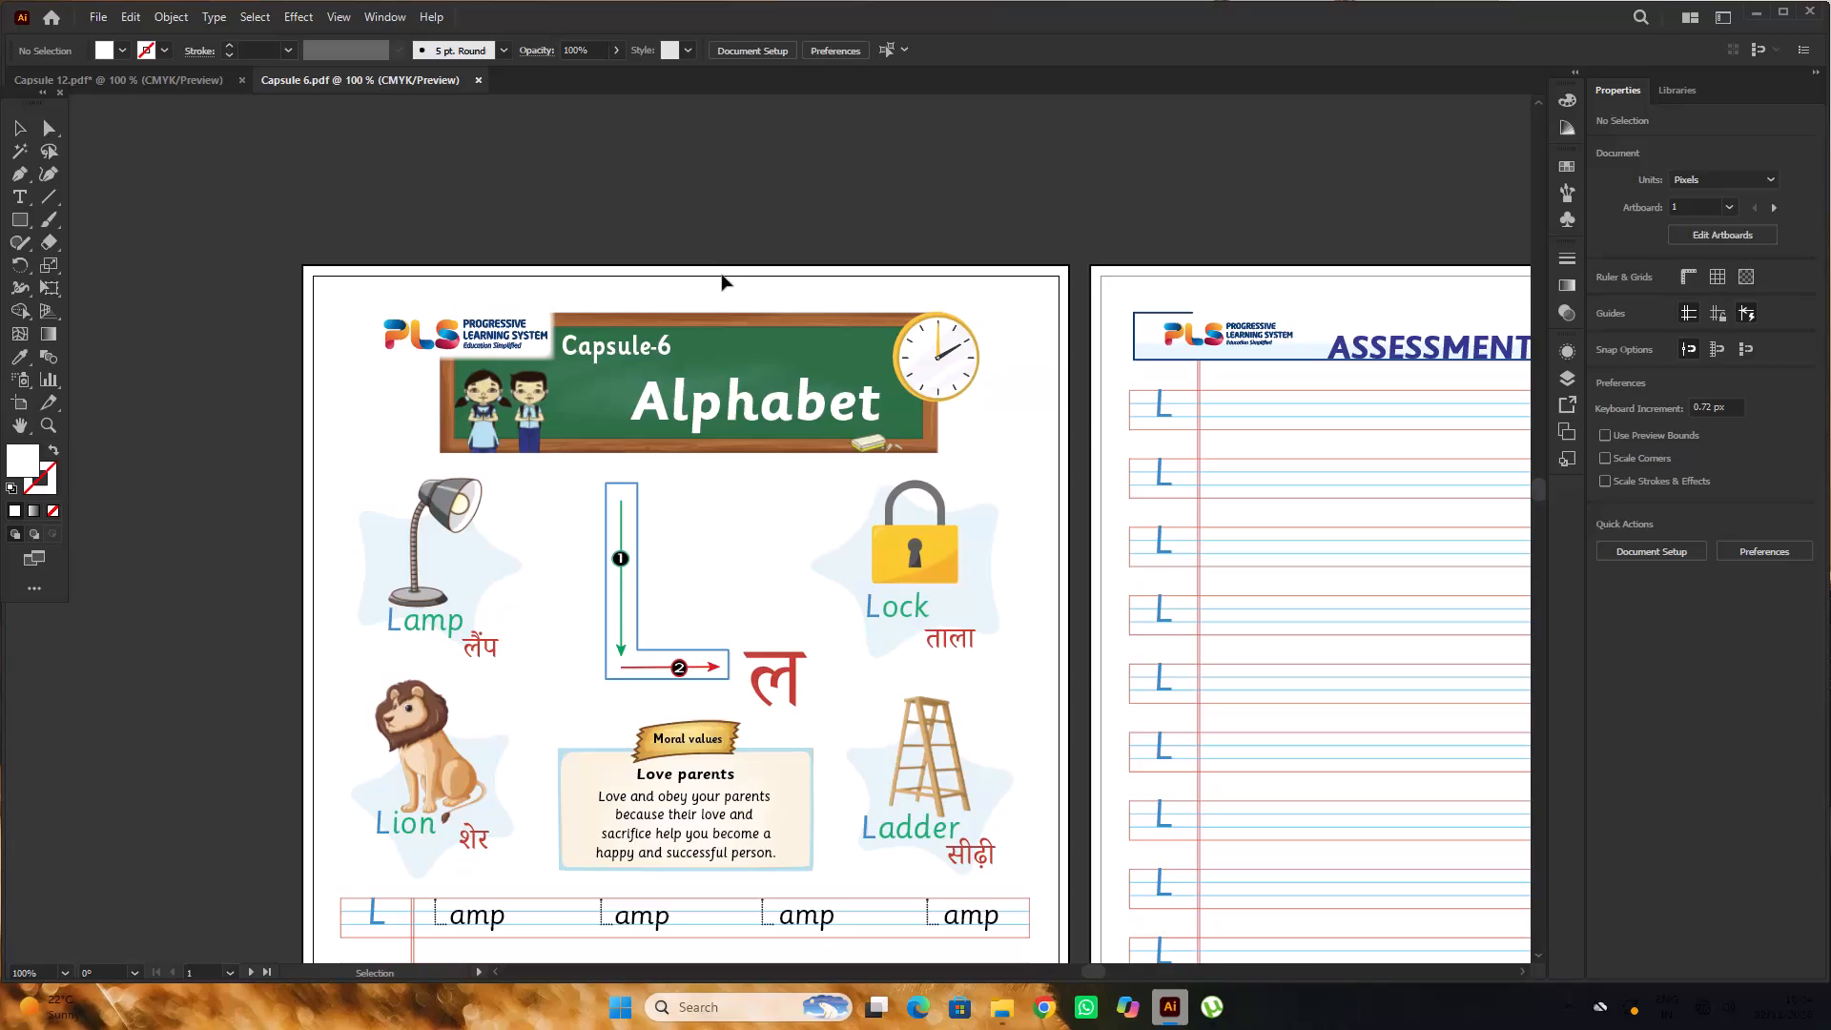
Replace the "Alphabet" banner title in Capsule 12 with a copy of the "Alphabet" title from Capsule 6, pasted in front.
scroll(470, 183, "down", 2, "alt")
scroll(540, 253, "up", 4)
scroll(540, 258, "up", 2, "alt")
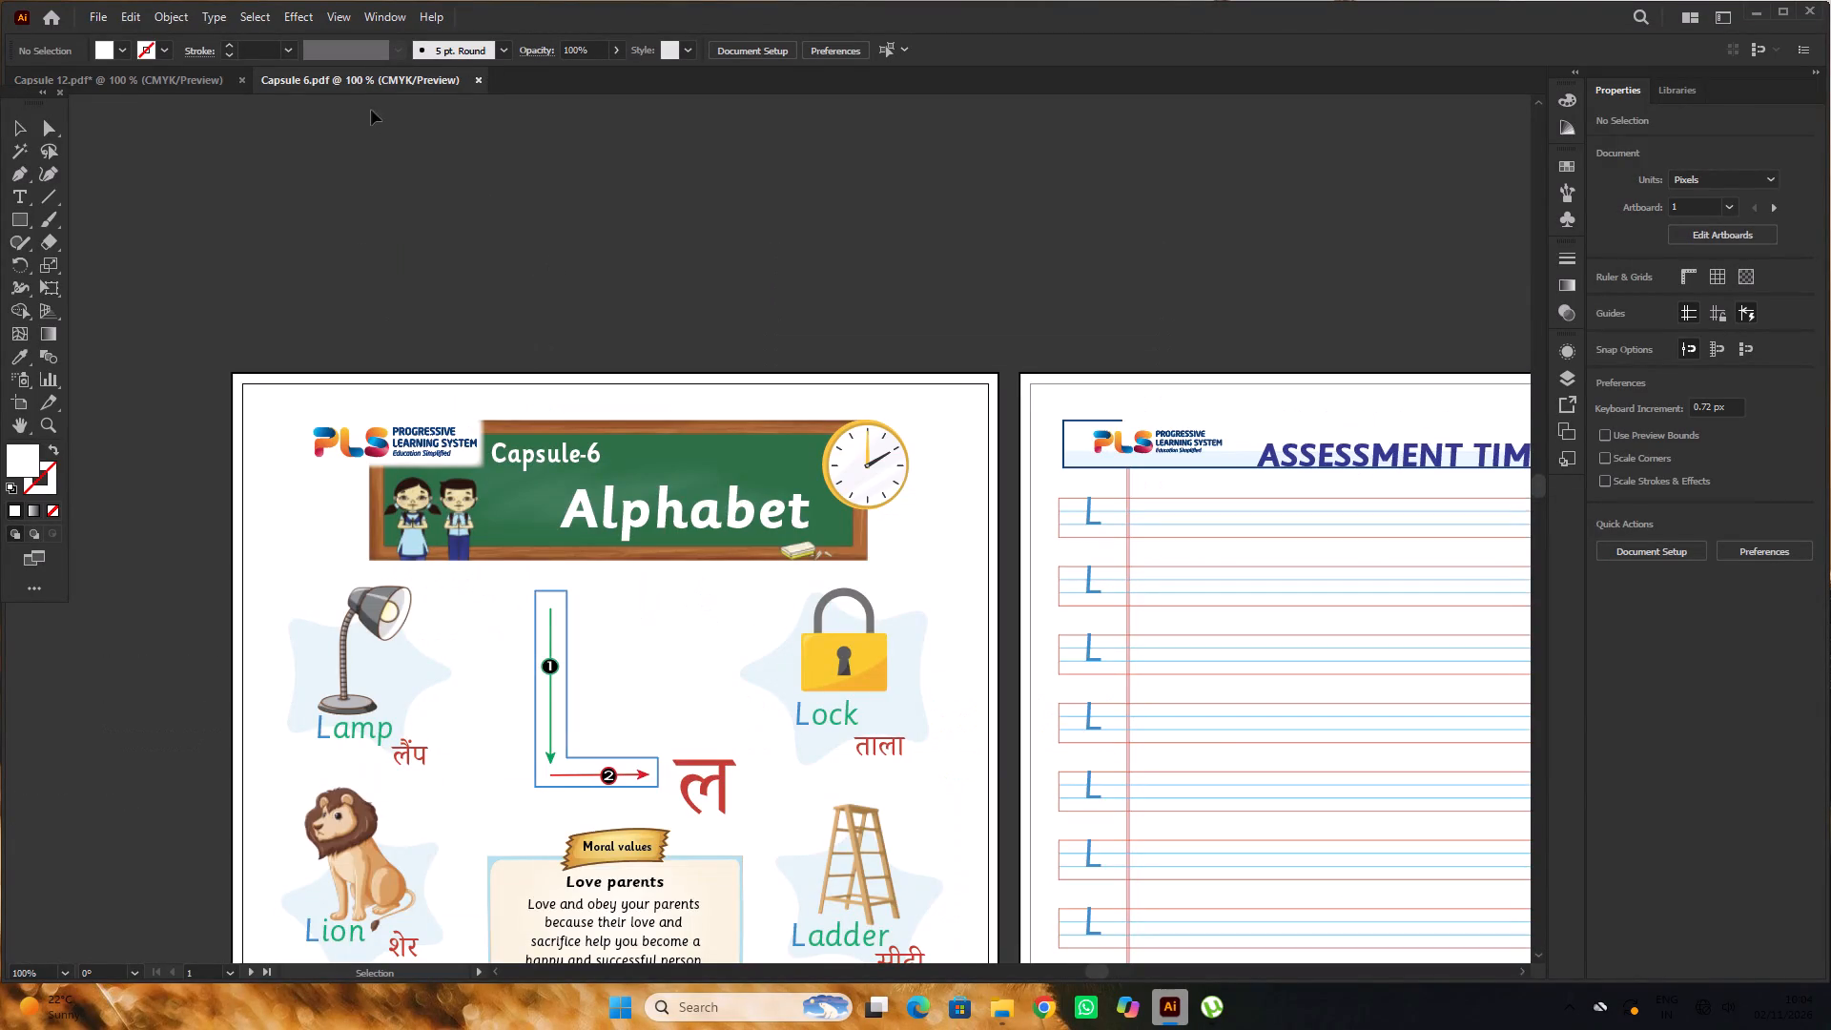
left_click(135, 90)
left_click(365, 75)
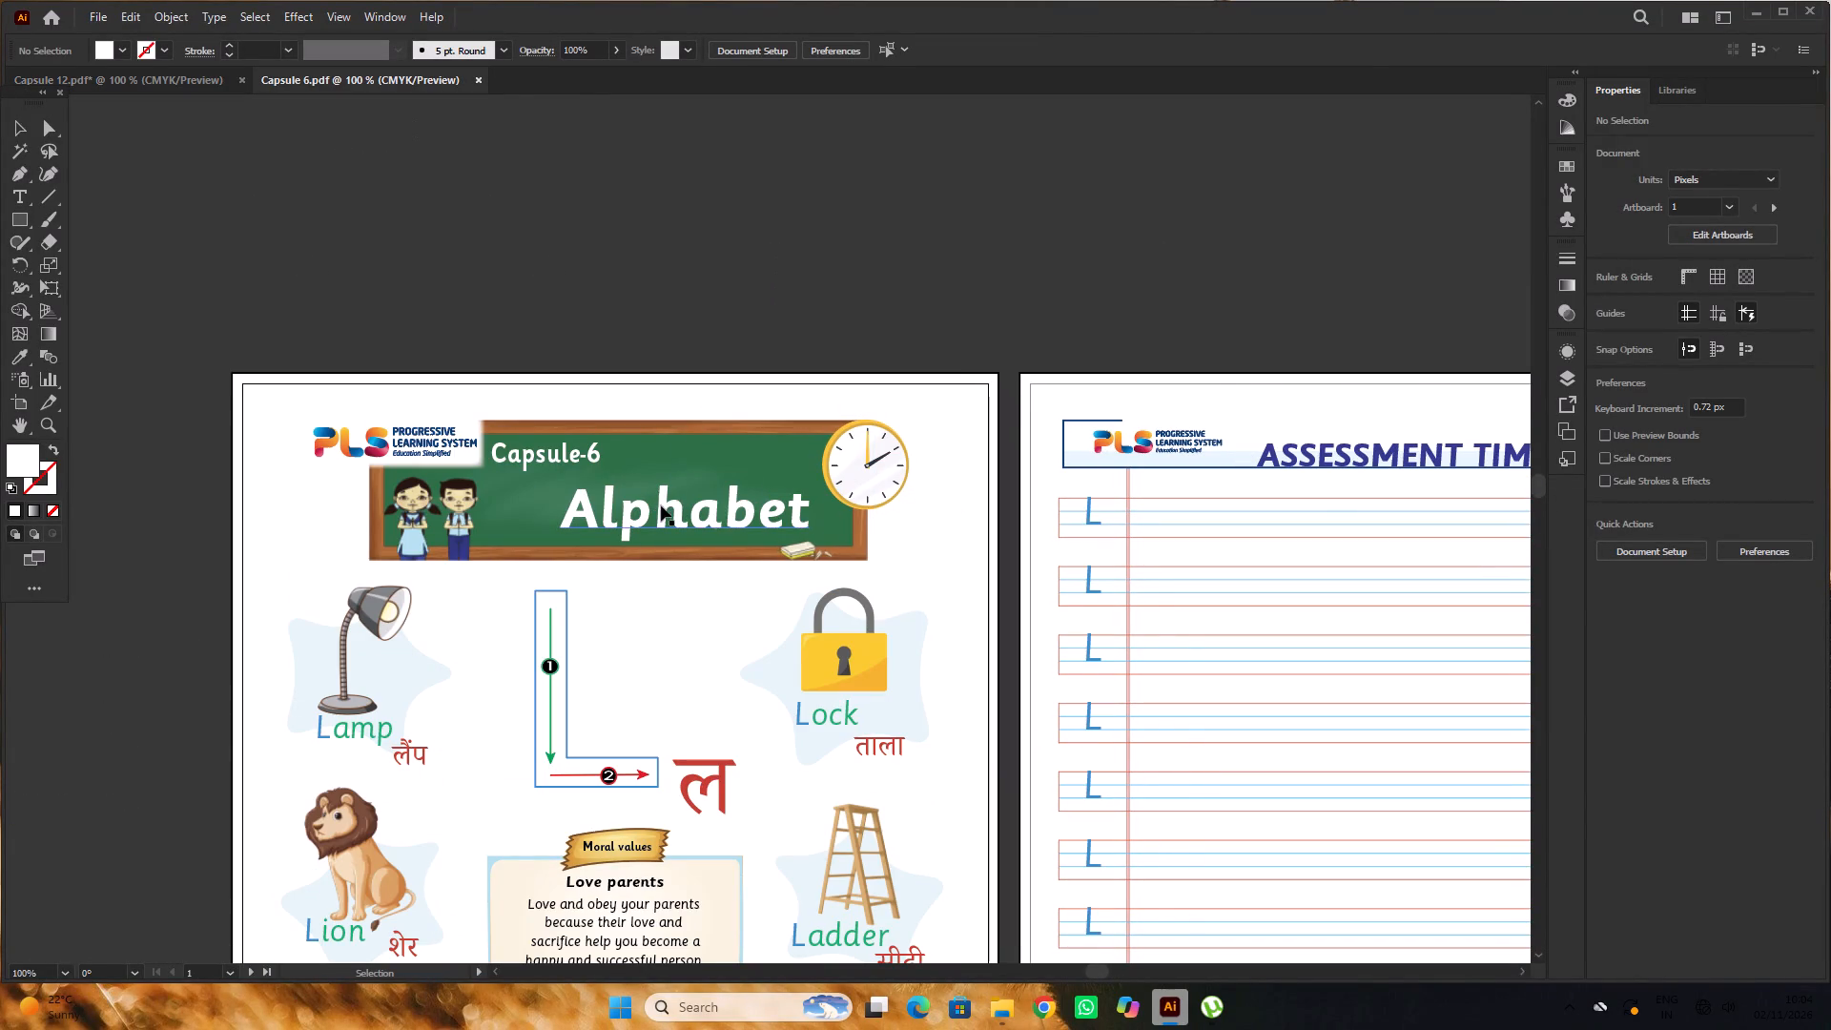
left_click(661, 505)
key("ctrl+c")
left_click(166, 88)
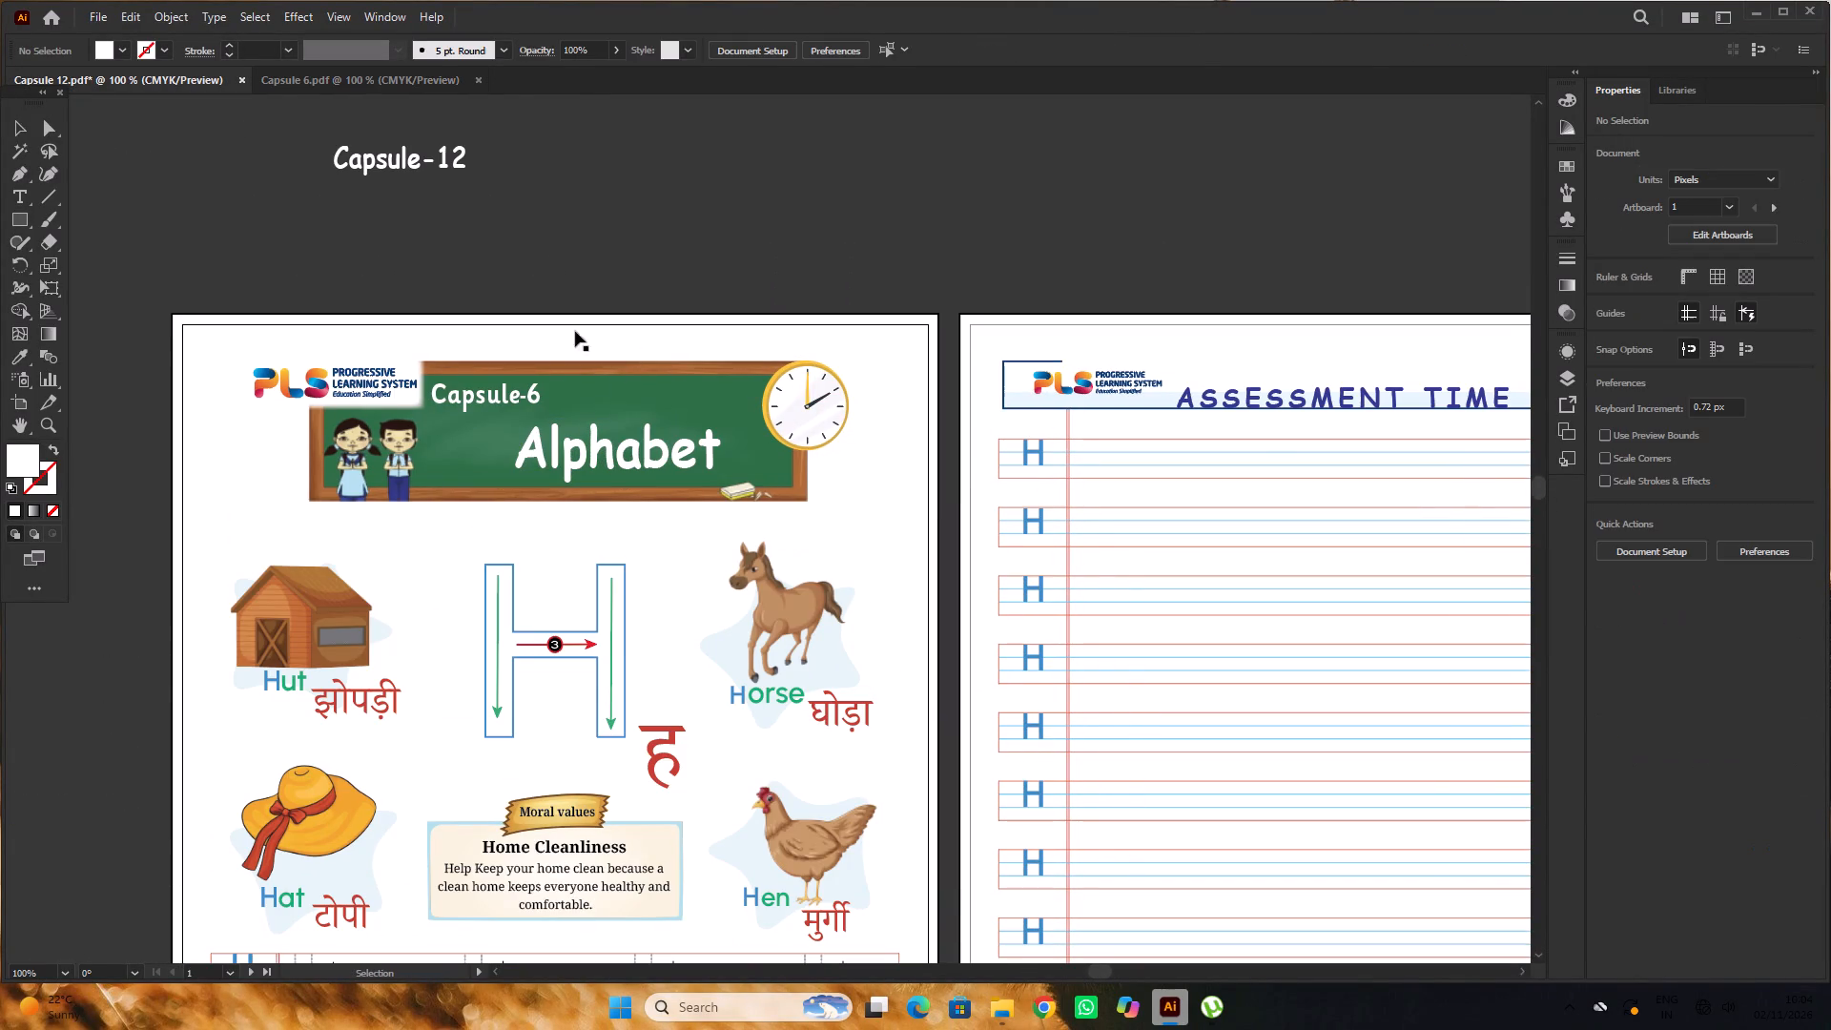
left_click(600, 461)
key("Delete")
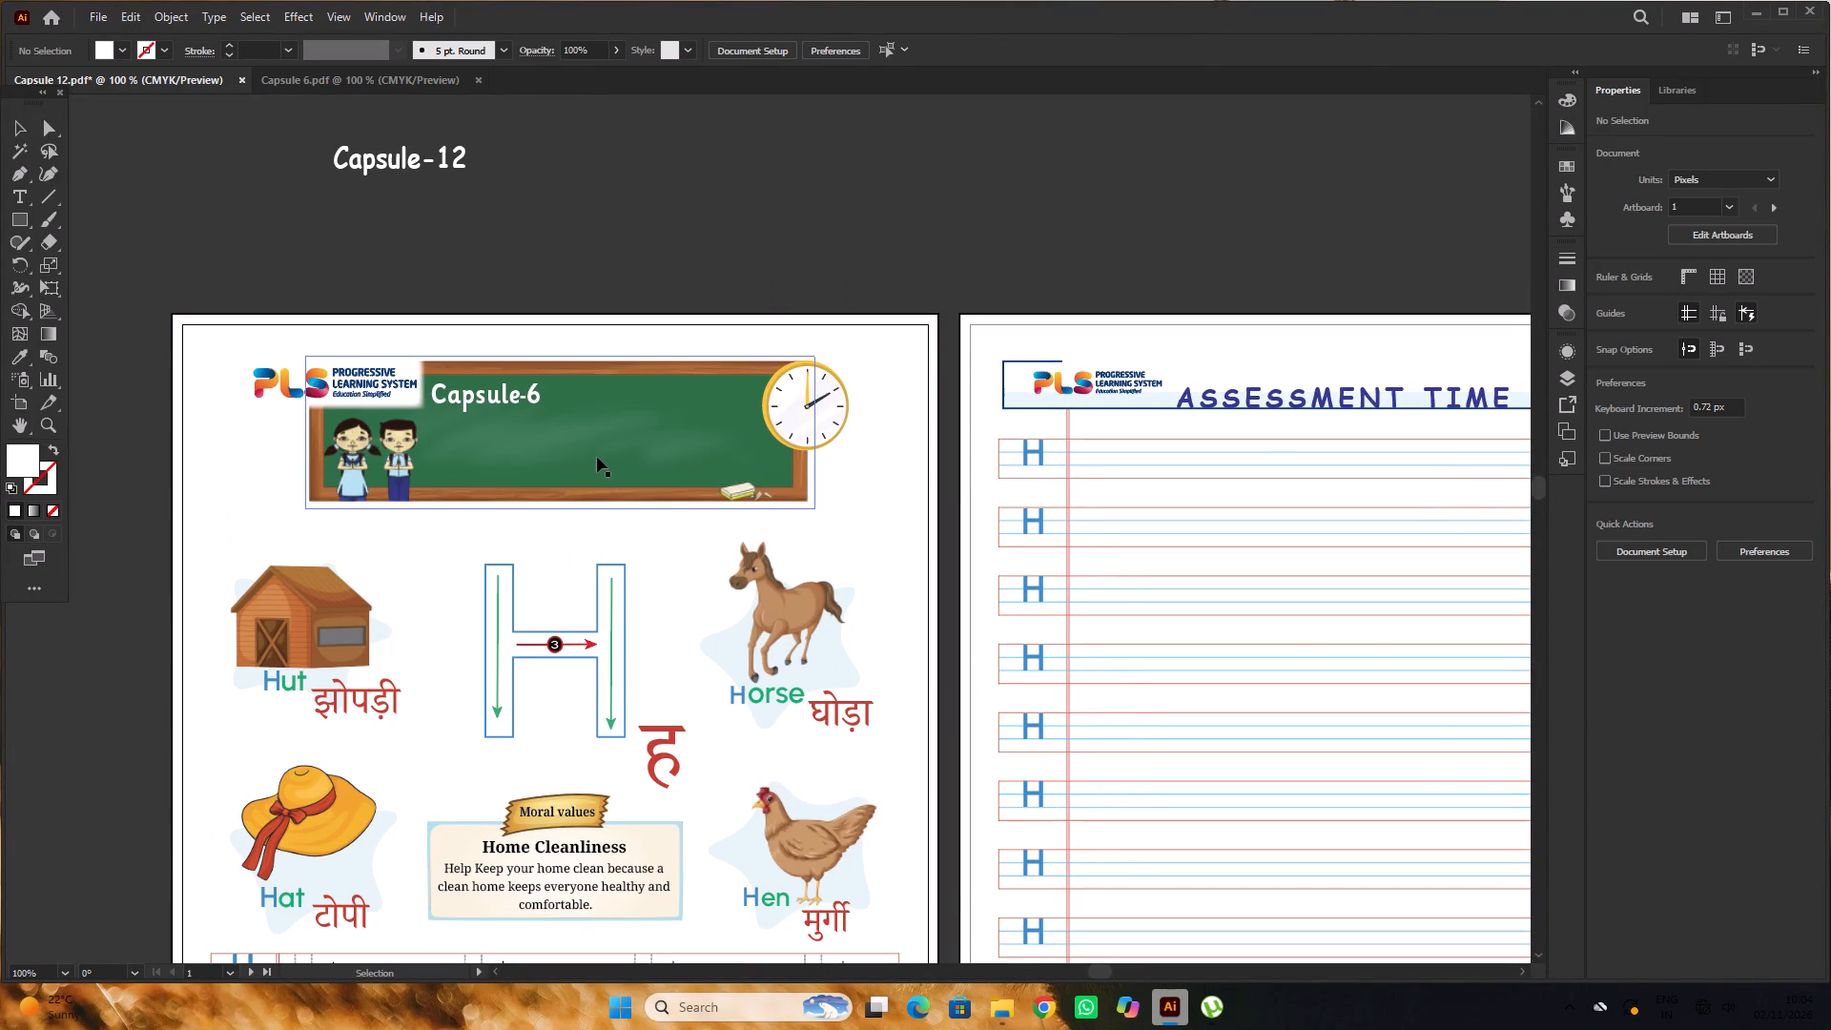
key("ctrl+f")
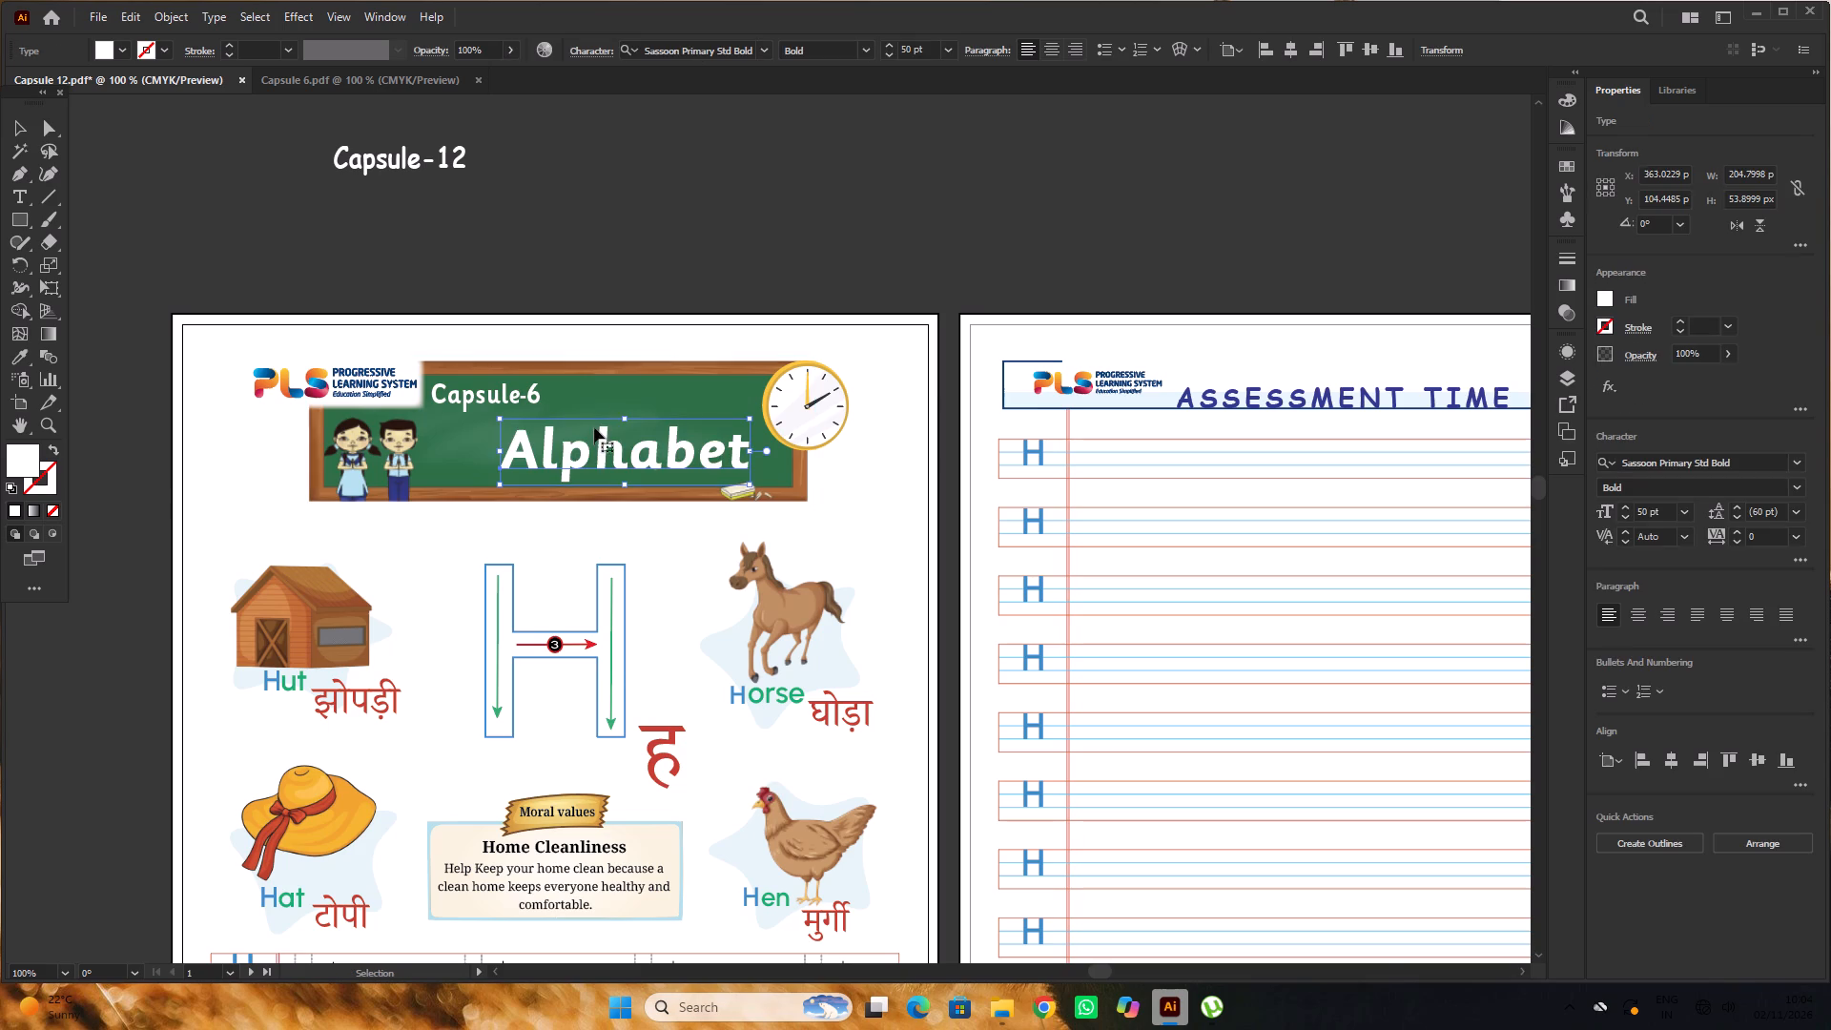
scroll(669, 359, "down", 1, "alt")
left_click(722, 276)
Examine page 37 of Capsule 12, including the banner, the H word pictures, the Moral values box and the tracing lines.
scroll(722, 276, "down", 3)
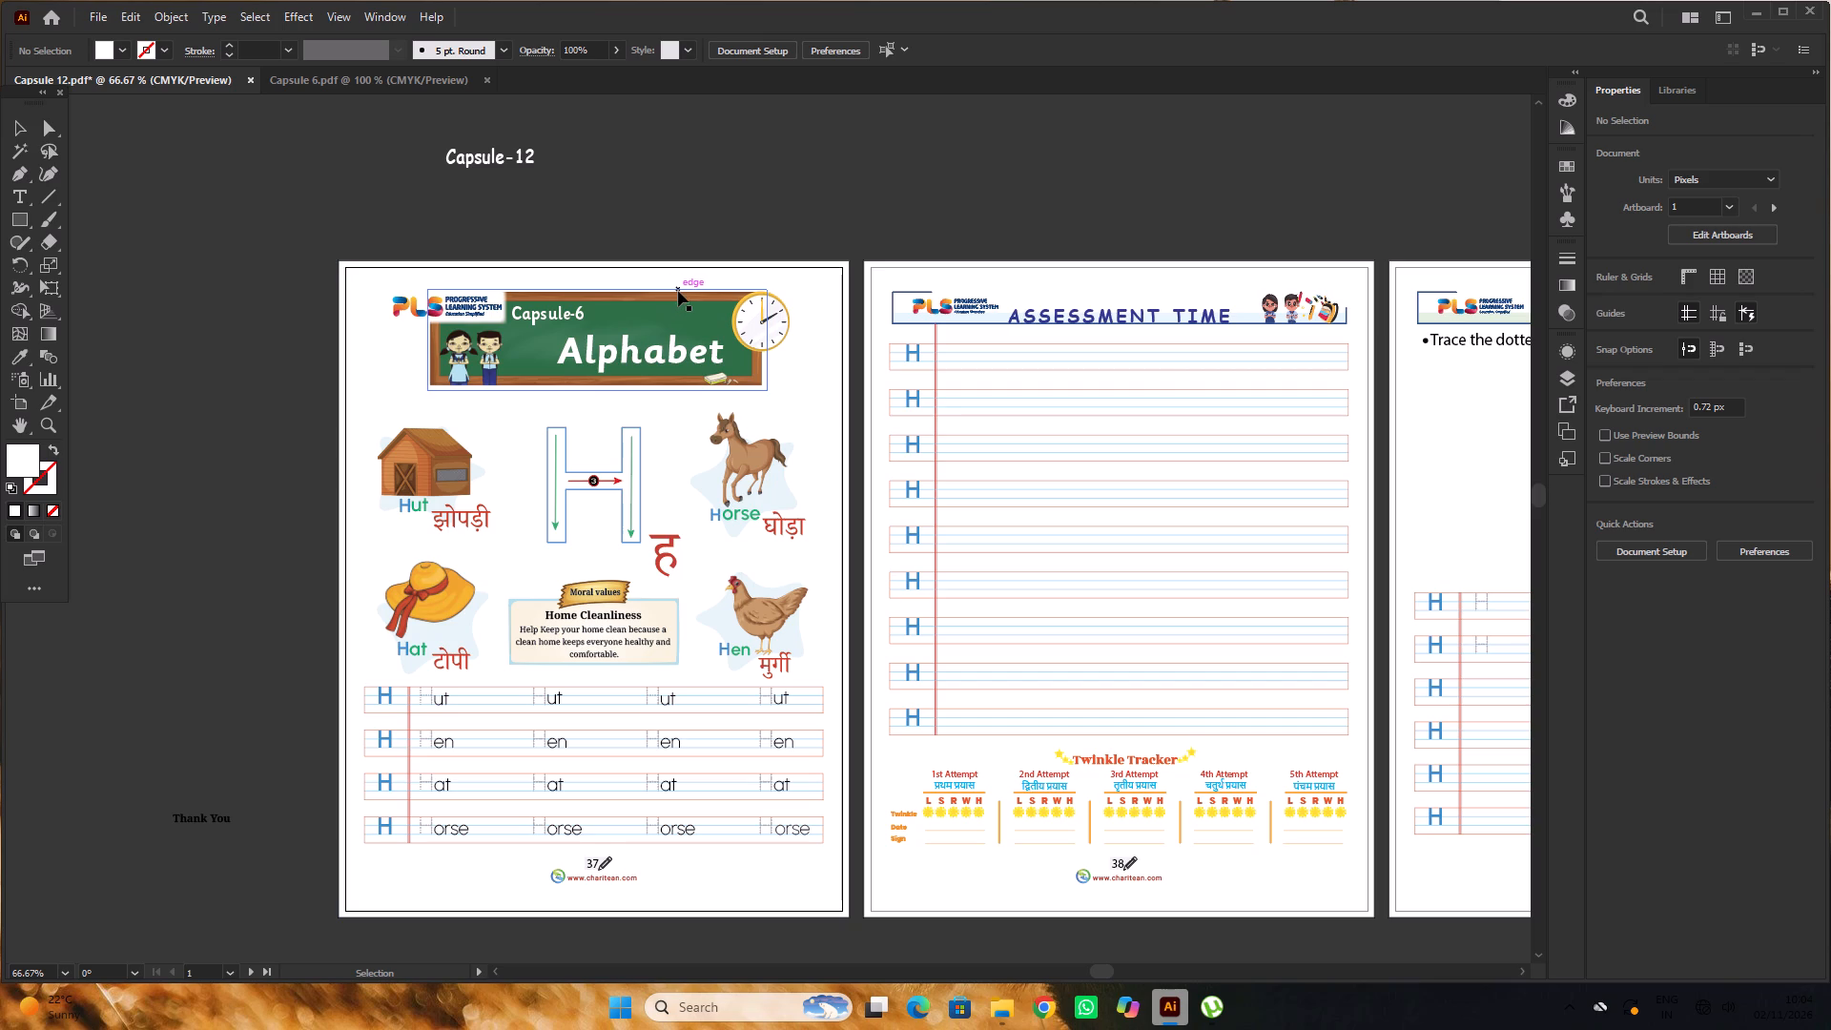
scroll(676, 290, "down", 6)
scroll(544, 287, "up", 1, "alt")
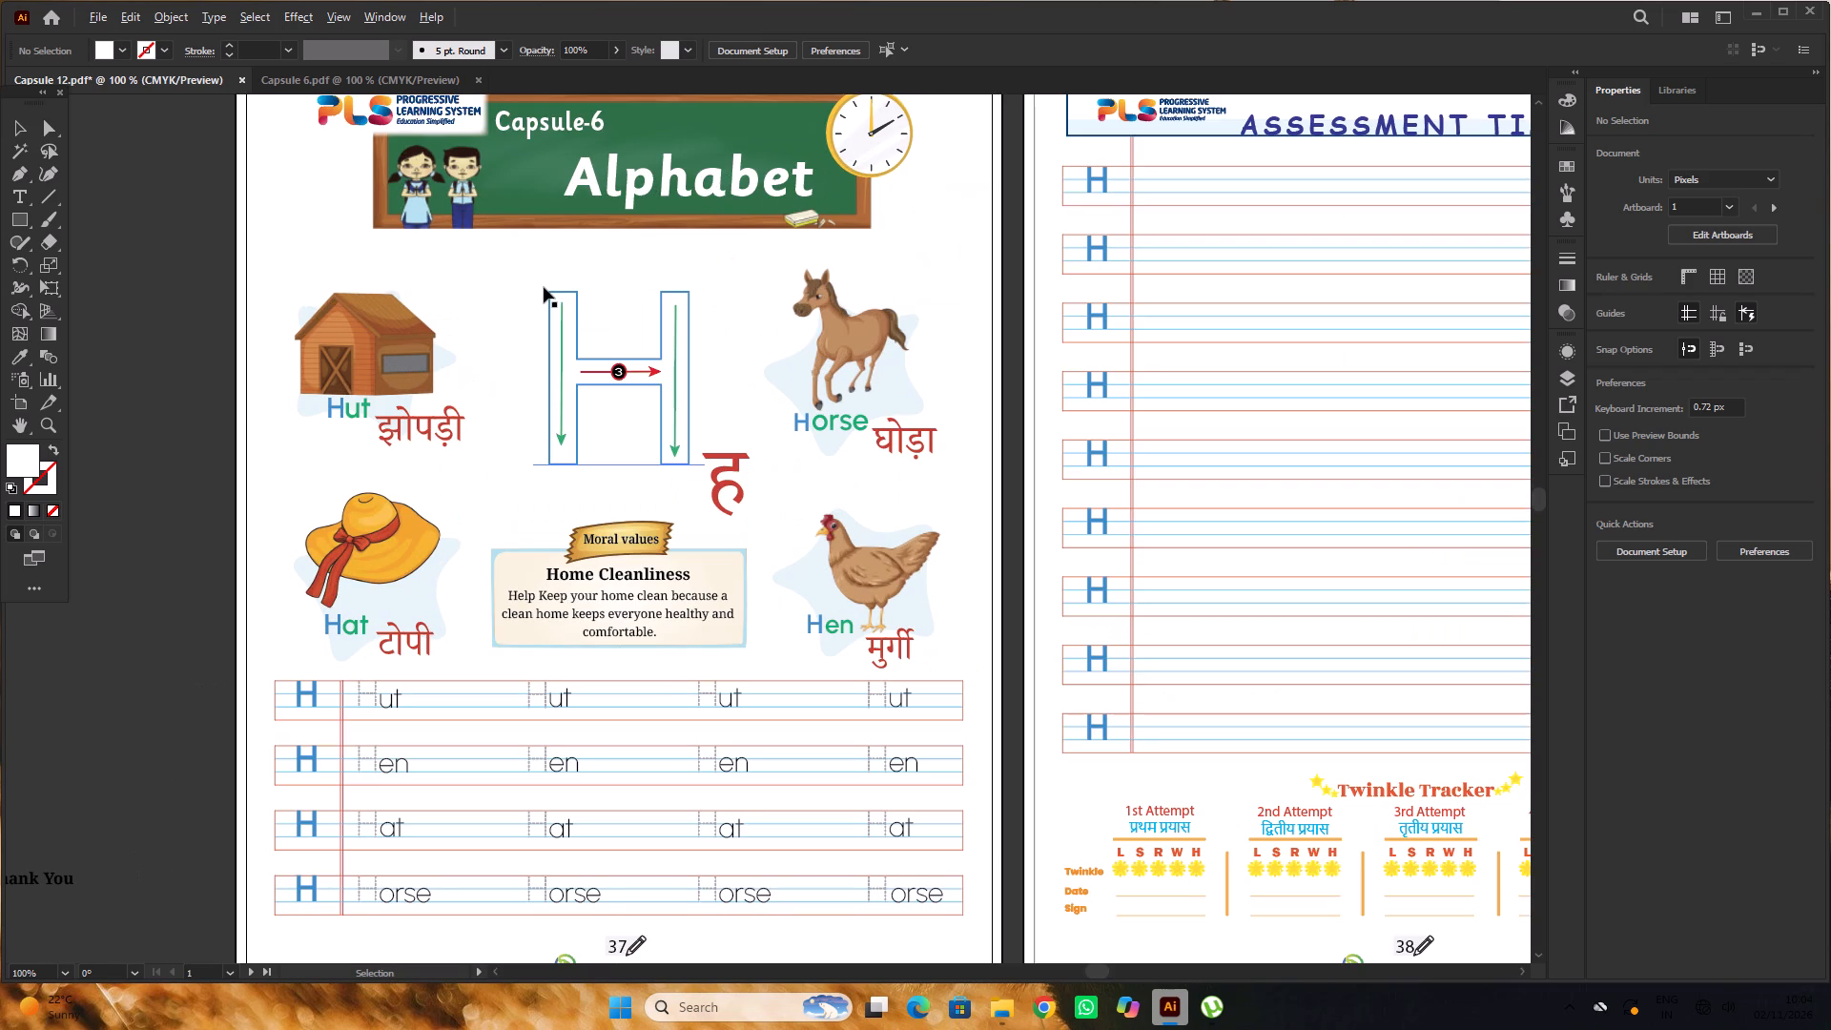
scroll(544, 287, "down", 1, "alt")
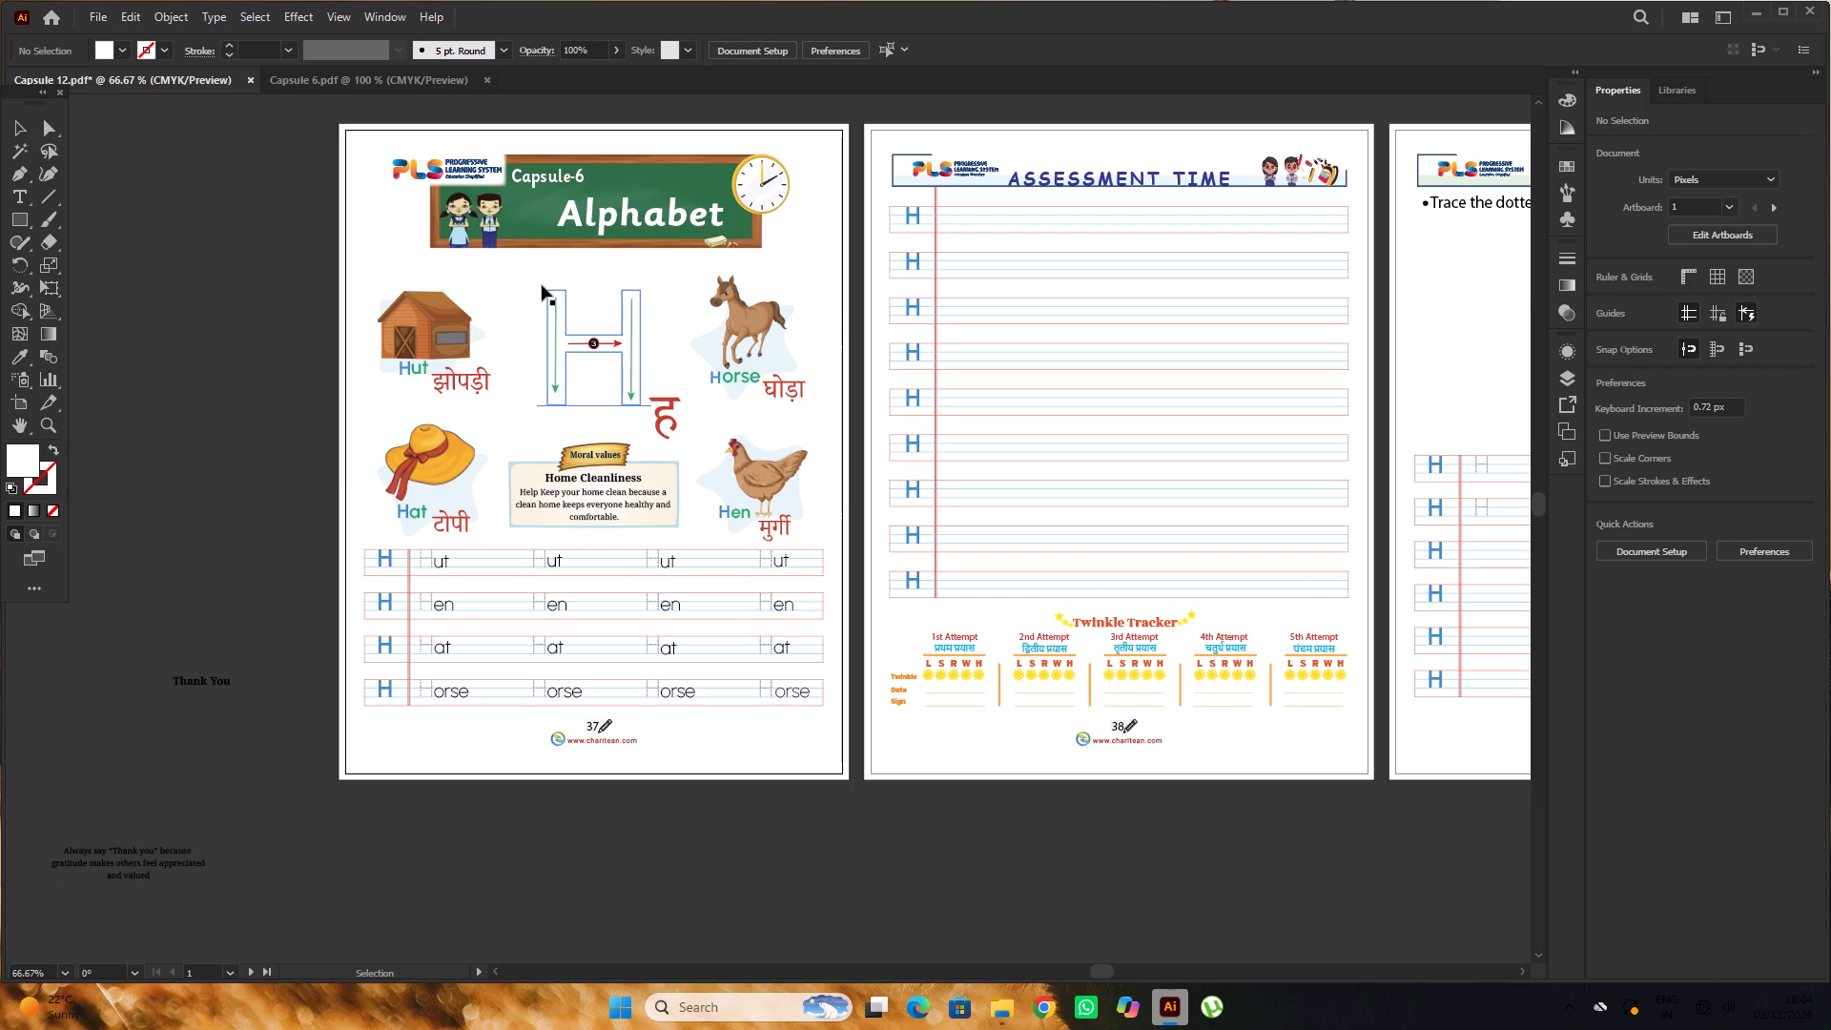
scroll(541, 285, "down", 1)
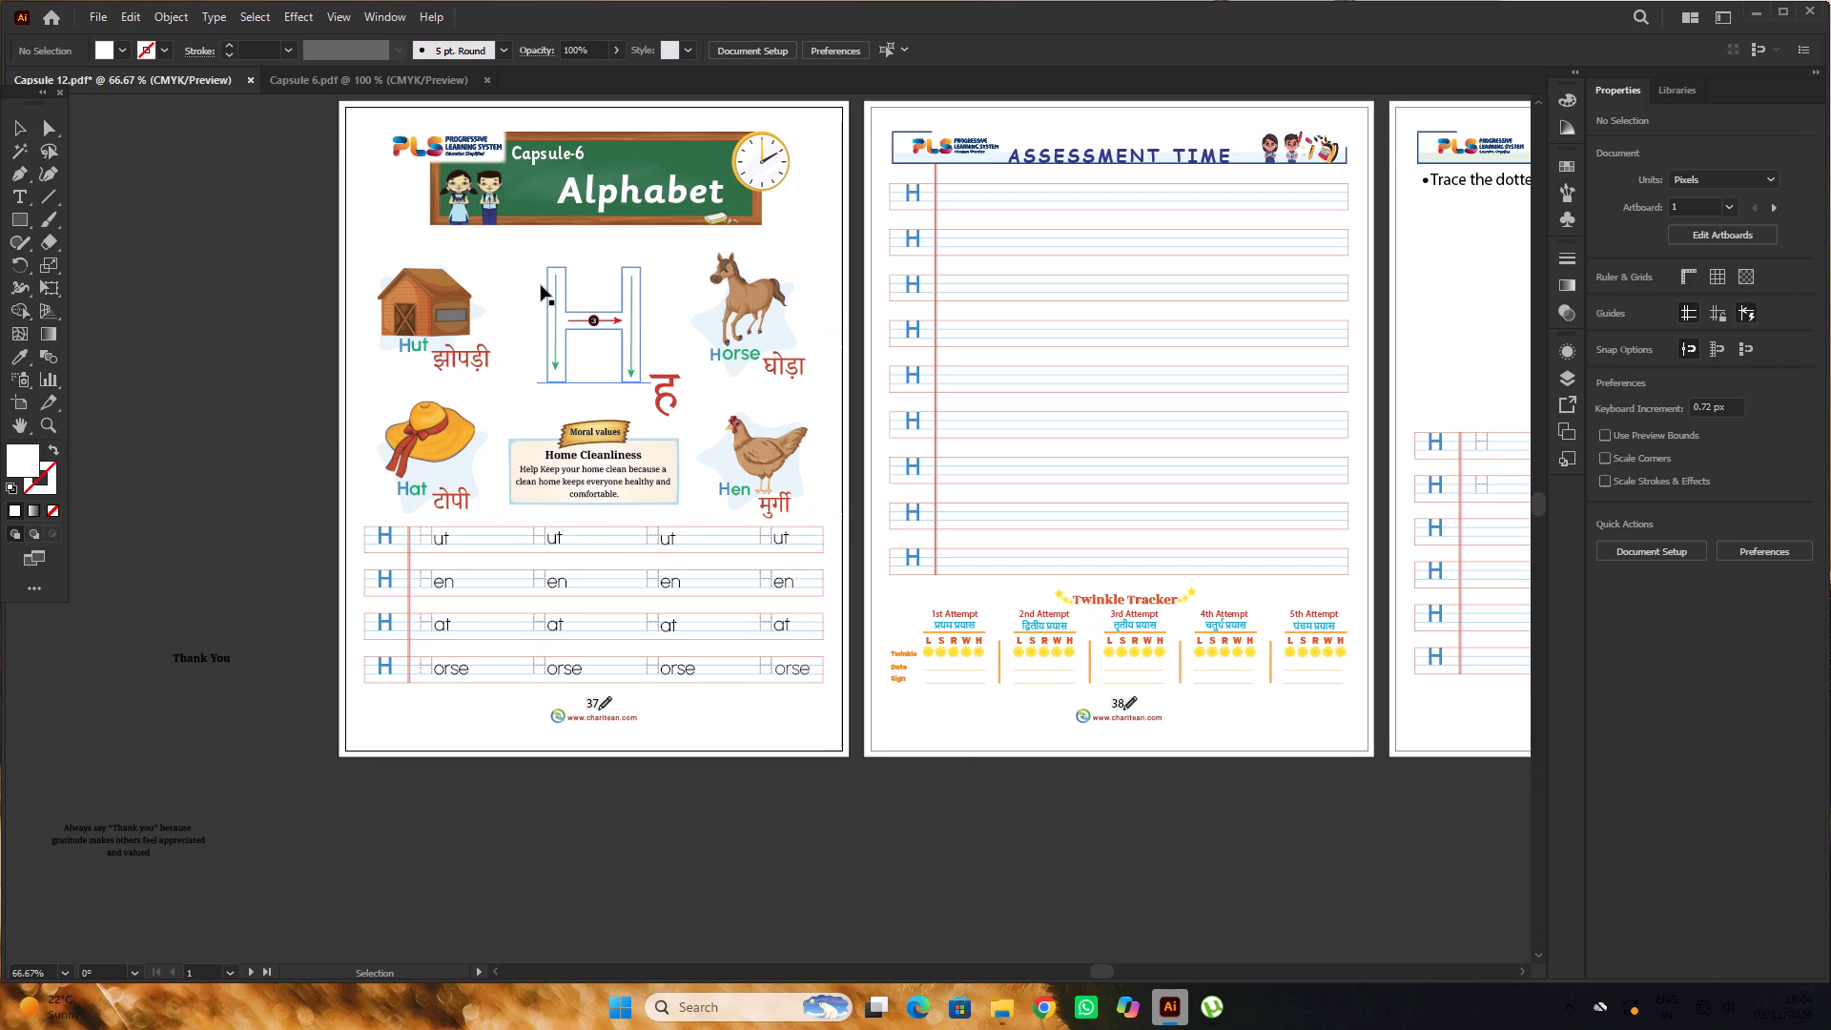
scroll(530, 303, "down", 3)
scroll(424, 297, "up", 2, "alt")
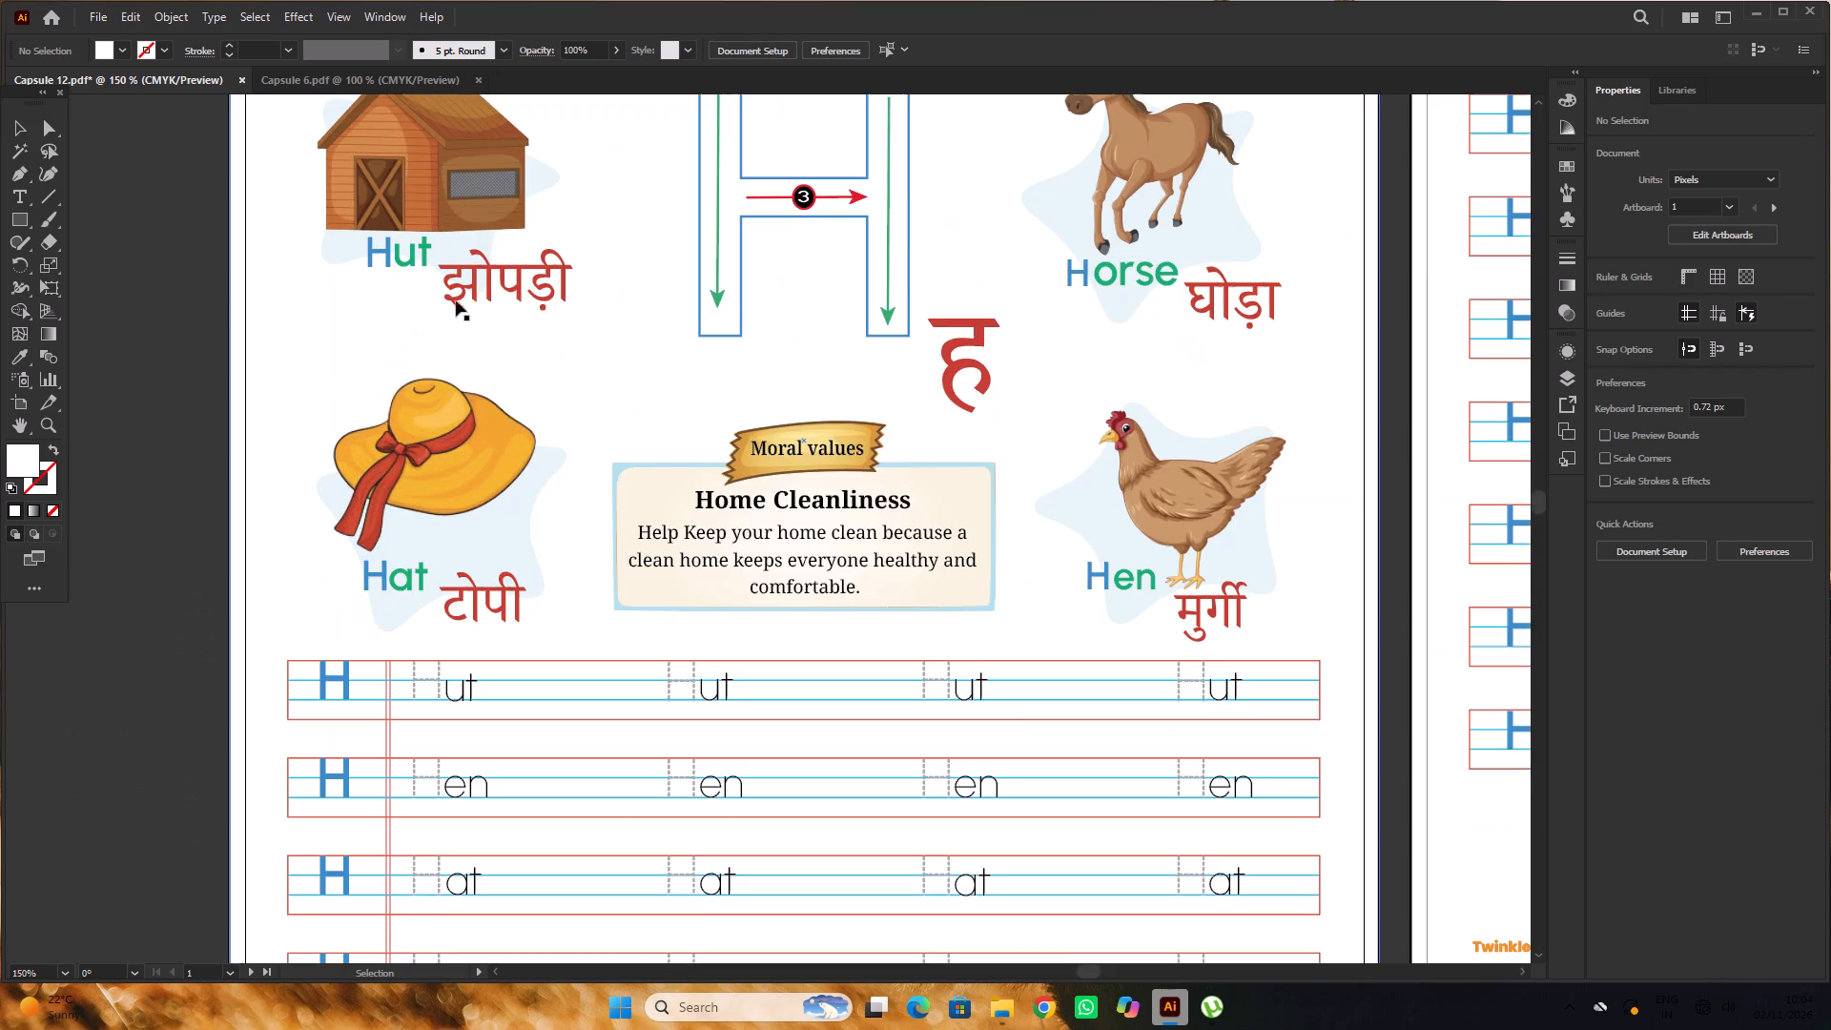
scroll(458, 300, "up", 4)
scroll(458, 300, "down", 3, "alt")
scroll(435, 299, "up", 3)
scroll(402, 335, "up", 1, "alt")
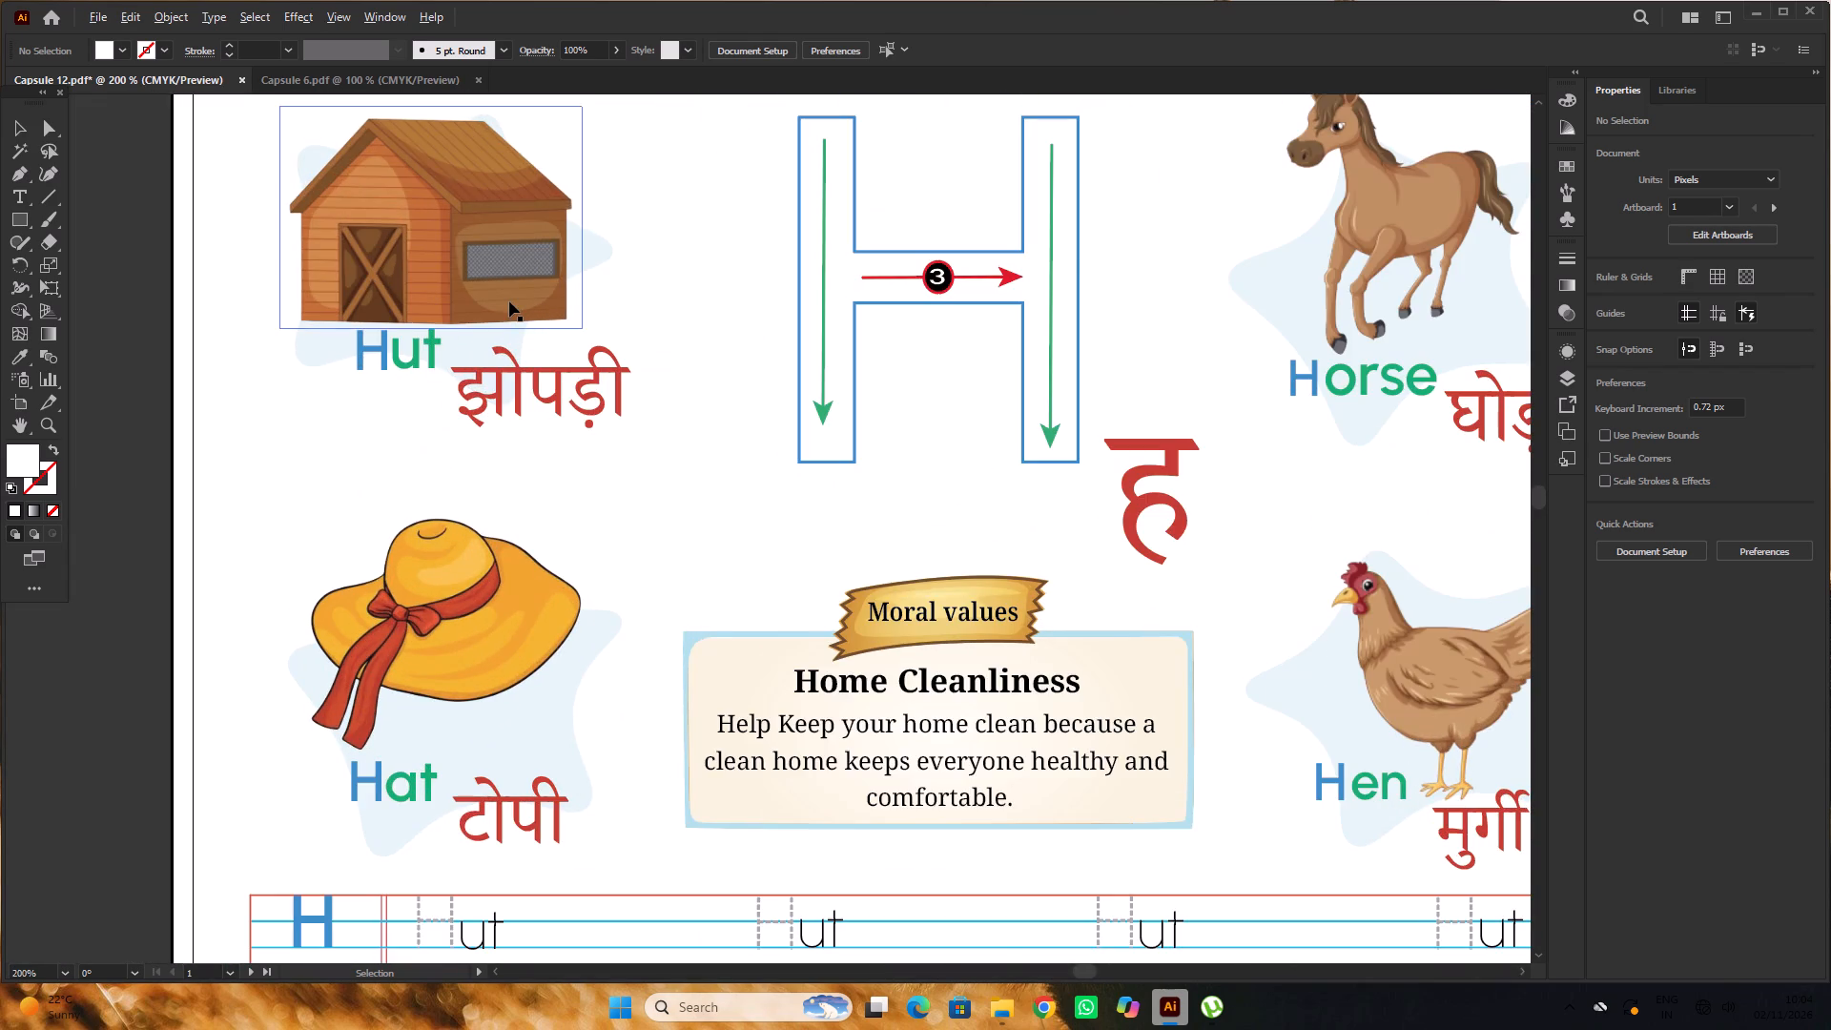
scroll(509, 301, "down", 2, "alt")
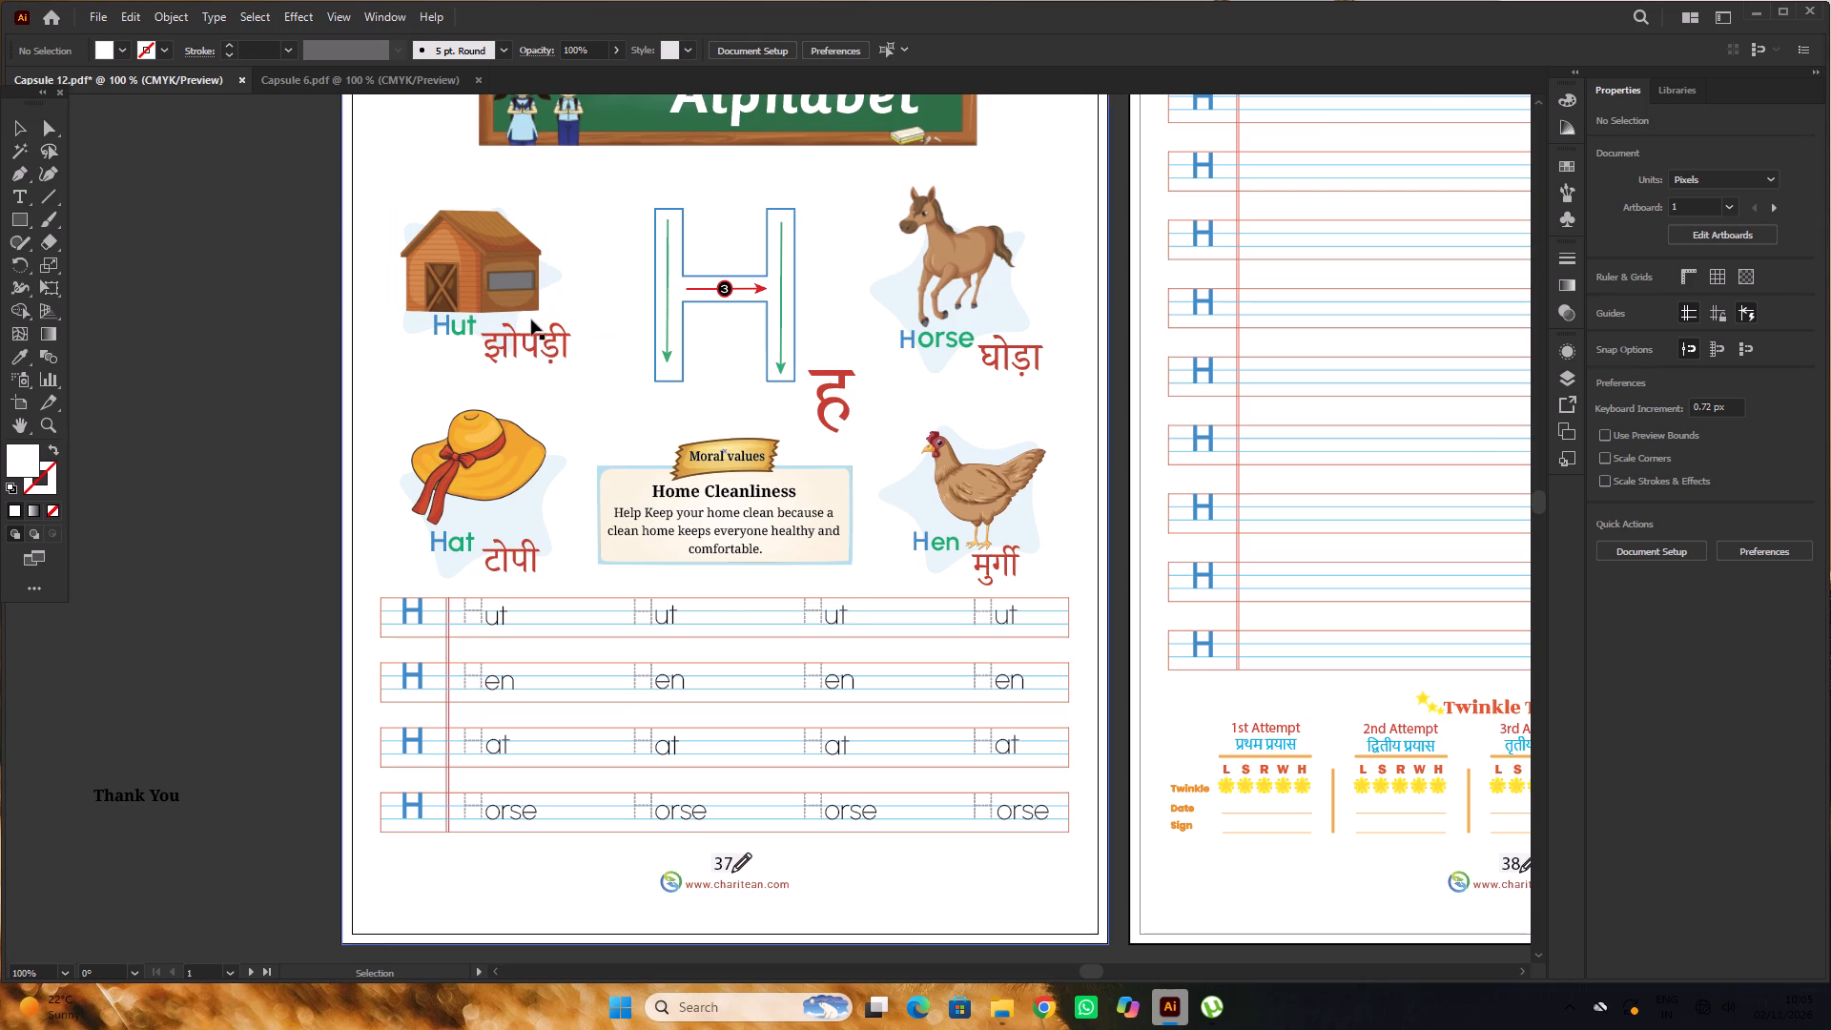
scroll(532, 321, "down", 1, "alt")
left_click(292, 282)
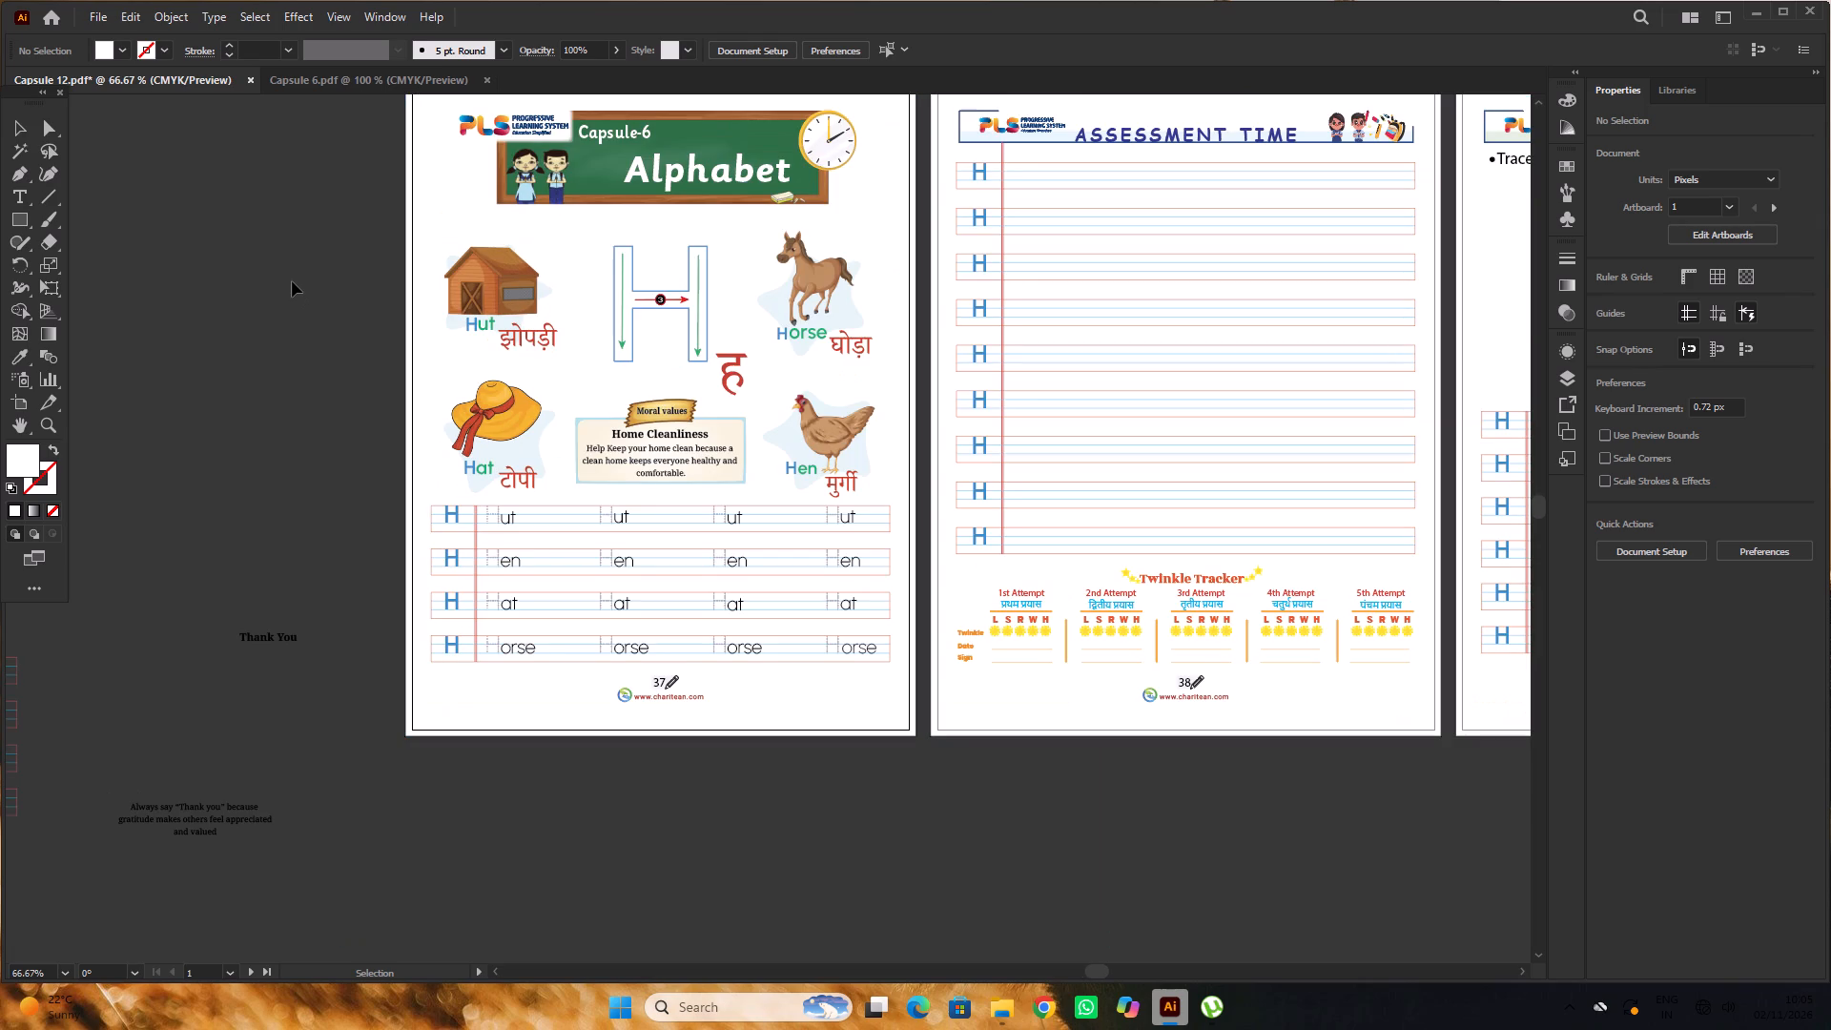
scroll(633, 324, "up", 1)
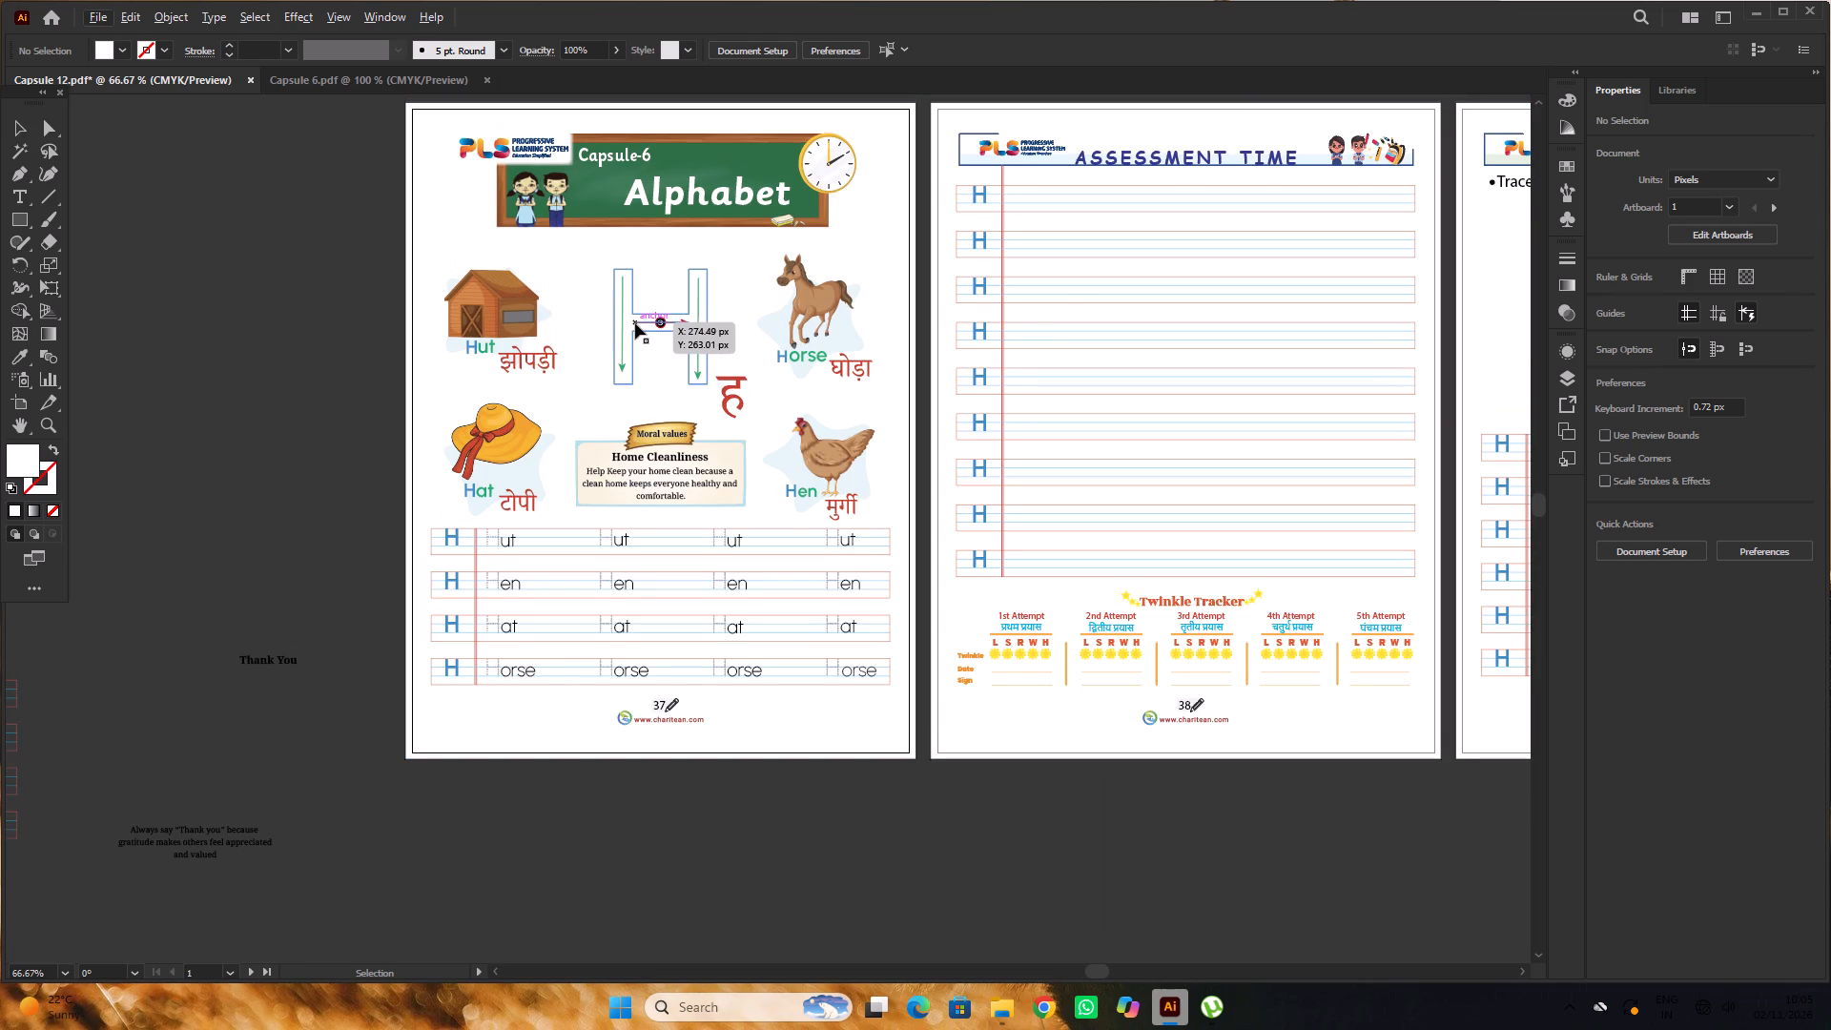
Delete the word "Help" and the space after it from the start of the Home Cleanliness body text.
scroll(635, 323, "down", 3)
scroll(580, 448, "up", 2, "alt")
scroll(634, 388, "up", 2, "alt")
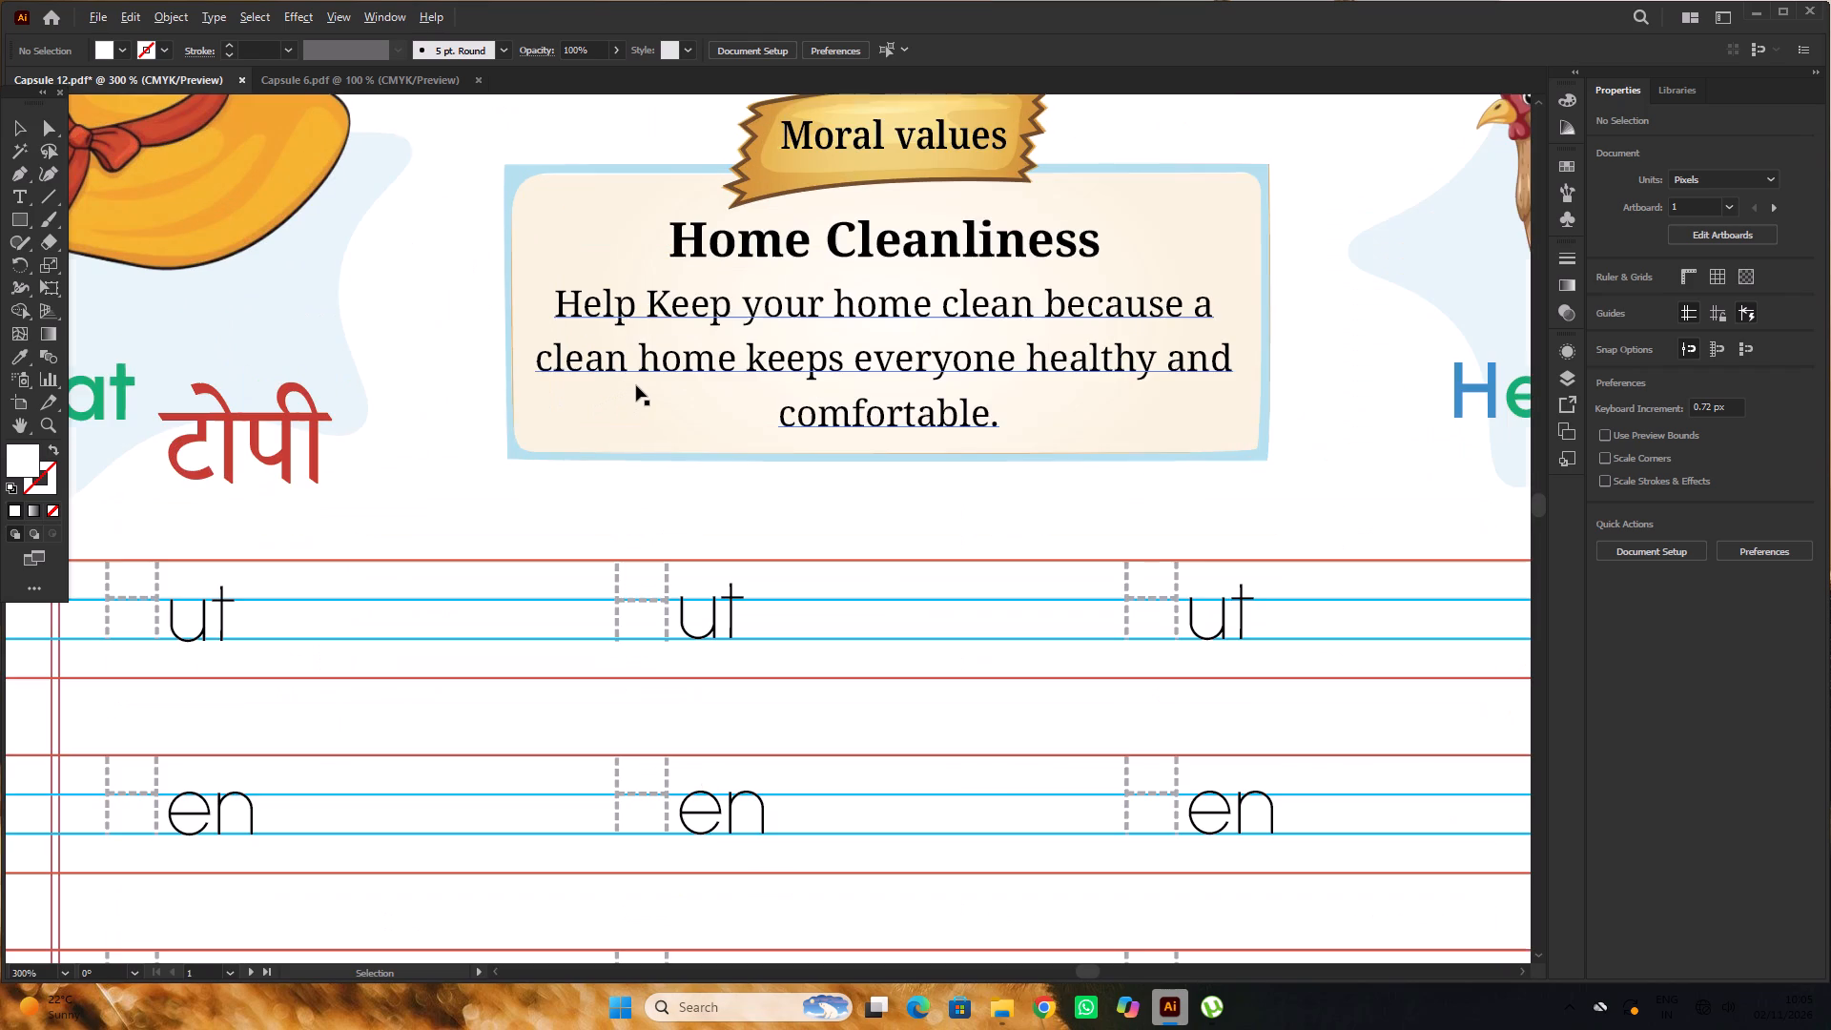
key("t")
left_click_drag(635, 324, 482, 324)
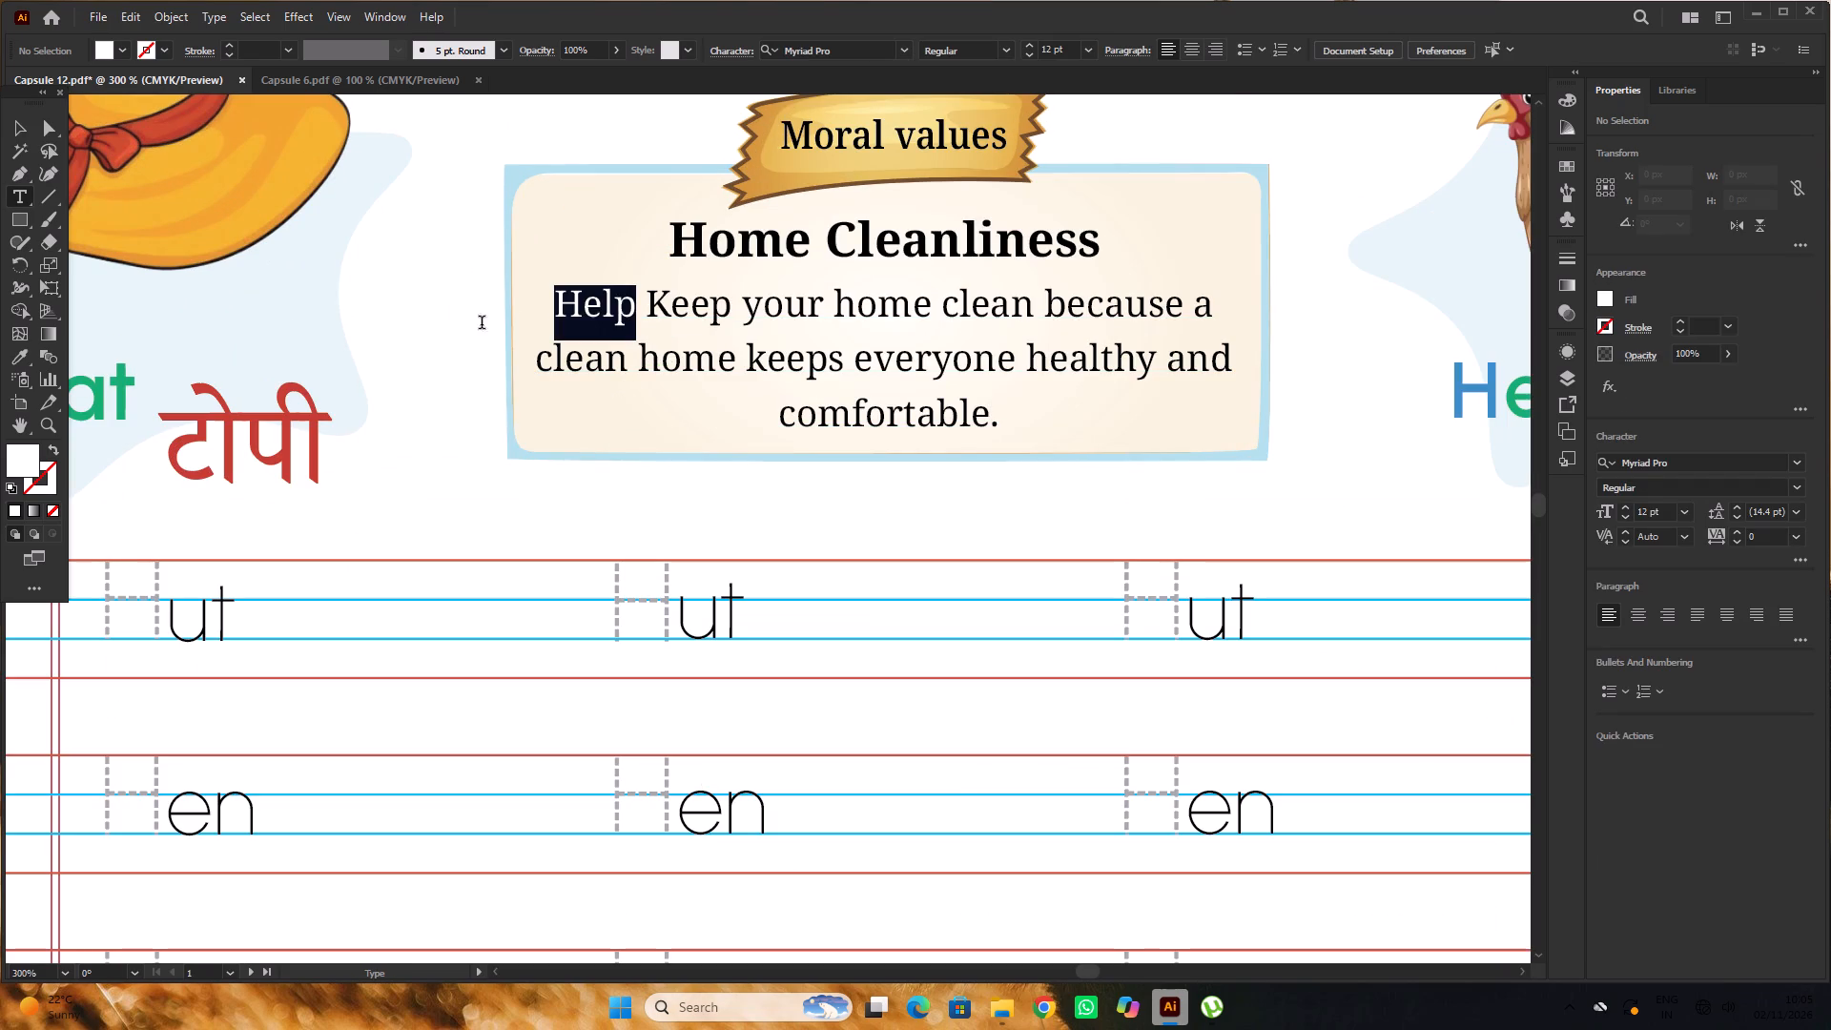
left_click_drag(482, 324, 452, 331)
key("BackSpace")
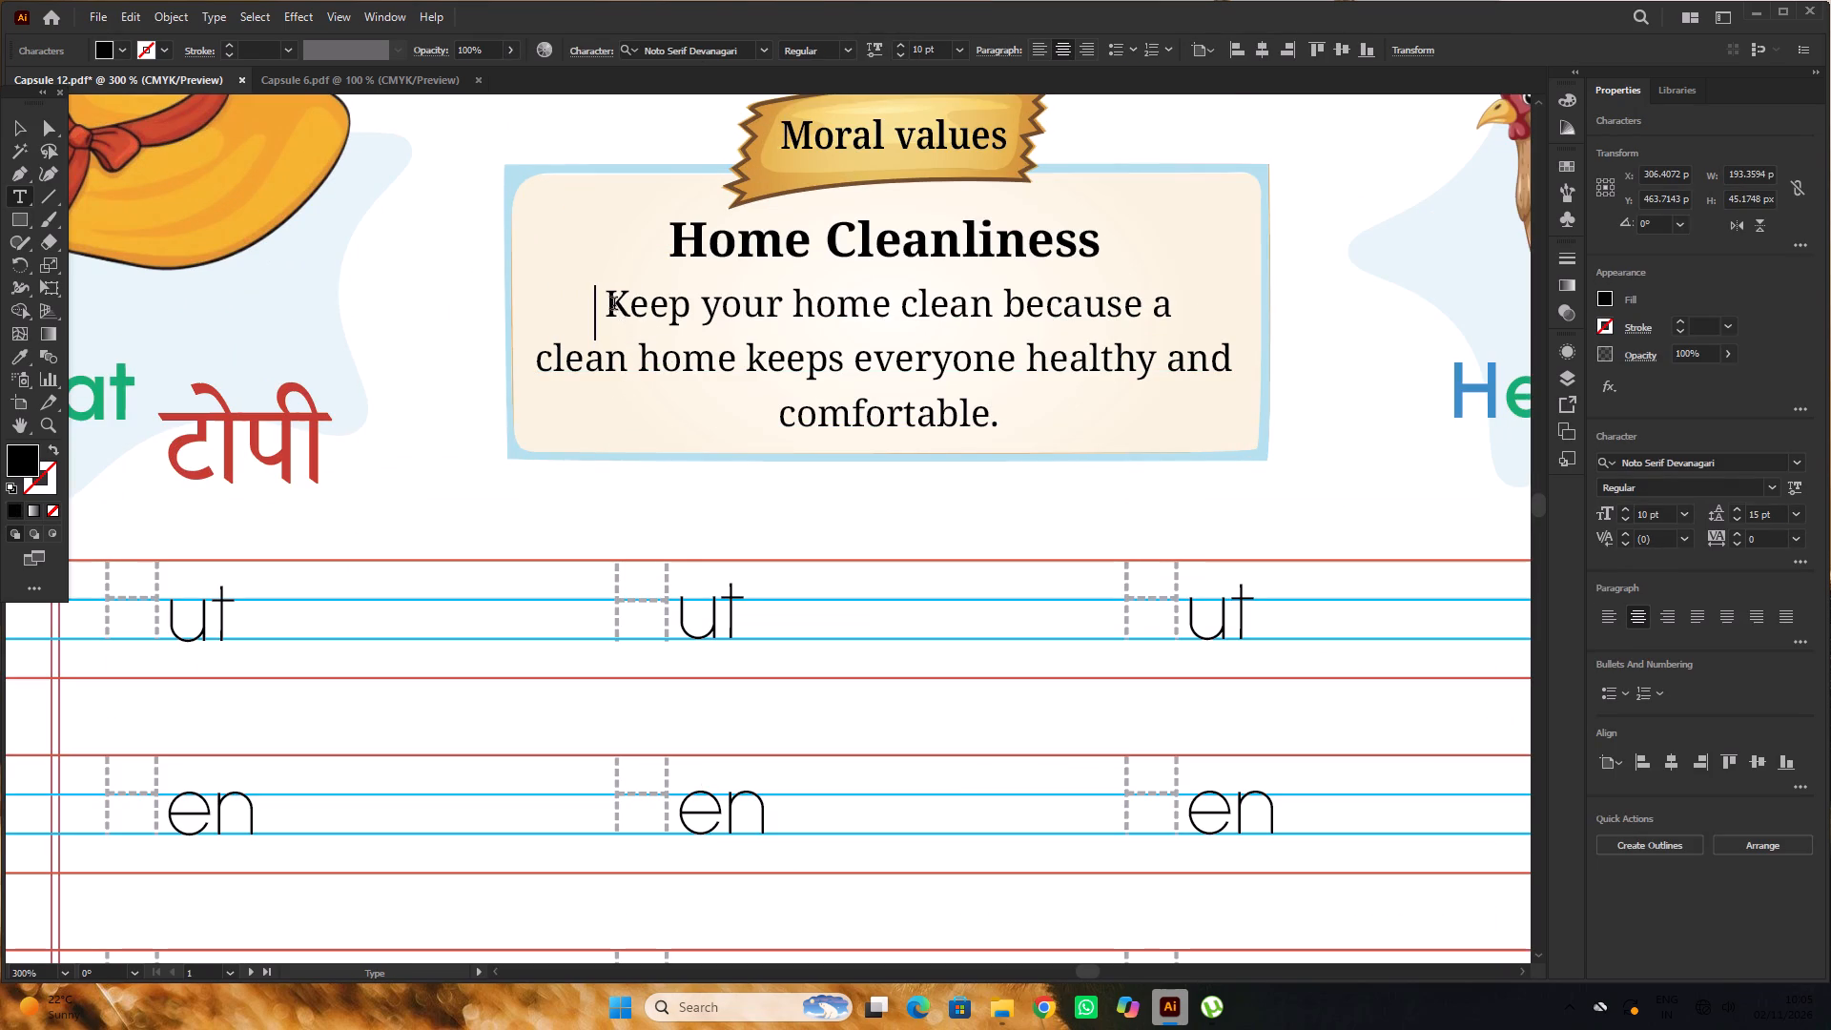
left_click_drag(610, 303, 515, 320)
key("BackSpace")
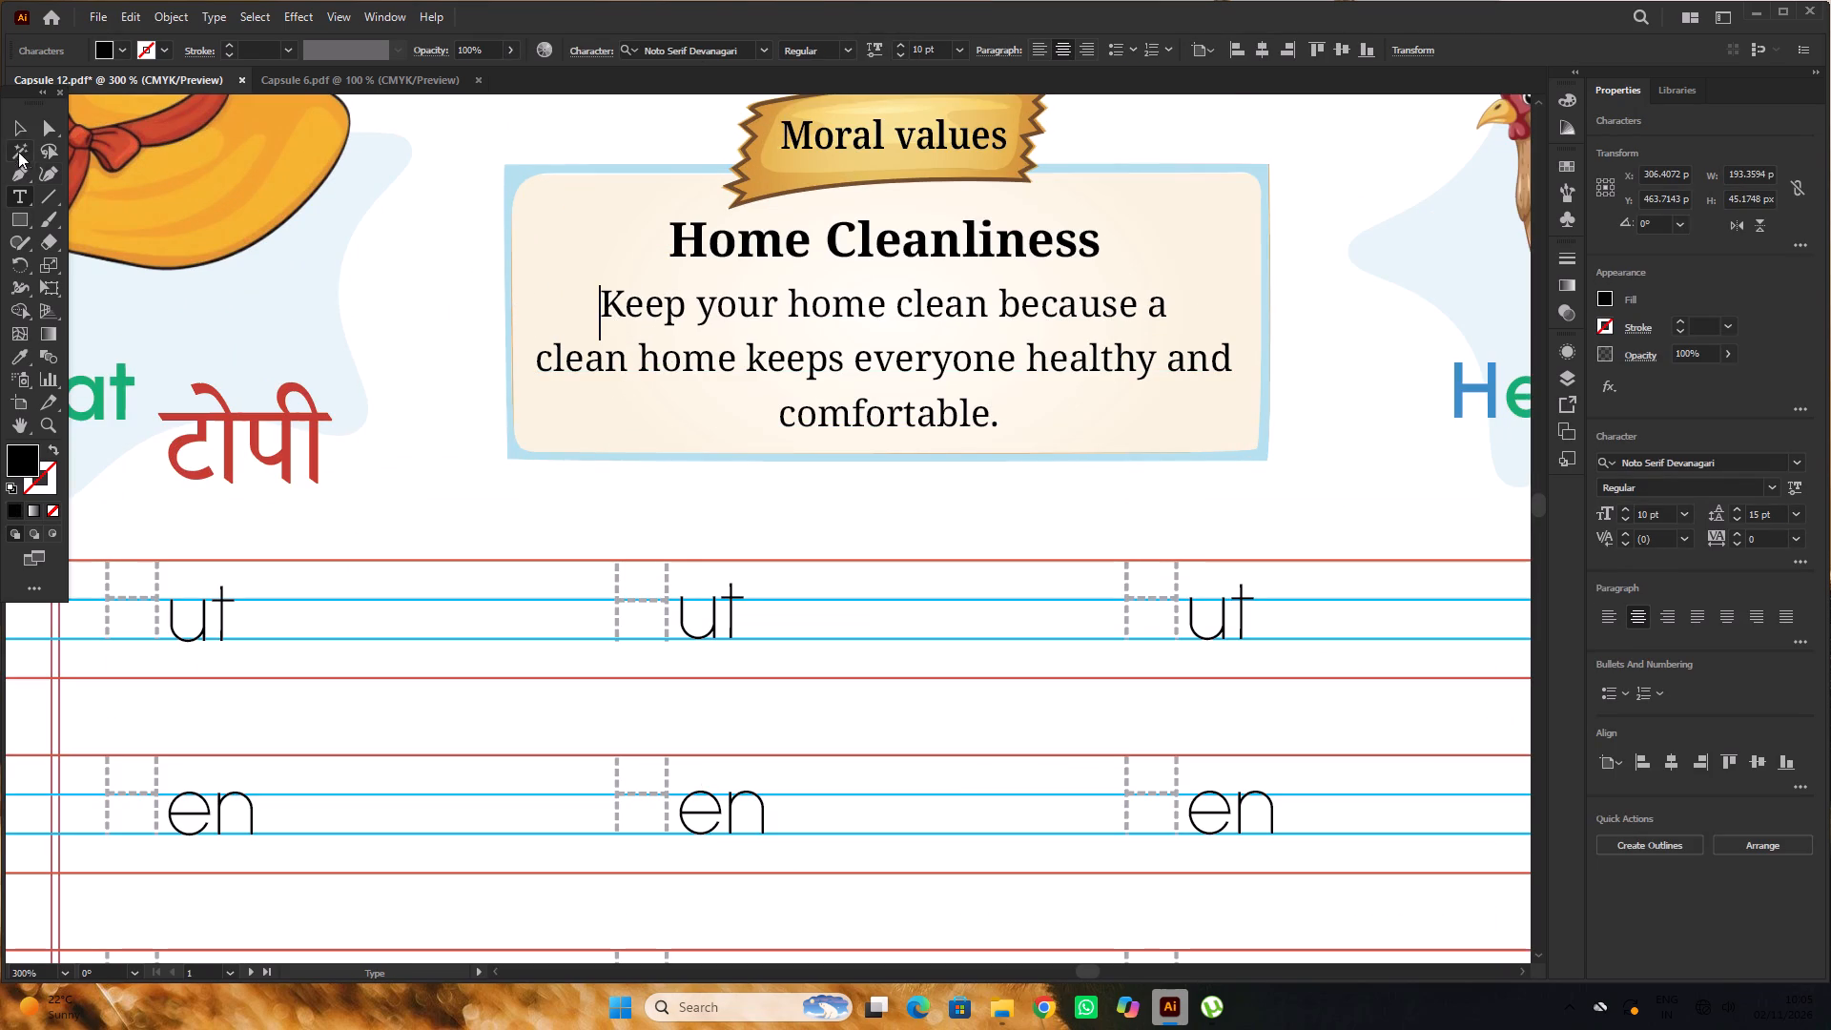
left_click(13, 124)
Remove the line breaks before "clean home" and "comfortable." so the body text runs on one line, adding a space before "comfortable.".
left_click(538, 362)
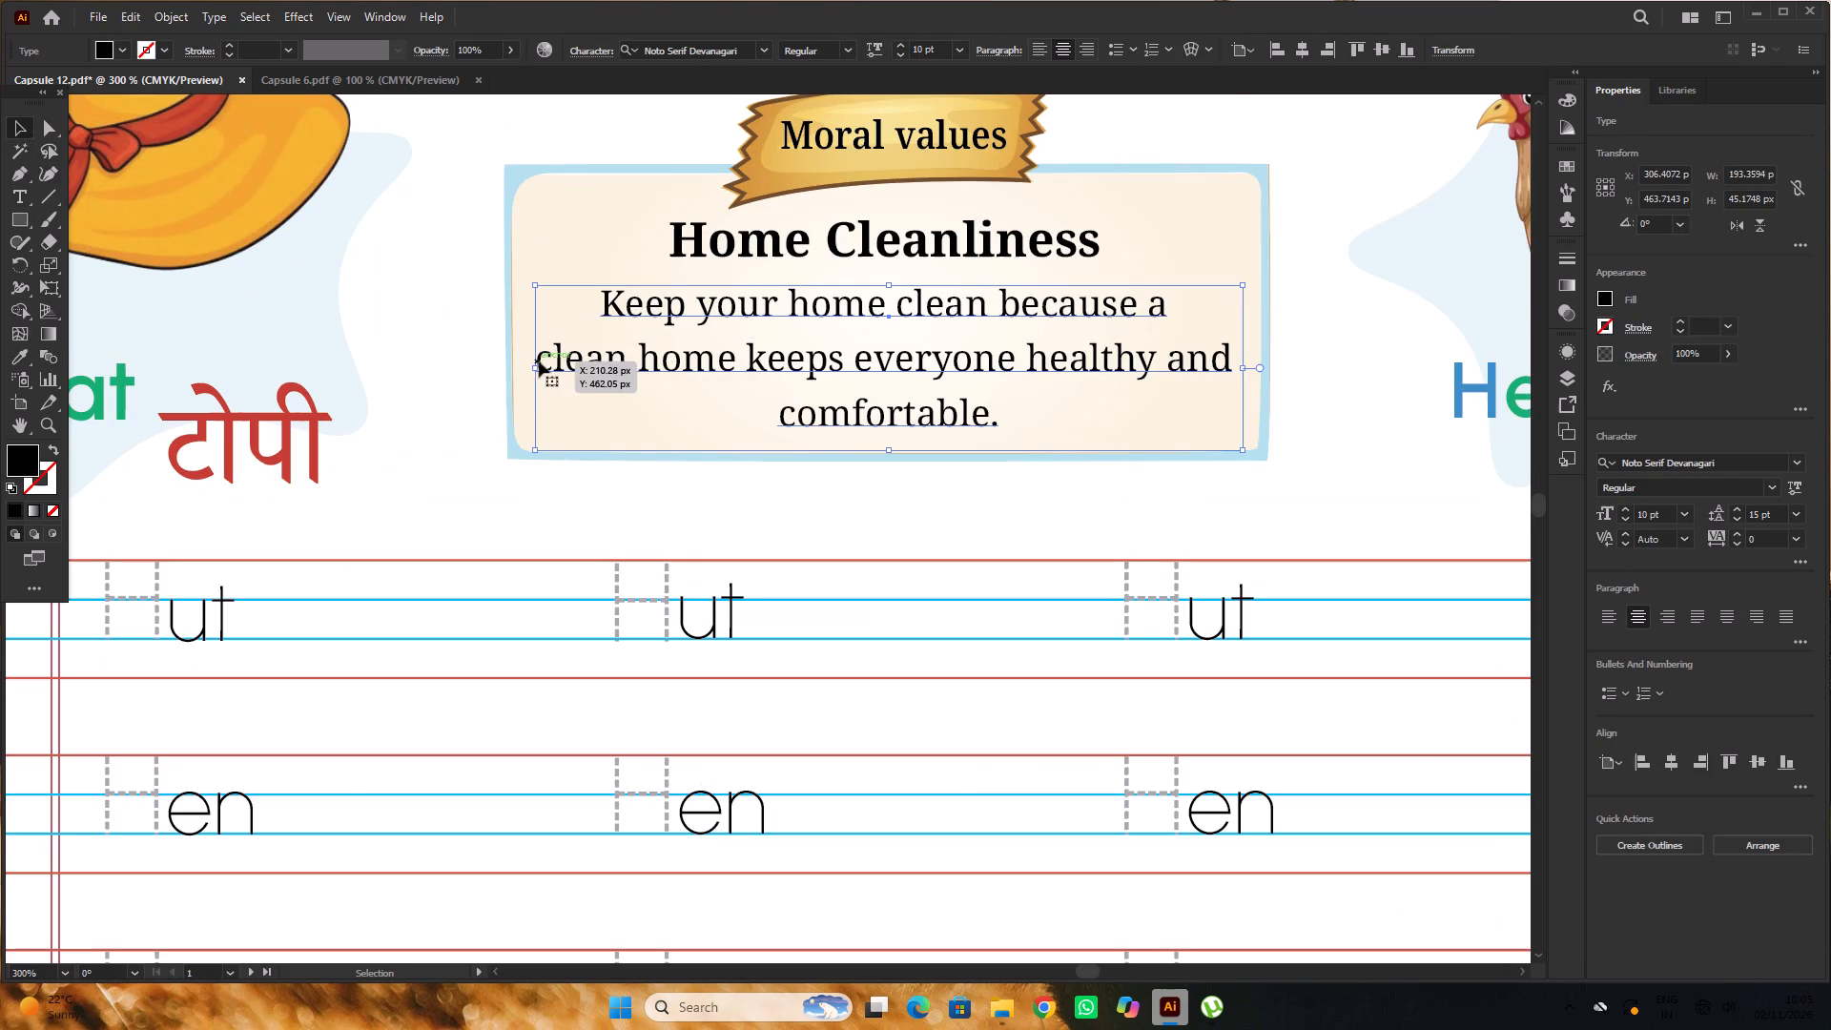
double_click(542, 370)
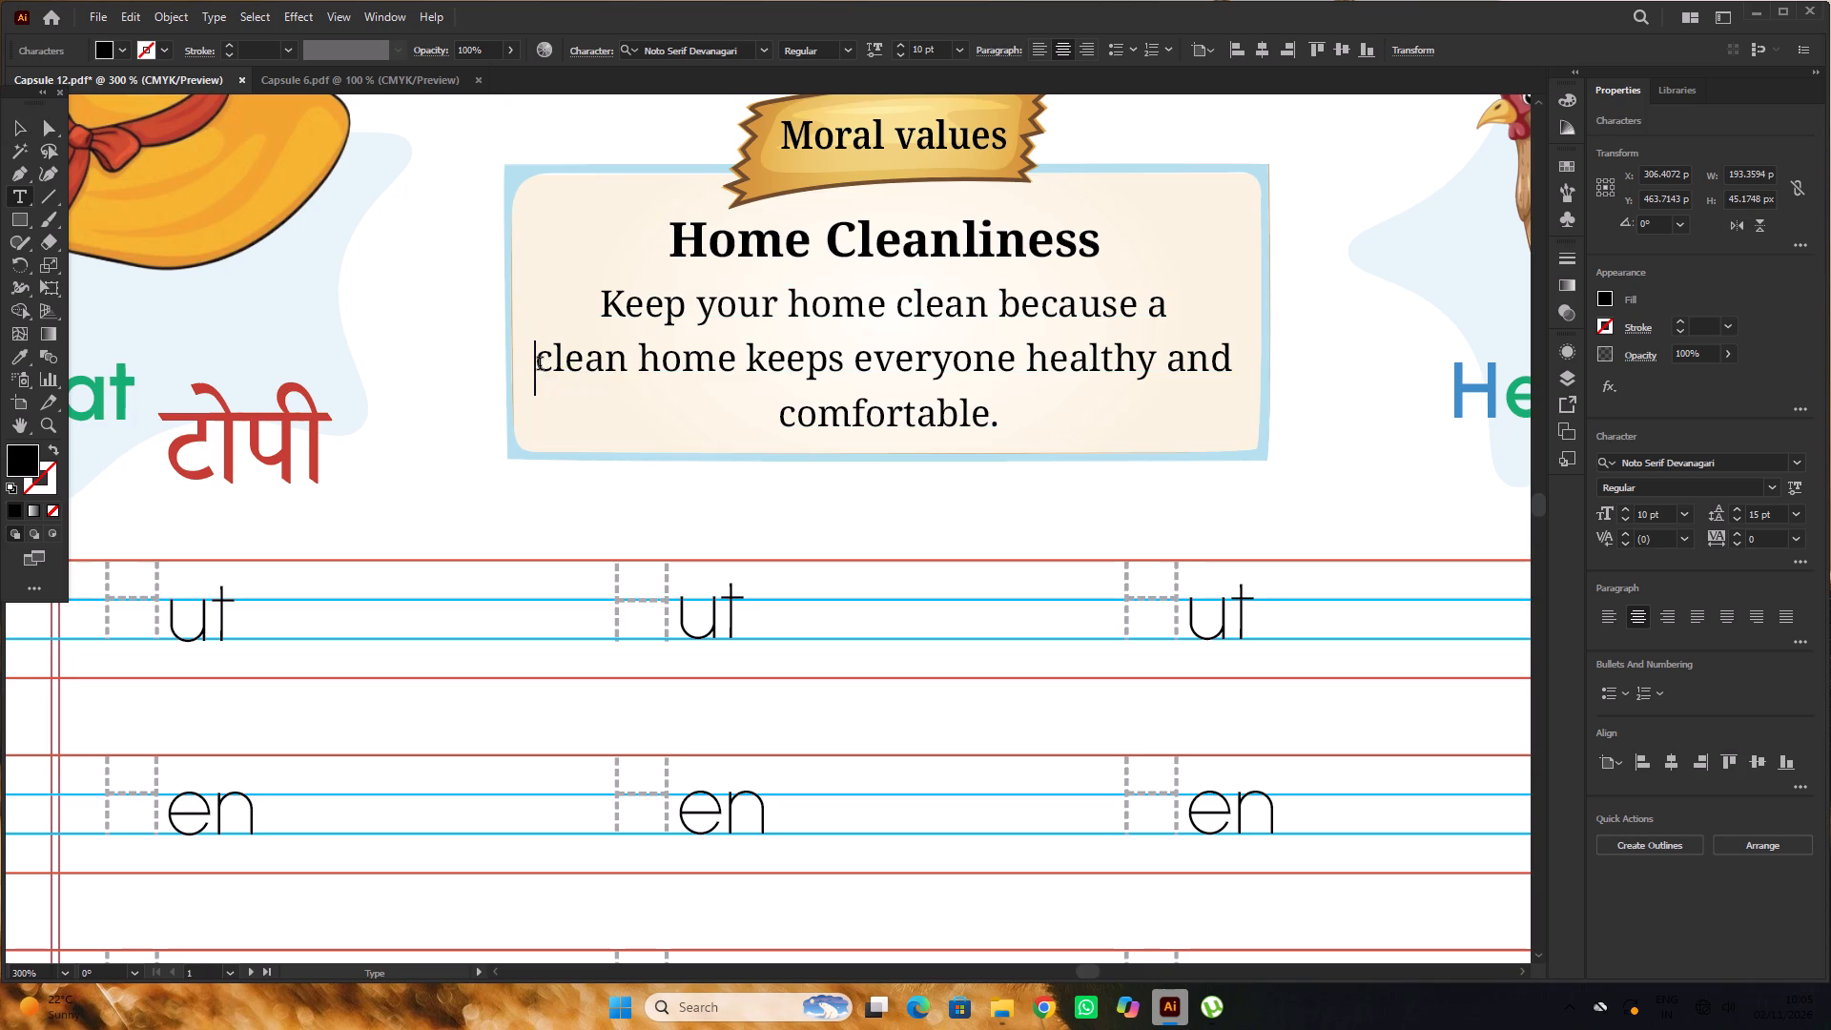
key("BackSpace")
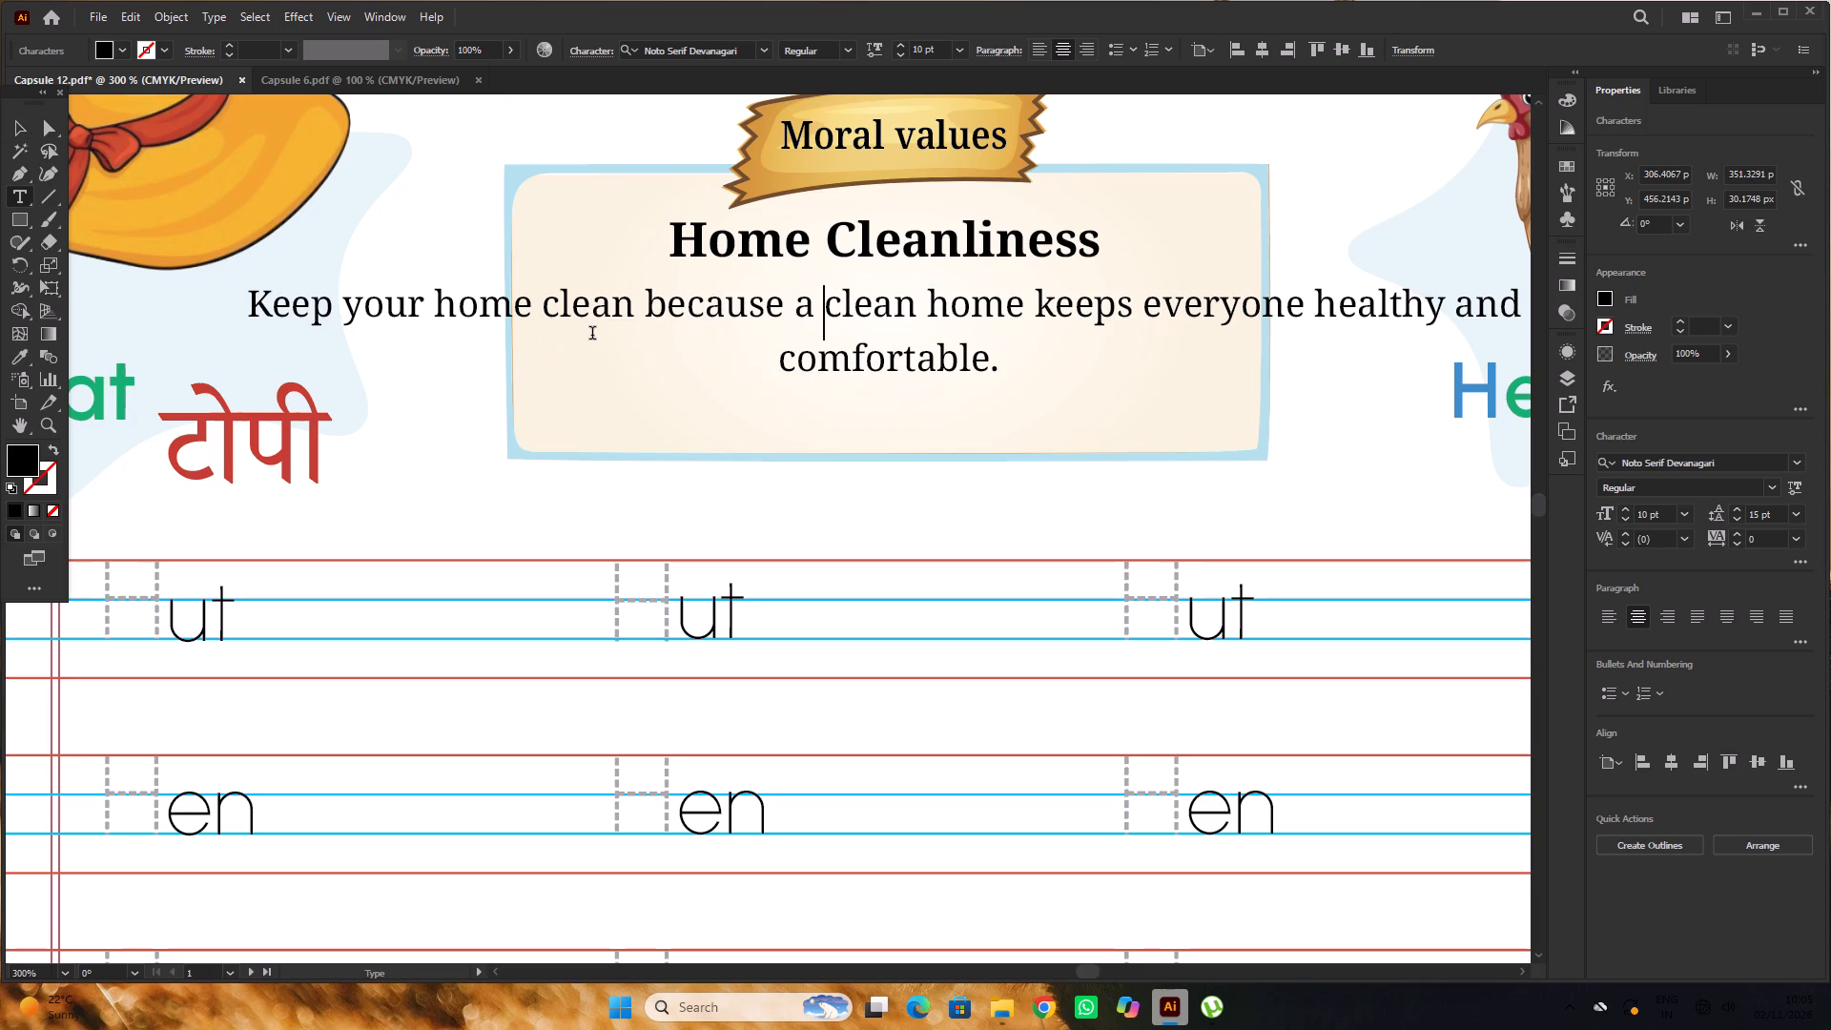
left_click(779, 362)
key("BackSpace")
key("space")
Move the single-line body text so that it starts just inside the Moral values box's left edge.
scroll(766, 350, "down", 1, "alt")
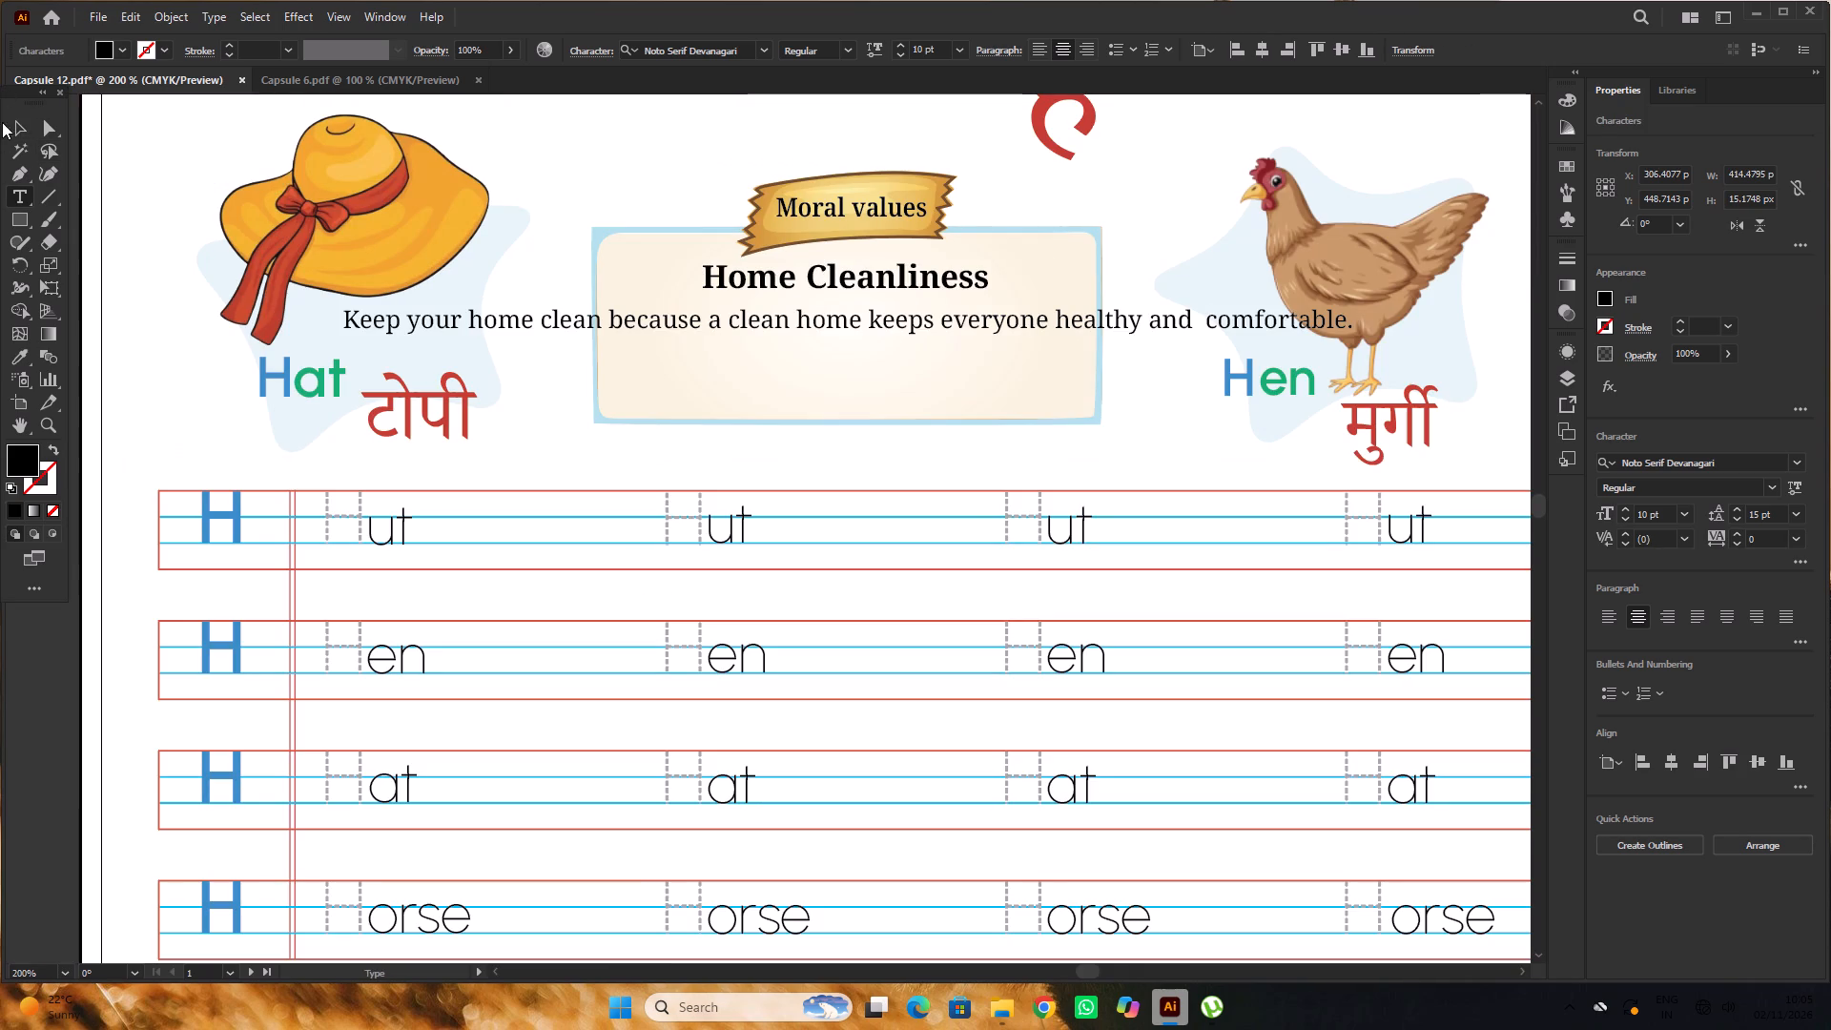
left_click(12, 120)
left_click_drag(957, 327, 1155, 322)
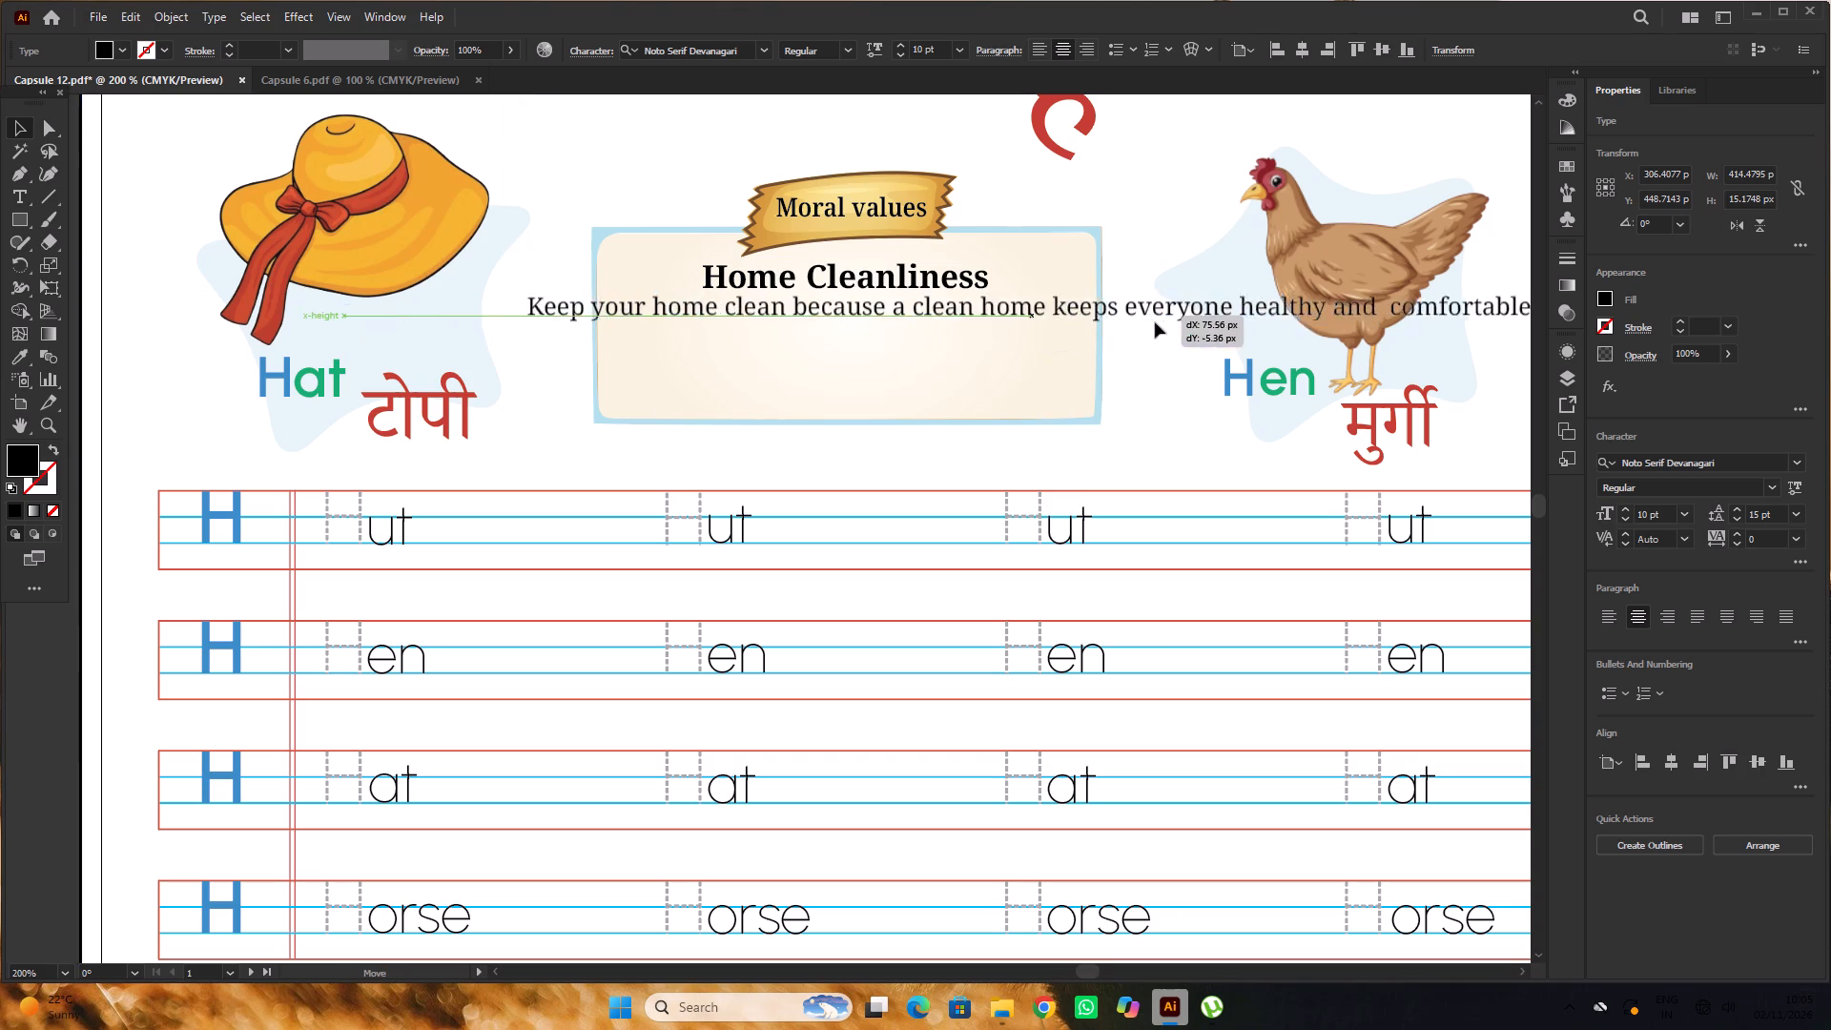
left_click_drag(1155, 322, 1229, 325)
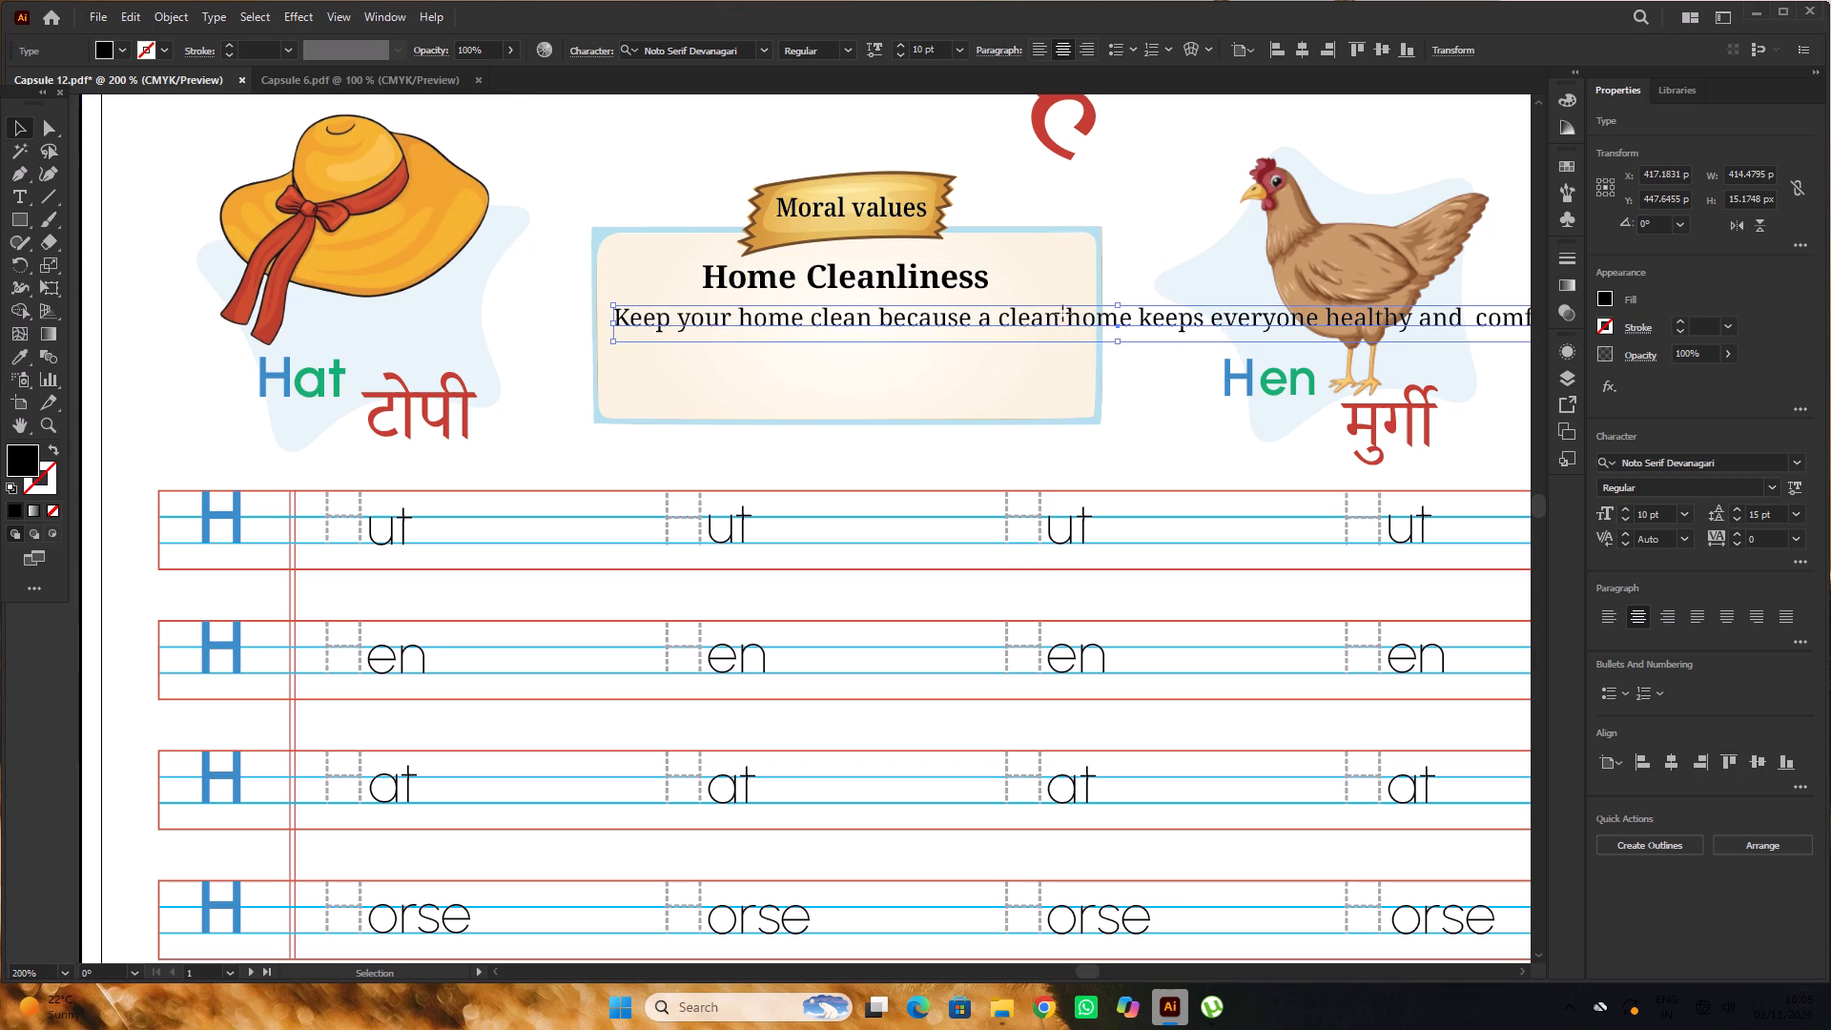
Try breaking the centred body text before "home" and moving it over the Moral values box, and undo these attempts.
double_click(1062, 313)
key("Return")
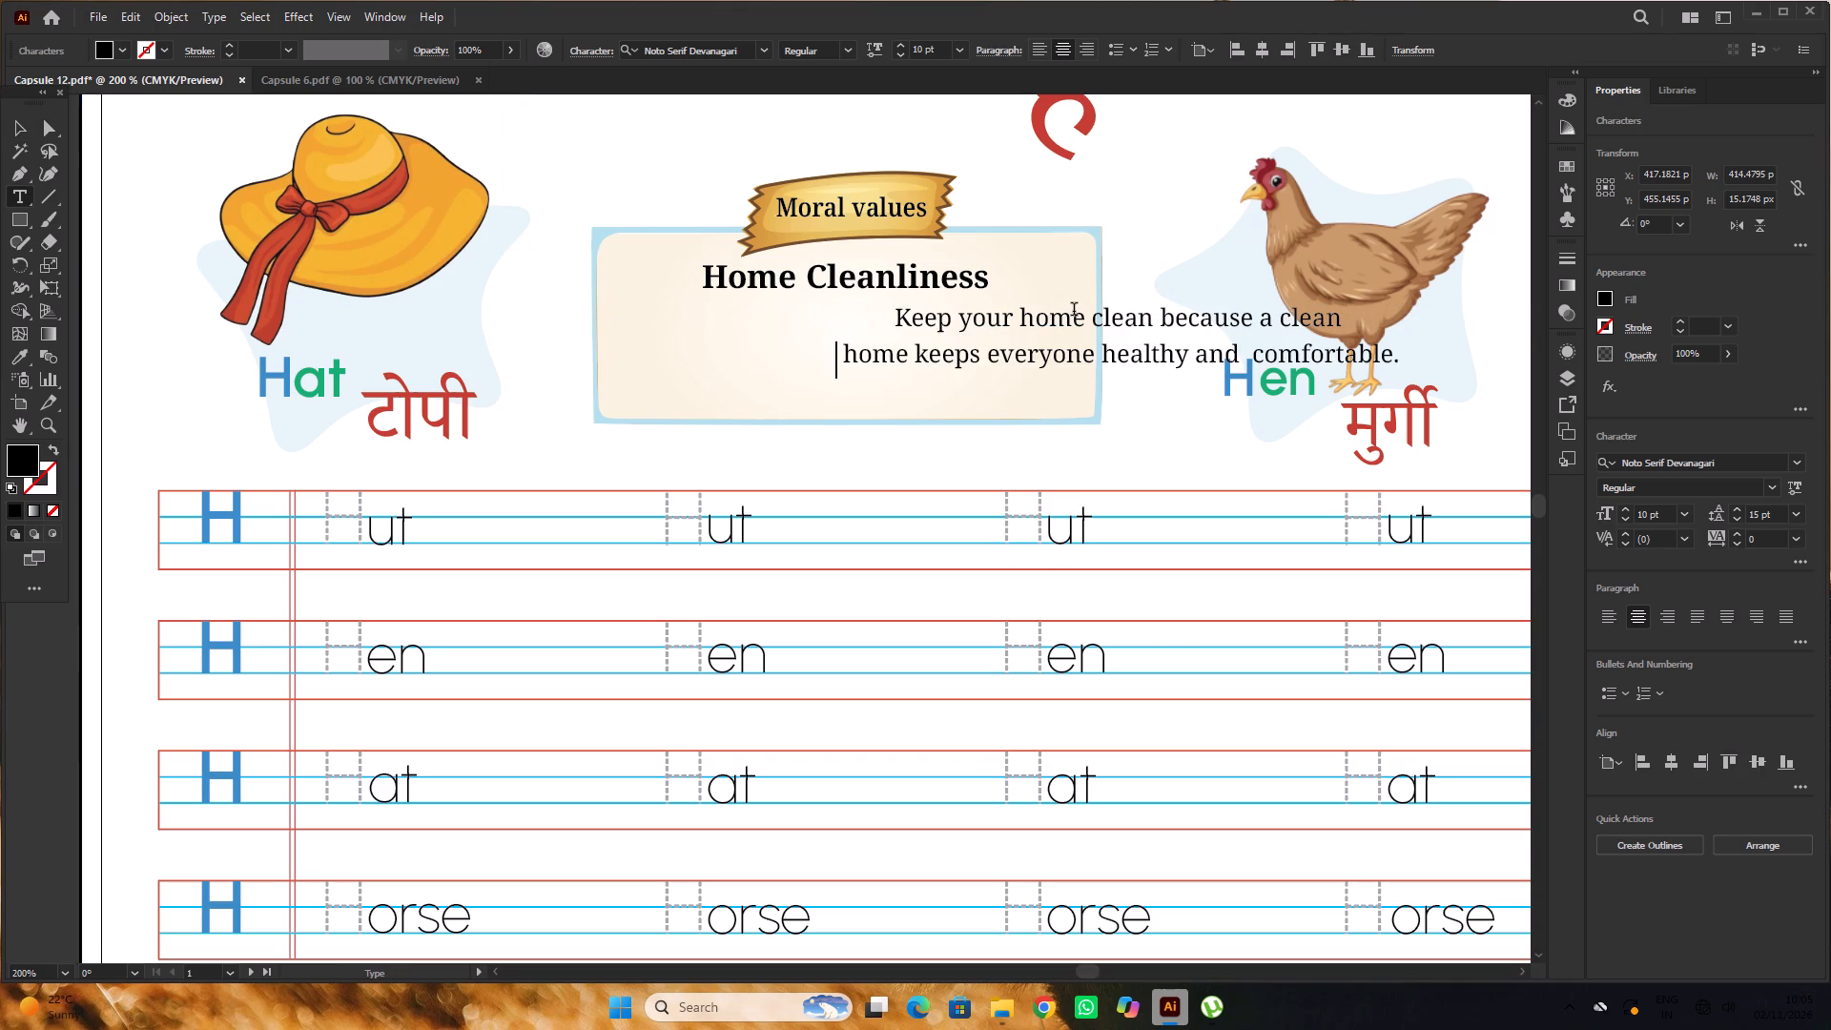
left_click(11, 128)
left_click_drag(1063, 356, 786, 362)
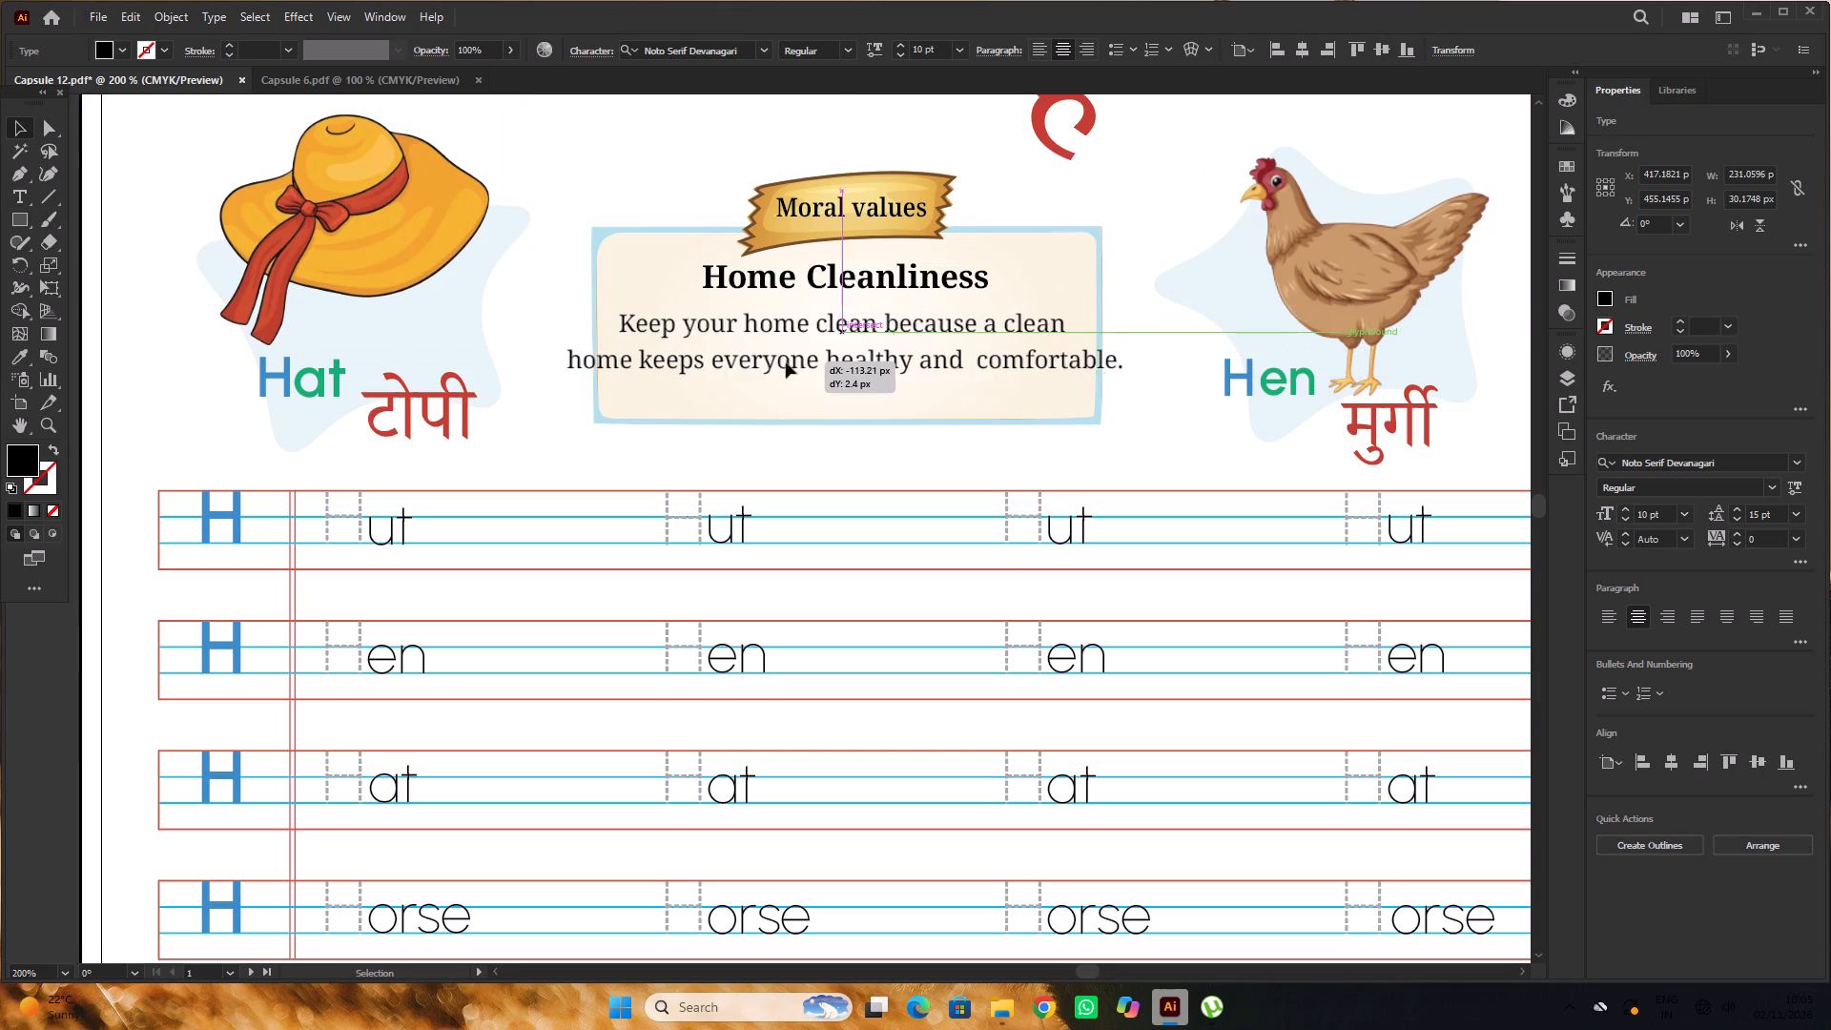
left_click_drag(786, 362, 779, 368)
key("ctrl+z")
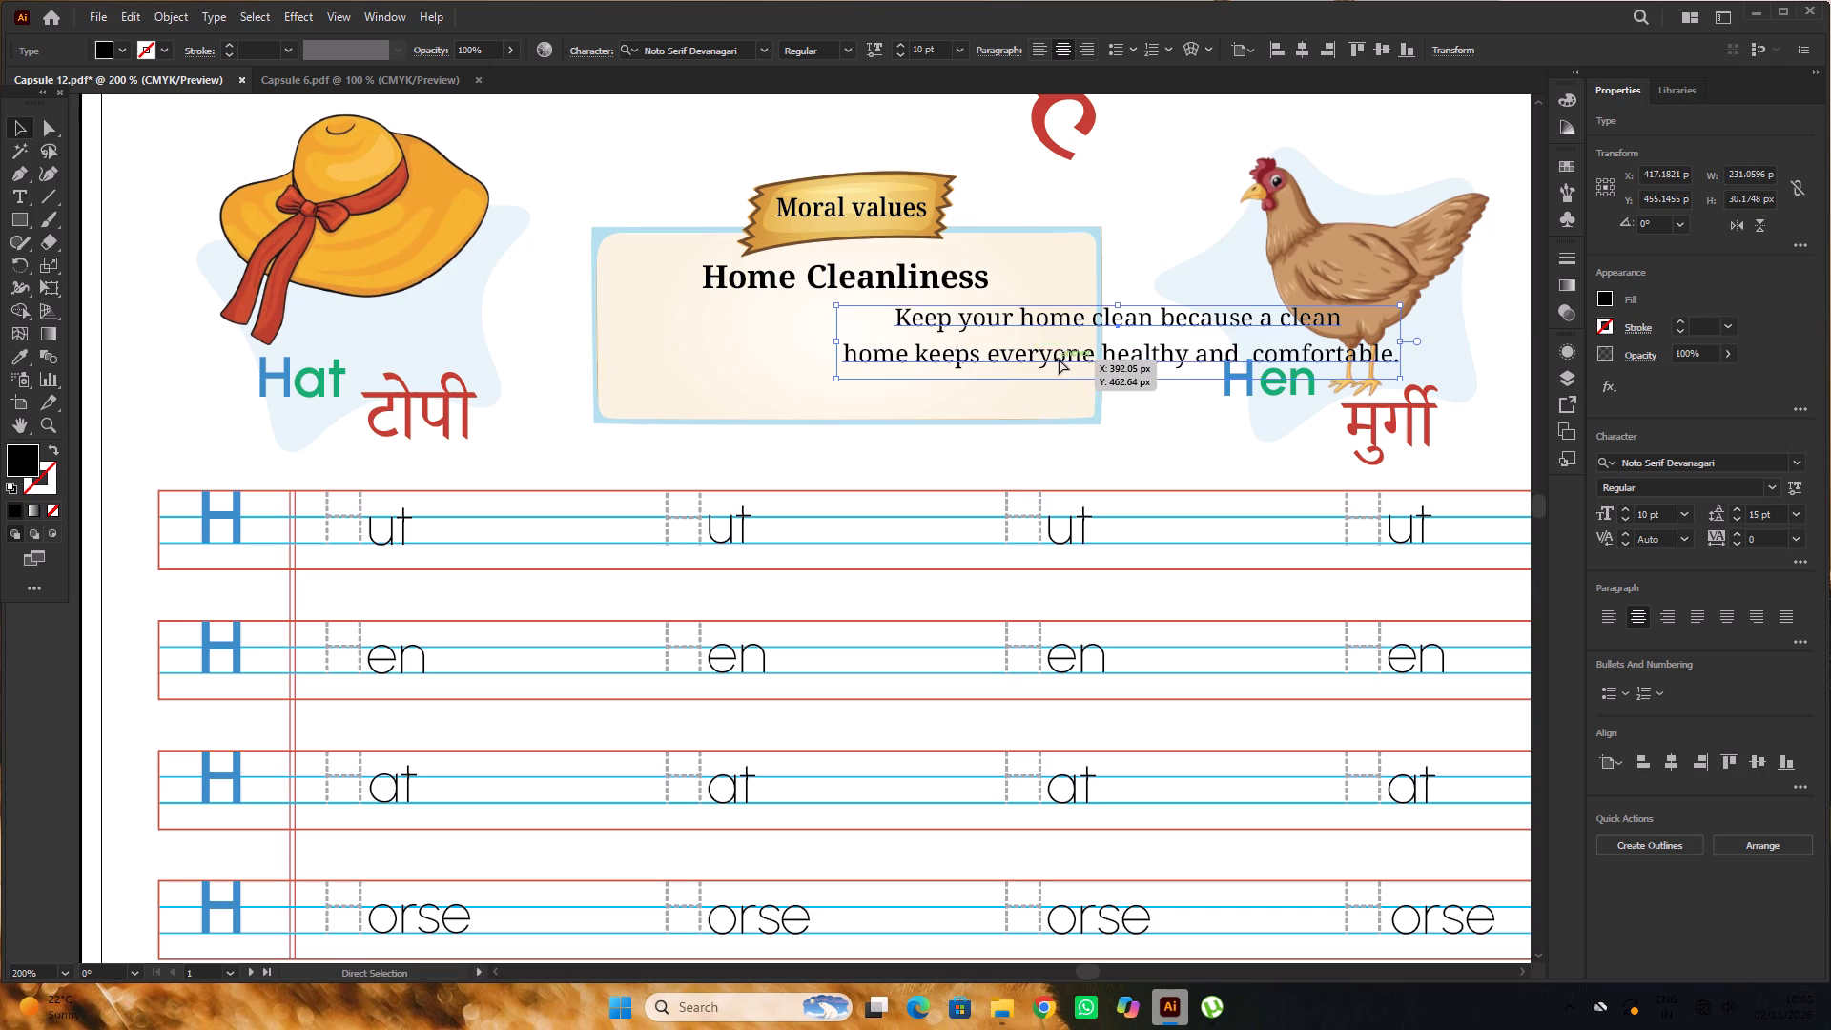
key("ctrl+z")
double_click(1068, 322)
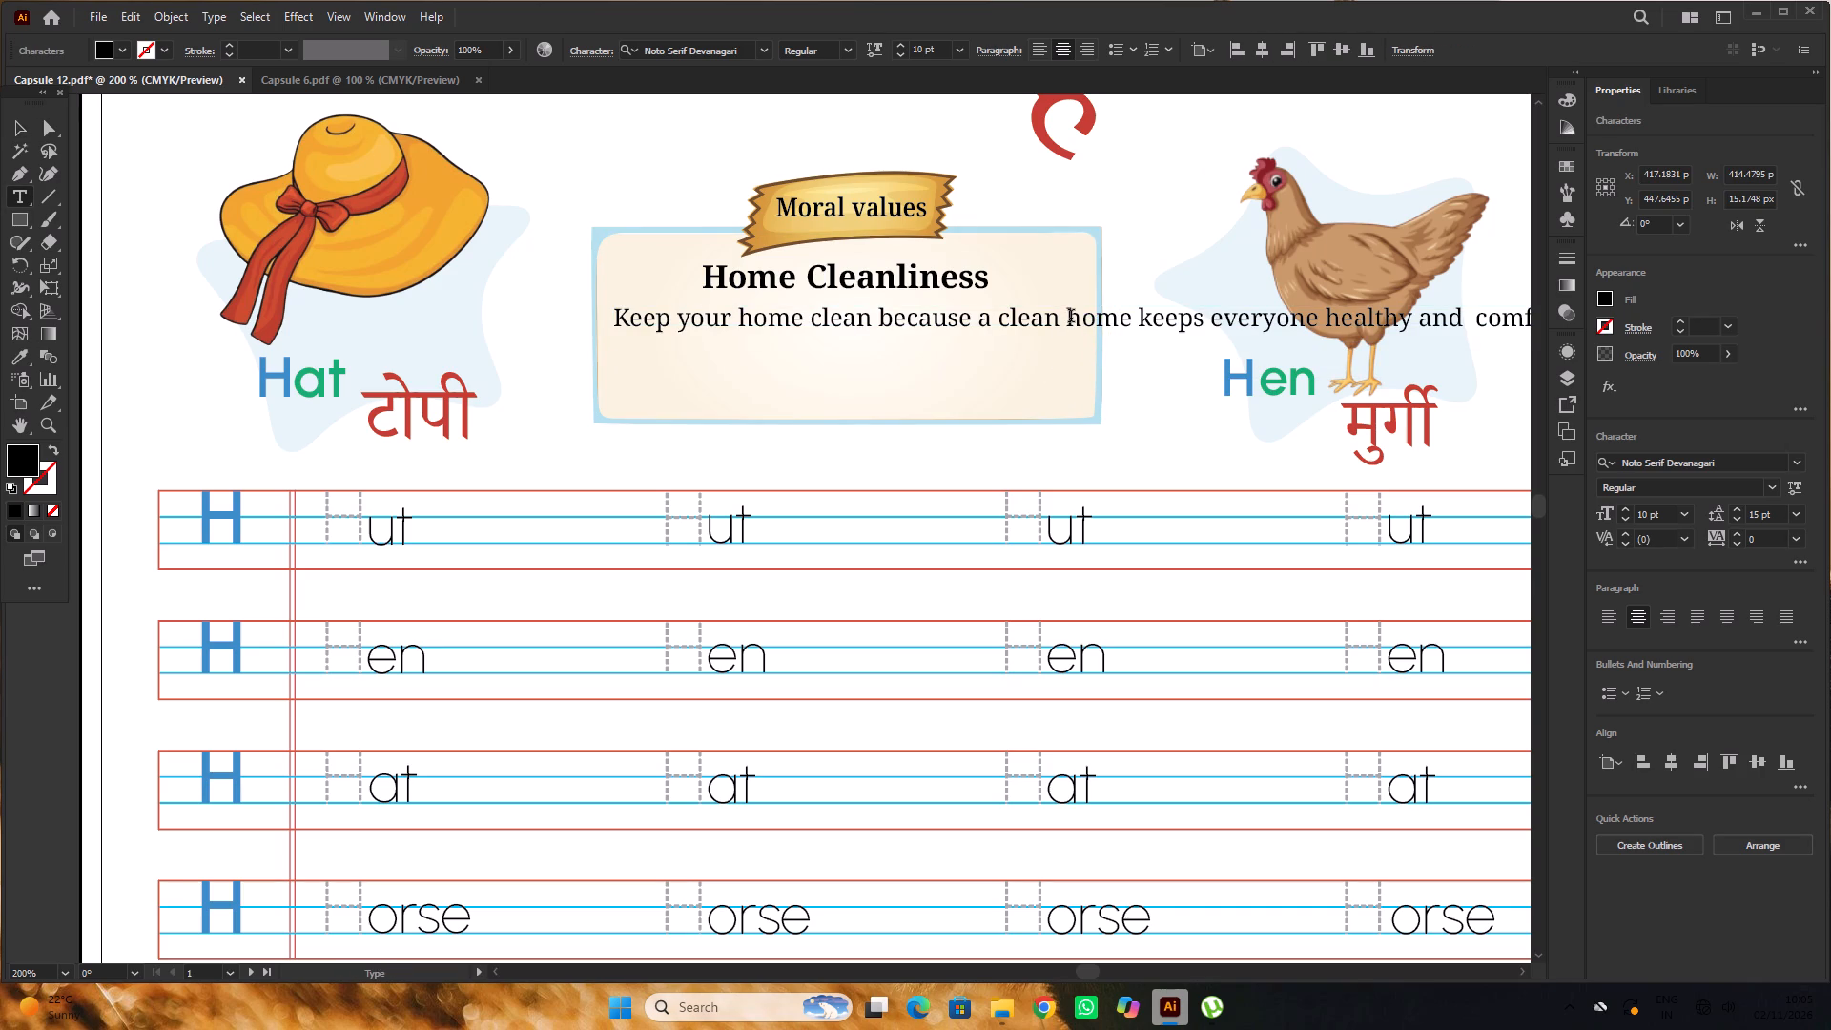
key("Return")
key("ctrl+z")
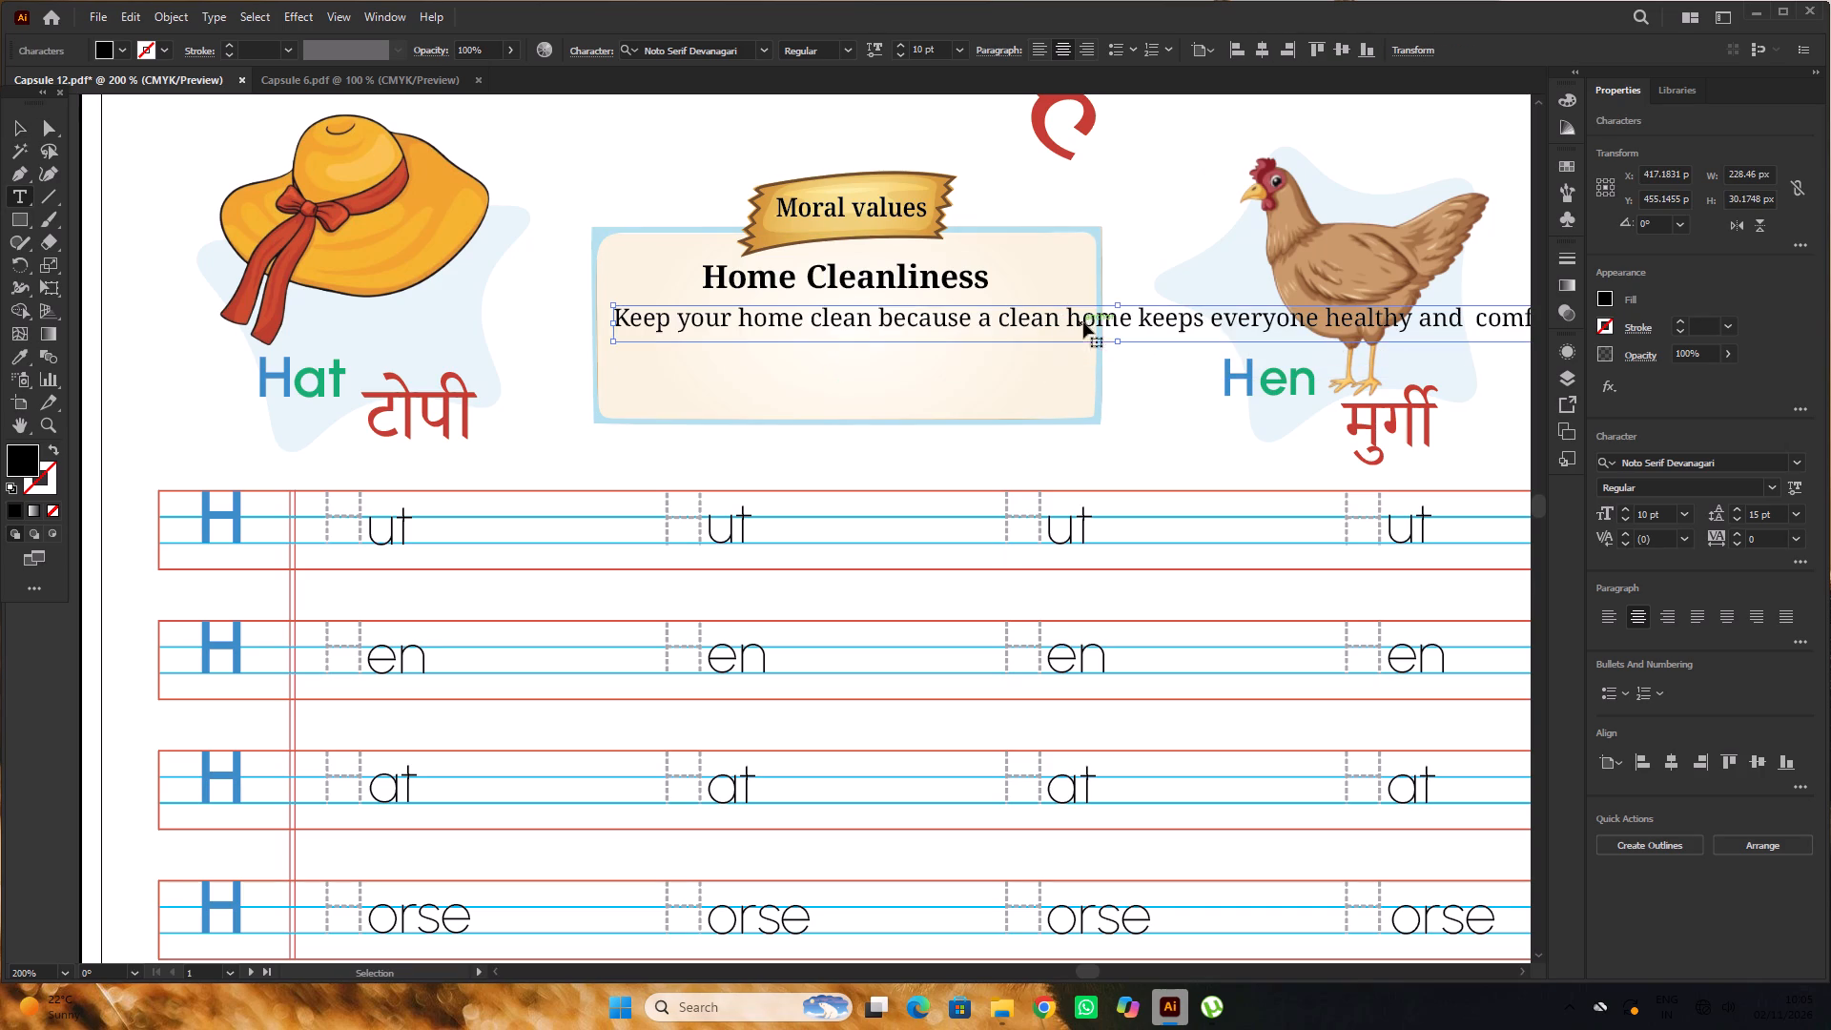
Left-align the body text and move it so its first word starts inside the Moral values box under Home Cleanliness.
left_click(1604, 615)
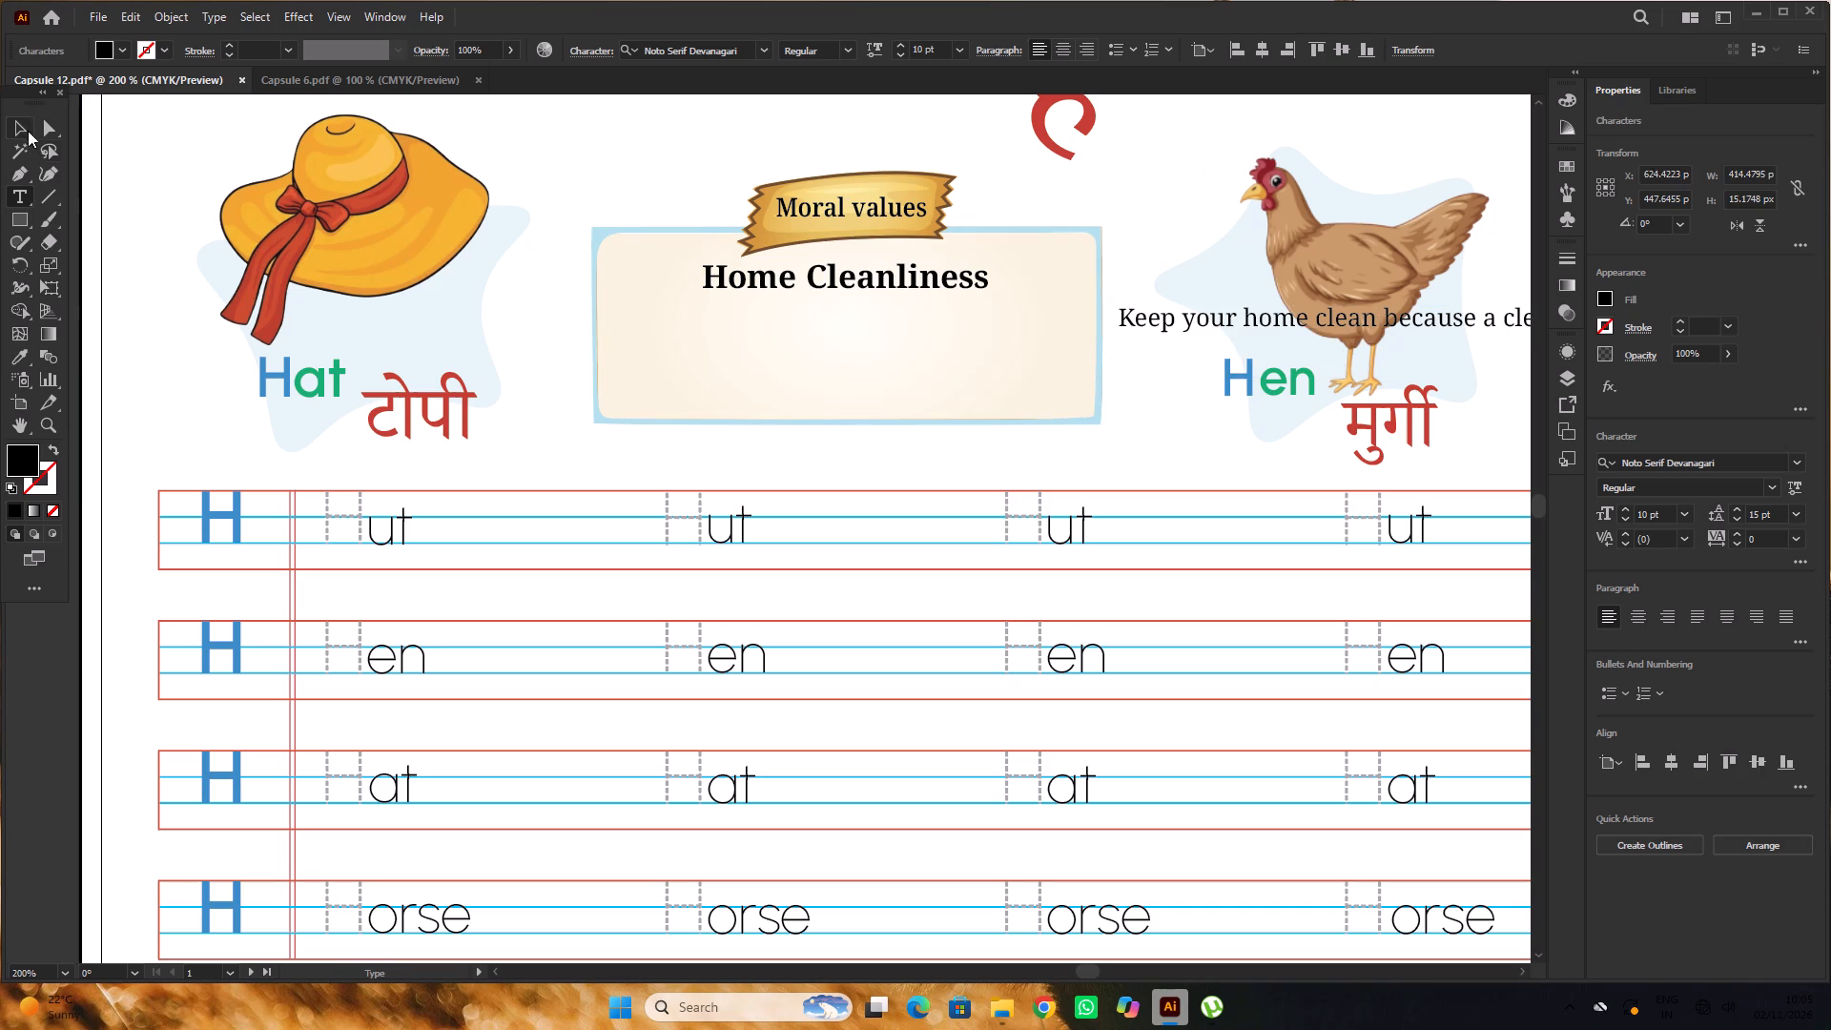
left_click(26, 128)
left_click_drag(1179, 315, 671, 309)
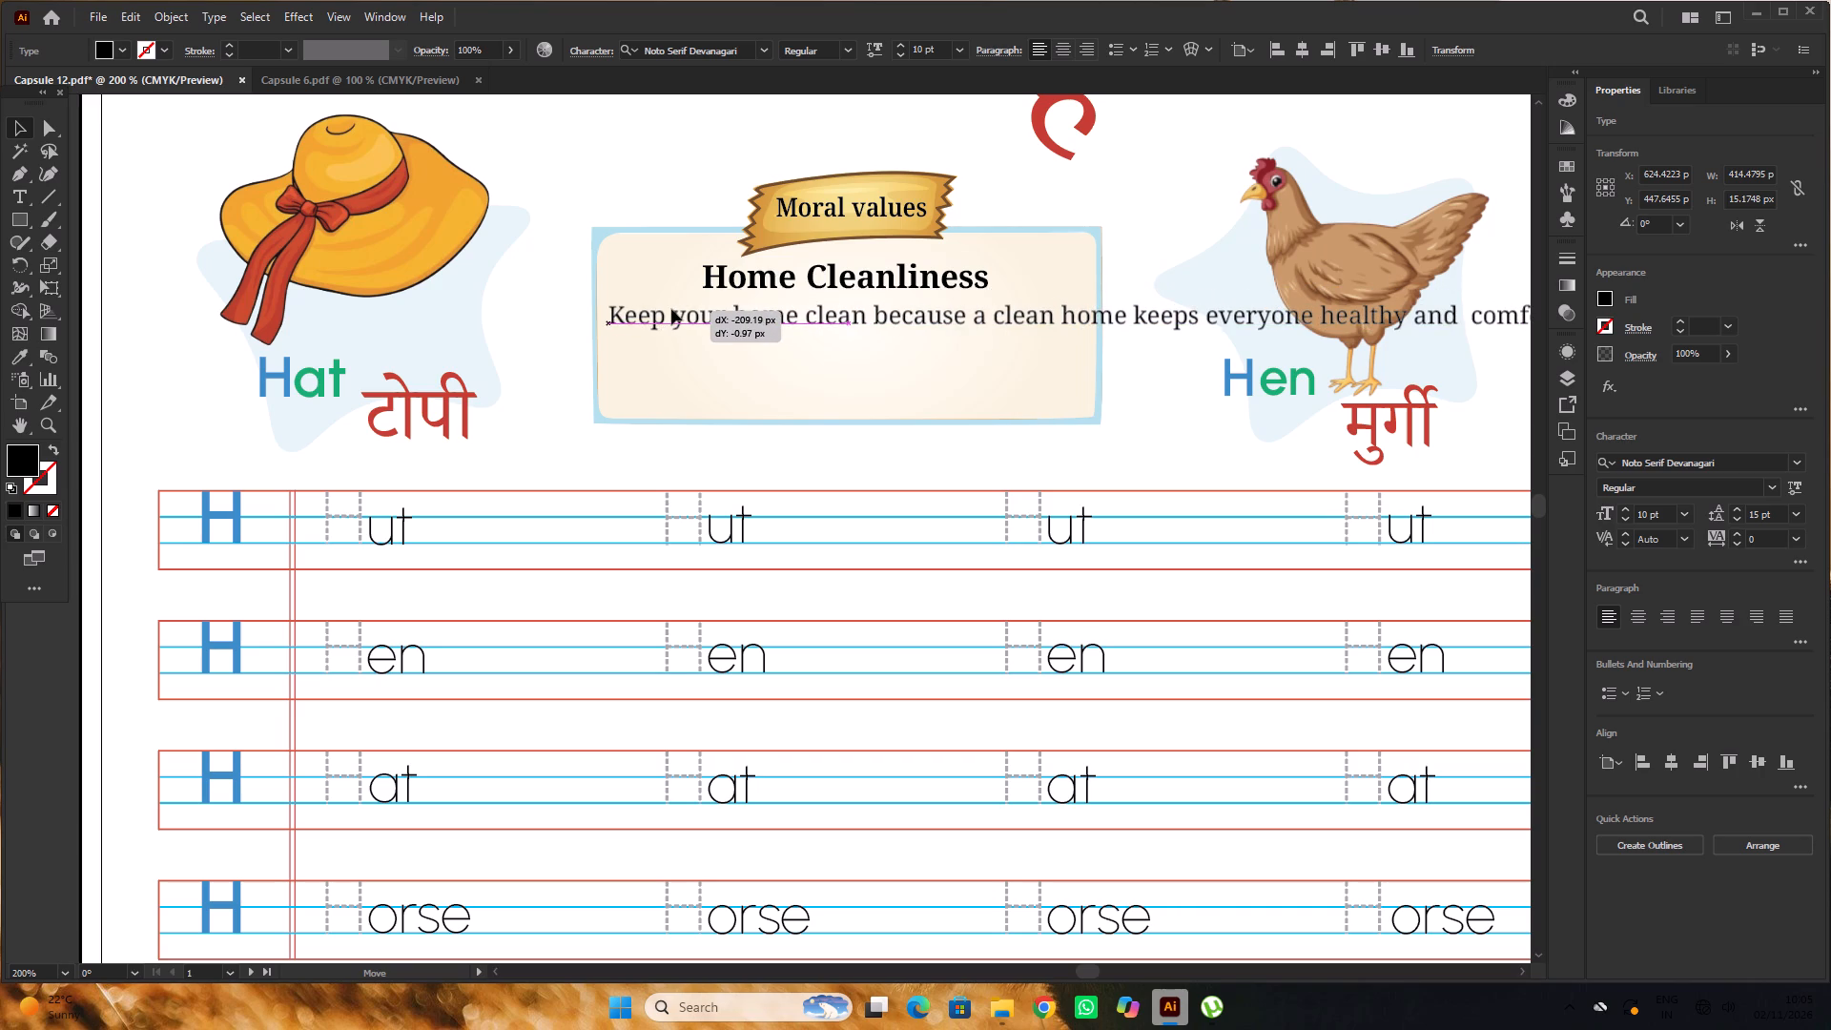
left_click_drag(671, 309, 671, 308)
Break the left-aligned body text into three lines, with new lines starting at "home keeps" and "comfortable.".
scroll(1025, 314, "up", 2)
double_click(1077, 347)
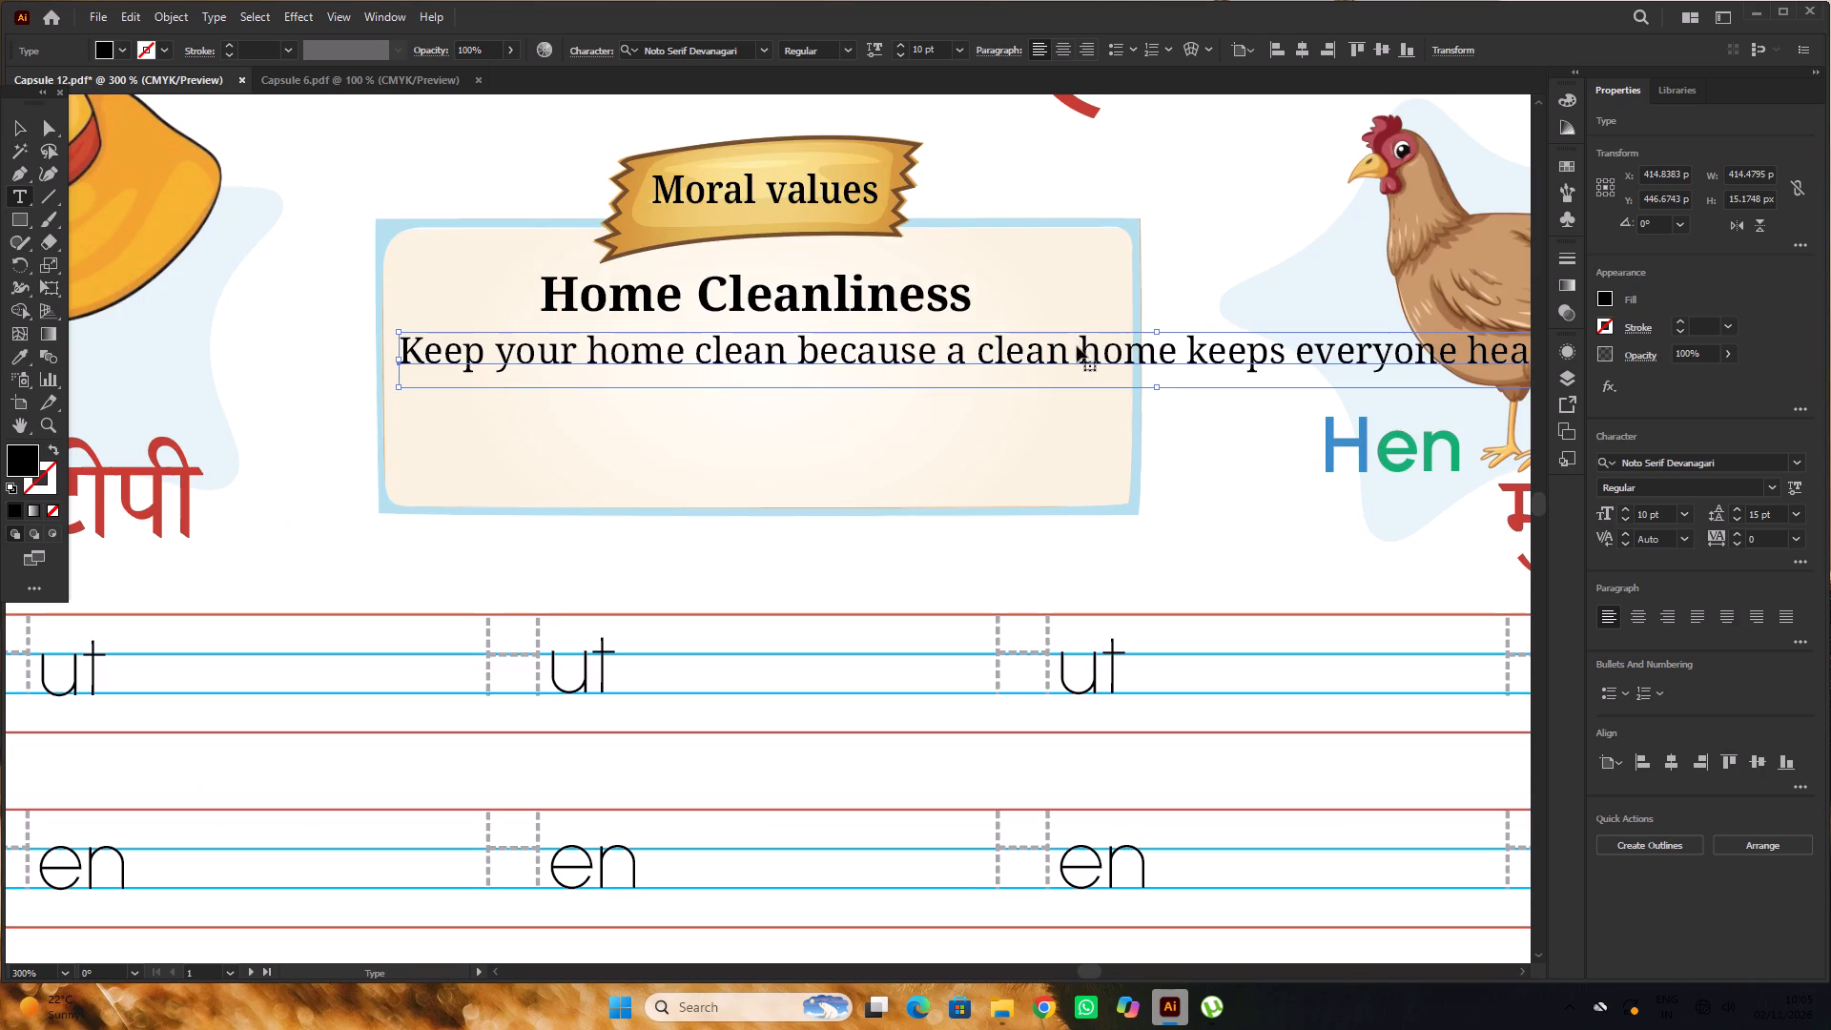
key("Return")
left_click(1012, 413)
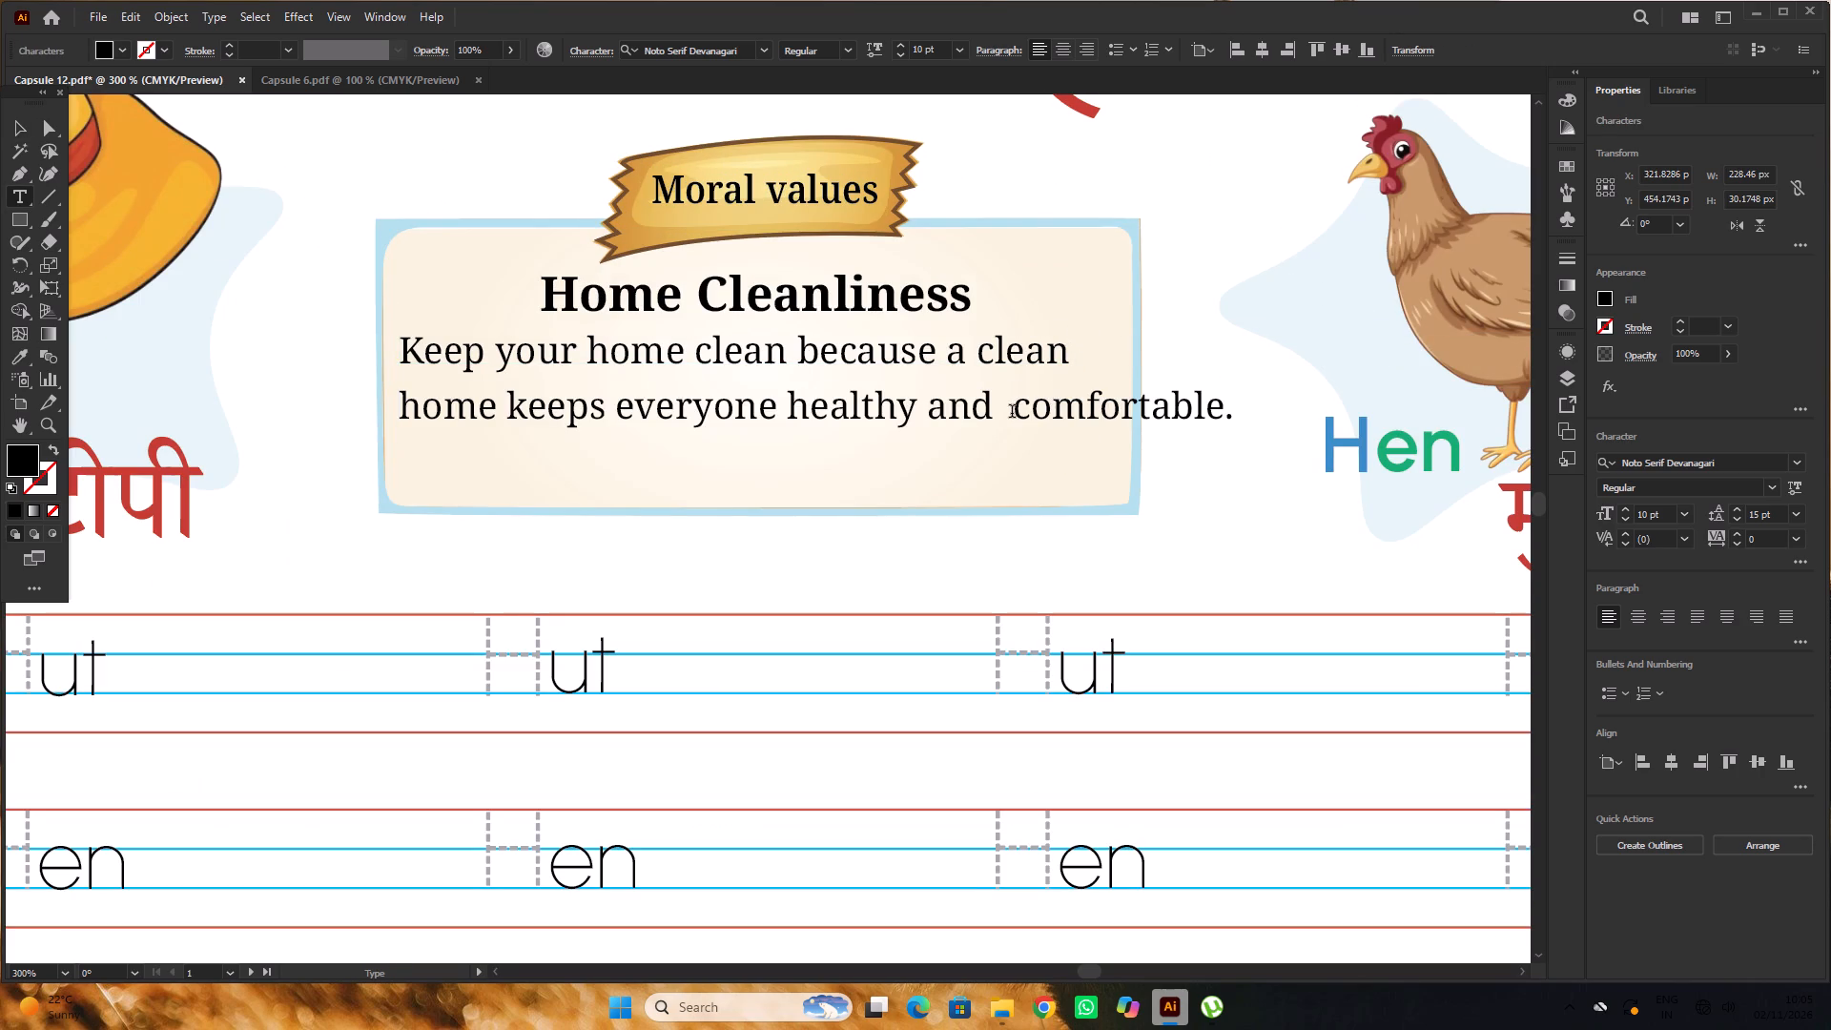
key("Return")
left_click(16, 129)
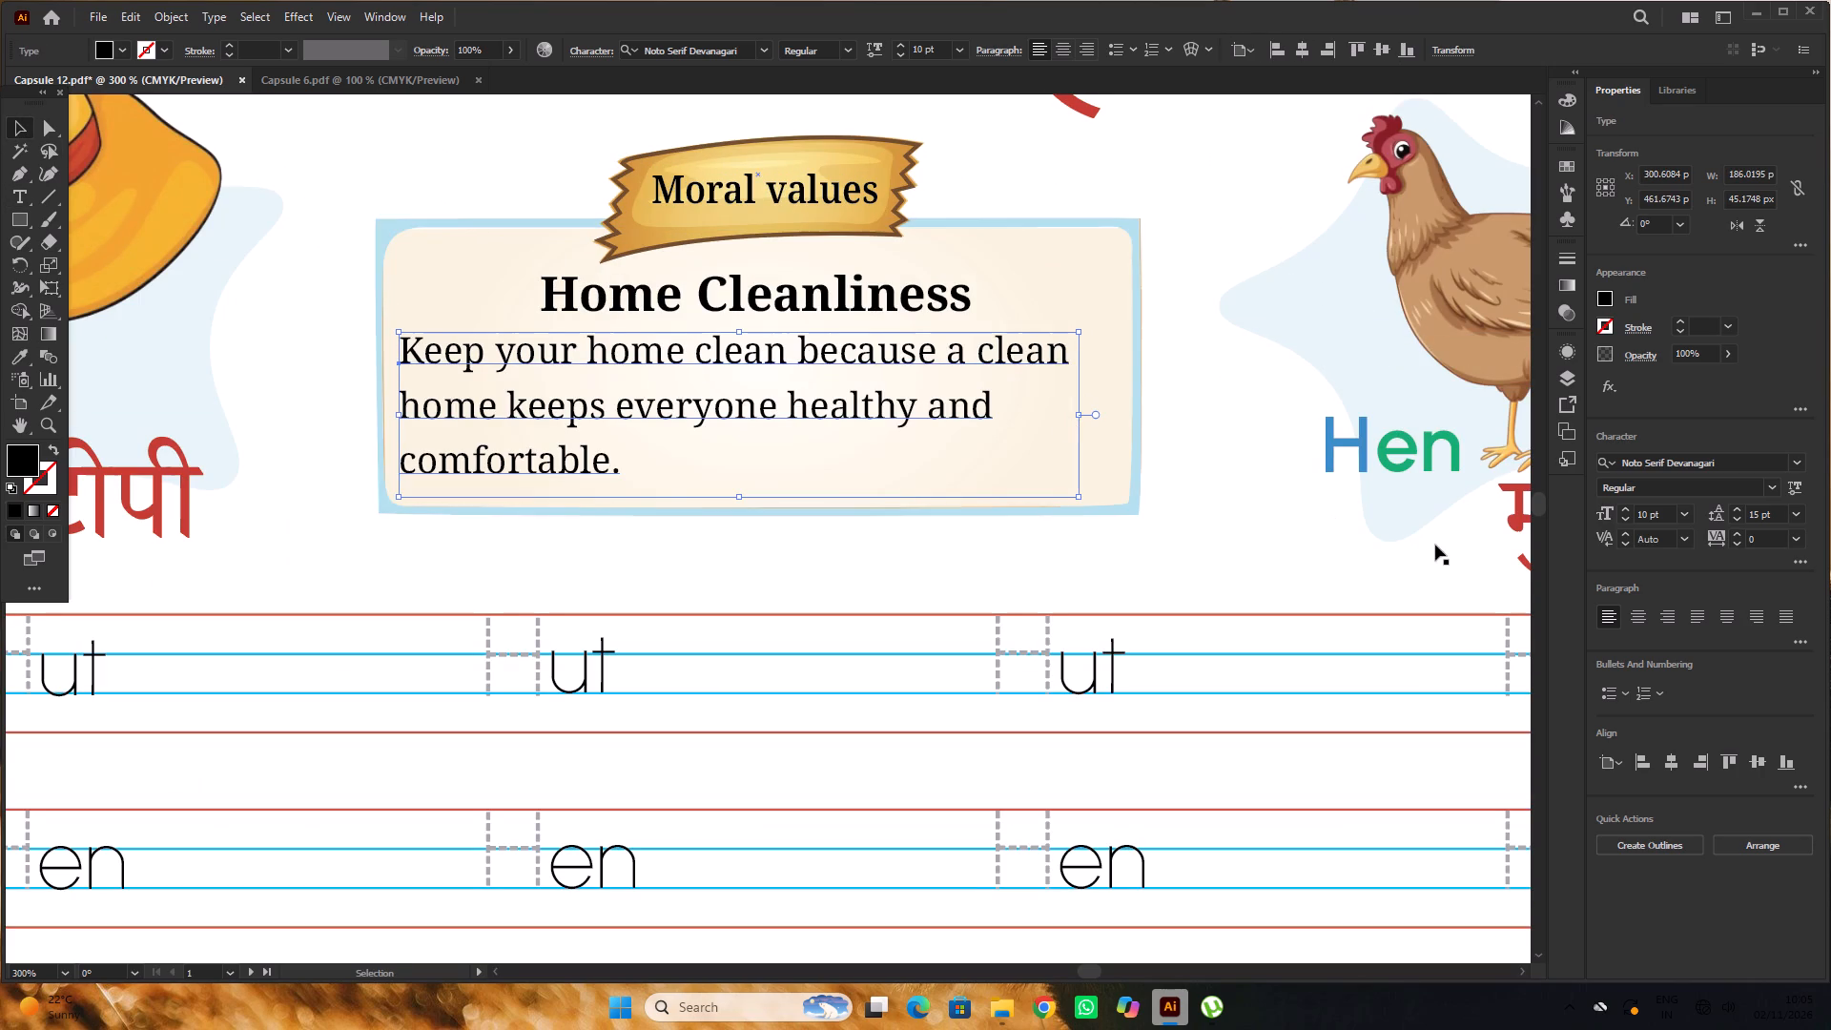
Centre-align the three-line body text and move it back inside the Moral values box, centred beneath Home Cleanliness.
left_click(1630, 612)
left_click_drag(580, 421, 1019, 445)
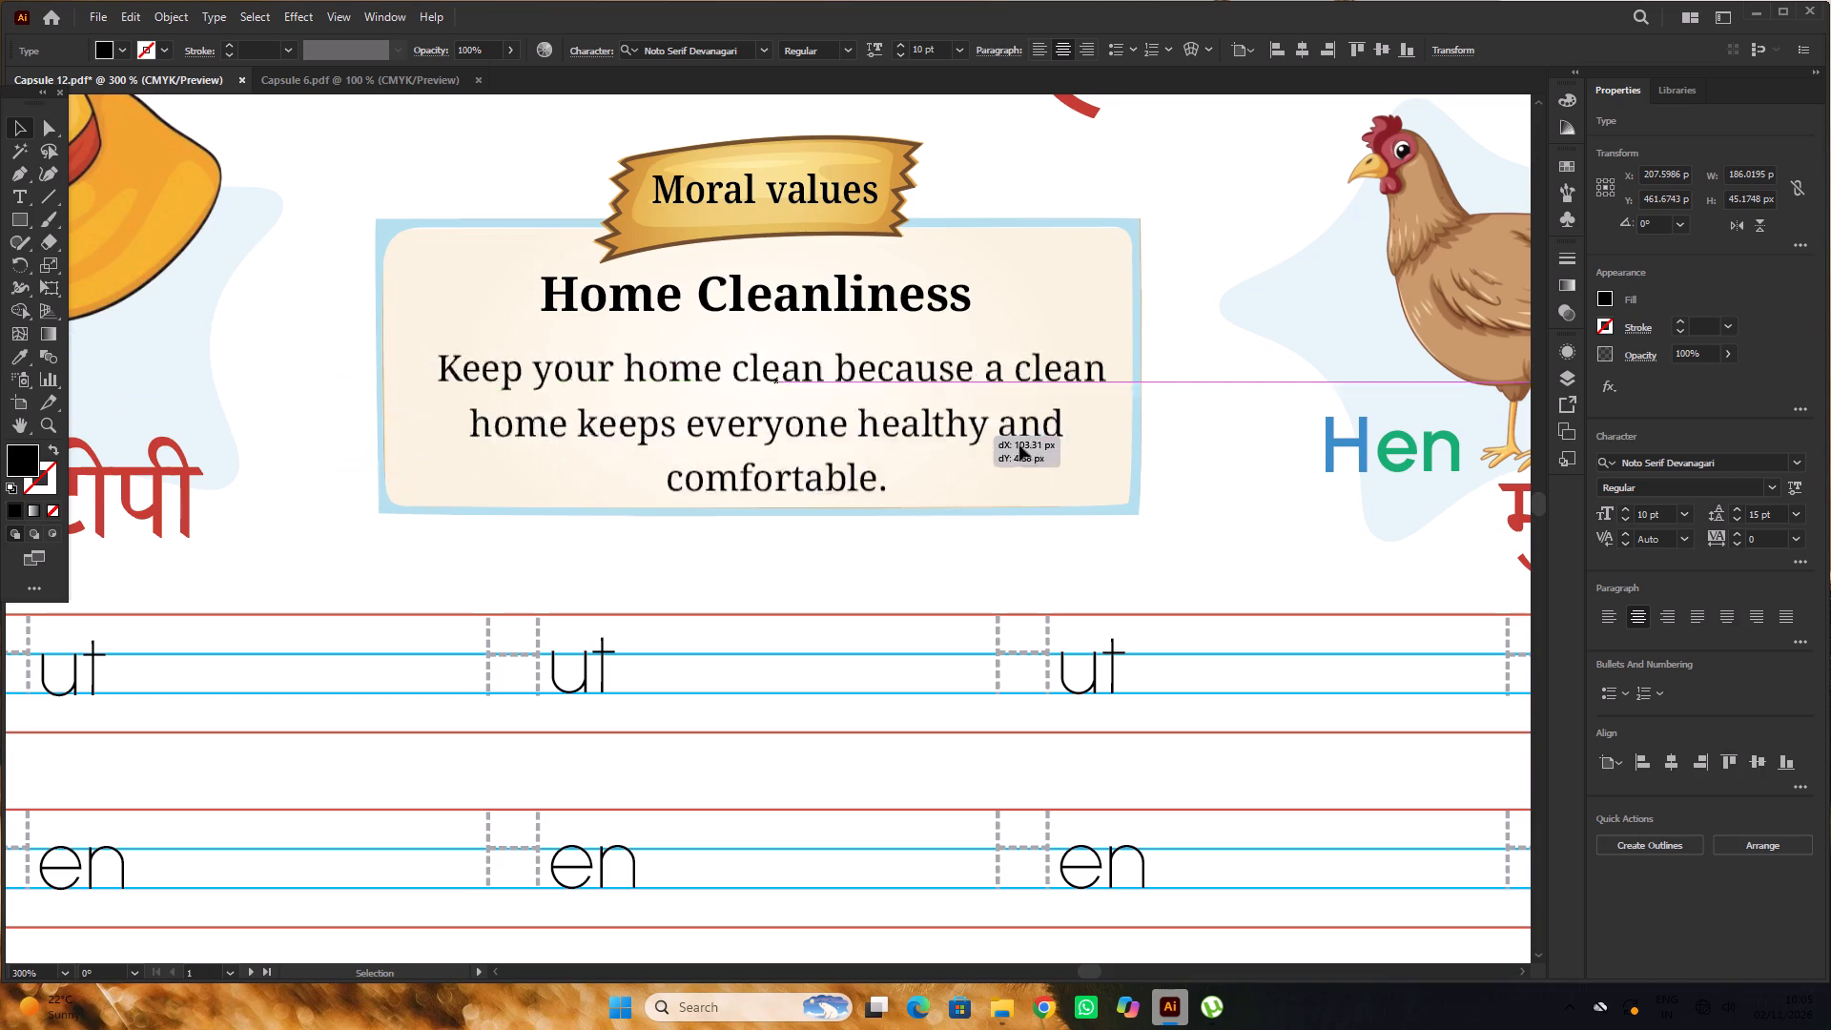
left_click_drag(1019, 445, 948, 428)
scroll(694, 375, "down", 4, "alt")
left_click(299, 295)
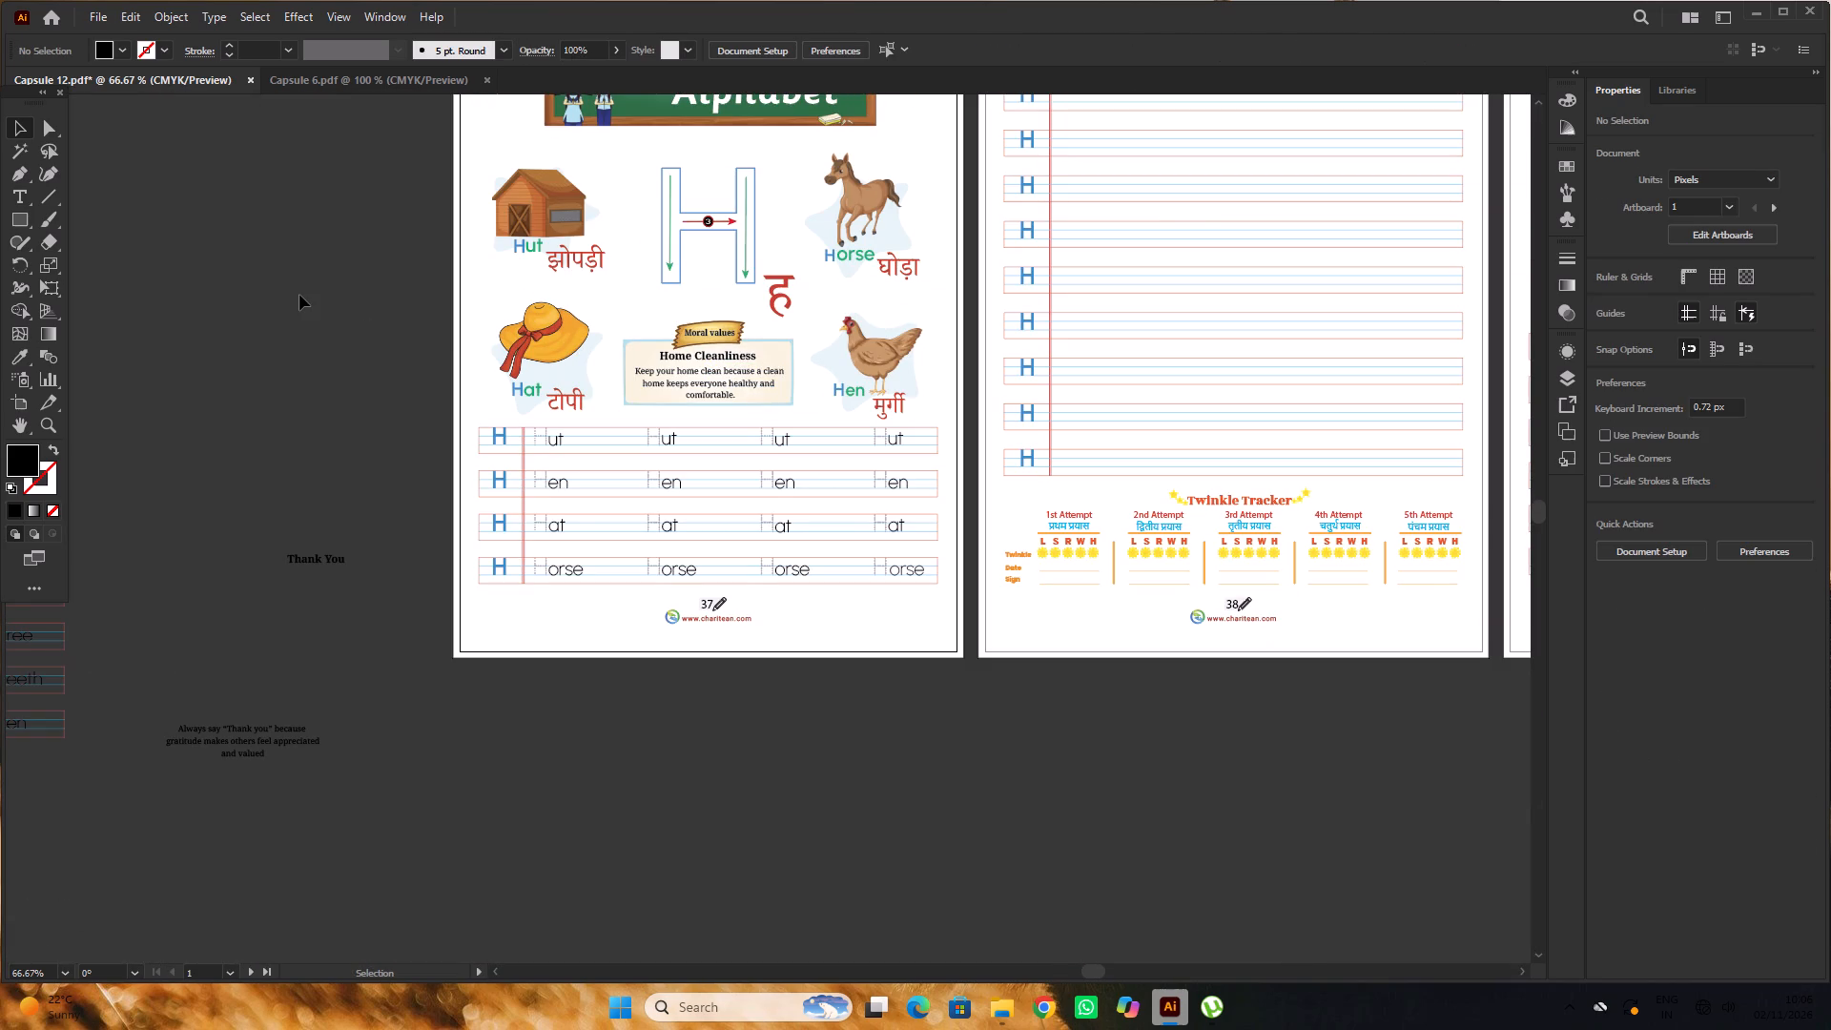
Set the blue H of the Hut label to the Sassoon Primary font and shift it slightly left, away from "ut".
scroll(299, 295, "up", 3)
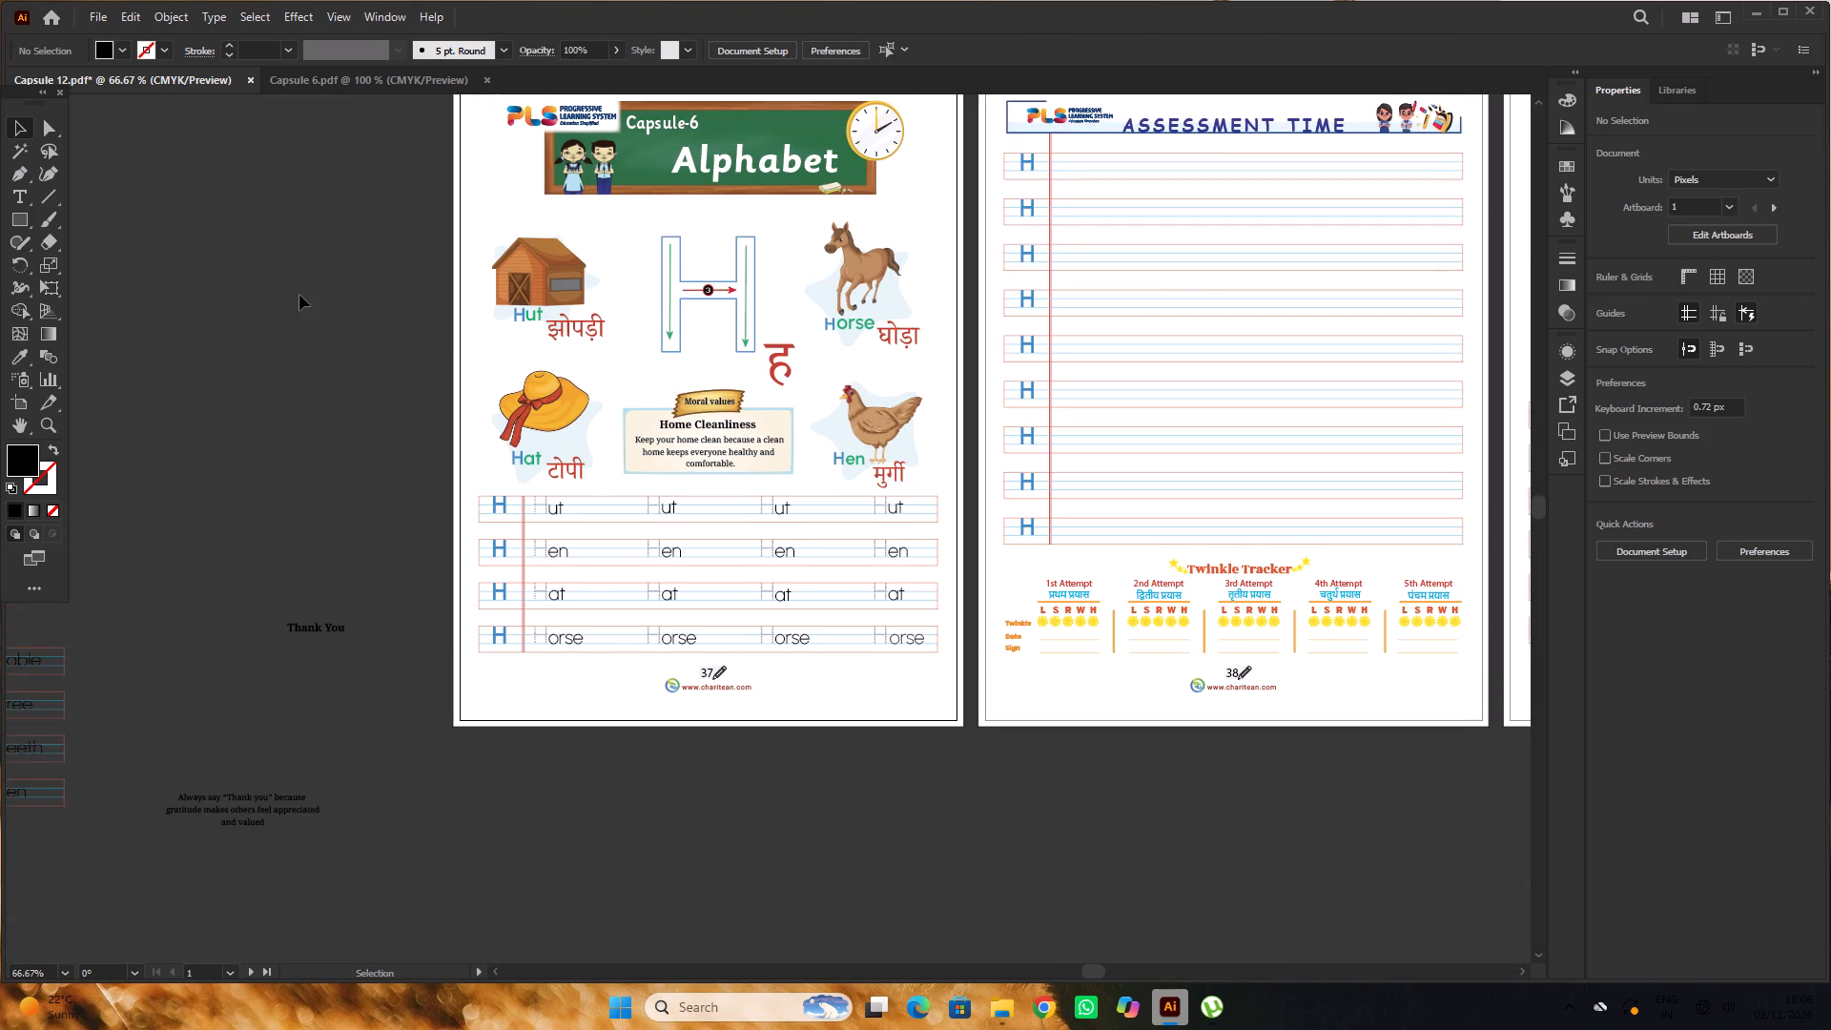
scroll(542, 299, "up", 1, "alt")
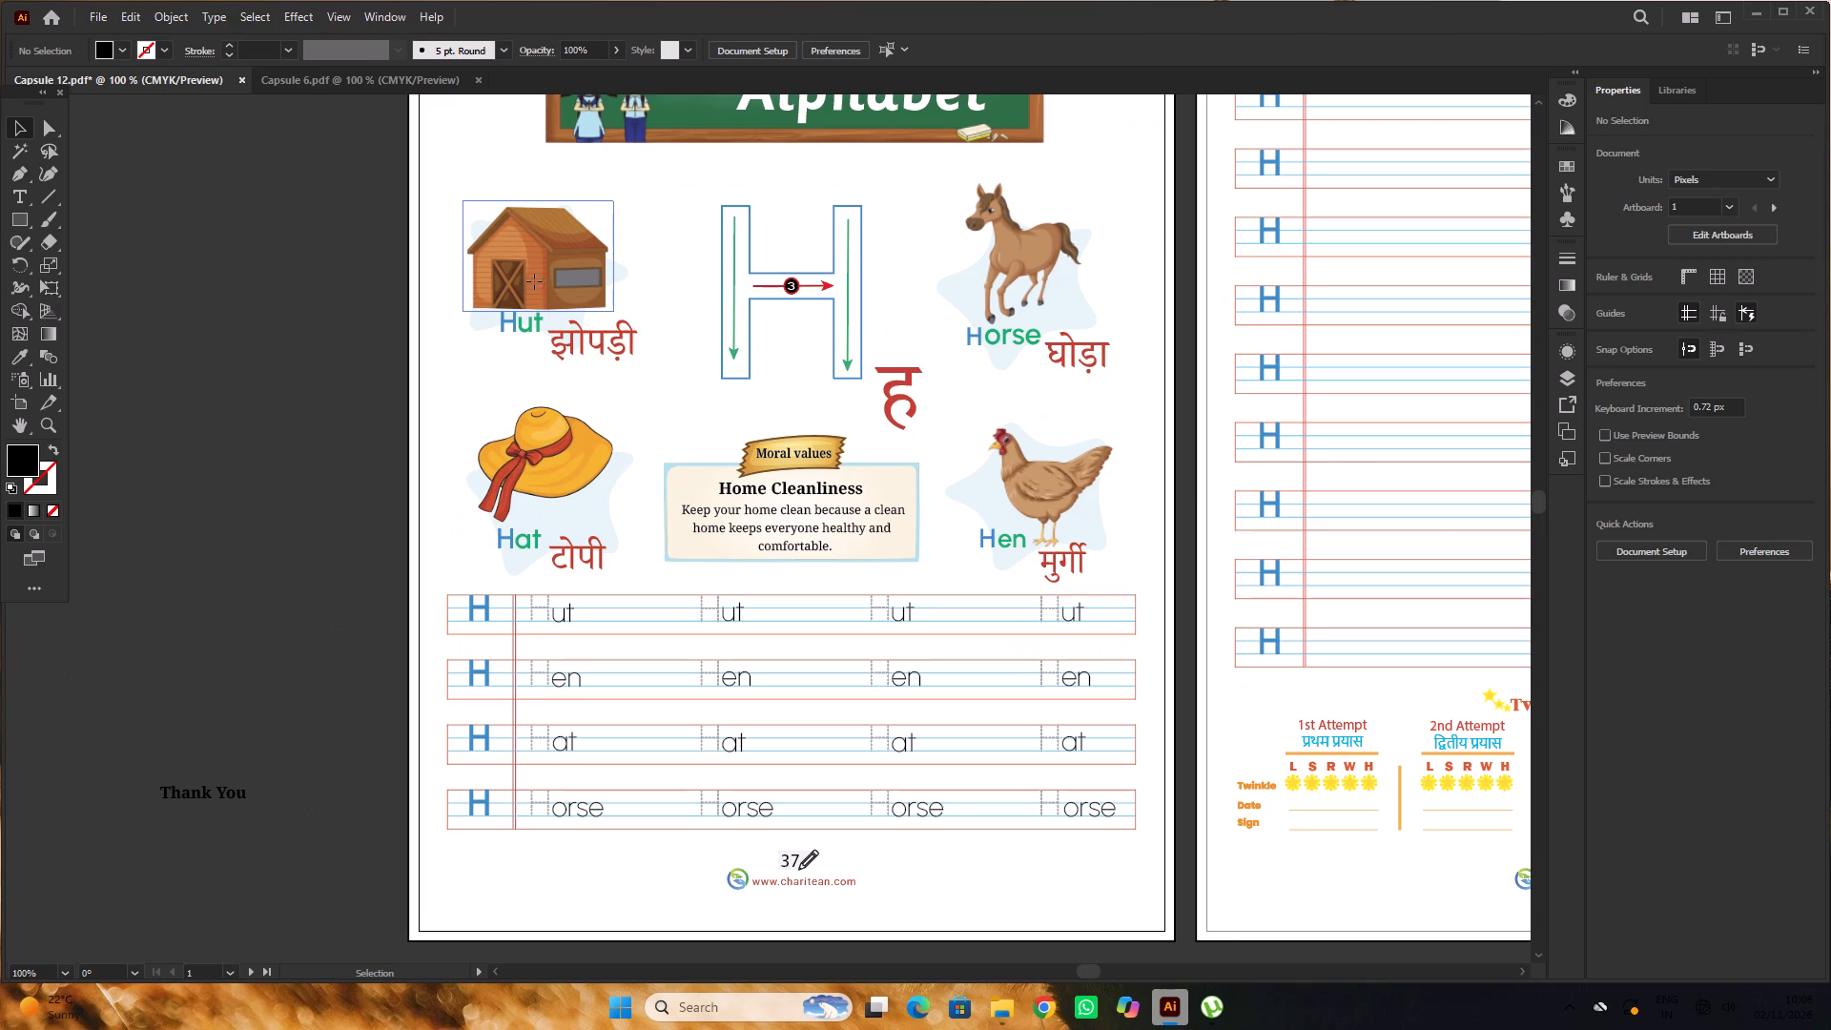
left_click(534, 282)
left_click(338, 284)
scroll(586, 348, "up", 1, "alt")
left_click(472, 320)
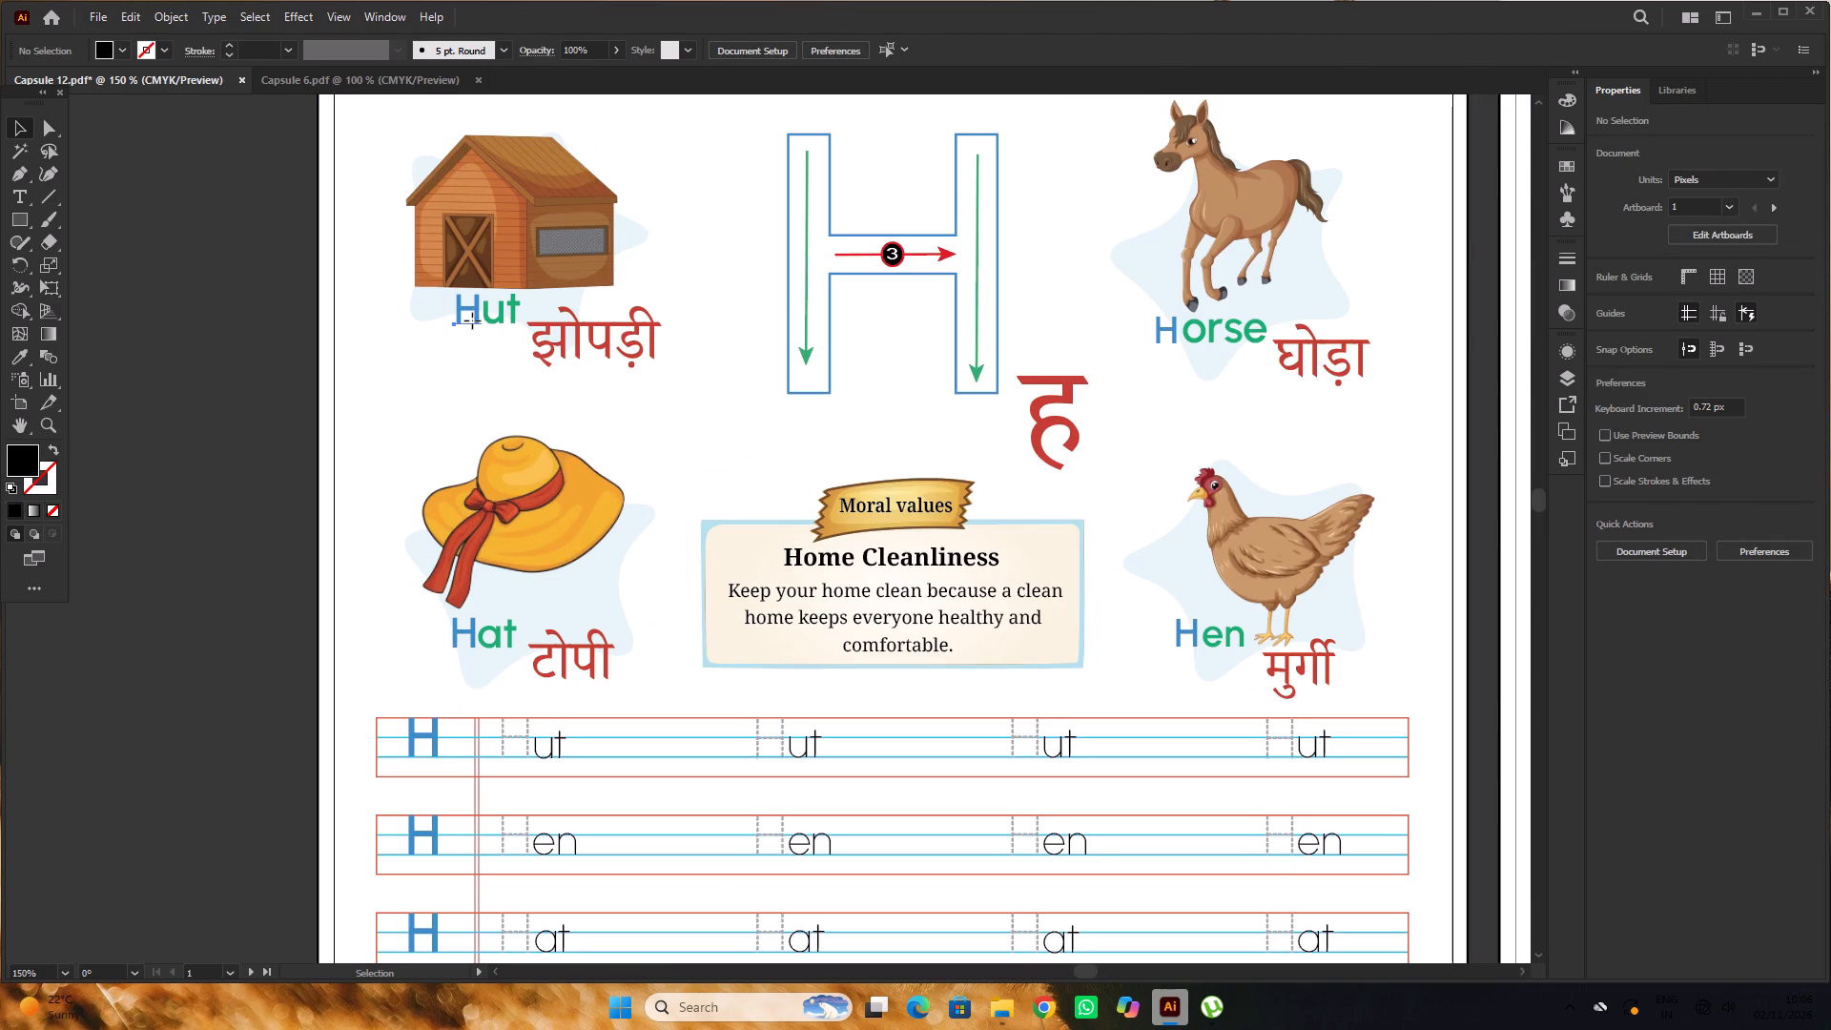
double_click(469, 316)
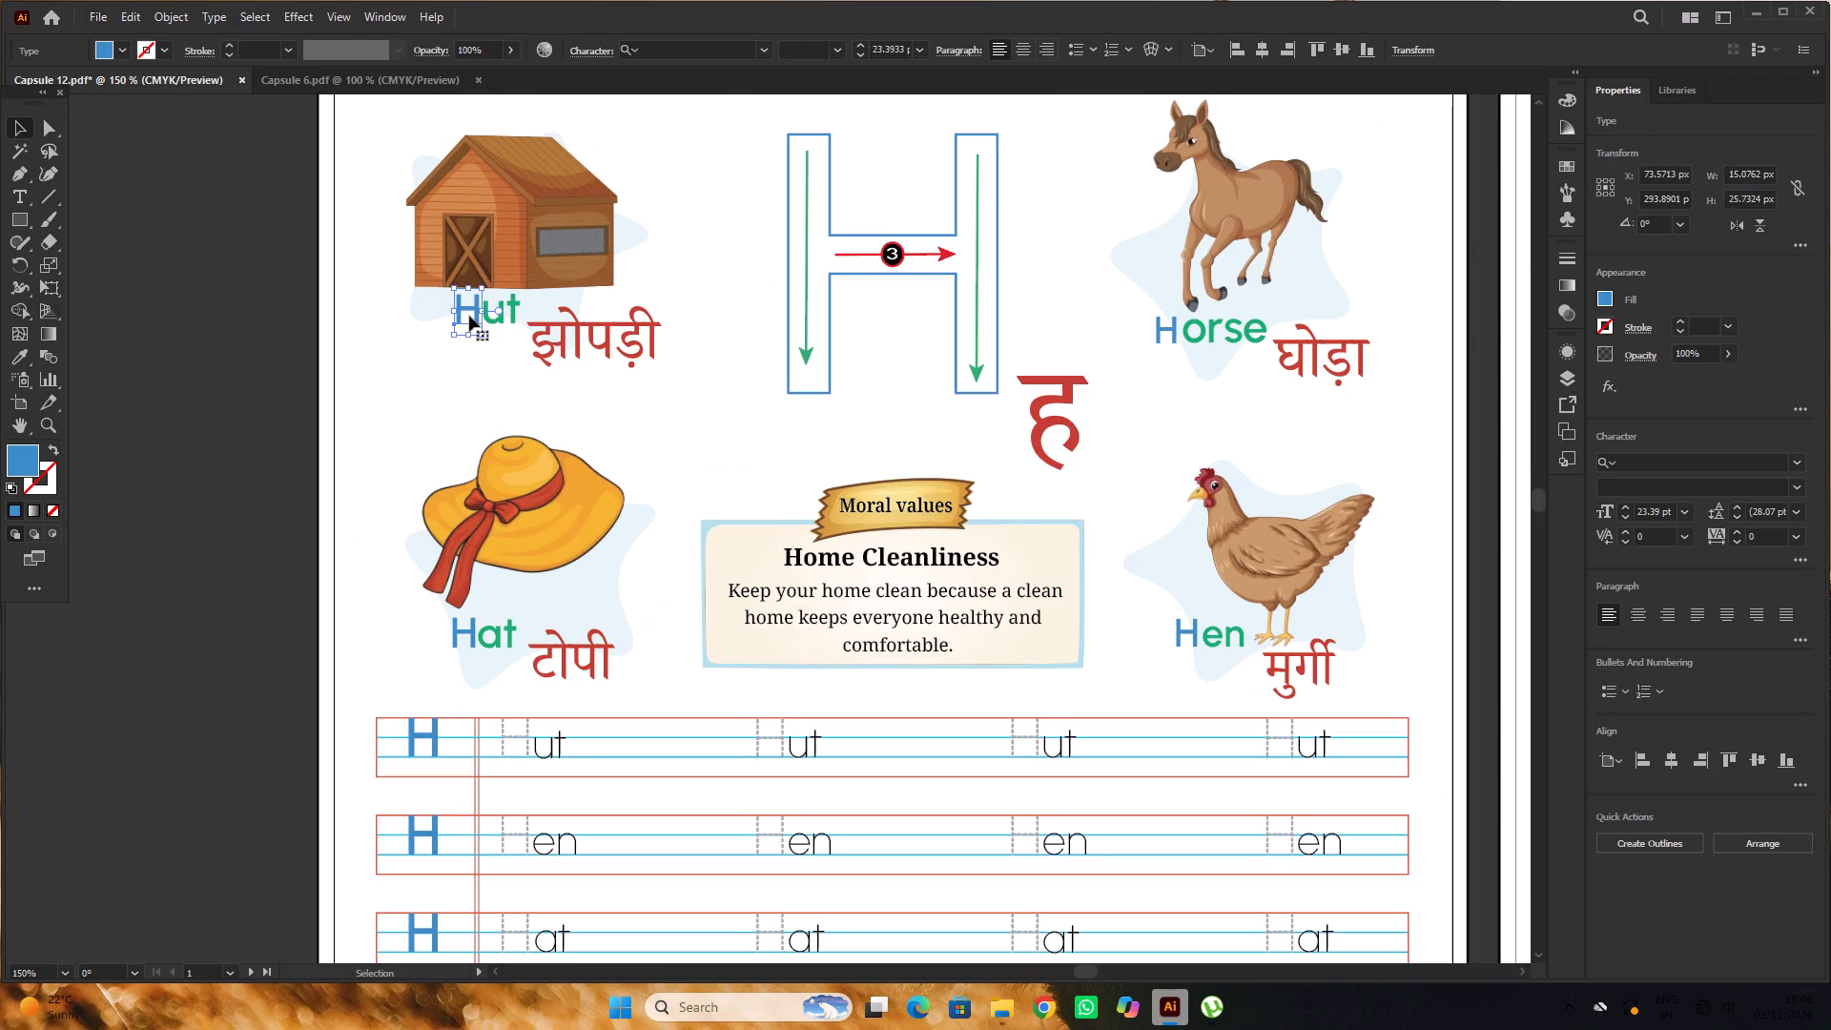
left_click_drag(477, 309, 463, 319)
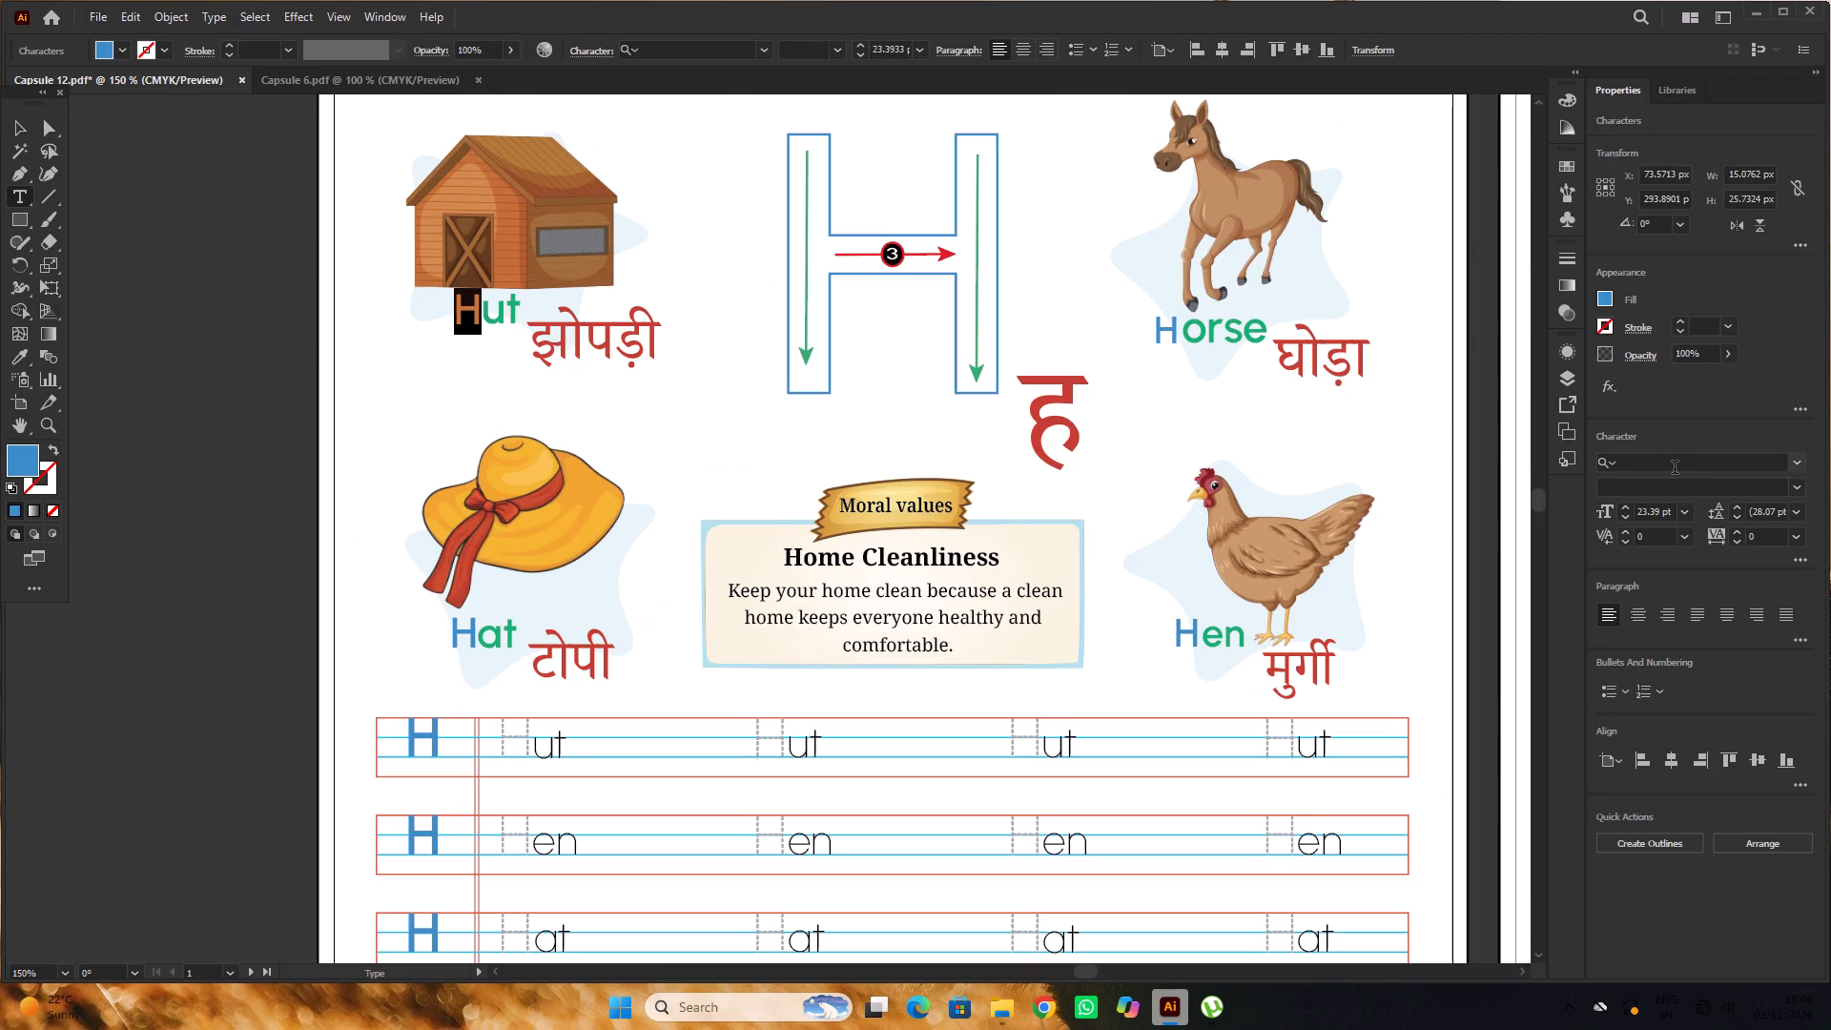
left_click(1674, 469)
key("s")
type("ASS")
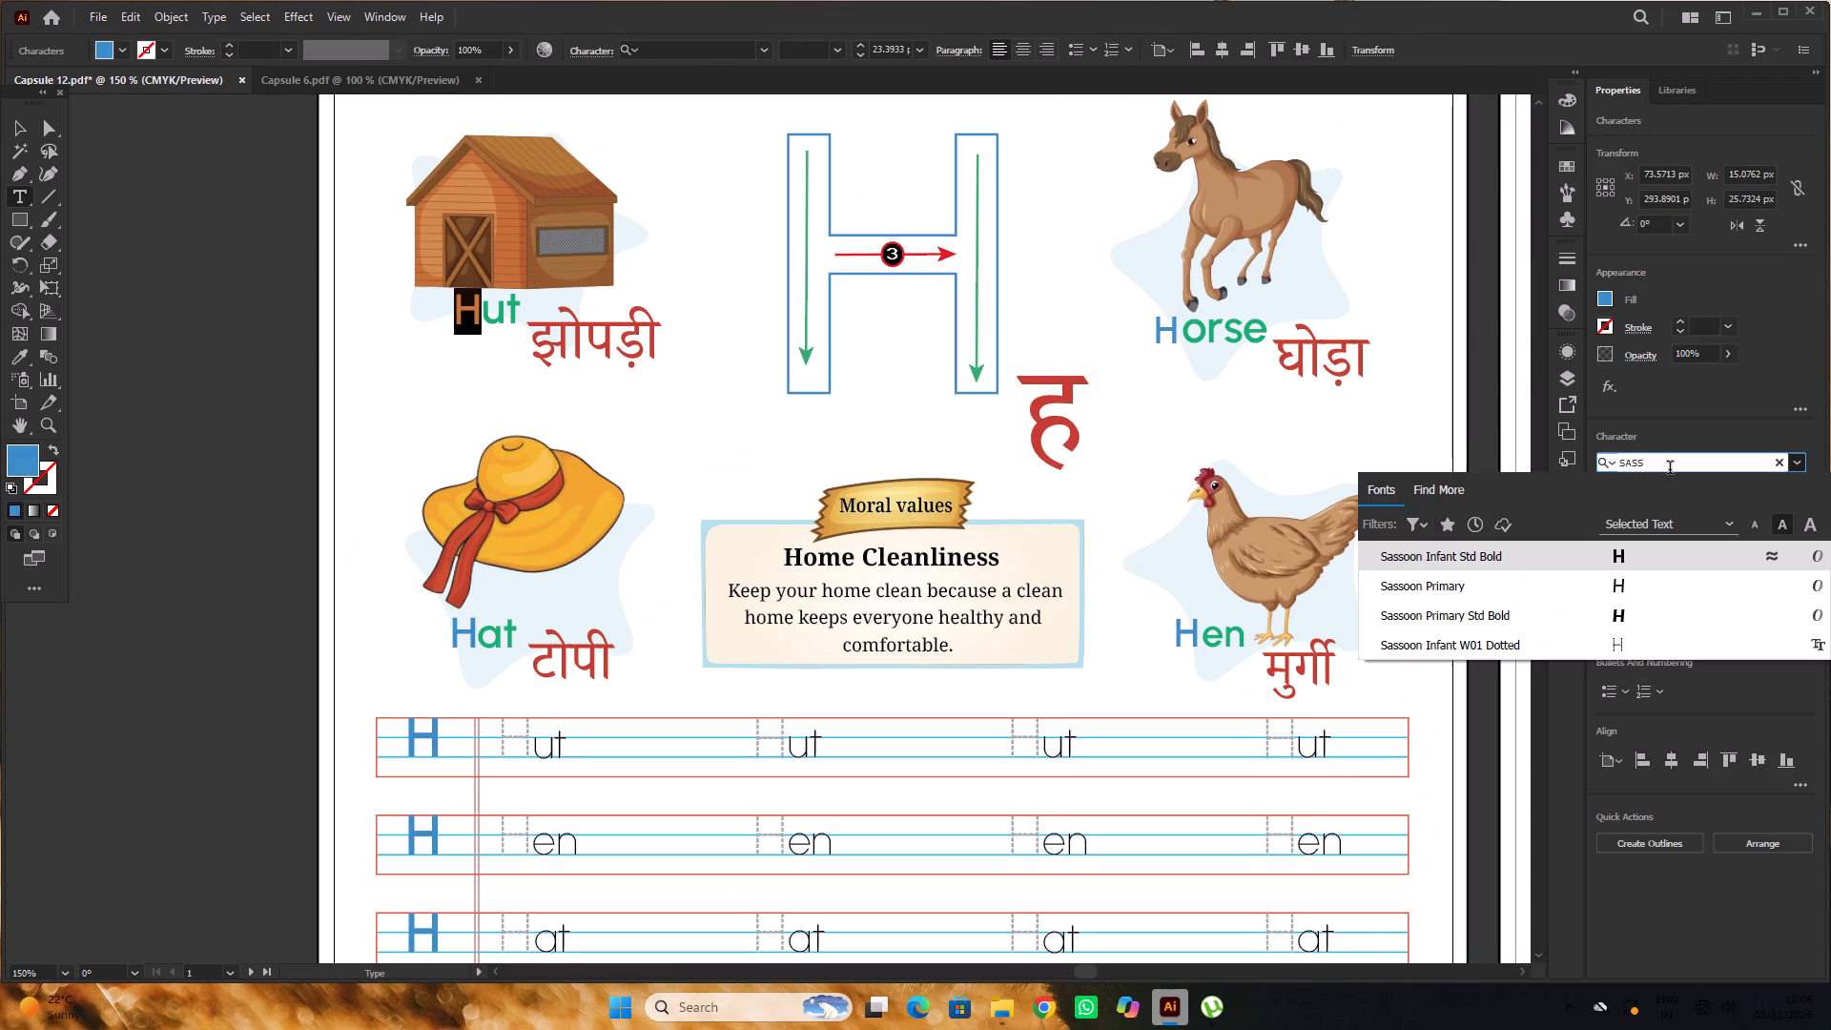
left_click(1450, 588)
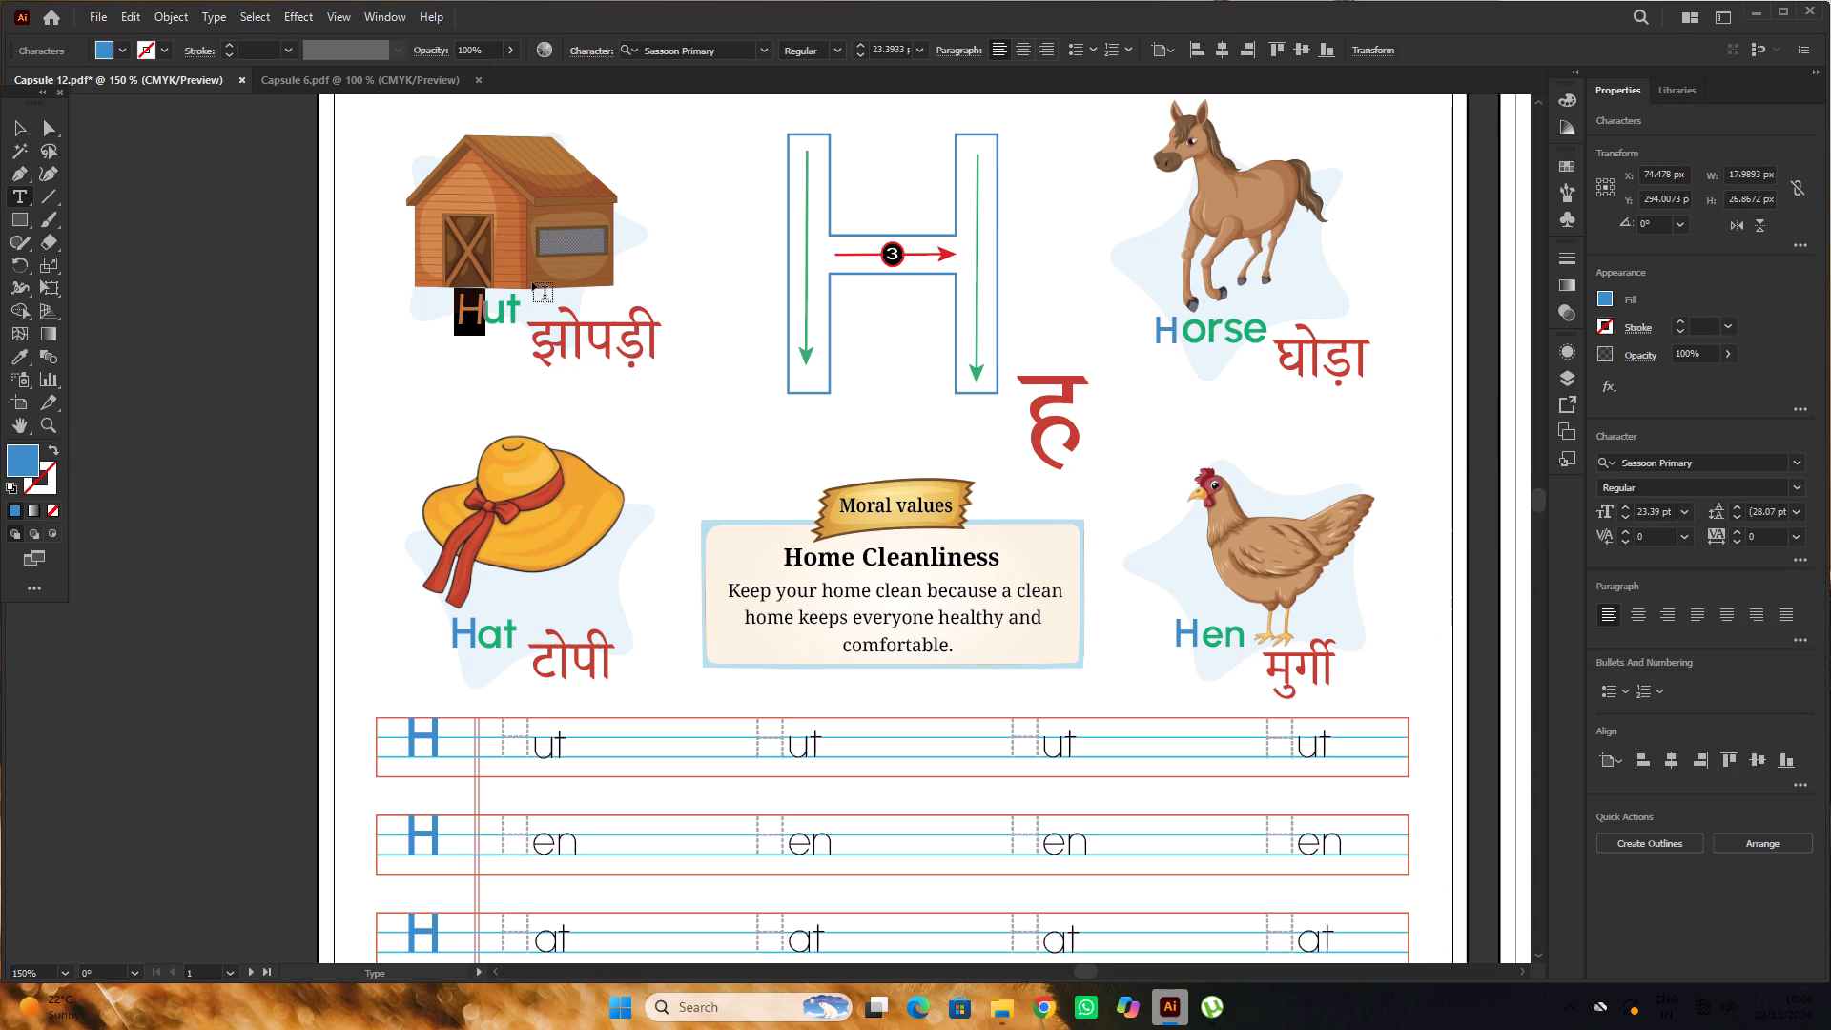
left_click(22, 123)
left_click(132, 216)
scroll(539, 339, "up", 2, "alt")
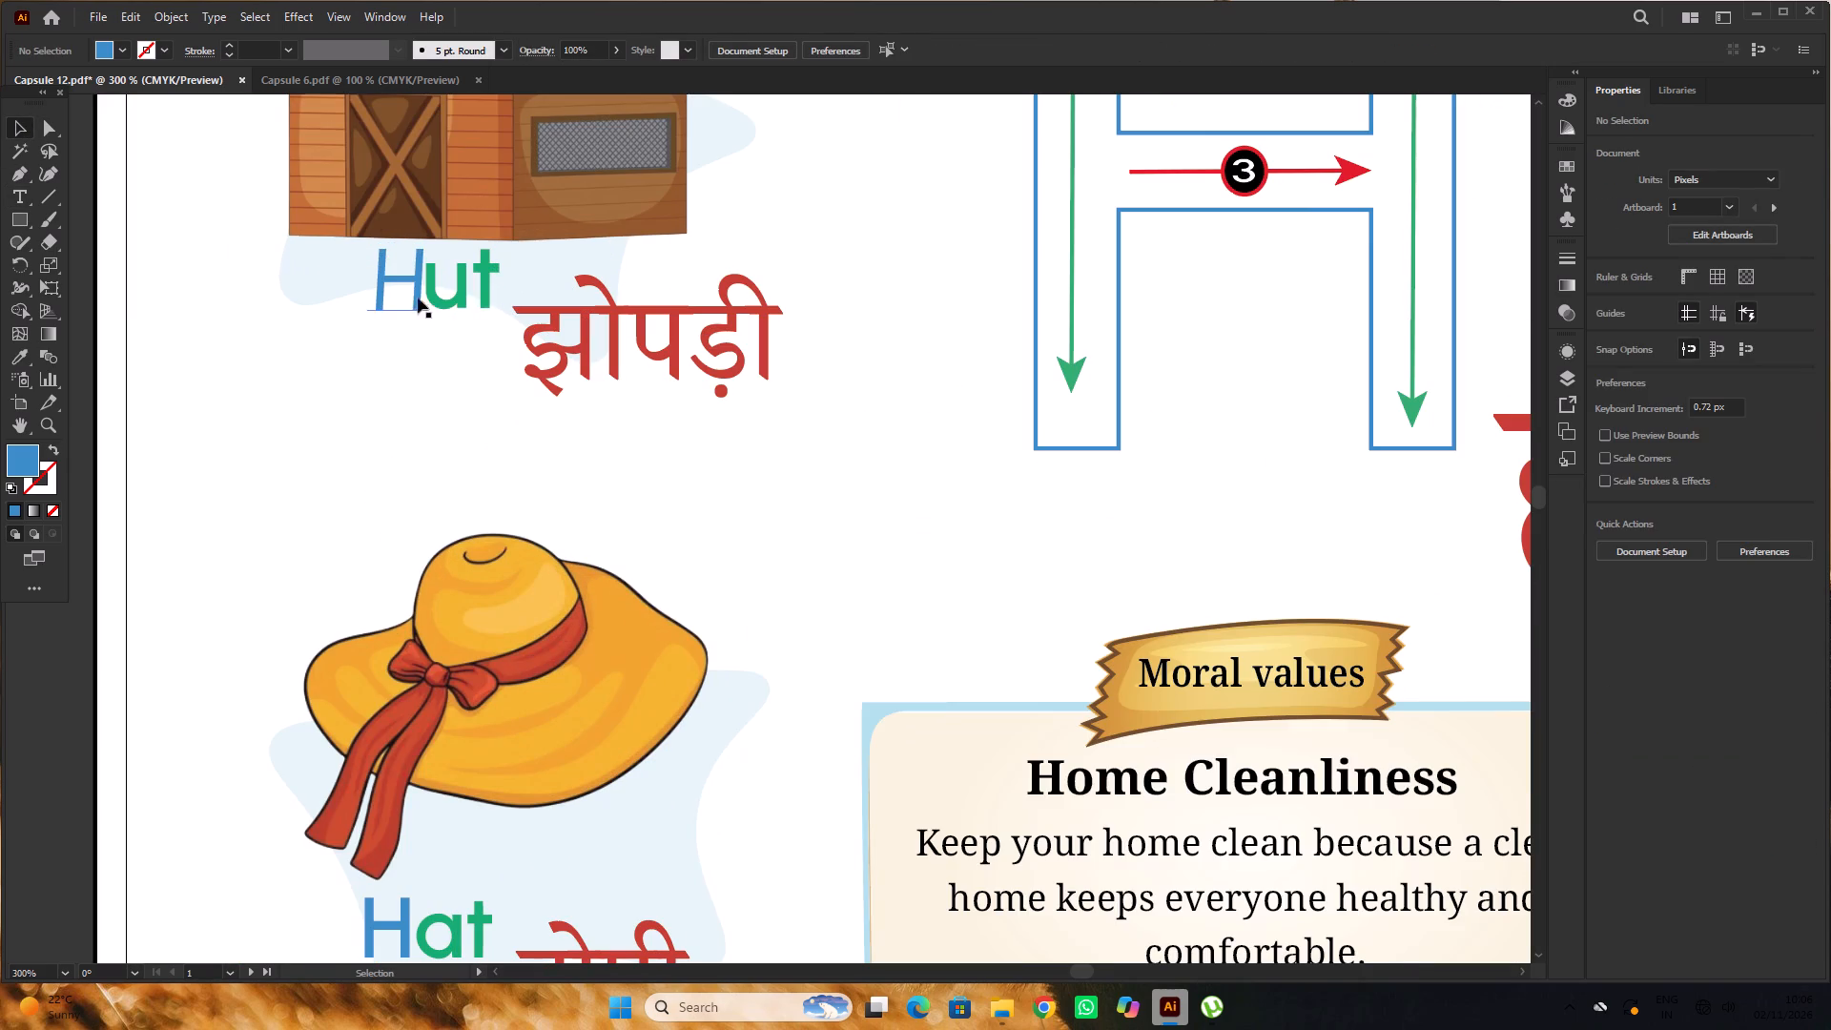
left_click_drag(412, 278, 398, 279)
Match the "ut" of Hut to the Lamp label's font in Capsule 6, Sassoon Primary, and move it closer to the H.
left_click(344, 76)
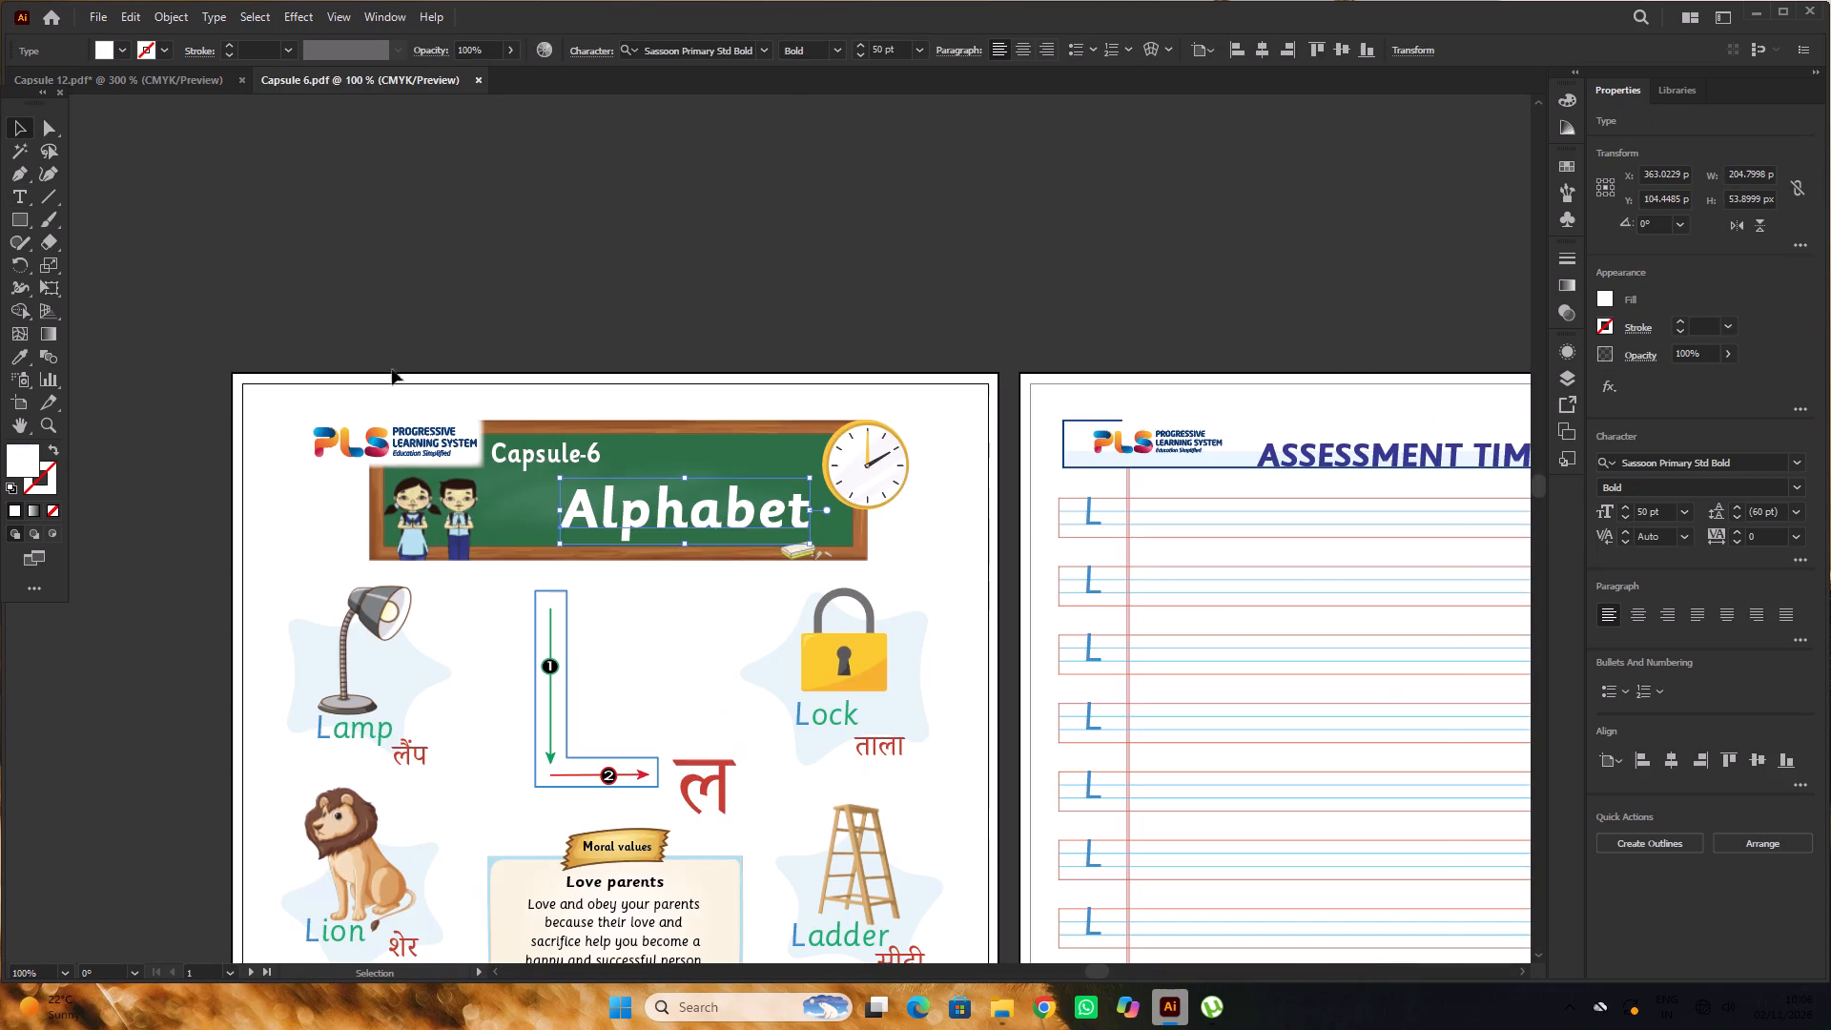
scroll(377, 437, "up", 1, "alt")
scroll(377, 437, "down", 8)
scroll(357, 472, "up", 7, "alt")
left_click(441, 349)
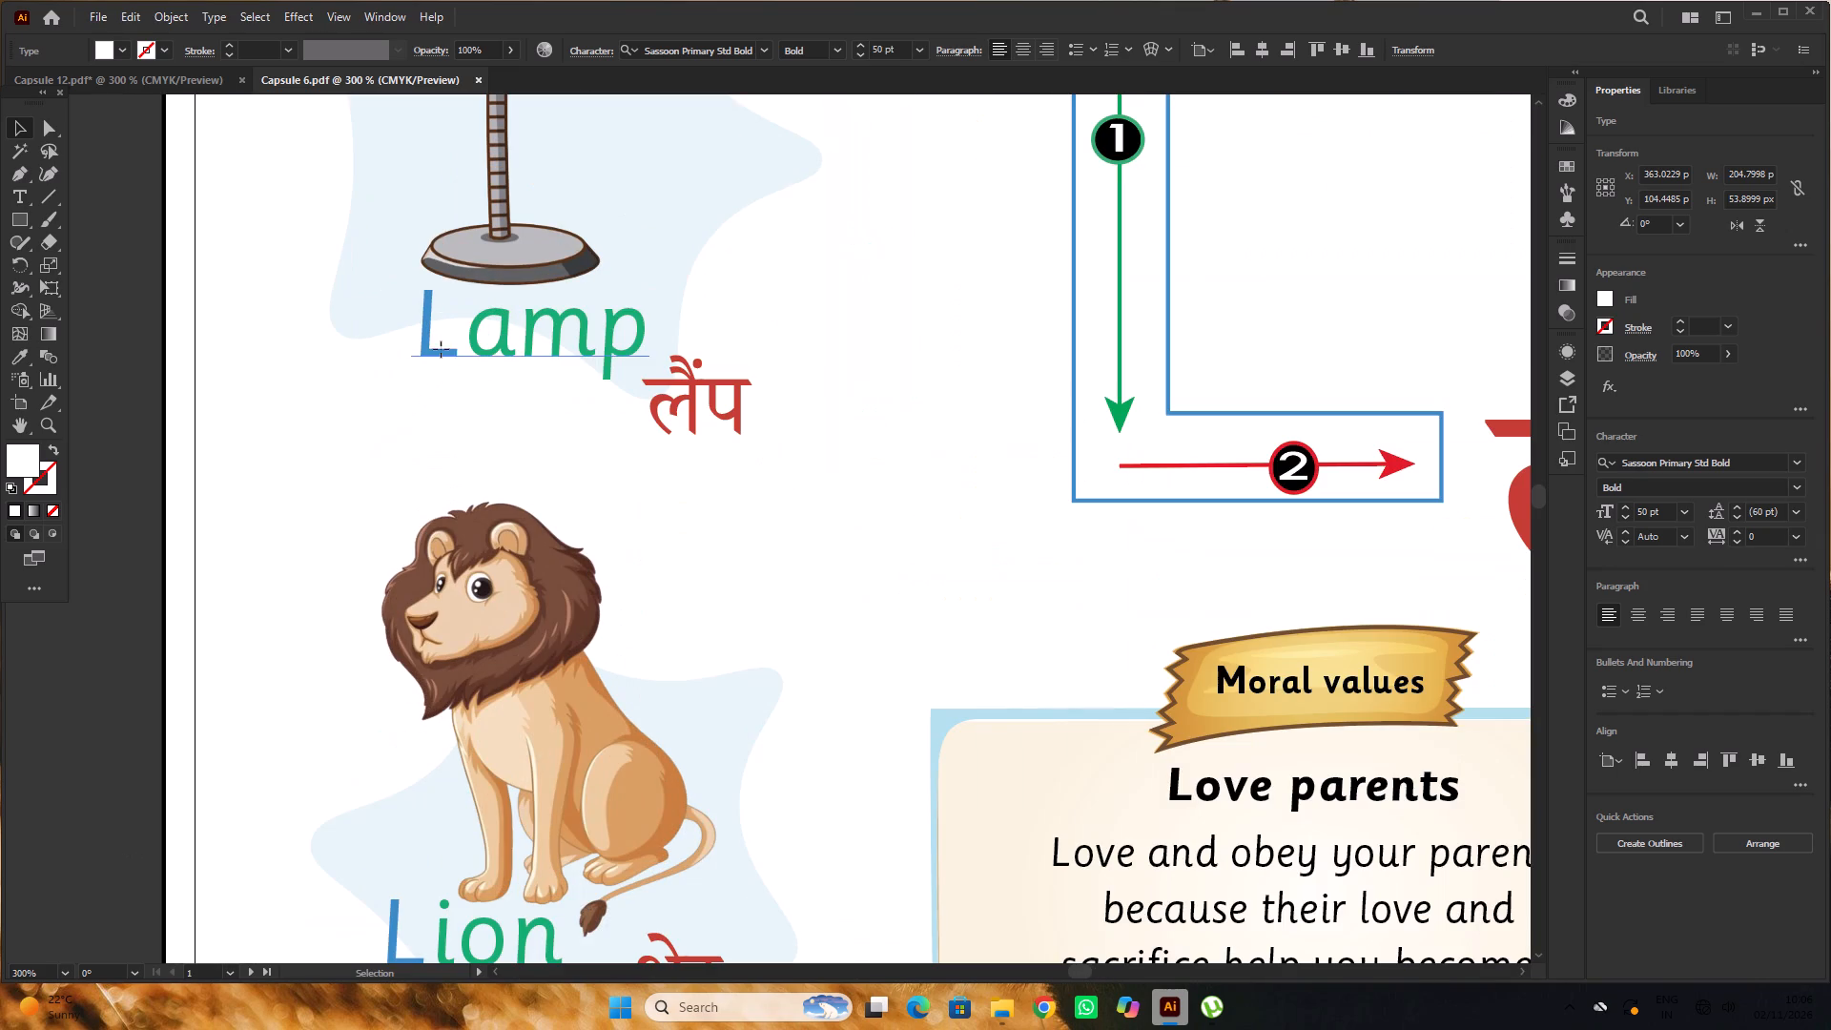
left_click(81, 74)
left_click(469, 296)
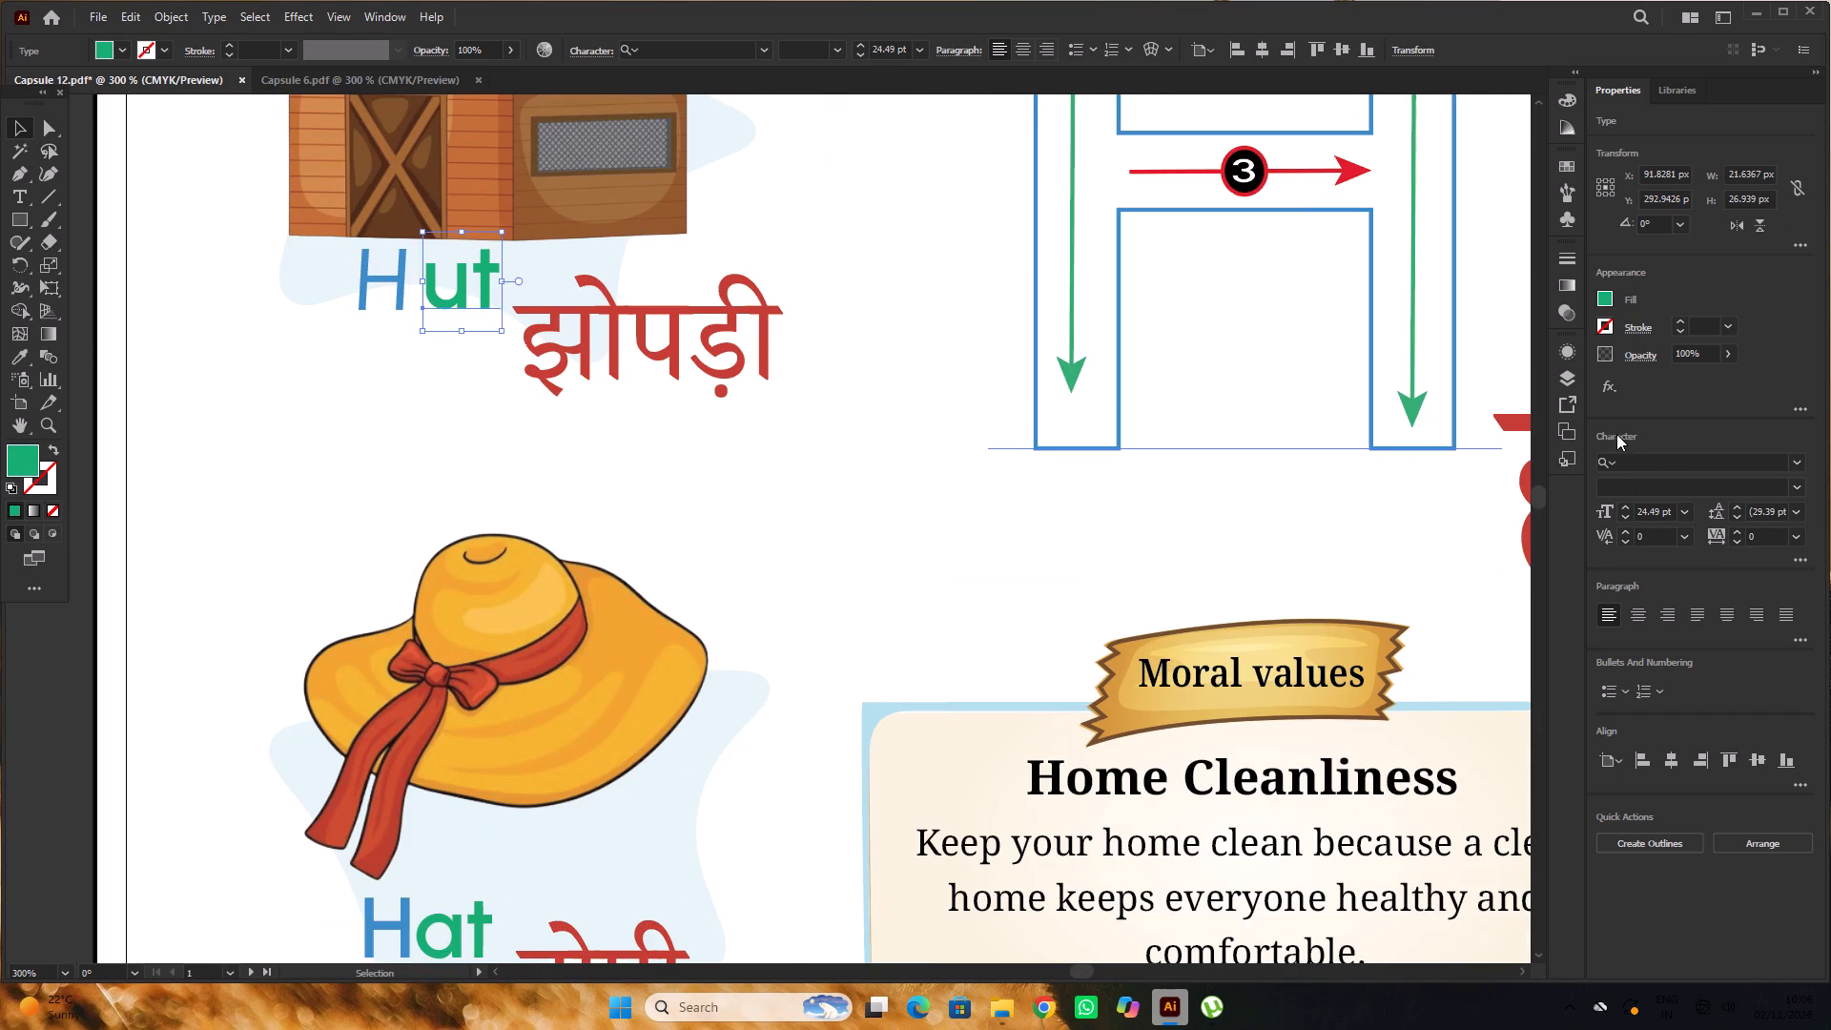
left_click(1650, 463)
type("SAS")
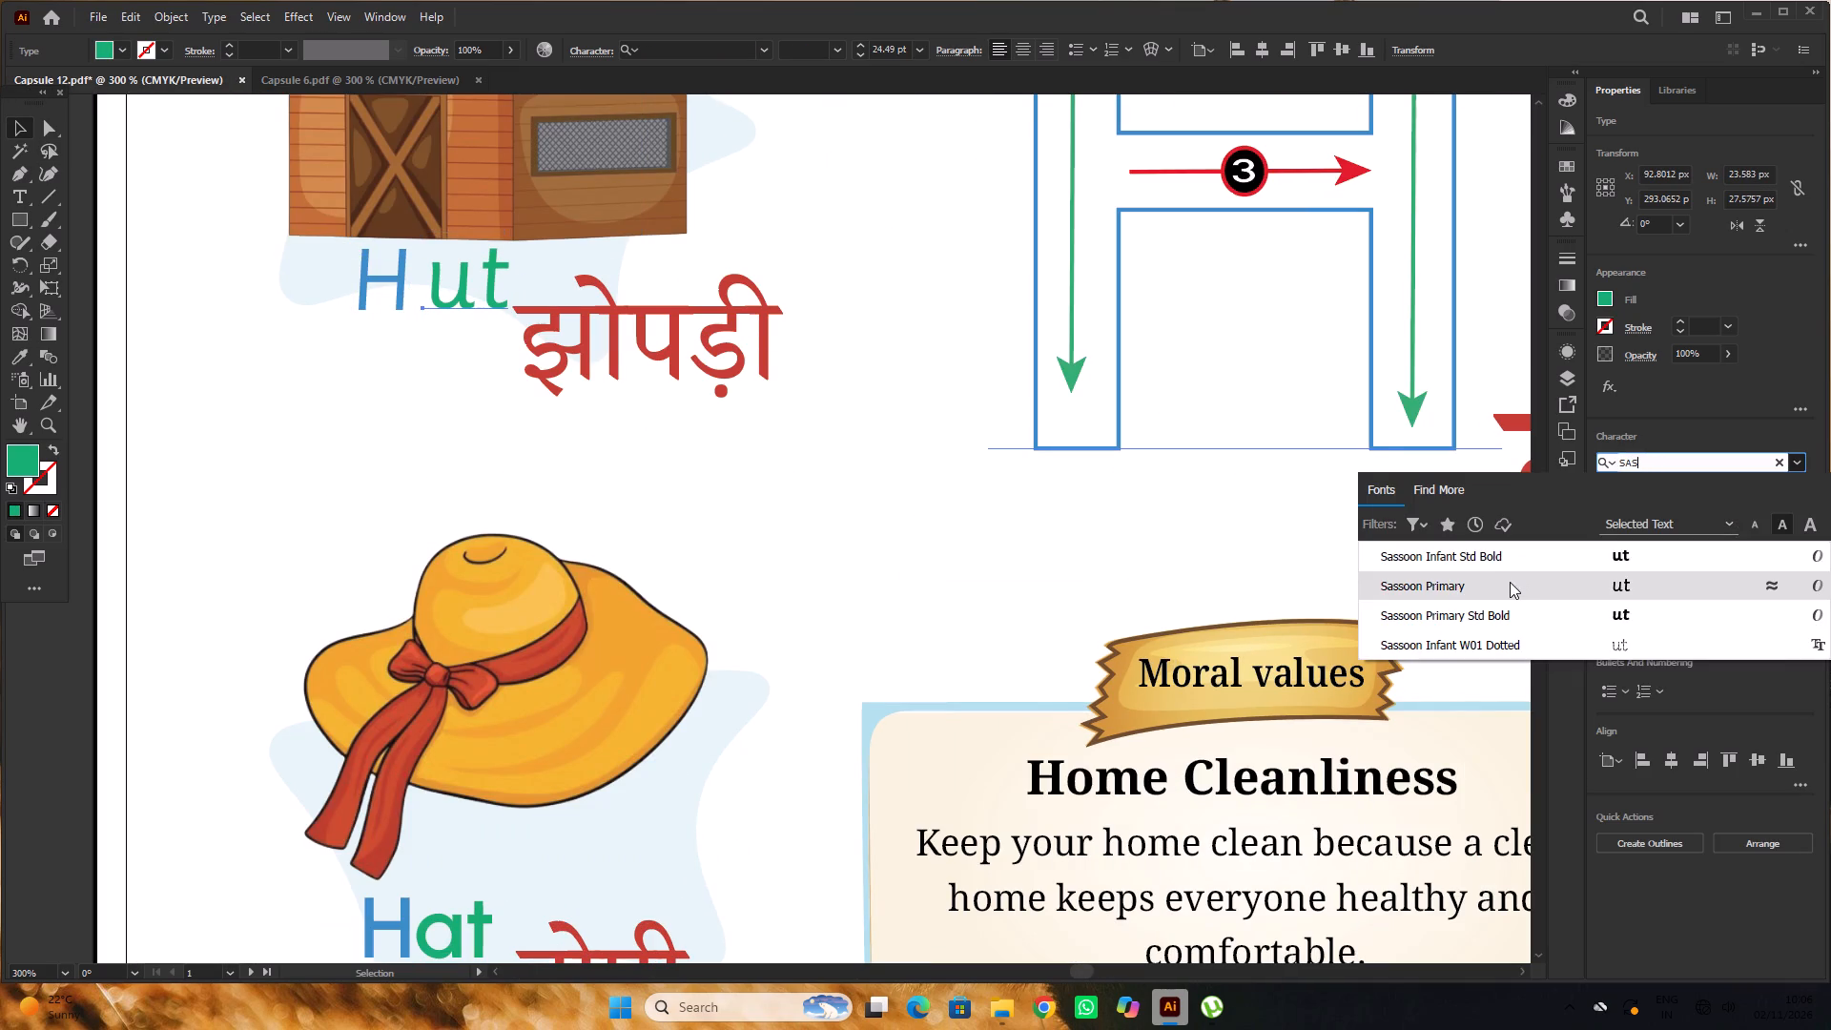
left_click(1510, 582)
scroll(573, 343, "down", 1, "alt")
scroll(573, 342, "up", 1)
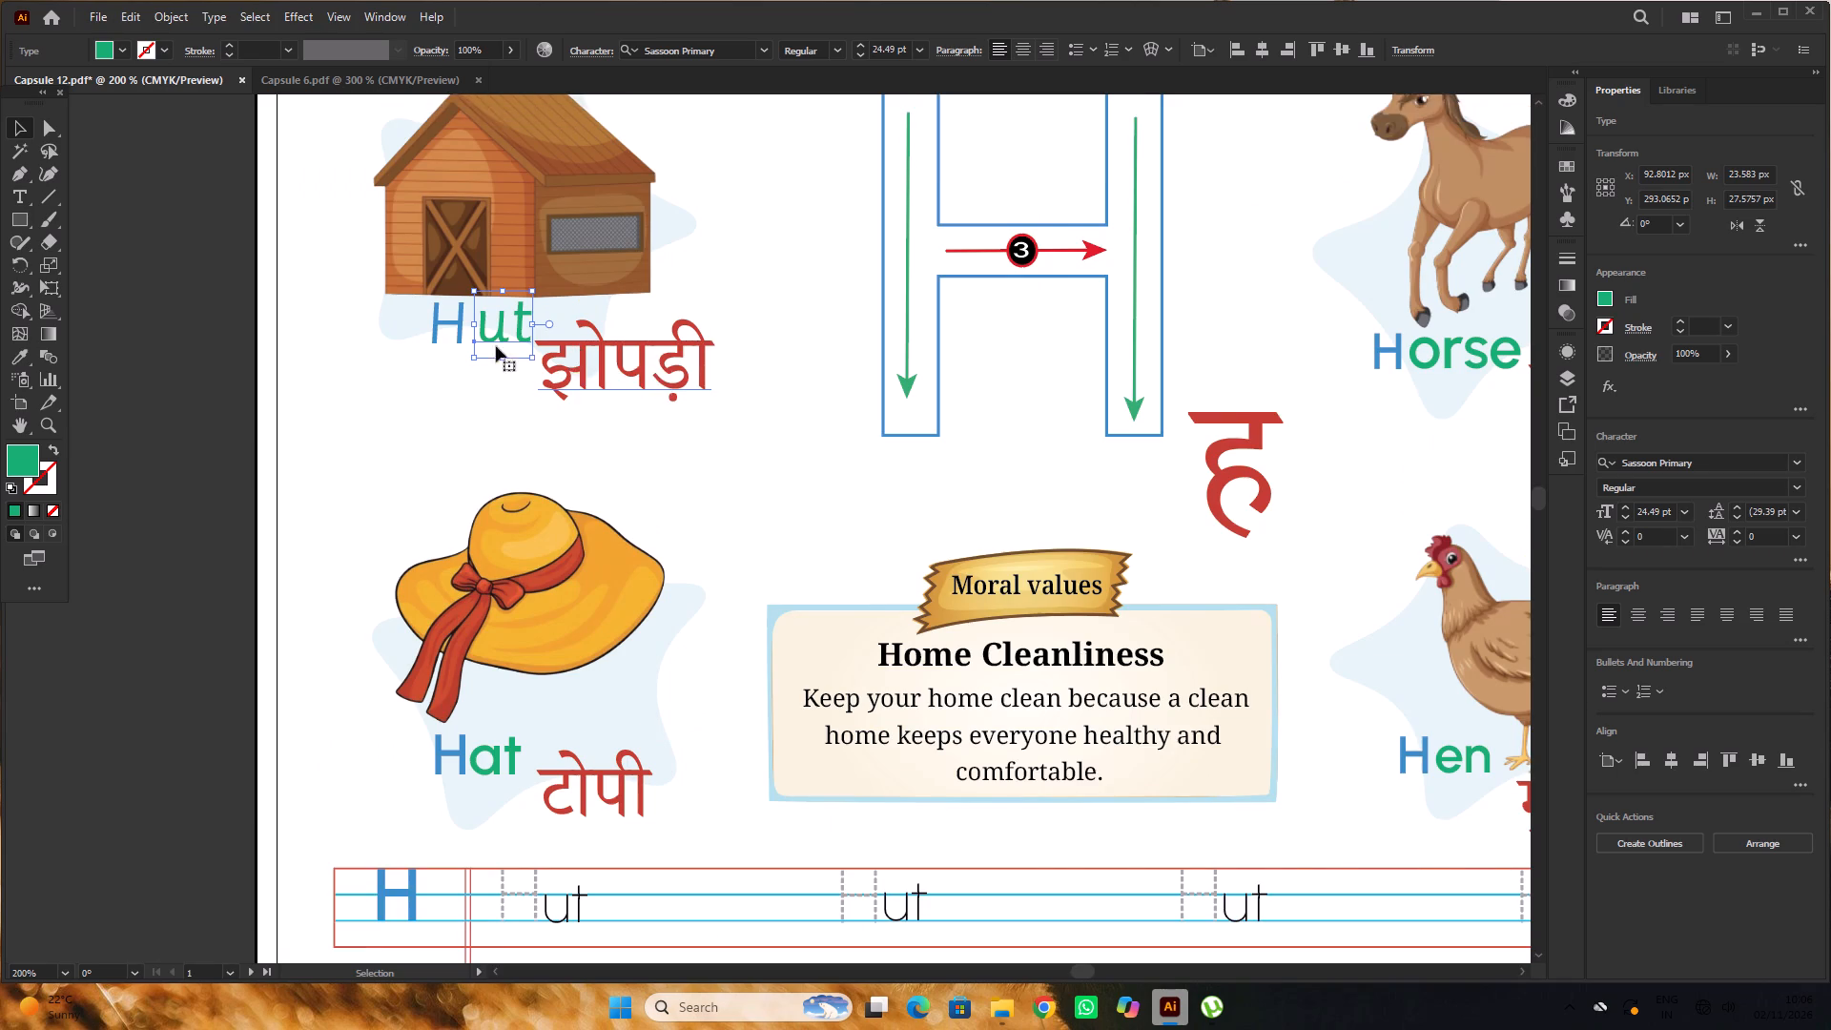
scroll(463, 342, "up", 3, "alt")
left_click_drag(544, 332, 533, 332)
scroll(533, 332, "down", 3, "alt")
double_click(152, 289)
Set the Horse label to Sassoon Primary and move it down about 3 px, beneath the horse's hooves.
scroll(226, 300, "down", 3, "alt")
scroll(227, 301, "up", 3)
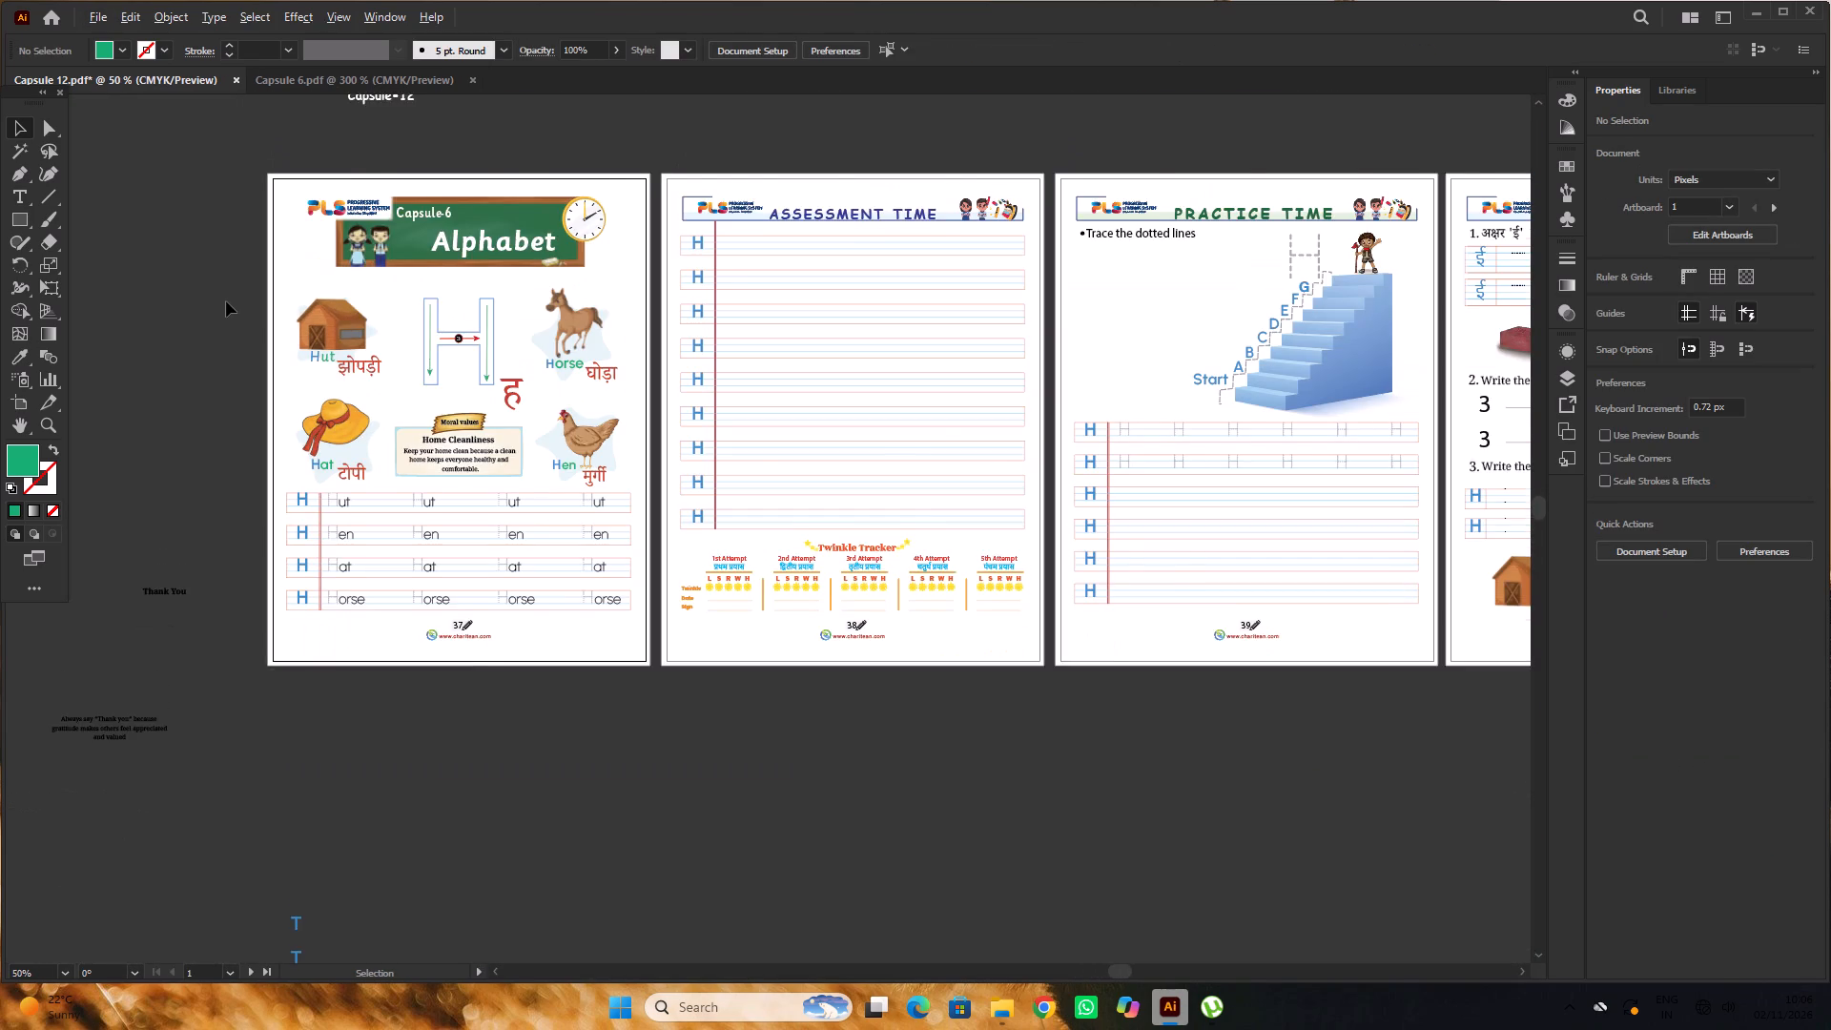
scroll(226, 301, "up", 1)
scroll(447, 322, "down", 3, "alt")
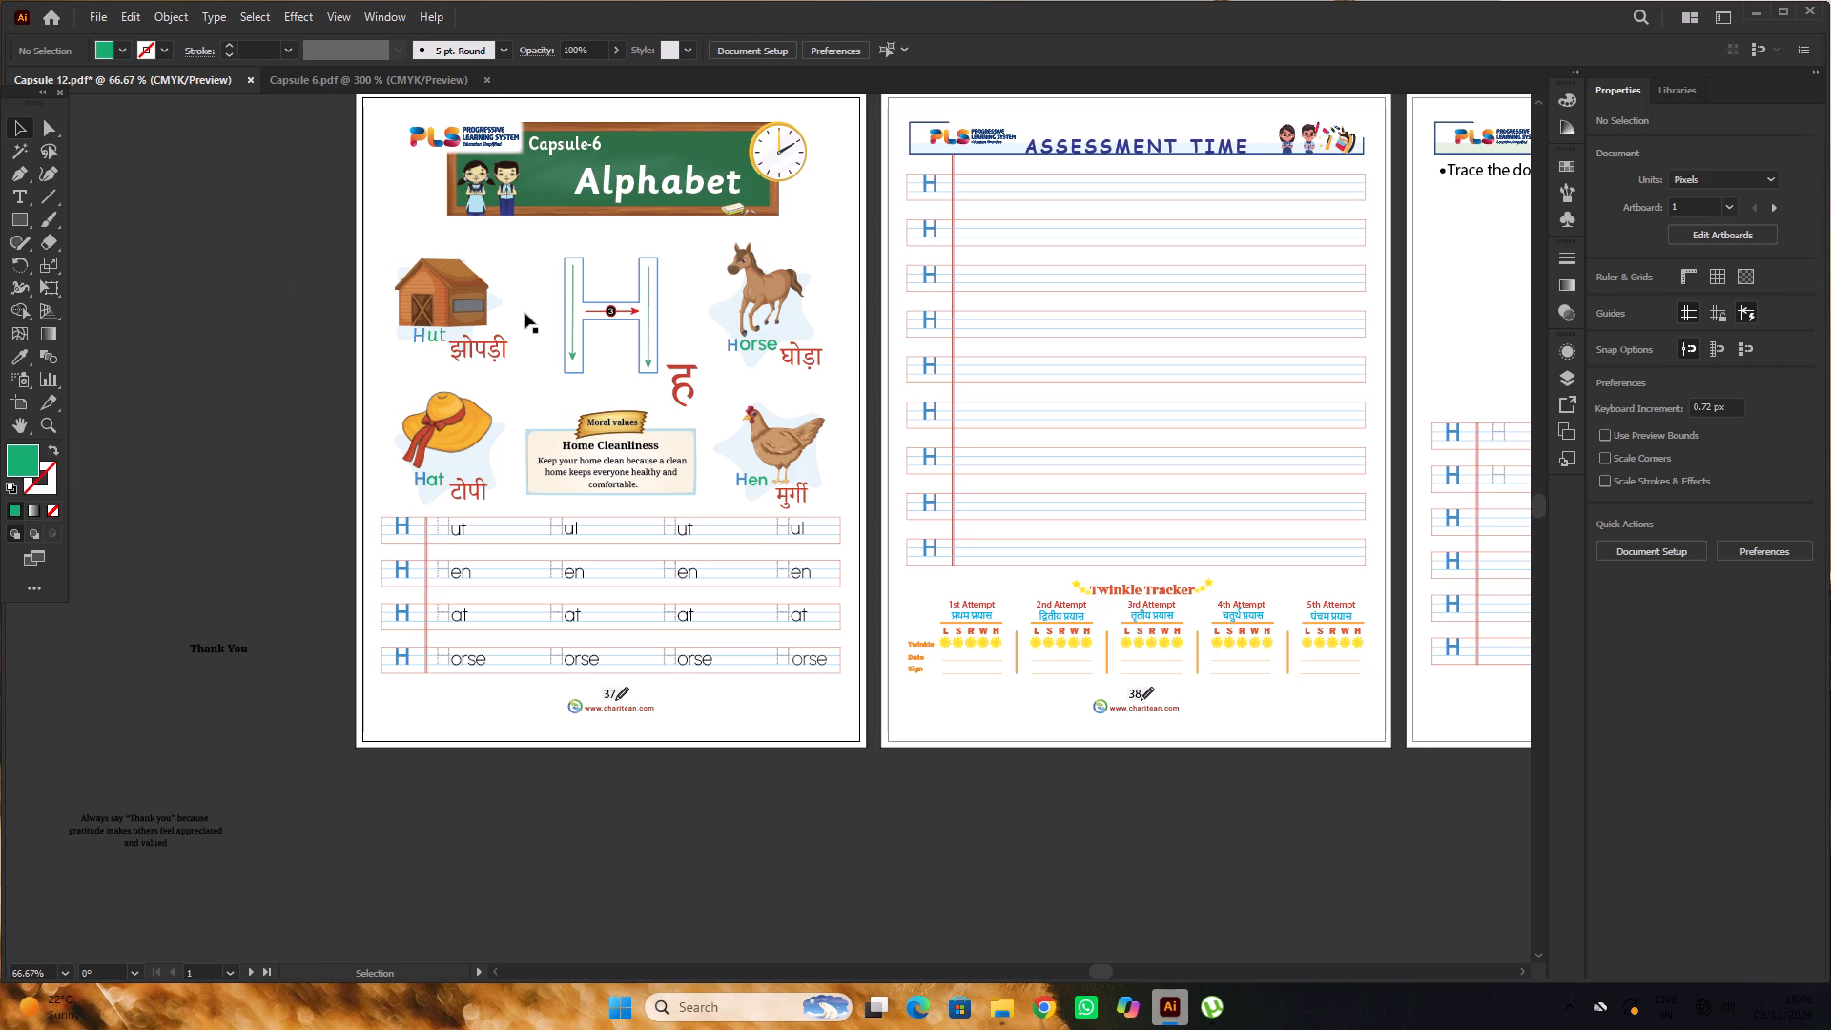
scroll(761, 329, "up", 1, "alt")
left_click(717, 354)
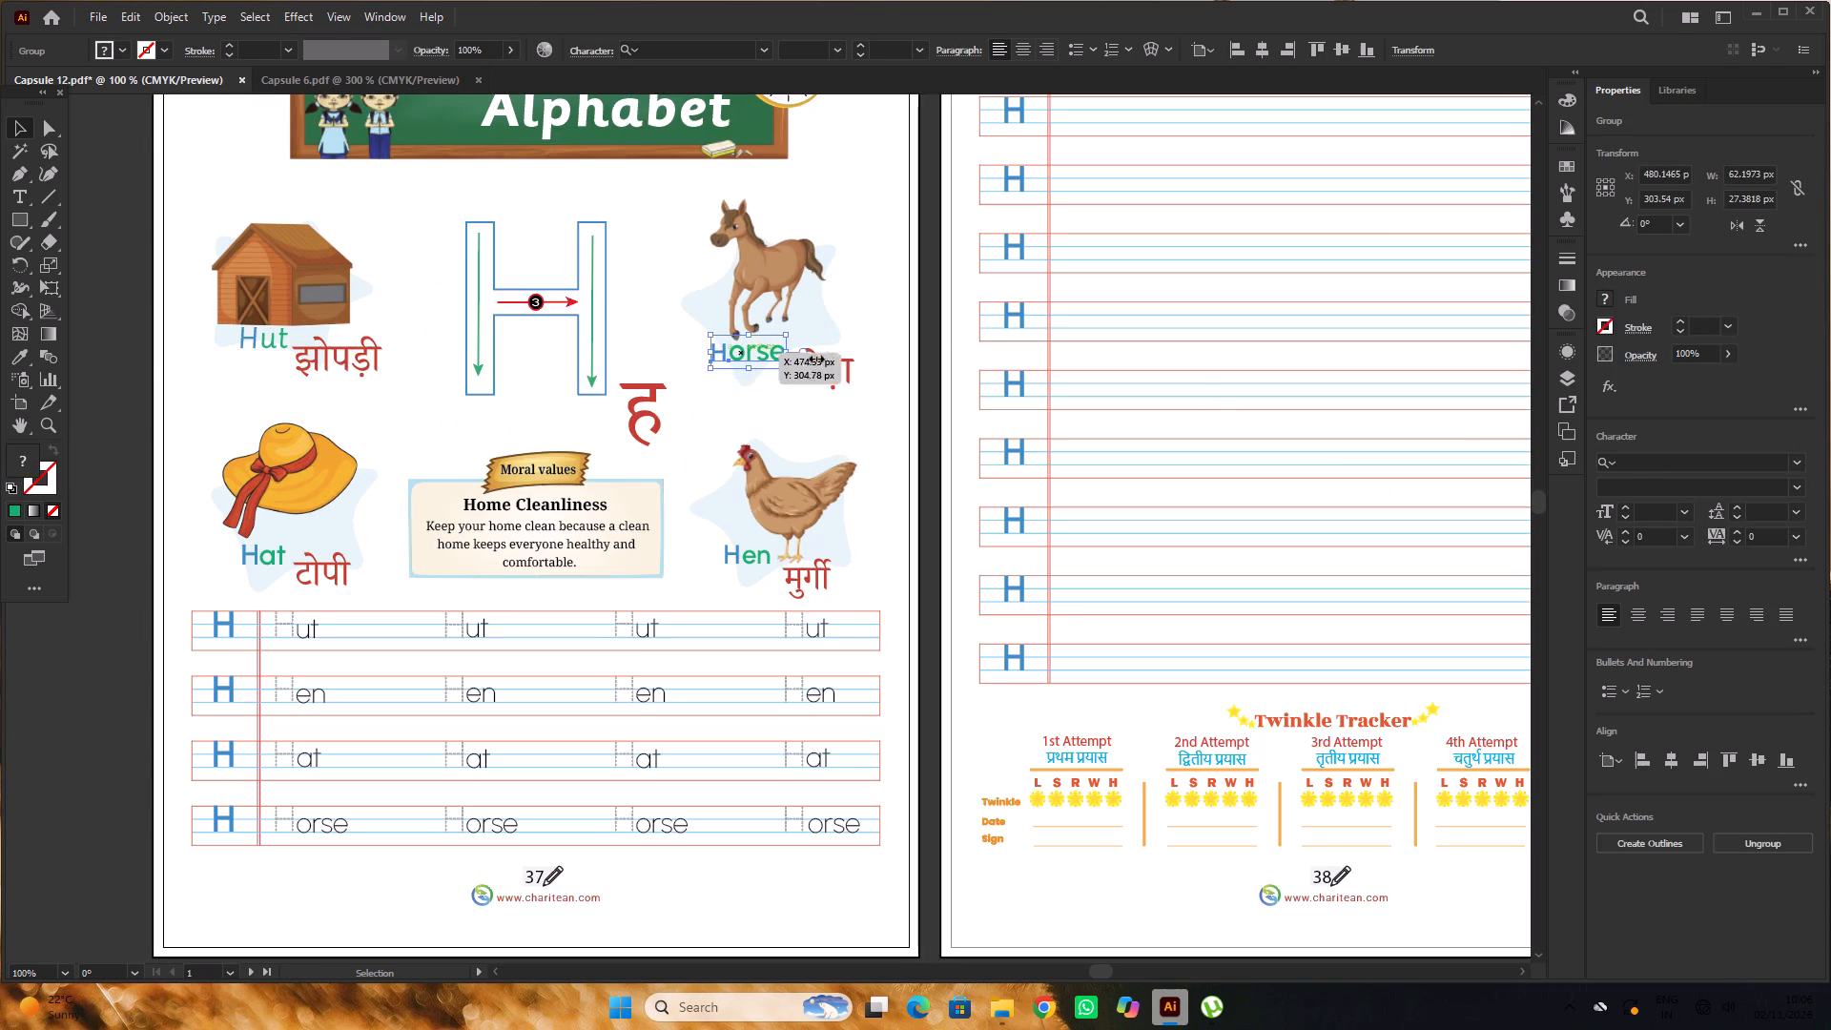
left_click(1682, 464)
type("SAS")
key("s")
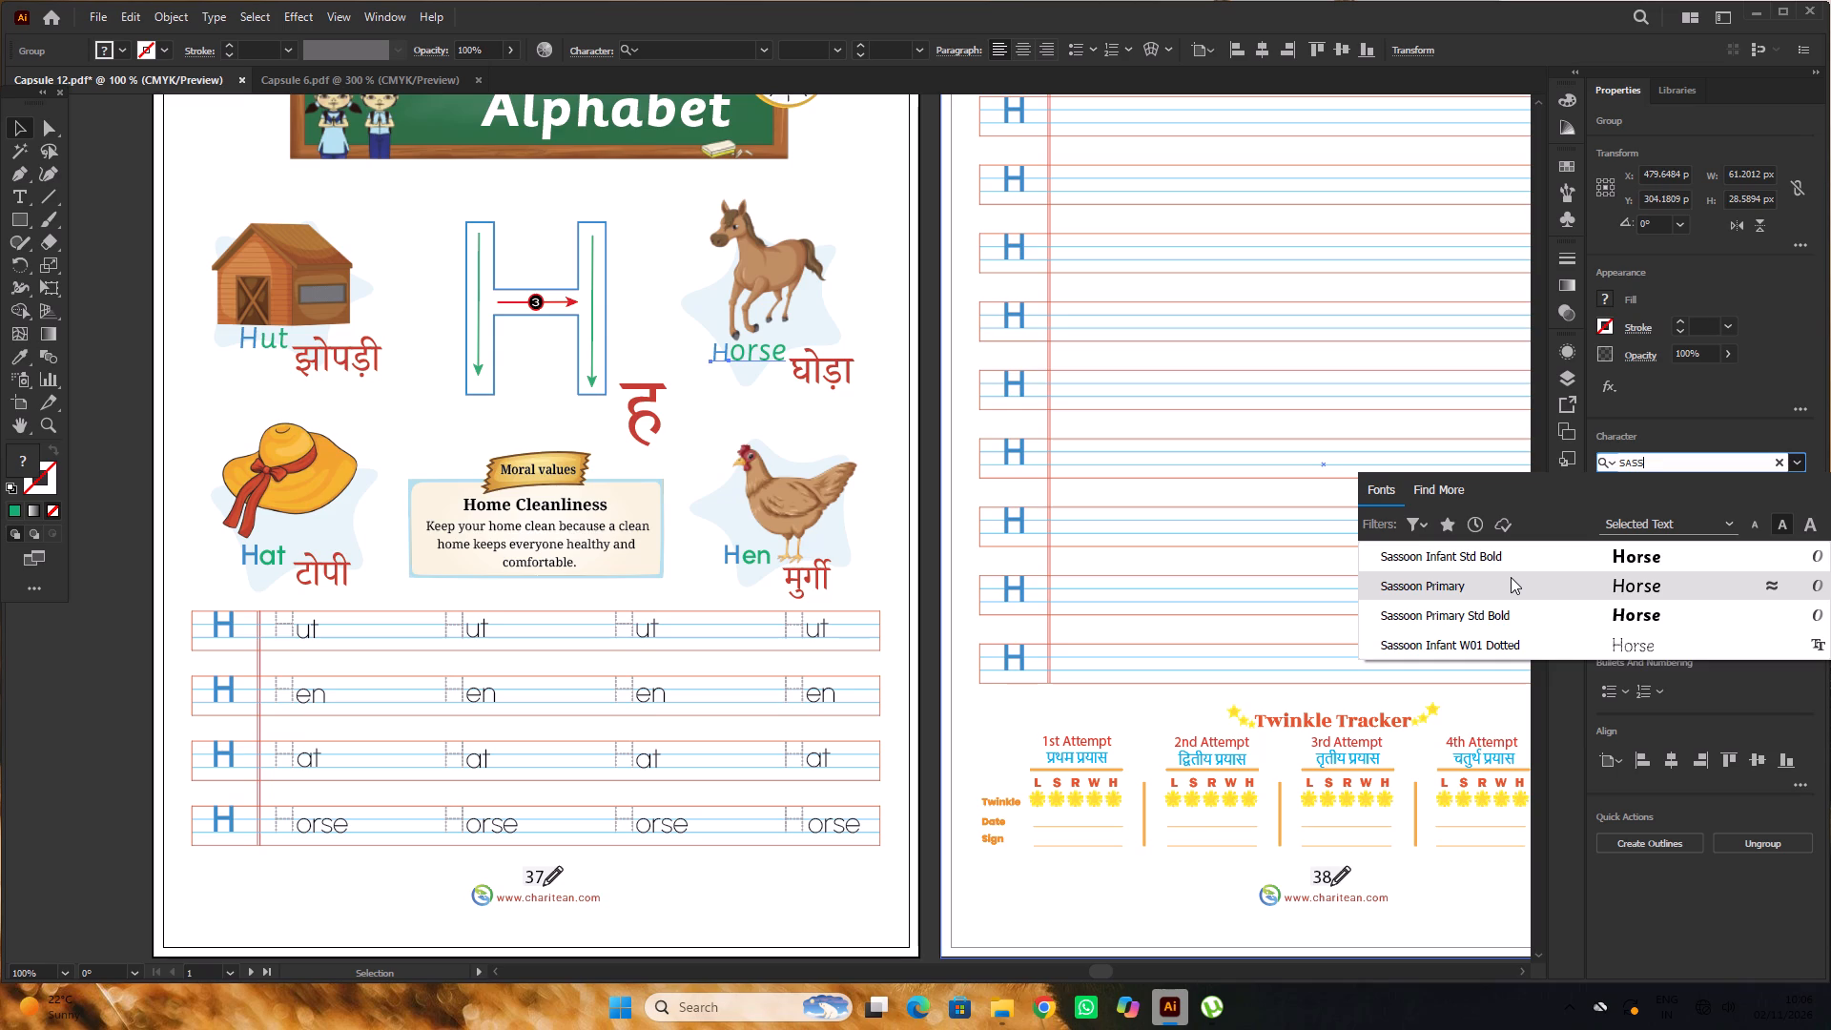
left_click(1511, 577)
scroll(852, 397, "up", 2, "alt")
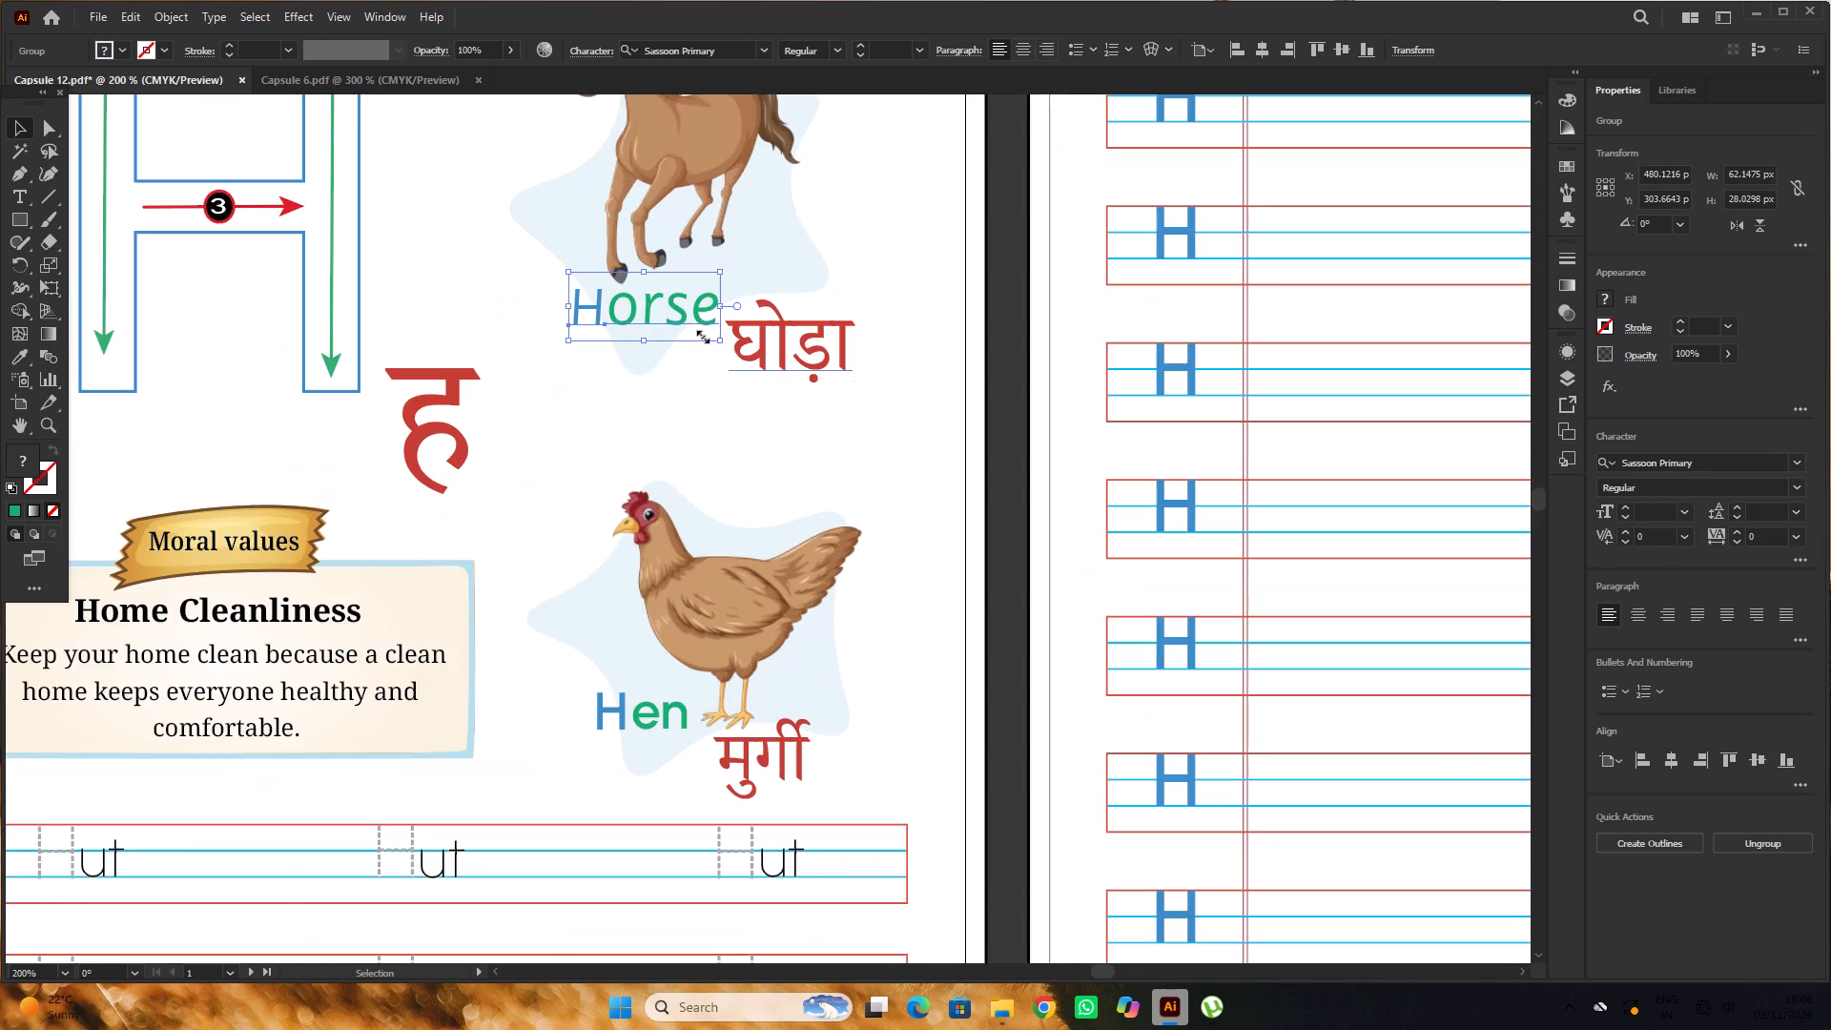
scroll(585, 291, "up", 2, "alt")
left_click_drag(676, 301, 676, 318)
scroll(675, 317, "down", 3, "alt")
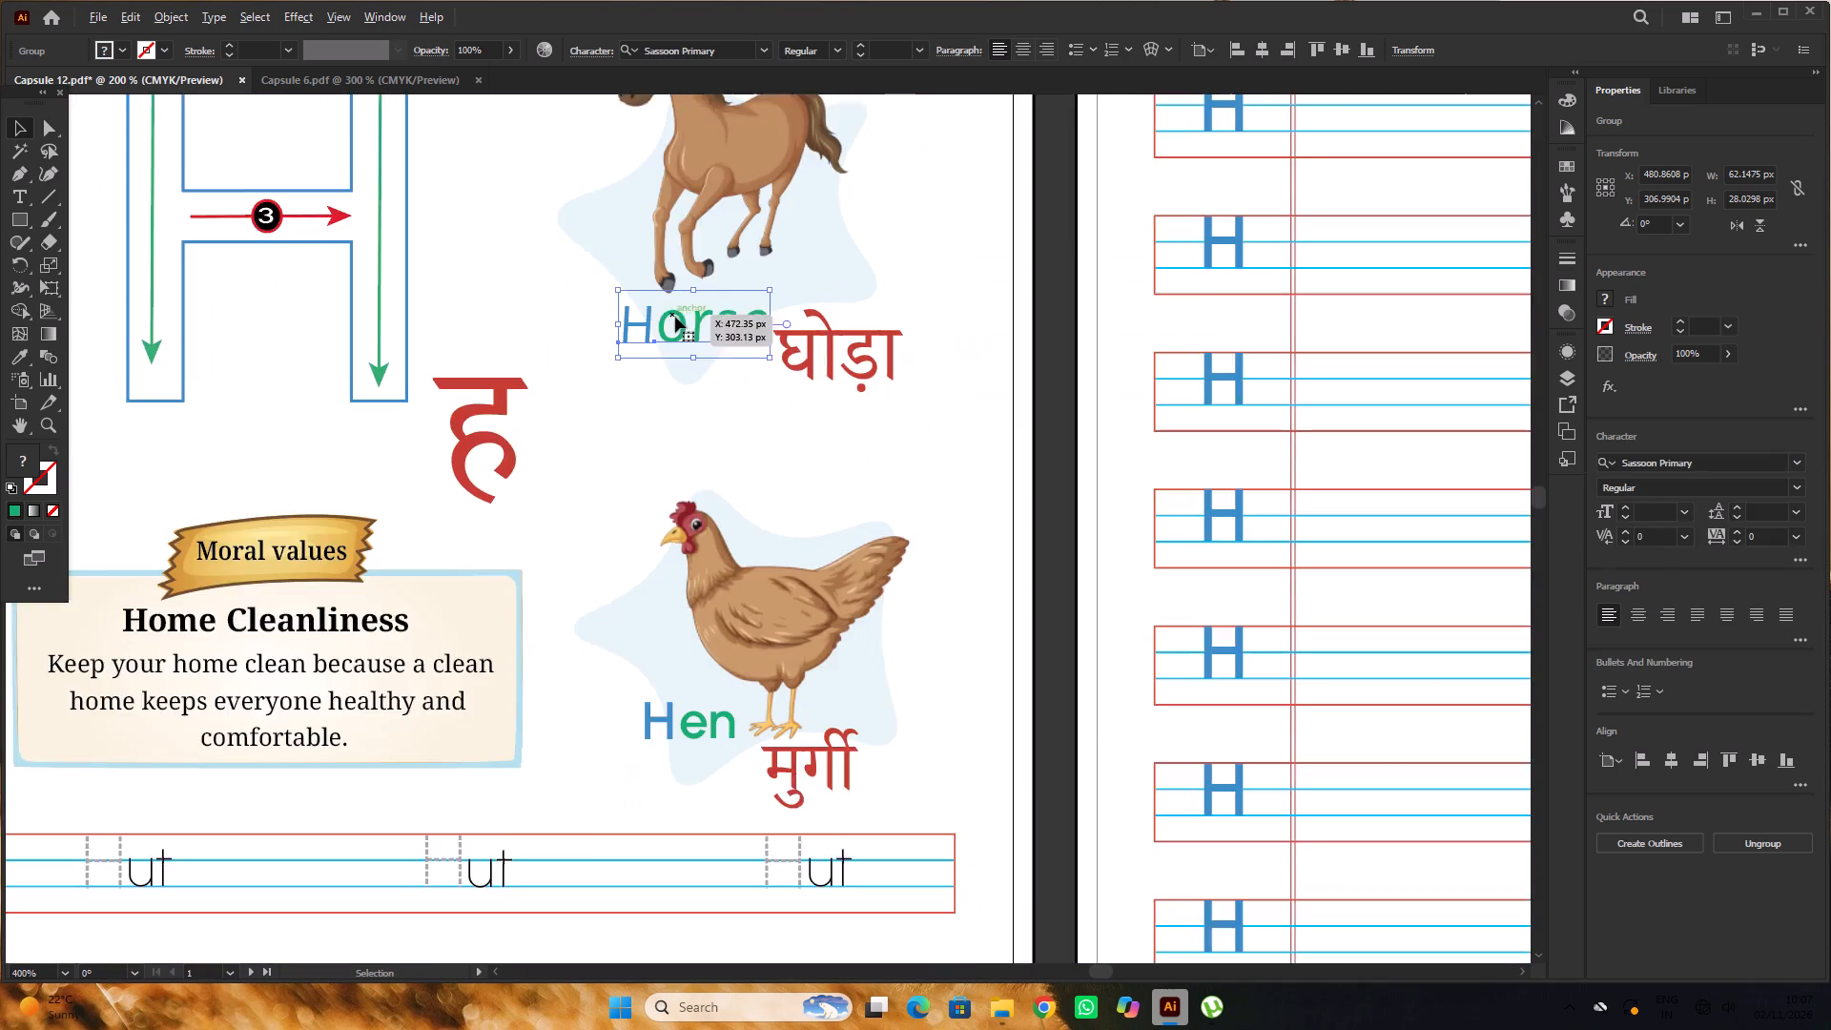
scroll(675, 317, "down", 4, "alt")
scroll(875, 329, "down", 1, "alt")
left_click(353, 259)
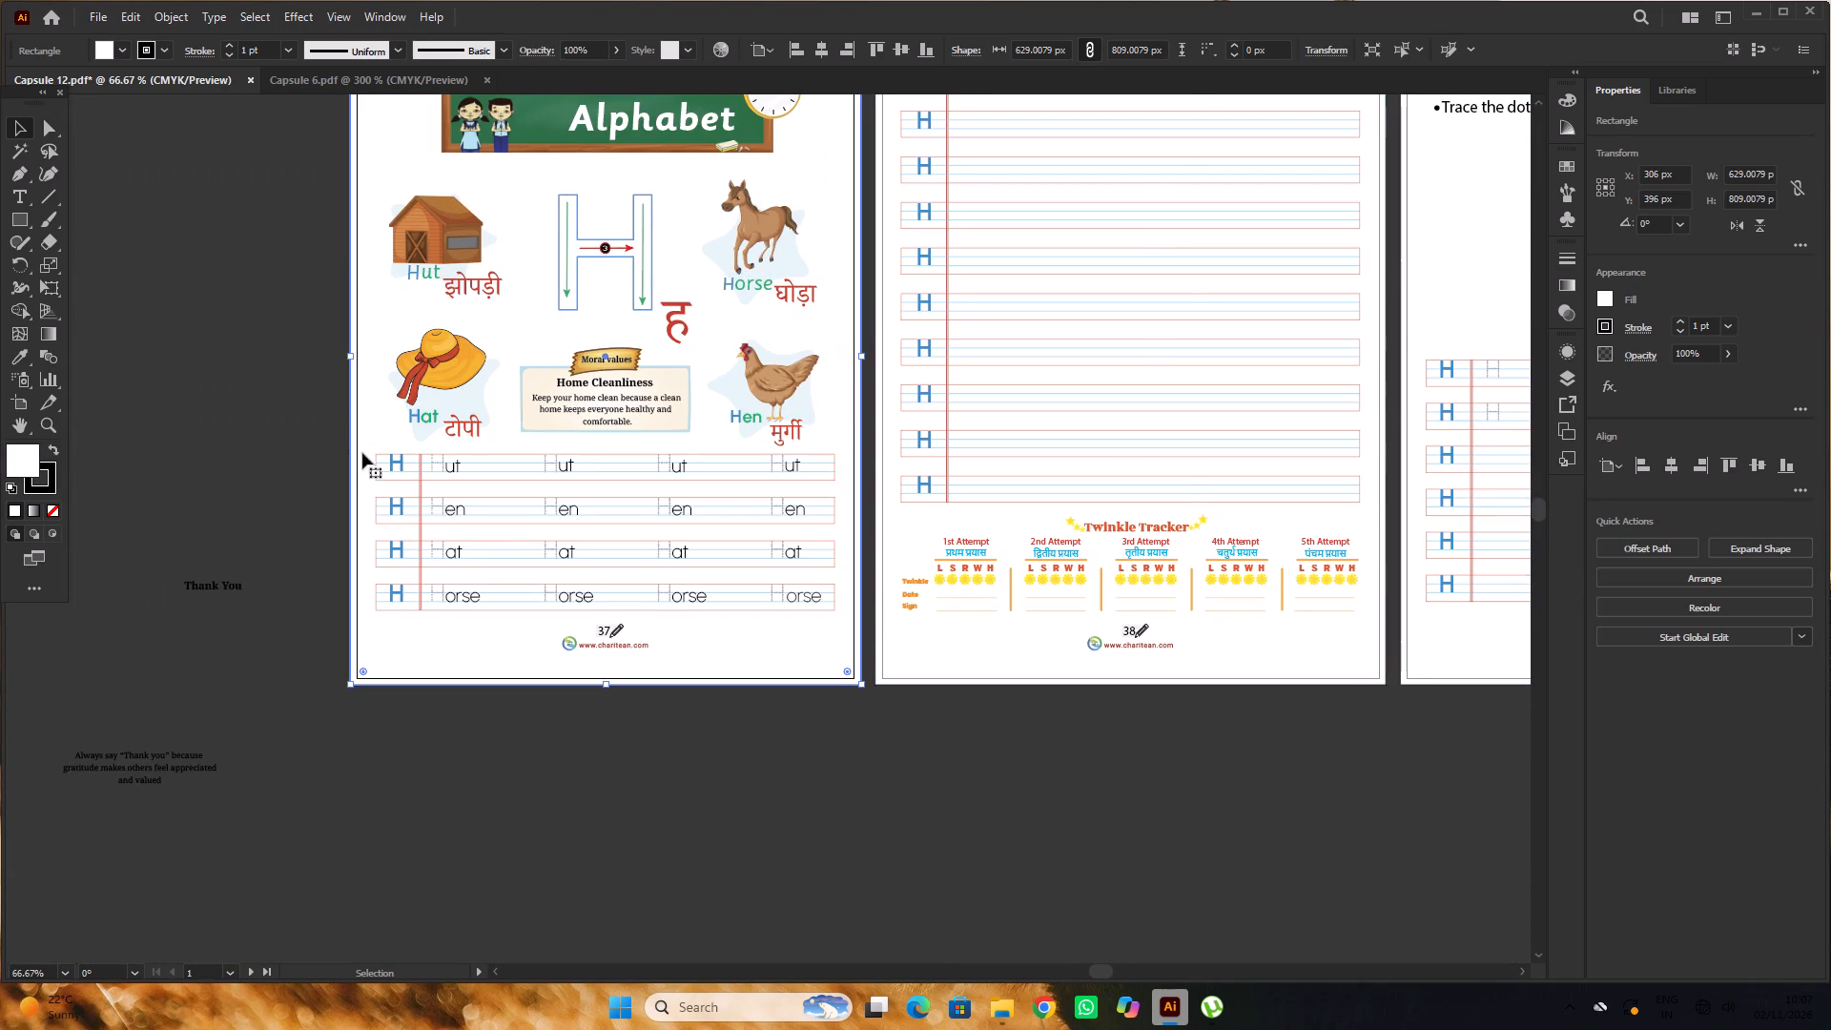
Set both parts of the Hat label, the H and "at", to the Sassoon Primary font.
scroll(413, 453, "up", 2, "alt")
left_click(429, 381)
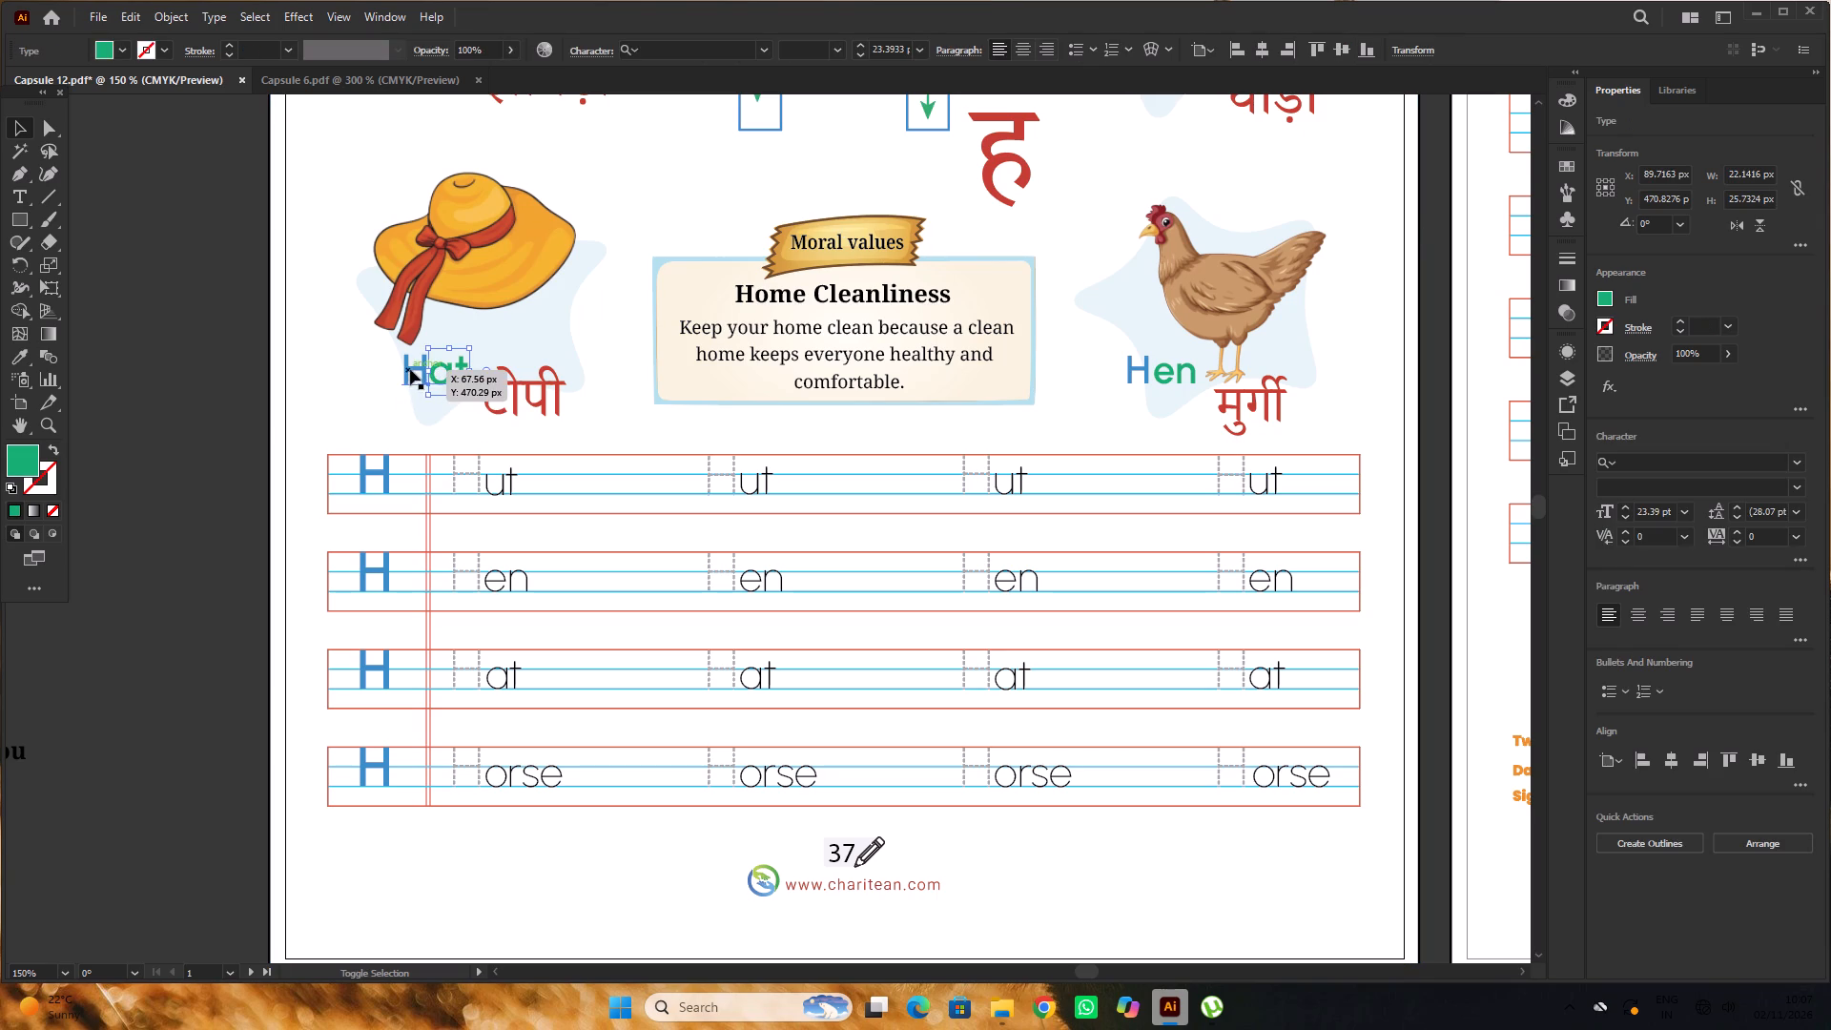
left_click(410, 369, "shift")
left_click(1627, 463)
key("s")
type("ASS")
left_click(1405, 583)
scroll(599, 402, "down", 1, "alt")
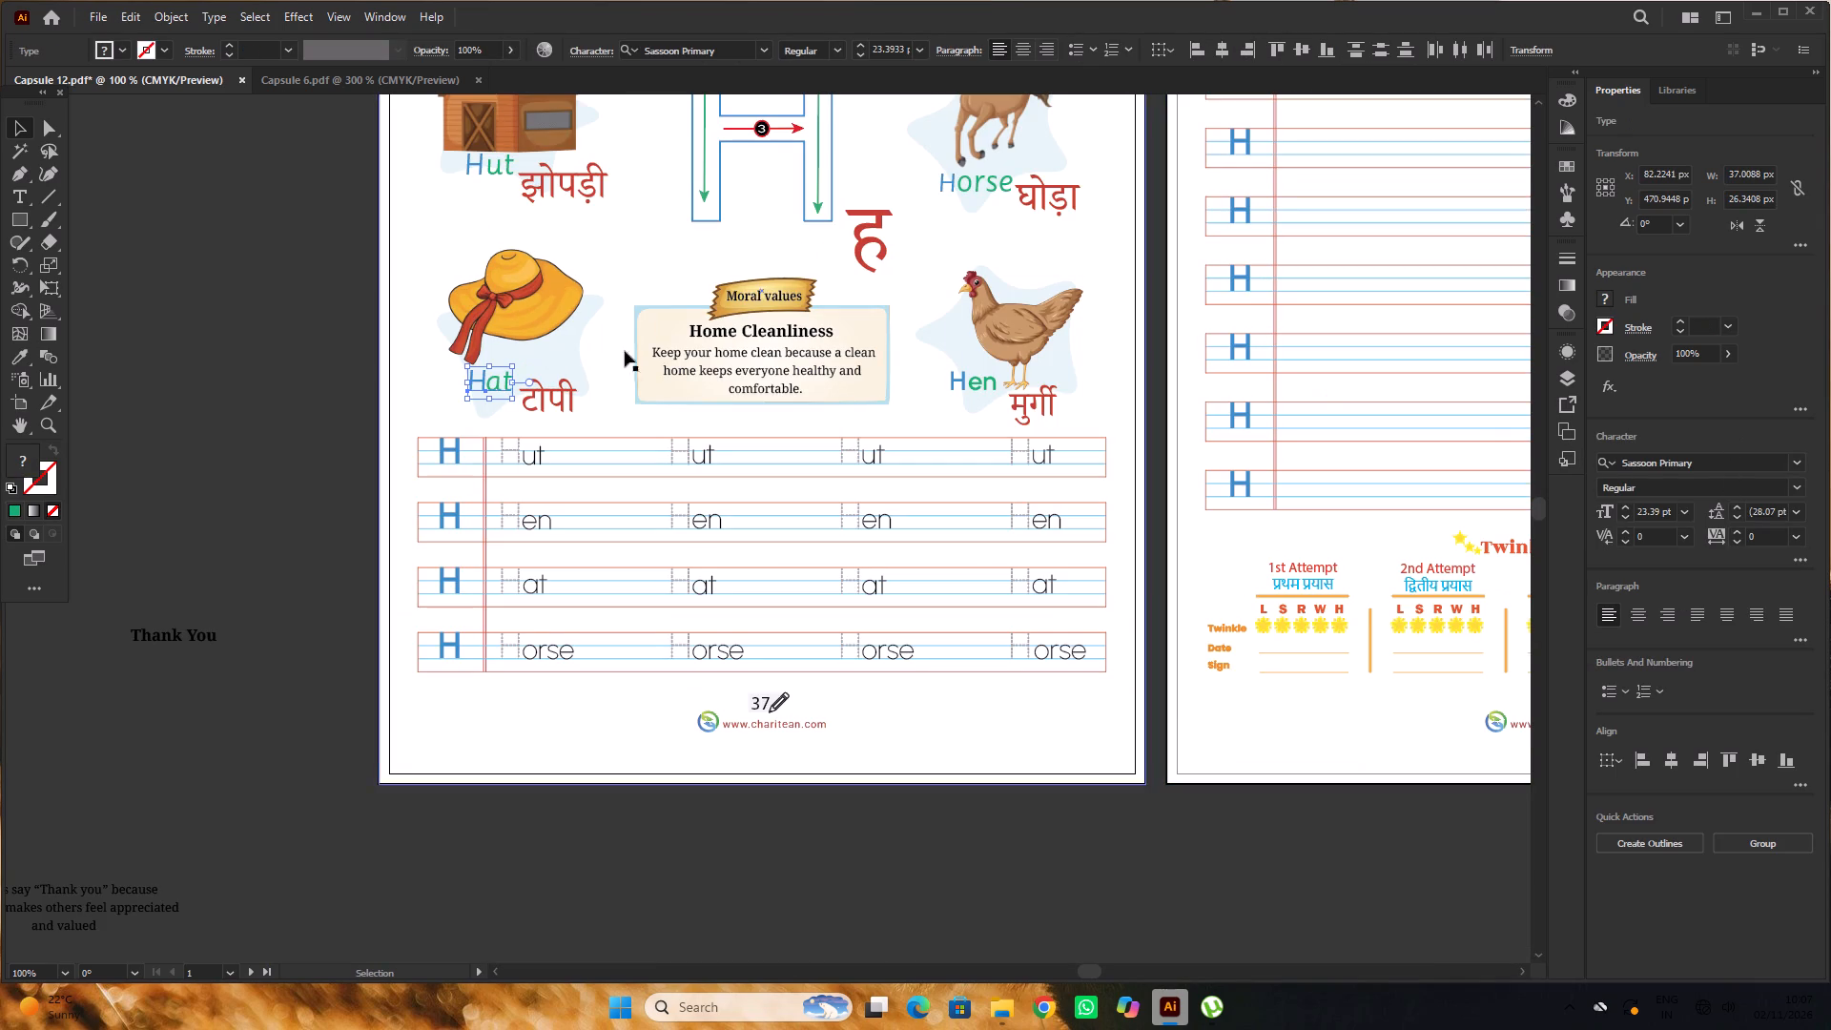
left_click(186, 332)
Adjust the letter spacing of Hat by moving the H slightly left and bringing "at" slightly closer to it.
scroll(418, 387, "up", 3, "alt")
scroll(499, 416, "up", 2, "alt")
left_click(472, 390)
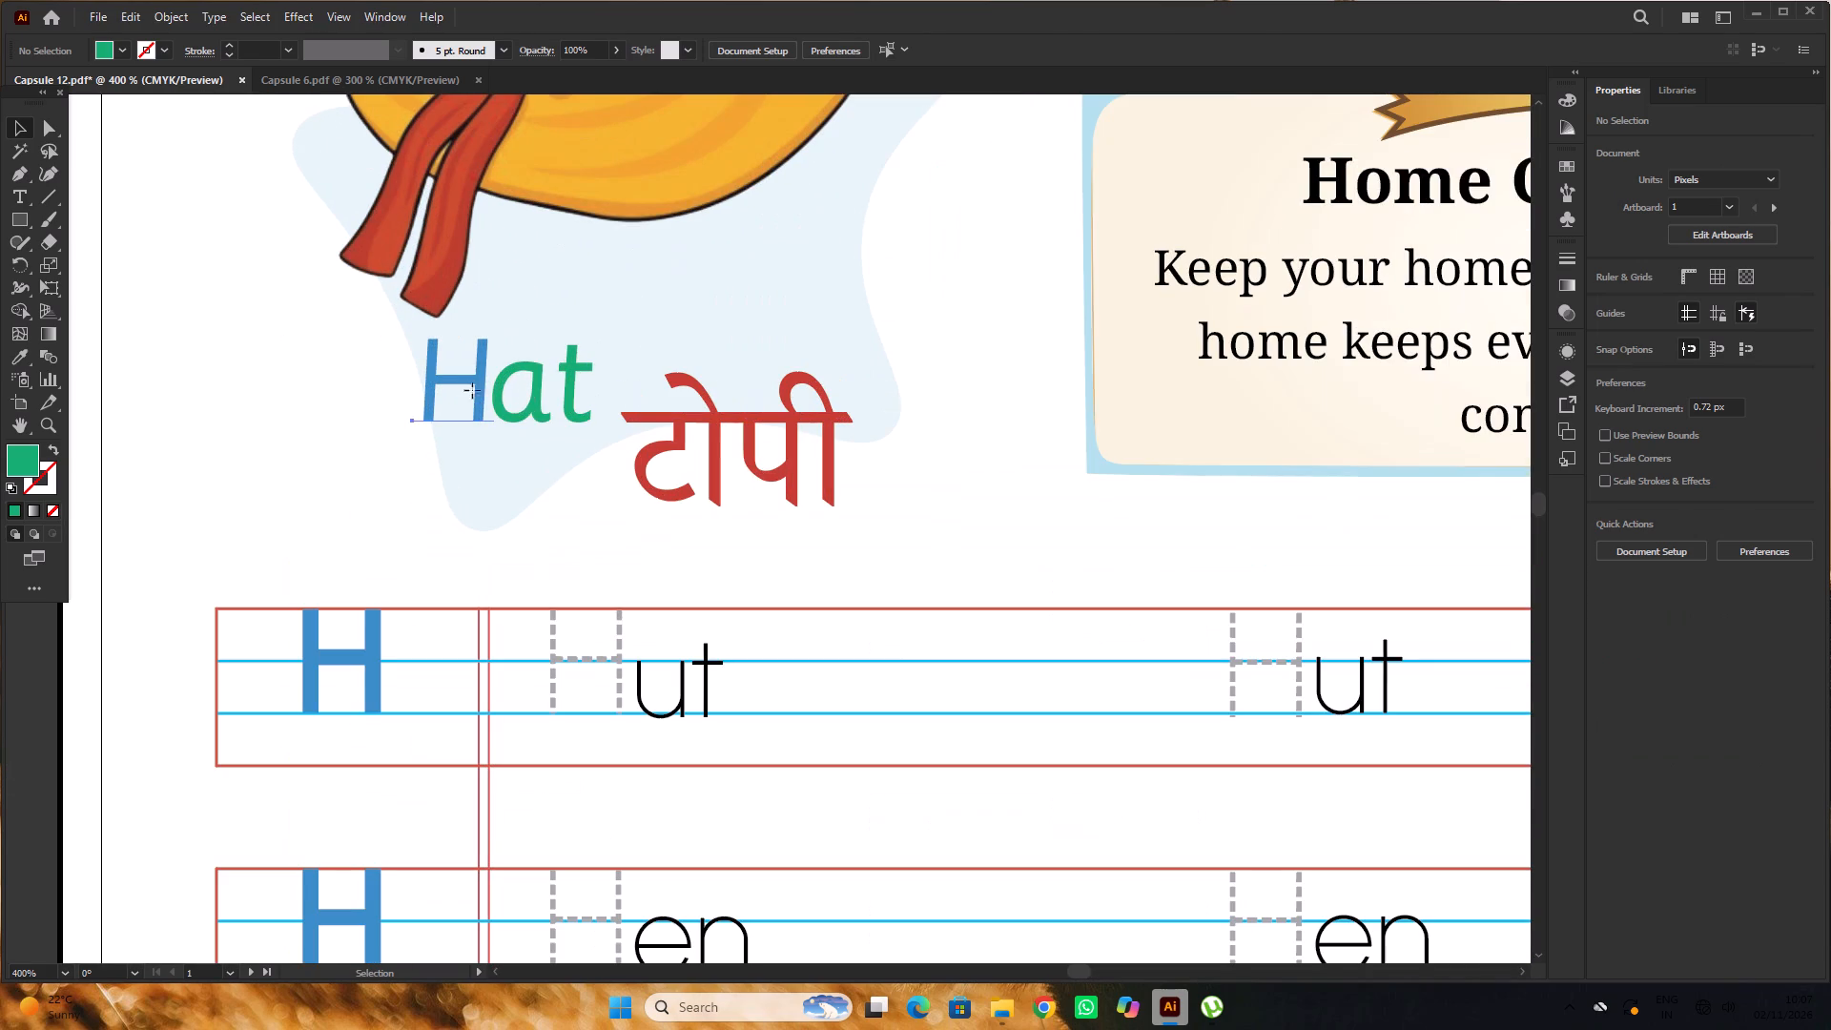
left_click_drag(477, 382, 464, 382)
left_click(539, 381)
left_click_drag(538, 381, 533, 381)
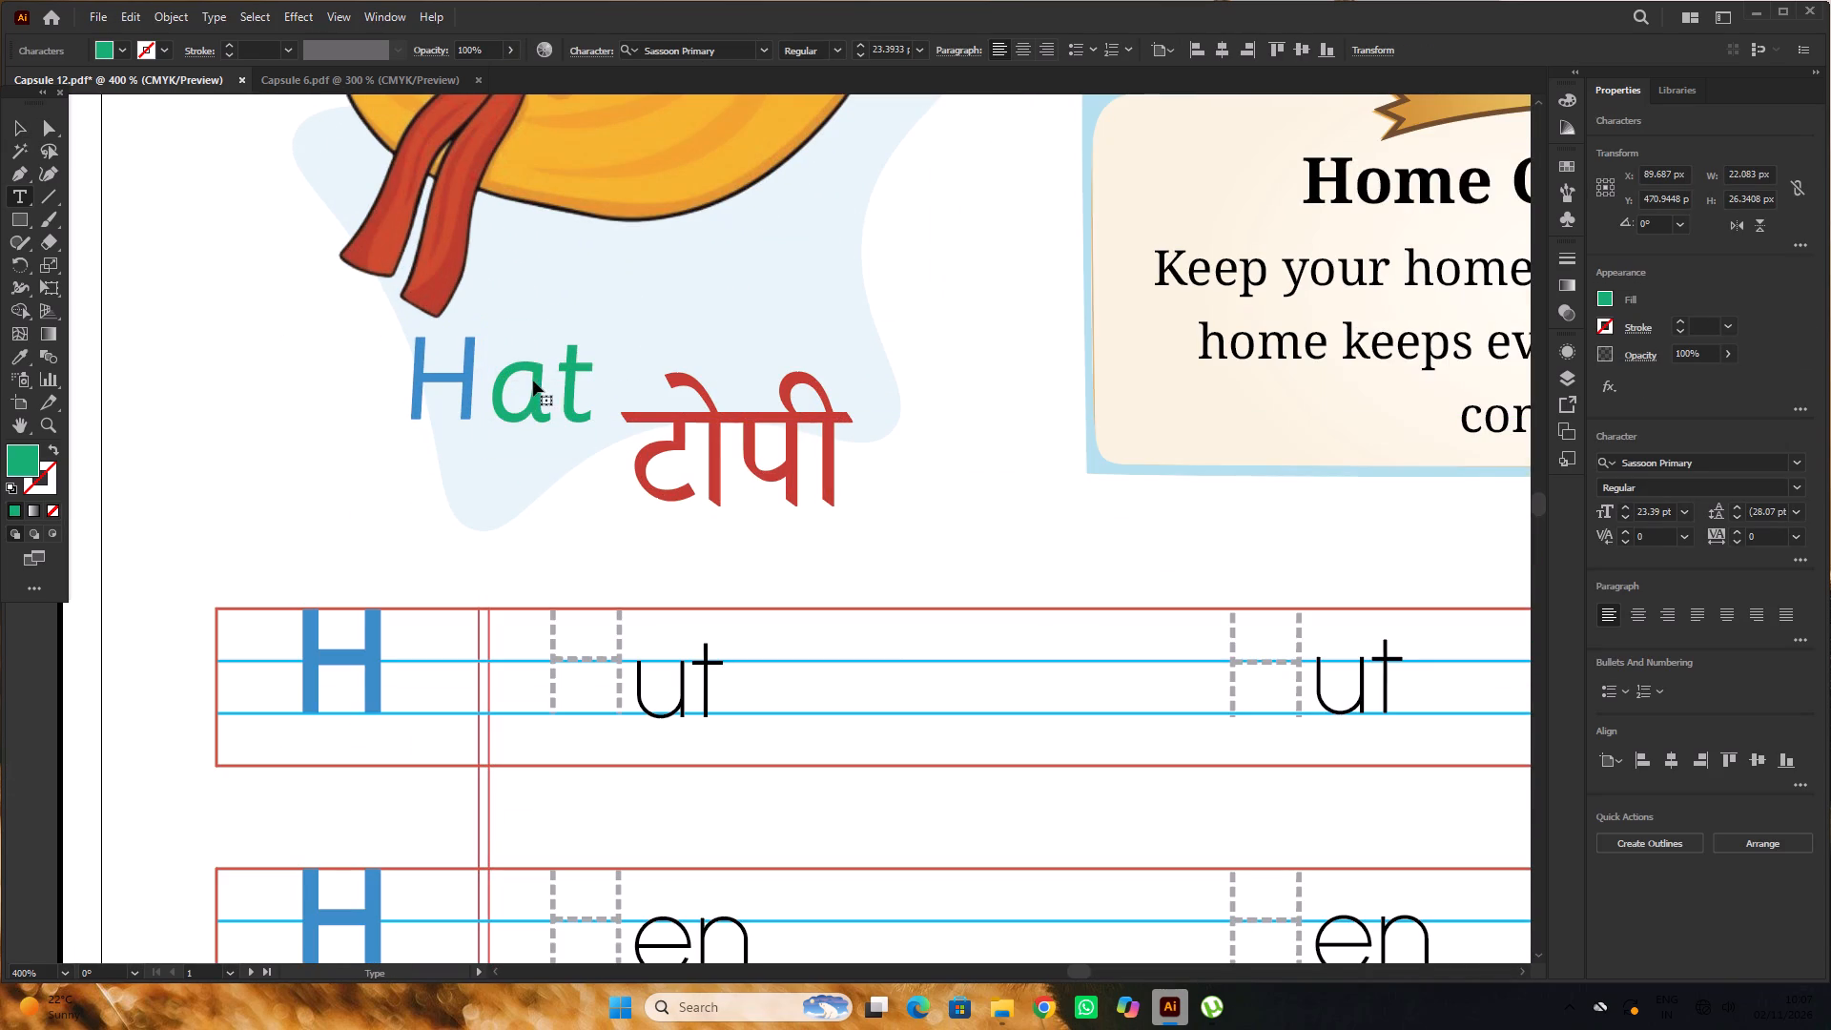
left_click_drag(533, 381, 529, 381)
left_click(543, 377)
left_click(12, 127)
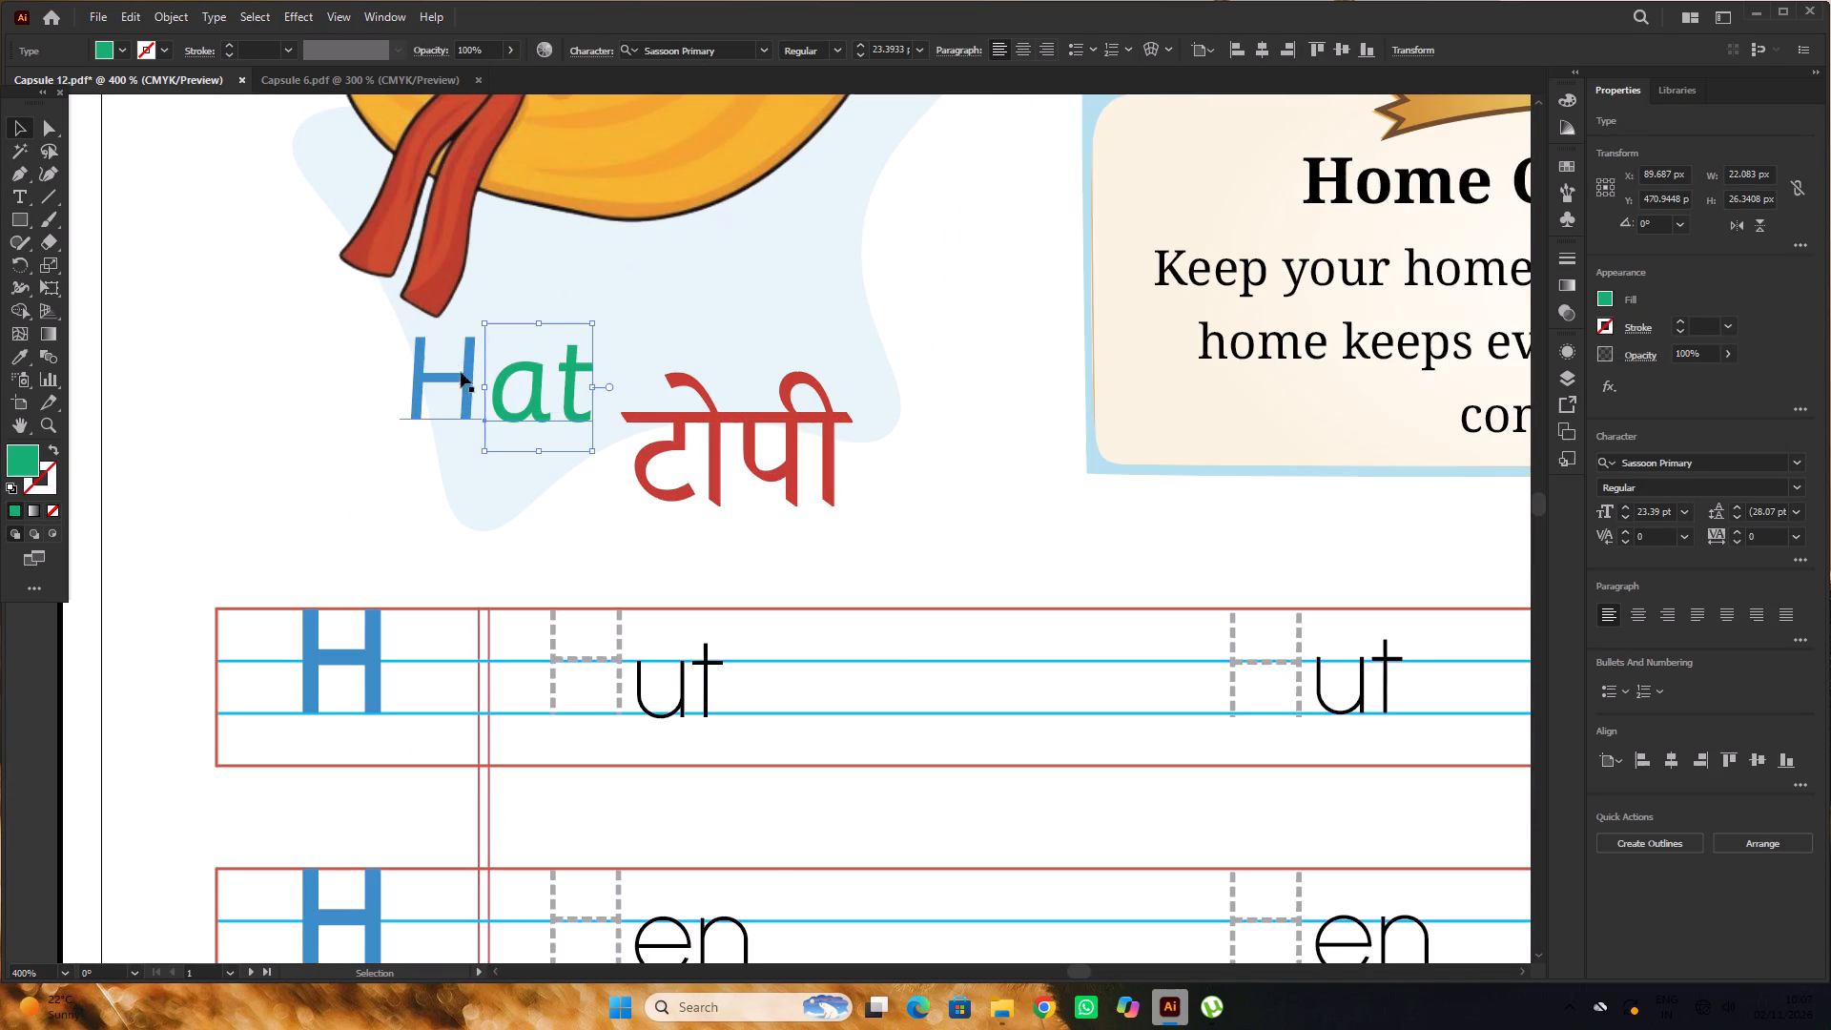
scroll(504, 400, "up", 2, "alt")
left_click(562, 412)
scroll(545, 398, "down", 5, "alt")
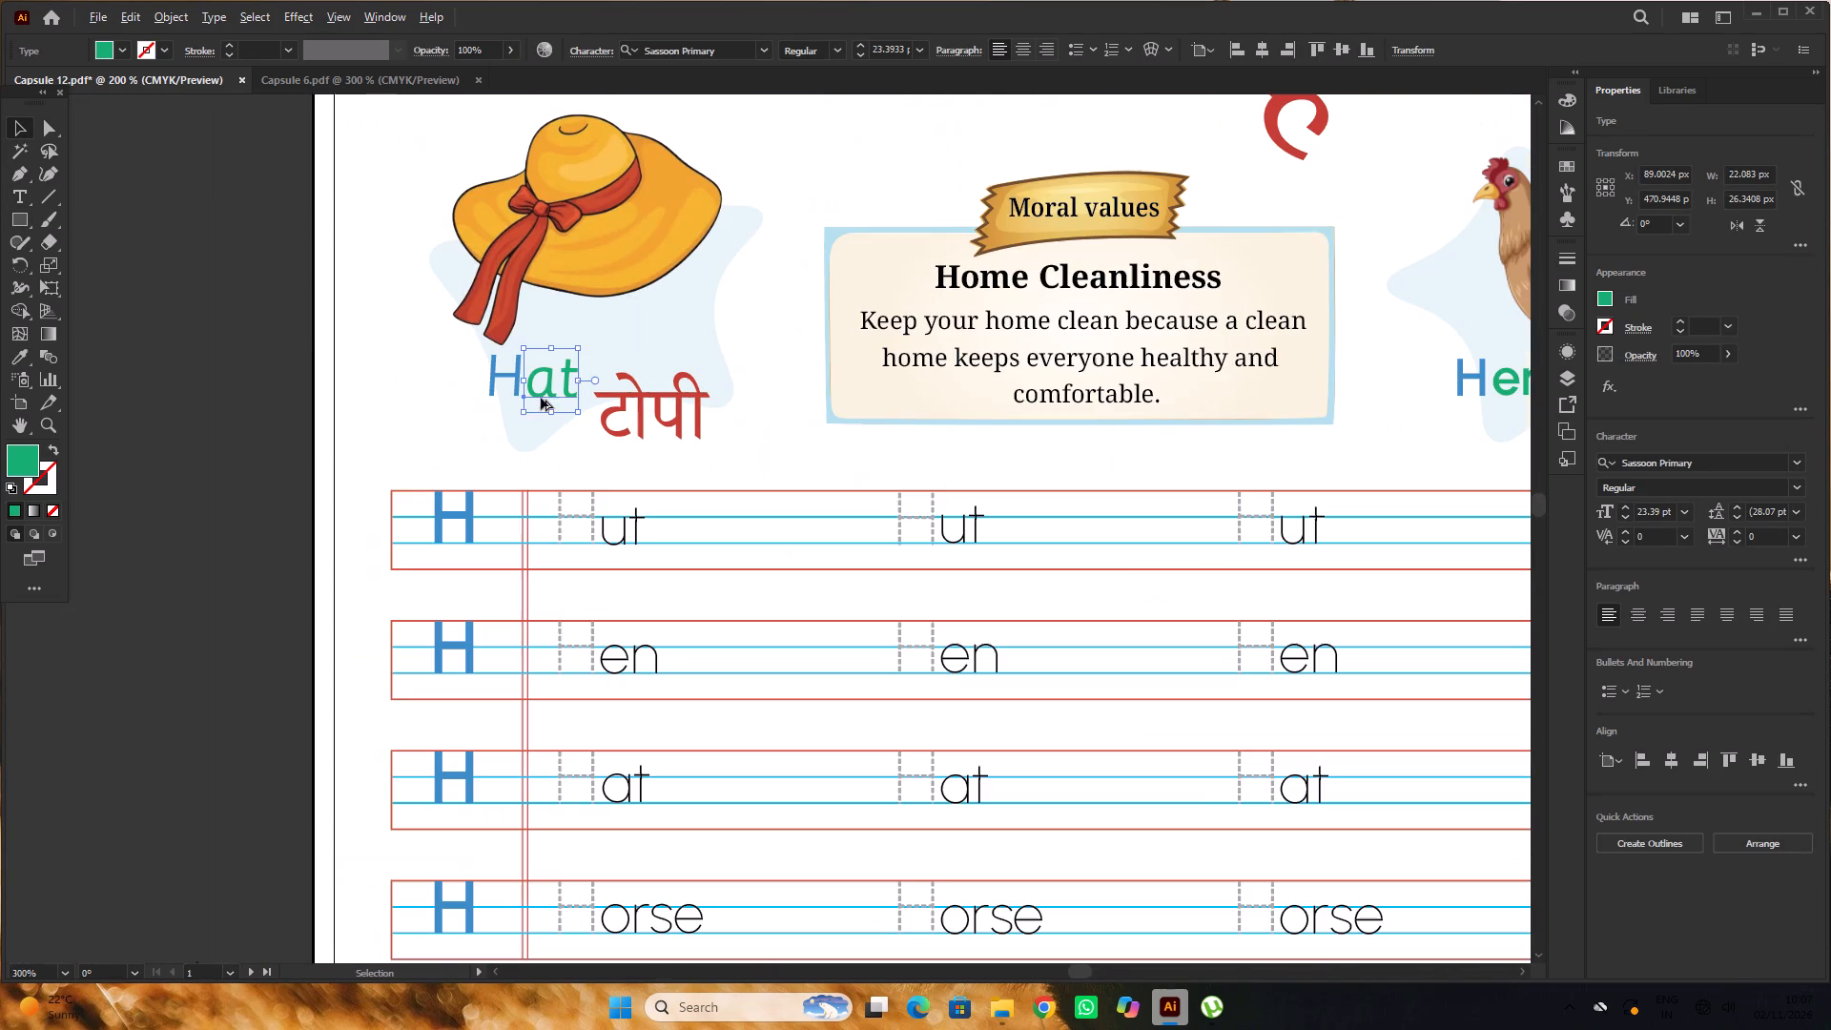
left_click(237, 320)
Isolate the Moral values banner group and set its heading text to the Sassoon Infant Std Bold font.
scroll(237, 320, "down", 2, "alt")
scroll(237, 320, "up", 2)
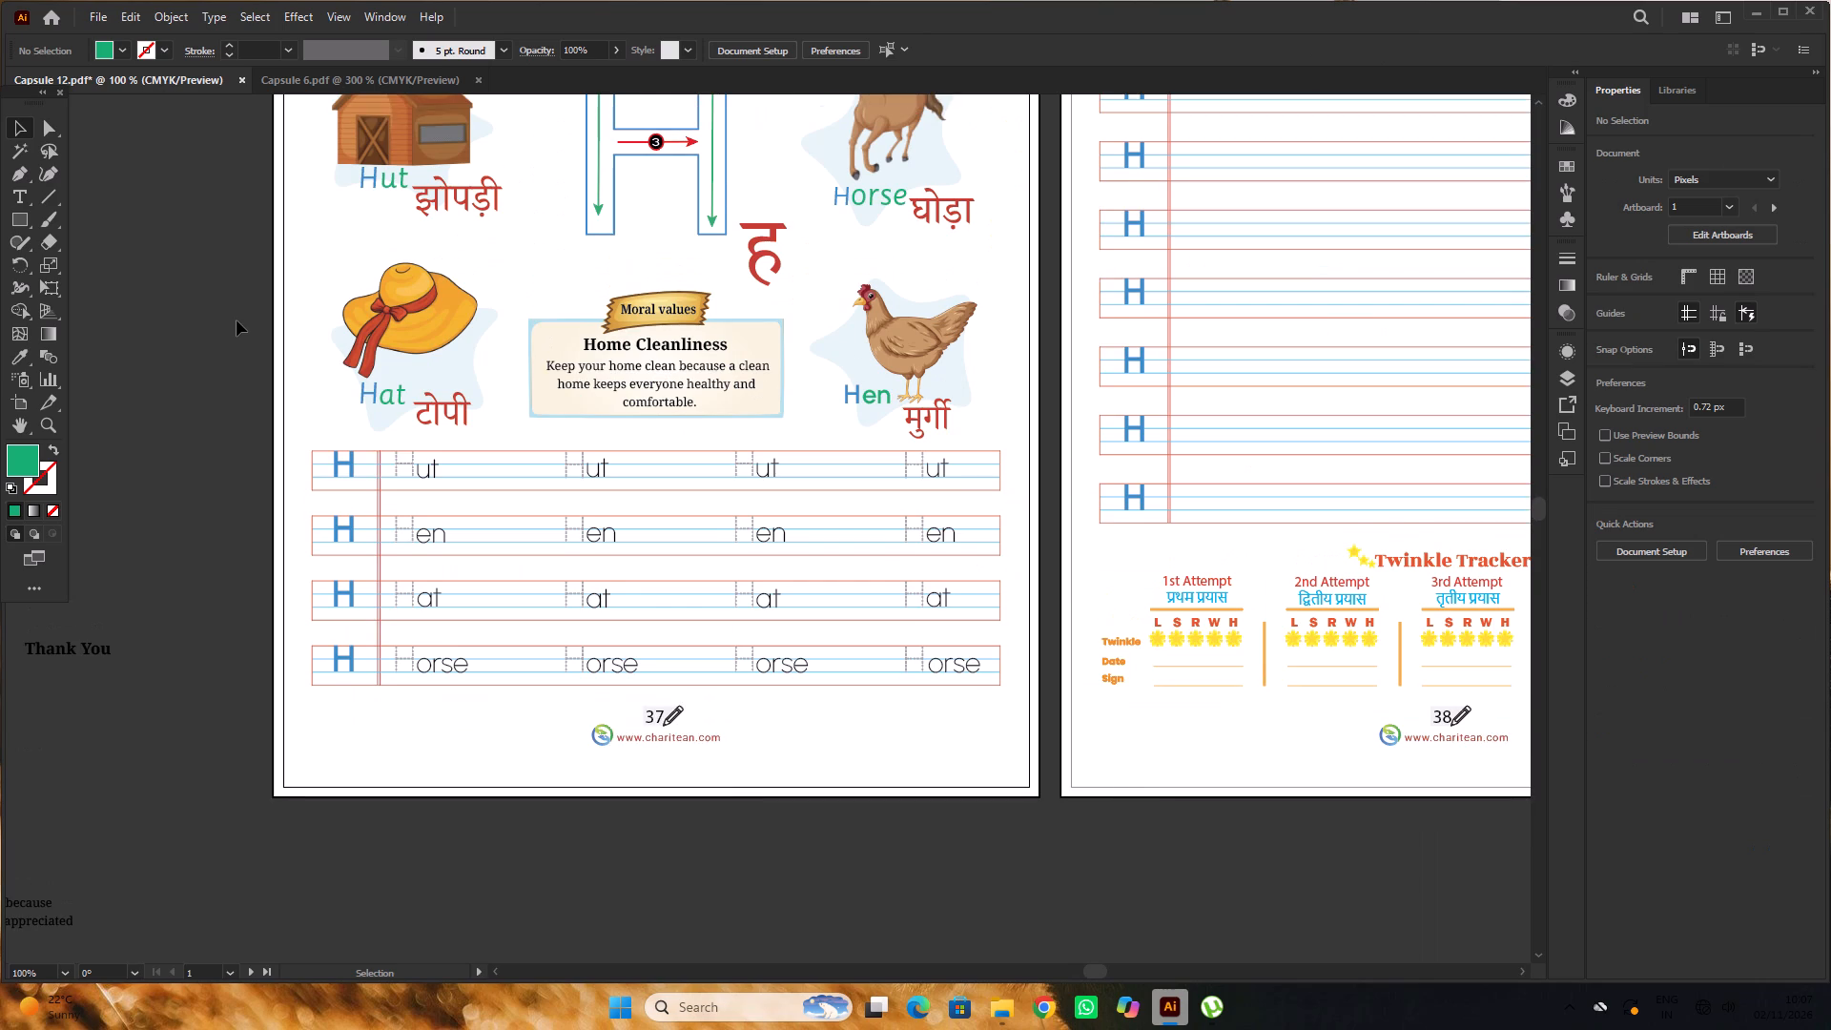
scroll(237, 320, "up", 4)
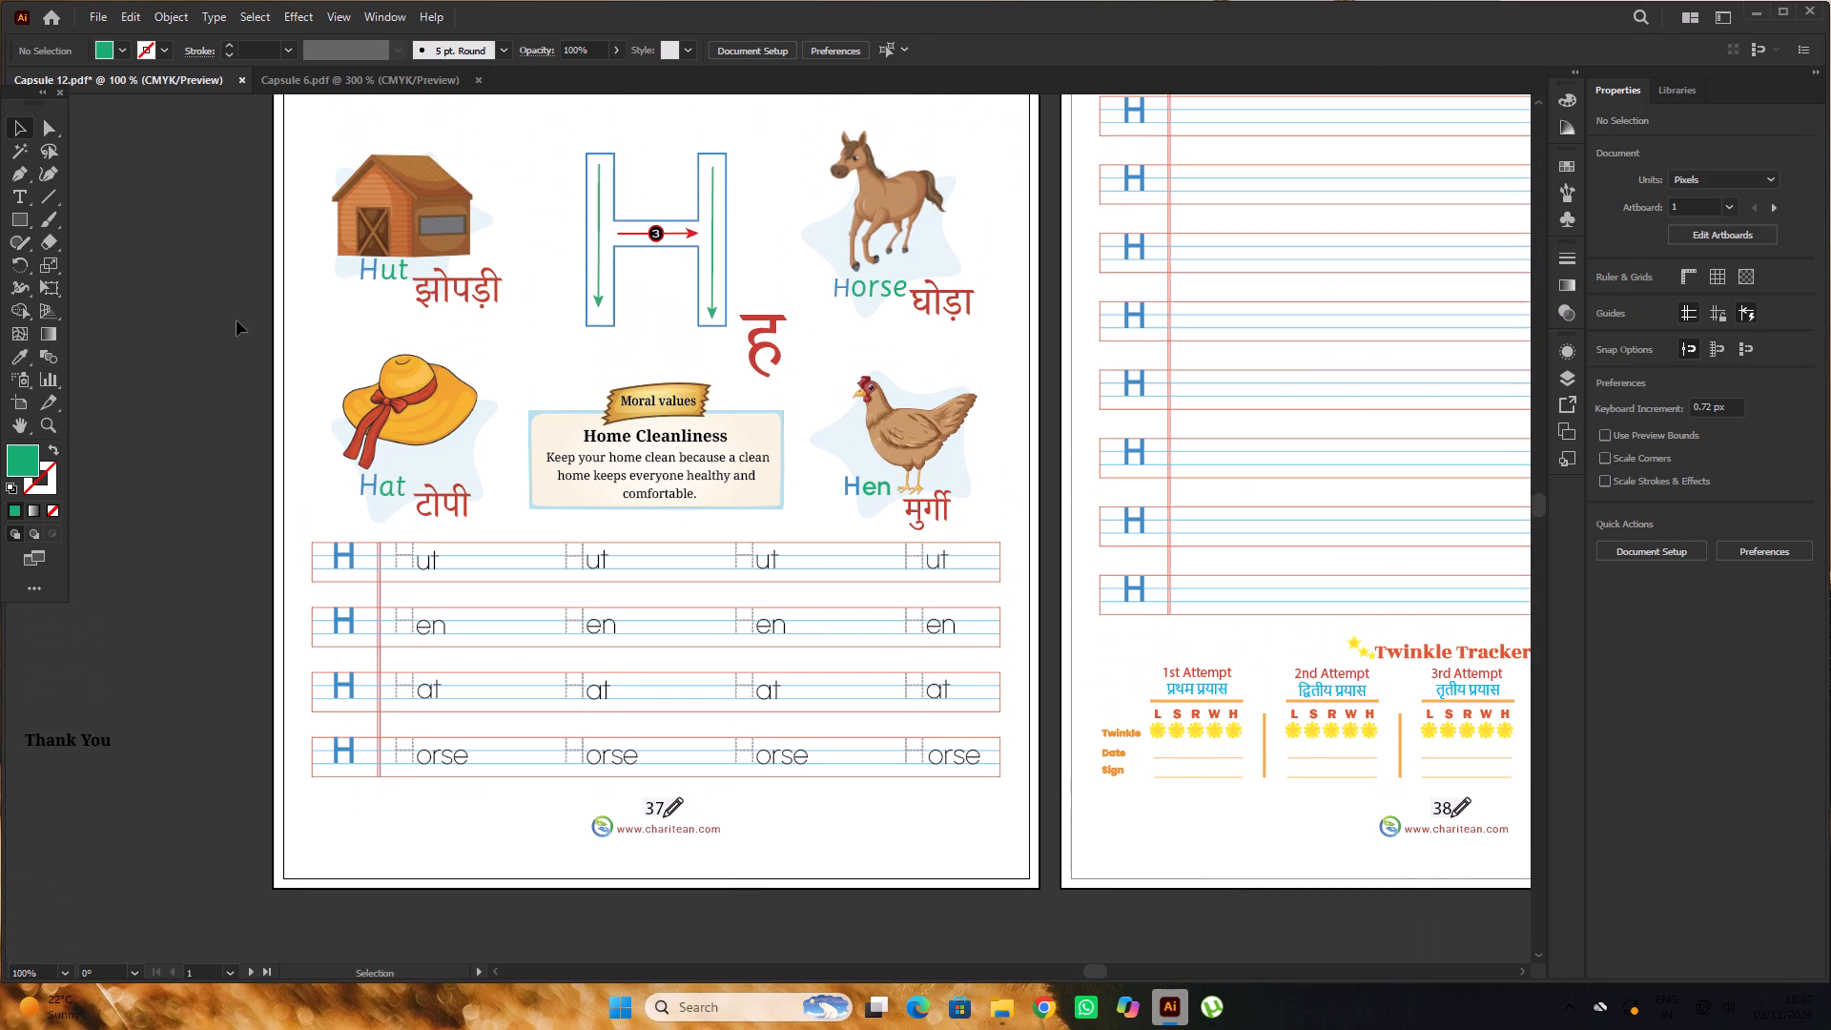
scroll(659, 406, "up", 1, "alt")
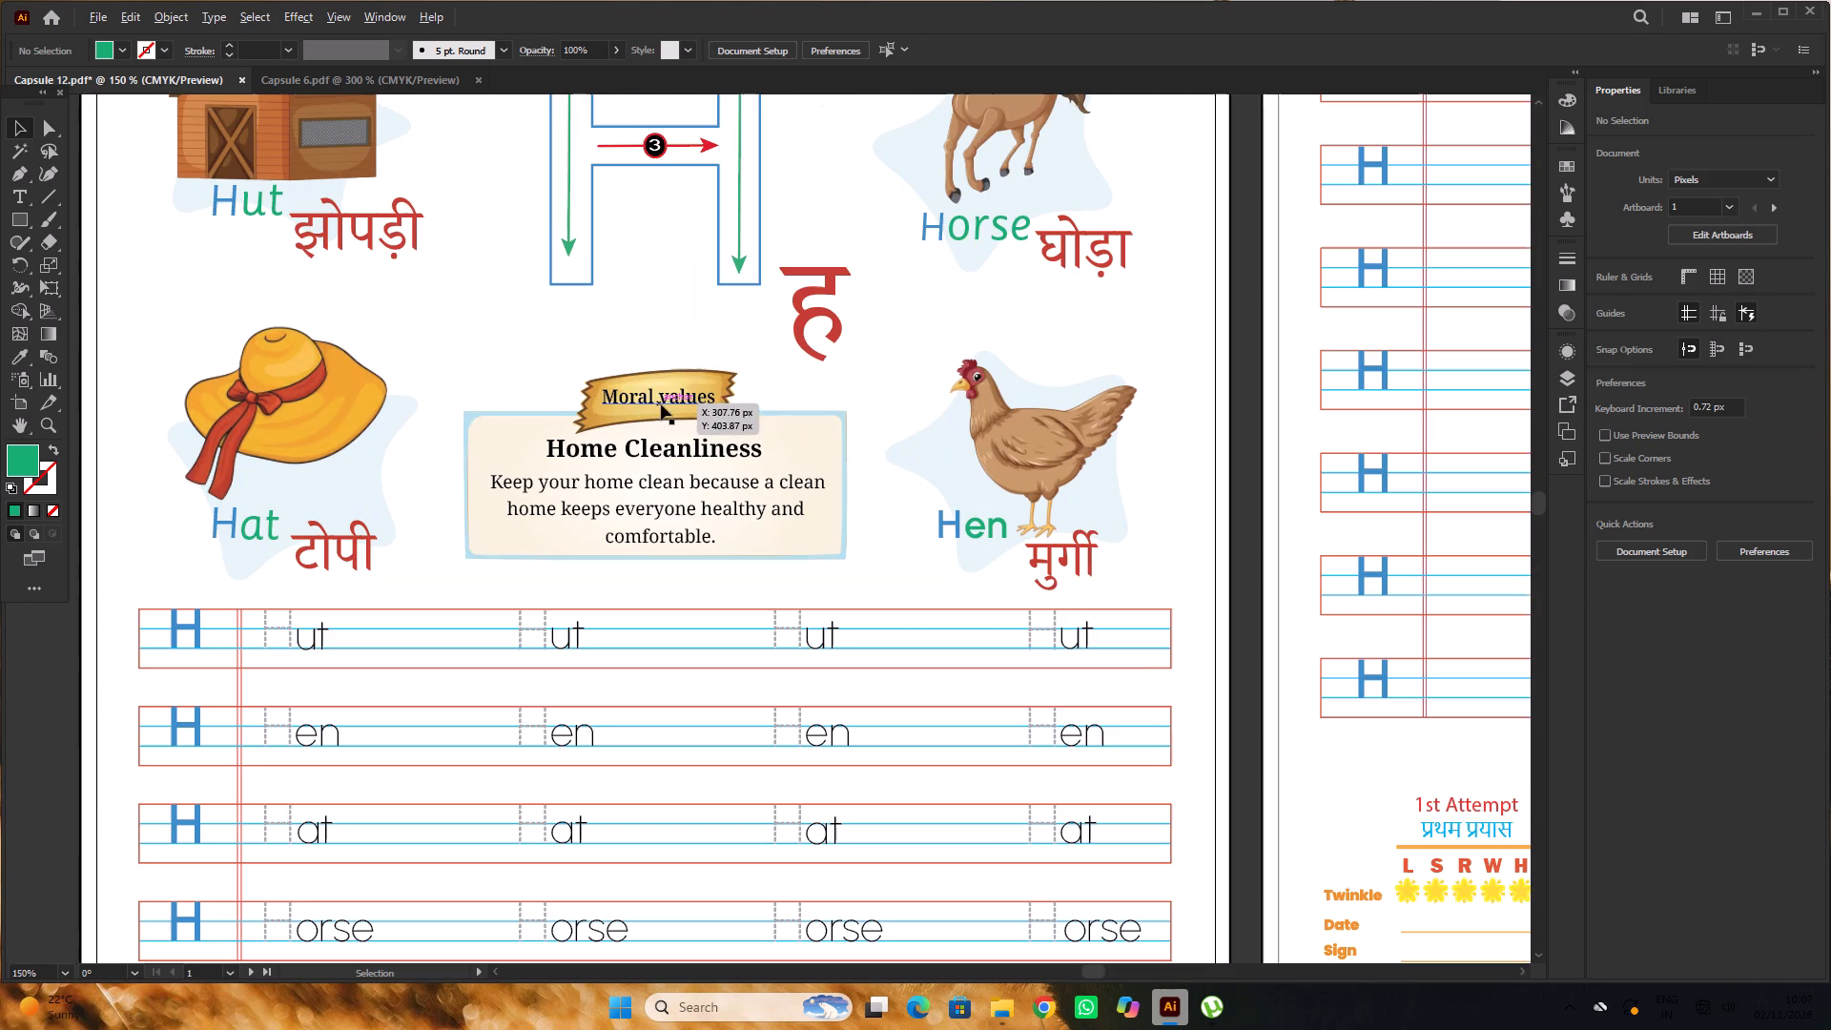
left_click(664, 403)
triple_click(667, 399)
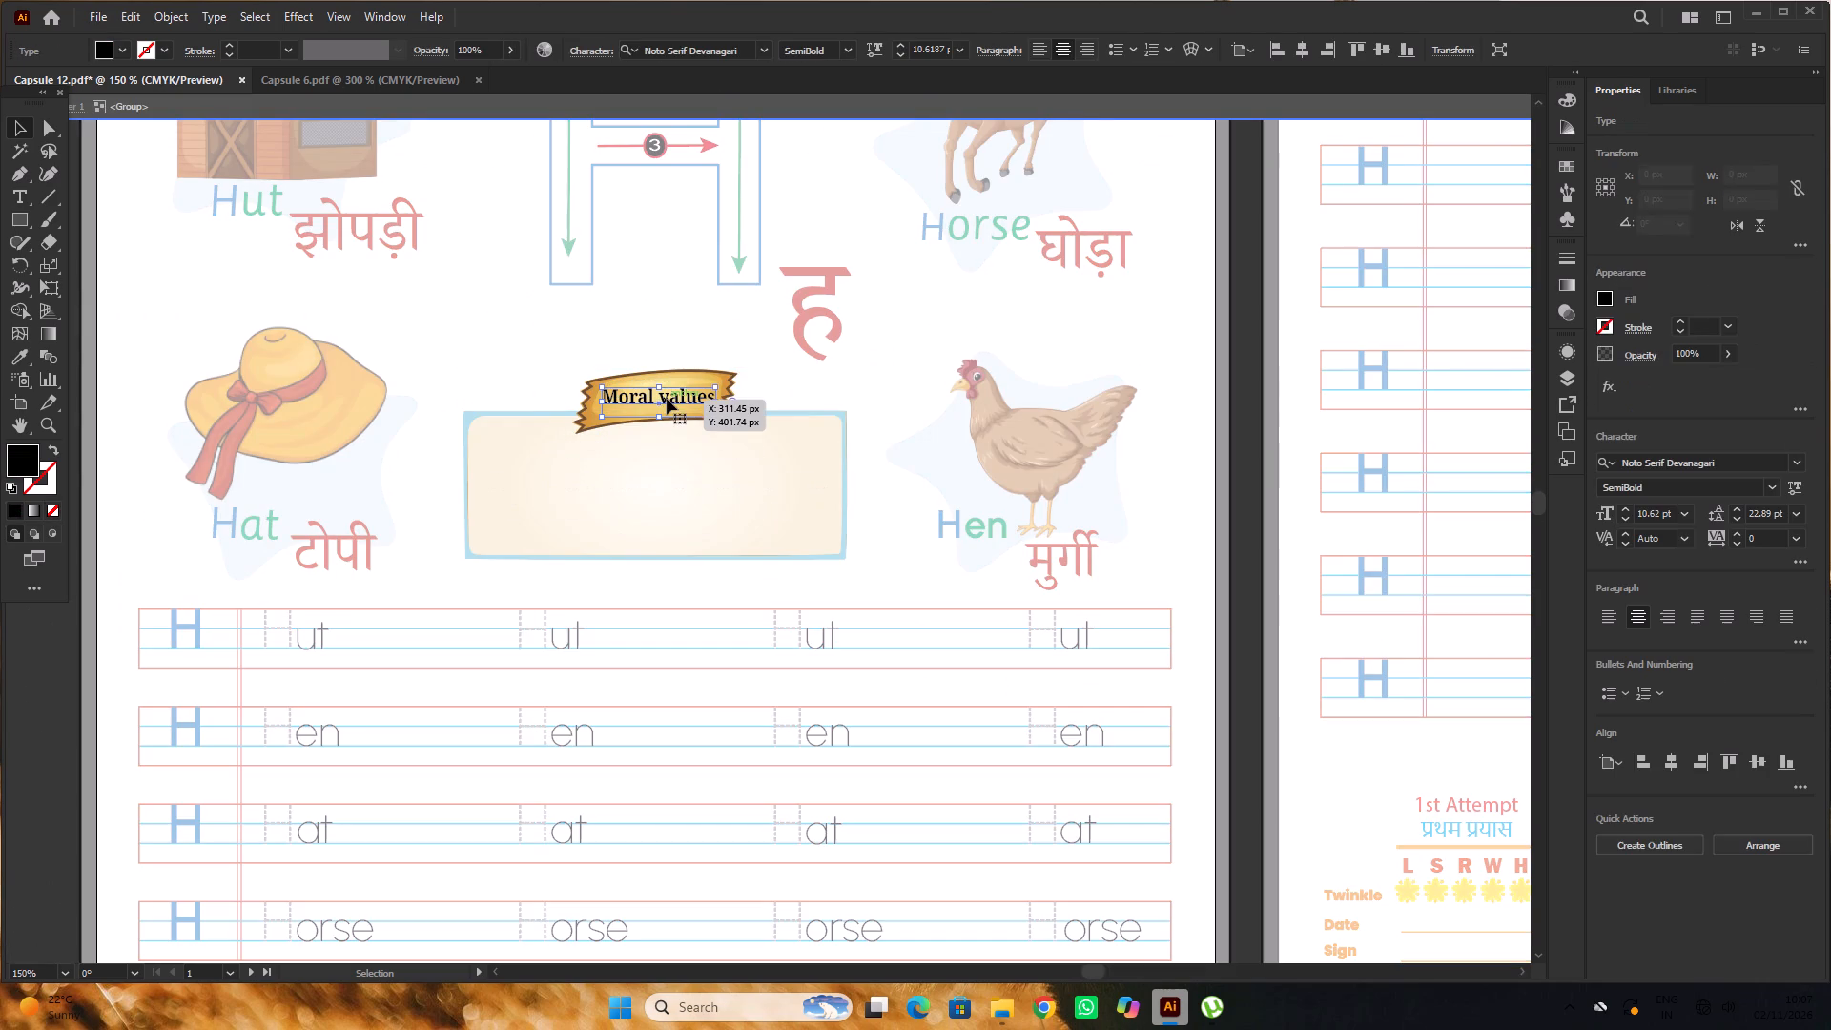
left_click(1759, 463)
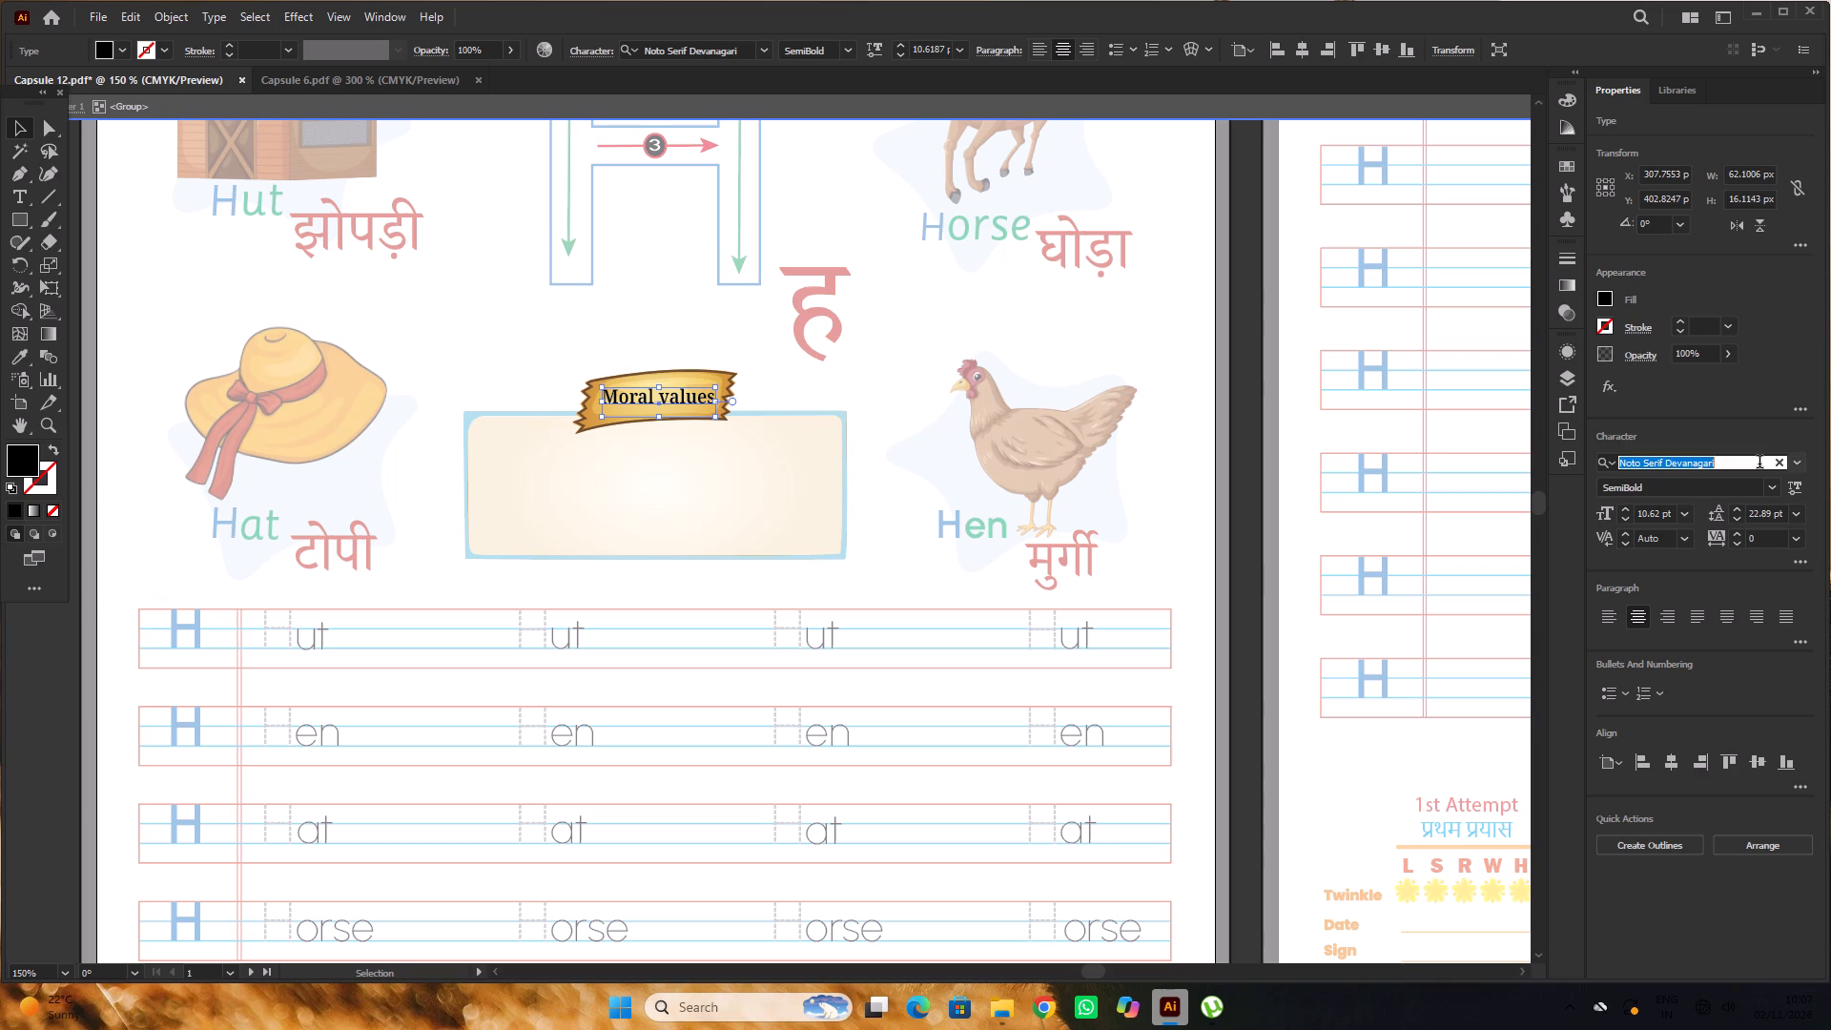
type("SAS")
key("s")
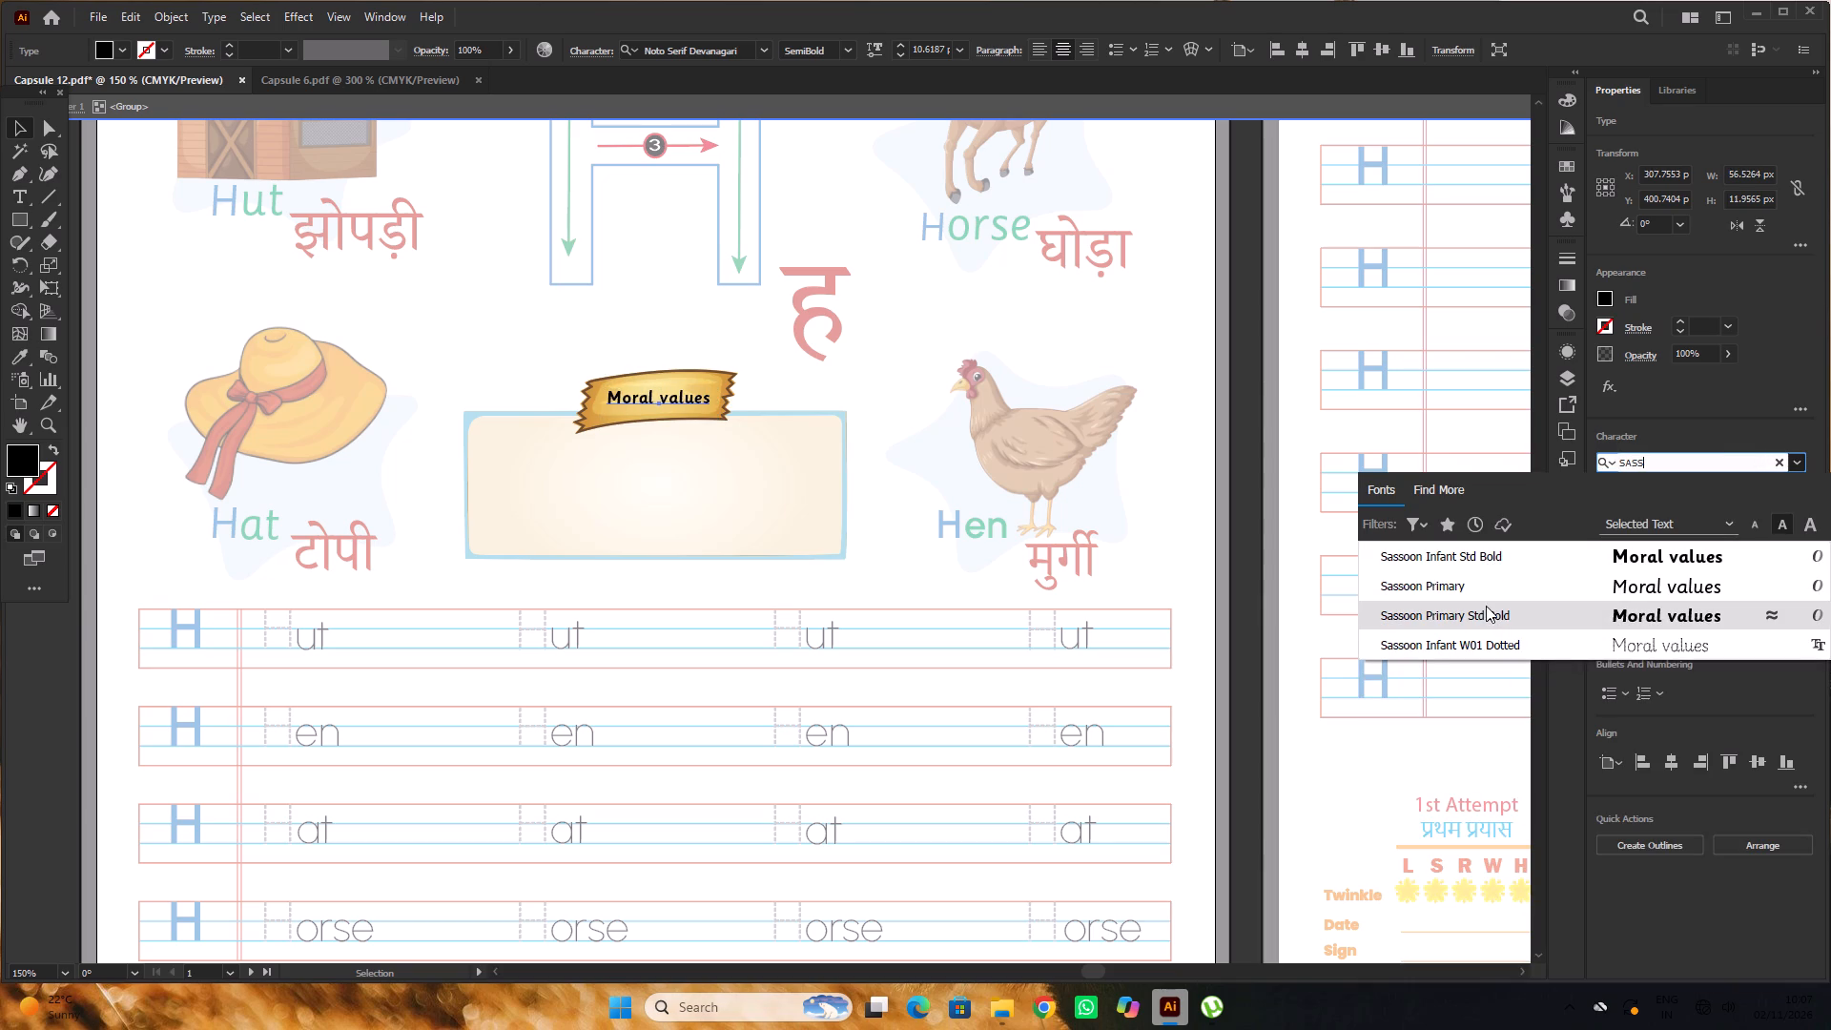
left_click(1497, 551)
Check the font of the Moral values banner heading in Capsule 6, and leave the isolated banner group in Capsule 12.
left_click(366, 74)
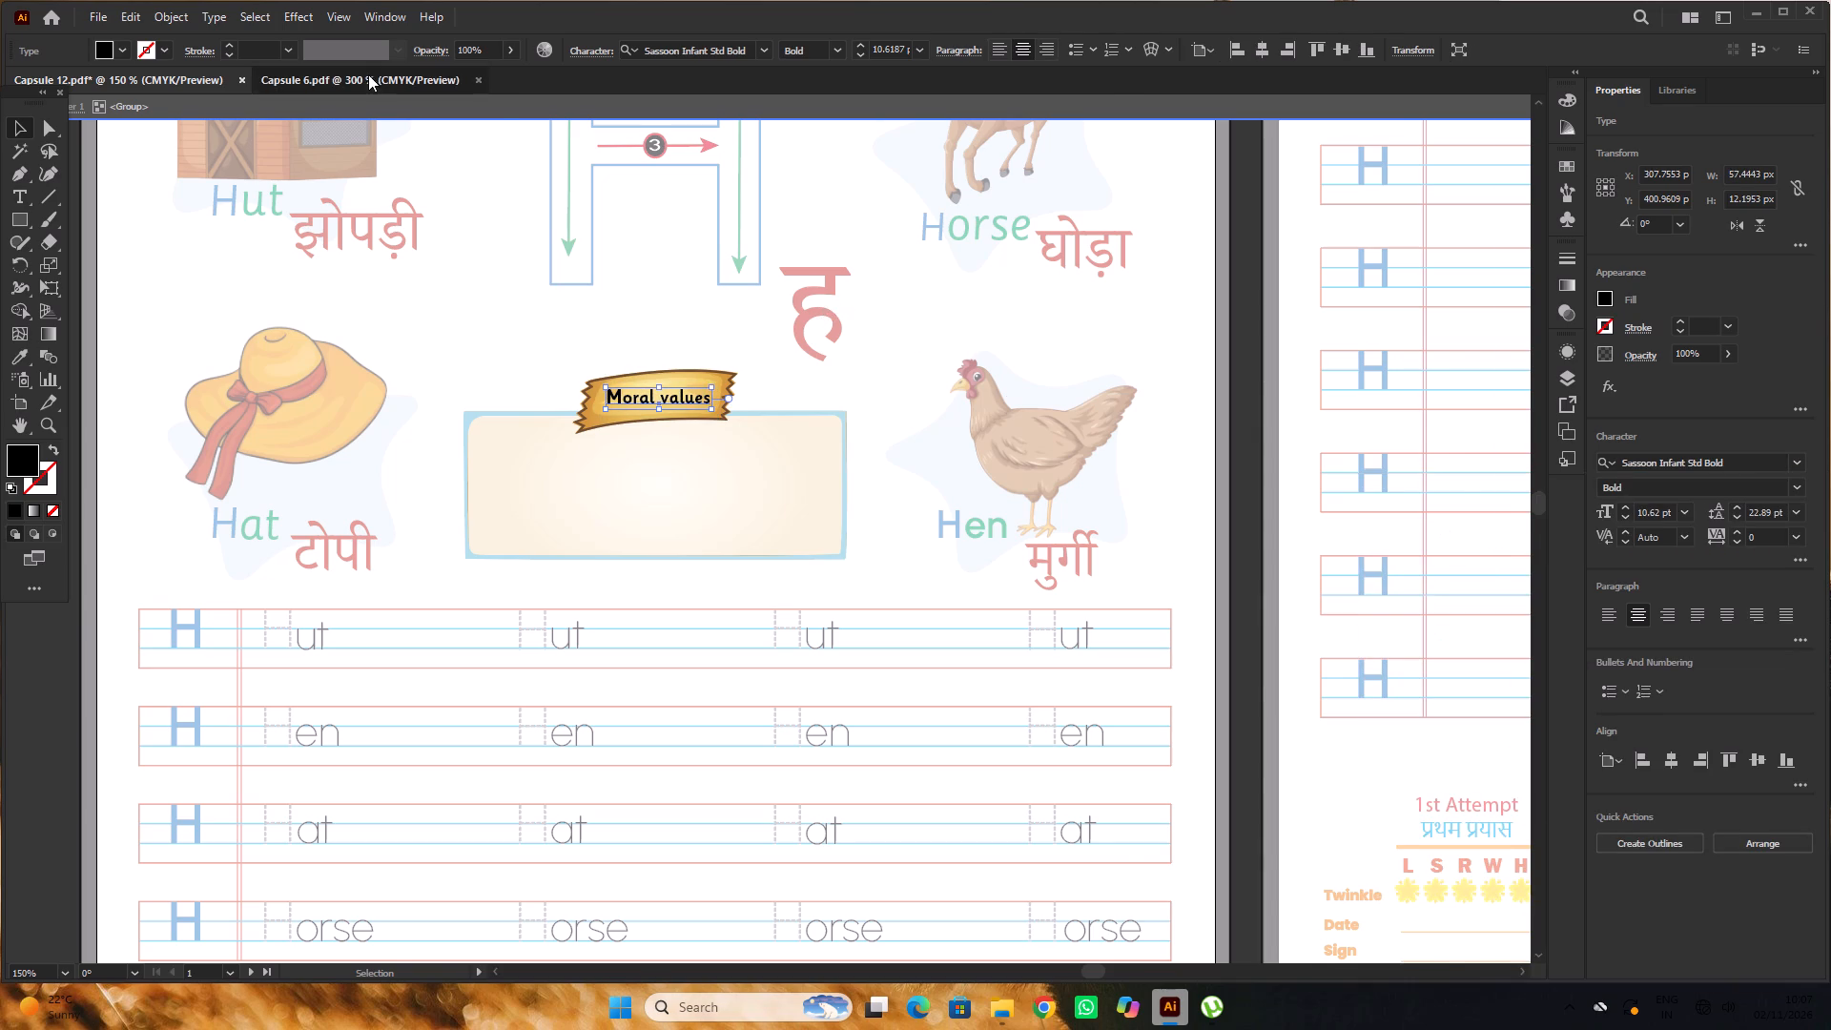
scroll(521, 367, "down", 1, "alt")
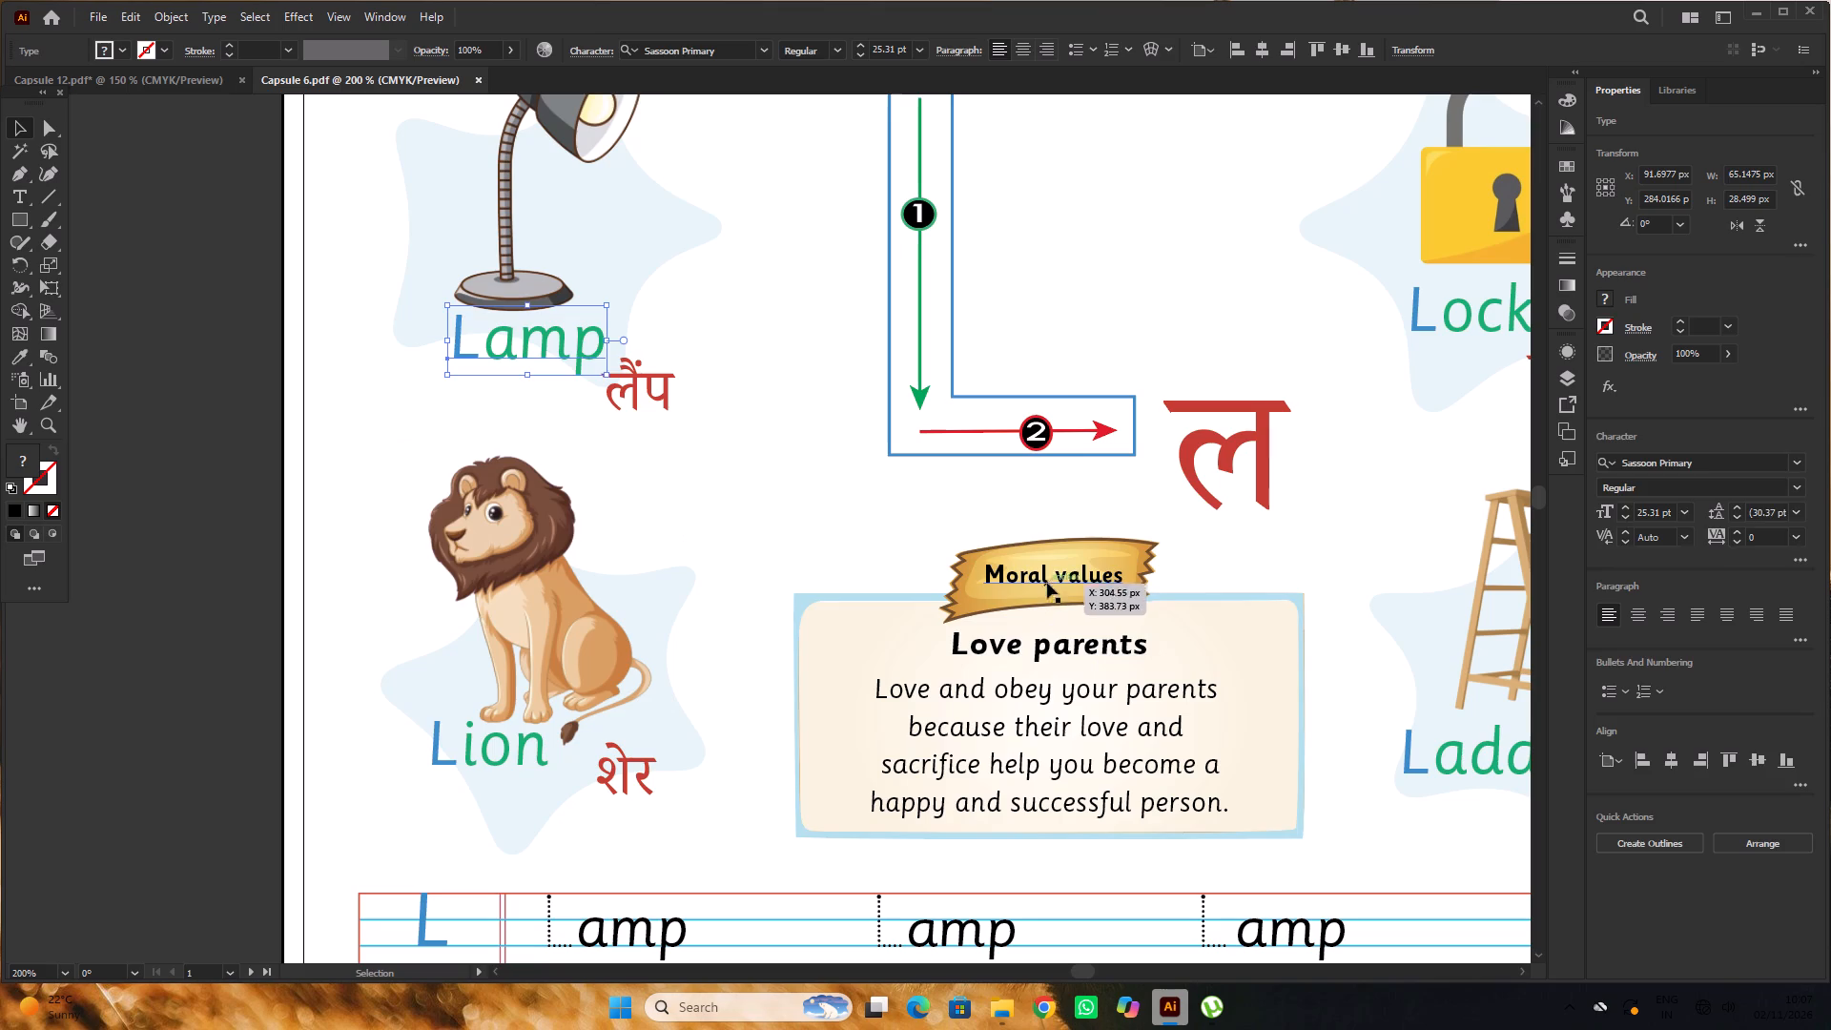
left_click(1047, 582)
double_click(1047, 581)
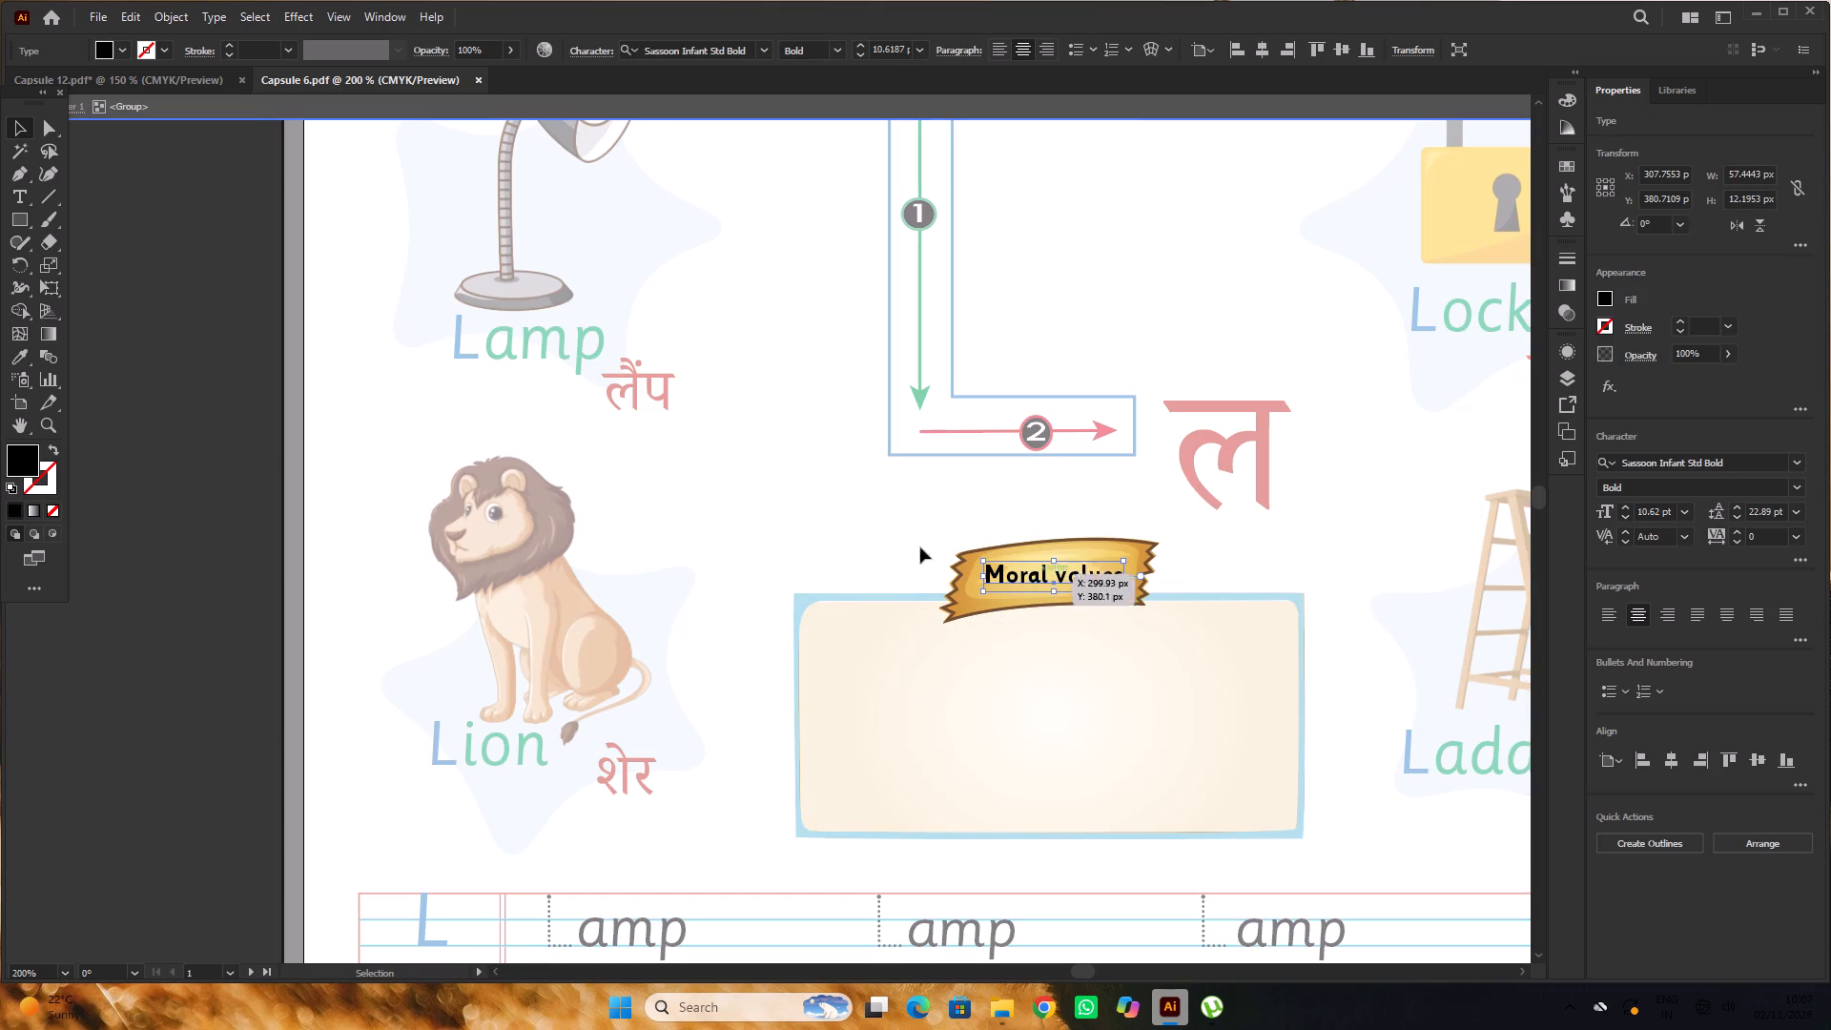
left_click(154, 86)
scroll(505, 334, "down", 2, "alt")
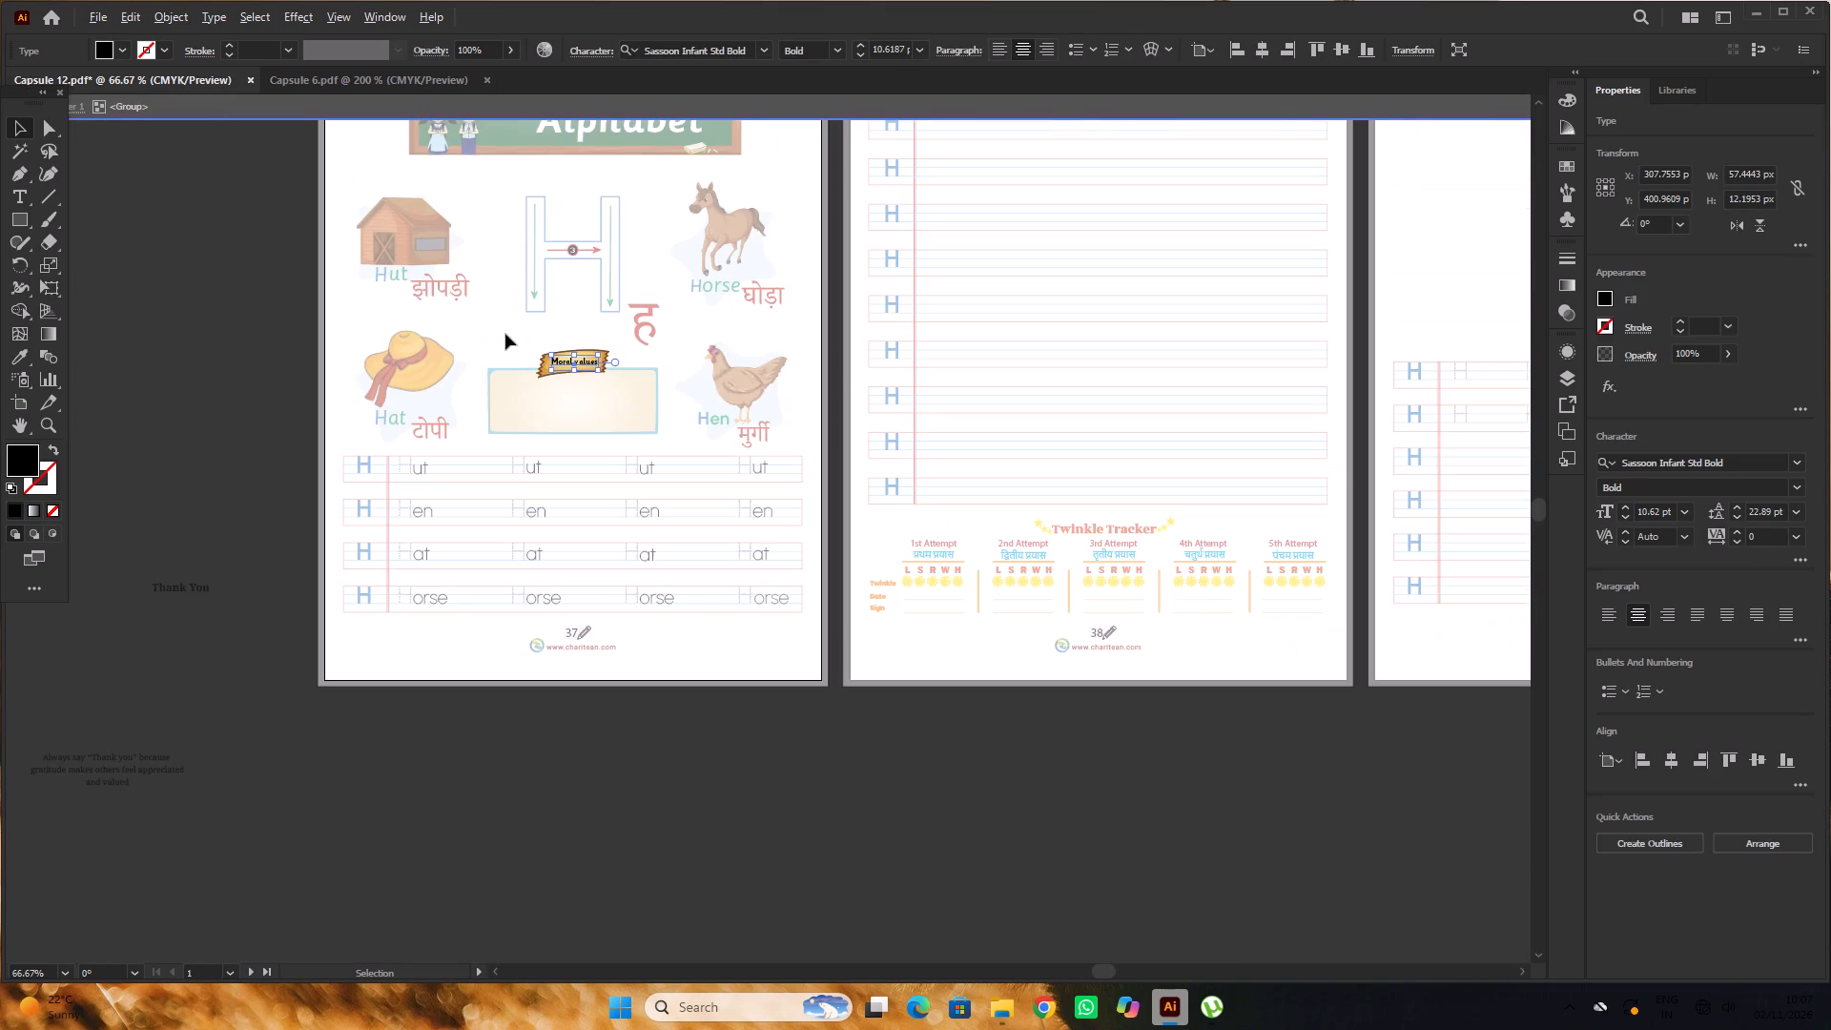
triple_click(267, 315)
Set the Home Cleanliness heading to Sassoon Primary Std Bold, matching the Love parents heading in Capsule 6.
scroll(514, 418, "up", 1, "alt")
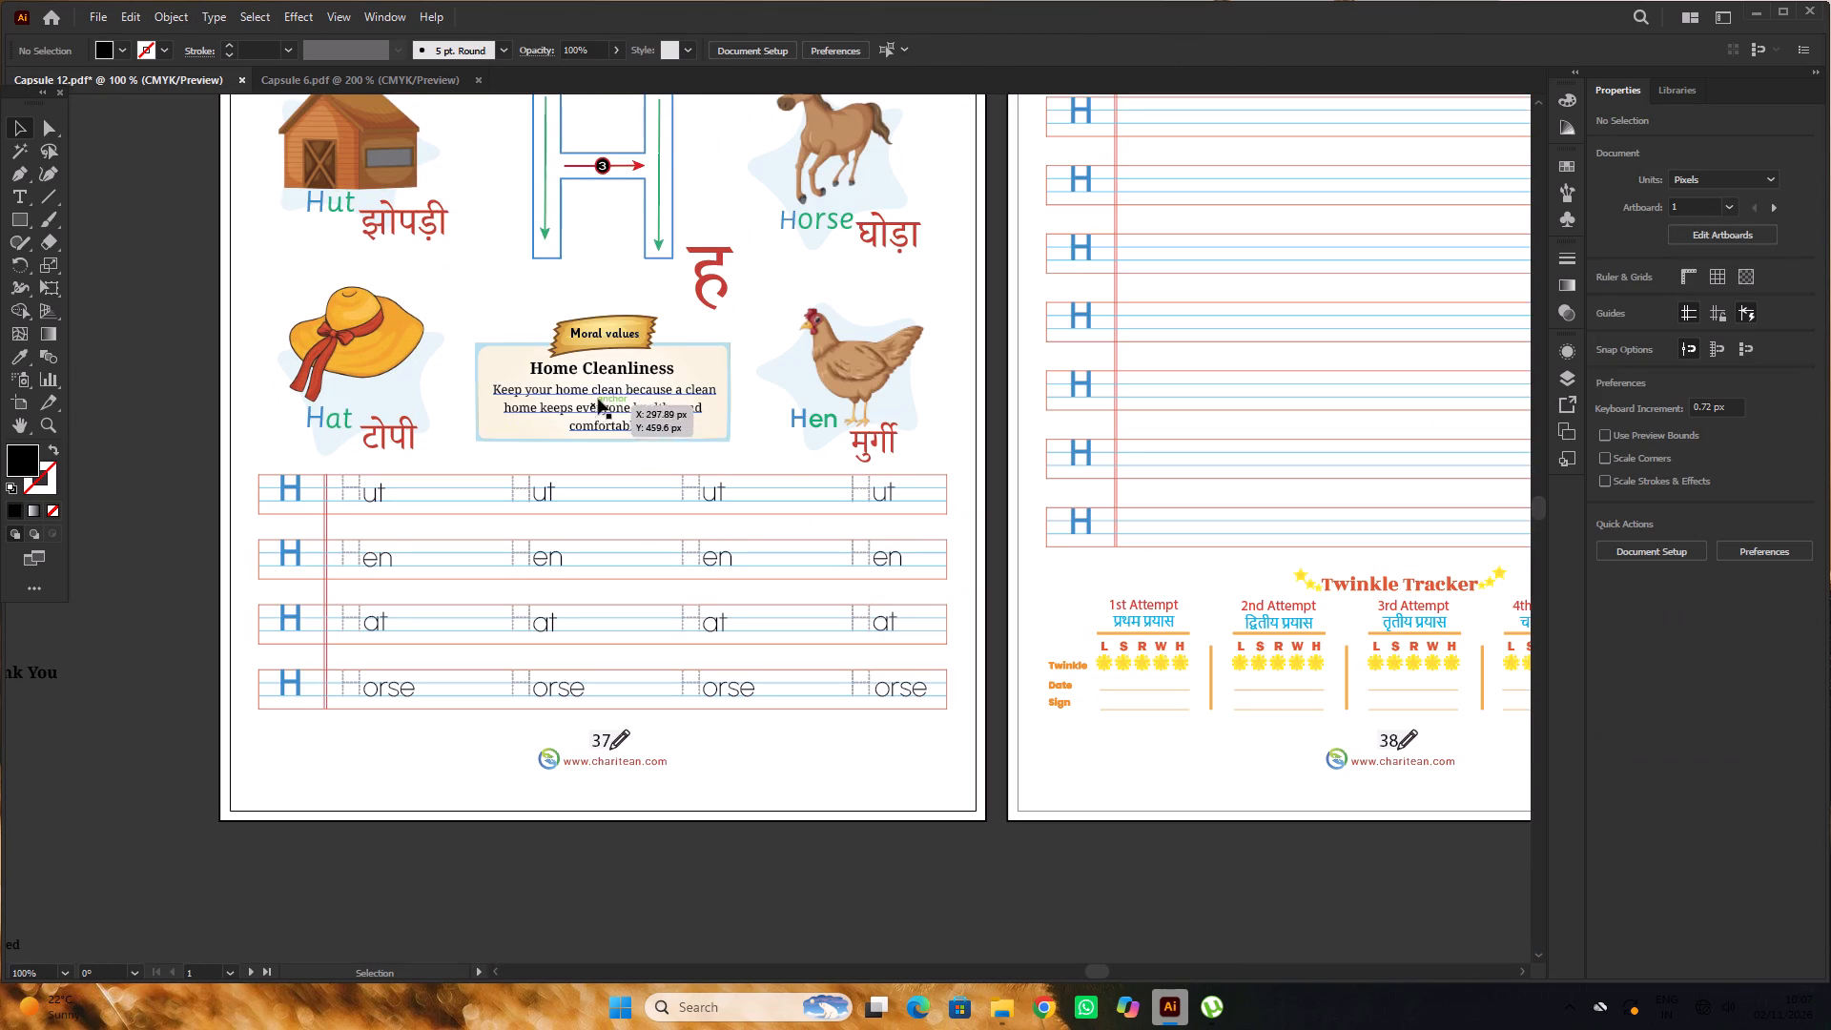
left_click(609, 370)
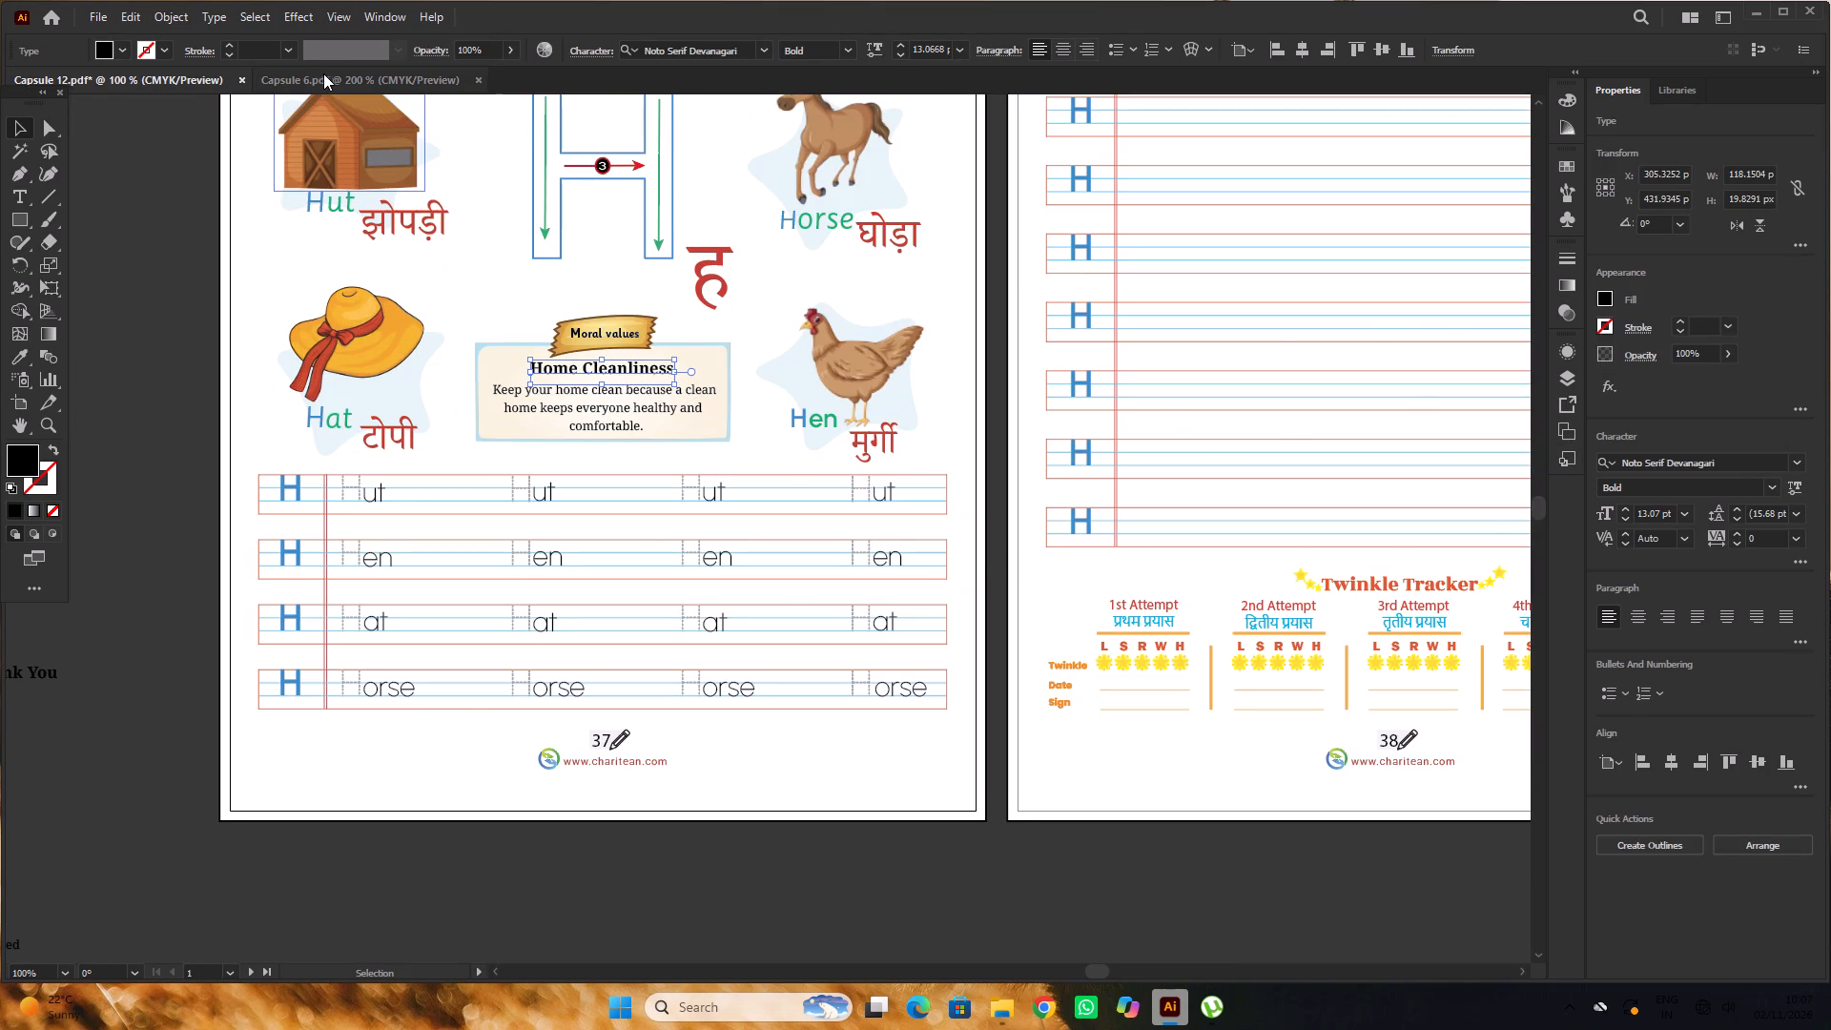
left_click(324, 73)
scroll(740, 395, "down", 2, "alt")
triple_click(386, 318)
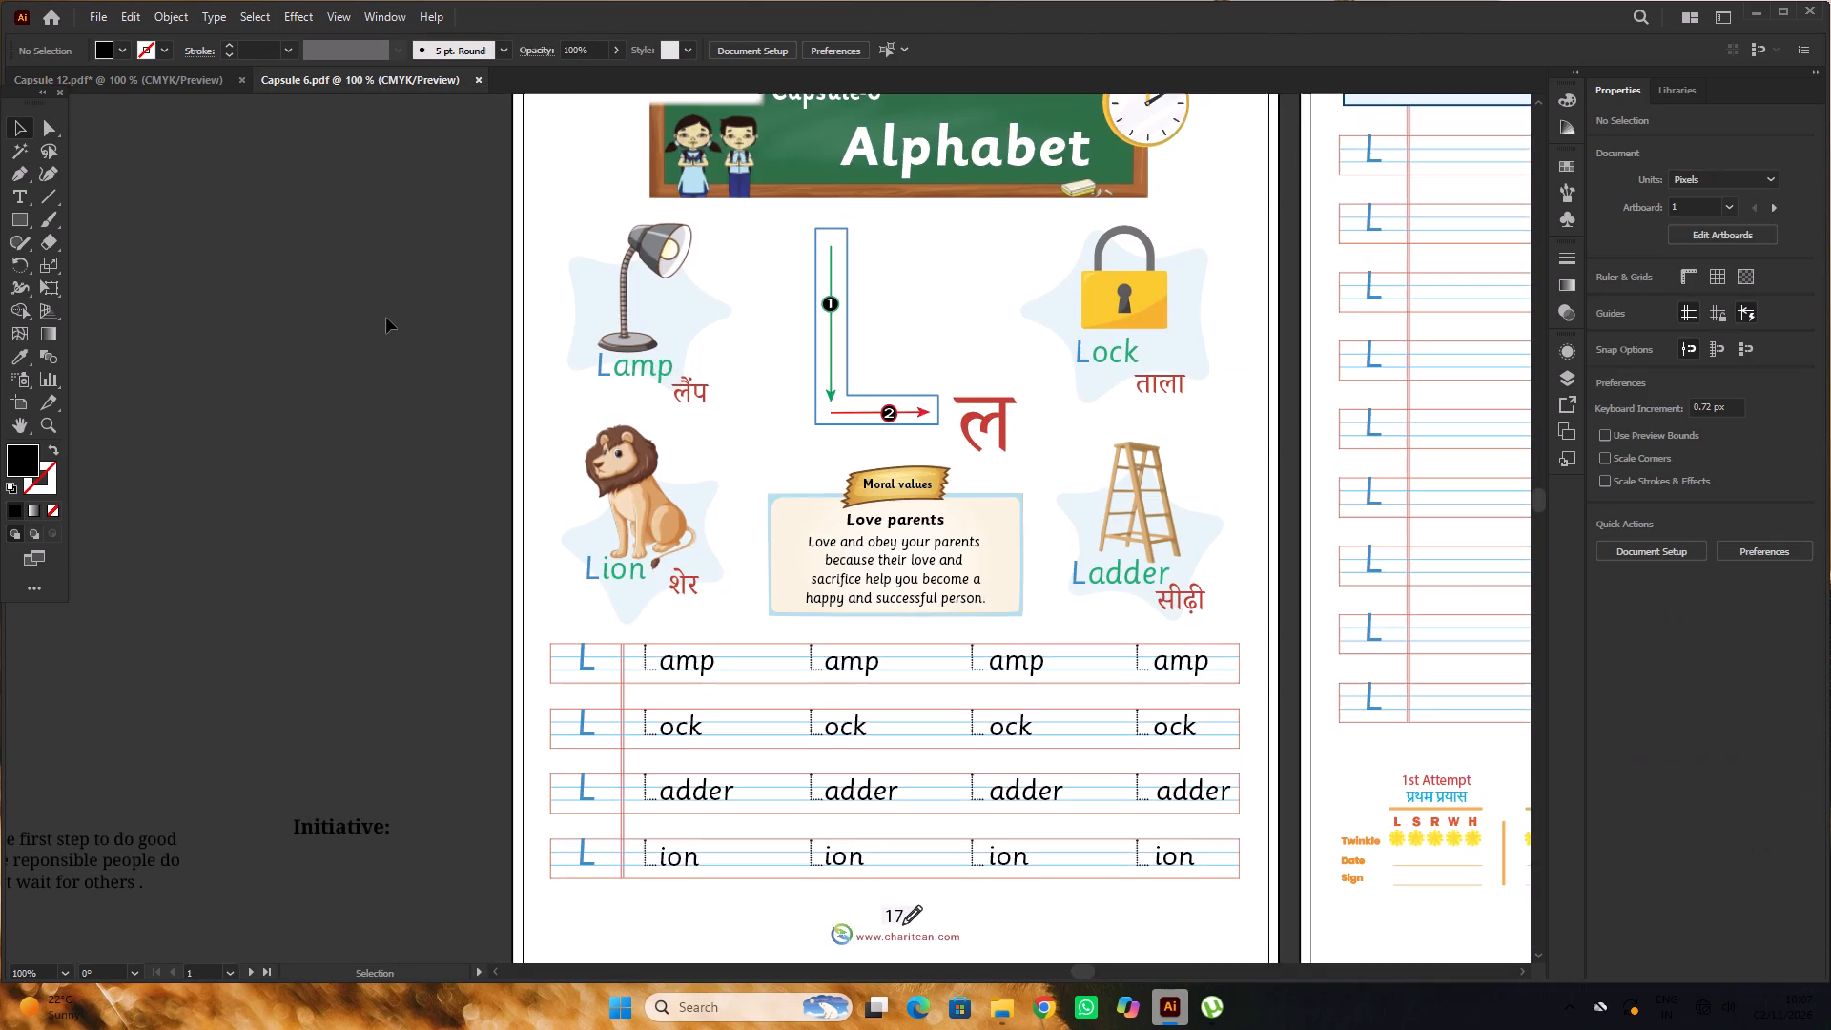
scroll(386, 318, "down", 5)
scroll(908, 388, "up", 1, "alt")
left_click(929, 415)
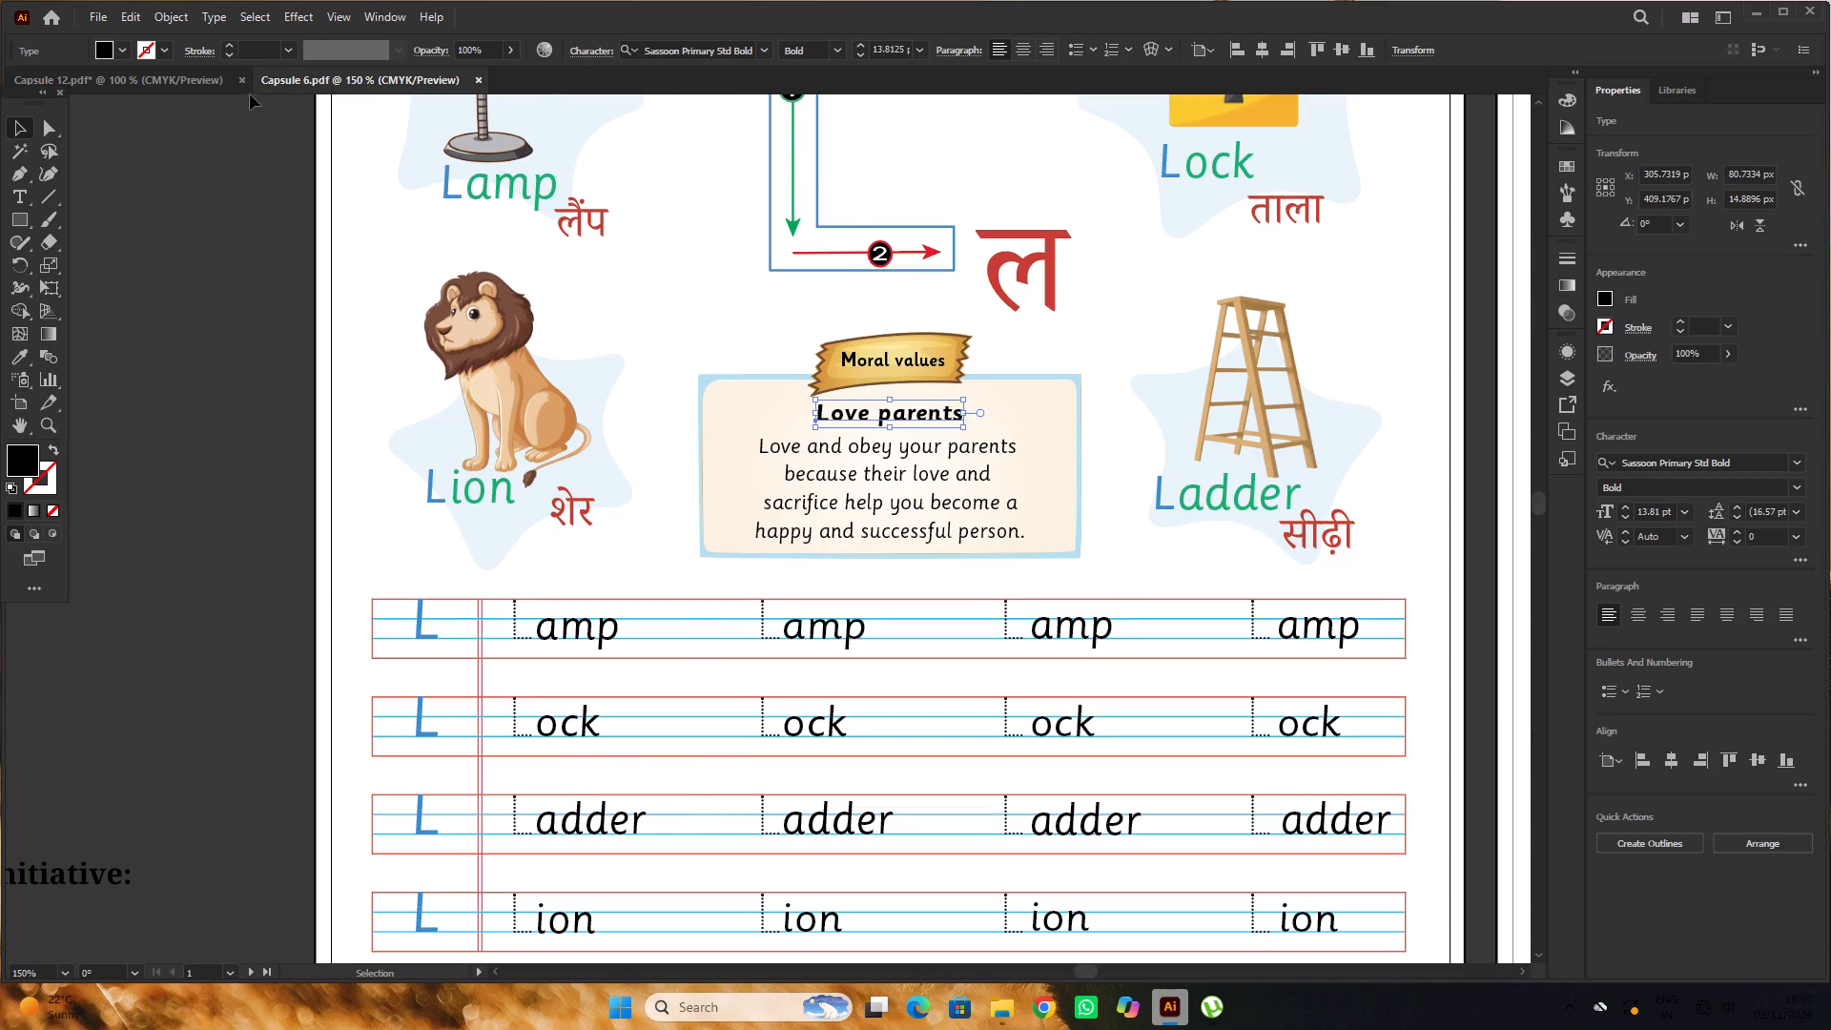
left_click(134, 79)
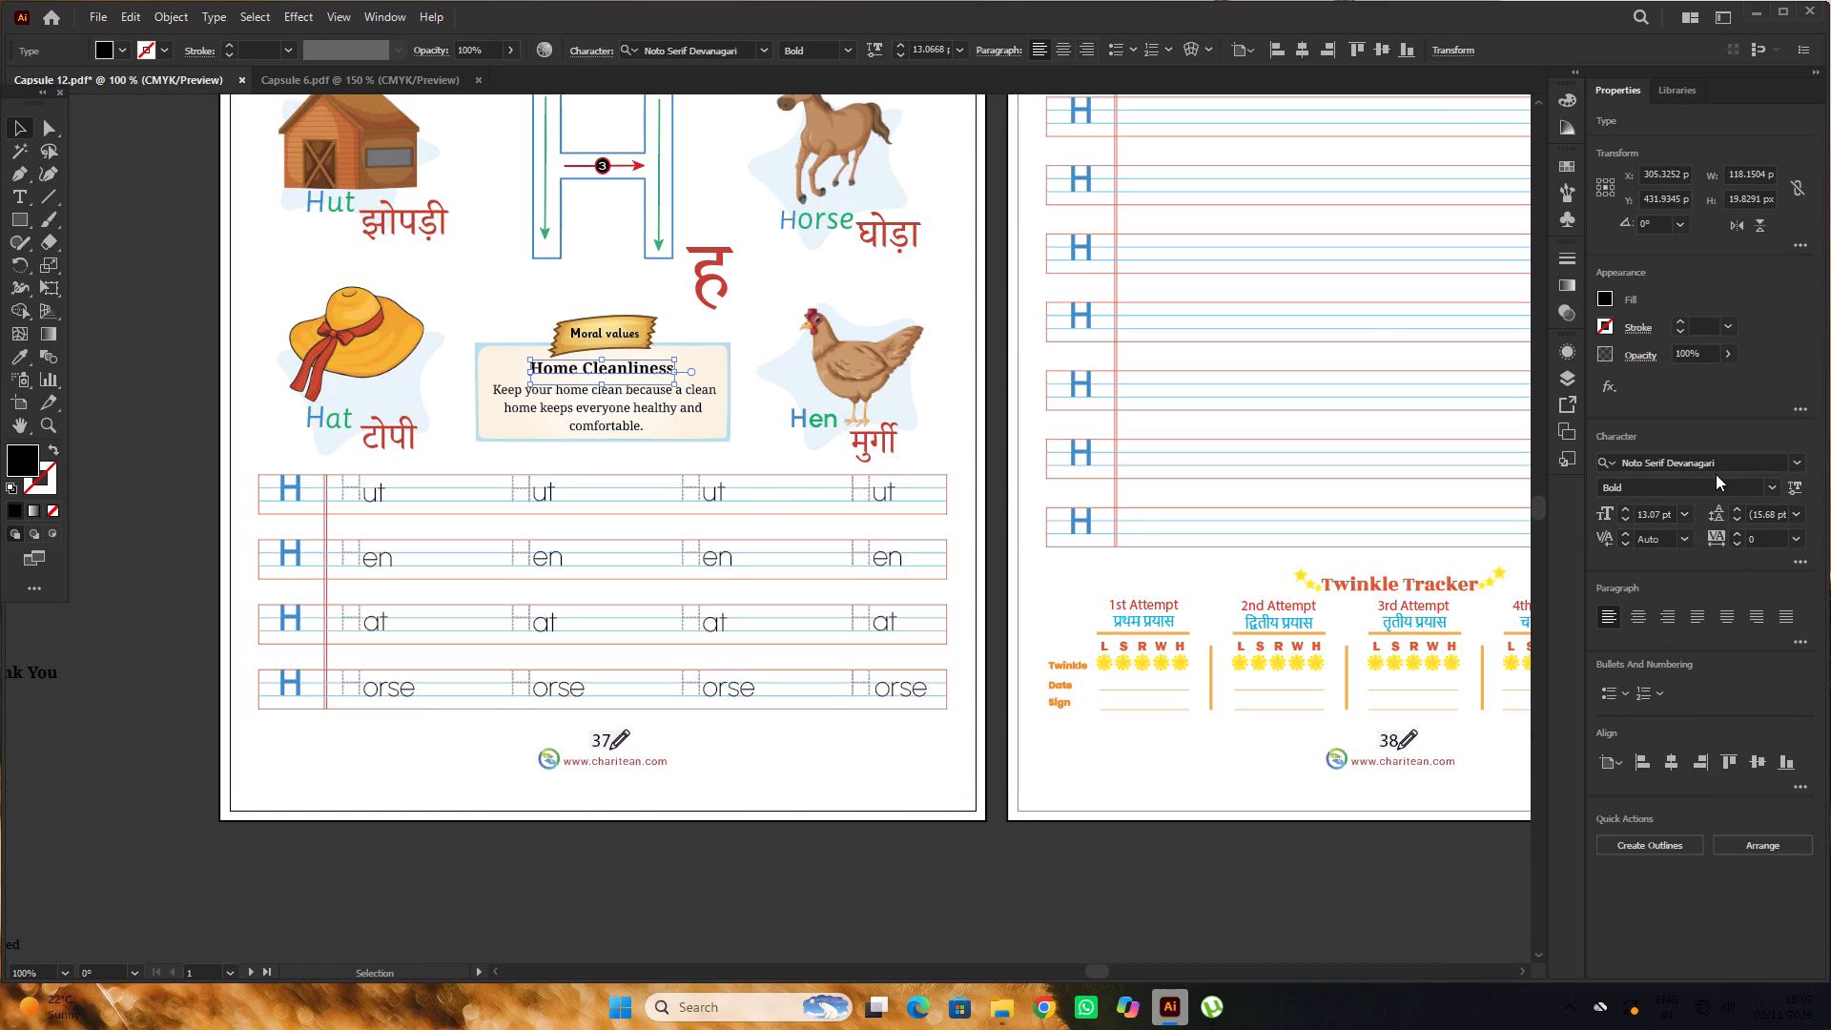
left_click(1722, 466)
type("SAS")
key("s")
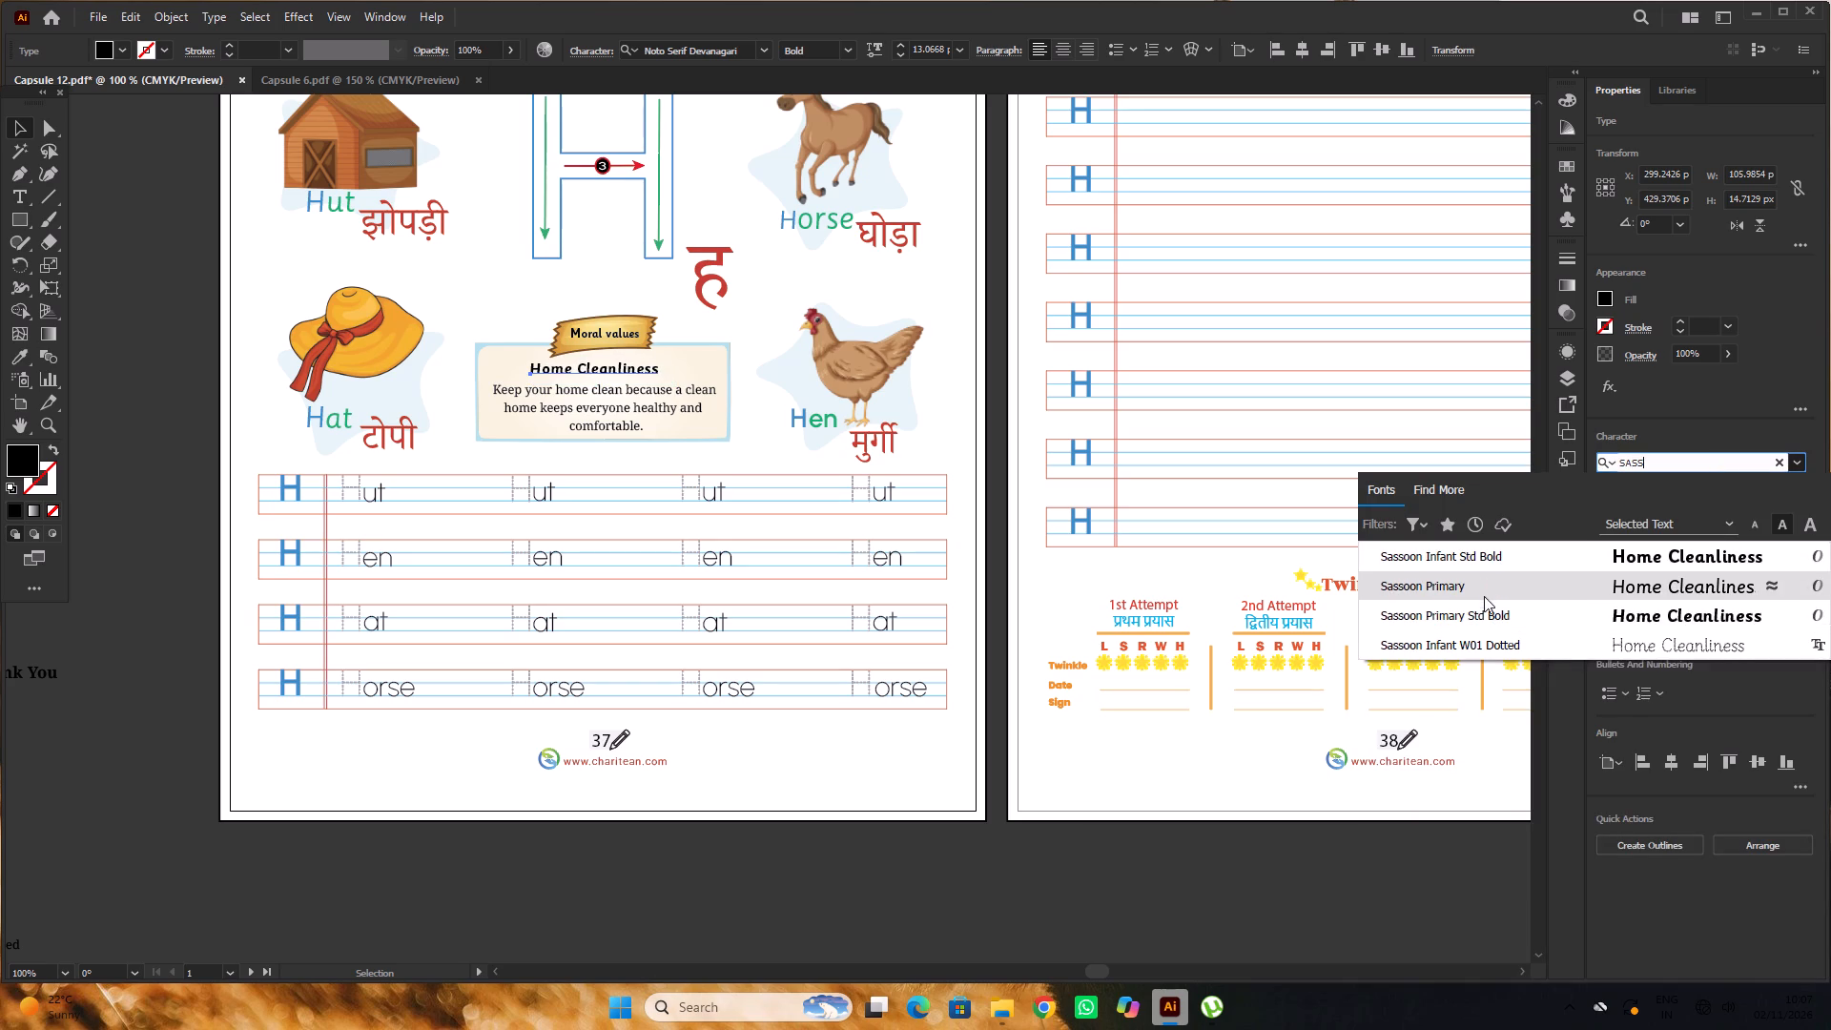
left_click(1487, 618)
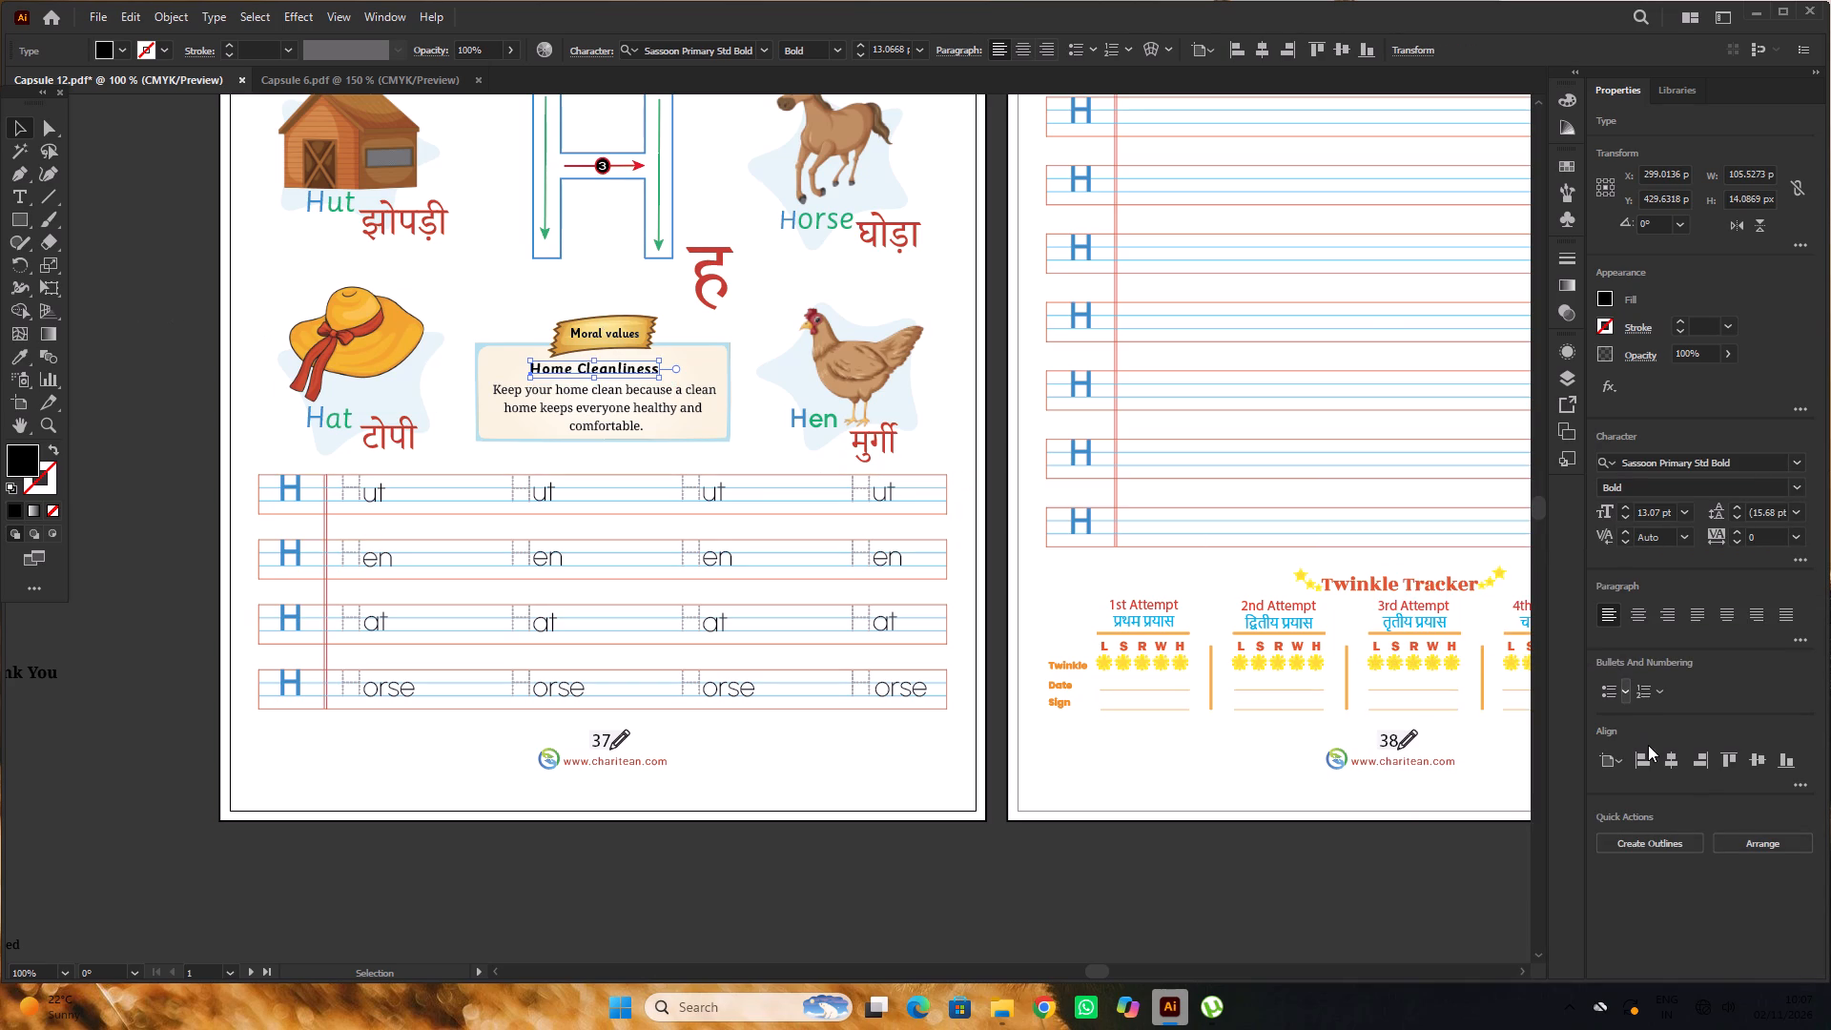
Centre the Home Cleanliness heading horizontally on page 37.
left_click(1693, 769)
key("ctrl+z")
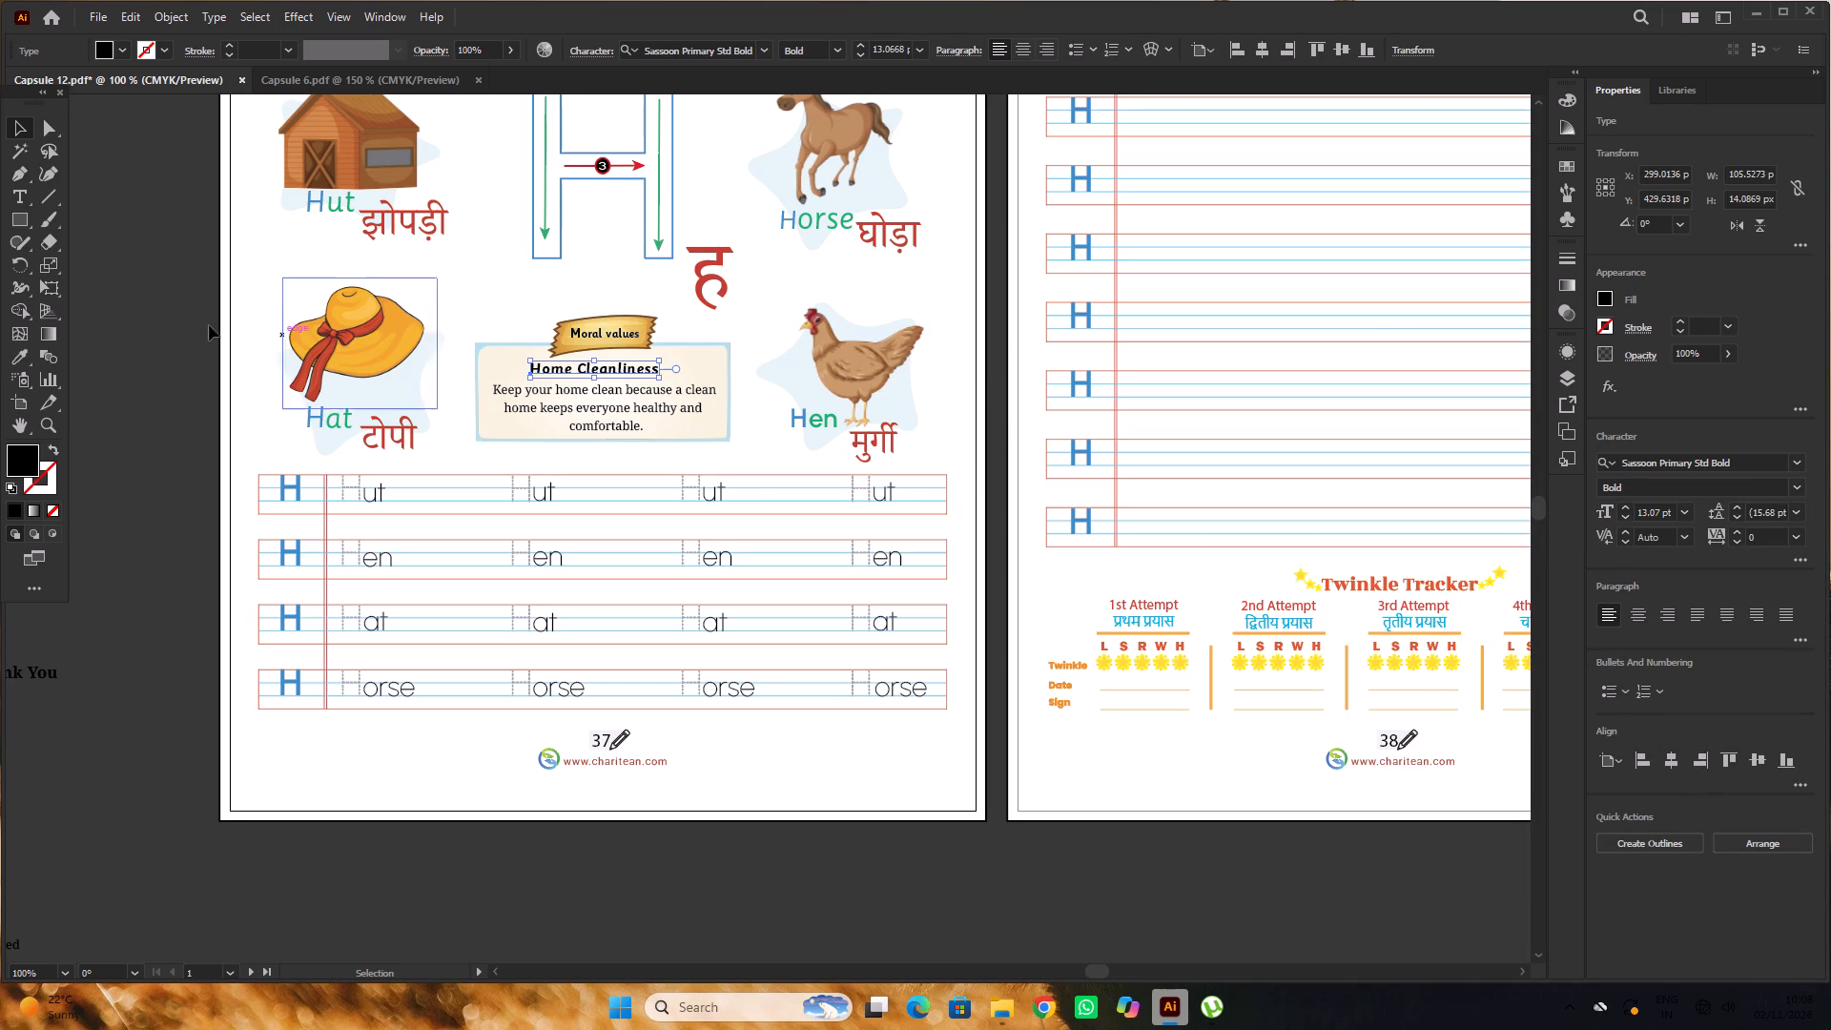
left_click(165, 310)
left_click(577, 371)
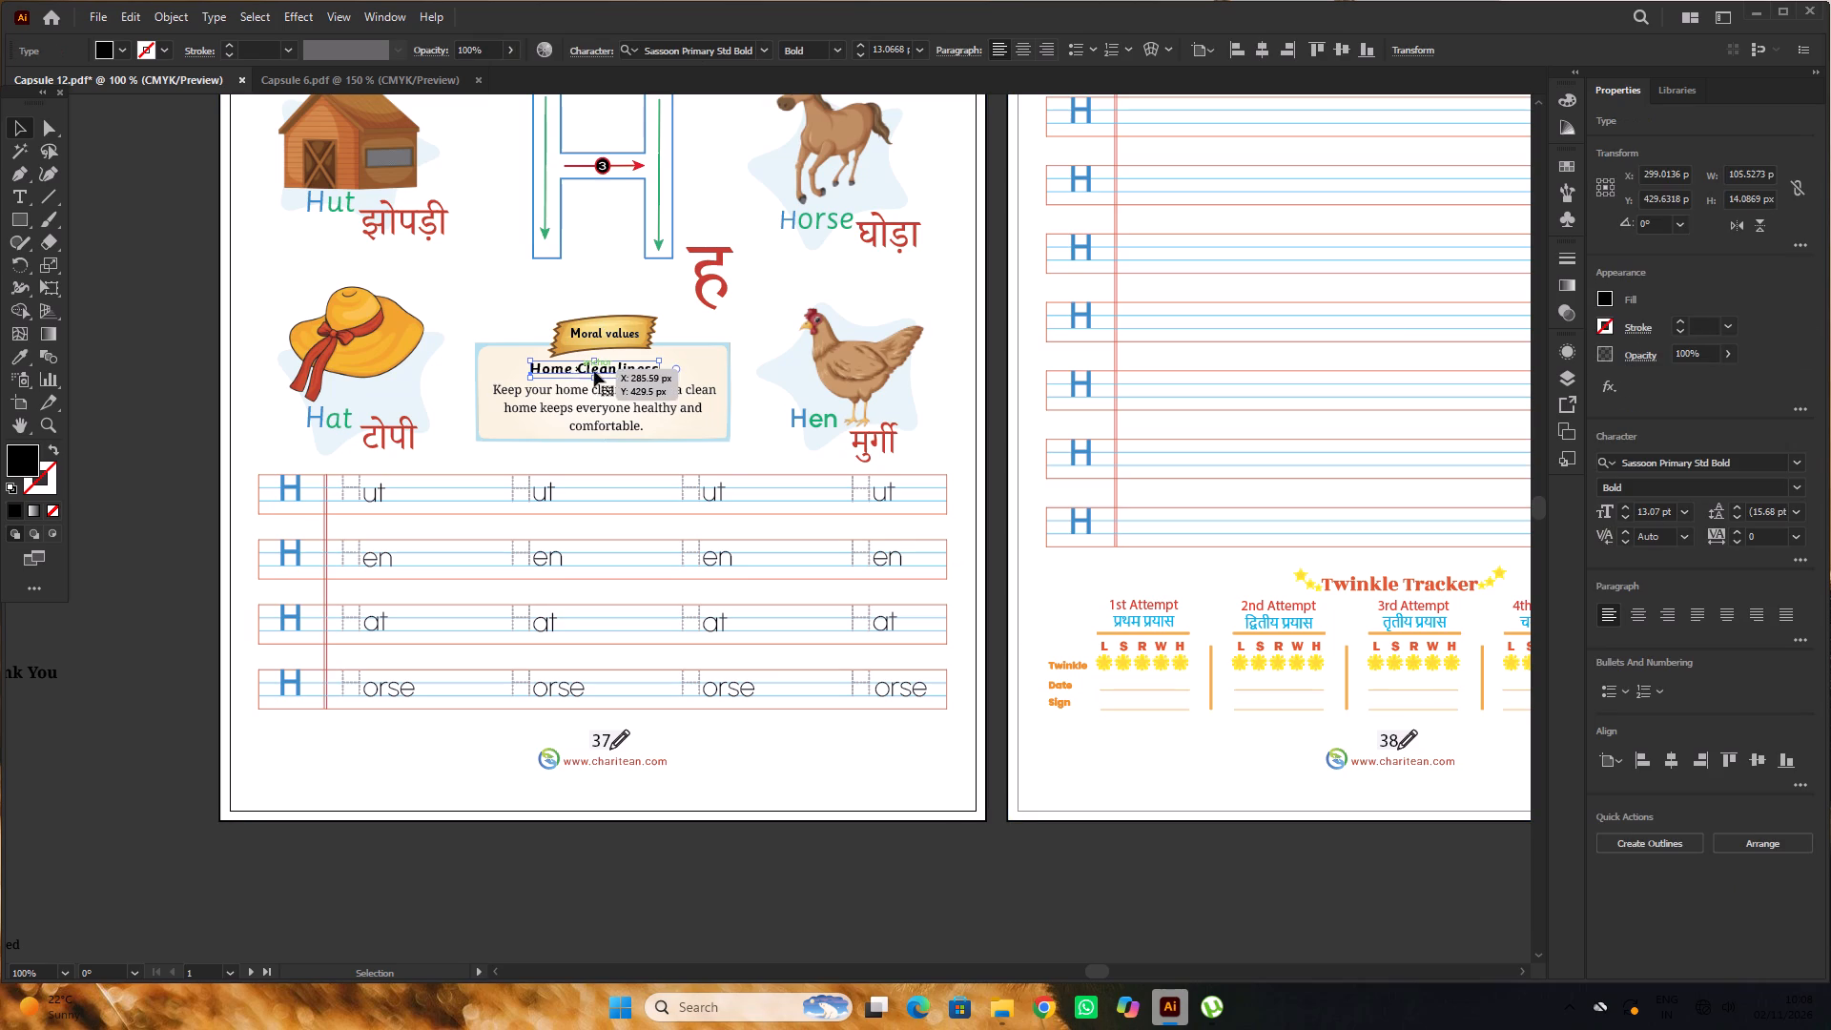
left_click(1676, 762)
left_click(147, 251)
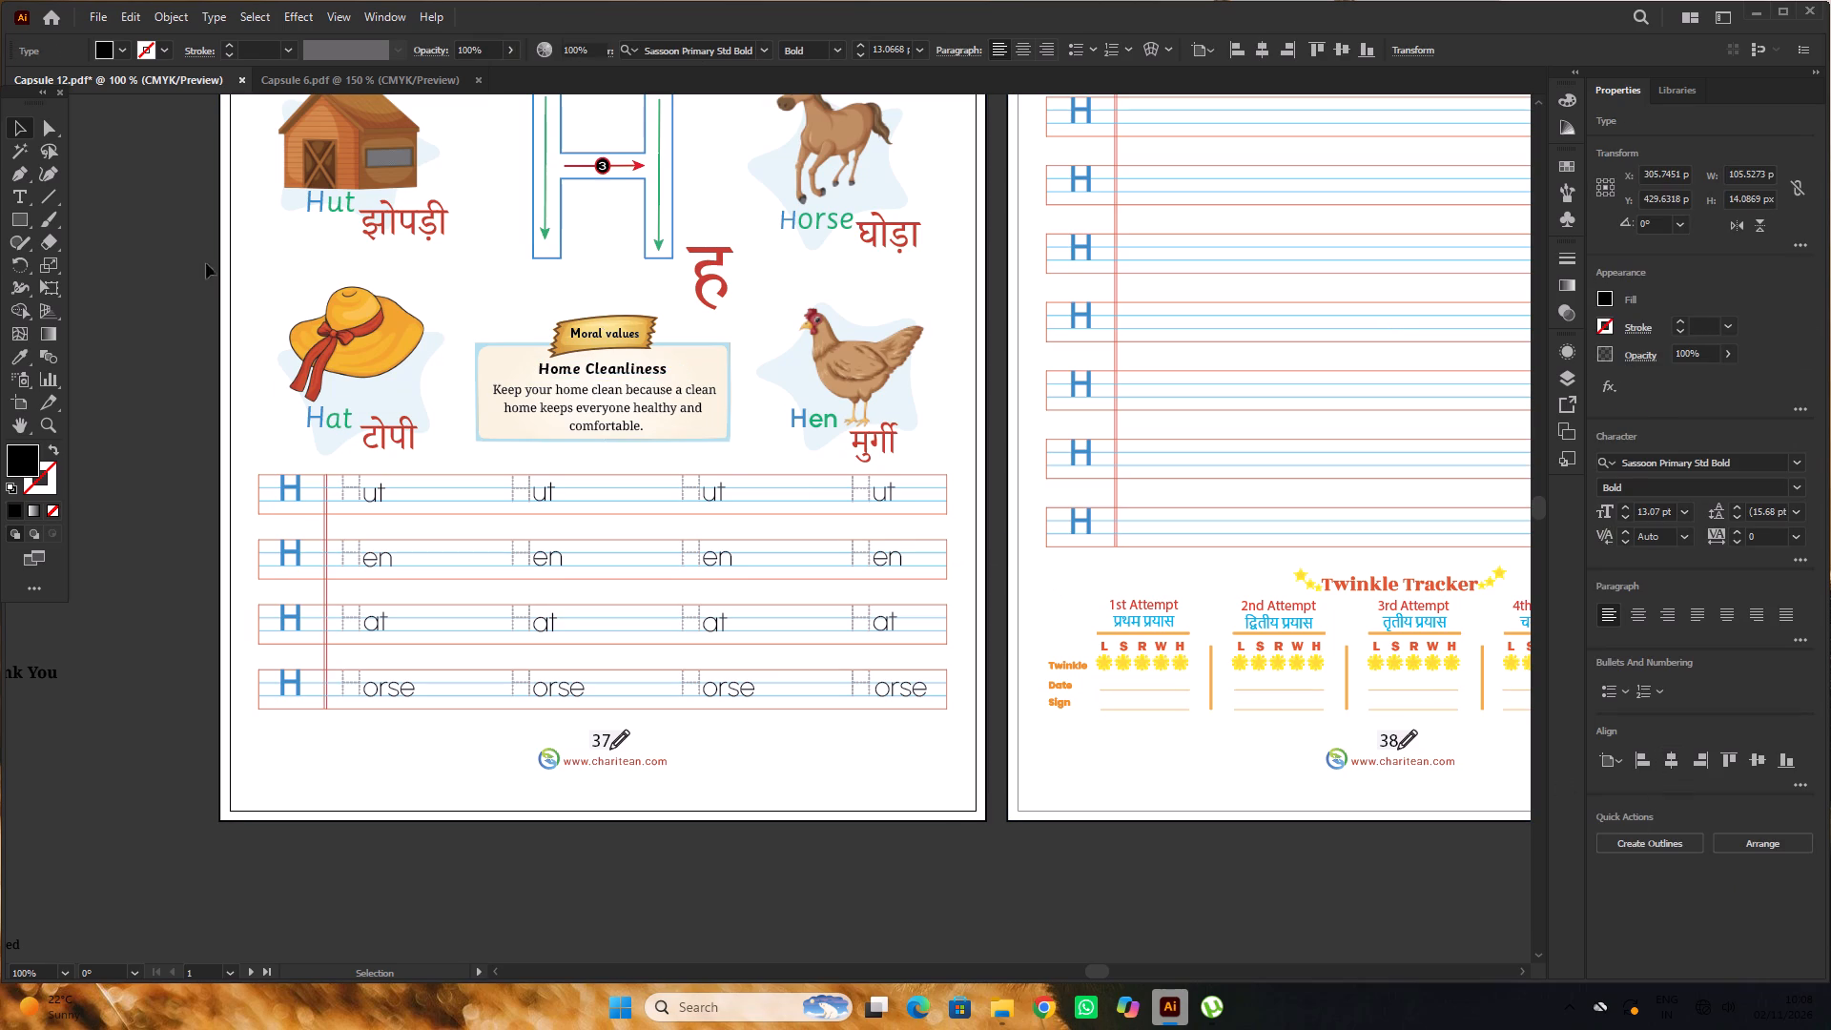
Set the paragraph beneath the Home Cleanliness heading to the Sassoon Primary font.
left_click(671, 407)
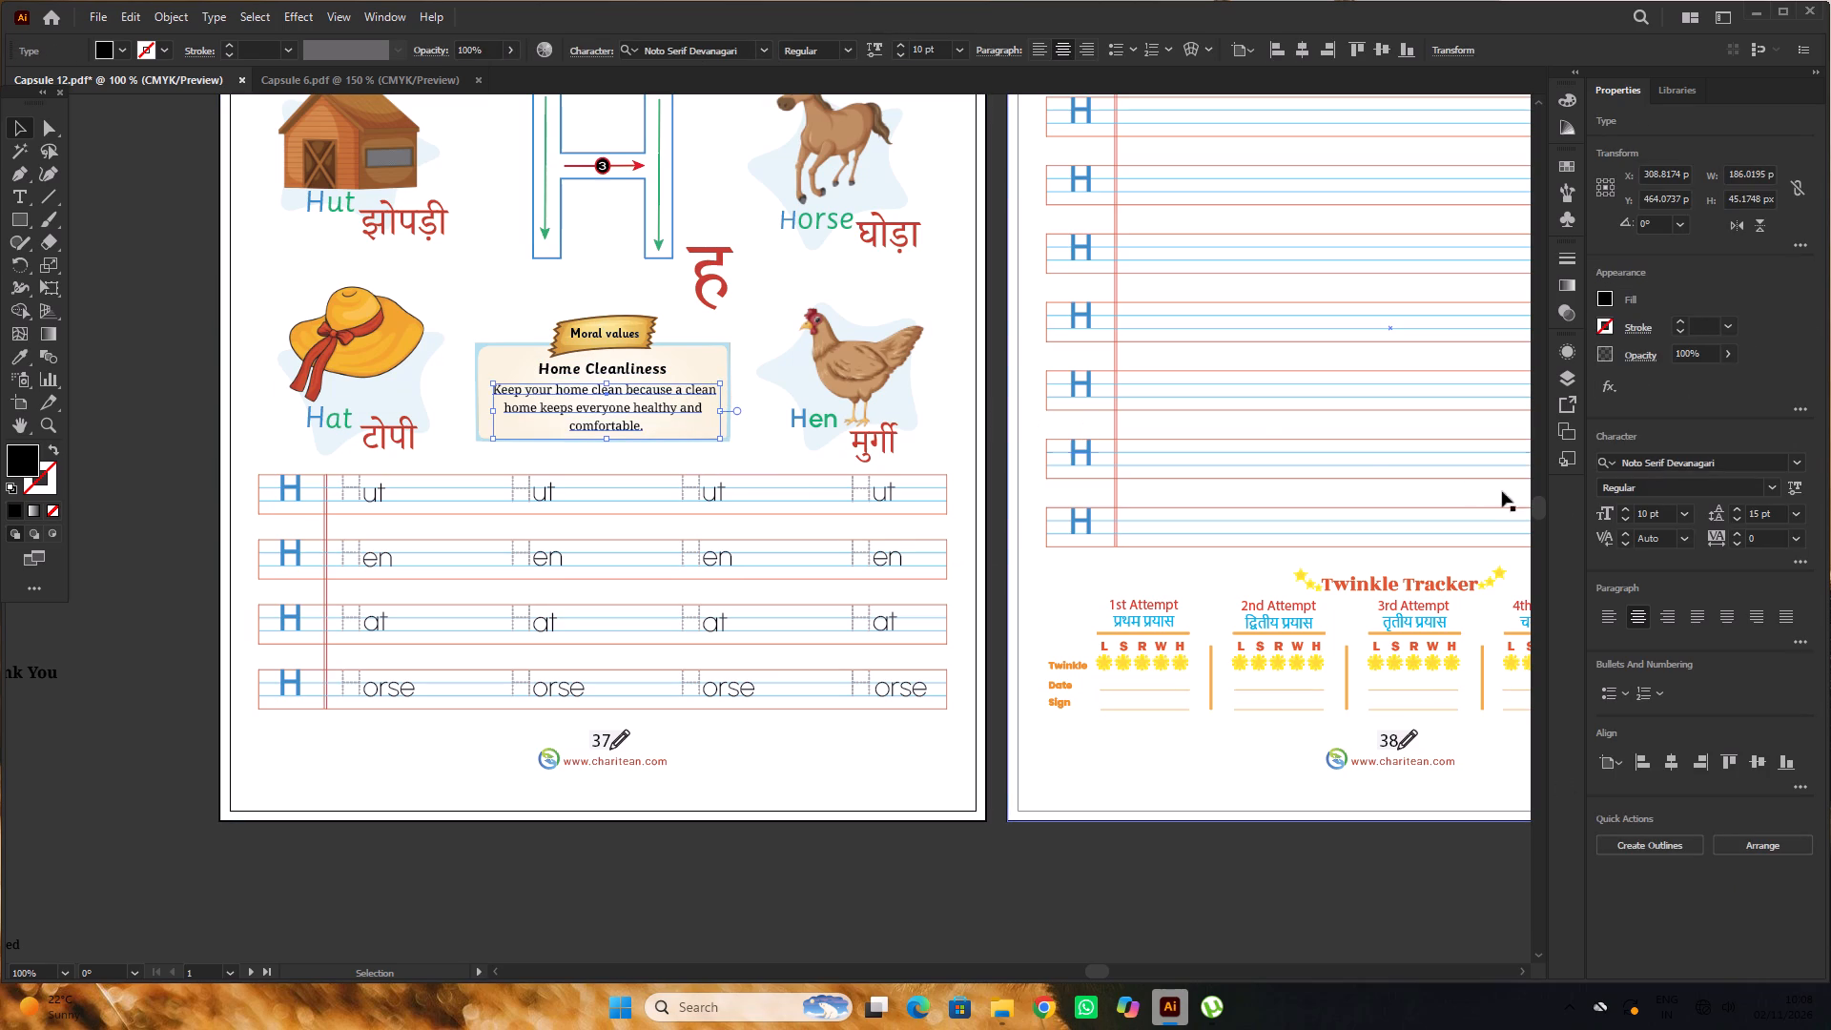
left_click(1749, 461)
type("SASS")
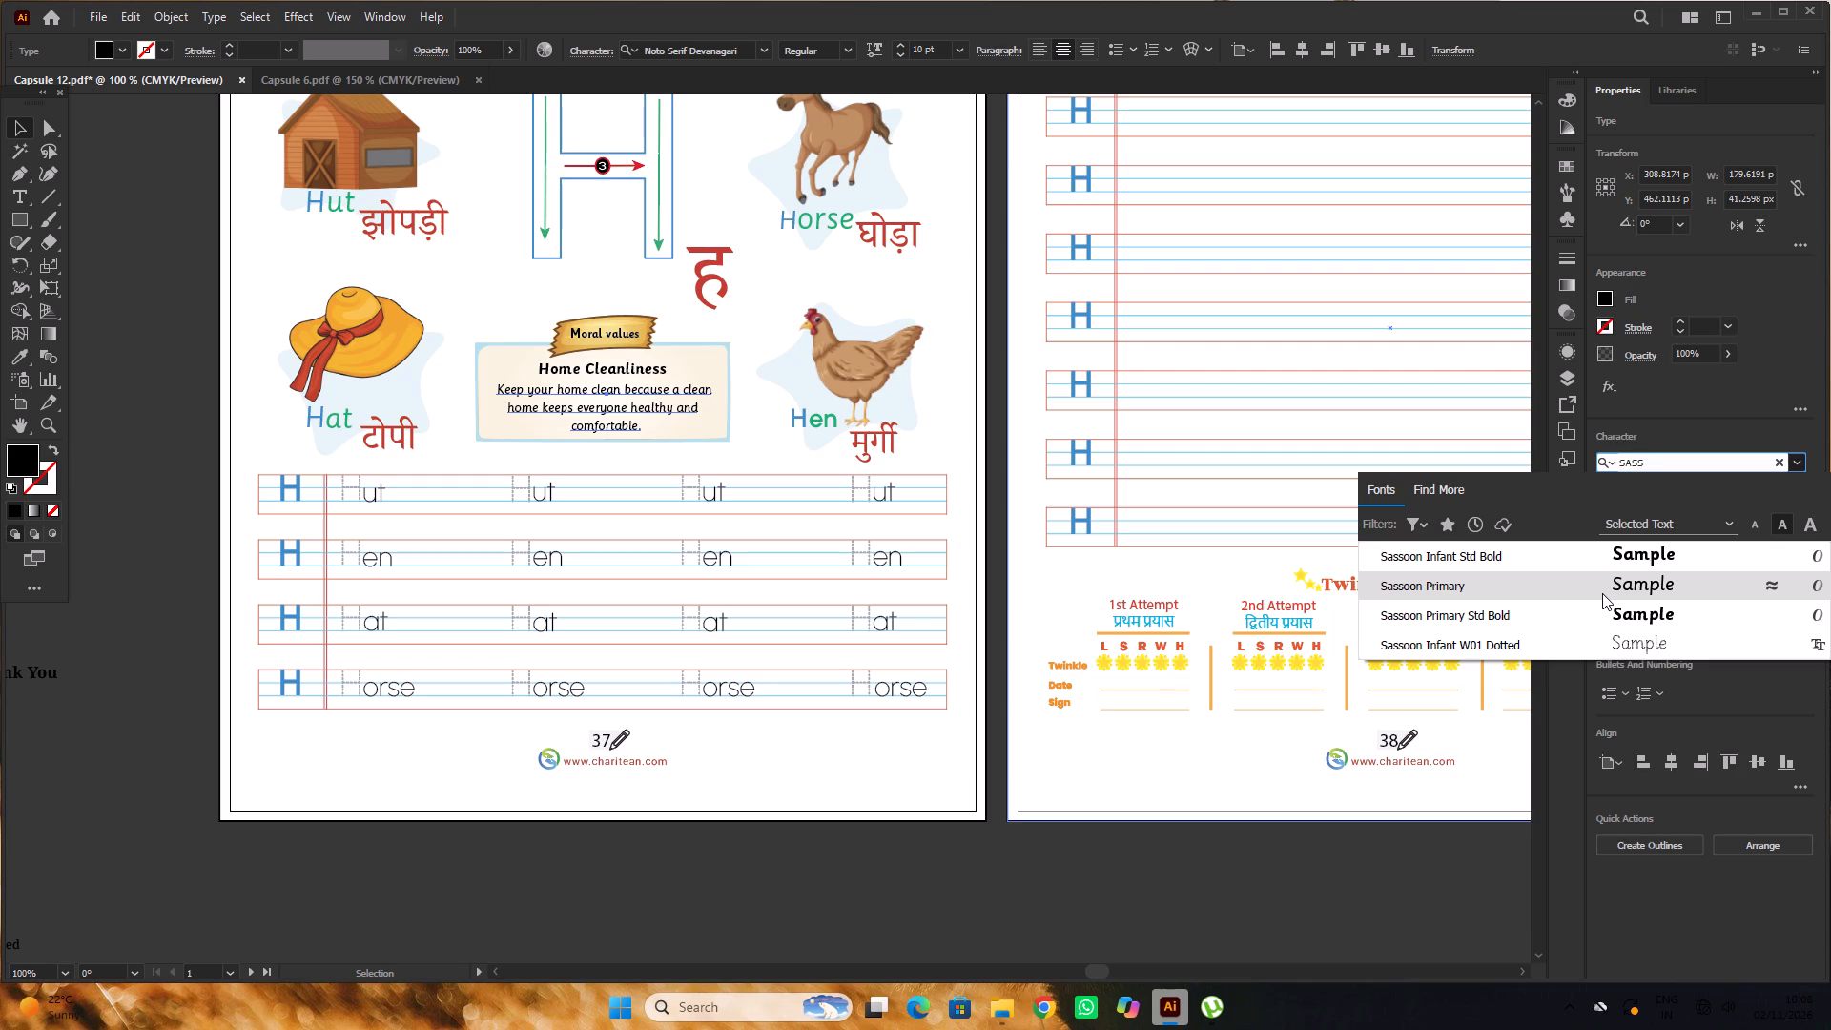
left_click(1602, 593)
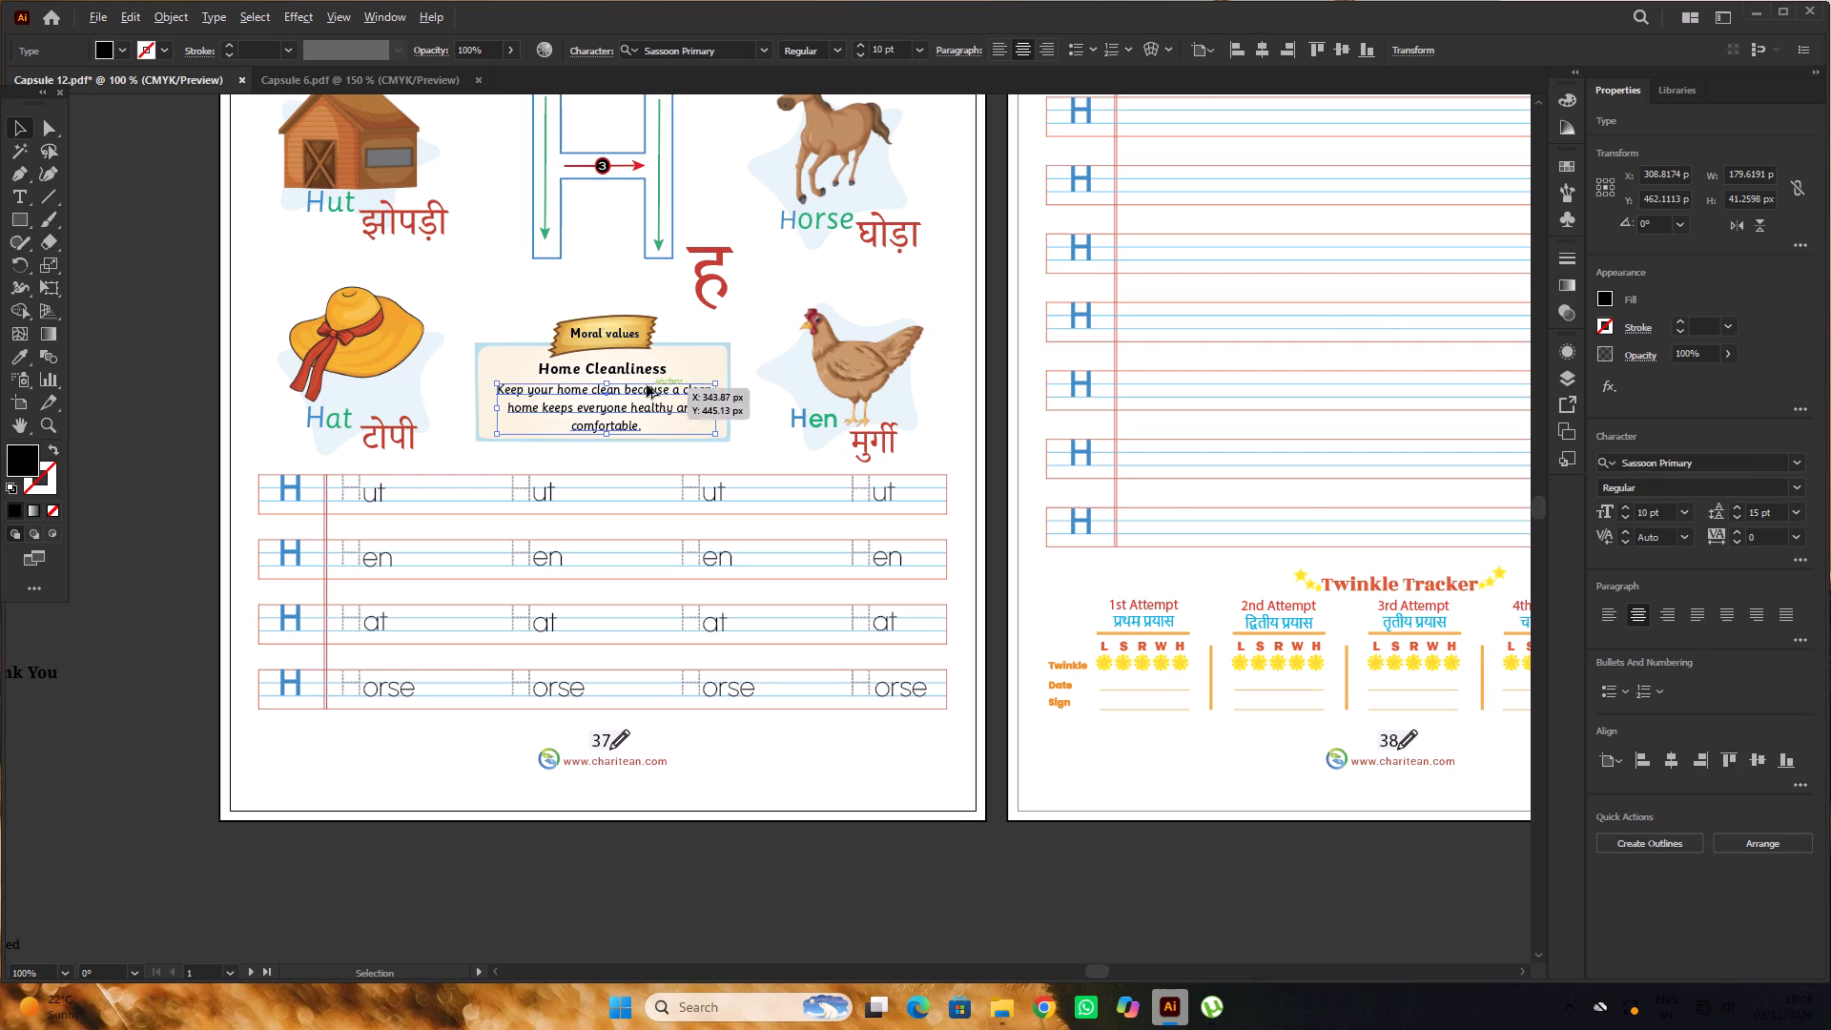
scroll(647, 385, "up", 3, "alt")
scroll(650, 383, "down", 3, "alt")
left_click(106, 336)
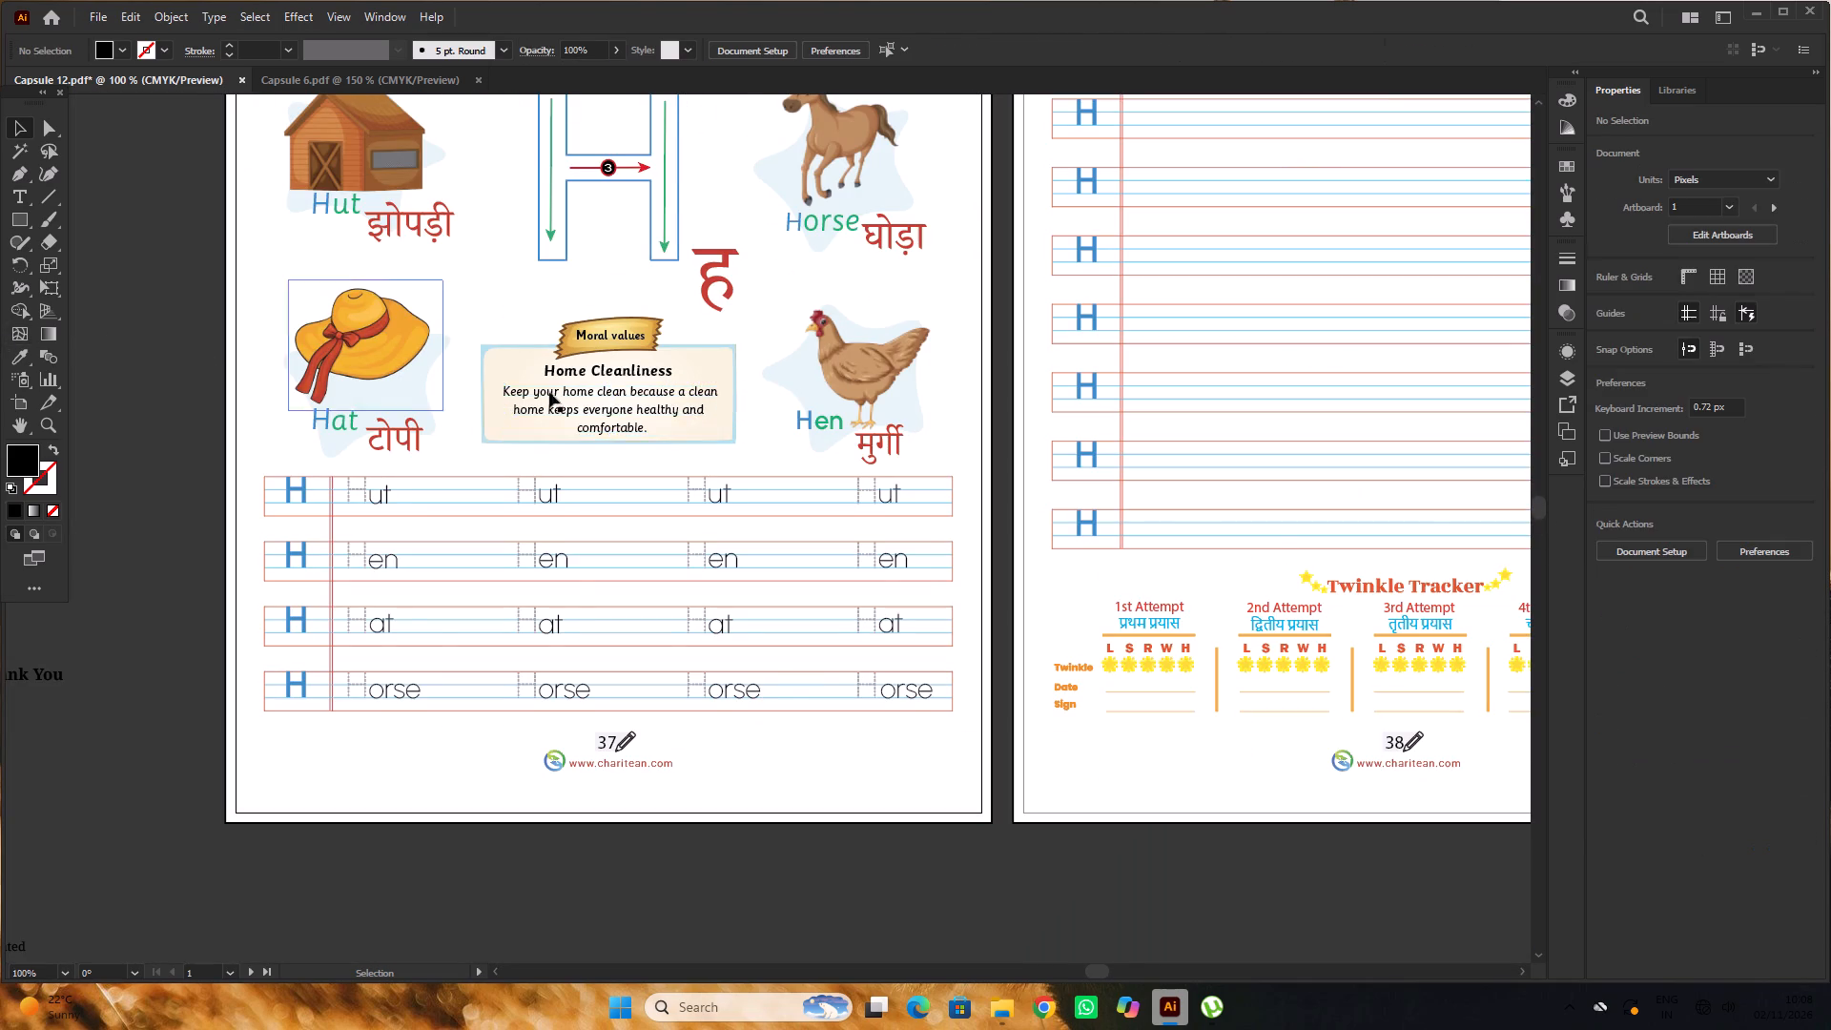
Review page 37 as a whole, examining the large ह and the Hindi label beside Hut.
scroll(565, 392, "down", 3, "alt")
scroll(561, 392, "up", 6)
scroll(648, 484, "up", 2)
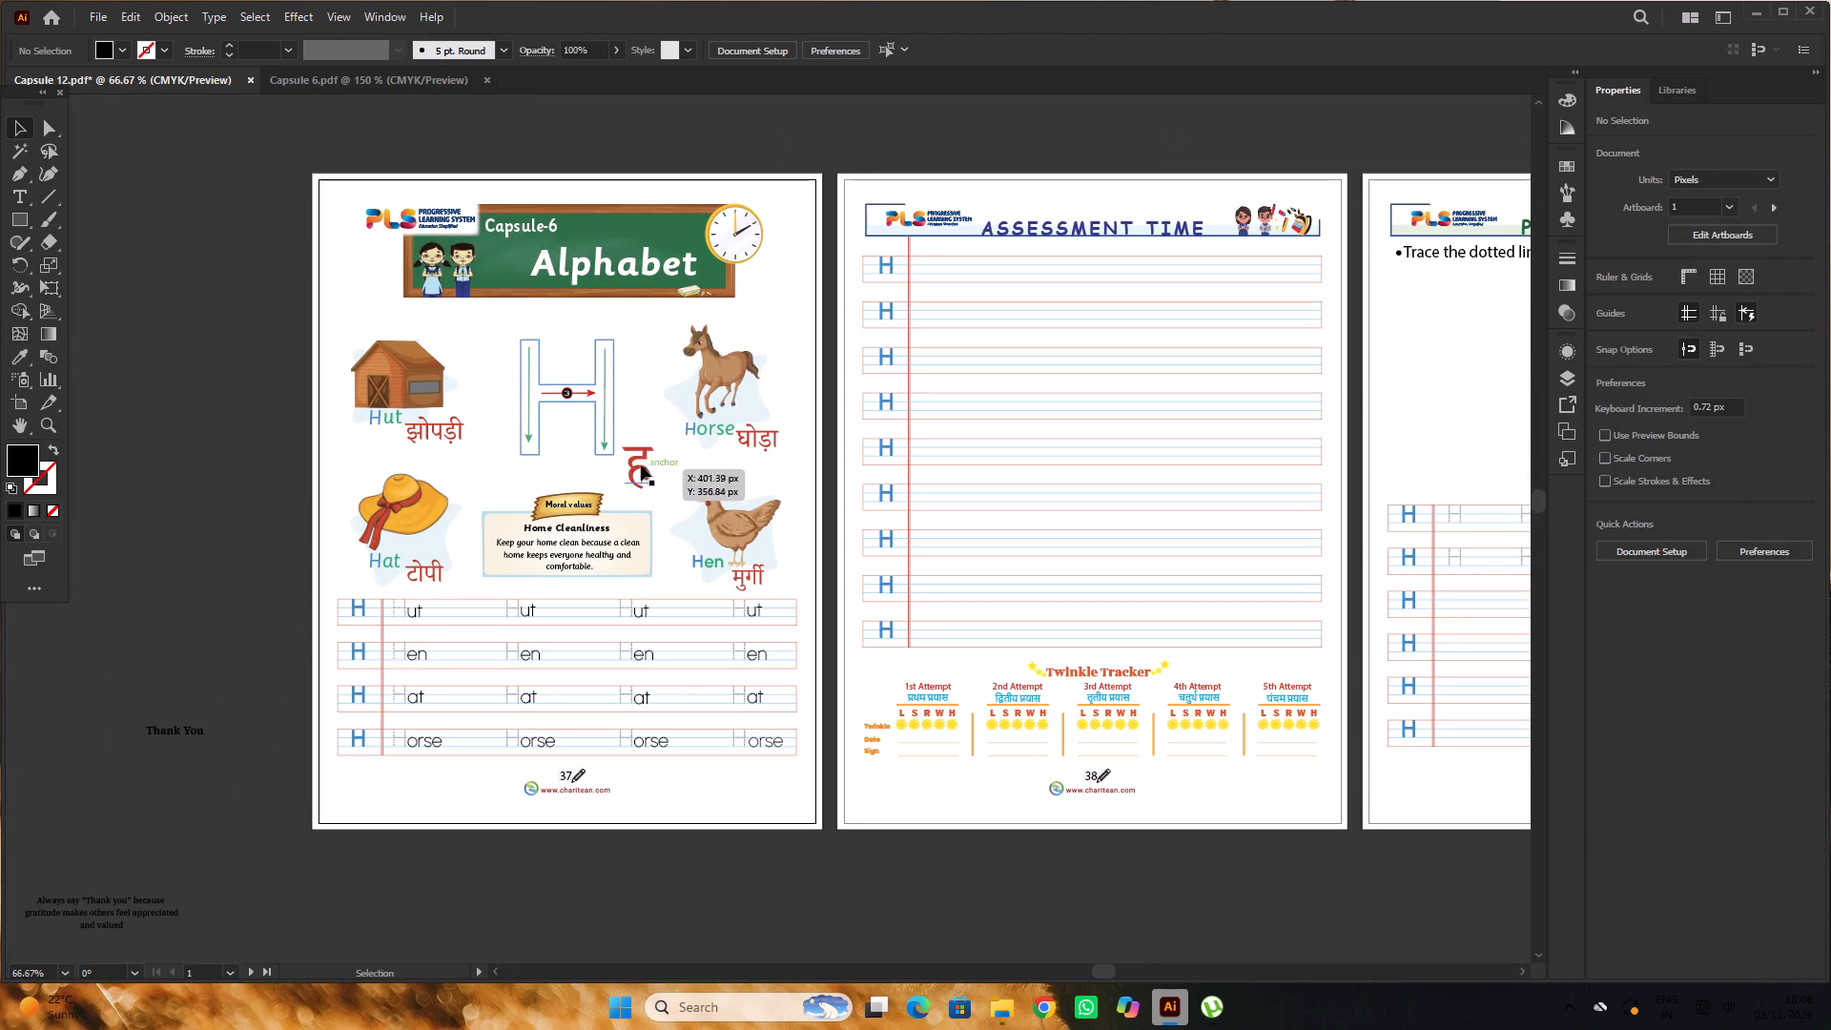
left_click(640, 463)
left_click(210, 388)
scroll(210, 388, "down", 1)
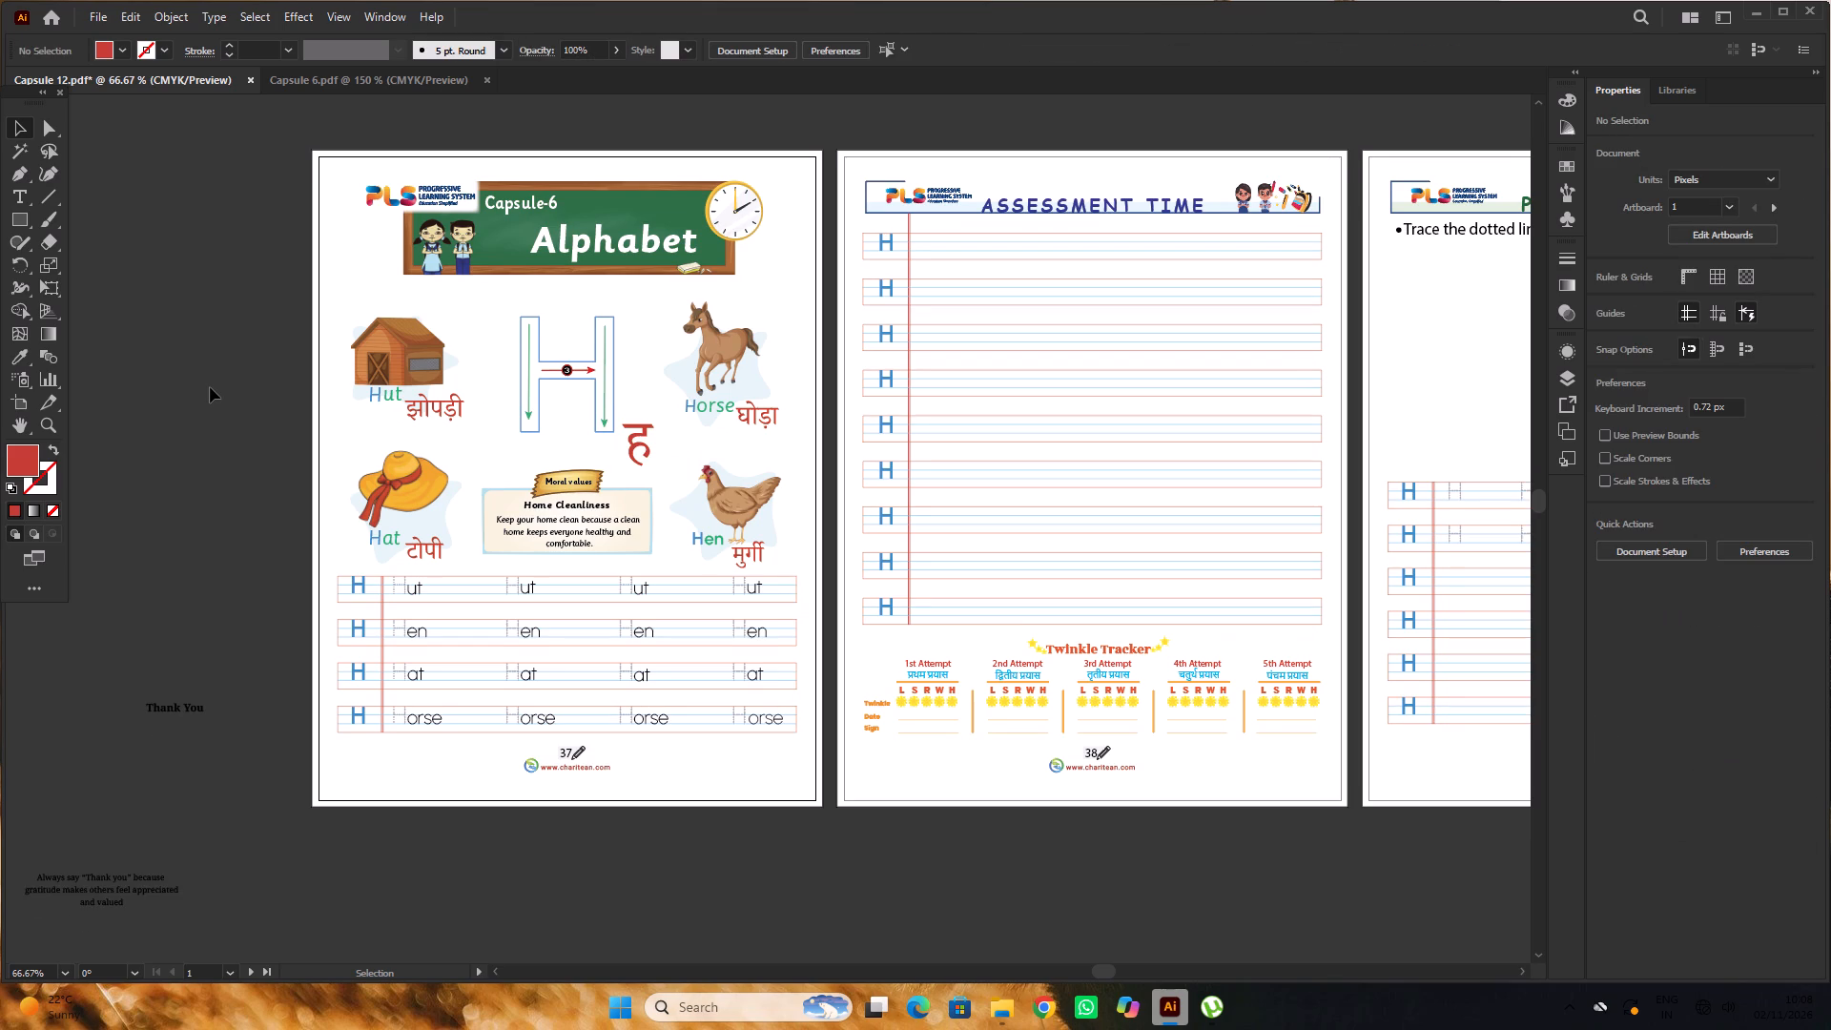
scroll(210, 387, "up", 4)
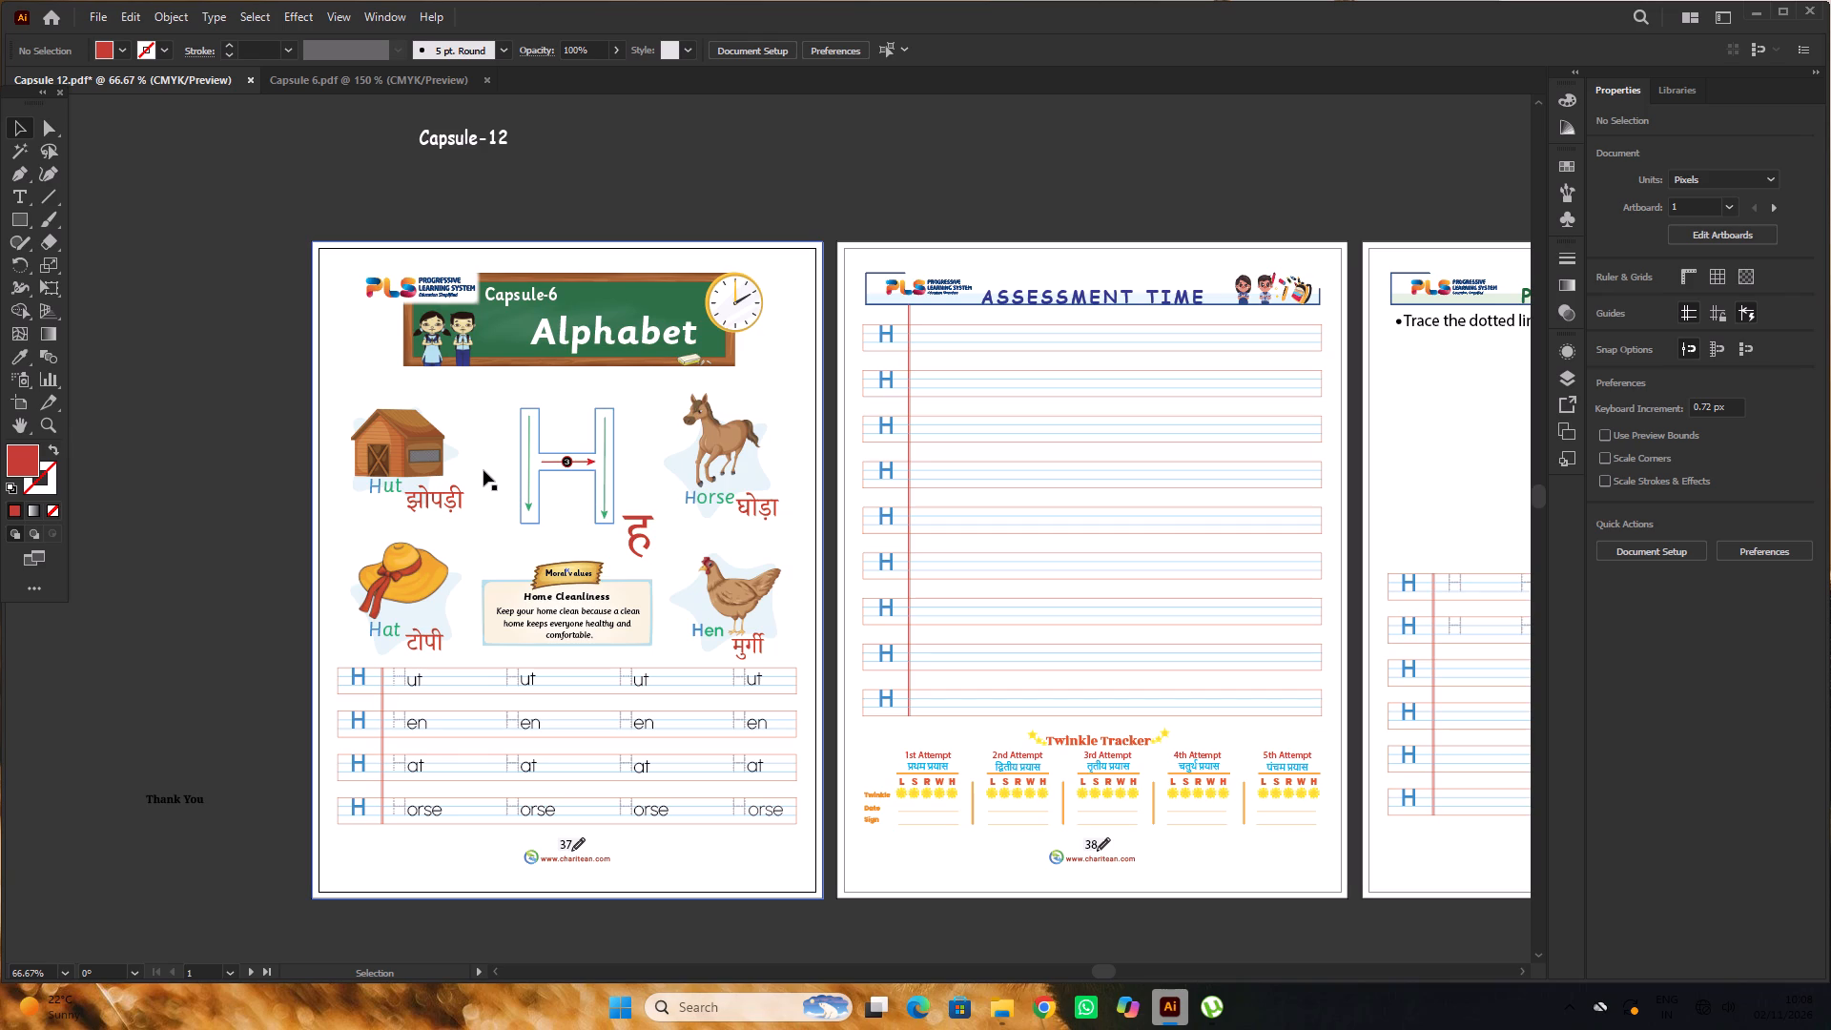
scroll(483, 470, "down", 6)
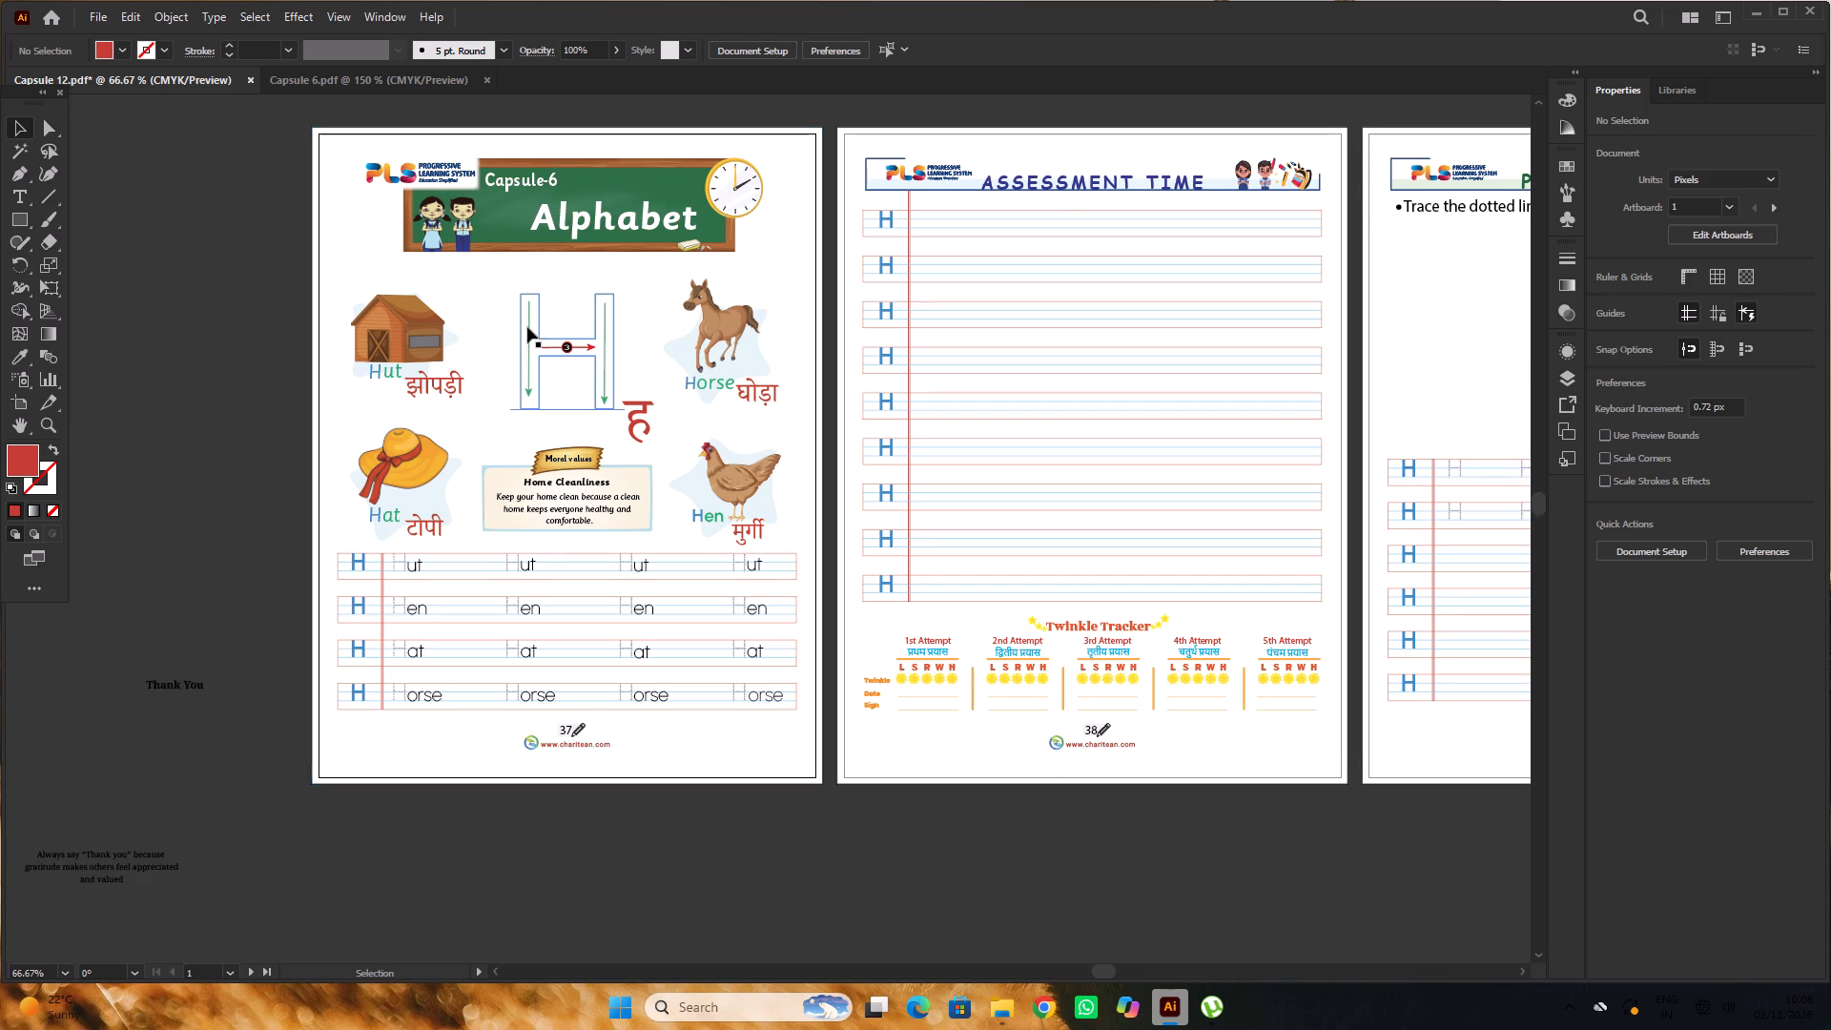
scroll(527, 327, "down", 2)
scroll(435, 333, "up", 2, "alt")
left_click(442, 309)
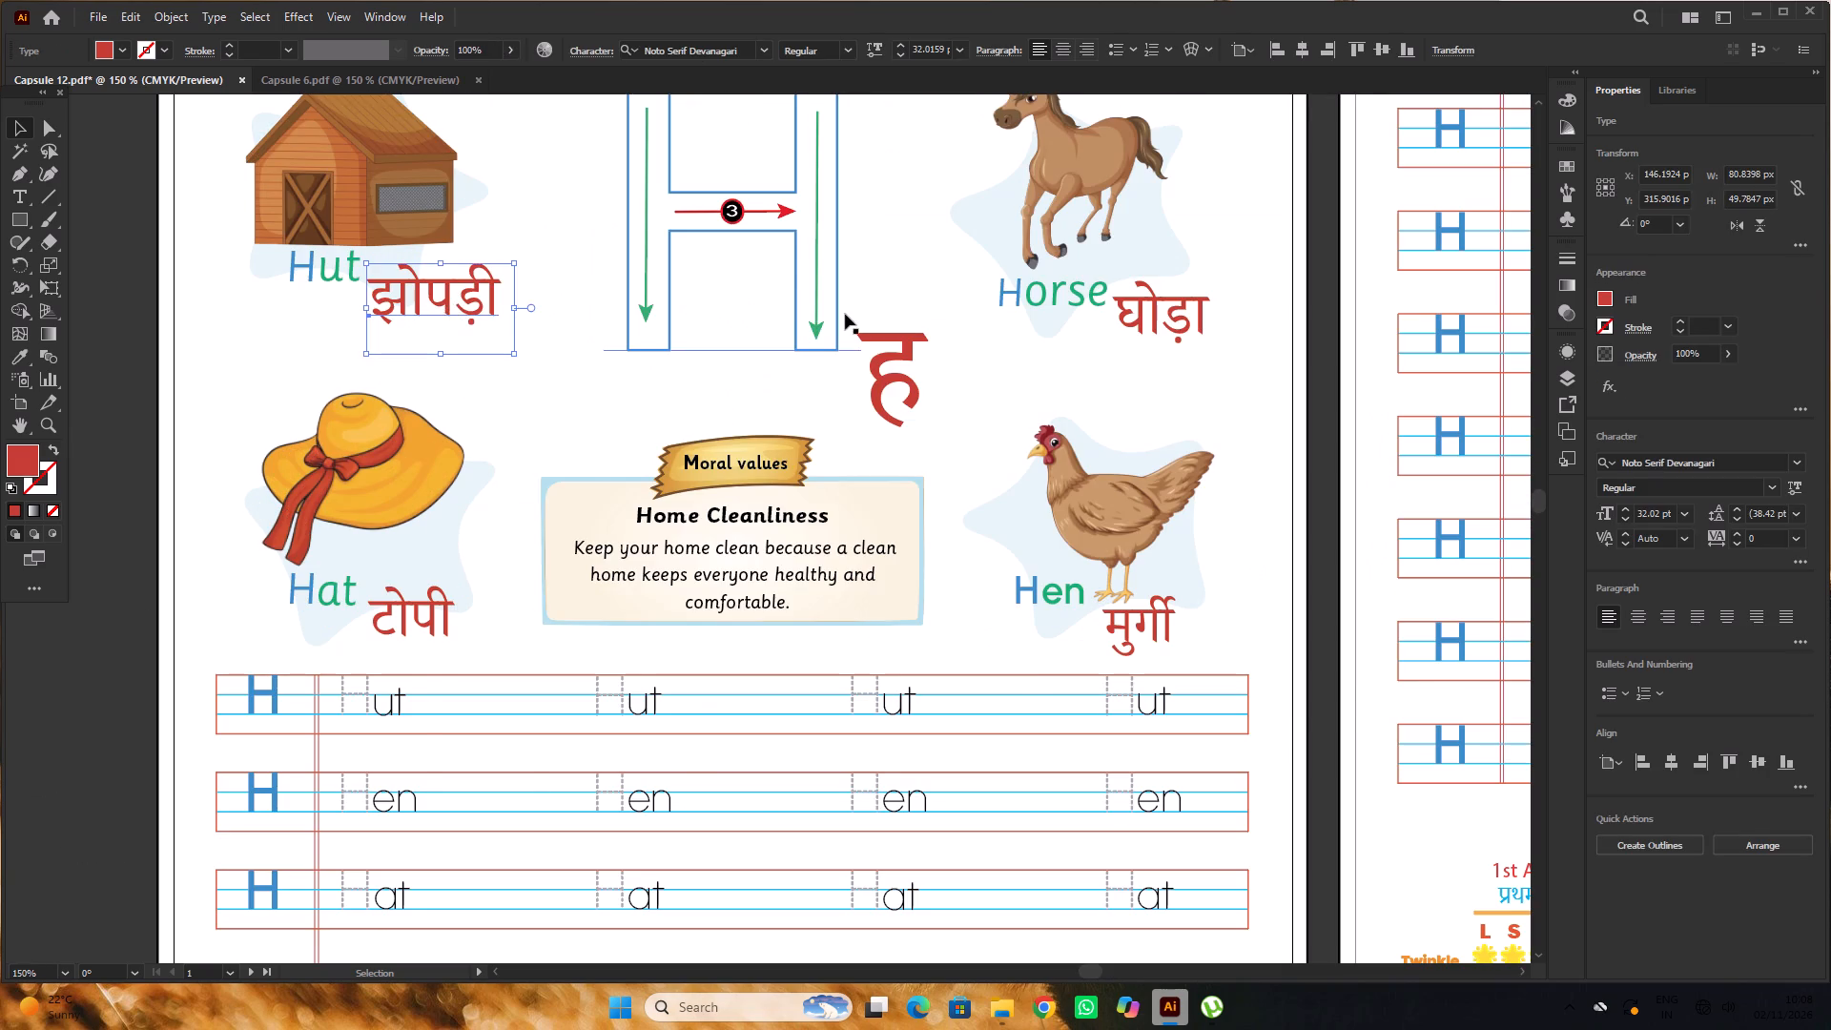
scroll(845, 314, "down", 3, "alt")
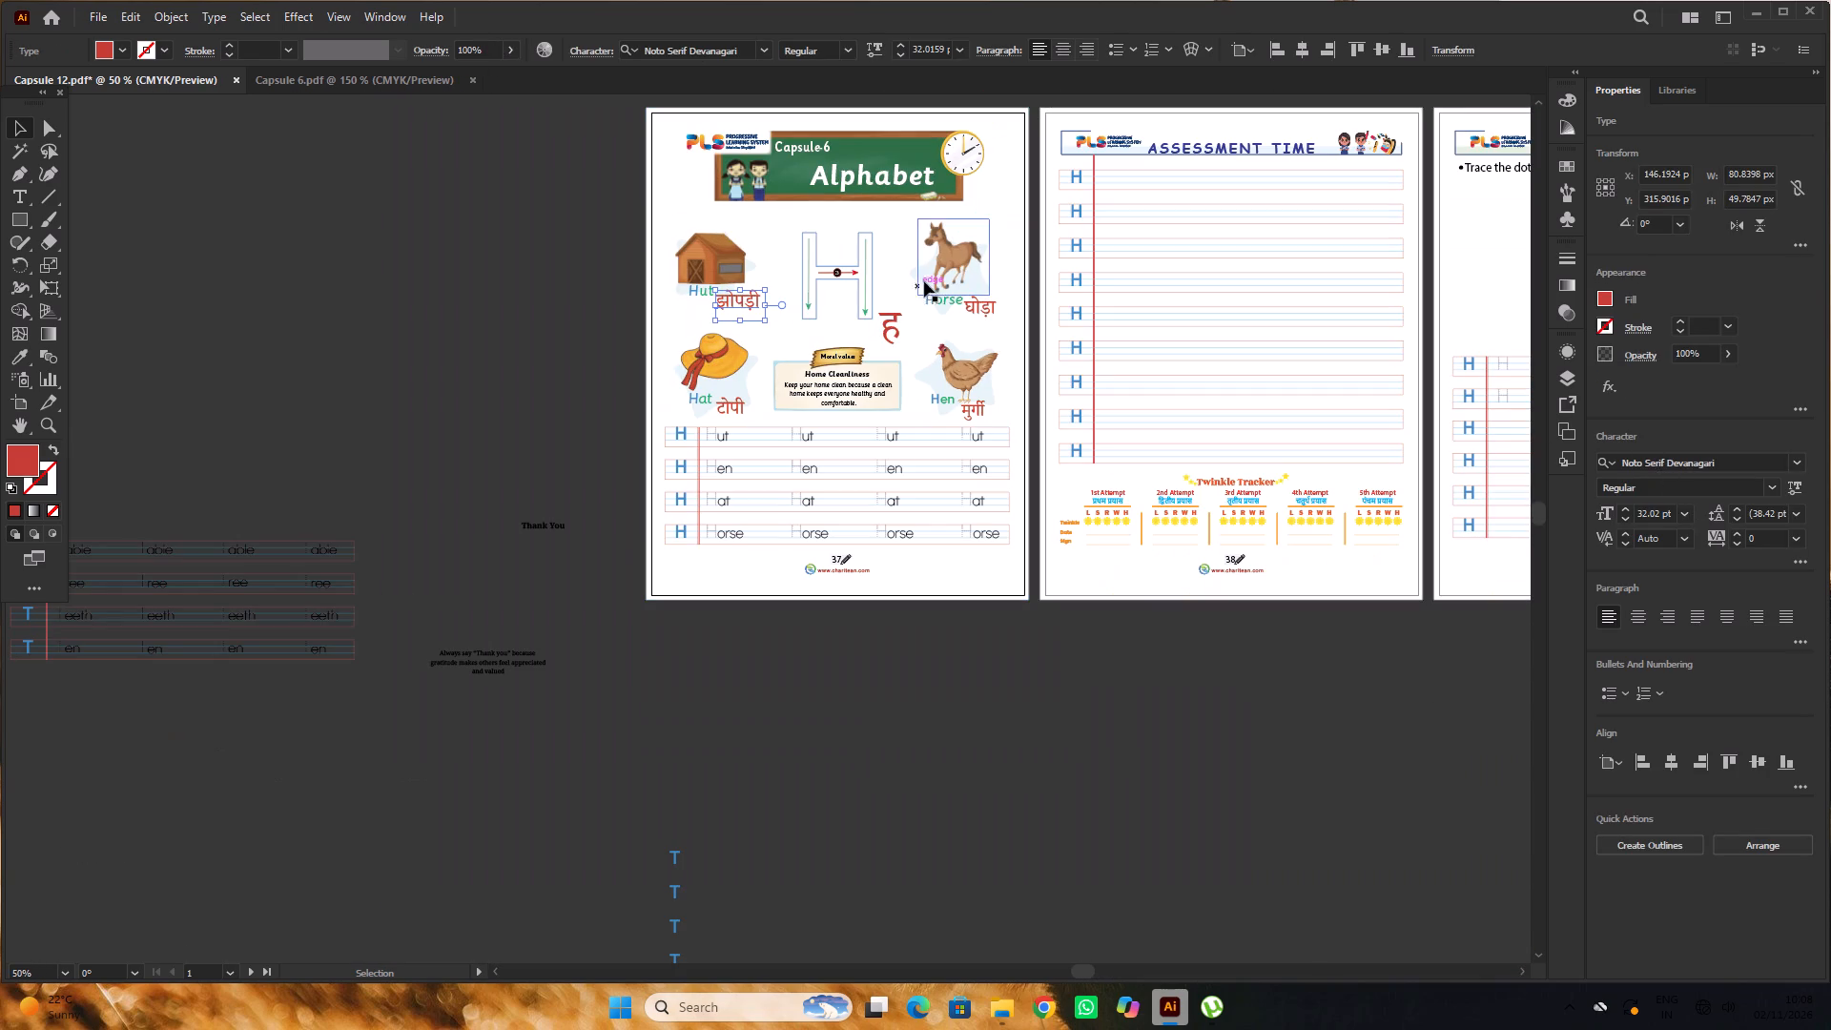
left_click(442, 304)
Check the font and size of the Hindi label beside Lamp in Capsule 6.
left_click(367, 74)
scroll(532, 503, "down", 3, "alt")
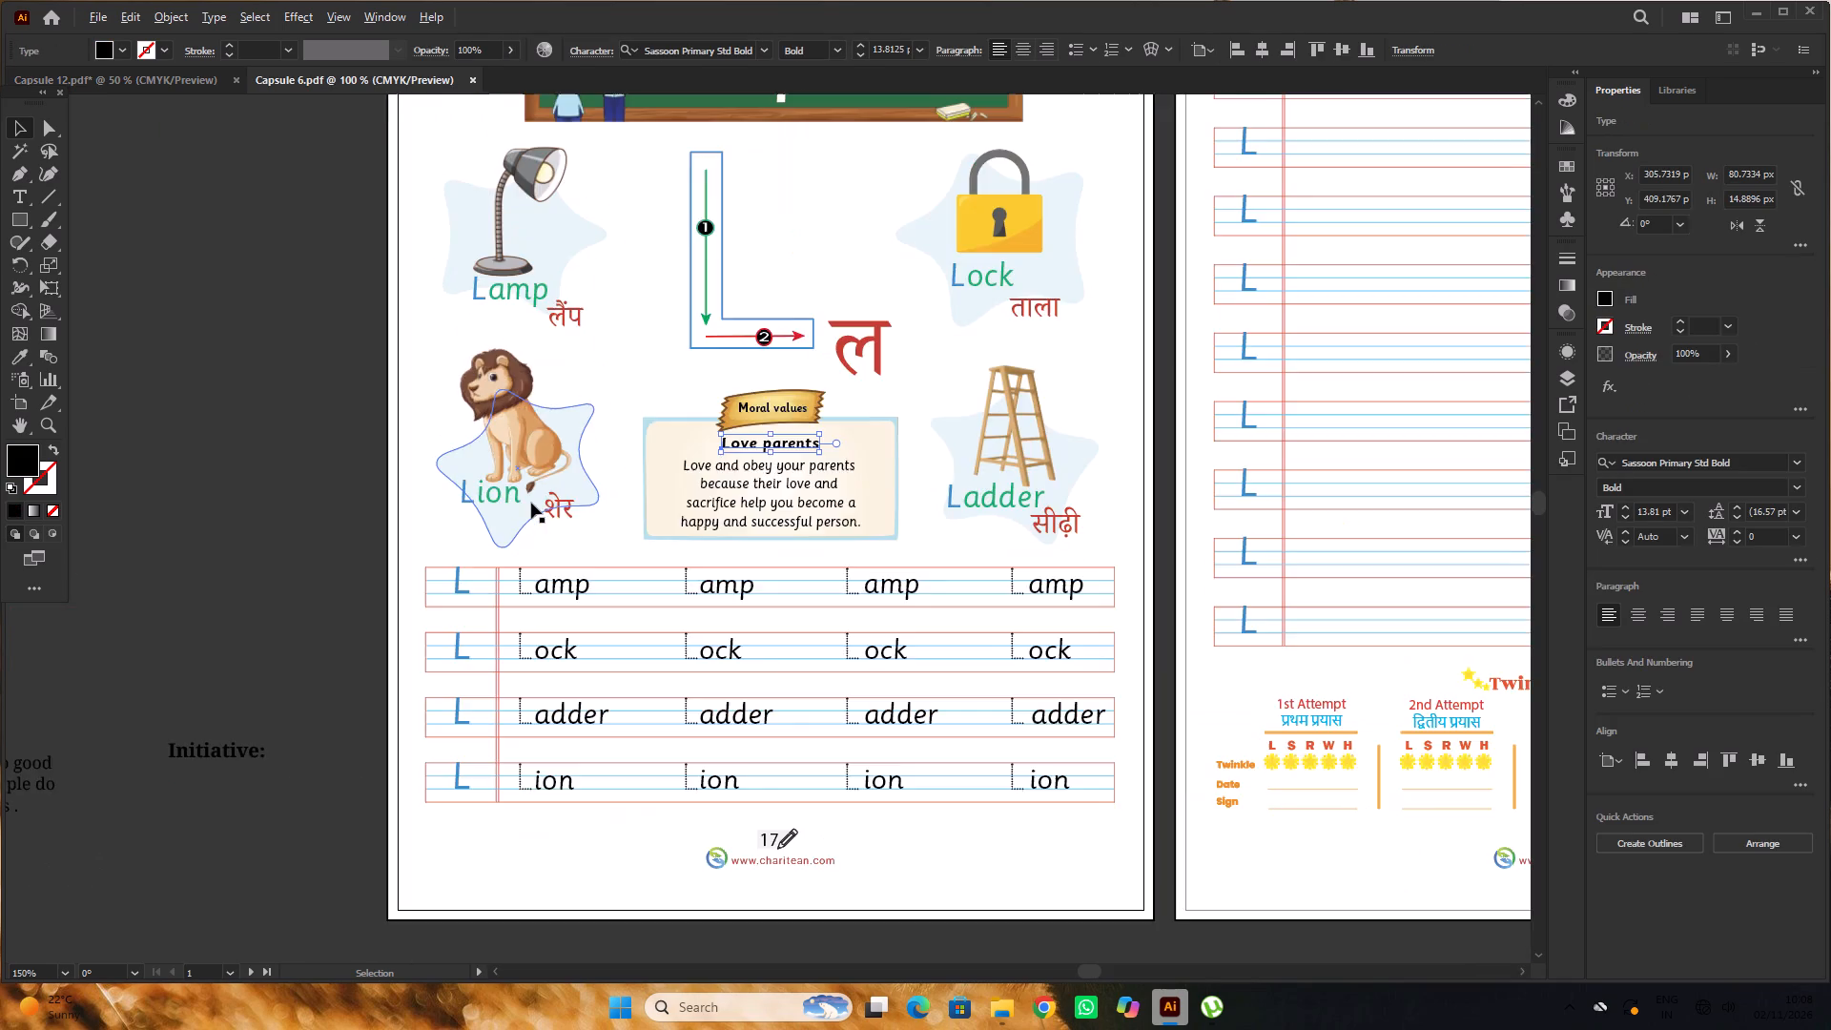
left_click(275, 412)
scroll(503, 384, "up", 3, "alt")
left_click(658, 469)
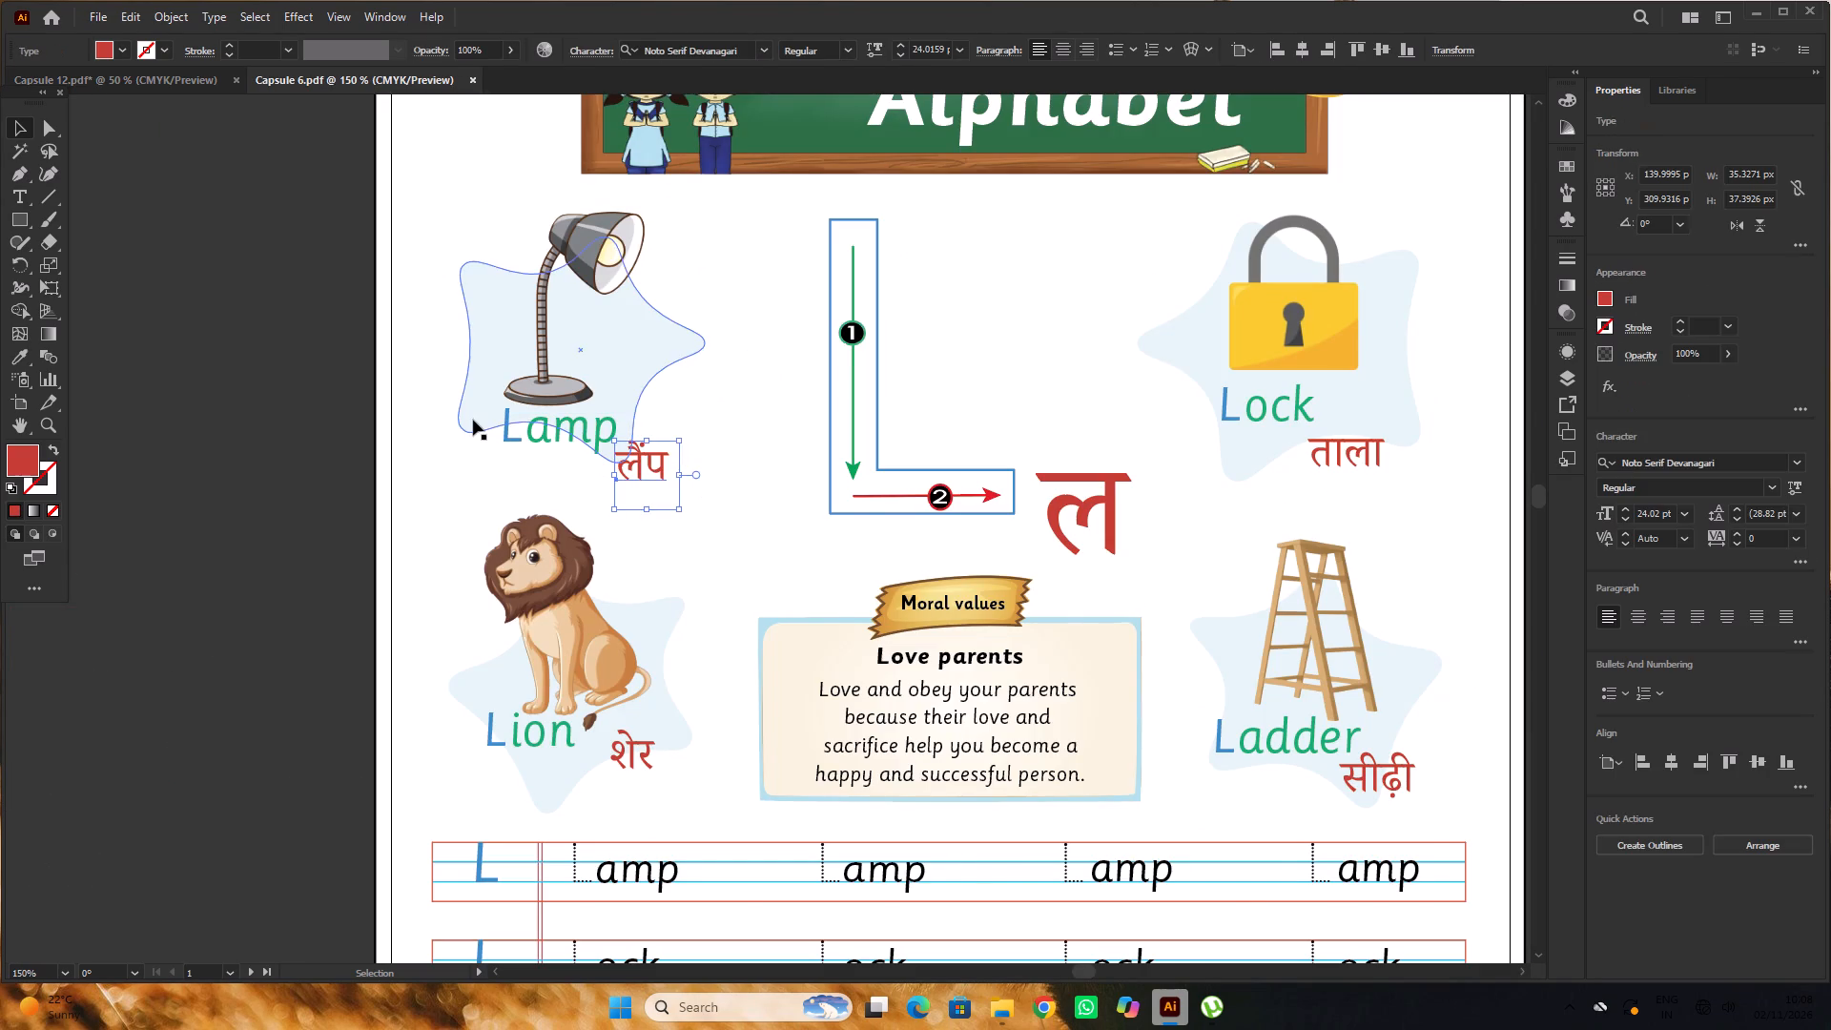
scroll(472, 419, "down", 1, "alt")
left_click(303, 302)
left_click(217, 81)
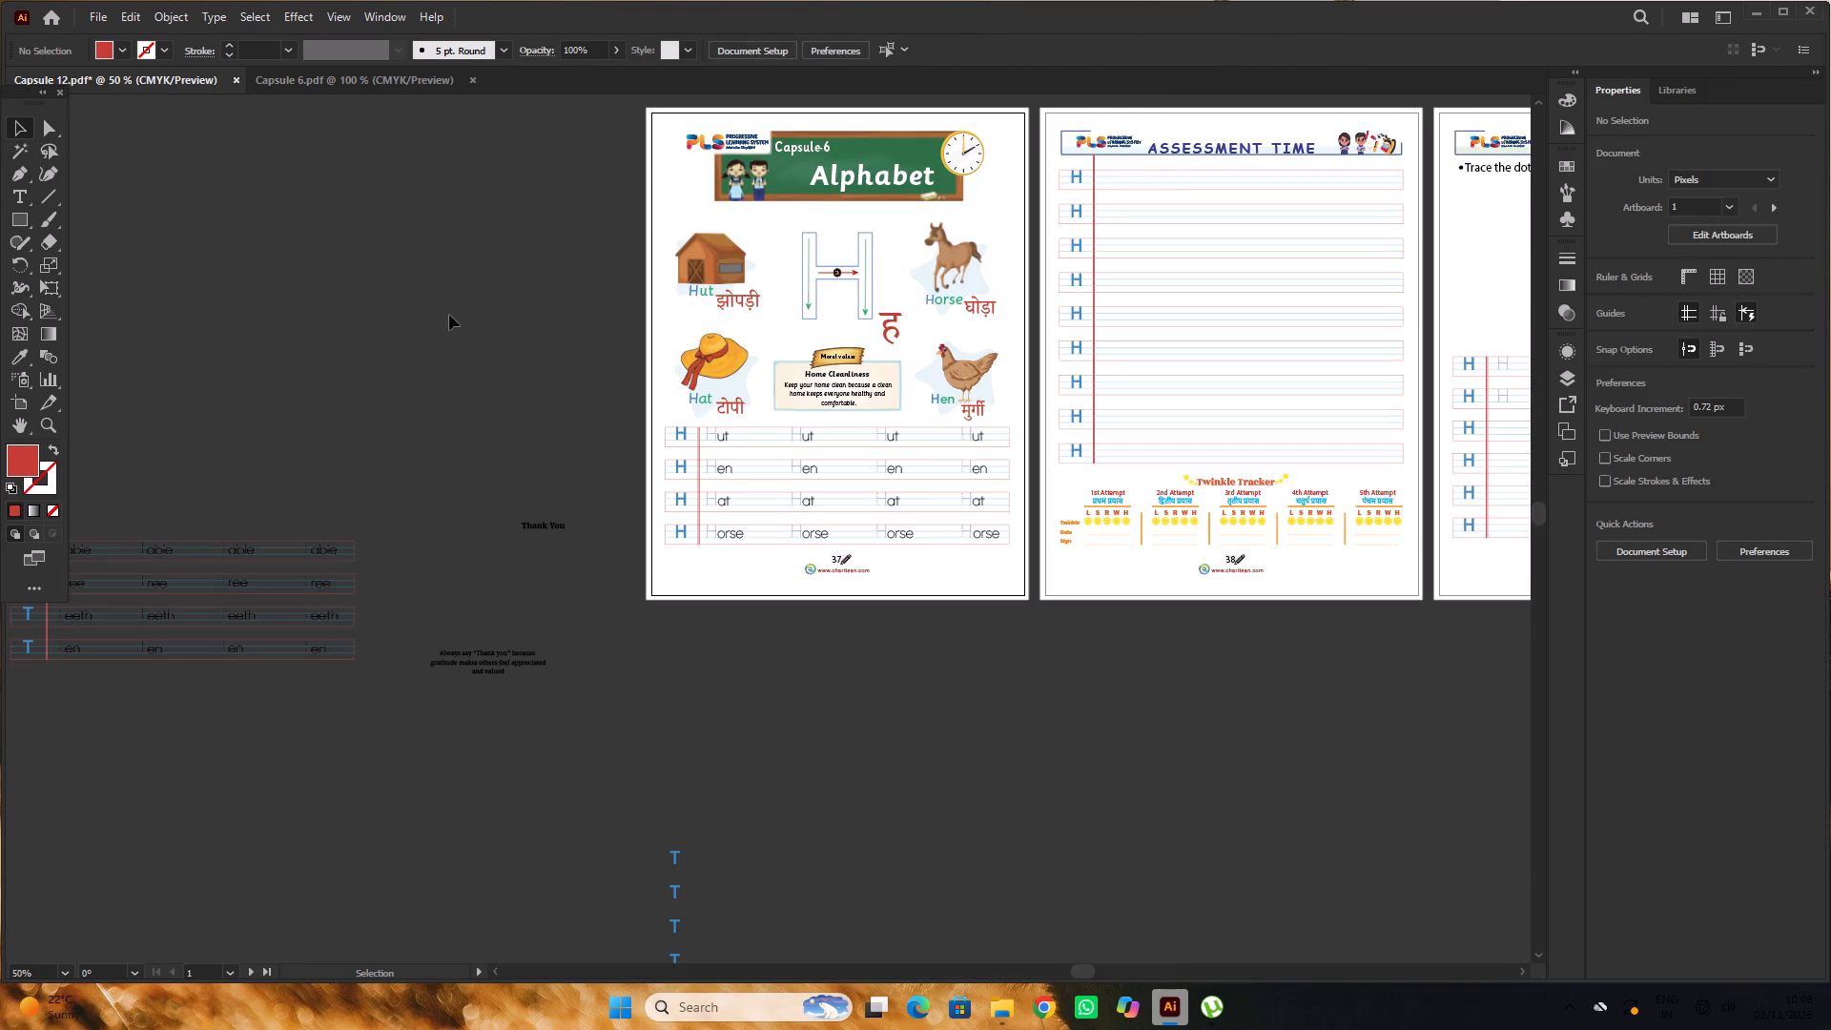
Inspect the font and size of the Hindi labels beside Hen, Horse, Hat and Hut in Capsule 12.
scroll(952, 429, "up", 2, "alt")
left_click(985, 431)
scroll(995, 424, "up", 6, "alt")
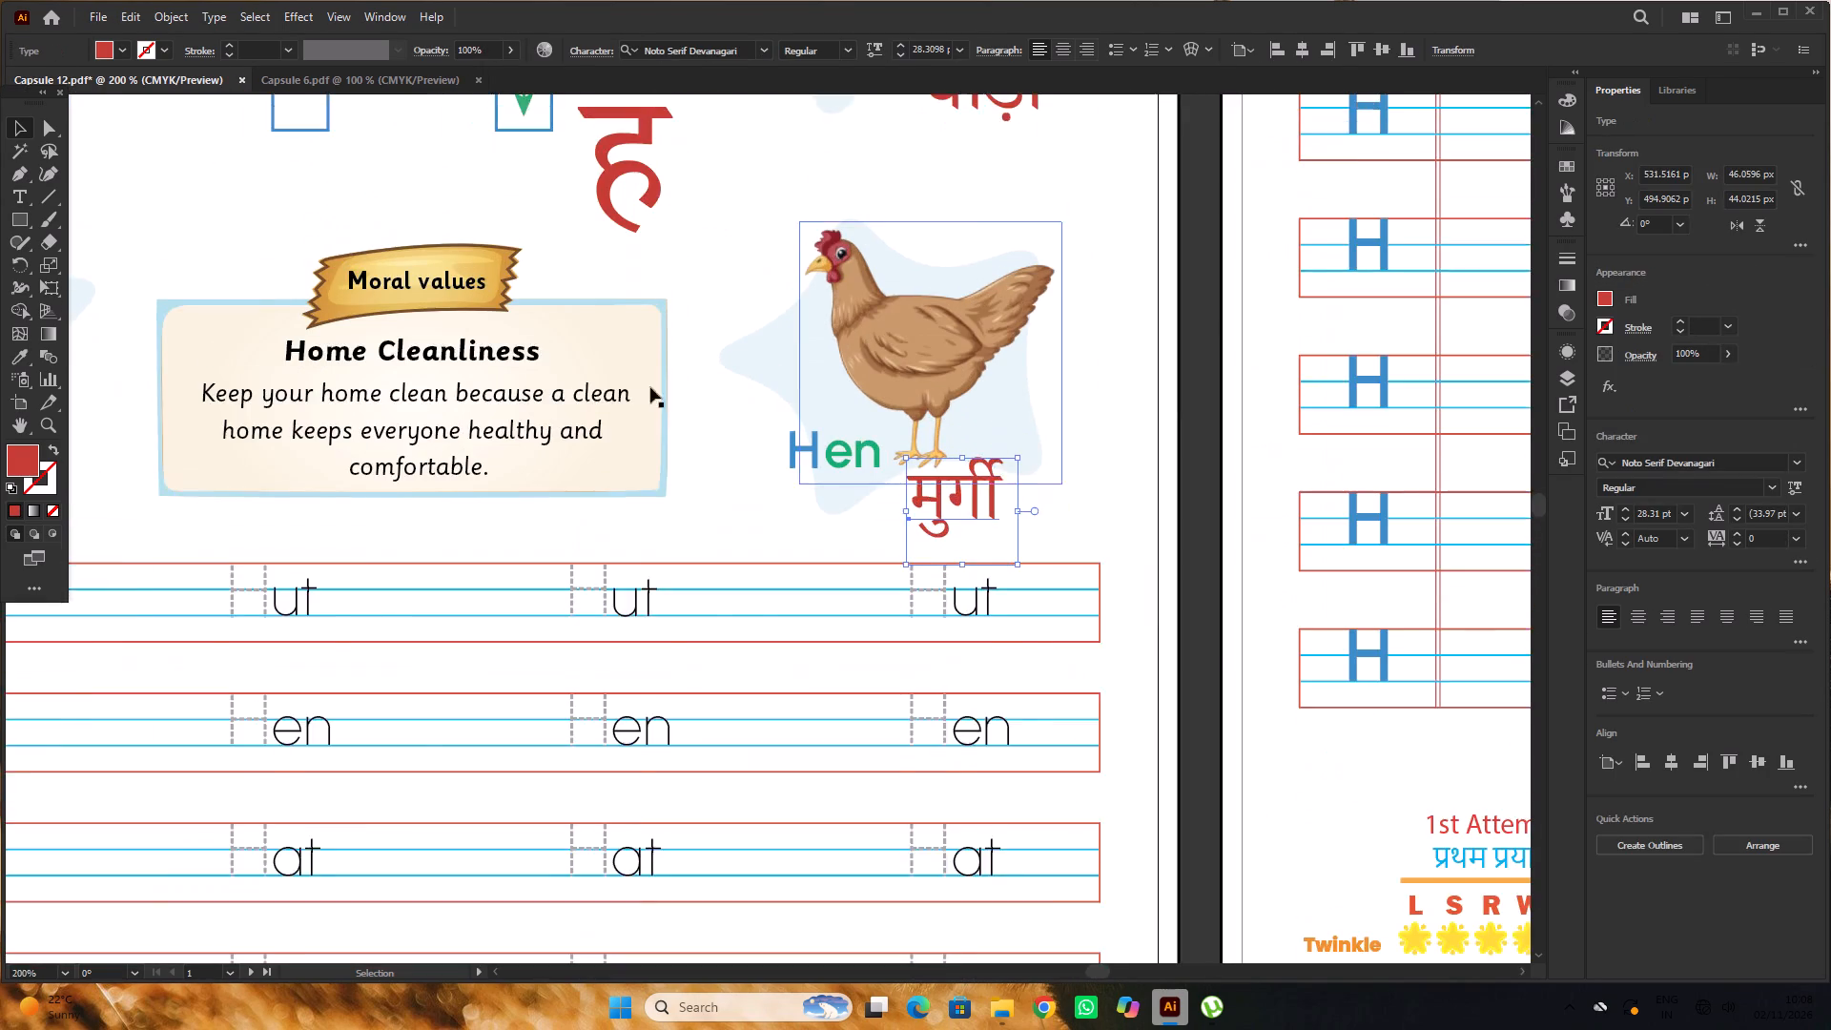
scroll(567, 380, "down", 2, "alt")
scroll(567, 380, "up", 5)
left_click(761, 345)
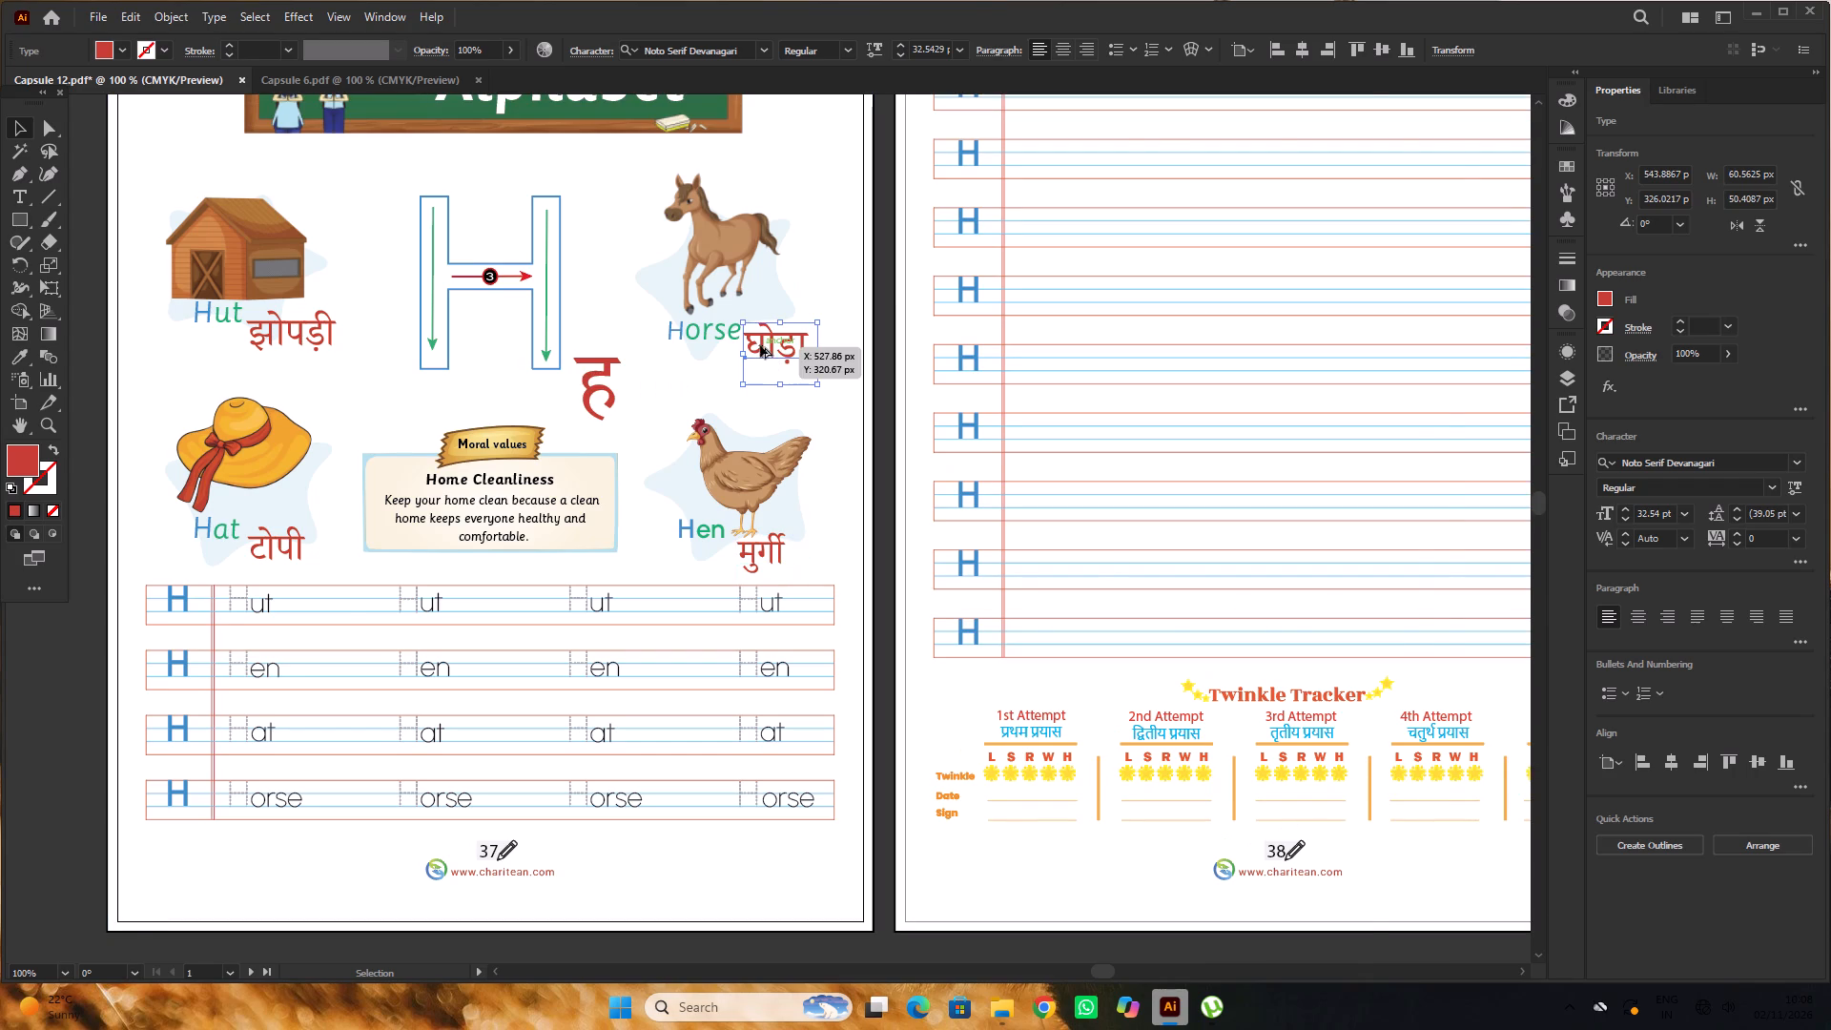
scroll(760, 345, "down", 1, "alt")
left_click(436, 476)
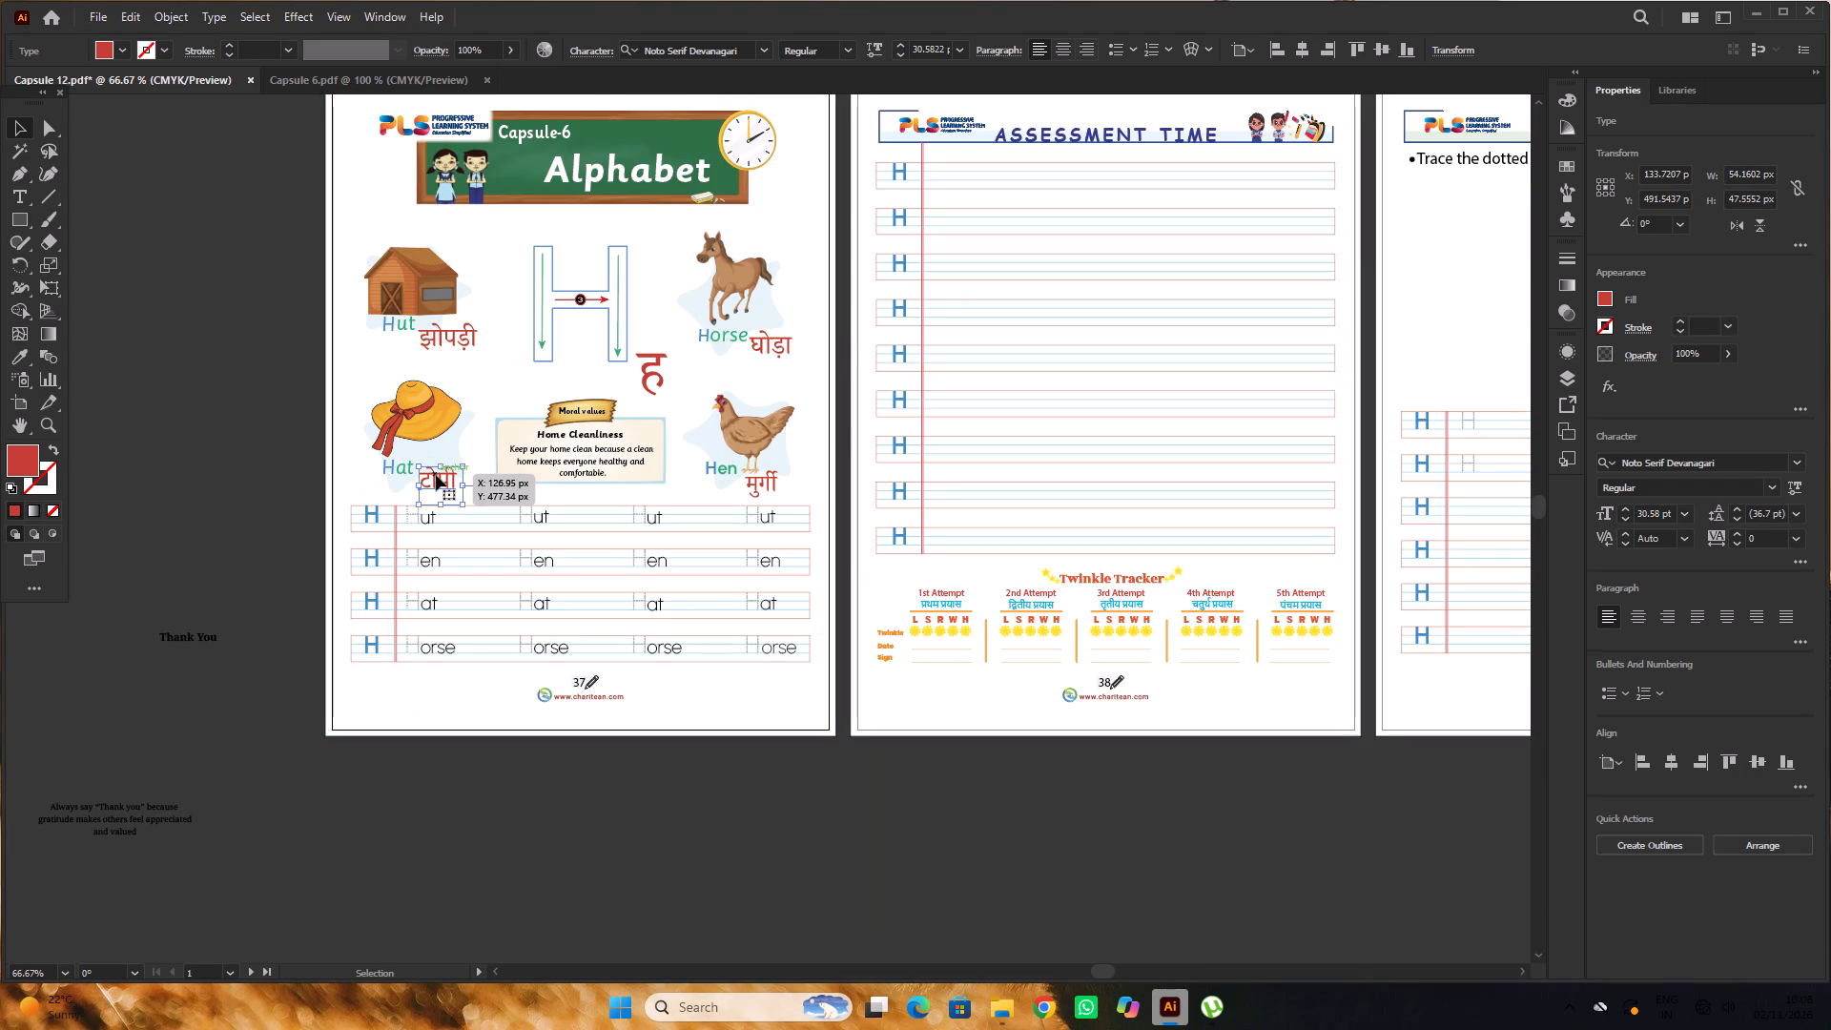
left_click(469, 340)
left_click(114, 357)
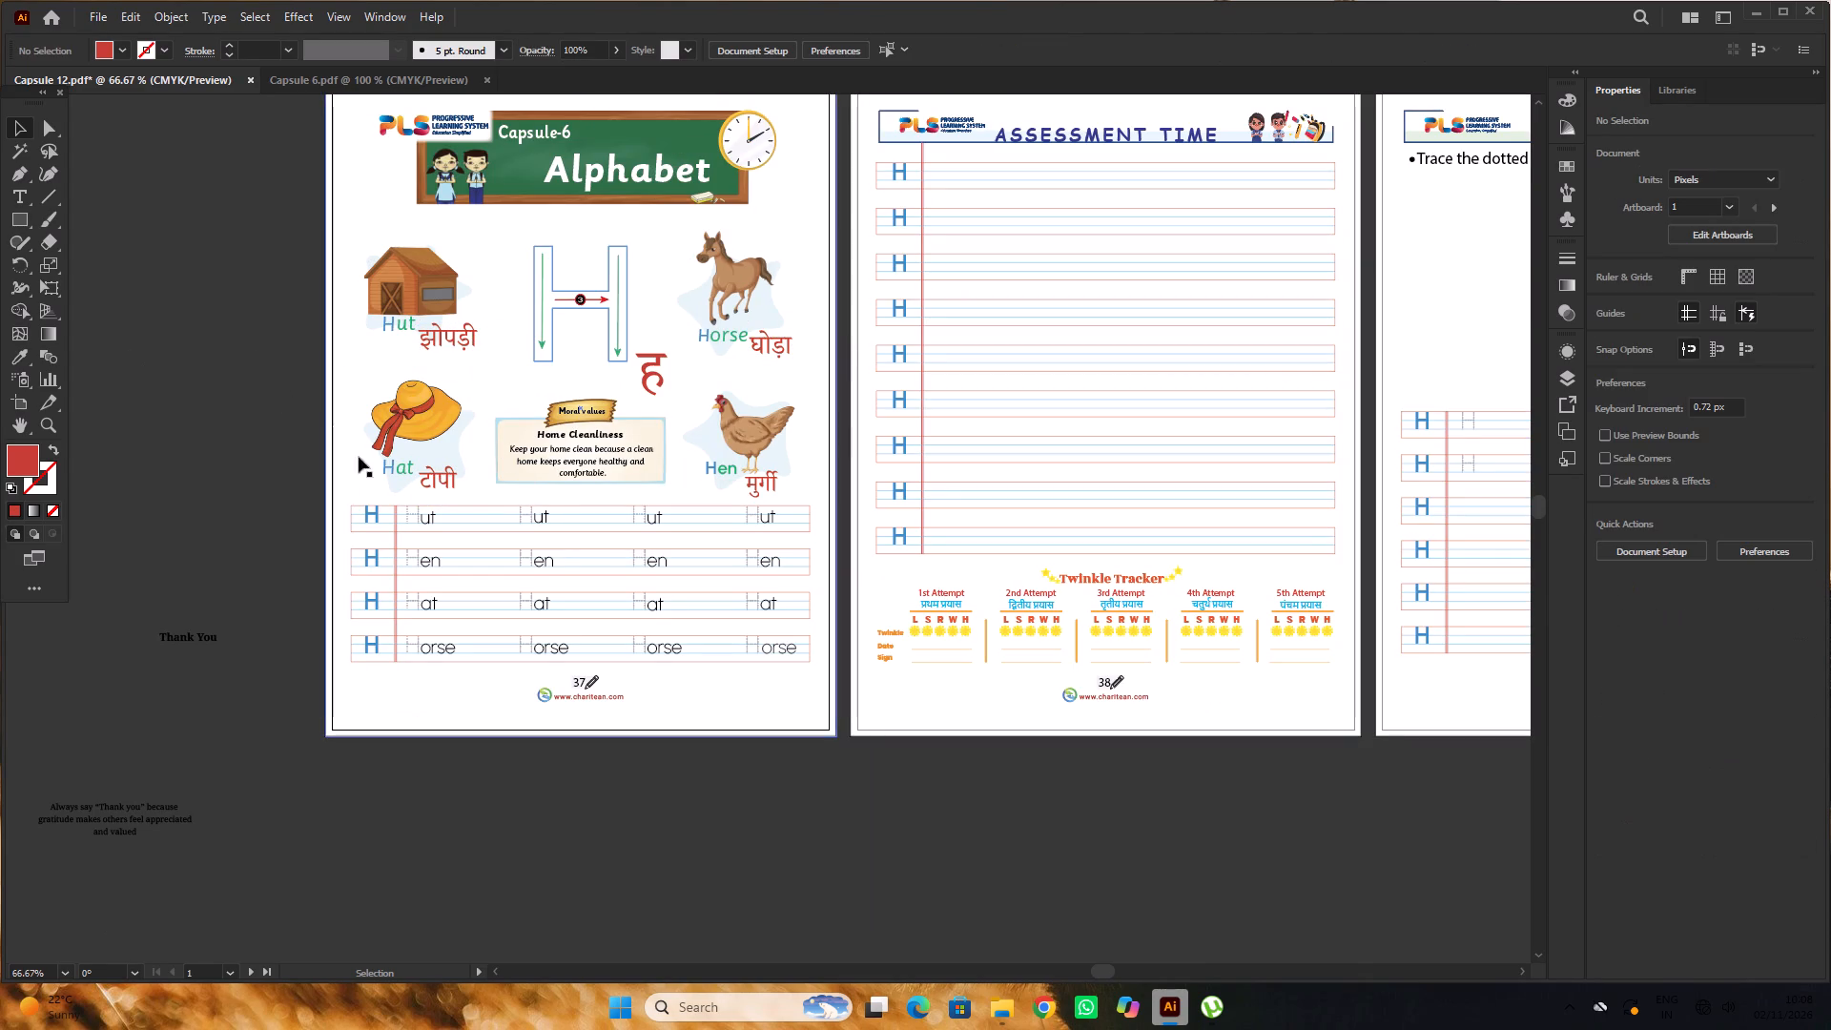
left_click(446, 477)
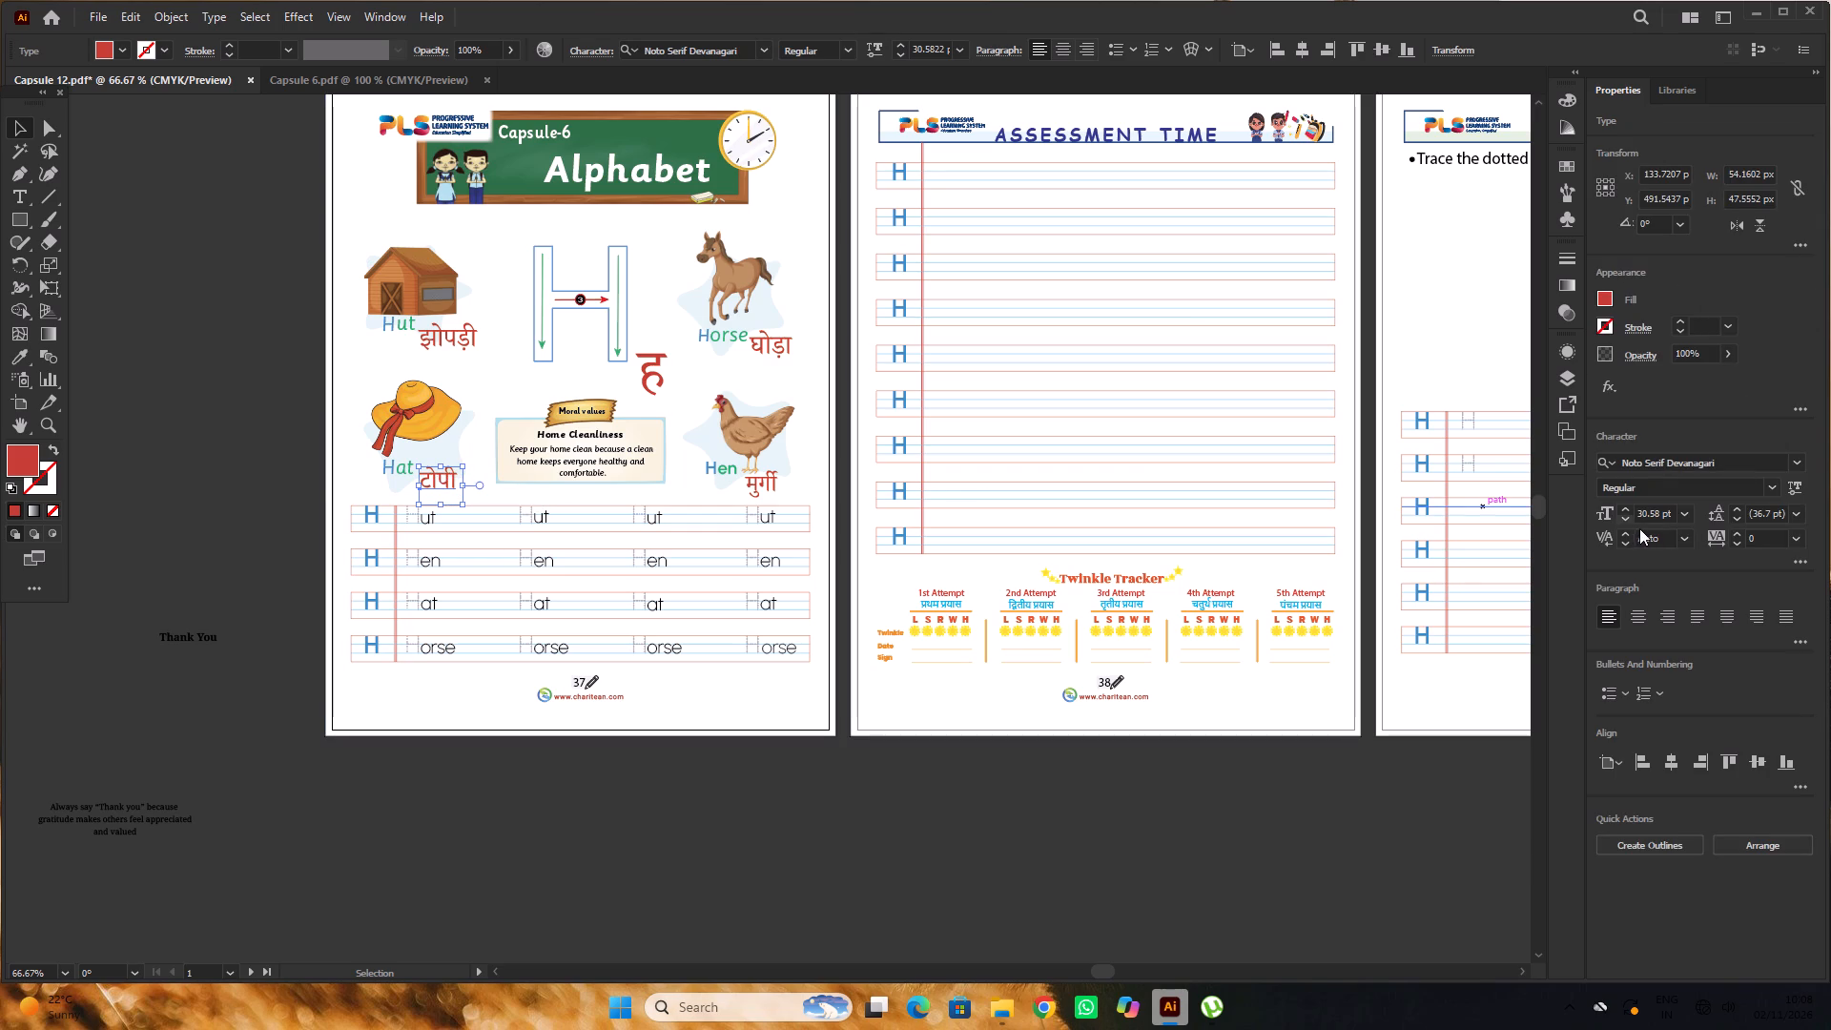
left_click(264, 393)
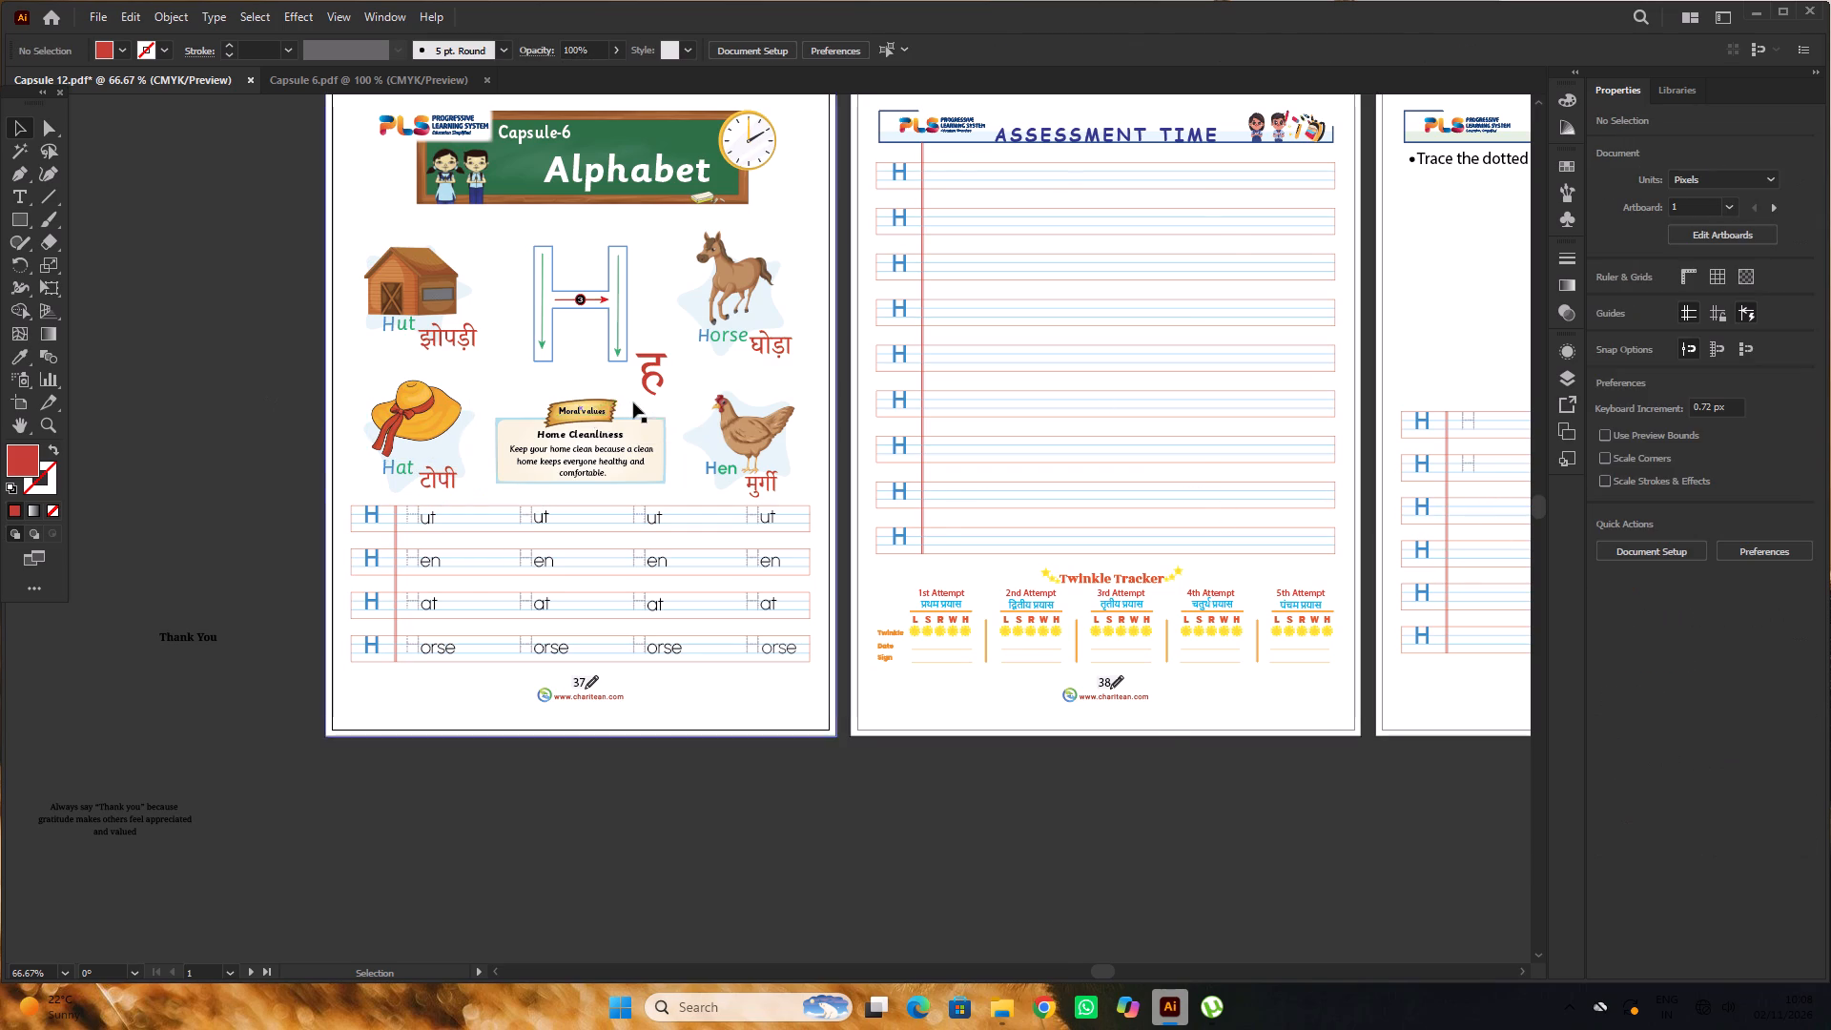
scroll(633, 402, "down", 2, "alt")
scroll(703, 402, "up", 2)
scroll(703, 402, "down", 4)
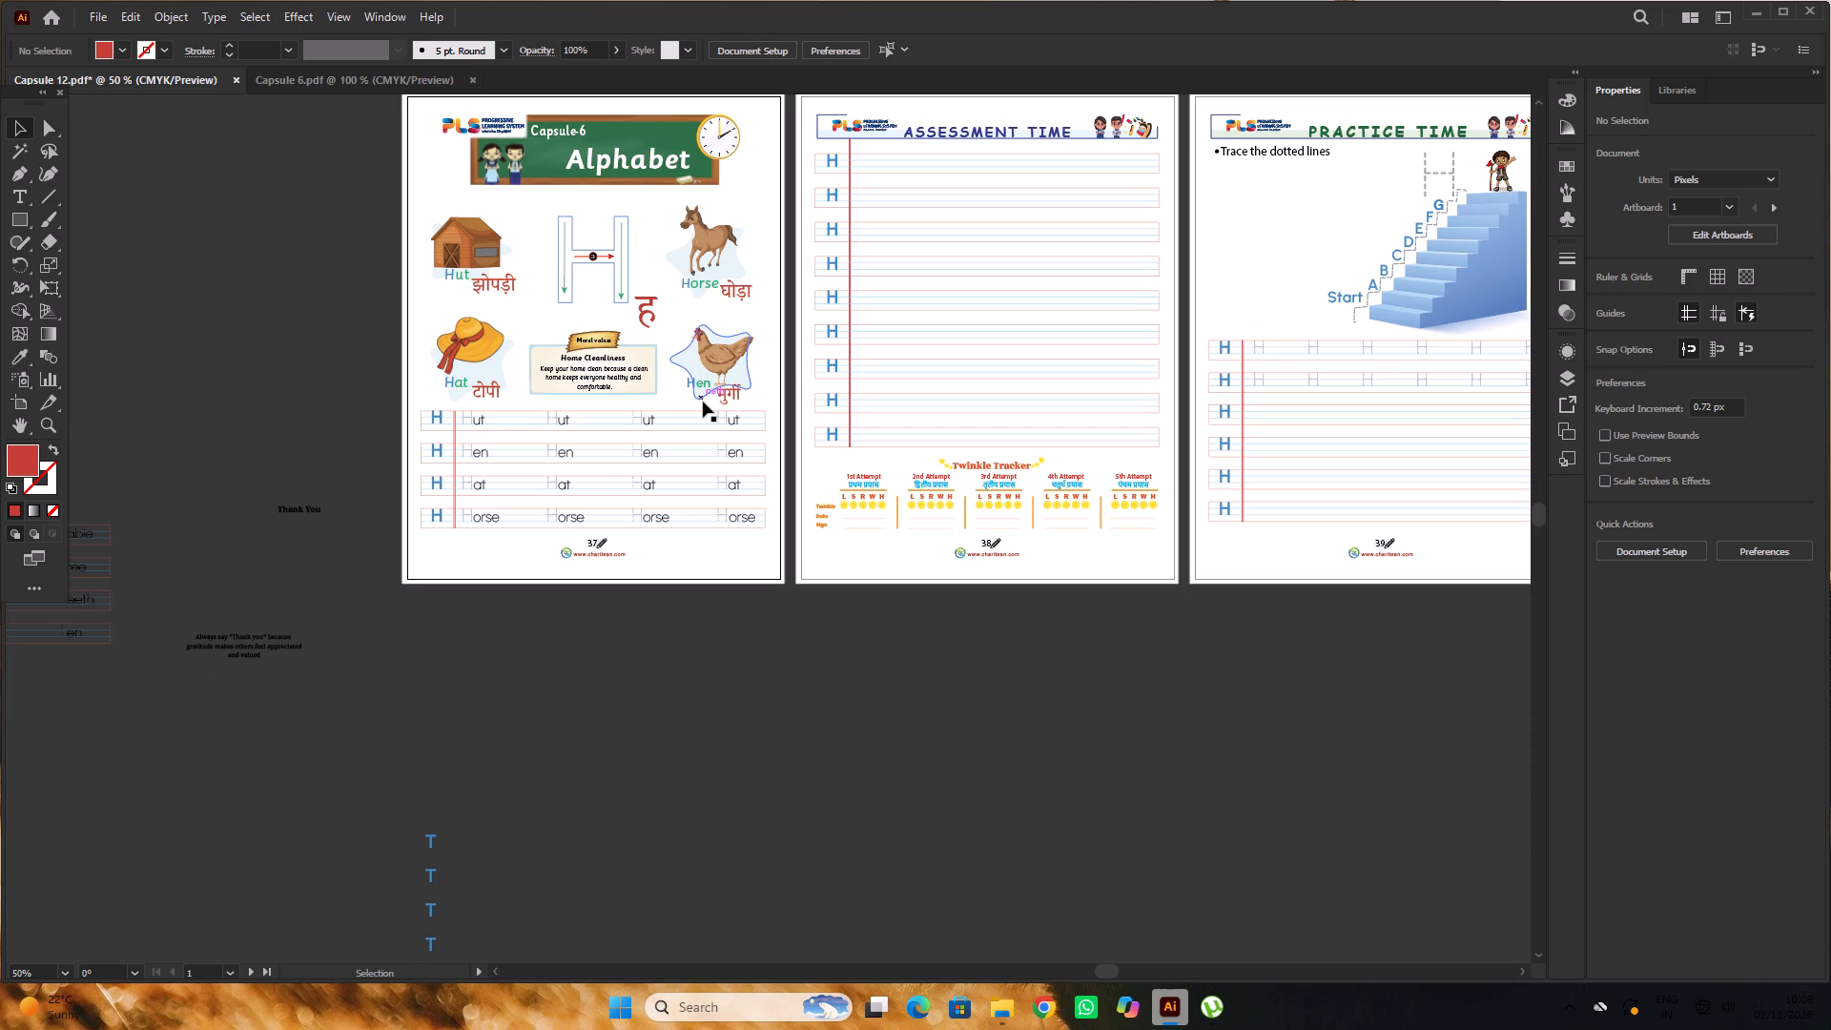
Switch Wi-Fi on in the Windows quick settings.
left_click(1701, 1019)
left_click(1533, 701)
left_click(1051, 718)
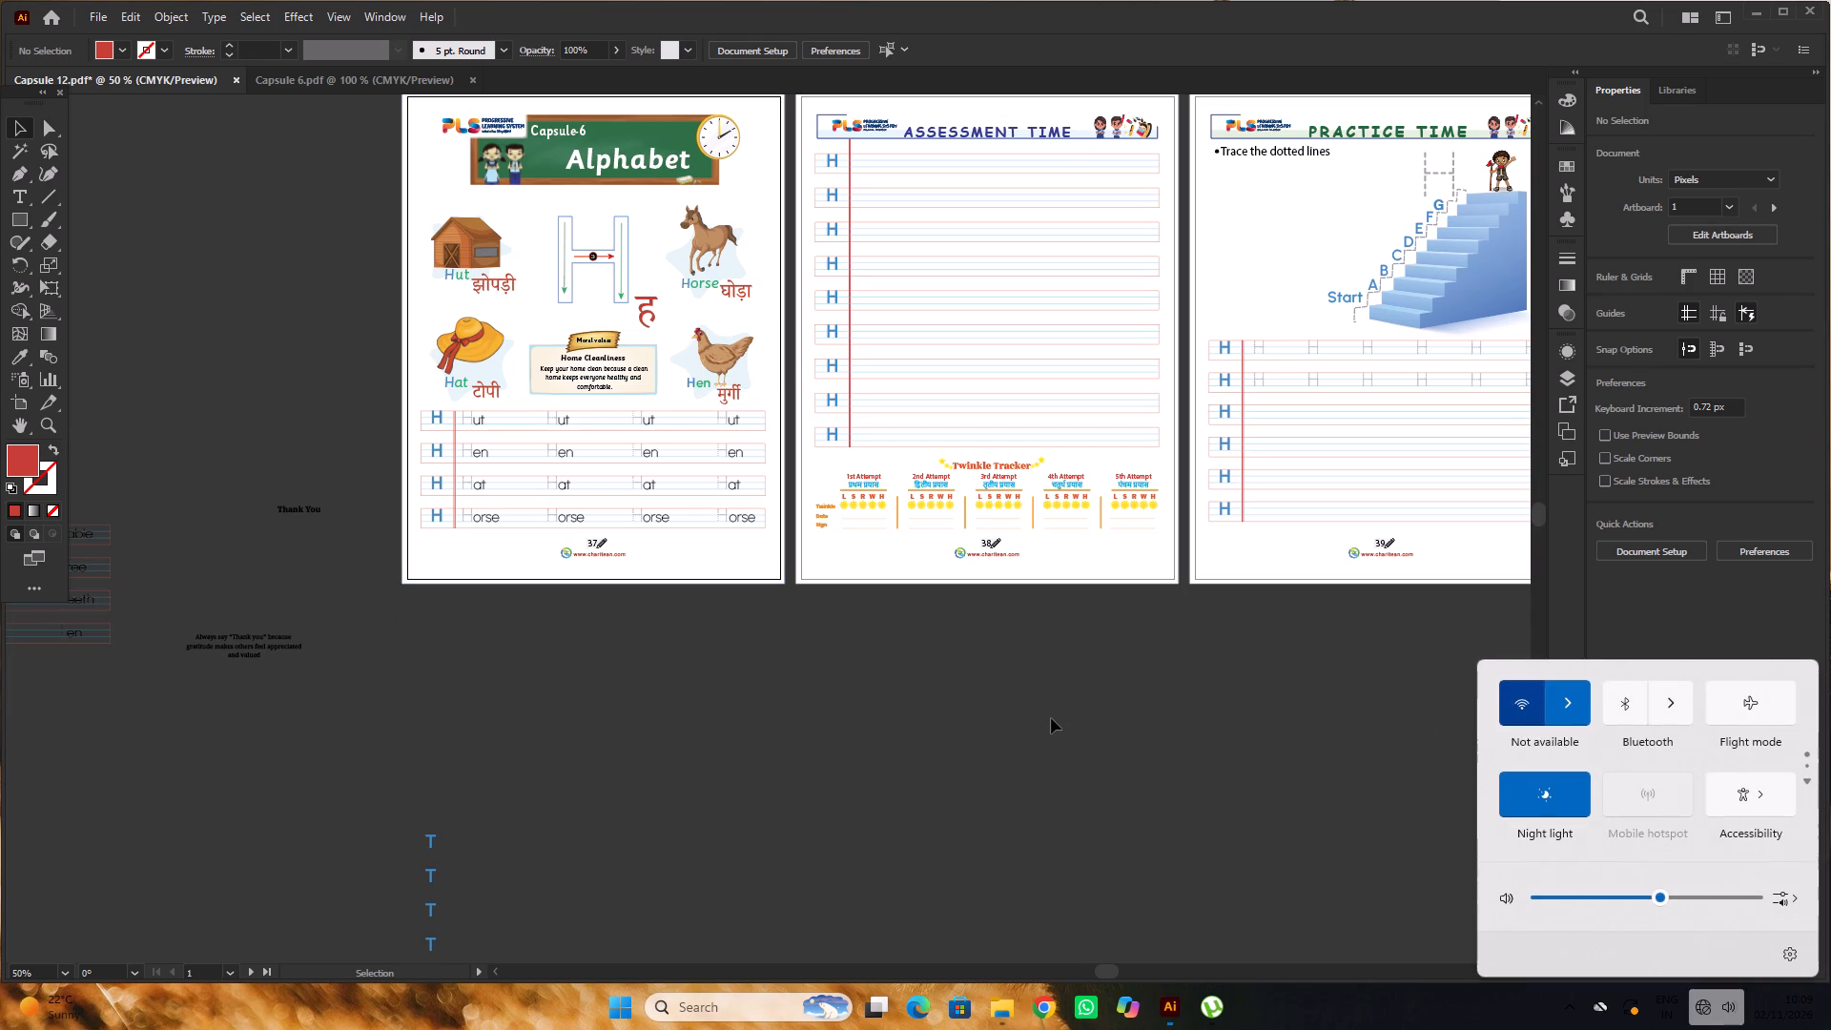
Set the four blue H letters that start the practice rows on page 37 to the Sassoon Primary font.
scroll(391, 415, "up", 3, "alt")
left_click(525, 431)
scroll(525, 431, "down", 1, "alt")
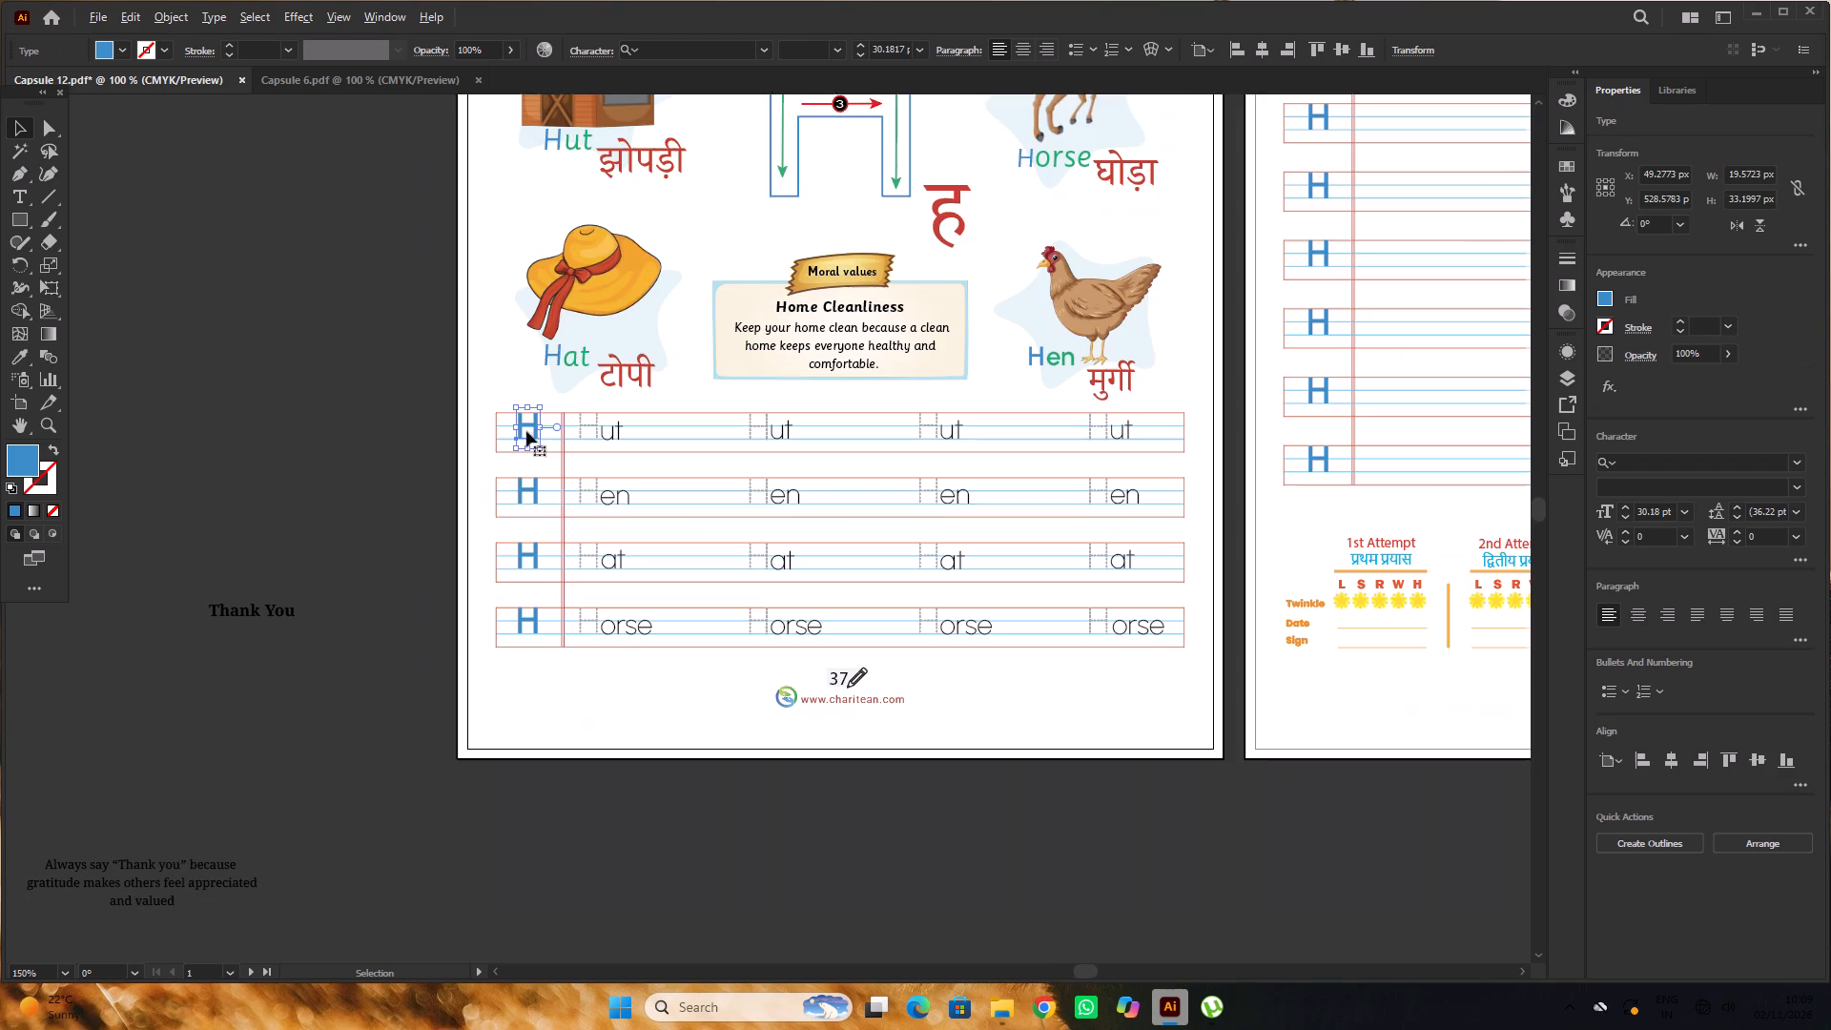
left_click(531, 492, "shift")
left_click(526, 566, "shift")
left_click(525, 629, "shift")
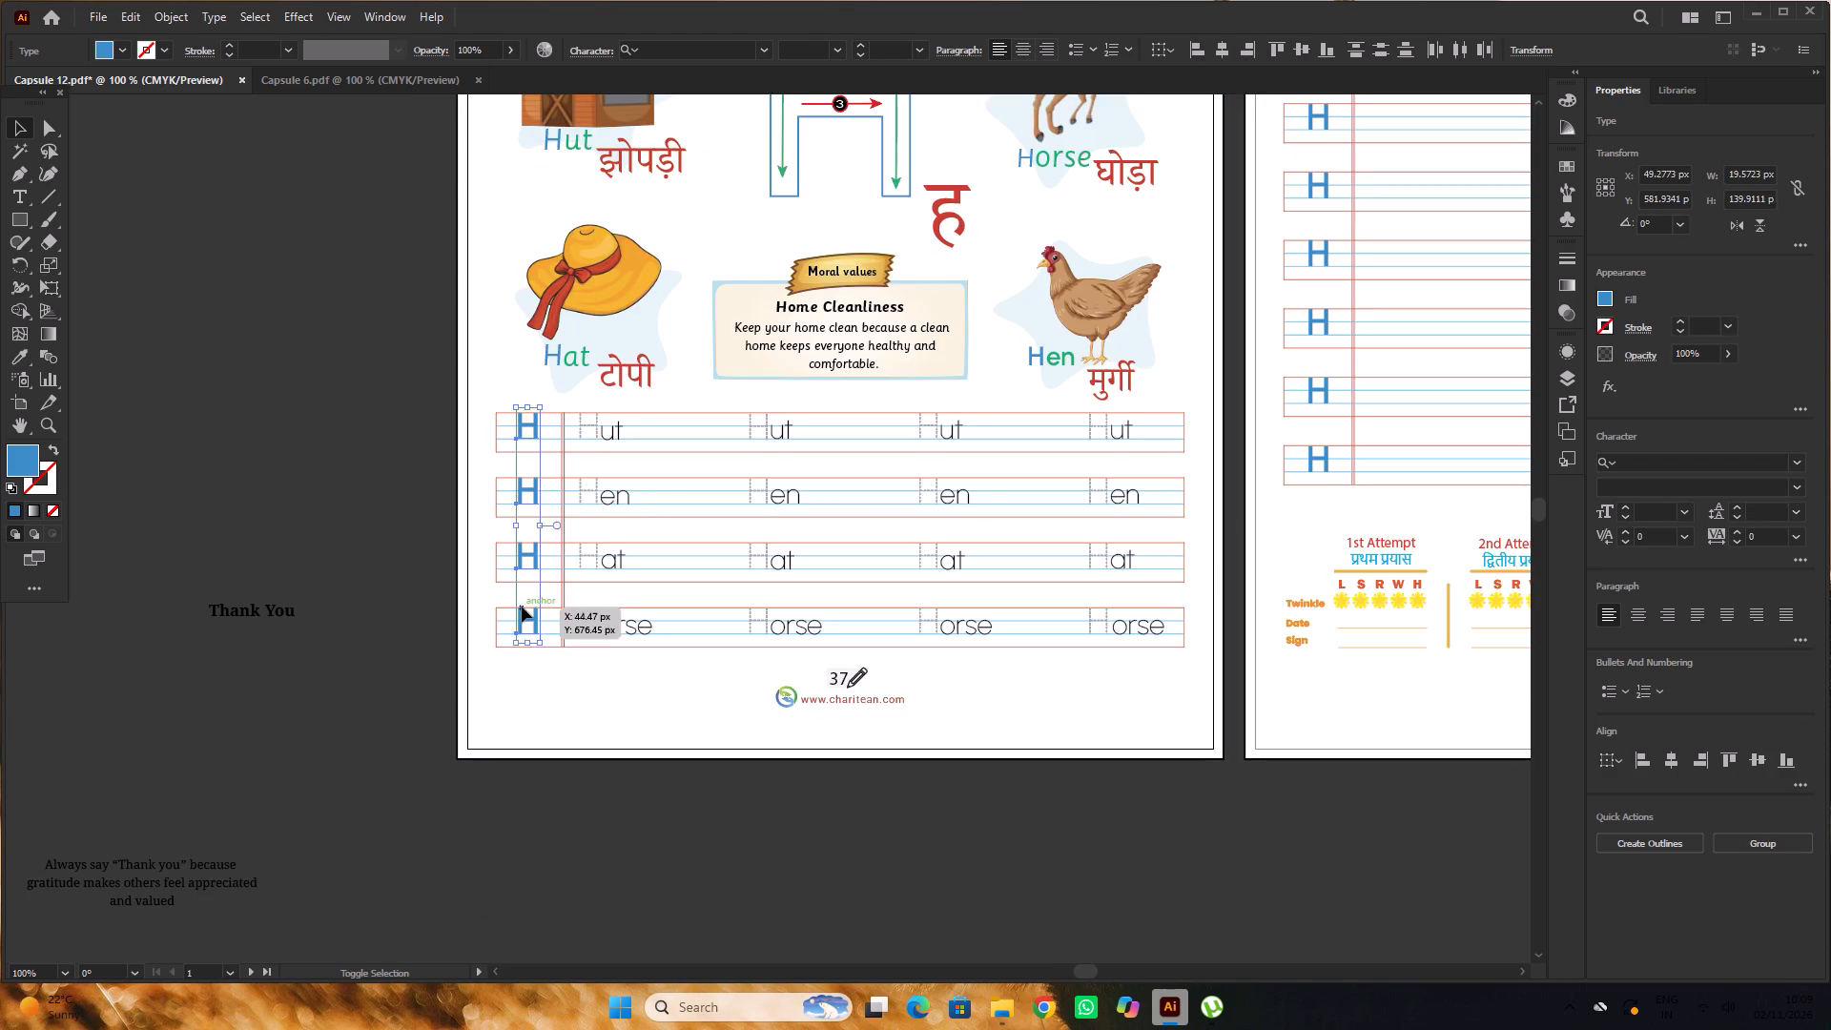
left_click(1646, 460)
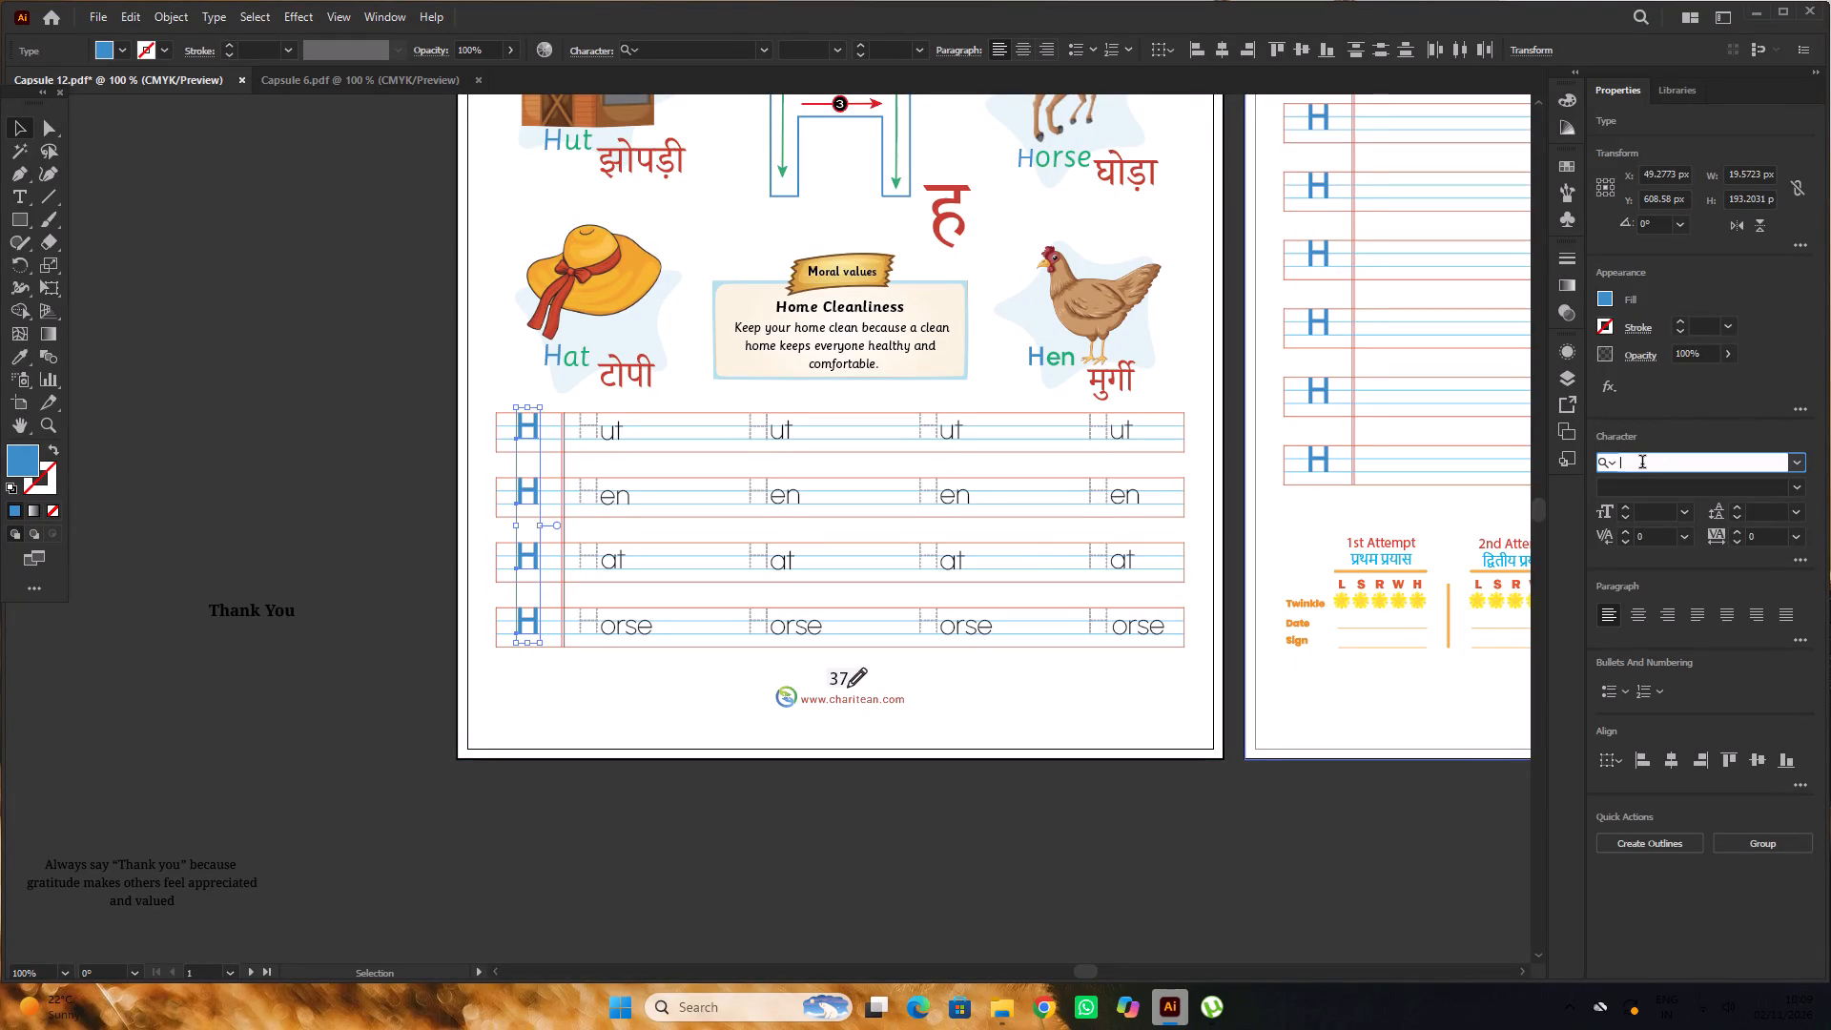
type("SA")
key("s")
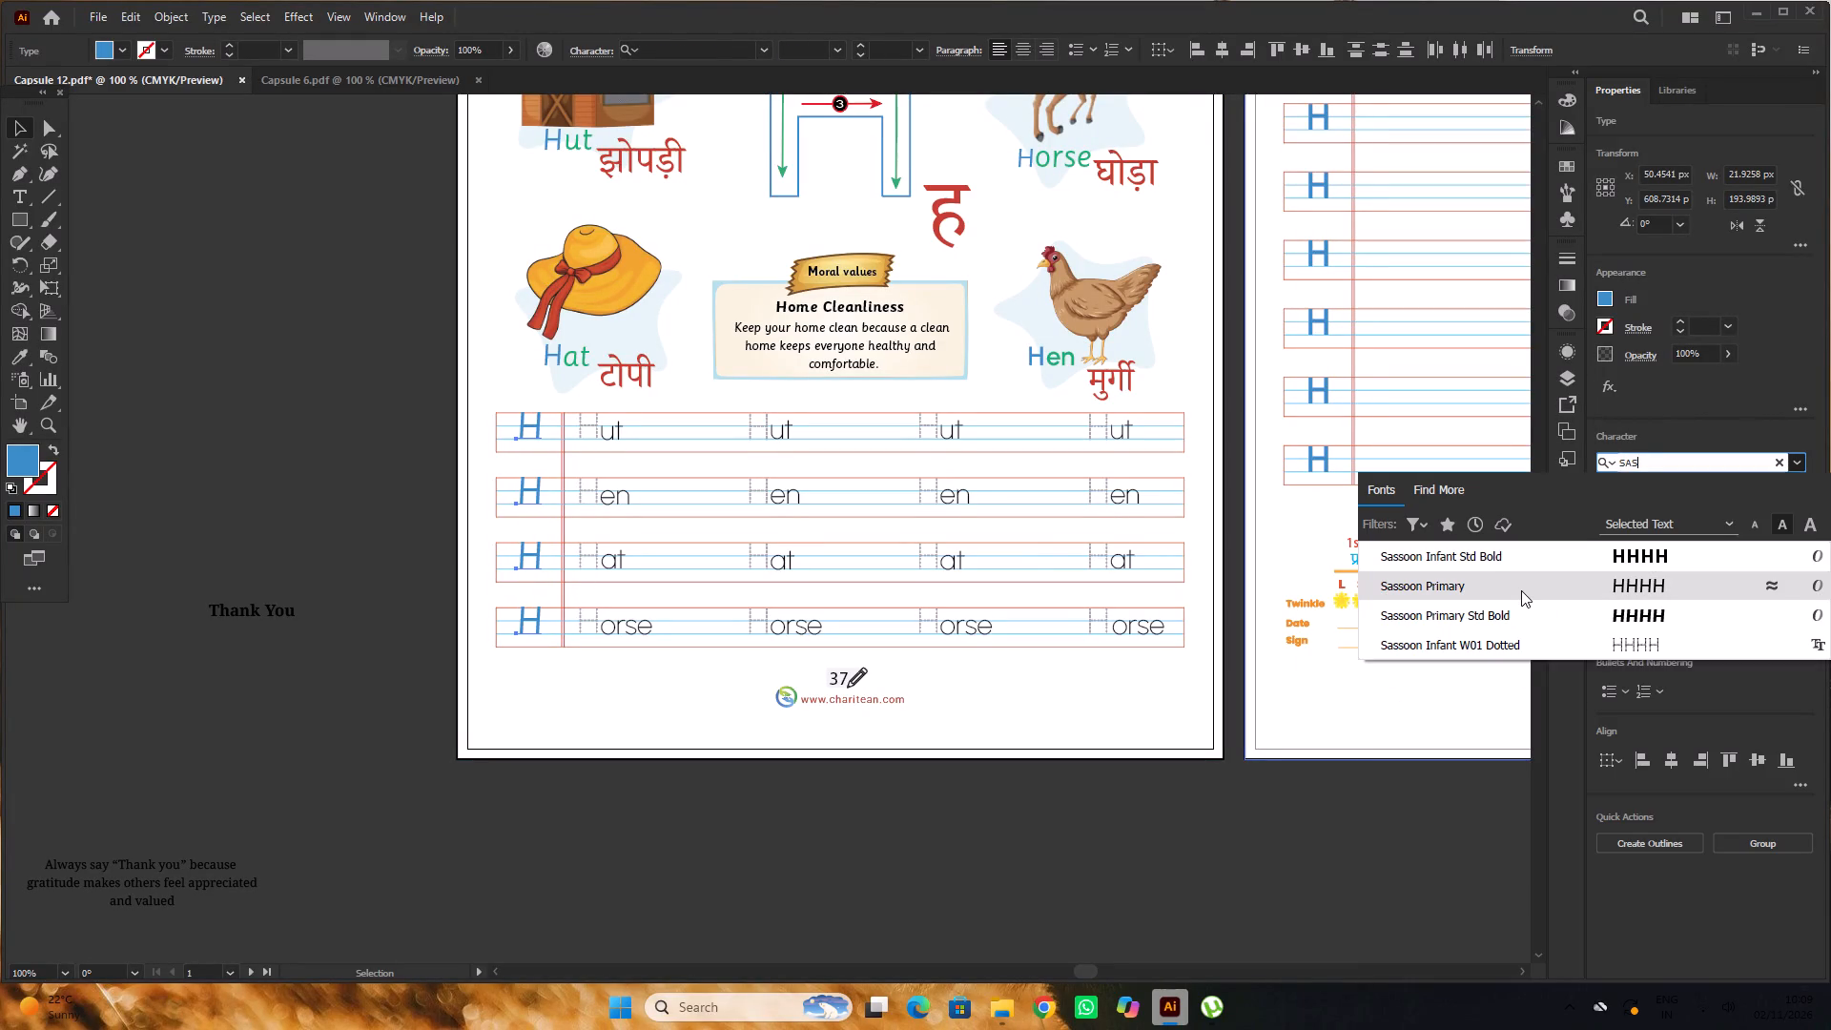
left_click(1521, 590)
Align the four blue H letters of the practice rows on their horizontal centres.
scroll(512, 457, "up", 2, "alt")
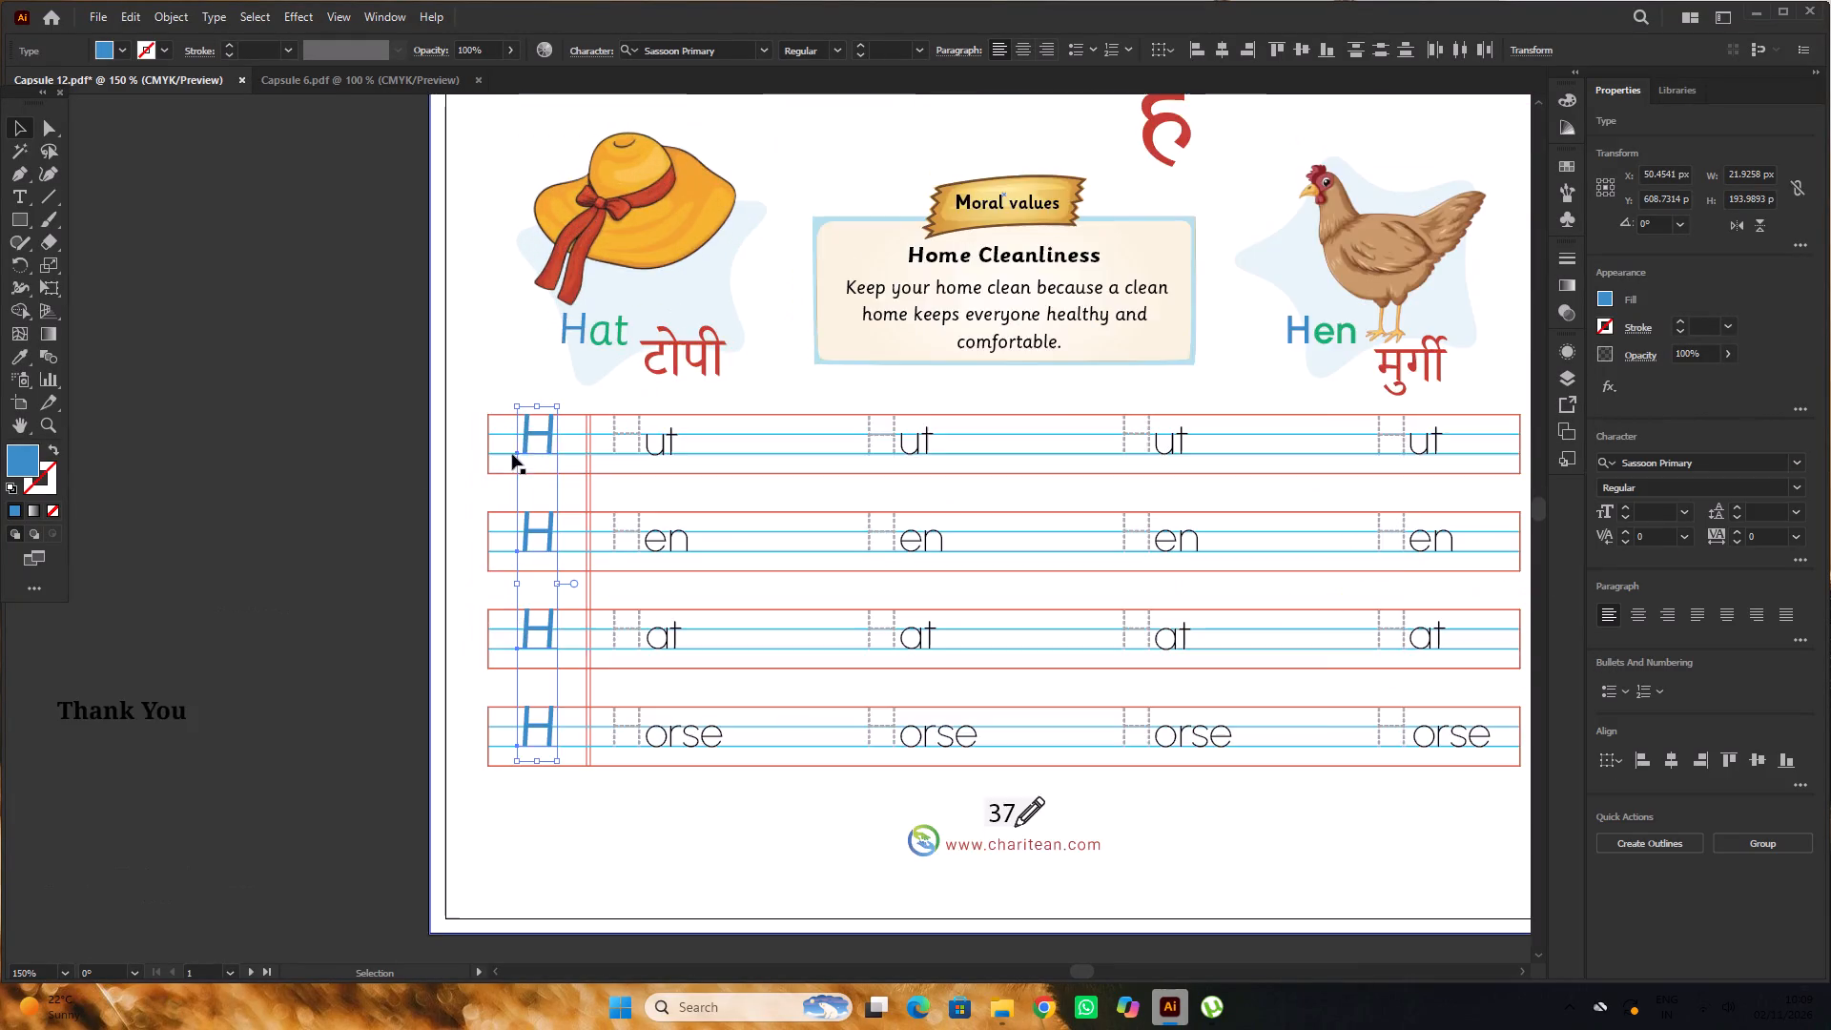
scroll(521, 444, "up", 2, "alt")
scroll(561, 451, "down", 2, "alt")
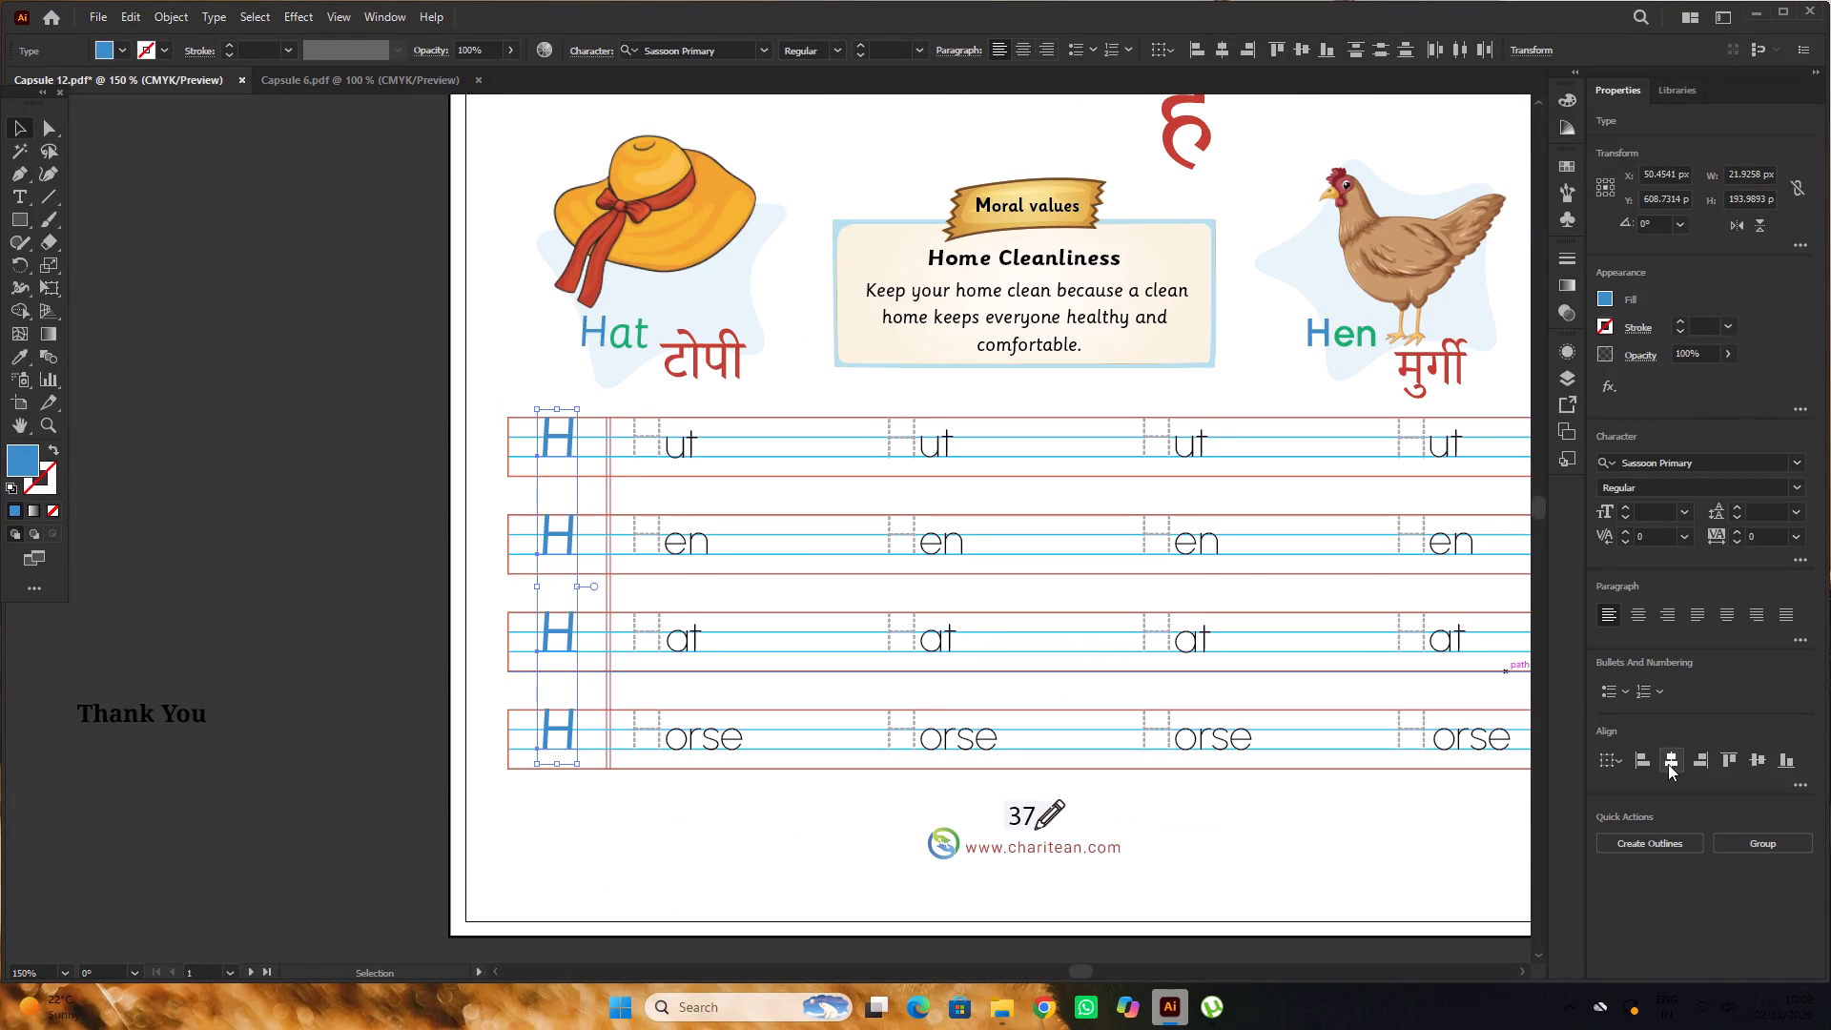
left_click(1670, 760)
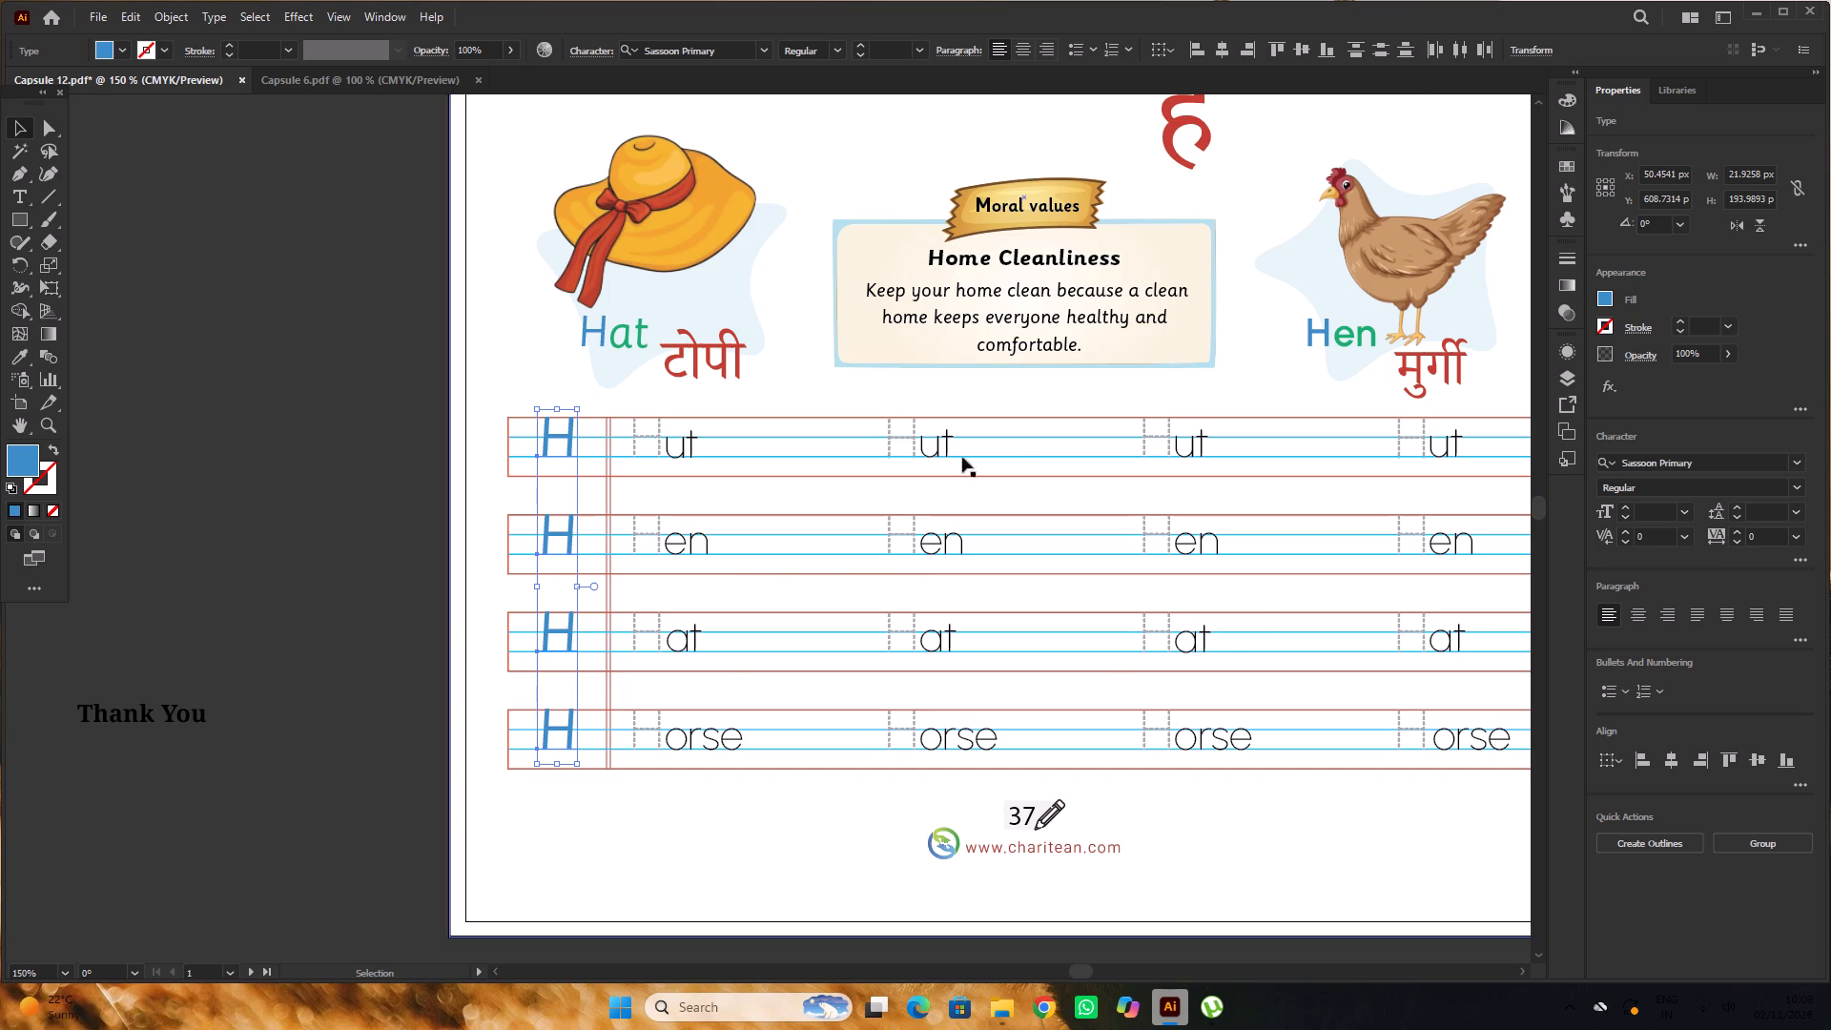
scroll(1002, 456, "down", 3, "alt")
scroll(836, 526, "up", 6, "alt")
left_click(308, 367)
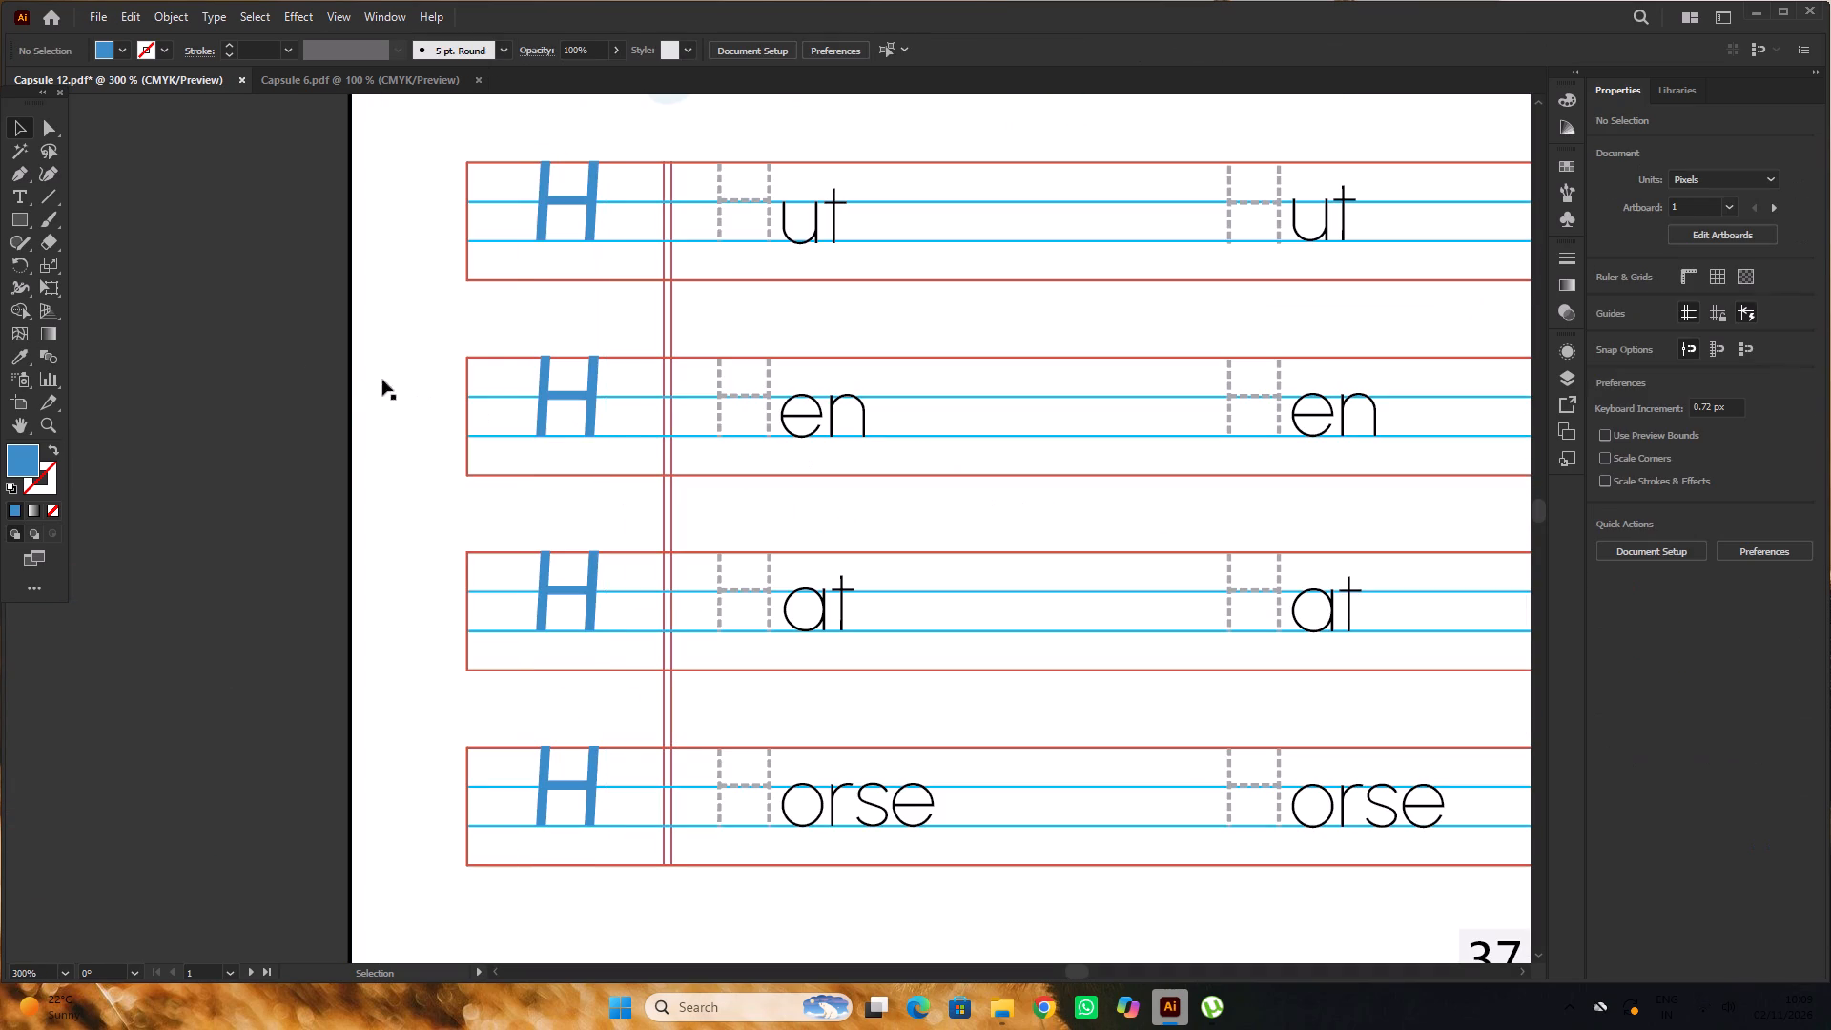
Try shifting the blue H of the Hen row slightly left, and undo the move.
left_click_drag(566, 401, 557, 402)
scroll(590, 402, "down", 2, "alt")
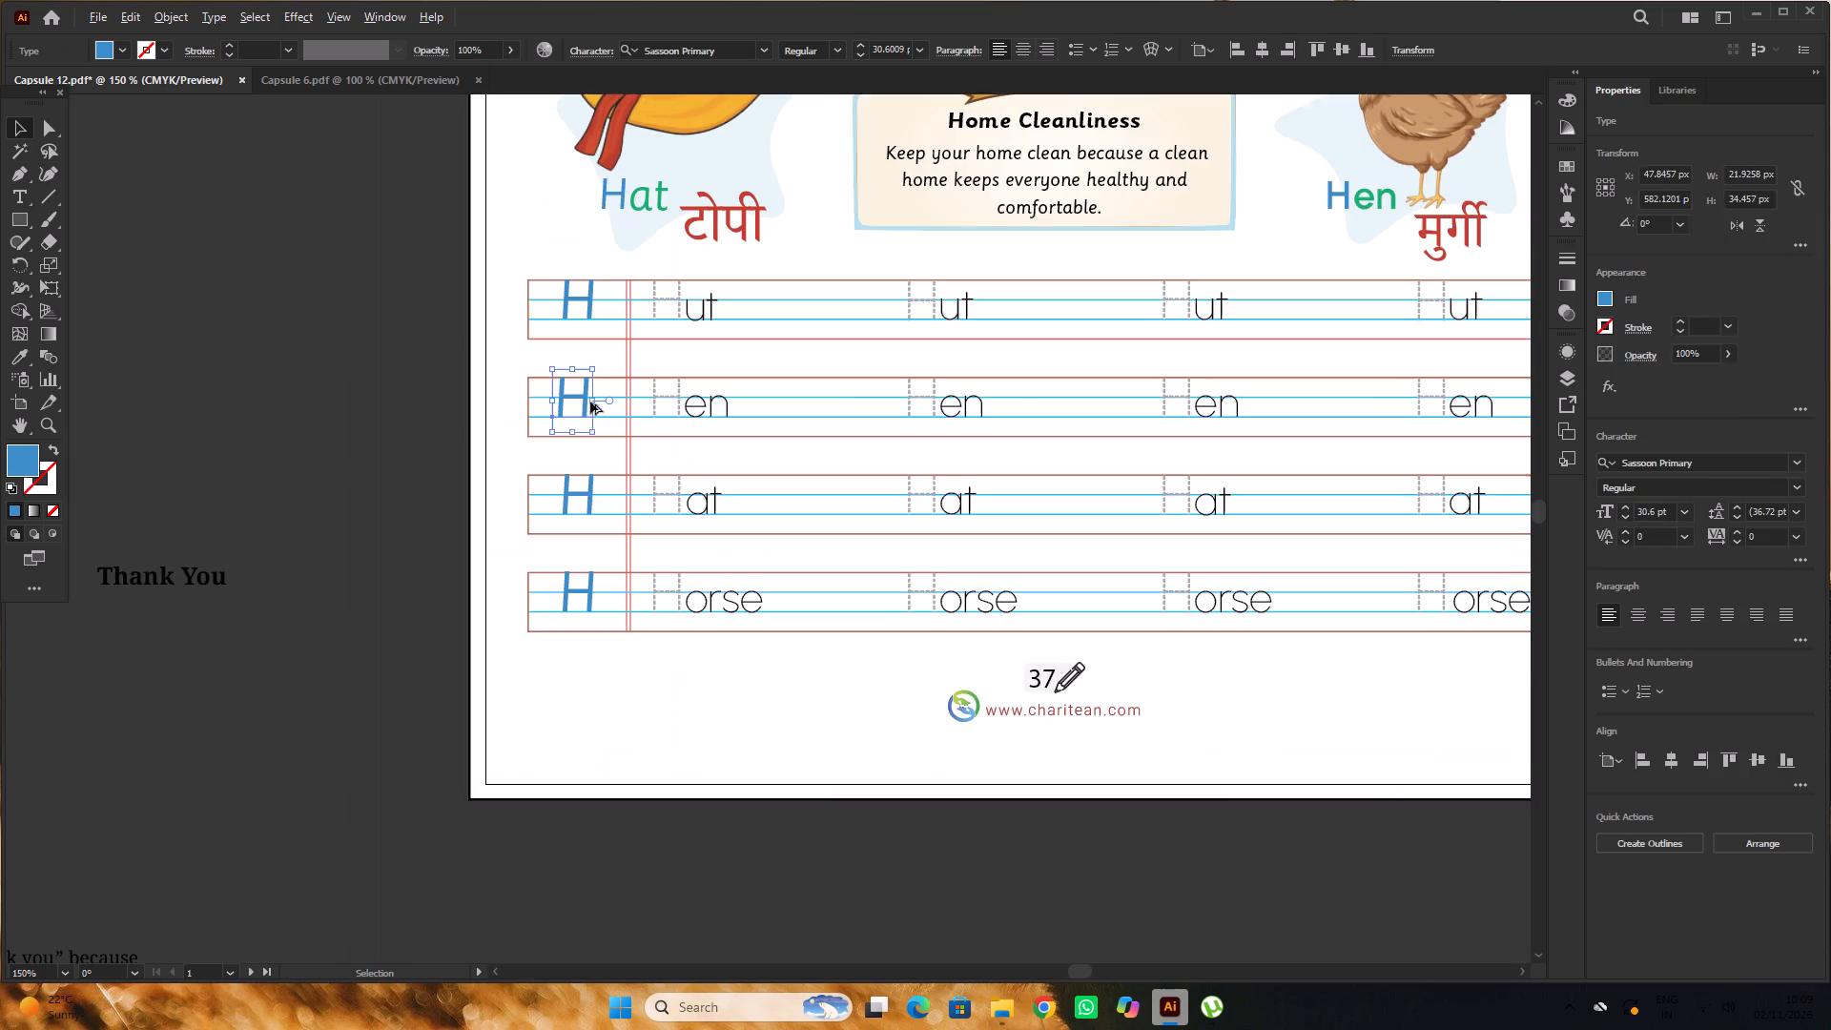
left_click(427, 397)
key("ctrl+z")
Realign the four blue H letters of the Hut, Hen, Hat and Horse rows on their horizontal centres.
left_click(574, 305, "shift")
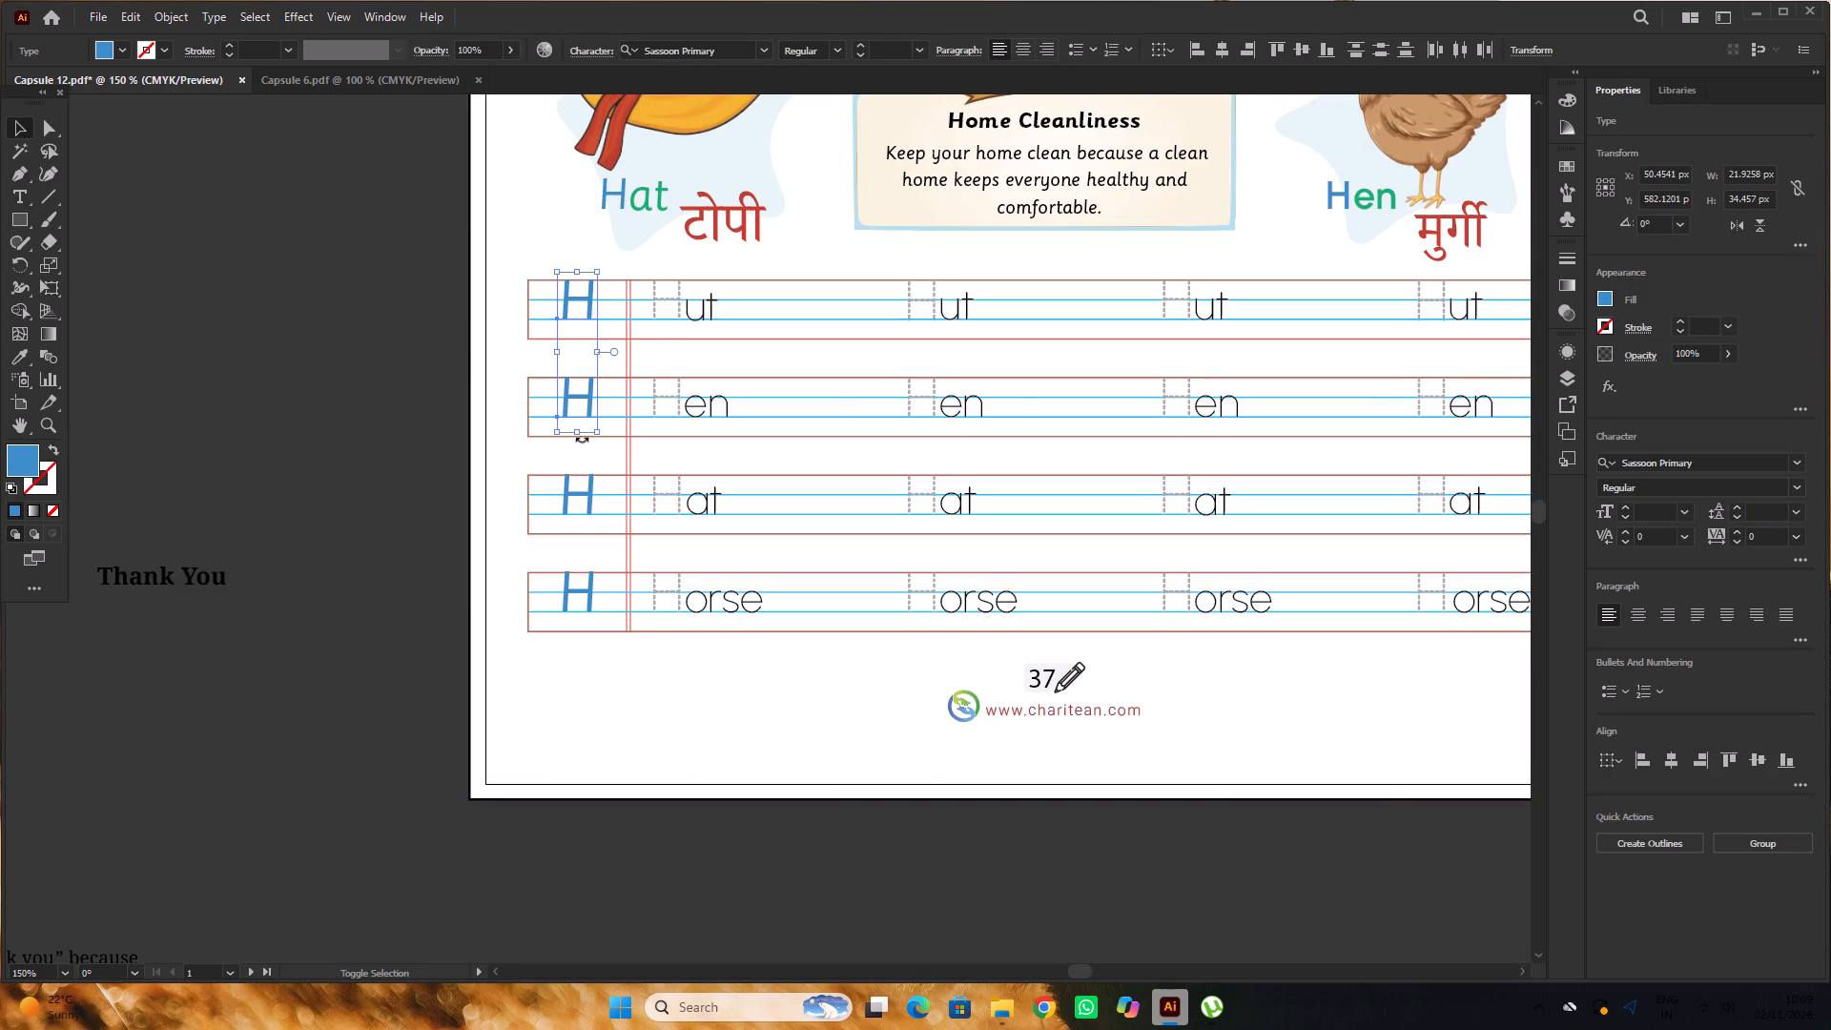
left_click(577, 490, "shift")
left_click(567, 588, "shift")
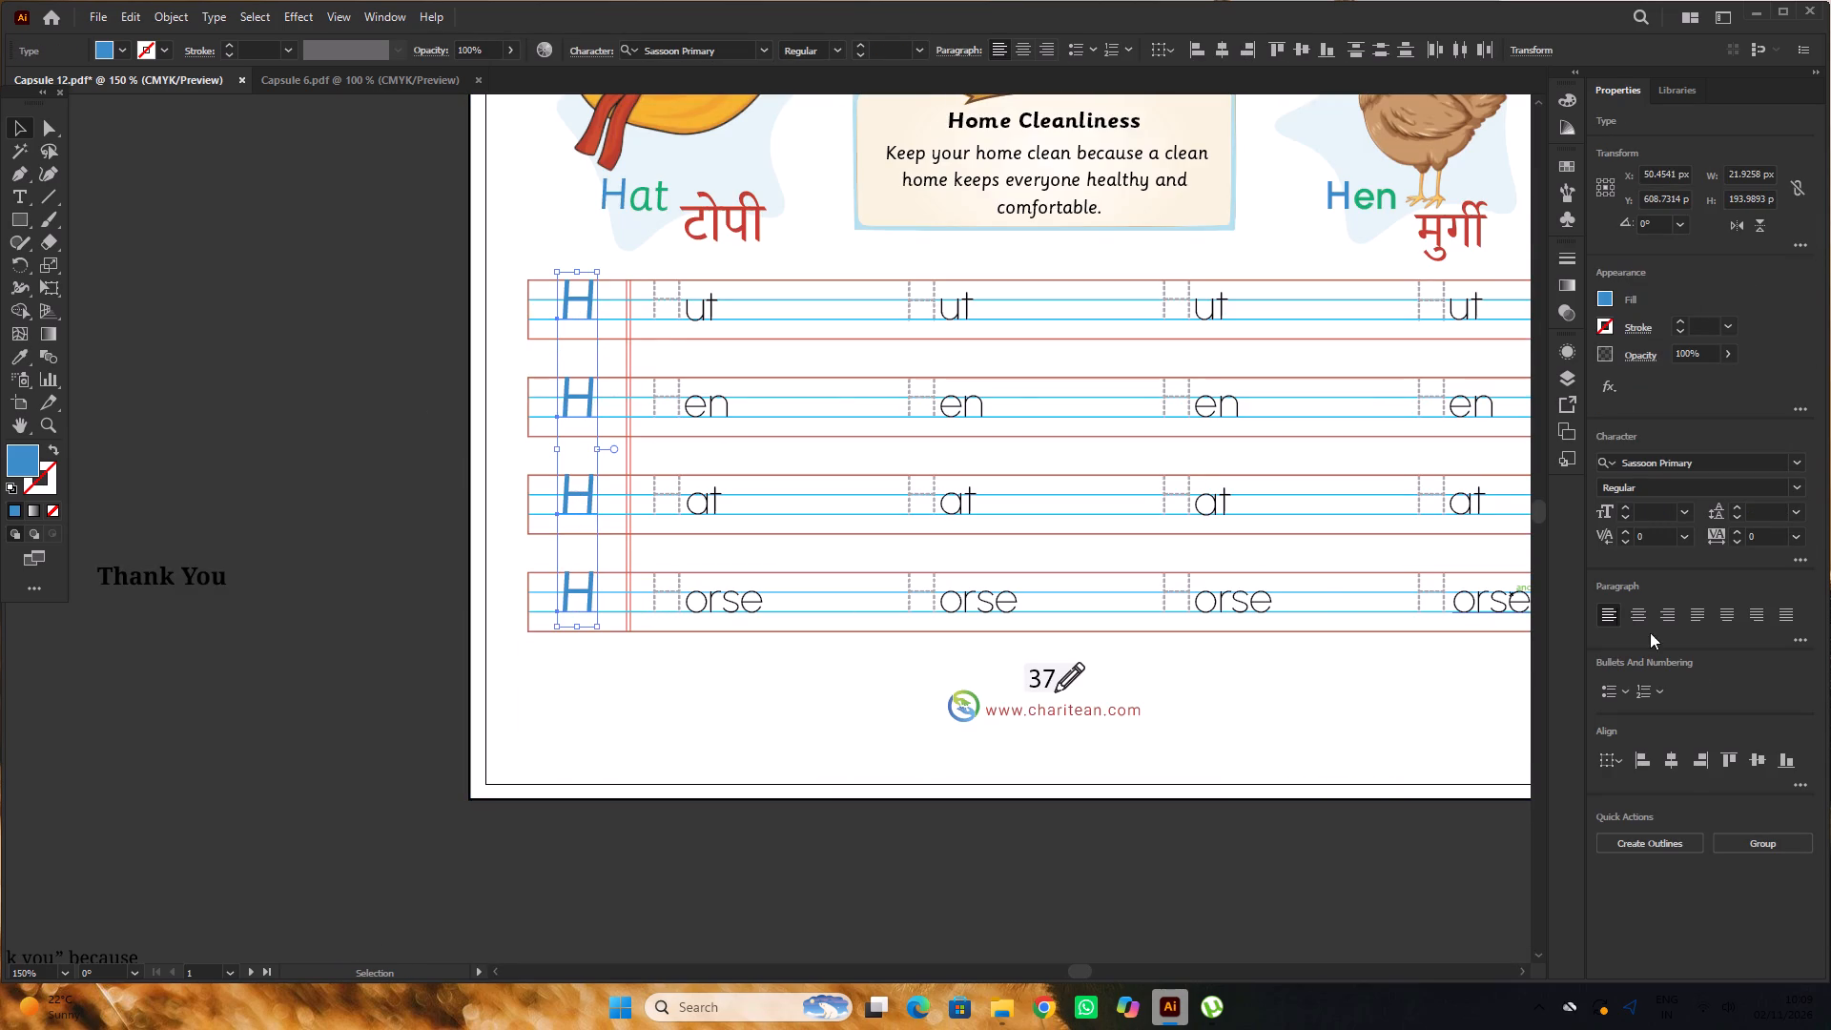
double_click(1676, 763)
double_click(321, 318)
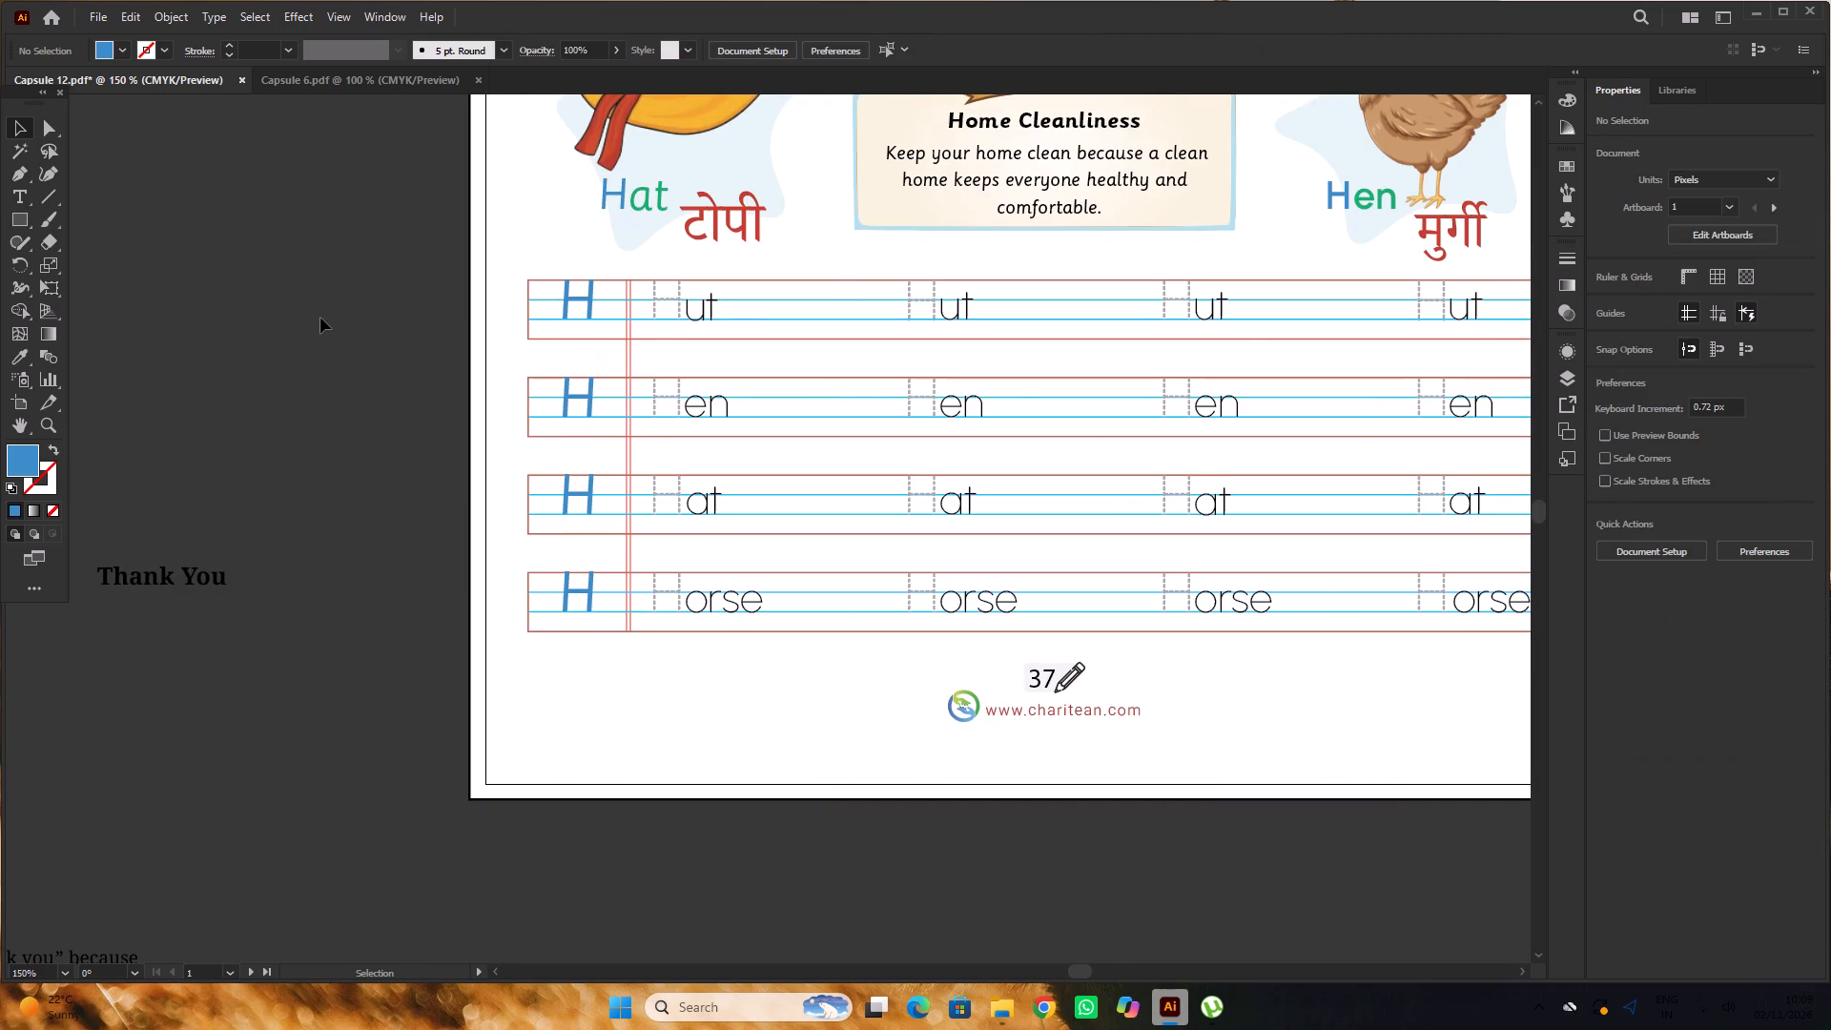
Examine the practice rows on page 37 up close and within the whole page.
scroll(320, 318, "down", 2, "alt")
scroll(528, 302, "up", 3, "alt")
scroll(871, 353, "down", 2, "alt")
scroll(638, 359, "up", 3, "alt")
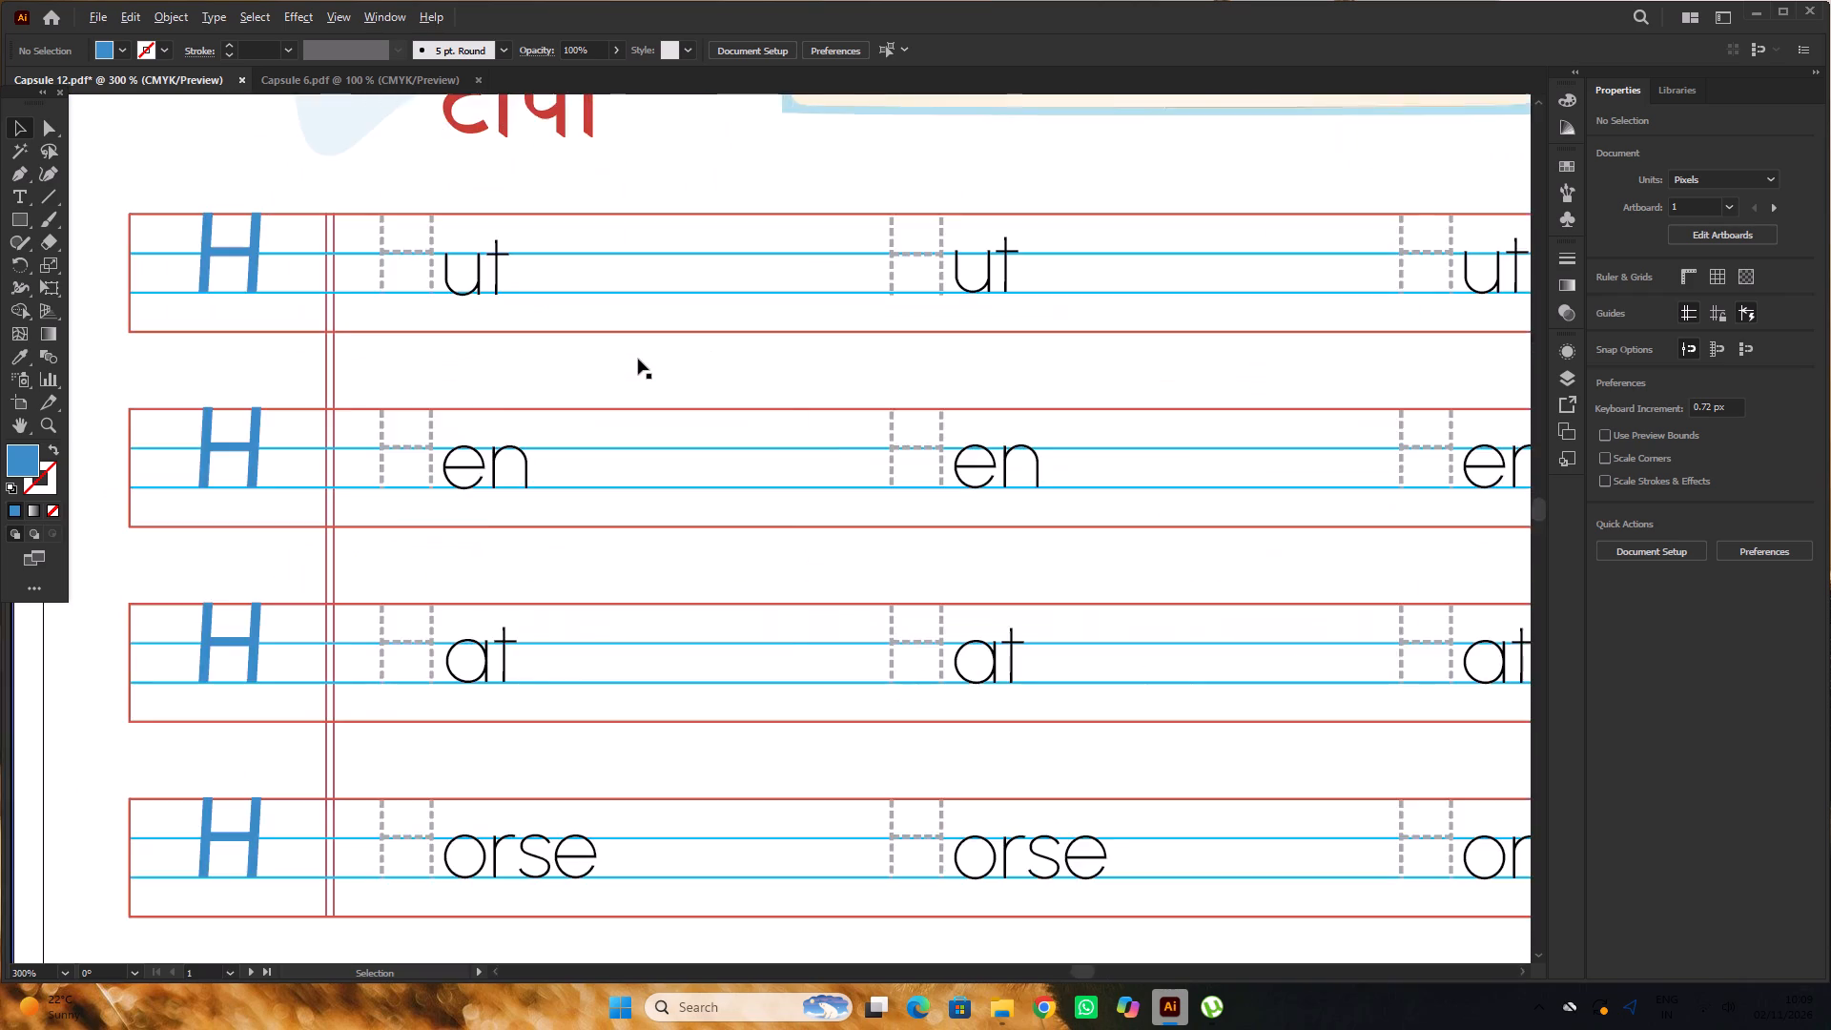
scroll(638, 359, "down", 4, "alt")
scroll(638, 358, "up", 5)
left_click(261, 268)
scroll(261, 268, "up", 3)
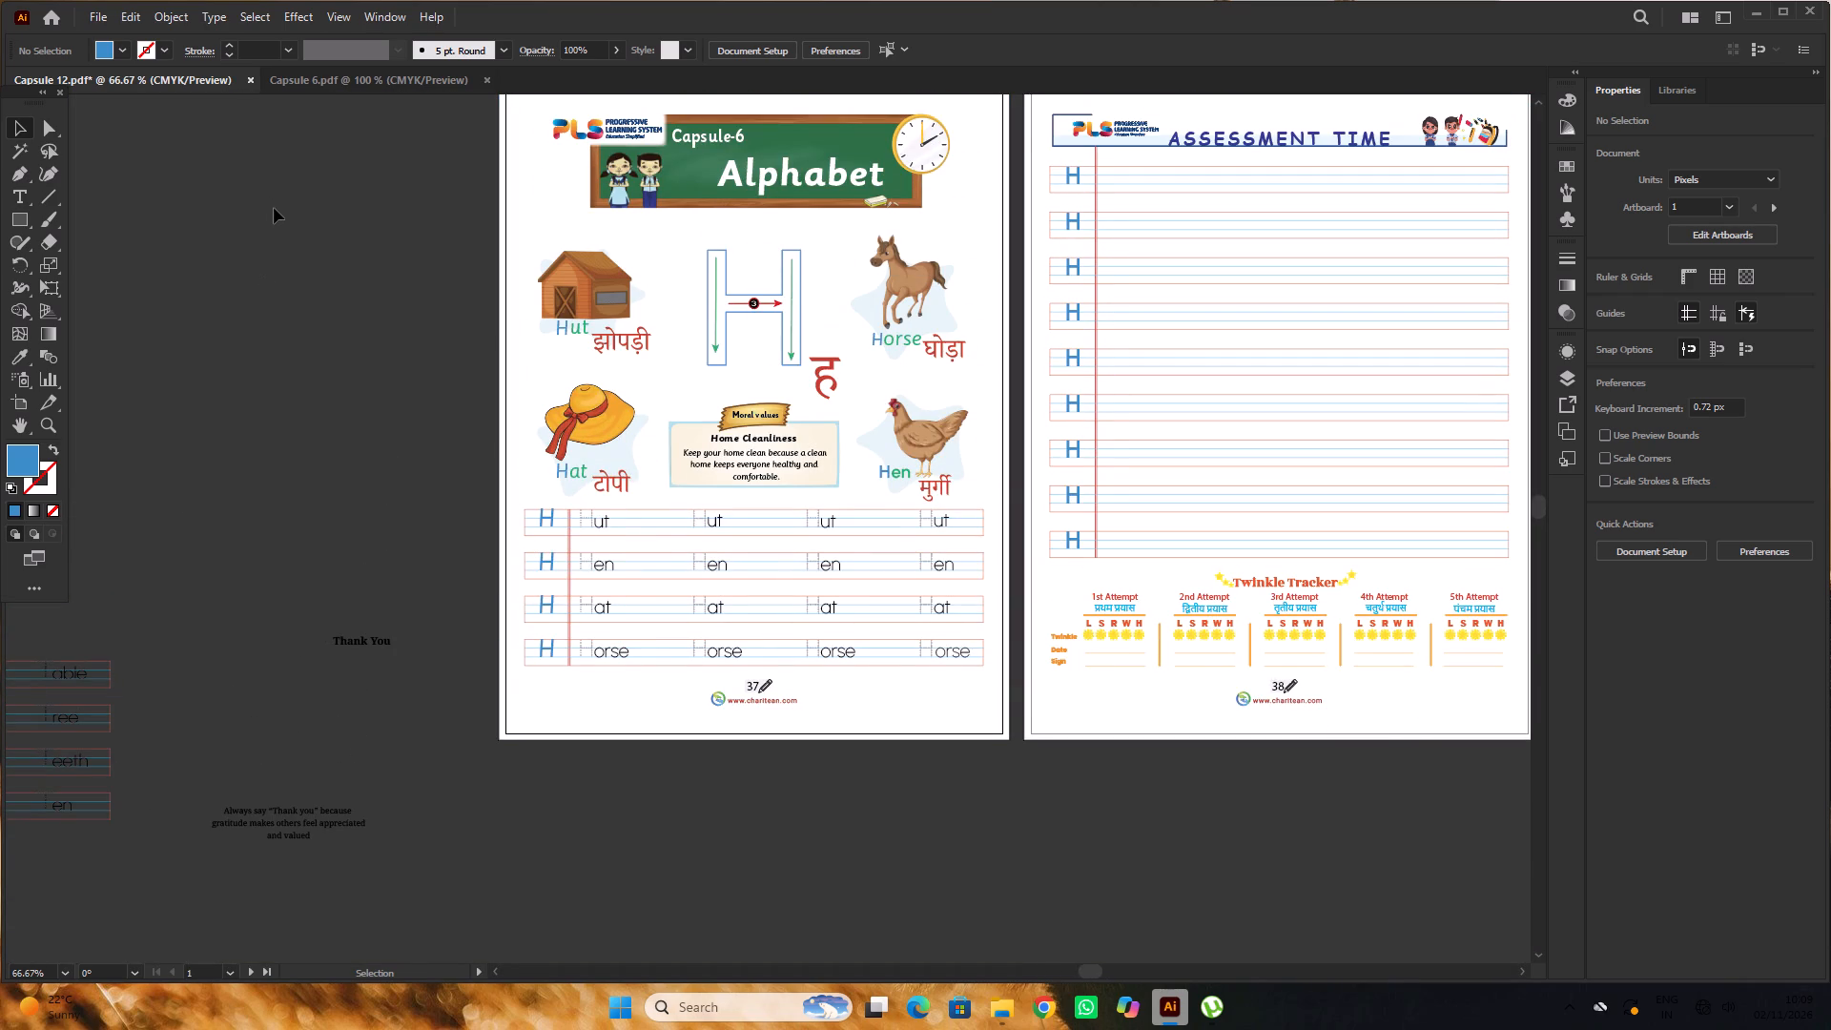
scroll(274, 208, "down", 7)
scroll(622, 368, "up", 3, "alt")
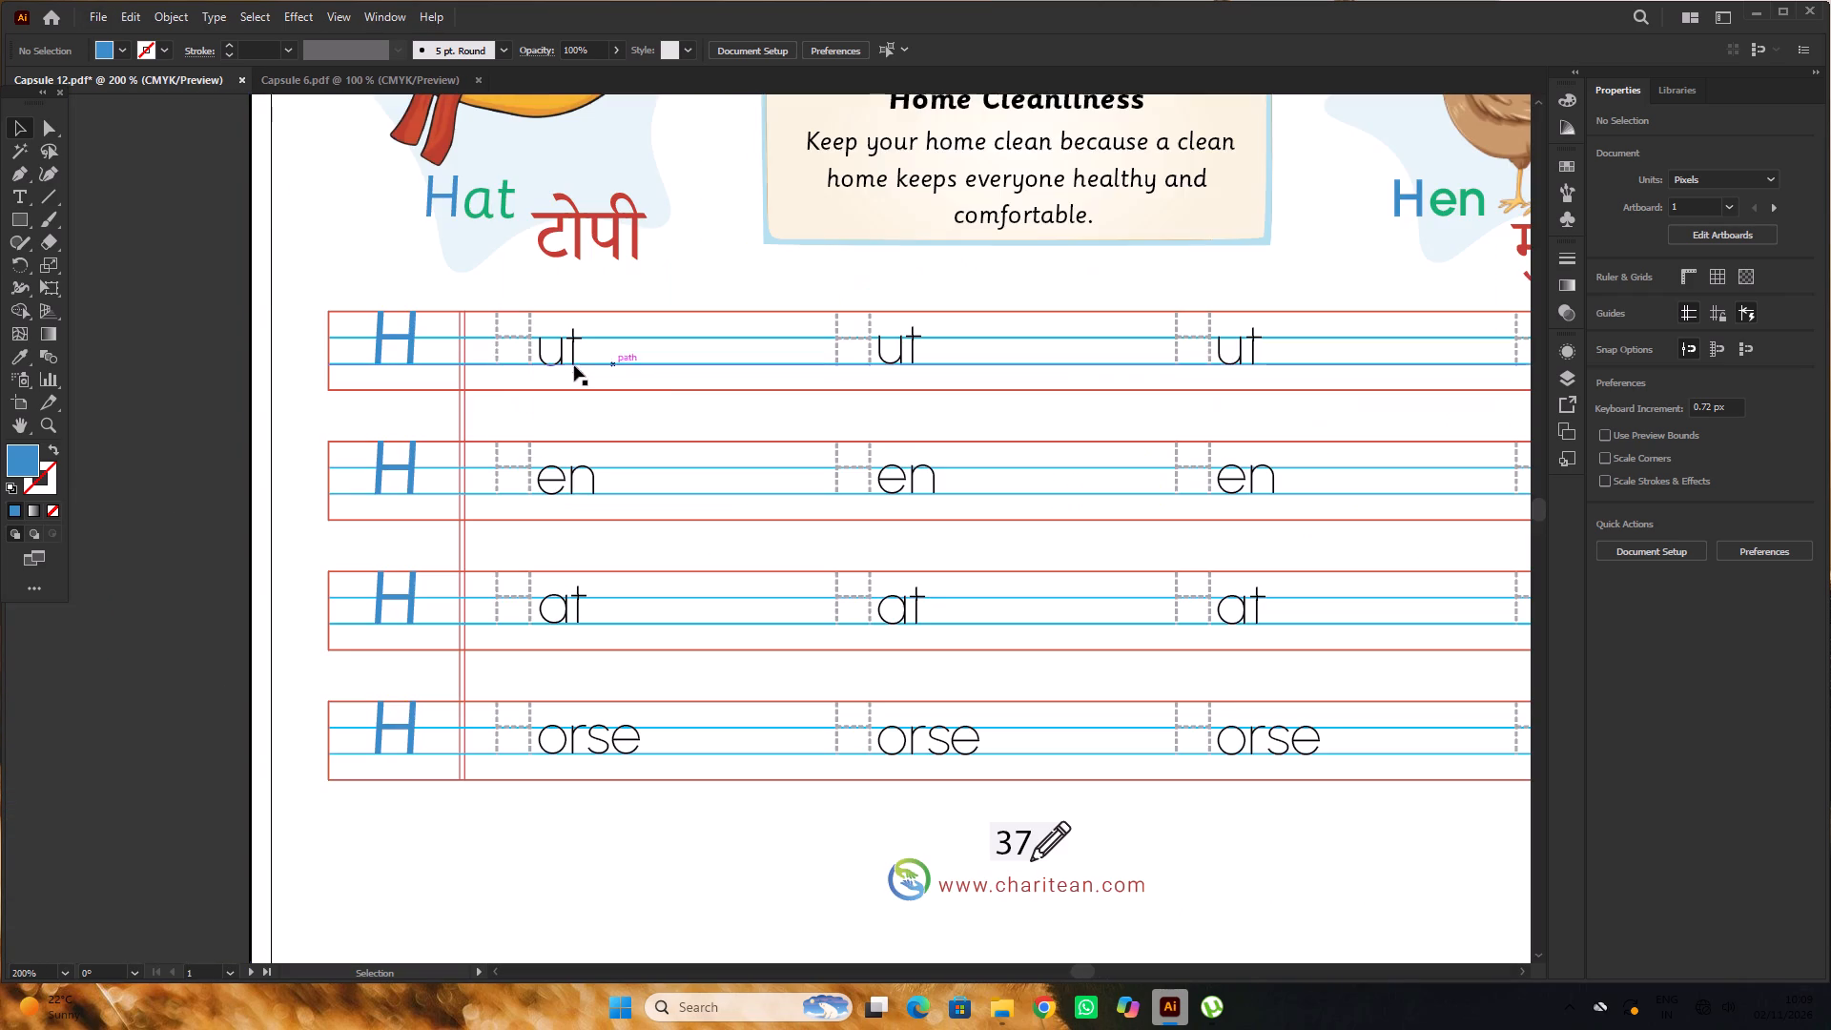
Inspect the first dashed tracing H in the Hut and Hen rows.
left_click(500, 342)
scroll(609, 351, "down", 1, "alt")
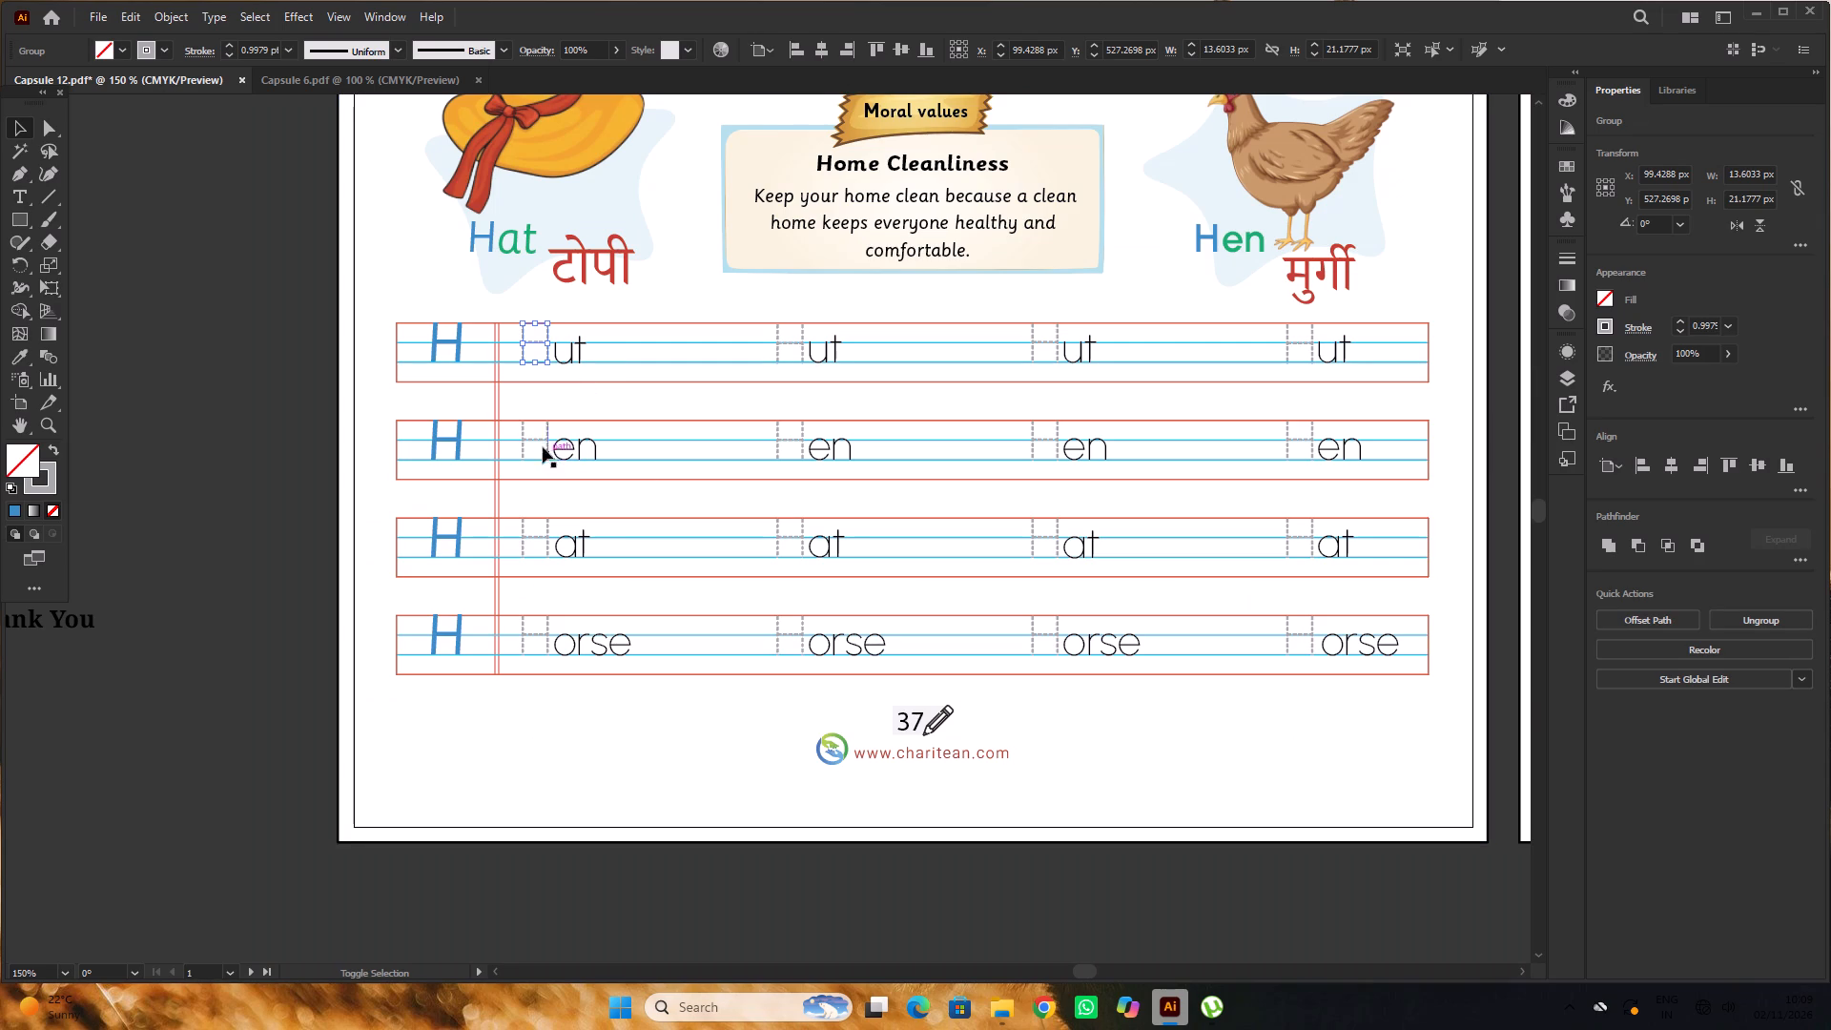
left_click(542, 444, "shift")
scroll(687, 423, "down", 3, "alt")
left_click(404, 391)
scroll(614, 418, "up", 2, "alt")
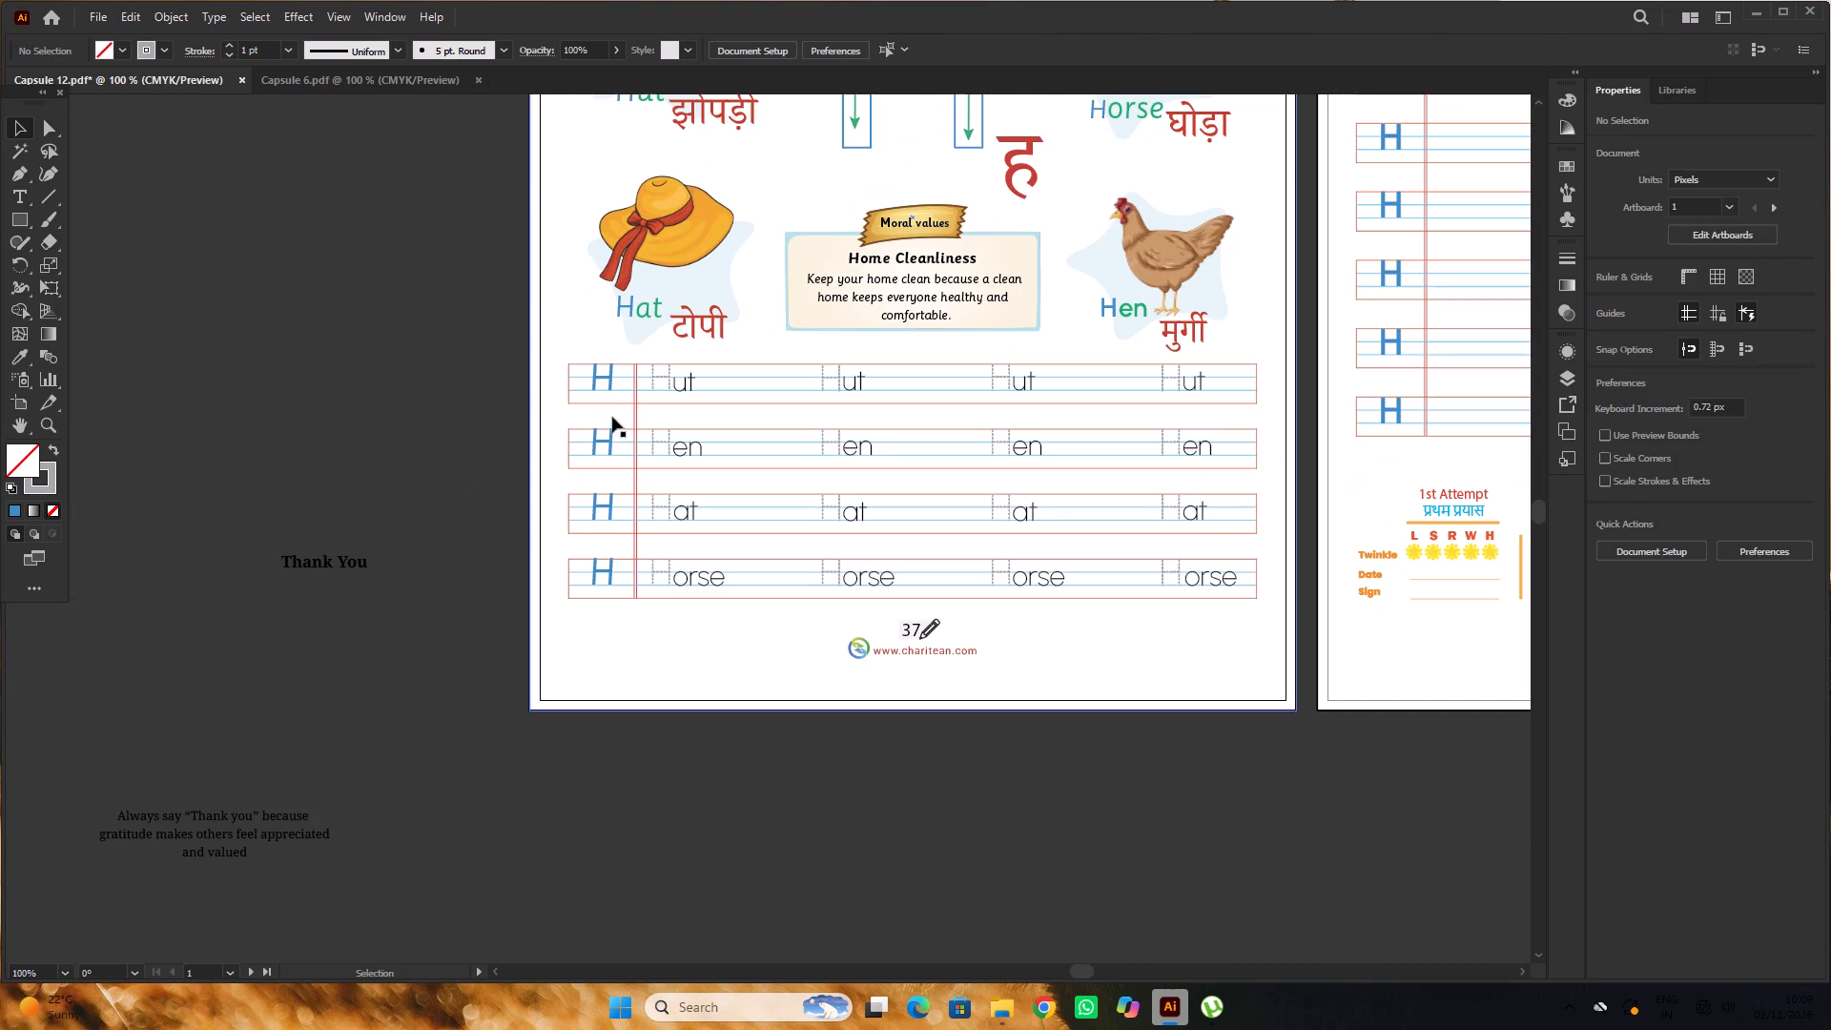
left_click(398, 348)
left_click(510, 299)
left_click(523, 297)
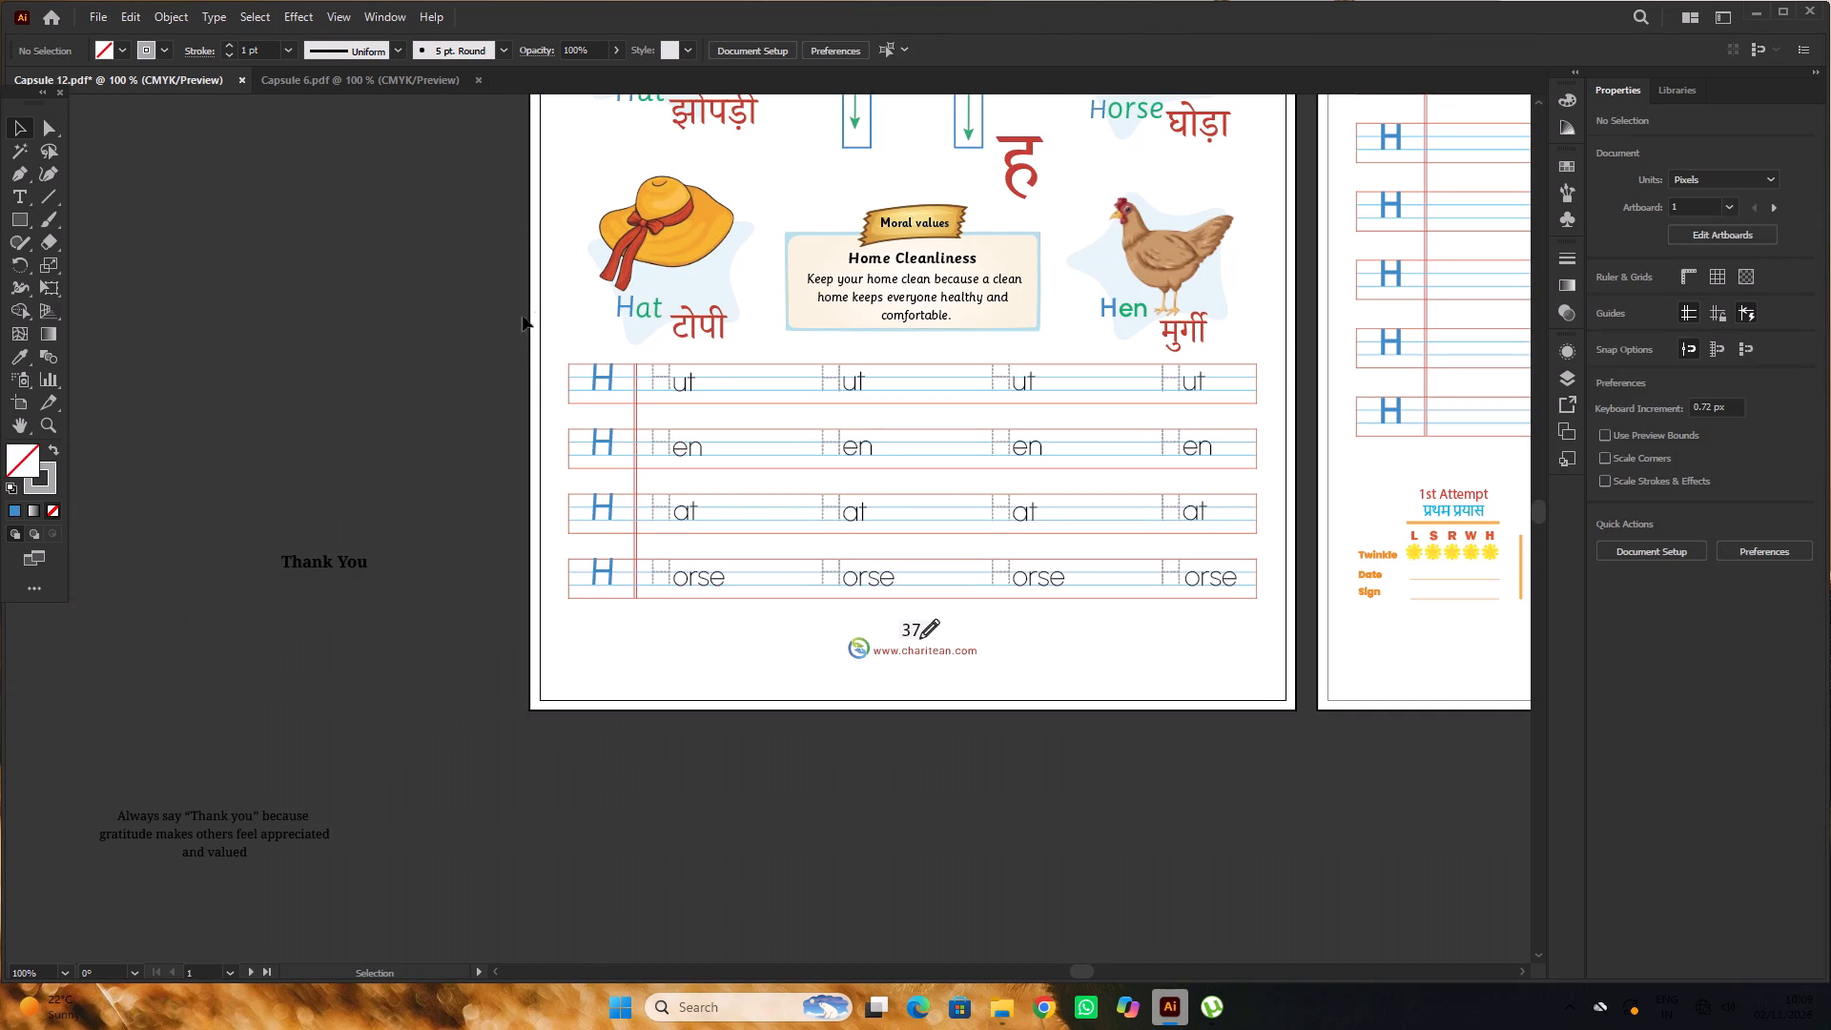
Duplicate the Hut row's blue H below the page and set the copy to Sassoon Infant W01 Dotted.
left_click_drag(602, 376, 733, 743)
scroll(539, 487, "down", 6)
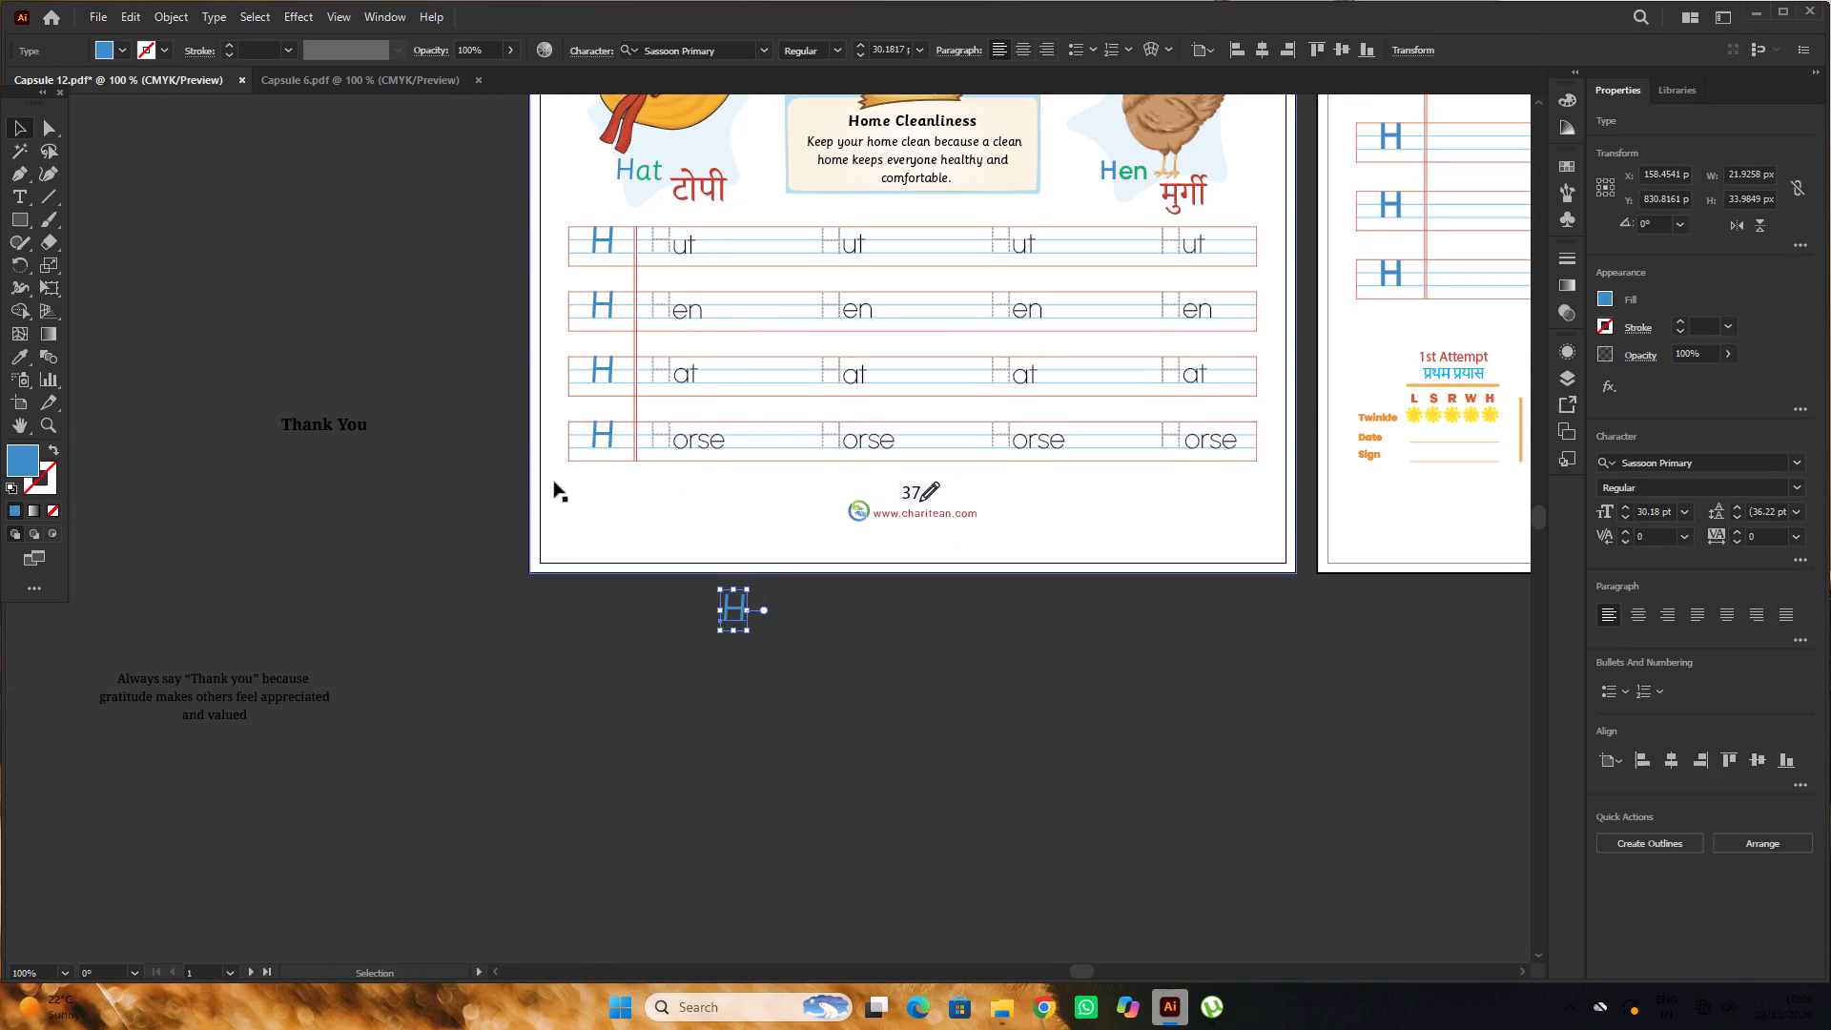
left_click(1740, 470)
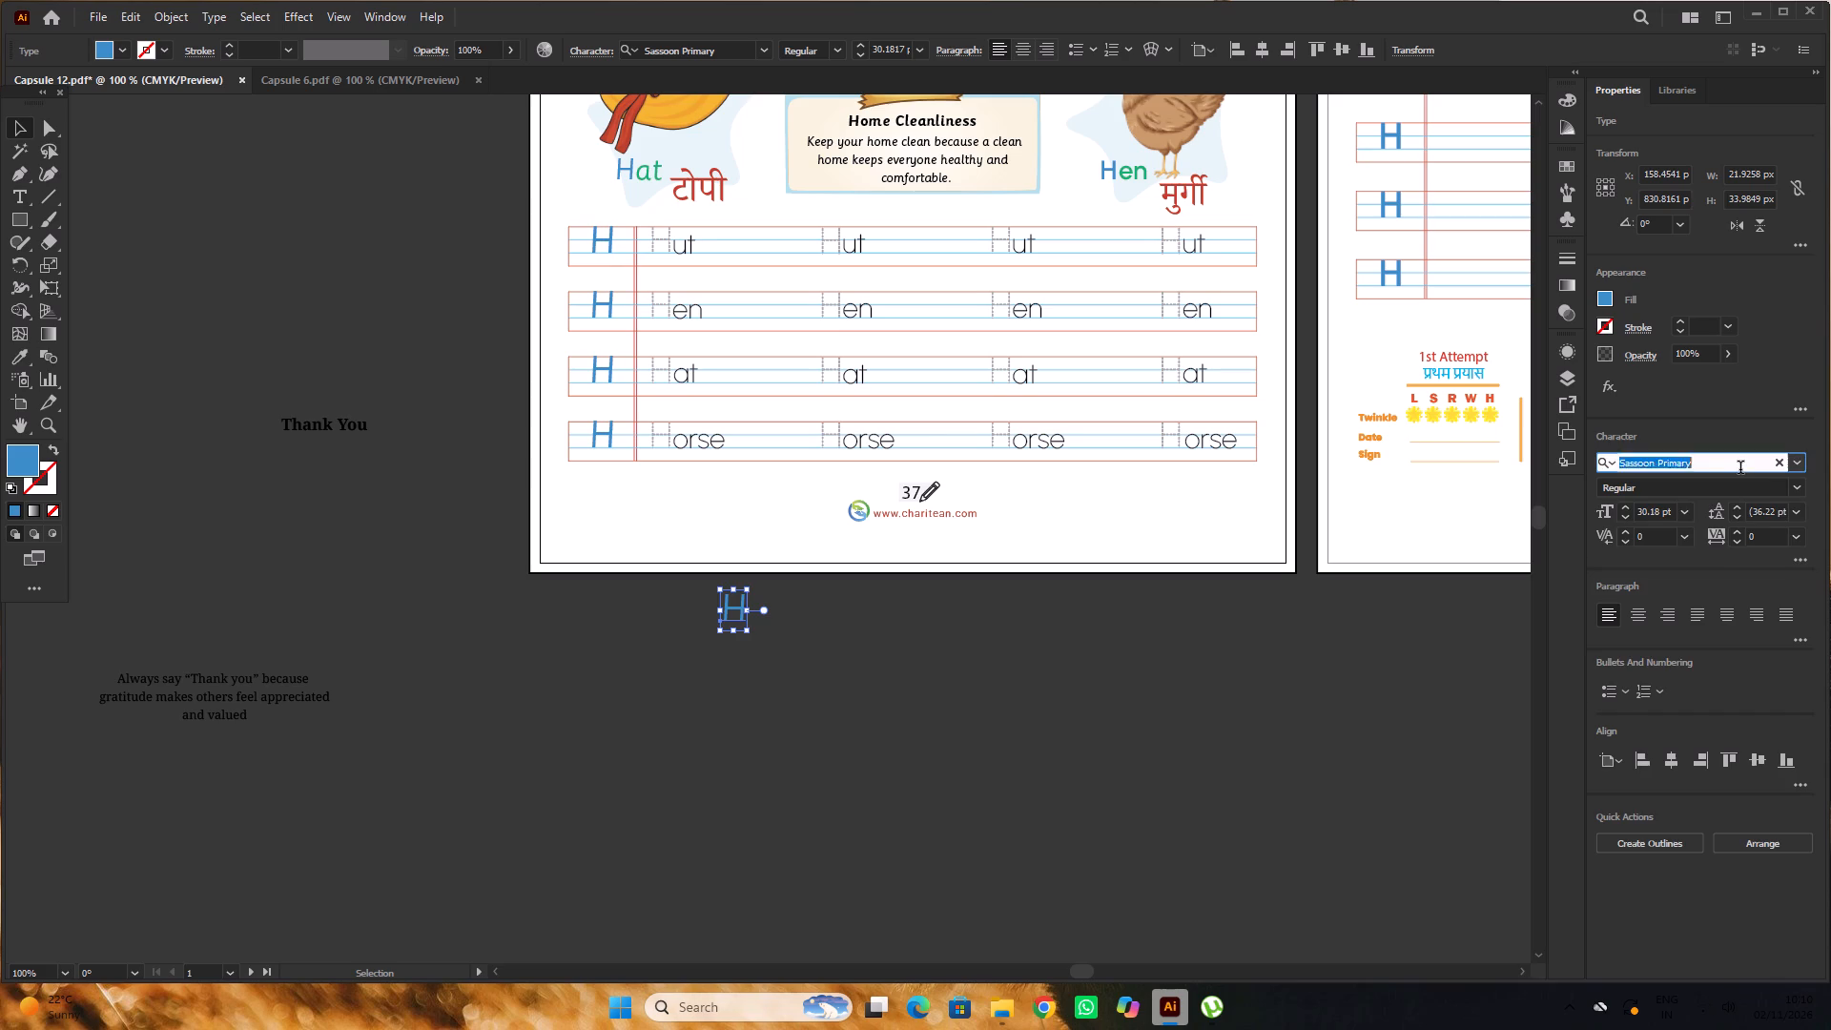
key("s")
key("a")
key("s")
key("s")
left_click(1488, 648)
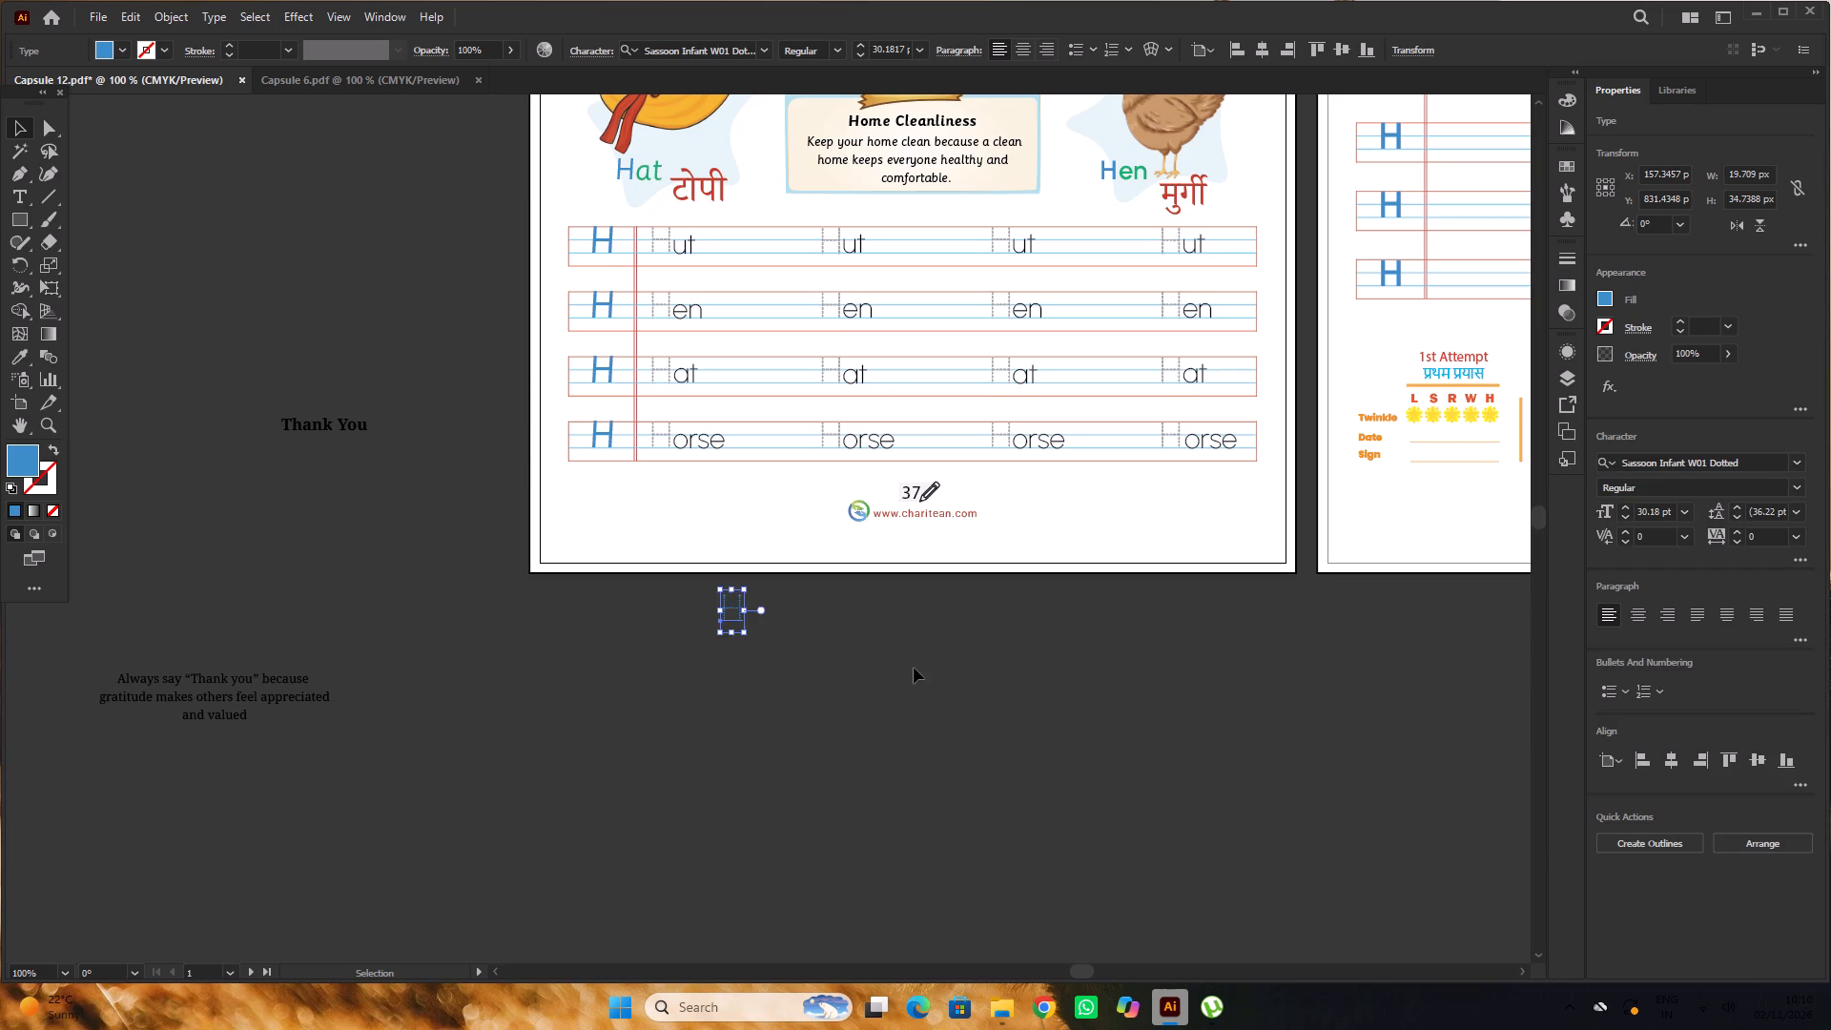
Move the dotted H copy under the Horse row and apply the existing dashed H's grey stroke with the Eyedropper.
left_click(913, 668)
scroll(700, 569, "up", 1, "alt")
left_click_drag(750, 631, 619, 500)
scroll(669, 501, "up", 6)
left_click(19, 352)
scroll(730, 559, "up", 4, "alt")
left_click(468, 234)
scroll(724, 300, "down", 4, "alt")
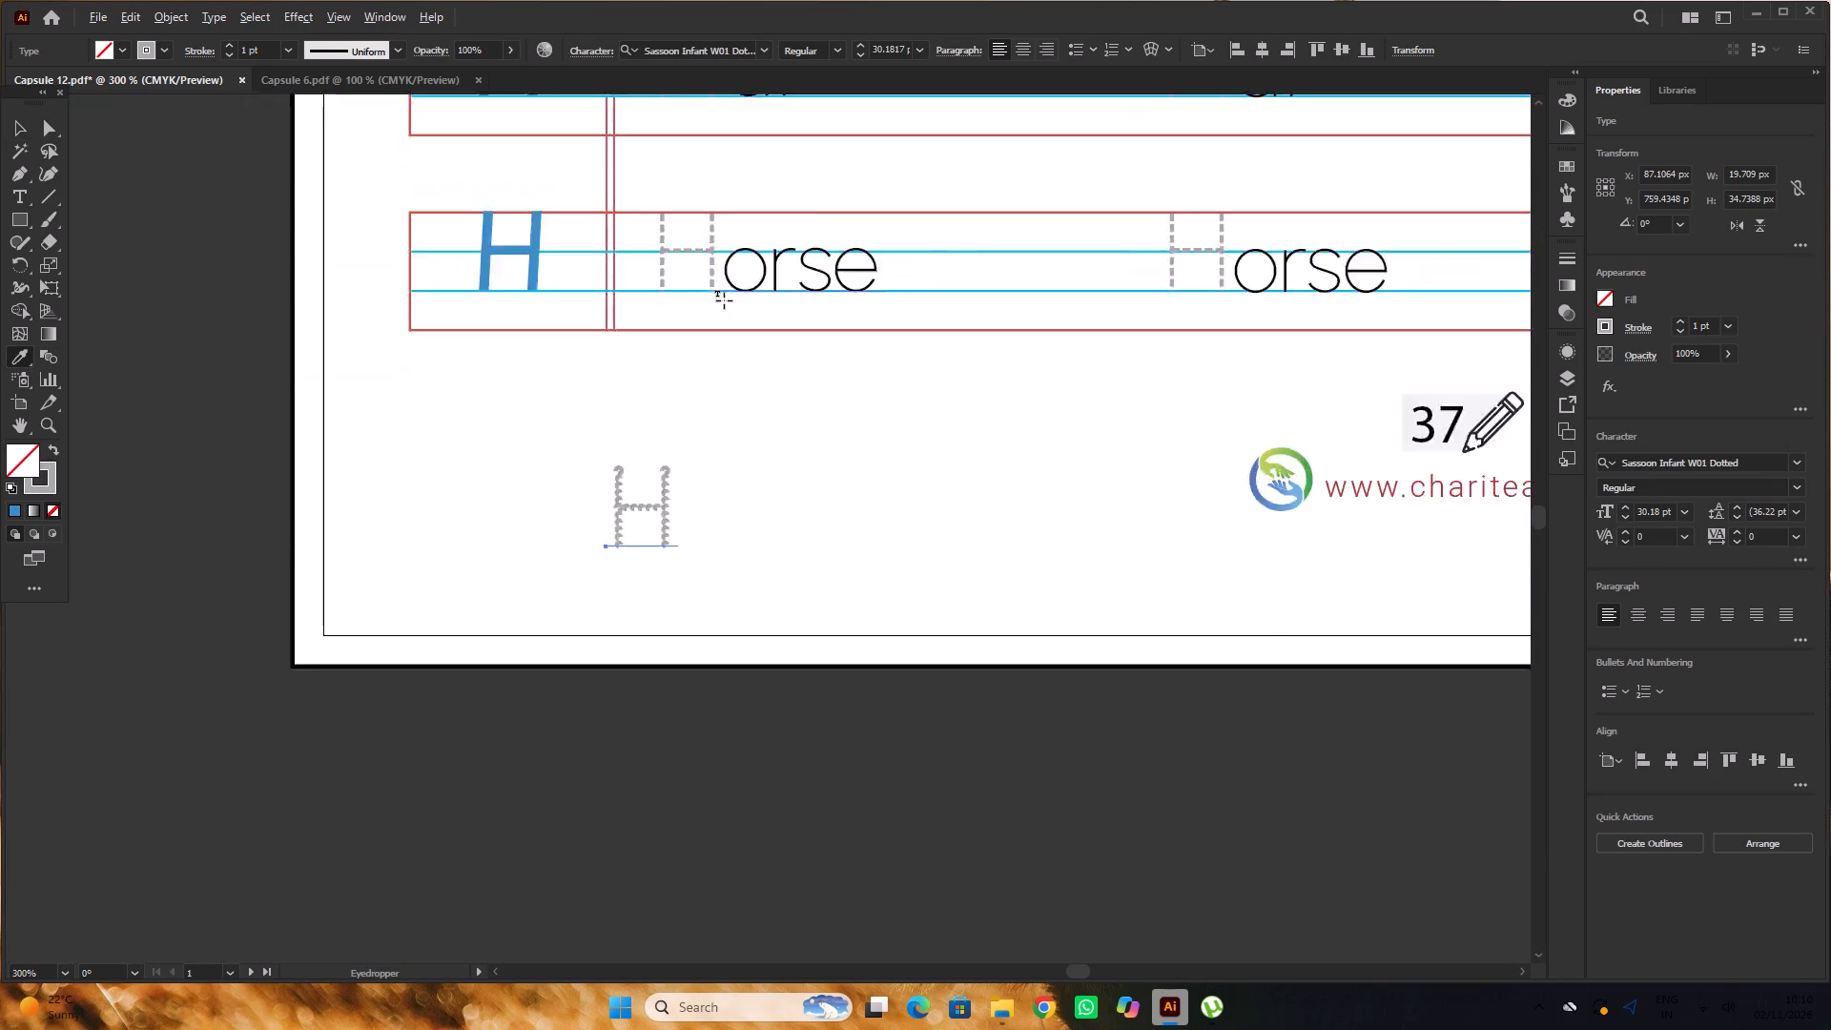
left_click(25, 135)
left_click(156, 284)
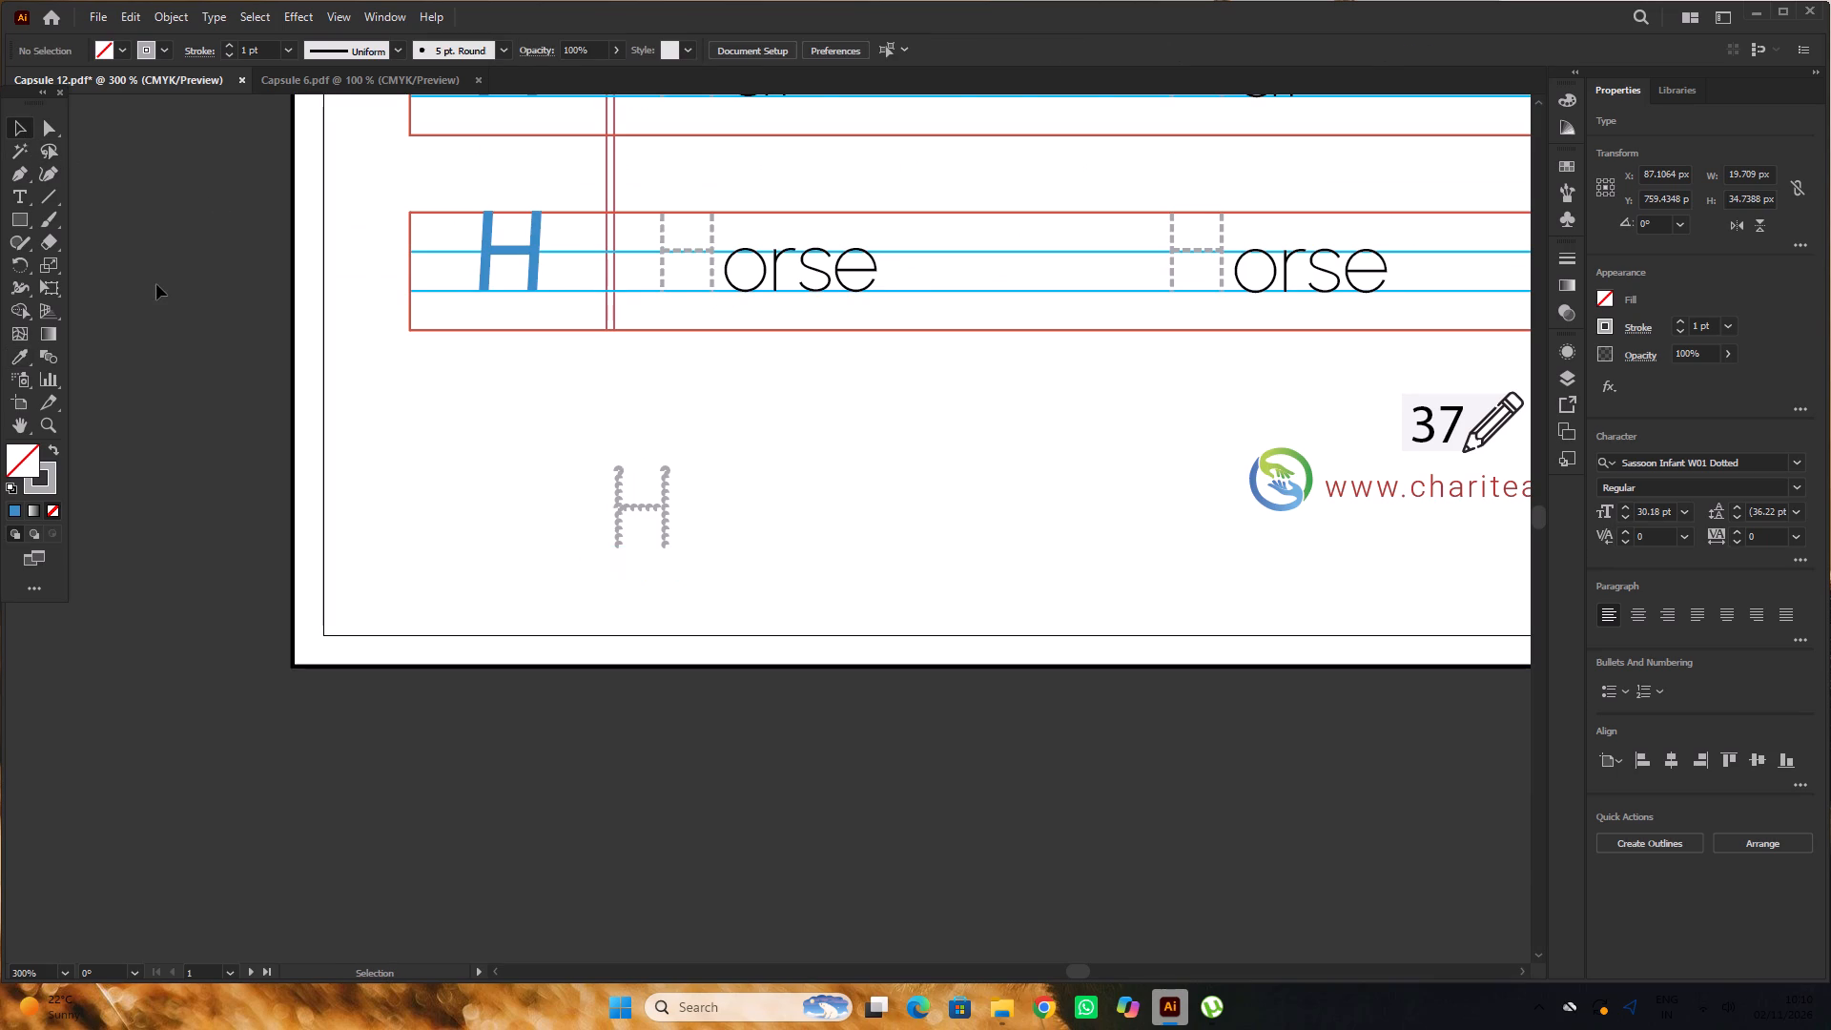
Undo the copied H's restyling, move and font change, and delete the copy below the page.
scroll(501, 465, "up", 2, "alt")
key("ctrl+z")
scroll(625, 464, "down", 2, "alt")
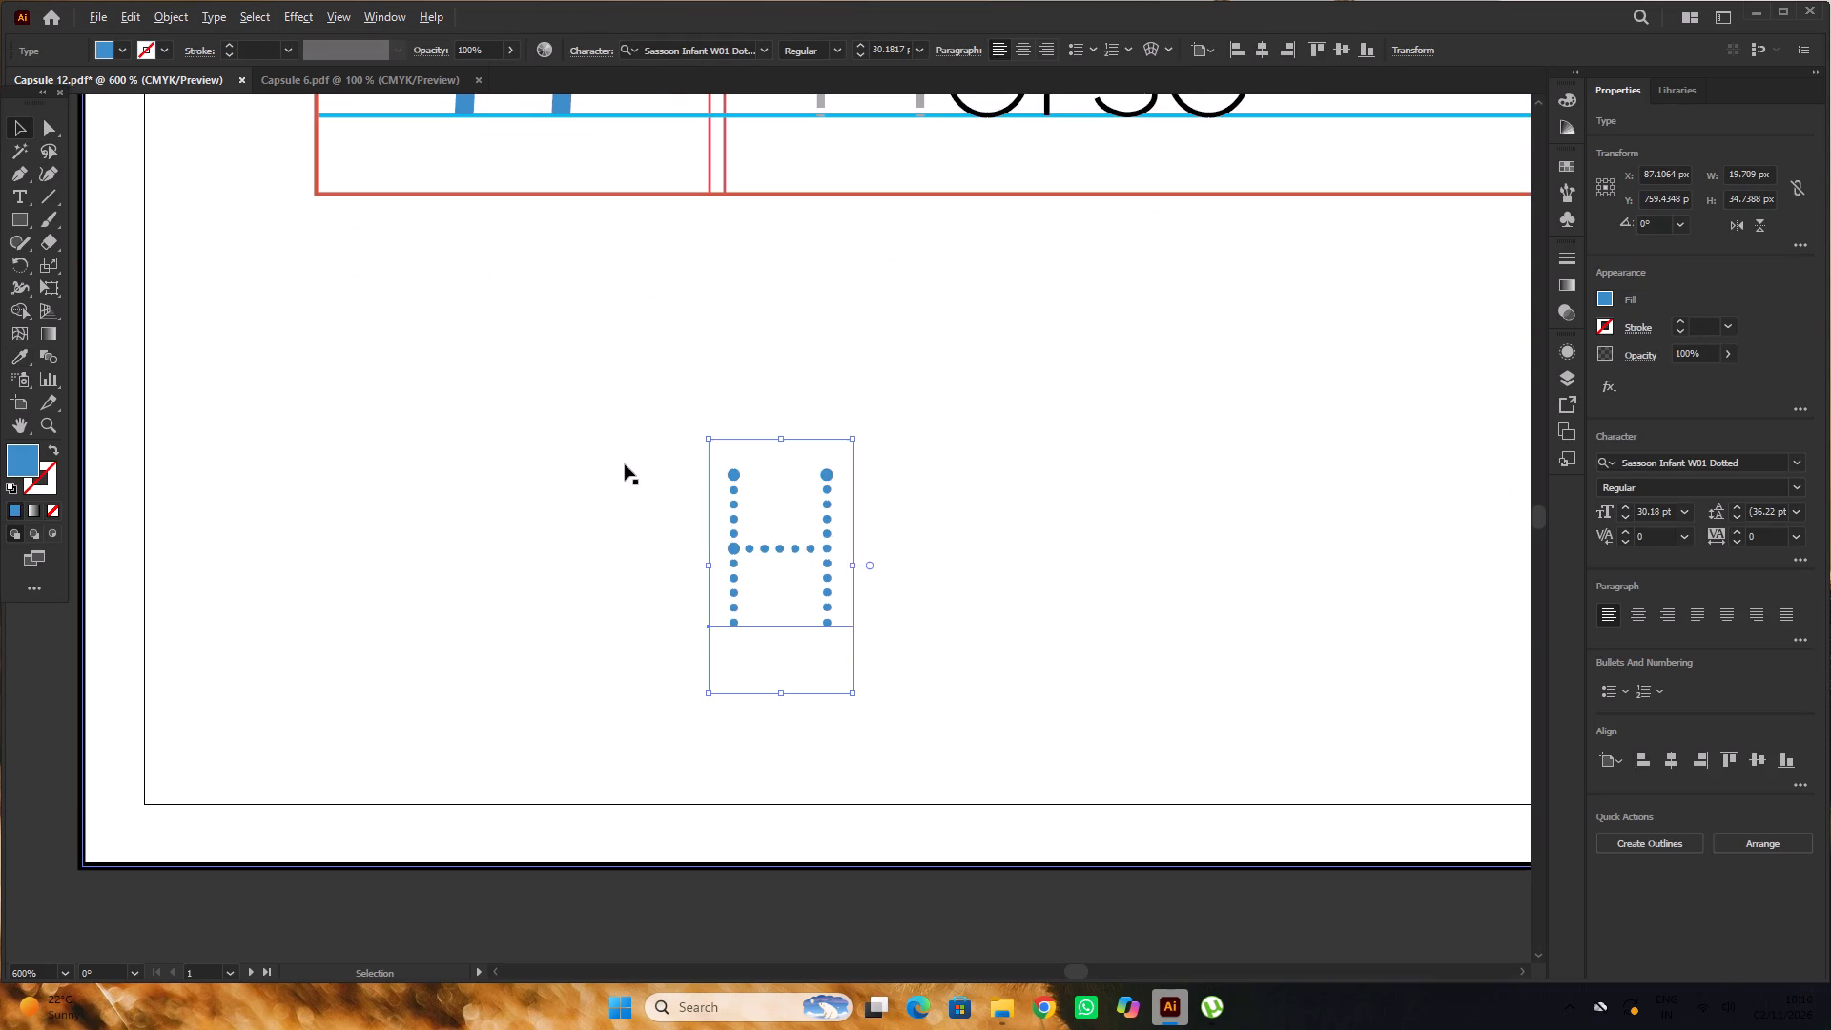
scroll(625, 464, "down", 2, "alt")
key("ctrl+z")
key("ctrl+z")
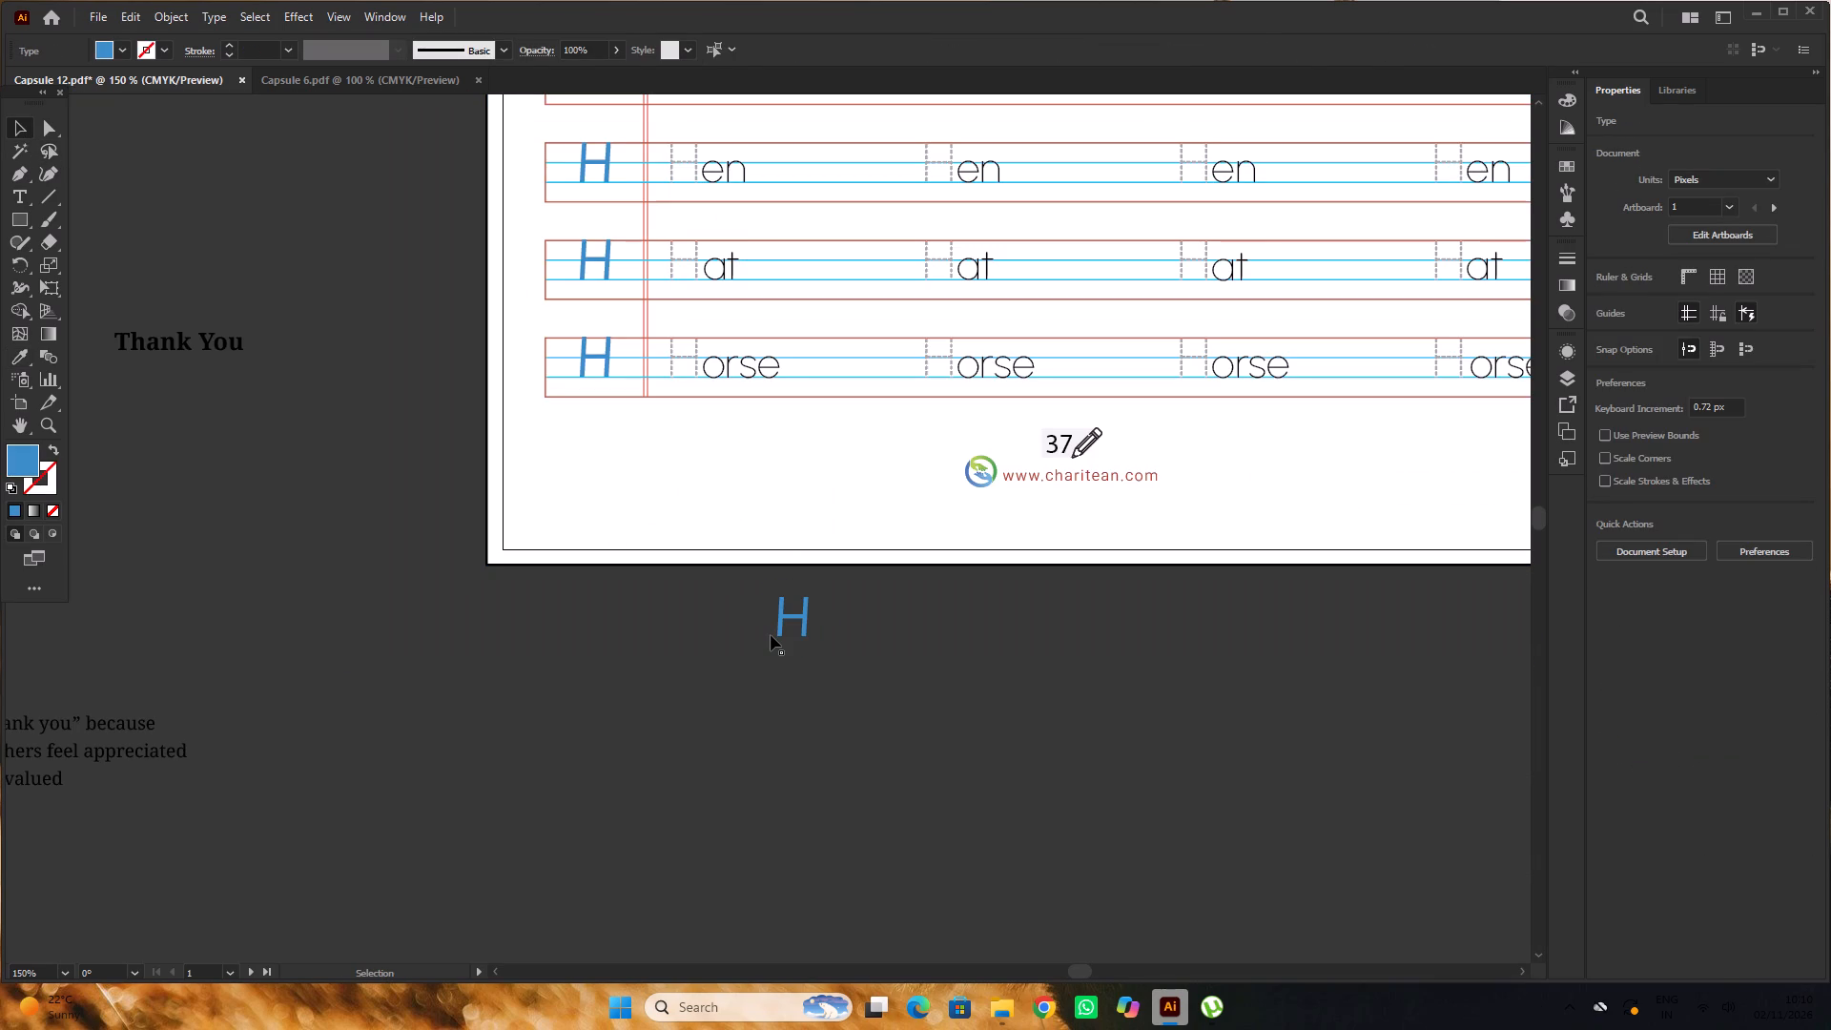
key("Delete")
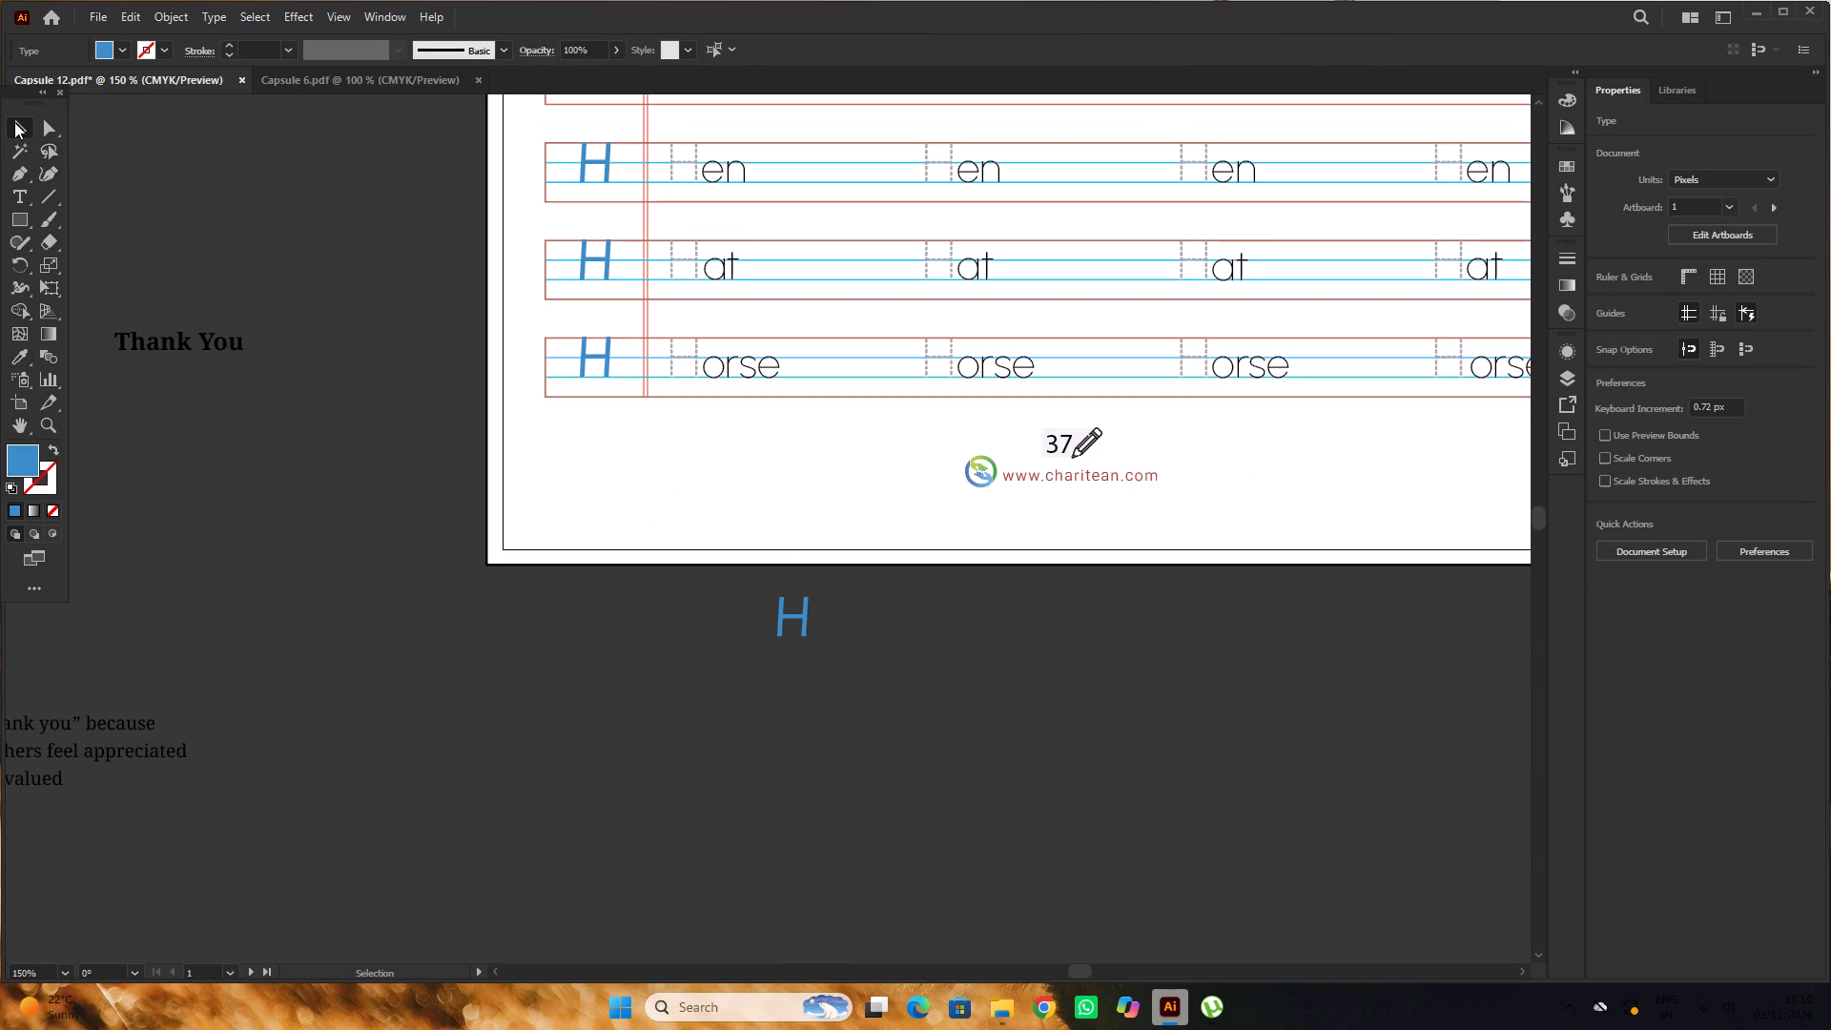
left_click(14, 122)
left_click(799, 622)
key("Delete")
Copy the first dotted tracing L of the Lamp row in the Capsule 6 document.
scroll(798, 619, "up", 7)
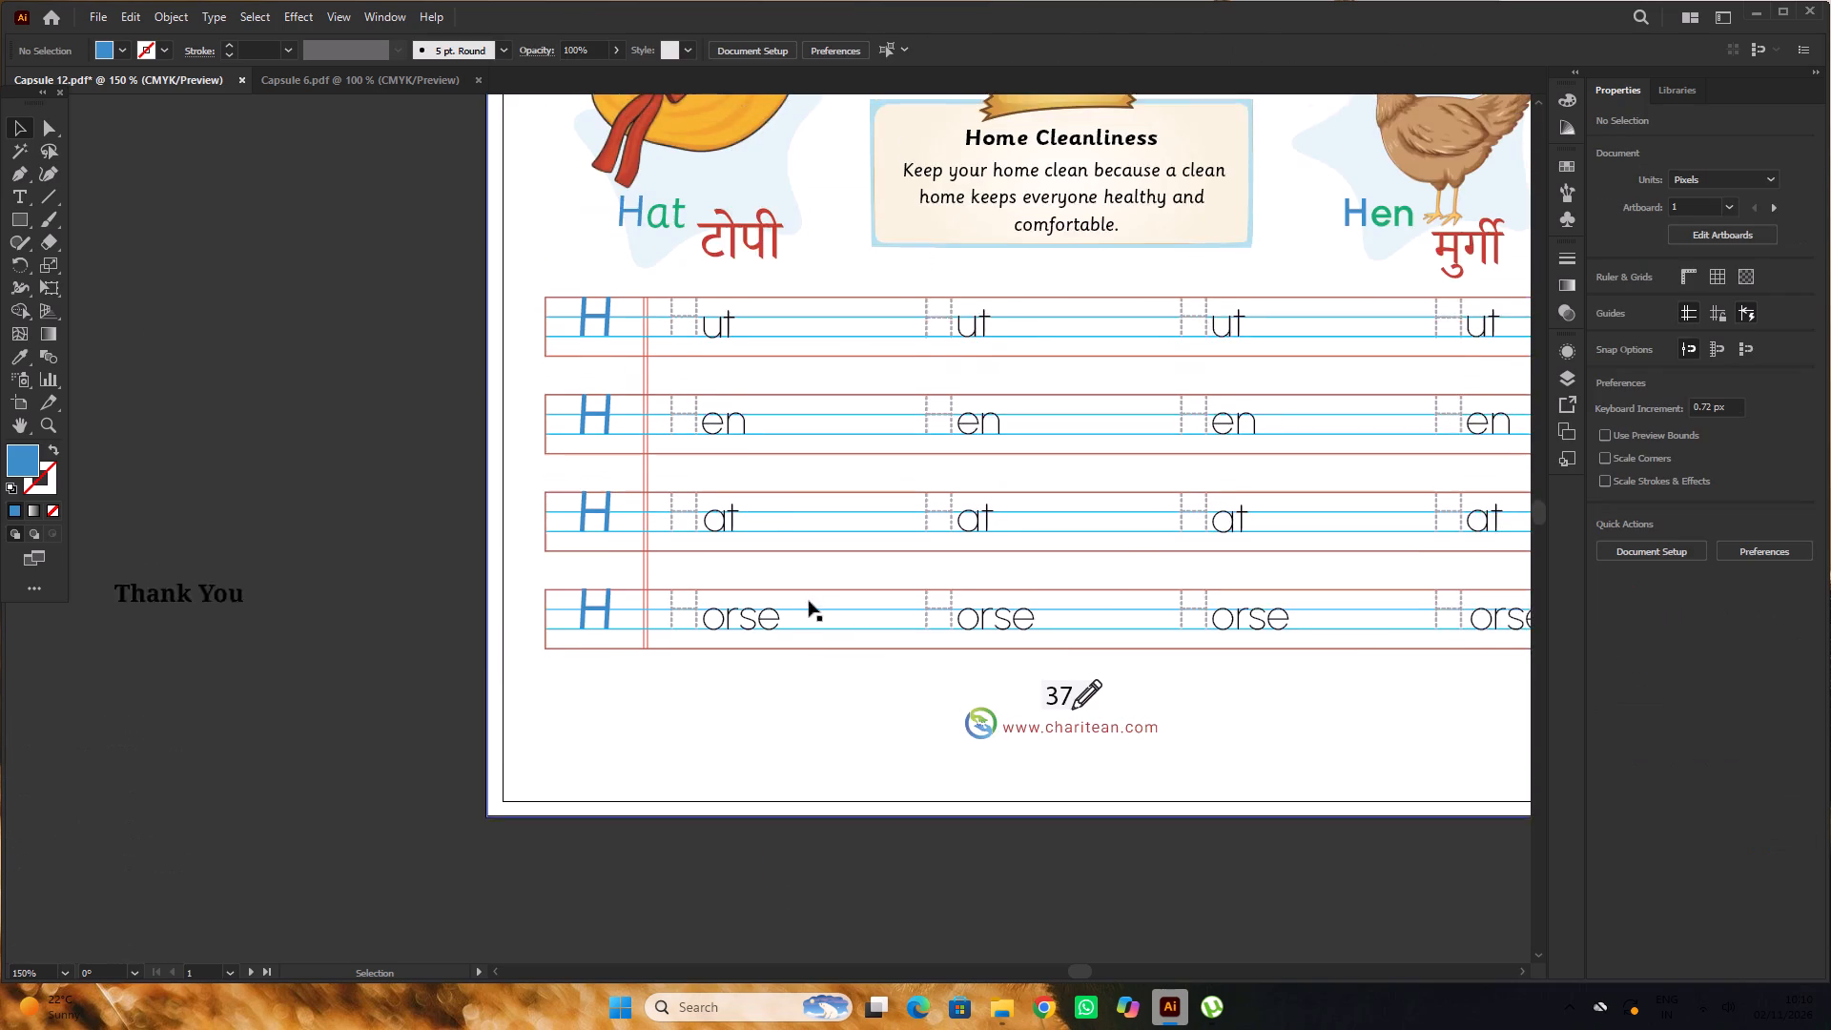
scroll(809, 601, "up", 5)
scroll(763, 450, "down", 1, "alt")
scroll(763, 449, "up", 2)
left_click(394, 97)
left_click(405, 77)
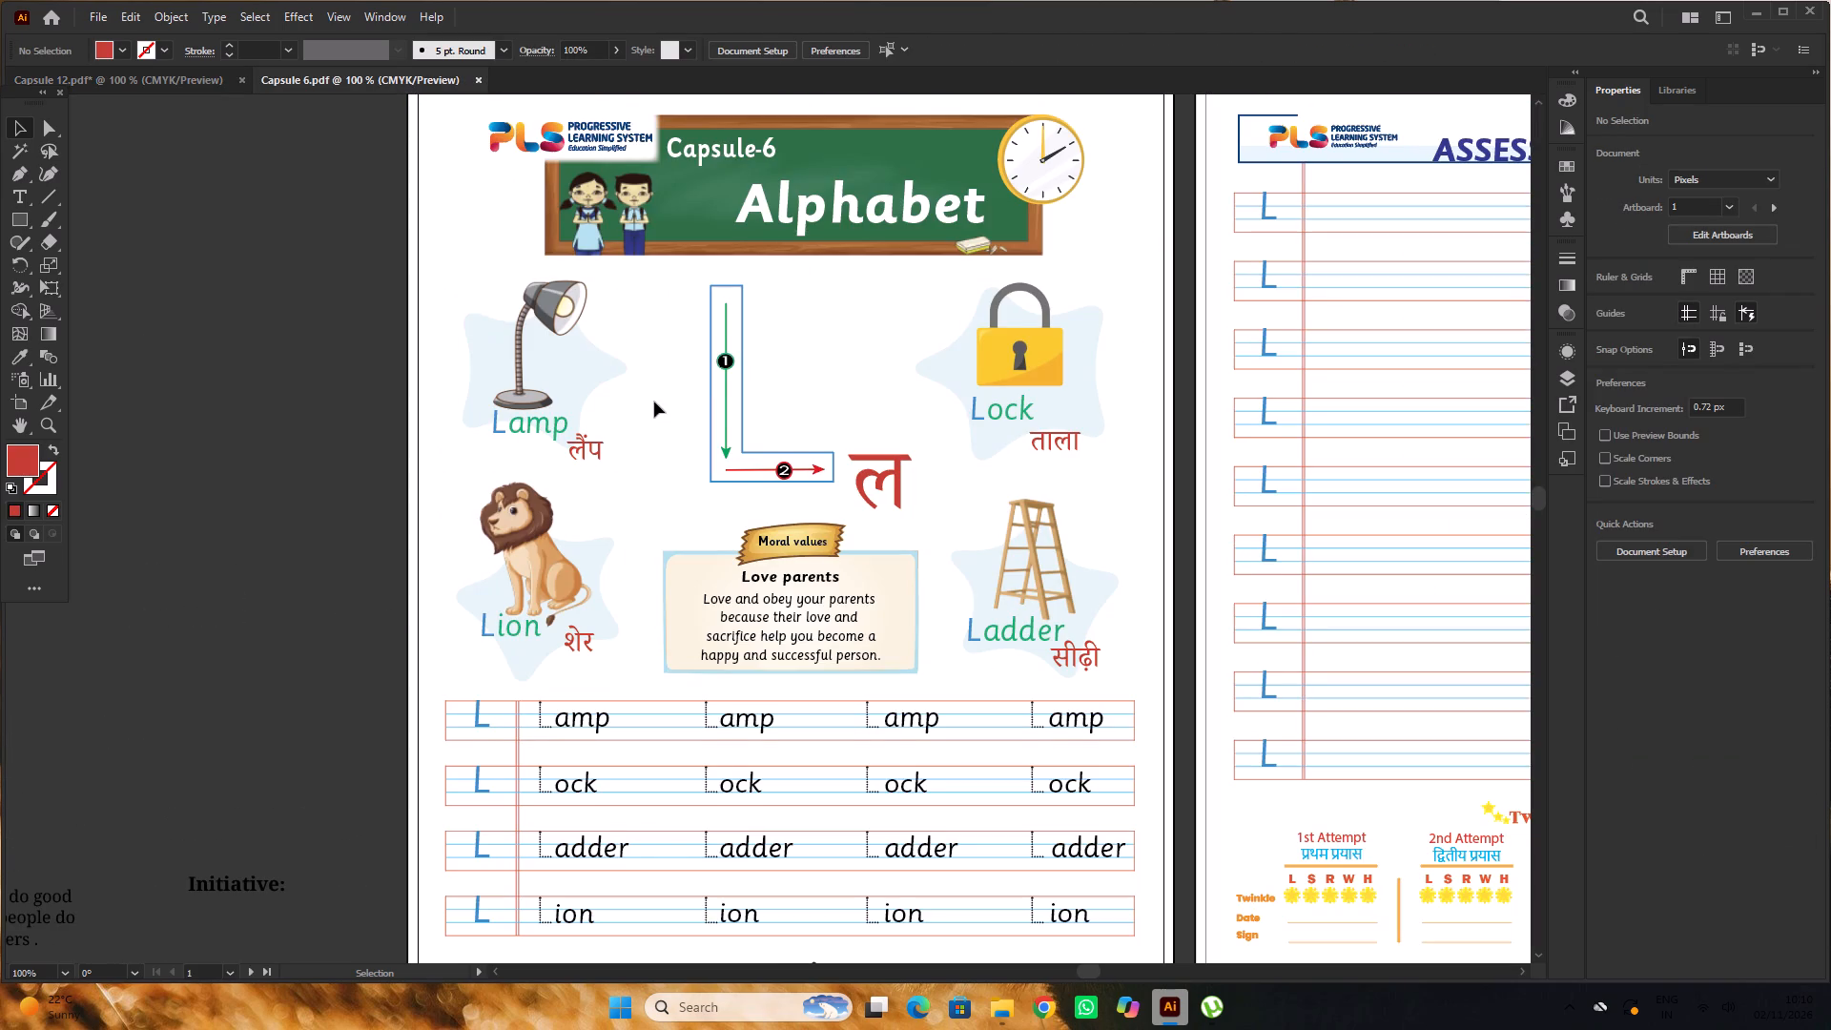
scroll(668, 374, "down", 4)
left_click(277, 279)
scroll(347, 301, "down", 10)
scroll(465, 404, "up", 2, "alt")
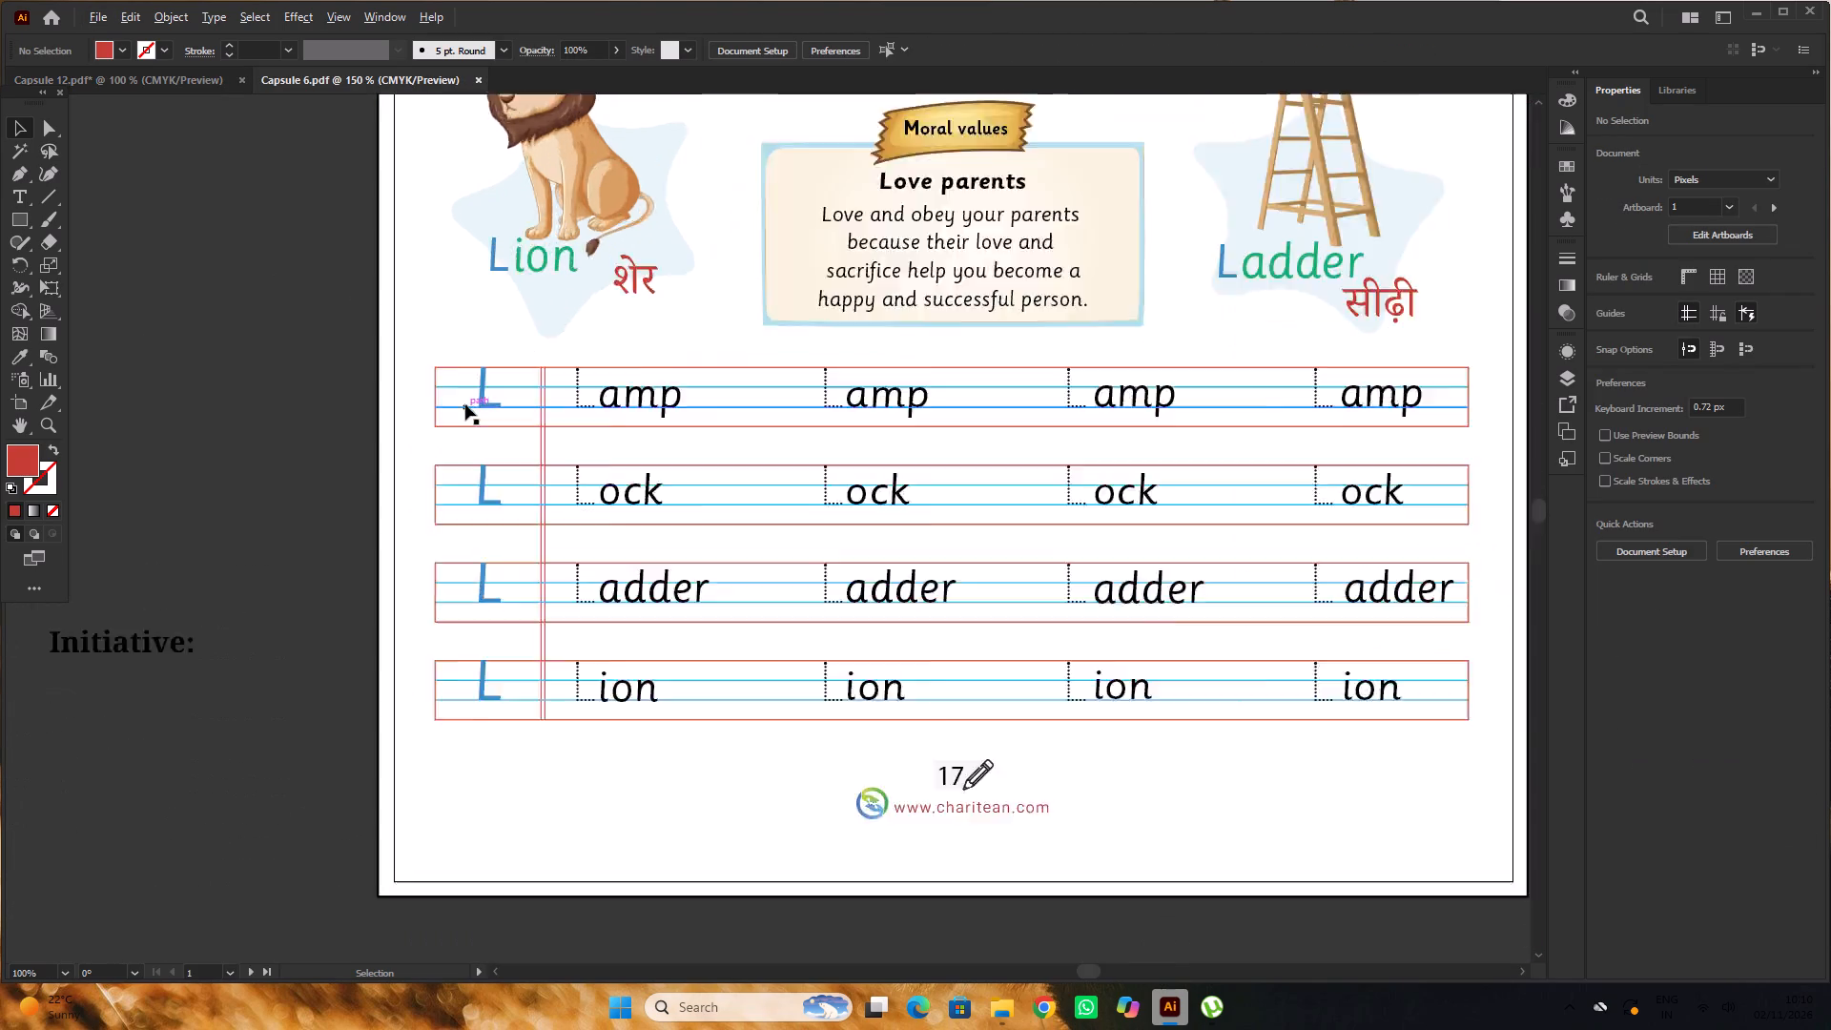
scroll(465, 404, "up", 1, "alt")
left_click(689, 386)
scroll(689, 386, "down", 1, "alt")
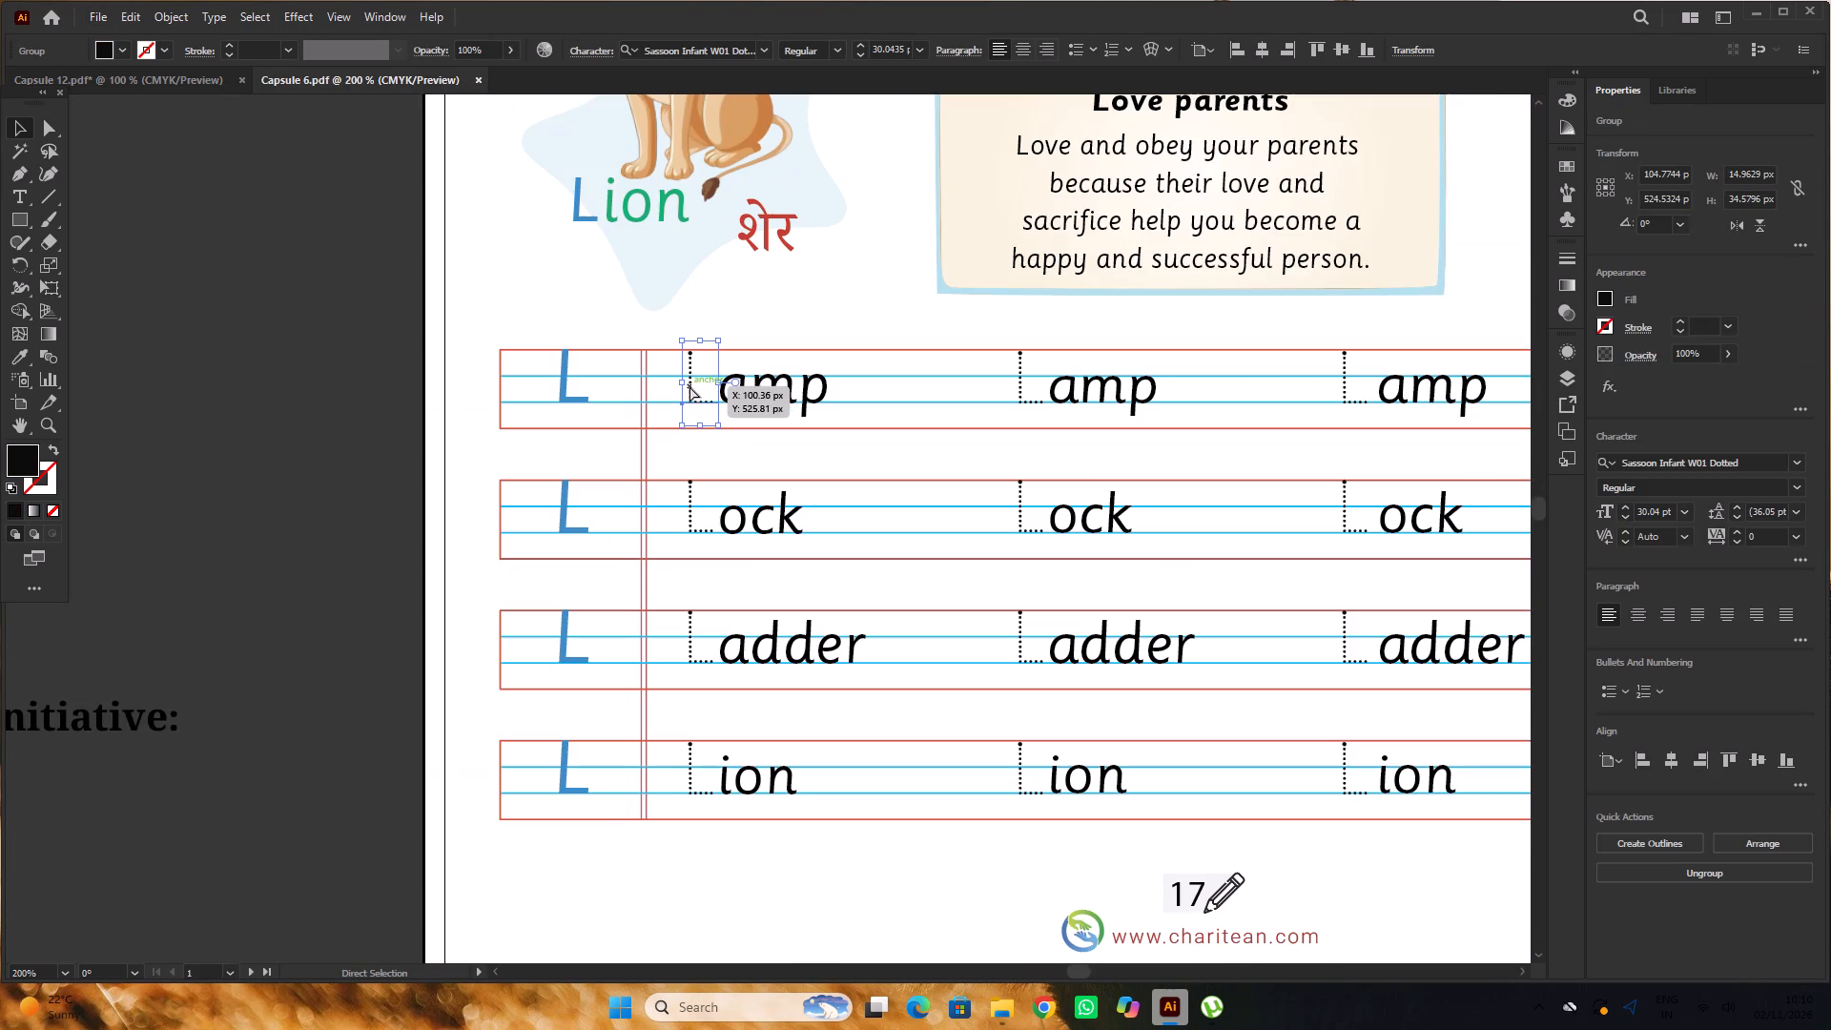
key("ctrl+c")
Paste the dotted L in place on page 37 of Capsule 12 and move it straight down below the Horse row.
left_click(200, 87)
scroll(659, 471, "down", 9)
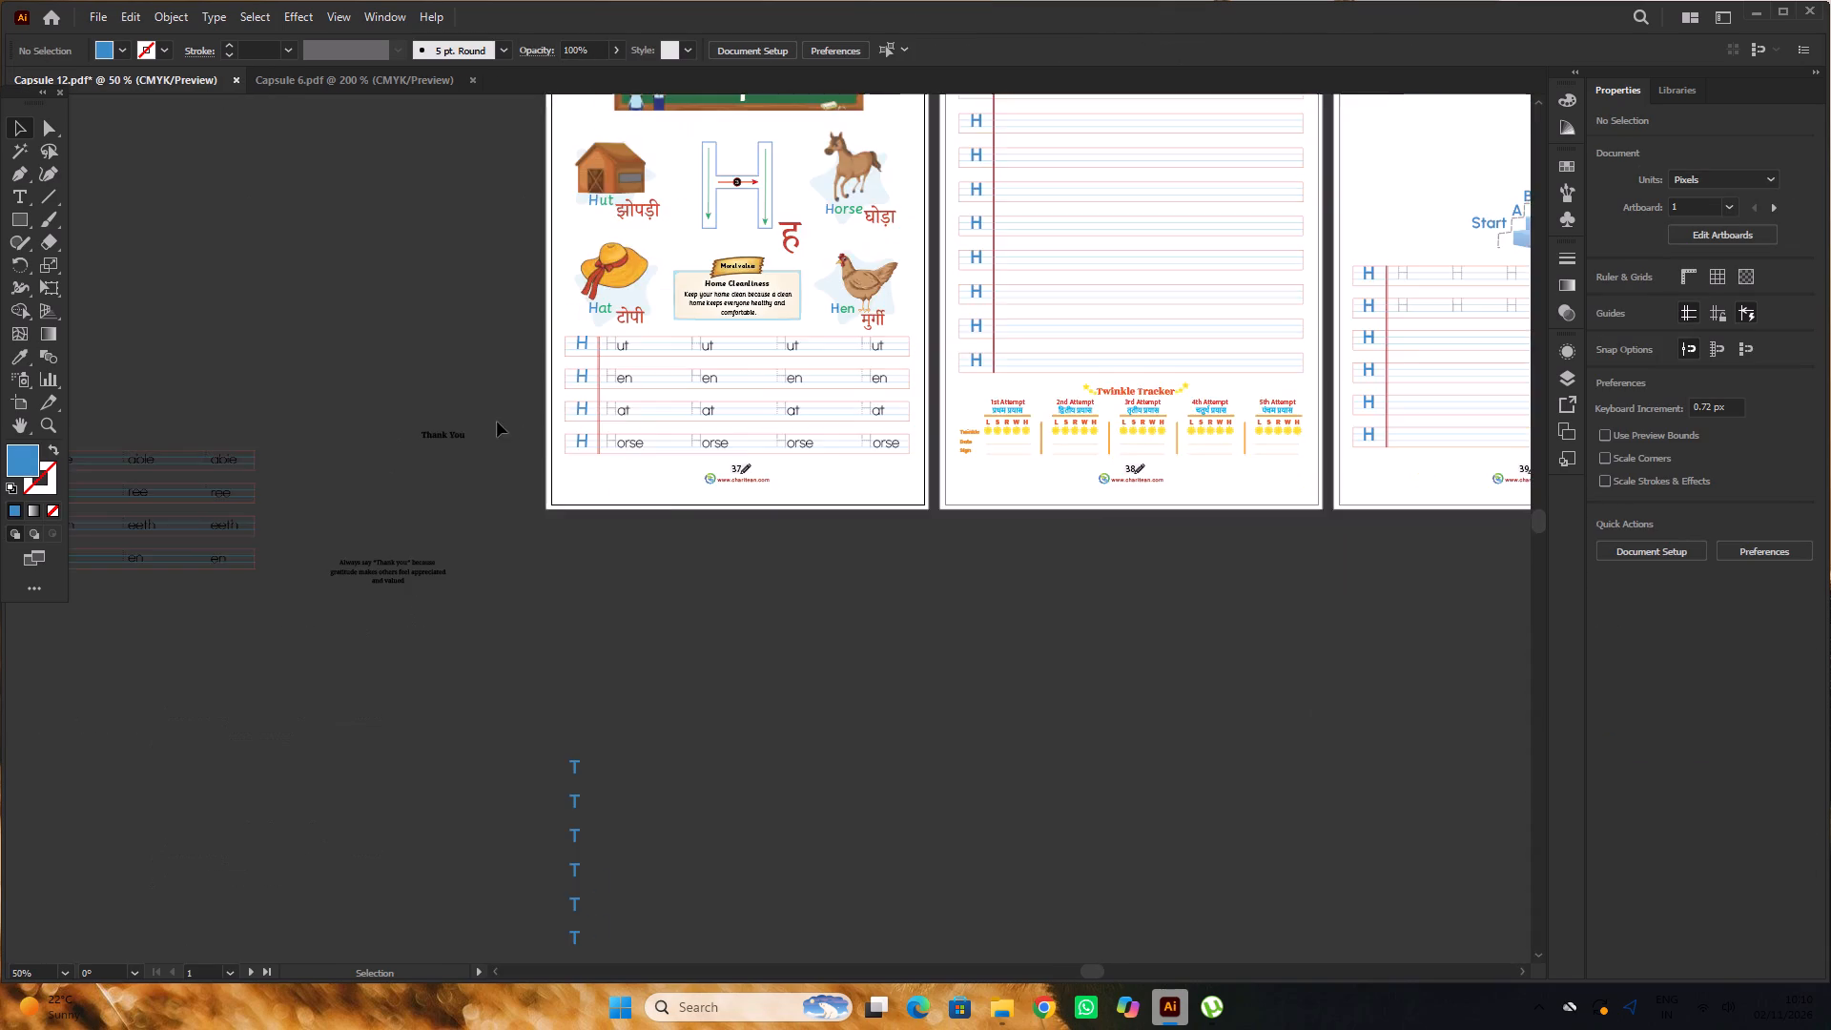
scroll(671, 496, "up", 3)
key("ctrl+f")
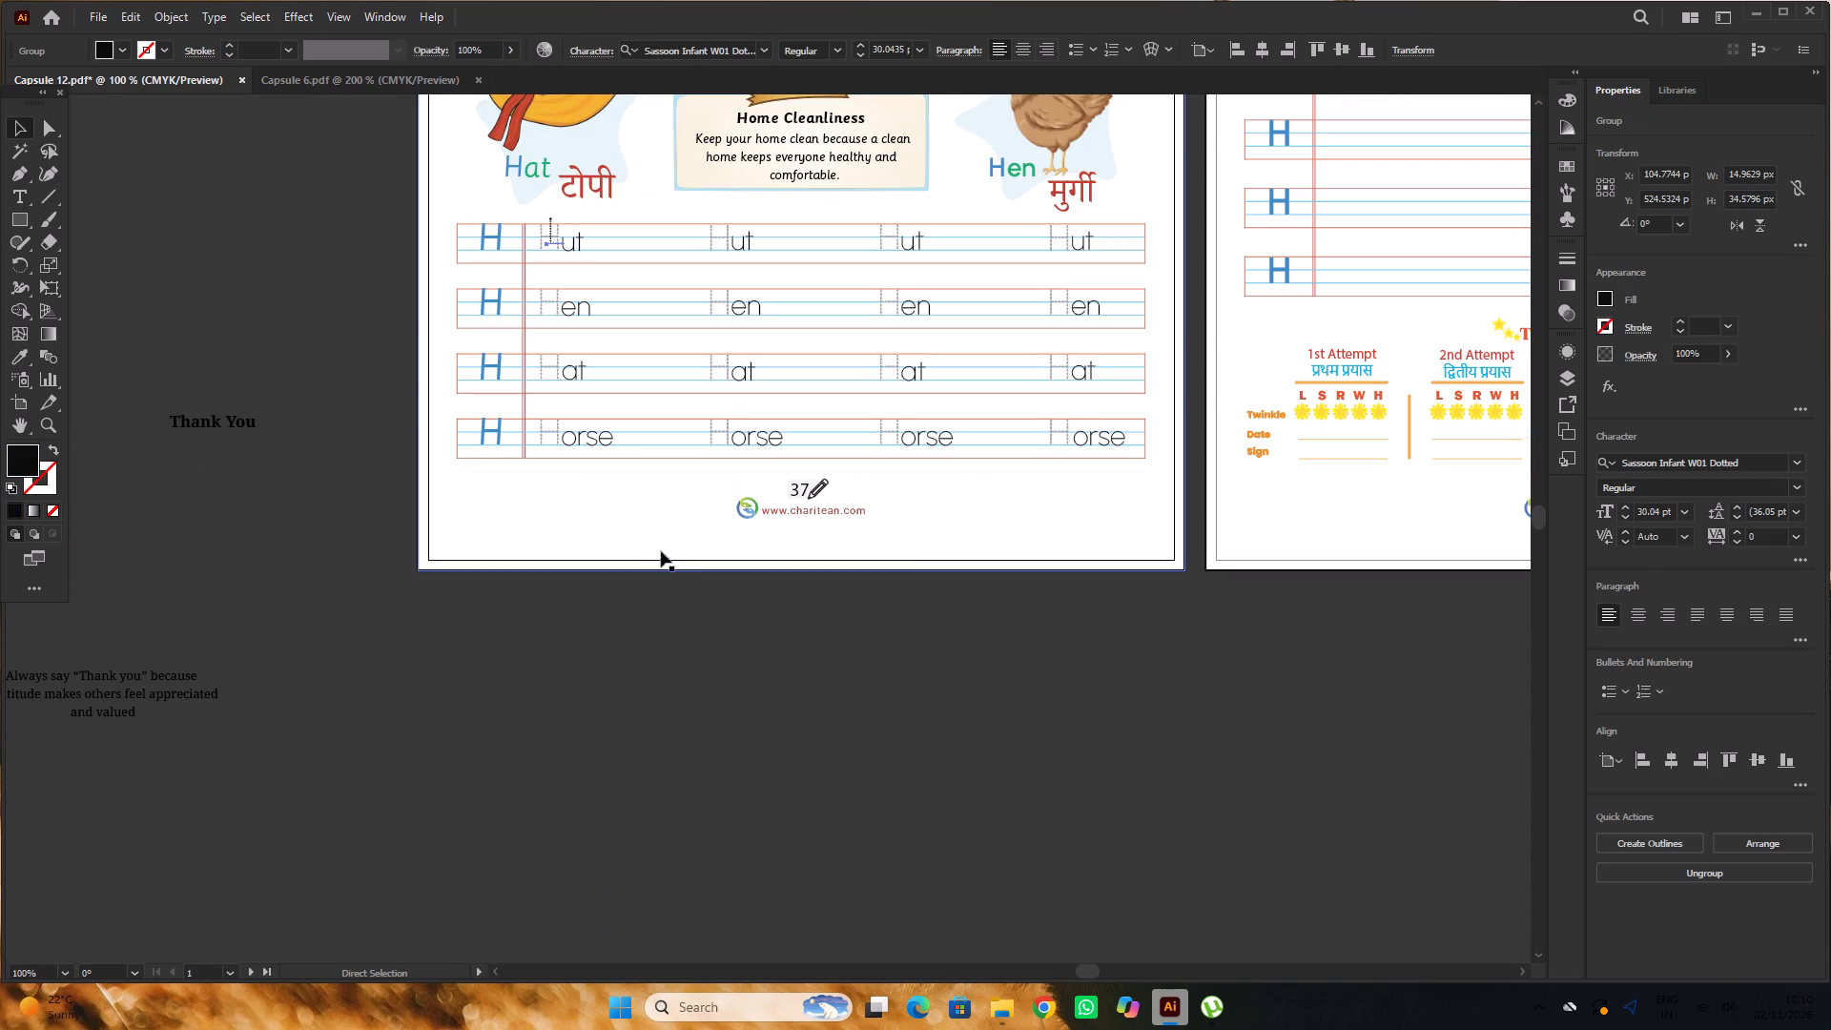
key("shift+Down")
key("shift+Down")
key("shift+Down")
key("shift+Down")
key("shift+Down")
key("shift+Down")
key("shift+Down")
key("shift+Down")
key("shift+Down")
key("shift+Down")
key("shift+Down")
key("shift+Down")
key("shift+Down")
key("shift+Down")
key("shift+Down")
key("shift+Down")
key("shift+Down")
key("shift+Down")
key("shift+Down")
key("shift+Down")
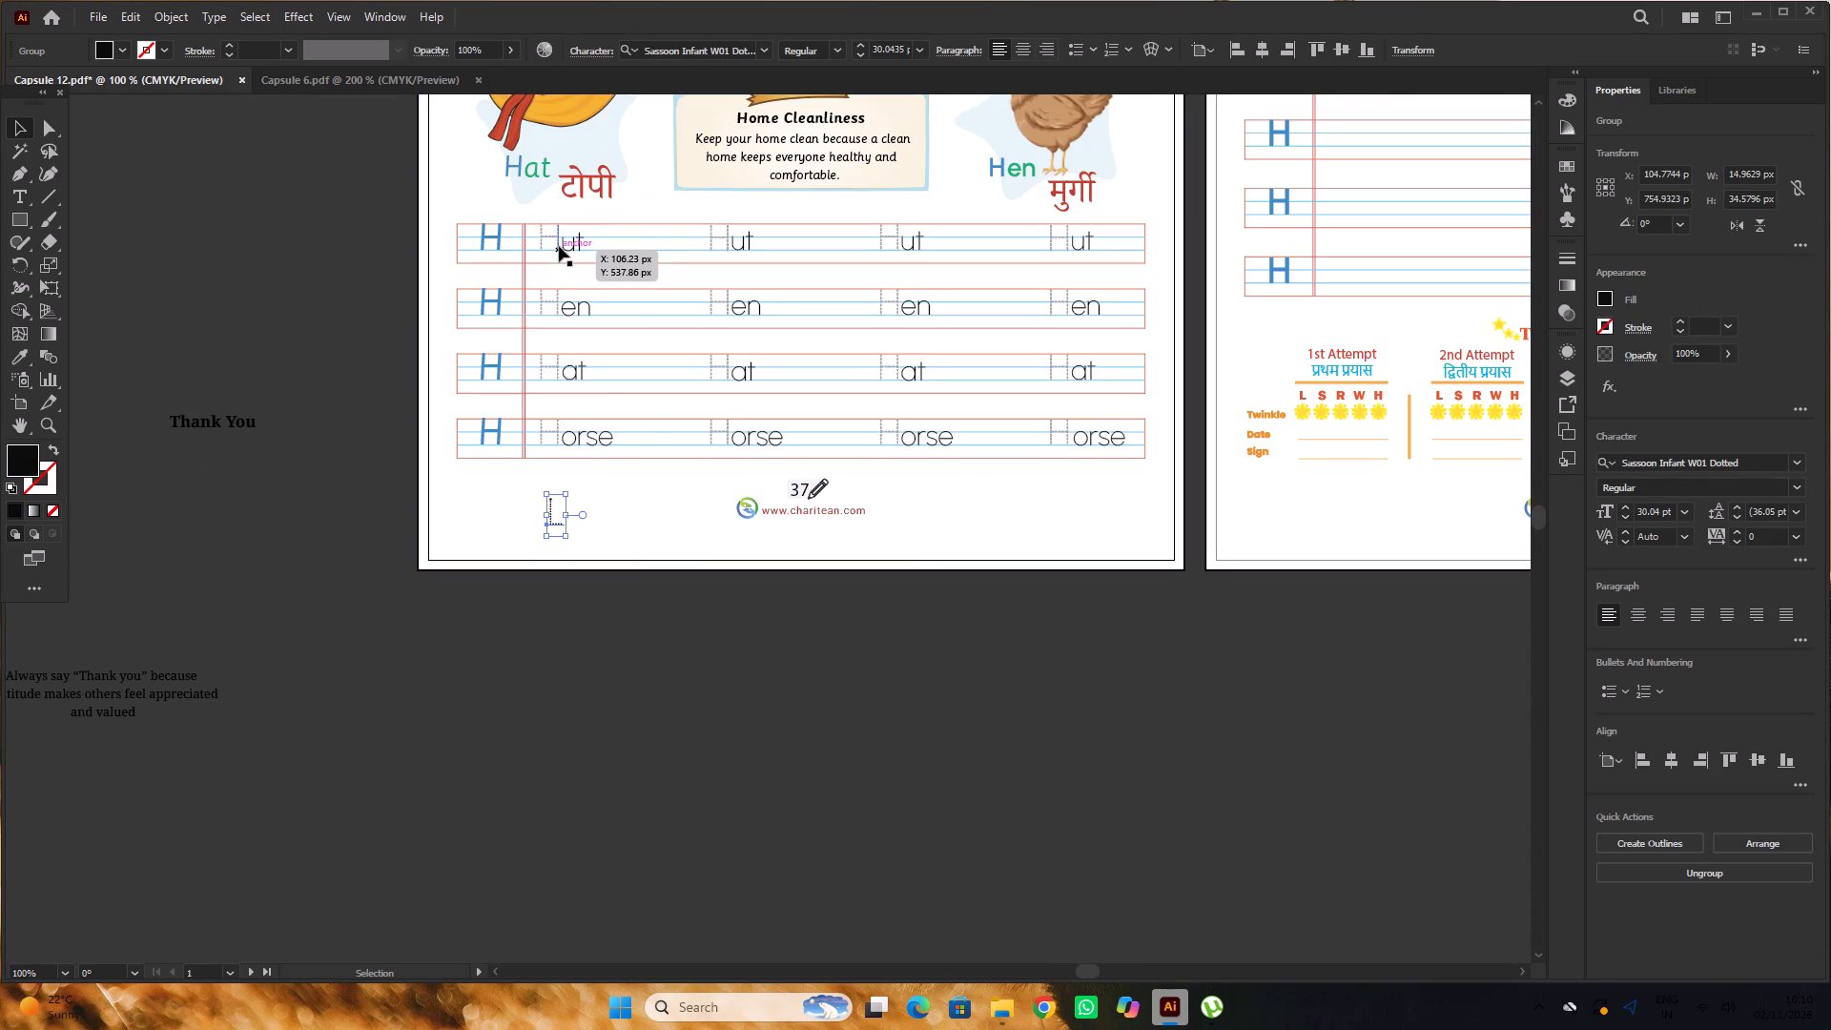
Lock the background rectangle of page 37.
left_click(472, 469)
left_click(402, 611)
left_click(462, 530)
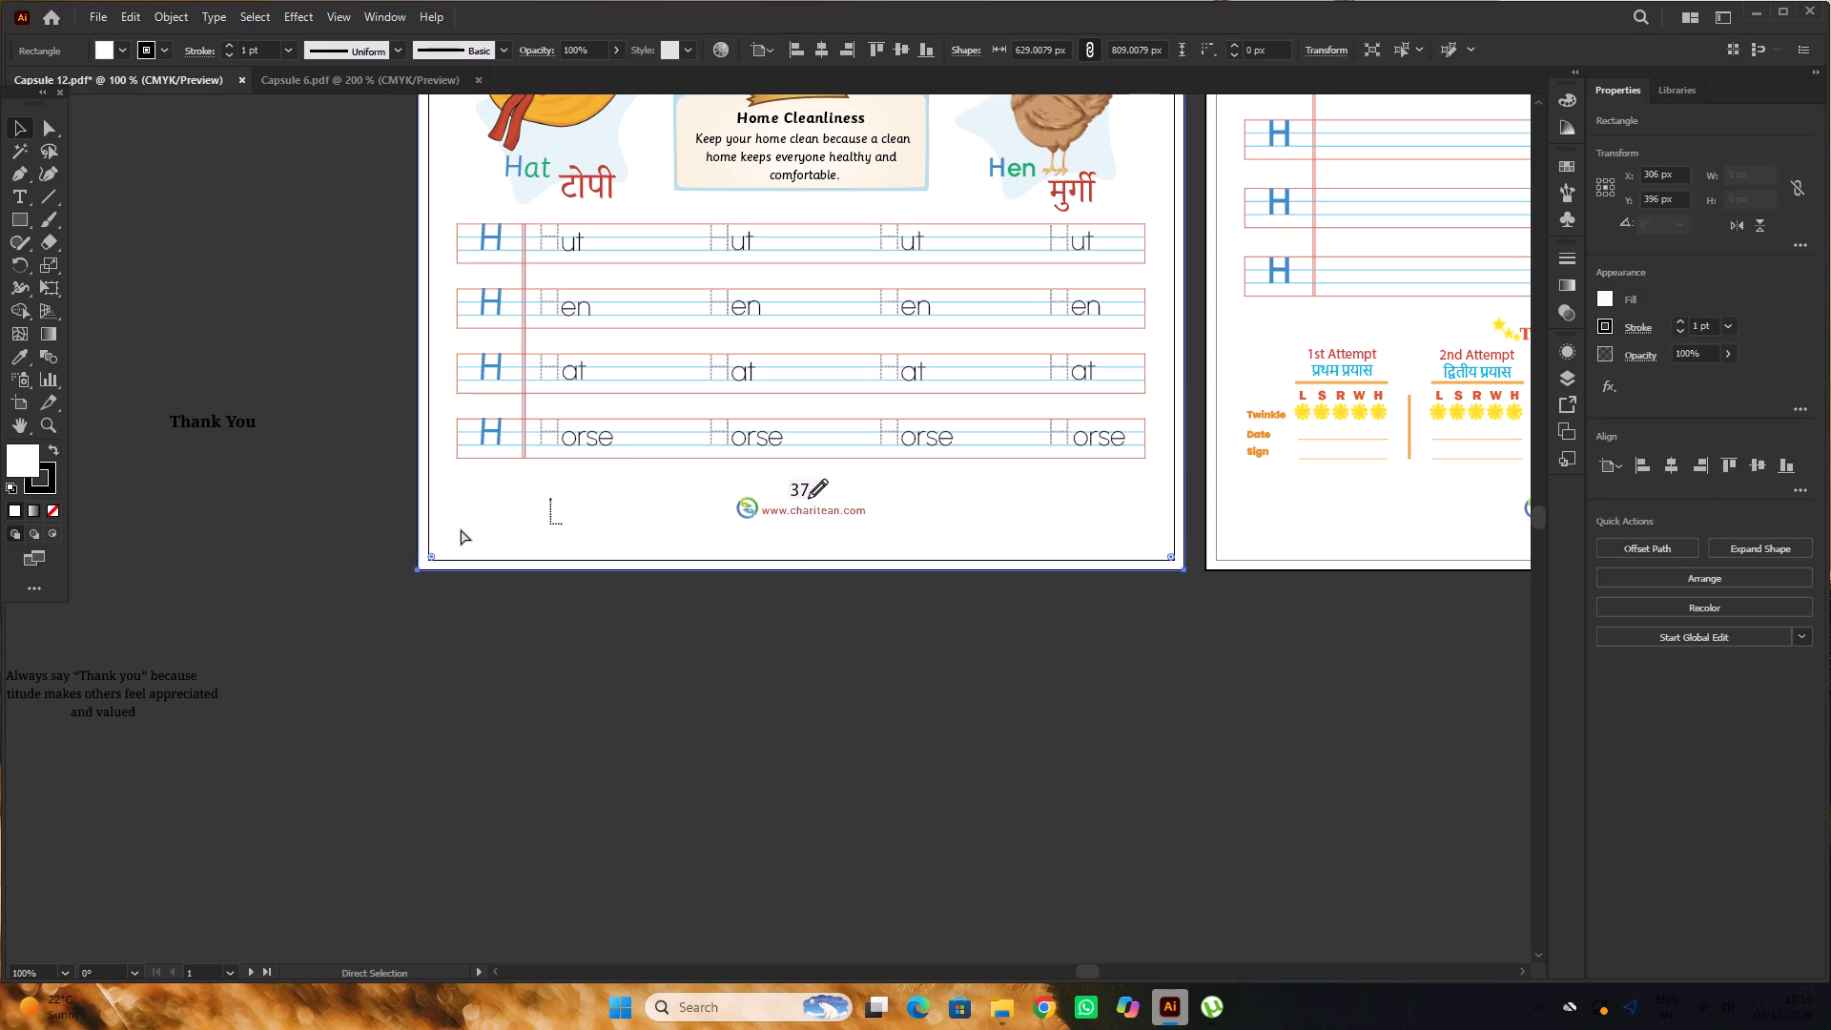
key("ctrl+2")
Replace the dotted L below the Horse row with a capital H, keeping its dotted font.
scroll(562, 523, "up", 2, "alt")
key("t")
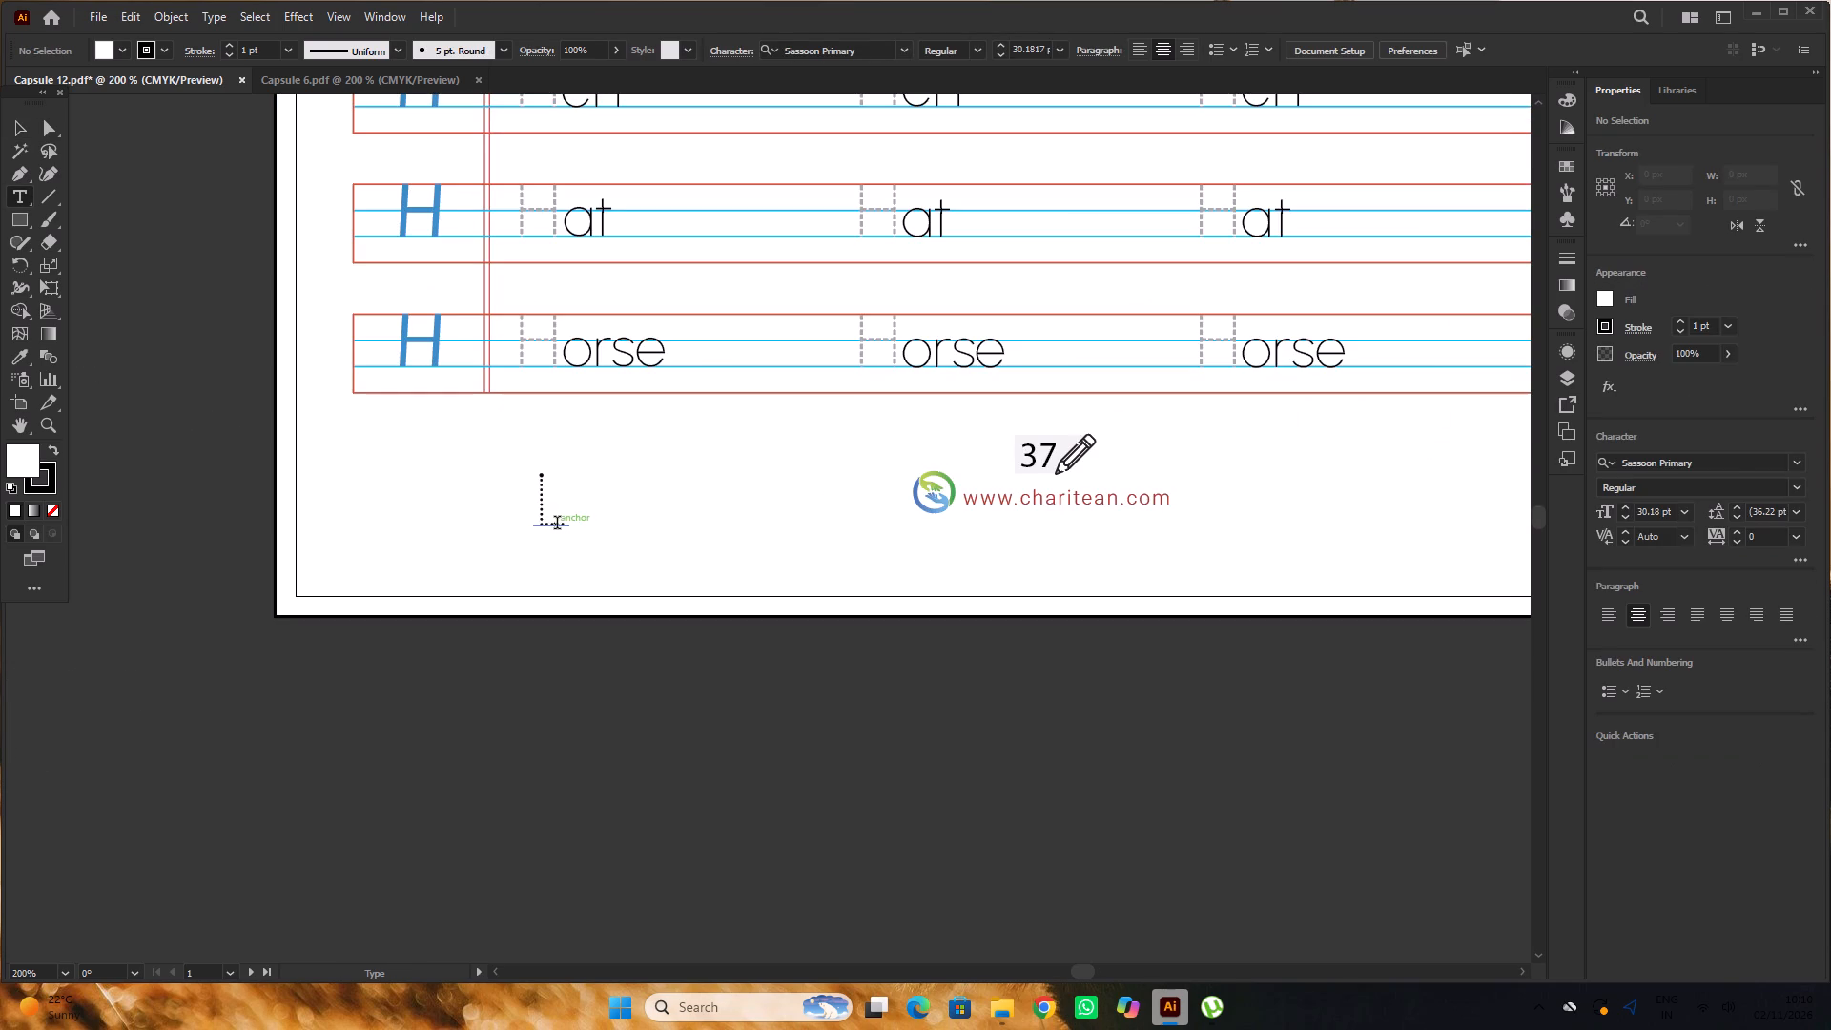
left_click_drag(556, 525, 525, 539)
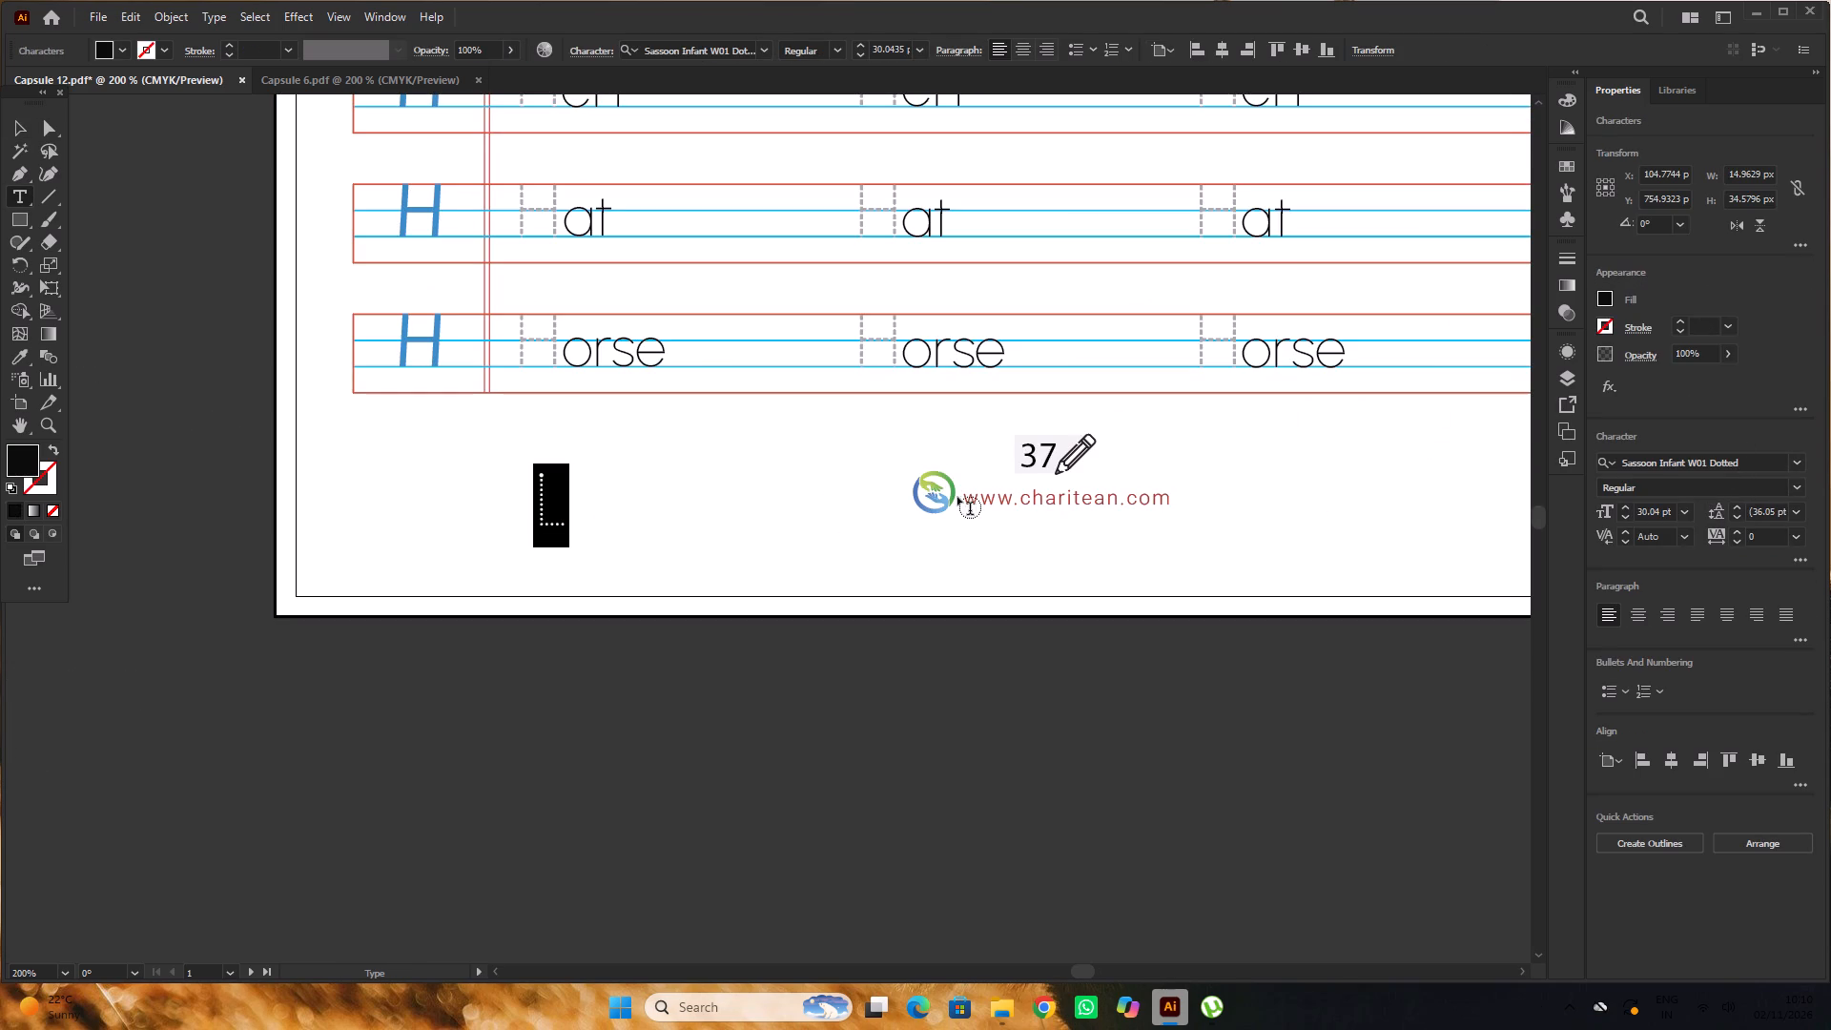
key("h")
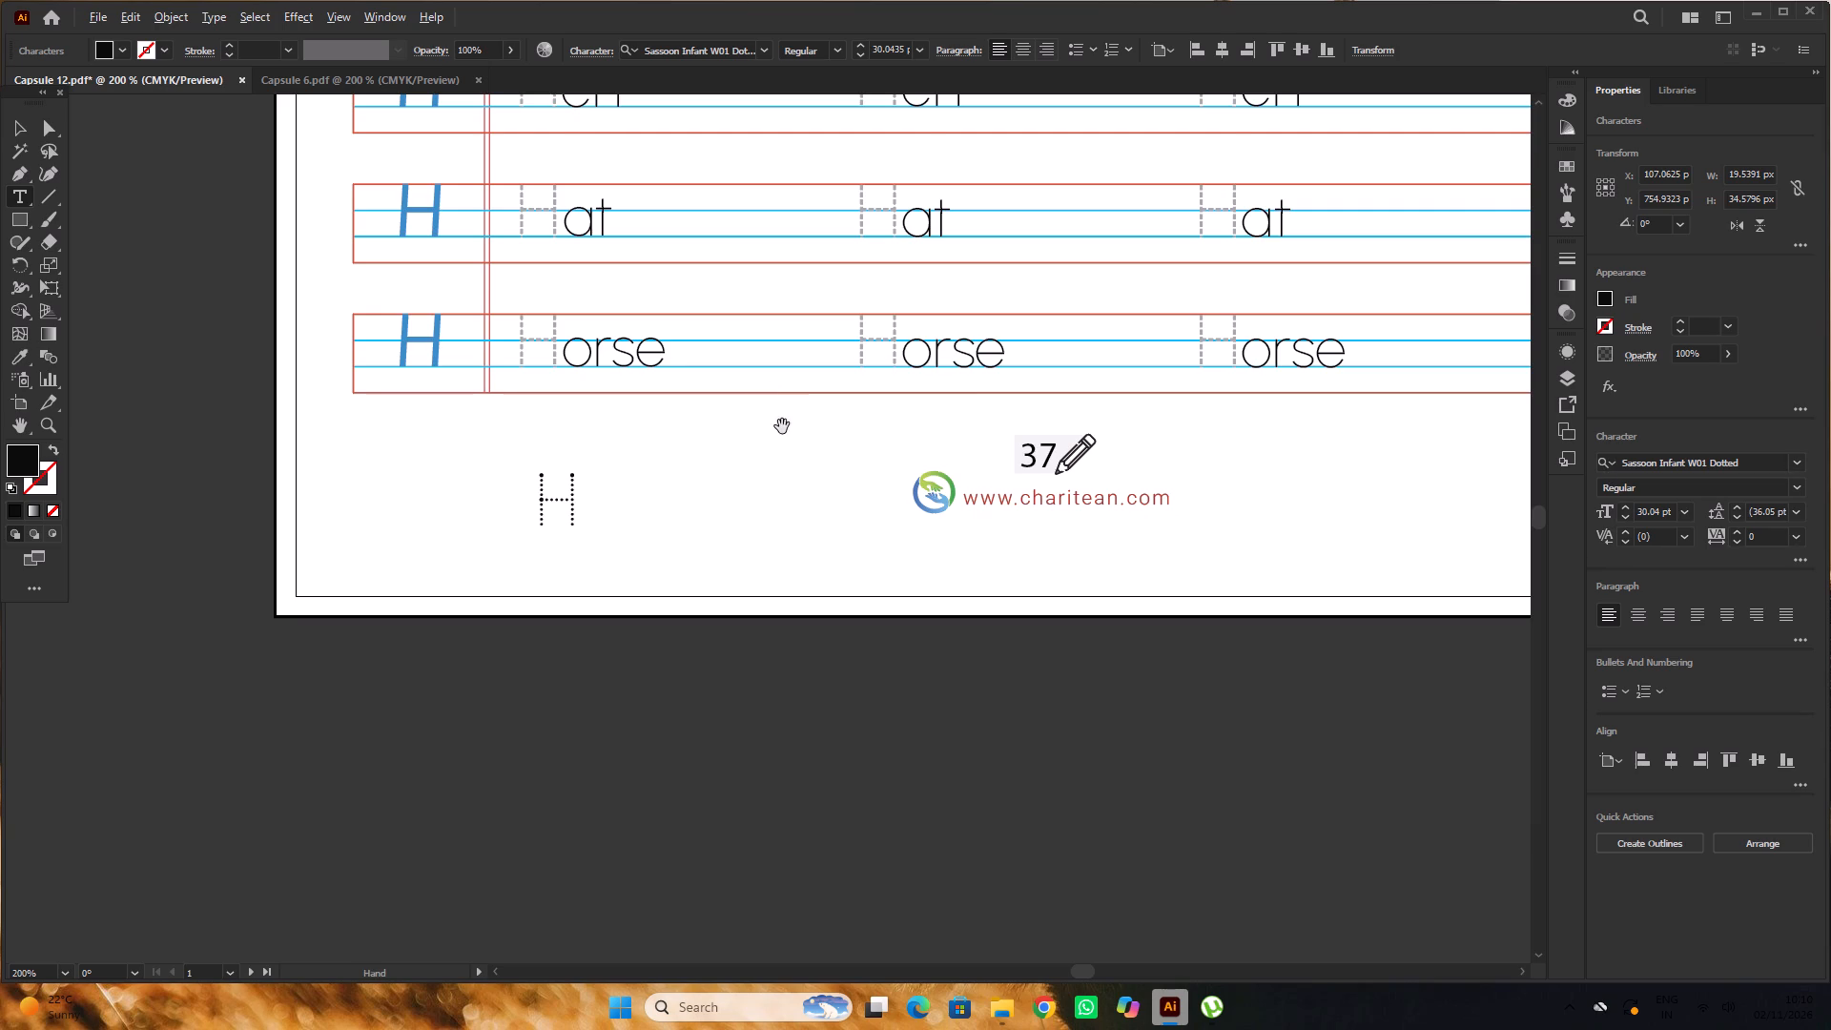
scroll(782, 426, "up", 7)
scroll(749, 406, "down", 2, "alt")
scroll(748, 405, "up", 1)
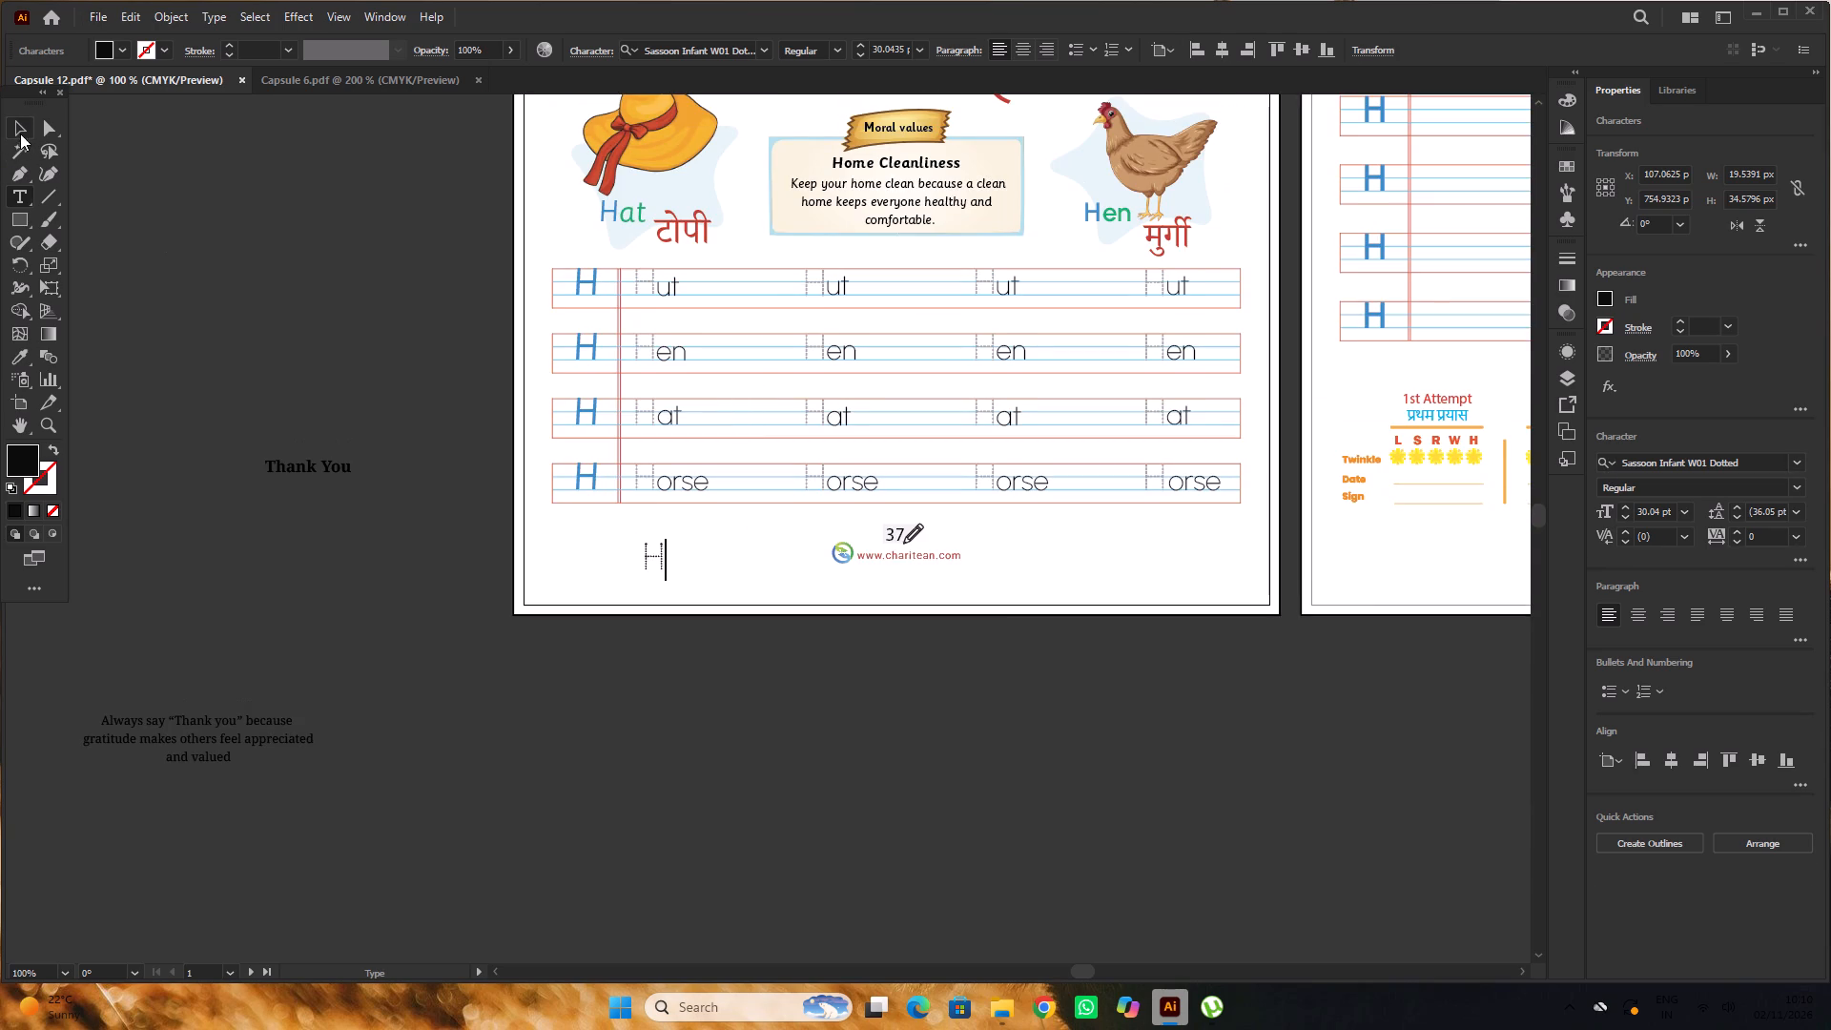
left_click(20, 134)
left_click(346, 307)
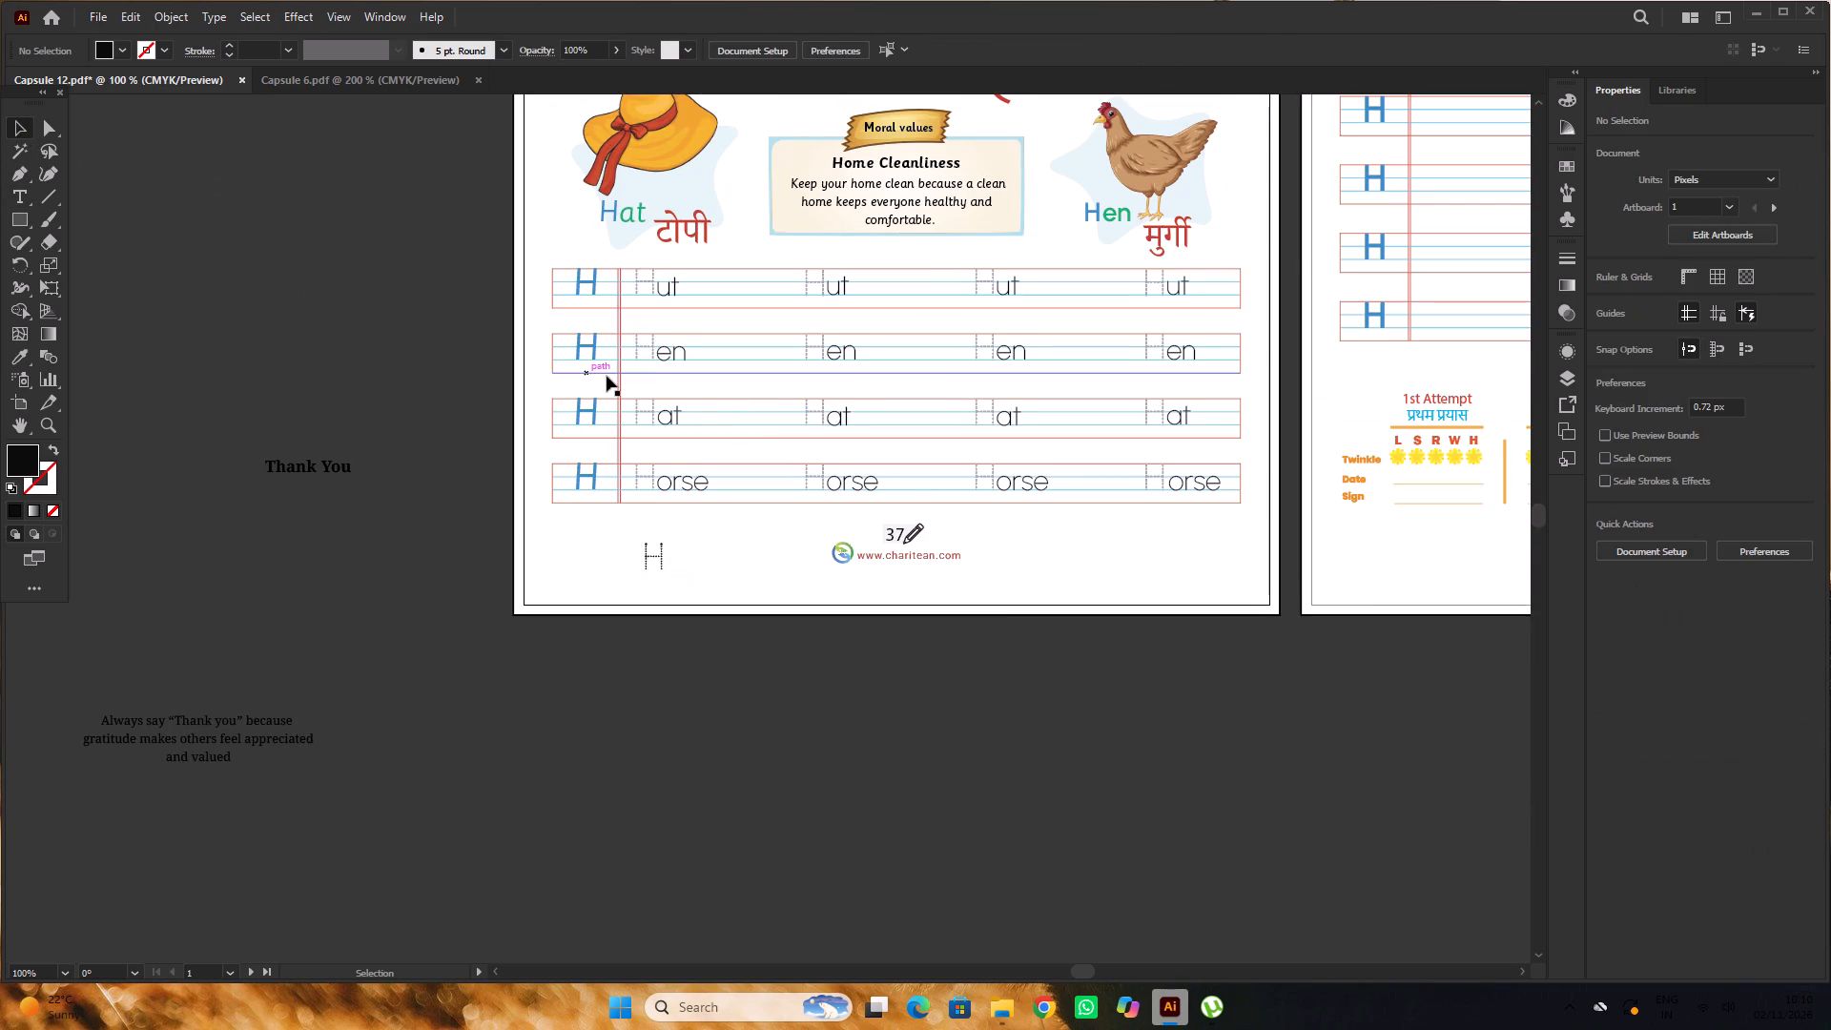
Delete the first dashed outline H in each of the Hut, Hen, Hat and Horse practice rows.
scroll(647, 334, "up", 2, "alt")
left_click(643, 287)
left_click(646, 280)
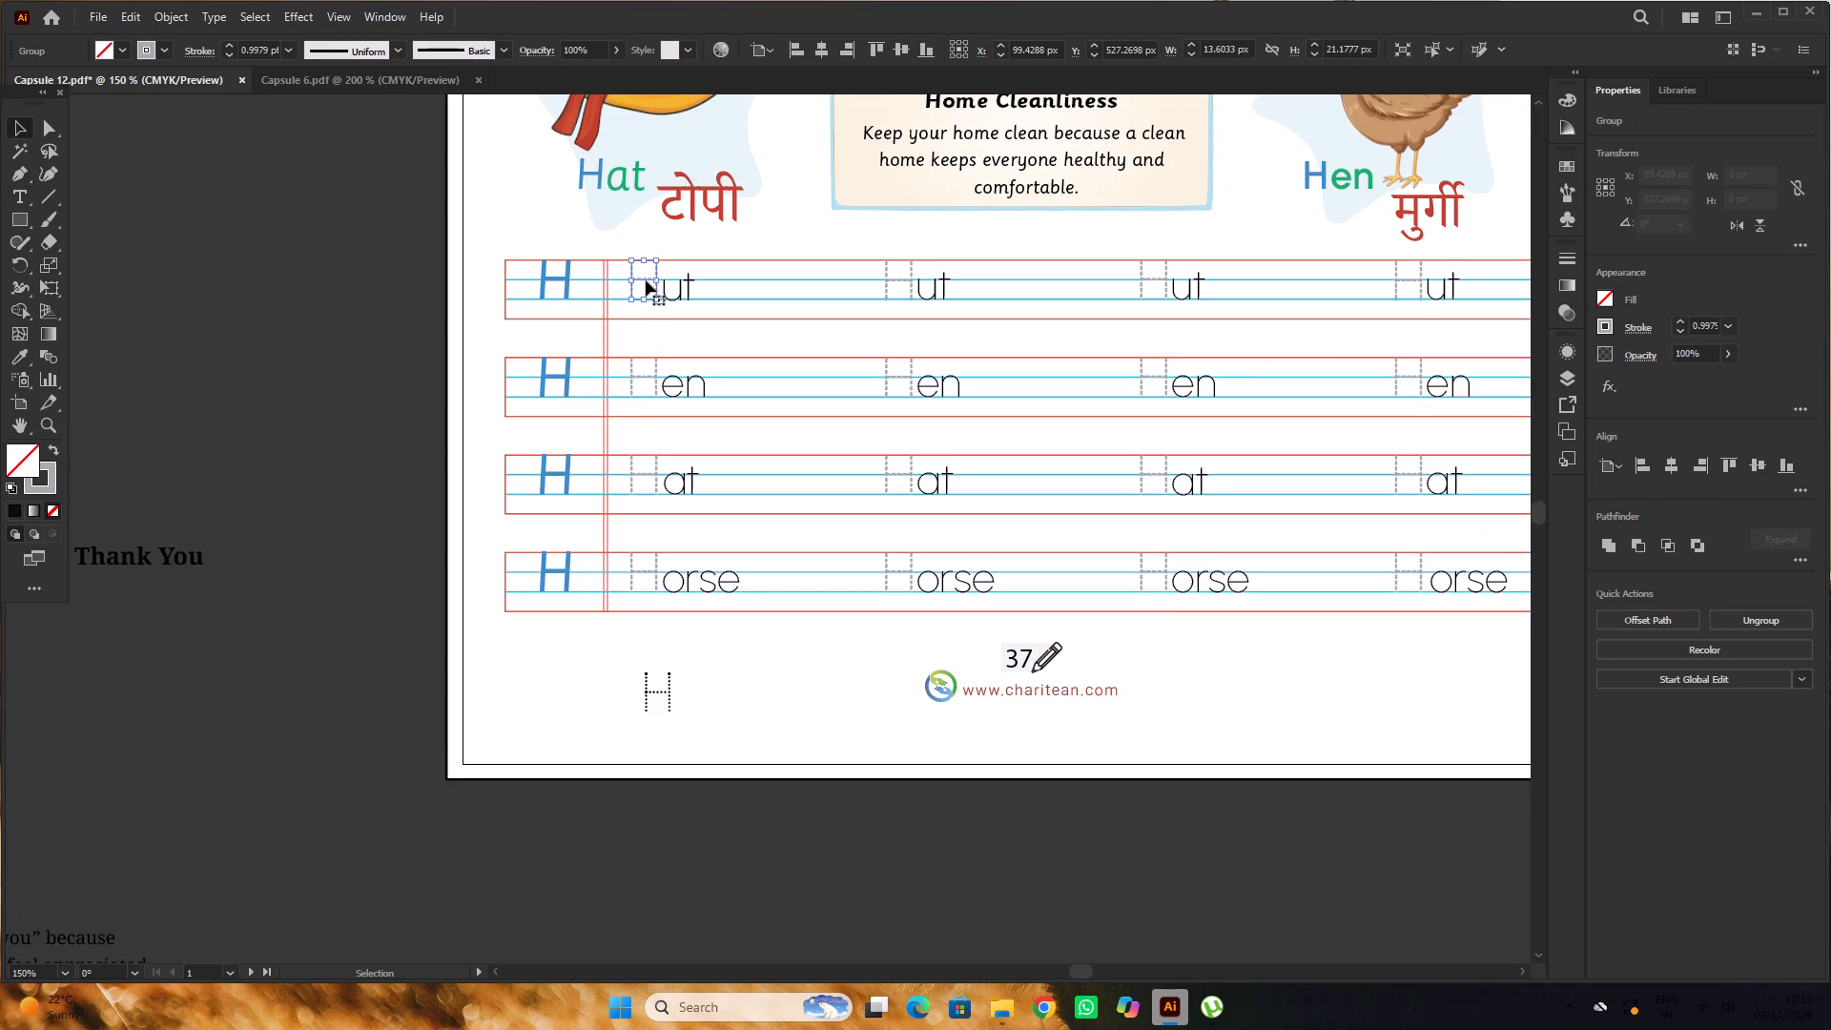
key("Delete")
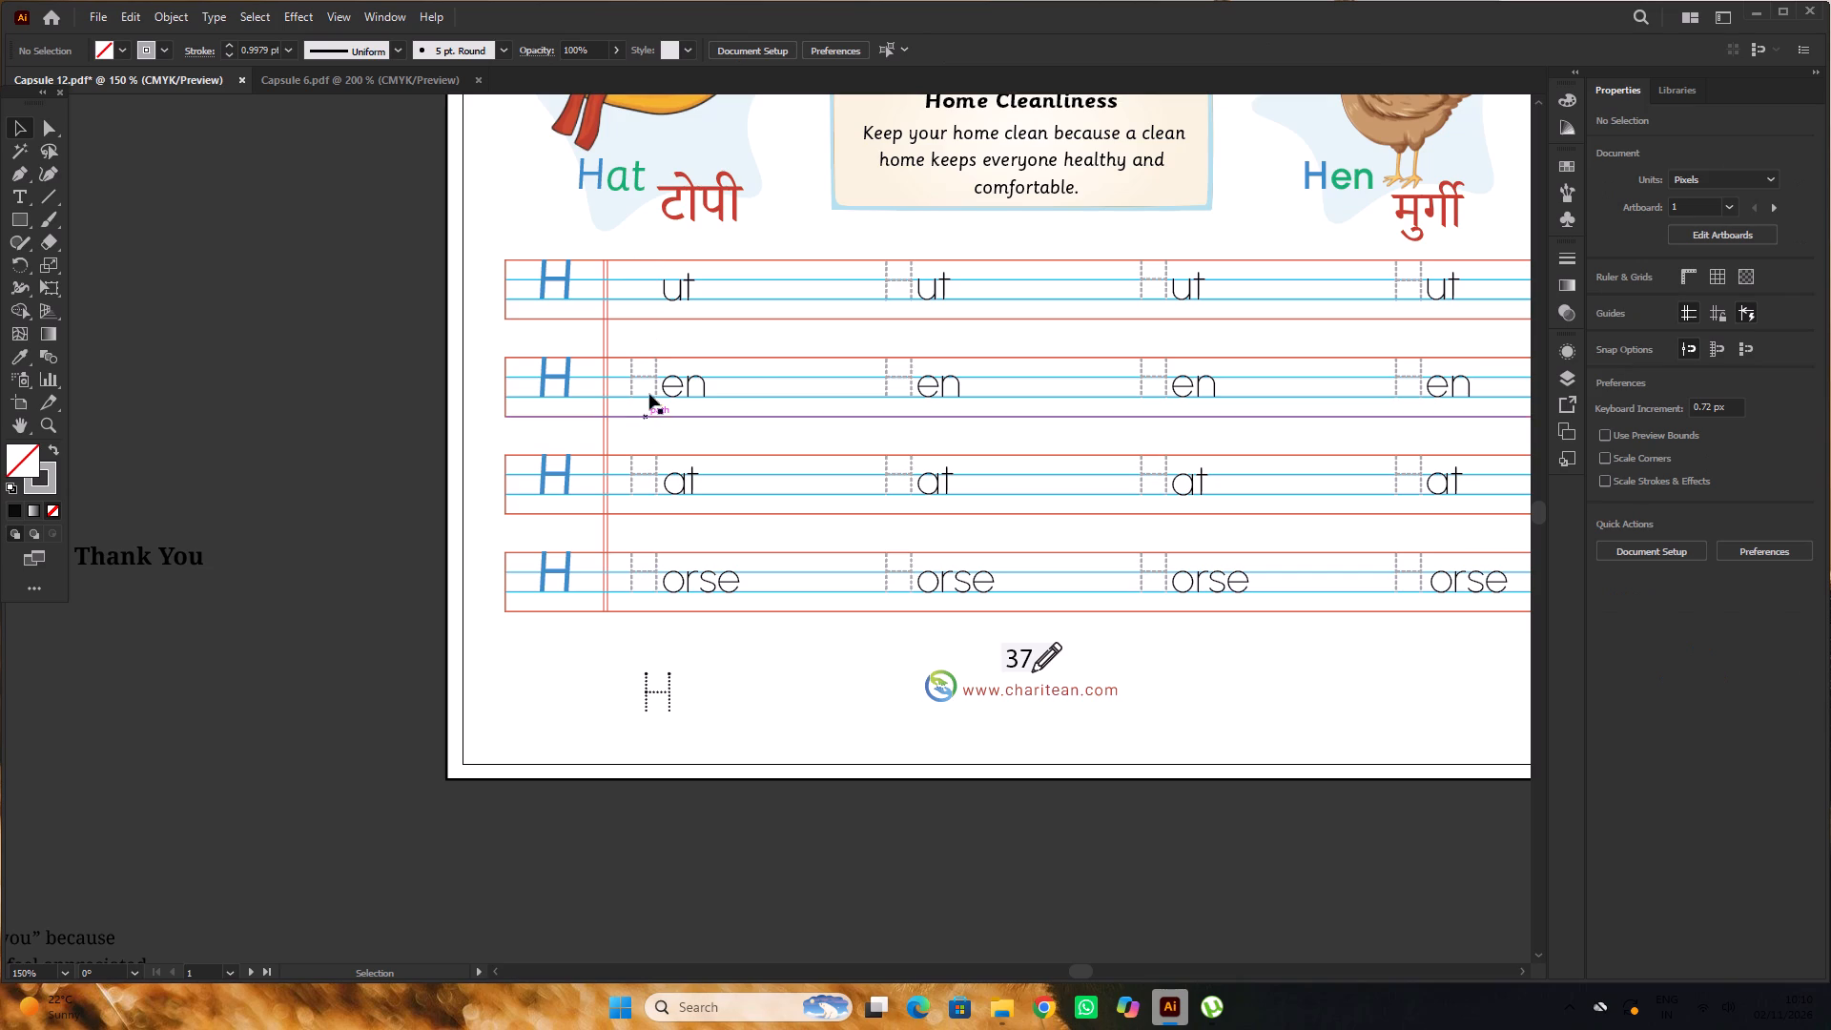
left_click(653, 377)
key("Delete")
left_click(645, 477)
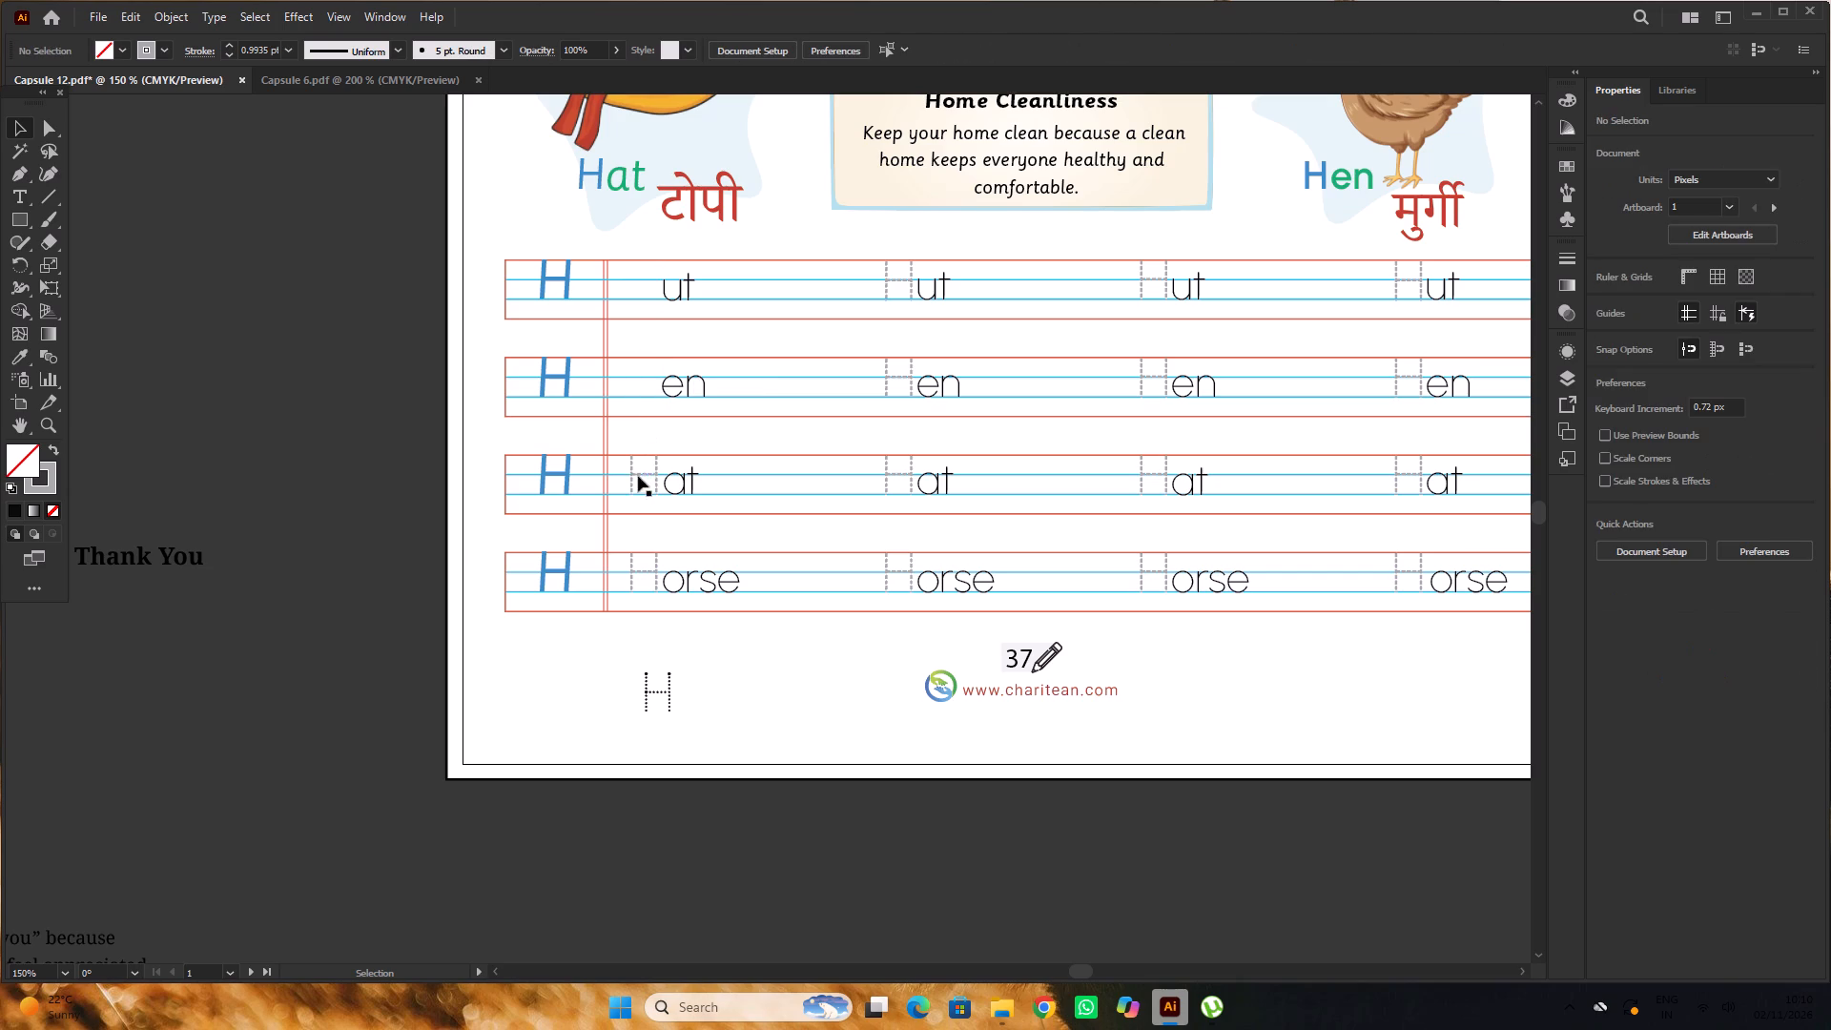
left_click(638, 475)
key("Delete")
left_click(639, 568)
key("Delete")
Move the dotted H from below the Horse row to the empty spot before the first "ut" in the Hut row.
left_click_drag(654, 685, 647, 276)
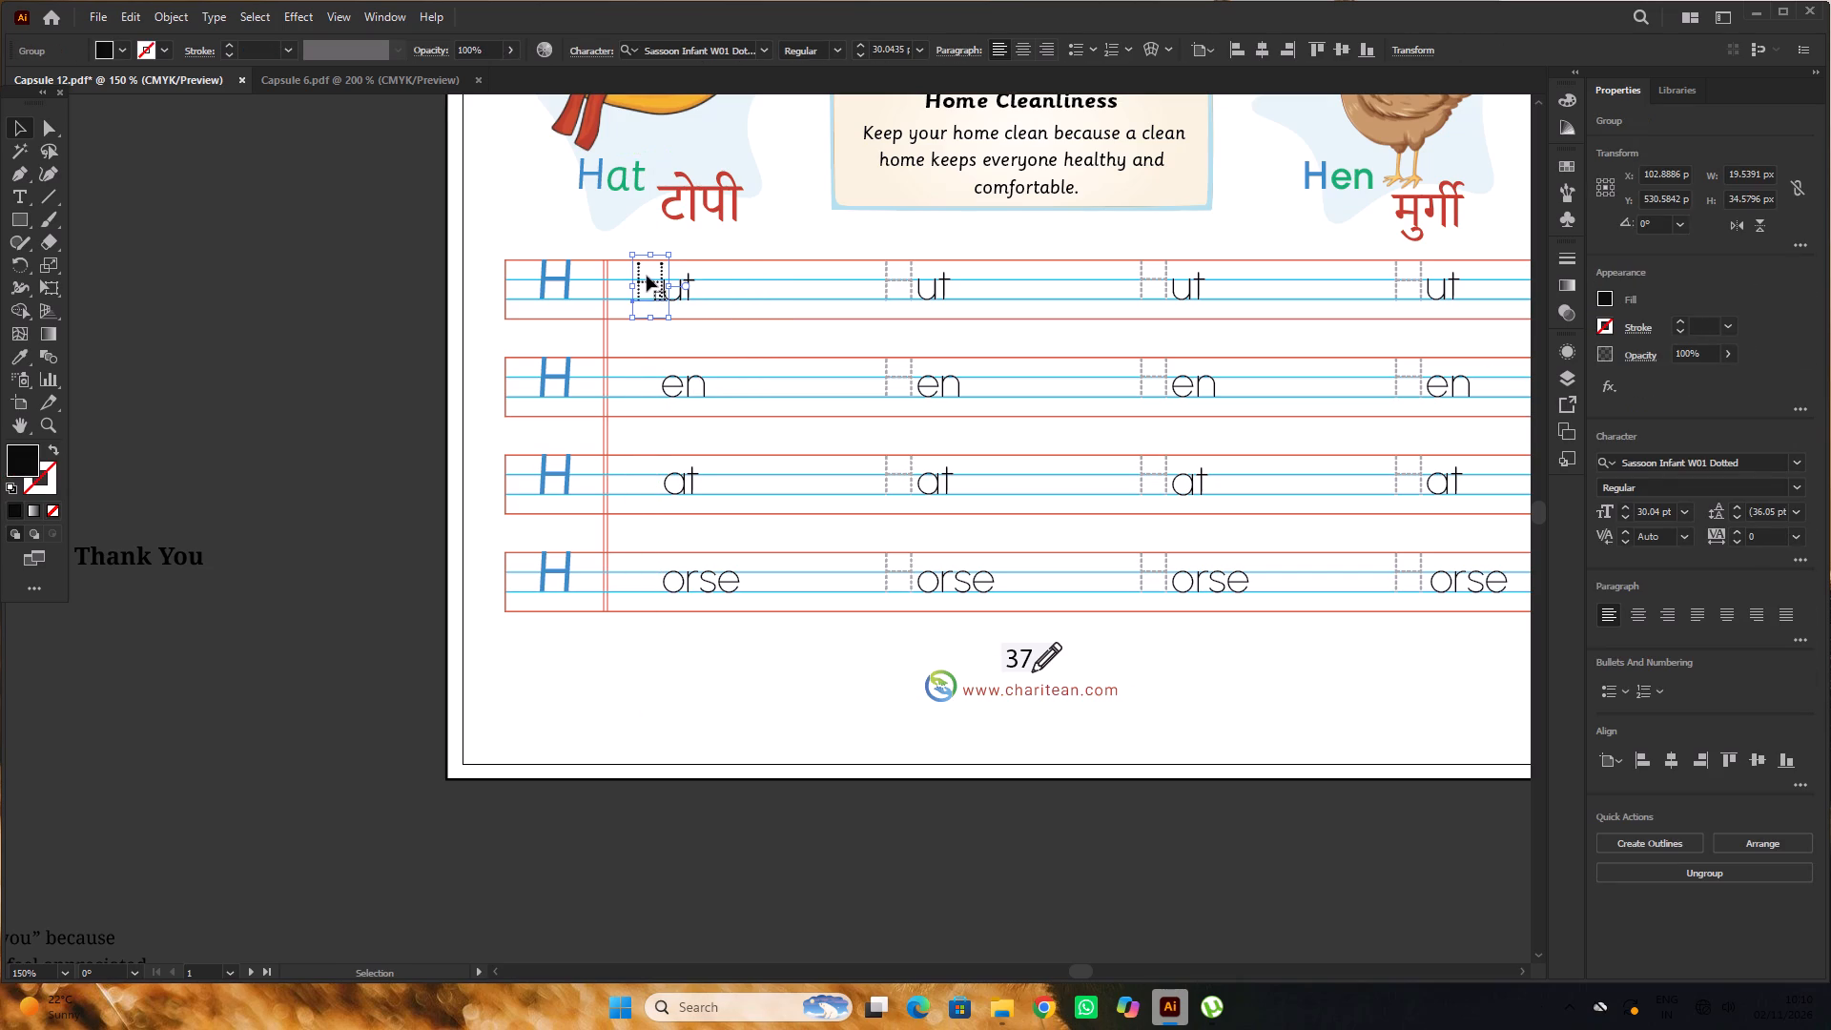
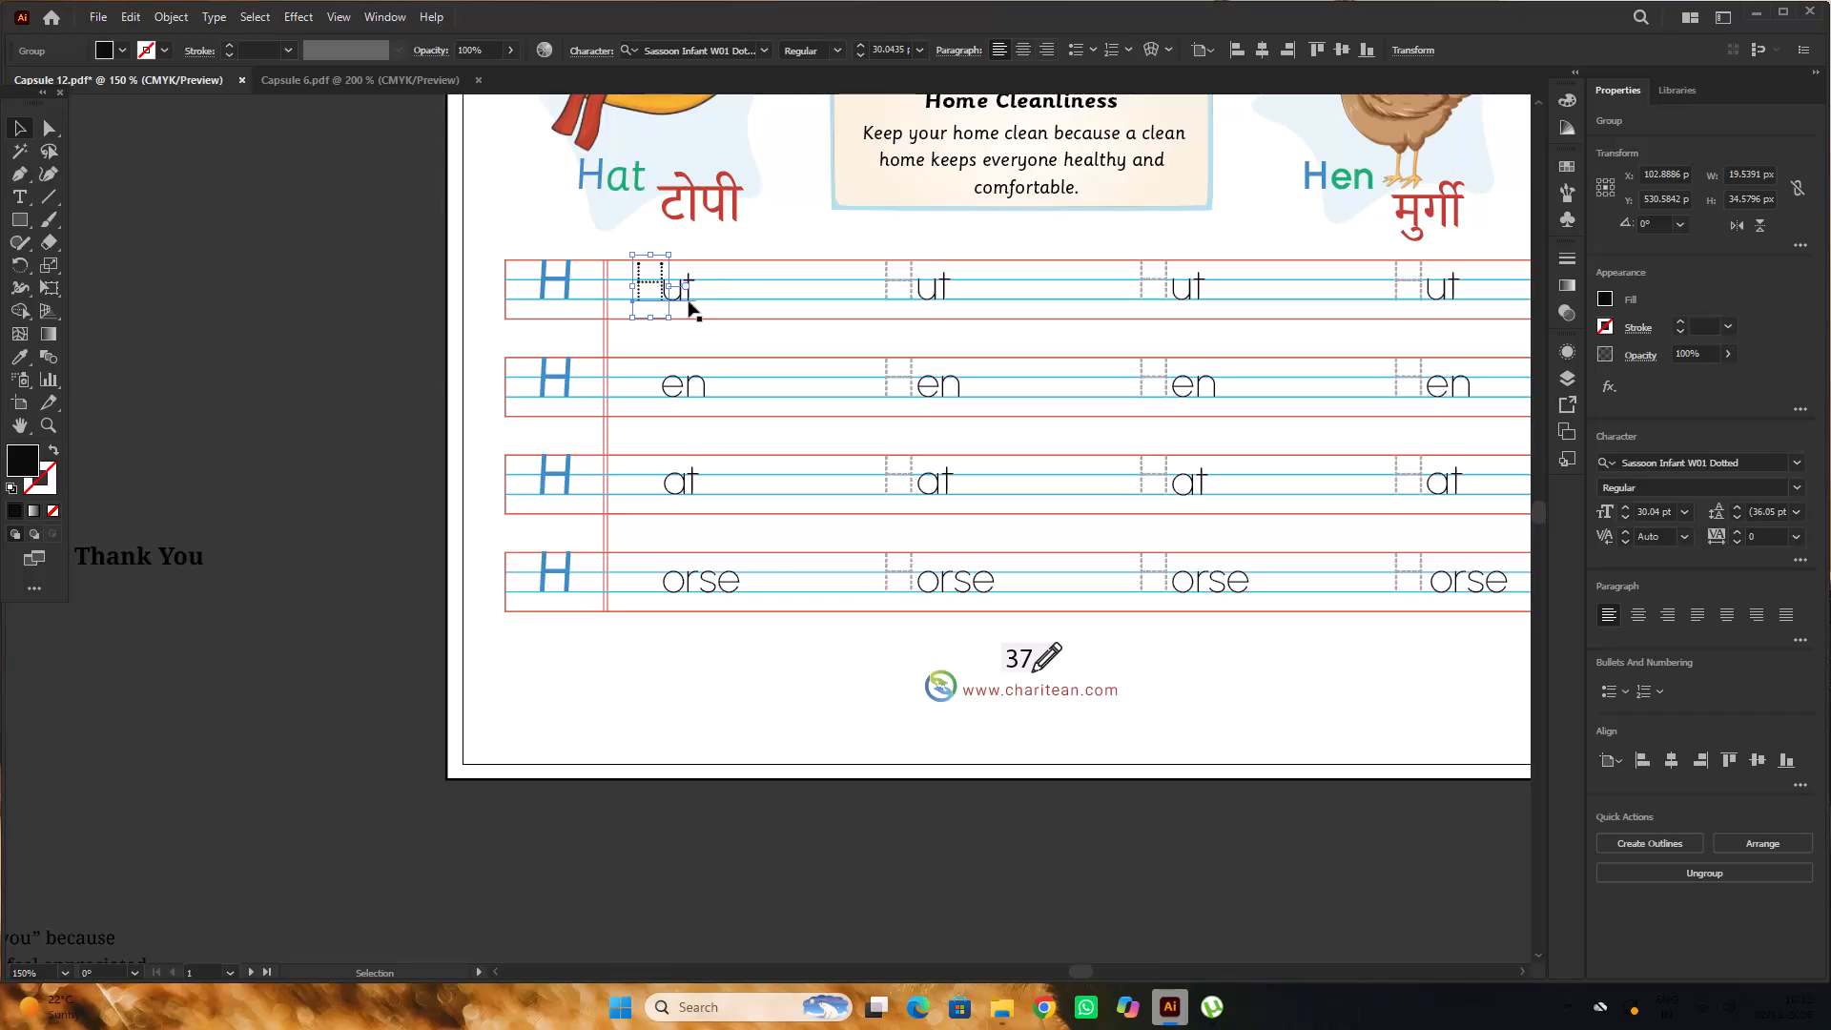
Shift the dotted H in the Hut row slightly away from the first "ut" so the letters no longer overlap.
scroll(639, 287, "up", 1, "alt")
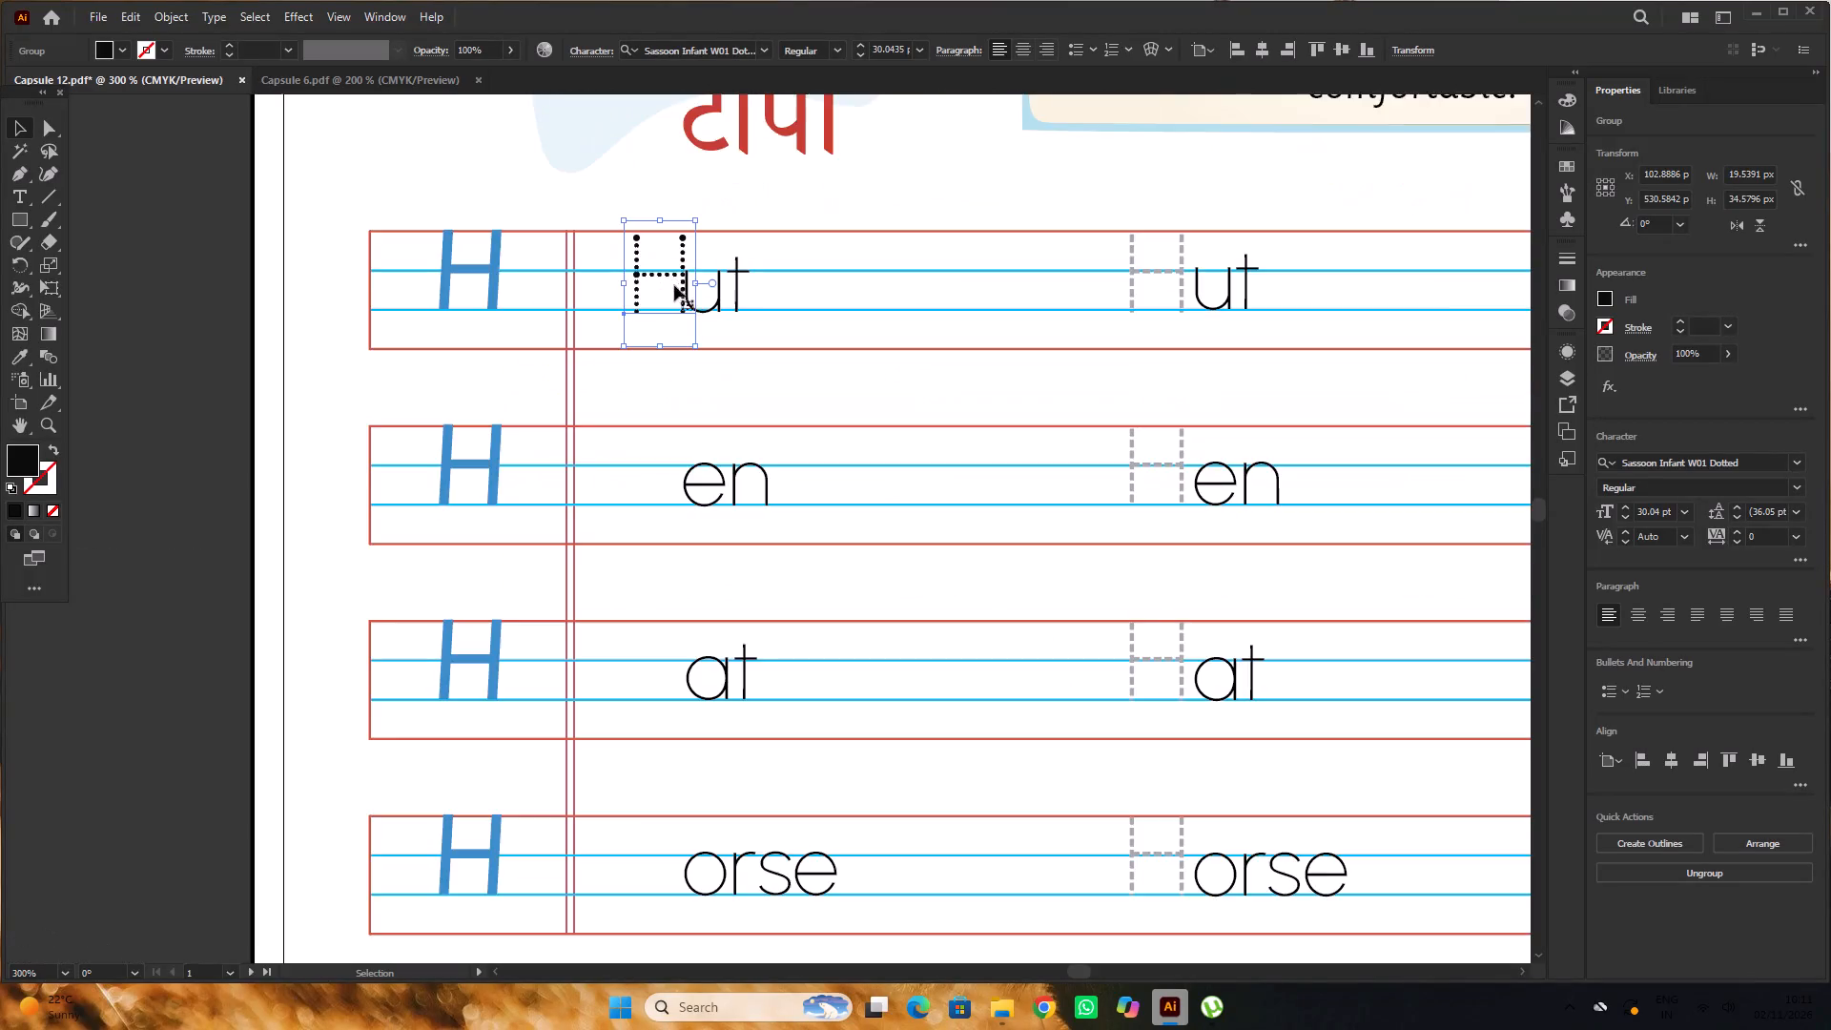
scroll(674, 285, "up", 2, "alt")
left_click_drag(677, 269, 654, 264)
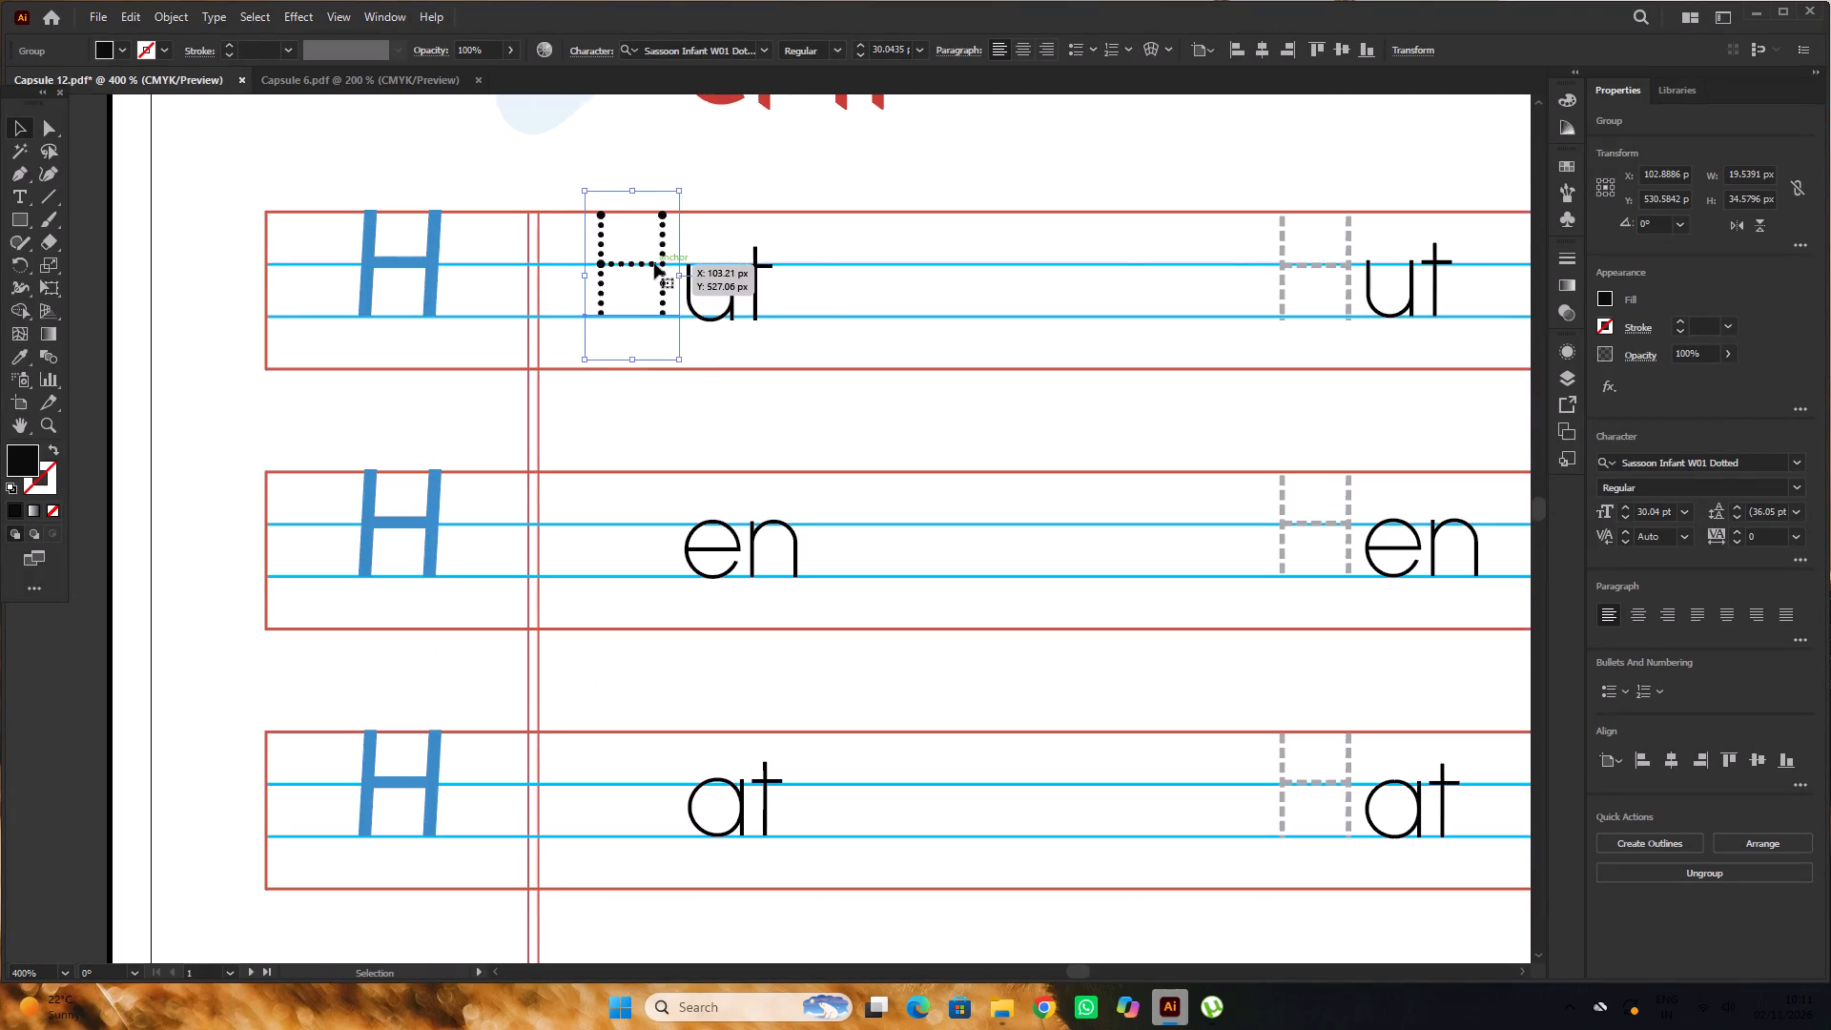
scroll(654, 263, "up", 2, "alt")
scroll(652, 264, "up", 2)
scroll(632, 281, "down", 6, "alt")
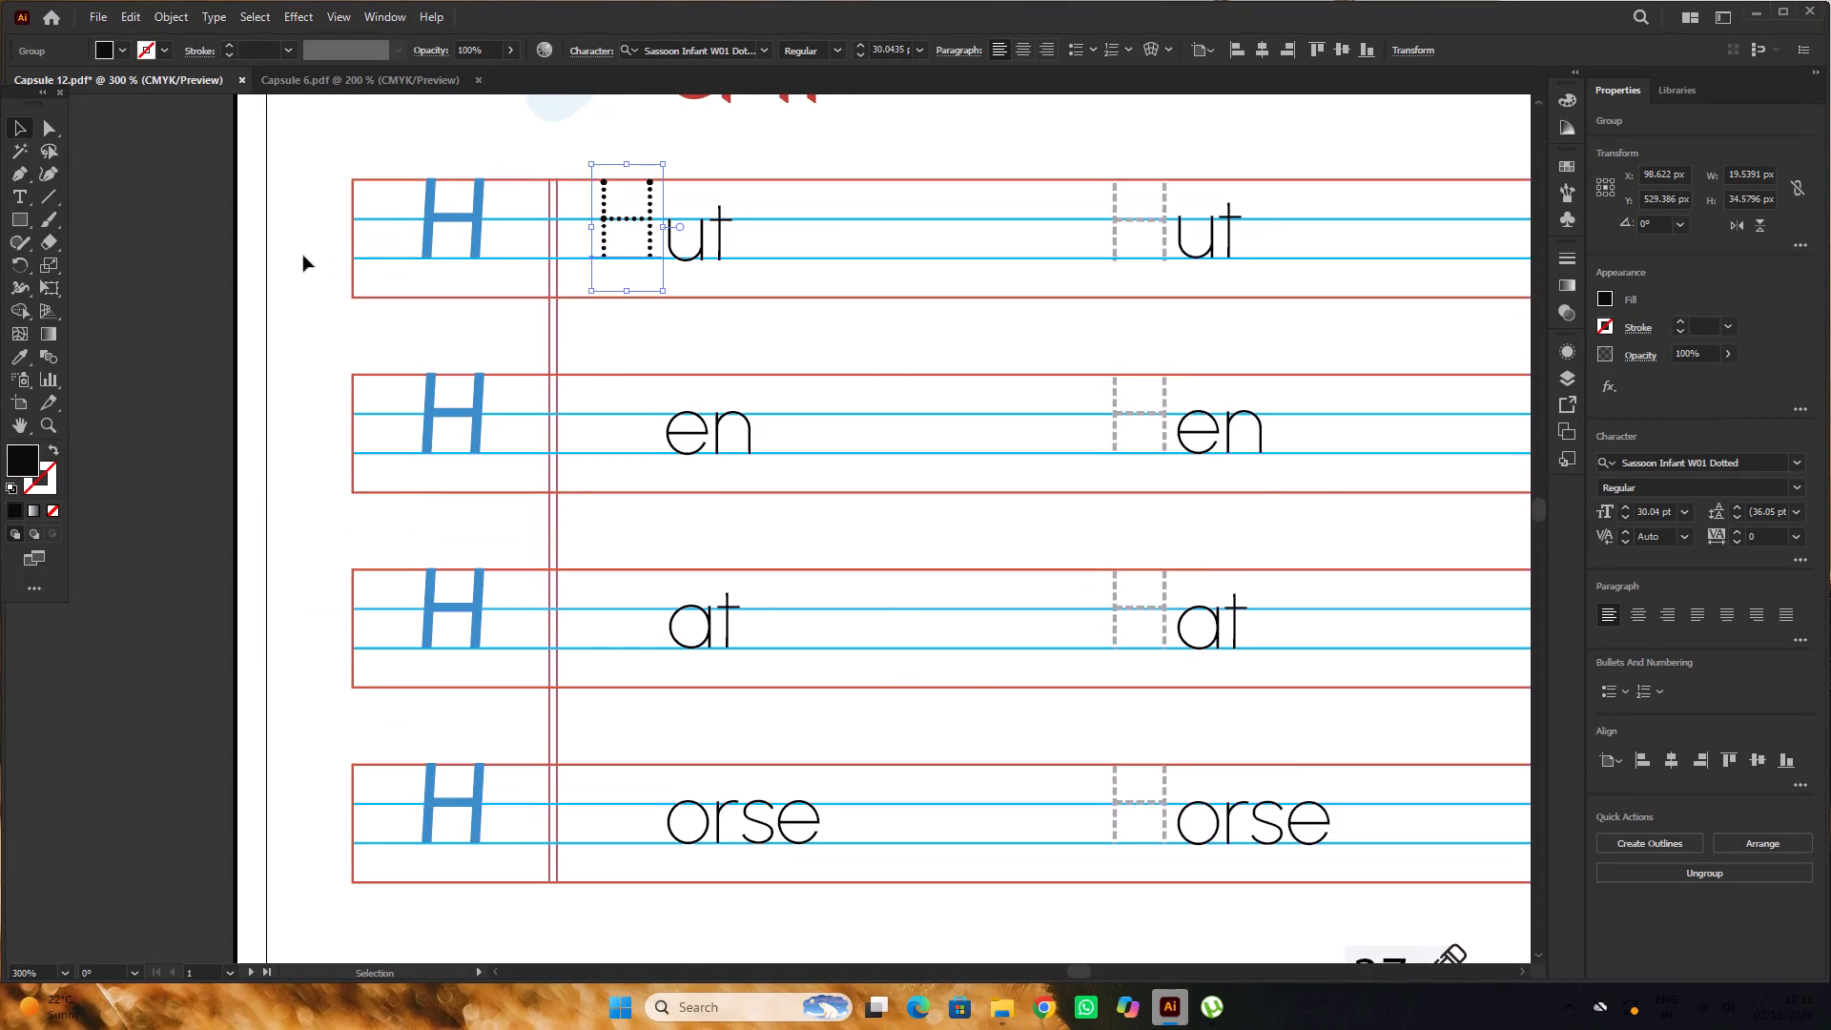
scroll(303, 256, "down", 3, "alt")
key("space")
left_click_drag(189, 229, 181, 344)
left_click(177, 319)
Copy the dotted H from the Hut row to the empty spot before the first "en" in the Hen row.
scroll(338, 375, "up", 2, "alt")
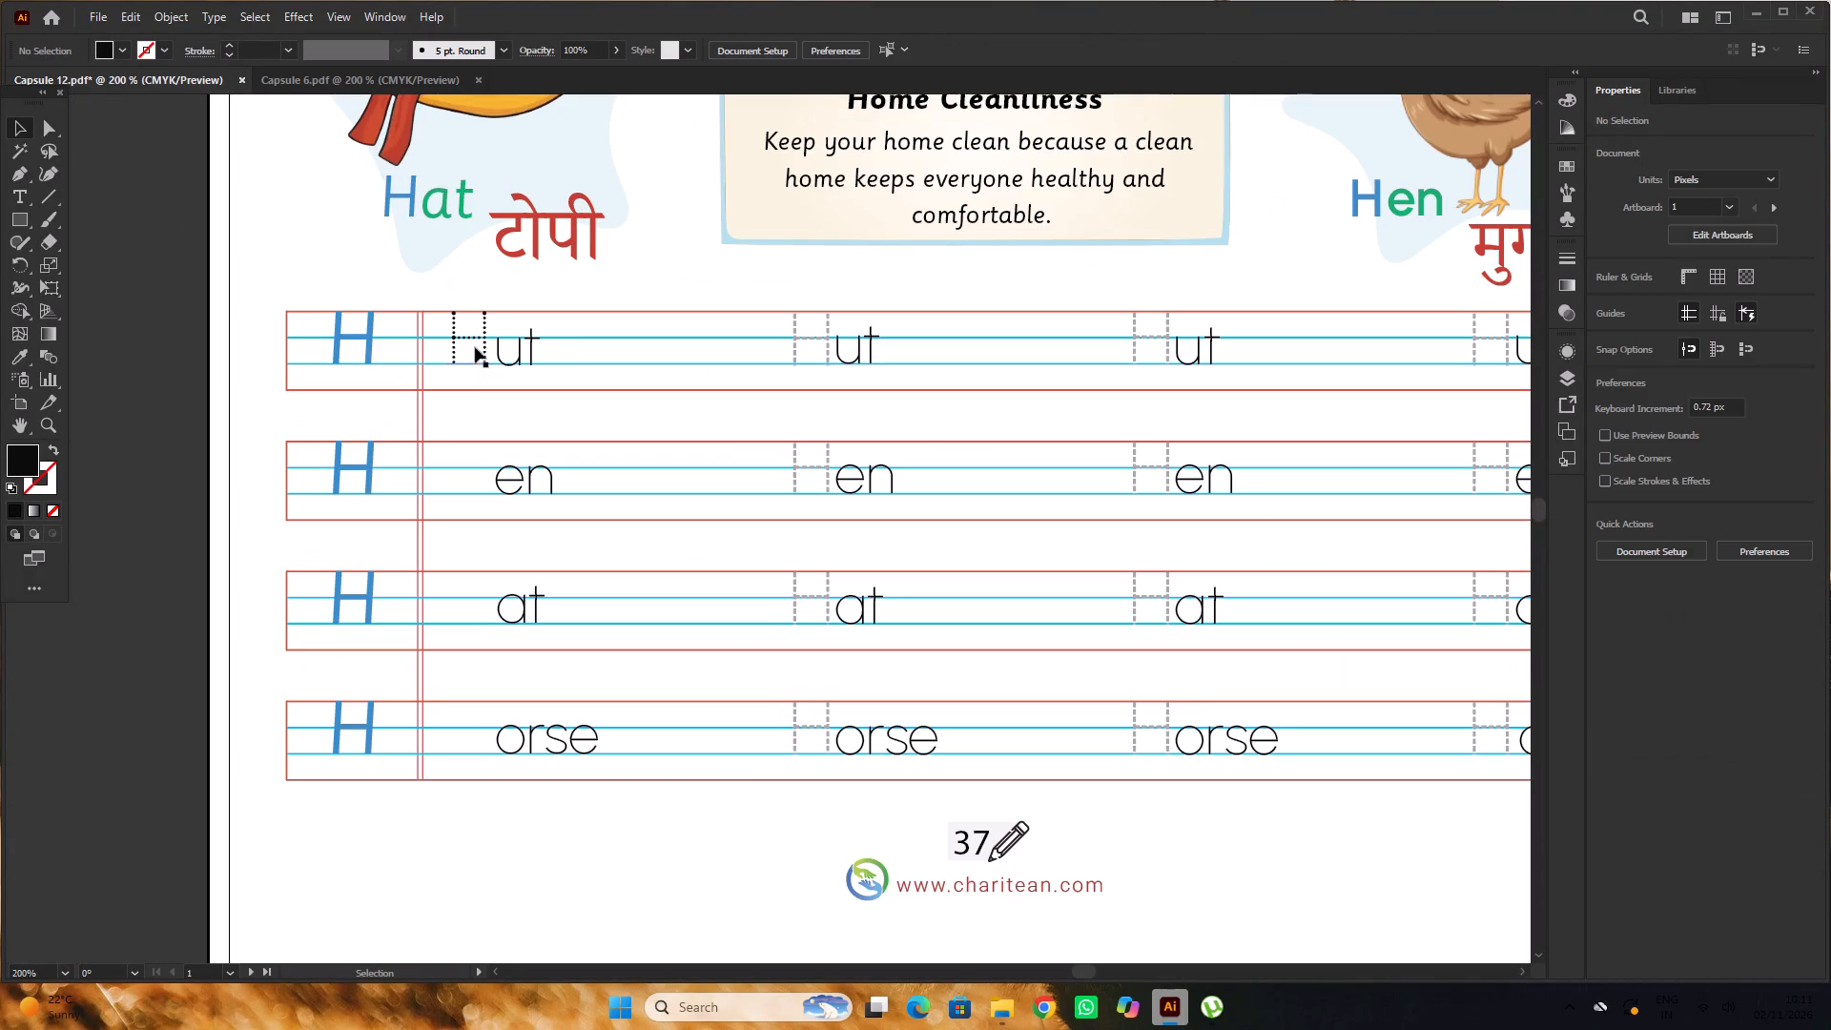
left_click_drag(477, 336, 456, 466, "alt+shift")
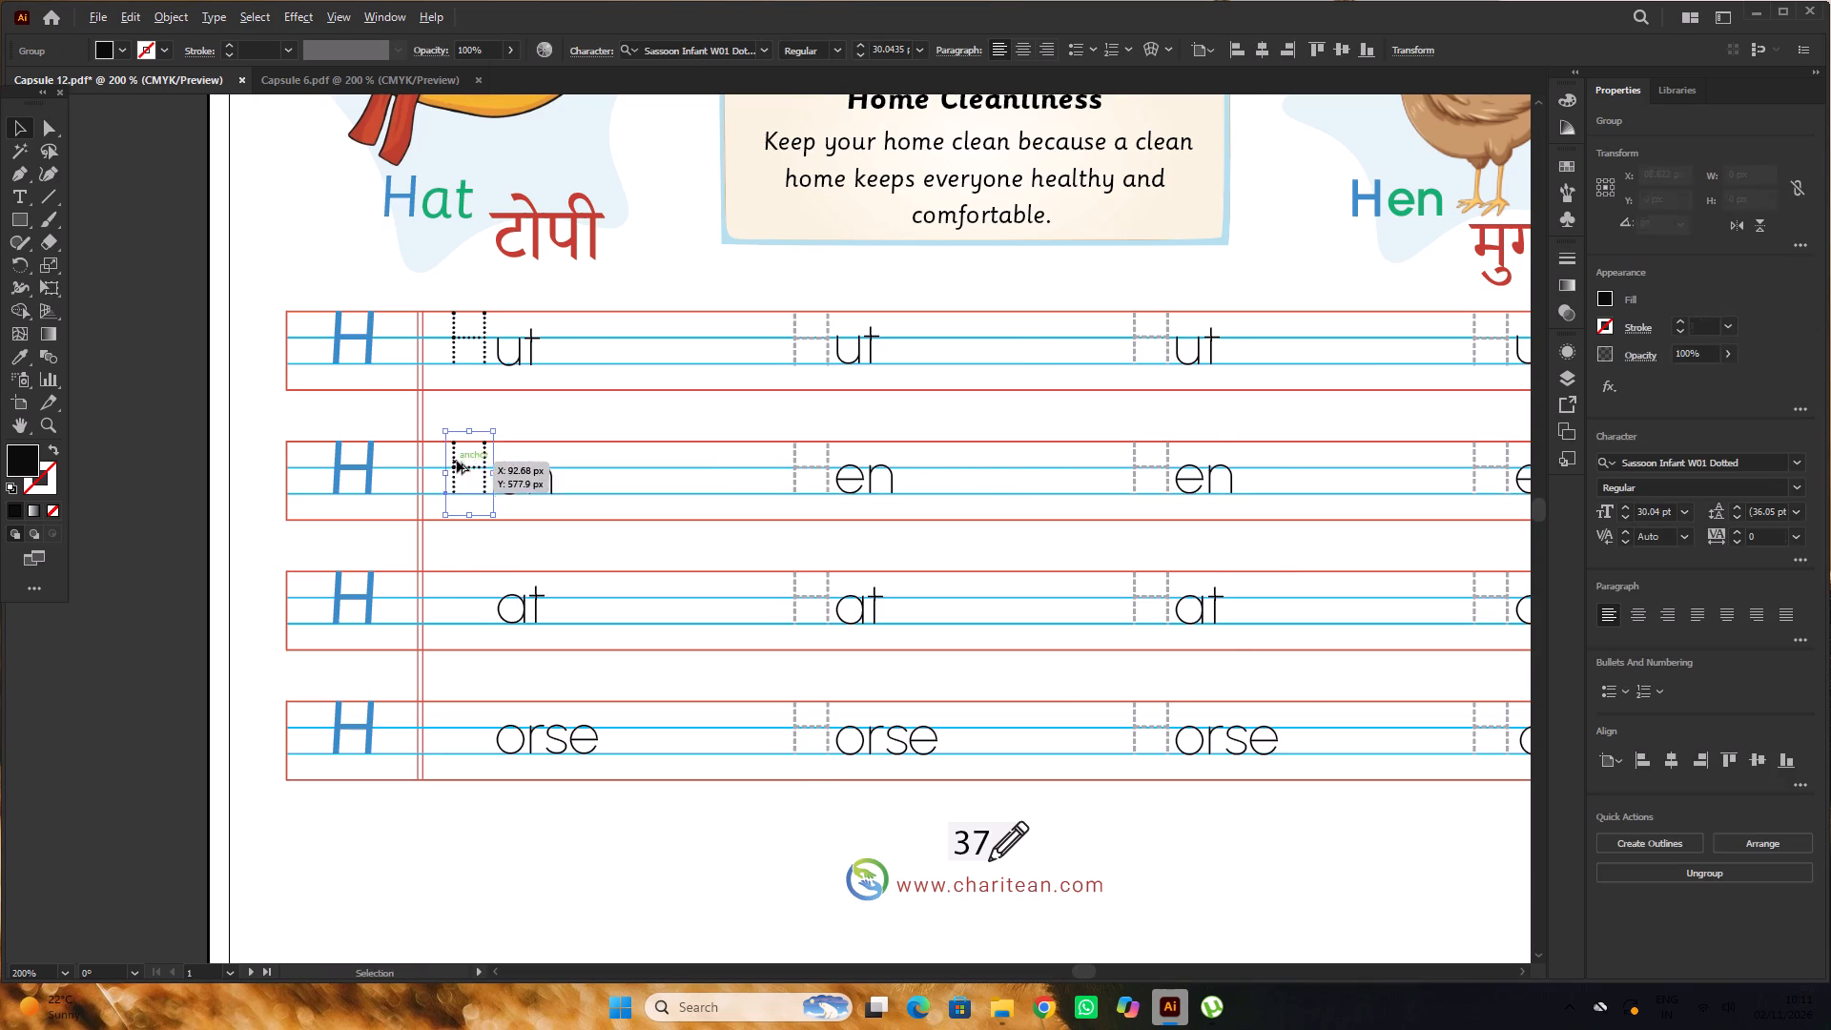
scroll(457, 461, "down", 1, "alt")
left_click(296, 380)
scroll(296, 380, "down", 6)
Copy the dotted H from the Hen row to the empty spot before the first "at" in the Hat row.
scroll(408, 375, "up", 2, "alt")
left_click_drag(535, 282, 519, 355, "alt")
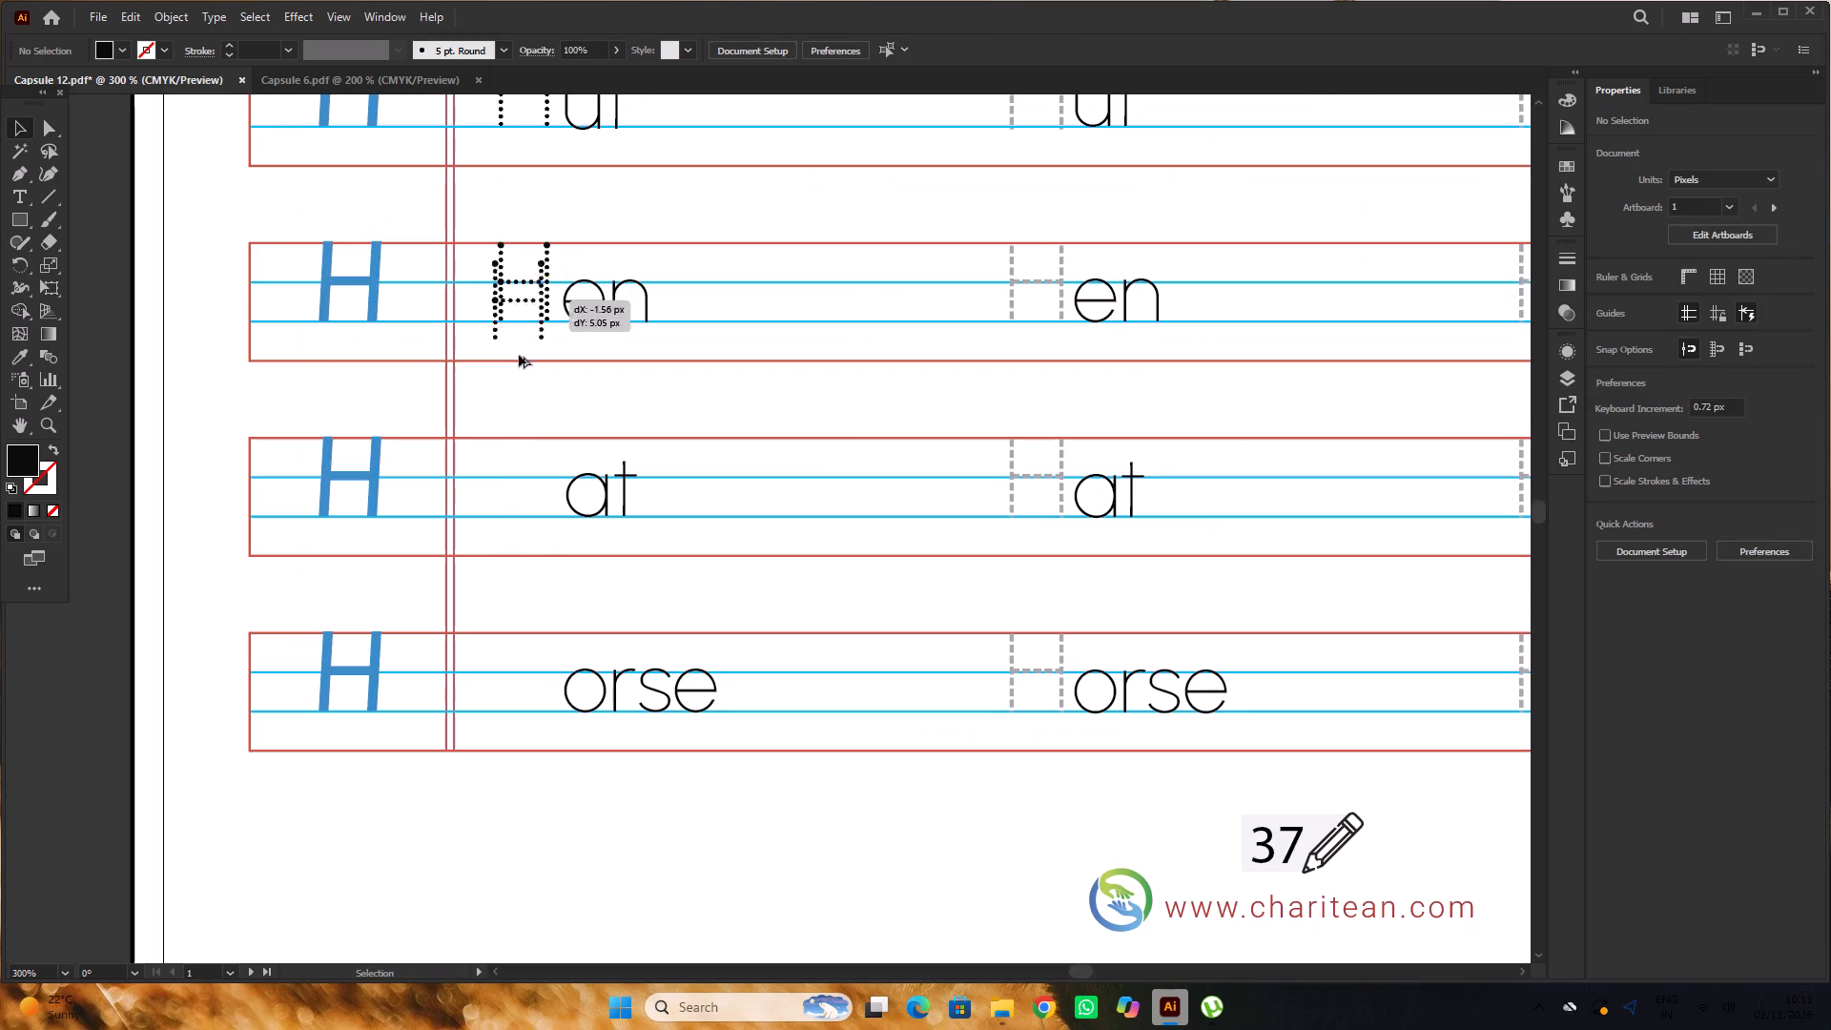
left_click_drag(519, 355, 503, 479, "alt")
scroll(503, 479, "down", 2, "alt")
left_click(273, 382)
scroll(273, 382, "down", 6)
Copy the dotted H from the Hat row to the empty spot before the first "orse" in the Horse row.
scroll(493, 367, "up", 2, "alt")
left_click_drag(528, 320, 517, 562, "alt")
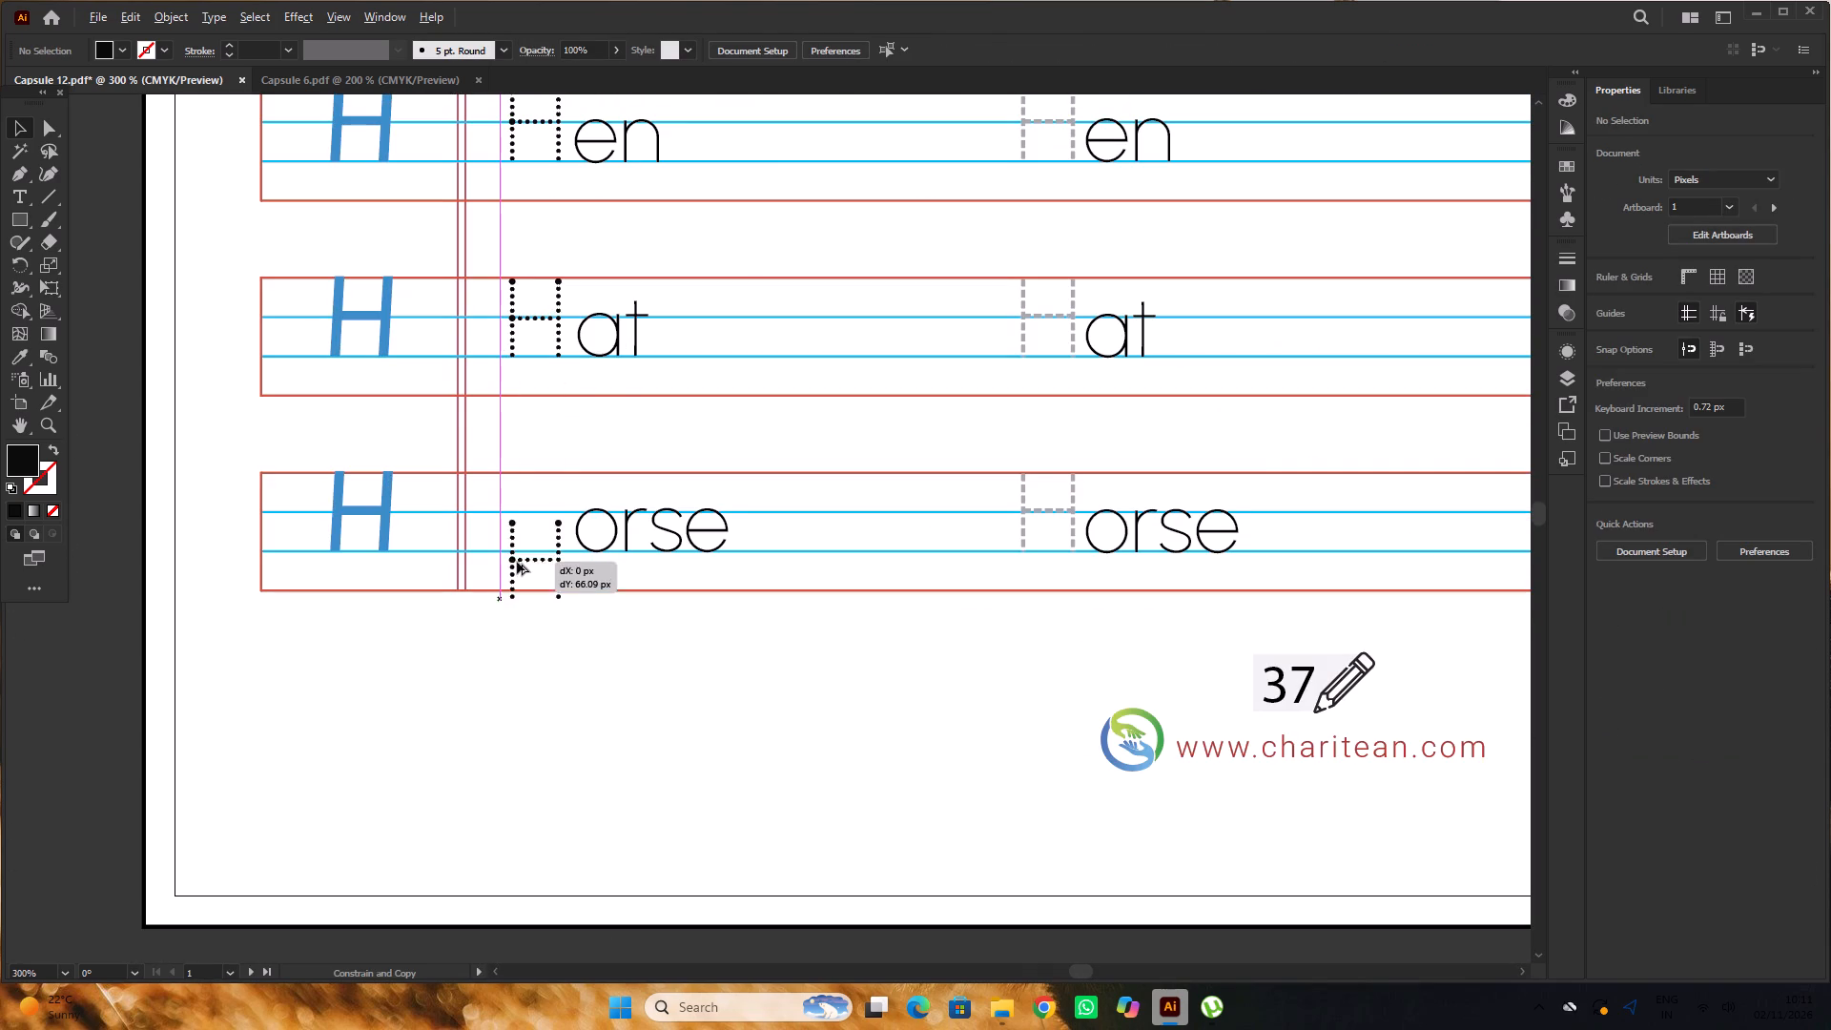
left_click_drag(517, 562, 518, 512, "alt")
scroll(496, 482, "down", 3)
left_click(280, 375)
scroll(280, 375, "down", 2, "alt")
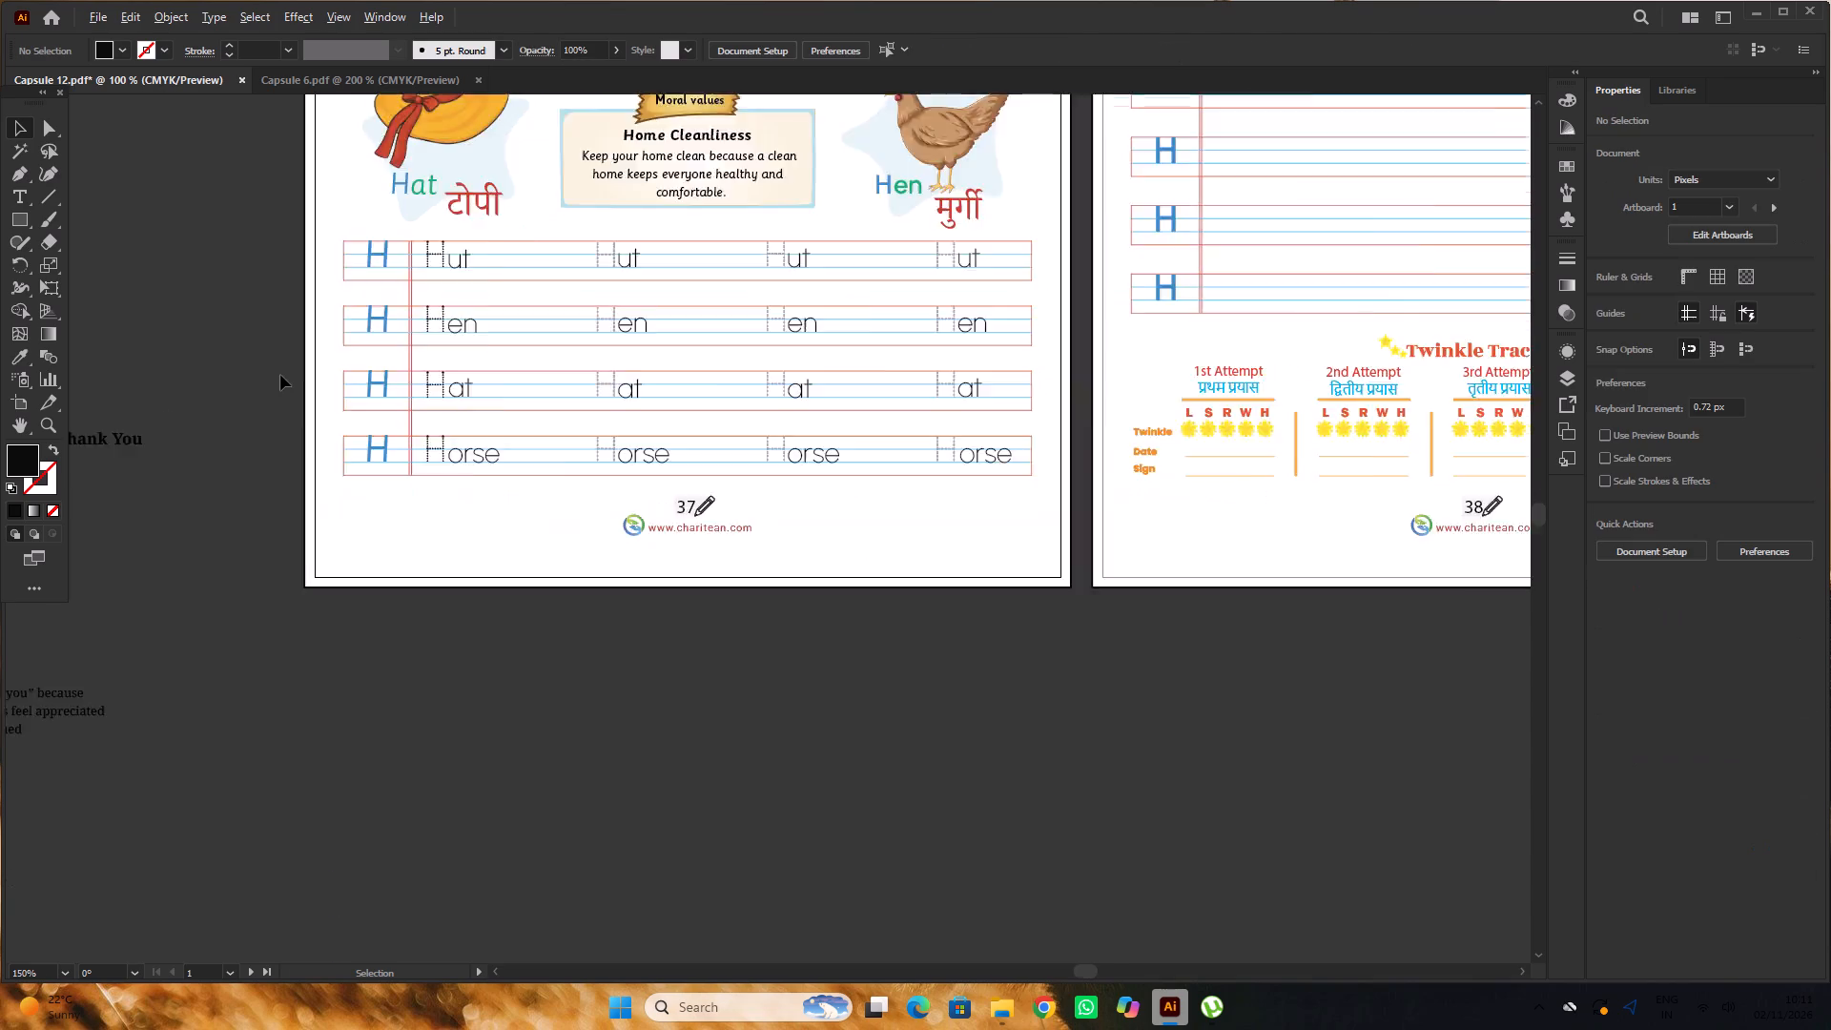
Delete the dashed outline H of the second word in the Hut, Hen and Hat practice rows.
scroll(281, 372, "up", 1)
scroll(500, 337, "up", 3, "alt")
left_click(496, 297)
left_click(497, 285)
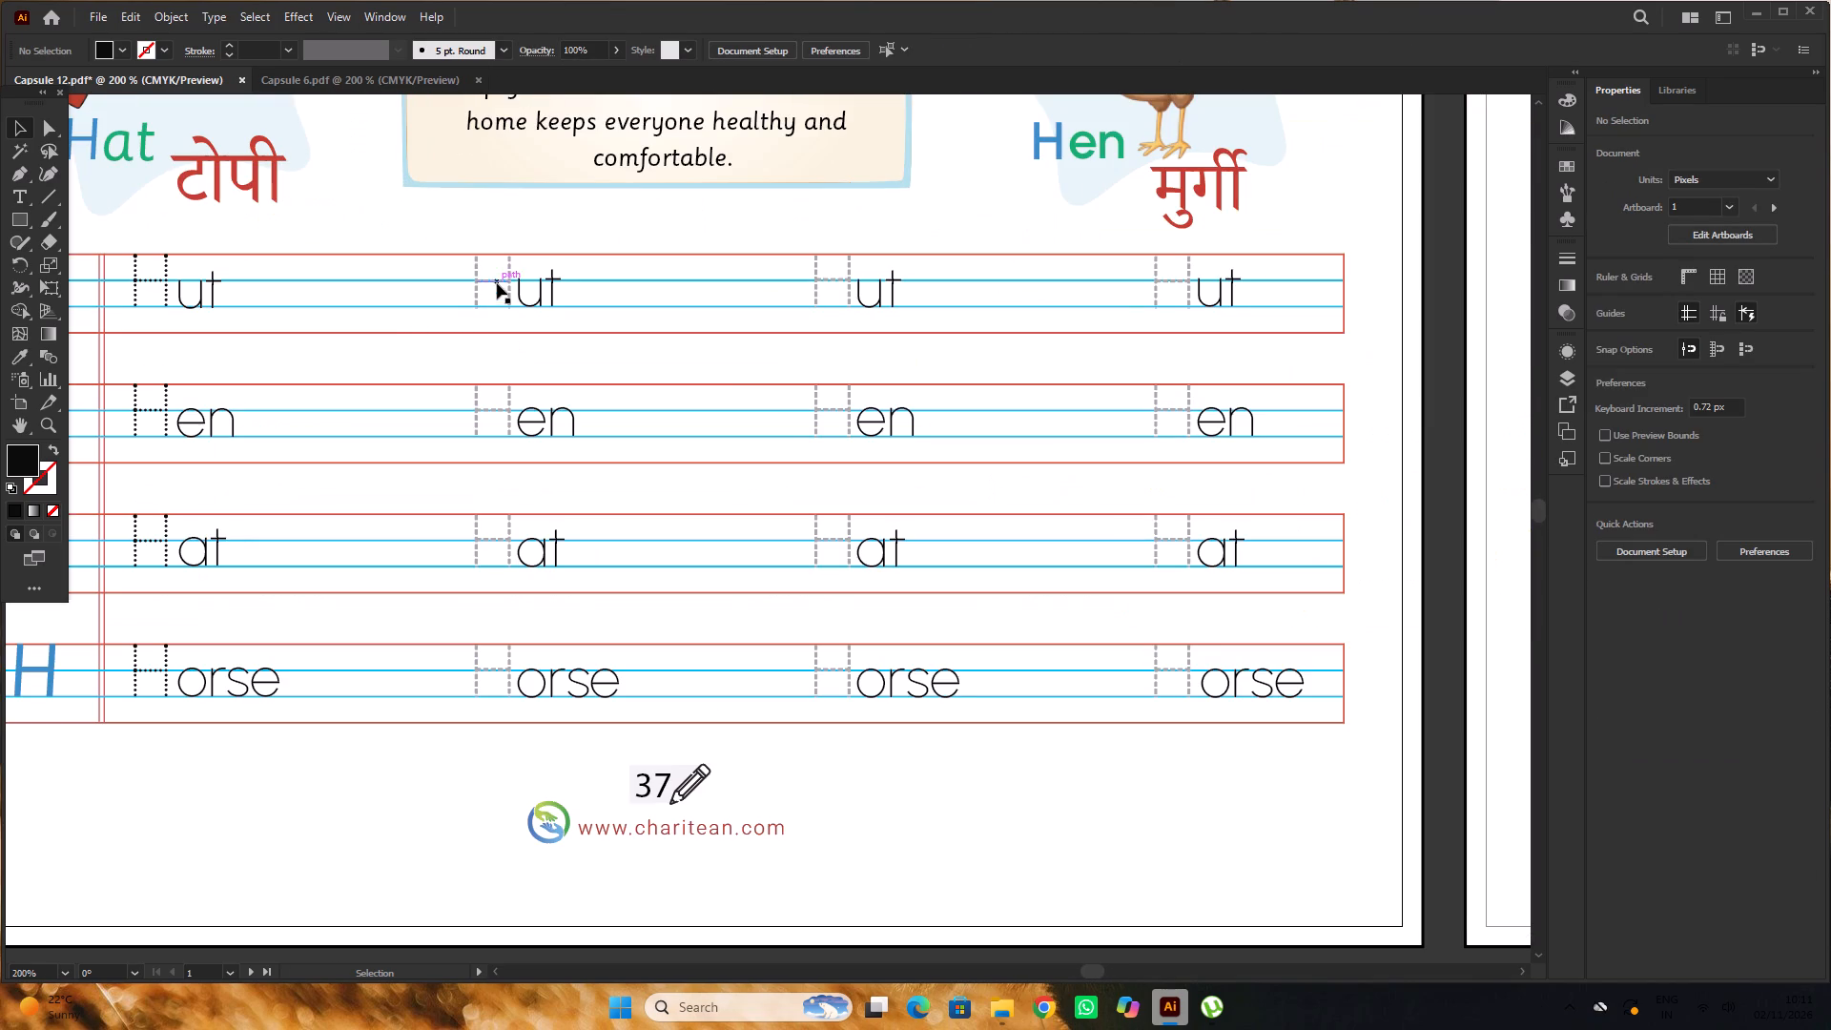
left_click(499, 278)
scroll(551, 450, "down", 1, "alt")
scroll(551, 450, "up", 2)
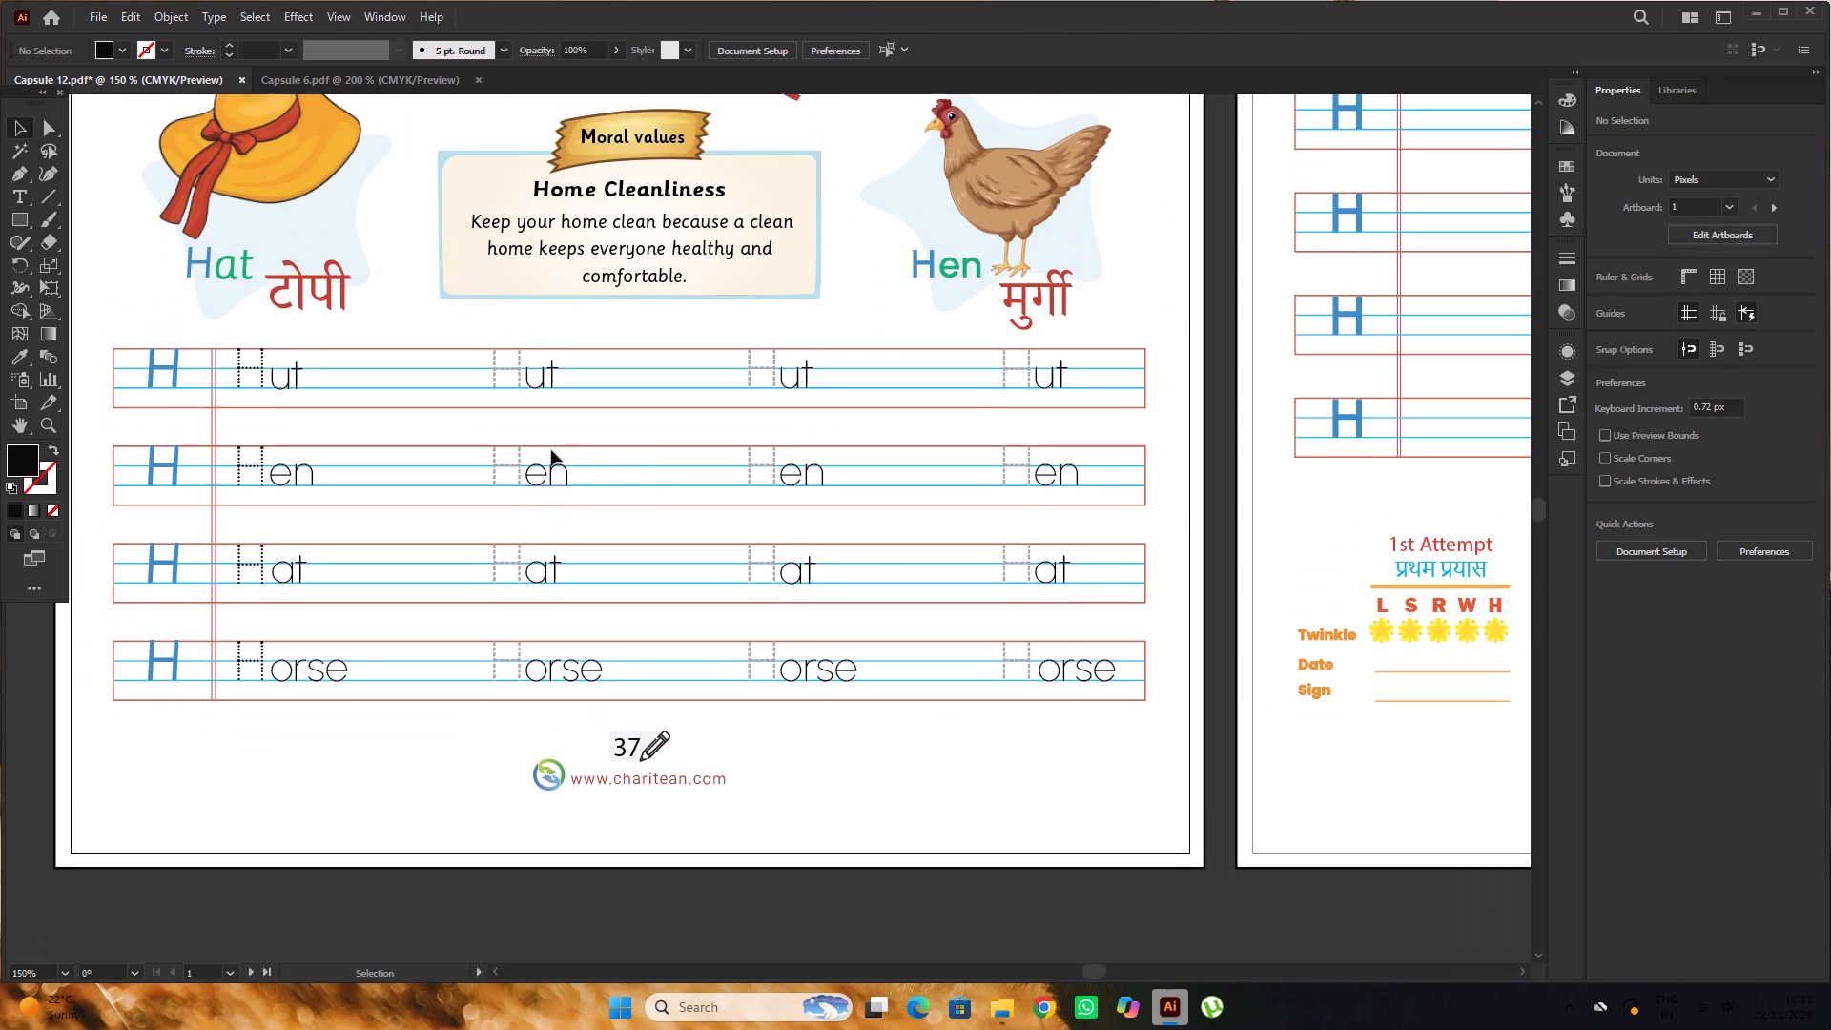
scroll(551, 450, "up", 9)
scroll(558, 451, "down", 1, "alt")
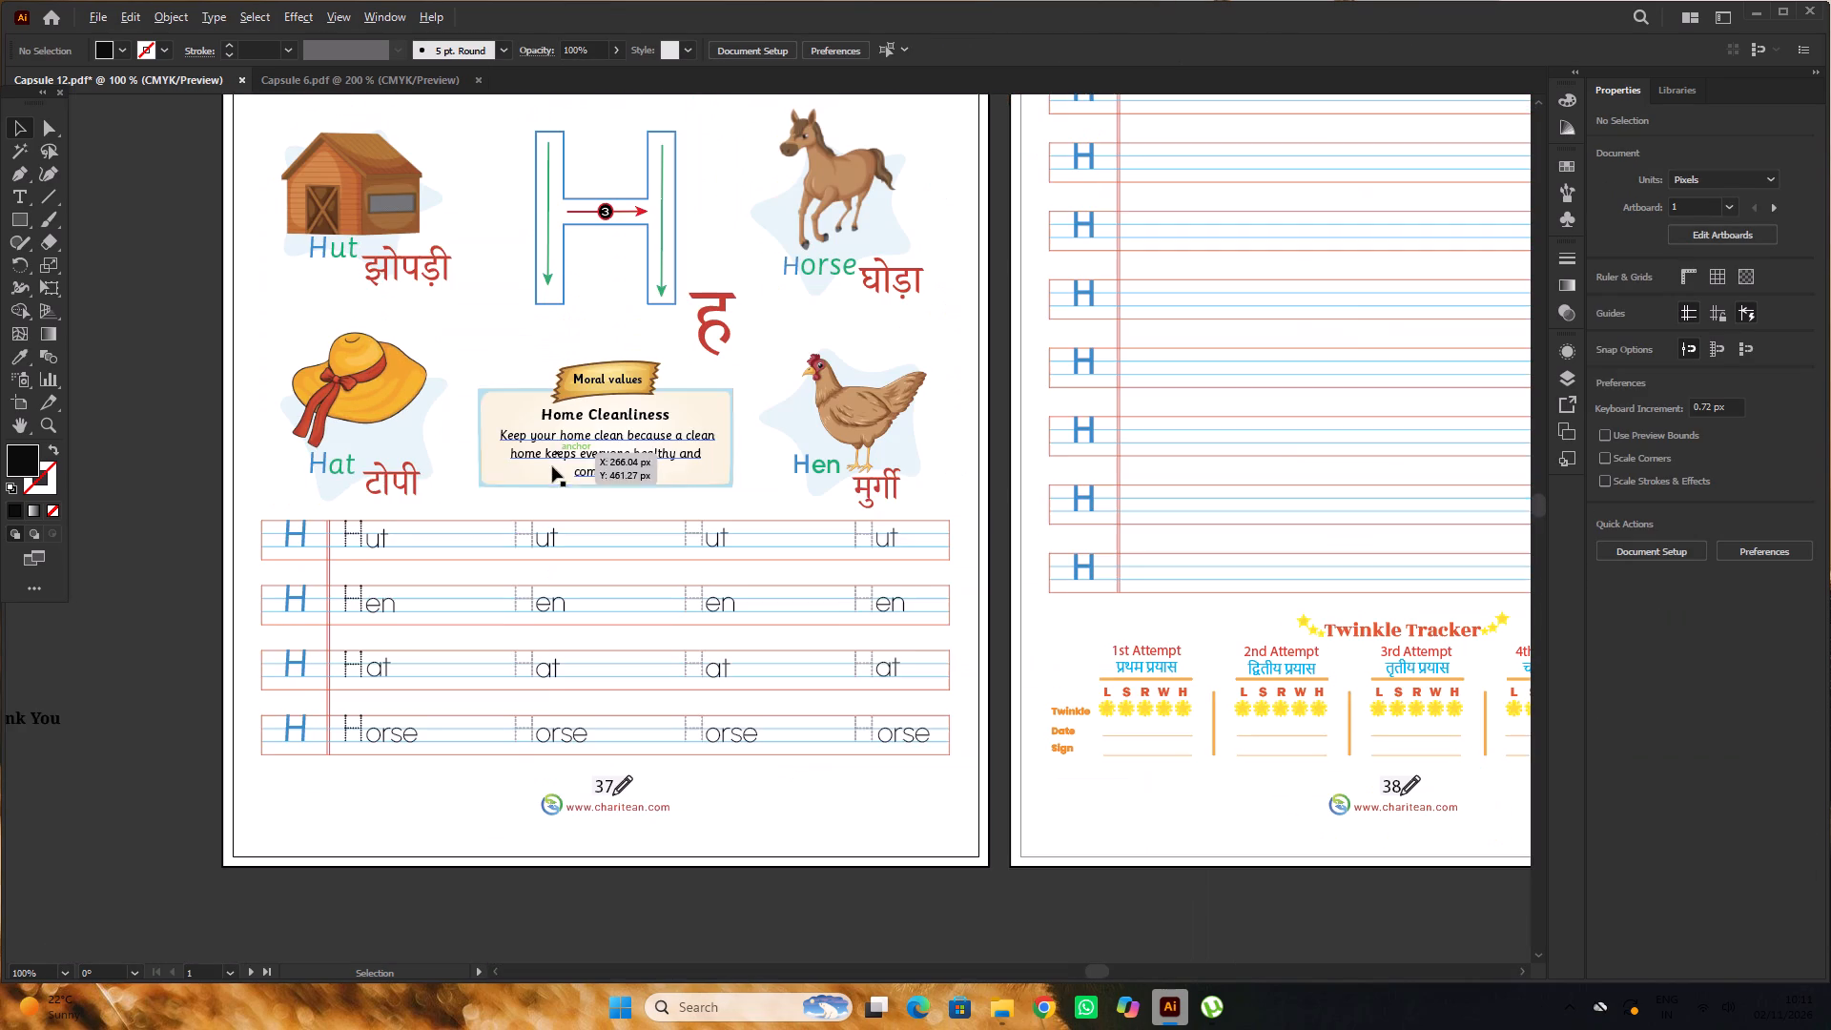
scroll(552, 466, "up", 5)
scroll(549, 468, "down", 7)
left_click(526, 488)
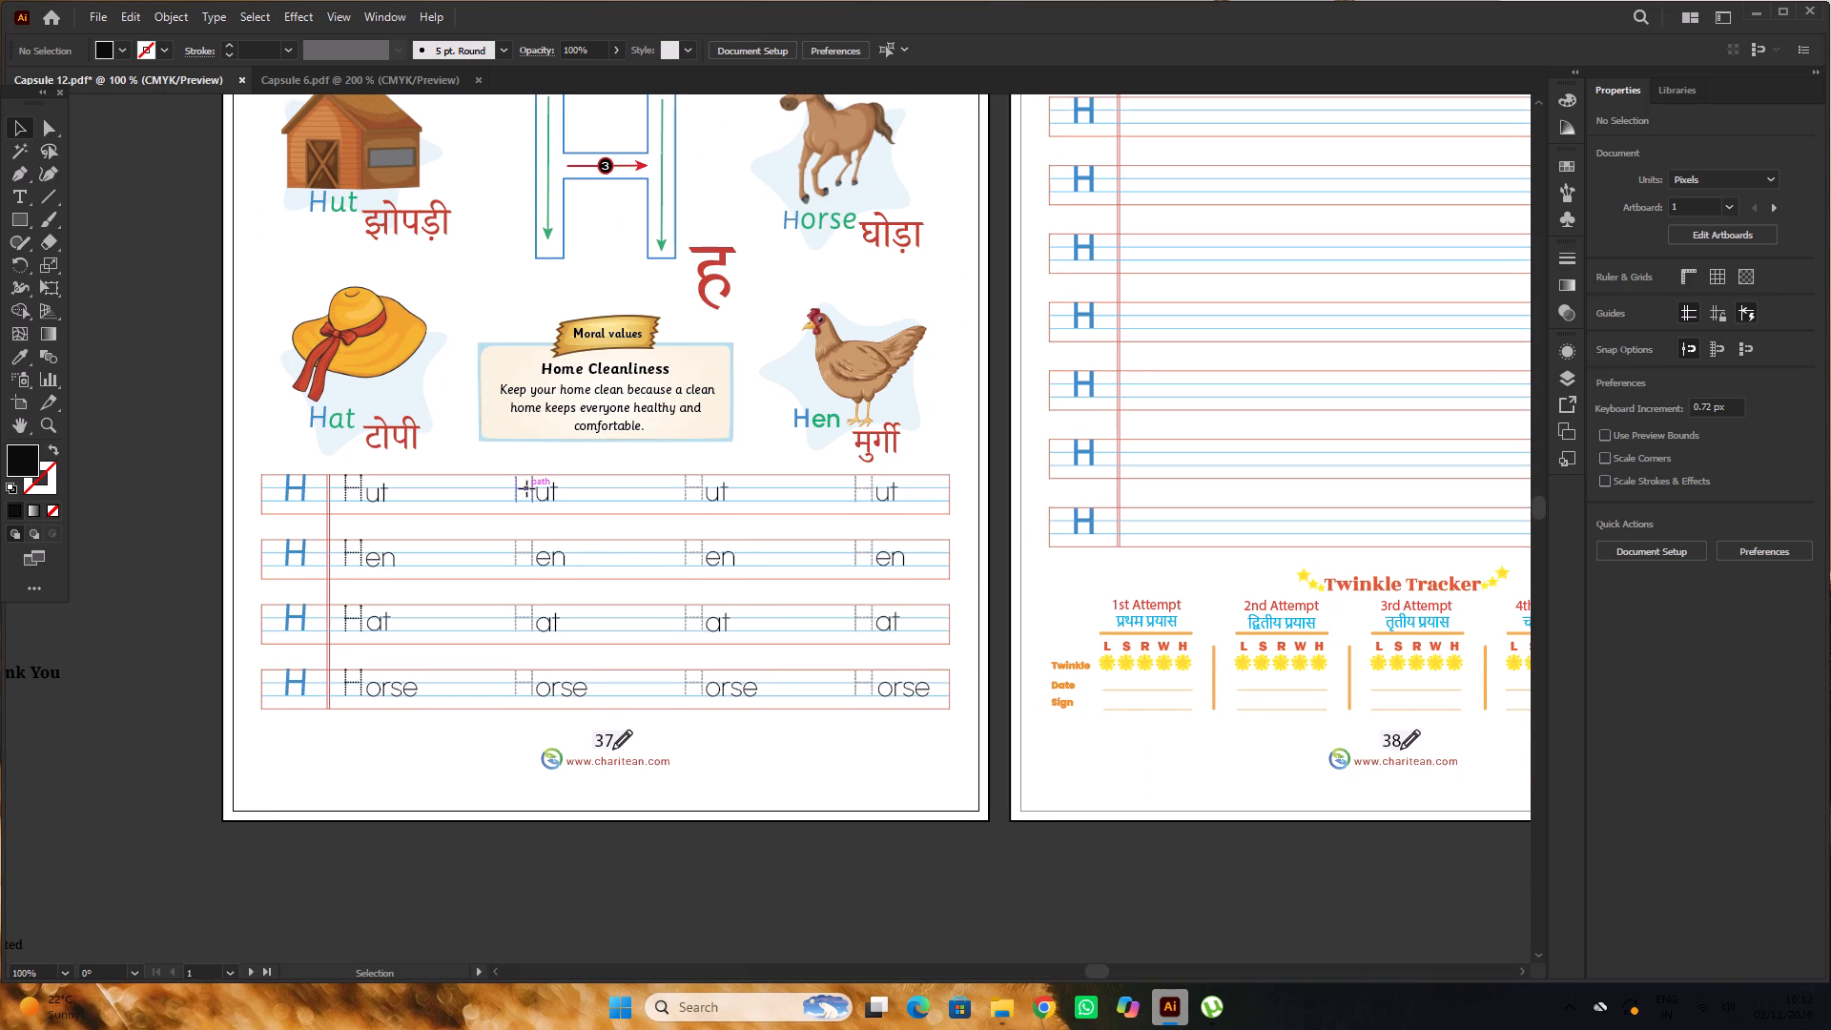
key("Delete")
left_click(524, 551)
key("Delete")
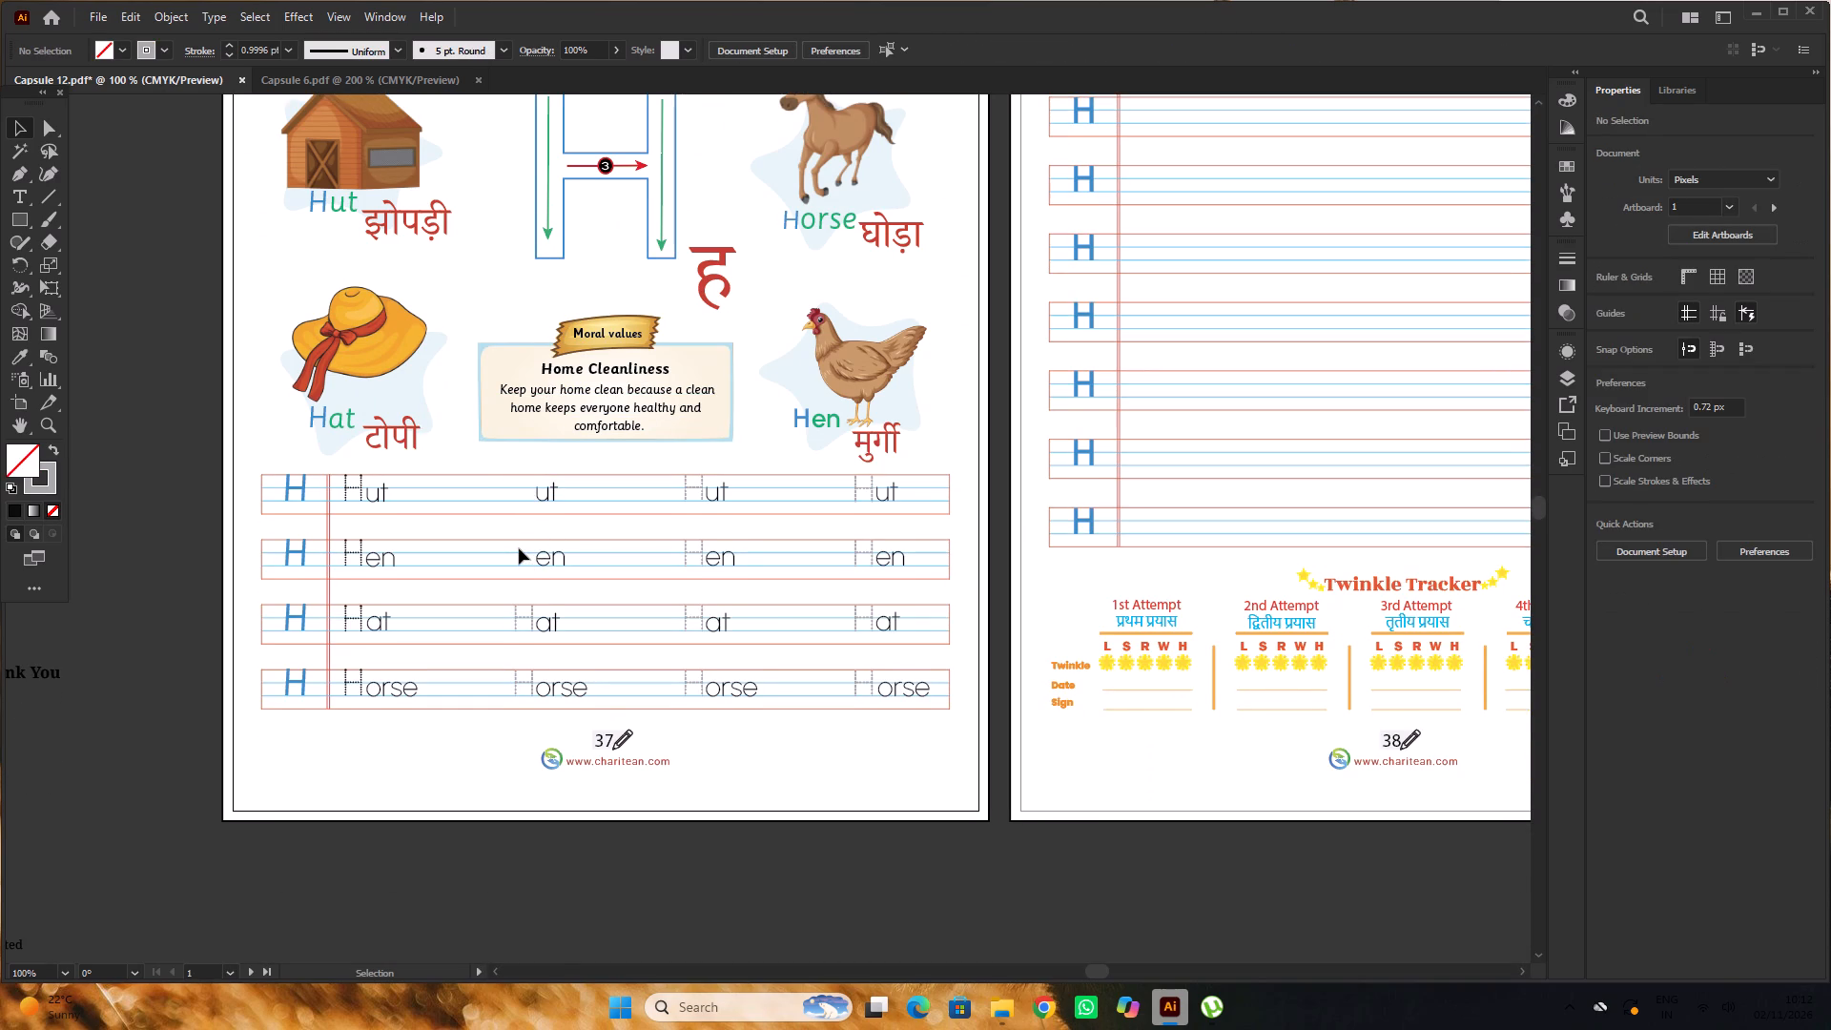
key("Delete")
scroll(497, 553, "down", 7)
left_click(525, 455)
key("Delete")
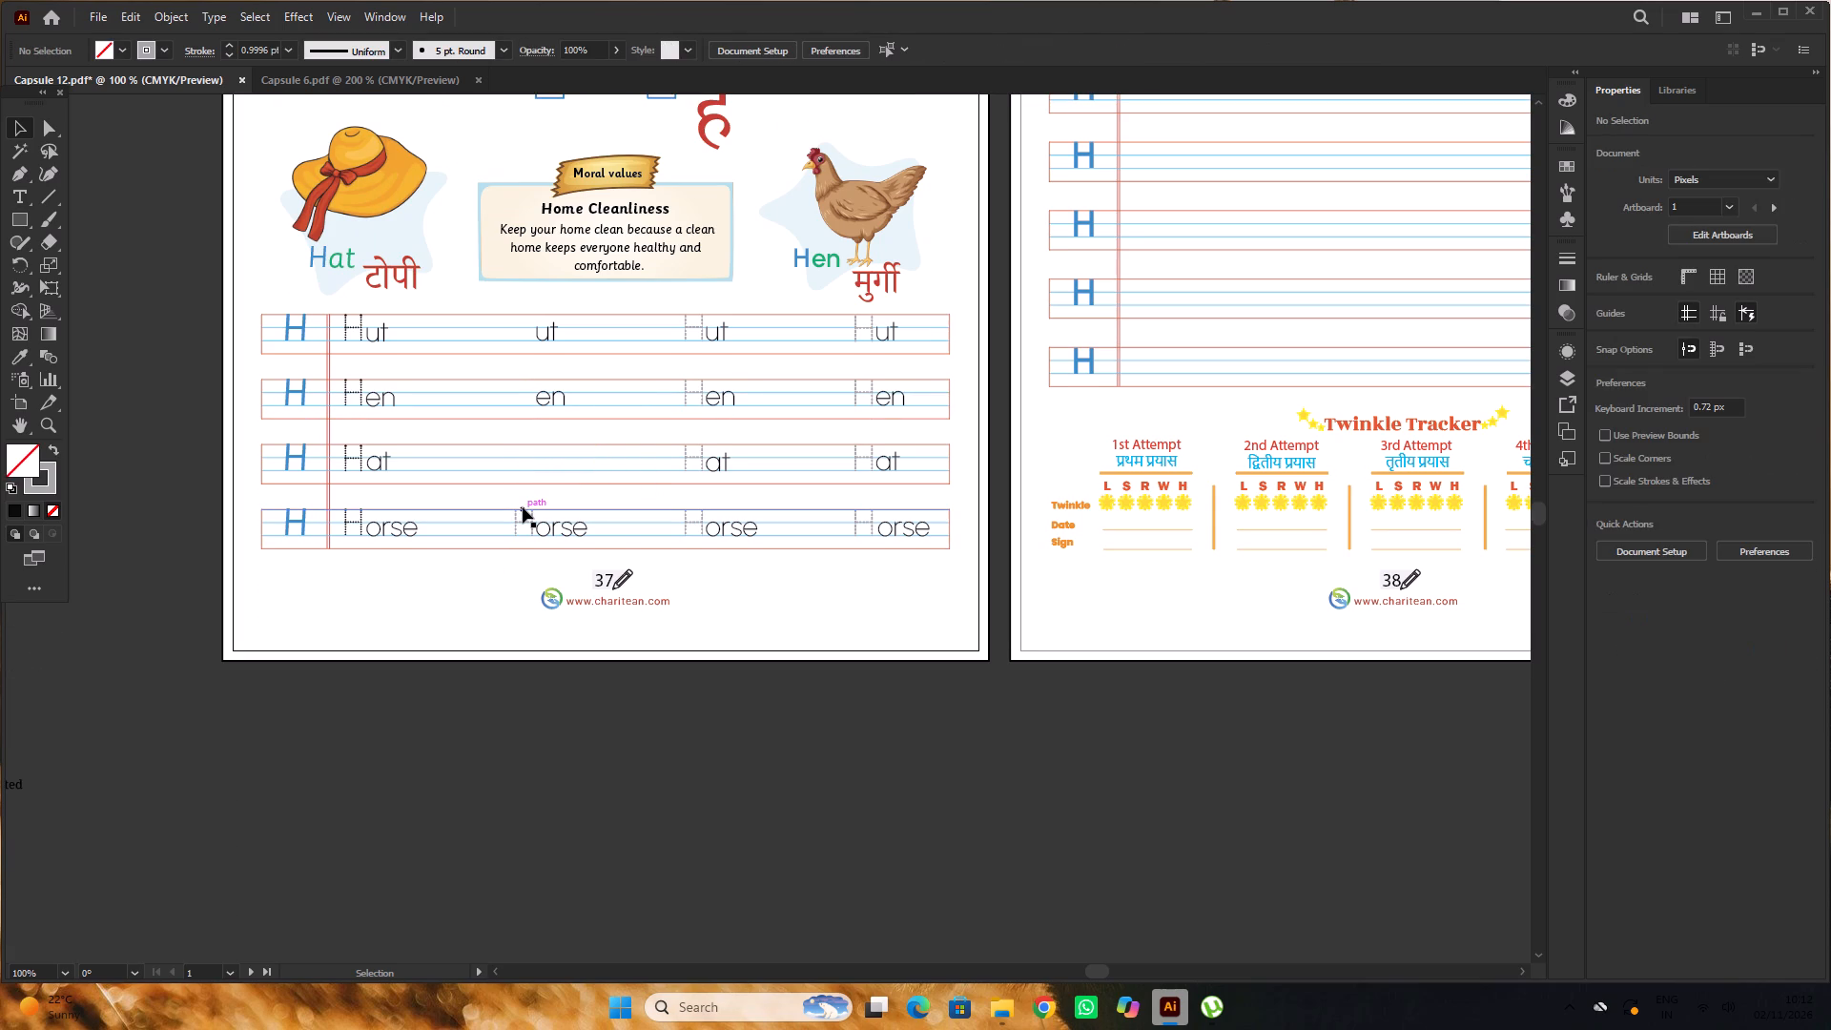
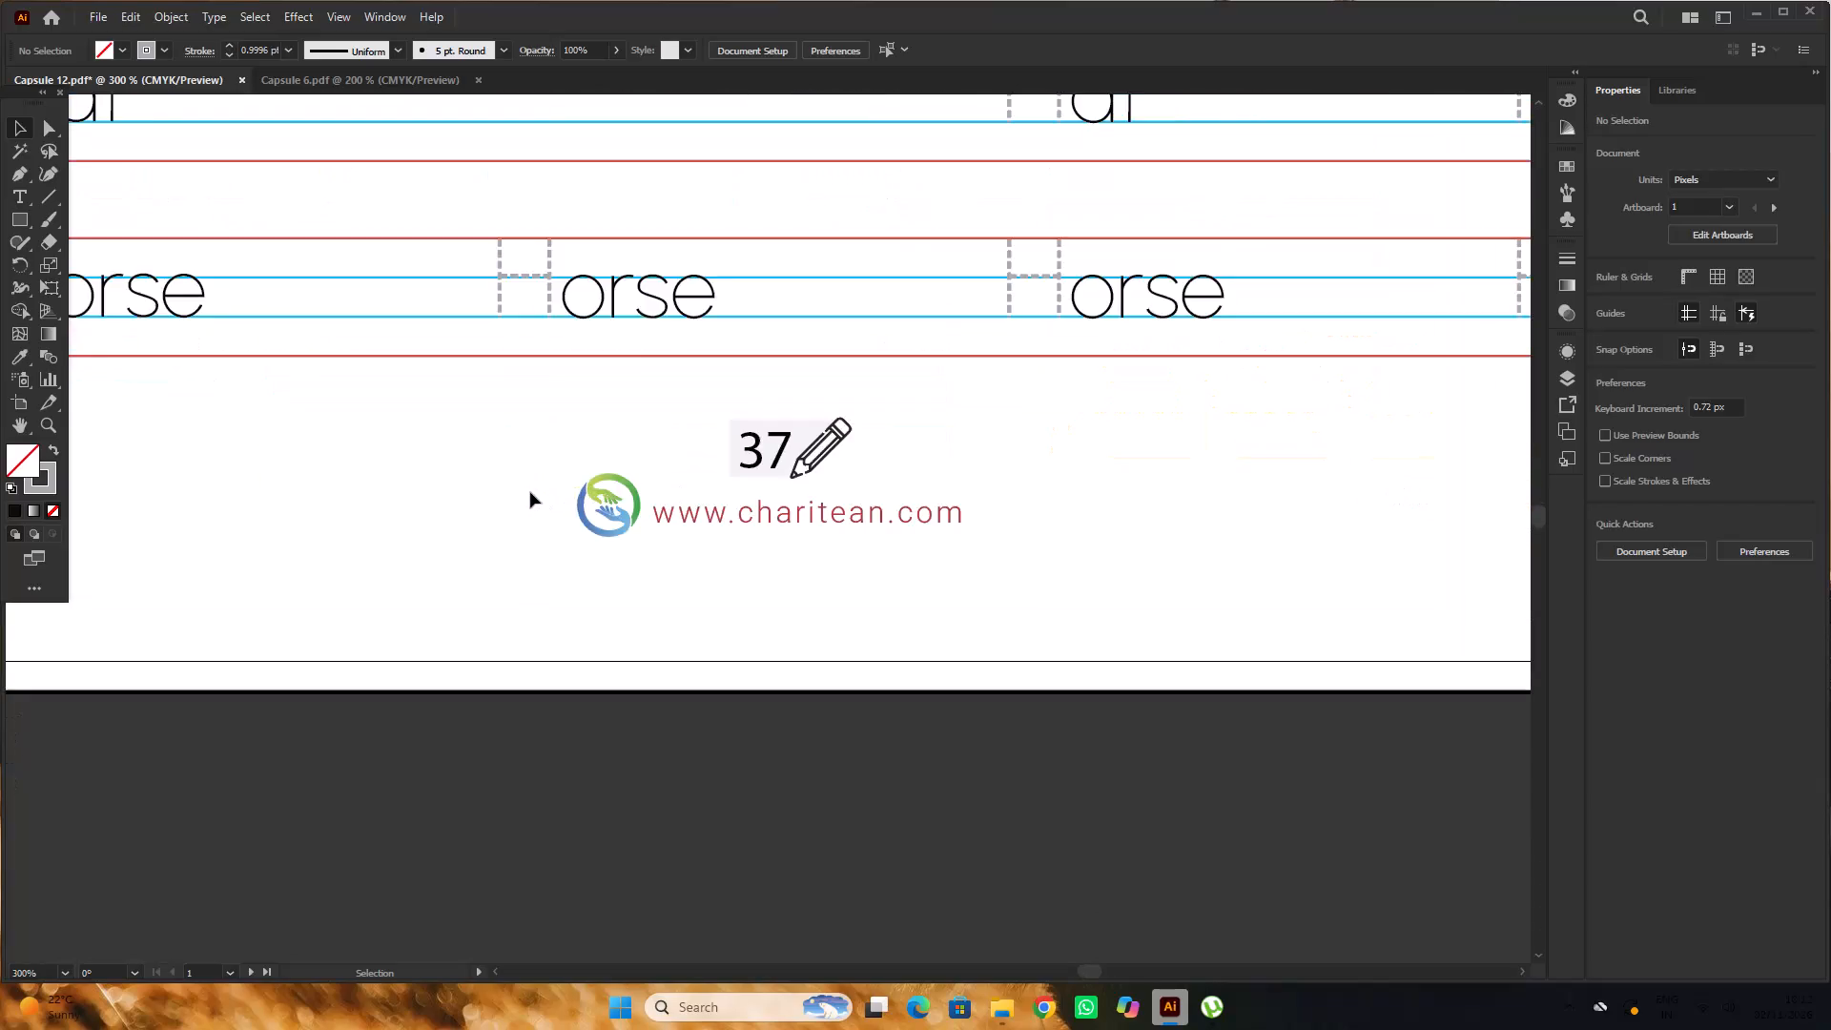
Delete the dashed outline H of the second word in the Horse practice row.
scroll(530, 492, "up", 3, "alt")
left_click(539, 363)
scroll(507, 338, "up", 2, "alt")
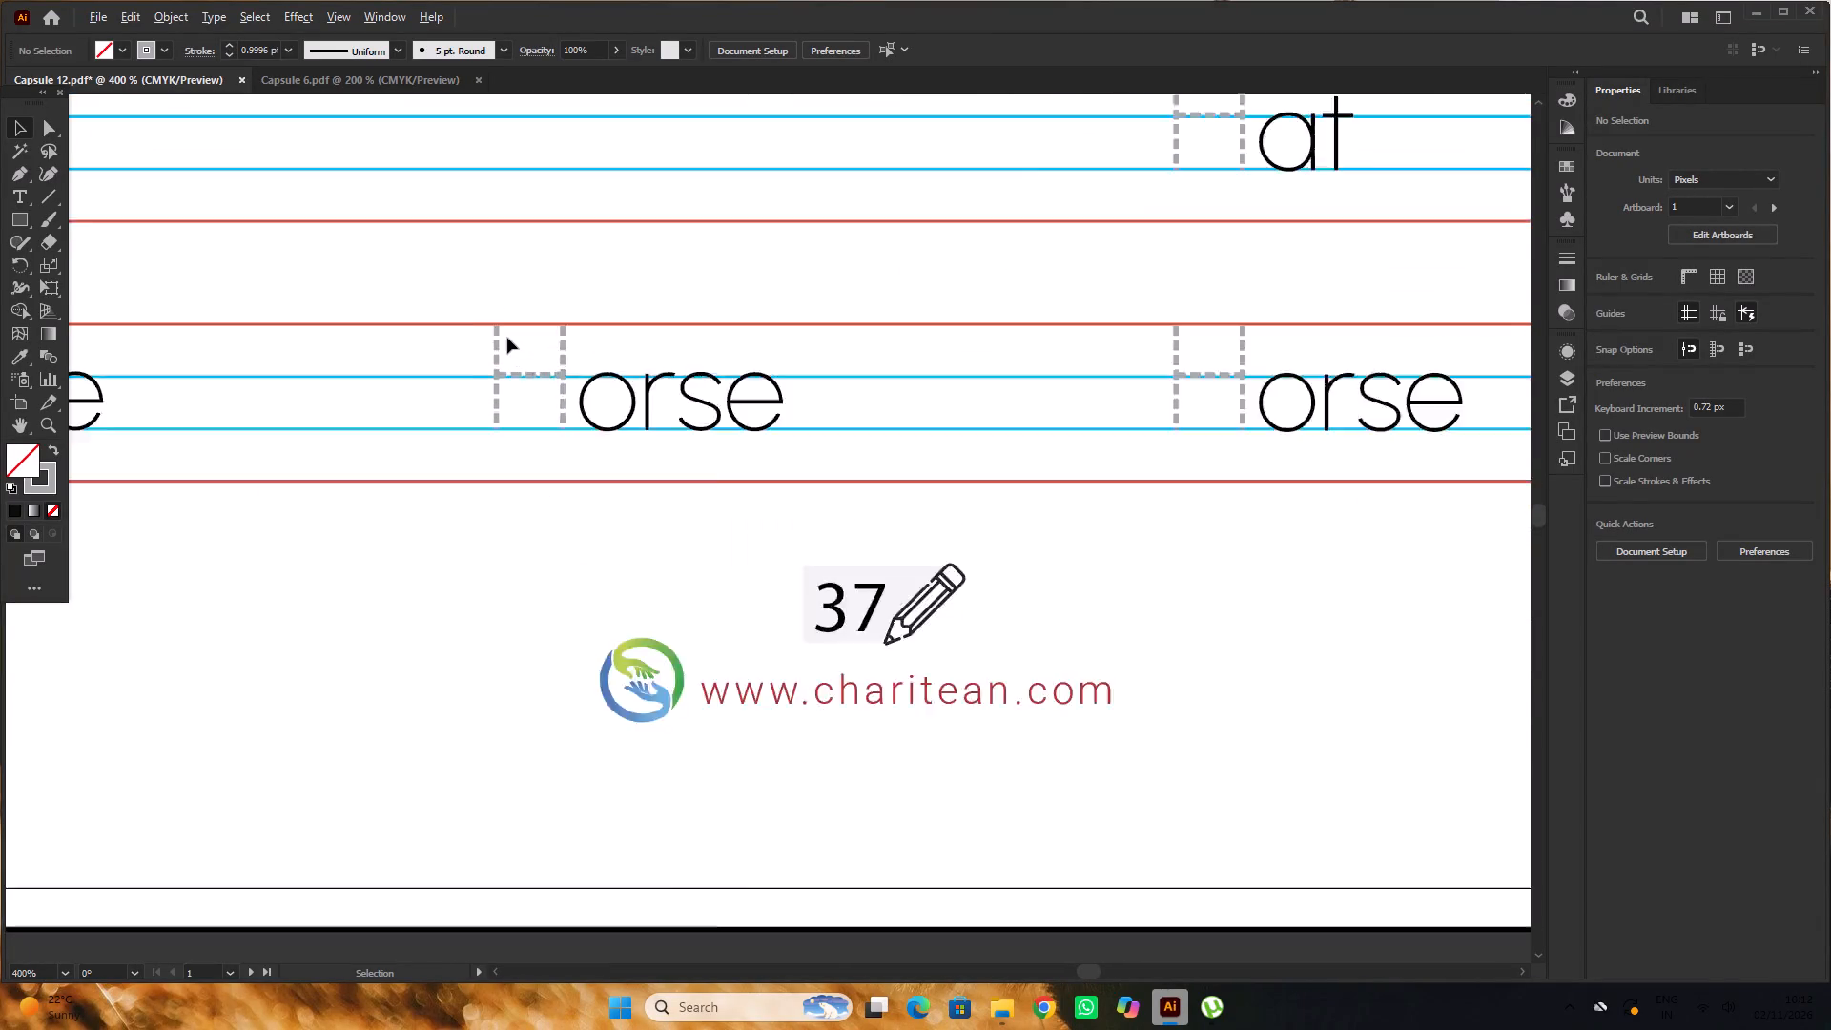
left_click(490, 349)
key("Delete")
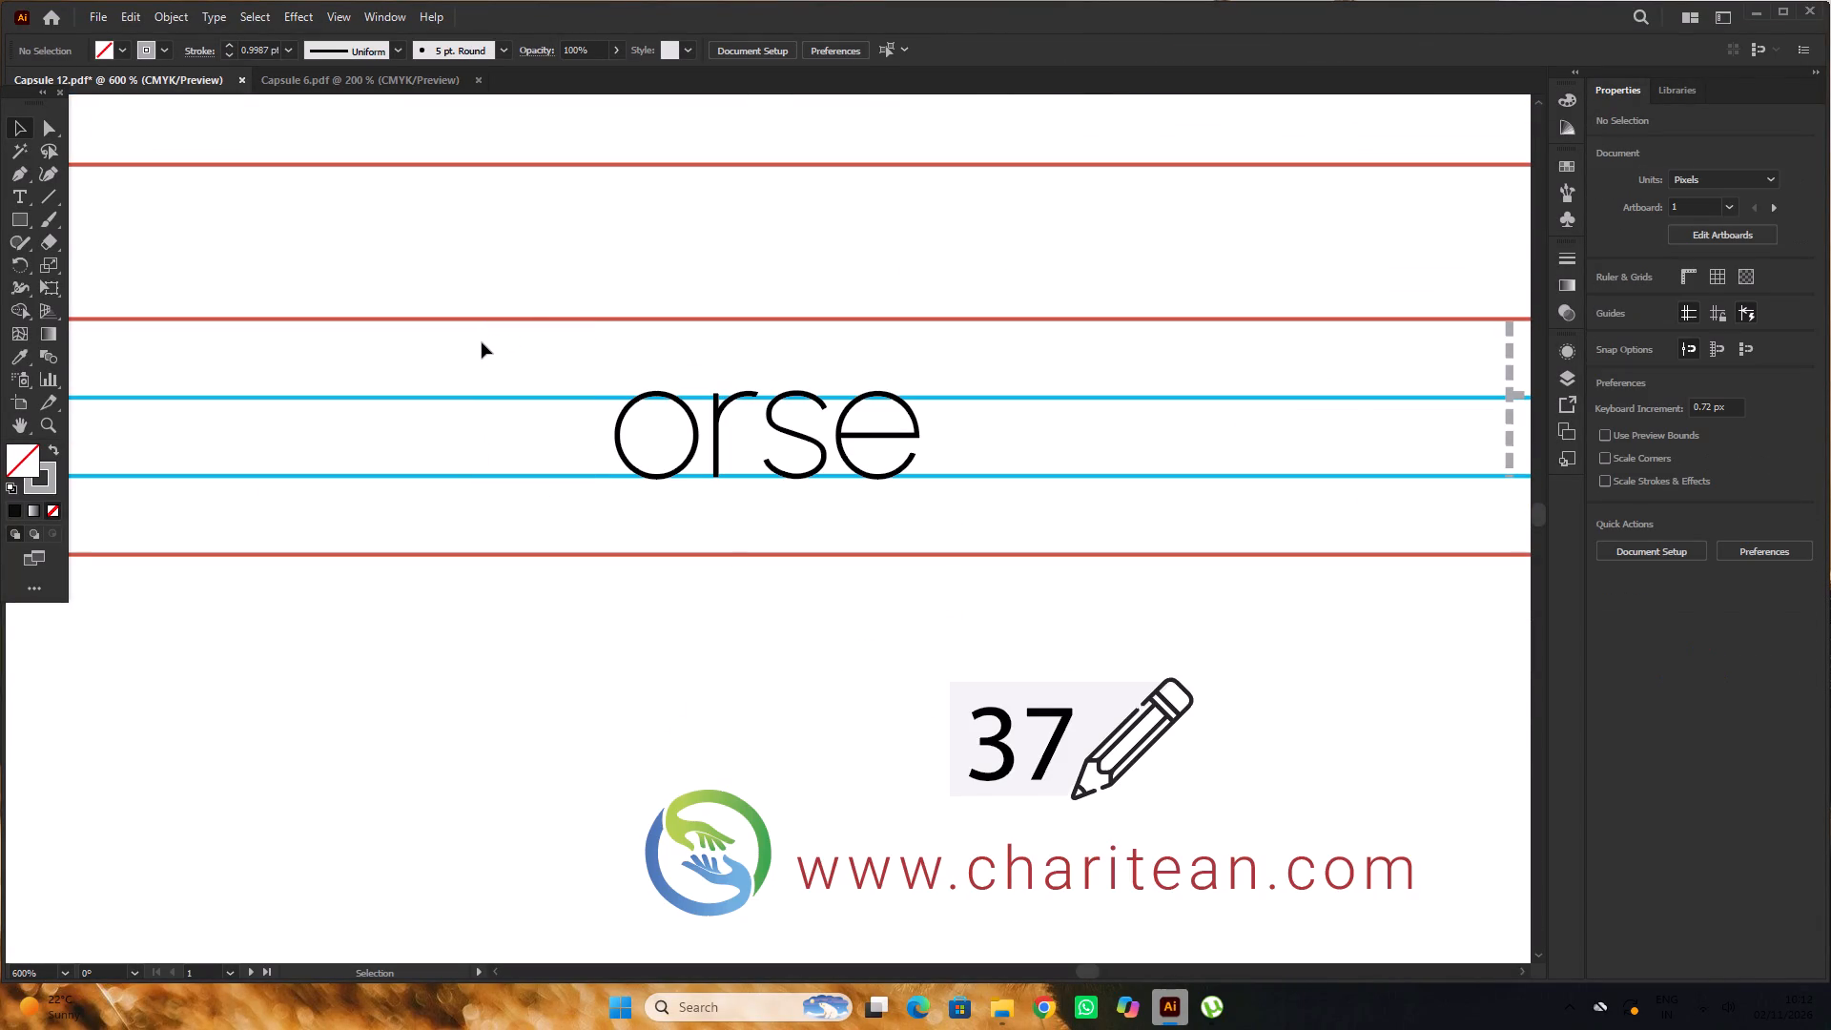
Undo the last two deletions, in the second words of the Horse and Hat rows.
scroll(482, 342, "down", 3, "alt")
scroll(481, 353, "up", 1)
scroll(481, 353, "down", 2, "alt")
scroll(480, 353, "up", 6)
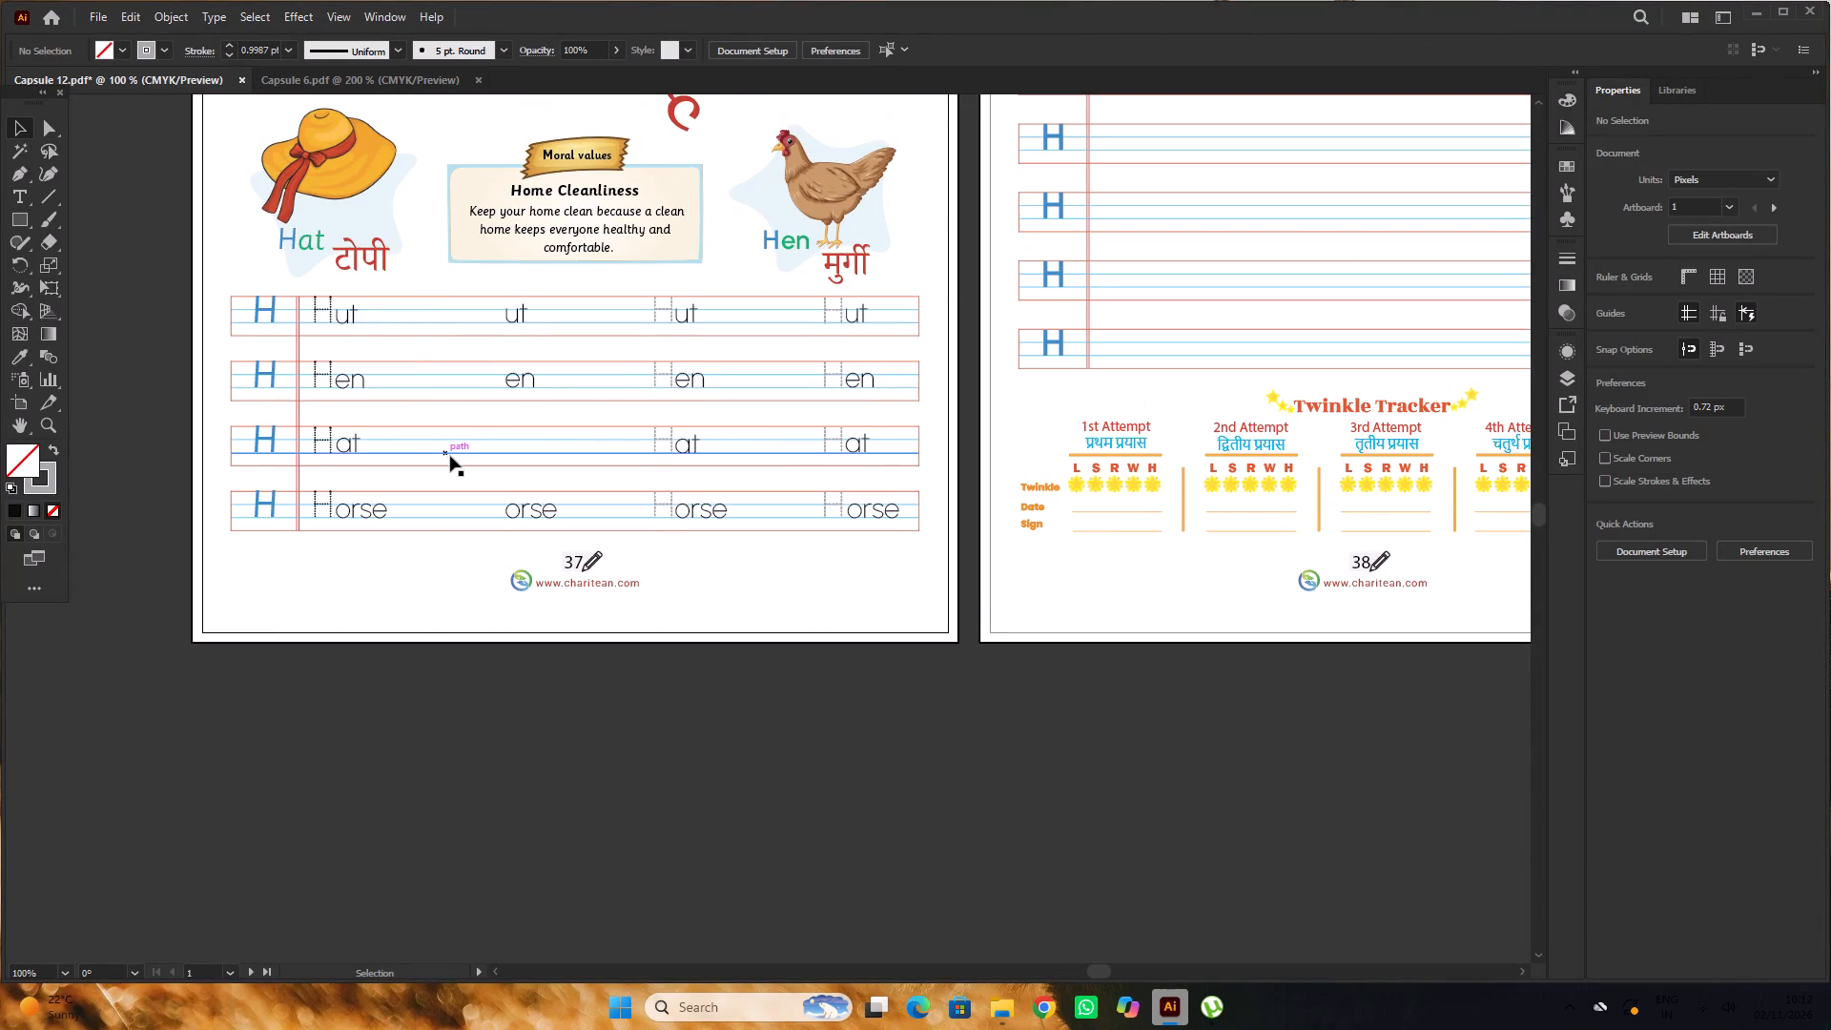
key("ctrl+z")
key("ctrl+z")
left_click(764, 740)
Ungroup the Hat row's second word and delete only the dashed outline H of the second words in the Hat and Horse rows.
scroll(534, 463, "up", 2, "alt")
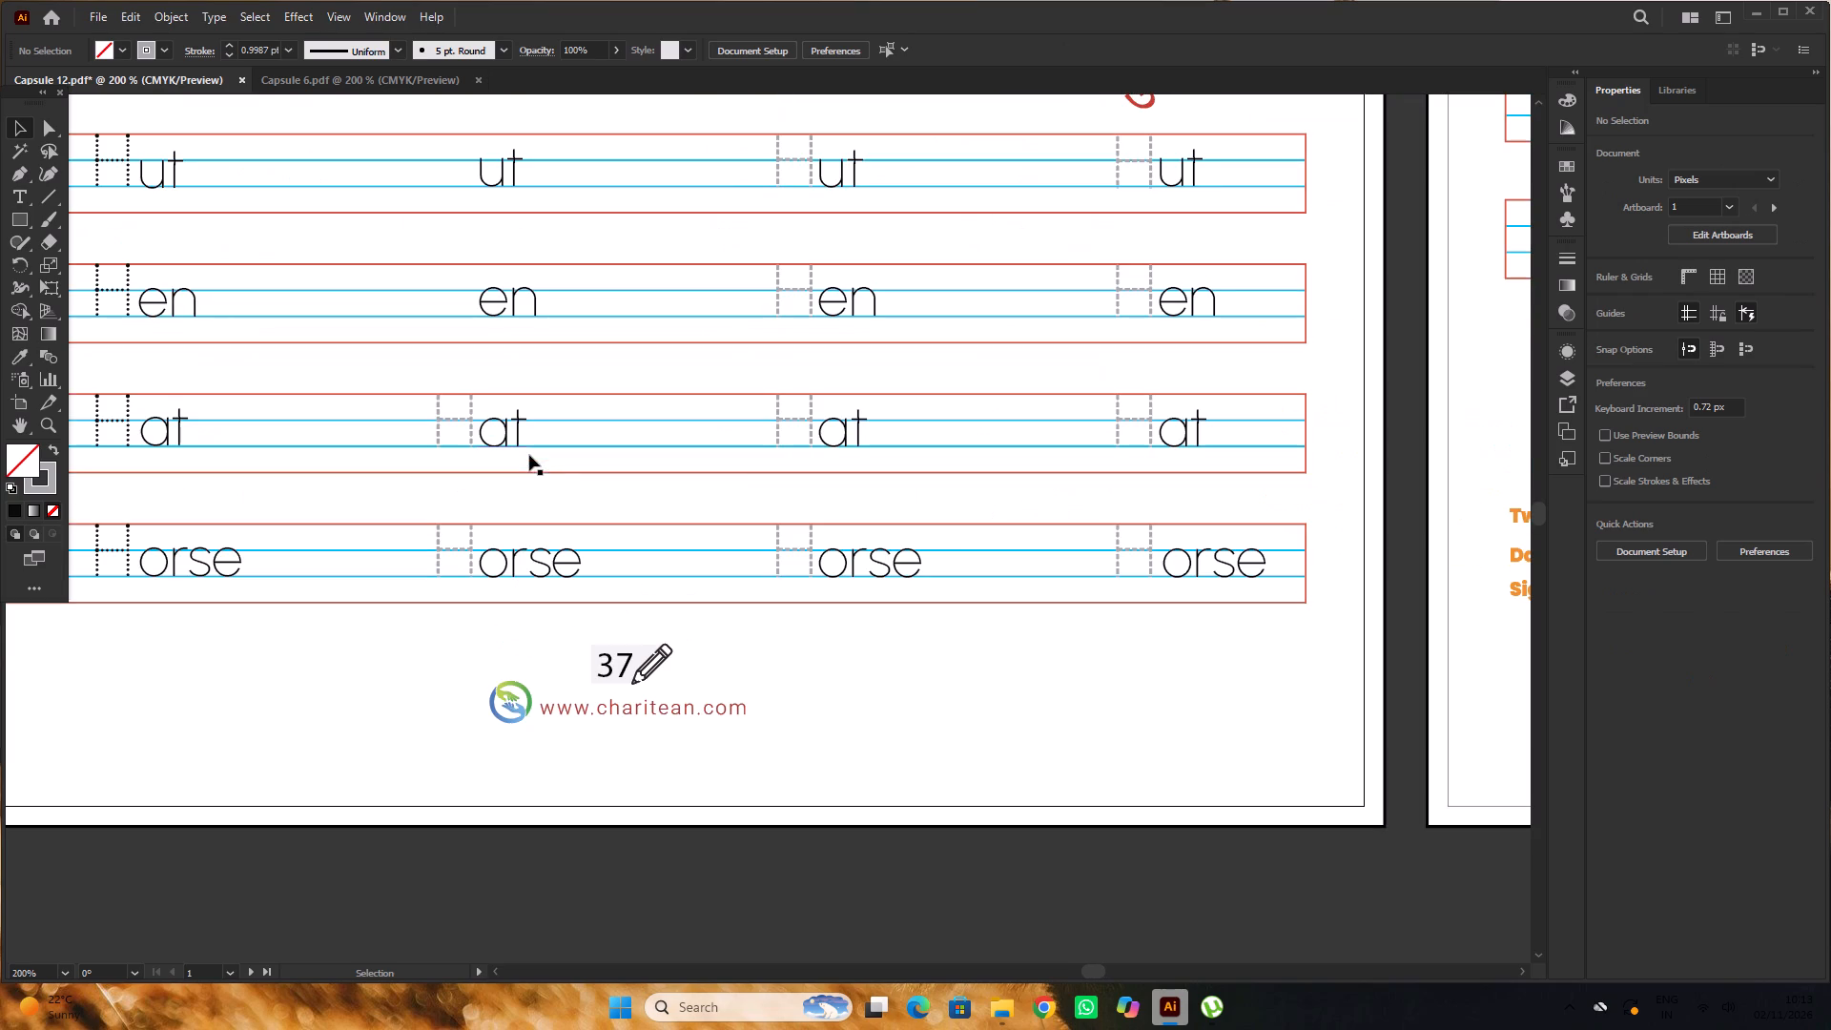
left_click(437, 417)
right_click(440, 416)
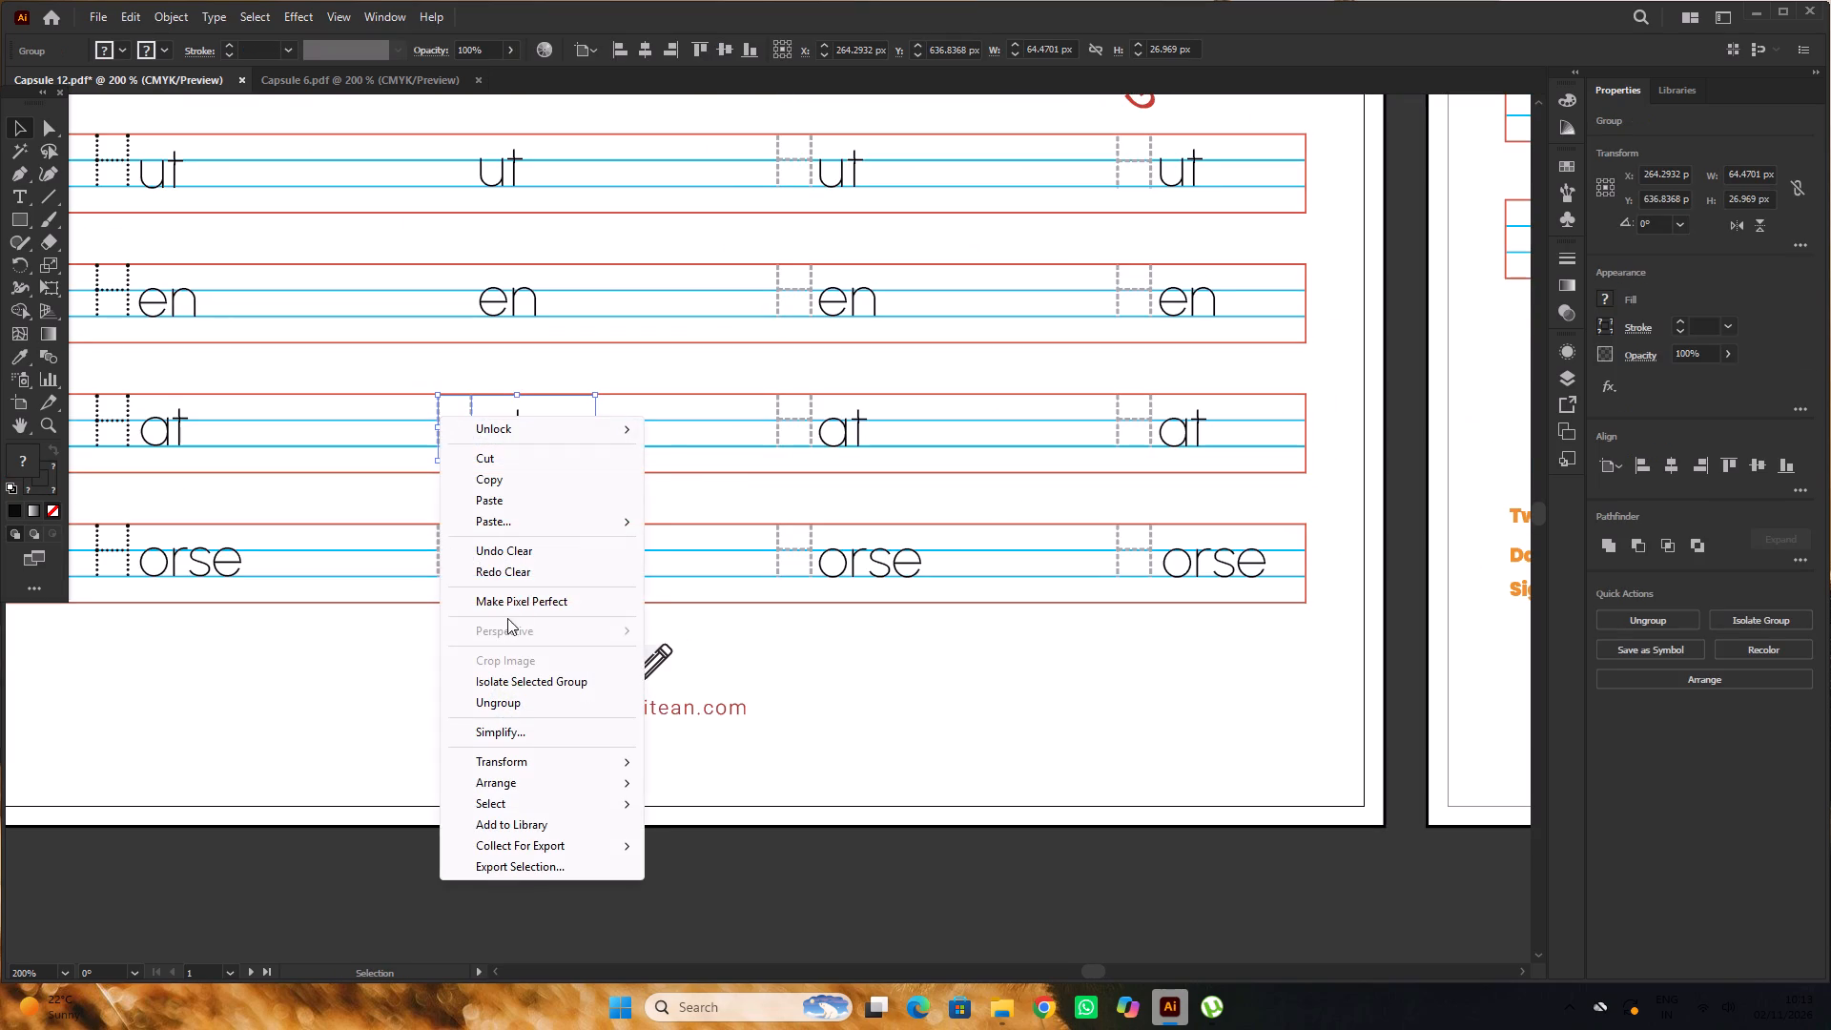
left_click(516, 695)
left_click(648, 956)
left_click(457, 419)
key("Delete")
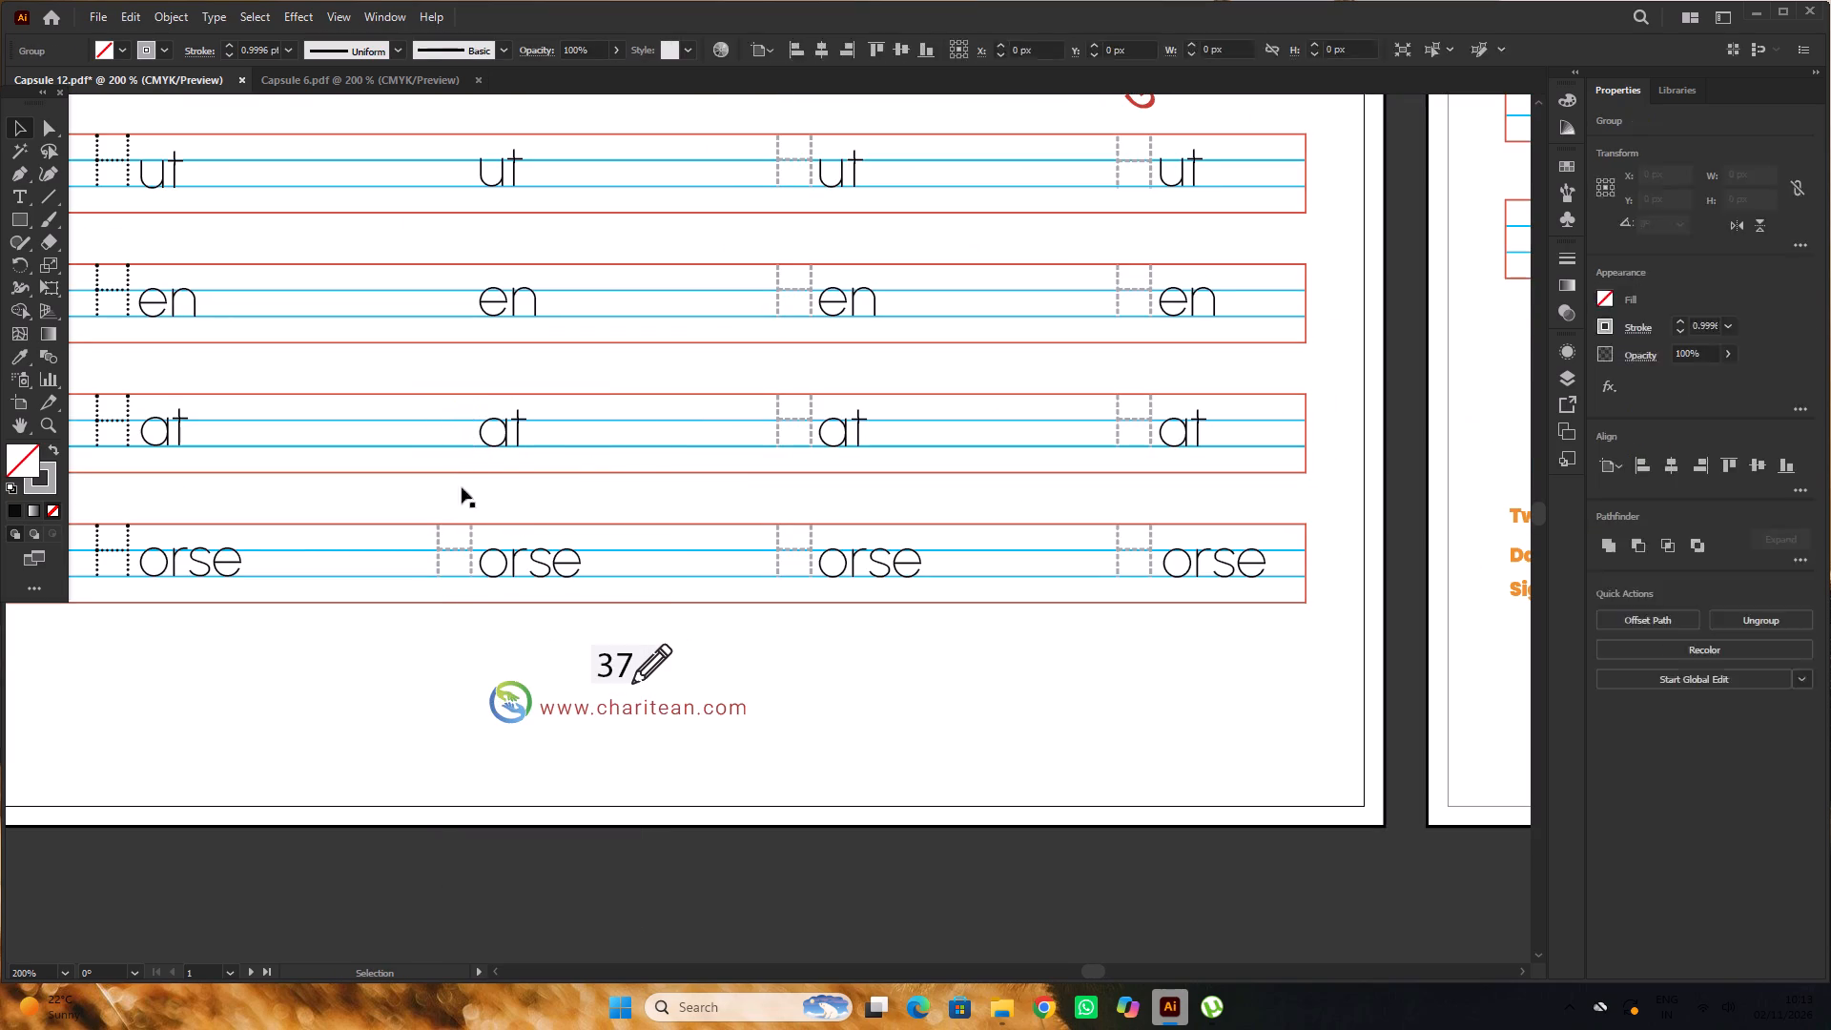
left_click(459, 546)
key("Delete")
Select together the dotted H letters of the first words in the Hut, Hen and Hat rows.
scroll(657, 497, "down", 1, "alt")
scroll(650, 470, "up", 1)
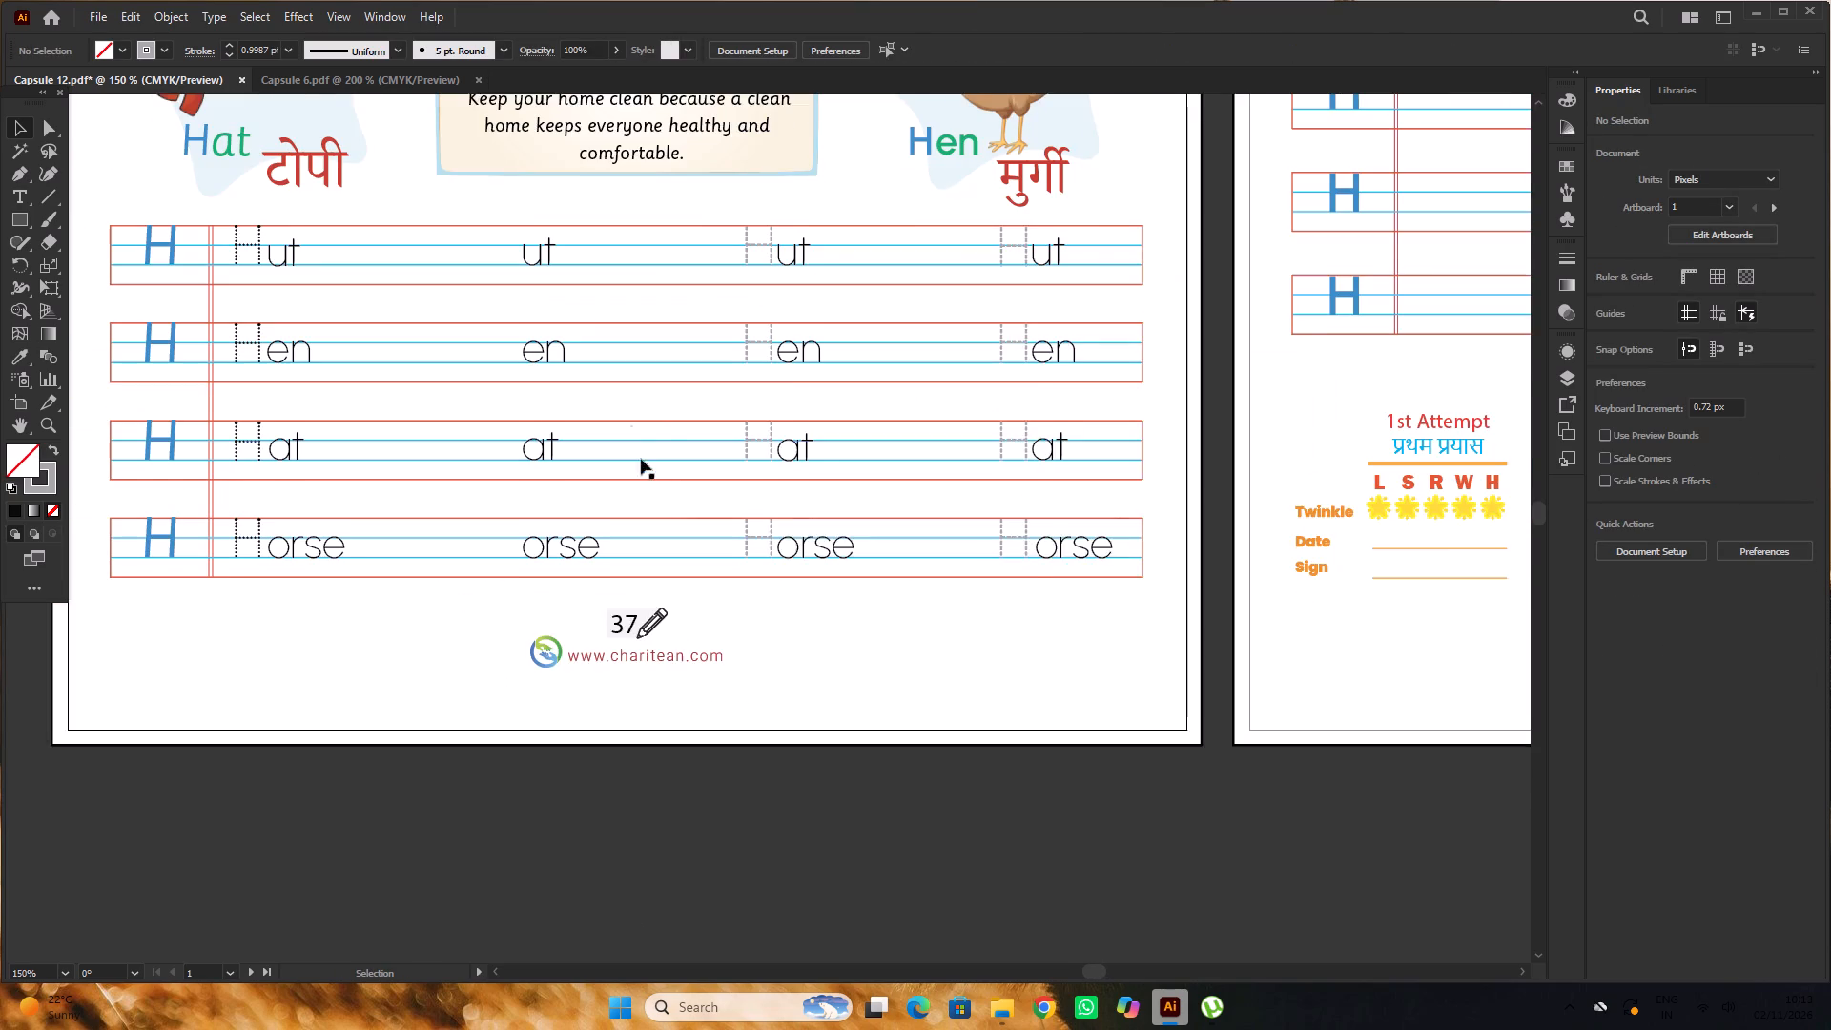
scroll(641, 459, "up", 1)
left_click(237, 295)
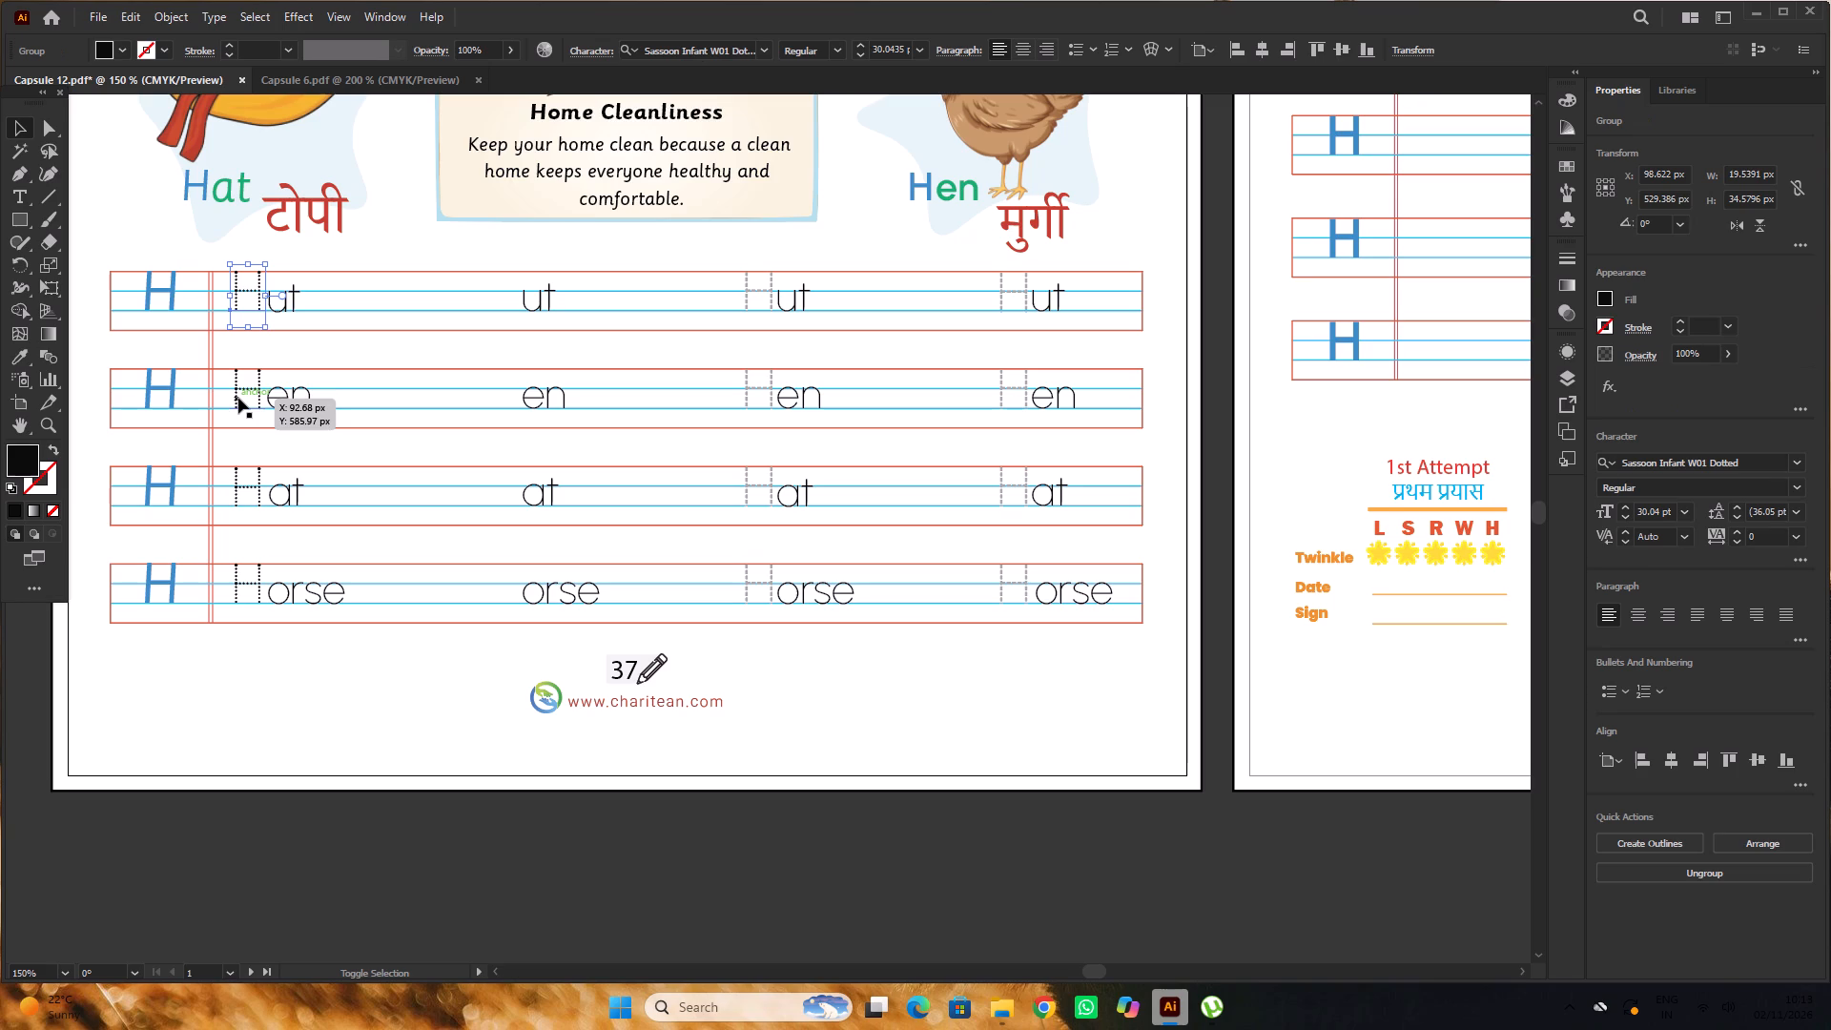
left_click(237, 398, "shift")
left_click(235, 494, "shift")
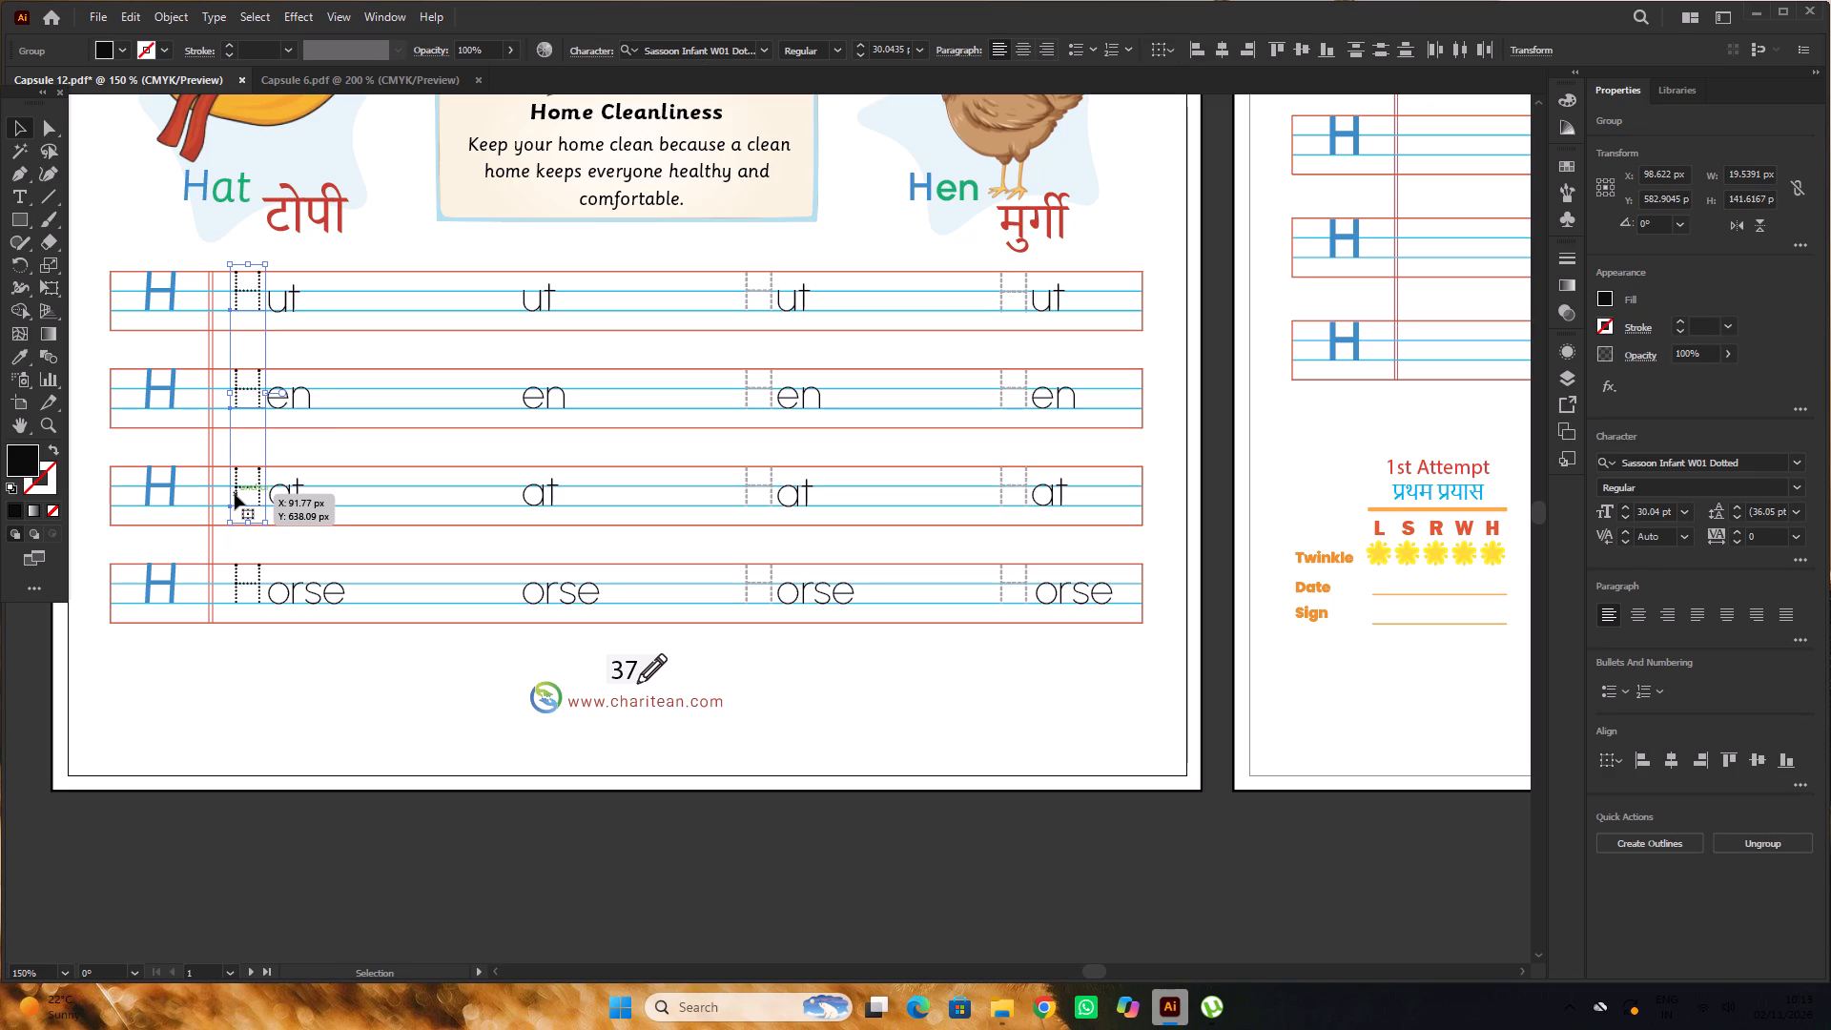
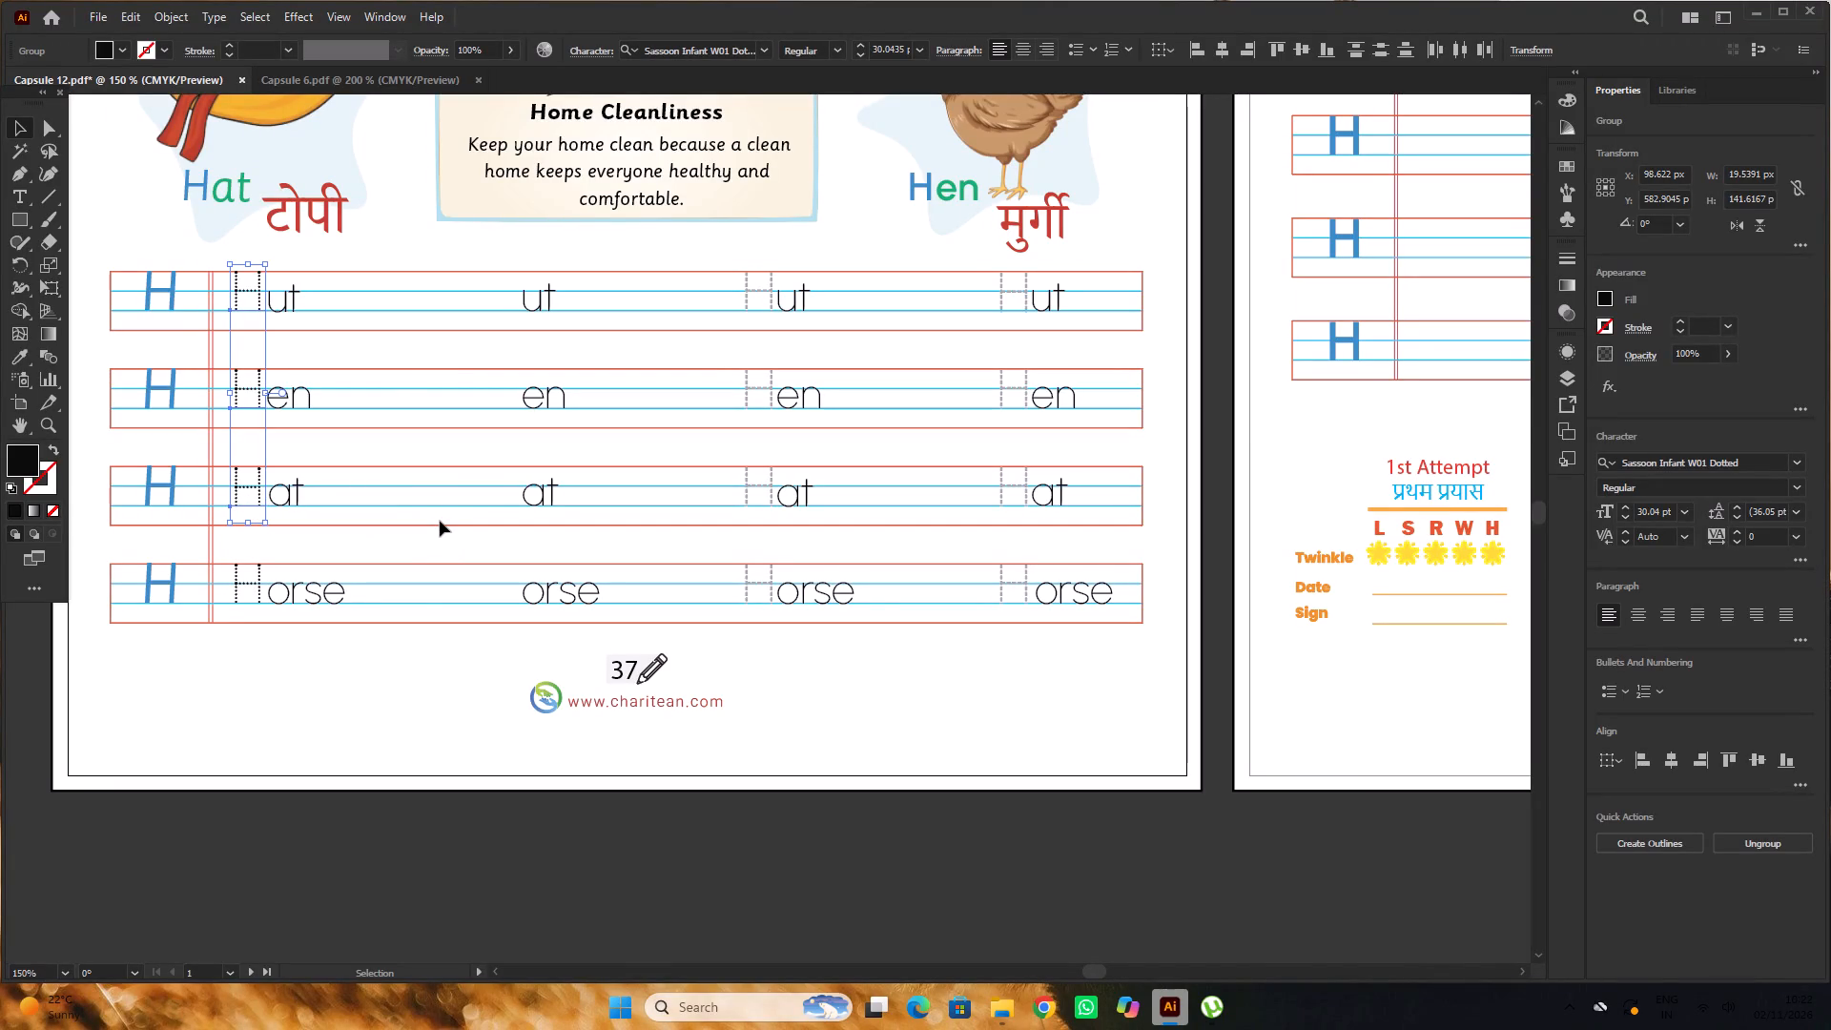
Add the Horse row's first dotted H to the selection and copy all four dotted H letters in front of the second words.
left_click(250, 584, "shift")
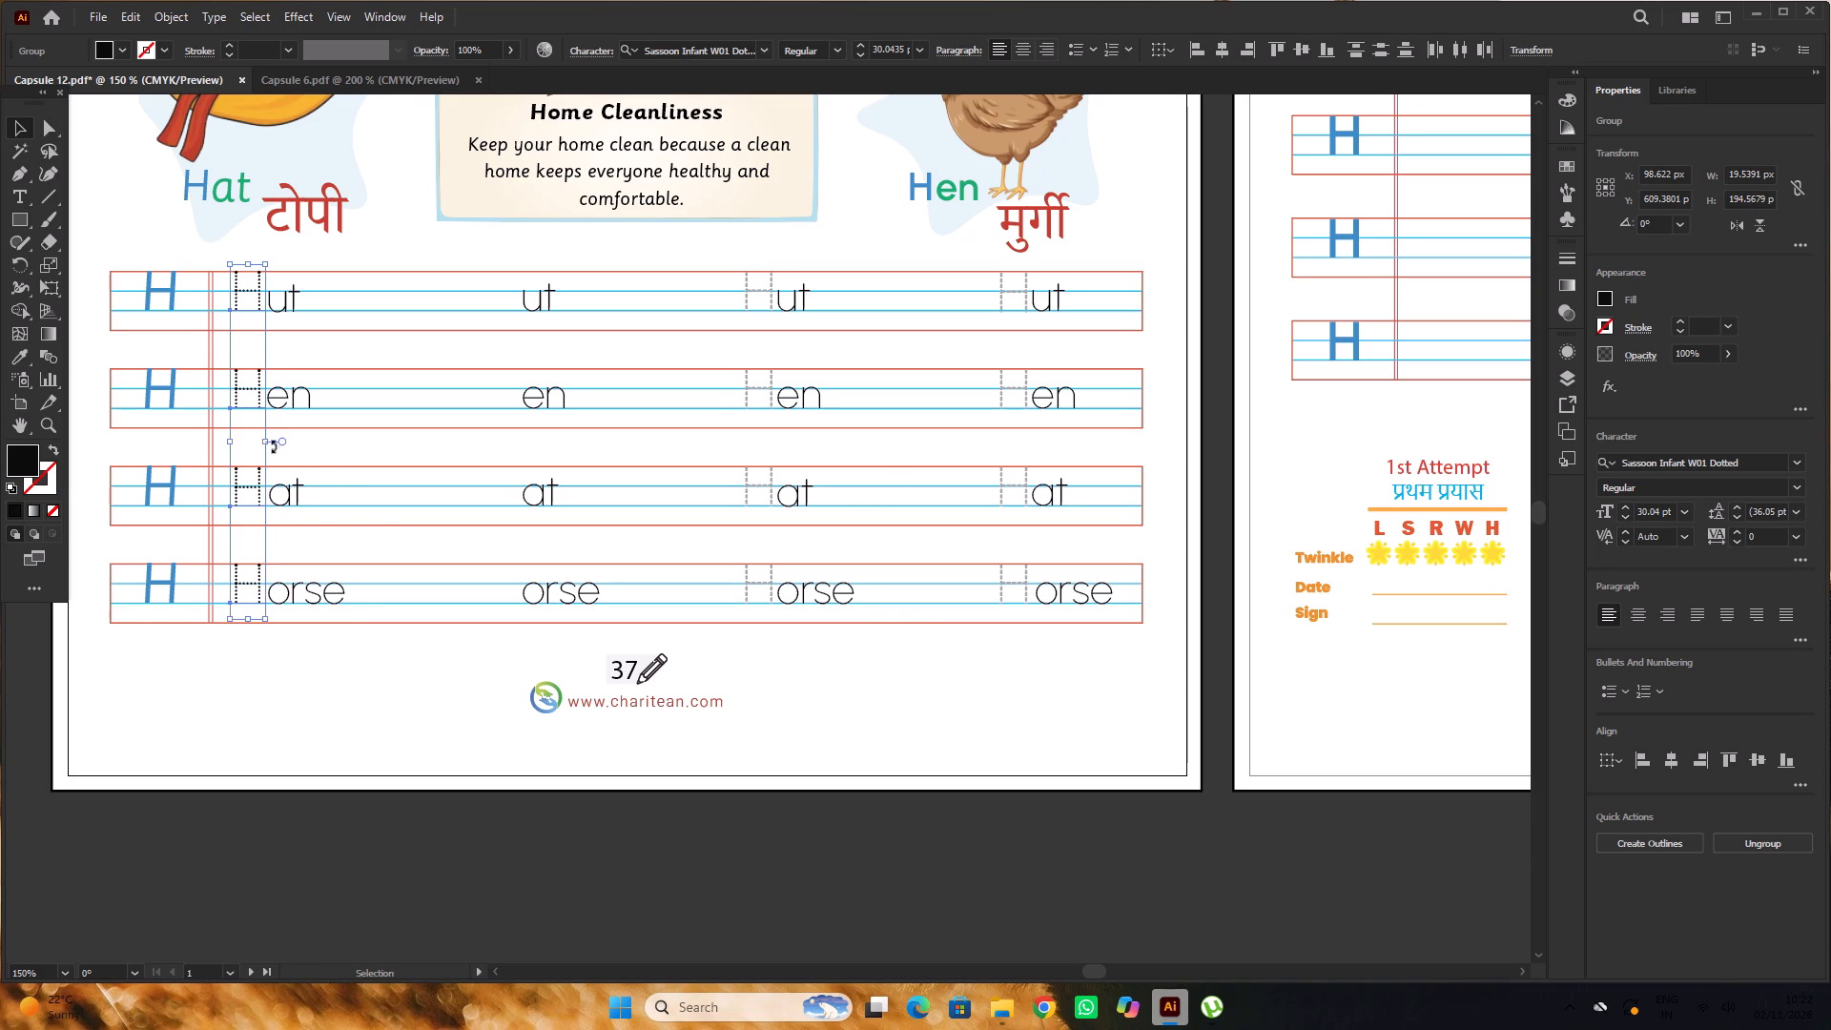
left_click_drag(248, 389, 502, 404)
scroll(502, 404, "down", 2, "alt")
left_click(762, 655)
Delete the dashed outline H of the third words in the Hut, Hen, Hat and Horse rows.
scroll(662, 373, "up", 2, "alt")
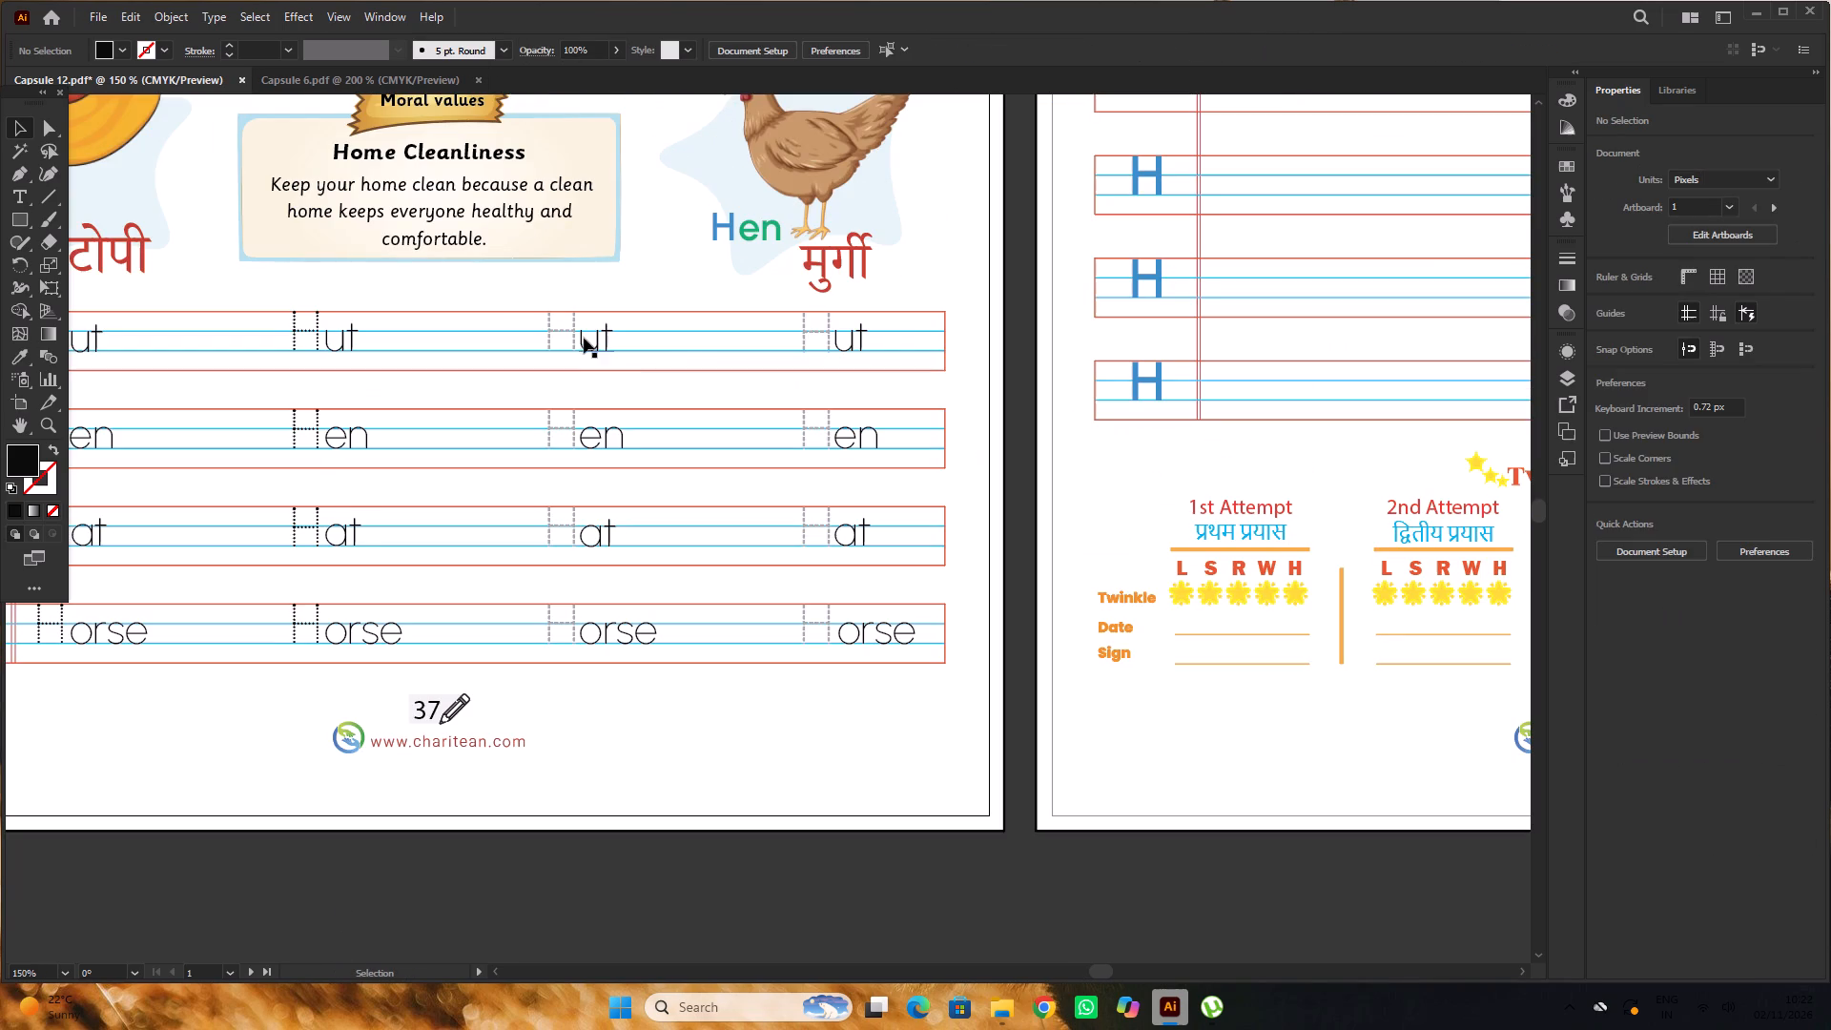
left_click(576, 332)
key("Delete")
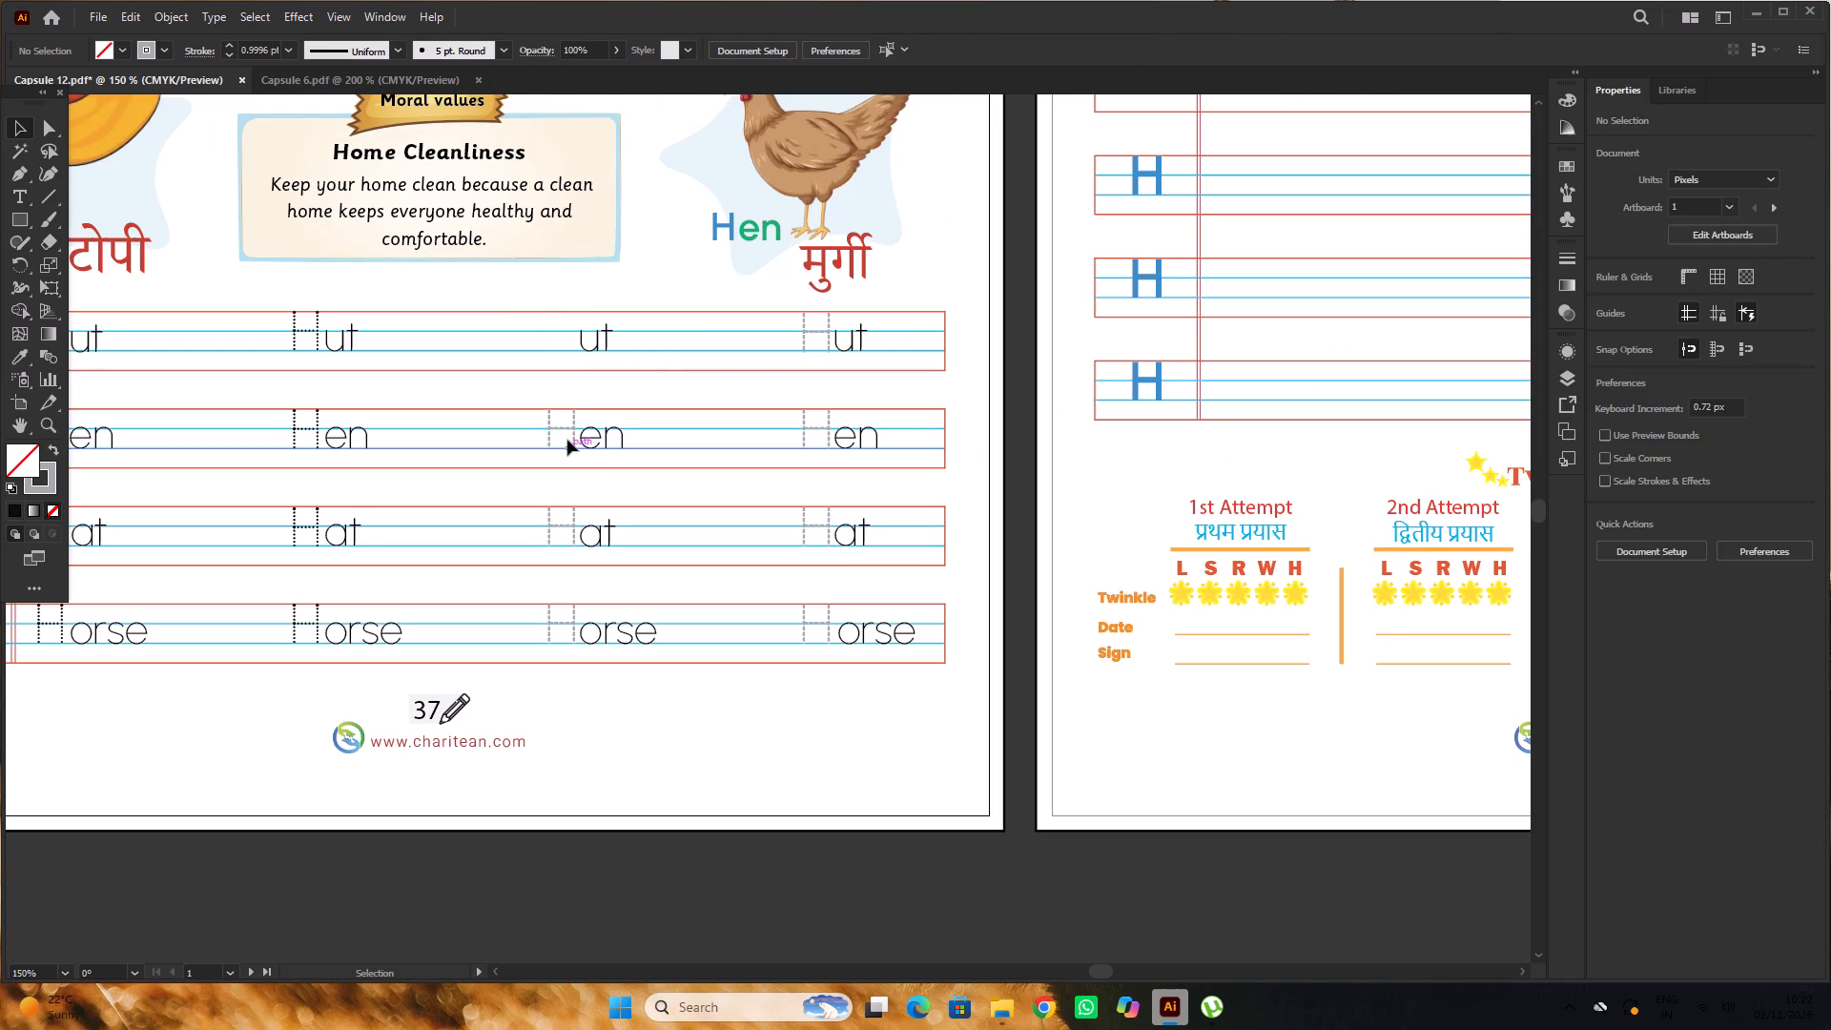
left_click(570, 426)
key("Delete")
left_click(565, 524)
key("Delete")
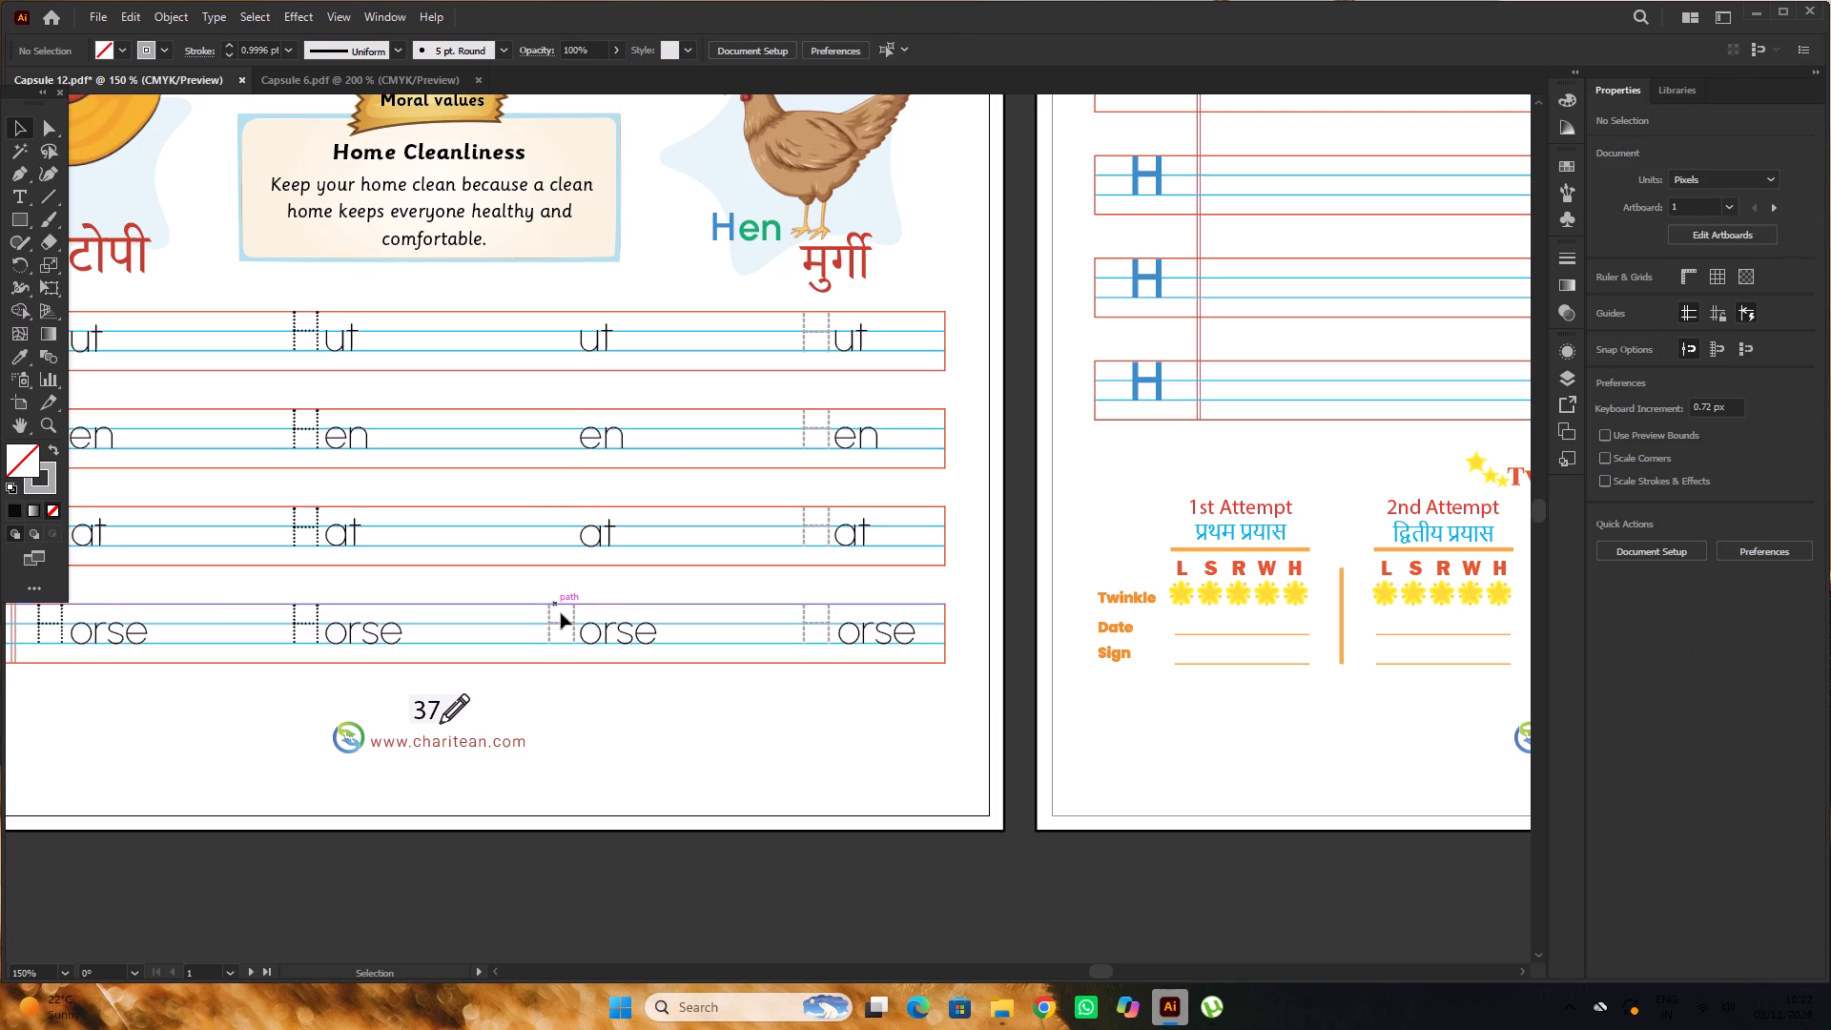
left_click(566, 624)
key("Delete")
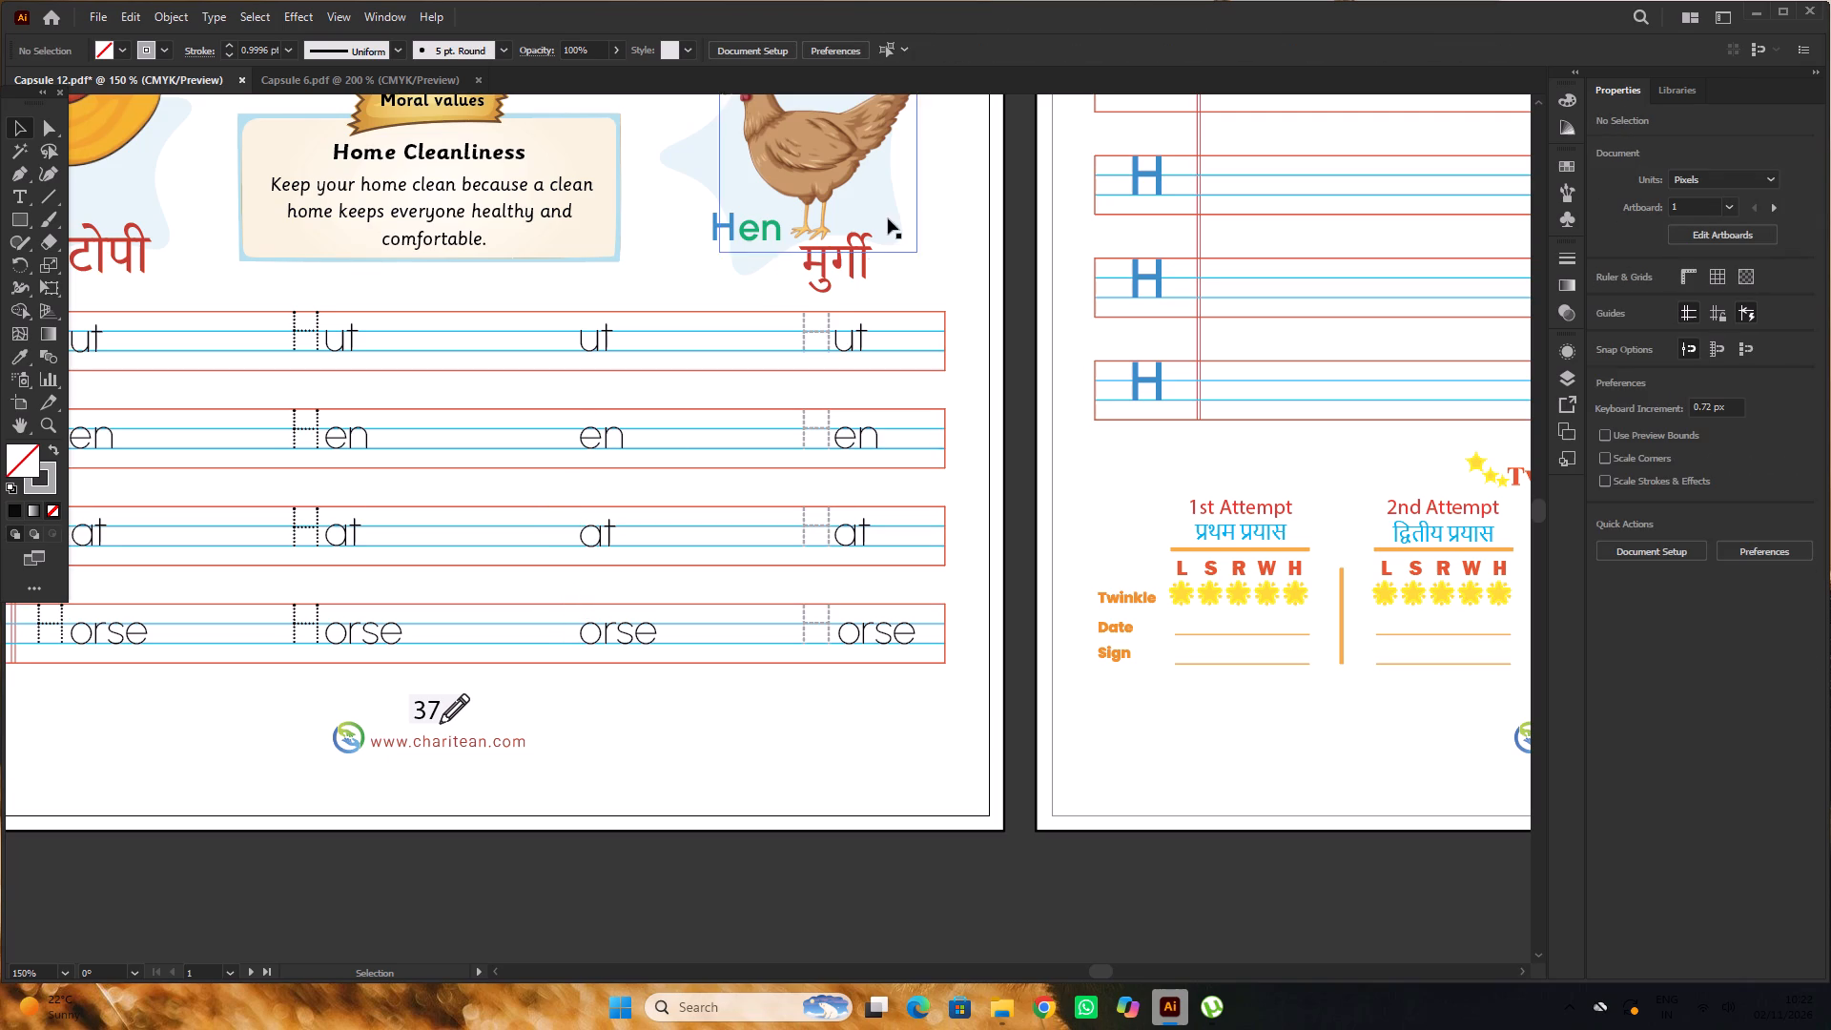
Delete the dashed outline H of the fourth words in the Hut, Hen, Hat and Horse rows.
left_click(804, 332)
key("Delete")
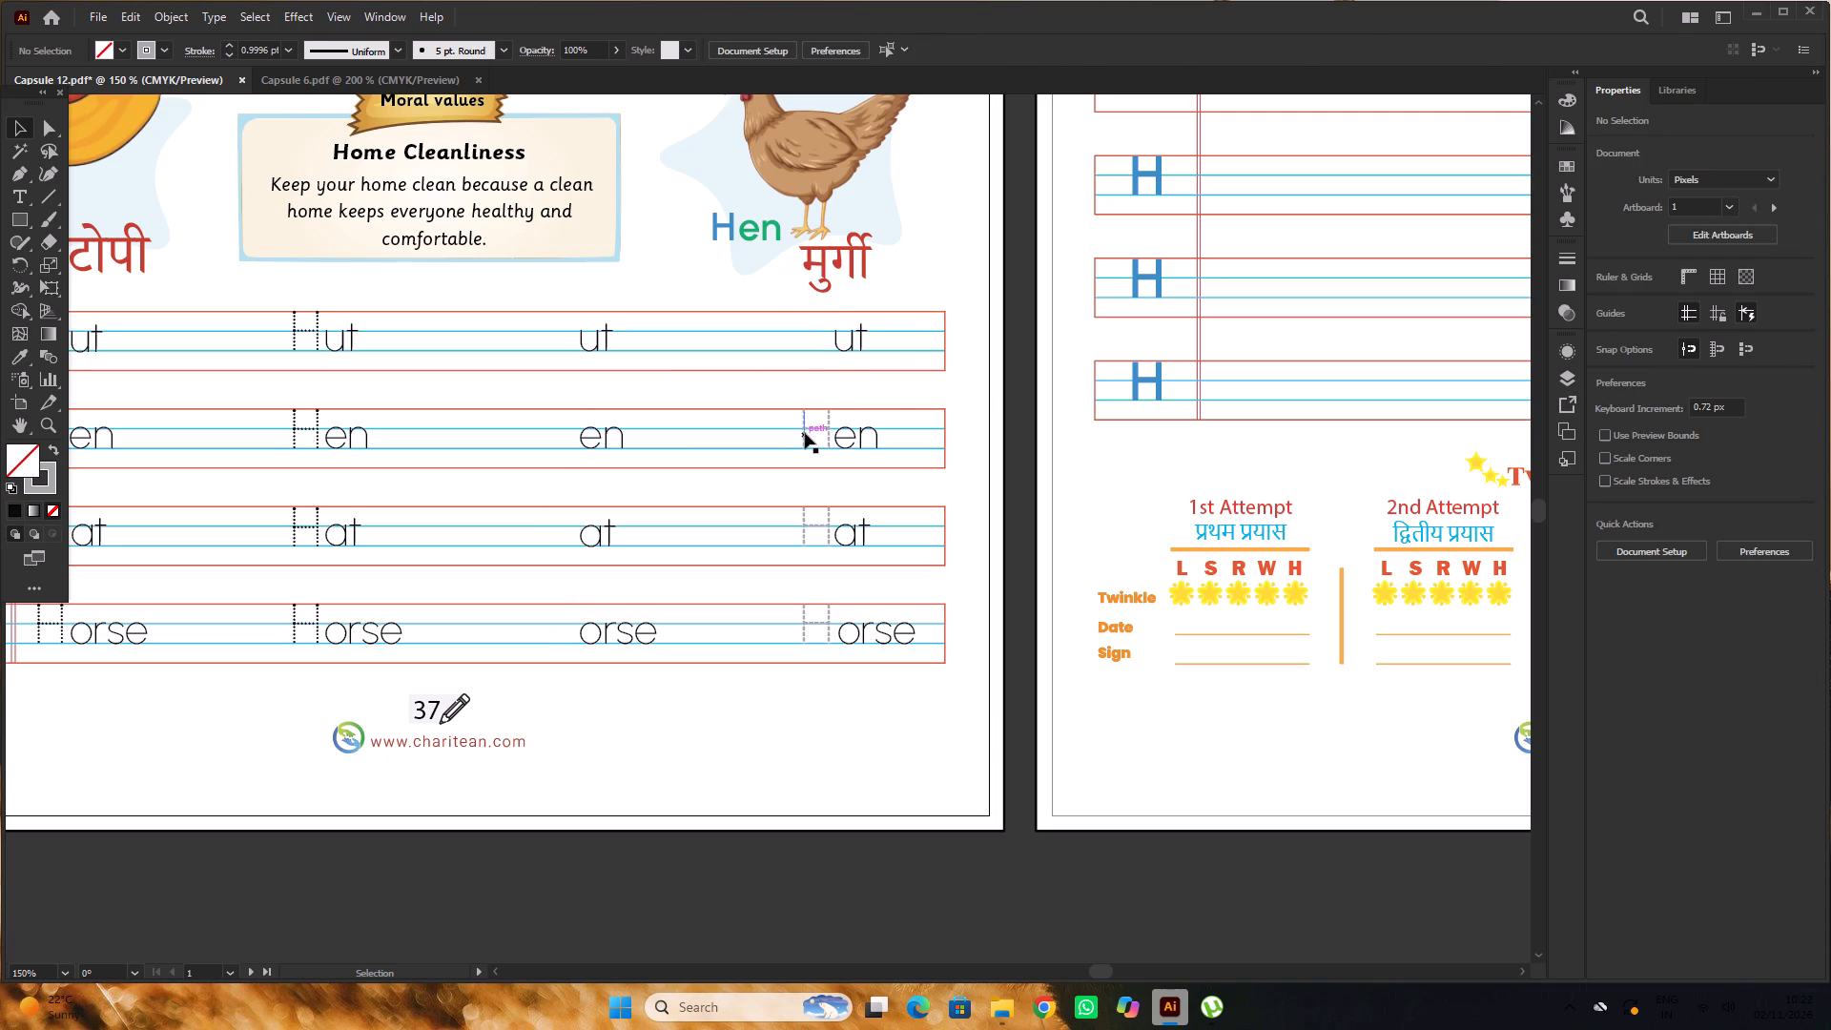
left_click(805, 433)
key("Delete")
left_click(805, 532)
key("Delete")
left_click(805, 614)
key("Delete")
Copy the second words' four dotted H letters in front of the third words and again in front of the fourth words.
scroll(763, 474, "down", 1, "alt")
scroll(678, 448, "up", 2, "alt")
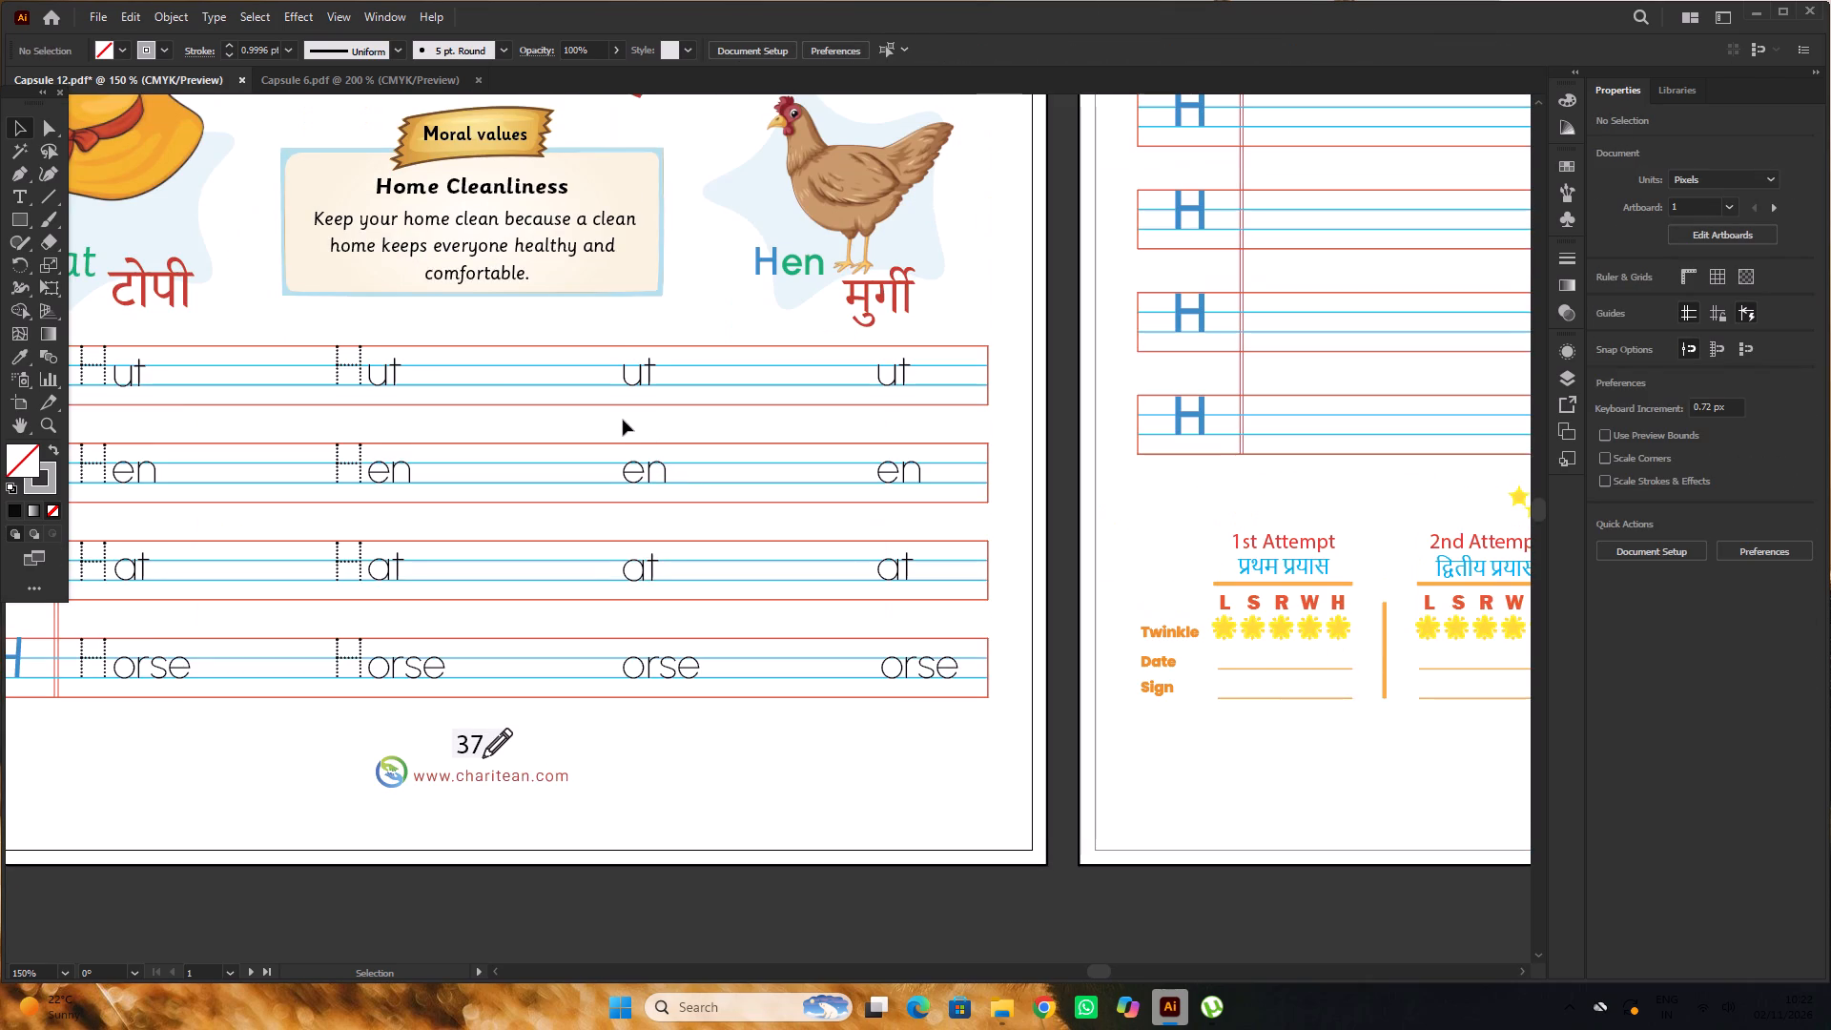
left_click(339, 373)
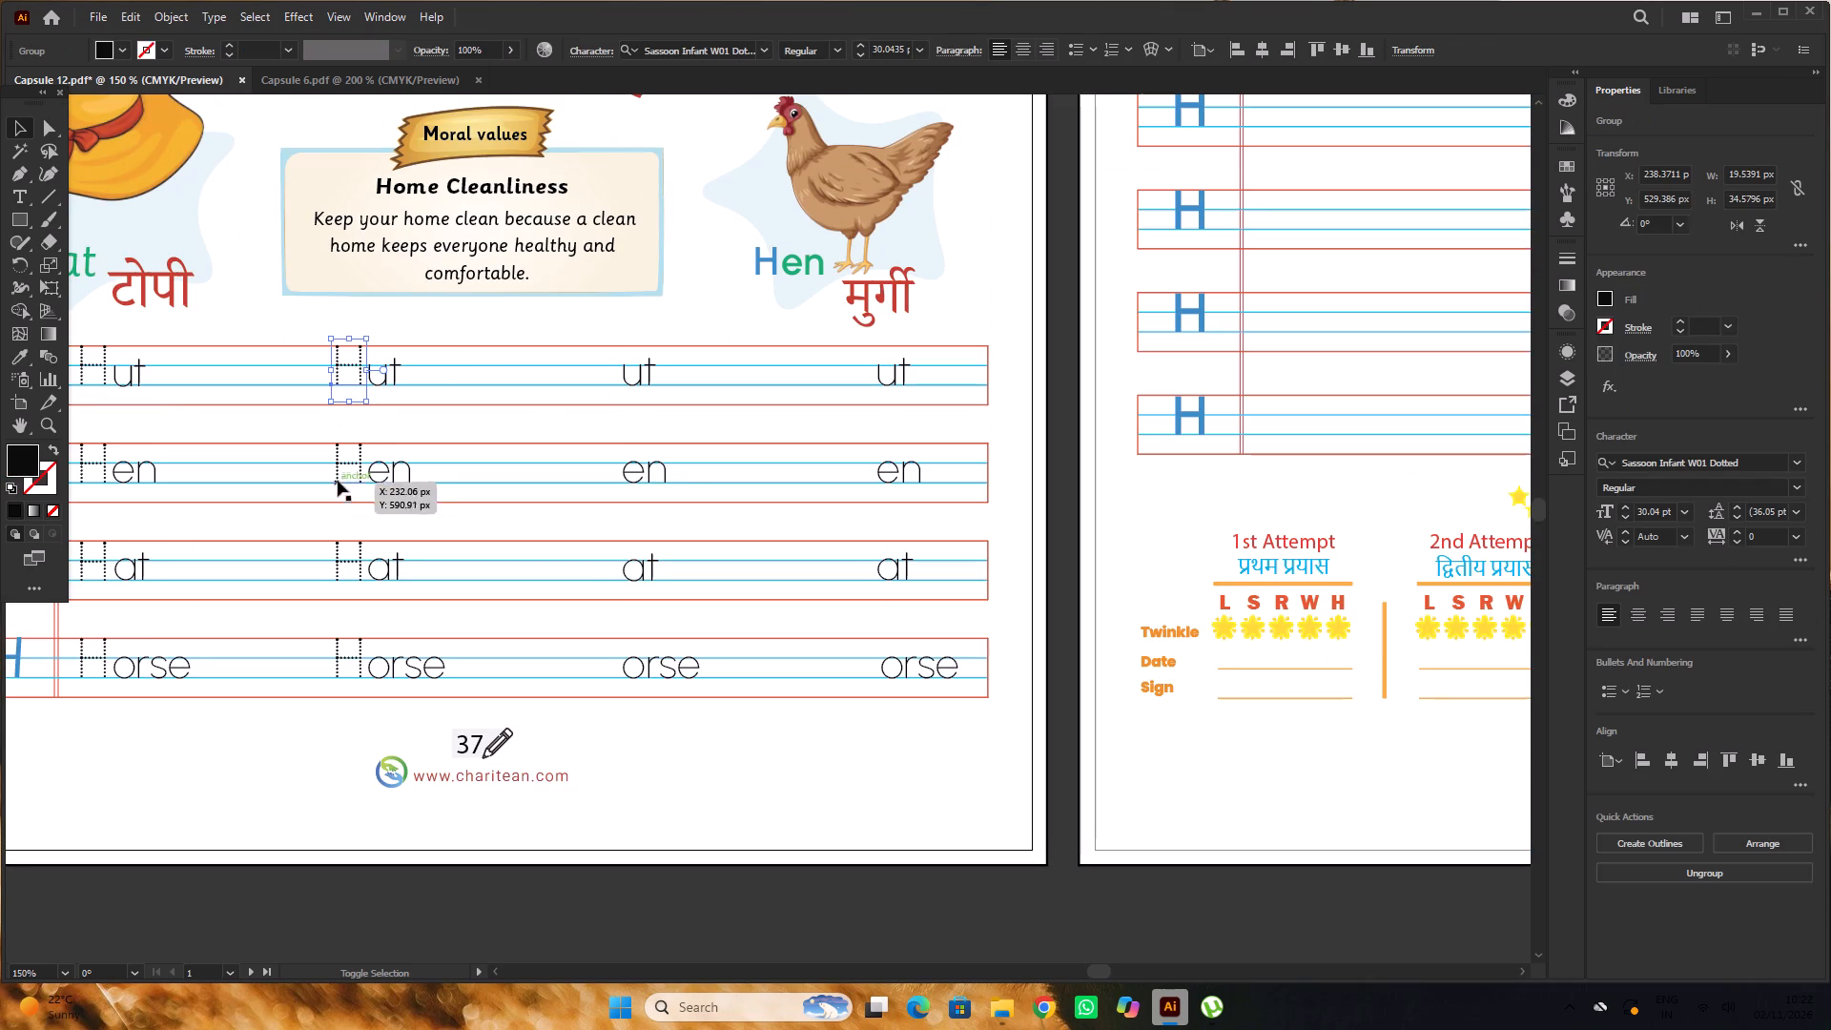
left_click(338, 474, "shift")
left_click(339, 569, "shift")
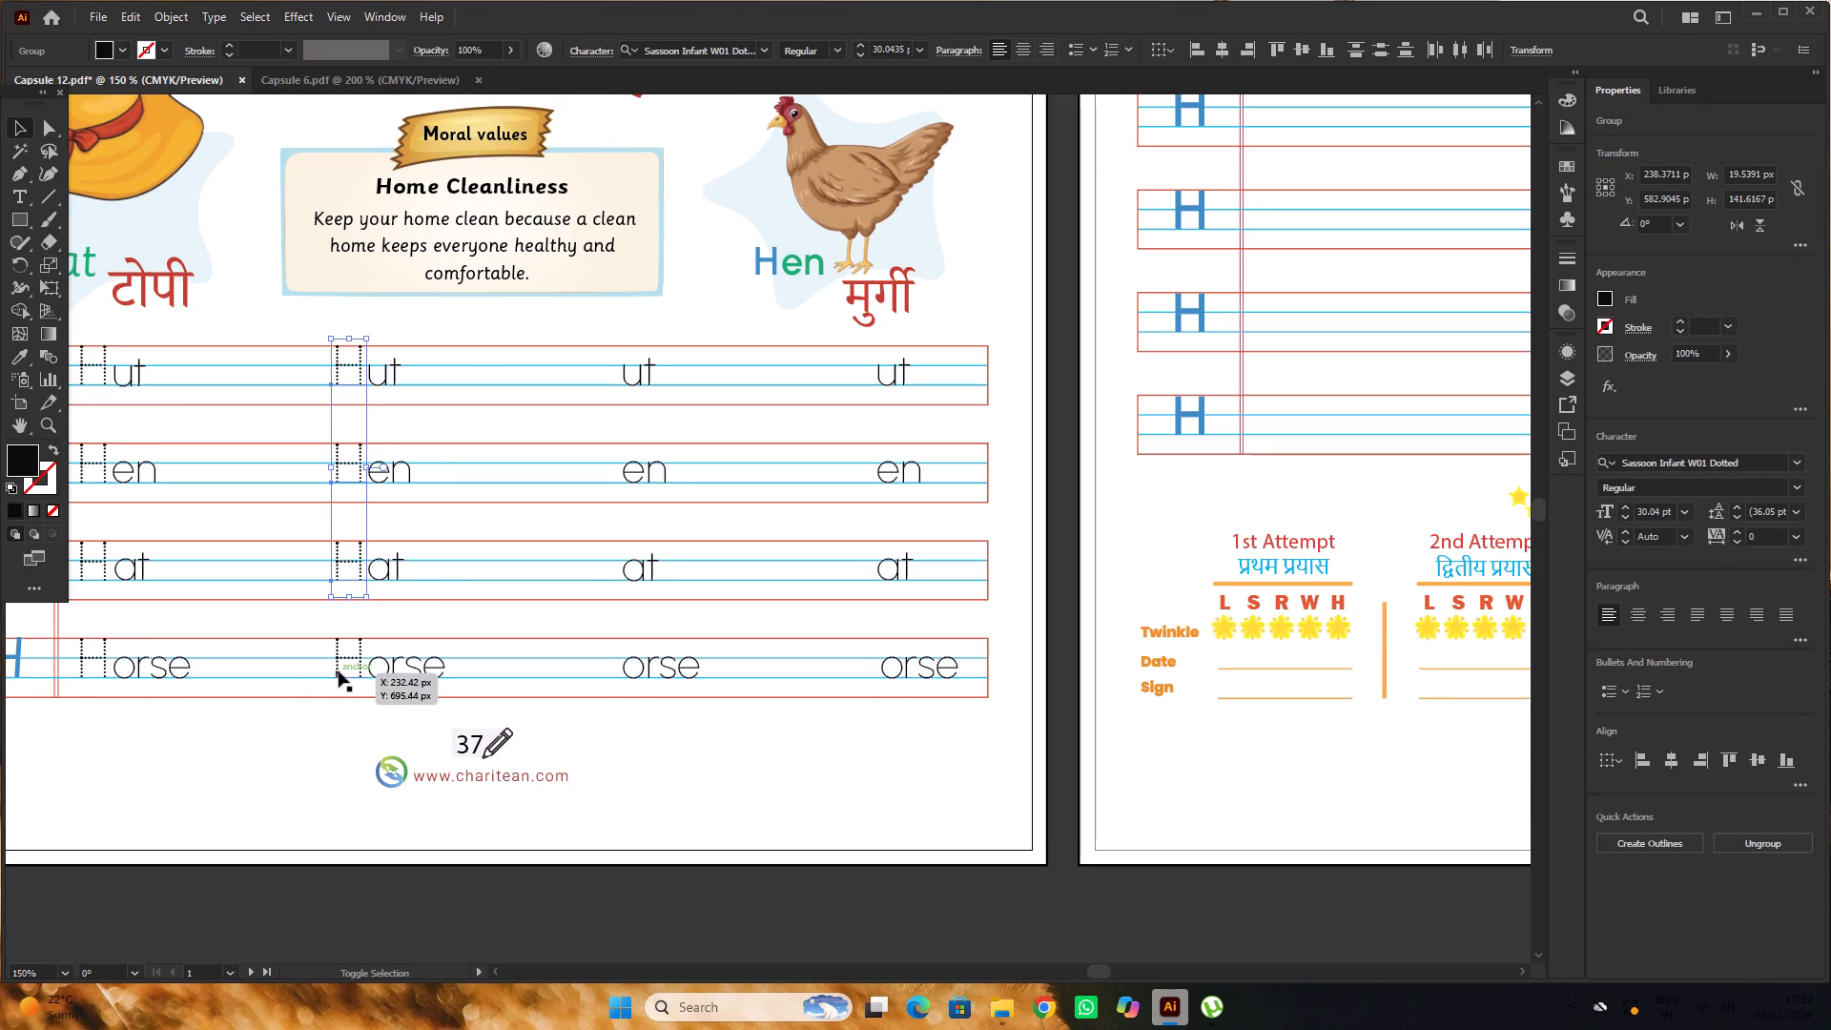
left_click(339, 671, "shift")
scroll(357, 372, "up", 2)
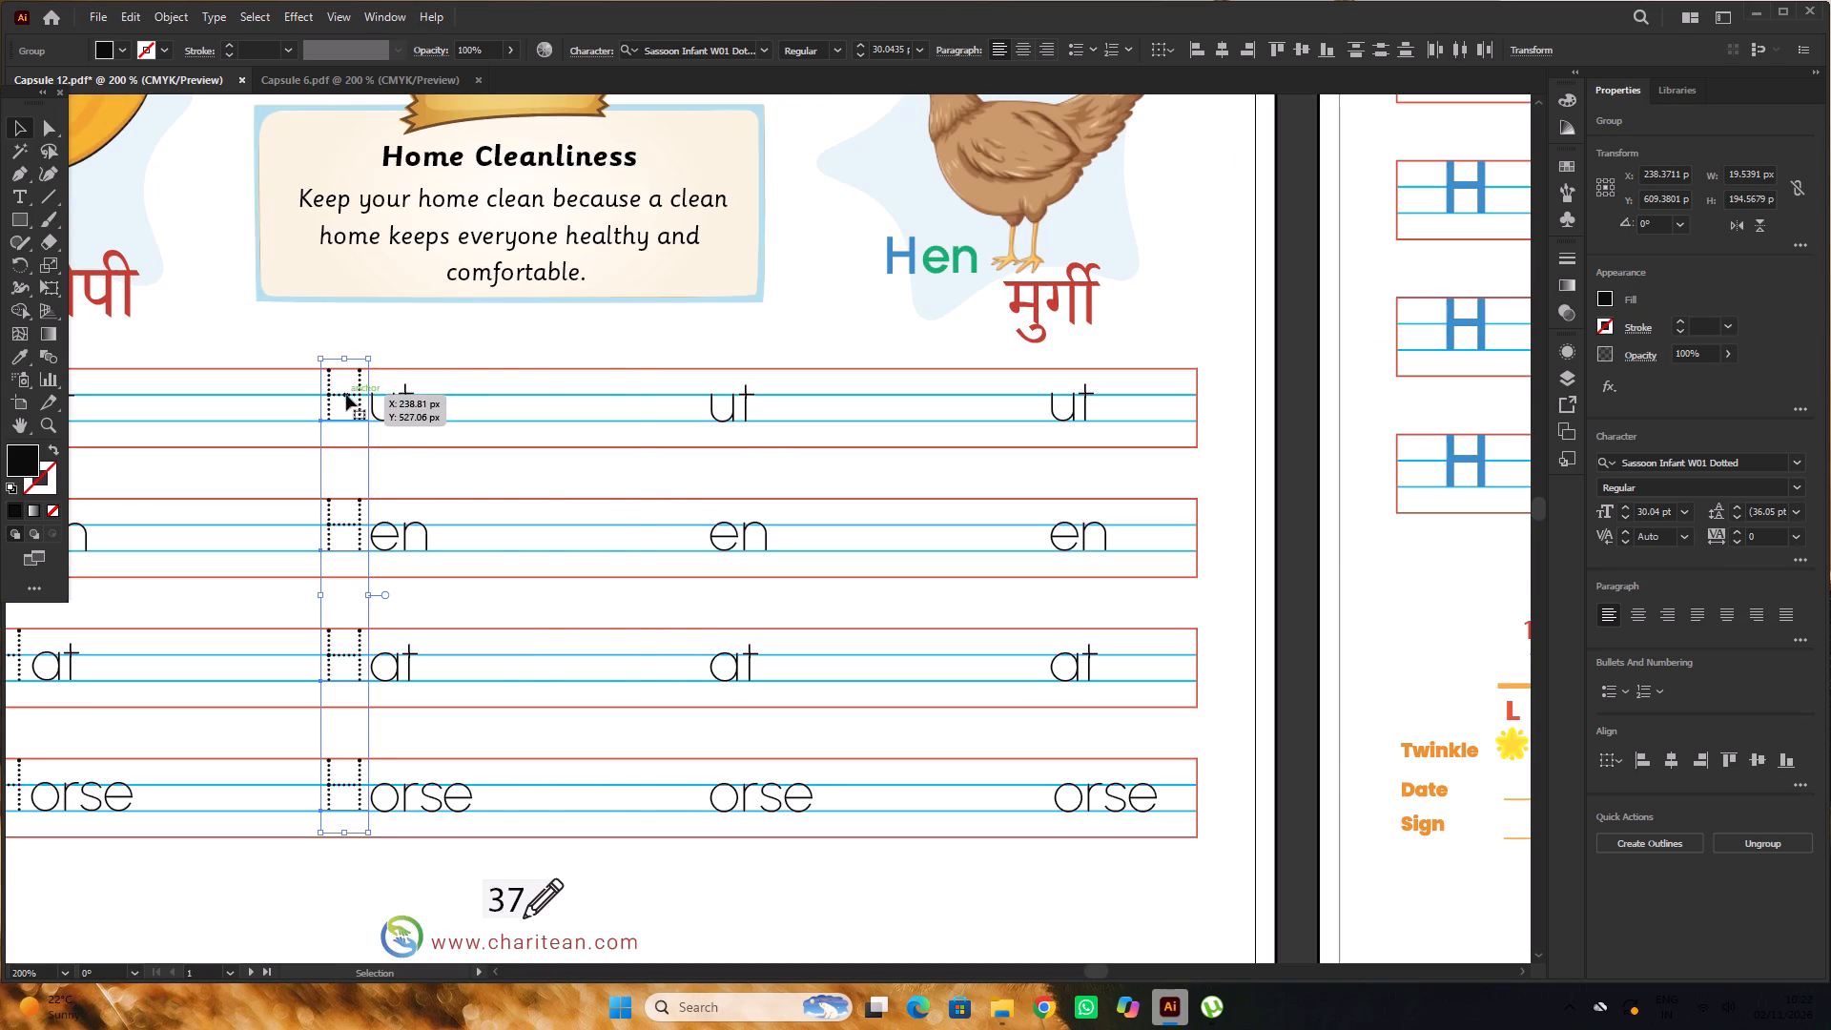
left_click_drag(346, 395, 683, 425)
left_click_drag(683, 396, 1029, 436)
scroll(864, 386, "down", 4, "alt")
left_click(946, 714)
Set the font of the first words' endings (ut, en, at, orse) in all four practice rows to Sassoon Primary.
scroll(988, 543, "up", 2, "alt")
scroll(944, 647, "up", 5)
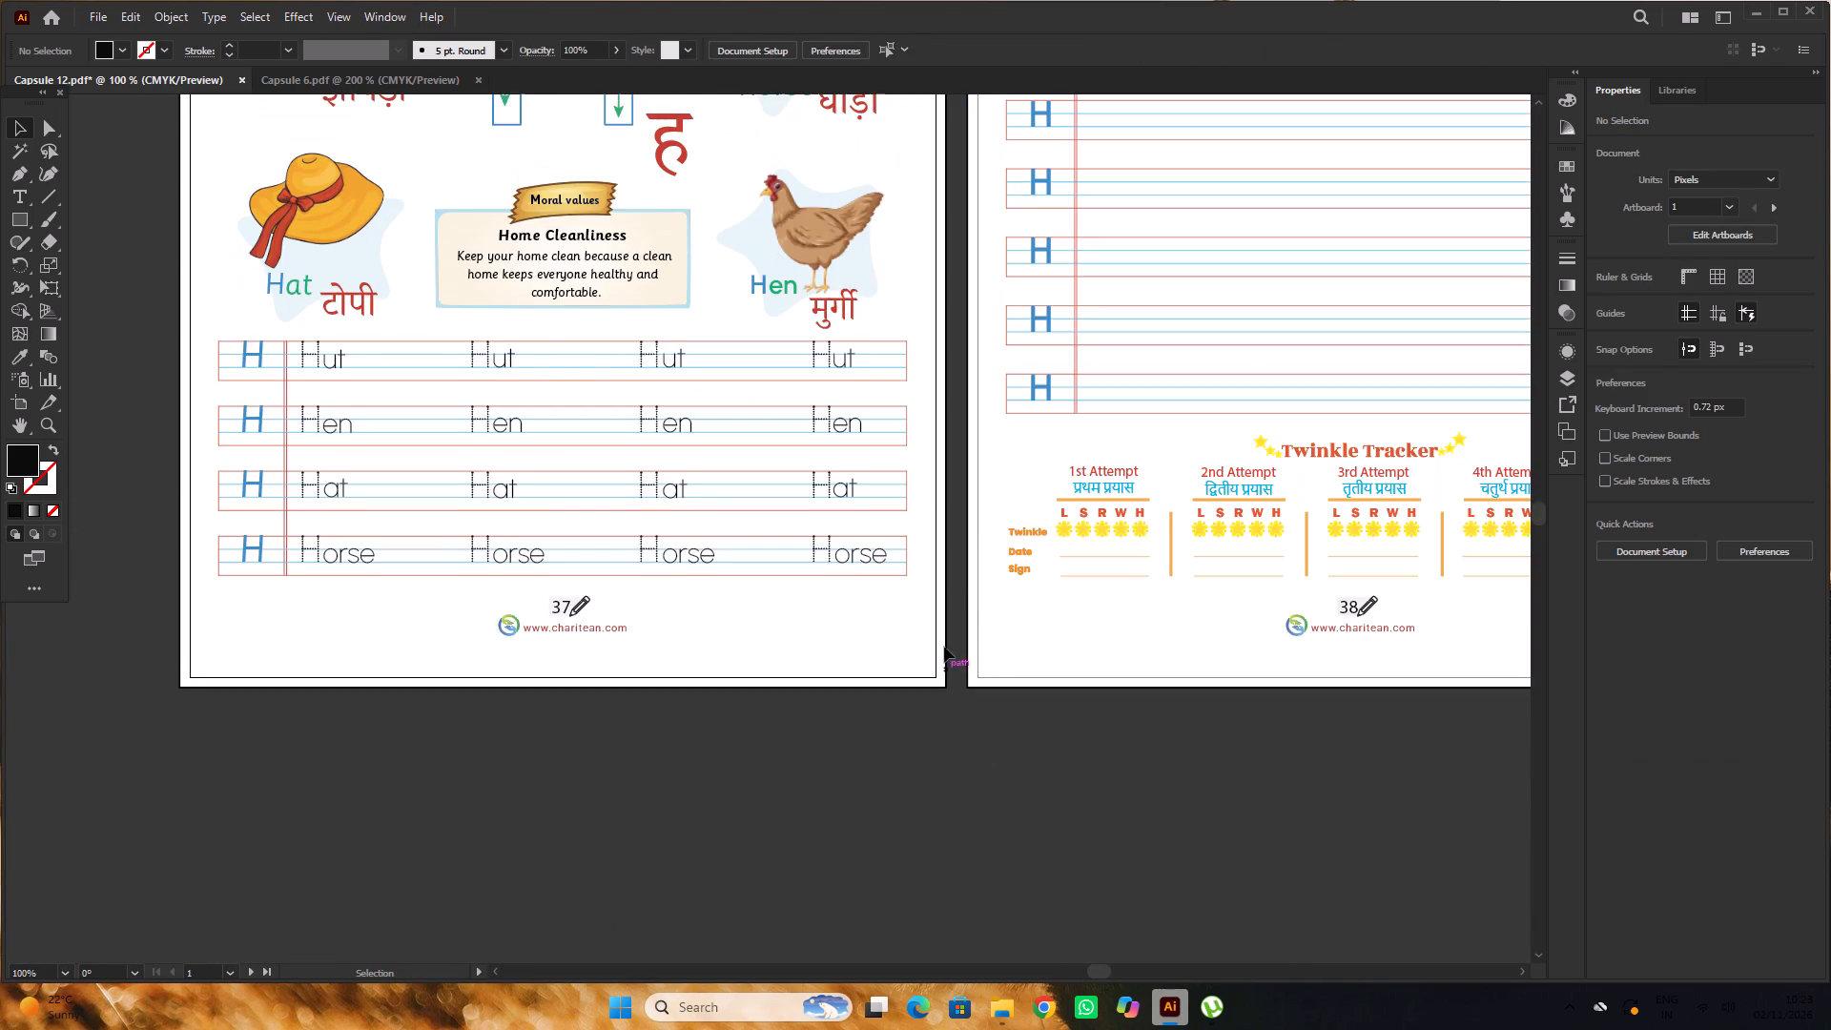
key("space")
left_click_drag(906, 705, 857, 788)
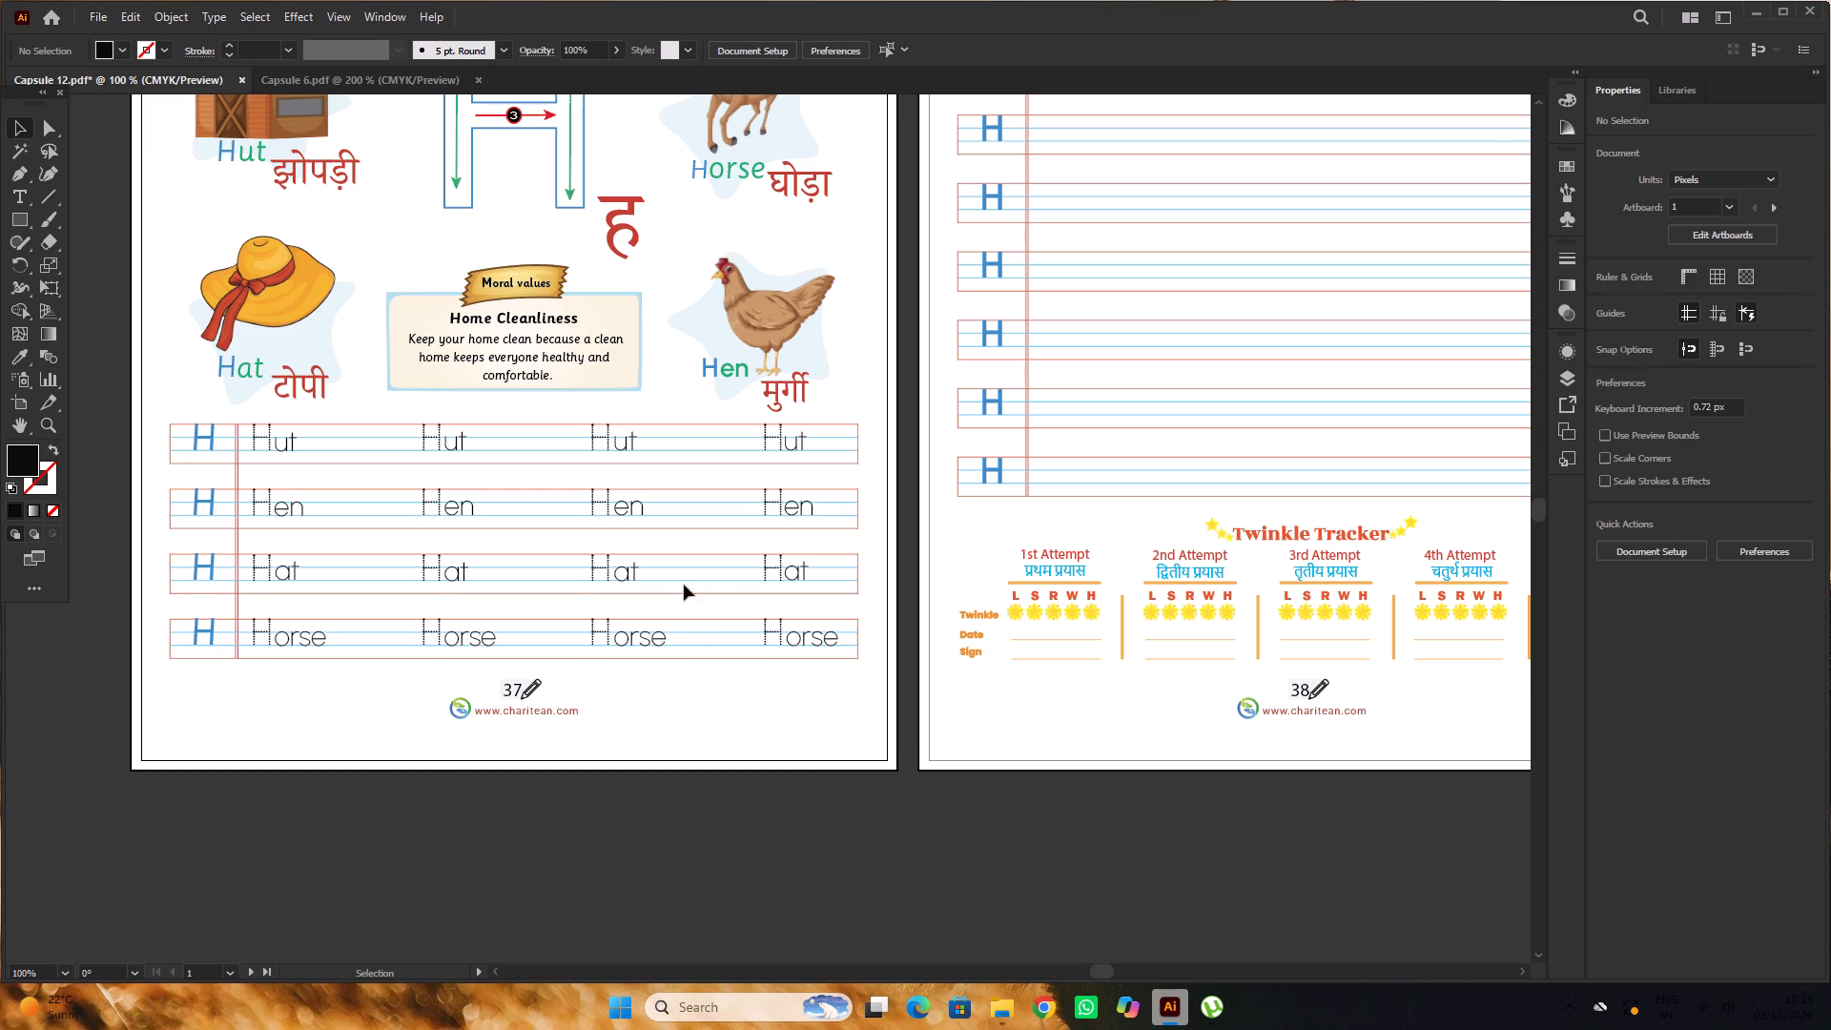
scroll(298, 428, "up", 1, "alt")
left_click(286, 467)
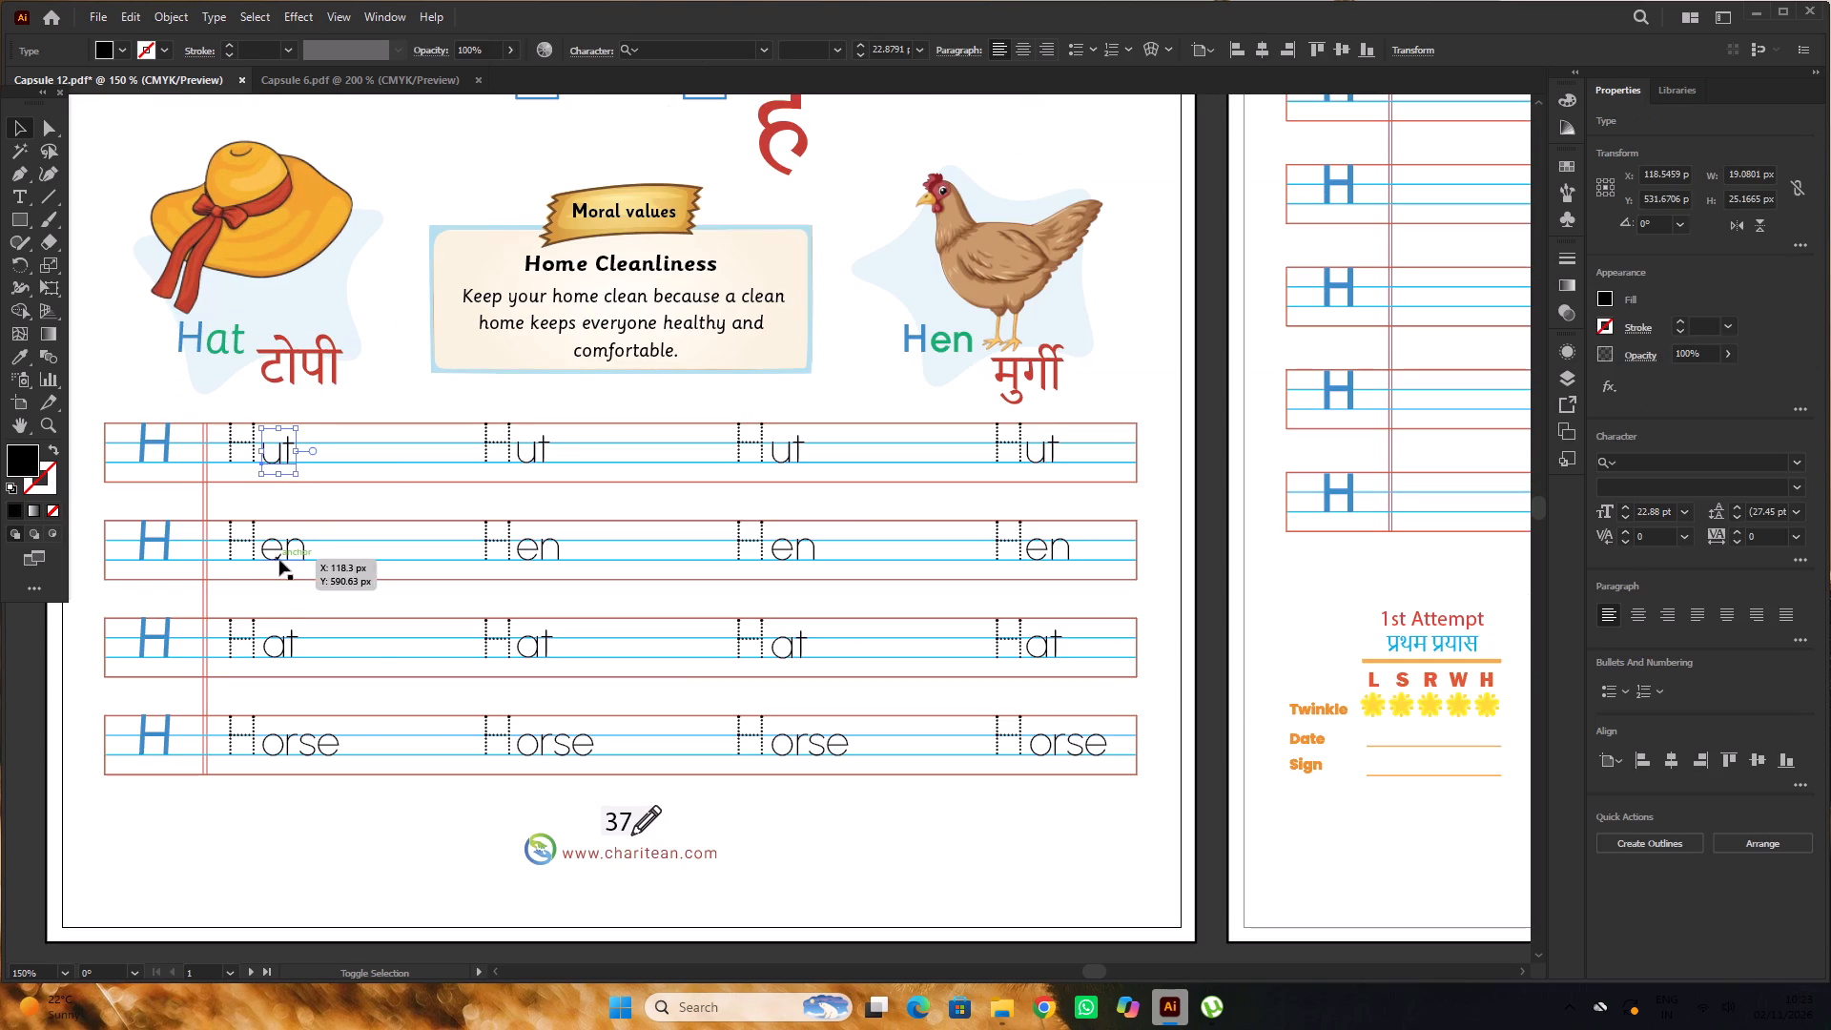
left_click(279, 559, "shift")
left_click(278, 639, "shift")
left_click(300, 748, "shift")
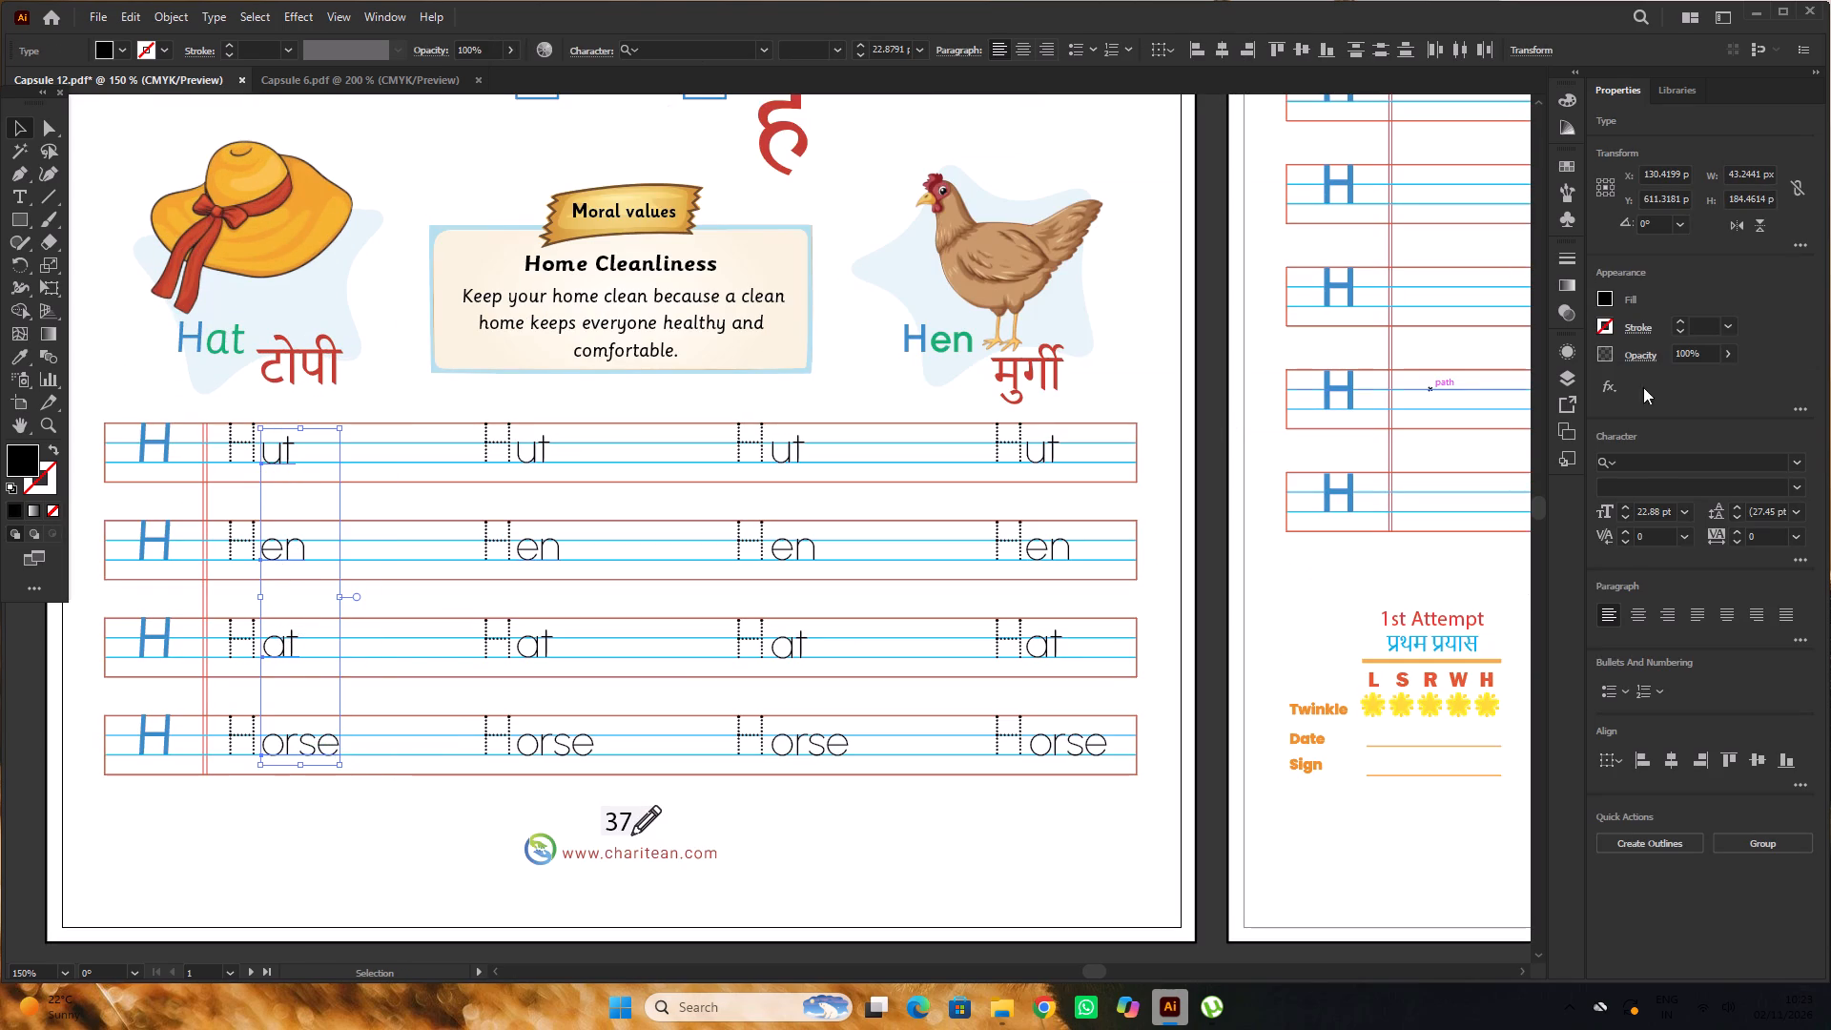
left_click(1656, 469)
key("s")
type("AS")
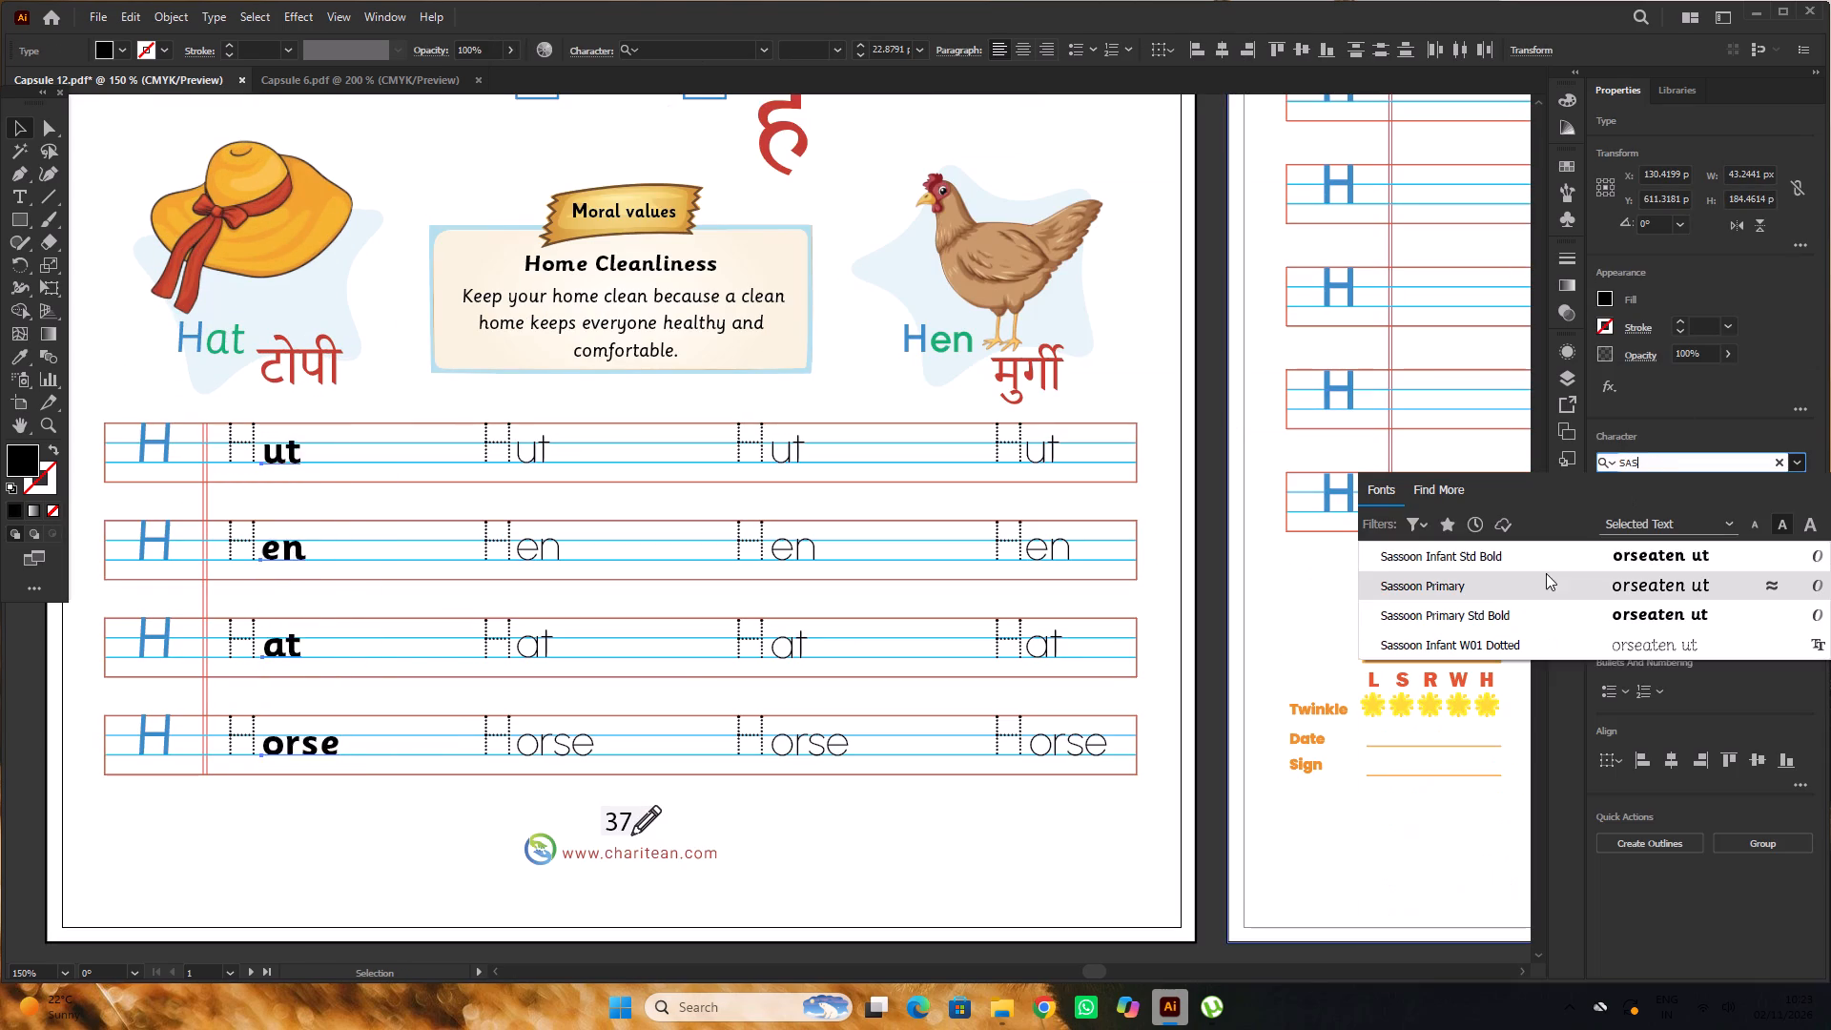
left_click(1532, 588)
scroll(482, 461, "down", 2, "alt")
left_click(701, 795)
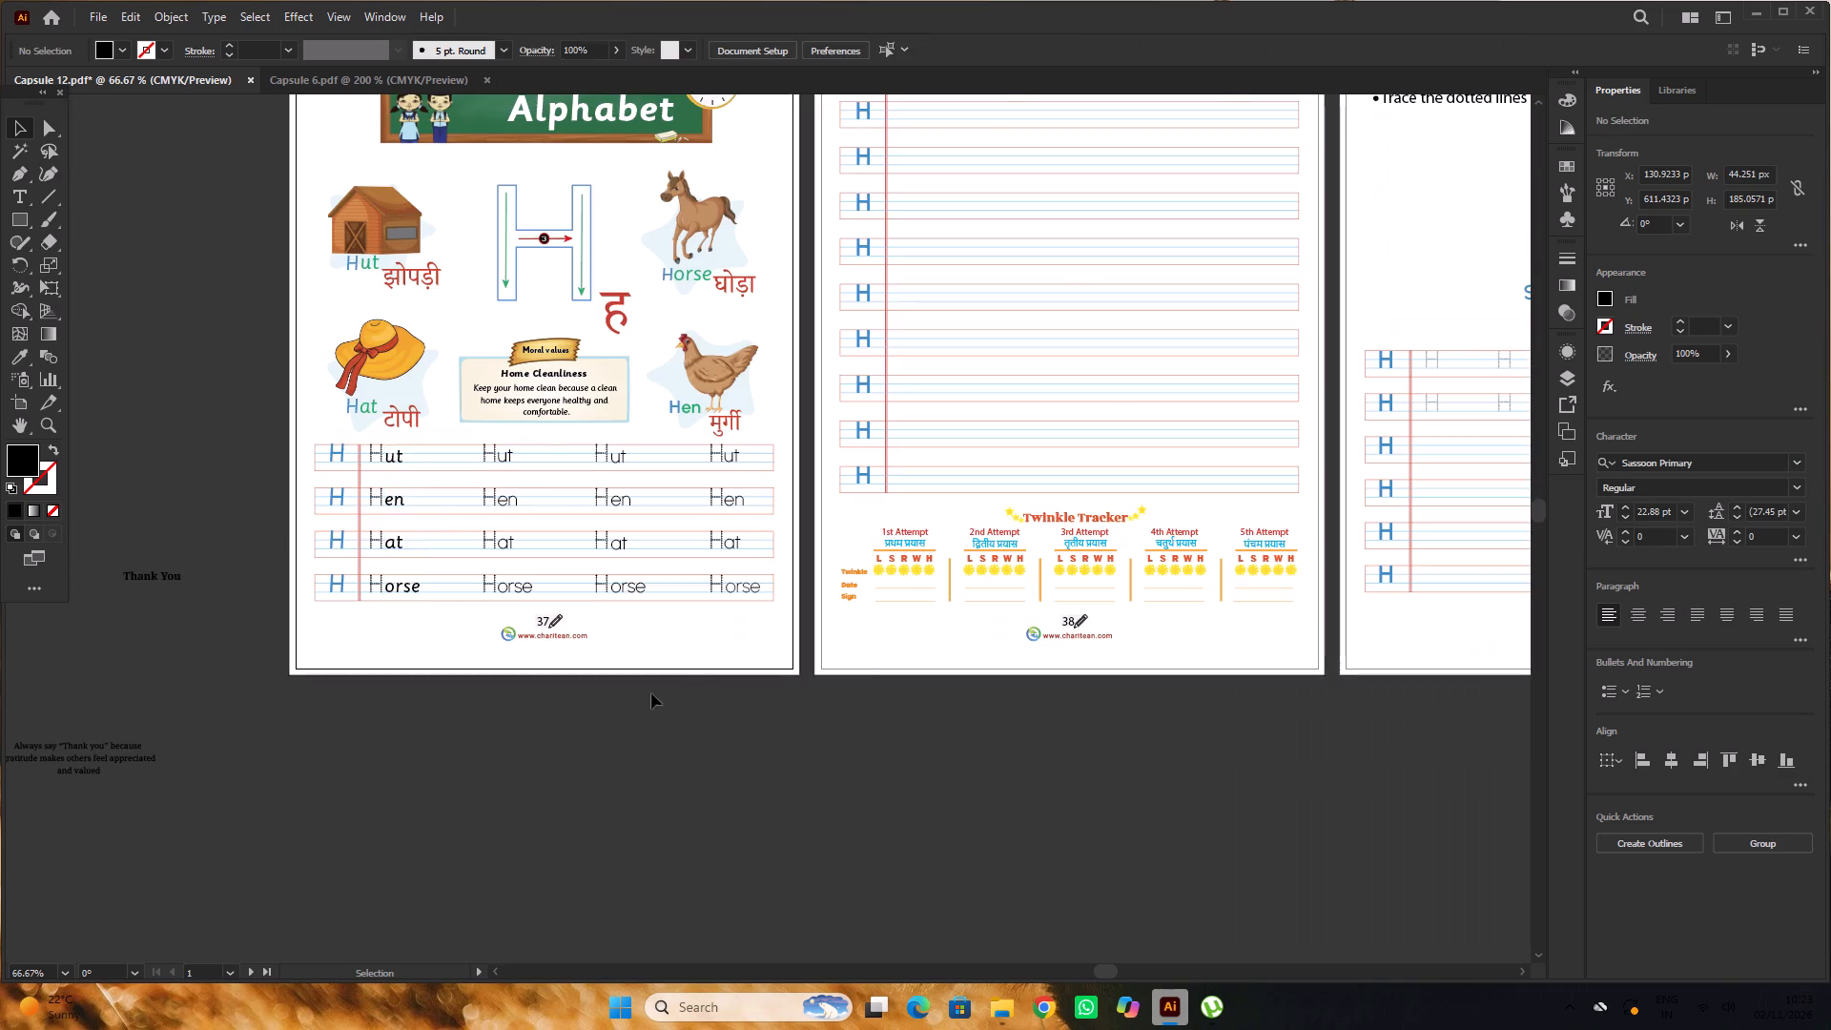
Set the font of the second words' endings (ut, en, at, orse) in all four practice rows to Sassoon Primary.
scroll(525, 465, "up", 2, "alt")
left_click(492, 452)
left_click(499, 545, "shift")
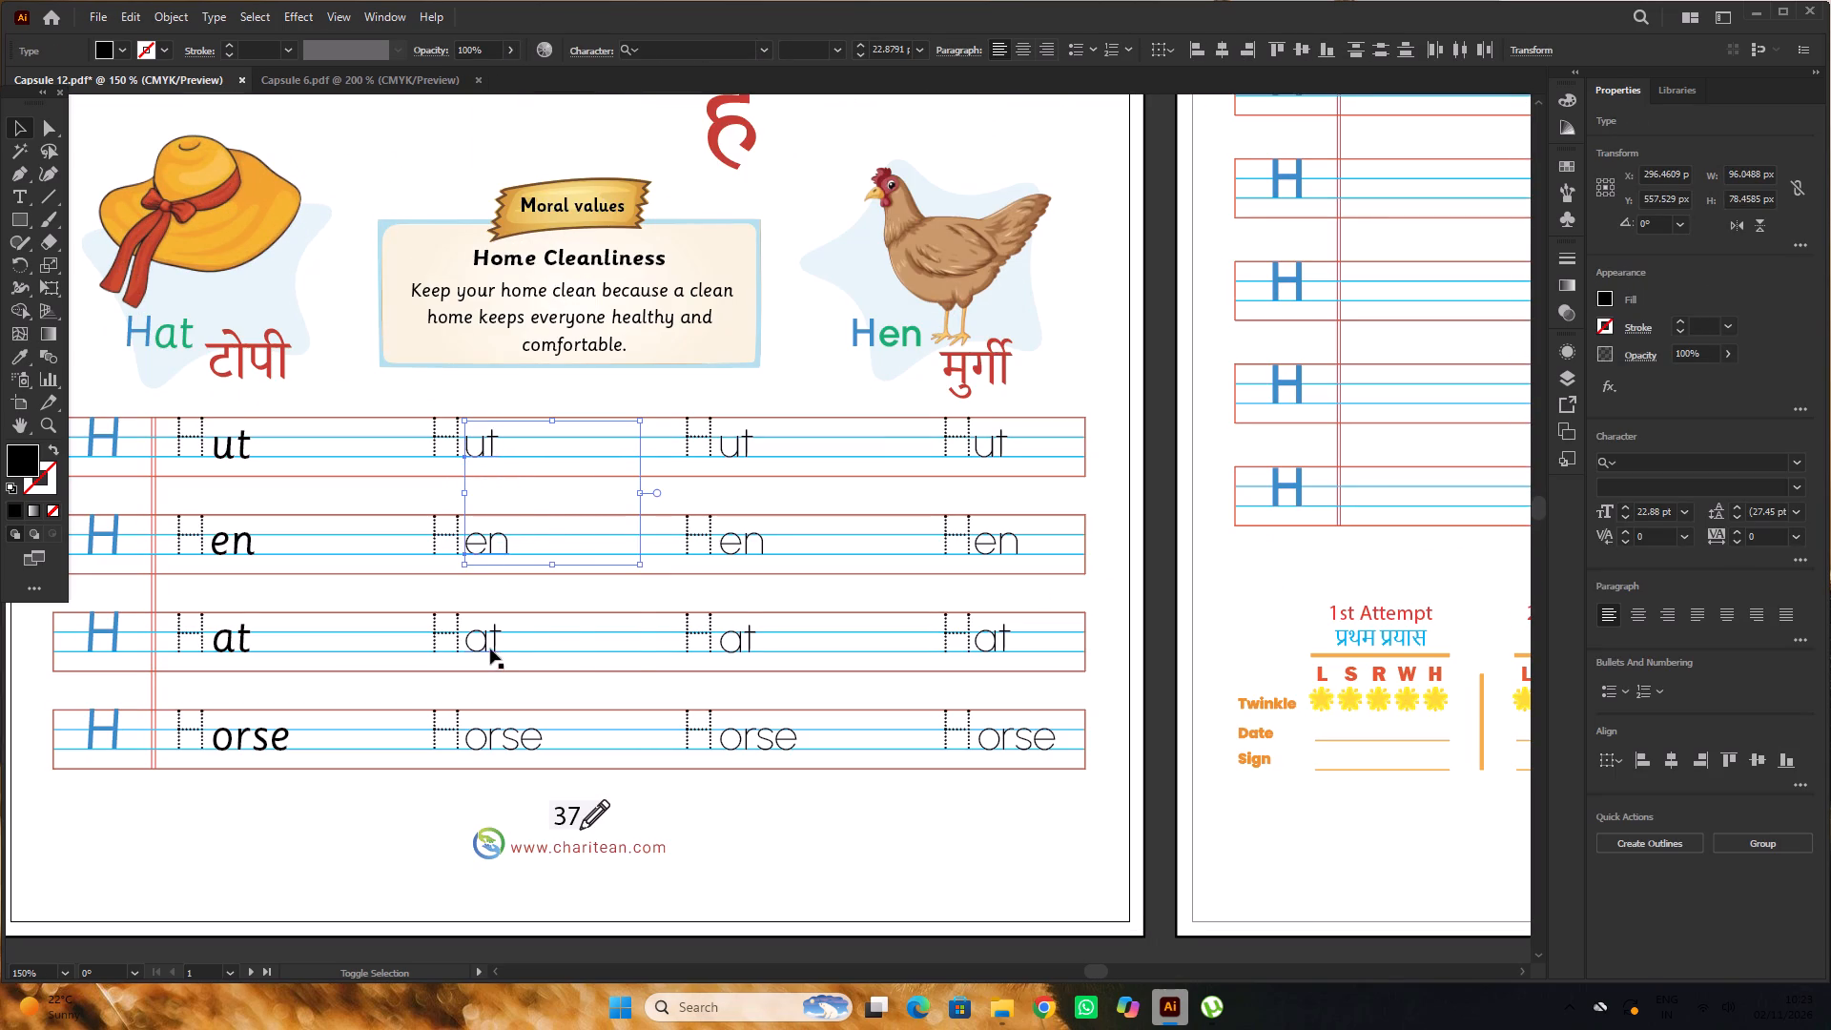
left_click(485, 636, "shift")
left_click(493, 738, "shift")
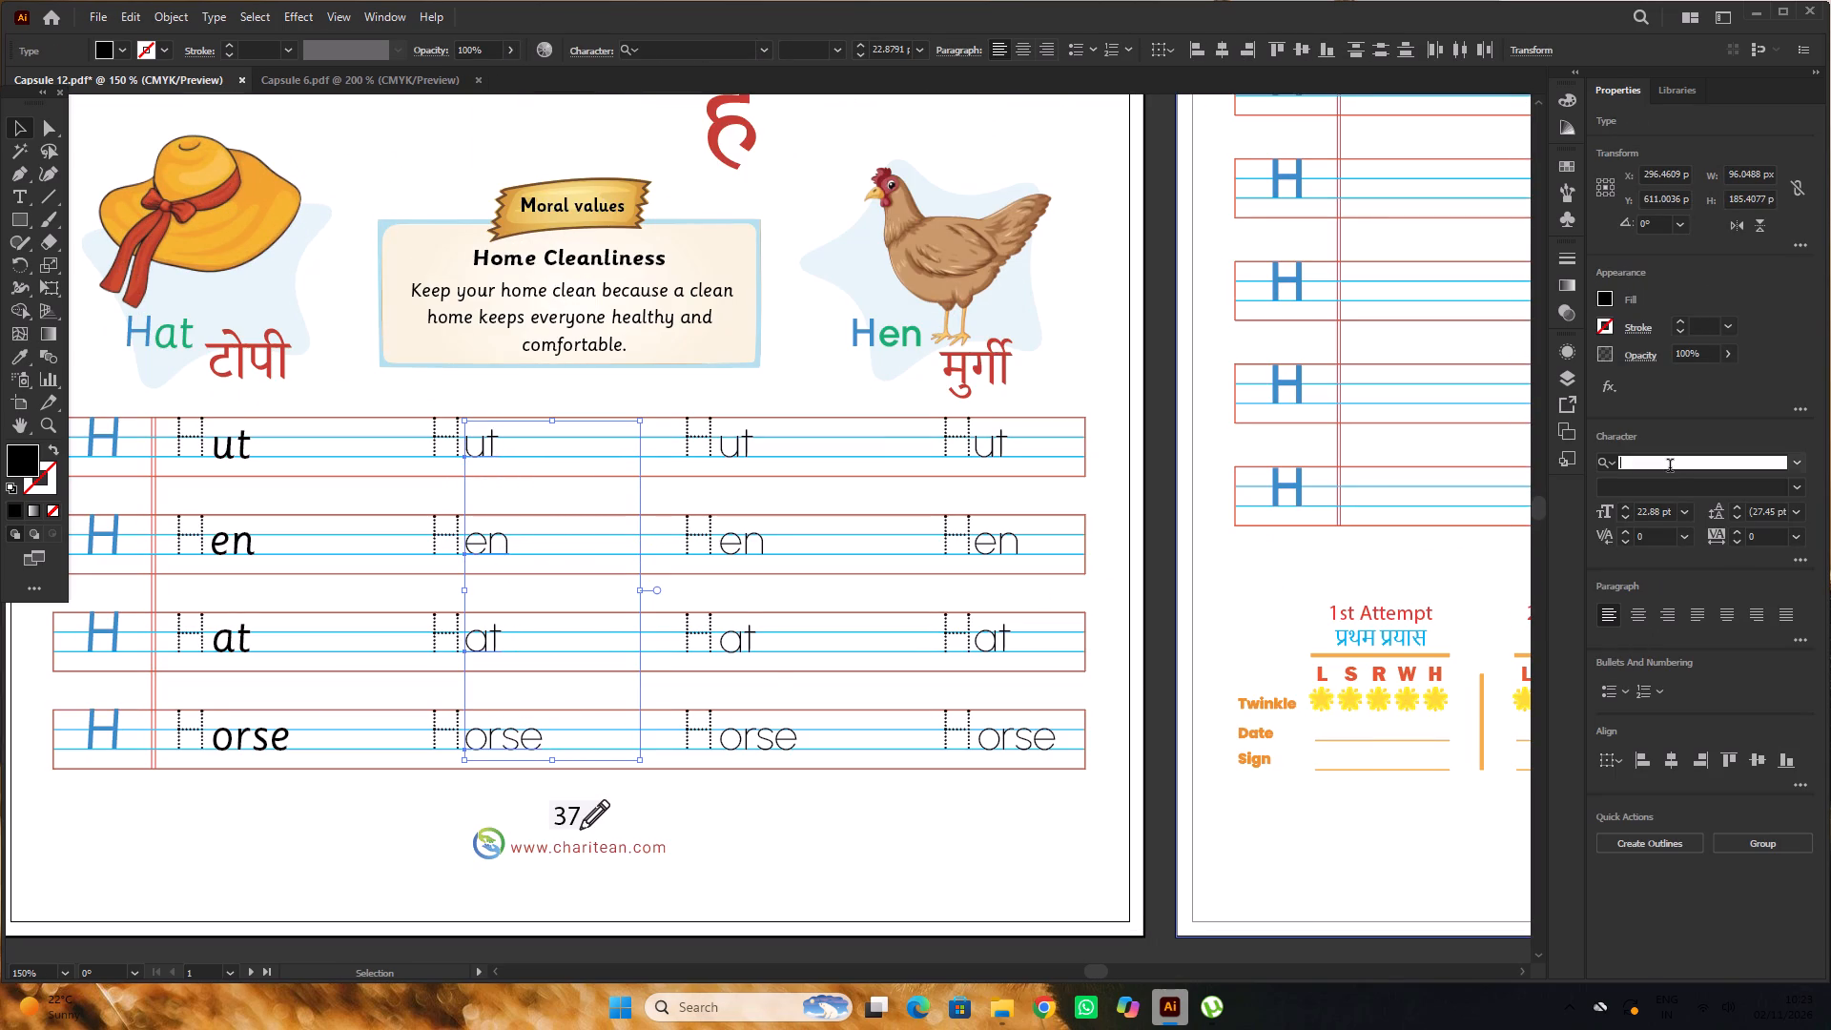
left_click(1670, 467)
type("SA")
key("a")
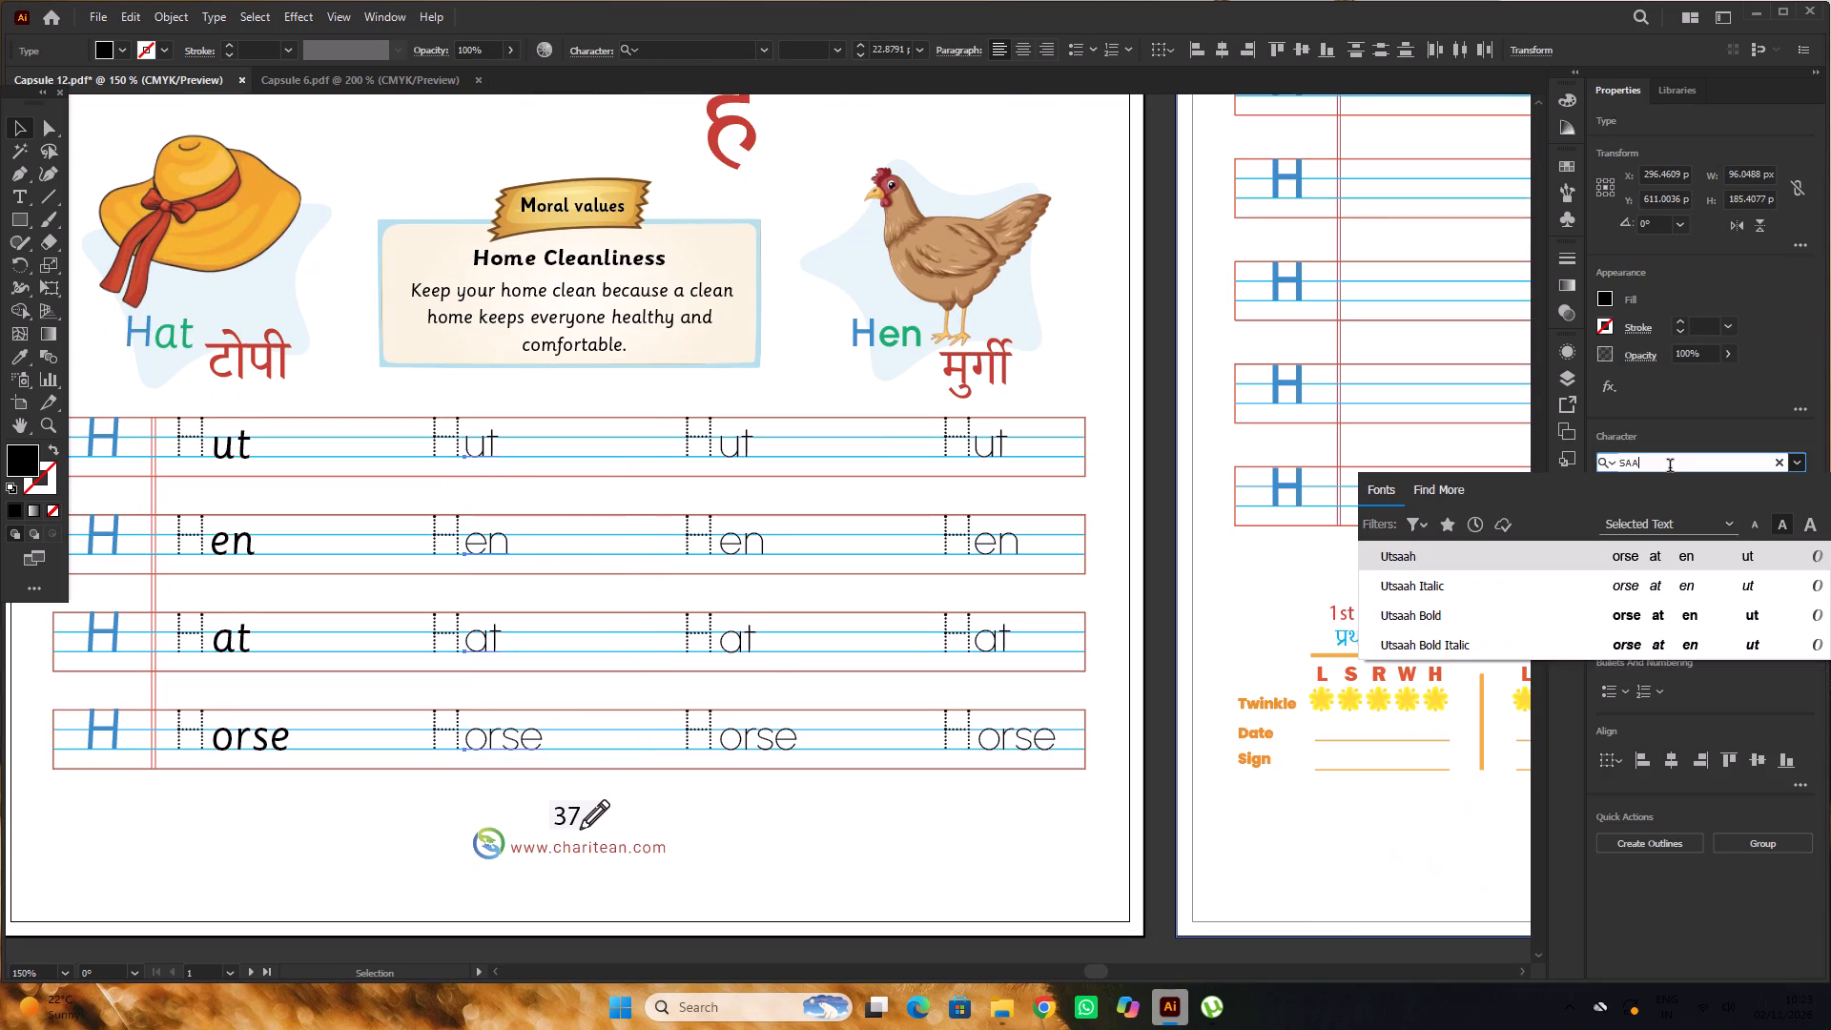
key("BackSpace")
key("BackSpace")
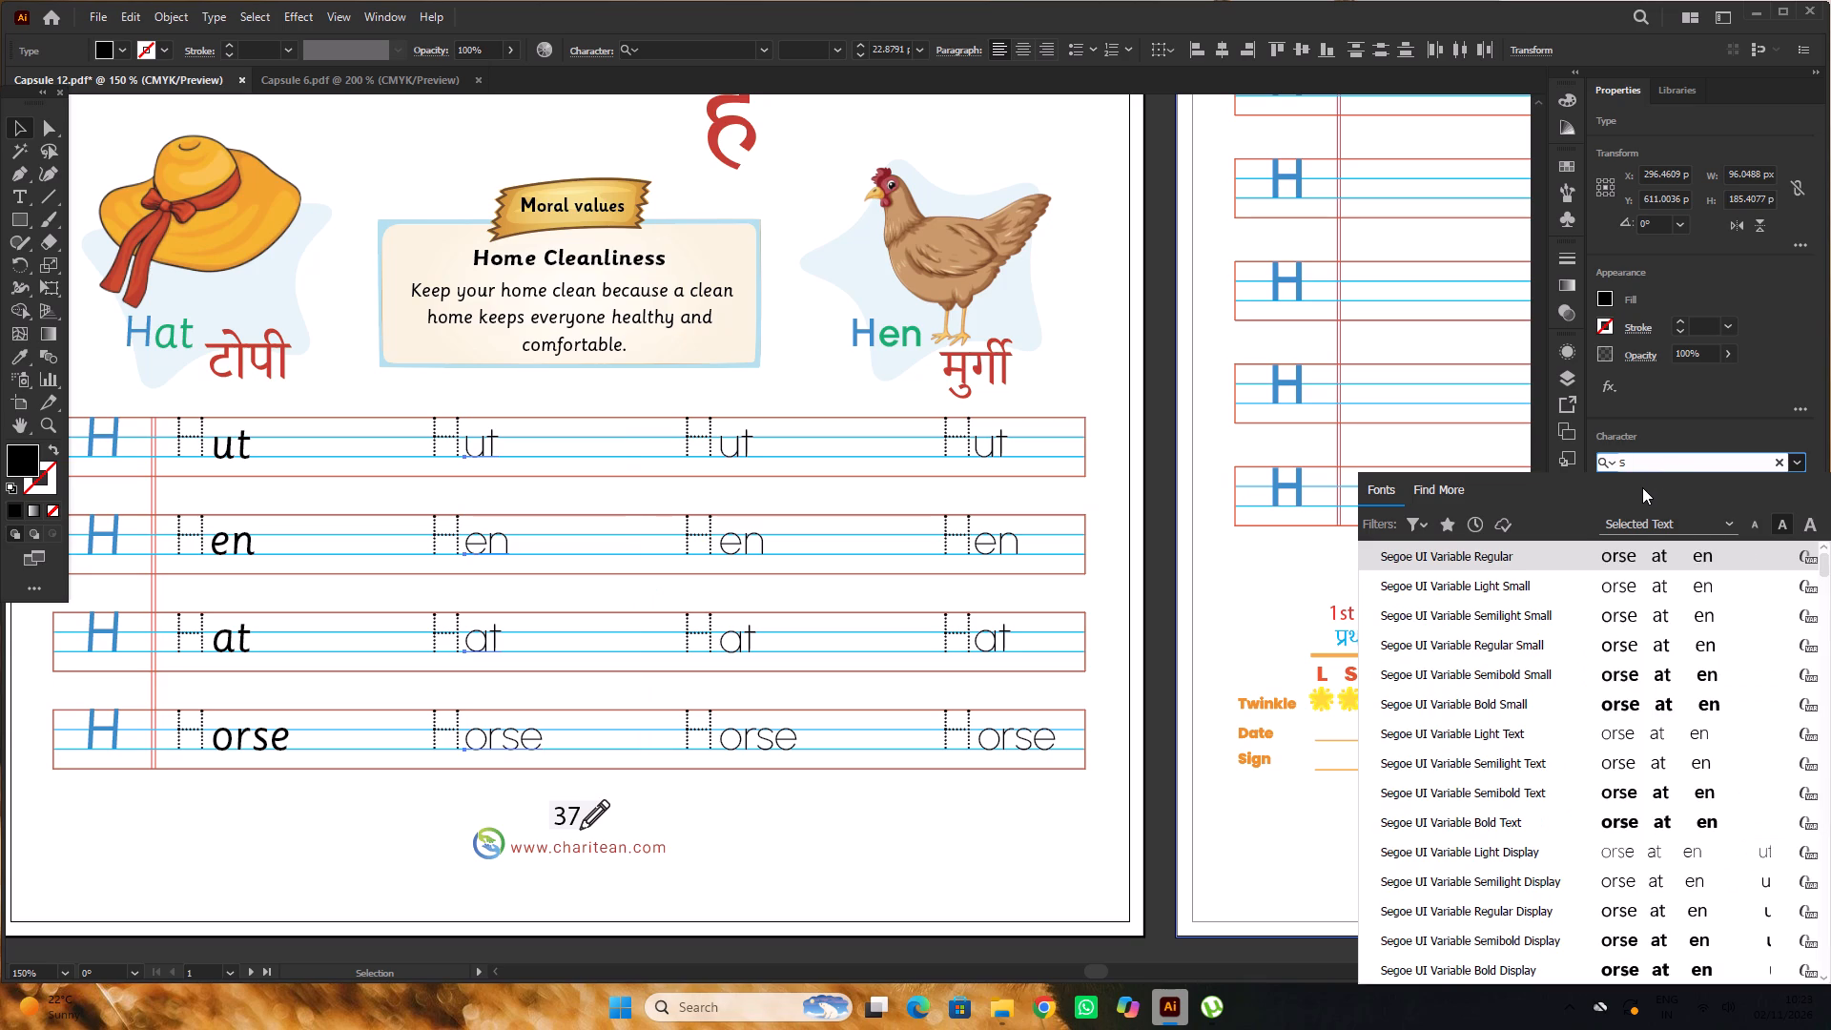
type("SS")
key("BackSpace")
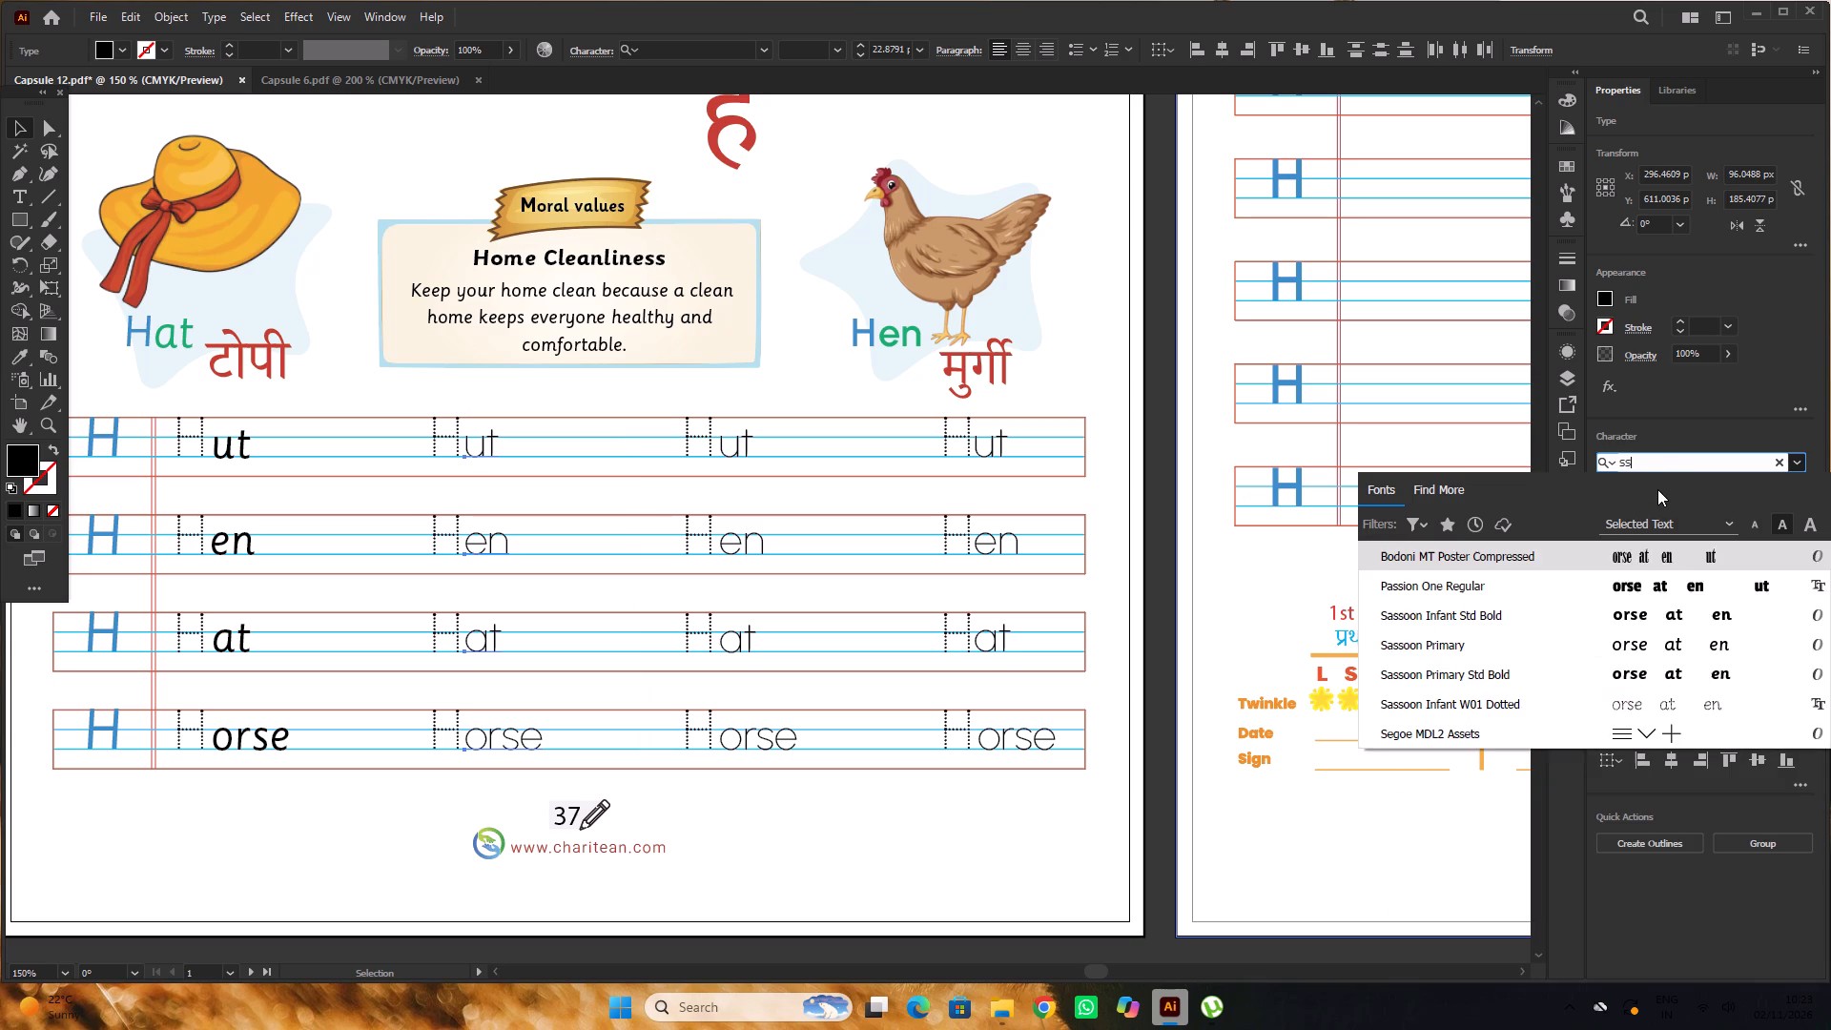
key("BackSpace")
key("BackSpace")
type("SASS")
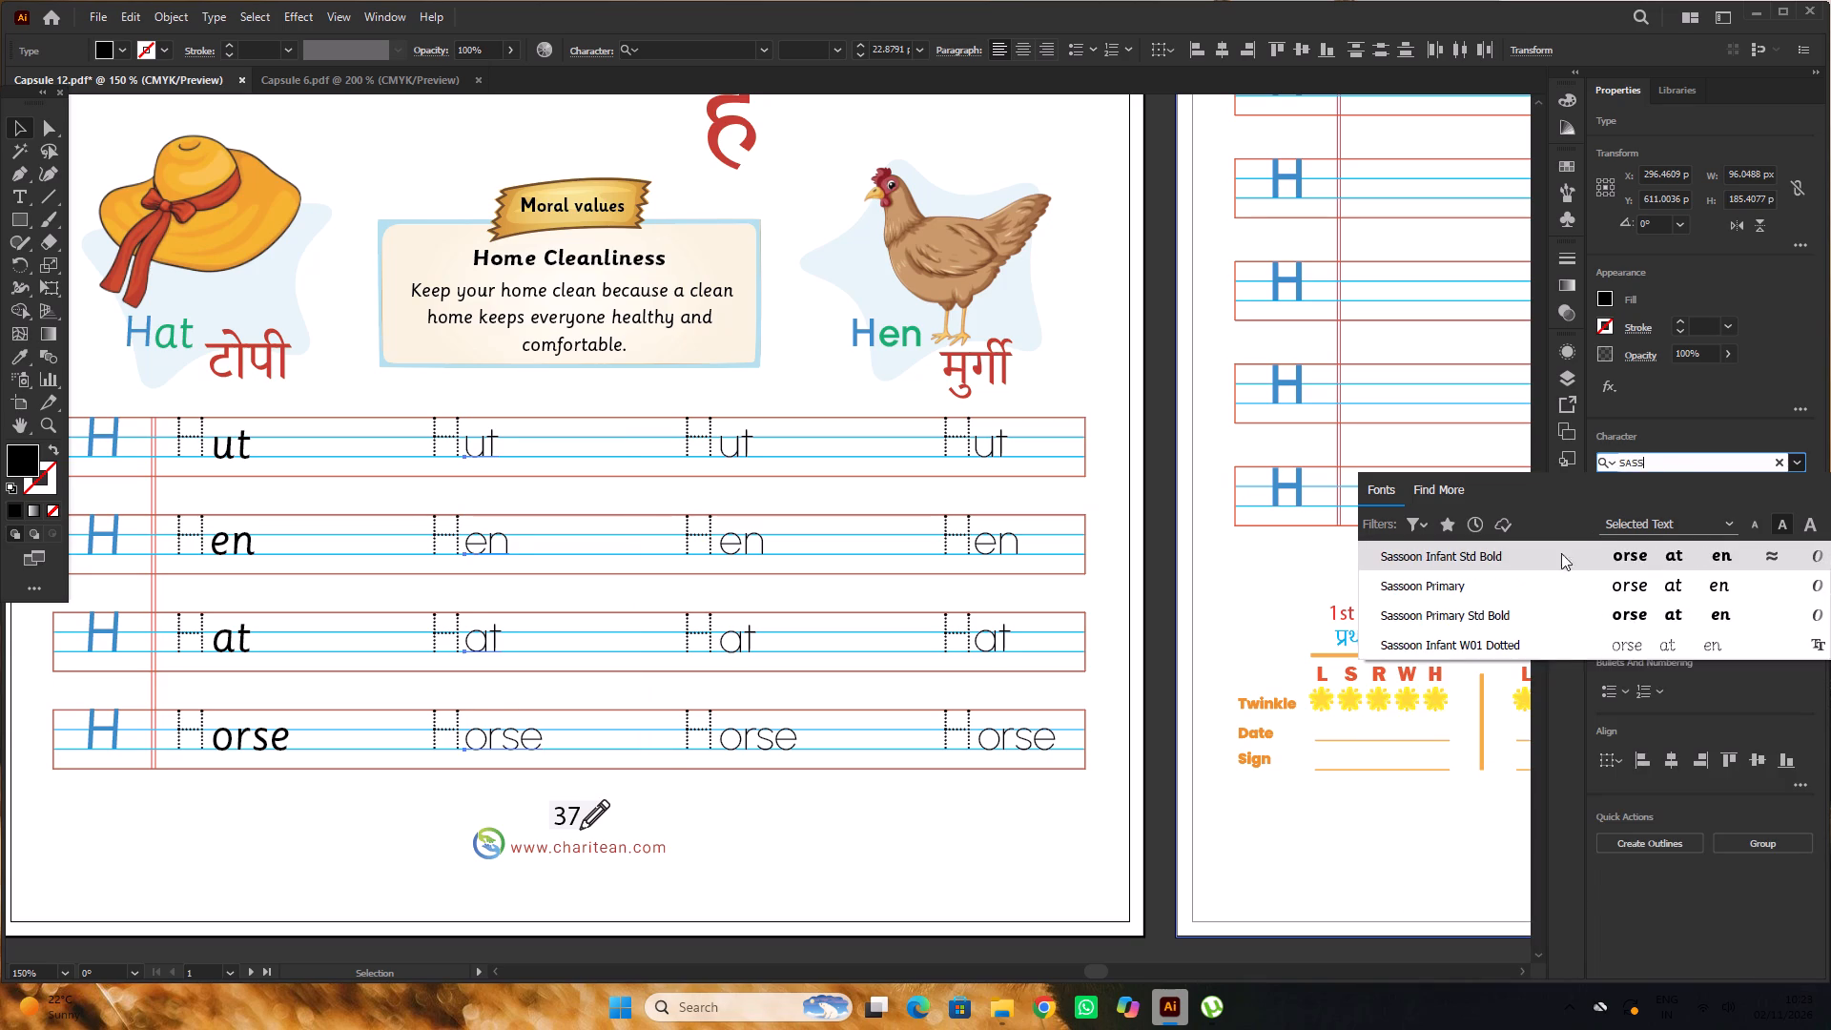
left_click(1526, 587)
scroll(490, 468, "up", 3, "alt")
scroll(490, 468, "down", 4, "alt")
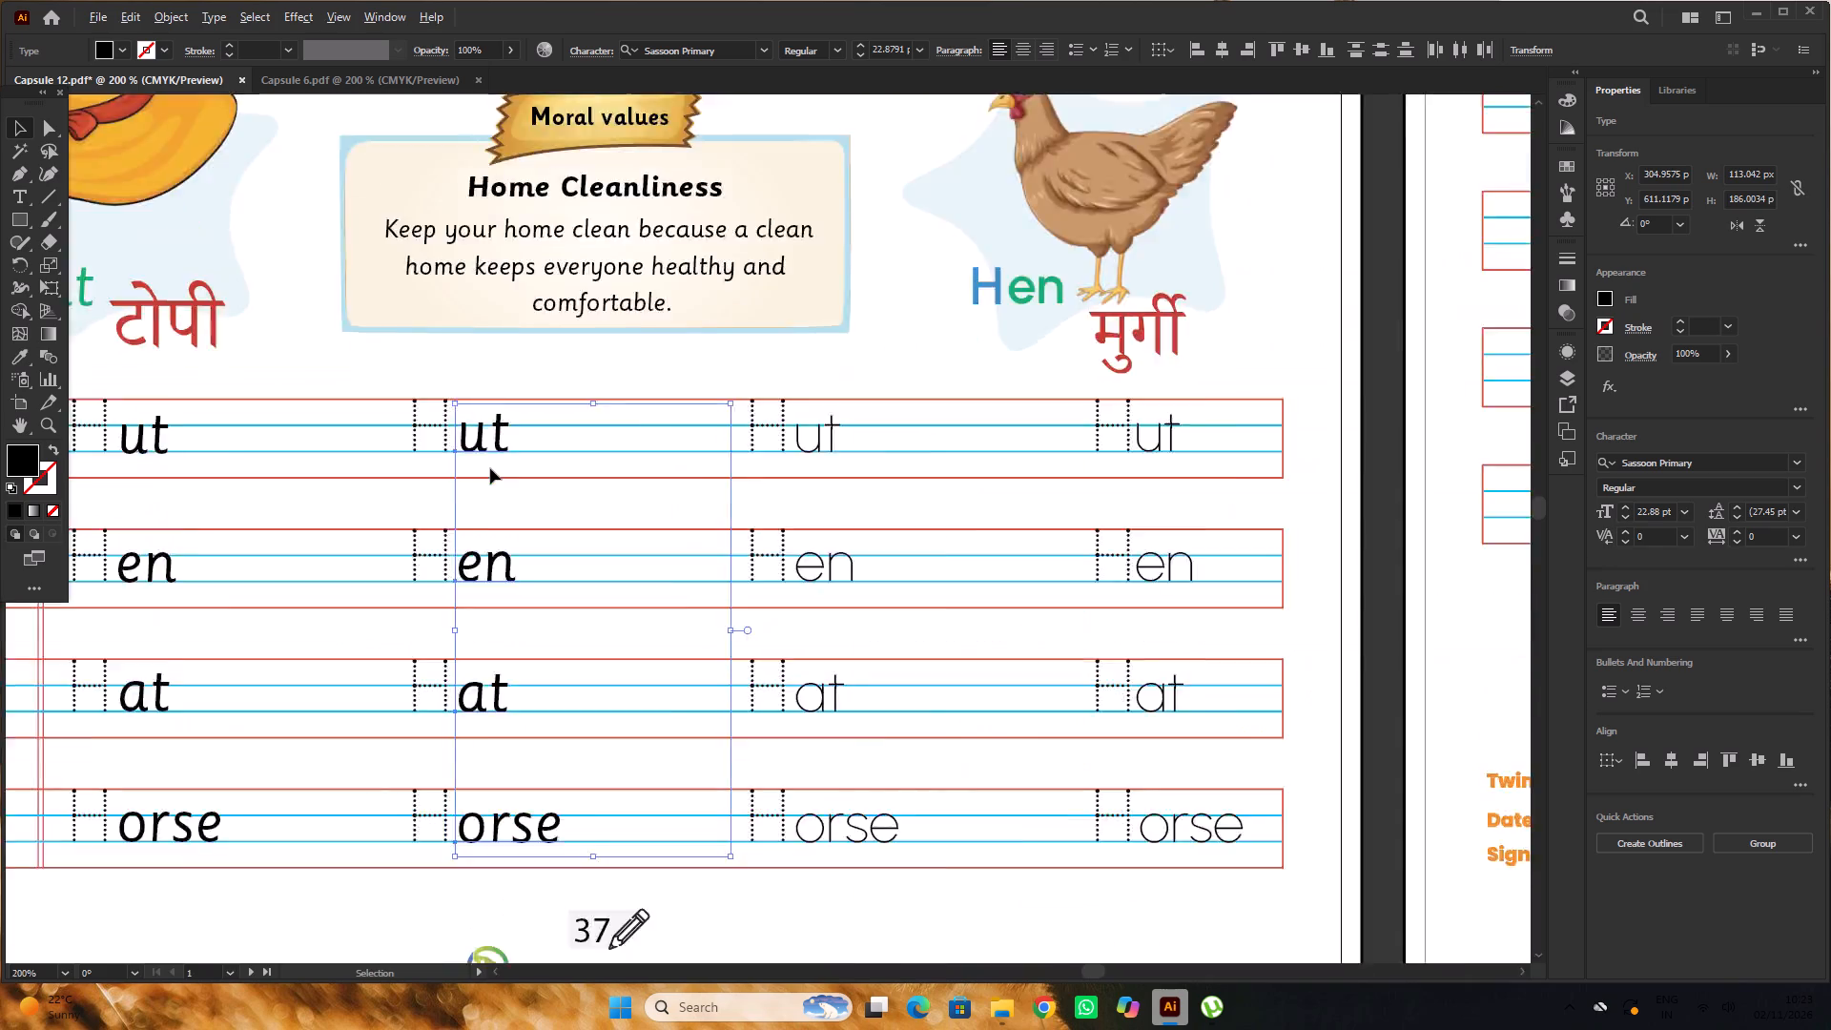
scroll(490, 468, "down", 5, "alt")
scroll(490, 468, "up", 4, "alt")
scroll(490, 468, "down", 6, "alt")
left_click(756, 787)
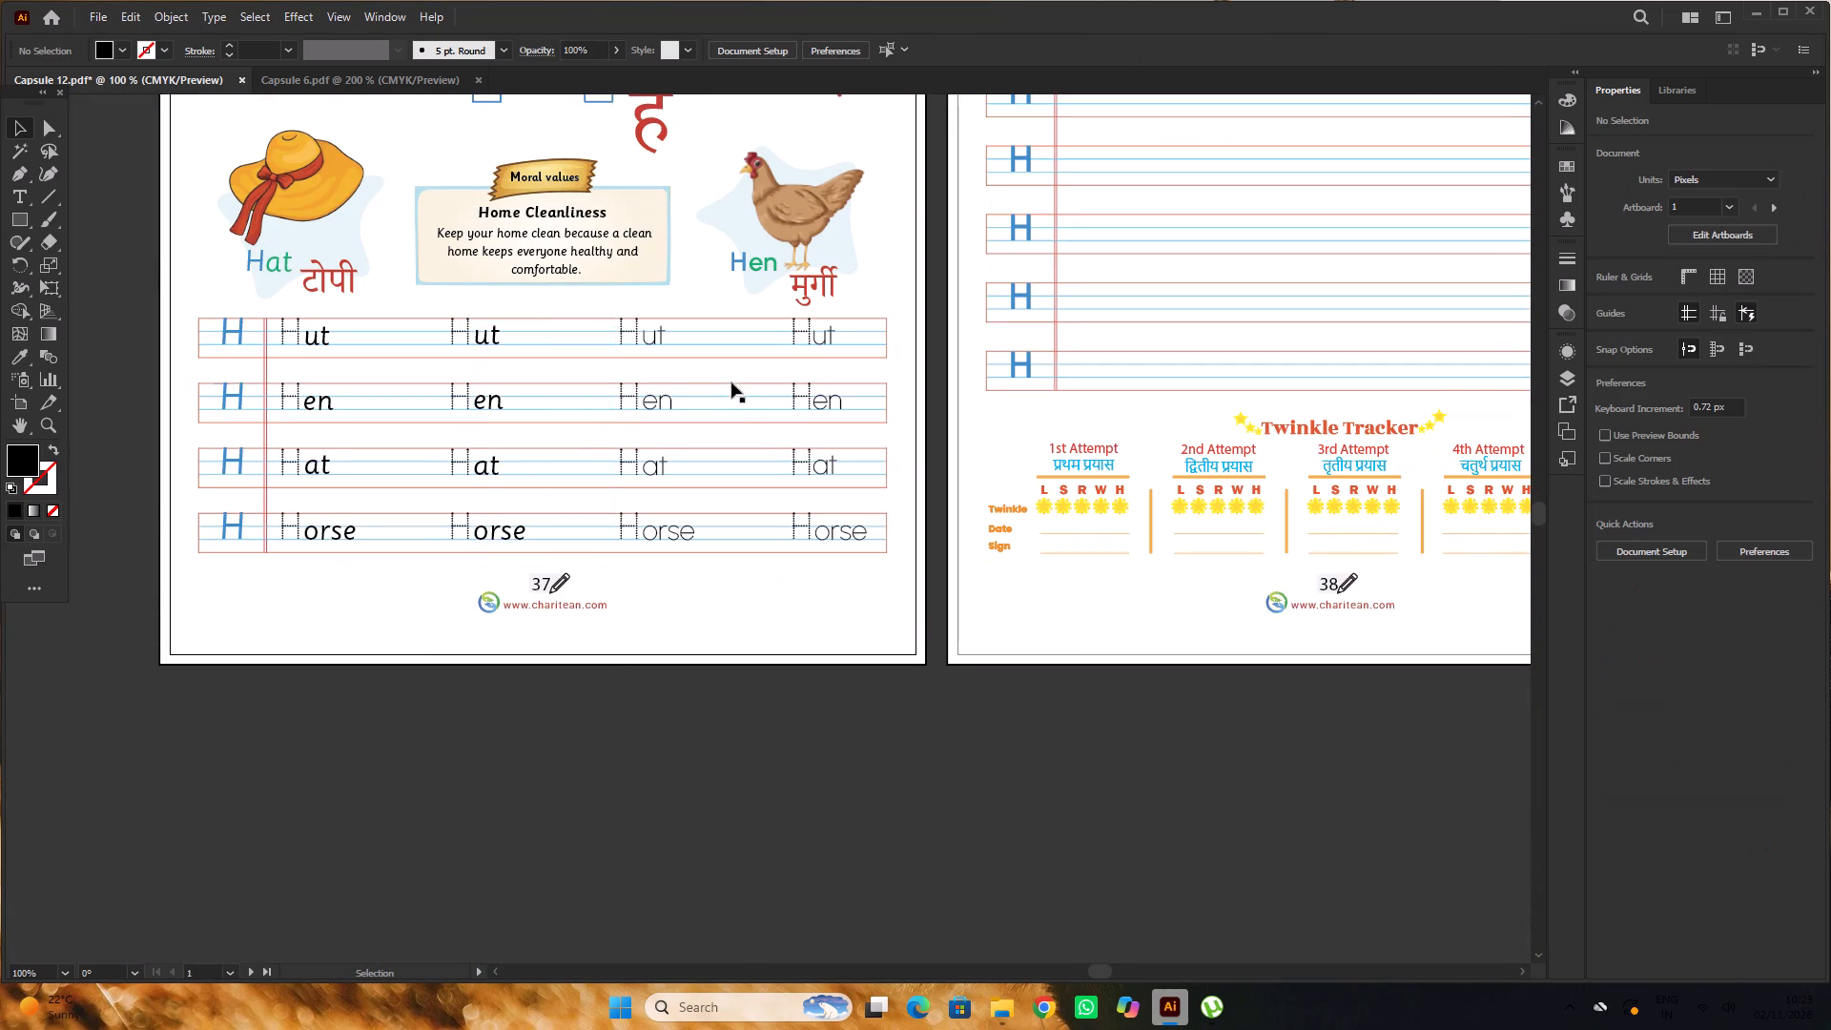
Set the font of the third and fourth words' endings in all four practice rows to Sassoon Primary.
scroll(718, 376, "up", 2, "alt")
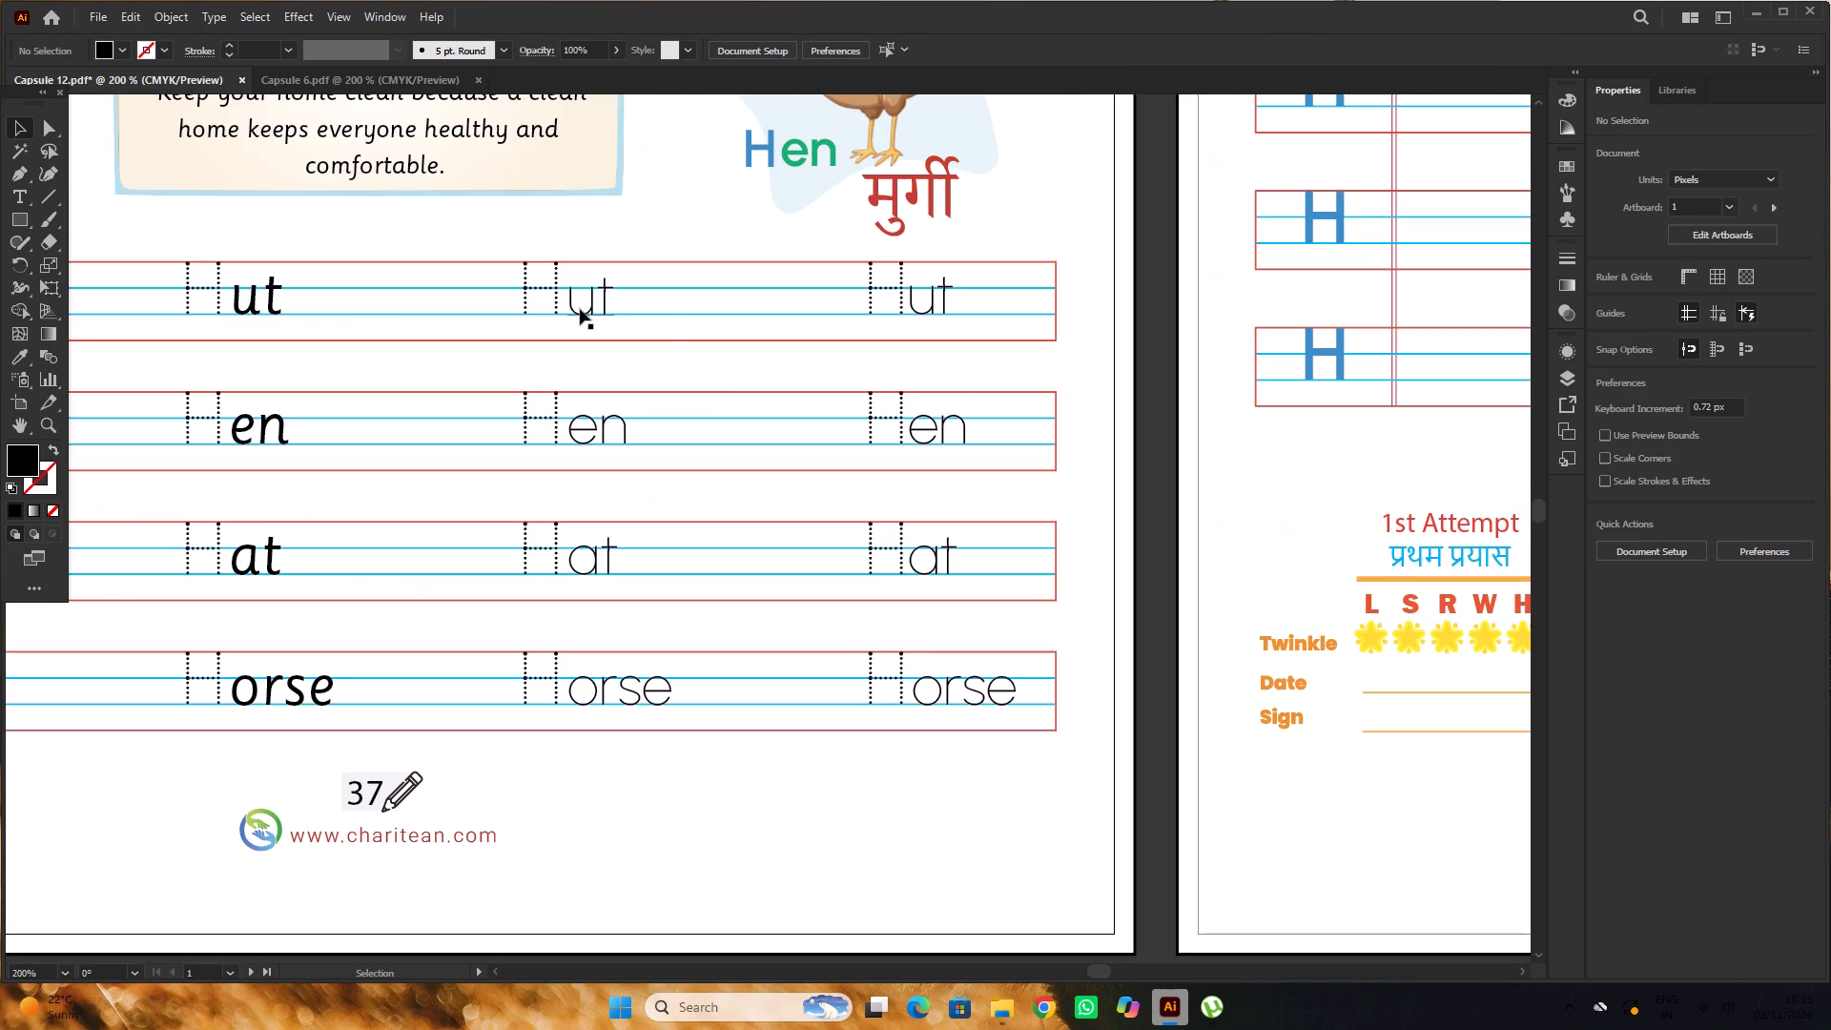
left_click(598, 303)
left_click(599, 437, "shift")
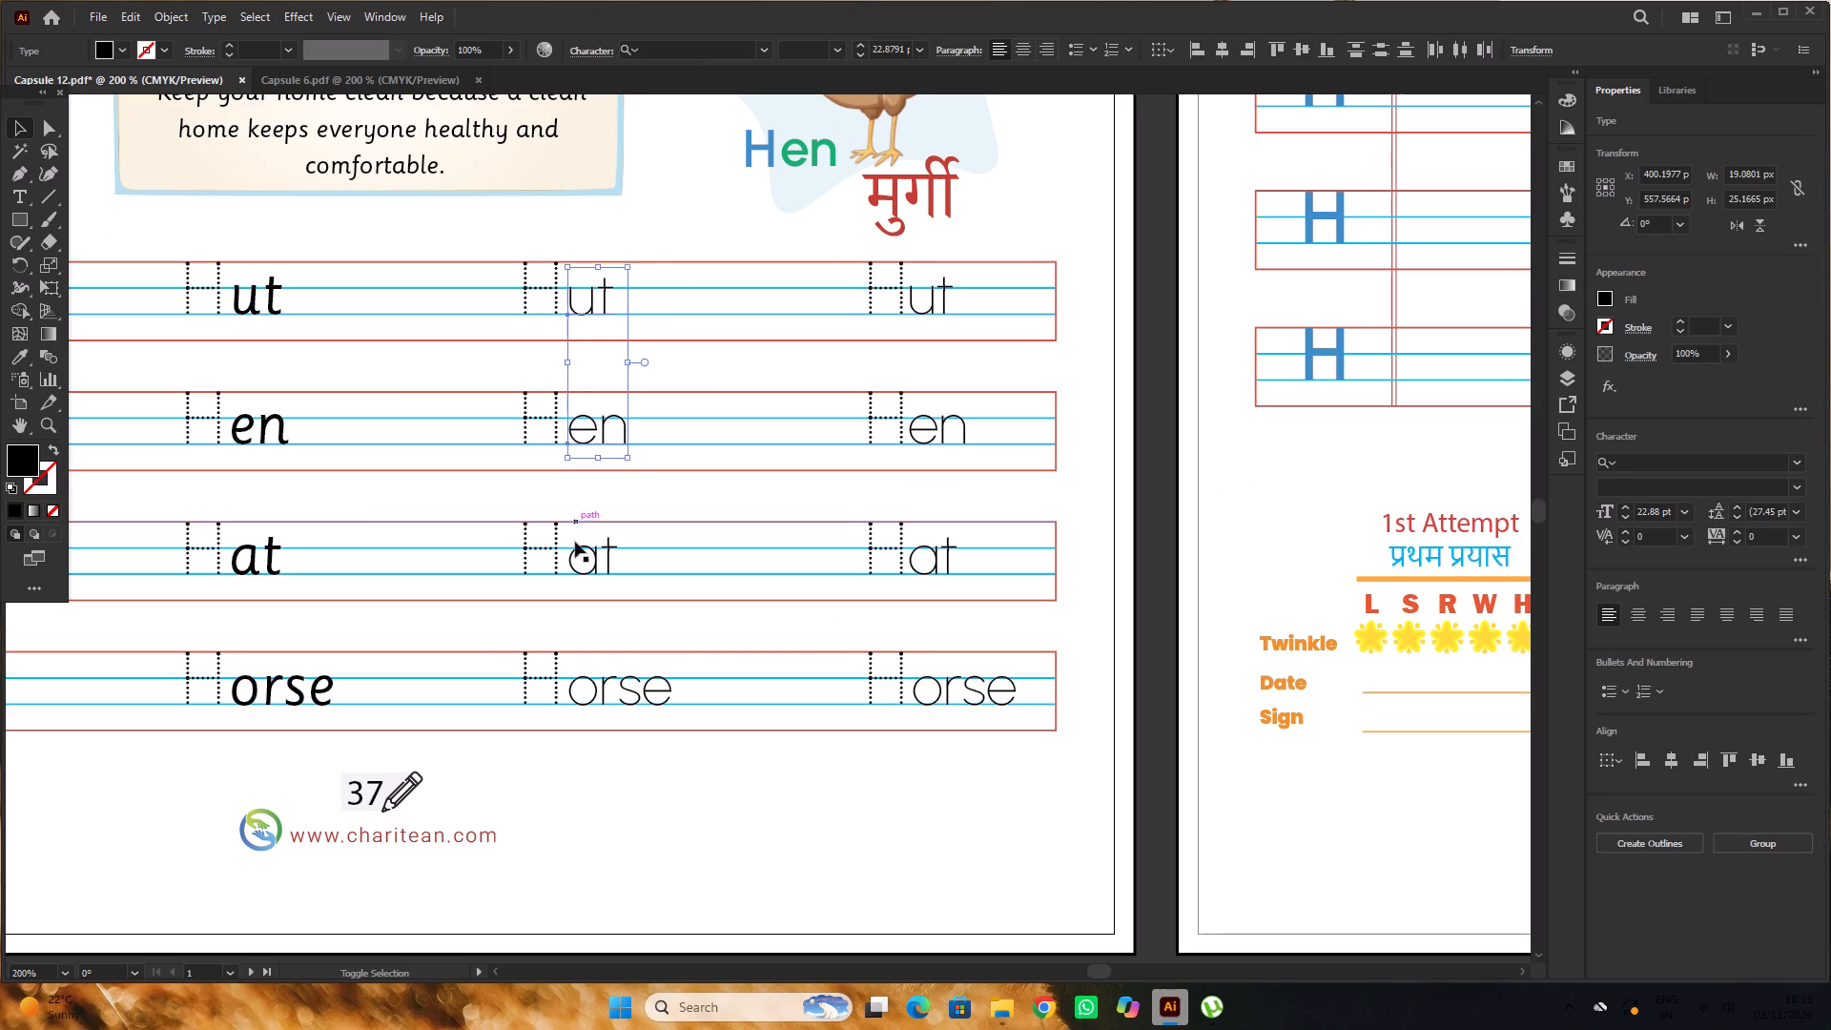
left_click(575, 546, "shift")
left_click(608, 690, "shift")
left_click(947, 692, "shift")
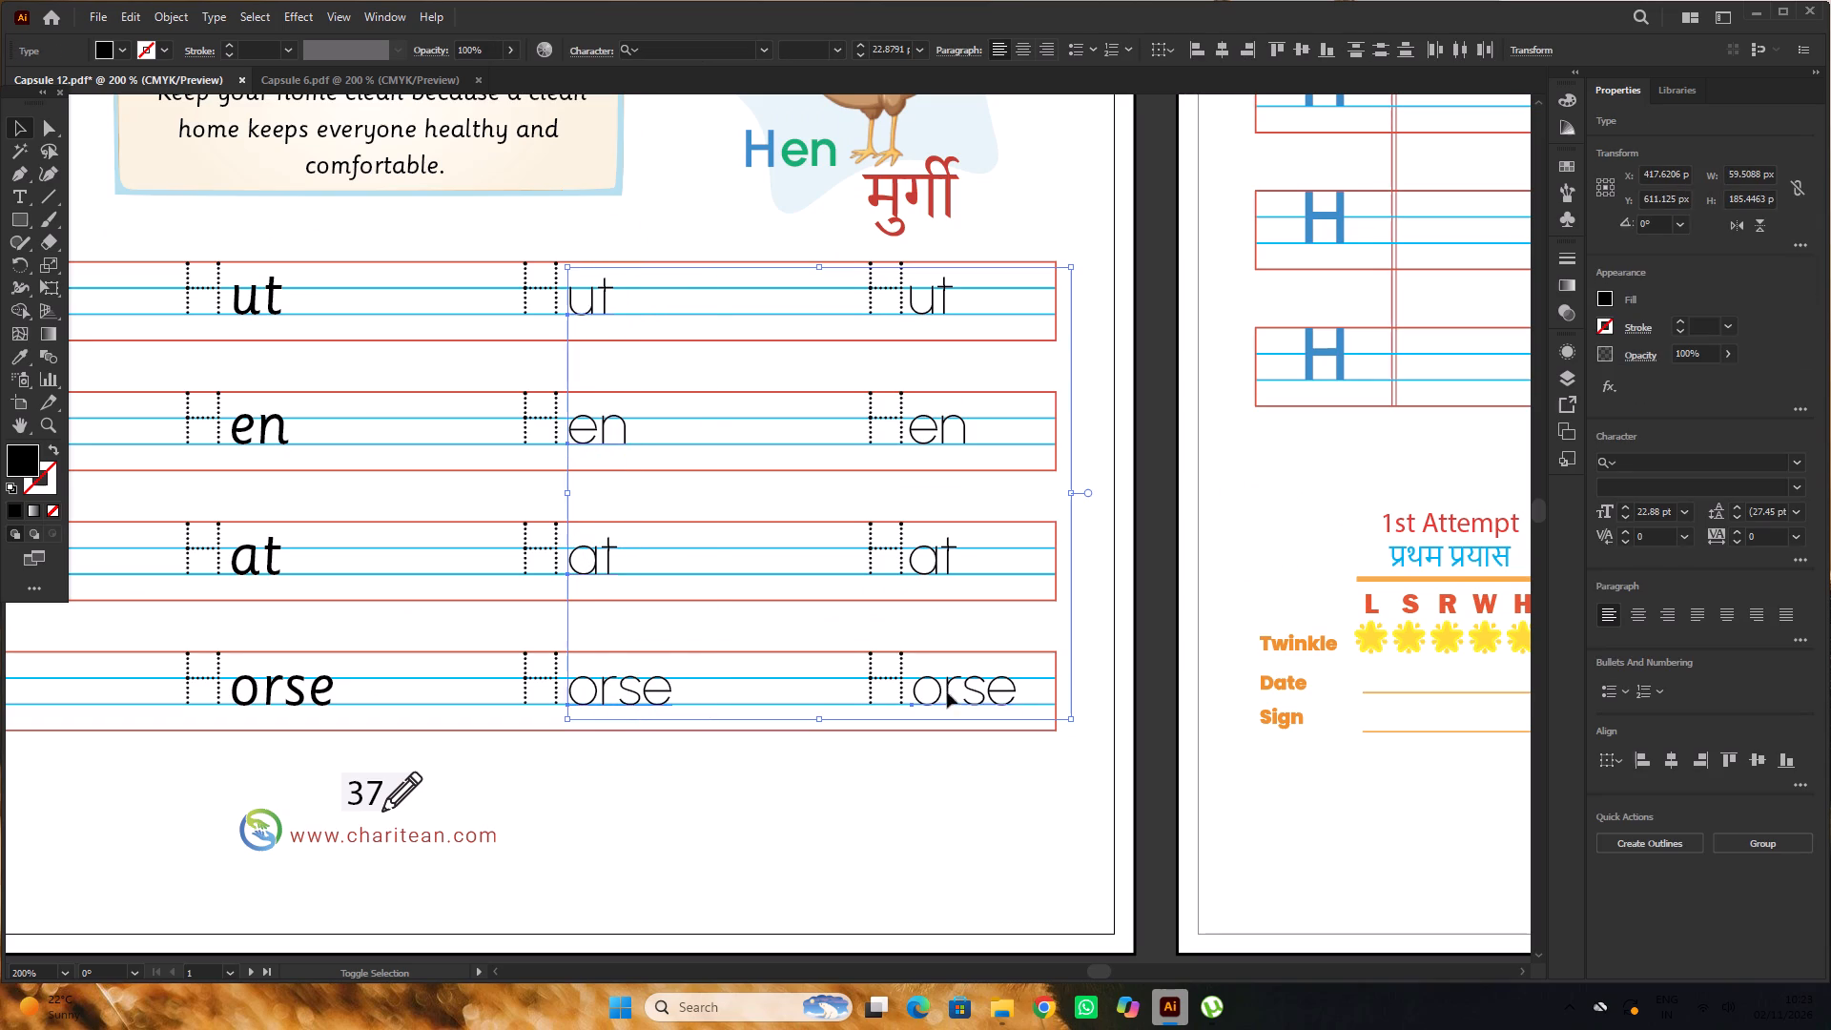
left_click(936, 557, "shift")
left_click(954, 422, "shift")
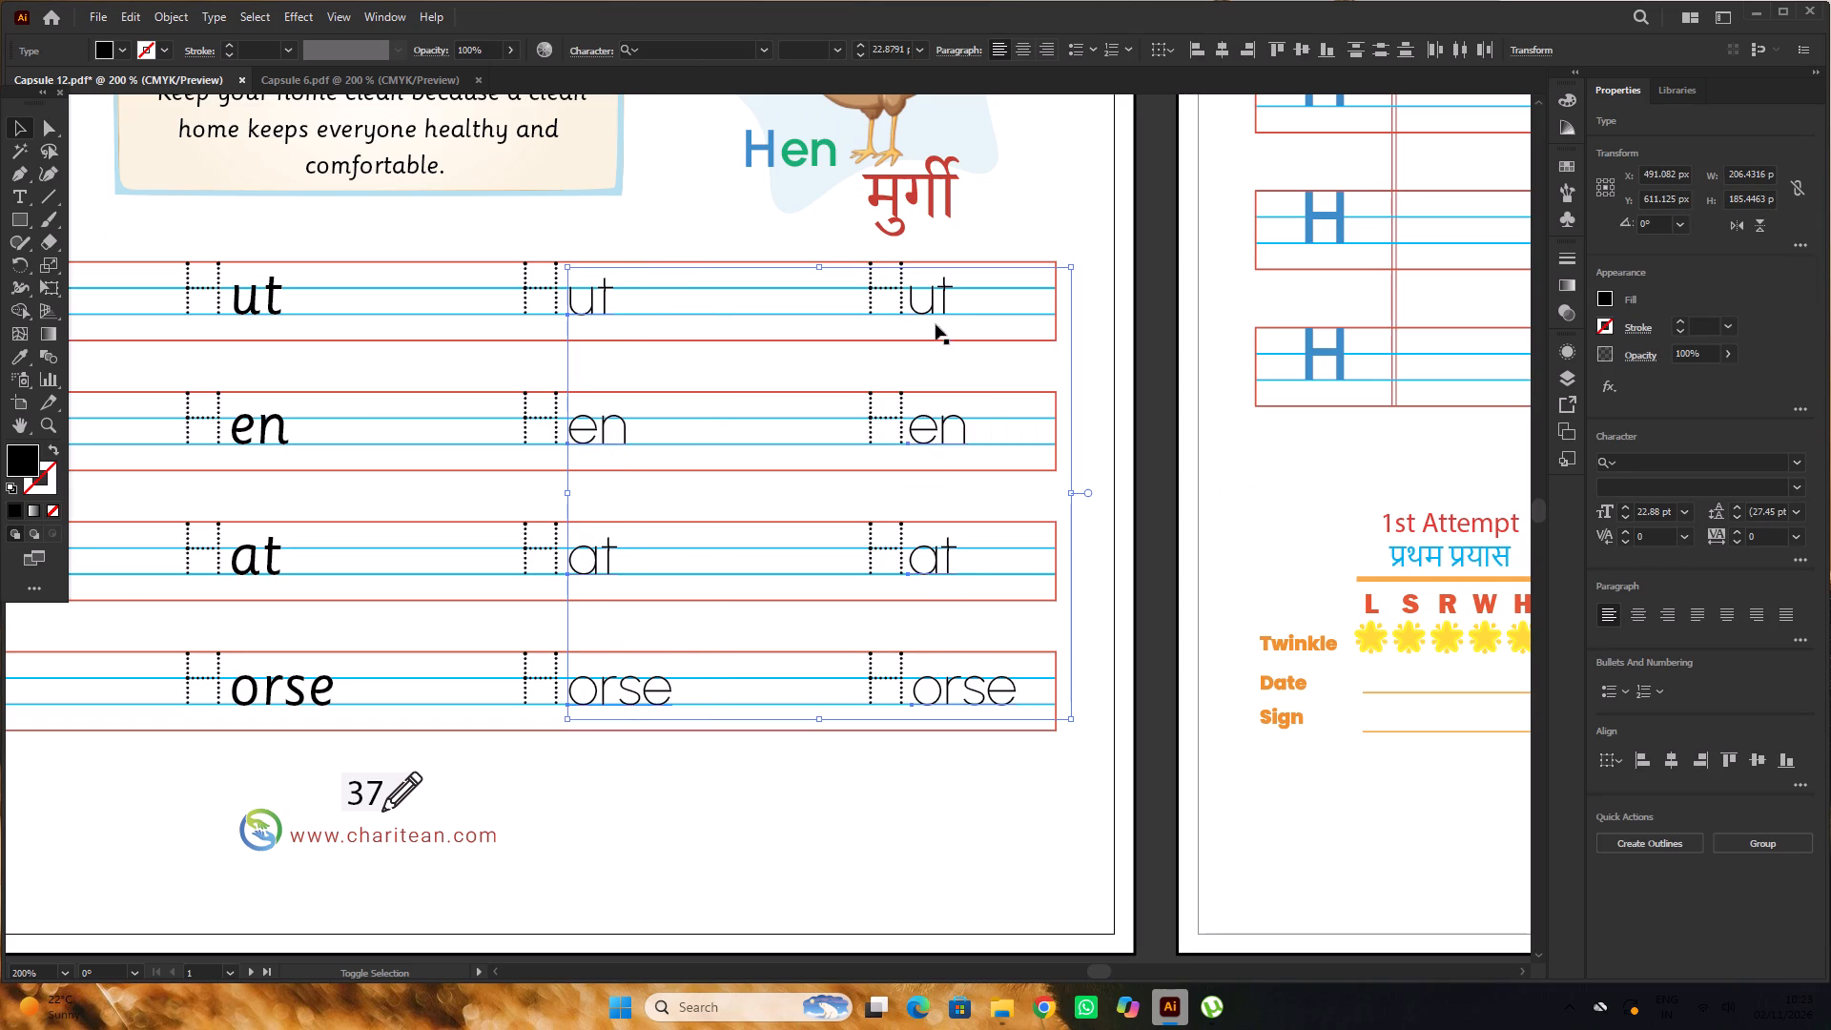
left_click(936, 310, "shift")
left_click(1638, 459)
key("s")
key("a")
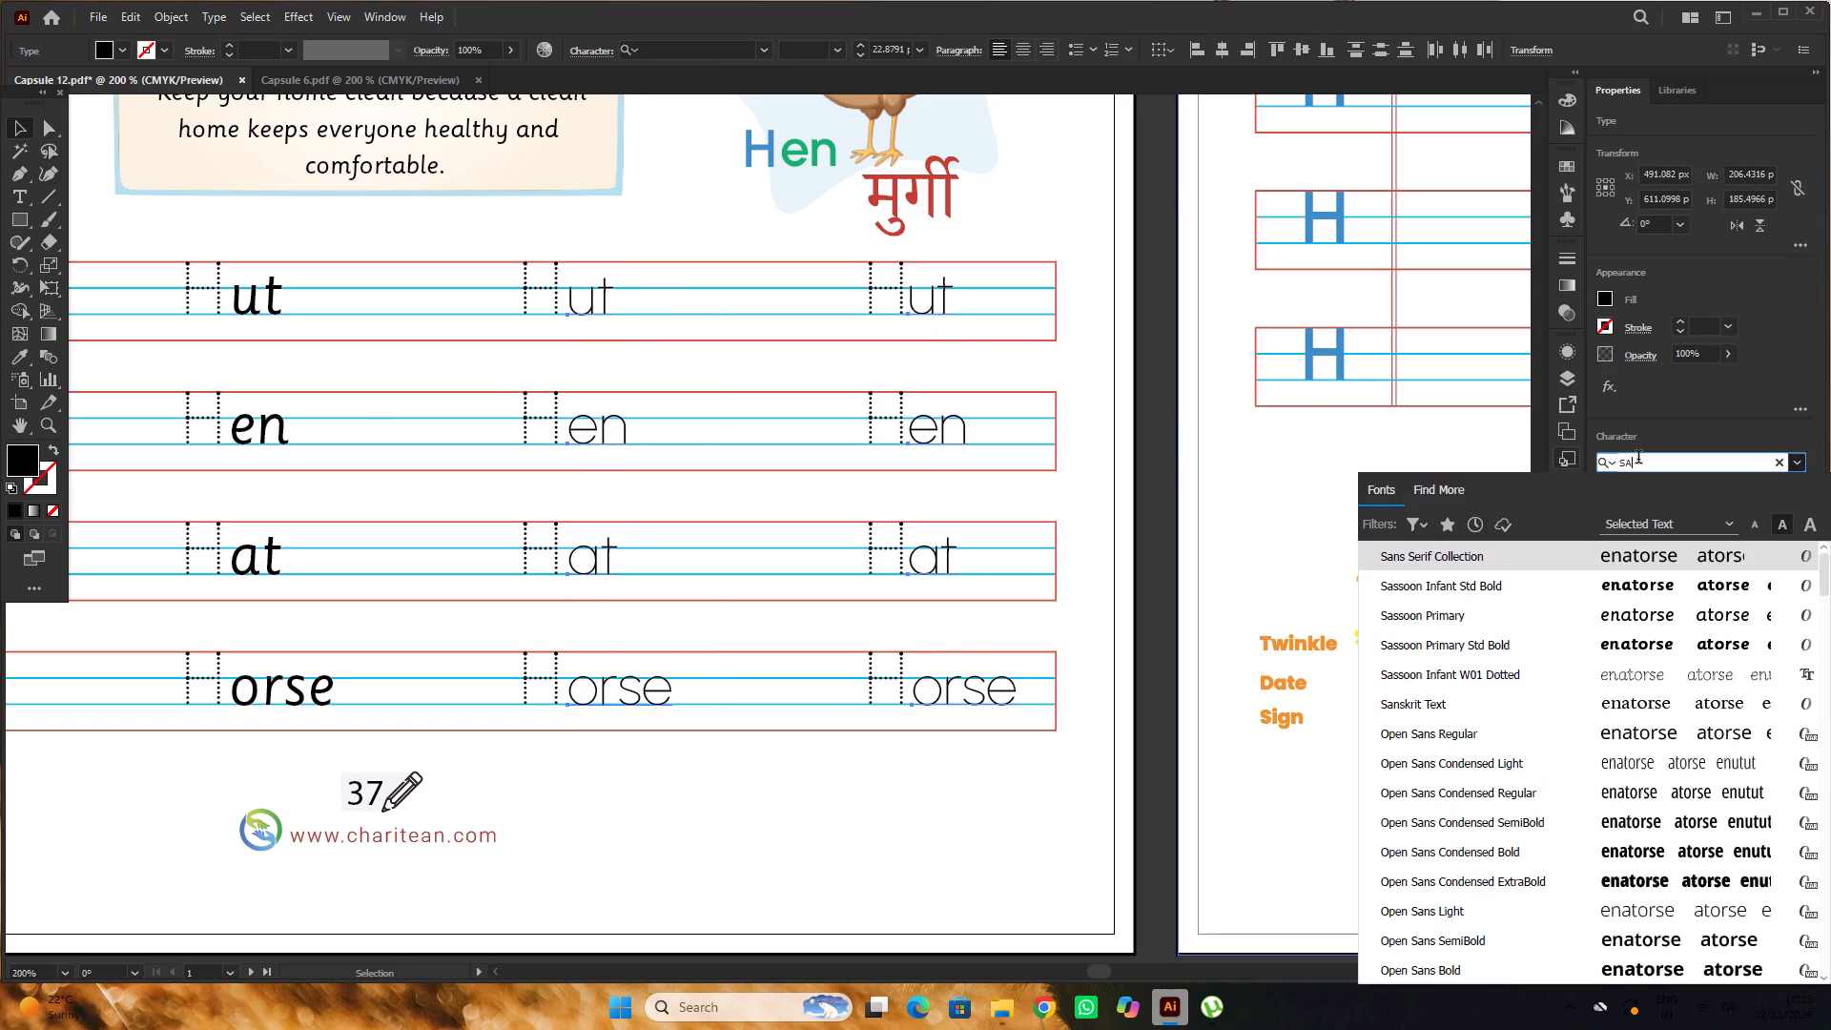
key("s")
key("s")
left_click(1498, 583)
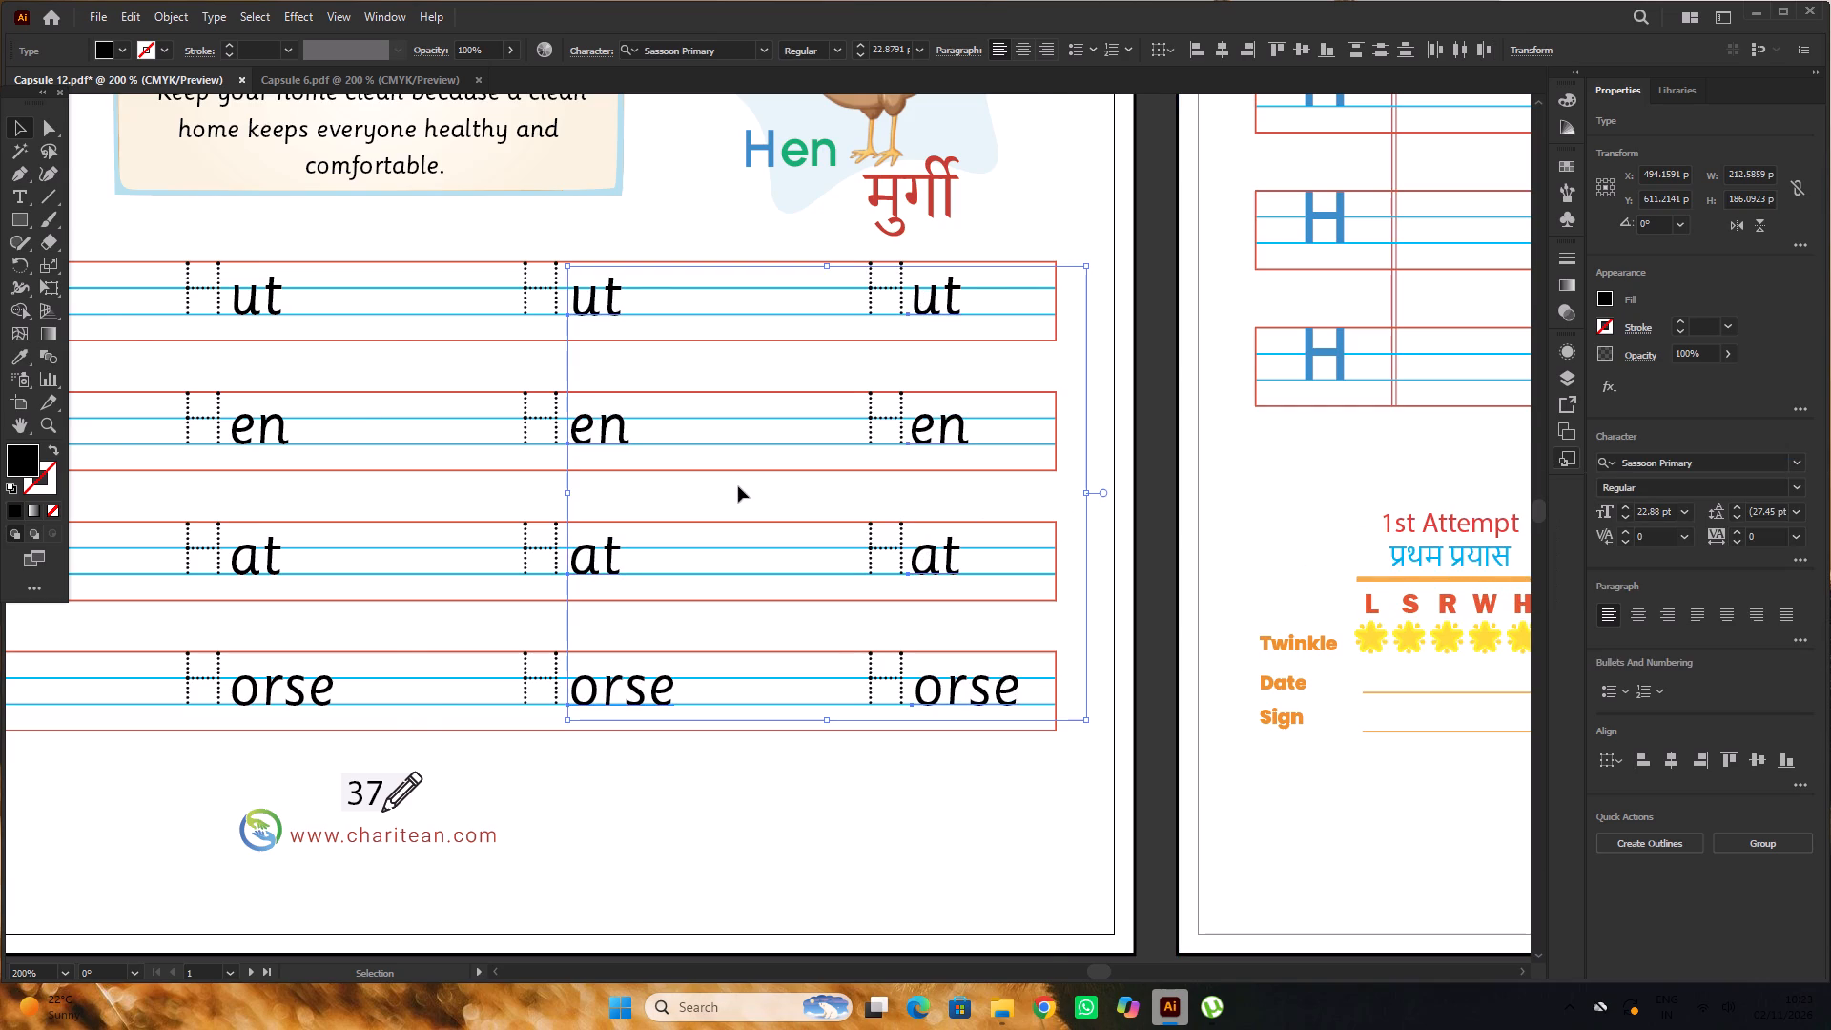
scroll(737, 486, "down", 1, "alt")
left_click(936, 913)
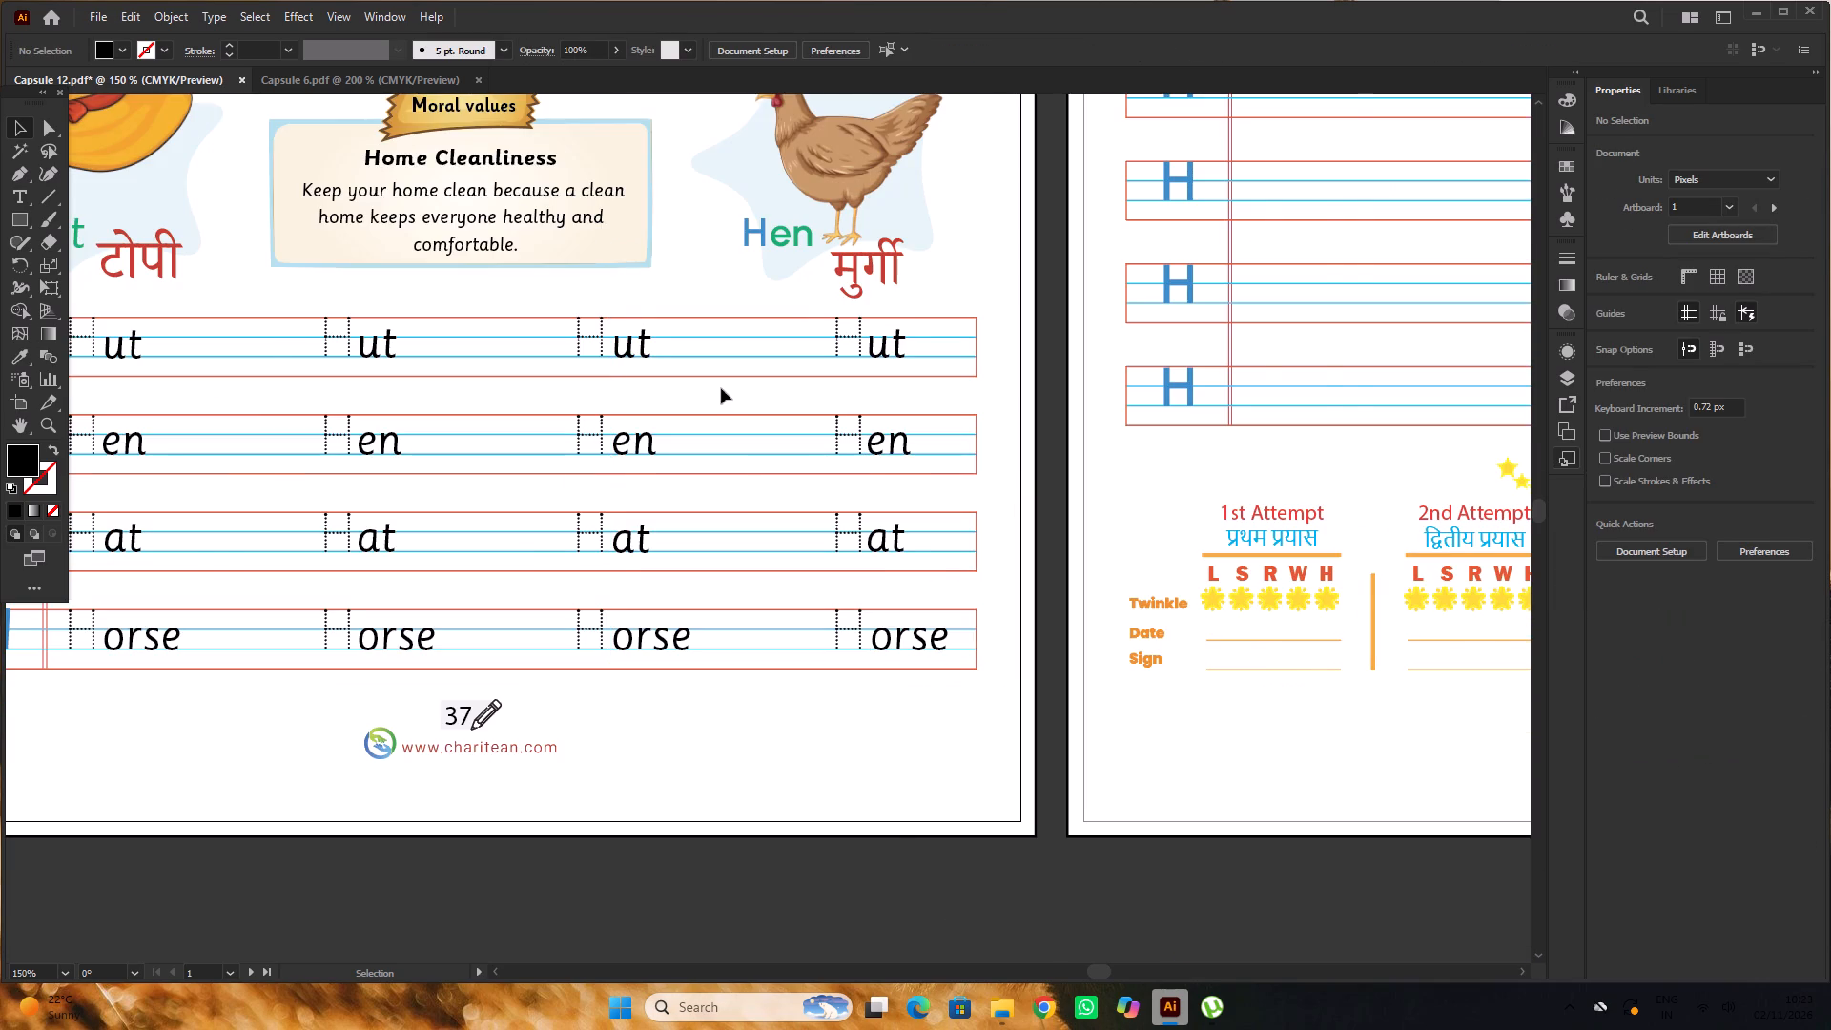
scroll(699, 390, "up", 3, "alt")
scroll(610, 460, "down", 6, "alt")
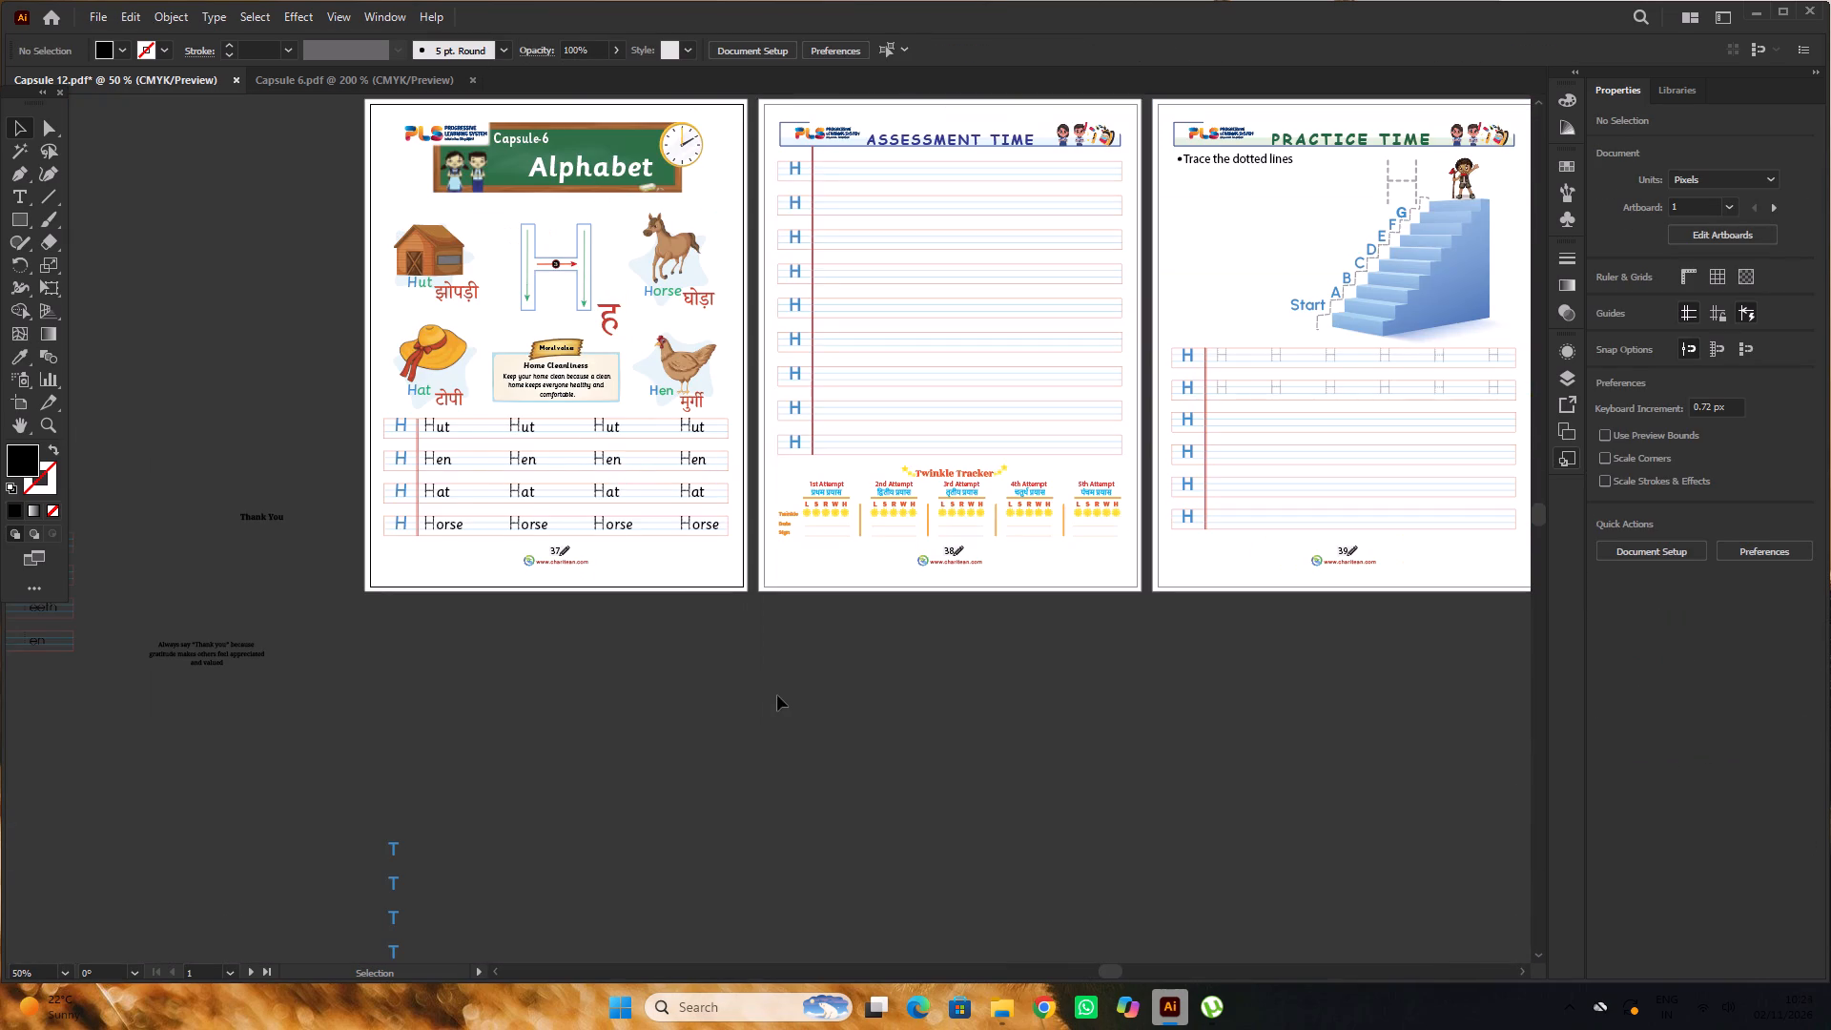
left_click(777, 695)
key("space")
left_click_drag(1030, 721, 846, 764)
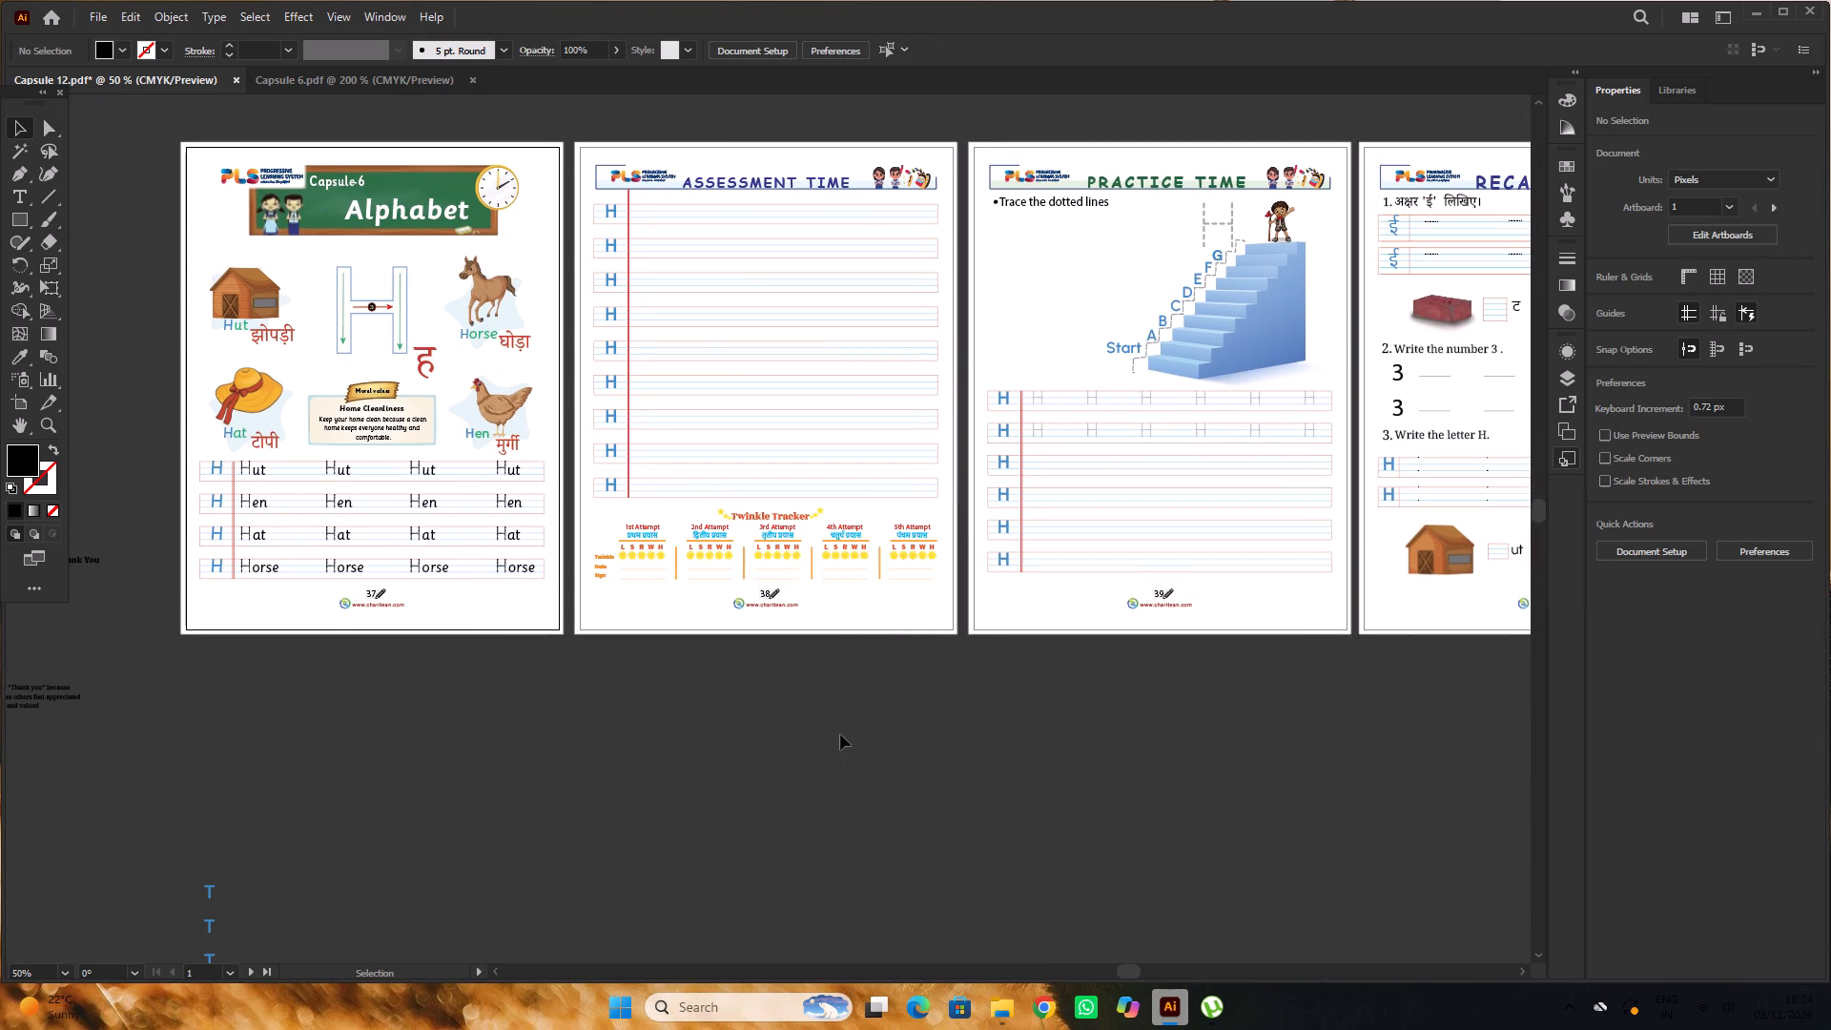
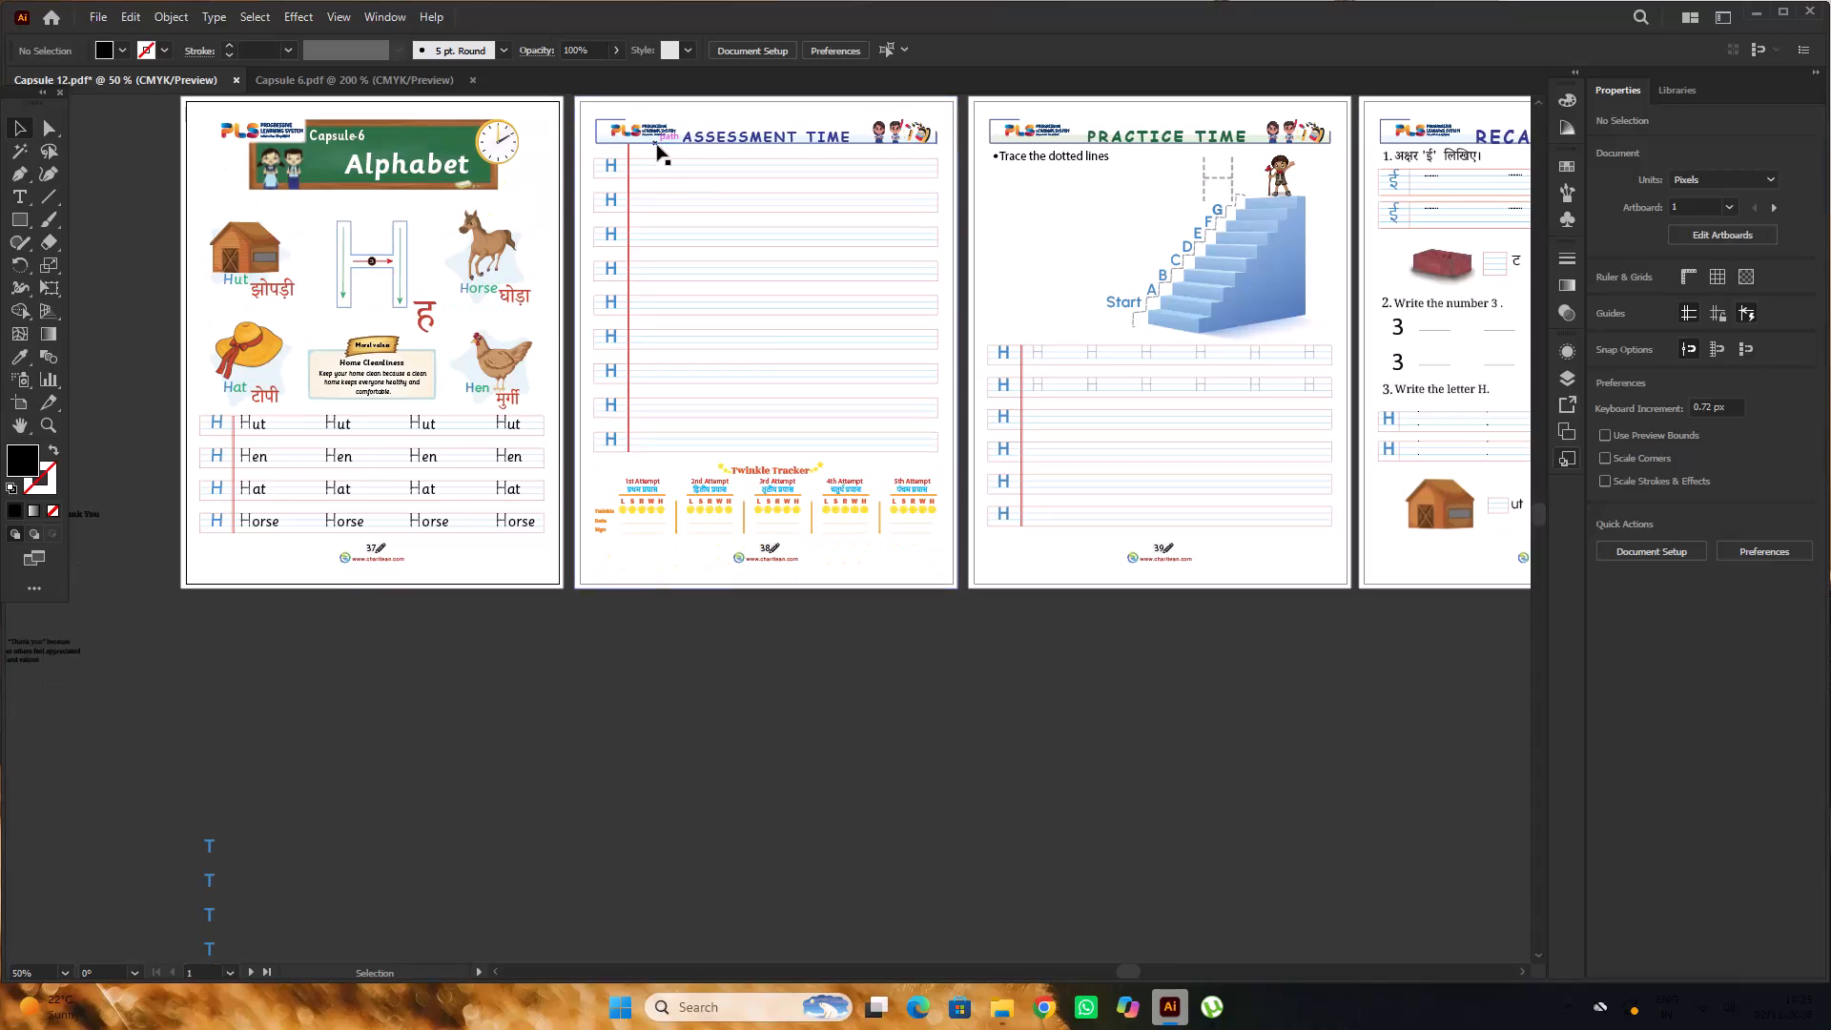
Set the font of all nine blue H letters on page 38's writing rows to Sassoon Primary.
scroll(656, 165, "up", 1, "alt")
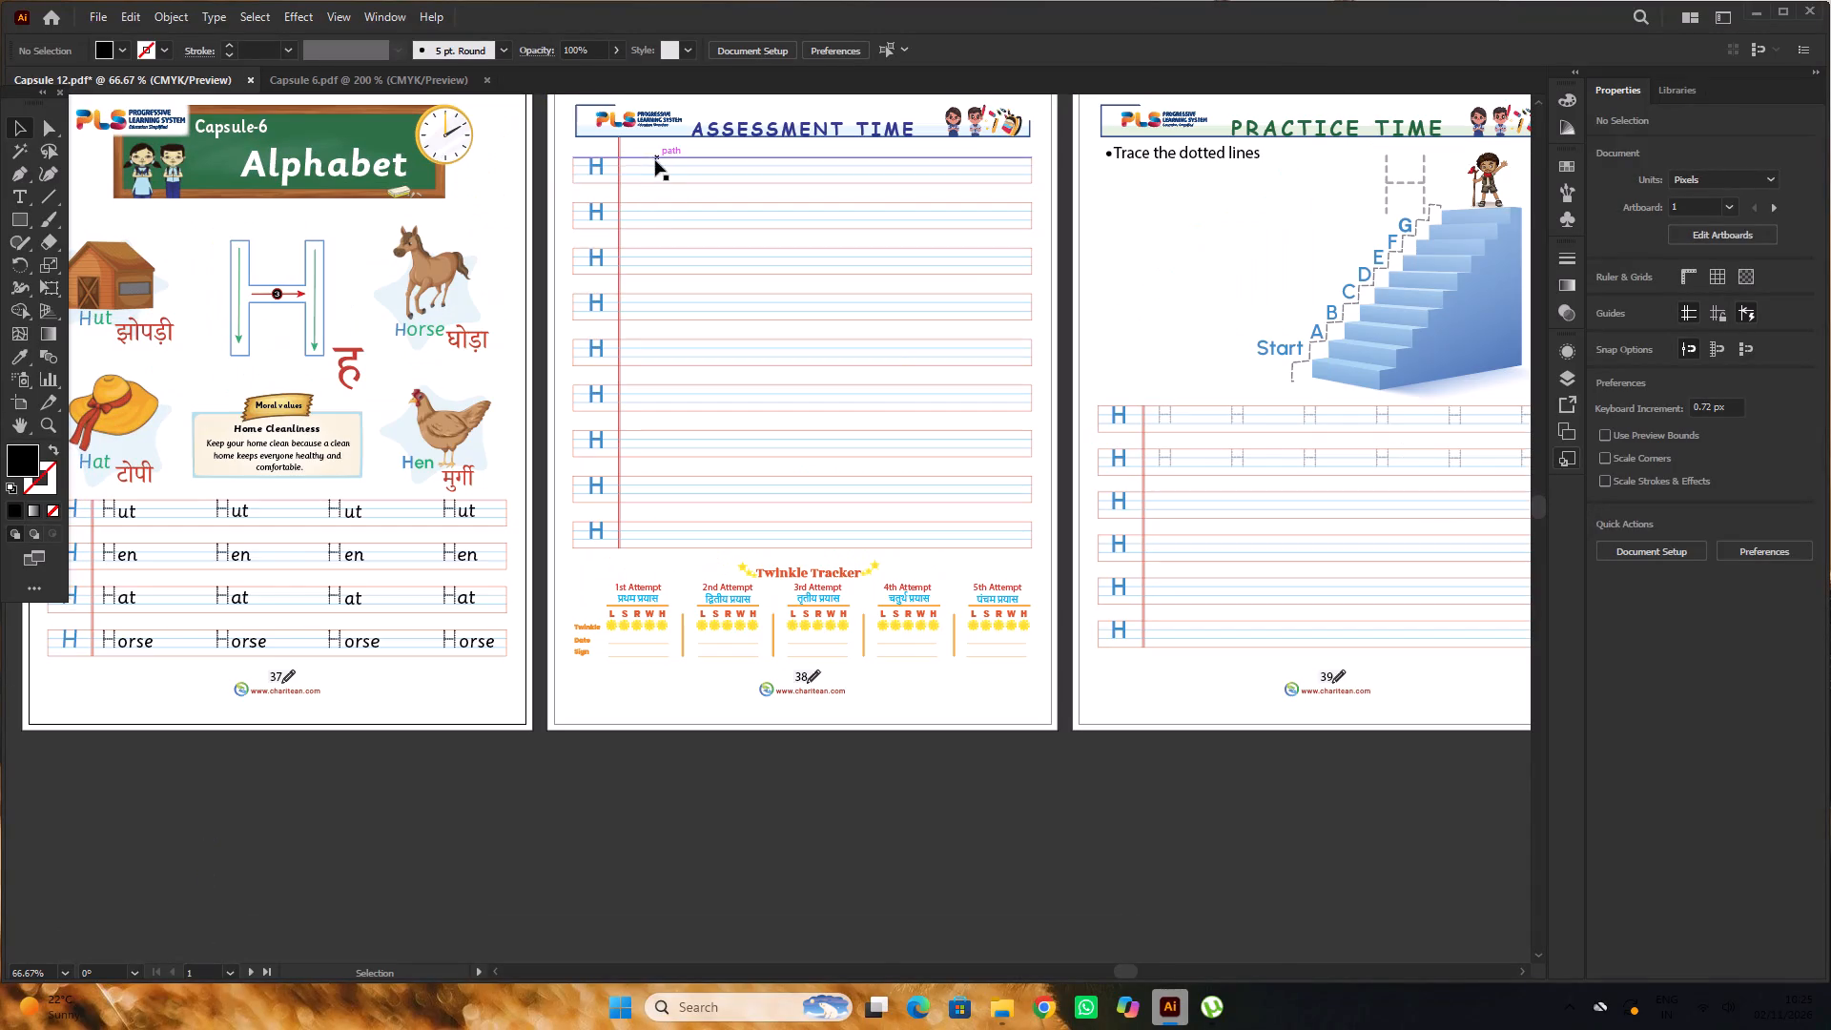
left_click(596, 175)
left_click(601, 221, "shift")
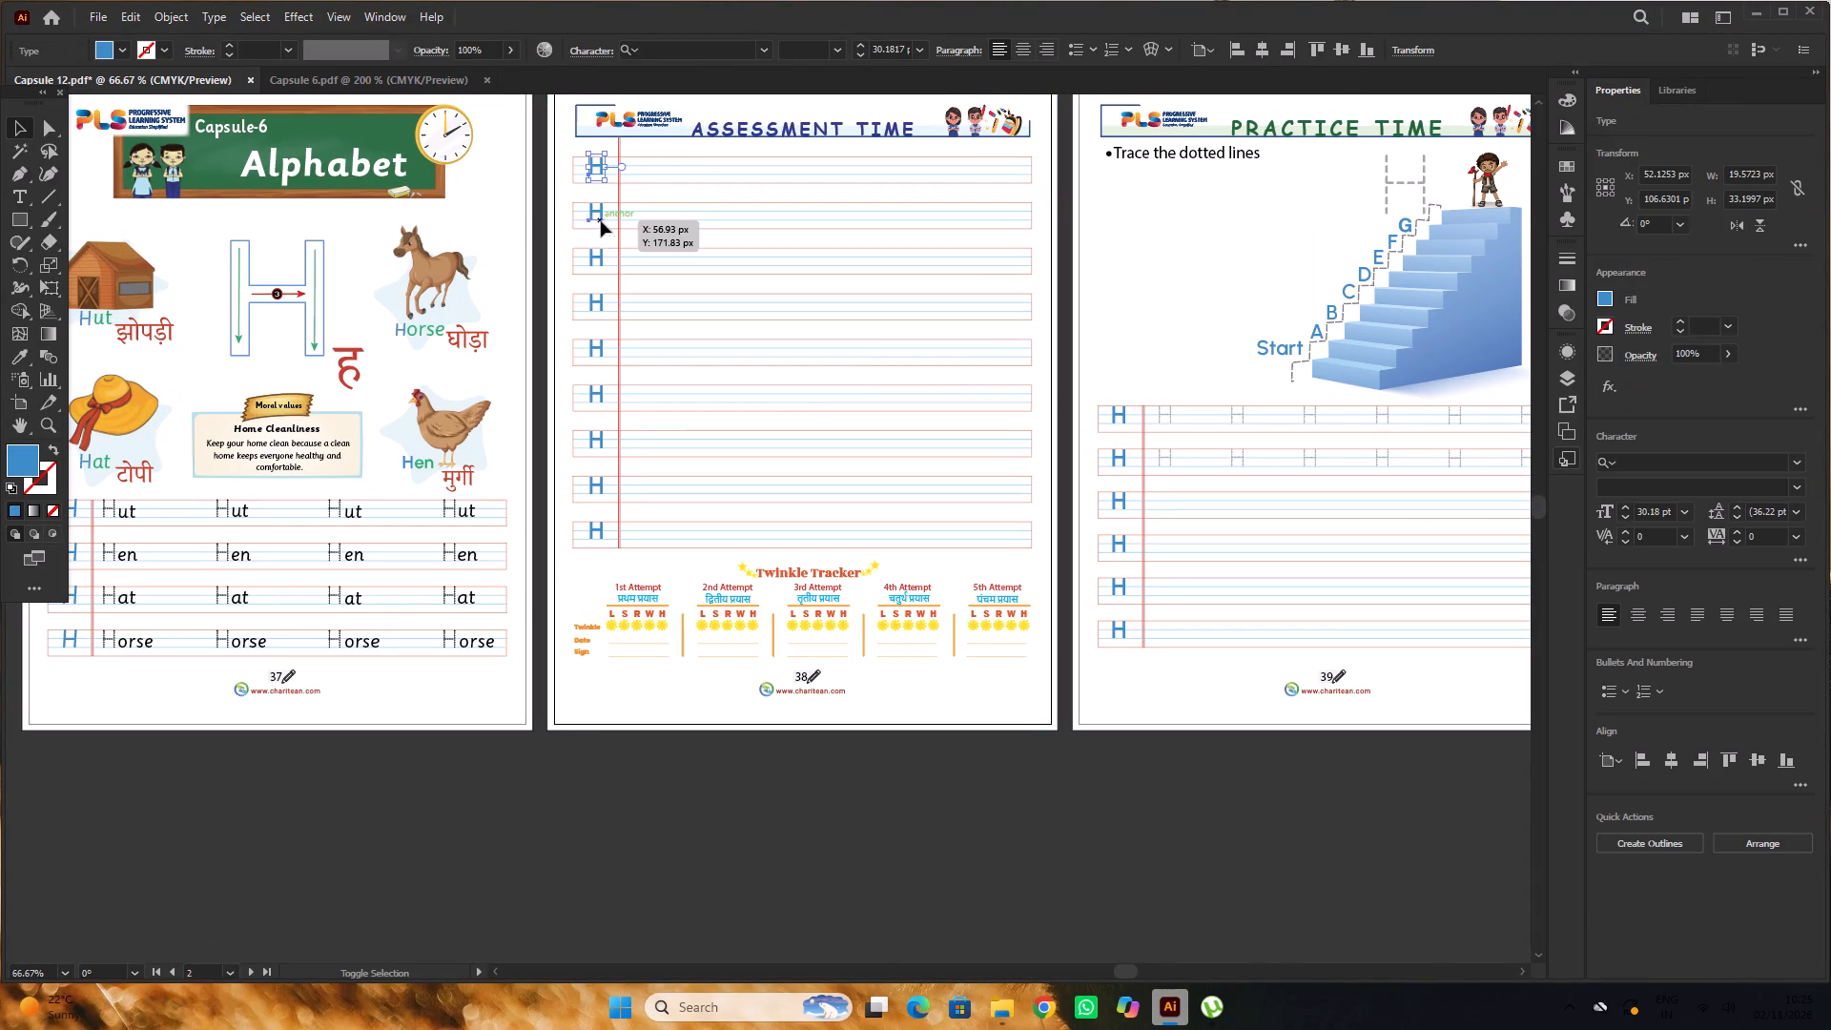
left_click(600, 263, "shift")
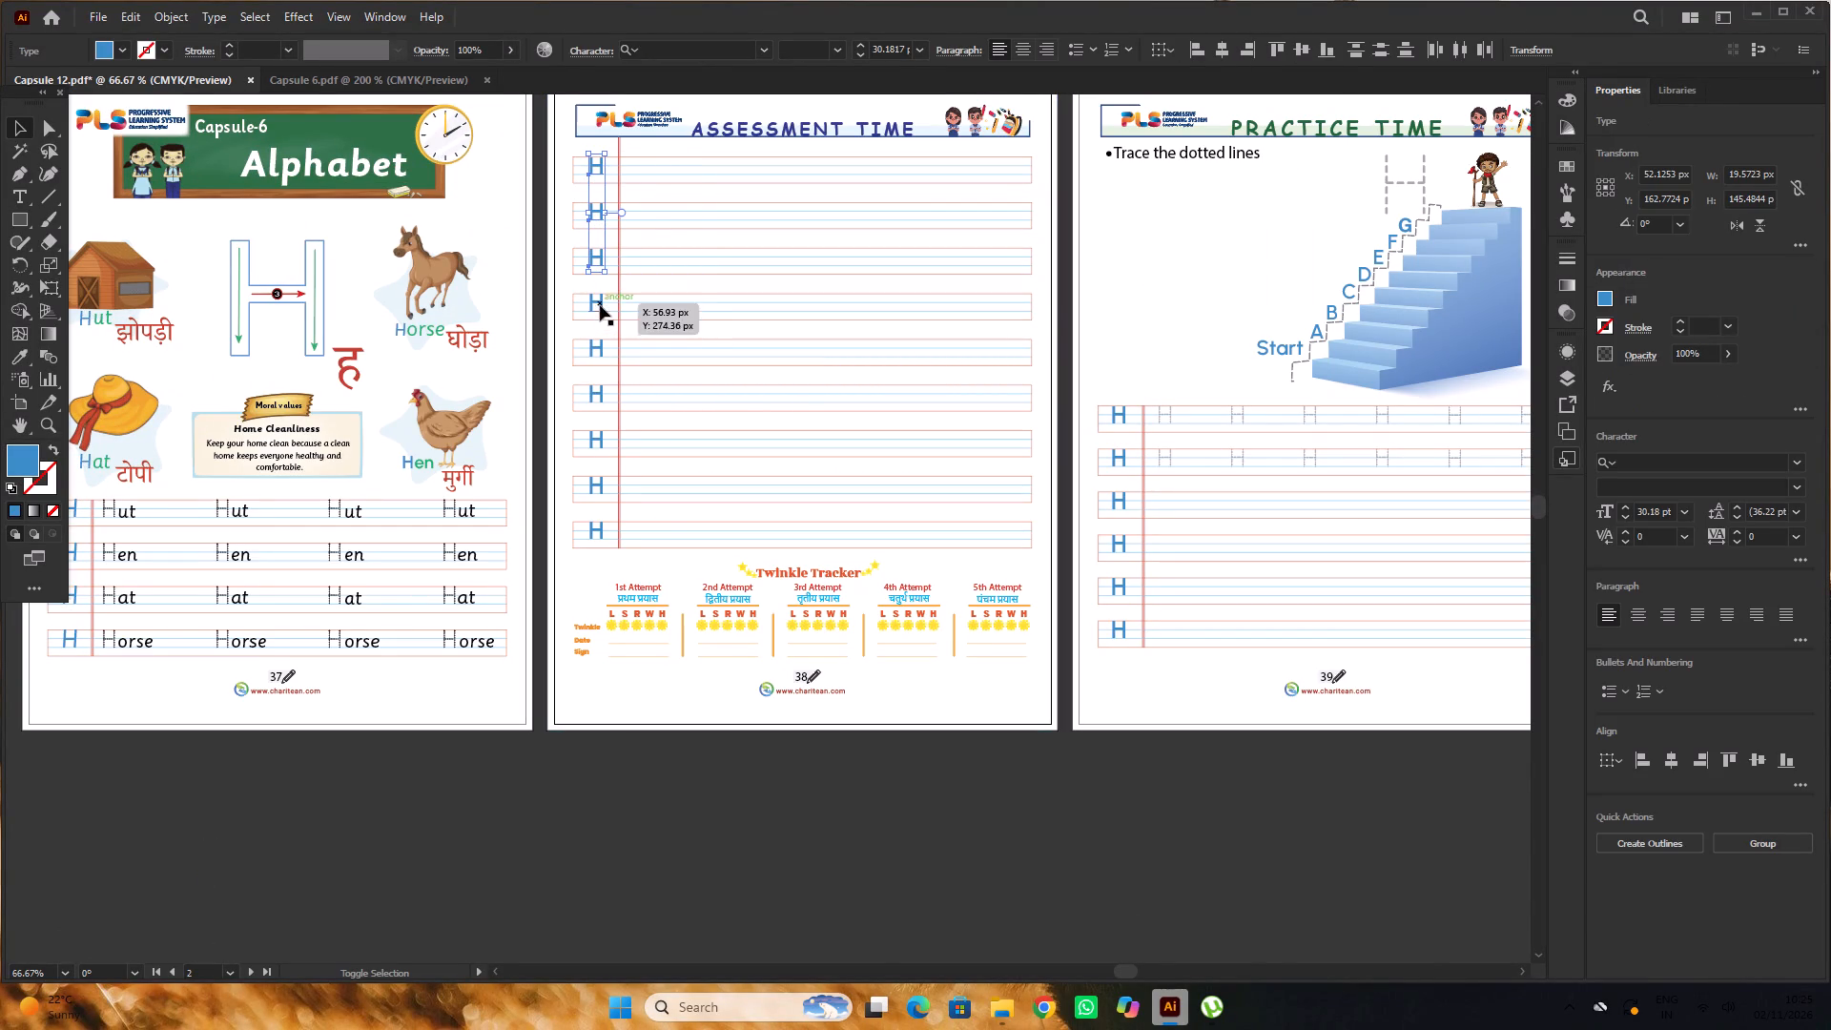
left_click(600, 305, "shift")
left_click(589, 353, "shift")
left_click(595, 399, "shift")
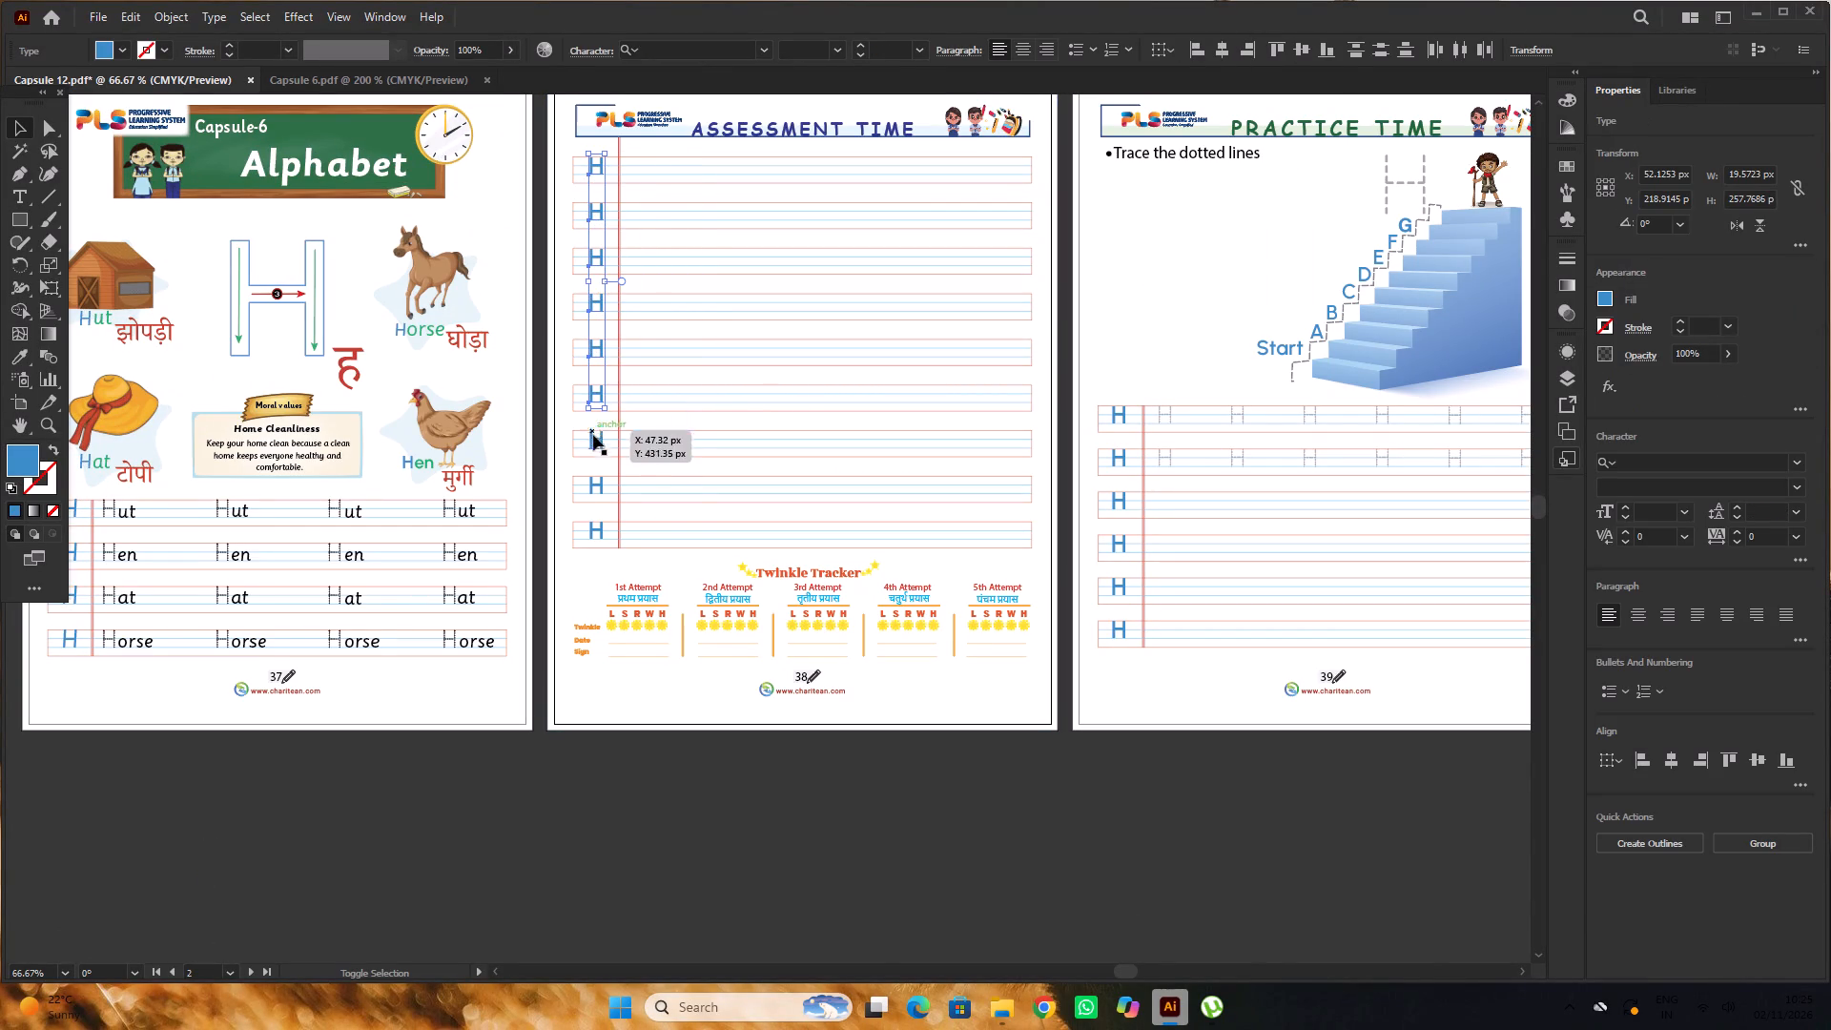
left_click(593, 444, "shift")
left_click(597, 487, "shift")
left_click(596, 534, "shift")
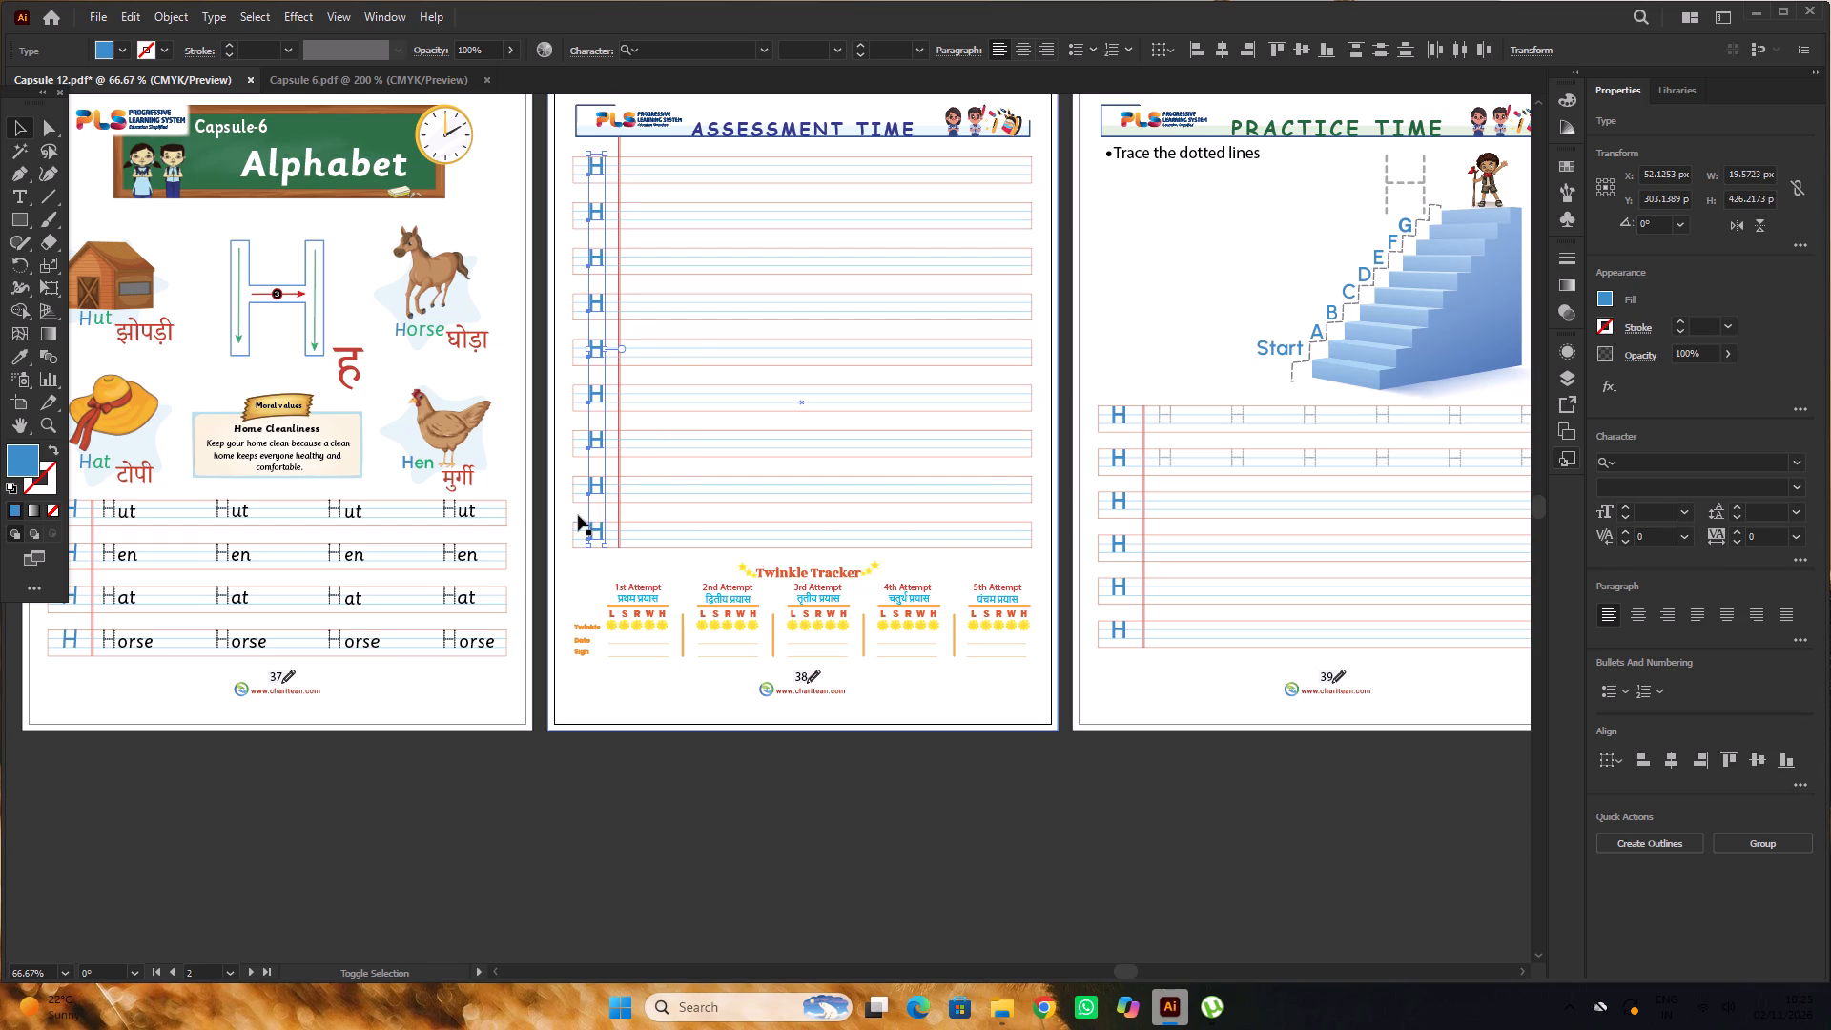
left_click(1636, 467)
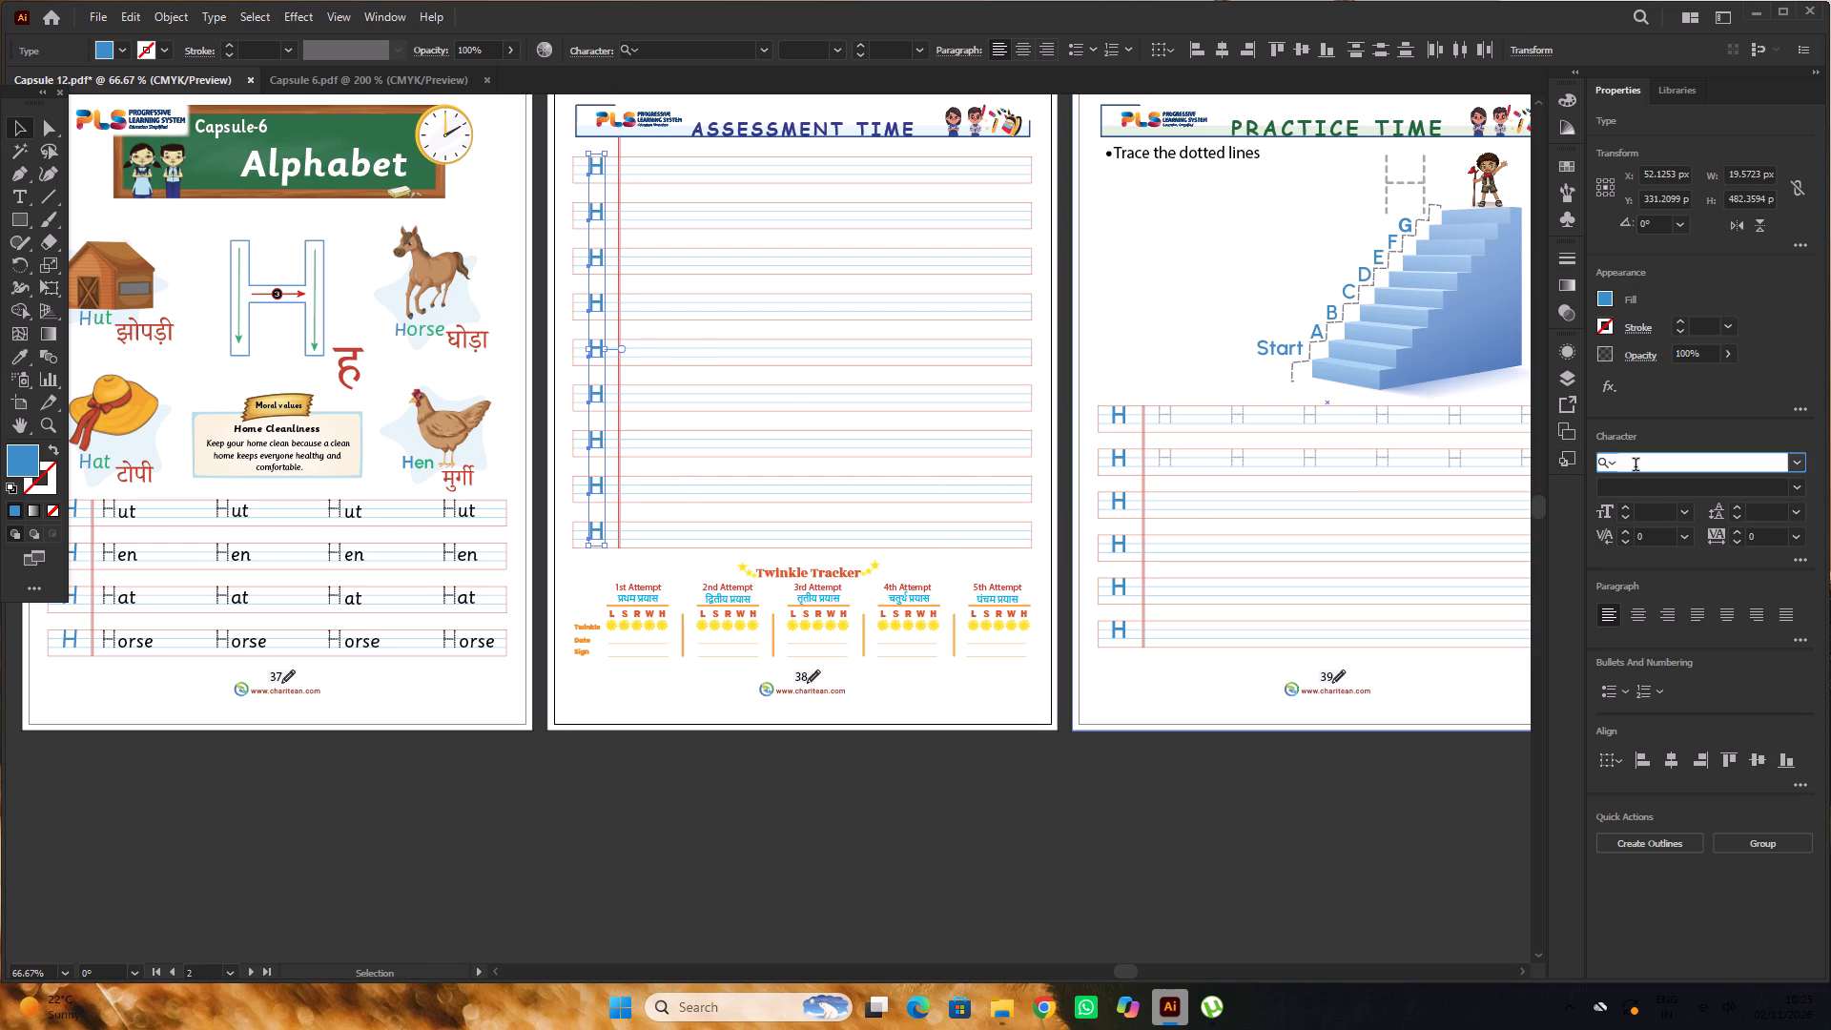
type("SAS")
key("s")
left_click(1514, 588)
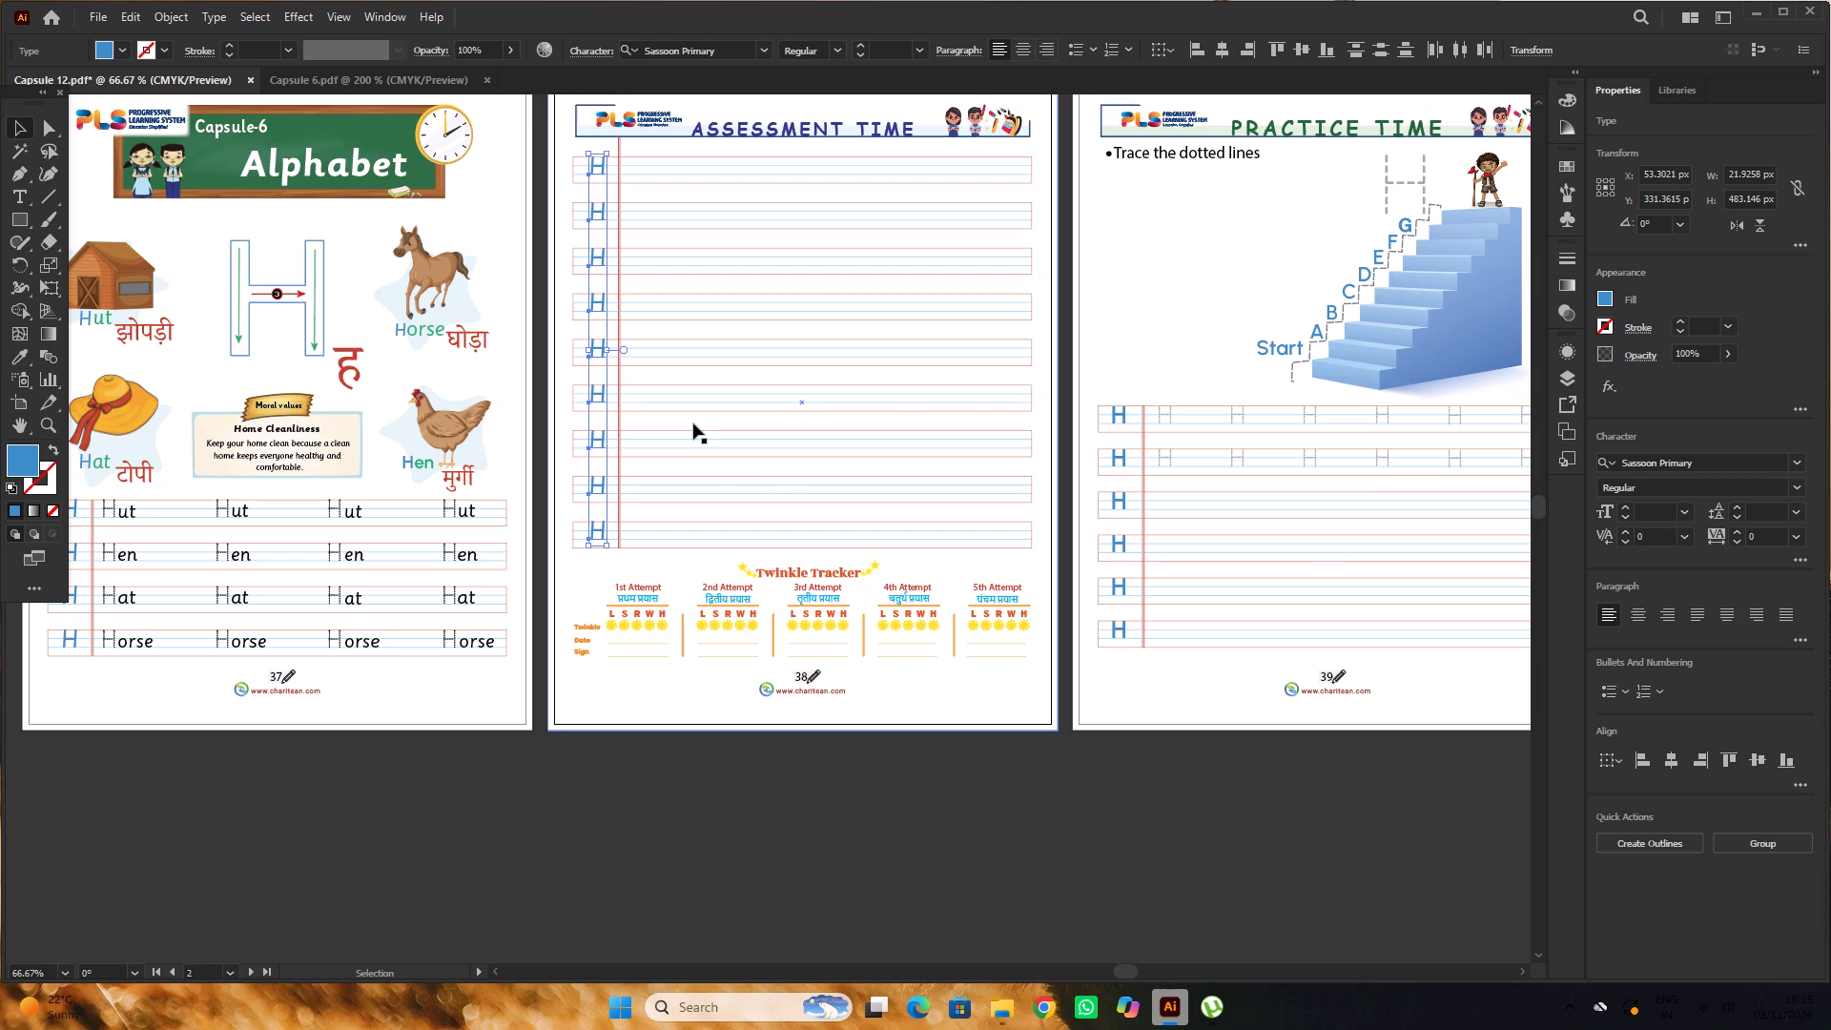
Shift page 38's nine H letters horizontally so they sit centred before the red margin line, at about X 49 px.
key("shift+Left")
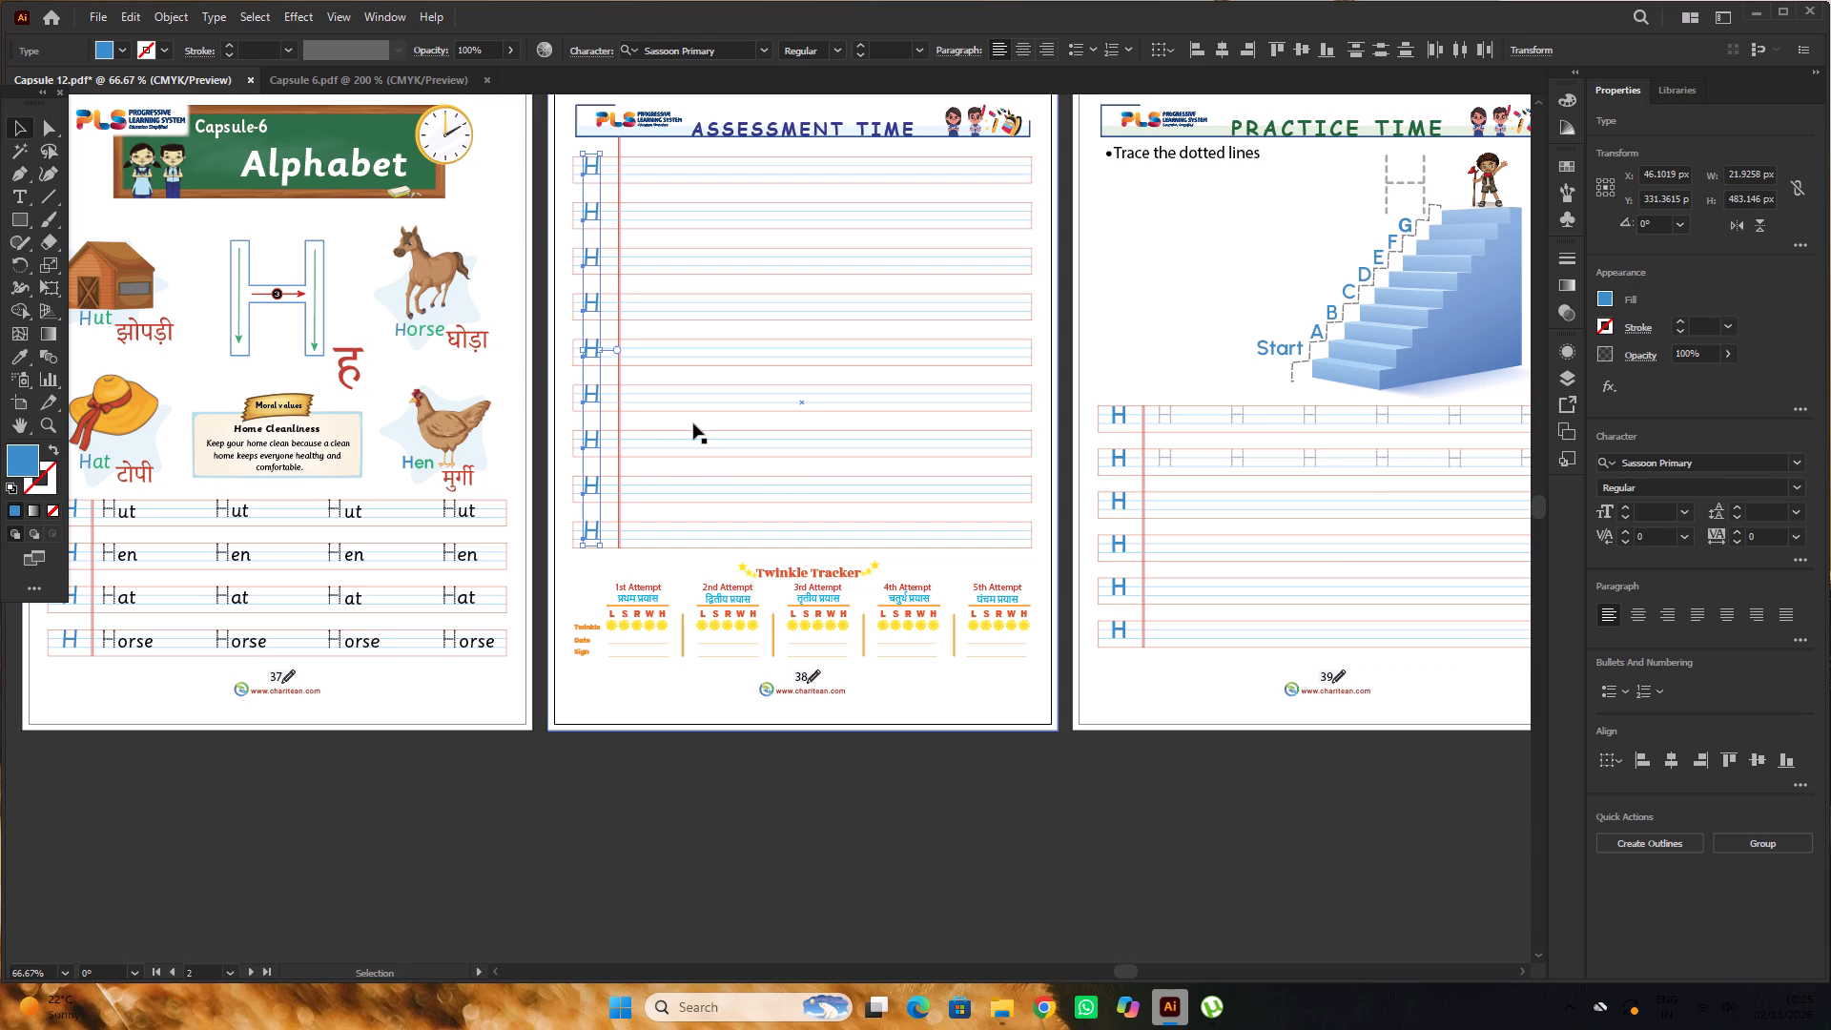
scroll(603, 384, "up", 9, "alt")
left_click_drag(585, 370, 590, 368)
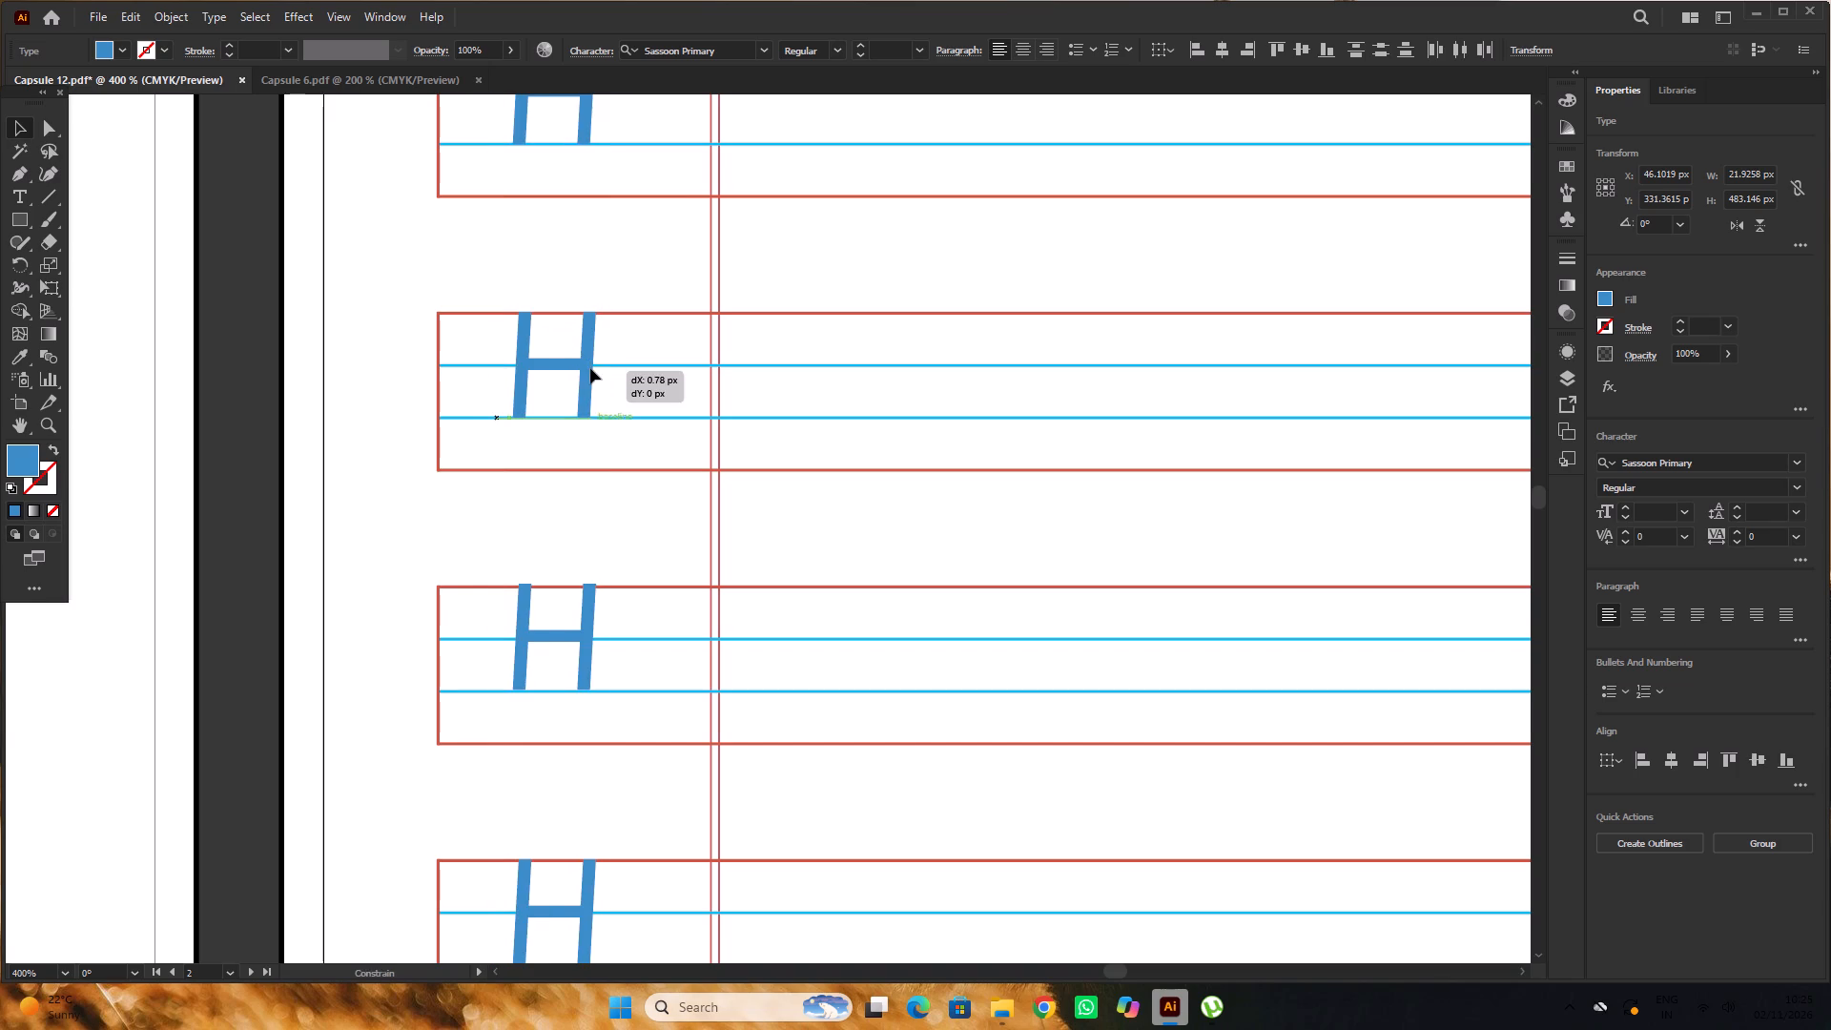
left_click_drag(590, 368, 600, 367)
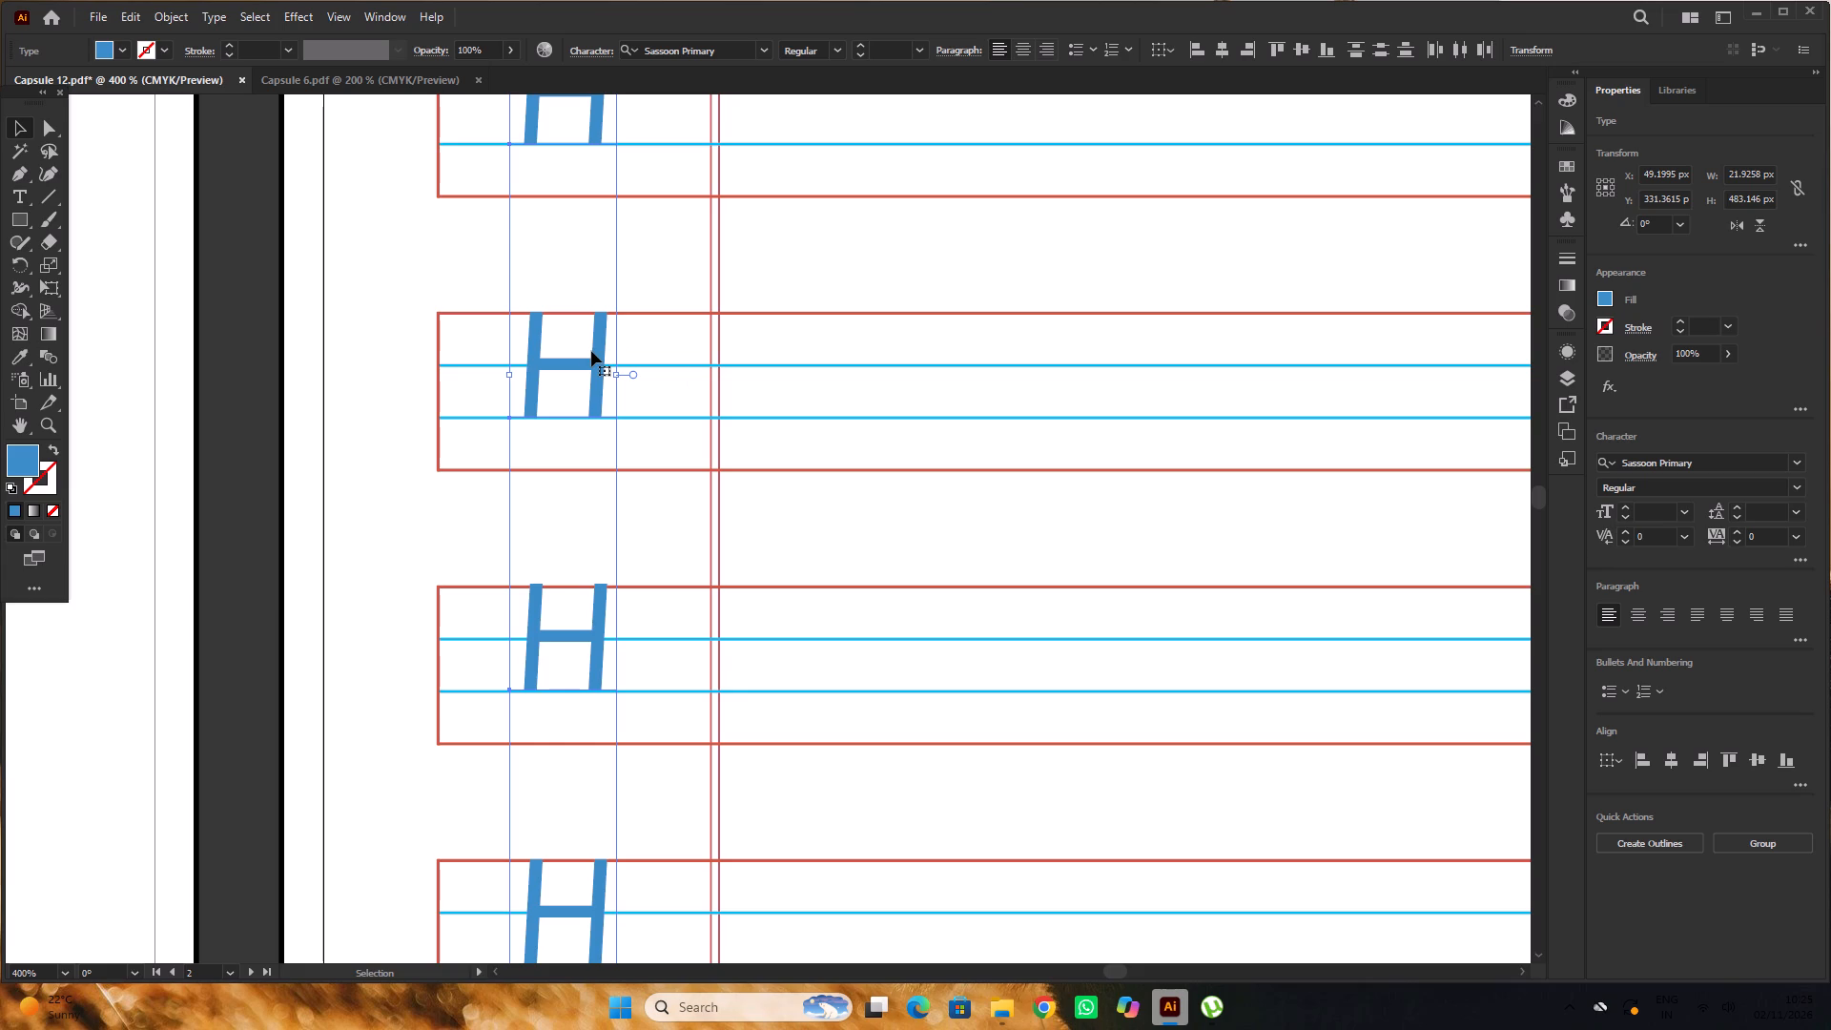
scroll(586, 351, "down", 7, "alt")
left_click(879, 733)
Look over pages 37 to 41 of Capsule 12, examining their headings and practice rows.
scroll(885, 706, "up", 5)
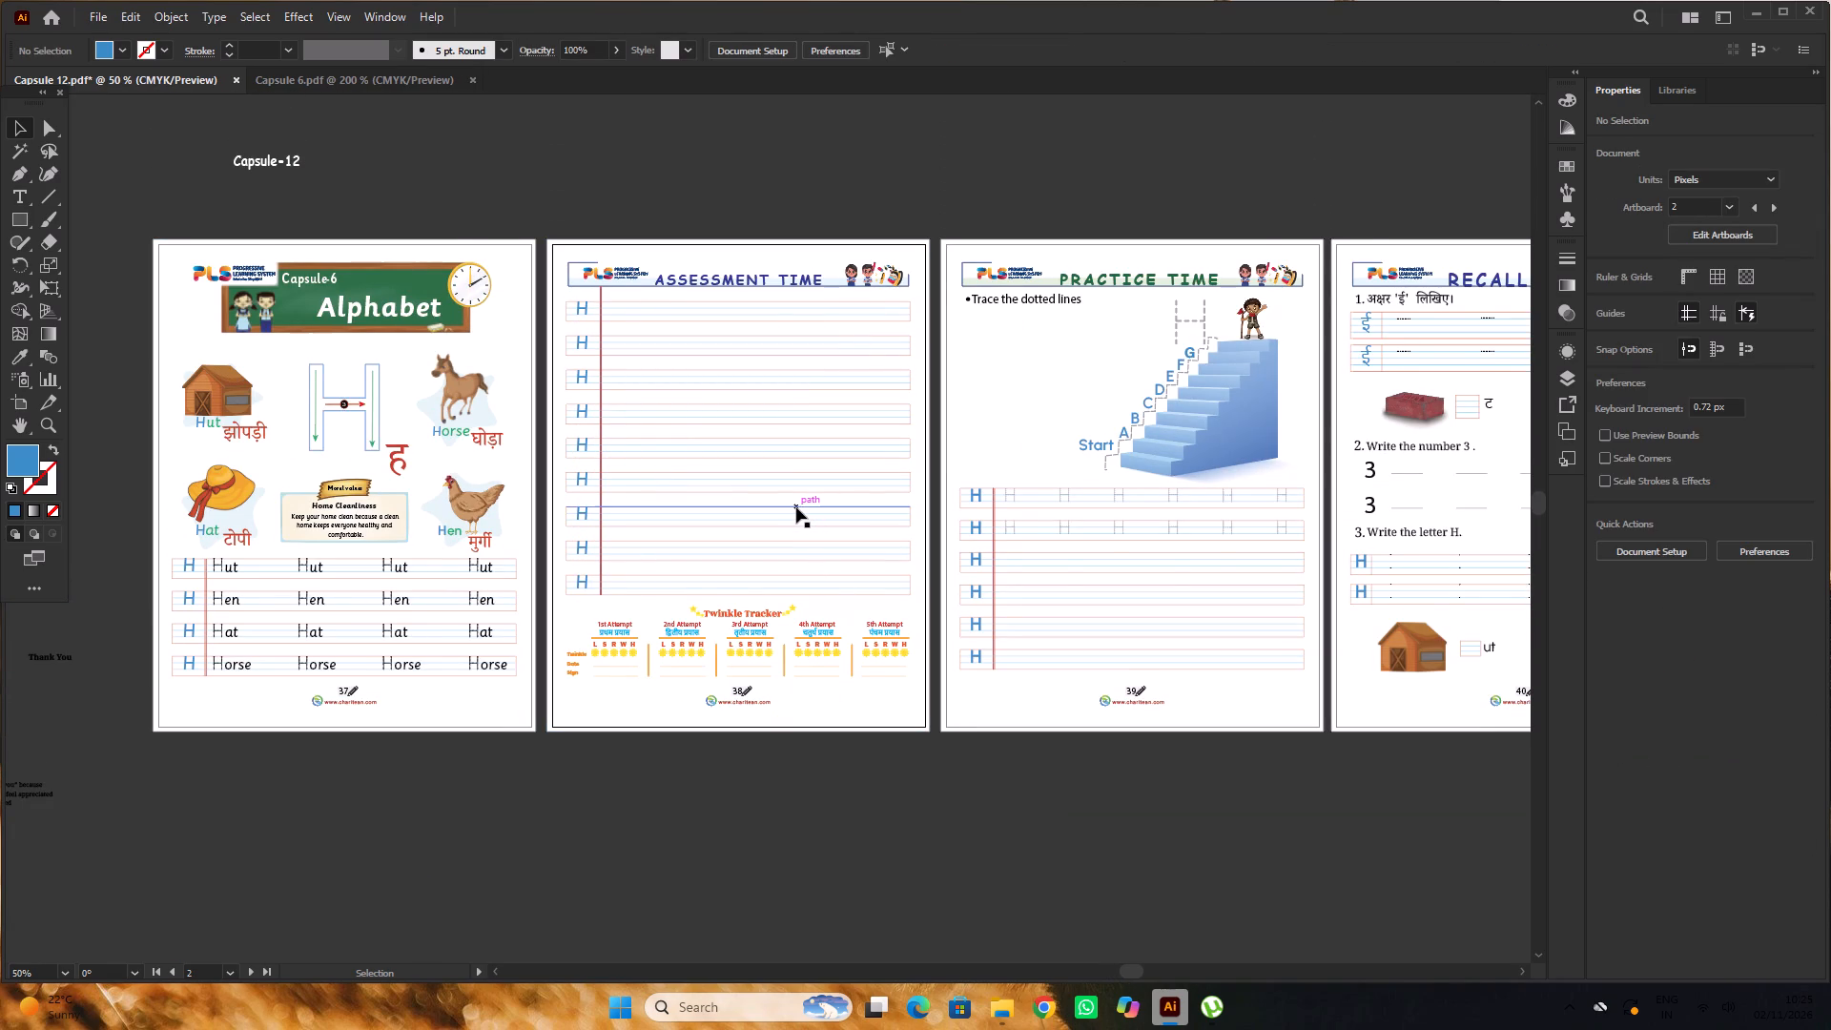
scroll(37, 488, "up", 3, "alt")
scroll(397, 484, "up", 3, "alt")
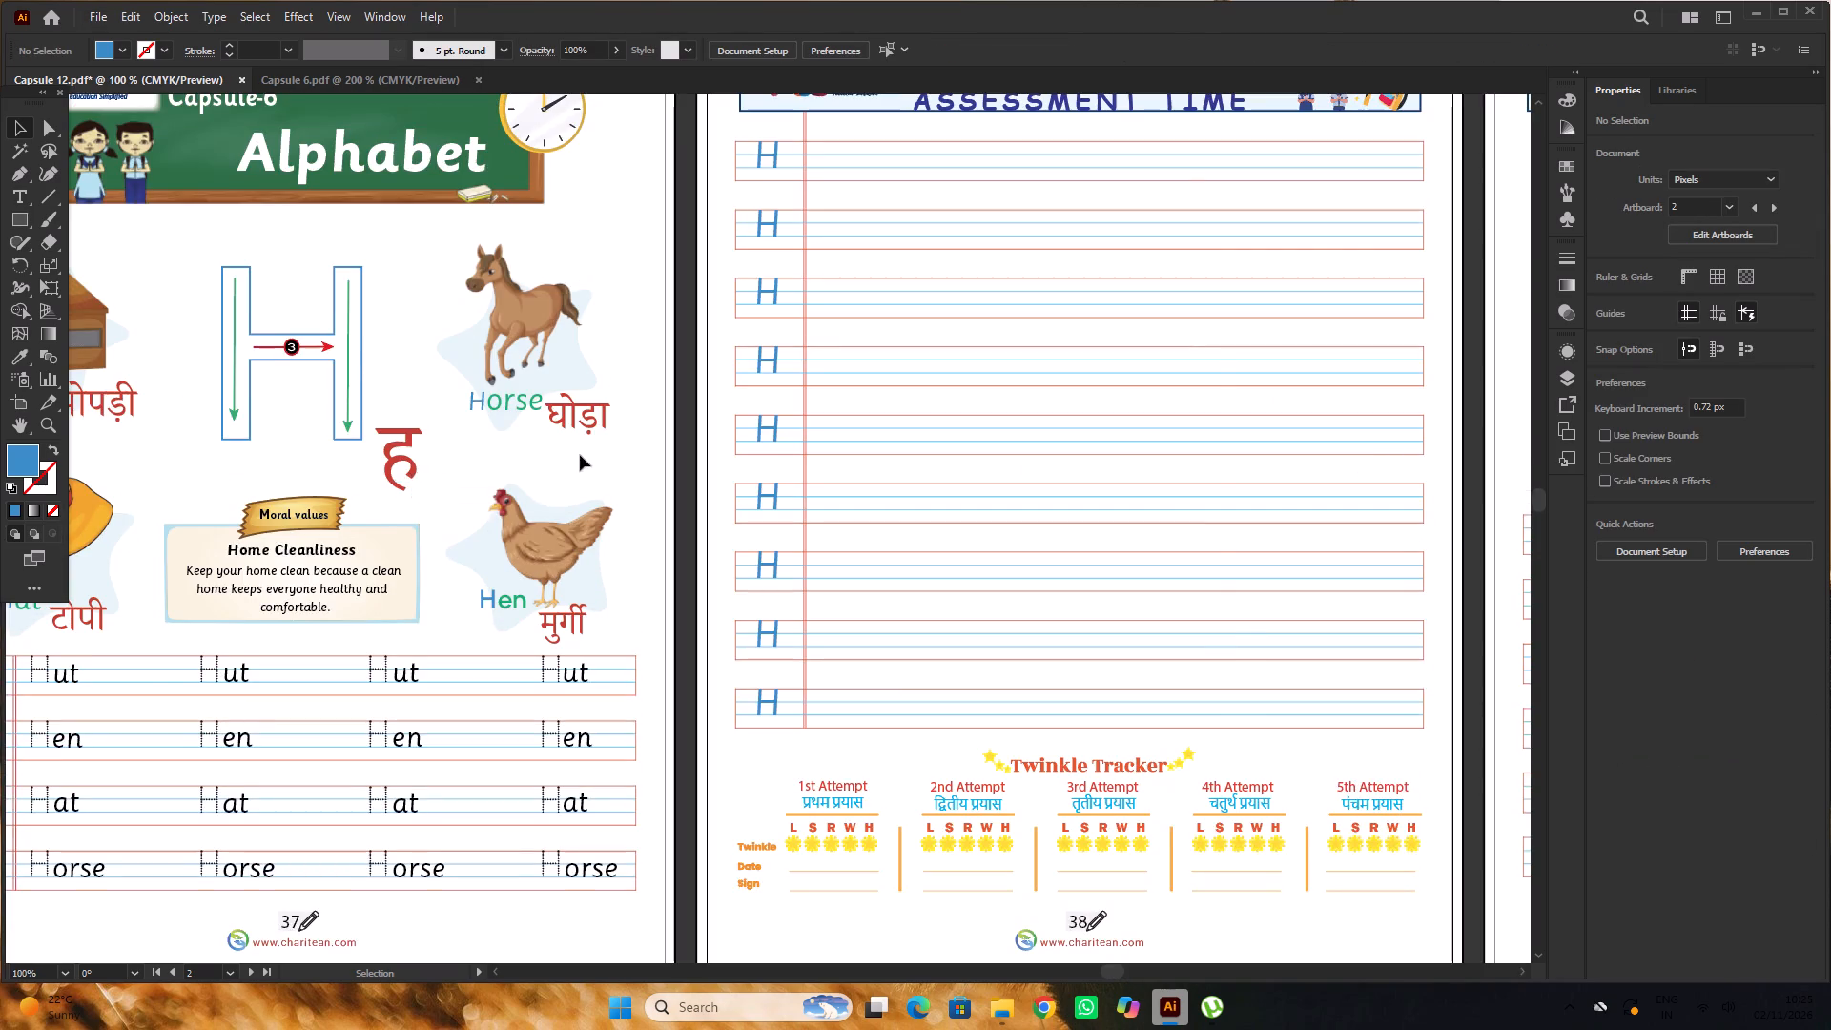
scroll(580, 455, "down", 3, "alt")
scroll(503, 499, "up", 4, "alt")
scroll(499, 487, "down", 5, "alt")
key("space")
key("space")
key("space")
left_click_drag(915, 732, 704, 758)
left_click(754, 720)
scroll(546, 606, "up", 3, "alt")
scroll(546, 606, "up", 2)
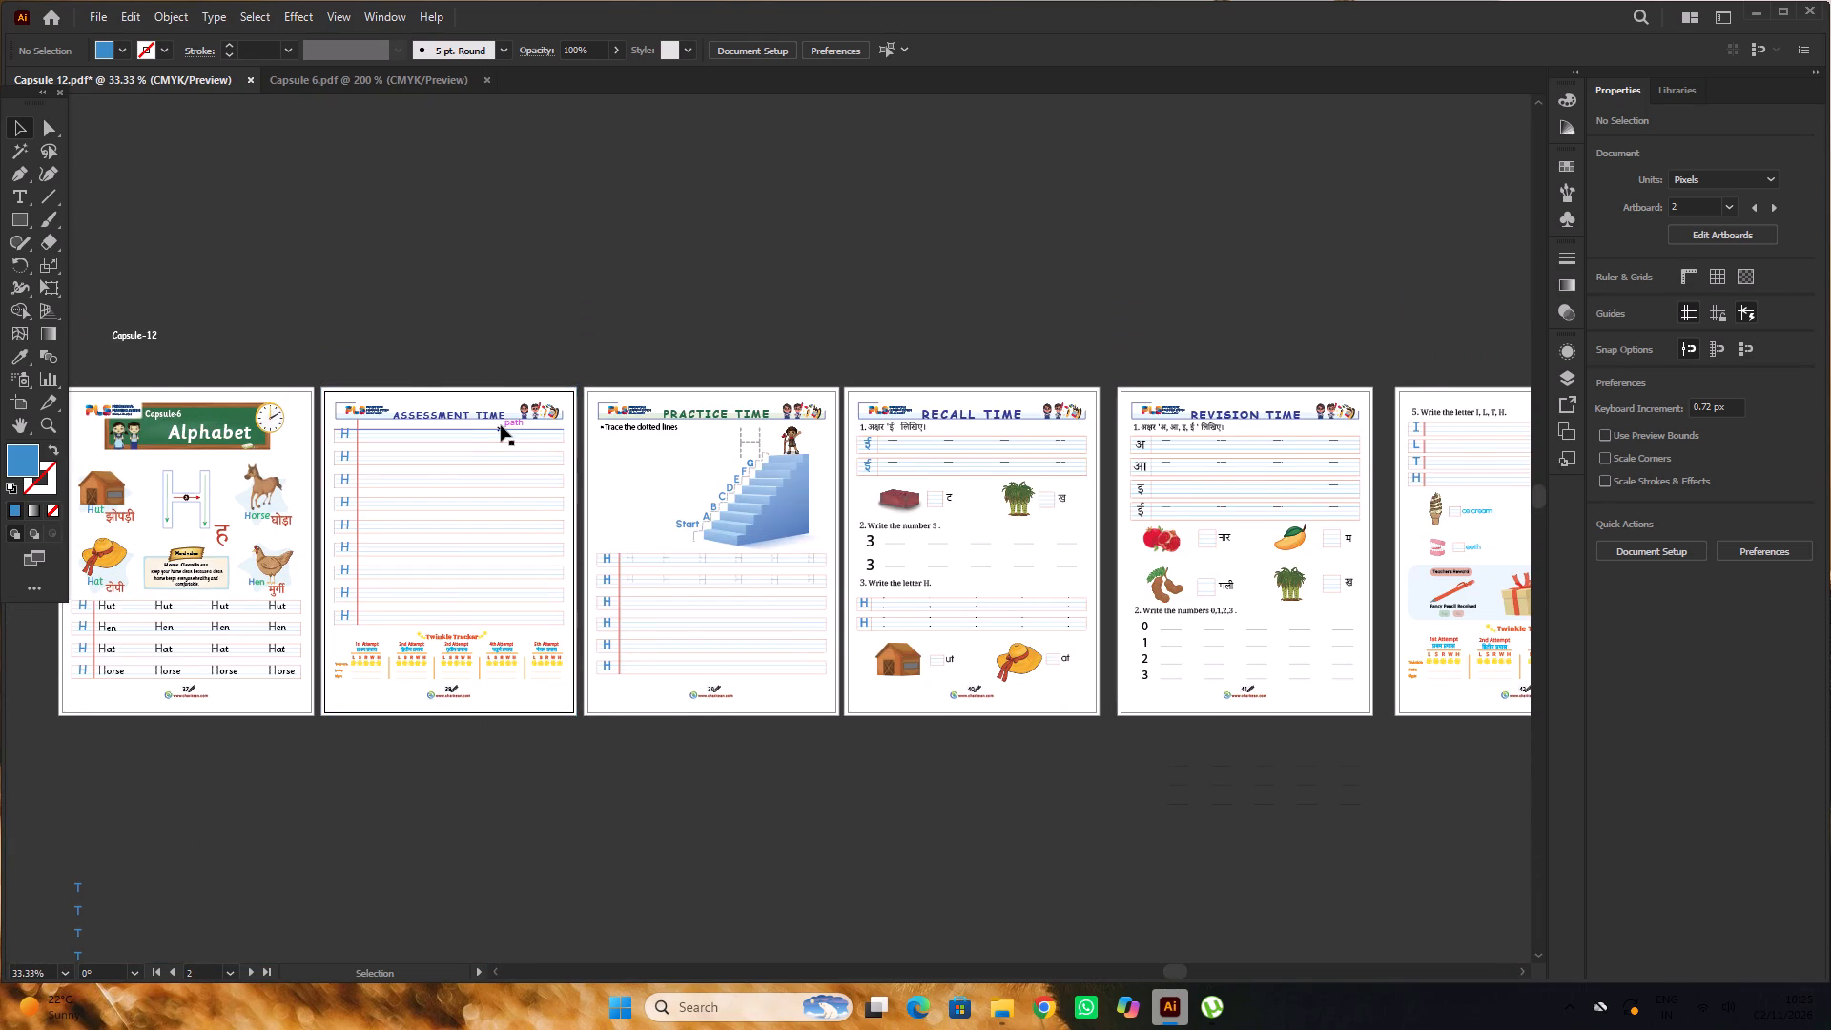
scroll(501, 425, "up", 1, "alt")
scroll(493, 417, "down", 2, "alt")
scroll(622, 402, "up", 1)
scroll(620, 406, "up", 2, "alt")
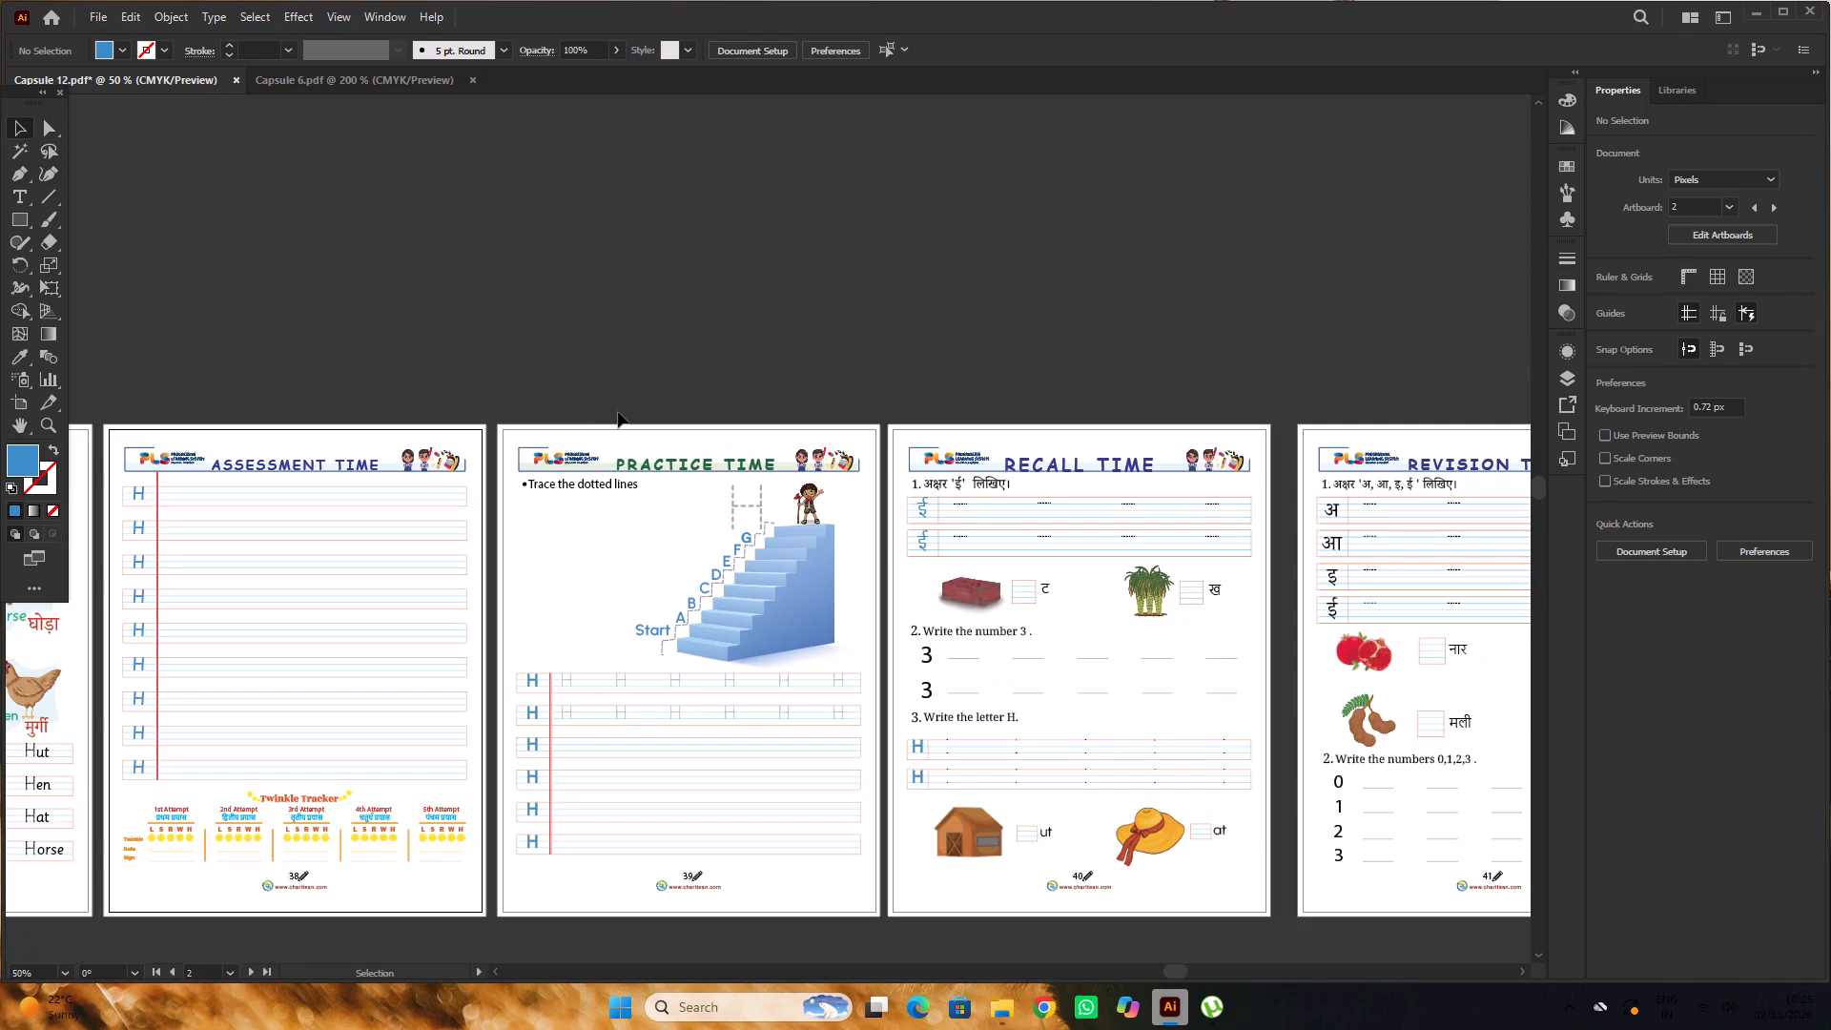
scroll(617, 412, "down", 1, "alt")
scroll(609, 414, "up", 2, "alt")
scroll(609, 414, "down", 1, "alt")
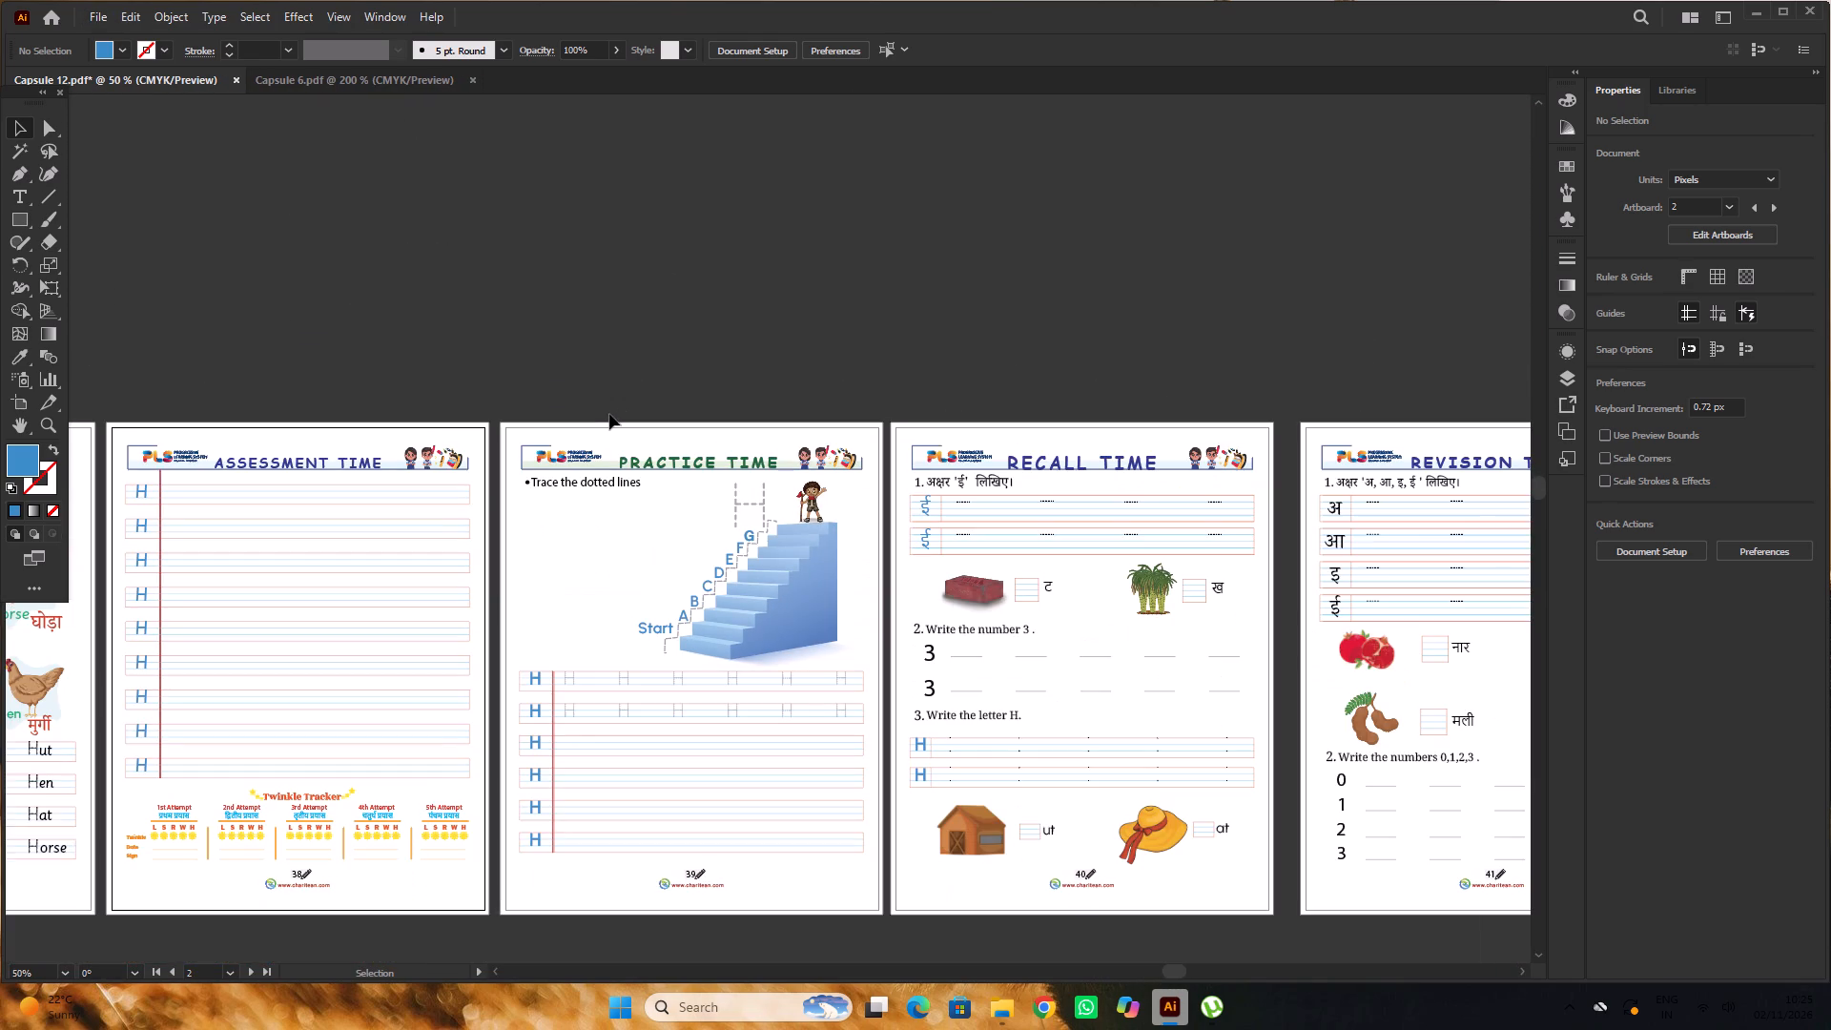
scroll(468, 484, "up", 2, "alt")
scroll(553, 463, "down", 2, "alt")
Delete the ASSESSMENT TIME, PRACTICE TIME and RECALL TIME headings from pages 38, 39 and 40.
left_click(372, 446)
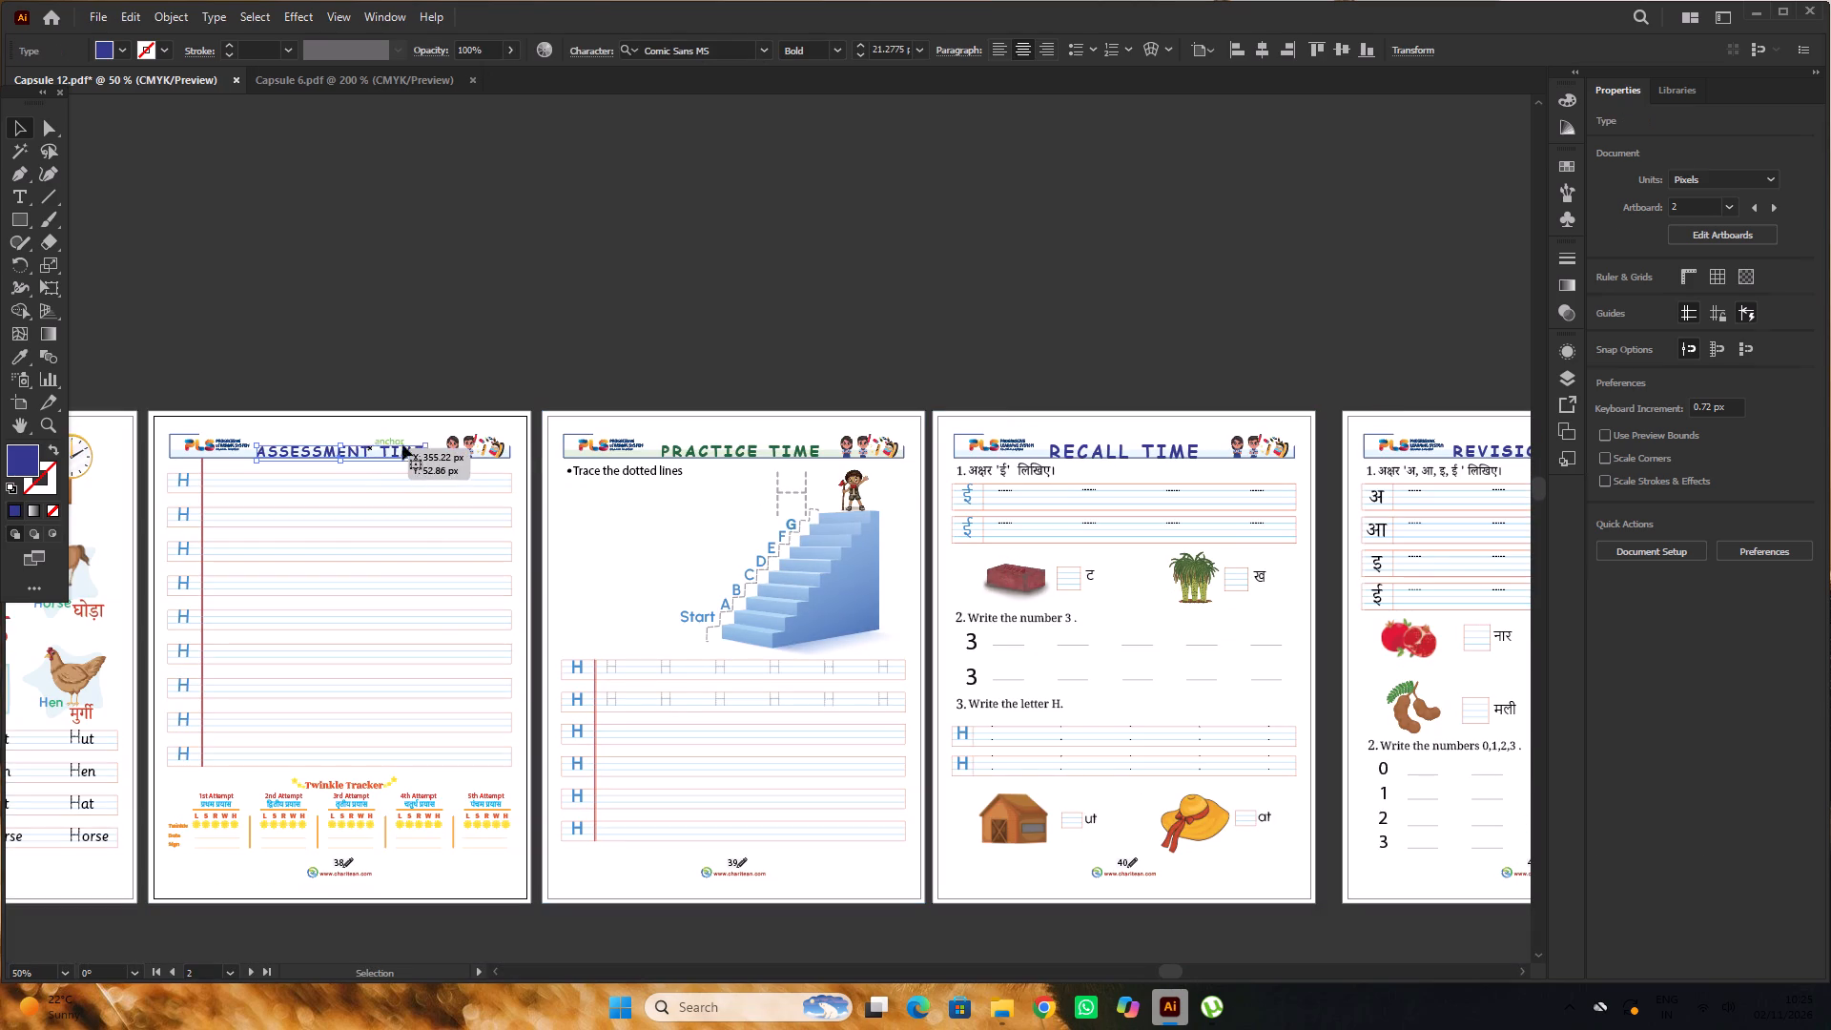
left_click(714, 447, "shift")
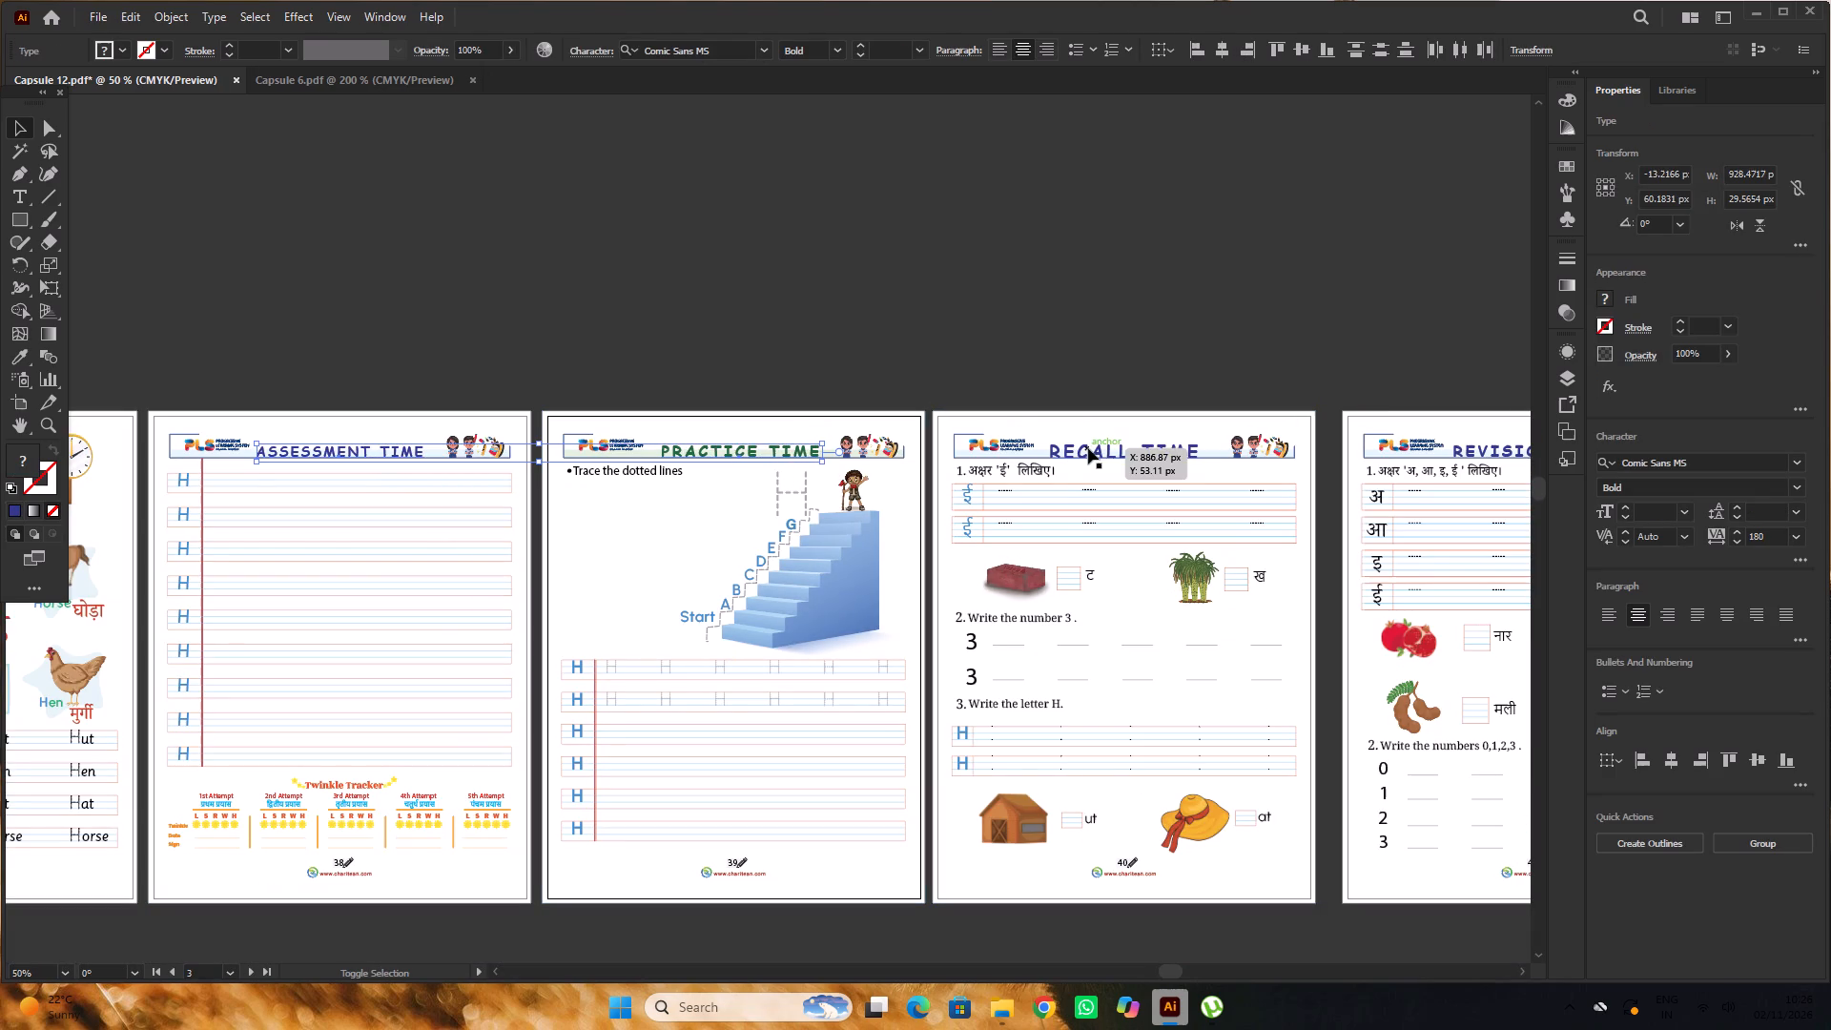
left_click(1088, 448, "shift")
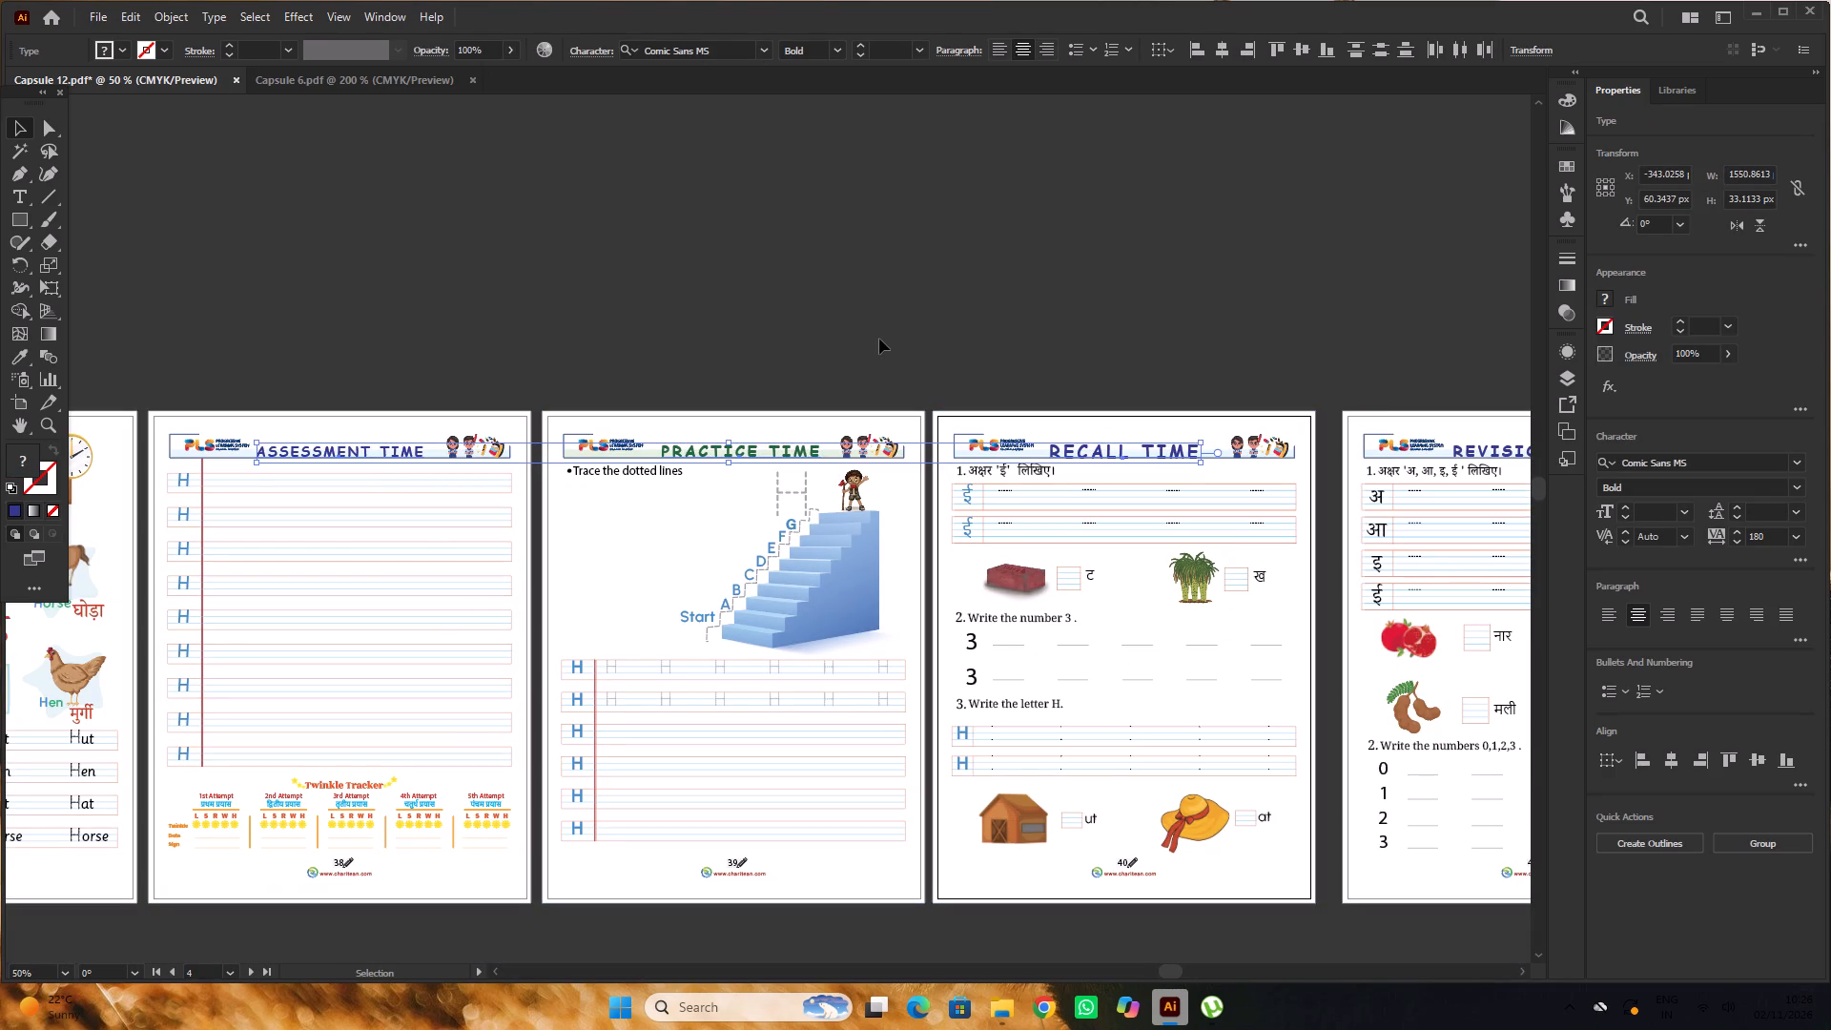
key("Delete")
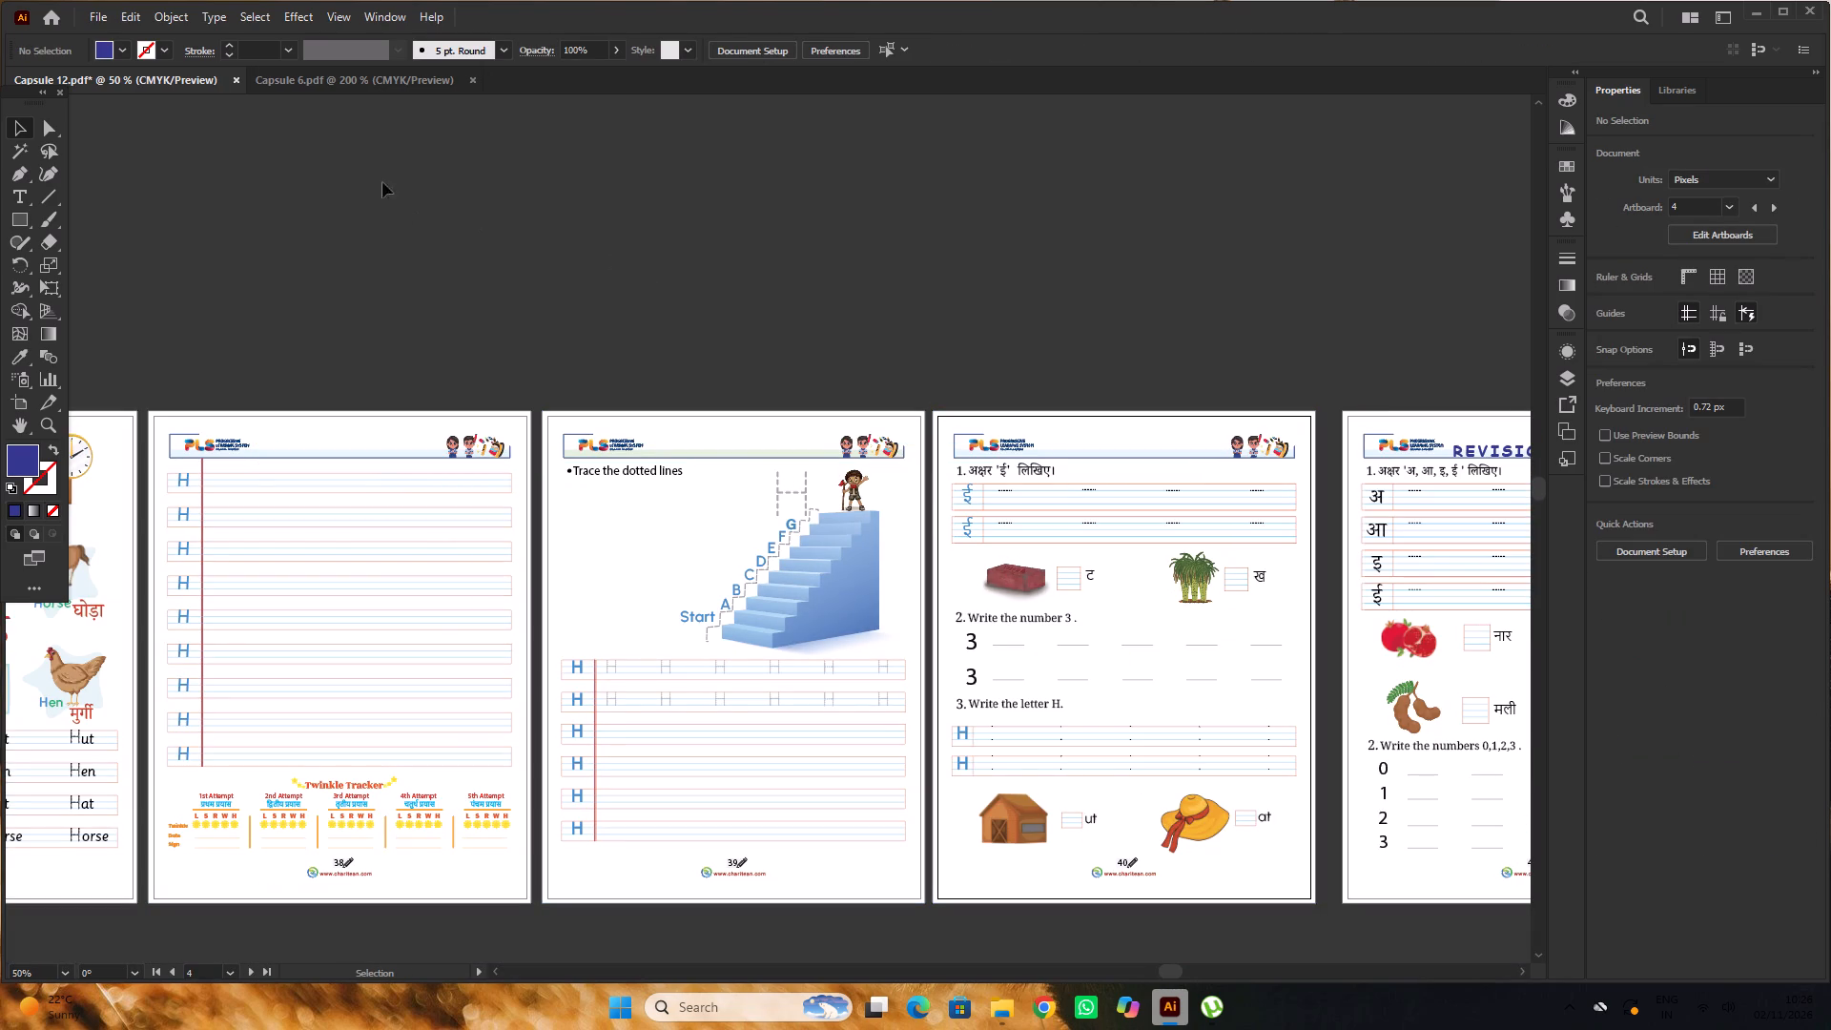
In Capsule 6, copy the ASSESSMENT TIME, PRACTICE TIME and RECALL TIME headings from pages 18 to 20.
left_click(353, 84)
scroll(439, 333, "down", 5, "alt")
key("space")
key("space")
key("space")
key("space")
key("space")
key("space")
key("space")
key("space")
key("space")
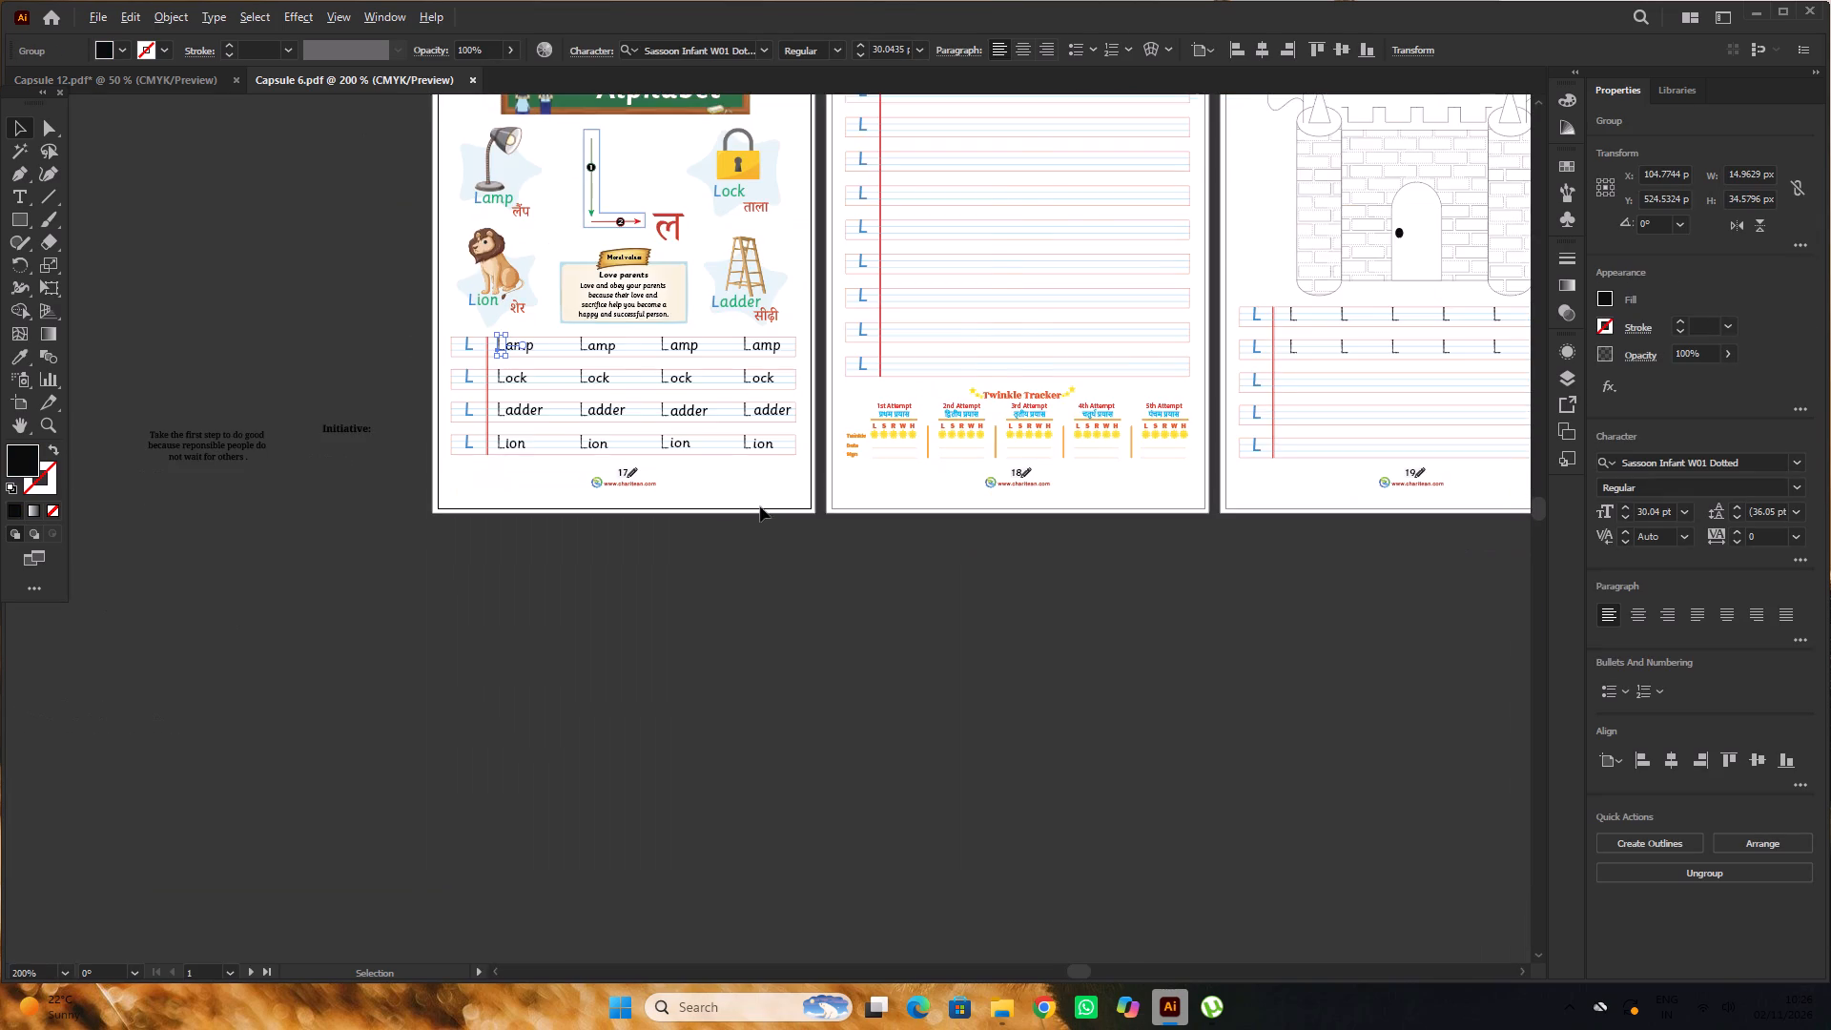
left_click_drag(1005, 630, 644, 731)
key("space")
key("space")
key("space")
key("space")
key("space")
key("space")
key("space")
key("space")
key("space")
left_click_drag(1162, 589, 956, 760)
scroll(1130, 209, "up", 1, "alt")
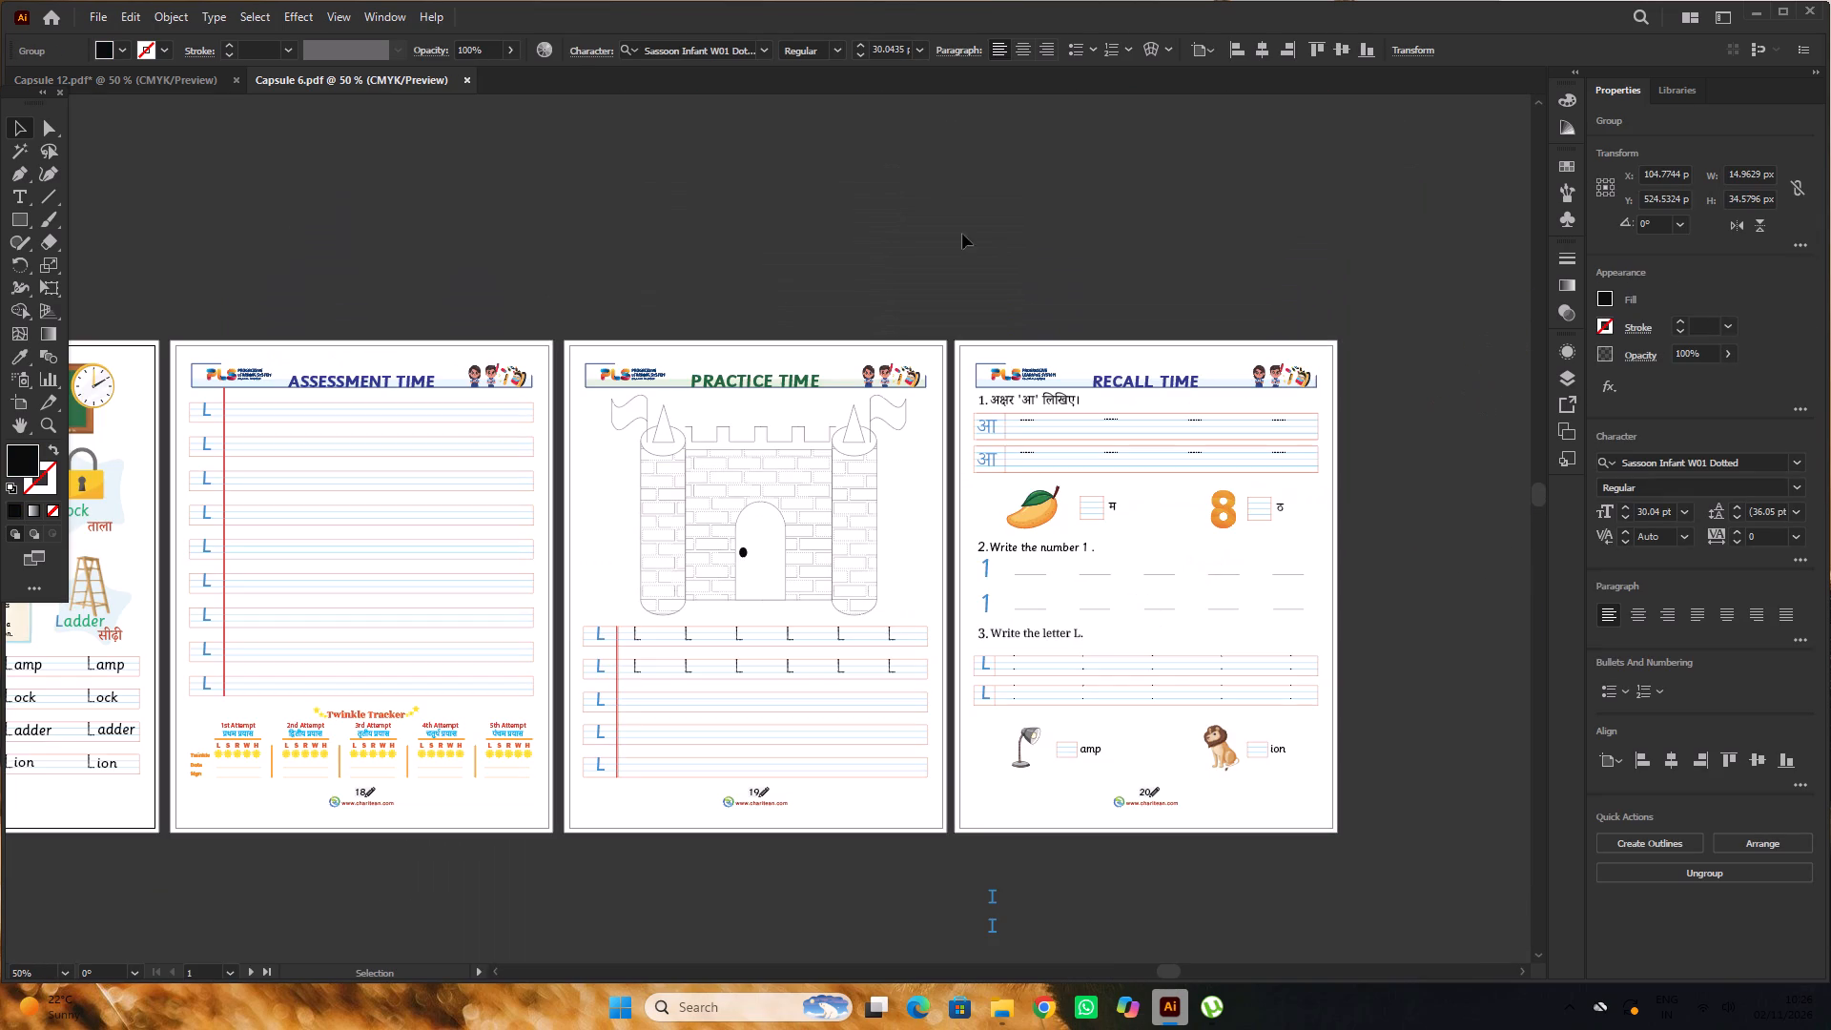
left_click(350, 384)
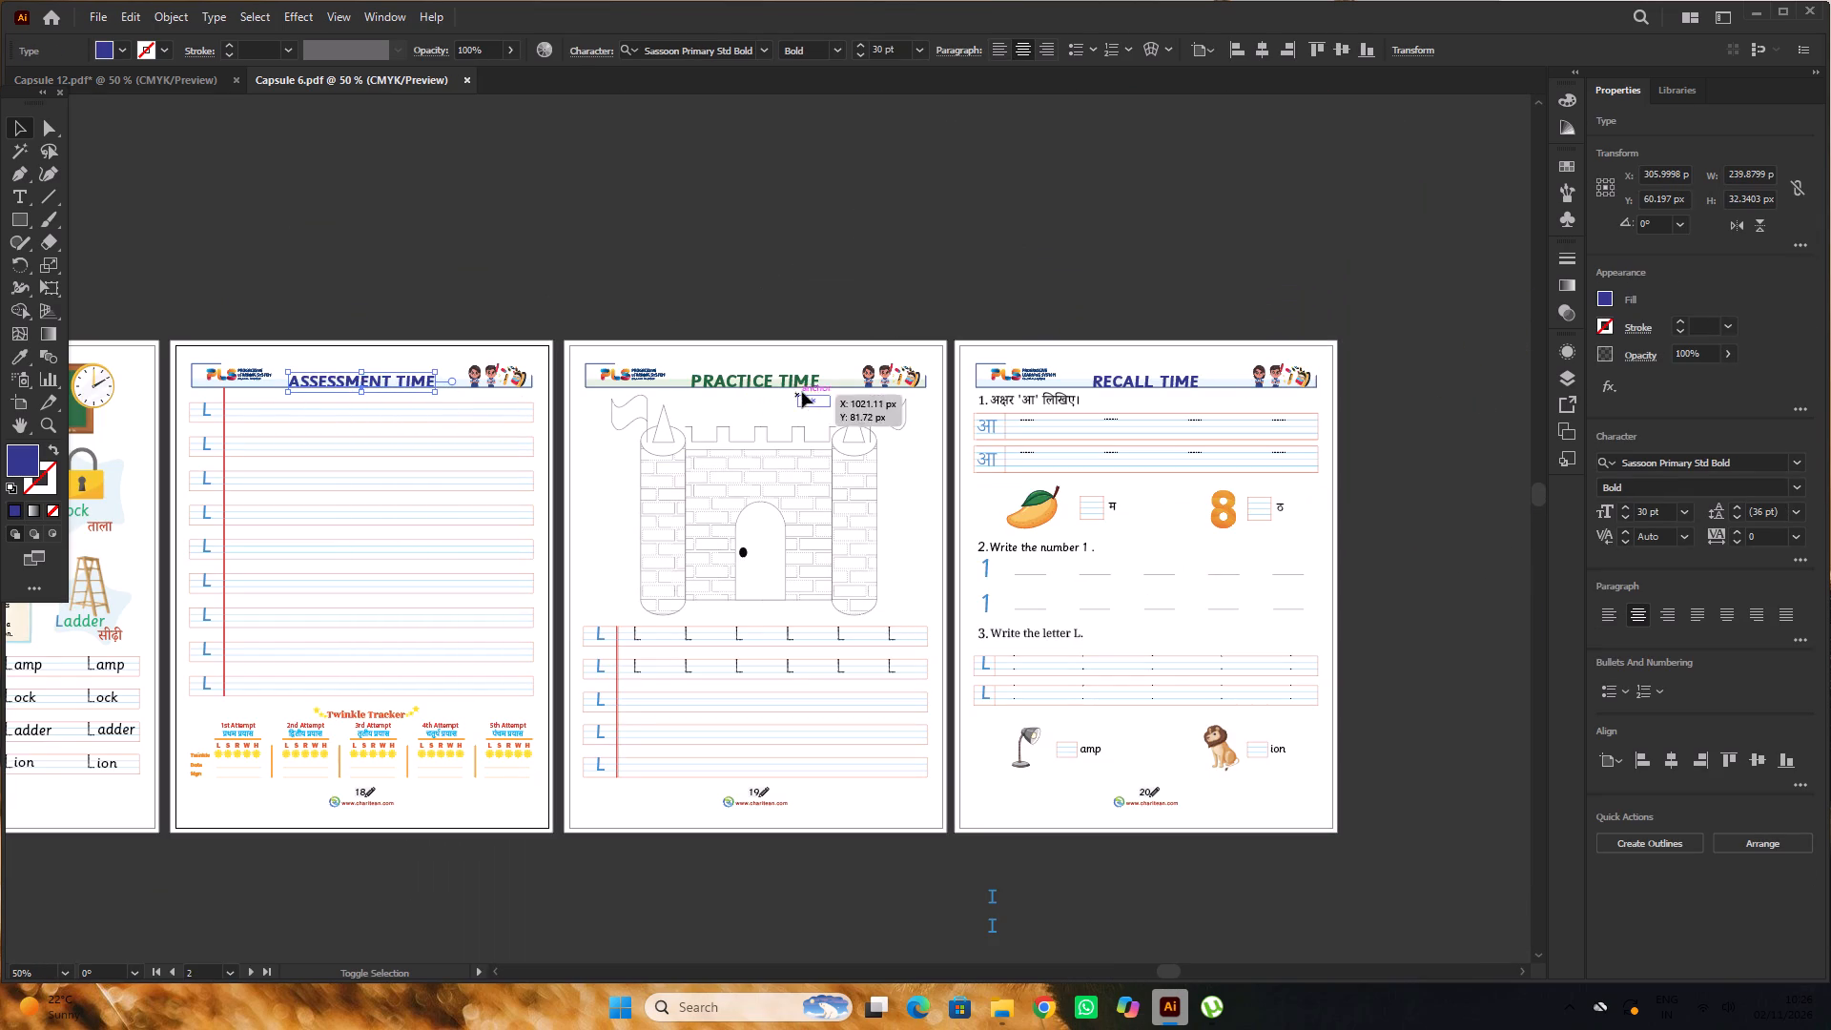
left_click(796, 380, "shift")
left_click(1181, 381, "shift")
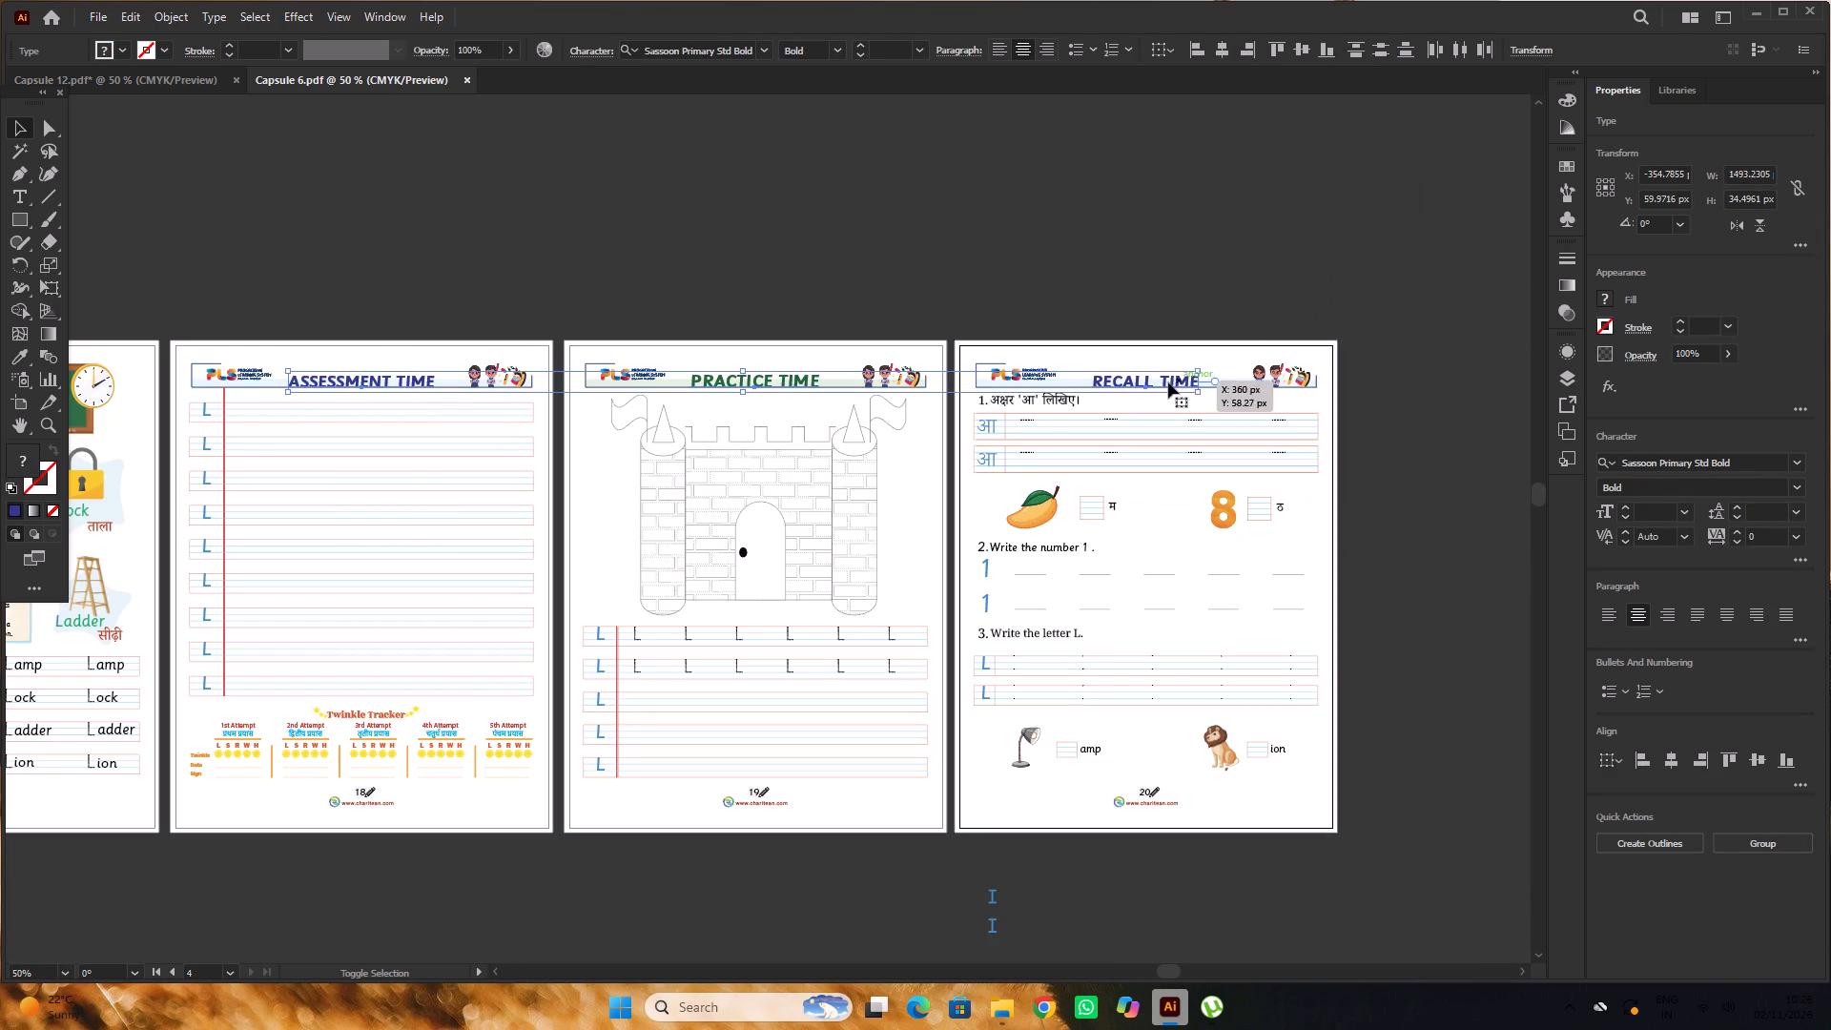
key("ctrl+c")
Paste the three copied headings in front in Capsule 12 with page 39 active, and bring them to the front.
left_click(185, 84)
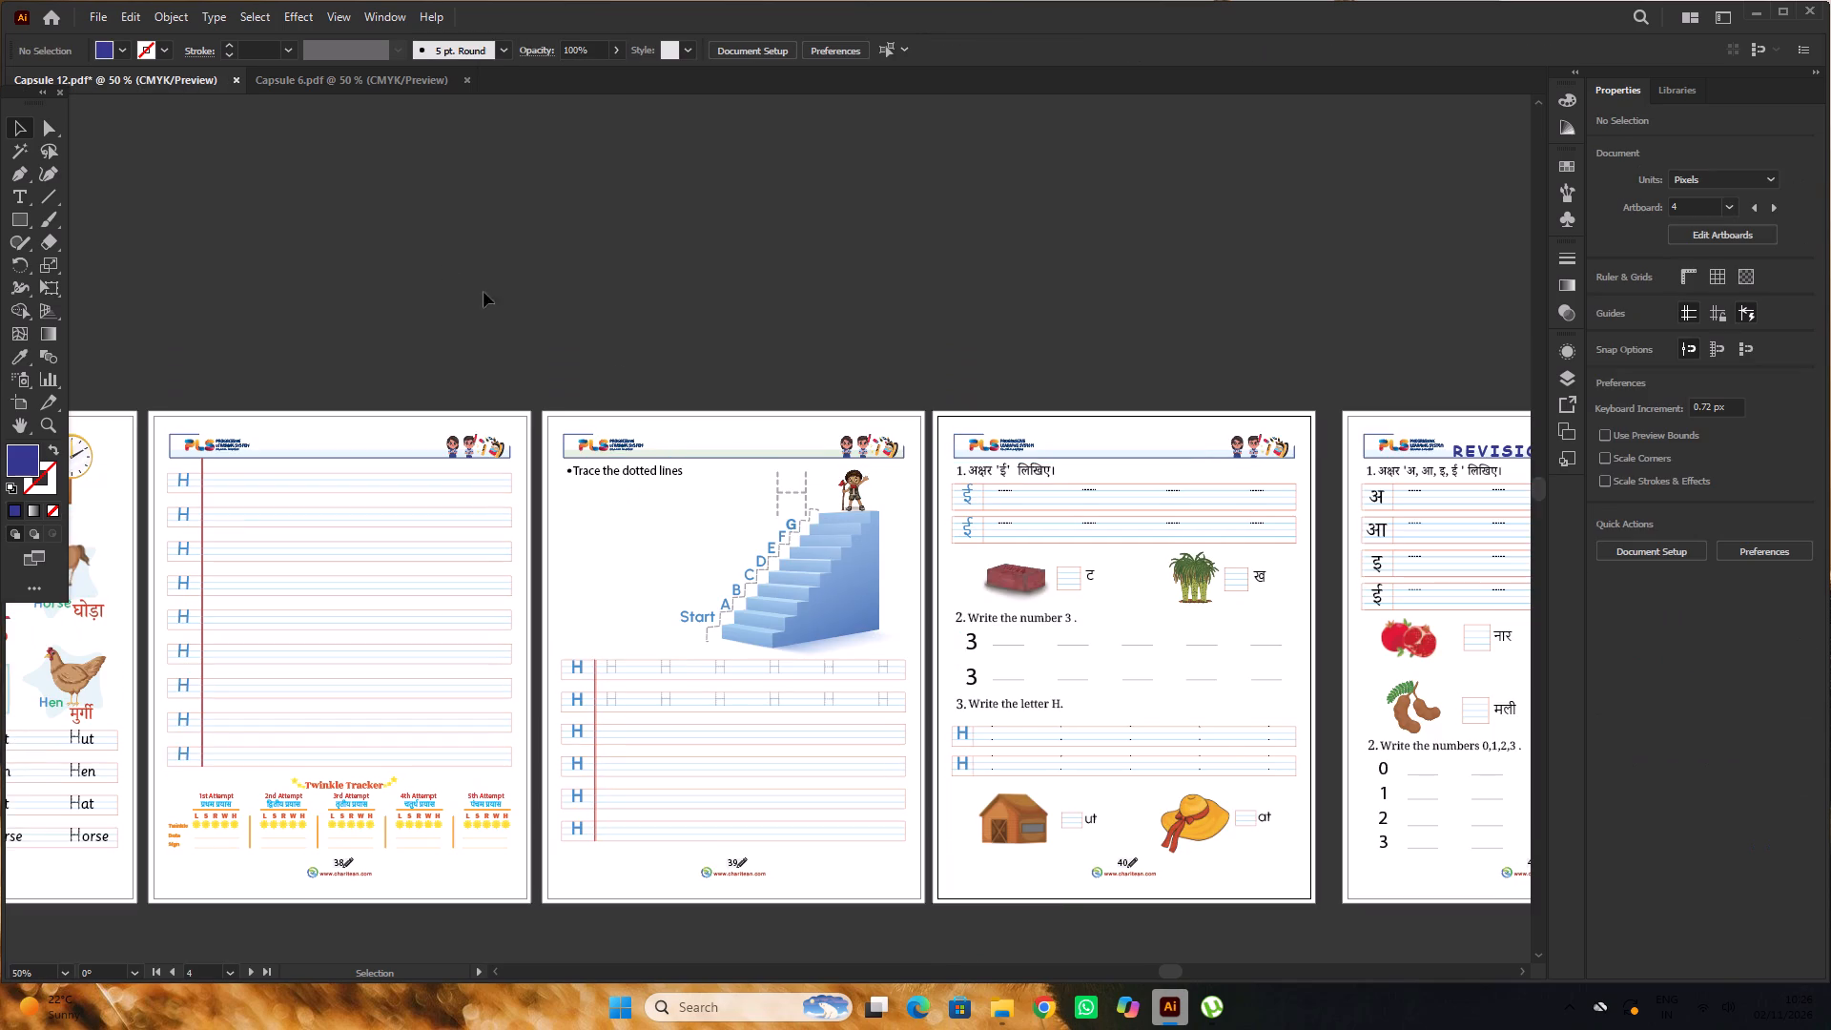
scroll(641, 358, "up", 1)
scroll(641, 355, "down", 1)
left_click(727, 428)
key("ctrl+f")
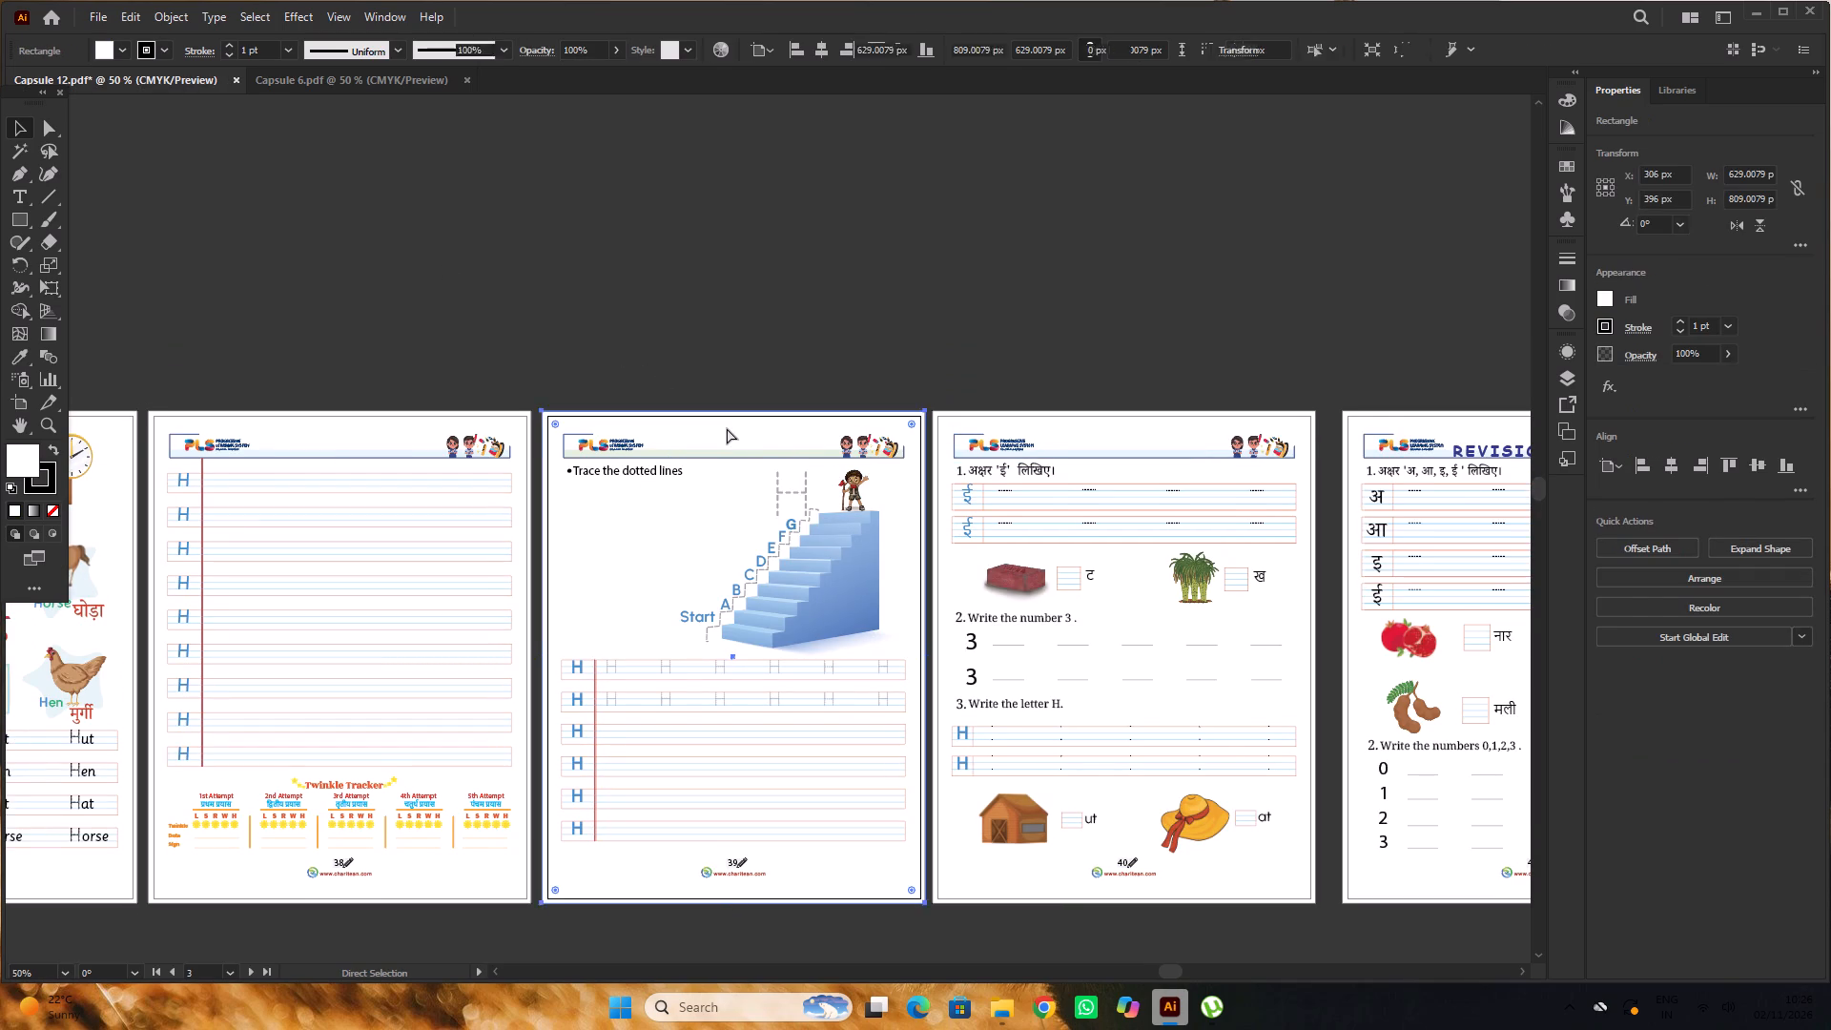
key("ctrl+shift+bracketright")
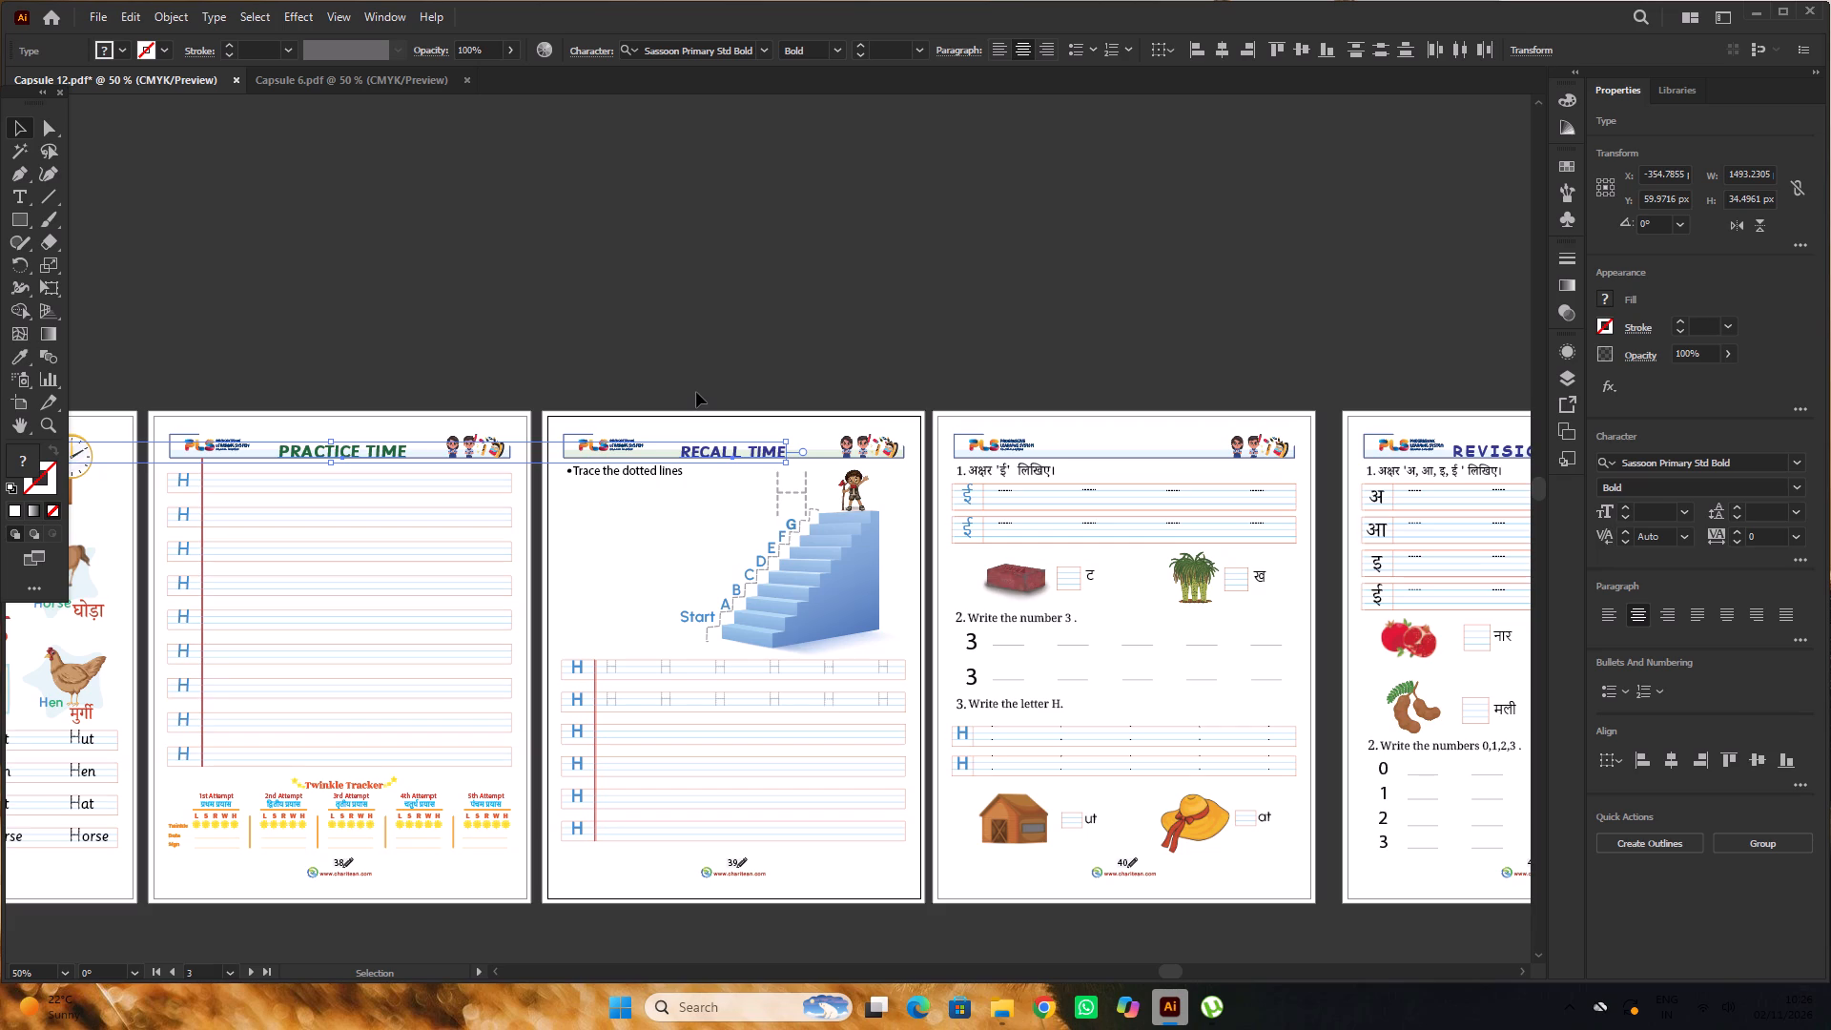
Centre the pasted PRACTICE TIME heading horizontally on page 38 and the RECALL TIME heading on page 39.
scroll(696, 392, "down", 6, "alt")
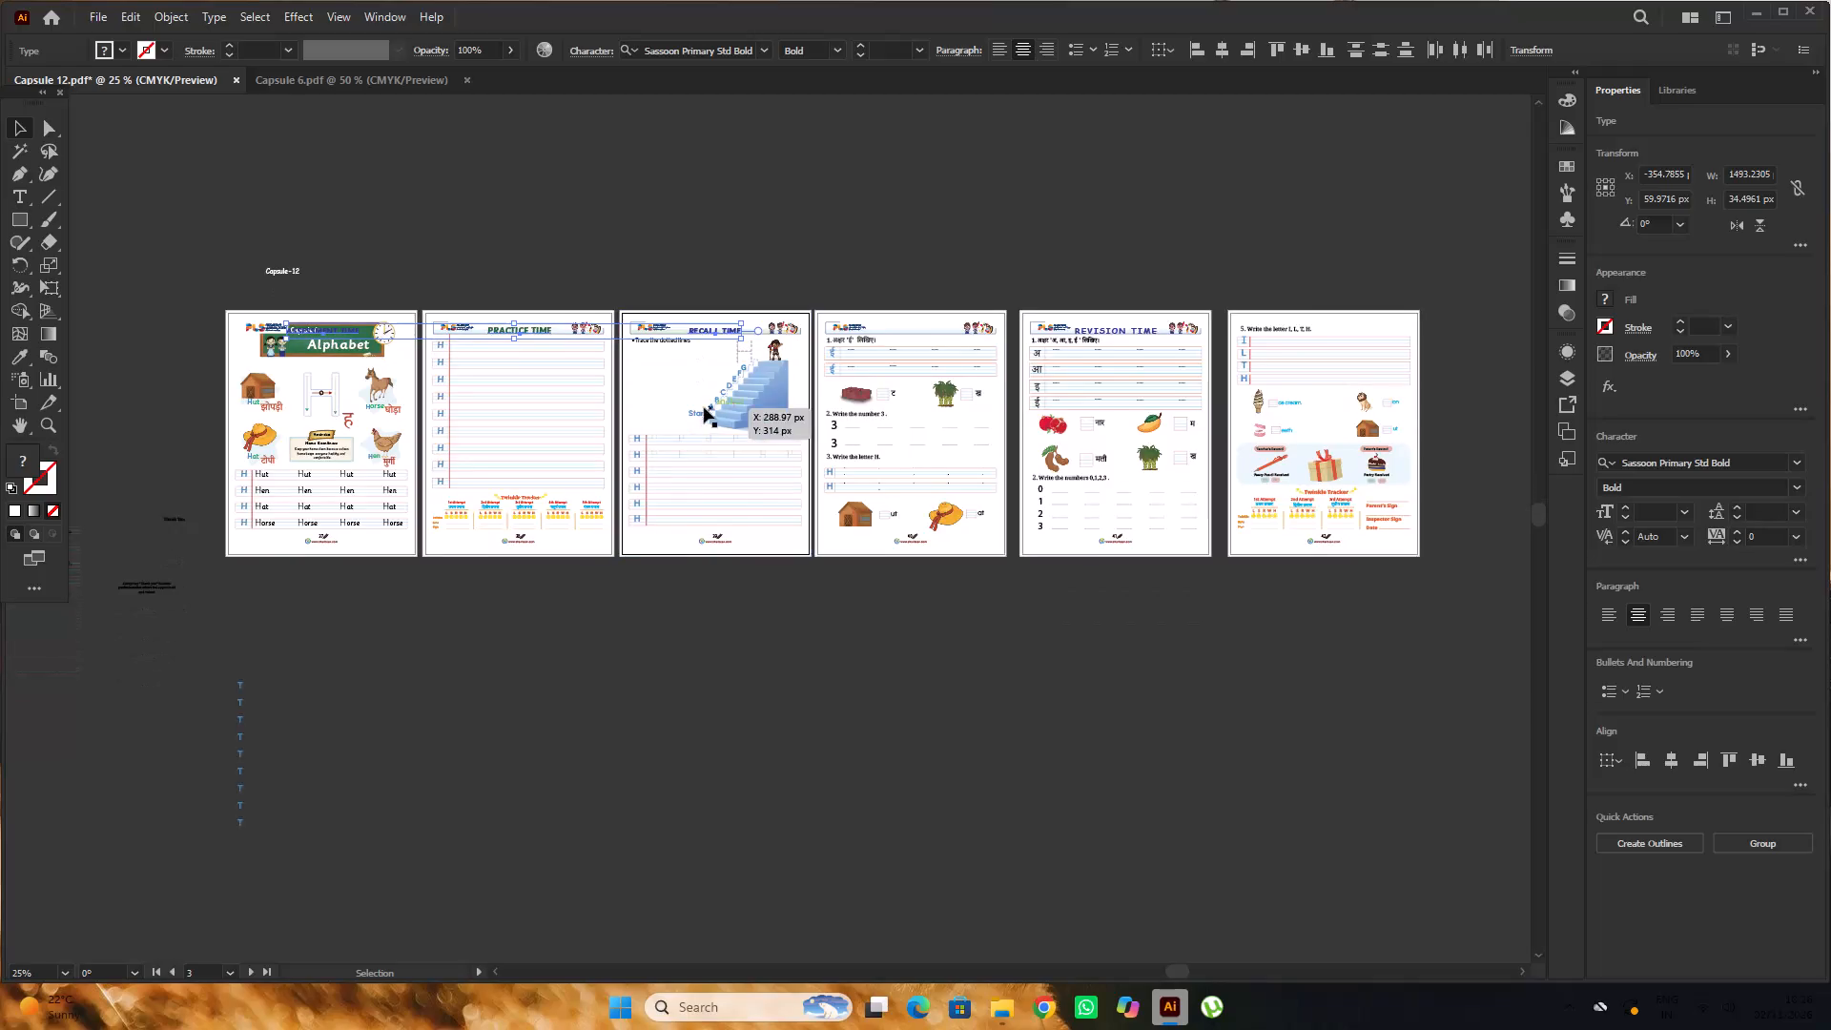
scroll(709, 391, "up", 3, "alt")
scroll(738, 387, "up", 5)
left_click(750, 356)
scroll(750, 356, "up", 5, "alt")
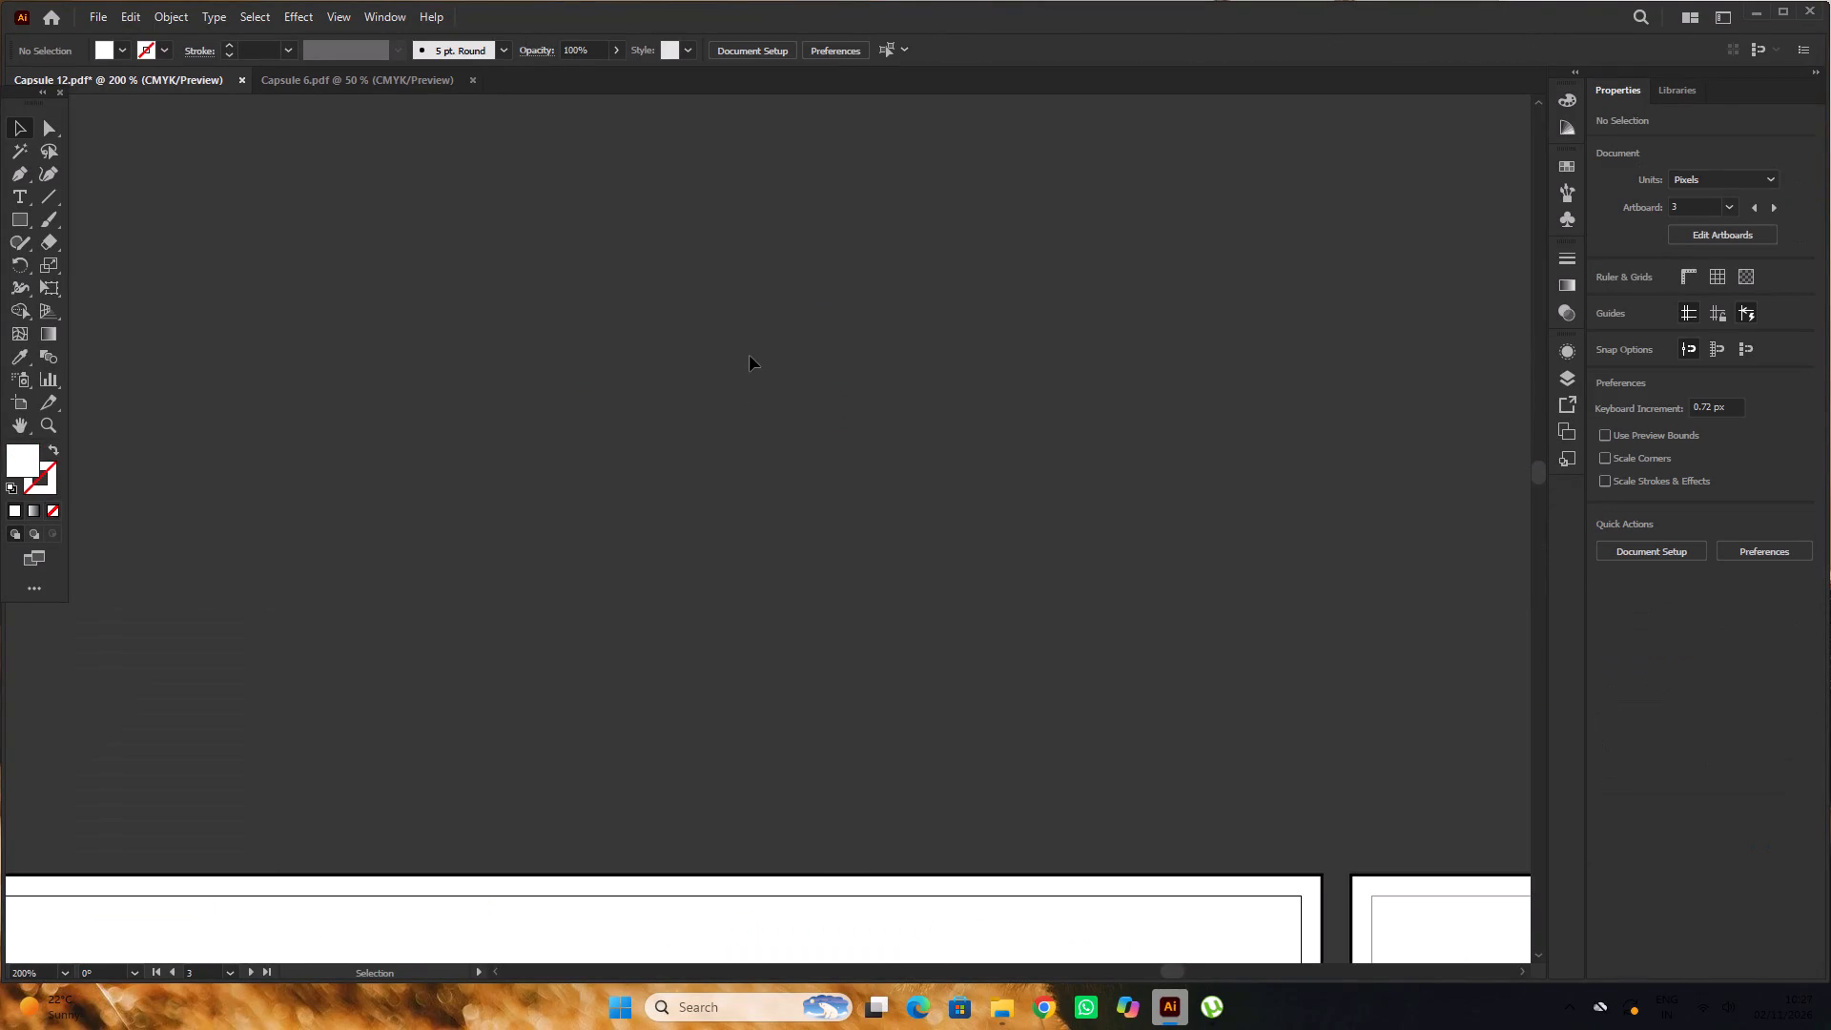
scroll(750, 356, "down", 9, "alt")
key("space")
left_click_drag(639, 499, 771, 418)
scroll(787, 400, "up", 2, "alt")
scroll(835, 398, "down", 1, "alt")
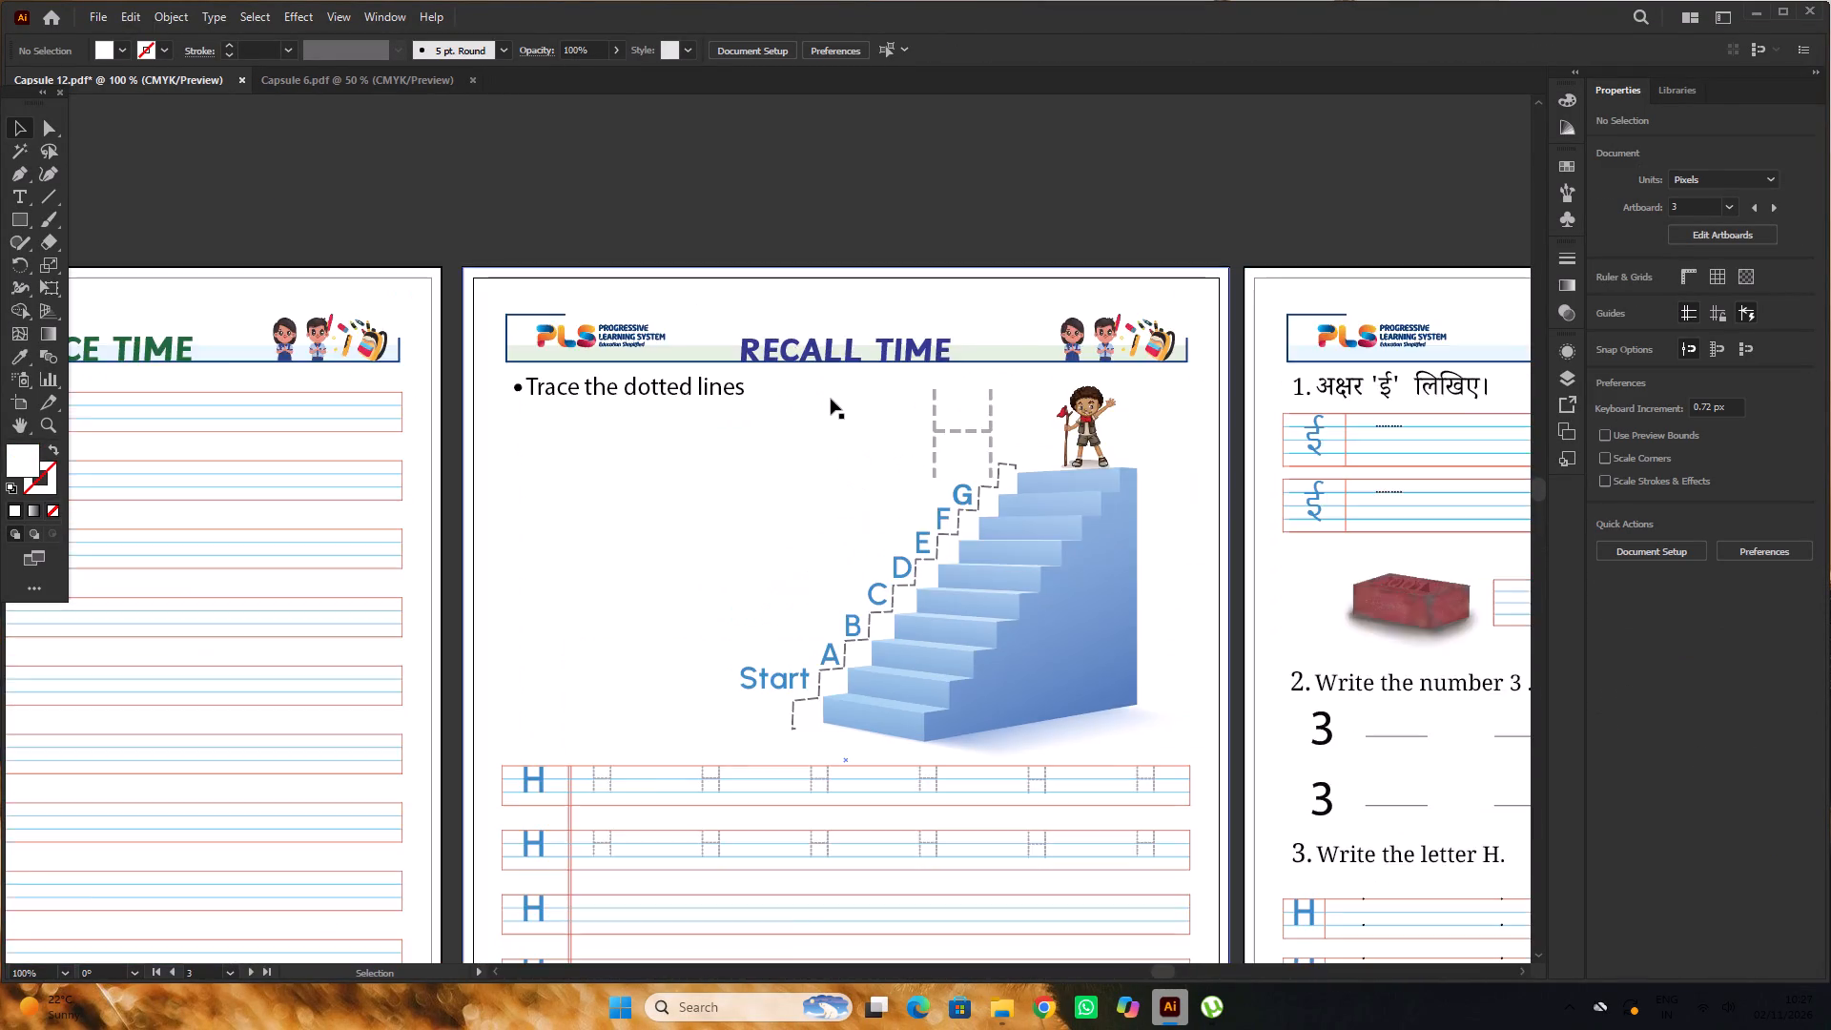
scroll(821, 399, "down", 2, "alt")
scroll(570, 385, "up", 2, "alt")
scroll(584, 376, "down", 1, "alt")
scroll(425, 366, "up", 2, "alt")
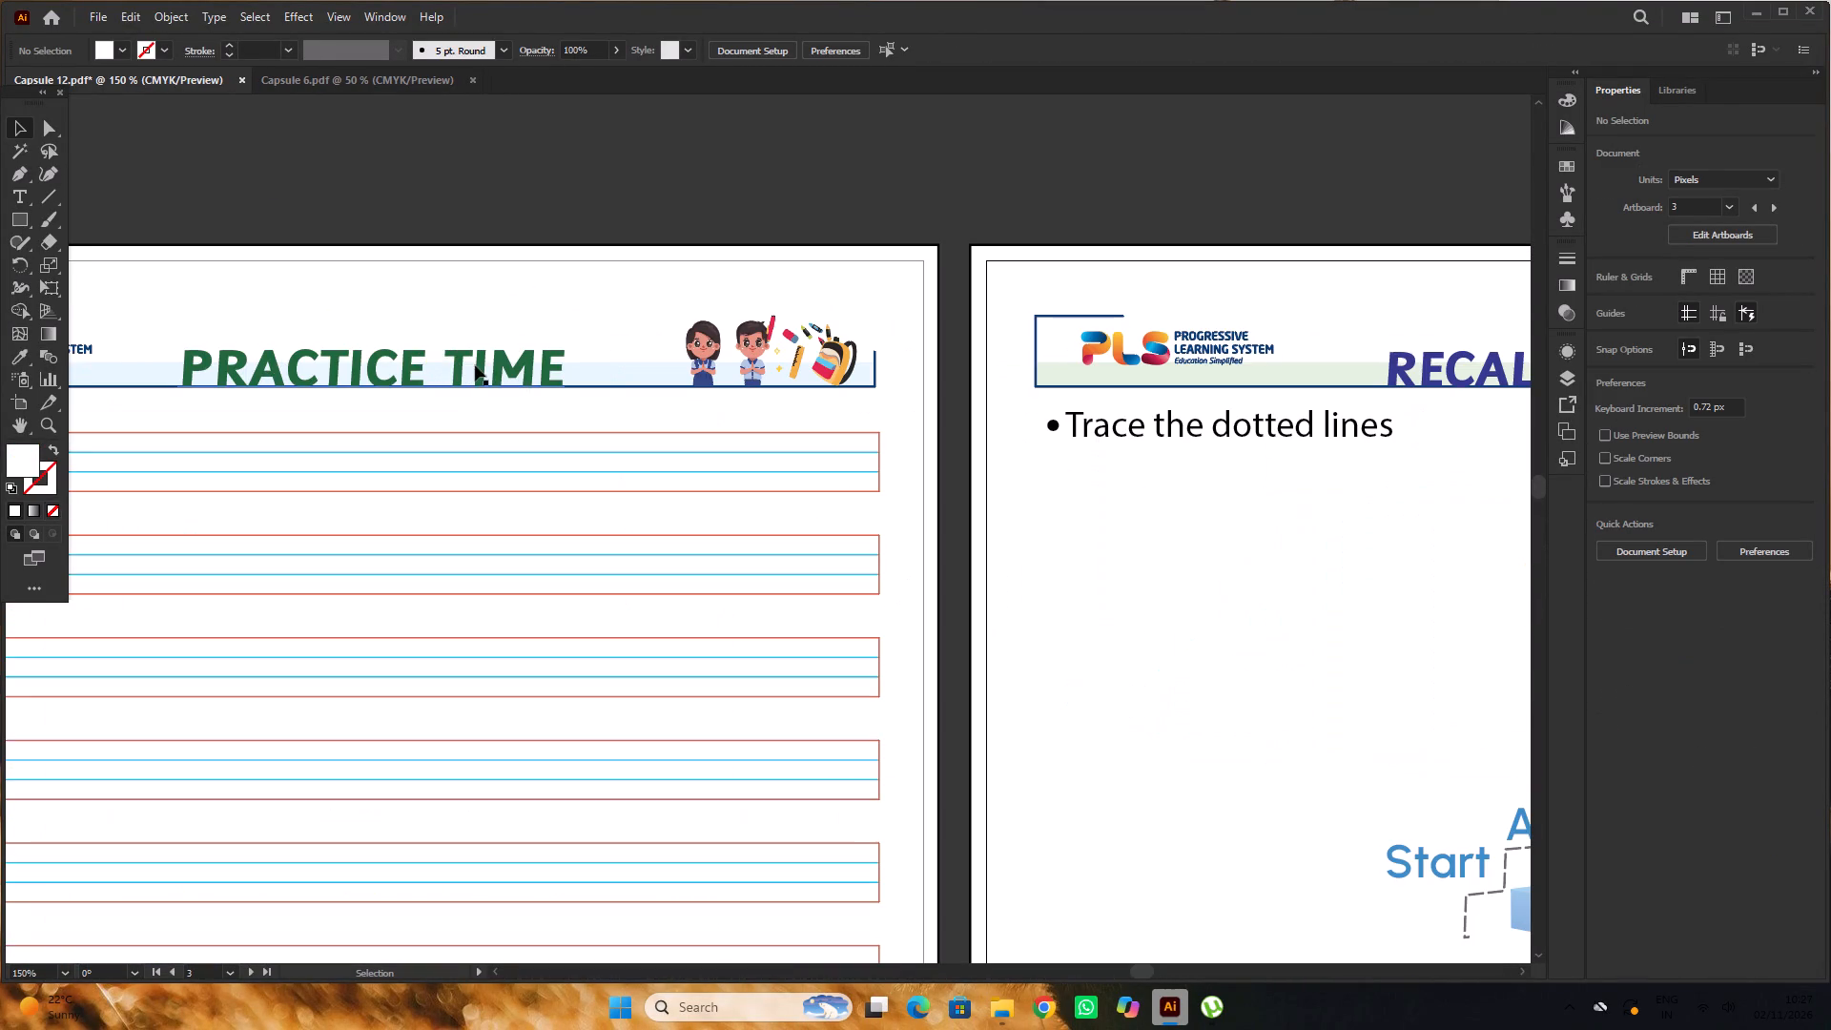
scroll(477, 370, "down", 2, "alt")
left_click(559, 247)
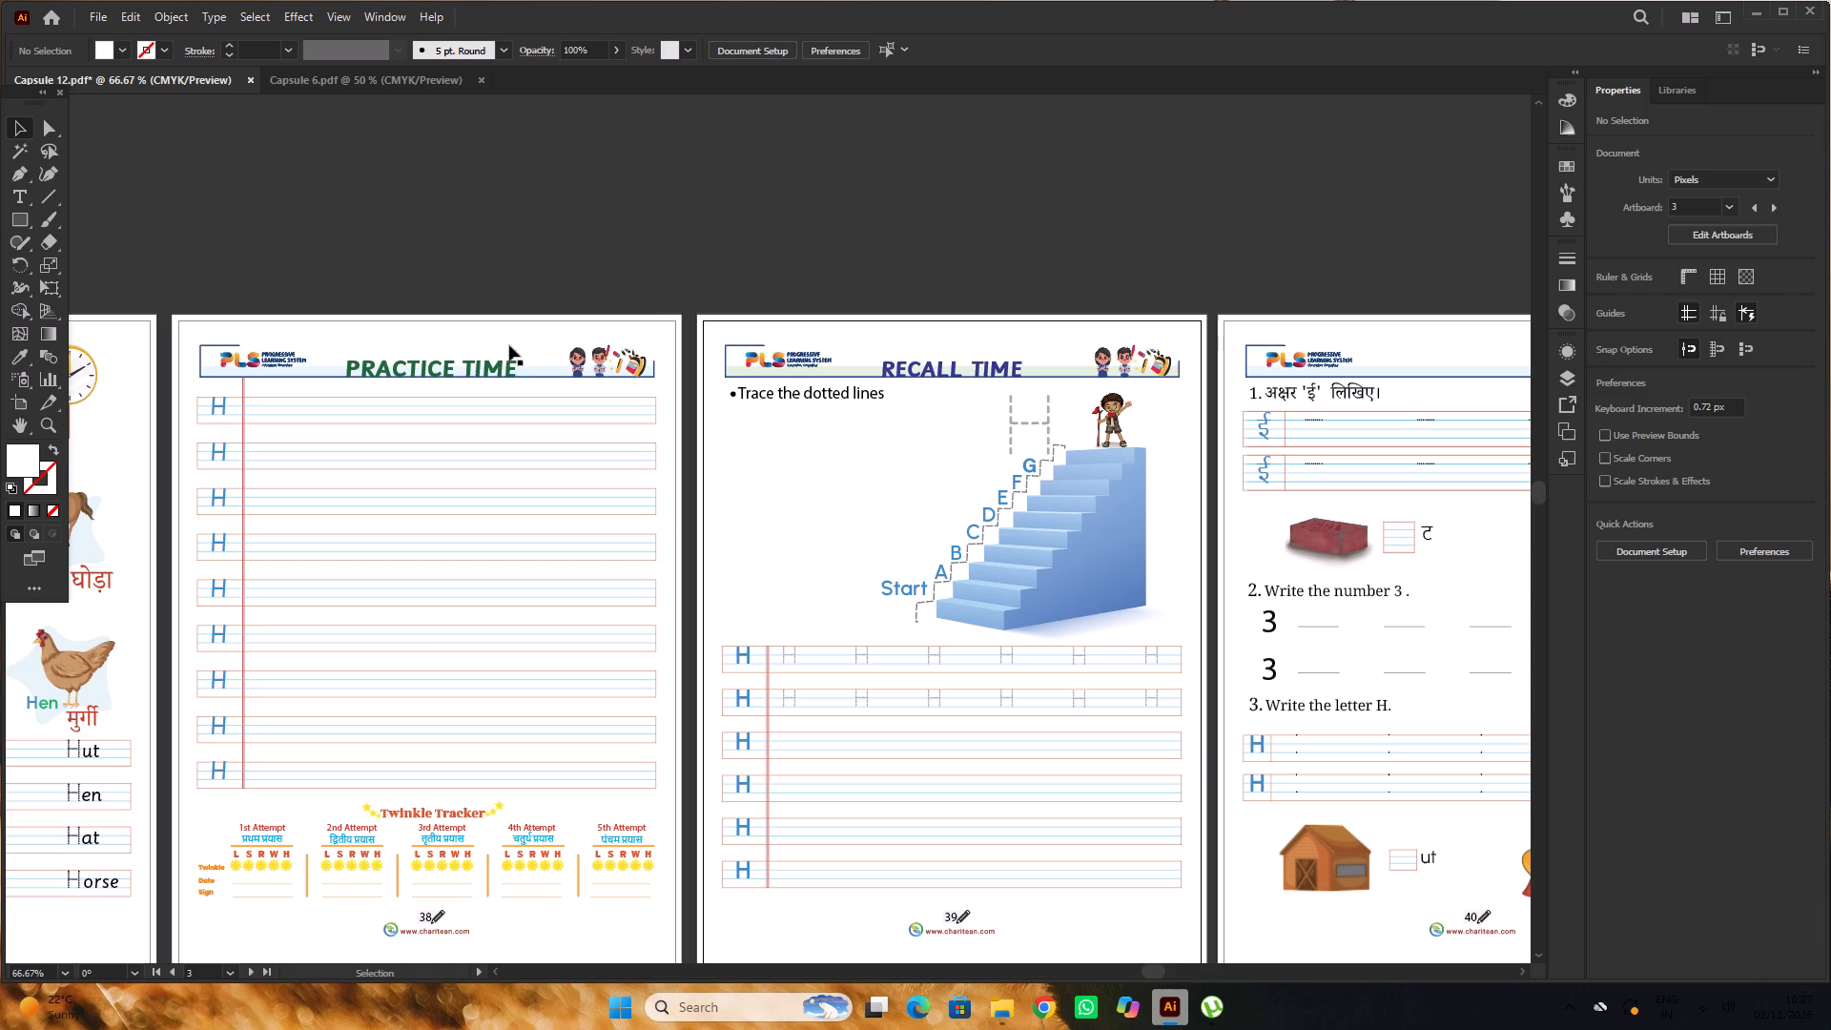
left_click(501, 362)
left_click(1675, 757)
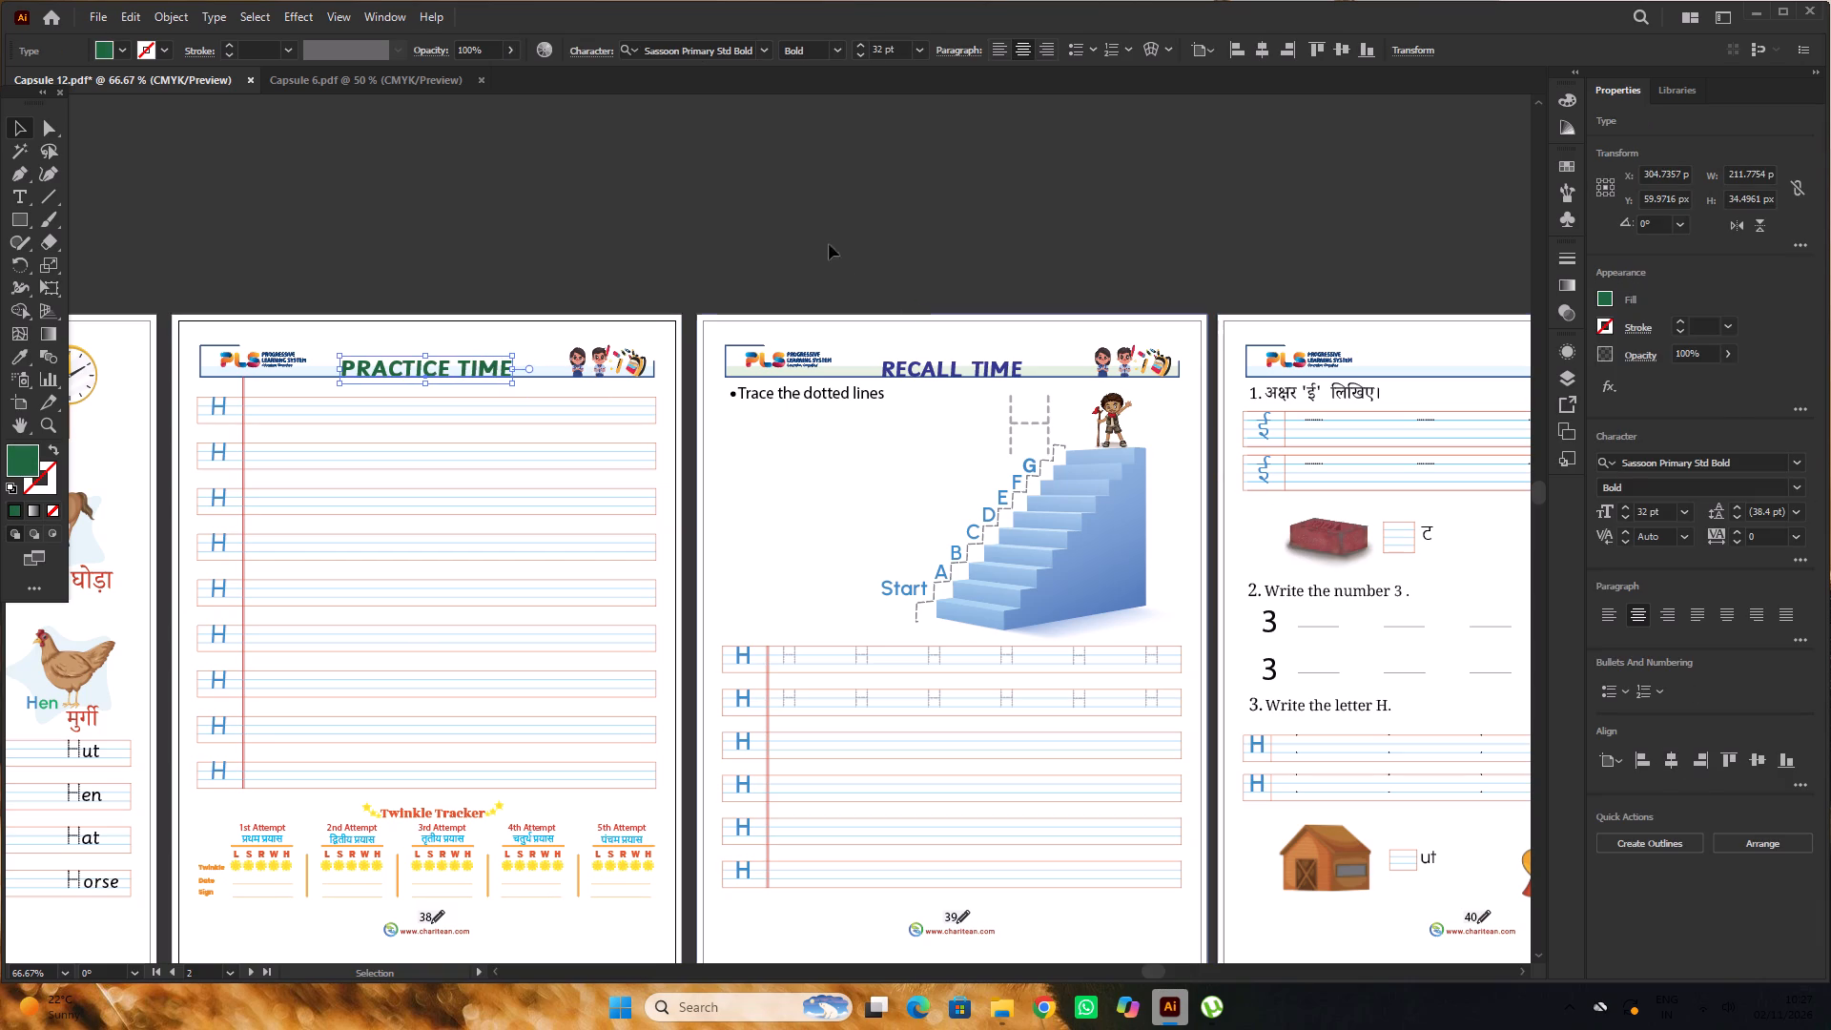
left_click(822, 234)
left_click(952, 366)
left_click(1666, 756)
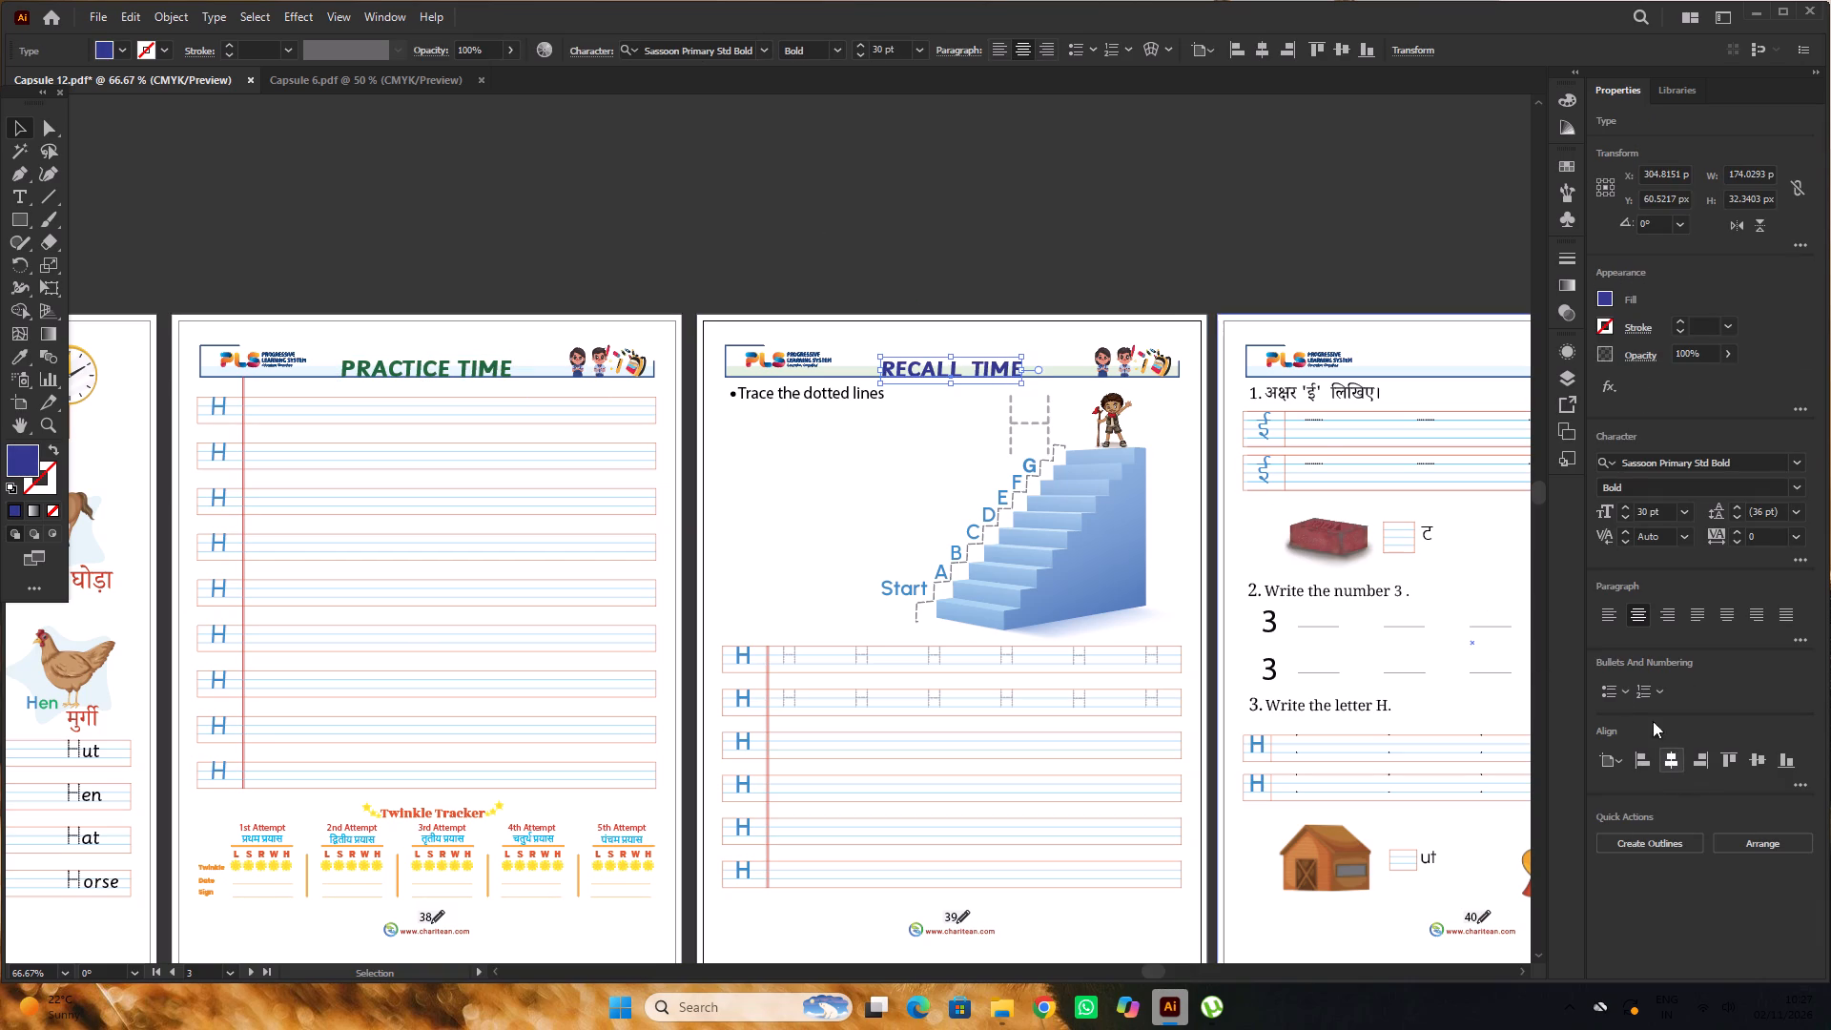
left_click(1676, 768)
double_click(1078, 182)
Check the placement of the three pasted headings across pages 37 to 39.
scroll(949, 201, "down", 2, "alt")
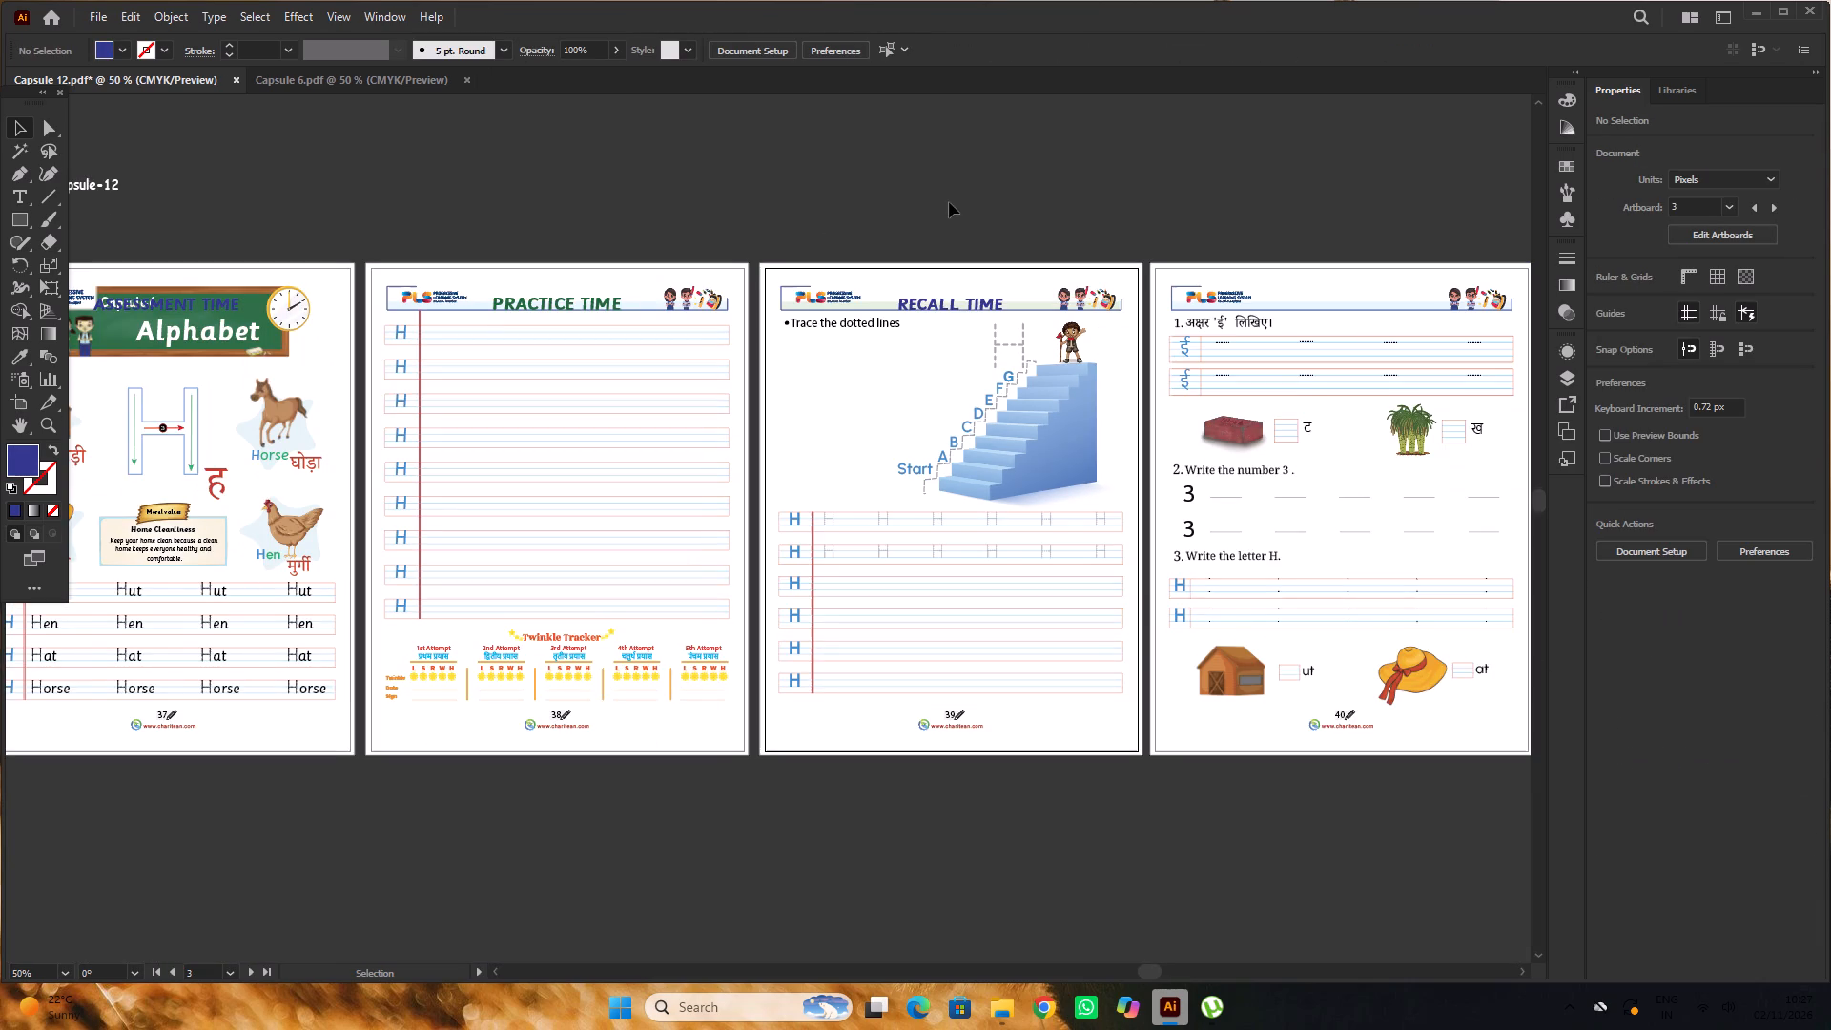
key("space")
key("space")
key("space")
key("space")
key("space")
key("space")
key("space")
key("space")
key("space")
key("space")
key("space")
key("space")
key("space")
left_click_drag(979, 430, 977, 400)
key("space")
key("space")
key("space")
left_click_drag(833, 434, 909, 430)
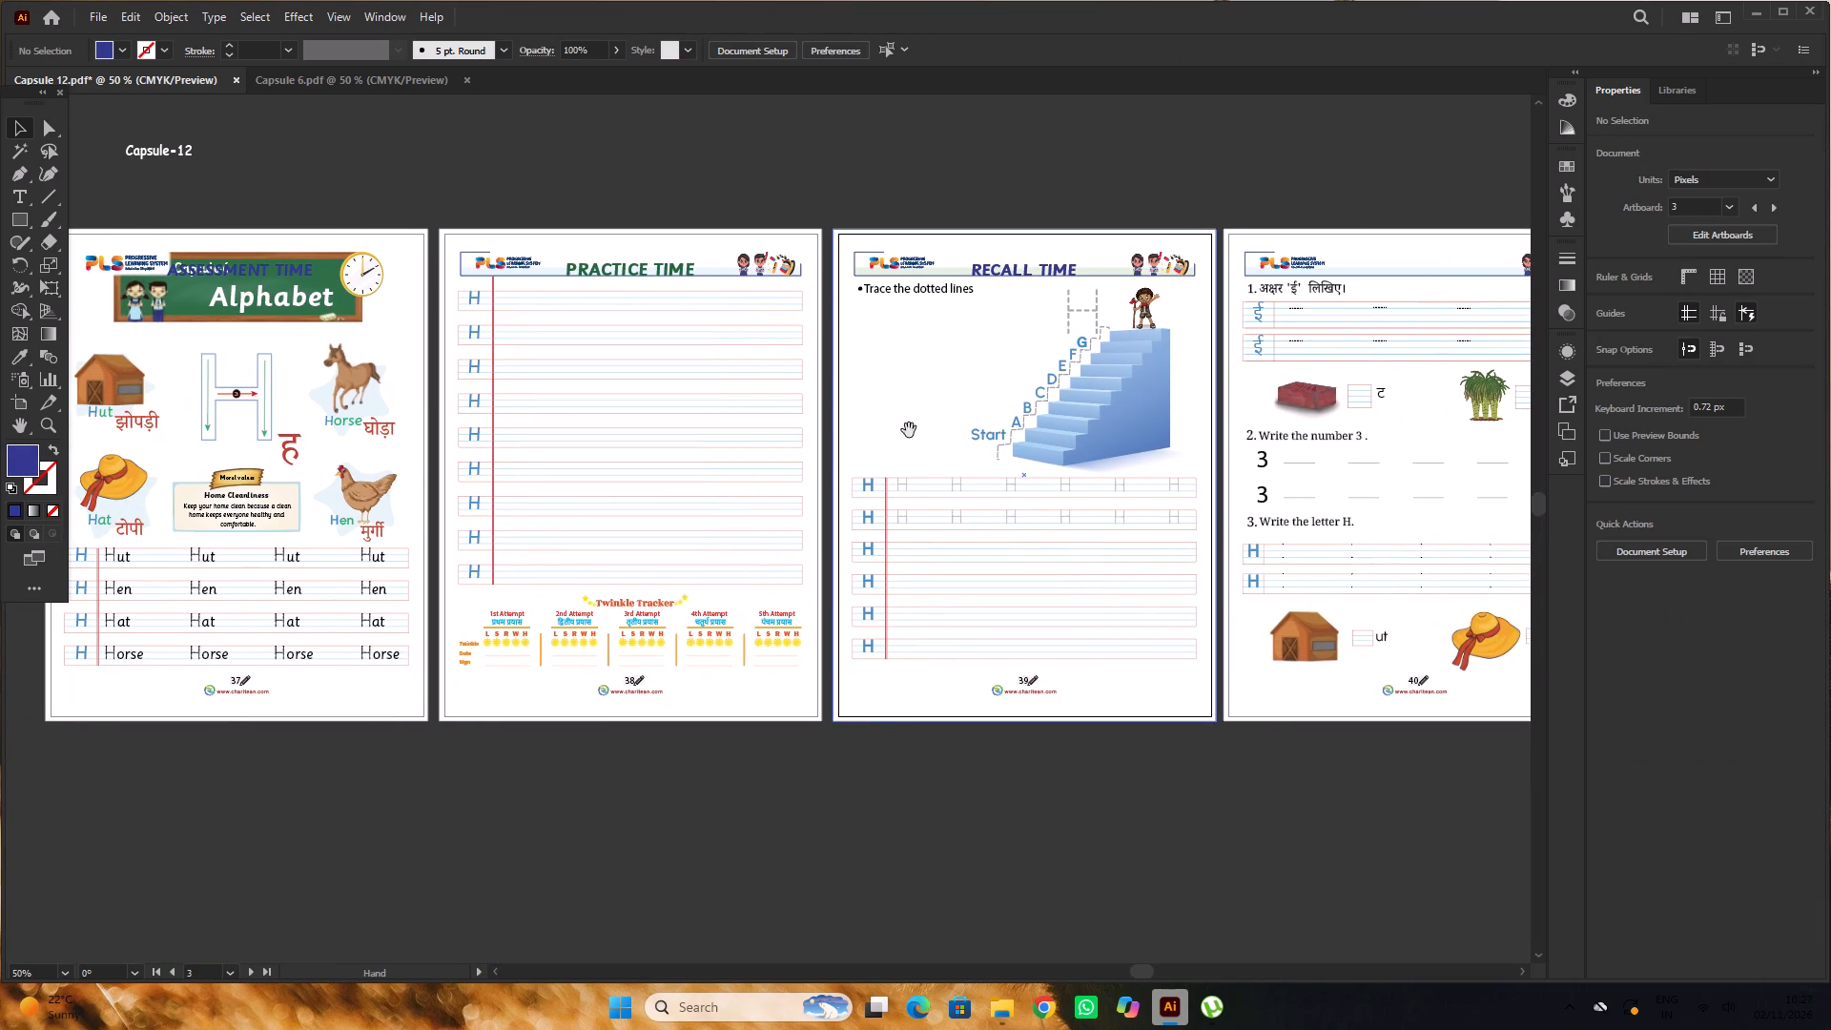
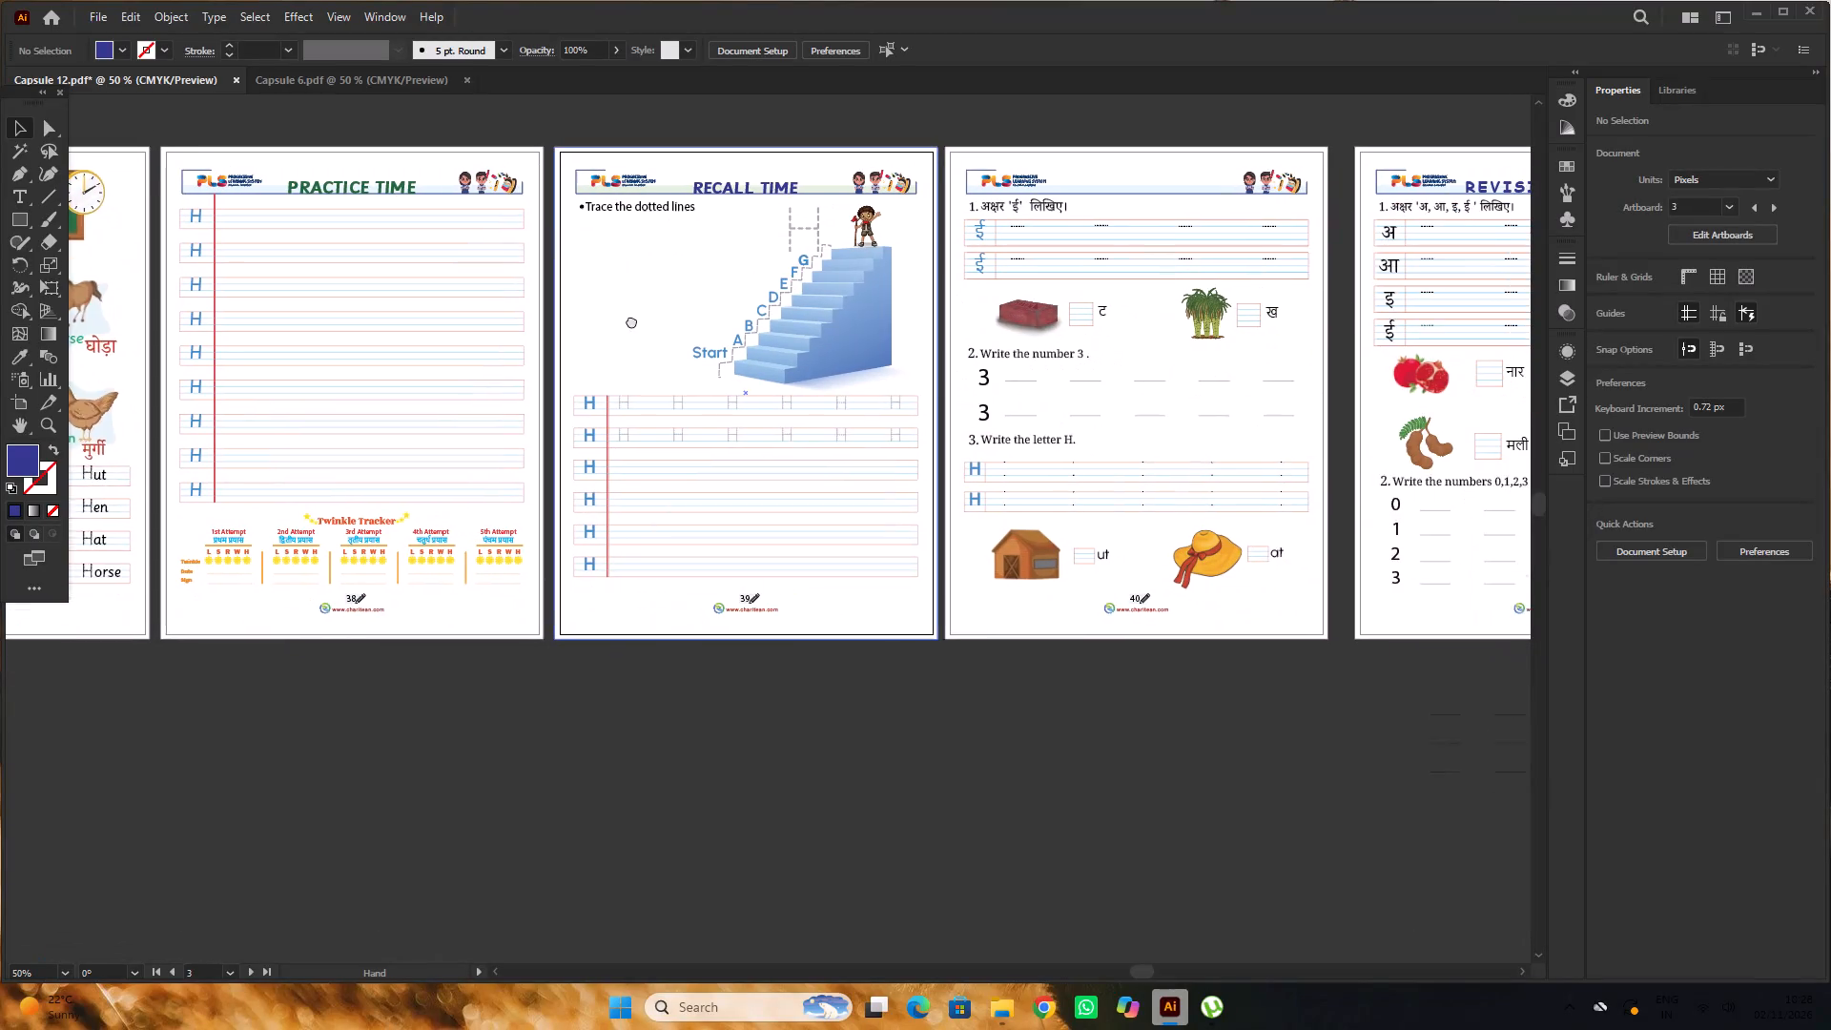
Lock the white background rectangle of the RECALL TIME page 39.
scroll(590, 324, "up", 1)
scroll(728, 326, "up", 2)
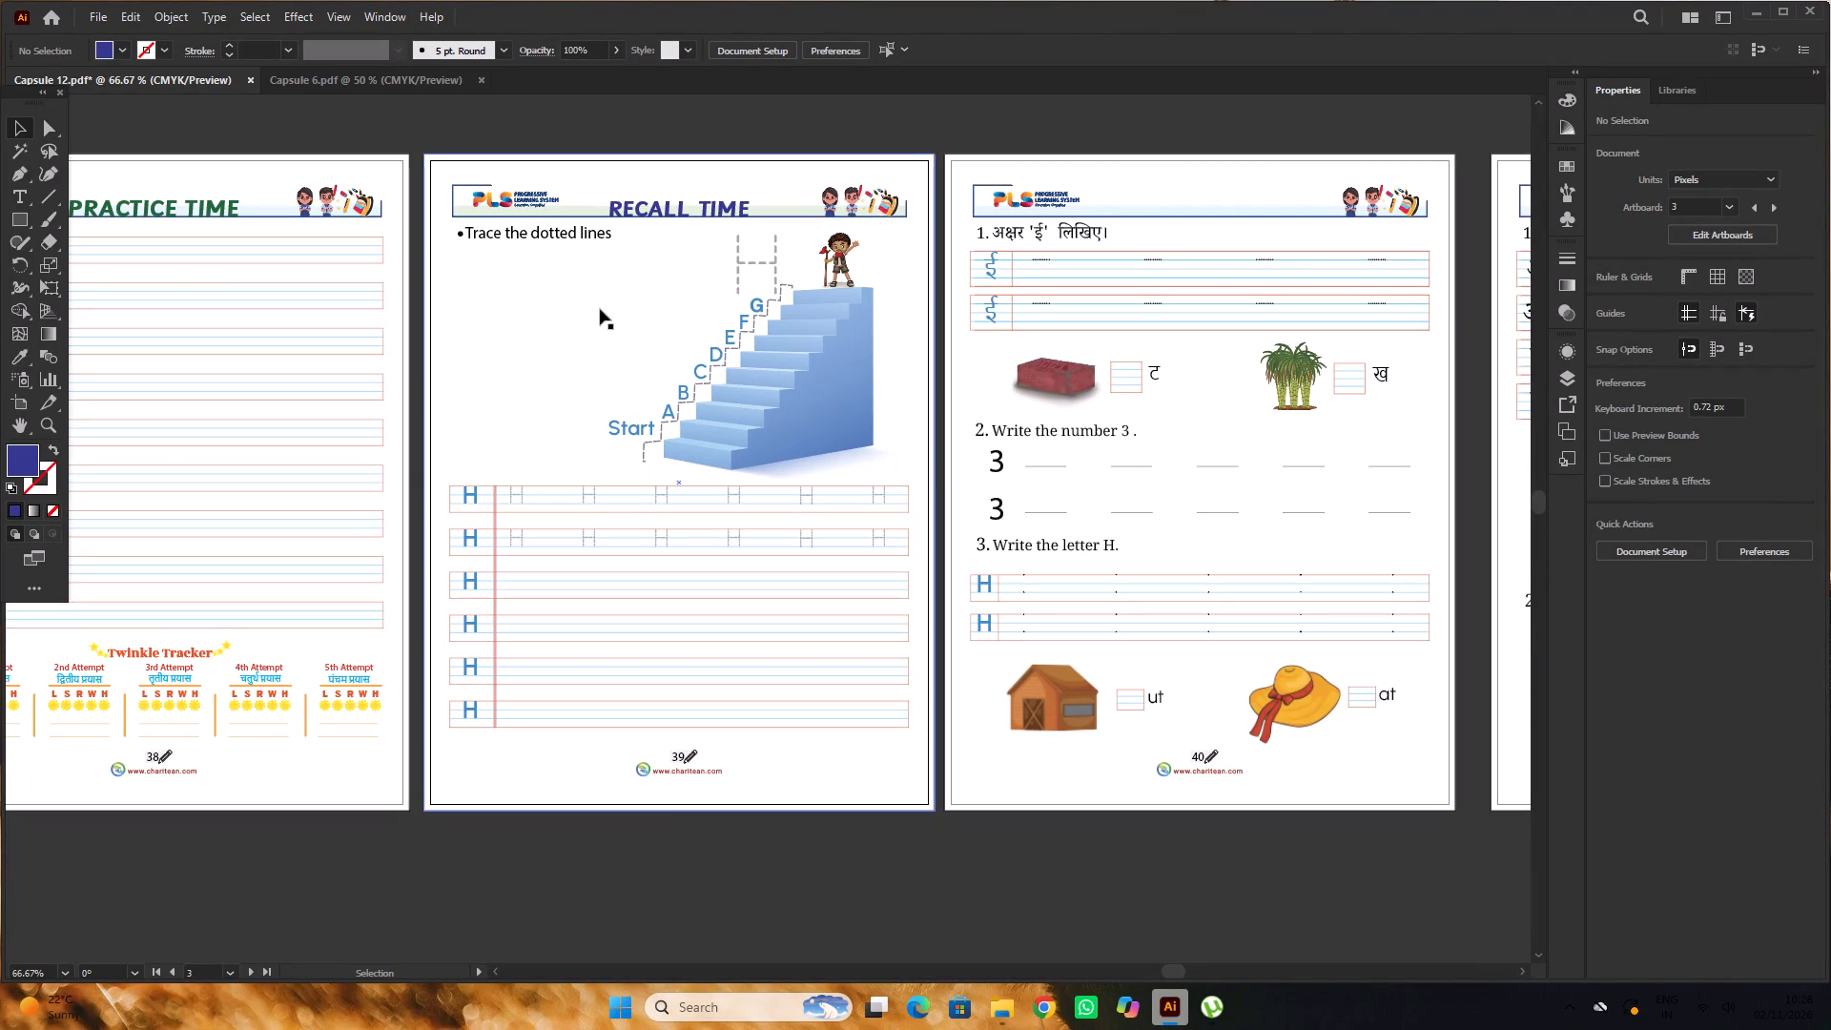
left_click(600, 309)
key("ctrl+2")
scroll(654, 297, "down", 2)
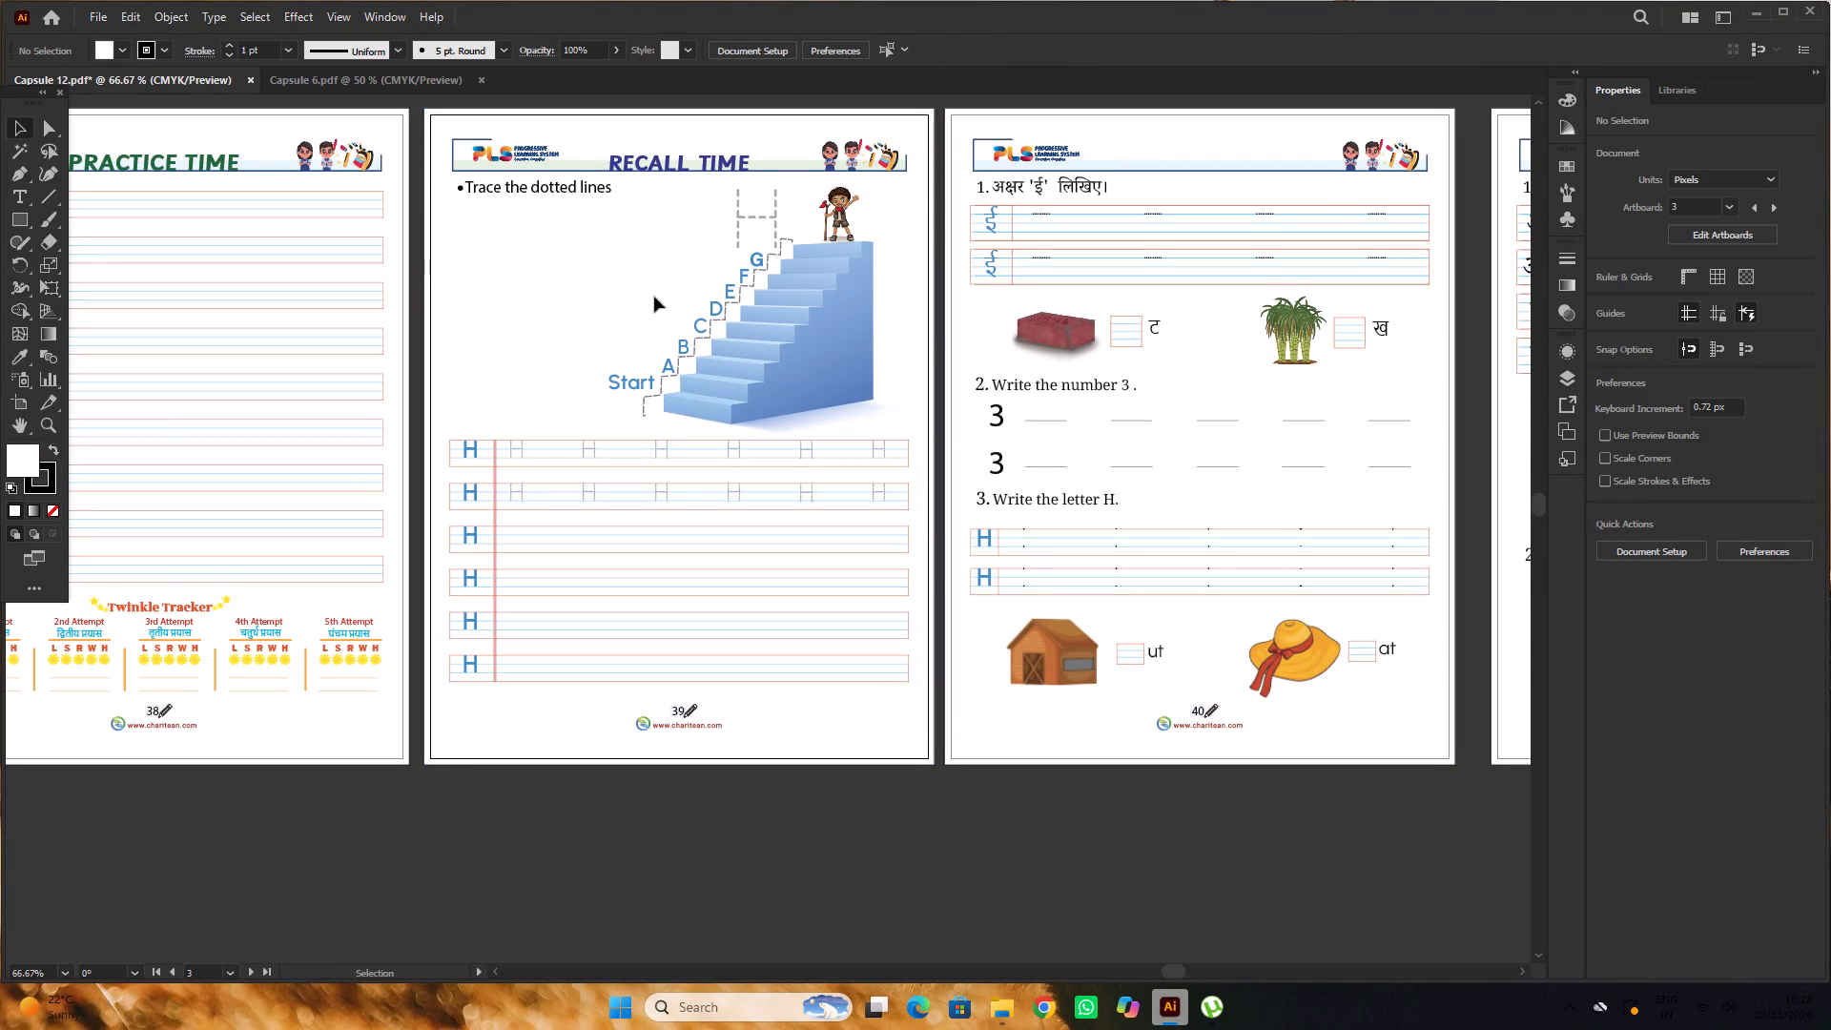
Change the font of the six blue H letters at the row starts on page 39 to Sassoon Primary.
scroll(654, 297, "up", 1)
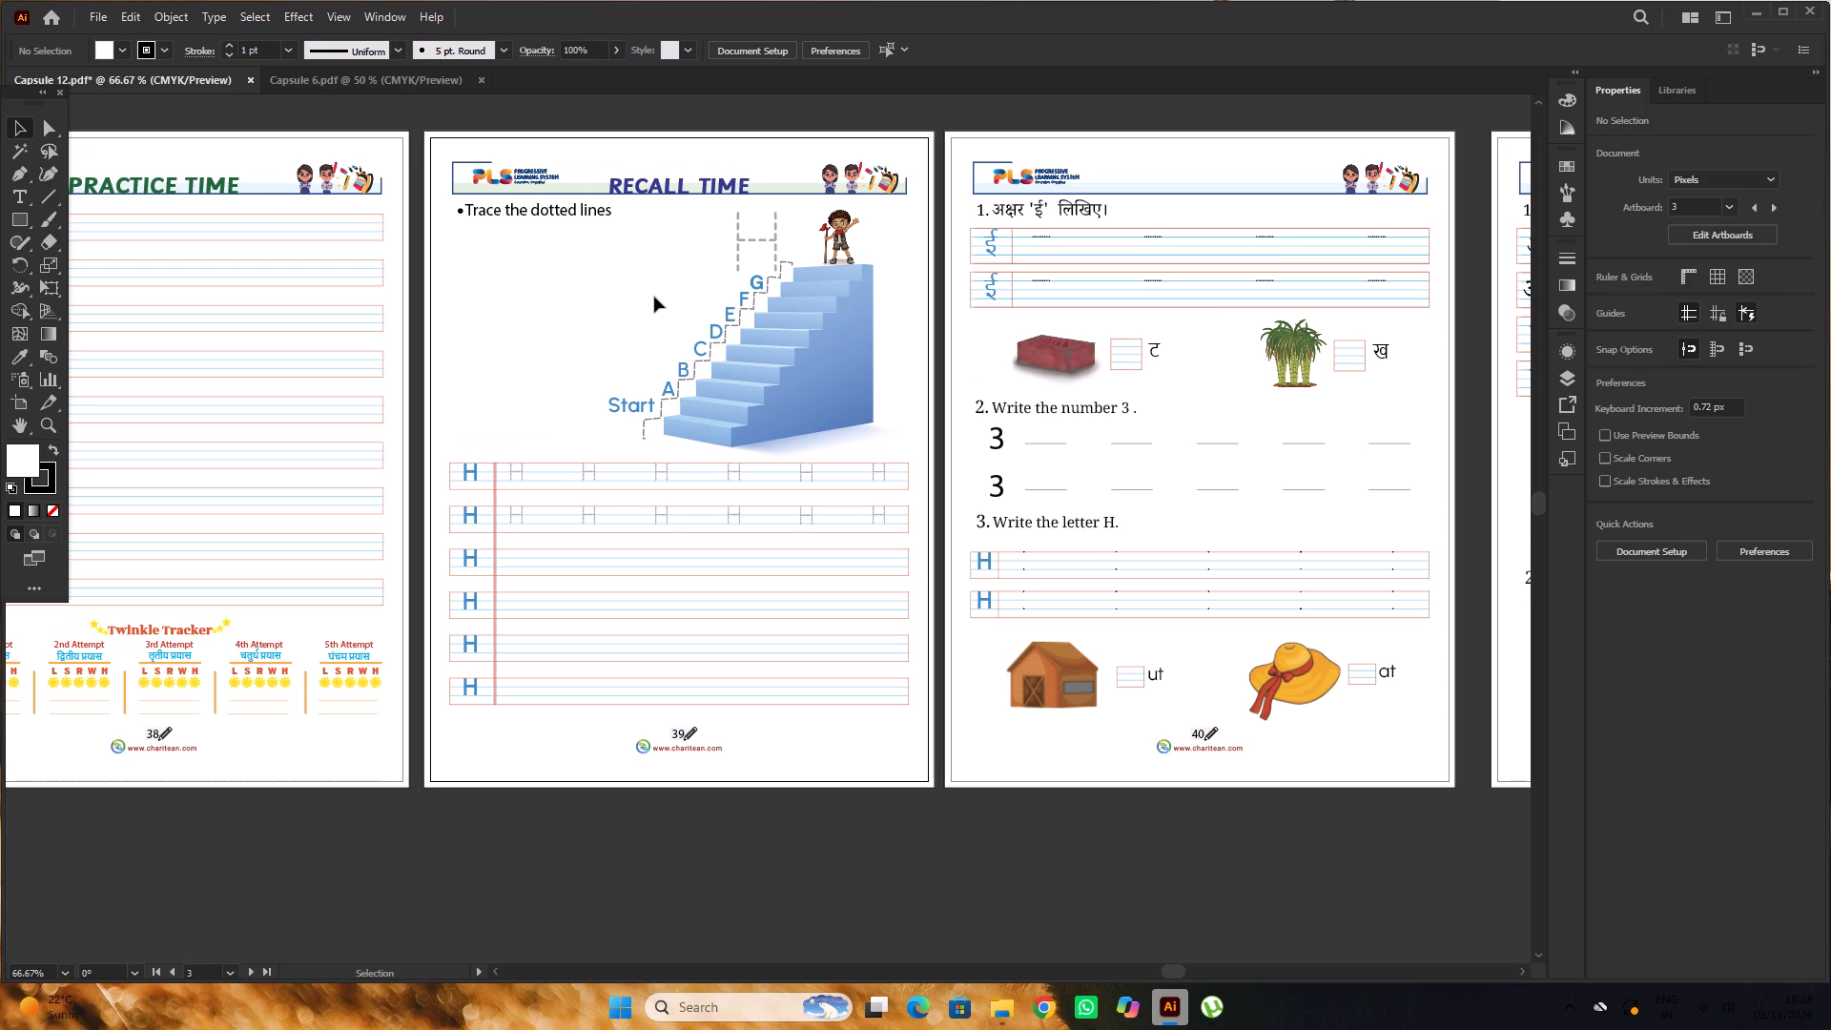
key("space")
left_click_drag(603, 297, 677, 299)
scroll(676, 299, "down", 3)
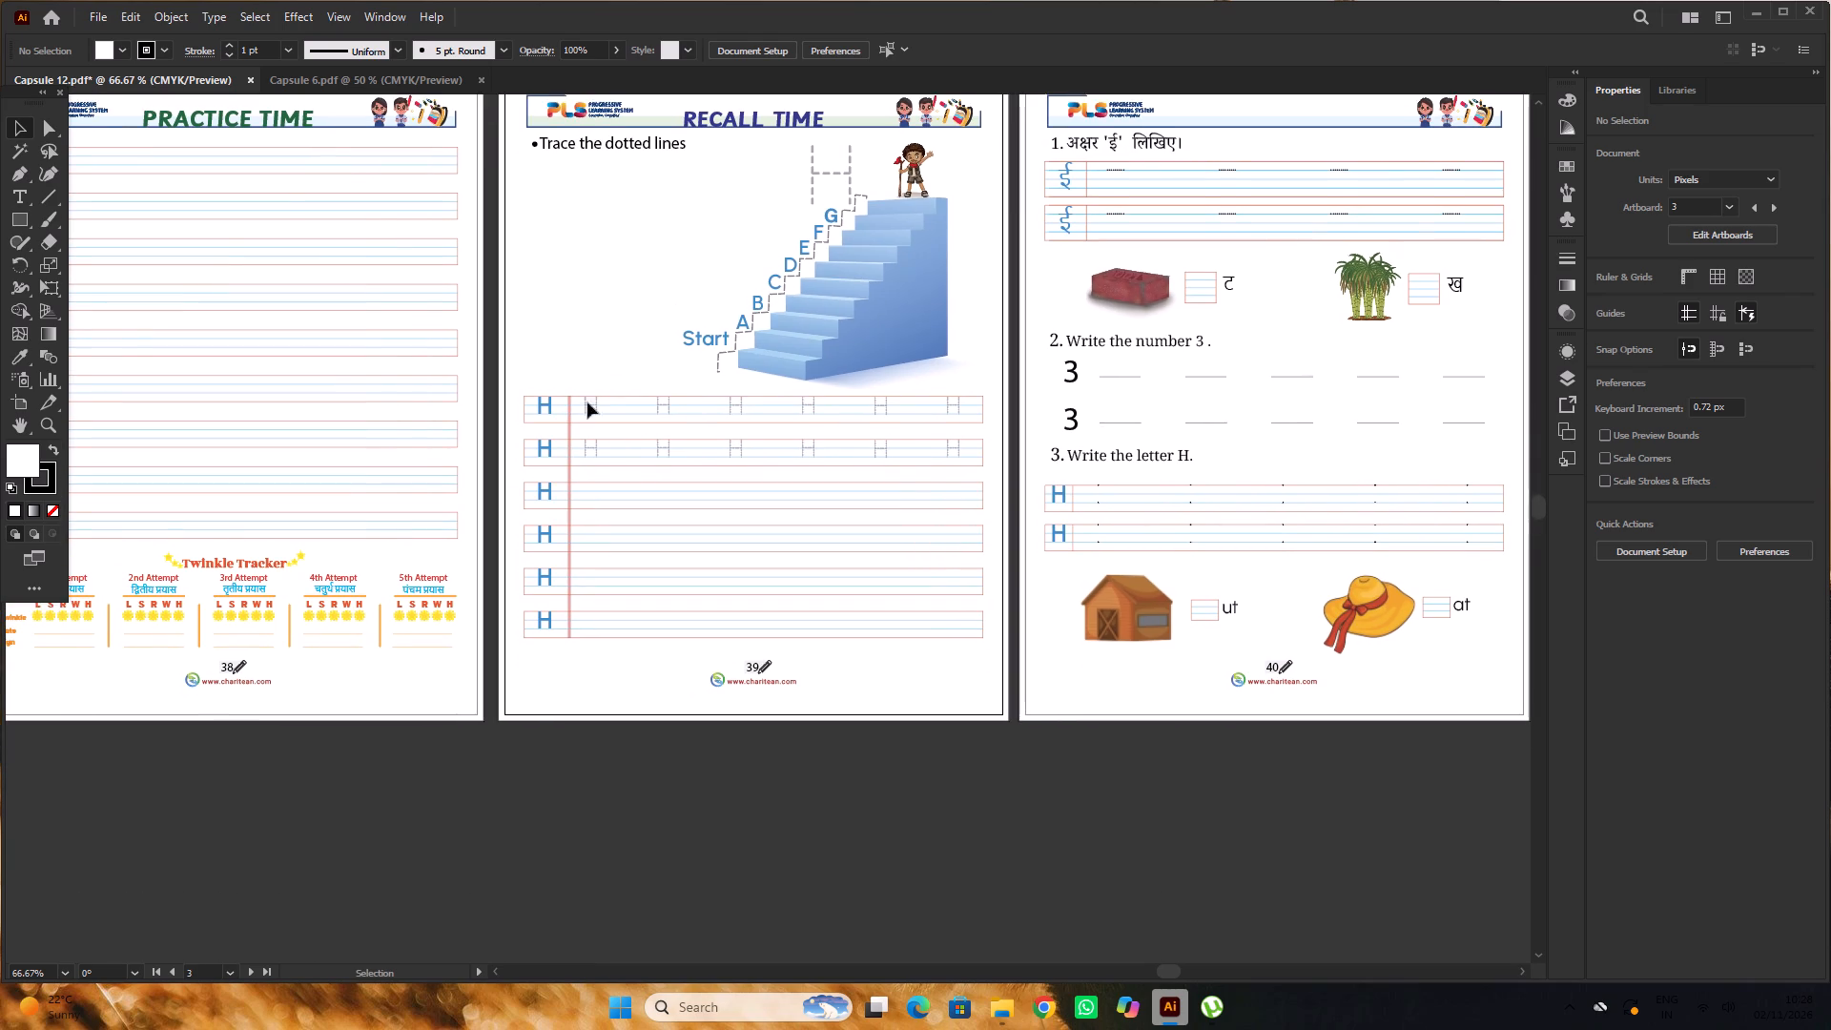
scroll(540, 446, "up", 2, "alt")
left_click(564, 367)
left_click(565, 436, "shift")
scroll(565, 435, "down", 3, "alt")
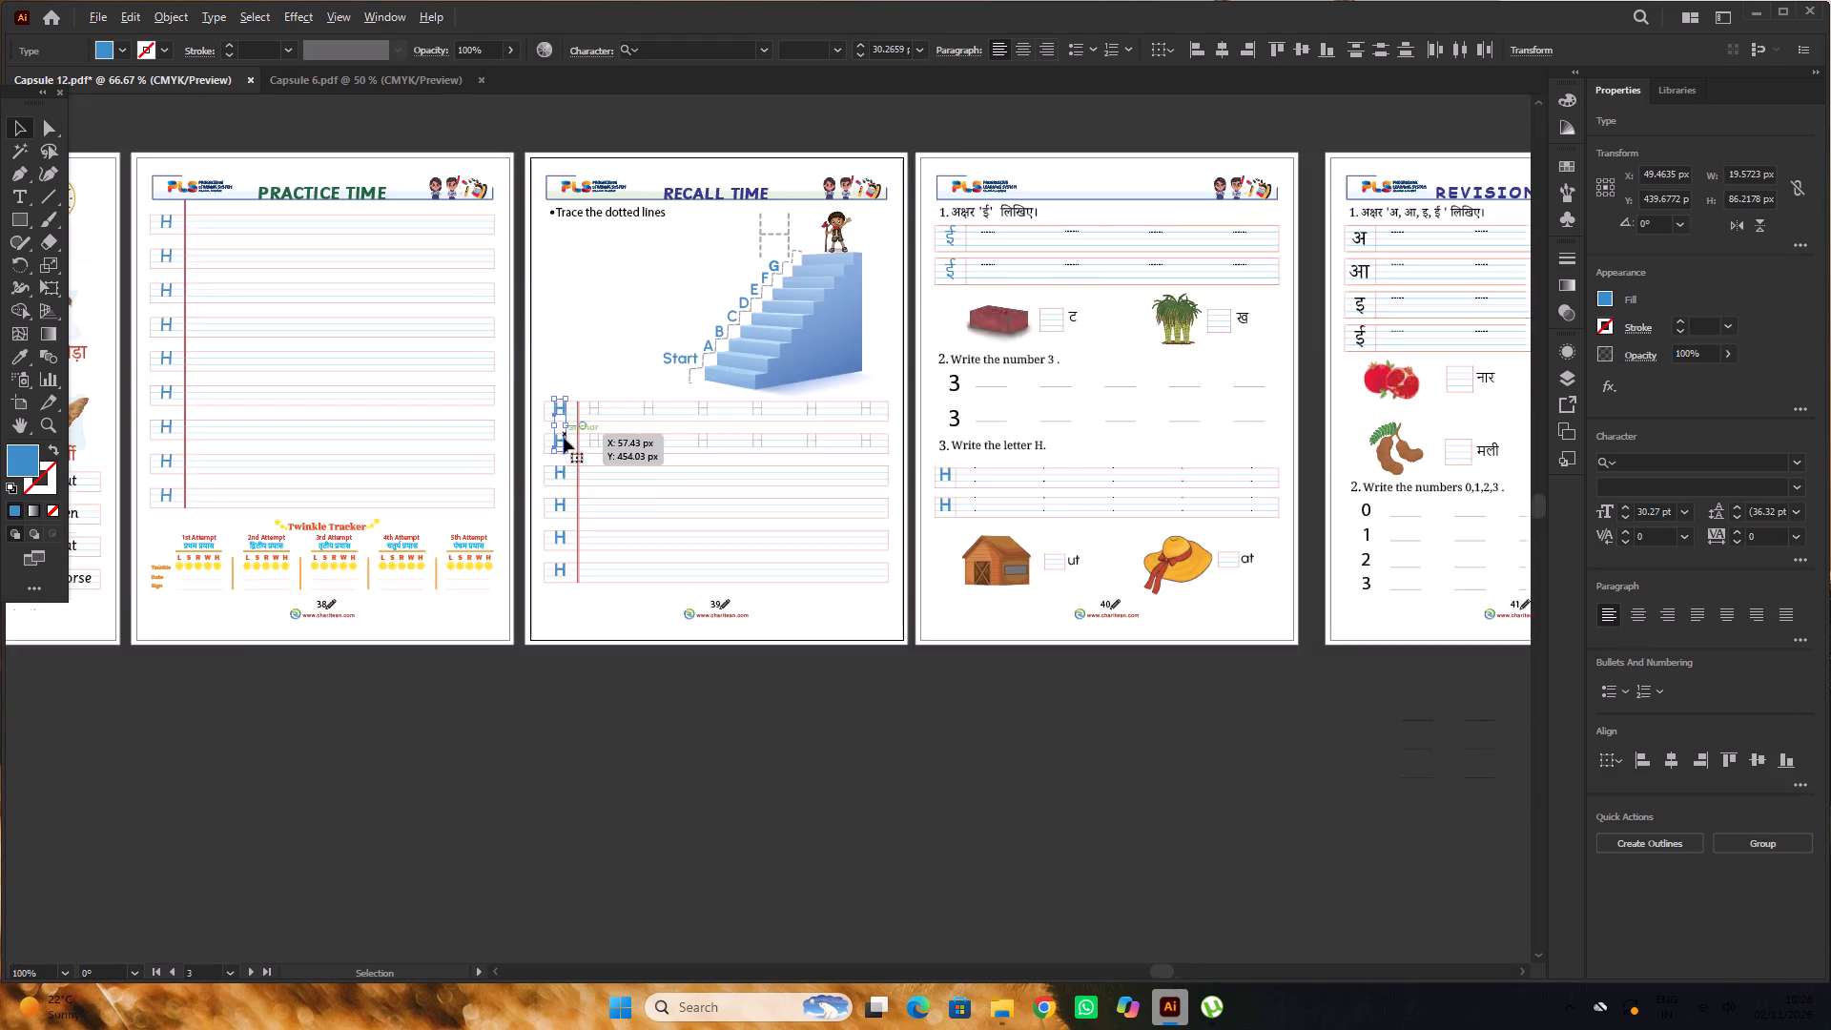
scroll(552, 478, "up", 2, "alt")
left_click(568, 463, "shift")
left_click(580, 528, "shift")
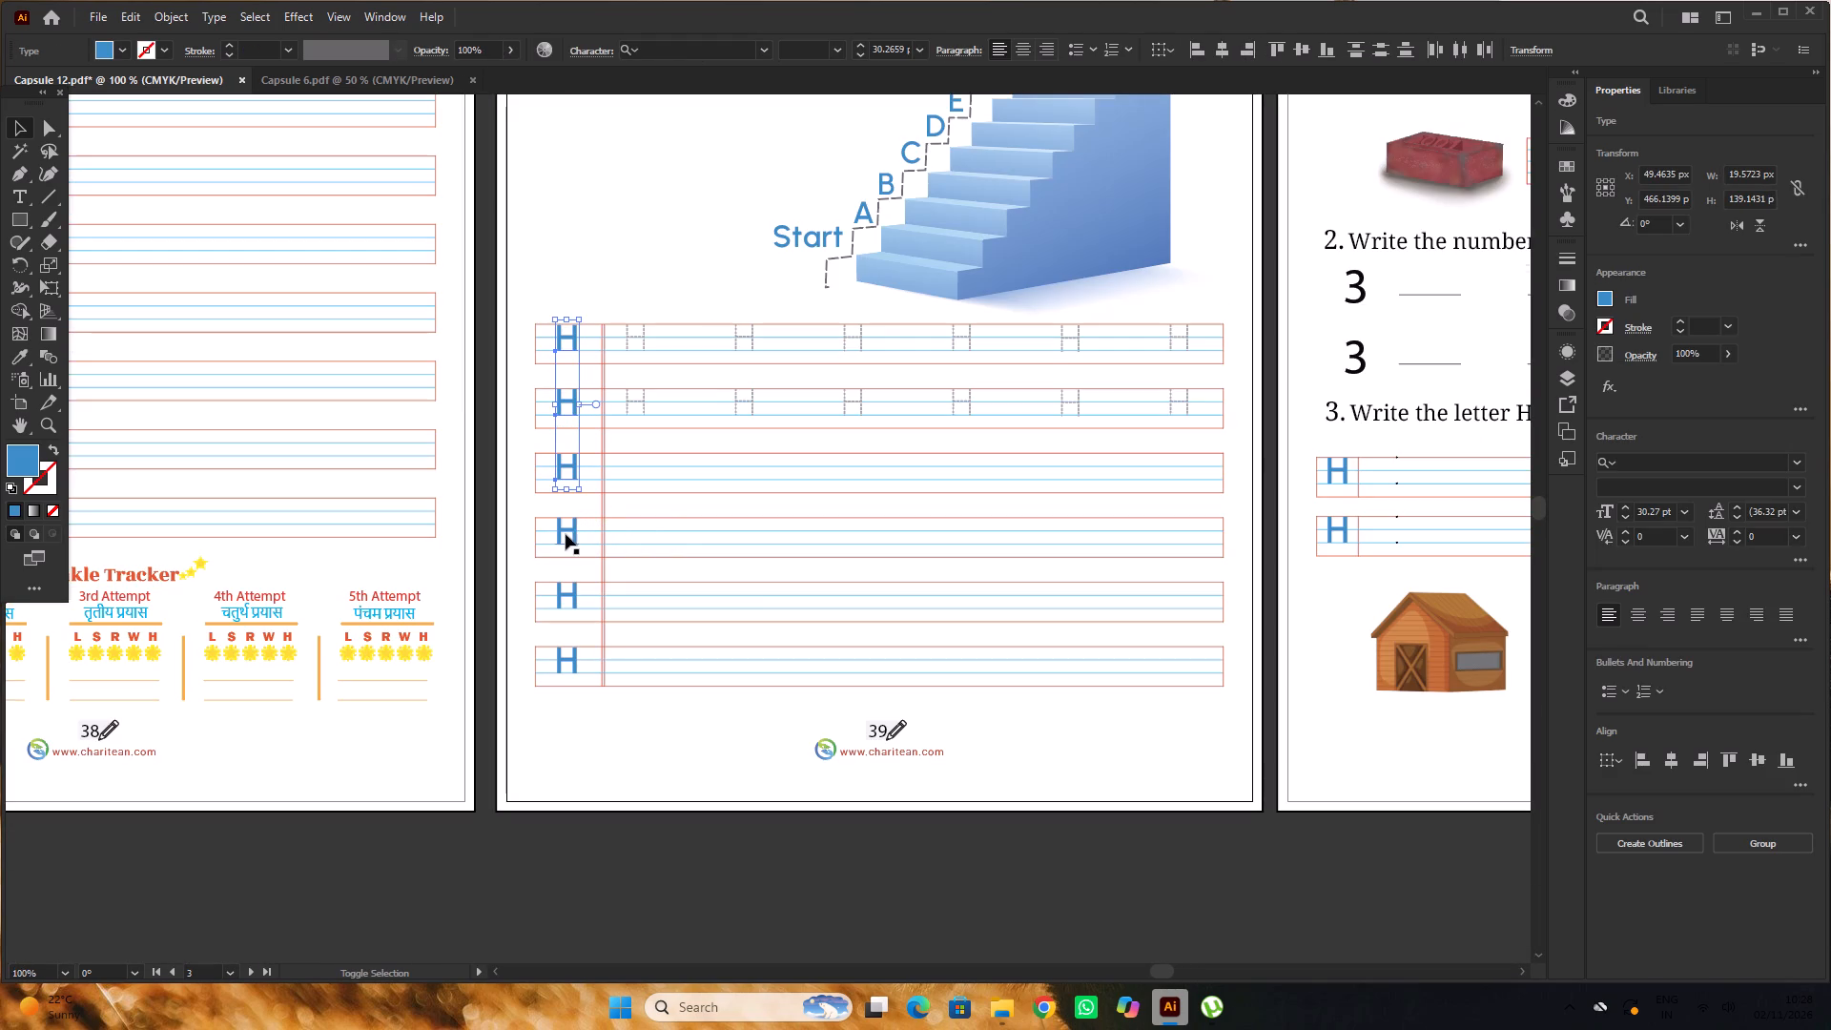
left_click(566, 534, "shift")
left_click(572, 598, "shift")
left_click(569, 655, "shift")
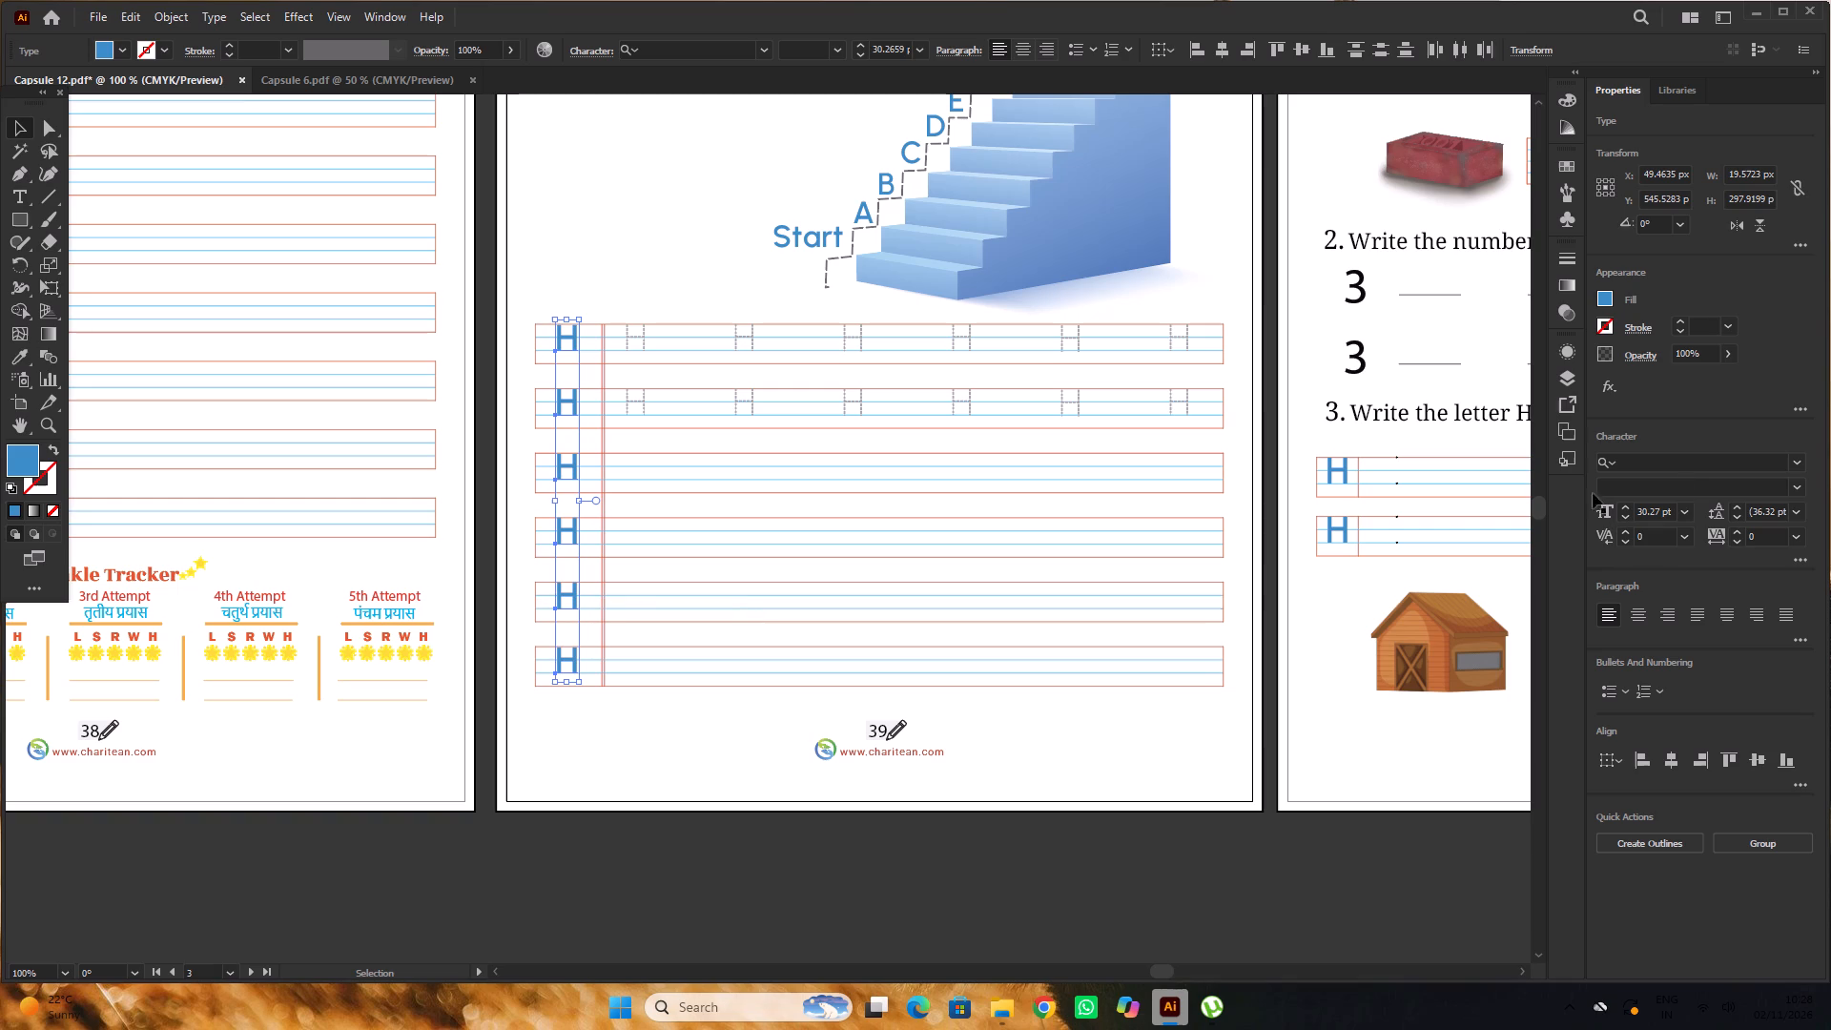
left_click(1684, 473)
left_click(1680, 464)
type("SASS")
left_click(1434, 587)
scroll(538, 319, "up", 3, "alt")
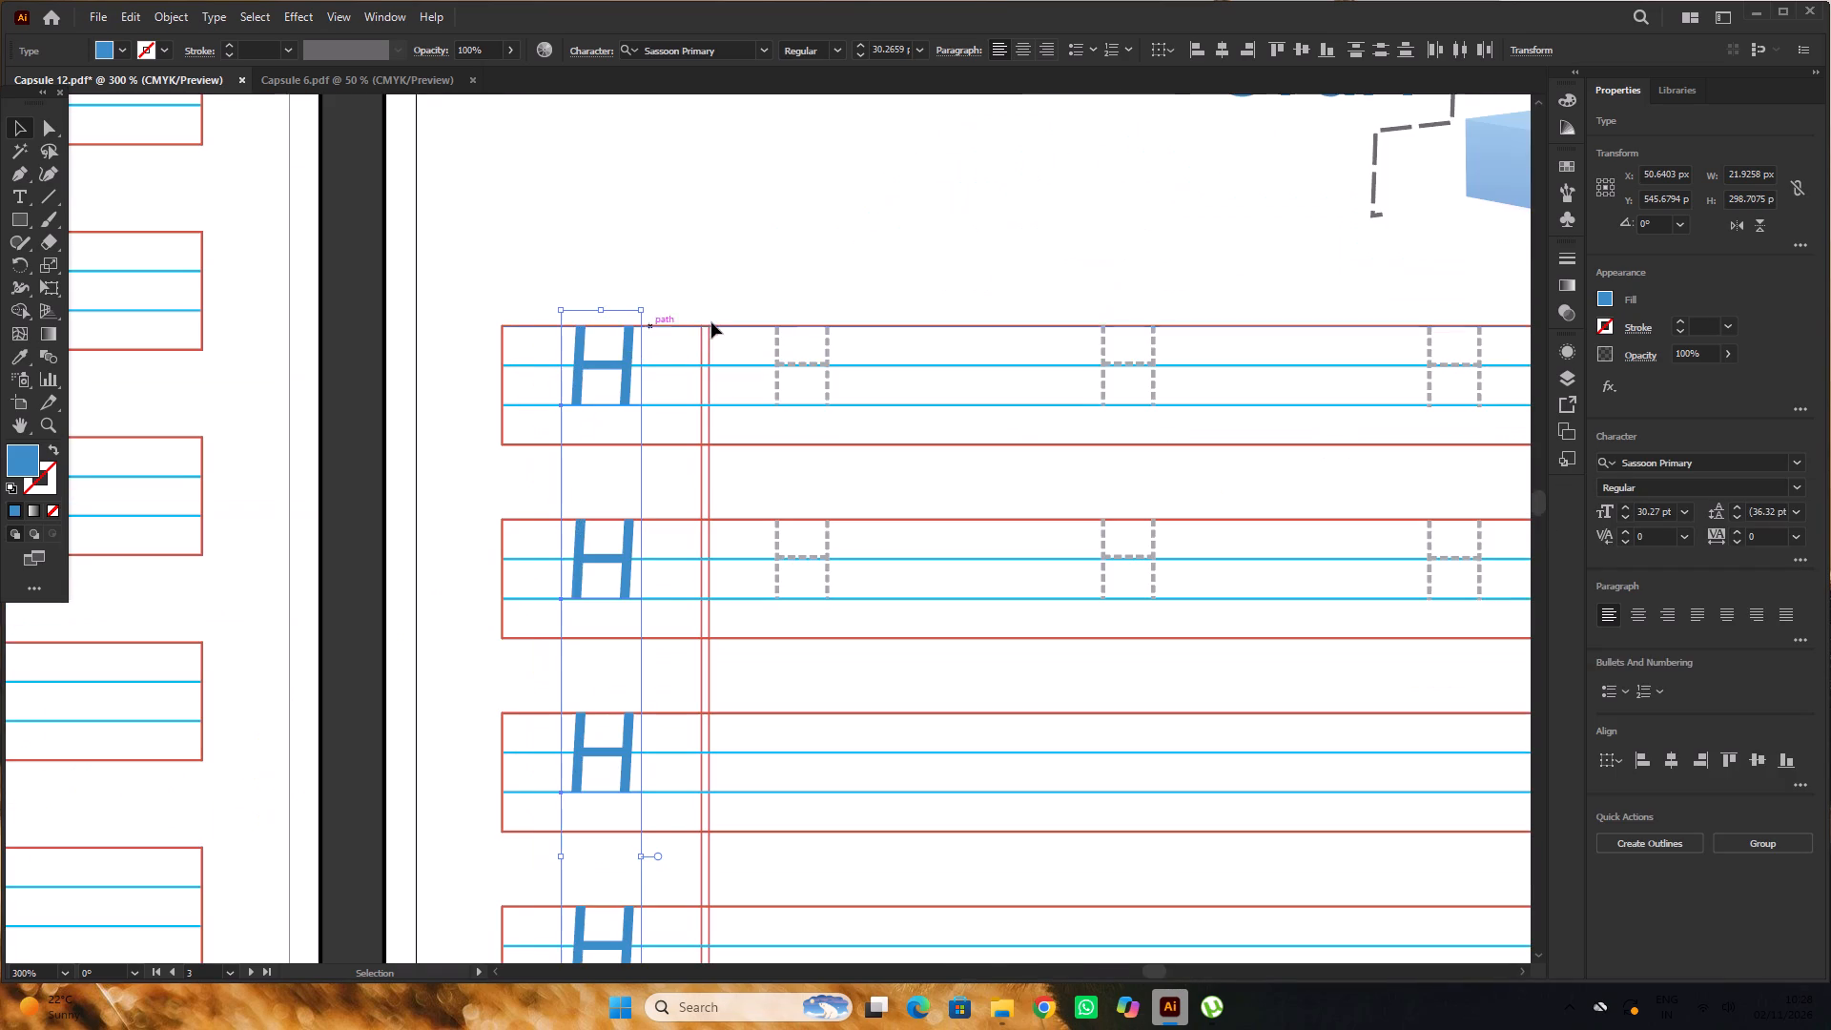
scroll(641, 320, "down", 5, "alt")
left_click(931, 631)
Delete the dashed tracing H letters in the first two columns of page 39's top two practice rows.
scroll(805, 368, "up", 2, "alt")
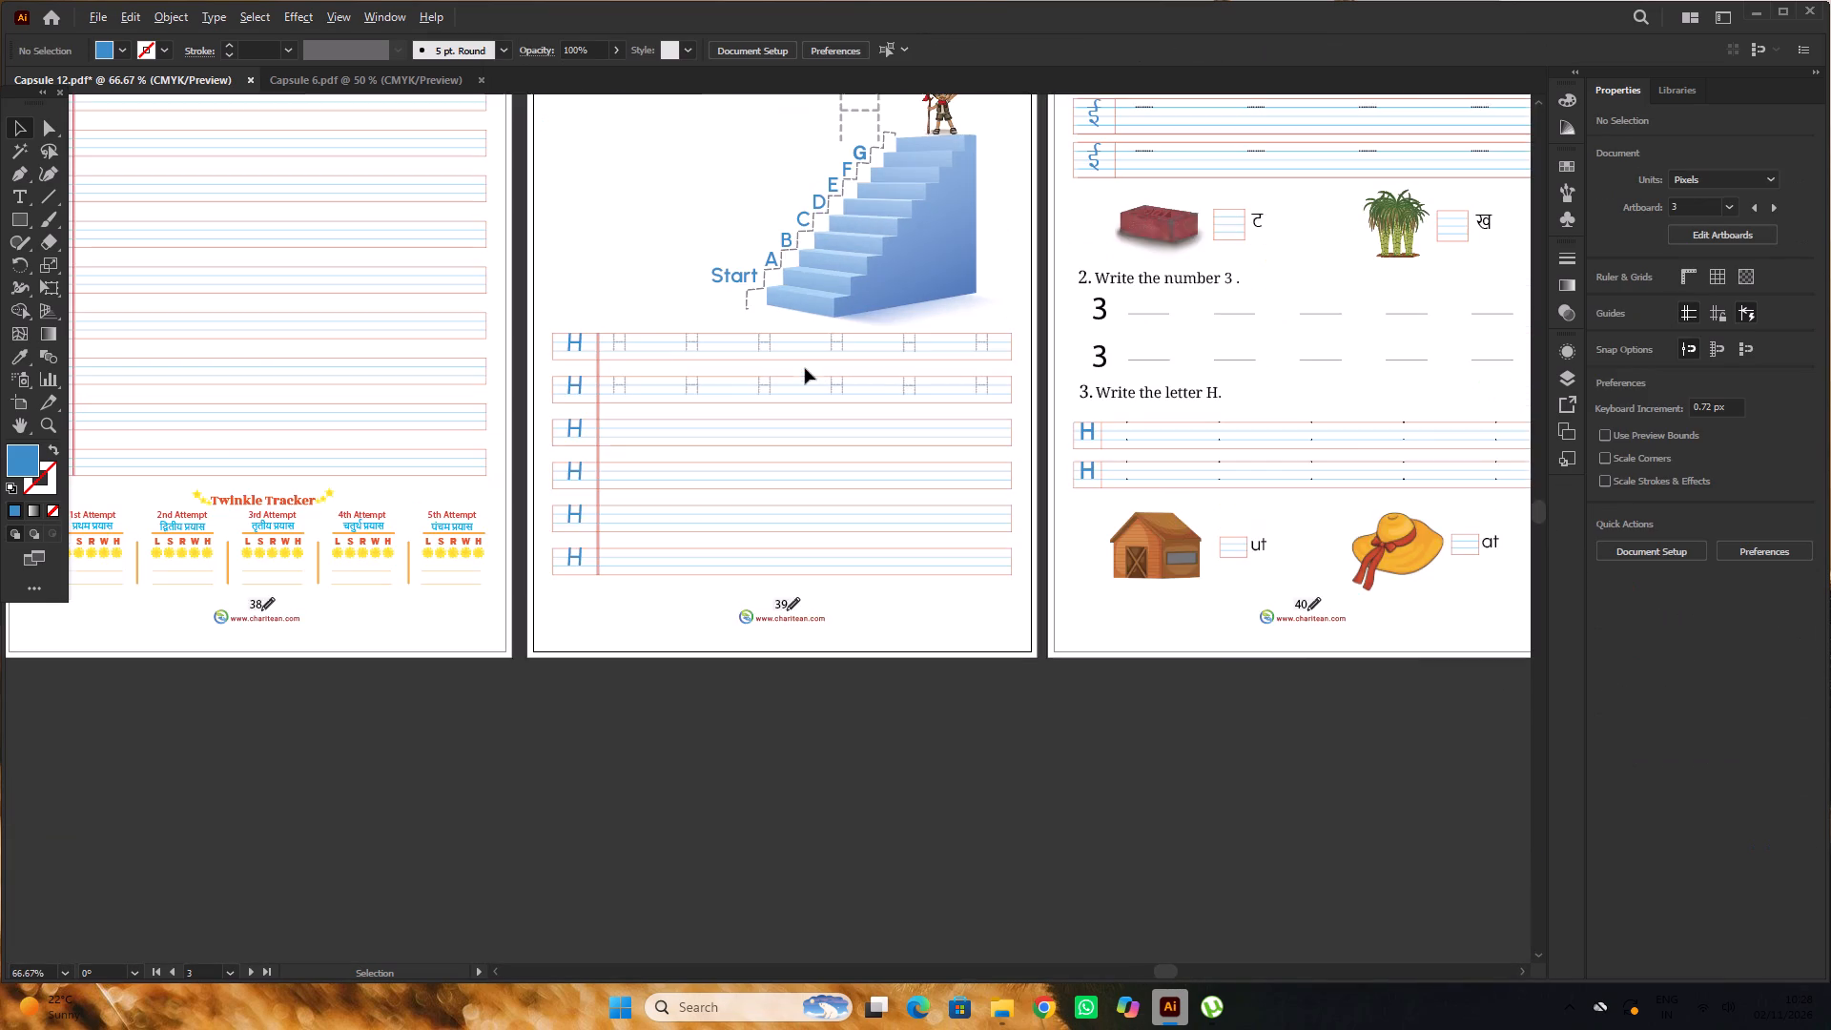
scroll(665, 366, "up", 2, "alt")
scroll(665, 366, "down", 1, "alt")
scroll(665, 366, "up", 1)
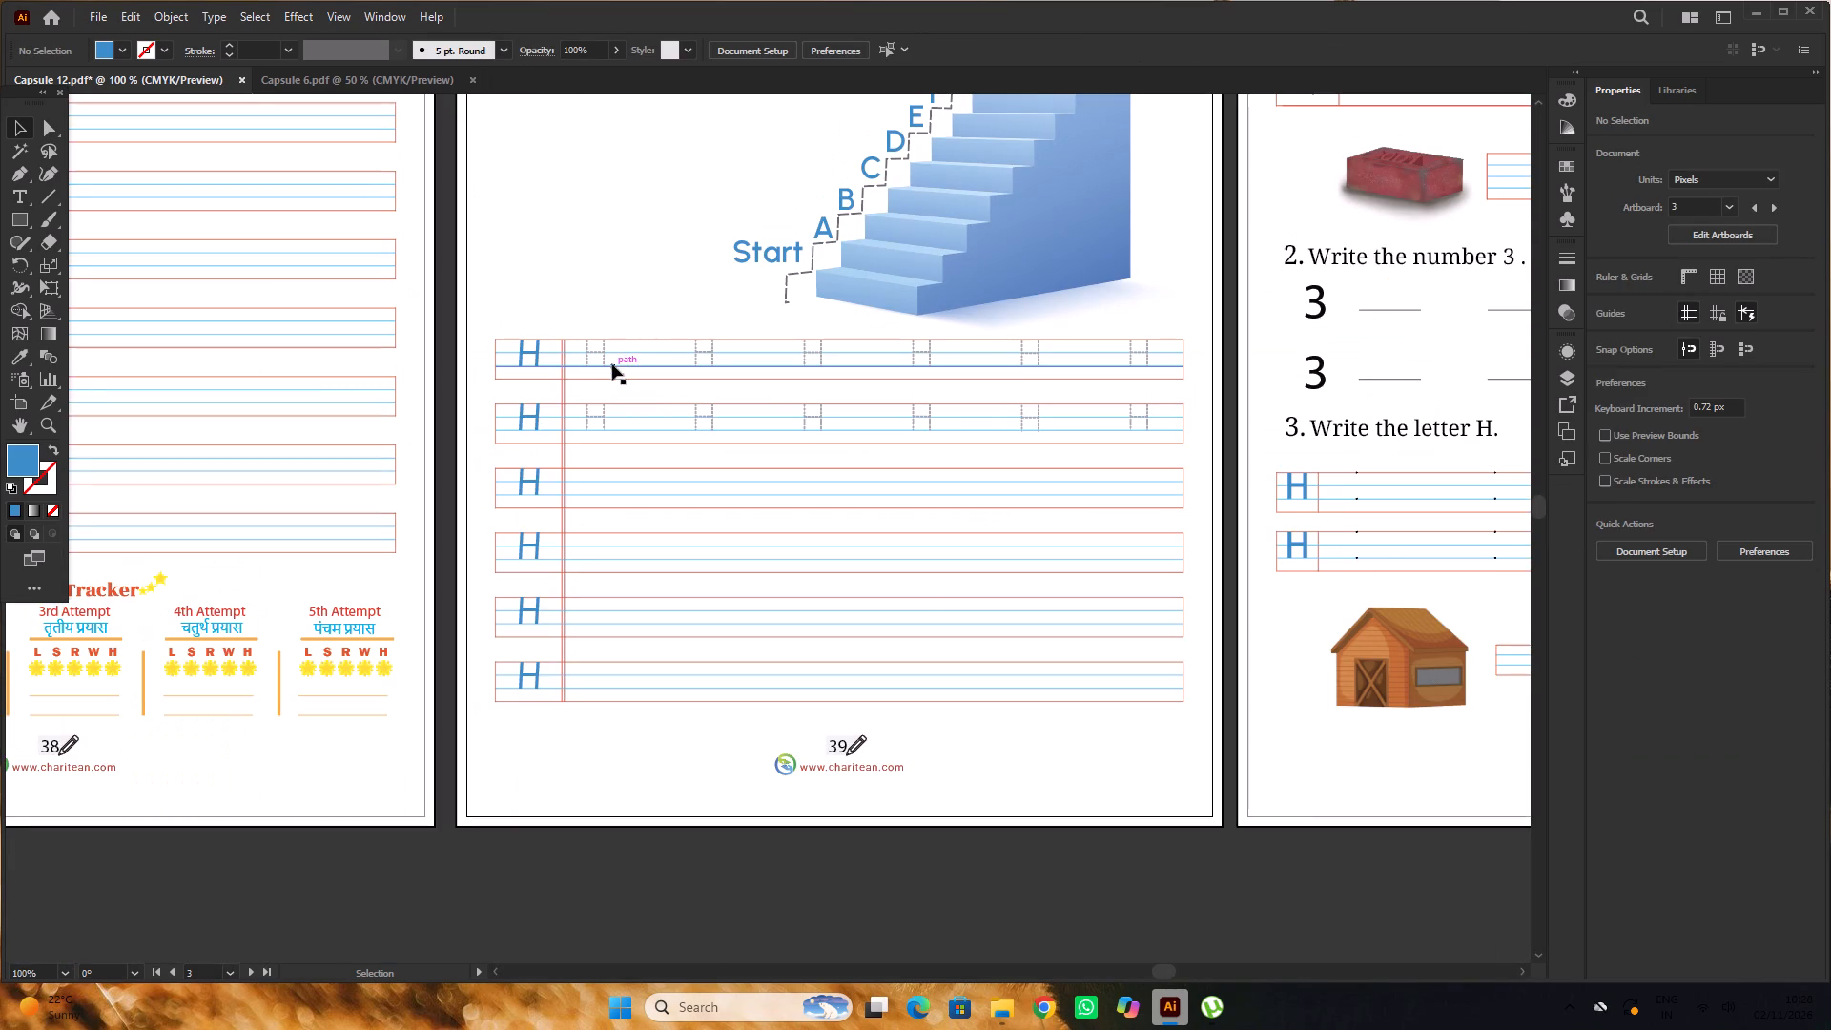
left_click(607, 357)
left_click(601, 417, "shift")
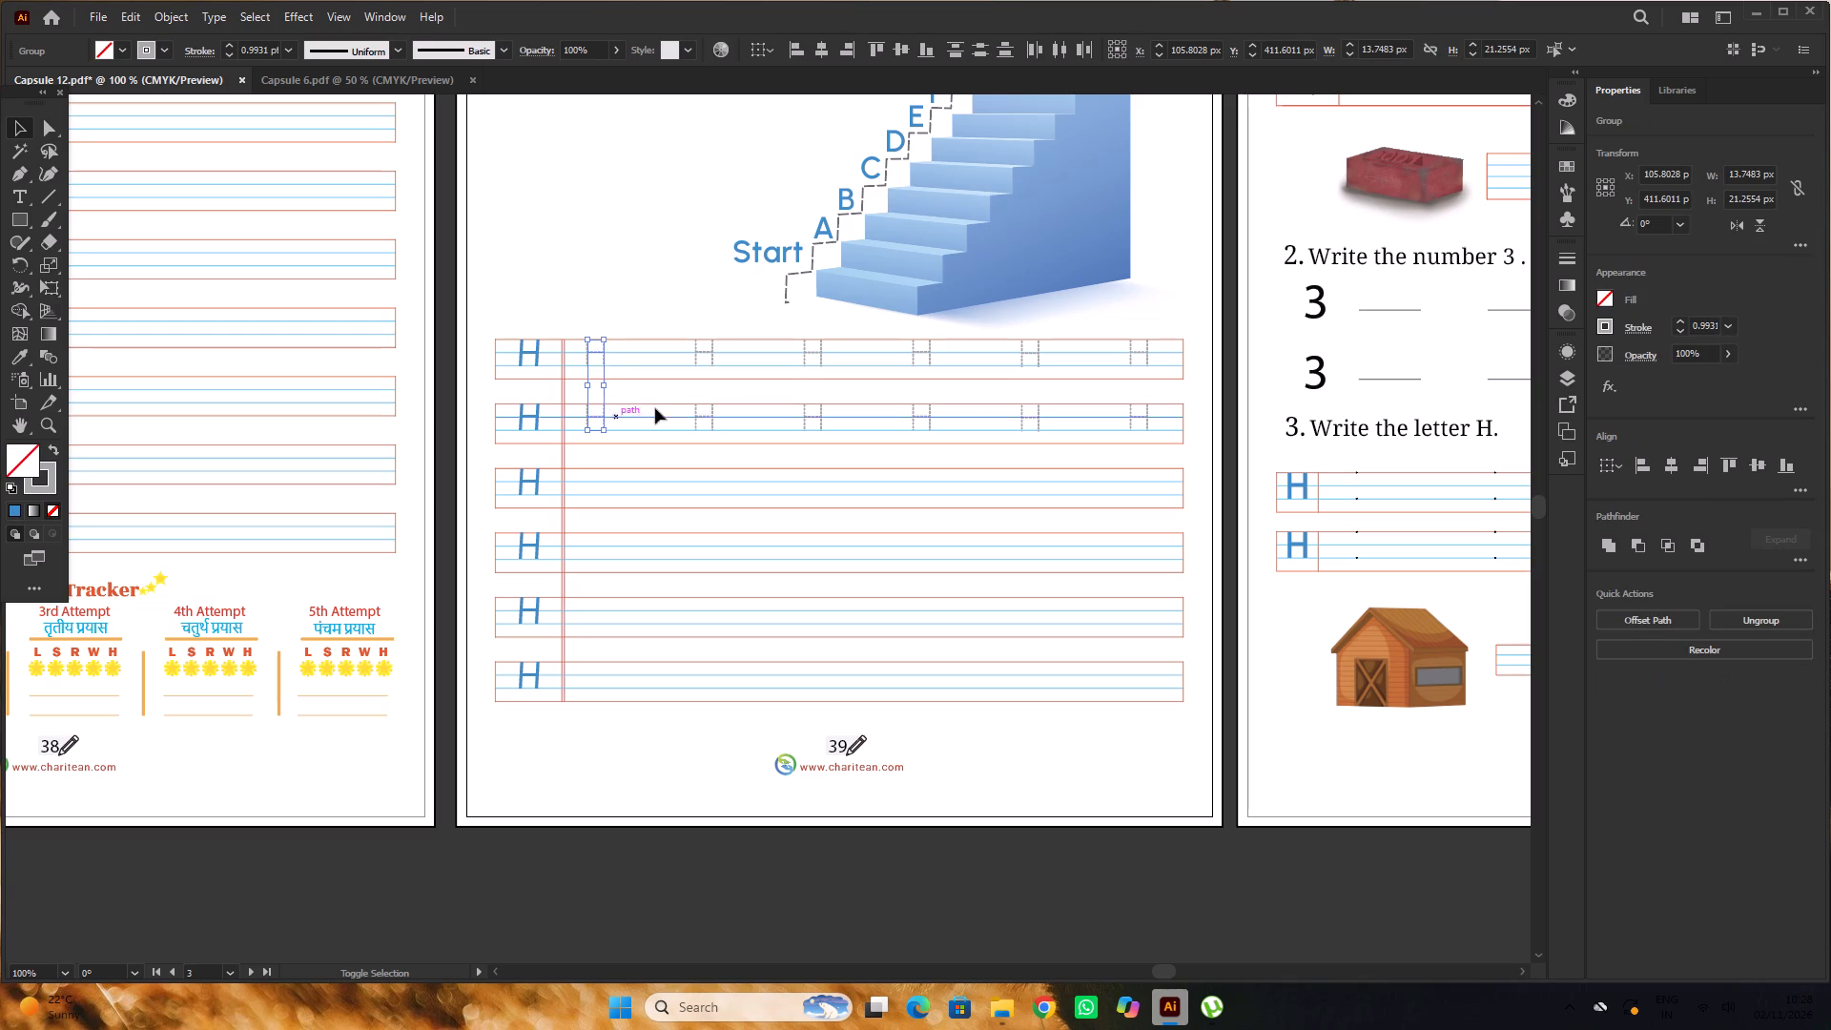
left_click(714, 354, "shift")
left_click(700, 417, "shift")
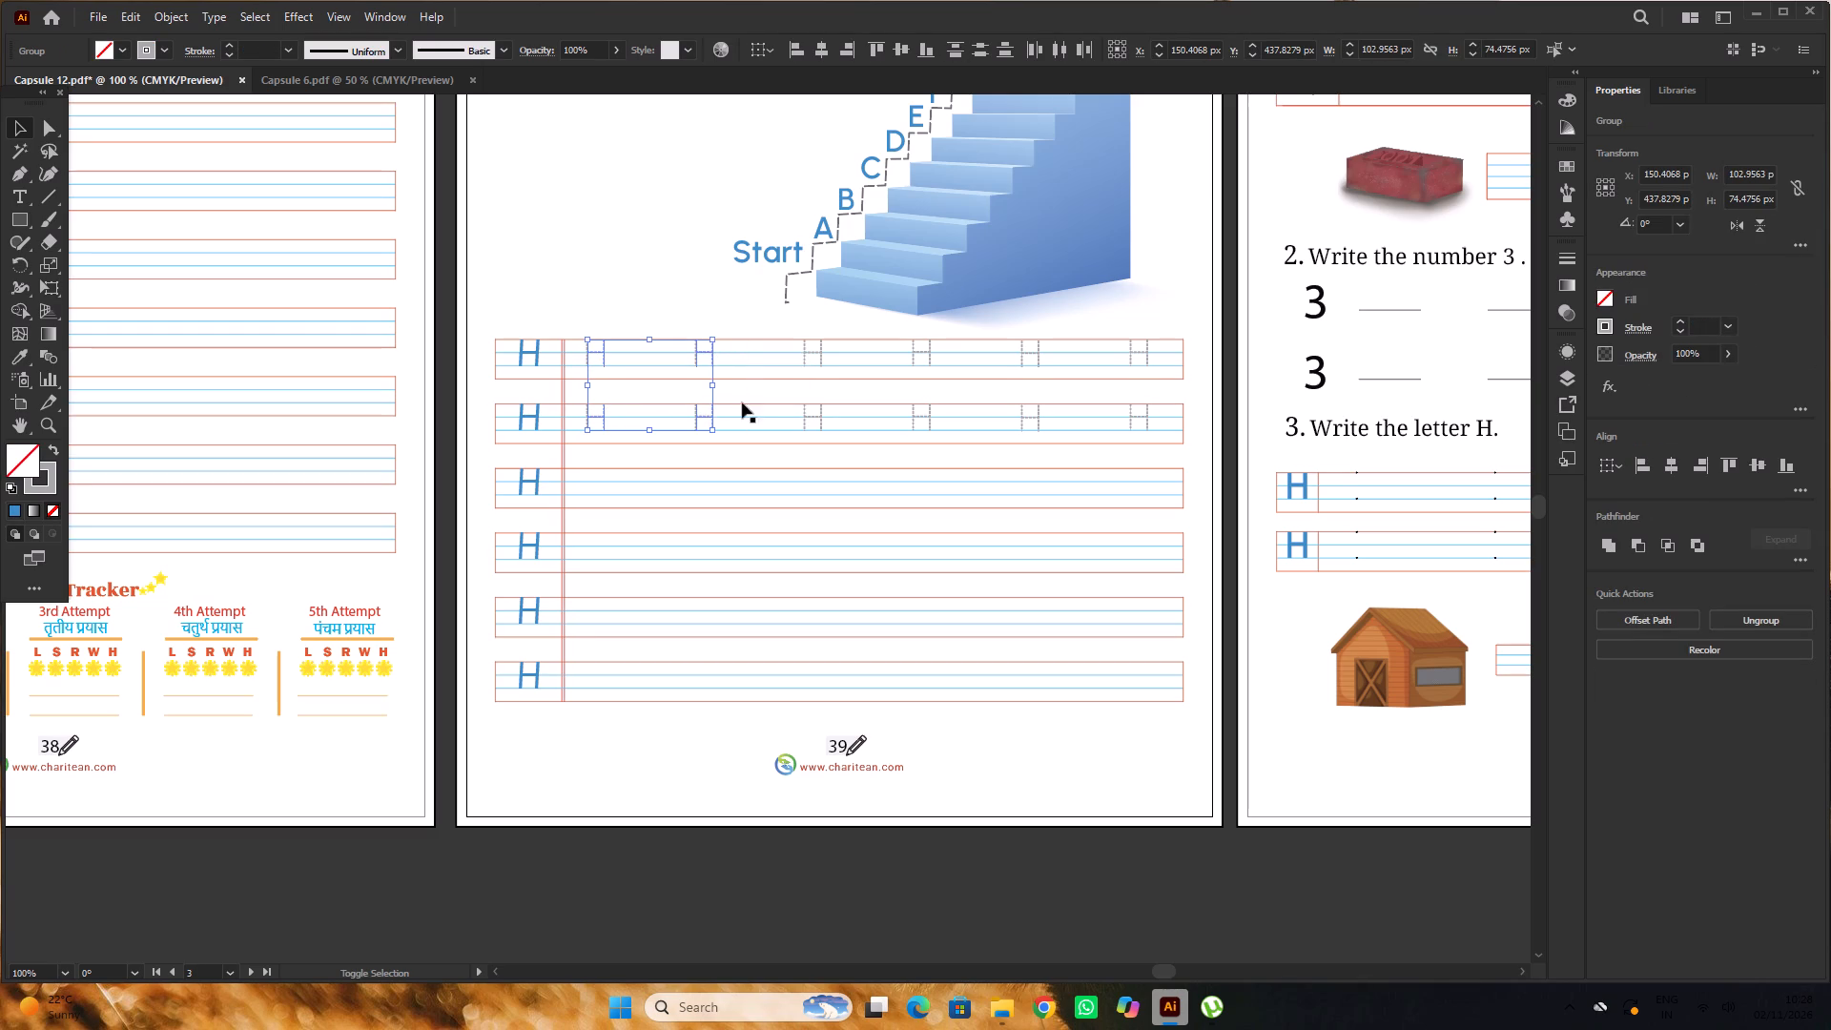
key("Delete")
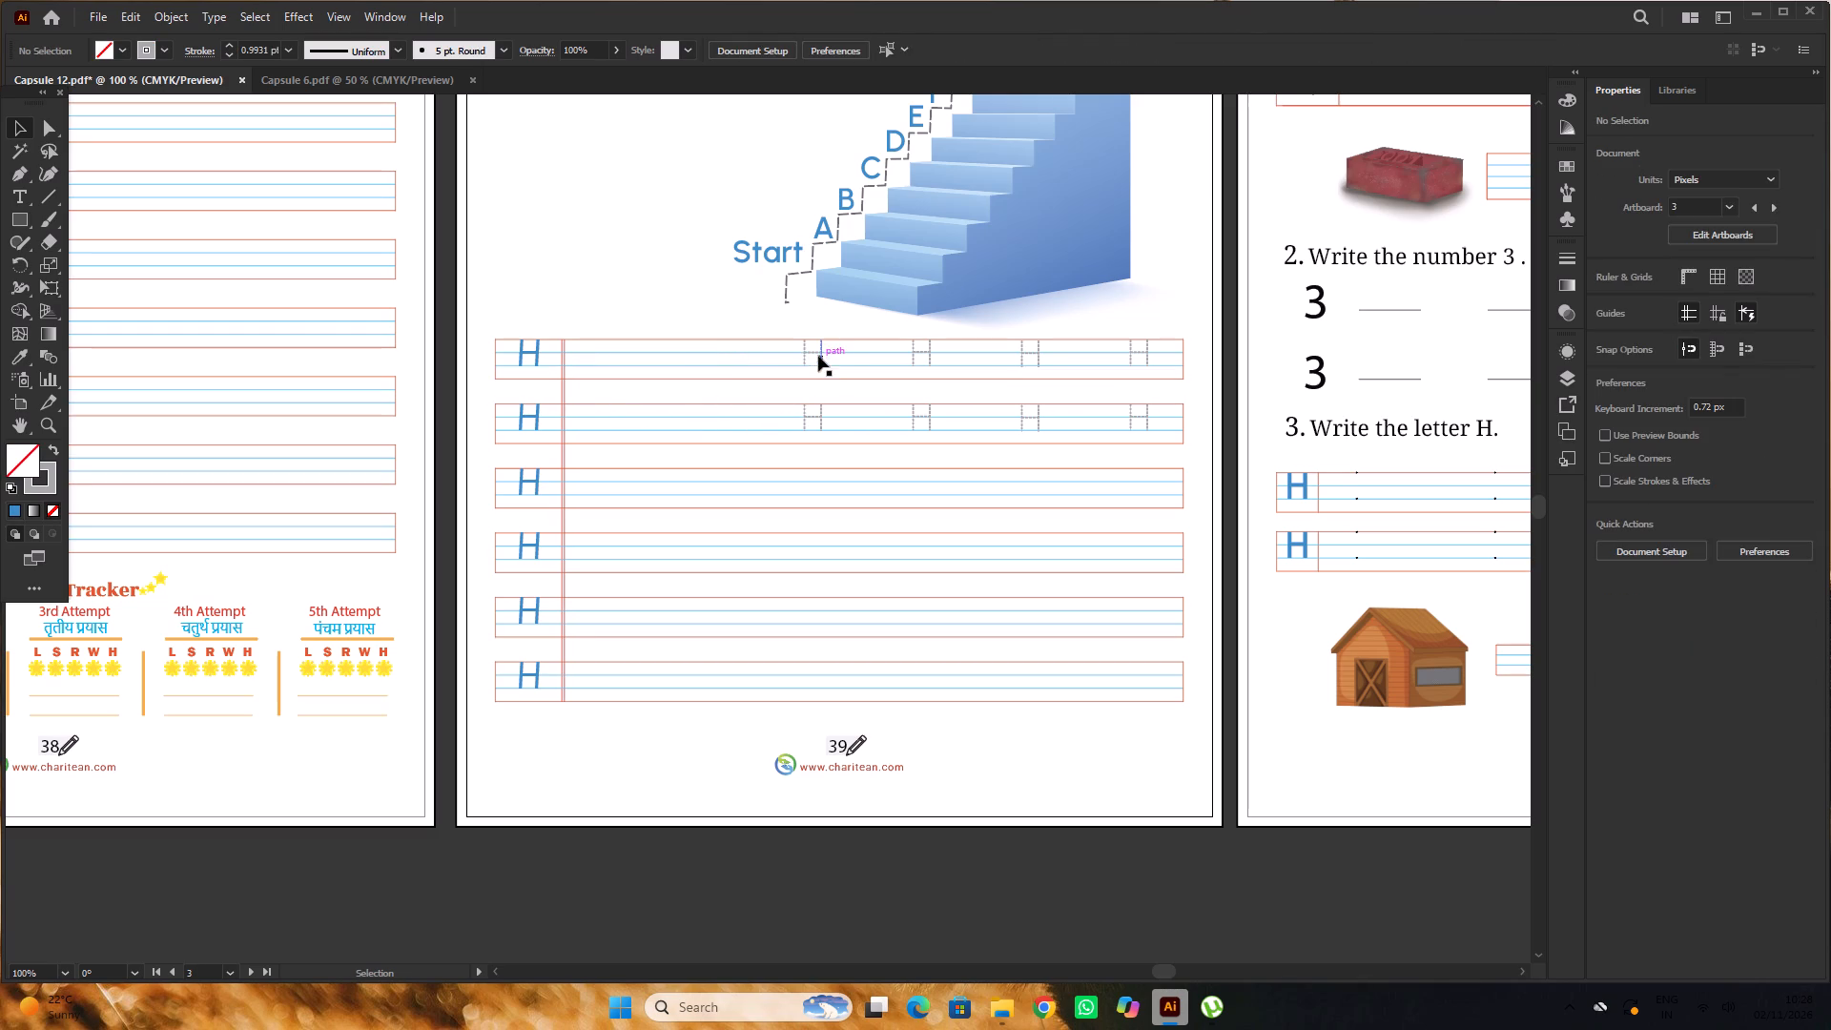
Delete the dashed tracing H letters in the remaining four columns of page 39's top two practice rows.
left_click(818, 356)
key("Delete")
left_click(813, 418)
key("Delete")
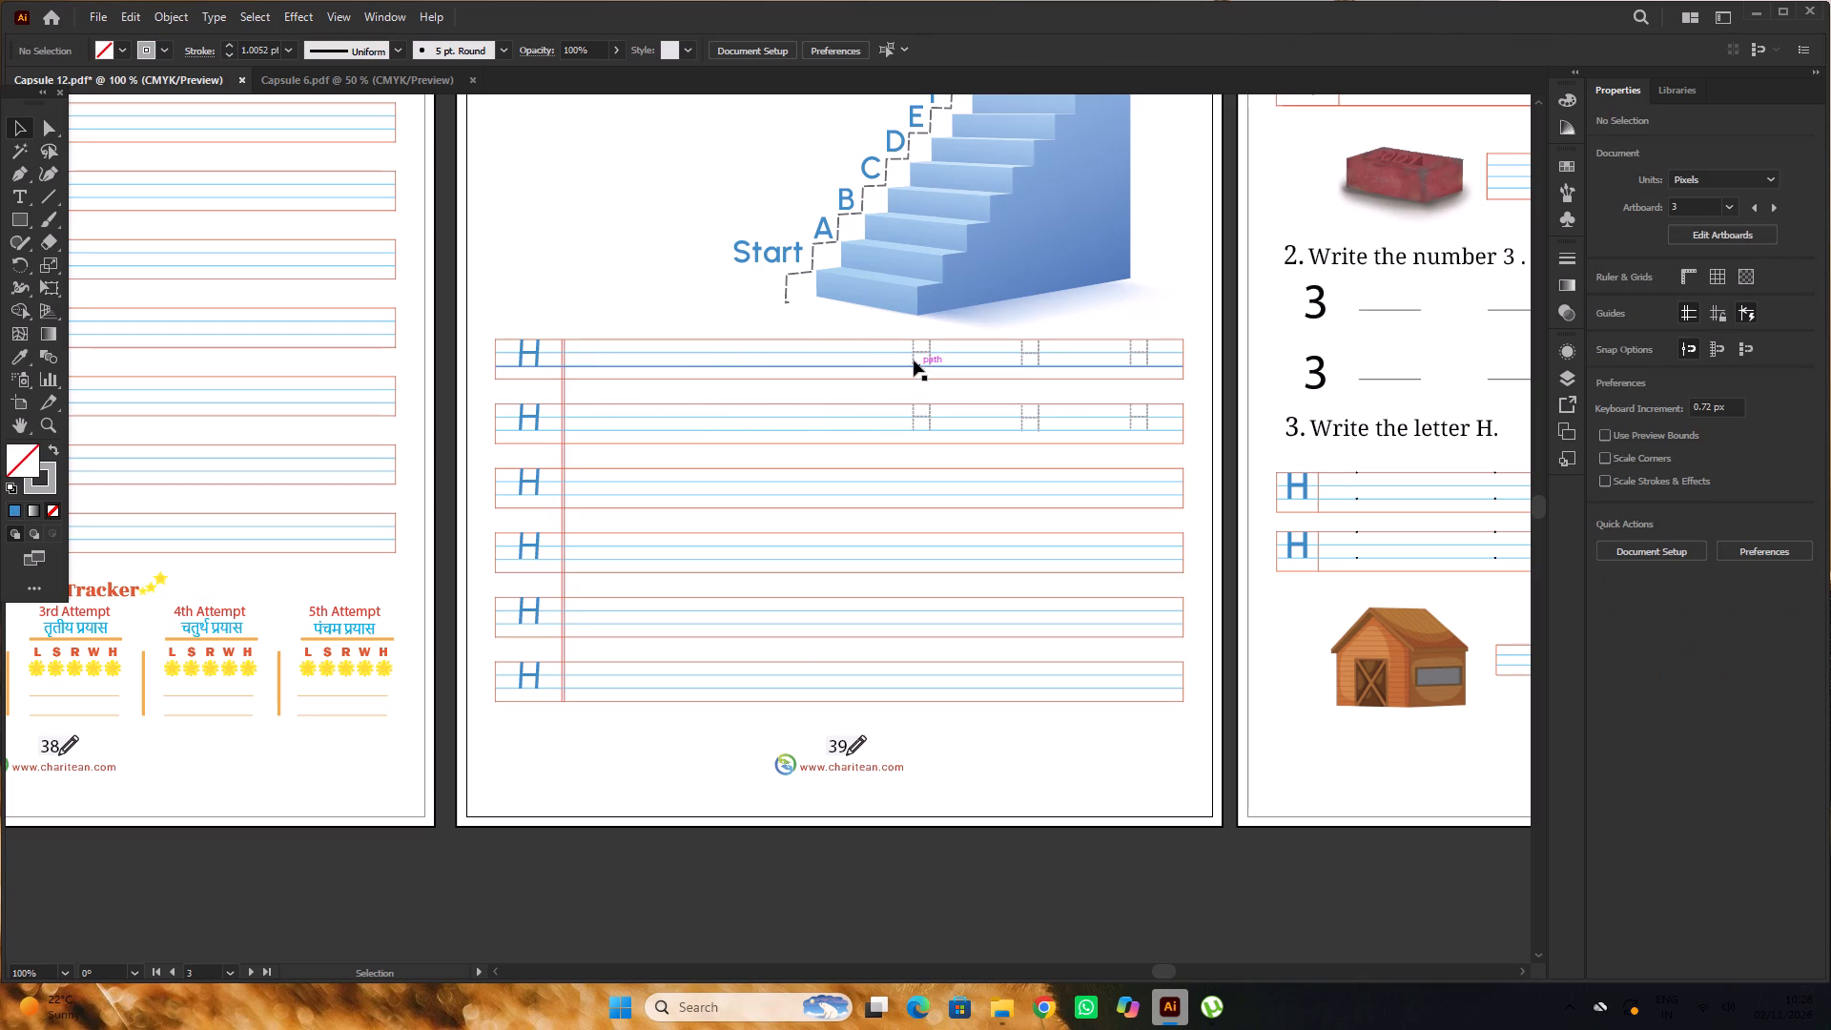
left_click(912, 358)
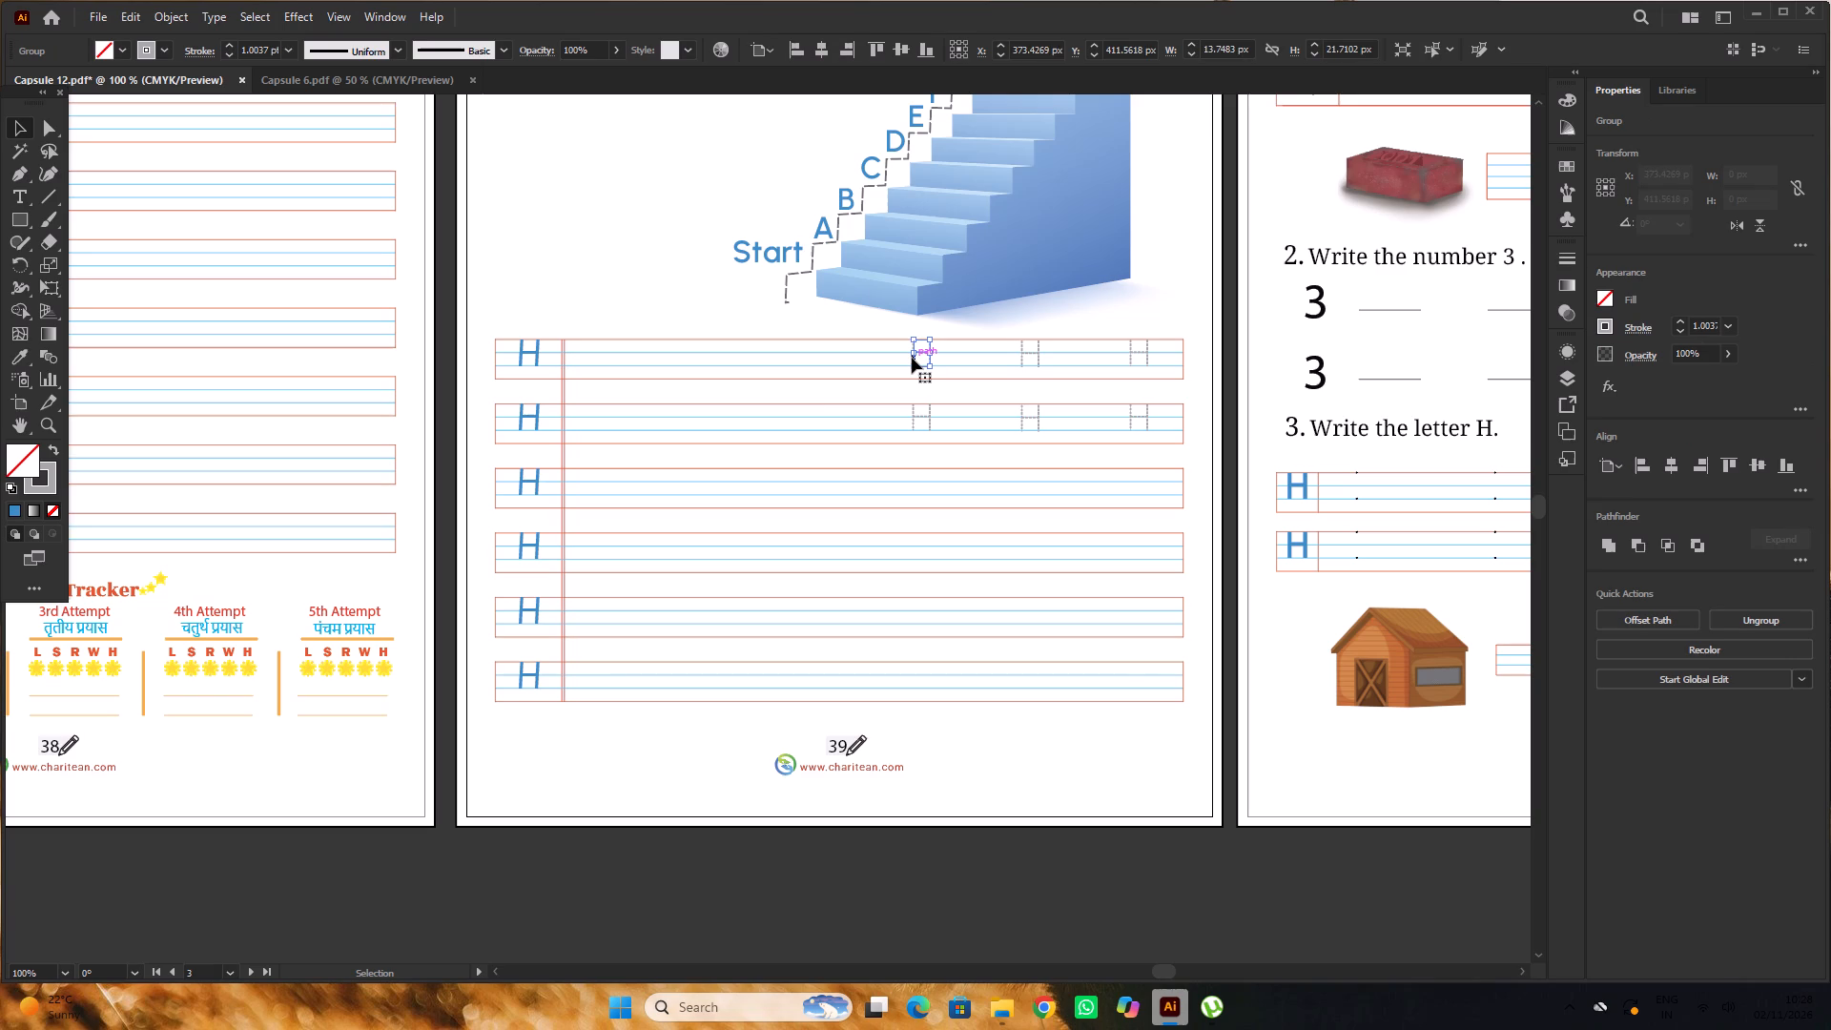
key("Delete")
left_click(914, 424)
key("Delete")
left_click(1023, 367)
key("Delete")
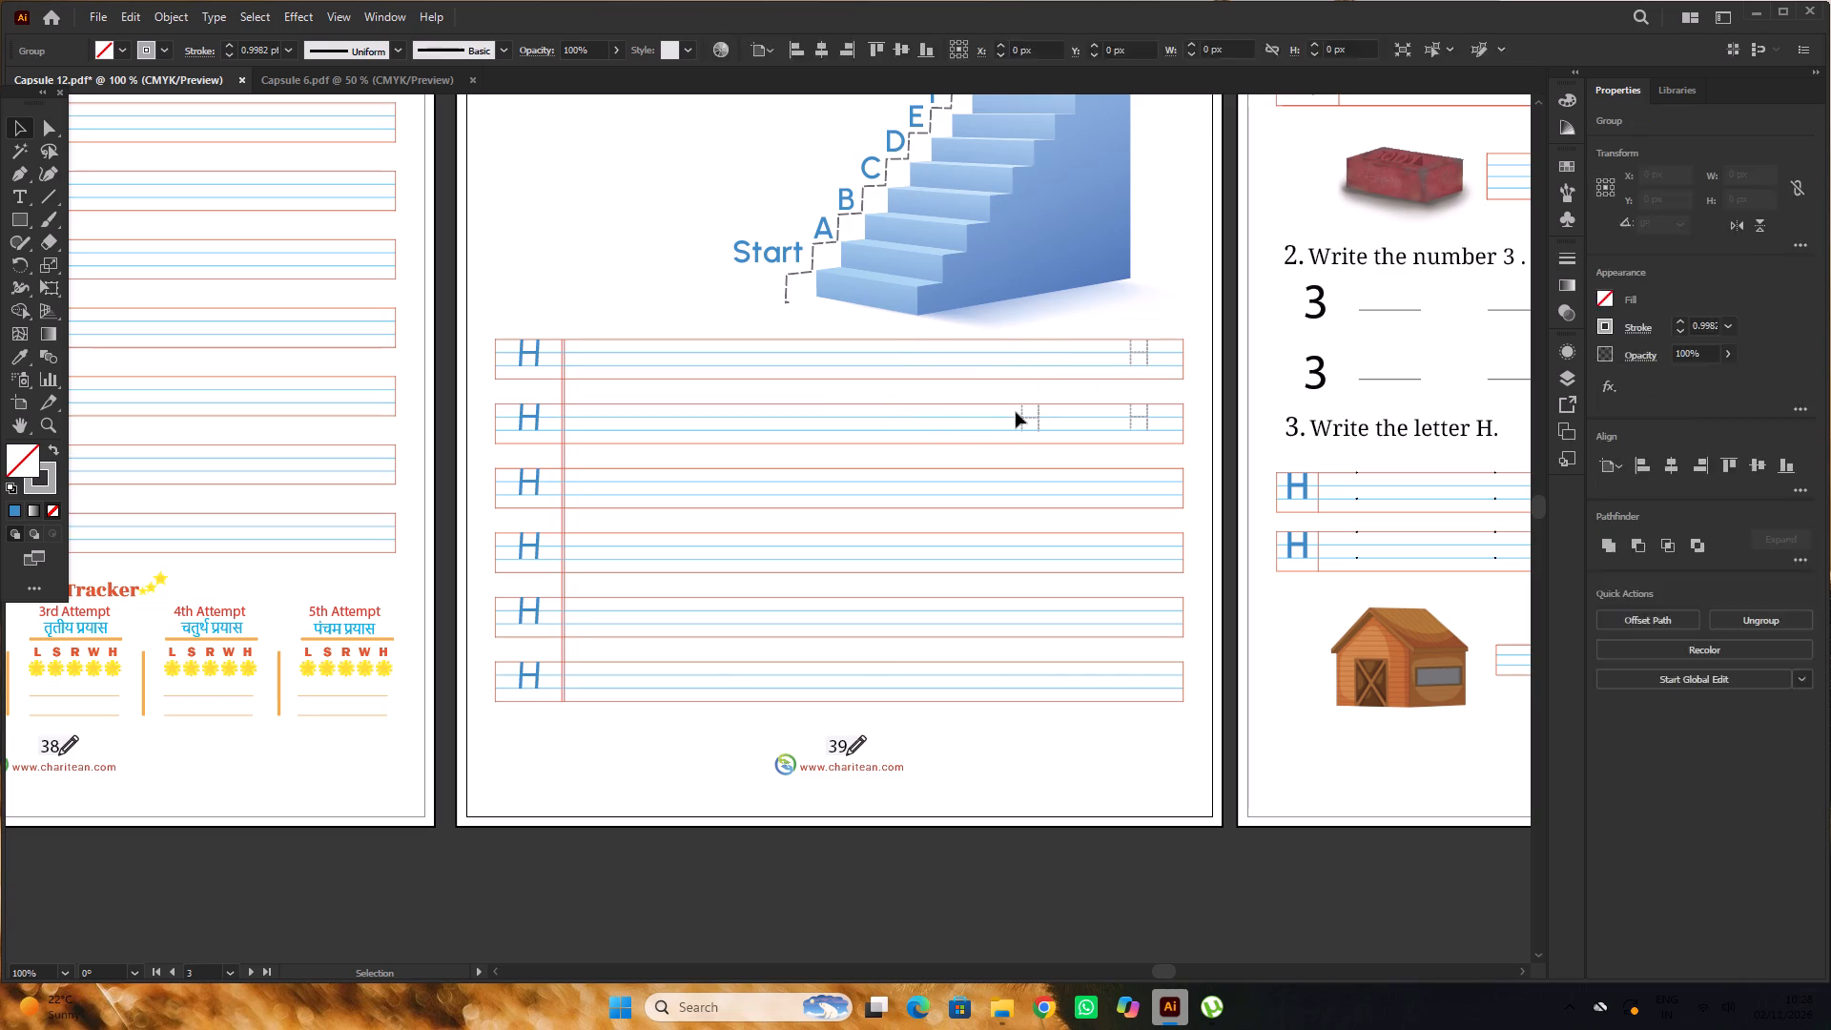
left_click(1022, 424)
key("Delete")
left_click(1130, 360)
key("Delete")
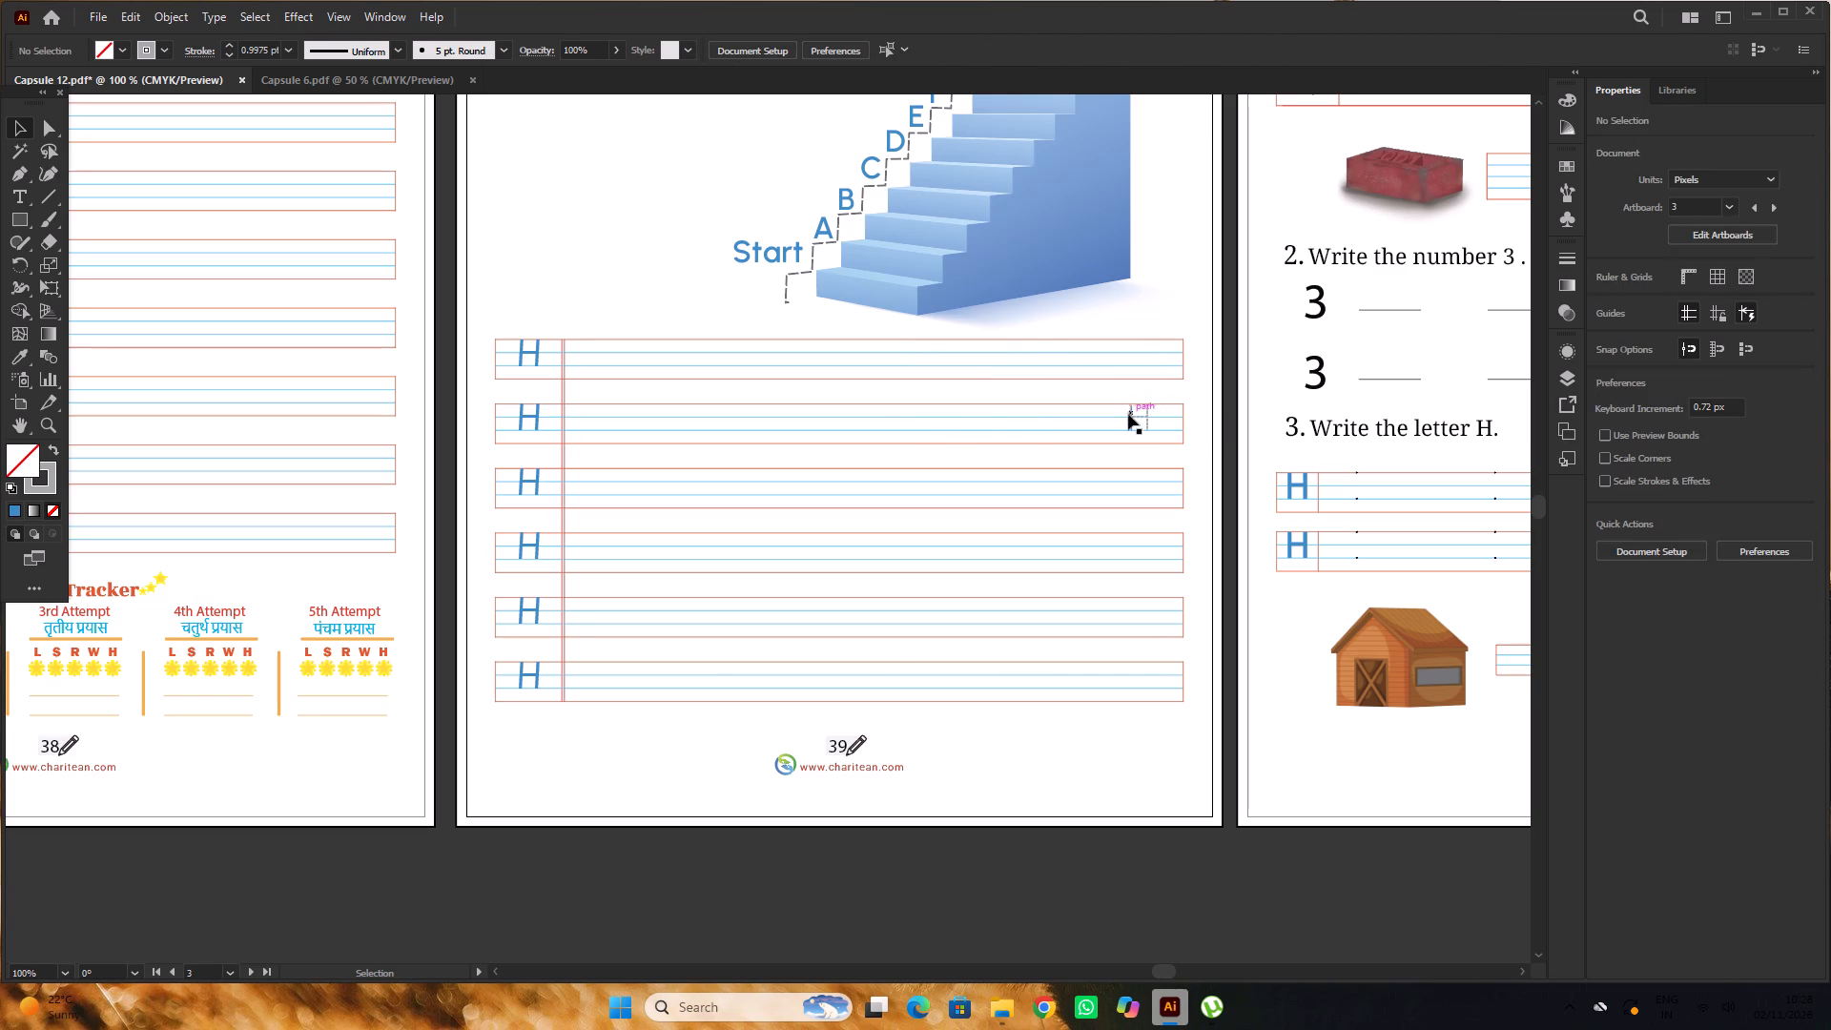
left_click(1128, 421)
key("Delete")
Review the practice rows and headings across pages 37 to 40, comparing the H letters on pages 38 and 39.
scroll(881, 342, "down", 2, "alt")
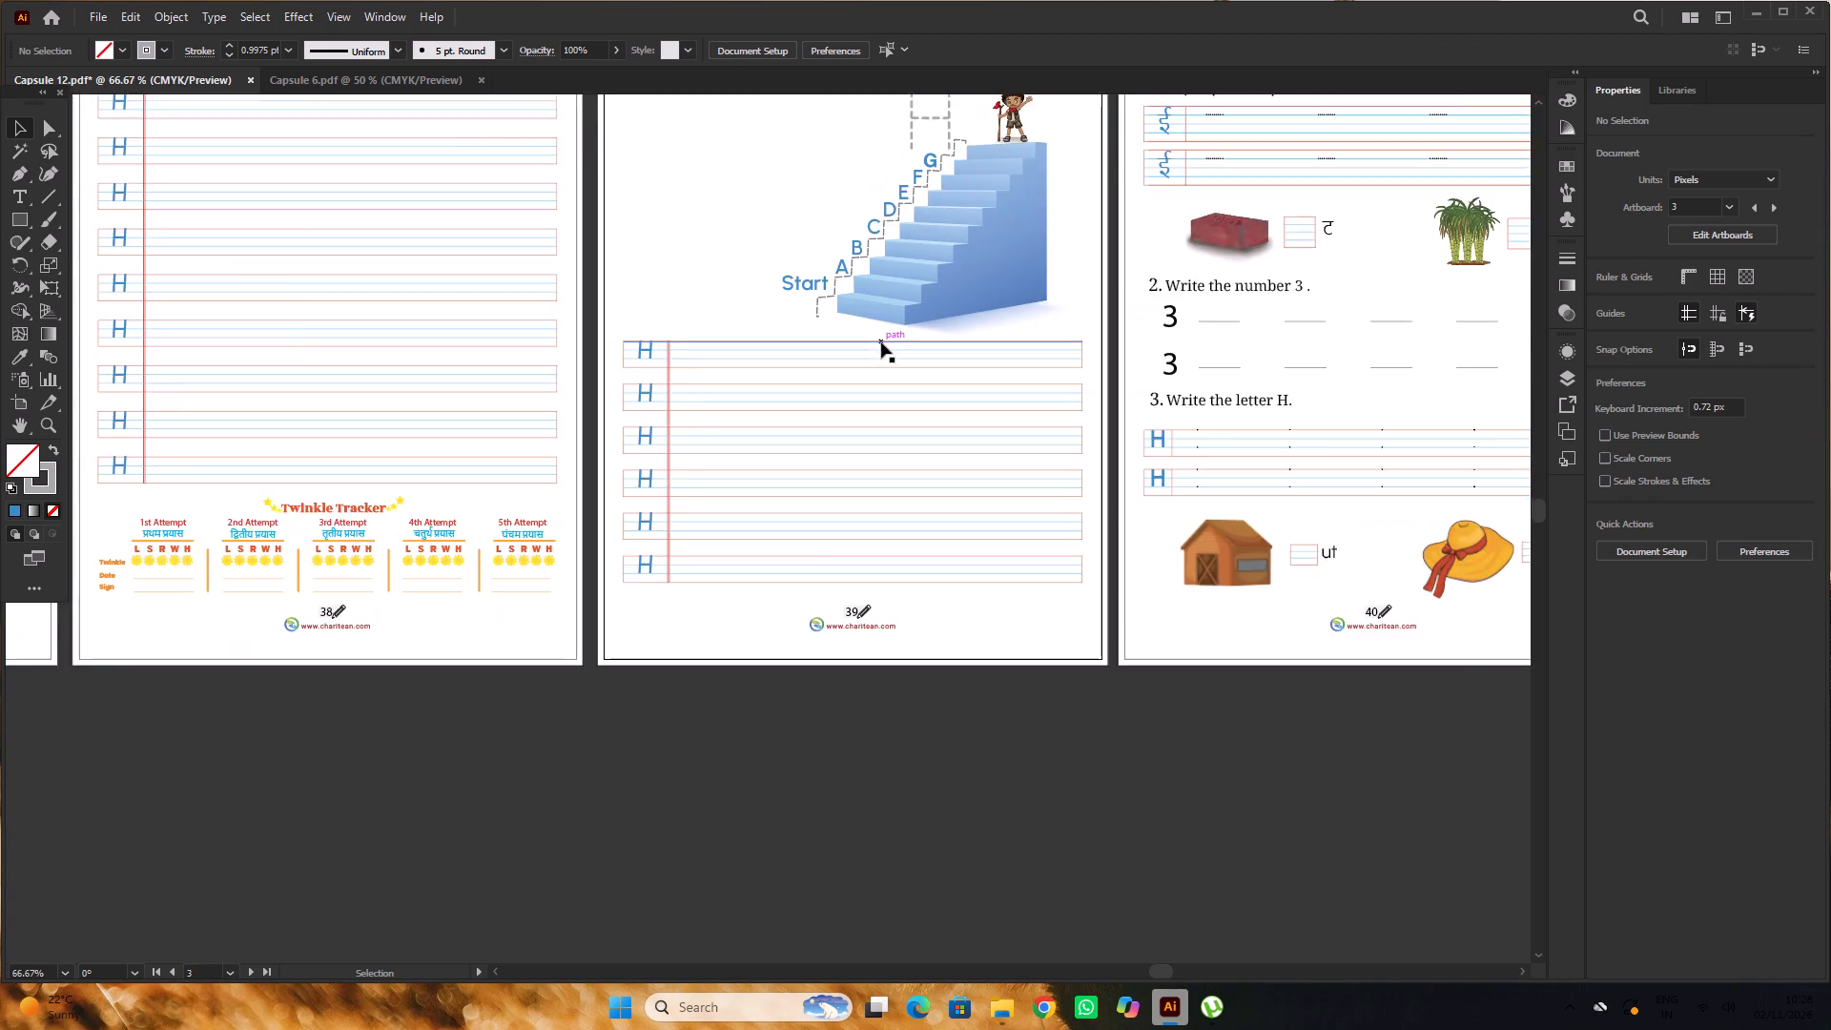
scroll(881, 342, "down", 1, "alt")
key("space")
left_click_drag(1158, 628, 996, 680)
left_click(1075, 642)
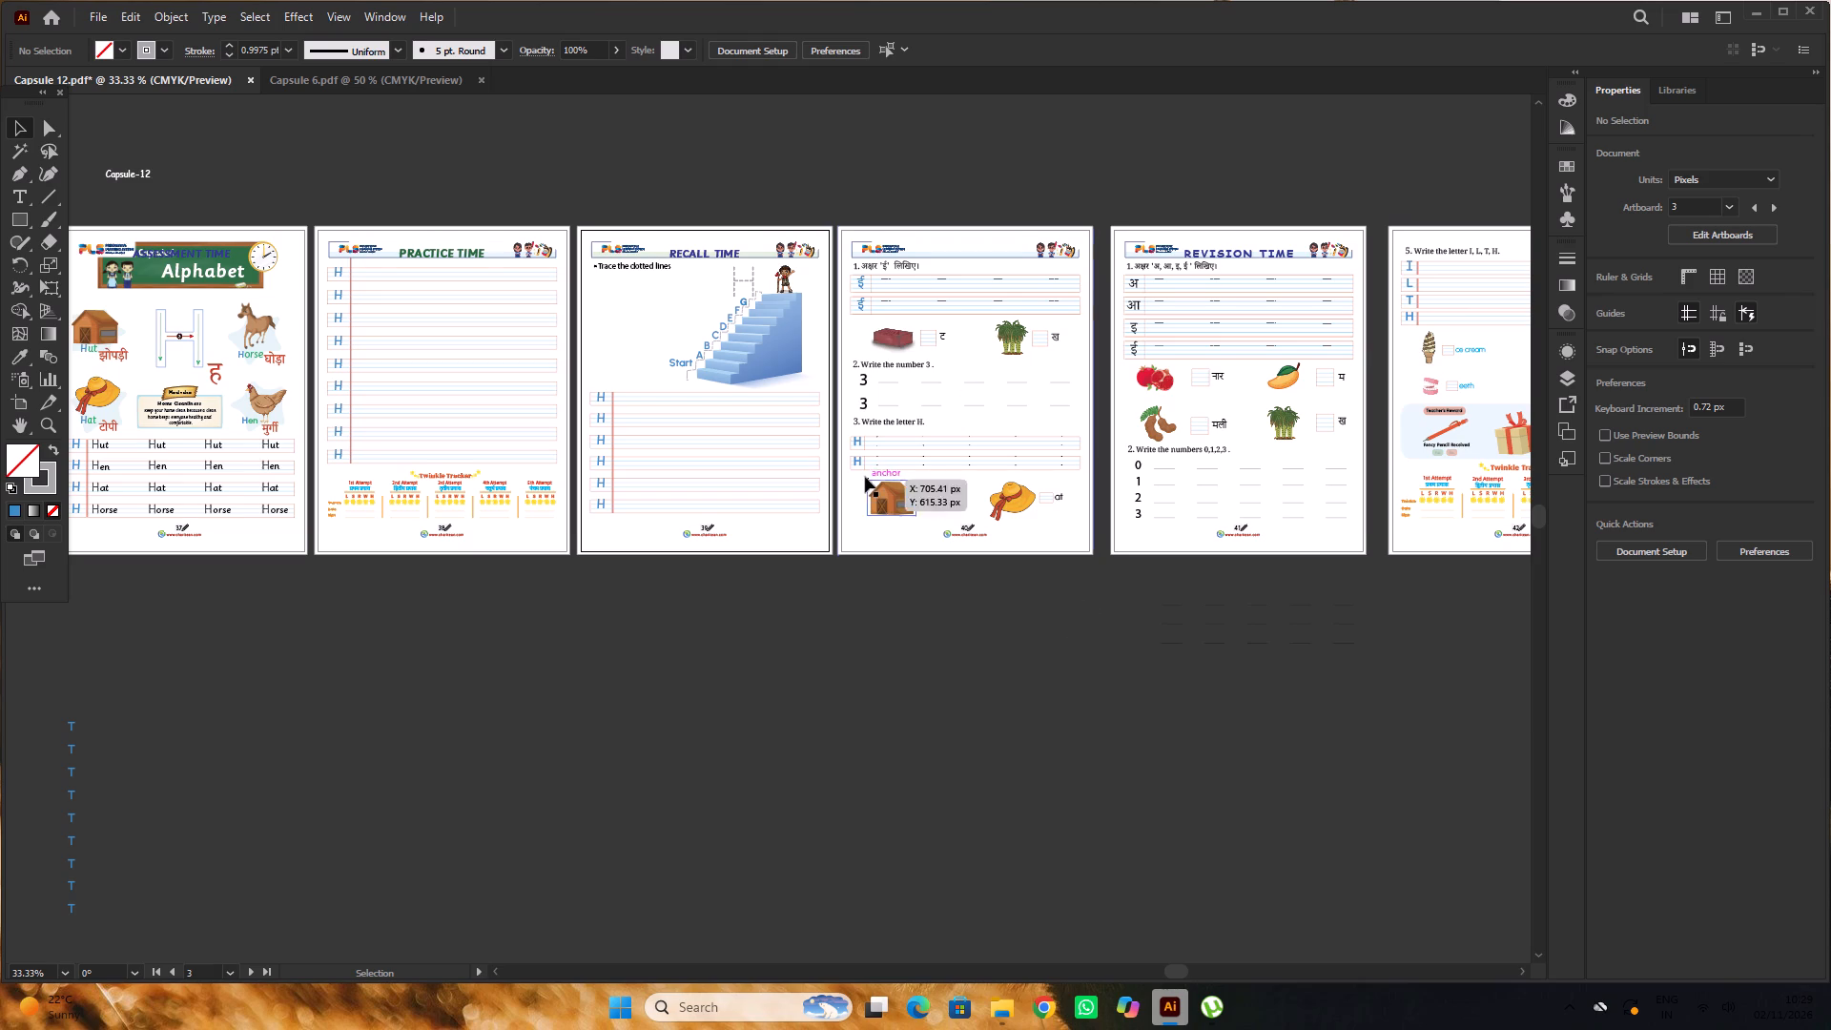
scroll(758, 433, "down", 1)
scroll(599, 409, "up", 6, "alt")
scroll(810, 440, "down", 2, "alt")
scroll(566, 379, "up", 3, "alt")
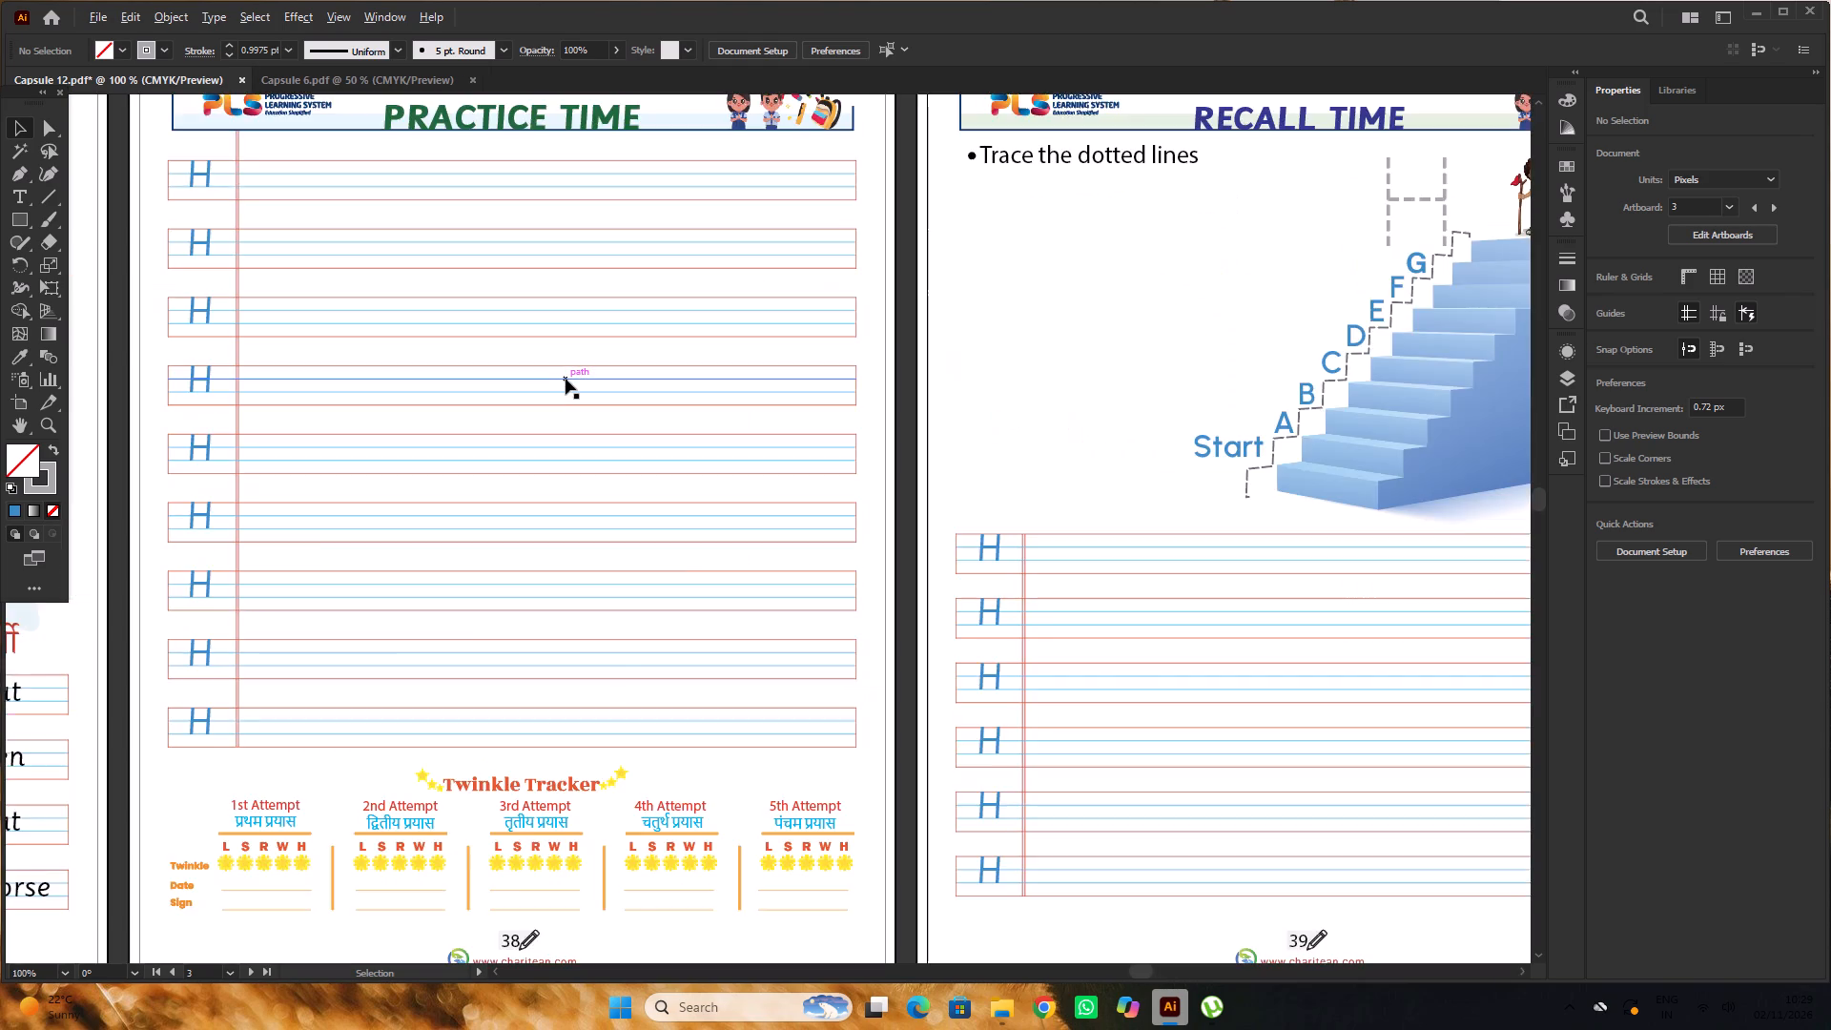
scroll(566, 379, "down", 1, "alt")
scroll(566, 379, "down", 1)
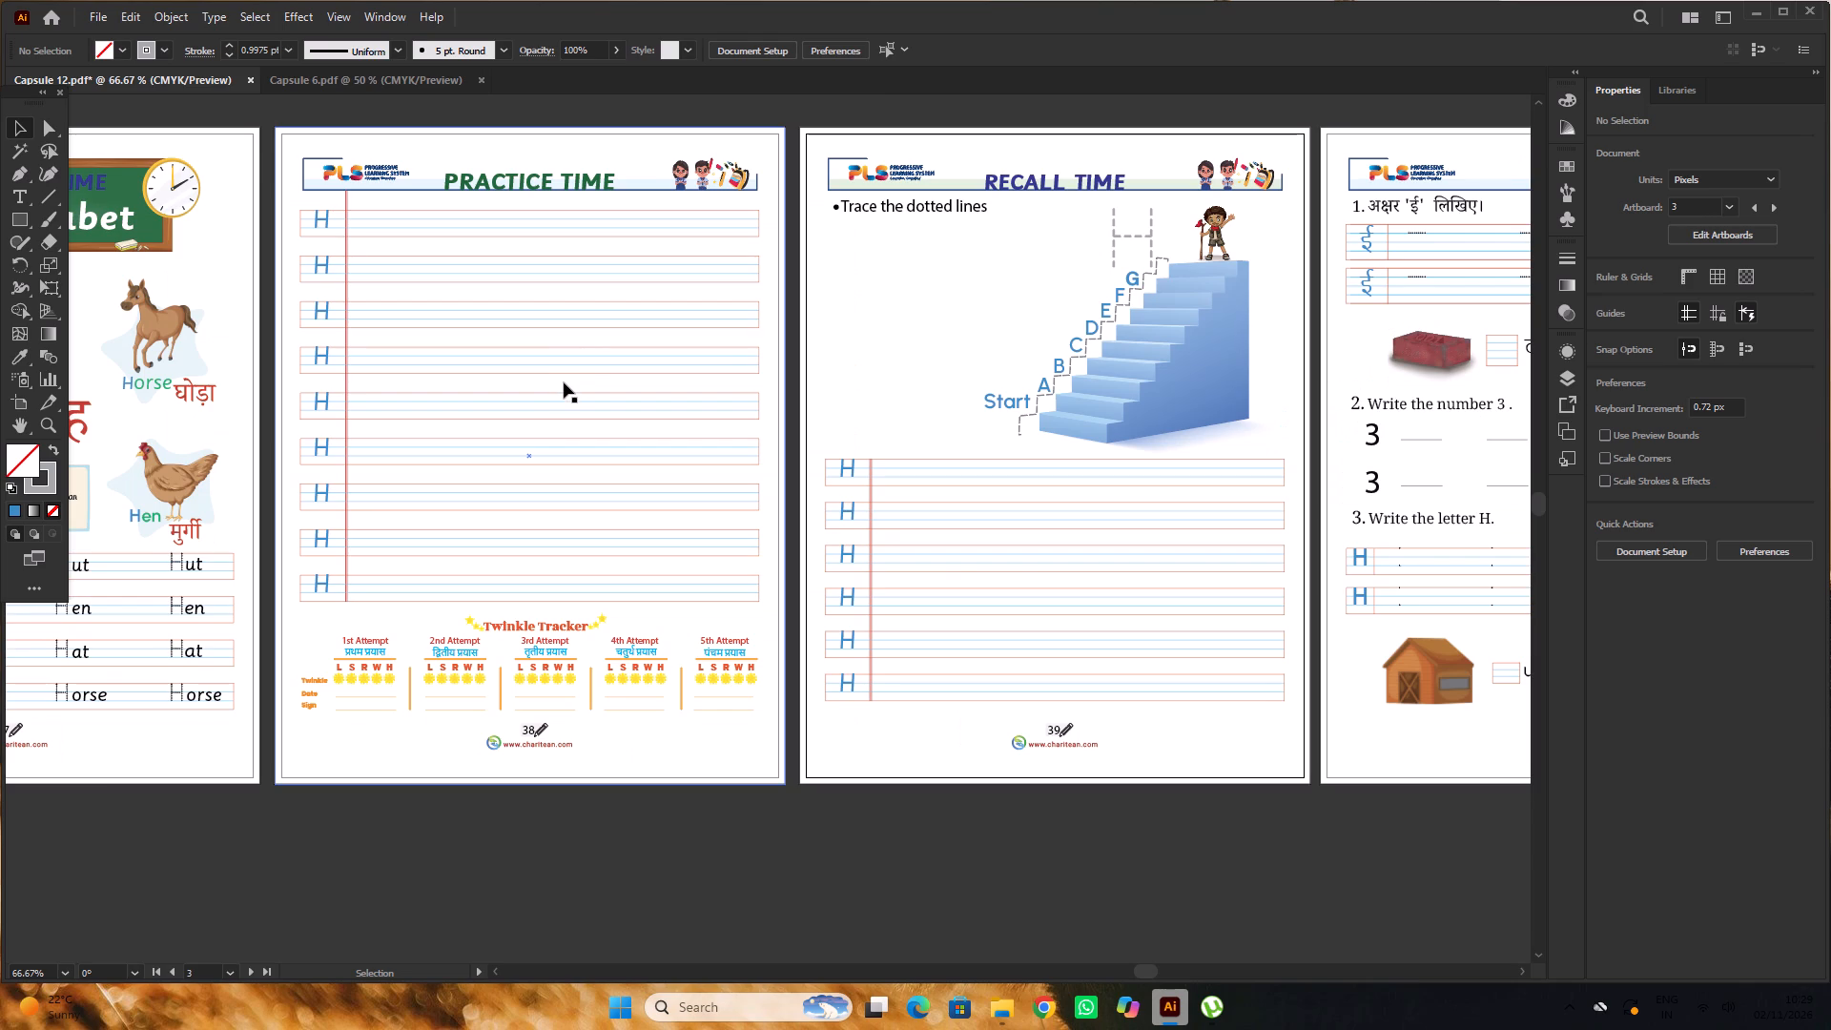
scroll(894, 345, "down", 1, "alt")
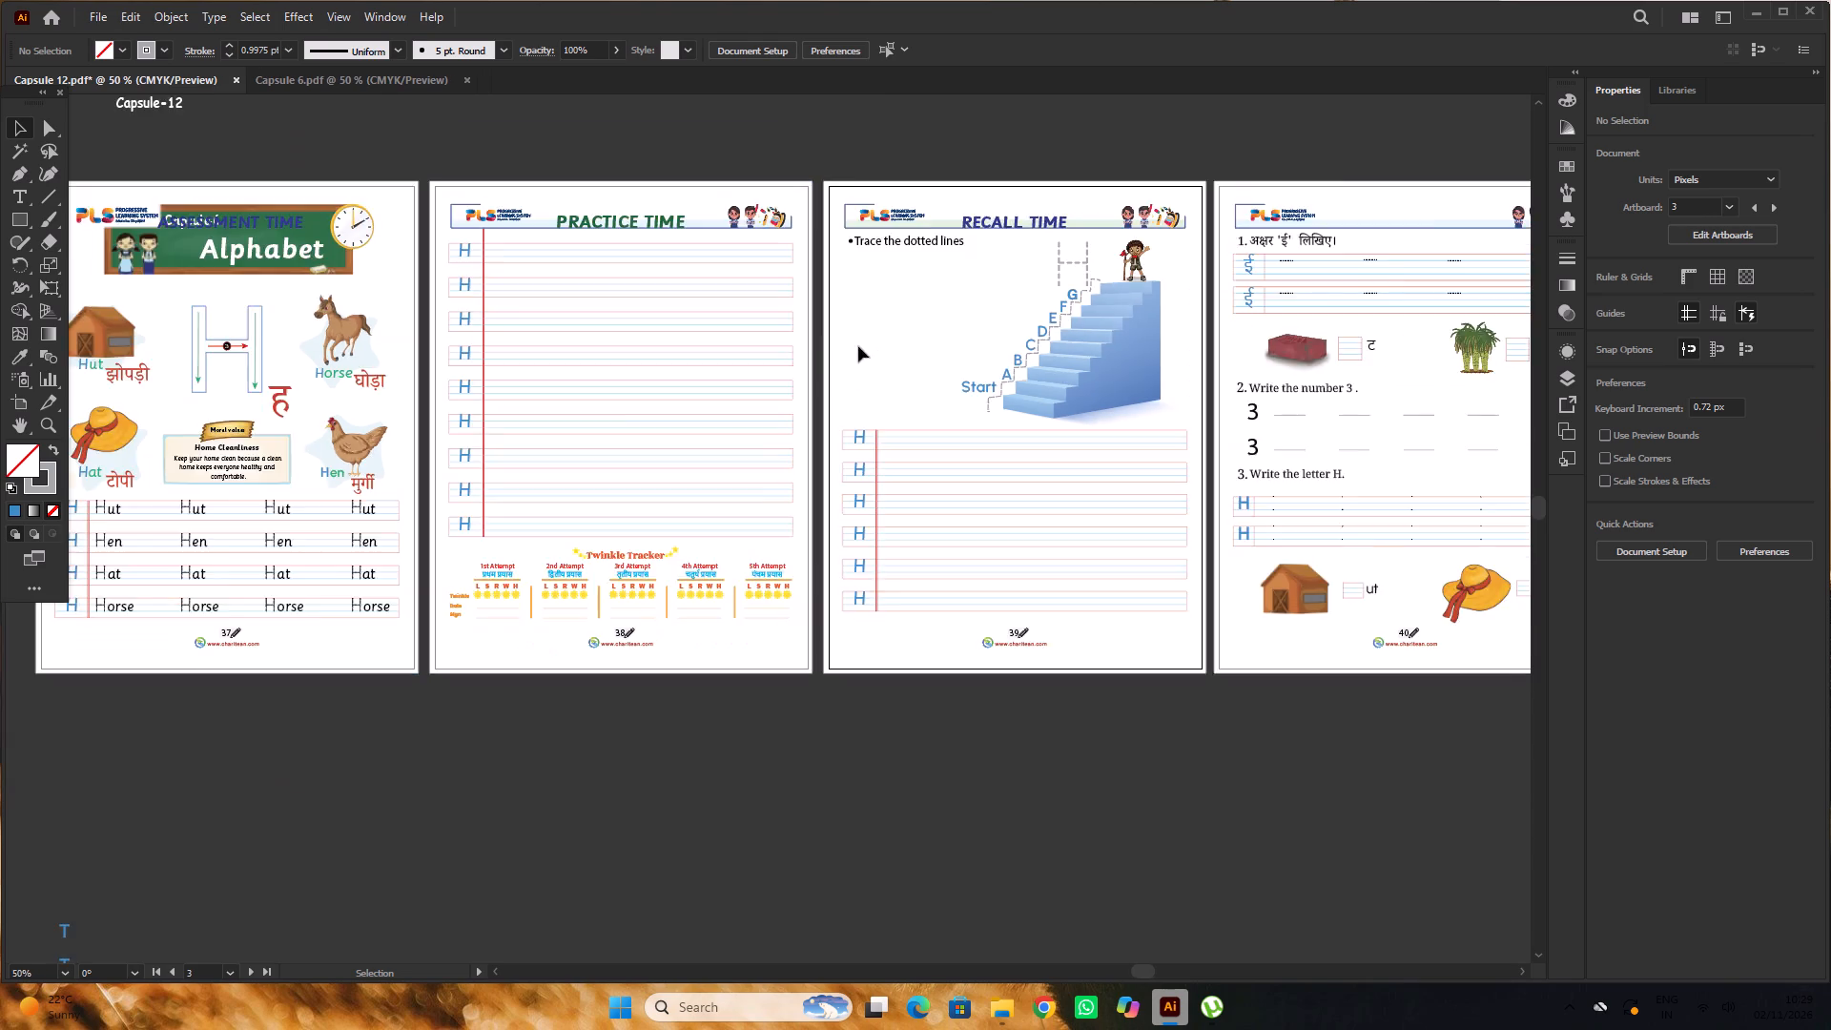
Lock the white background rectangle of the PRACTICE TIME page 38.
scroll(815, 343, "up", 2, "alt")
left_click(803, 337)
scroll(802, 336, "down", 1, "alt")
key("ctrl+2")
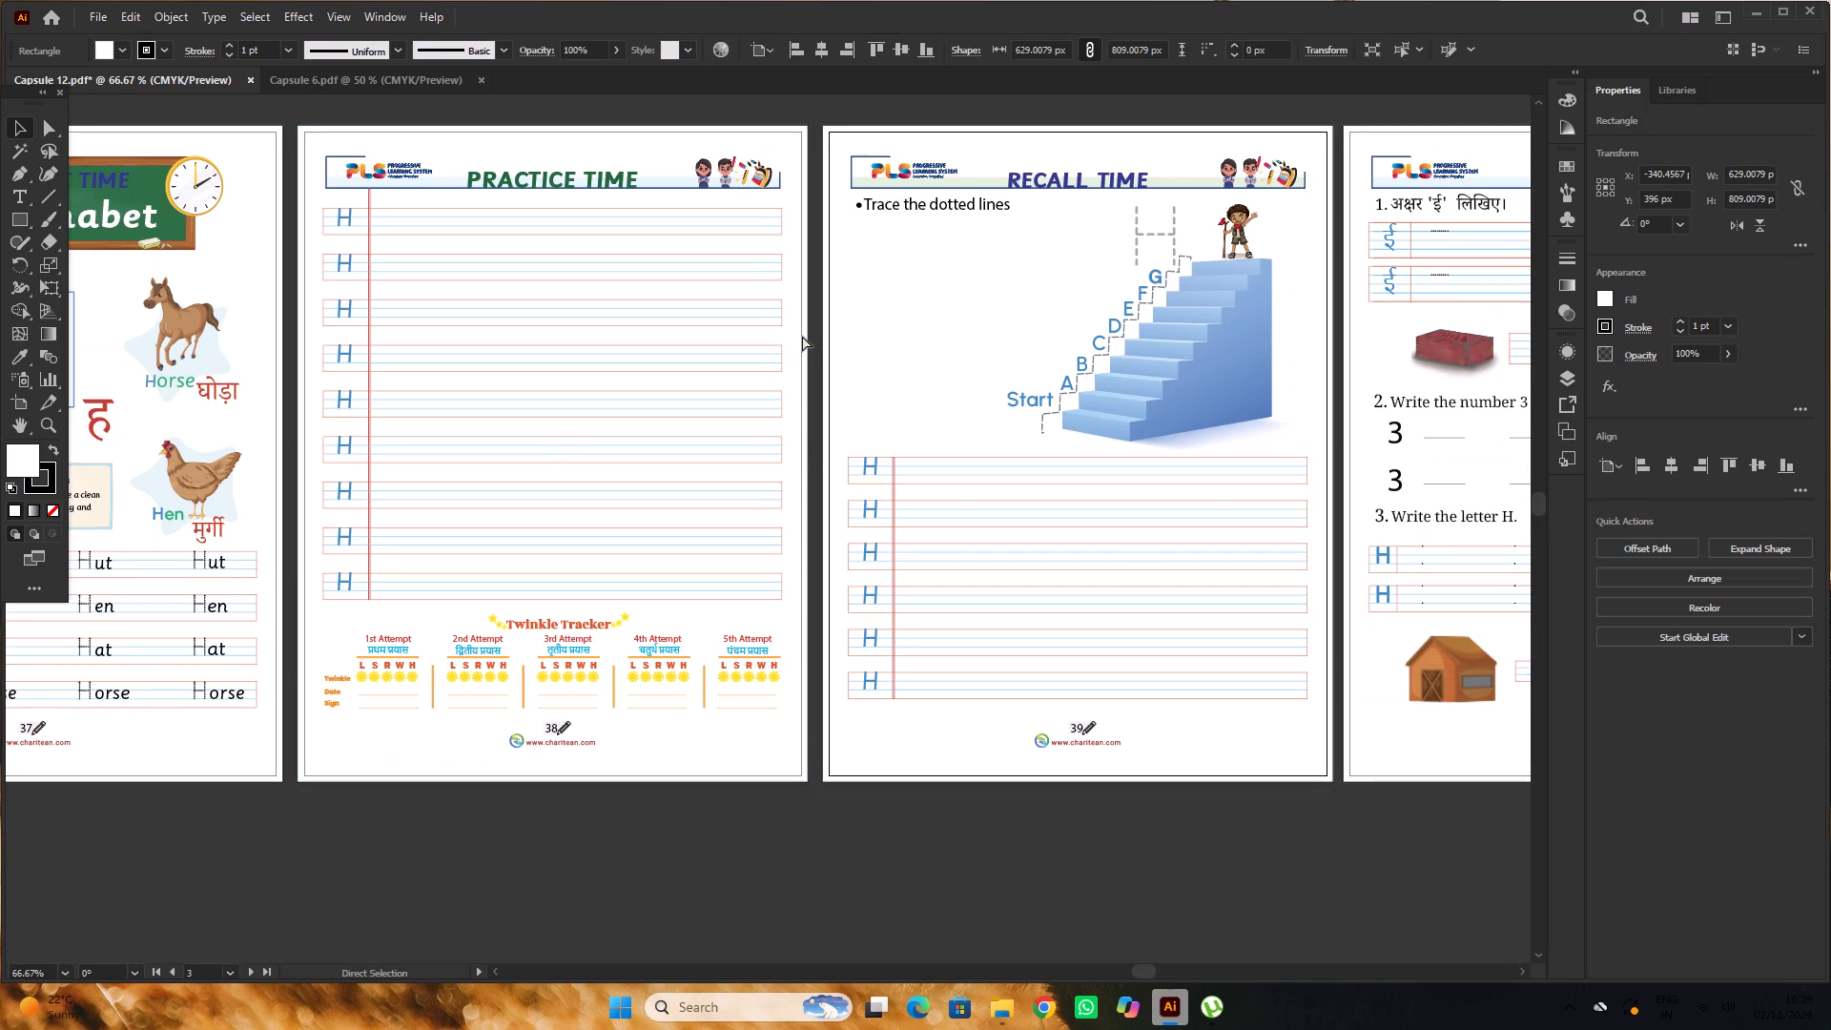
Copy the dotted H from the last-column word Horse on page 37 onto page 39.
scroll(802, 336, "down", 1)
scroll(803, 339, "down", 2, "alt")
key("space")
key("space")
left_click_drag(912, 390, 787, 402)
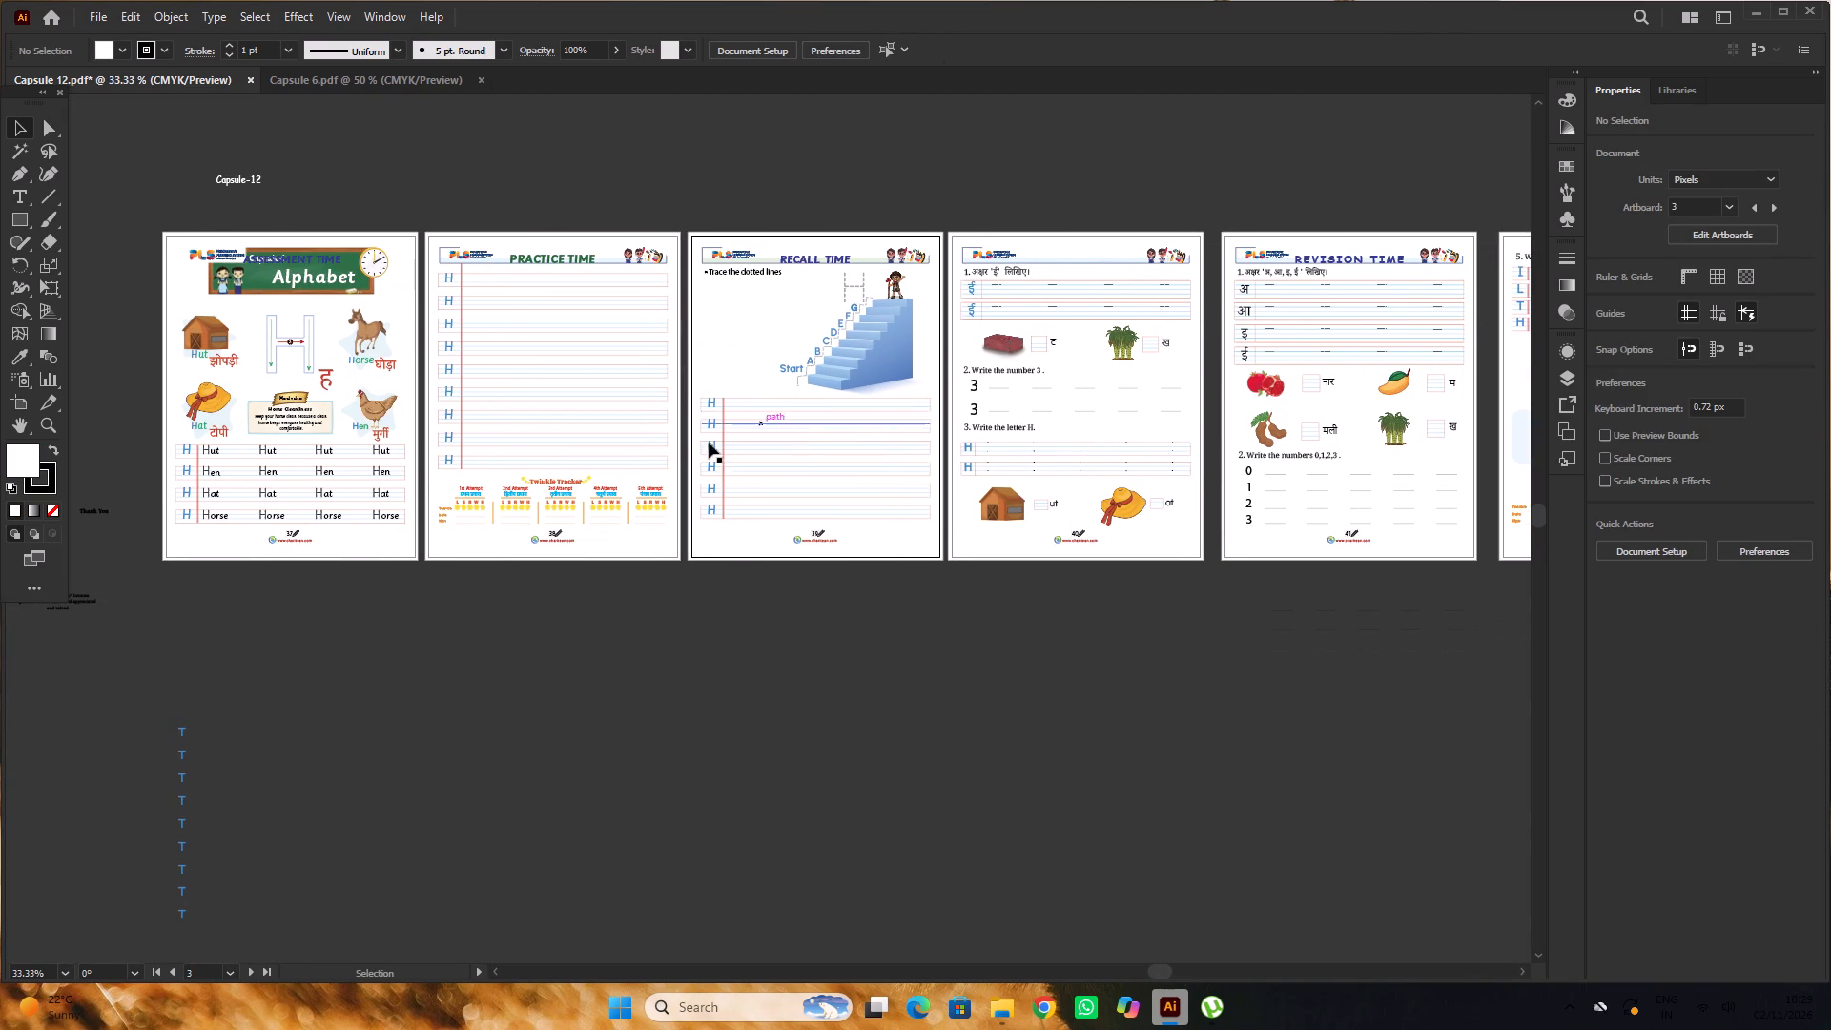
scroll(499, 454, "down", 1)
key("space")
left_click_drag(735, 596, 567, 649)
key("space")
left_click_drag(401, 743, 474, 718)
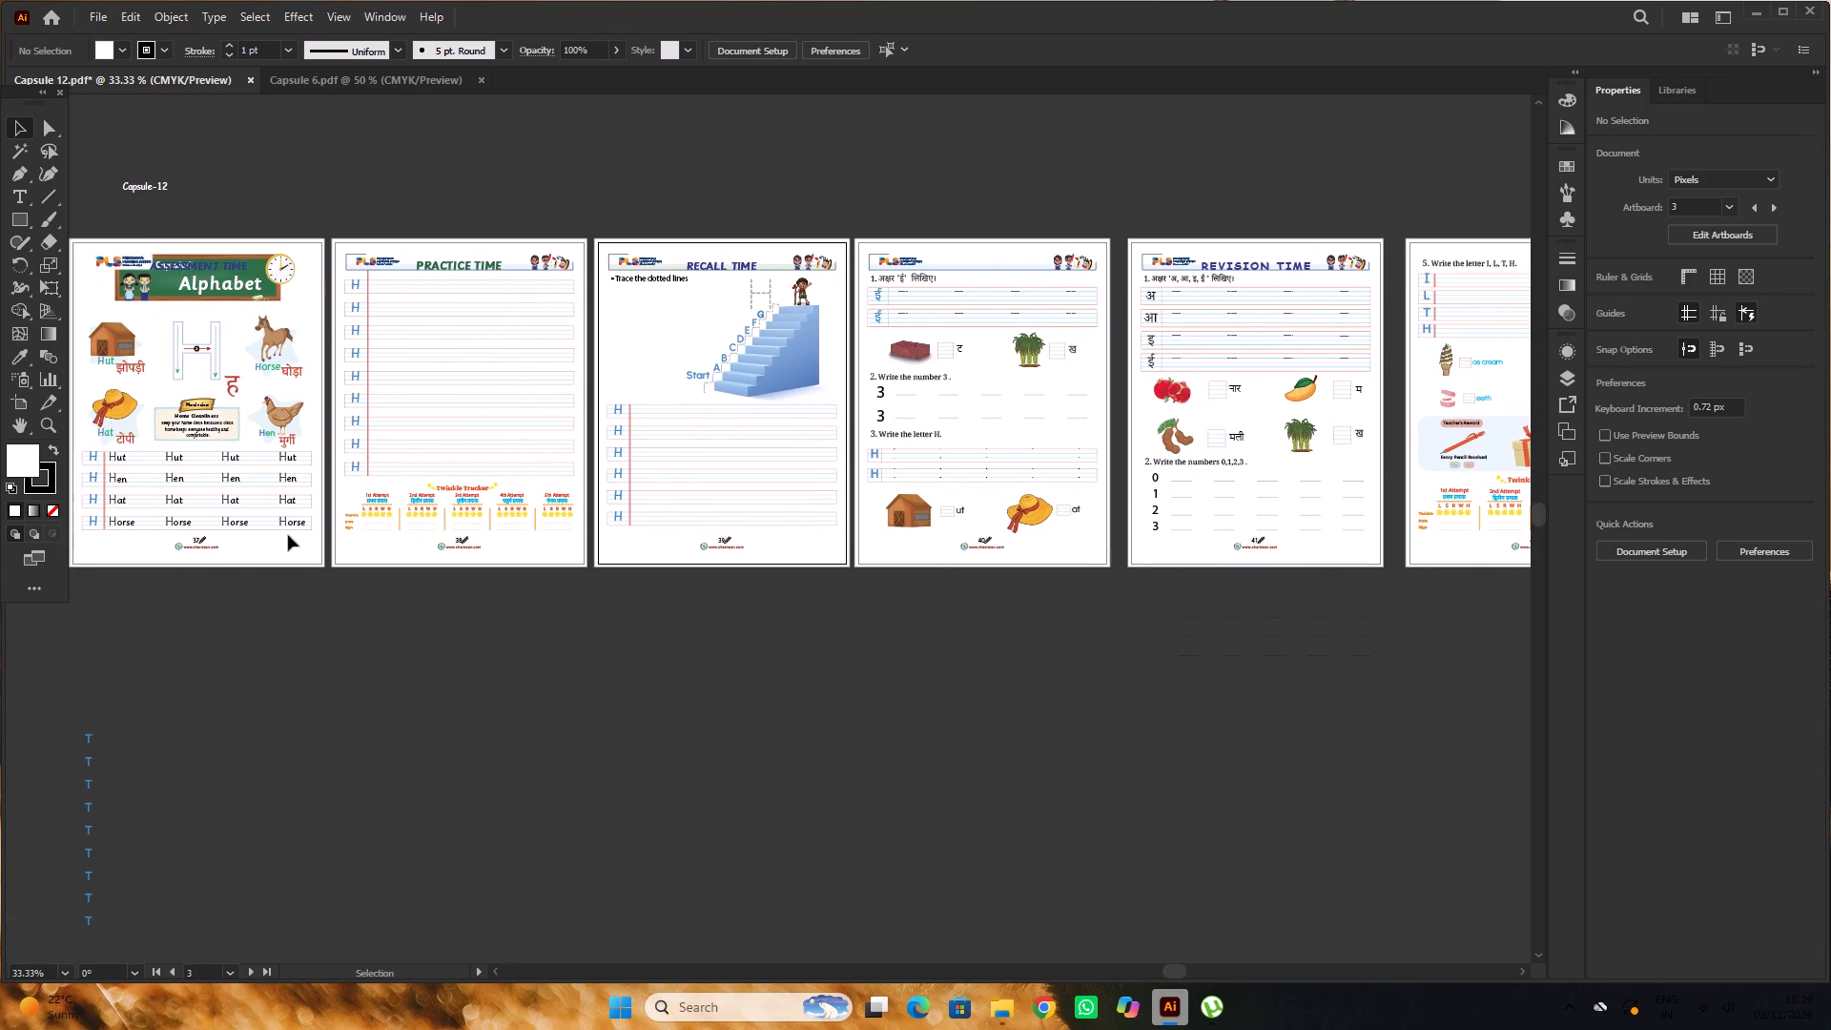
scroll(269, 520, "up", 4, "alt")
scroll(192, 491, "down", 2, "alt")
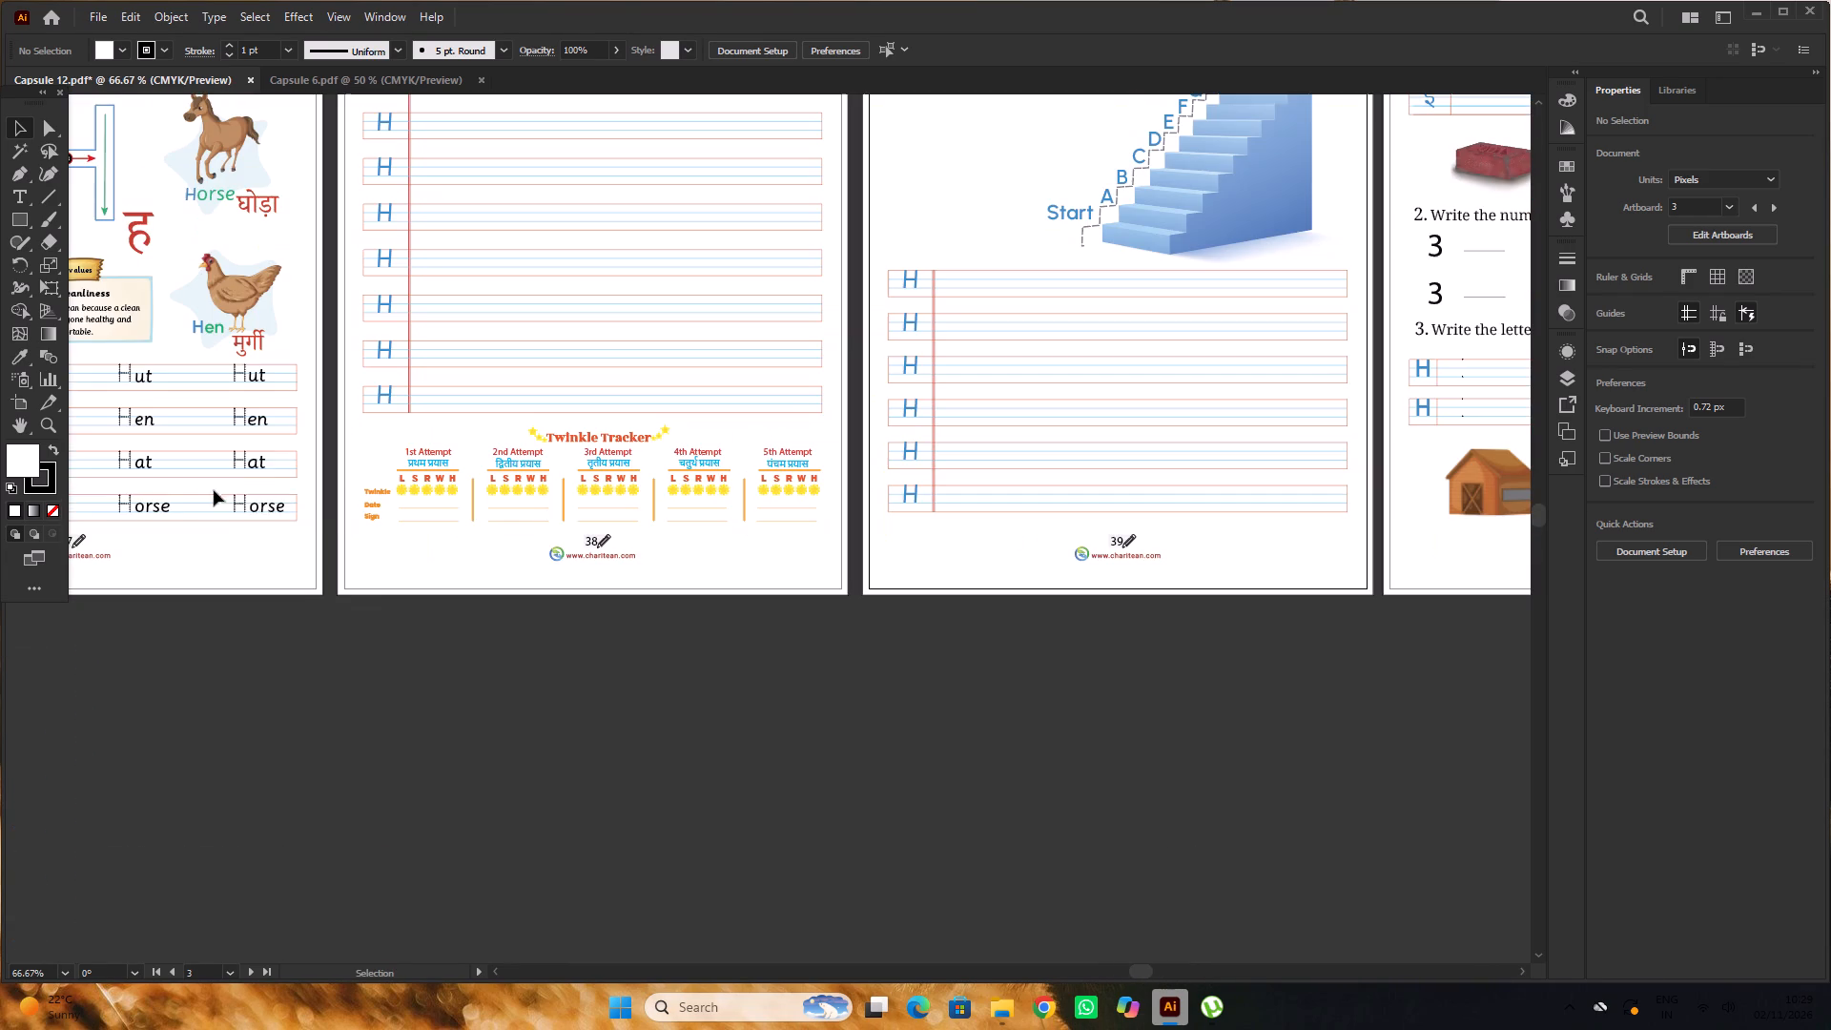
left_click_drag(242, 505, 1006, 307)
Align the copied dotted H at the start of page 39's first row and duplicate it about 53 px down into the second row.
scroll(1058, 316, "up", 6, "alt")
scroll(433, 341, "down", 3, "alt")
scroll(790, 360, "up", 3, "alt")
scroll(854, 449, "down", 3, "alt")
scroll(801, 427, "up", 1)
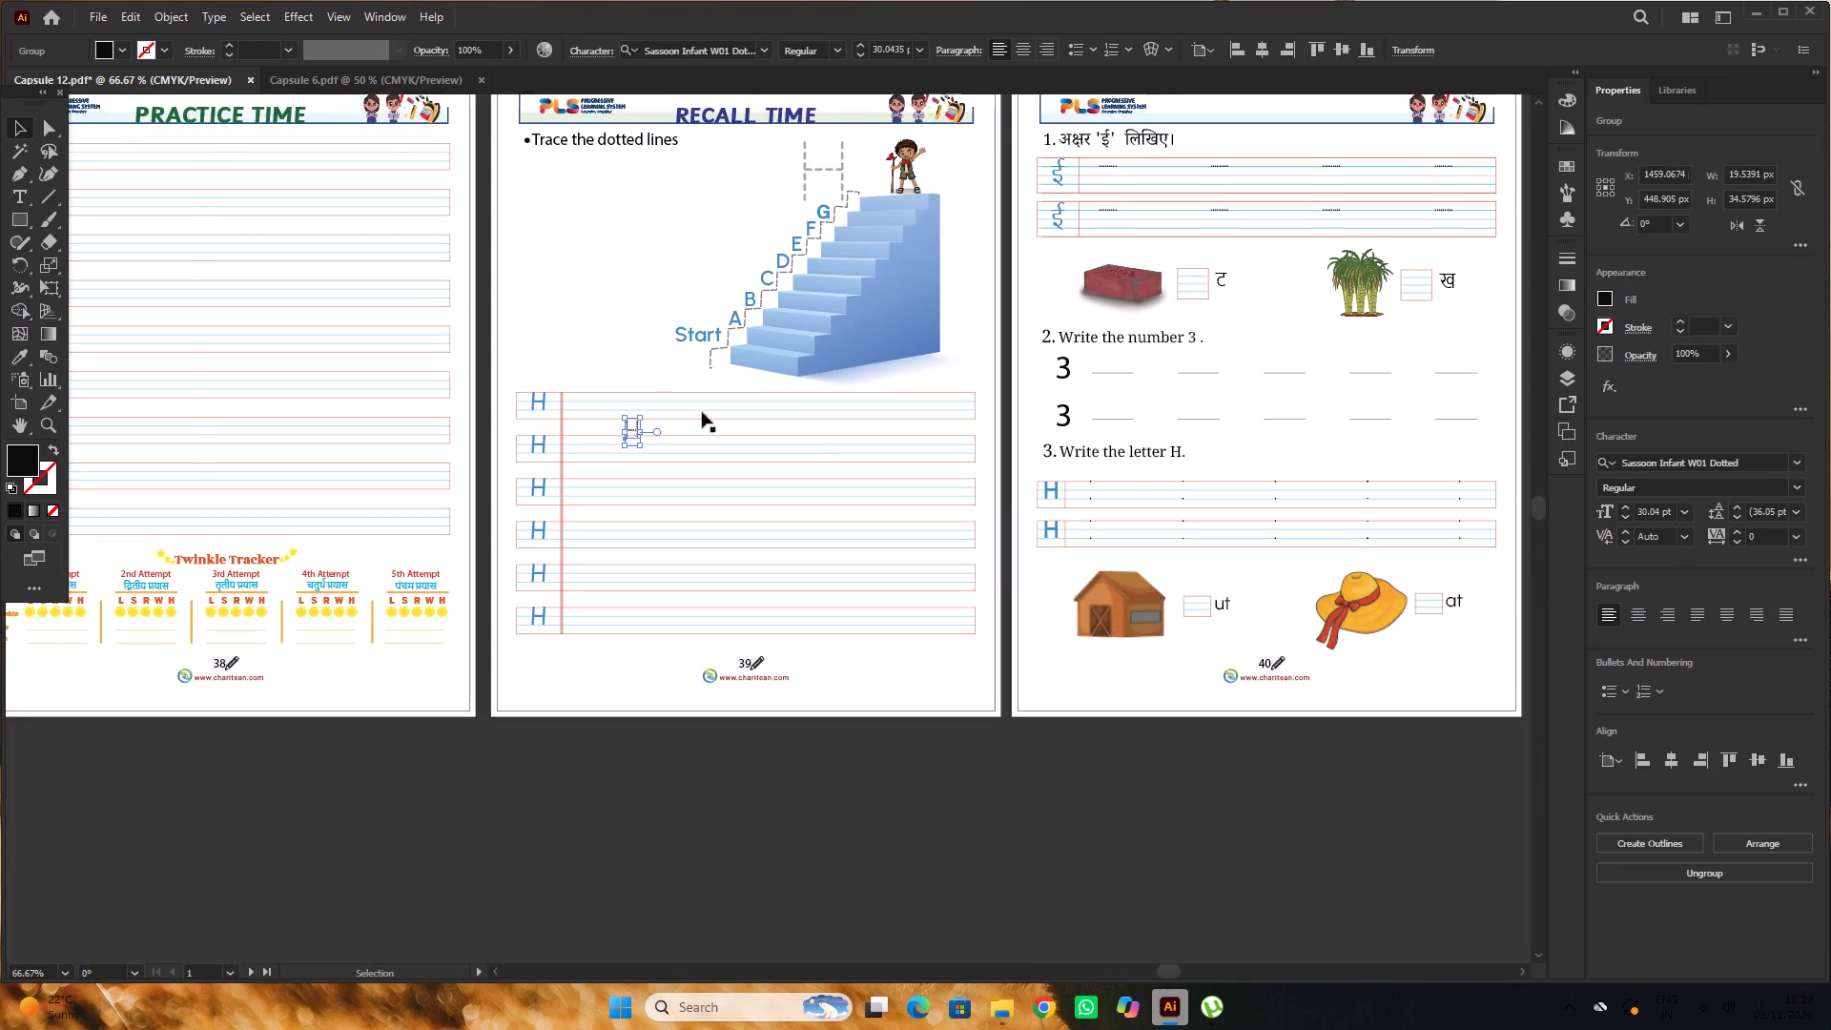
scroll(702, 412, "up", 4)
left_click_drag(718, 546, 578, 464)
left_click_drag(578, 464, 571, 595)
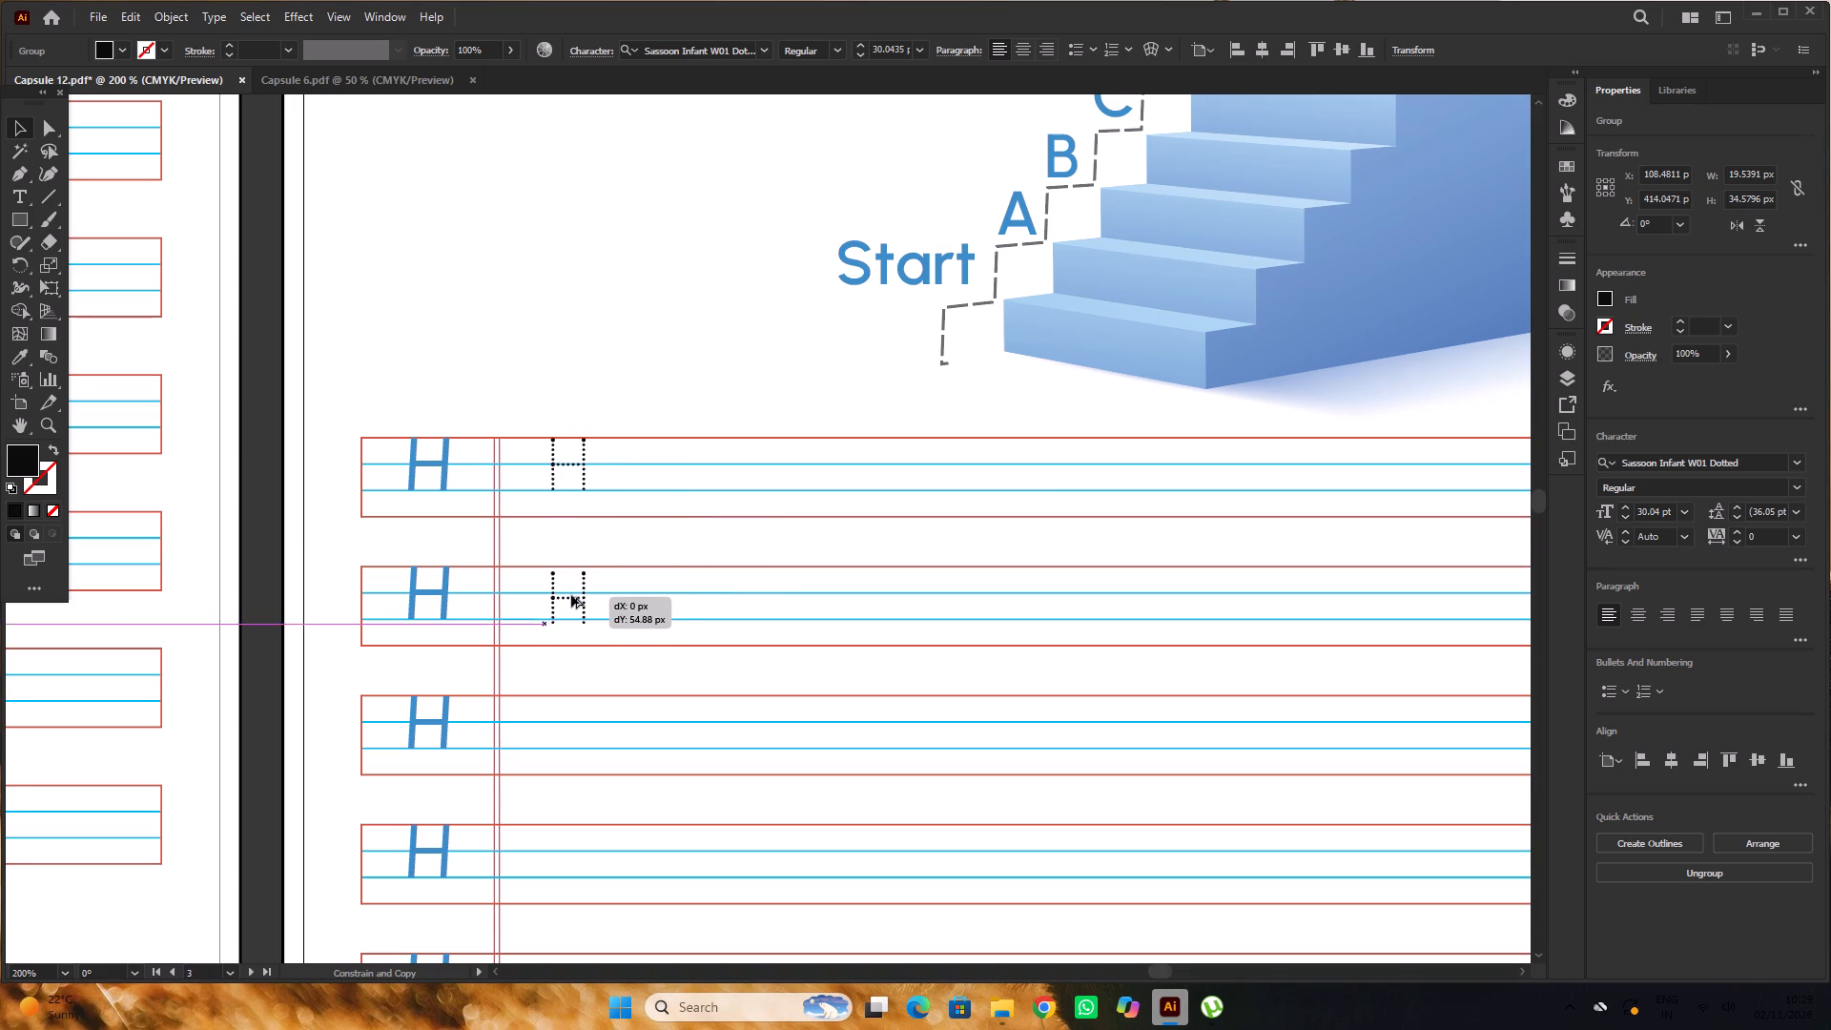
left_click_drag(571, 595, 570, 590)
Duplicate the two dotted H letters along their rows at about 98 px spacing, repeating the copy to make five columns.
scroll(582, 562, "down", 2, "alt")
scroll(591, 538, "up", 2, "alt")
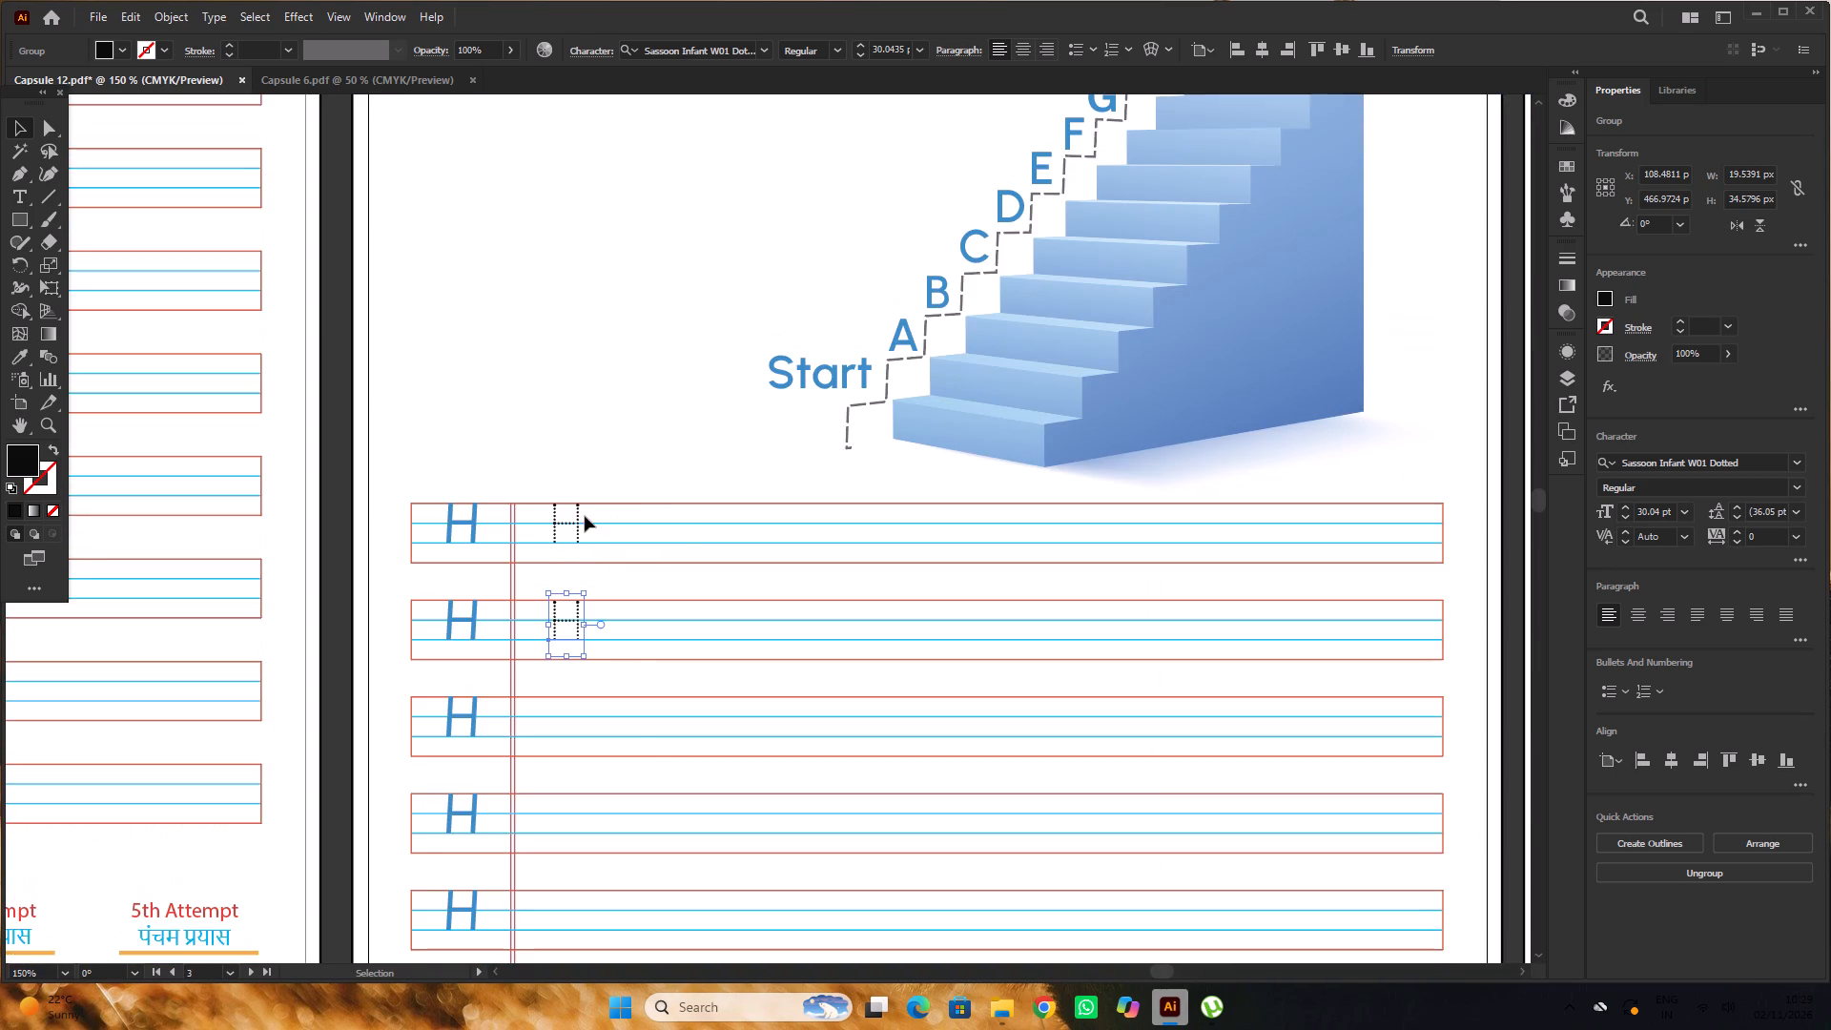
left_click(577, 525, "shift")
scroll(578, 526, "down", 2)
scroll(580, 526, "up", 1, "alt")
scroll(547, 530, "down", 1, "alt")
scroll(791, 587, "up", 1, "alt")
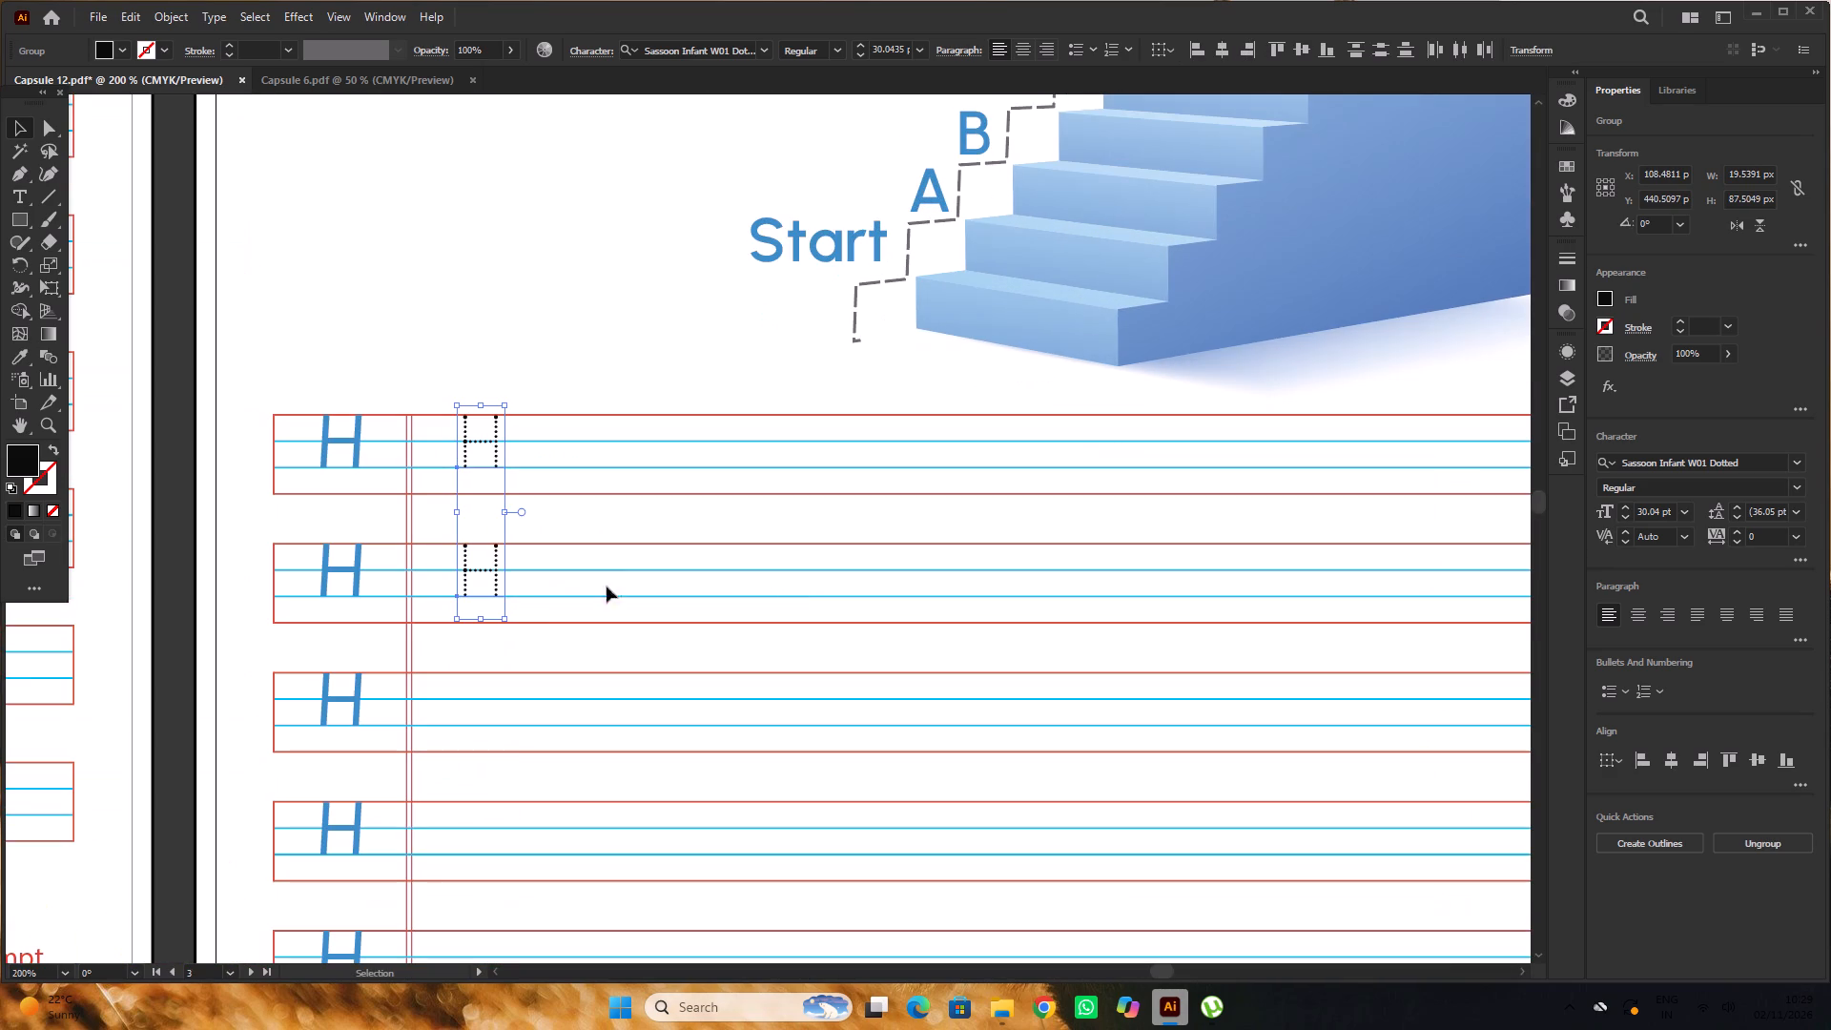
left_click_drag(497, 570, 736, 587)
scroll(691, 569, "down", 2, "alt")
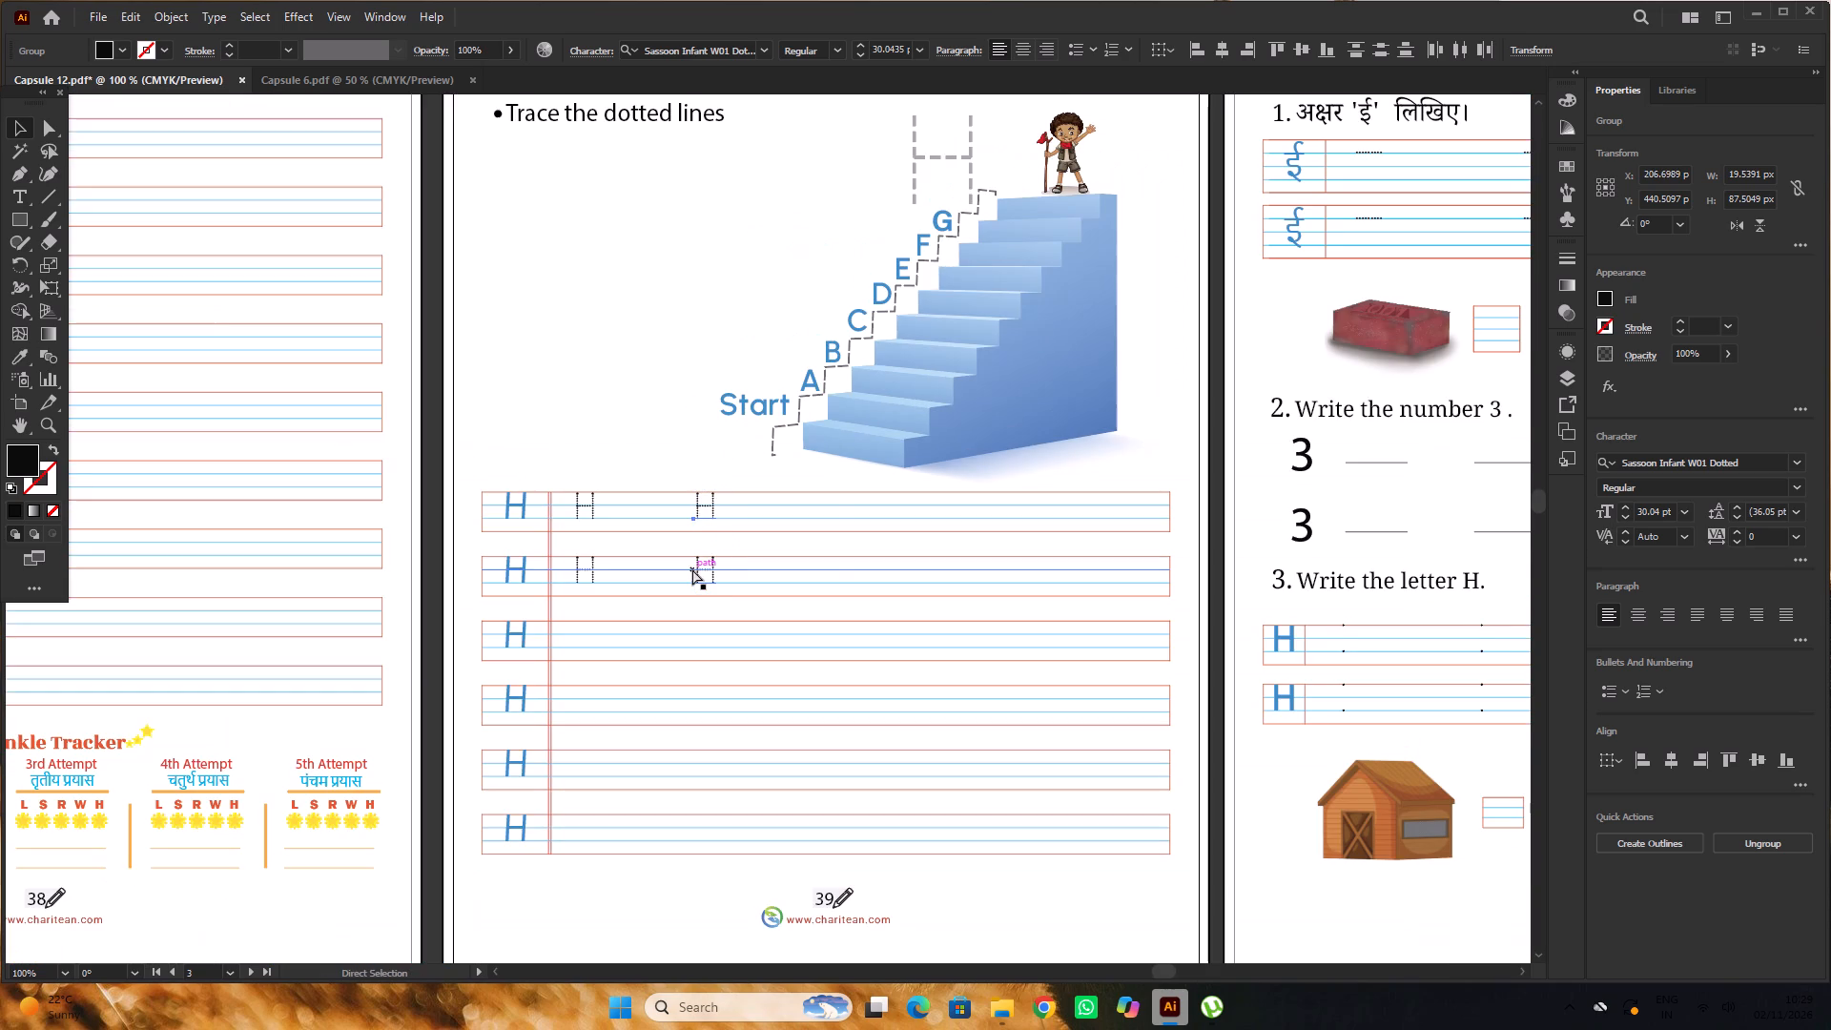
key("ctrl+d")
key("ctrl+d")
key("ctrl+d")
scroll(687, 552, "down", 3, "alt")
left_click(915, 810)
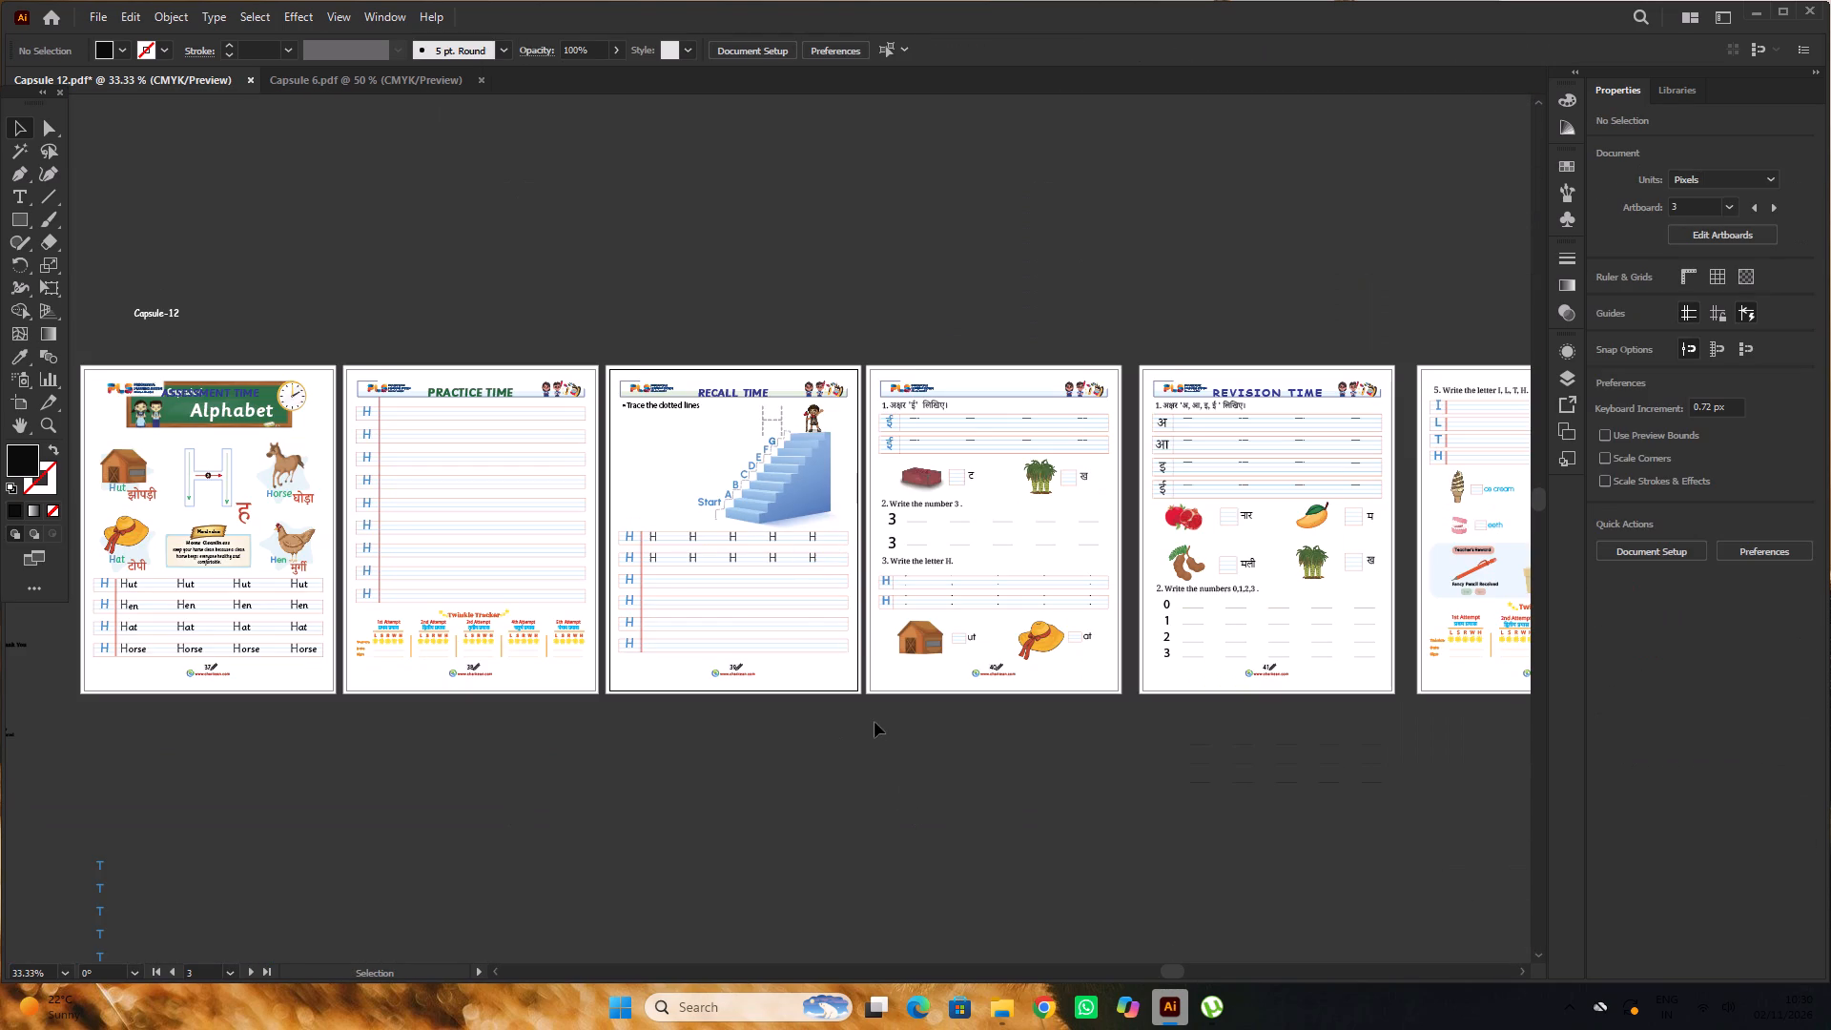
Check the placement and spacing of the dotted H letters in page 39's top two practice rows.
scroll(856, 730, "down", 1)
scroll(842, 627, "up", 2, "alt")
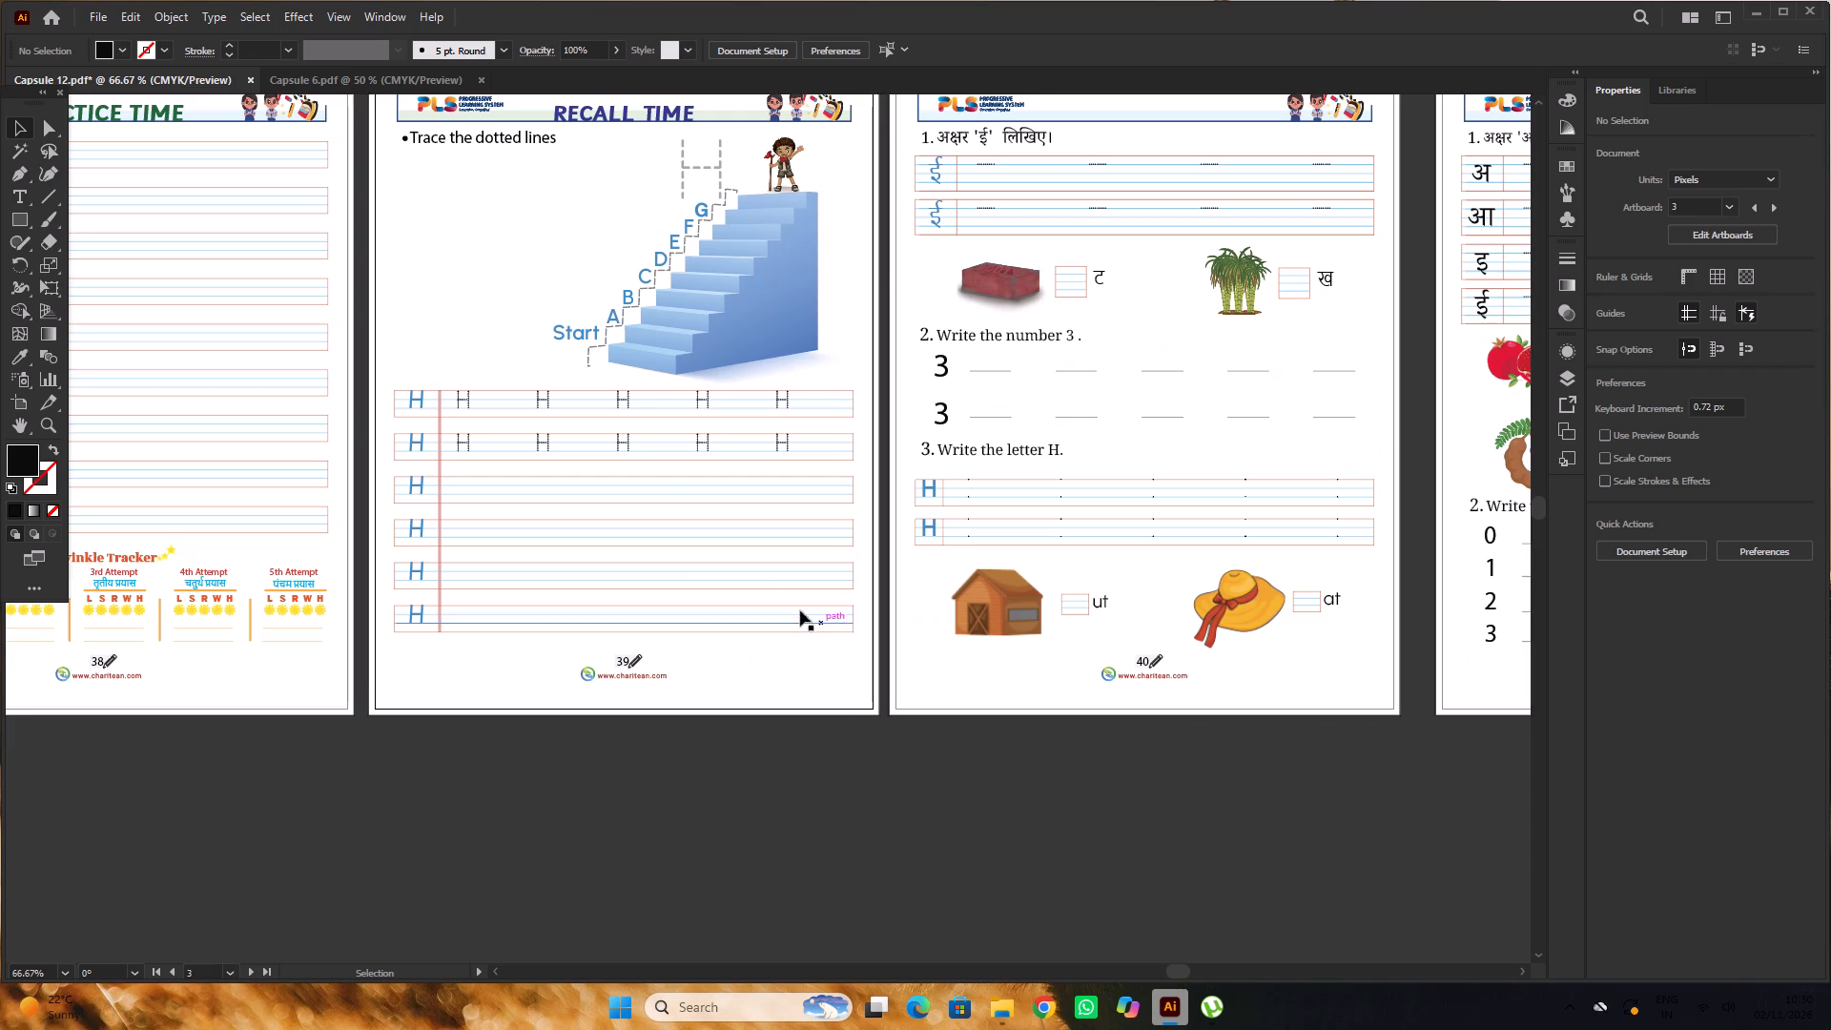
scroll(590, 508, "up", 3)
scroll(577, 497, "up", 2, "alt")
scroll(577, 497, "down", 1, "alt")
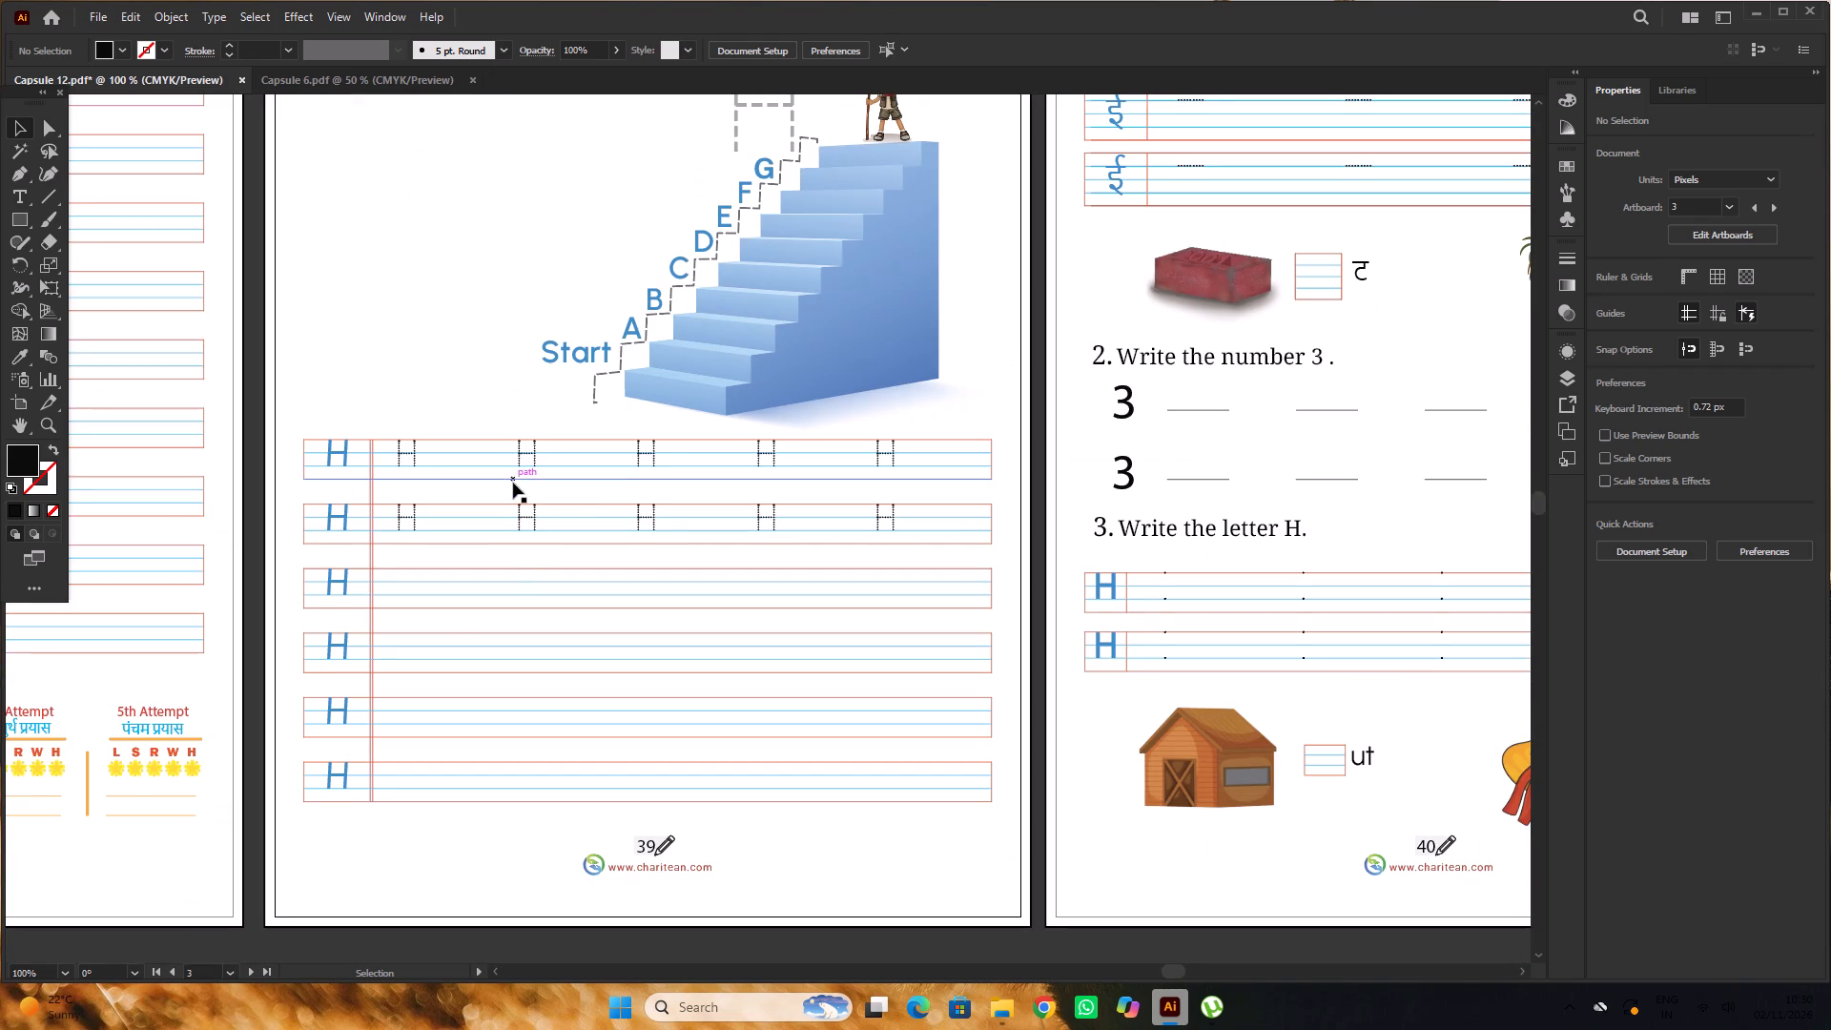
Move the last dotted H in page 39's first practice row about 30 px further toward the row's end.
scroll(513, 483, "up", 1)
scroll(938, 501, "up", 1, "alt")
scroll(874, 479, "up", 3)
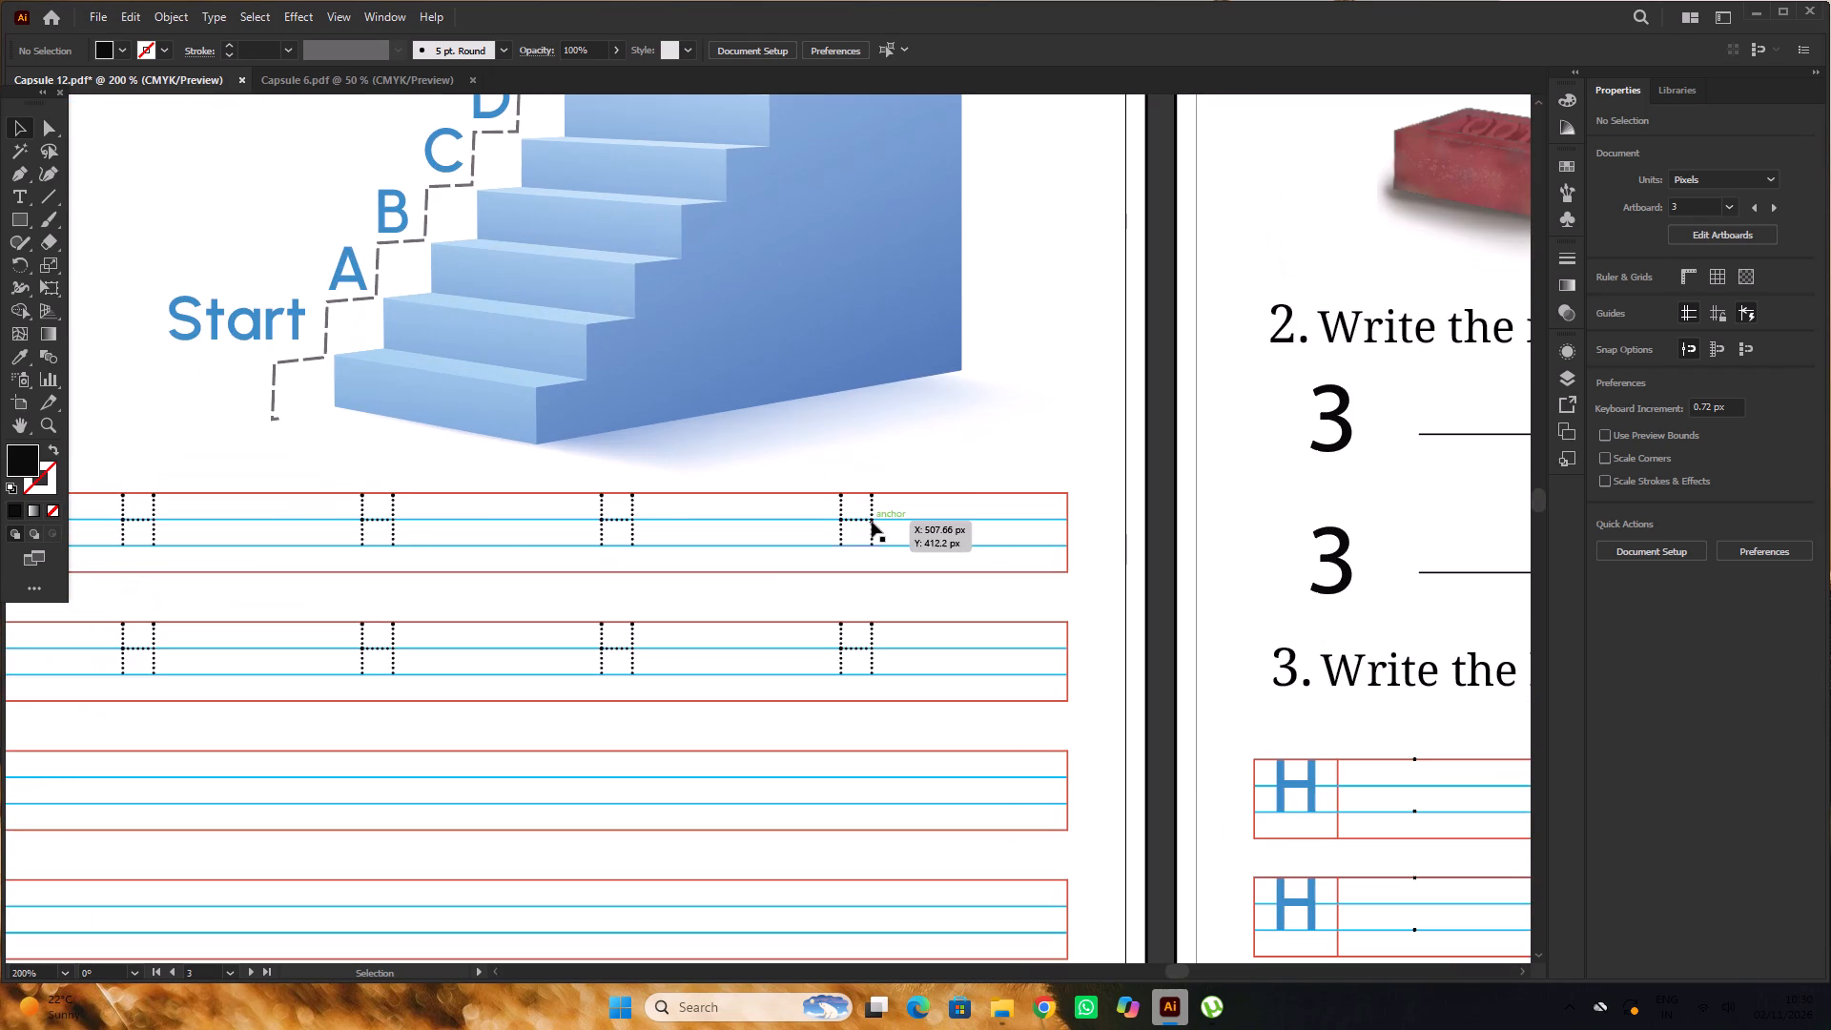
left_click_drag(872, 522, 944, 532)
Align the vertical centres of the first row's five dotted H letters and distribute their horizontal spacing evenly.
scroll(941, 529, "down", 7, "alt")
scroll(623, 450, "up", 1, "alt")
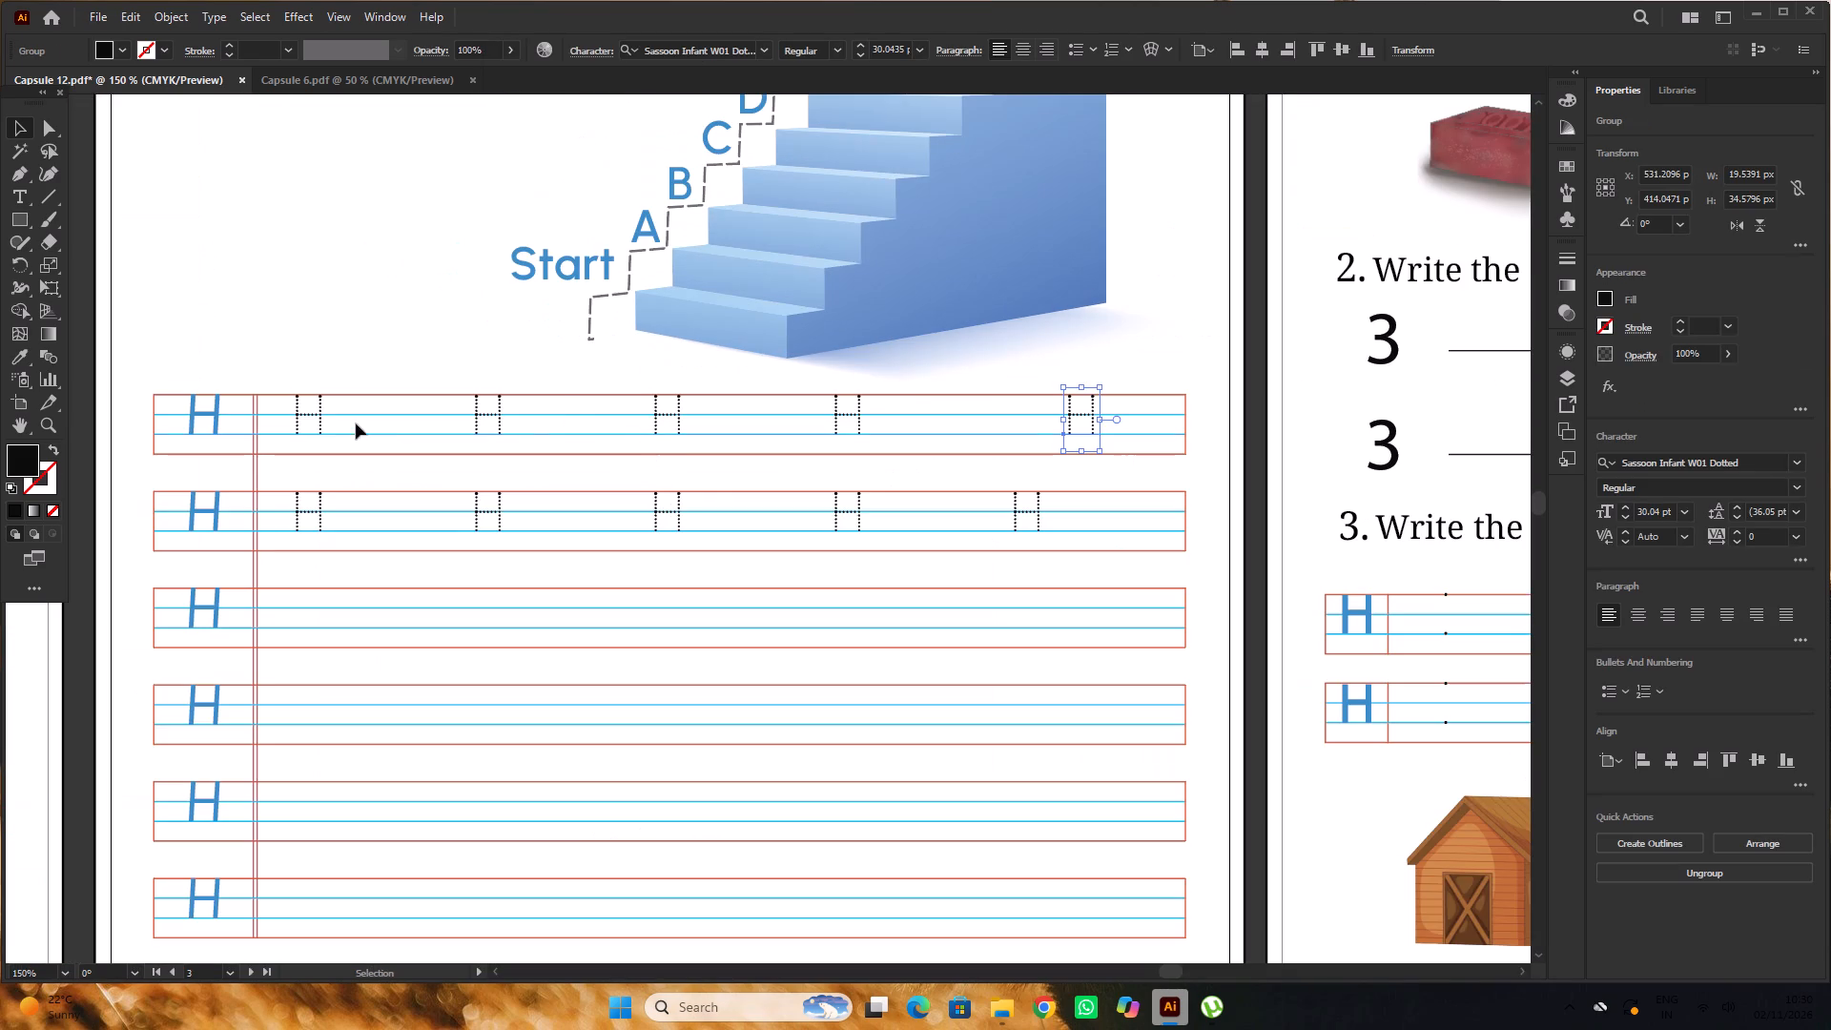
left_click(321, 424)
left_click(504, 425, "shift")
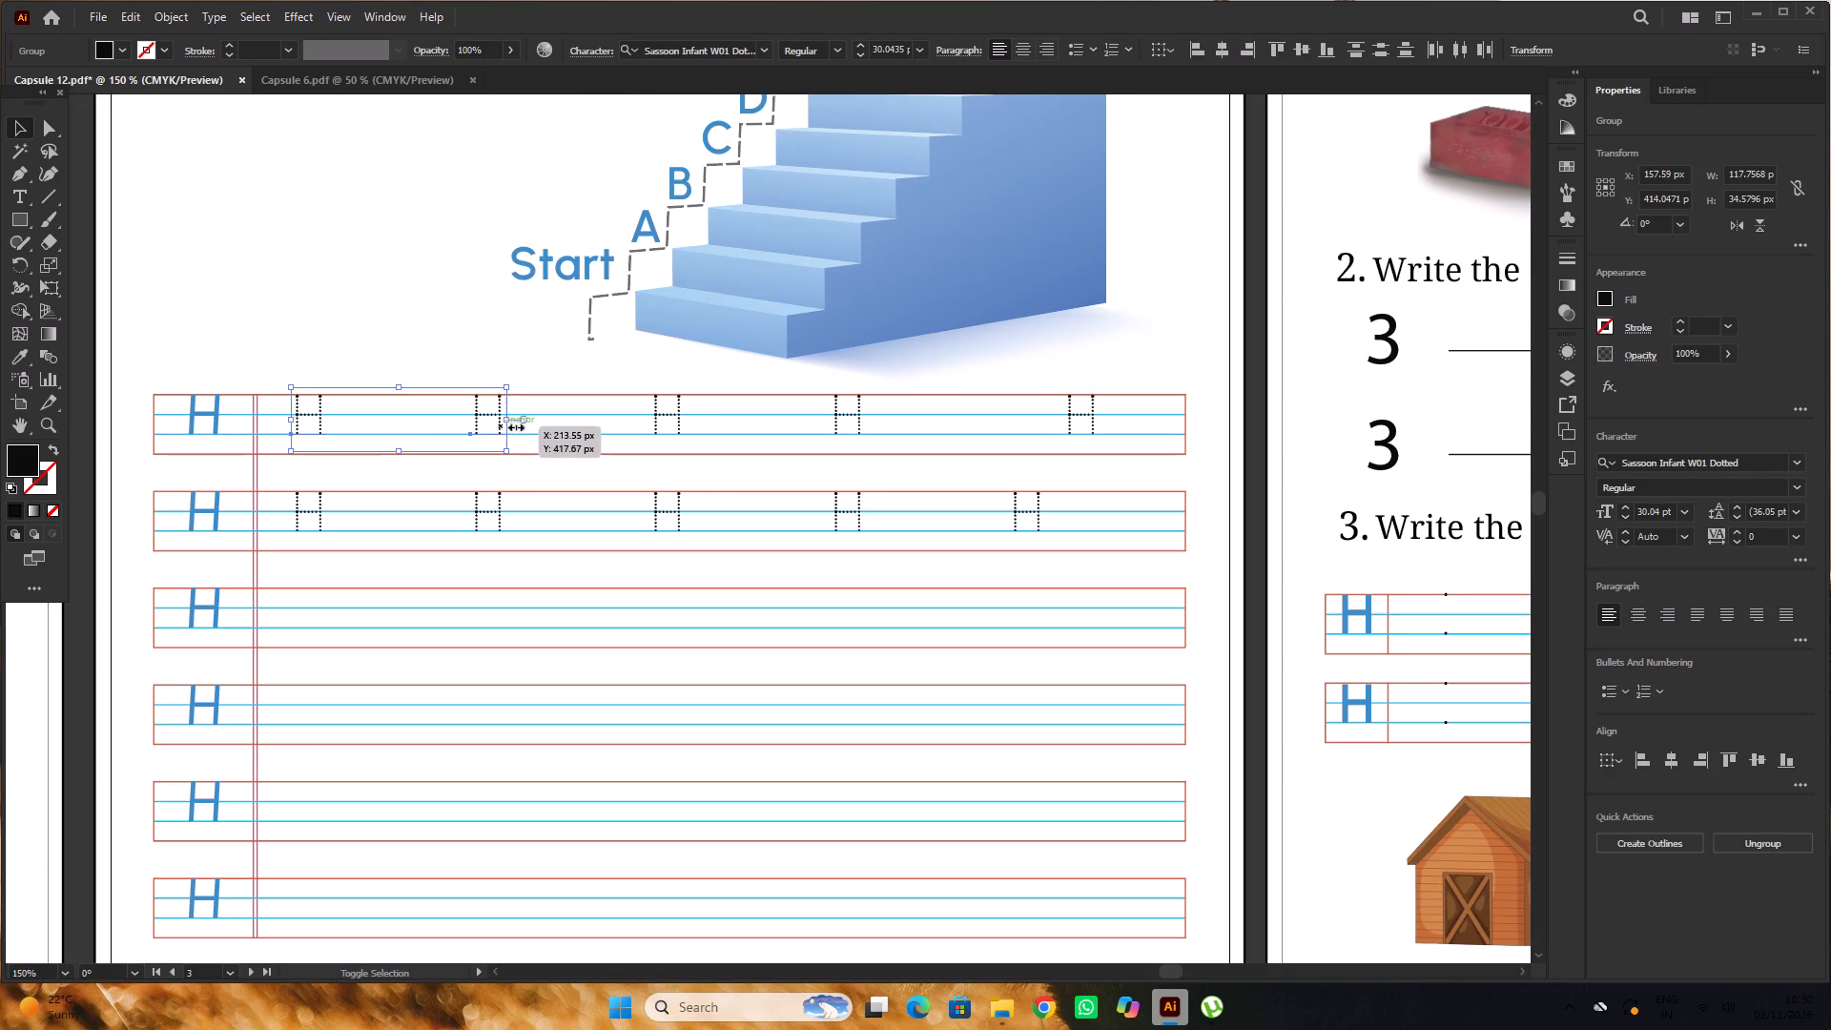
left_click(680, 430, "shift")
left_click(863, 423, "shift")
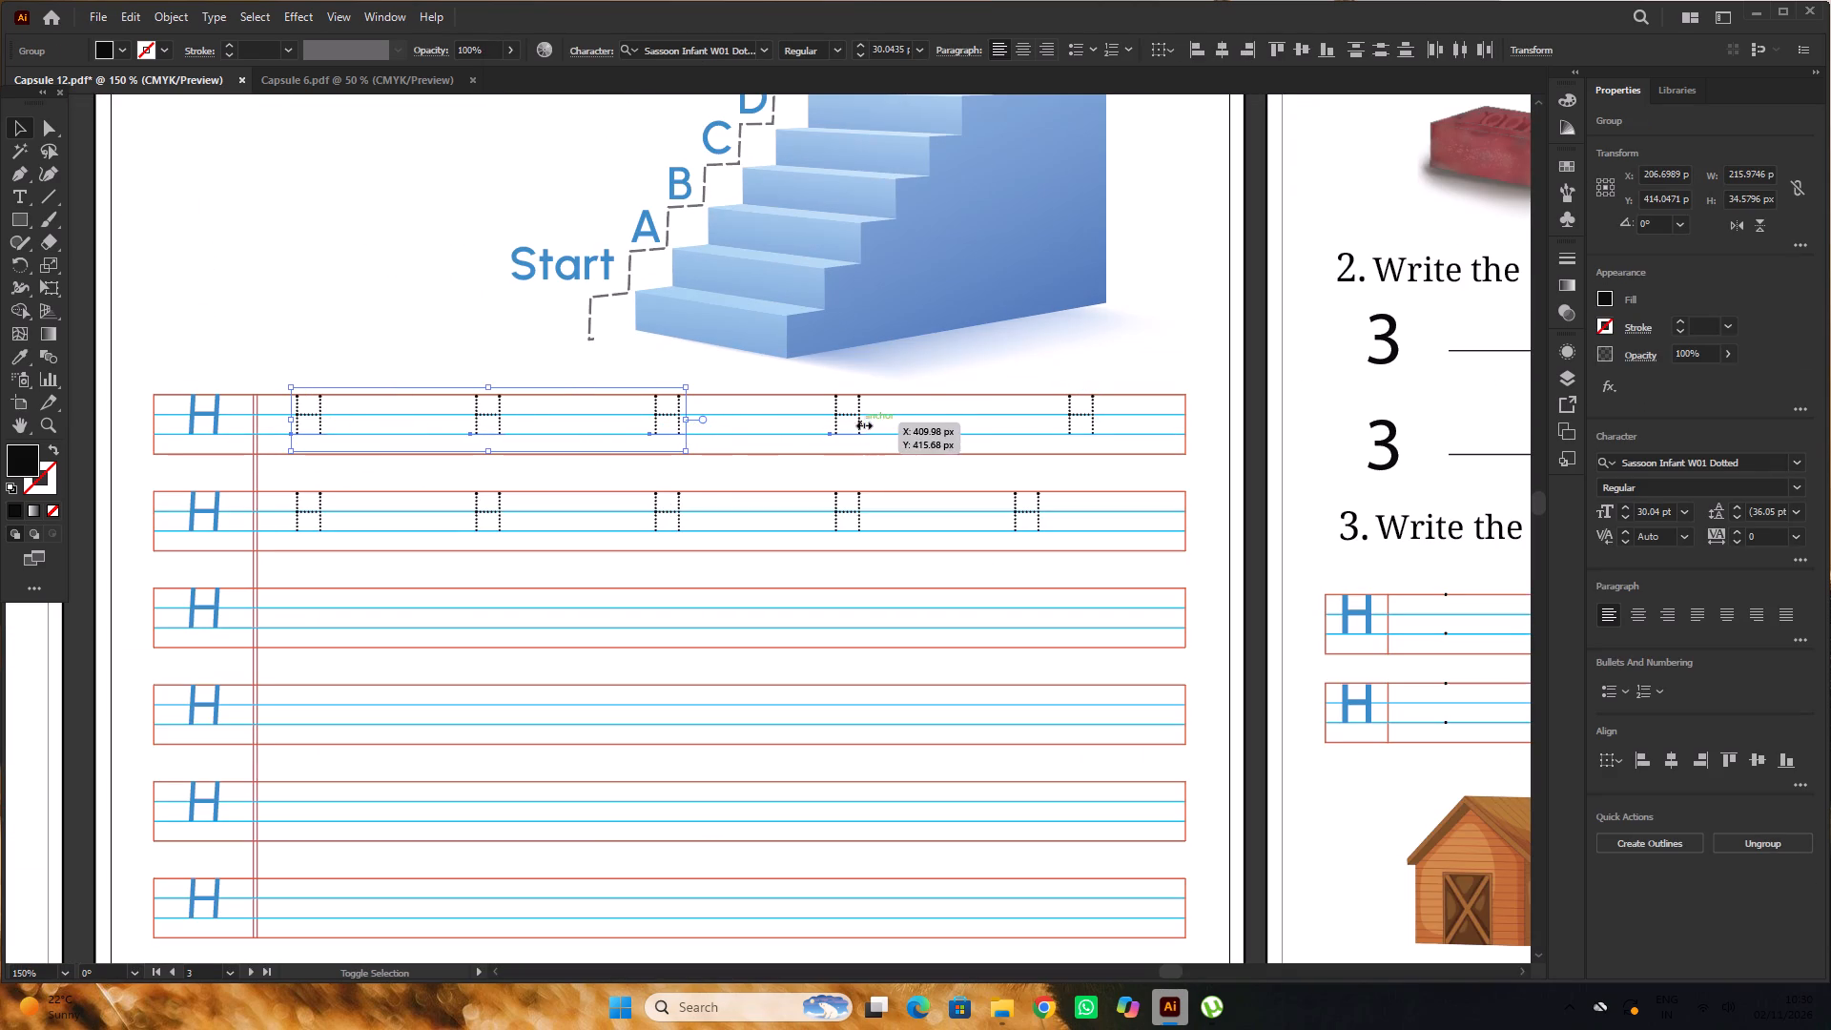
left_click(1093, 425, "shift")
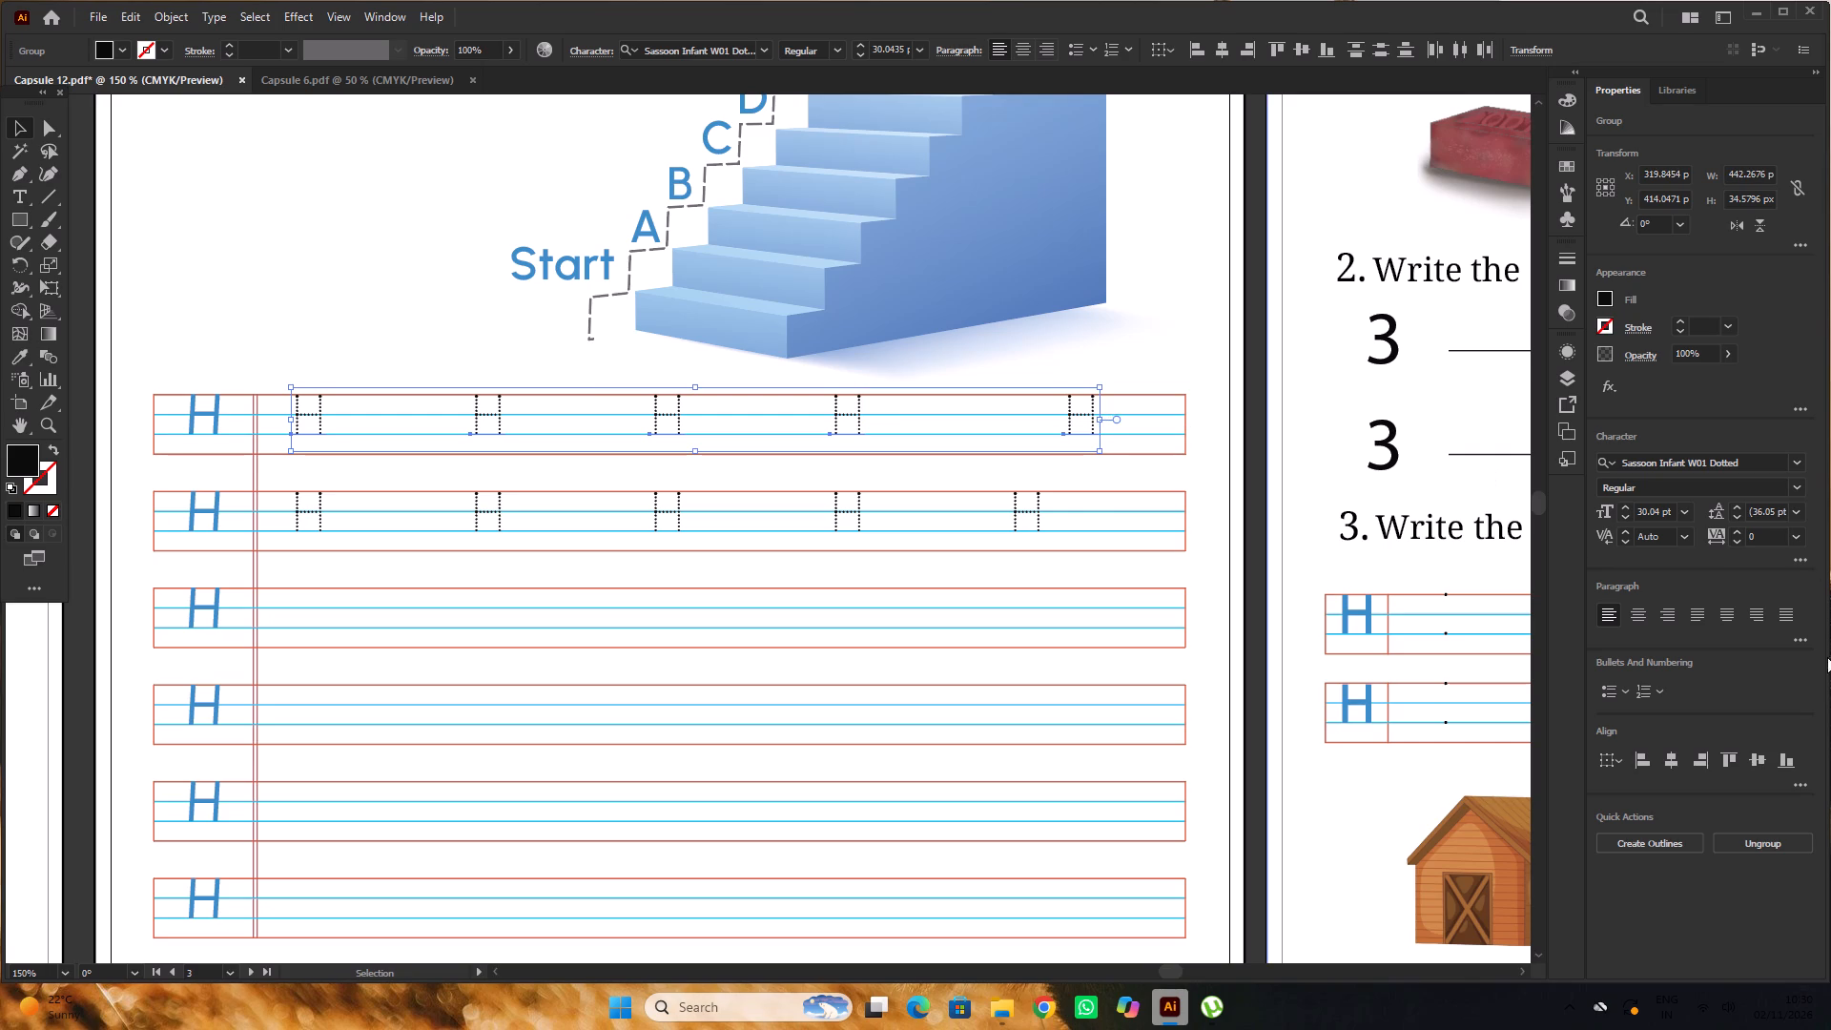
left_click(1807, 791)
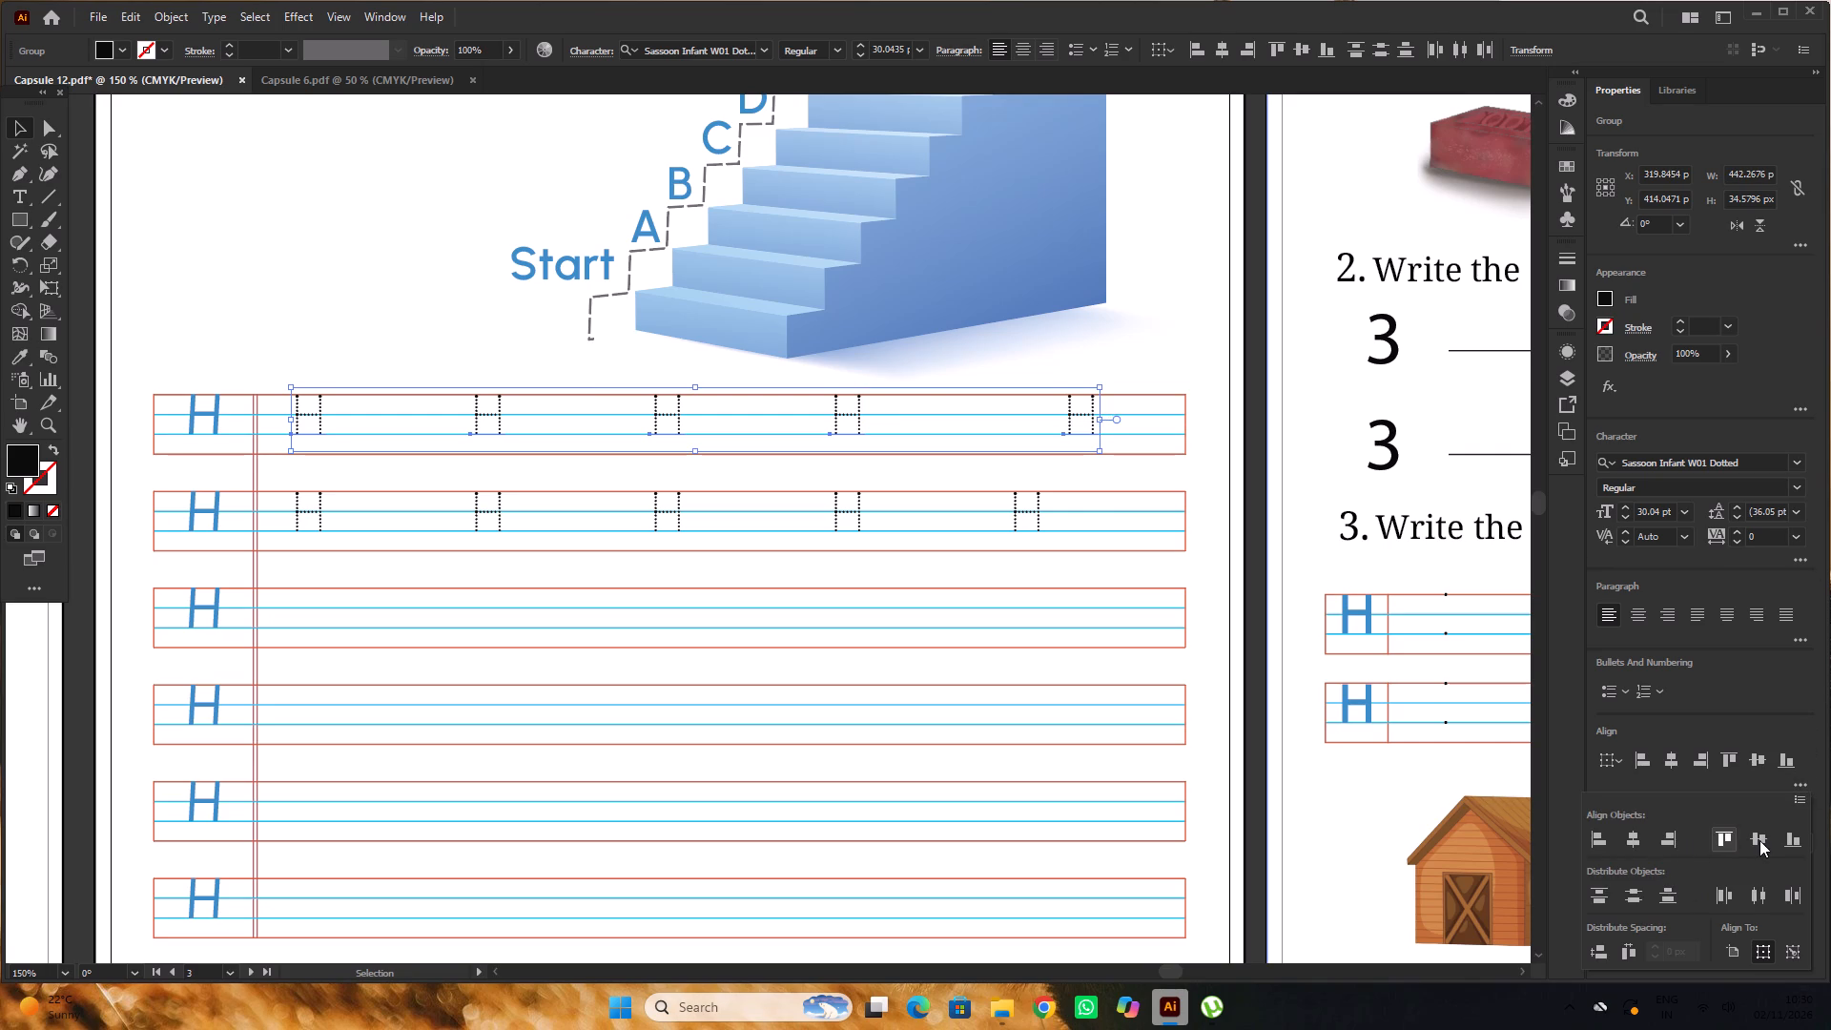
left_click(1760, 840)
left_click(1625, 956)
double_click(1249, 423)
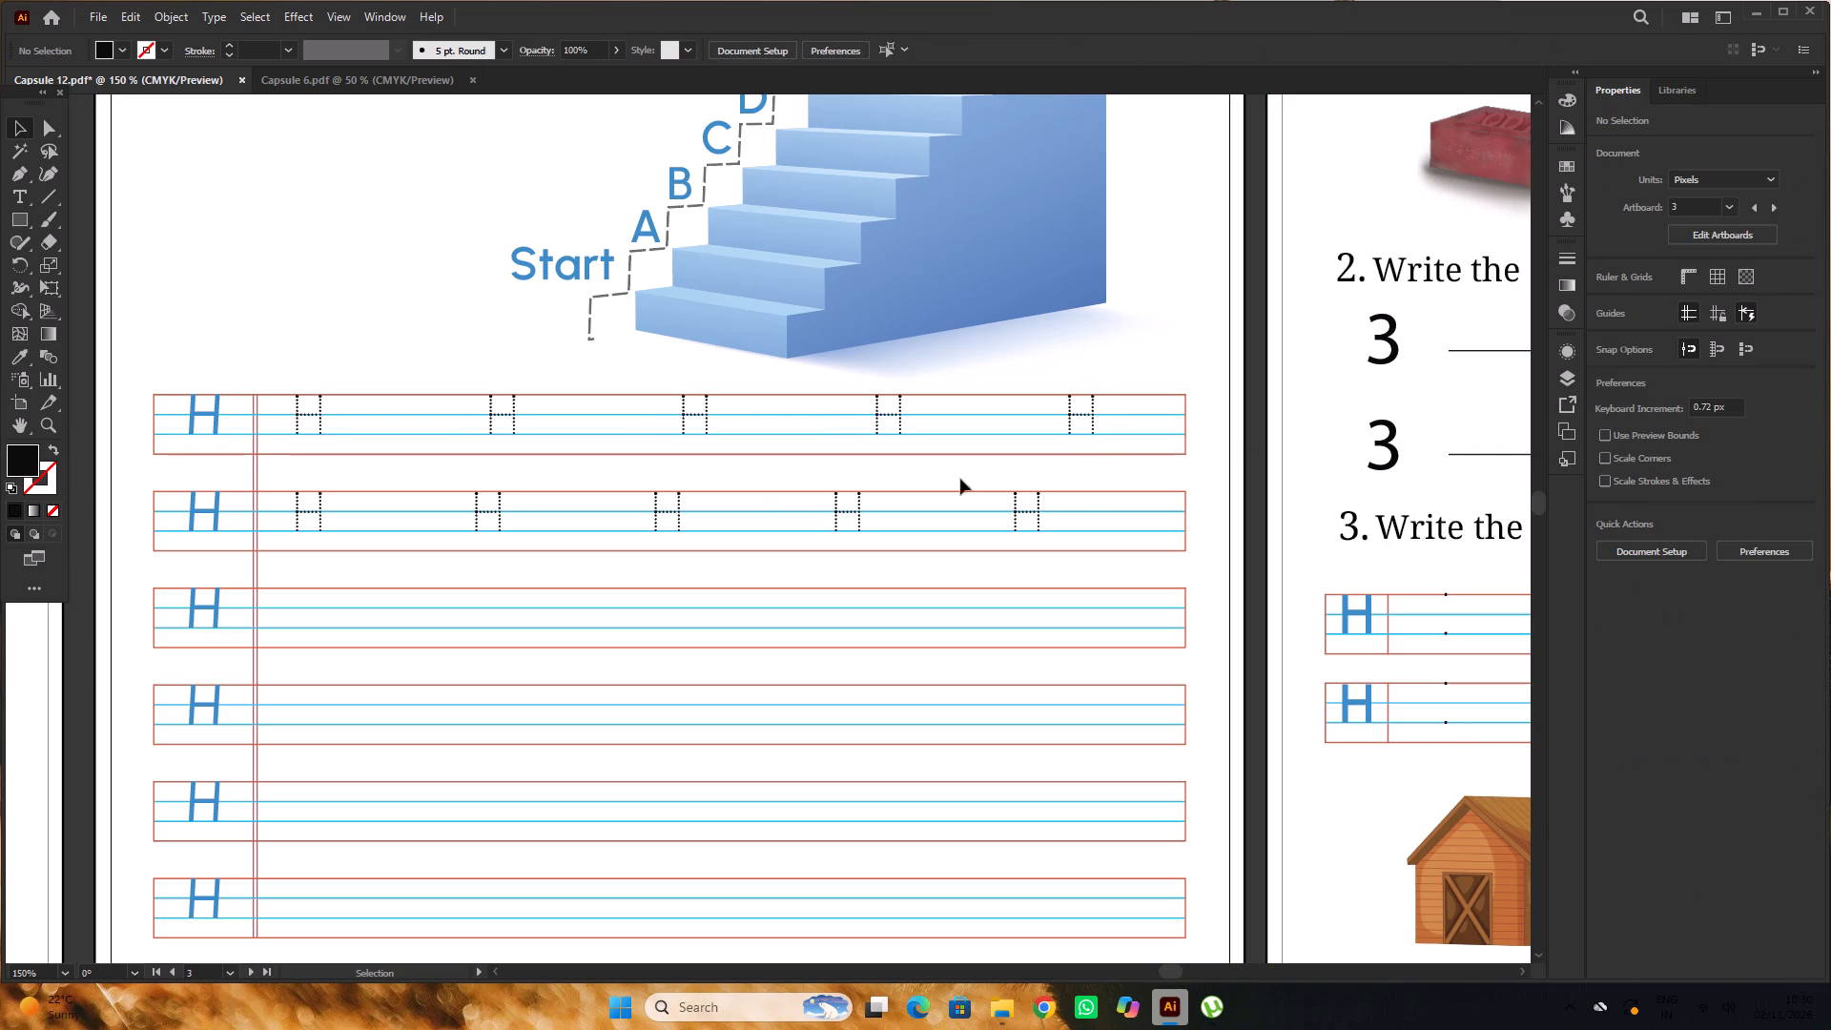
Delete all five dotted H letters from page 39's second practice row.
left_click(324, 523)
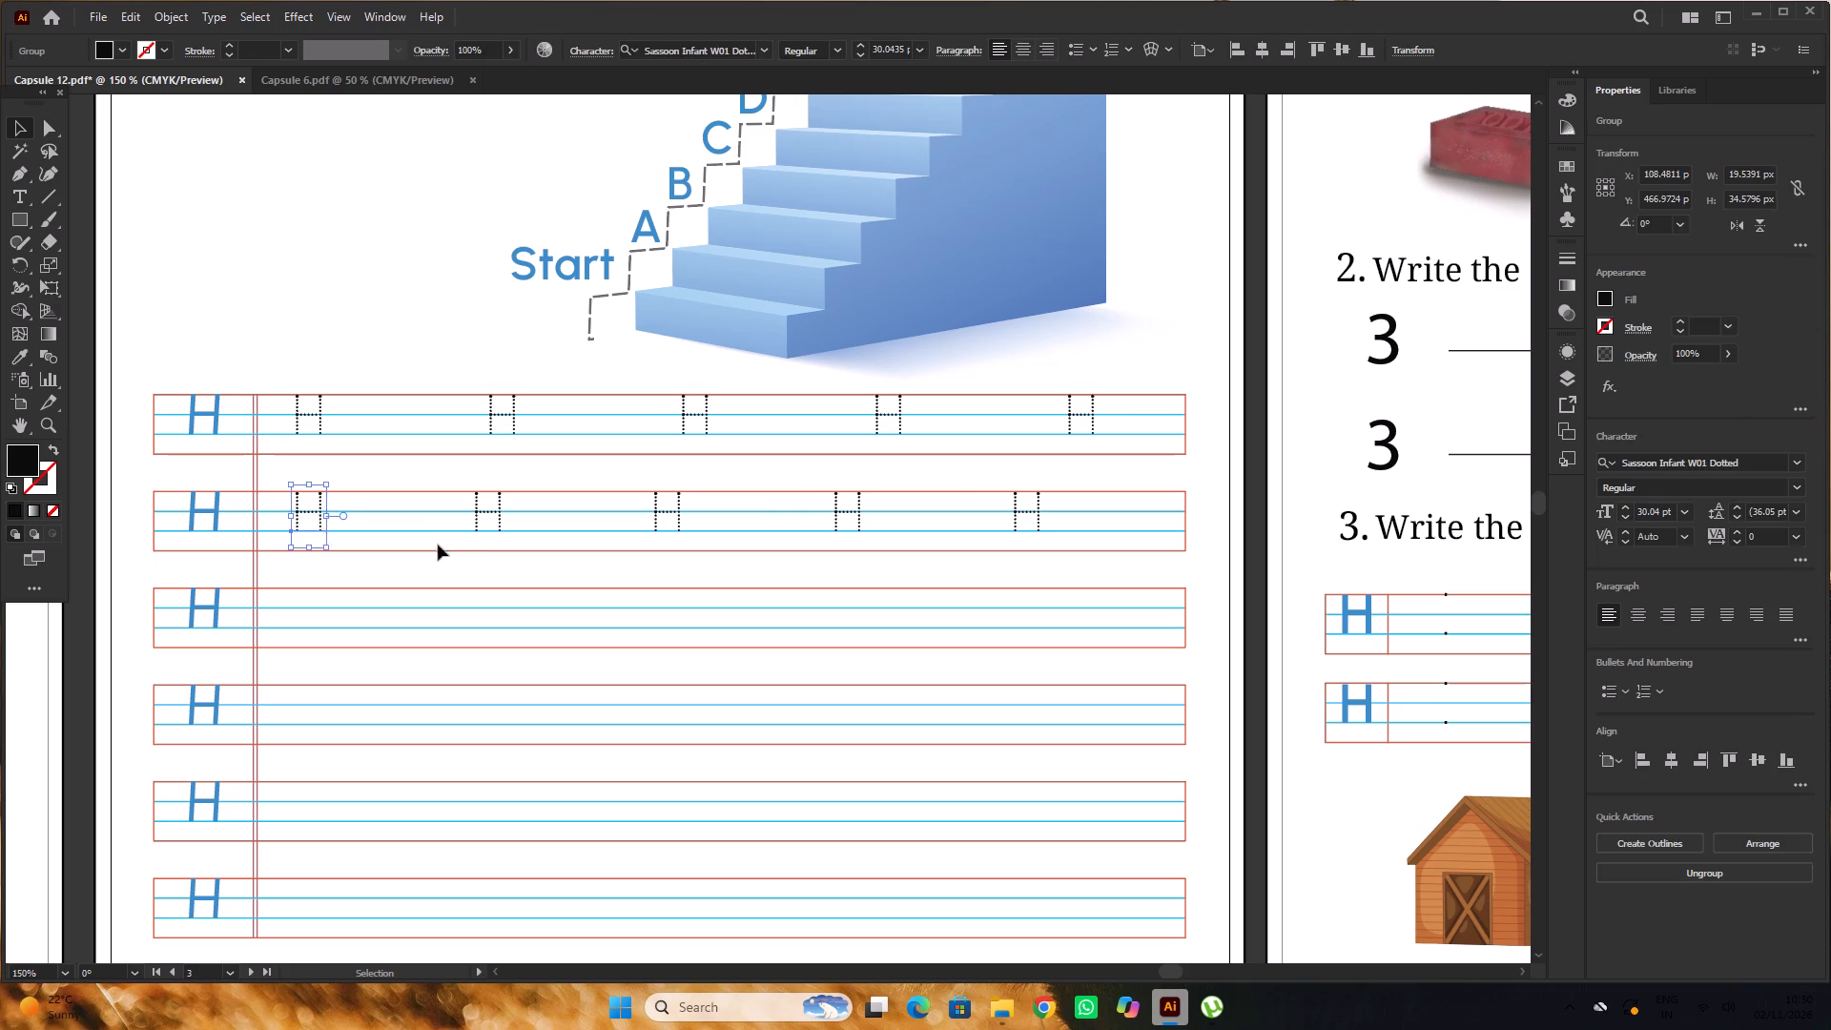
key("Delete")
left_click(501, 519)
key("Delete")
left_click(679, 521)
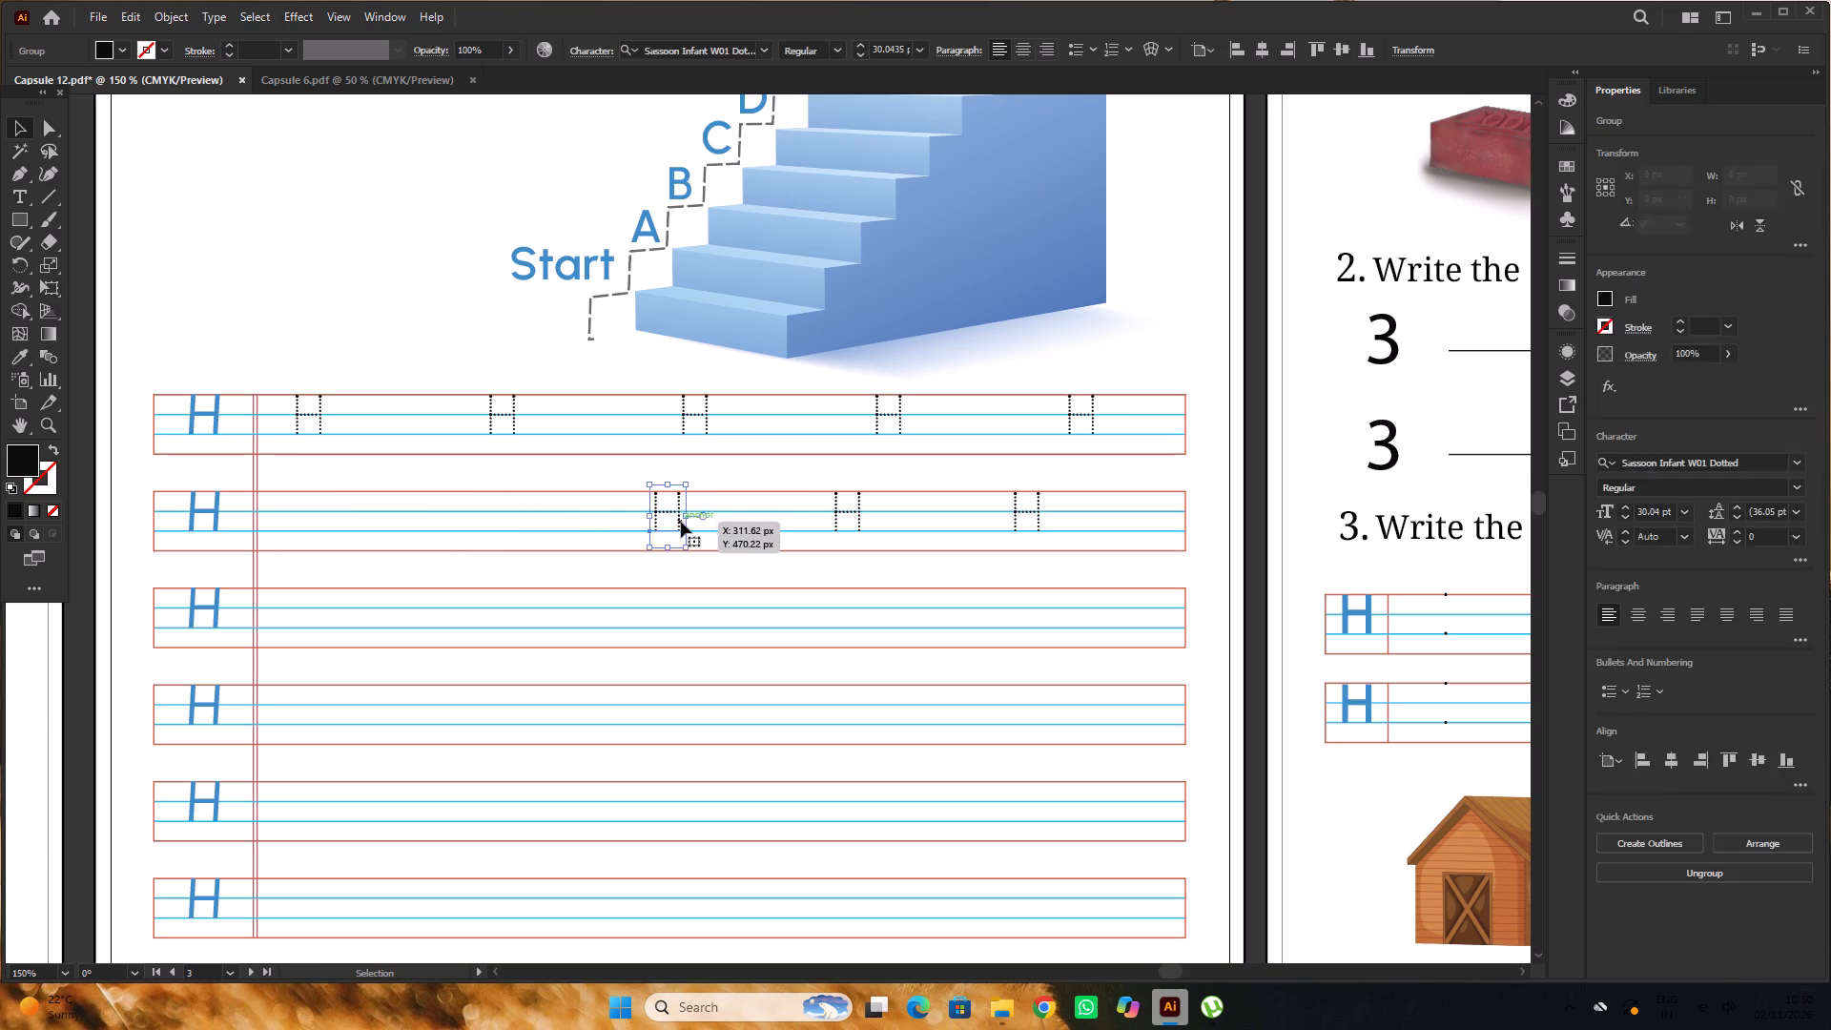
key("Delete")
left_click(859, 525)
key("Delete")
left_click(1031, 525)
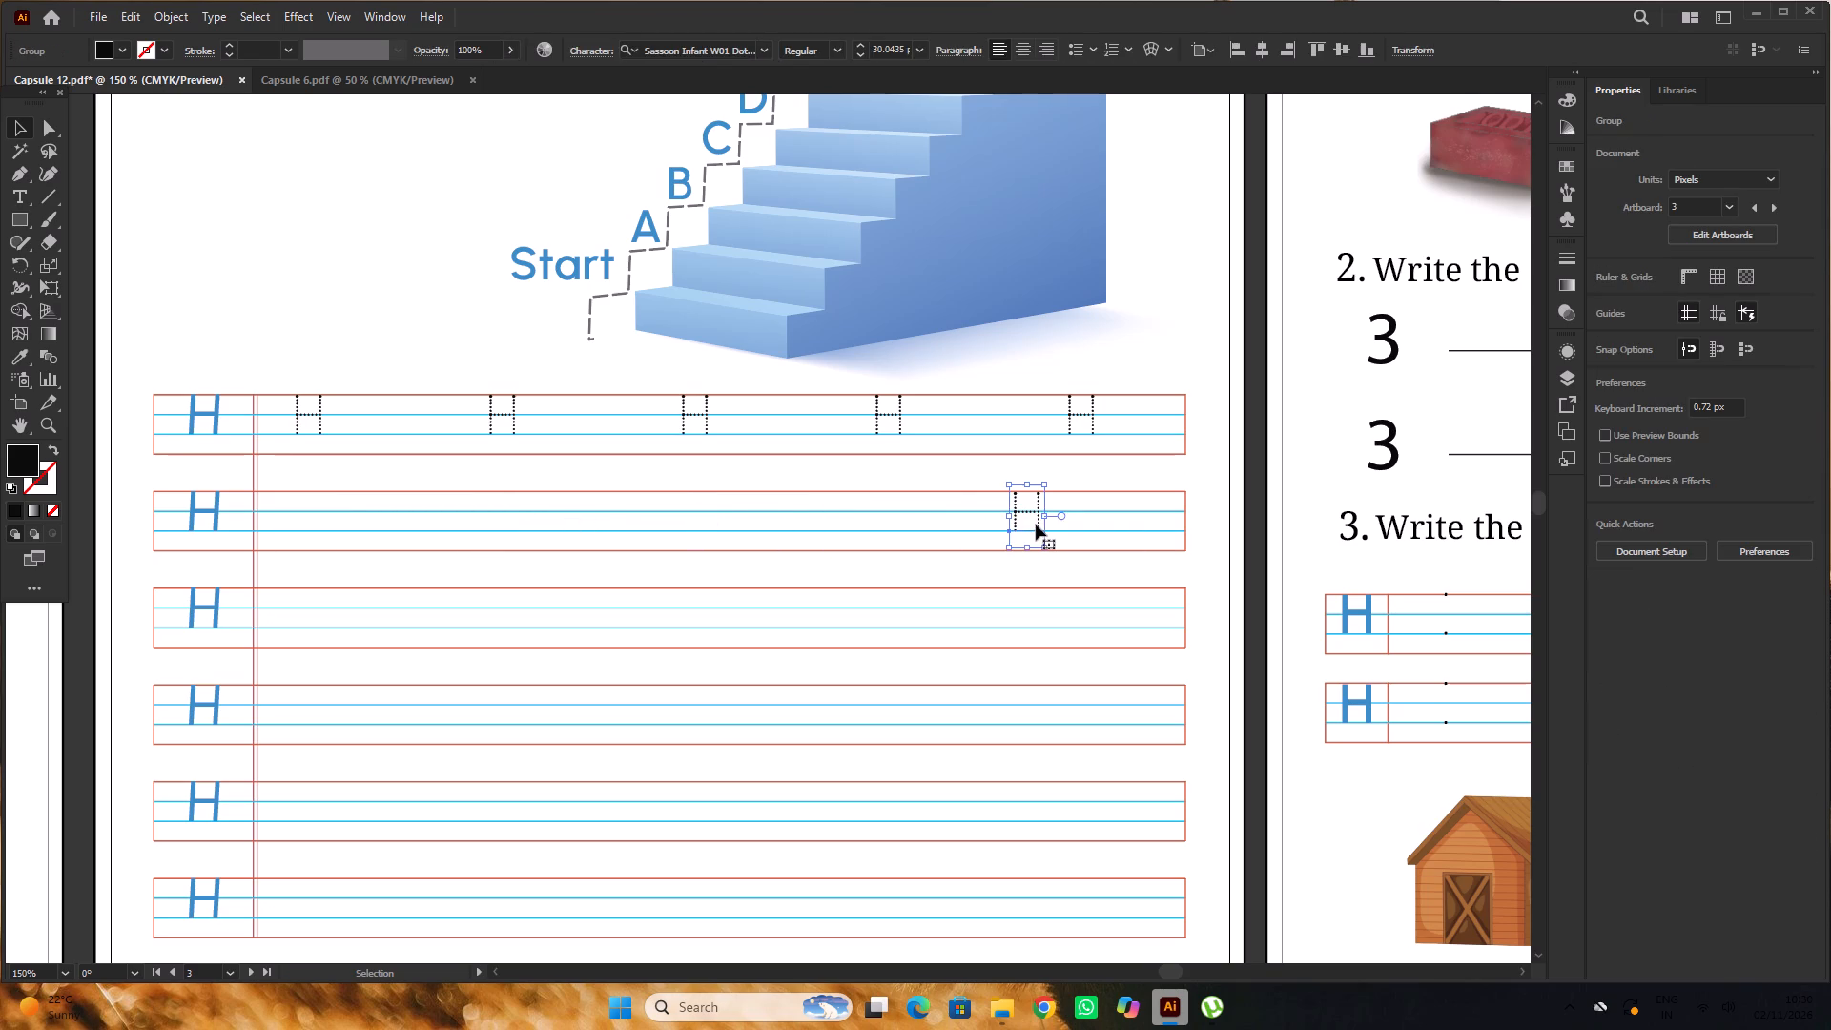
key("Delete")
Duplicate the first row's five dotted H letters straight down about 53 px, fitting them to the second row's ruled lines.
left_click(297, 424)
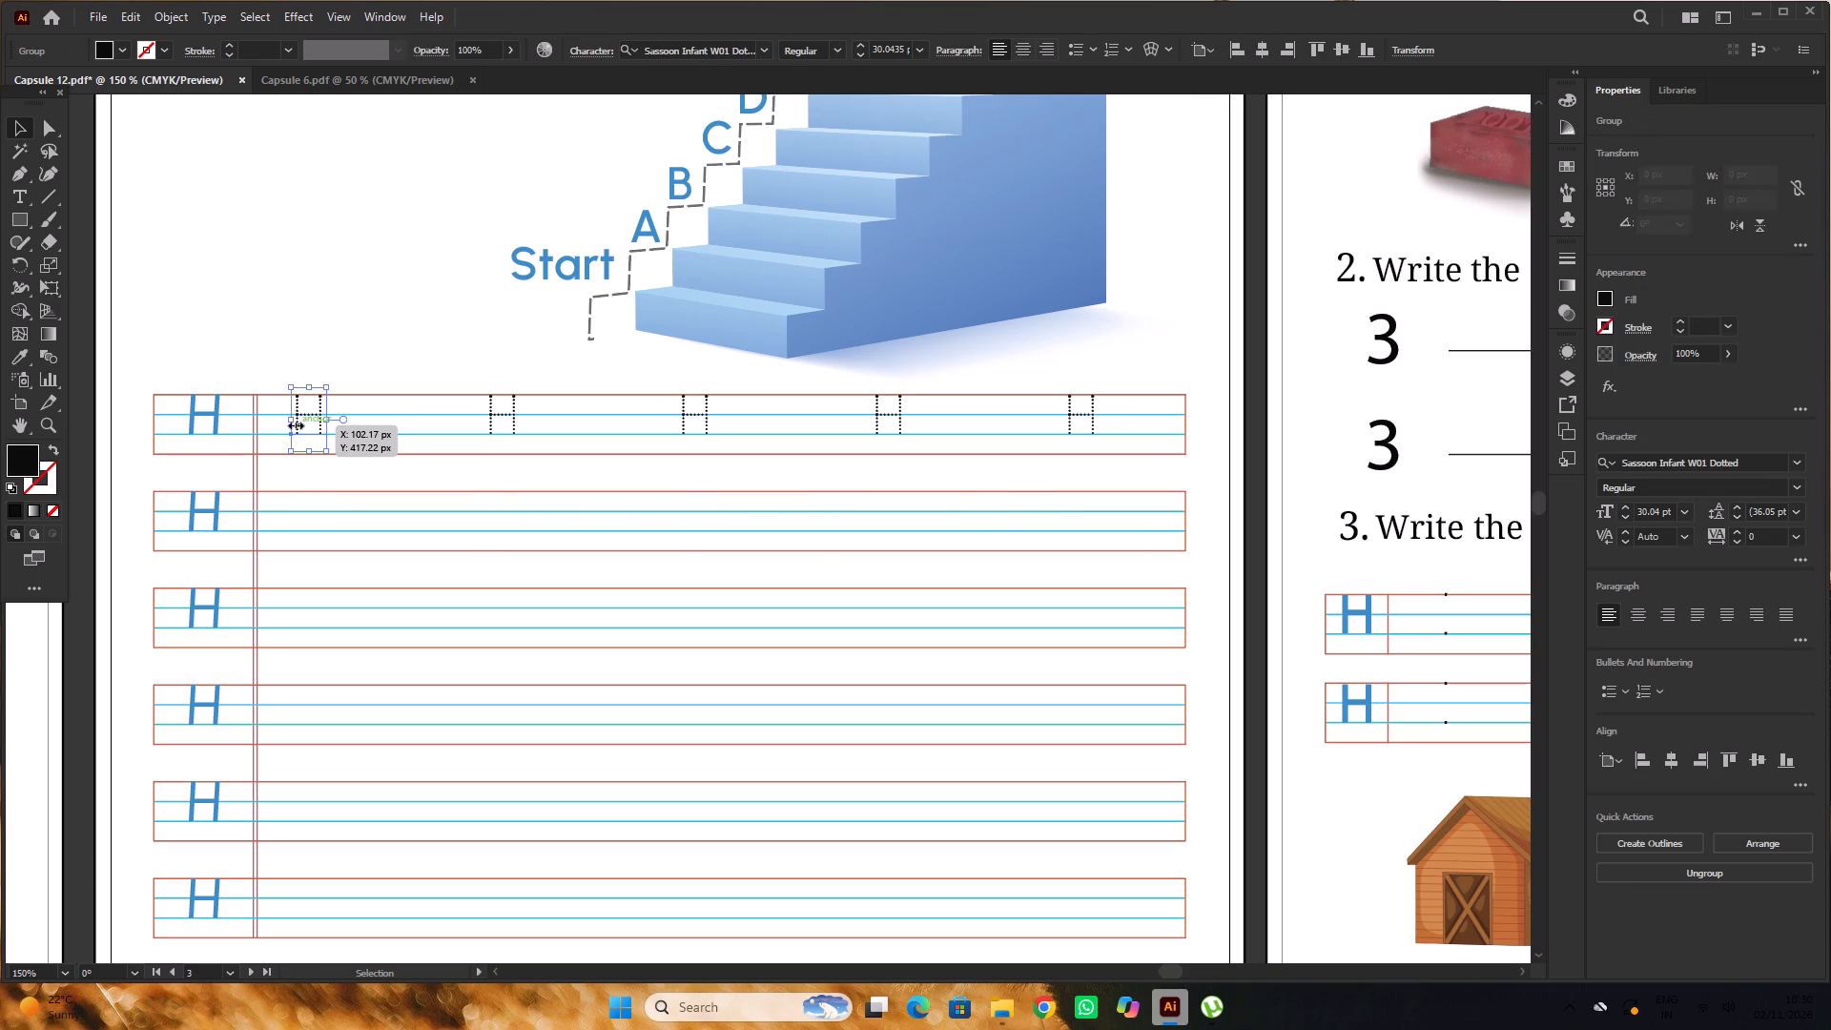
left_click(493, 427, "shift")
left_click(710, 428, "shift")
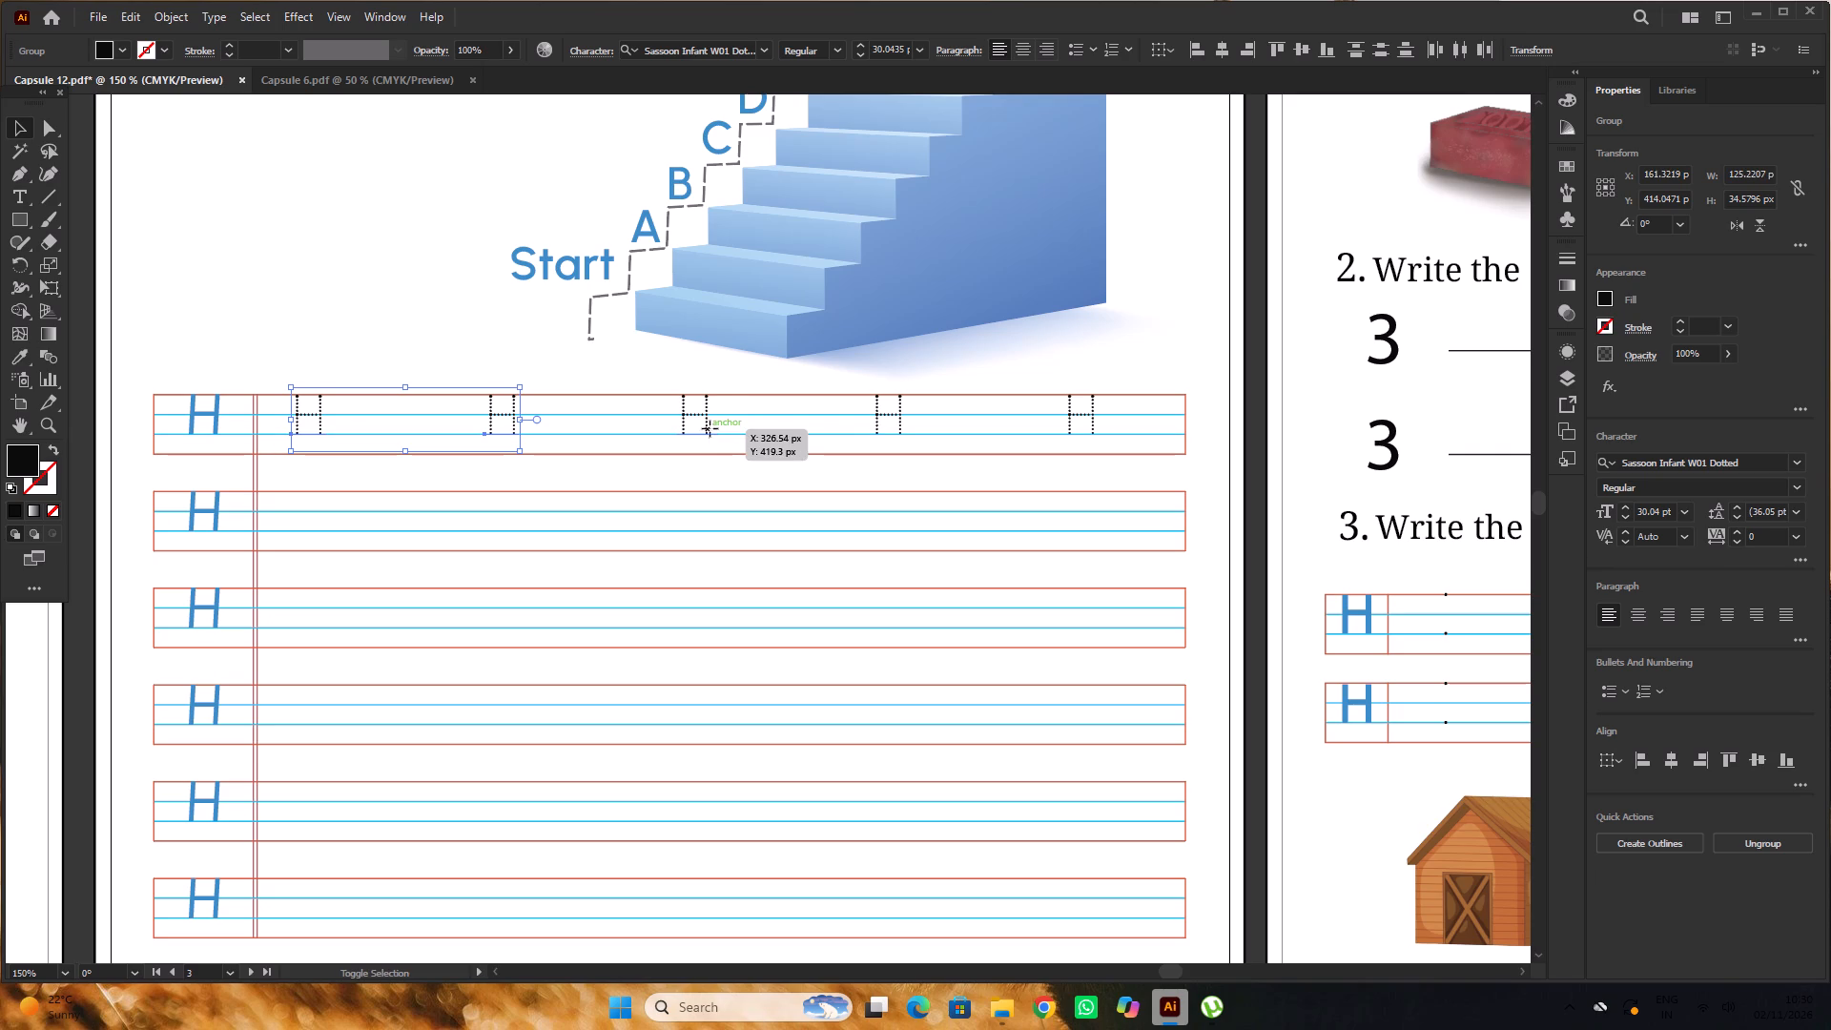
left_click(876, 423, "shift")
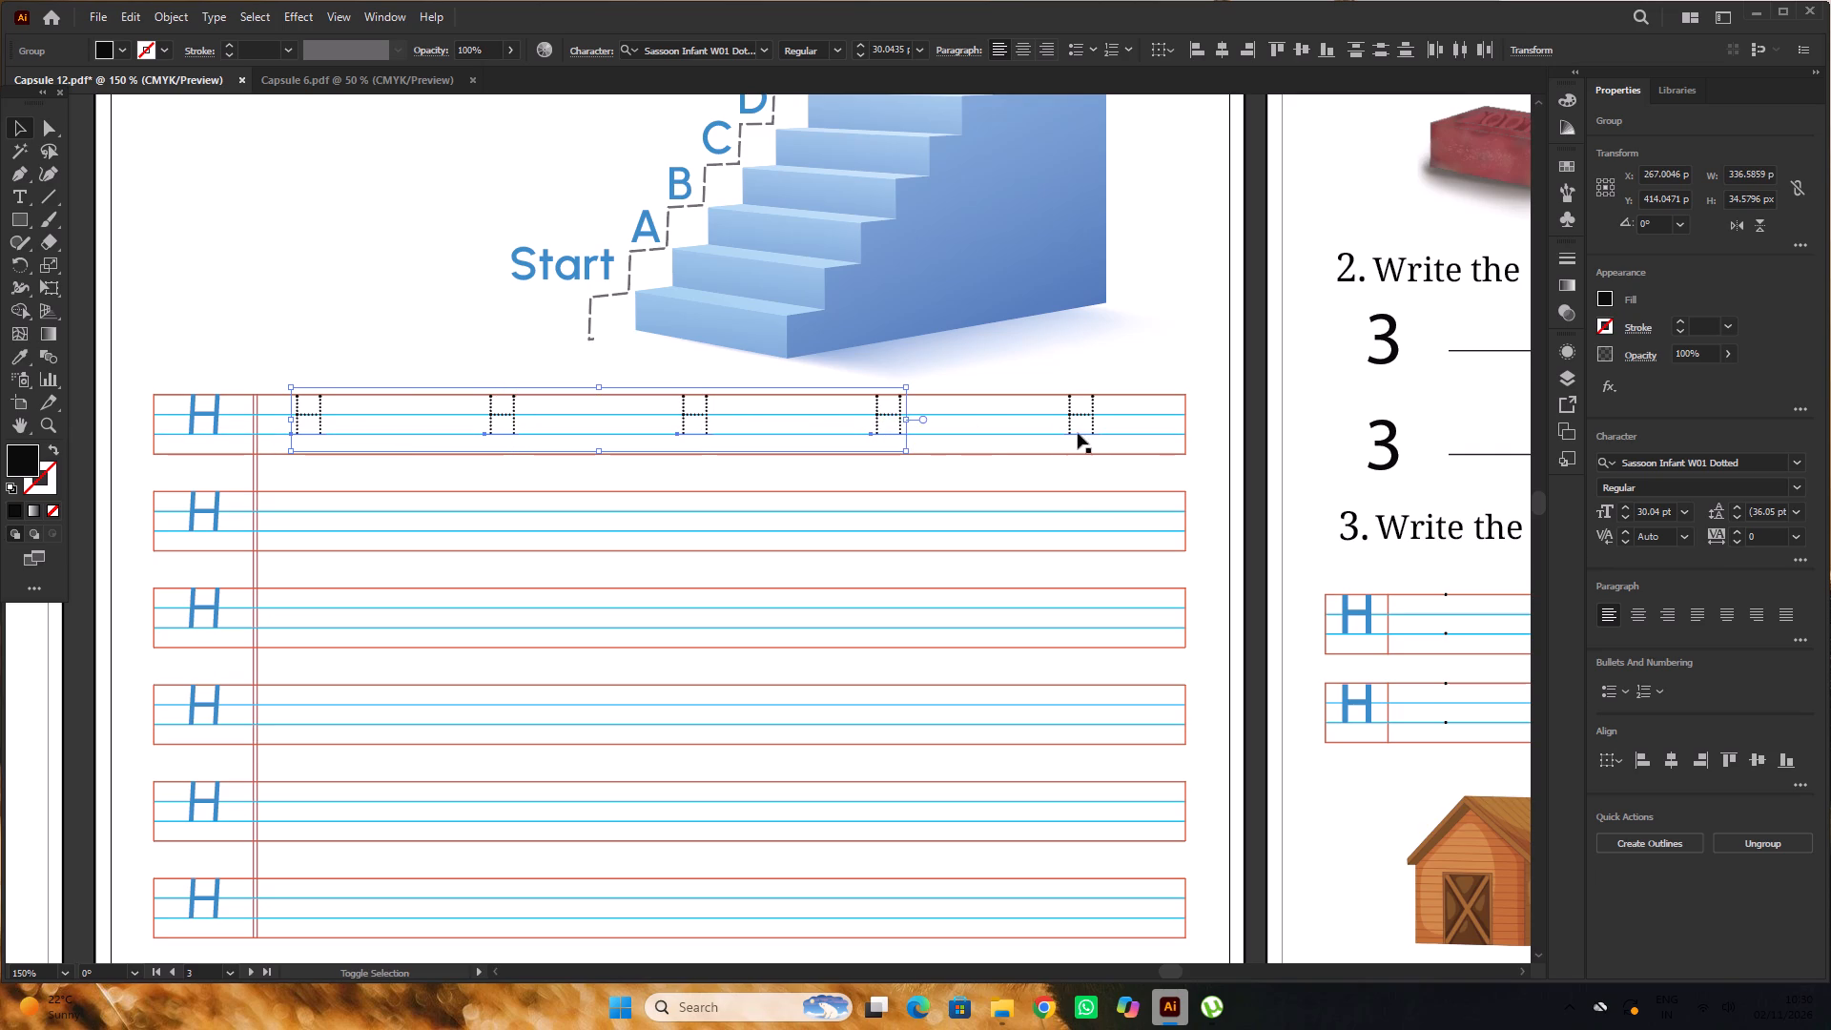
left_click(1073, 434, "shift")
scroll(912, 419, "down", 4)
scroll(601, 340, "up", 1, "alt")
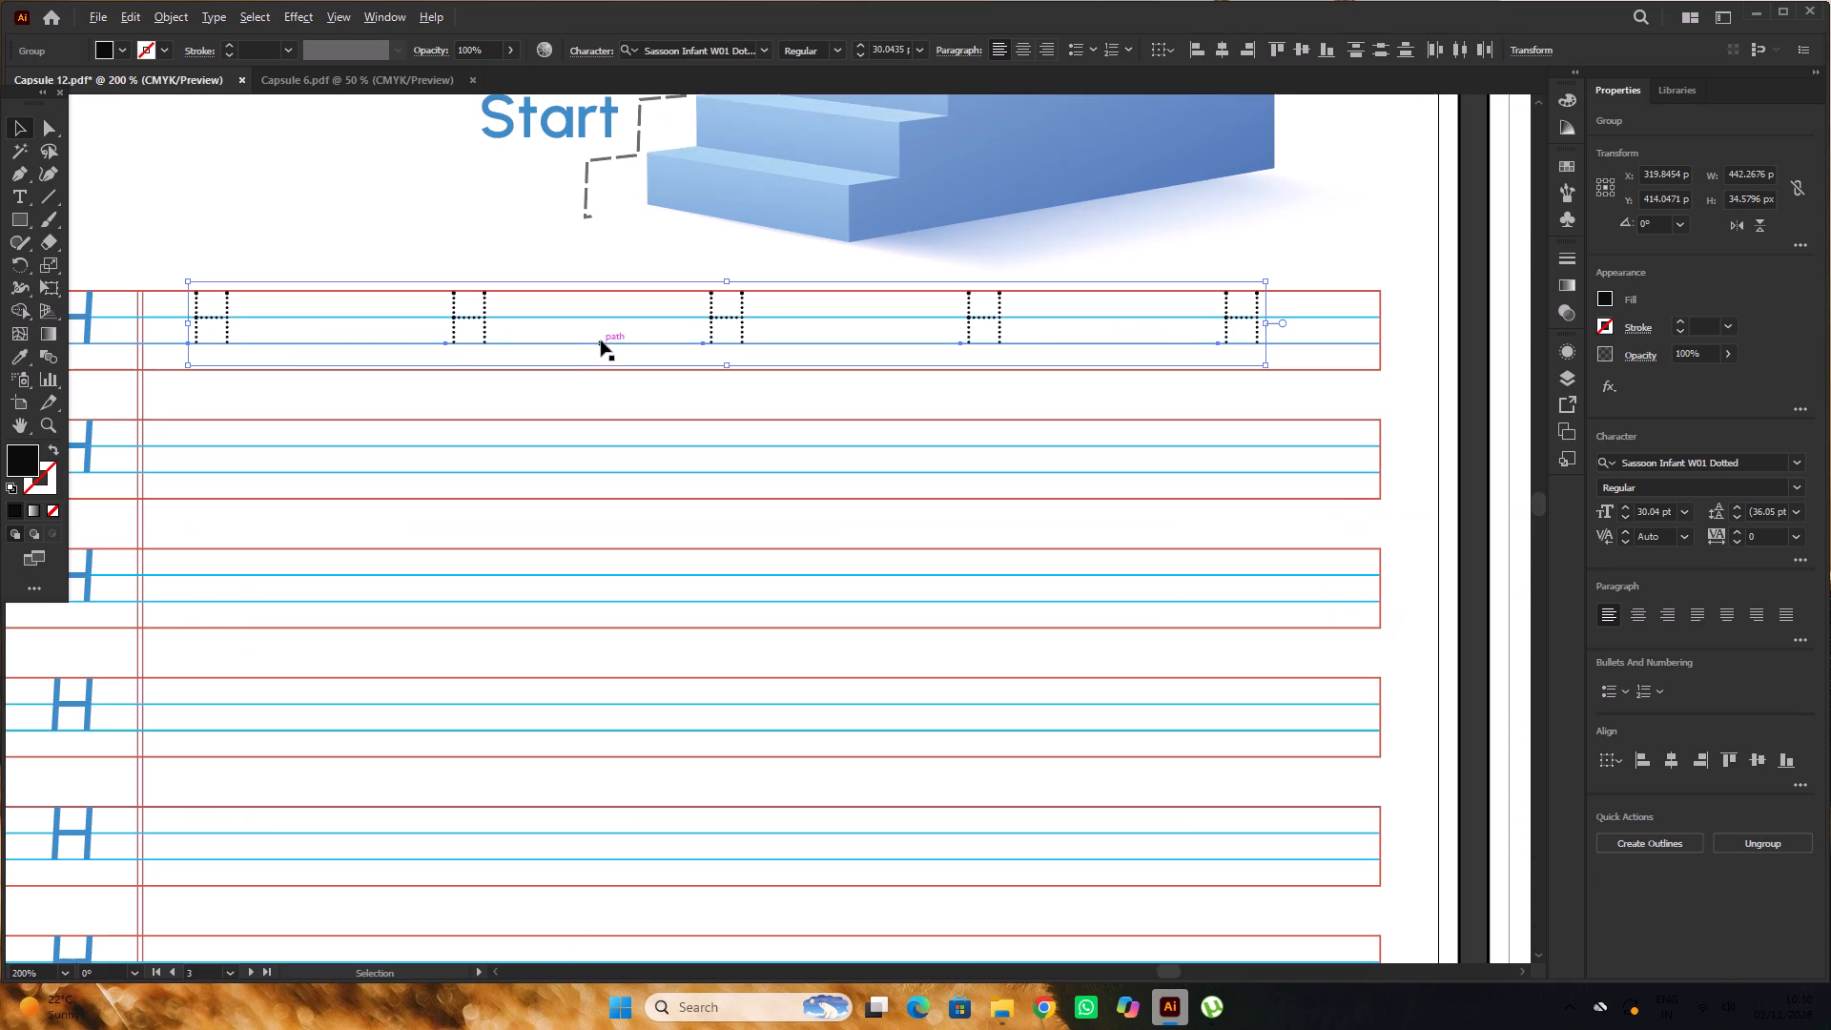
left_click_drag(712, 336, 709, 468, "alt")
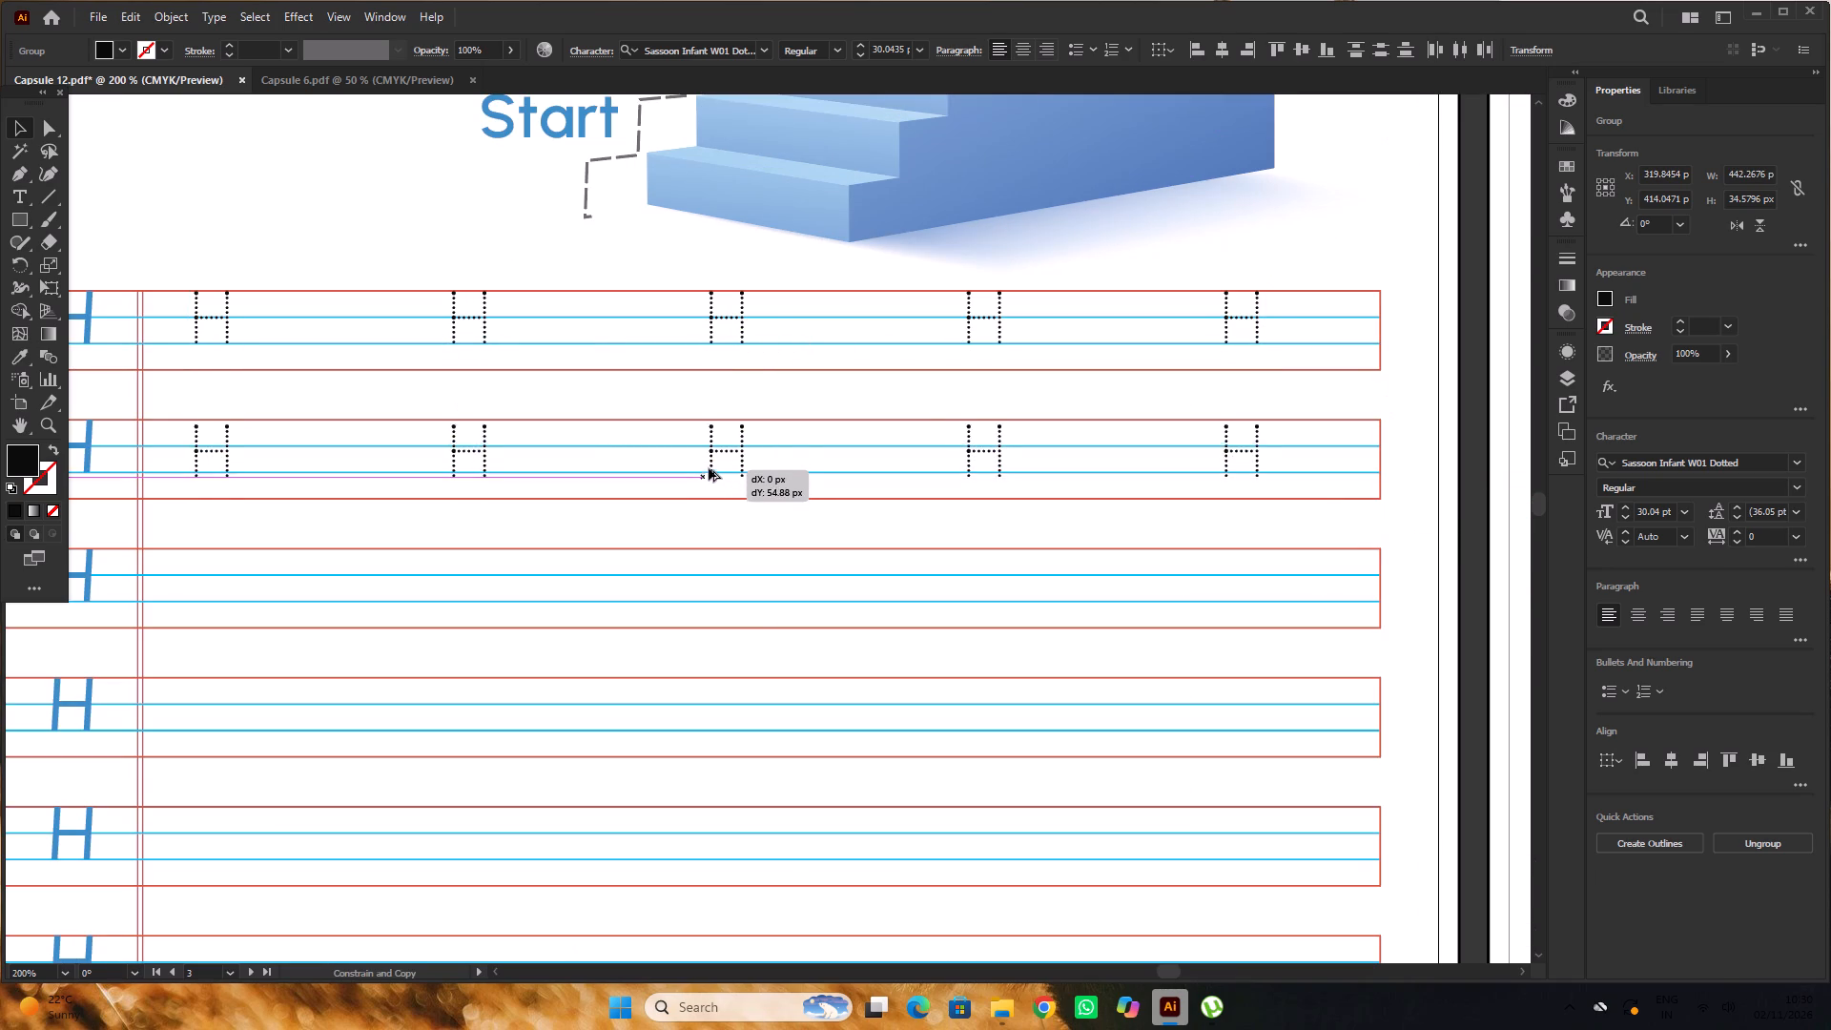
left_click_drag(709, 468, 711, 463, "alt")
scroll(715, 461, "down", 6, "alt")
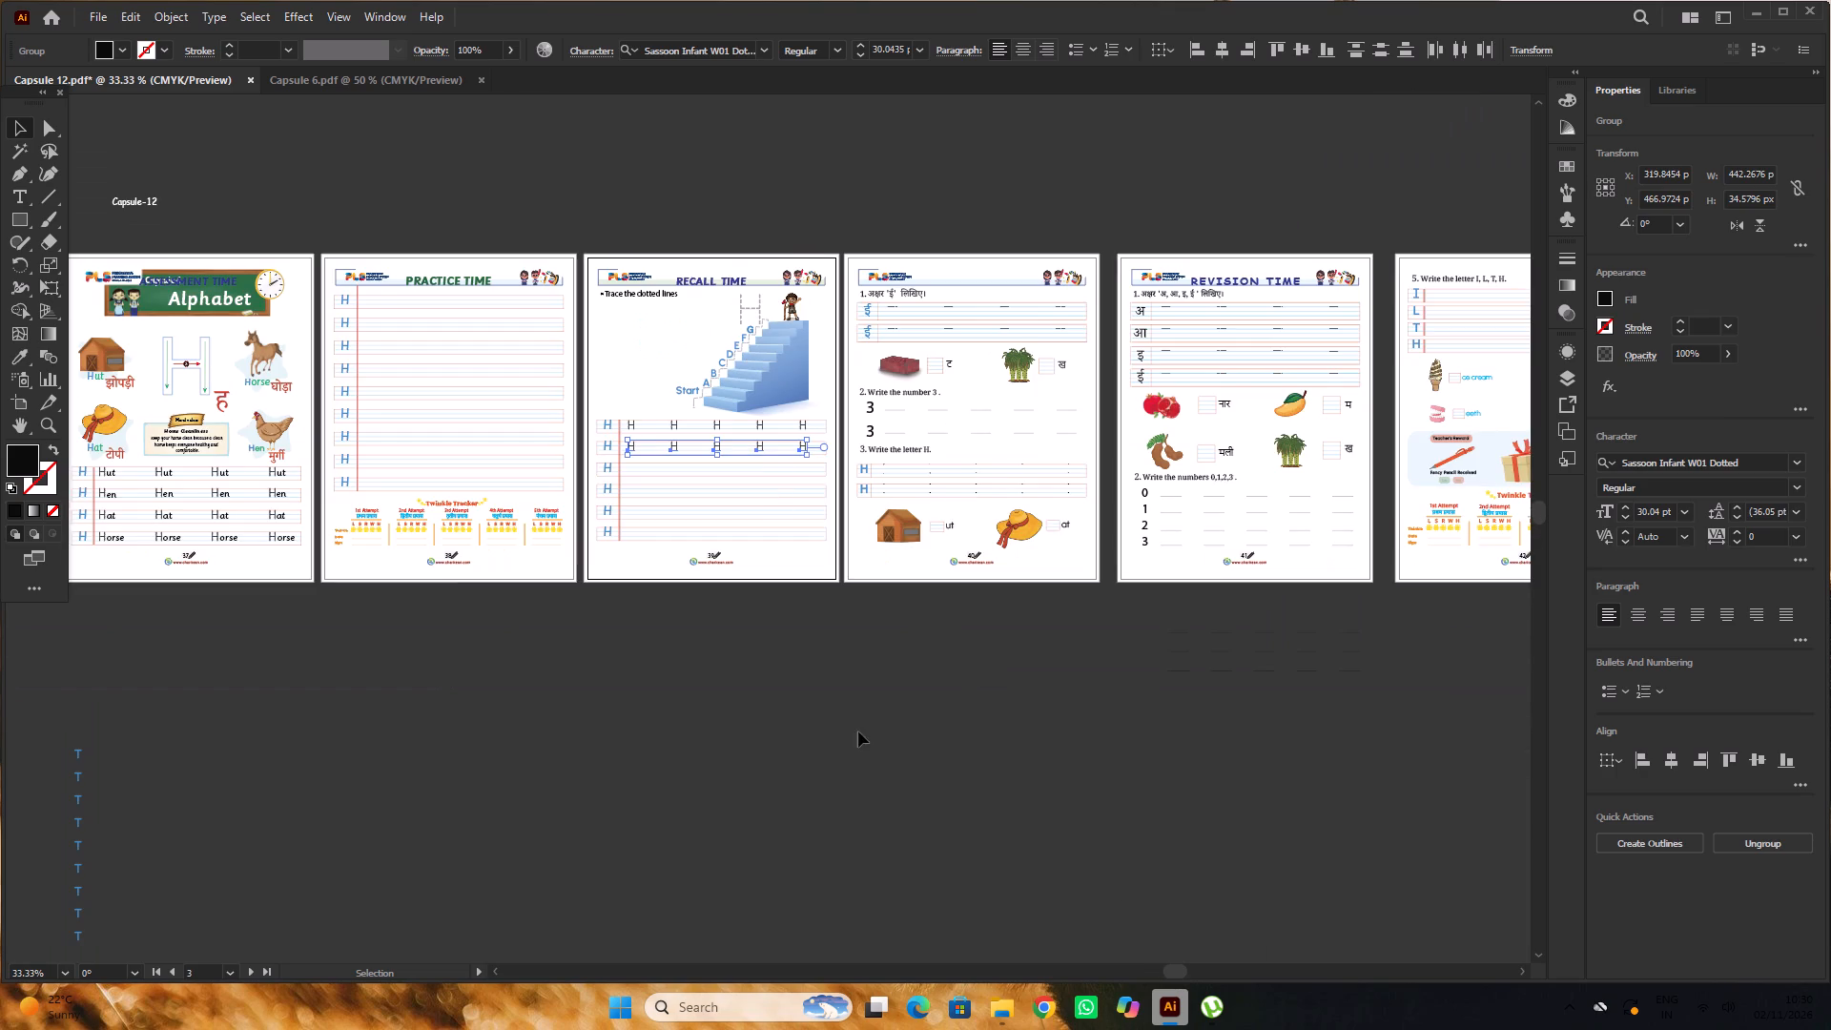
left_click(858, 731)
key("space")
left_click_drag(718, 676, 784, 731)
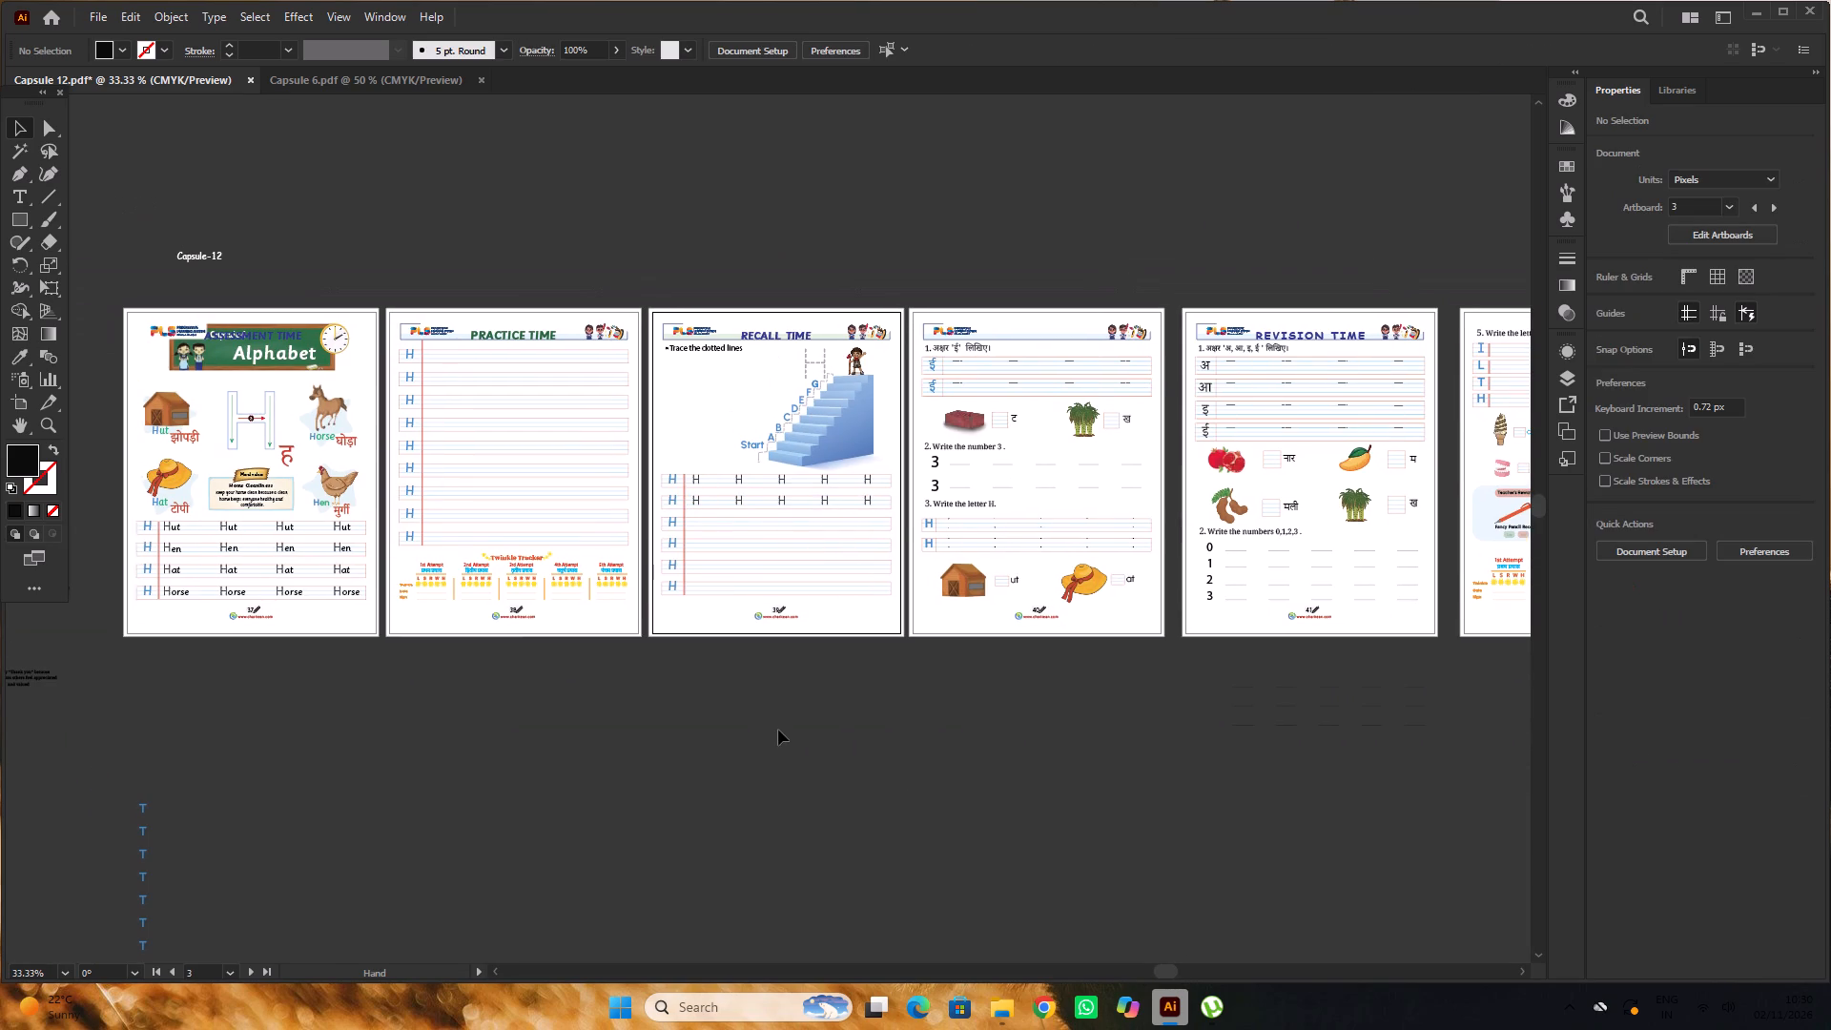
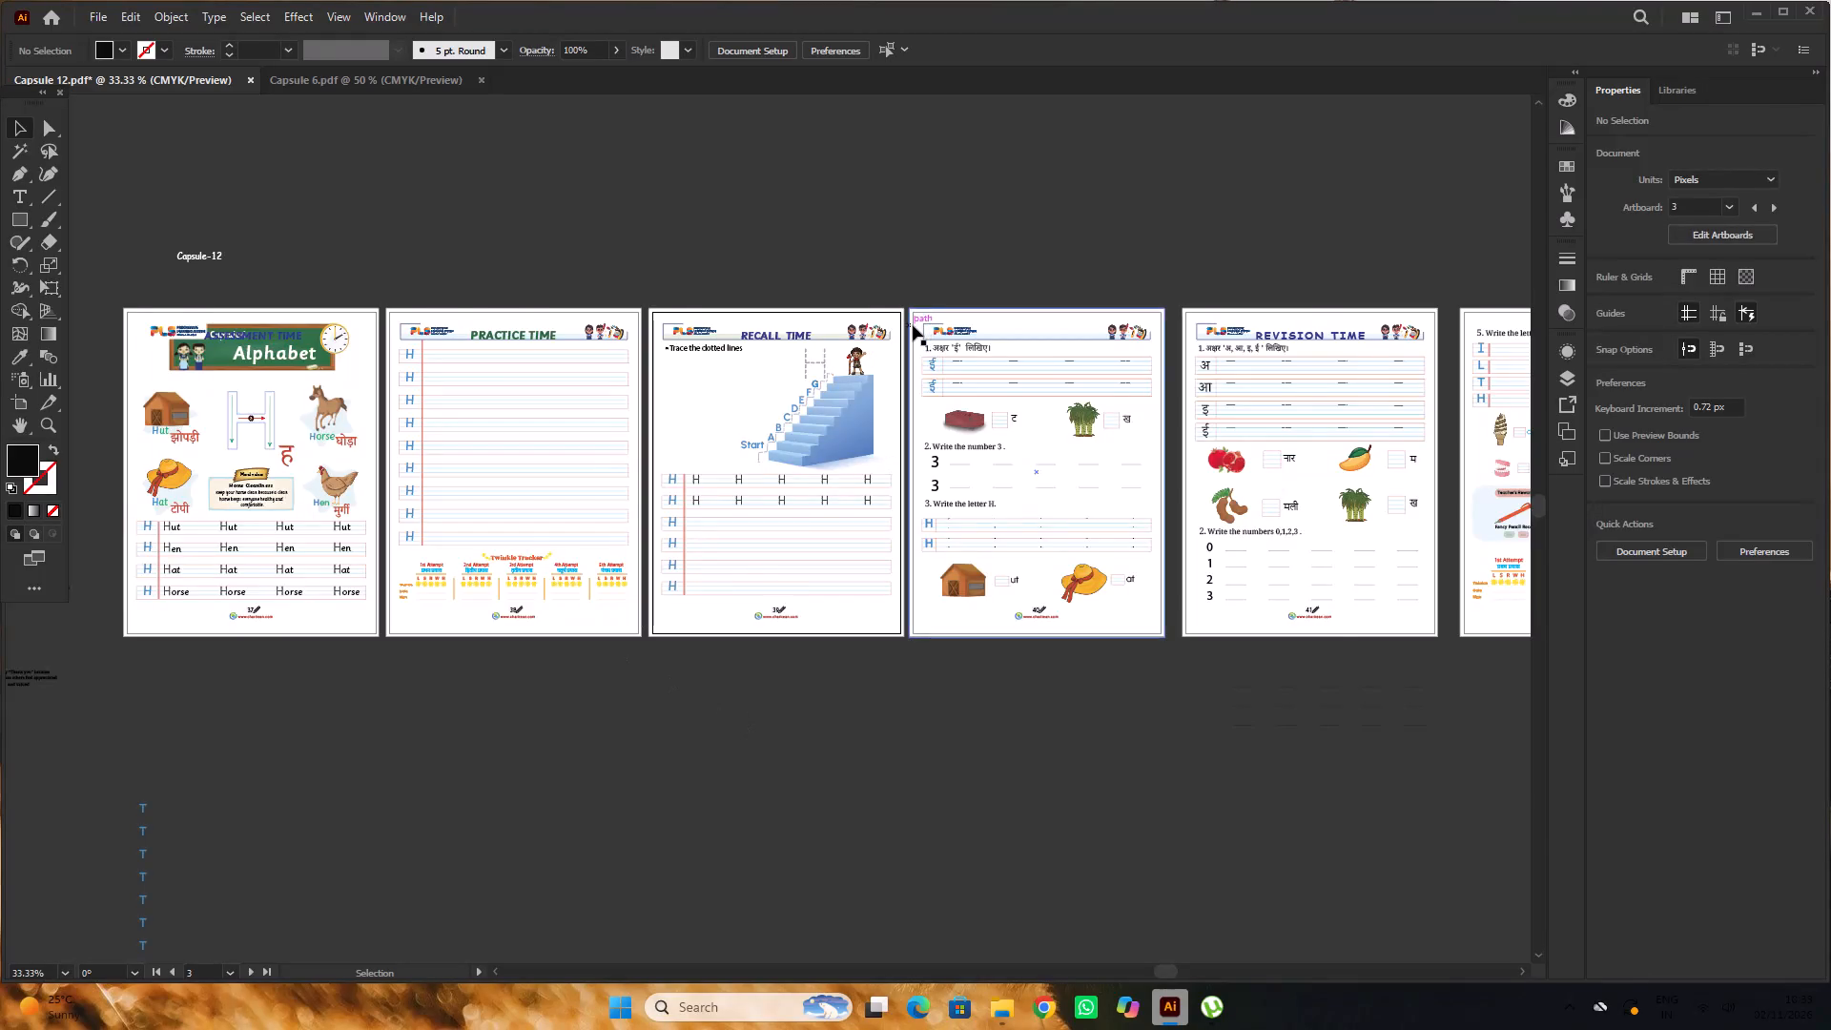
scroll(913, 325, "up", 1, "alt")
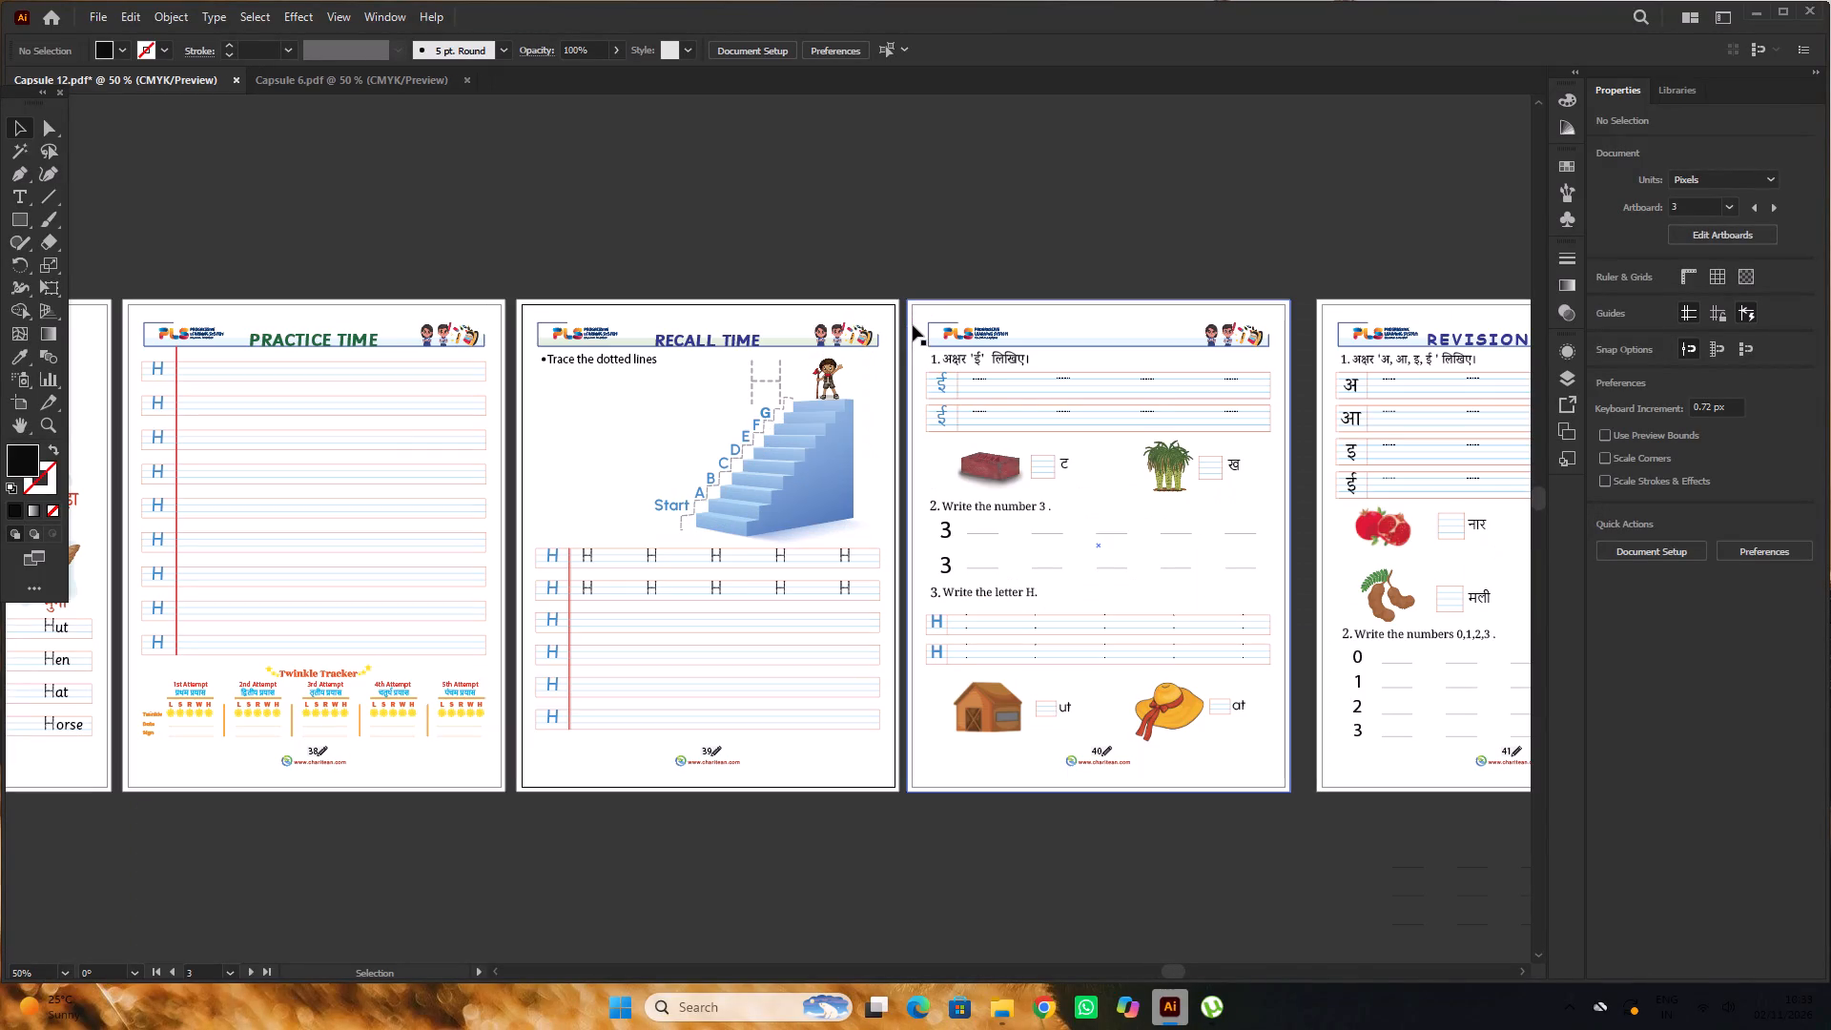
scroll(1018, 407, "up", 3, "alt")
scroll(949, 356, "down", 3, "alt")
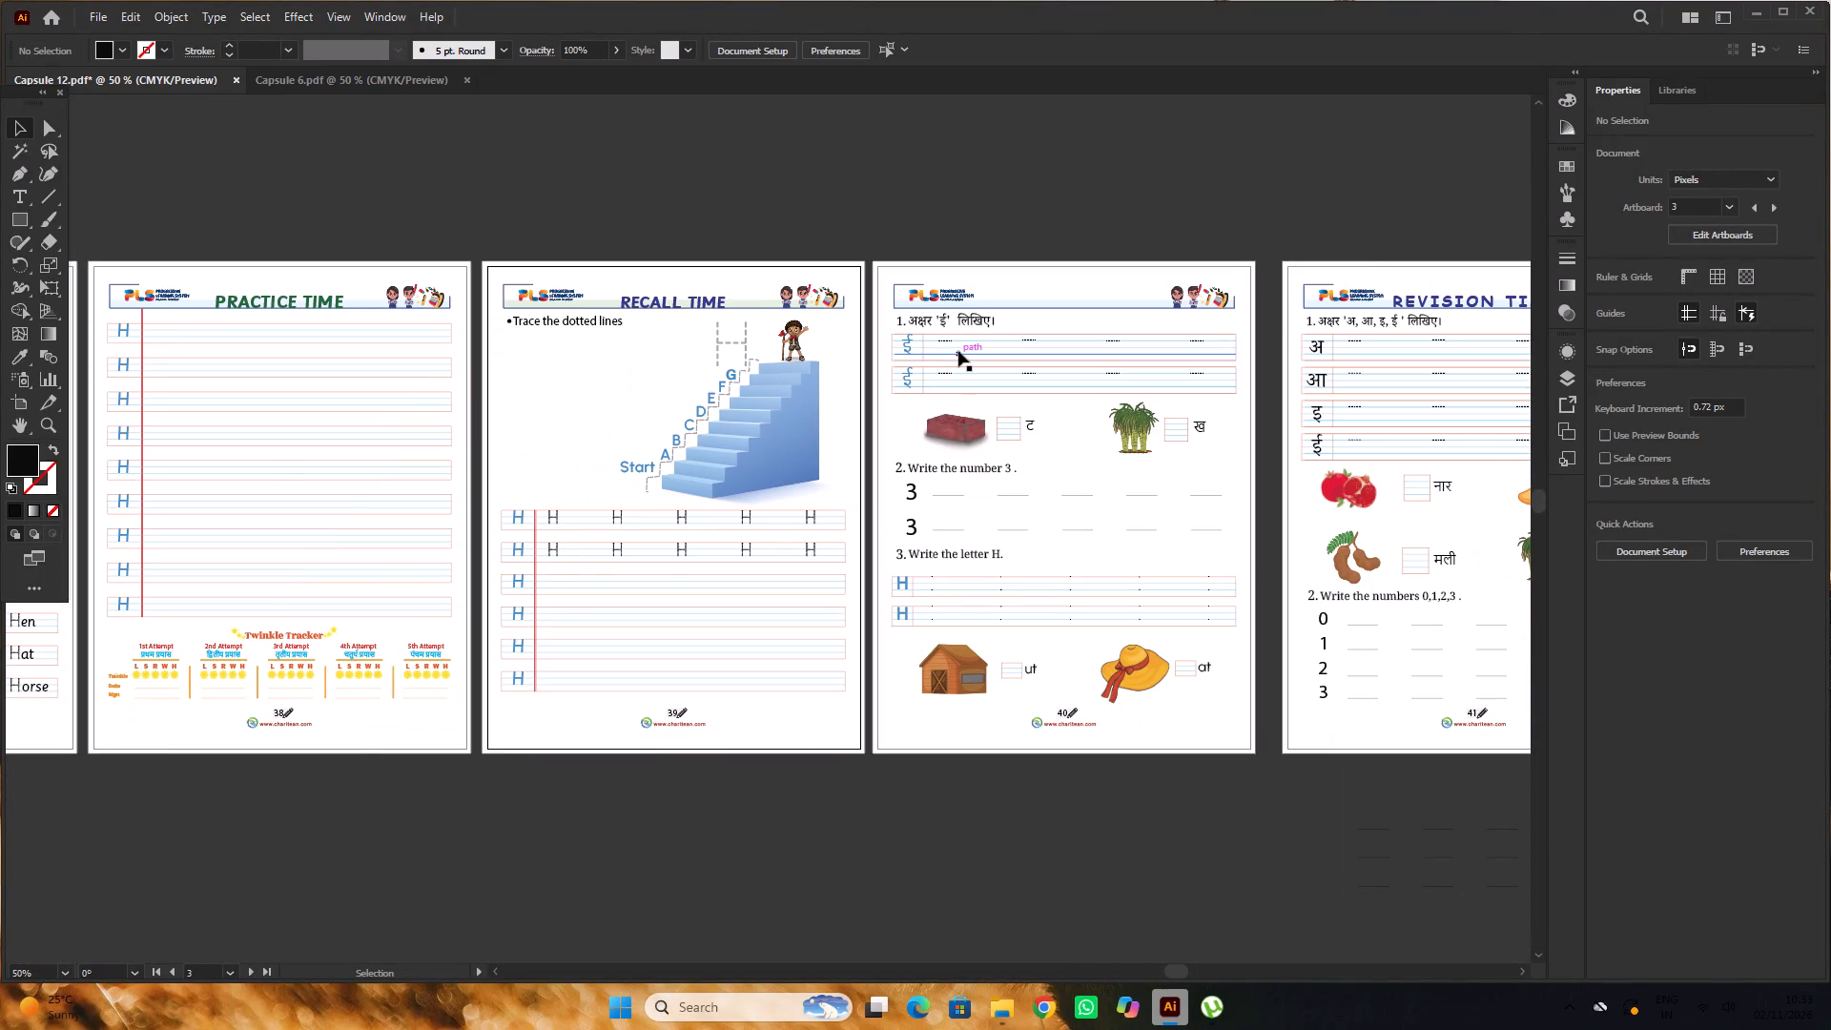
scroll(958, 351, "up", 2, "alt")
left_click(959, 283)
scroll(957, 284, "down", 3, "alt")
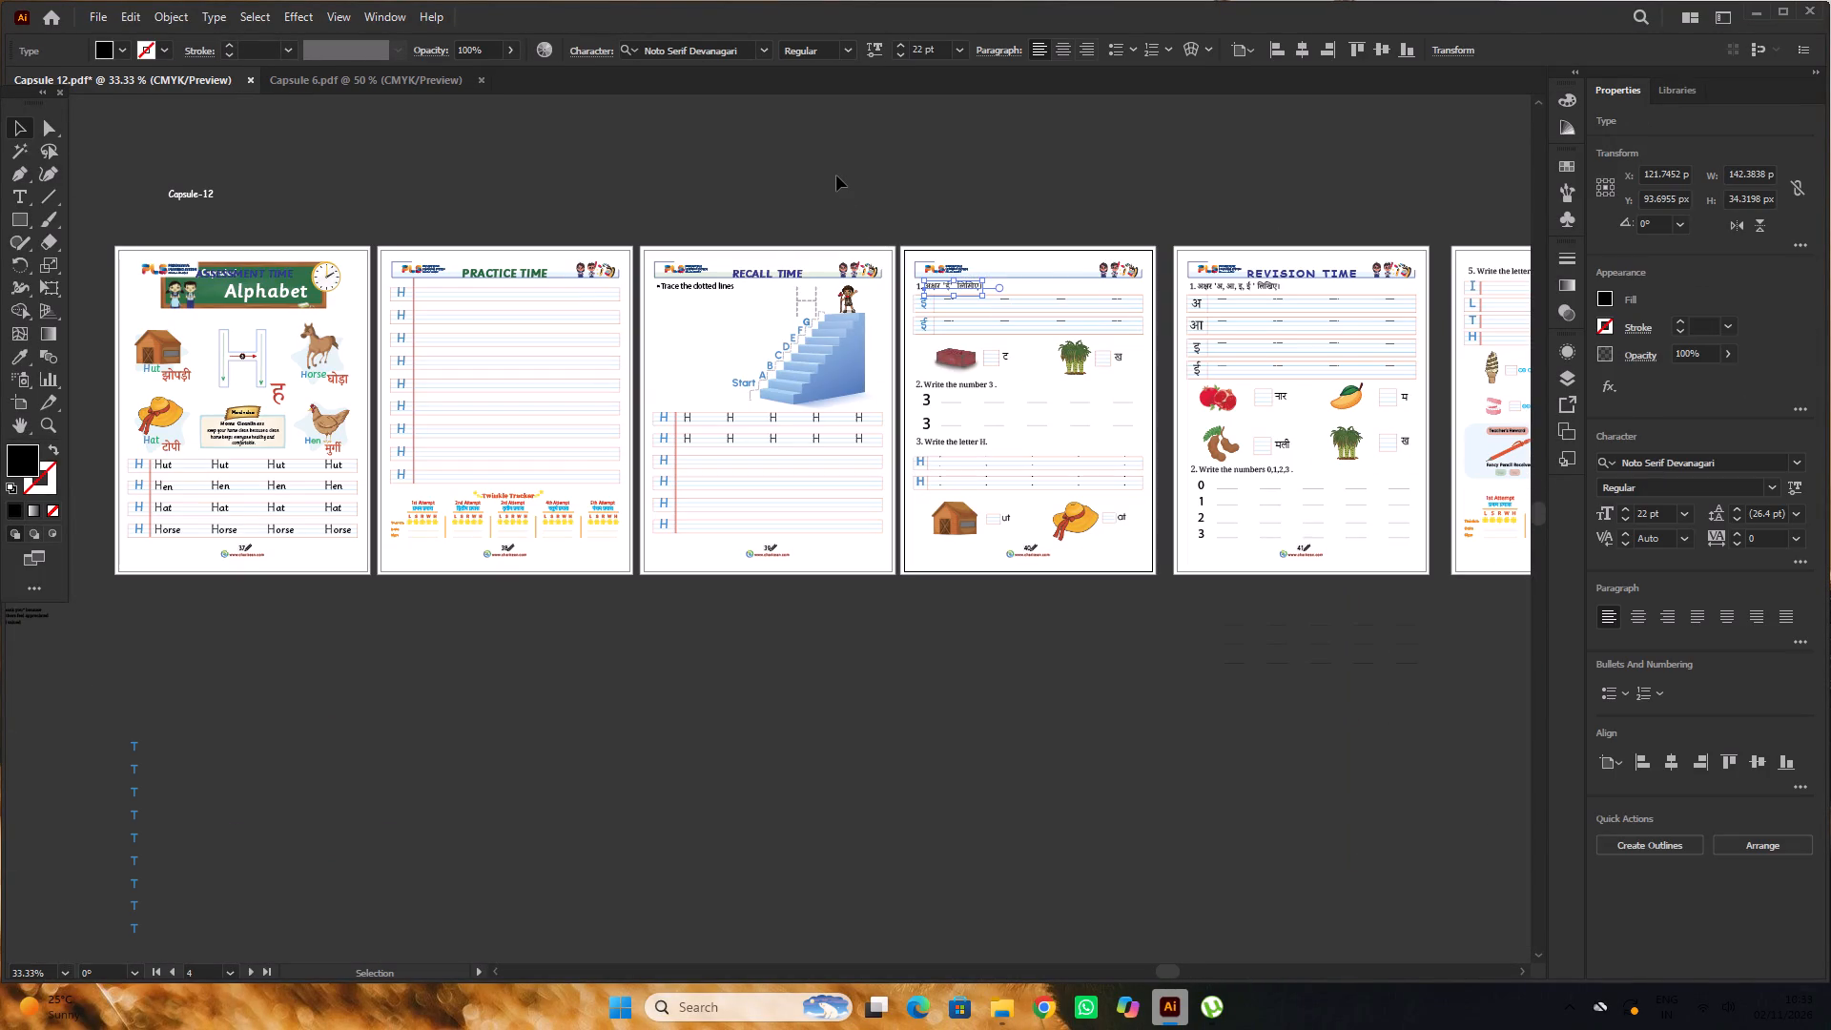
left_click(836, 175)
Set the staircase letters A, B, C, D, E, F and G on page 39 to the Sassoon Primary font.
scroll(776, 354, "up", 6, "alt")
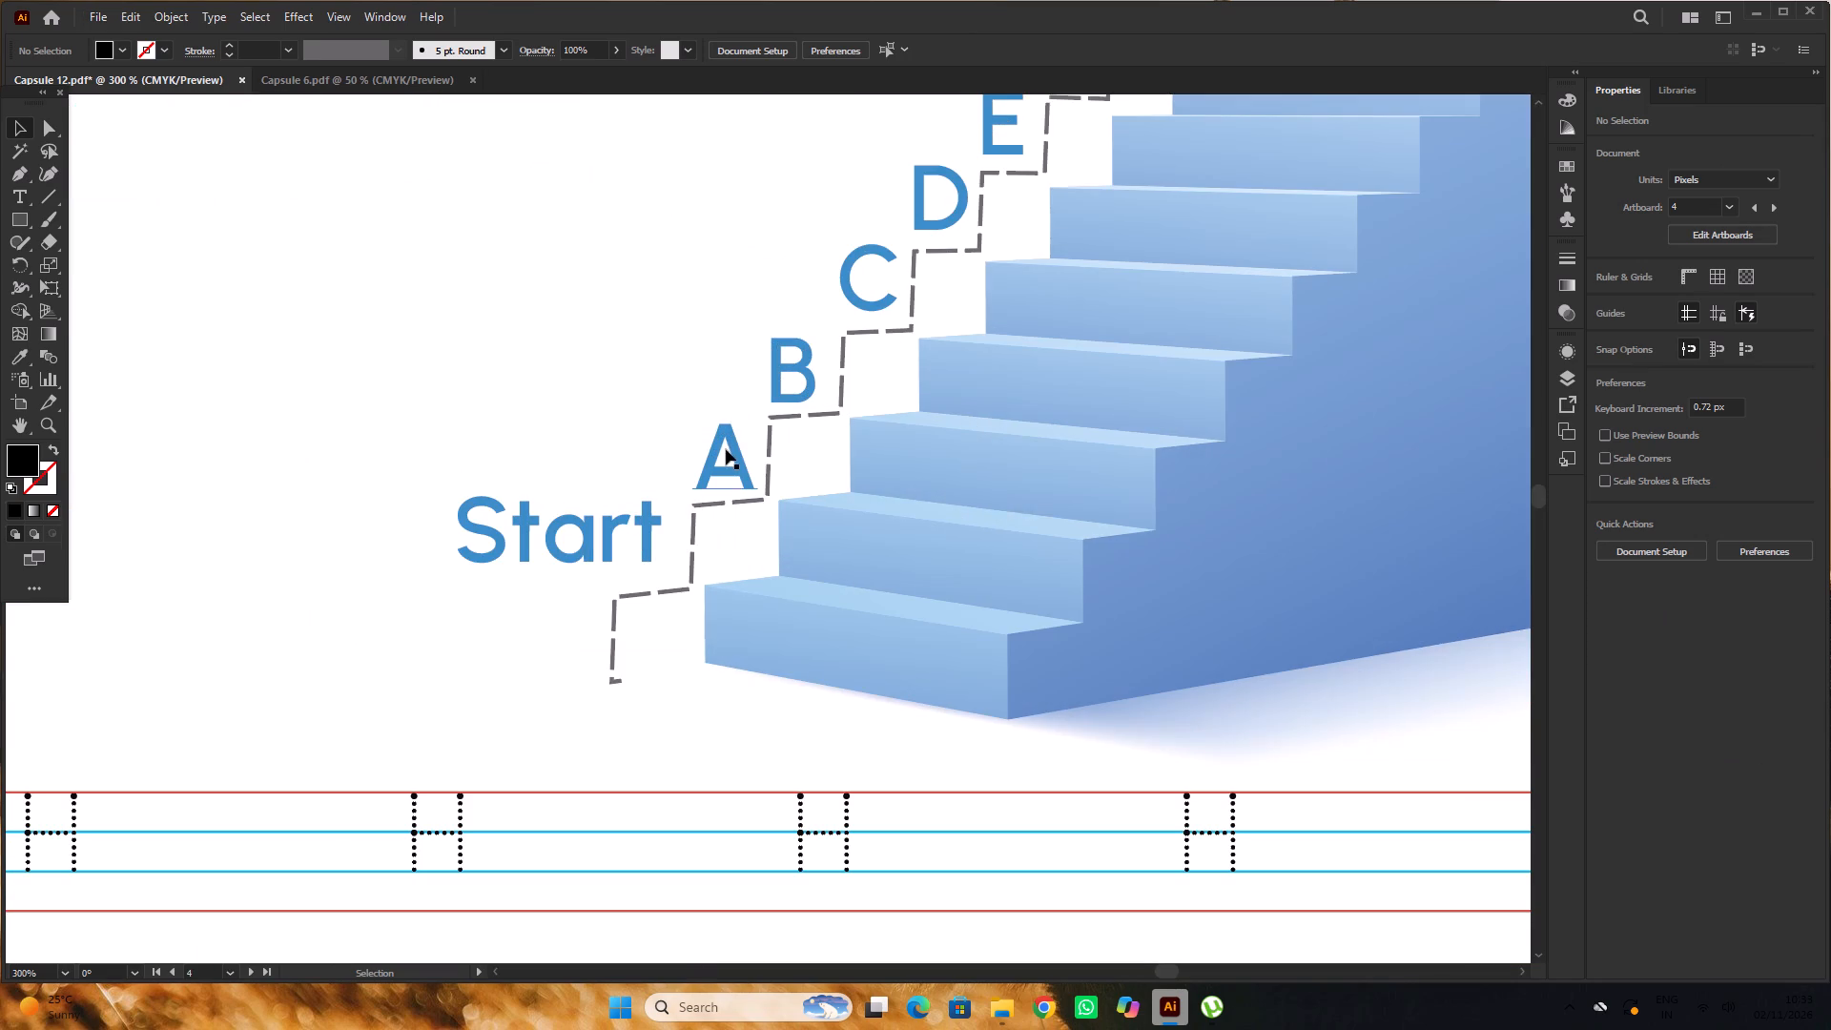
left_click(726, 449)
scroll(726, 447, "down", 2, "alt")
left_click(756, 402, "shift")
left_click(795, 363, "shift")
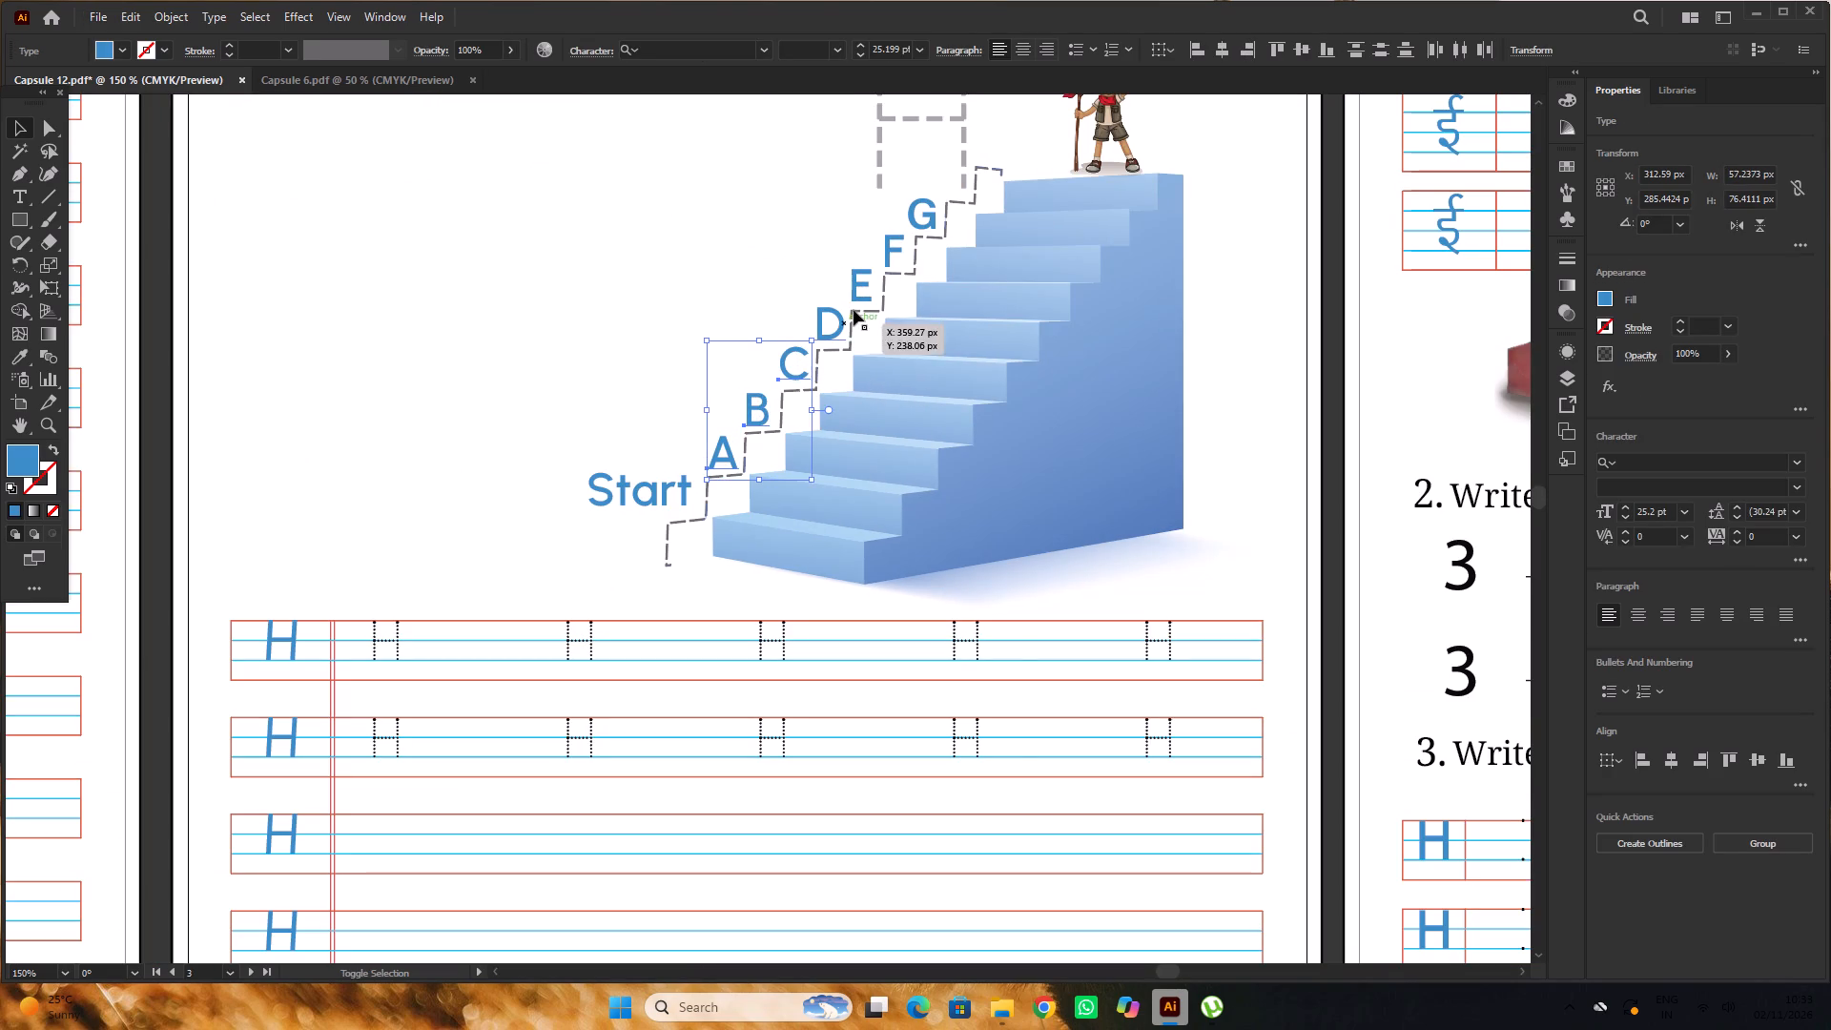
left_click(845, 310, "shift")
left_click(864, 285, "shift")
left_click(895, 254, "shift")
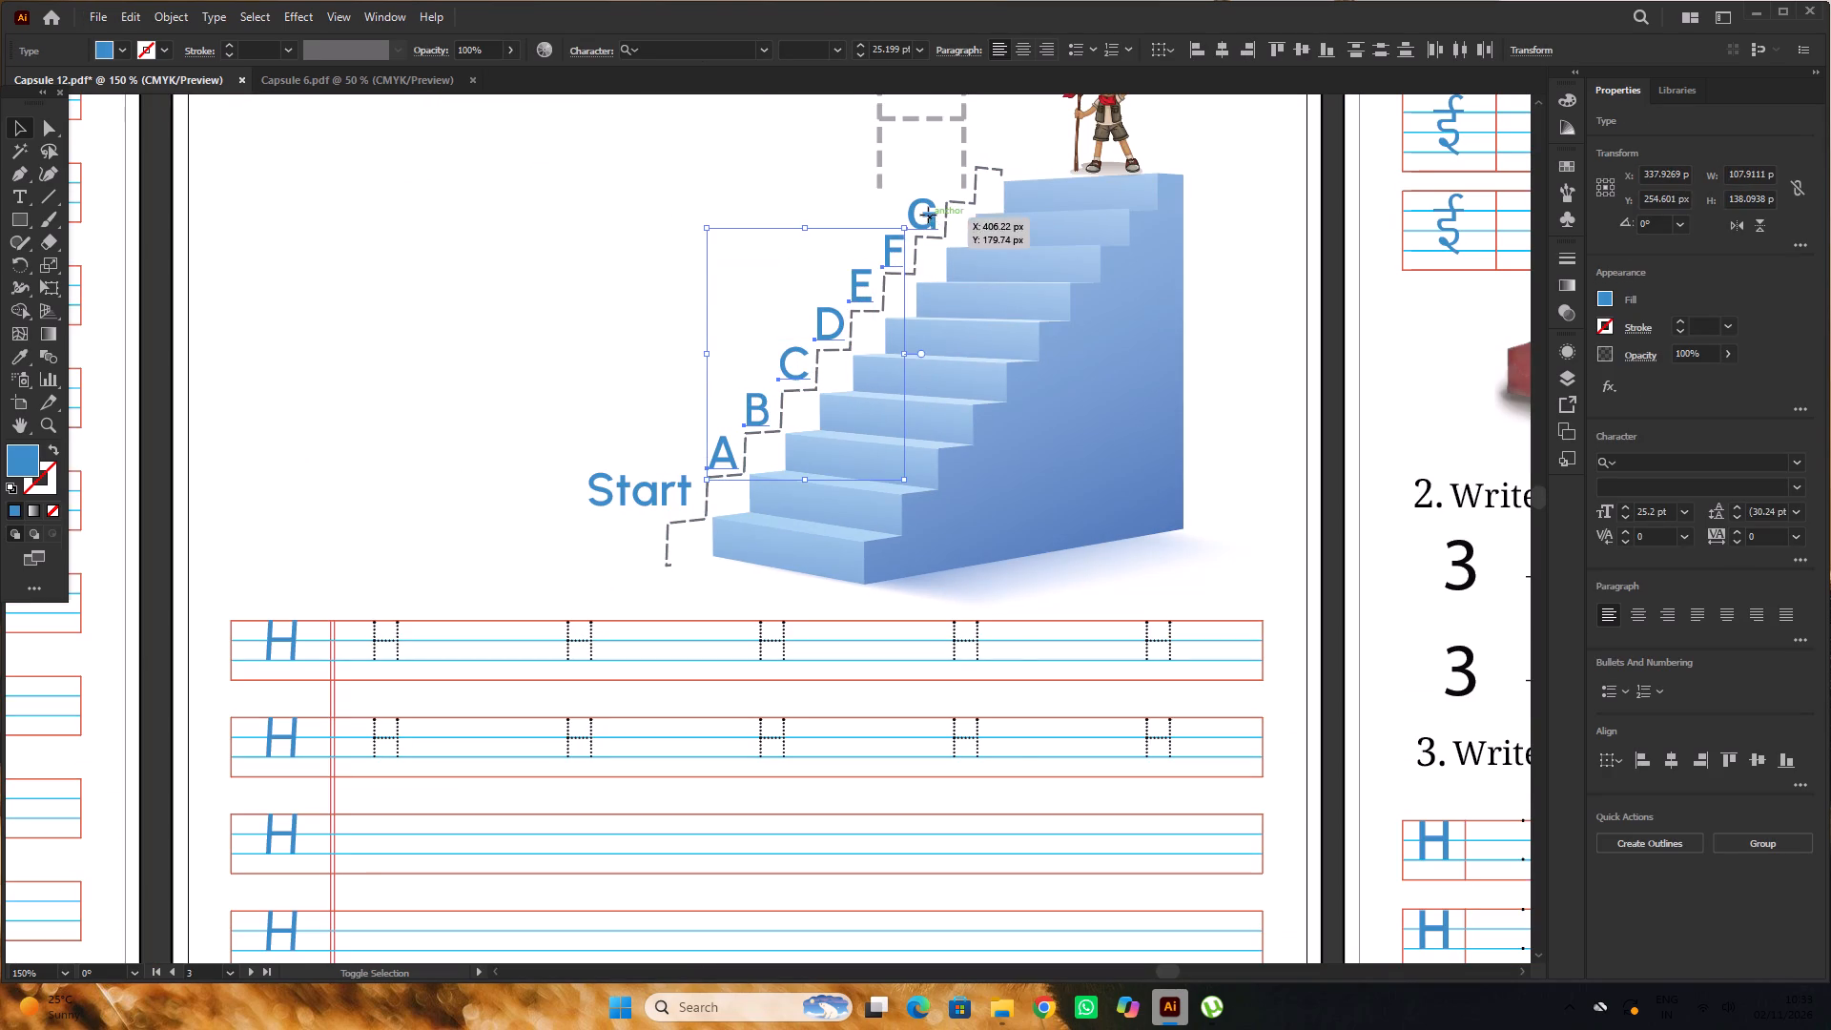
left_click(928, 215, "shift")
left_click(1682, 458)
type("SA")
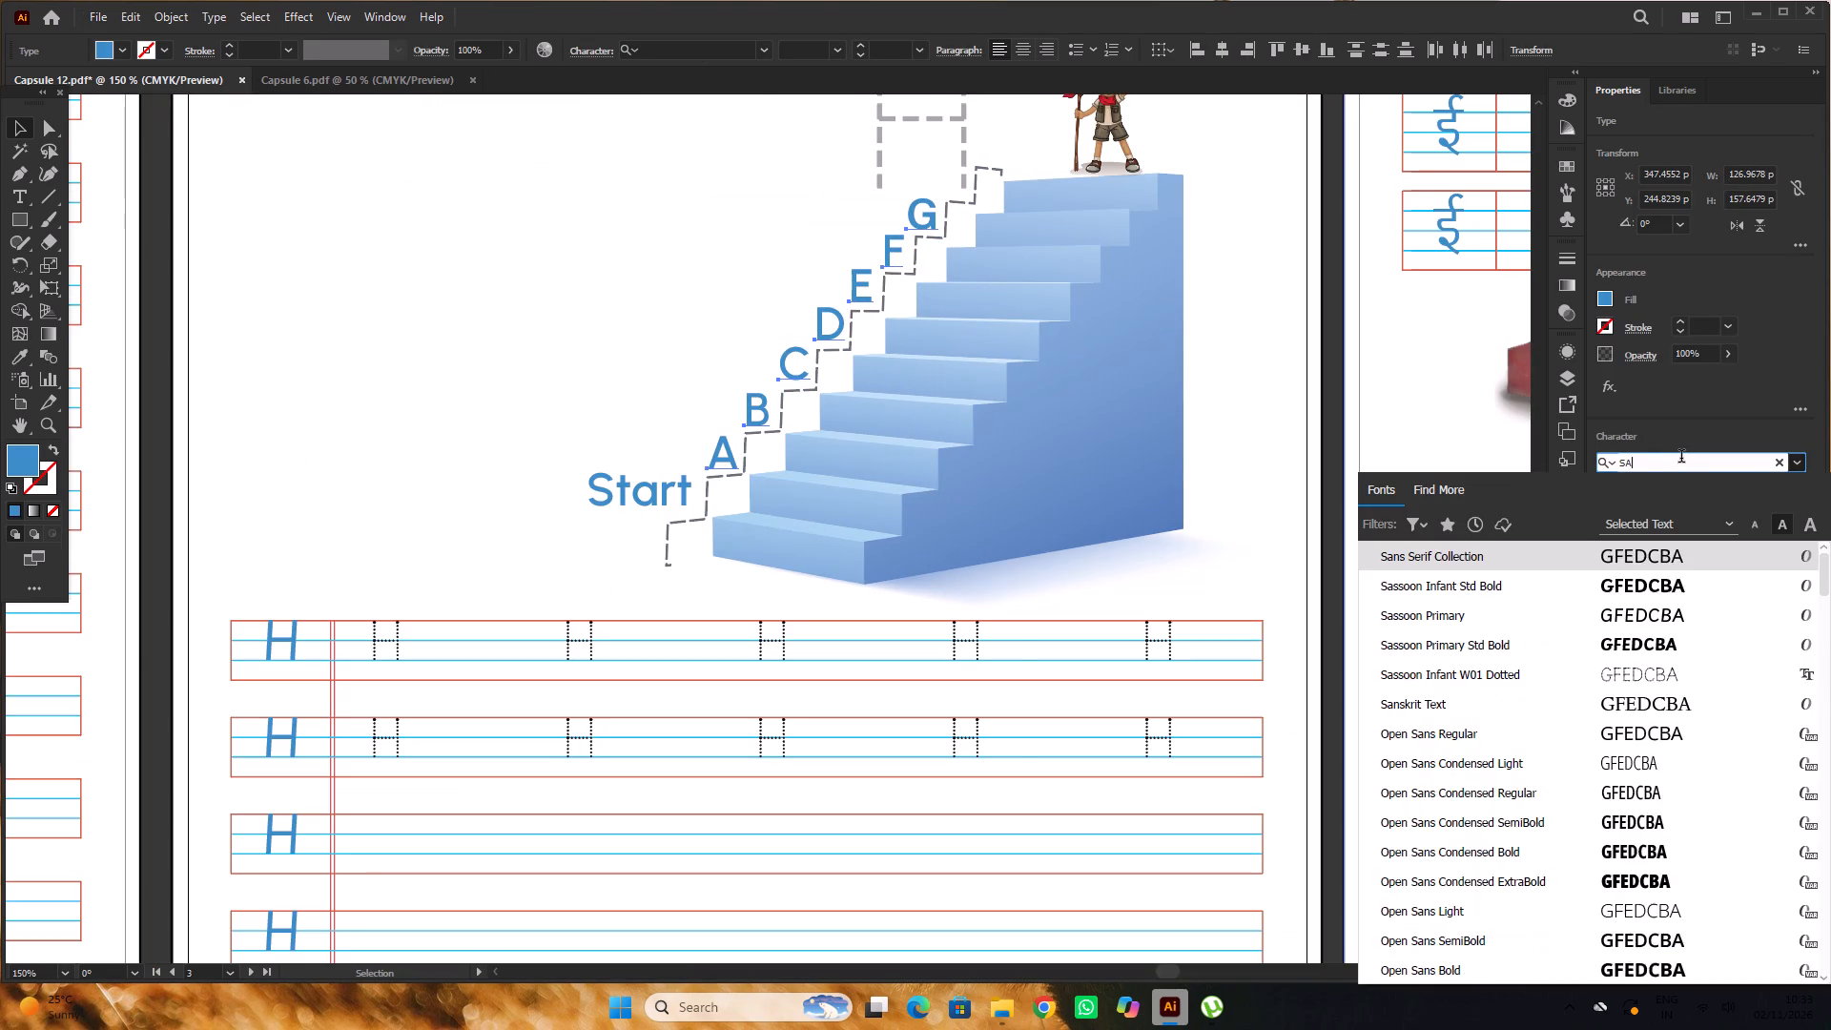
type("SS")
left_click(1515, 589)
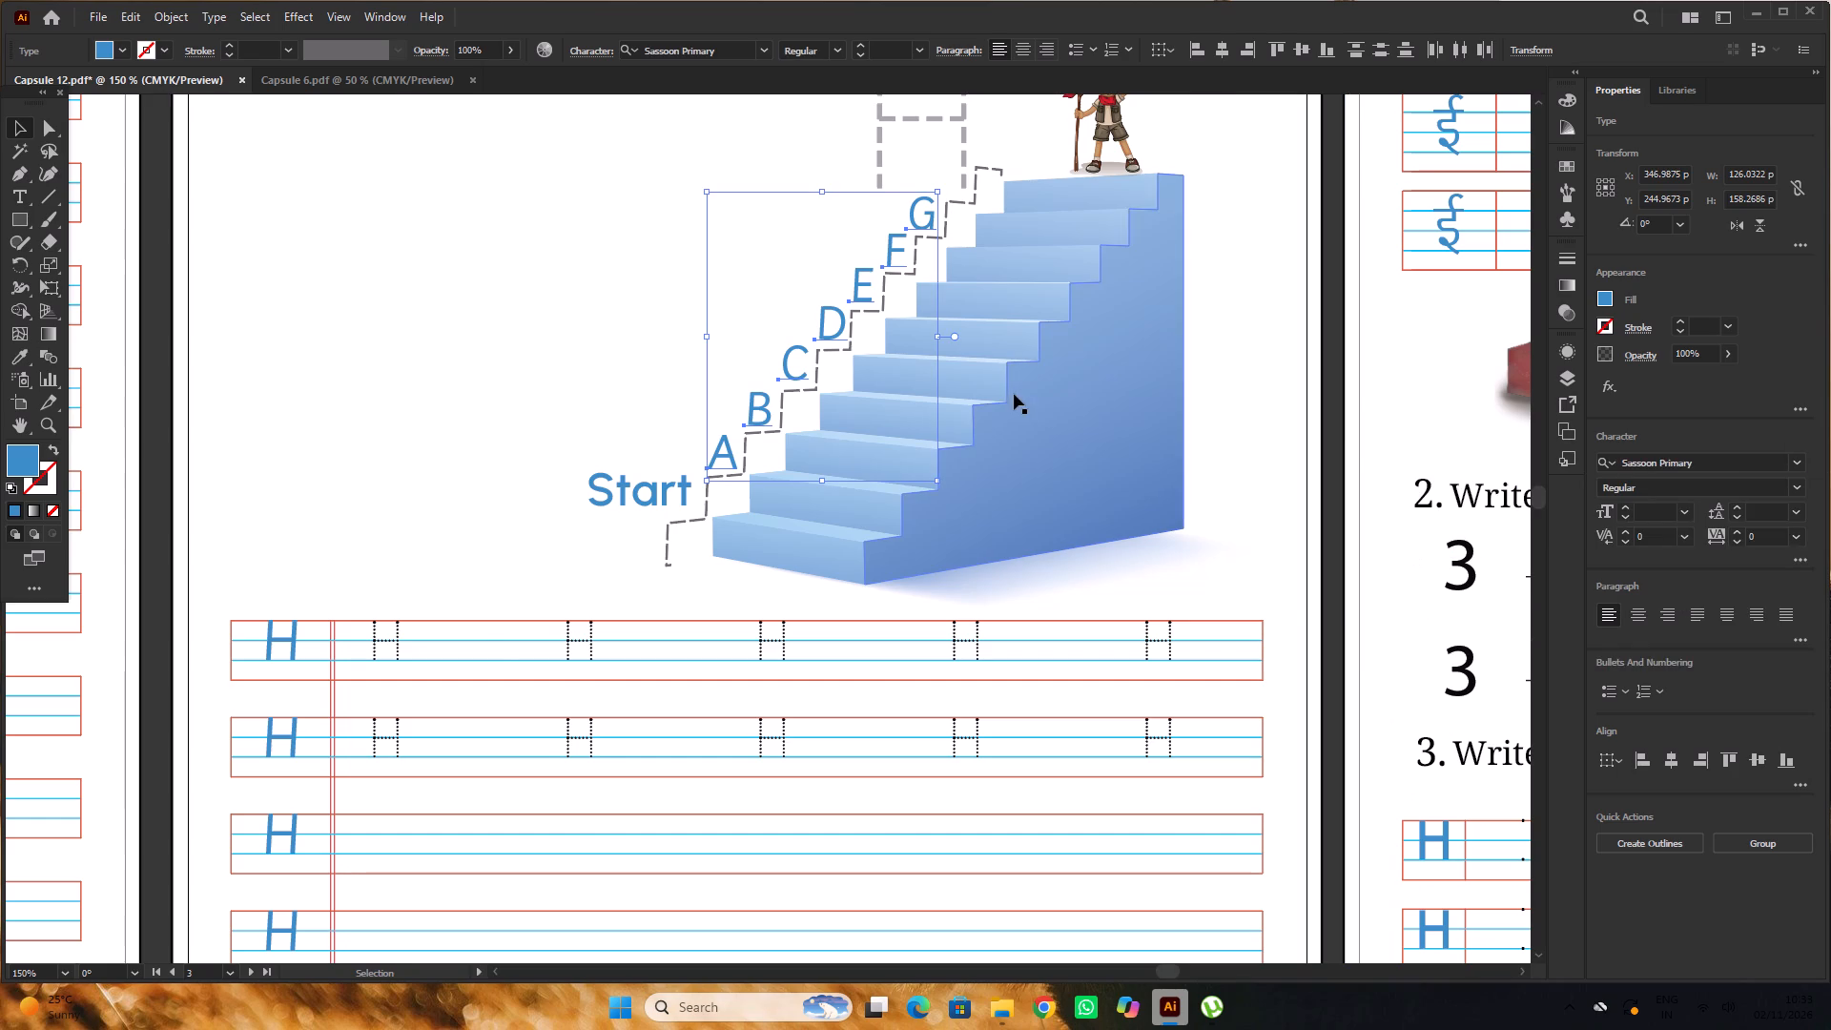
scroll(841, 356, "down", 6, "alt")
scroll(841, 355, "up", 9)
left_click(807, 234)
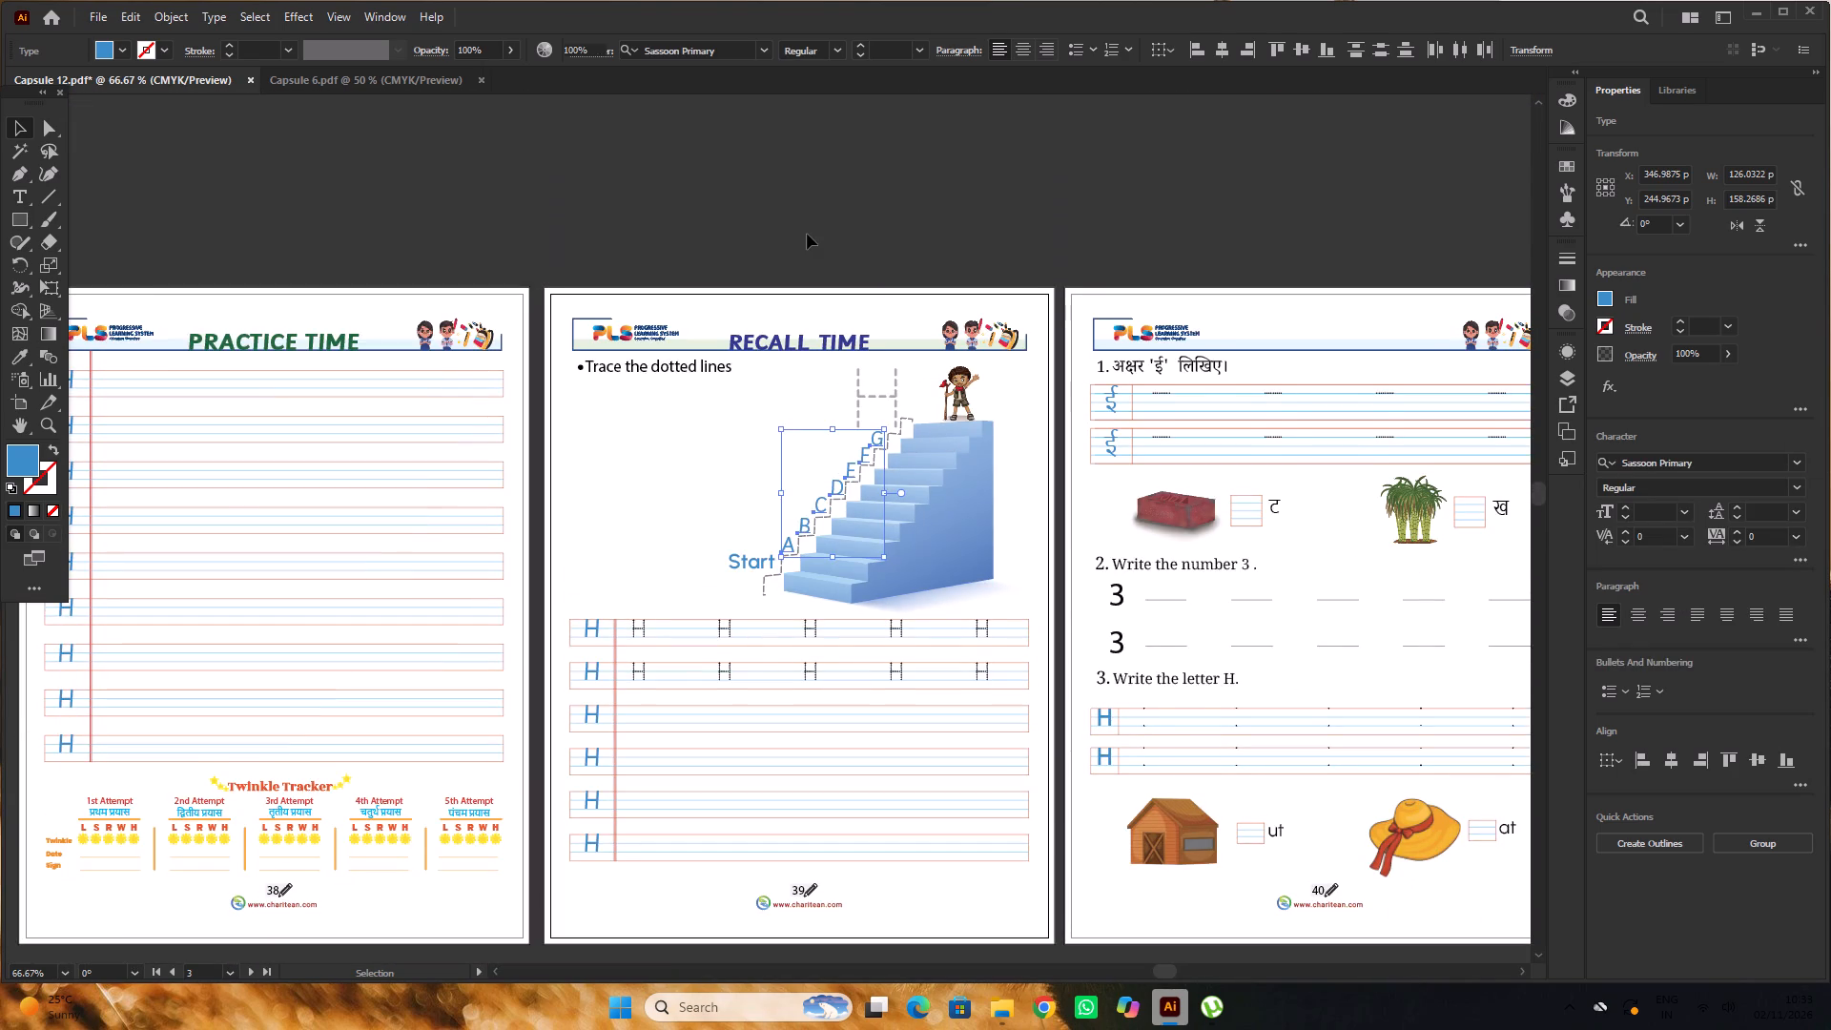
Set the word Start beside page 39's staircase to Sassoon Primary and nudge it slightly away from the dashed stair line.
scroll(807, 234, "down", 5)
scroll(775, 485, "up", 3, "alt")
left_click(752, 380)
scroll(752, 380, "down", 1, "alt")
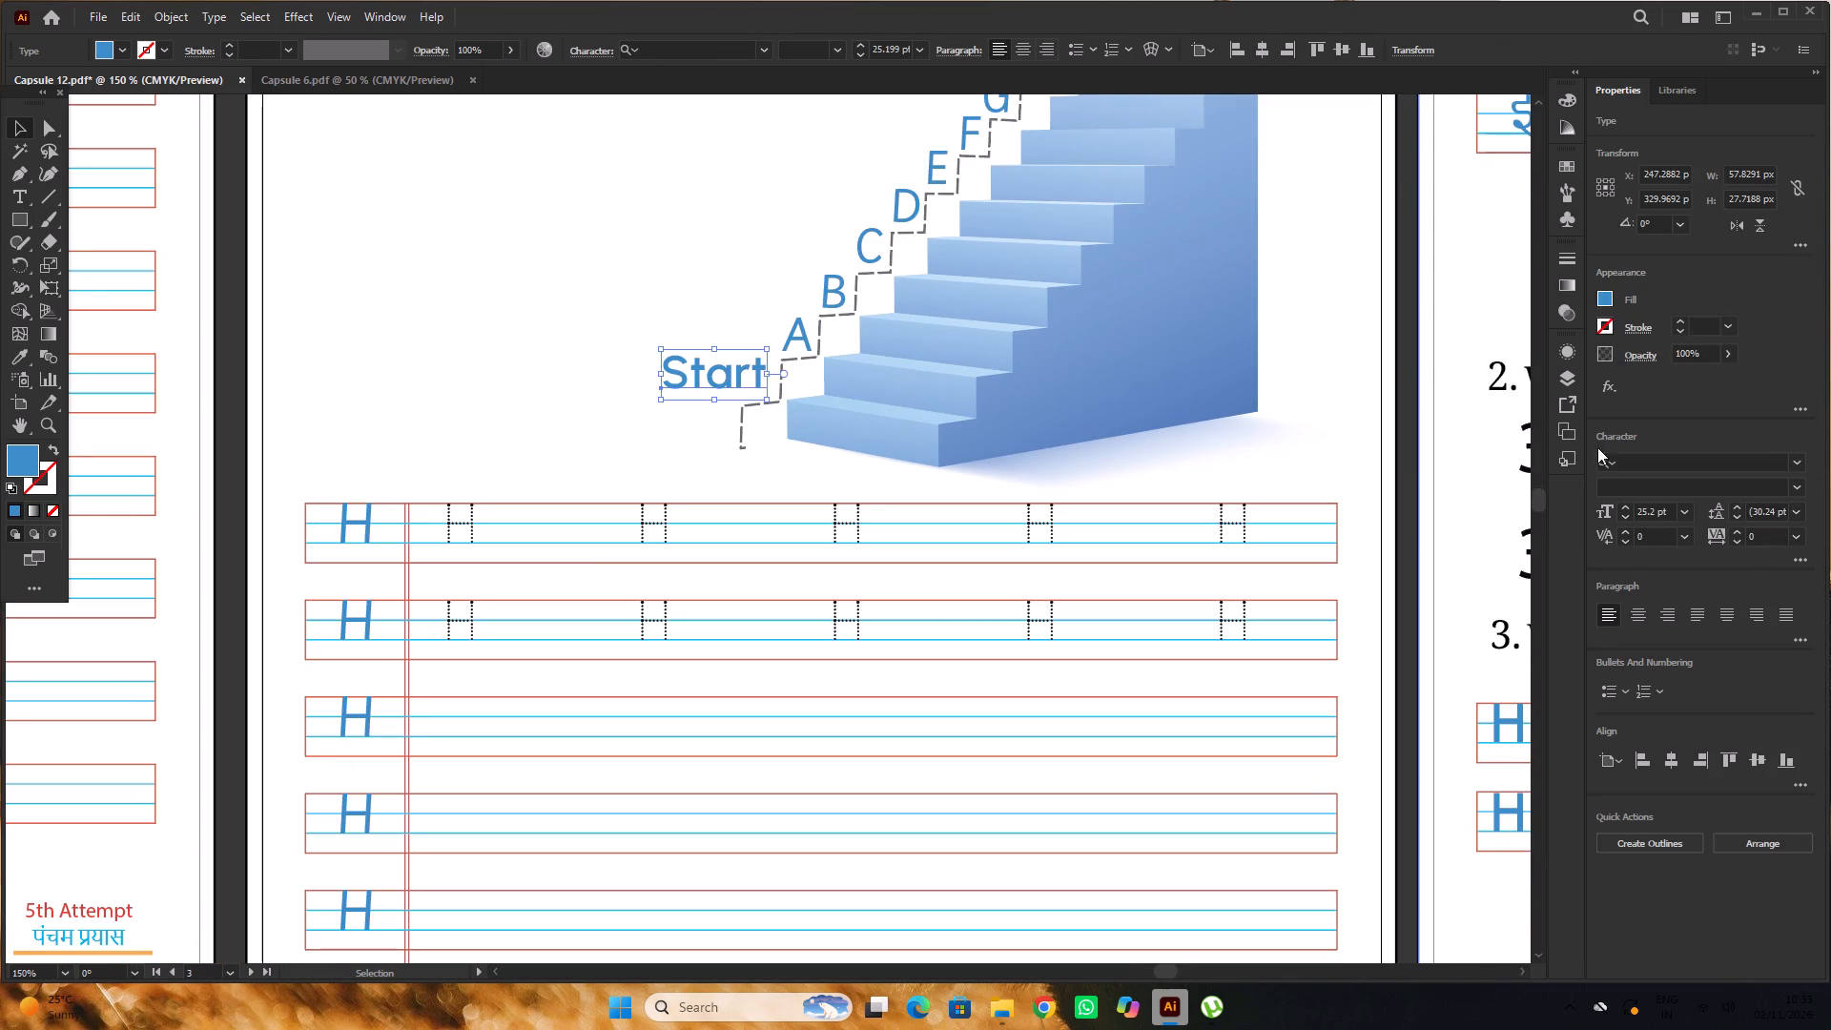
left_click(1636, 455)
type("SAS")
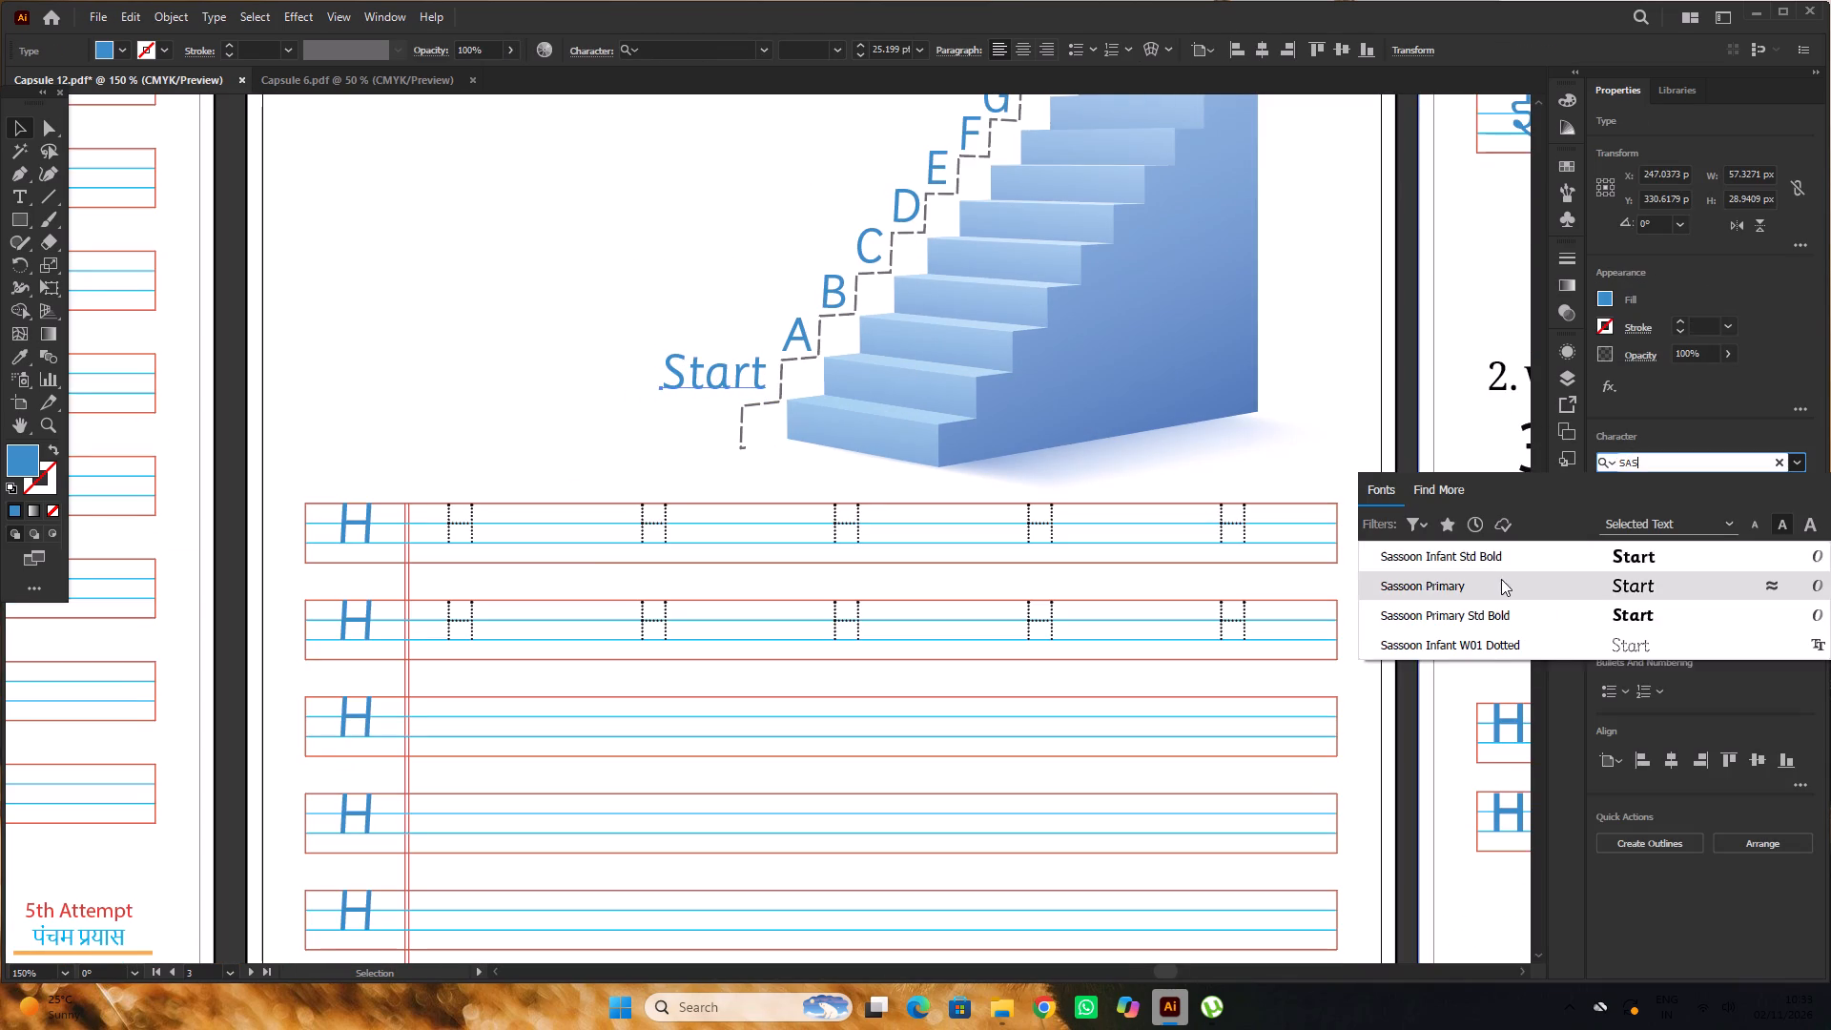
left_click(1500, 582)
scroll(769, 381, "up", 2, "alt")
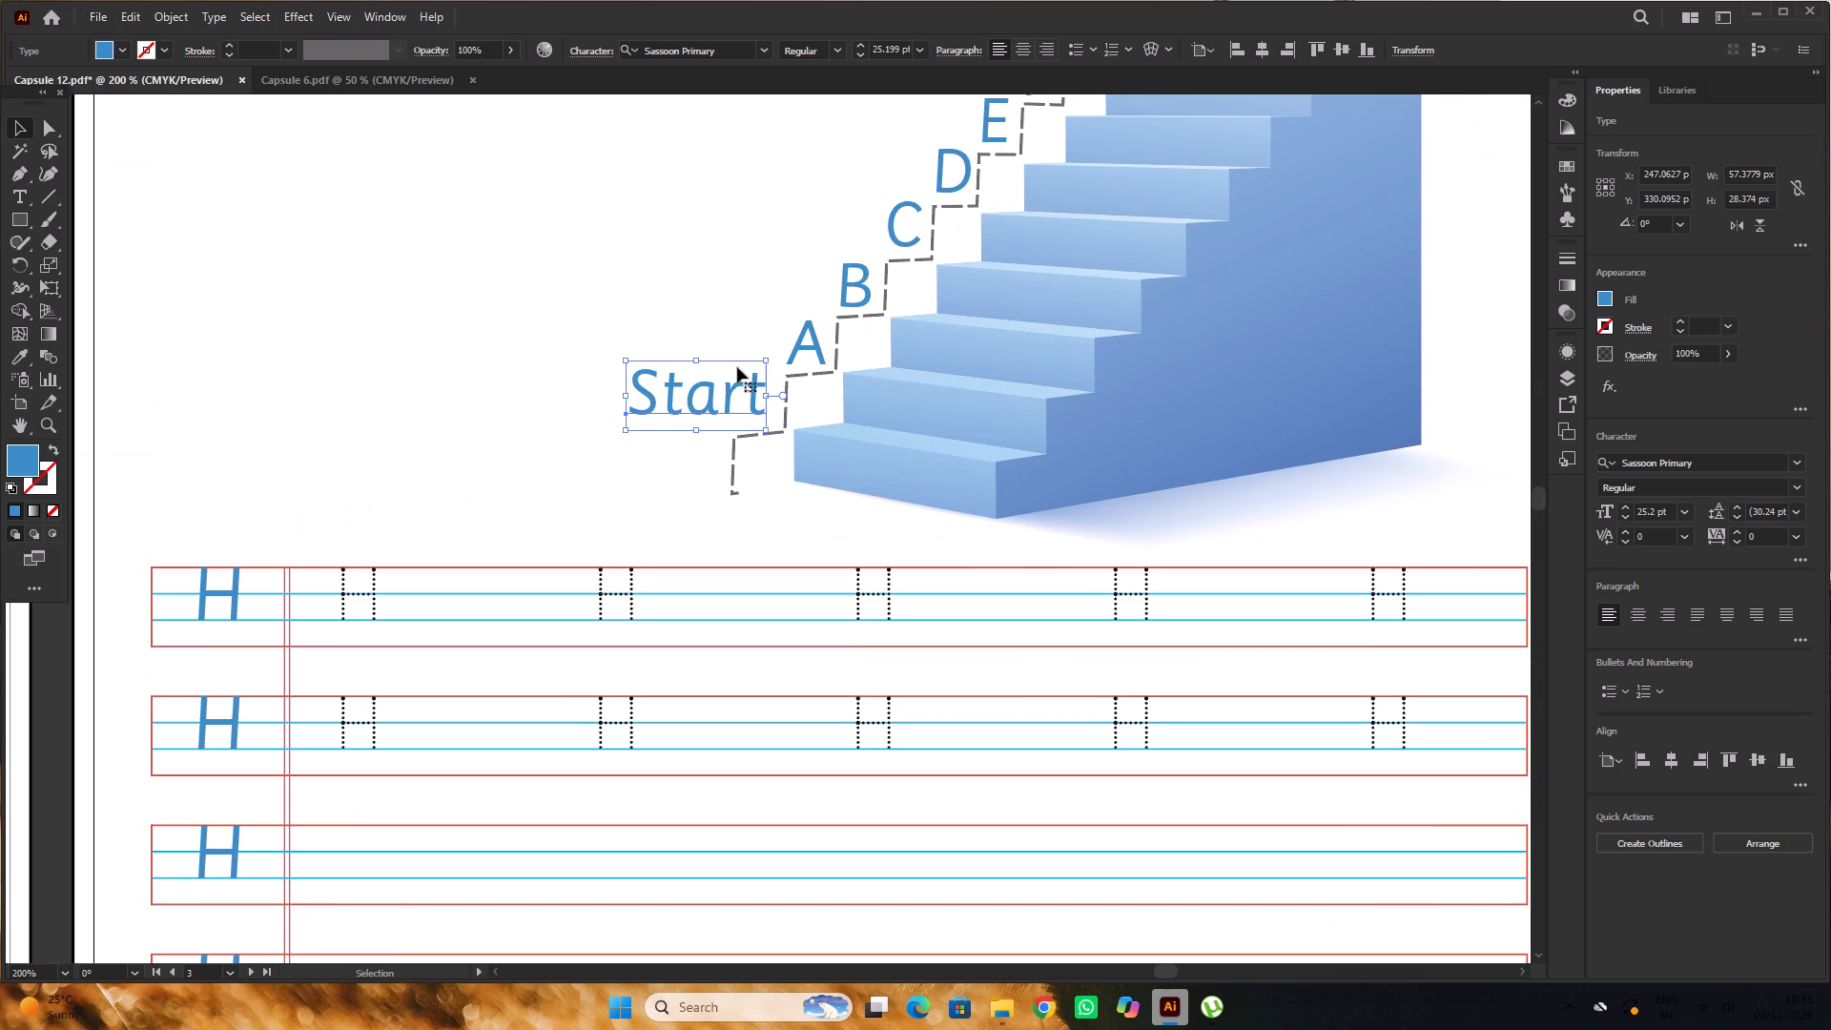
left_click(735, 381)
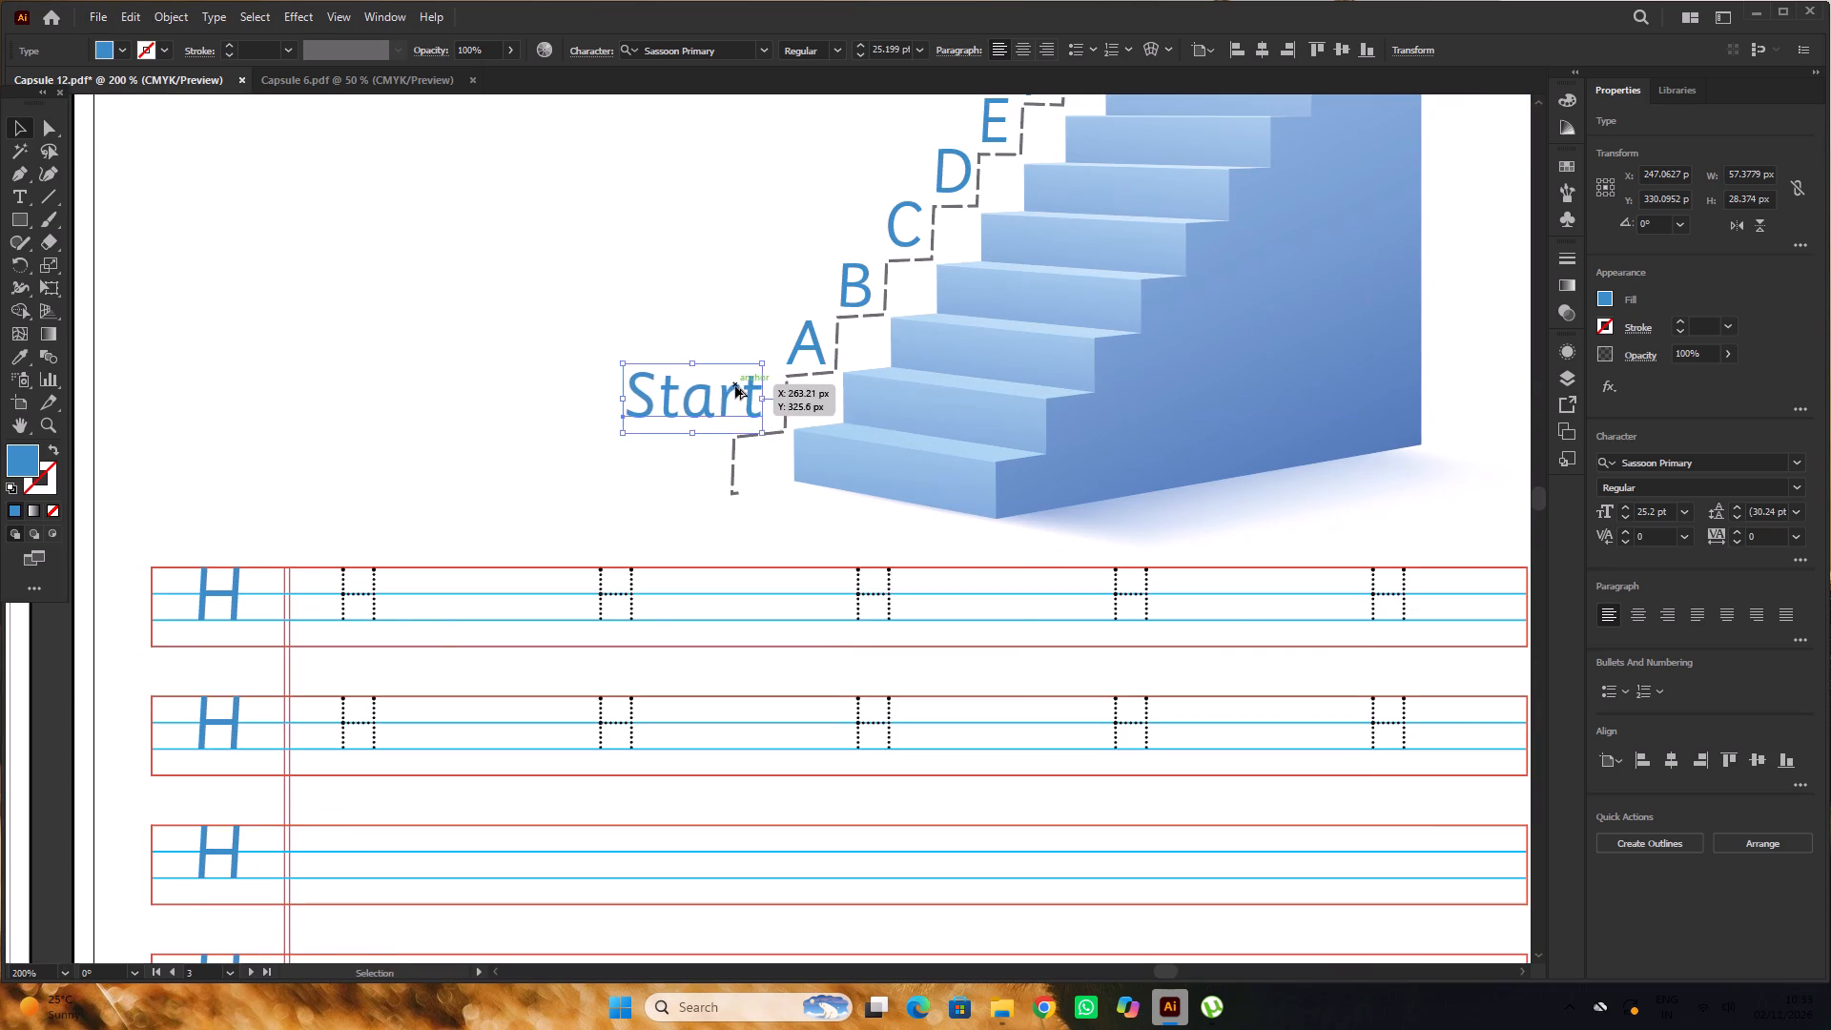
scroll(735, 386, "down", 5, "alt")
left_click(810, 160)
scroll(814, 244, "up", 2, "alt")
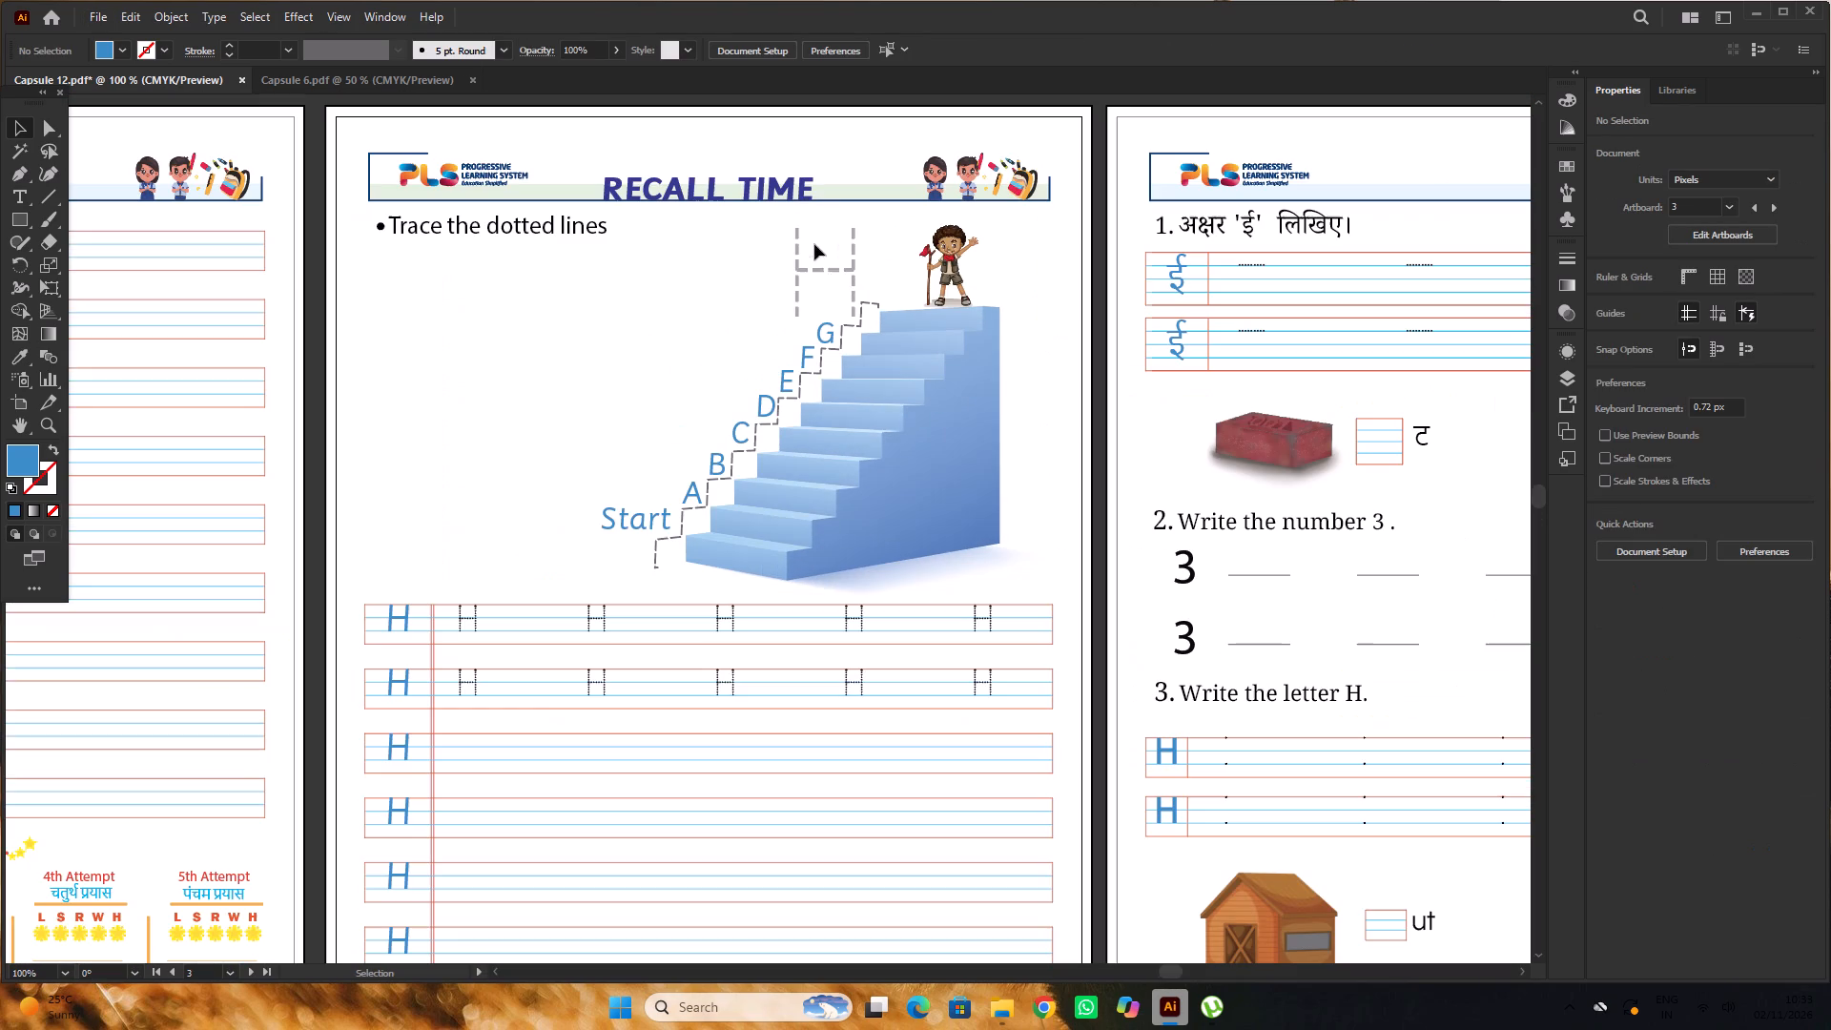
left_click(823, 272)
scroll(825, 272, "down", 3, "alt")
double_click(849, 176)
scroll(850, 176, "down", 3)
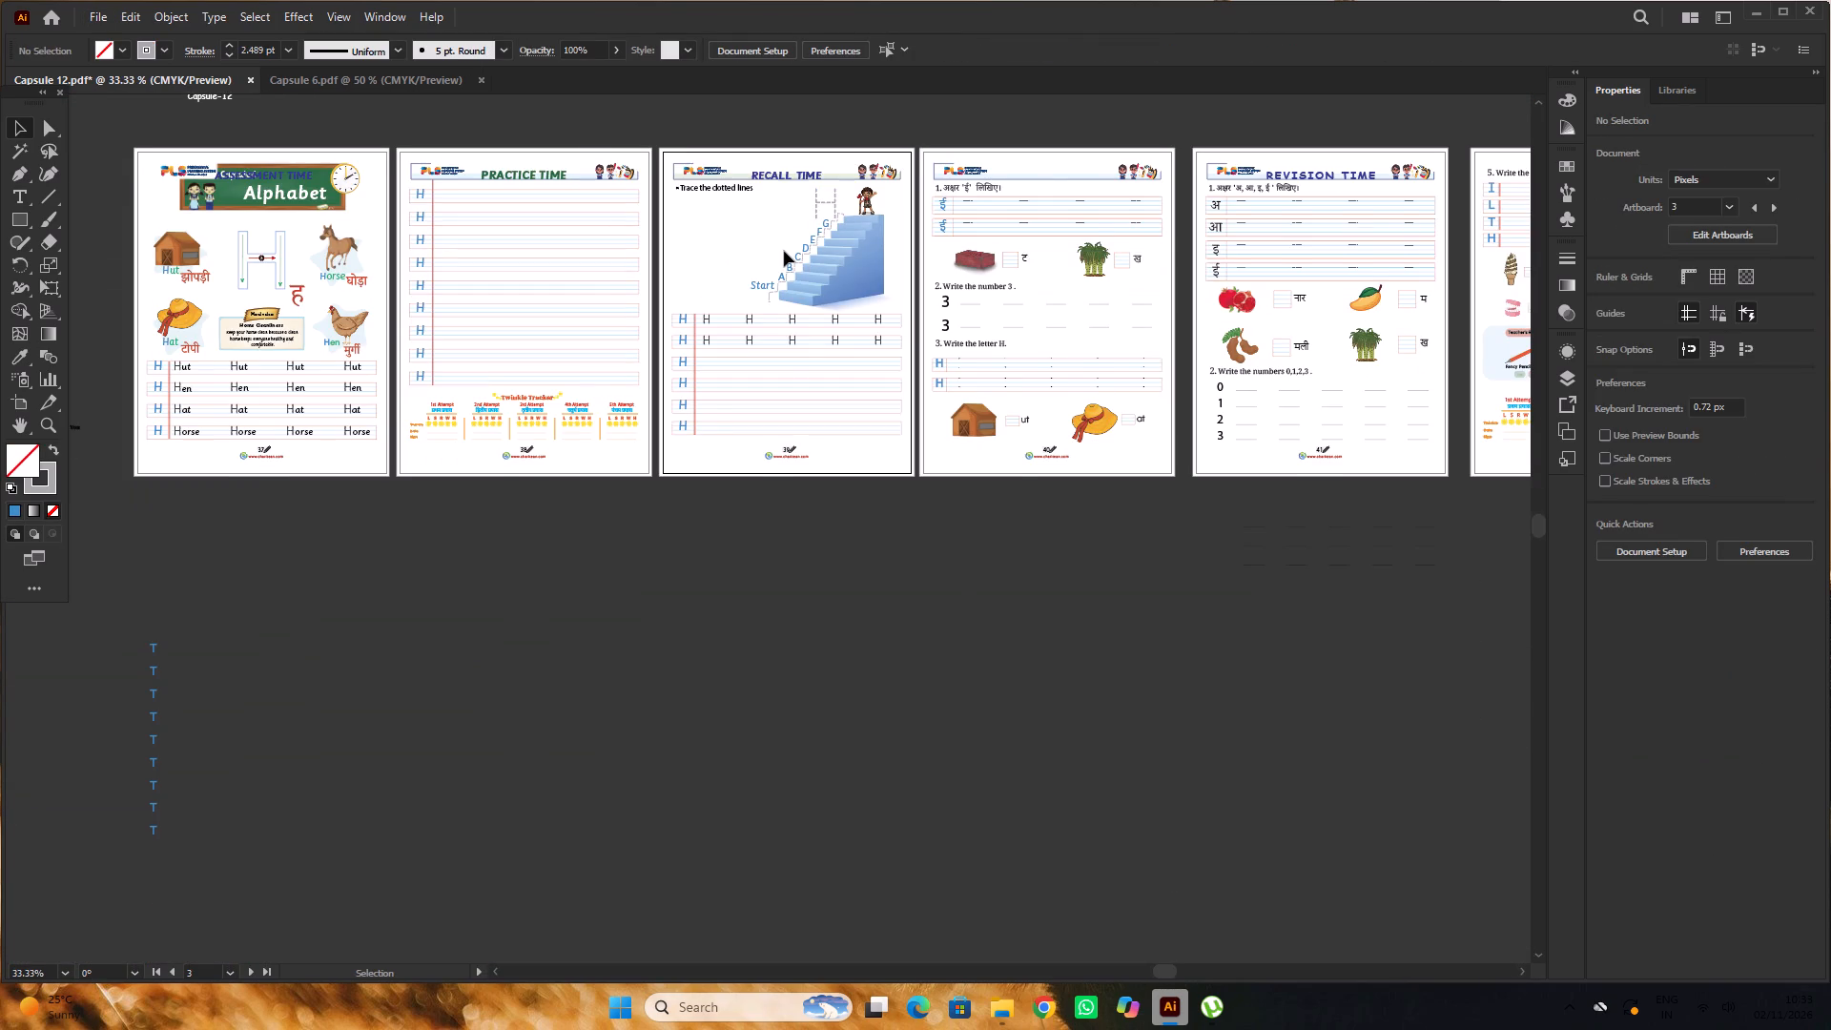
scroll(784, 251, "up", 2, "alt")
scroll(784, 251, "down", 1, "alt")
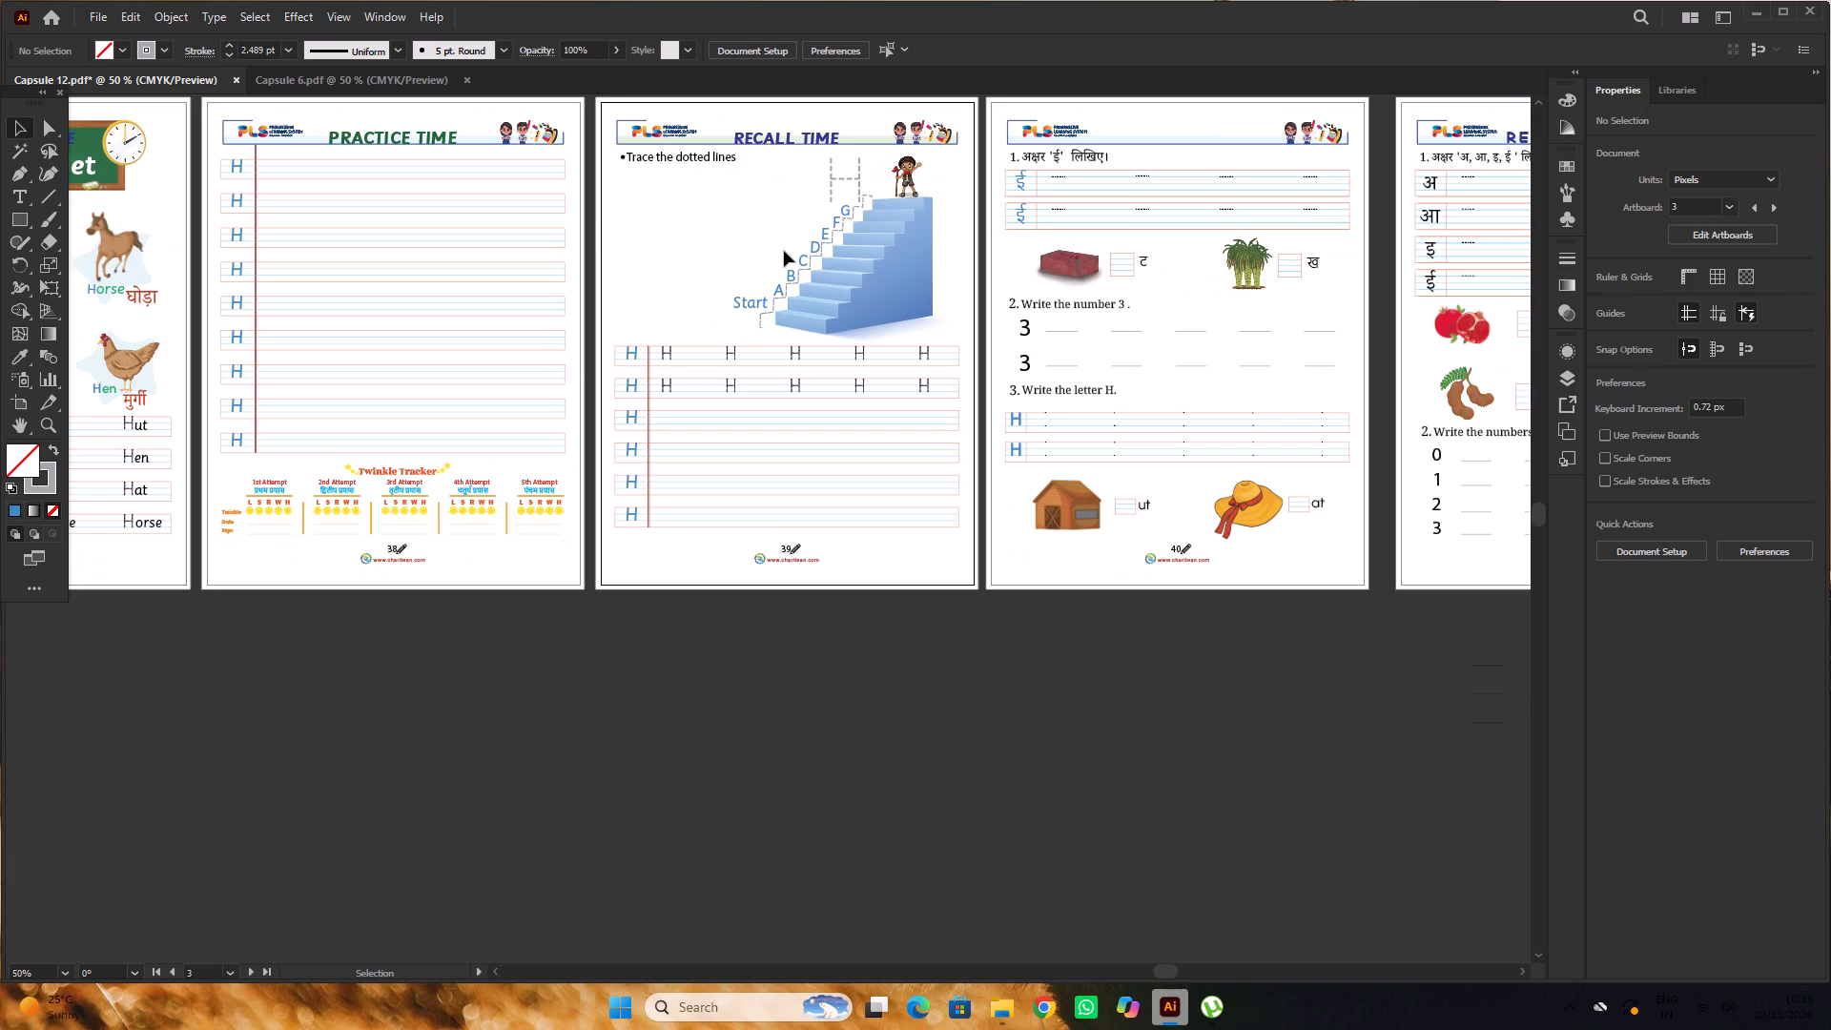
Set page 39's instruction "Trace the dotted lines" to the Sassoon Primary font.
scroll(784, 251, "up", 6)
left_click(691, 255)
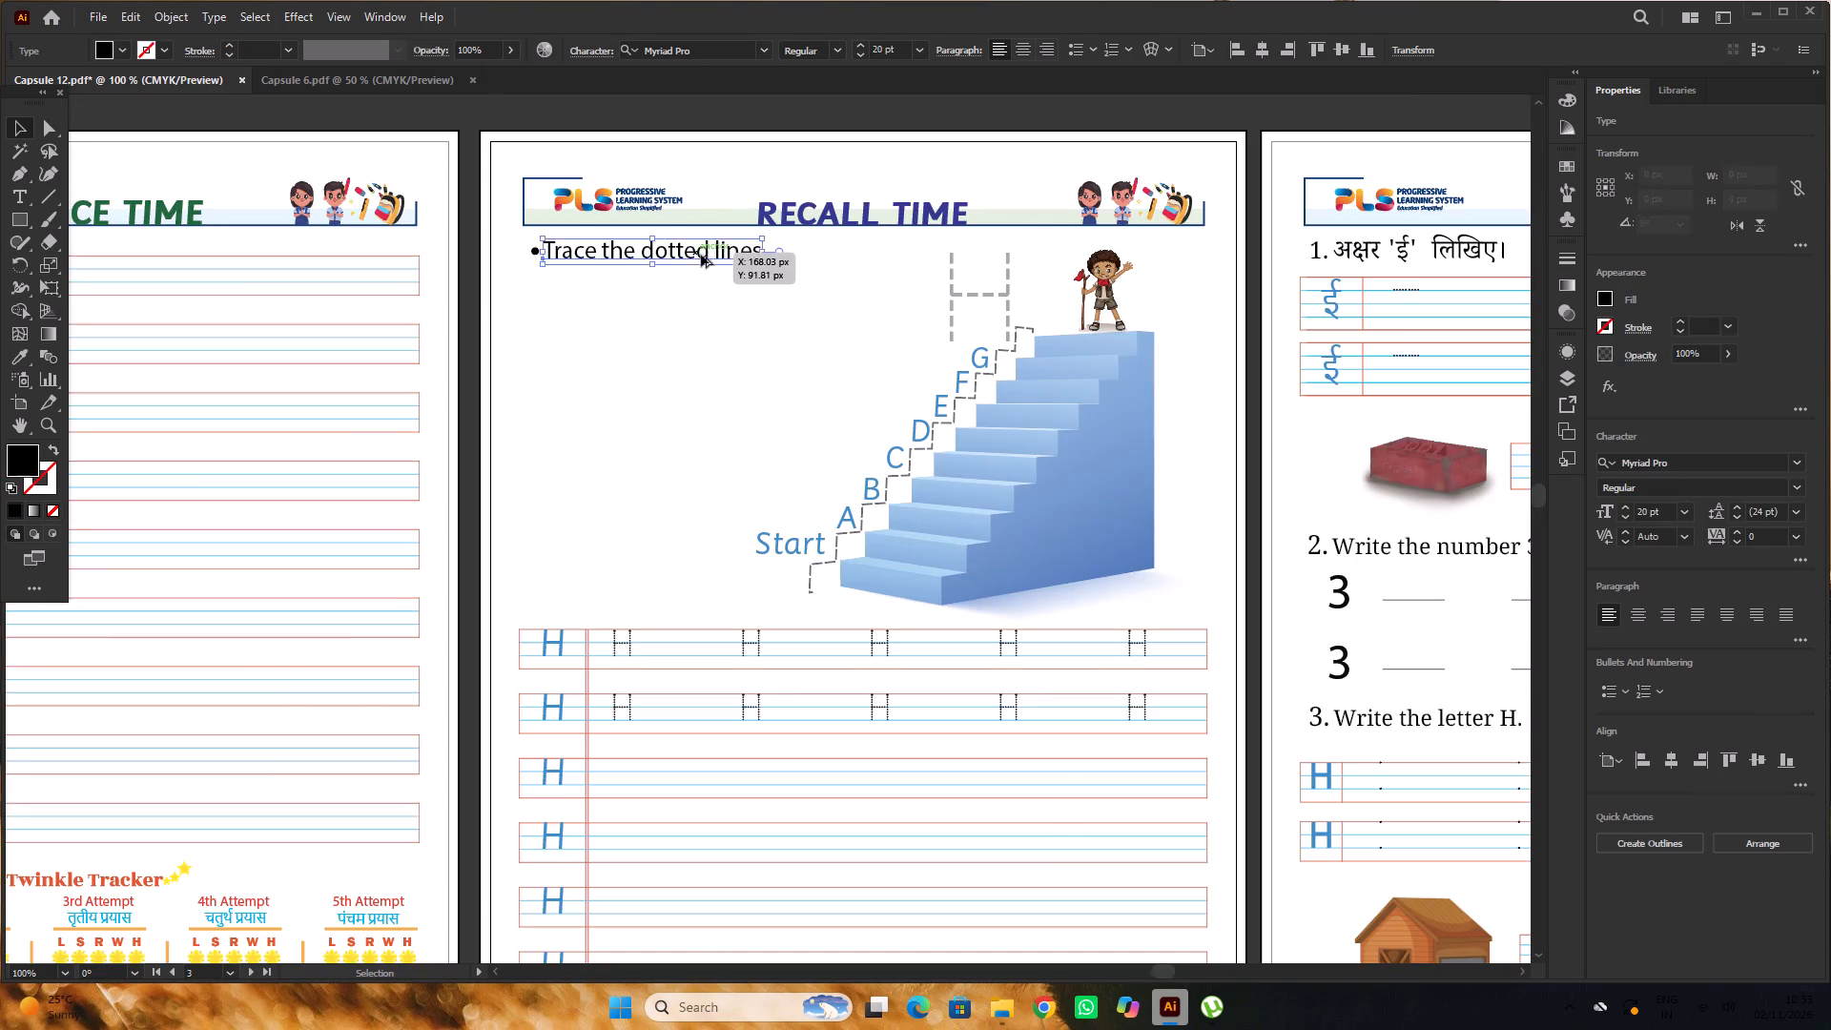
scroll(701, 255, "down", 2, "alt")
left_click(1683, 471)
key("s")
type("AS")
key("s")
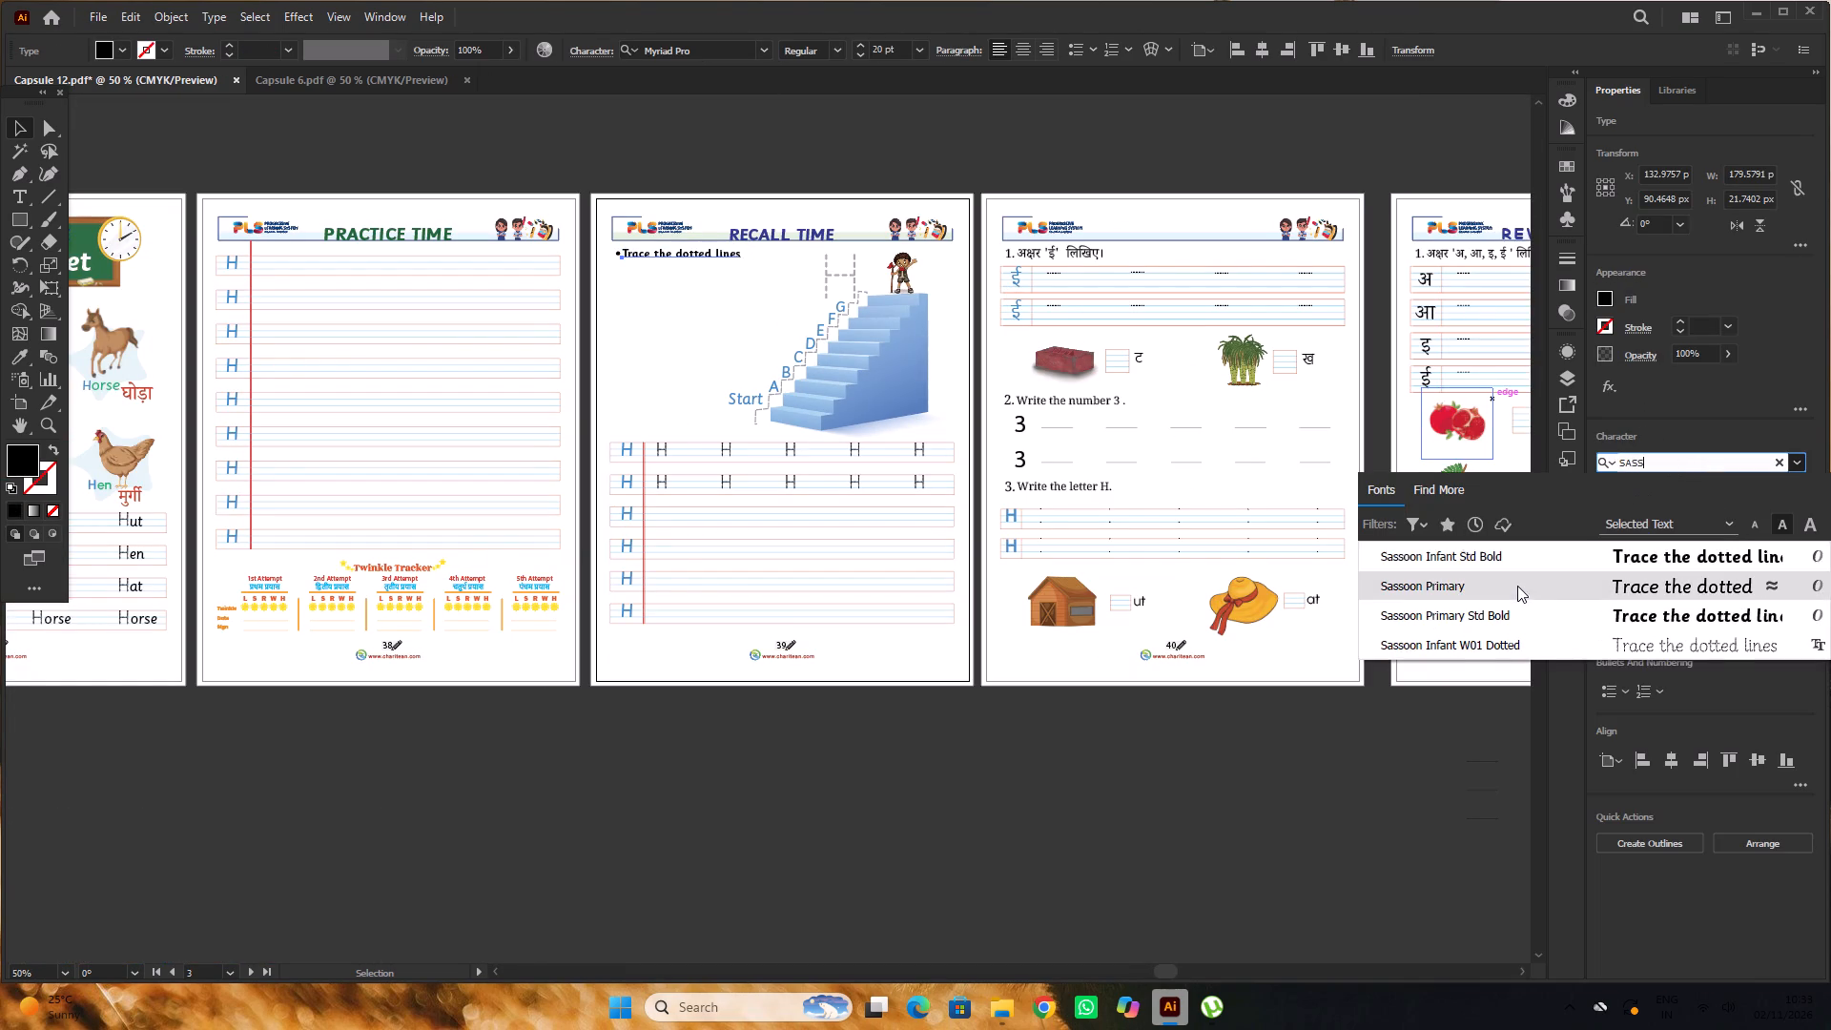
left_click(1514, 590)
scroll(1229, 447, "up", 3)
left_click(814, 269)
scroll(606, 349, "up", 2, "alt")
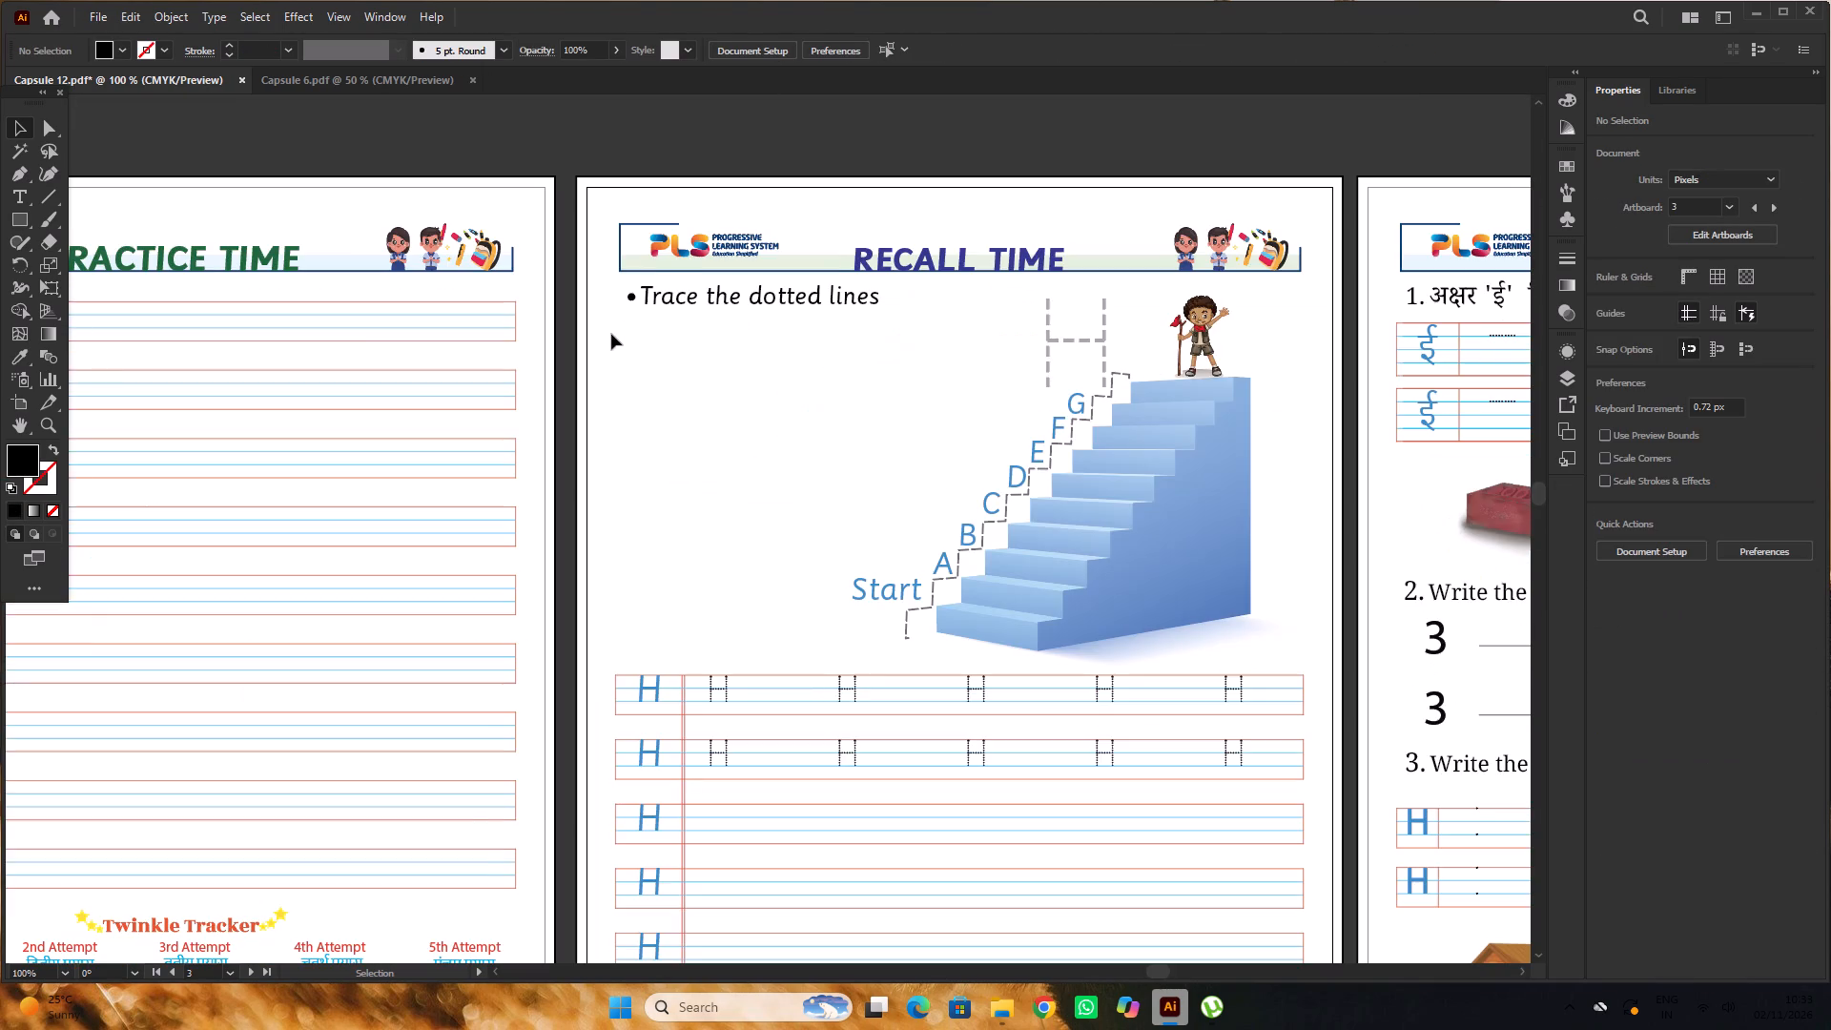
scroll(618, 319, "down", 7, "alt")
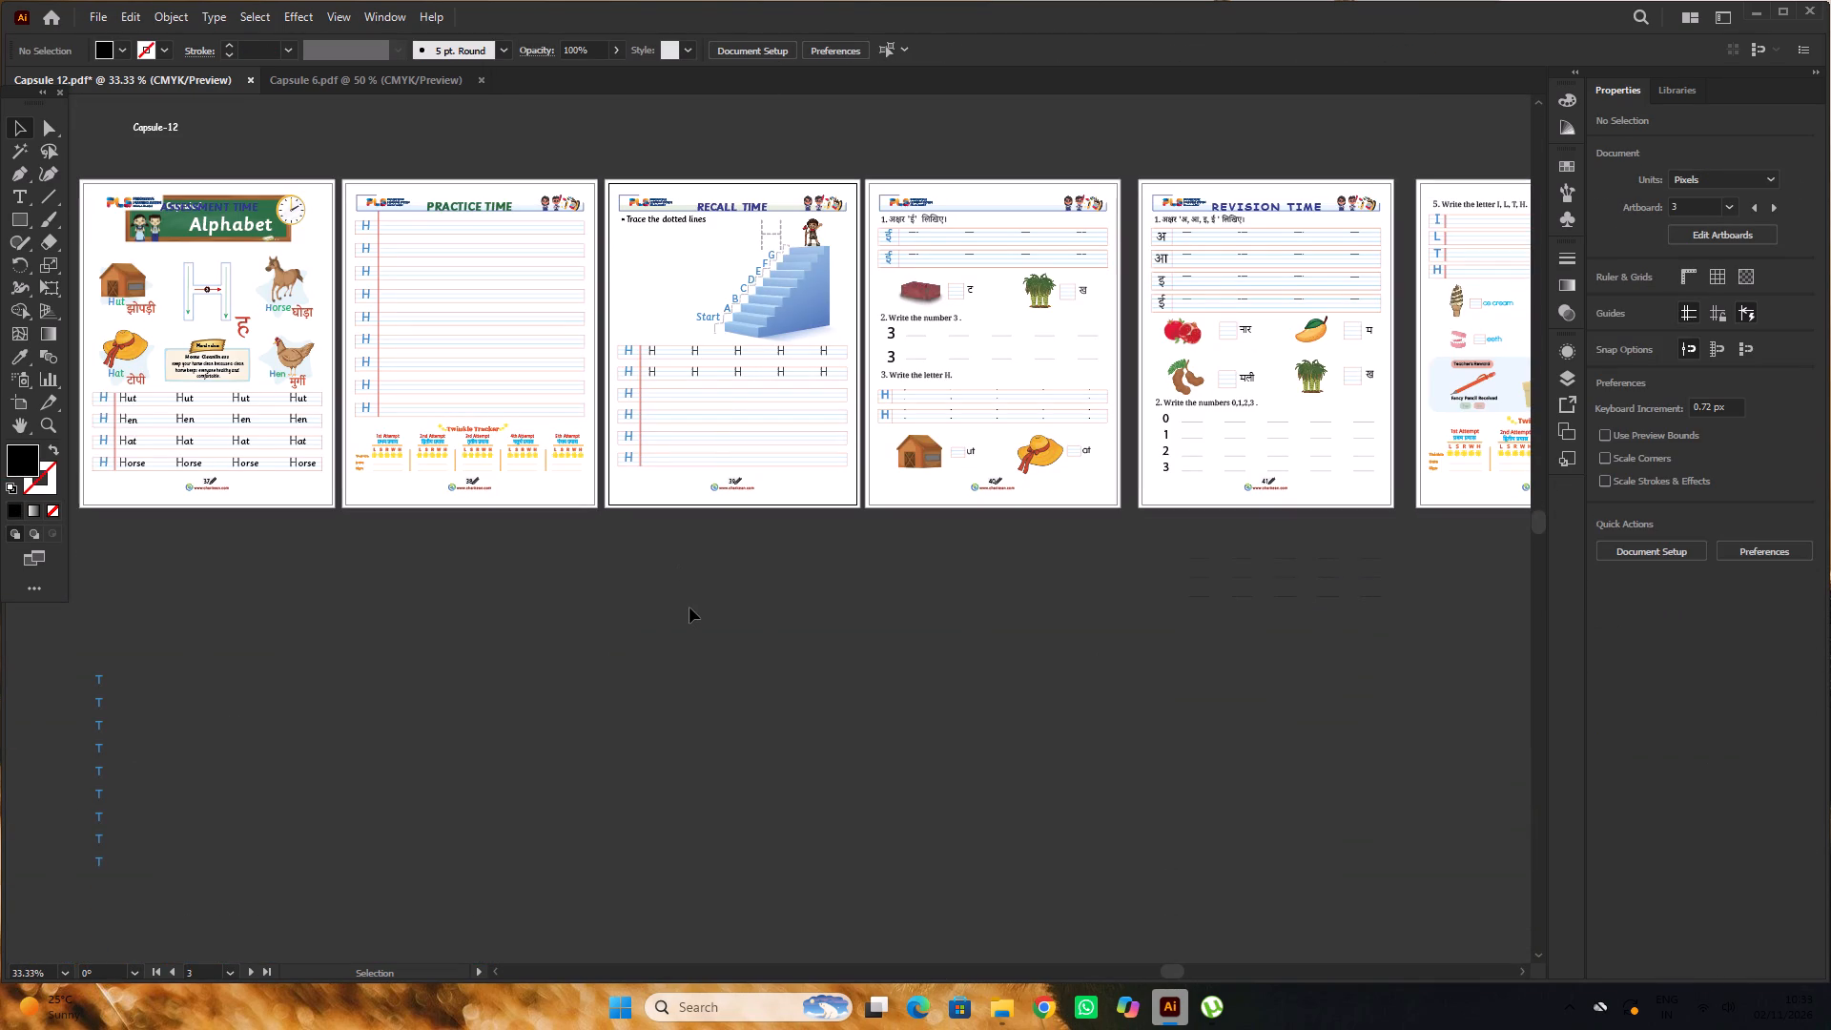
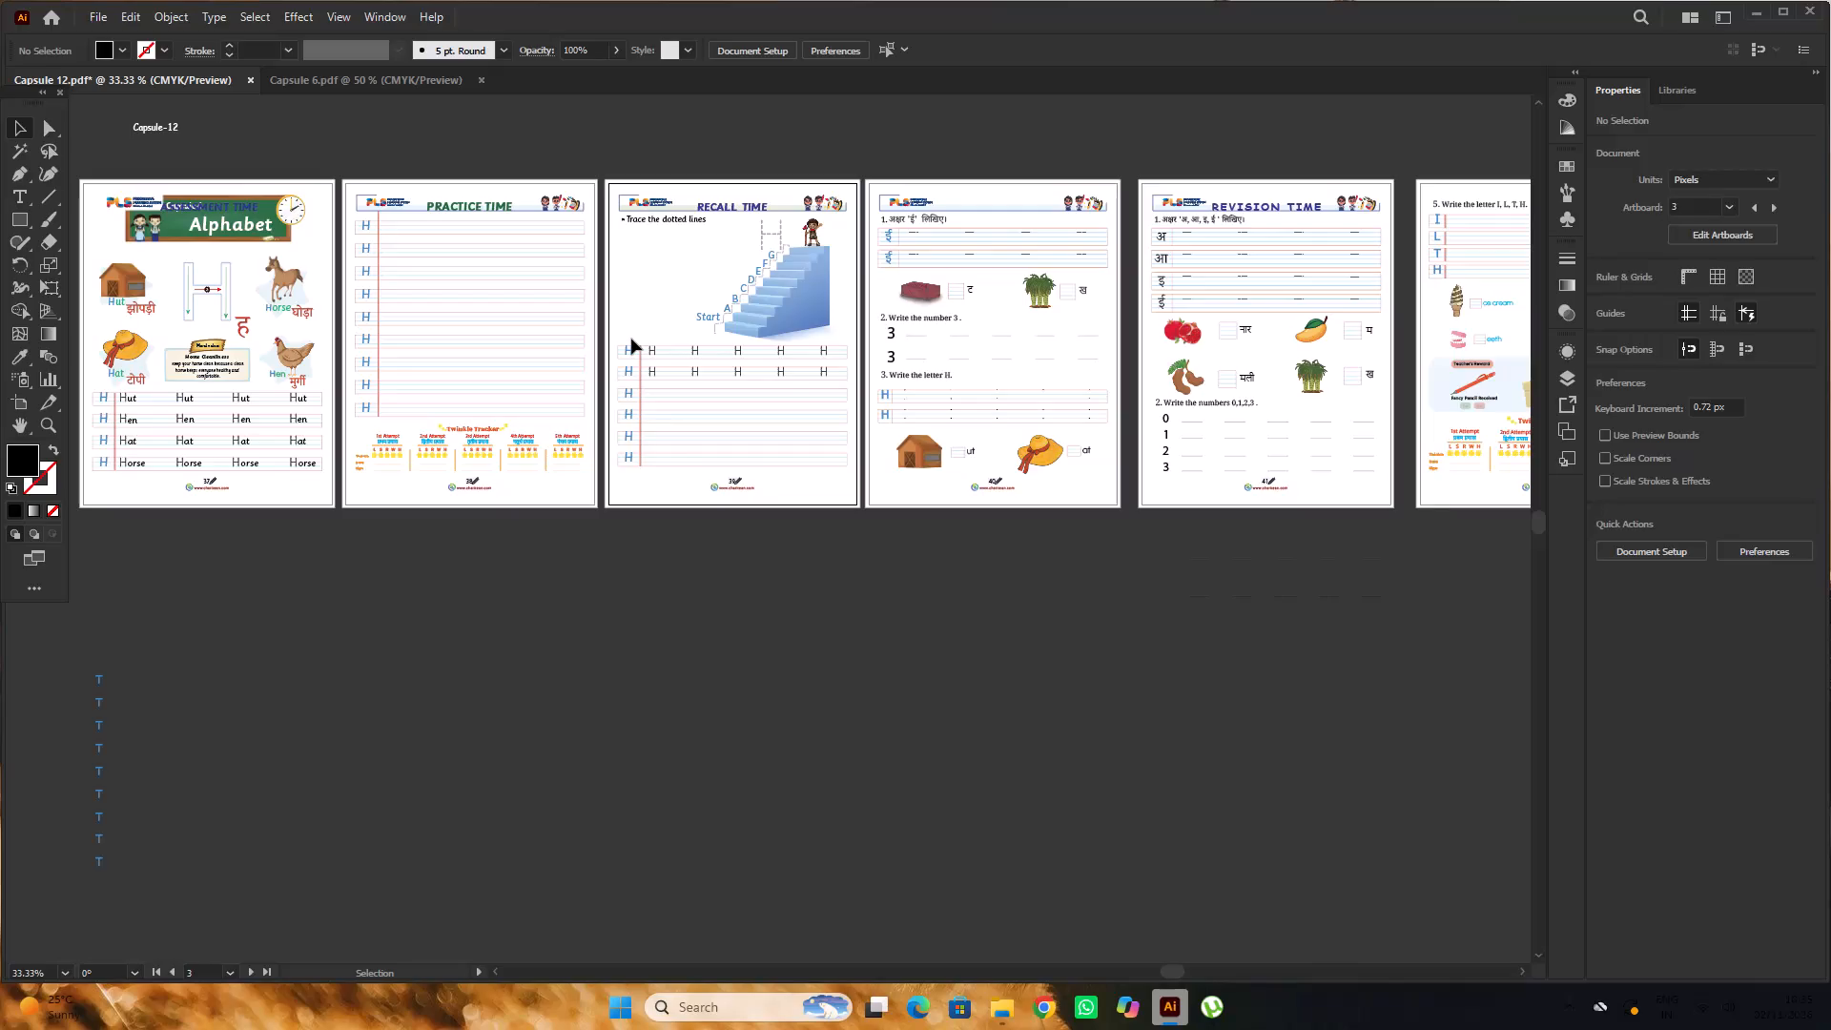
Check the font of the Hindi question 1 instruction on the page following the staircase page.
scroll(835, 209, "up", 2, "alt")
scroll(755, 222, "up", 2, "alt")
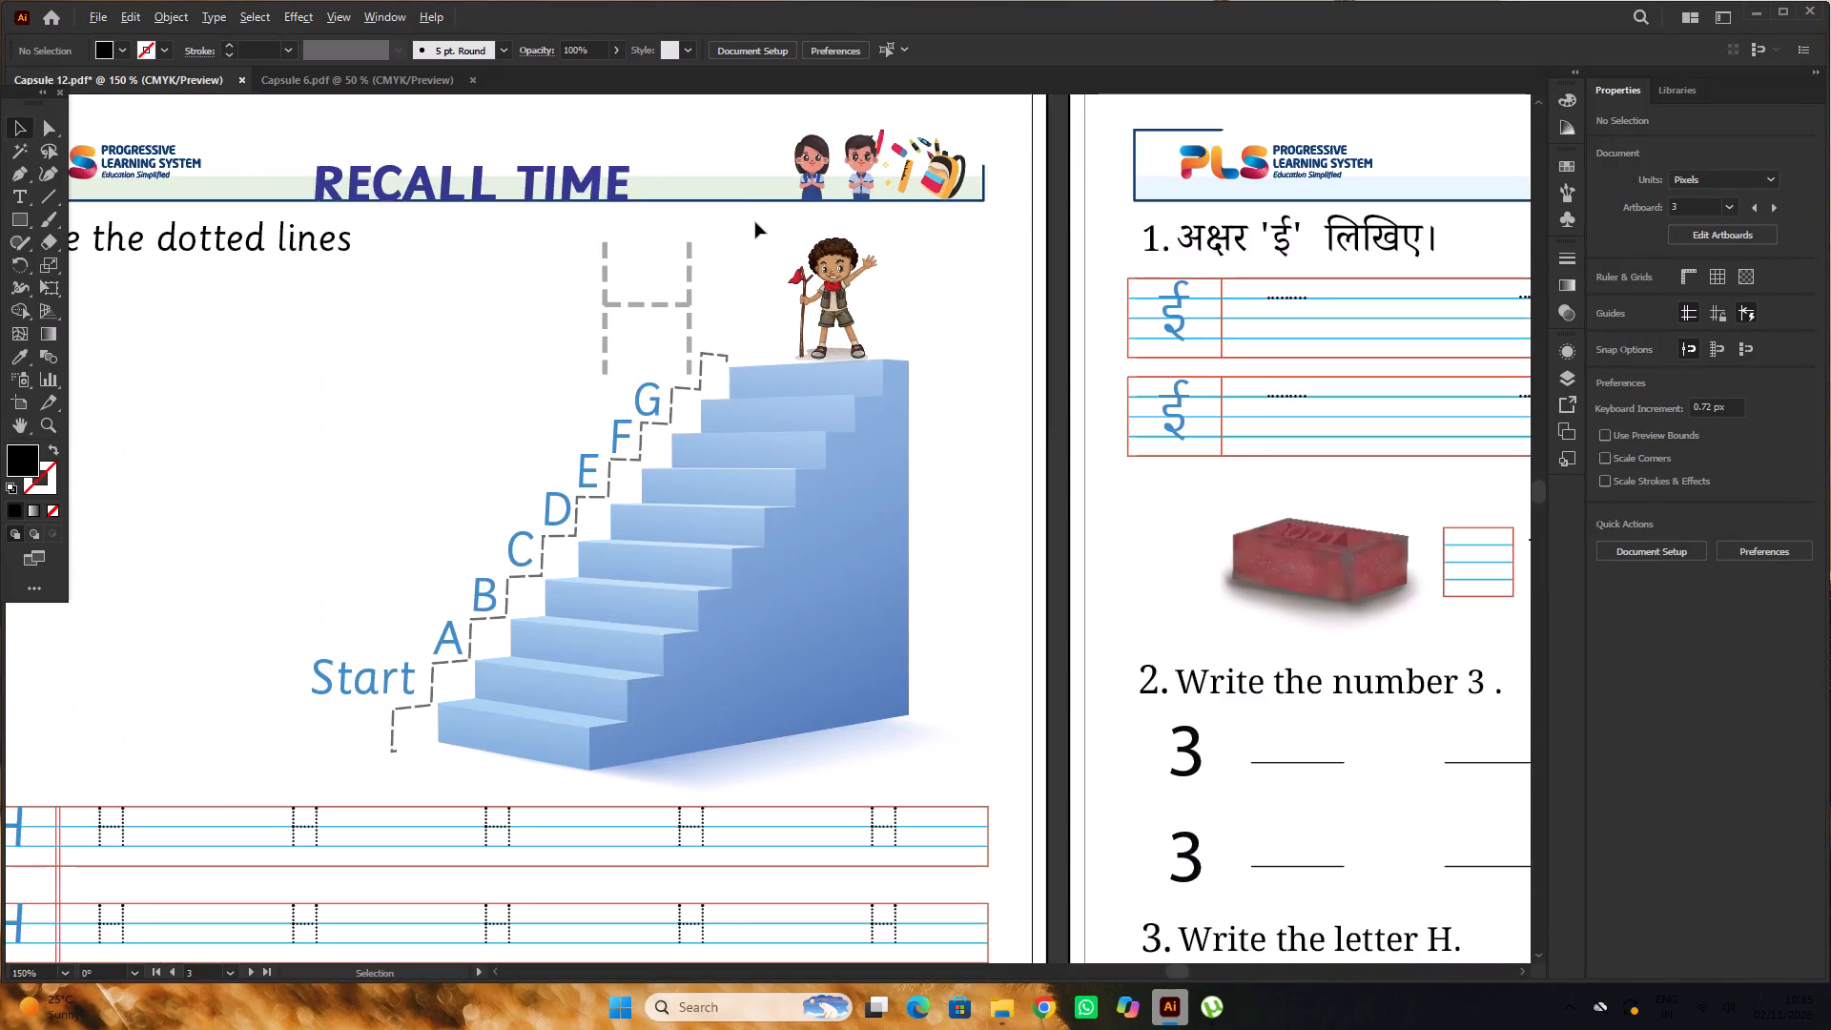
scroll(755, 223, "down", 4, "alt")
key("space")
left_click_drag(846, 288, 620, 345)
scroll(662, 315, "up", 6, "alt")
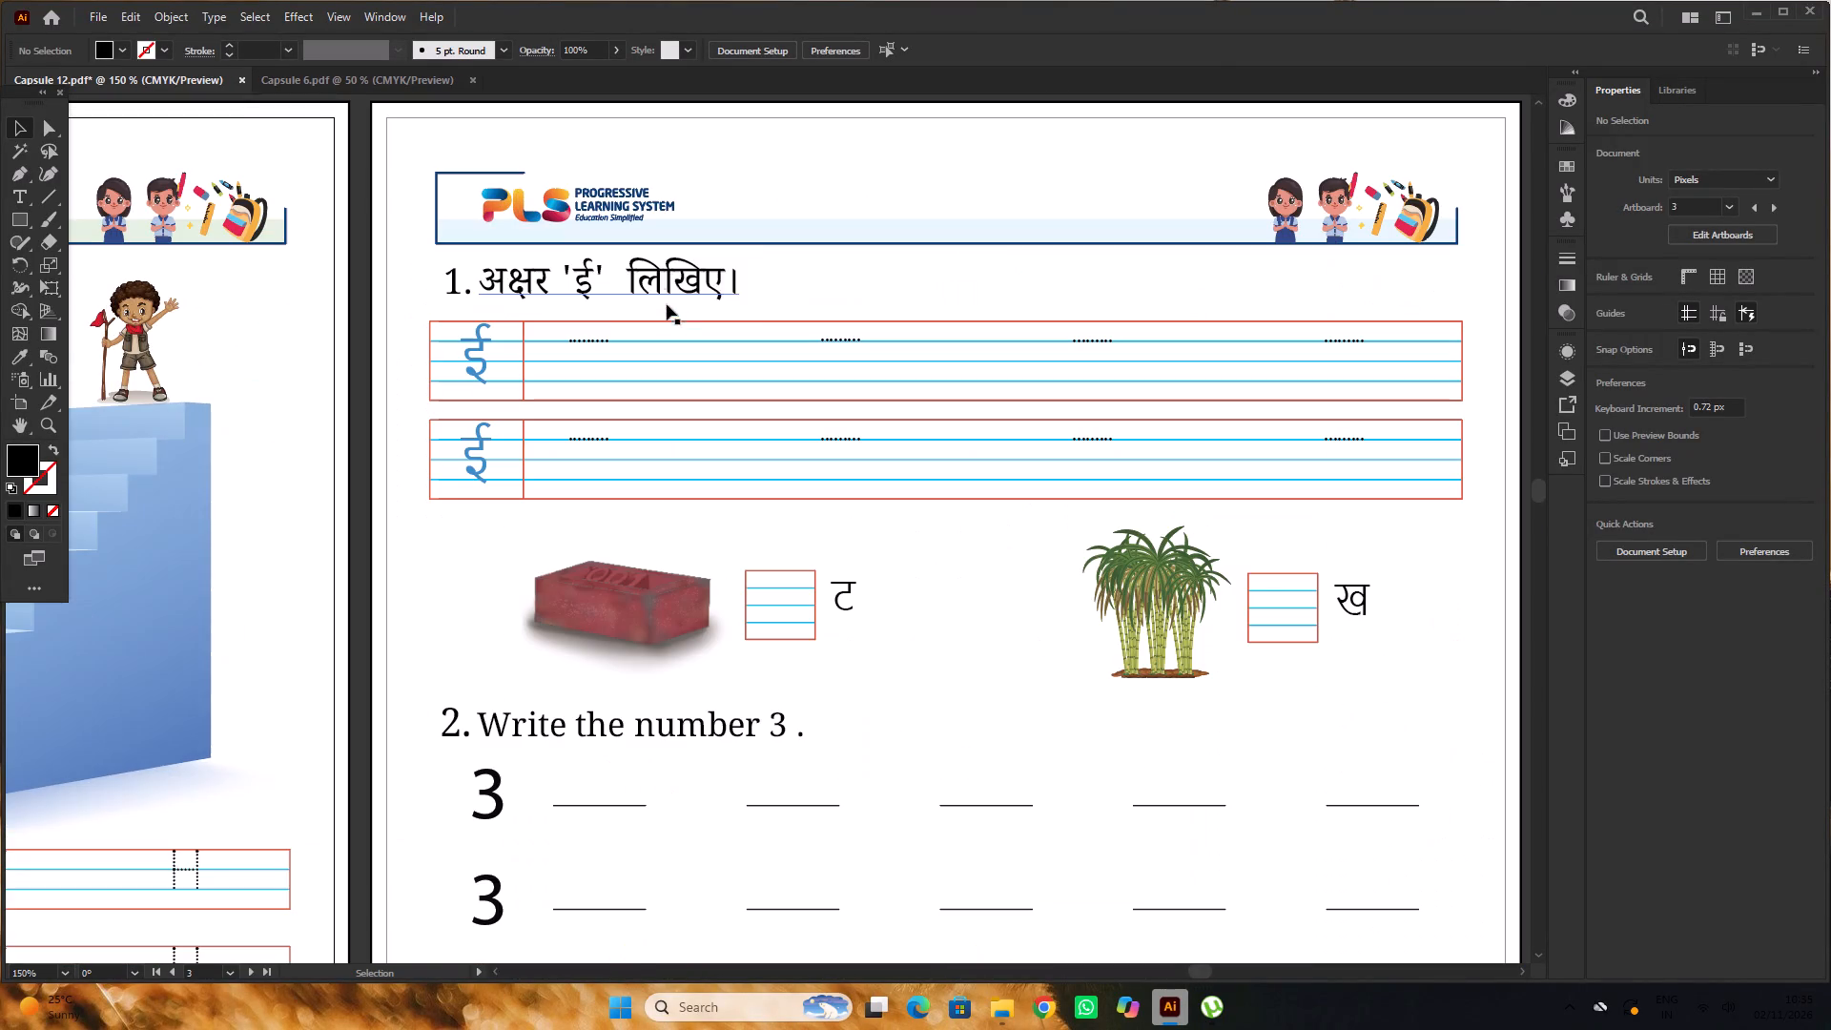
left_click(664, 266)
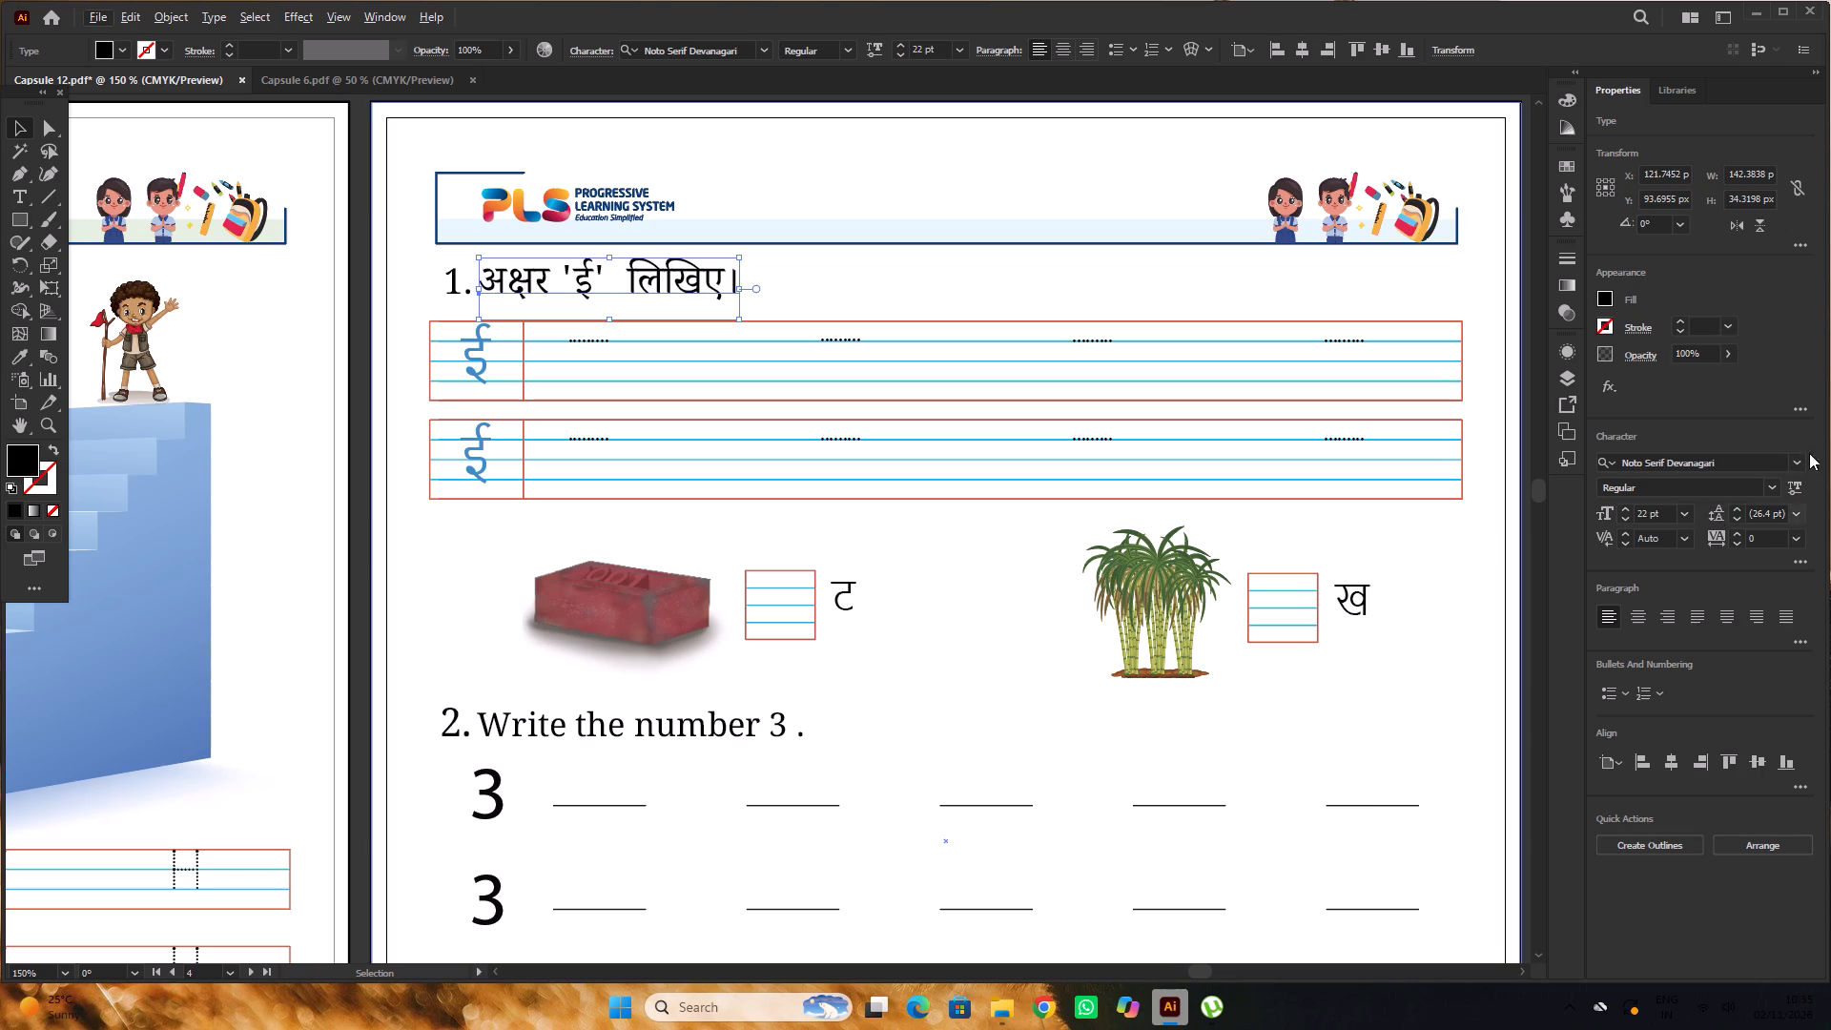
Set the two blue ई letters in the question 1 writing rows to the Noto Serif Devanagari Light font.
scroll(963, 433, "down", 2, "alt")
scroll(571, 363, "up", 1, "alt")
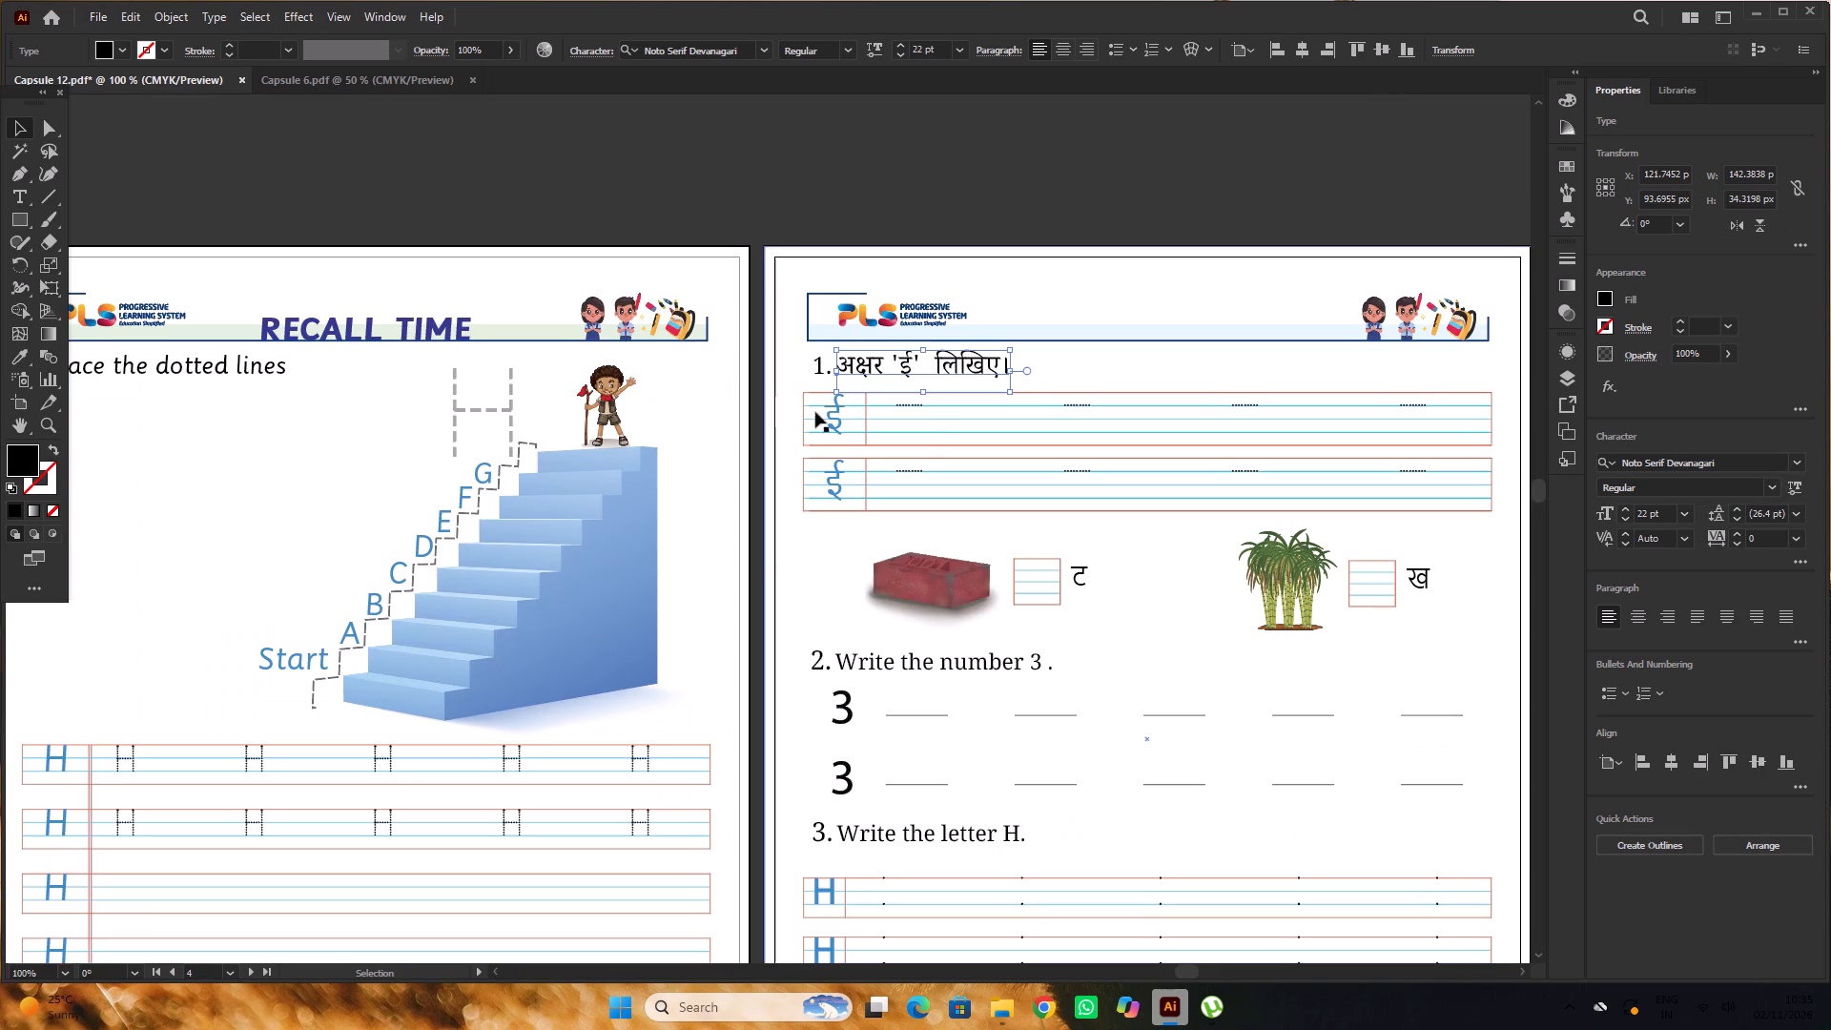
left_click(838, 422)
left_click(840, 486, "shift")
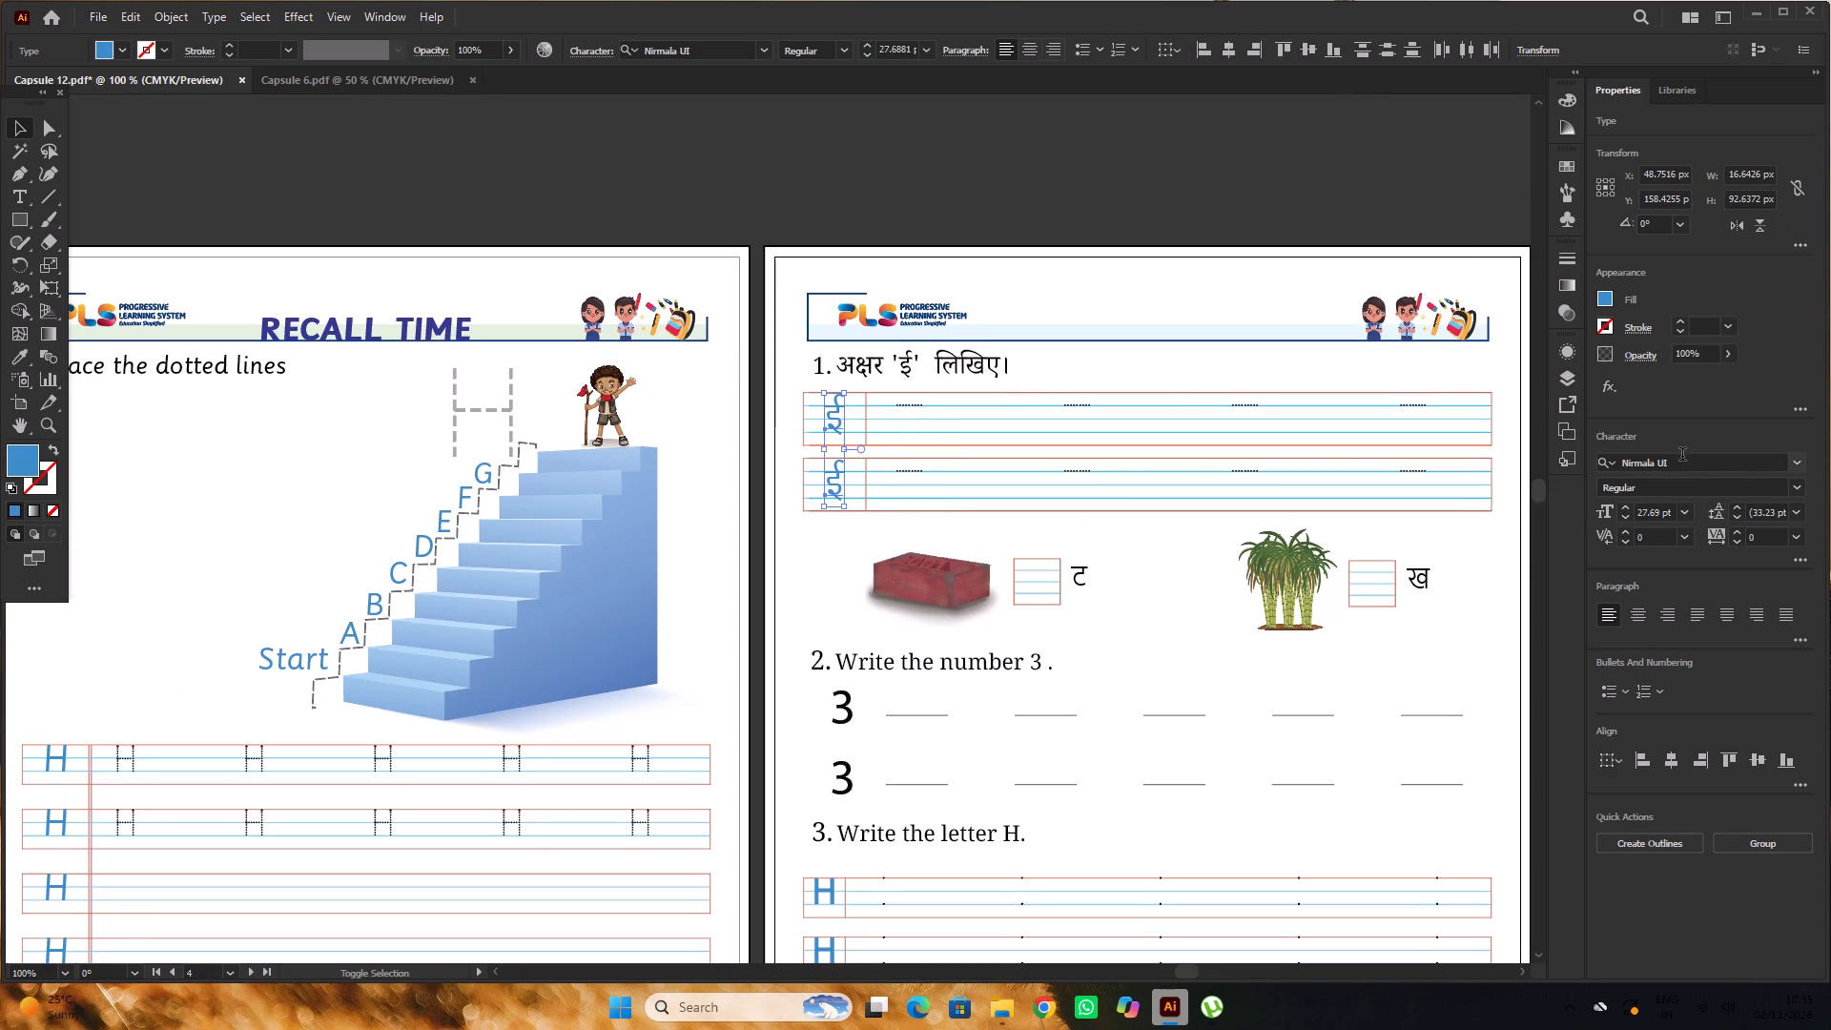
left_click(1686, 461)
key("s")
key("a")
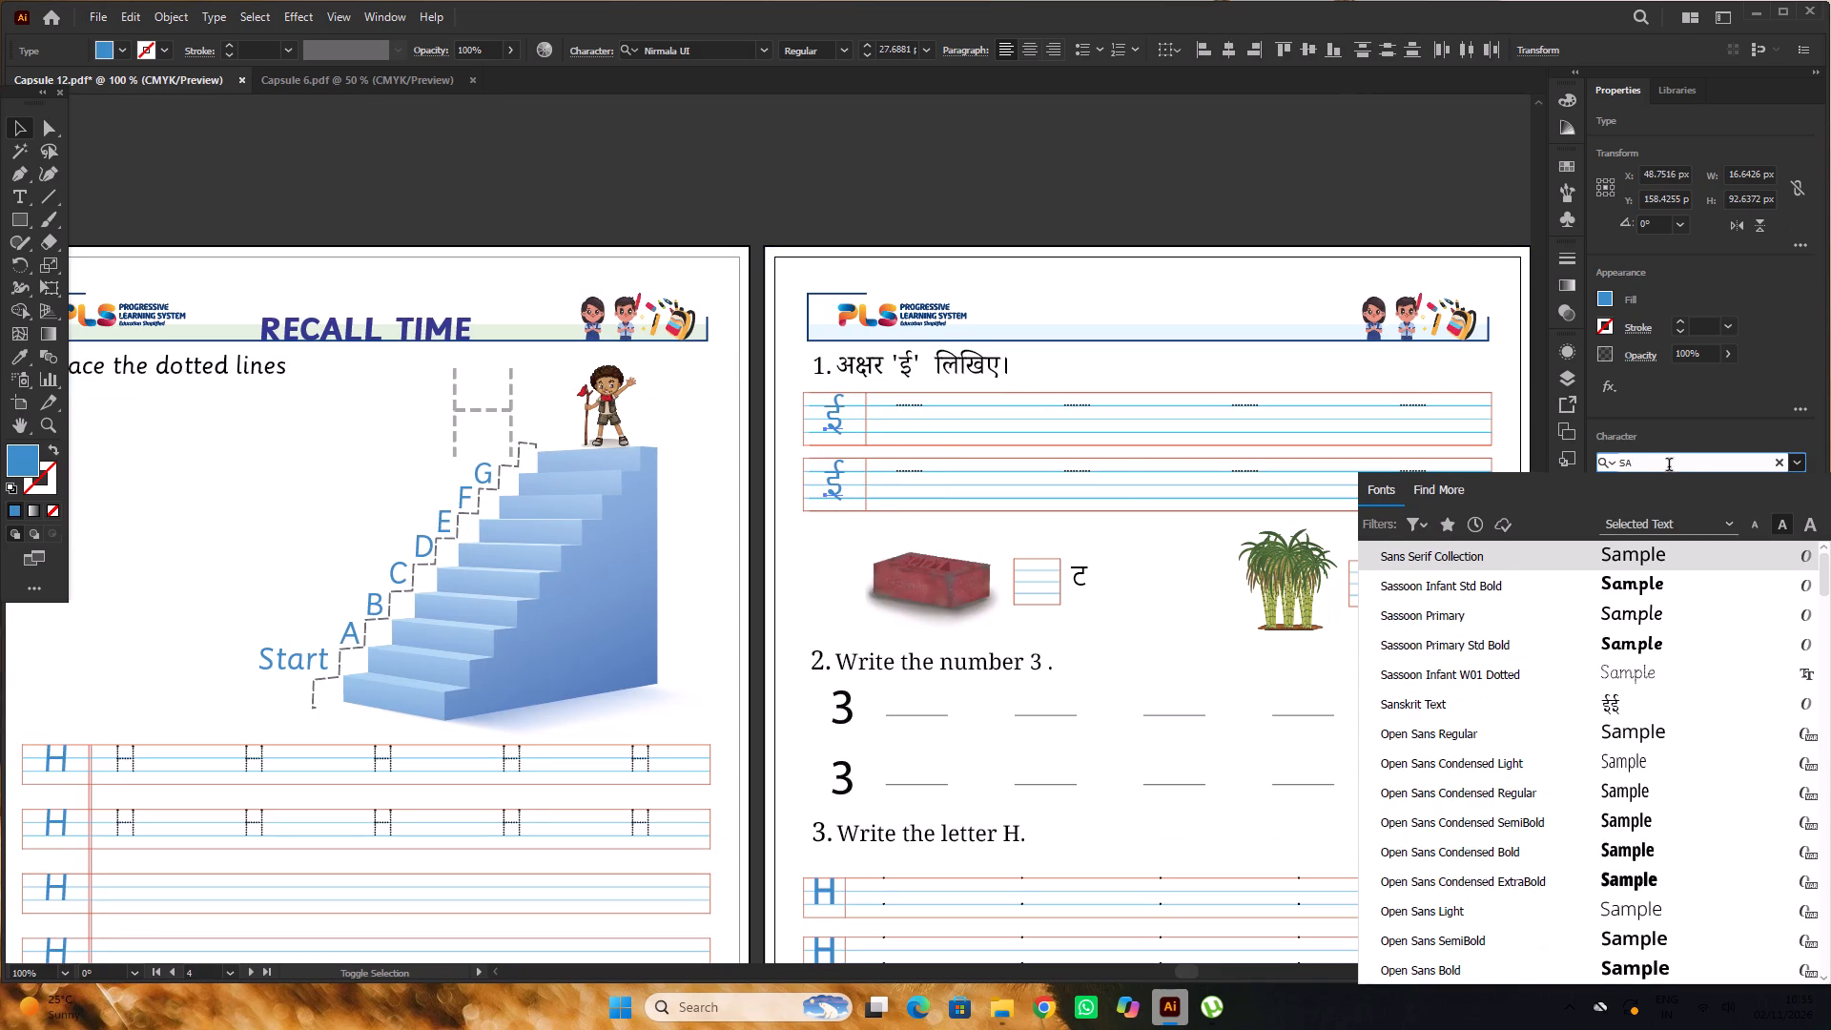
key("BackSpace")
key("BackSpace")
key("n")
type("LO")
key("equal")
key("BackSpace")
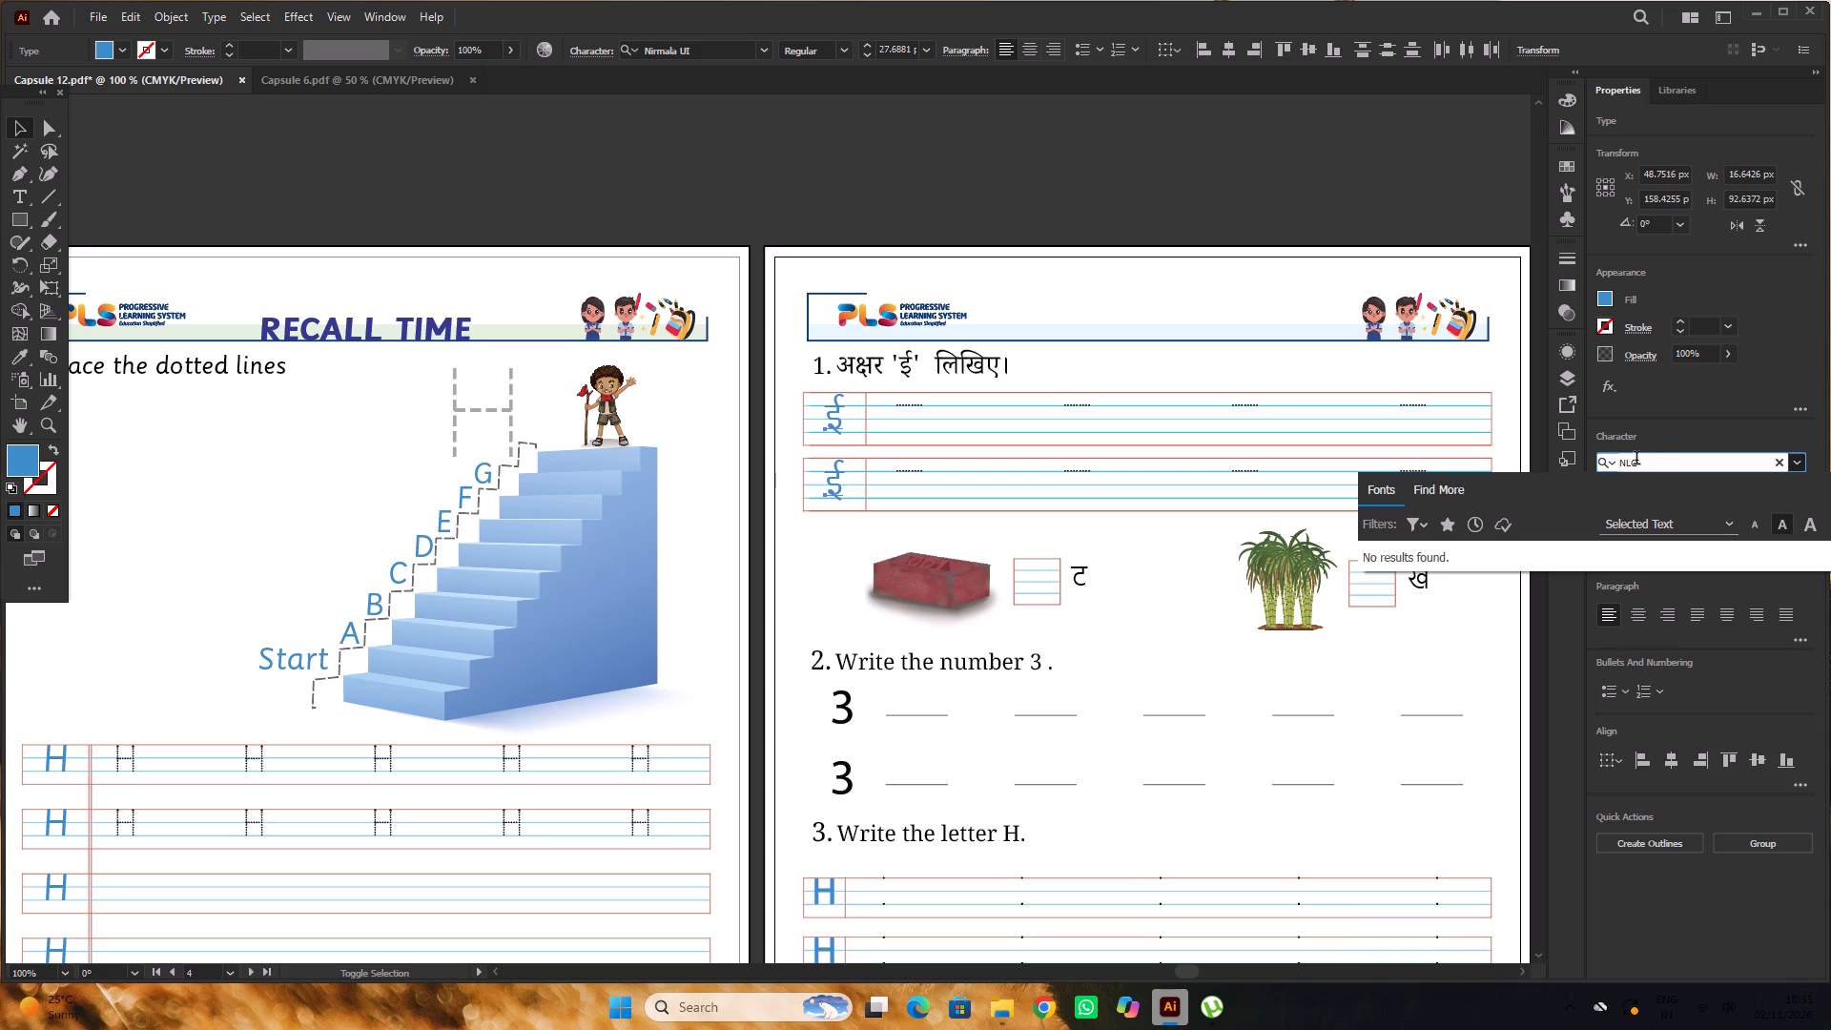
key("BackSpace")
key("BackSpace")
type("OYO")
key("BackSpace")
key("BackSpace")
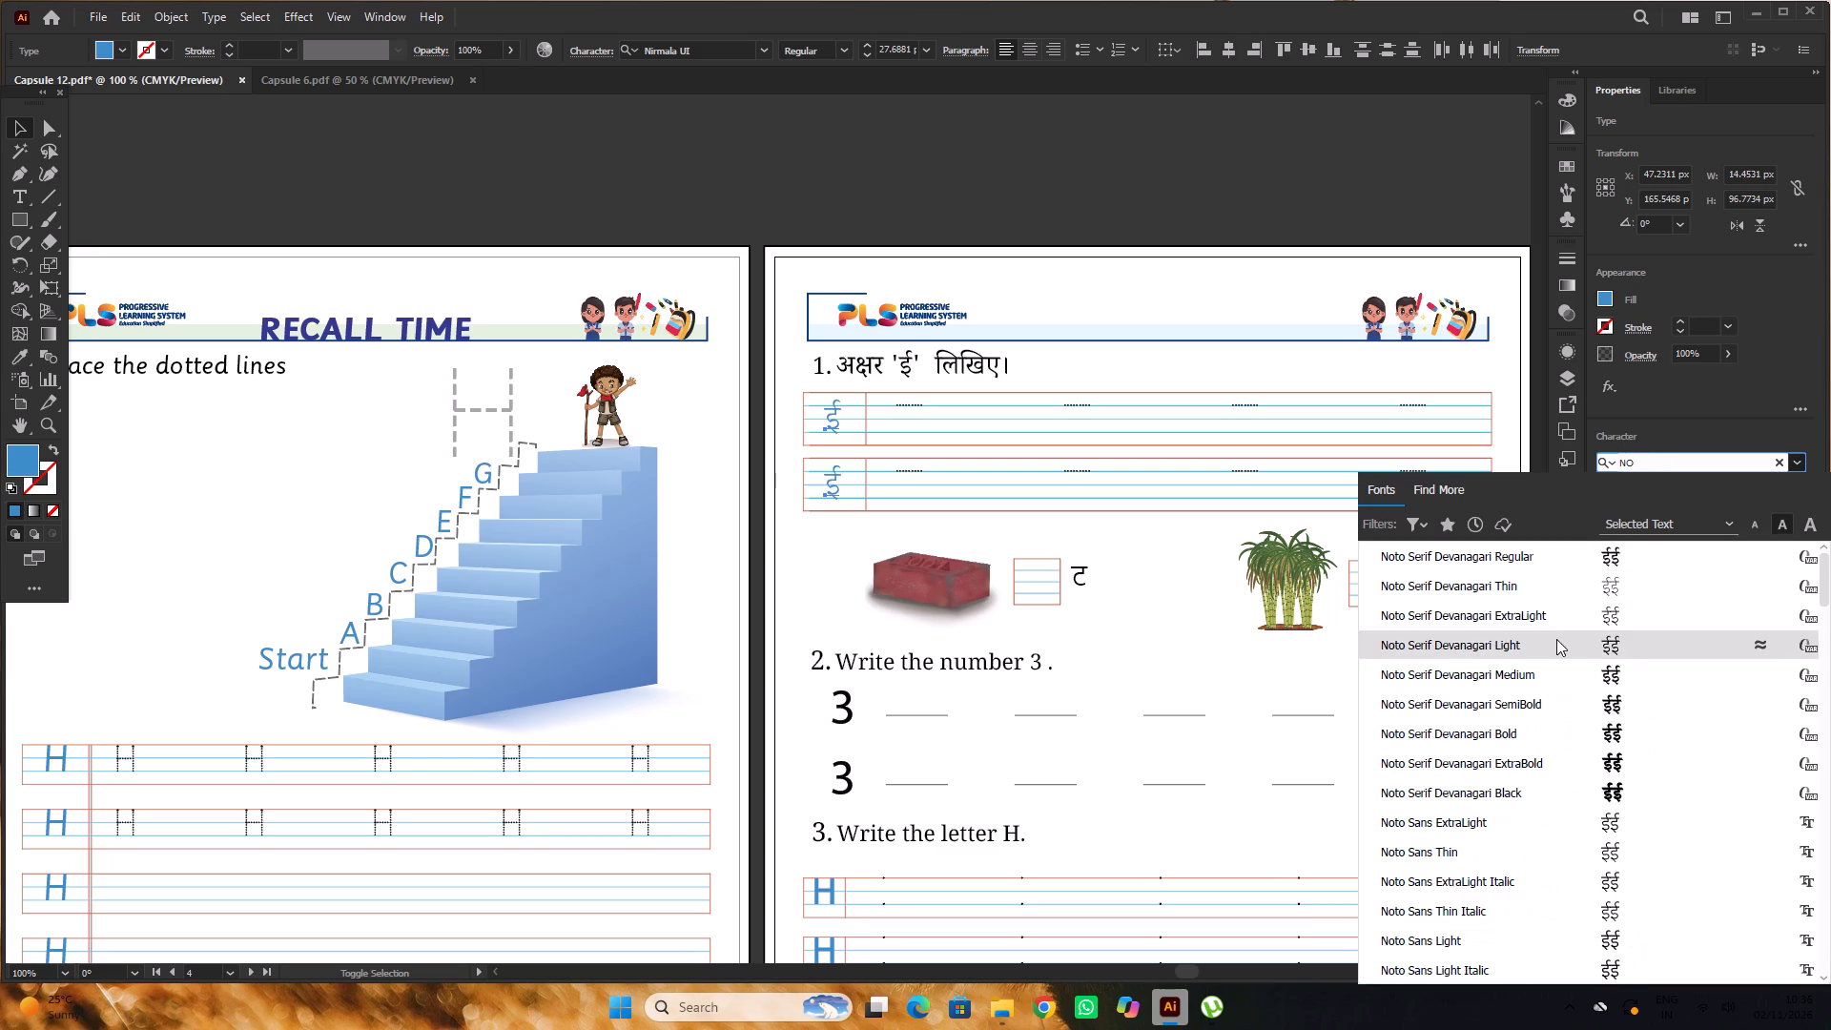
left_click(1556, 639)
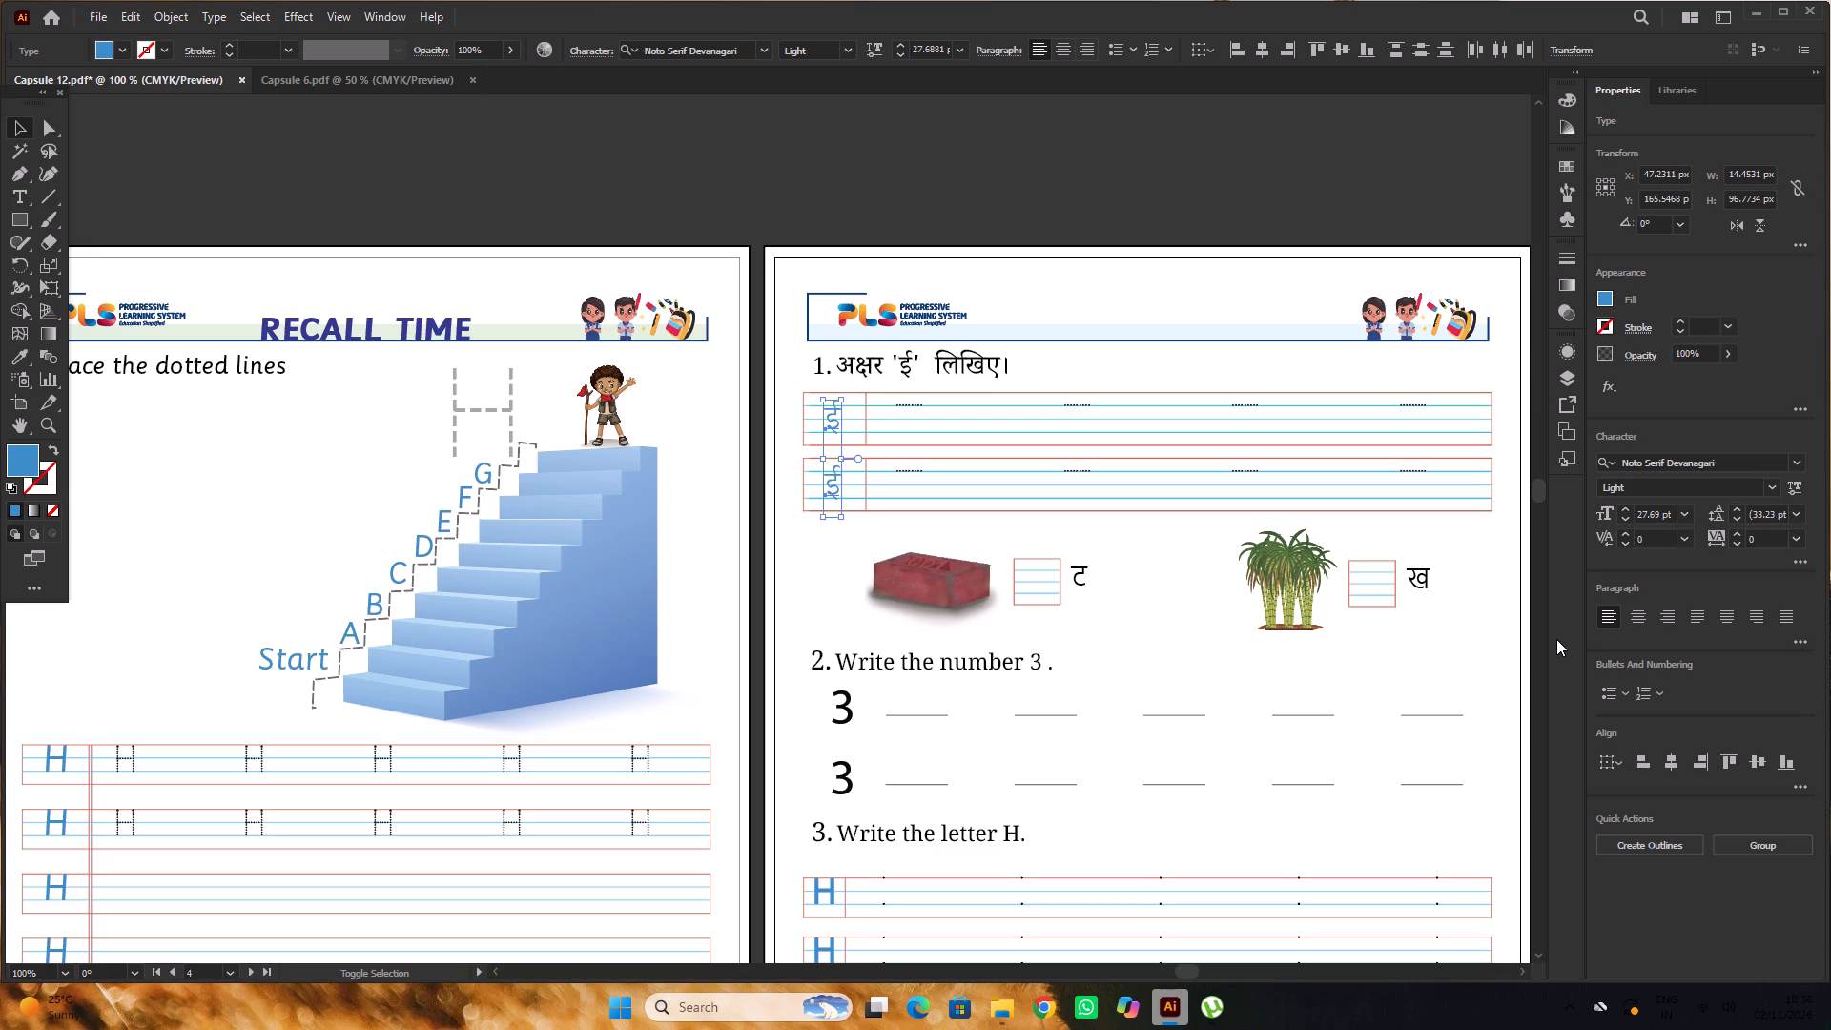
left_click(986, 197)
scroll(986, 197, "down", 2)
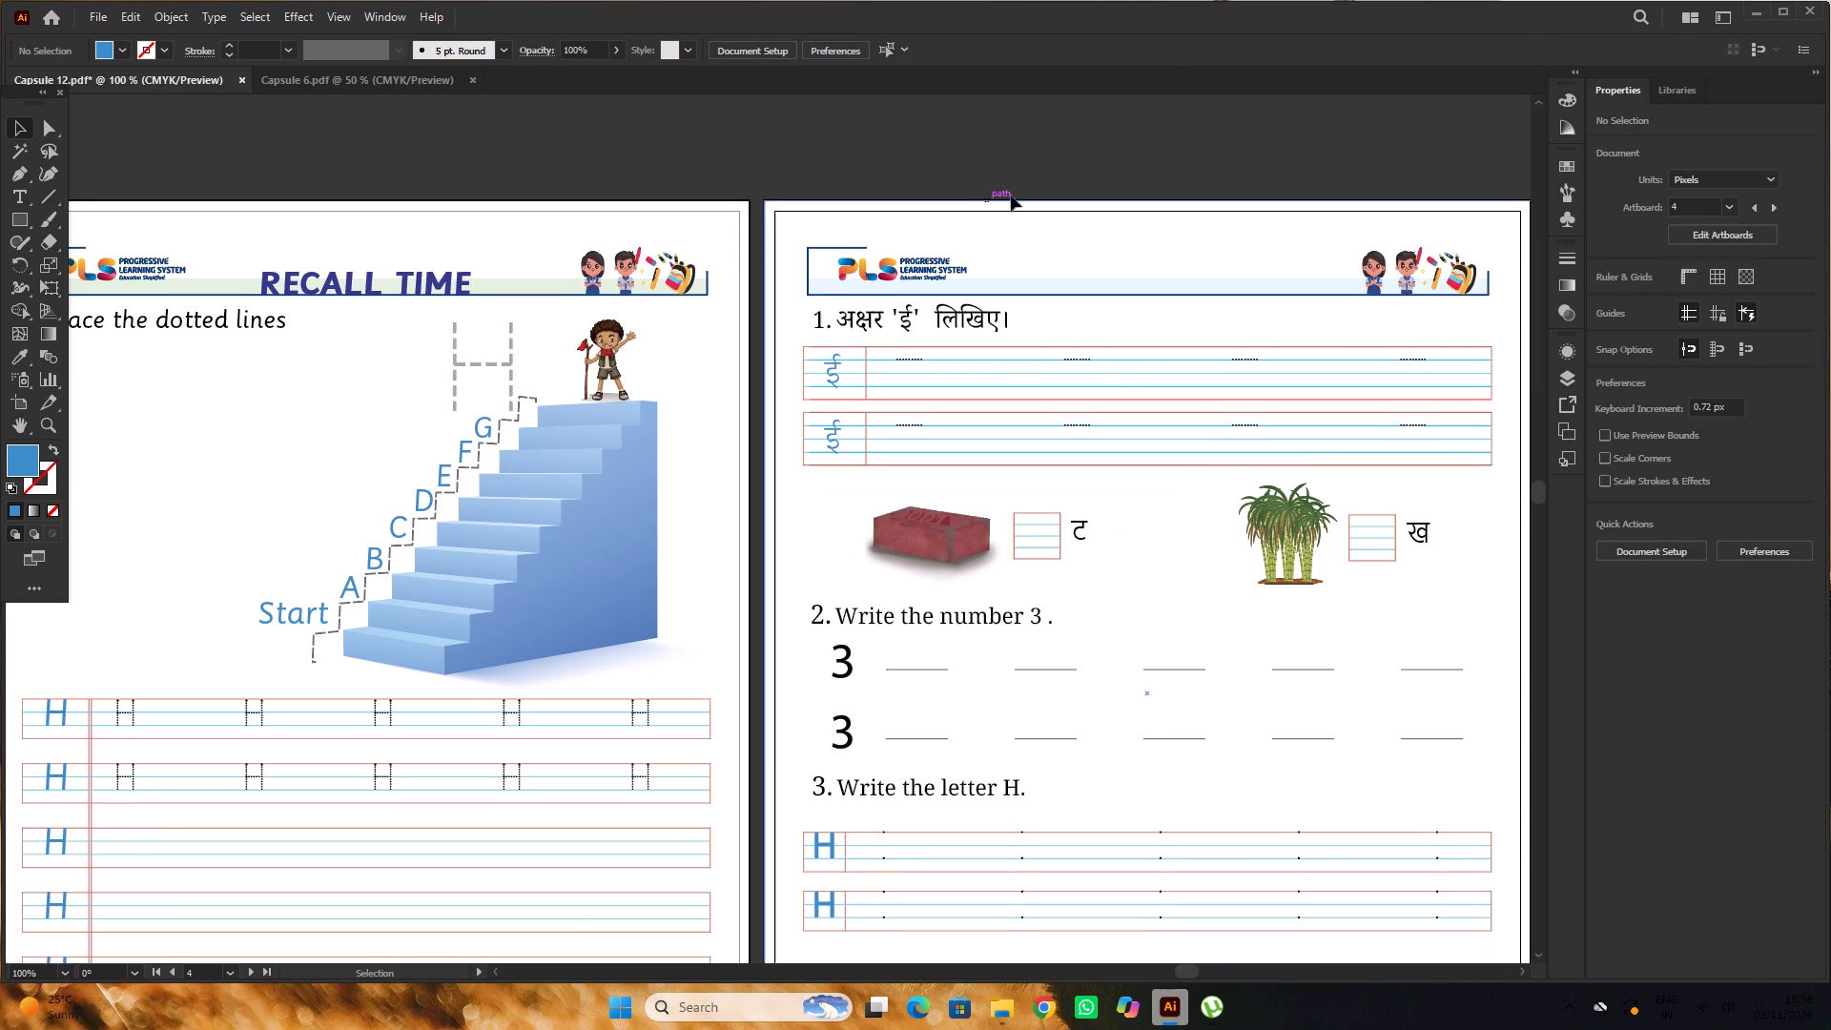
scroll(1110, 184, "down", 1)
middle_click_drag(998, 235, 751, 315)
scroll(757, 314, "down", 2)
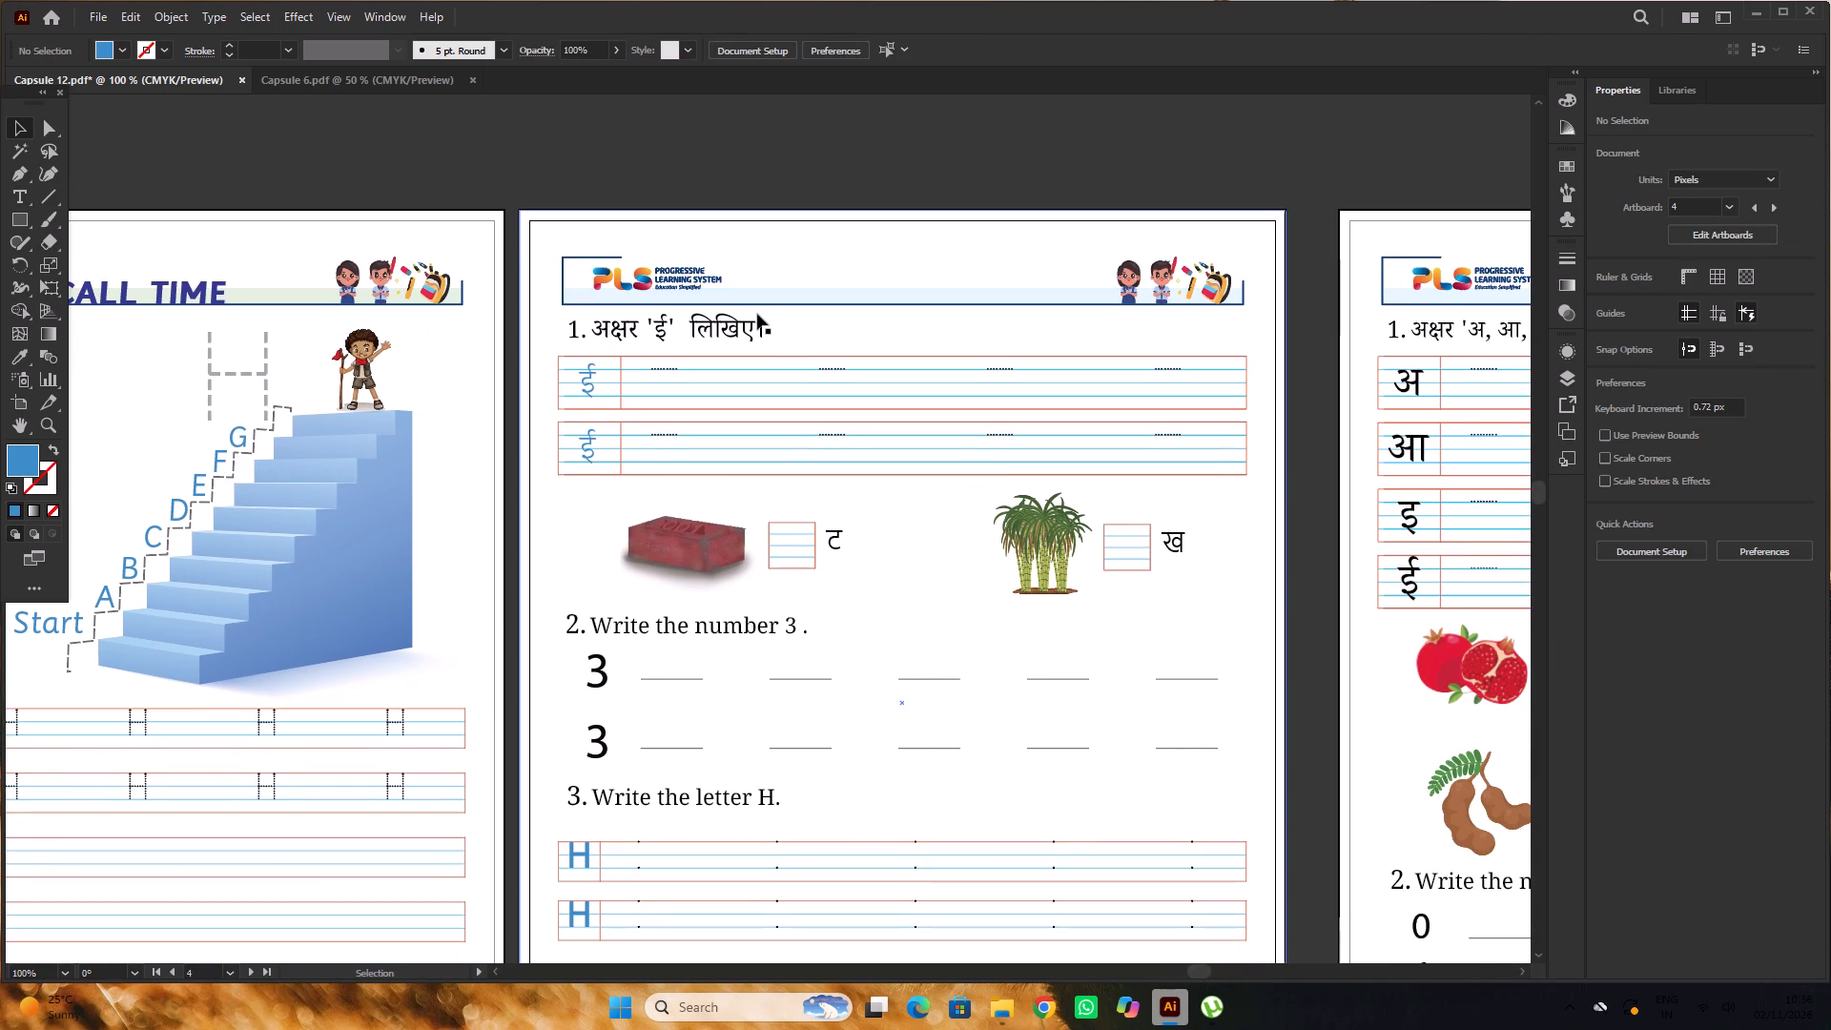
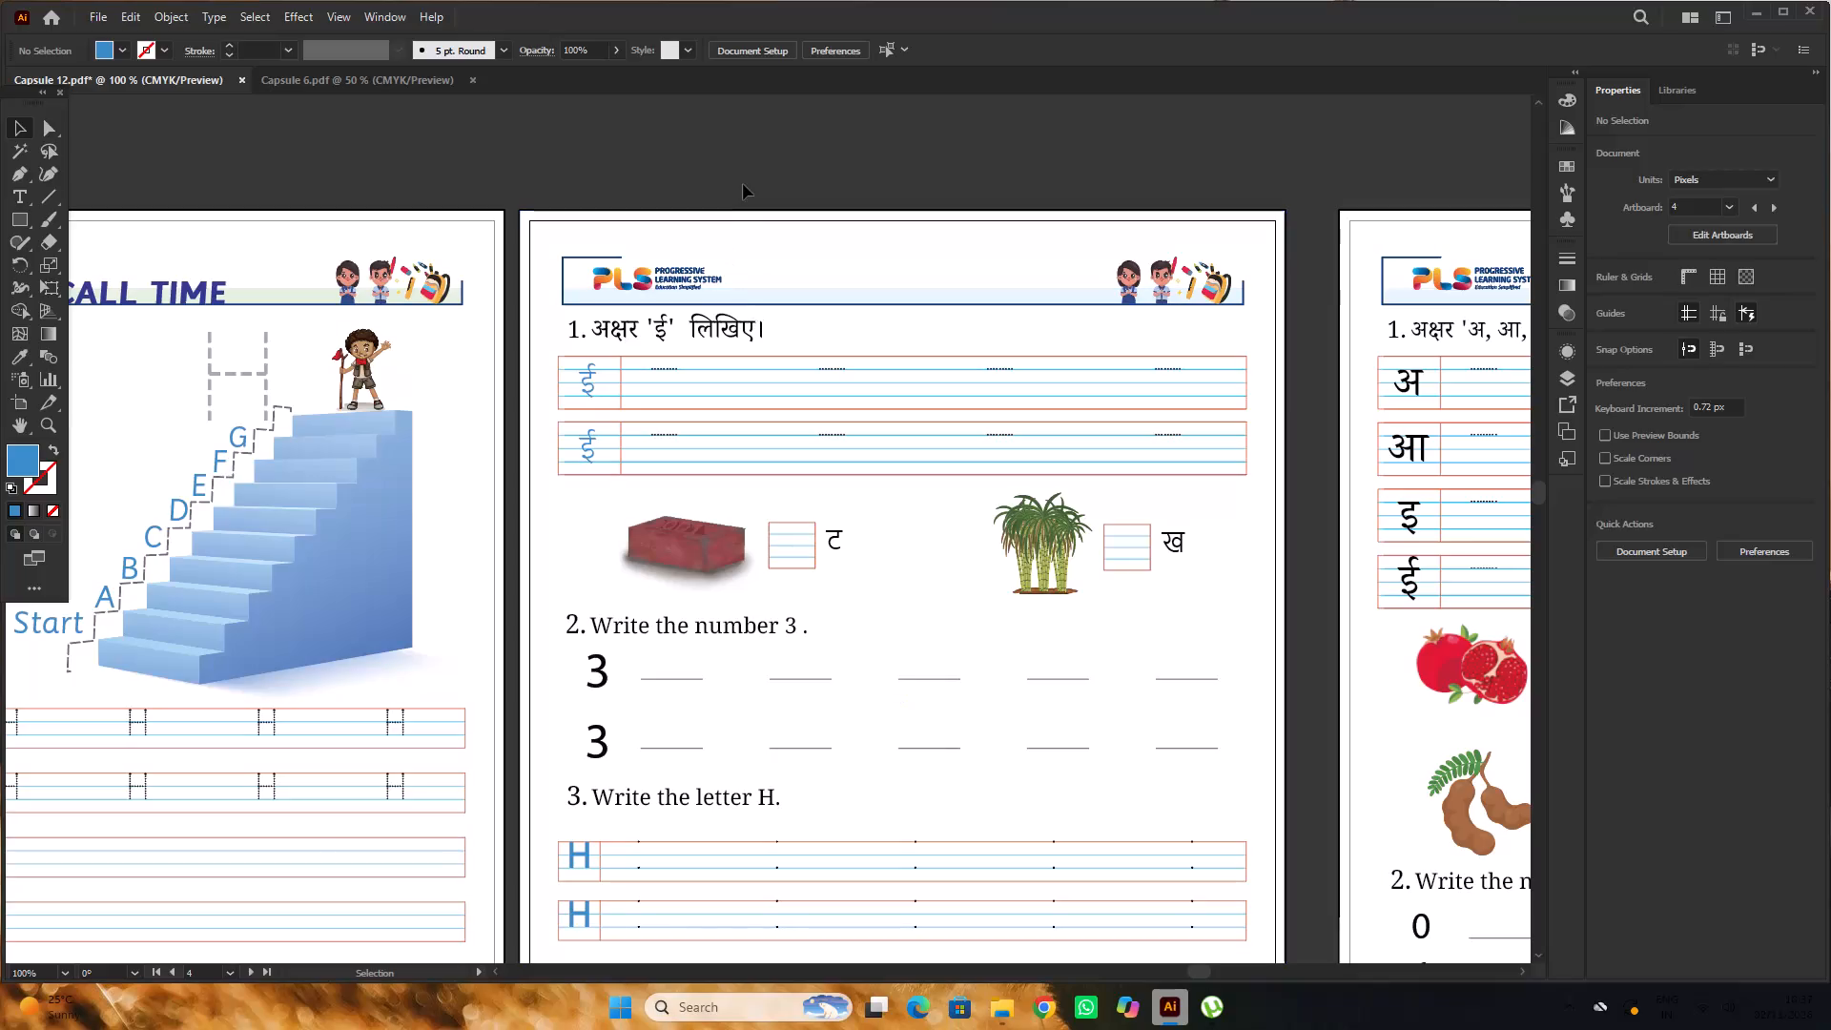
Move the blue ई in the first question 1 writing row up about 2.8 px so its headline sits on the top blue line.
left_click(743, 182)
scroll(575, 408, "up", 5, "alt")
left_click_drag(644, 324, 651, 298)
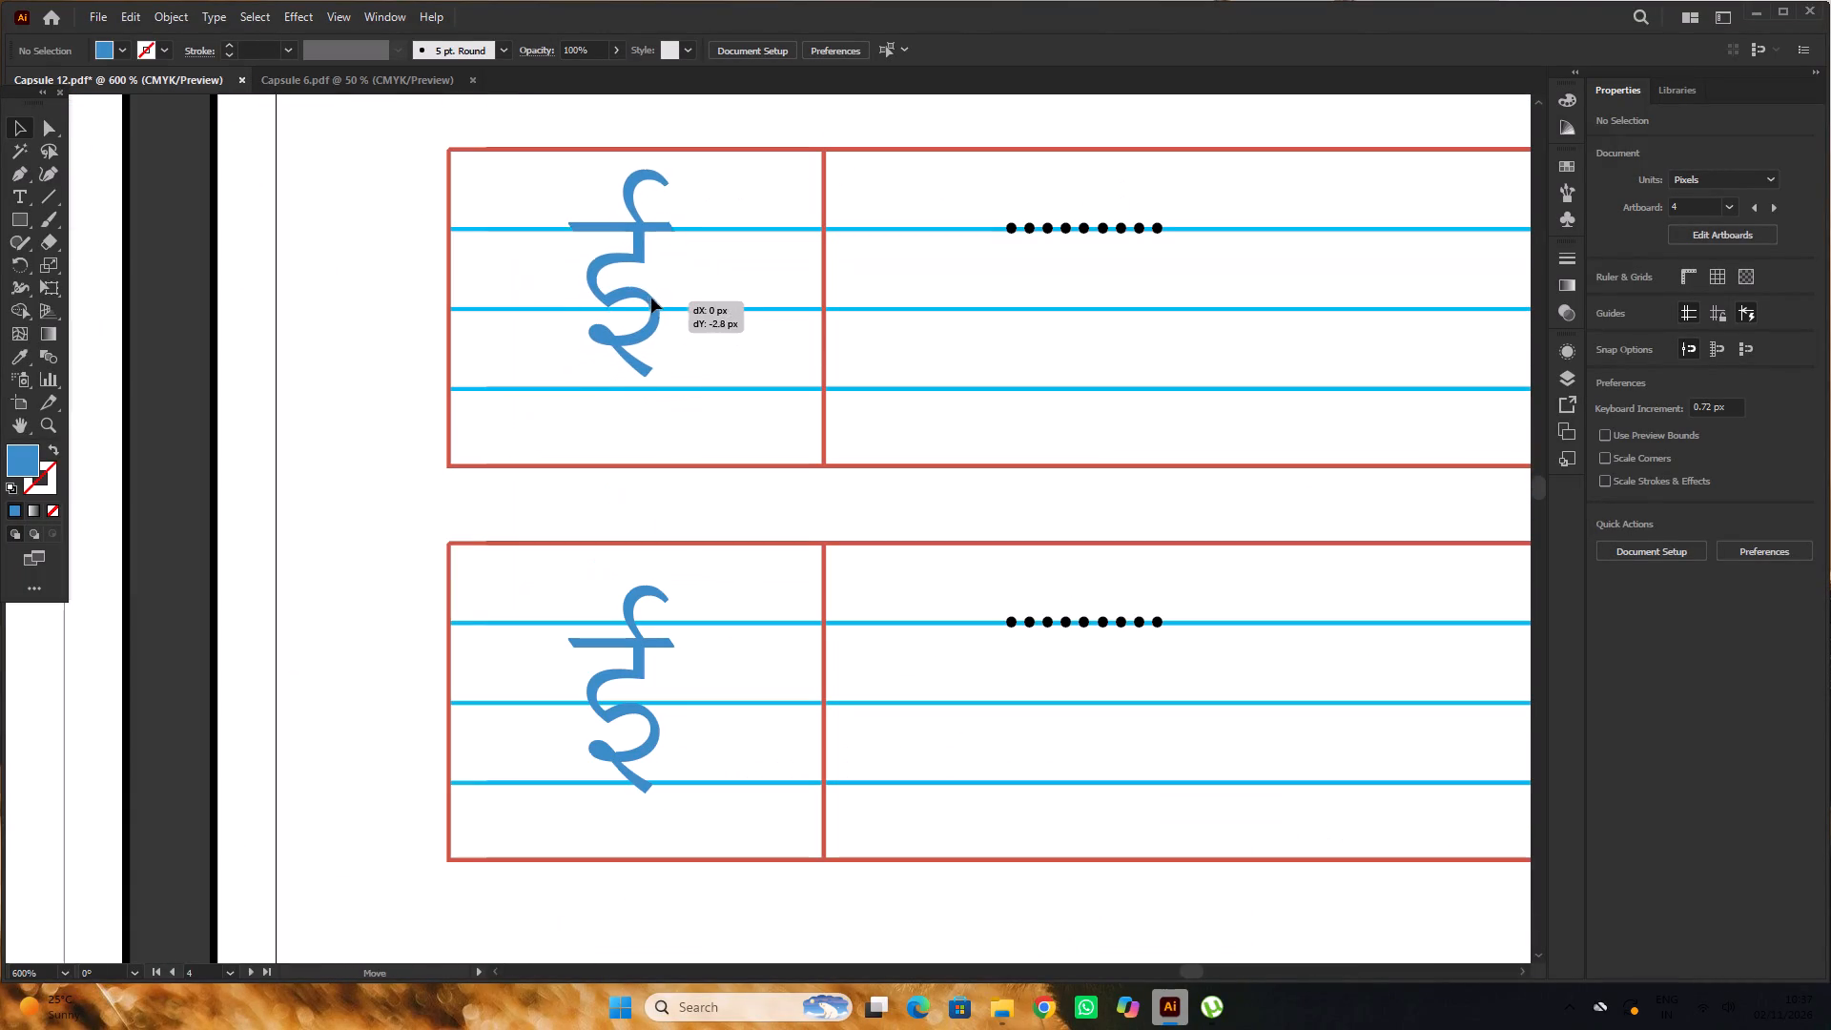
left_click_drag(651, 298, 649, 305)
left_click_drag(677, 484, 681, 493, "shift")
scroll(594, 360, "down", 2, "alt")
Move the blue ई in the second question 1 writing row up about 2.8 px onto the top blue line.
left_click(618, 511)
scroll(618, 511, "up", 2, "alt")
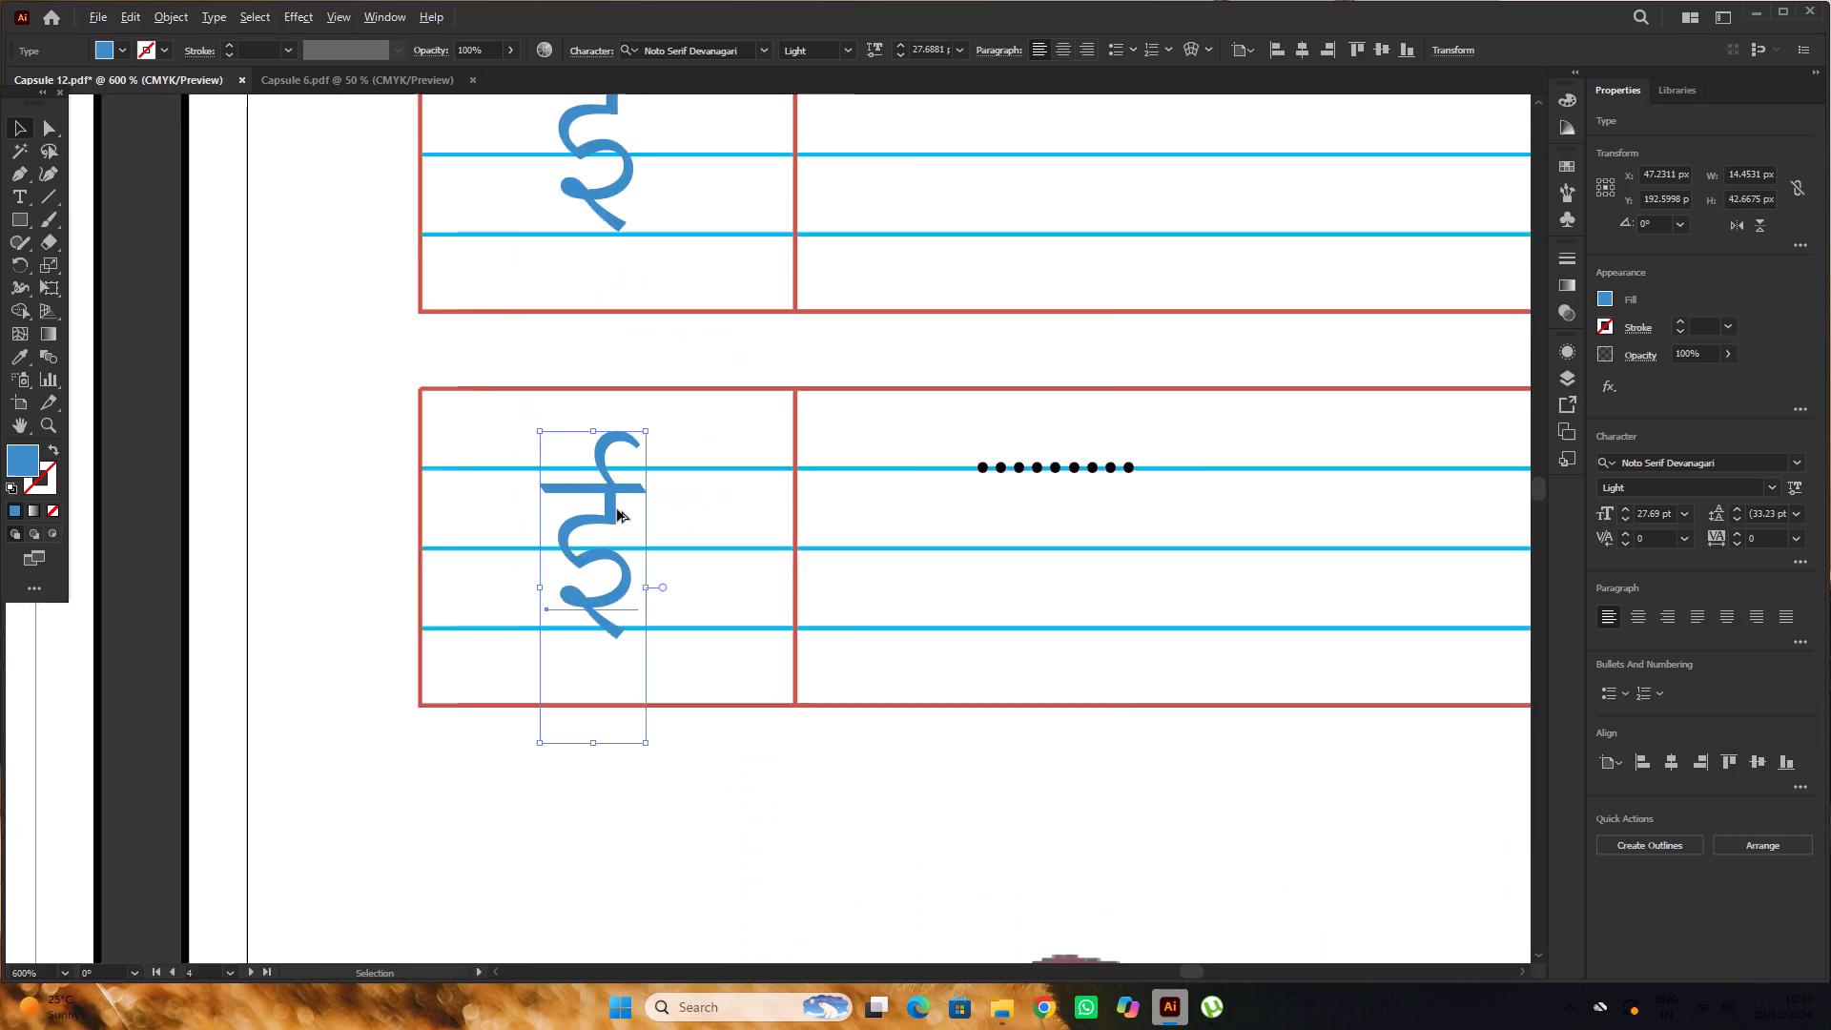
scroll(617, 509, "up", 3, "alt")
left_click_drag(602, 511, 606, 456)
scroll(606, 456, "down", 2, "alt")
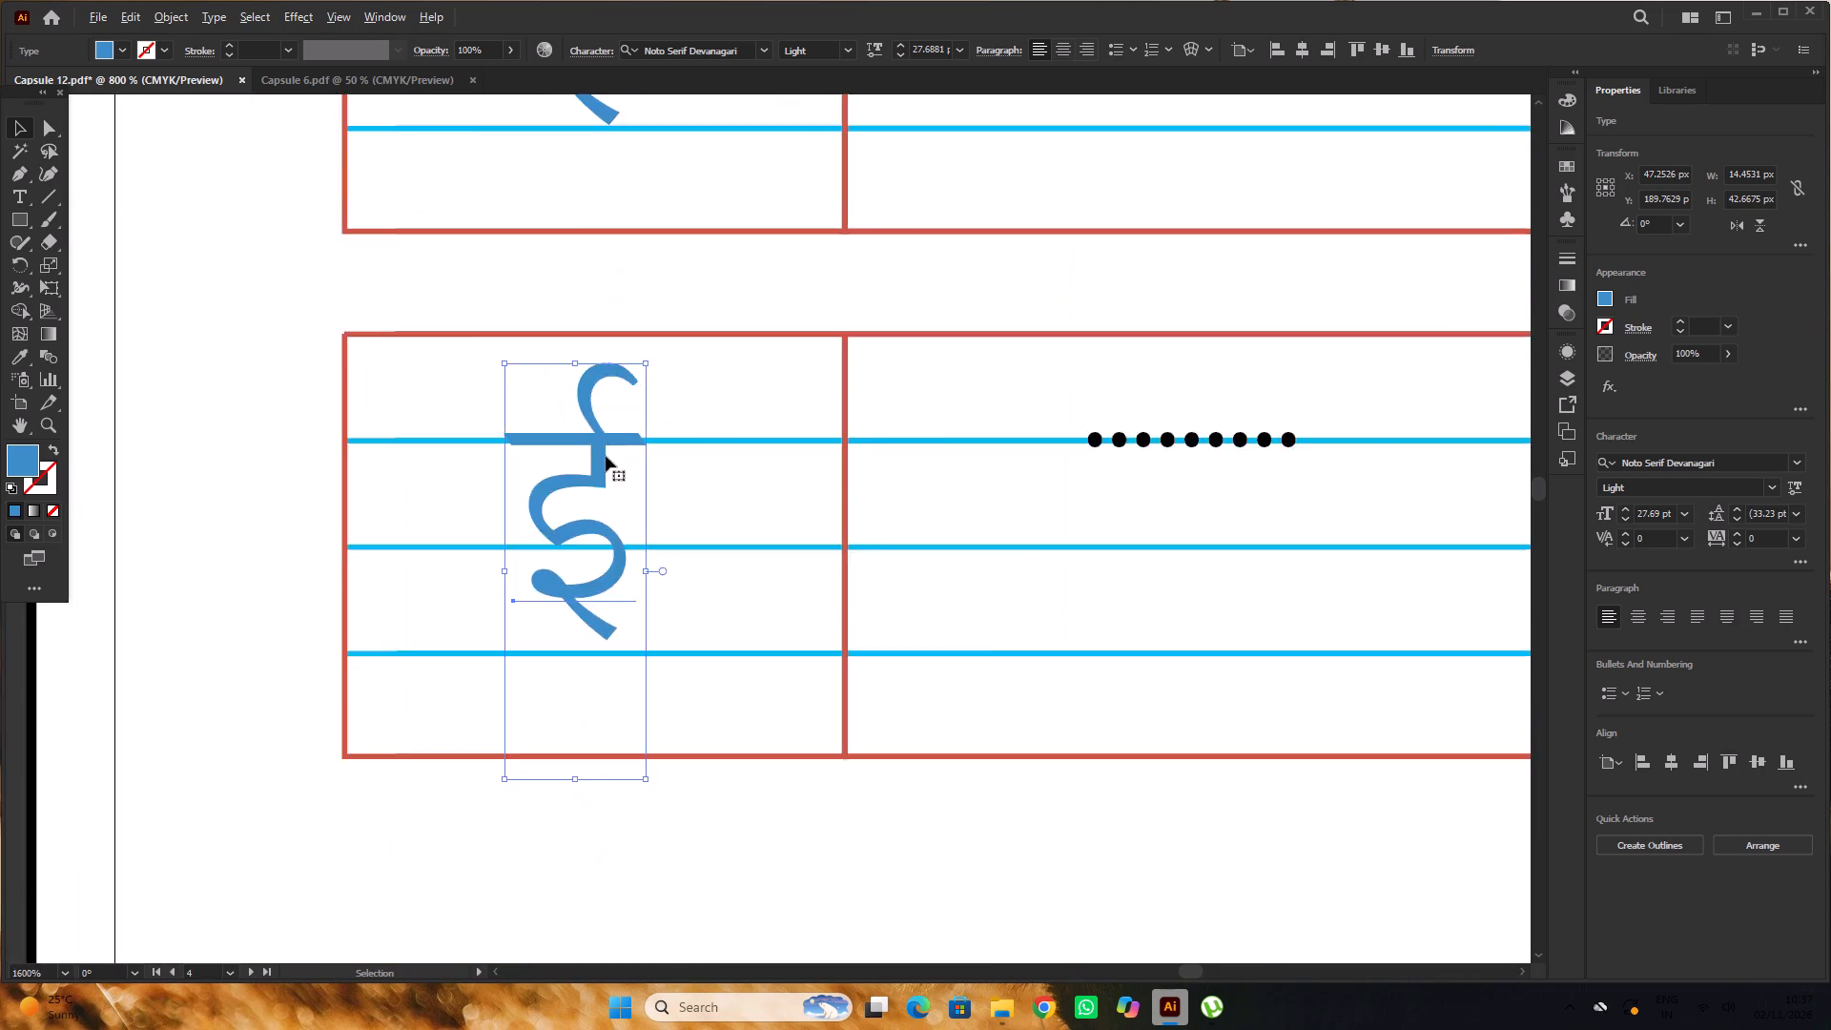
scroll(606, 456, "down", 3, "alt")
Enlarge the blue ई in the second question 1 writing row to about 28.88 pt.
scroll(592, 591, "up", 4, "alt")
left_click_drag(678, 564, 689, 575, "shift")
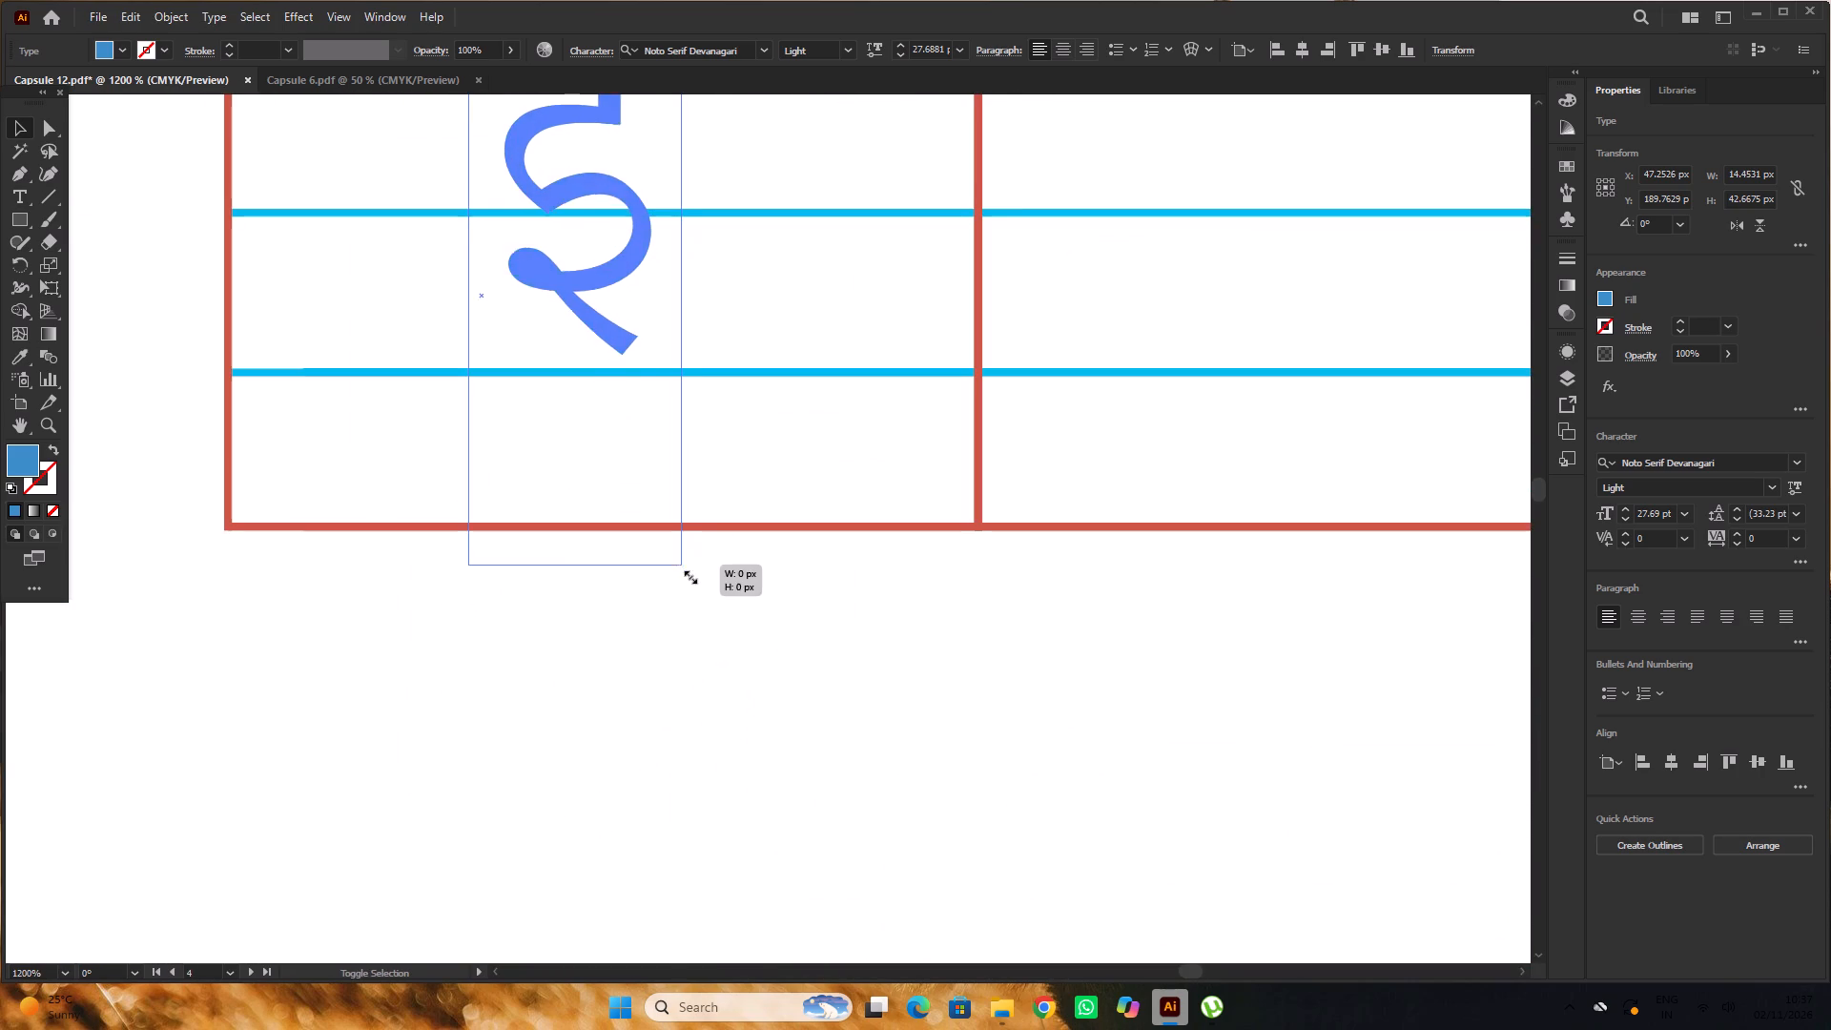
left_click_drag(689, 575, 690, 587, "shift")
scroll(652, 541, "down", 5, "alt")
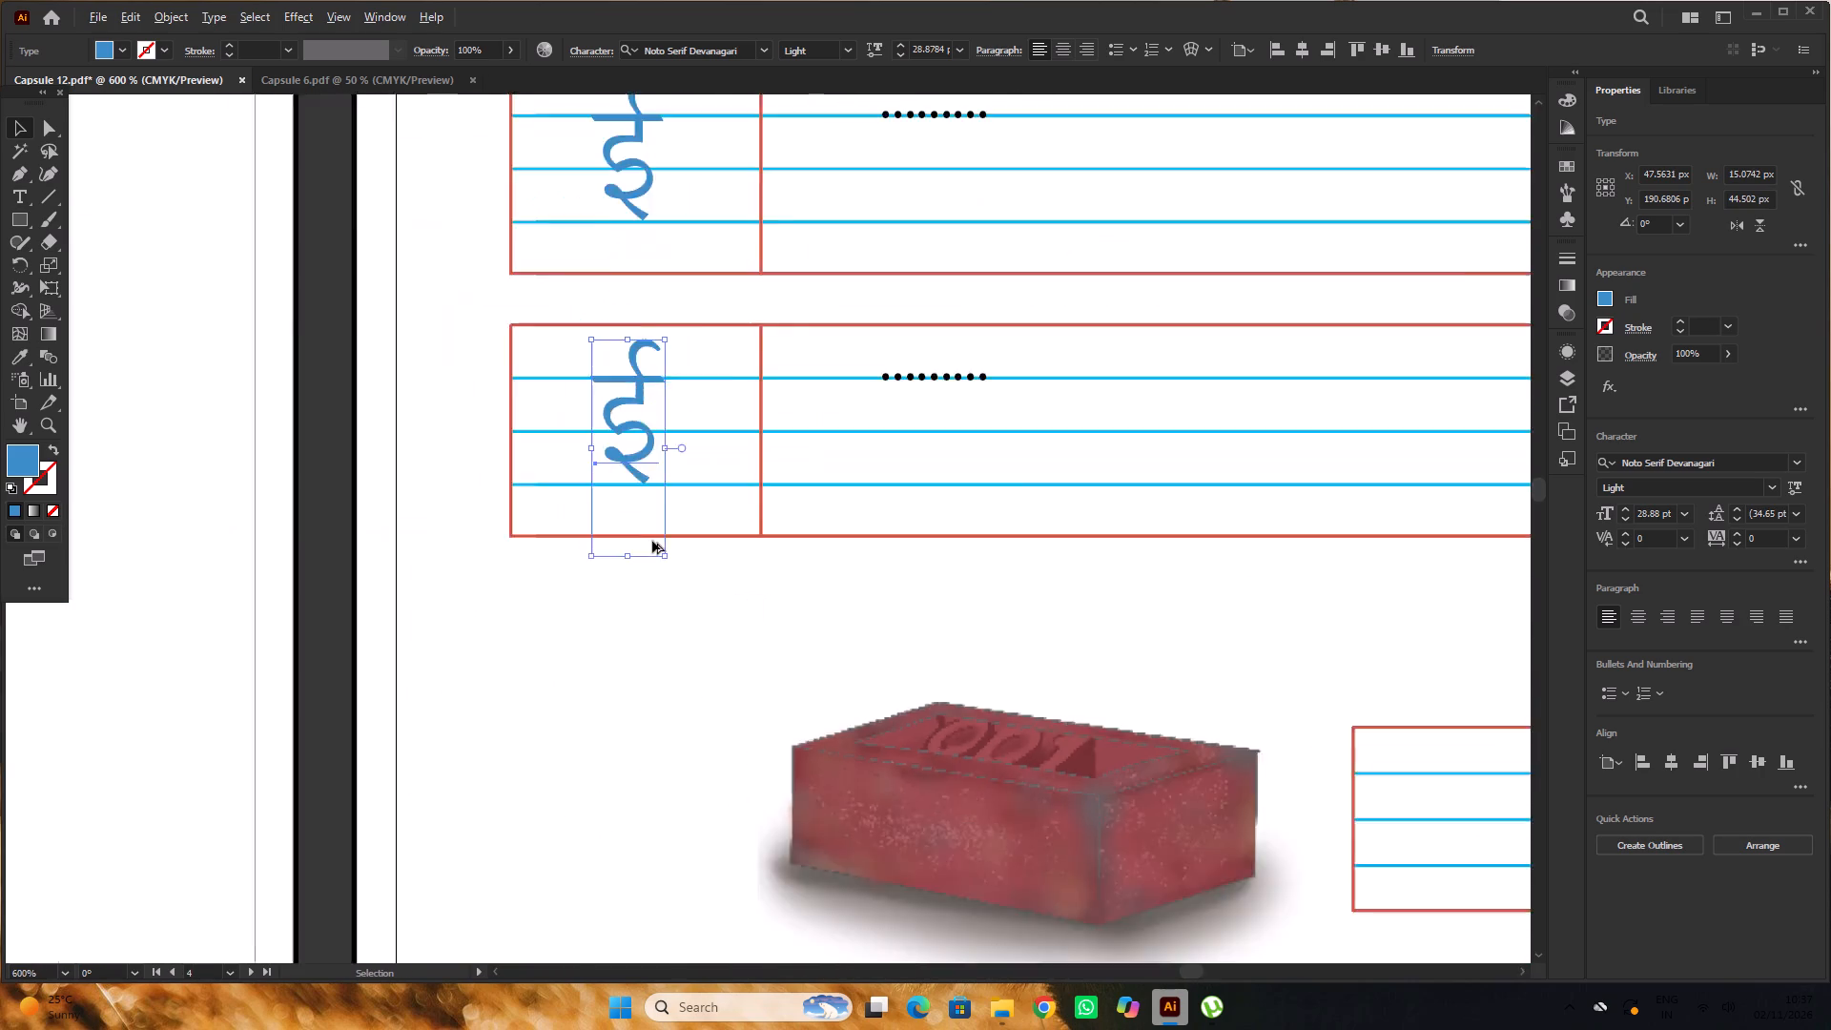
scroll(652, 541, "down", 2, "alt")
scroll(652, 541, "up", 5)
left_click(744, 257)
Set the letters ट and ख beside the brick and sugarcane pictures to the Noto Serif Devanagari Light font.
key("space")
left_click_drag(872, 282, 629, 255)
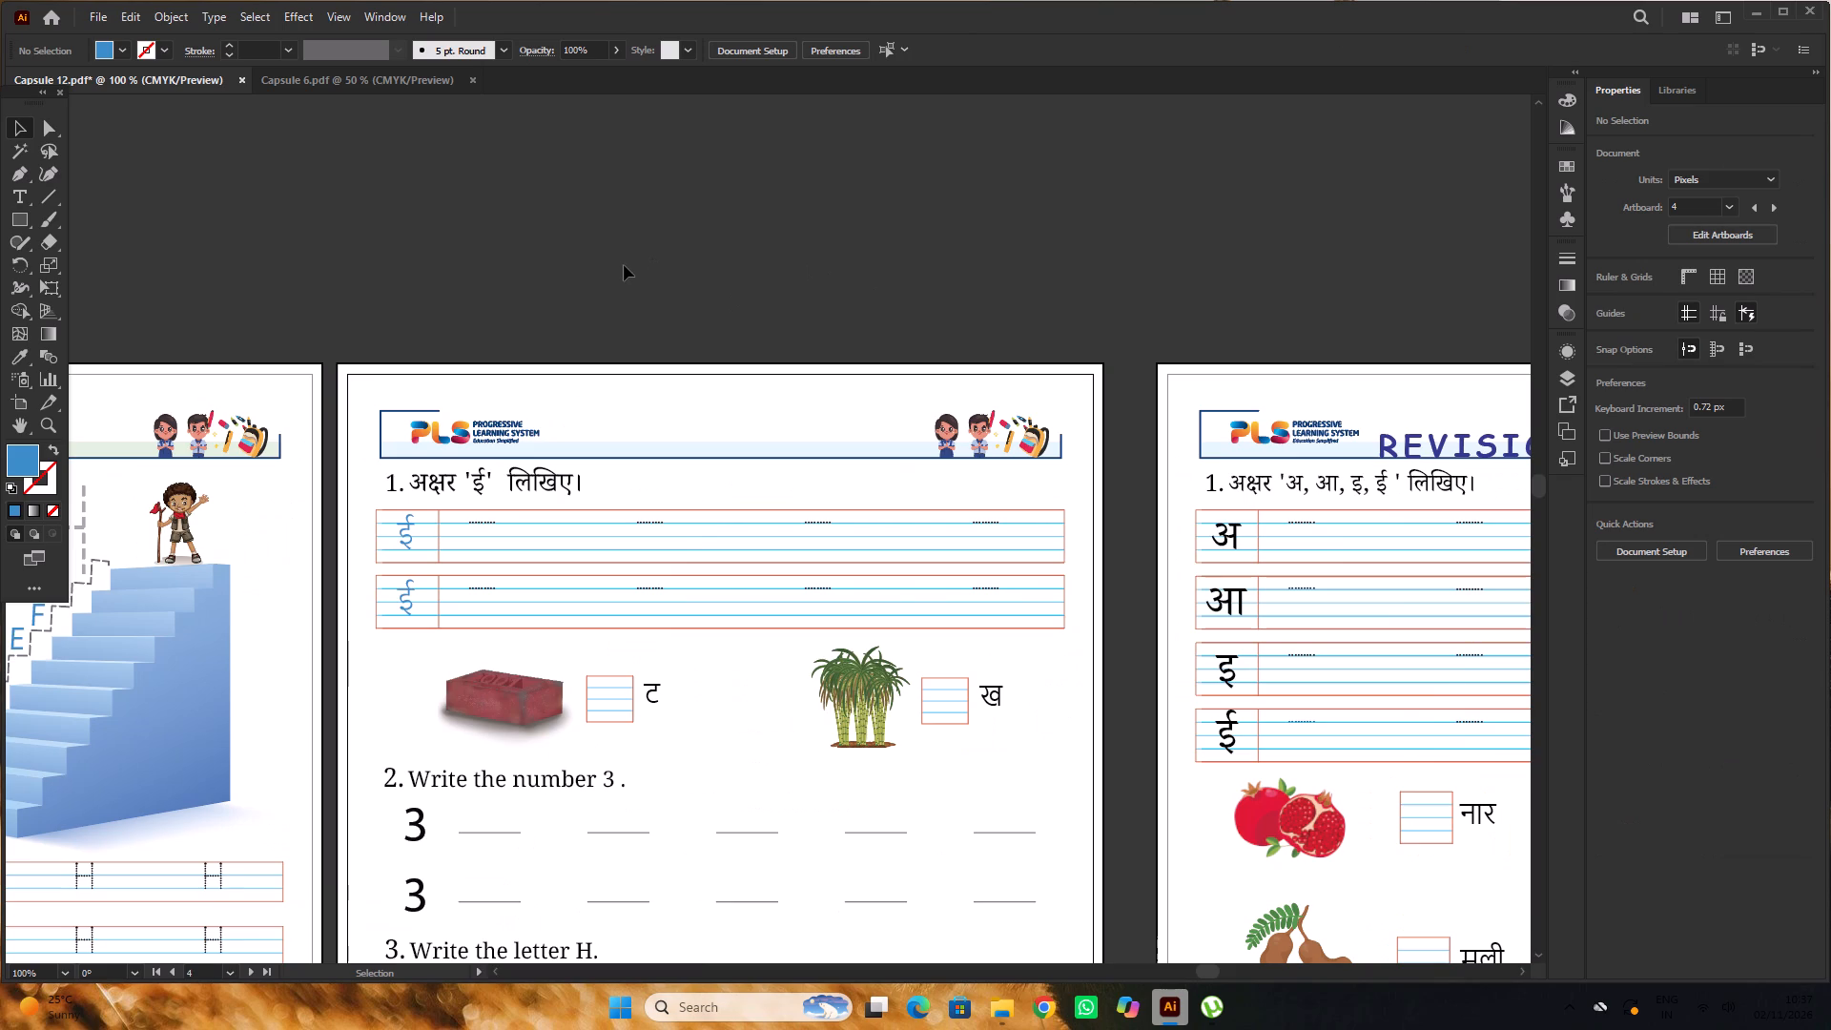
scroll(624, 265, "down", 7, "alt")
scroll(600, 348, "up", 3, "alt")
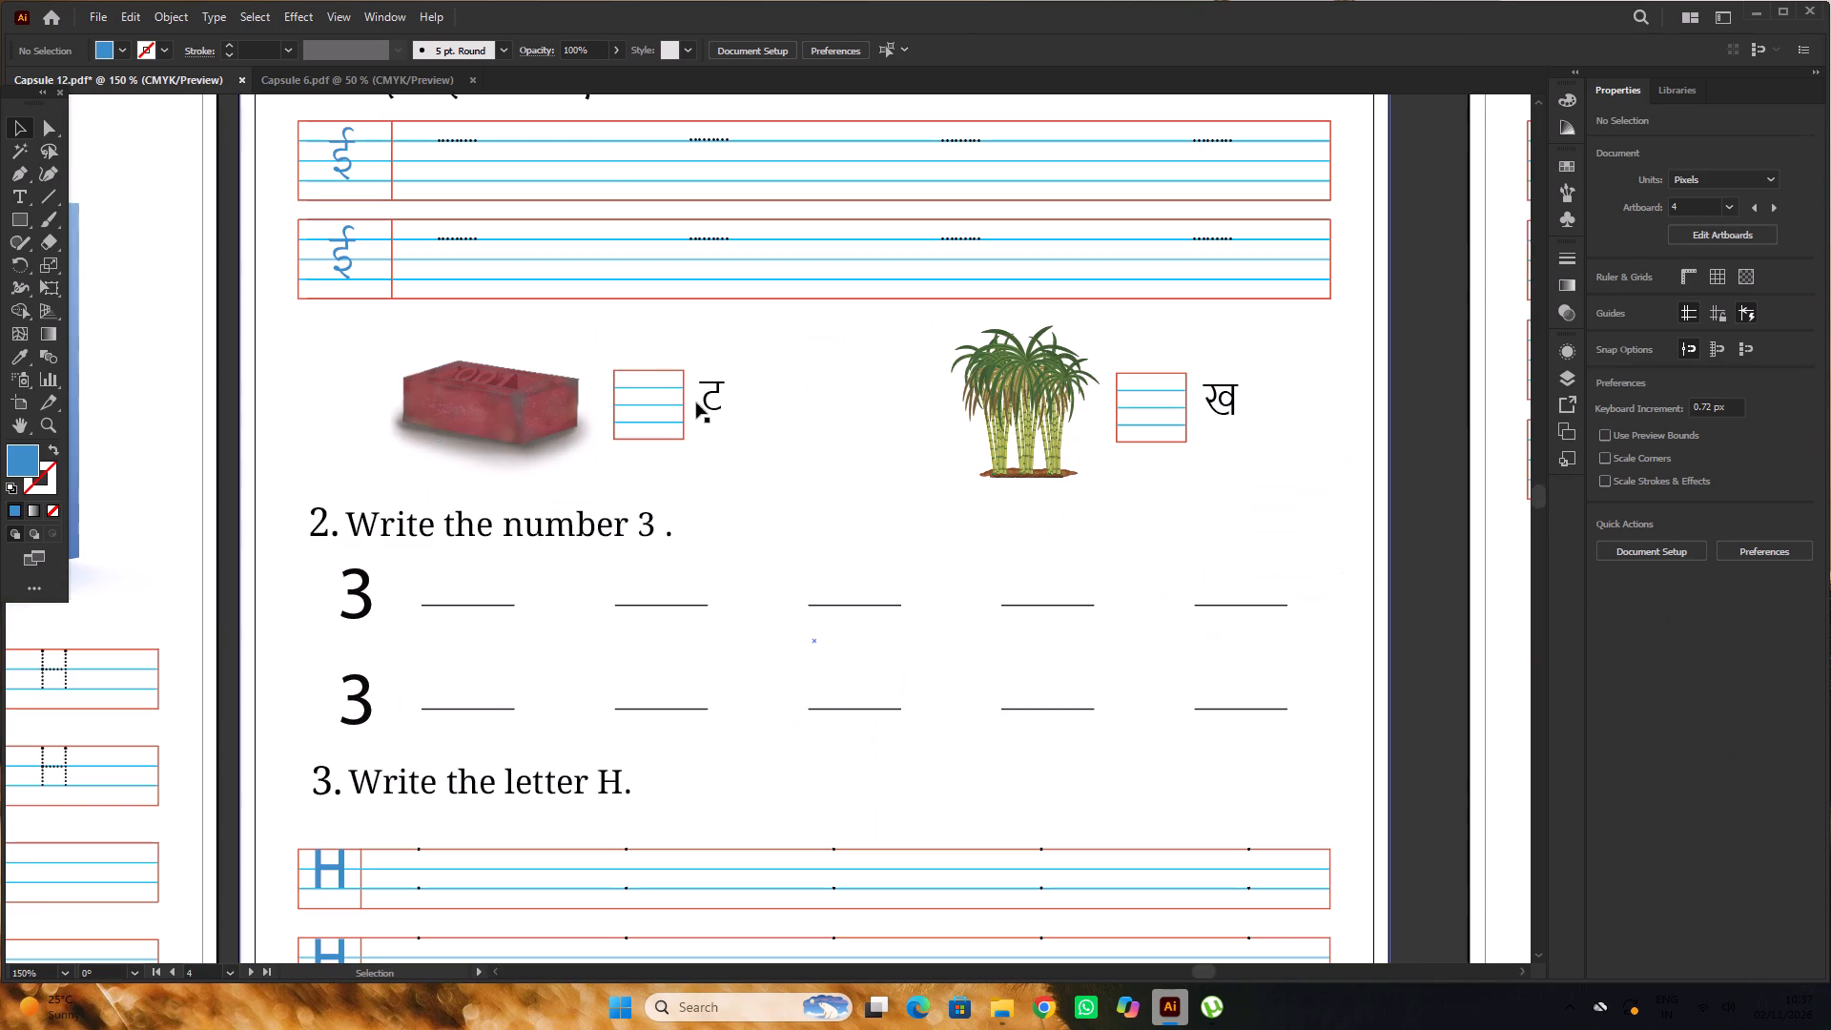
left_click(711, 390)
left_click(1223, 402, "shift")
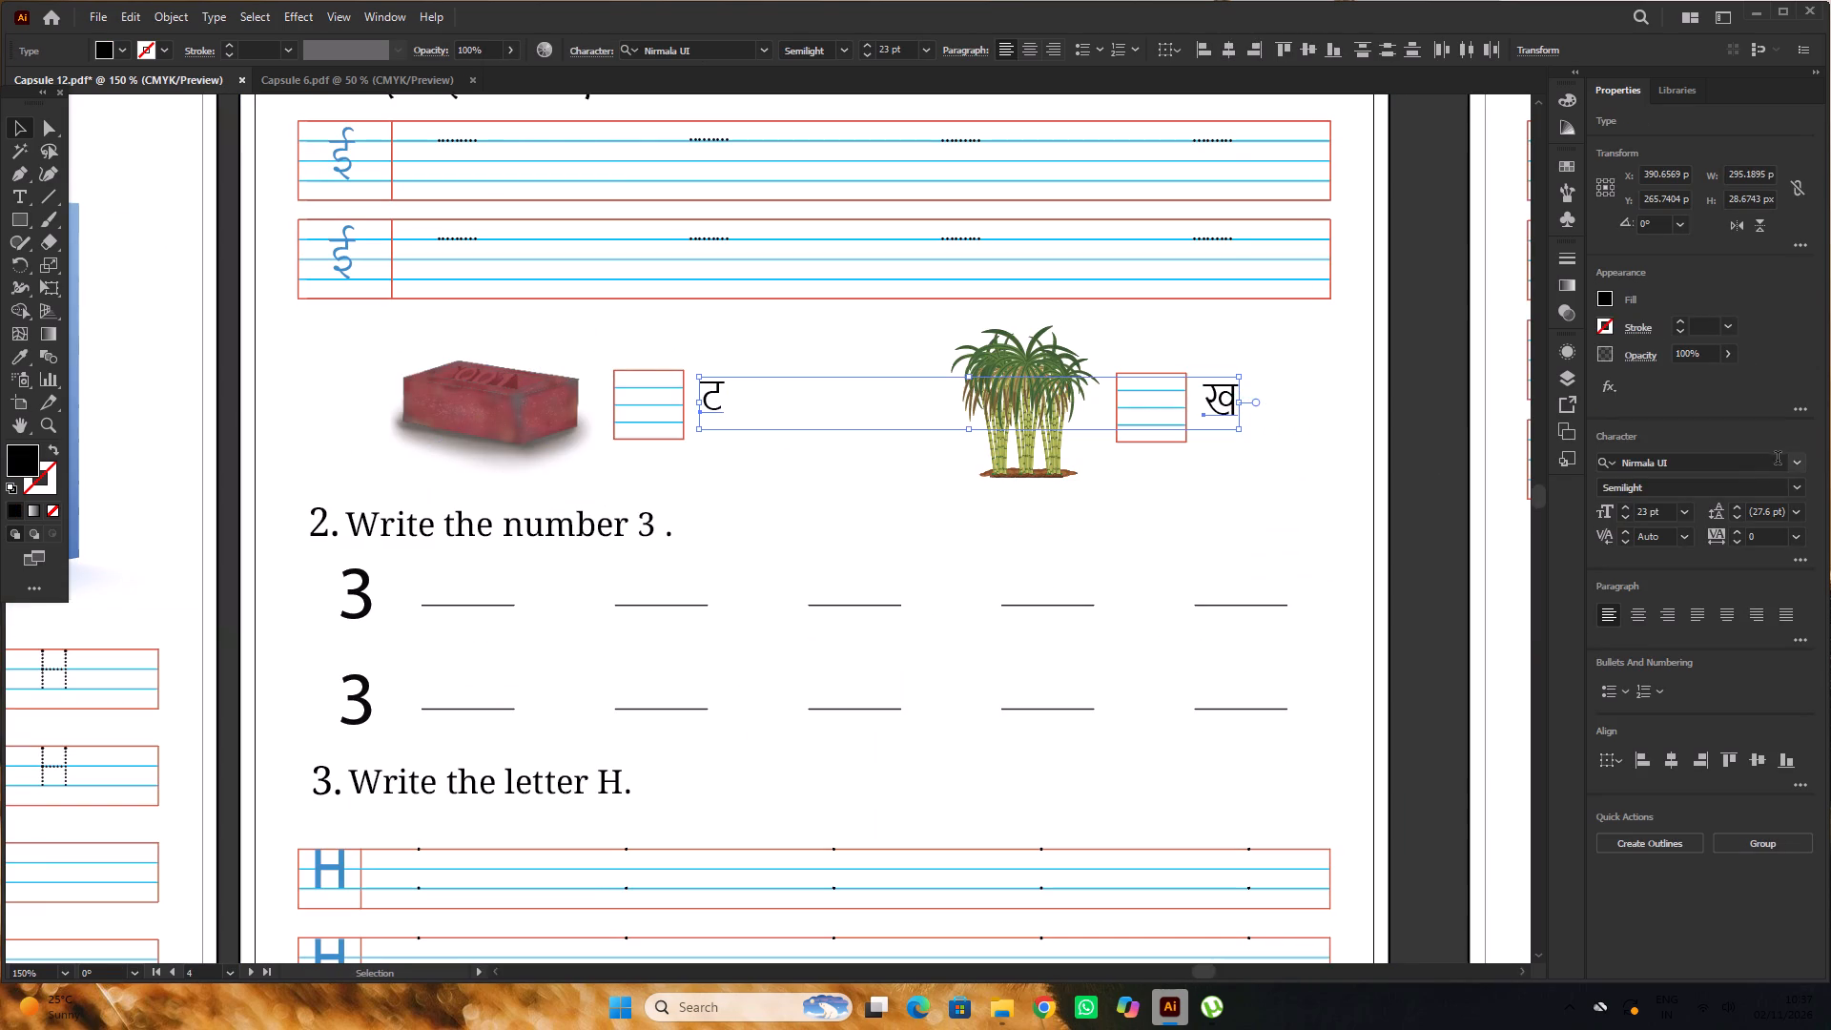
left_click(1717, 461)
key("s")
key("BackSpace")
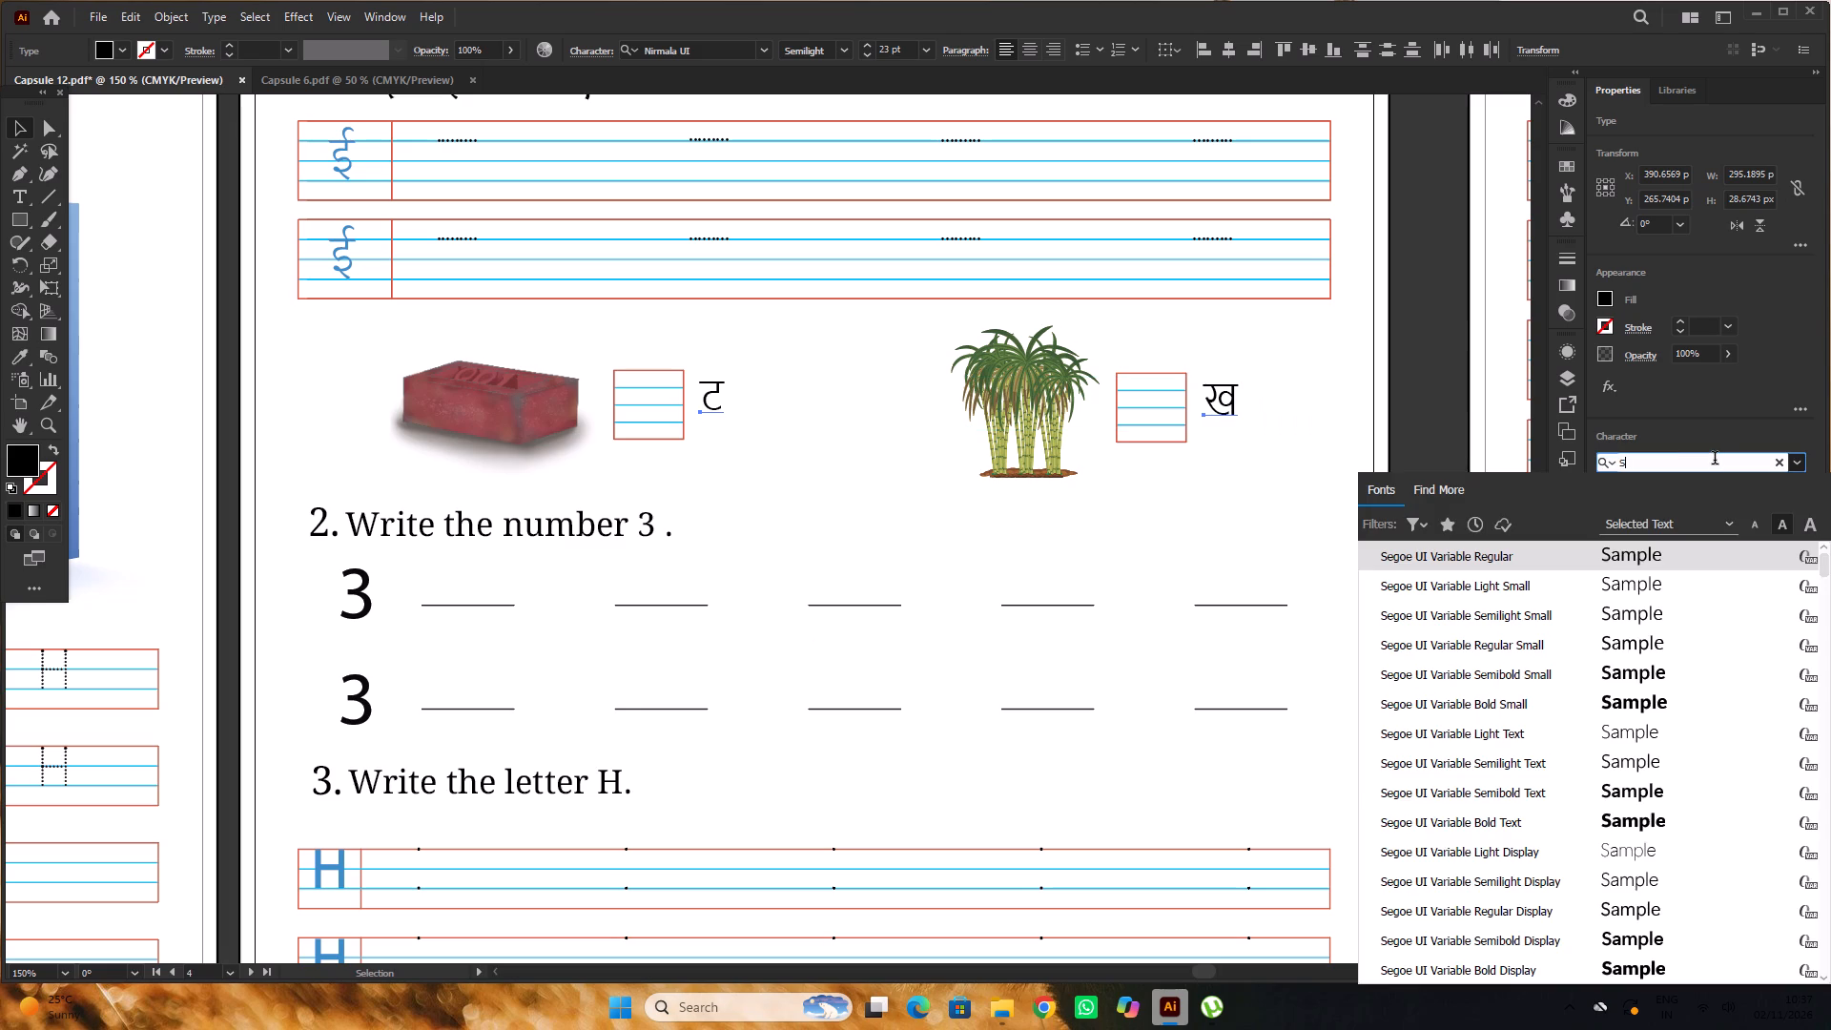
type("NOT")
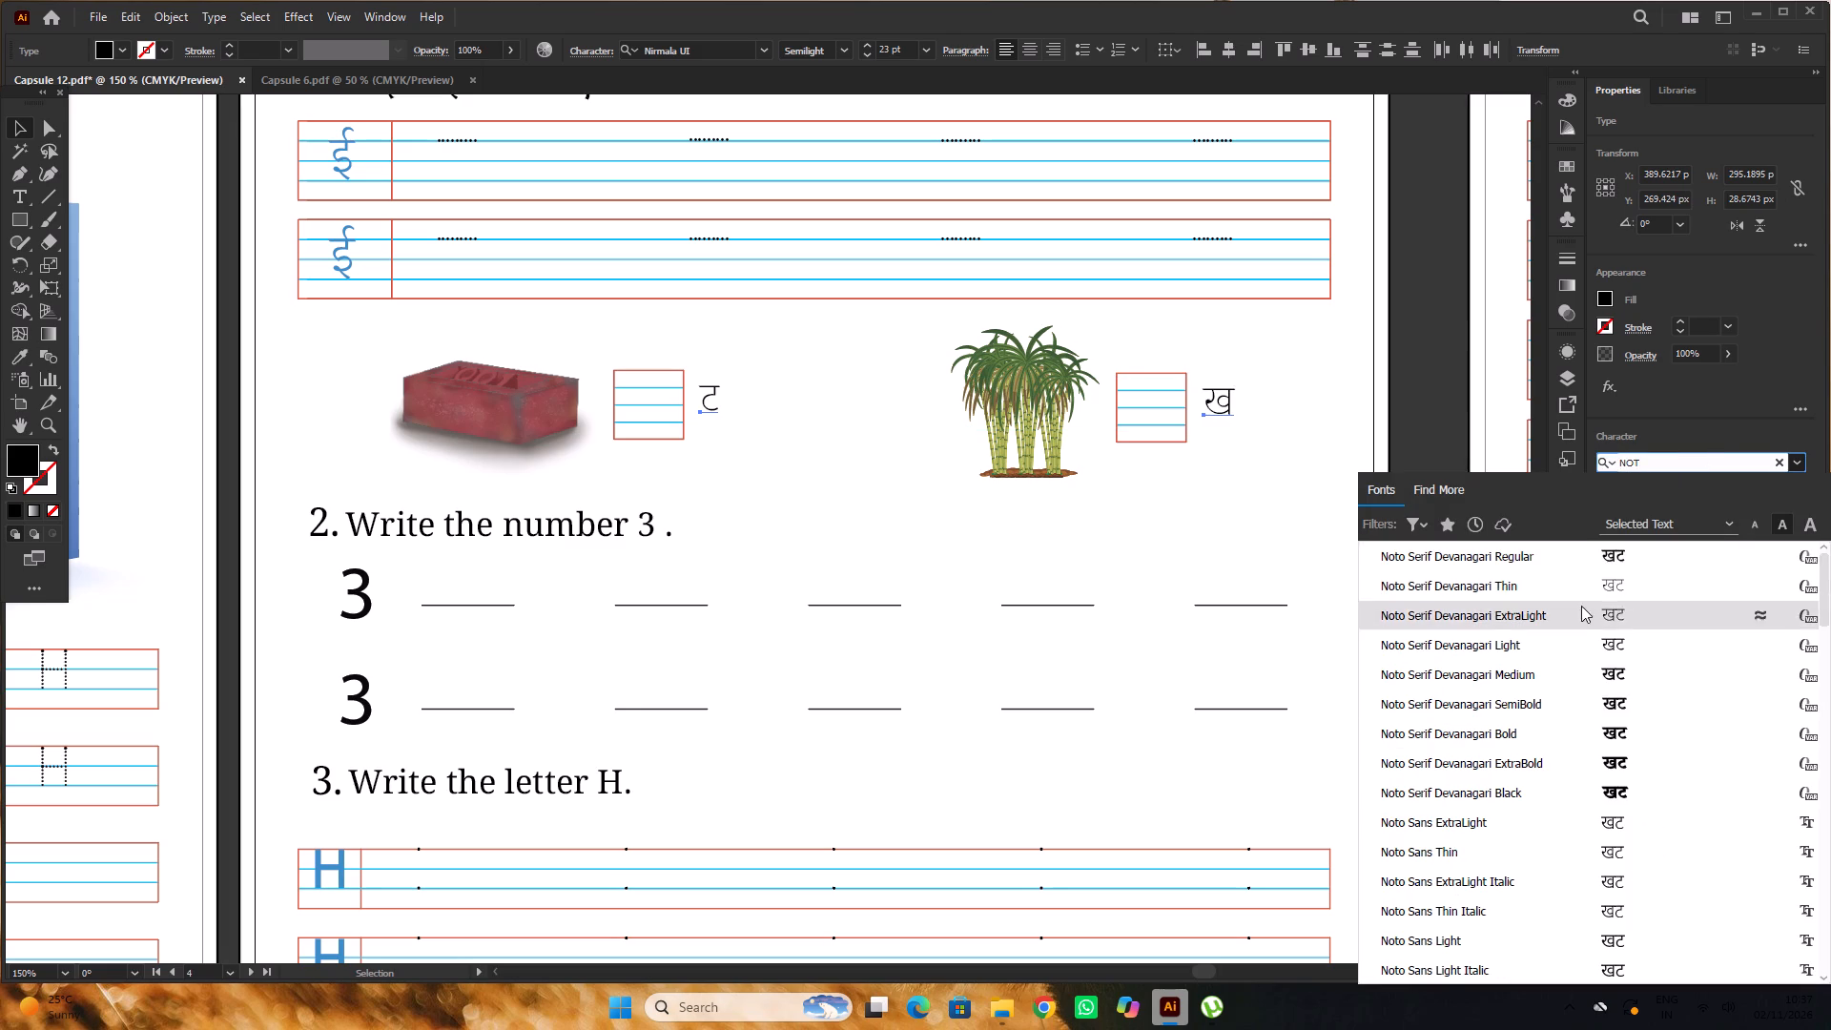
left_click(1554, 652)
left_click(1276, 463)
Lock the background rectangle of page 40.
scroll(887, 389, "down", 2)
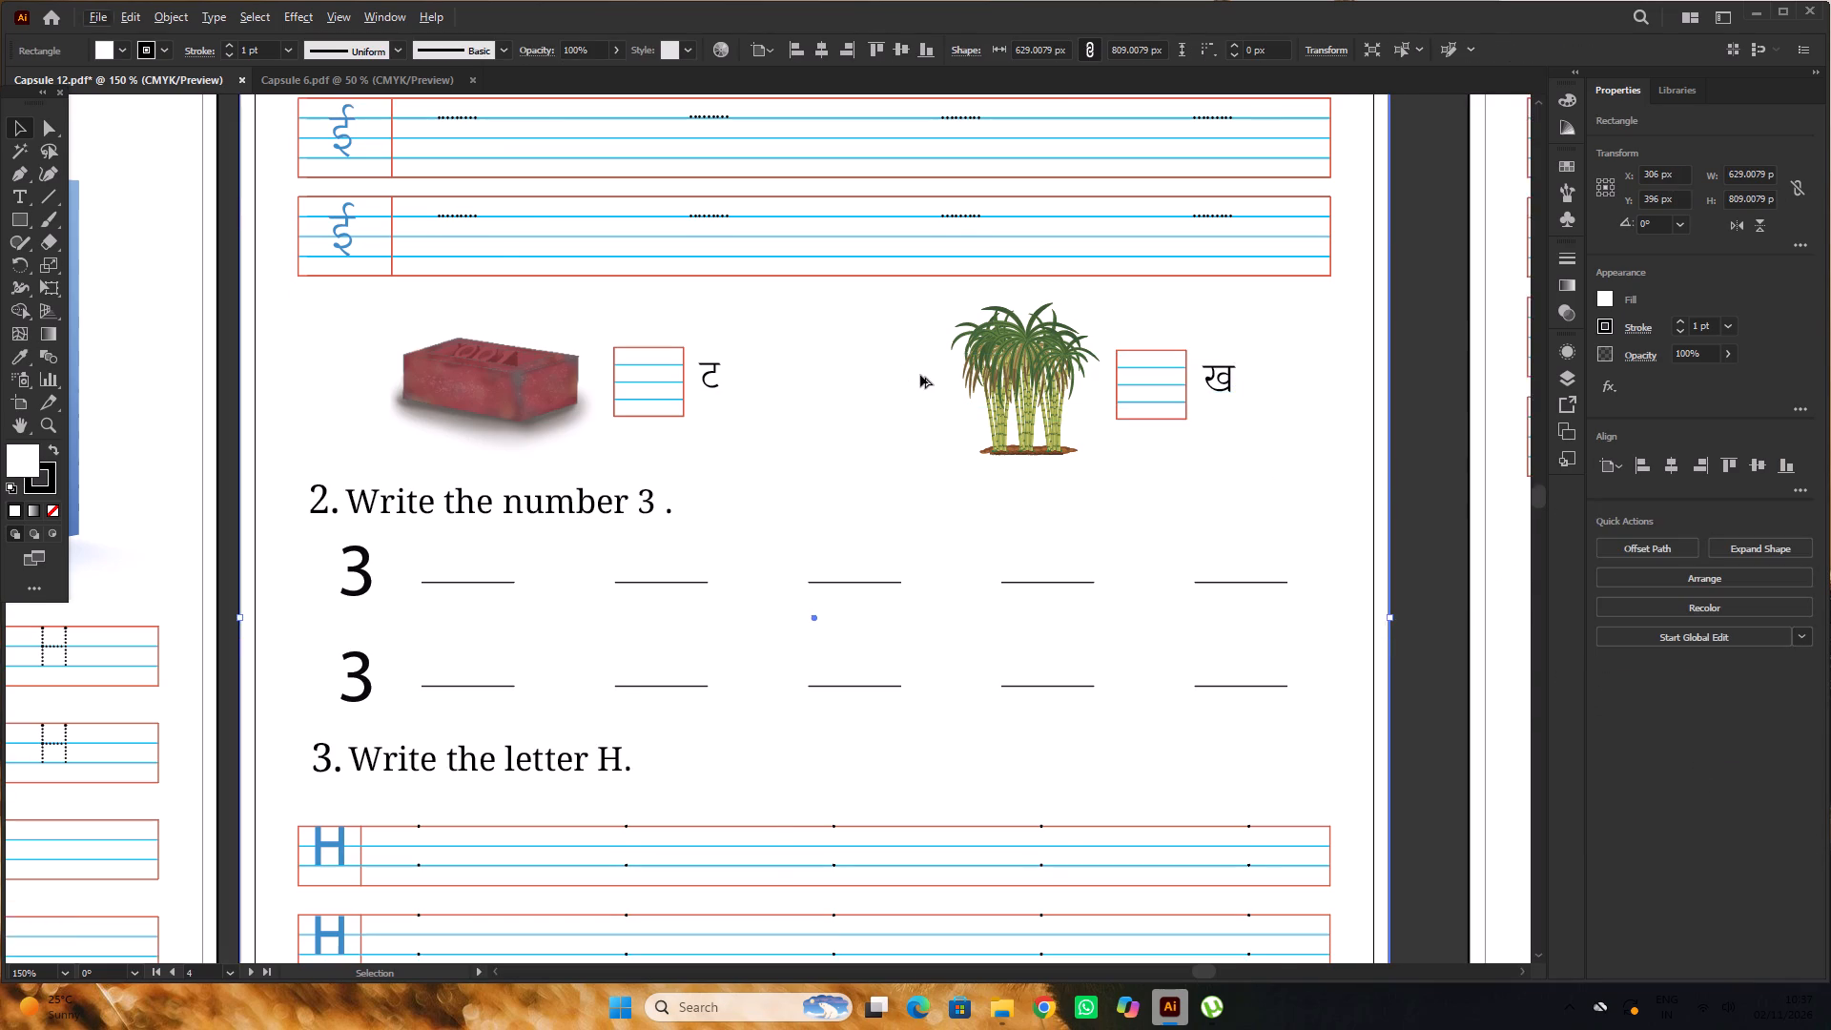
scroll(920, 375, "down", 2)
left_click(1145, 760)
scroll(1077, 672, "up", 2, "alt")
left_click(1075, 667)
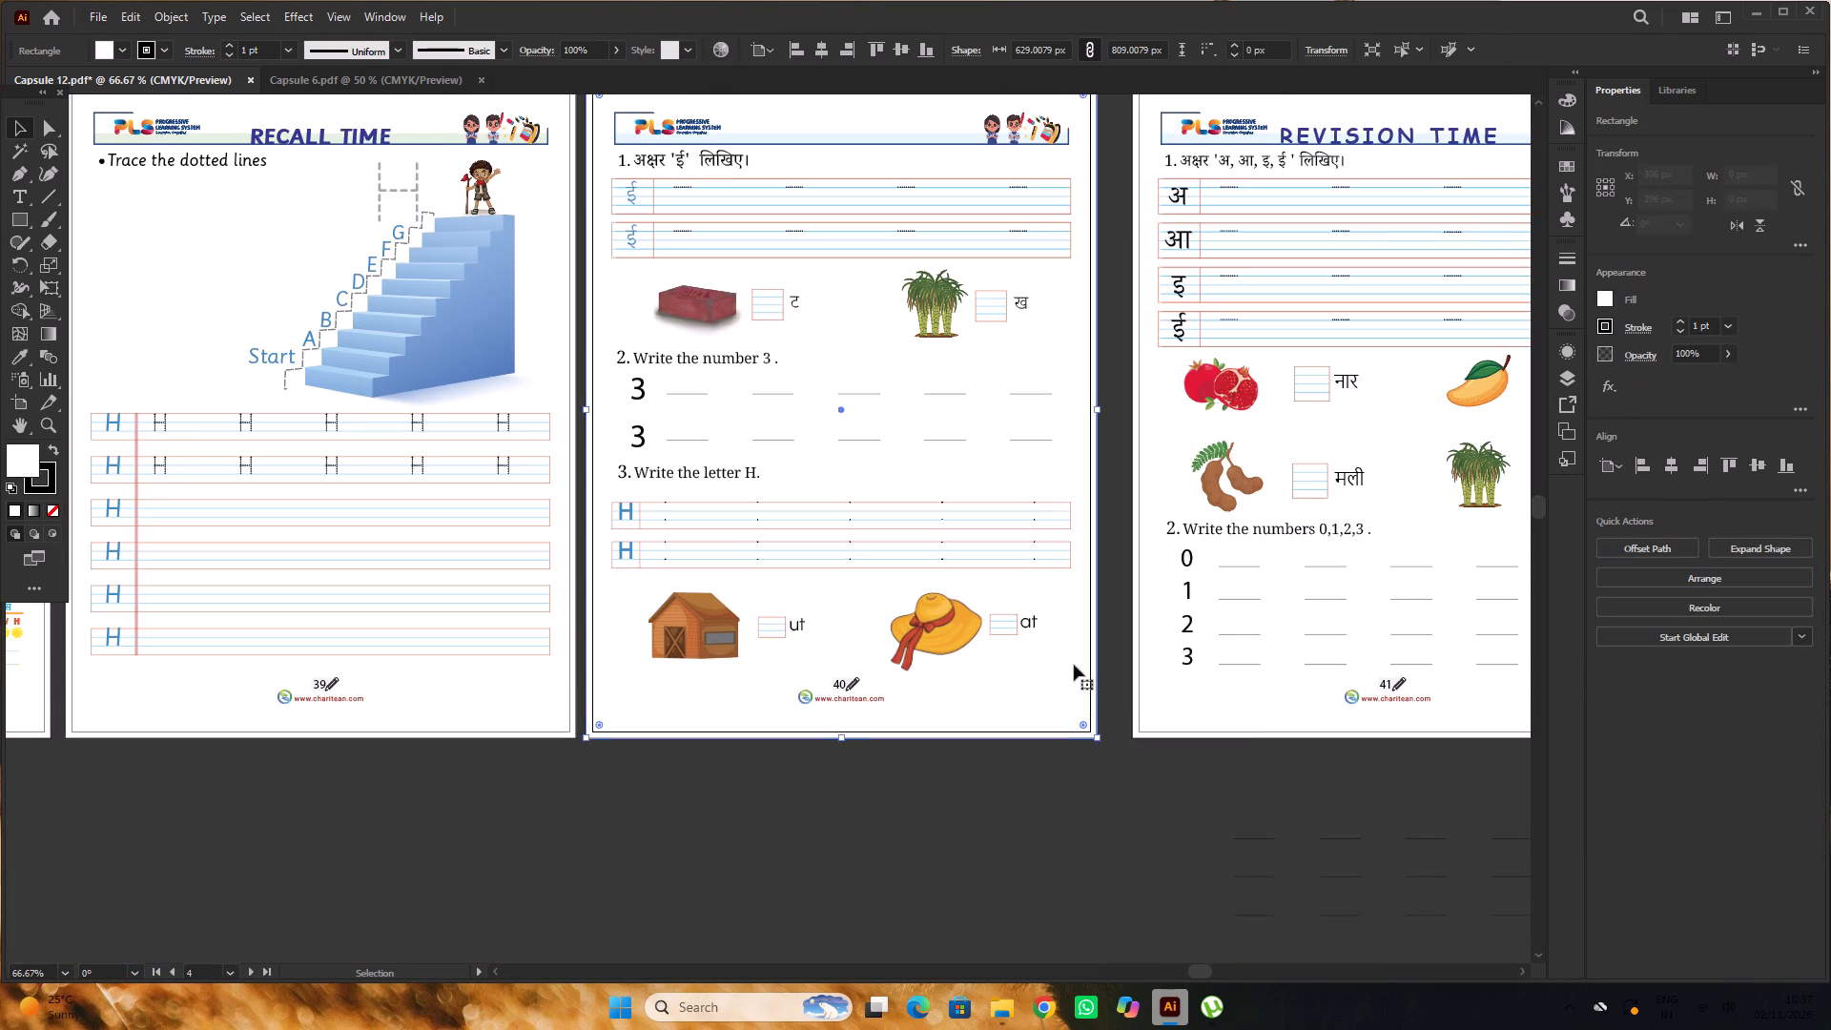
key("ctrl+2")
Set the question 2 instruction "Write the number 3 ." on page 40 to the Sassoon Primary font.
key("space")
left_click_drag(1104, 594, 883, 495)
scroll(469, 286, "up", 4, "alt")
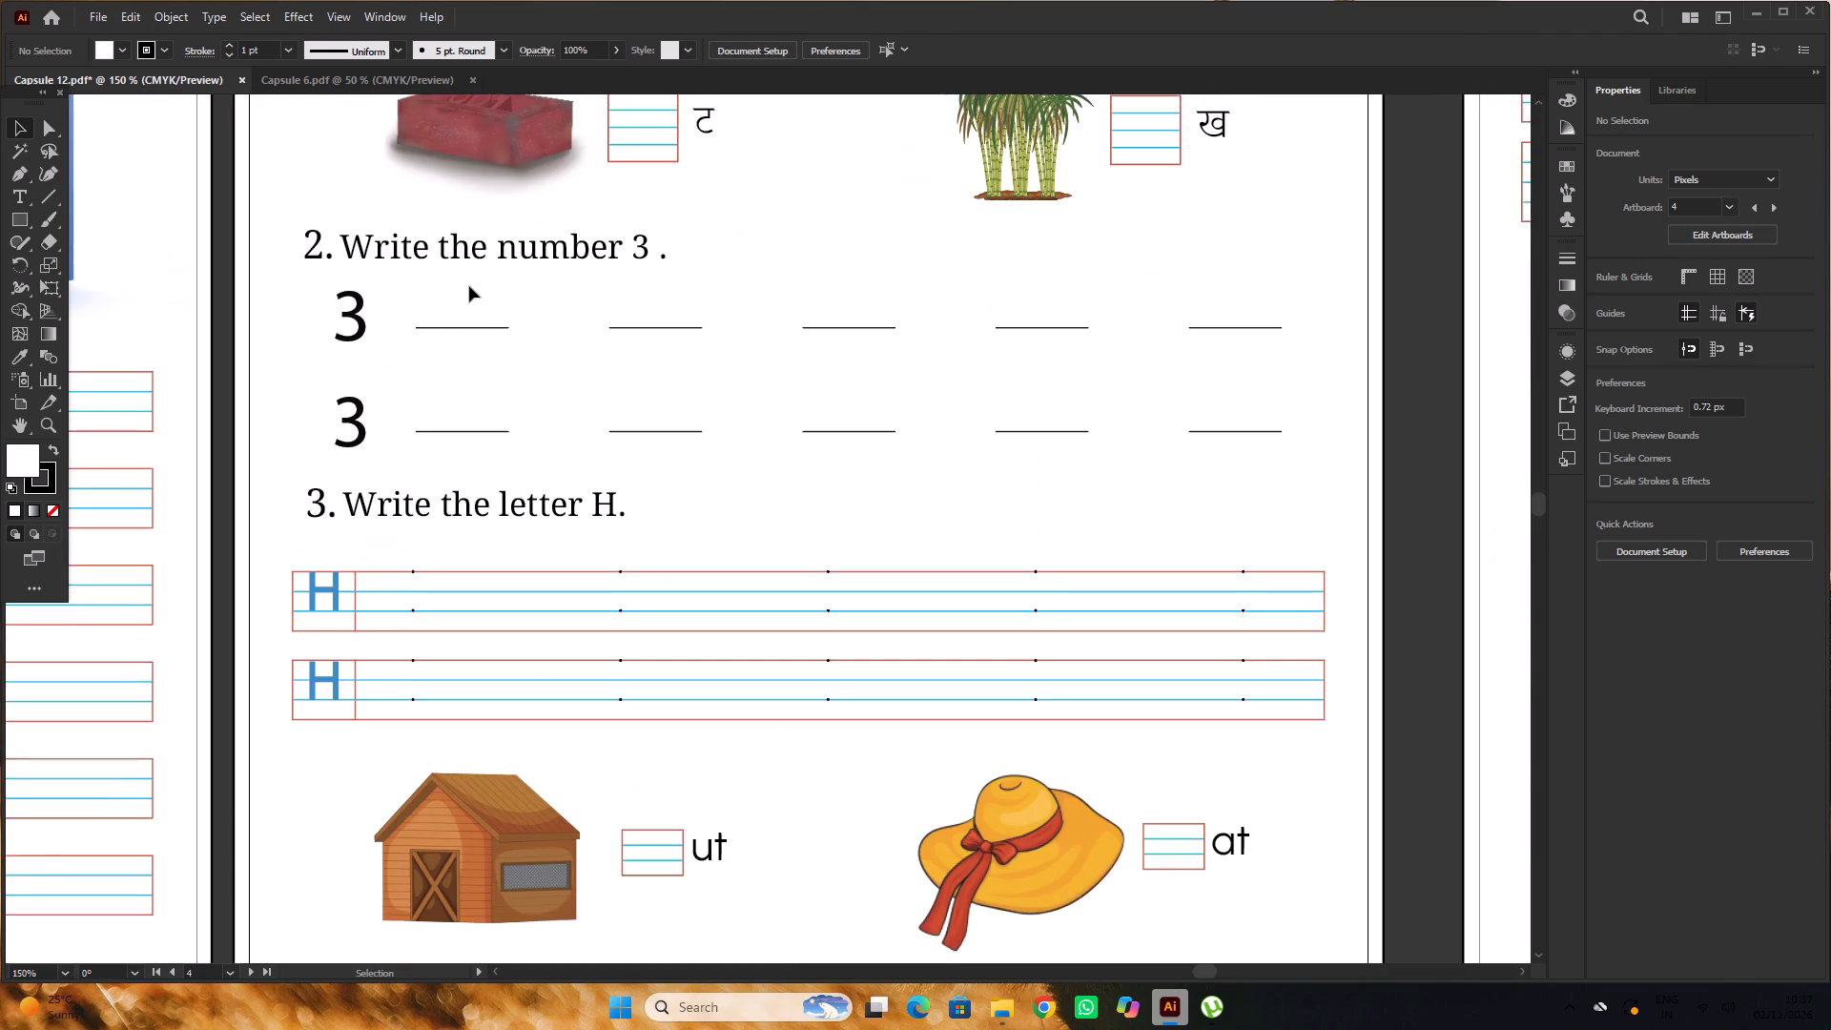
scroll(469, 286, "up", 1, "alt")
left_click(453, 295)
scroll(795, 333, "down", 1, "alt")
left_click(1724, 468)
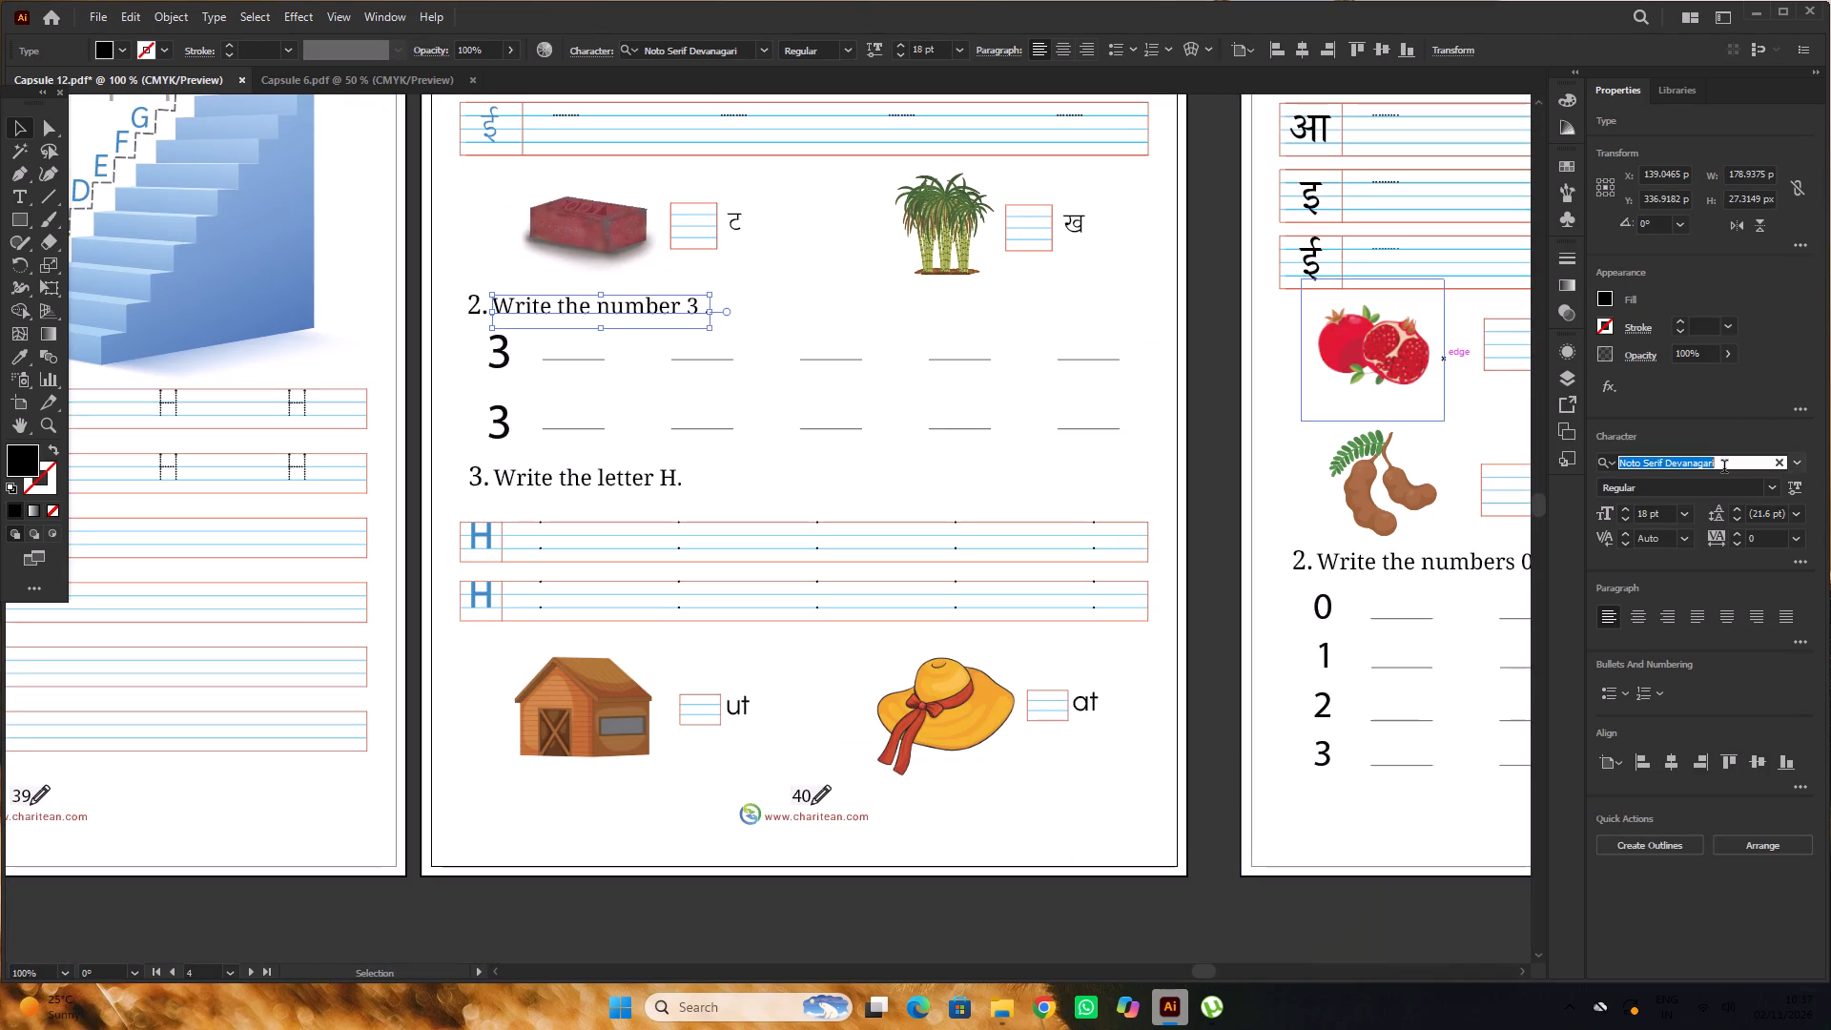
type("SAS")
key("s")
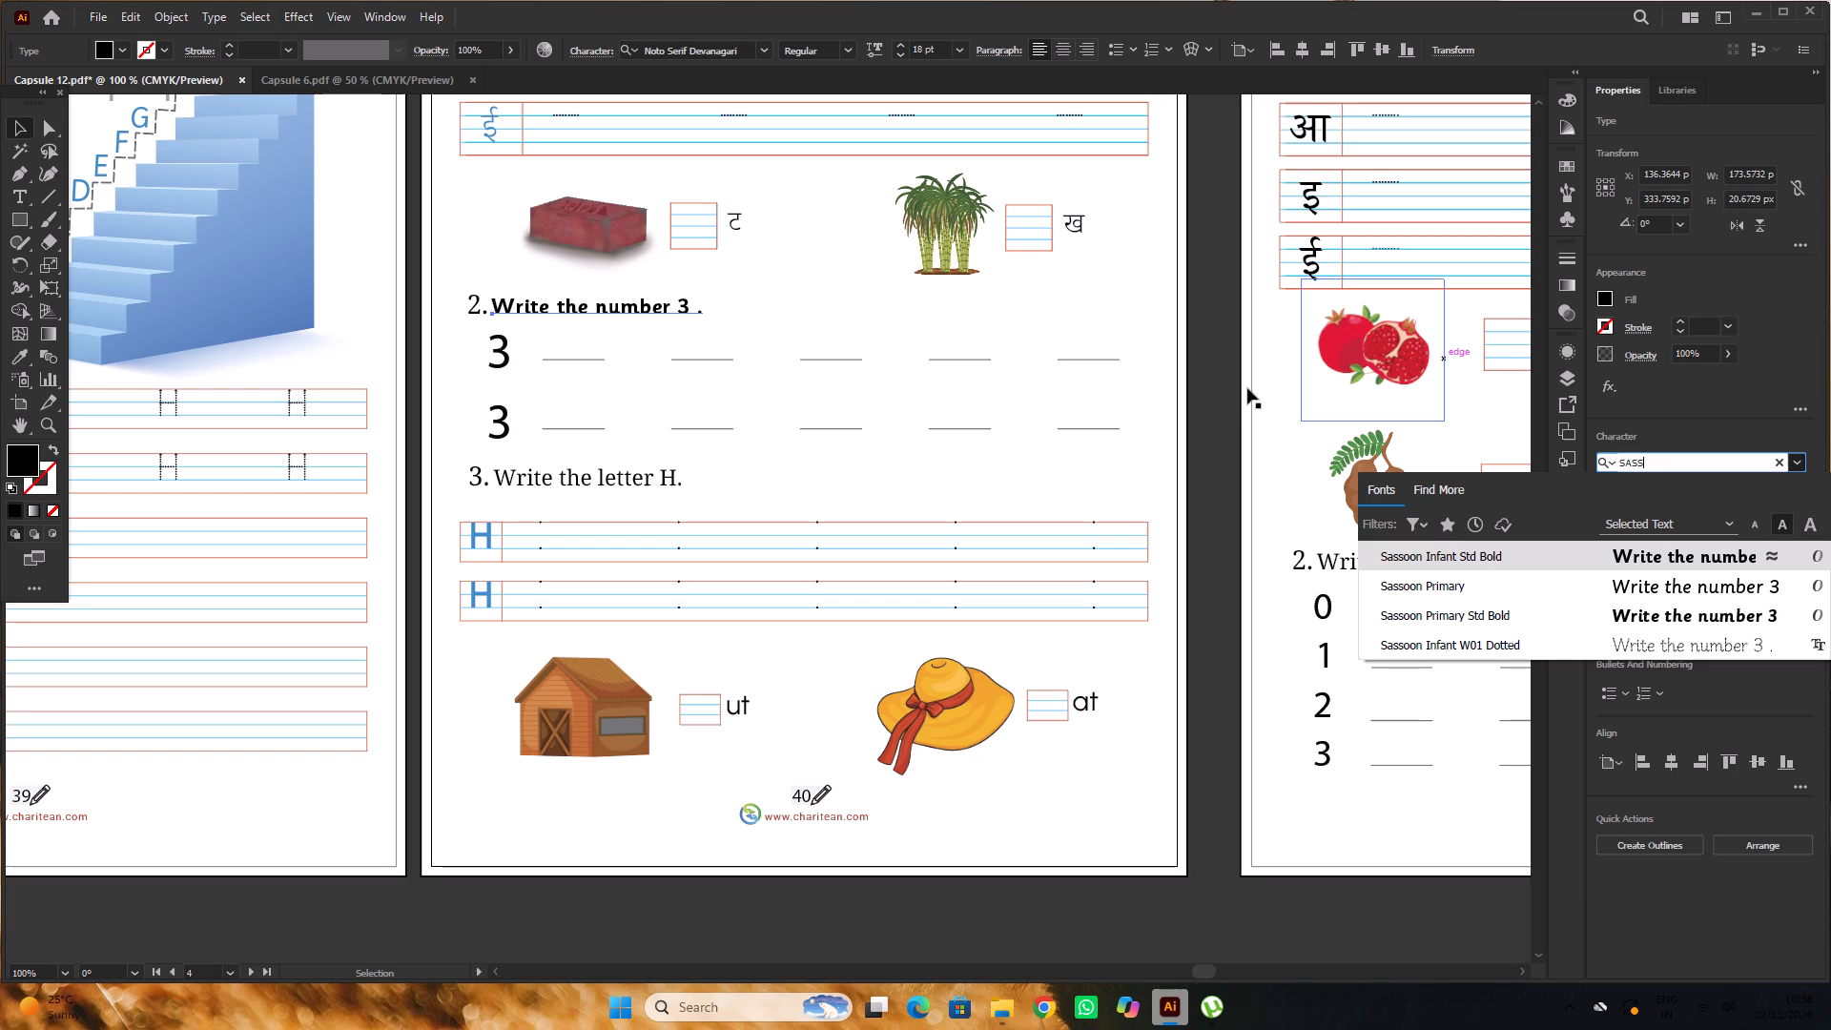
left_click(1440, 595)
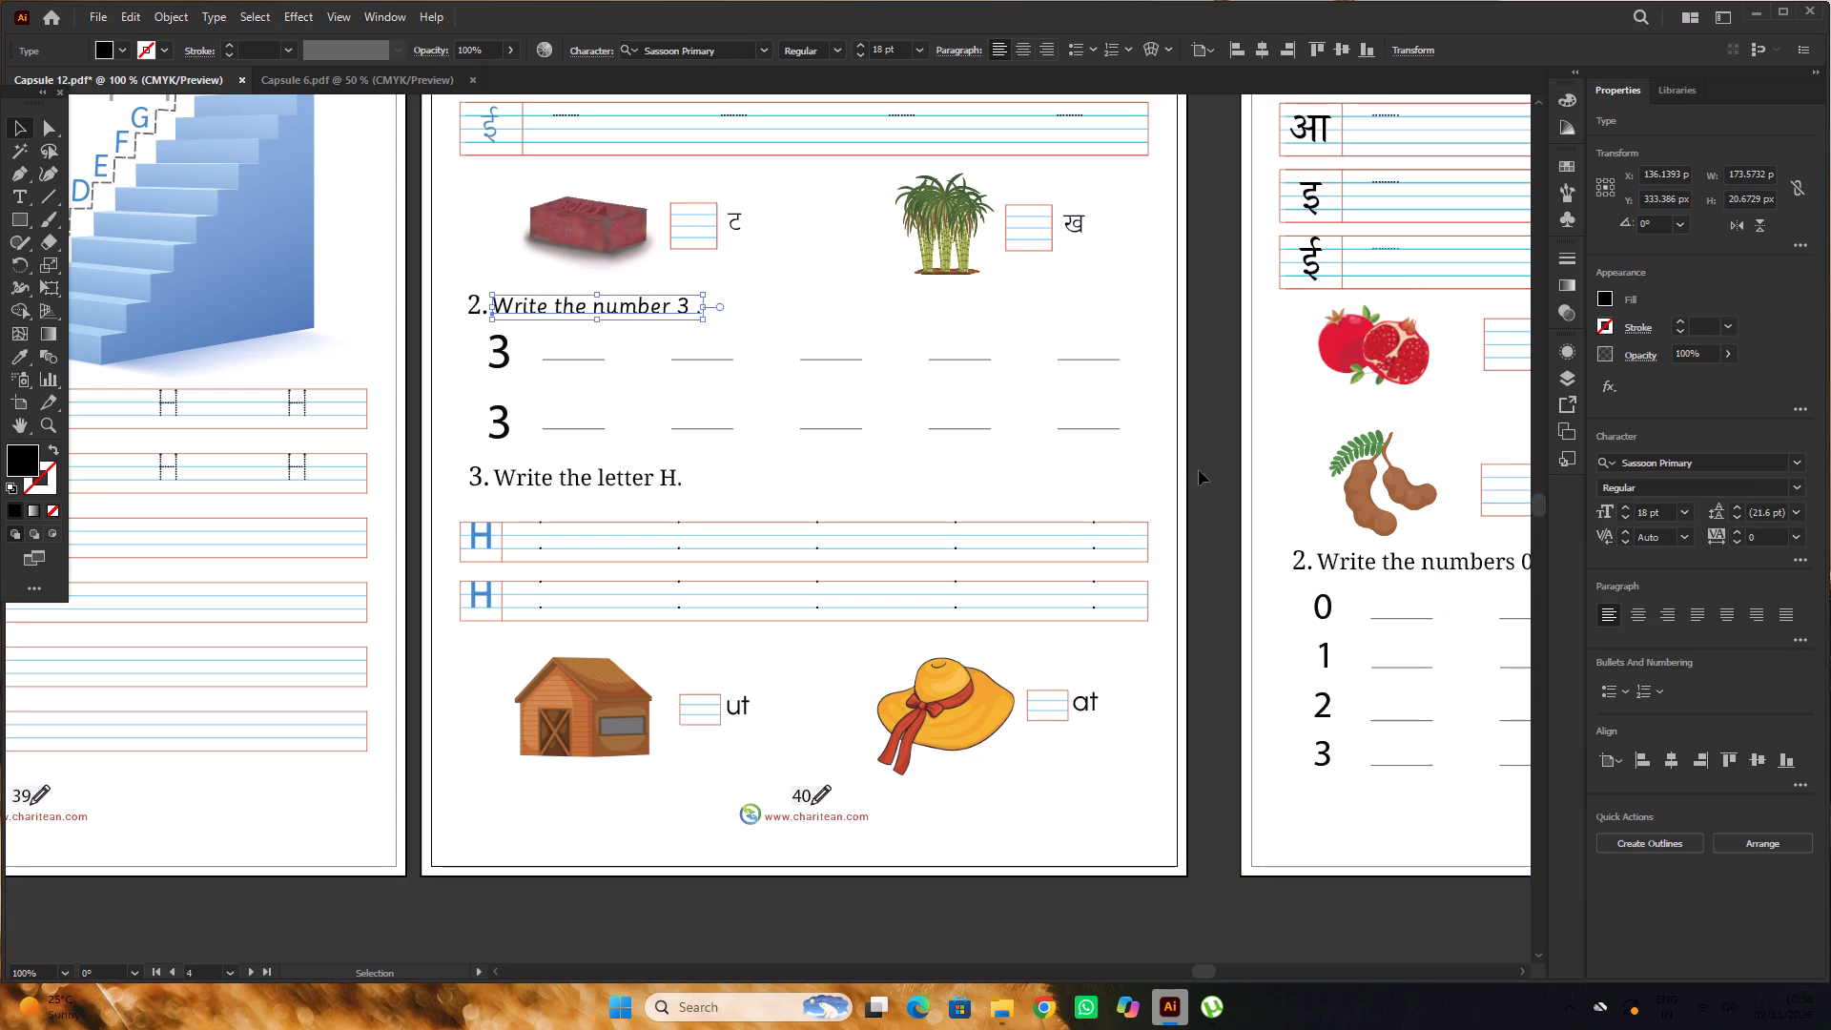
left_click(1201, 443)
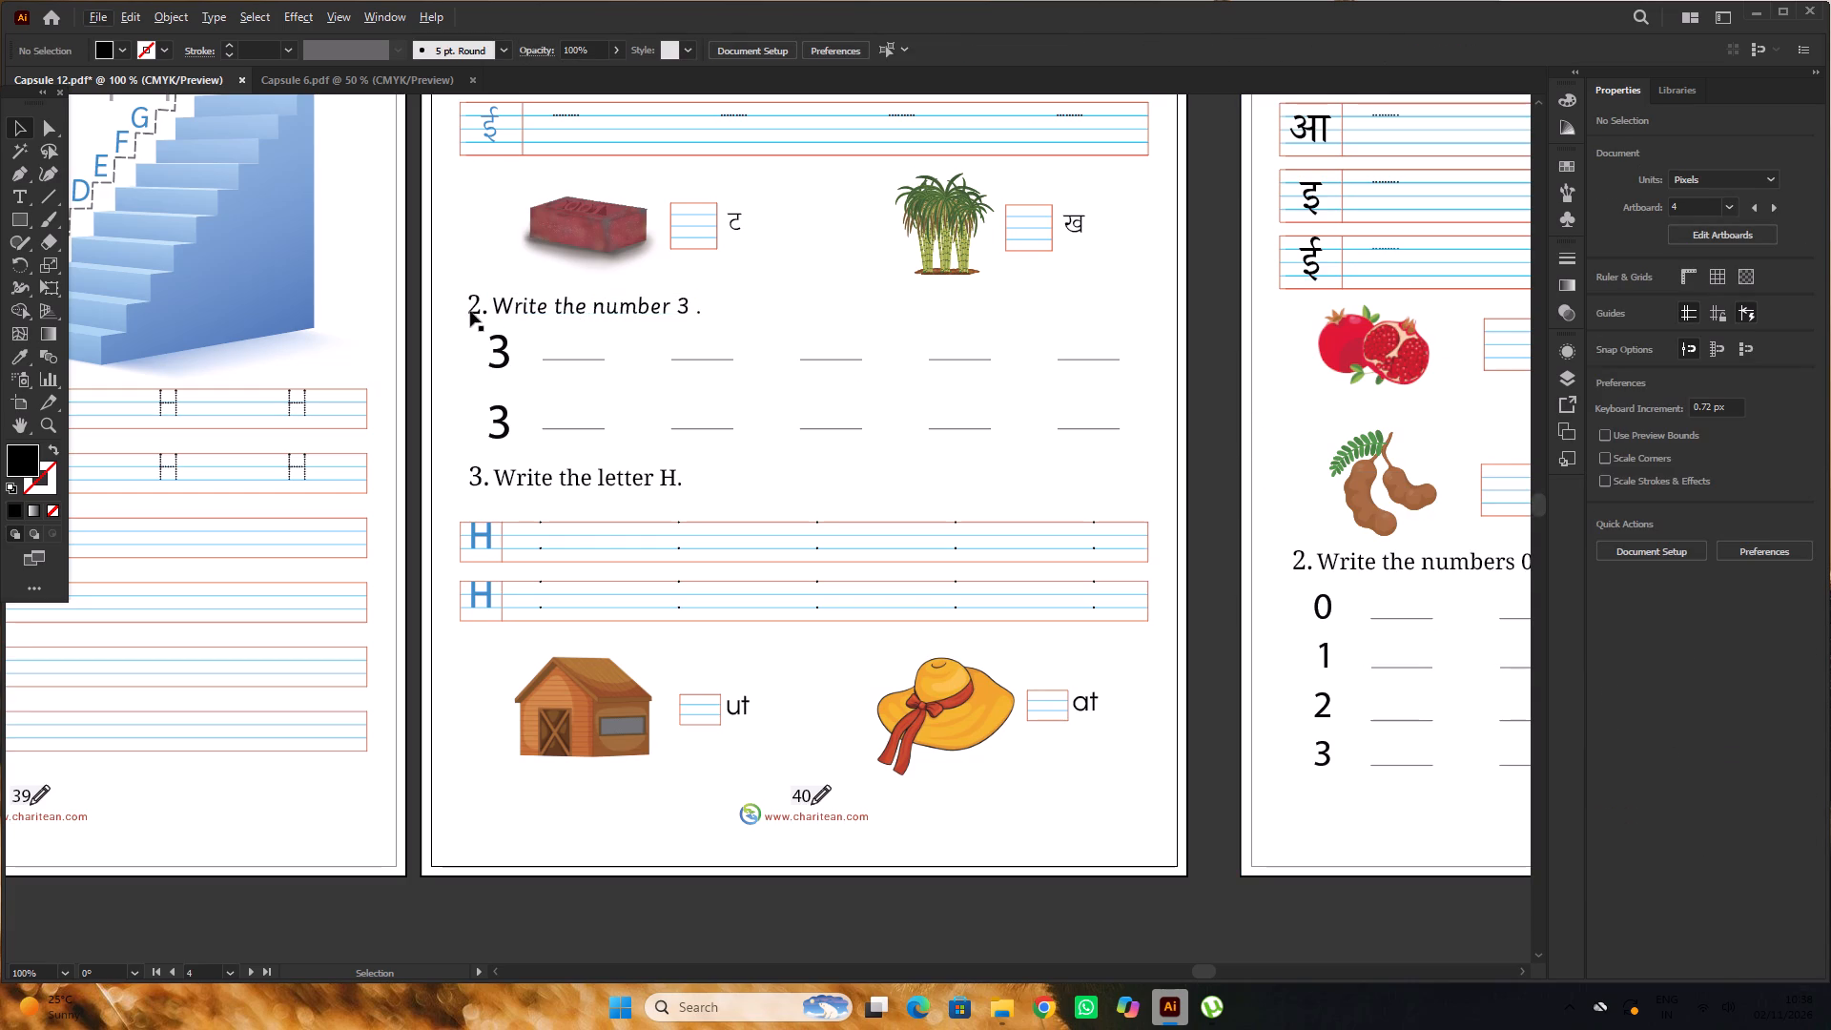
Set the question number "2." on page 40 to the Sassoon Primary font.
left_click(471, 311)
left_click(1730, 465)
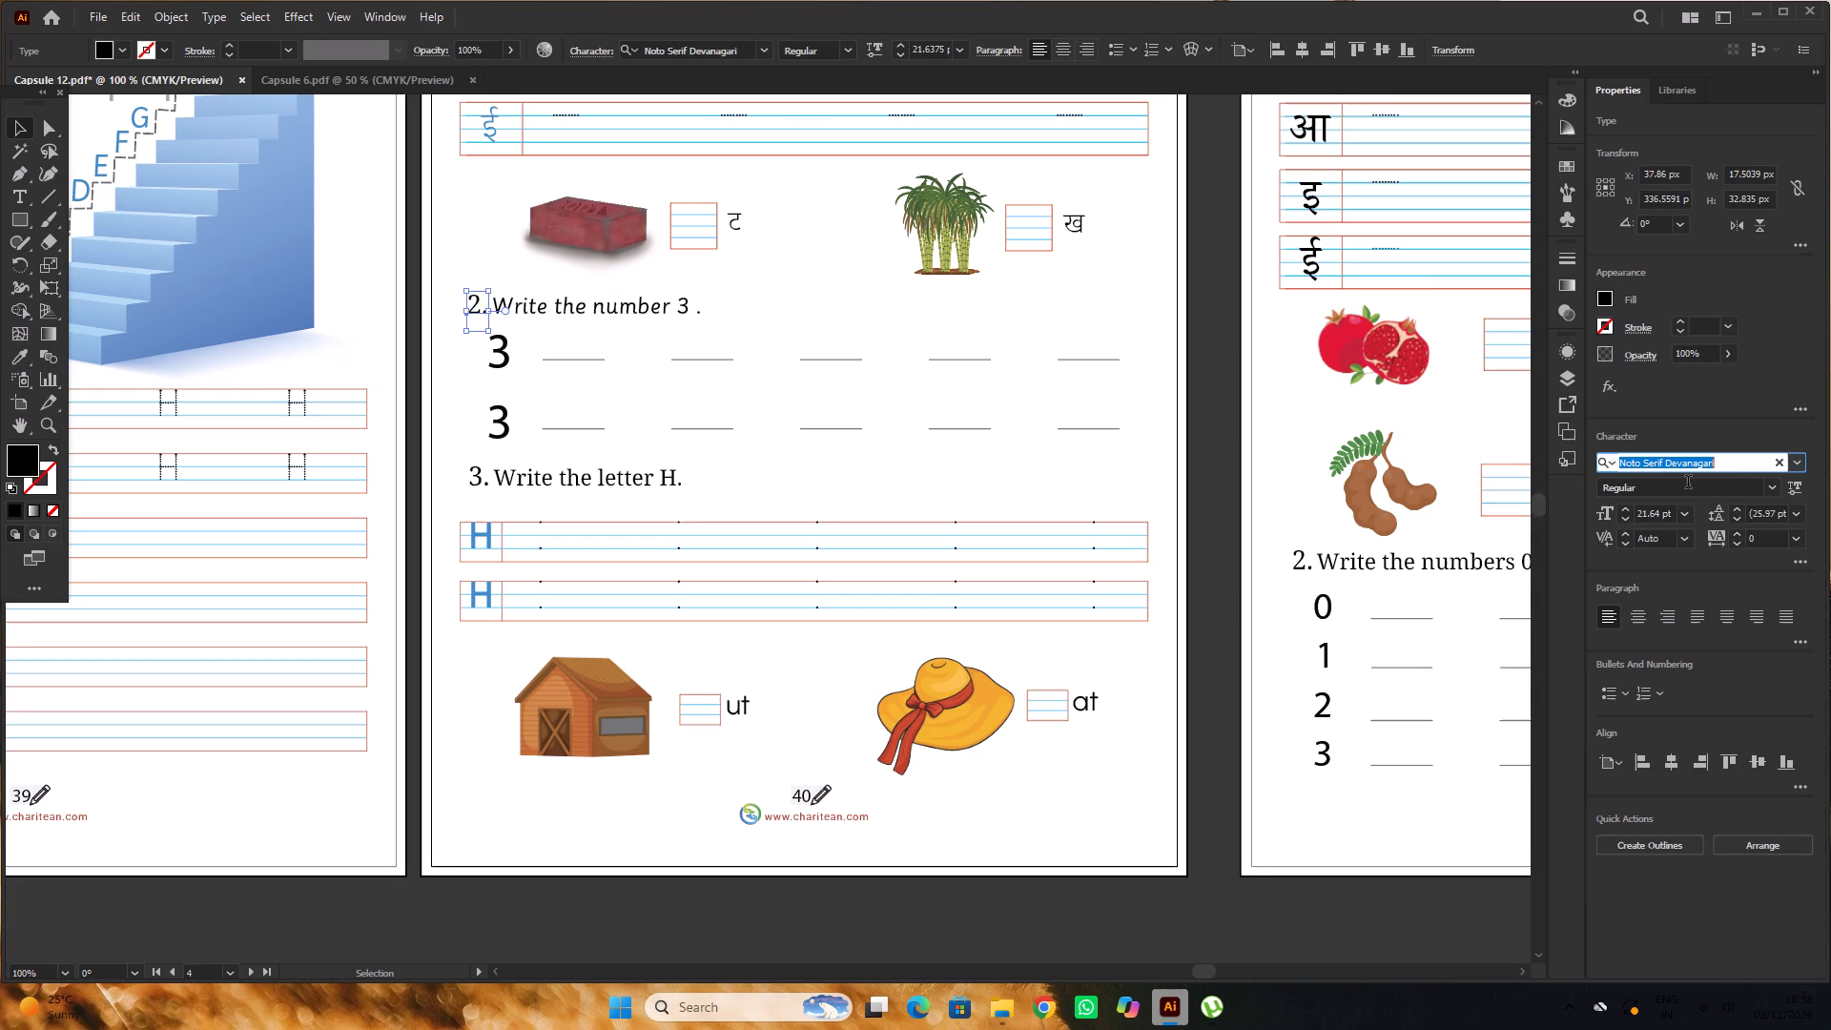
type("SAS")
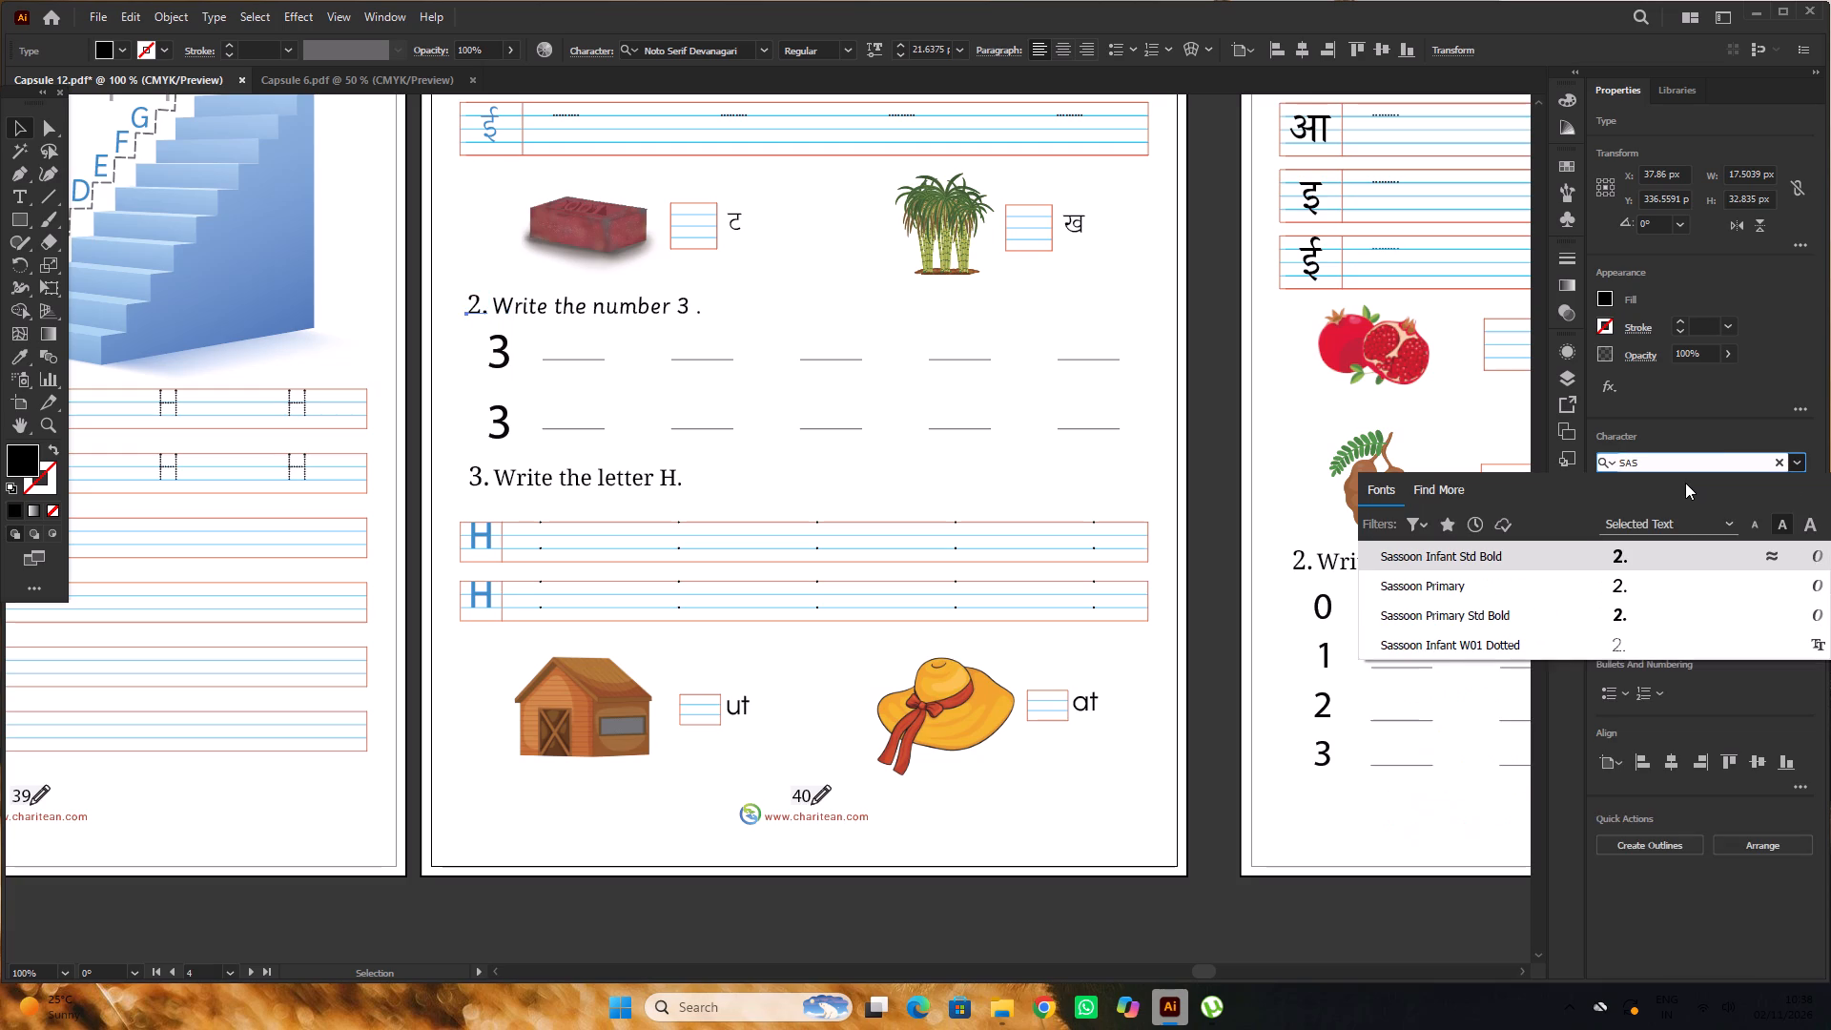
left_click(1441, 587)
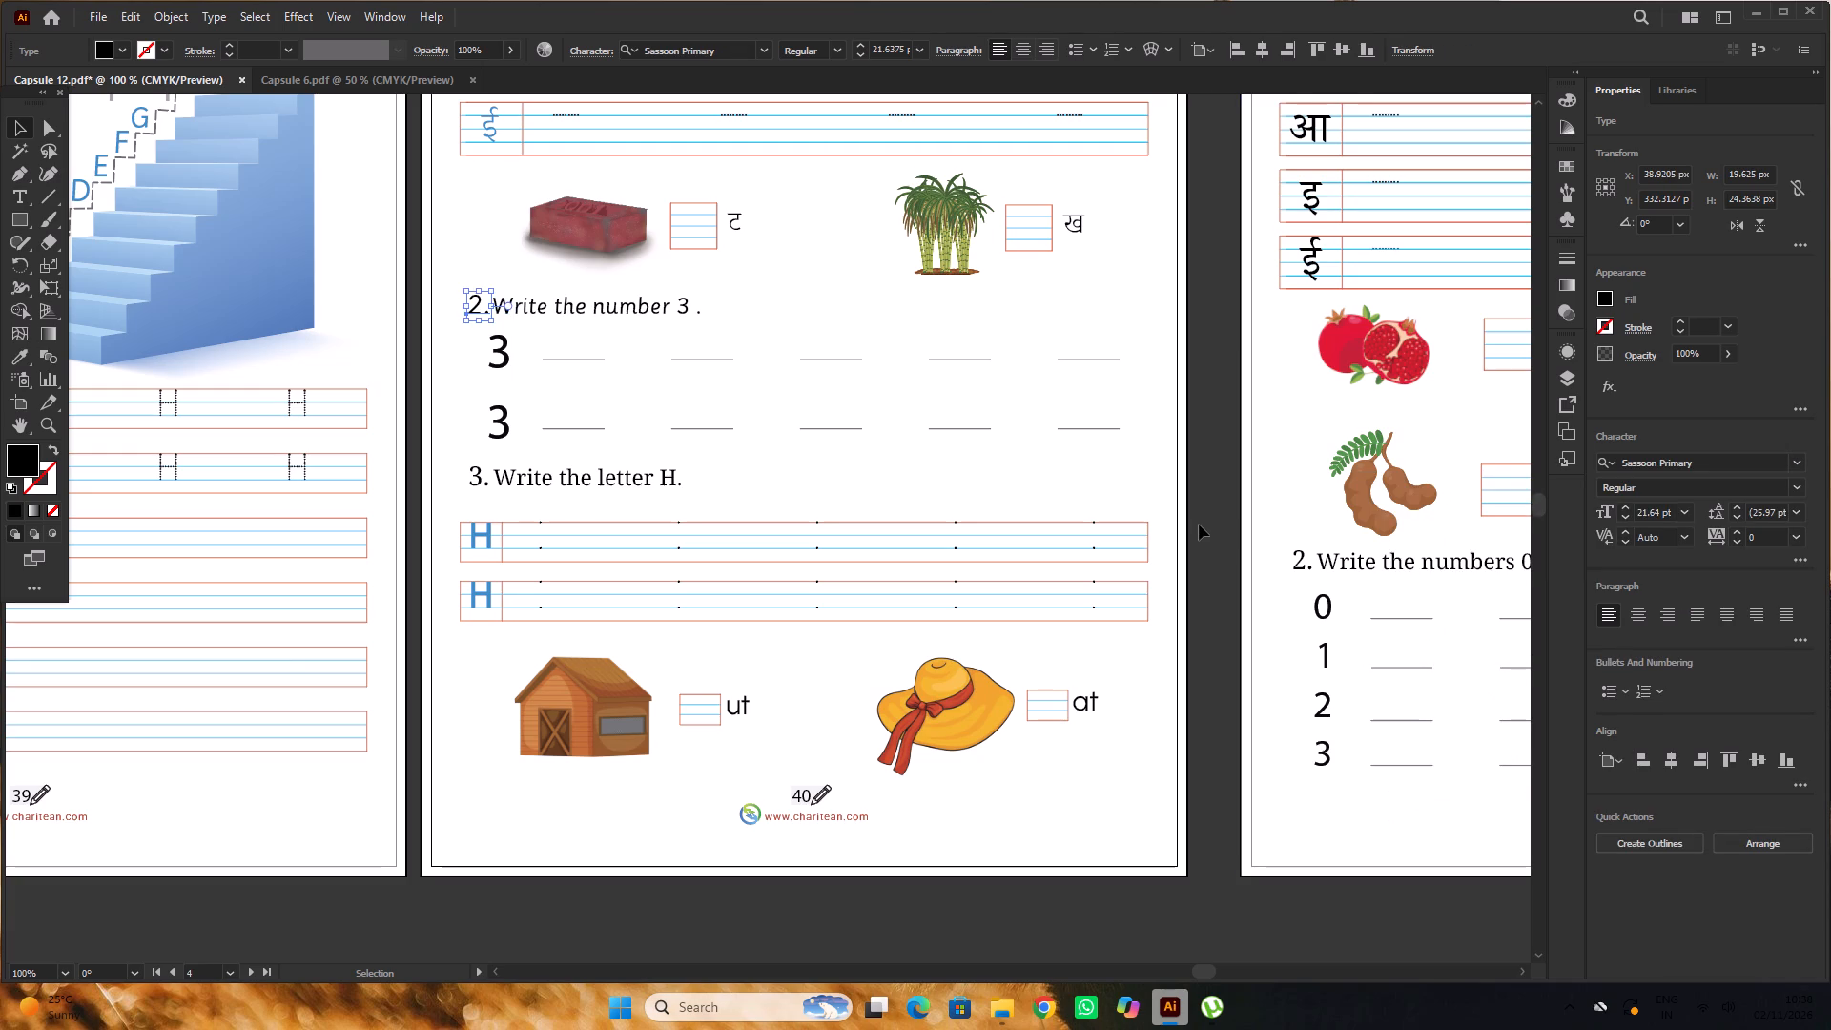
left_click(1227, 474)
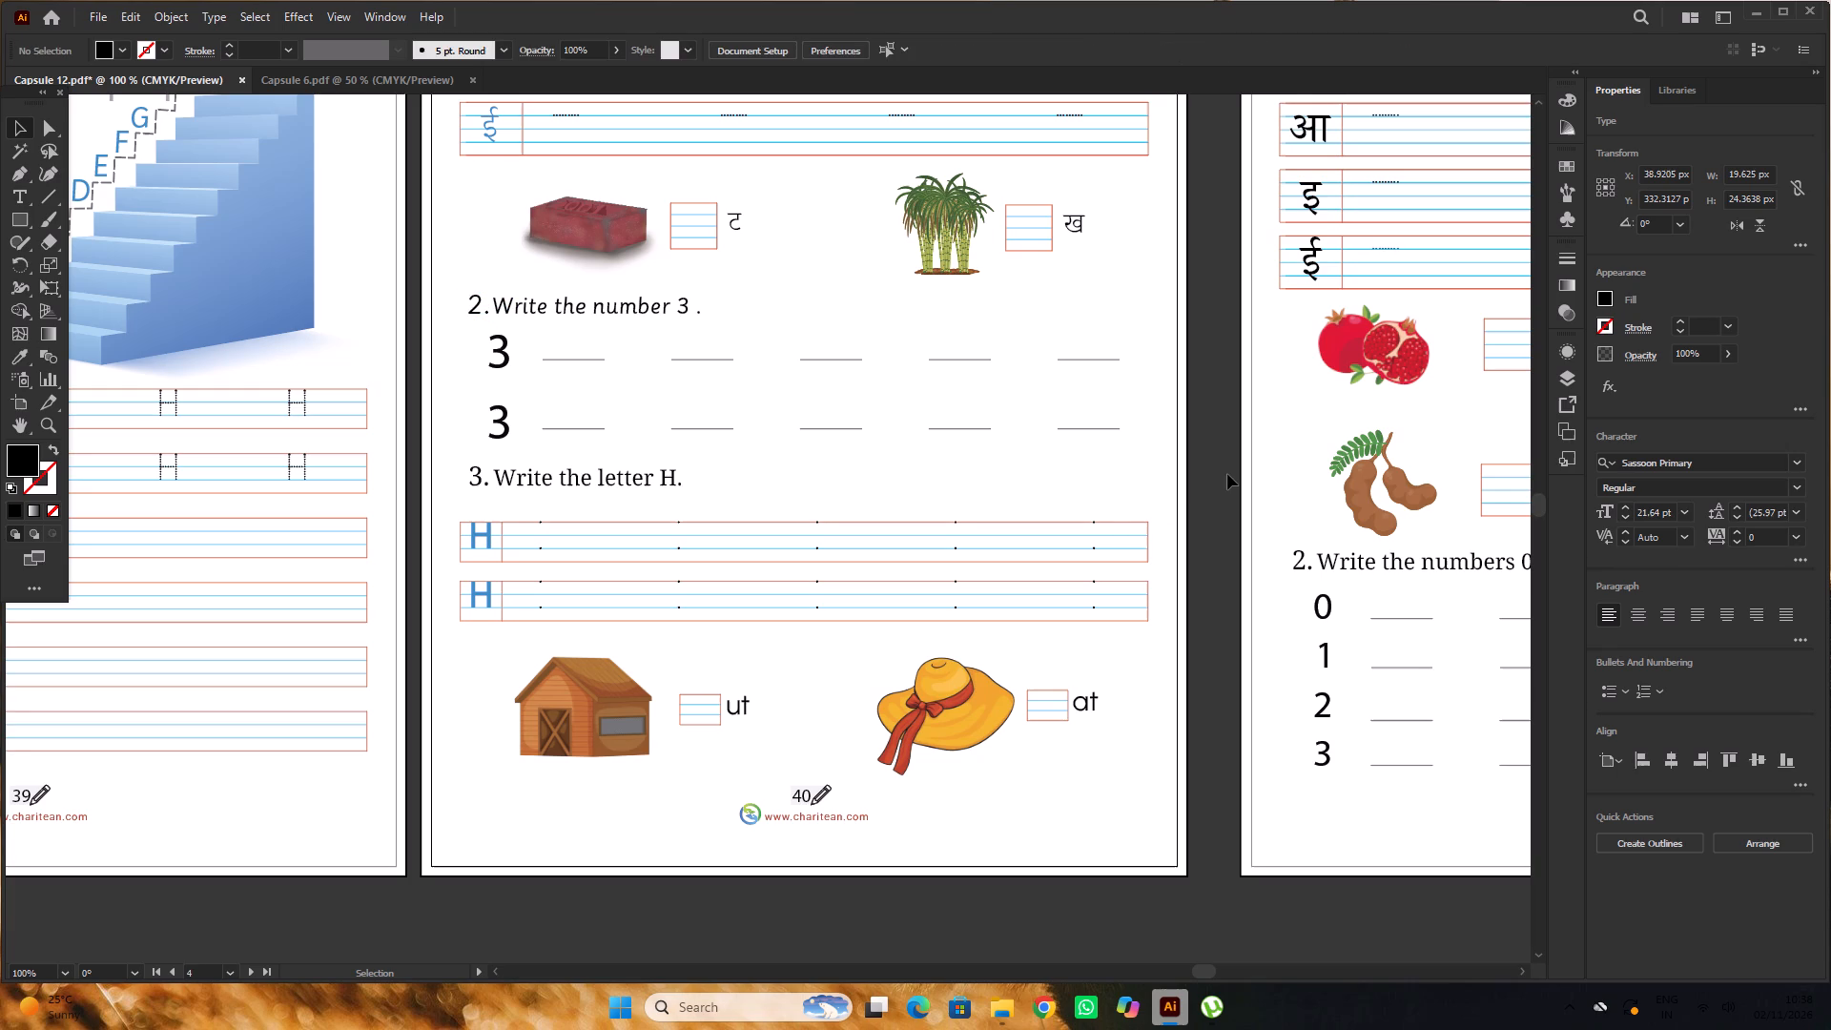
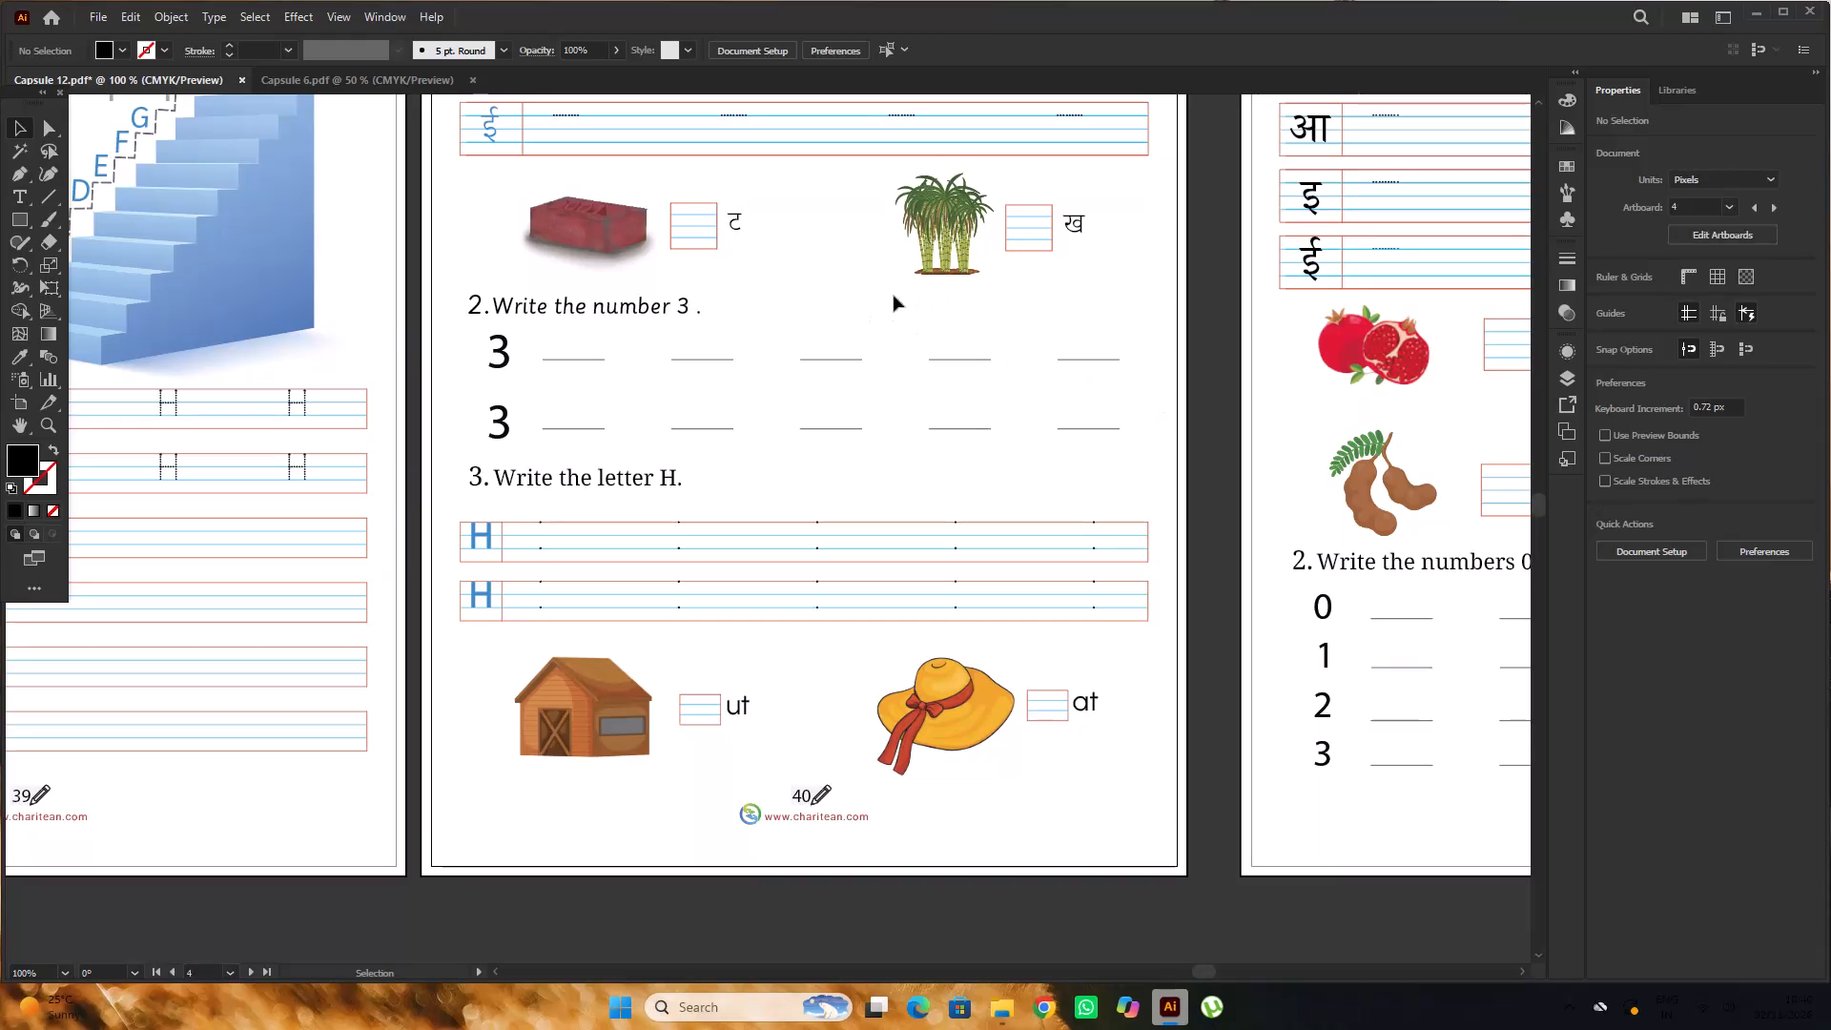
Look over page 40 from the header to the footer for text that still needs correcting.
scroll(843, 300, "up", 3)
scroll(845, 303, "up", 3, "alt")
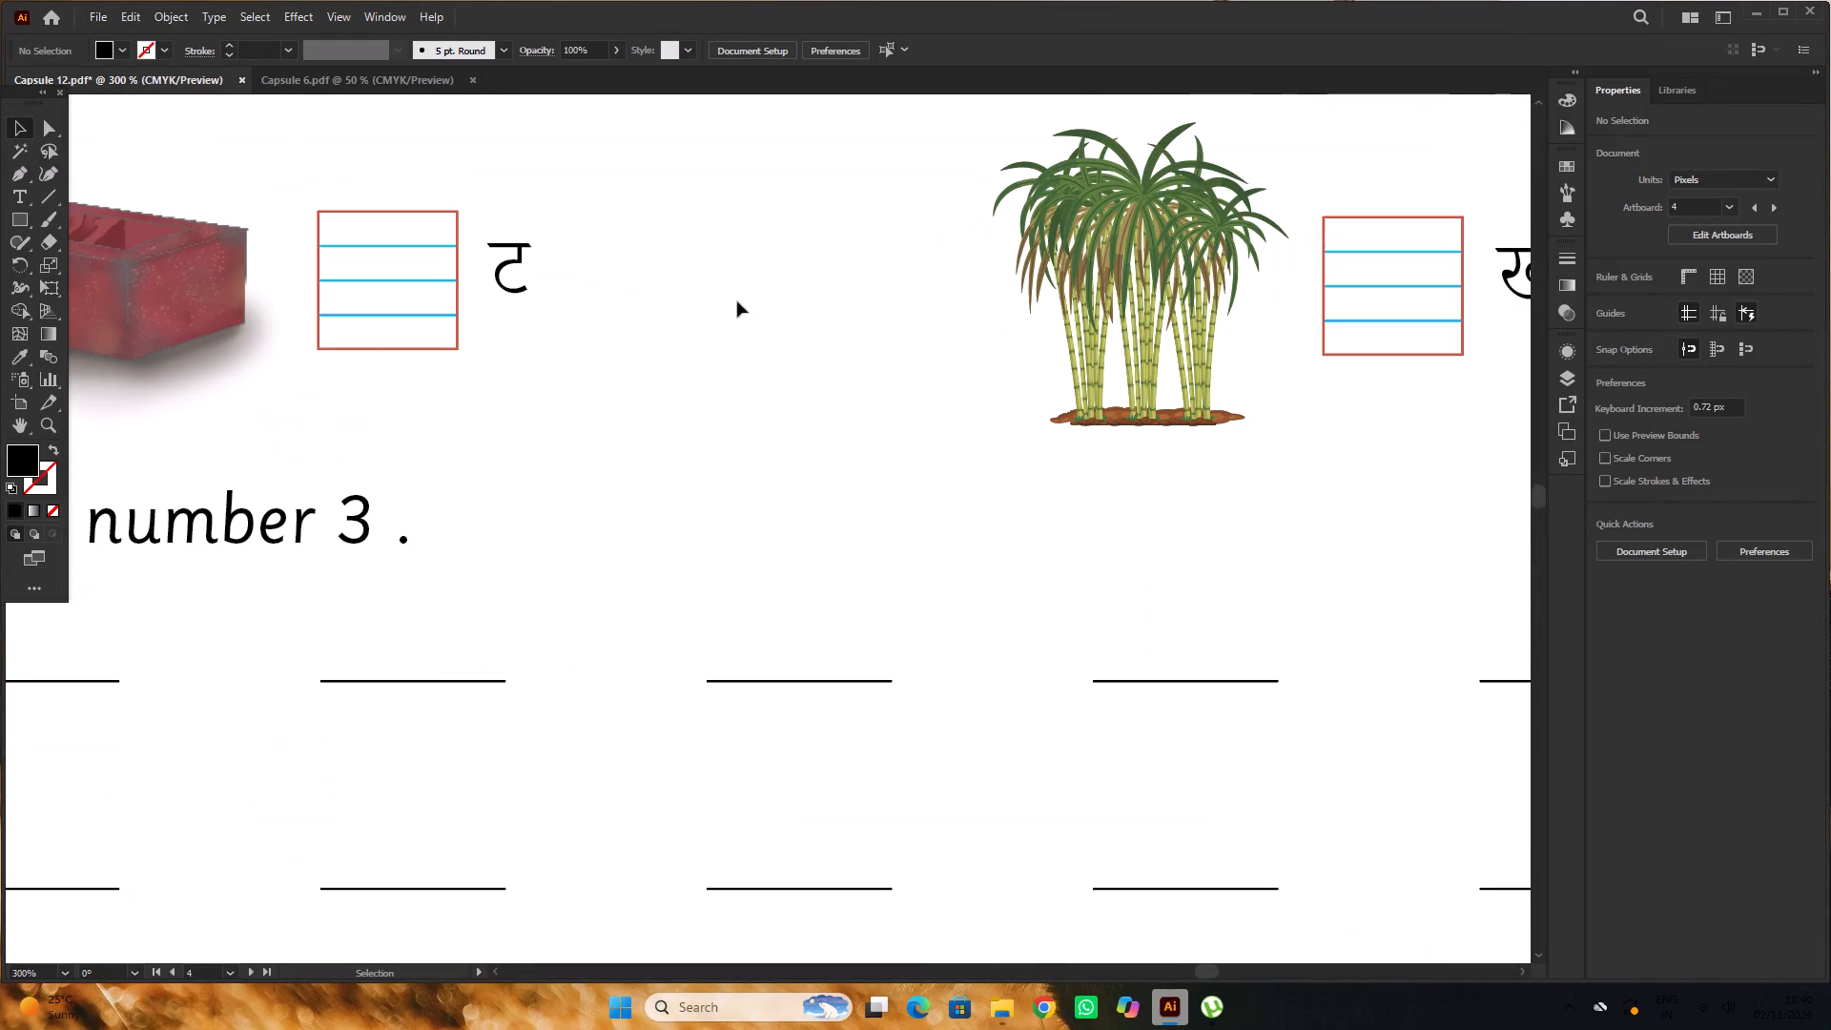
scroll(568, 265, "down", 5, "alt")
scroll(574, 269, "up", 2)
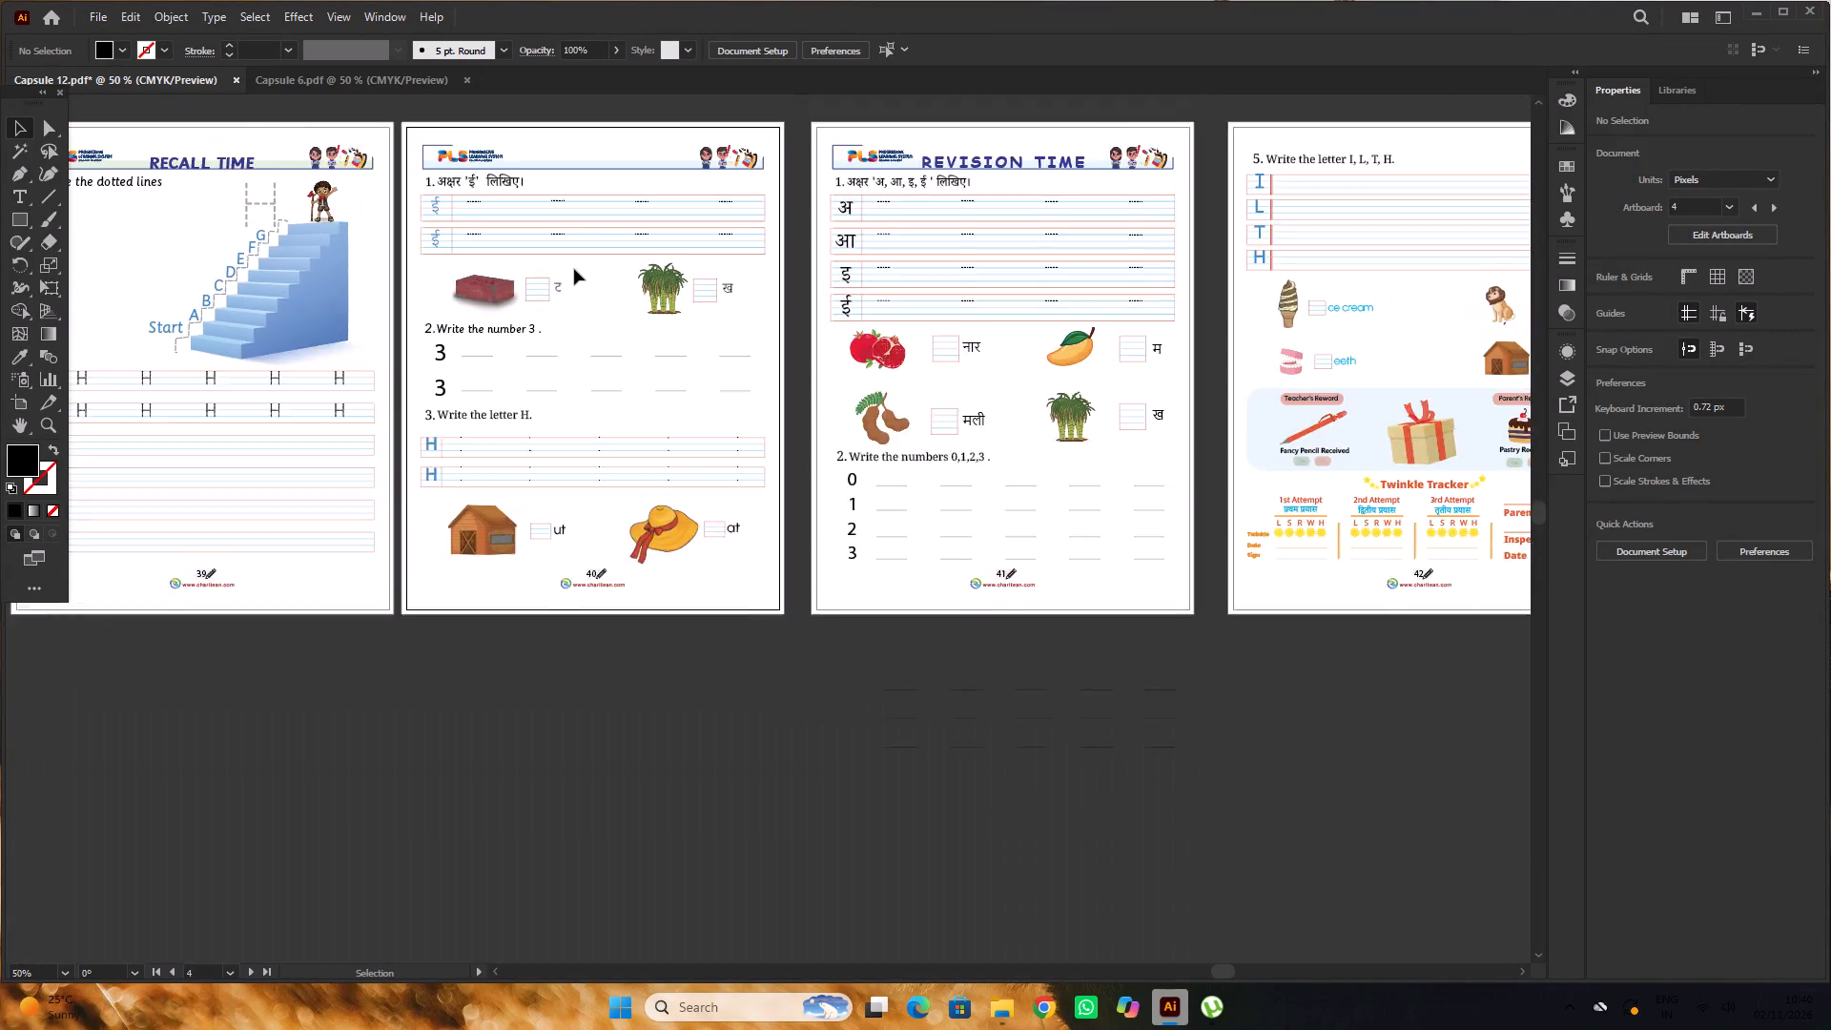
scroll(574, 269, "up", 1)
scroll(829, 462, "down", 3, "alt")
scroll(675, 261, "up", 2)
left_click(677, 245)
scroll(669, 302, "up", 4, "alt")
scroll(830, 278, "down", 1, "alt")
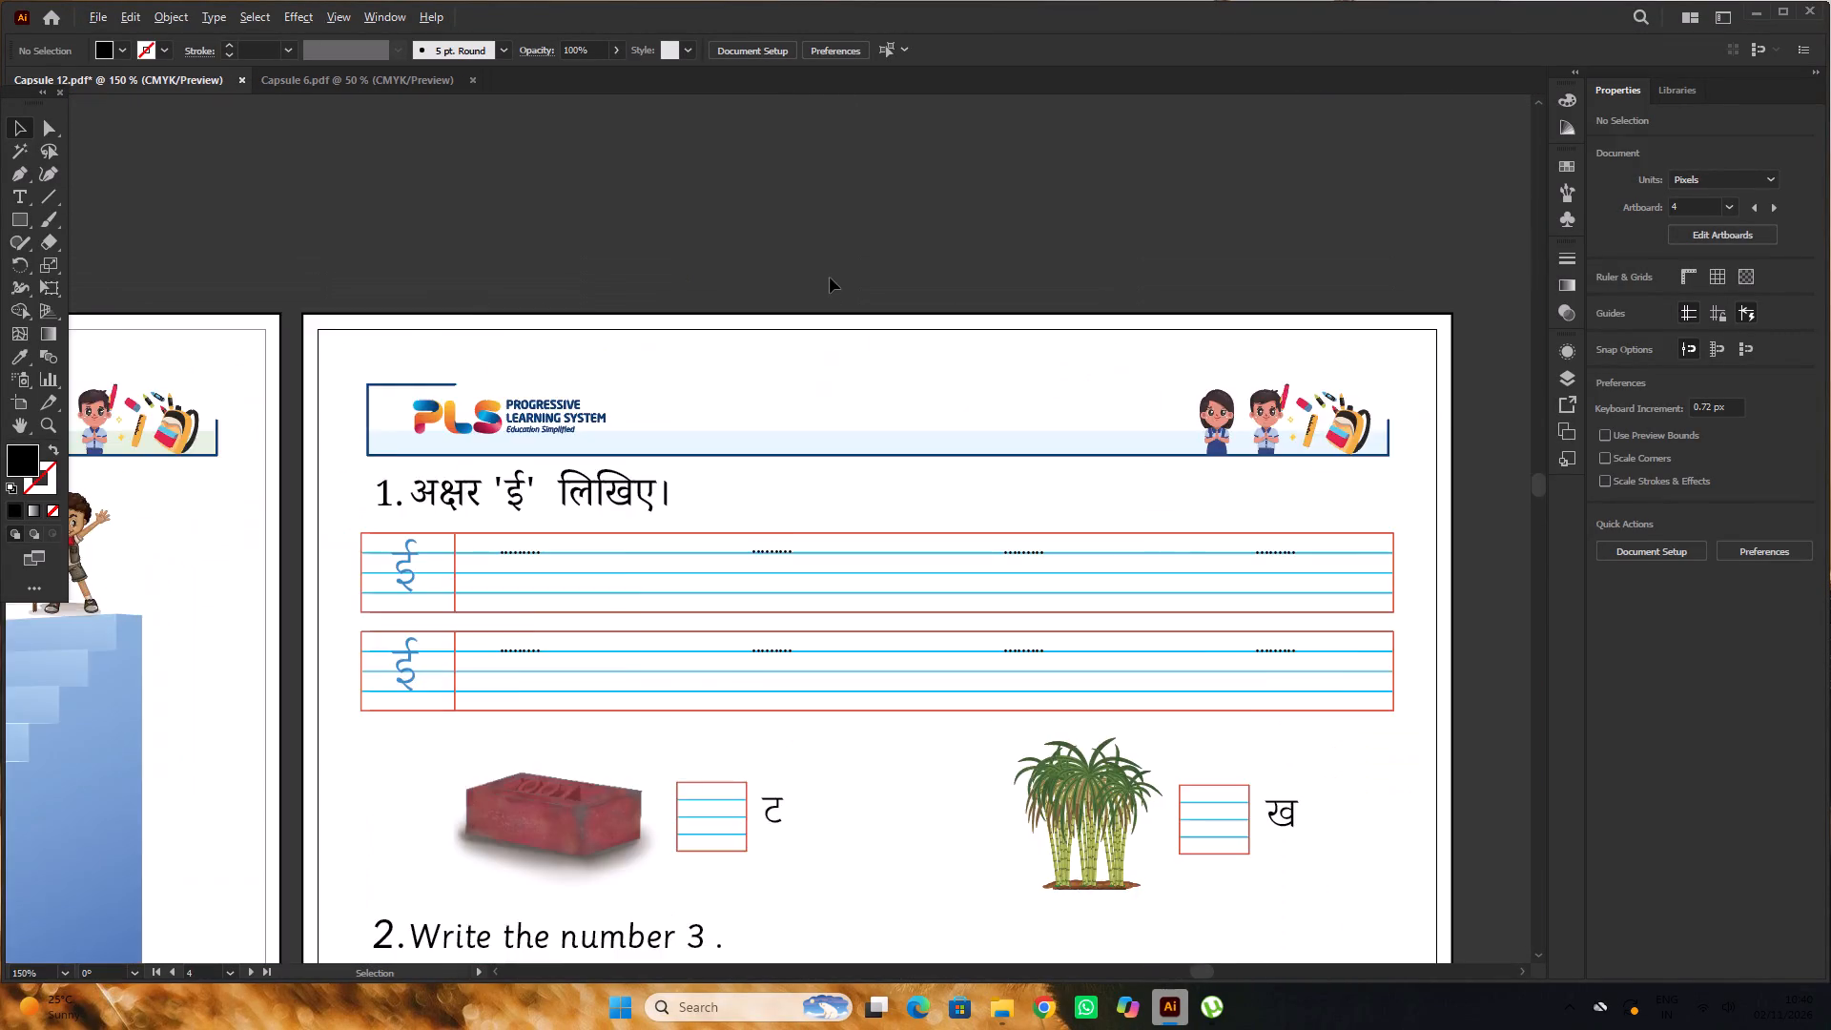
scroll(830, 278, "down", 4, "alt")
scroll(669, 369, "down", 6)
scroll(860, 398, "up", 4, "alt")
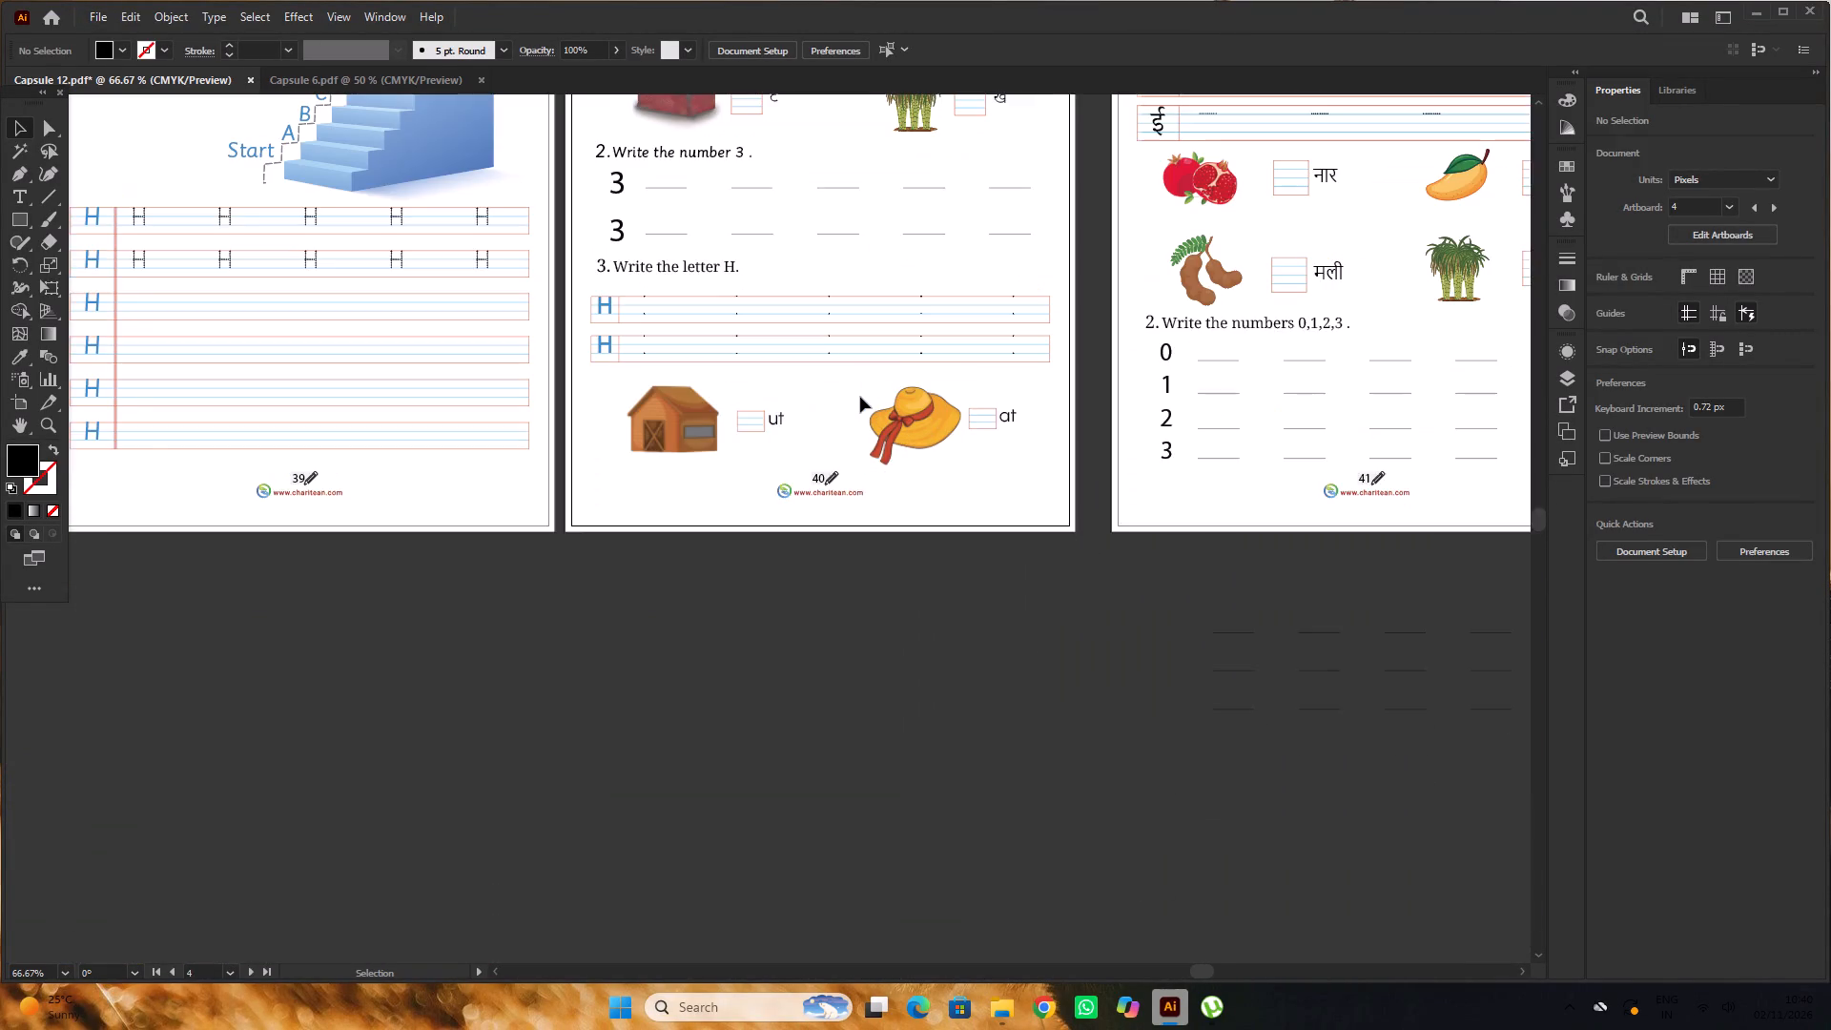
scroll(860, 397, "up", 10, "alt")
scroll(661, 359, "down", 2, "alt")
scroll(661, 359, "up", 5)
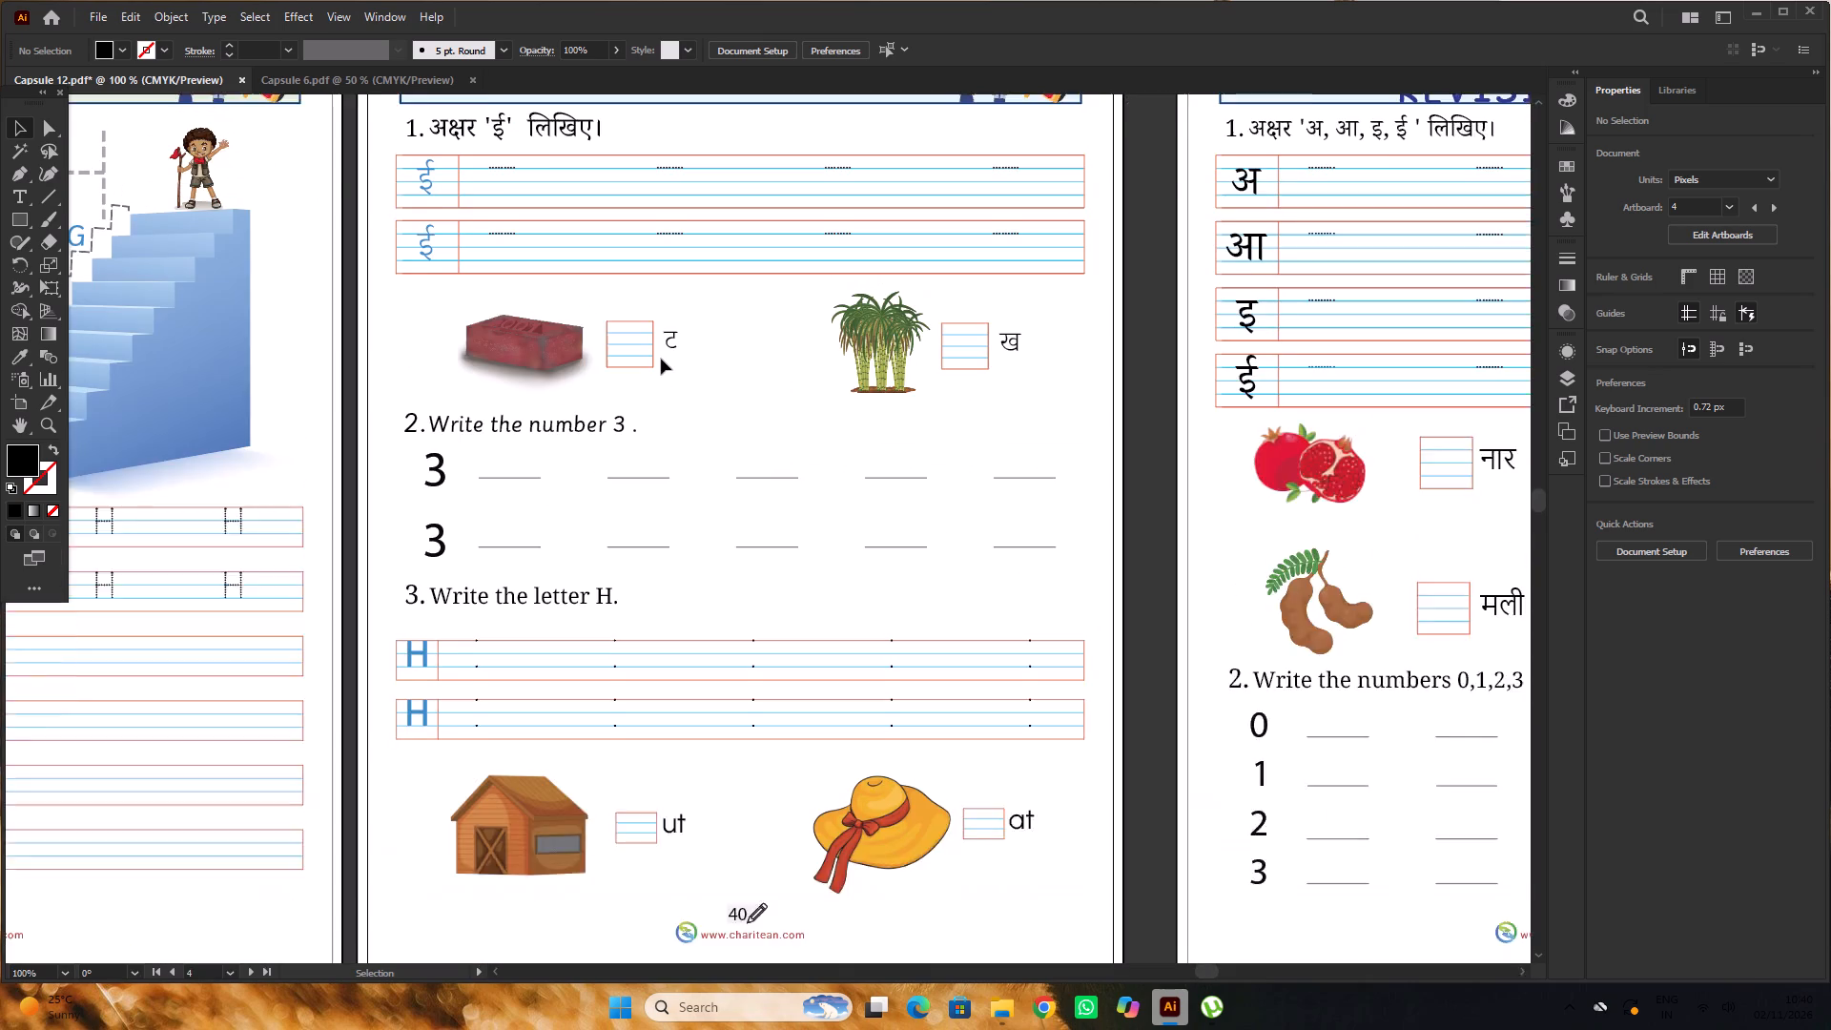
Set both example numerals 3 under question 2 on page 40 to the Sassoon Primary font.
scroll(661, 359, "up", 4)
scroll(661, 359, "down", 5)
scroll(553, 391, "down", 5)
left_click(443, 372)
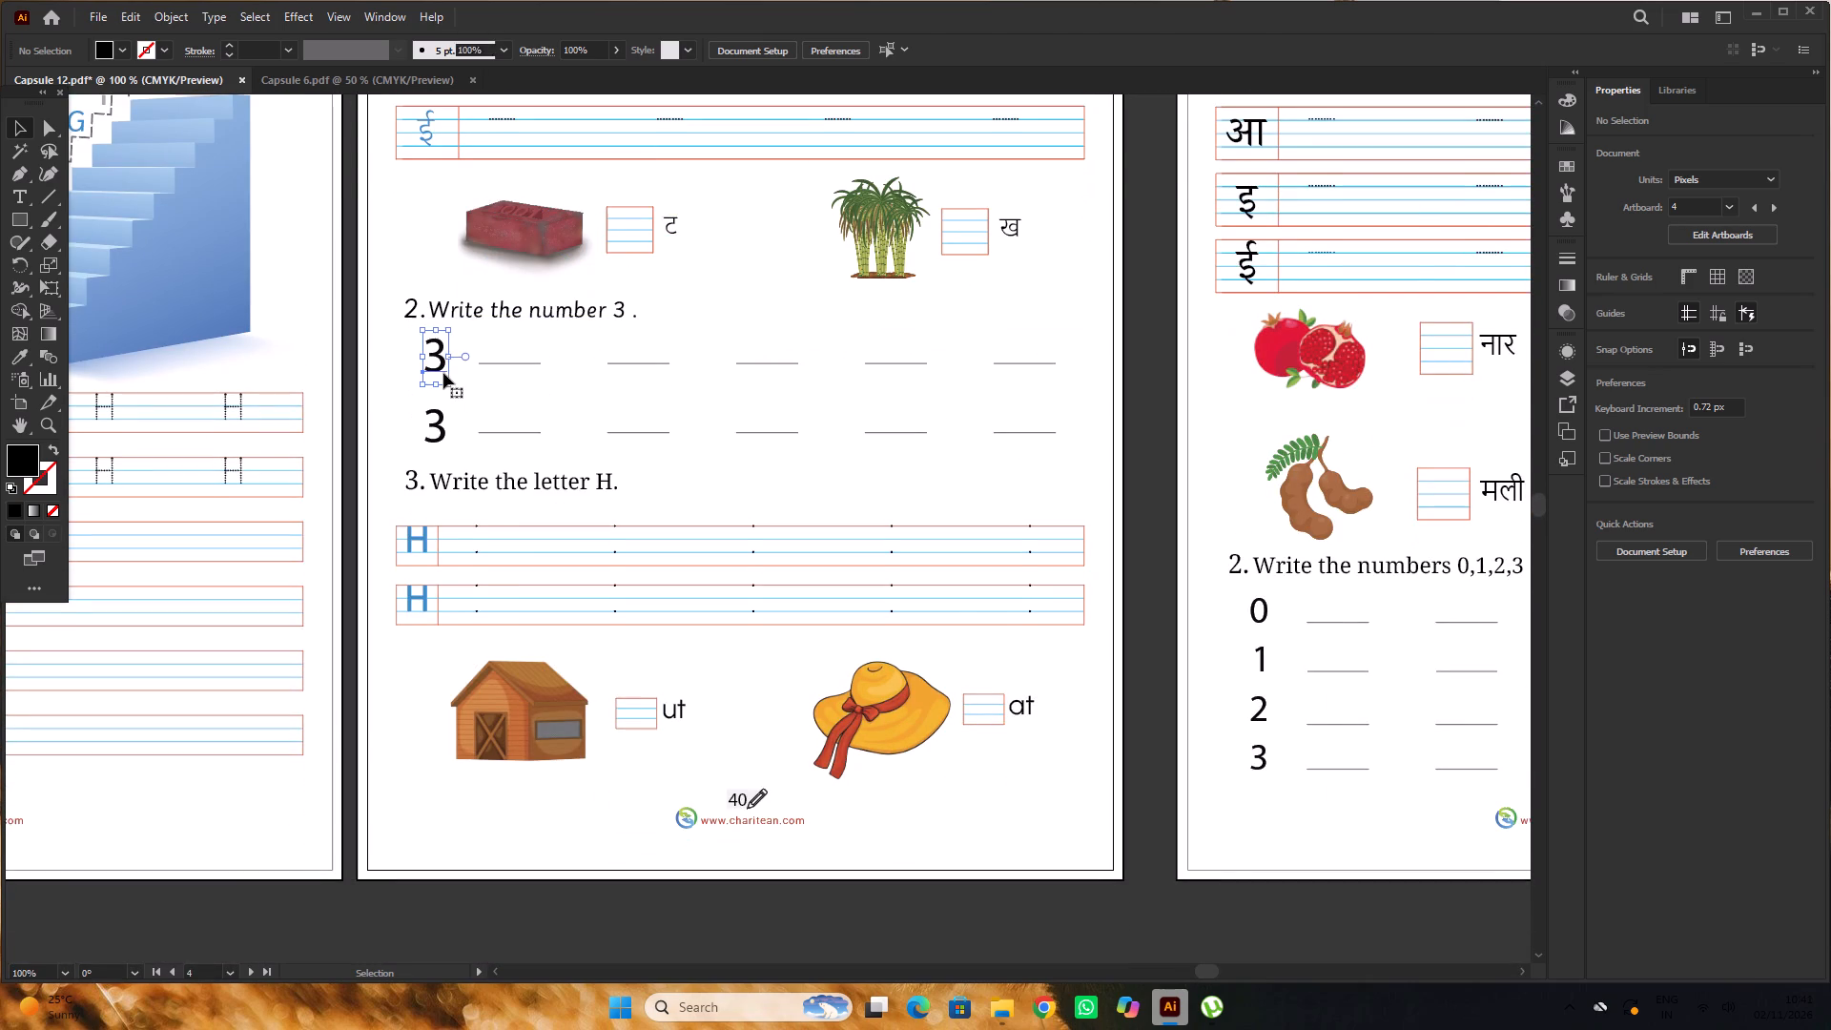
left_click(439, 430, "shift")
left_click(1726, 469)
key("s")
key("a")
key("s")
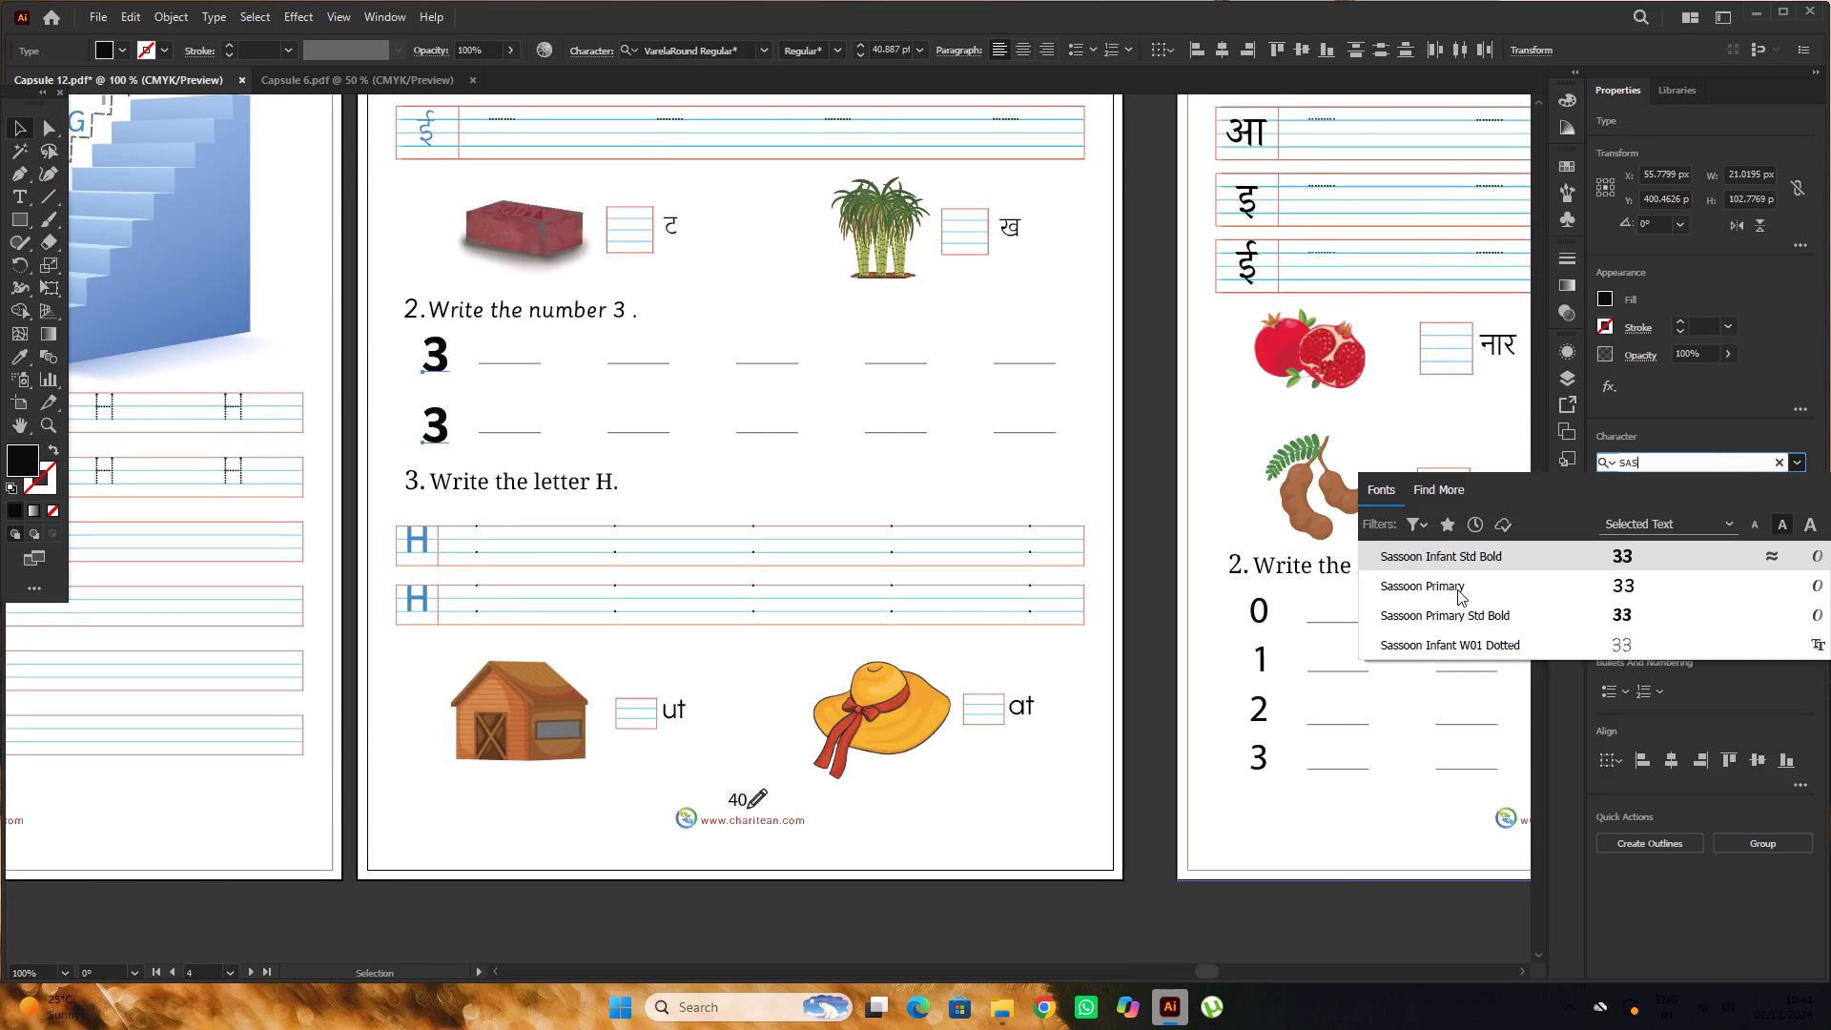
left_click(1446, 597)
scroll(772, 338, "down", 2, "alt")
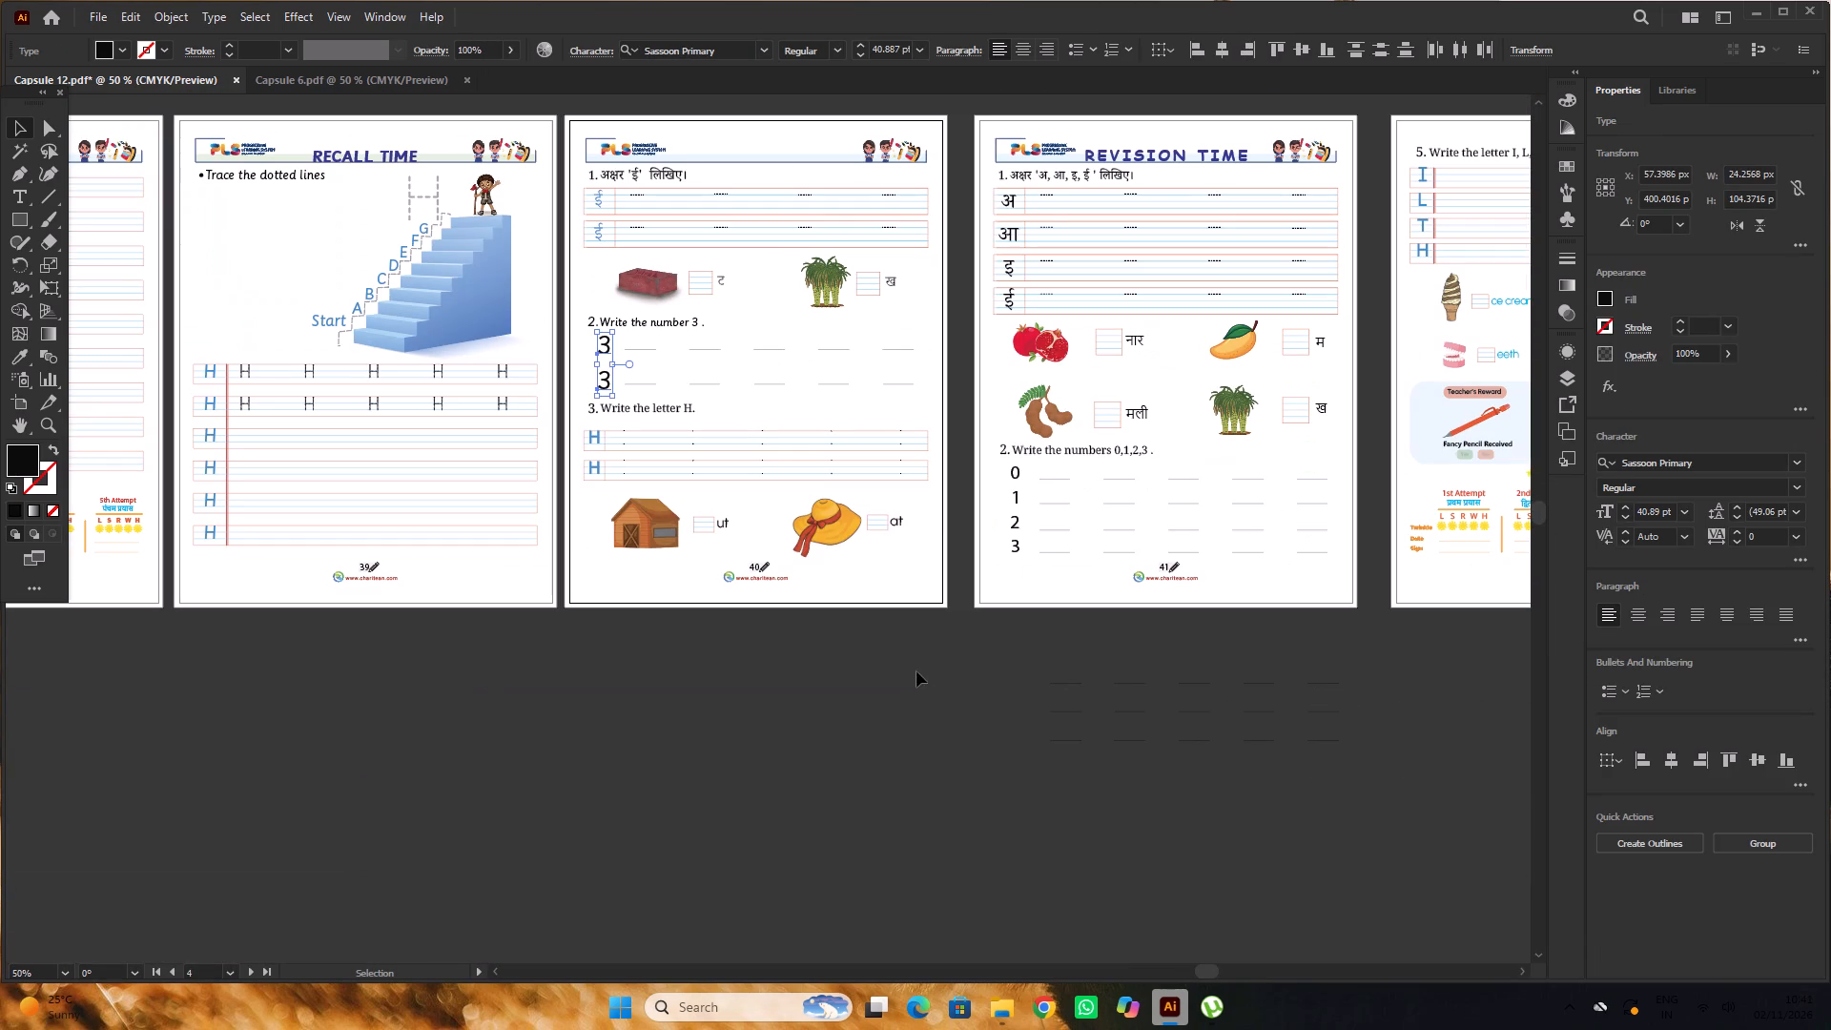
left_click(1216, 646)
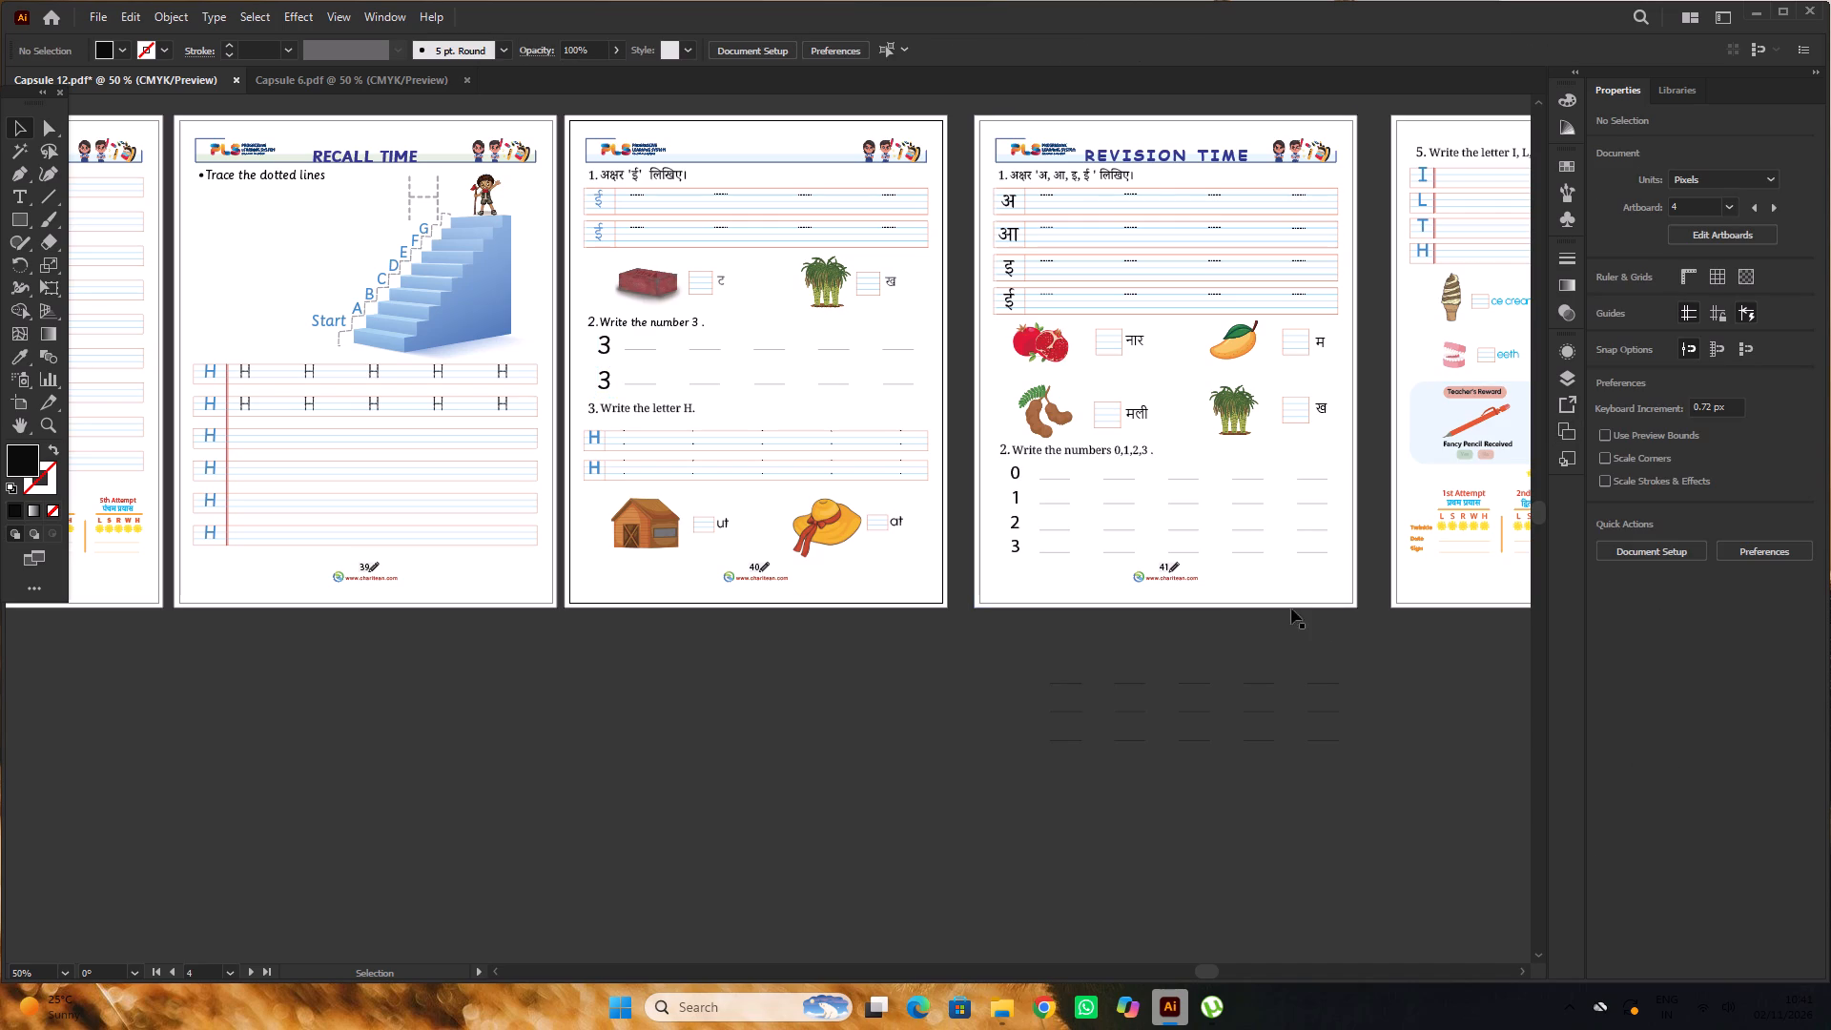
Check the formatting of the example numeral 1 on the Recall Time page of Capsule 6, and return to Capsule 12.
left_click(358, 80)
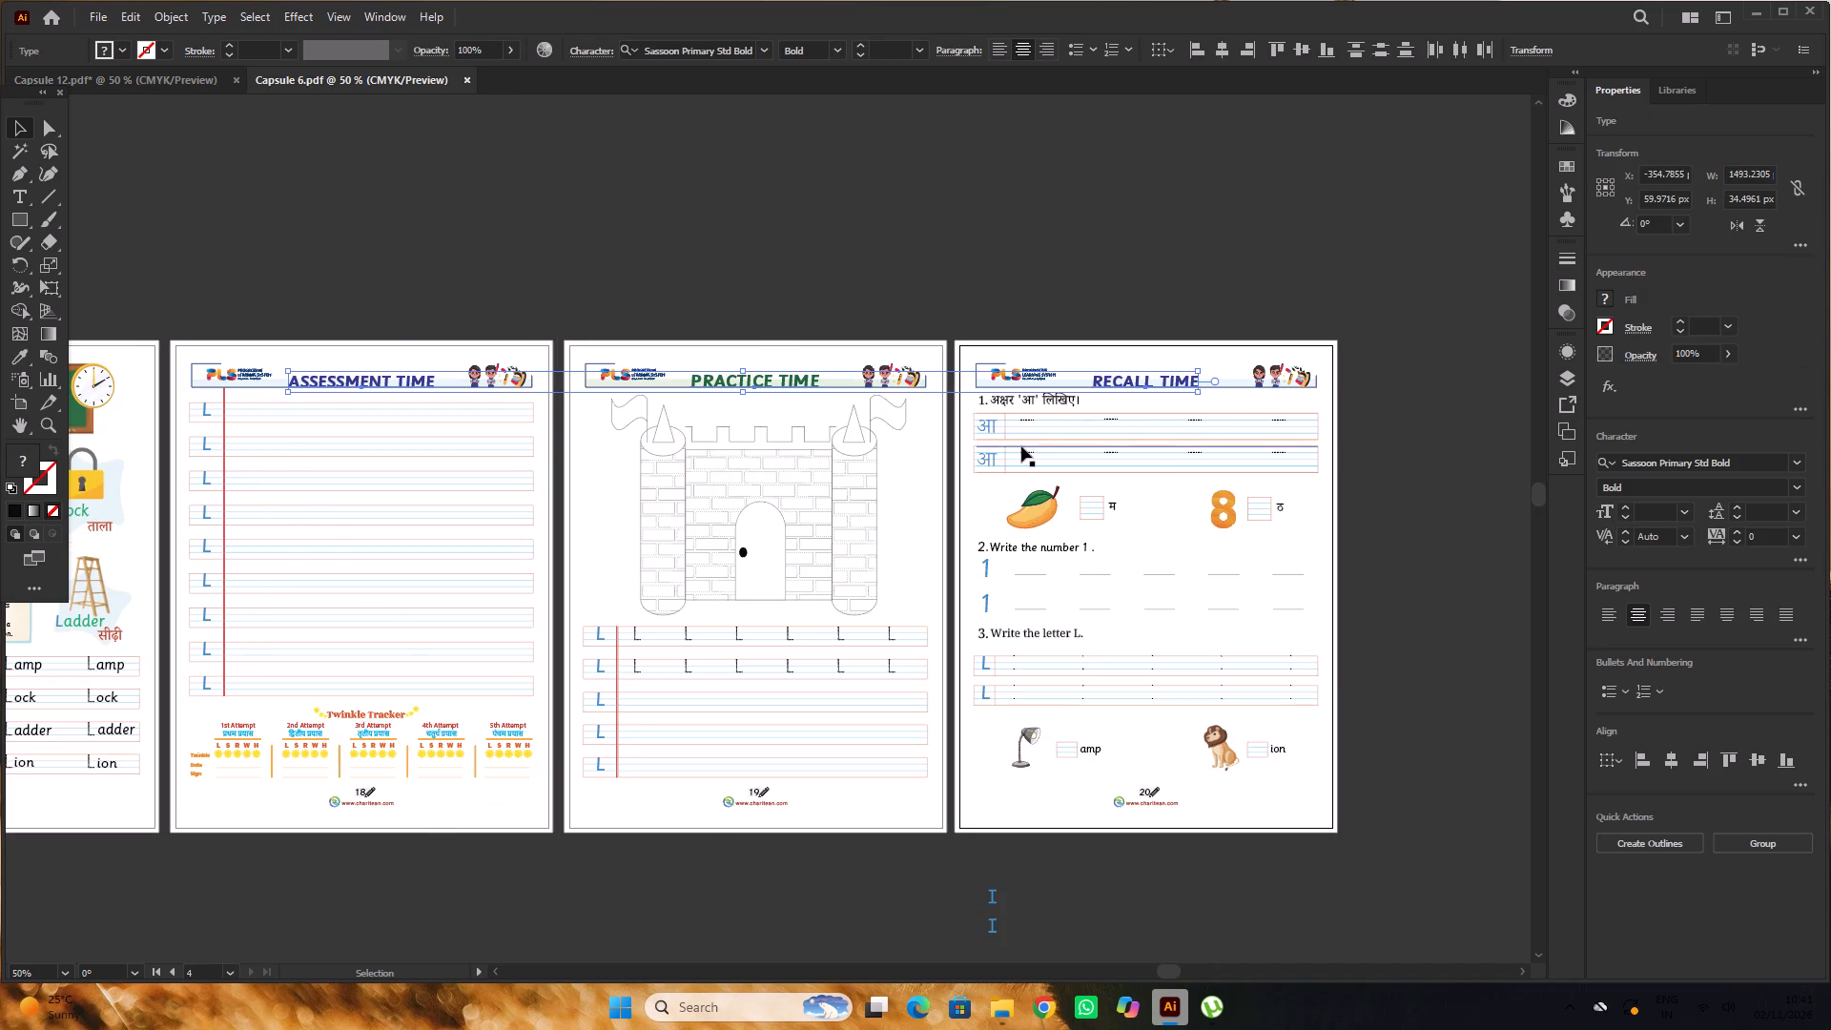
scroll(1021, 446, "down", 1, "alt")
scroll(1066, 555, "up", 3, "alt")
left_click(867, 469)
scroll(869, 468, "down", 2, "alt")
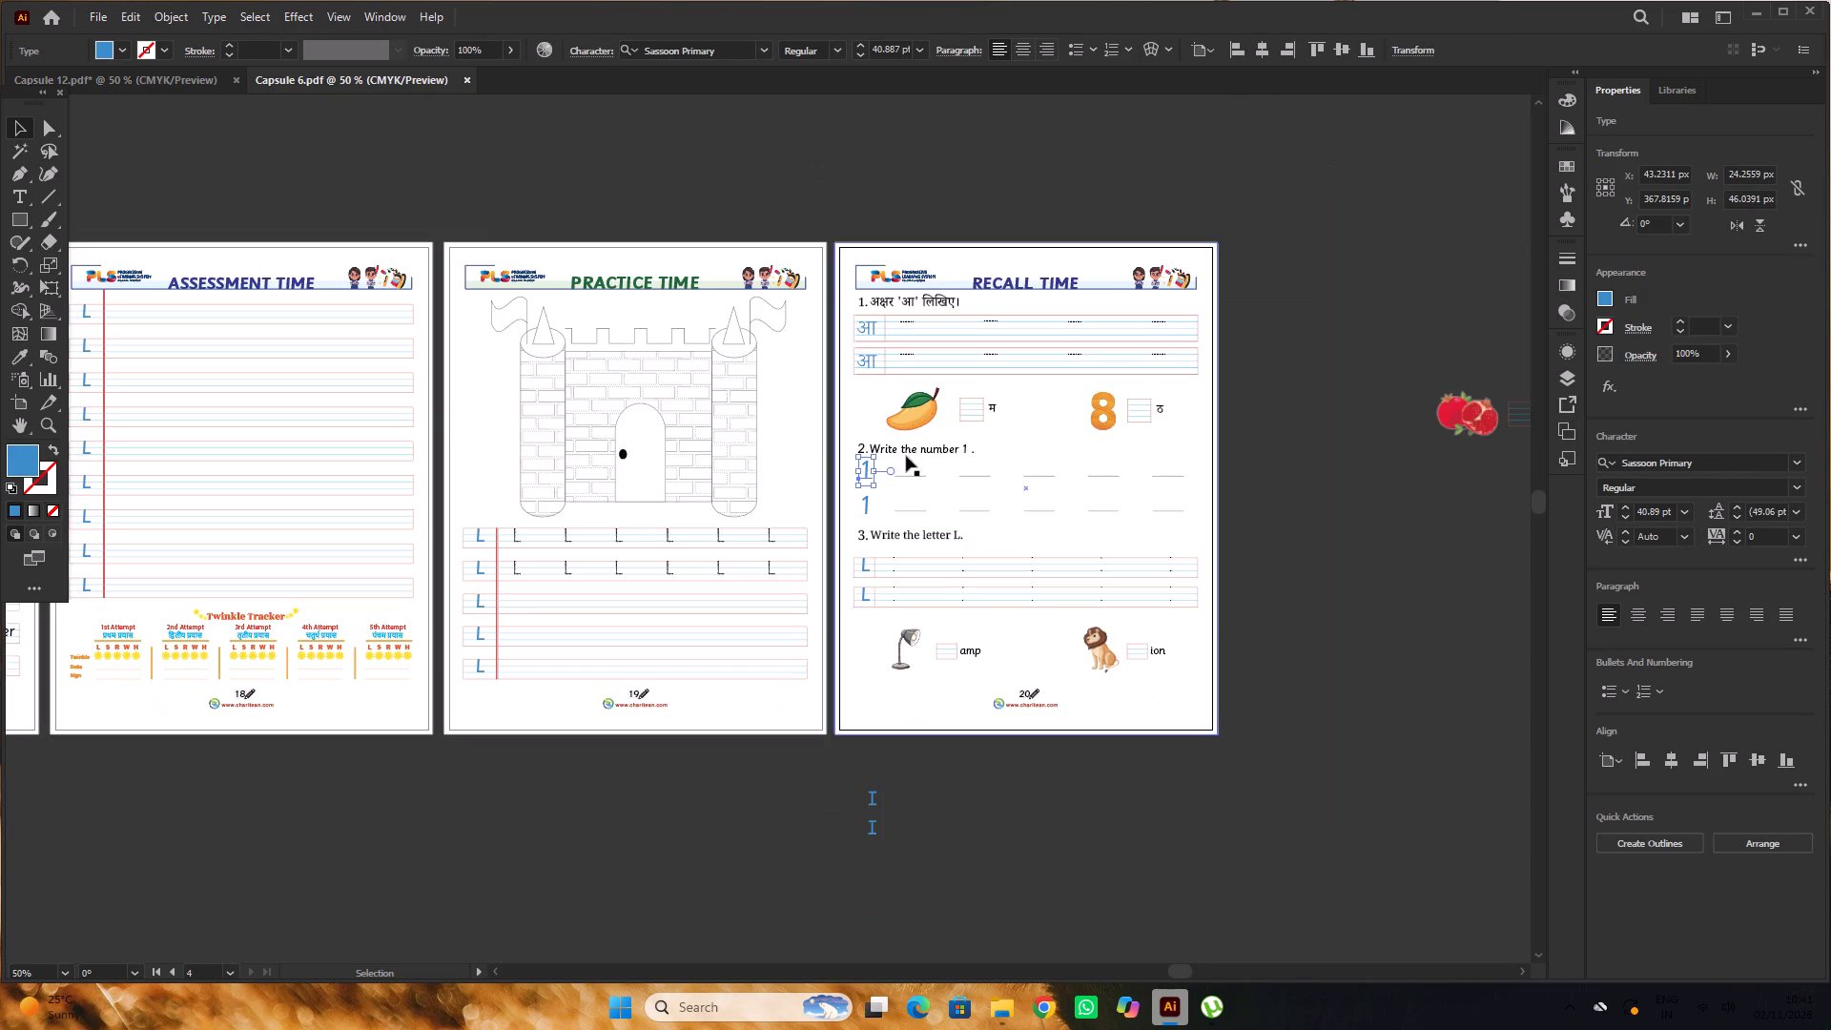
left_click(409, 133)
left_click(197, 74)
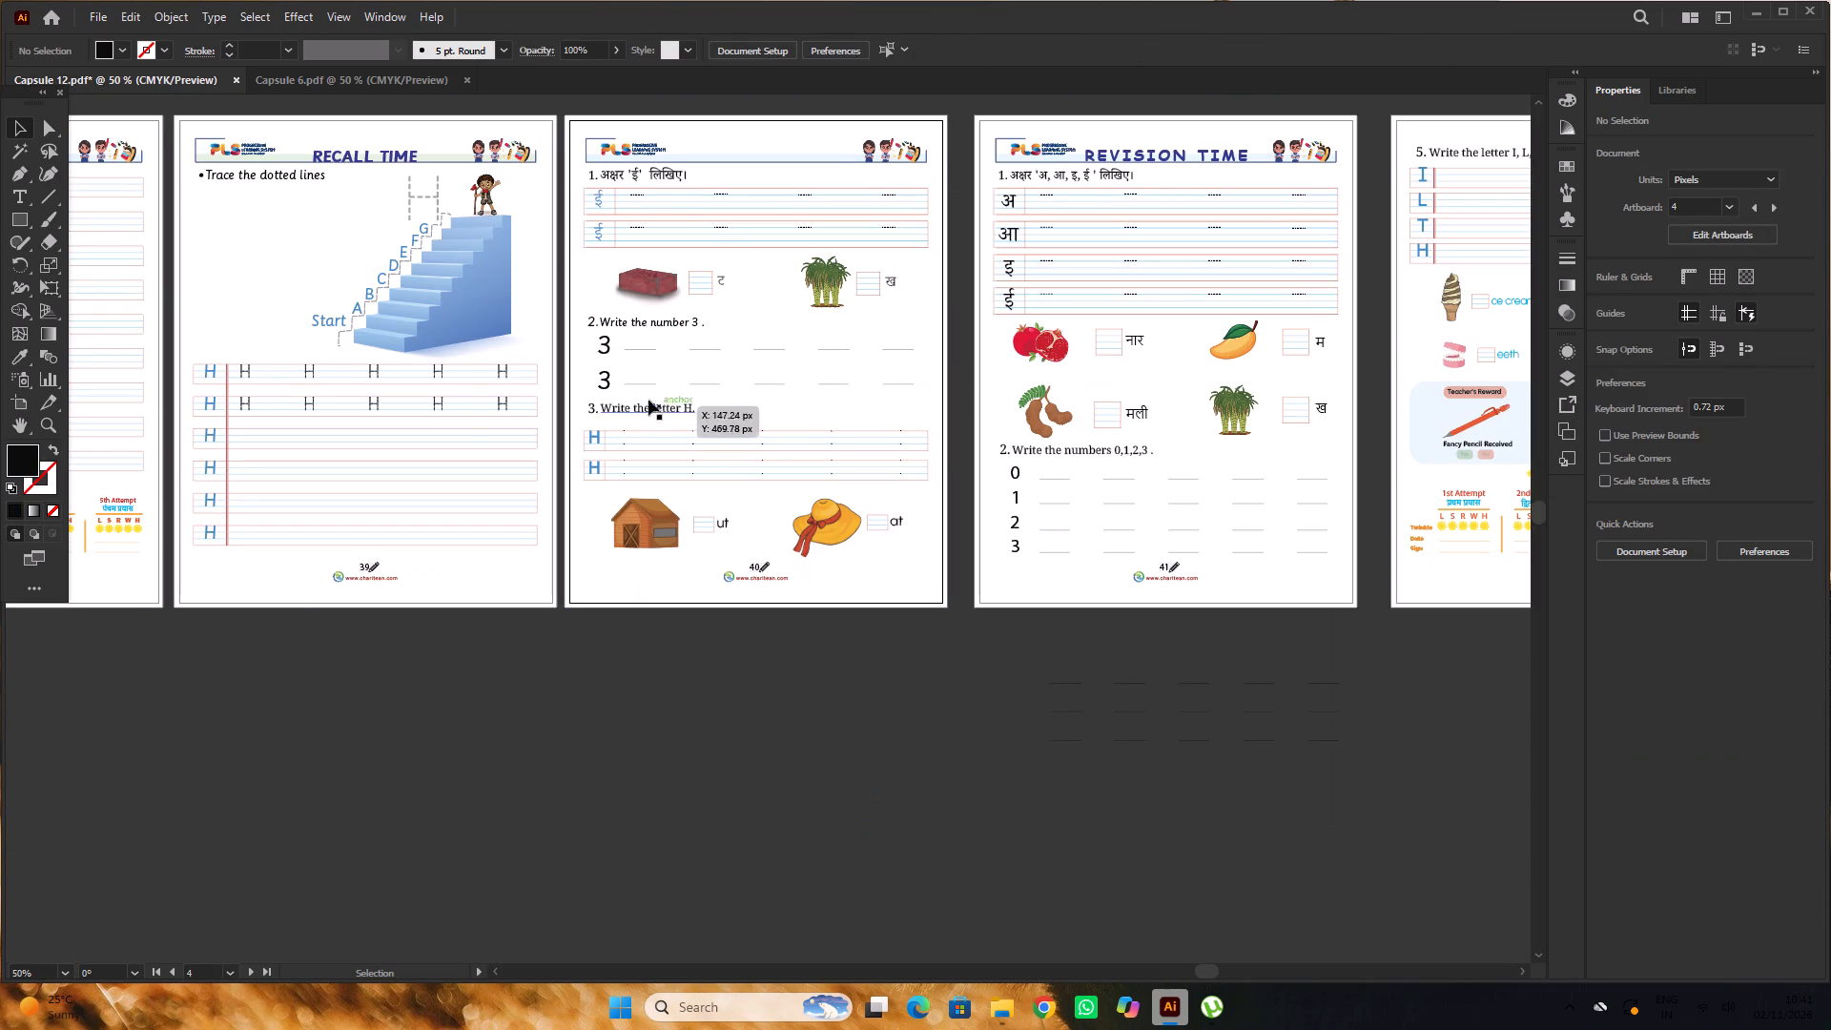
Fill both example numerals 3 on page 40 with the blue of the example letter H, #248bcb.
scroll(609, 363, "up", 1, "alt")
left_click(605, 340)
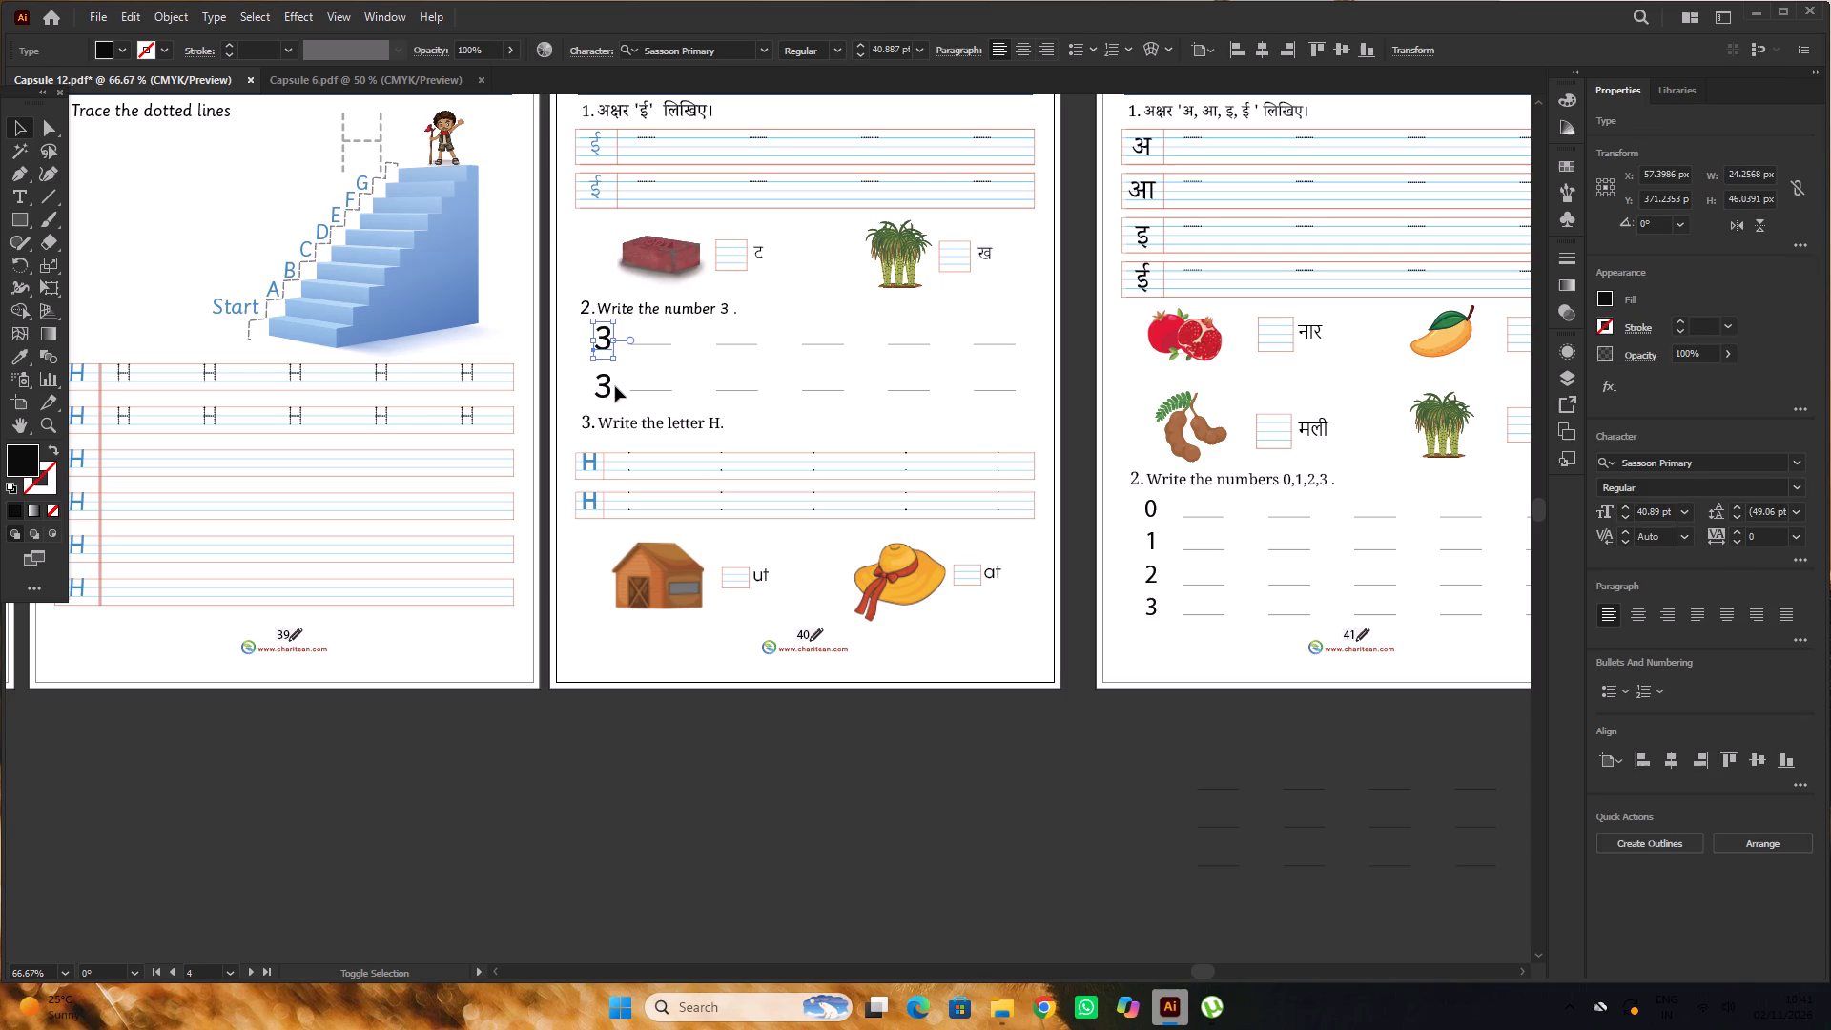
left_click(642, 702)
scroll(590, 508, "up", 2)
left_click(579, 528)
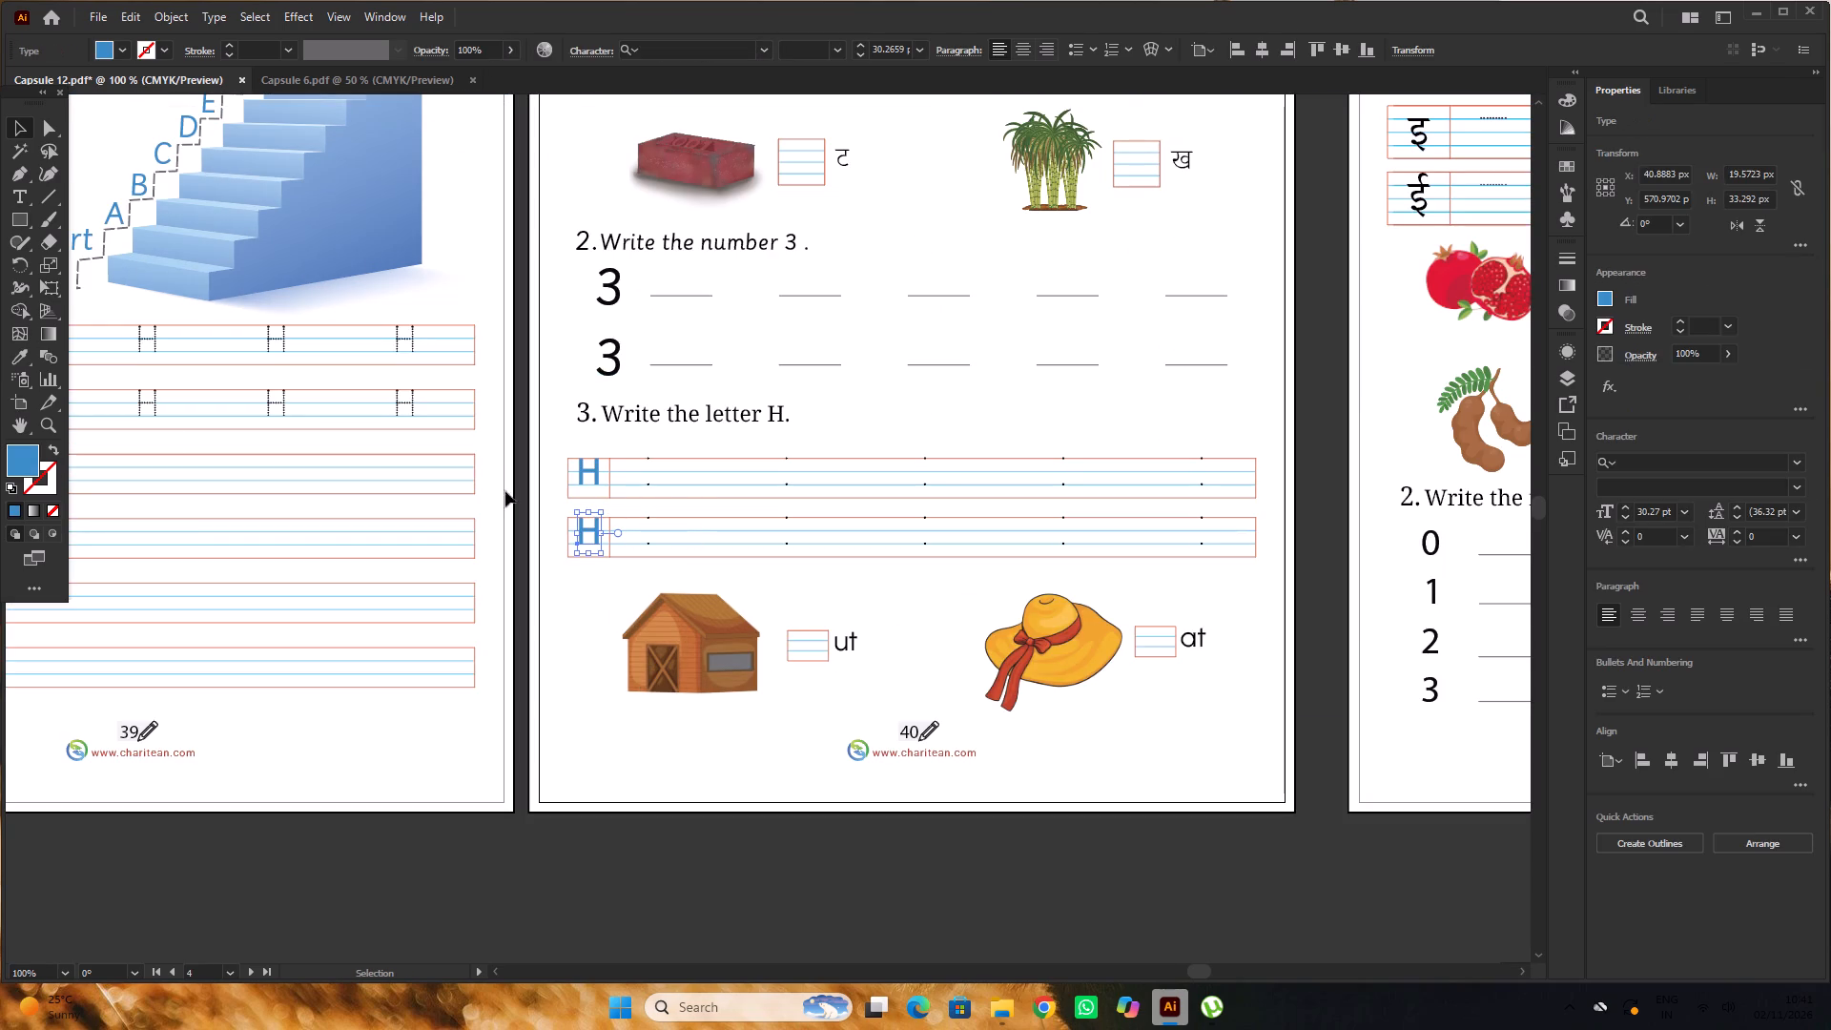
double_click(10, 453)
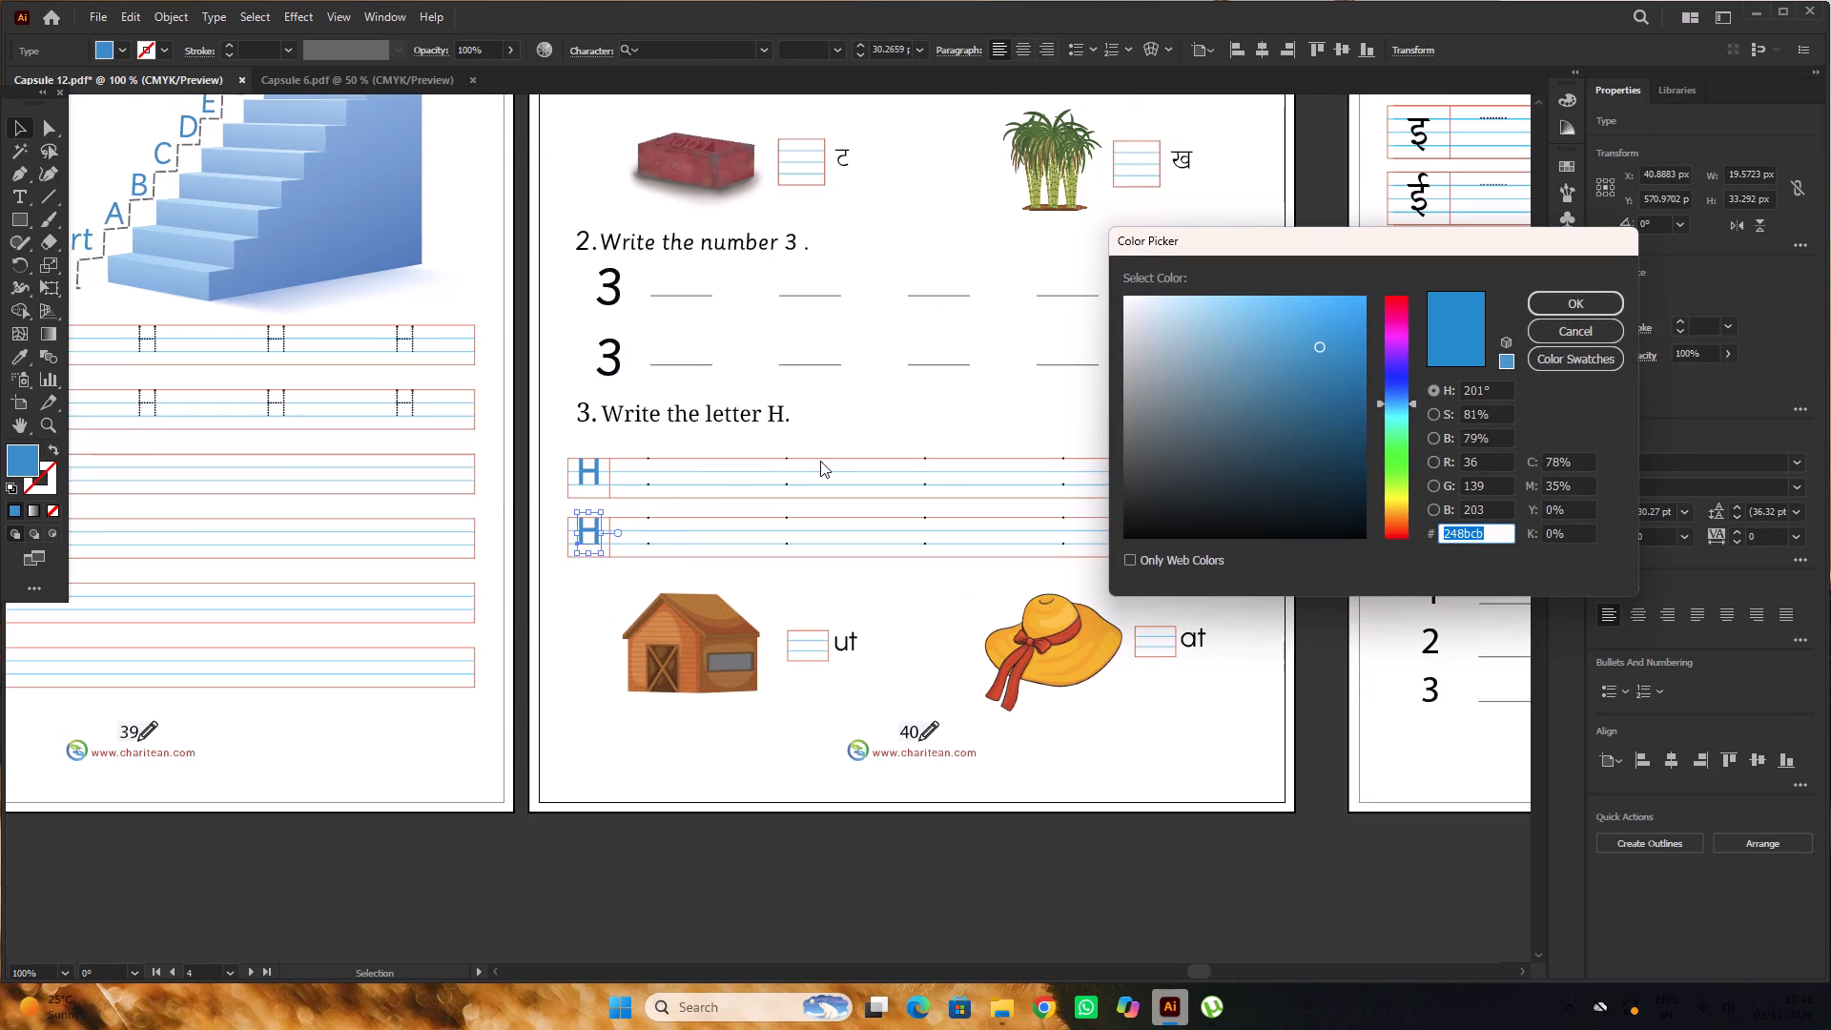
key("ctrl+c")
left_click(1577, 297)
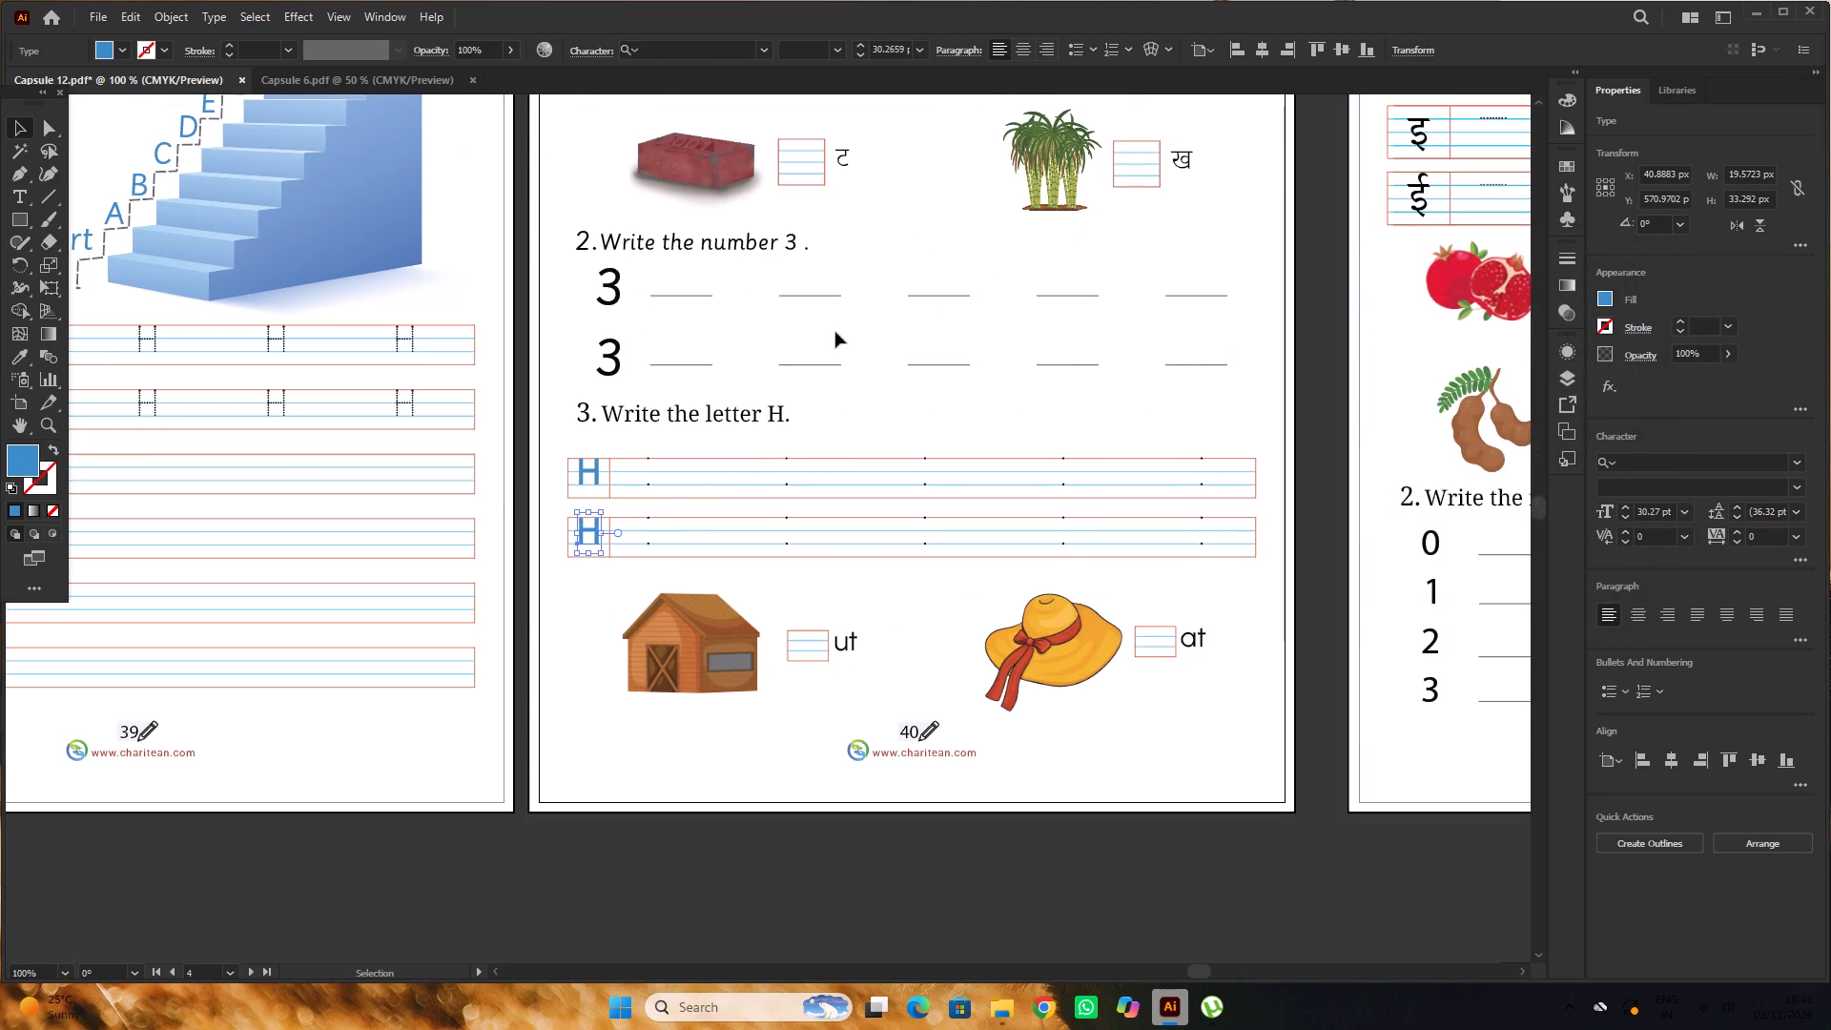
scroll(601, 291, "up", 2, "alt")
left_click(615, 287)
left_click(630, 420, "shift")
scroll(636, 403, "down", 2, "alt")
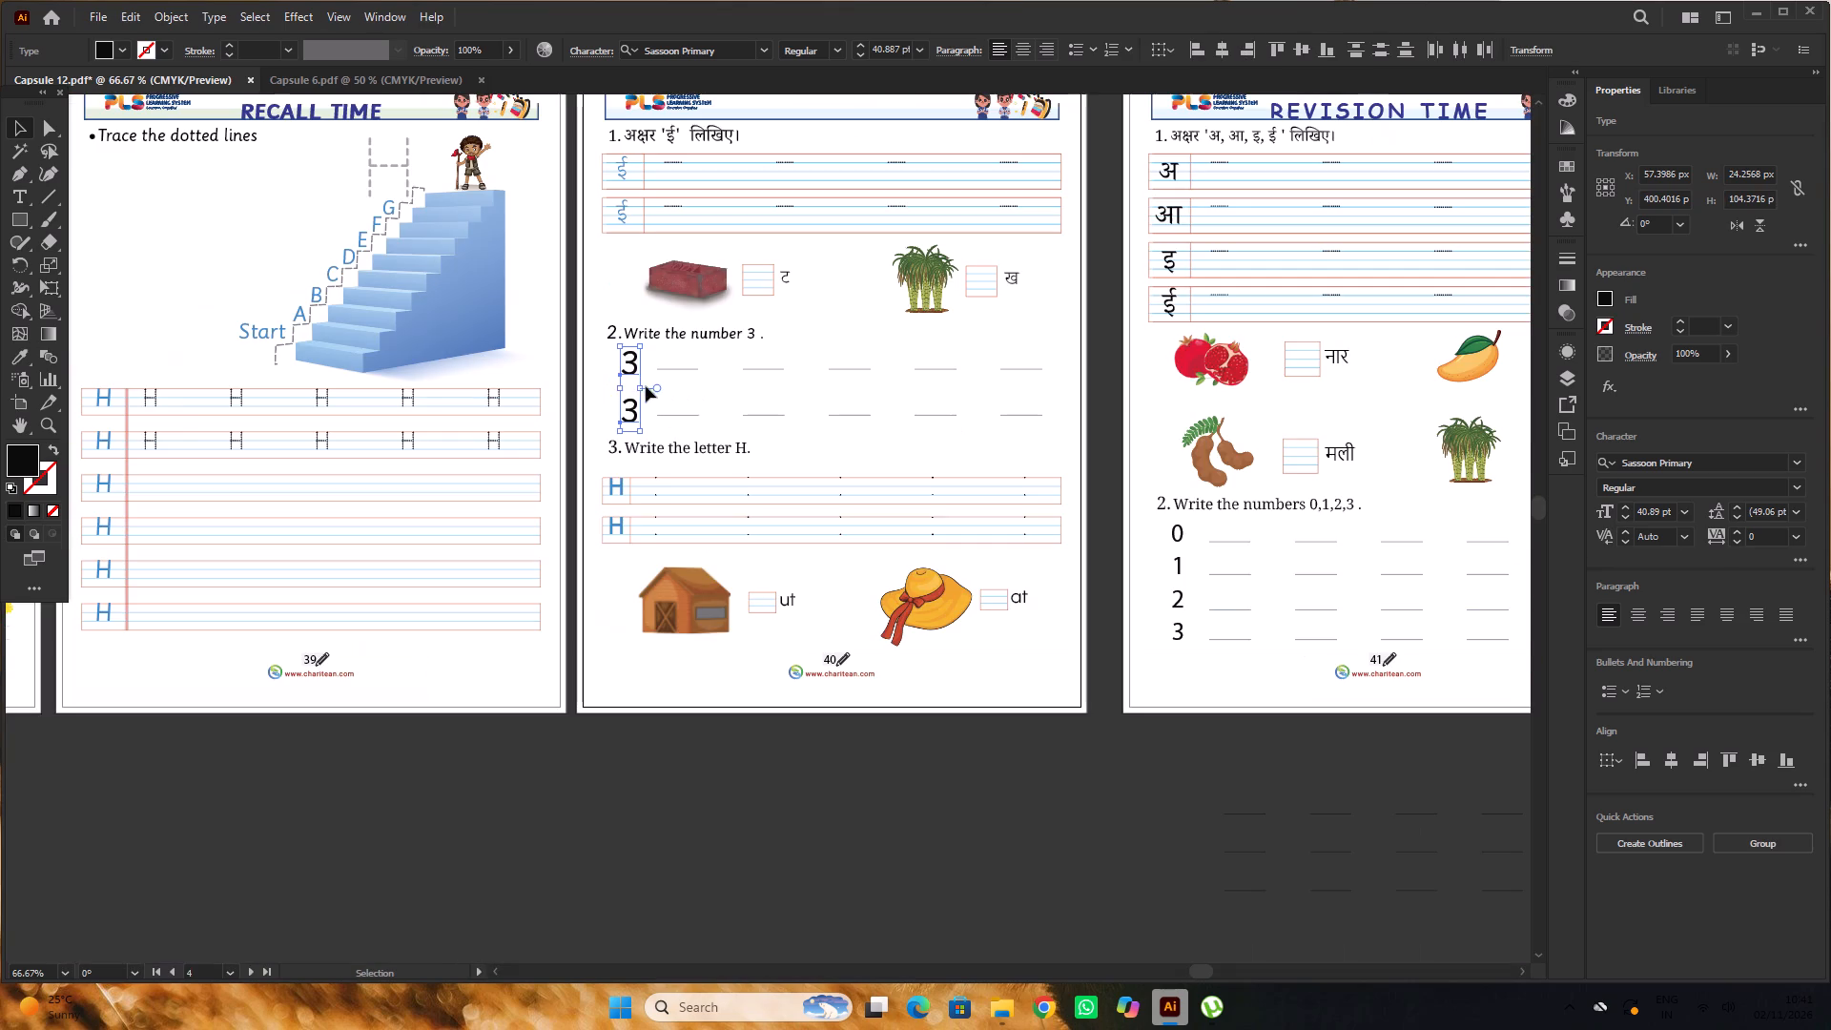
double_click(16, 455)
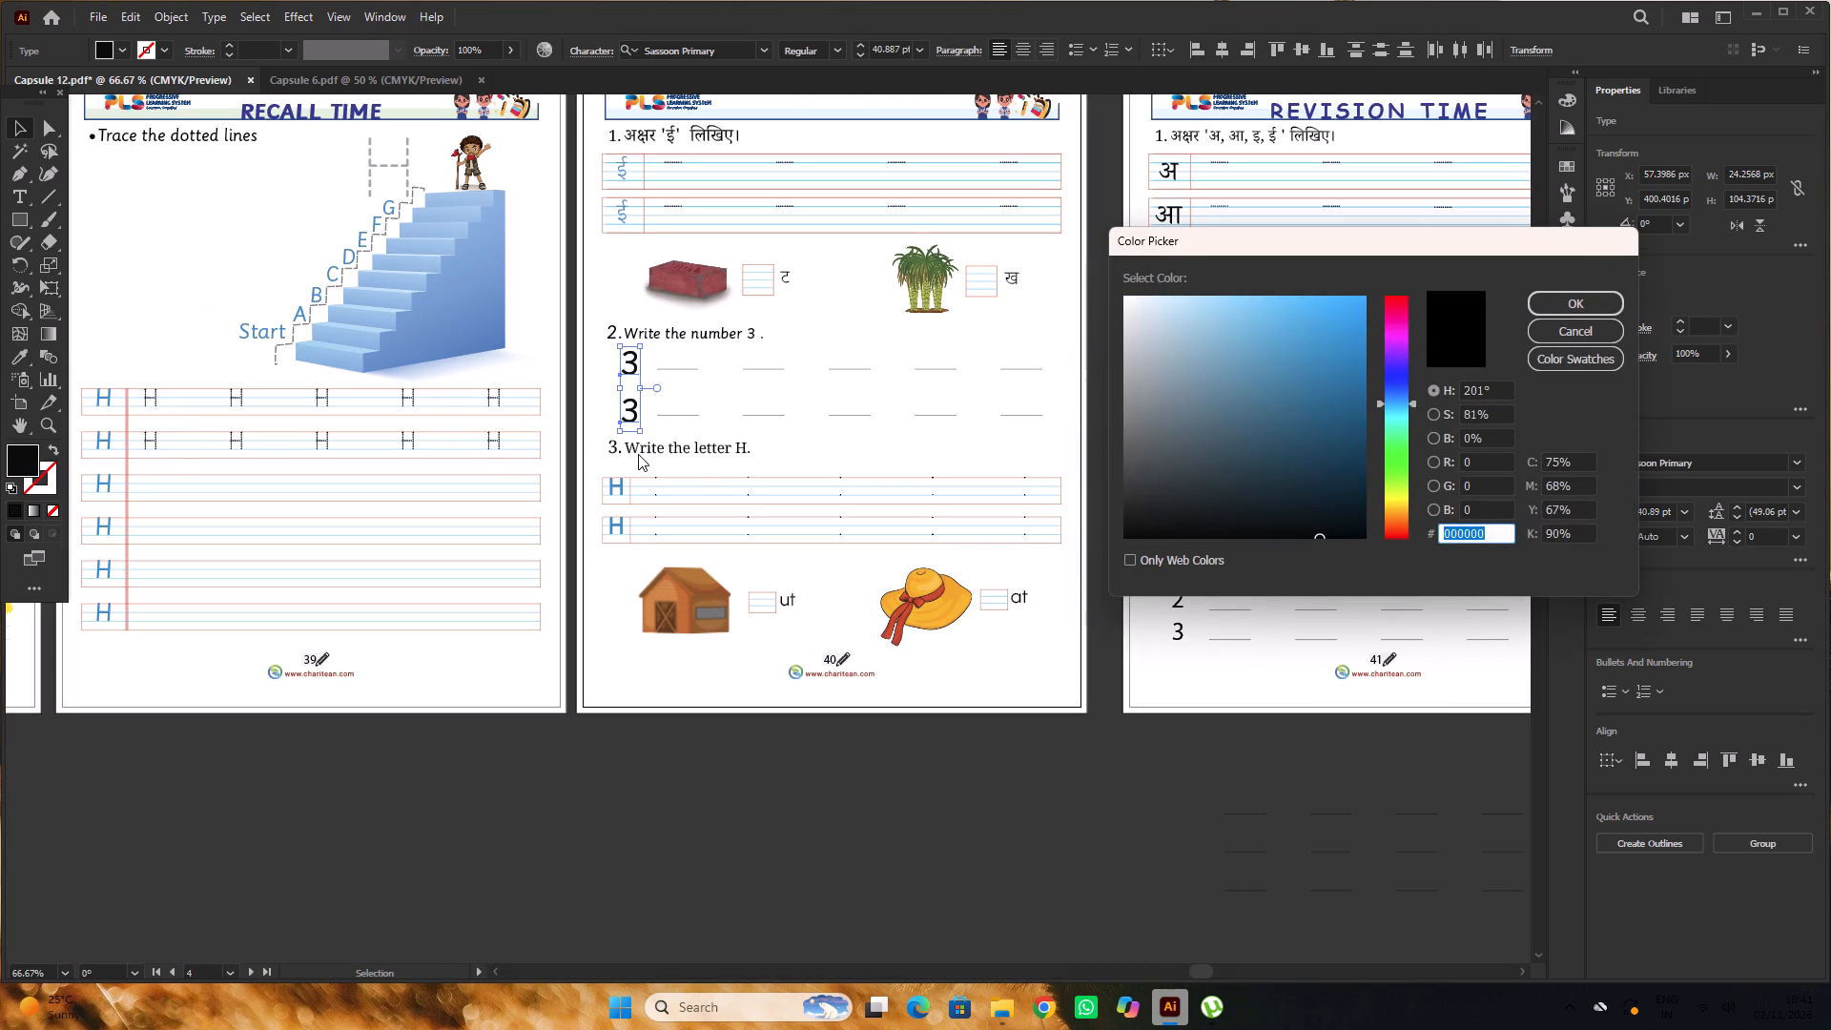
key("ctrl+v")
left_click(1558, 298)
scroll(715, 312, "down", 5)
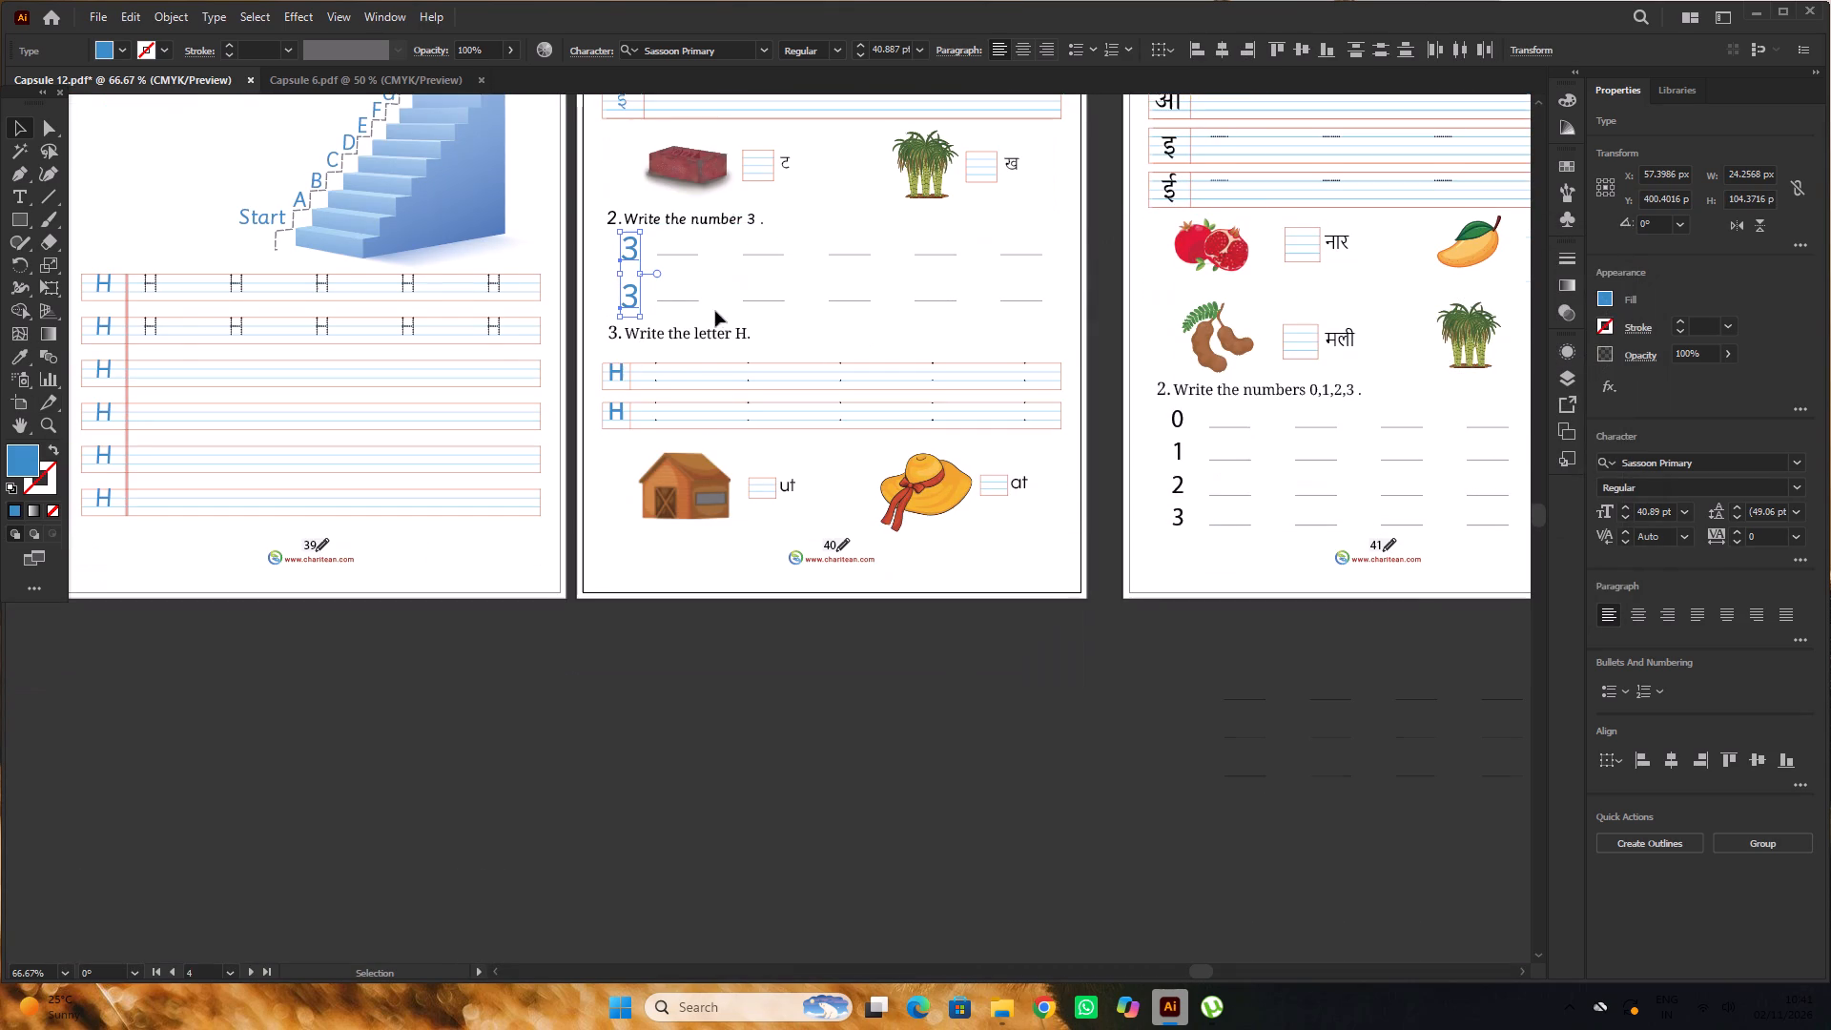
left_click(954, 677)
Set both blue example letters H under question 3 on page 40 to the Sassoon Primary font.
scroll(919, 608, "up", 10)
scroll(846, 496, "down", 4, "alt")
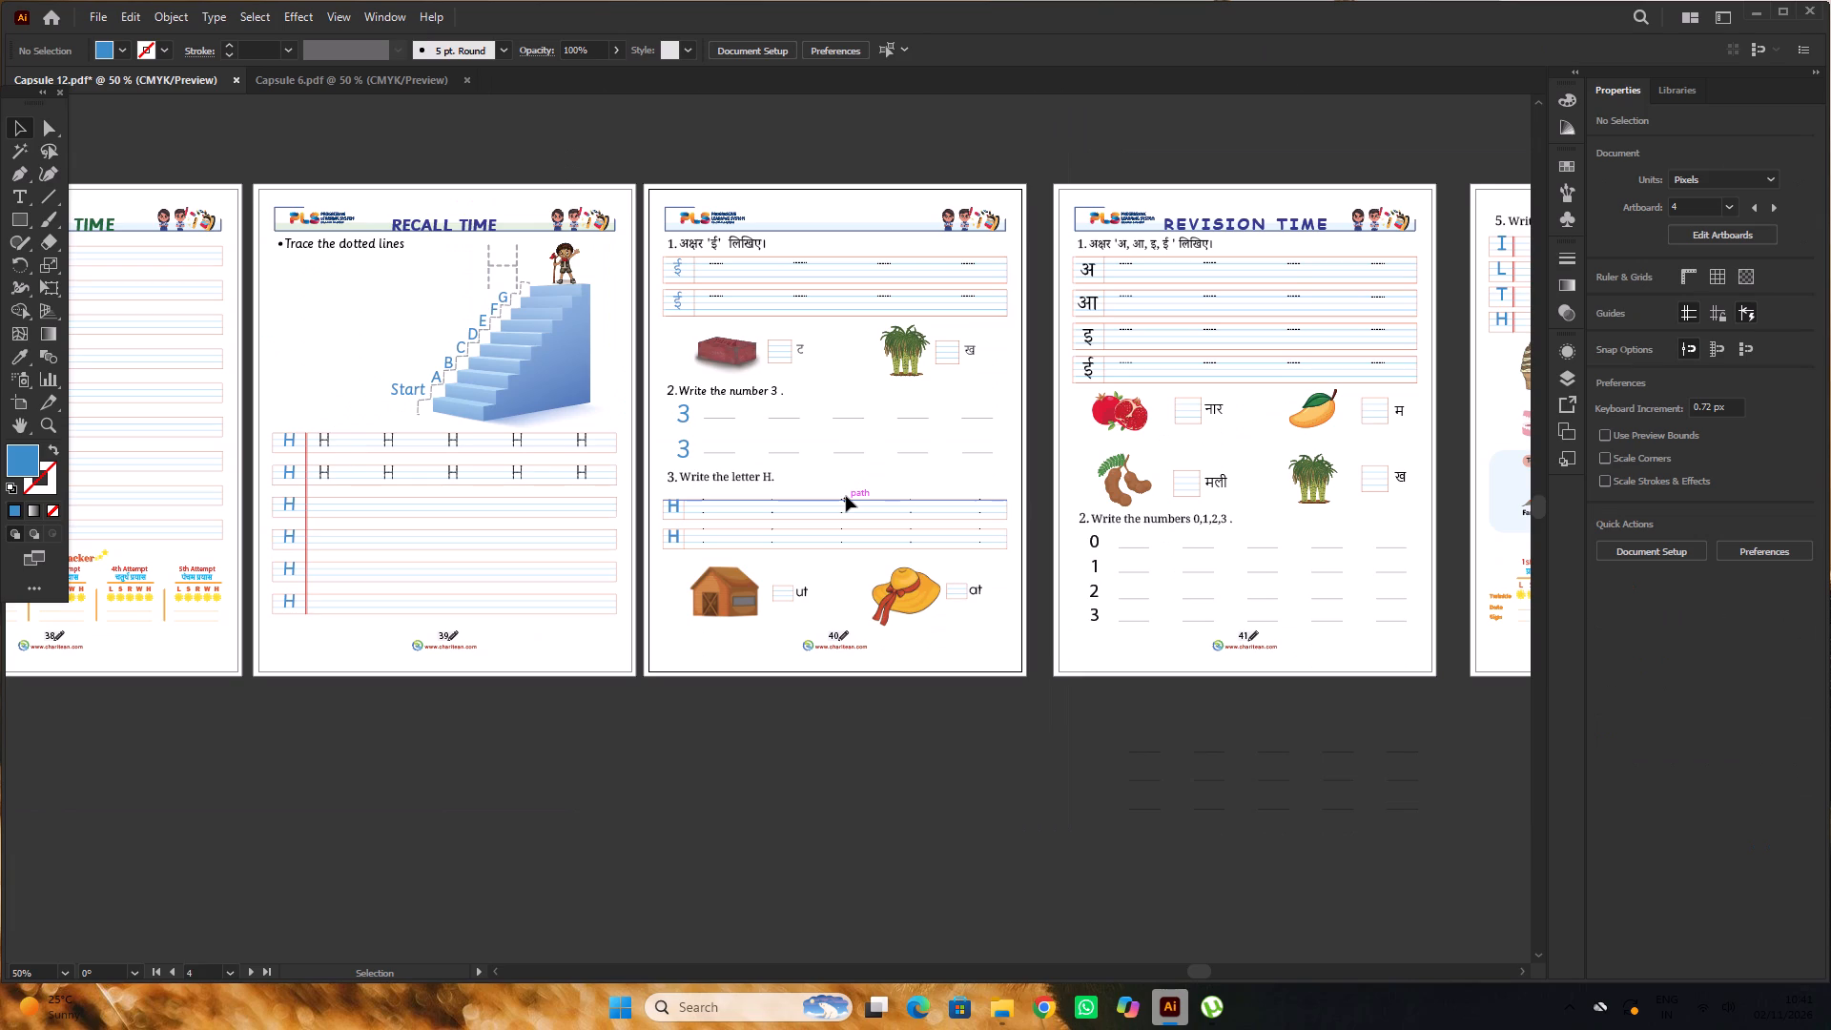
scroll(846, 496, "down", 3)
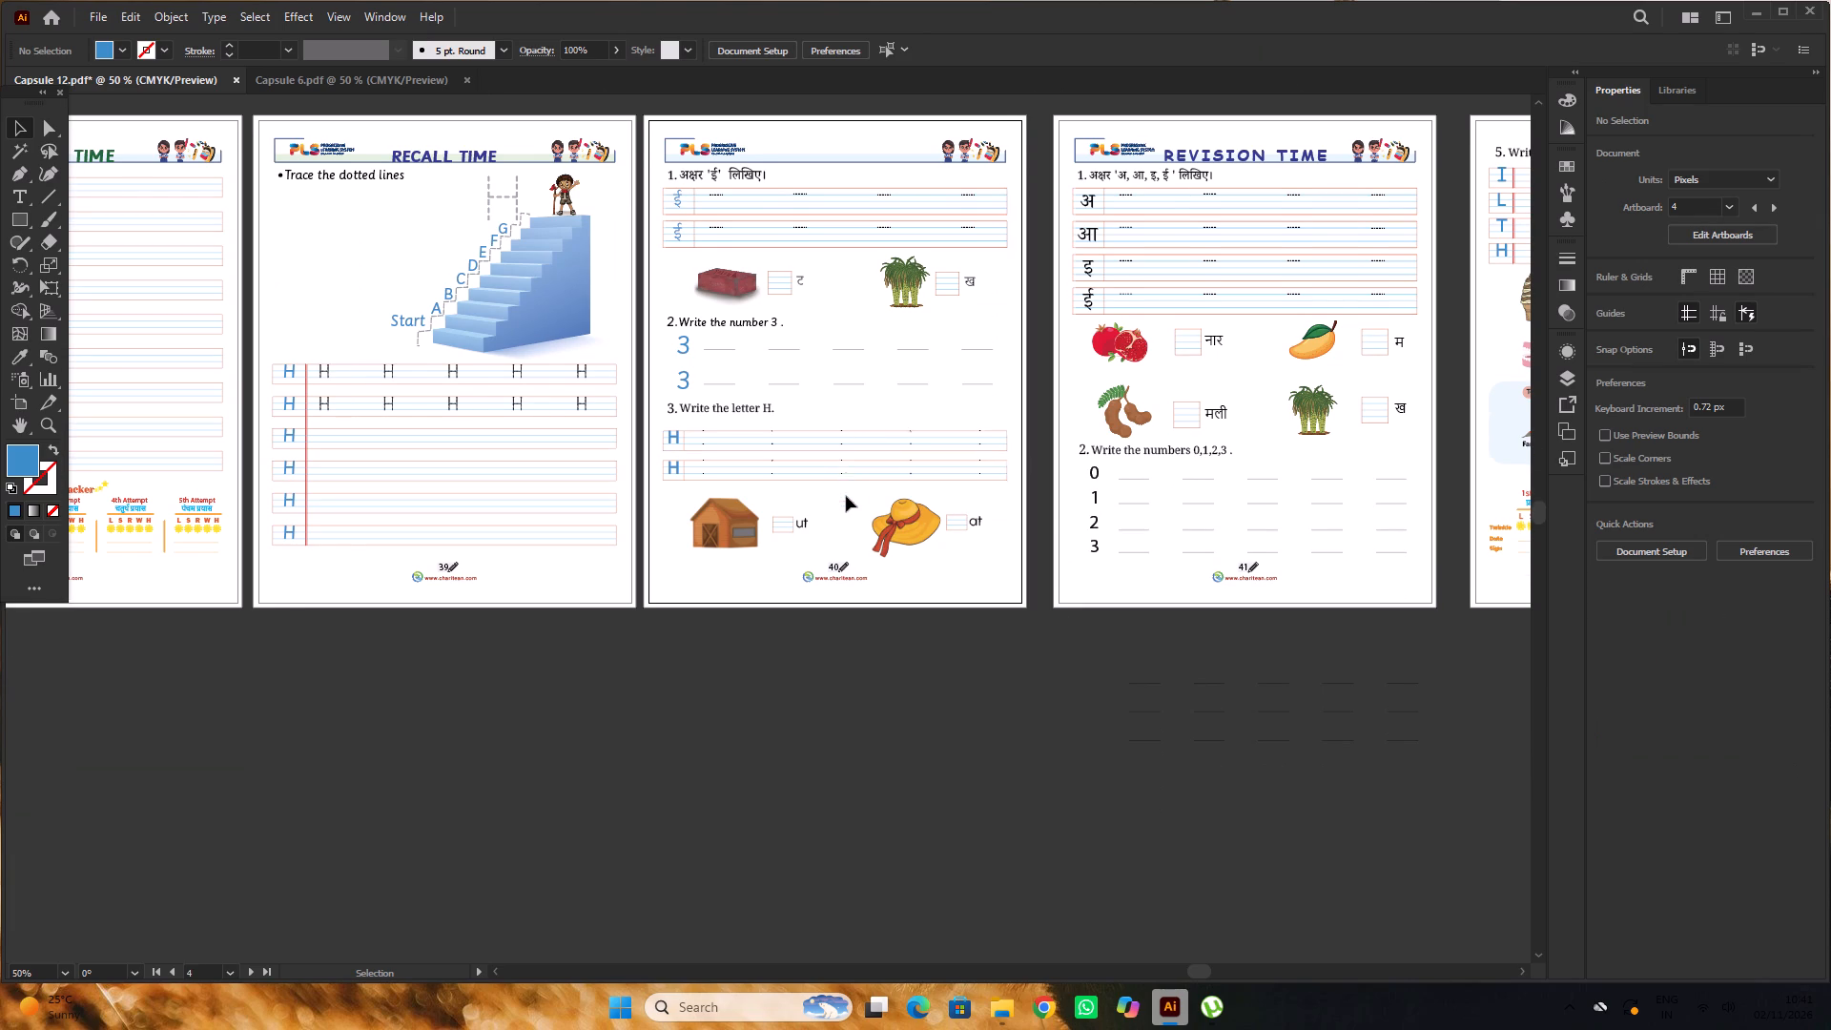
scroll(840, 472, "up", 1, "alt")
scroll(840, 472, "up", 3)
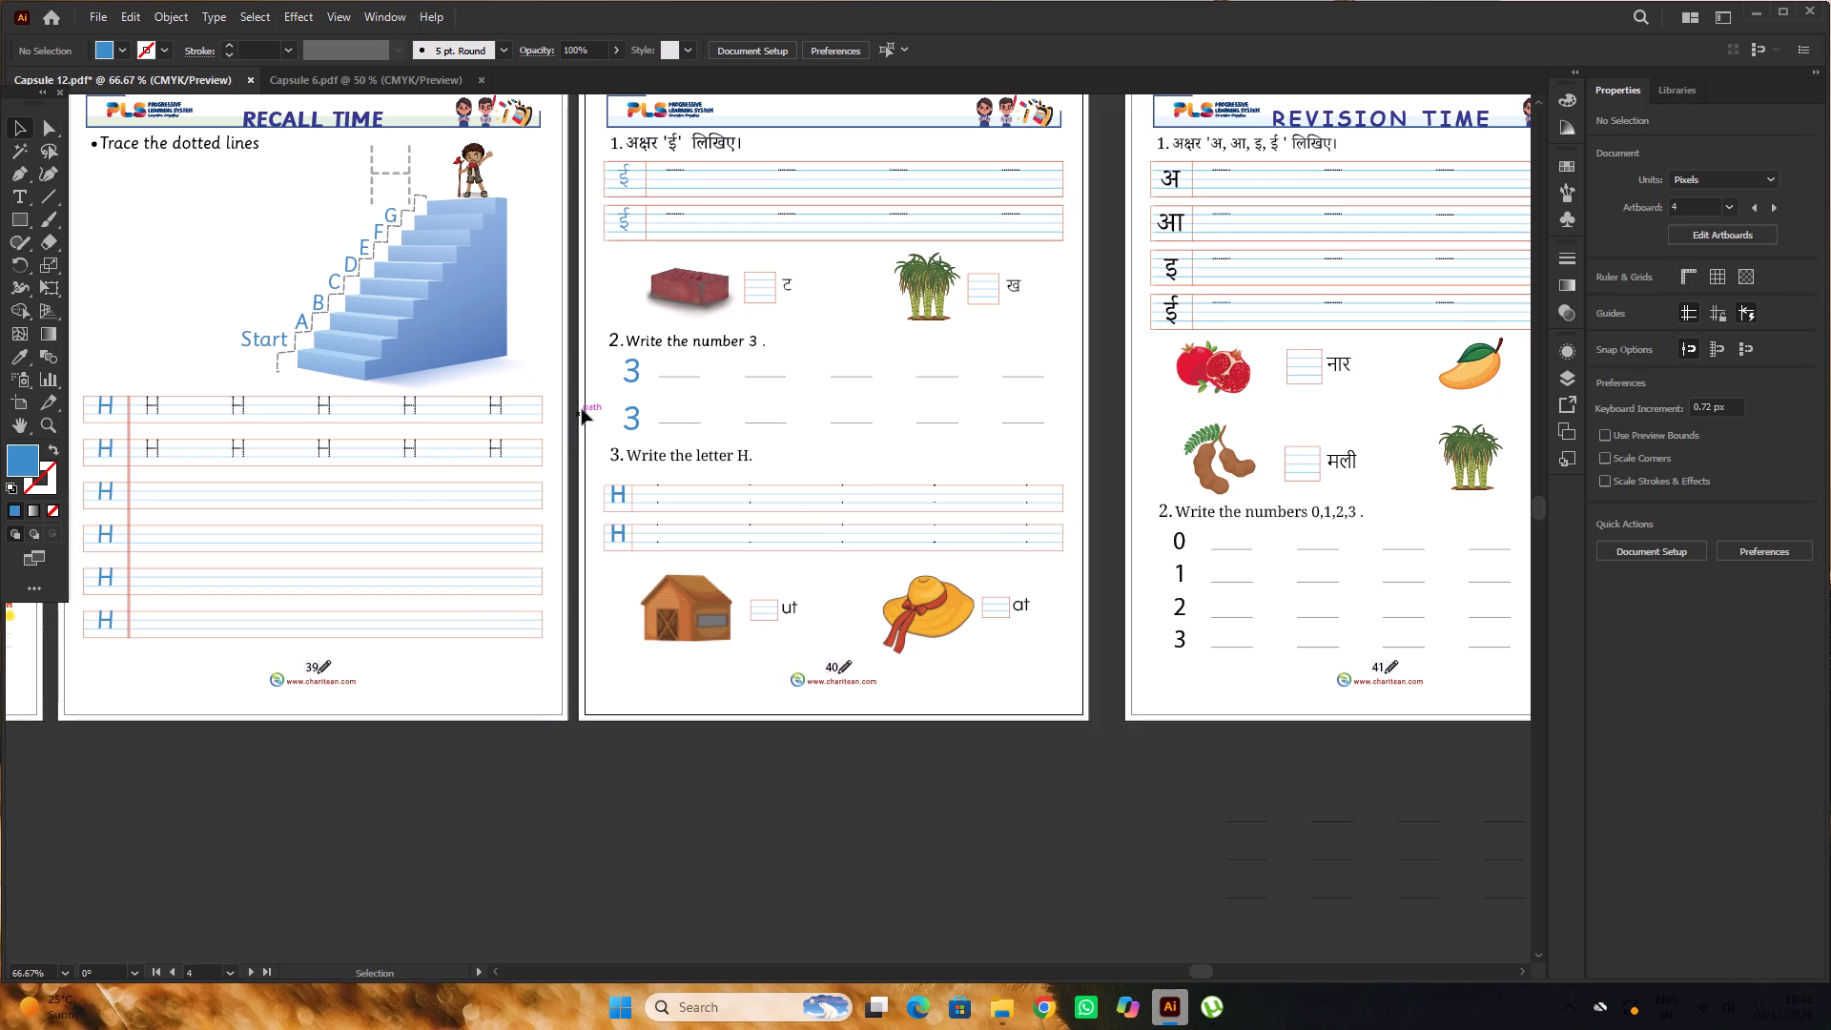
scroll(586, 409, "down", 5)
scroll(655, 392, "up", 2, "alt")
left_click(580, 371)
left_click(580, 454, "shift")
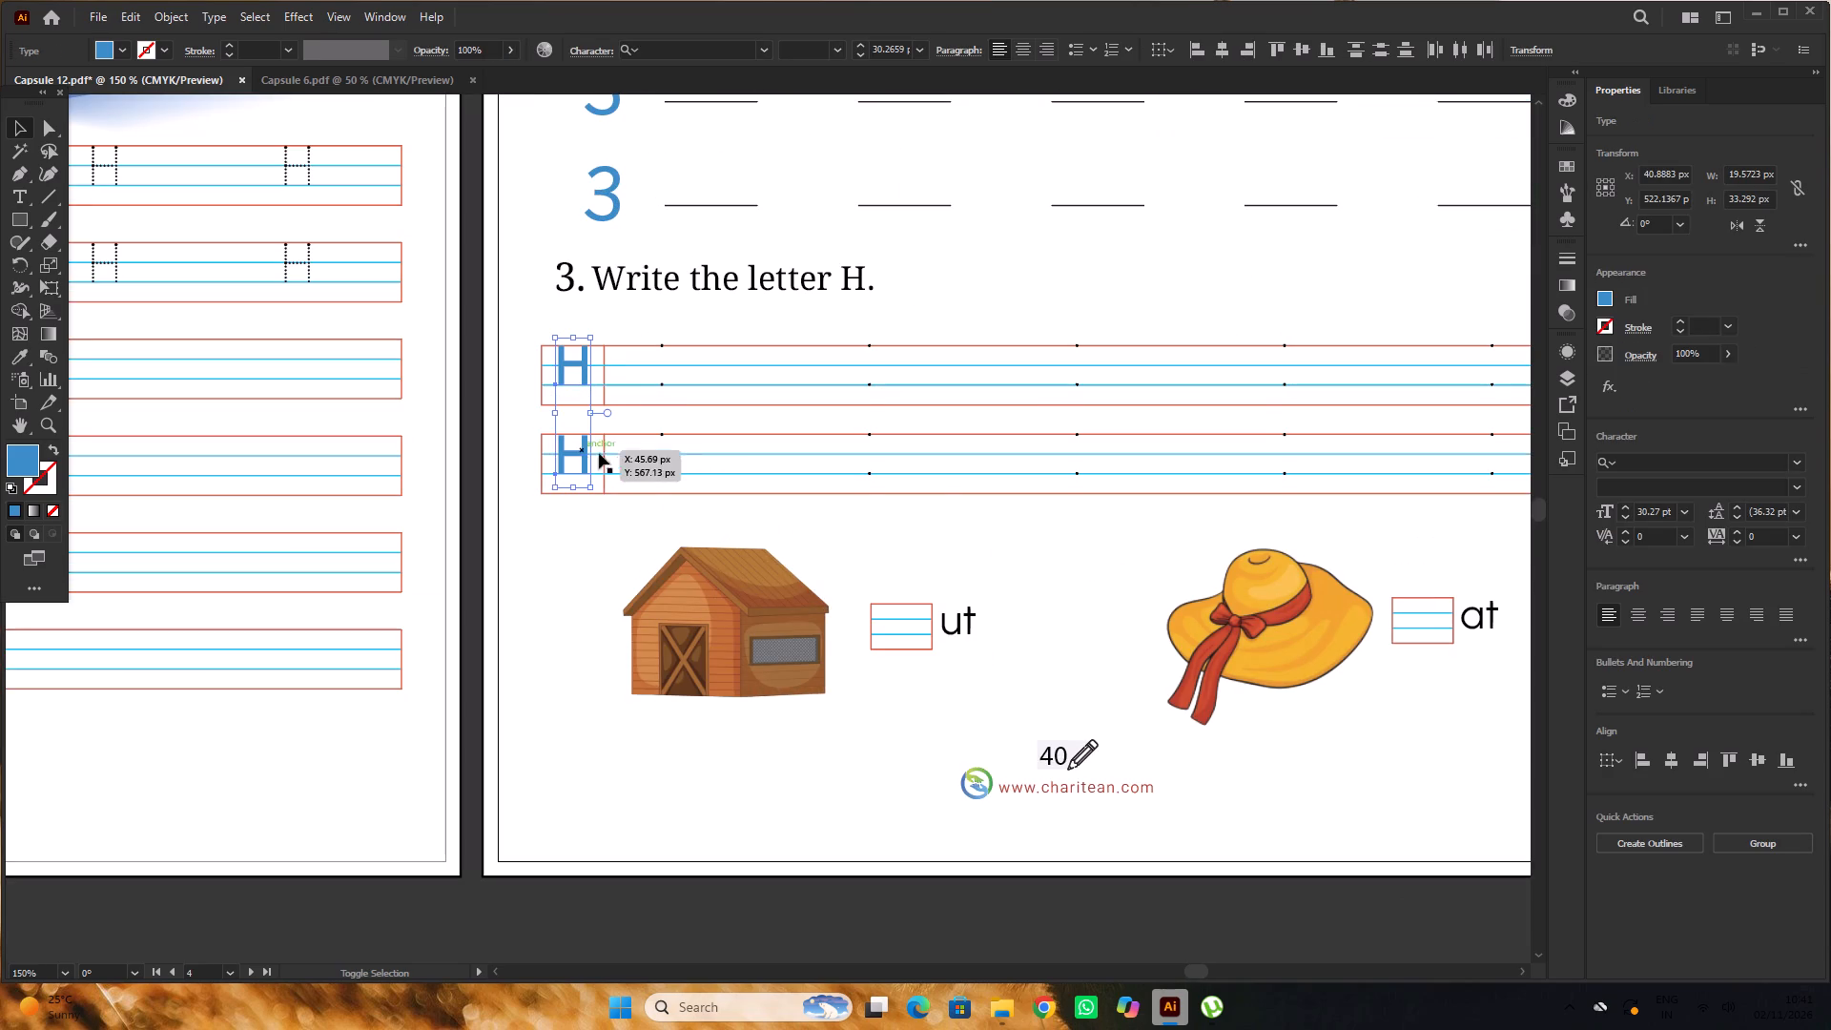
left_click(1653, 467)
type("SA")
key("s")
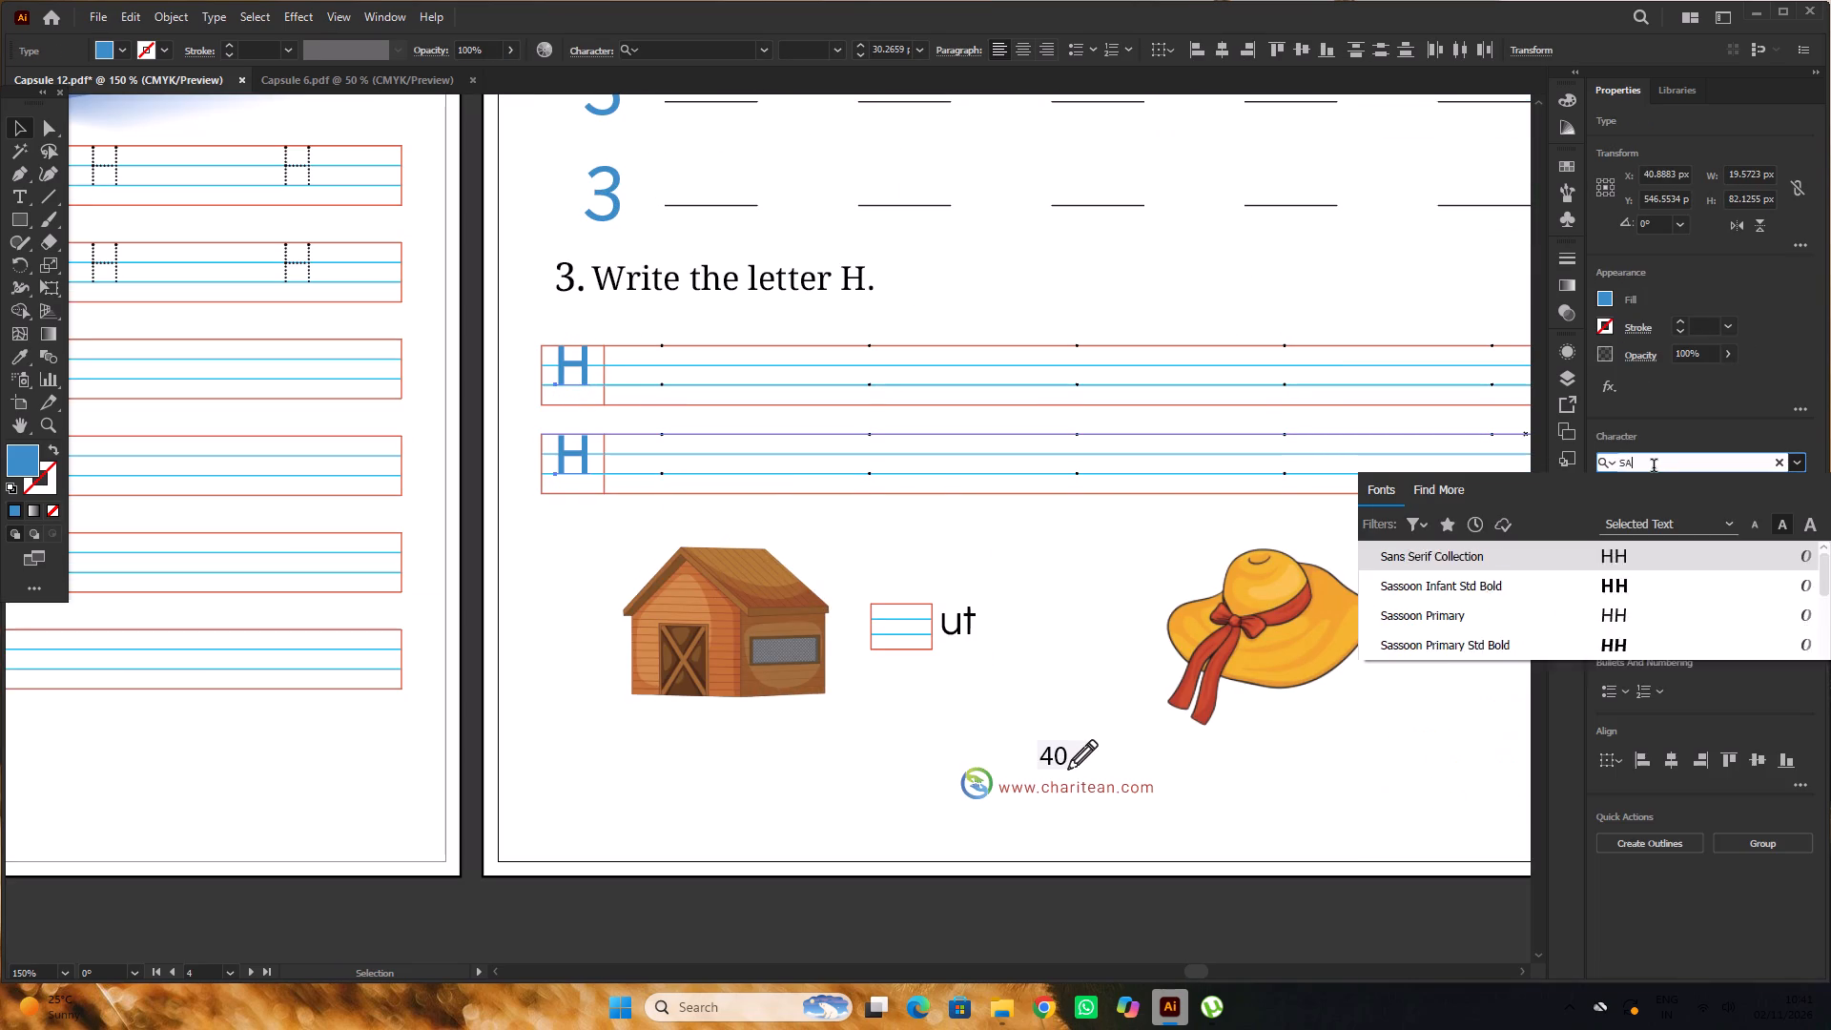
left_click(1503, 583)
scroll(544, 400, "up", 4, "alt")
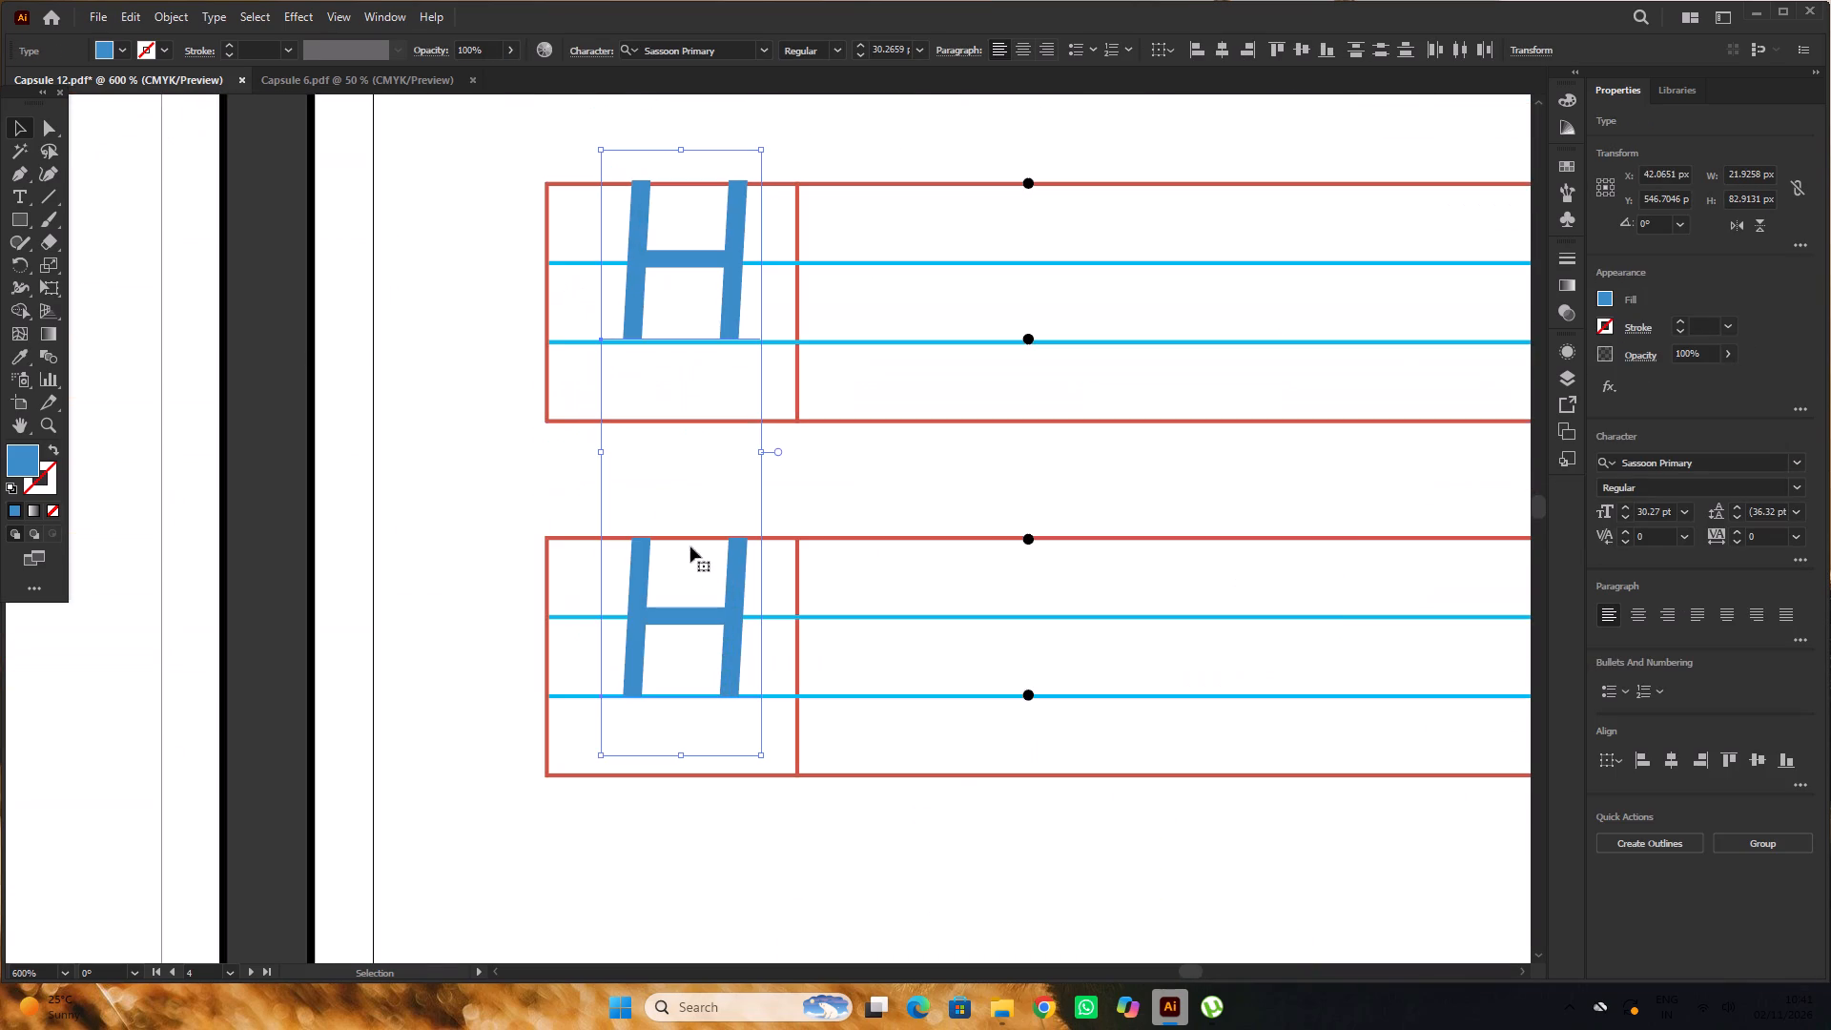
left_click(1679, 746)
left_click(470, 450)
Set the question 3 instruction "Write the letter H." on page 40 to the Sassoon Primary font.
scroll(470, 450, "down", 1, "alt")
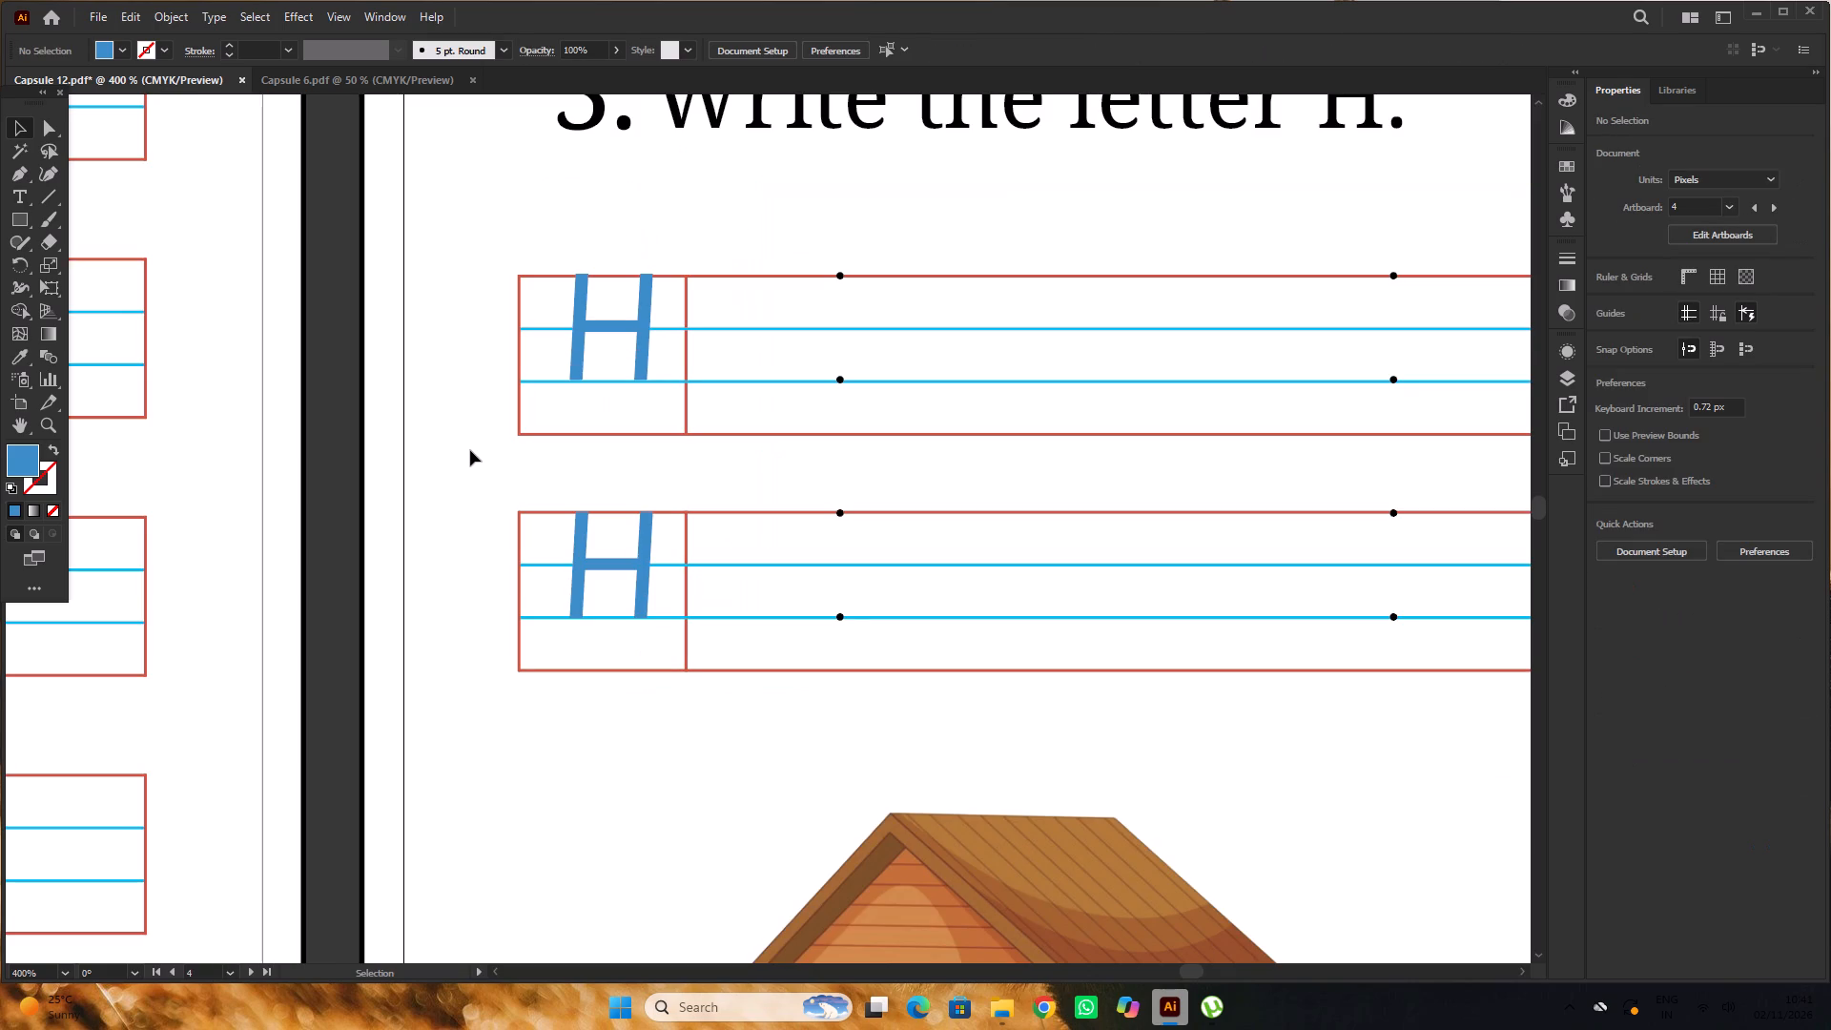
scroll(470, 450, "down", 2, "alt")
scroll(470, 449, "up", 3)
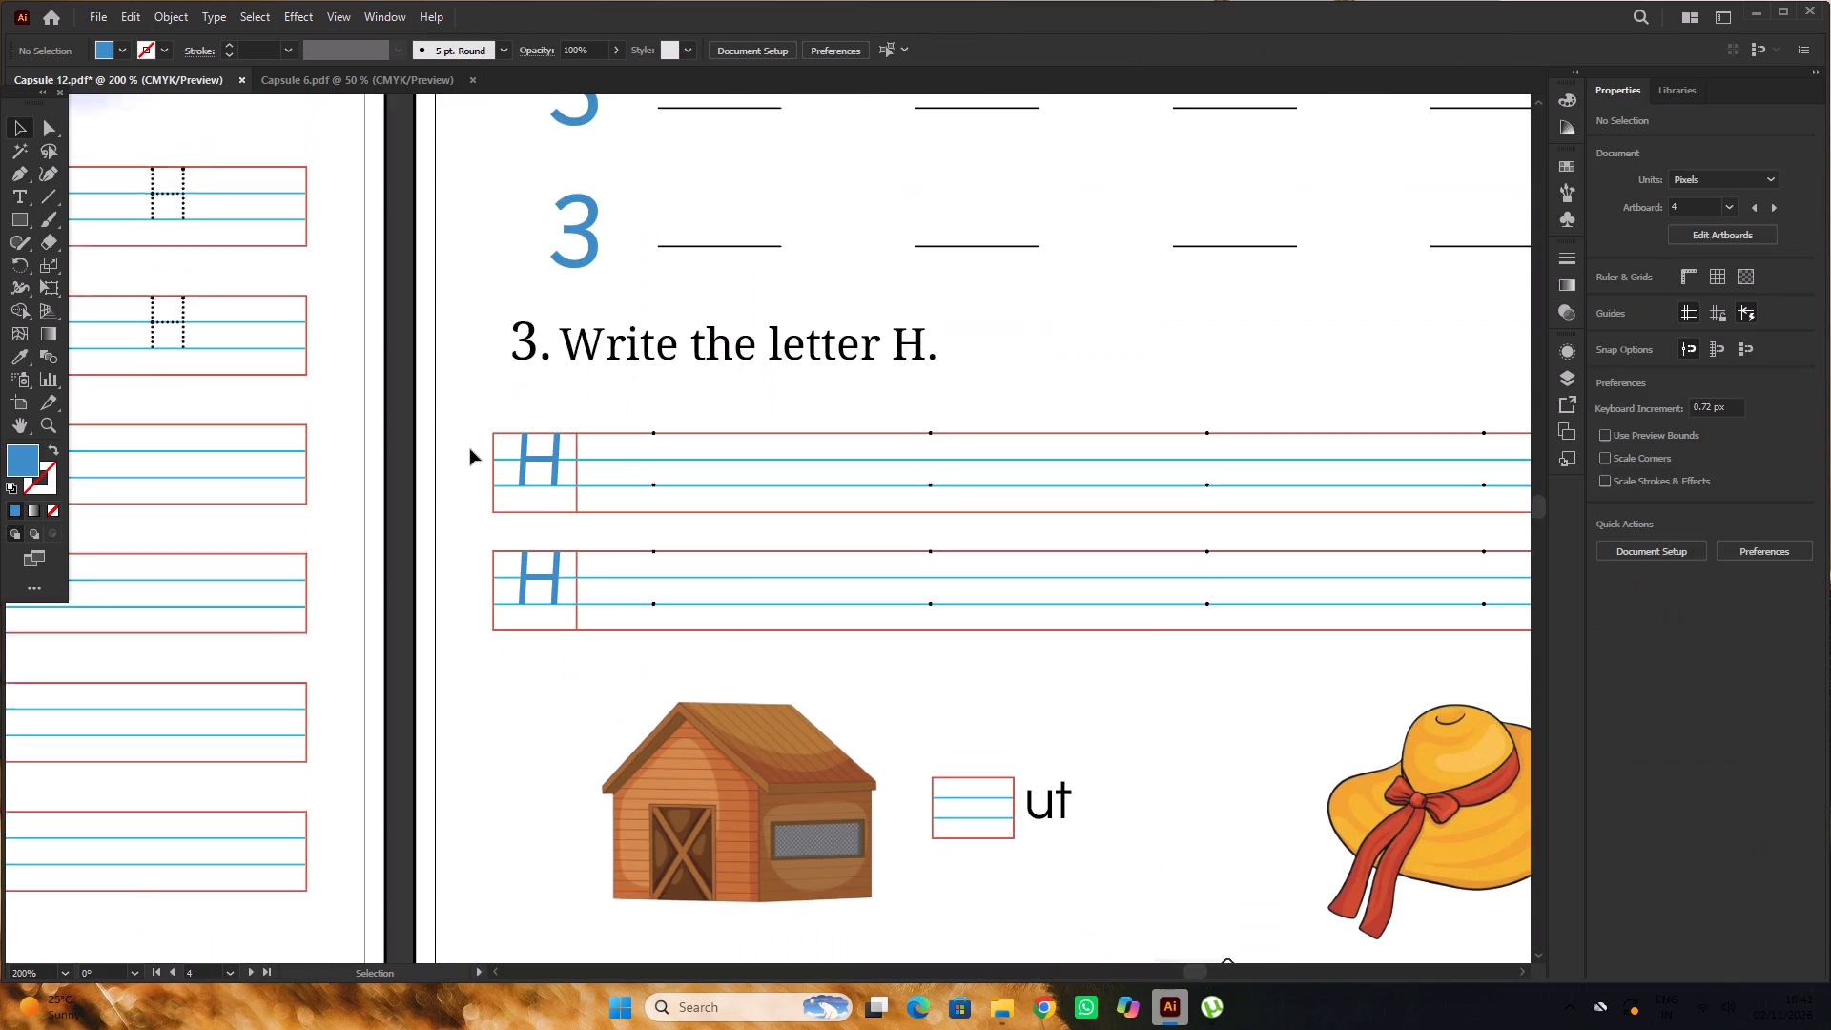
scroll(470, 449, "up", 1)
scroll(884, 368, "down", 4, "alt")
scroll(883, 369, "up", 6, "alt")
left_click(829, 447)
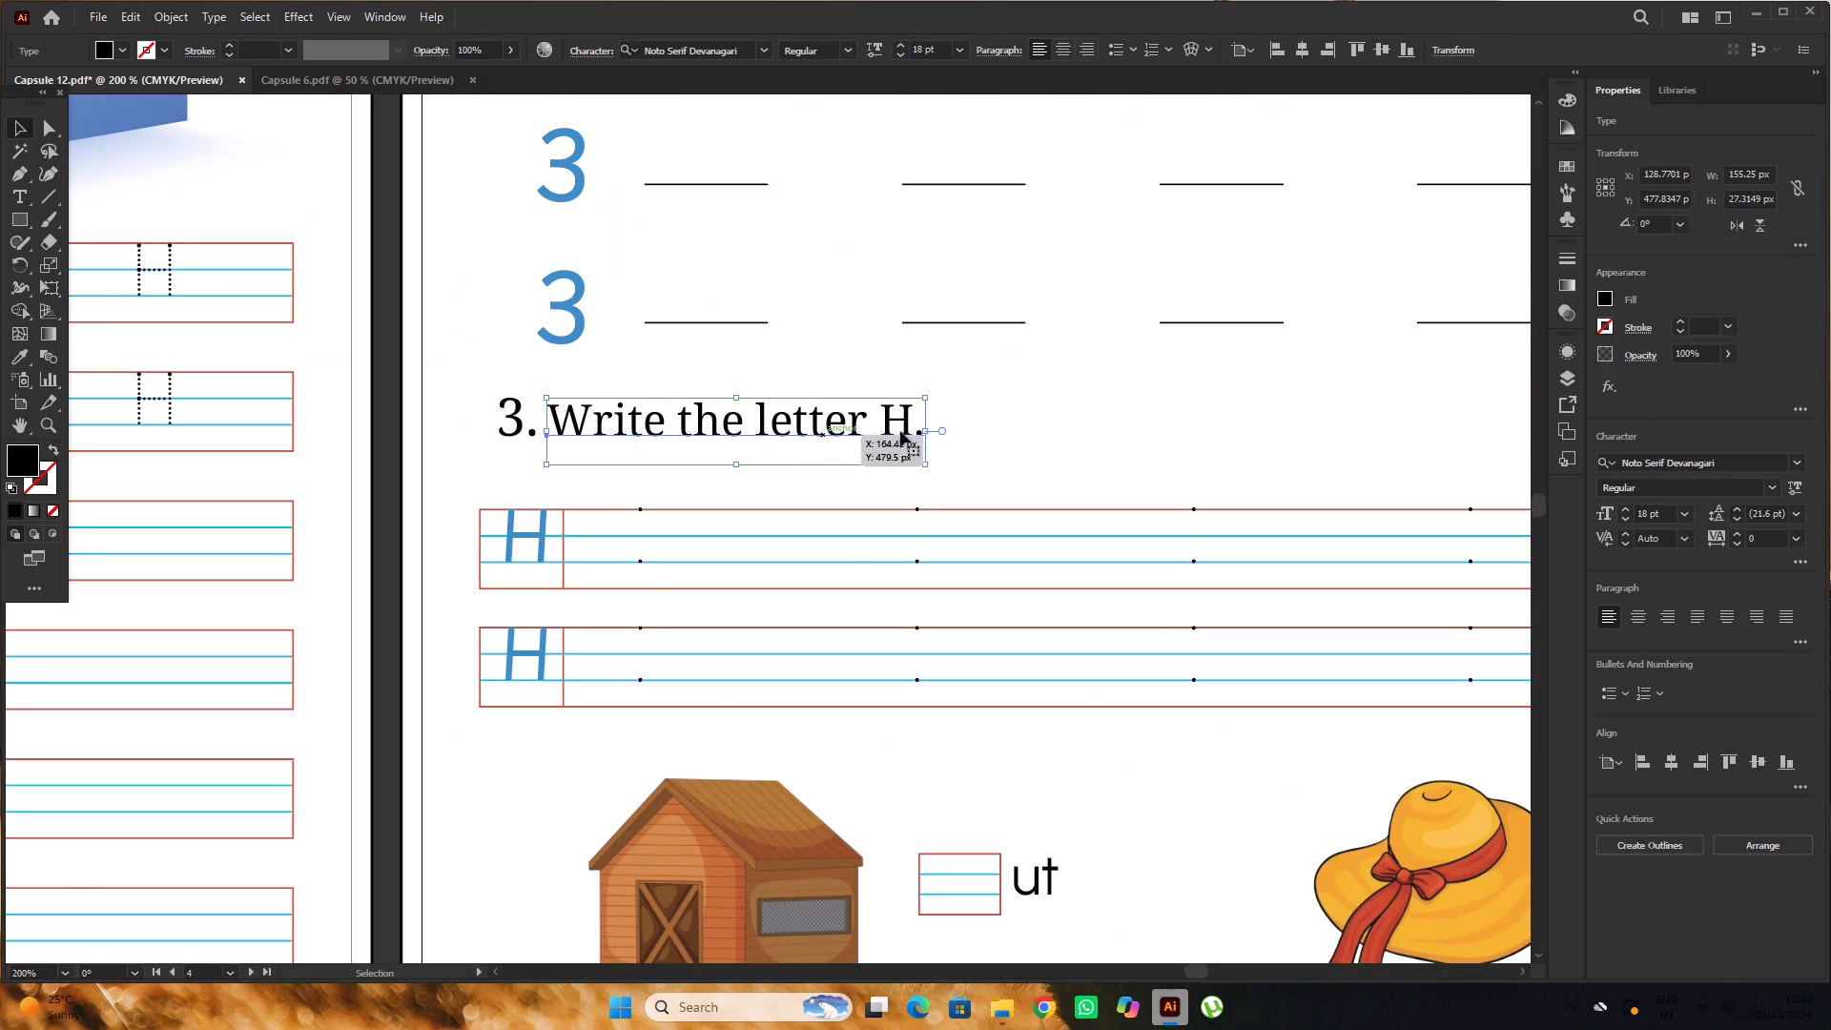
left_click(1725, 466)
key("s")
key("a")
key("s")
left_click(1520, 581)
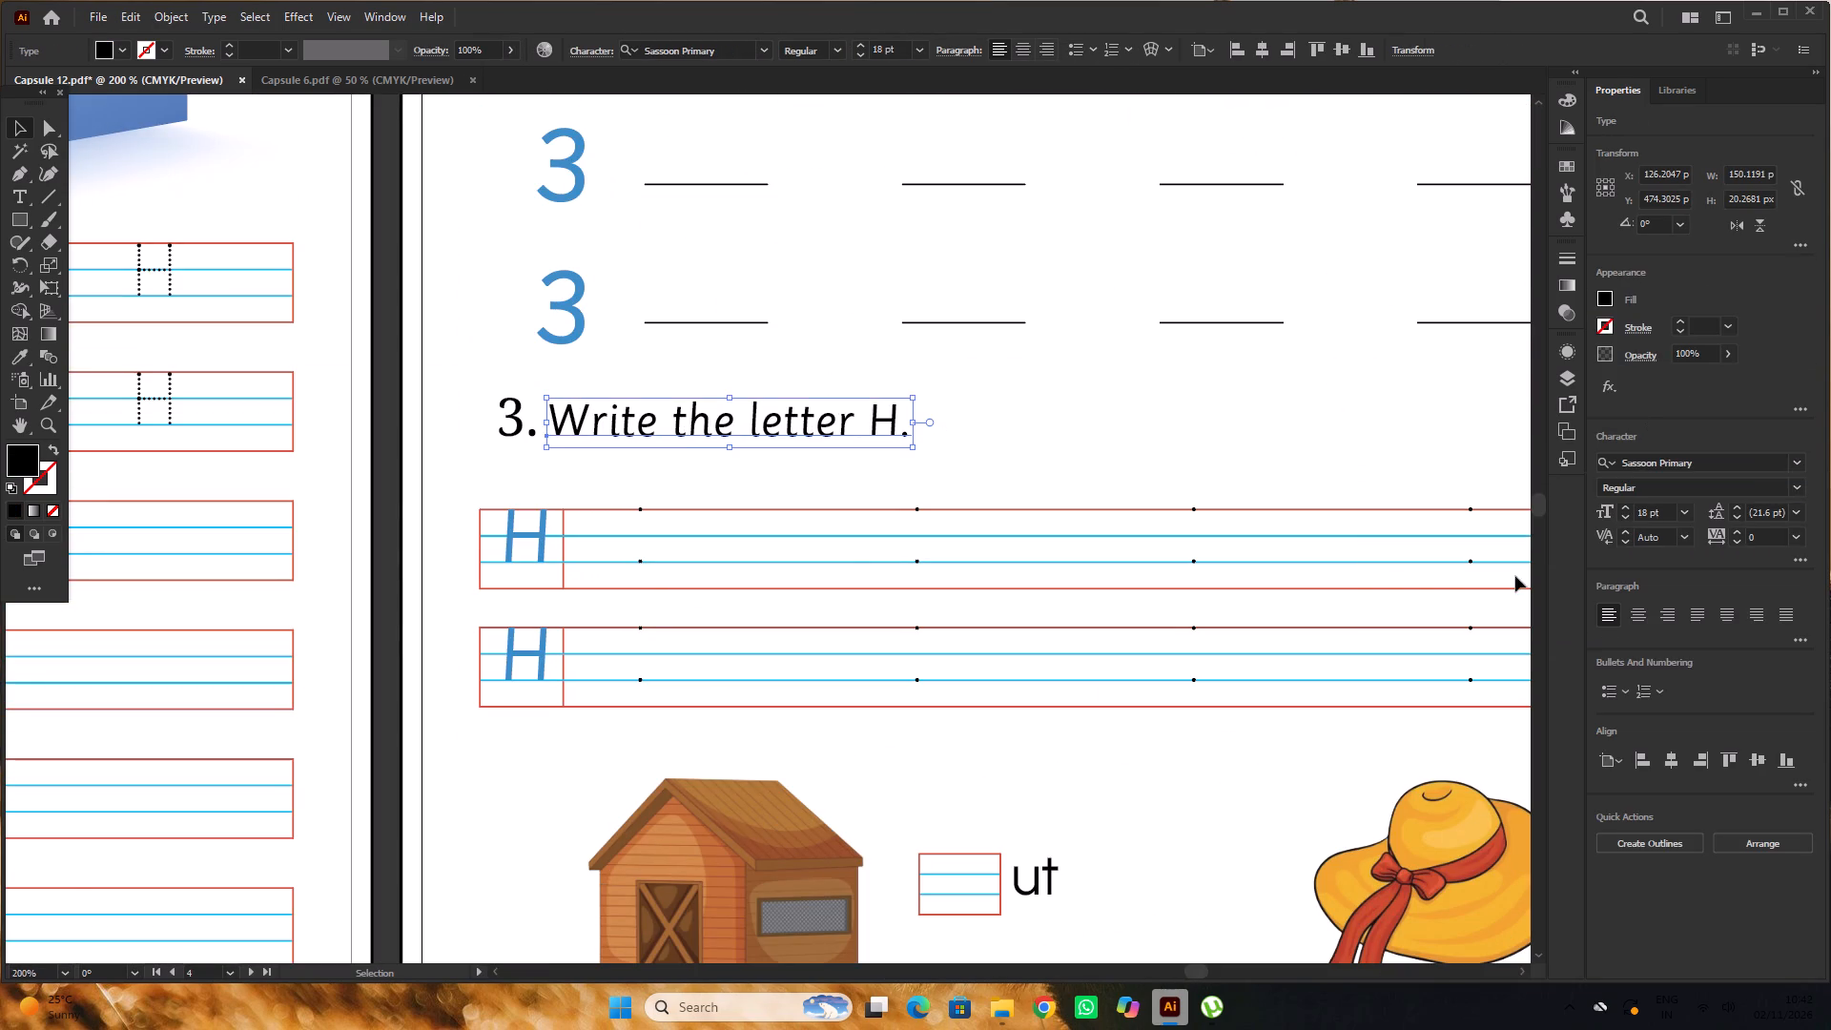
Set the question number "3." on page 40 to the Sassoon Primary font.
left_click(505, 403)
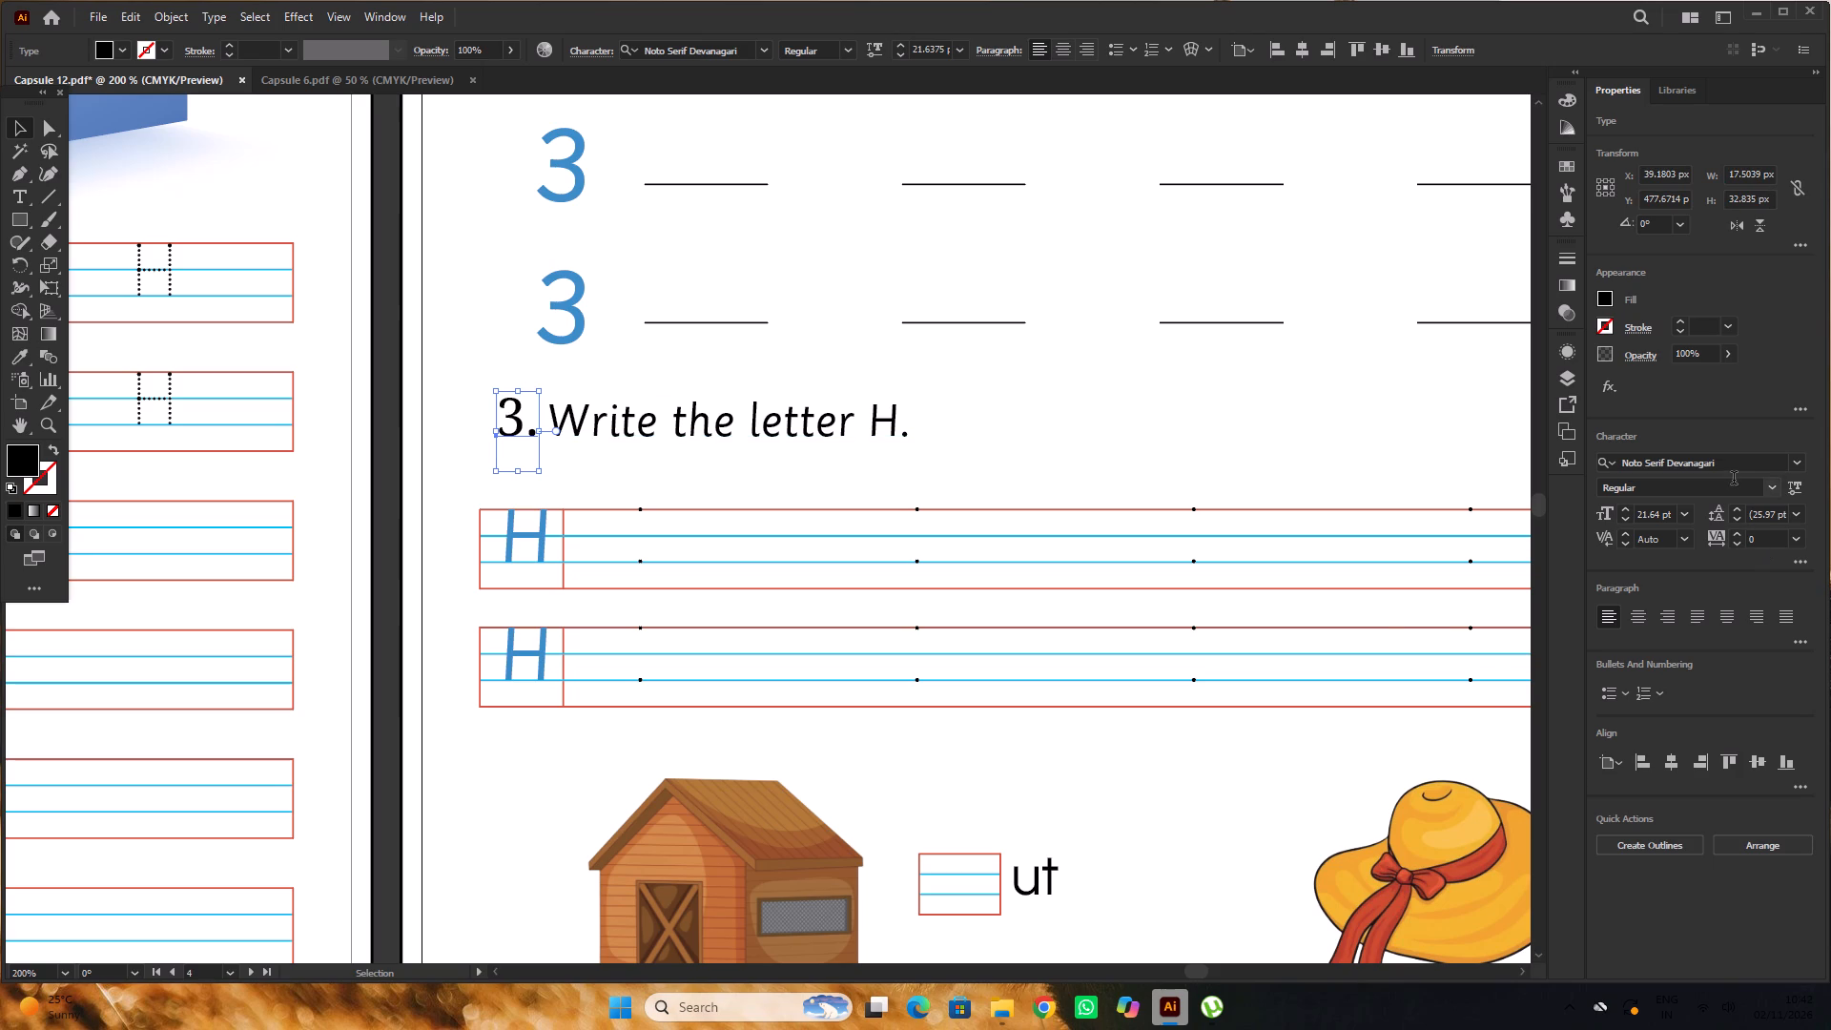
left_click(1734, 469)
type("SA")
key("s")
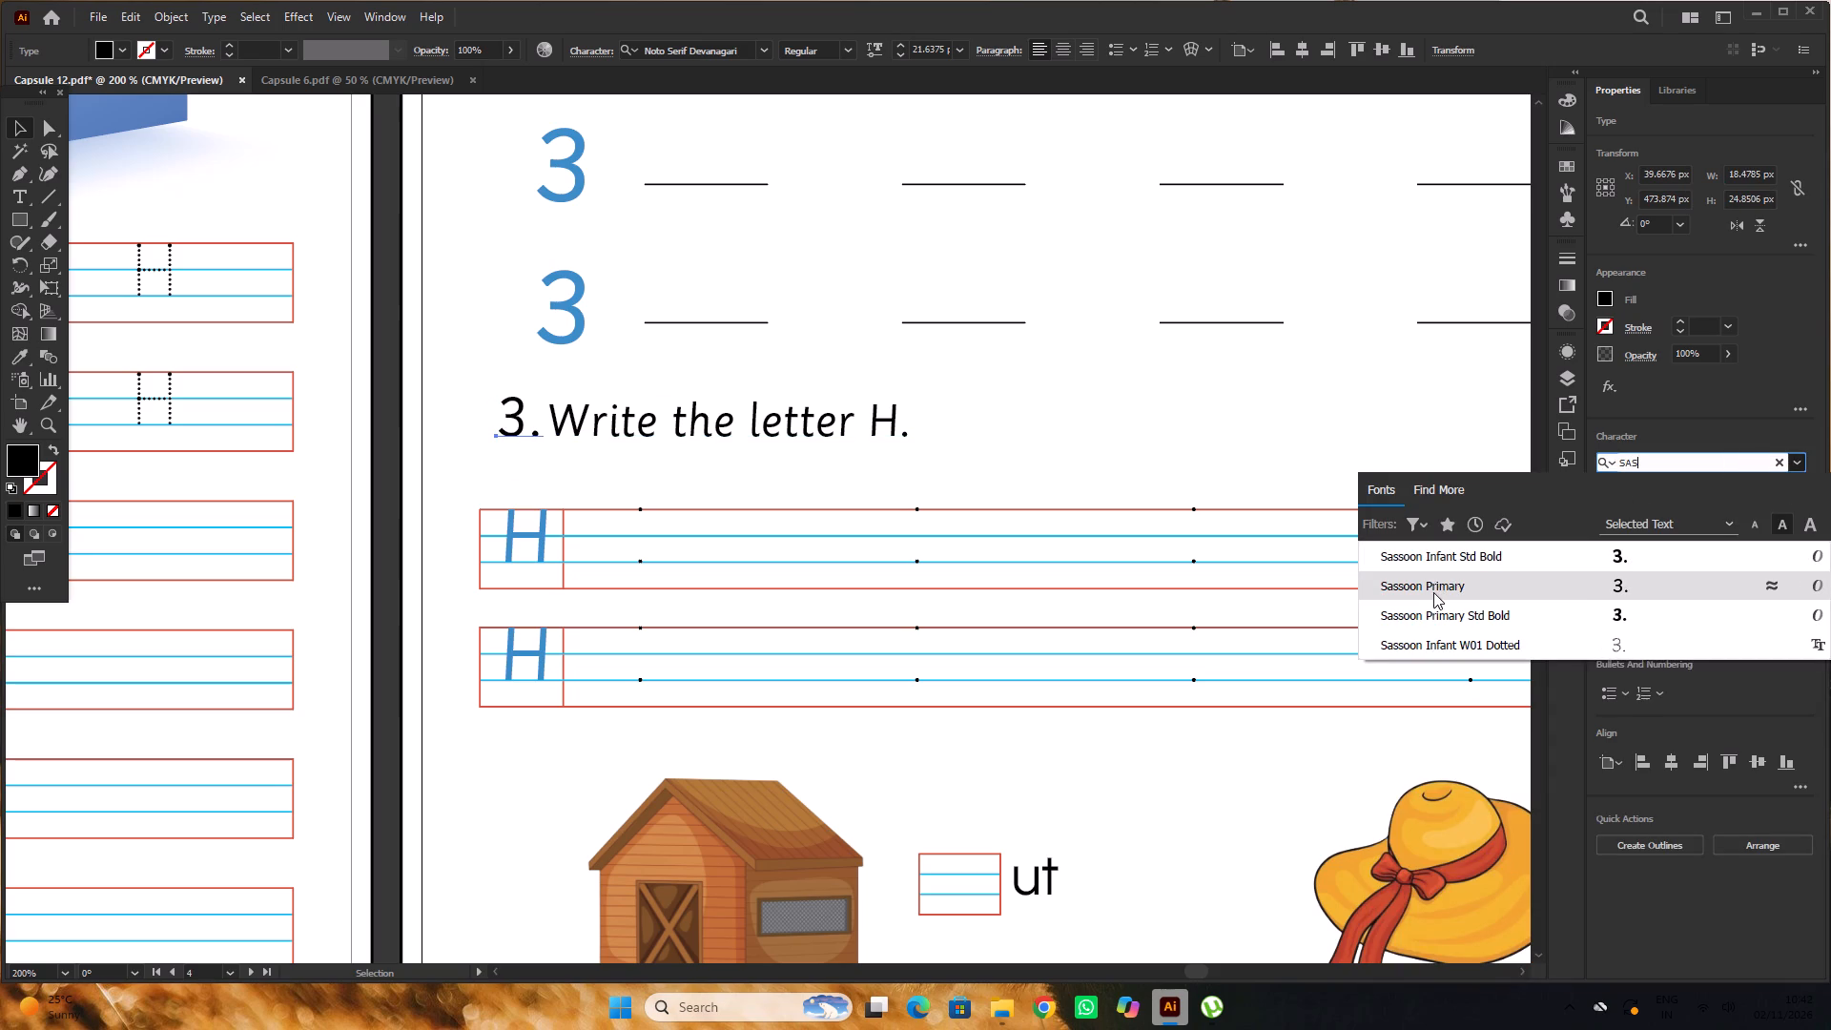
left_click(1433, 587)
scroll(582, 429, "down", 4, "alt")
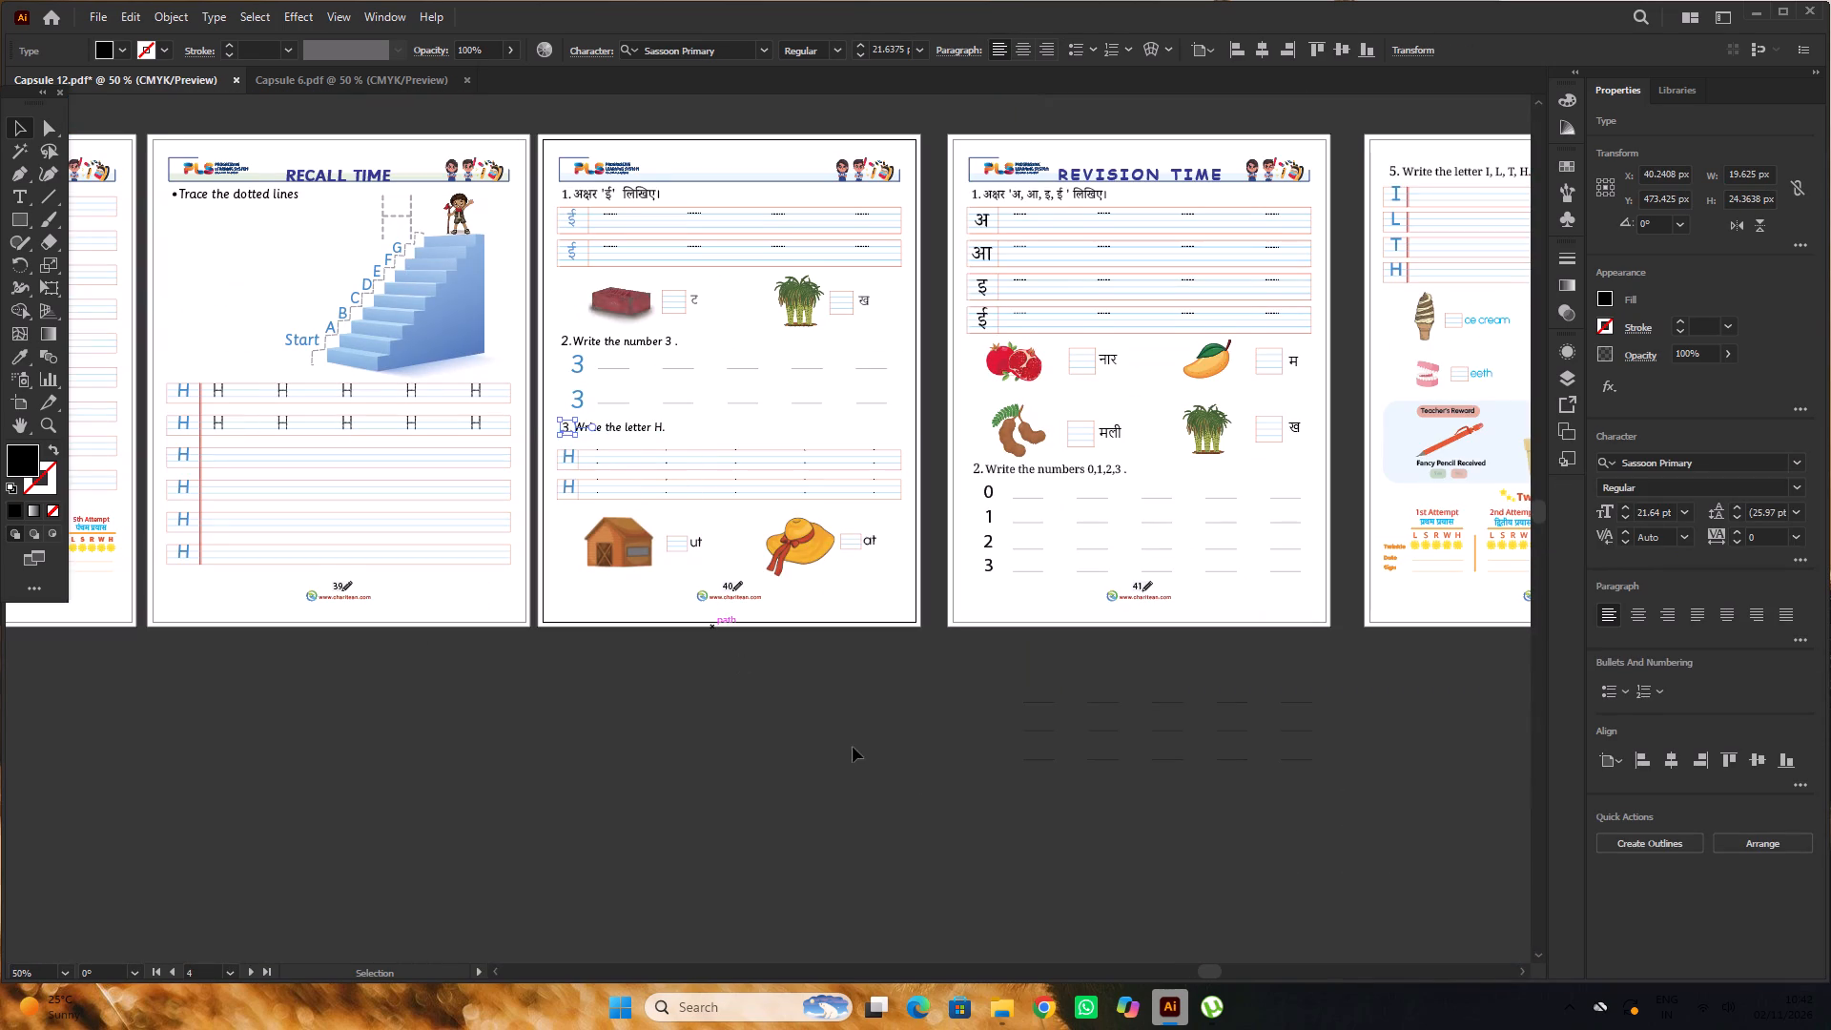
left_click(917, 776)
Review the Capsule 12 pages in overview, from the Practice Time page through page 42.
scroll(677, 564, "up", 1)
scroll(677, 563, "down", 3)
scroll(597, 641, "down", 1, "alt")
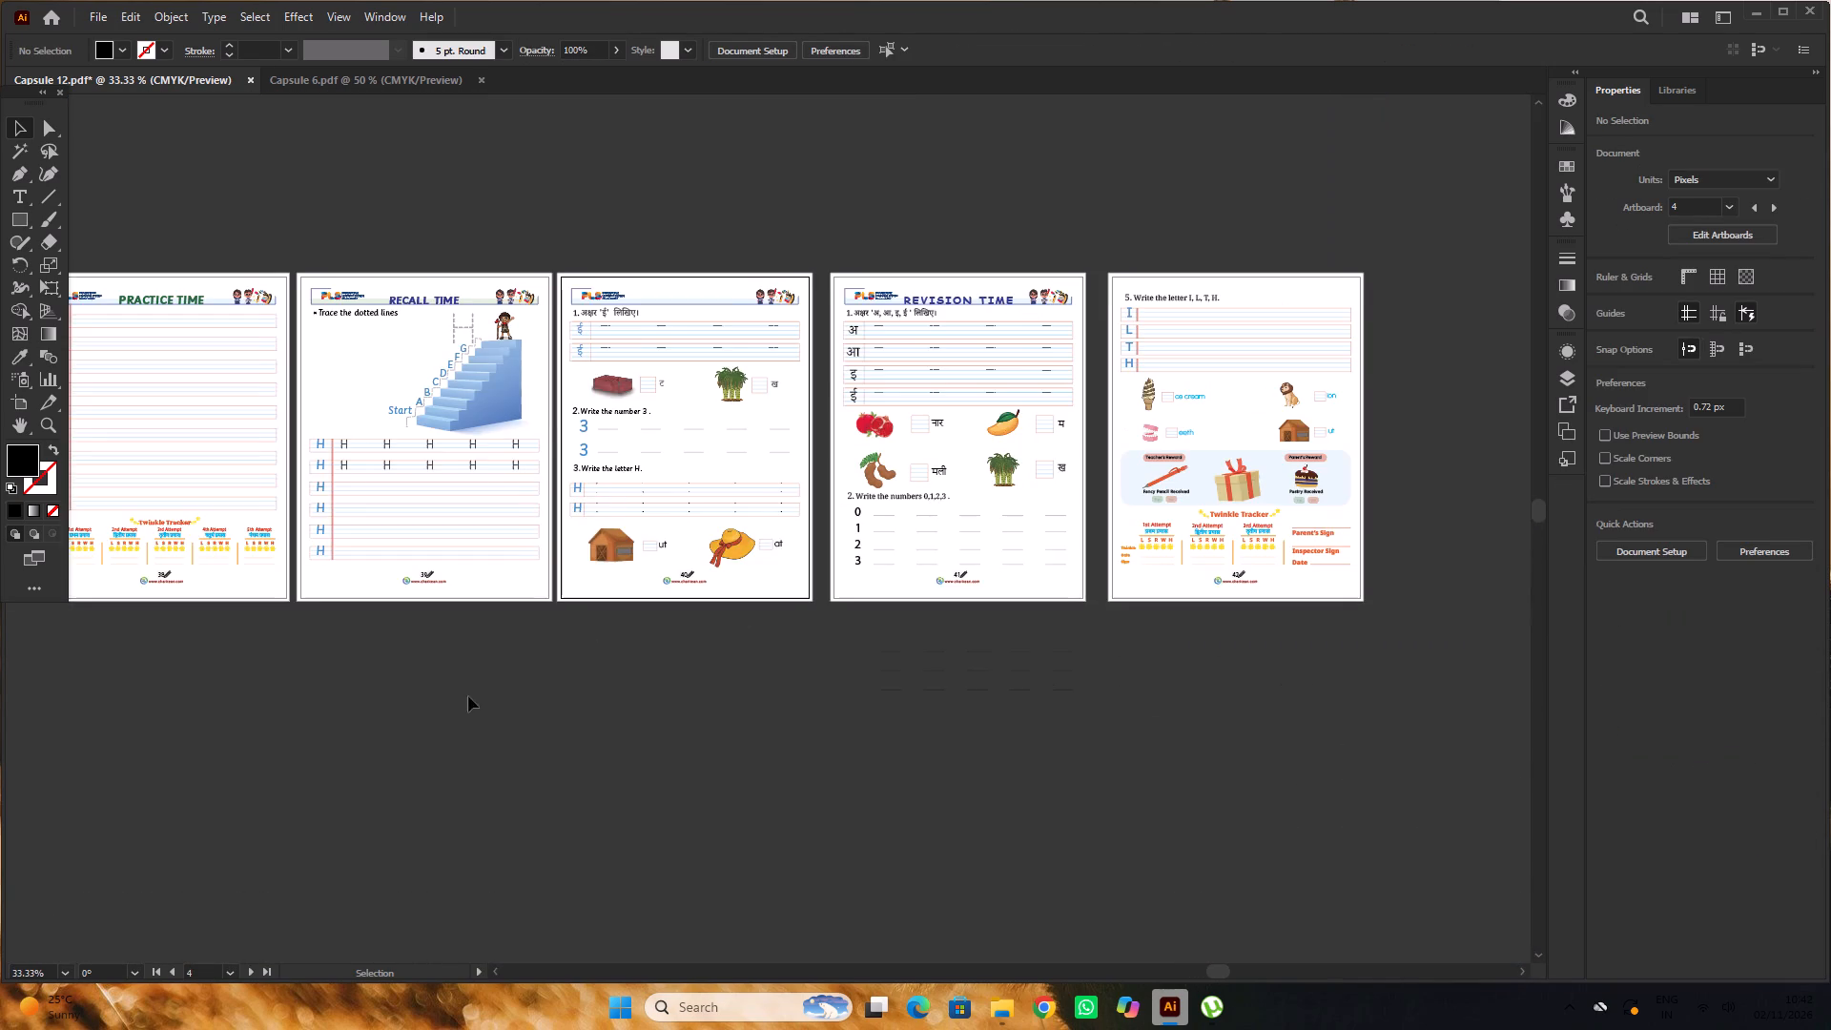
key("space")
key("space")
key("space")
key("space")
key("space")
key("space")
key("space")
key("space")
key("space")
key("space")
key("space")
key("space")
key("space")
key("space")
key("space")
key("space")
key("space")
key("space")
key("space")
key("space")
left_click_drag(469, 687, 864, 694)
left_click_drag(1166, 710, 781, 751)
scroll(600, 299, "up", 1, "alt")
scroll(645, 293, "down", 1, "alt")
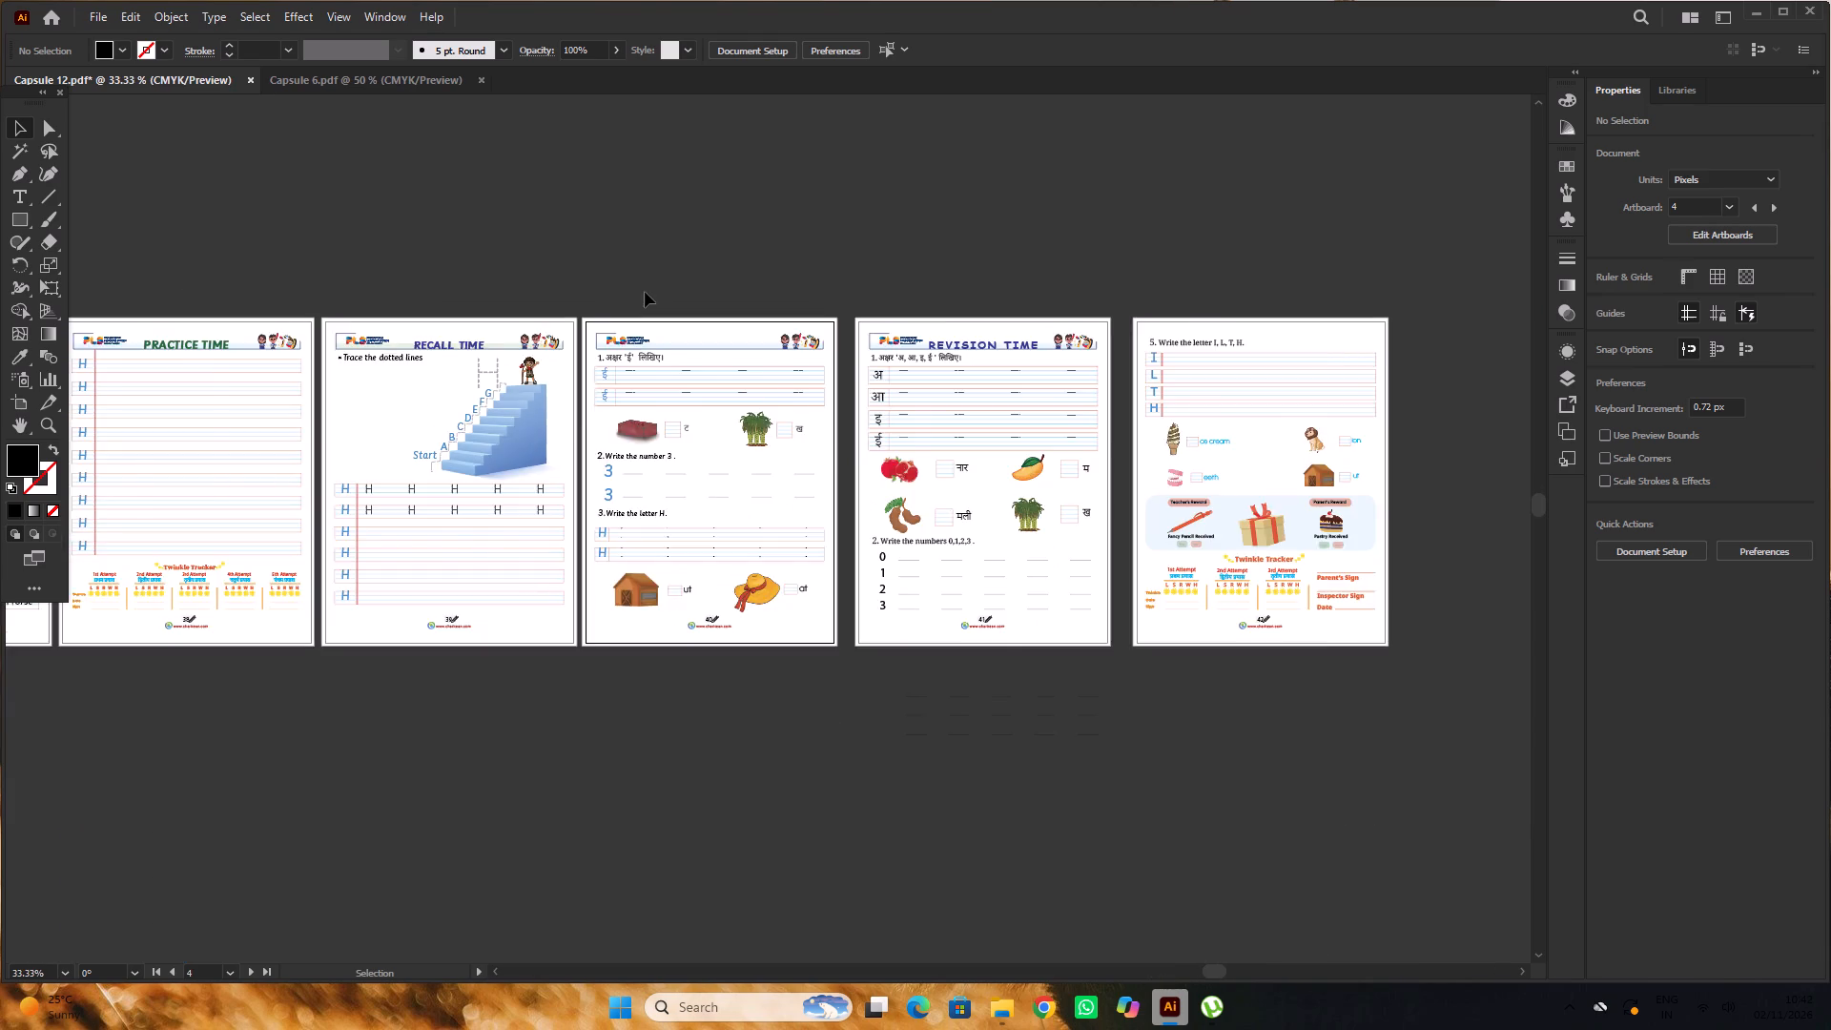
Move the RECALL TIME heading from page 39 into the header band of page 40.
scroll(645, 292, "down", 1, "alt")
key("space")
key("space")
key("space")
key("space")
key("space")
left_click_drag(573, 252, 644, 274)
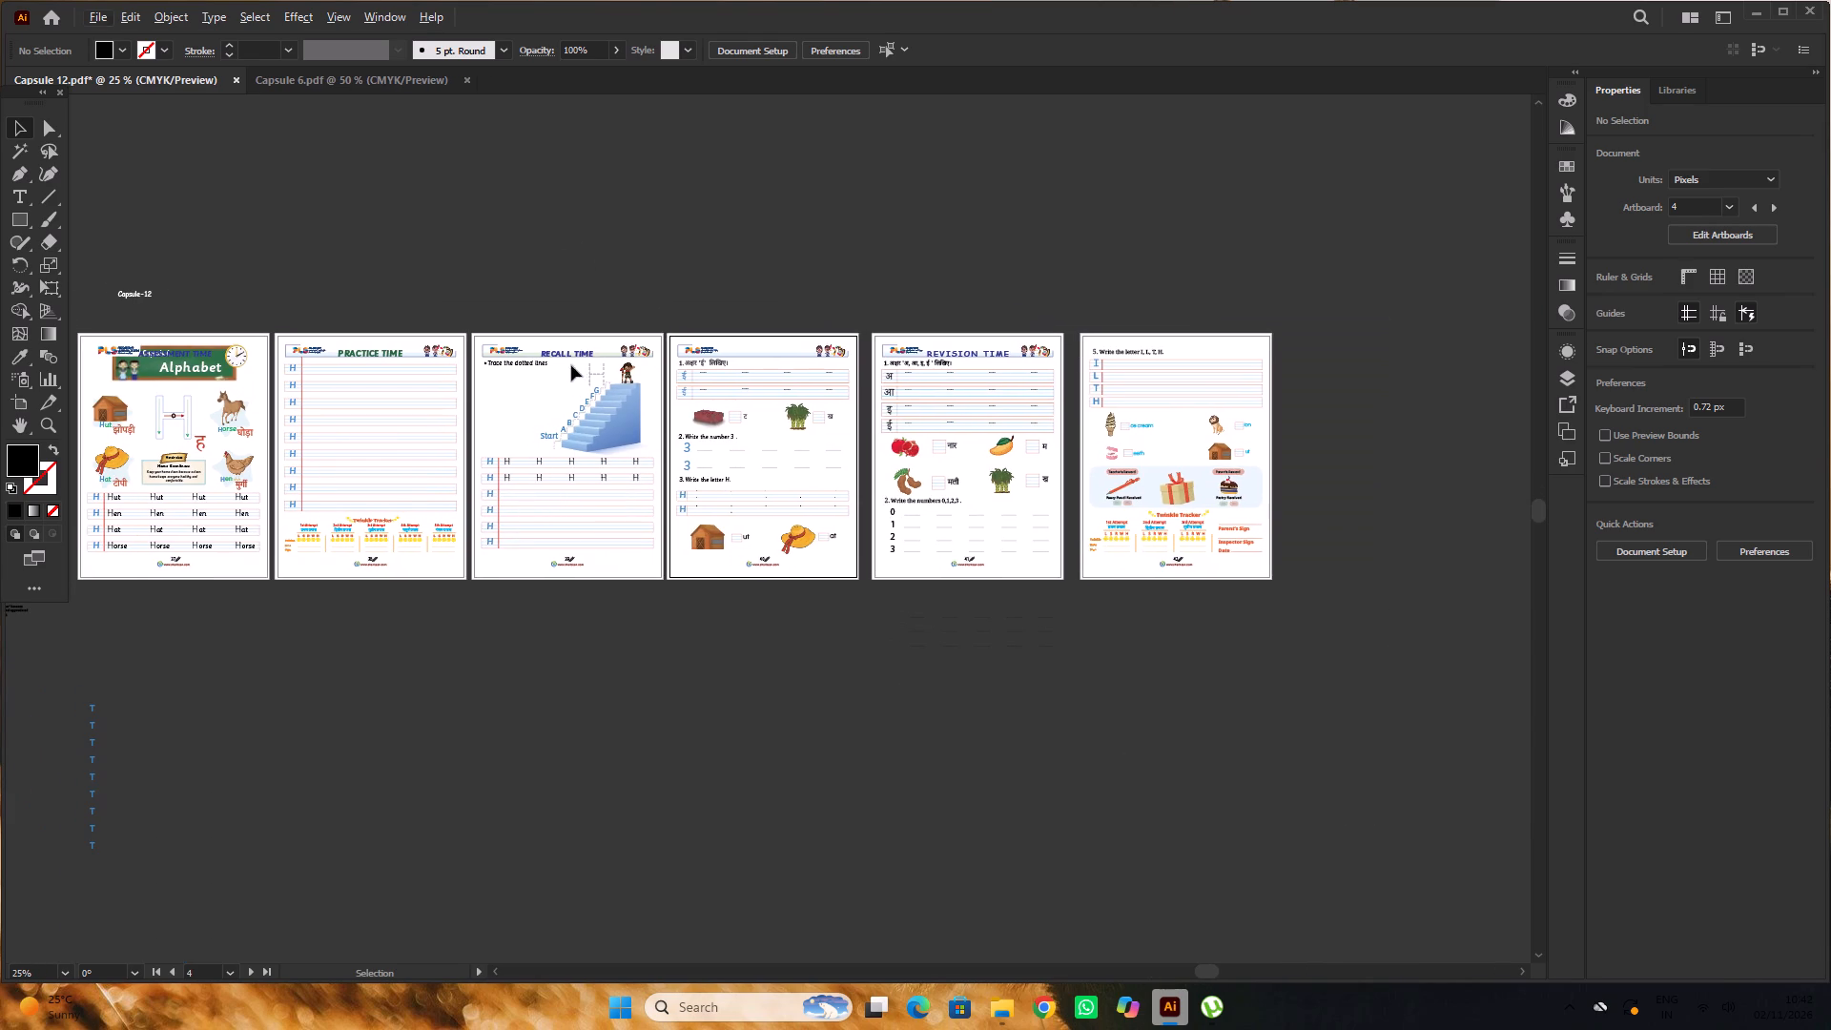
left_click(574, 353)
scroll(577, 353, "up", 2, "alt")
left_click_drag(585, 366, 900, 270)
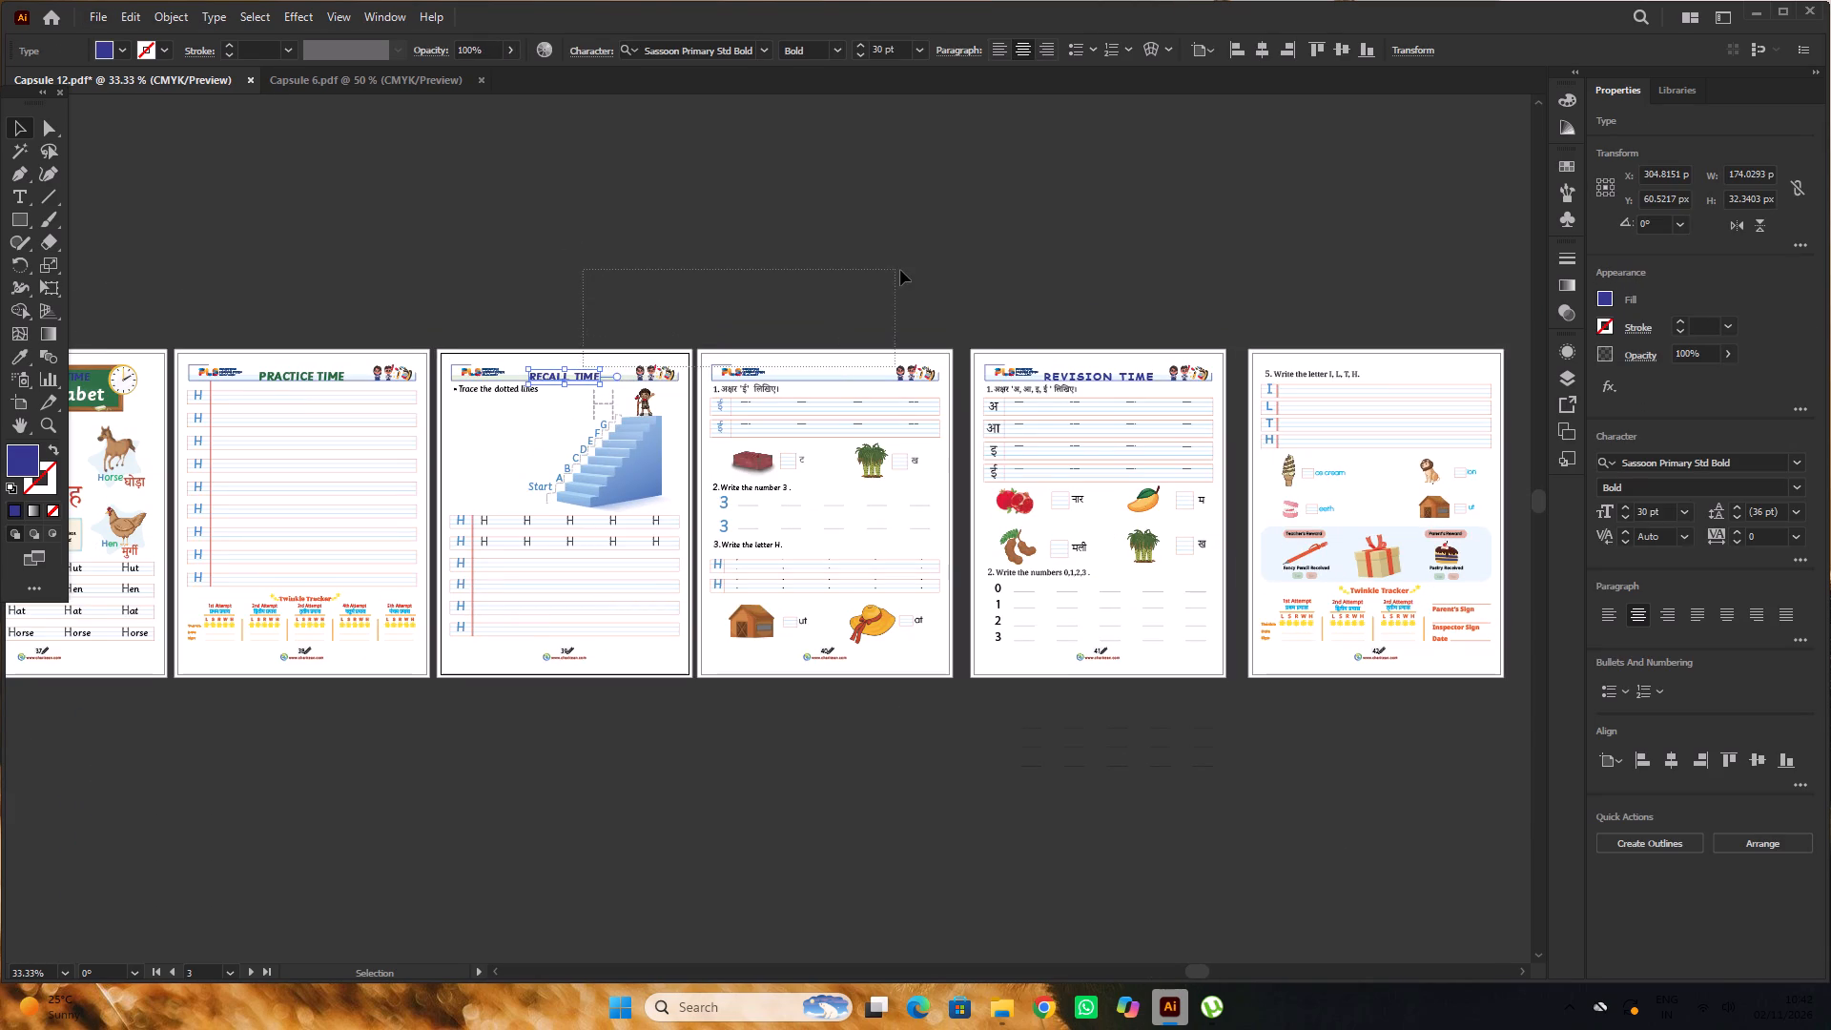
left_click_drag(900, 270, 824, 269)
left_click(796, 238)
left_click_drag(574, 372, 844, 379)
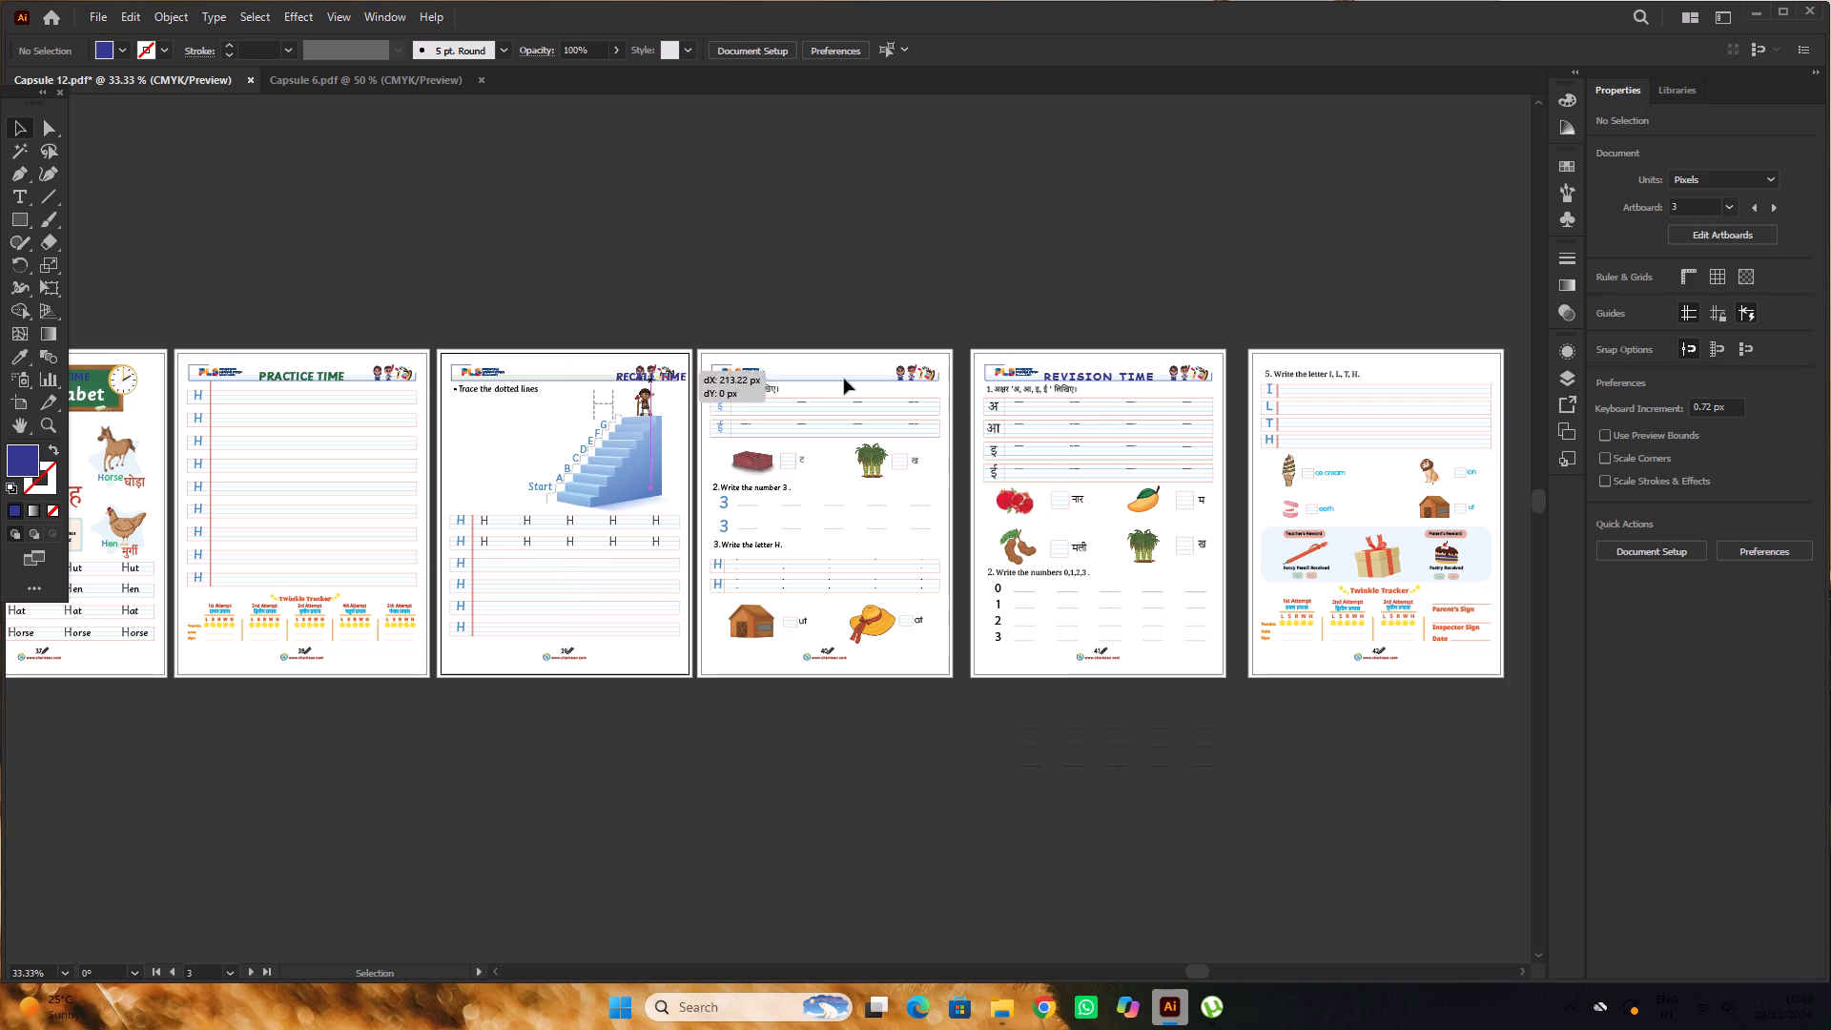
left_click_drag(844, 379, 847, 377)
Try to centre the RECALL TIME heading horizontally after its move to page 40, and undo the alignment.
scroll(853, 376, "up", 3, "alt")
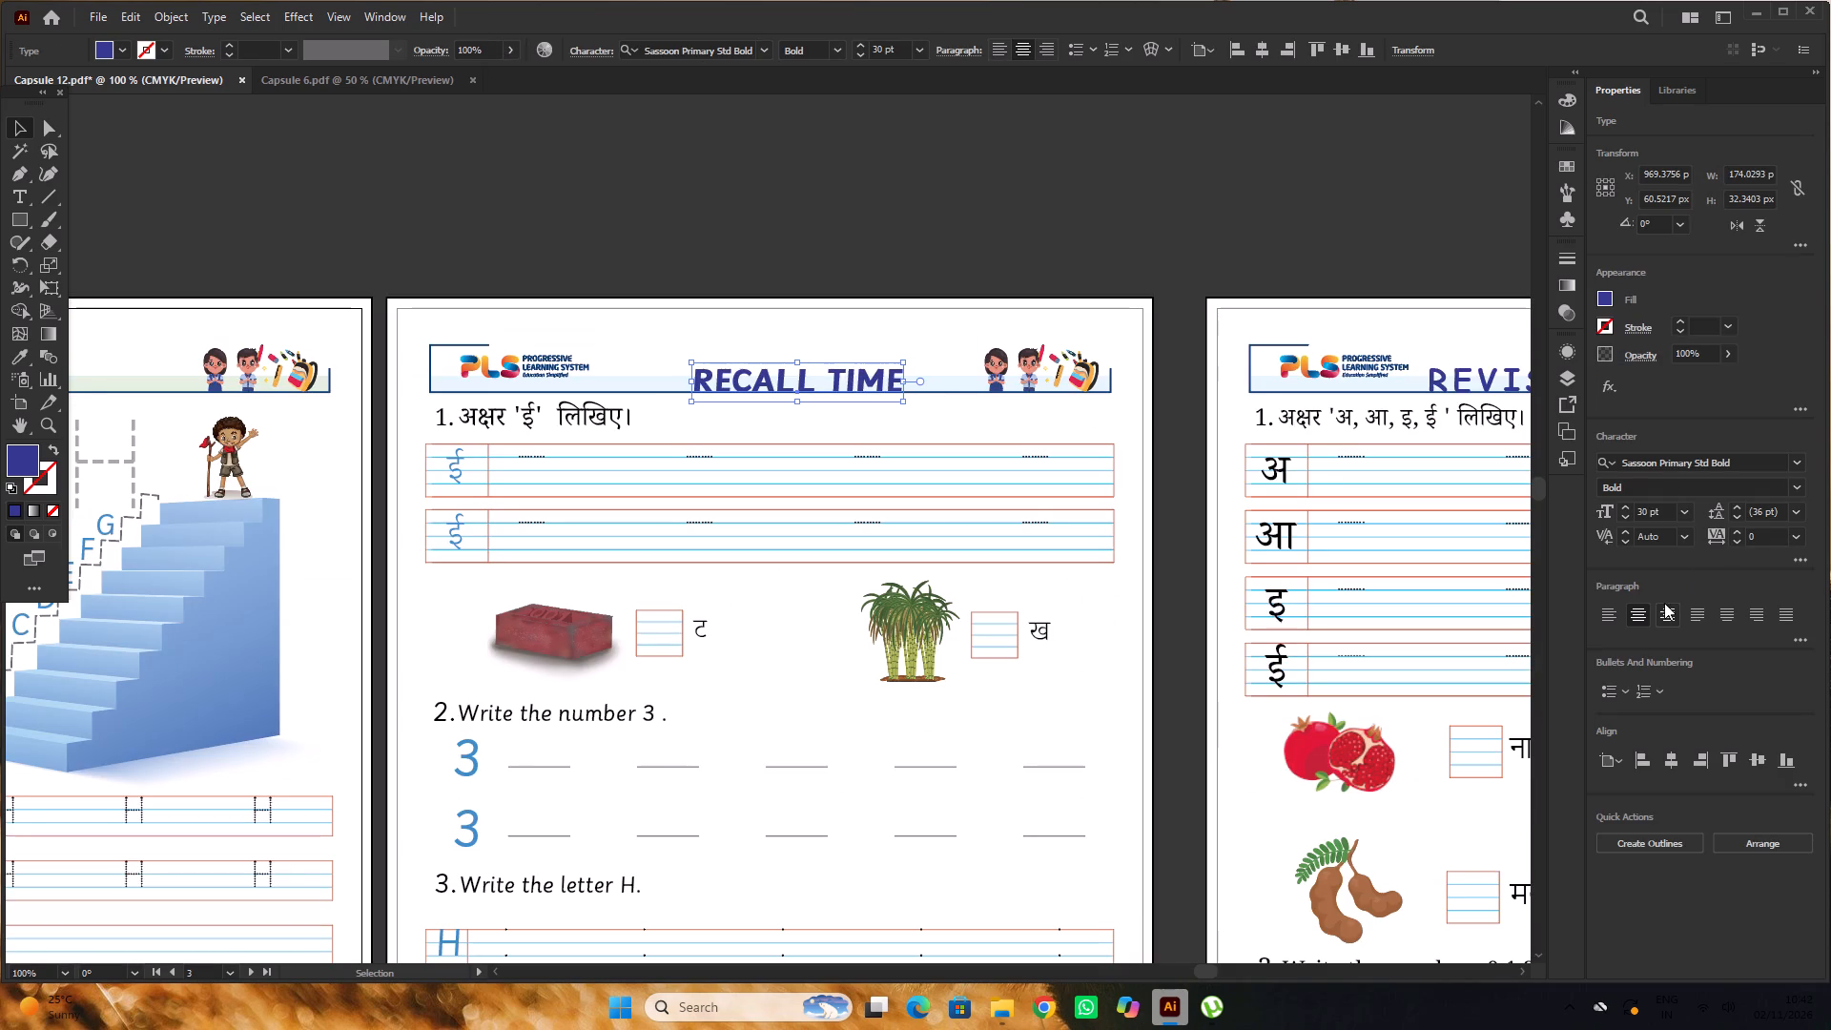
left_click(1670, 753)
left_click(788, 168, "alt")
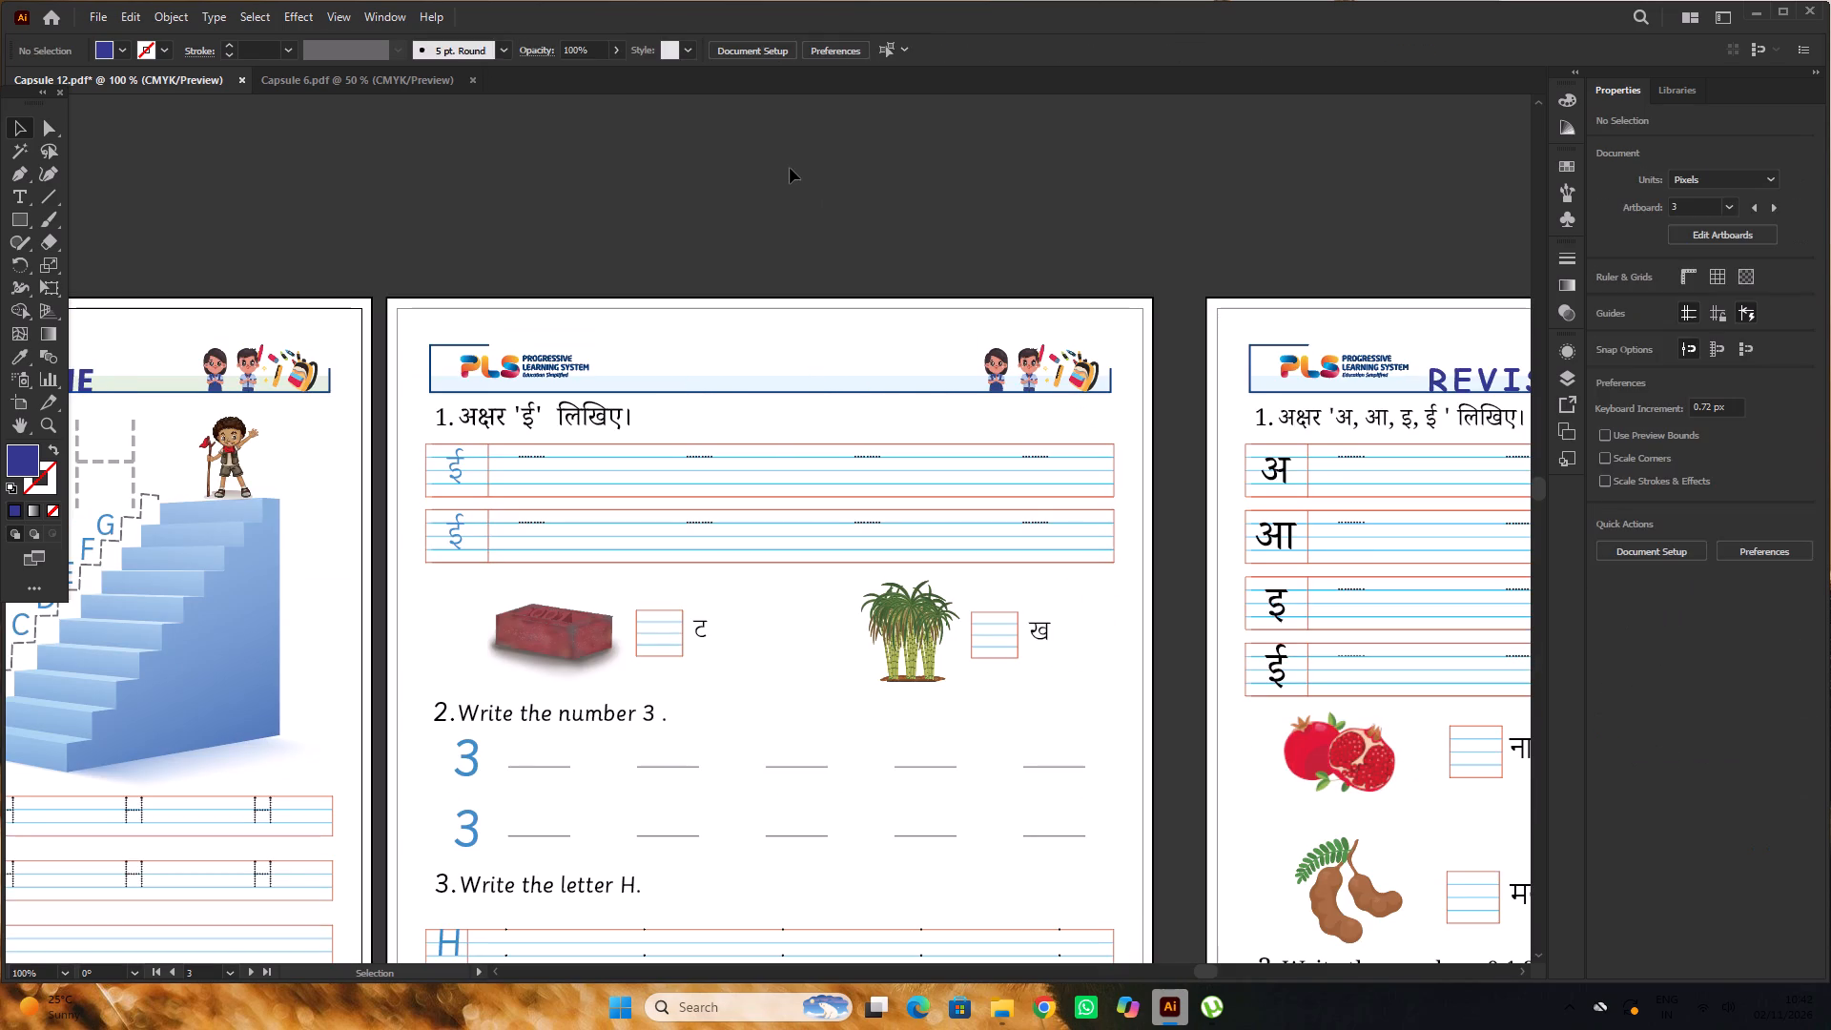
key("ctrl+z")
Centre the RECALL TIME heading horizontally on page 40.
left_click(772, 252)
left_click(756, 309)
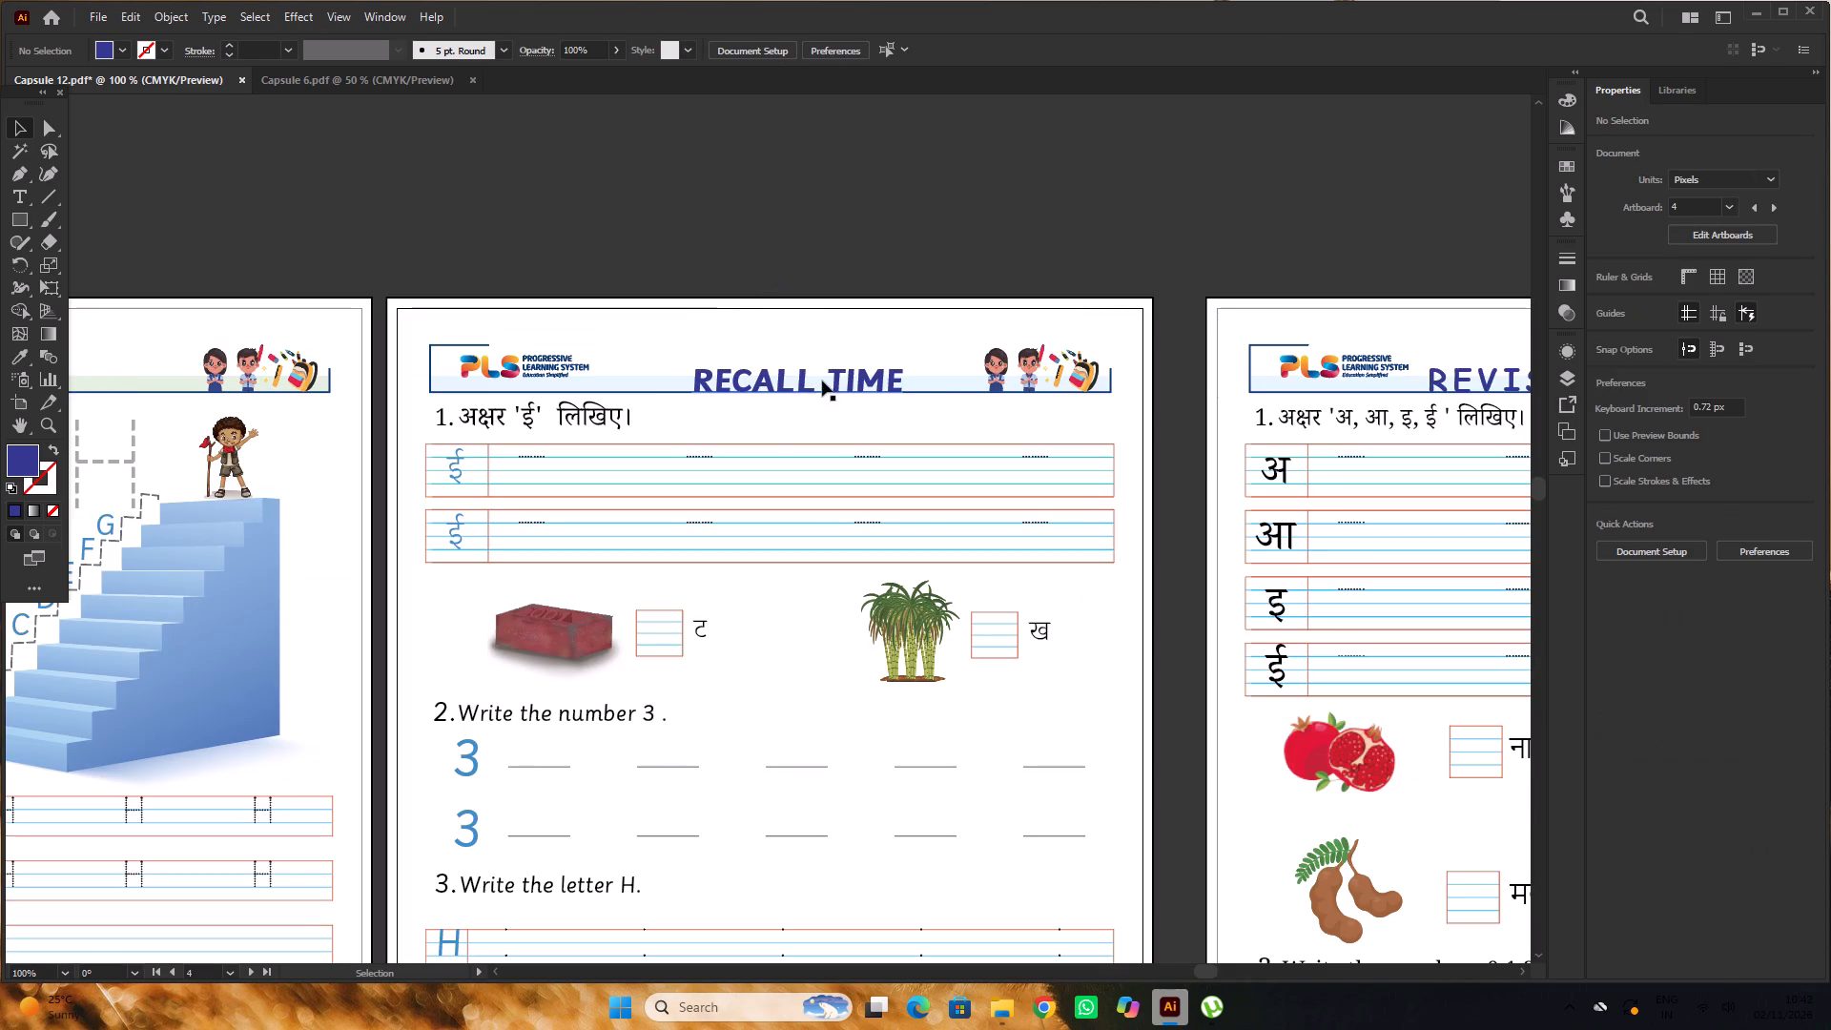
left_click(822, 381)
left_click(1669, 760)
left_click(972, 220)
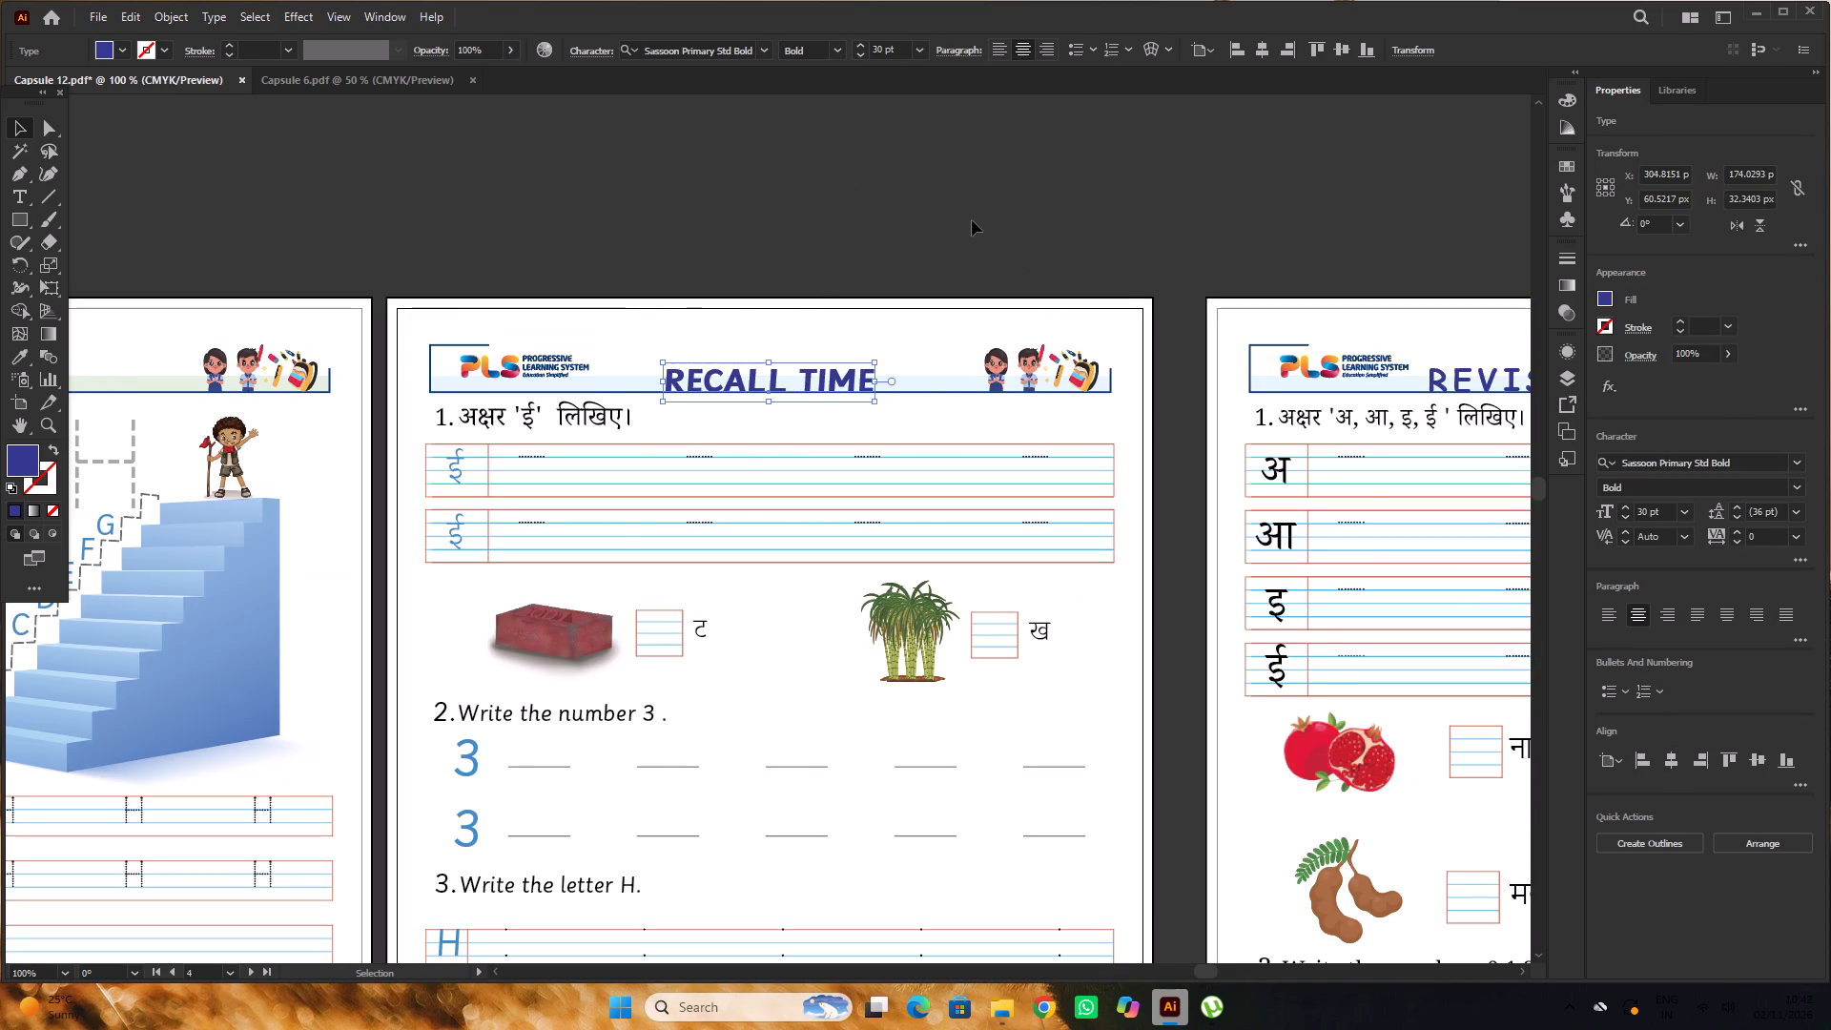
Check in the Capsule 6 file which heading belongs on each page, and return to Capsule 12.
scroll(972, 219, "down", 2, "alt")
left_click(306, 77)
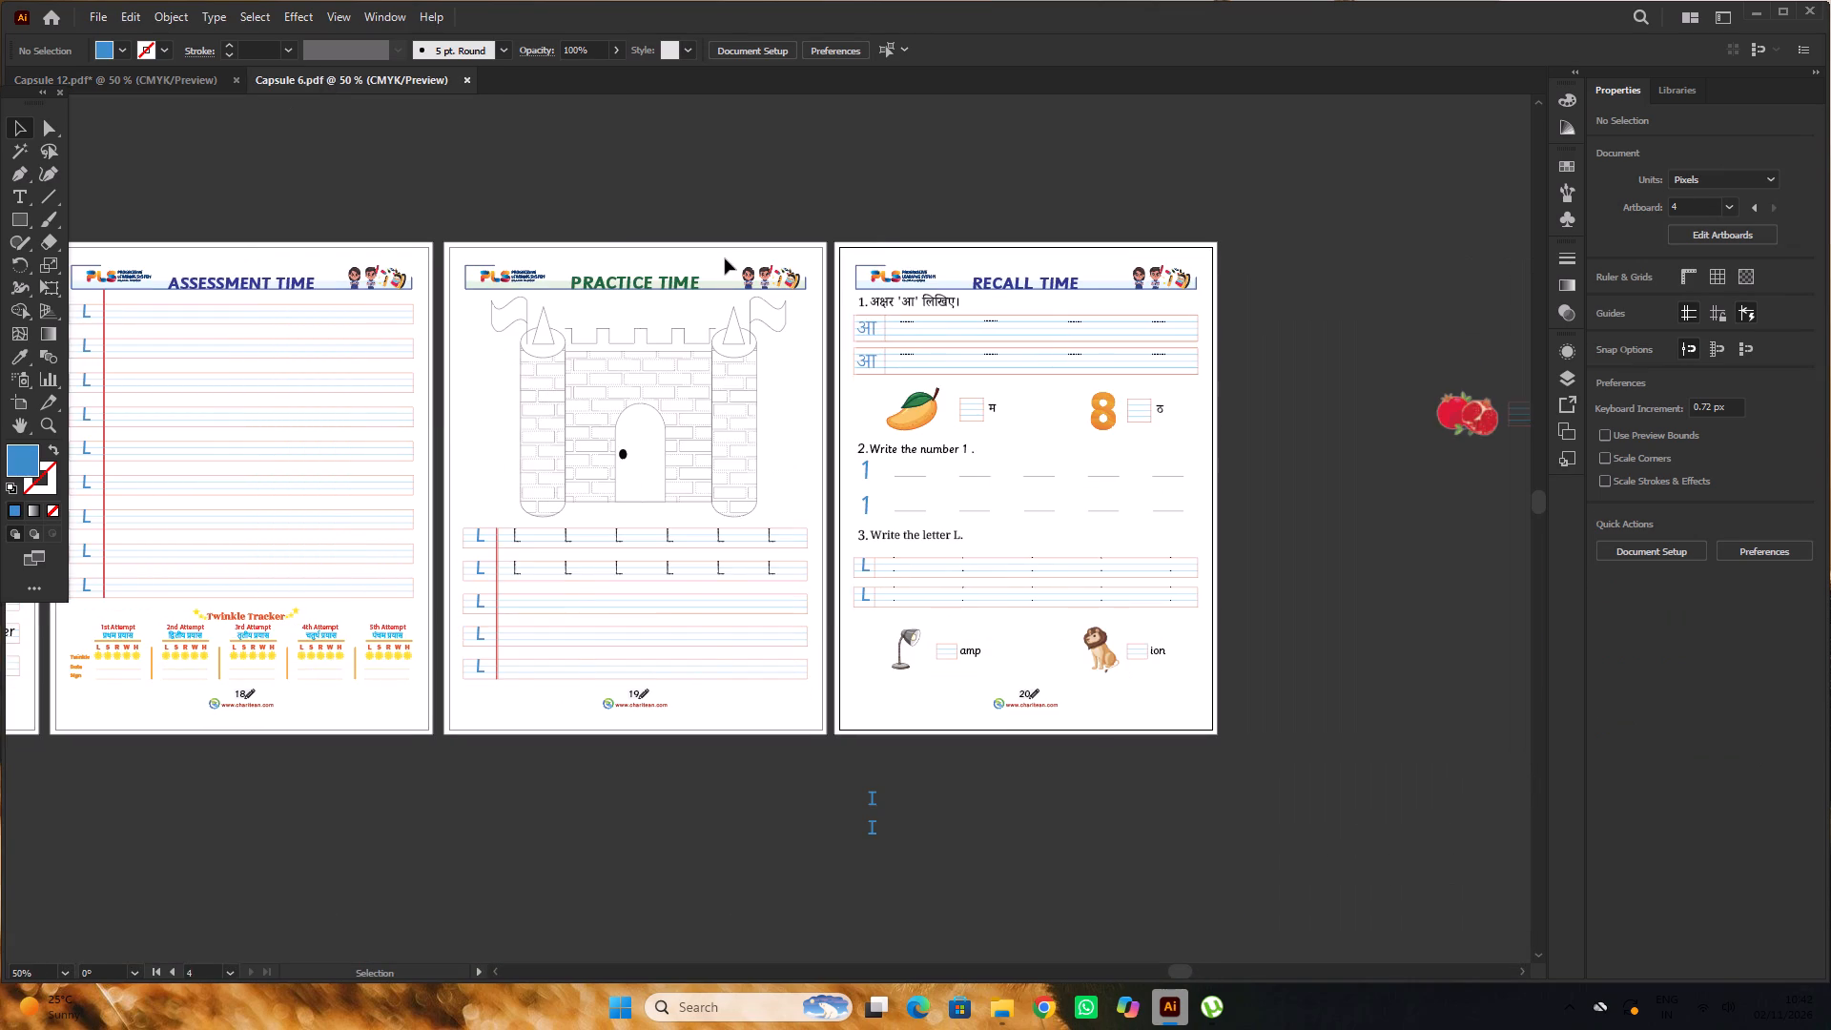
scroll(725, 258, "up", 1, "alt")
scroll(791, 259, "down", 3, "alt")
scroll(536, 256, "up", 3, "alt")
scroll(574, 283, "down", 2, "alt")
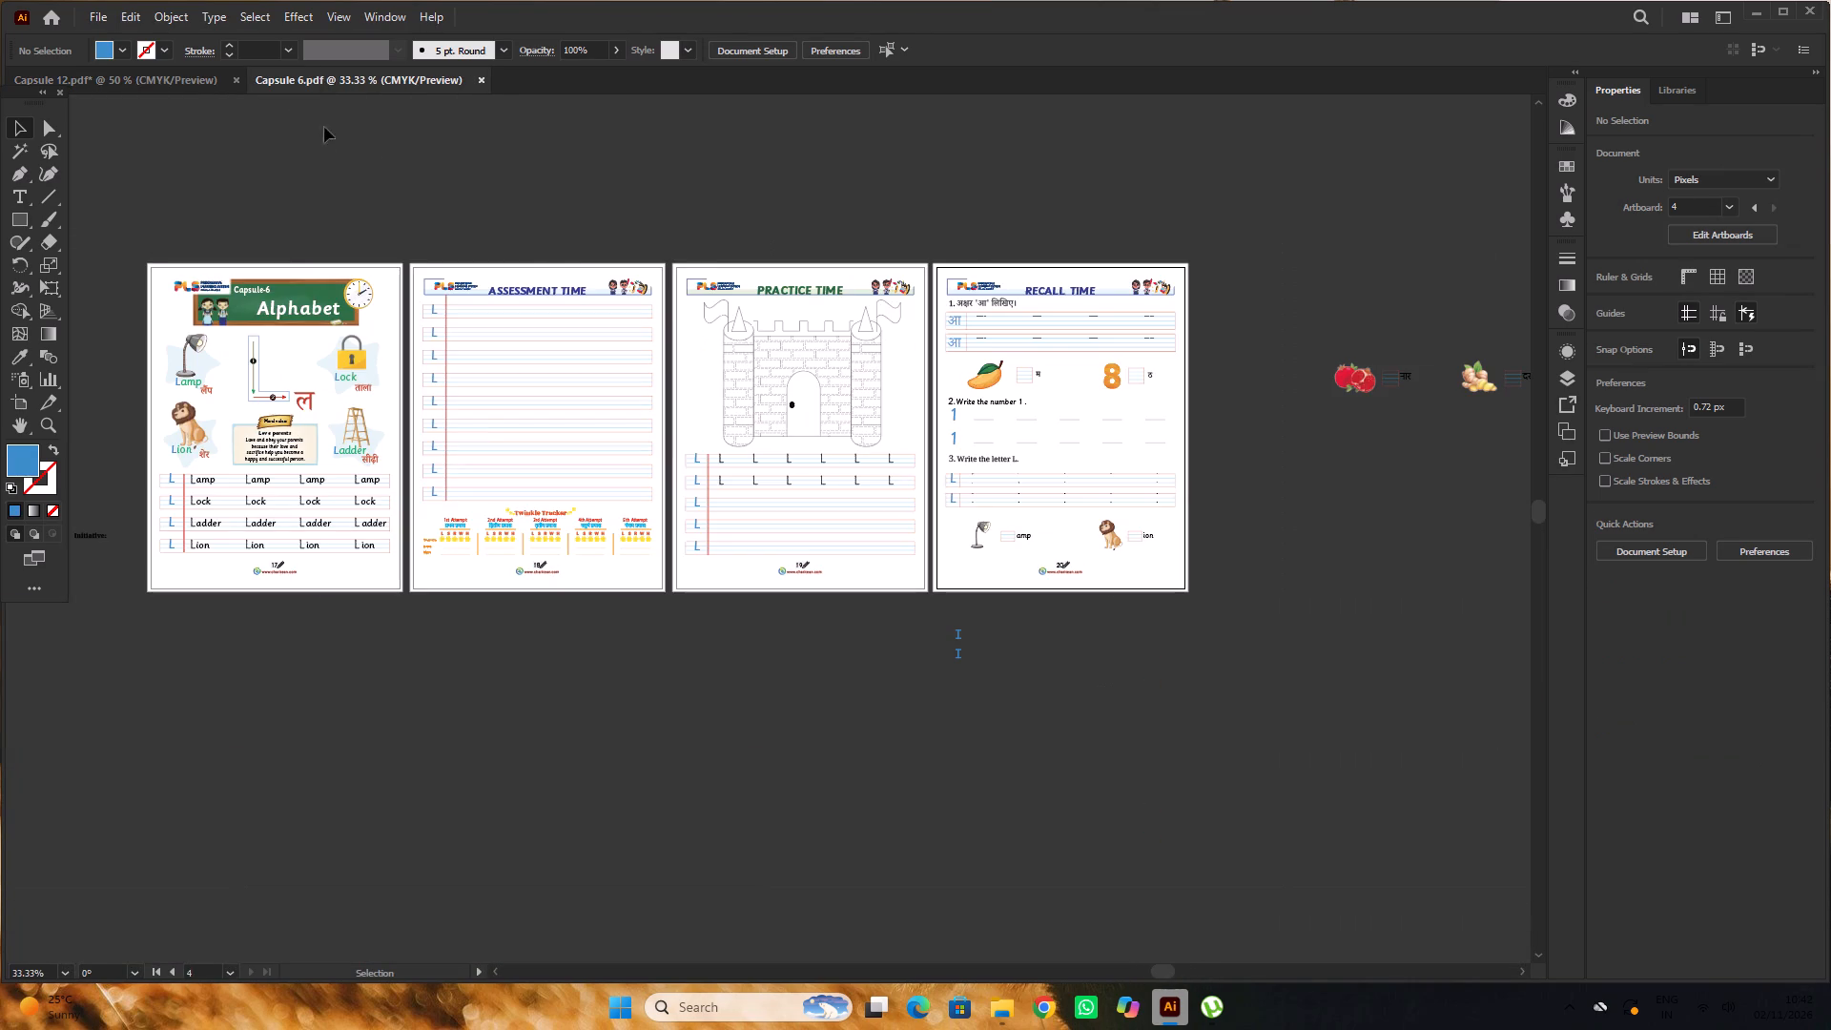
left_click(168, 76)
Move the PRACTICE TIME heading from page 38 into the header band of page 39.
scroll(574, 249, "down", 1, "alt")
key("space")
key("space")
key("space")
key("space")
key("space")
left_click_drag(531, 213, 673, 237)
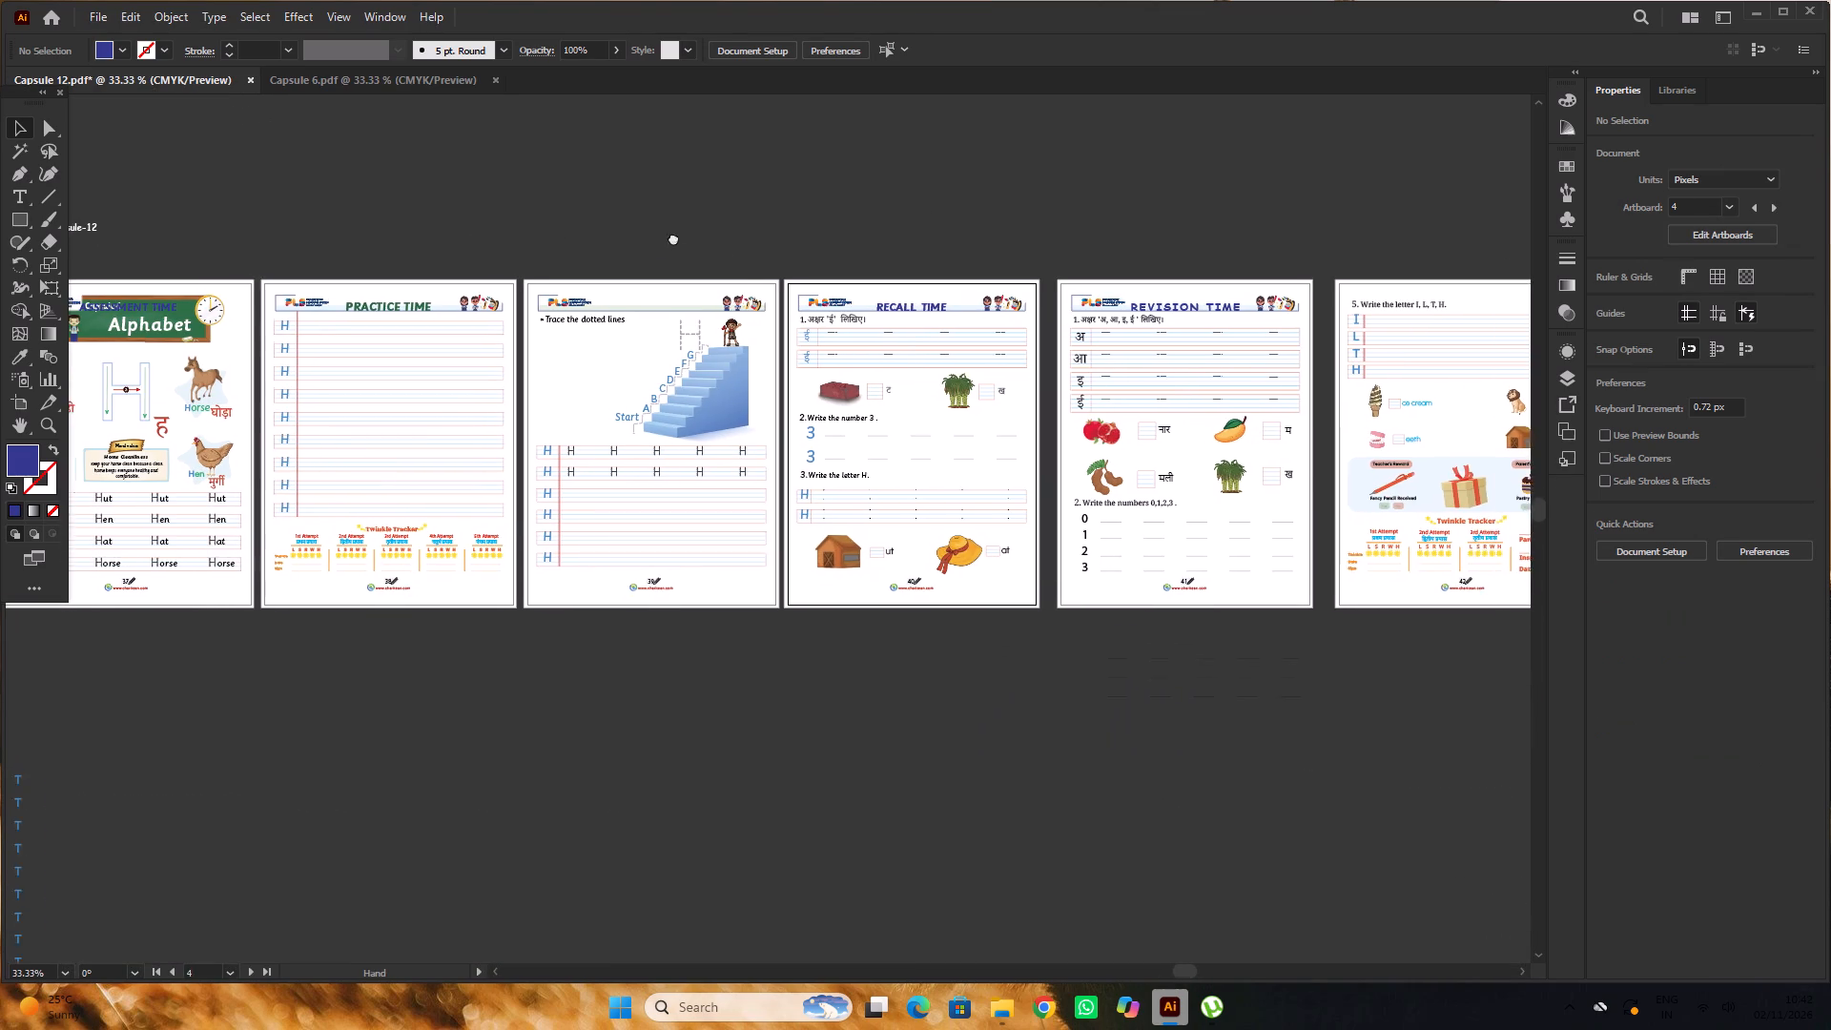
left_click_drag(673, 237, 731, 254)
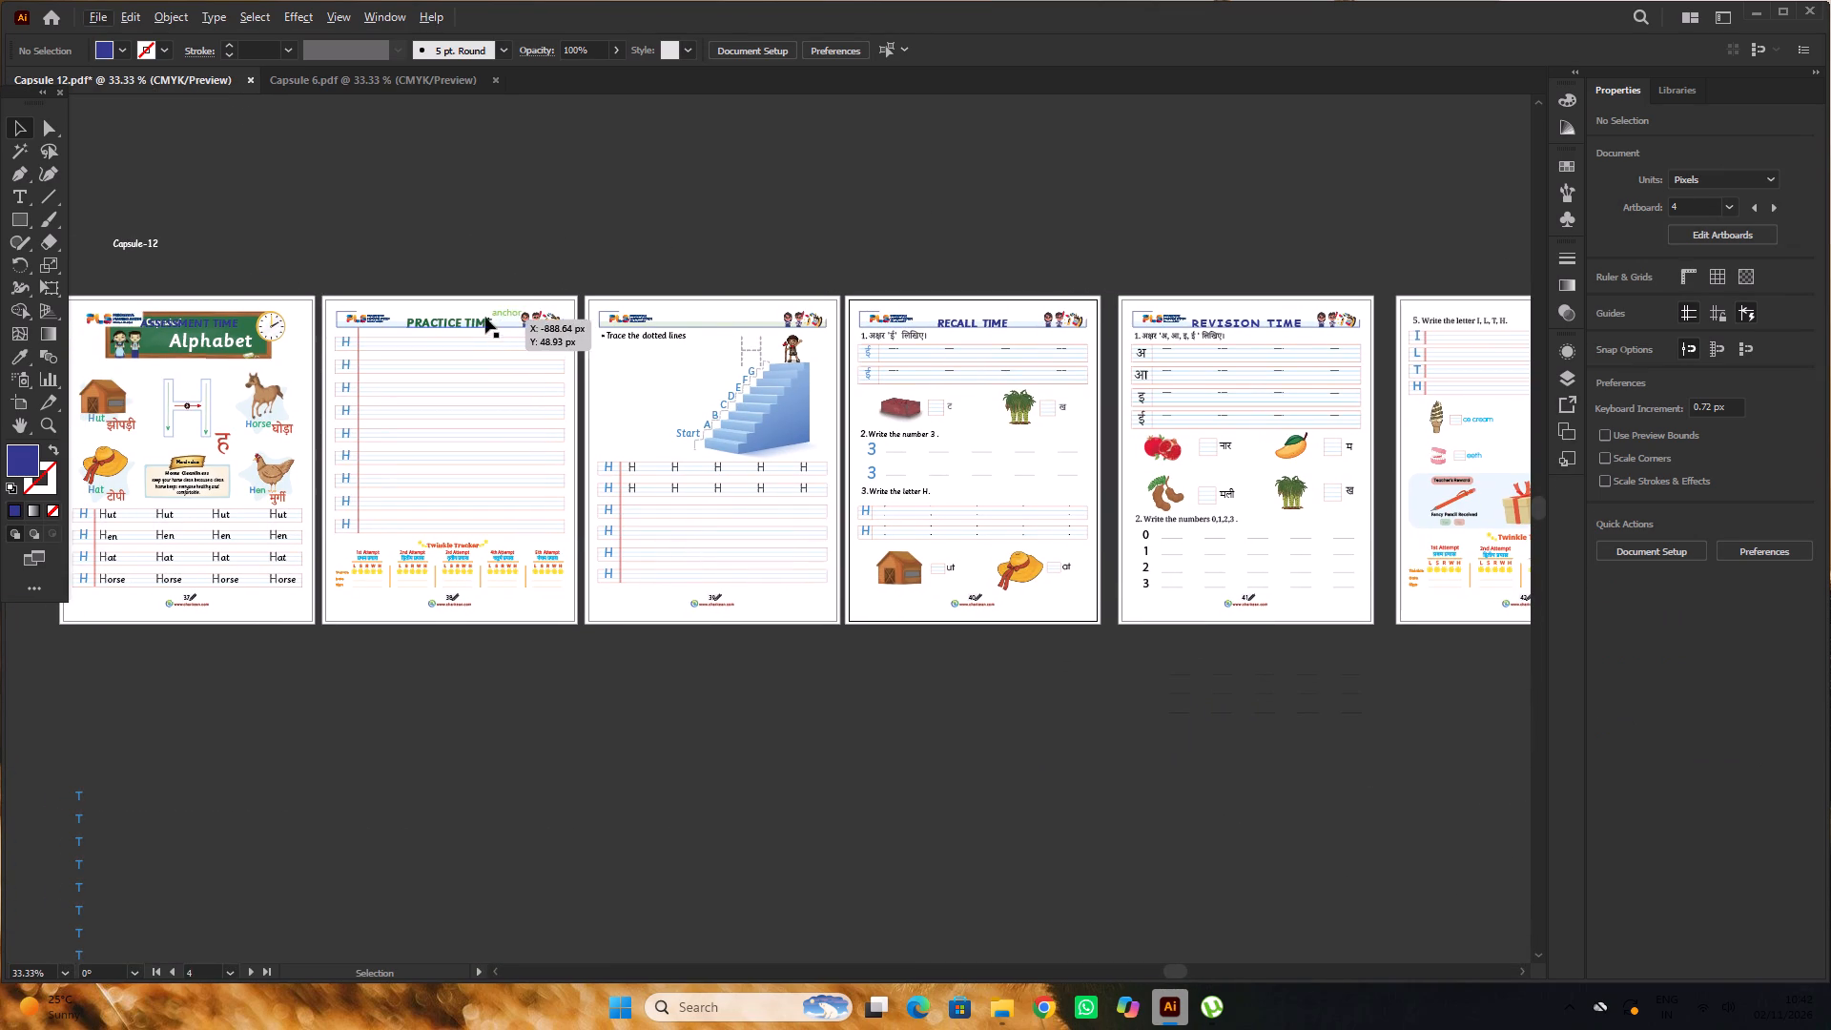
left_click_drag(481, 318, 765, 311)
Move the ASSESSMENT TIME heading from the Alphabet page 37 into the header band of page 38.
scroll(106, 316, "up", 1, "alt")
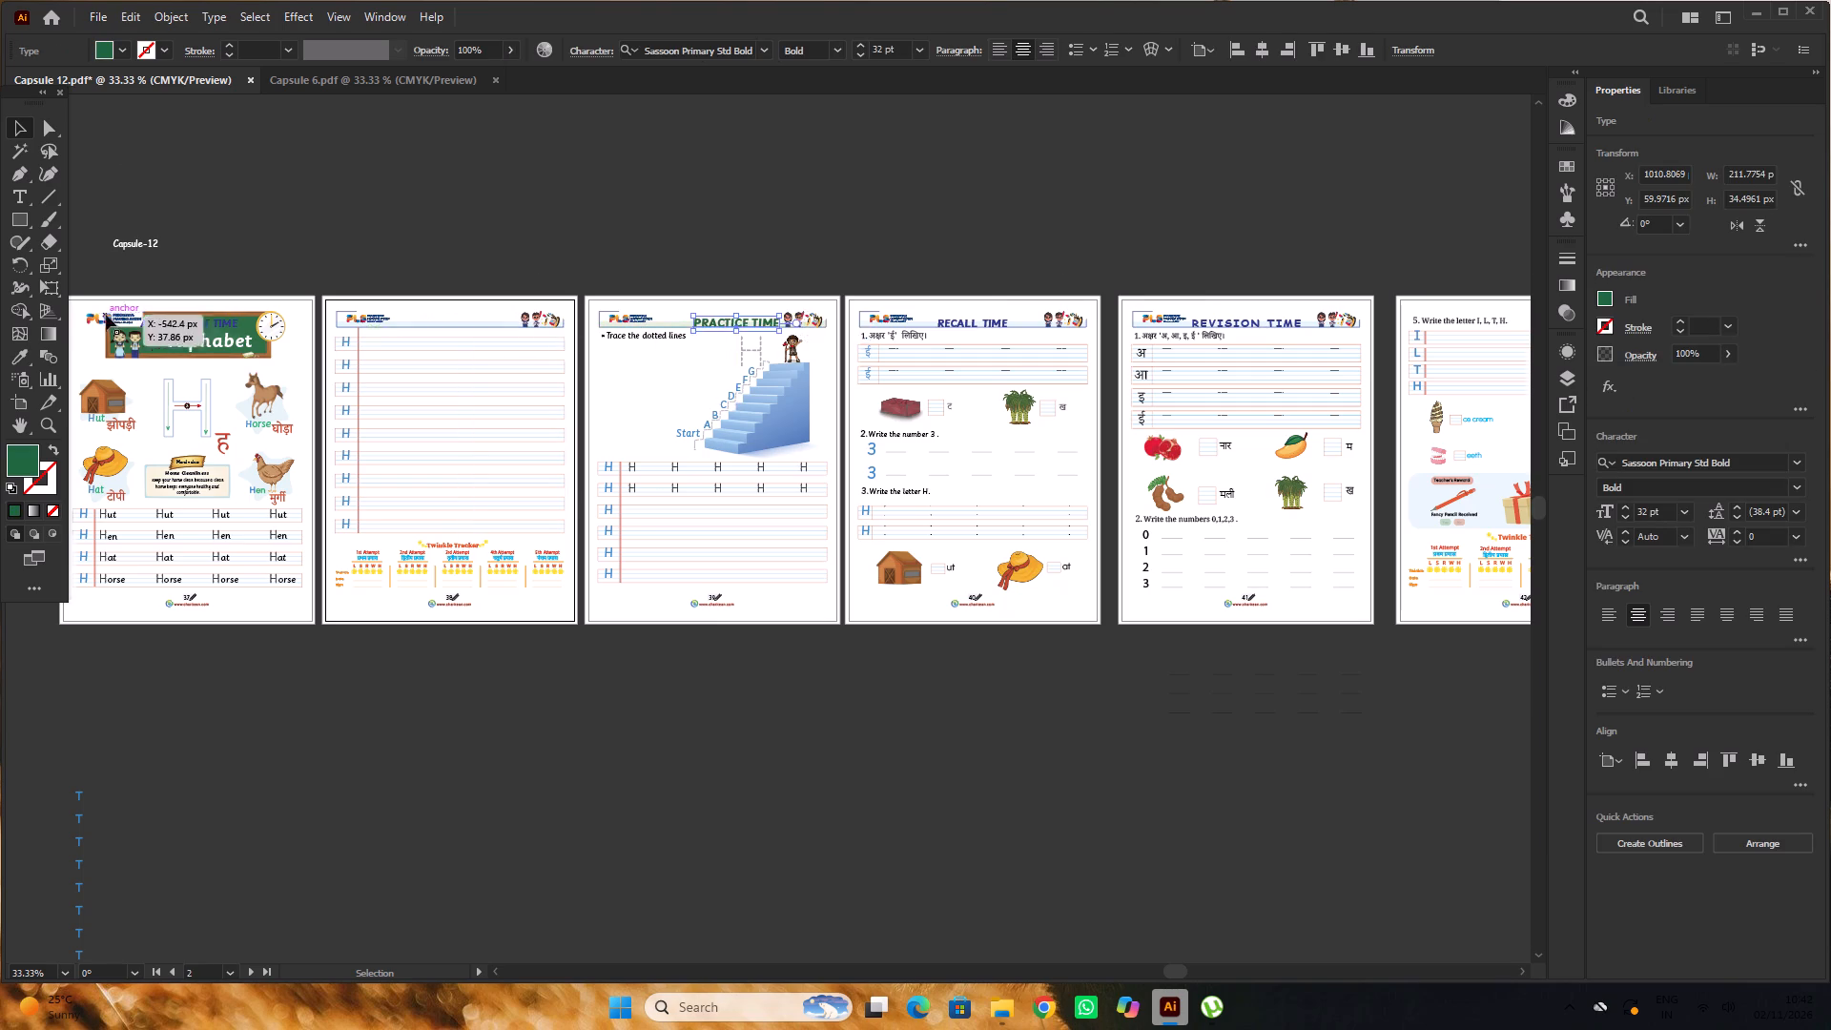
scroll(106, 315, "up", 2, "alt")
left_click(365, 335)
scroll(328, 330, "down", 2, "alt")
left_click_drag(348, 337, 359, 338)
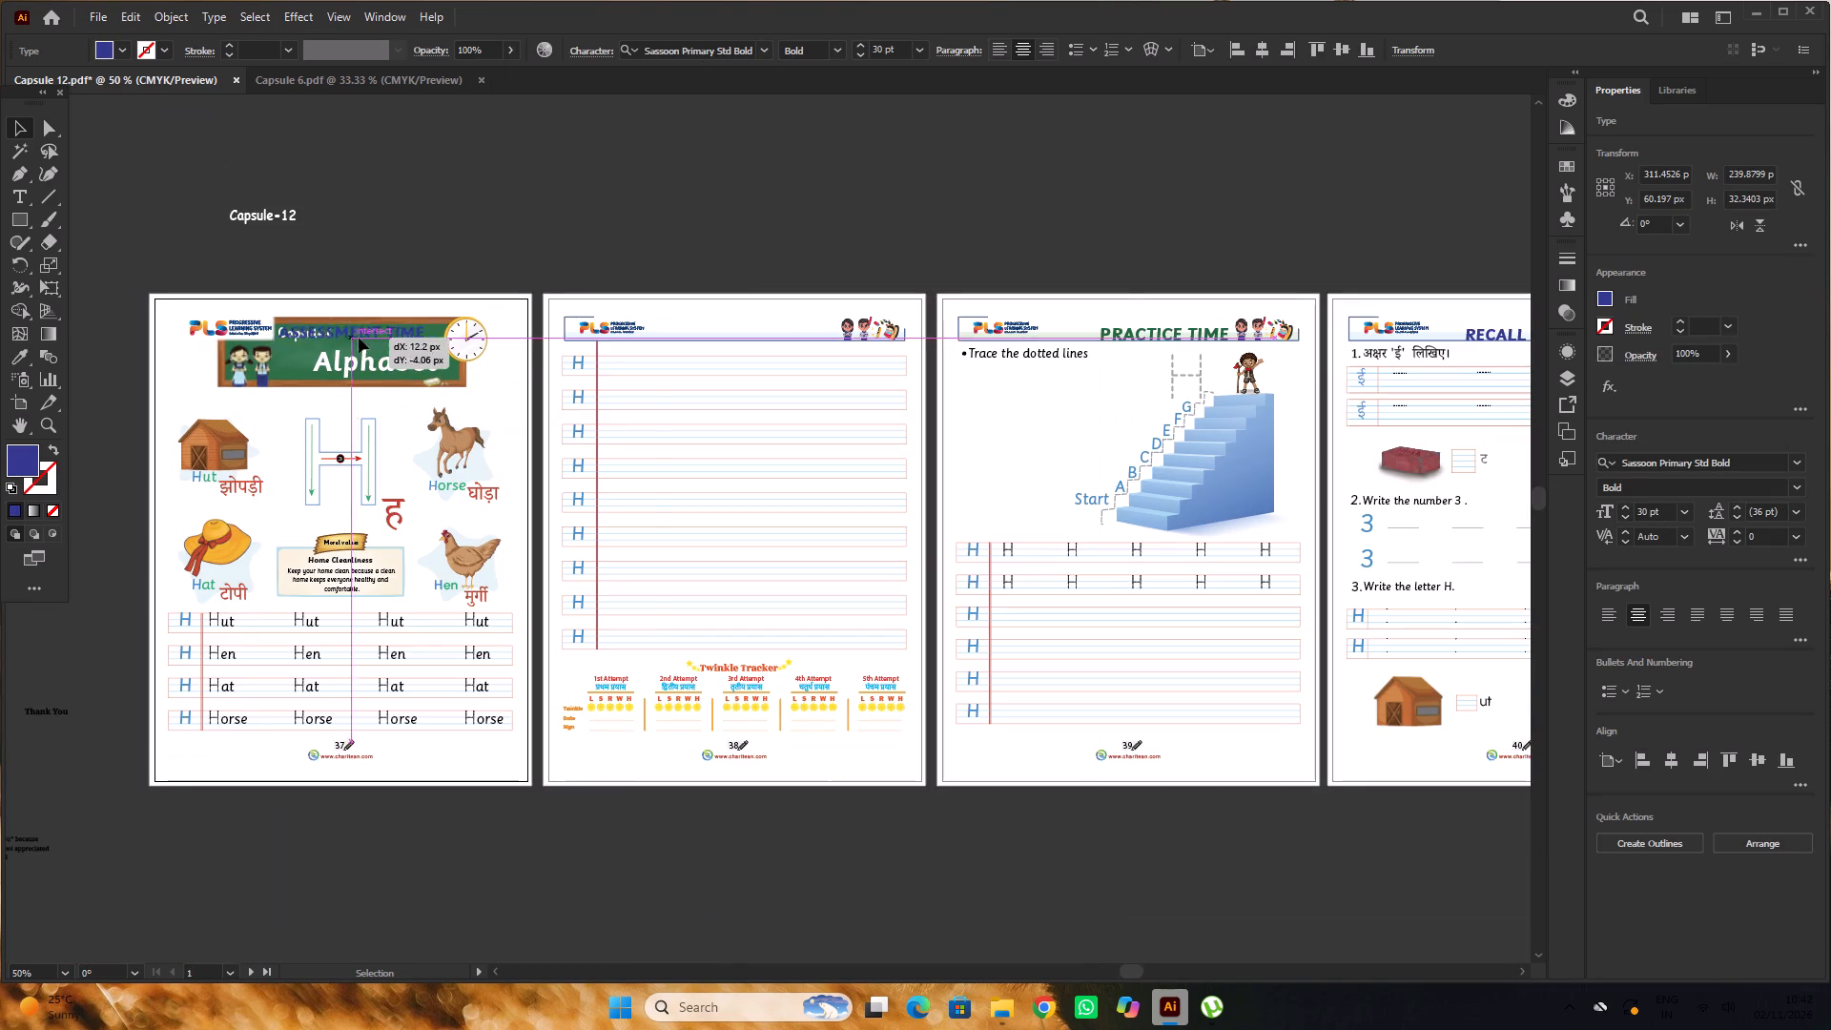
left_click_drag(359, 338, 730, 337)
Compare the heading with Capsule 6 and centre ASSESSMENT TIME horizontally on page 38 of Capsule 12.
scroll(738, 329, "up", 2, "alt")
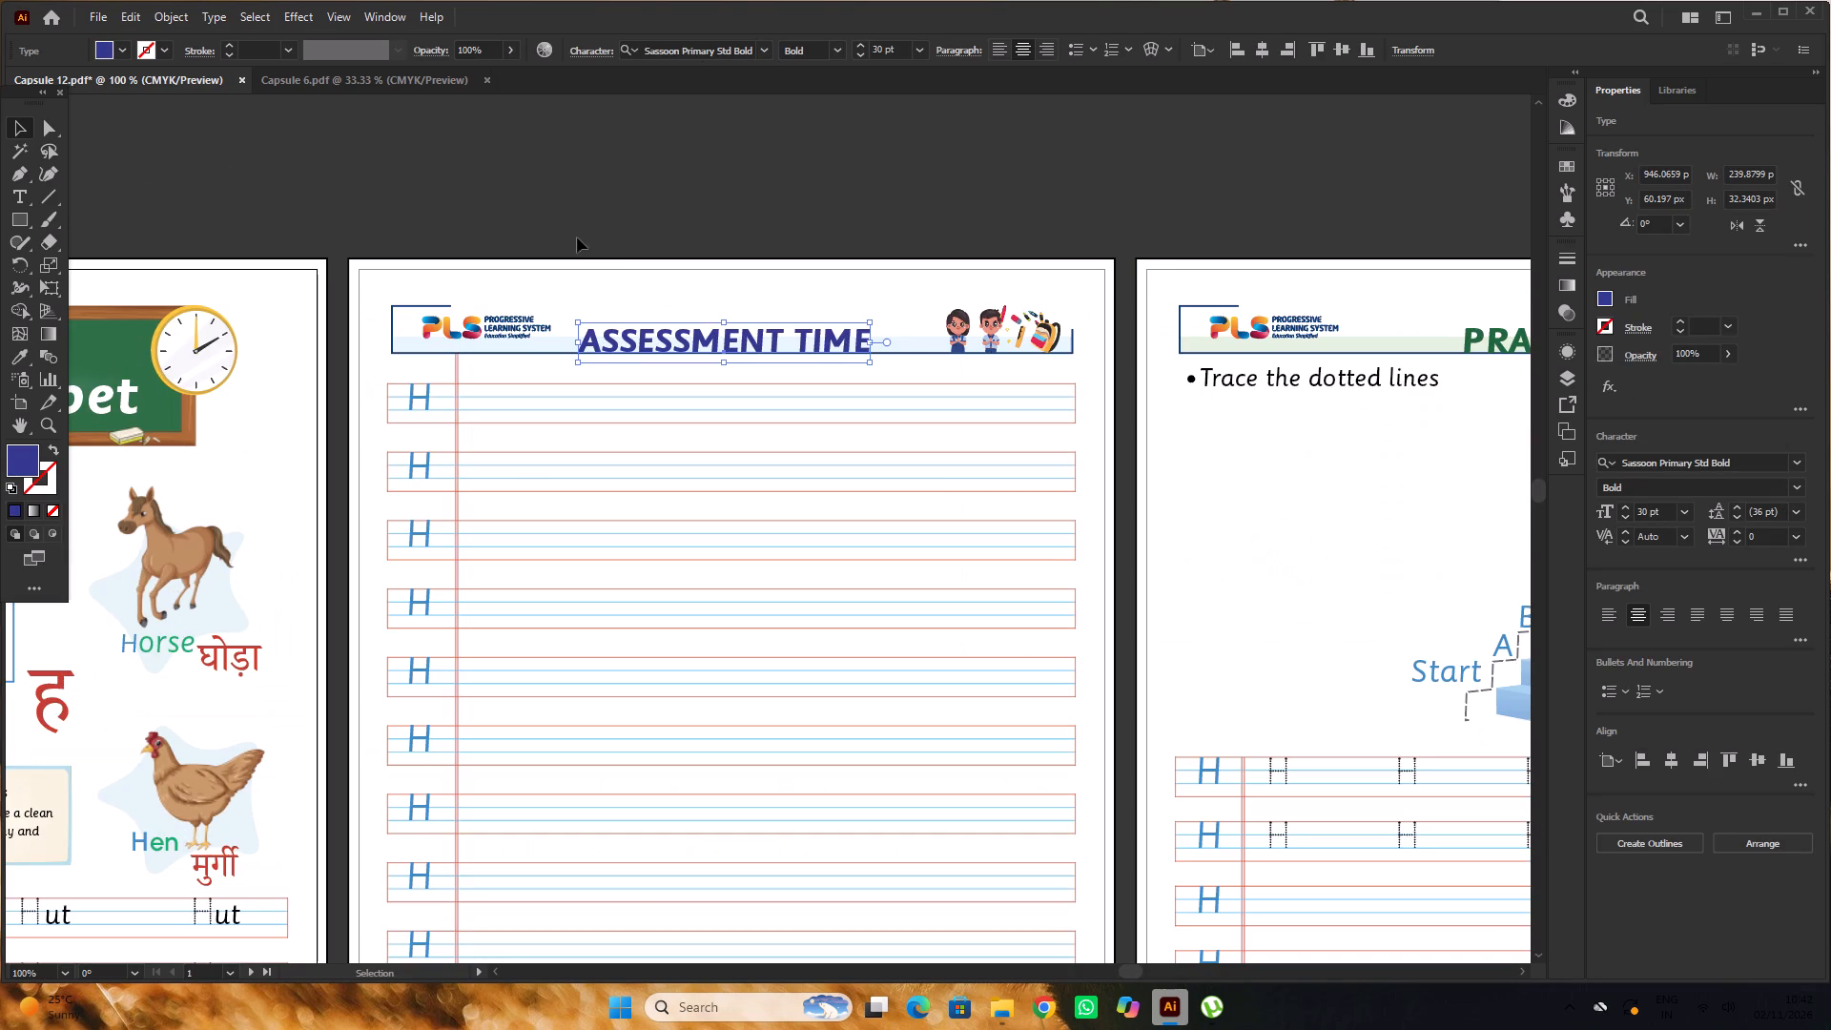
left_click(319, 74)
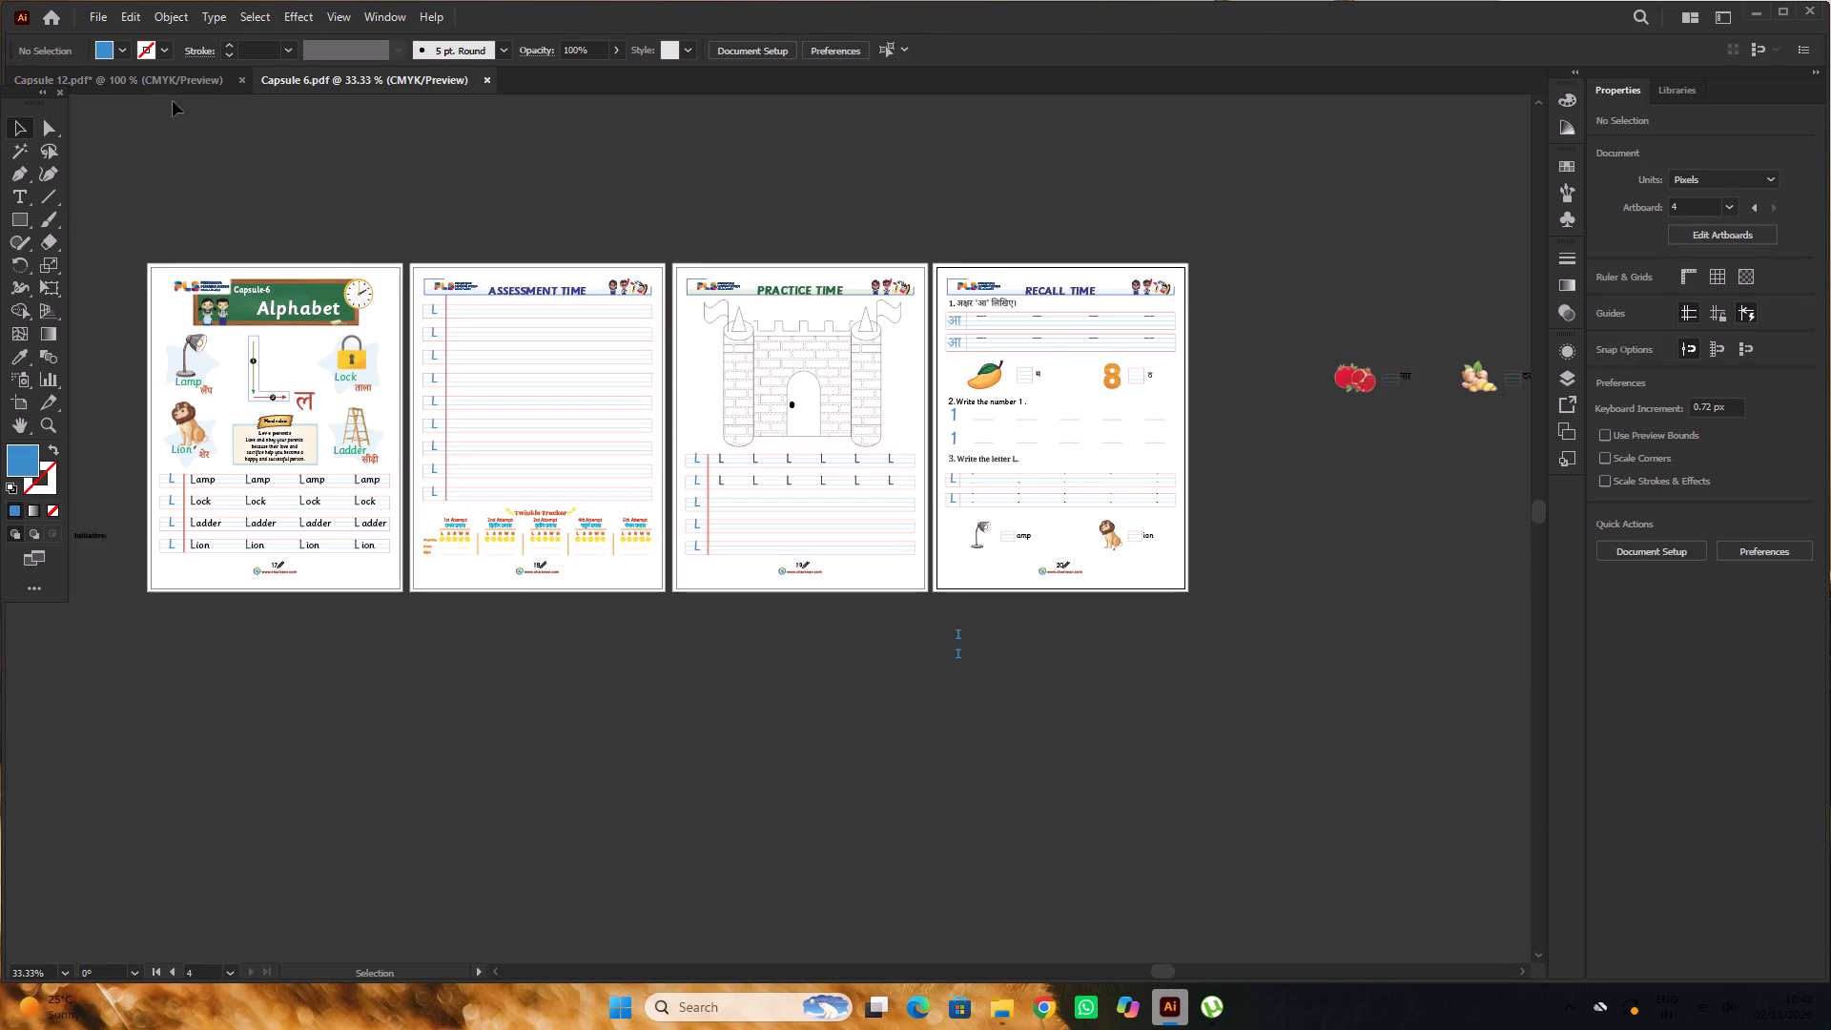
left_click(160, 79)
left_click(787, 301)
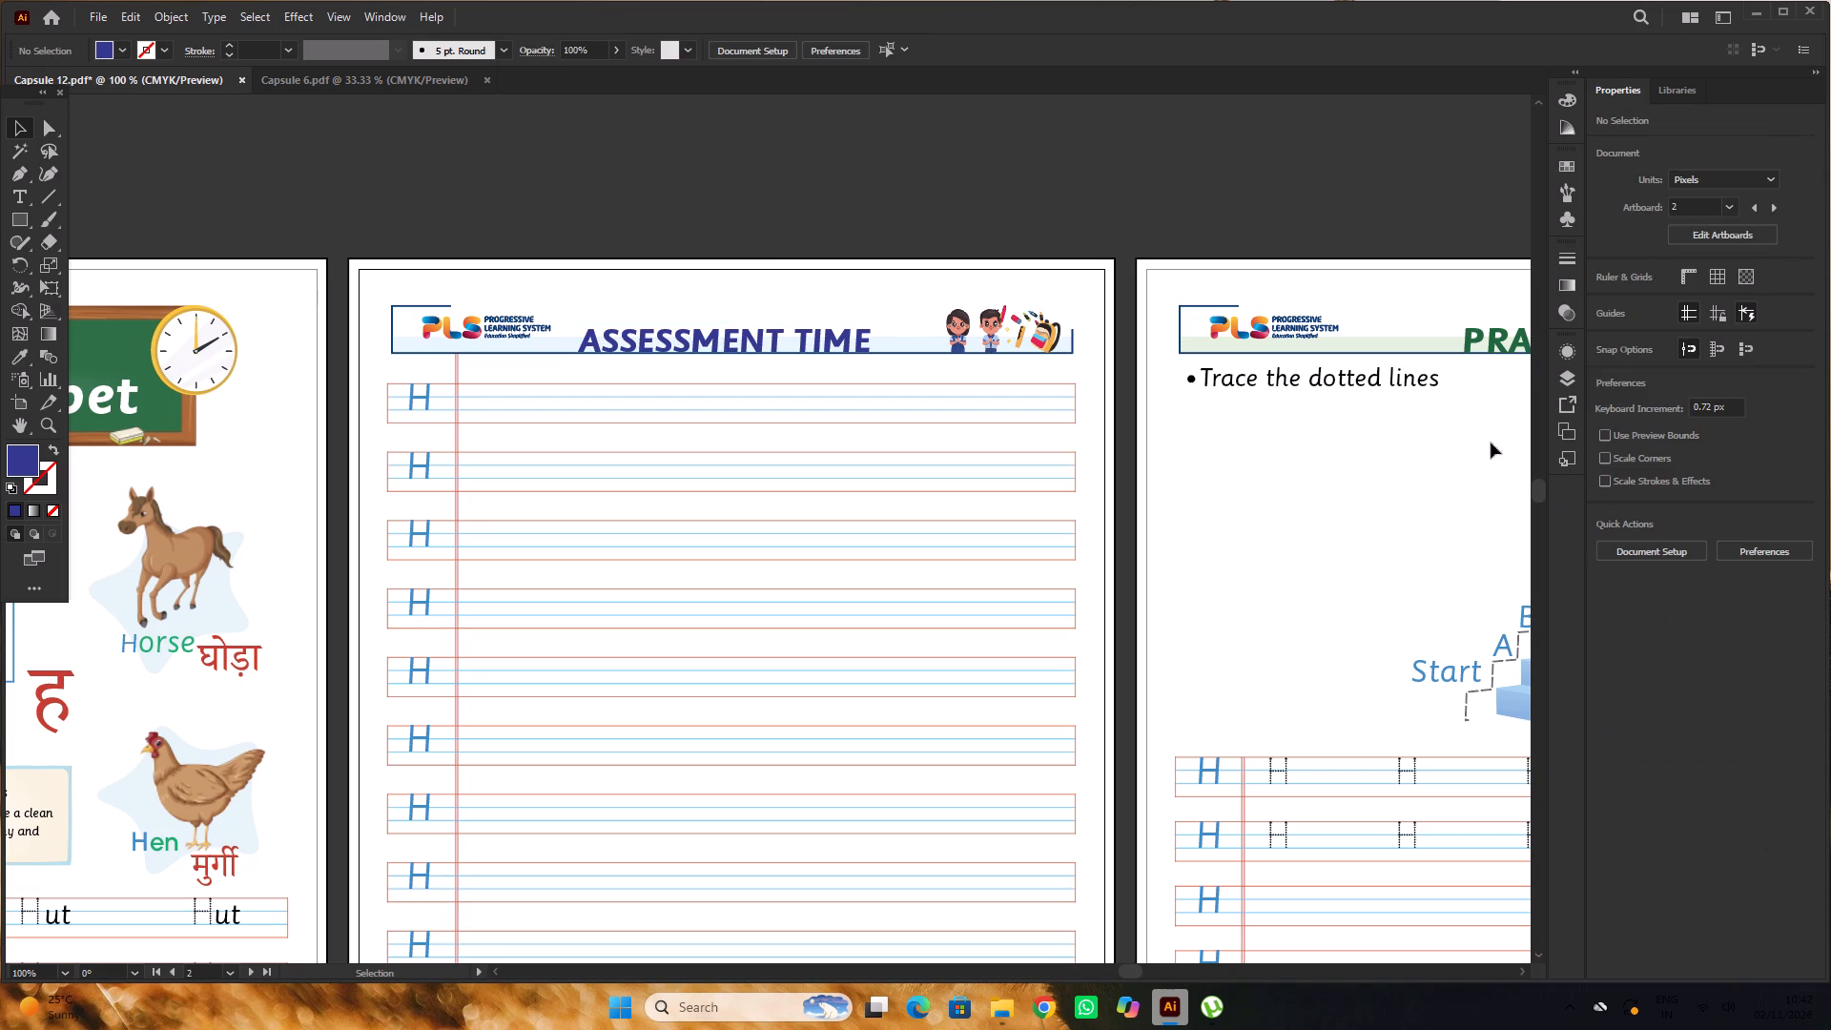
left_click(854, 329)
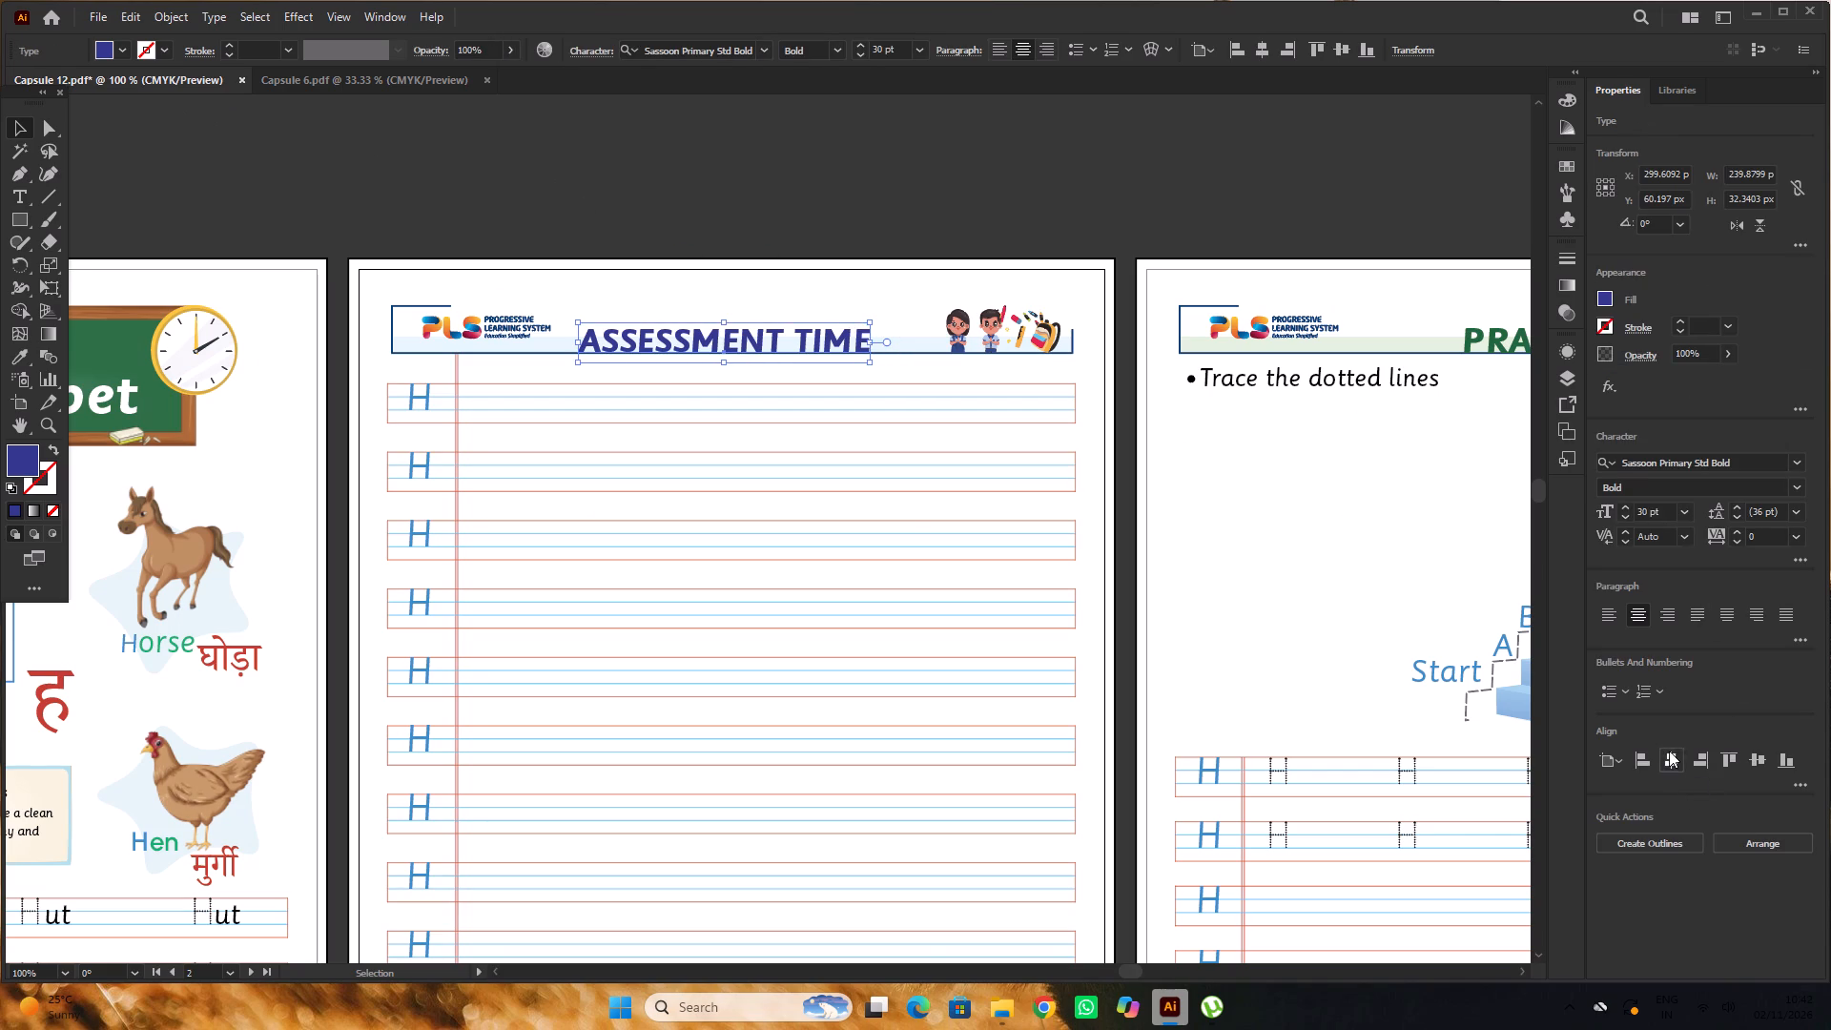
left_click(1669, 751)
left_click(902, 229)
Centre the PRACTICE TIME heading horizontally on page 39.
scroll(671, 205, "down", 3, "alt")
key("space")
left_click_drag(898, 172, 709, 200)
scroll(771, 224, "up", 2, "alt")
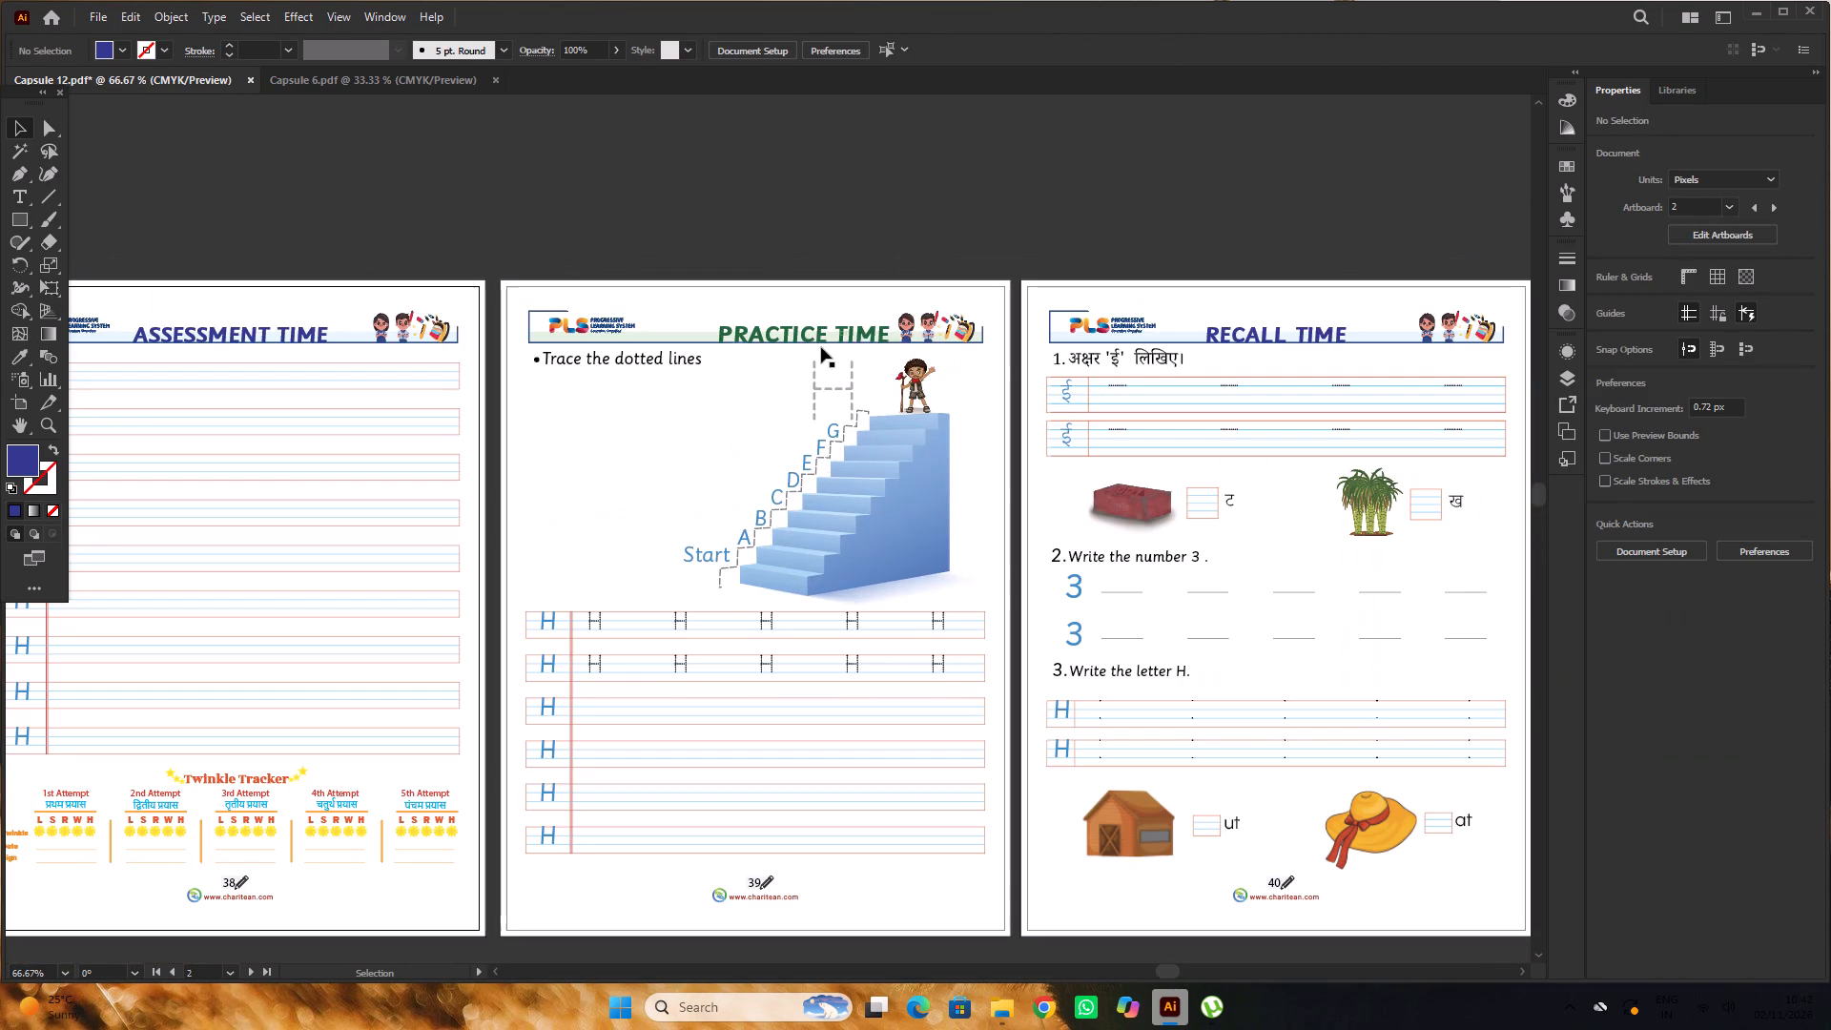
left_click(824, 333)
left_click(1665, 753)
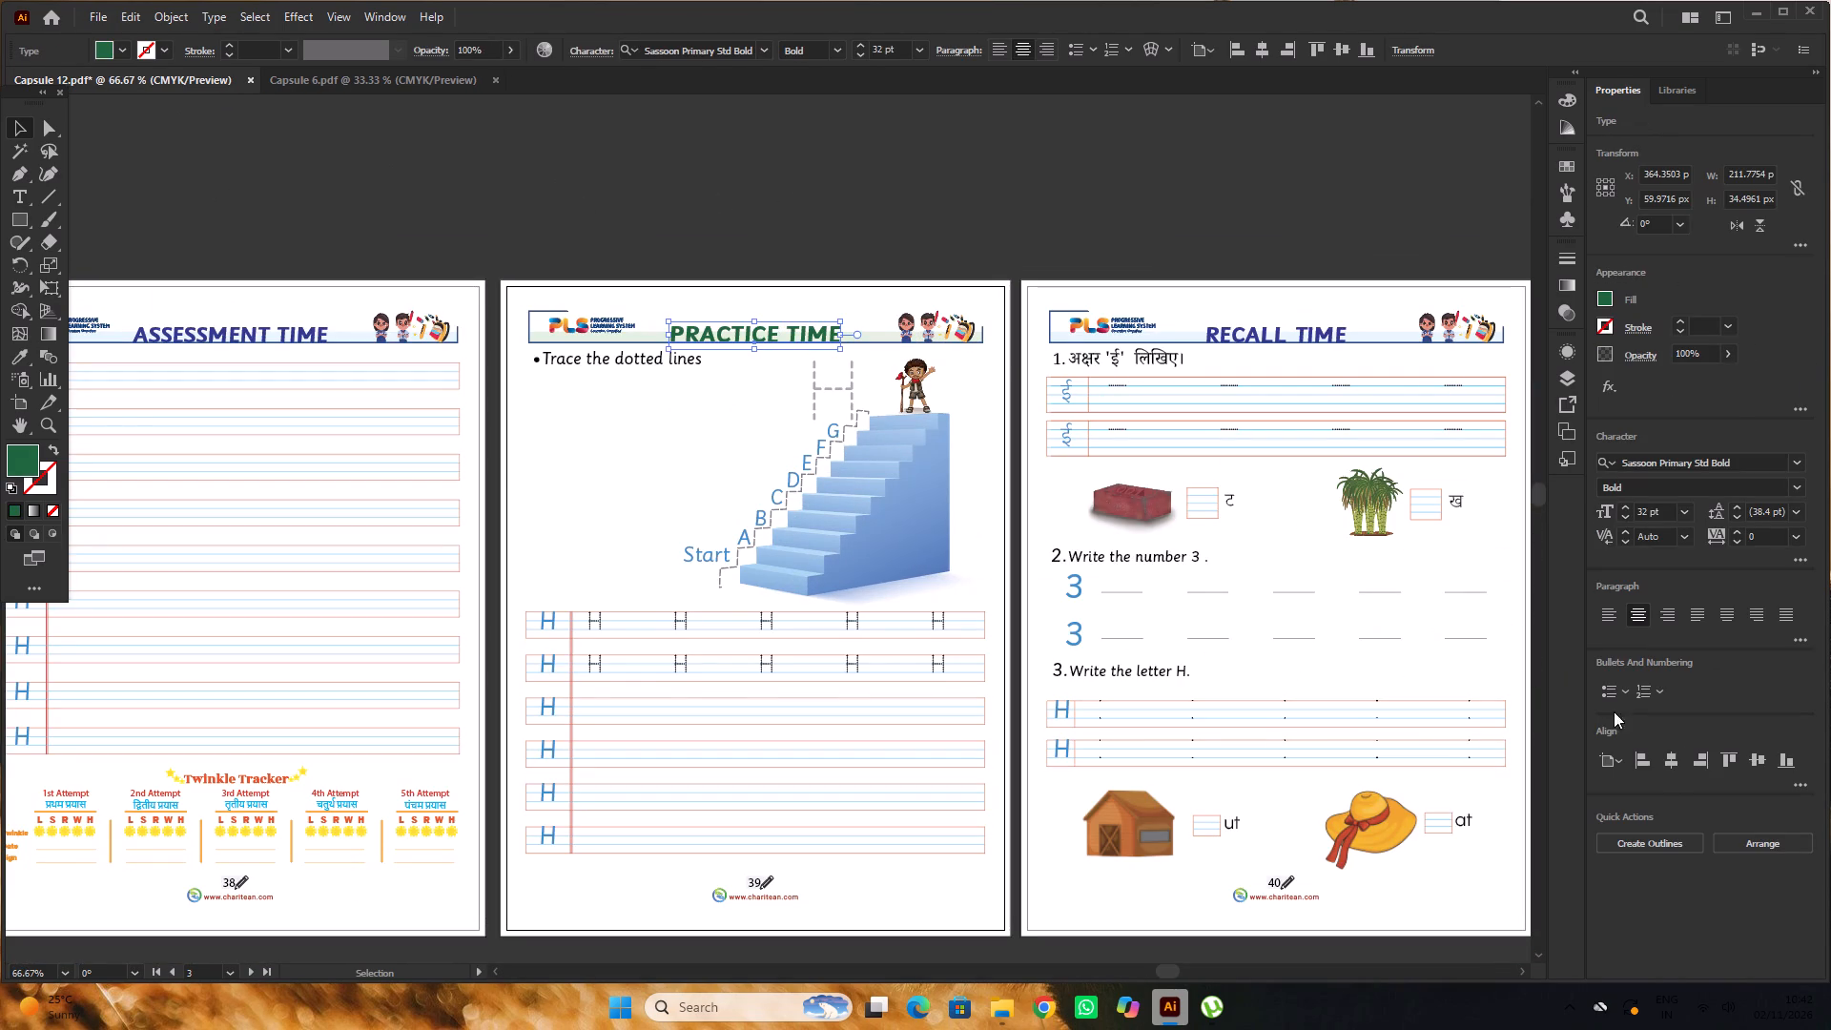
double_click(781, 218)
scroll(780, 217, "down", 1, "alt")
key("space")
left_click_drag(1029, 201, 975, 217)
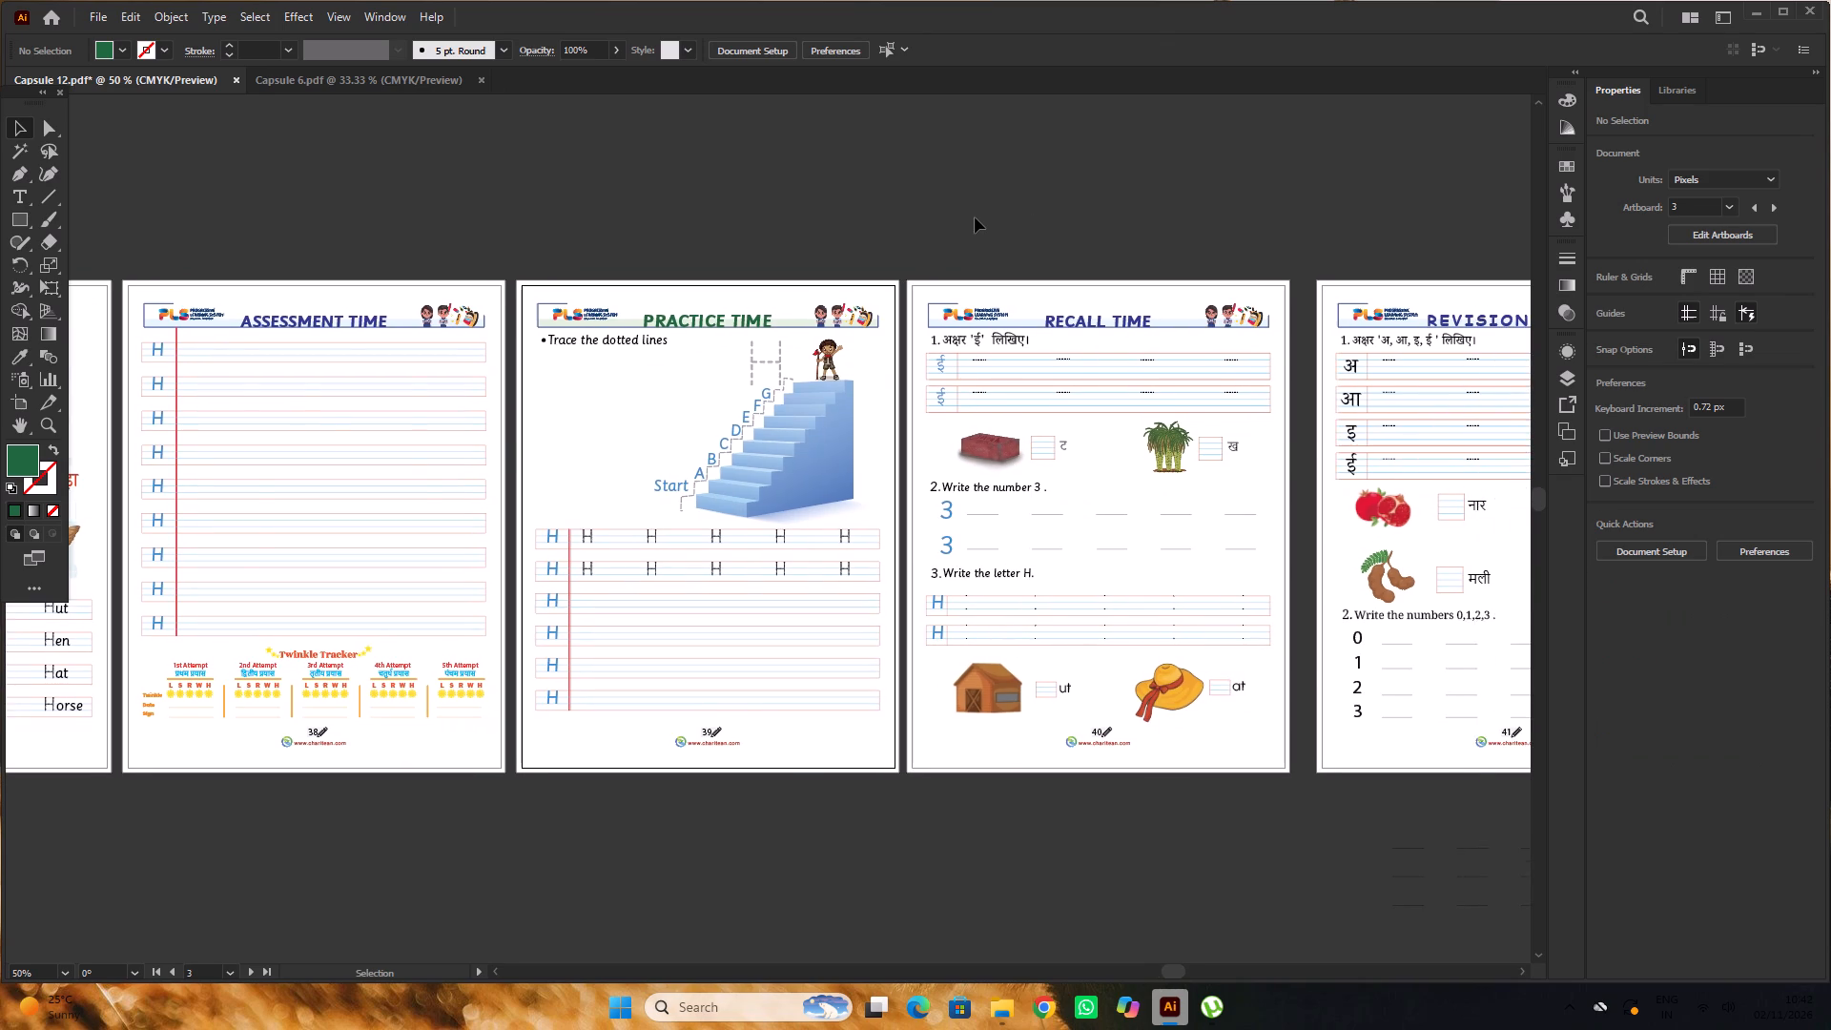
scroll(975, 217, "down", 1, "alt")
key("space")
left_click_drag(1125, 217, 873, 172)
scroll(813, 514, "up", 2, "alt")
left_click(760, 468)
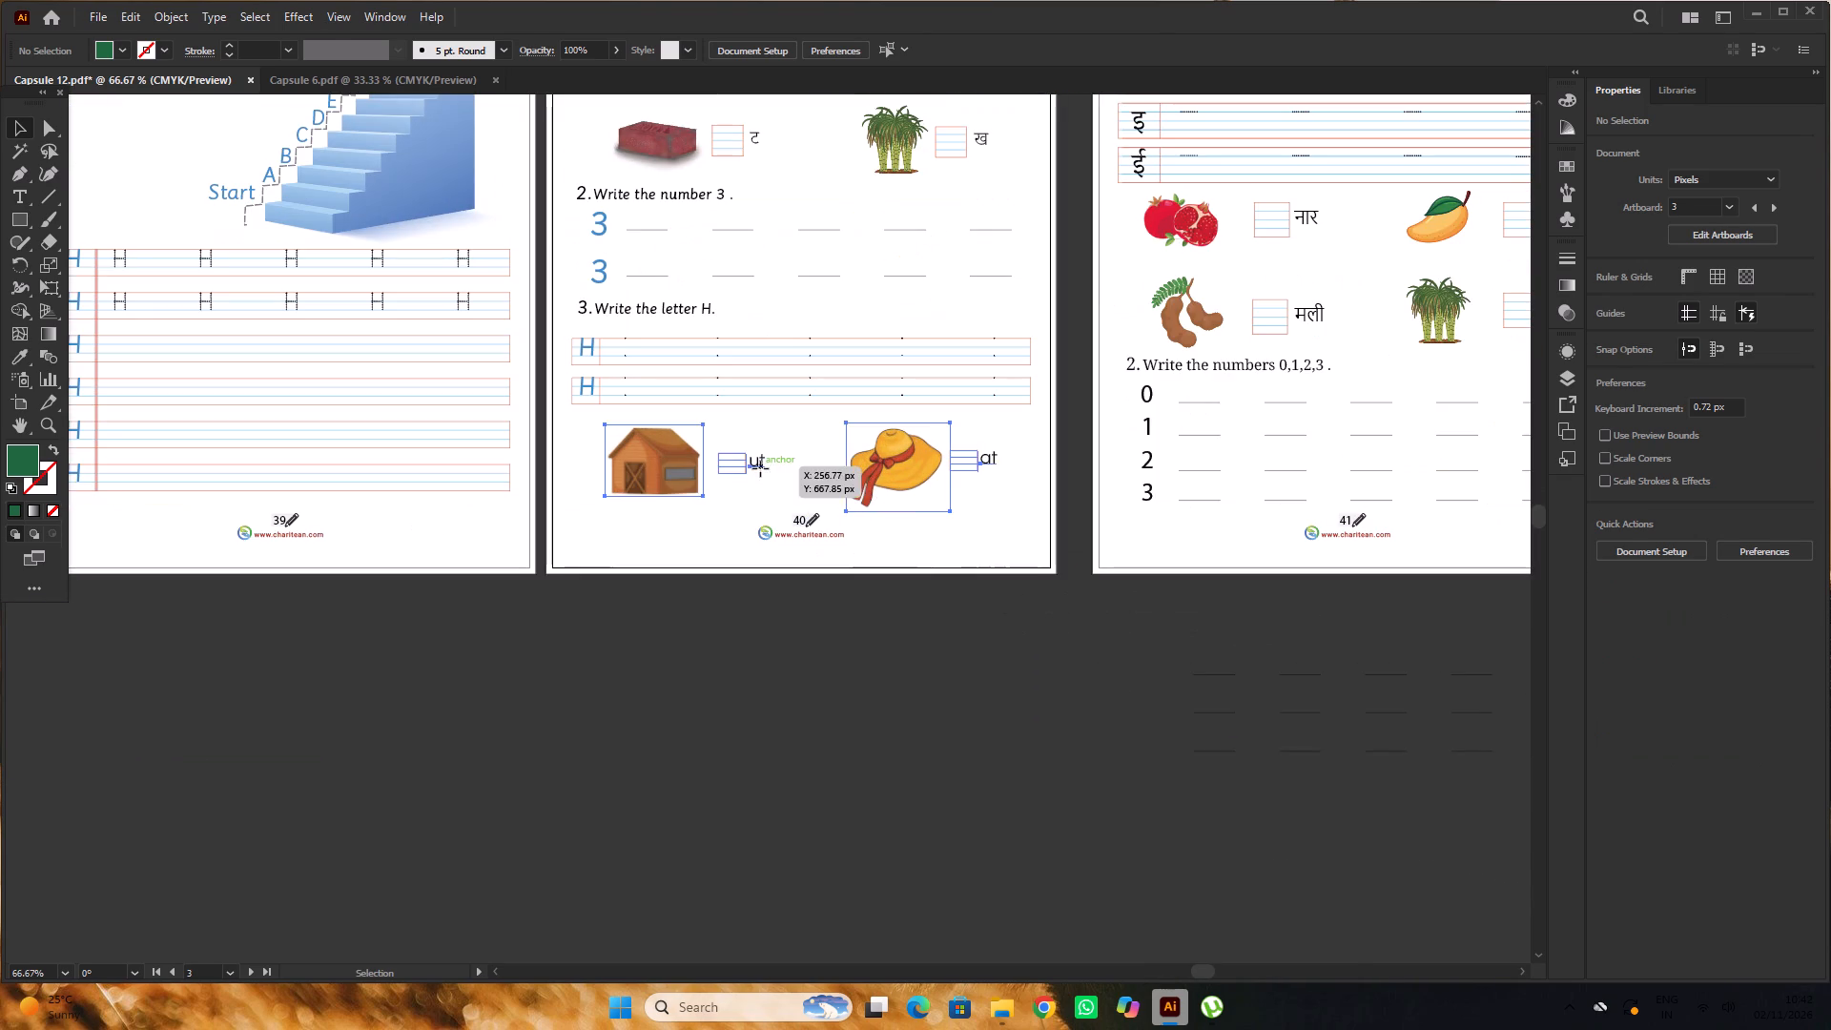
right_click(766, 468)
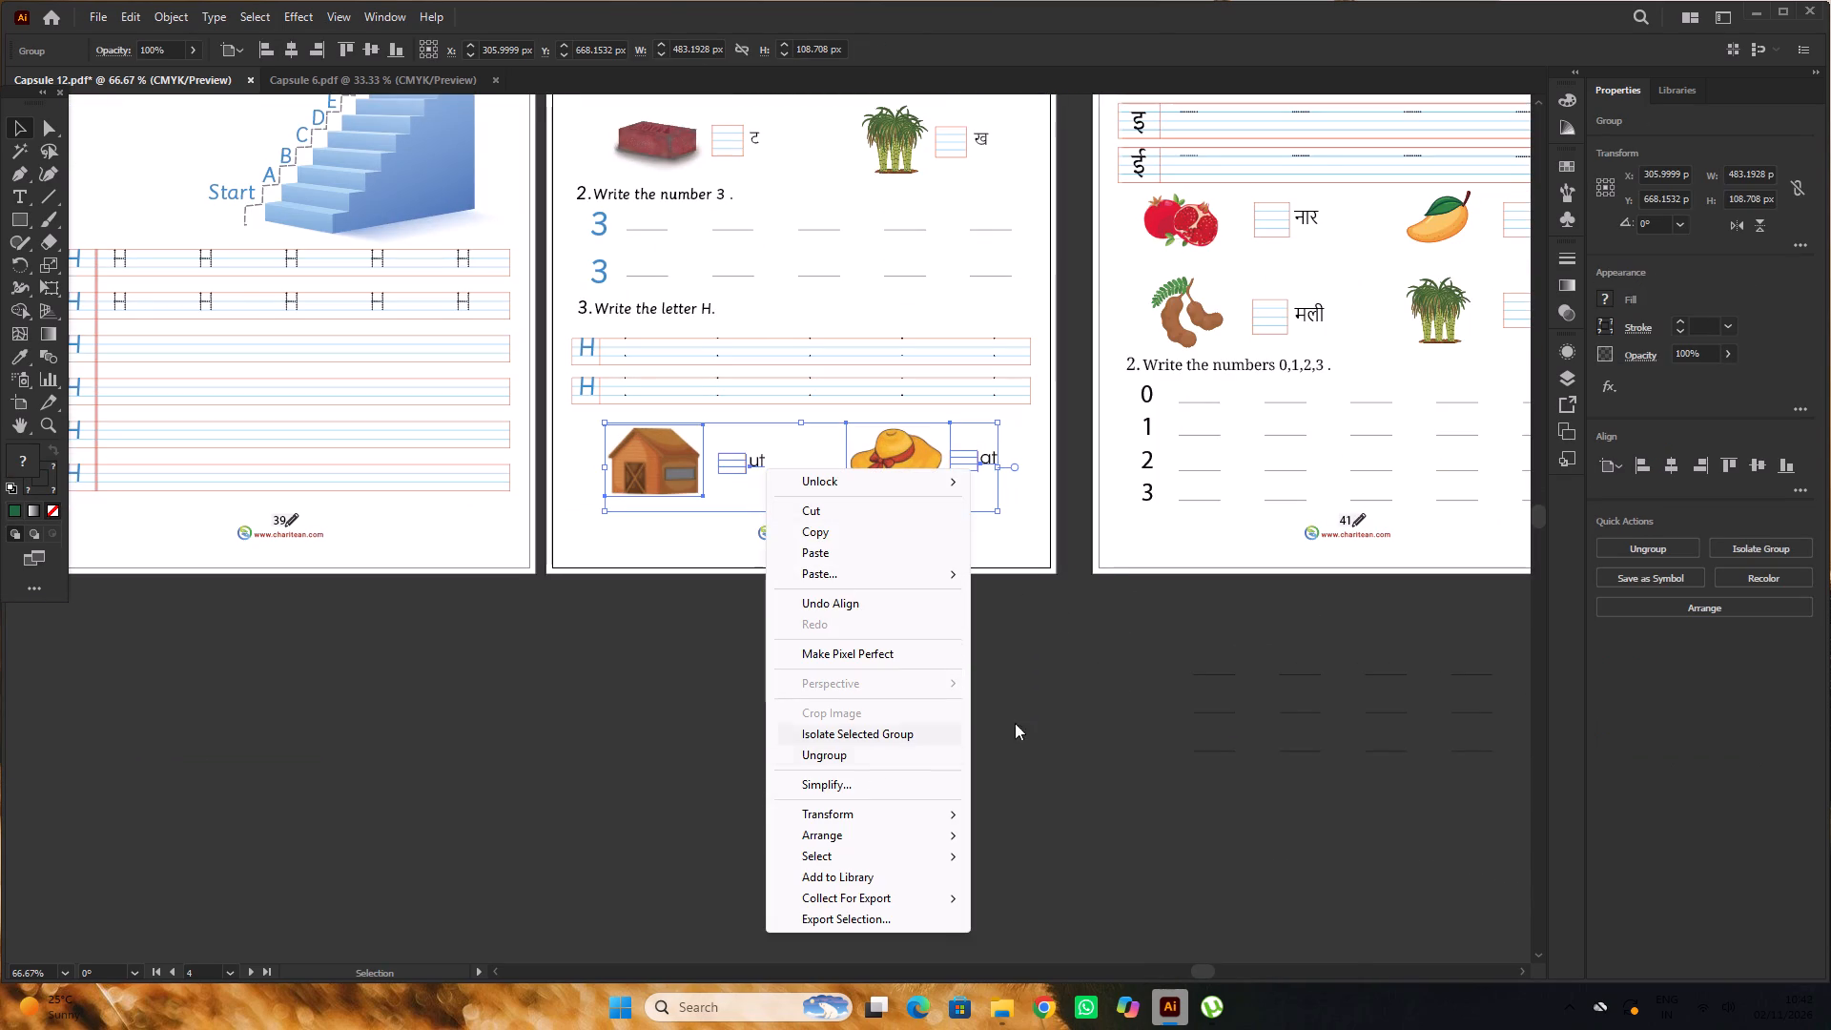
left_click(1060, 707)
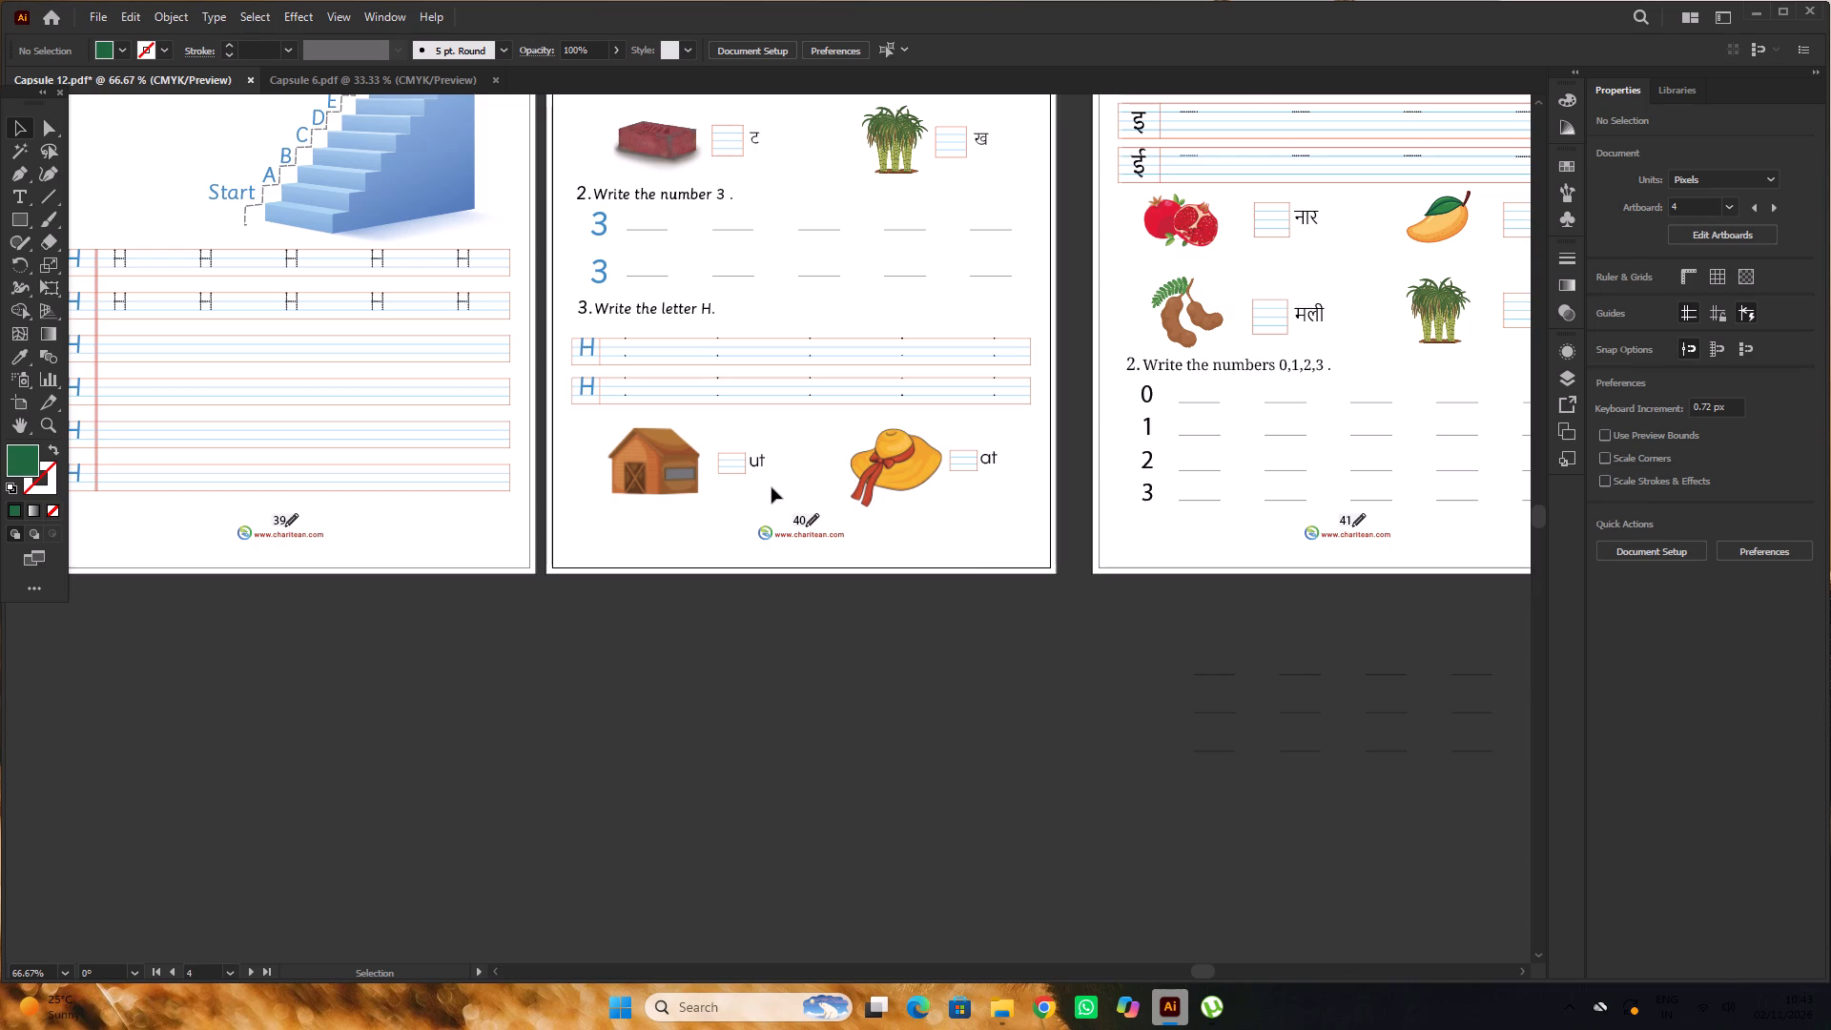
Set the word endings "ut" and "at" beside the hut and hat pictures on page 40 to the Sassoon Primary font.
scroll(771, 484, "up", 2, "alt")
double_click(751, 445)
left_click(751, 444)
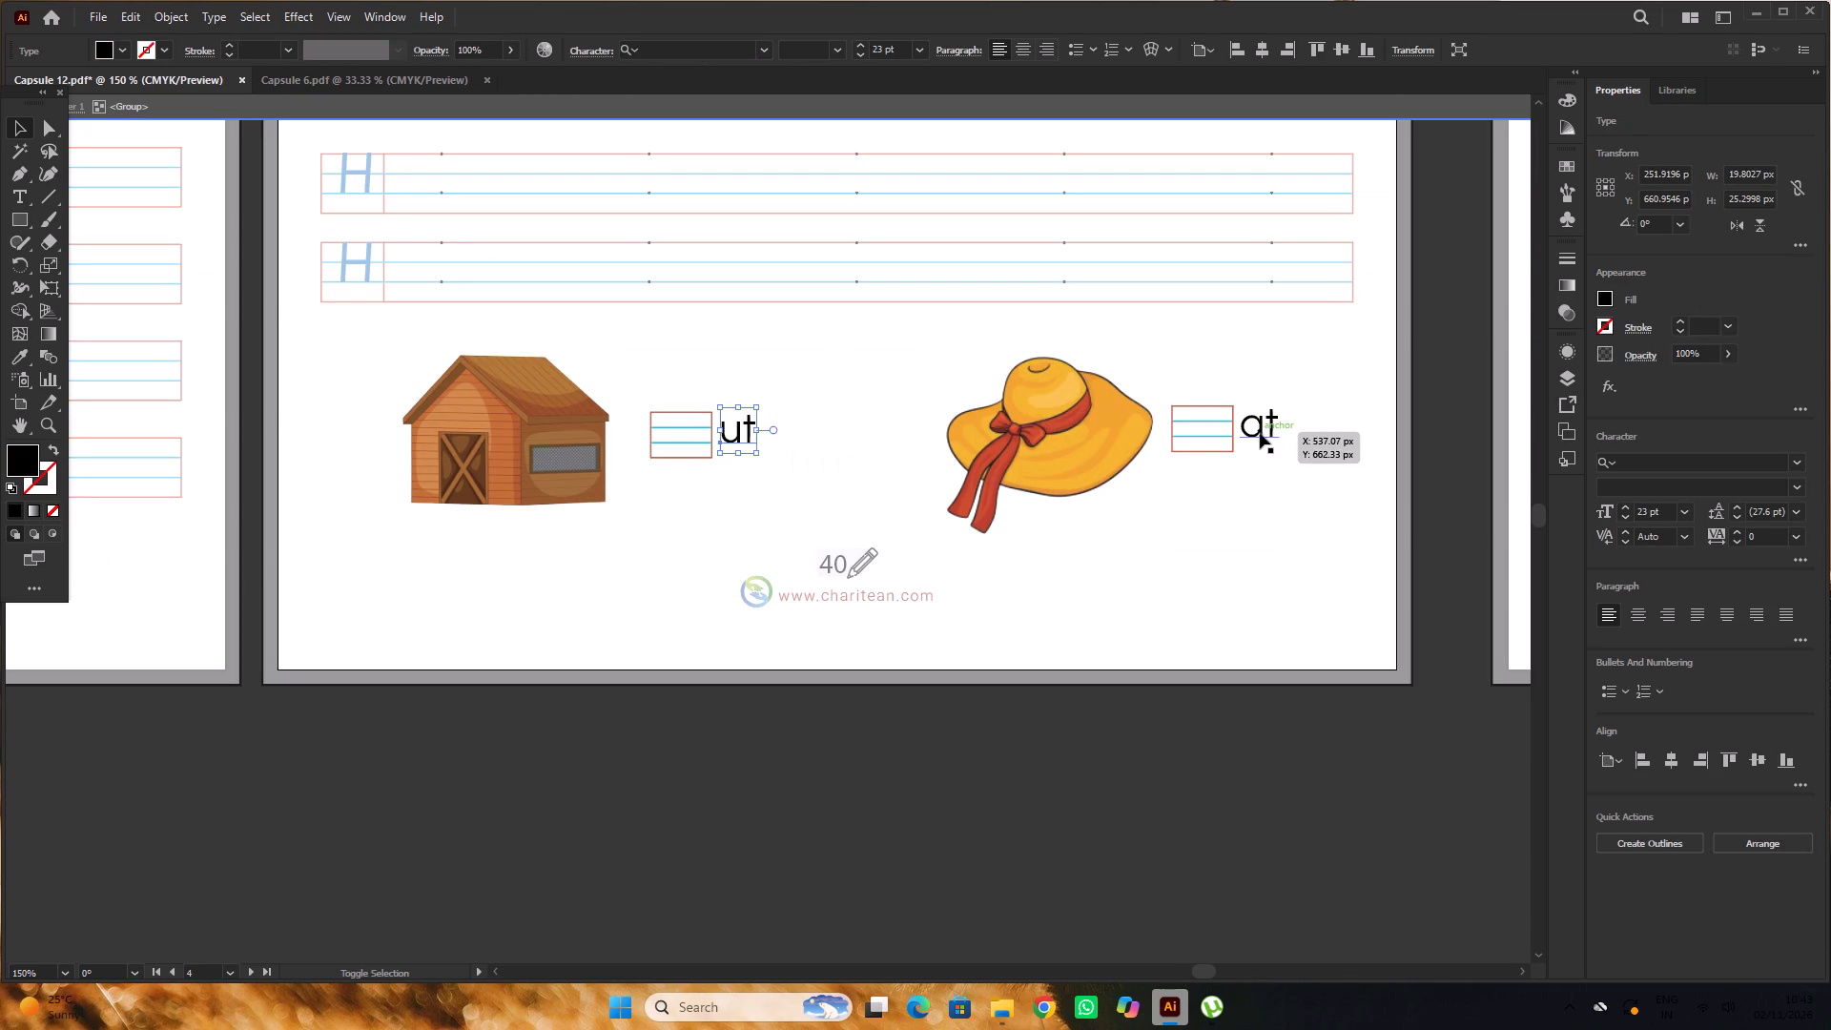
left_click(1261, 433, "shift")
left_click(1722, 452)
key("s")
left_click(1710, 461)
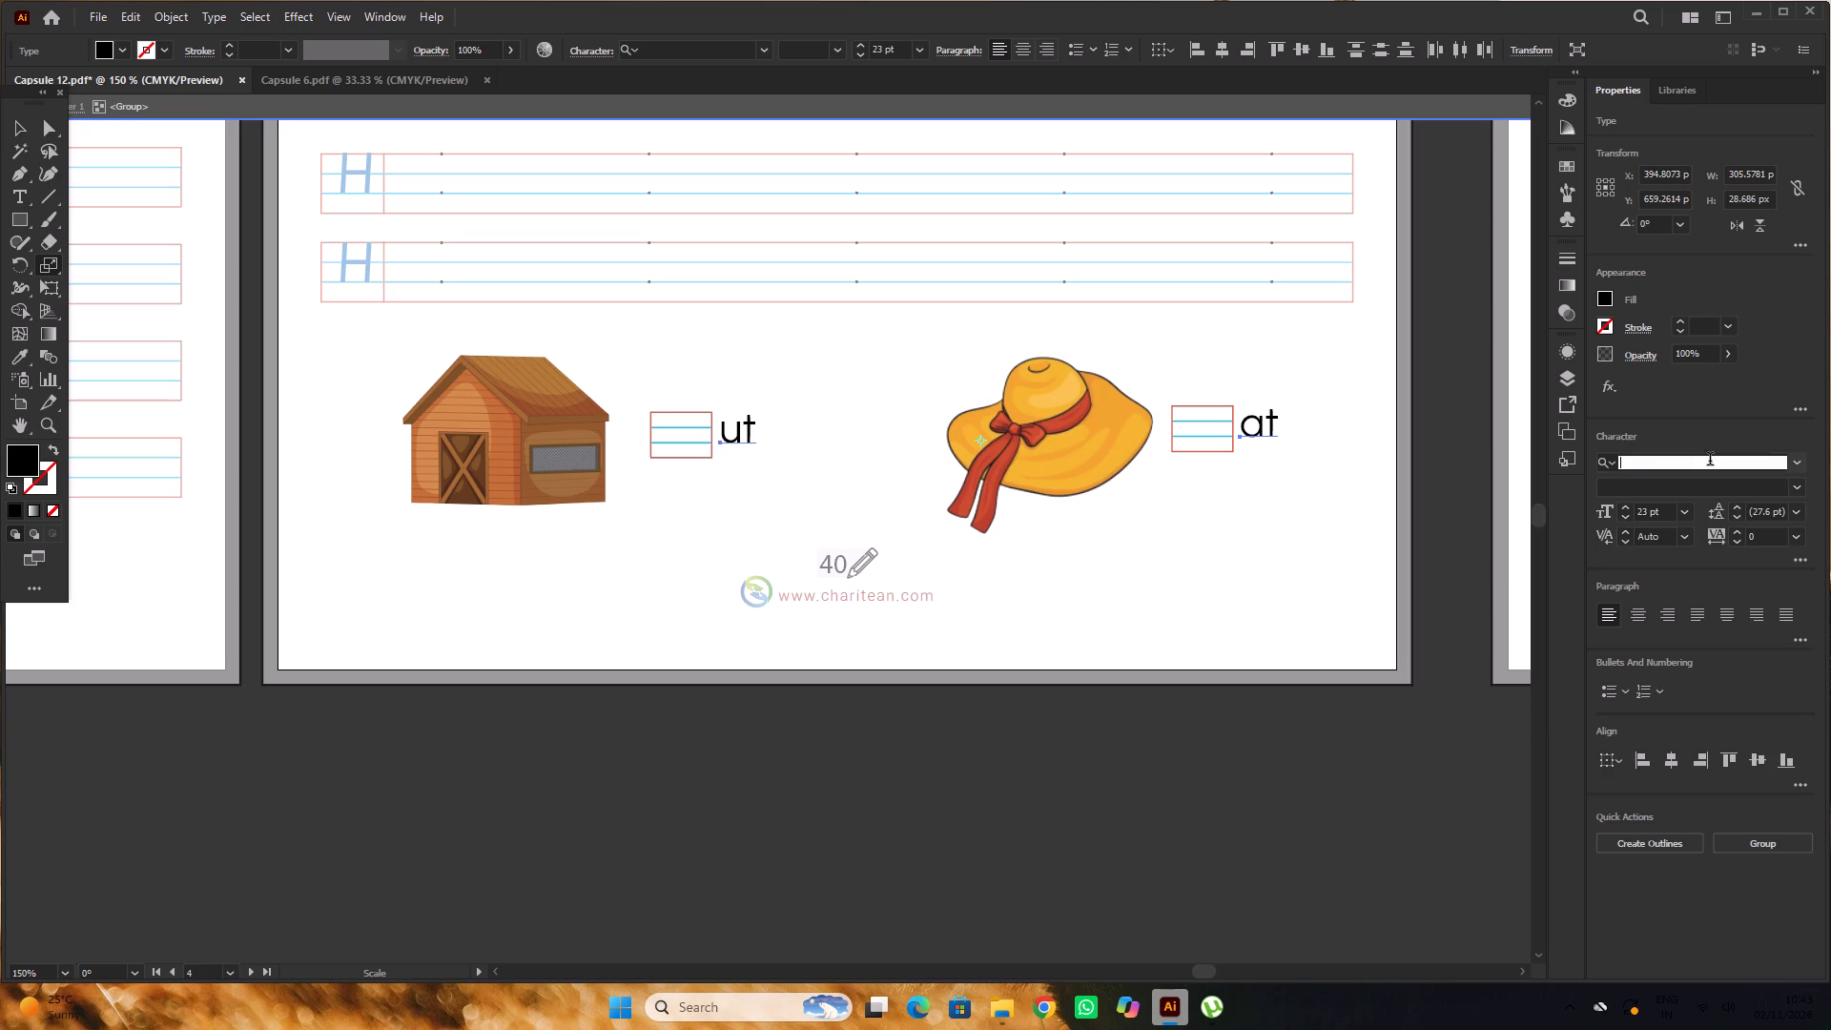
type("SA")
key("s")
left_click(1480, 593)
scroll(561, 489, "down", 2, "alt")
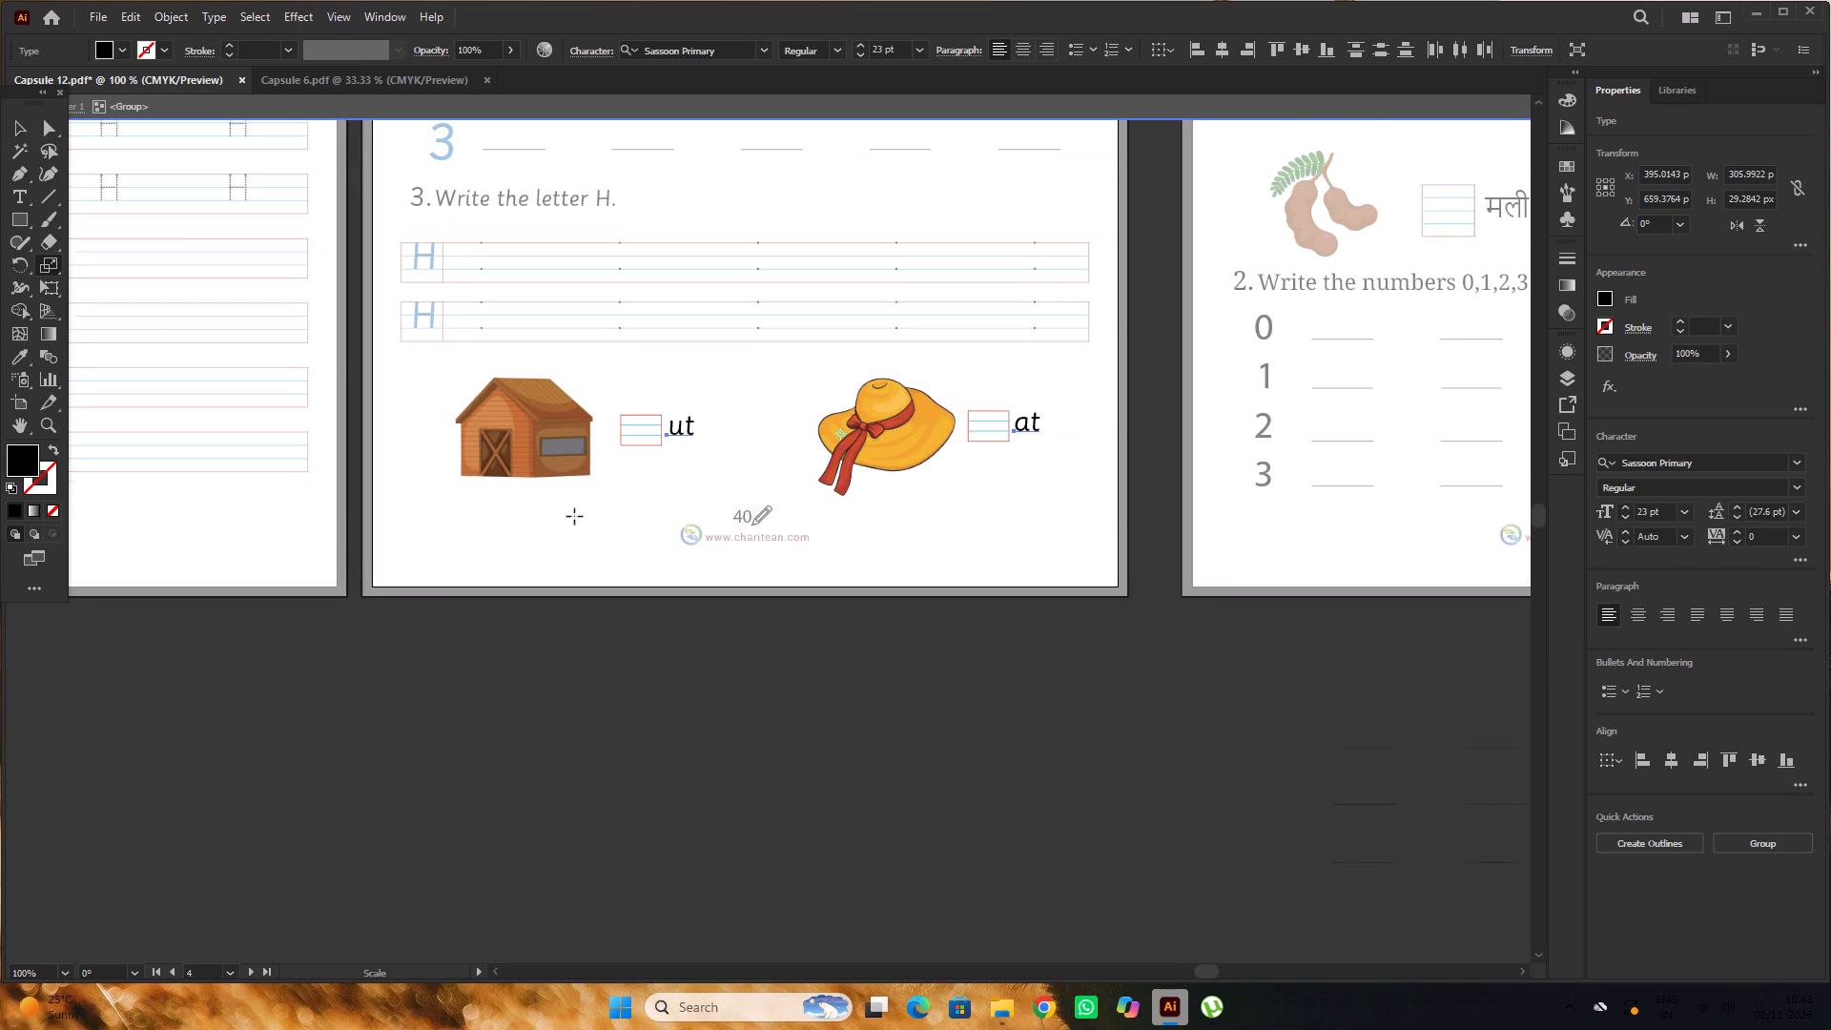
triple_click(819, 693)
triple_click(882, 683)
left_click(19, 121)
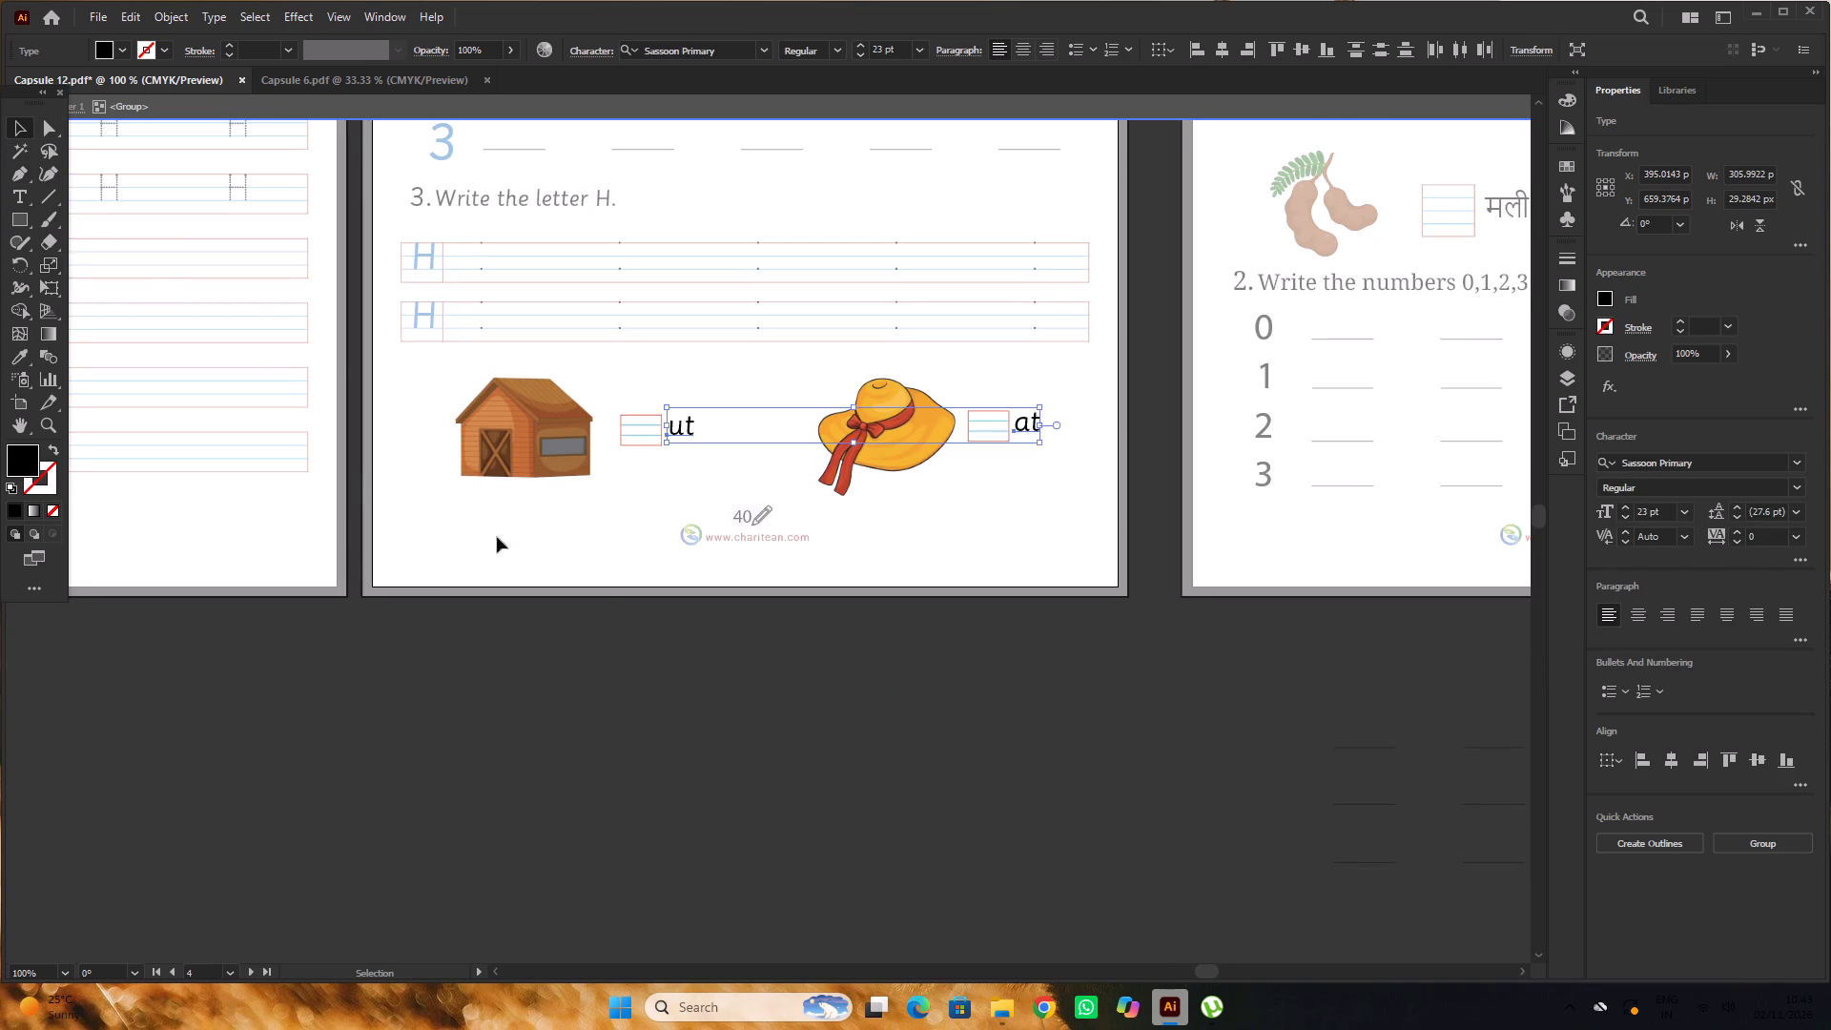
triple_click(762, 711)
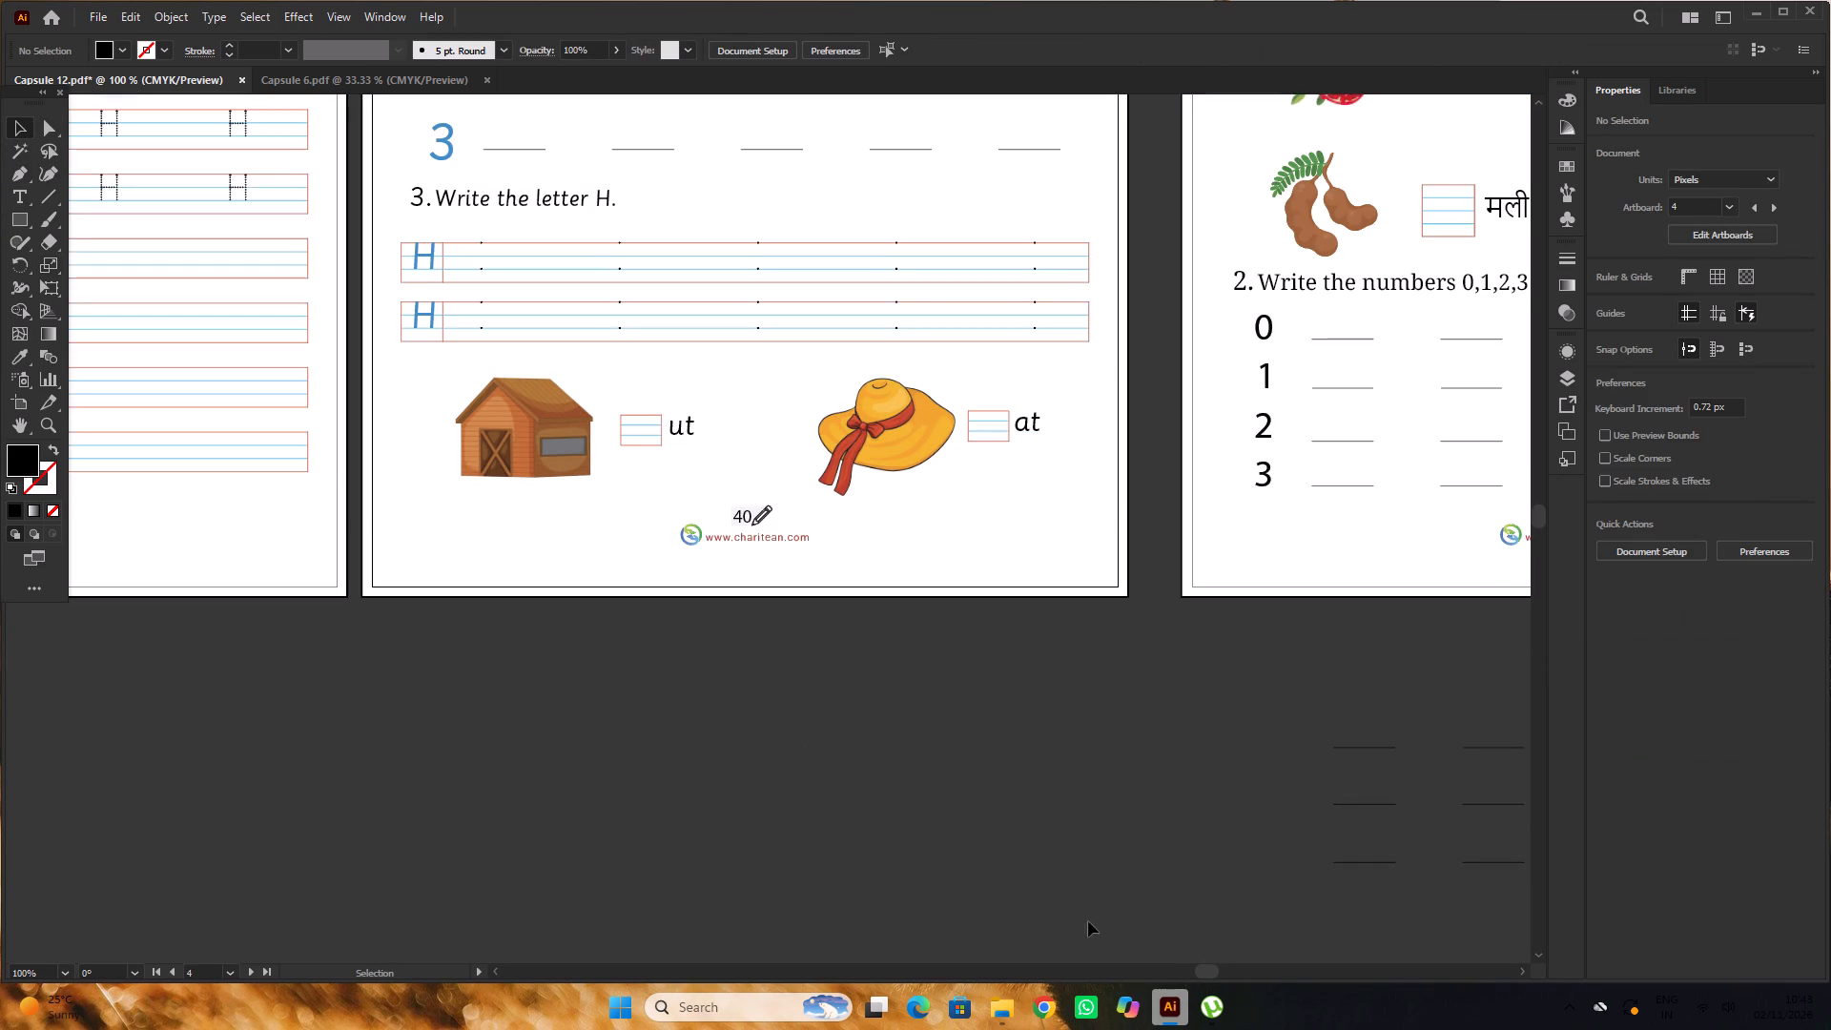
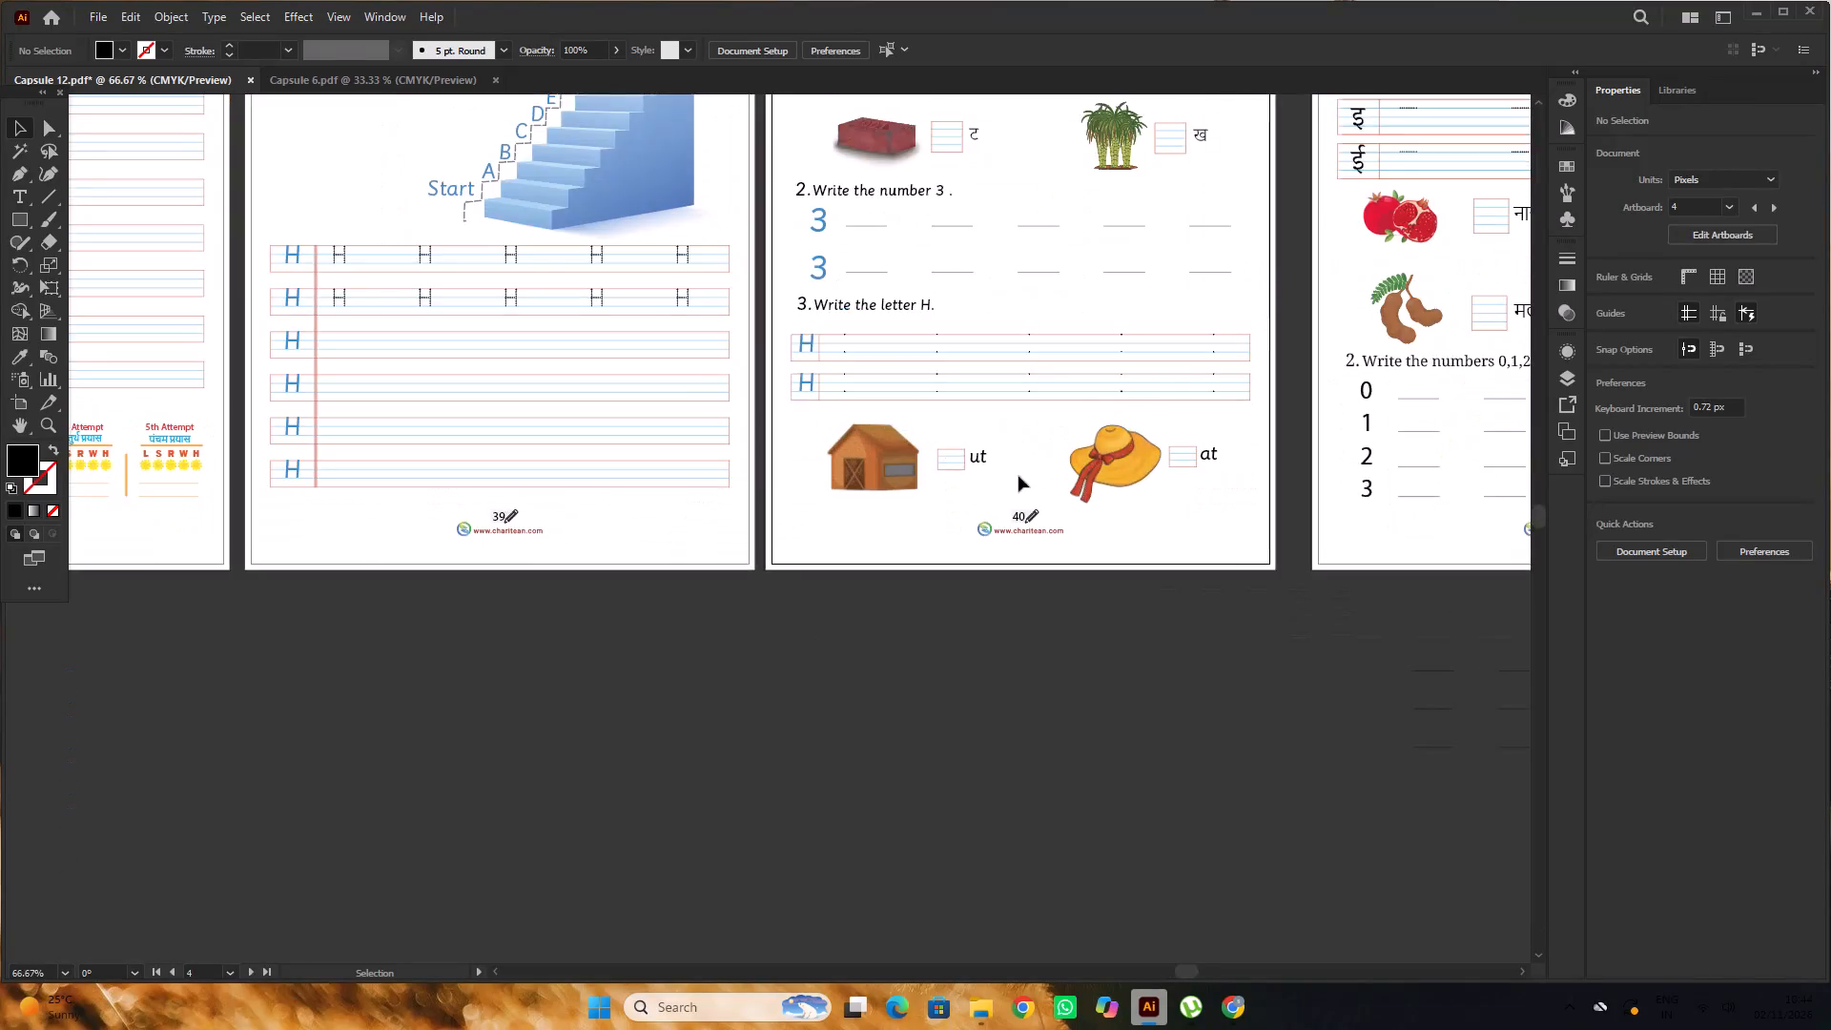
Check the font and placement of the word endings "ut" and "at" inside the picture group on page 40.
scroll(1018, 476, "up", 2, "alt")
left_click(933, 444)
scroll(890, 434, "down", 1, "alt")
scroll(950, 442, "up", 1, "alt")
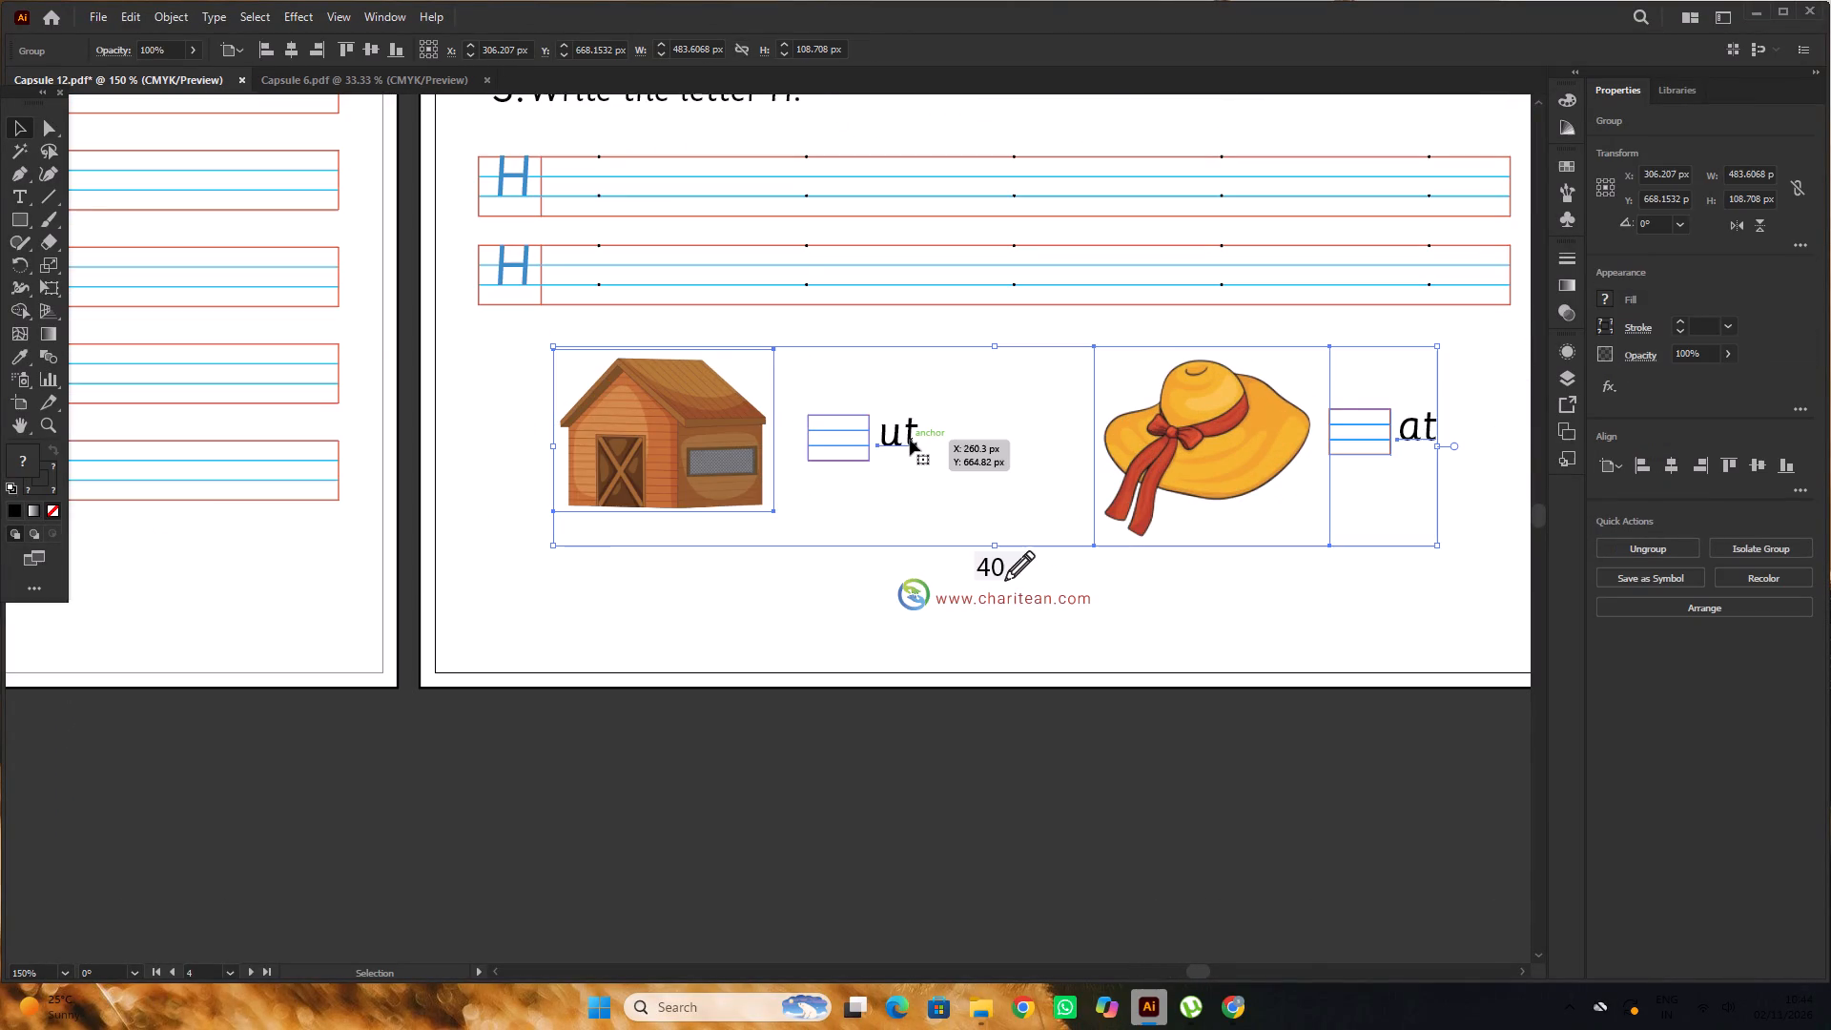
triple_click(910, 440)
scroll(873, 432, "down", 3, "alt")
scroll(1102, 449, "up", 2, "alt")
left_click(1005, 417, "shift")
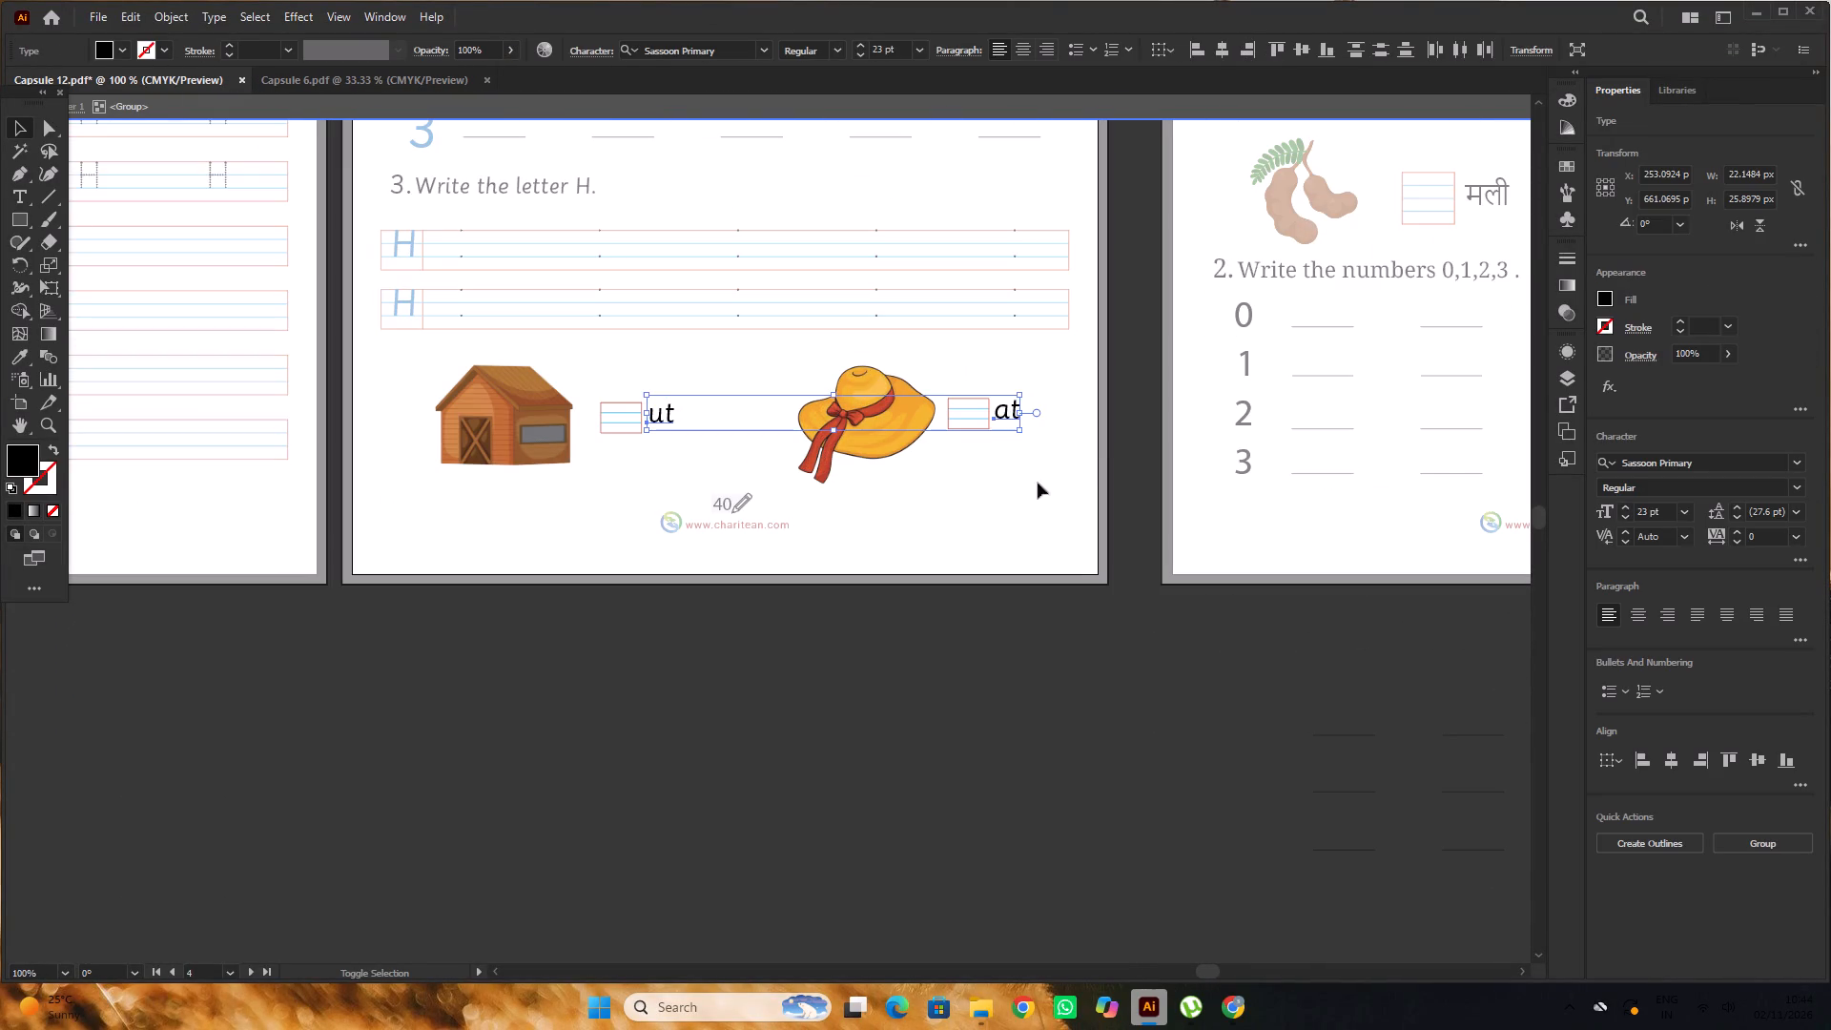
left_click(1112, 694)
double_click(1104, 695)
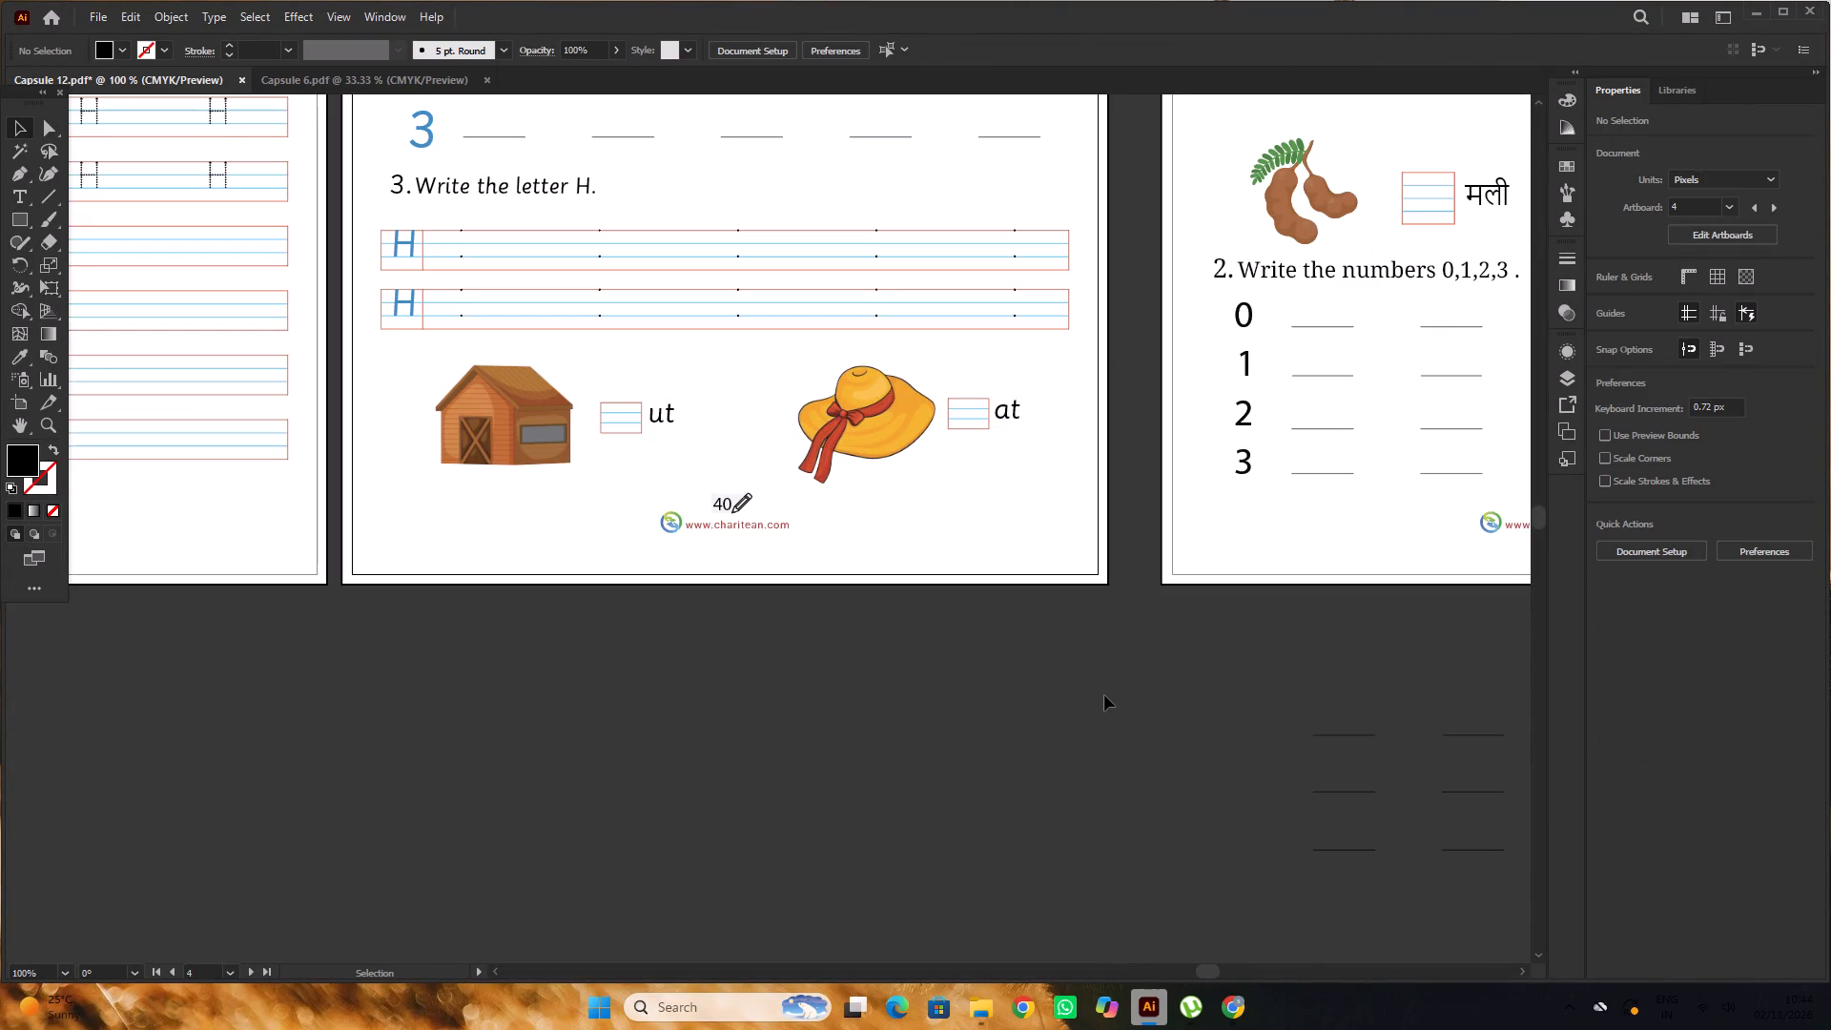
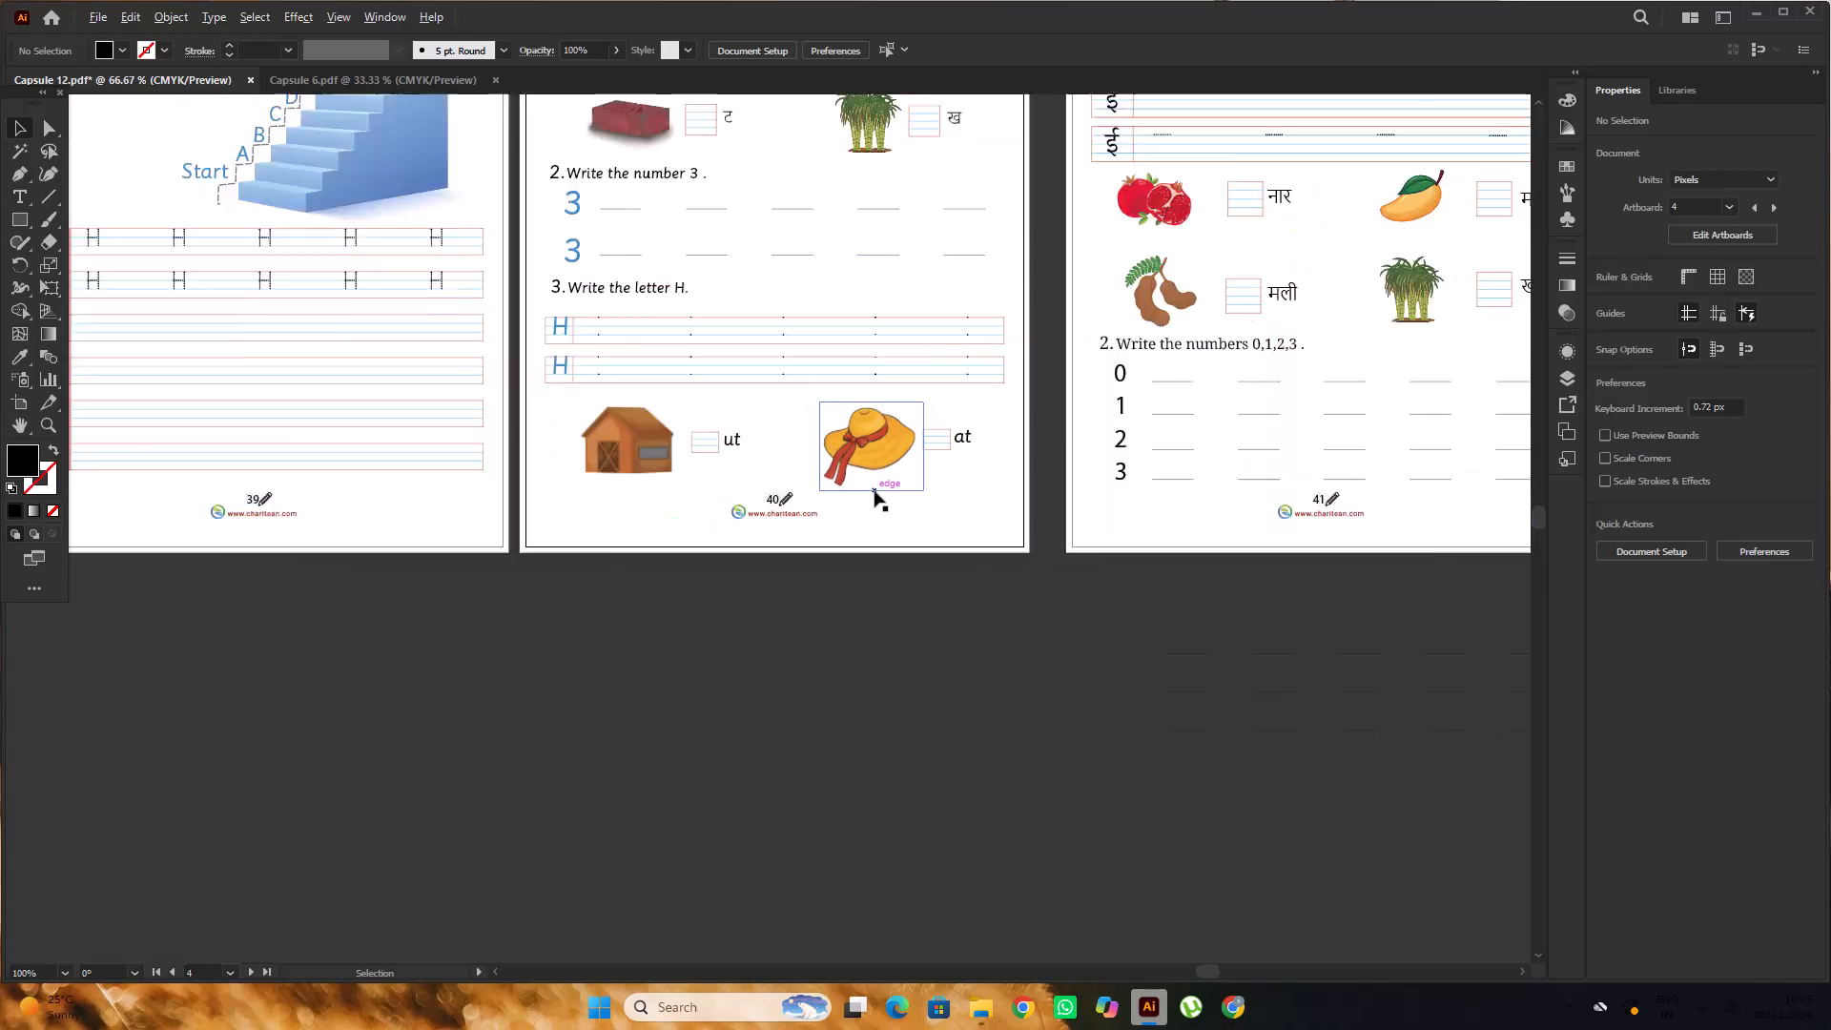
Examine the footer page numbers on pages 38 to 40 for their font and placement.
scroll(796, 498, "up", 1)
scroll(712, 510, "up", 2, "alt")
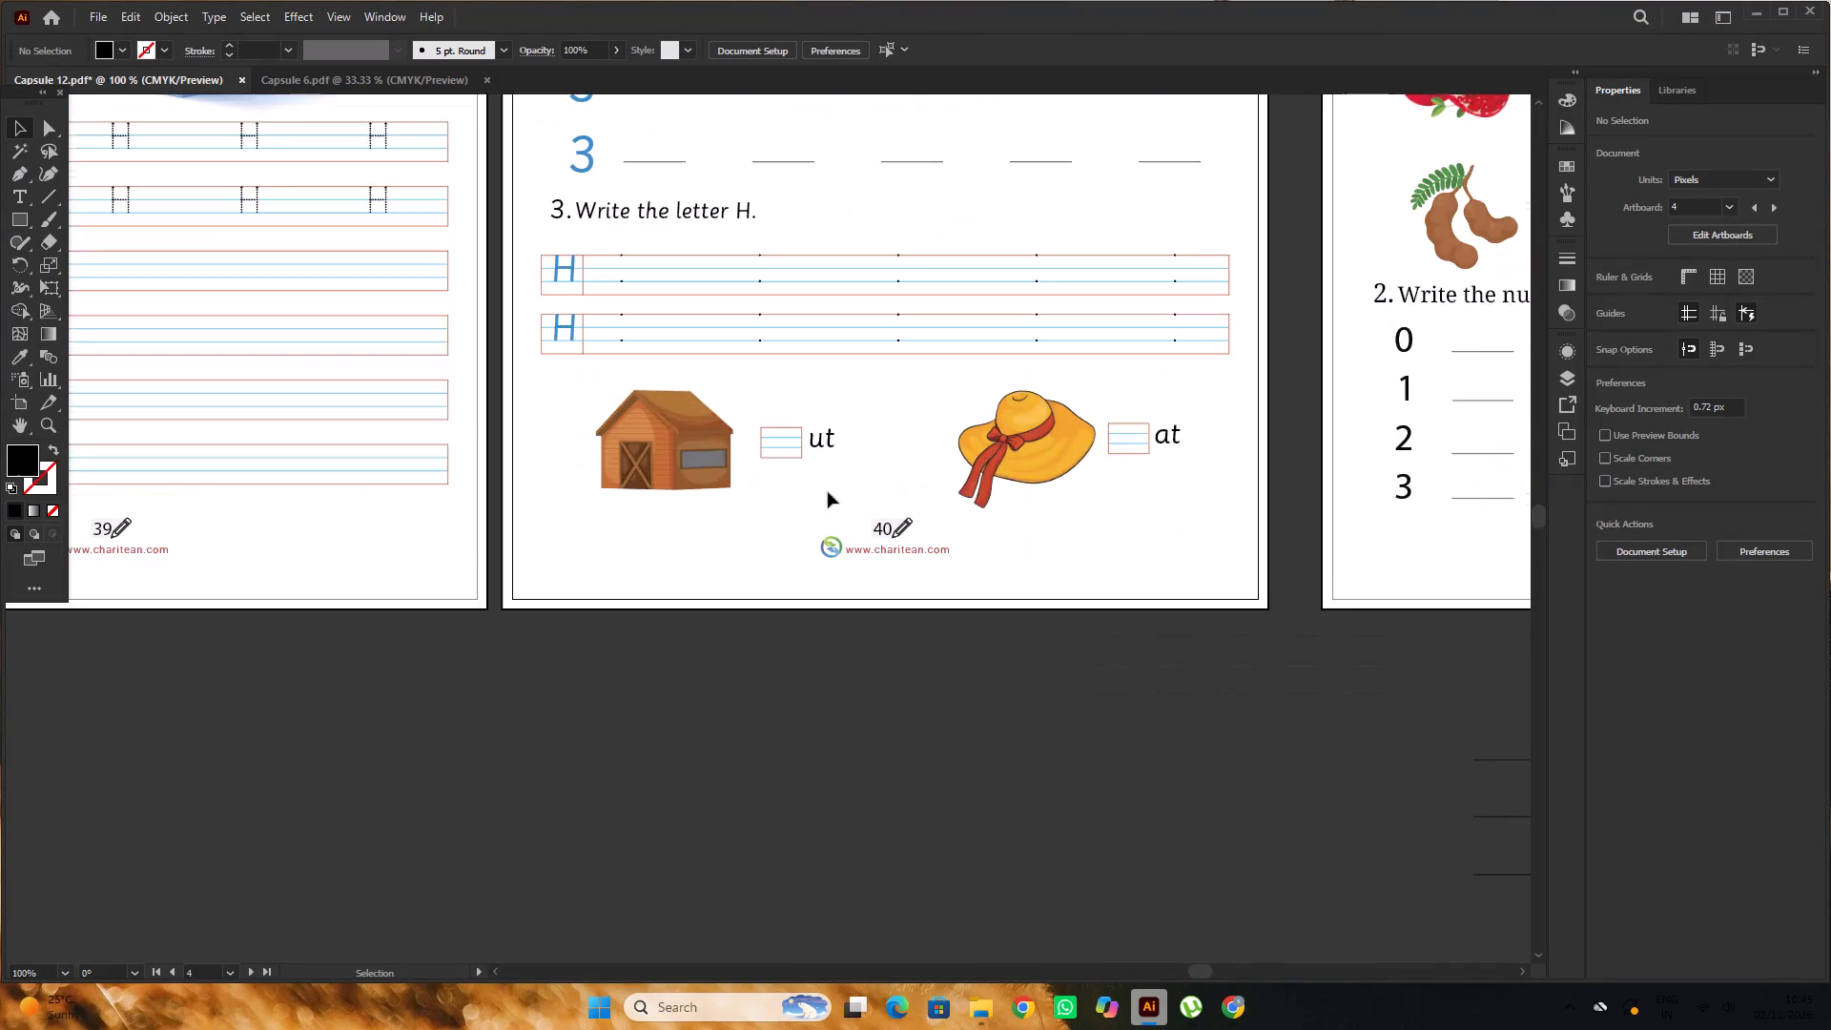
scroll(831, 491, "down", 2, "alt")
scroll(721, 501, "down", 2, "alt")
key("space")
left_click_drag(648, 597, 833, 610)
scroll(623, 569, "up", 2, "alt")
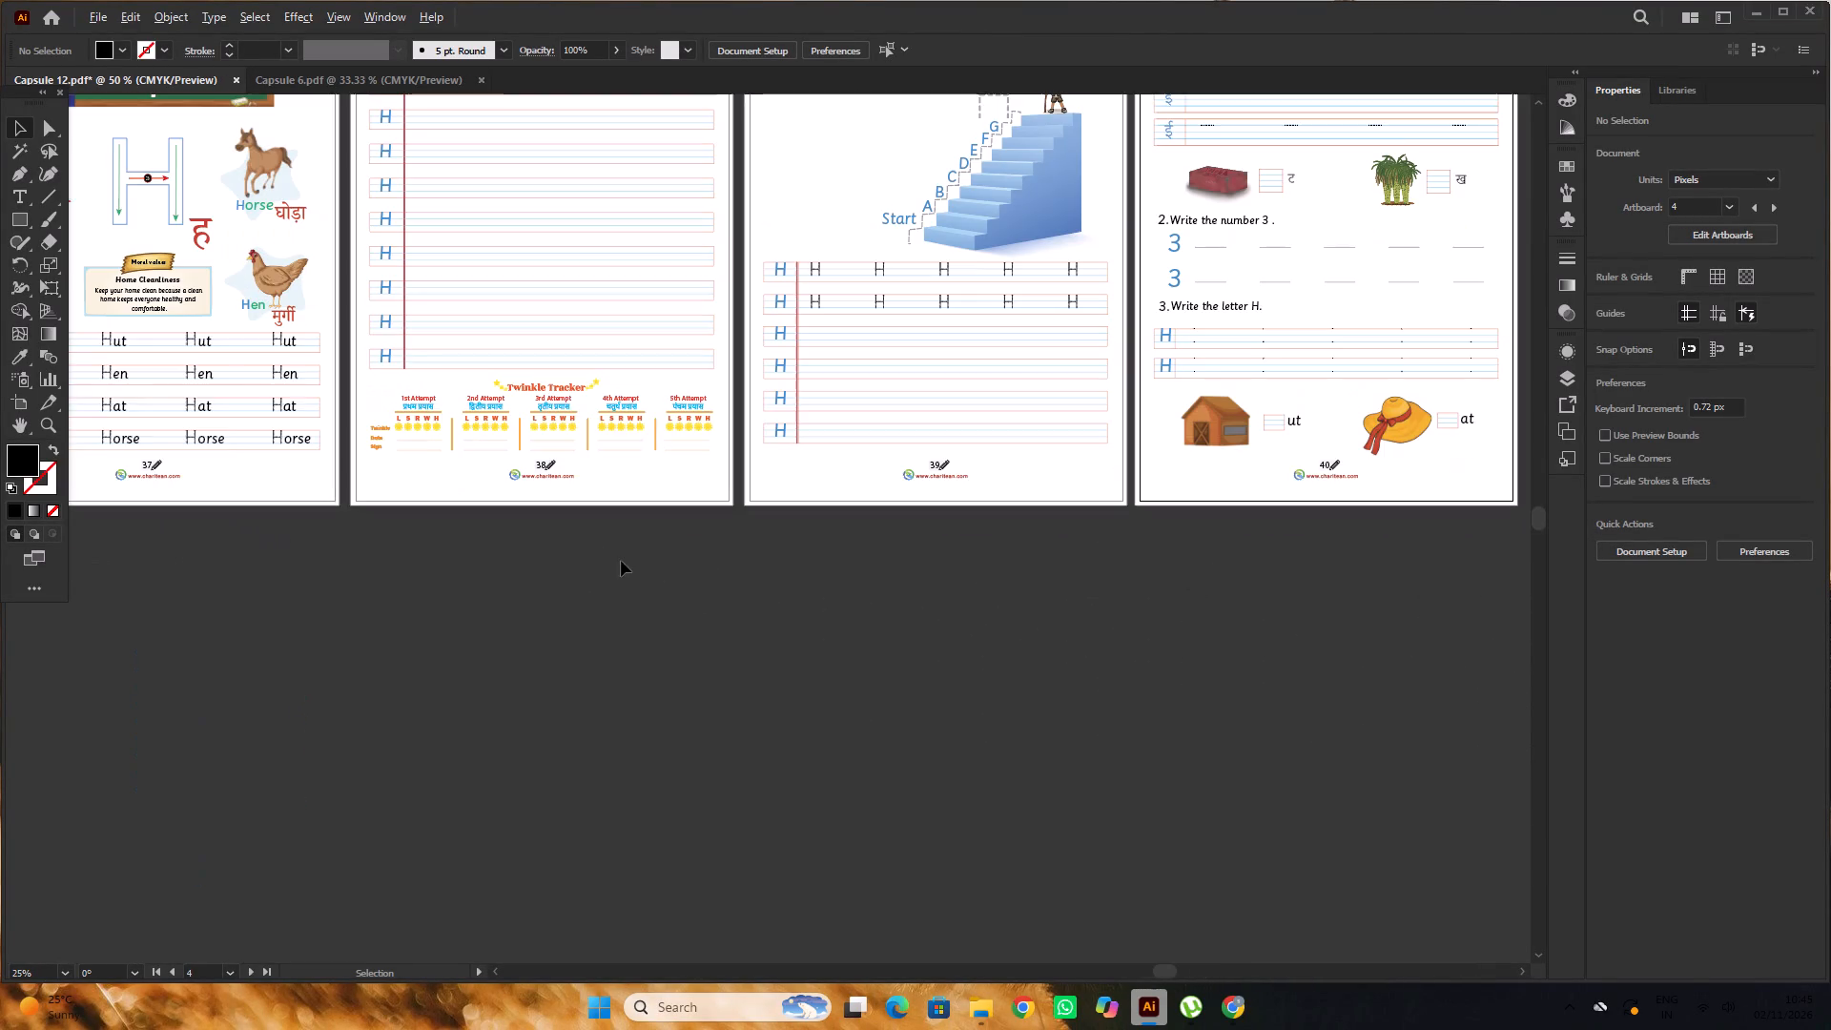
scroll(589, 547, "up", 4)
scroll(461, 576, "up", 2, "alt")
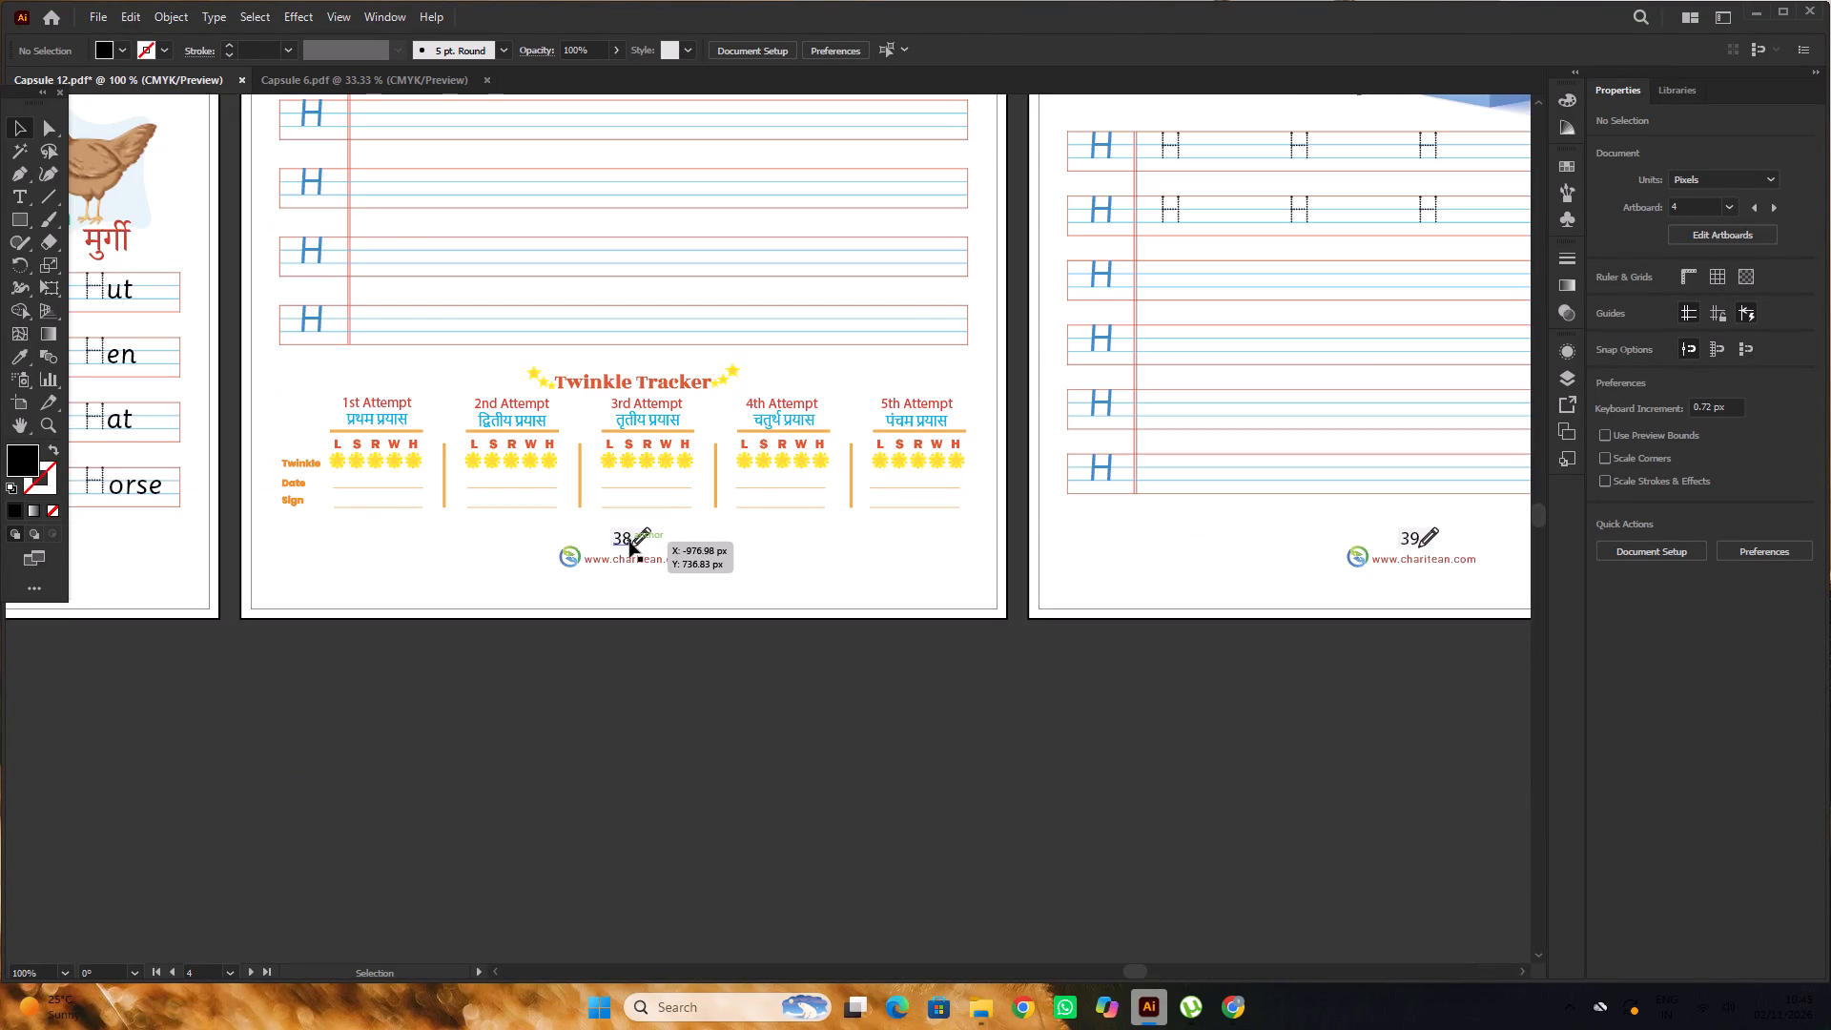
left_click(626, 542)
scroll(625, 544, "down", 1, "alt")
double_click(642, 604)
scroll(597, 589, "down", 3, "alt")
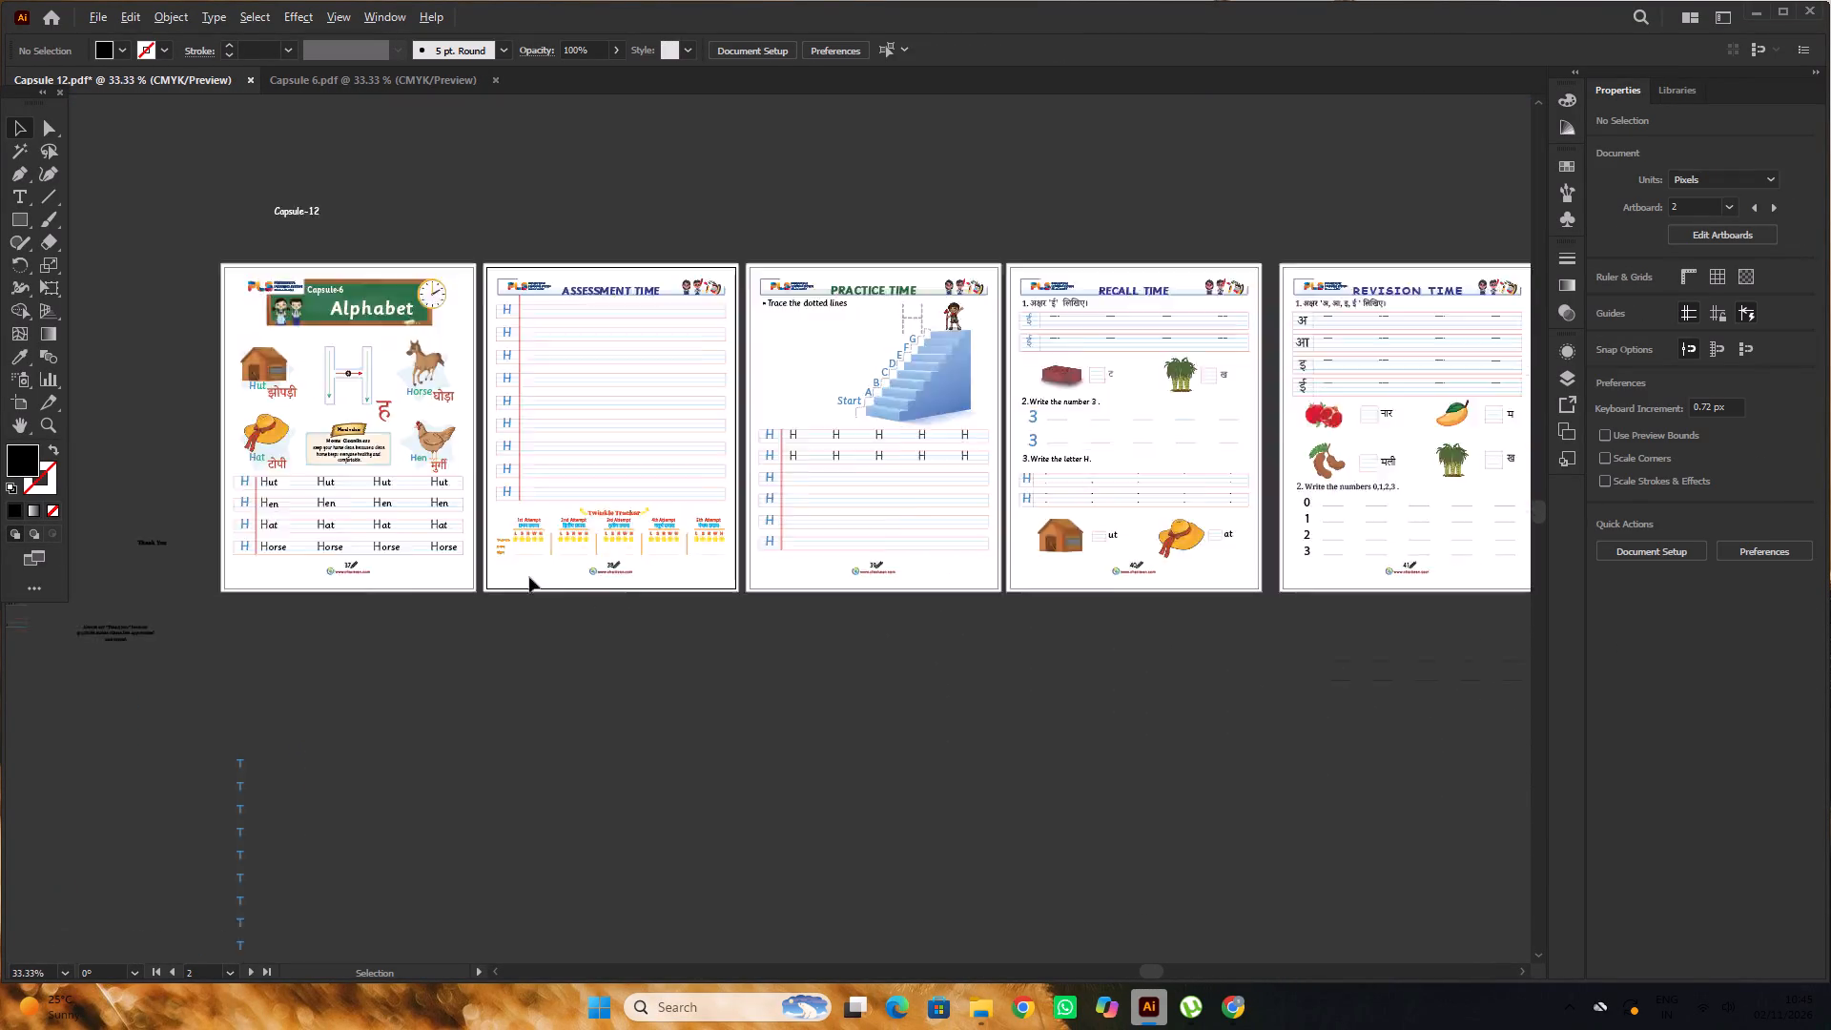
Change the font of footer page number 37 on the Alphabet page to Sassoon Primary Regular.
scroll(416, 561, "up", 5, "alt")
scroll(409, 564, "down", 5)
scroll(396, 563, "up", 1, "alt")
key("t")
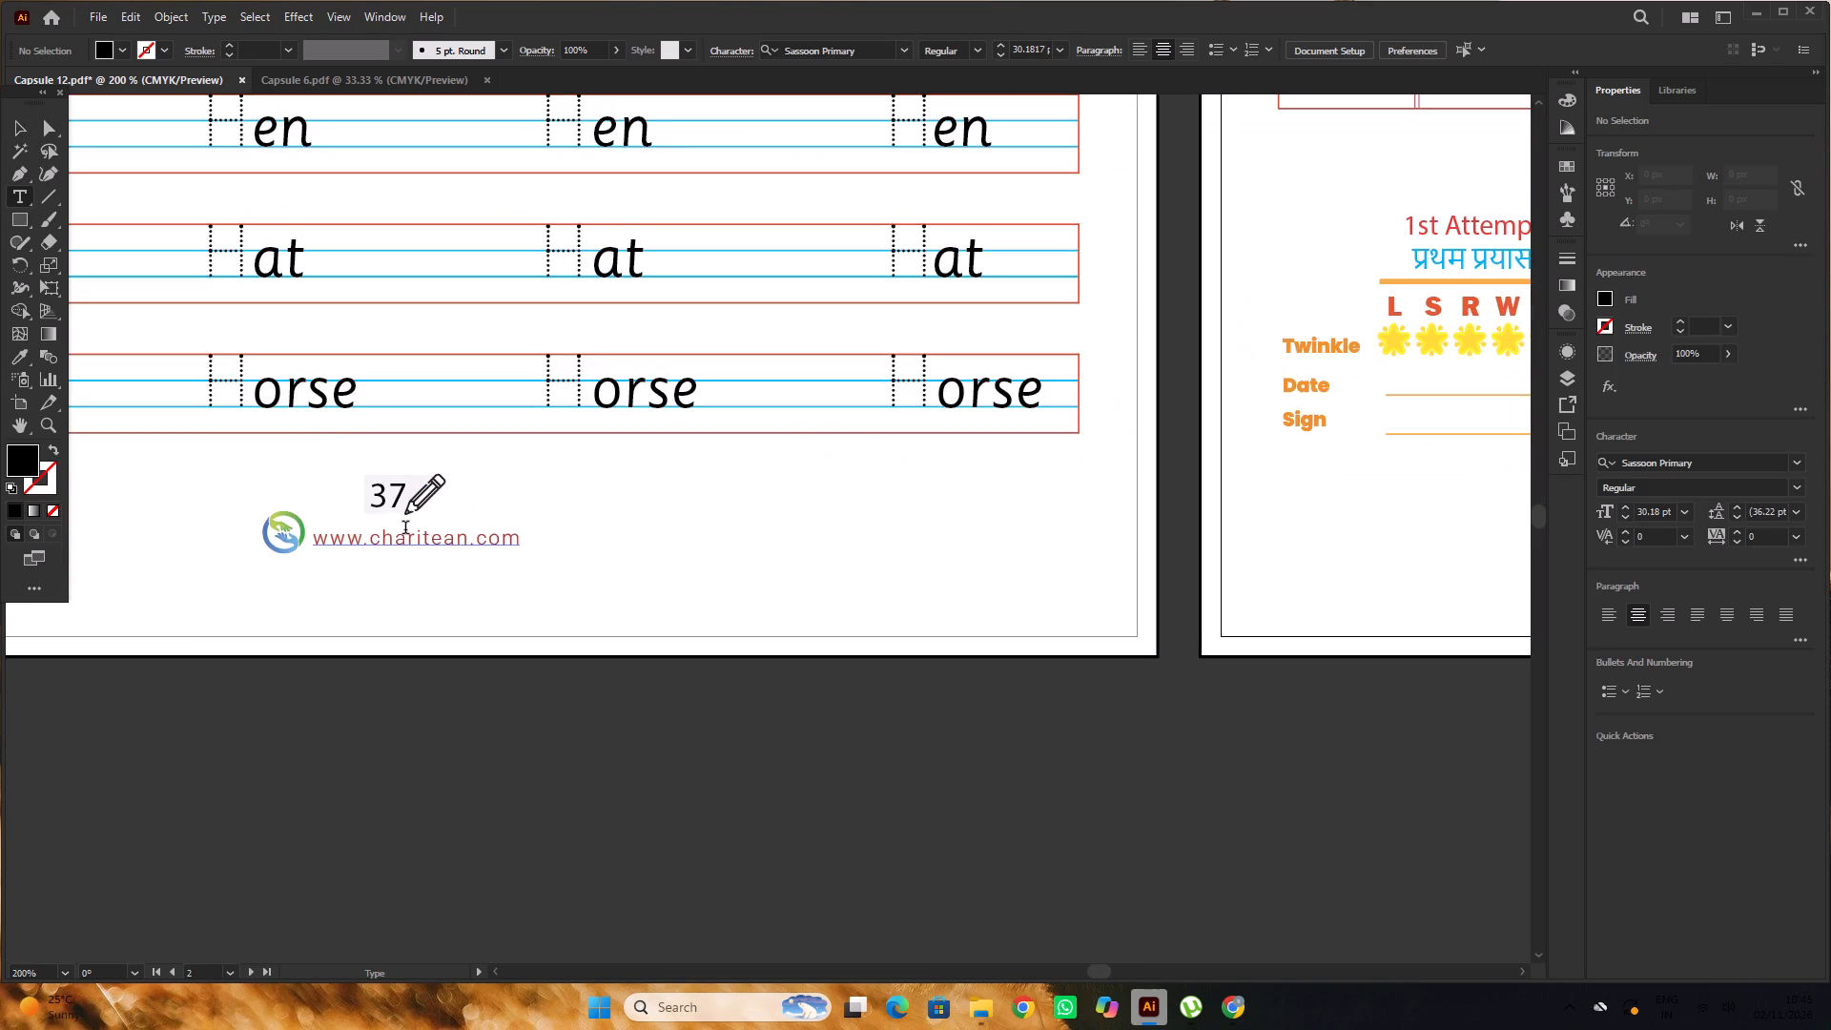
left_click_drag(397, 507, 353, 515)
left_click(393, 489)
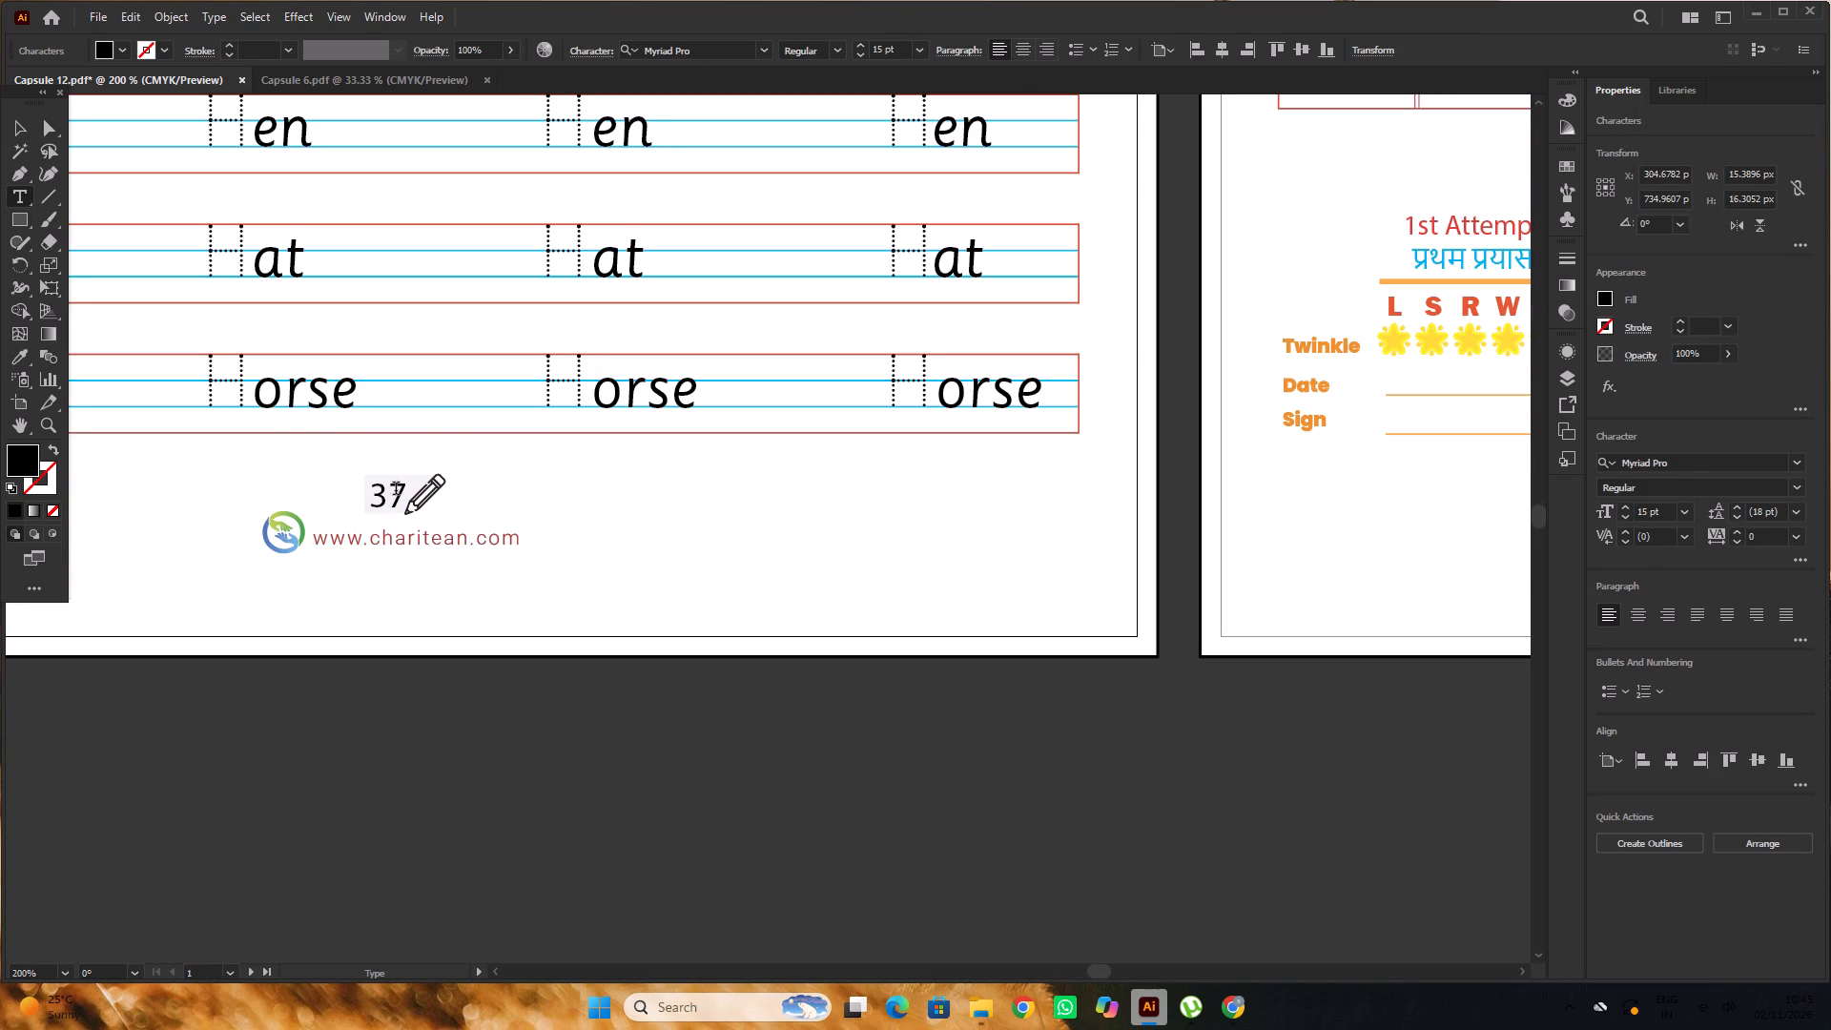
left_click_drag(401, 489, 366, 509)
left_click(1675, 468)
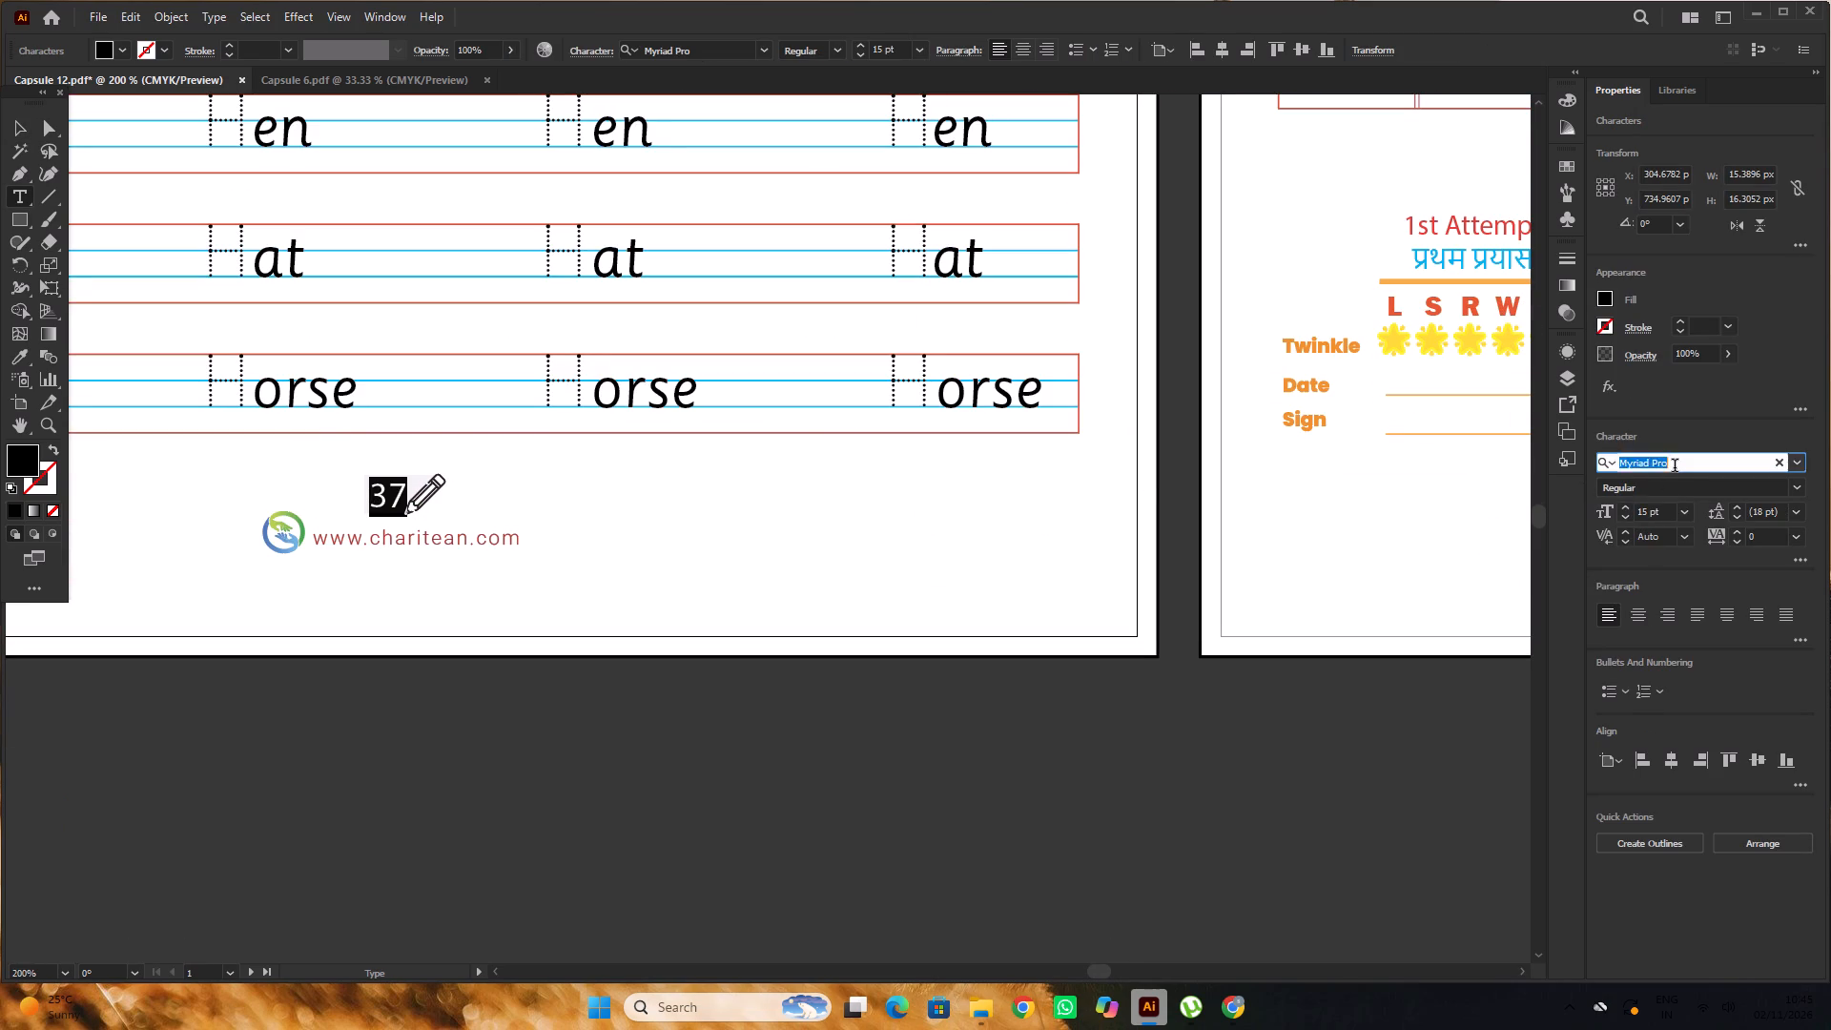
key("s")
key("a")
key("s")
left_click(1467, 586)
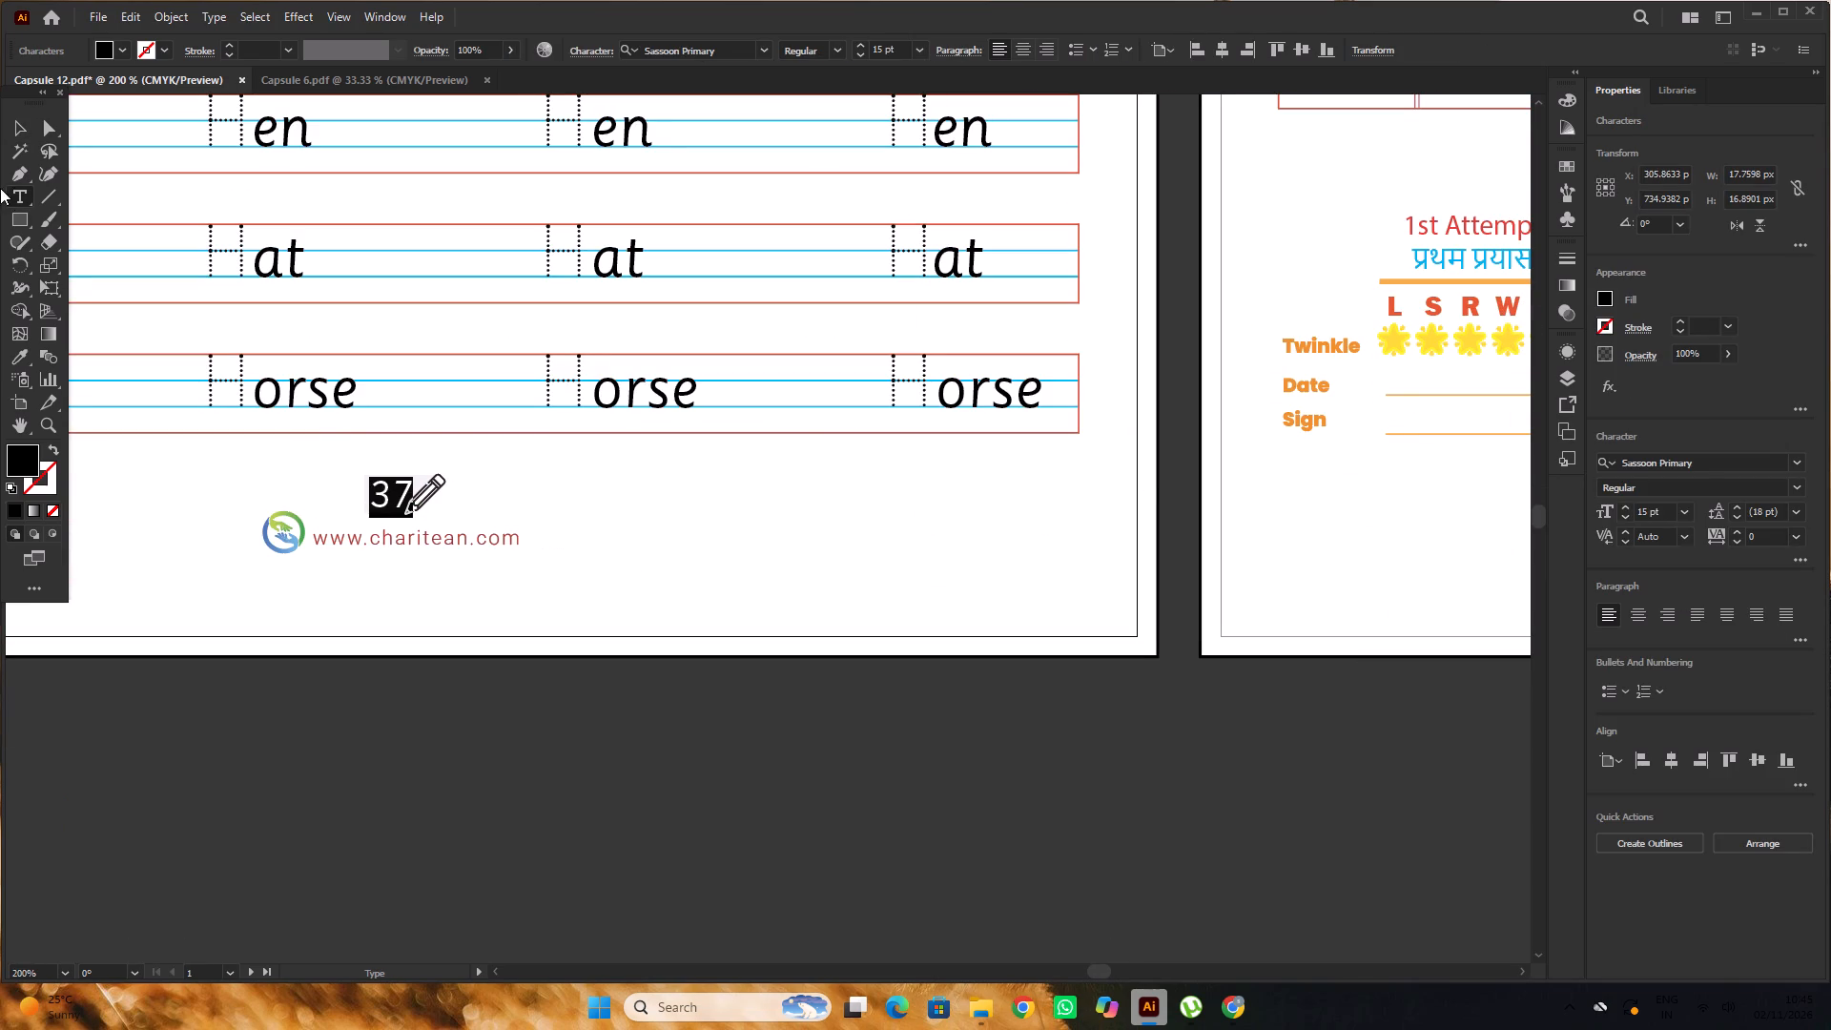
left_click(19, 130)
scroll(70, 169, "down", 1, "alt")
scroll(705, 662, "down", 3)
left_click(955, 739)
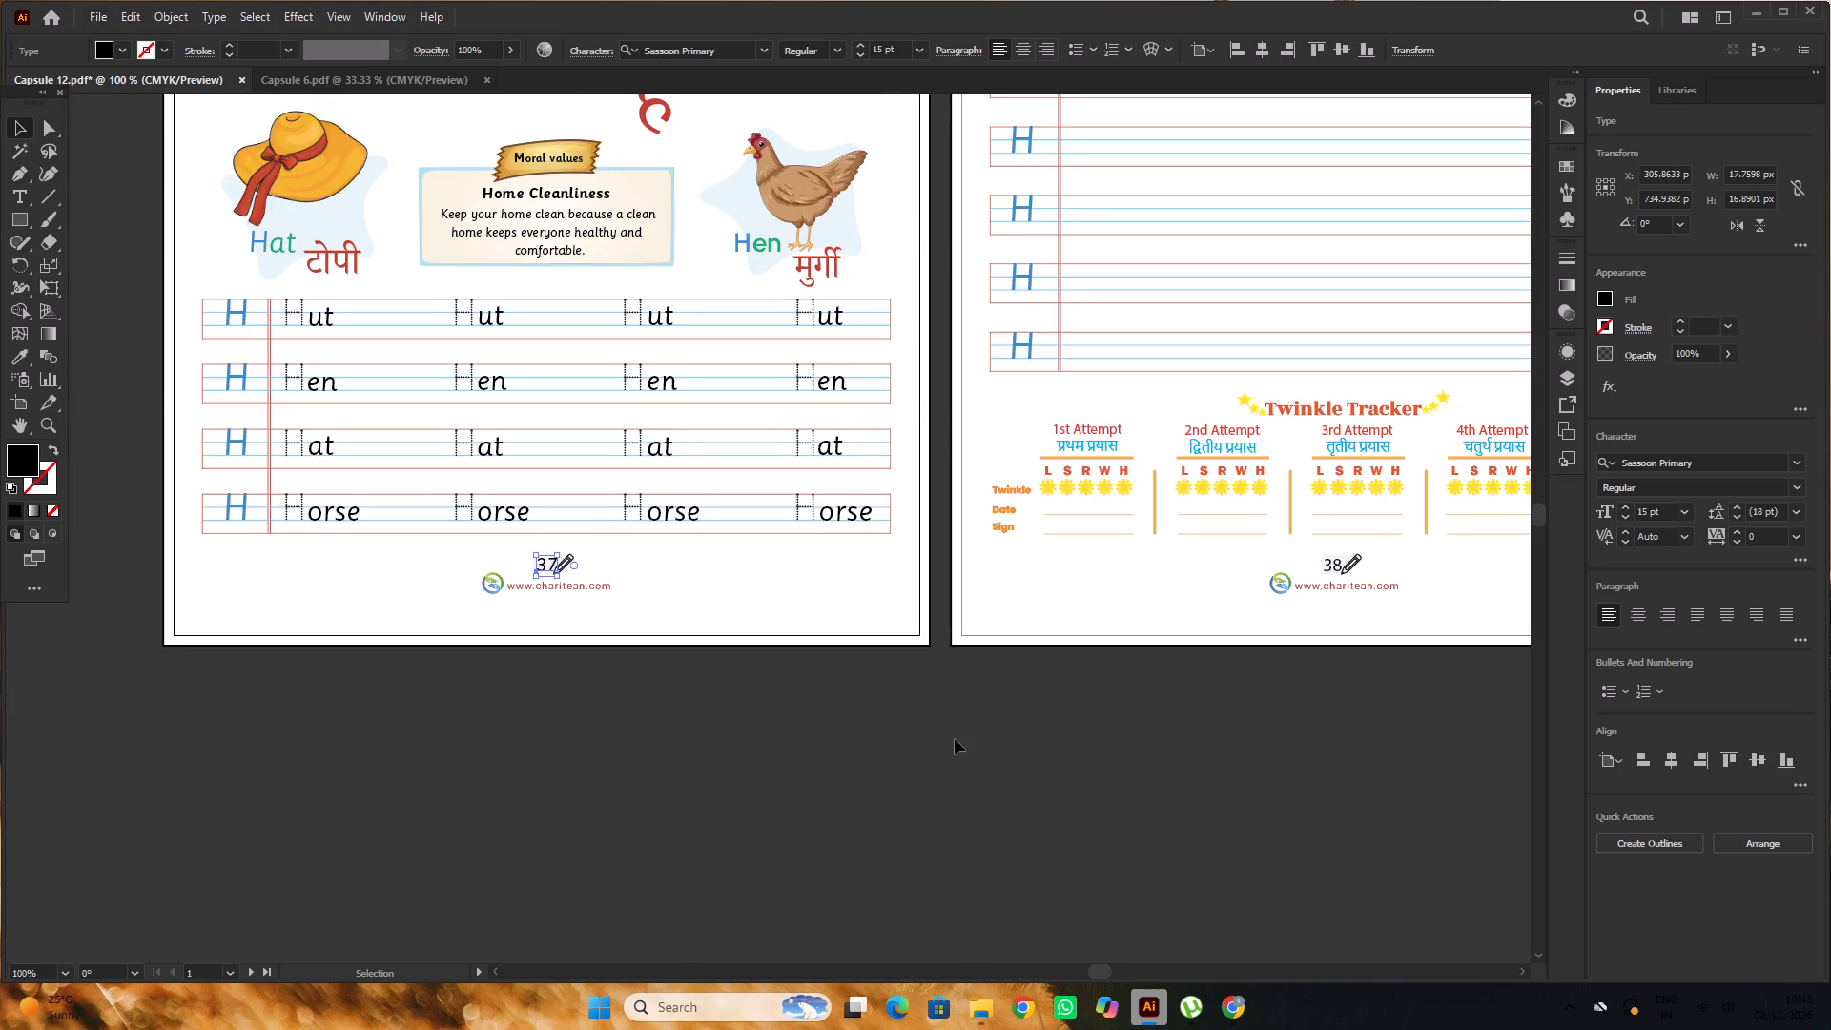
Change the font of footer page number 38 on the Assessment Time page to Sassoon Primary Regular.
key("space")
left_click_drag(1041, 741, 344, 657)
scroll(612, 495, "up", 3, "alt")
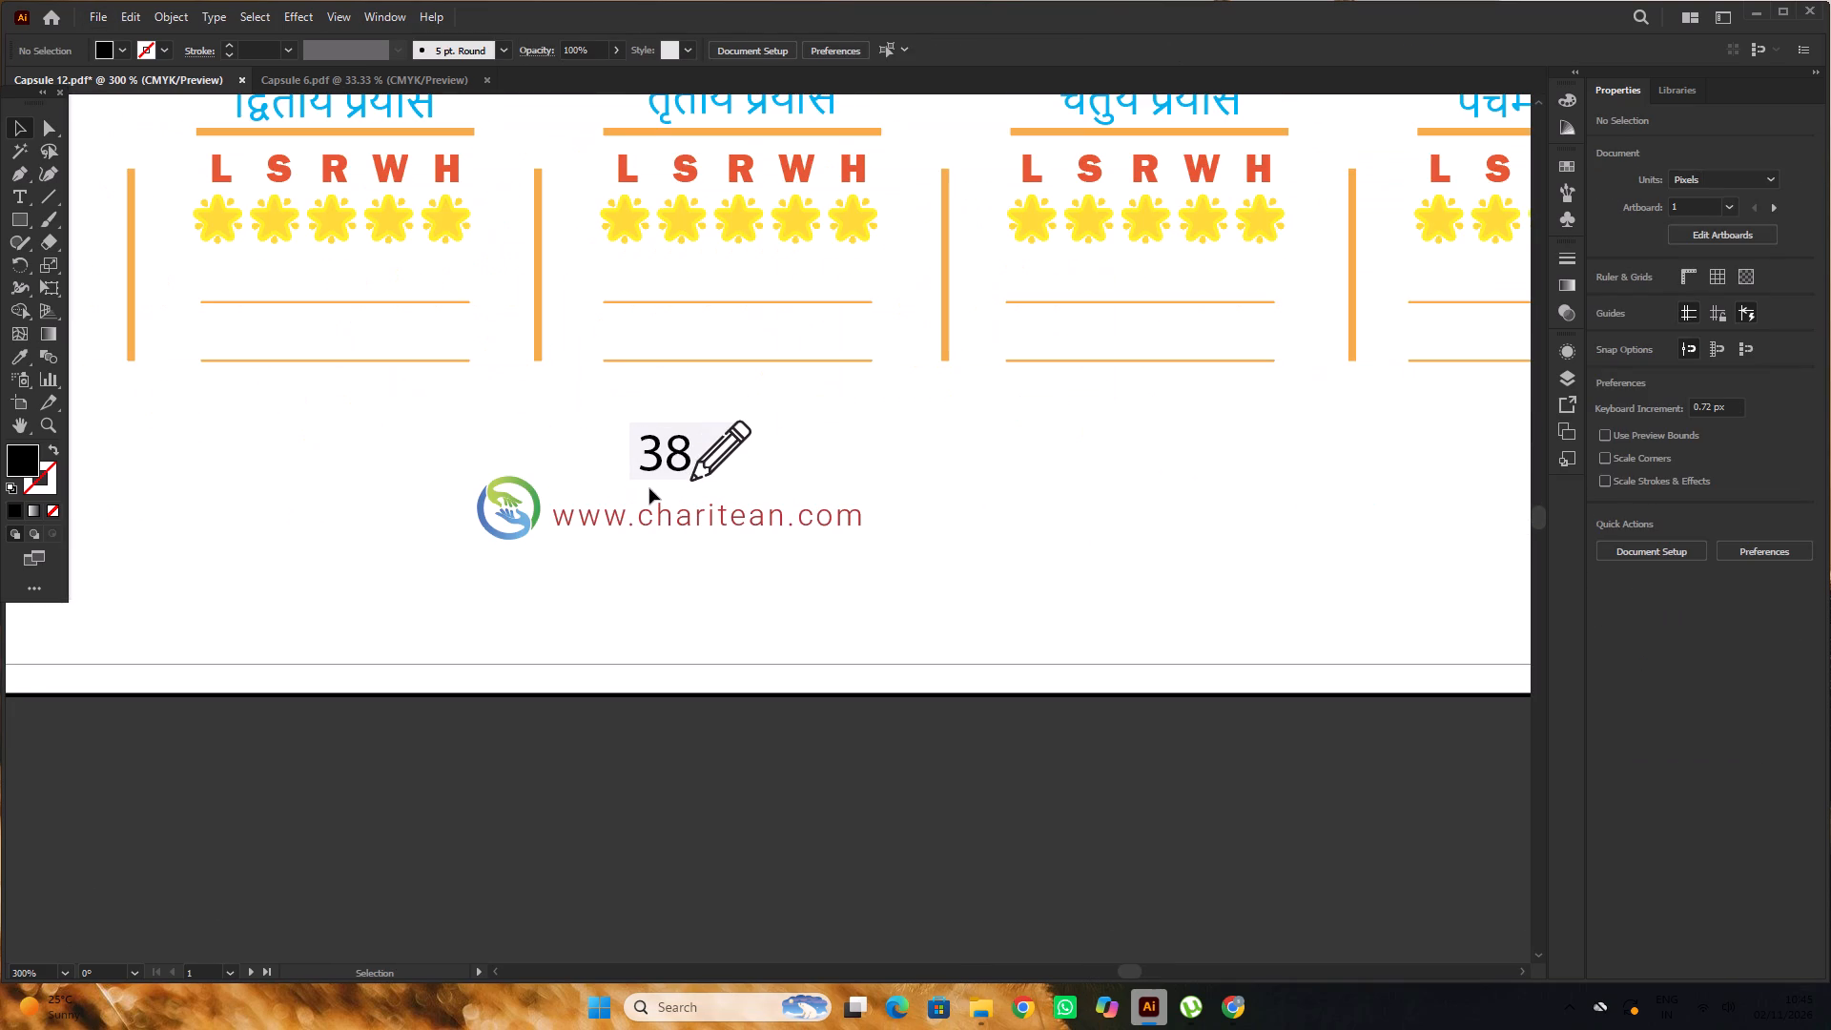
key("t")
left_click_drag(687, 466, 652, 473)
left_click(643, 469)
left_click_drag(639, 469, 688, 466)
left_click(1672, 468)
key("s")
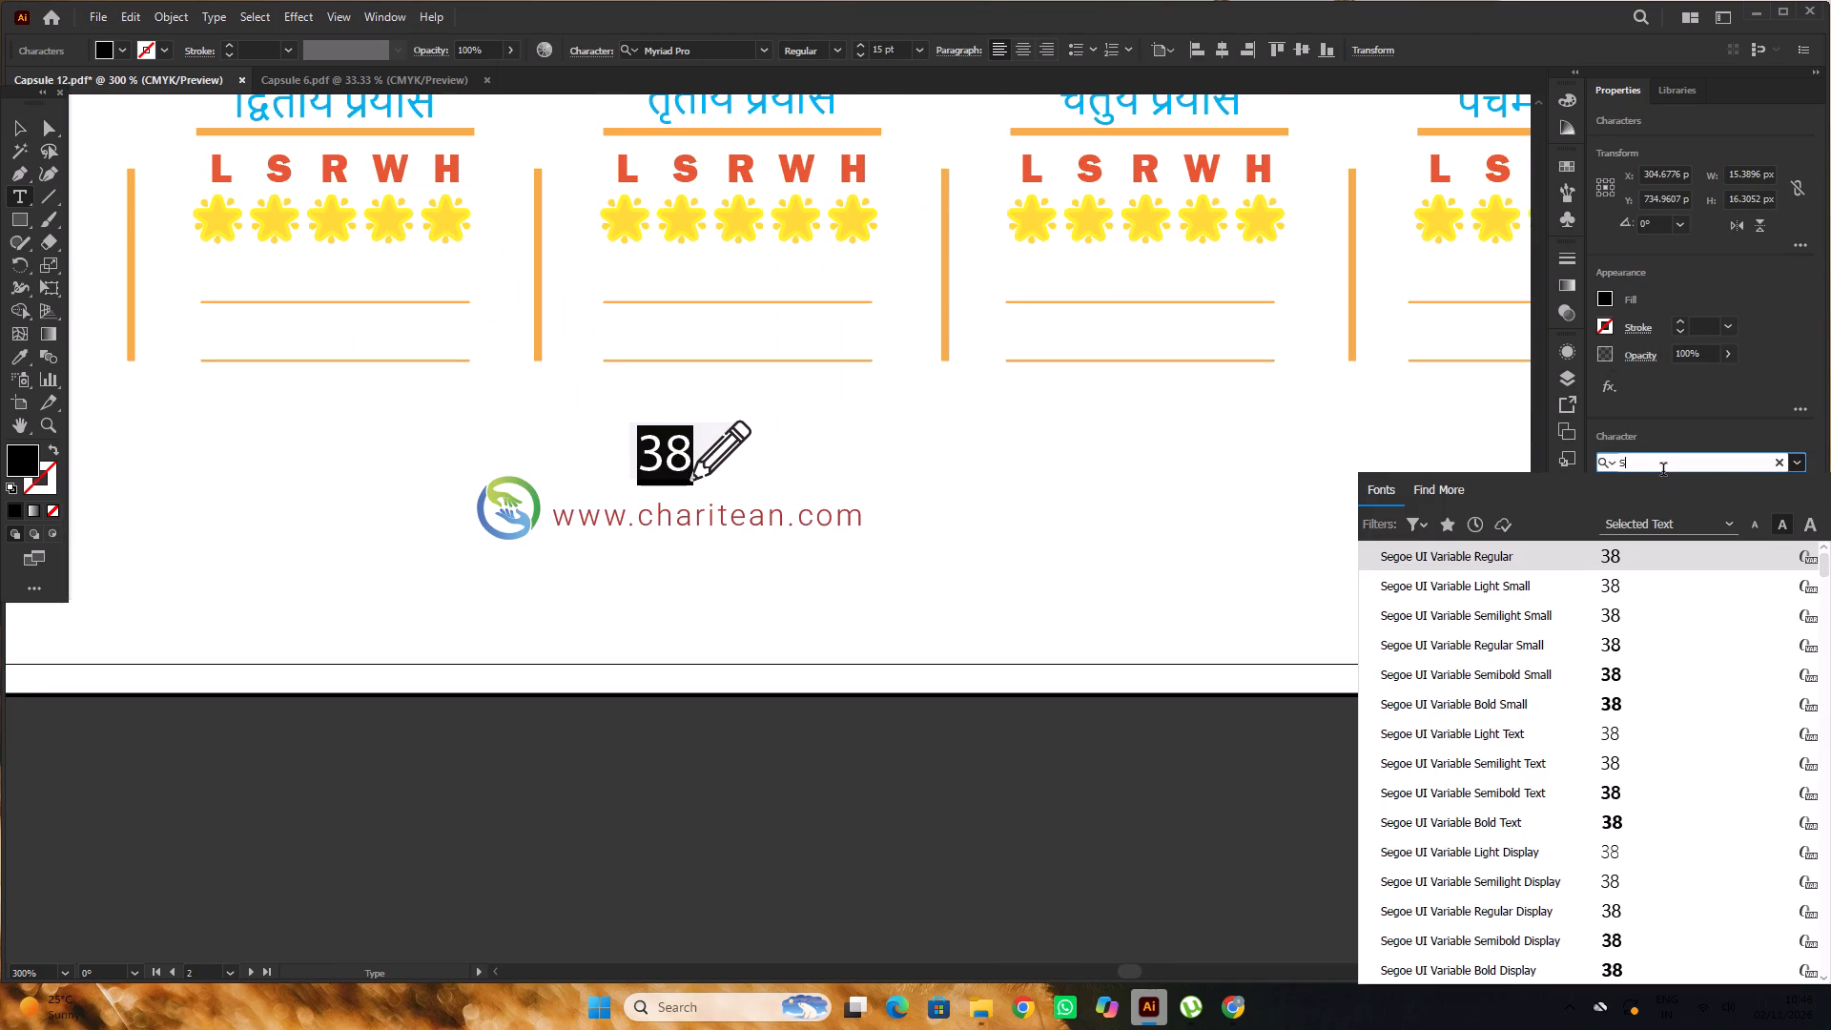
type("AS")
key("s")
left_click(1463, 587)
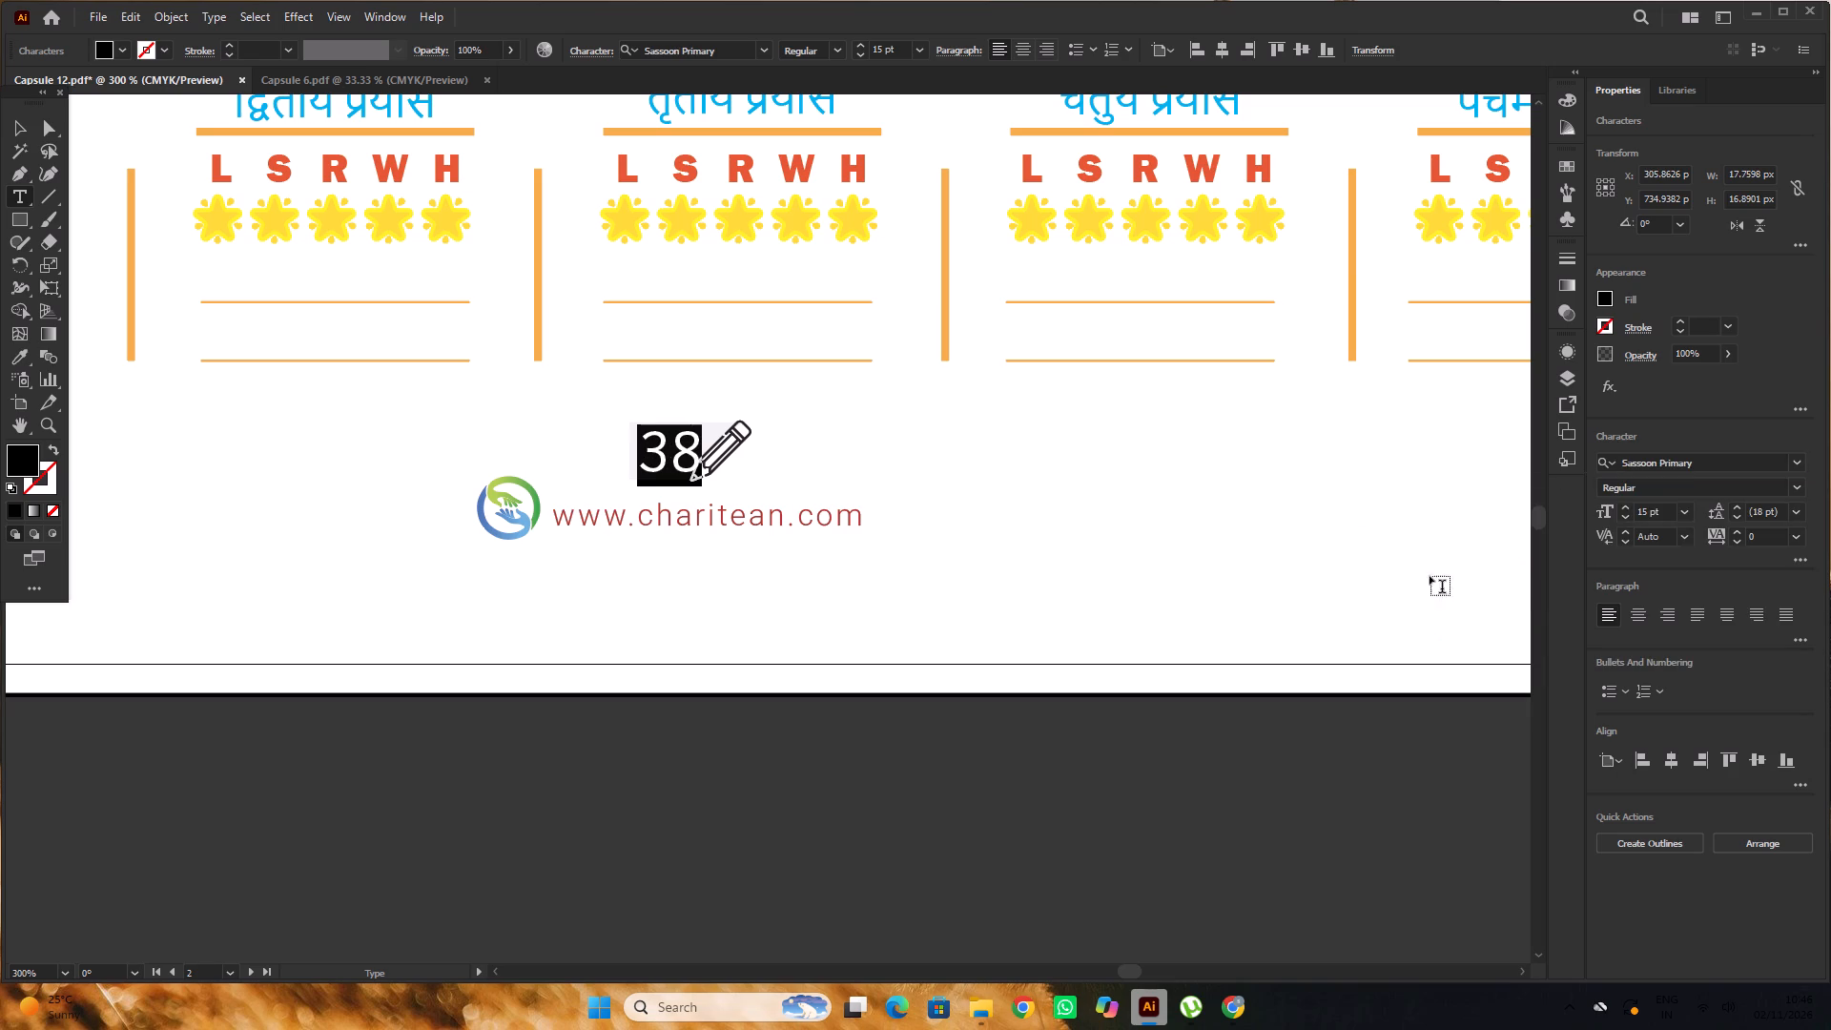
left_click(18, 122)
left_click(791, 710)
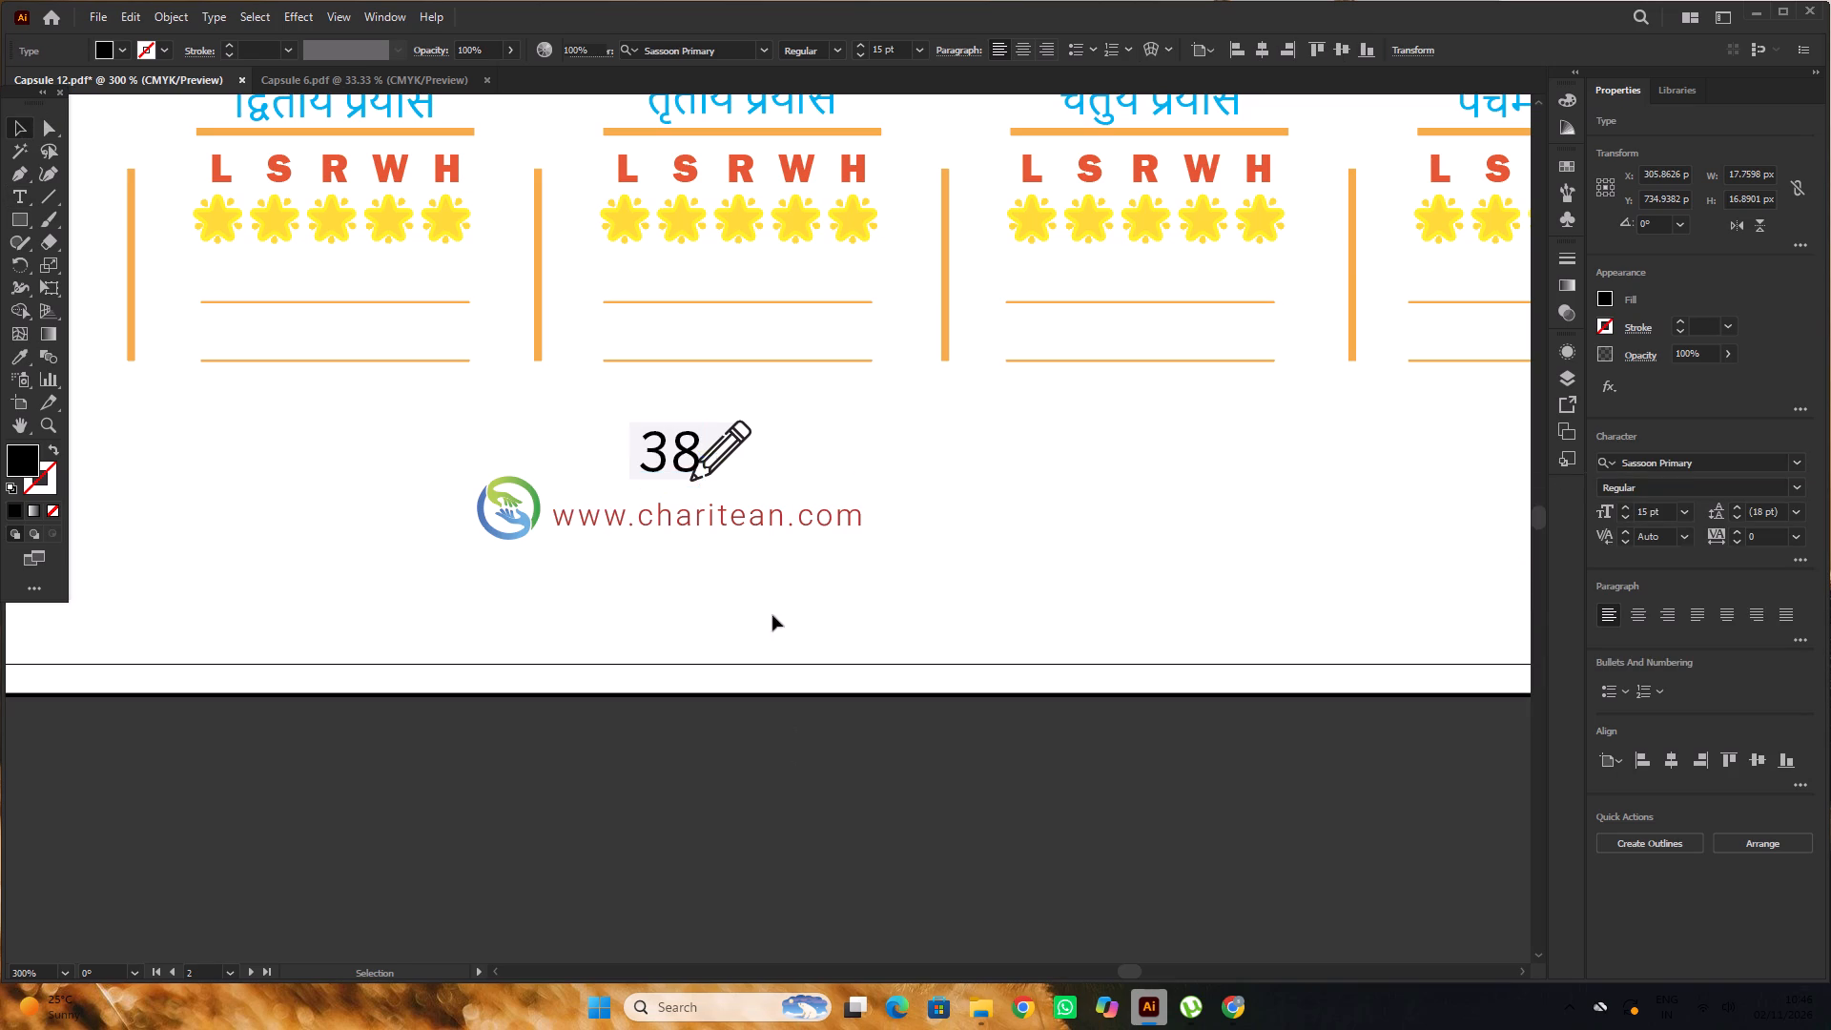
Shift page number 38 slightly left within its footer group, clear of the pencil drawing.
scroll(706, 443, "up", 3, "alt")
left_click(639, 464)
triple_click(652, 465)
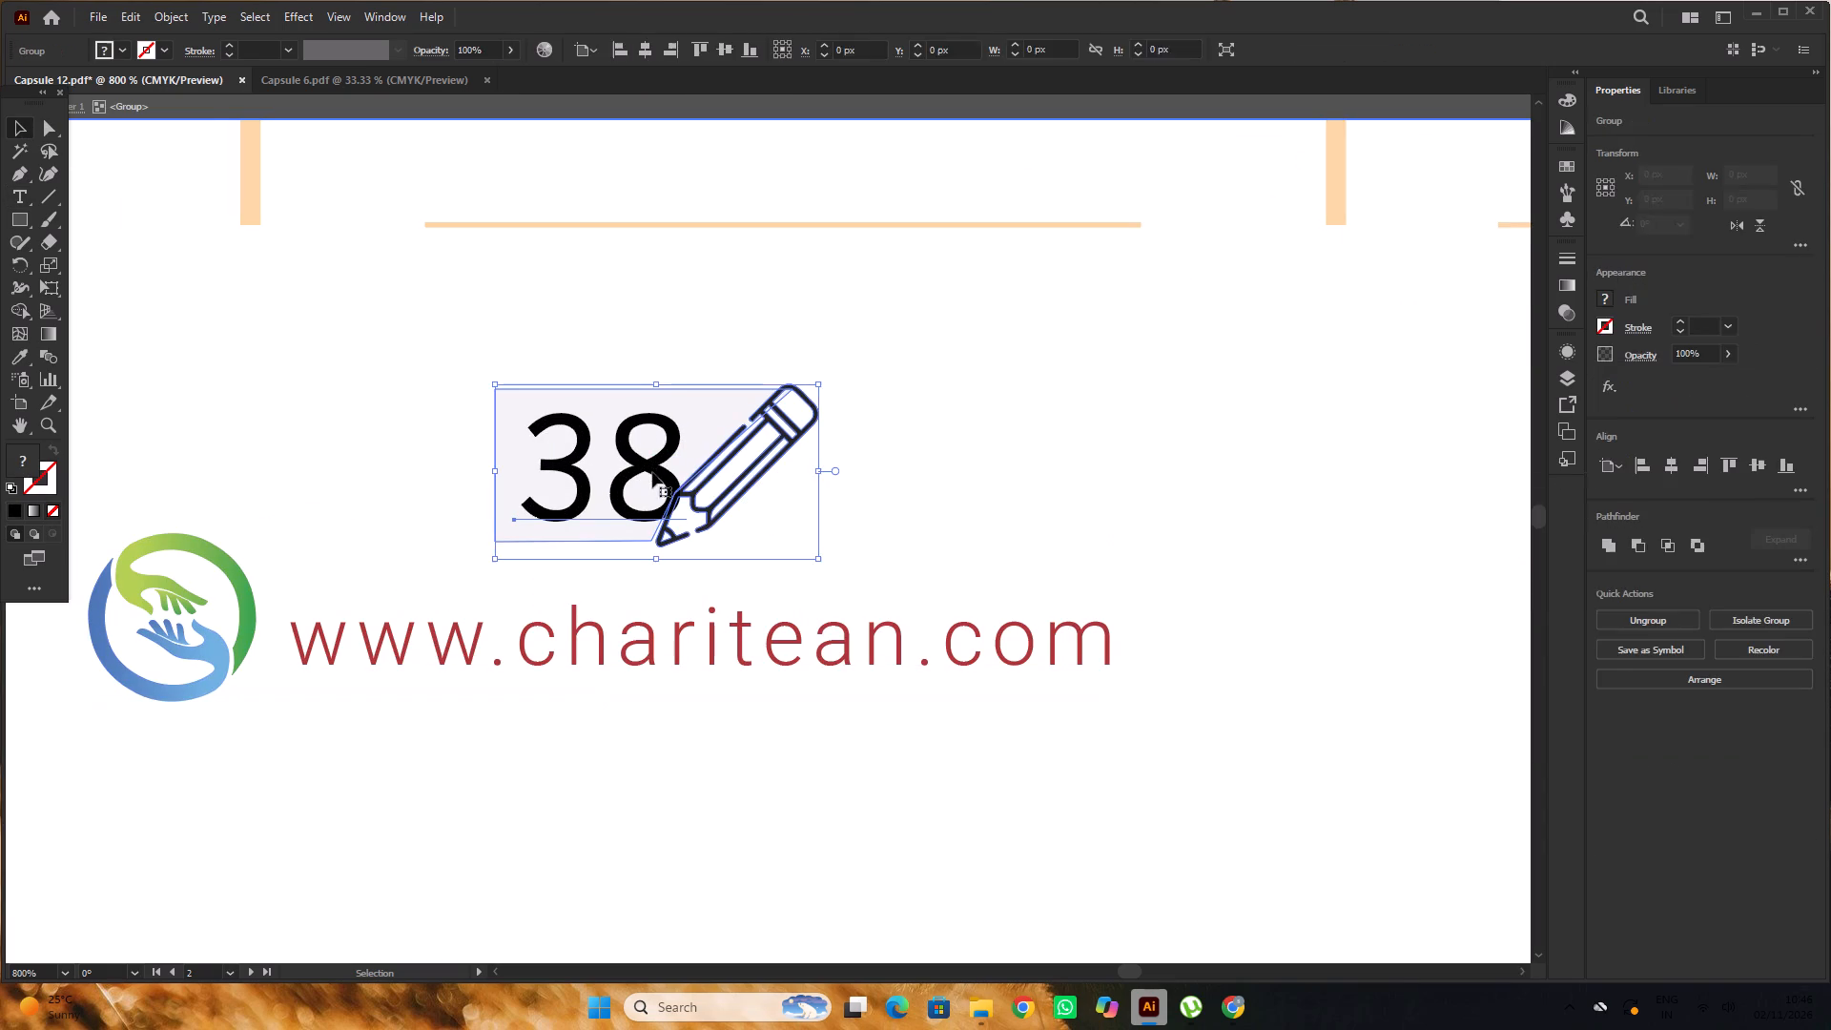
triple_click(652, 472)
left_click_drag(654, 479, 638, 481)
scroll(518, 440, "down", 8, "alt")
triple_click(754, 578)
Change the font of footer page number 39 on the Practice Time page to Sassoon Primary Regular.
key("space")
left_click_drag(1013, 575, 803, 611)
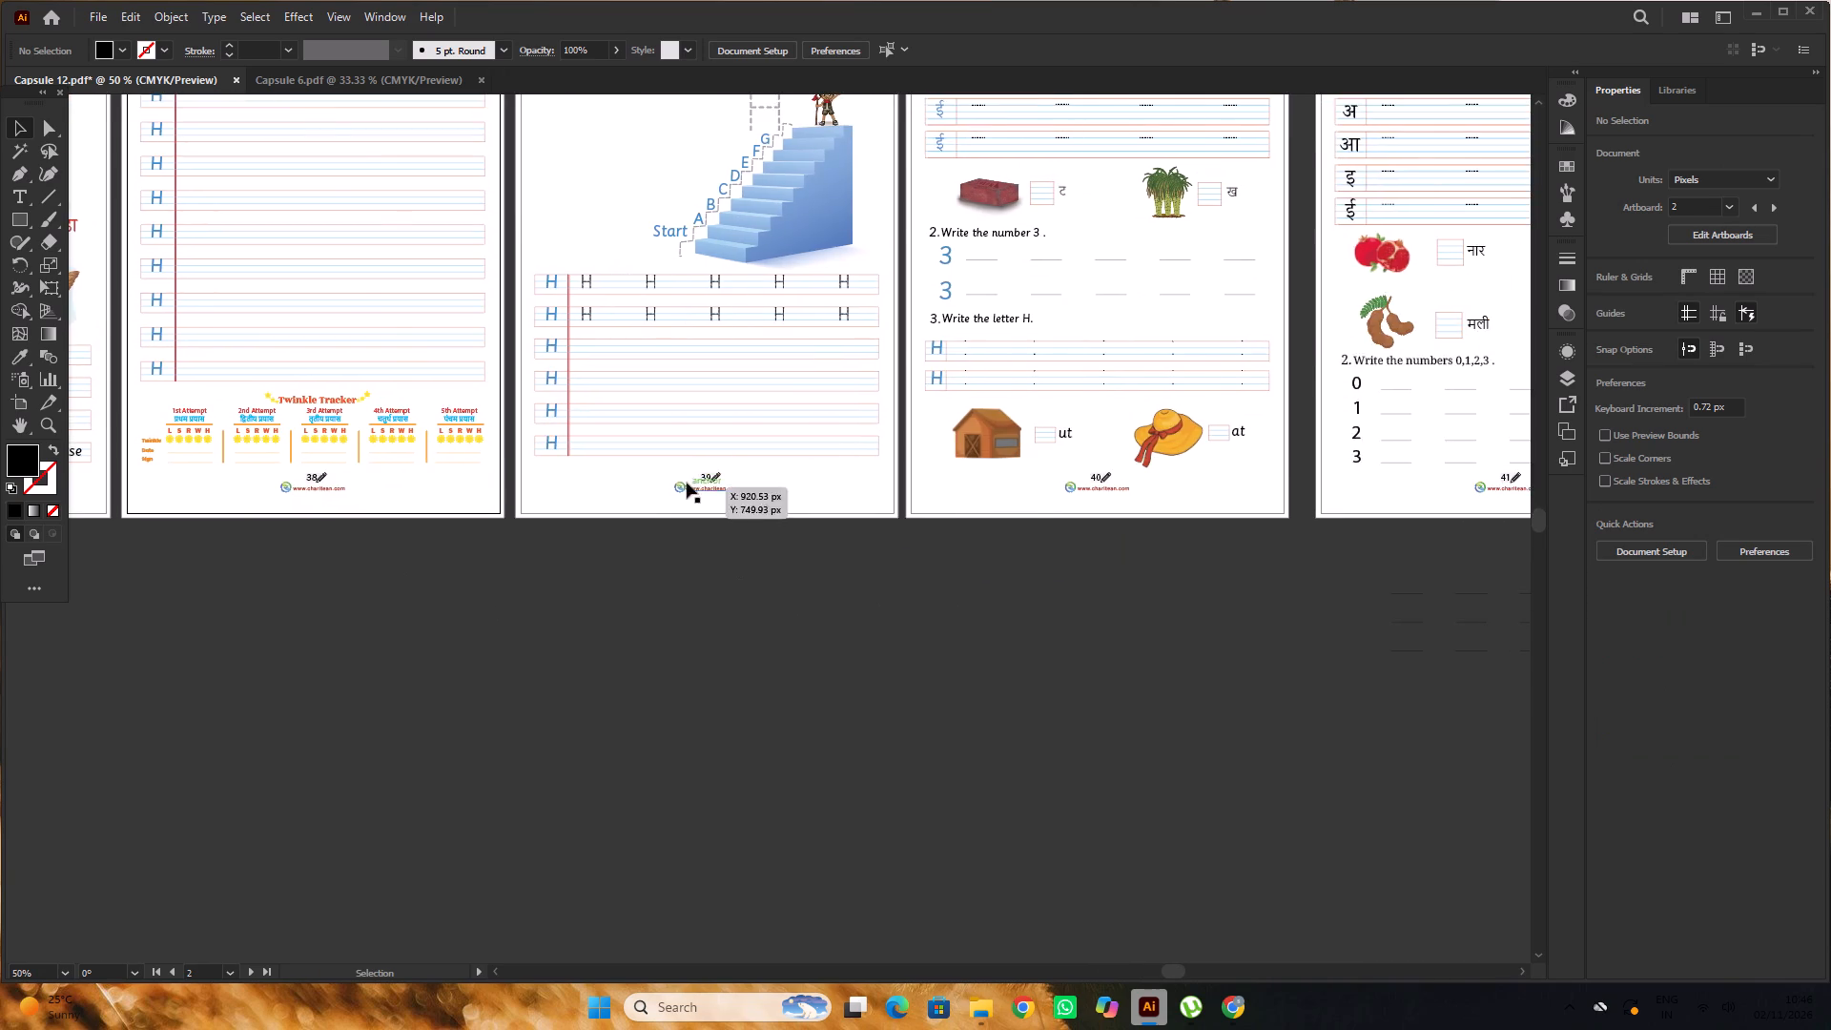
scroll(699, 479, "up", 6, "alt")
scroll(708, 492, "up", 2)
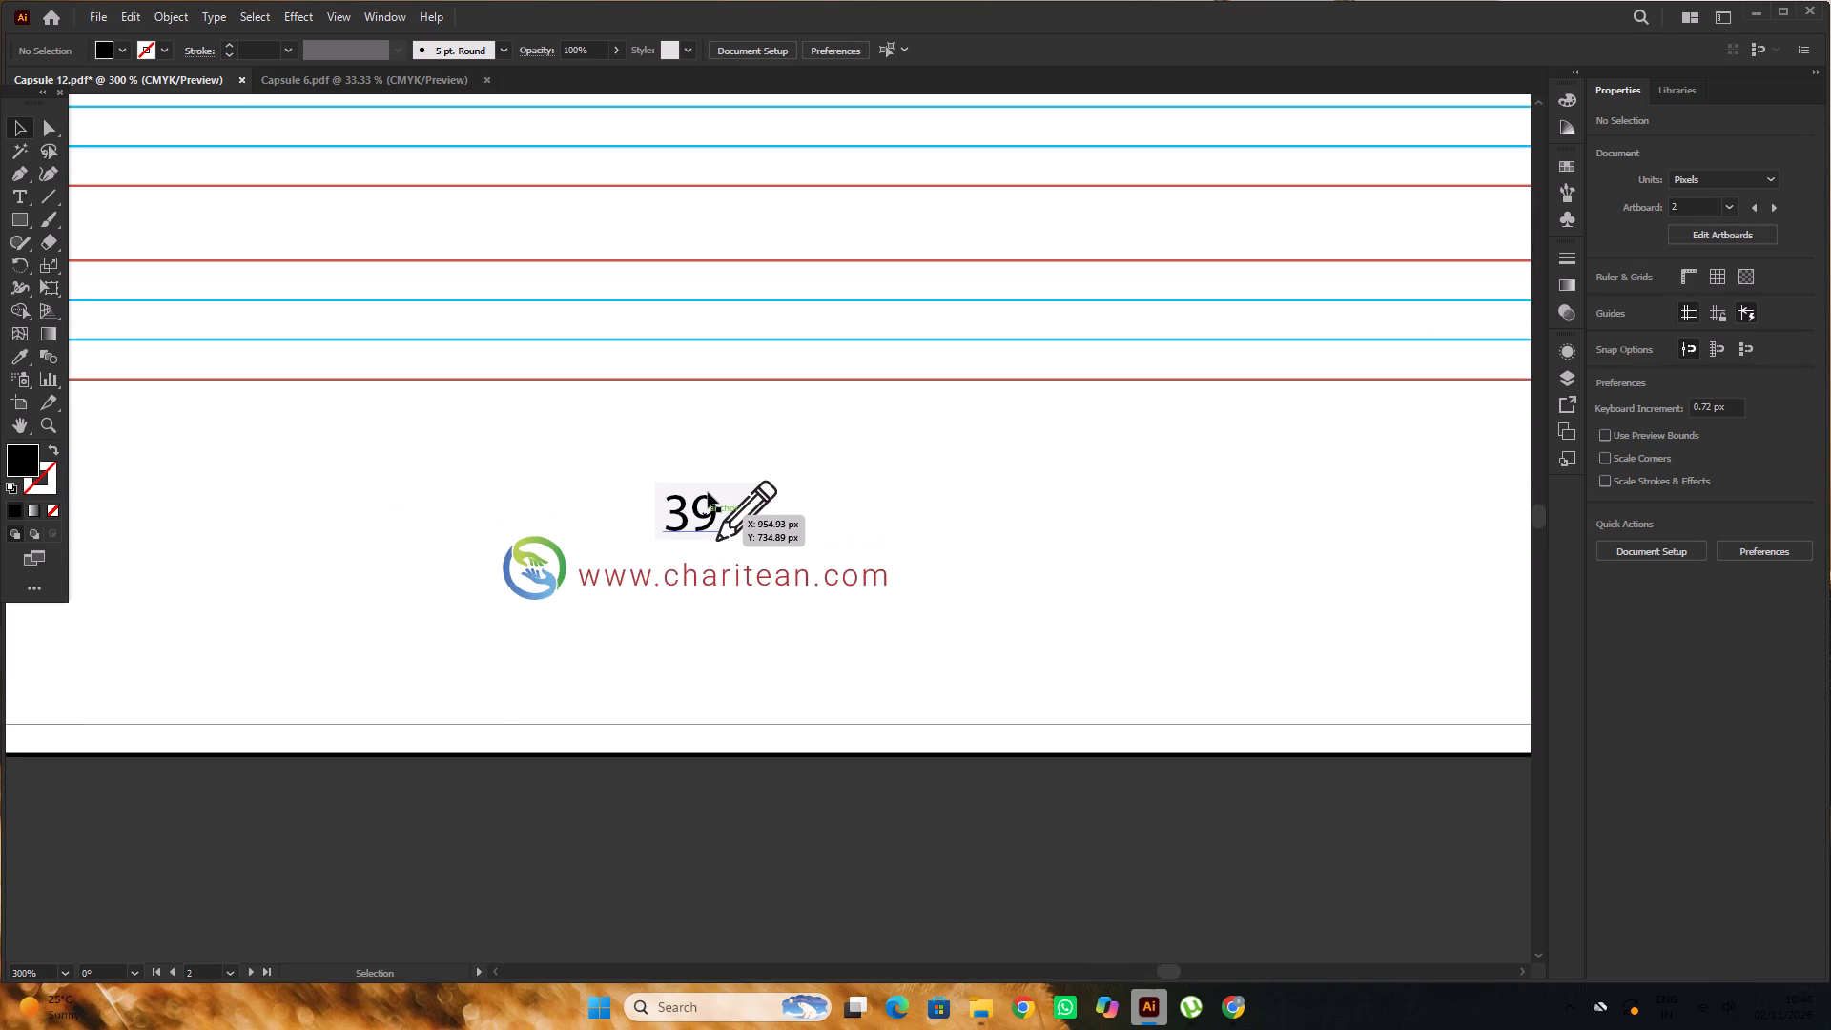
key("t")
left_click_drag(710, 507, 647, 529)
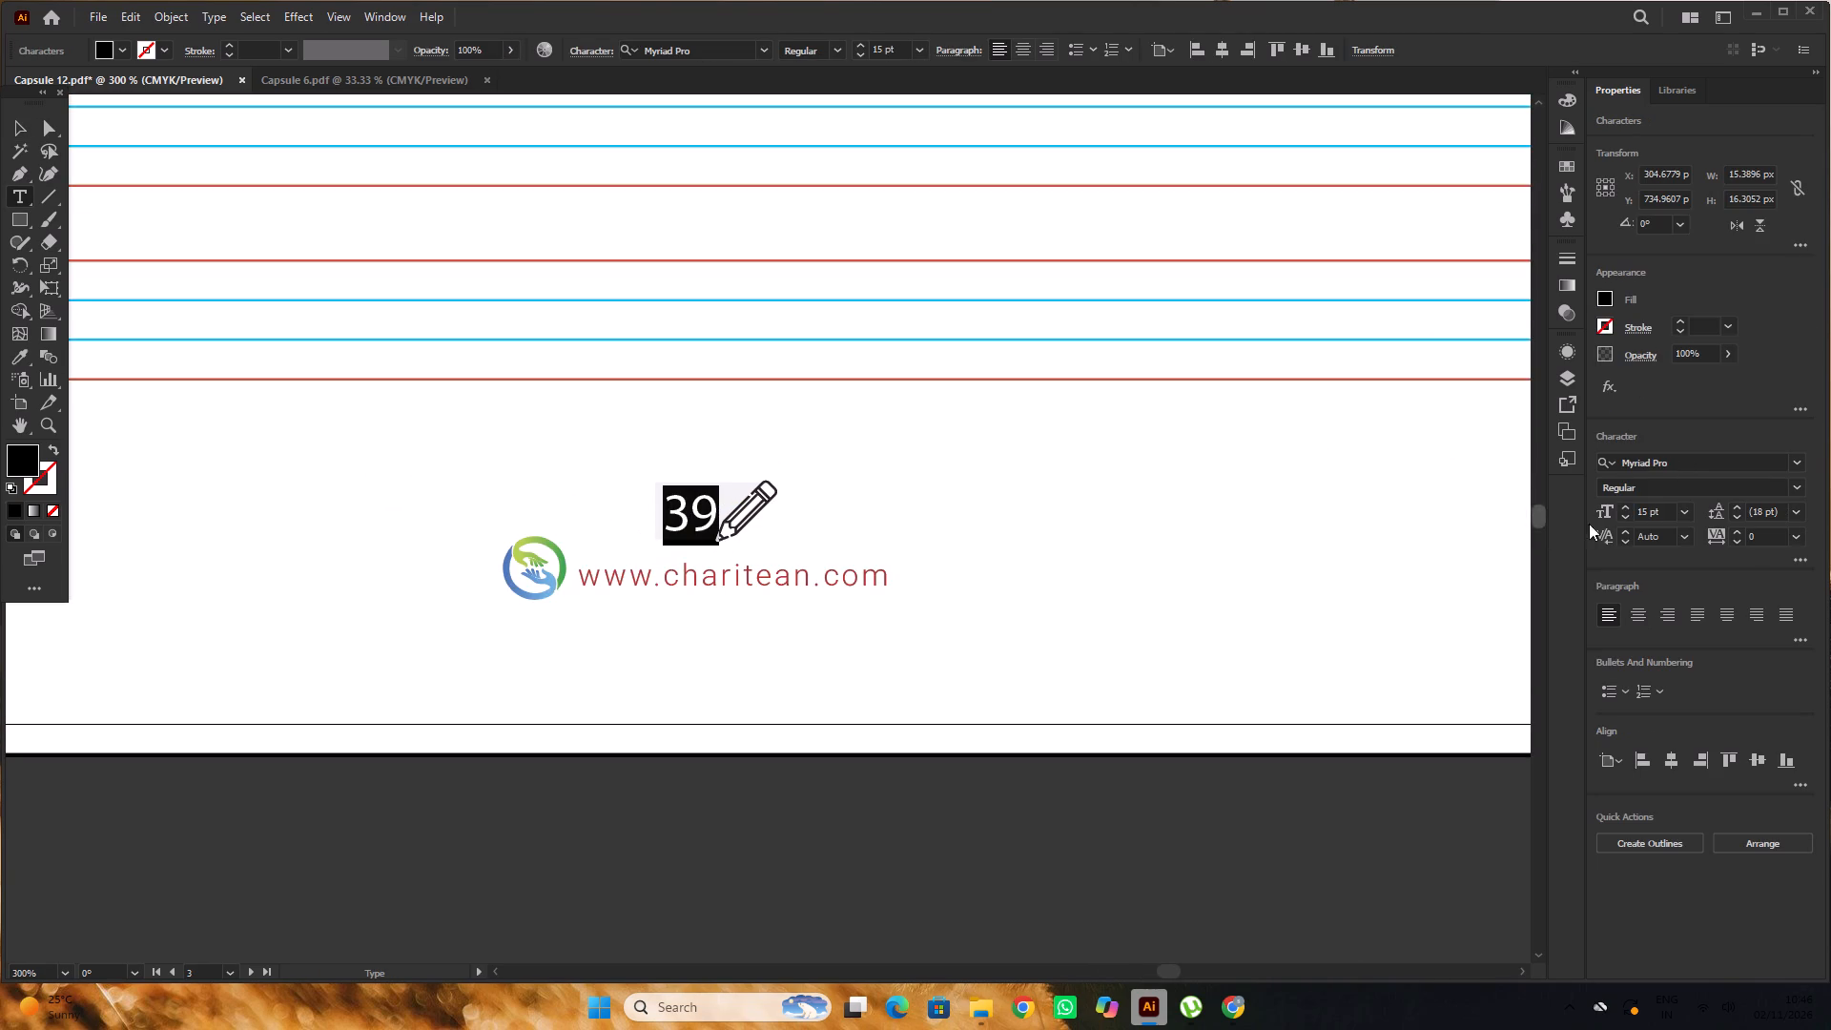
left_click(1681, 466)
key("s")
key("a")
key("s")
left_click(1487, 587)
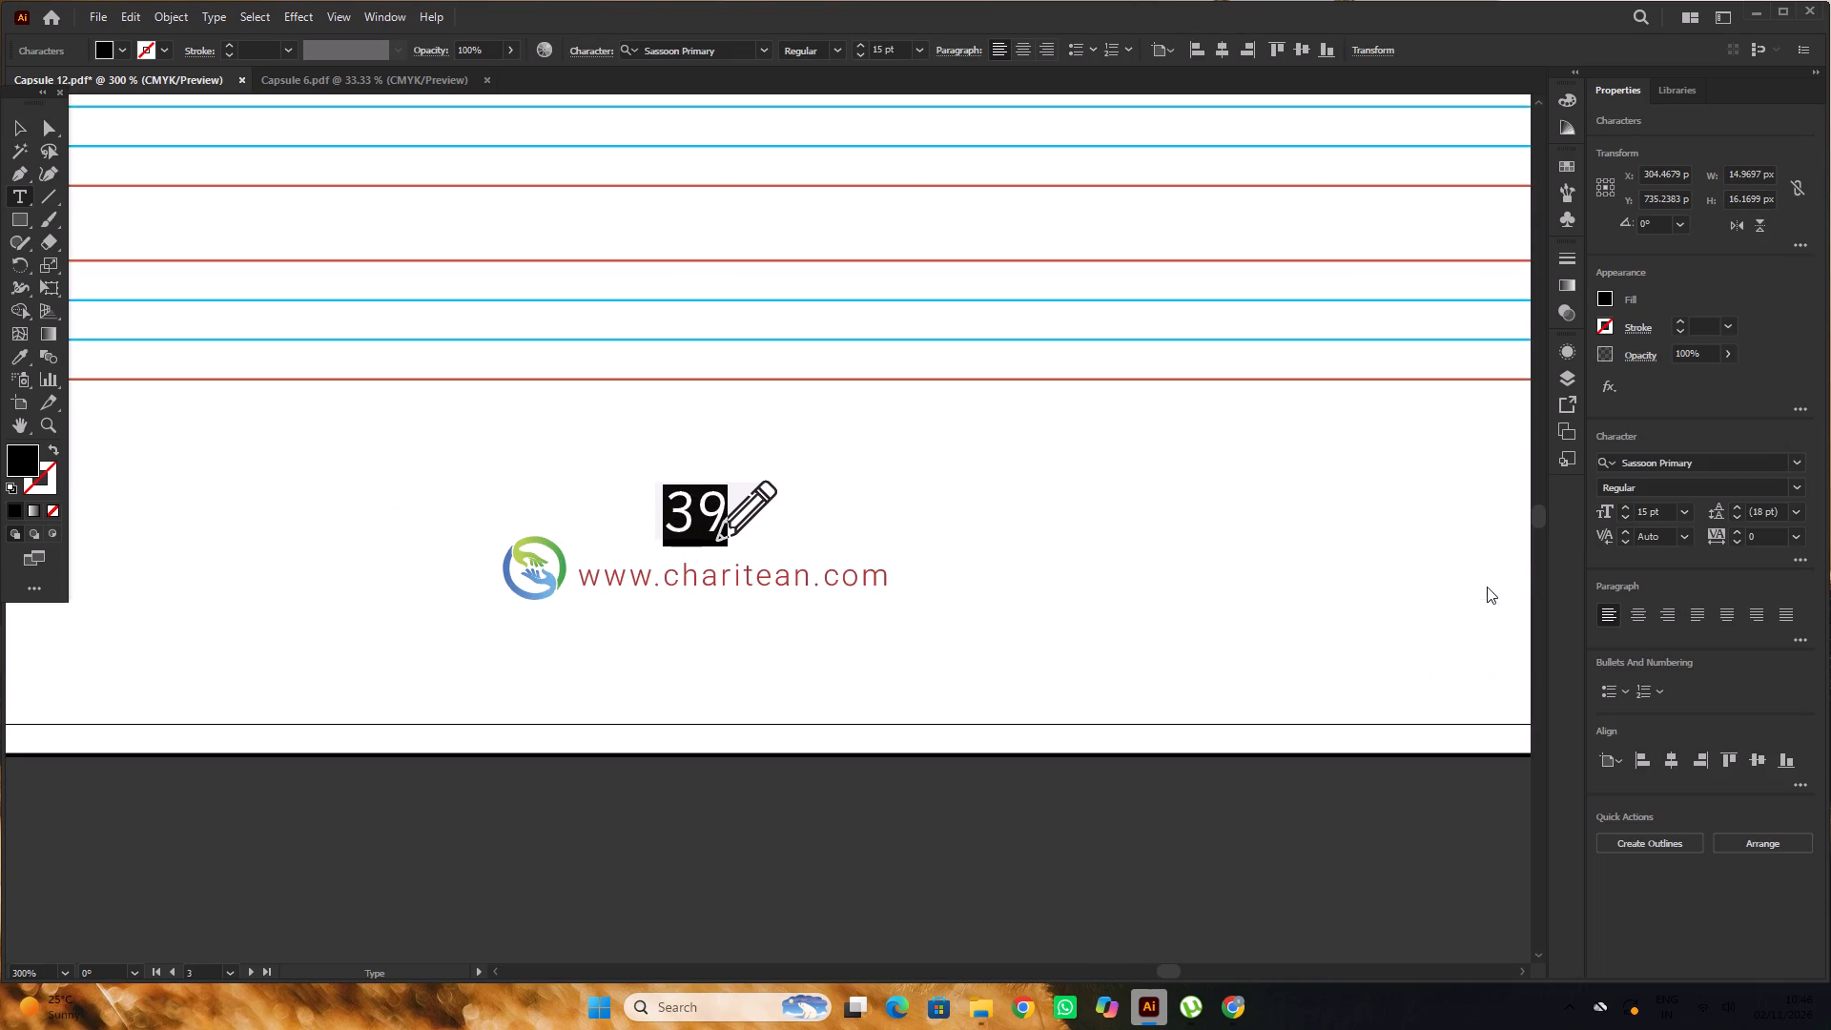
left_click(14, 129)
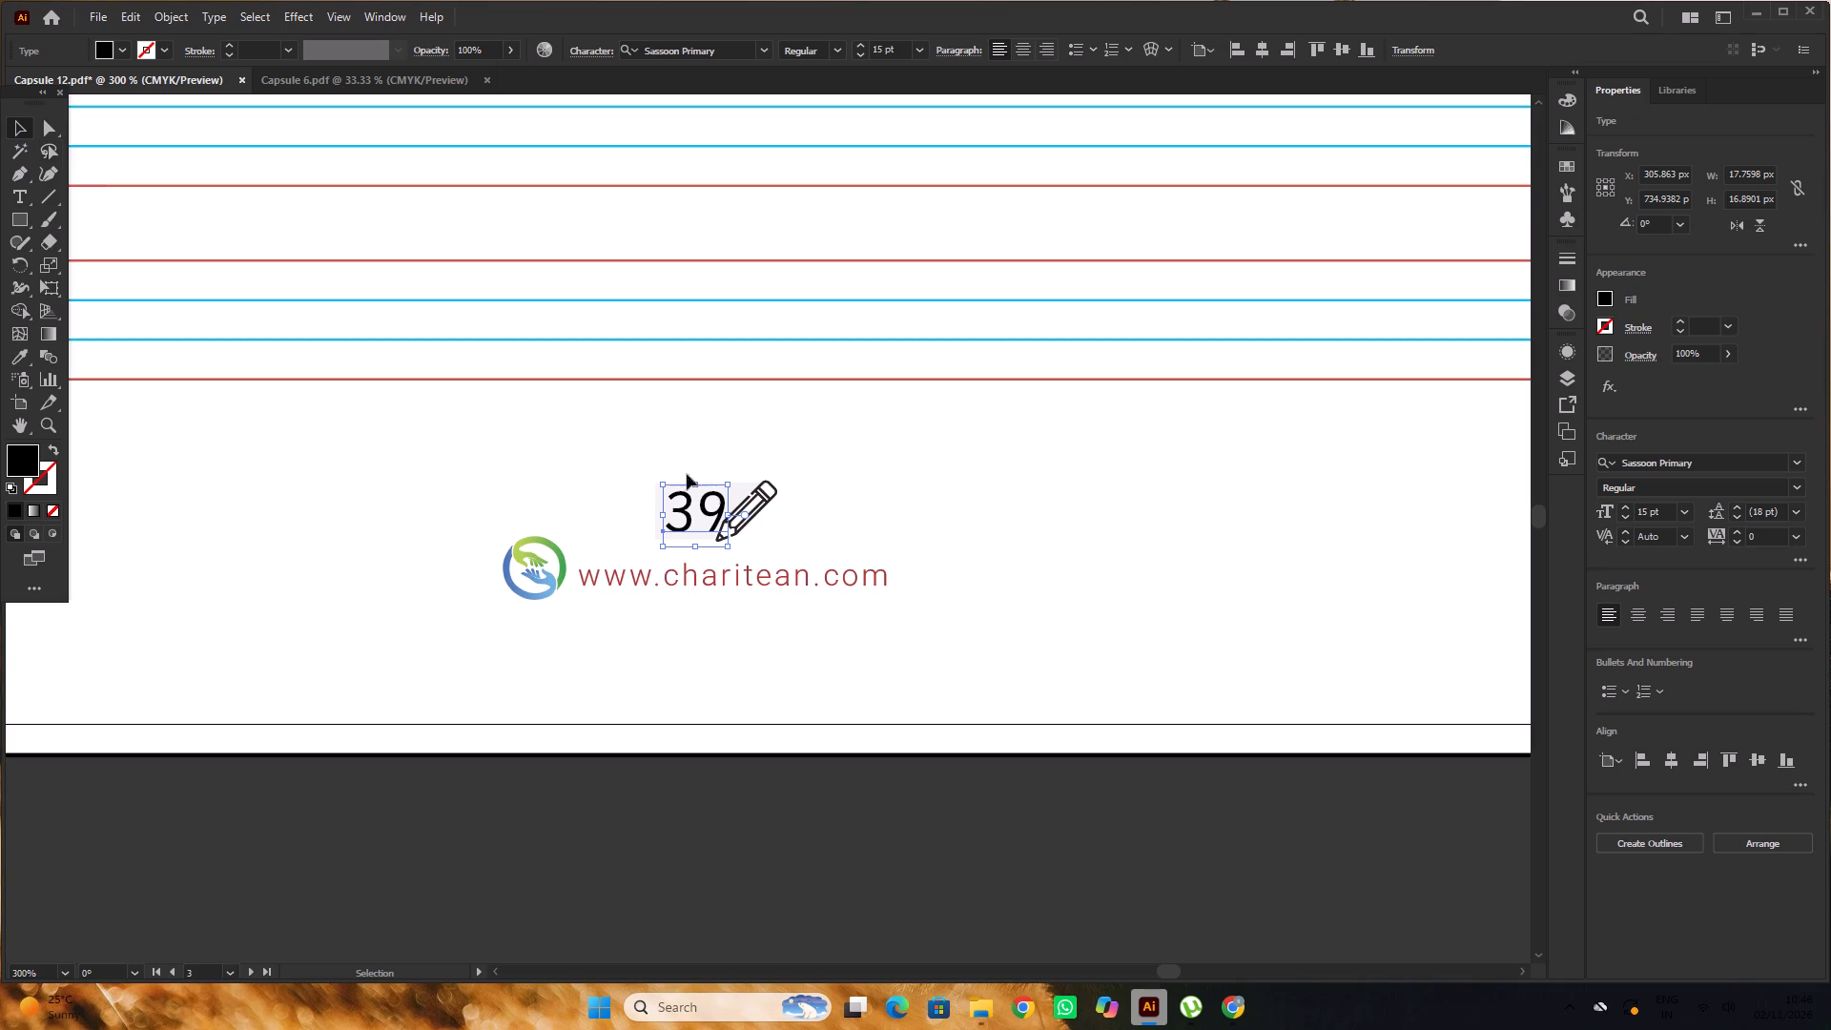
Shift page number 39 slightly left along its baseline, clear of the pencil drawing.
scroll(770, 498, "up", 4, "alt")
left_click(670, 547)
left_click(669, 553)
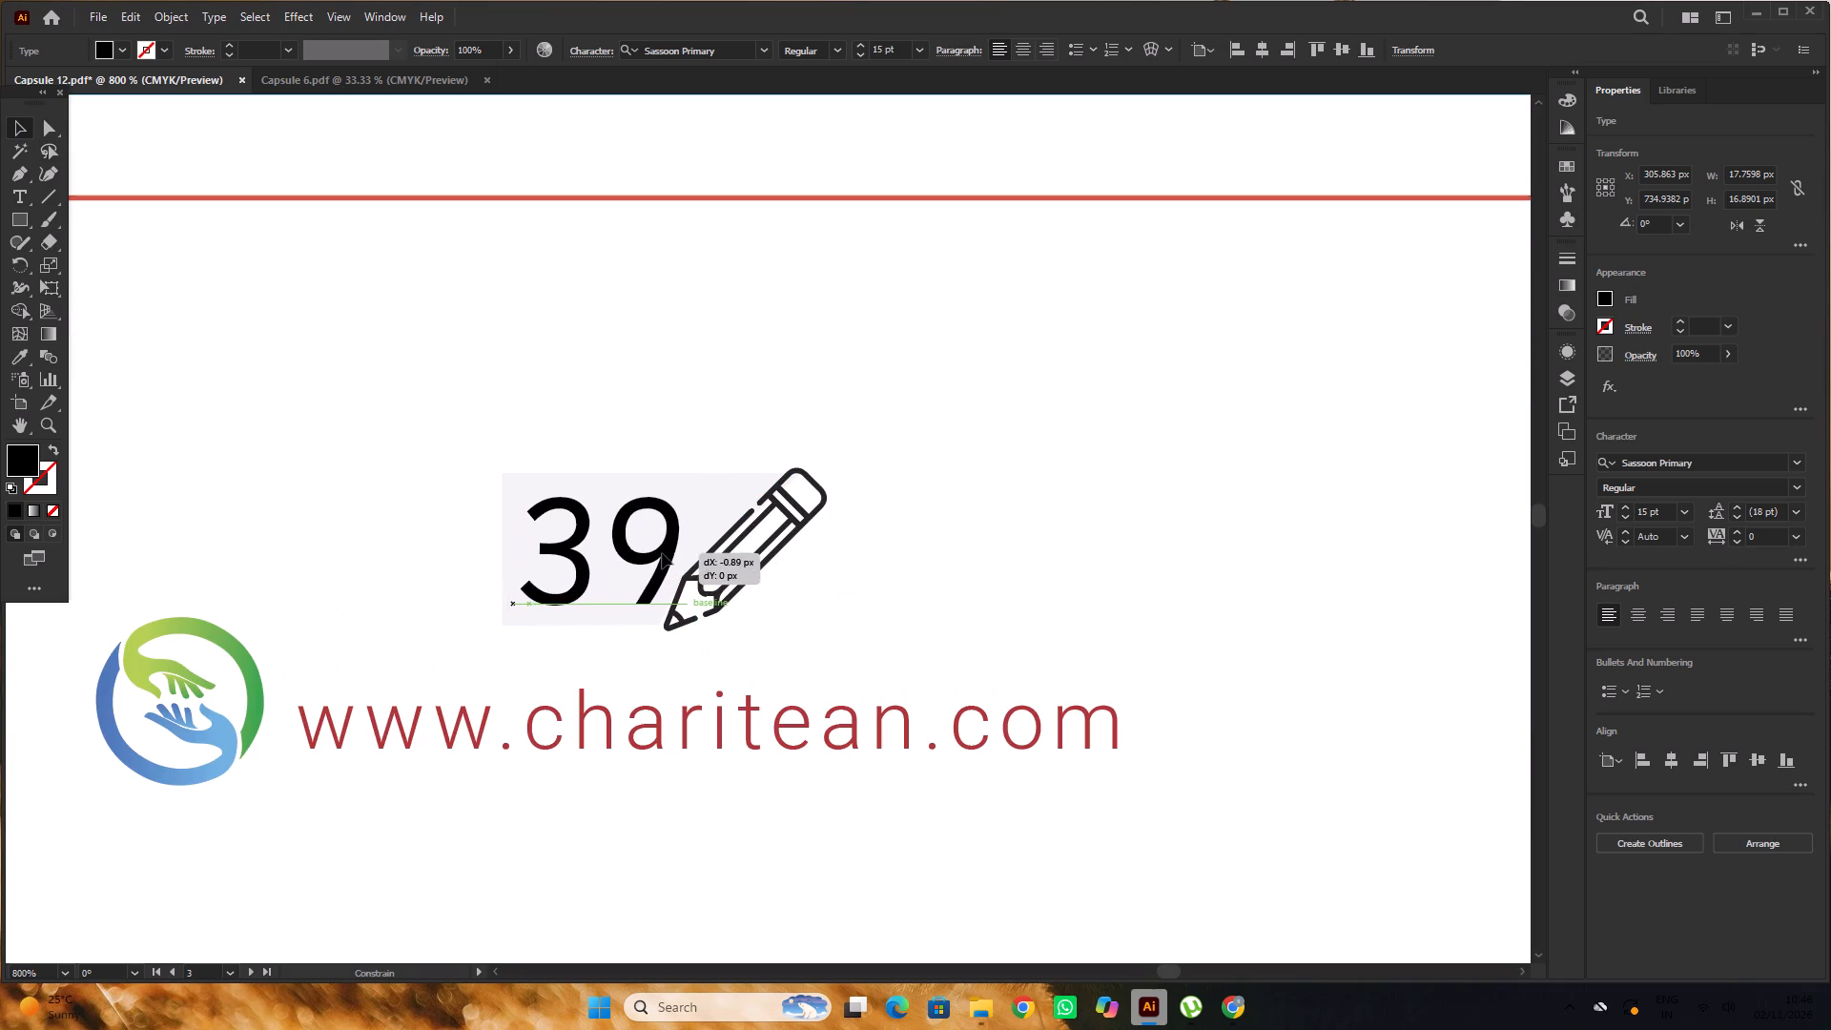
key("ctrl+z")
left_click_drag(658, 554, 646, 555)
scroll(600, 508, "down", 7, "alt")
left_click(977, 638)
Change the font of footer page number 40 on the Recall Time page to Sassoon Primary Regular.
key("space")
key("space")
key("space")
key("space")
key("space")
key("space")
key("space")
key("space")
key("space")
key("space")
key("space")
key("space")
key("space")
left_click_drag(1227, 695, 815, 656)
left_click_drag(1073, 667, 1014, 679)
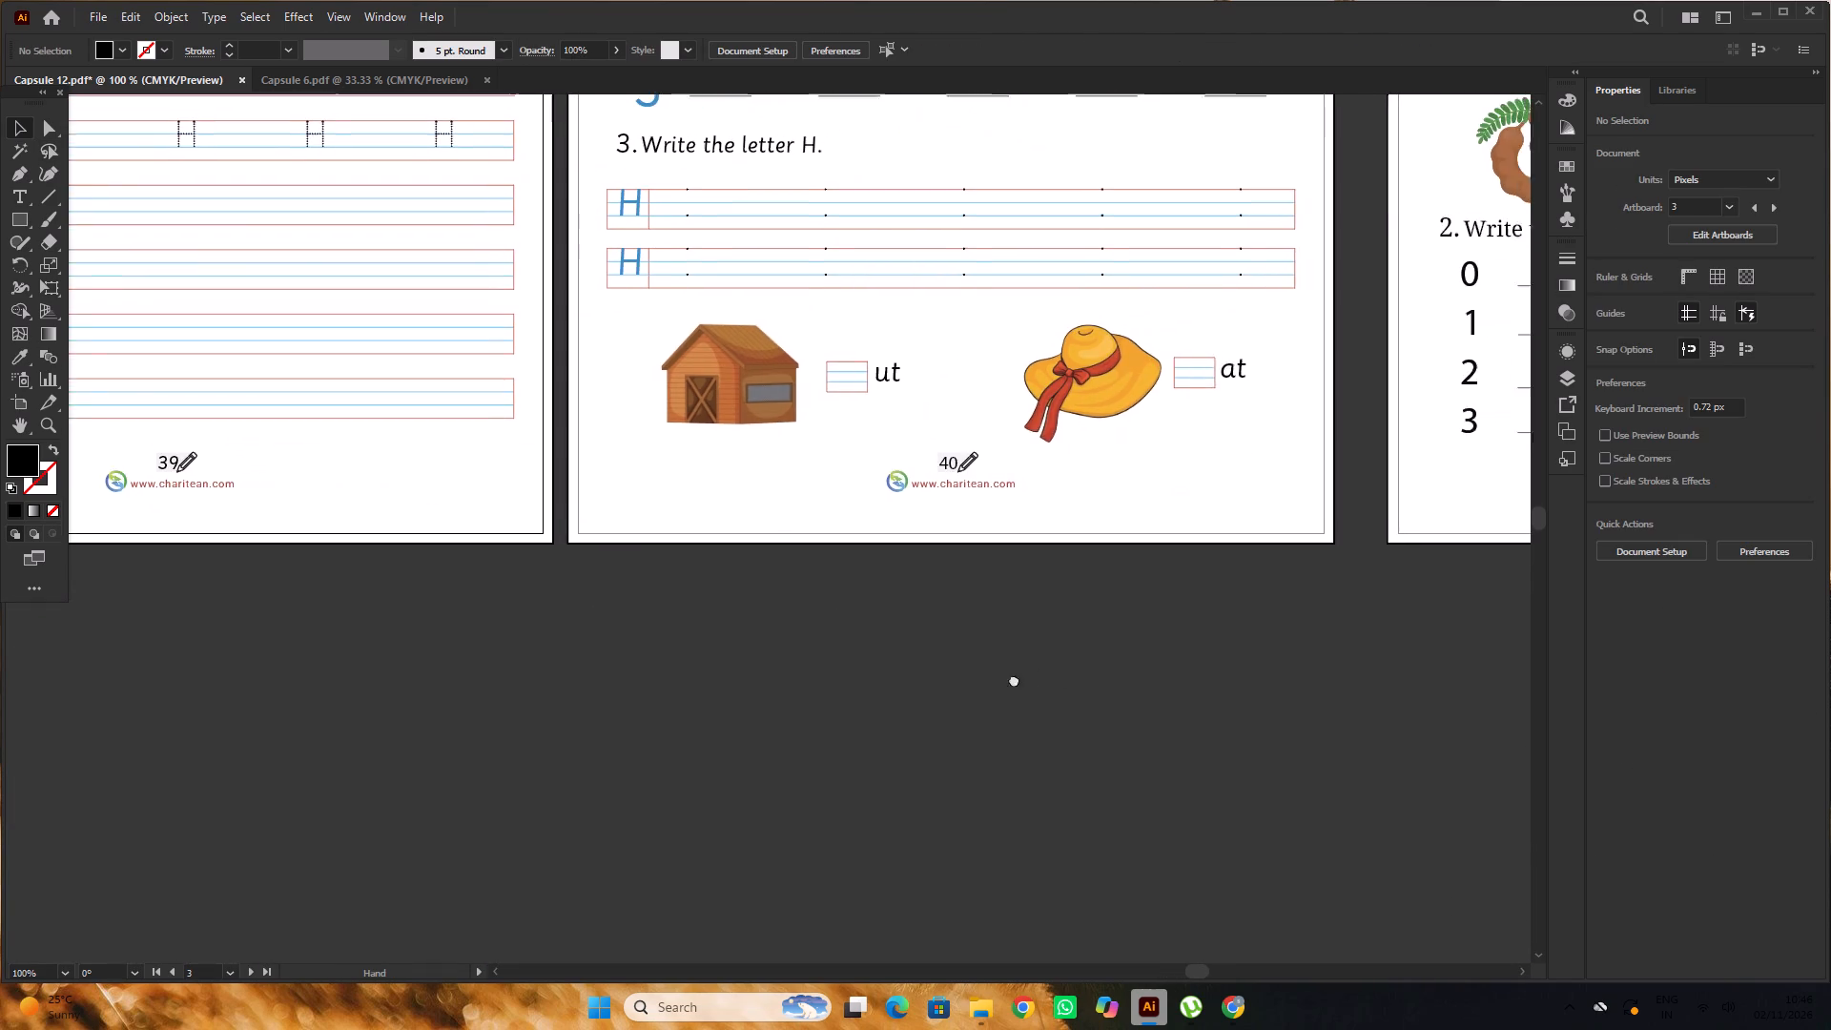
left_click_drag(1014, 679, 916, 699)
left_click(977, 680)
left_click(978, 674)
scroll(877, 544, "down", 1, "alt")
scroll(877, 543, "up", 2, "alt")
scroll(790, 497, "up", 3, "alt")
scroll(789, 494, "up", 3)
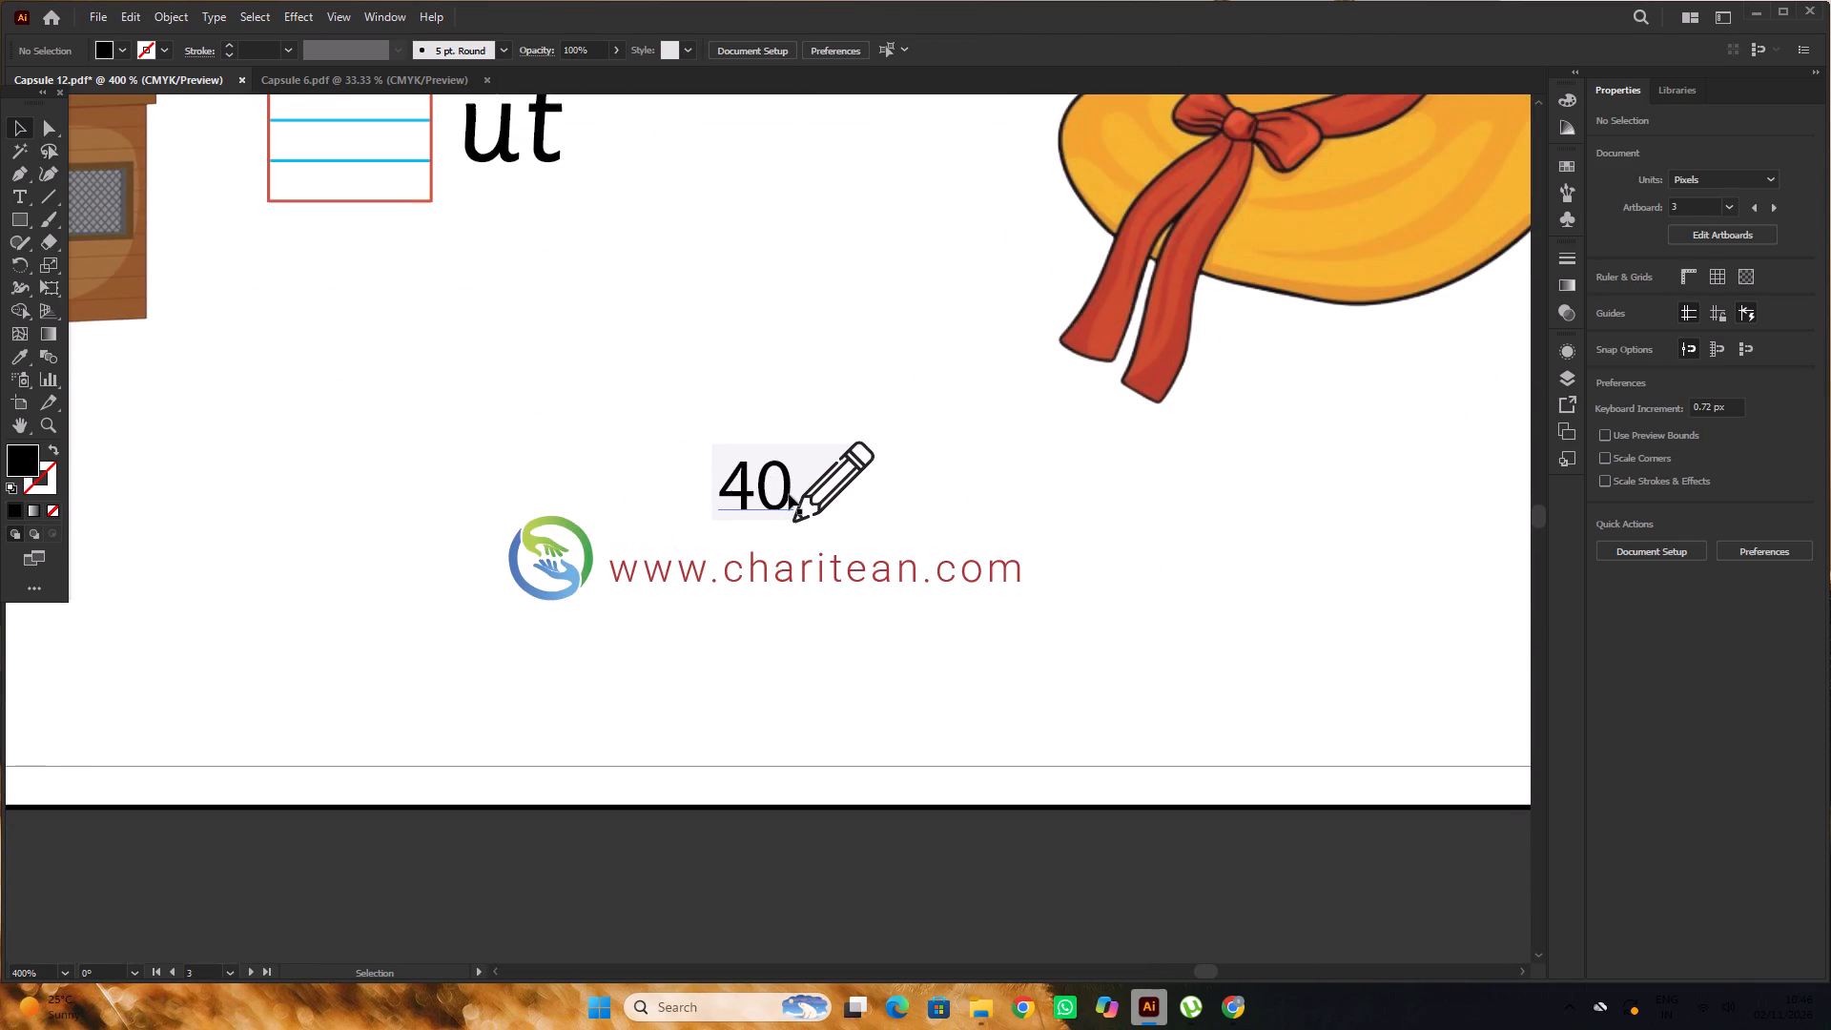
key("t")
left_click_drag(788, 463, 716, 505)
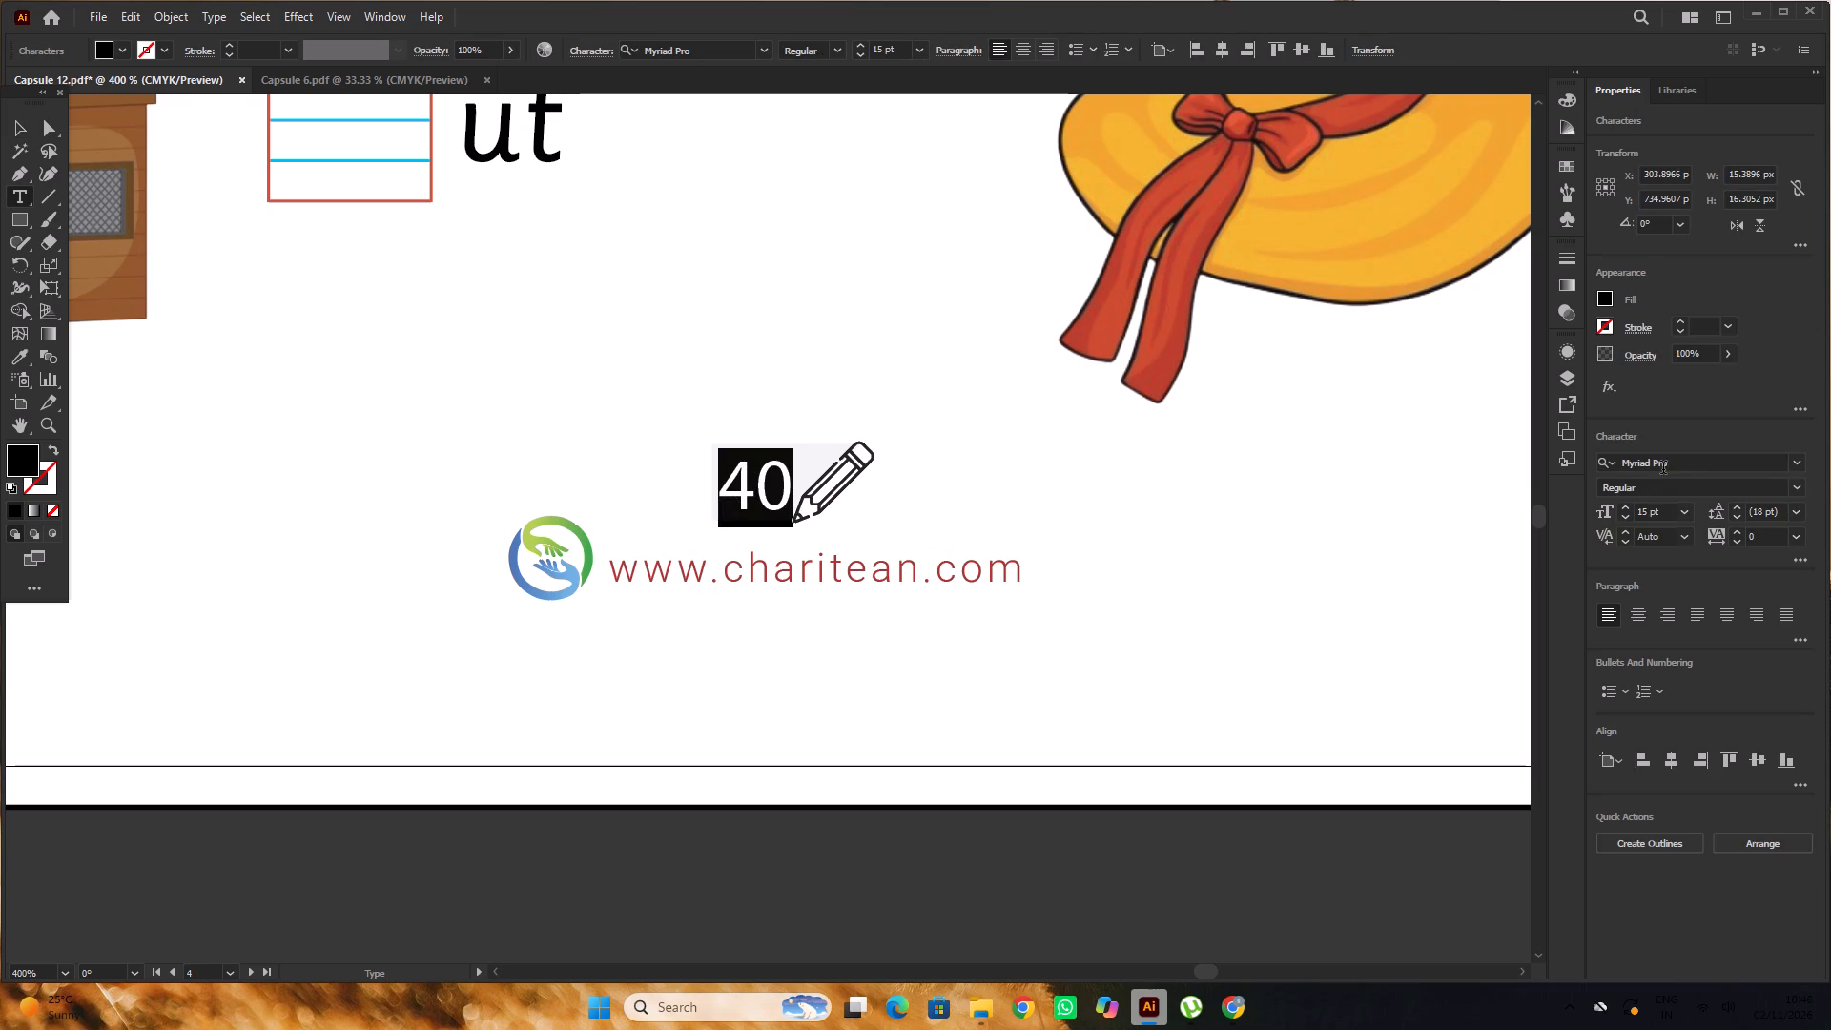
left_click(1672, 465)
key("s")
key("a")
key("s")
key("s")
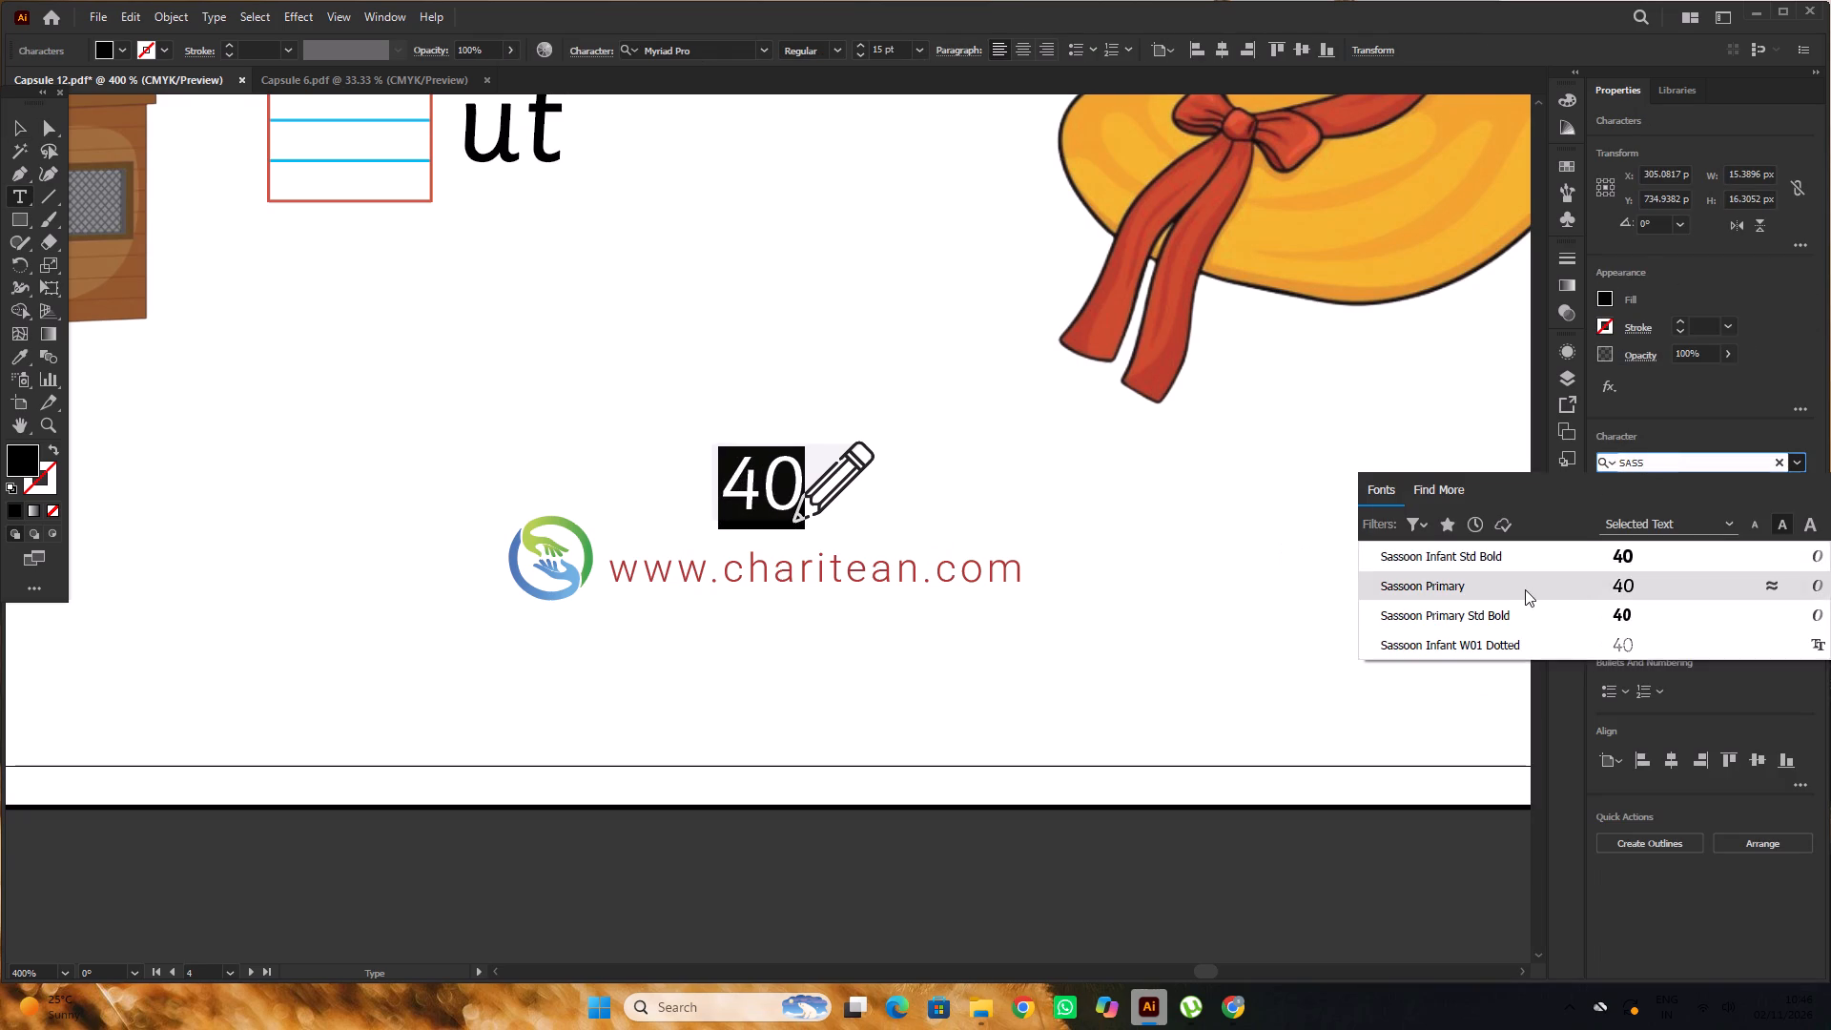
left_click(1525, 589)
left_click(13, 137)
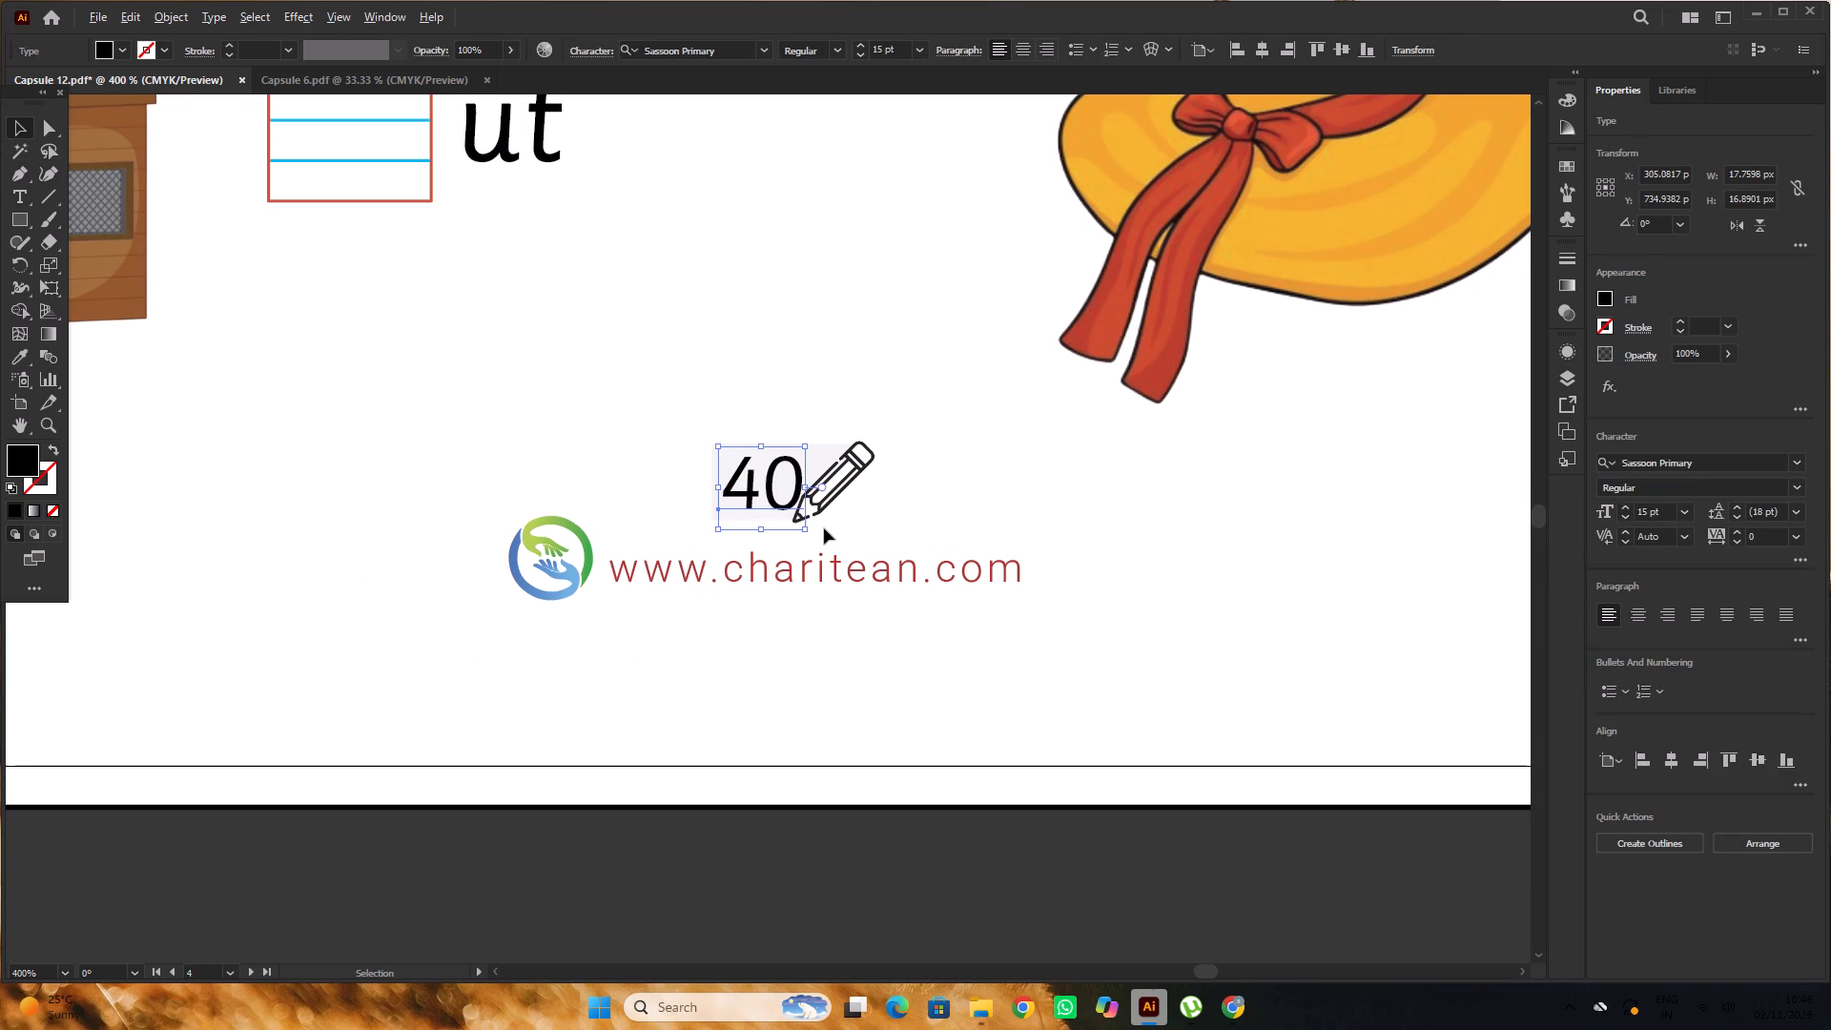
Shift page number 40 about 1.2 px left, clear of the pencil drawing.
scroll(818, 522, "up", 2, "alt")
left_click_drag(757, 489, 749, 490)
scroll(645, 461, "down", 8, "alt")
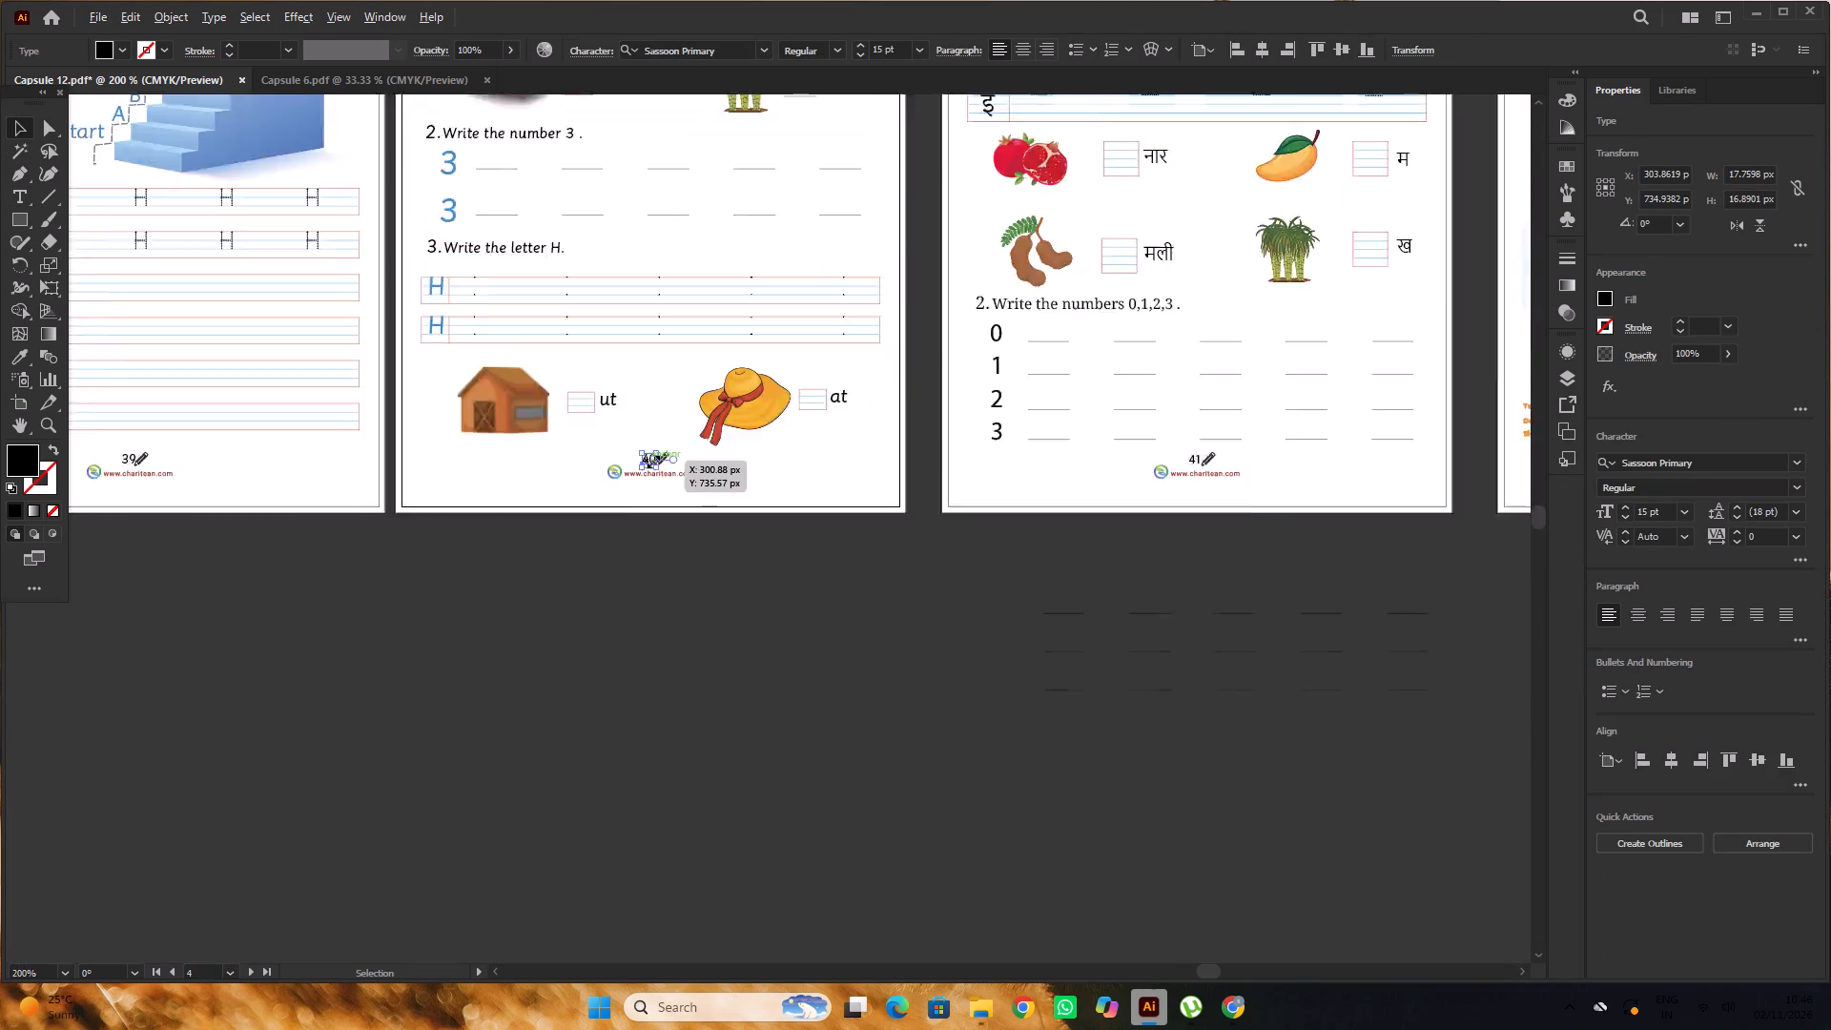
left_click(993, 577)
Change the font of footer page number 41 on the Revision Time page to Sassoon Primary Regular.
key("space")
left_click_drag(1174, 598, 705, 587)
scroll(603, 458, "up", 6, "alt")
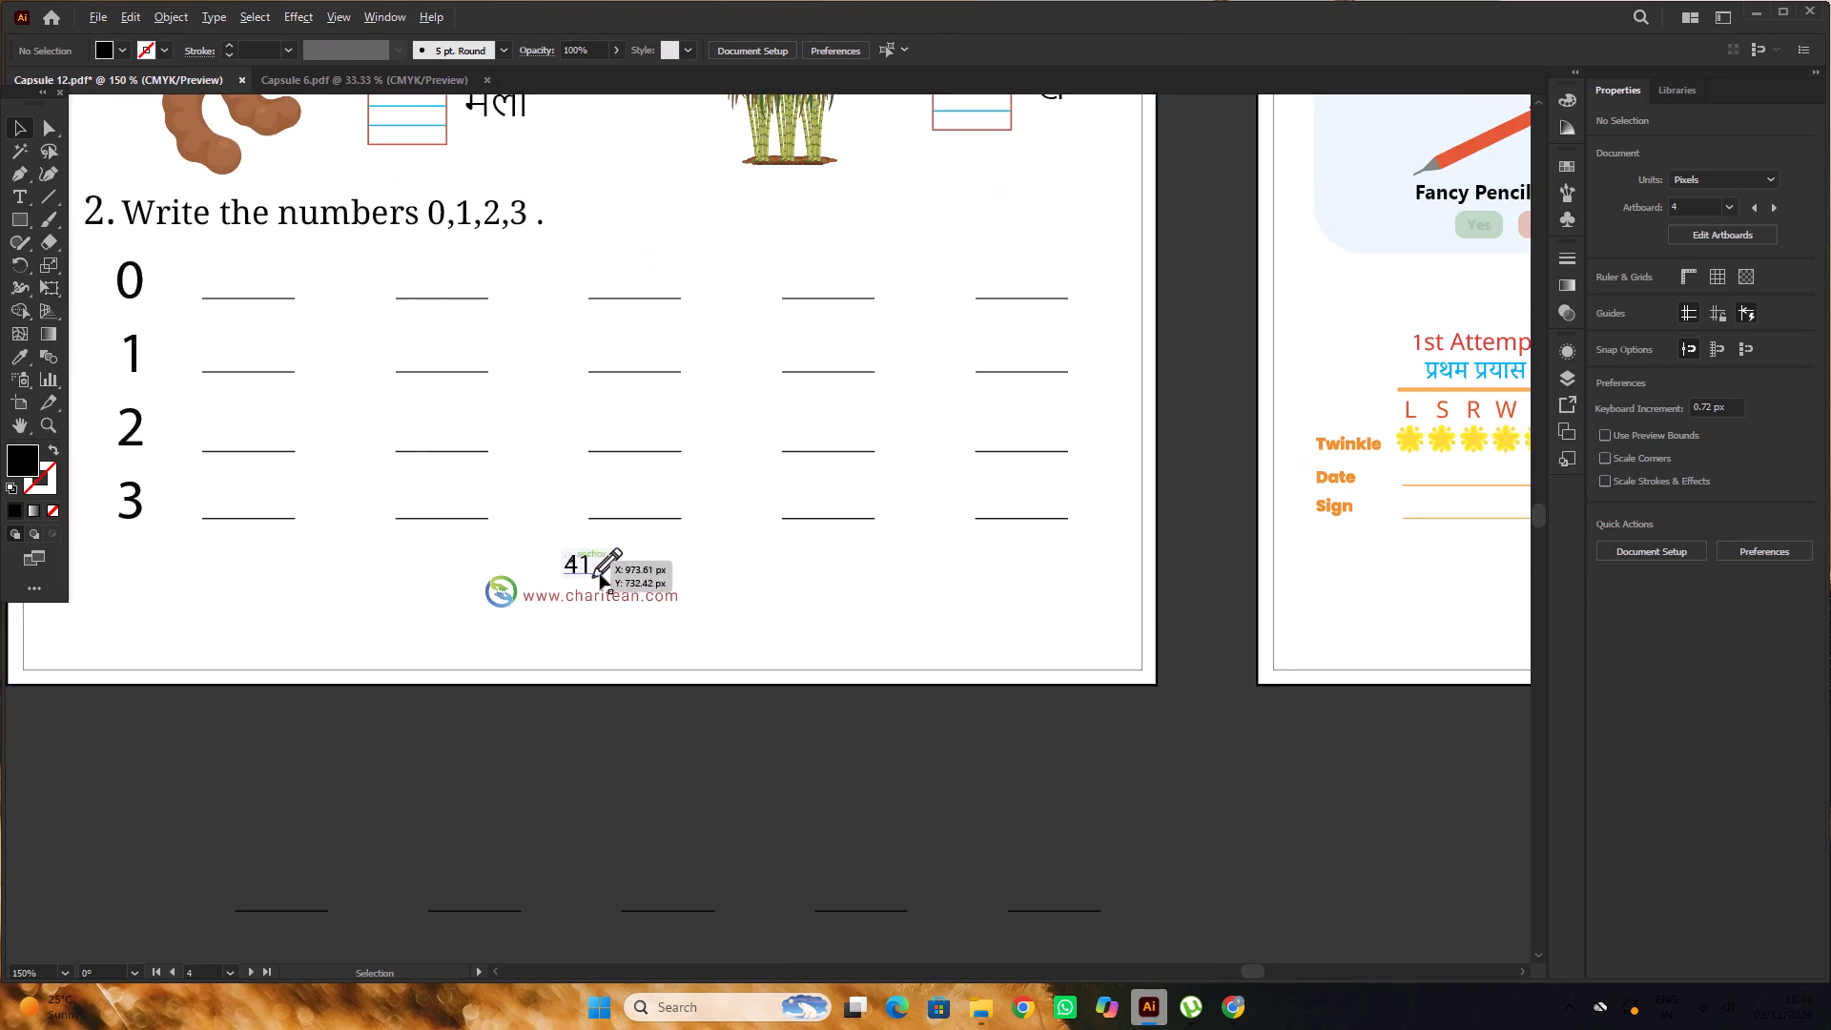
scroll(601, 574, "up", 4, "alt")
key("t")
left_click_drag(543, 520, 431, 535)
left_click(1698, 463)
type("SA")
key("s")
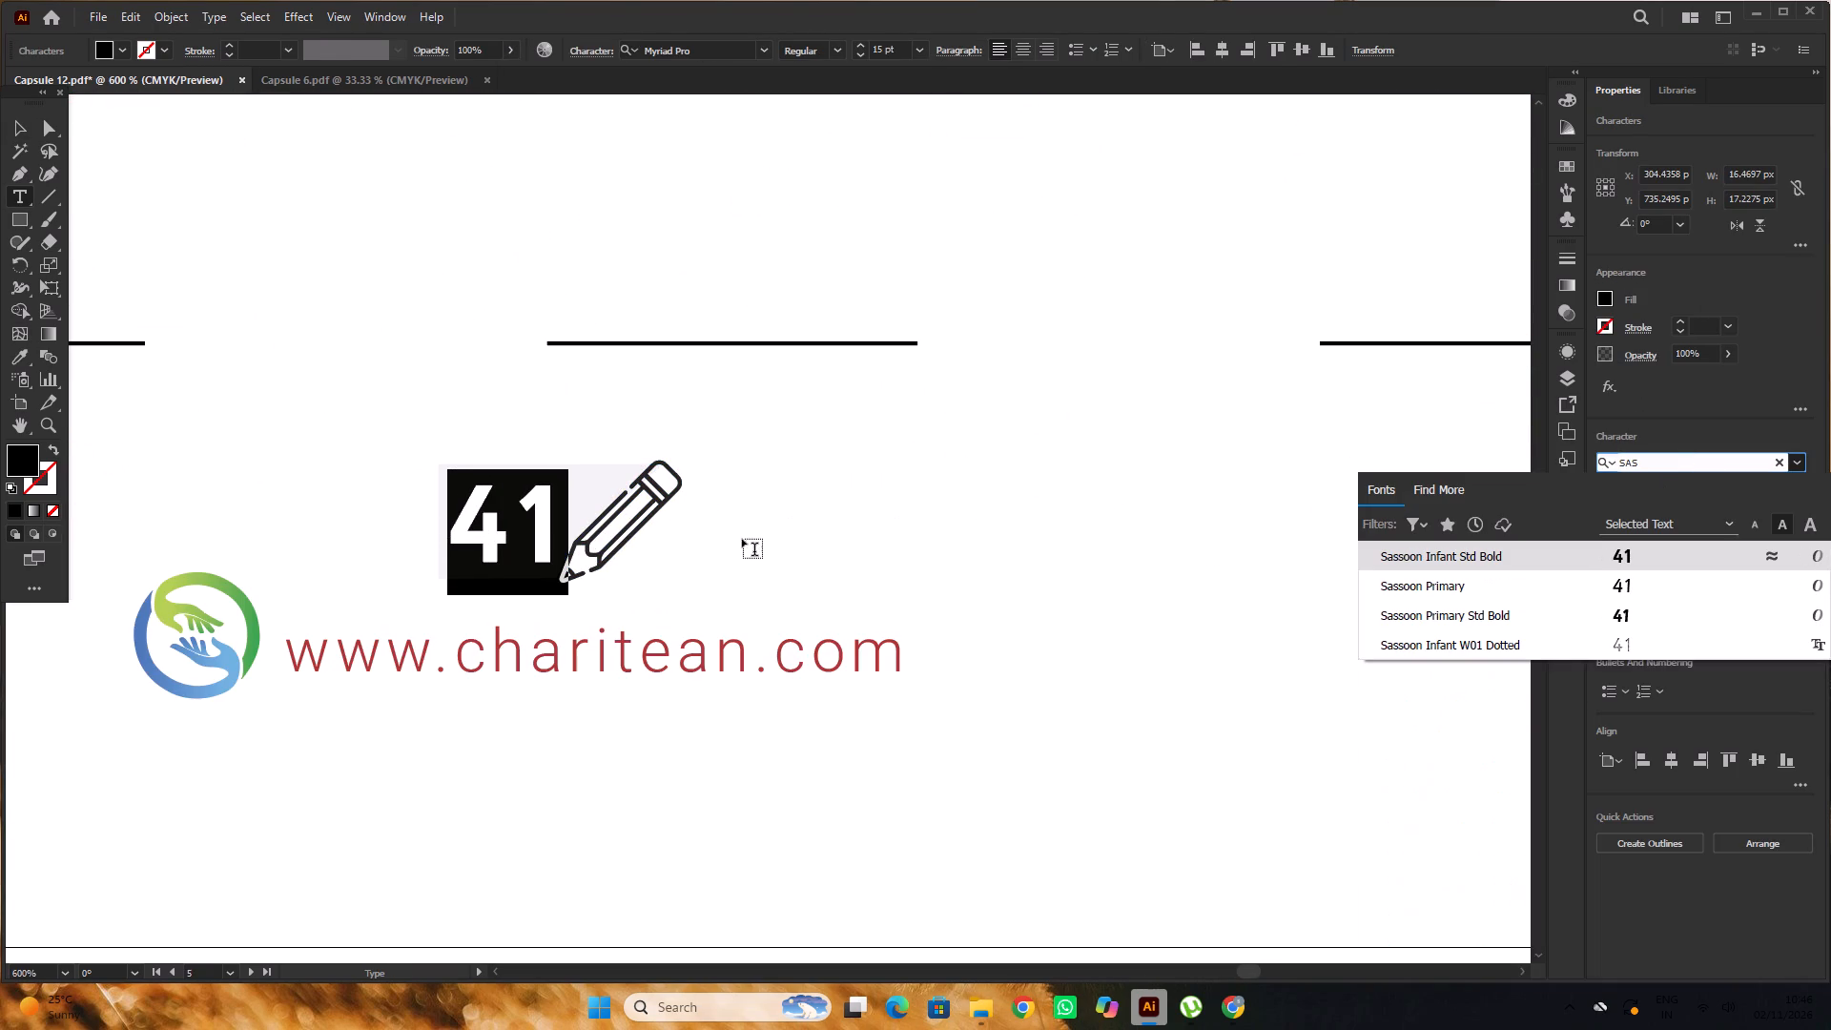
left_click_drag(1408, 591, 1393, 589)
left_click(19, 126)
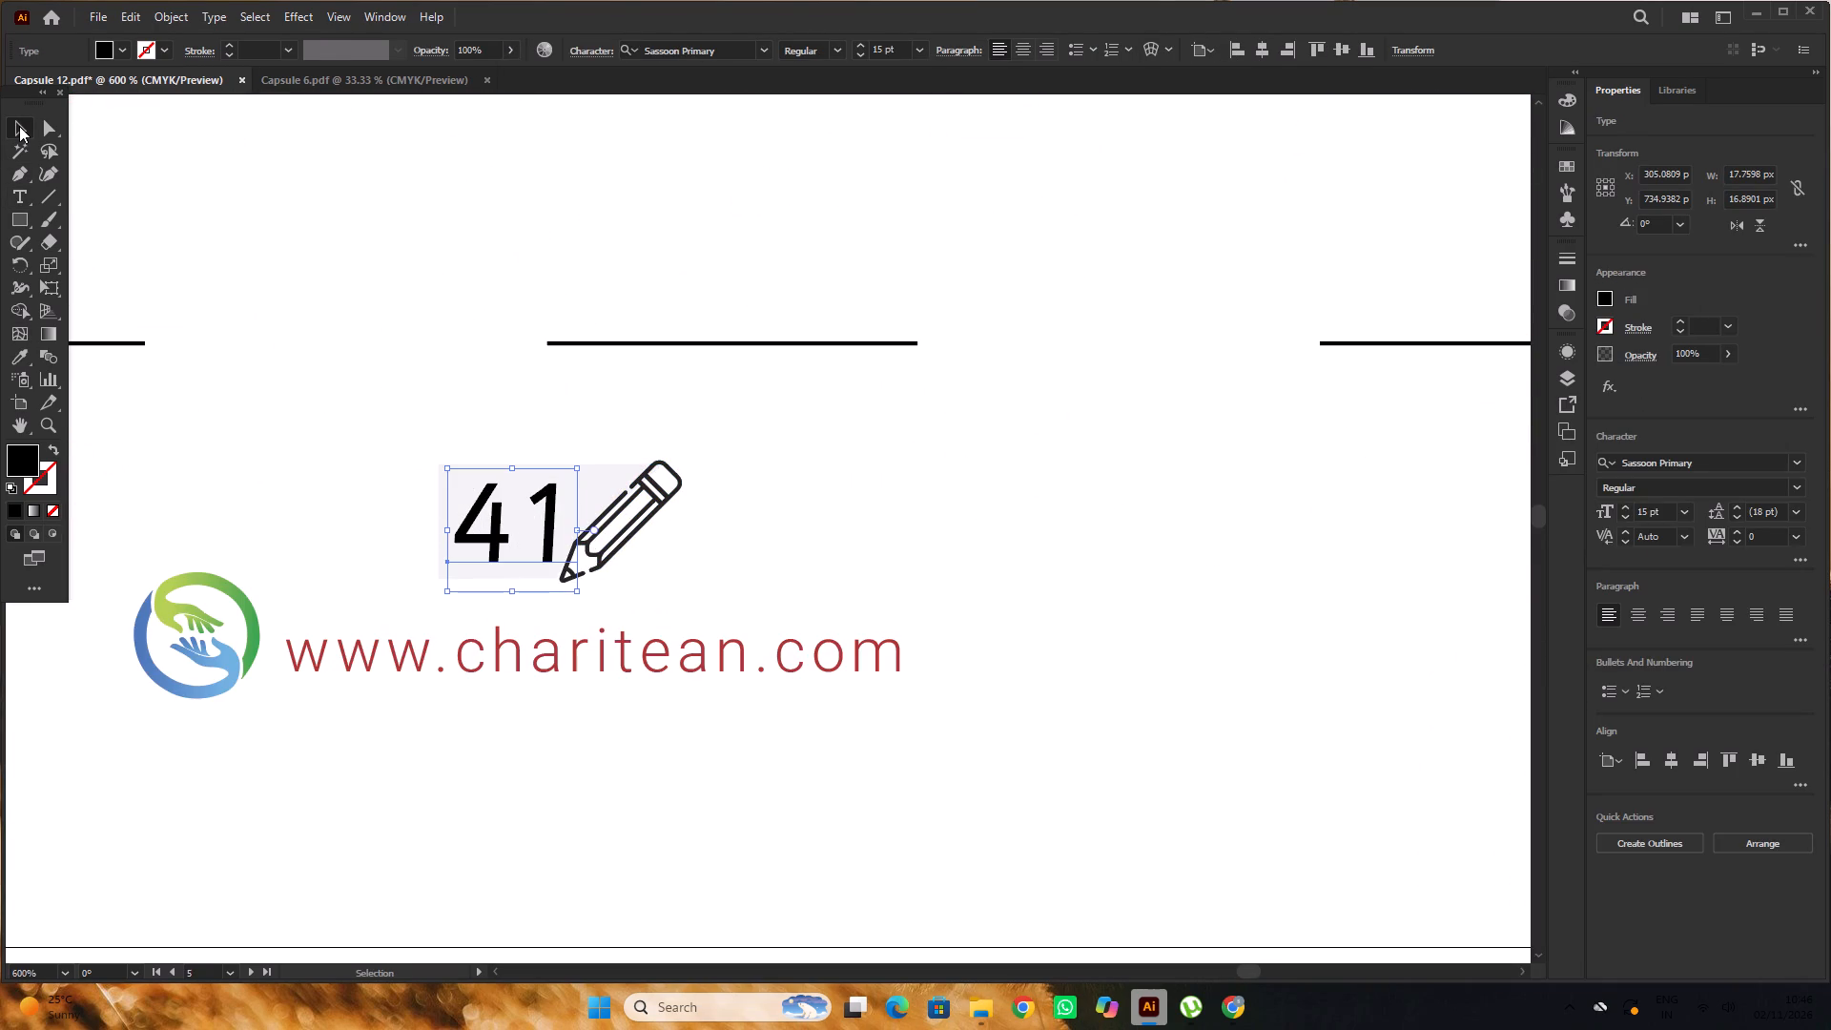
Change the font of footer page number 42 below the Twinkle Tracker on the last page to Sassoon Primary Regular.
scroll(447, 304, "down", 2, "alt")
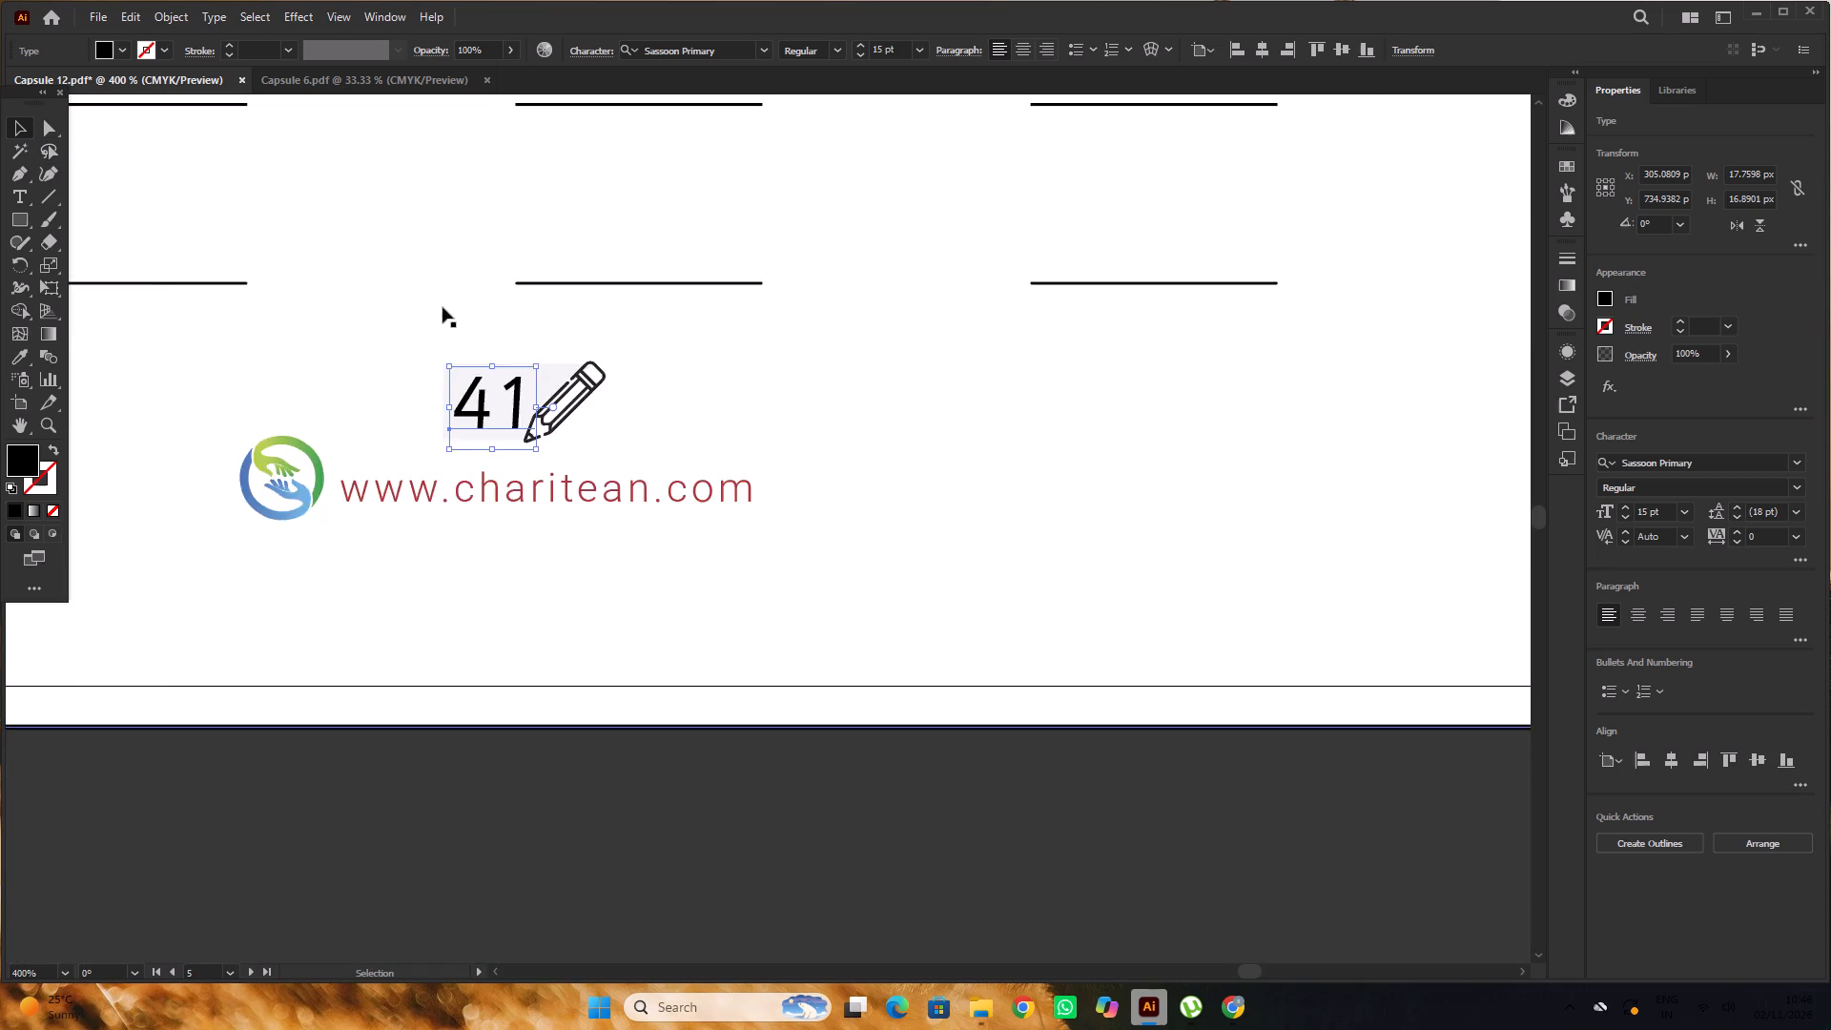
scroll(442, 307, "down", 5, "alt")
key("space")
key("space")
key("space")
key("space")
key("space")
key("space")
key("space")
key("space")
key("space")
key("space")
left_click_drag(957, 554, 650, 630)
left_click_drag(905, 576, 843, 618)
scroll(973, 474, "up", 2, "alt")
key("t")
left_click_drag(935, 476, 906, 485)
left_click(1693, 461)
type("SAS")
key("s")
left_click(1499, 588)
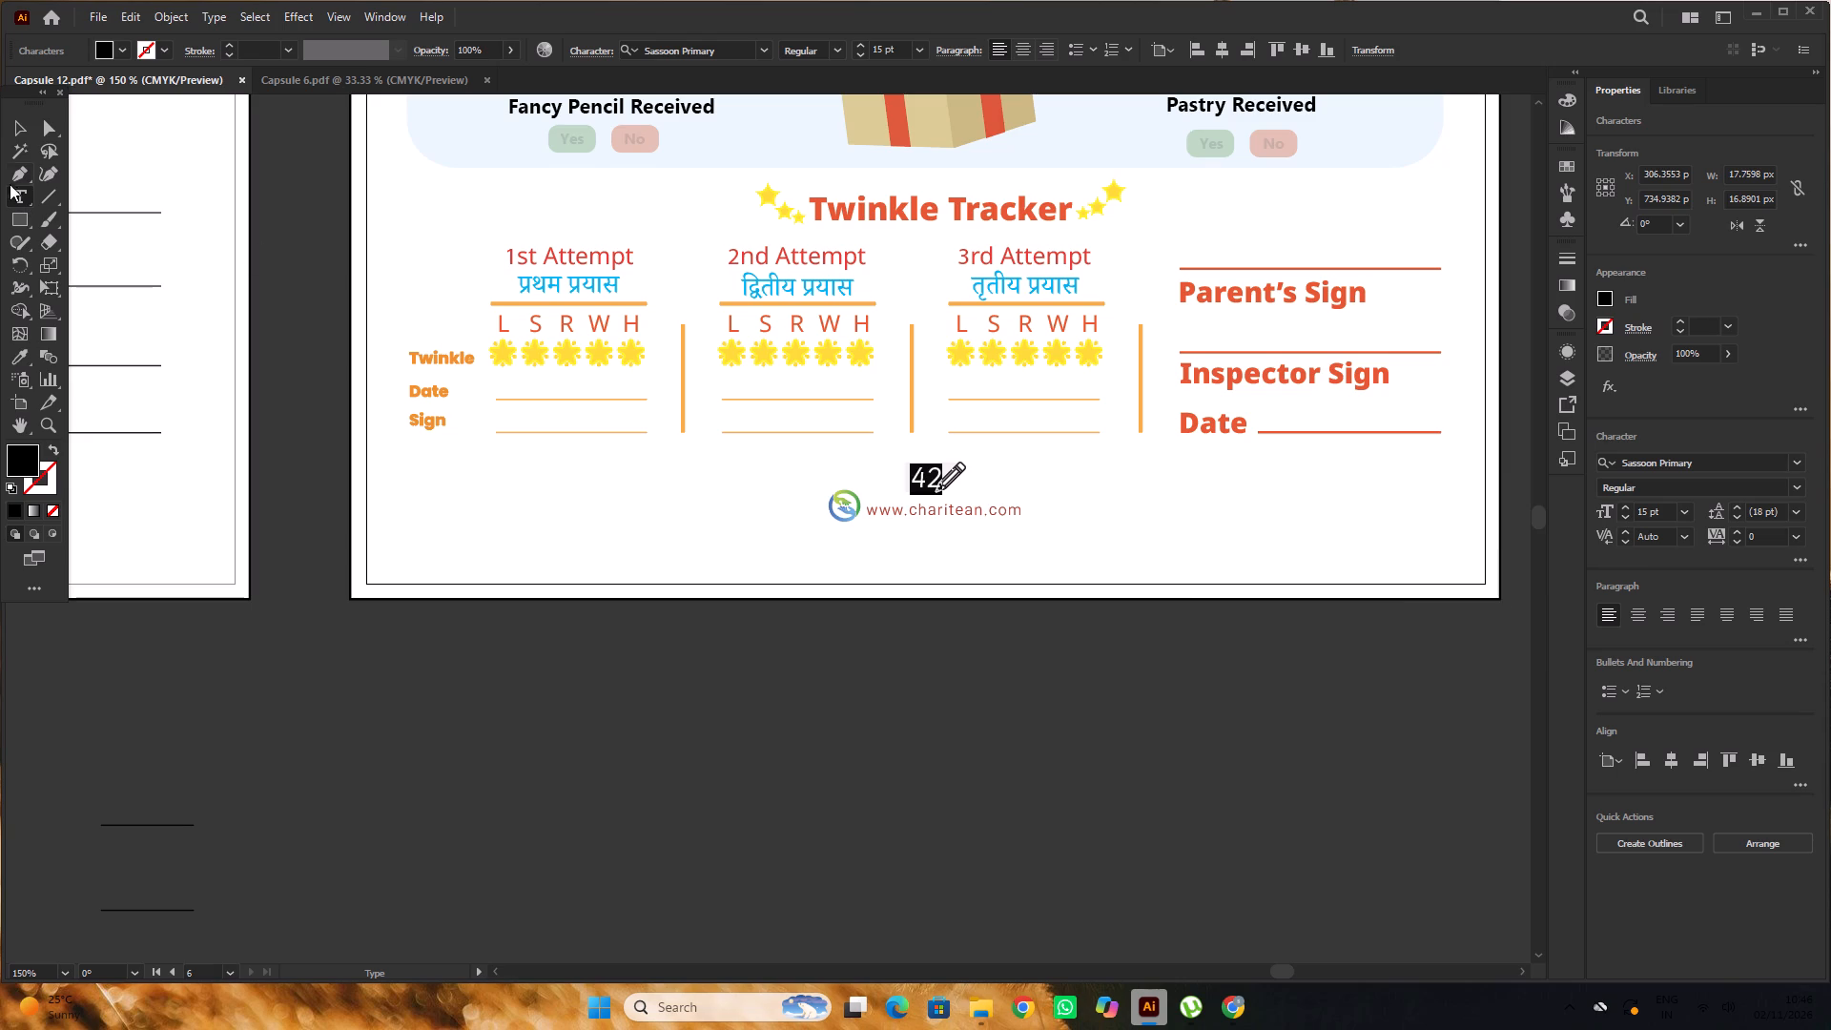
left_click(16, 136)
Shift page number 42 slightly left, clear of the pencil drawing.
scroll(982, 505, "up", 4, "alt")
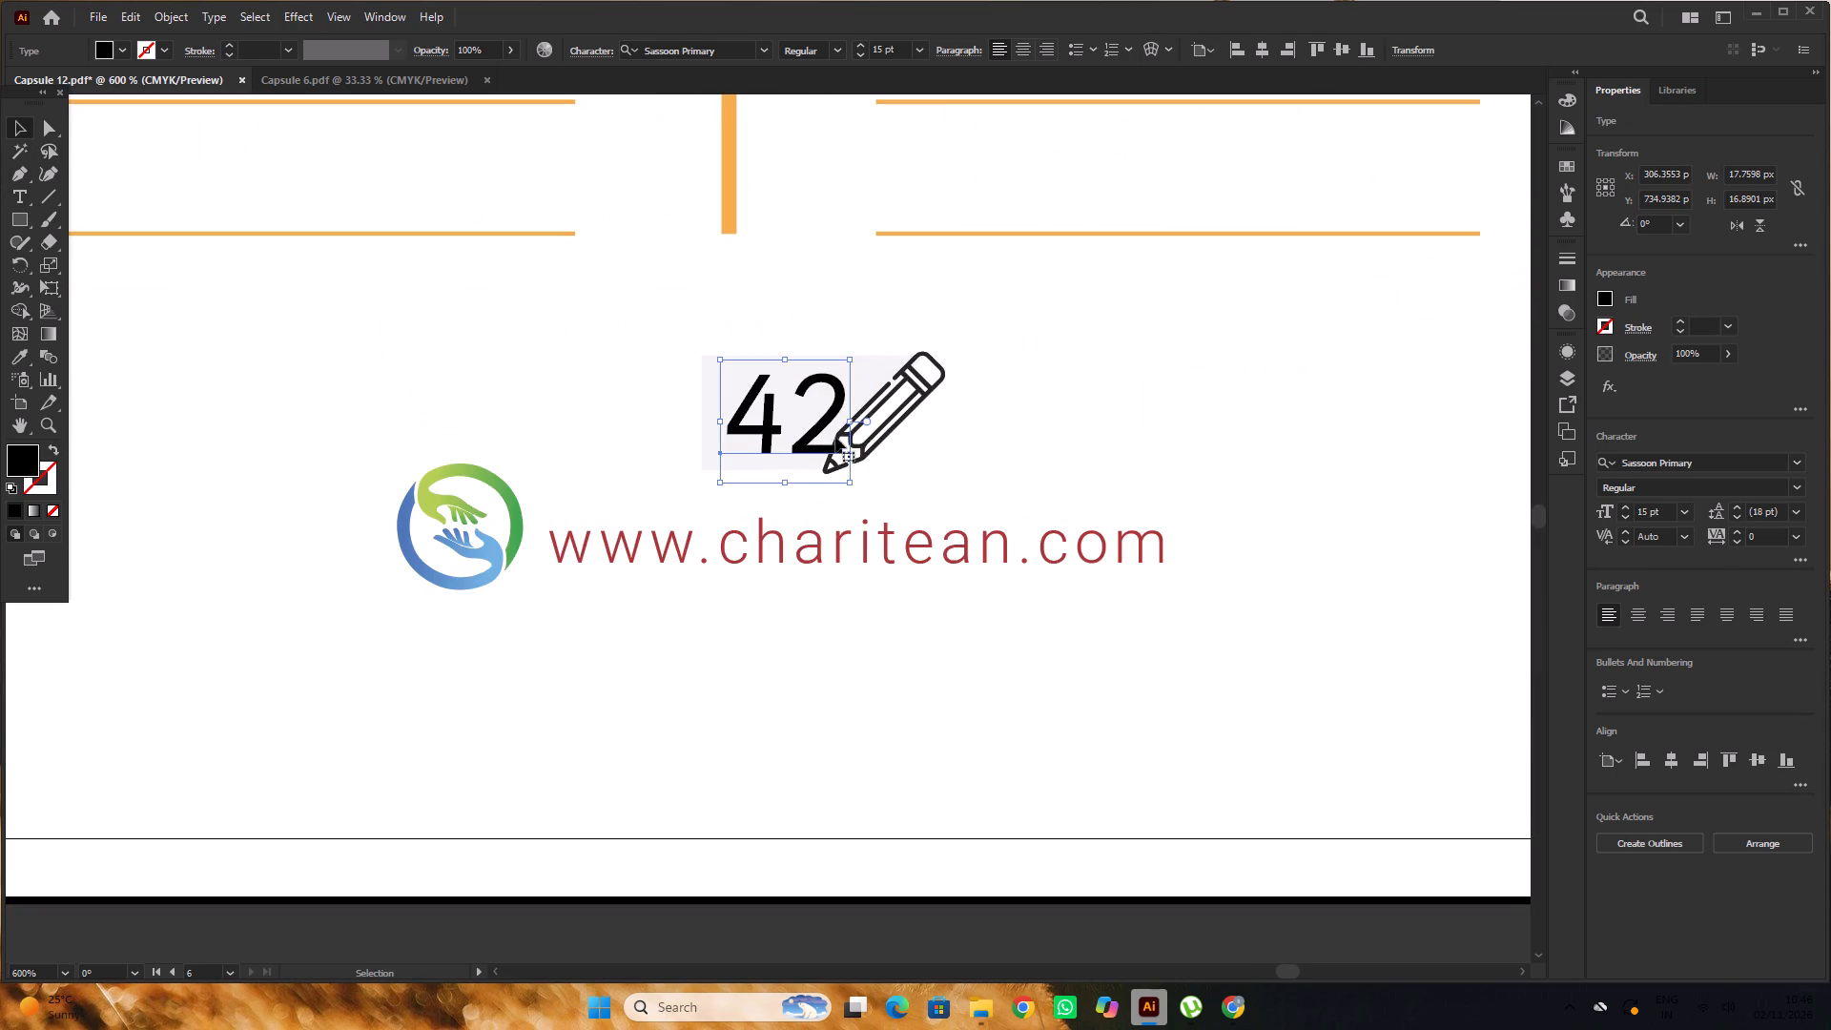
left_click_drag(830, 430, 813, 433)
scroll(813, 432, "down", 3, "alt")
double_click(947, 605)
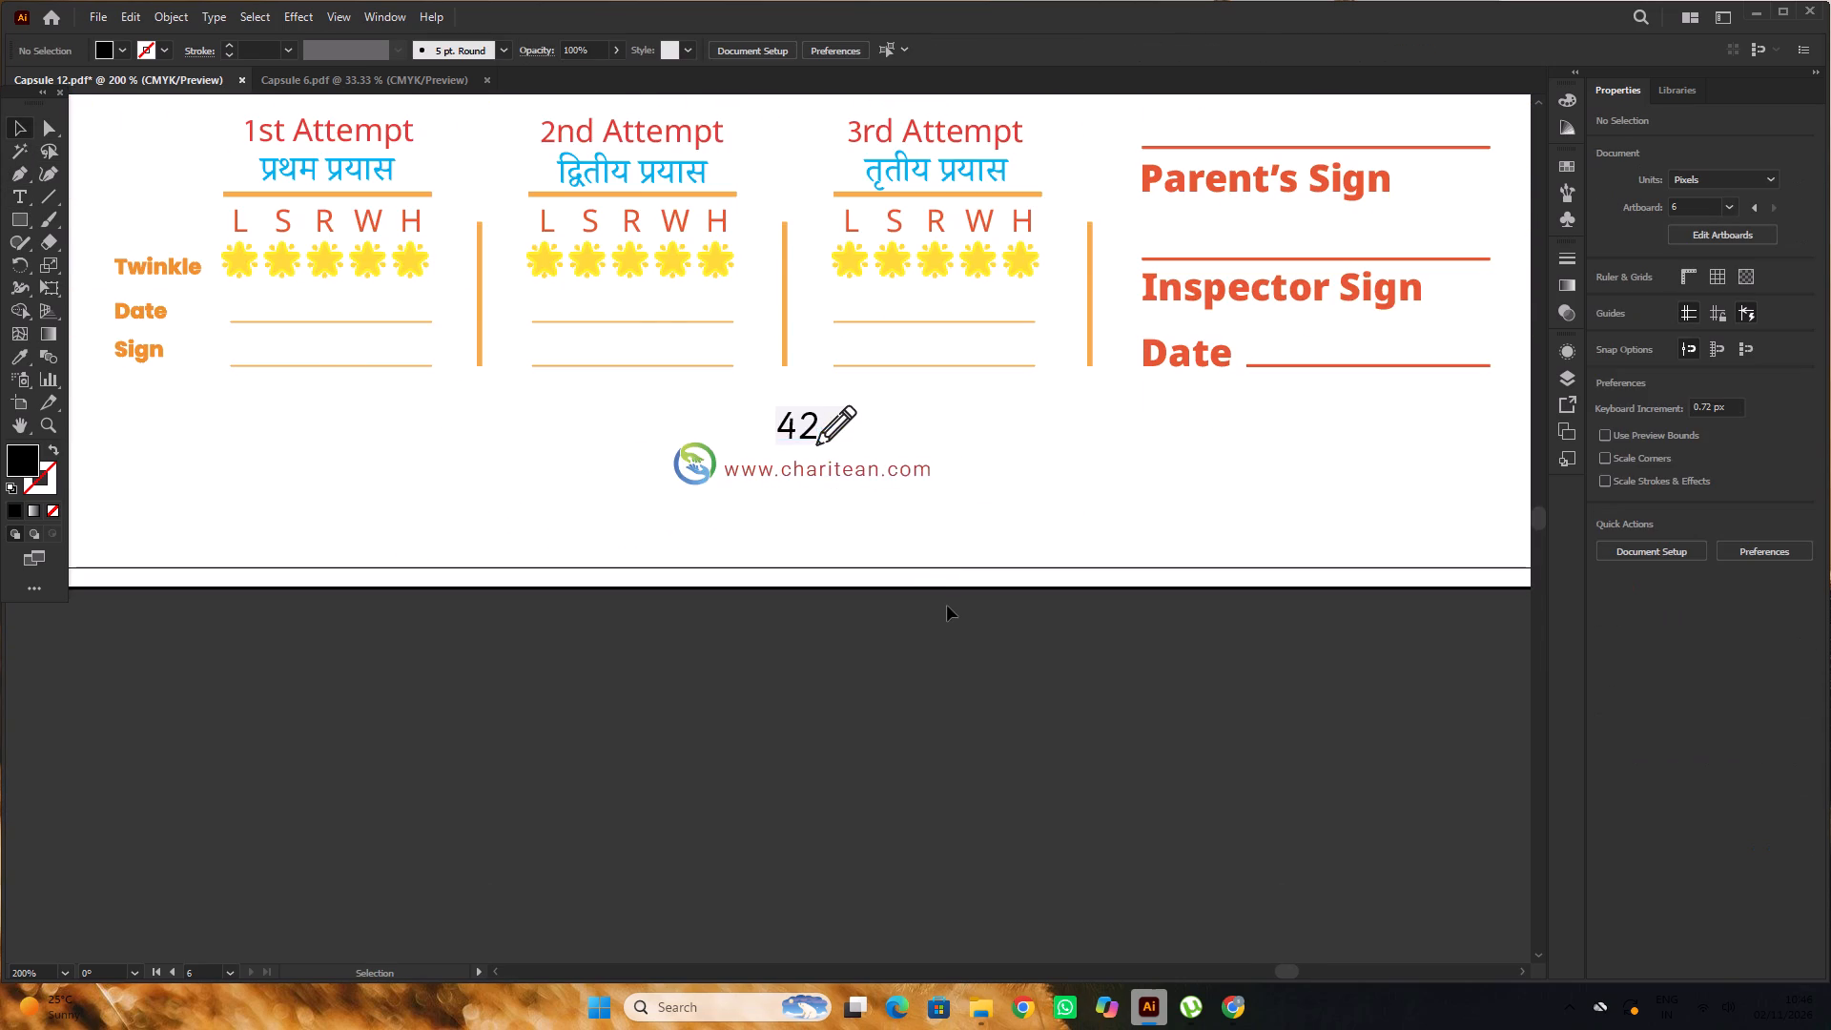
Review all the Capsule 12 pages side by side for overall layout and consistency.
scroll(947, 606, "down", 4, "alt")
left_click(943, 644)
key("space")
key("space")
key("space")
key("space")
key("space")
key("space")
key("space")
key("space")
left_click_drag(824, 674, 1082, 681)
left_click_drag(954, 671, 1080, 673)
scroll(1080, 673, "down", 2, "alt")
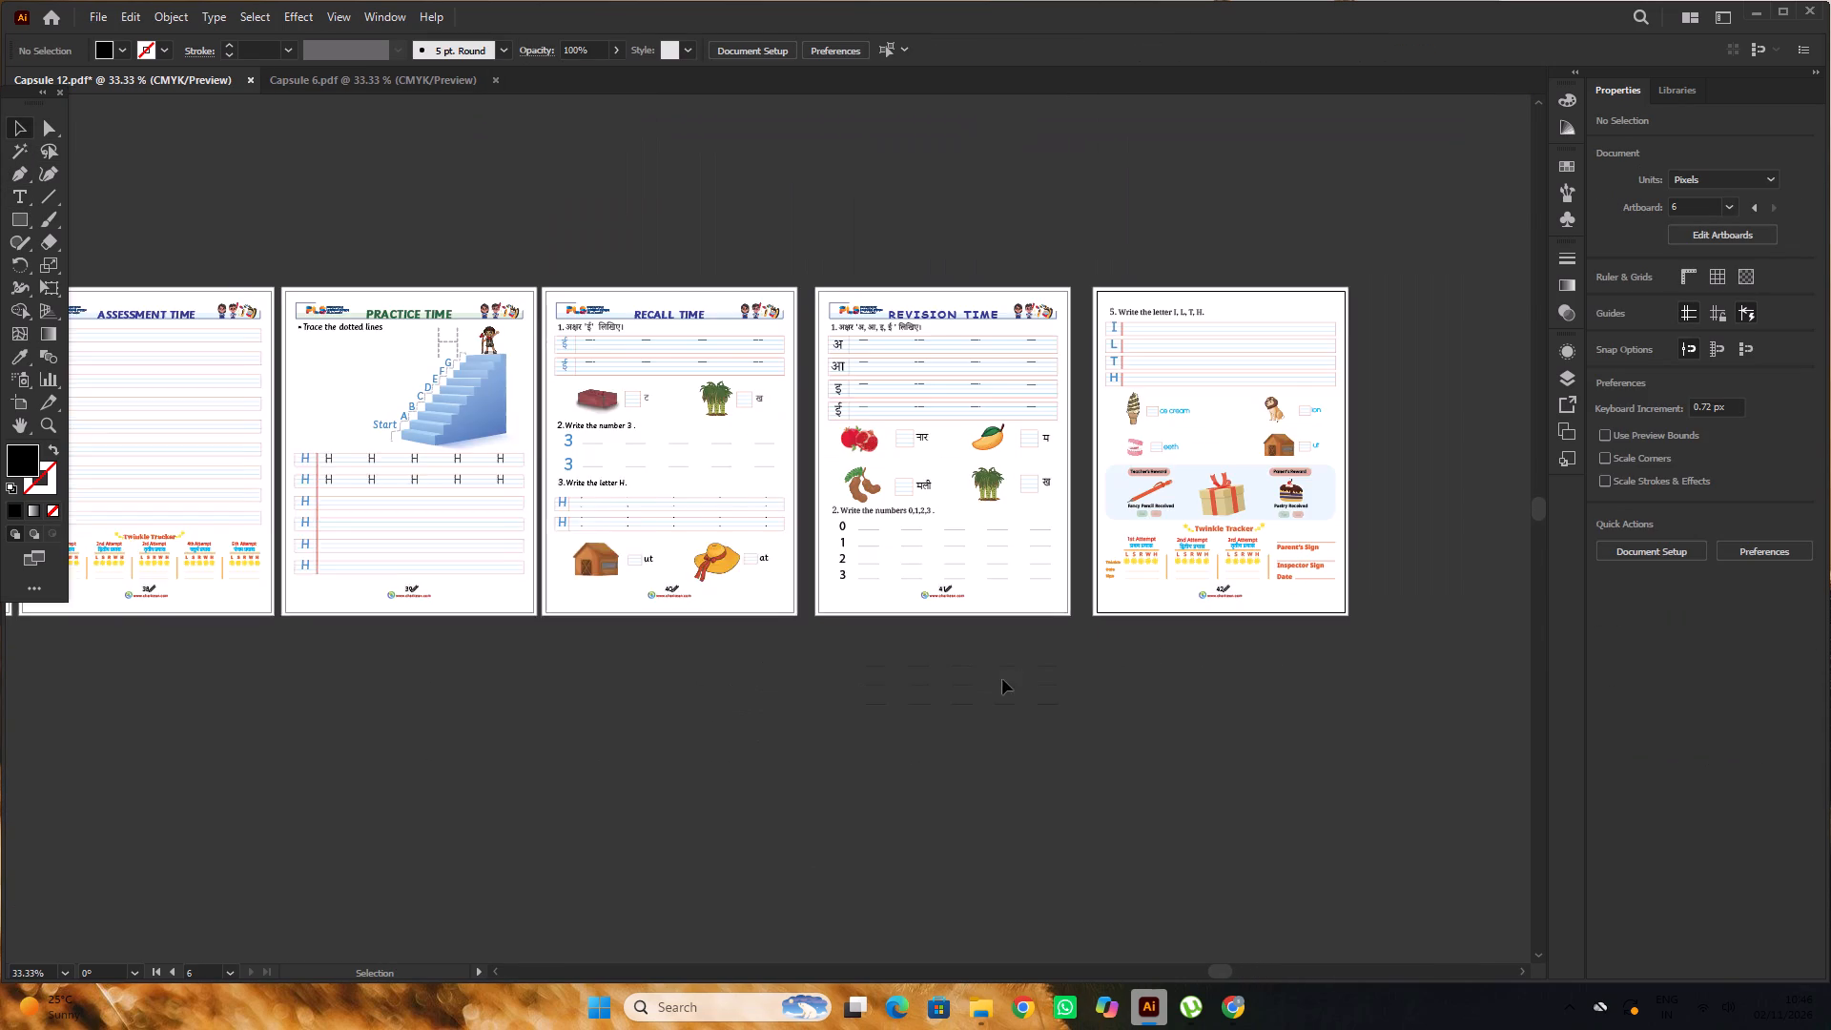
key("space")
left_click_drag(1020, 679, 1134, 685)
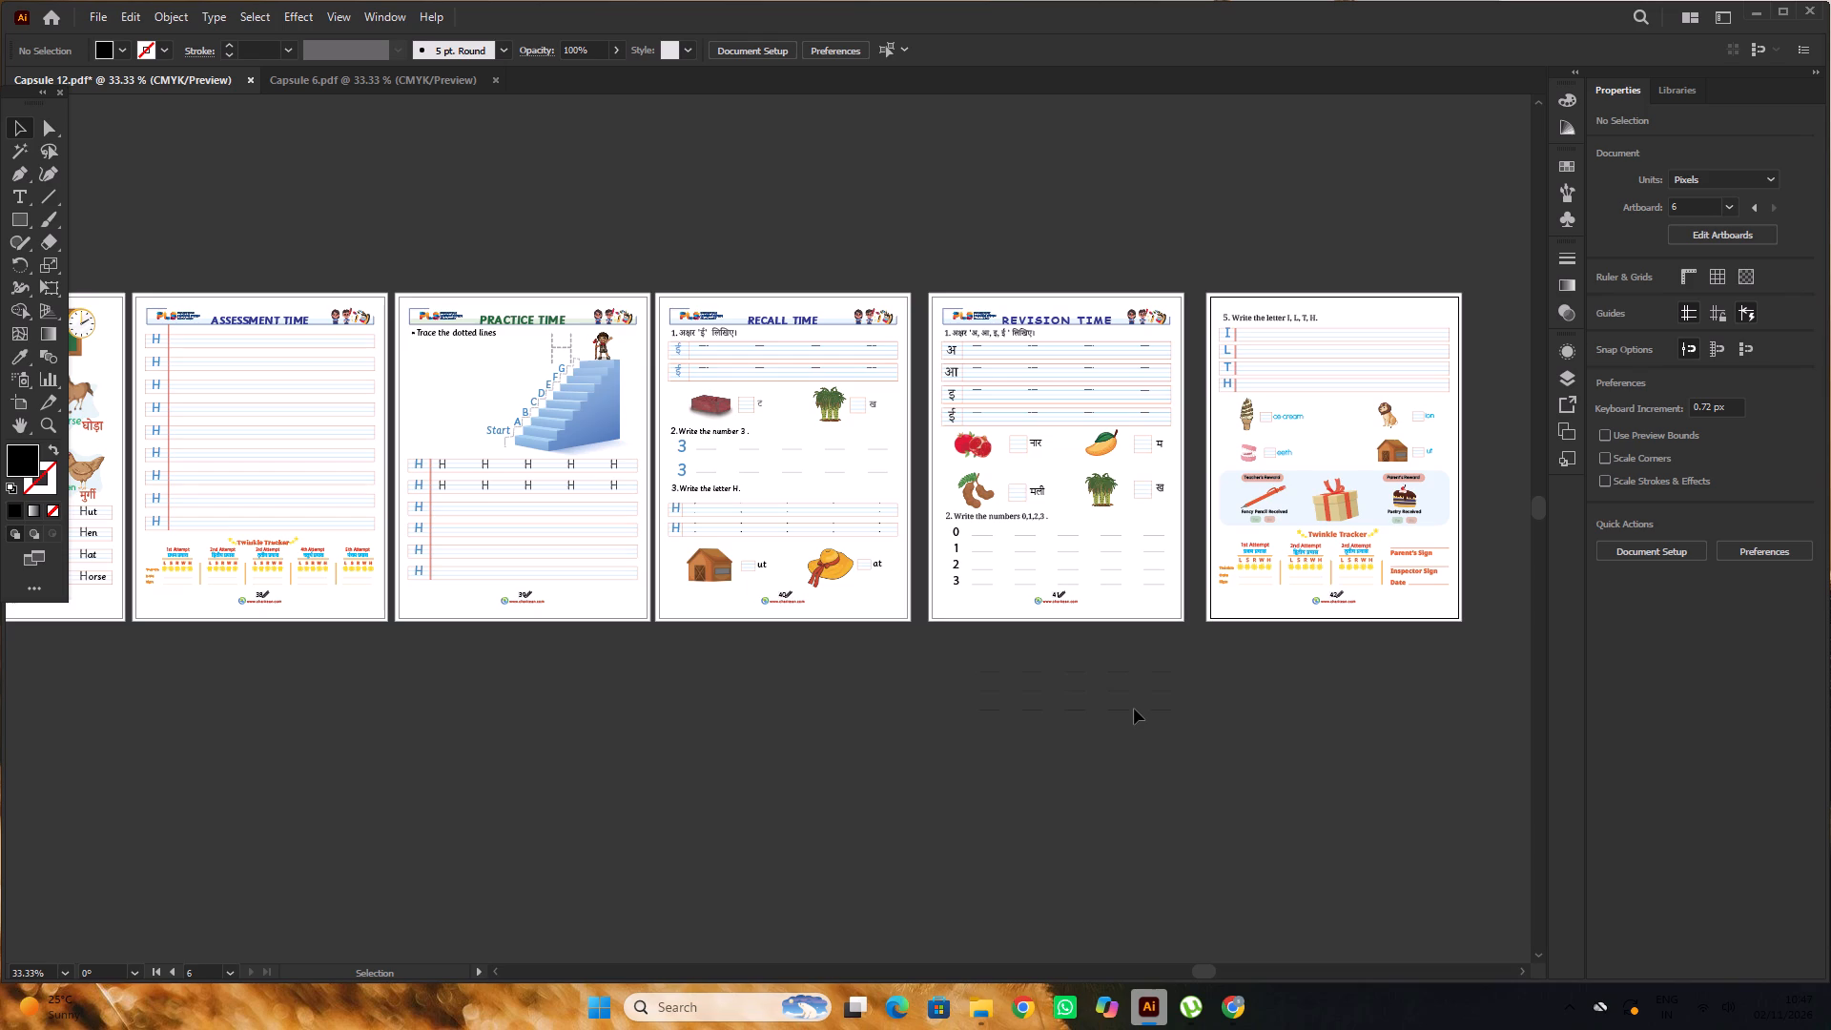
scroll(1134, 709, "down", 1, "alt")
key("space")
left_click_drag(1313, 715, 1083, 705)
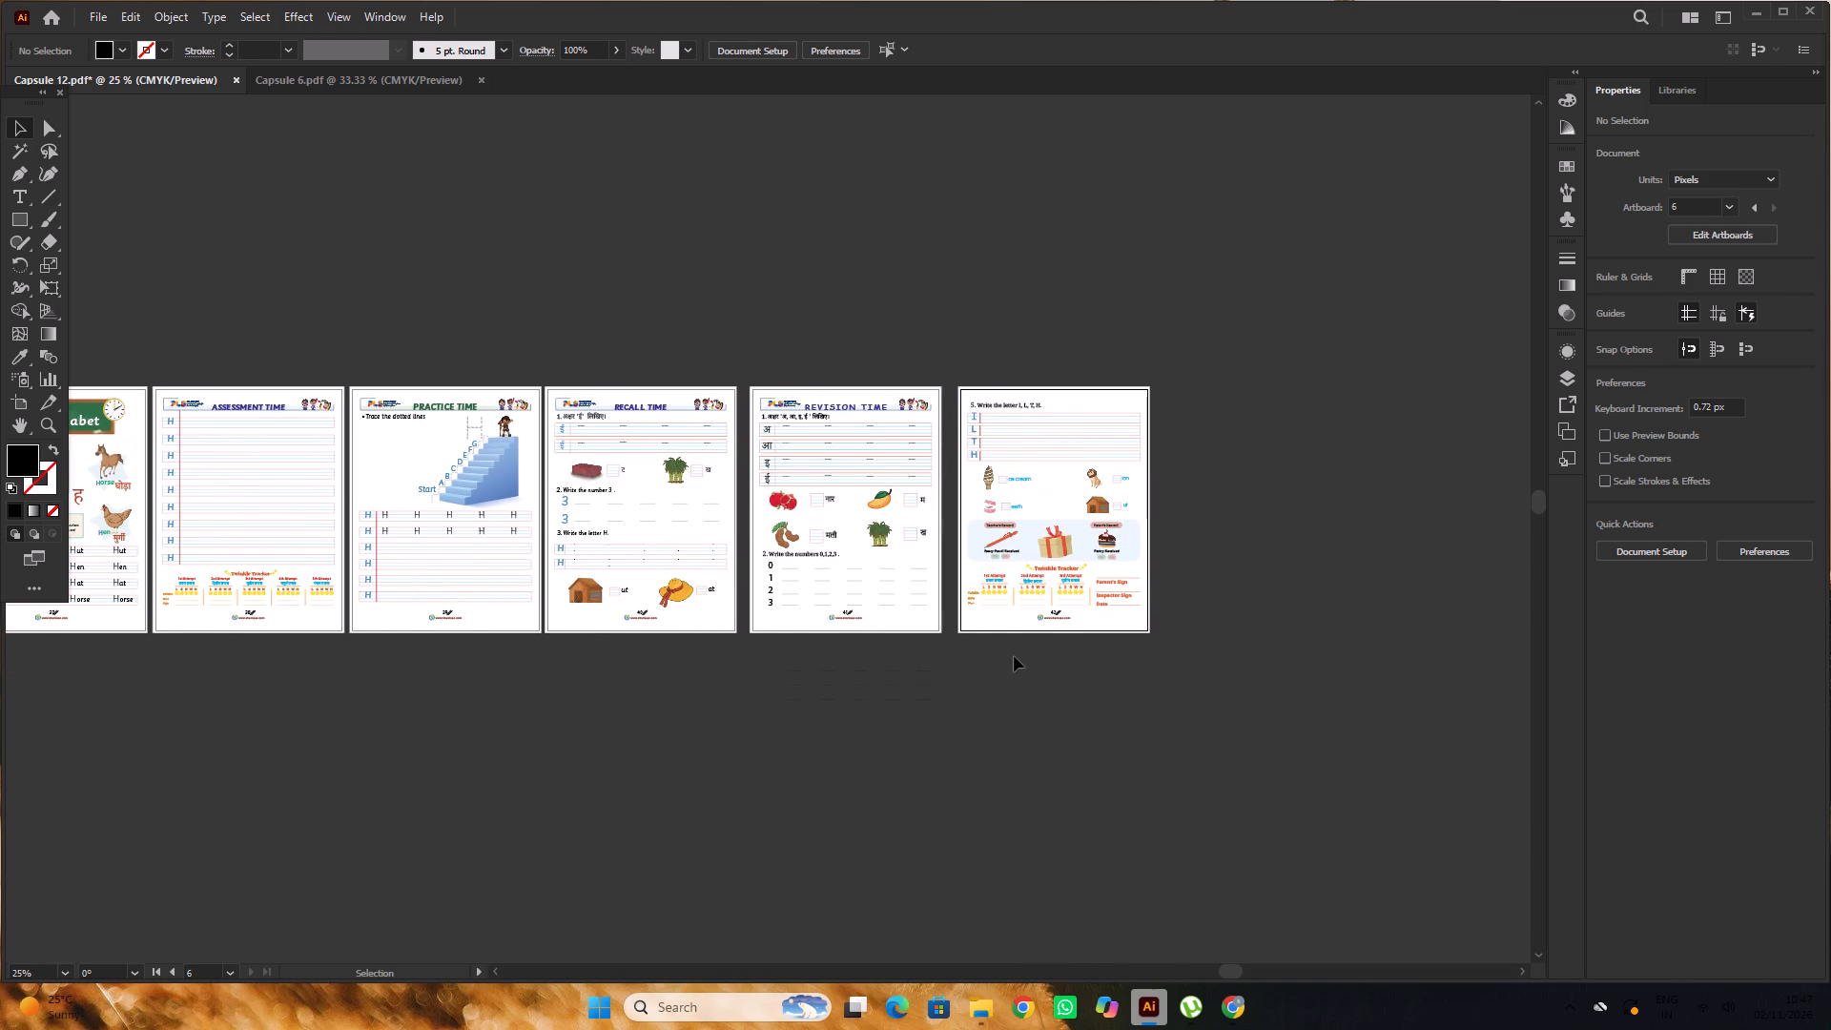
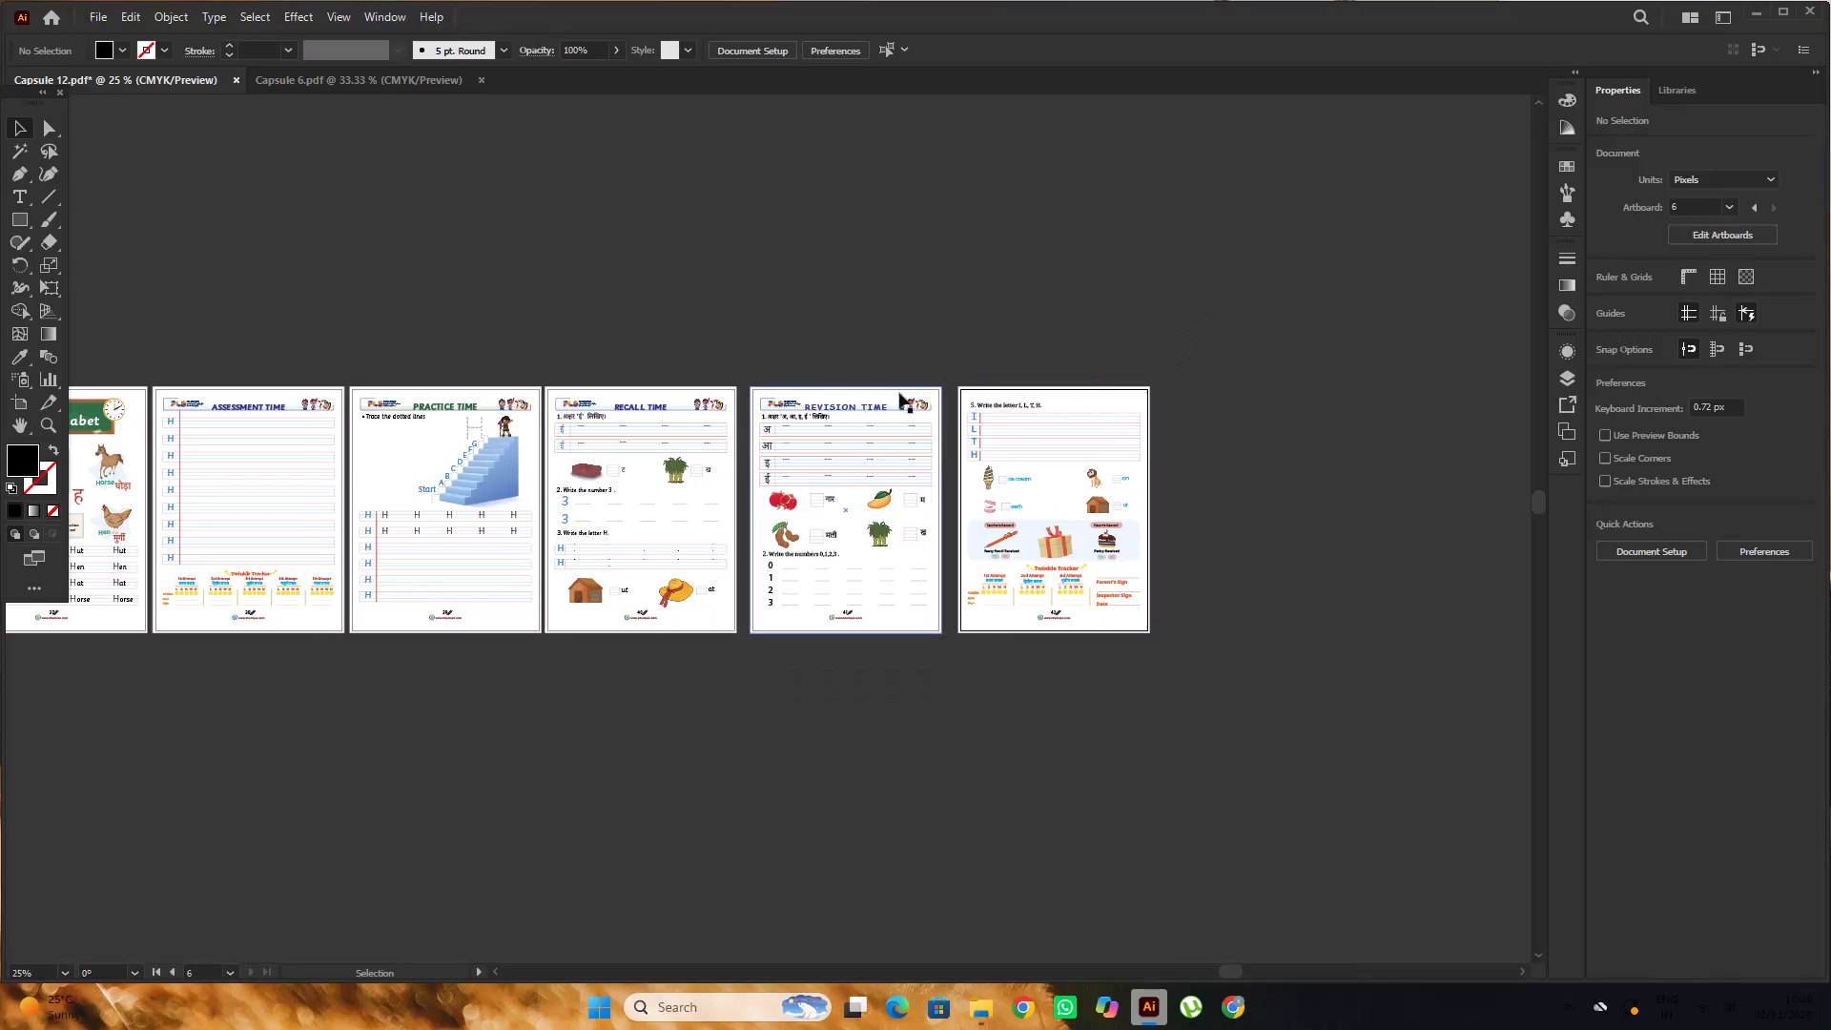
Open the Capsule 12 PDF from the PRINT FINAL folder of Adhar part 2 new ( 14-10-2026) in Adobe Illustrator 2022.
scroll(664, 435, "up", 3, "alt")
scroll(942, 421, "down", 2, "alt")
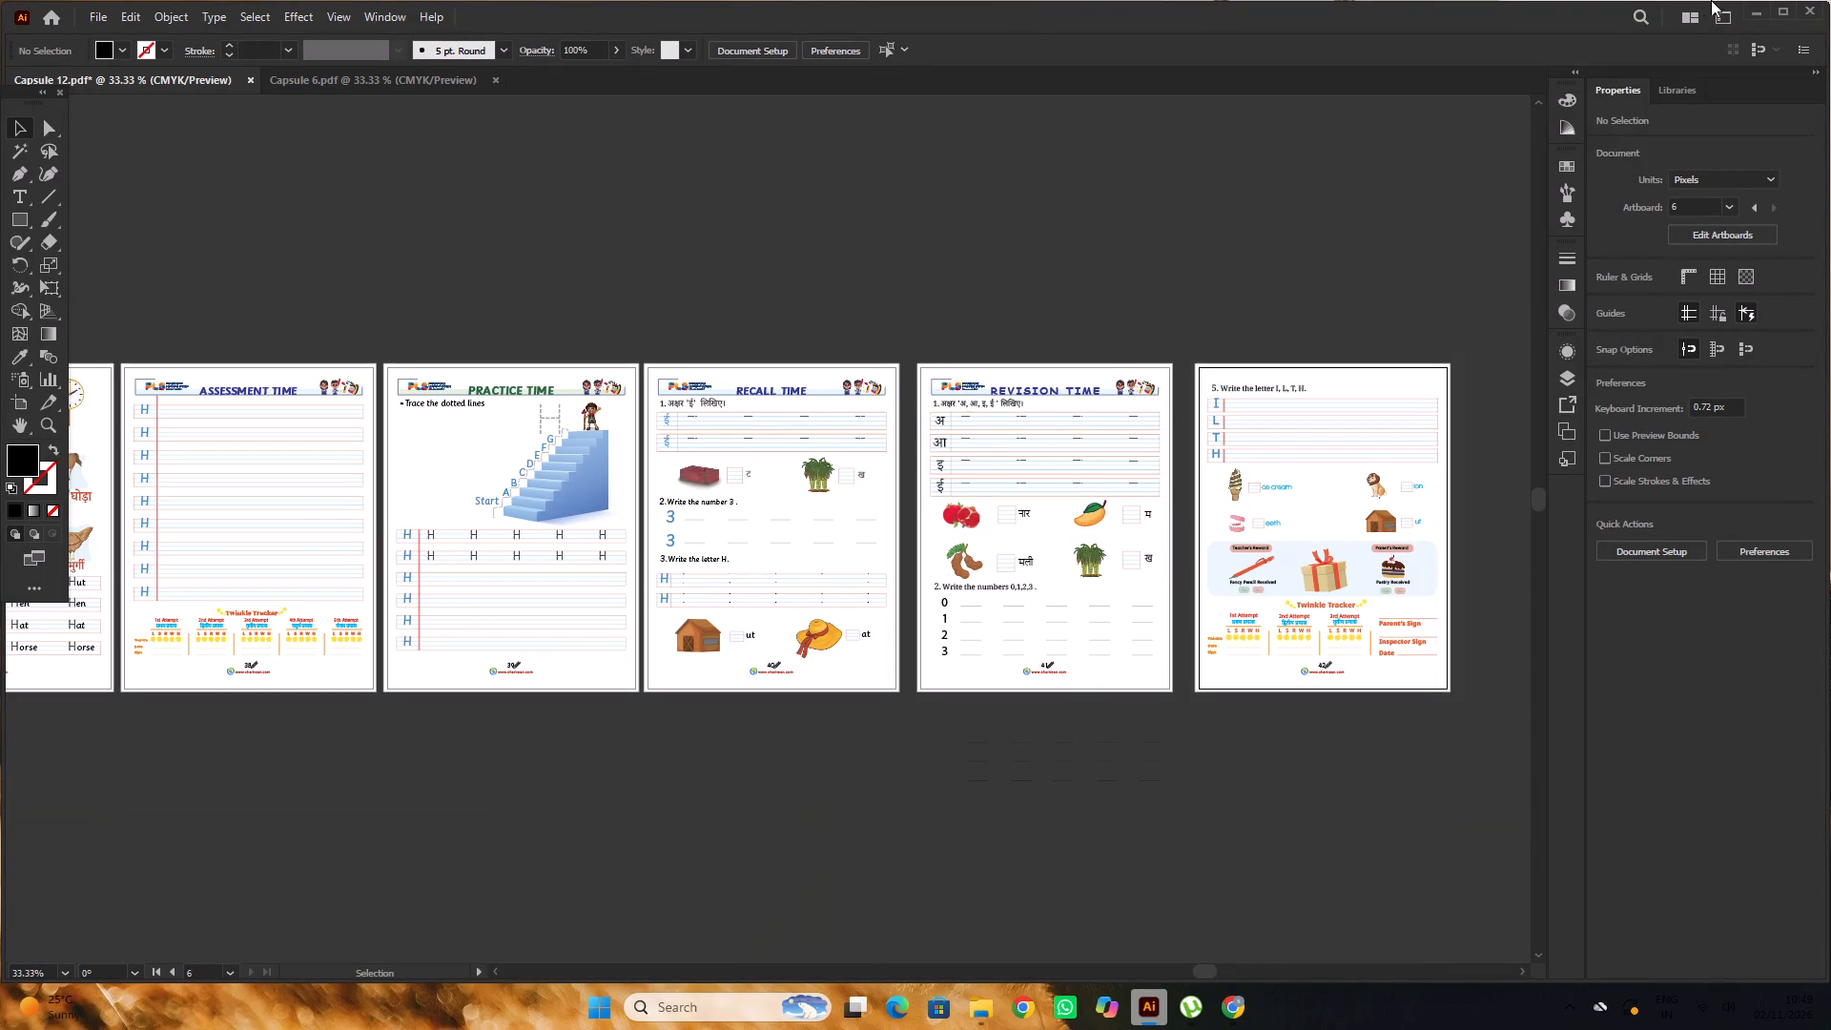
left_click(1748, 12)
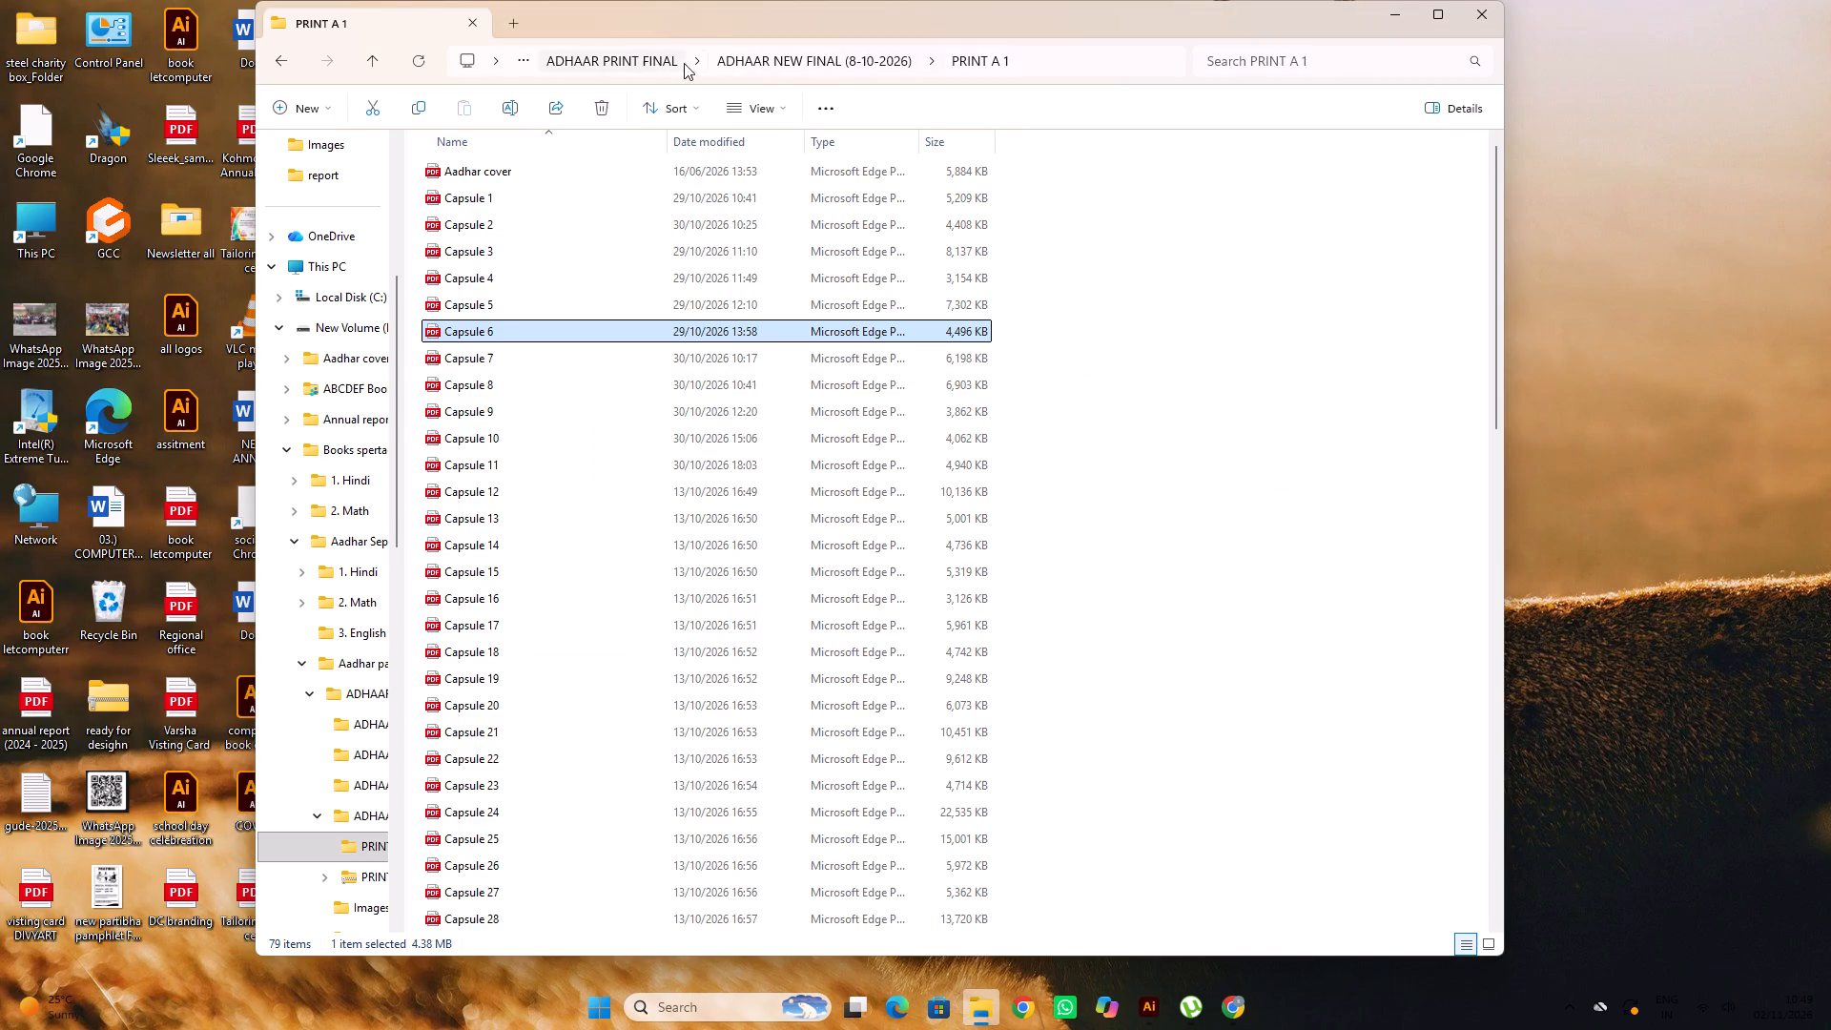
left_click(1379, 12)
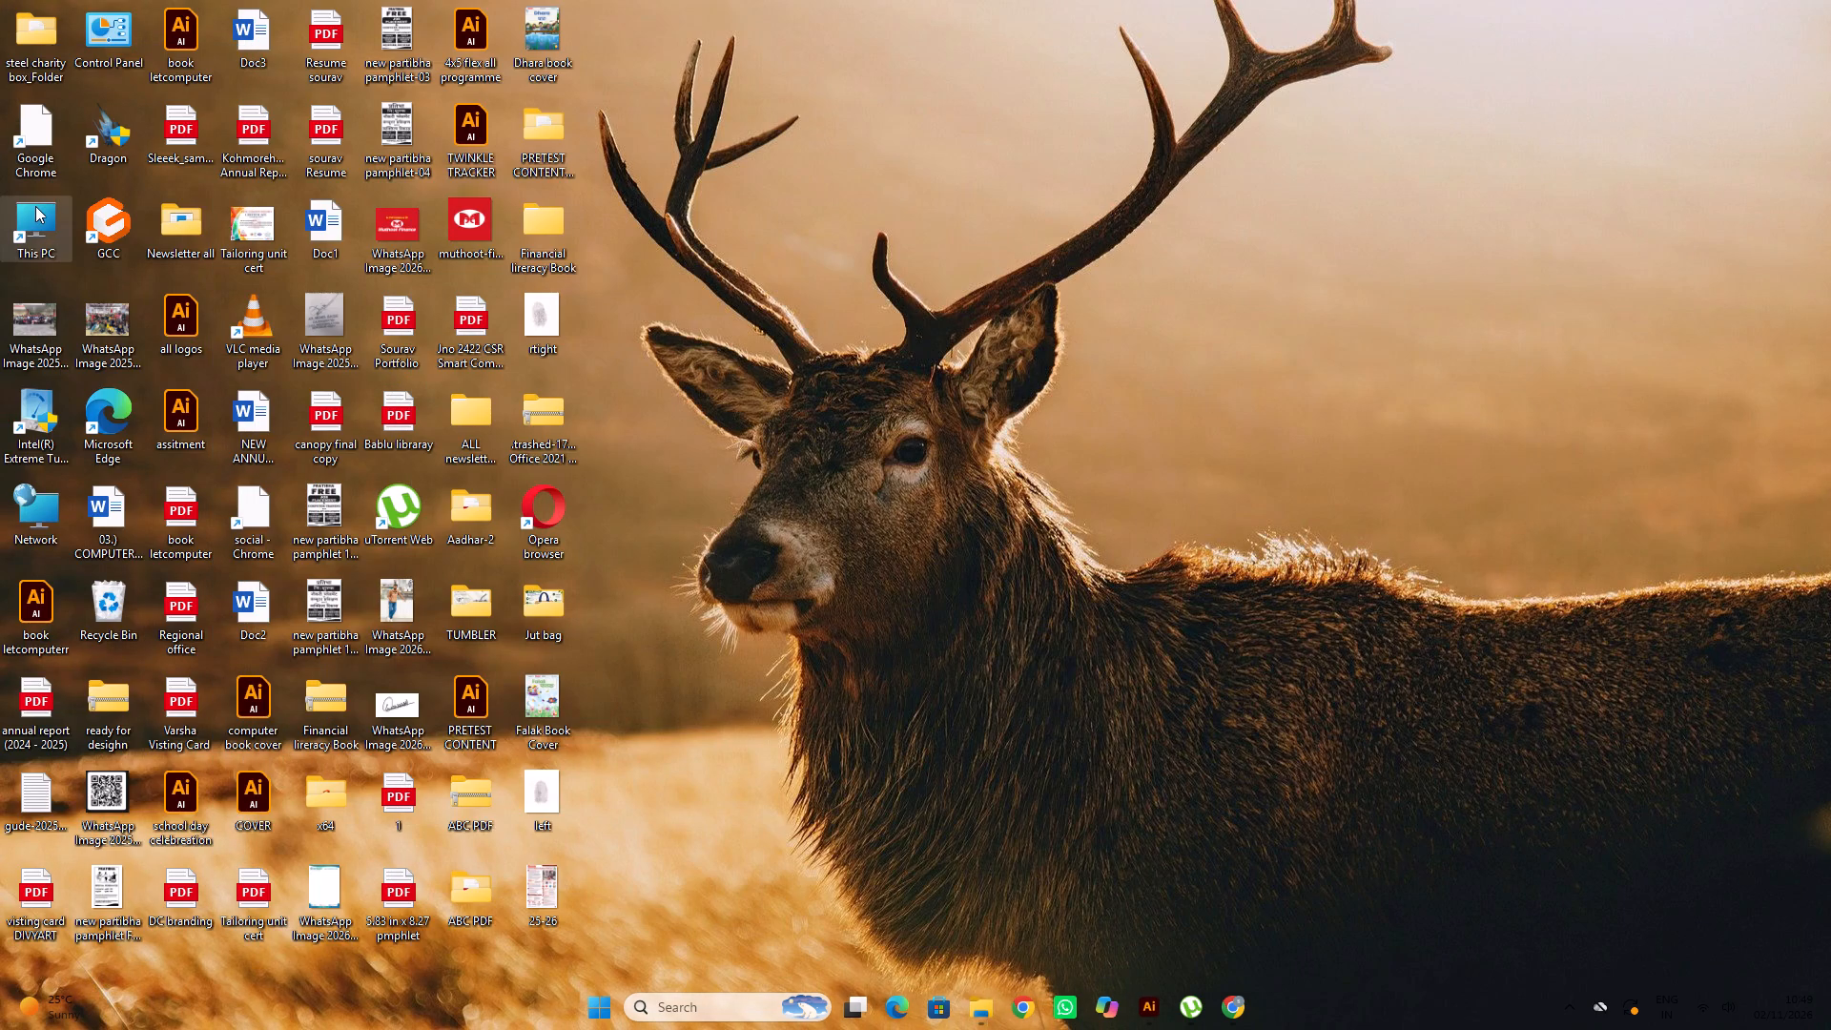
double_click(35, 206)
left_click(662, 213)
left_click(667, 206)
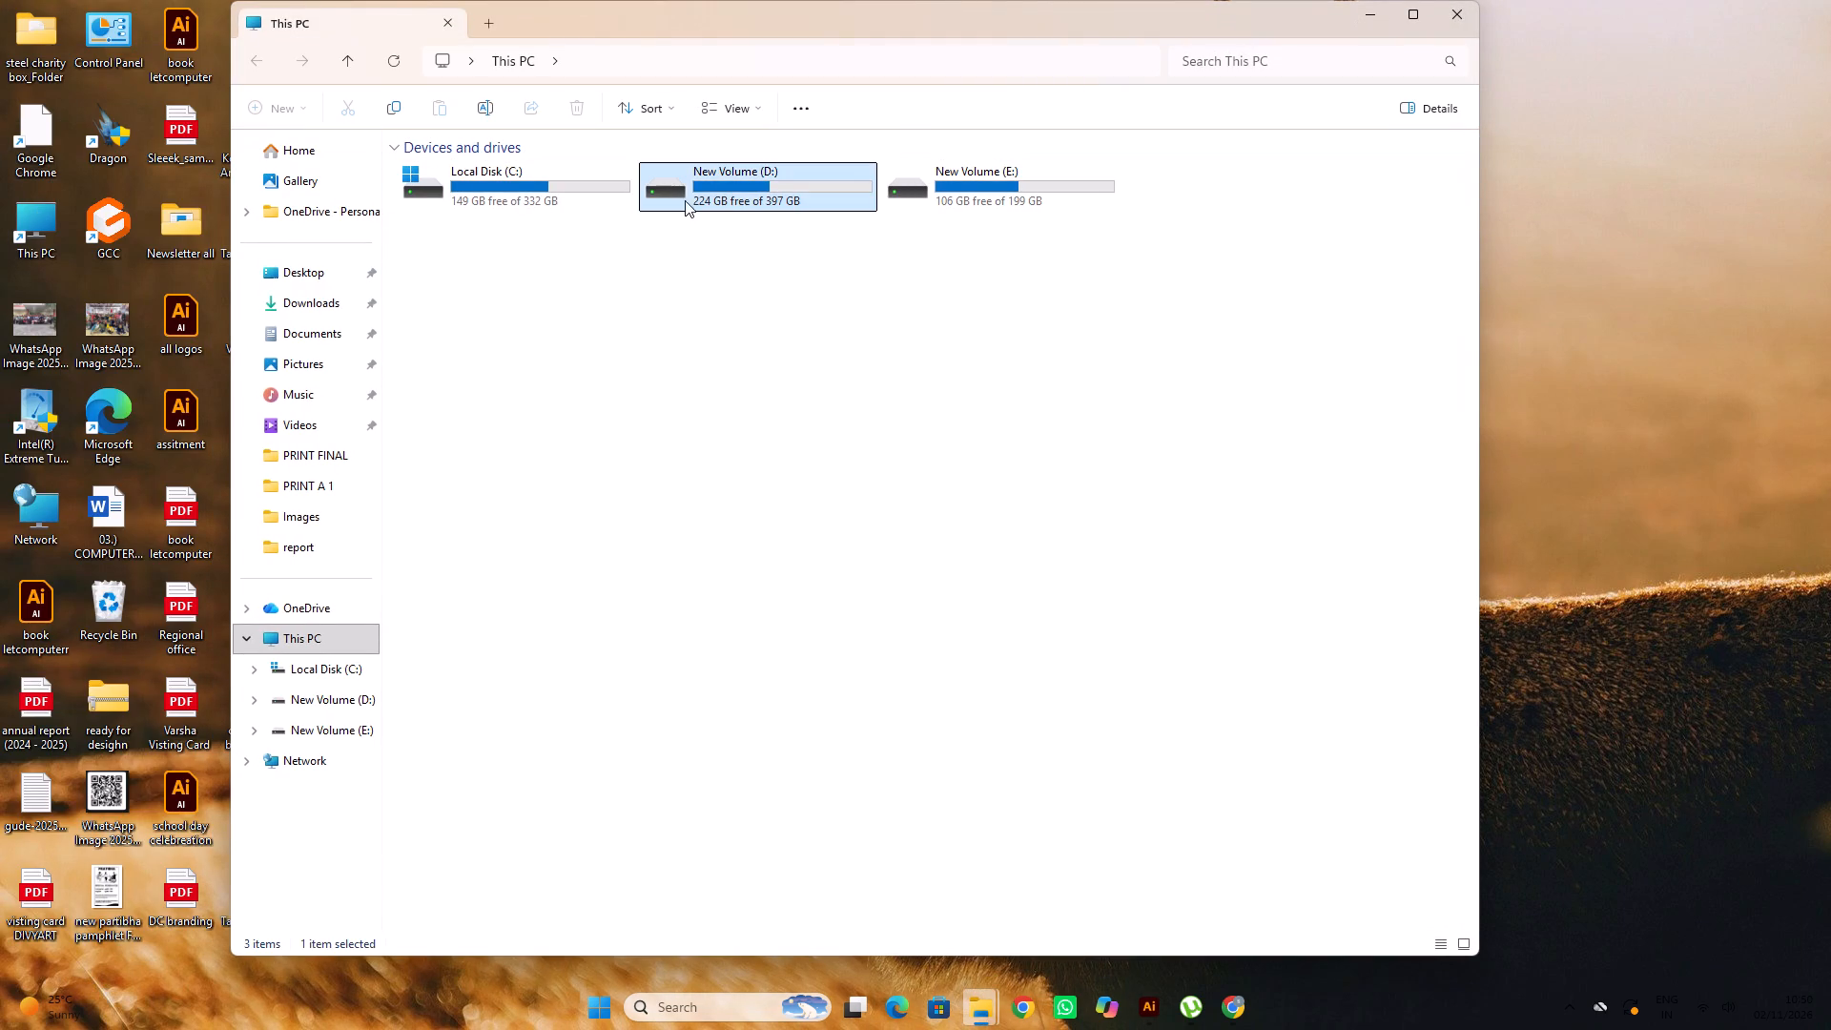
double_click(688, 199)
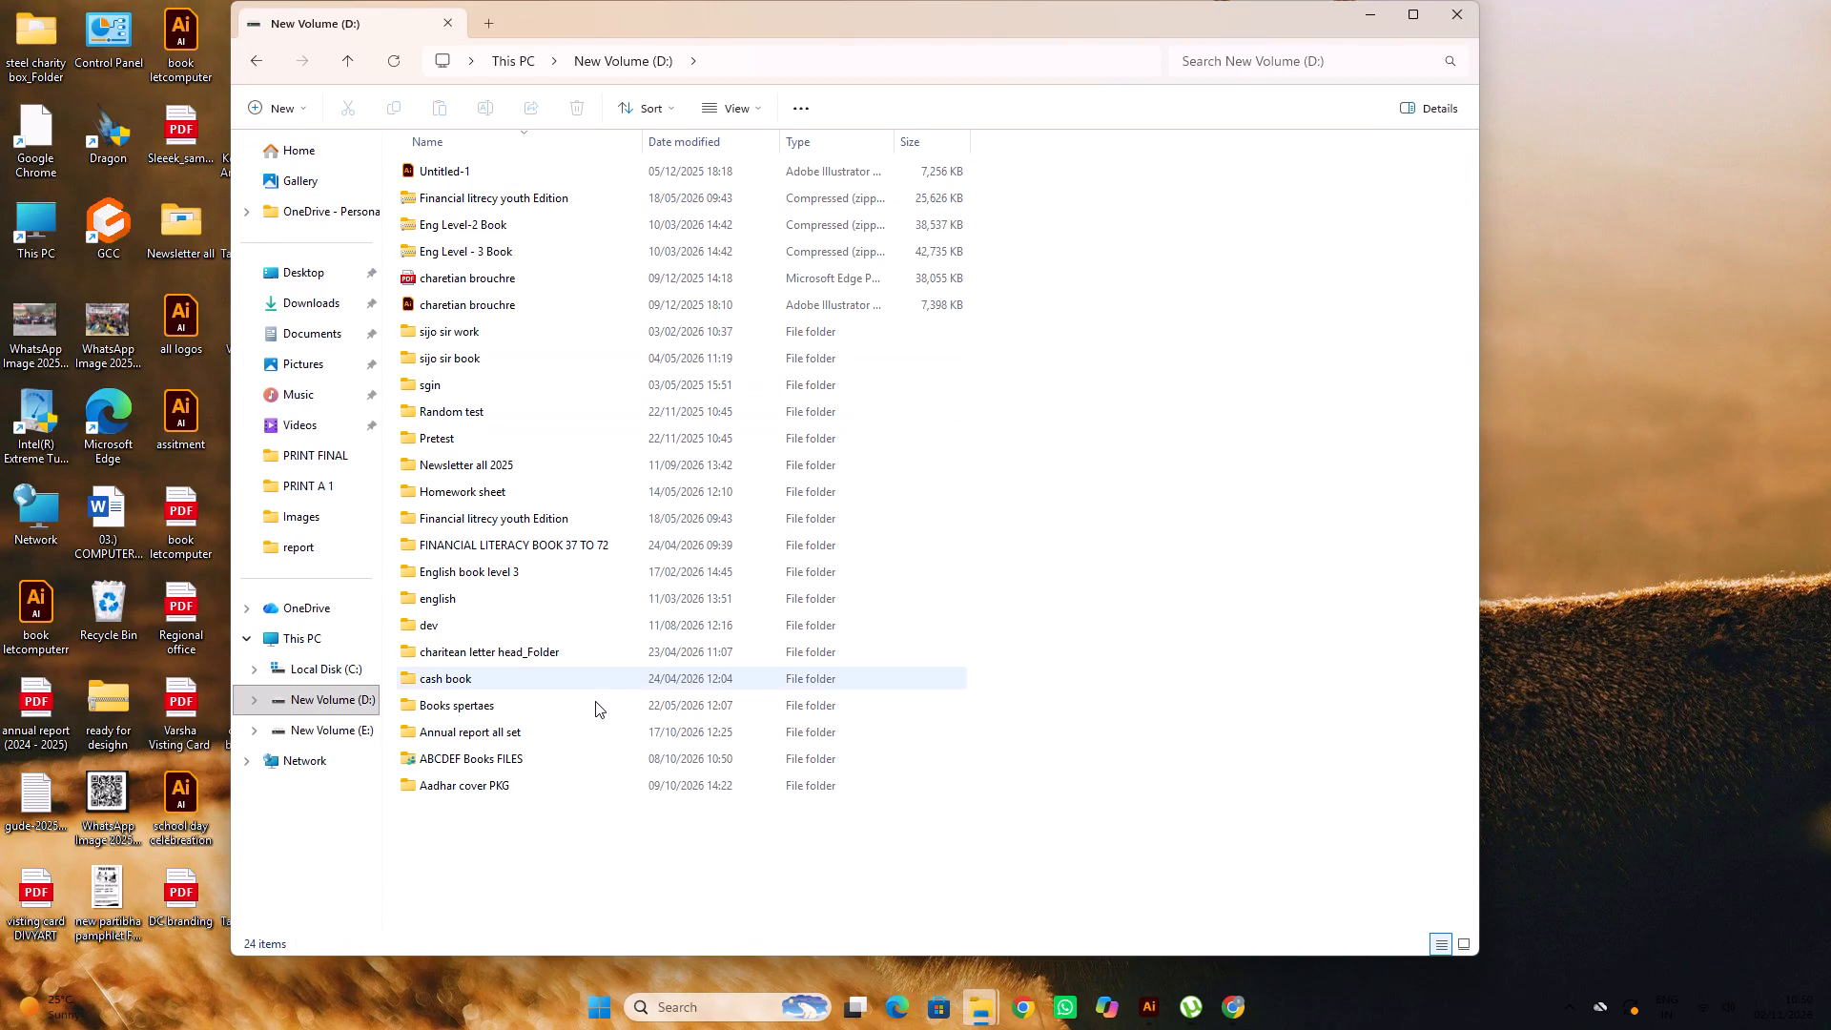
double_click(594, 701)
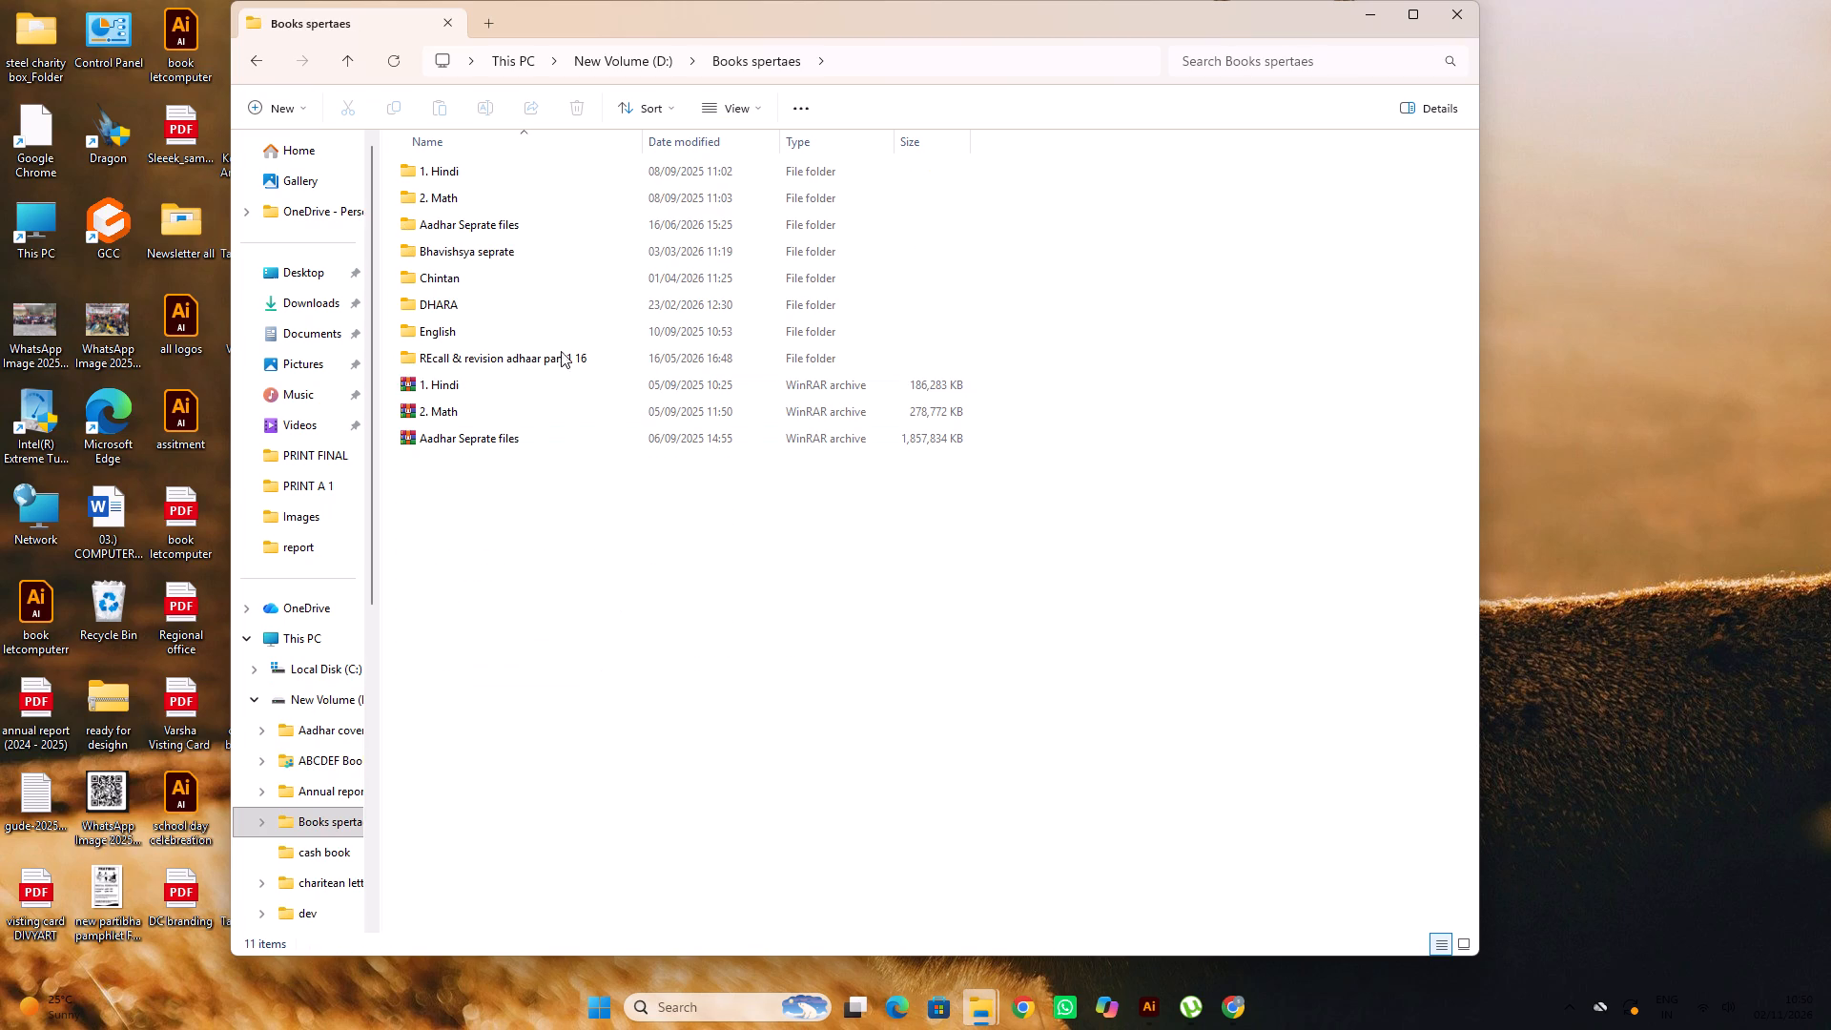
double_click(552, 222)
double_click(537, 277)
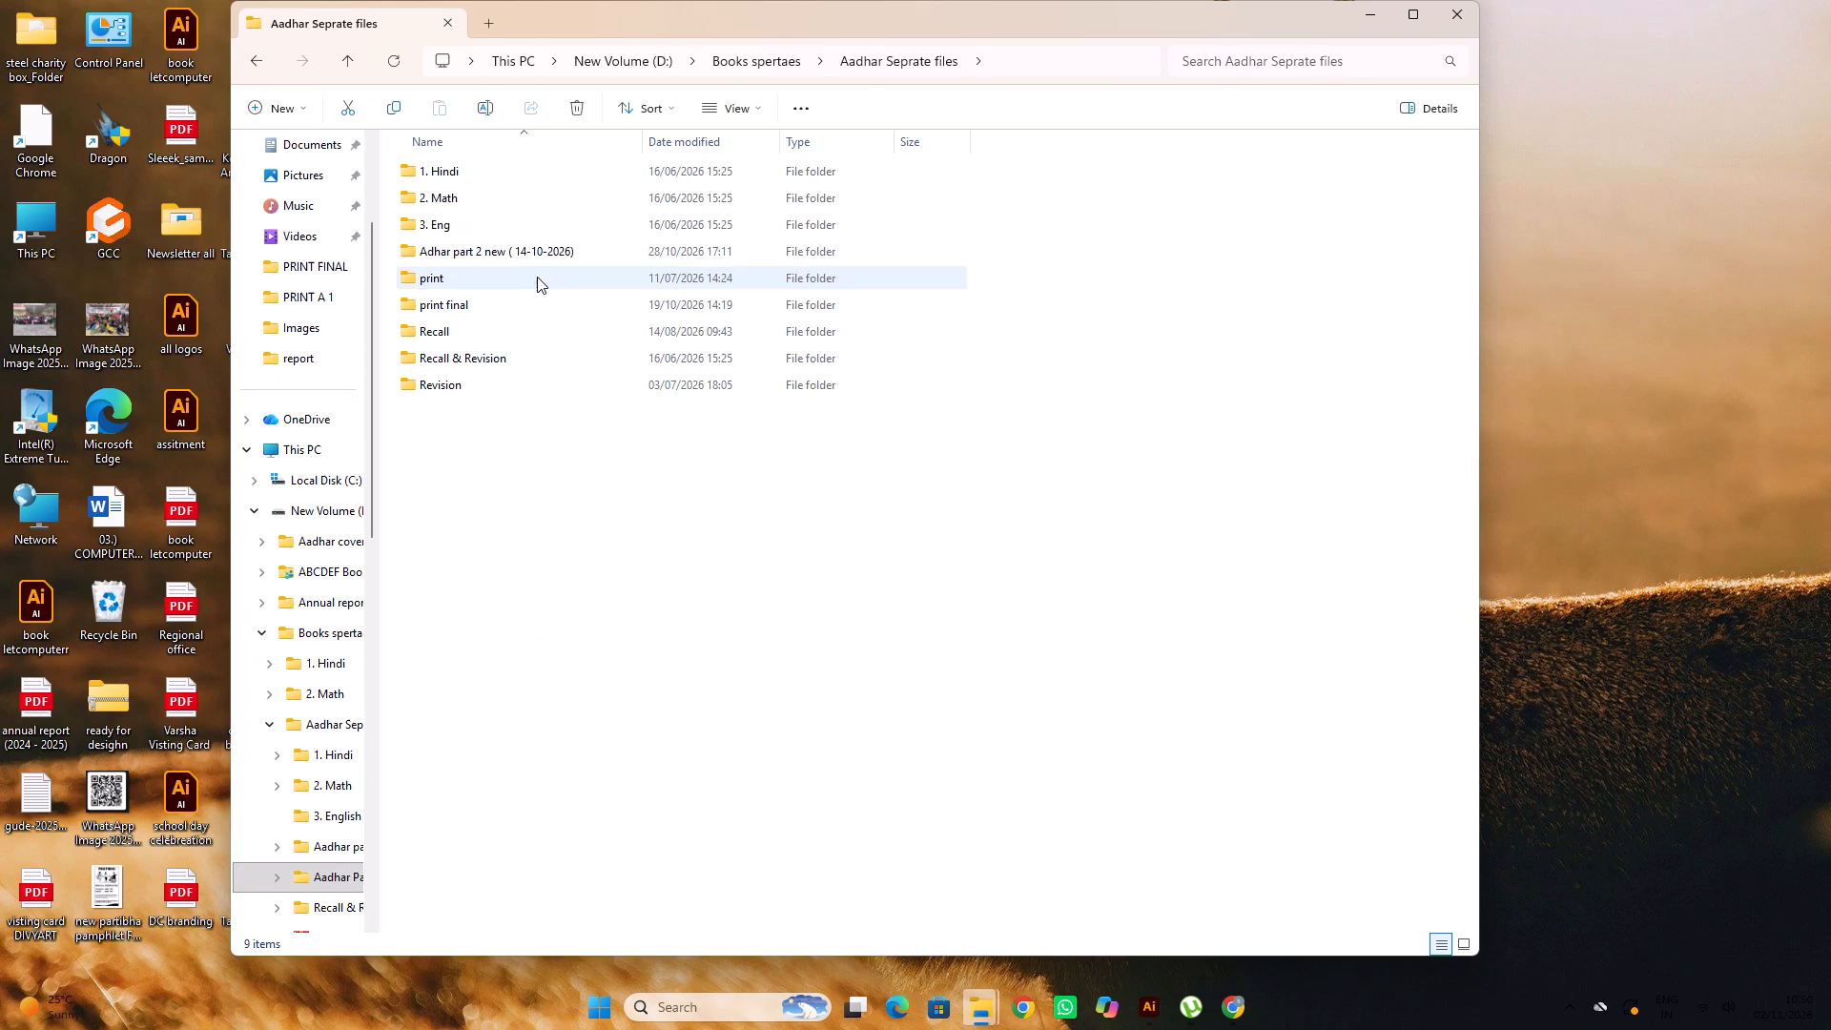
double_click(544, 255)
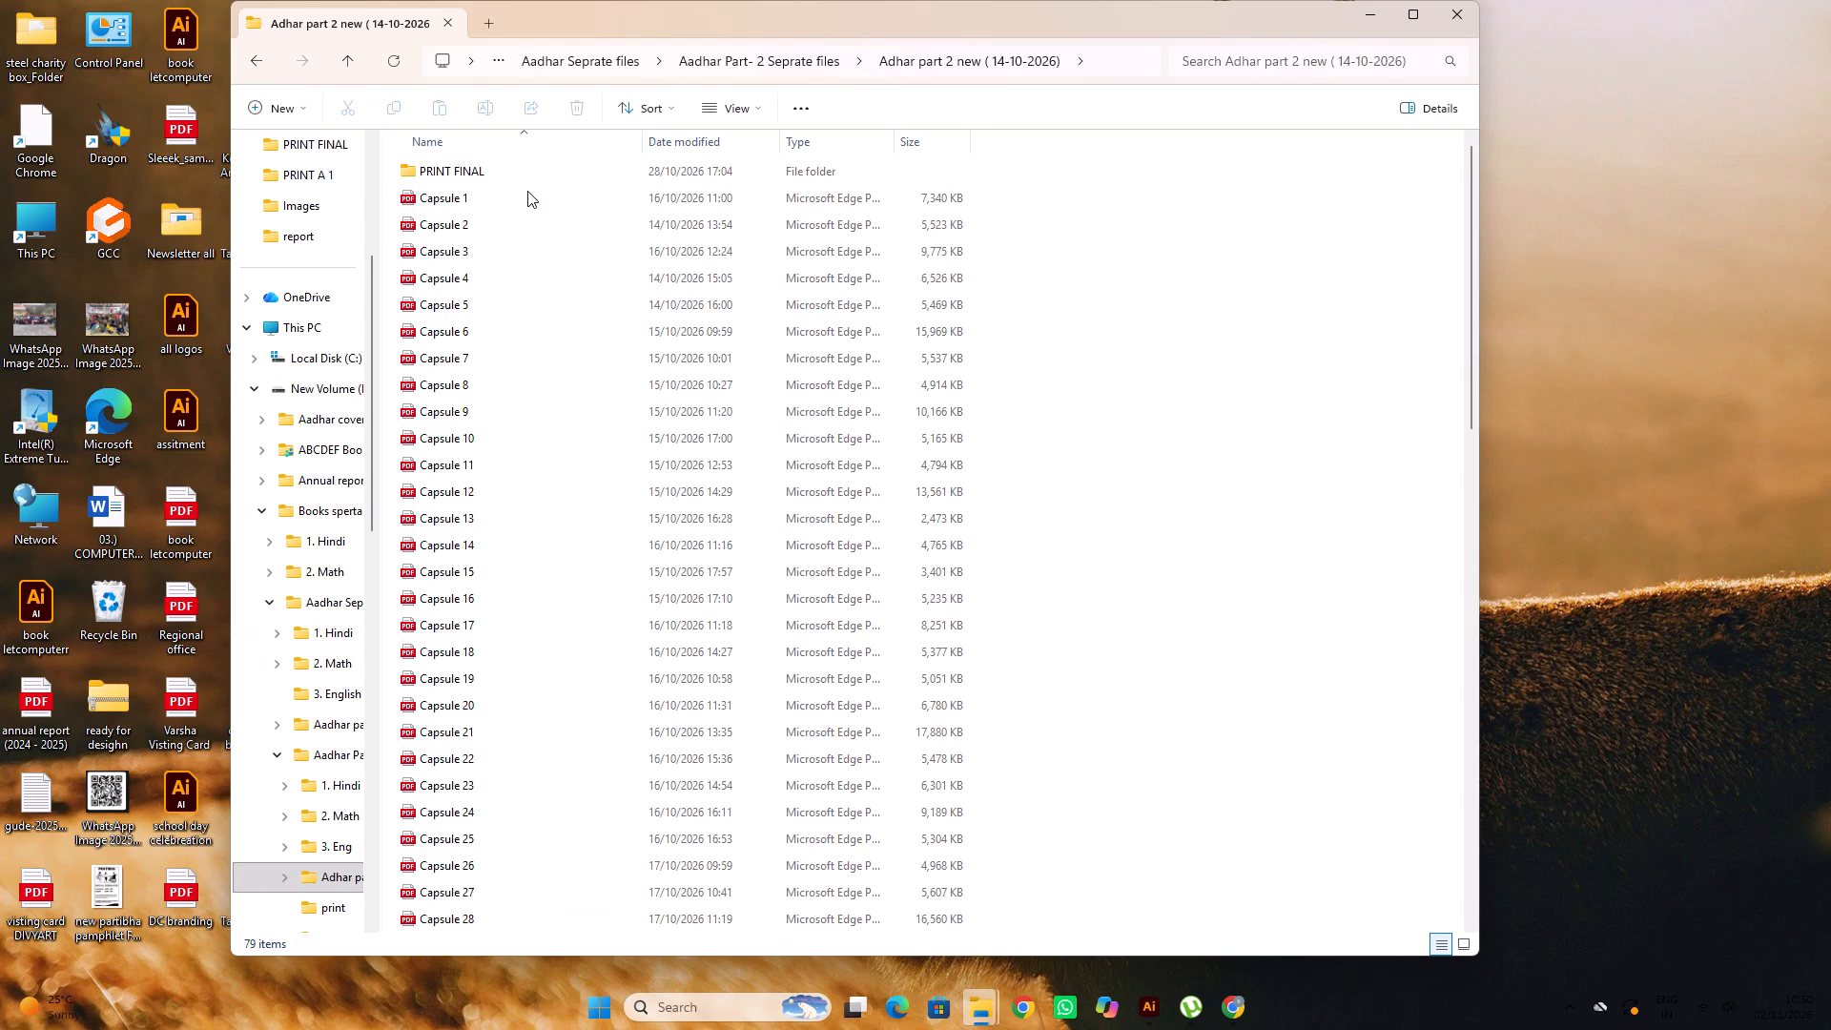
double_click(529, 181)
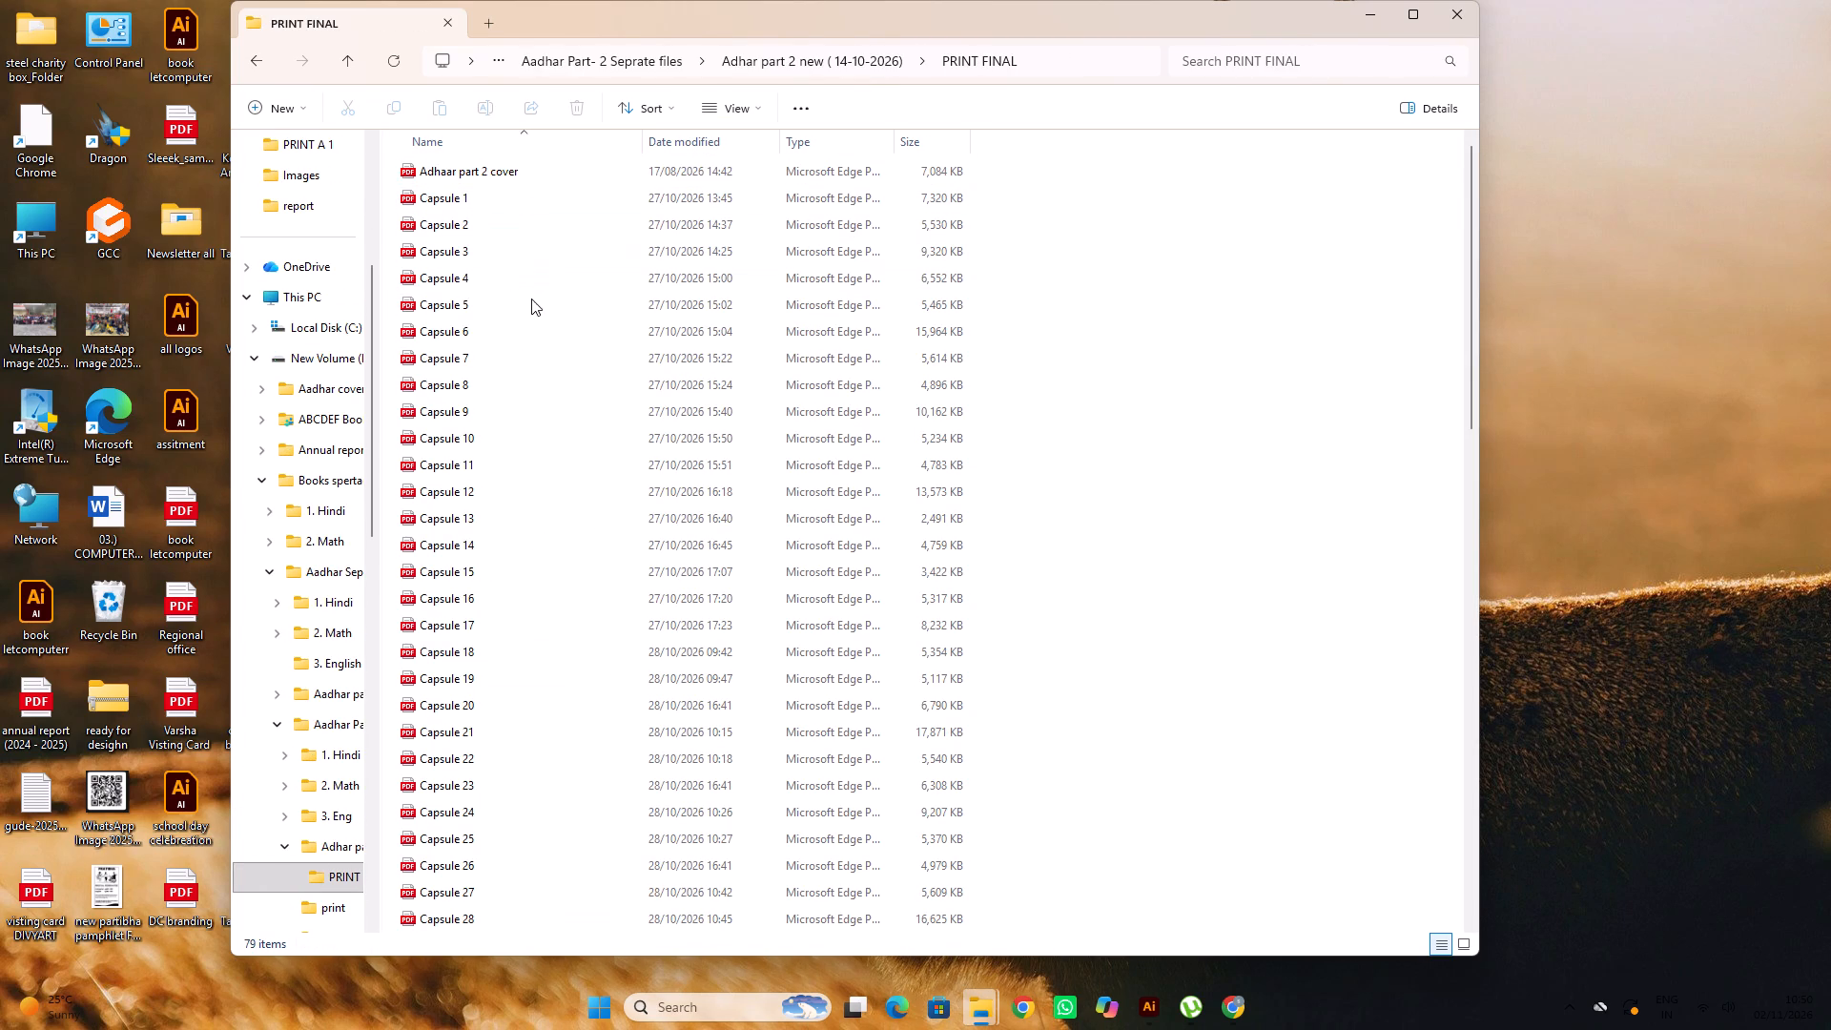
left_click(491, 500)
right_click(491, 501)
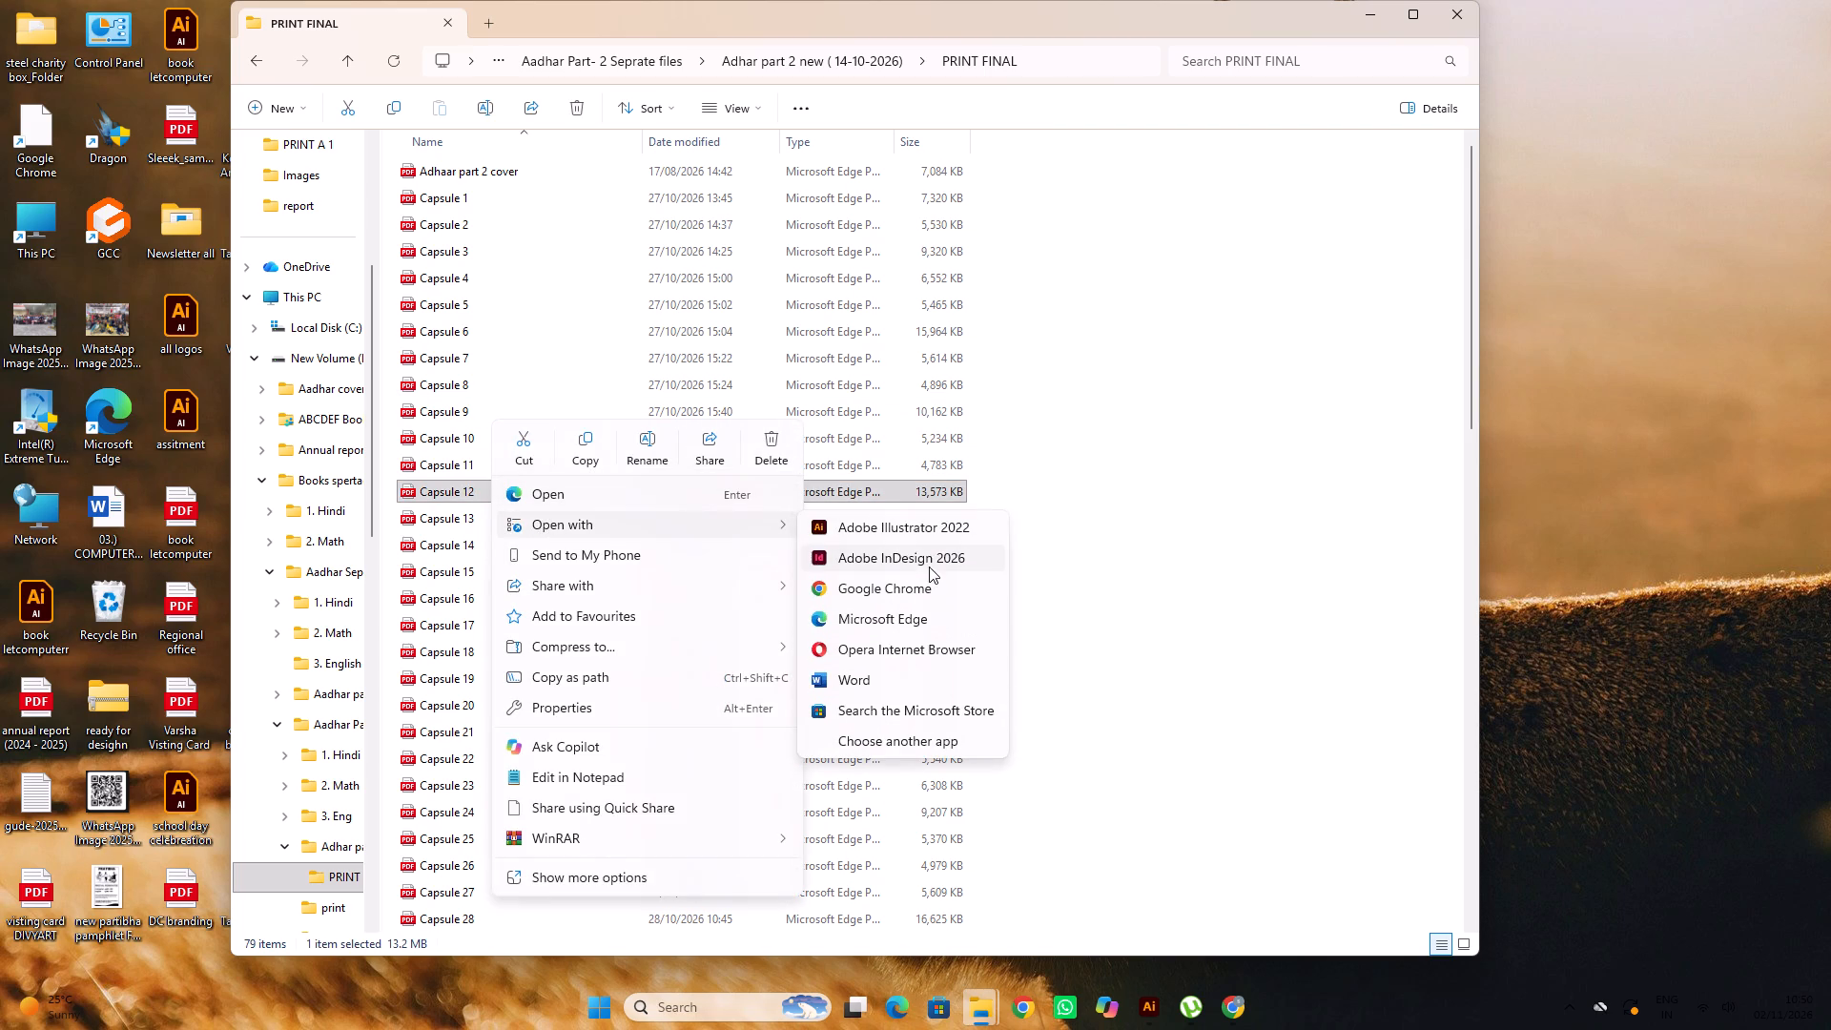
left_click(933, 533)
Copy the REVISION TIME heading from the Revision Time page of the newly opened part 2 Capsule 12.
scroll(863, 453, "down", 4)
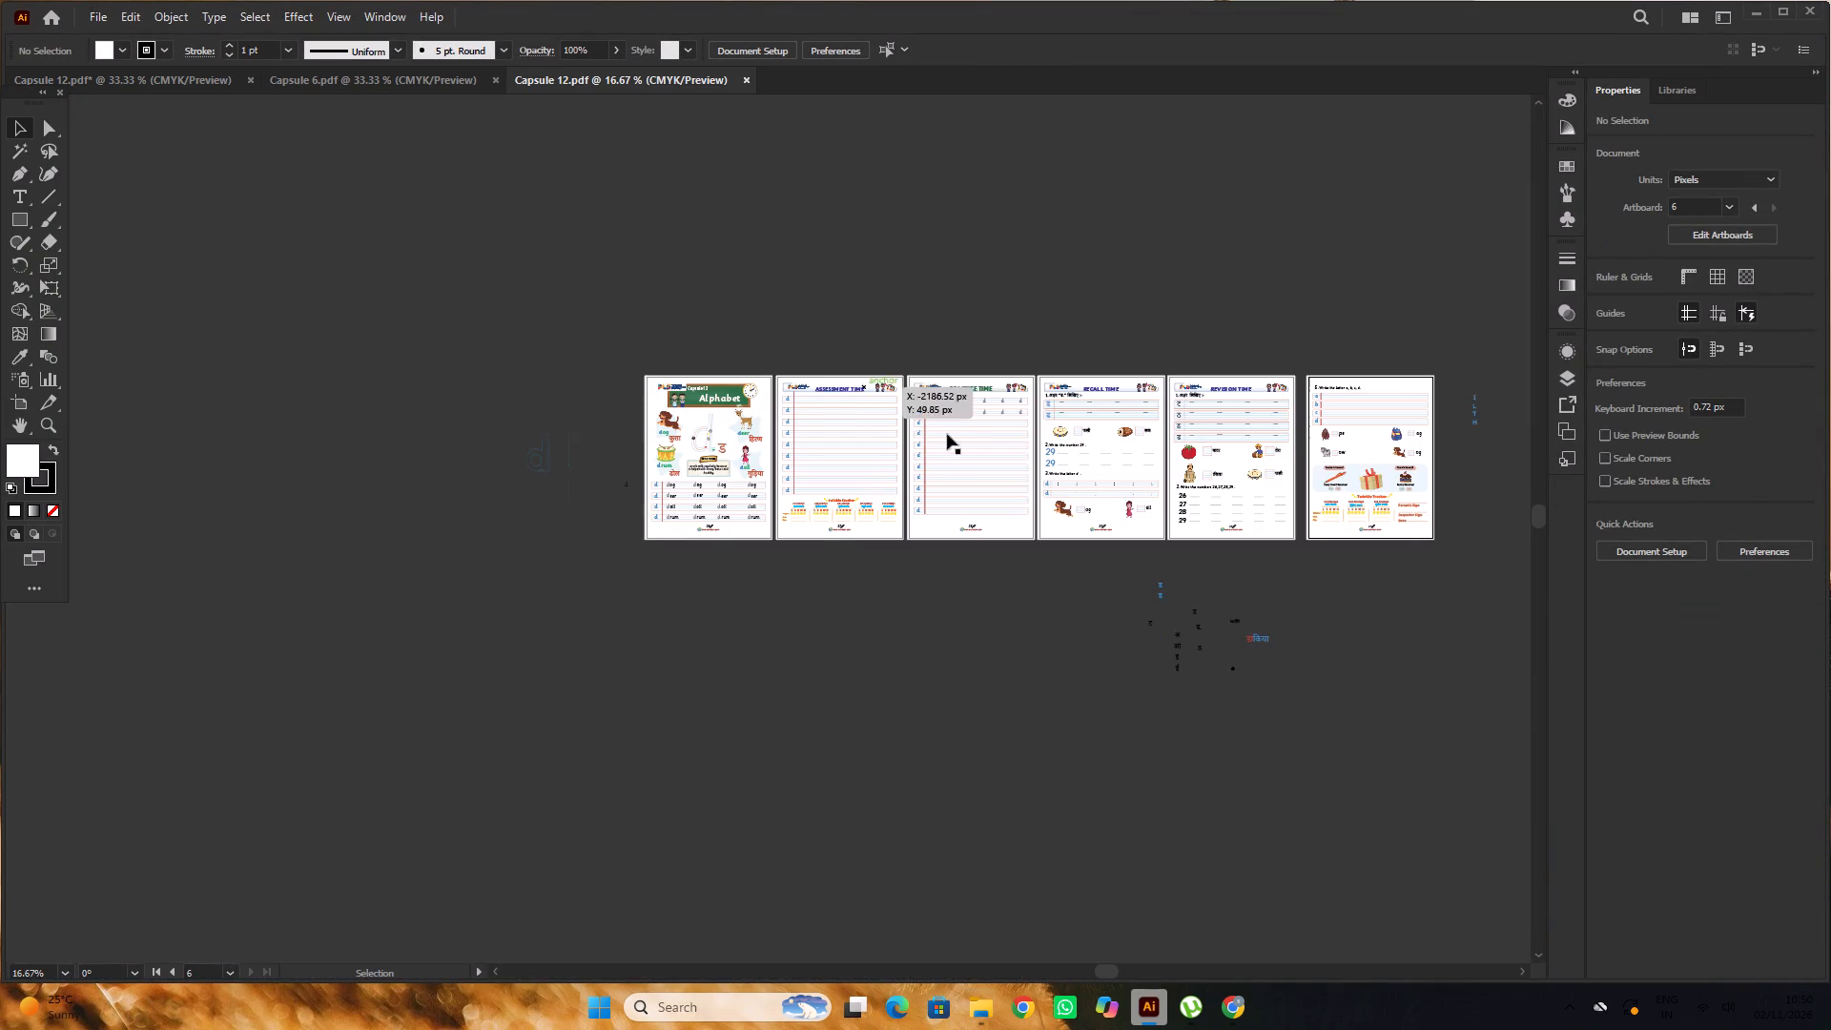
scroll(1098, 396, "up", 3, "alt")
scroll(774, 337, "down", 3, "alt")
scroll(1096, 367, "up", 3, "alt")
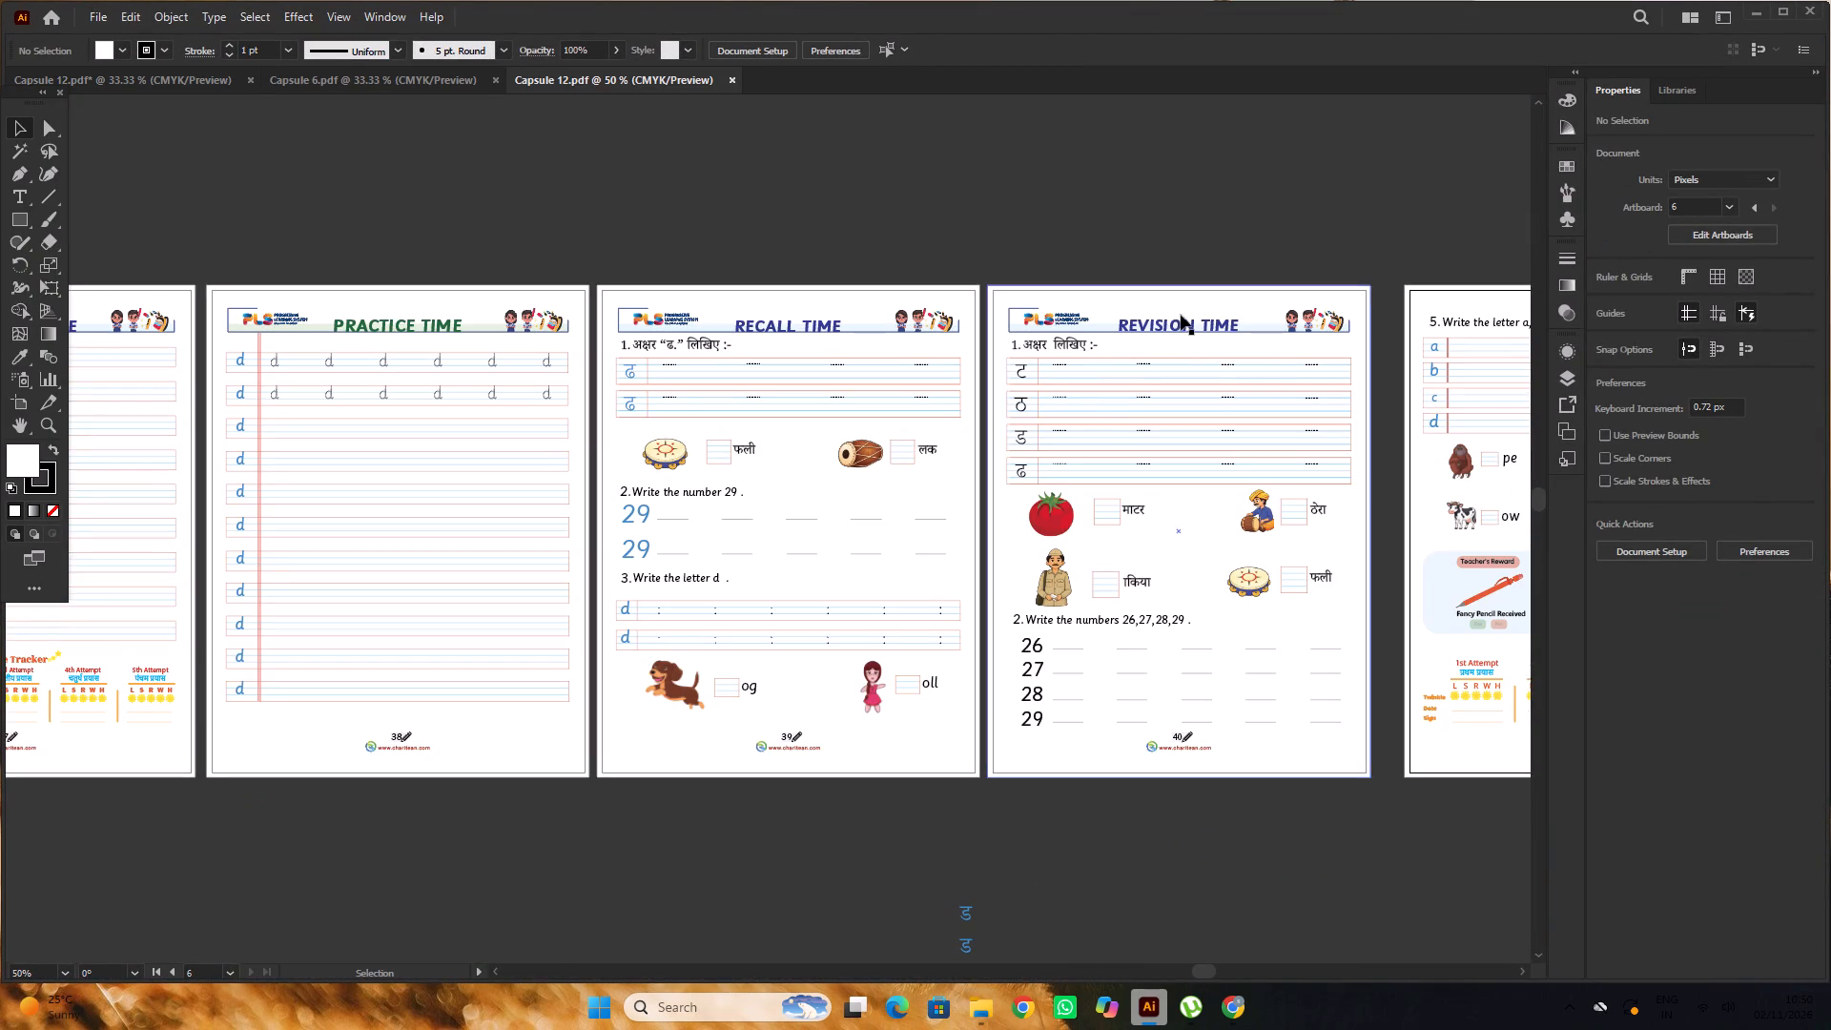
left_click(1176, 326)
key("ctrl+c")
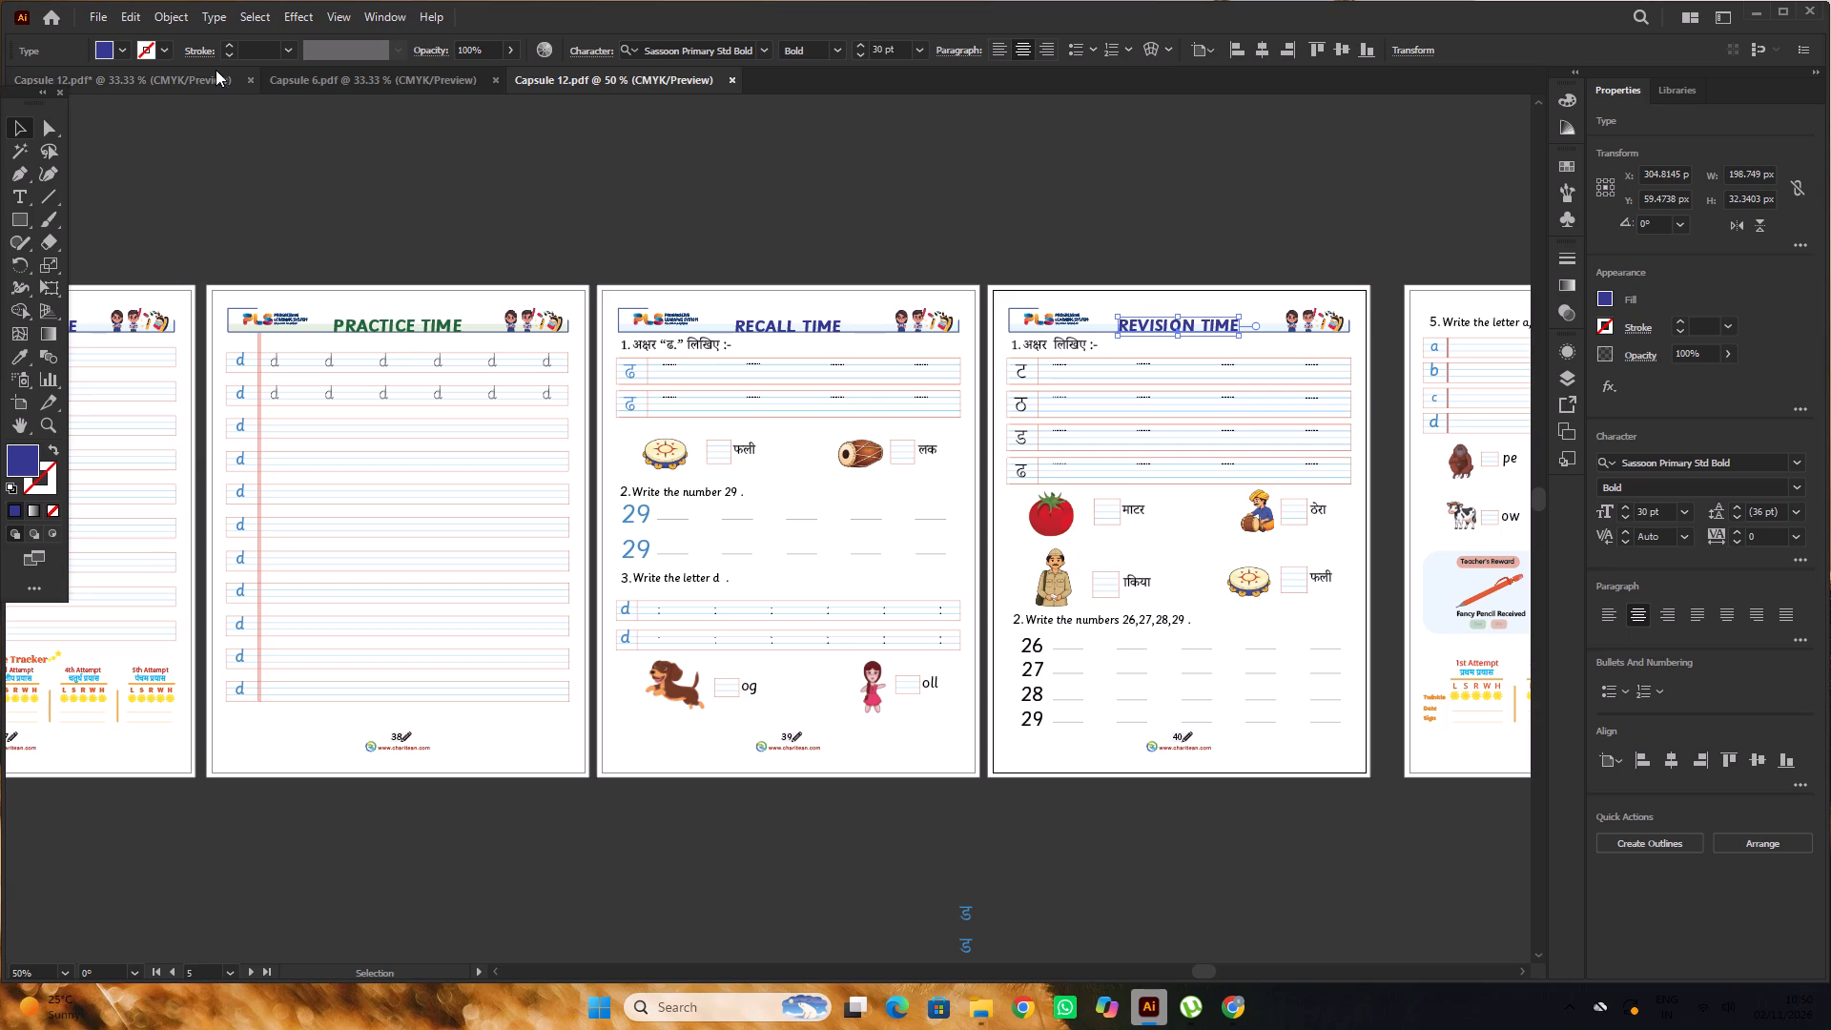
In the original Capsule 12 document, delete the widely spaced REVISION TIME heading and paste the copied heading in place.
left_click(168, 82)
scroll(1079, 393, "up", 2, "alt")
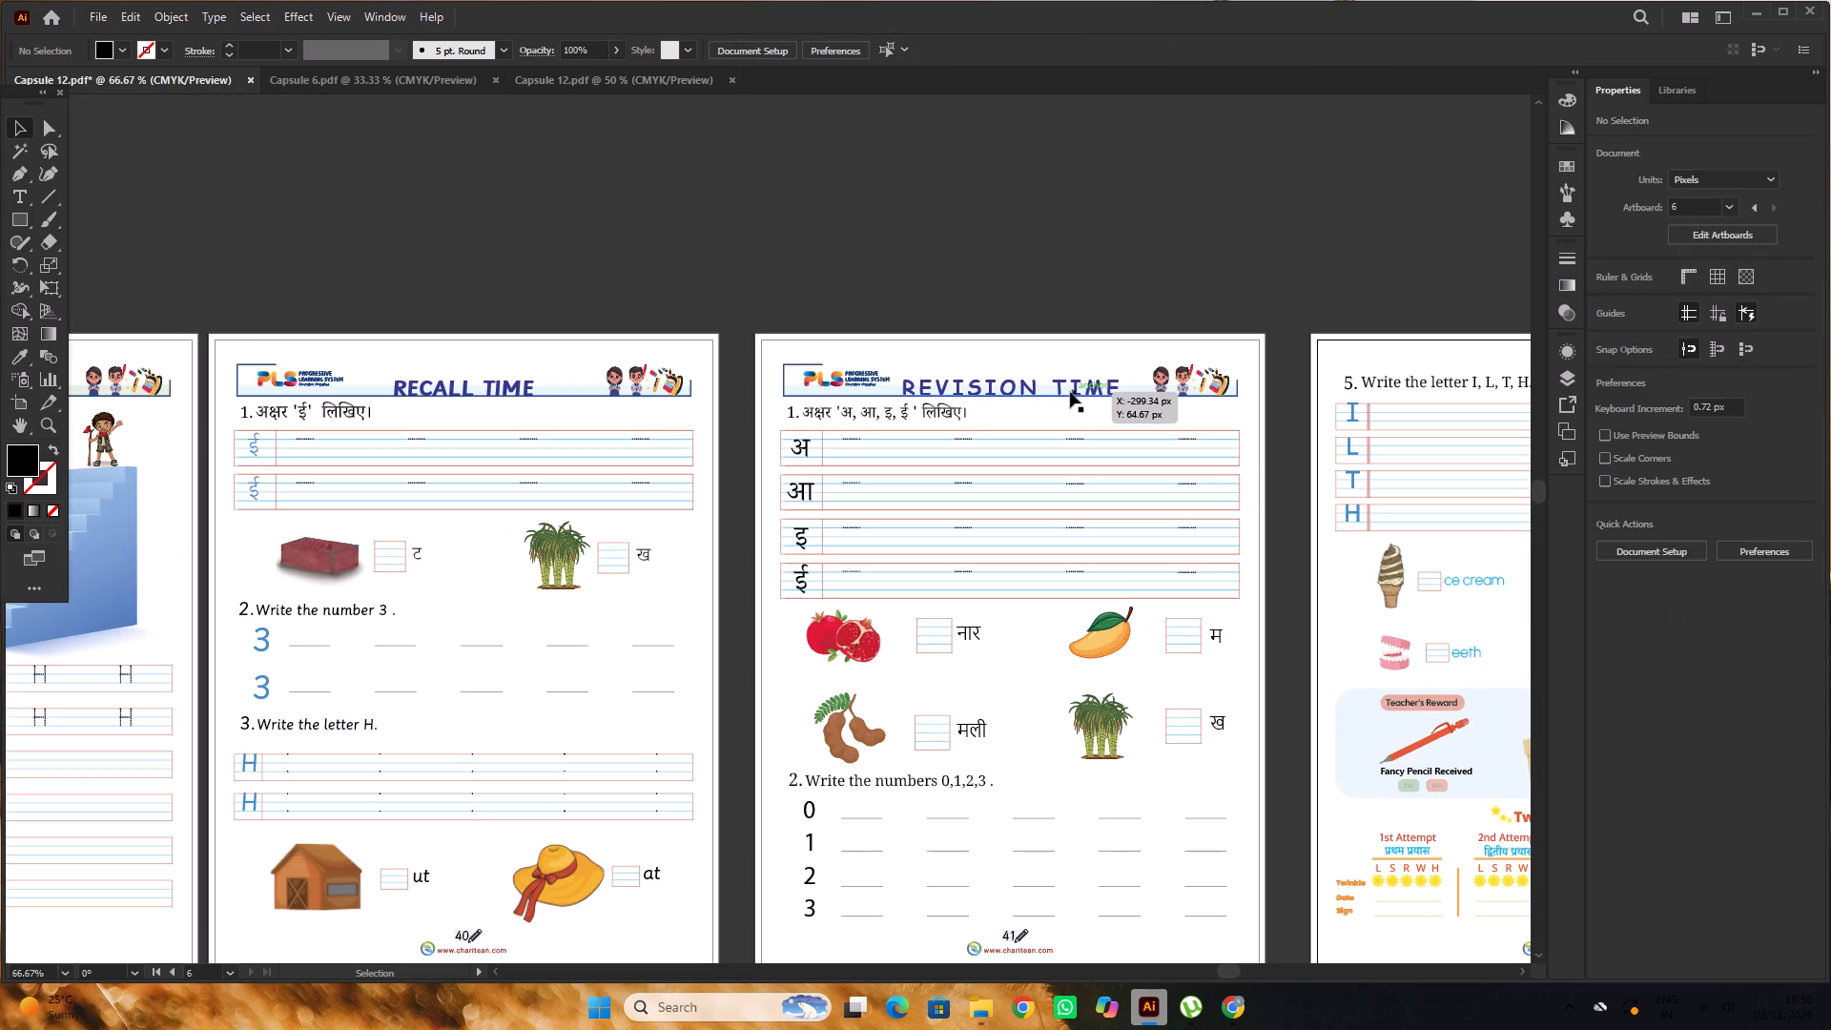
left_click(1069, 390)
key("Delete")
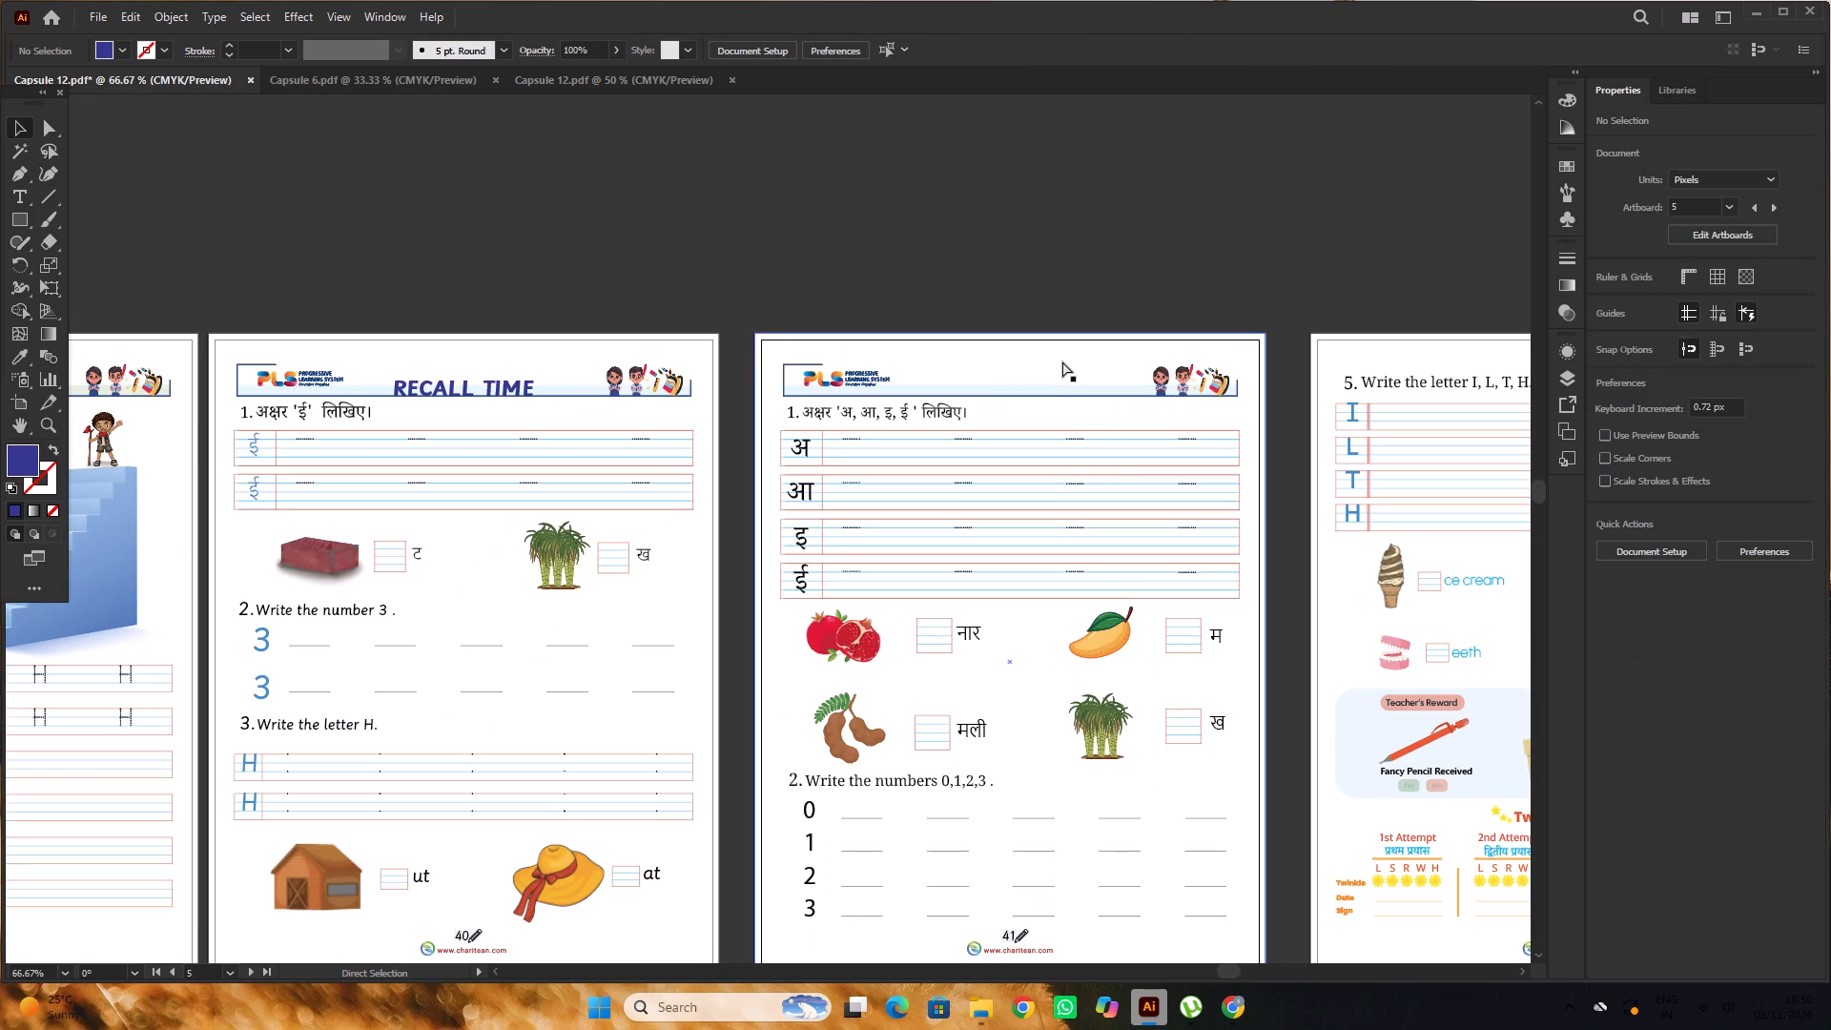
left_click(1060, 355, "ctrl")
key("ctrl+f")
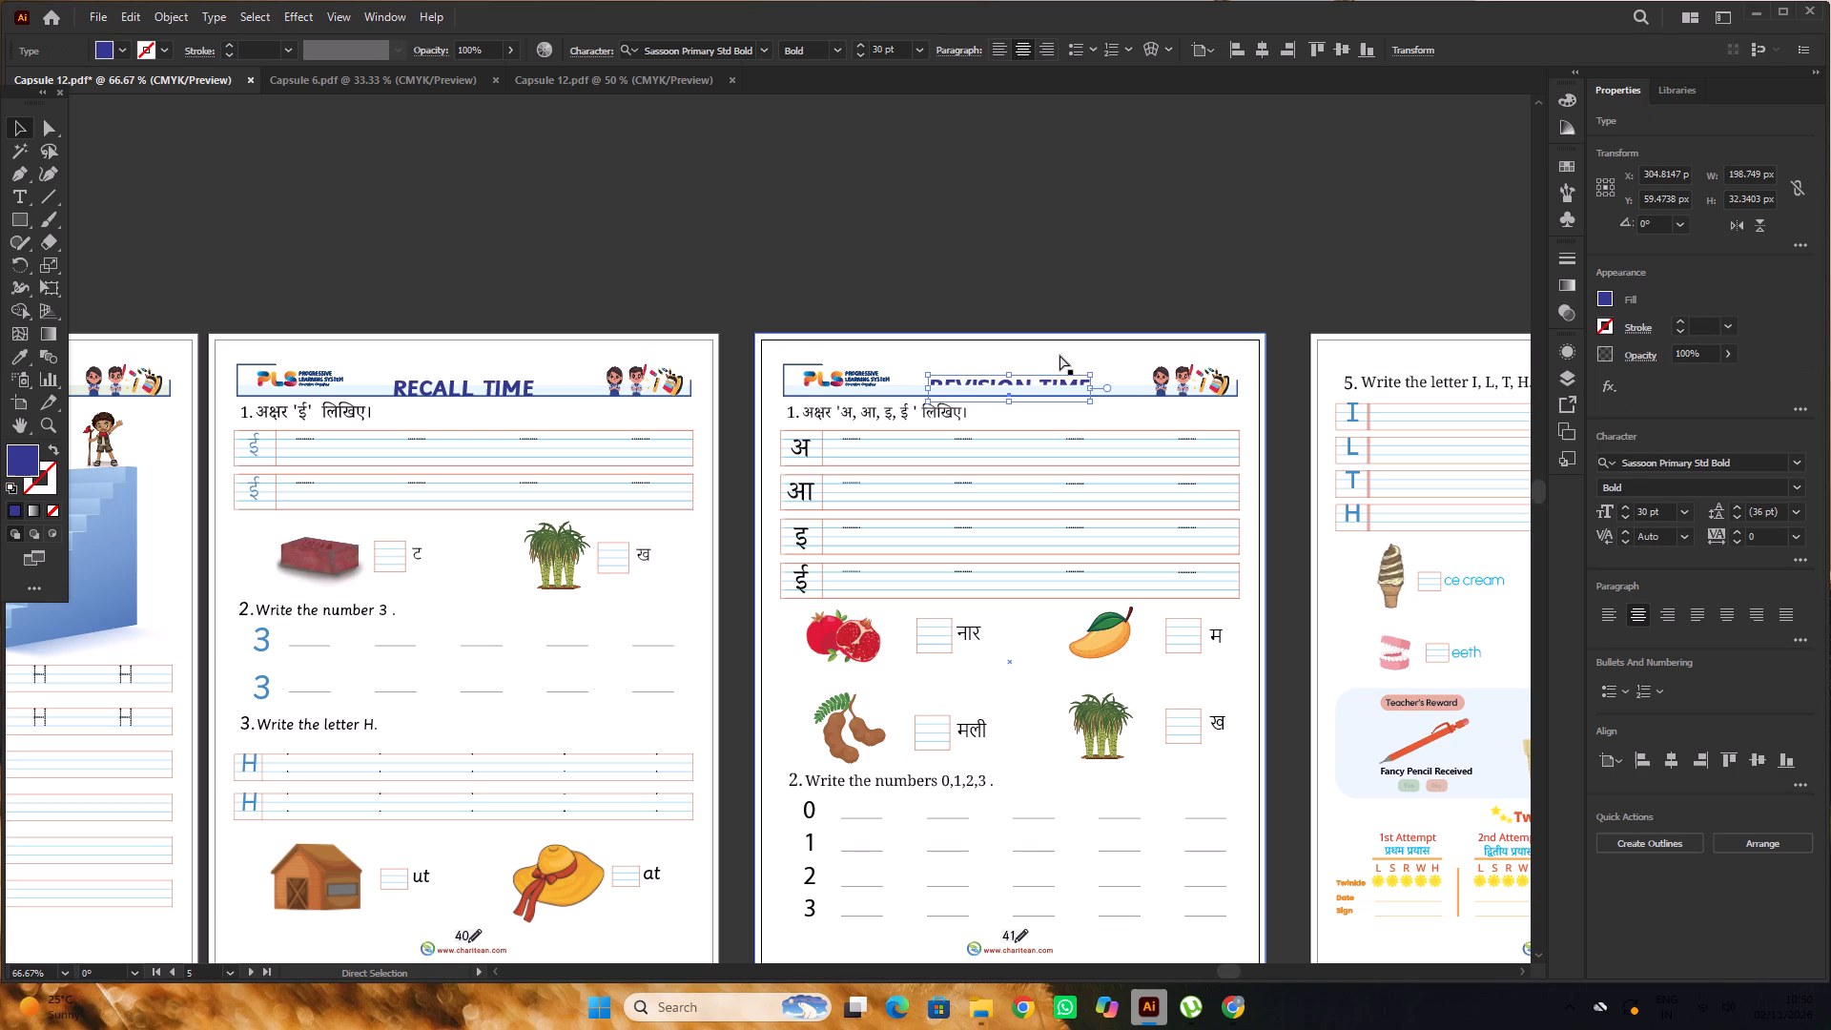
Bring the pasted REVISION TIME heading to the front, above the header banner.
key("ctrl+bracketright")
key("ctrl+alt+bracketright")
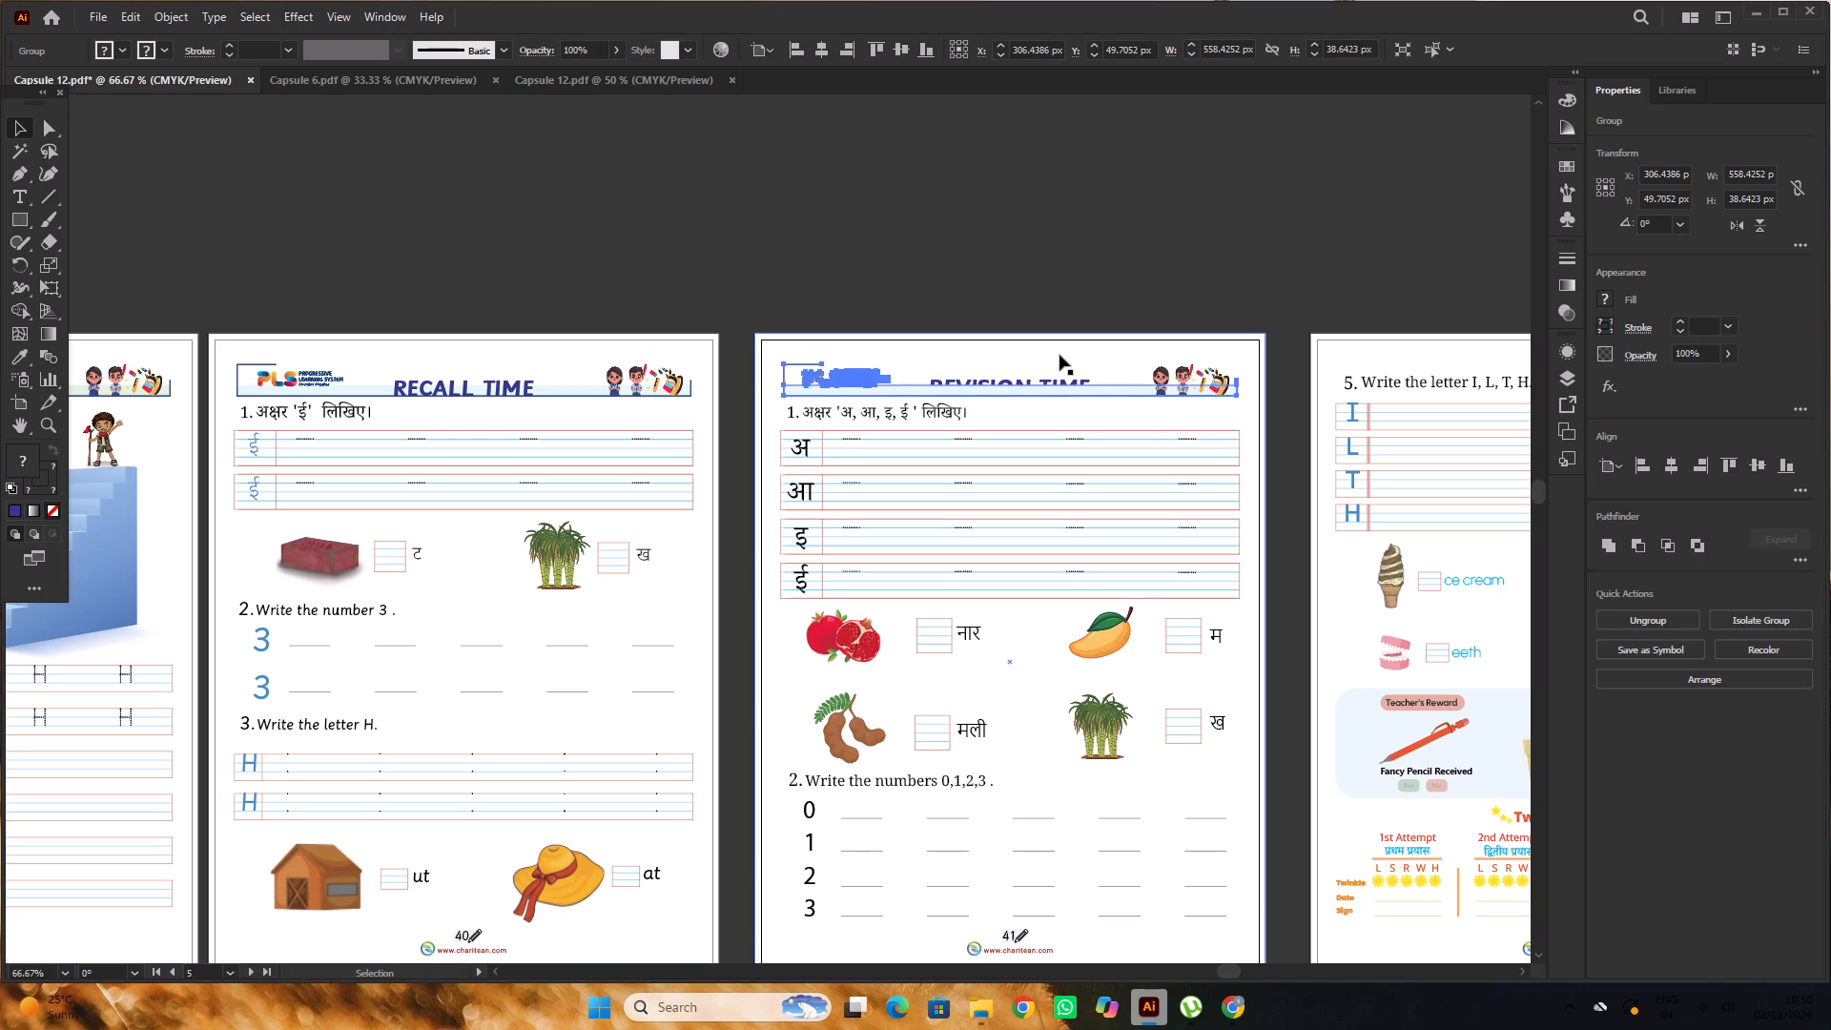
left_click(1011, 312)
key("ctrl+z")
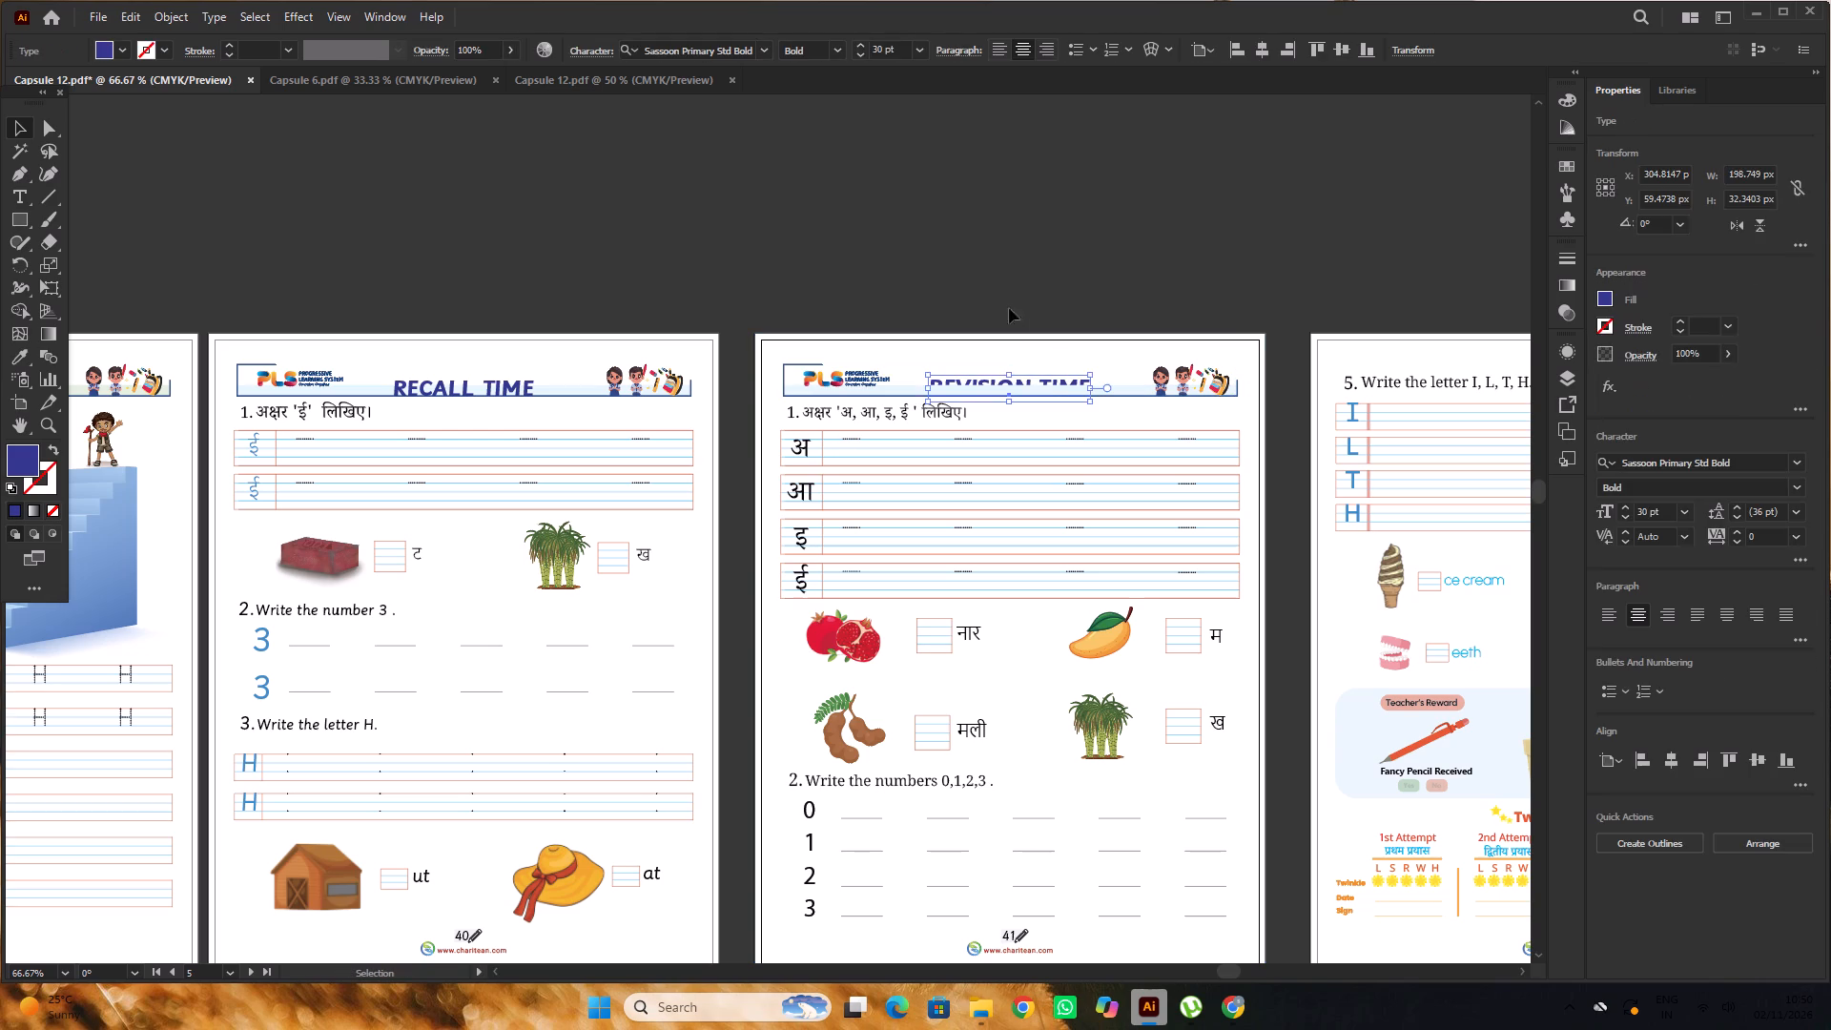
left_click(1014, 254)
scroll(1038, 401, "up", 2, "alt")
left_click(1058, 359)
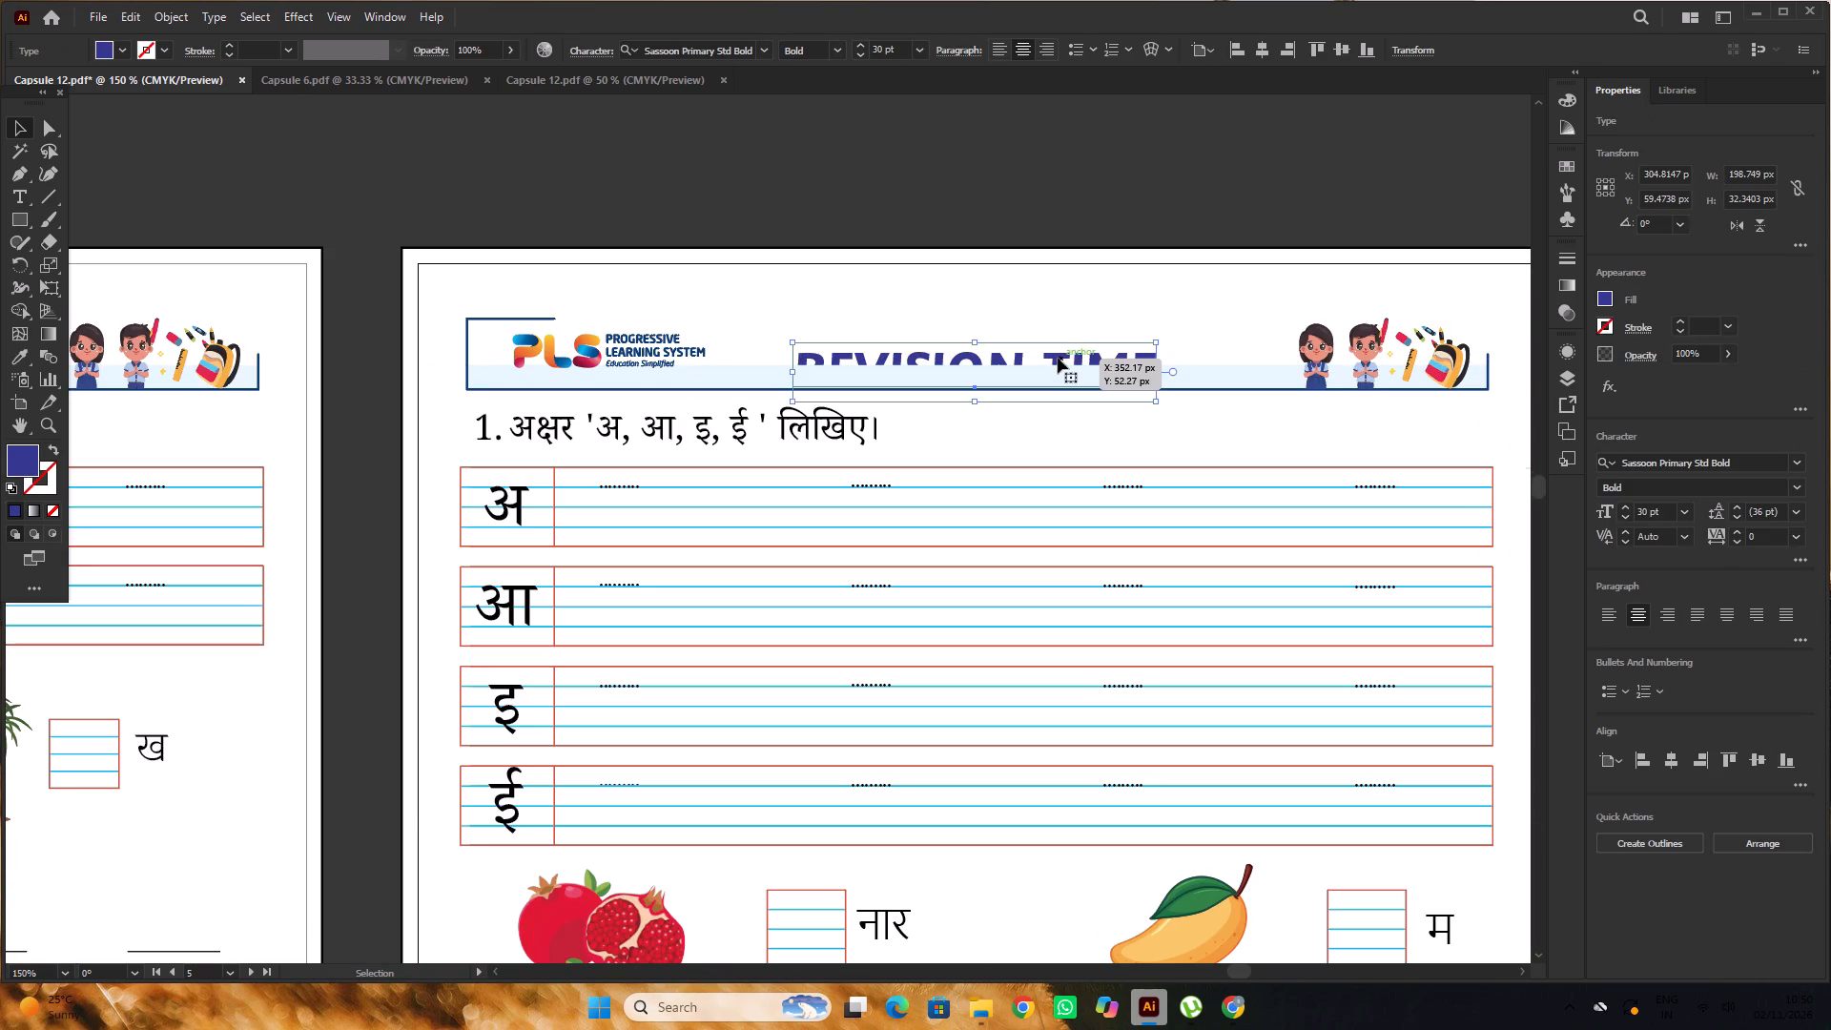
key("ctrl+shift+bracketright")
Centre the REVISION TIME heading horizontally on its page.
scroll(892, 254, "down", 3, "alt")
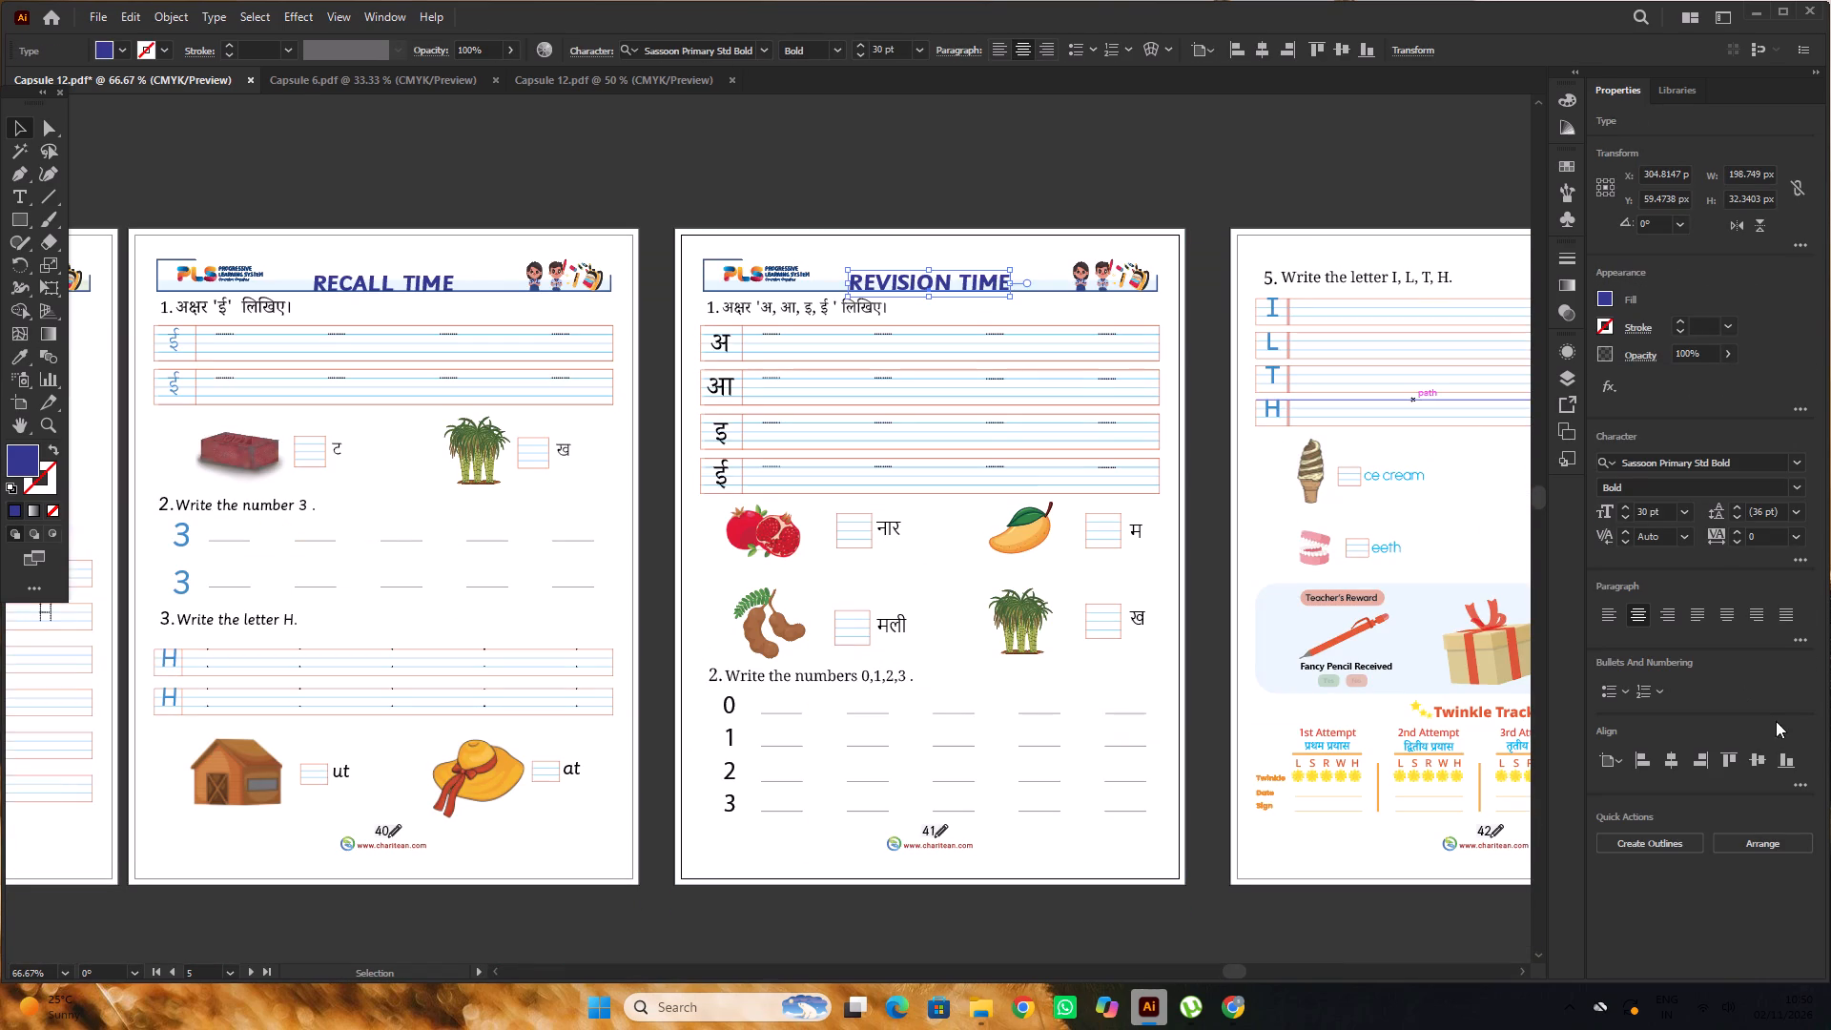
left_click(1673, 754)
double_click(962, 161)
Check the font of the Hindi instruction in question 1 on the Revision Time page.
scroll(913, 243, "down", 1, "alt")
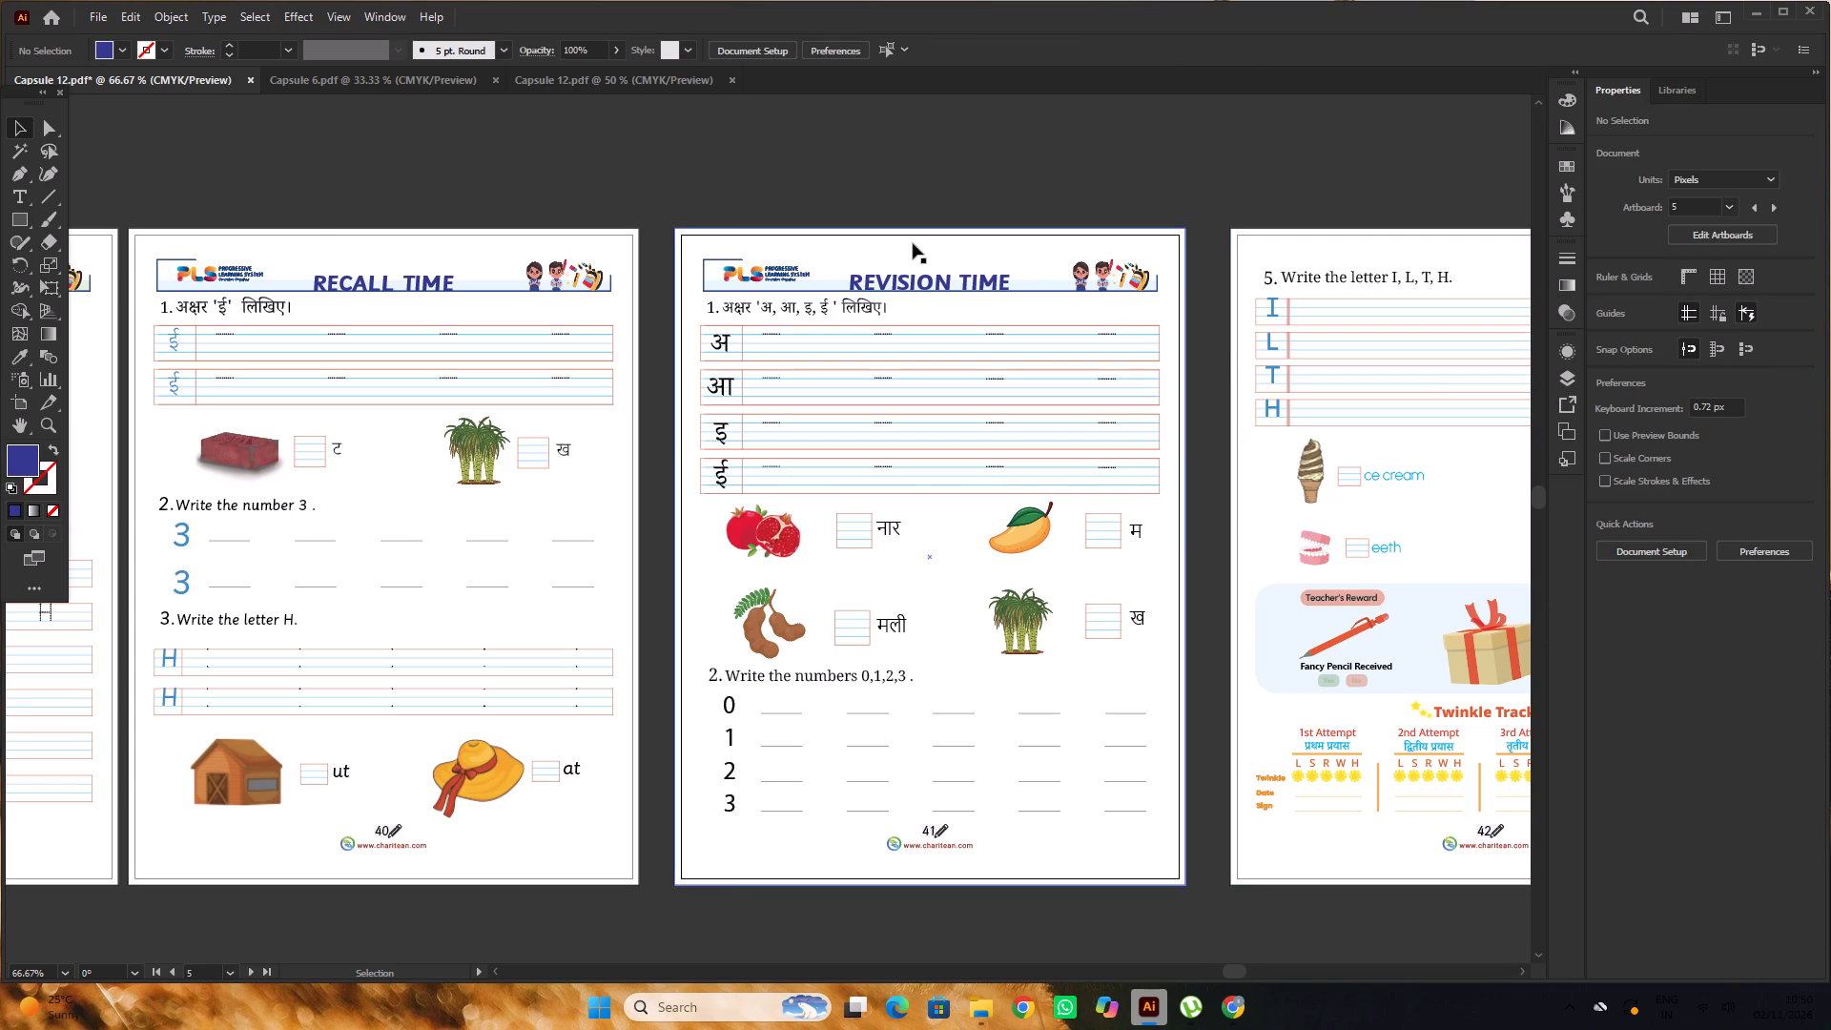
scroll(913, 243, "down", 1, "alt")
scroll(848, 276, "up", 5, "alt")
left_click(881, 278)
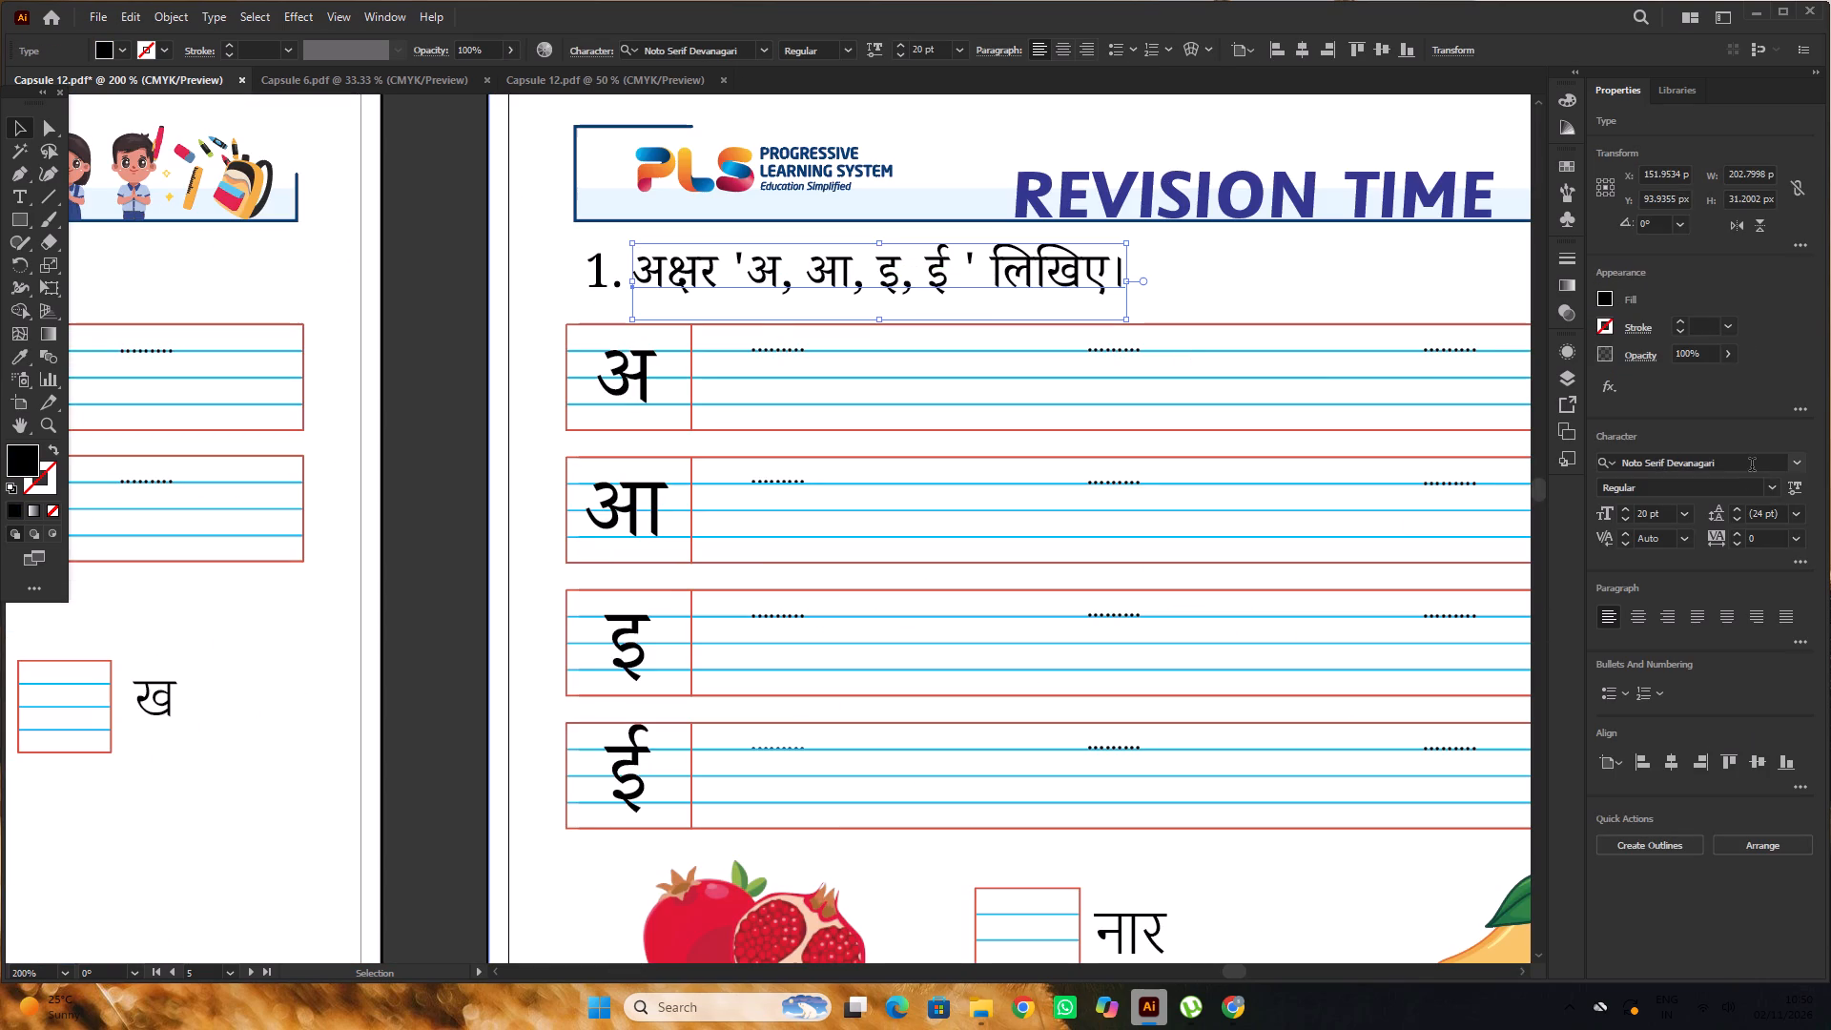
scroll(757, 312, "down", 1, "alt")
scroll(757, 311, "up", 4)
left_click(809, 155)
scroll(794, 177, "down", 4)
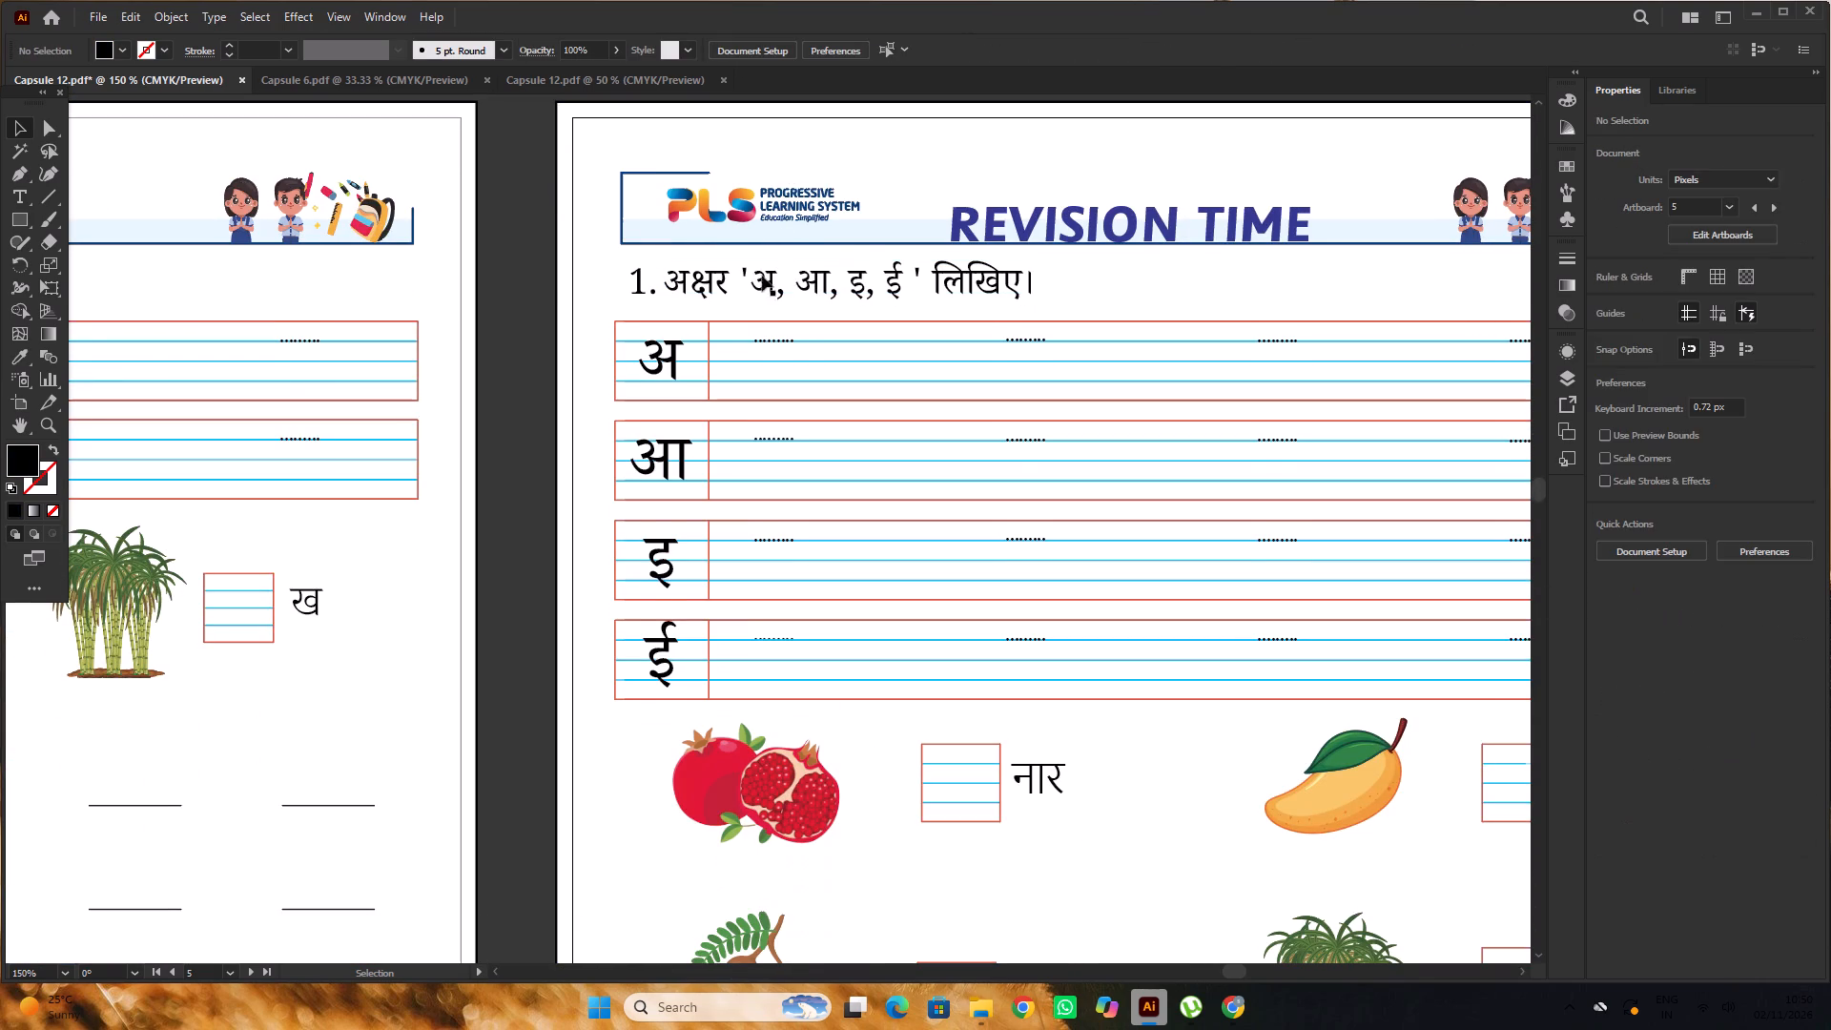
Set the four practice letters अ, आ, इ and ई on the Revision Time page to Noto Serif Devanagari Light.
left_click(673, 367)
left_click(672, 468, "shift")
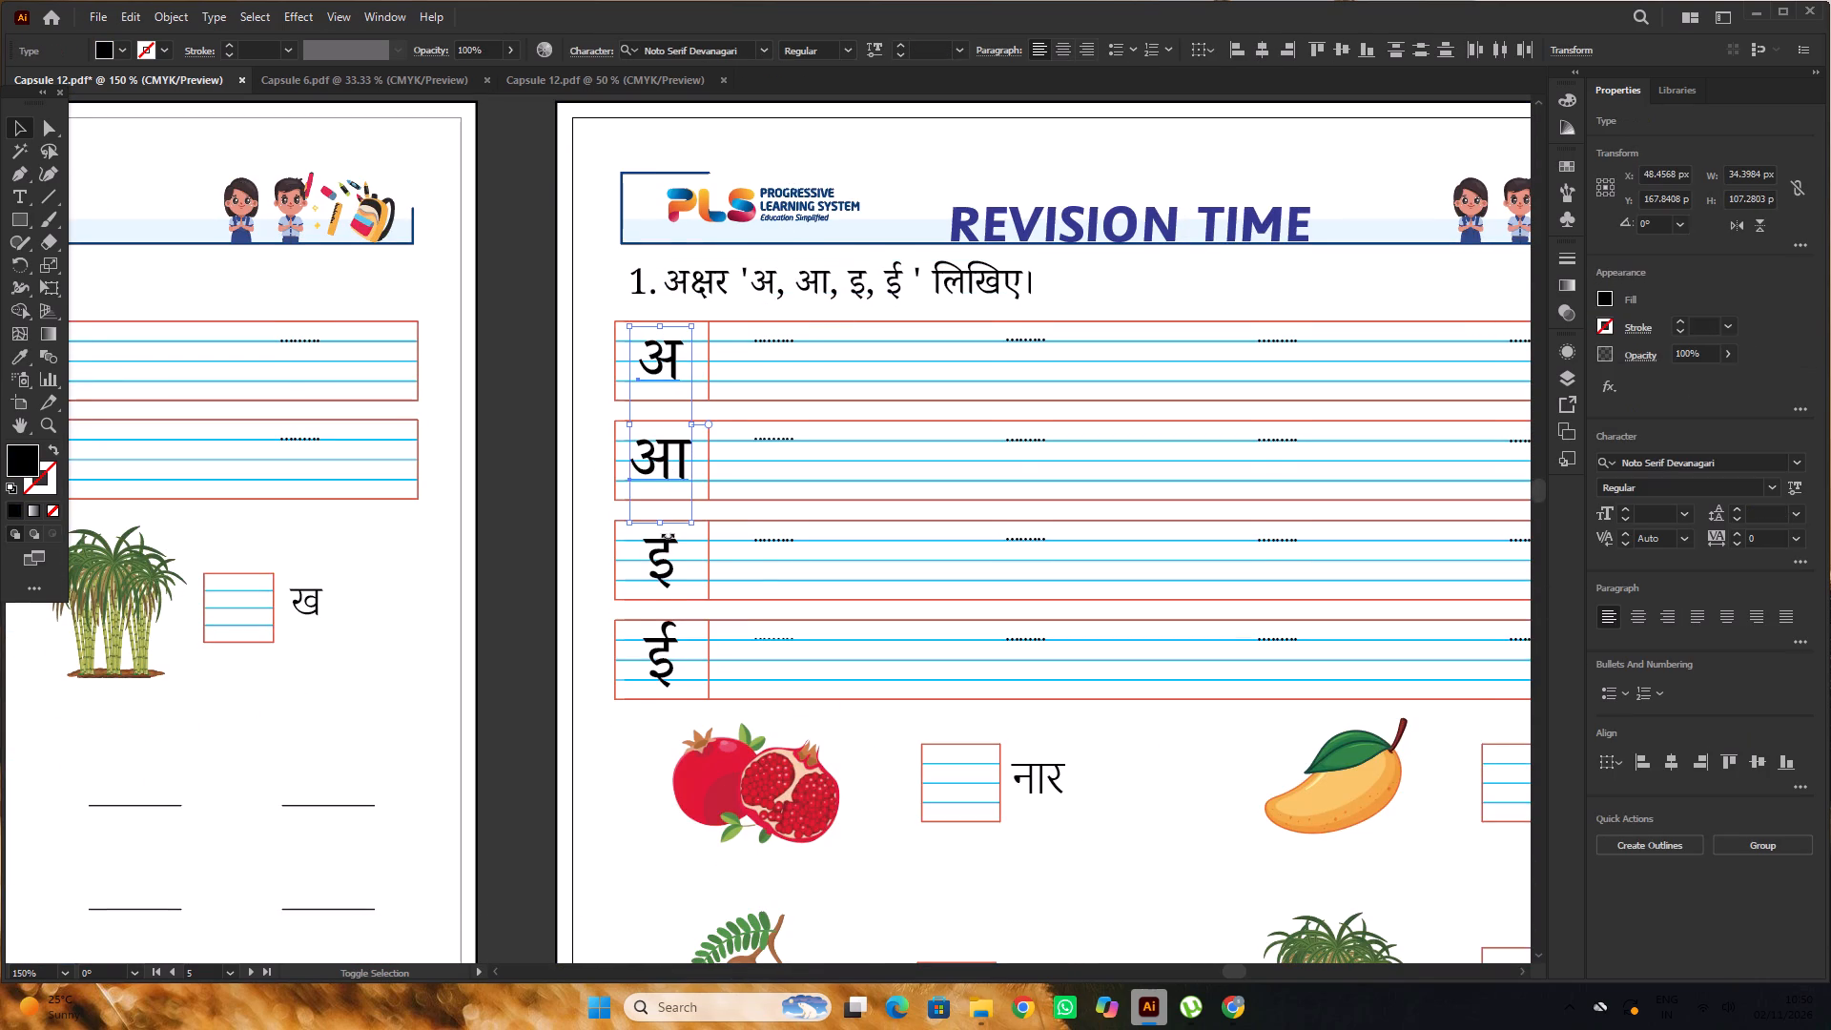
left_click(662, 558, "shift")
left_click(670, 647, "shift")
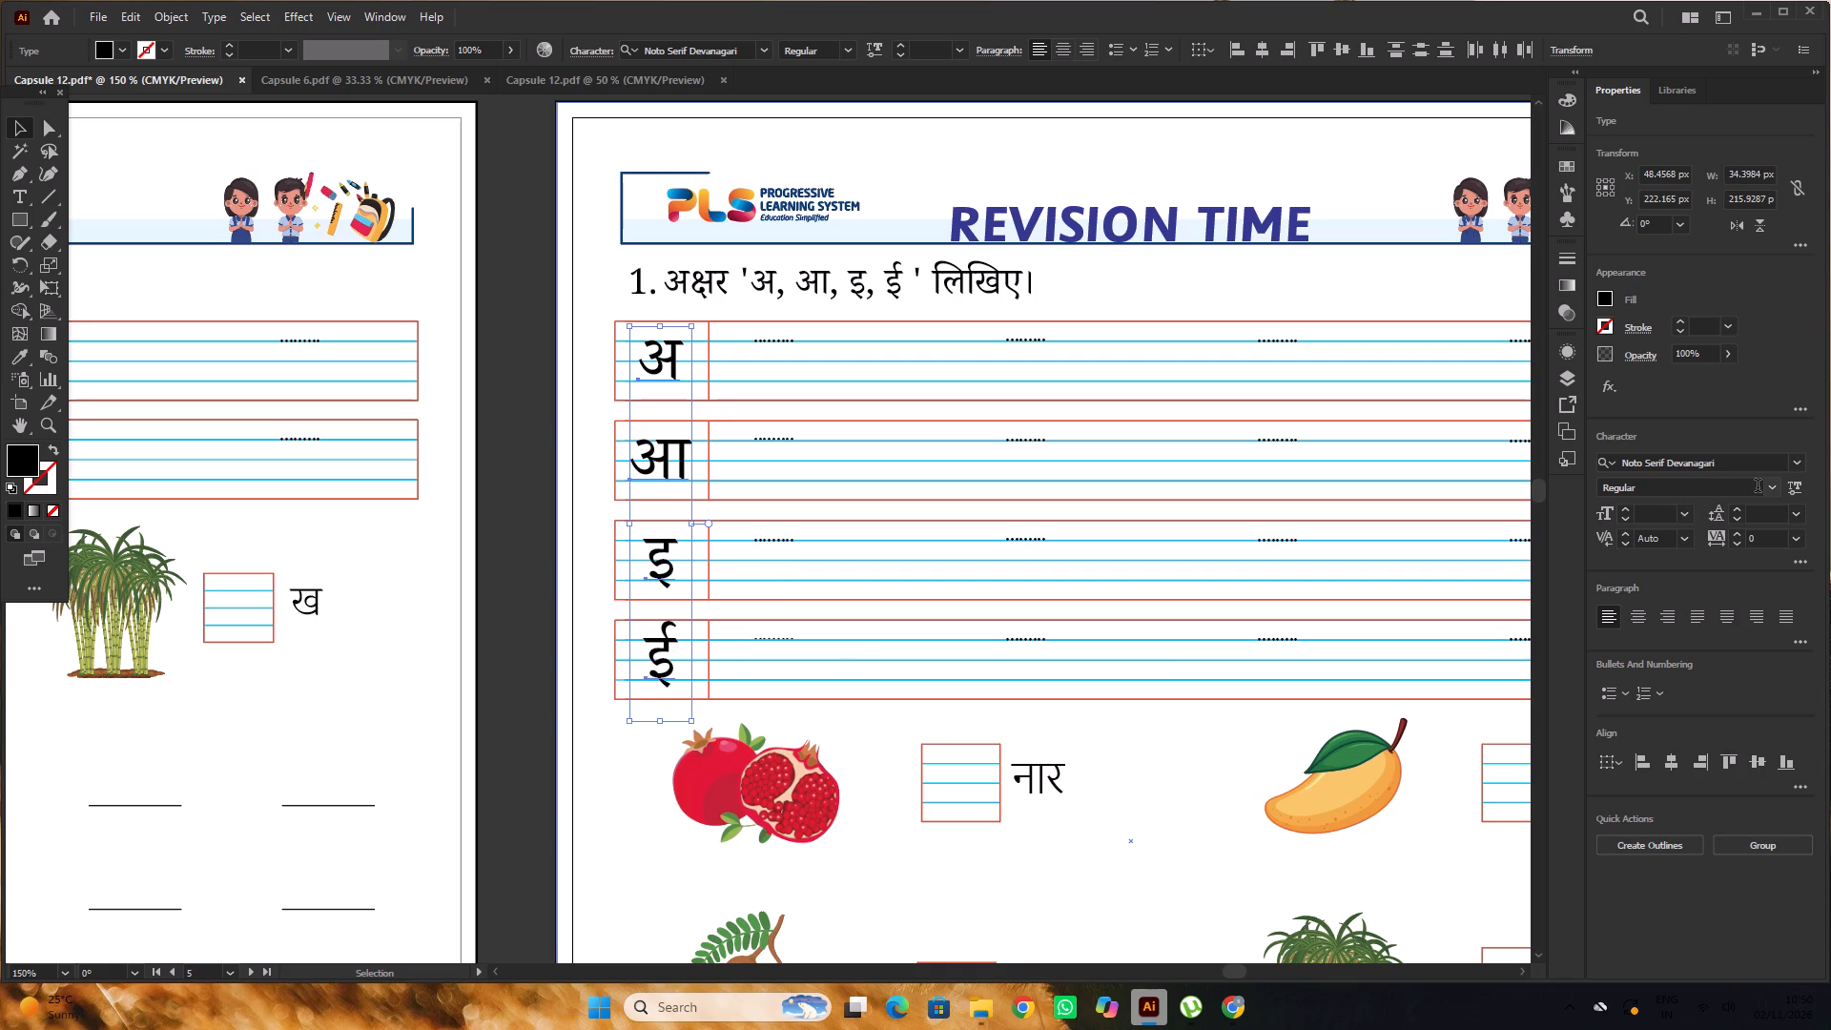
left_click(1774, 490)
left_click(1658, 572)
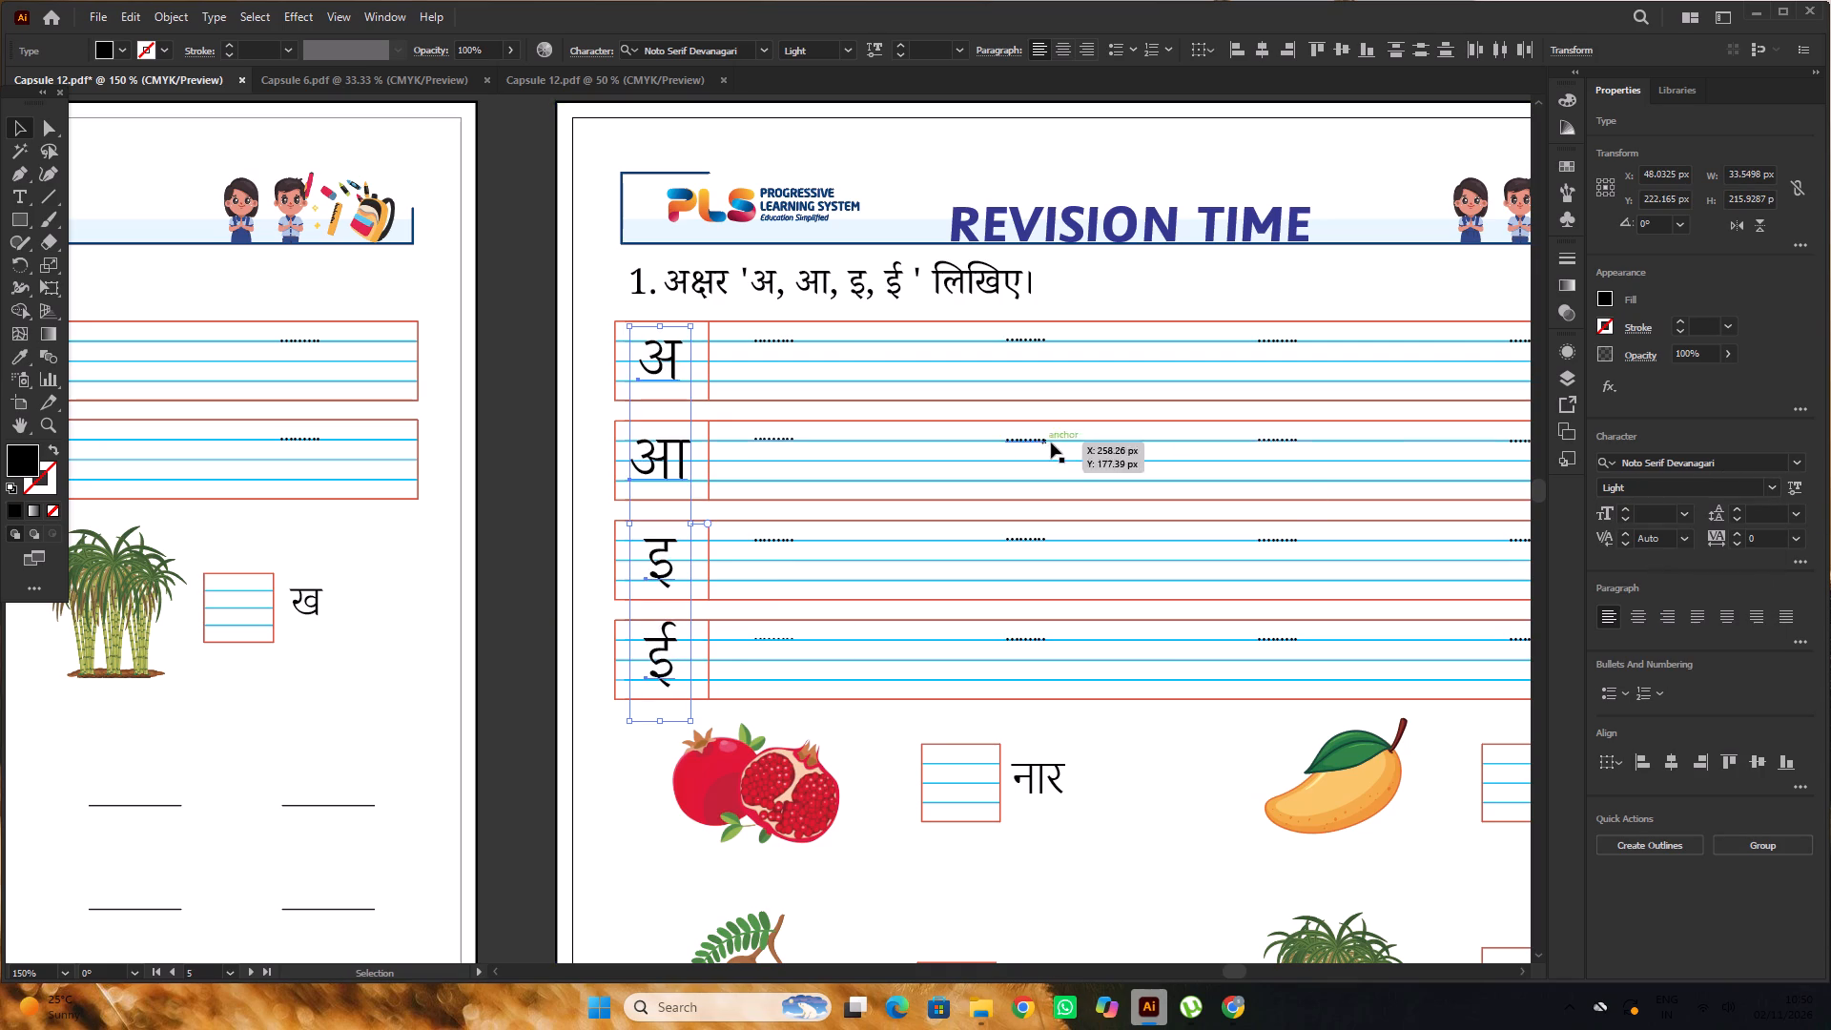
scroll(730, 332, "down", 2, "alt")
scroll(730, 331, "up", 2)
left_click(767, 187)
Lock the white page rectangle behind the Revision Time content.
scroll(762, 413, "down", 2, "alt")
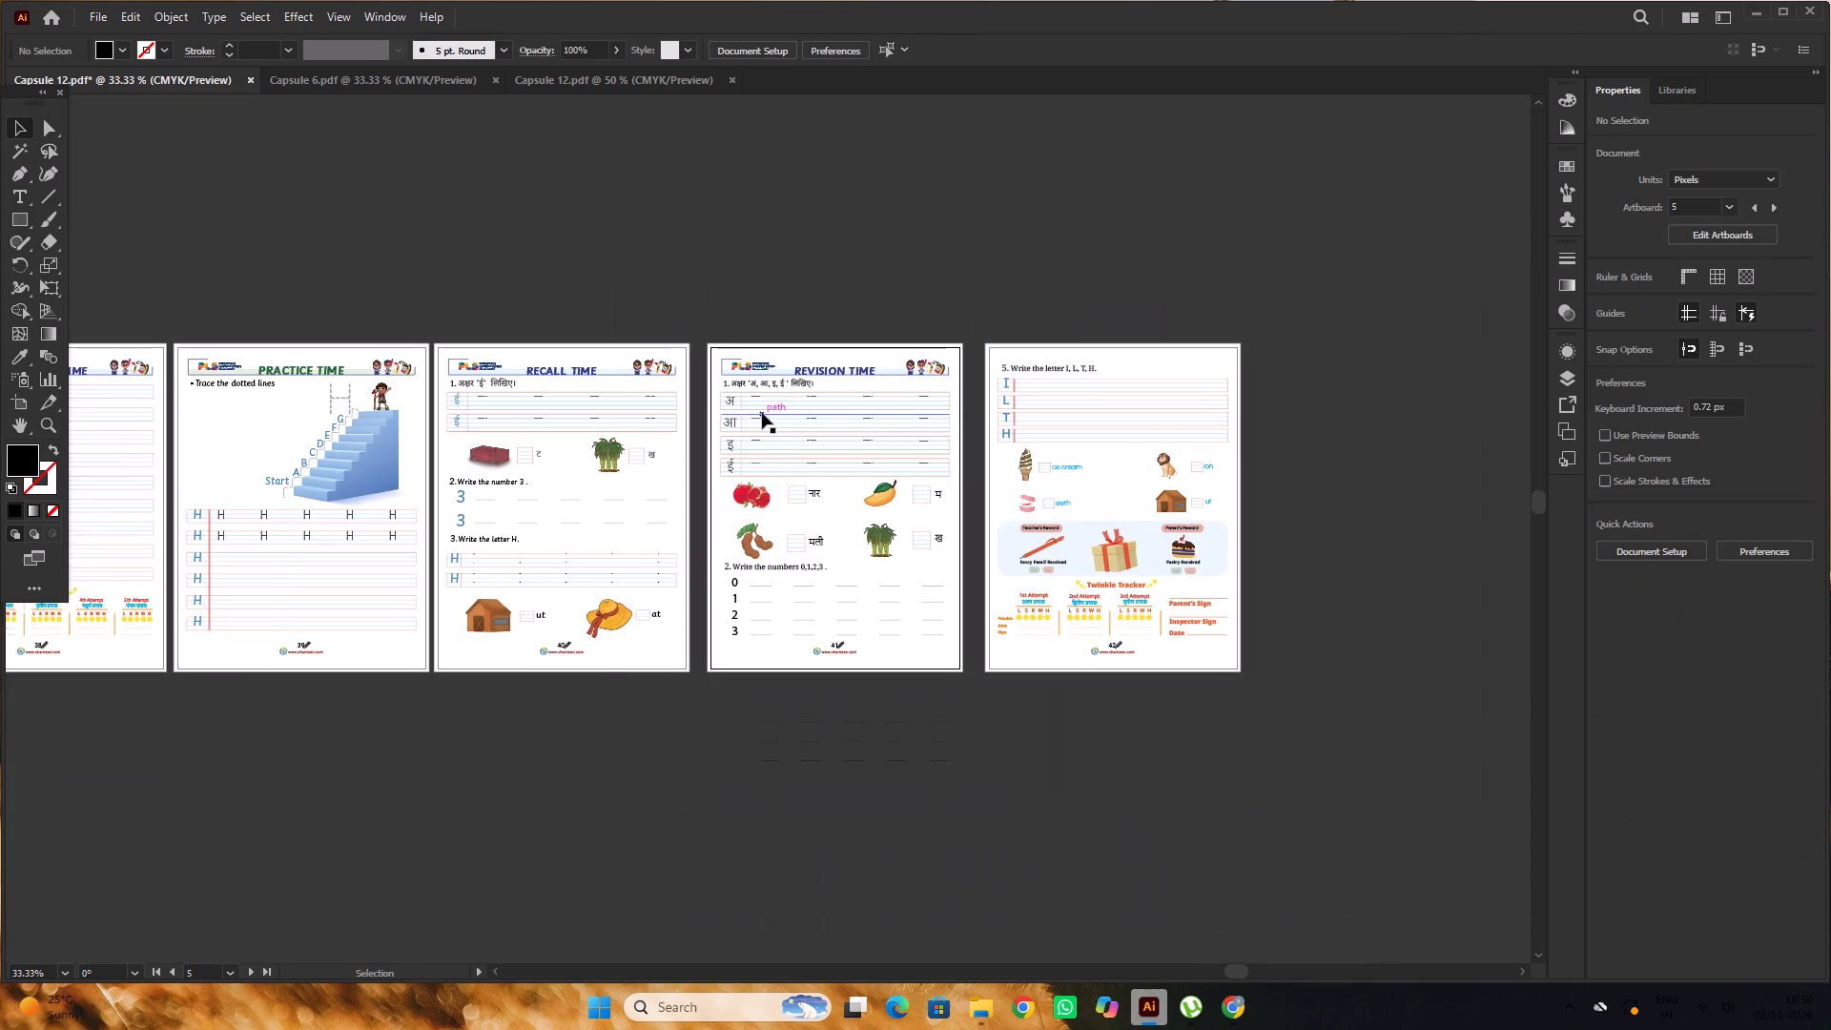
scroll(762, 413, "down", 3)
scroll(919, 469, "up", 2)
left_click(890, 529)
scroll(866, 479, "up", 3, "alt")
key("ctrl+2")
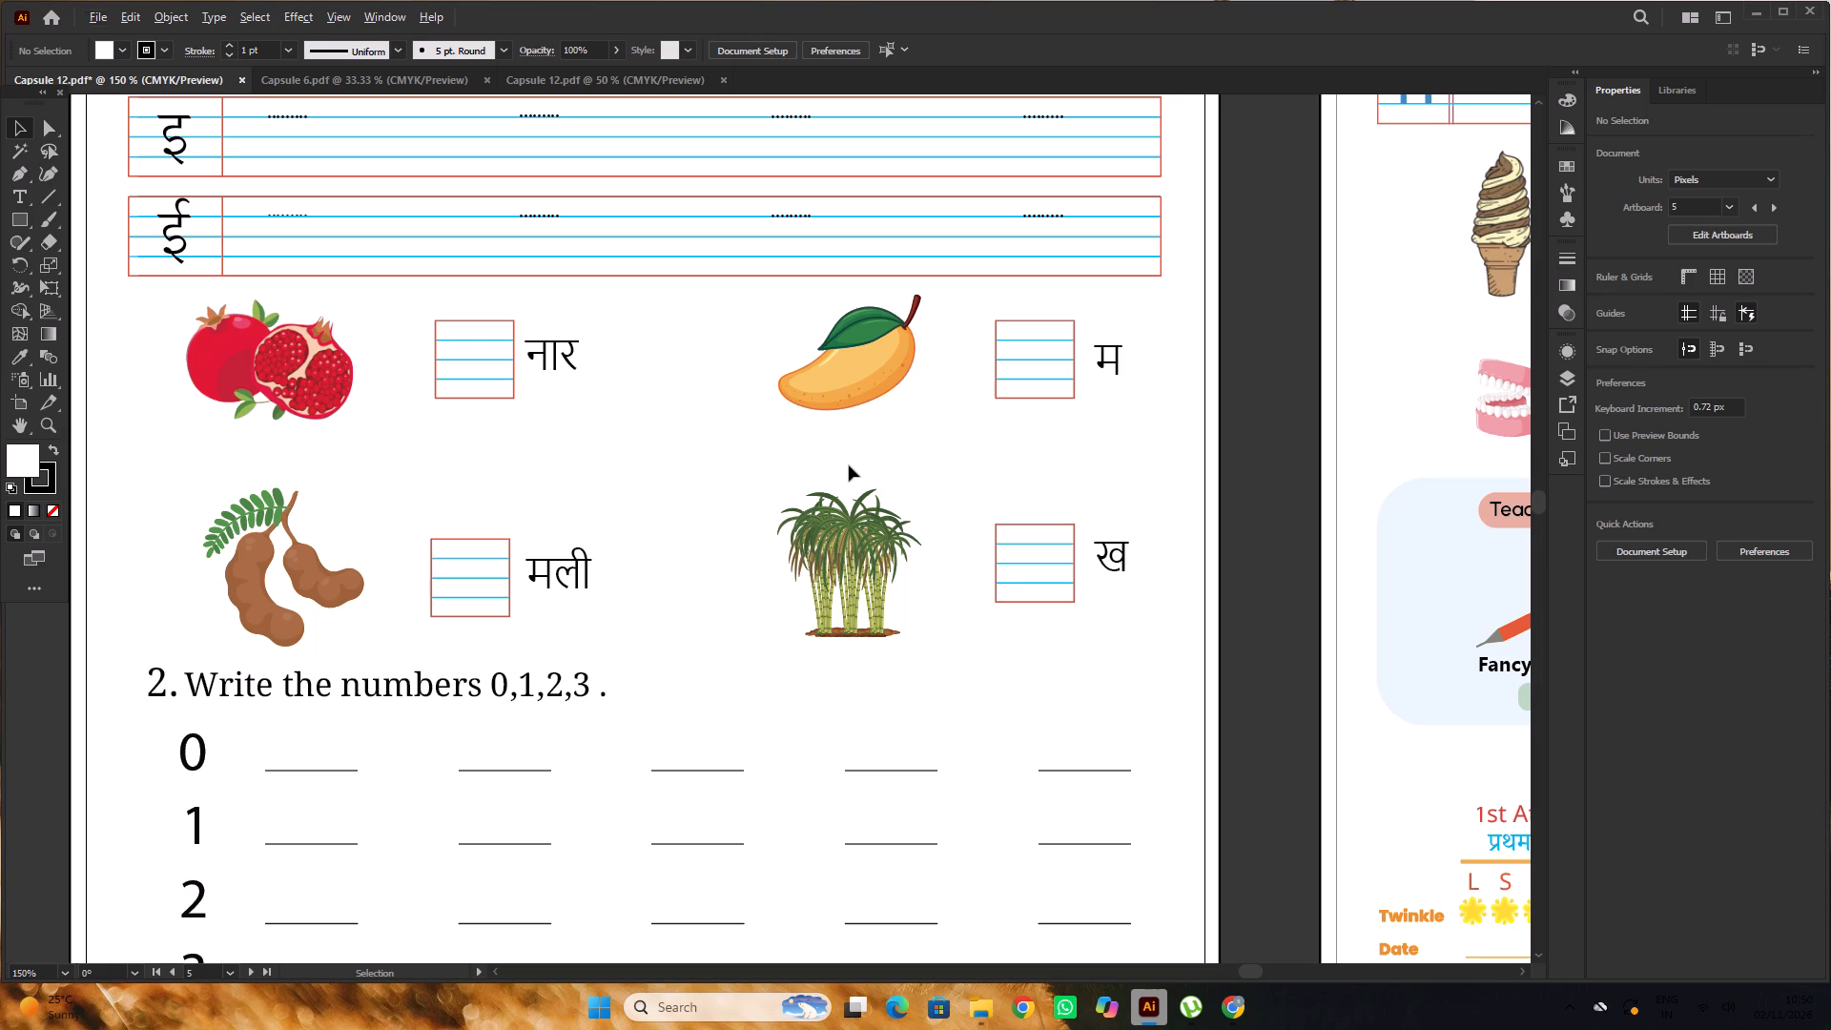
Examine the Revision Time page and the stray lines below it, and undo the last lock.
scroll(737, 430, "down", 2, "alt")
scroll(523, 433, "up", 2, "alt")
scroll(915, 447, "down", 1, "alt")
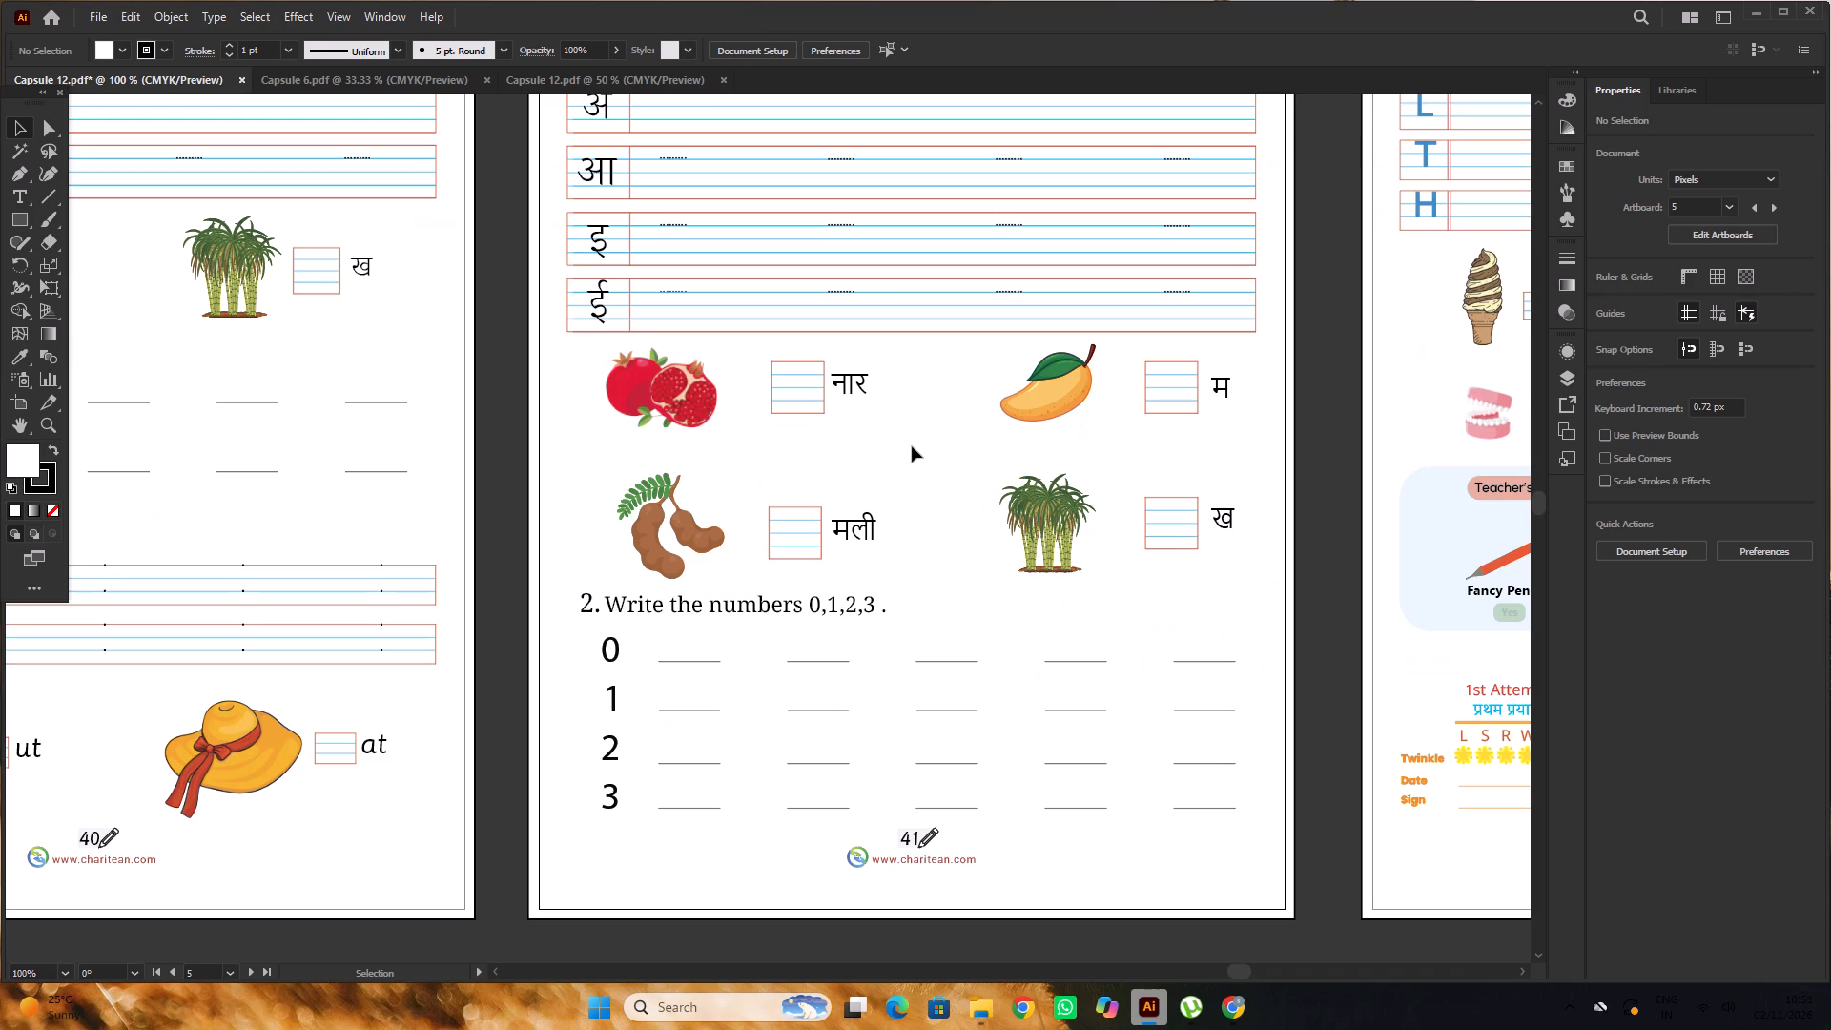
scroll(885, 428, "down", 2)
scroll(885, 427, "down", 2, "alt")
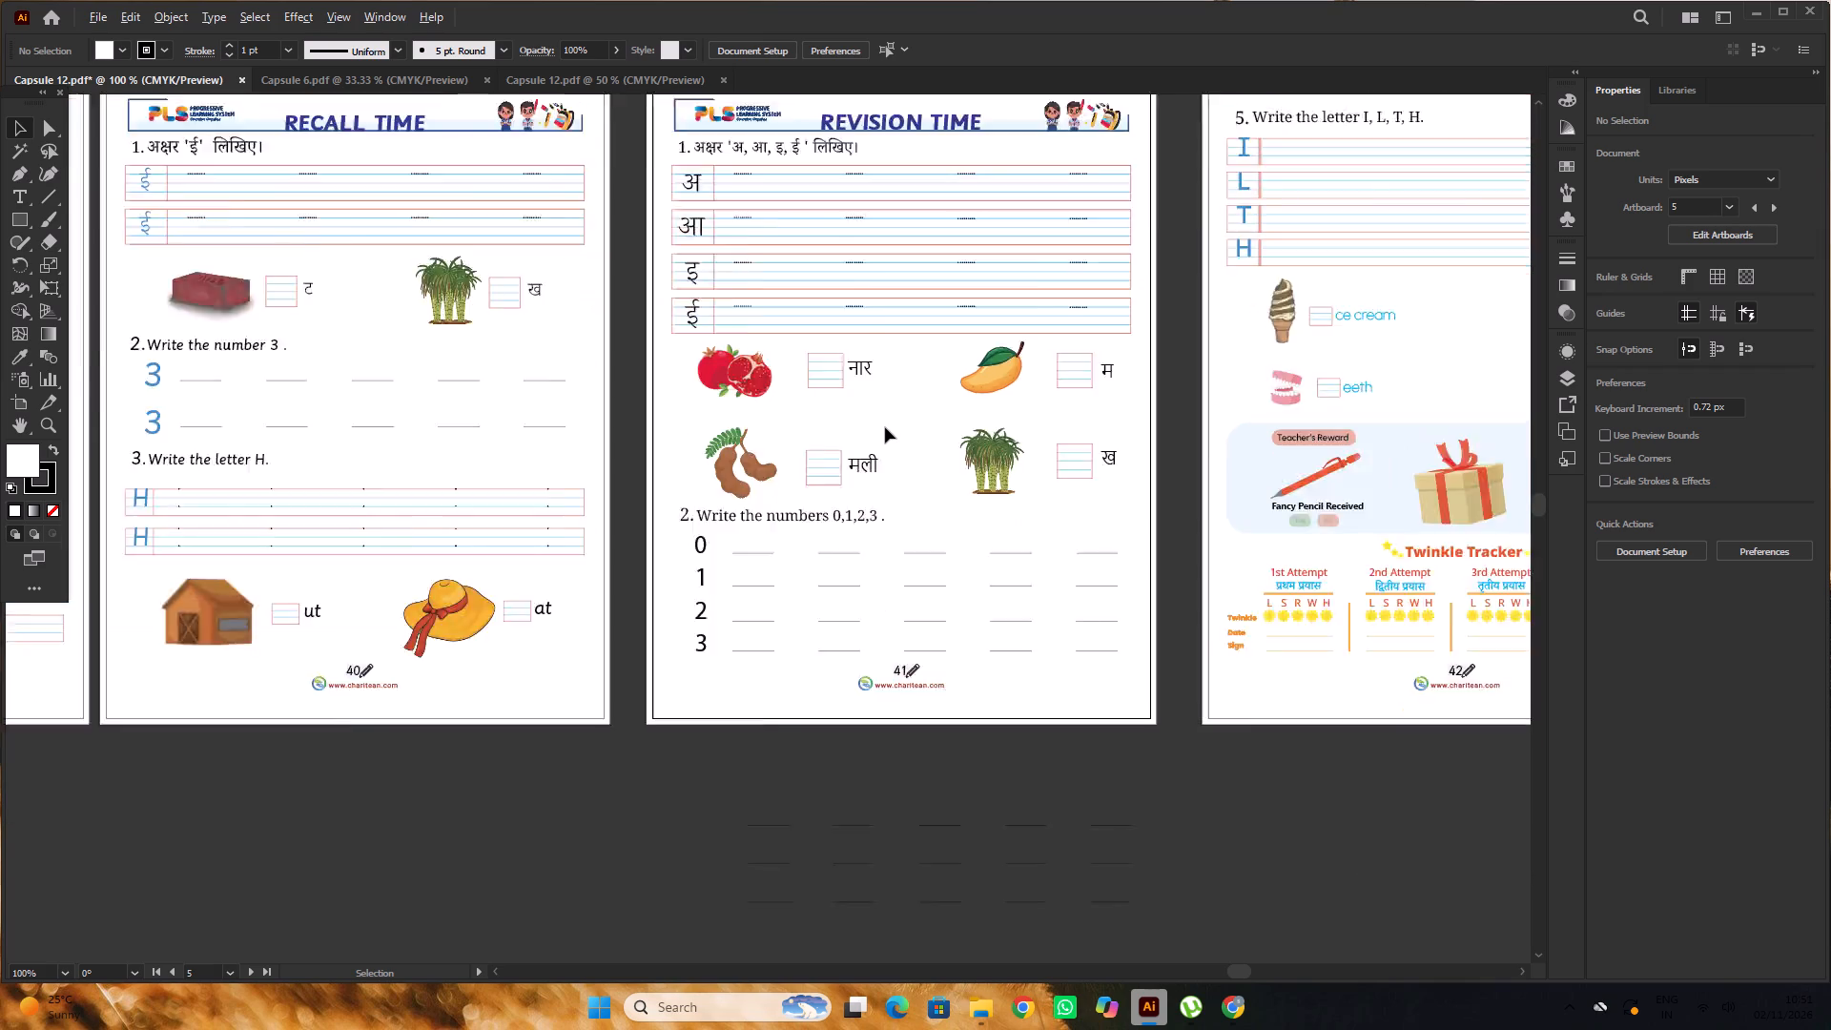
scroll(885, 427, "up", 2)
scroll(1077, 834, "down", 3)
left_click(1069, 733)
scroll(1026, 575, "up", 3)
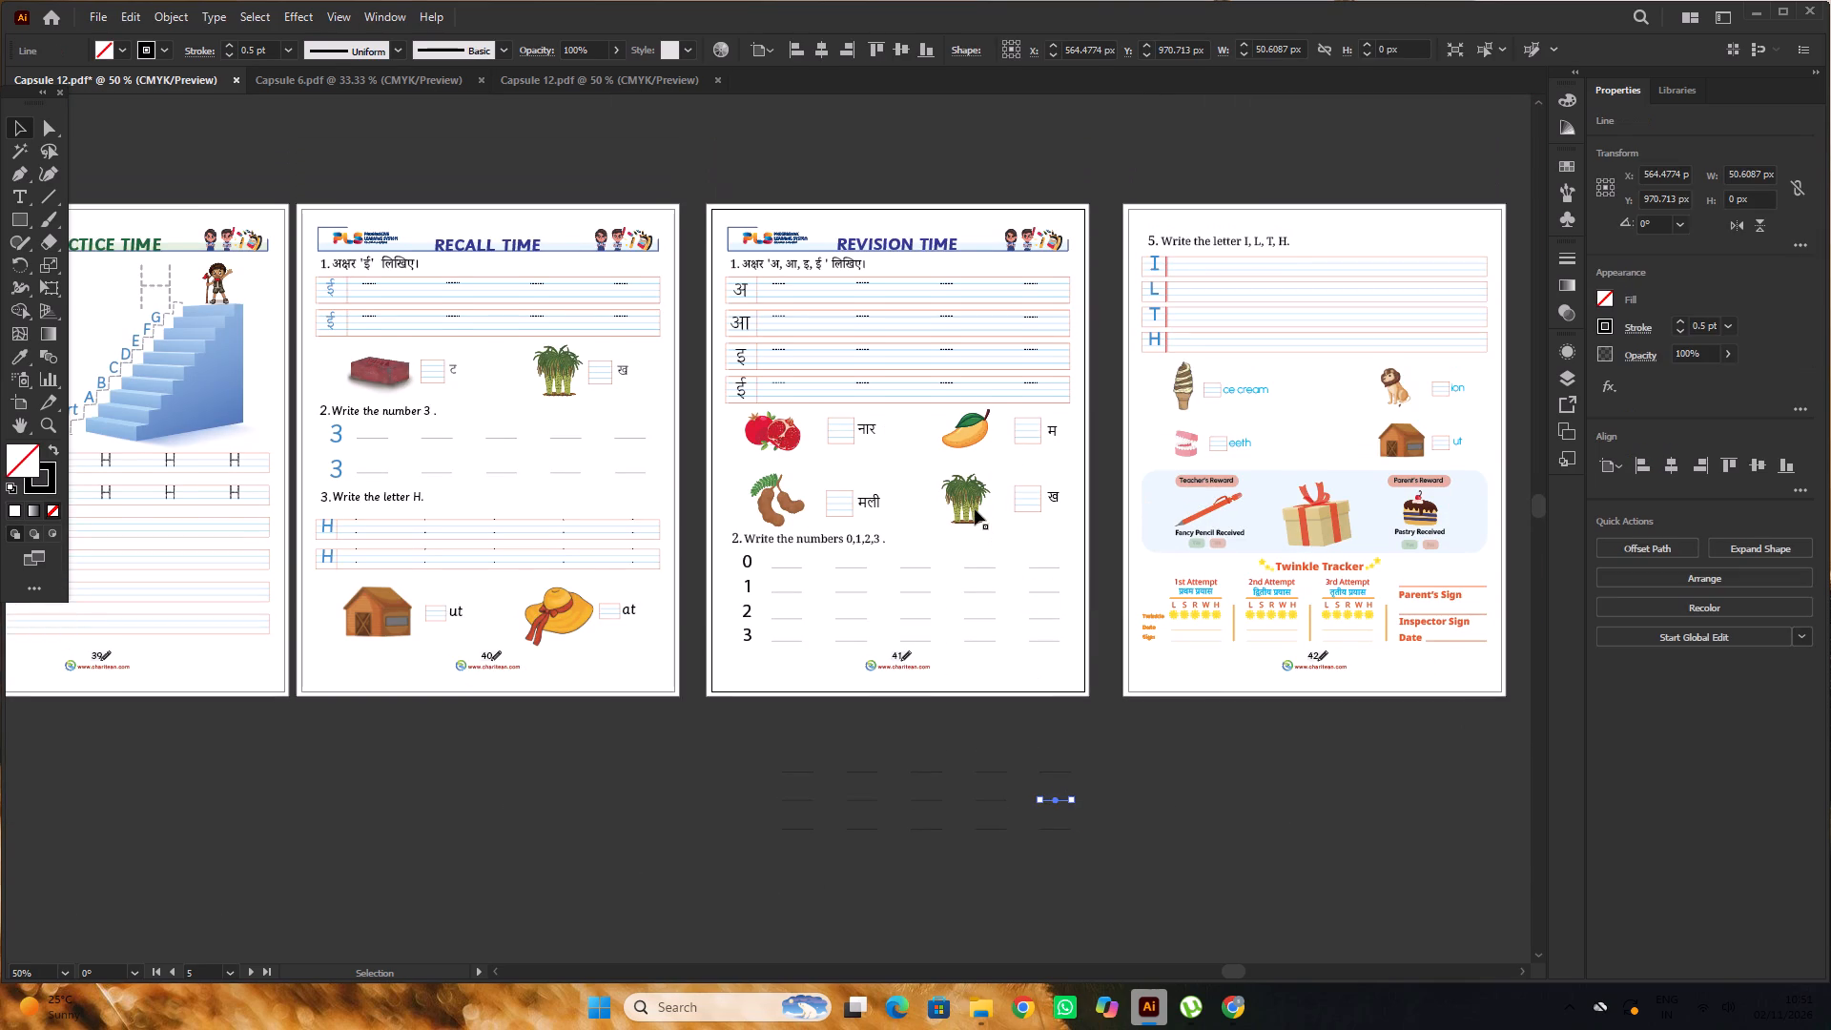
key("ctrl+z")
Lock the white page background rectangle of the Revision Time page.
left_click(1122, 799)
scroll(1020, 549, "up", 1, "alt")
left_click(1039, 541)
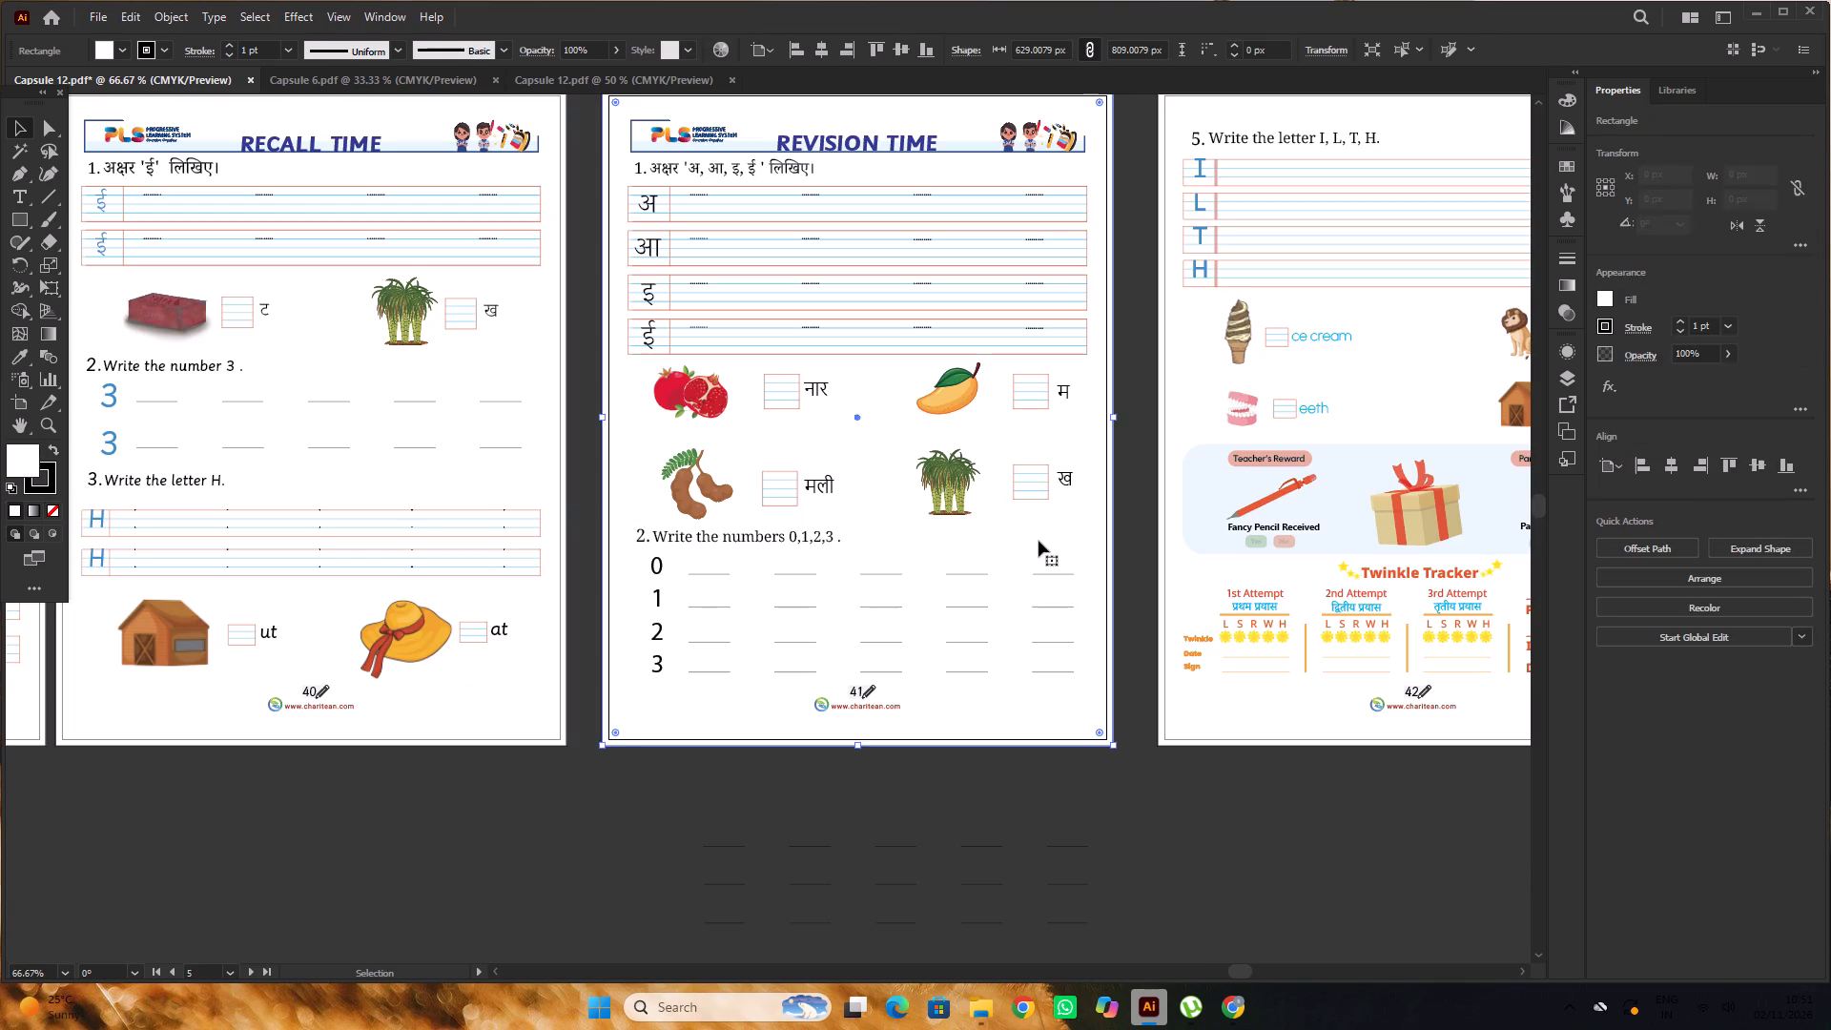
key("ctrl+2")
Ungroup the fruit and sugarcane pictures with their answer boxes and Hindi words on the Revision Time page.
scroll(912, 450, "up", 2, "alt")
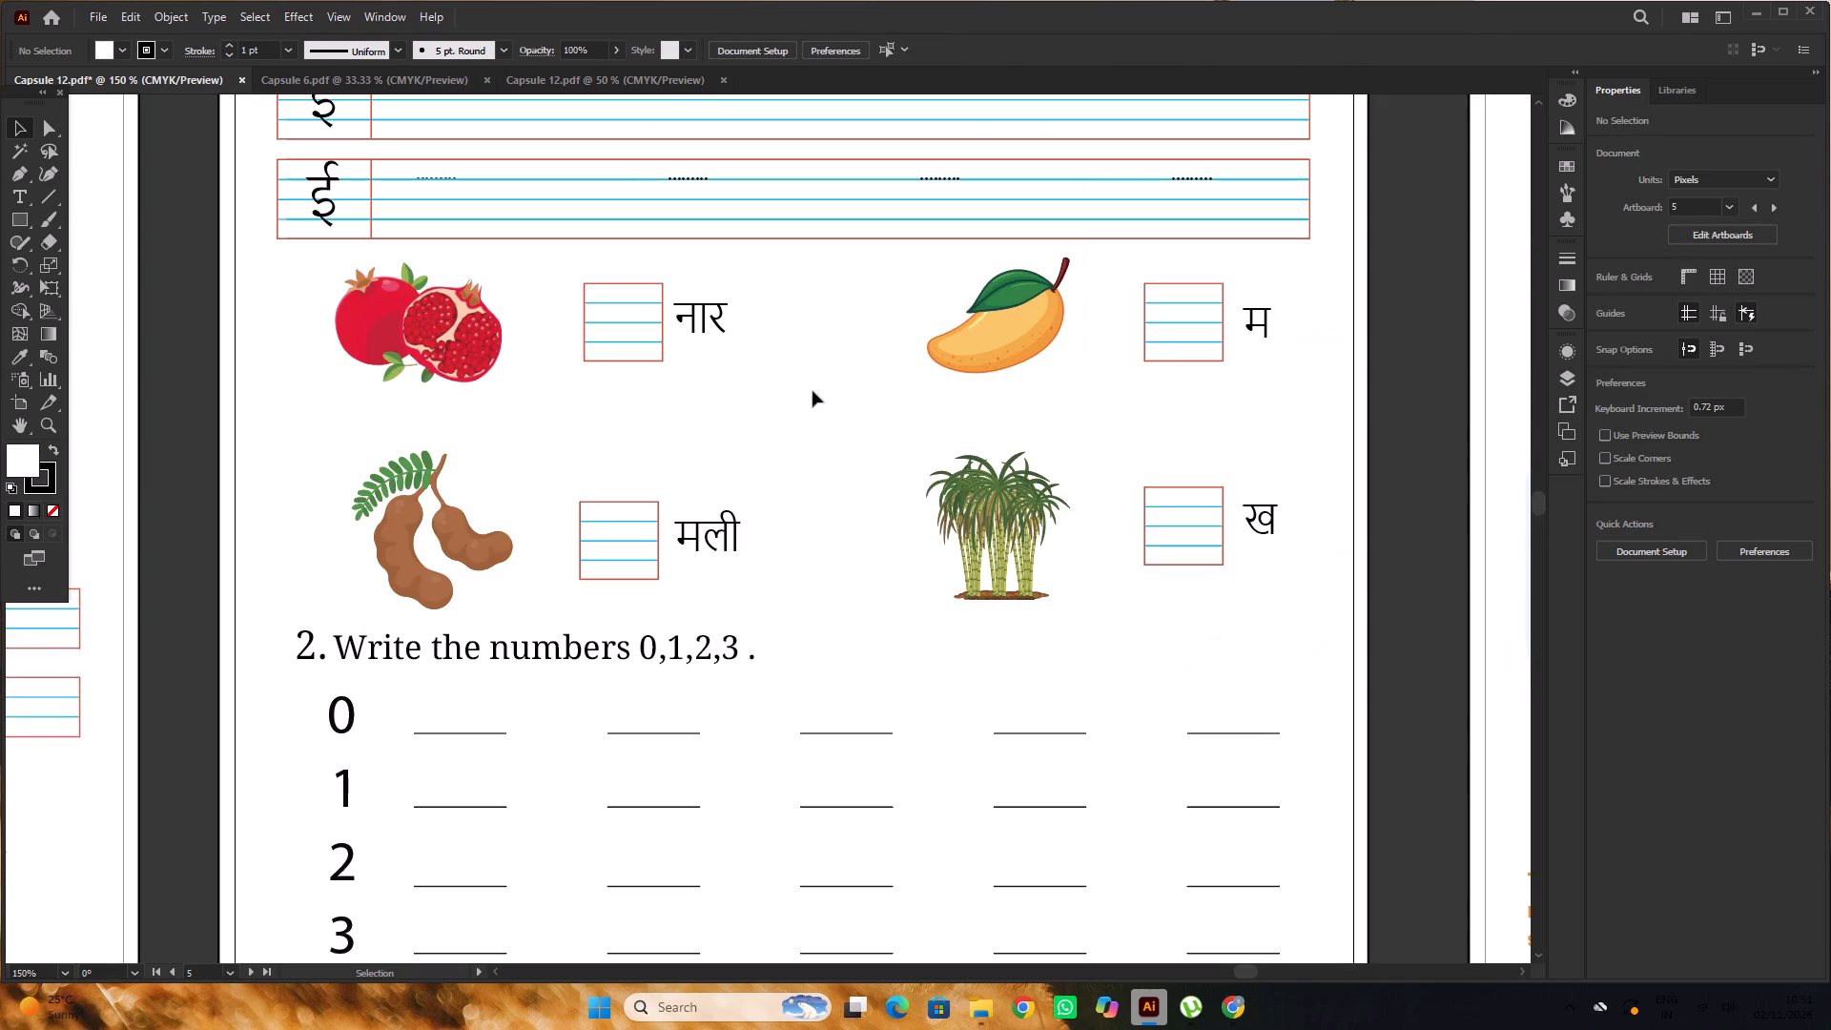
left_click(727, 332)
right_click(709, 484)
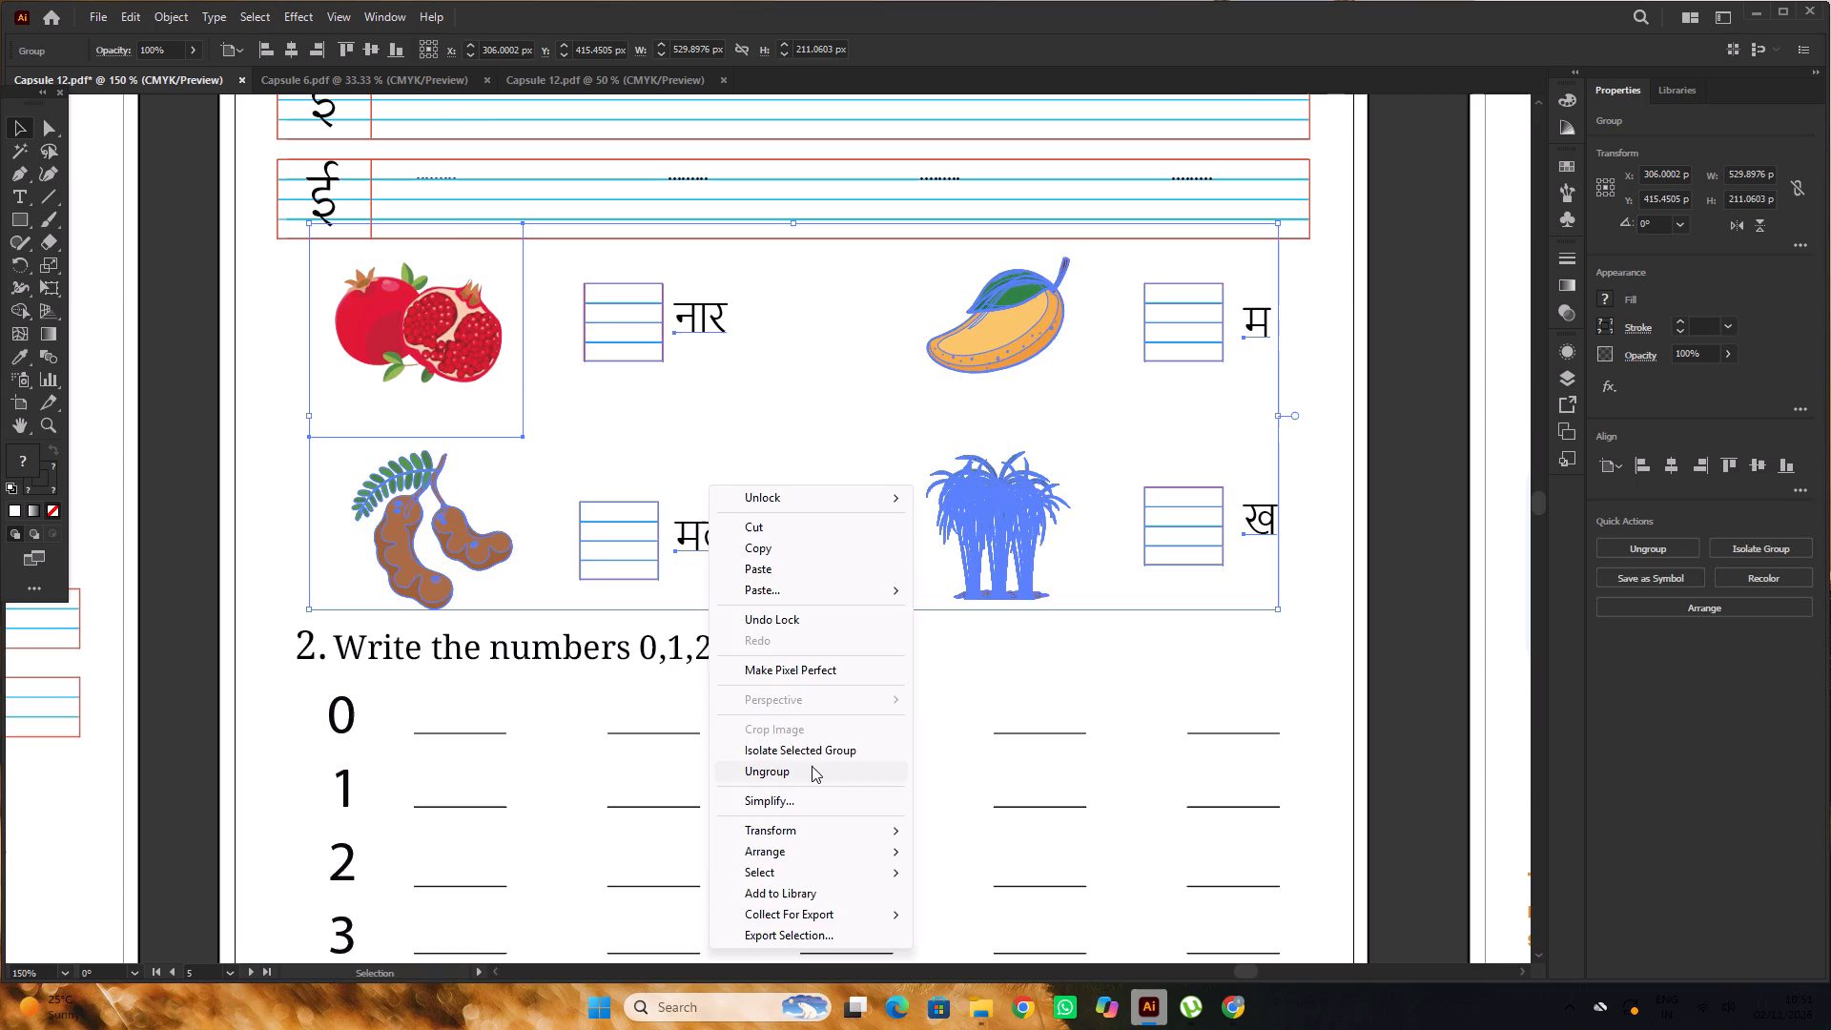
left_click(812, 766)
scroll(813, 628, "down", 2, "alt")
left_click(1075, 603)
scroll(1057, 591, "up", 1, "alt")
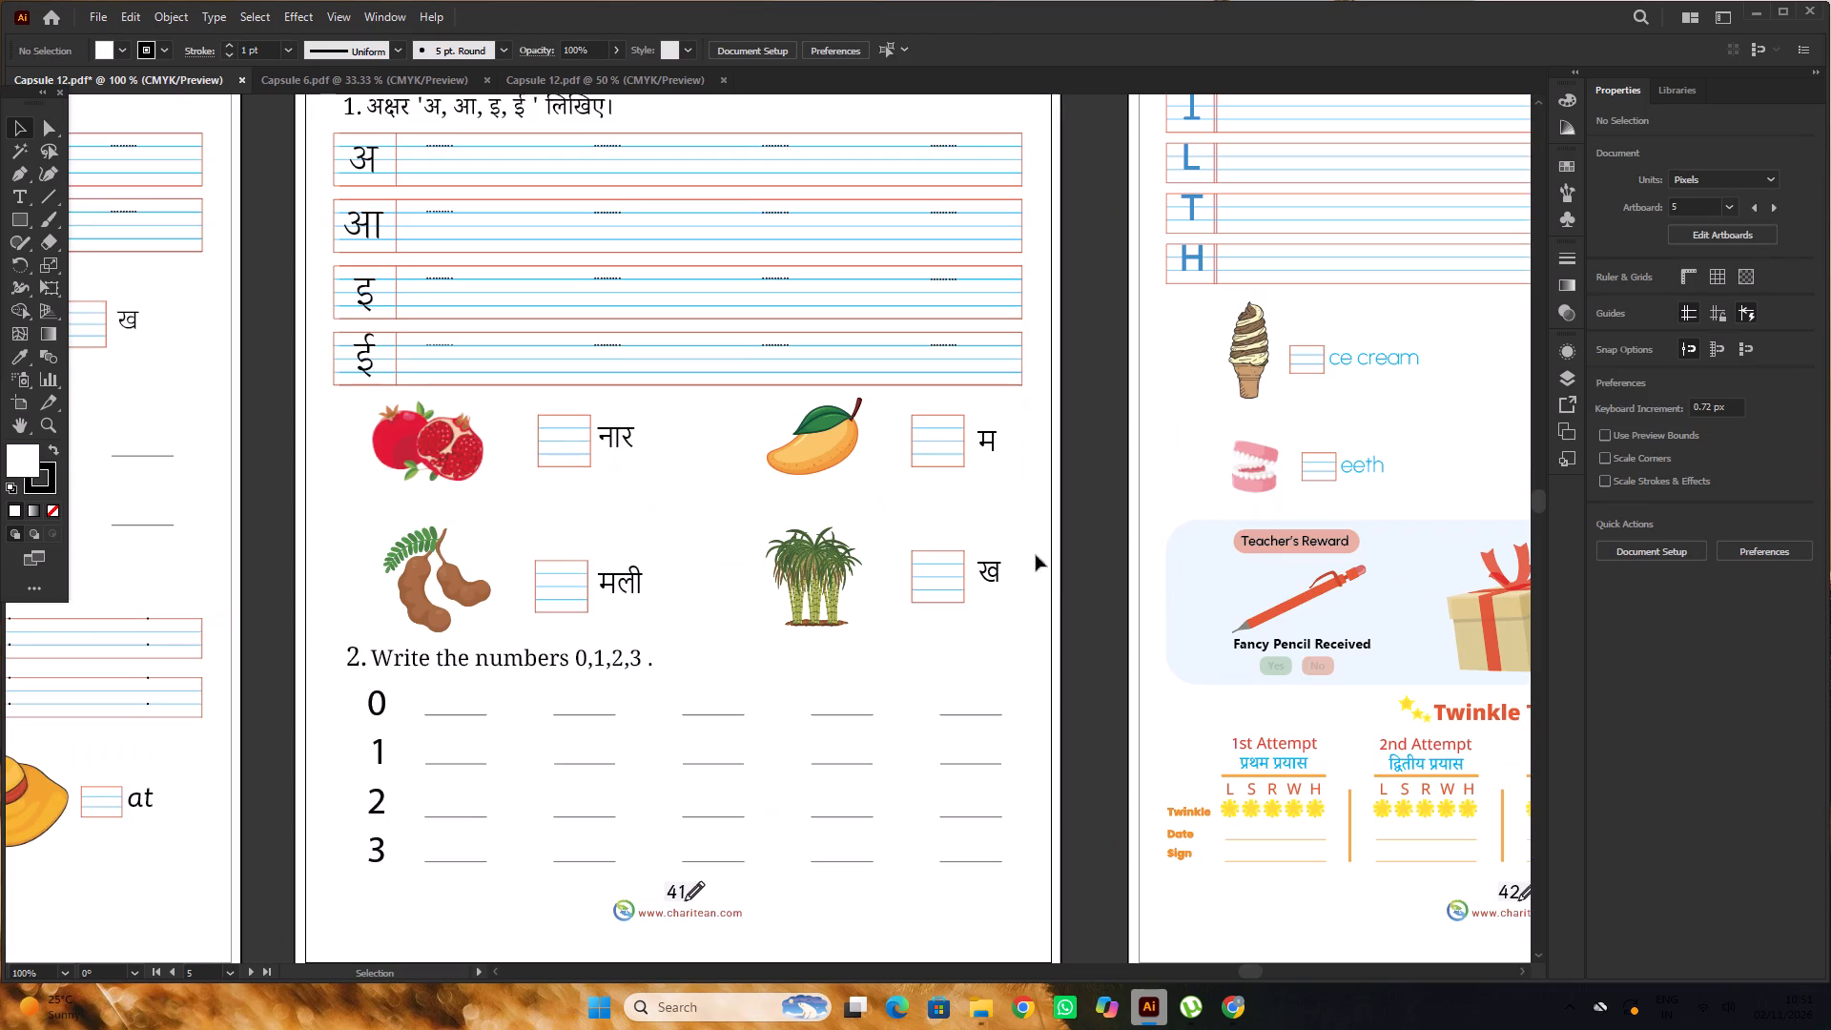
Set the four Hindi words beside the fruit and sugarcane answer boxes on the Revision Time page to Noto Serif Devanagari Regular.
left_click(613, 443)
left_click(623, 579, "shift")
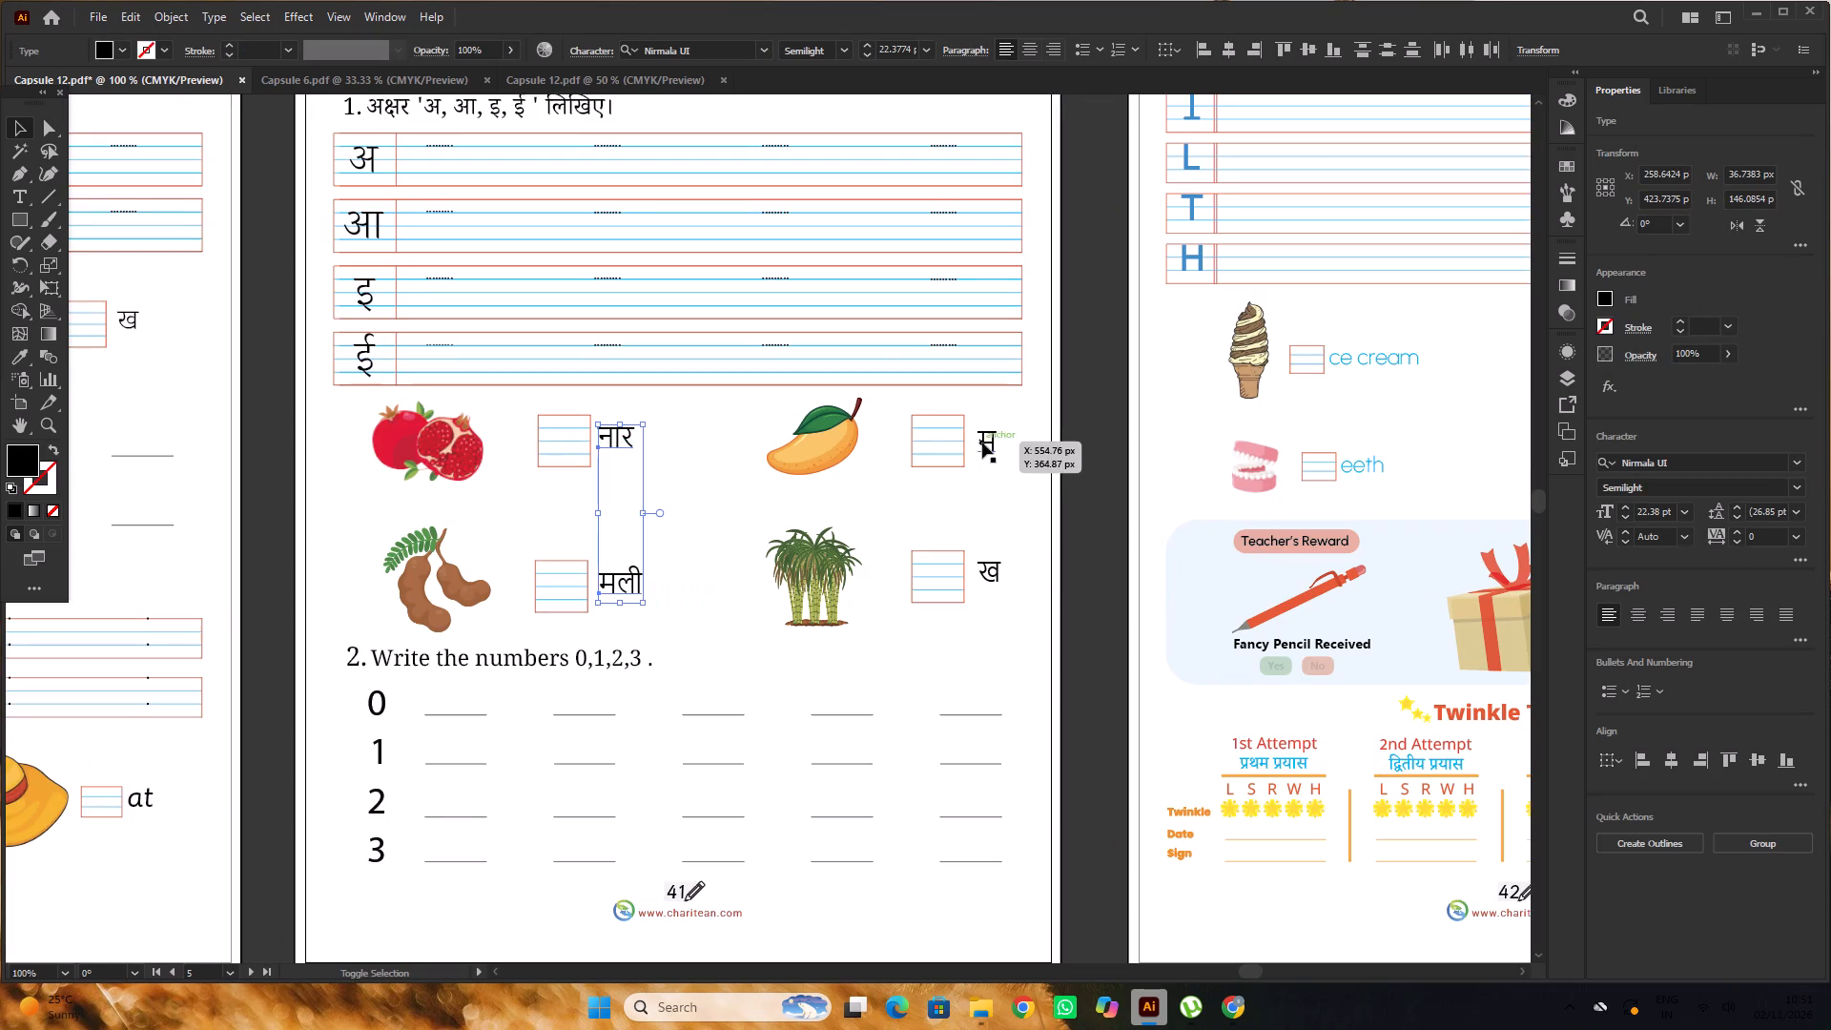
left_click(982, 443, "shift")
left_click(988, 578, "shift")
left_click(1699, 467)
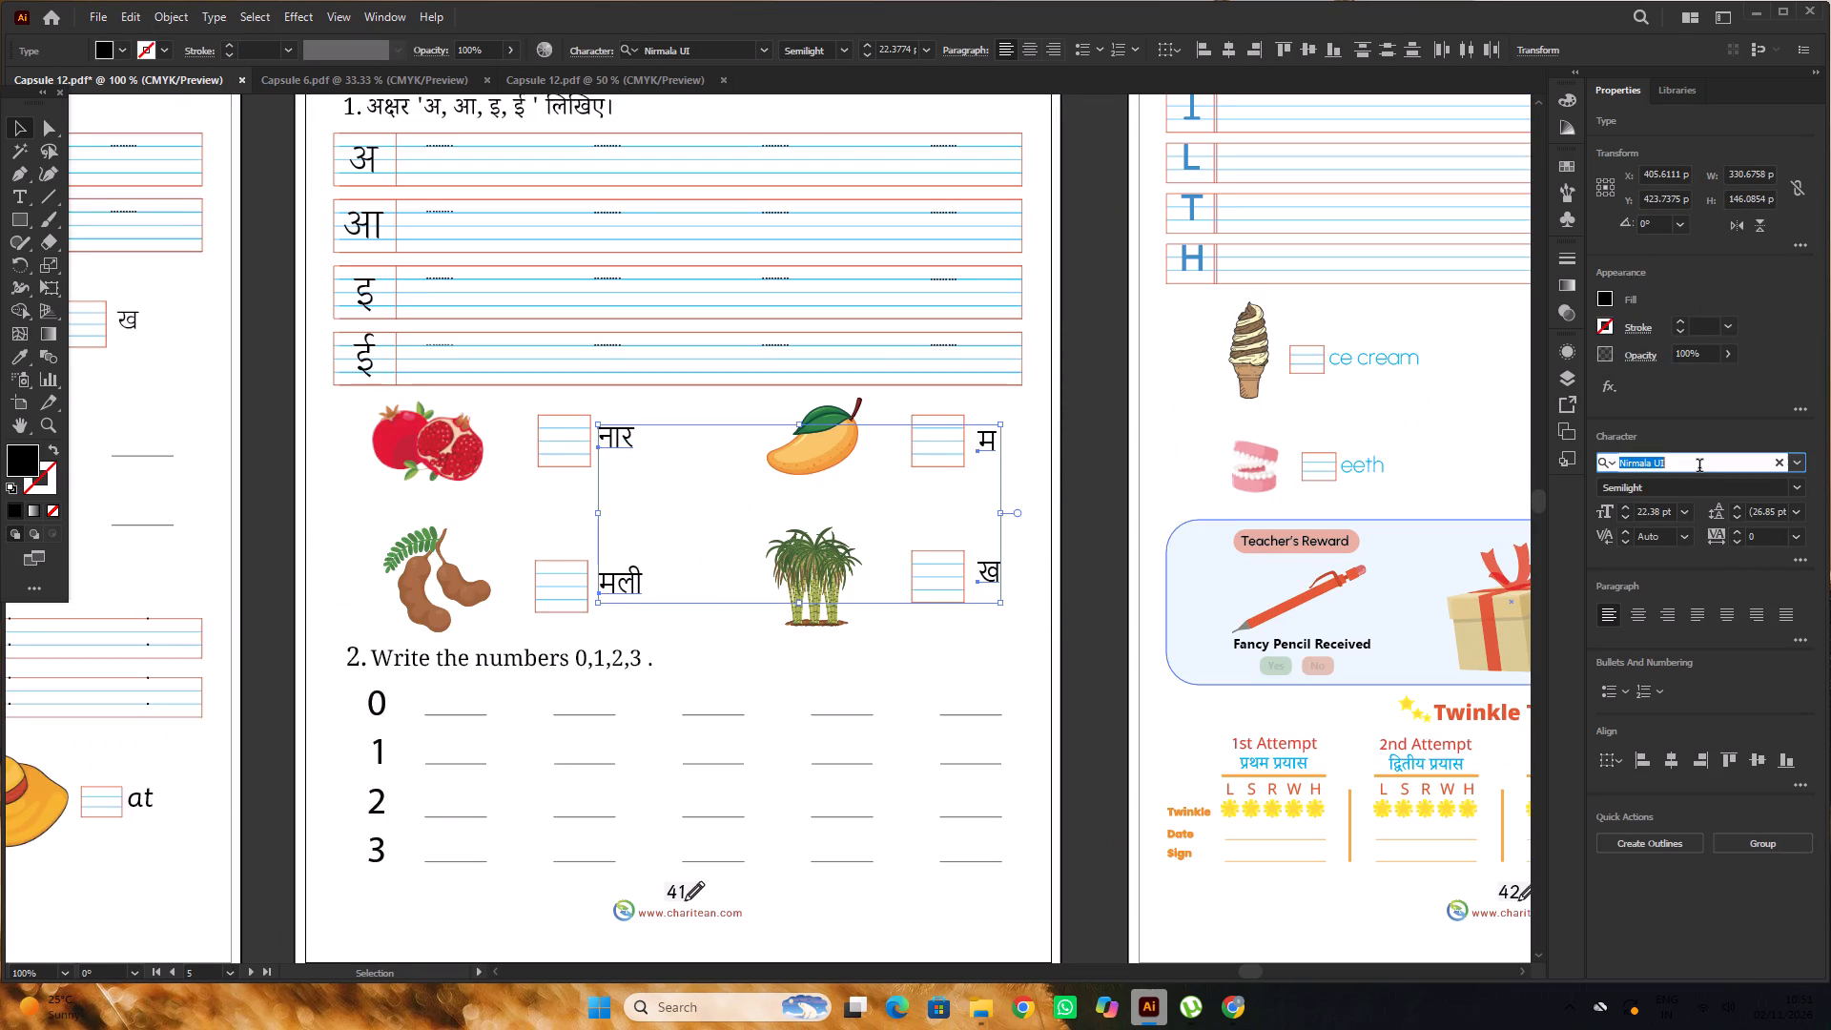
key("s")
type("AS")
key("s")
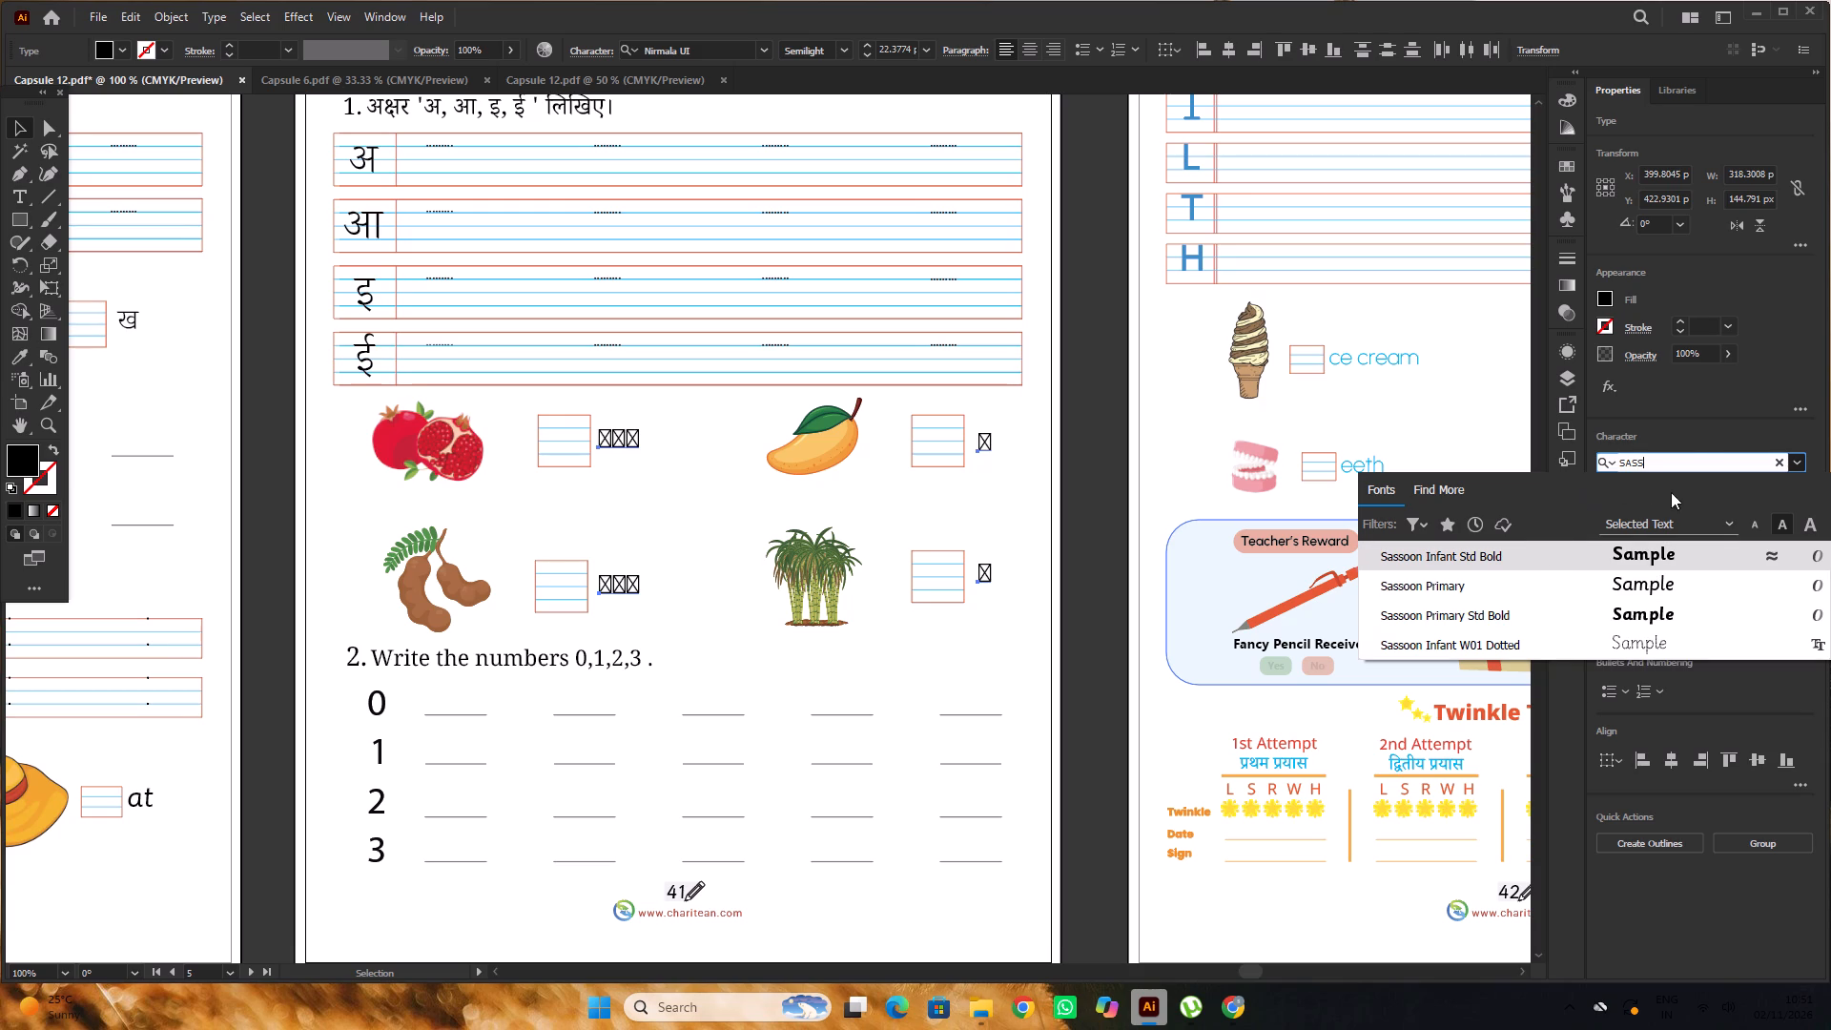
left_click(1694, 460)
key("BackSpace")
key("BackSpace")
key("BackSpace")
key("BackSpace")
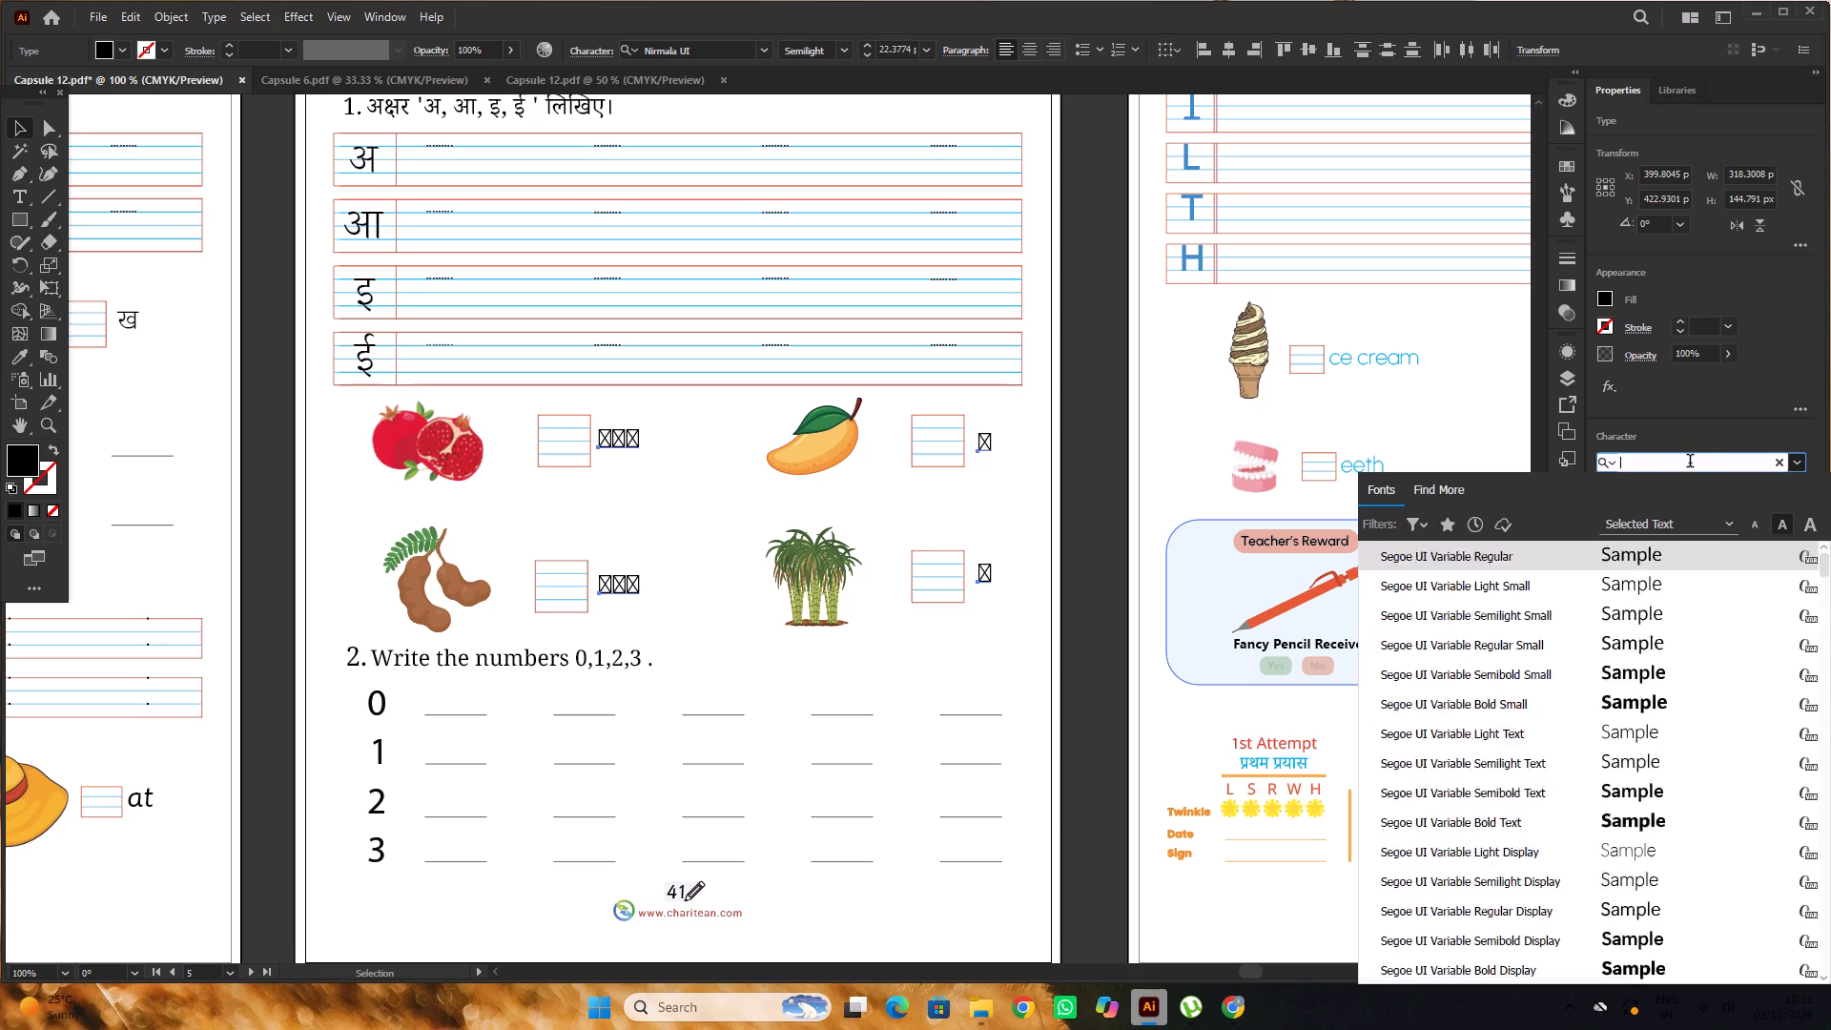
key("BackSpace")
type("NOTO")
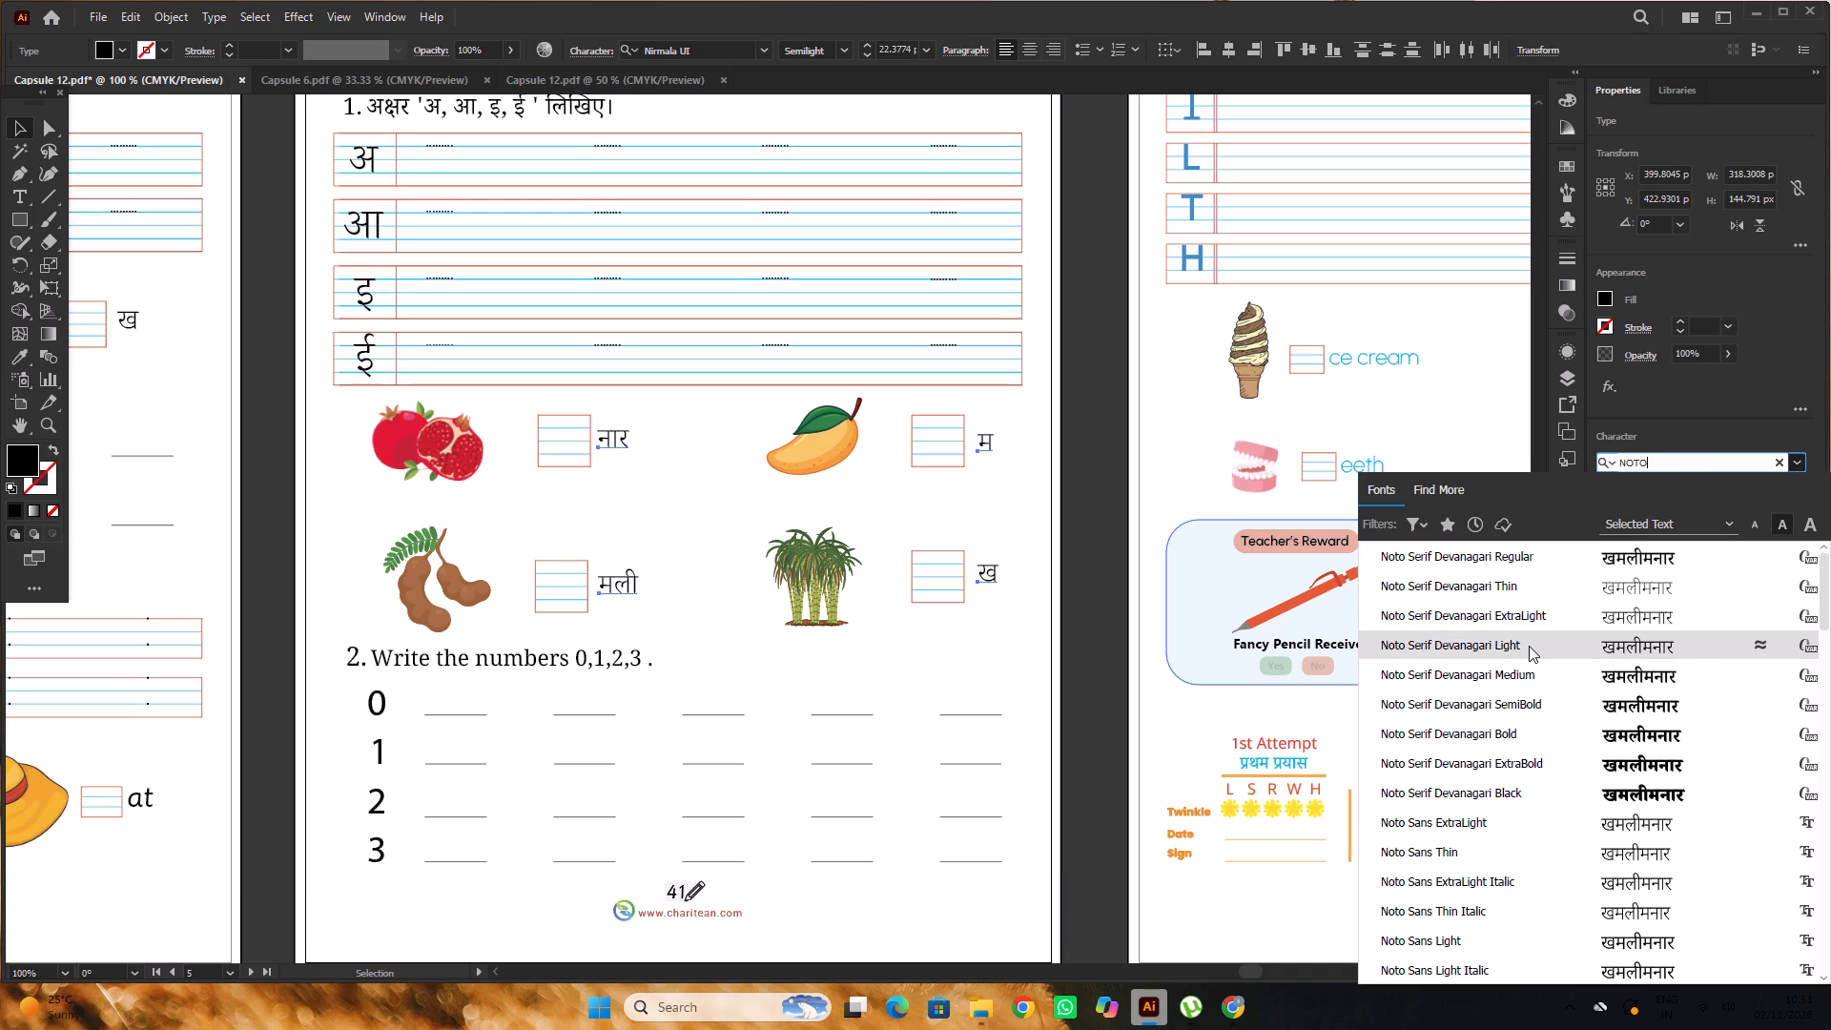
left_click(1517, 563)
left_click(1120, 587)
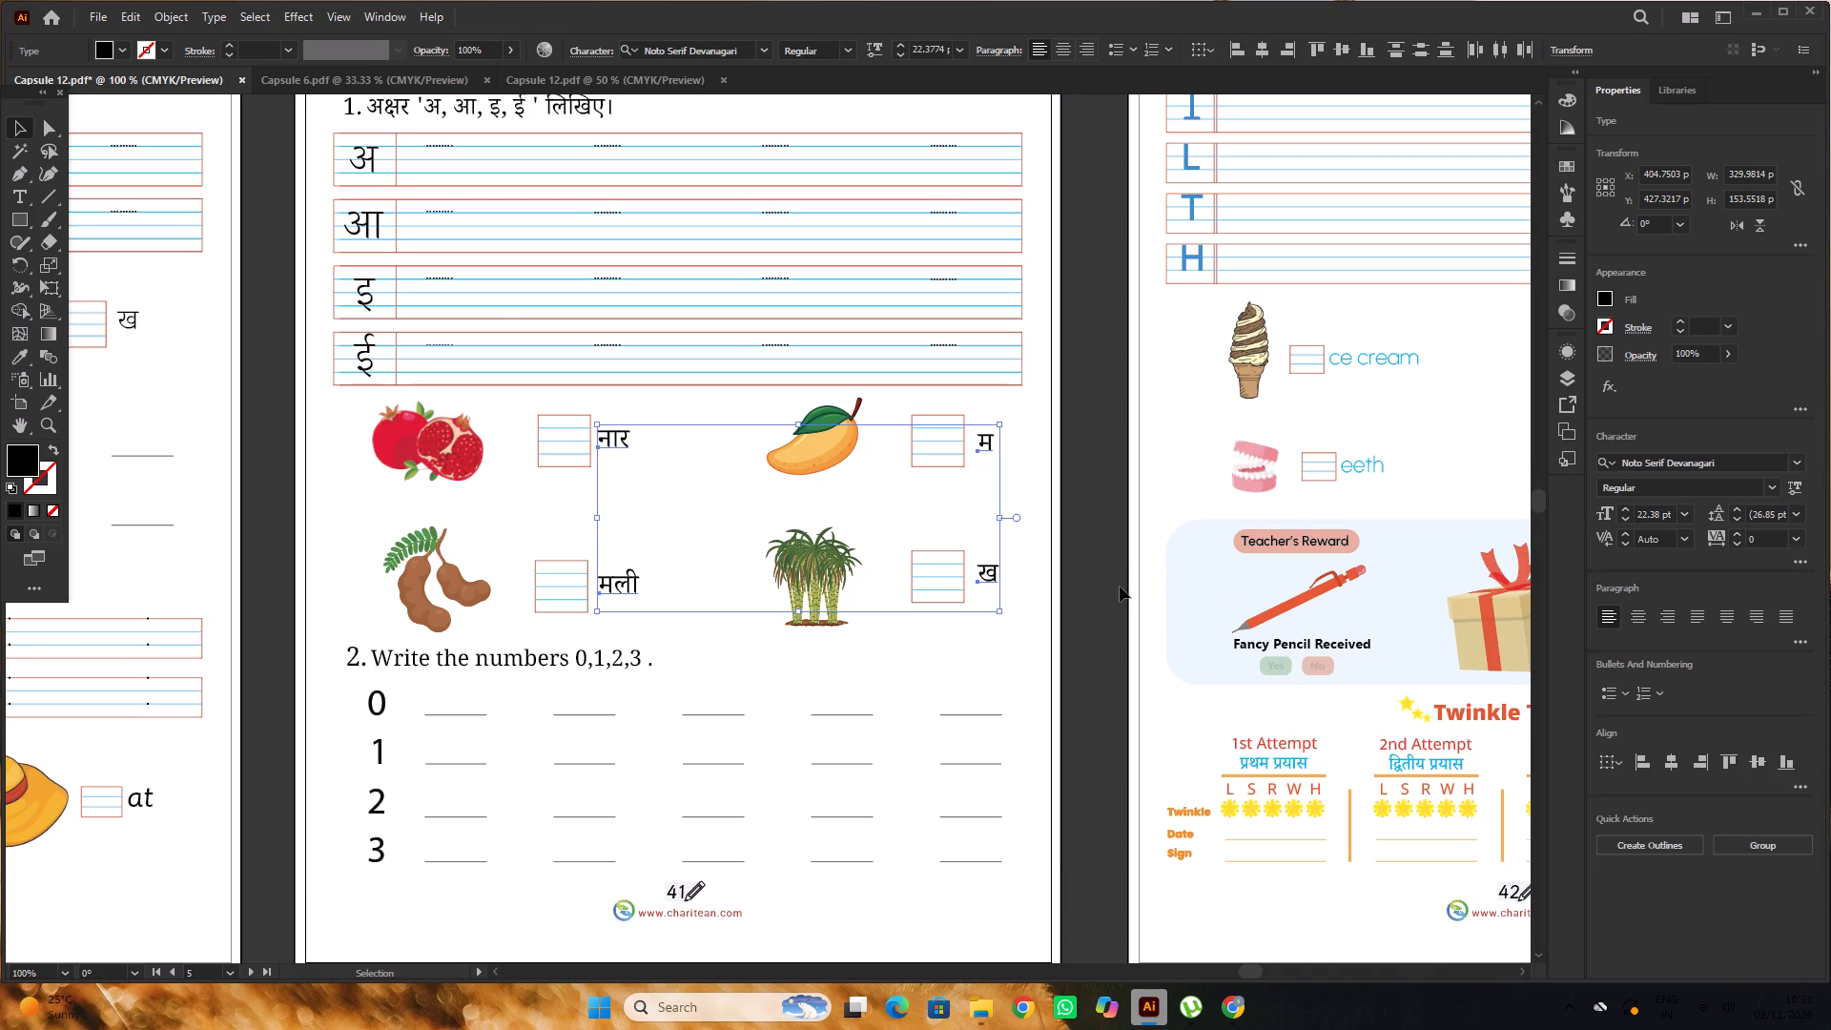
Set the heading "2. Write the numbers 0,1,2,3 ." with its number to the Sassoon Primary font.
scroll(828, 490, "down", 1, "alt")
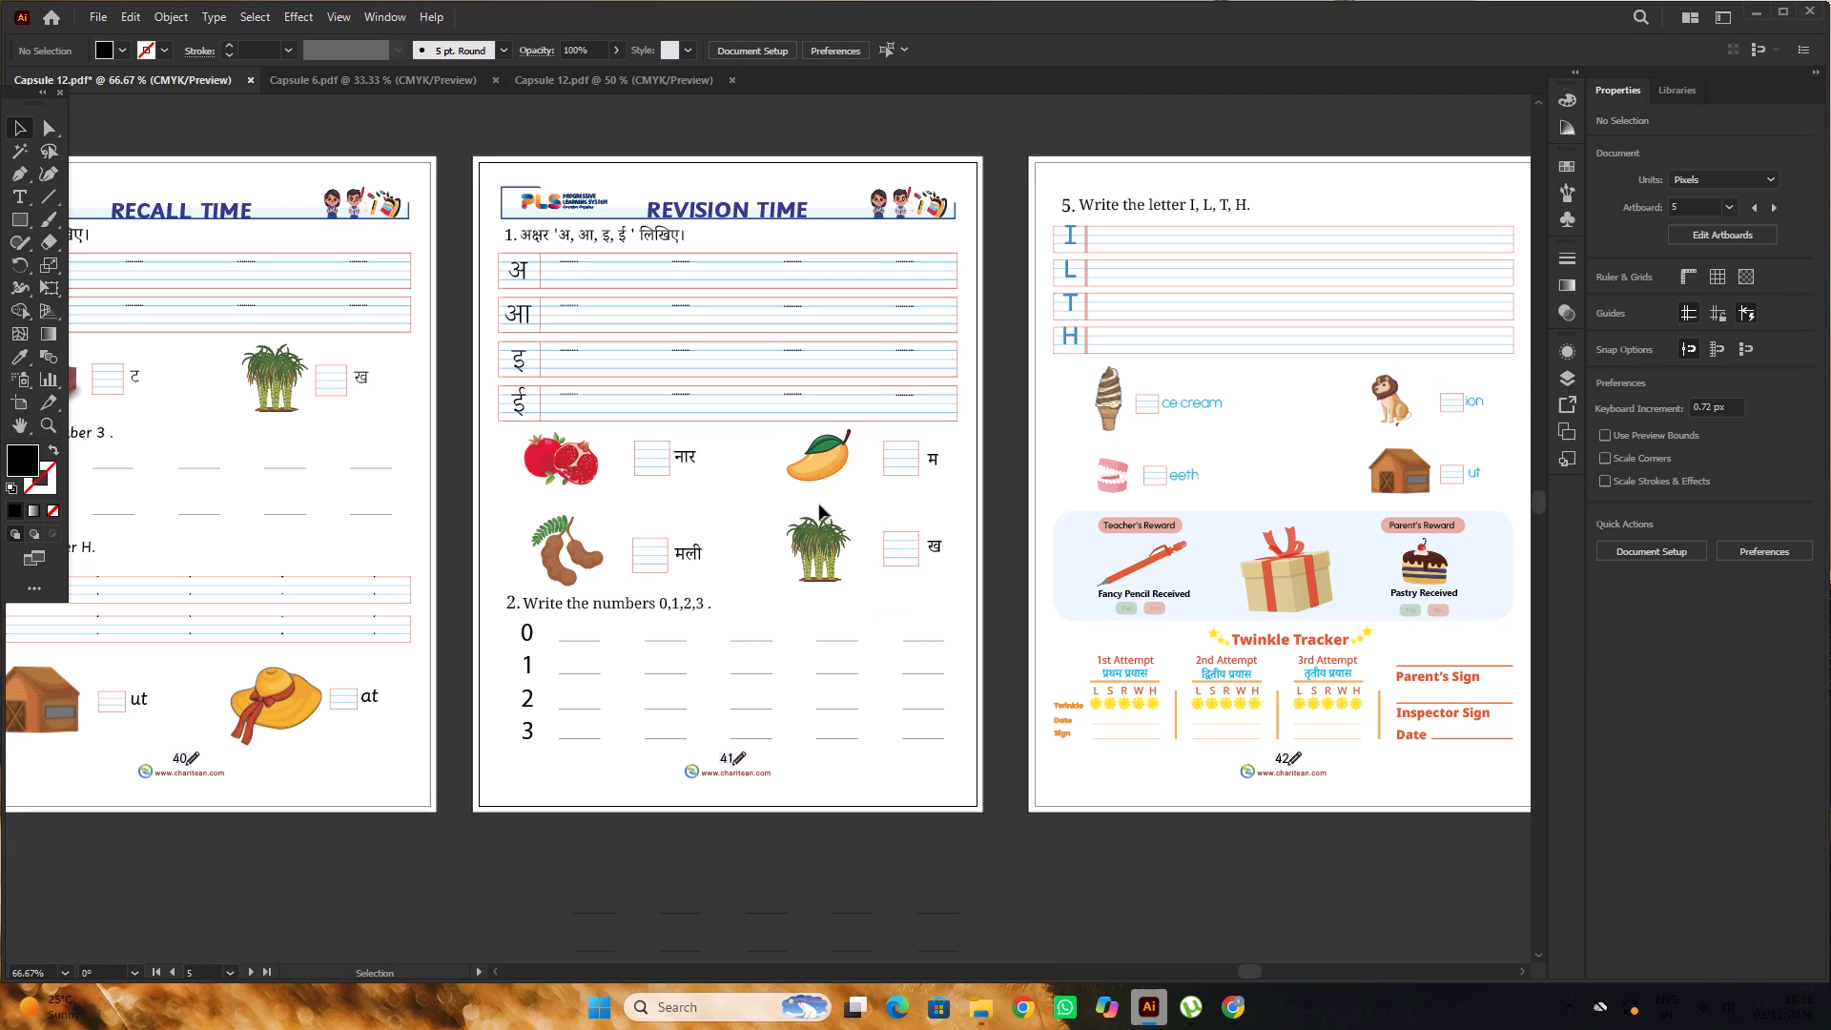
scroll(819, 505, "down", 5)
scroll(509, 519, "up", 2, "alt")
left_click(632, 469)
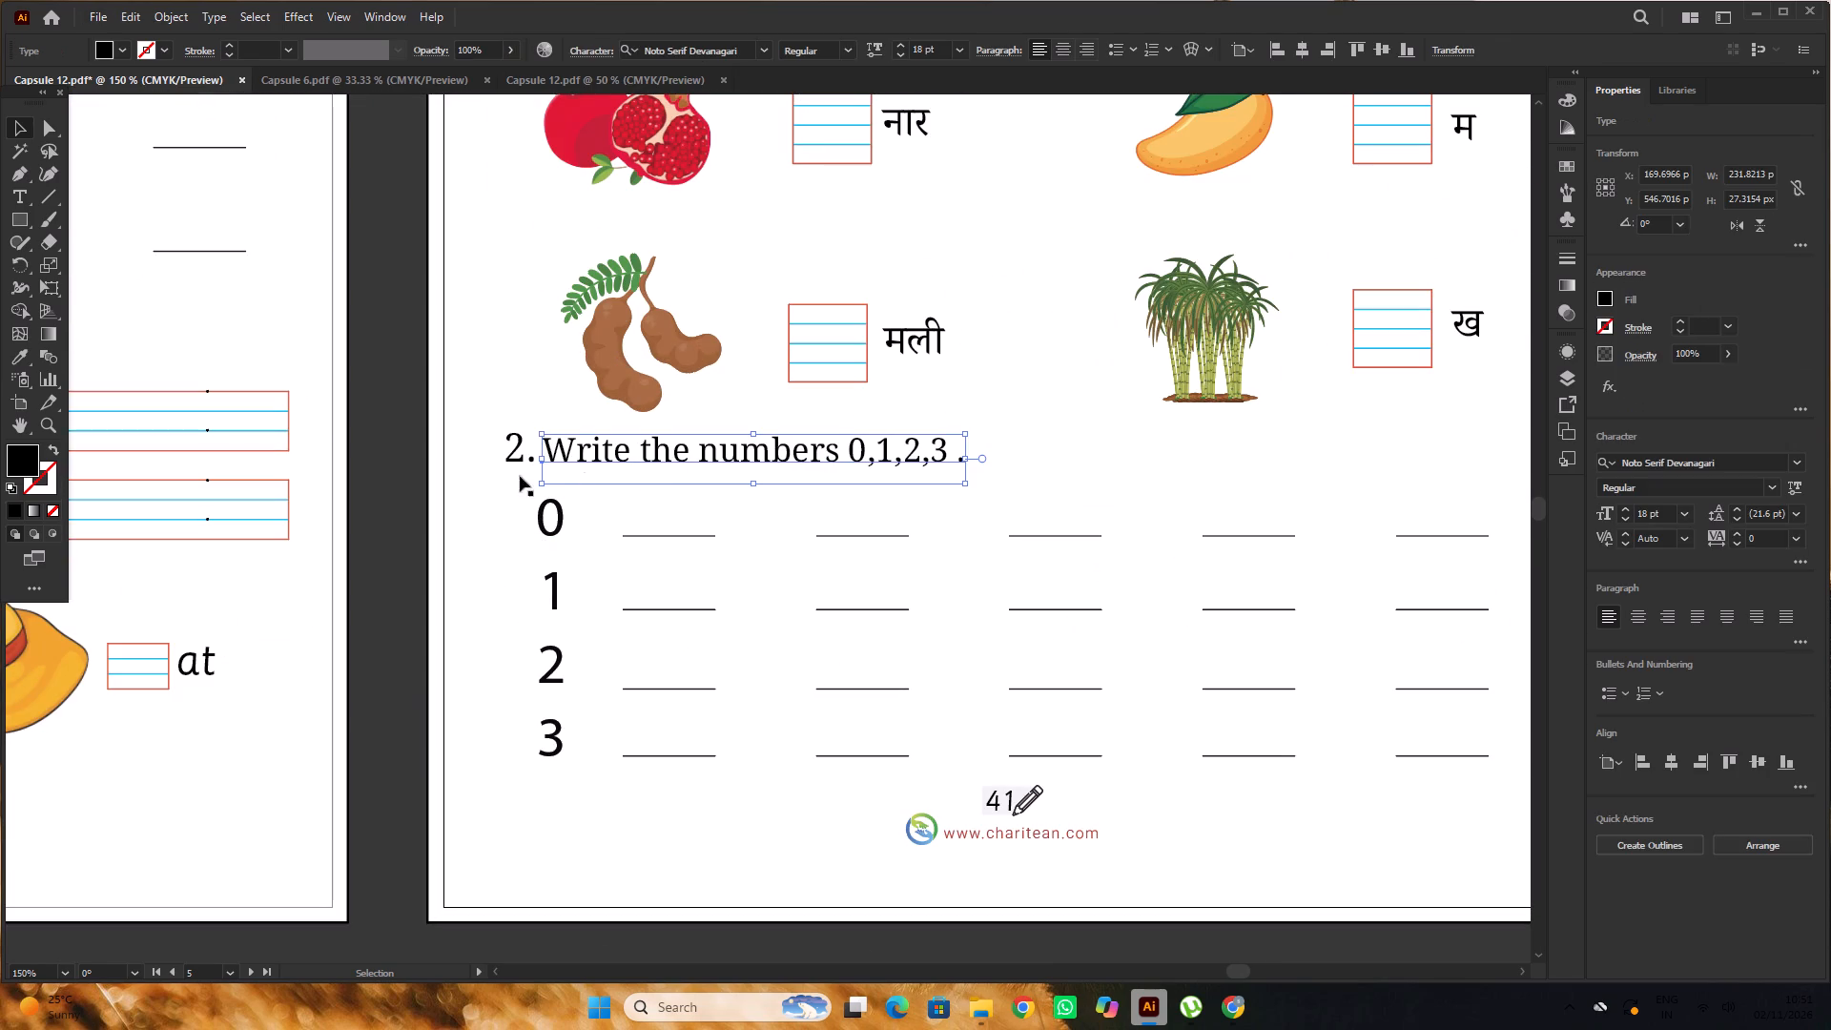
left_click(514, 463, "shift")
left_click(1730, 459)
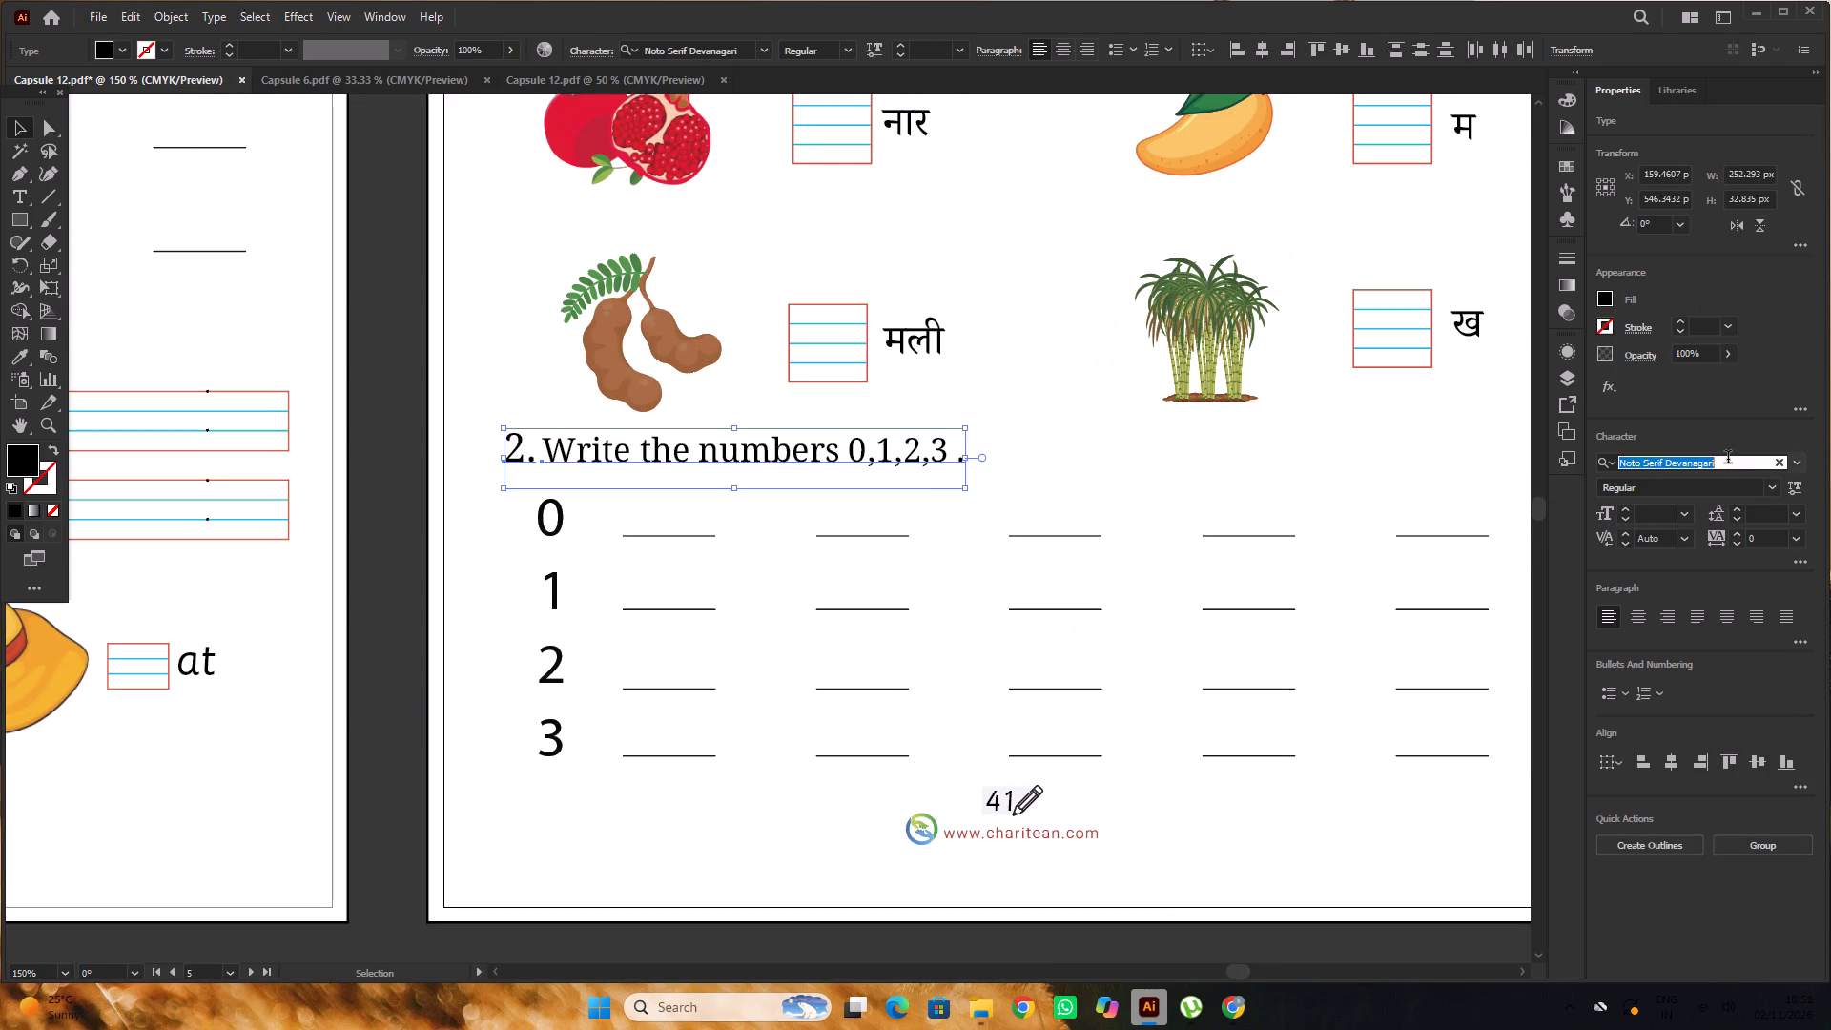
key("s")
key("a")
key("s")
key("s")
left_click(1479, 579)
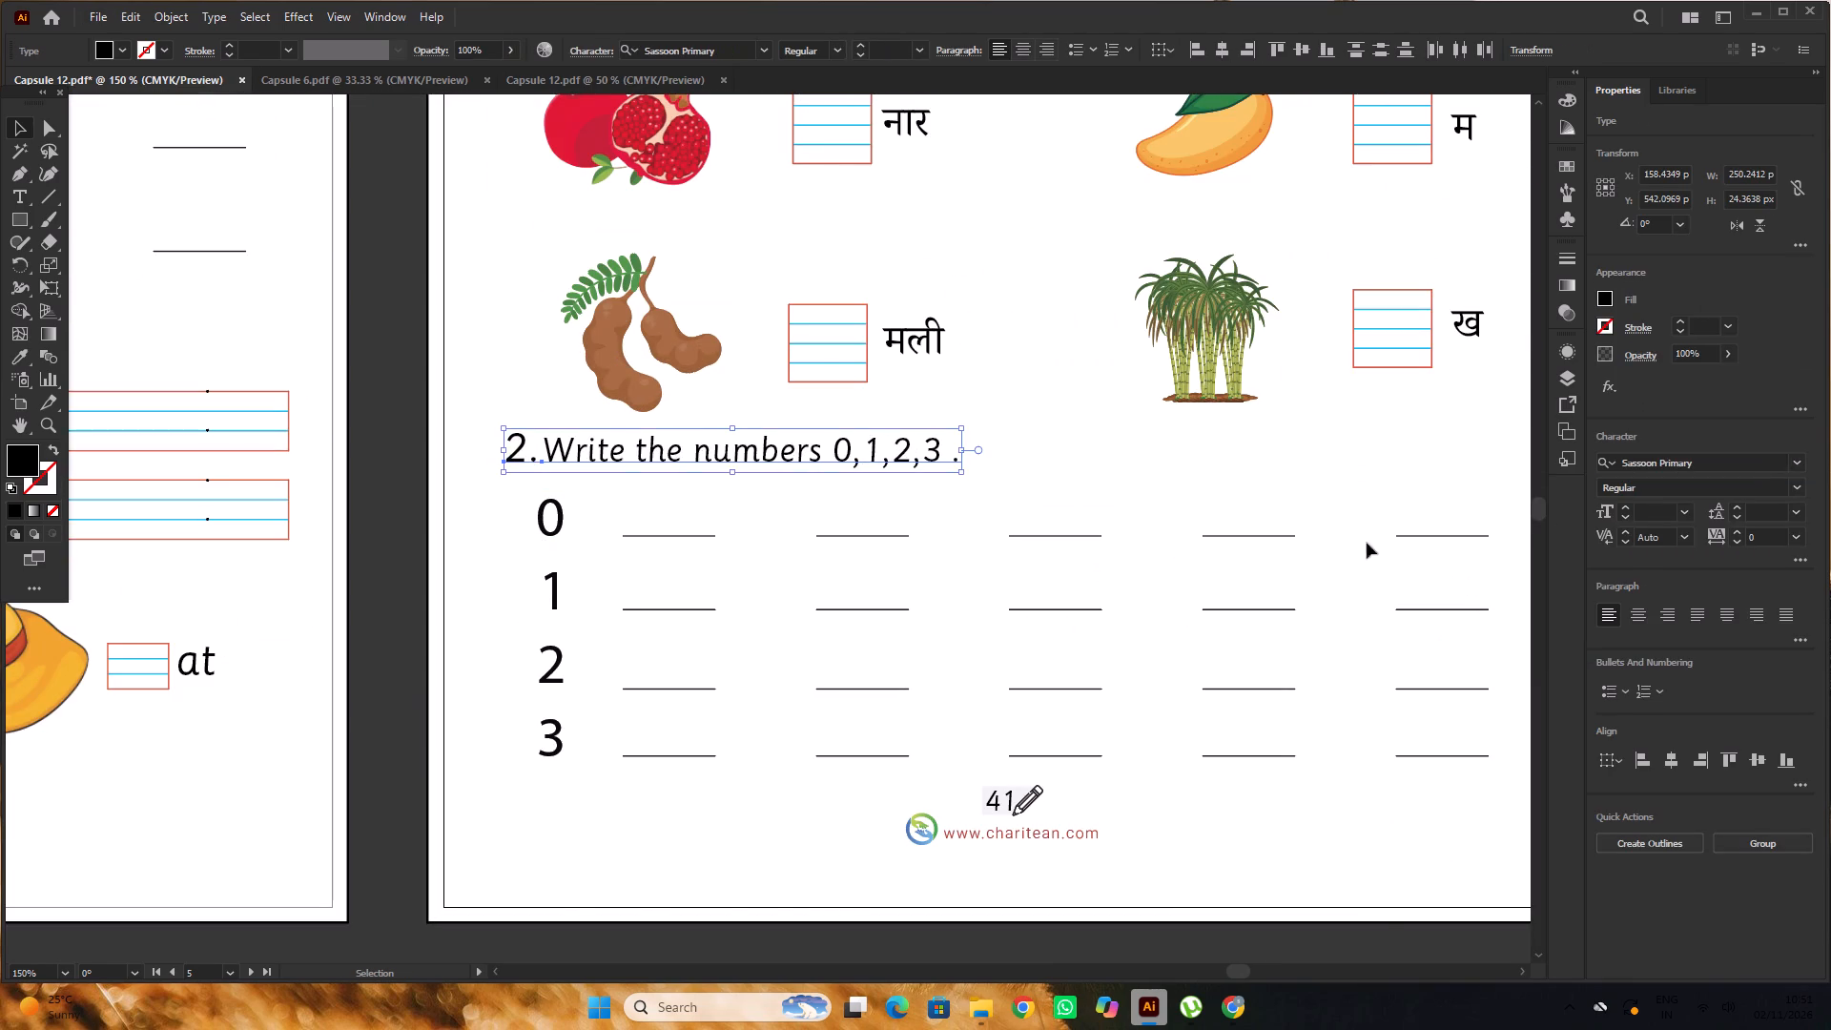
scroll(813, 408, "down", 1, "alt")
scroll(1093, 637, "down", 2, "alt")
left_click(1130, 792)
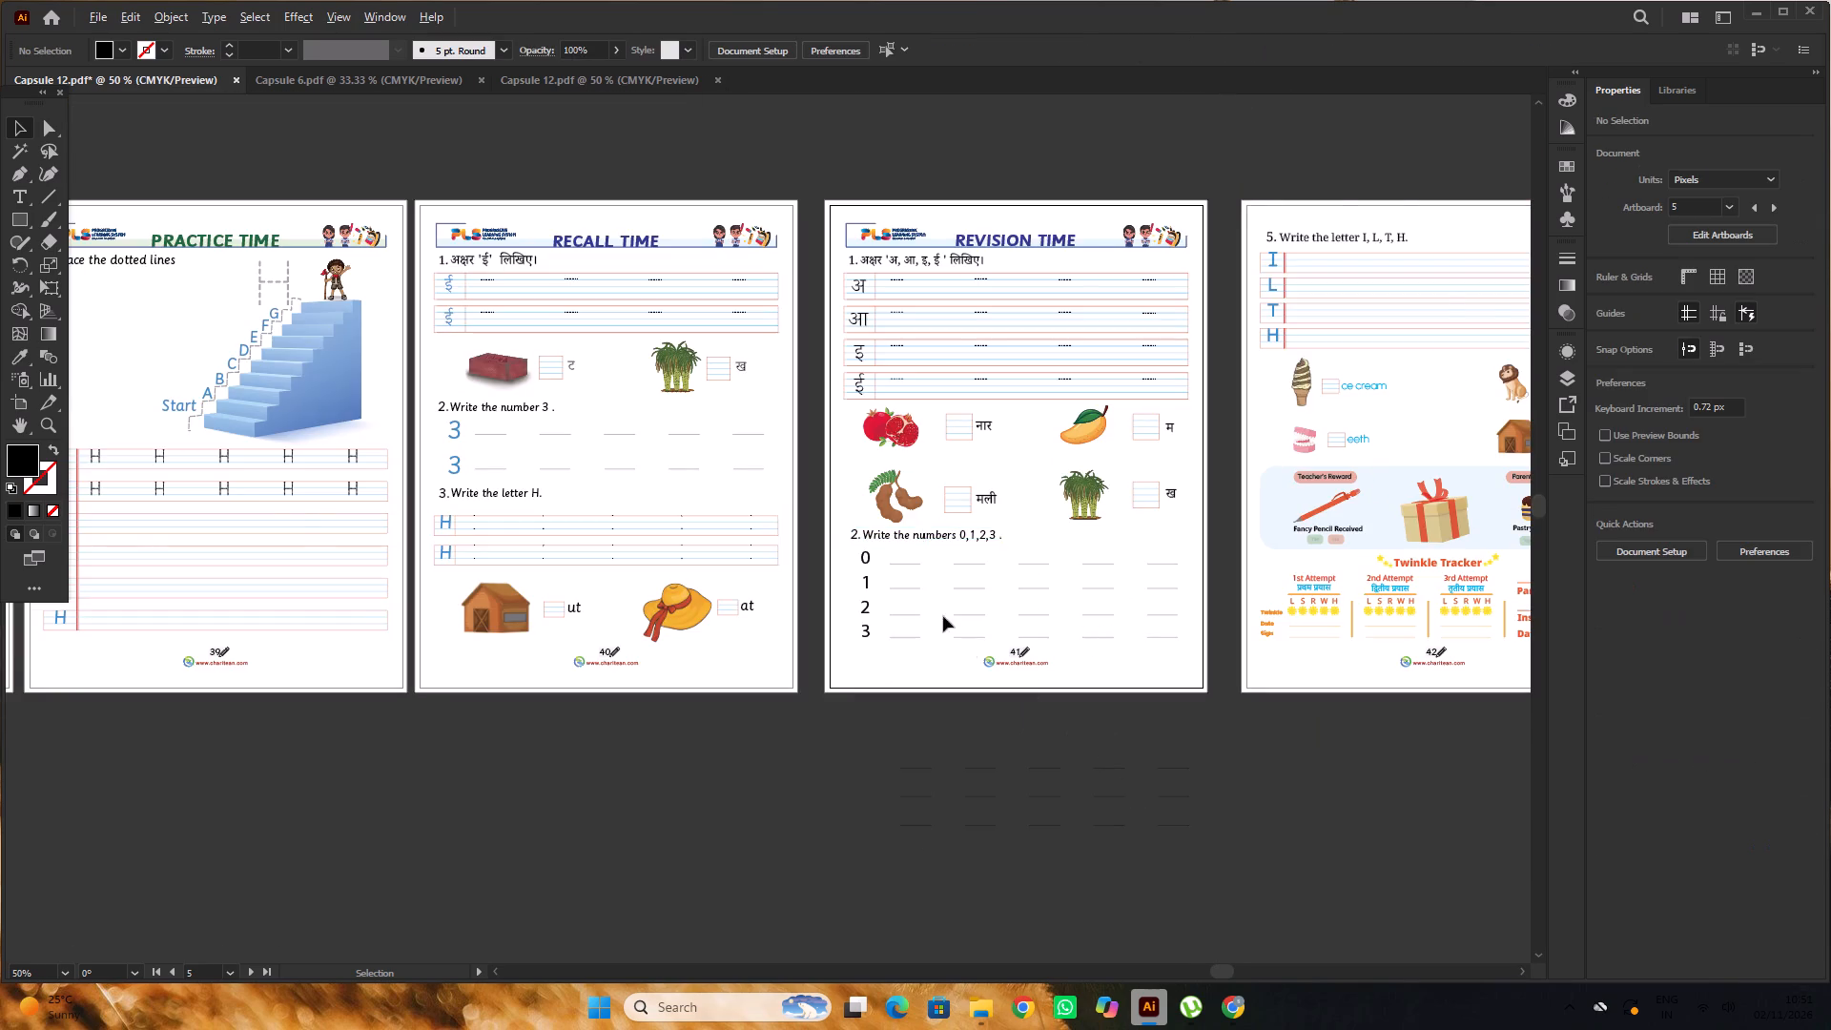
Set the numerals 0, 1, 2 and 3 before the answer lines to Sassoon Primary and align their horizontal centres.
scroll(935, 603, "up", 2, "alt")
left_click(817, 531)
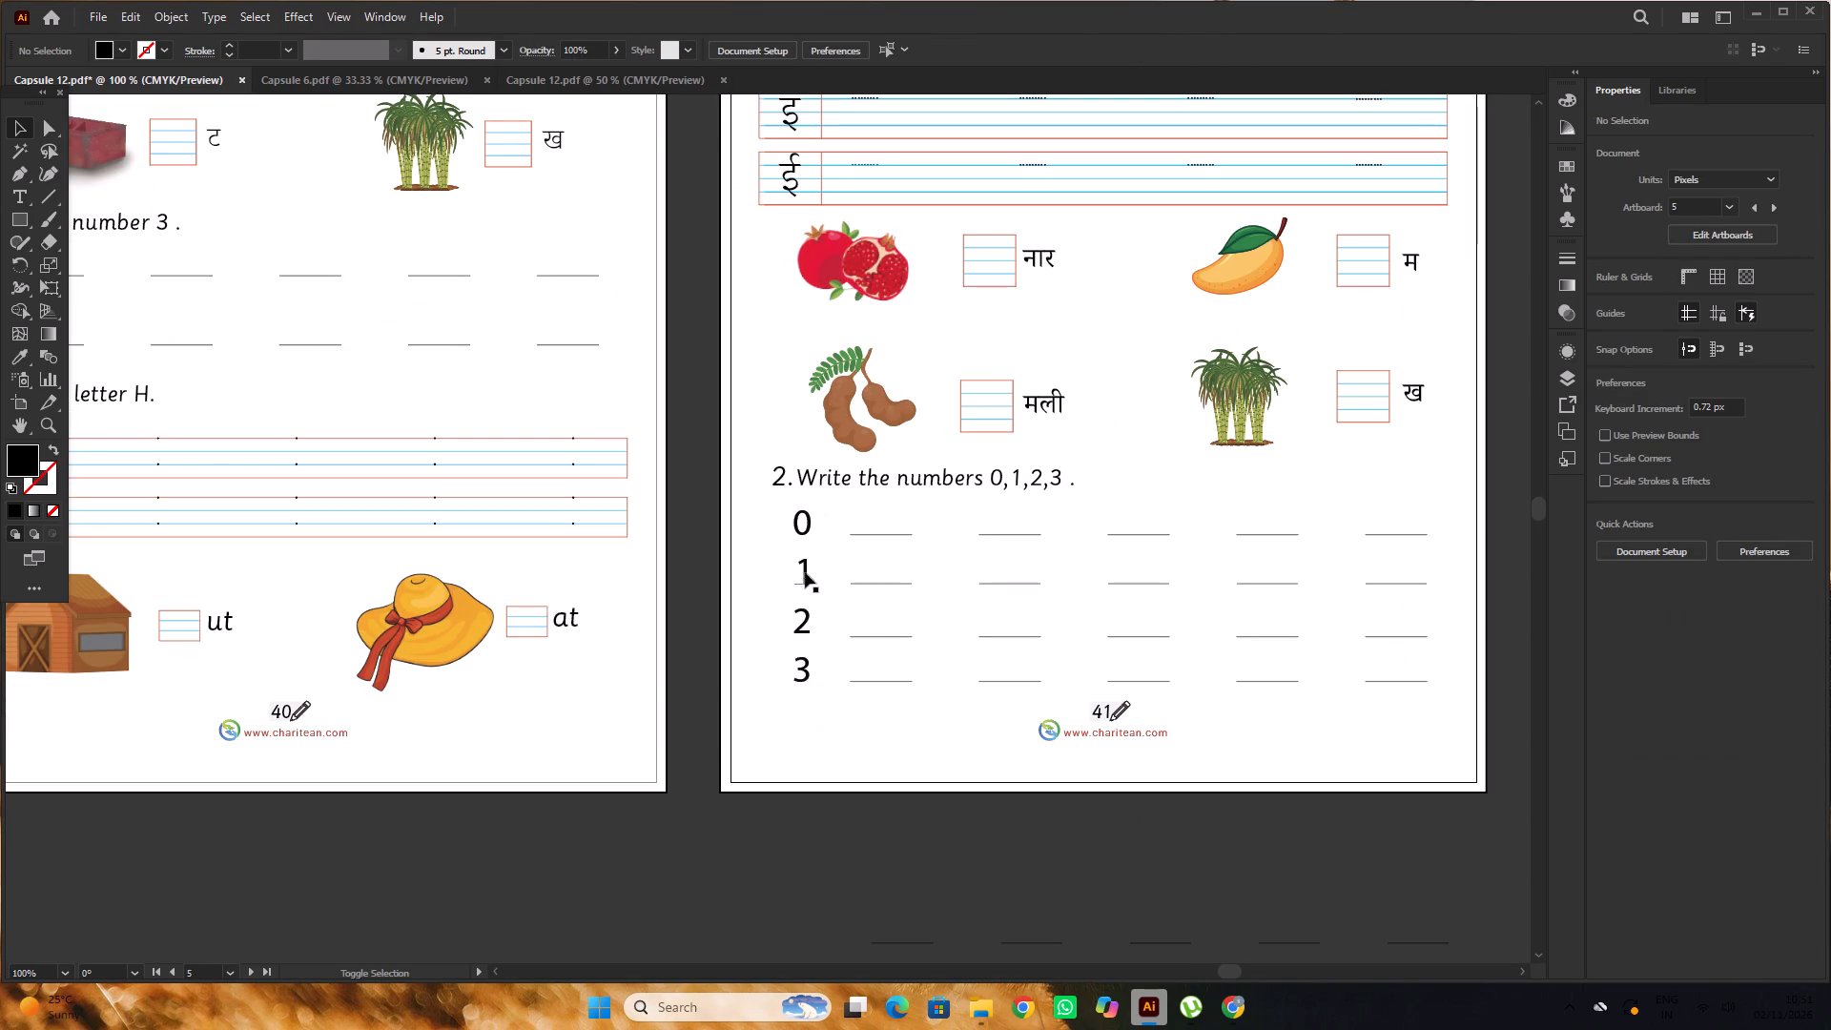
left_click(807, 530)
left_click(803, 576, "shift")
left_click(806, 626, "shift")
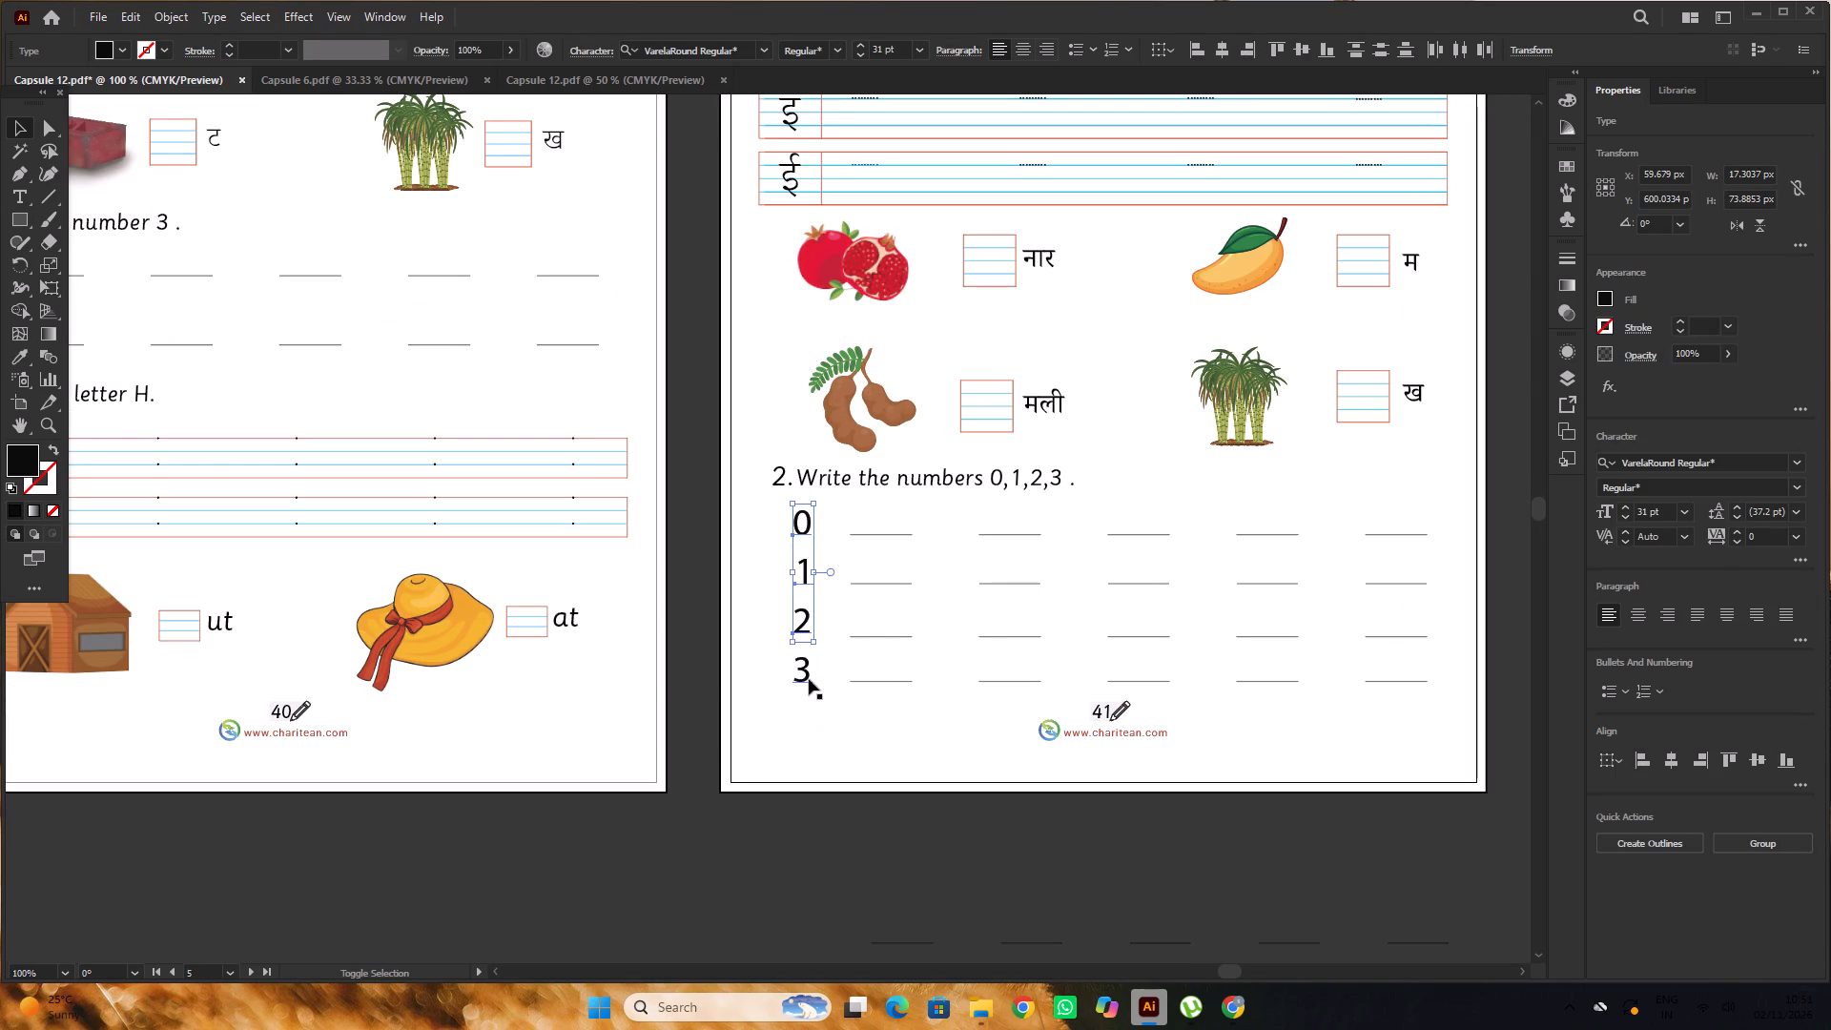
left_click(808, 679, "shift")
left_click(1737, 468)
type("SAS")
key("s")
left_click(1530, 582)
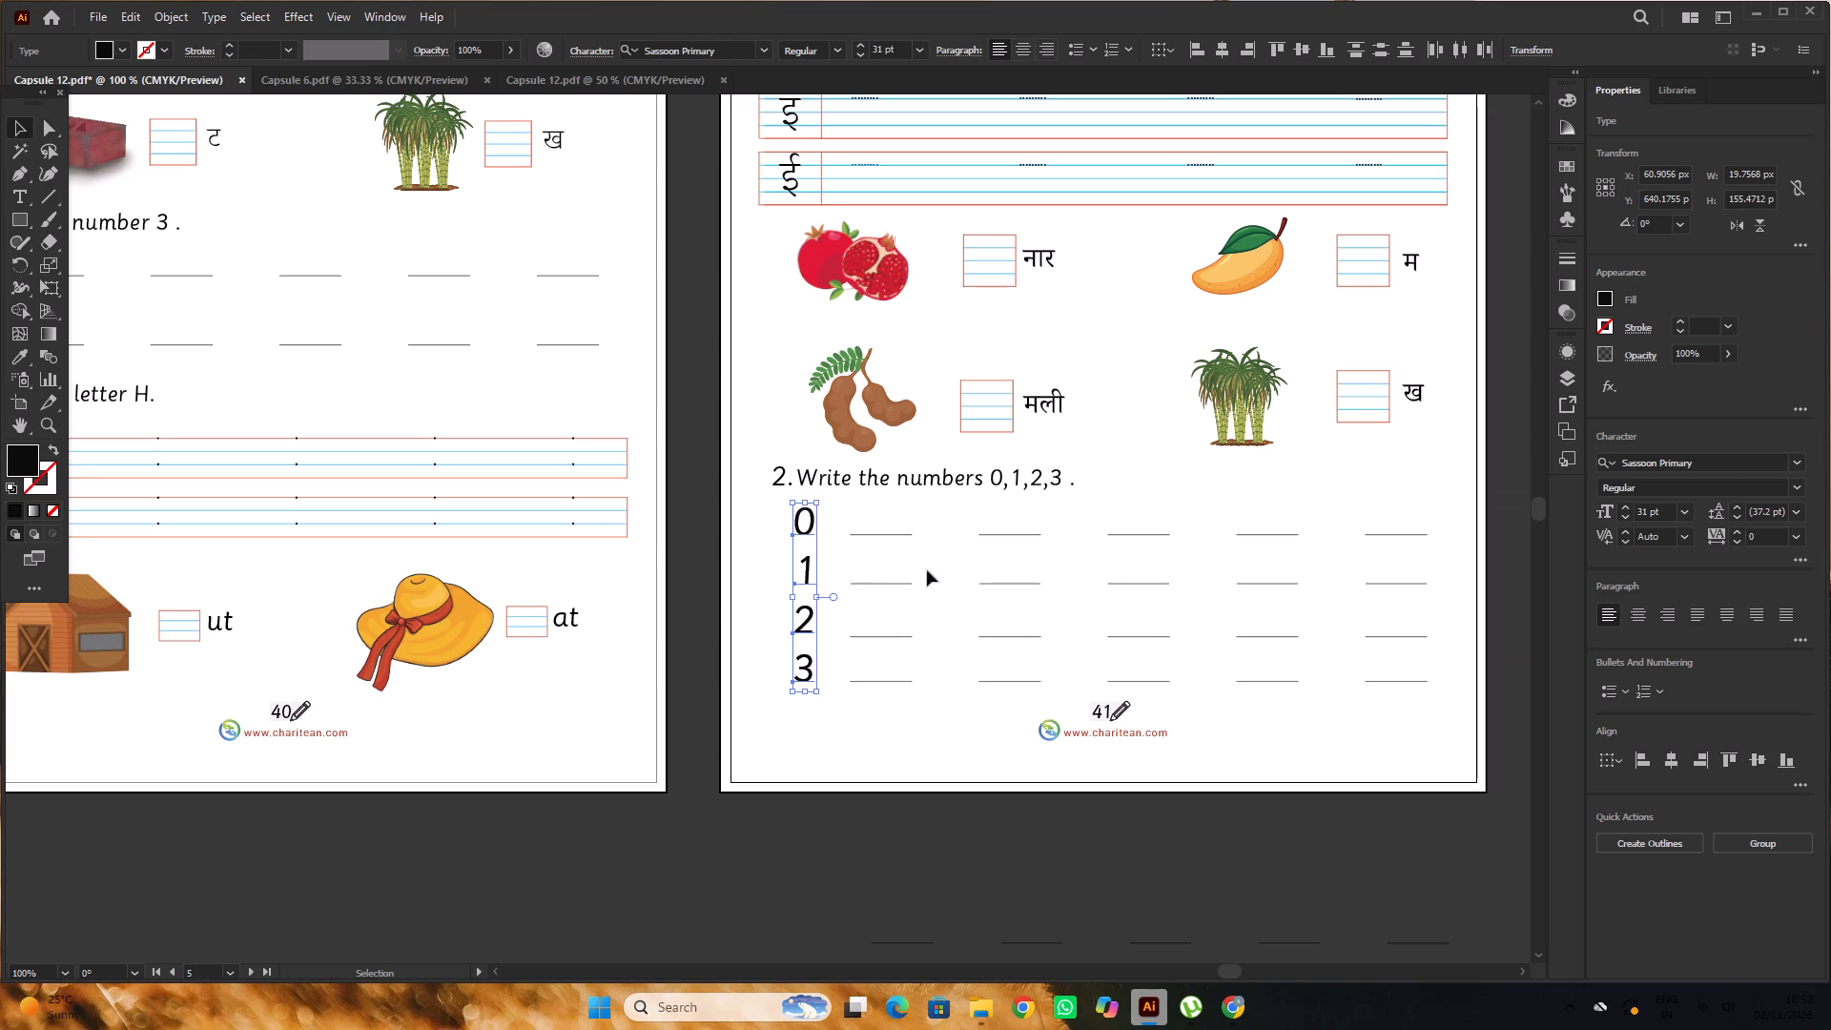
left_click(1668, 757)
scroll(727, 522, "down", 1, "alt")
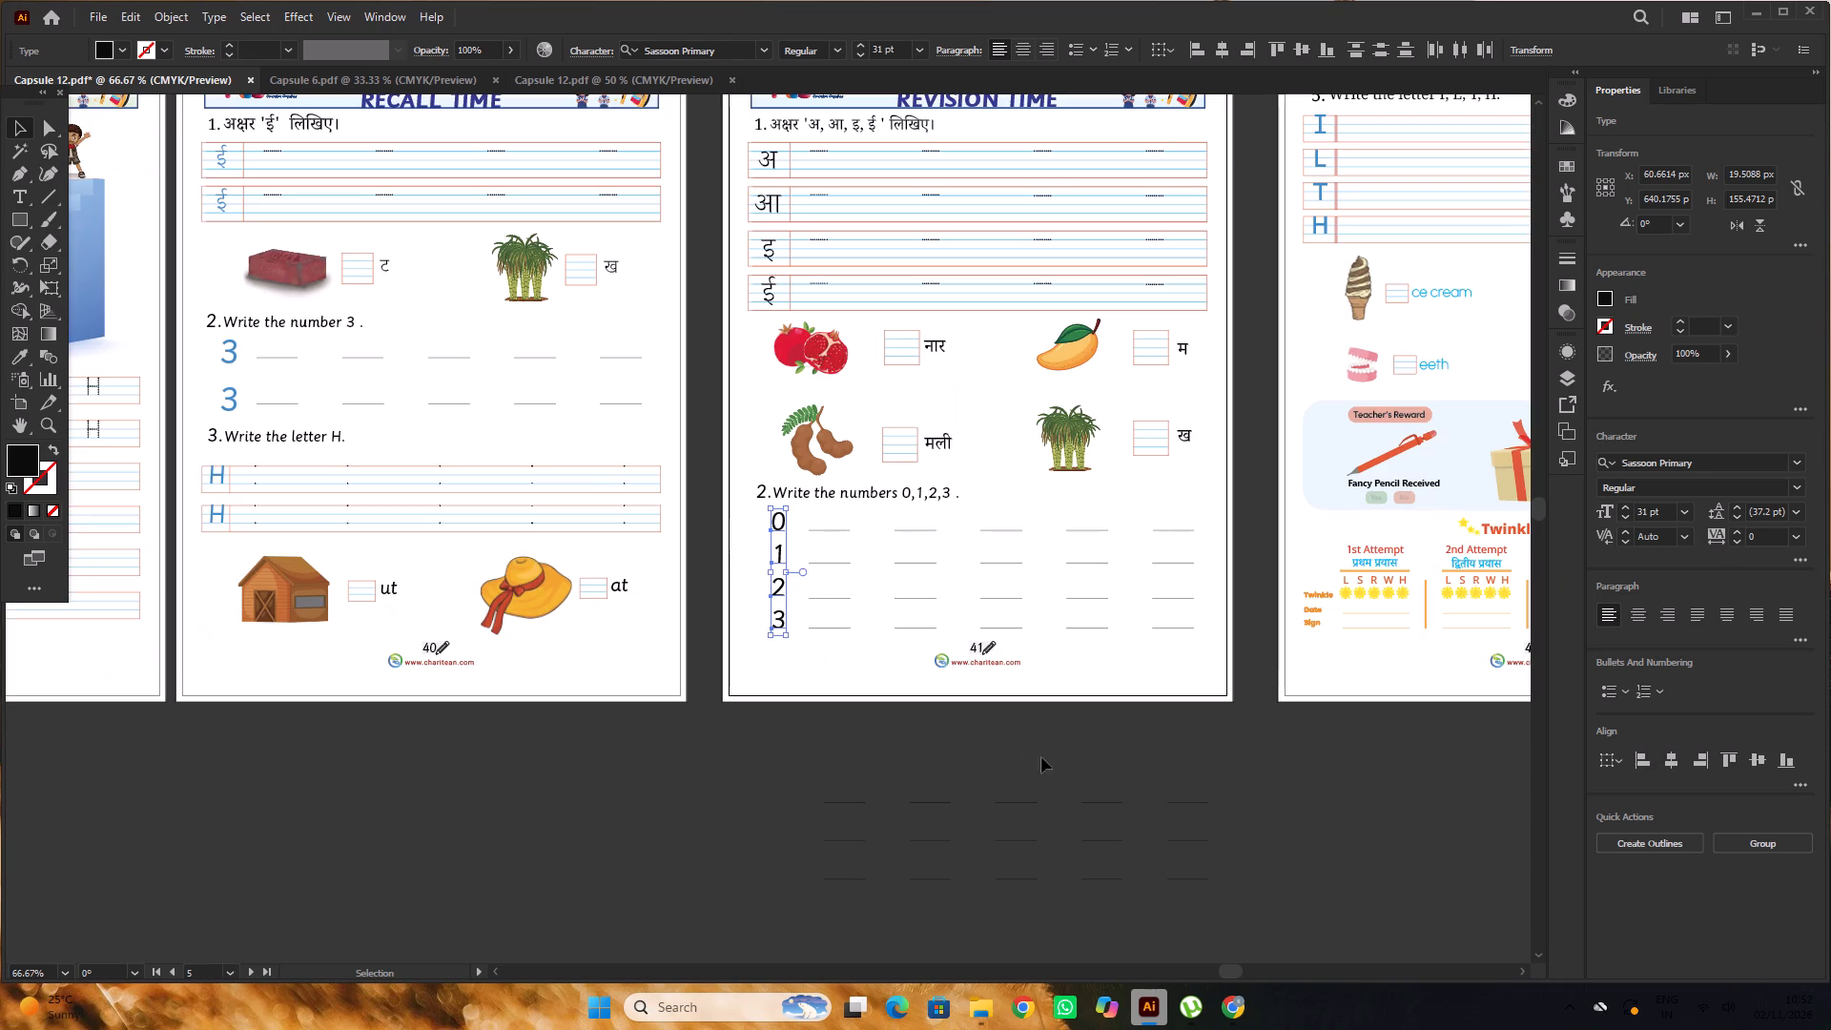
double_click(1060, 763)
On page 42, set the heading "5. Write the letter I, L, T, H." with its number to Sassoon Primary.
scroll(1057, 738, "down", 2, "alt")
key("space")
left_click_drag(1250, 771, 1154, 775)
scroll(1154, 761, "down", 1, "alt")
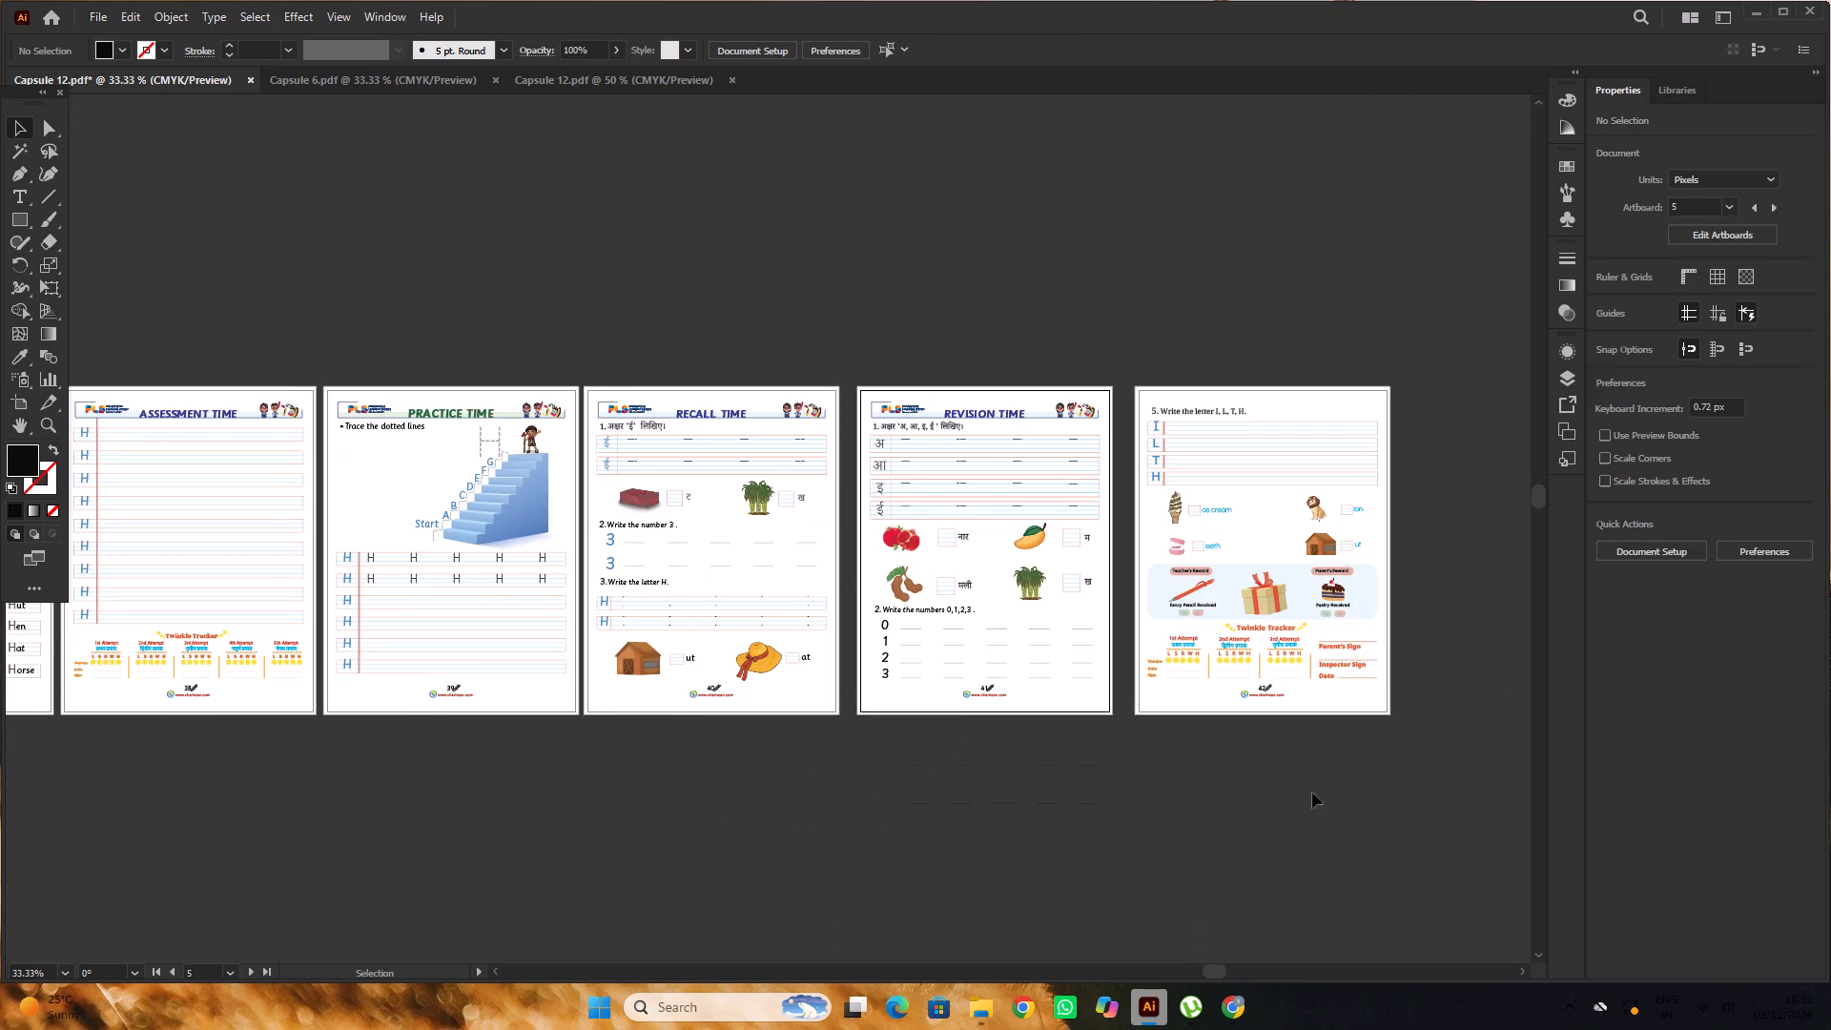
key("space")
key("space")
key("space")
key("space")
key("space")
key("space")
key("space")
key("space")
key("space")
key("space")
key("space")
key("space")
key("space")
key("space")
key("space")
key("space")
key("space")
key("space")
key("space")
key("space")
left_click_drag(1318, 796, 881, 757)
scroll(810, 398, "up", 2, "alt")
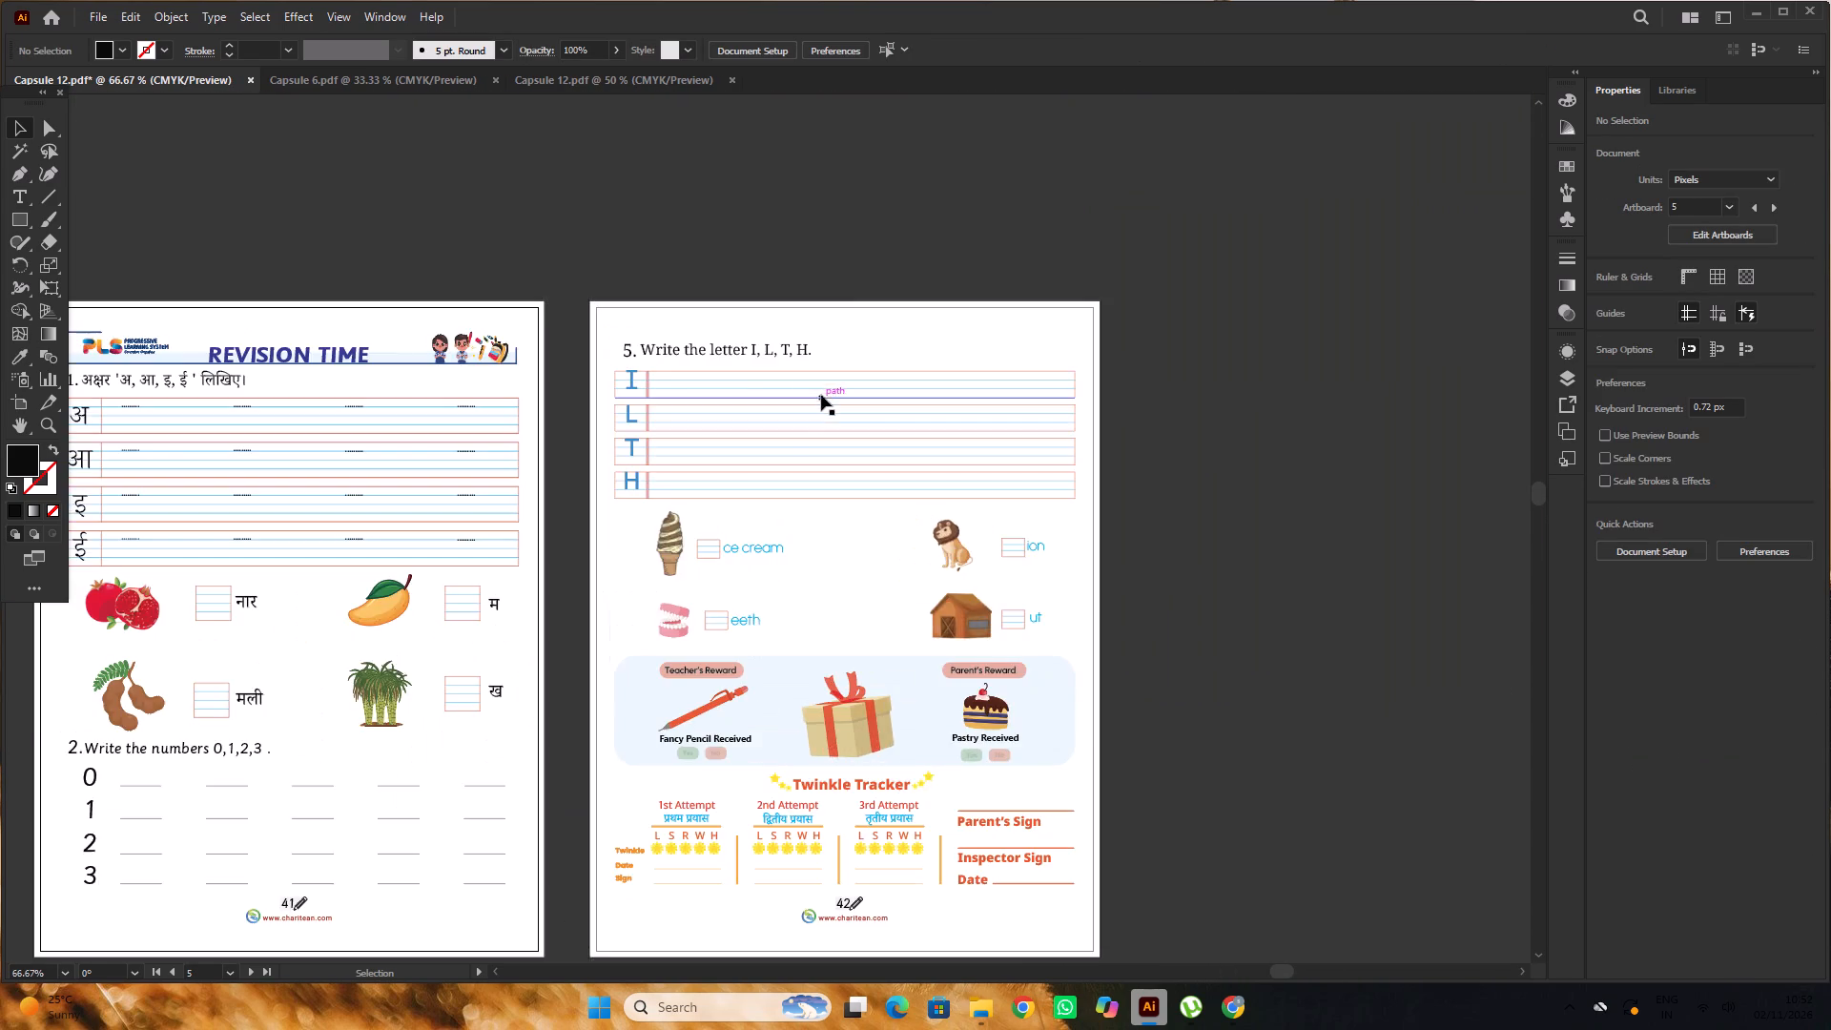
scroll(685, 343, "up", 2, "alt")
left_click(669, 366)
left_click(554, 370, "shift")
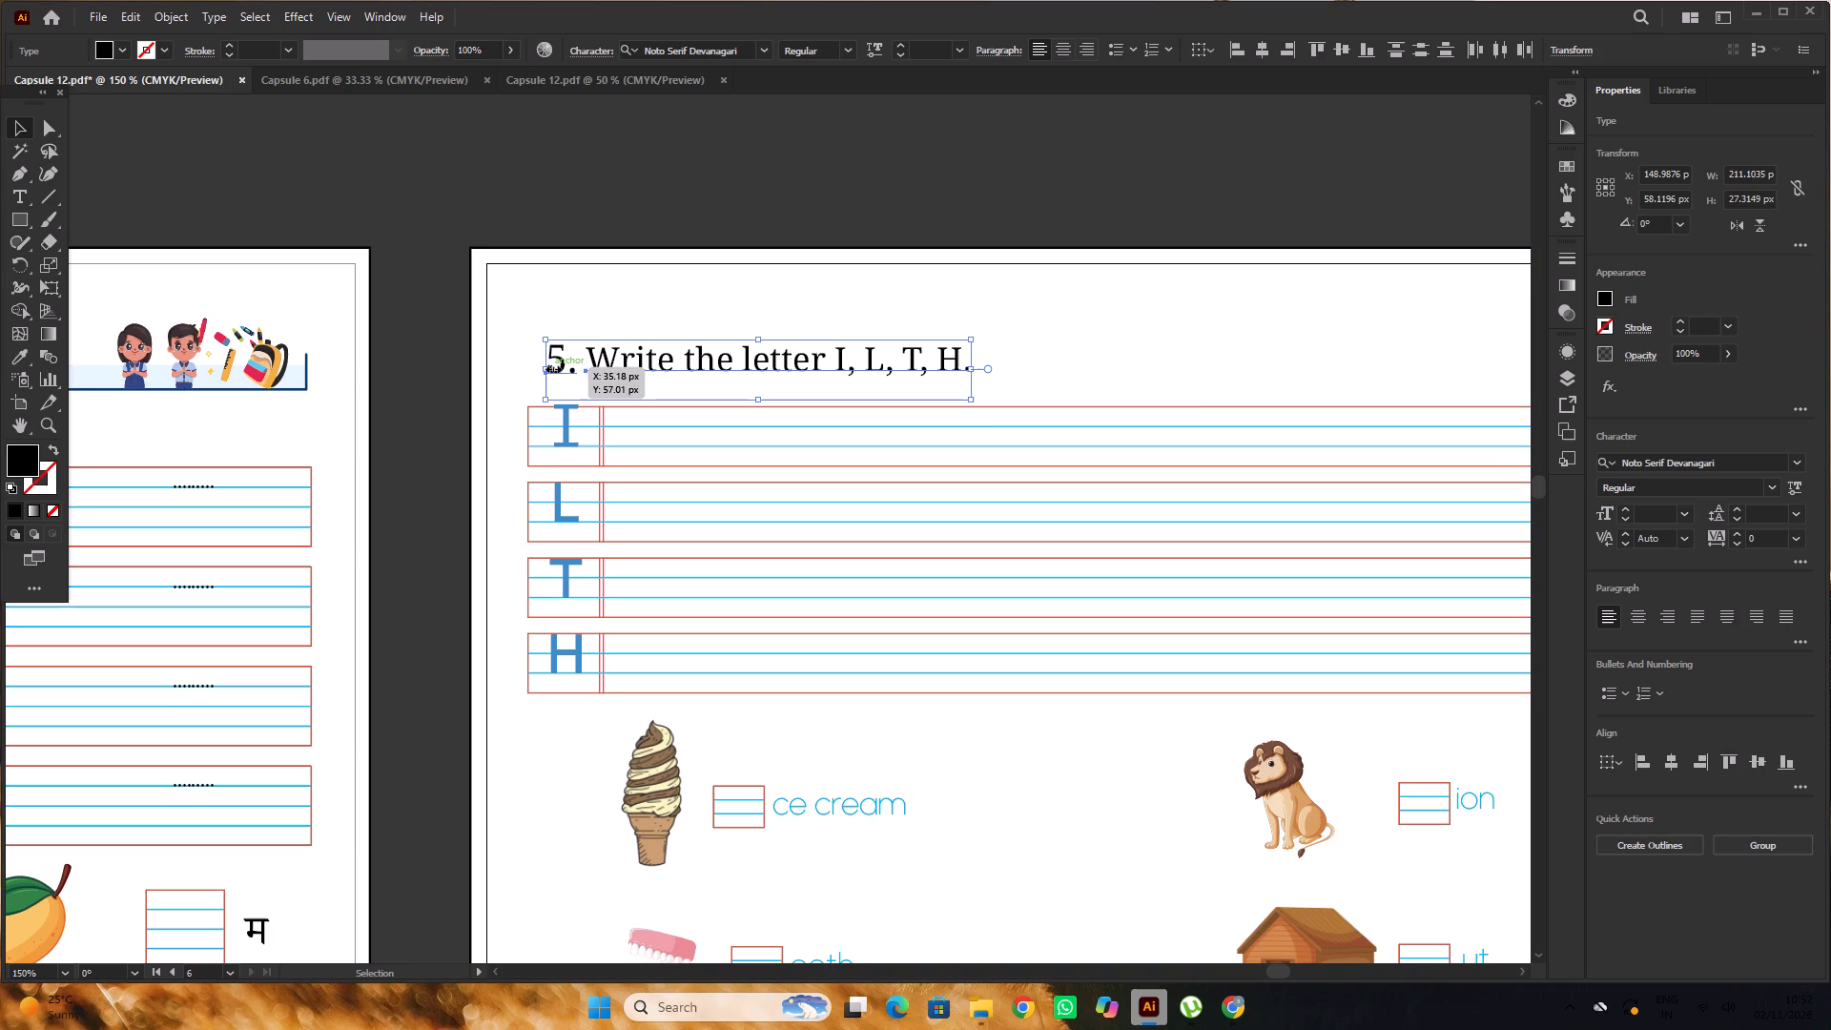
left_click(1719, 469)
key("s")
key("a")
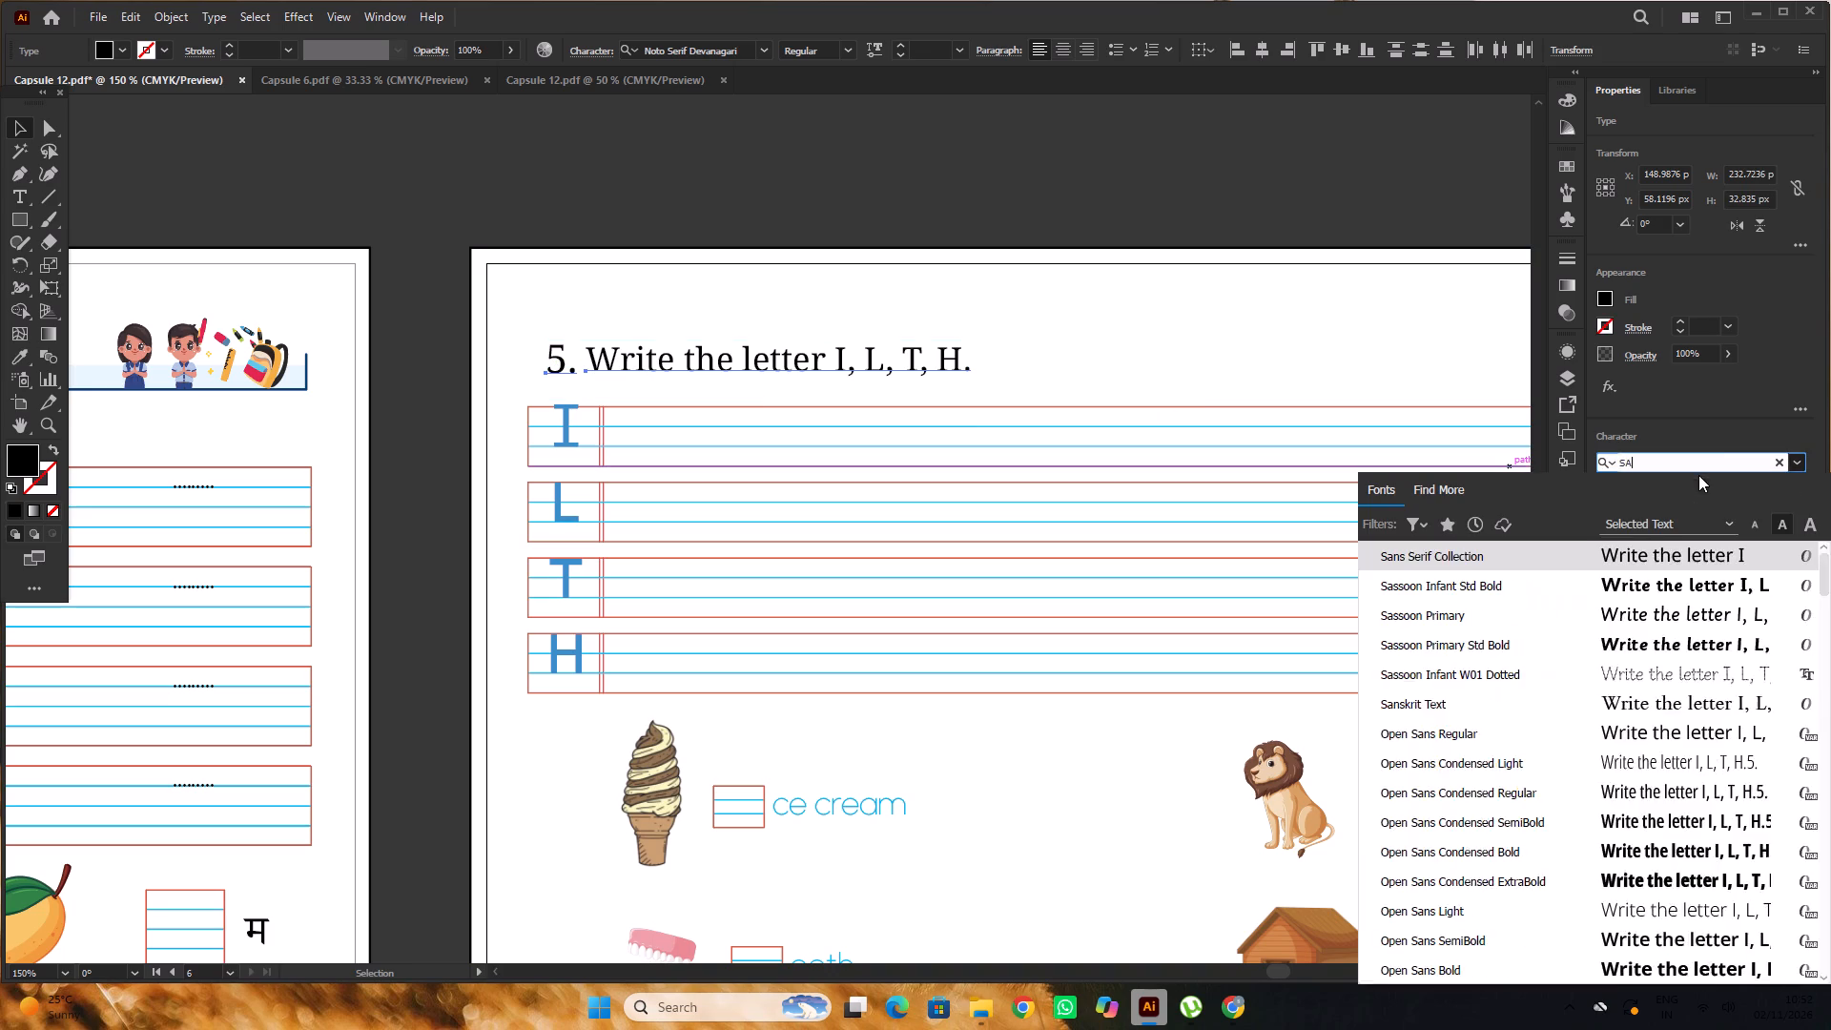
key("s")
key("s")
left_click(1501, 590)
double_click(873, 193)
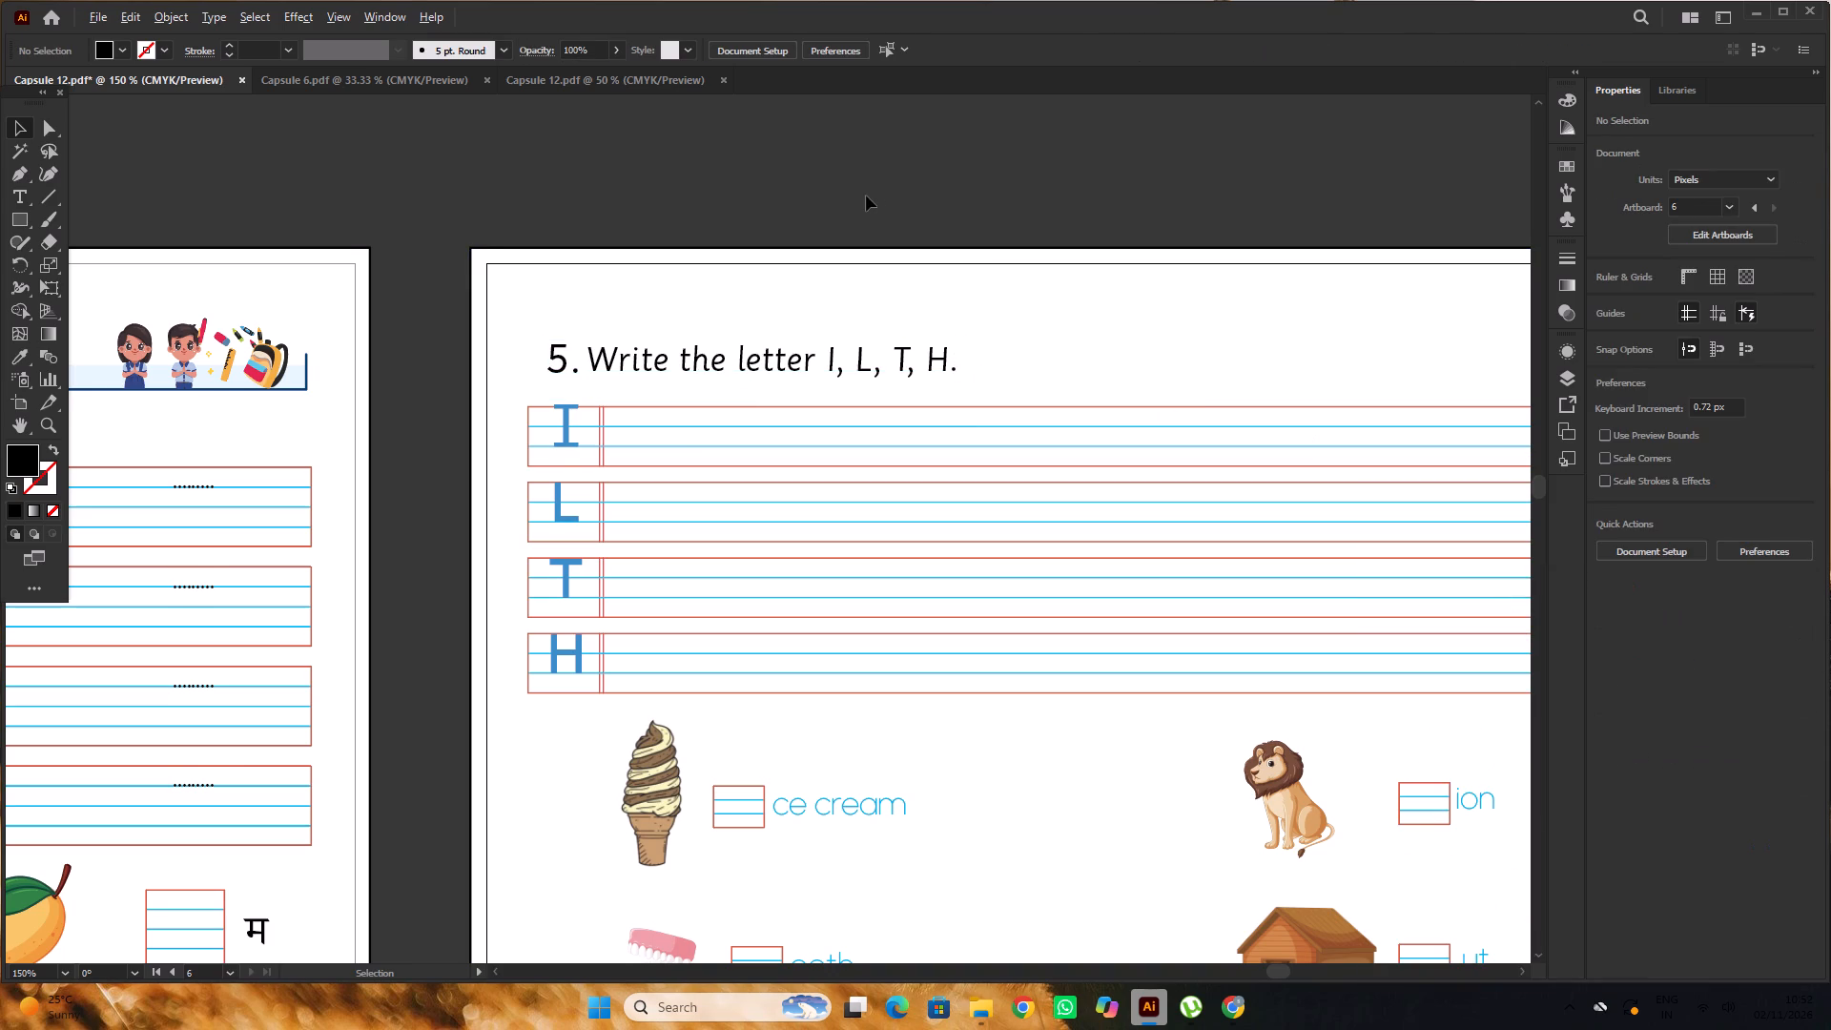
Set the blue example letters L, T and H at the start of the writing rows to Sassoon Primary.
scroll(863, 199, "down", 1)
scroll(780, 299, "down", 1)
scroll(612, 386, "up", 1, "alt")
left_click(551, 384)
scroll(710, 374, "down", 1, "alt")
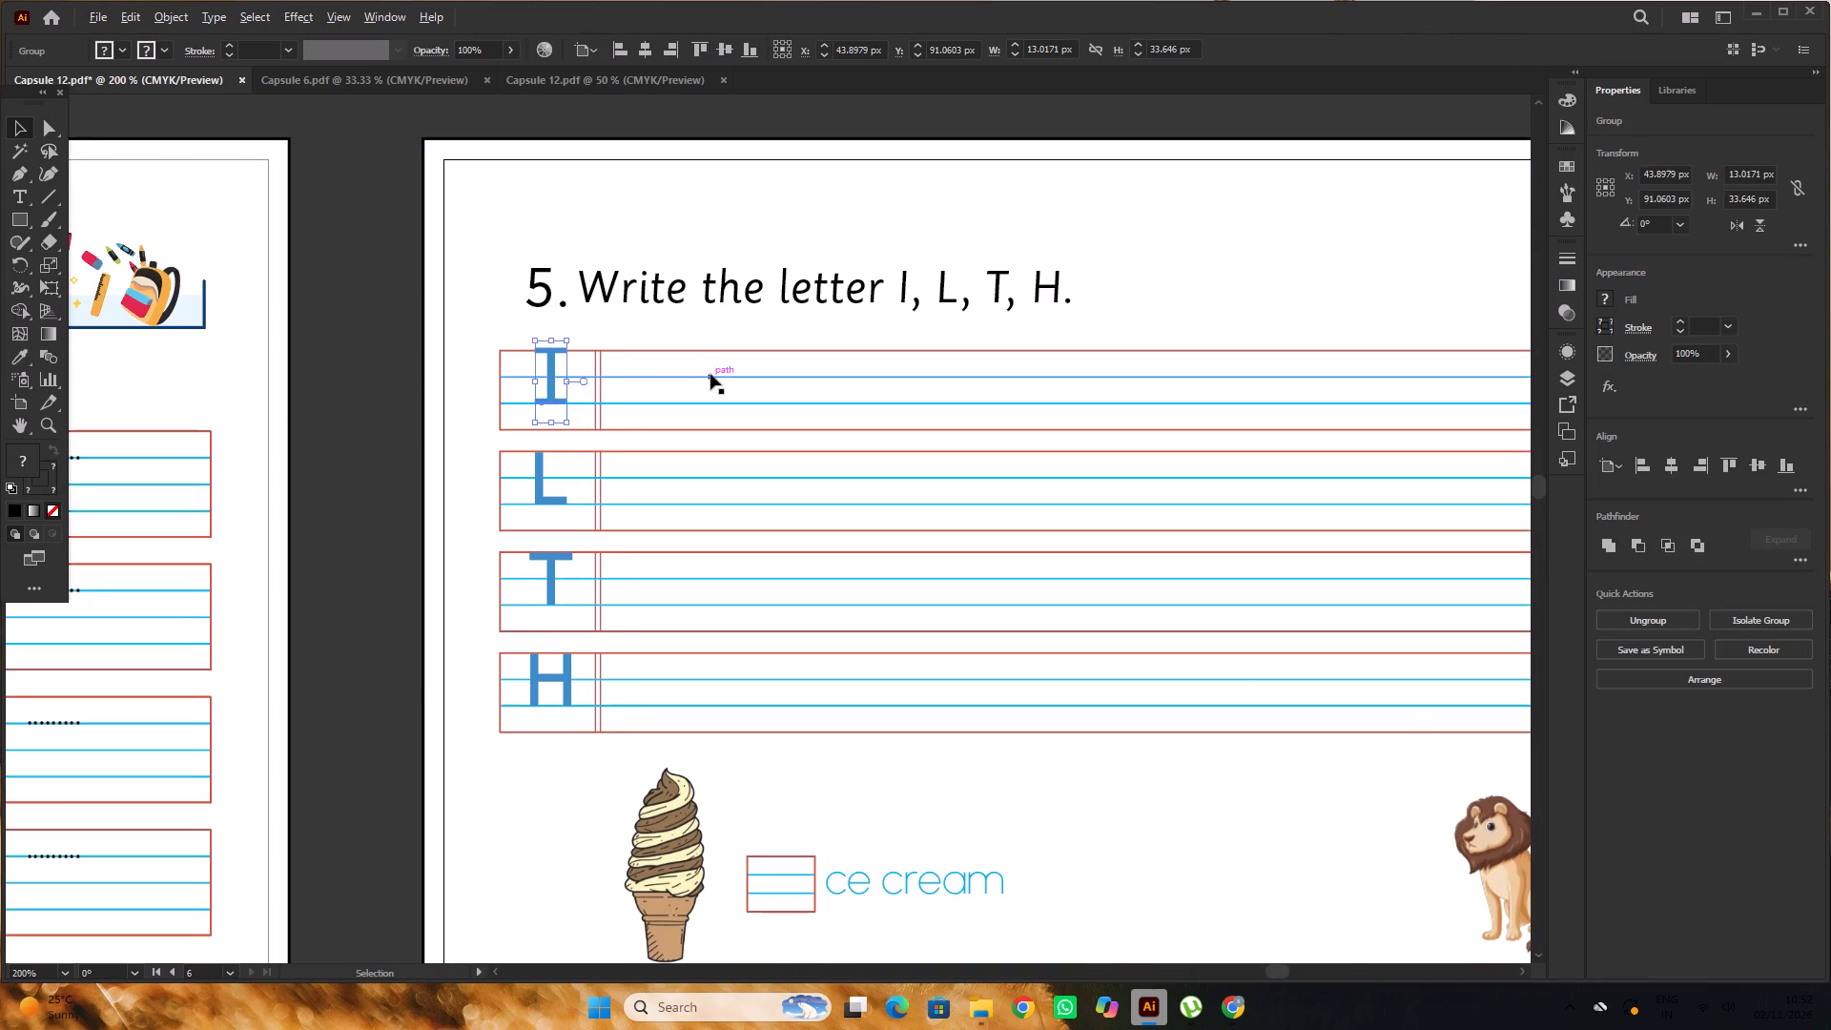
scroll(710, 374, "up", 1)
left_click(771, 190)
scroll(771, 190, "down", 5)
scroll(607, 347, "up", 1, "alt")
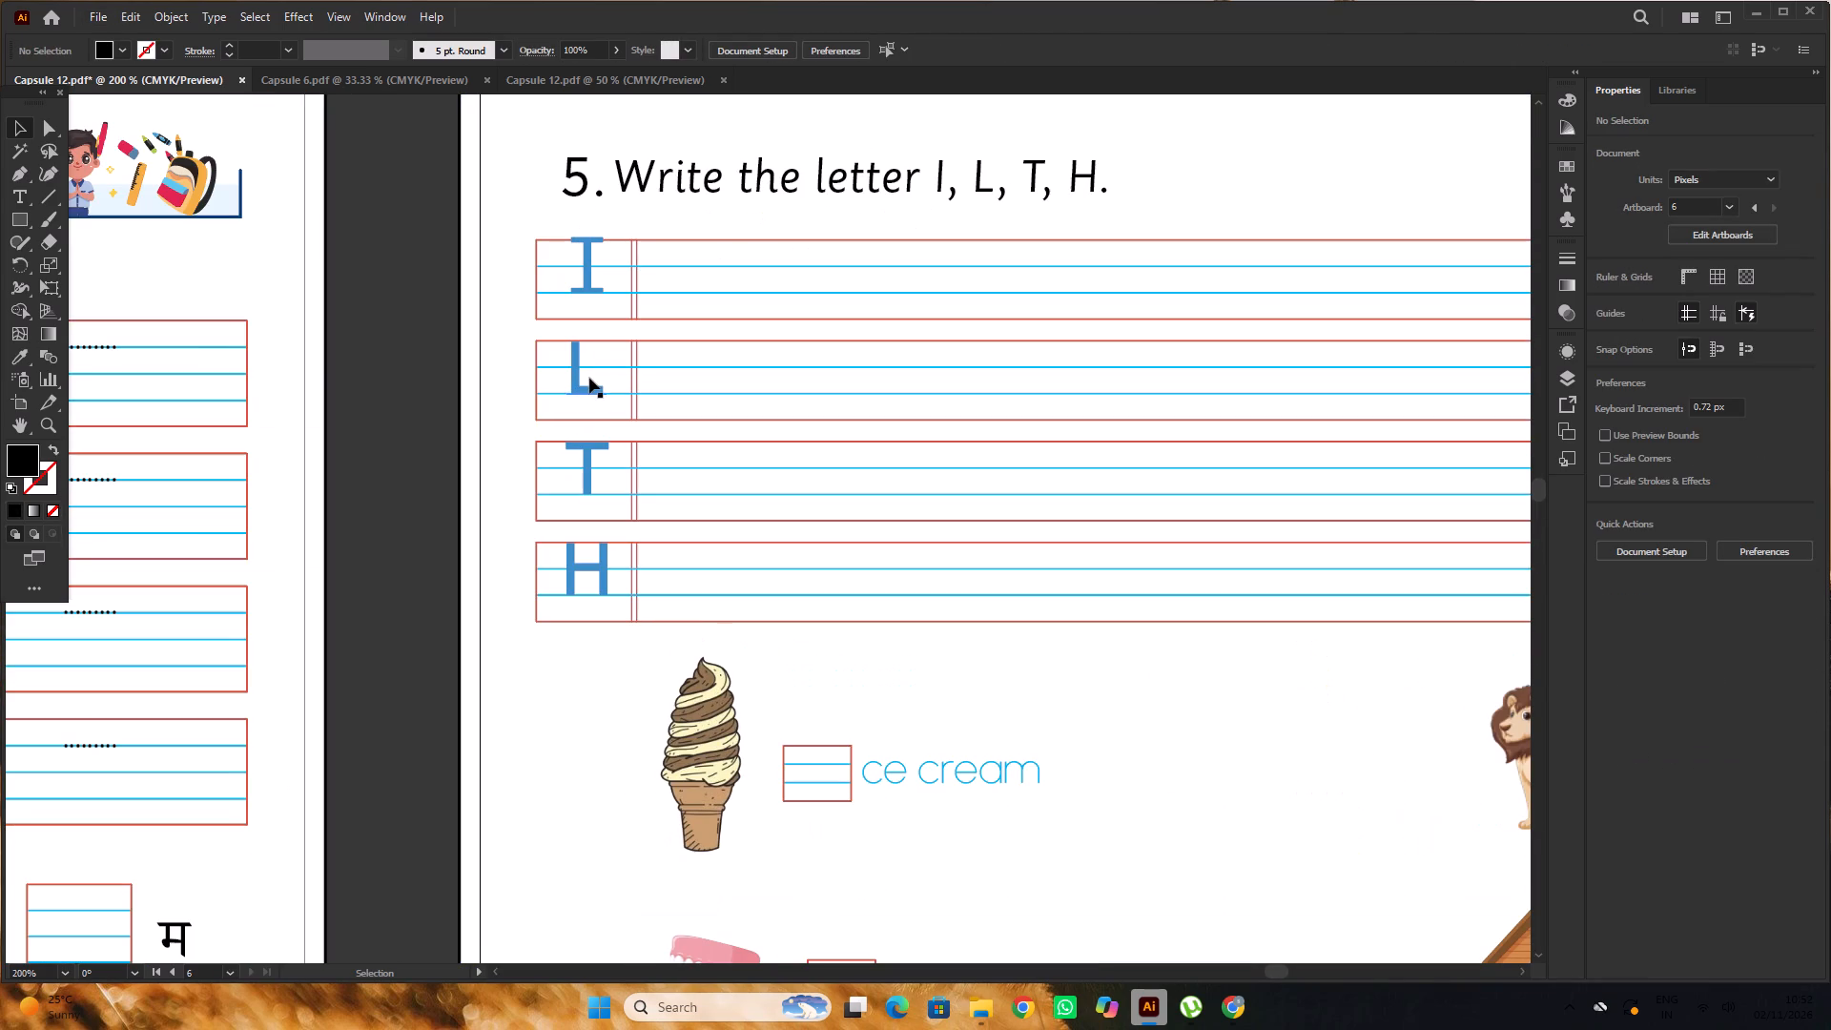
left_click(580, 381)
left_click(586, 472, "shift")
left_click(592, 571, "shift")
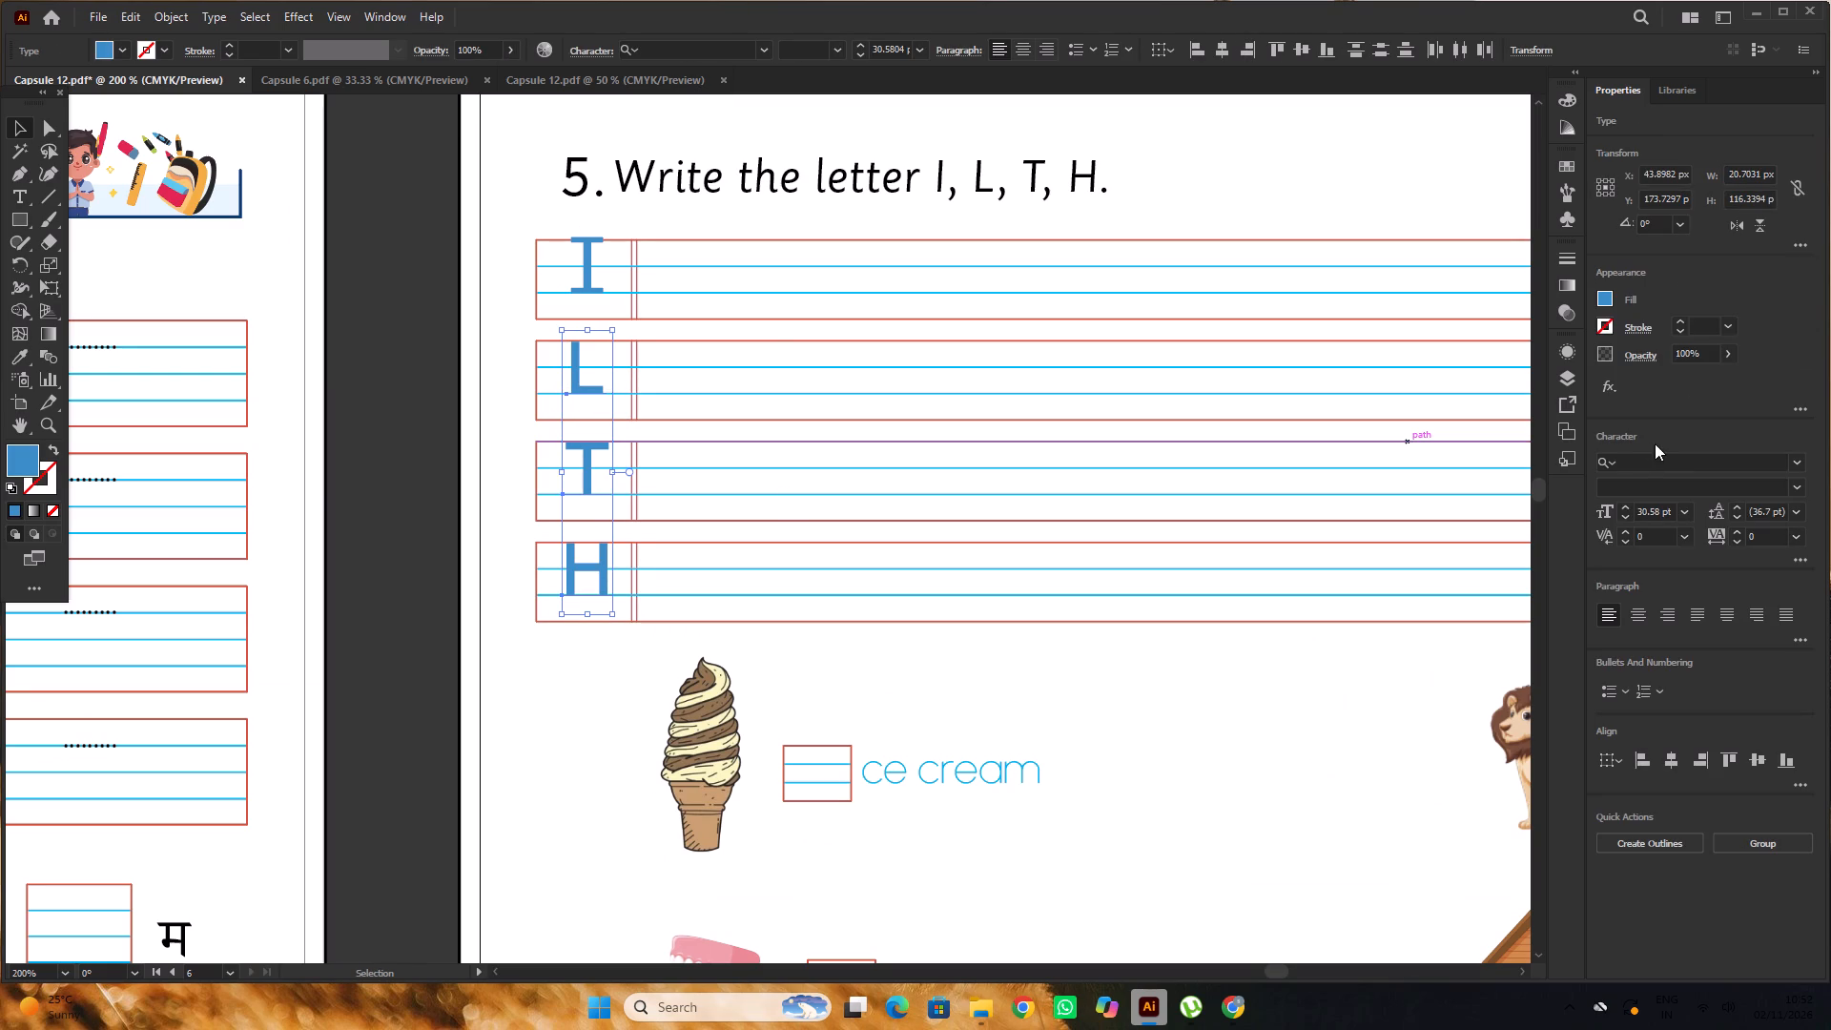
left_click(1656, 465)
type("SA")
key("s")
left_click(1493, 598)
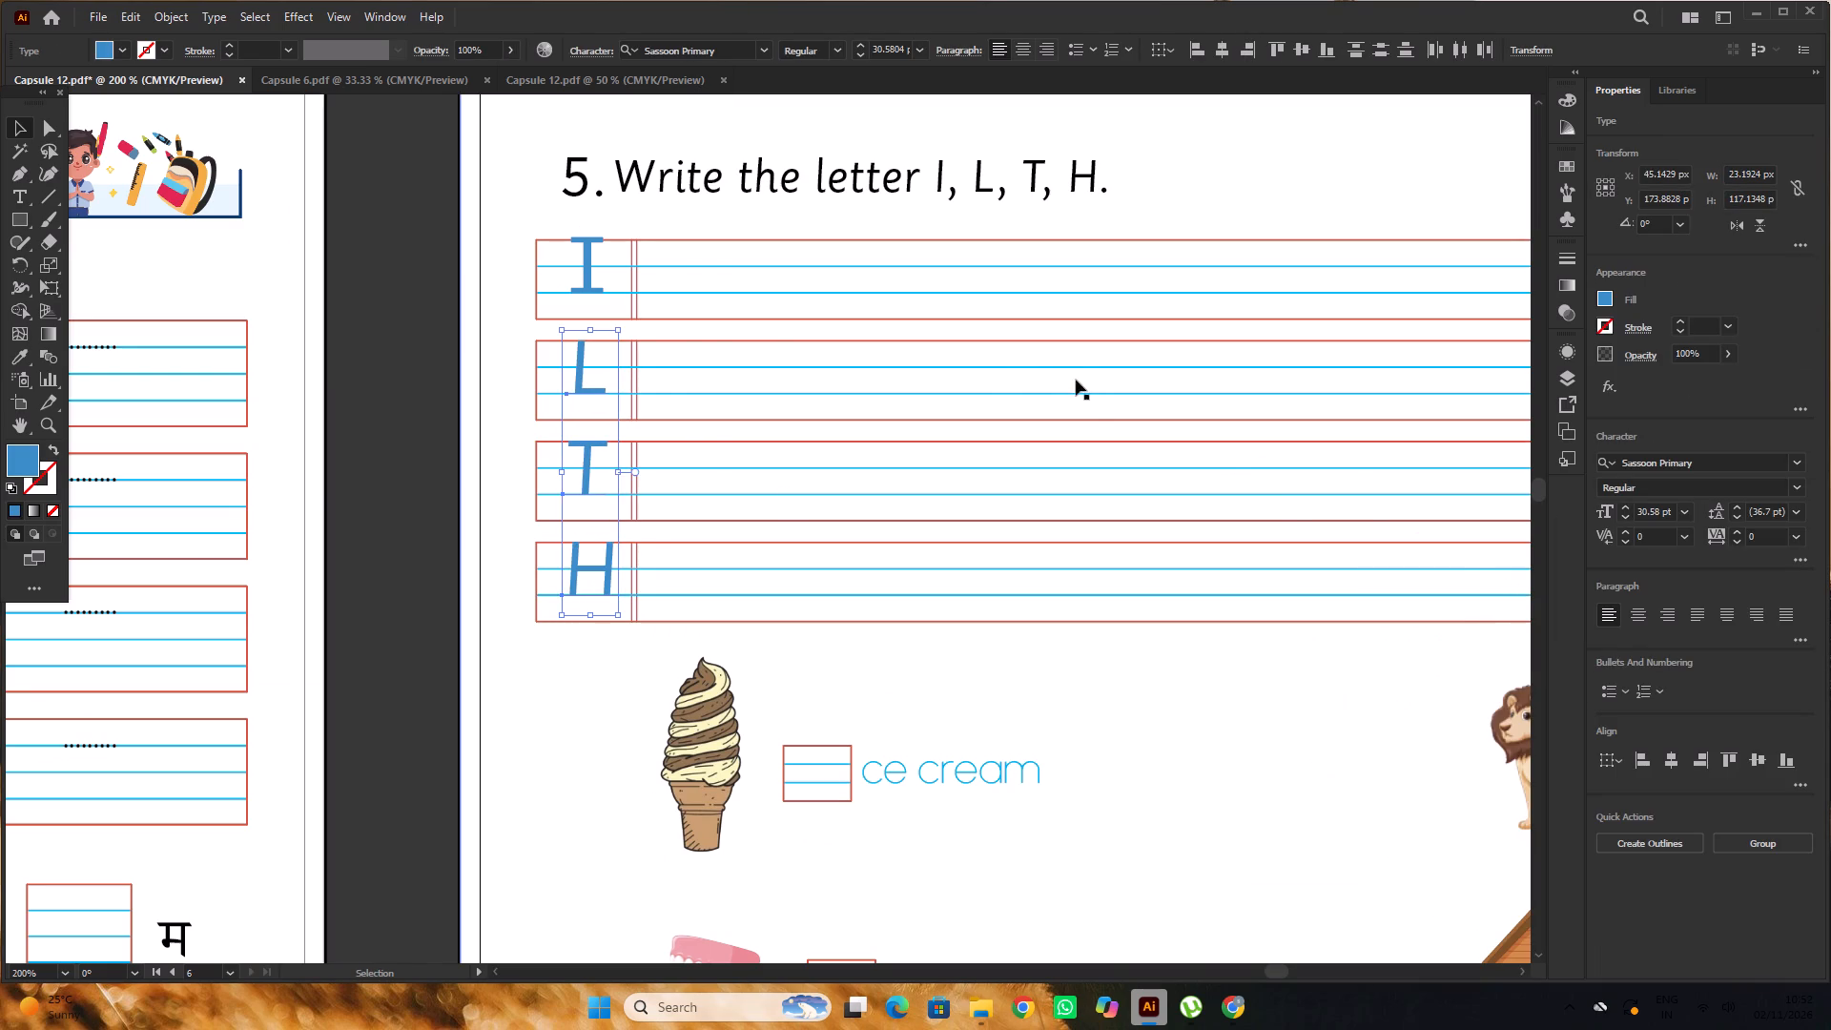
scroll(967, 350, "down", 1, "alt")
scroll(966, 350, "up", 3)
left_click(972, 174)
Align the blue letters L, T and H on their horizontal centres and shift them slightly left within their boxes.
scroll(973, 173, "up", 3)
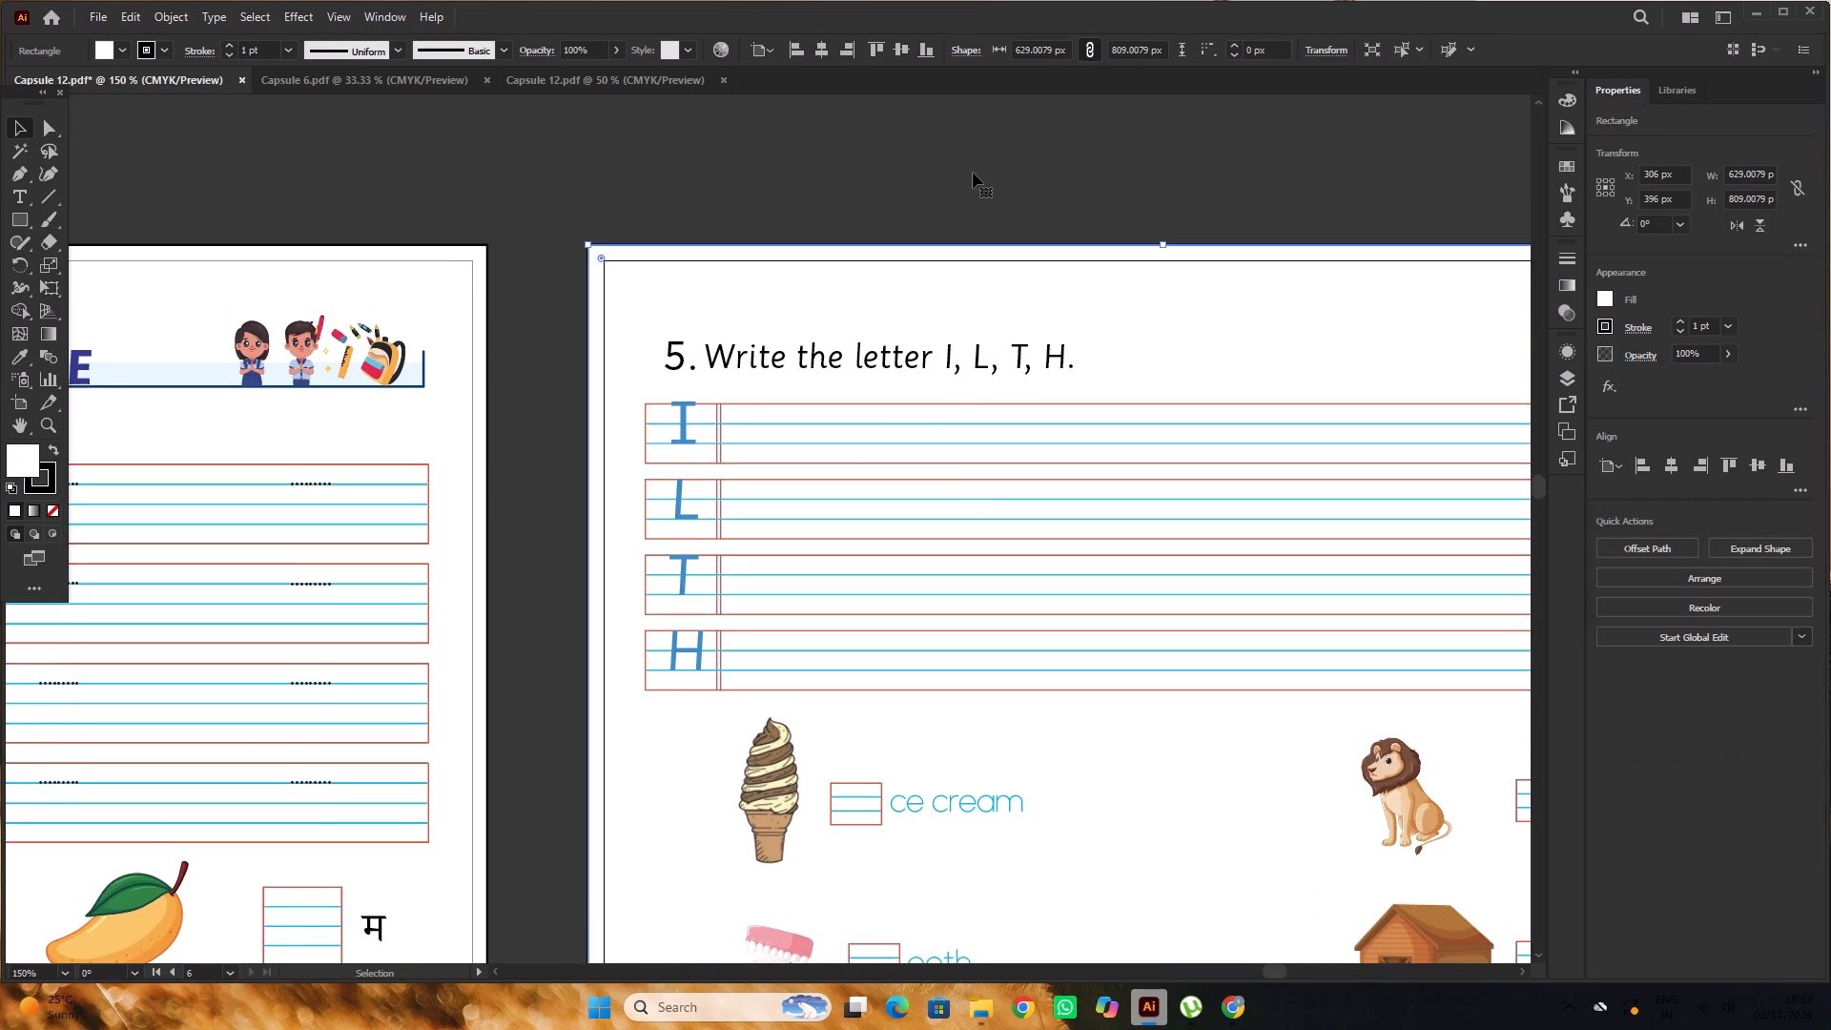
left_click(672, 498)
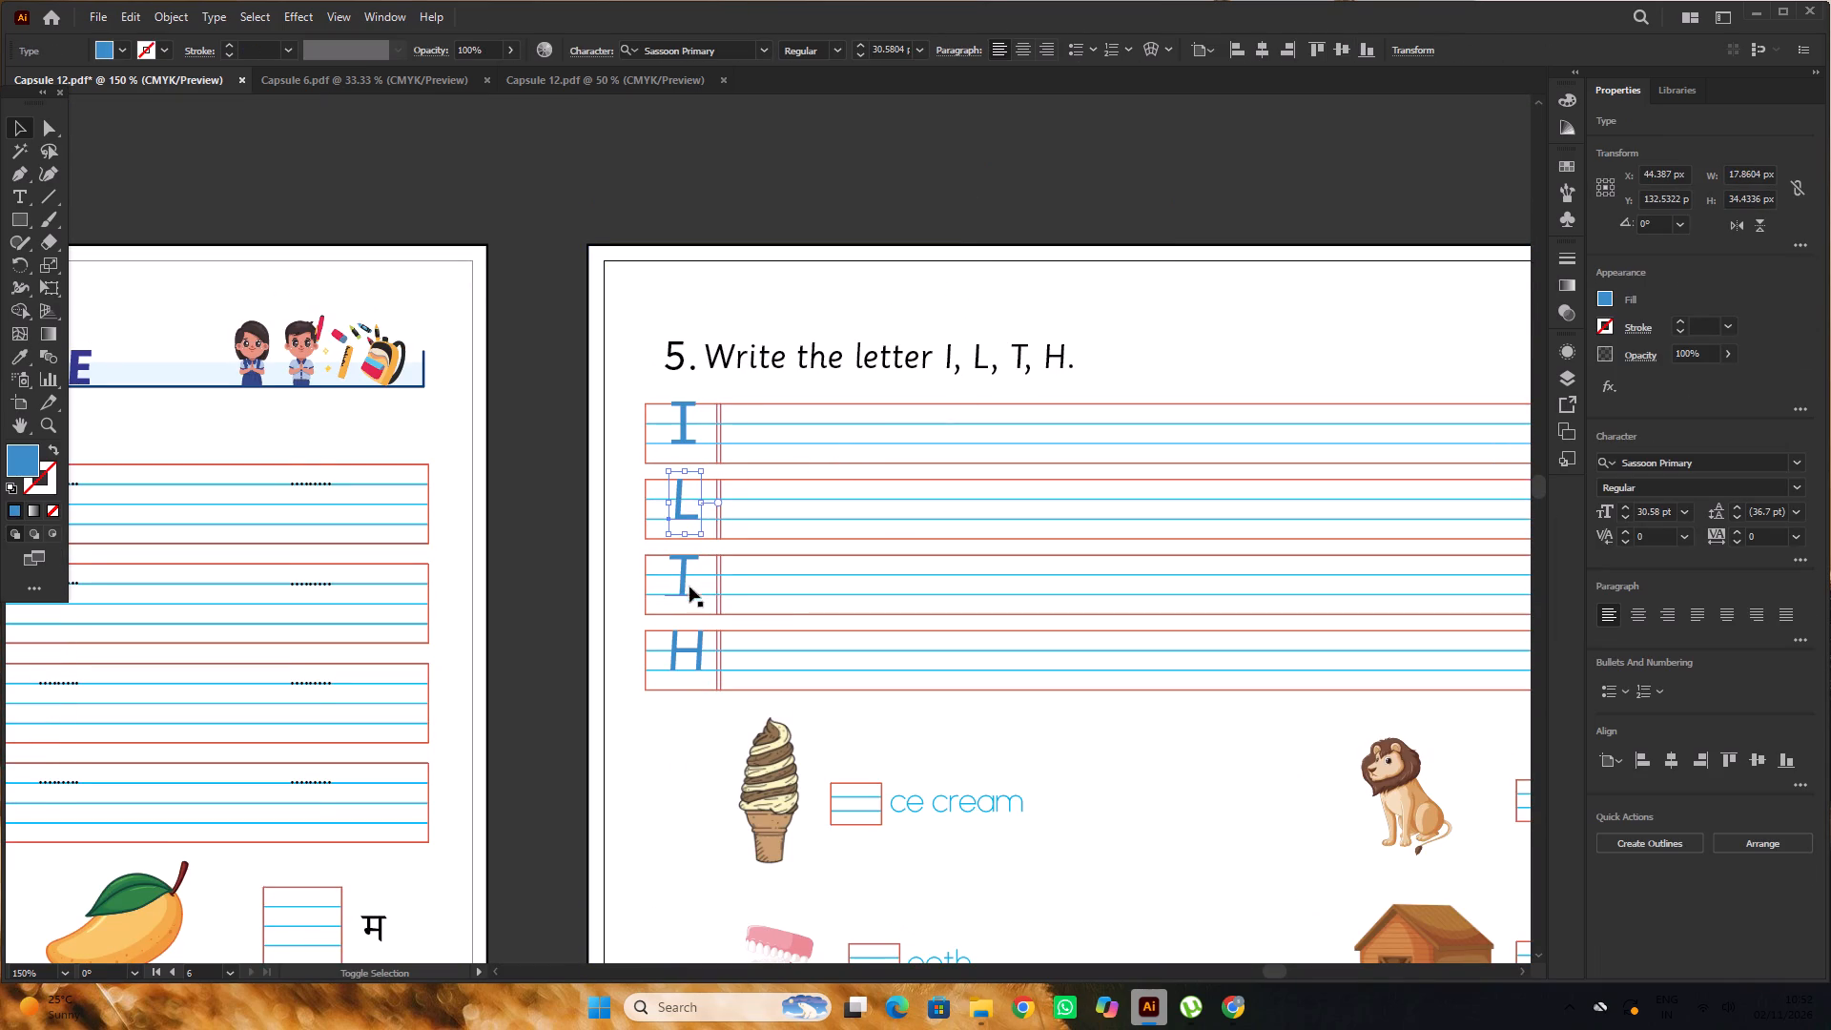
left_click(687, 581, "shift")
left_click(690, 645, "shift")
left_click(1670, 764)
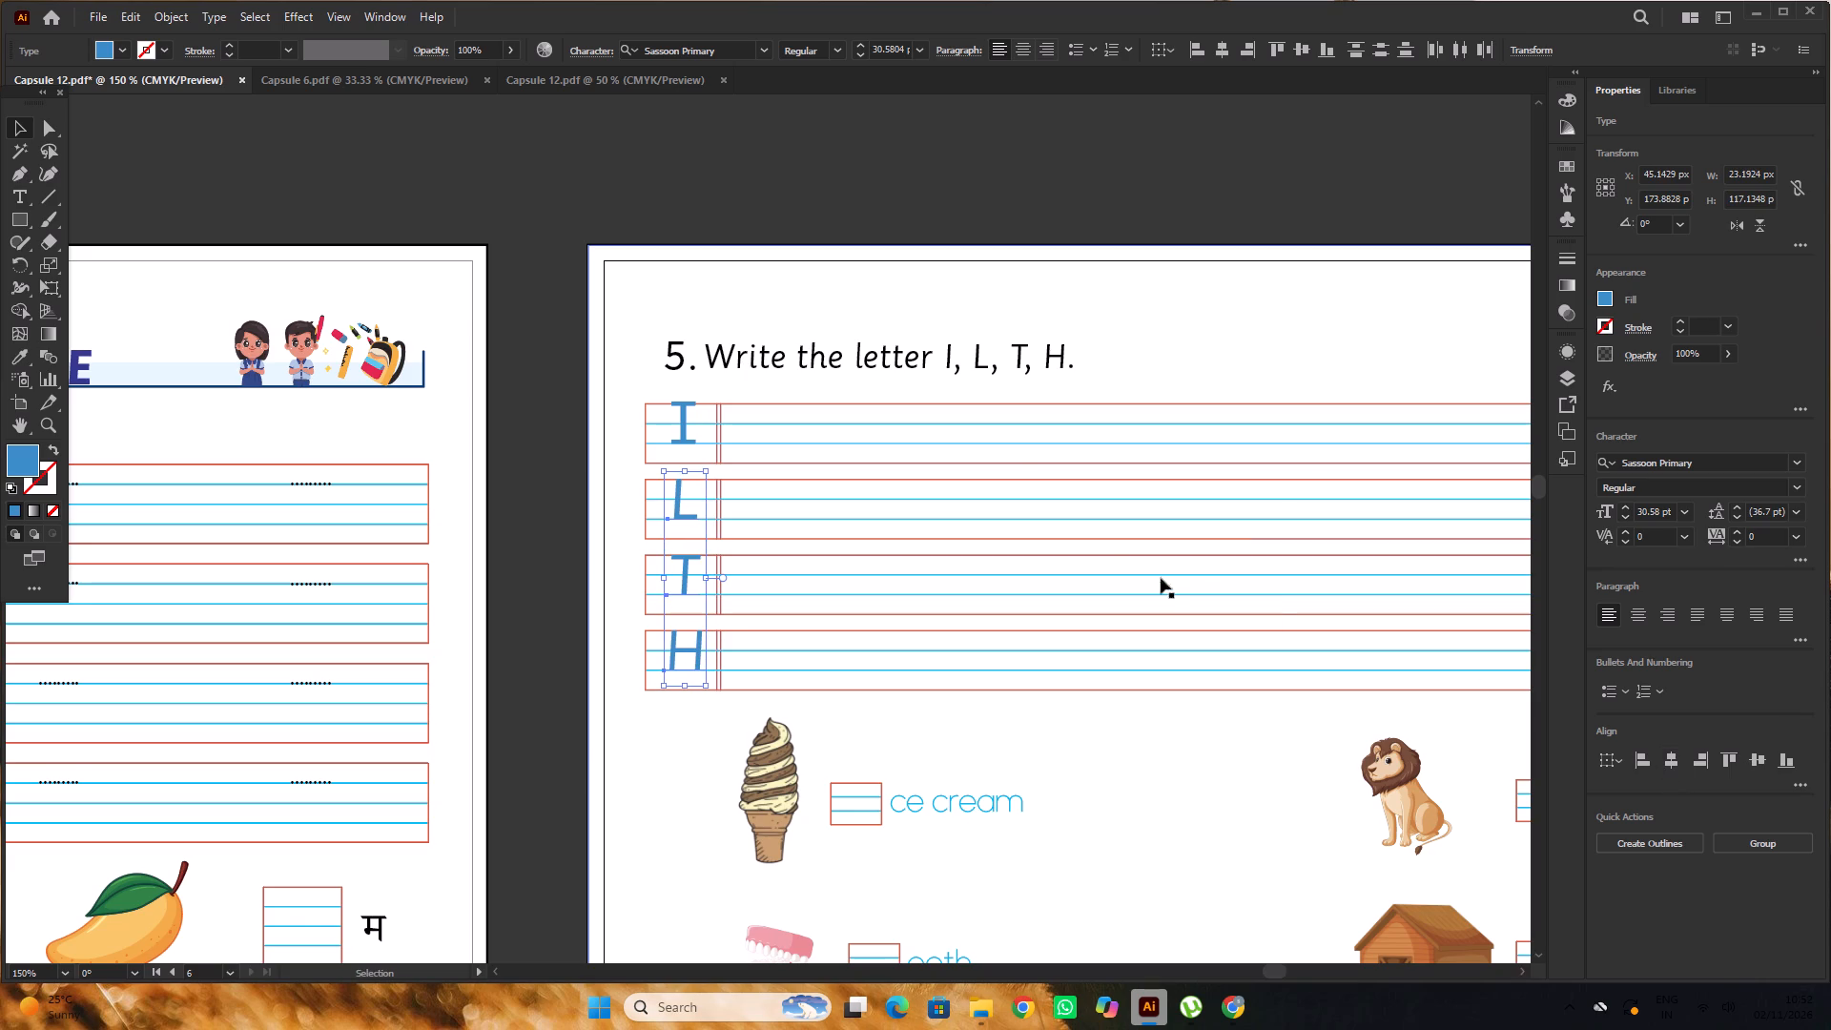
scroll(1036, 466, "down", 5)
scroll(596, 446, "up", 2, "alt")
left_click_drag(778, 472, 766, 477)
scroll(766, 477, "down", 1, "alt")
Lock the white page background rectangle of page 42.
left_click(646, 430)
scroll(646, 430, "down", 2)
scroll(646, 430, "down", 2, "alt")
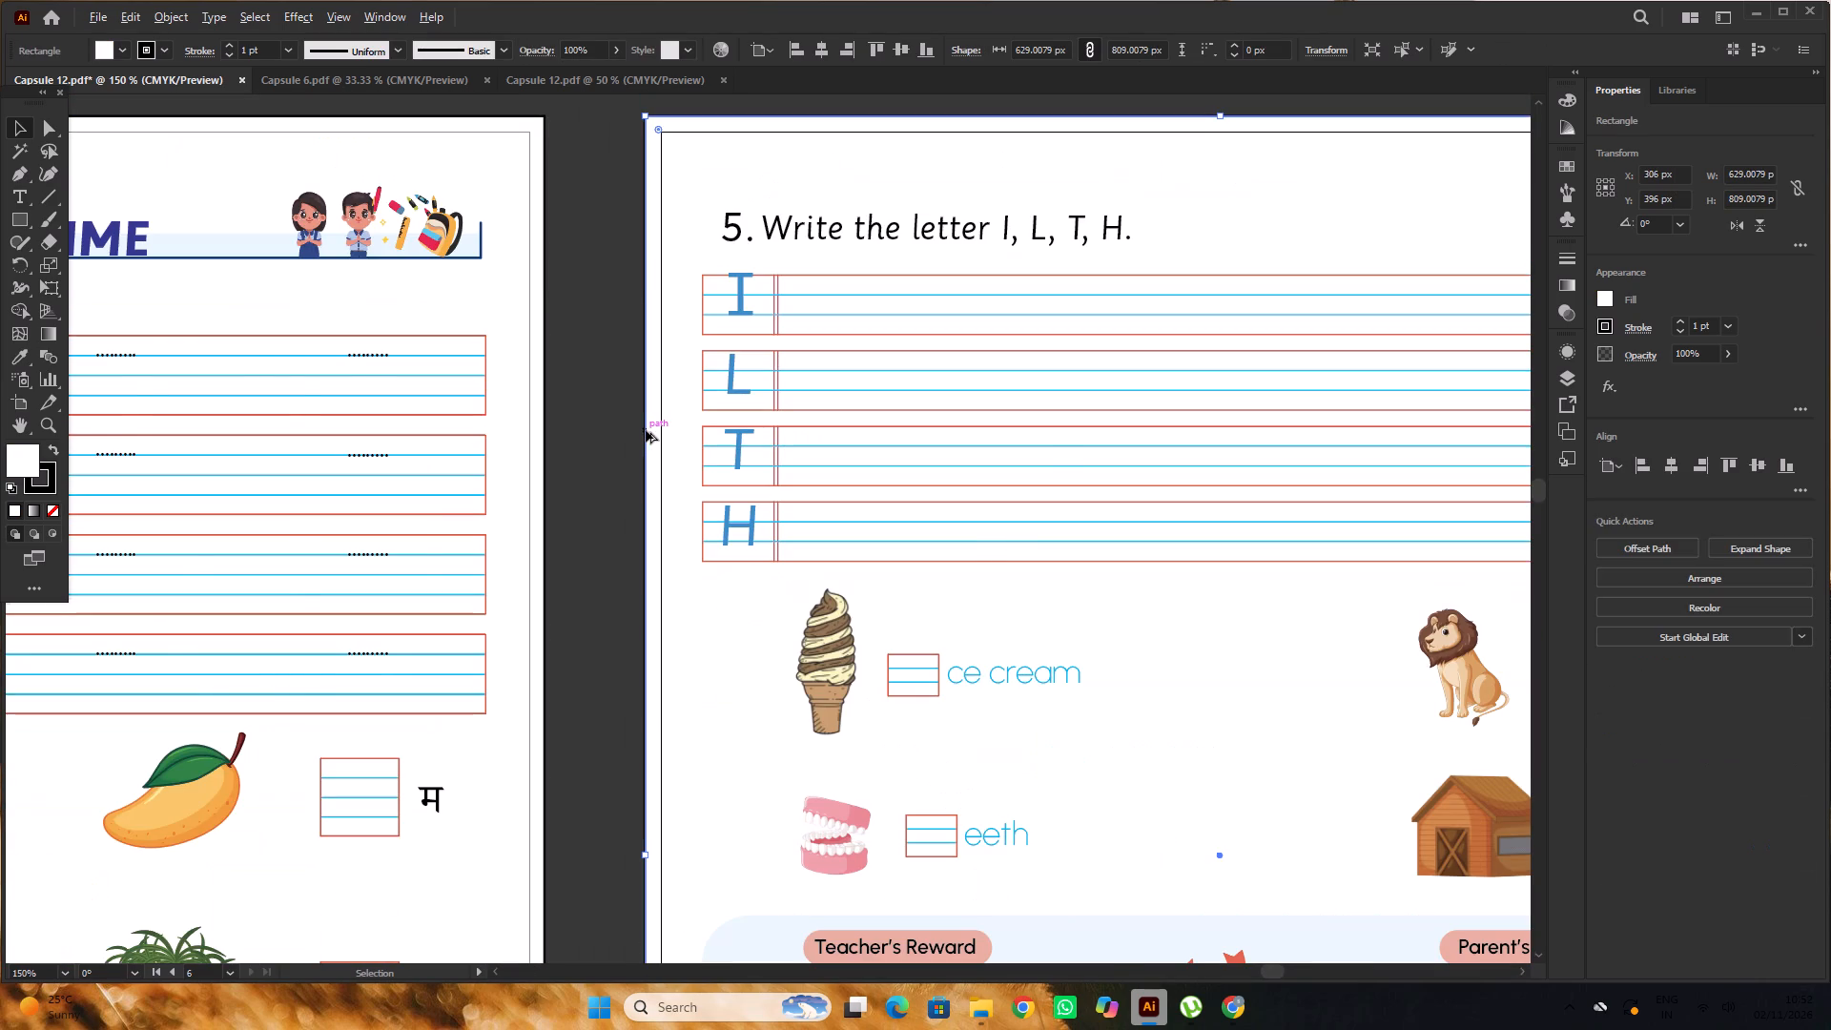
scroll(671, 424, "up", 5, "alt")
left_click(483, 414)
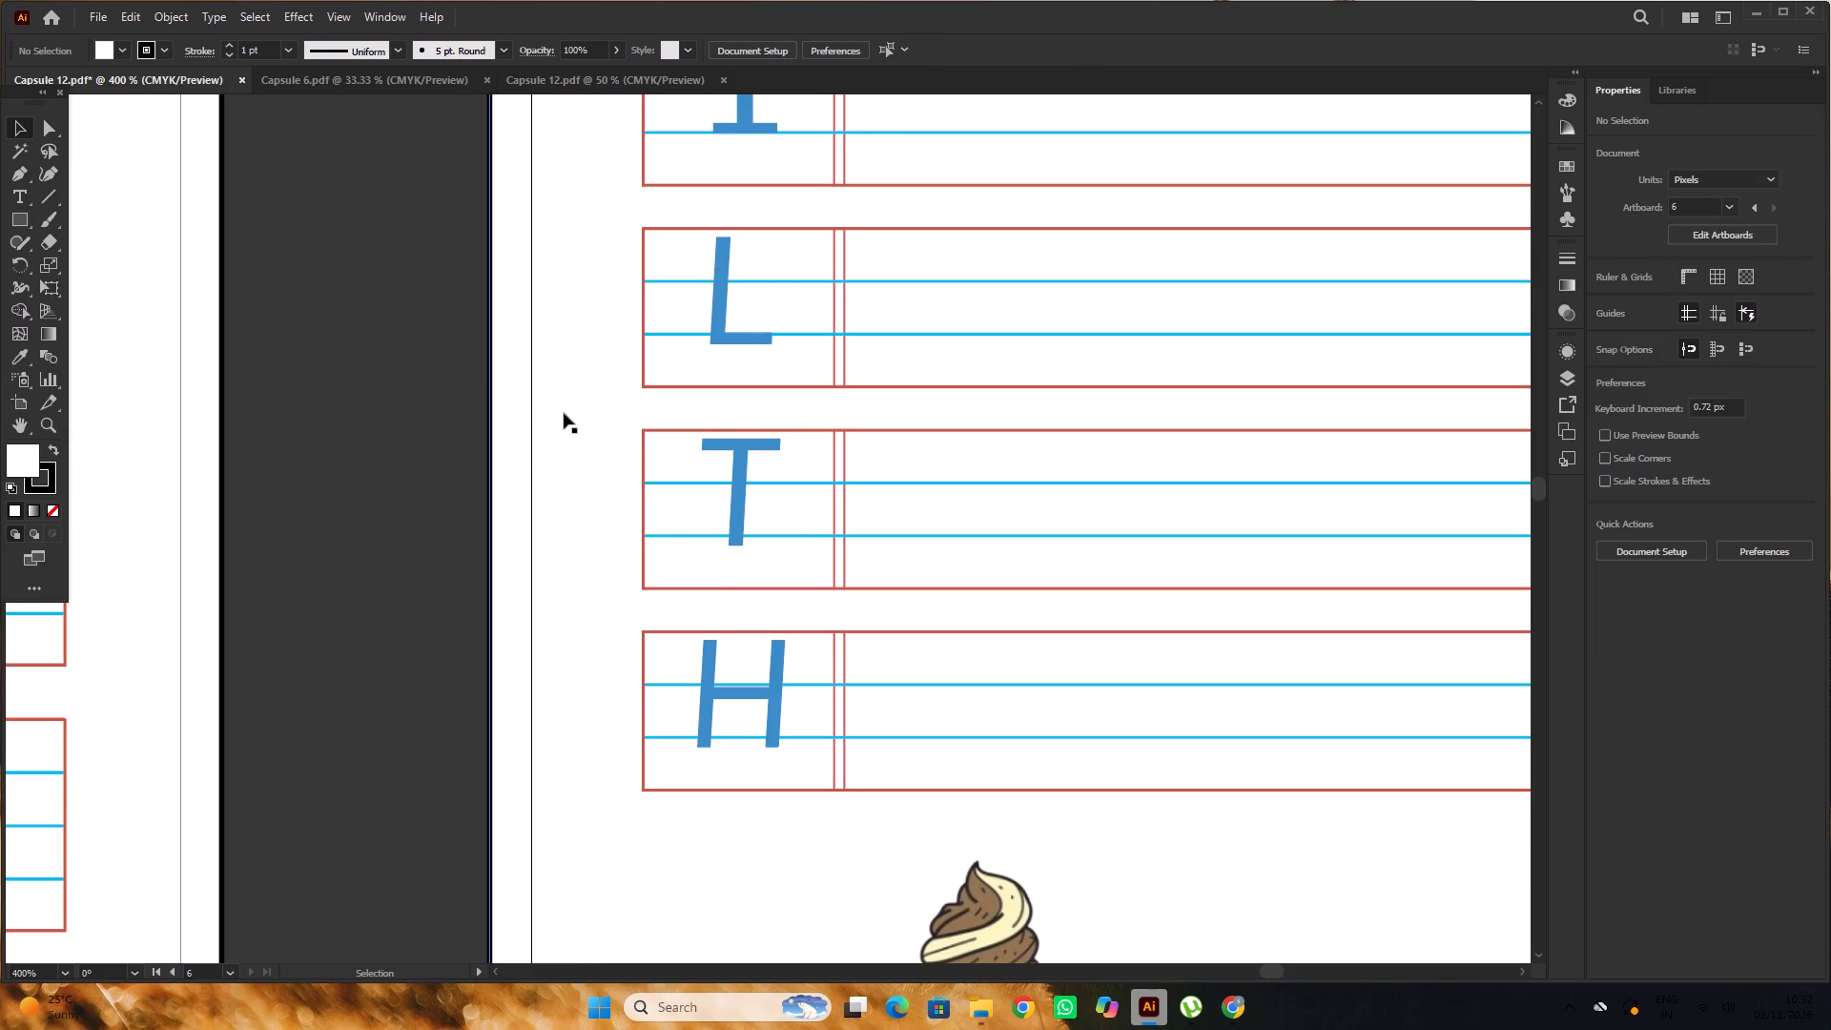
left_click(564, 413)
key("ctrl+2")
Nudge the blue letters T and L slightly up and I slightly down to fit between their writing lines.
scroll(626, 425, "down", 2, "alt")
scroll(673, 433, "up", 3, "alt")
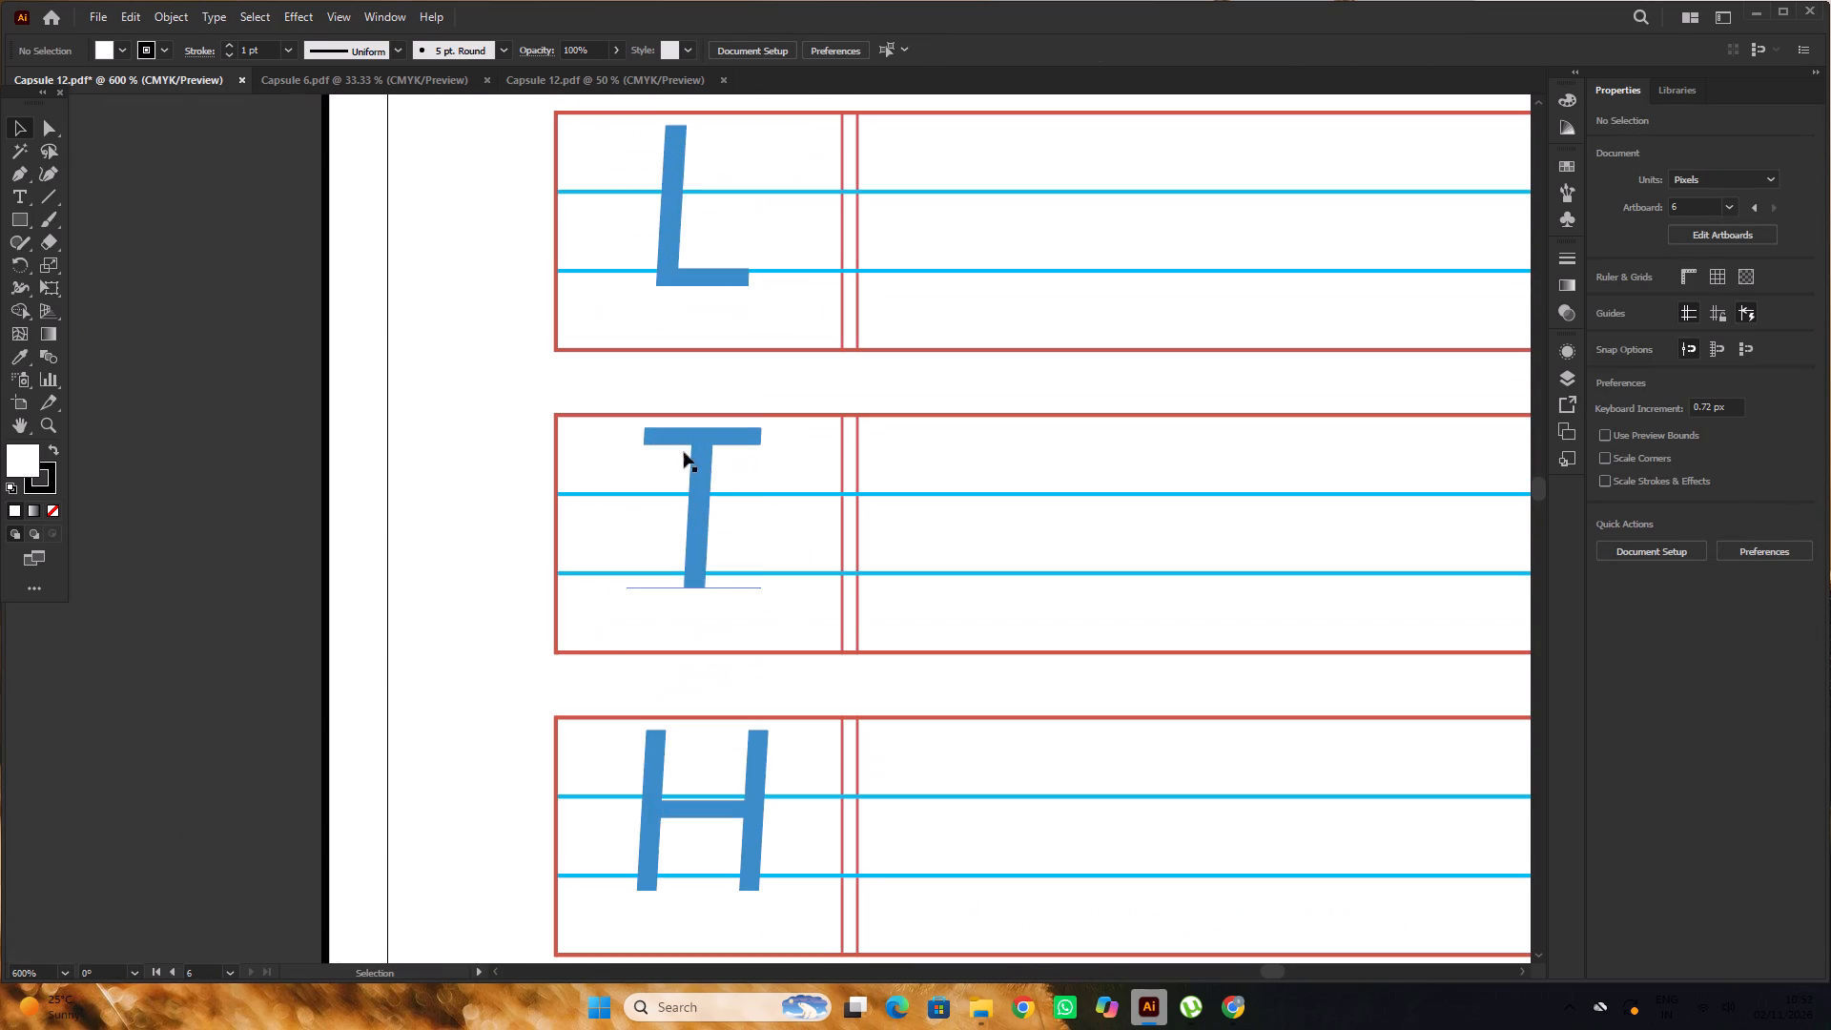
left_click(711, 472)
left_click_drag(706, 474, 706, 458)
scroll(706, 458, "down", 3, "alt")
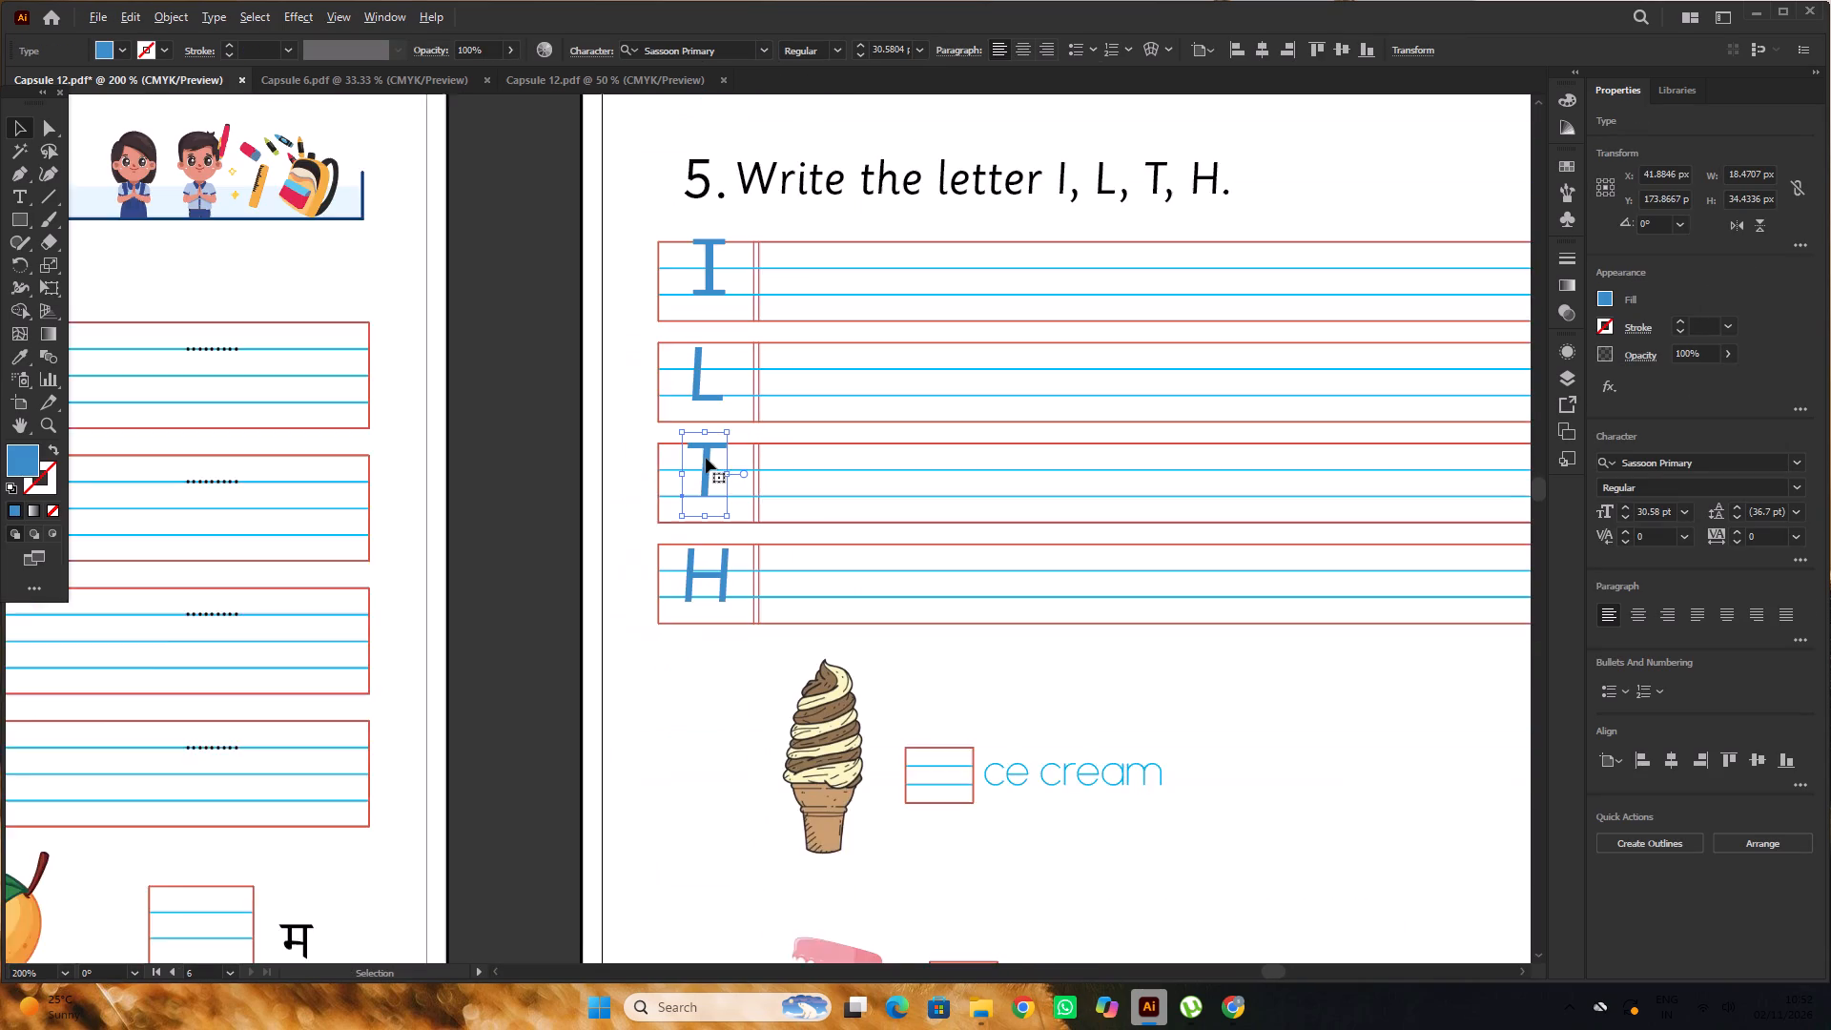
scroll(706, 458, "up", 3)
scroll(705, 434, "up", 3, "alt")
left_click(690, 441)
left_click_drag(688, 446, 688, 432)
scroll(688, 432, "down", 2, "alt")
scroll(688, 432, "up", 5)
scroll(694, 401, "down", 1, "alt")
scroll(698, 397, "up", 3, "alt")
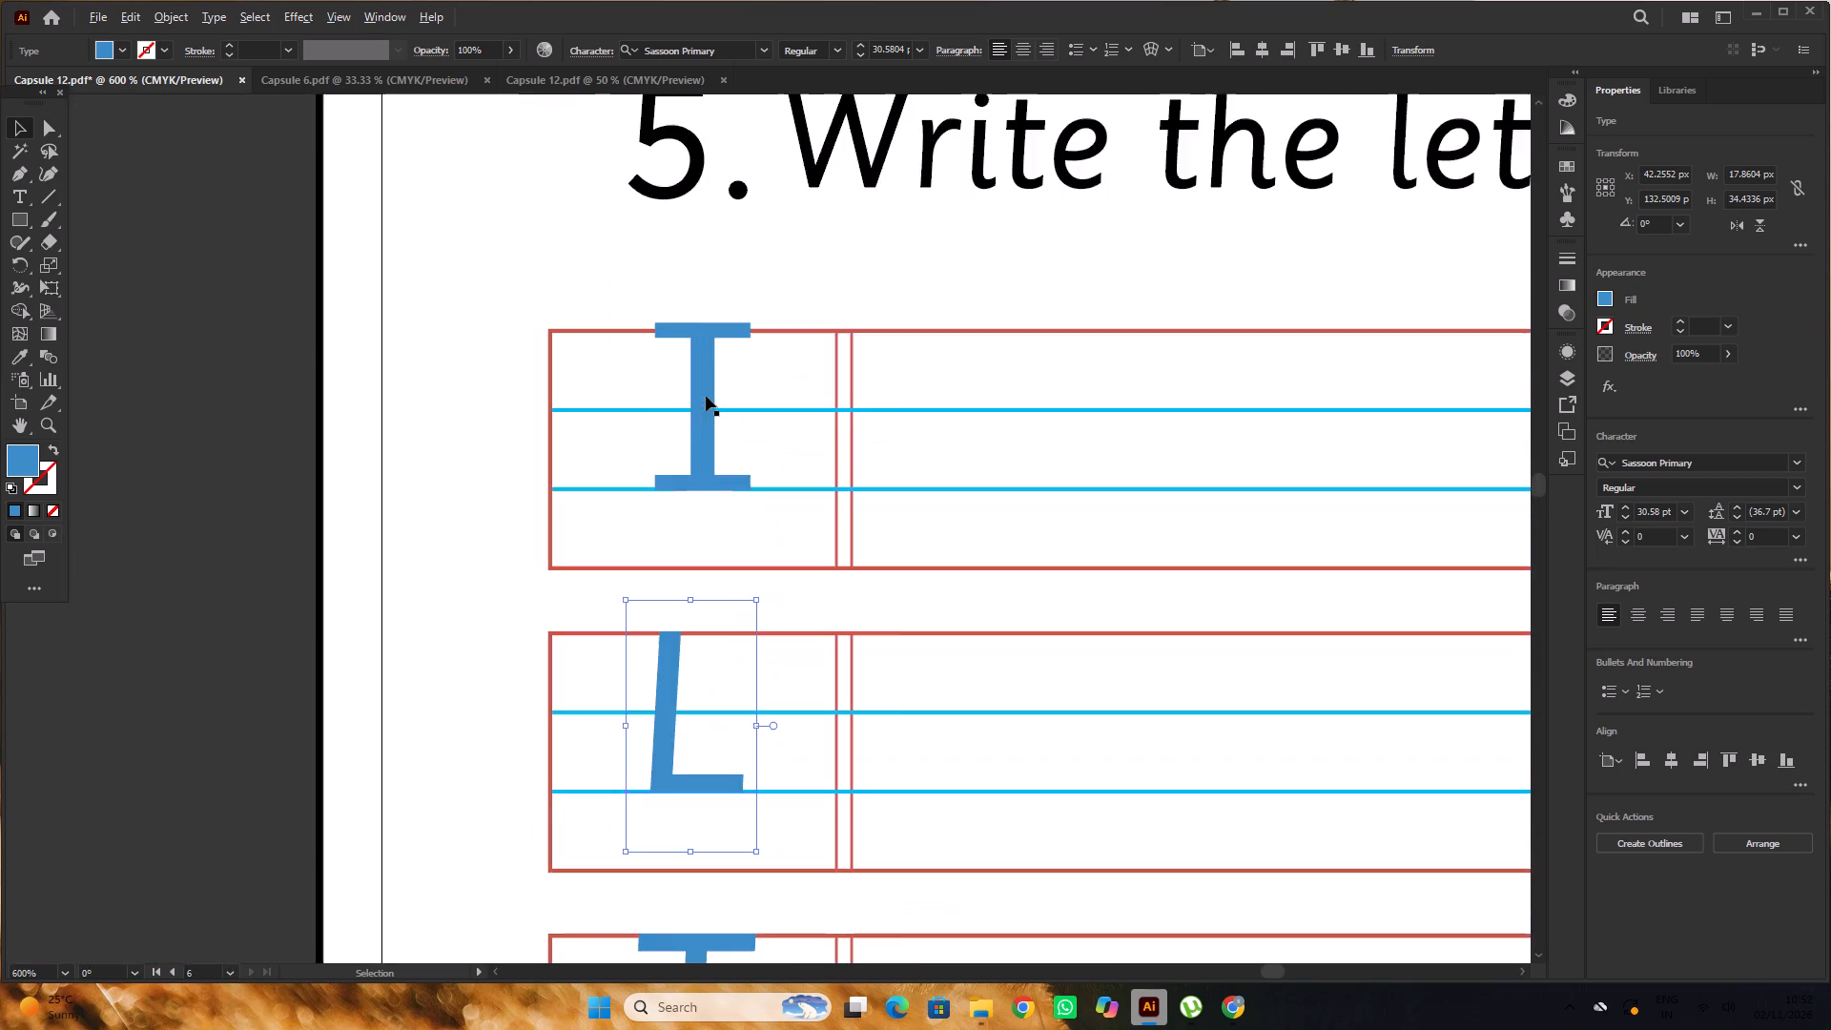
scroll(708, 394, "up", 2, "alt")
left_click_drag(708, 394, 708, 404)
scroll(708, 404, "down", 4, "alt")
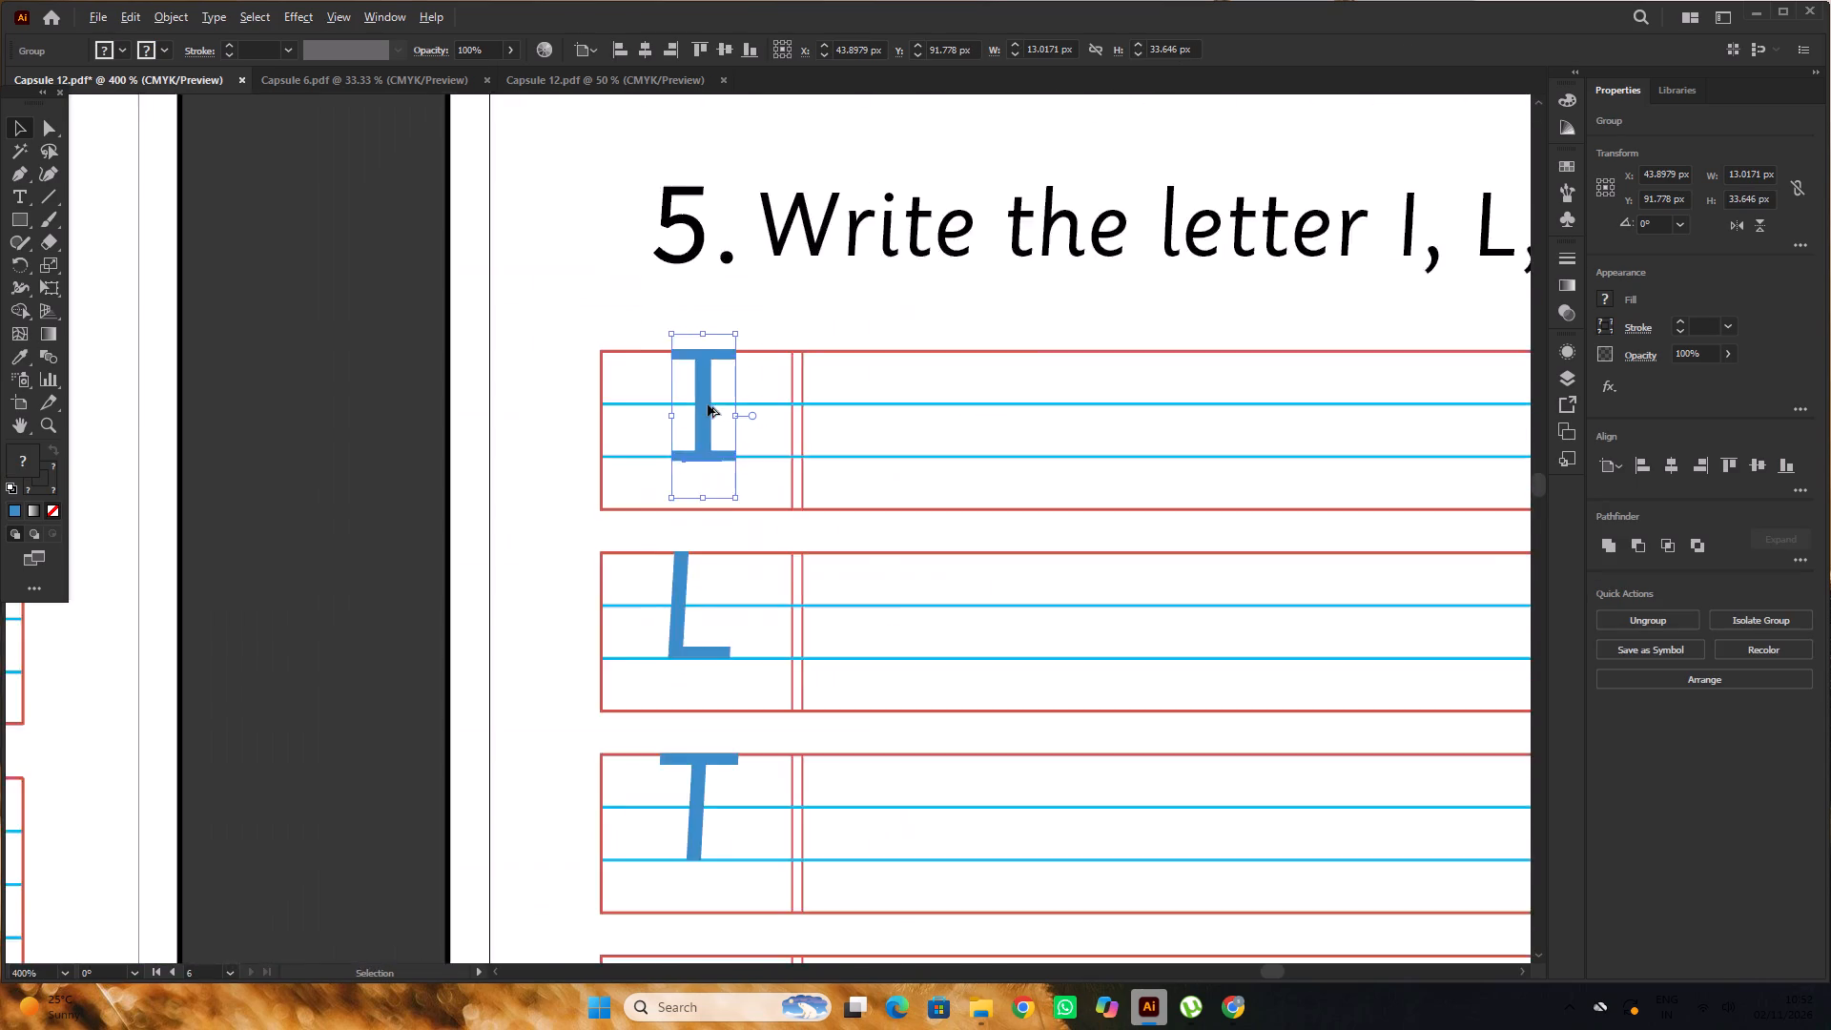
scroll(708, 404, "down", 1, "alt")
left_click(541, 388)
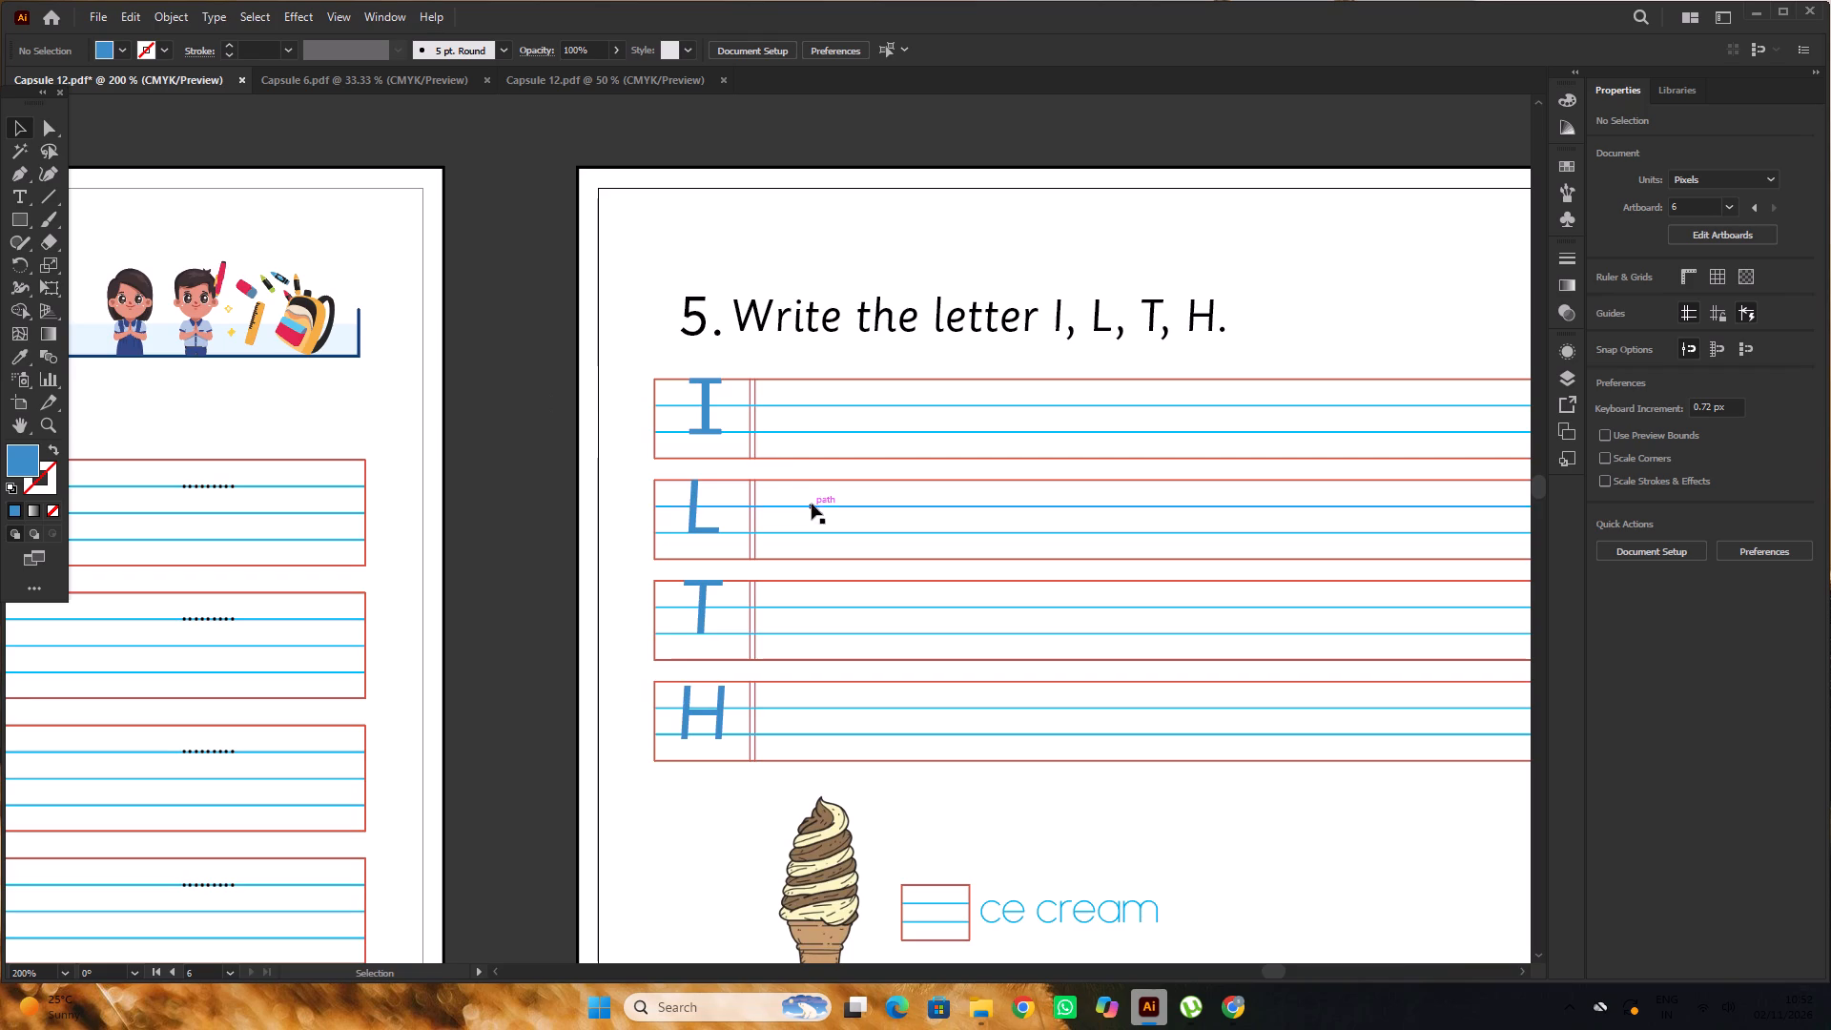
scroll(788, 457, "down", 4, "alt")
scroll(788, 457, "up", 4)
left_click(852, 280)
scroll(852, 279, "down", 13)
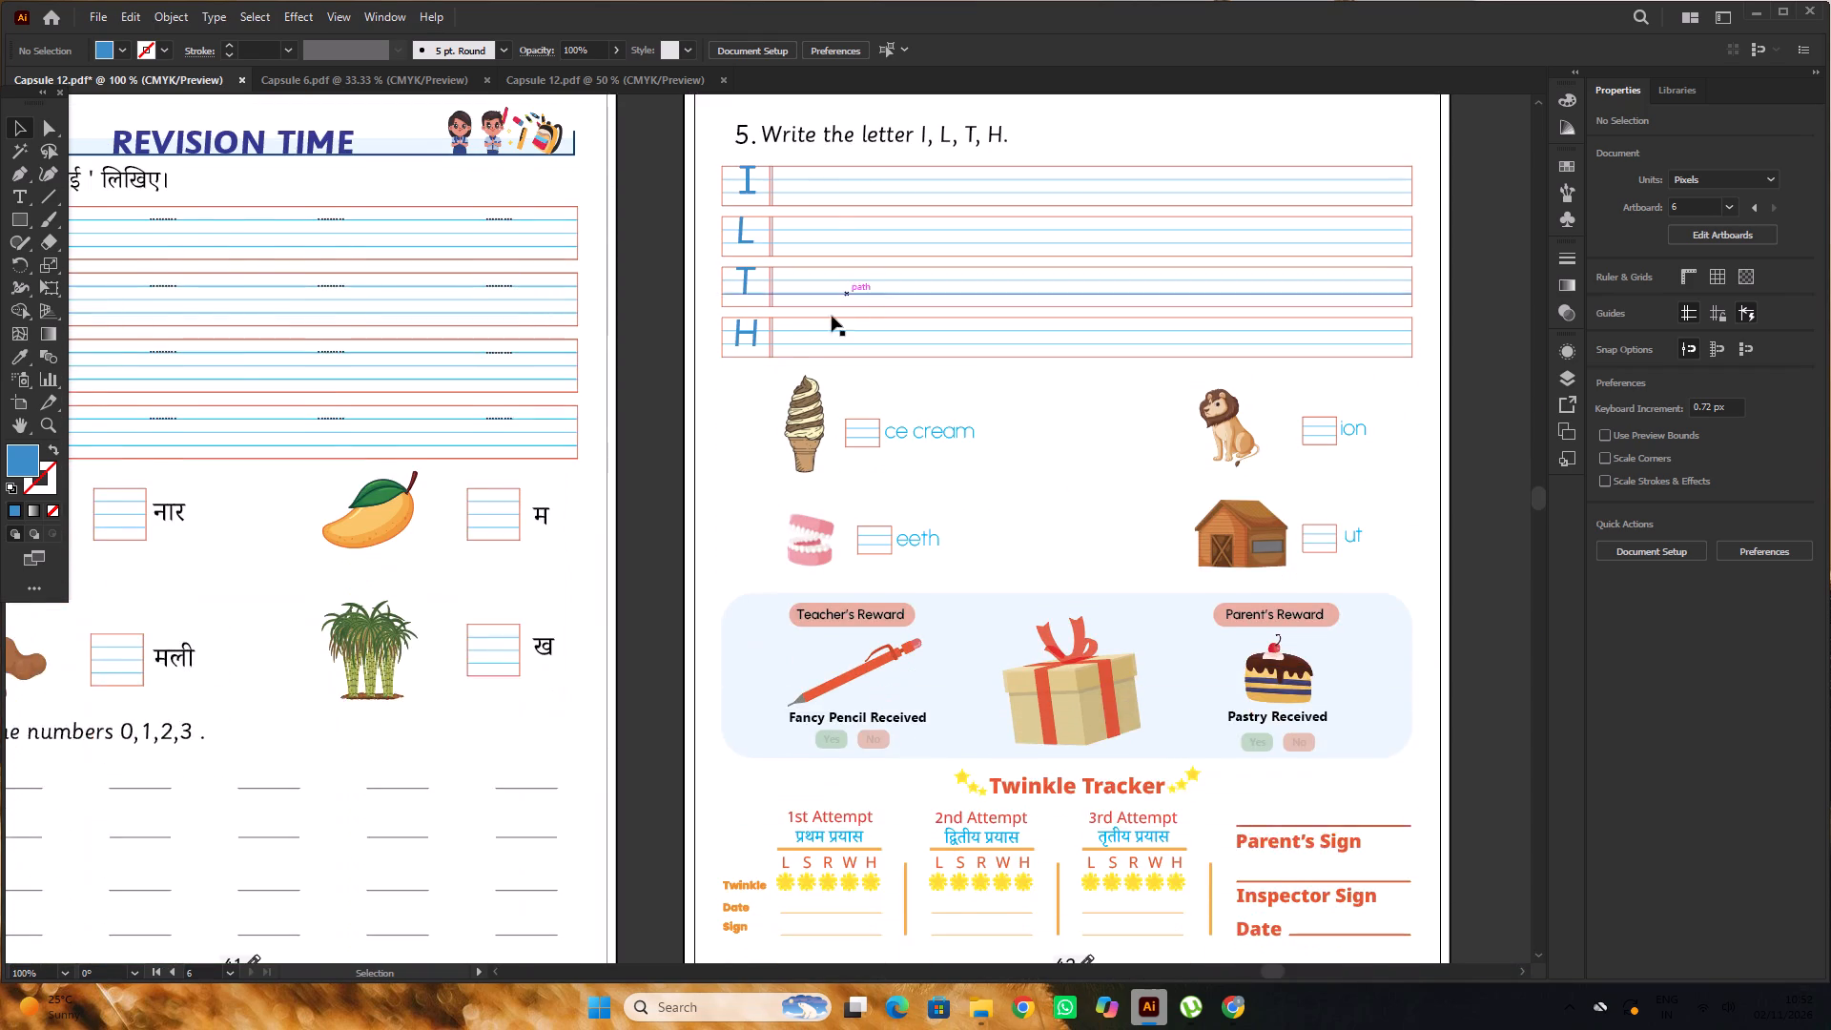
Ungroup the picture-and-word exercise below the letter writing rows on page 42.
scroll(713, 364, "down", 1, "alt")
scroll(895, 425, "up", 2, "alt")
left_click(869, 400)
right_click(843, 403)
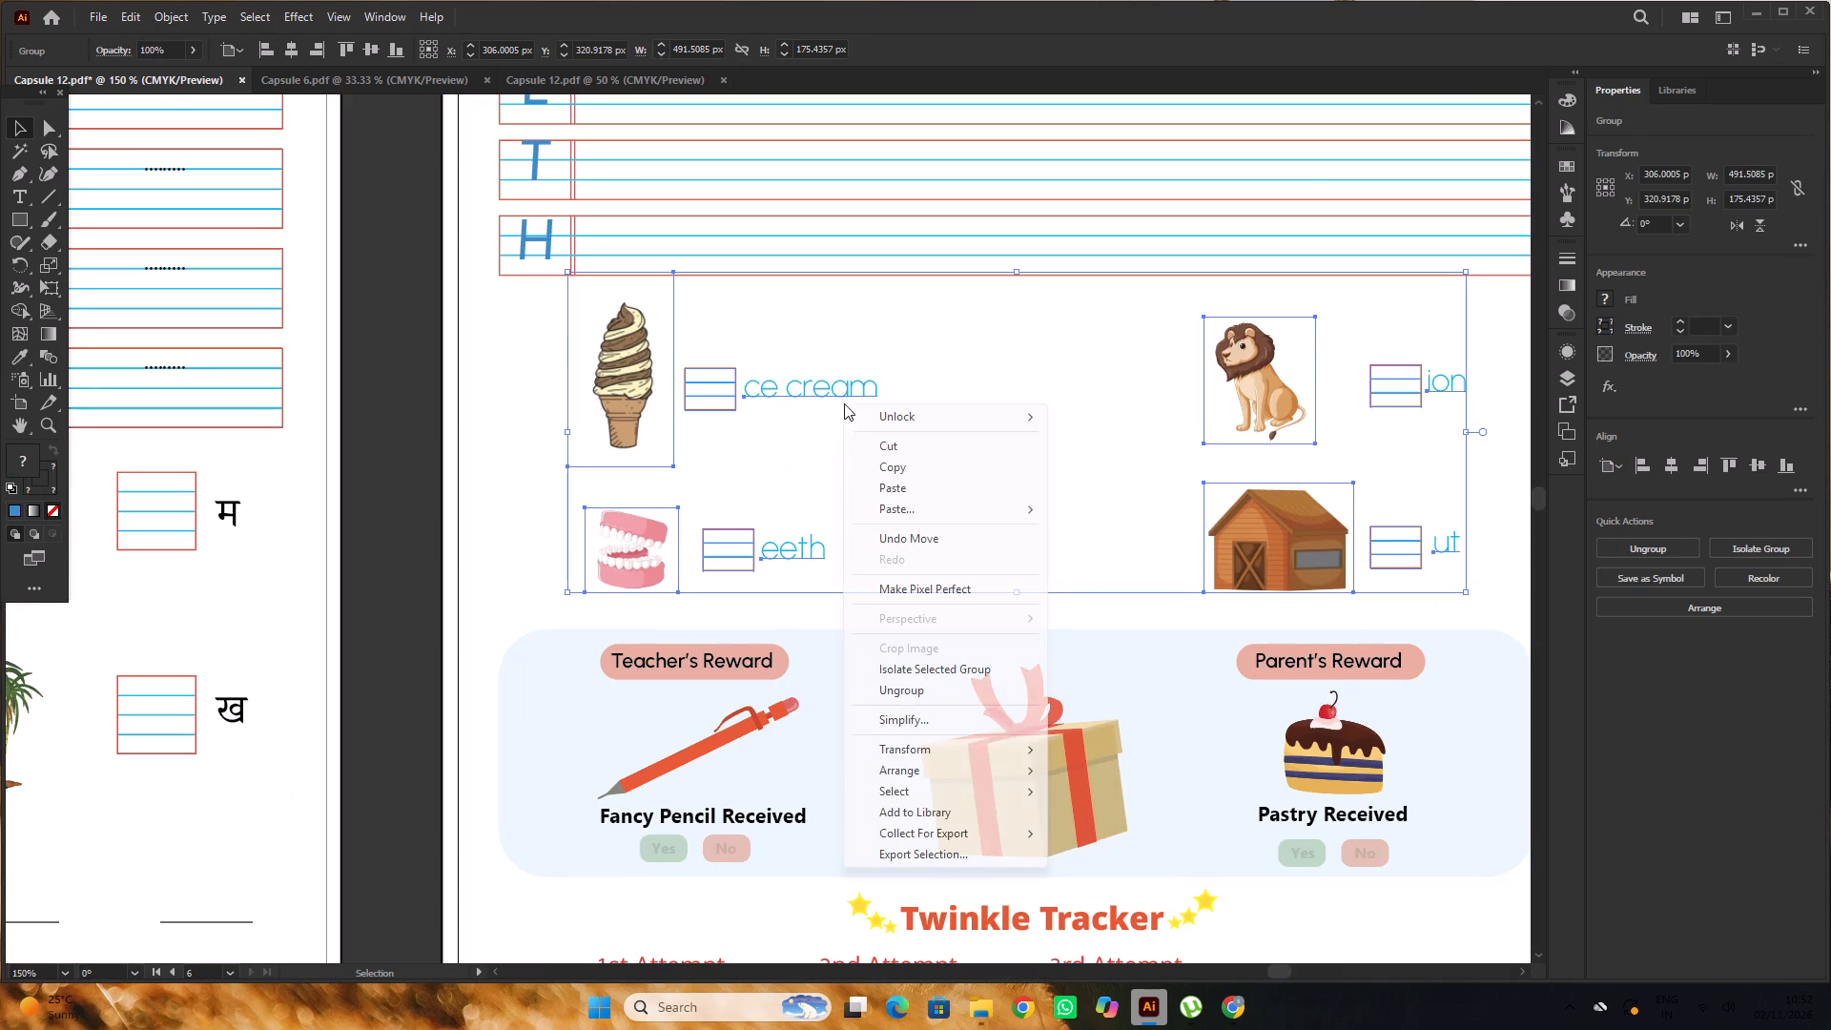
left_click(905, 685)
scroll(770, 463, "down", 2, "alt")
left_click(1283, 469)
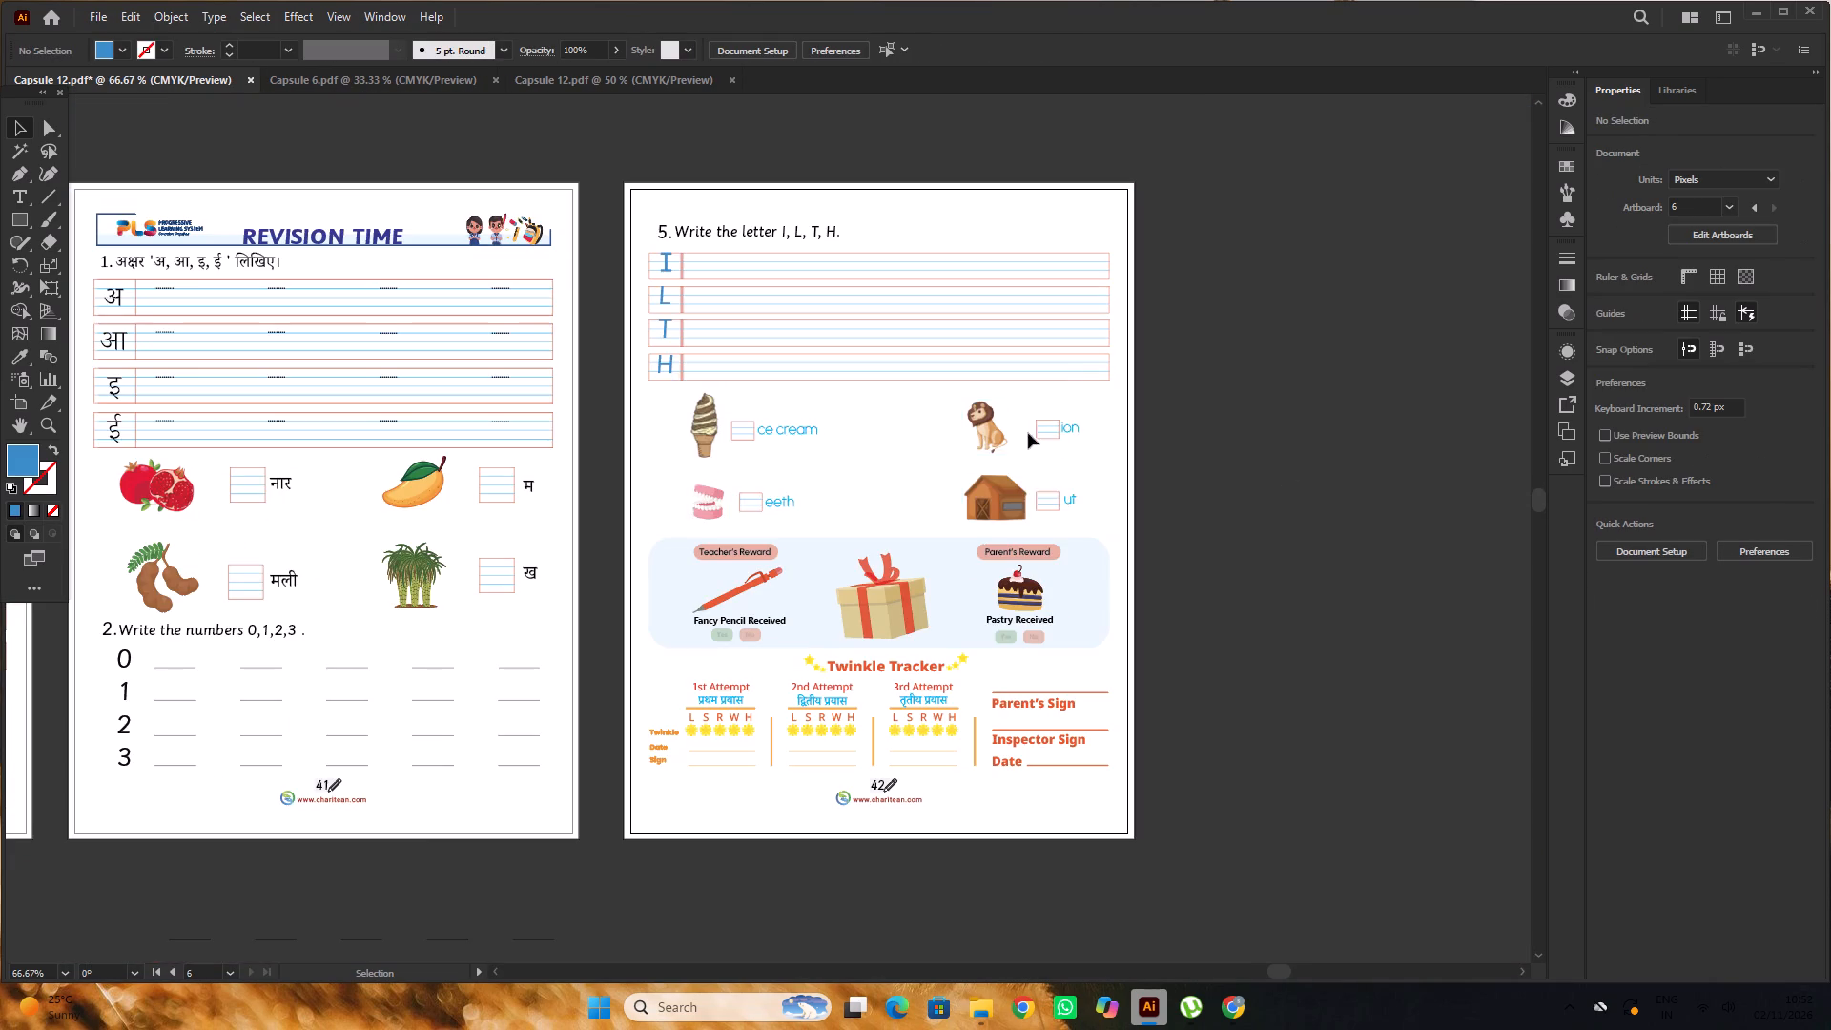
Set the blue word endings "ce cream", "eeth", "ion" and "ut" on page 42 to Sassoon Primary.
scroll(1027, 433, "up", 2, "alt")
left_click(495, 443)
left_click(499, 593, "shift")
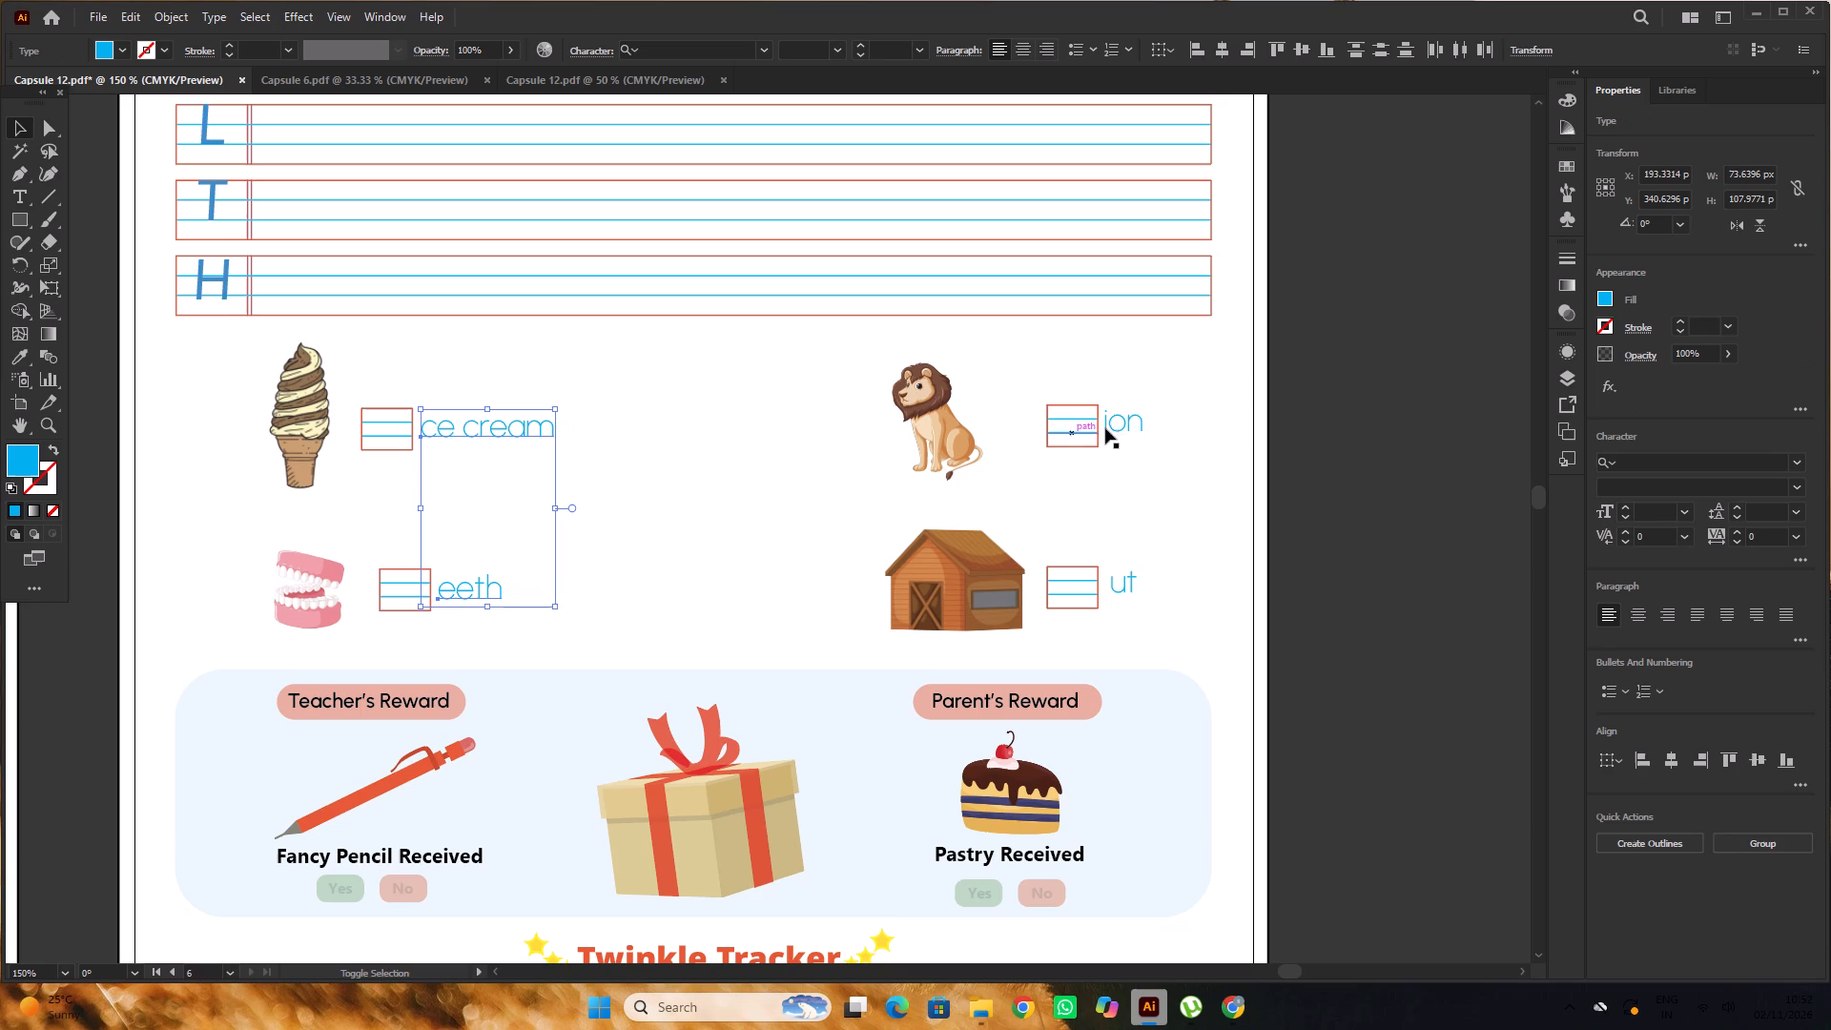
left_click(1124, 424, "shift")
left_click(1121, 587, "shift")
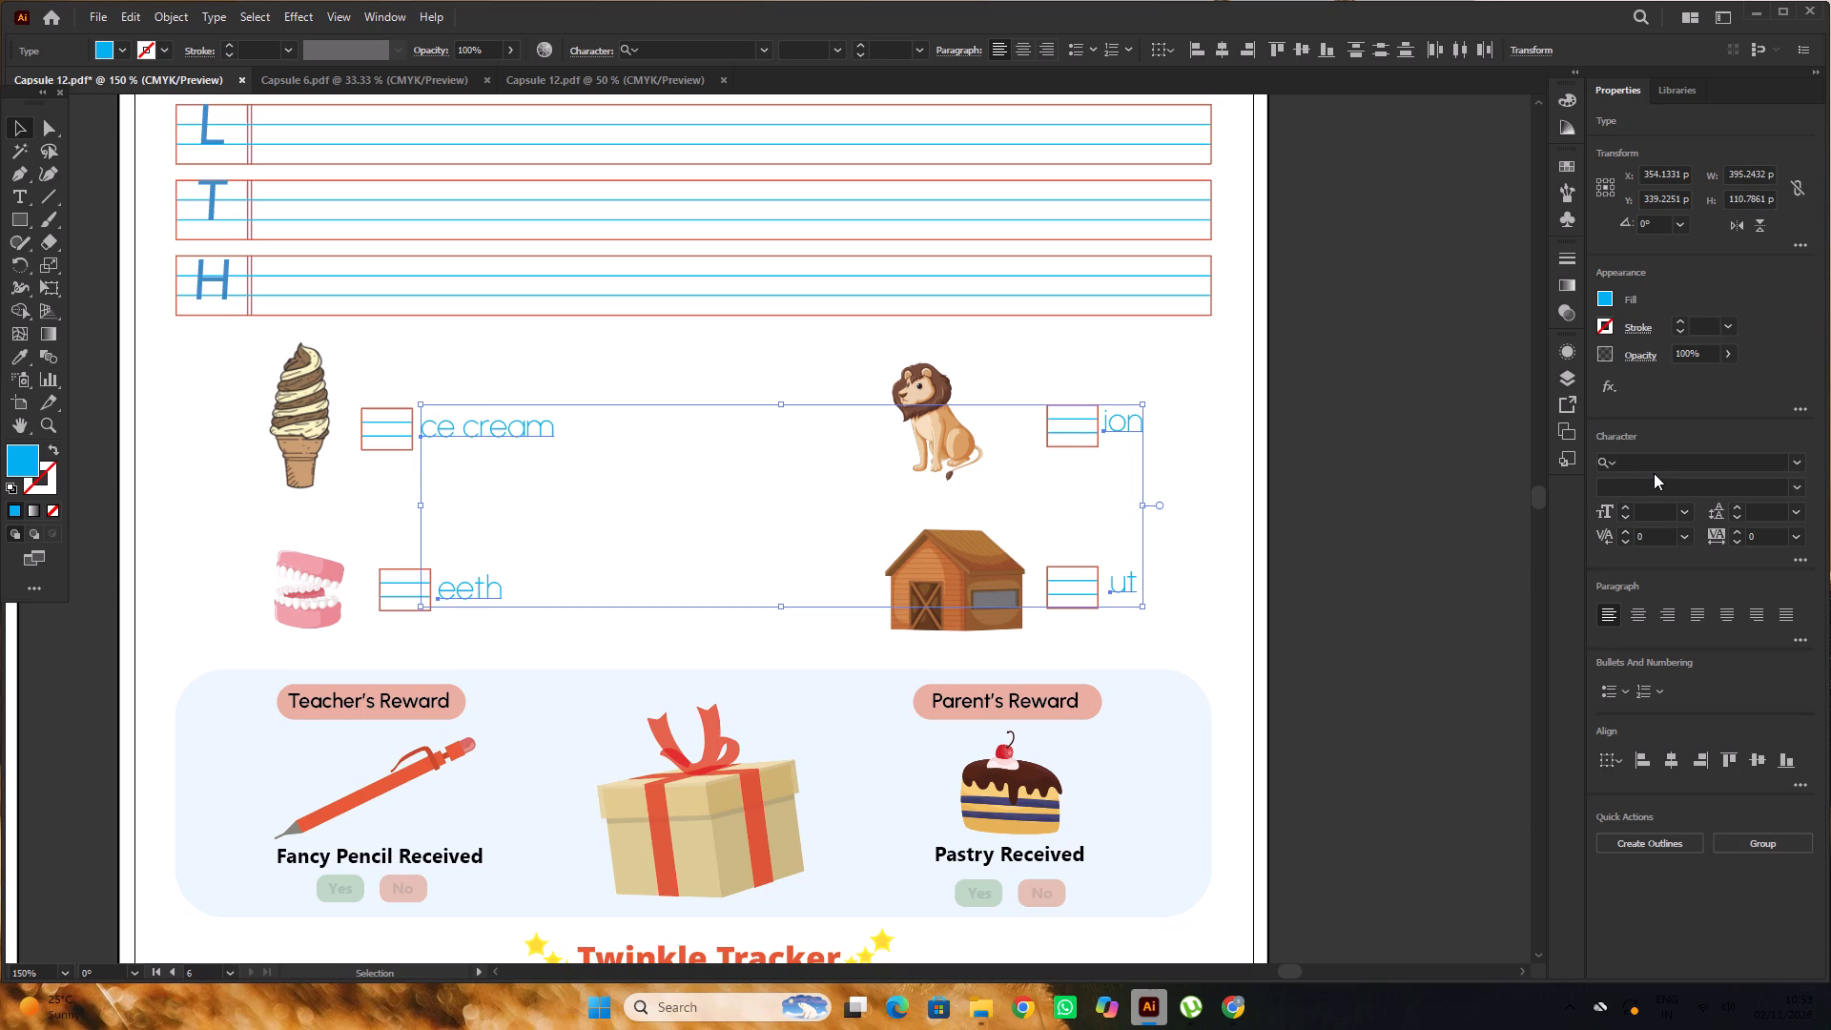
left_click(1654, 473)
left_click(1654, 463)
type("SA")
key("s")
key("s")
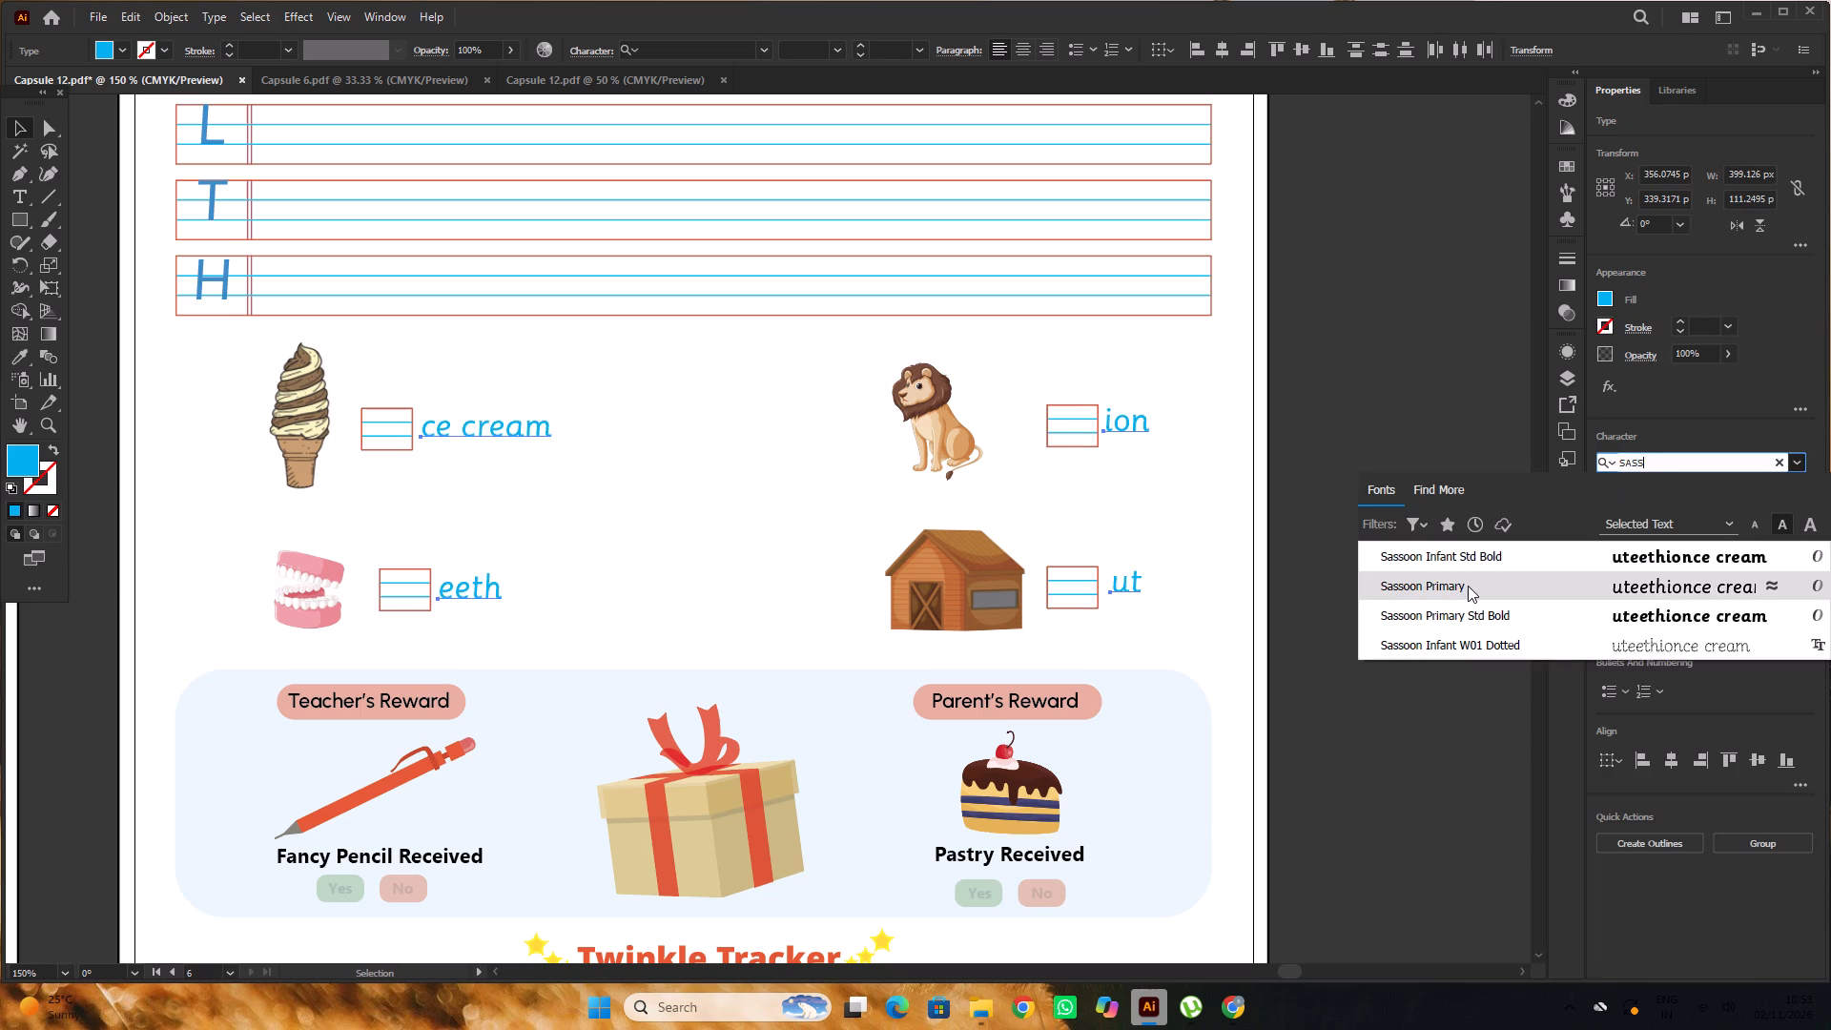
left_click(1468, 586)
double_click(1399, 498)
Examine page 42 up close and compare it with the other Capsule 12 pages for remaining corrections.
scroll(1395, 497, "down", 6, "alt")
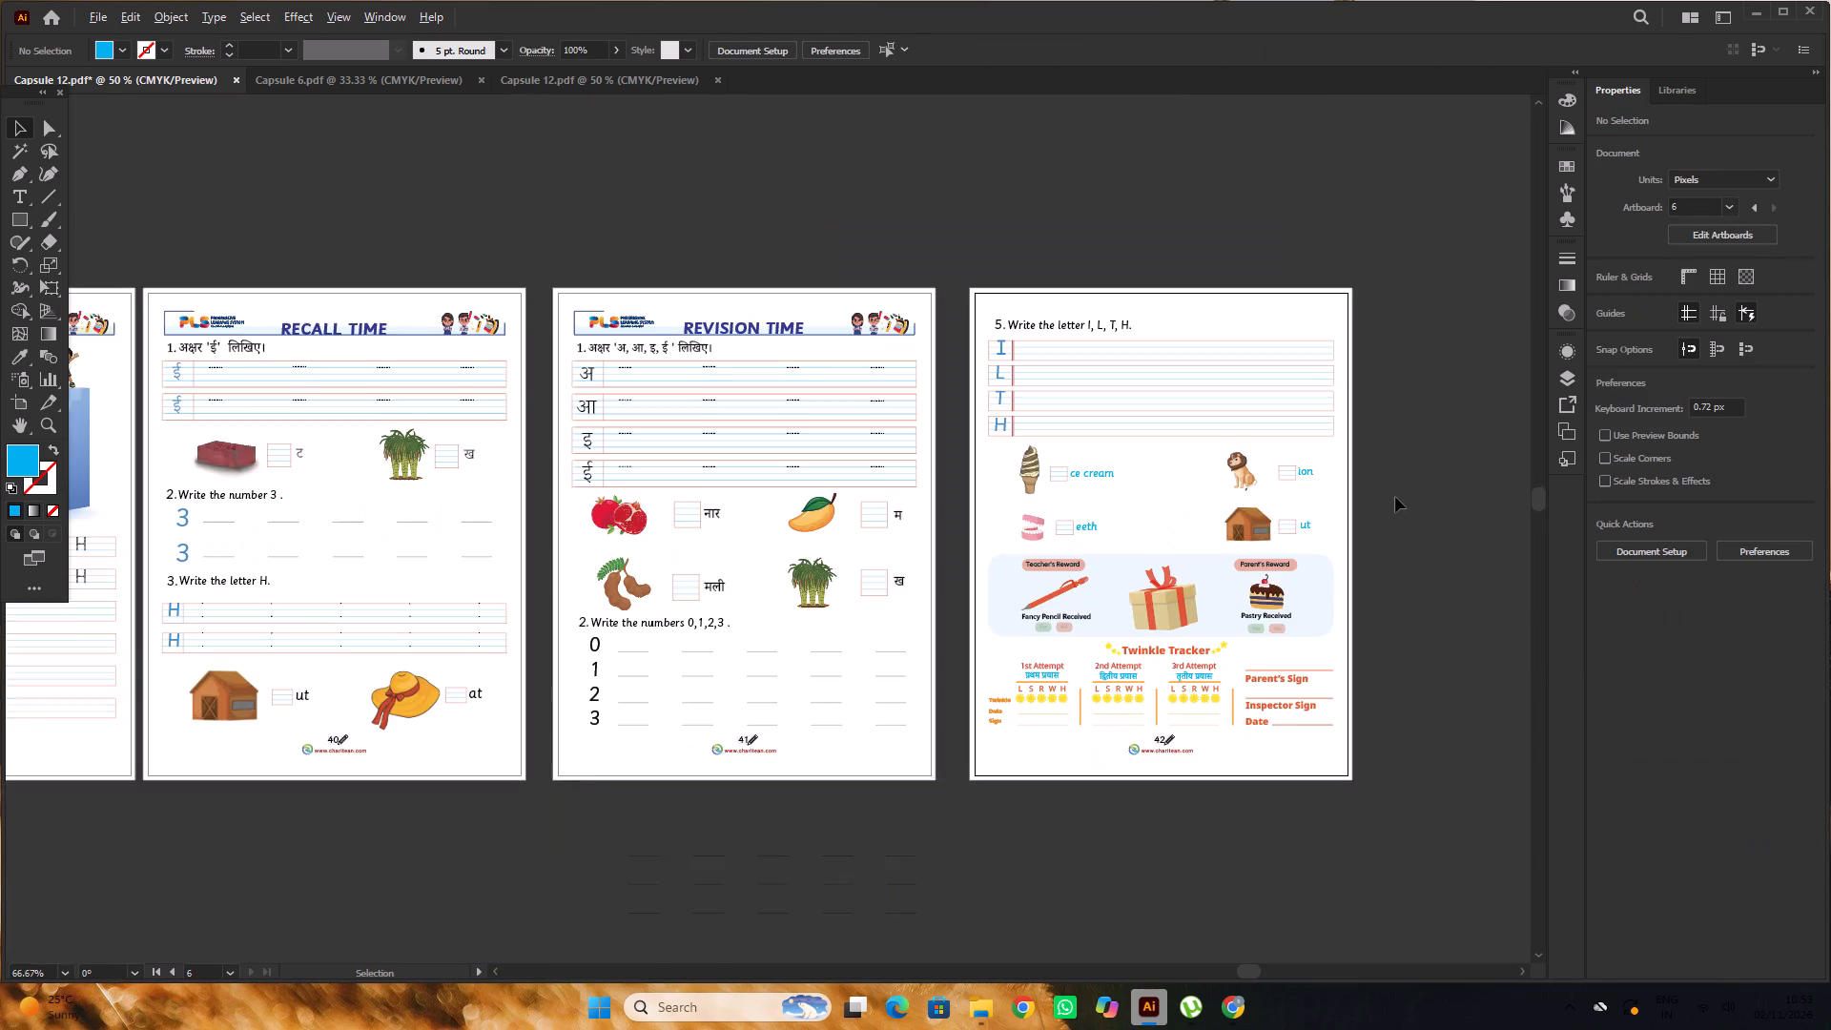
scroll(1395, 497, "down", 3, "alt")
scroll(1388, 528, "up", 4, "alt")
scroll(1388, 528, "down", 3)
scroll(1388, 528, "up", 4)
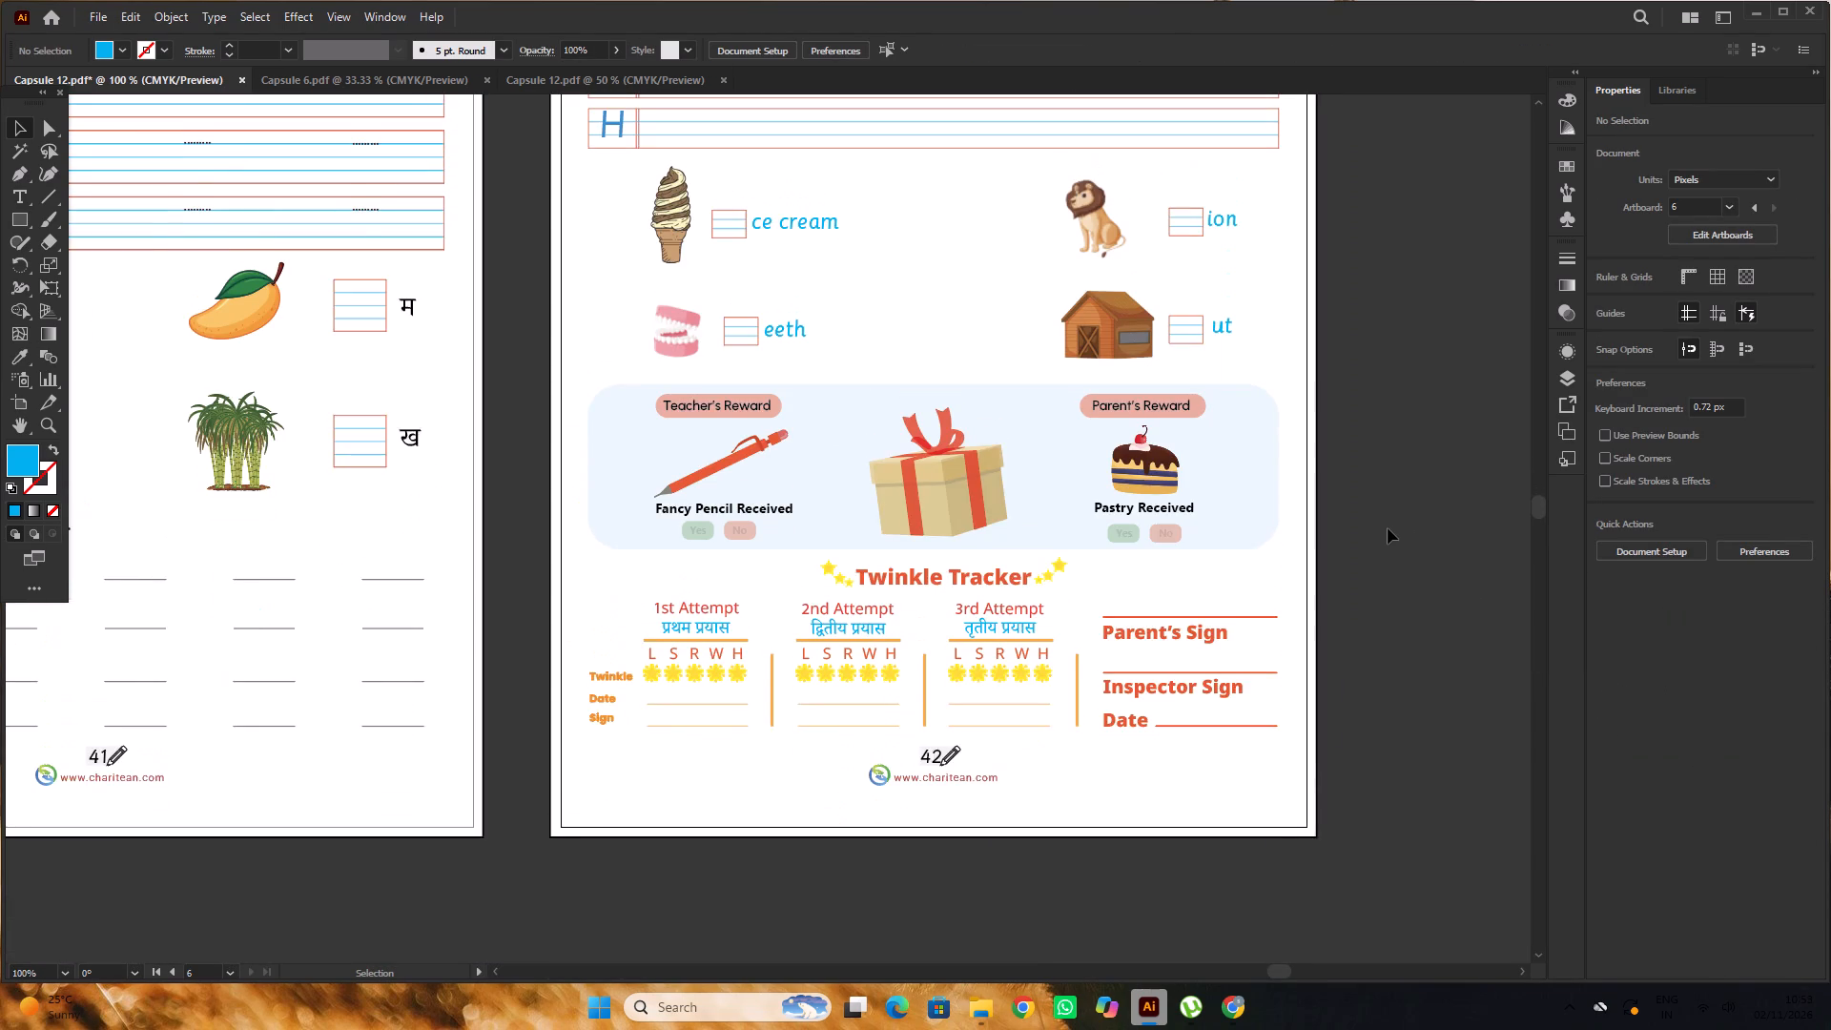
scroll(1388, 528, "up", 5)
scroll(1388, 528, "down", 1, "alt")
scroll(1388, 528, "up", 2)
scroll(1388, 528, "down", 6, "alt")
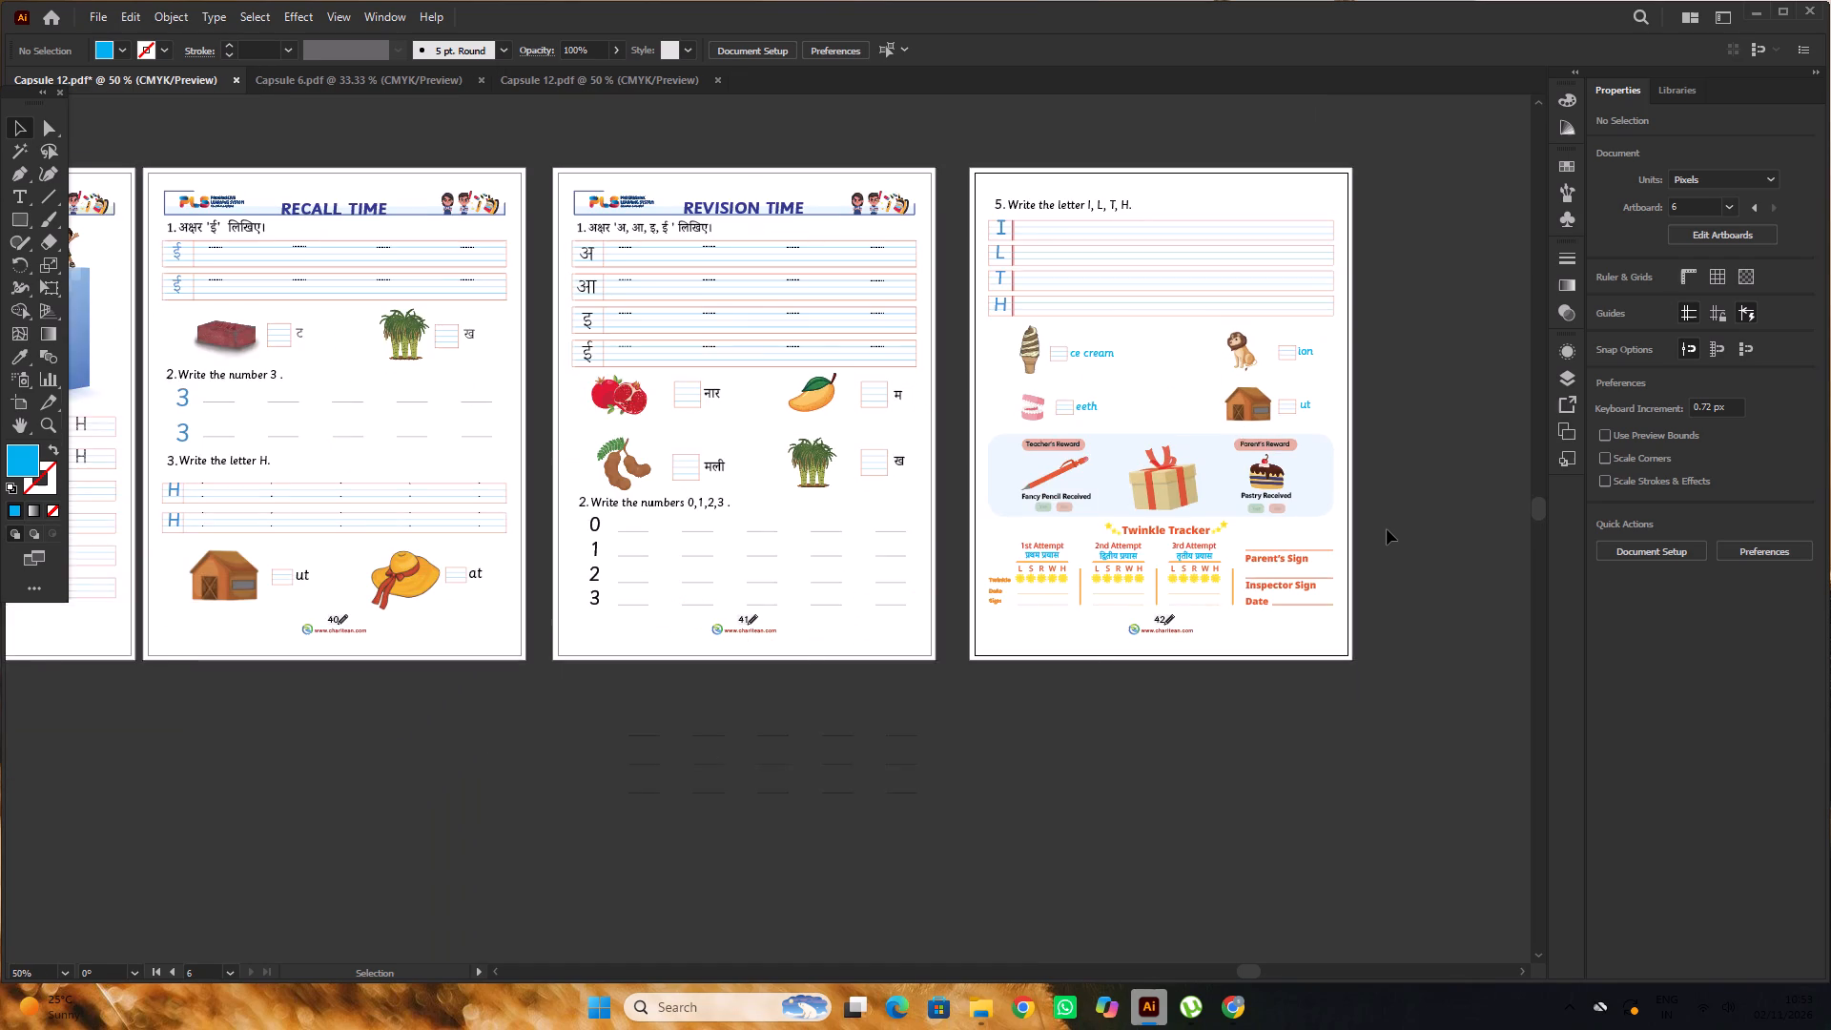
scroll(1387, 529, "down", 3, "alt")
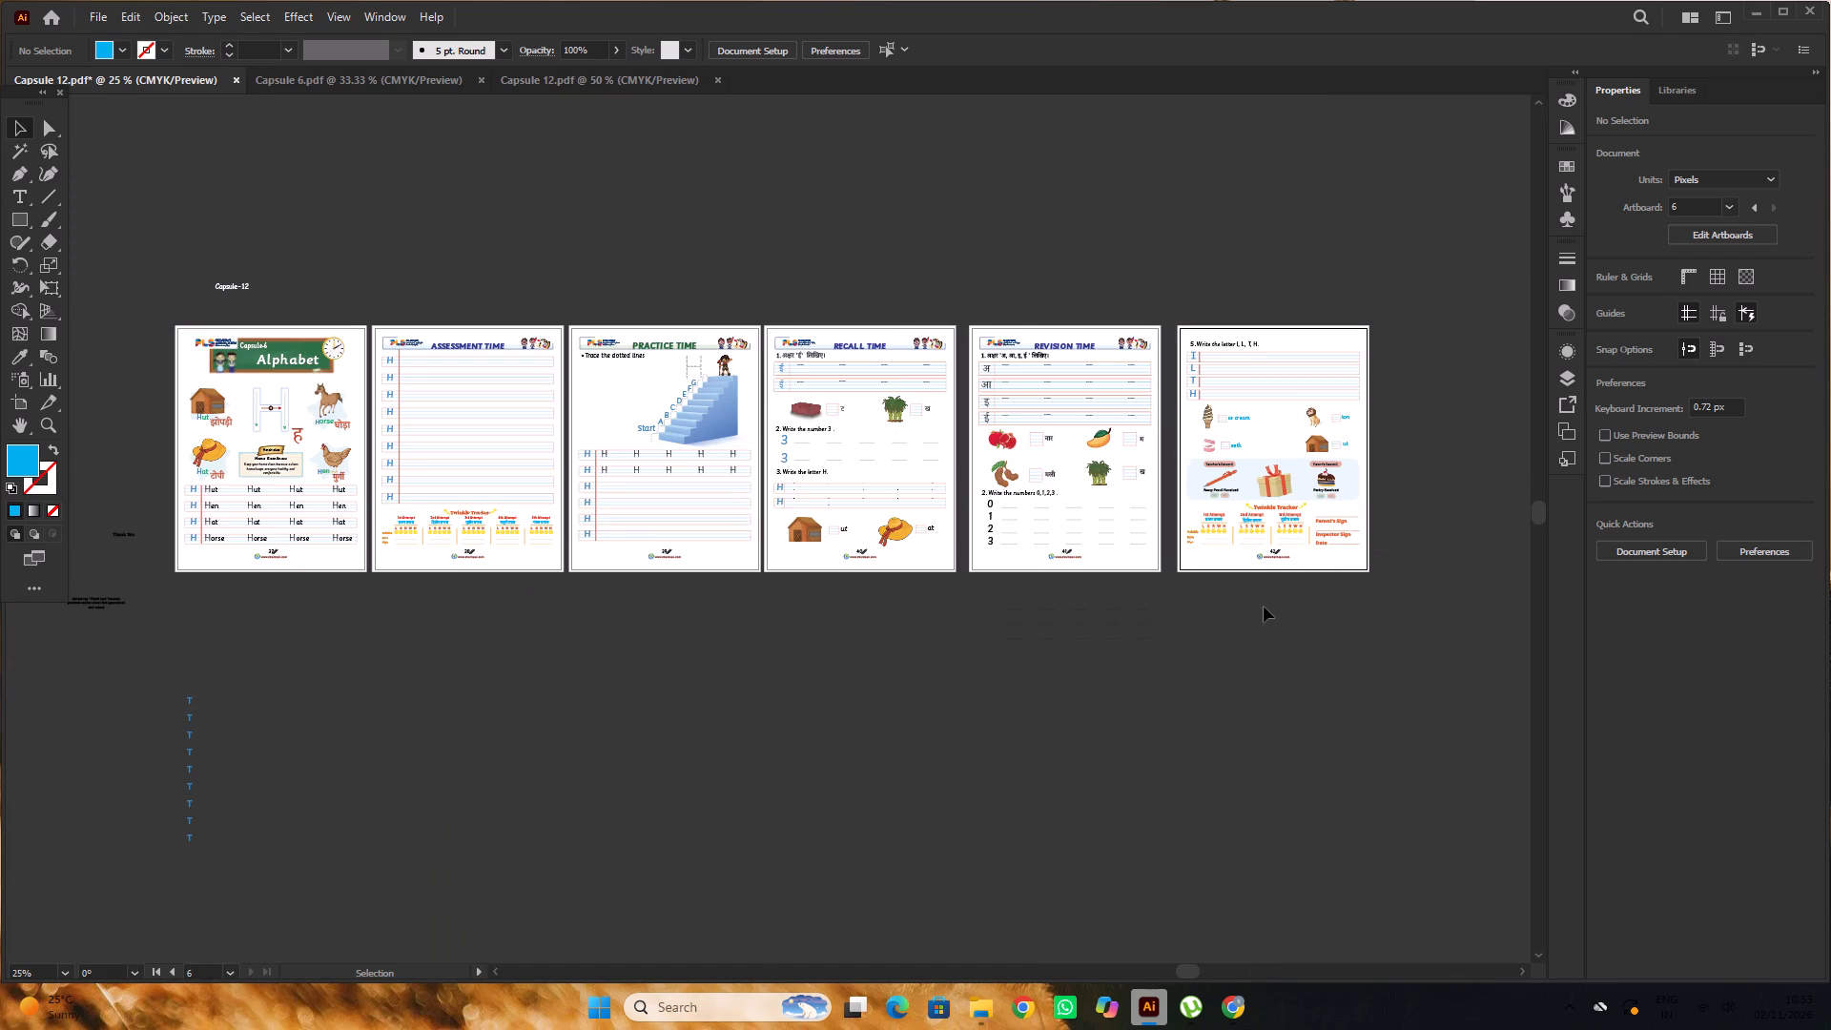
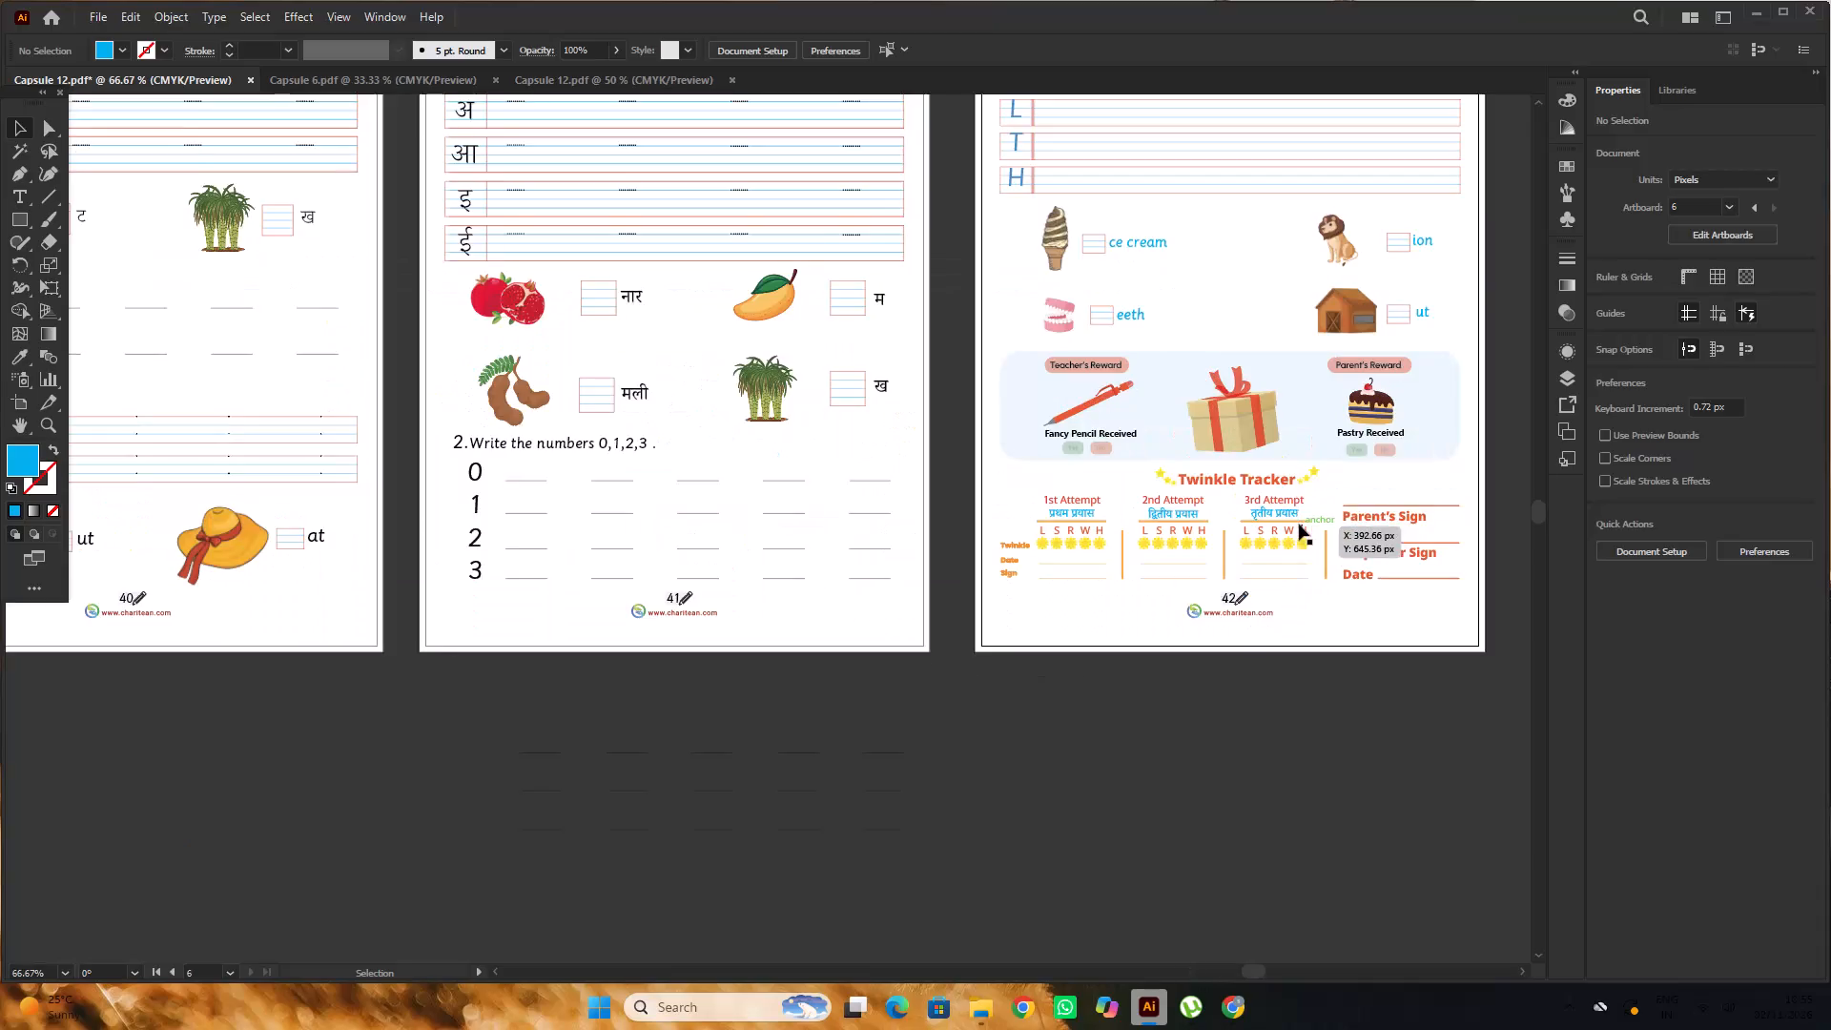
Examine the "Write the letter I, L, T, H." heading and letter rows on page 42 up close.
scroll(1240, 472, "up", 2)
scroll(1035, 396, "down", 3, "alt")
scroll(1126, 400, "up", 4, "alt")
scroll(1208, 423, "down", 4, "alt")
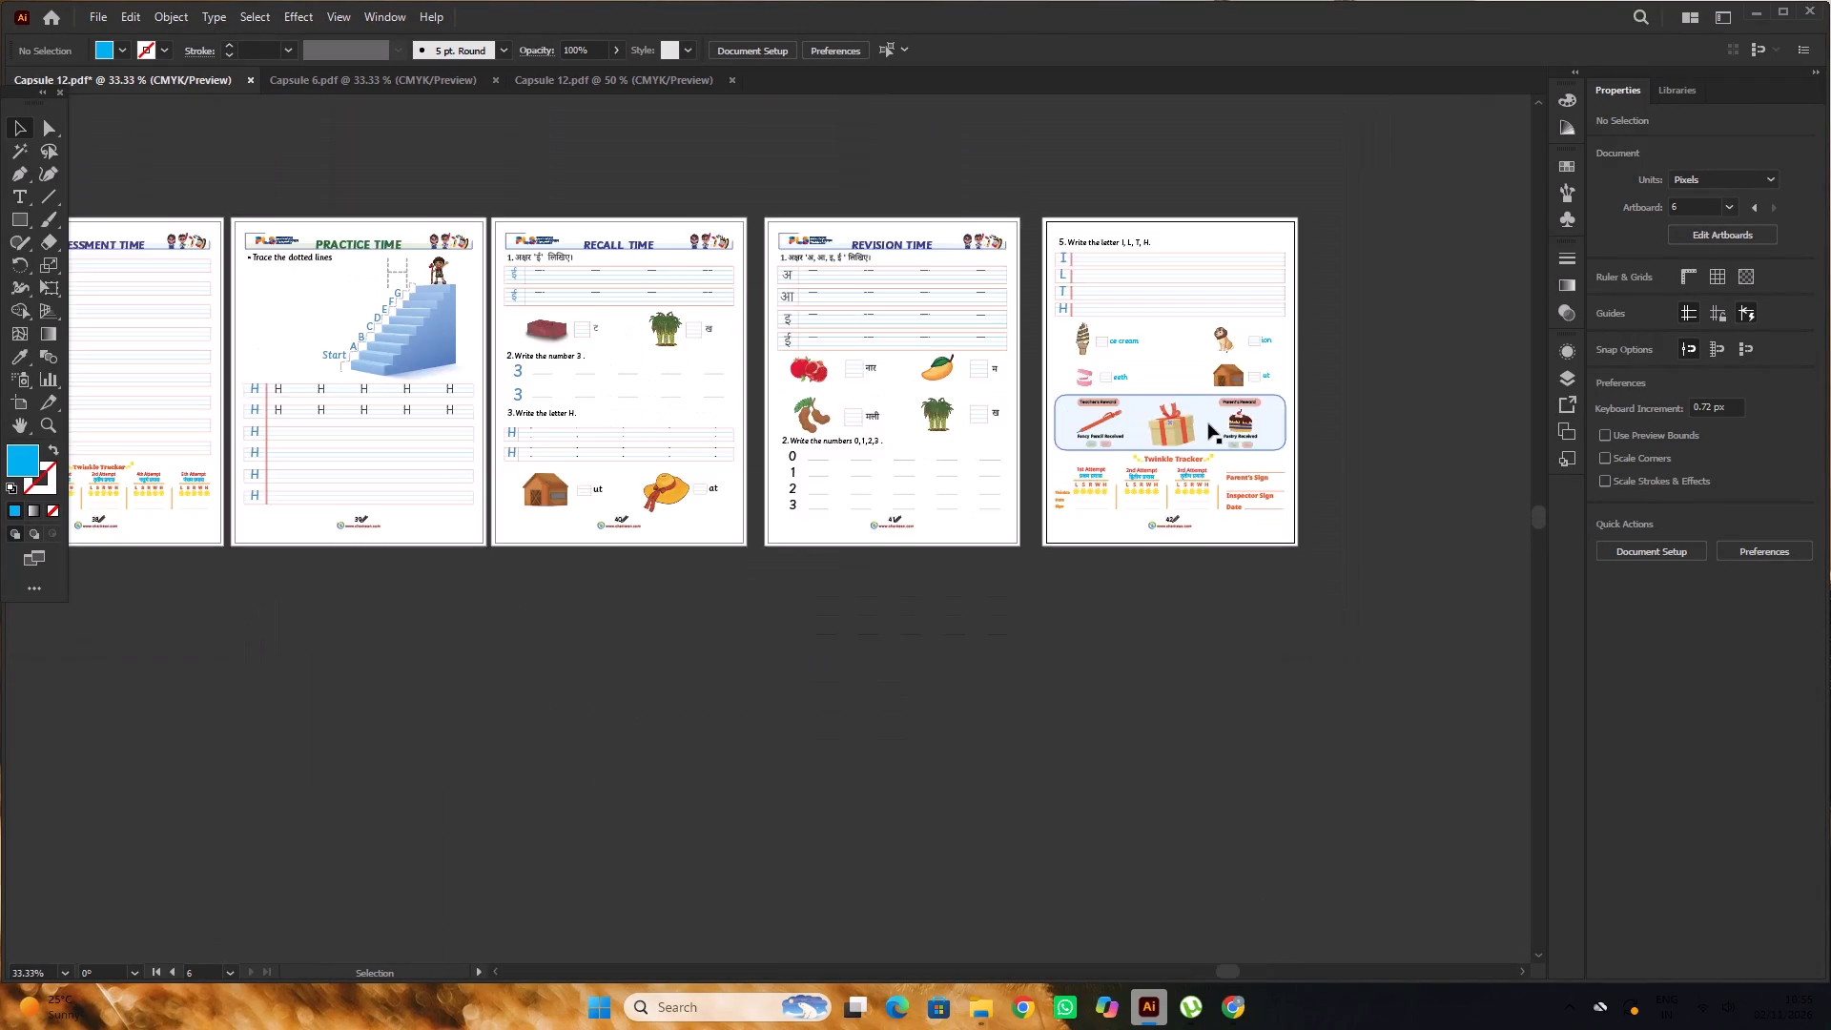
scroll(1209, 423, "up", 6)
scroll(1270, 425, "down", 5, "alt")
scroll(1229, 392, "up", 12, "alt")
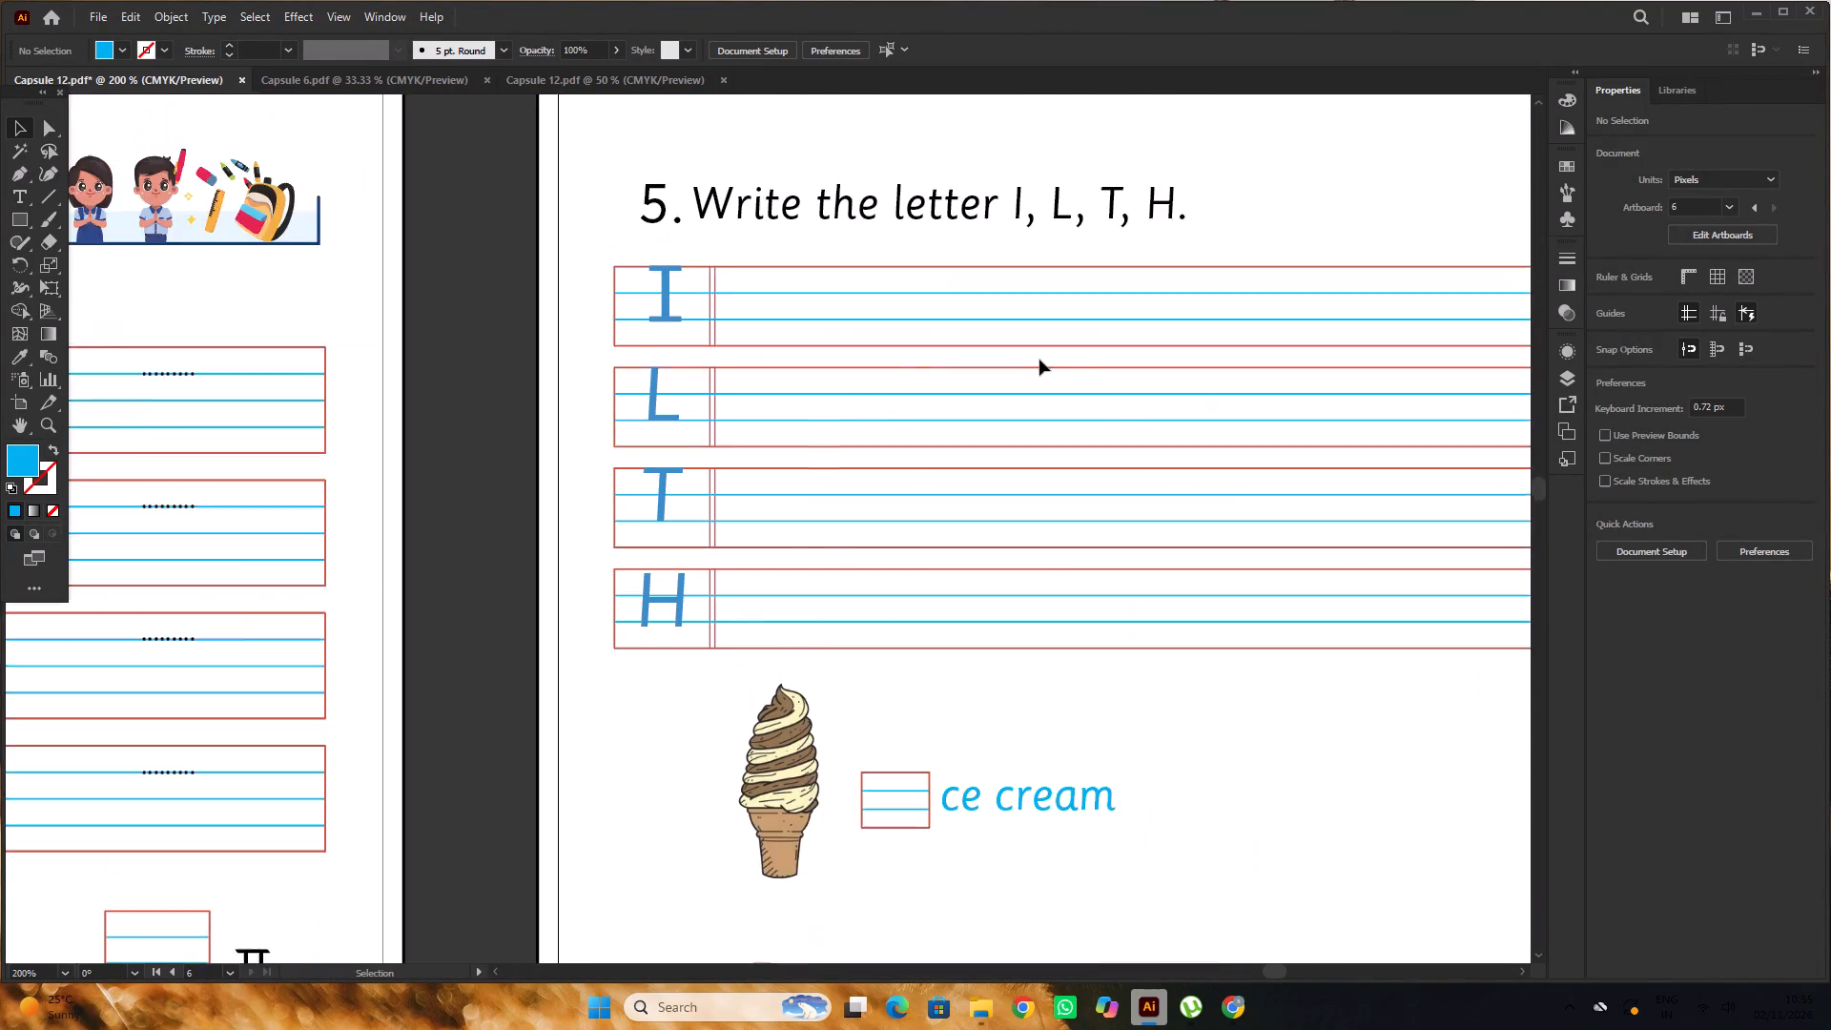
scroll(1039, 360, "up", 5, "alt")
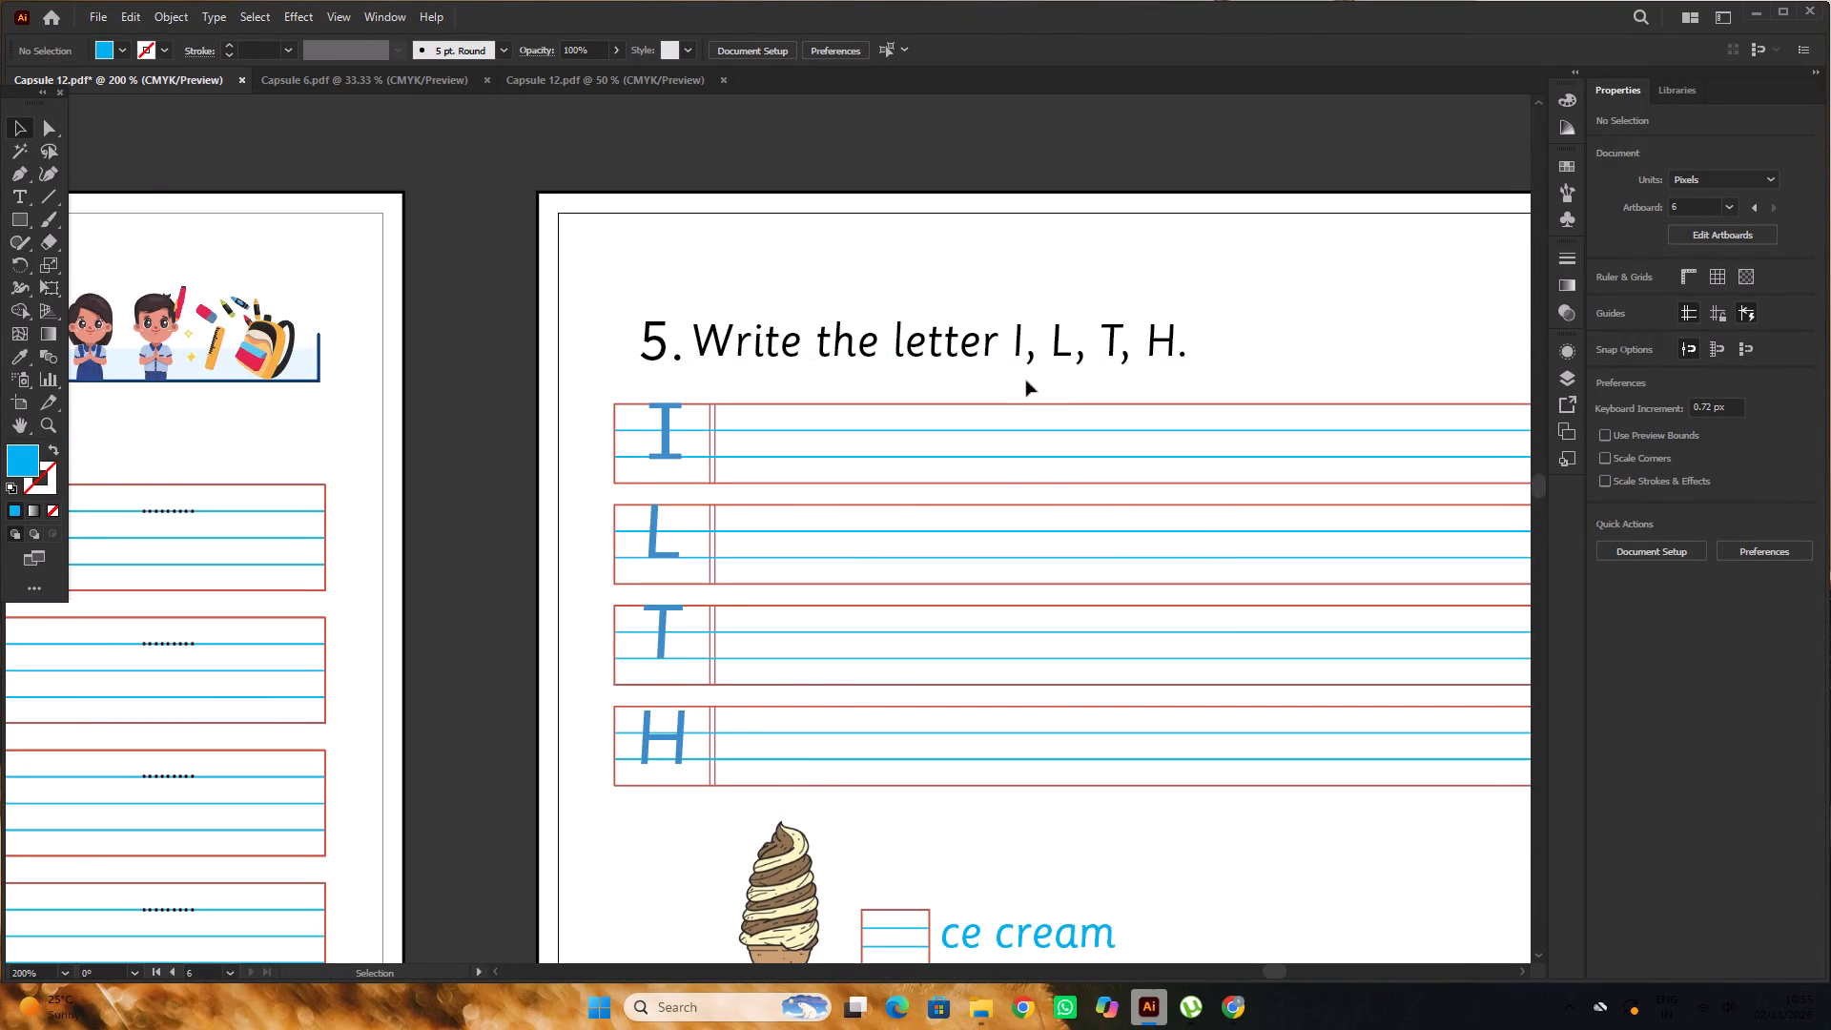
scroll(648, 305, "down", 1, "alt")
scroll(848, 310, "up", 2, "alt")
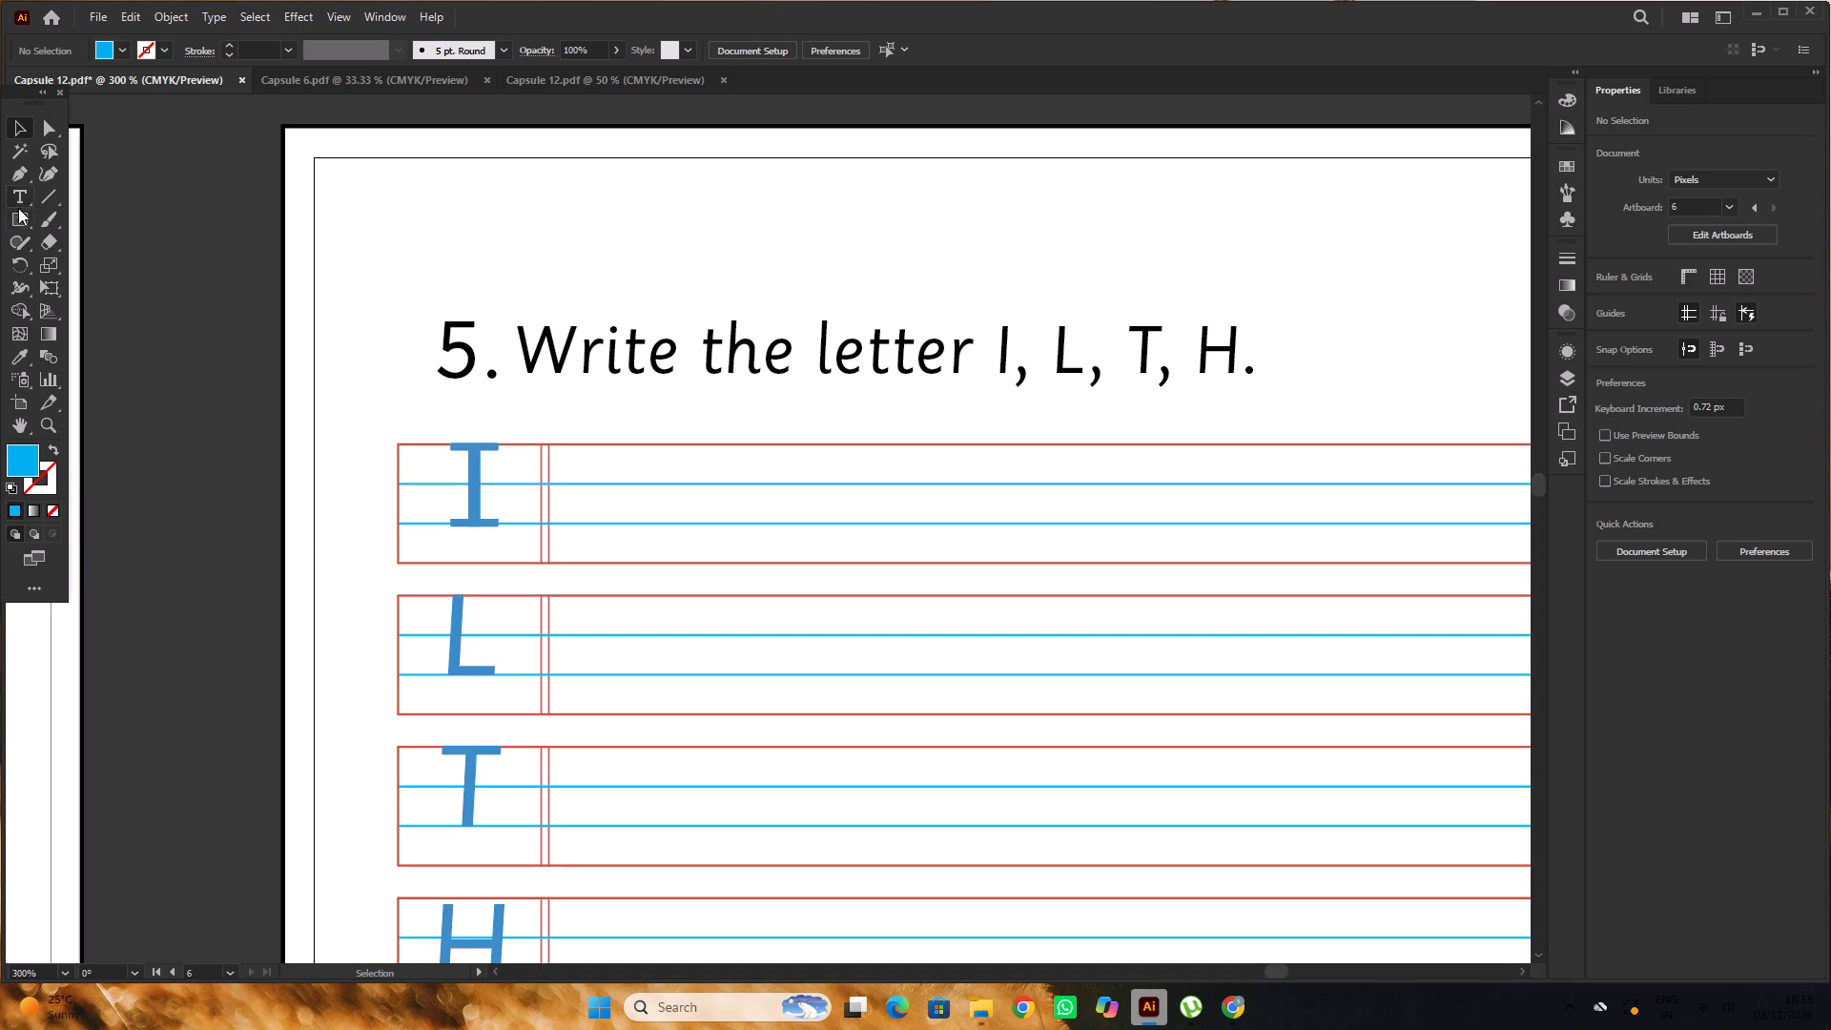
Draw a small black-filled rectangle about 24 by 4 px in the empty area above page 42.
left_click(17, 216)
scroll(545, 307, "up", 1, "alt")
scroll(545, 307, "down", 2, "alt")
scroll(545, 307, "up", 4)
left_click_drag(713, 232, 774, 241)
left_click(20, 132)
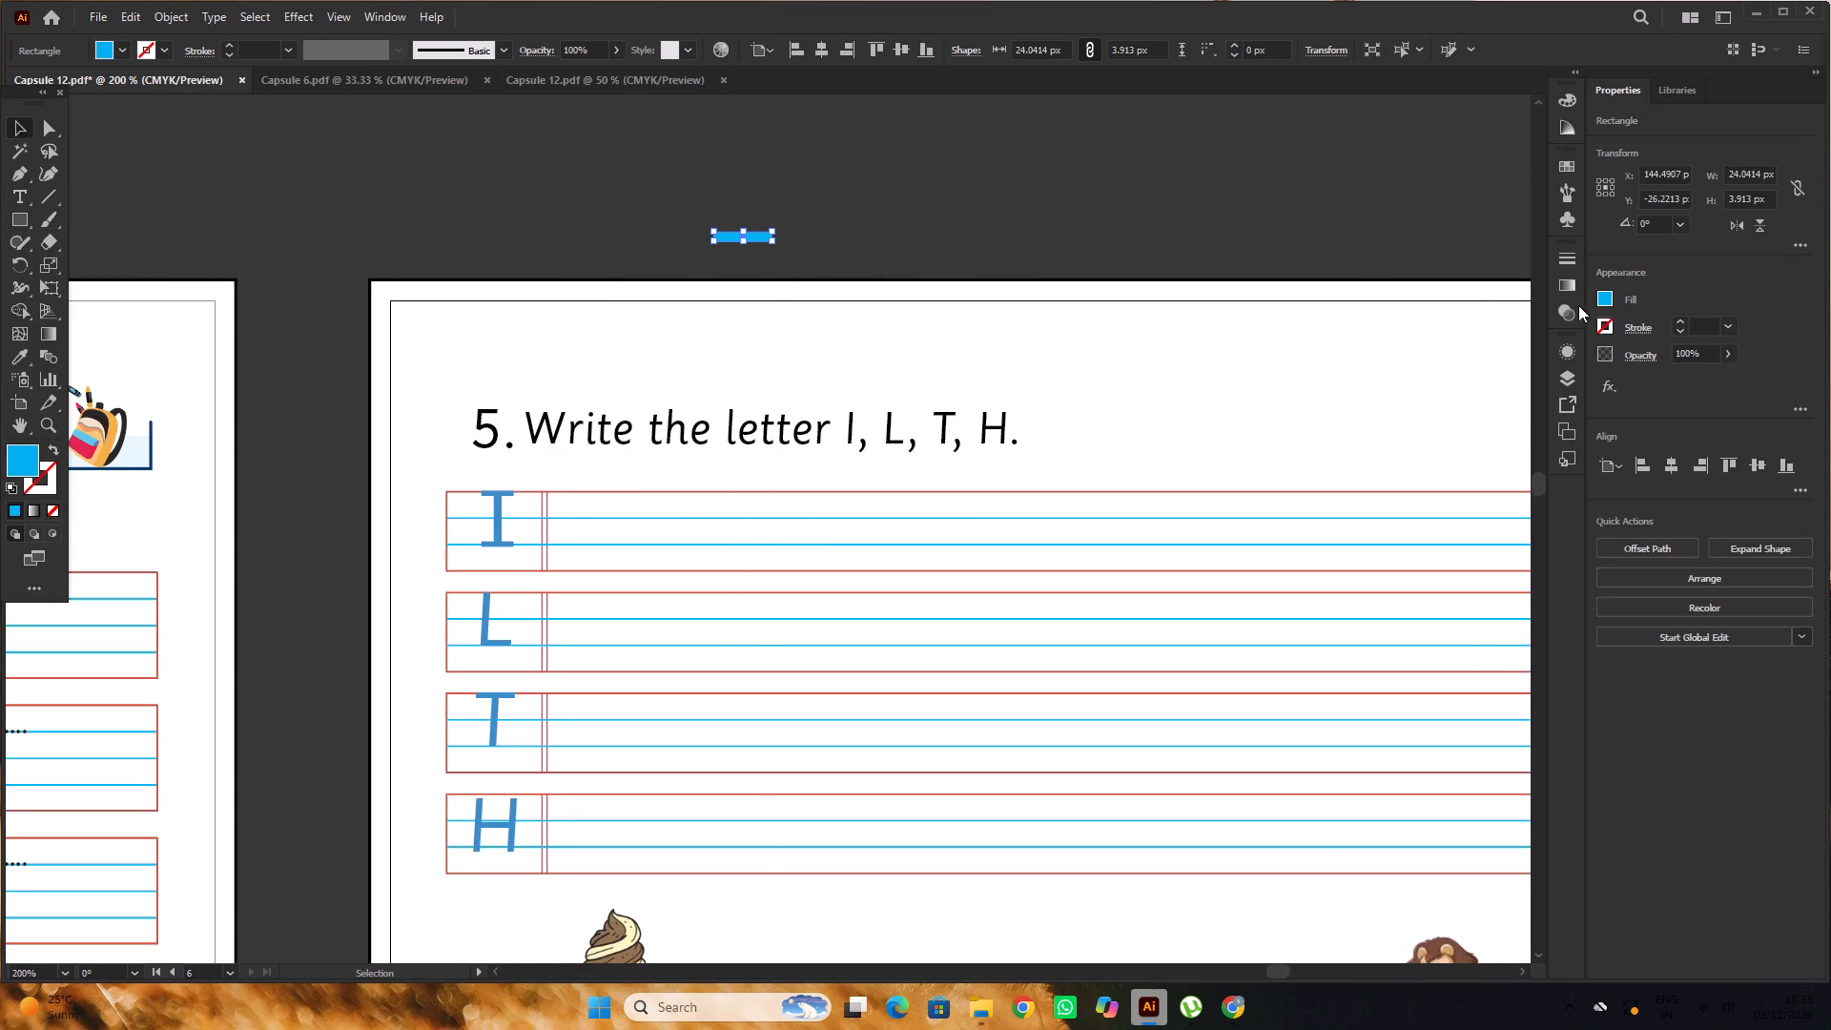
left_click(1606, 299)
left_click(1443, 367)
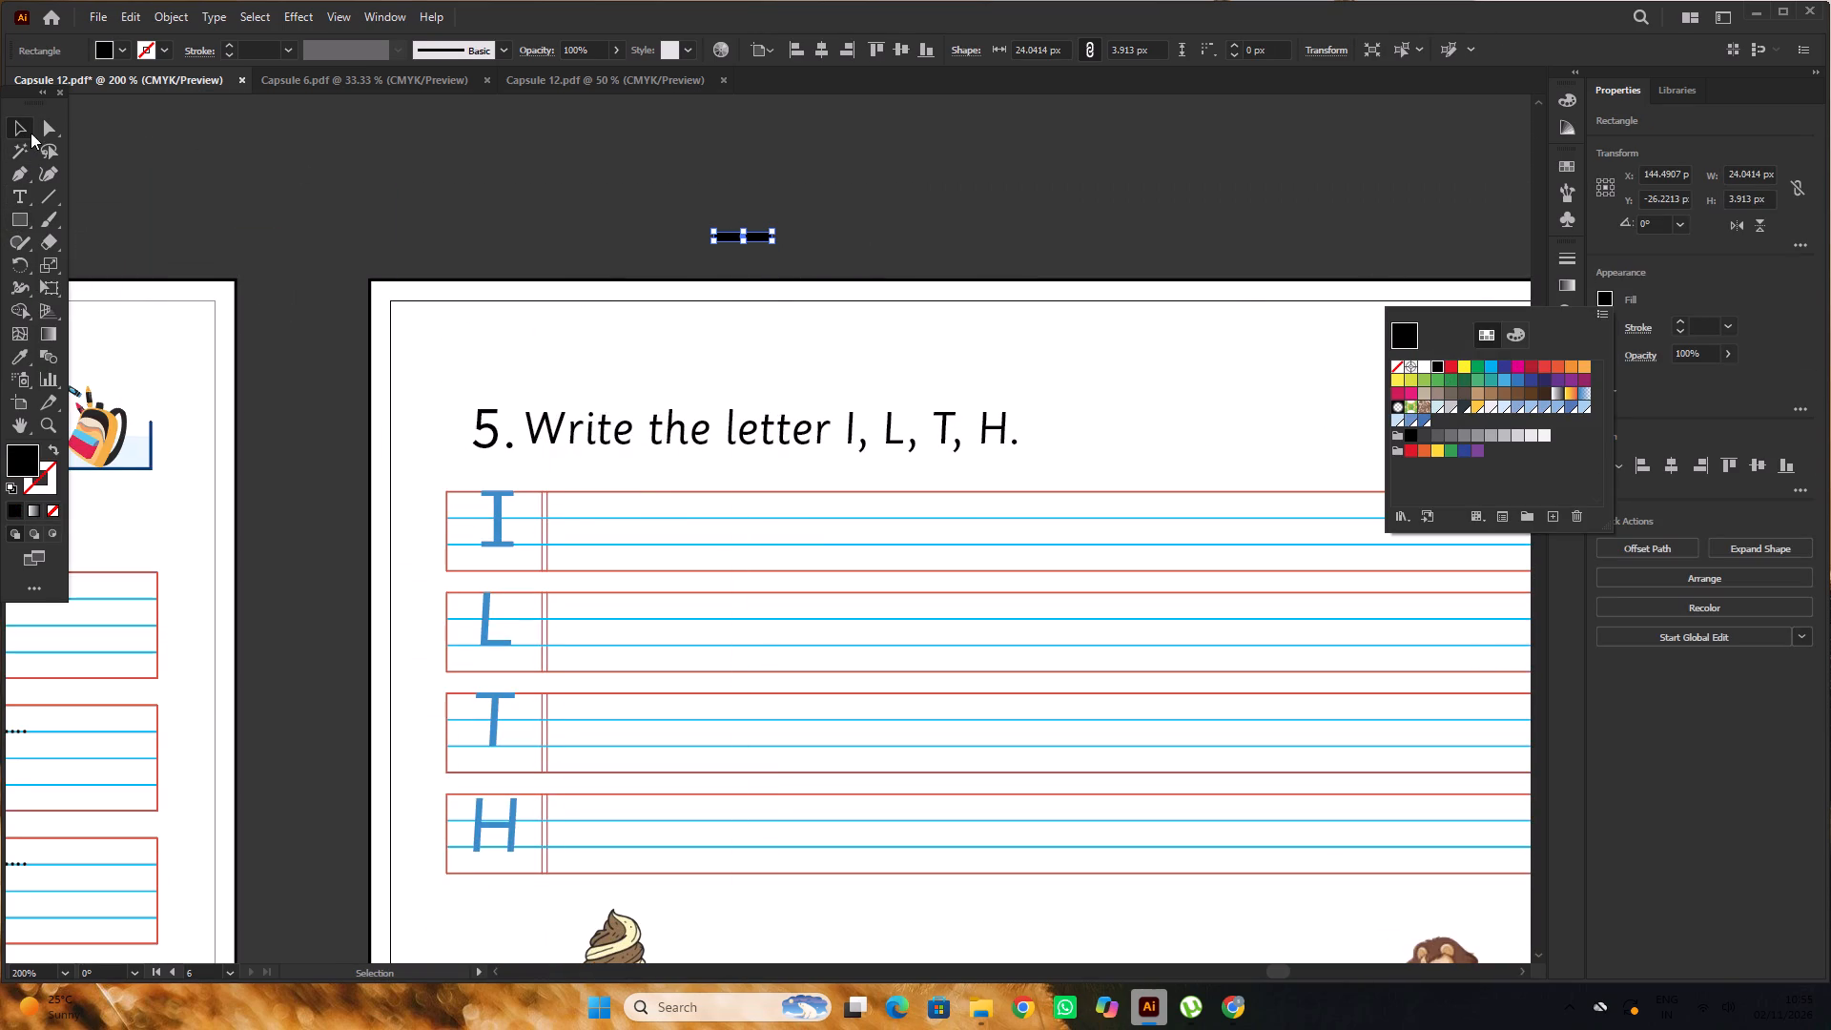
left_click(9, 128)
double_click(466, 148)
Lock the heading text "Write the letter I, L, T, H." on page 42.
scroll(1004, 216, "up", 3, "alt")
scroll(722, 179, "down", 7)
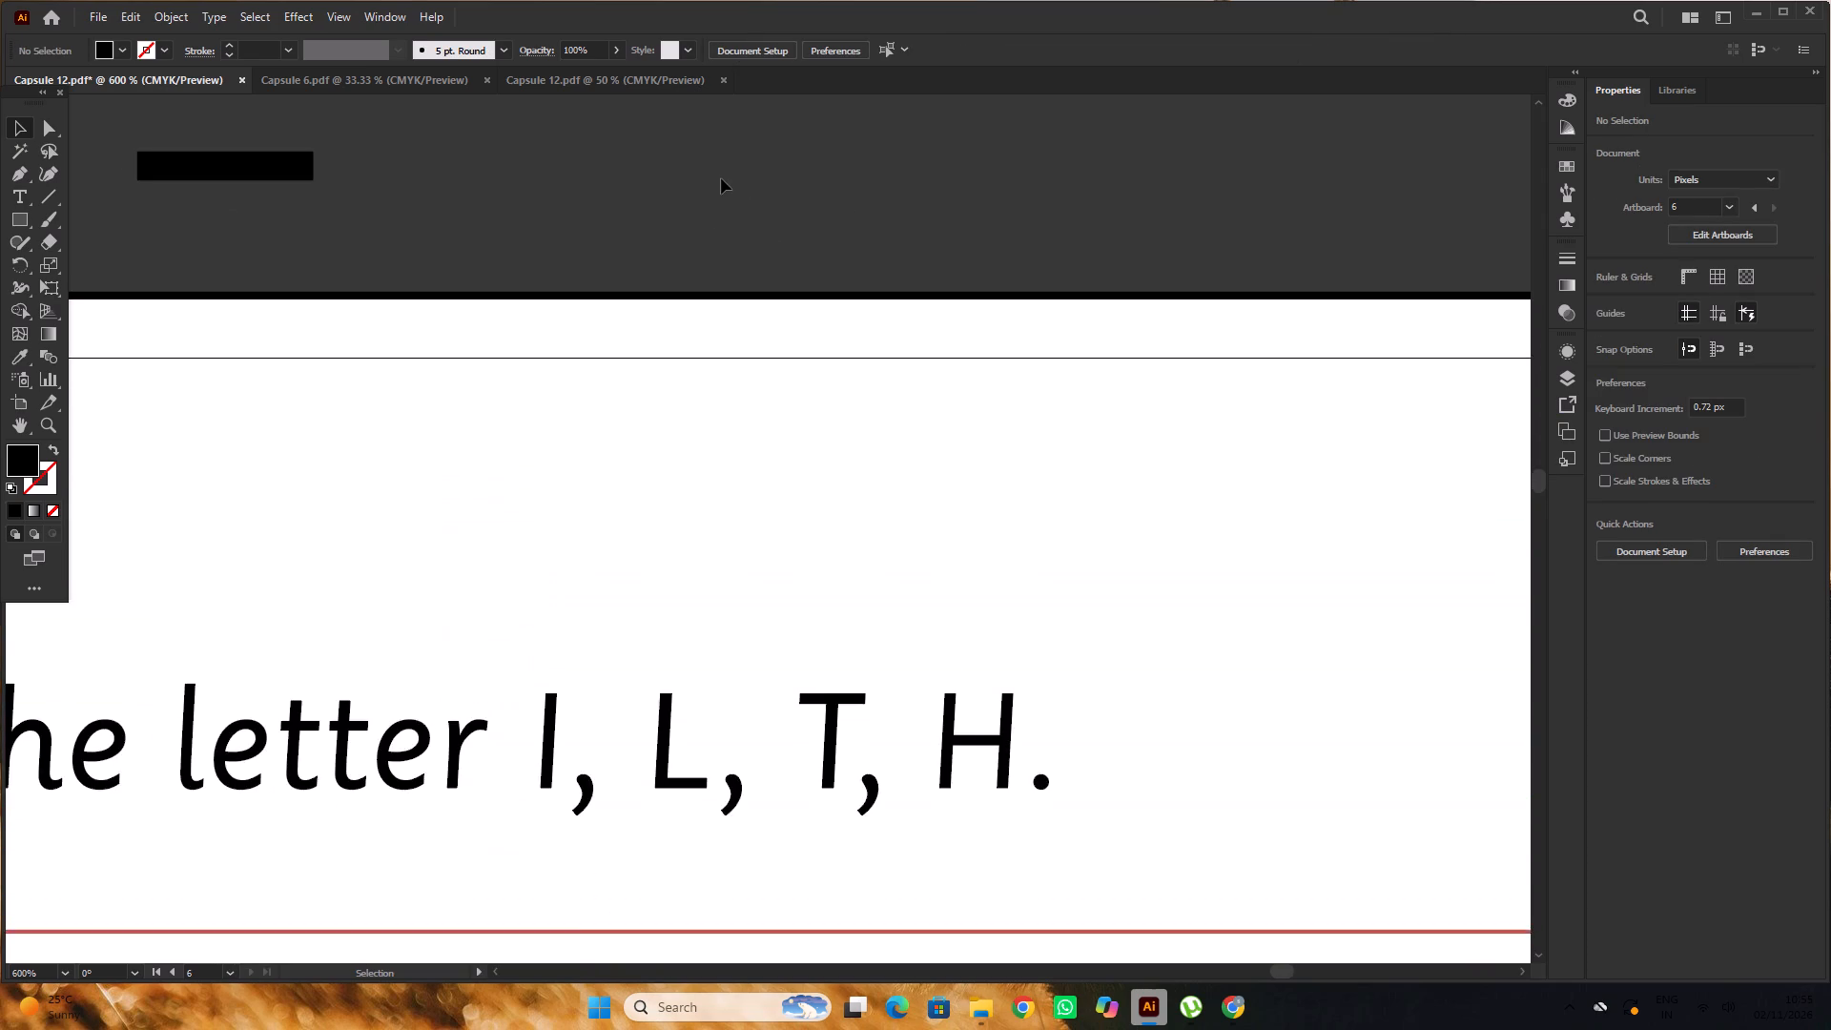
scroll(721, 178, "down", 3)
scroll(560, 126, "down", 4, "alt")
left_click(433, 239)
scroll(435, 239, "up", 3)
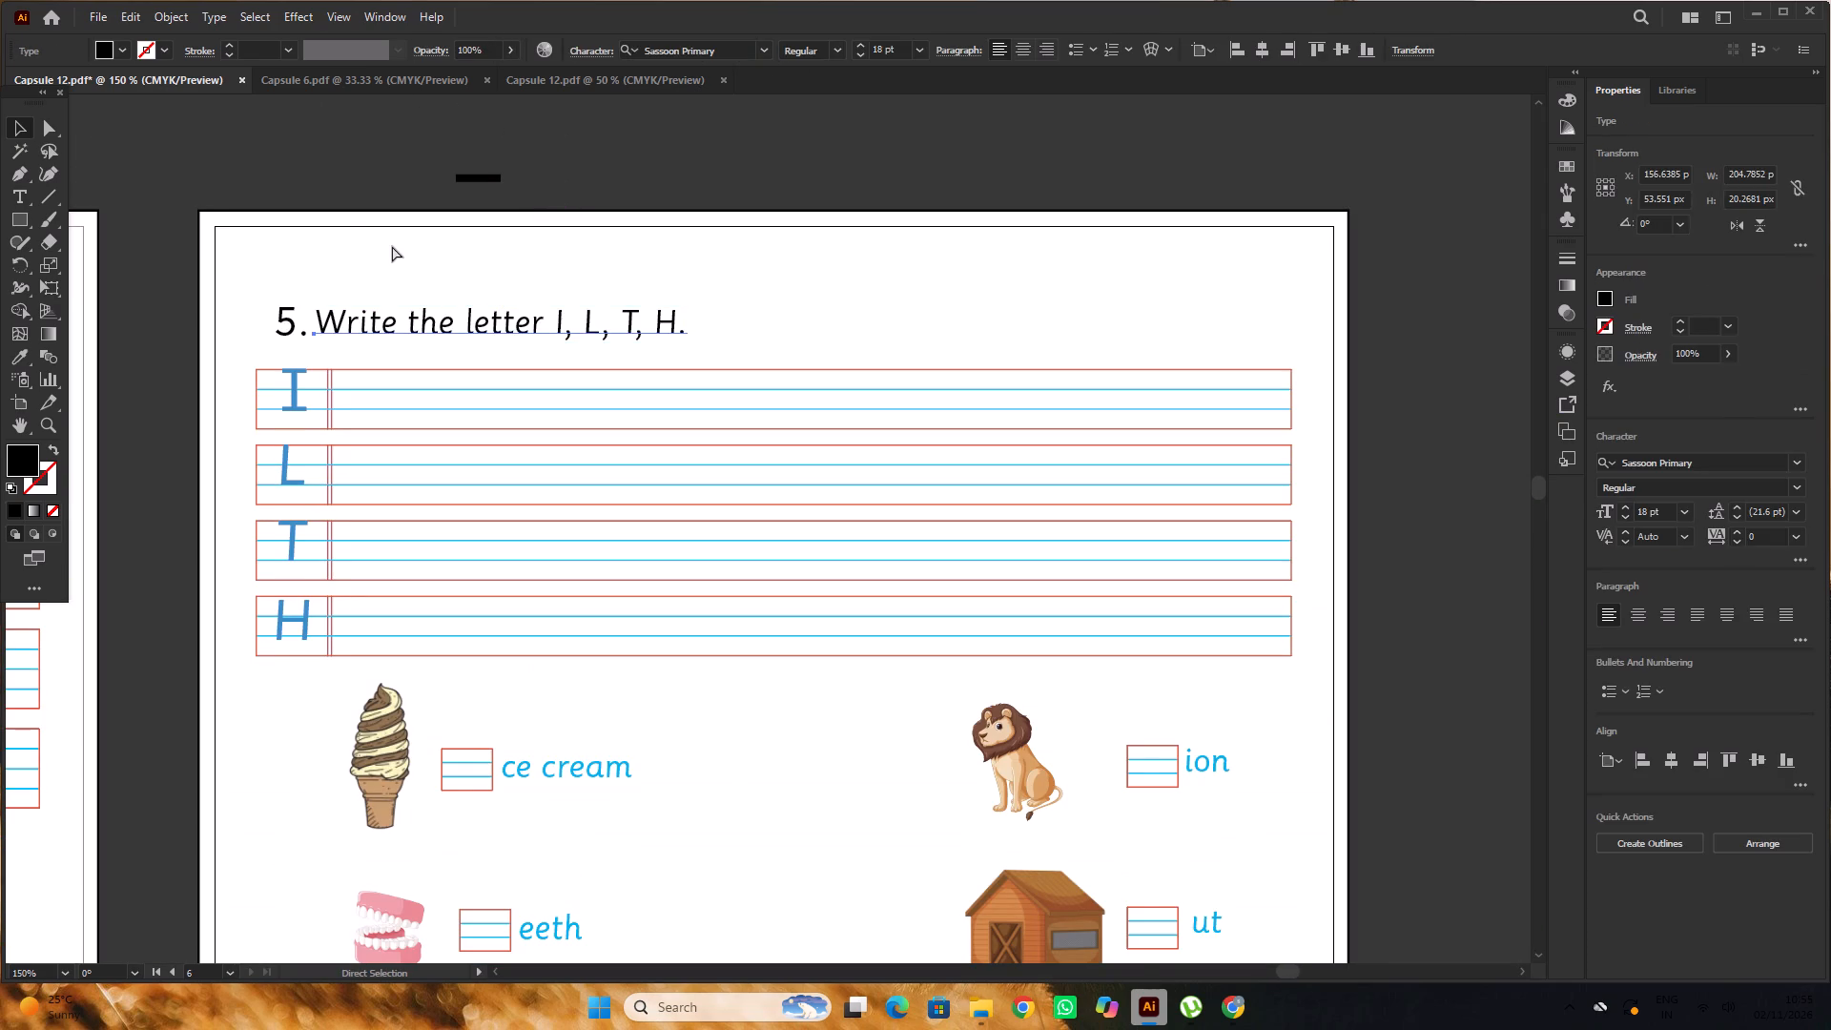
key("ctrl+2")
Move the black bar down to the letter I in the page 42 heading and rotate it upright to 270°.
scroll(379, 223, "up", 5, "ctrl")
left_click_drag(540, 248, 637, 380)
scroll(622, 362, "up", 4, "alt")
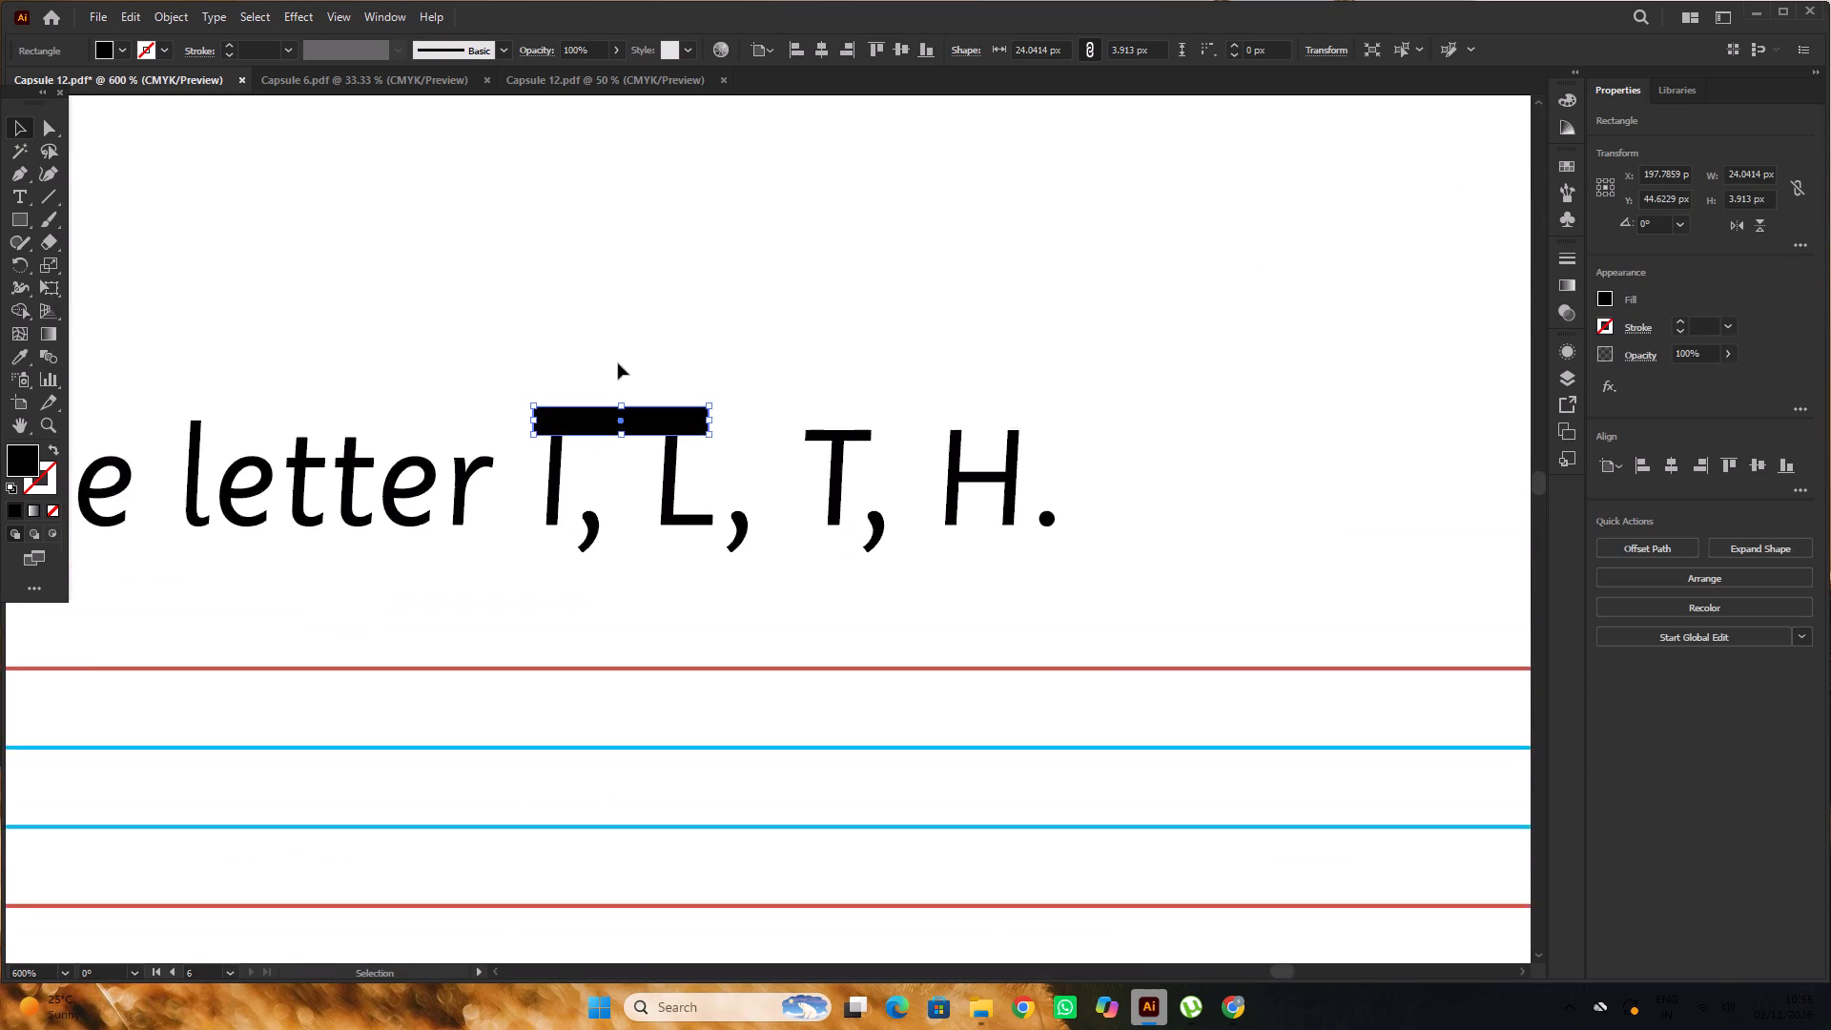
scroll(618, 363, "up", 2, "alt")
scroll(574, 487, "down", 4)
left_click_drag(747, 397, 748, 413)
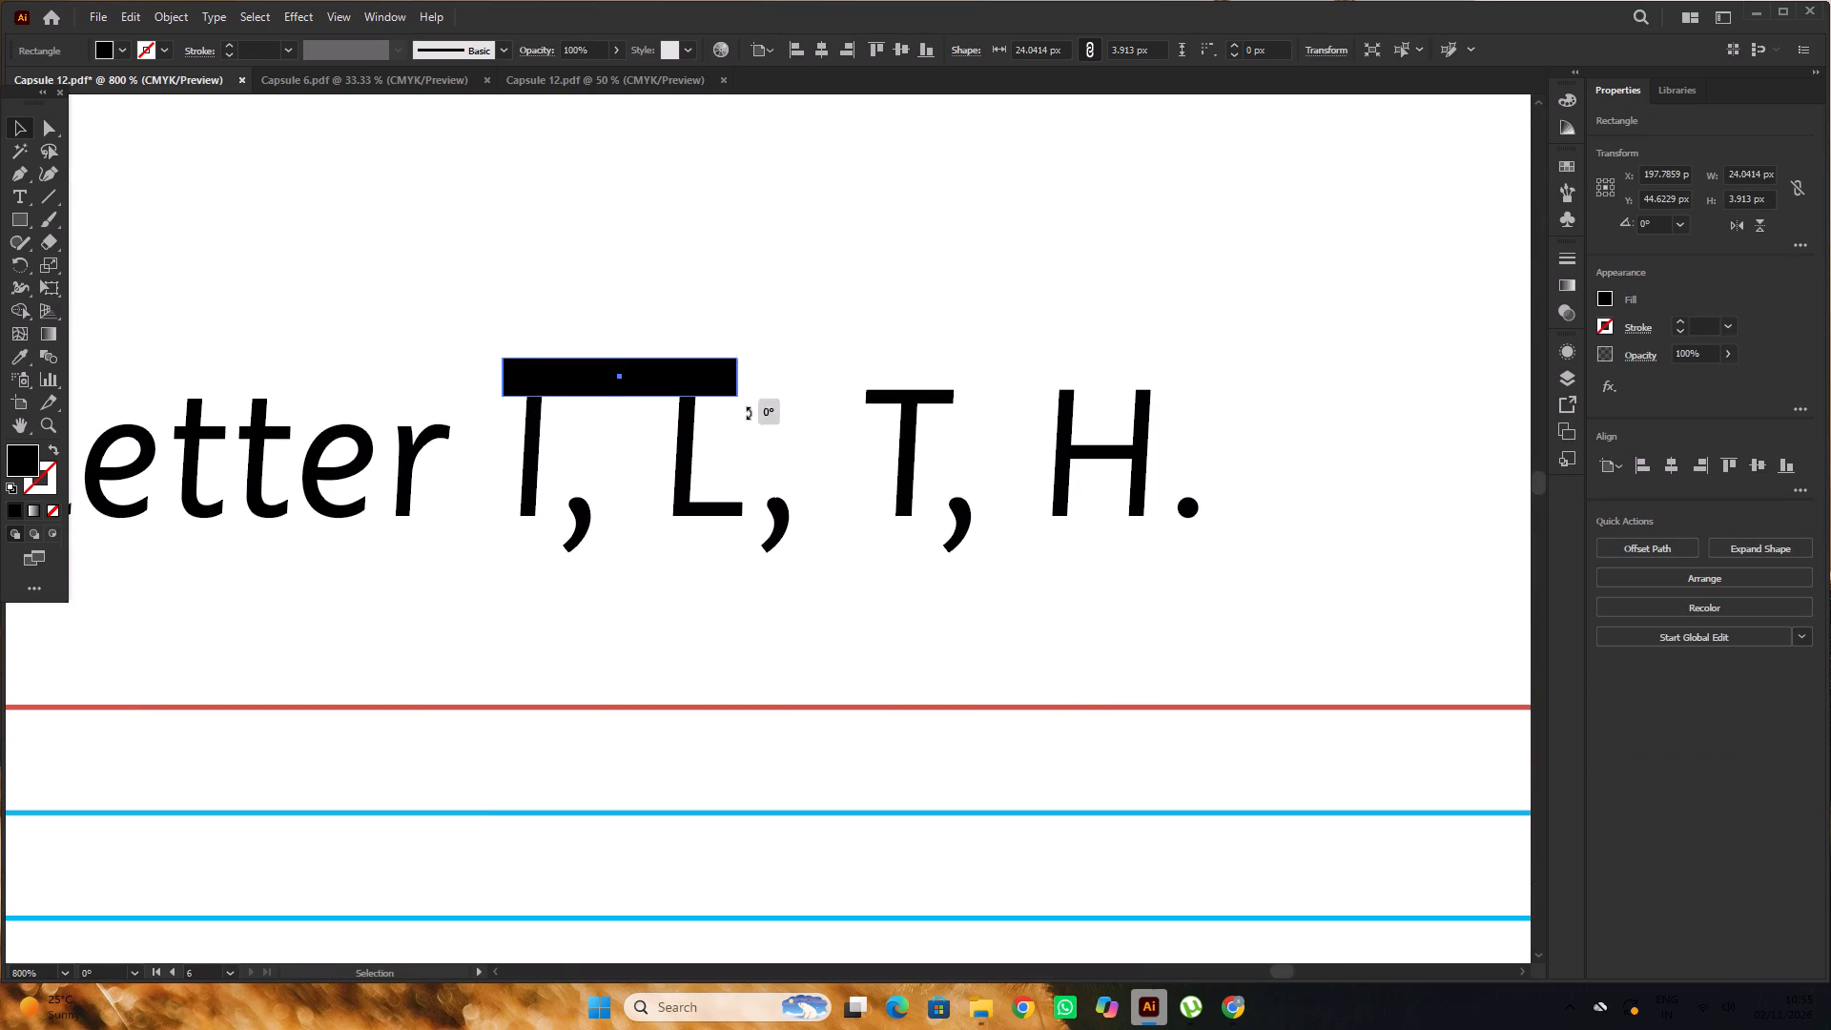
left_click_drag(748, 413, 534, 475)
key("ctrl+z")
left_click_drag(746, 389, 602, 478, "shift")
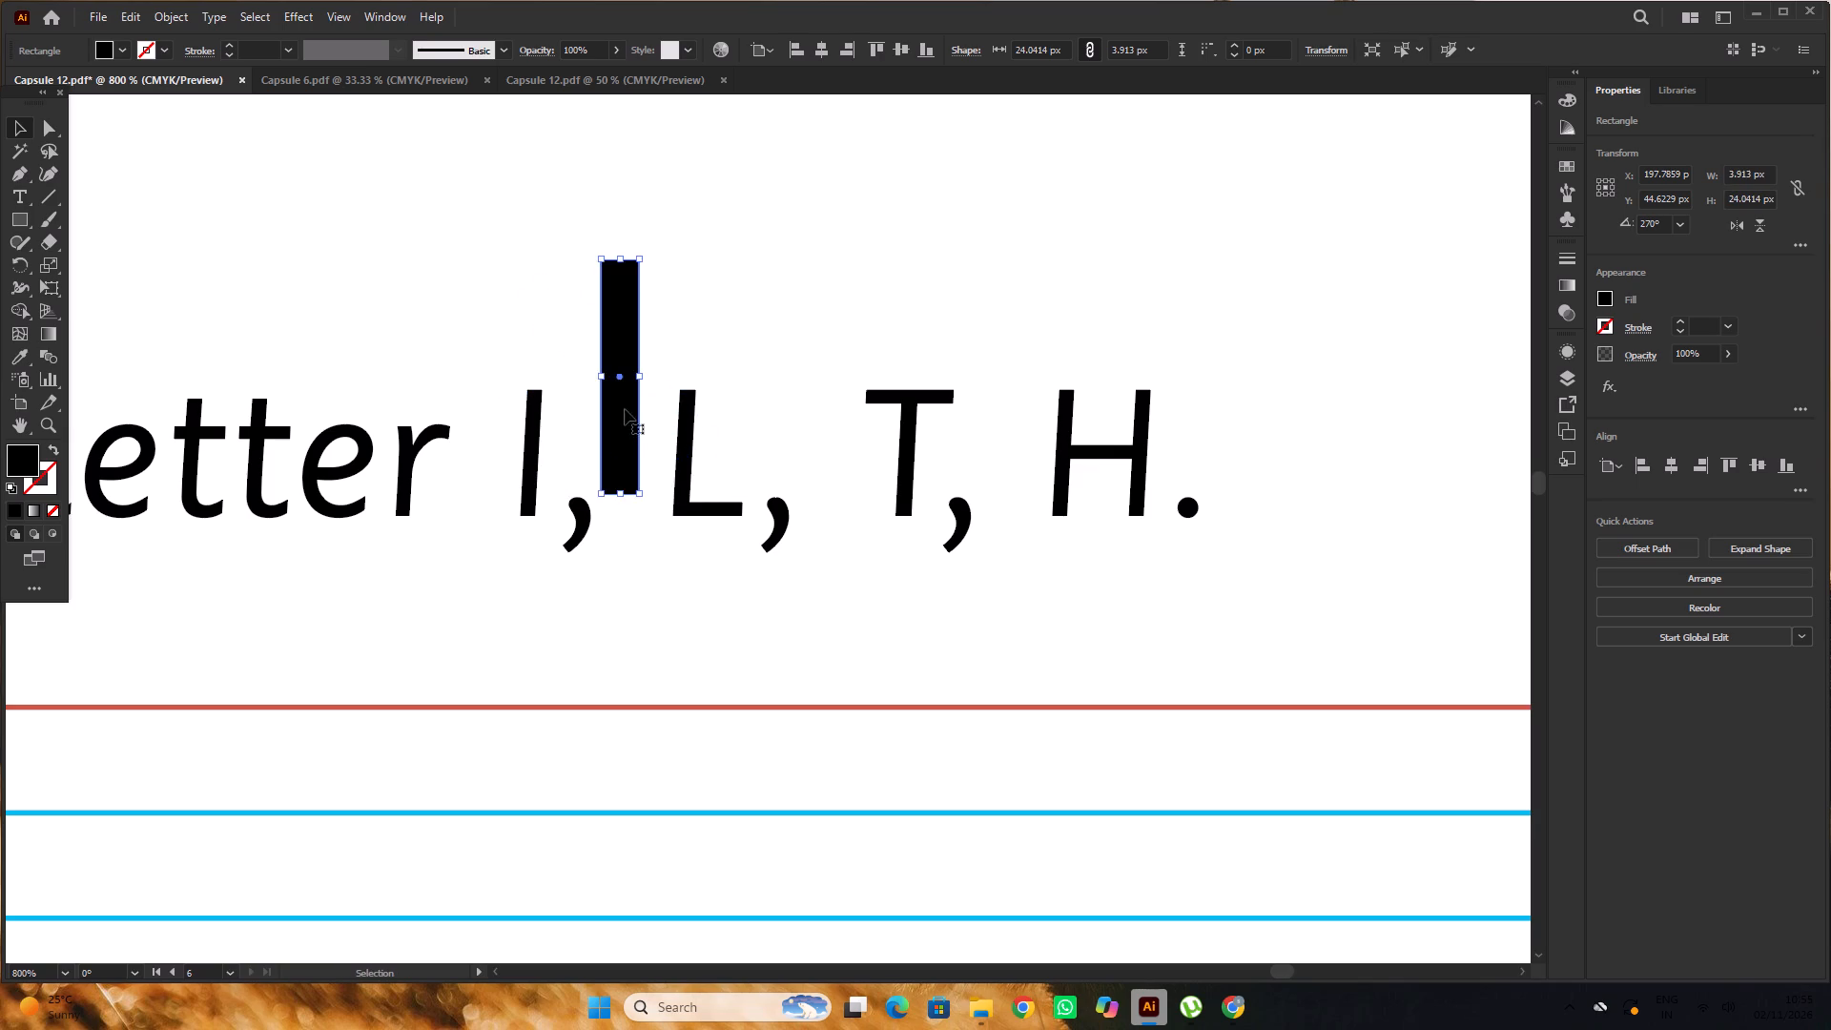
Place the upright bar over the heading's letter I and narrow it to about 1.7 px, close to the stem's thickness.
left_click_drag(625, 409, 510, 519)
scroll(518, 424, "up", 4, "alt")
left_click_drag(472, 423, 538, 488)
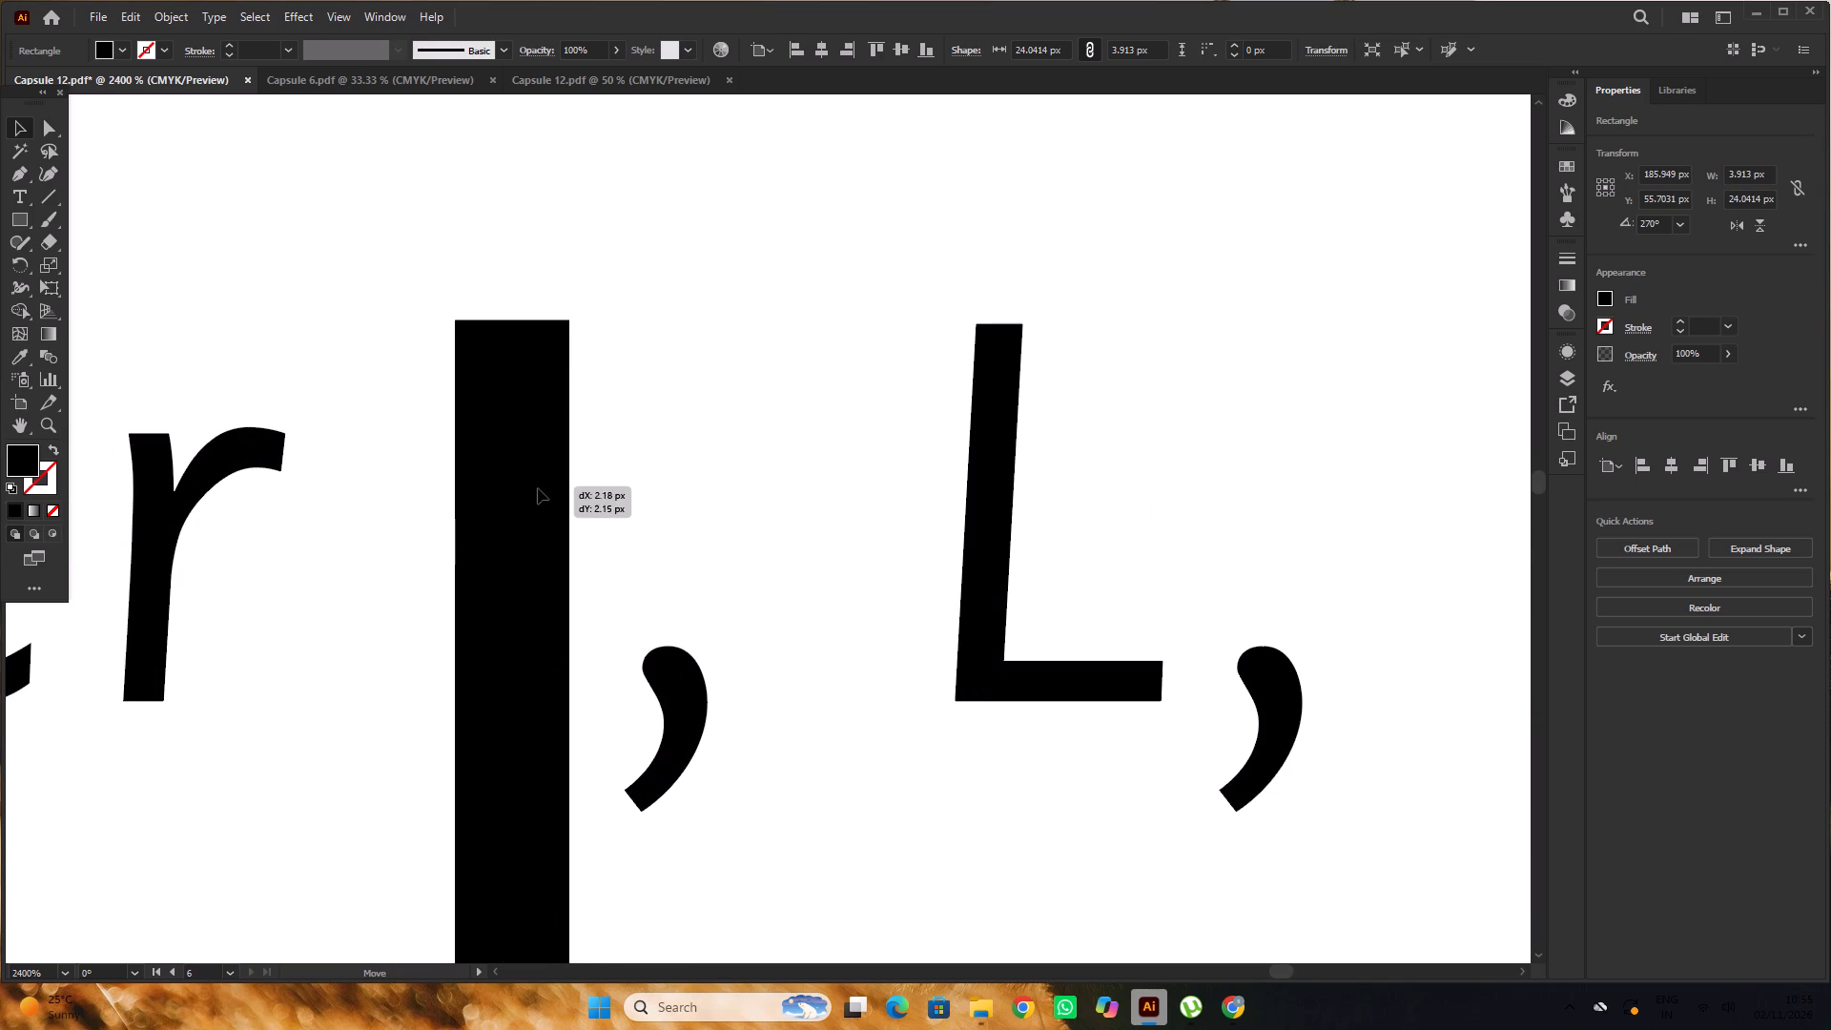
left_click_drag(538, 488, 600, 486)
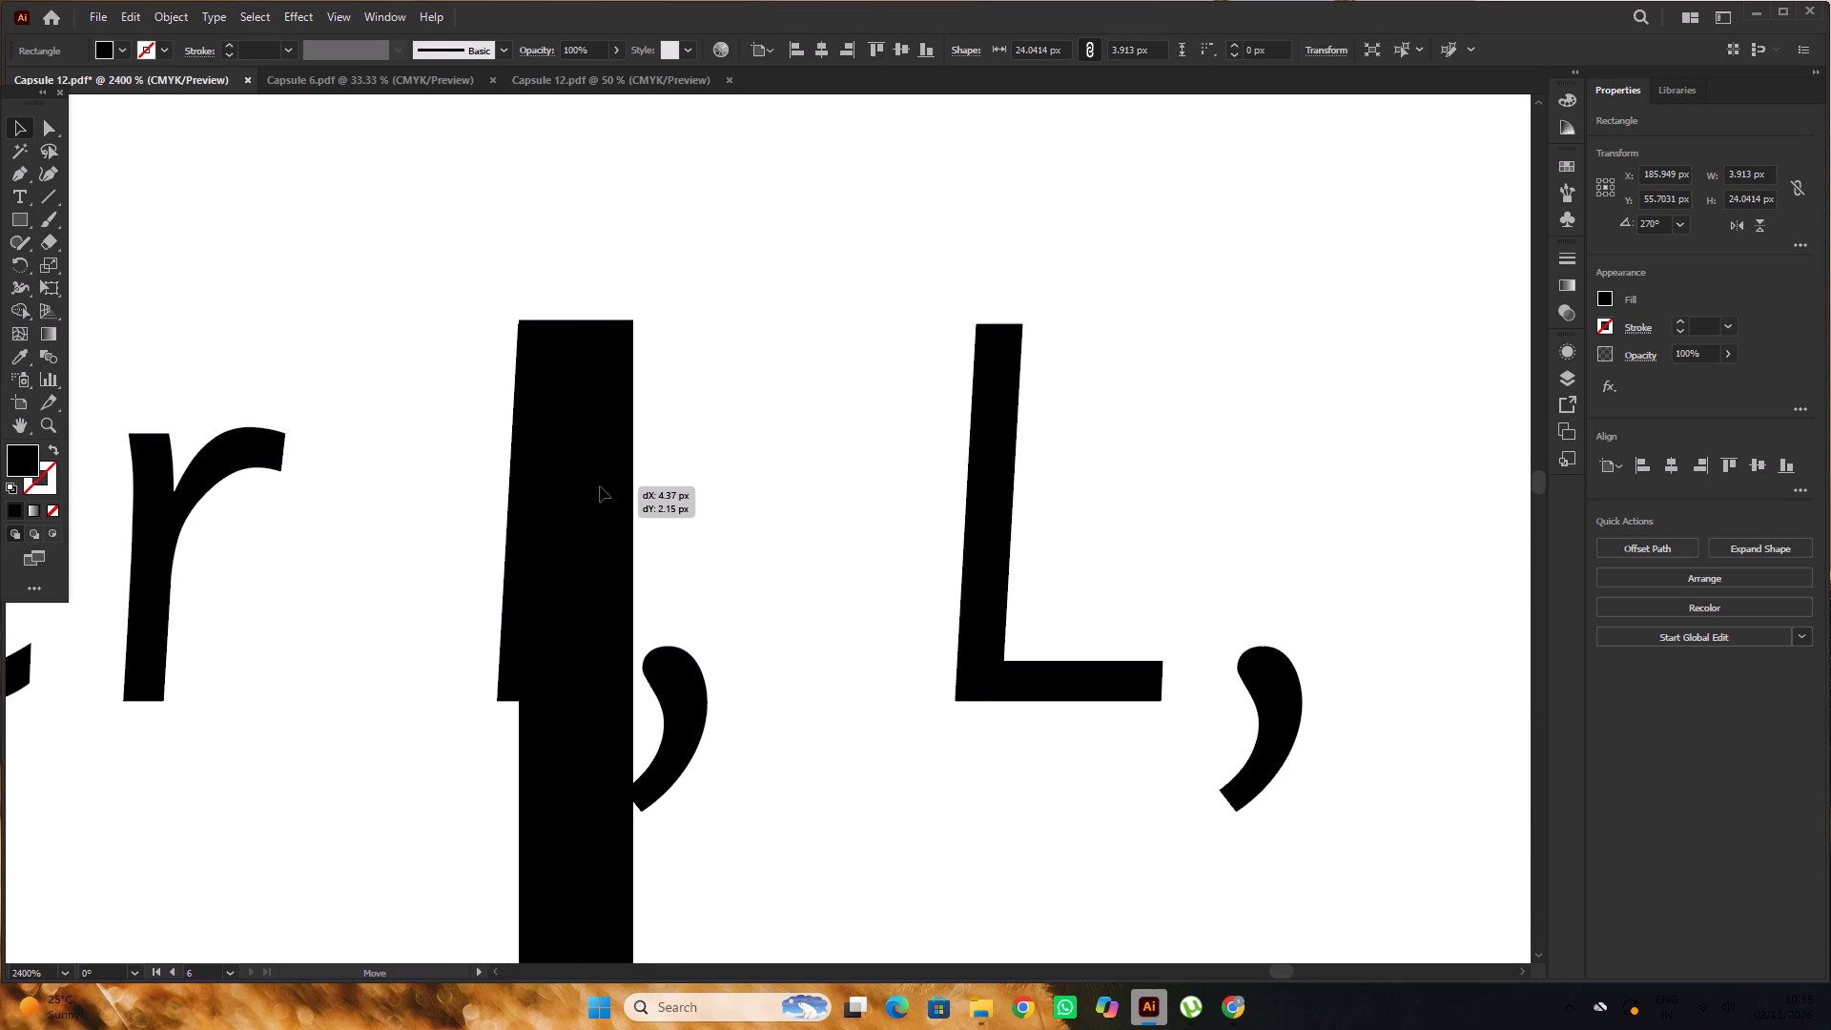
left_click_drag(600, 486, 597, 488)
scroll(599, 461, "down", 6, "alt")
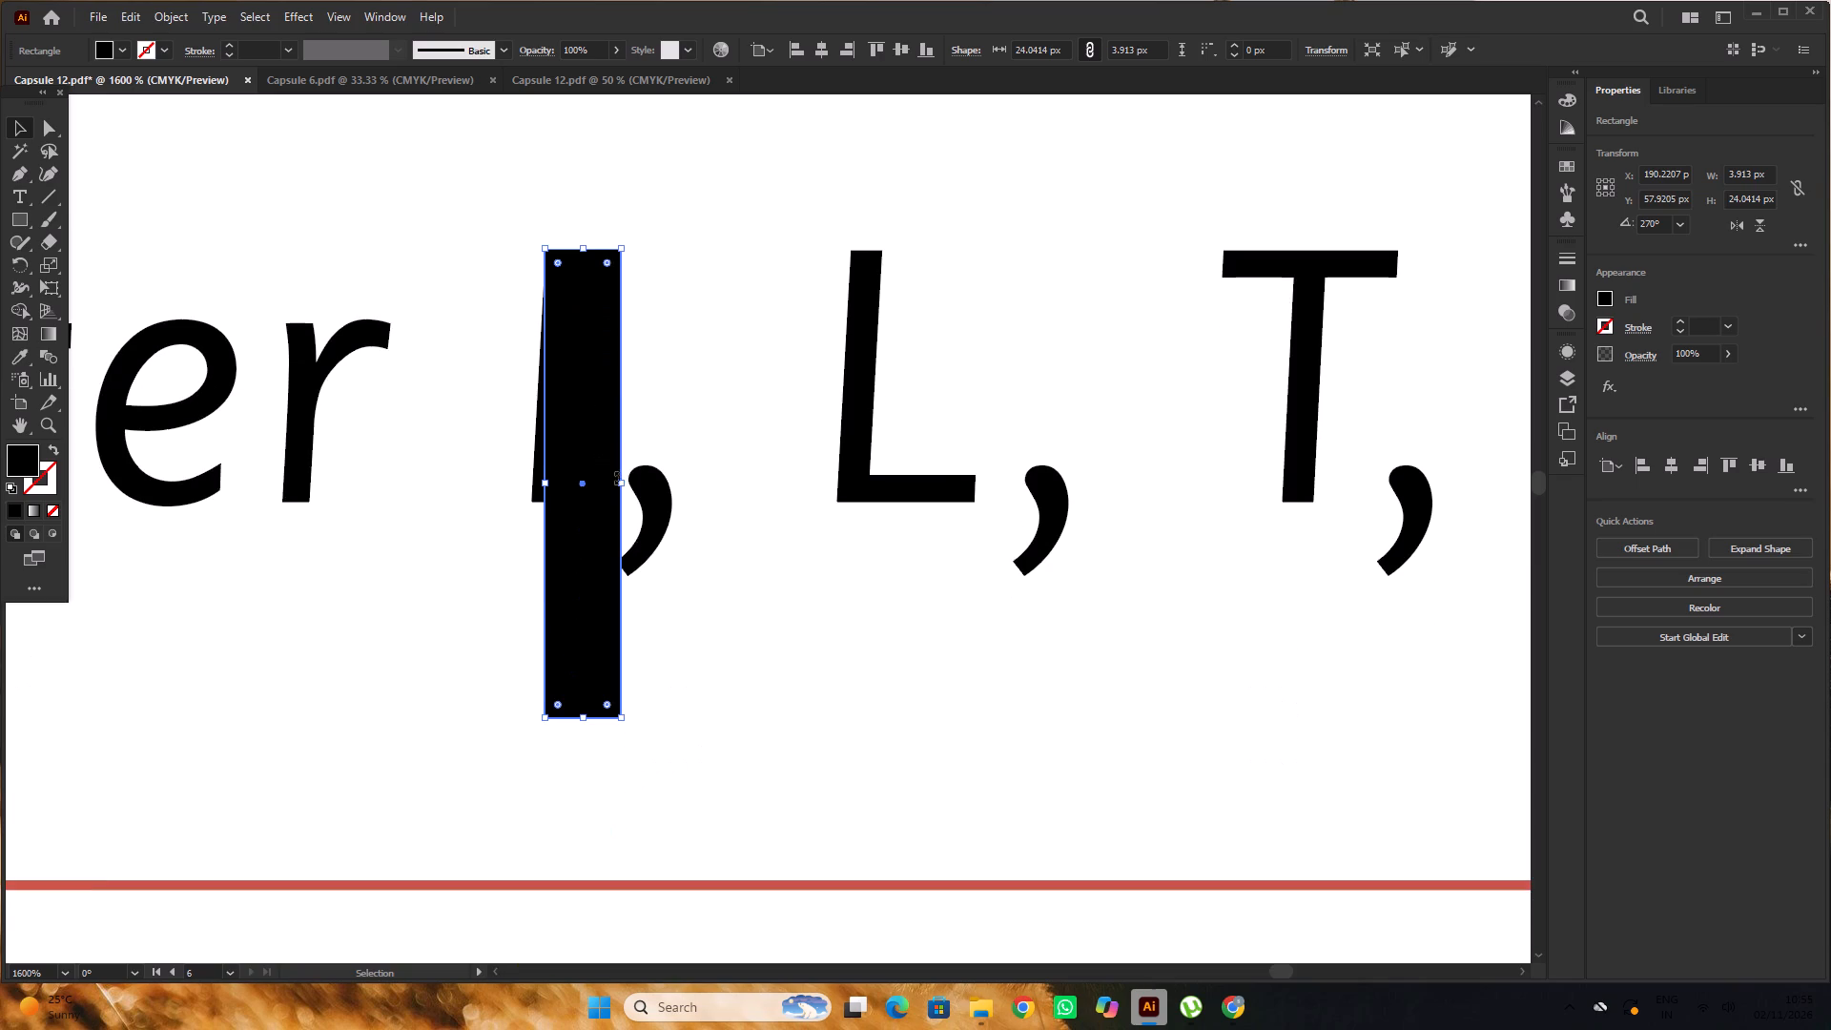
left_click_drag(619, 483, 579, 488)
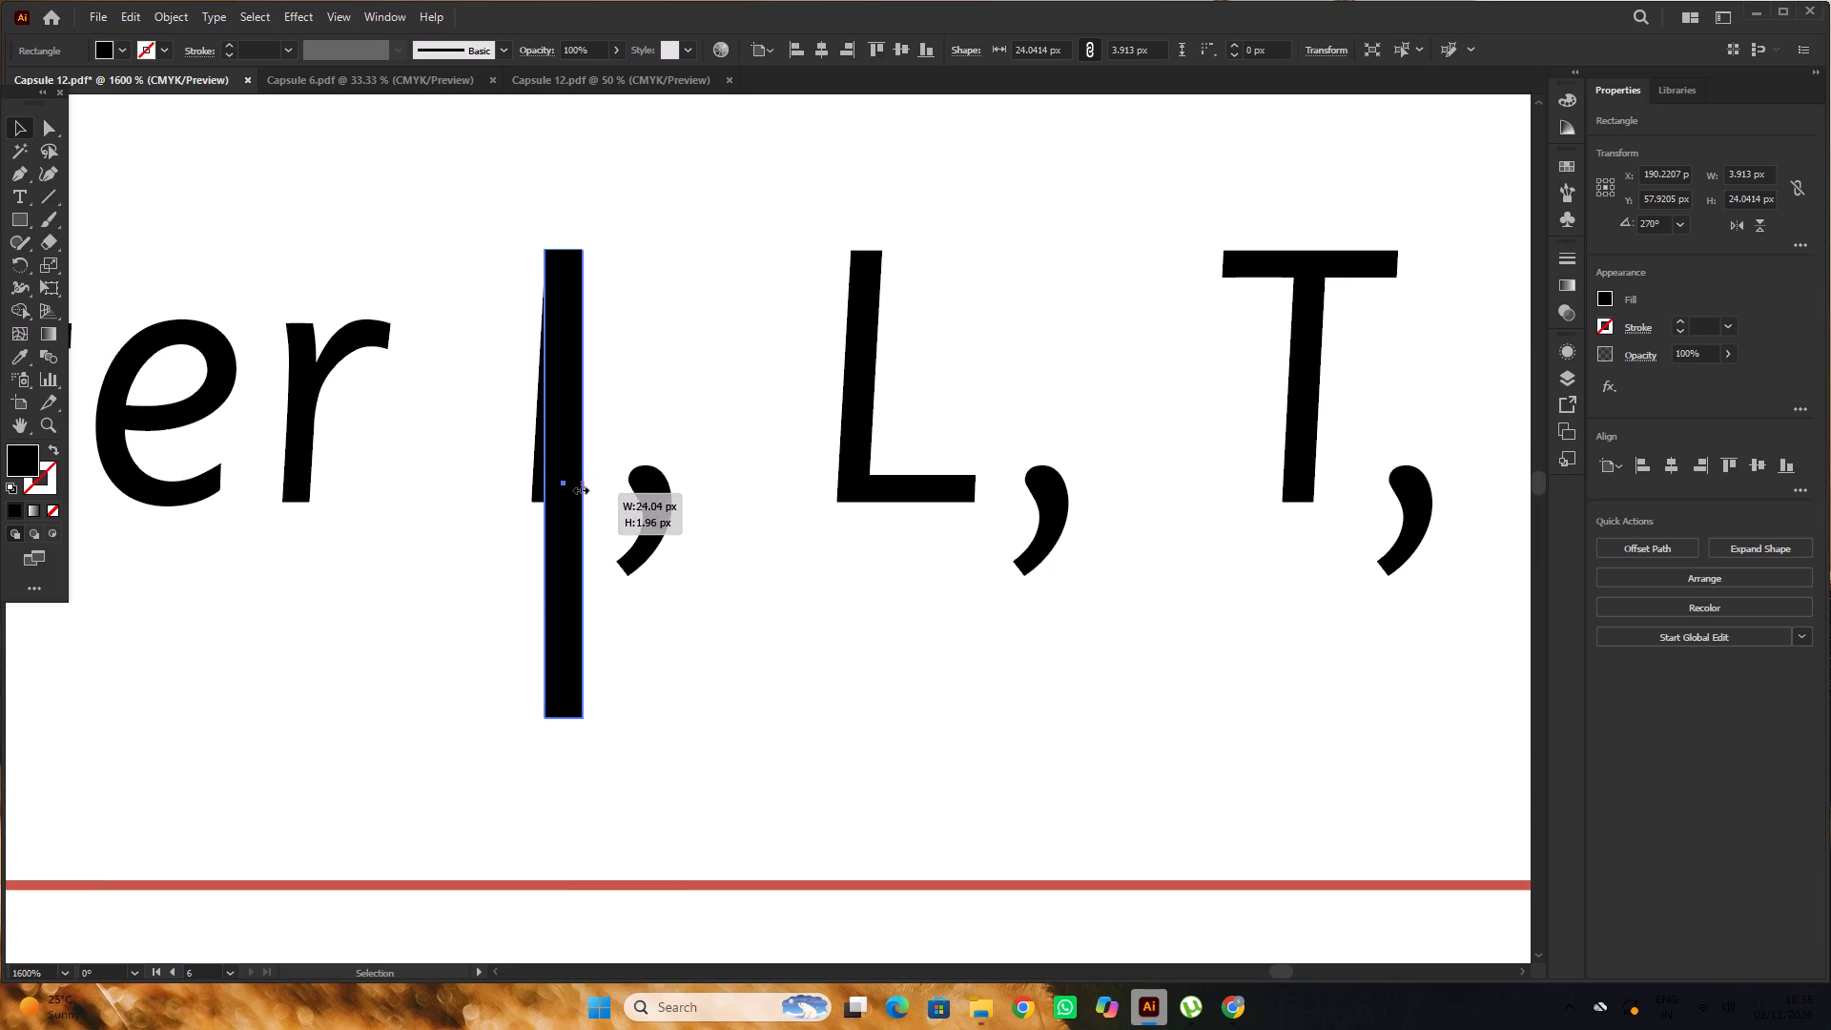
left_click_drag(579, 488, 578, 488)
left_click_drag(571, 505, 570, 514)
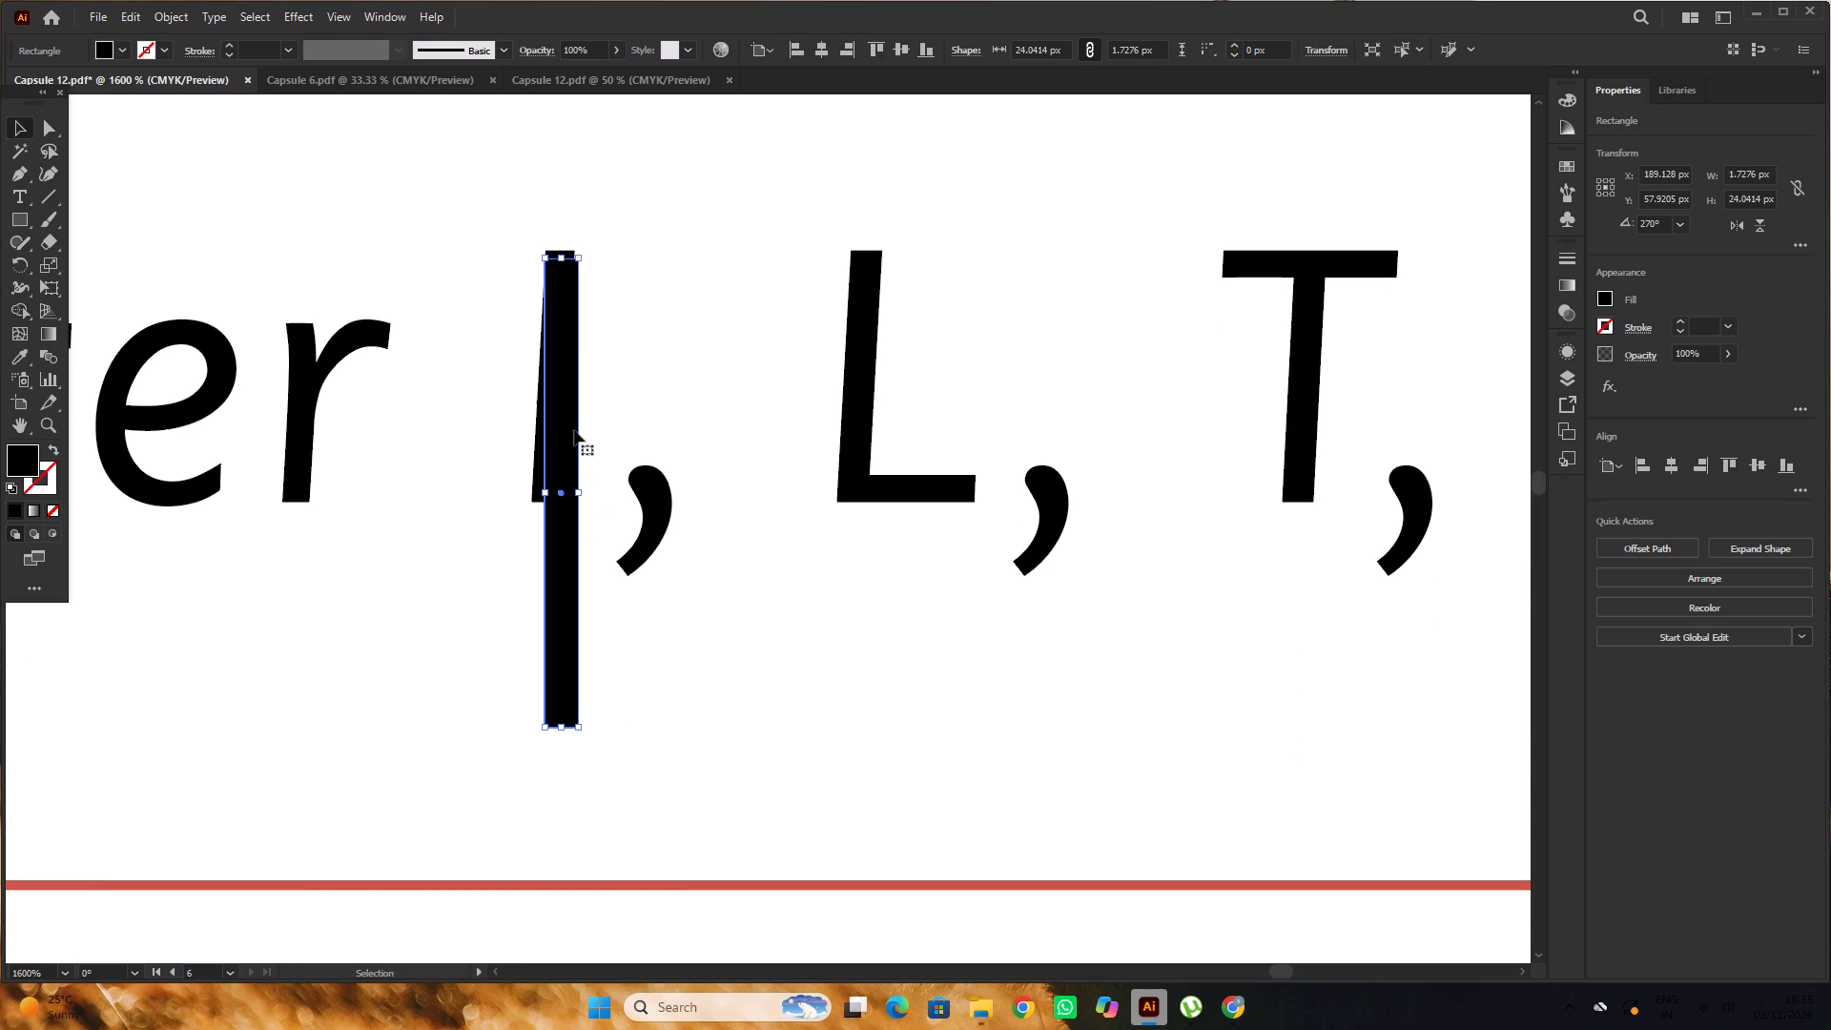
Align the bar's top-left corner with the top-left corner of the heading's letter I.
scroll(576, 348, "up", 8)
left_click(50, 132)
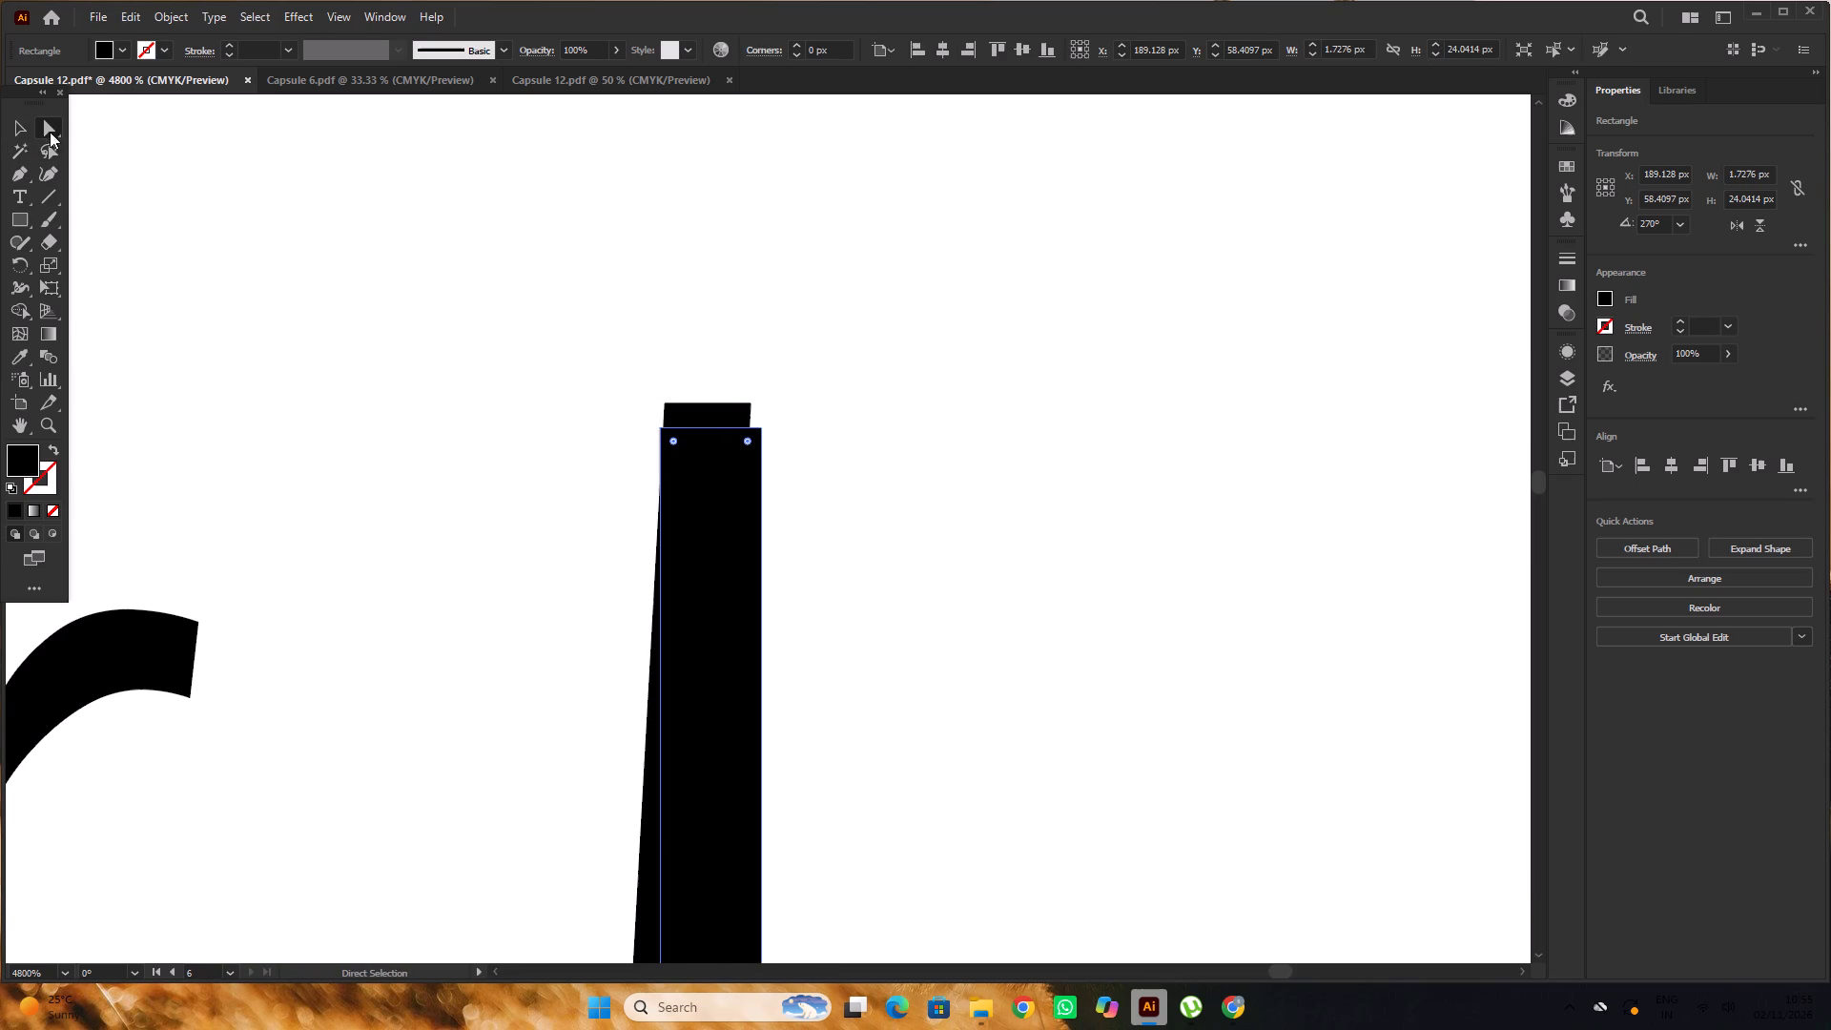
left_click_drag(675, 438, 673, 418)
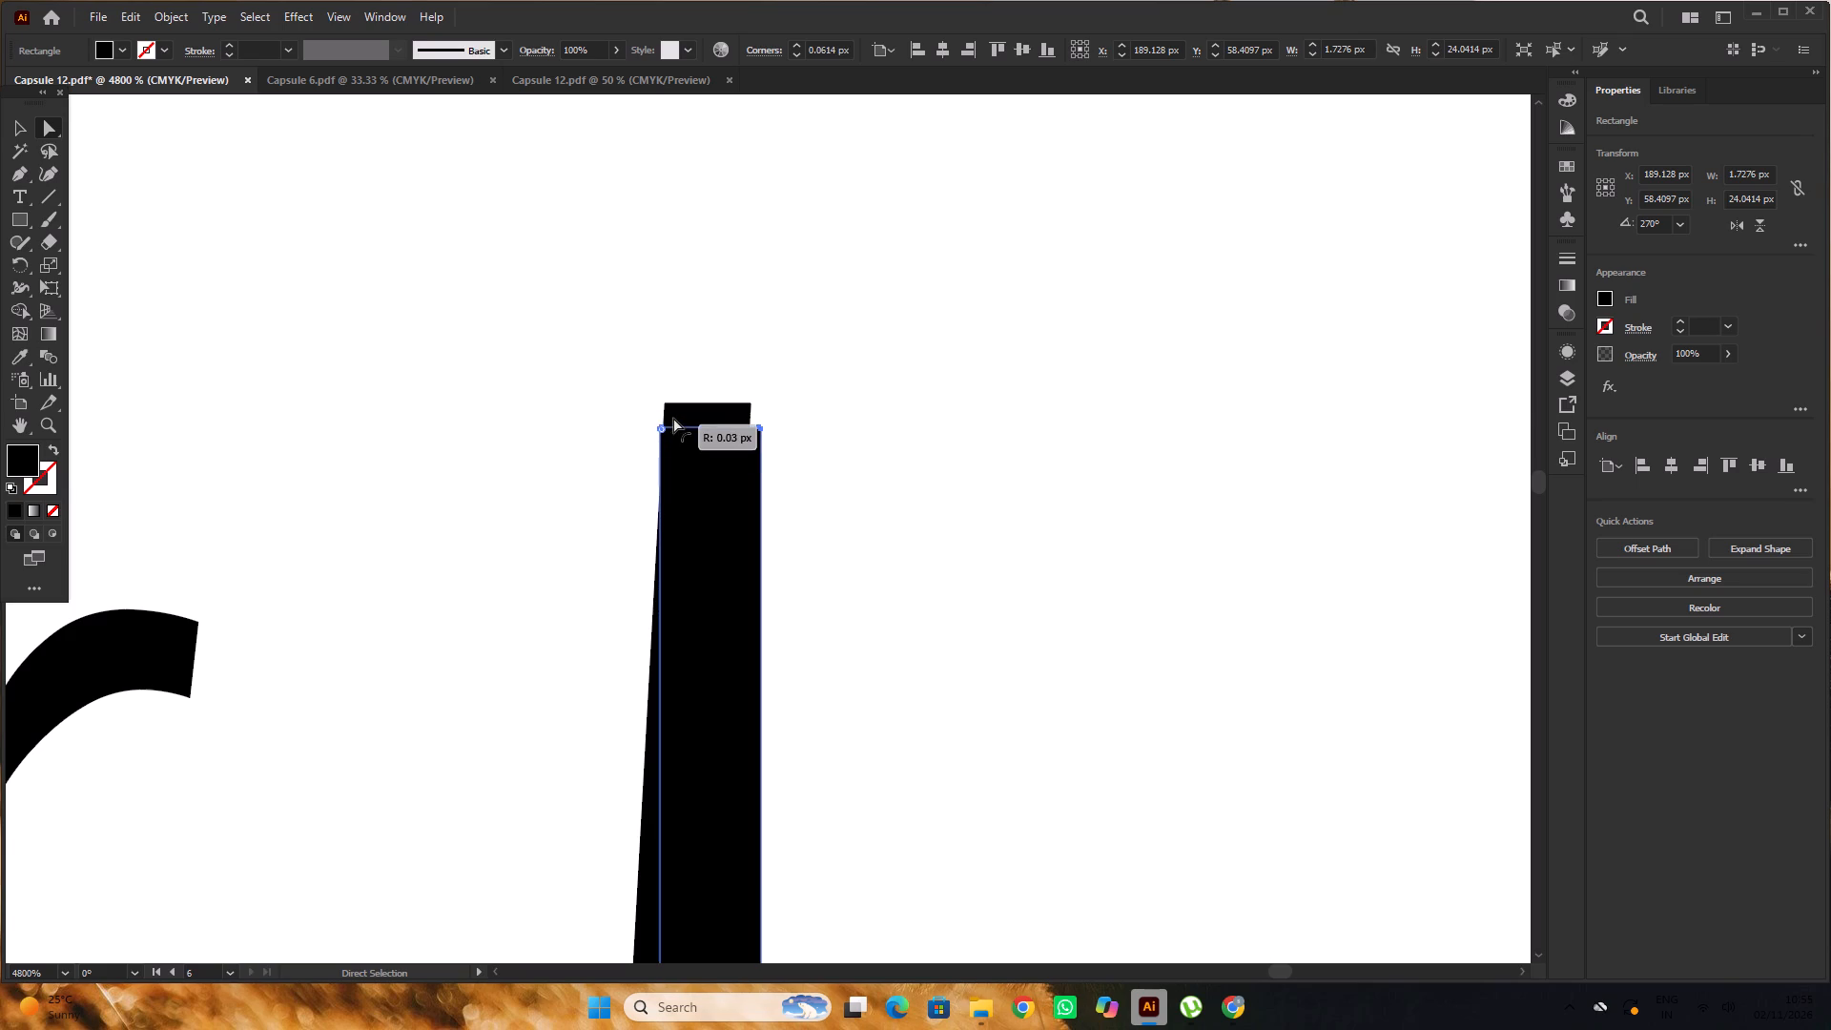
left_click_drag(673, 418, 674, 375)
left_click_drag(664, 449, 673, 421)
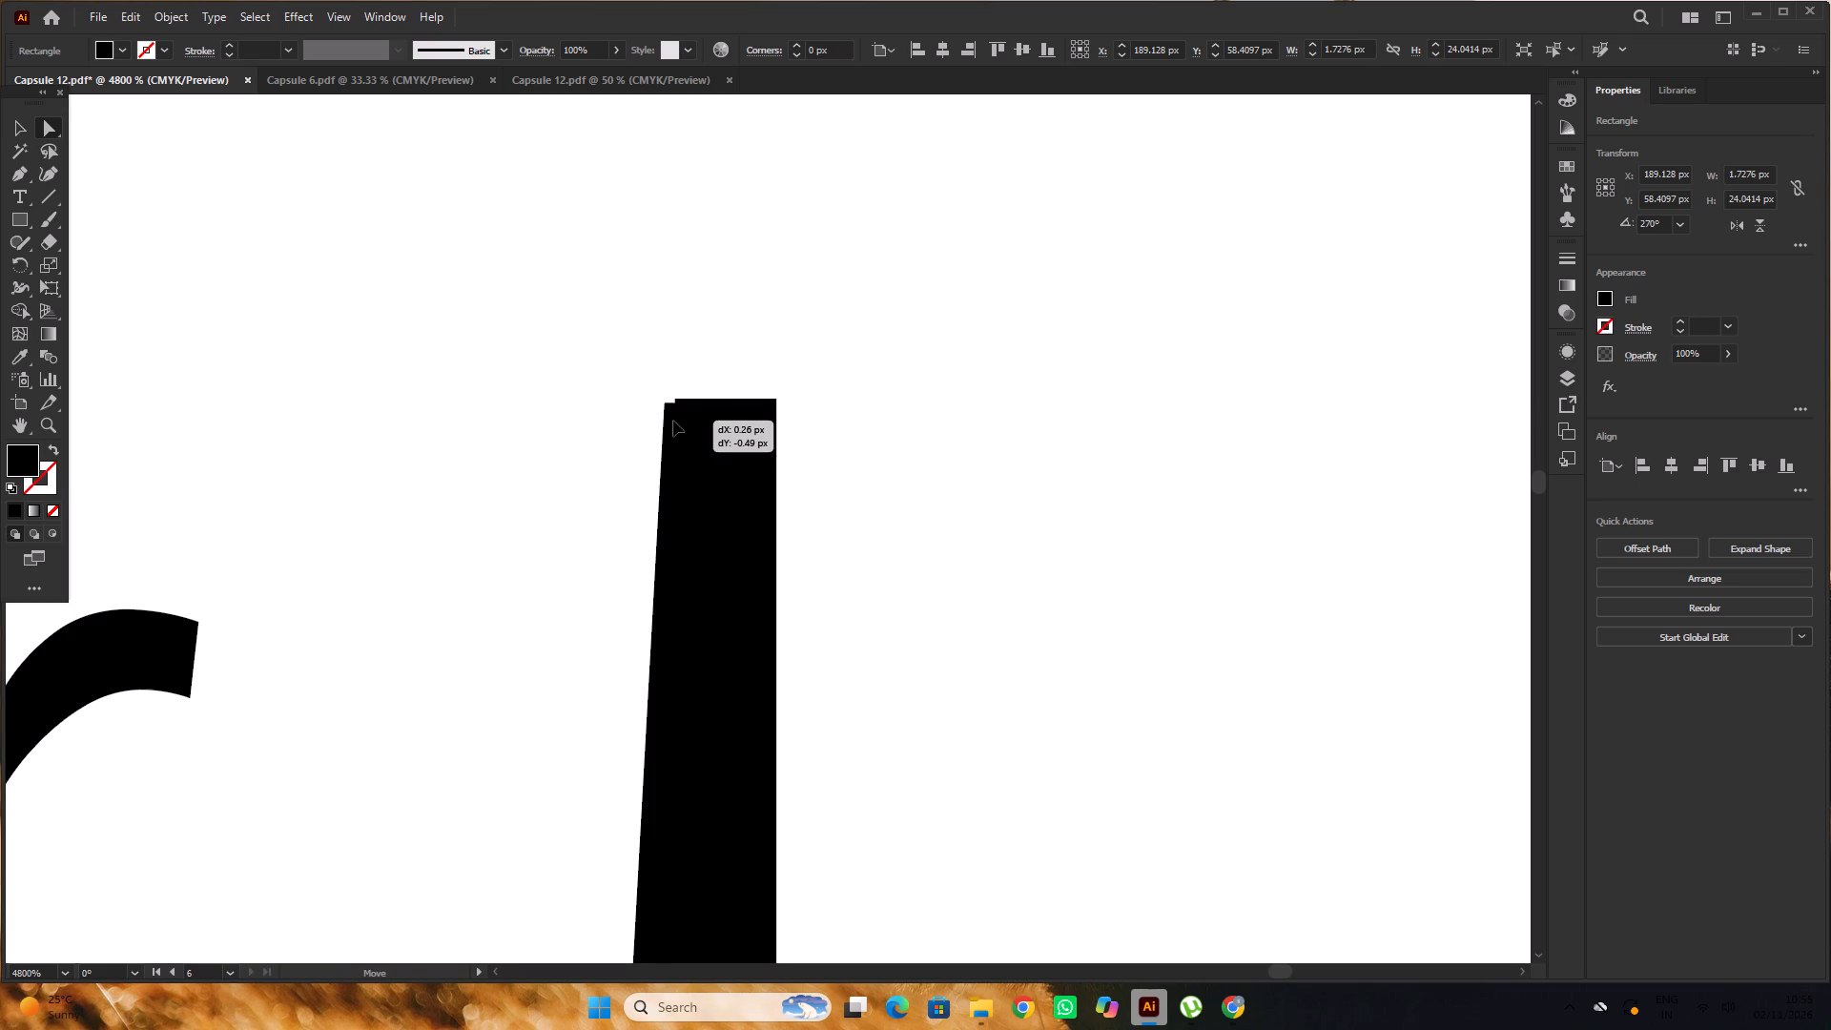
left_click_drag(673, 421, 666, 424)
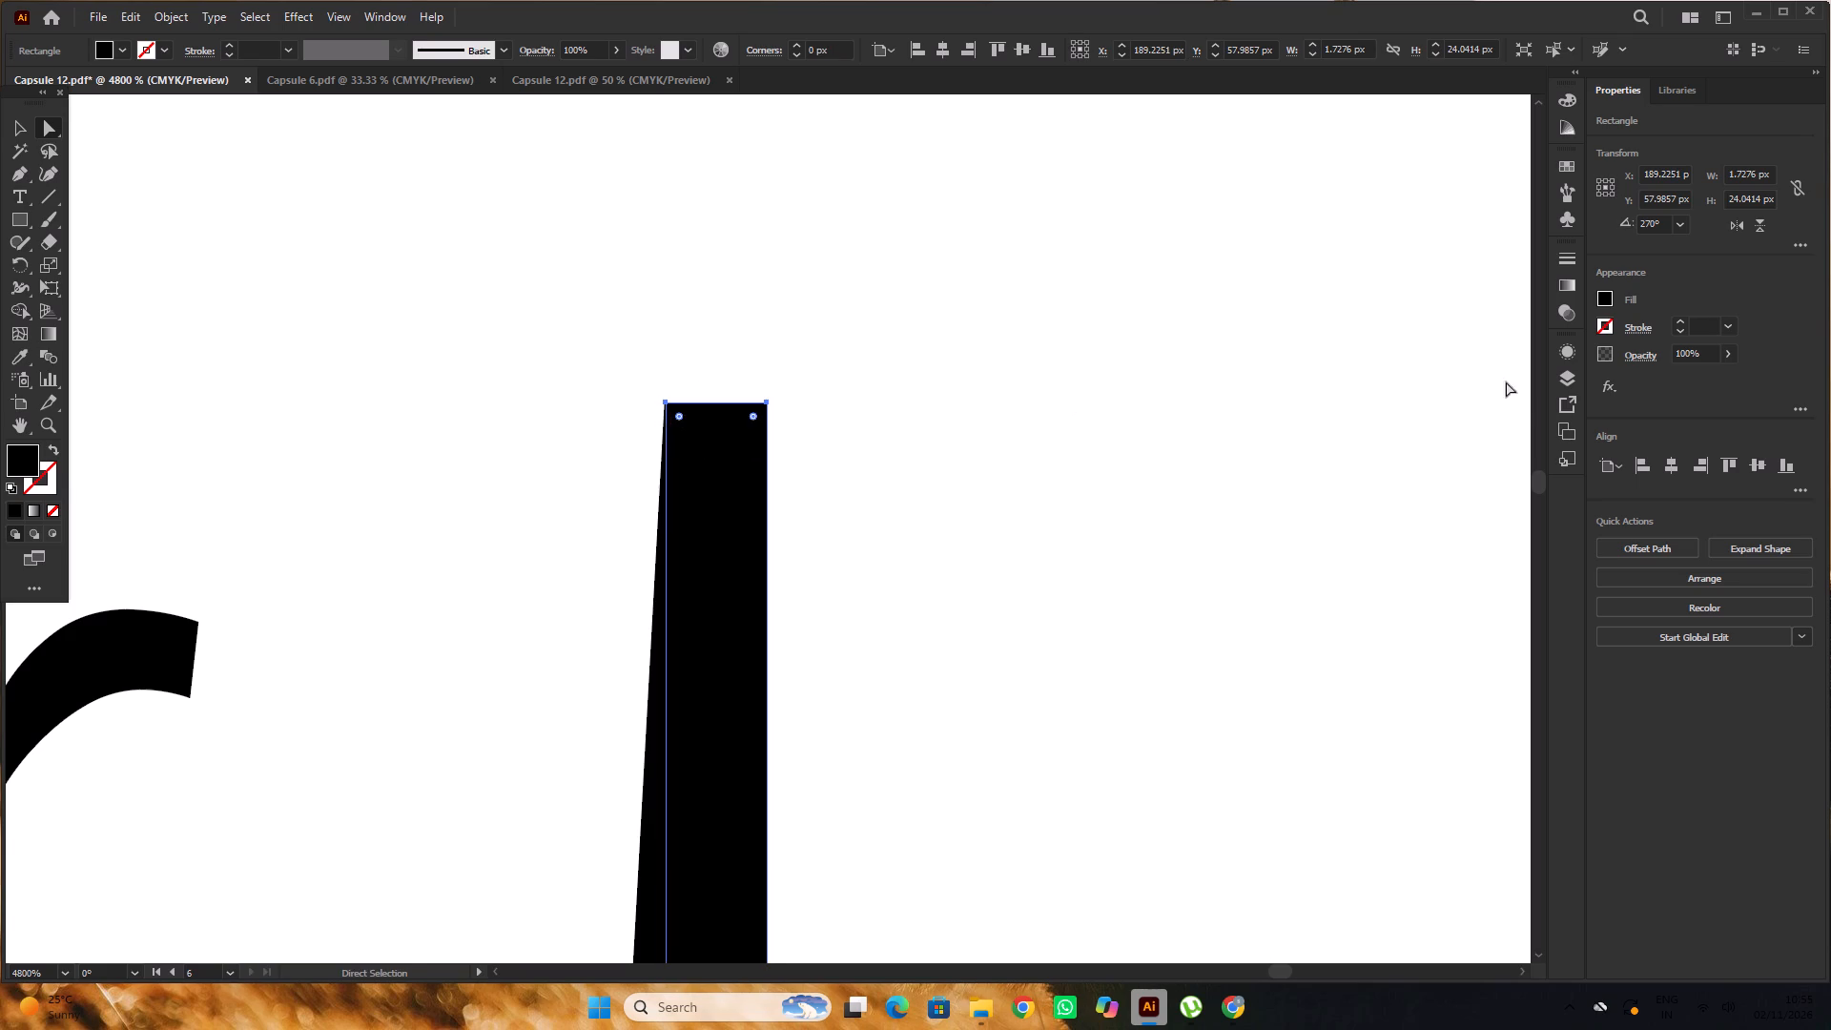
Fill the bar over the heading's letter I with red to distinguish it from the black text.
left_click(1611, 290)
left_click(1524, 367)
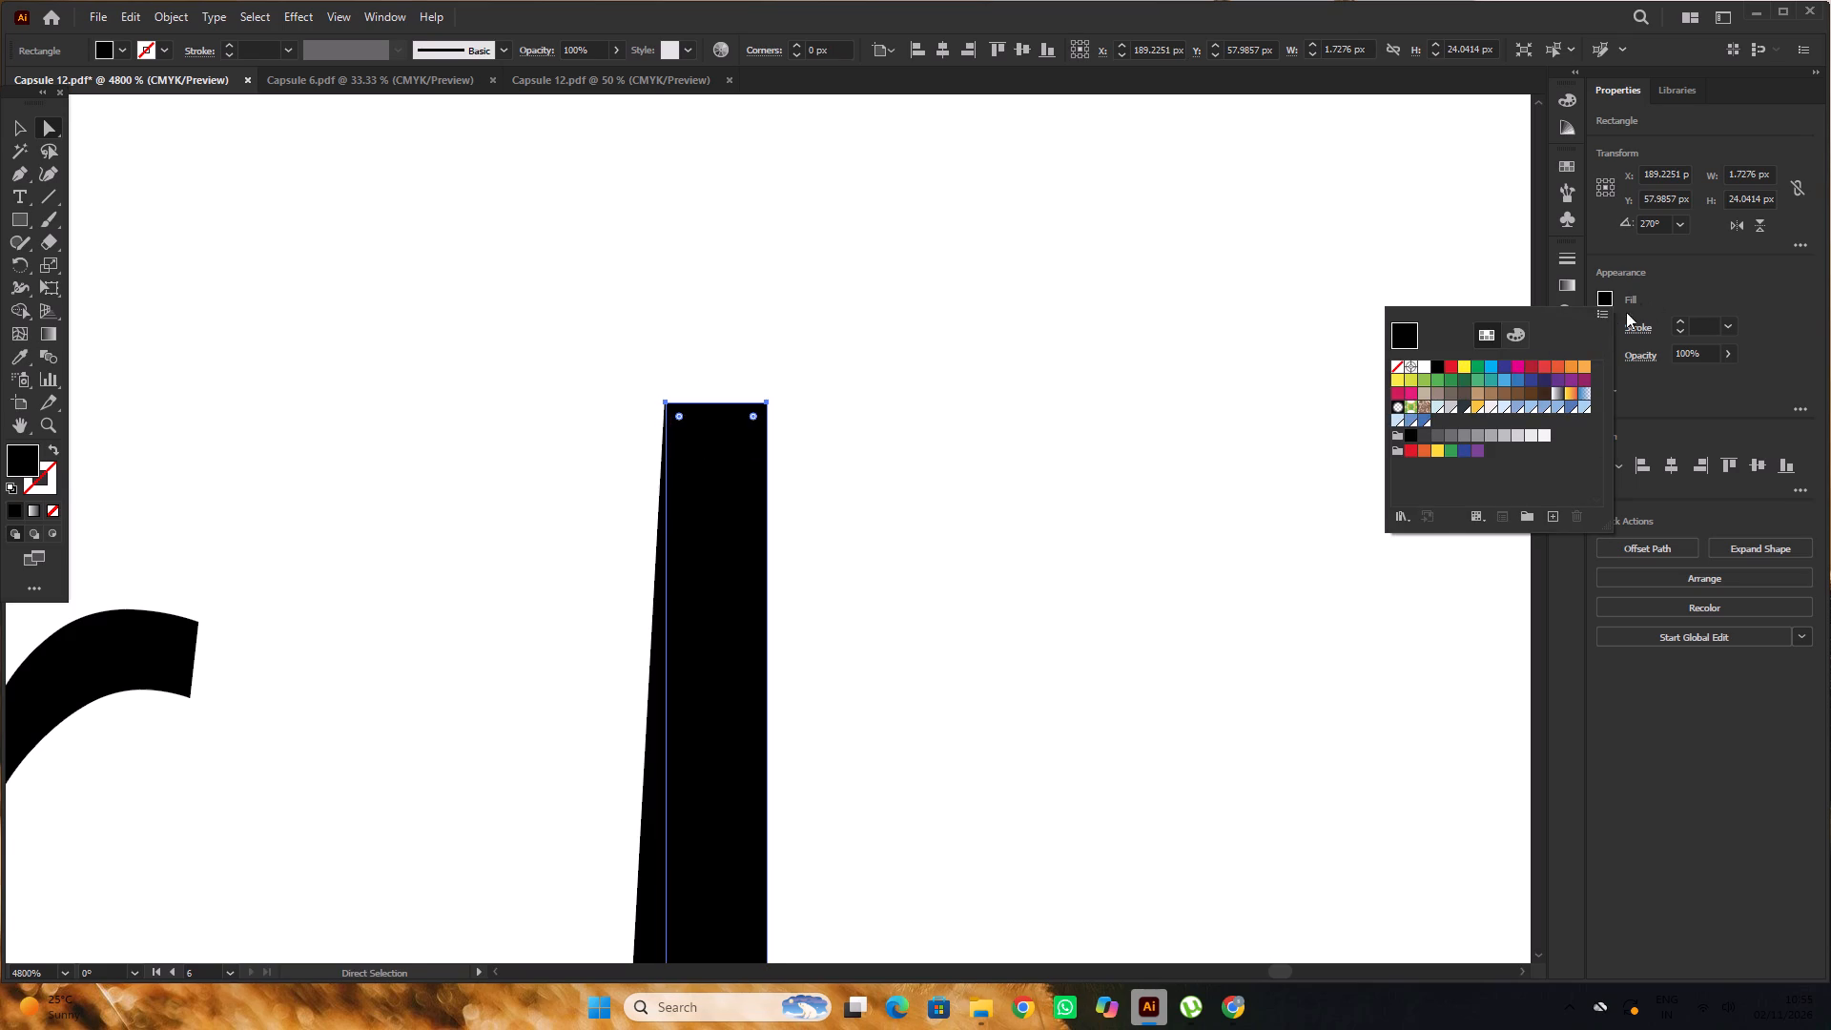
left_click(1543, 367)
double_click(1665, 299)
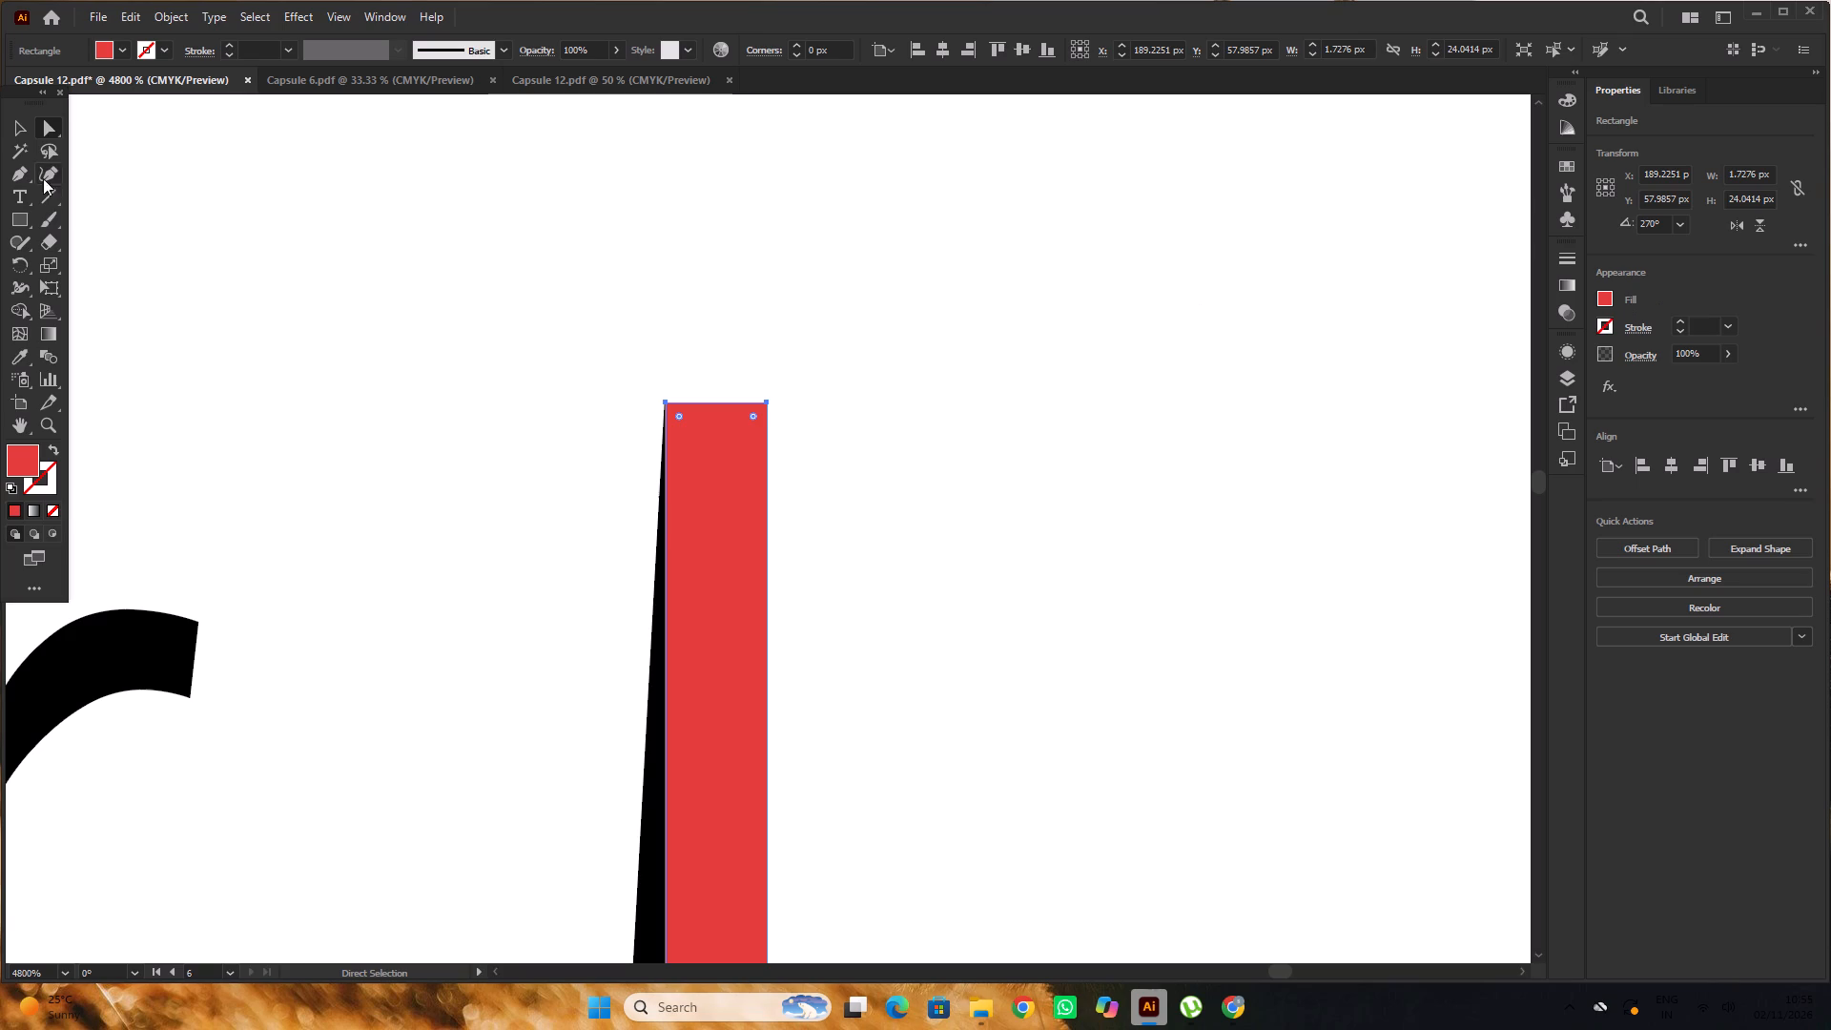
Reshape the red bar's top edge by moving its two upper anchor points onto the top corners of the letter I.
left_click(48, 127)
scroll(769, 397, "up", 2, "alt")
left_click(788, 400)
left_click_drag(788, 400, 757, 401)
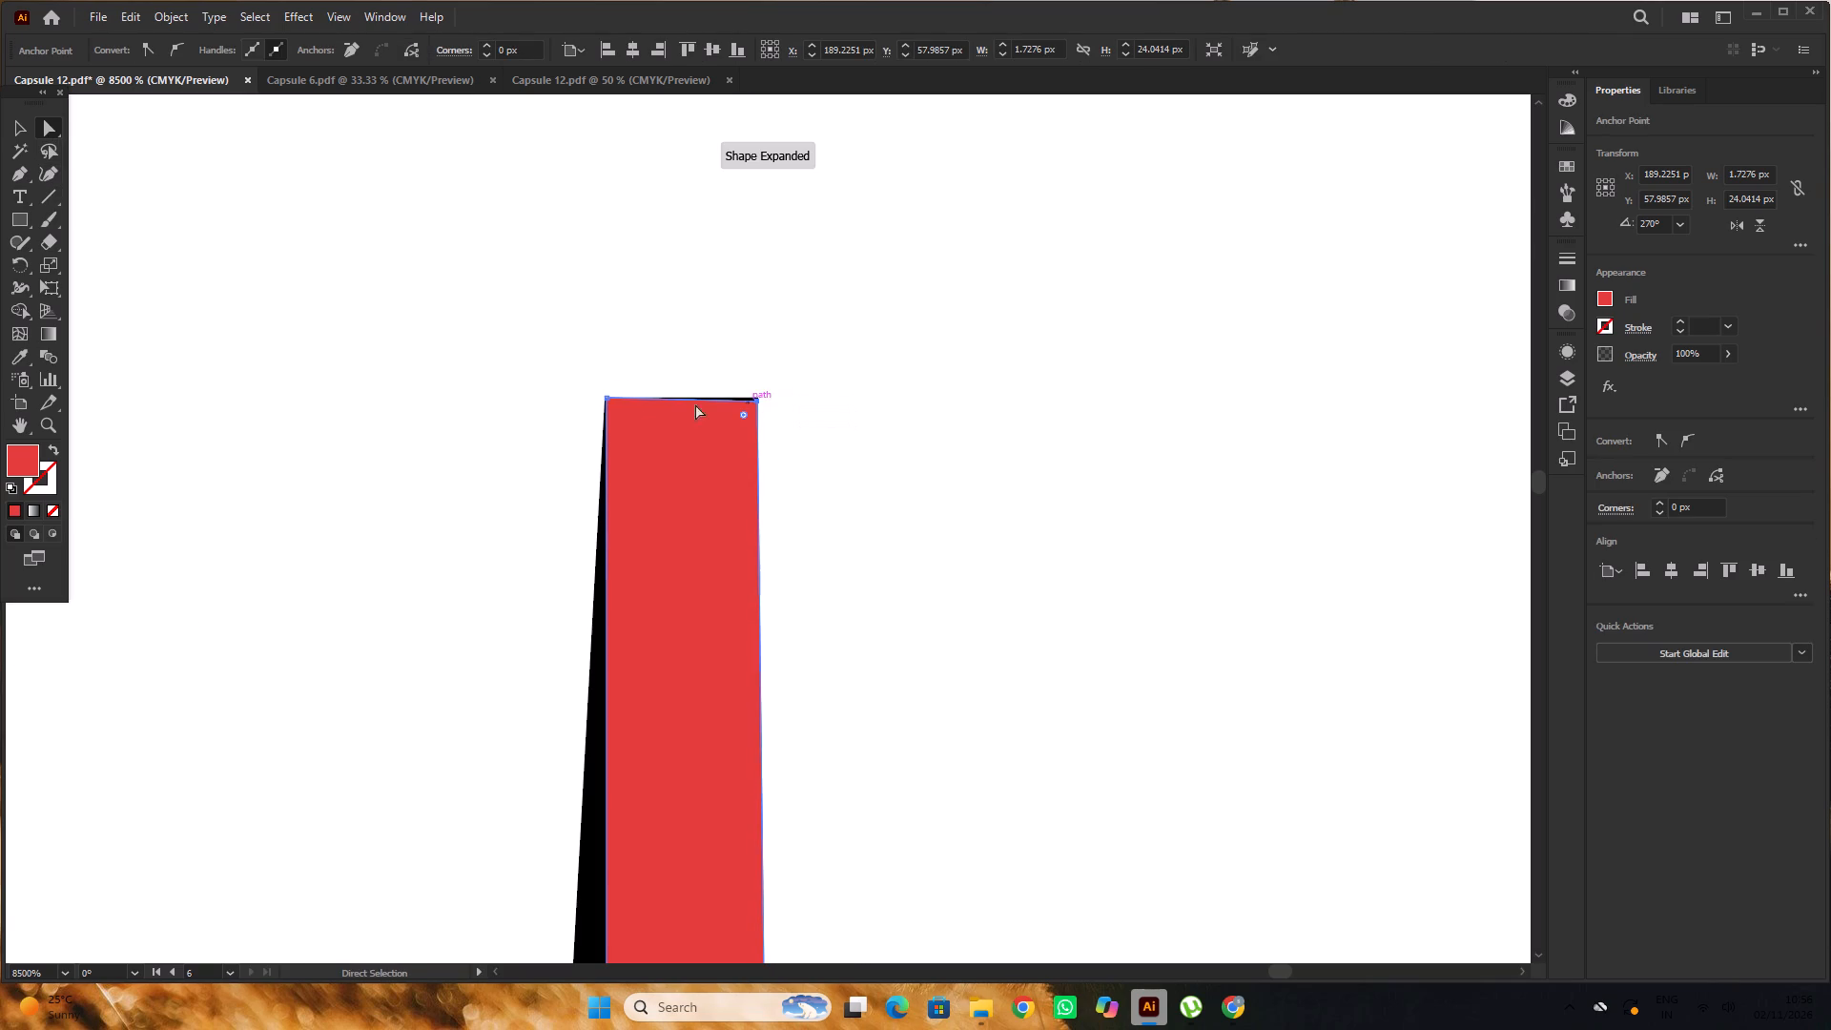
left_click(606, 397)
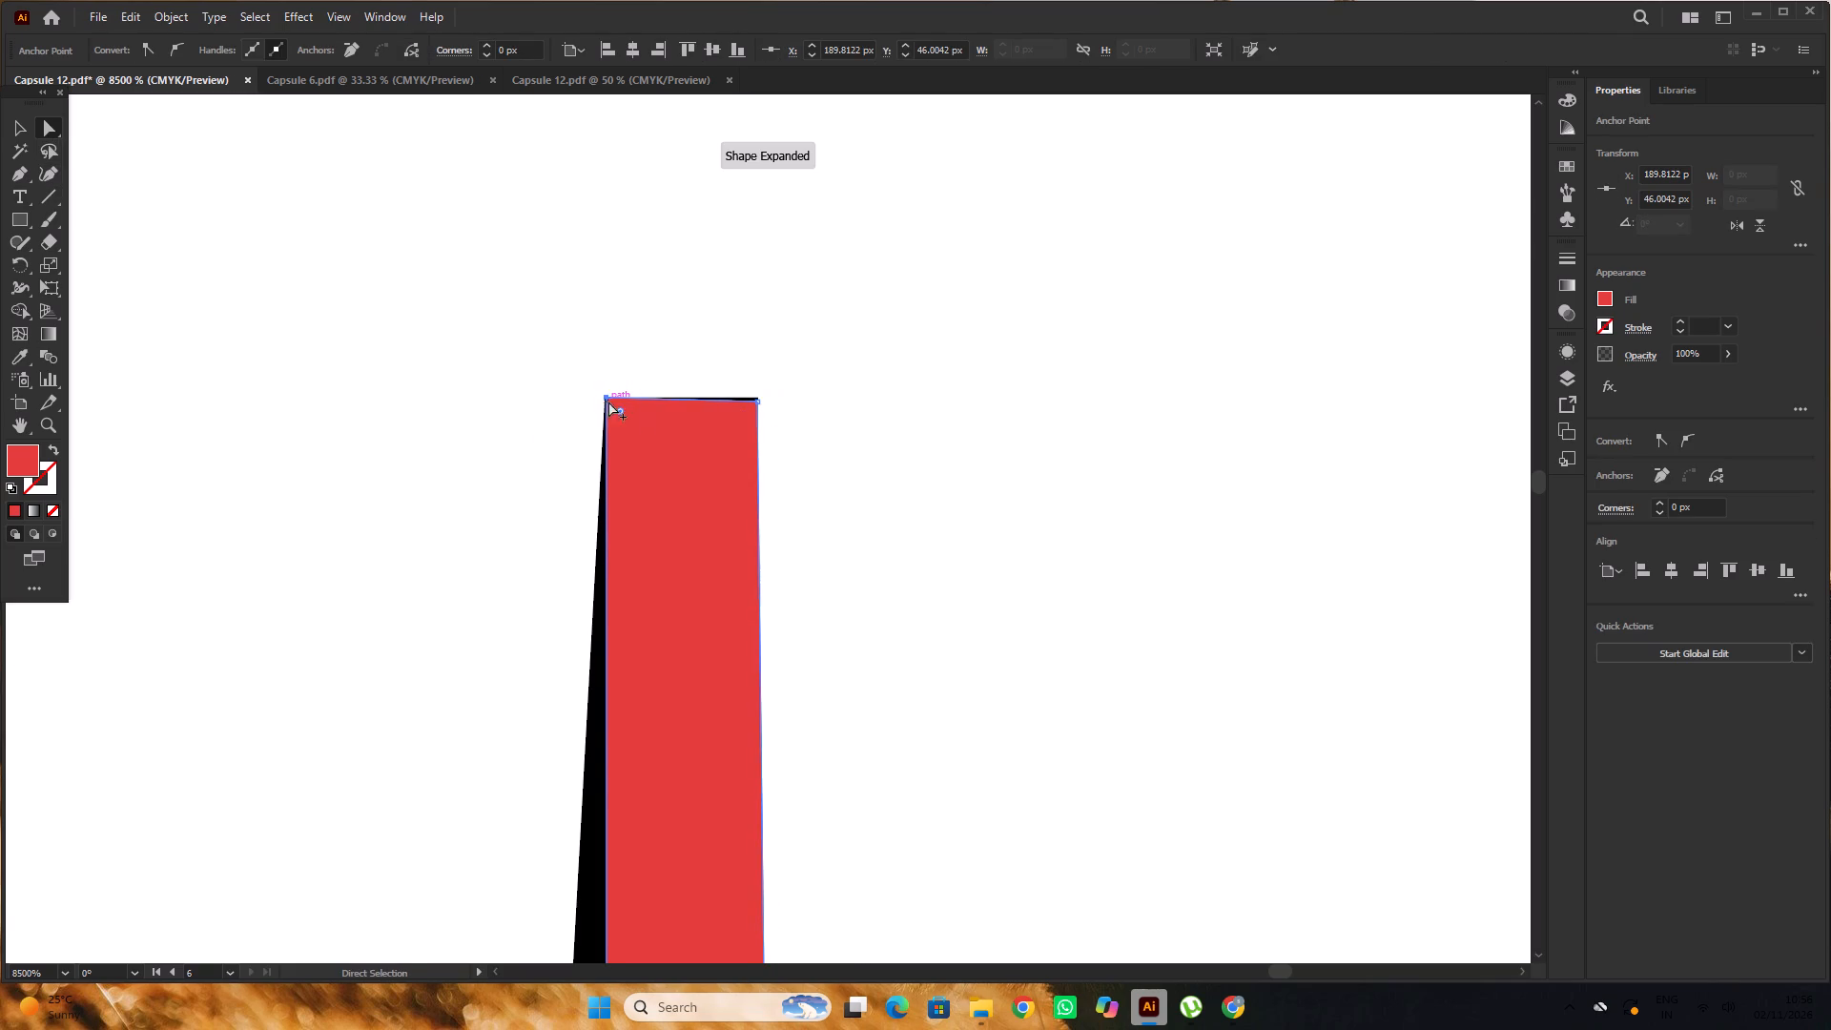
scroll(608, 402, "up", 5, "alt")
scroll(596, 422, "down", 6, "alt")
scroll(600, 469, "up", 3)
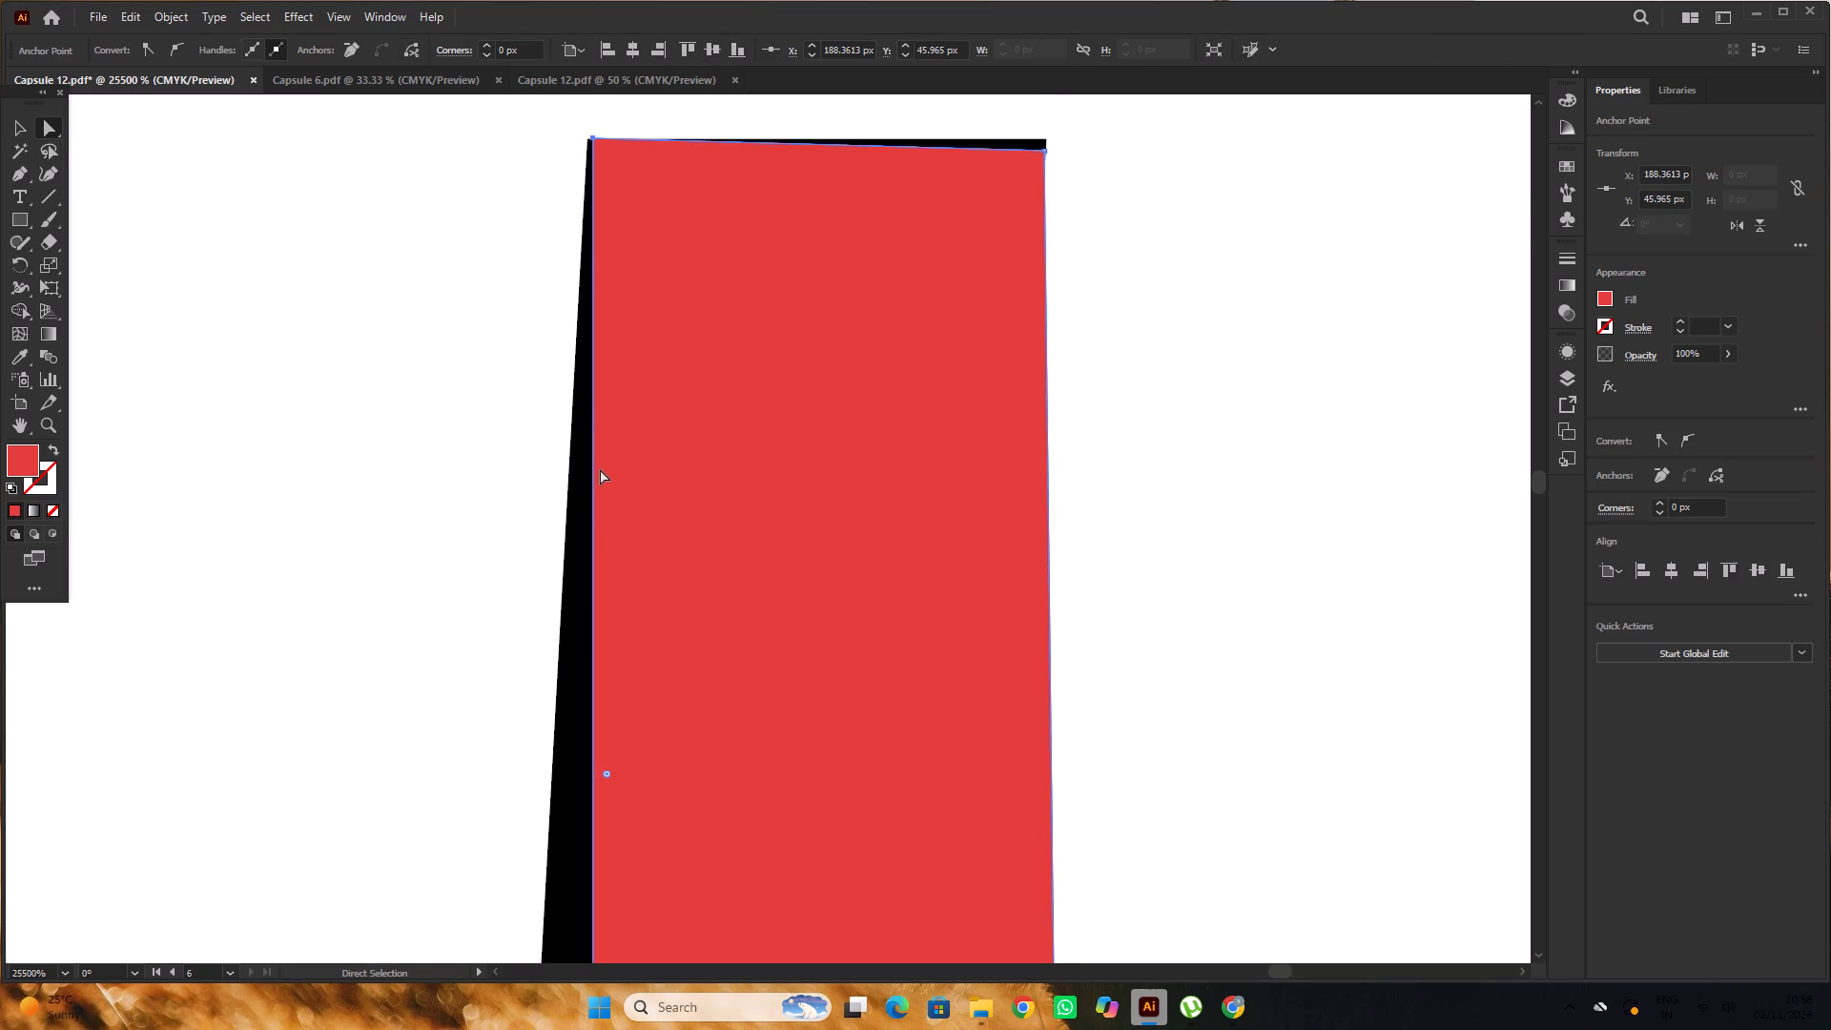
scroll(600, 469, "up", 2)
scroll(609, 507, "down", 3)
scroll(599, 443, "up", 1)
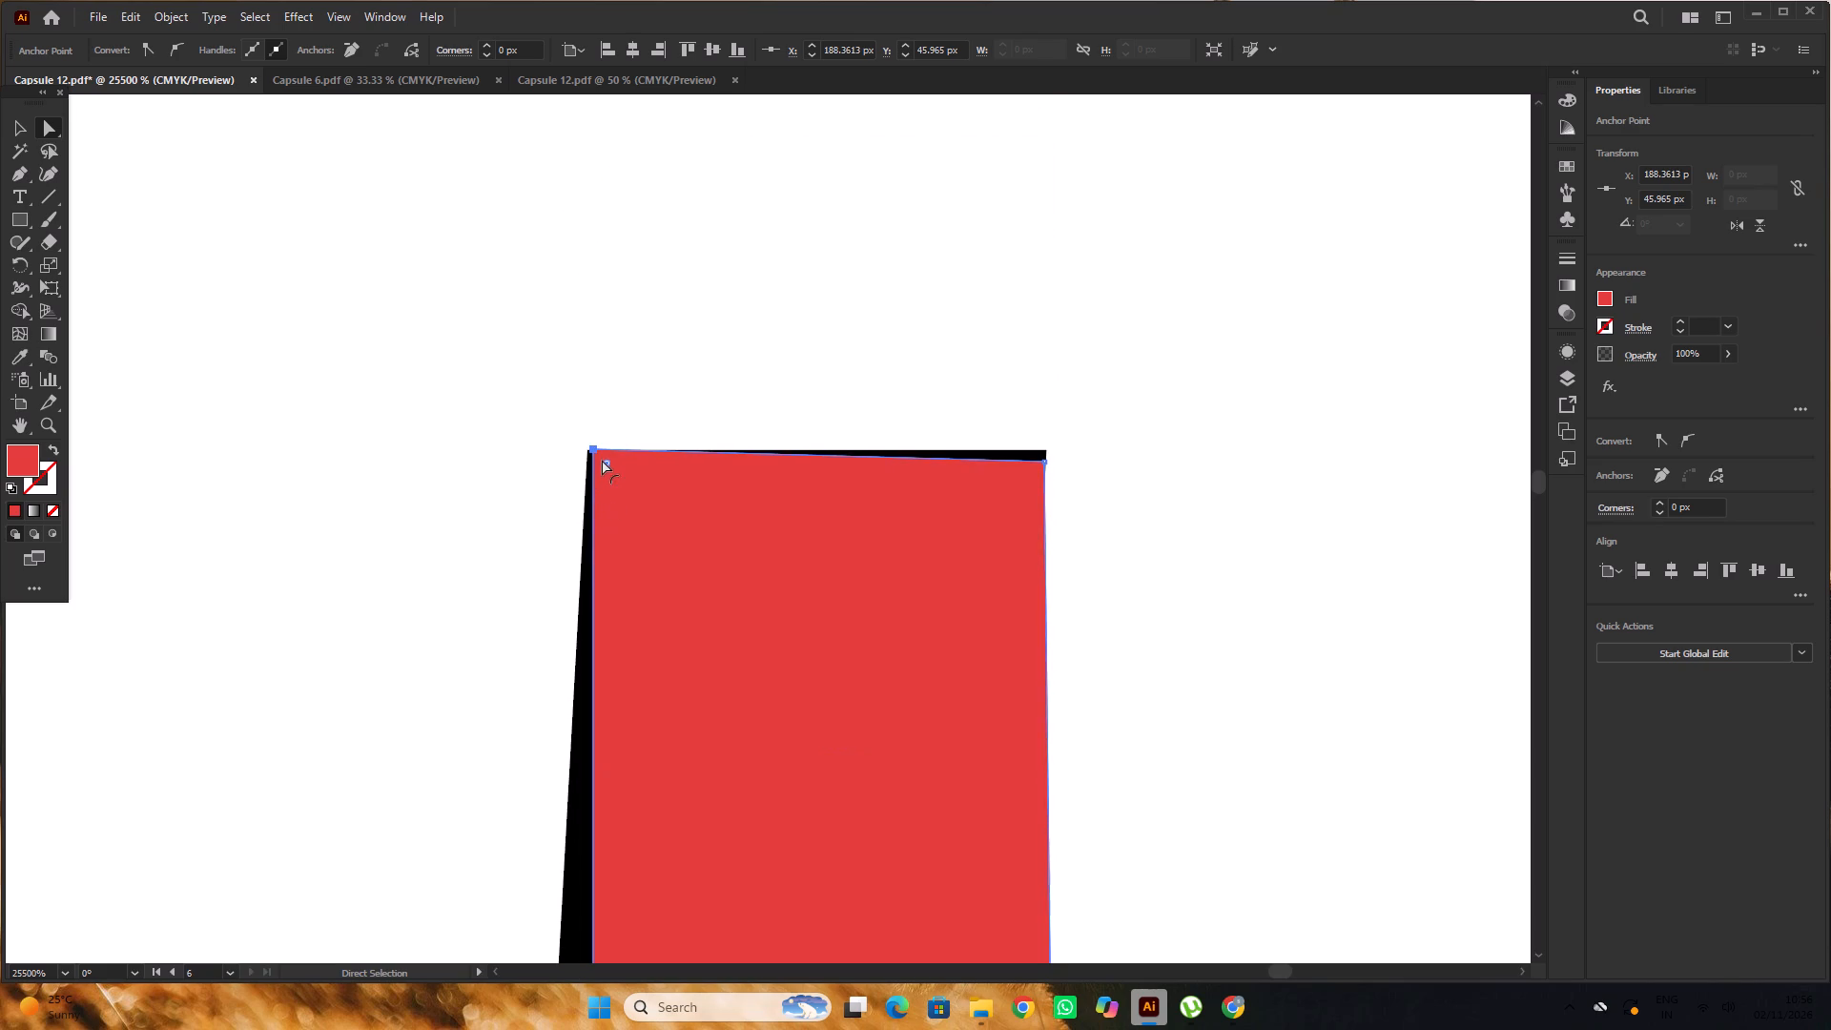
double_click(596, 451)
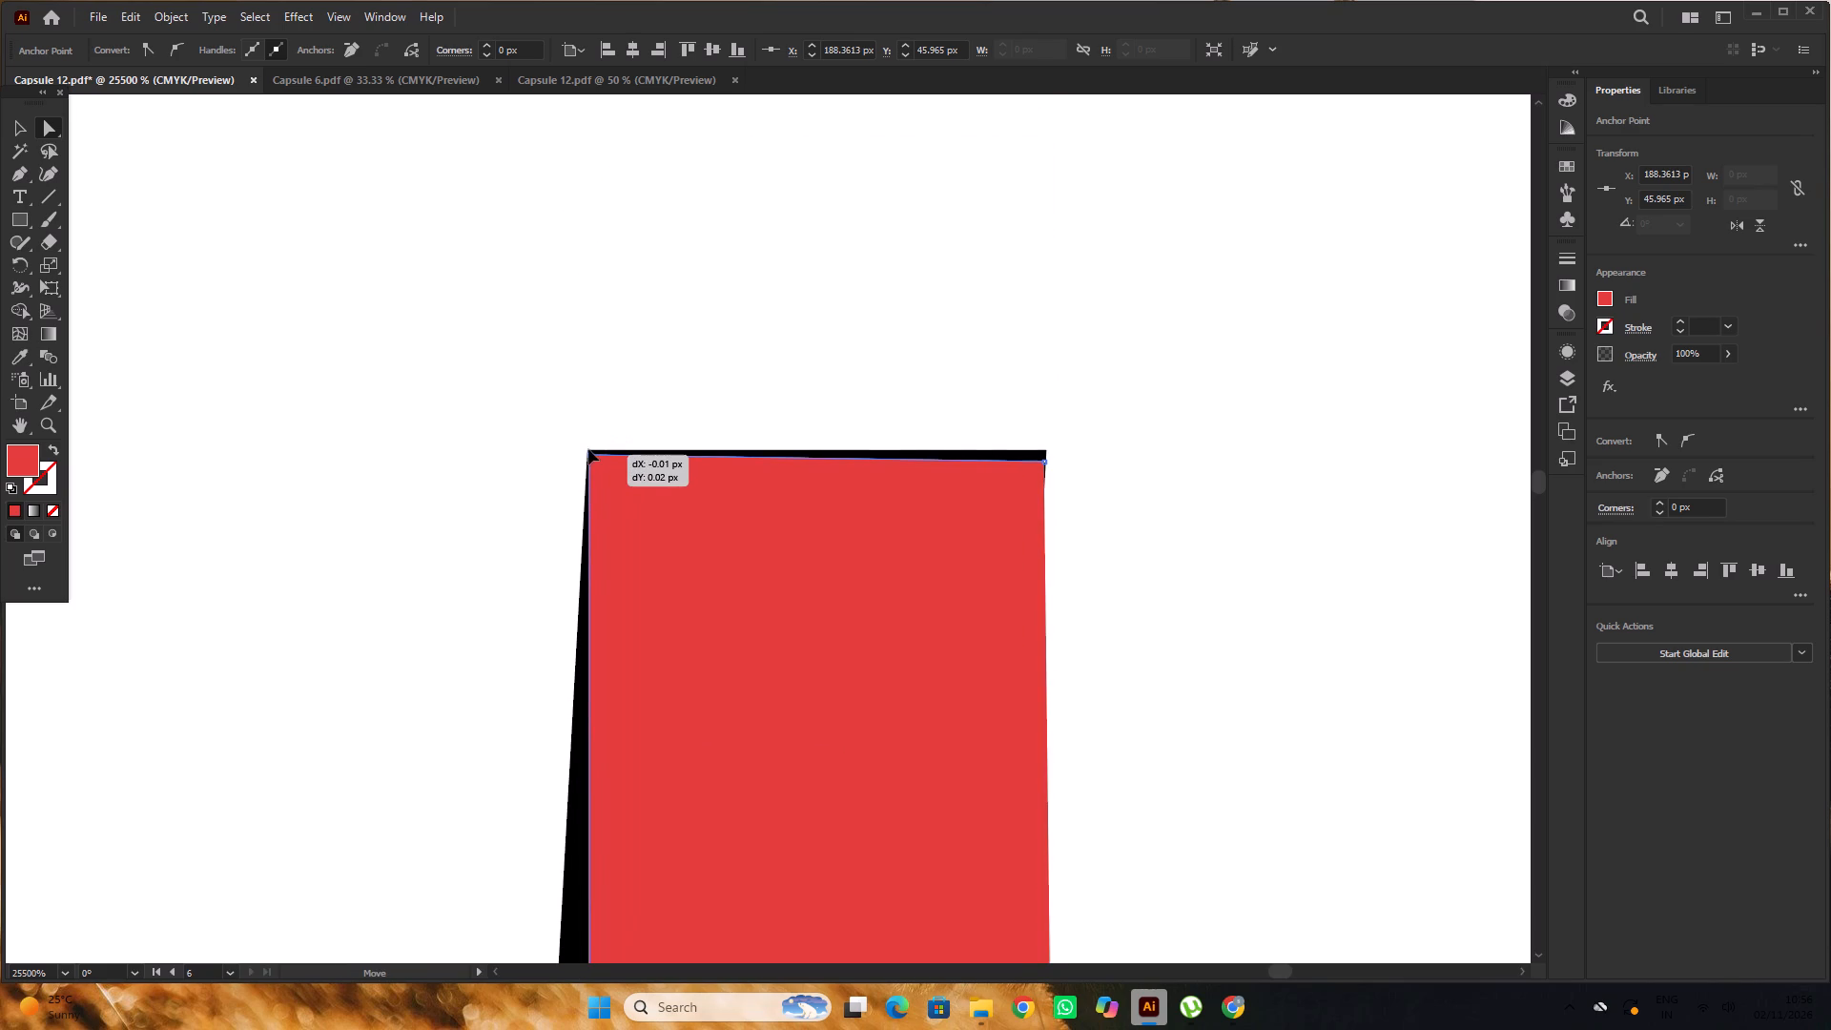
scroll(1014, 457, "up", 2, "alt")
scroll(1072, 453, "up", 2)
scroll(1095, 501, "down", 1)
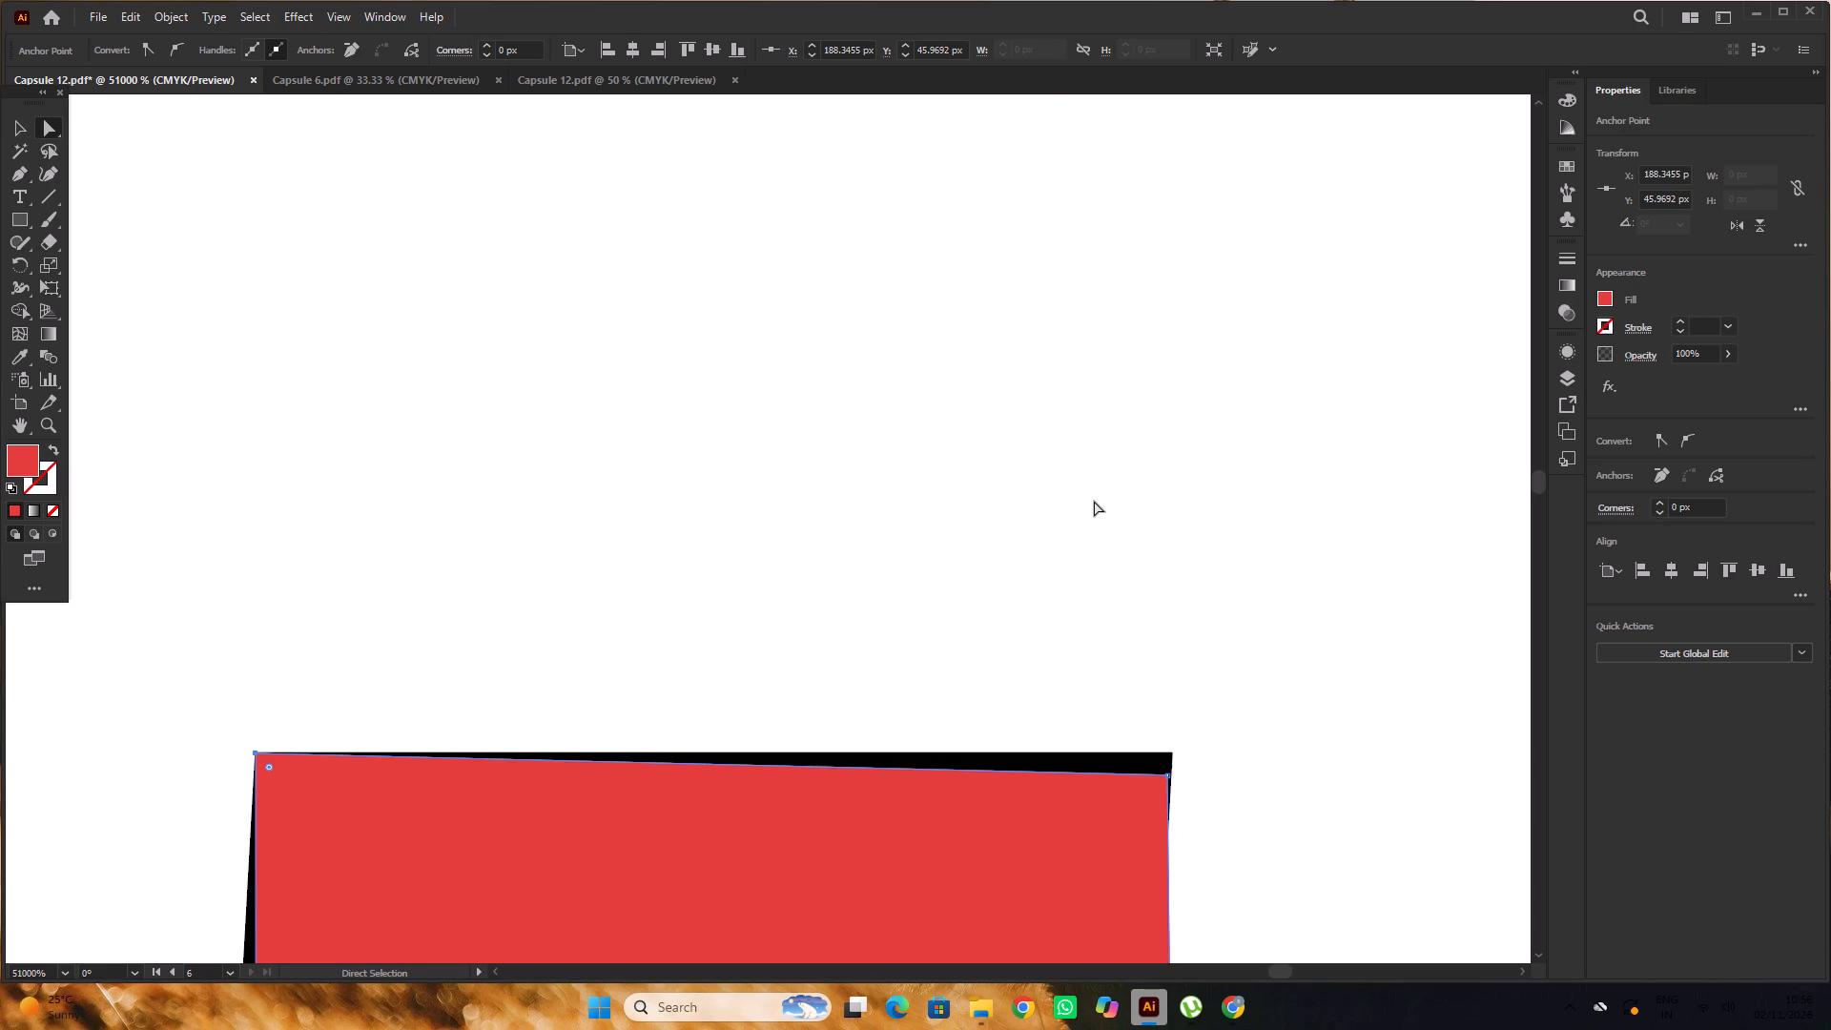
left_click(1167, 779)
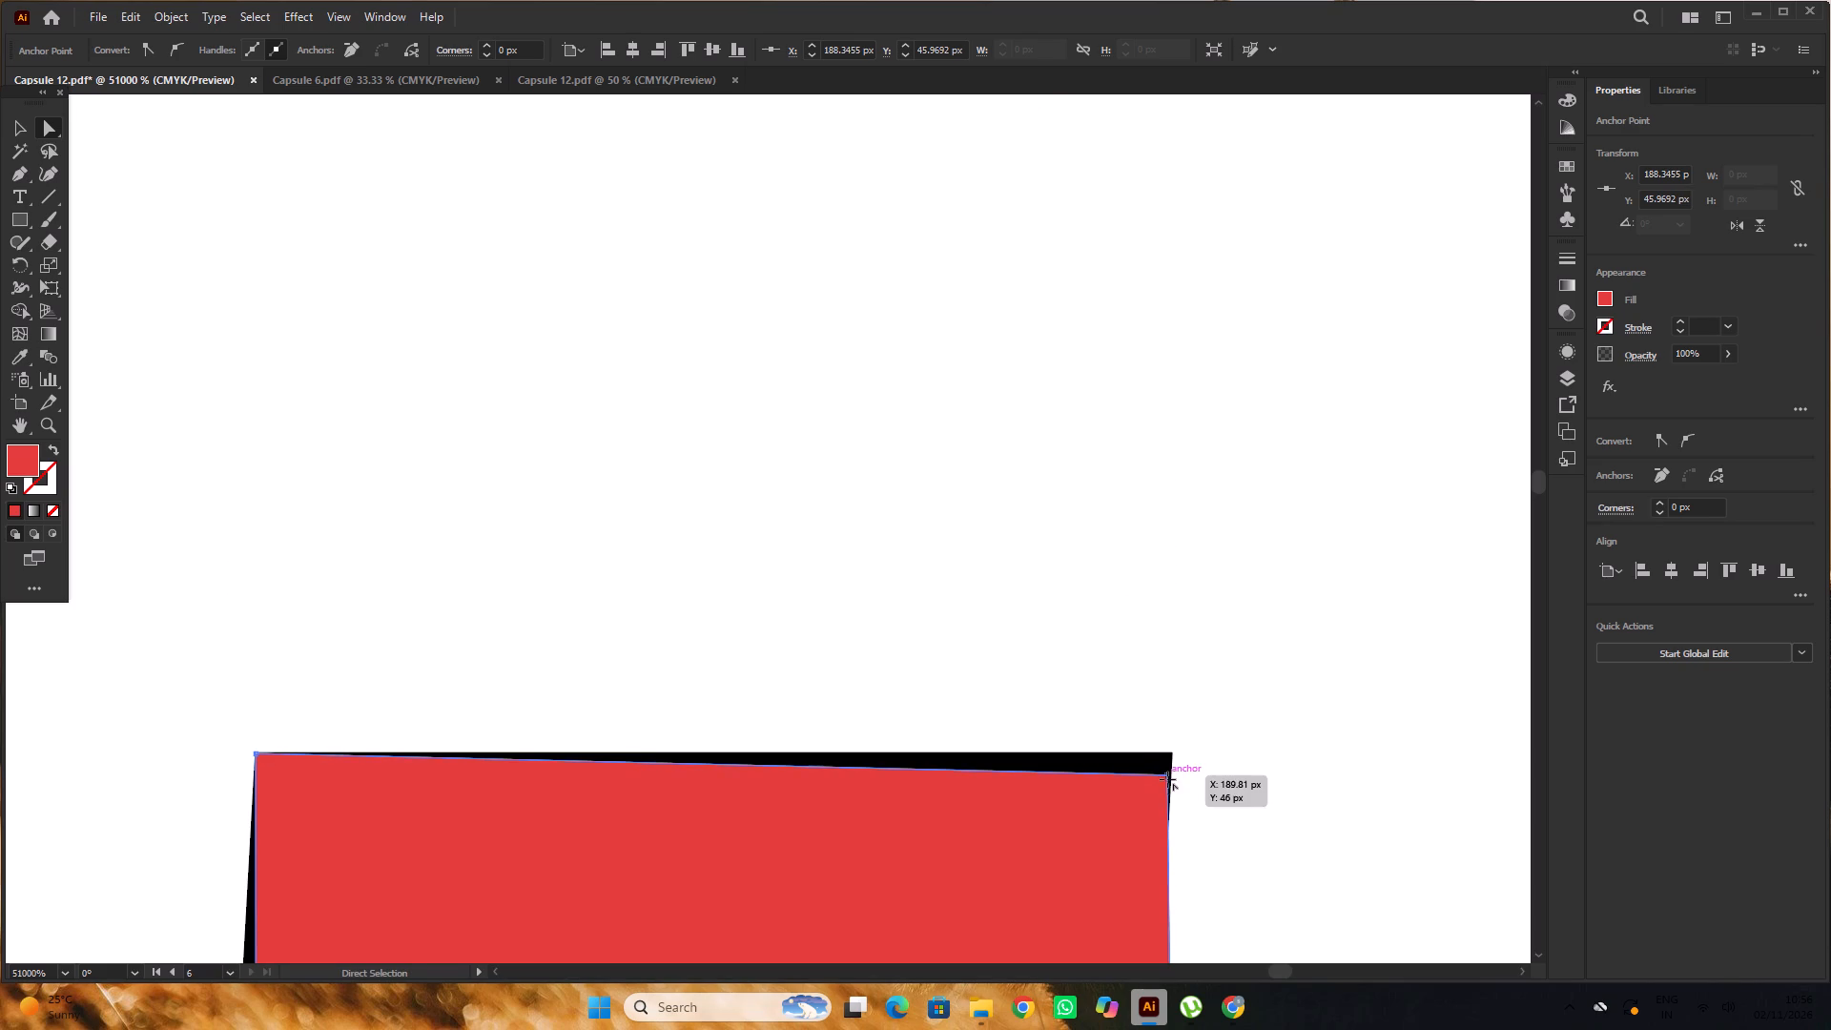
left_click_drag(1167, 779, 1171, 756)
scroll(823, 597, "down", 4, "alt")
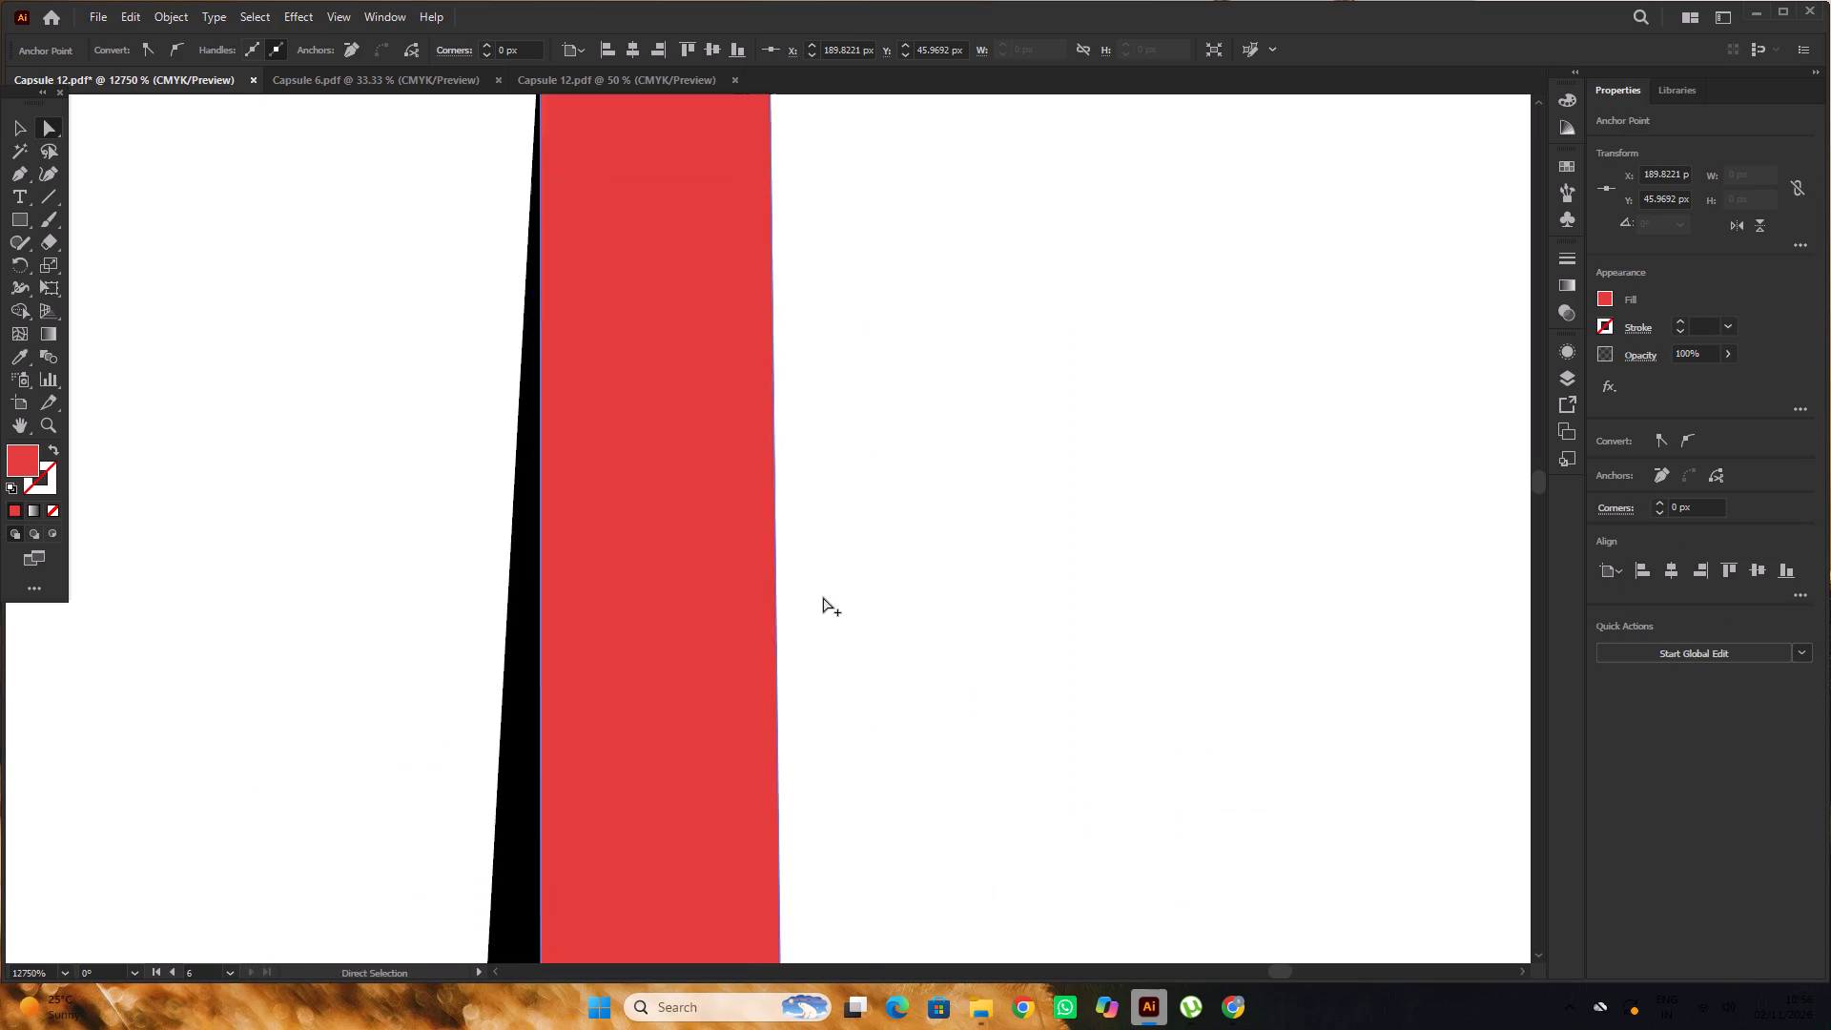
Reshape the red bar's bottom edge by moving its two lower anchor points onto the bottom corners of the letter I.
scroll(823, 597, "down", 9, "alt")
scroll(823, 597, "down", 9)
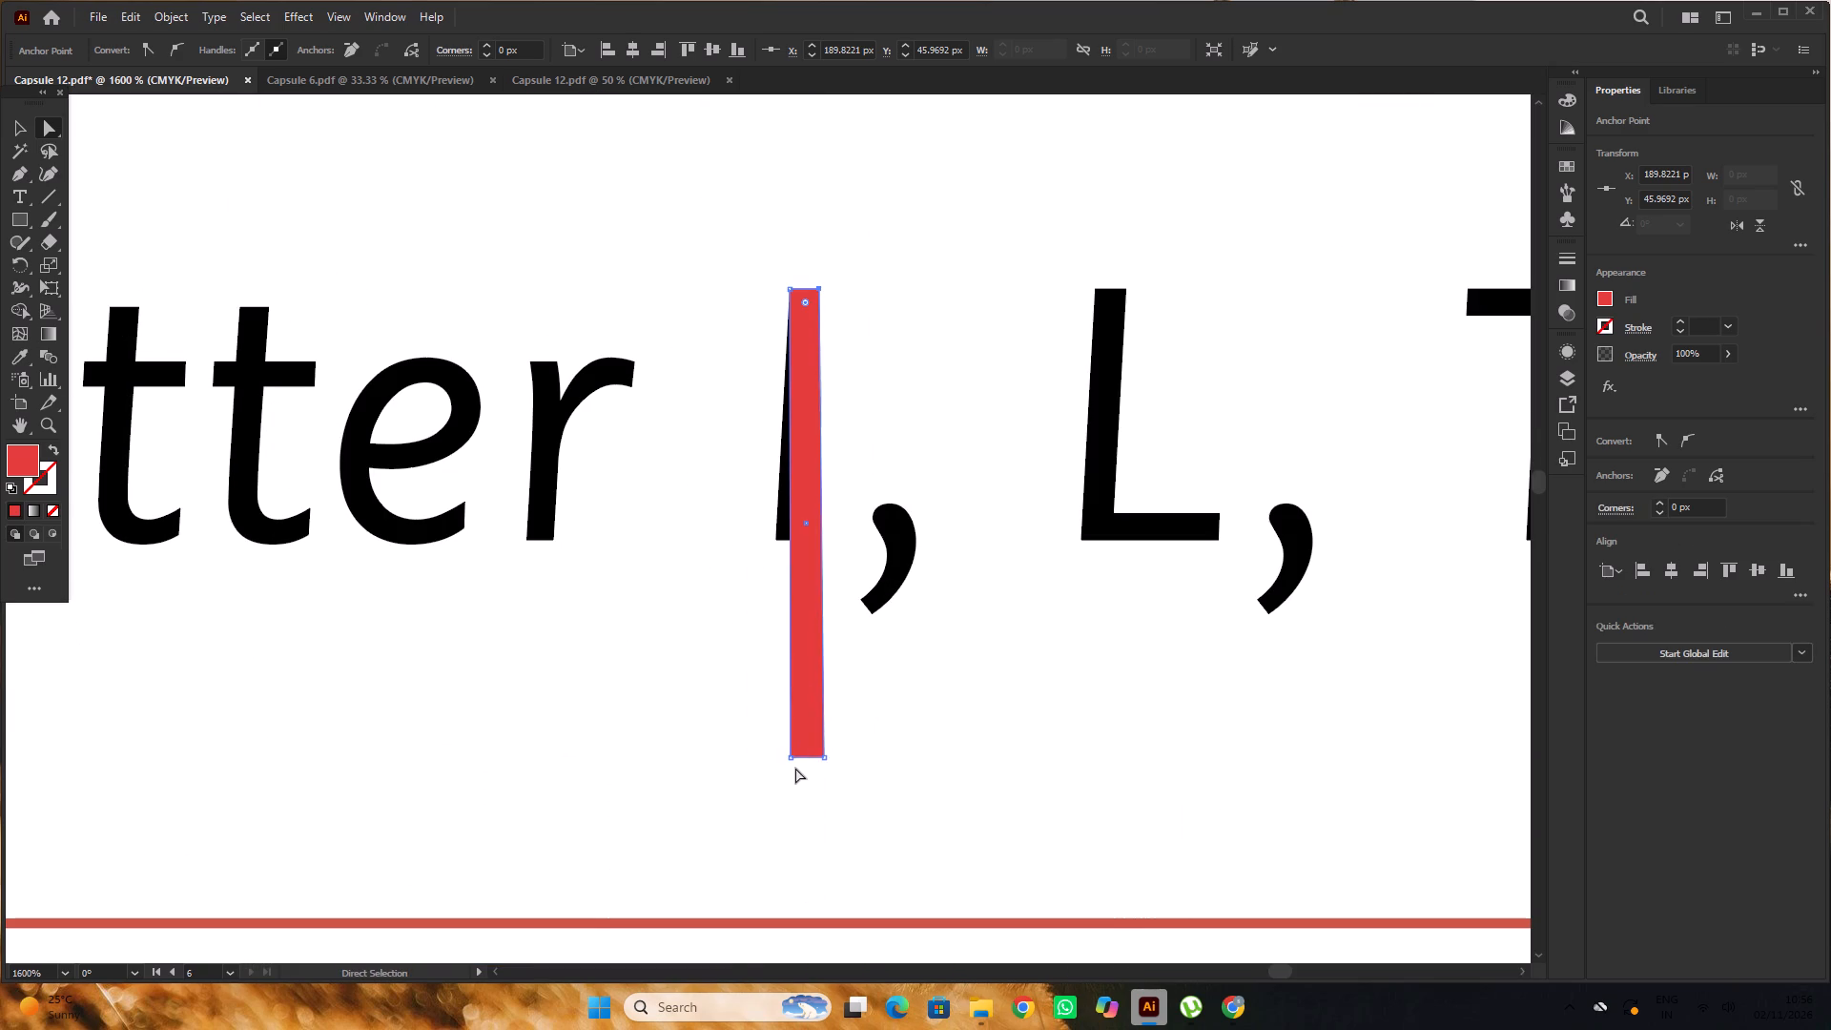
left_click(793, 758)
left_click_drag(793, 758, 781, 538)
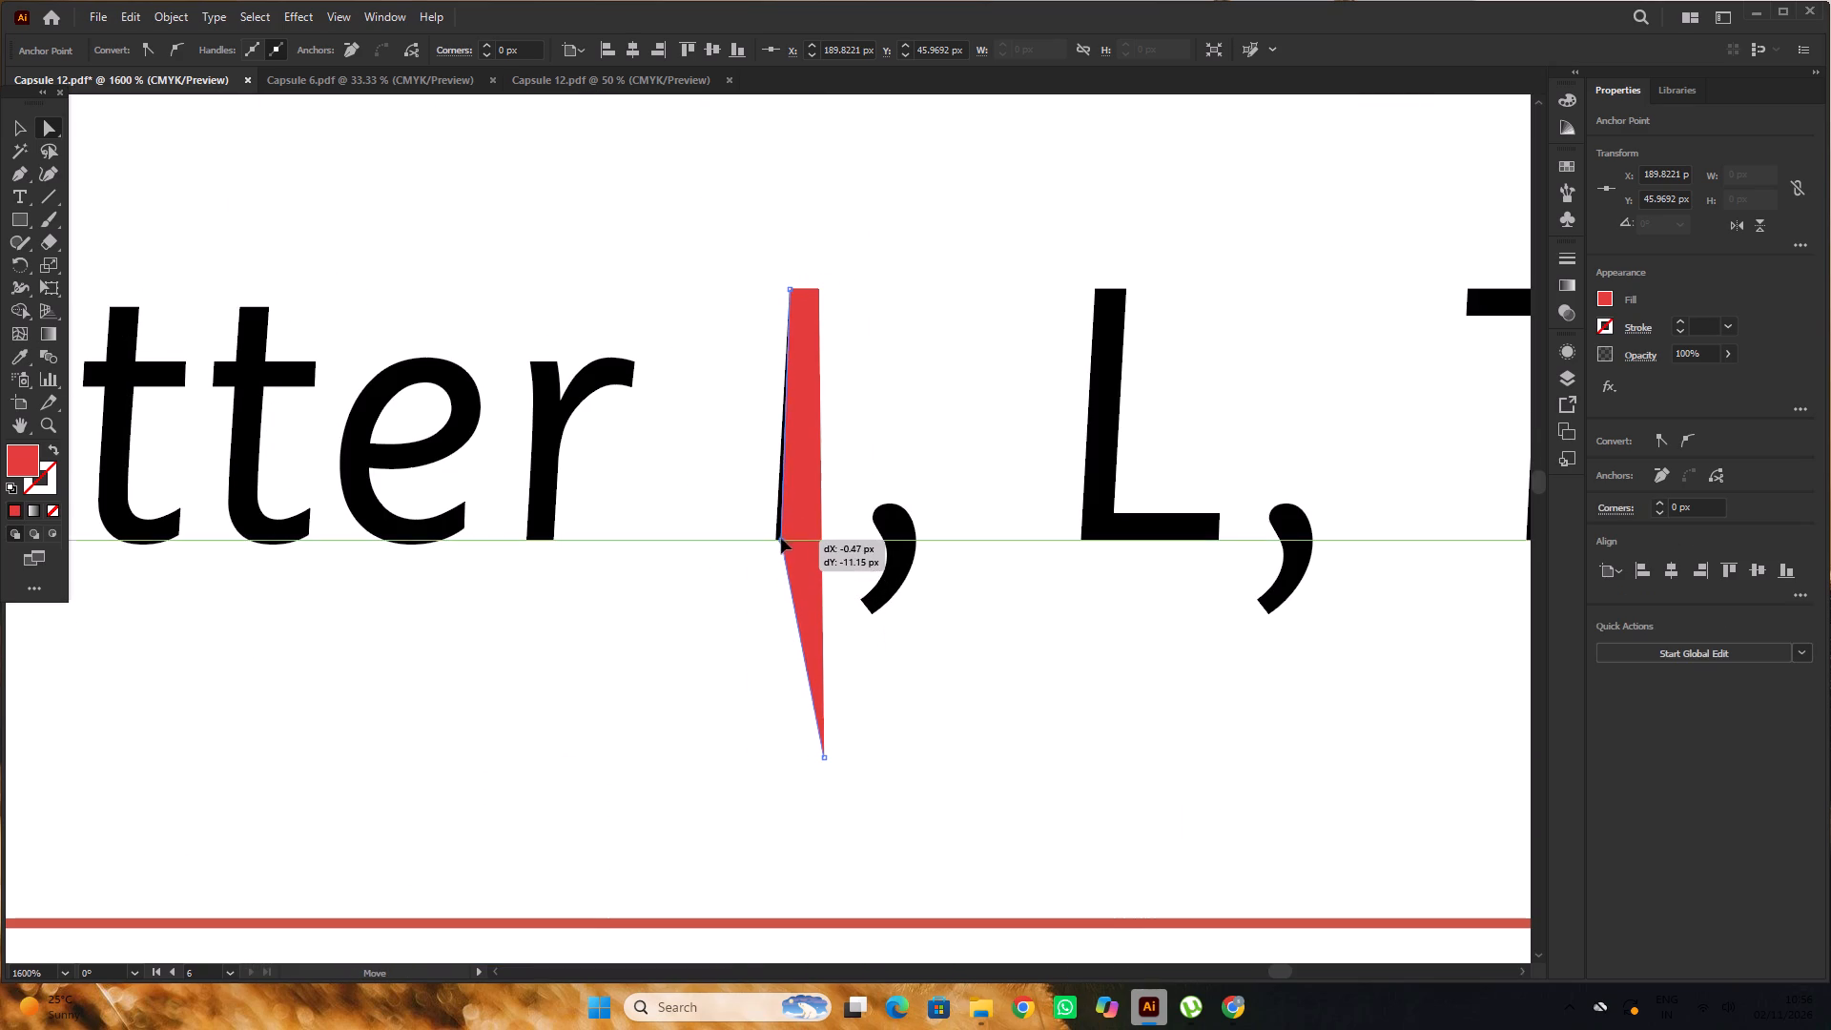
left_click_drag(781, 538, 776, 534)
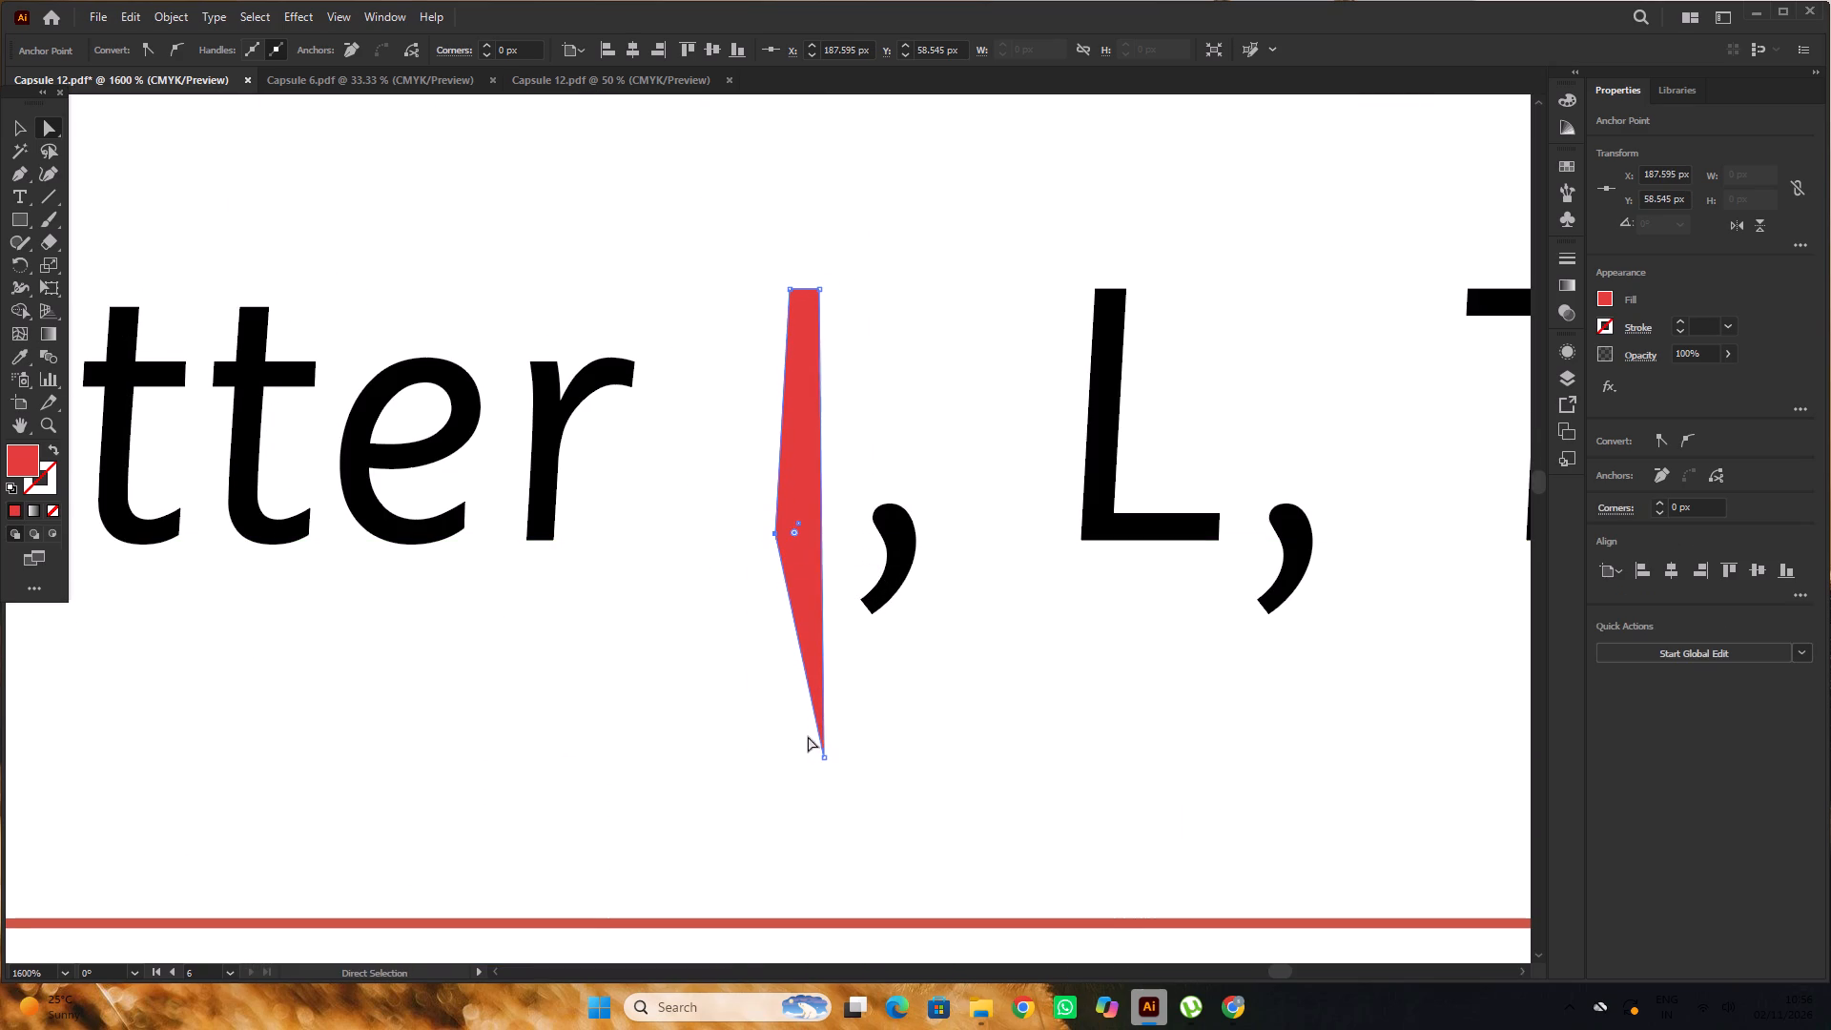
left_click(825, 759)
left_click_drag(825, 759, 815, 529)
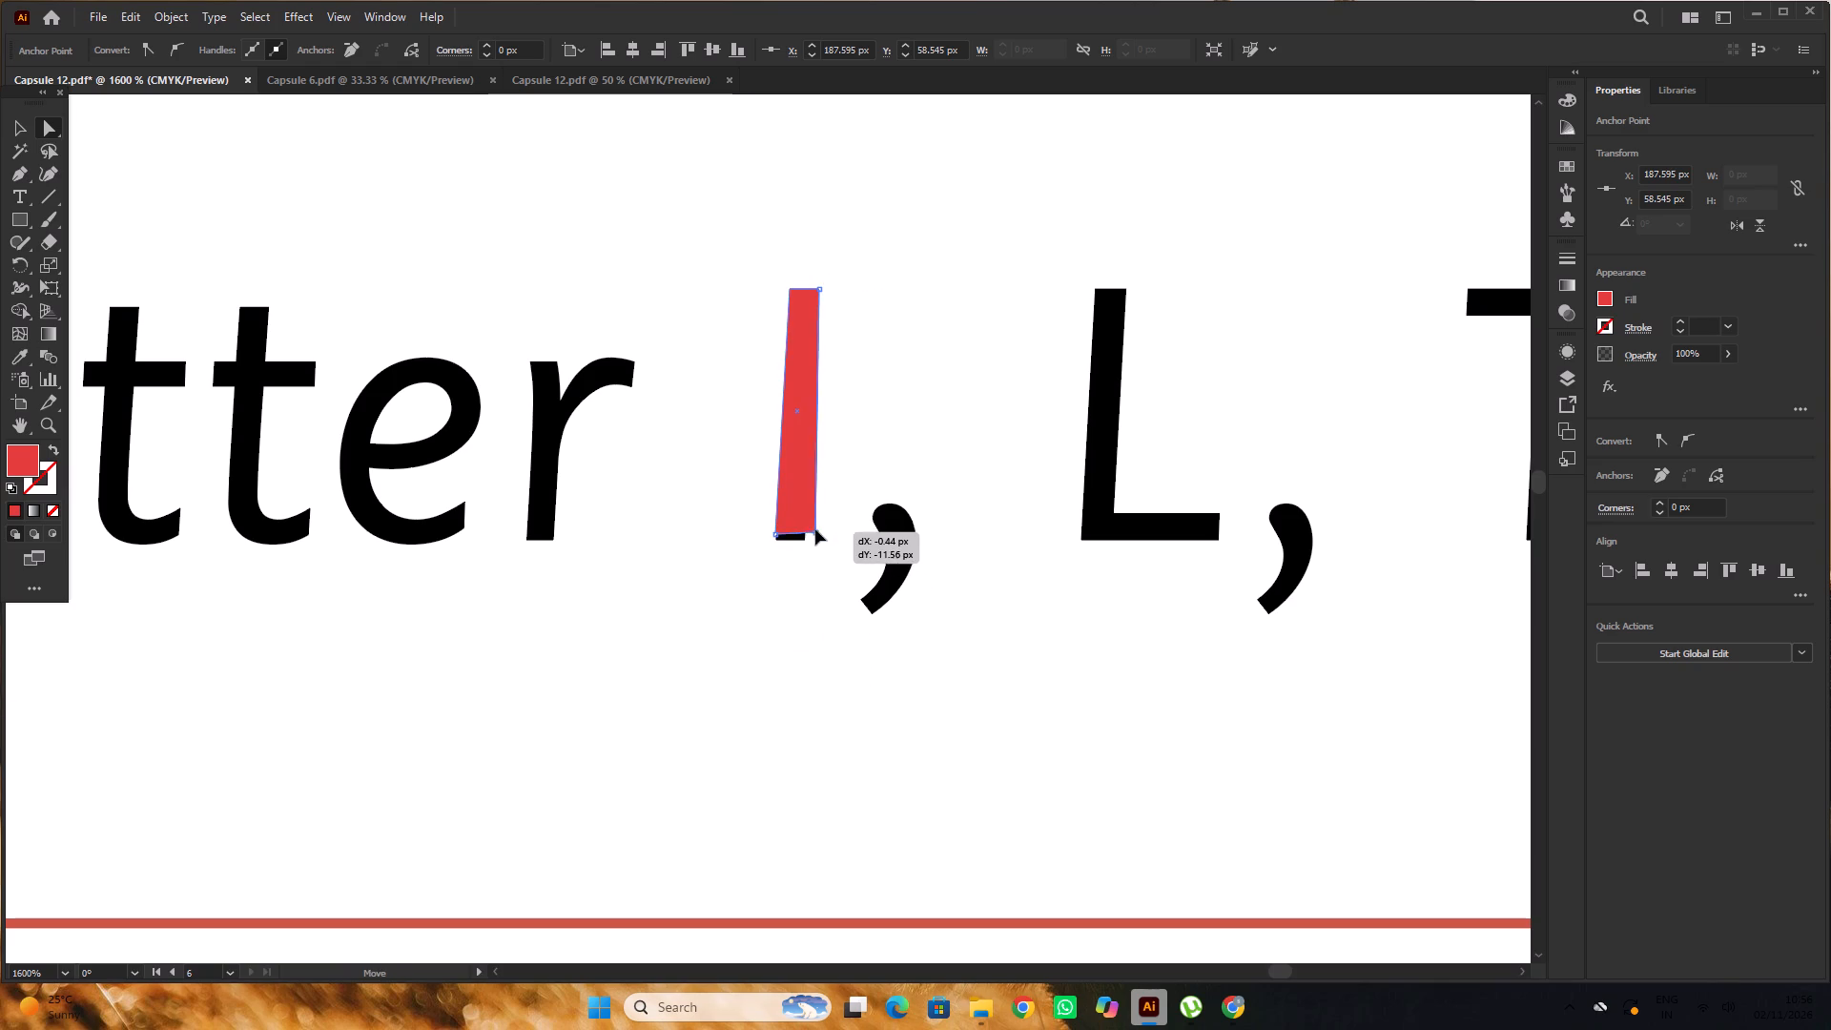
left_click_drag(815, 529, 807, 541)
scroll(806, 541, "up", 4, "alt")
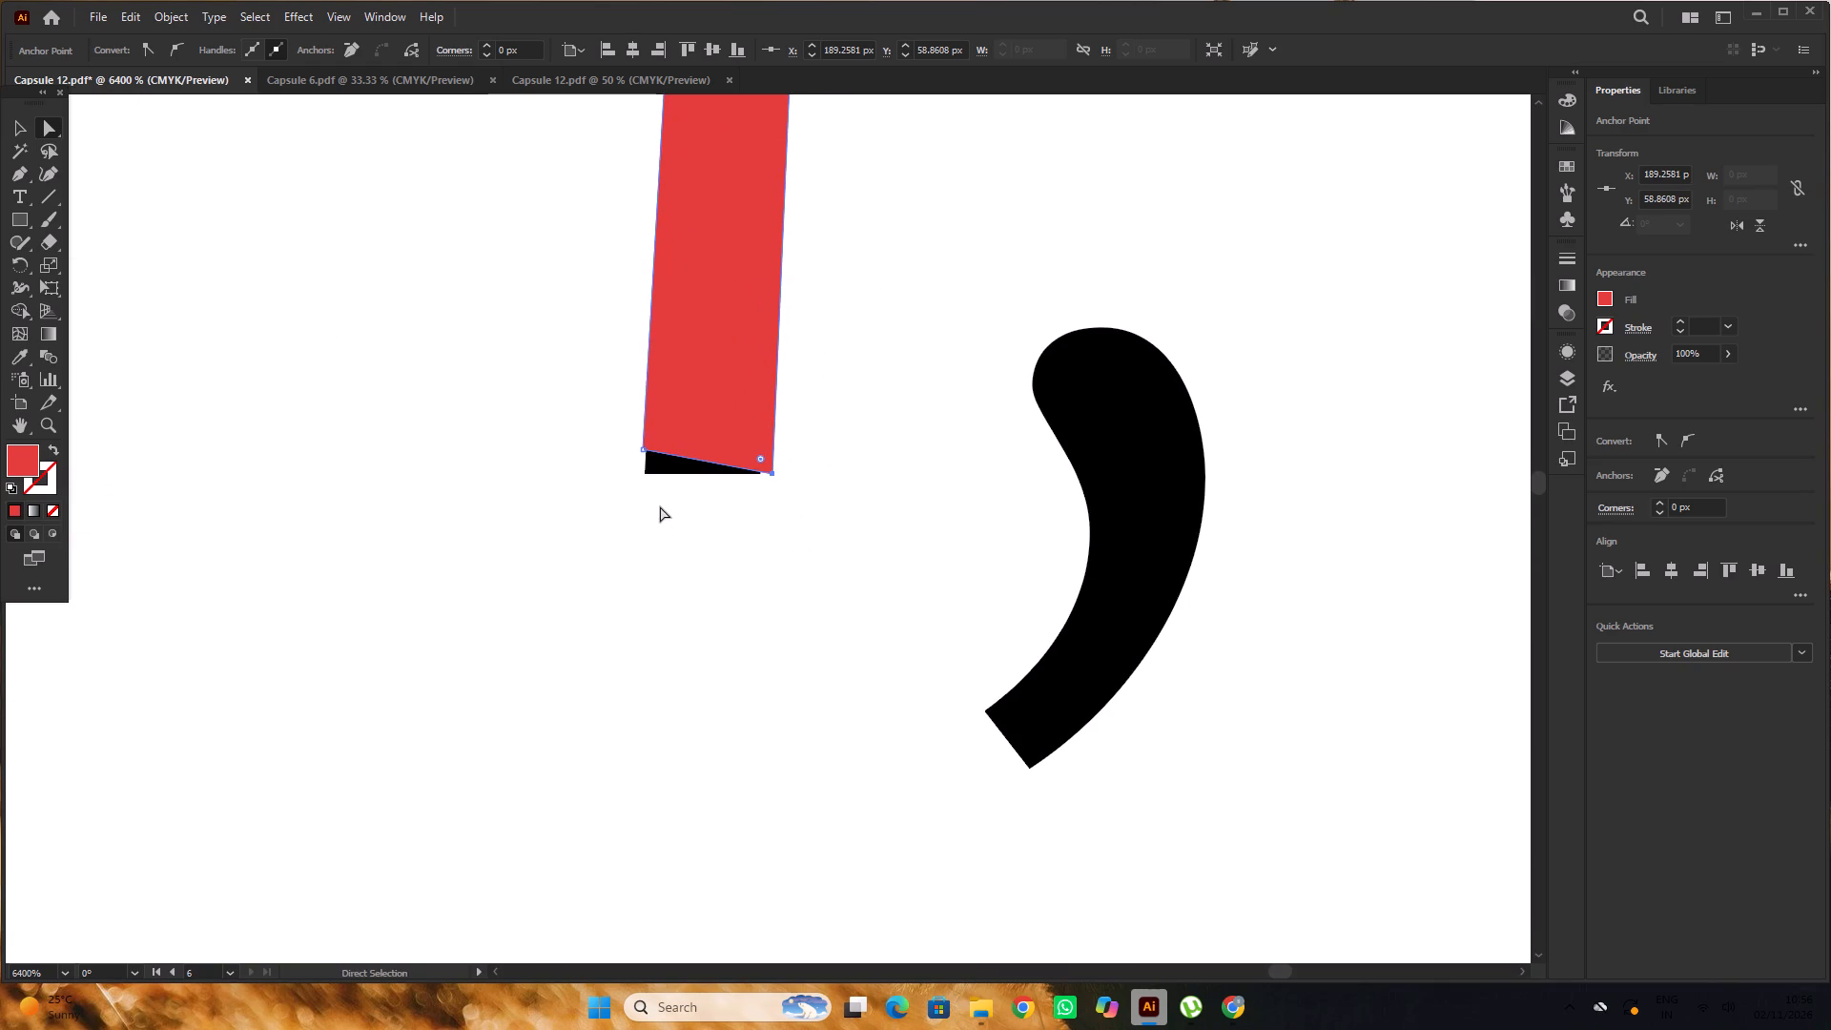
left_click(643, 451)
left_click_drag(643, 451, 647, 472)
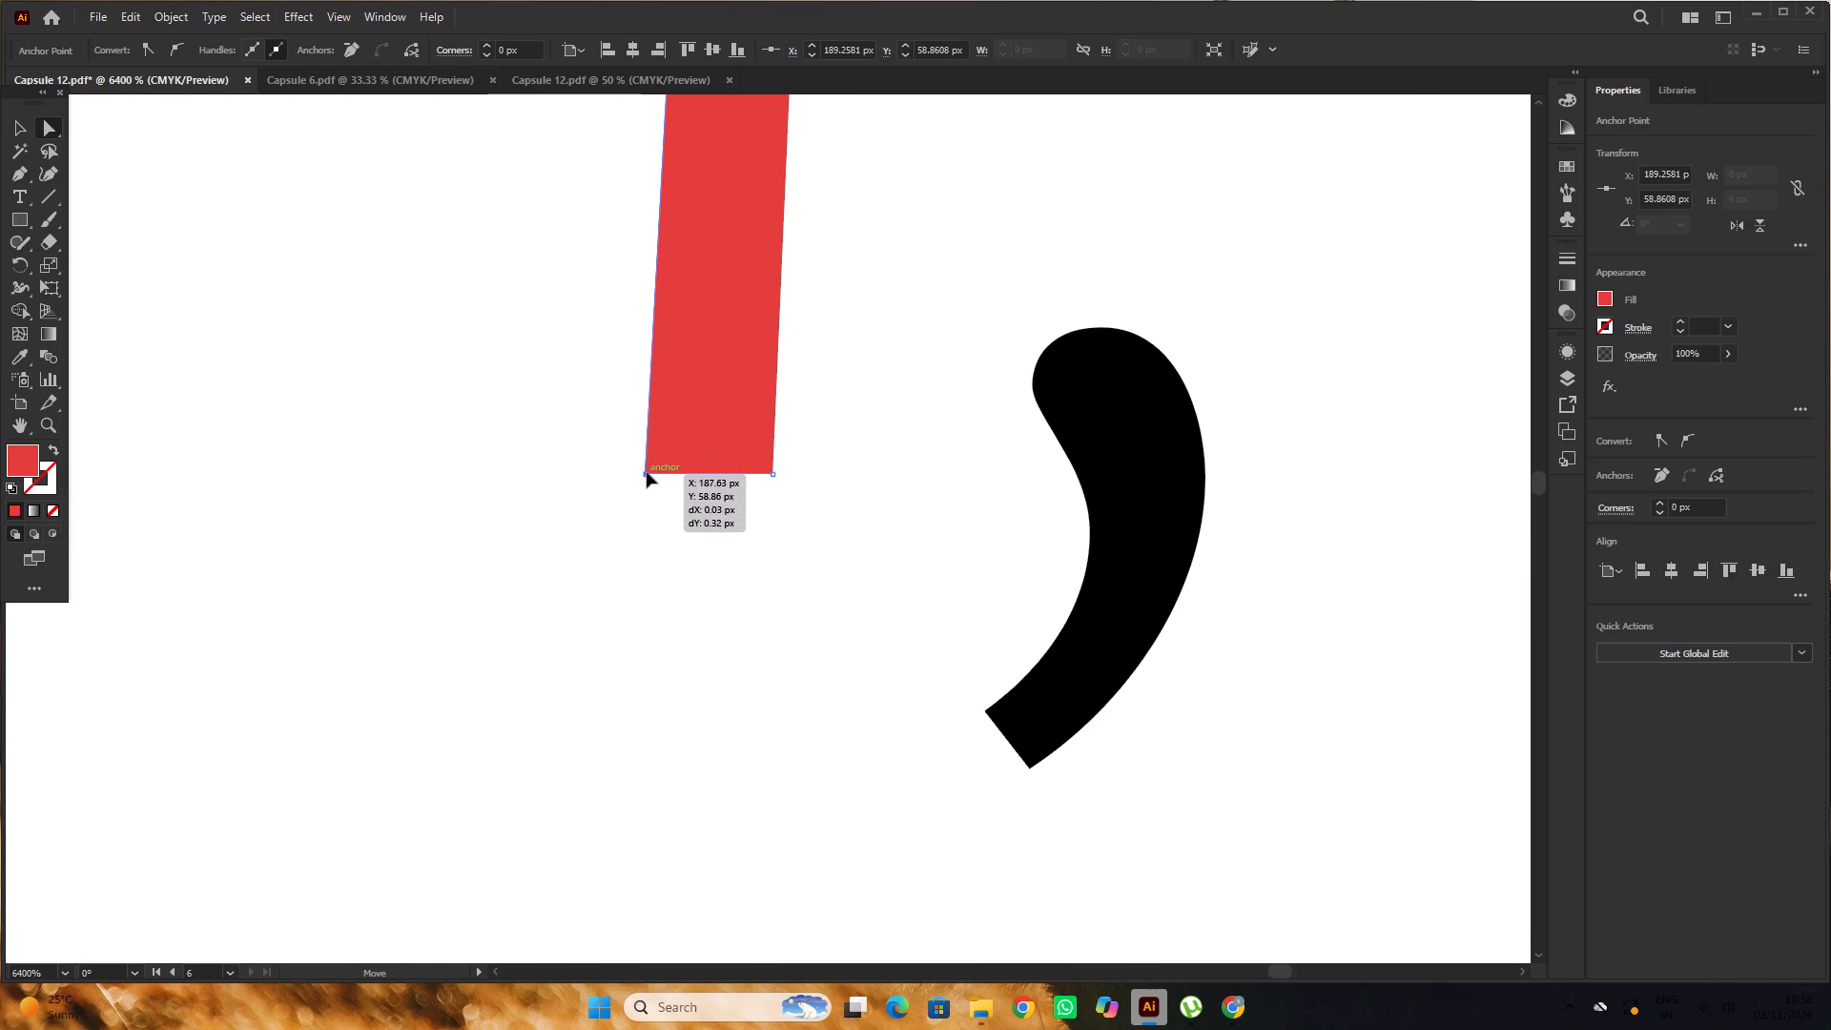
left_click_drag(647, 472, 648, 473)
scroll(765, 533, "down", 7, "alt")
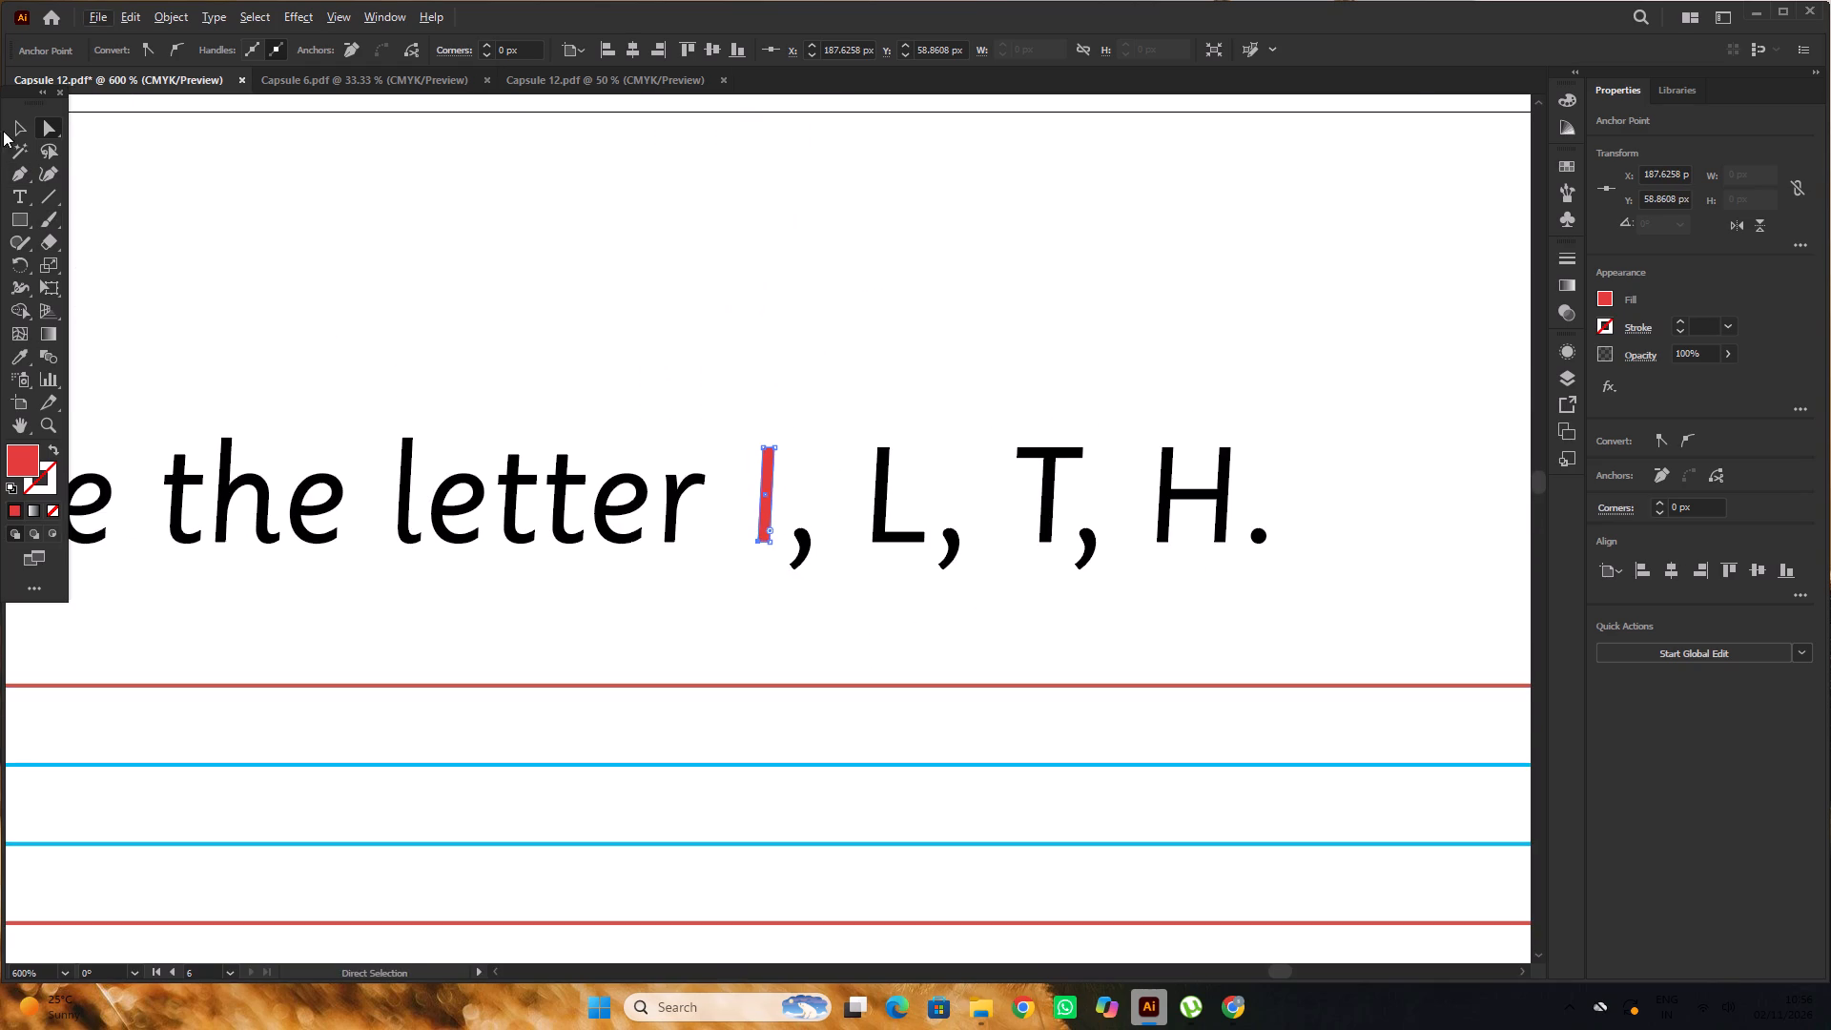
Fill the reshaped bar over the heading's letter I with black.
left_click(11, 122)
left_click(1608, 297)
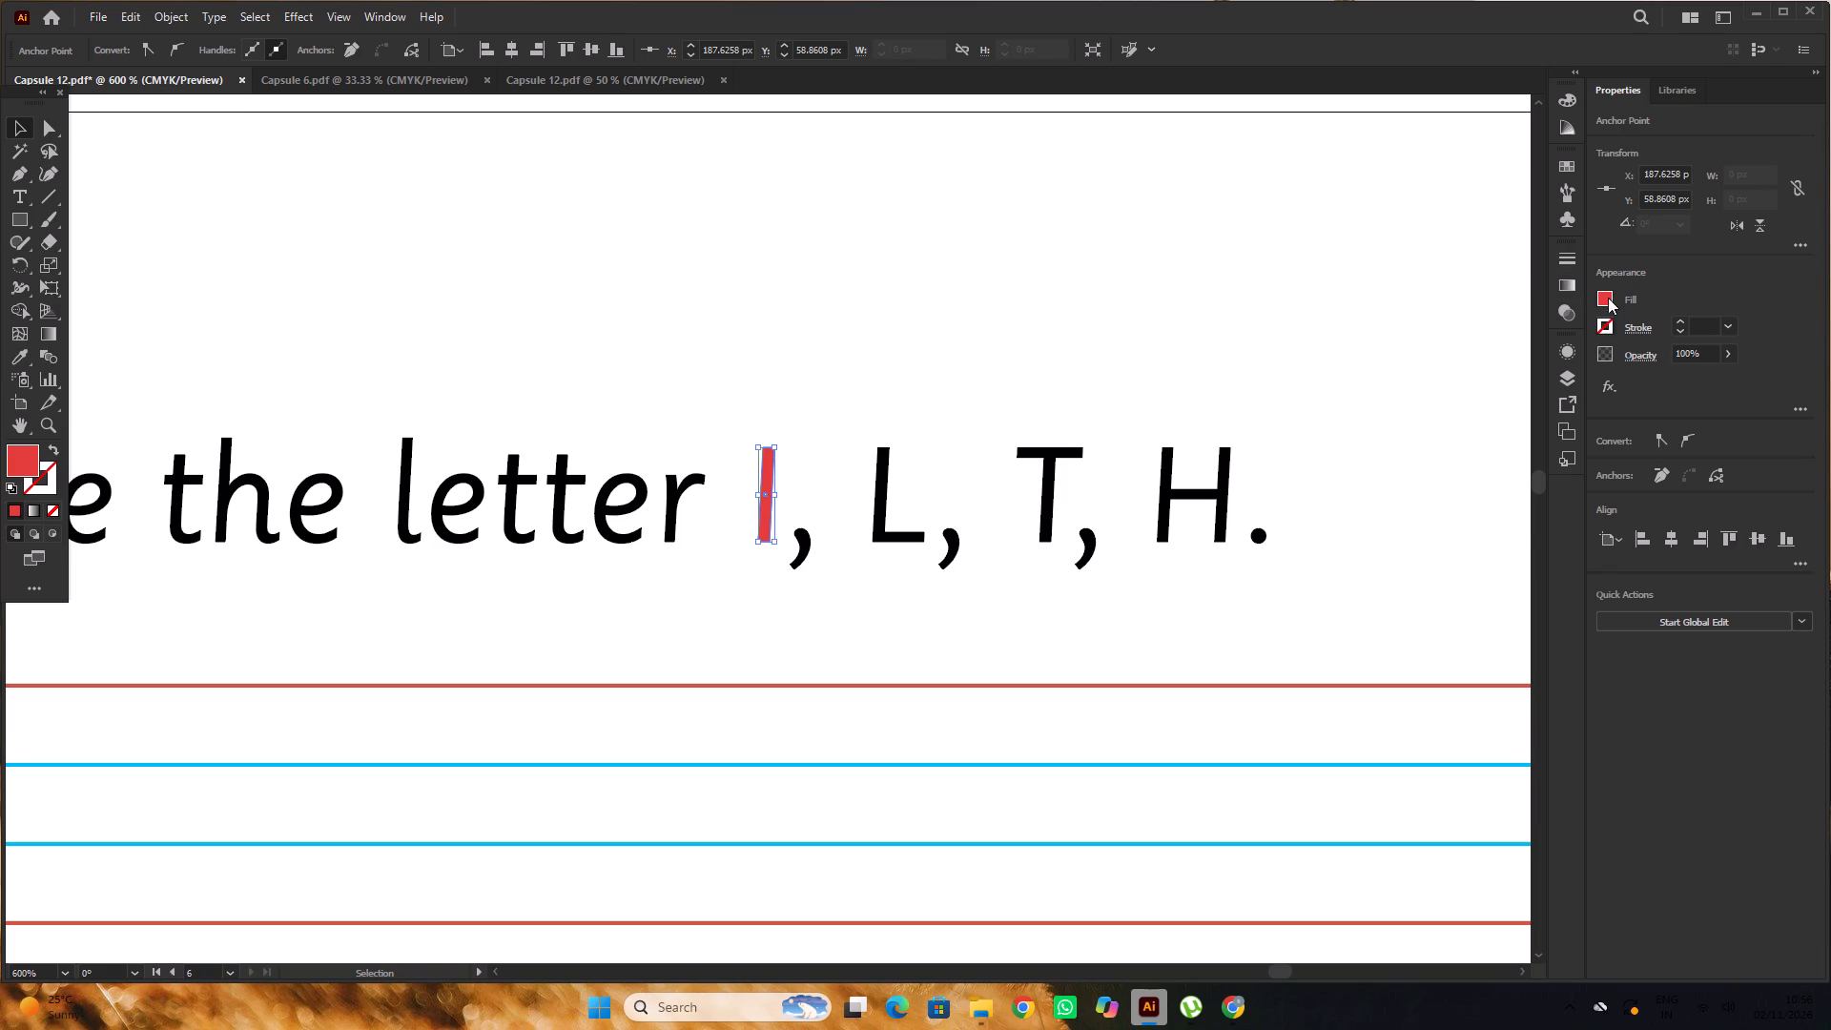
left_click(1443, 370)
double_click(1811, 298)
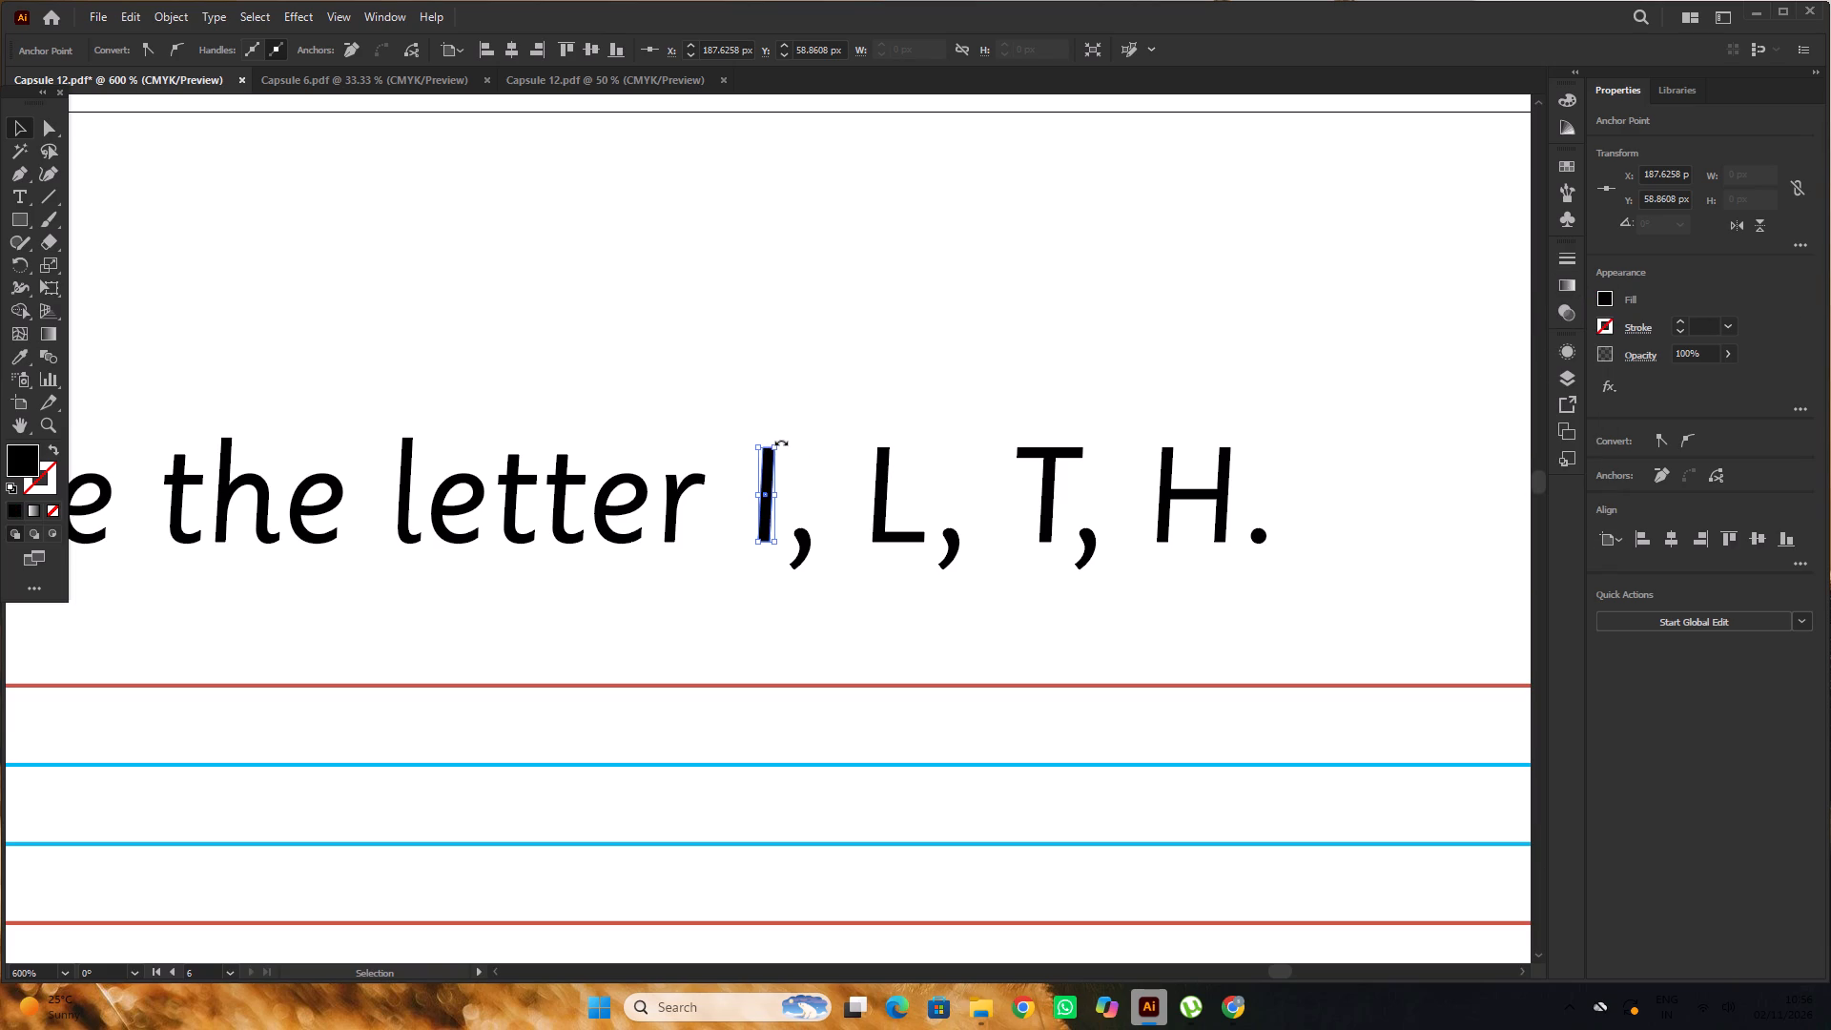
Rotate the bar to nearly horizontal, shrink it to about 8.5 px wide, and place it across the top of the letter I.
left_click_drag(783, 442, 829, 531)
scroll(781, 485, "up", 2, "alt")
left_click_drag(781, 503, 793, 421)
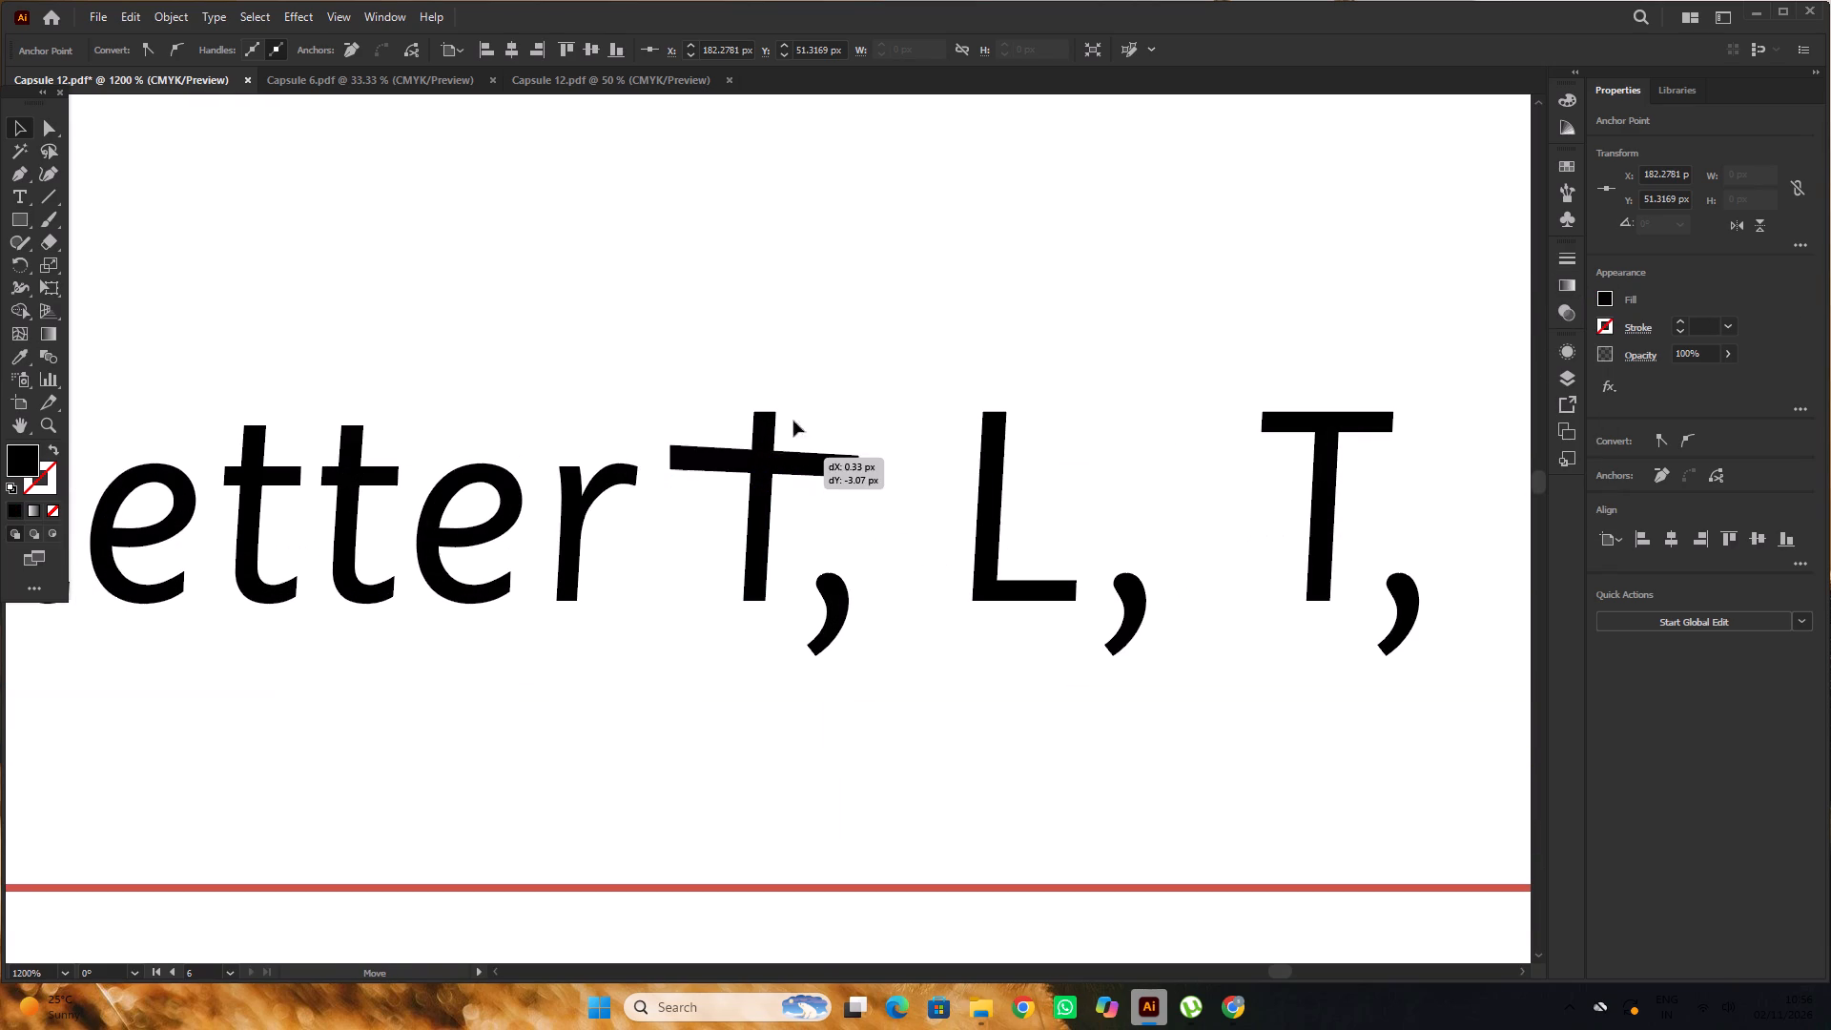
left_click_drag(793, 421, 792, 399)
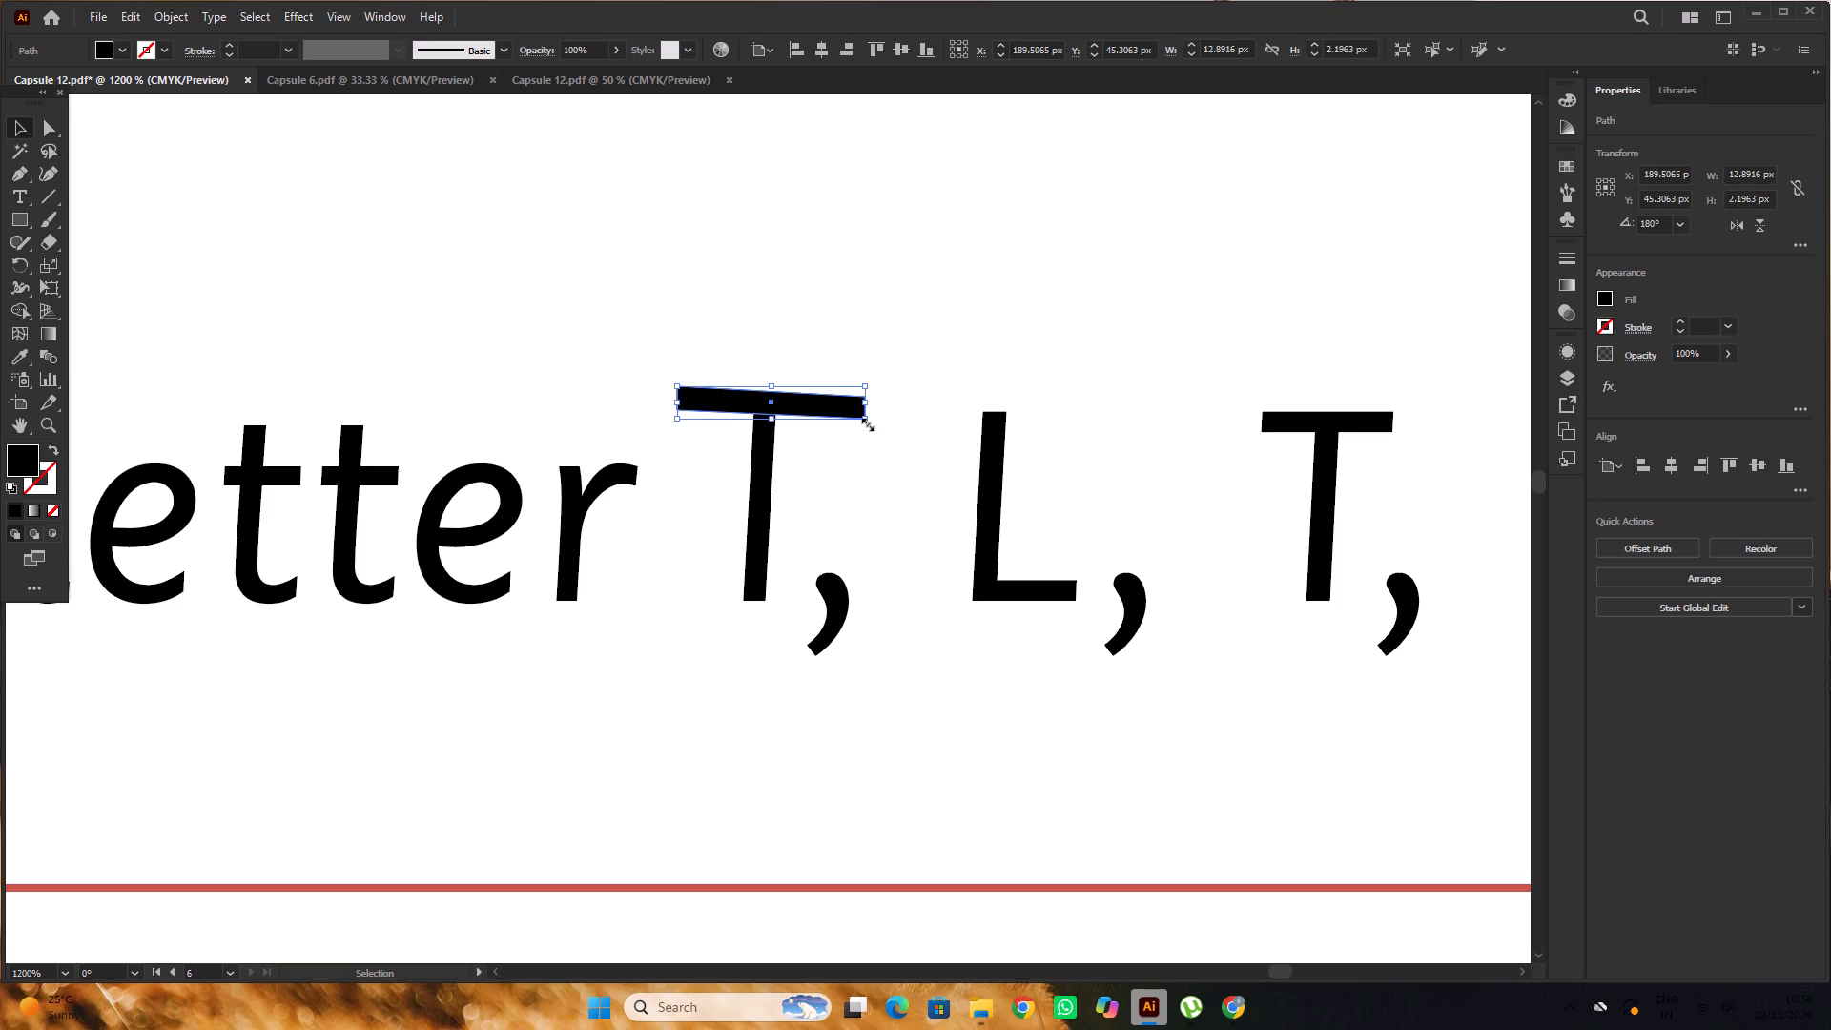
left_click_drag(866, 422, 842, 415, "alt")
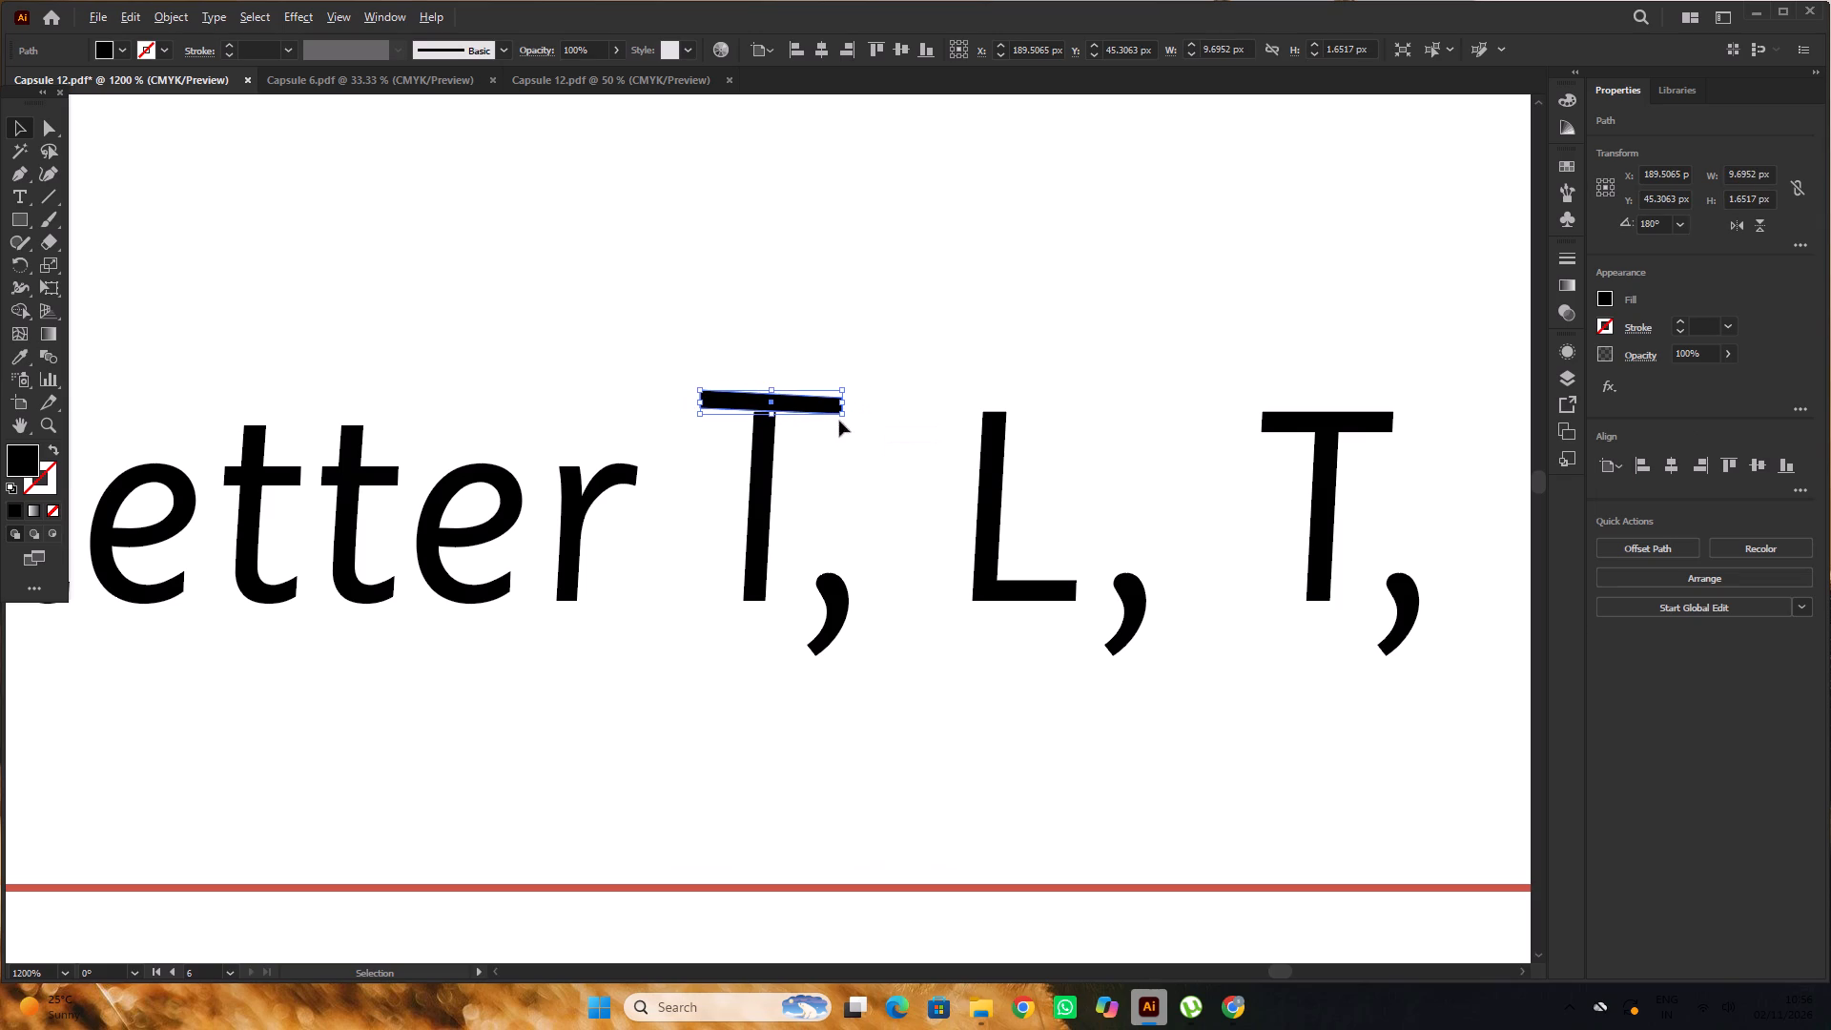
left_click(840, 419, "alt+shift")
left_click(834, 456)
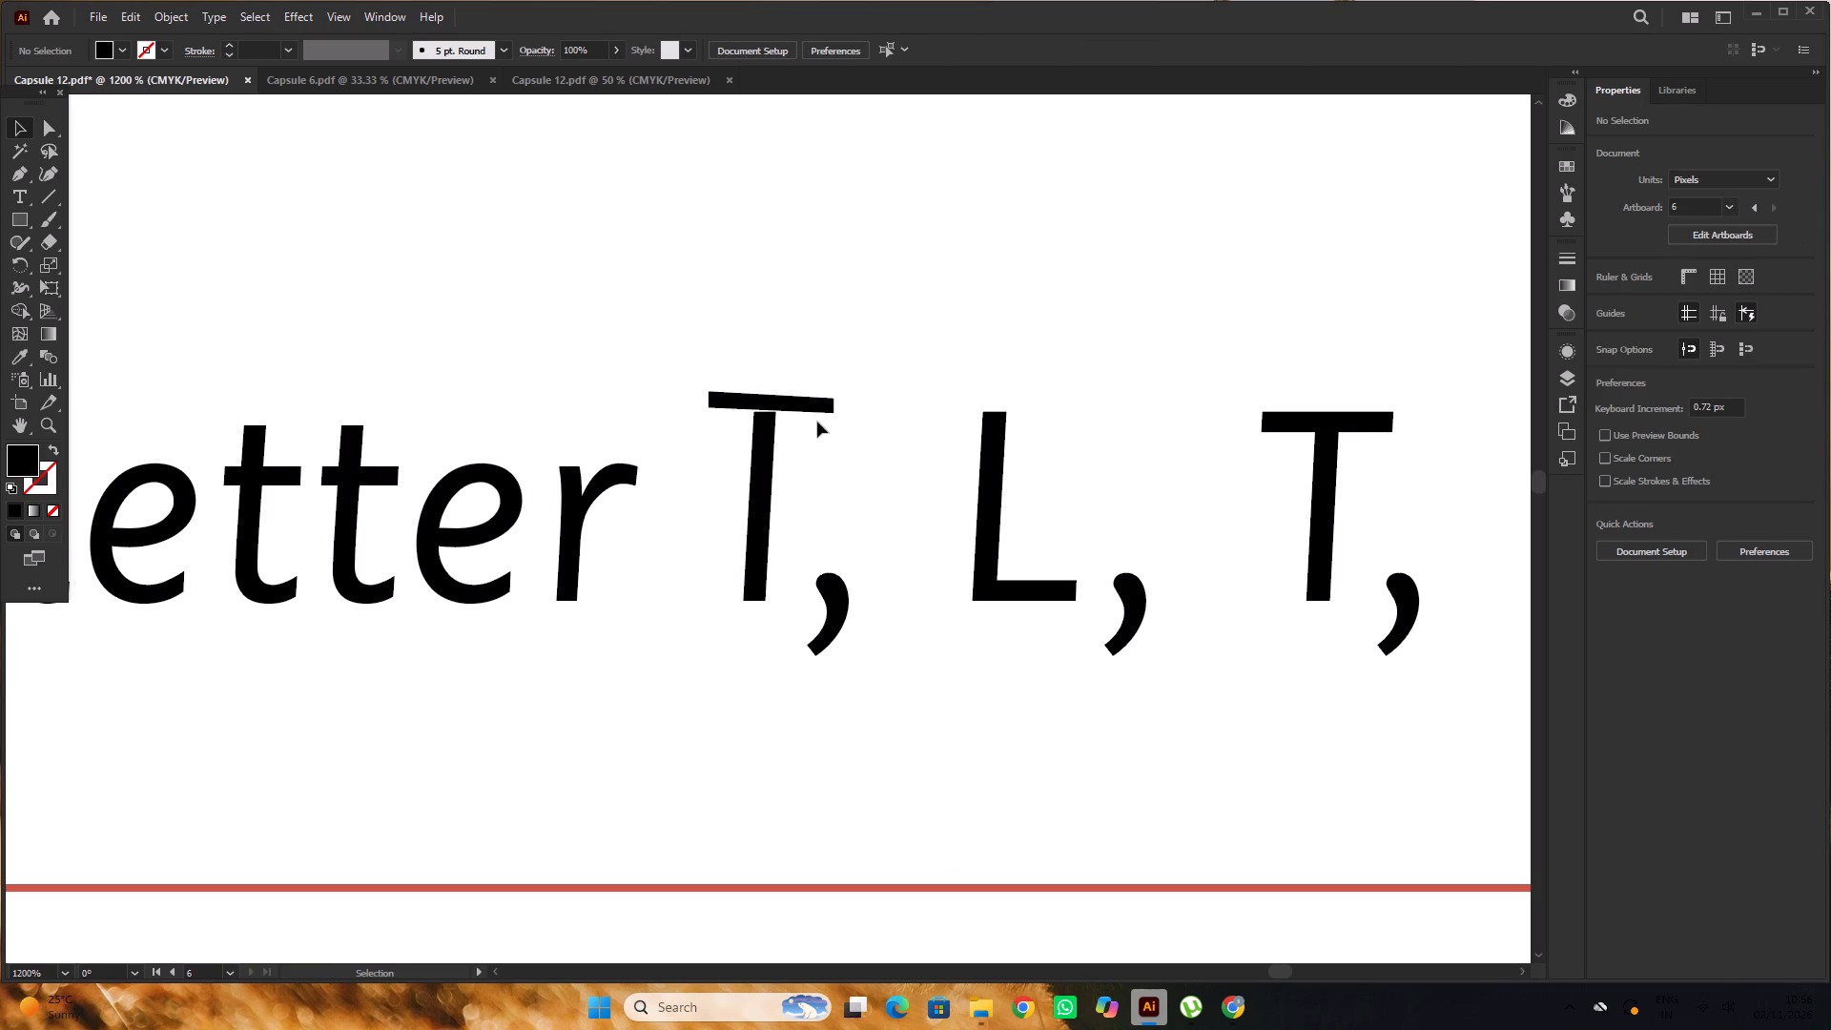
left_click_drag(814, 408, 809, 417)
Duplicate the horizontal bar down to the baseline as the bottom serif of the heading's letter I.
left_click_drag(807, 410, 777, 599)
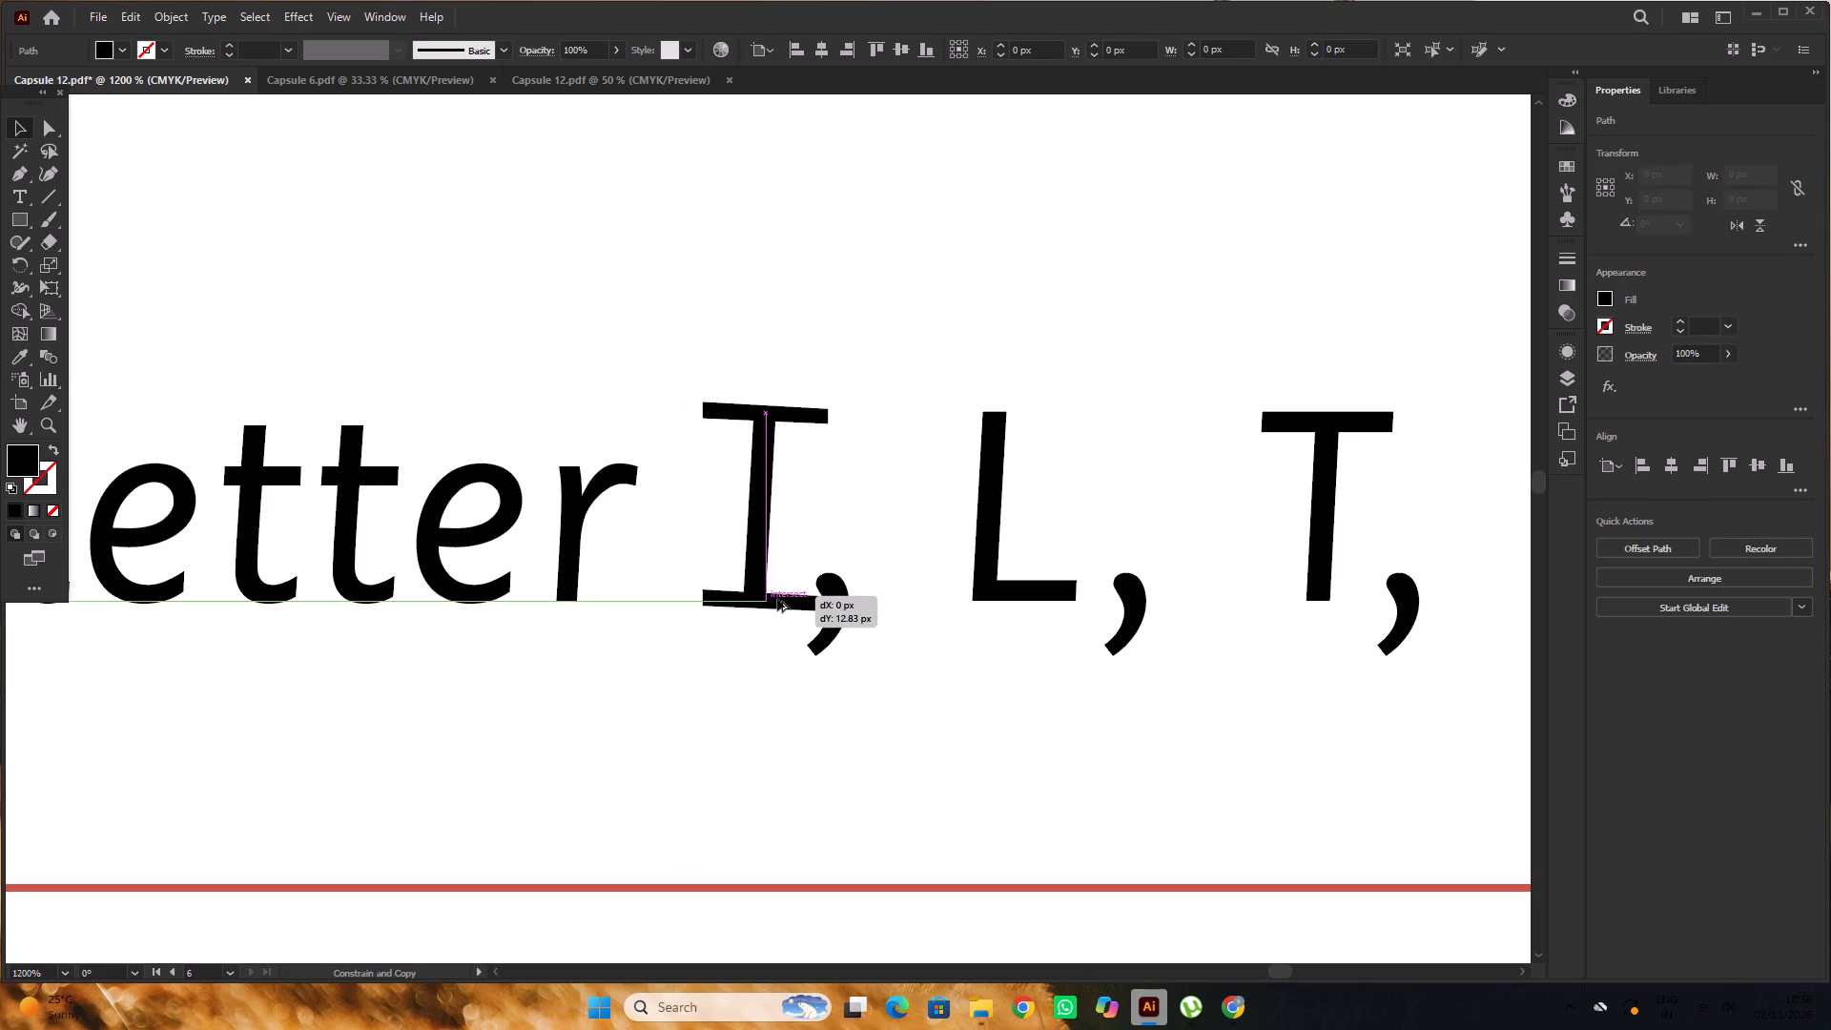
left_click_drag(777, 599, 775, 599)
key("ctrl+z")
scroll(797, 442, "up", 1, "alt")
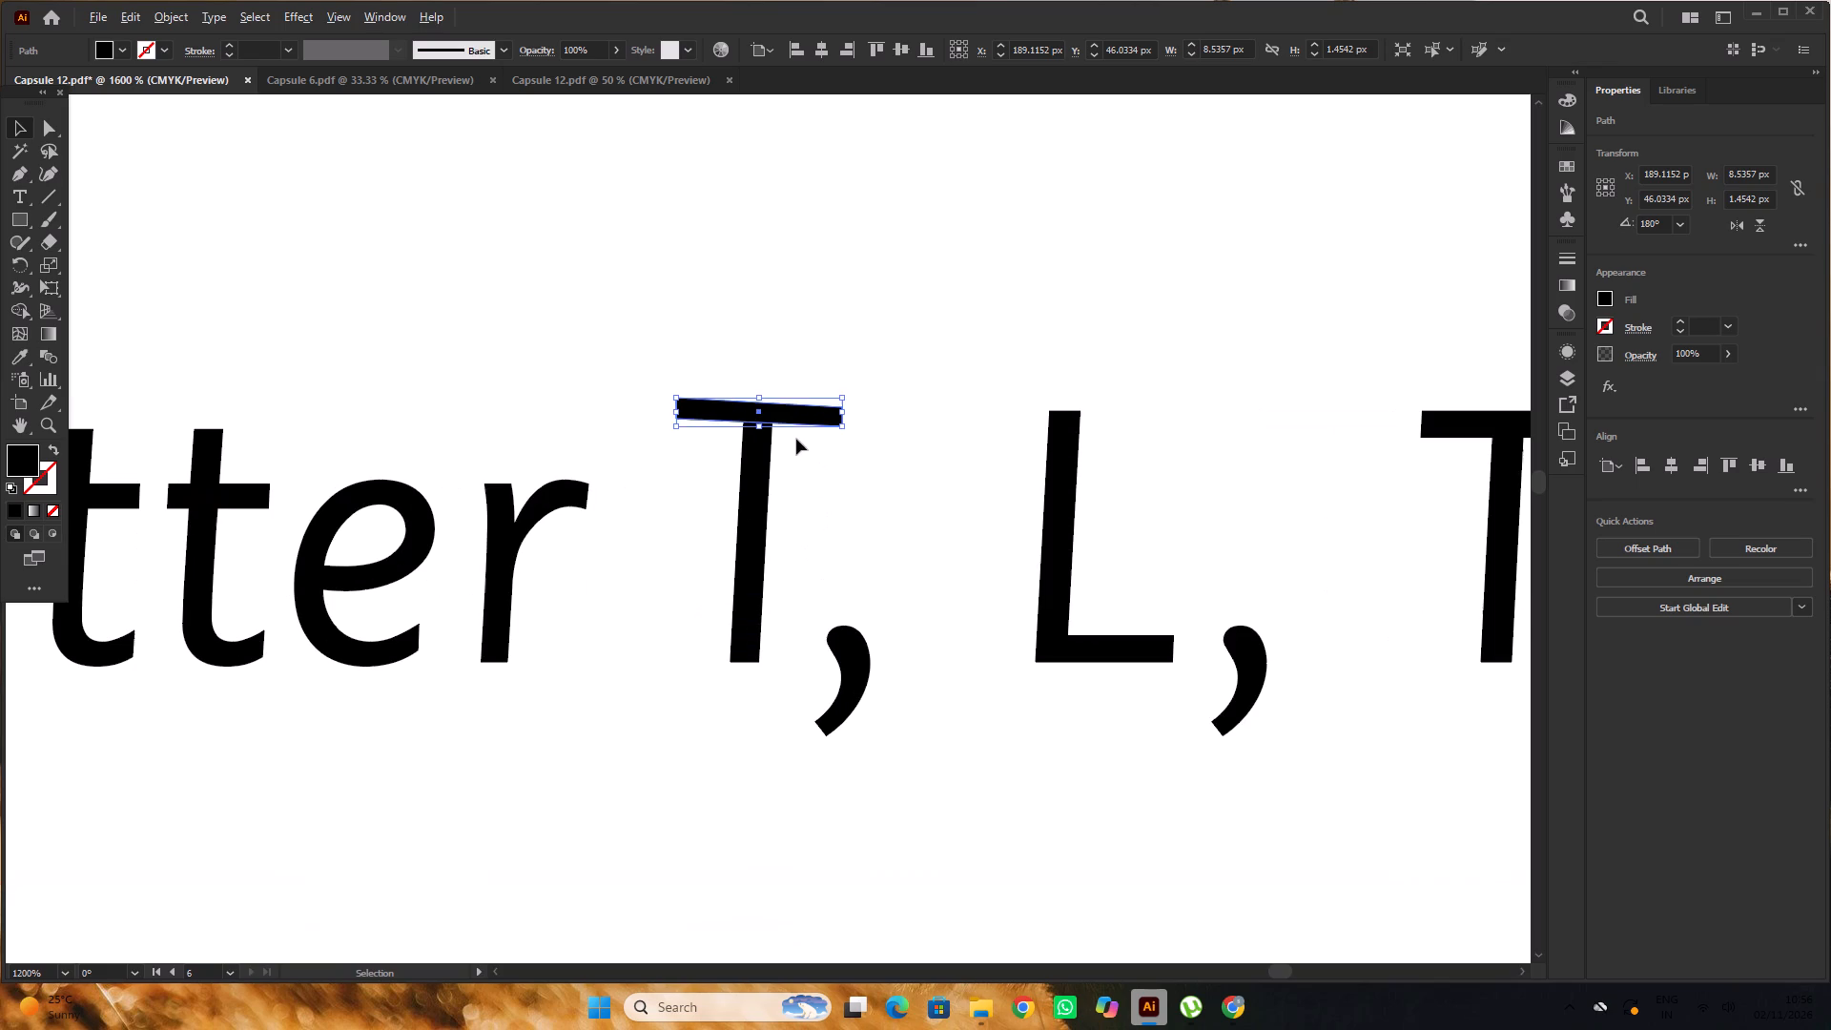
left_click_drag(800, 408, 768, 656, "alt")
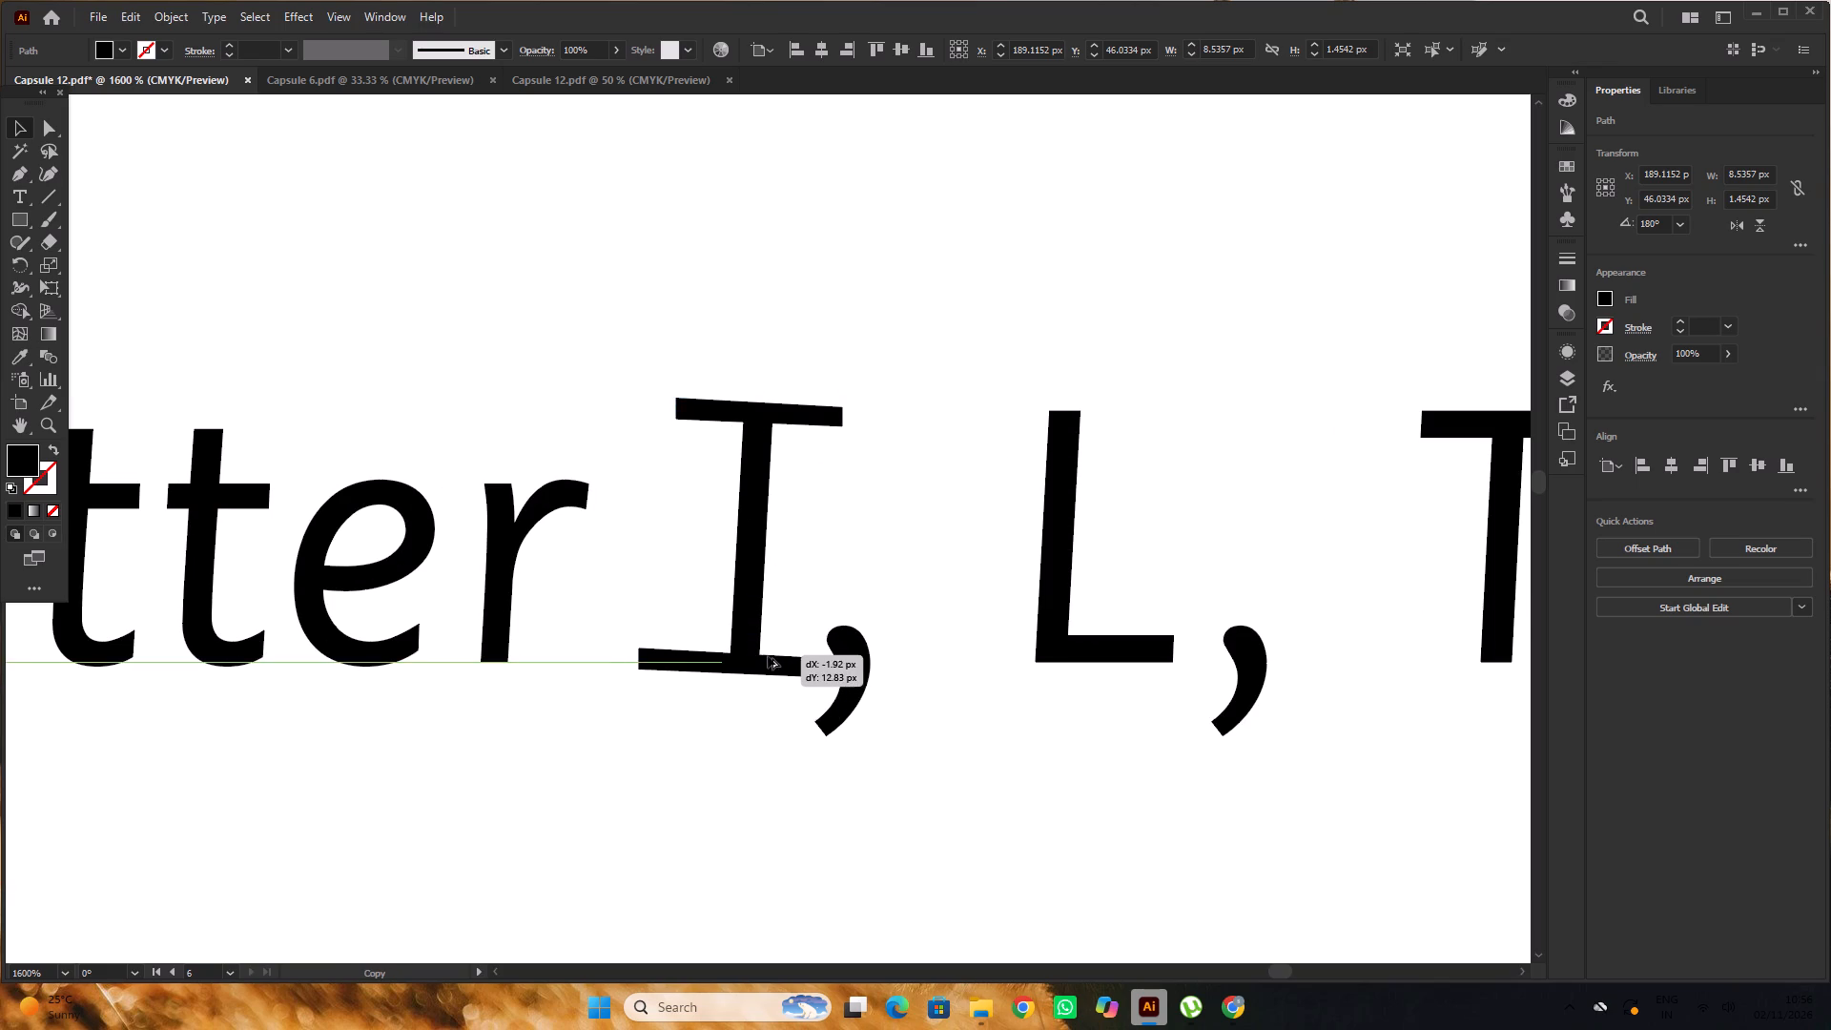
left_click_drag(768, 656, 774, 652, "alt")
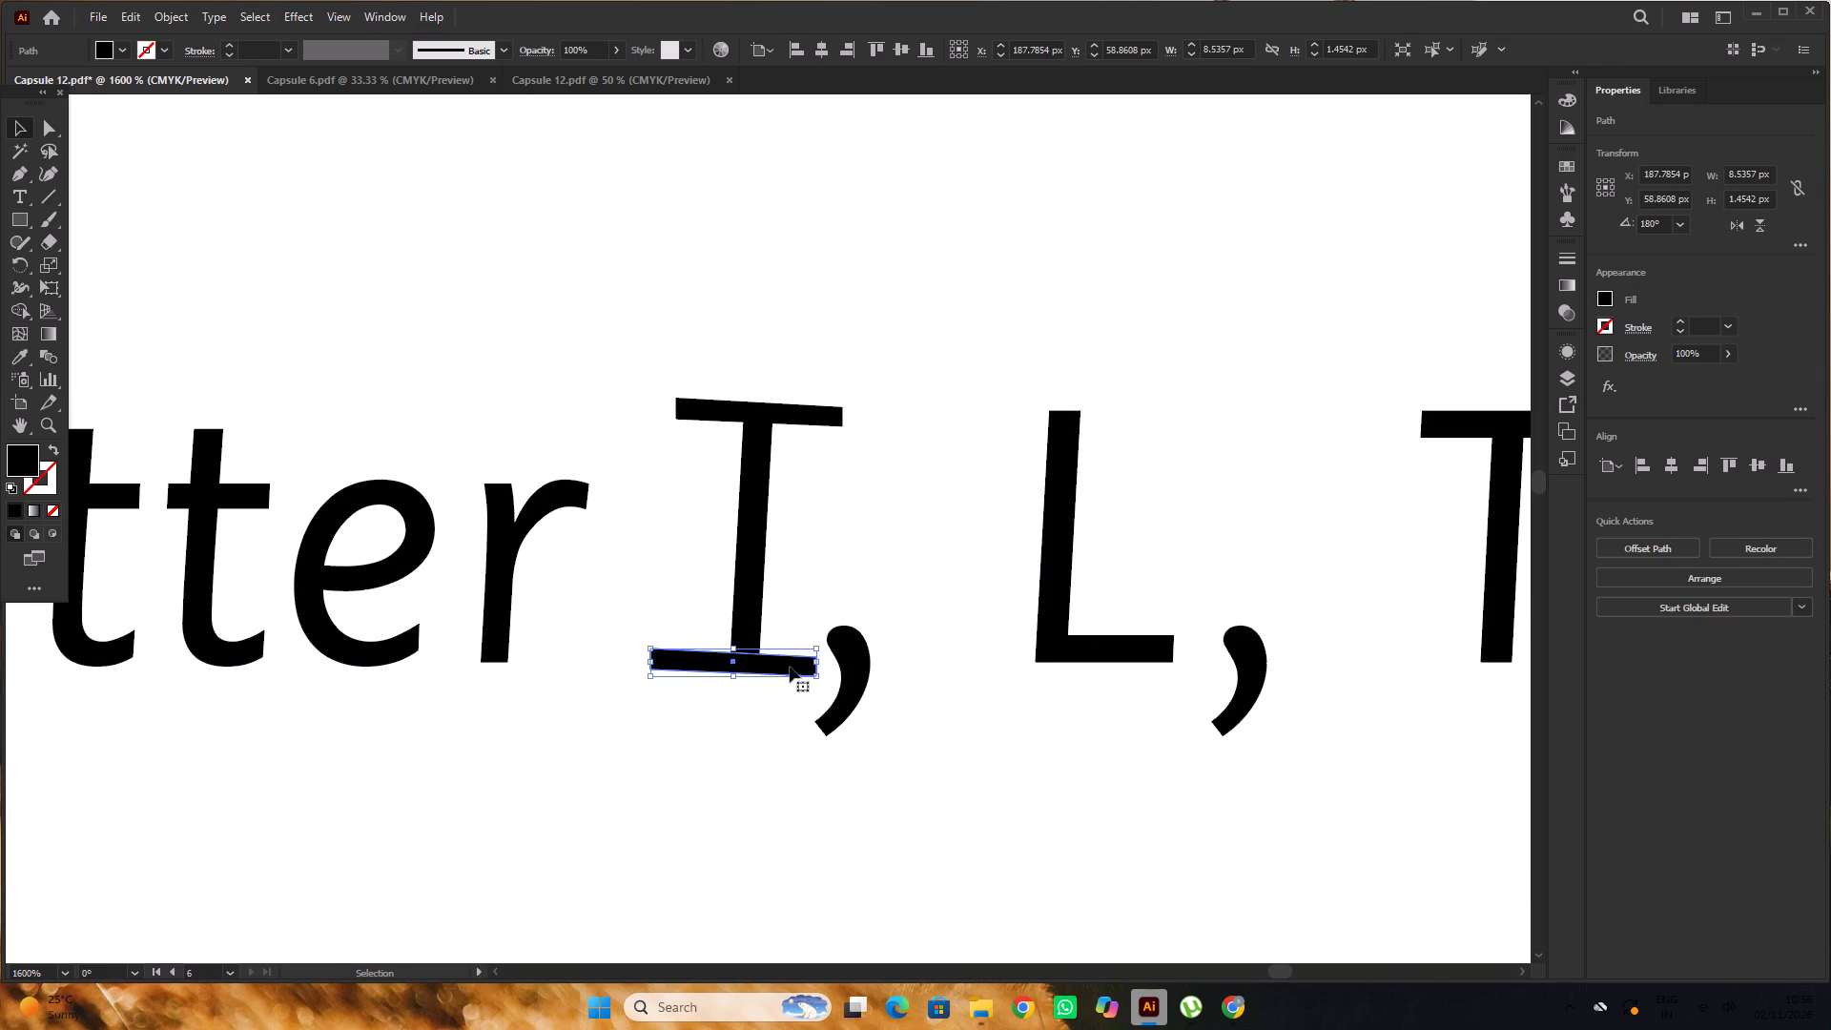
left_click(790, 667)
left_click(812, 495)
Delete both hand-made serif bars from the heading's letter I.
scroll(811, 494, "down", 3, "alt")
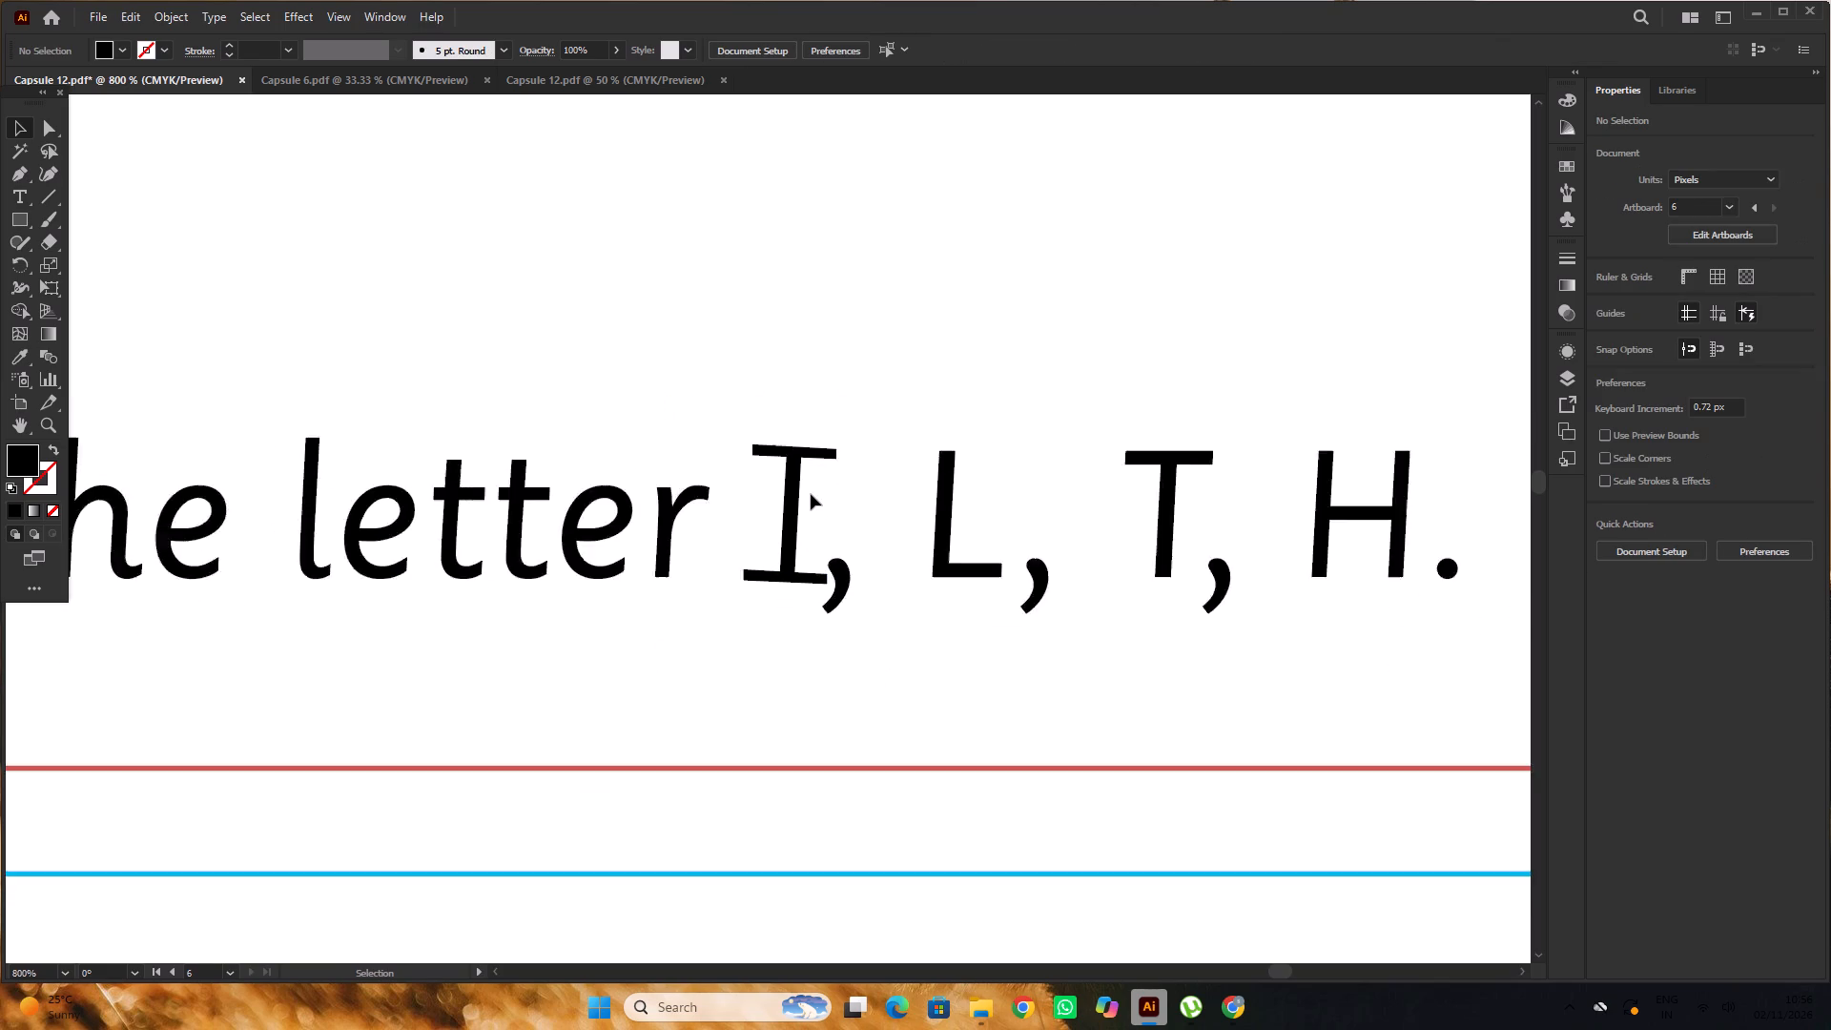
scroll(811, 494, "down", 5, "alt")
left_click(851, 362)
scroll(851, 362, "down", 5)
scroll(835, 430, "up", 3, "alt")
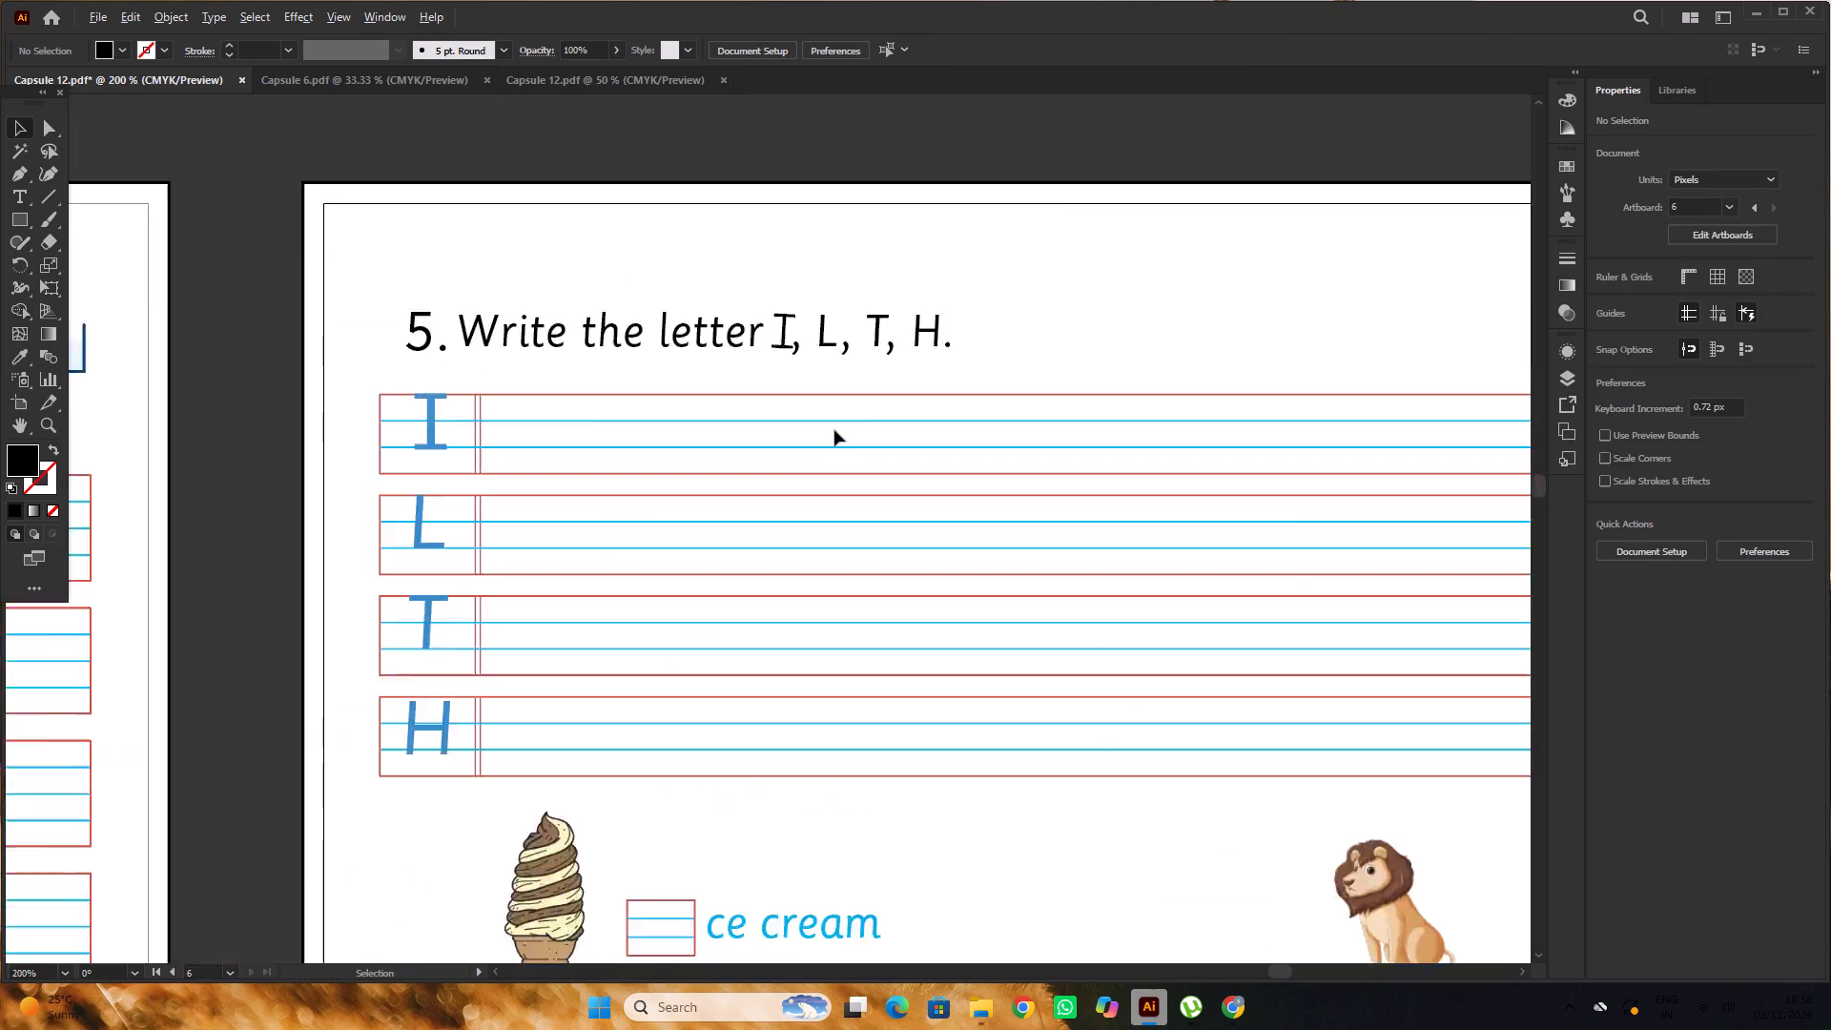
scroll(833, 428, "up", 2)
key("ctrl+z")
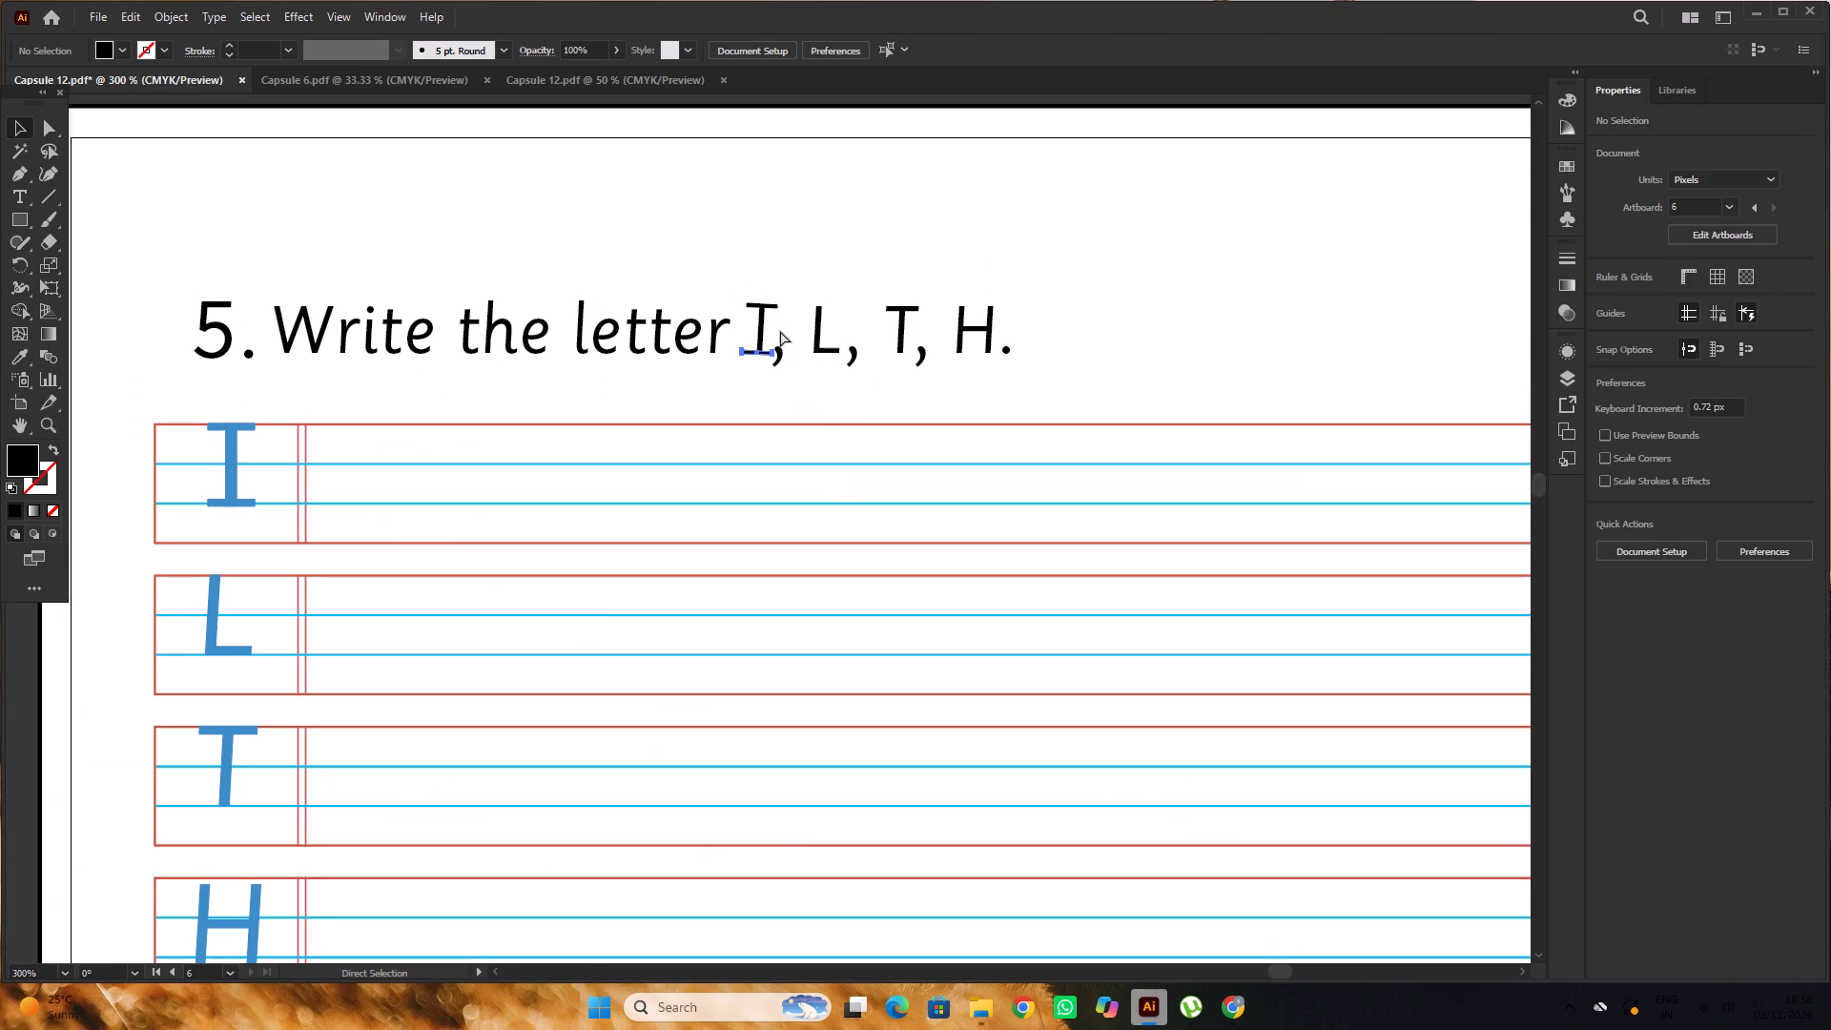
key("Delete")
left_click(770, 312)
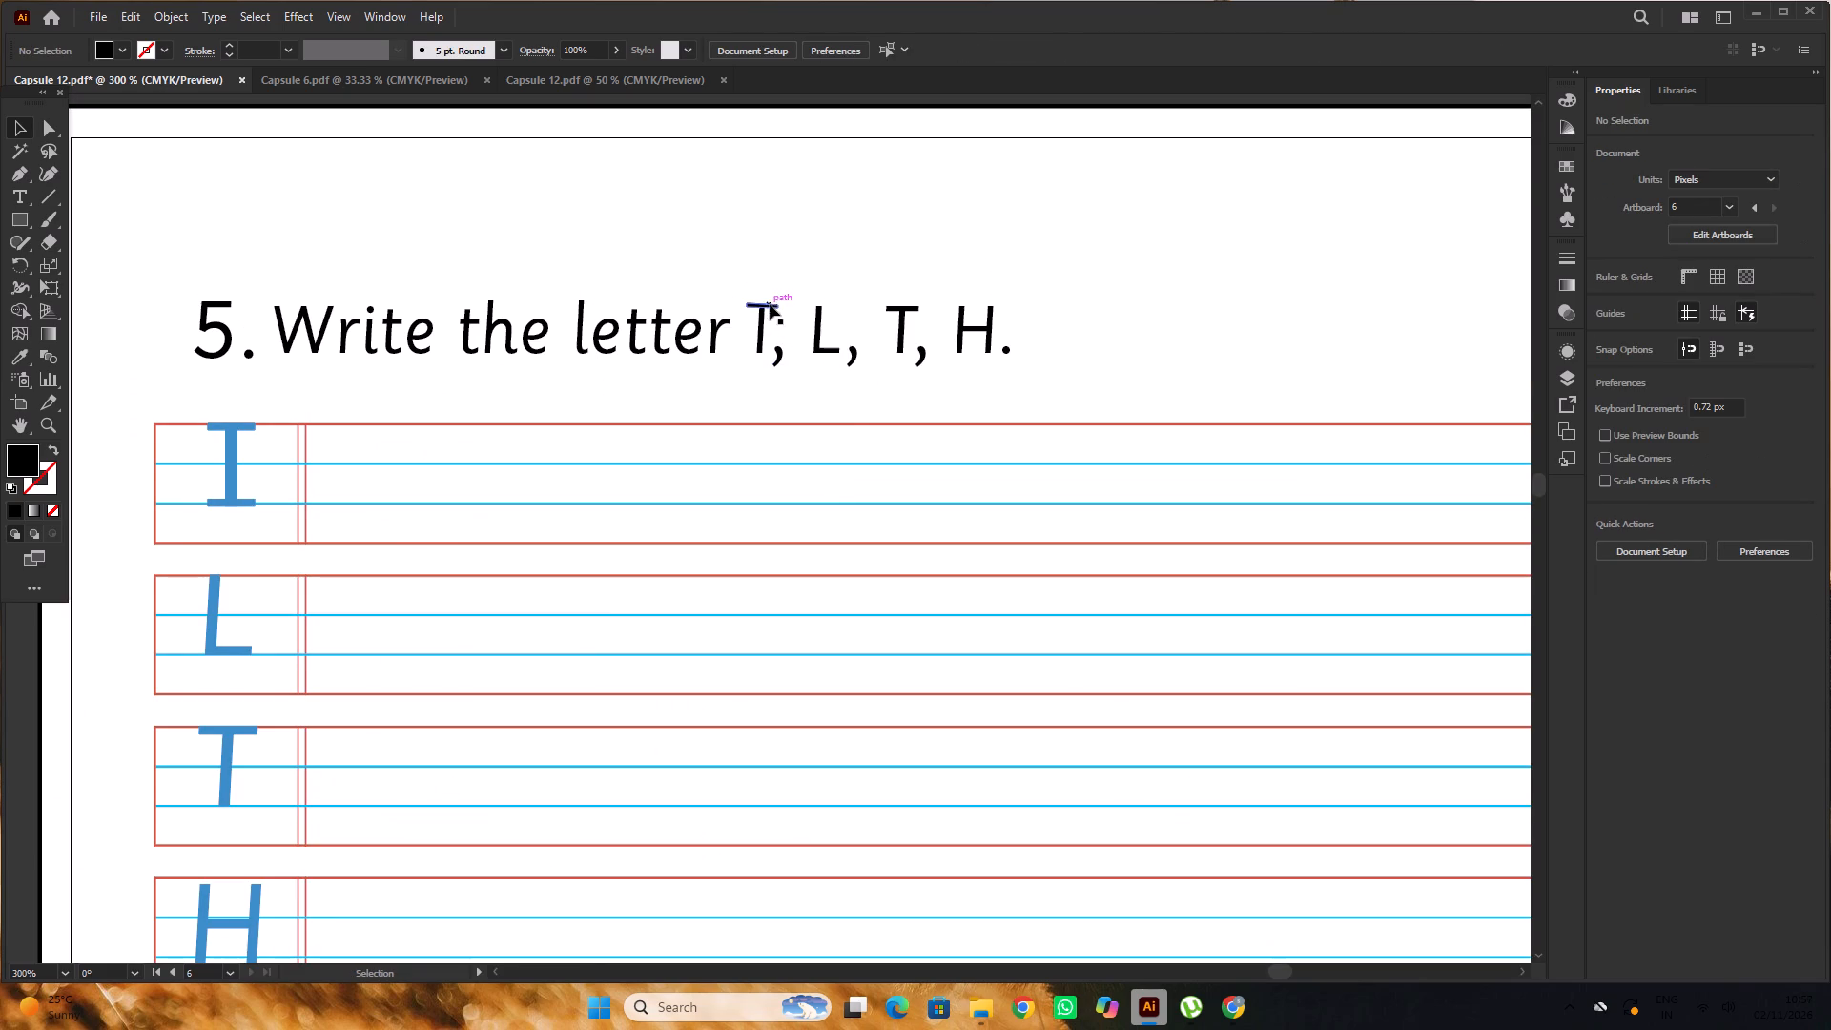
left_click(770, 304)
key("Delete")
Replace the letter I in the heading text with a blank space, leaving a gap before the first comma.
double_click(762, 330)
double_click(766, 328)
right_click(763, 323)
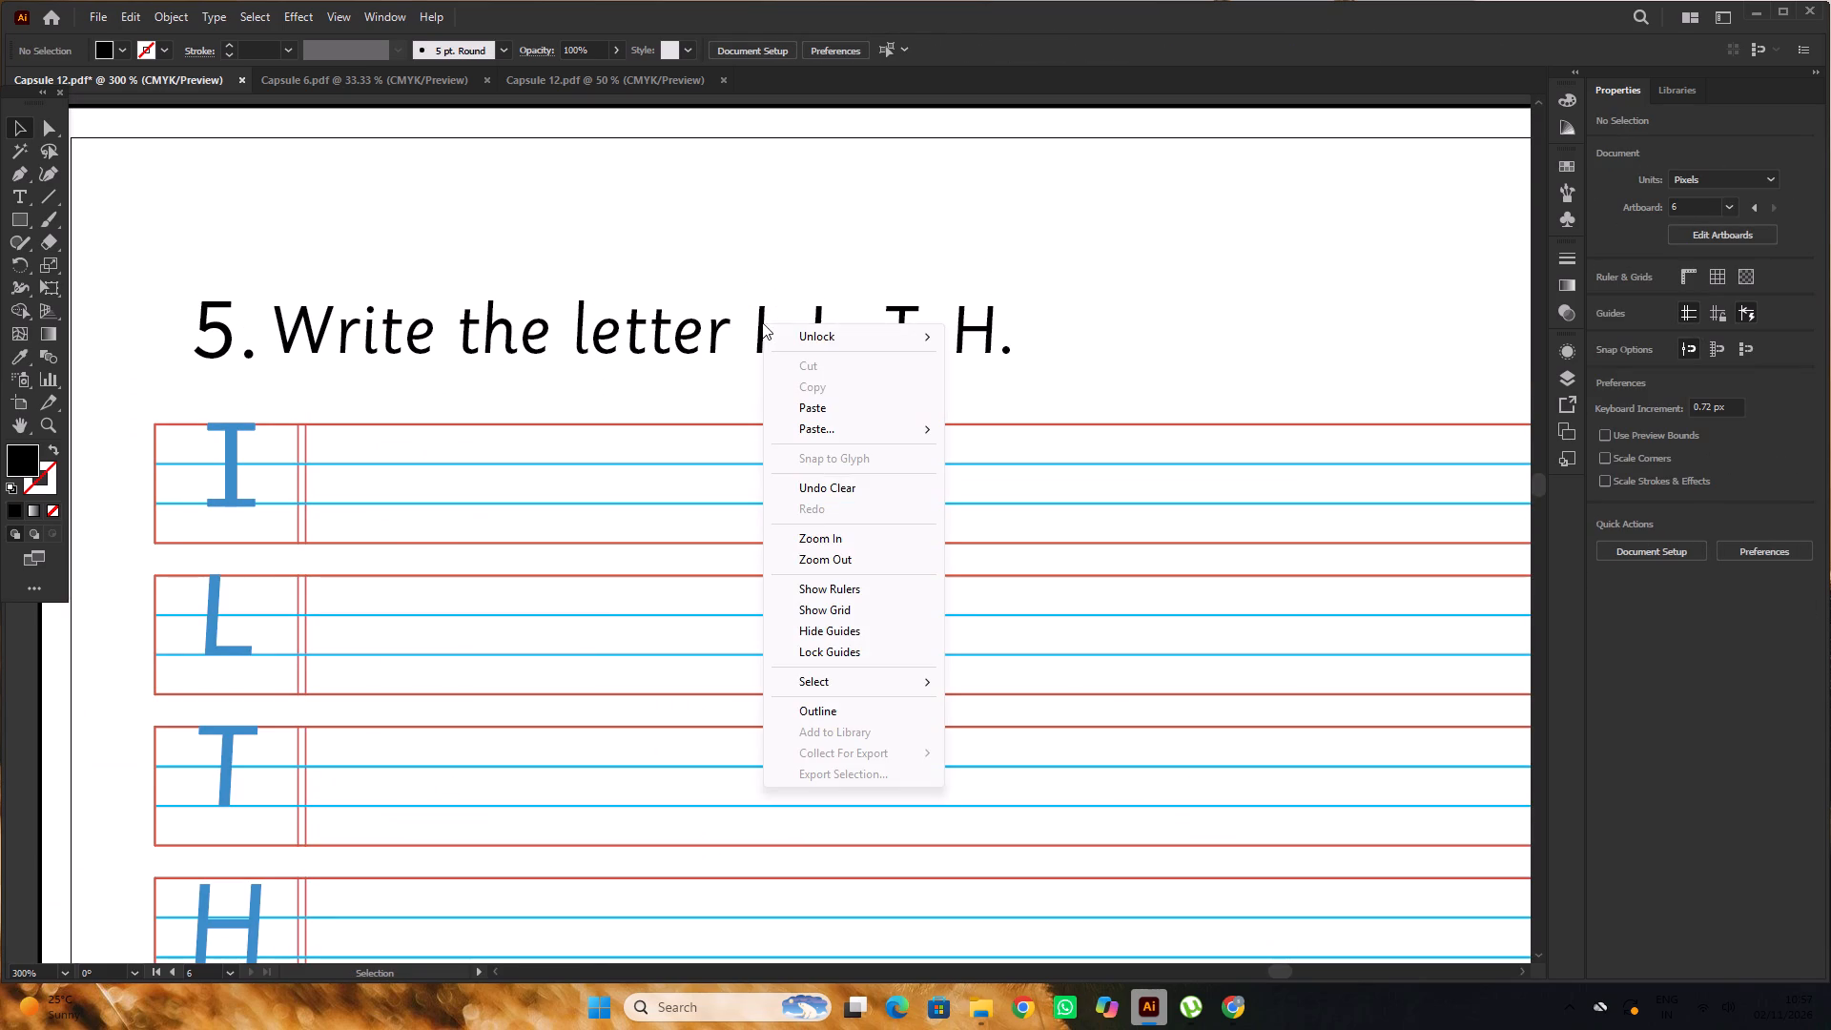
left_click(1000, 340)
double_click(763, 320)
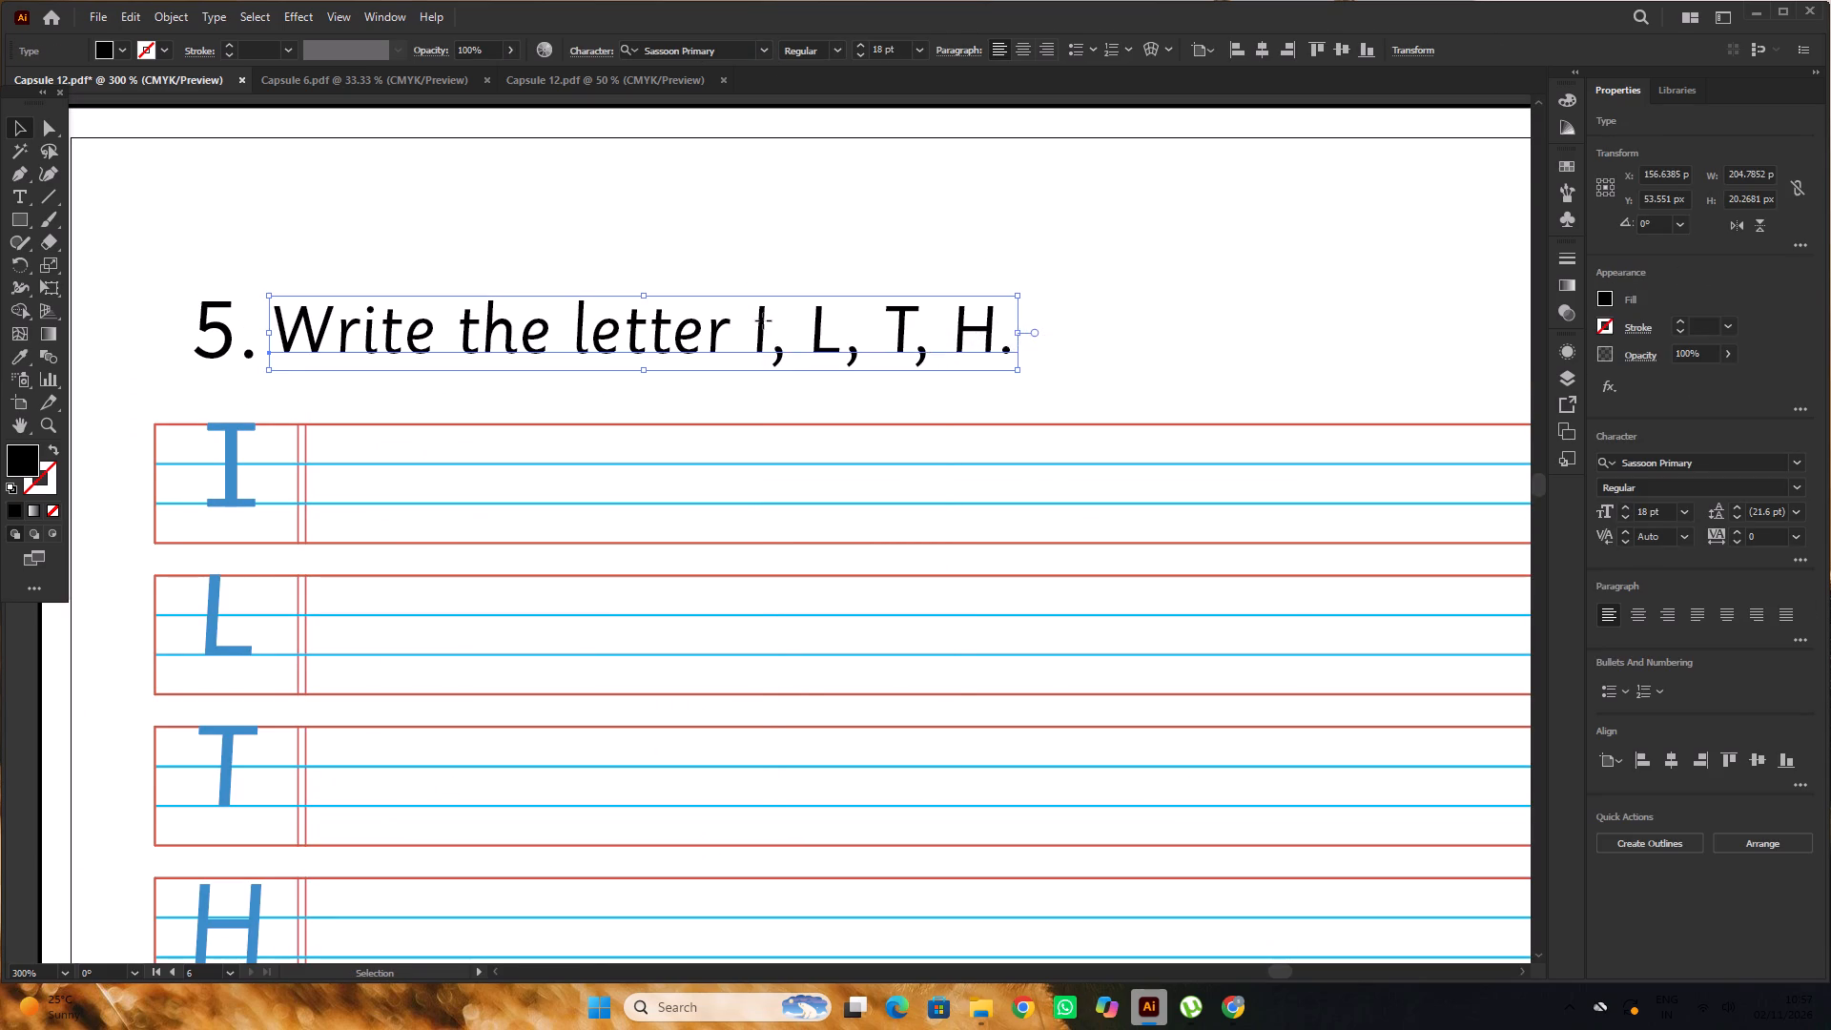
key("BackSpace")
key("space")
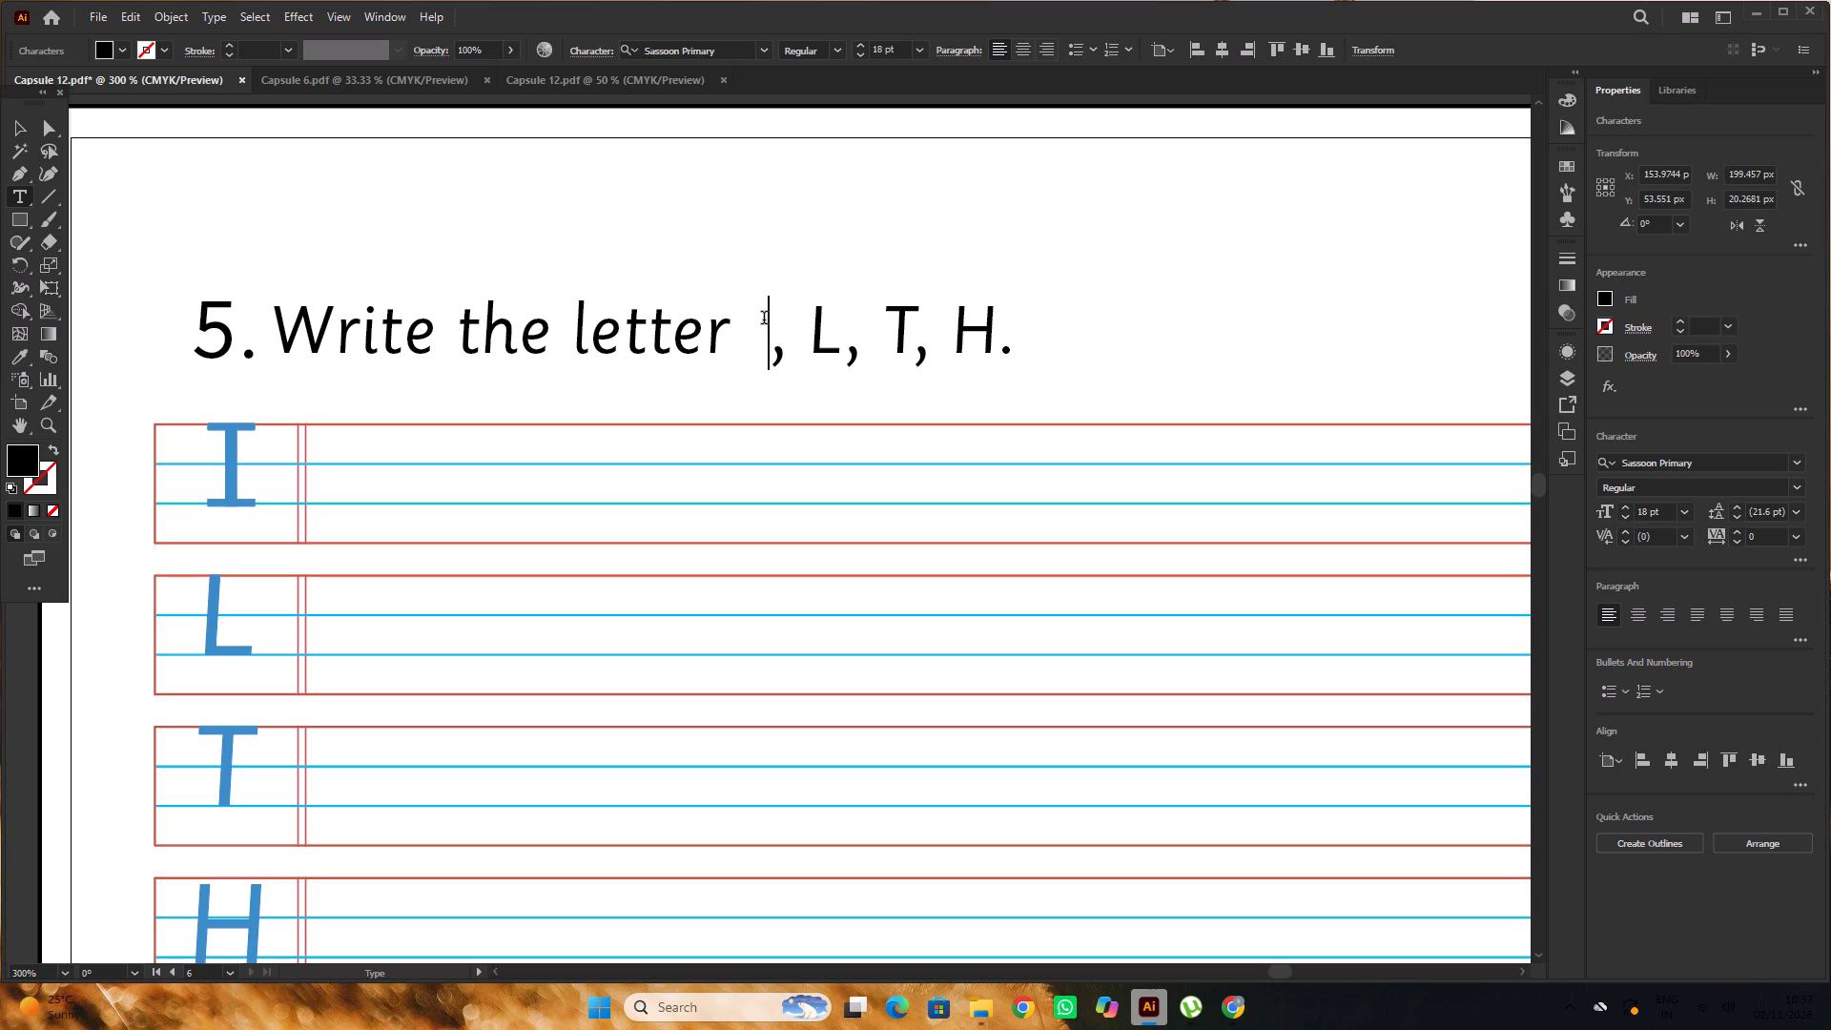
left_click(24, 128)
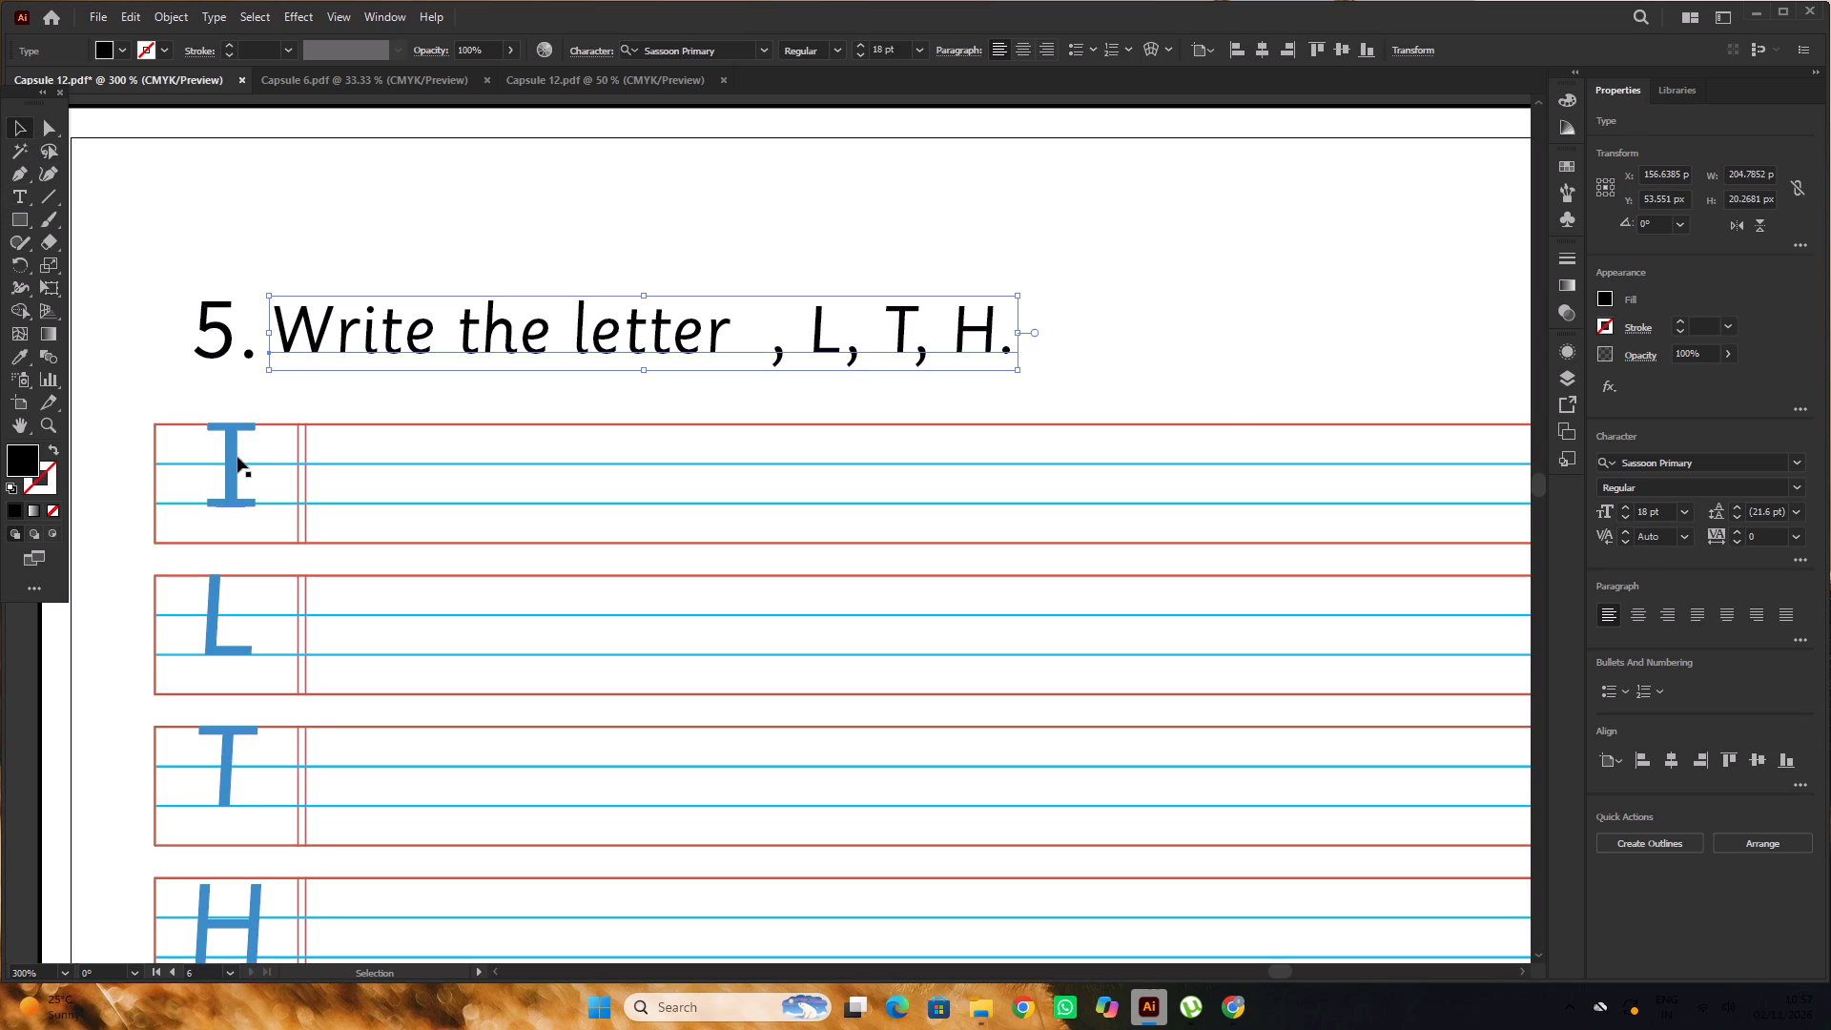
Copy the blue letter I from the first practice row into the heading's gap, scaled to about 5.6 by 14.4 px.
left_click(237, 456)
left_click_drag(234, 463, 752, 332)
scroll(766, 338, "up", 2, "alt")
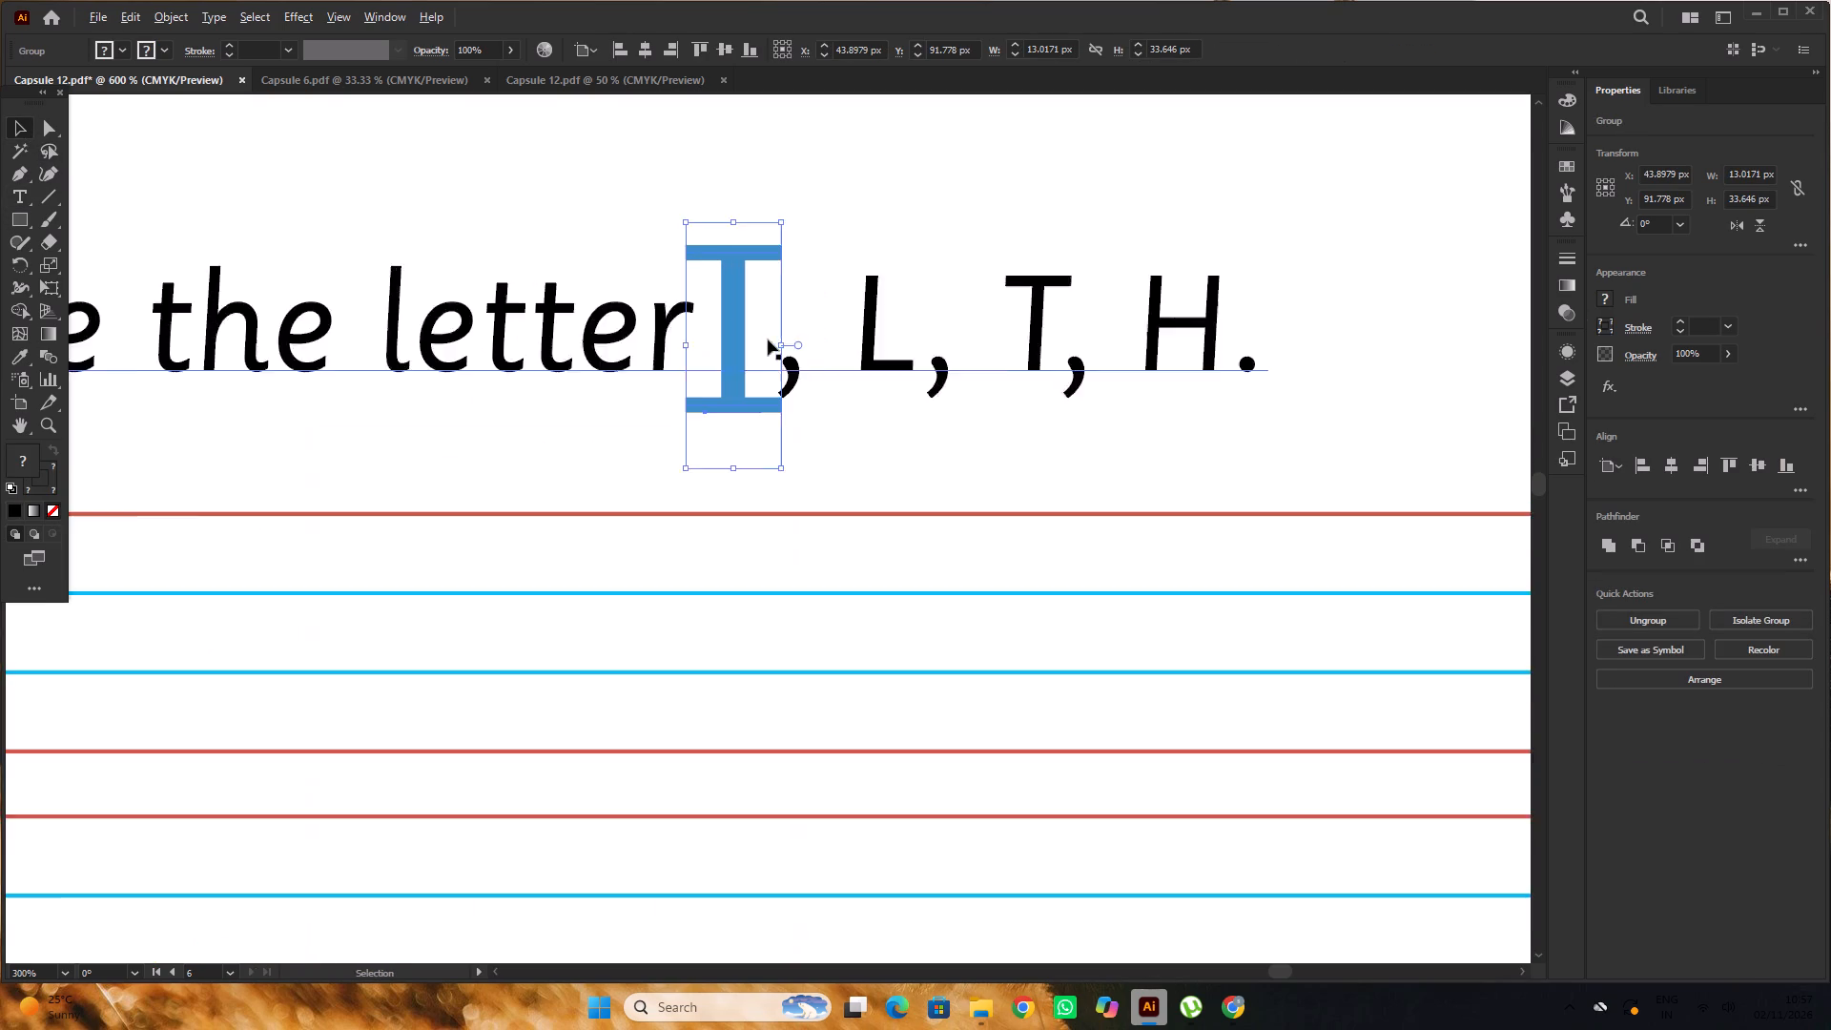
scroll(768, 340, "up", 1, "alt")
left_click_drag(787, 507, 770, 436, "alt+shift")
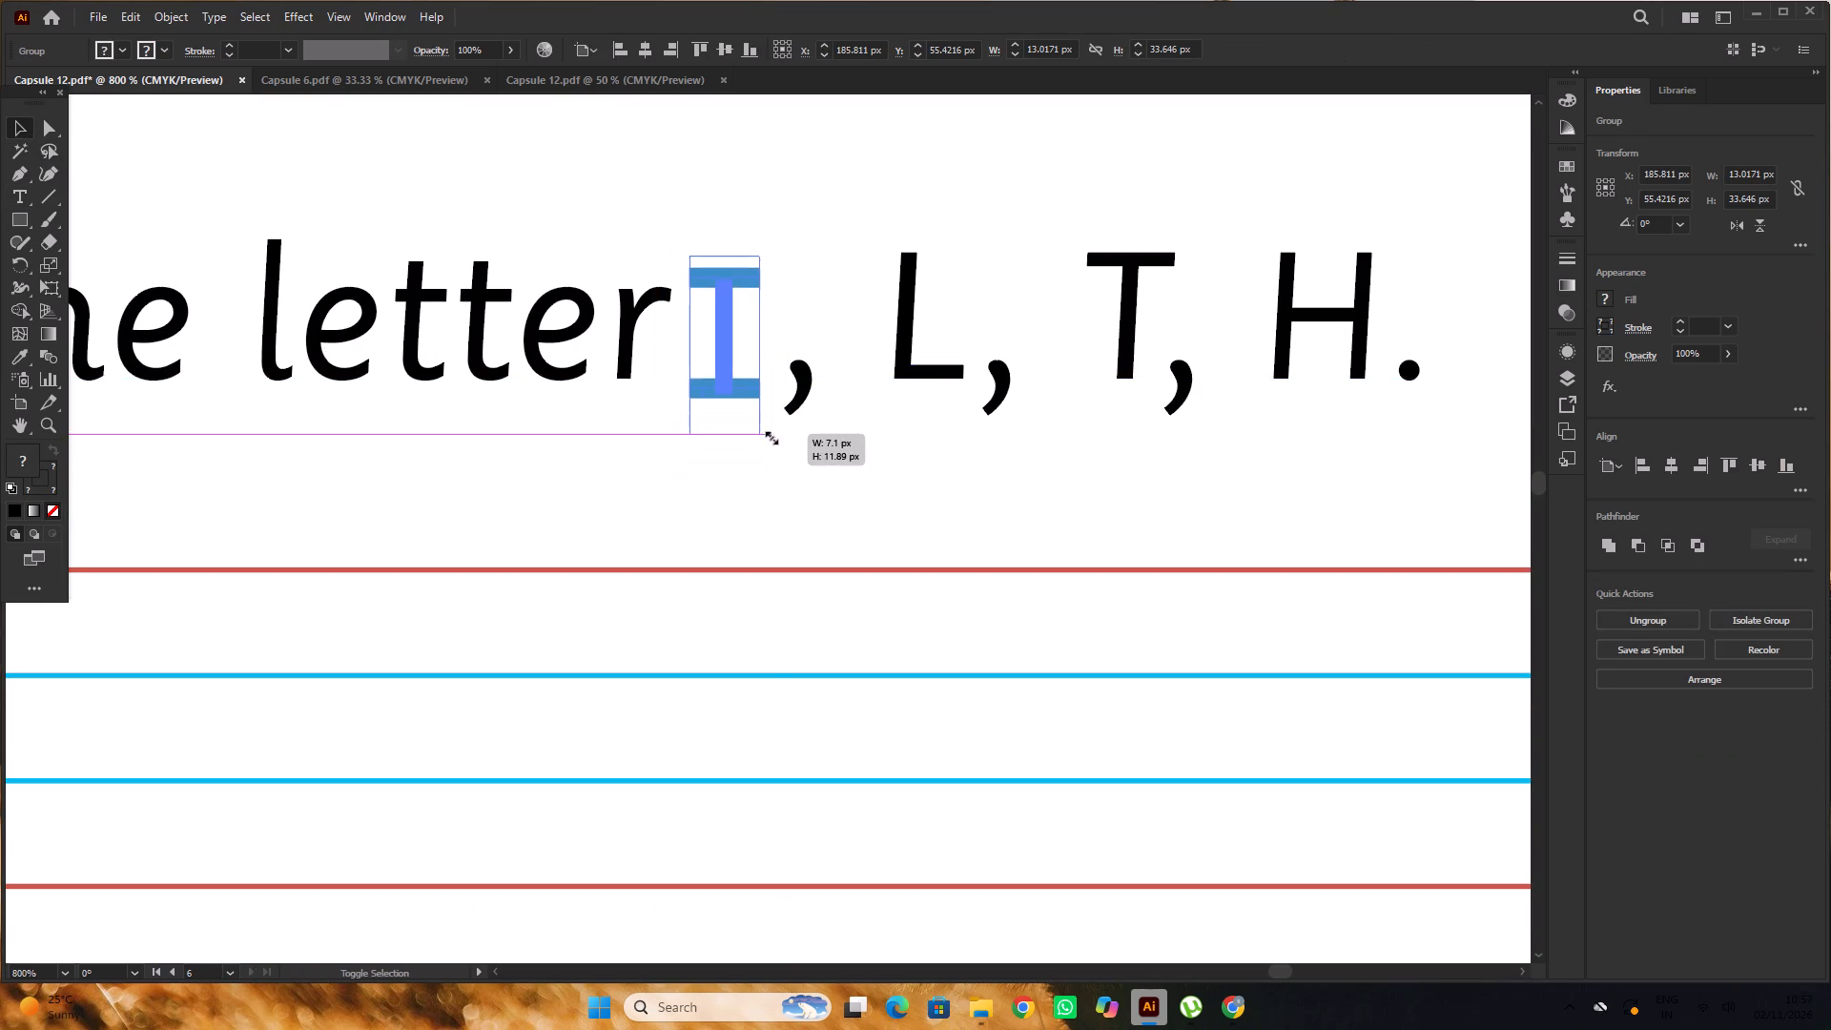
left_click_drag(770, 436, 767, 417, "alt+shift")
left_click_drag(731, 353, 748, 361)
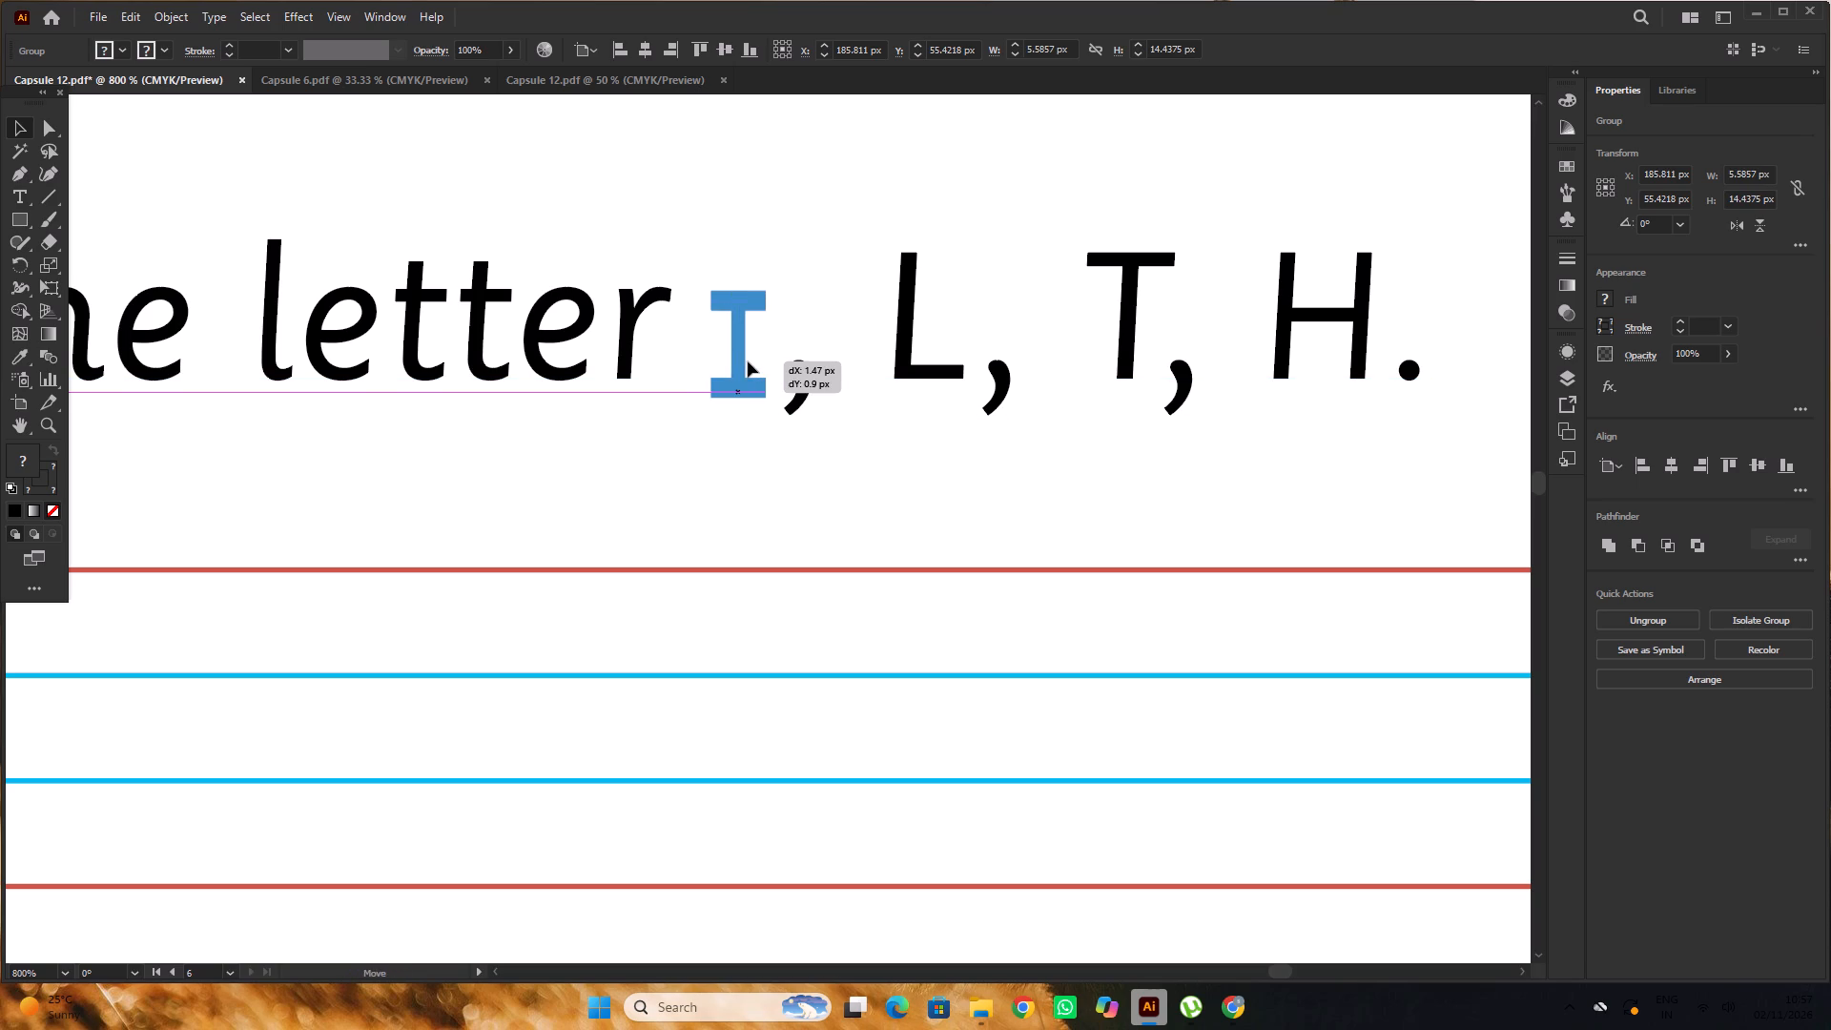
left_click_drag(748, 361, 748, 343)
scroll(748, 342, "down", 2, "alt")
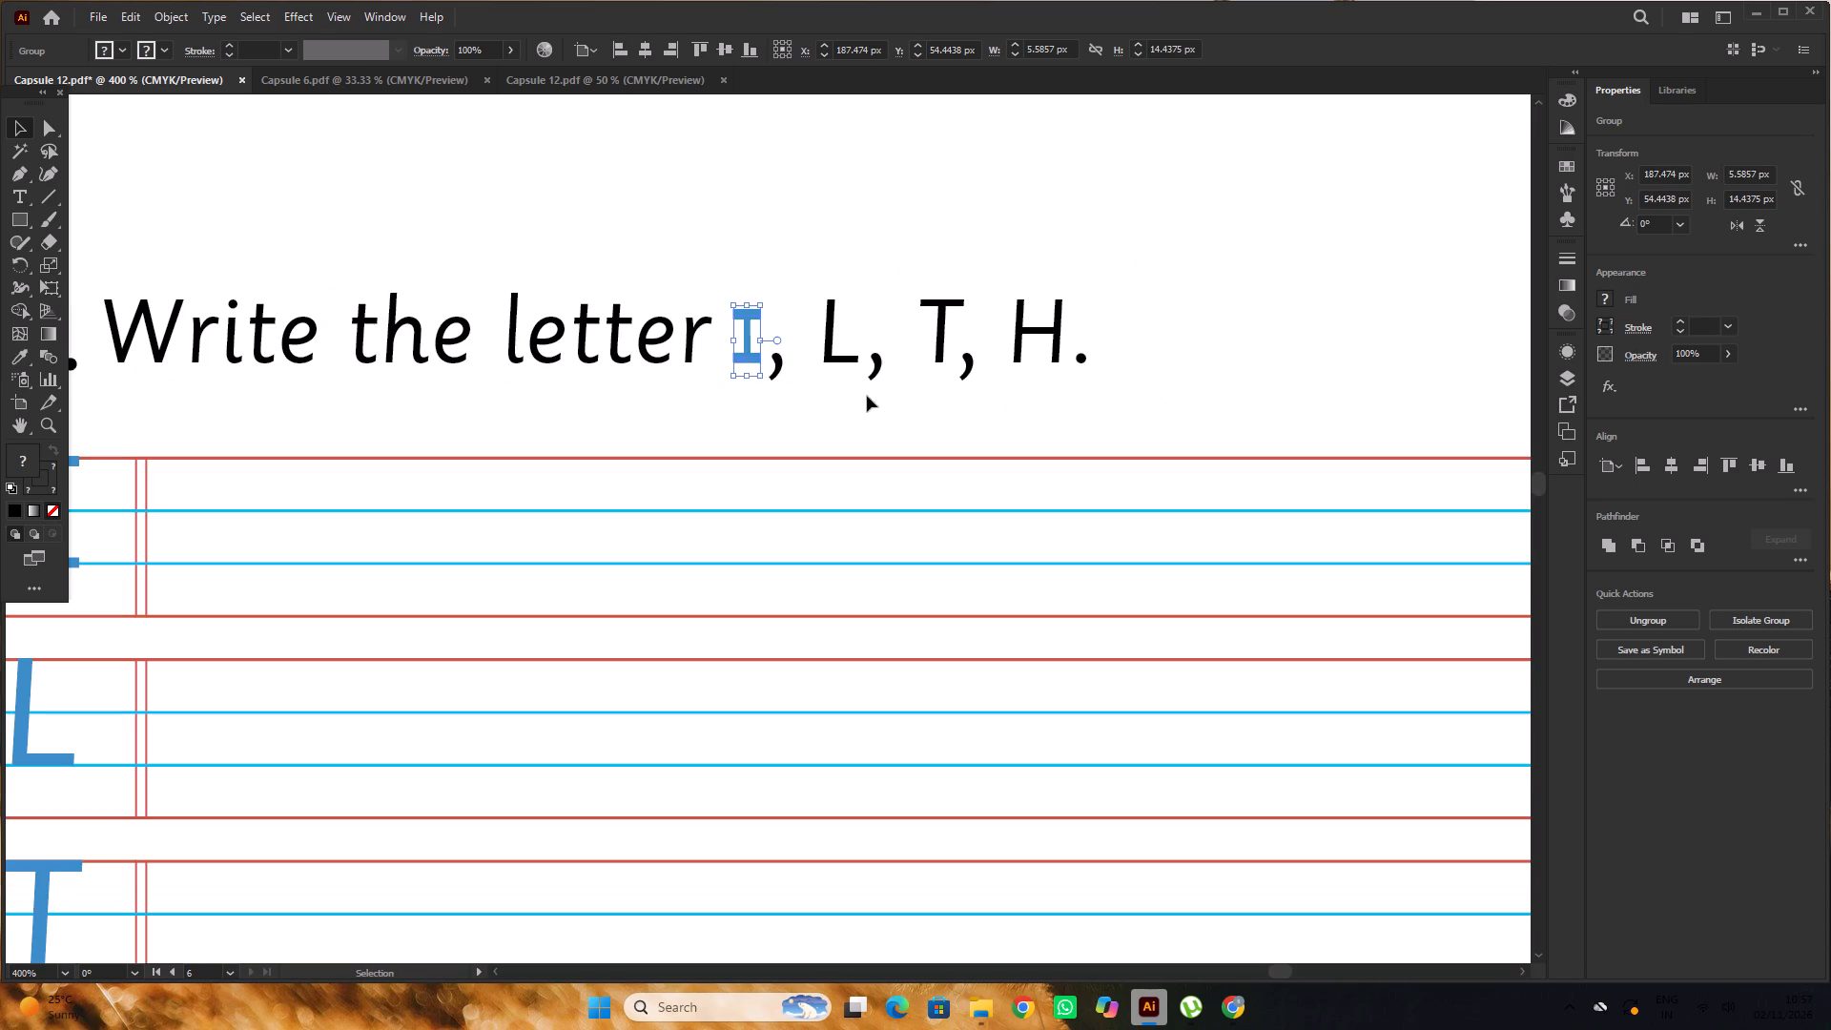
Set the fill of the copied letter I group in the heading to black.
left_click(1606, 301)
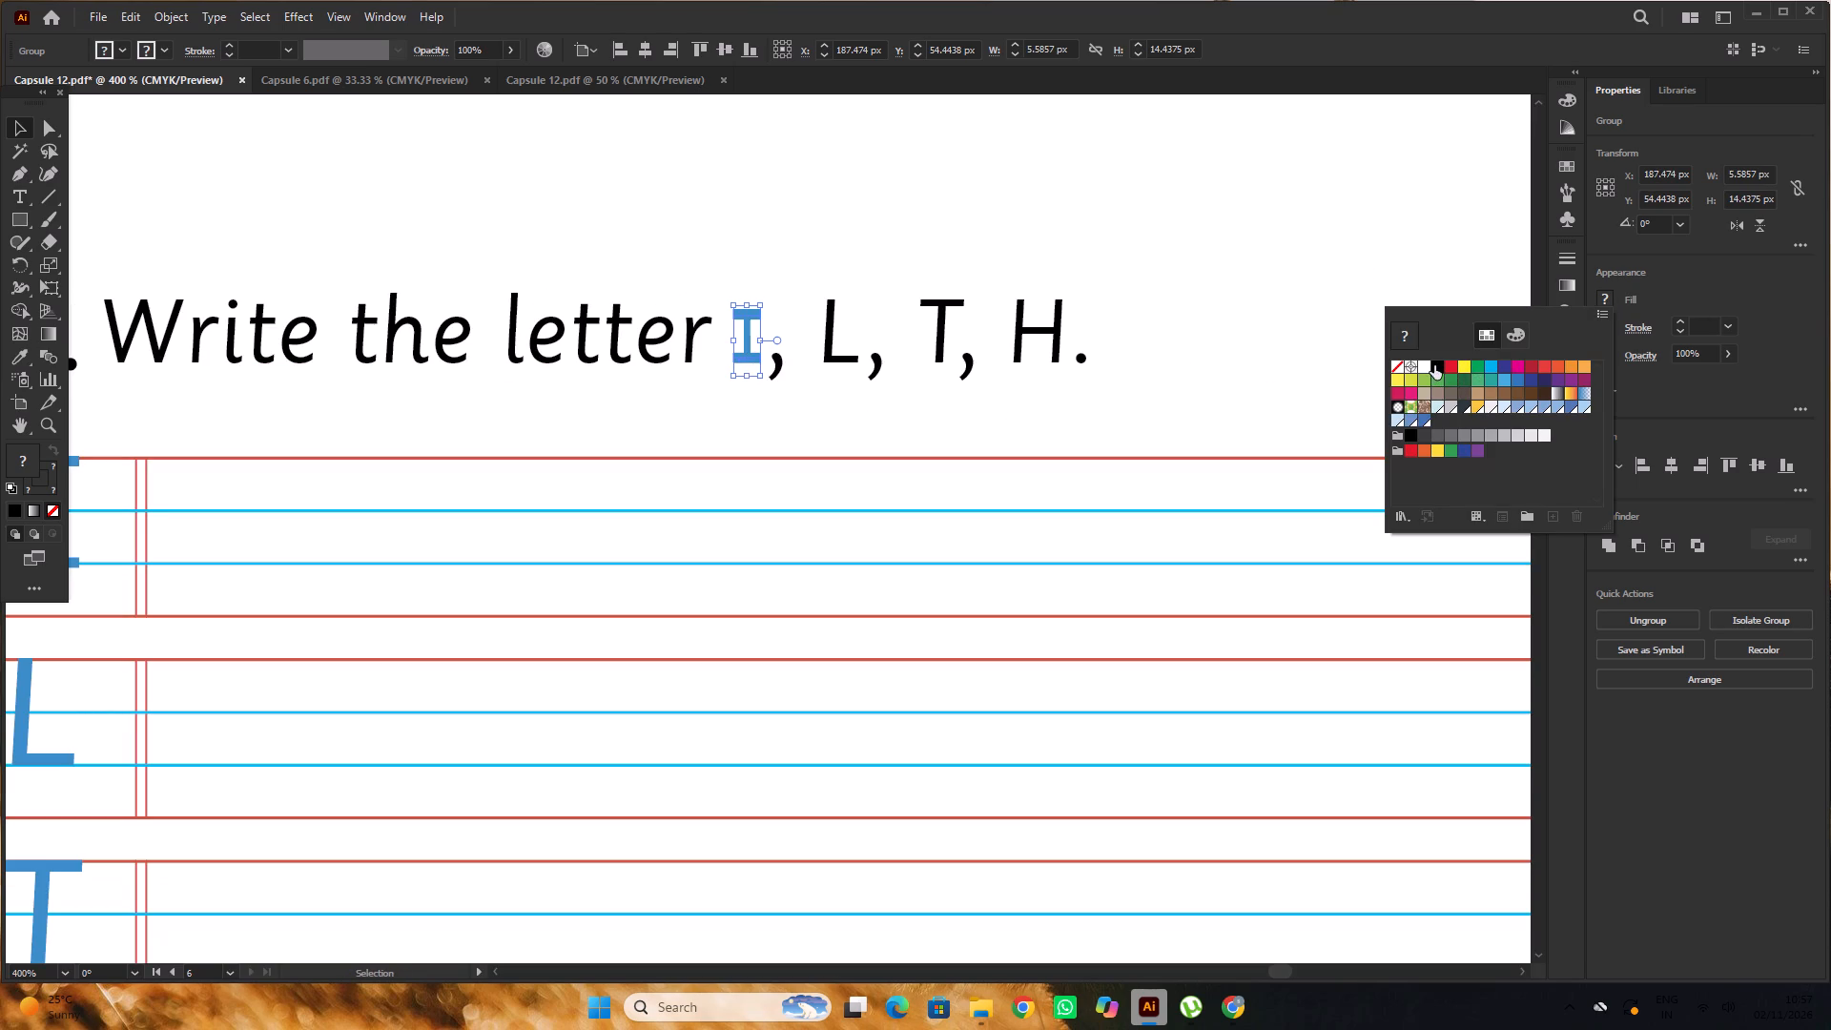
left_click(1434, 365)
left_click(1795, 328)
scroll(800, 296, "up", 1, "alt")
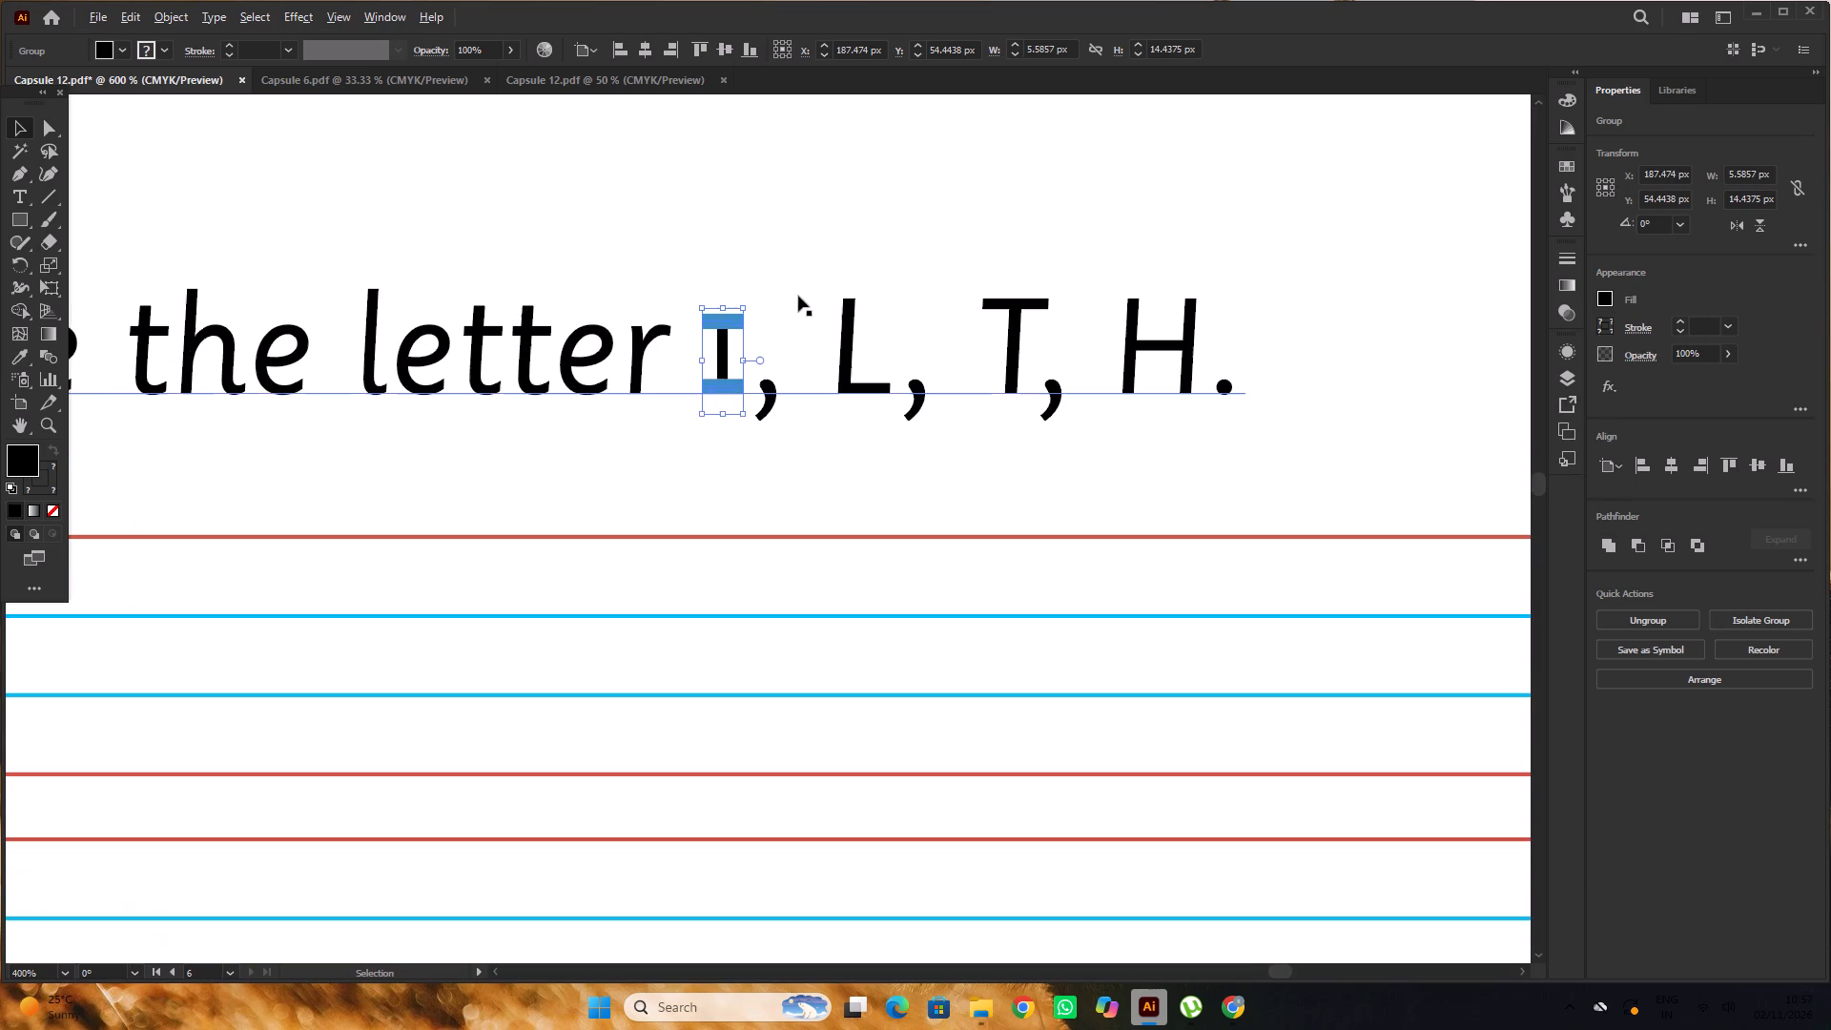
left_click(805, 269)
Inside the copied letter's group, select both blue serif lines and set their fill and stroke to black.
scroll(722, 322, "up", 3, "alt")
double_click(760, 305)
left_click(750, 303)
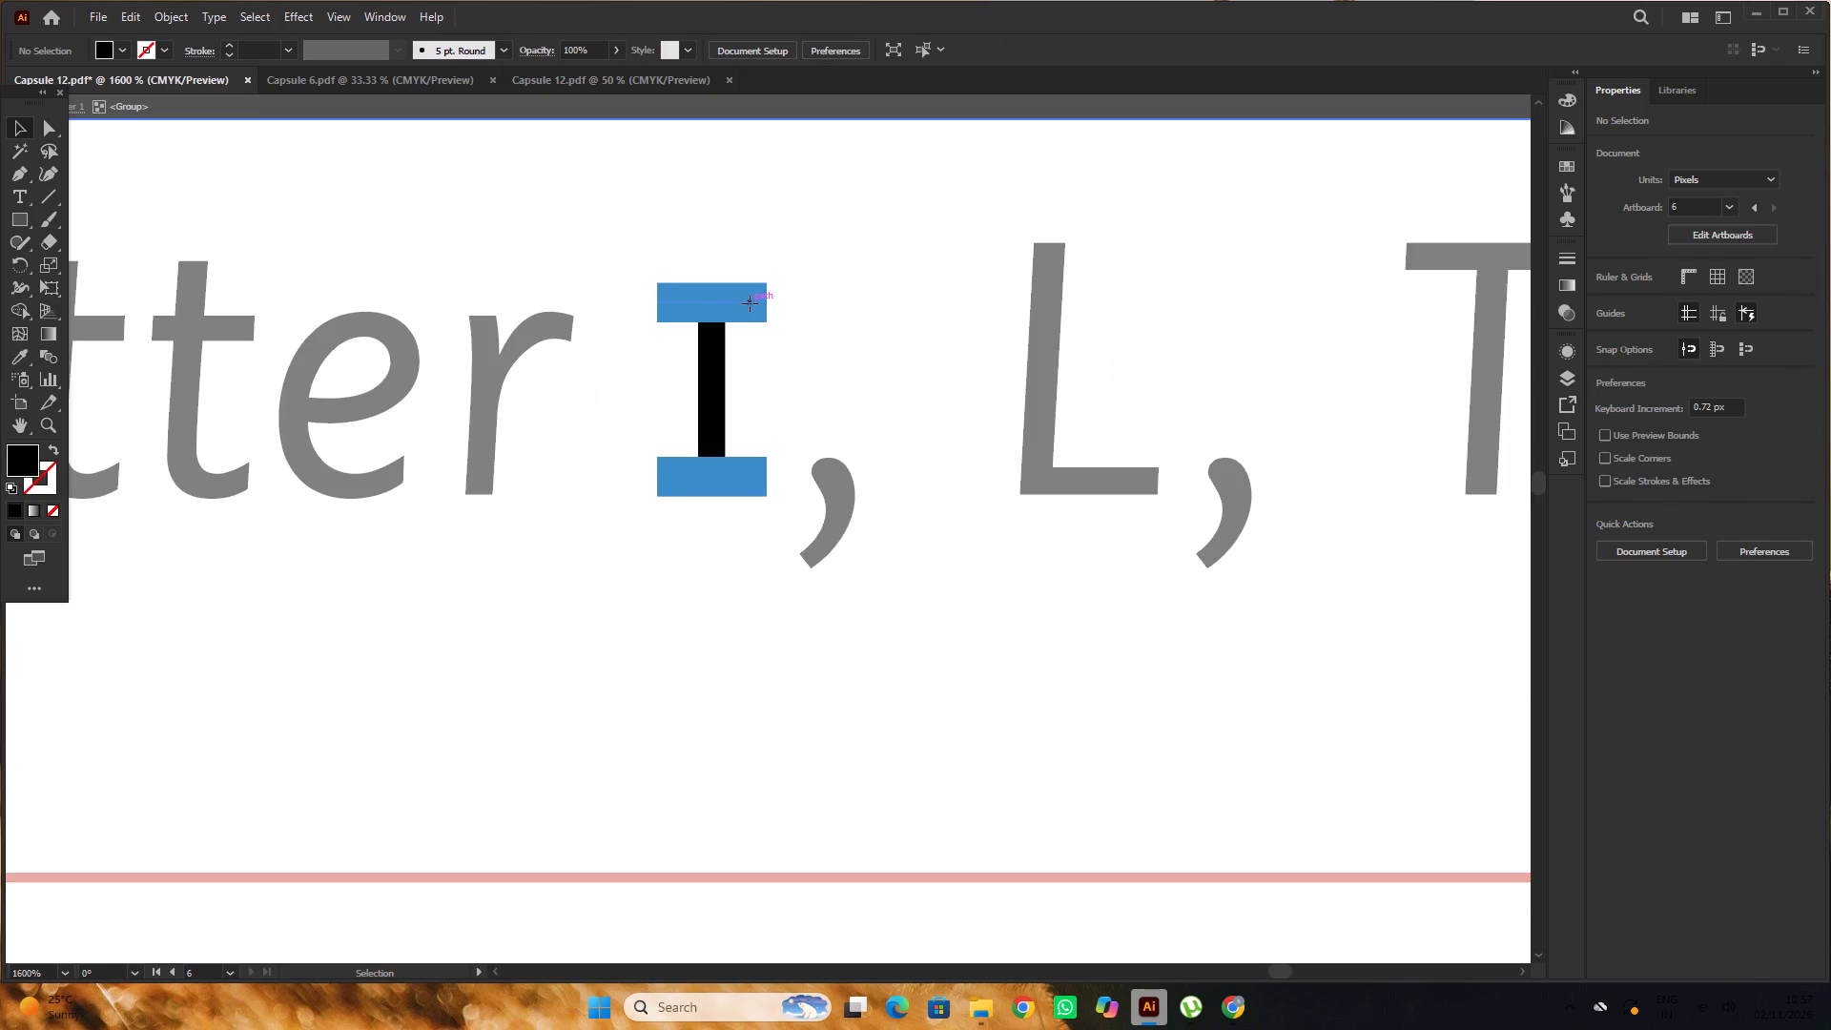
left_click(731, 476, "shift")
scroll(742, 406, "down", 4, "alt")
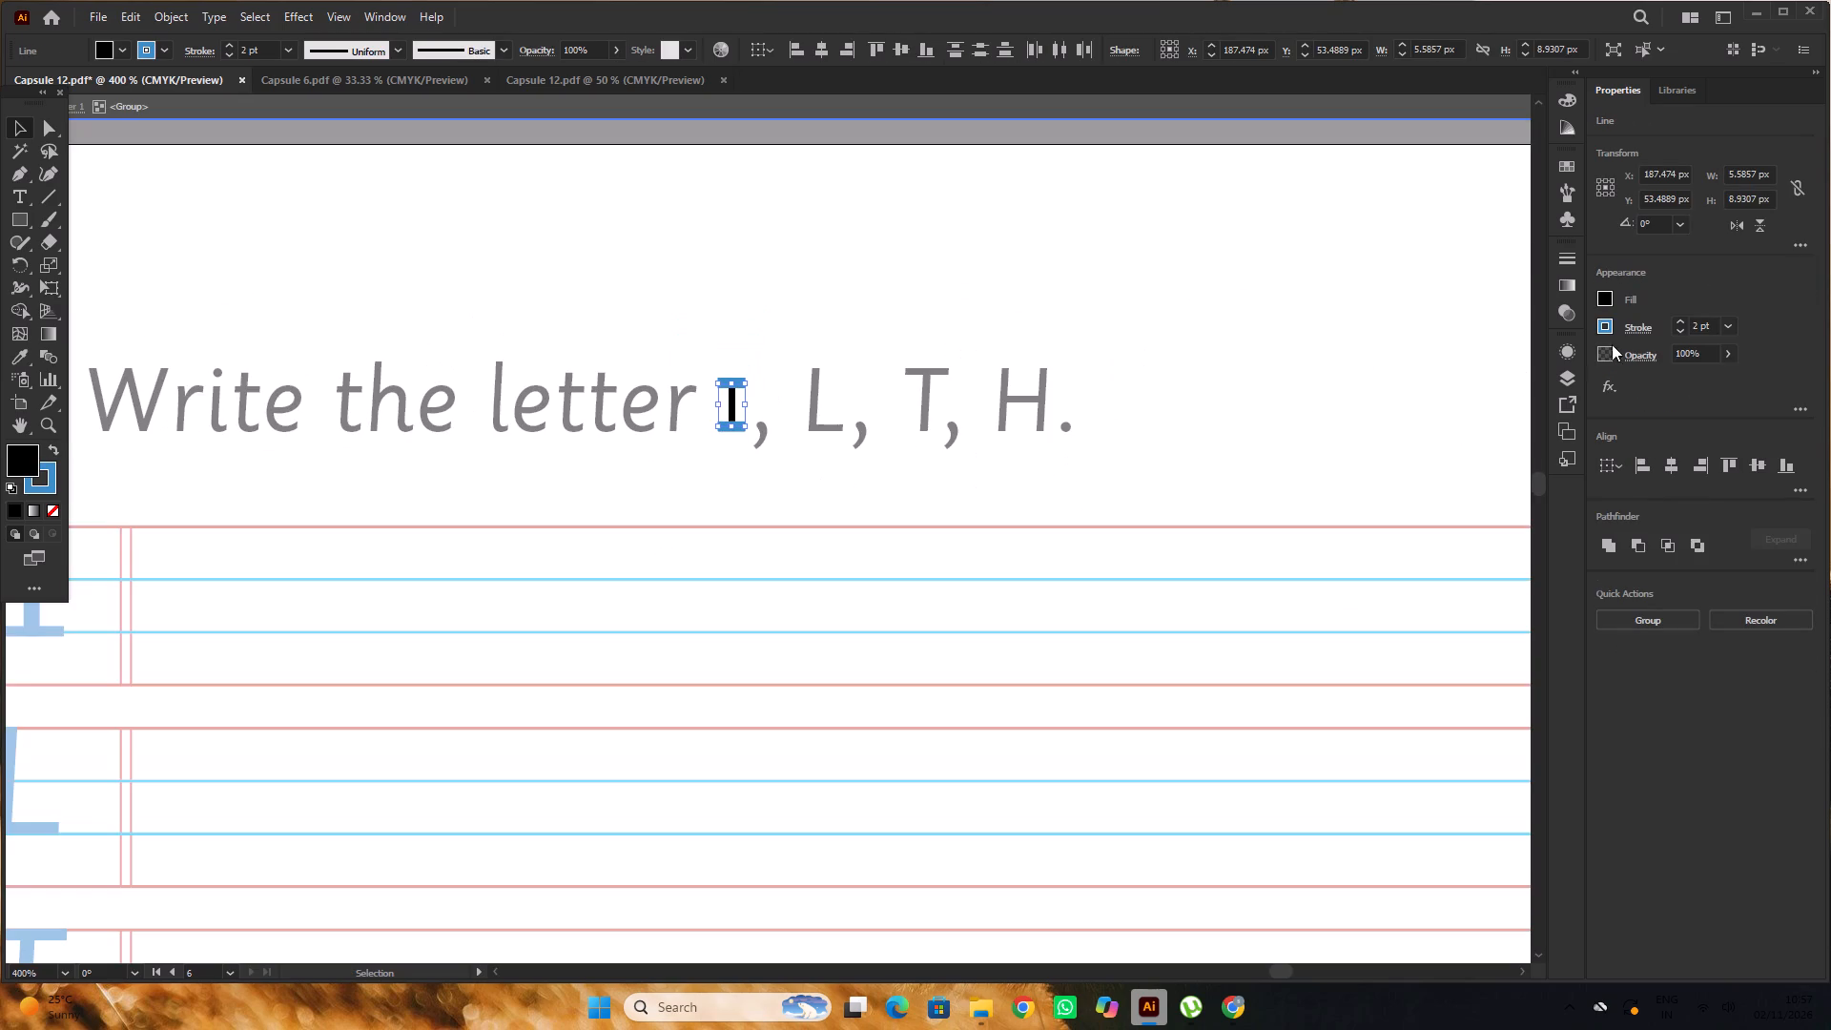
left_click(1610, 299)
left_click(1440, 361)
left_click(1665, 281)
left_click(1599, 329)
left_click(1438, 391)
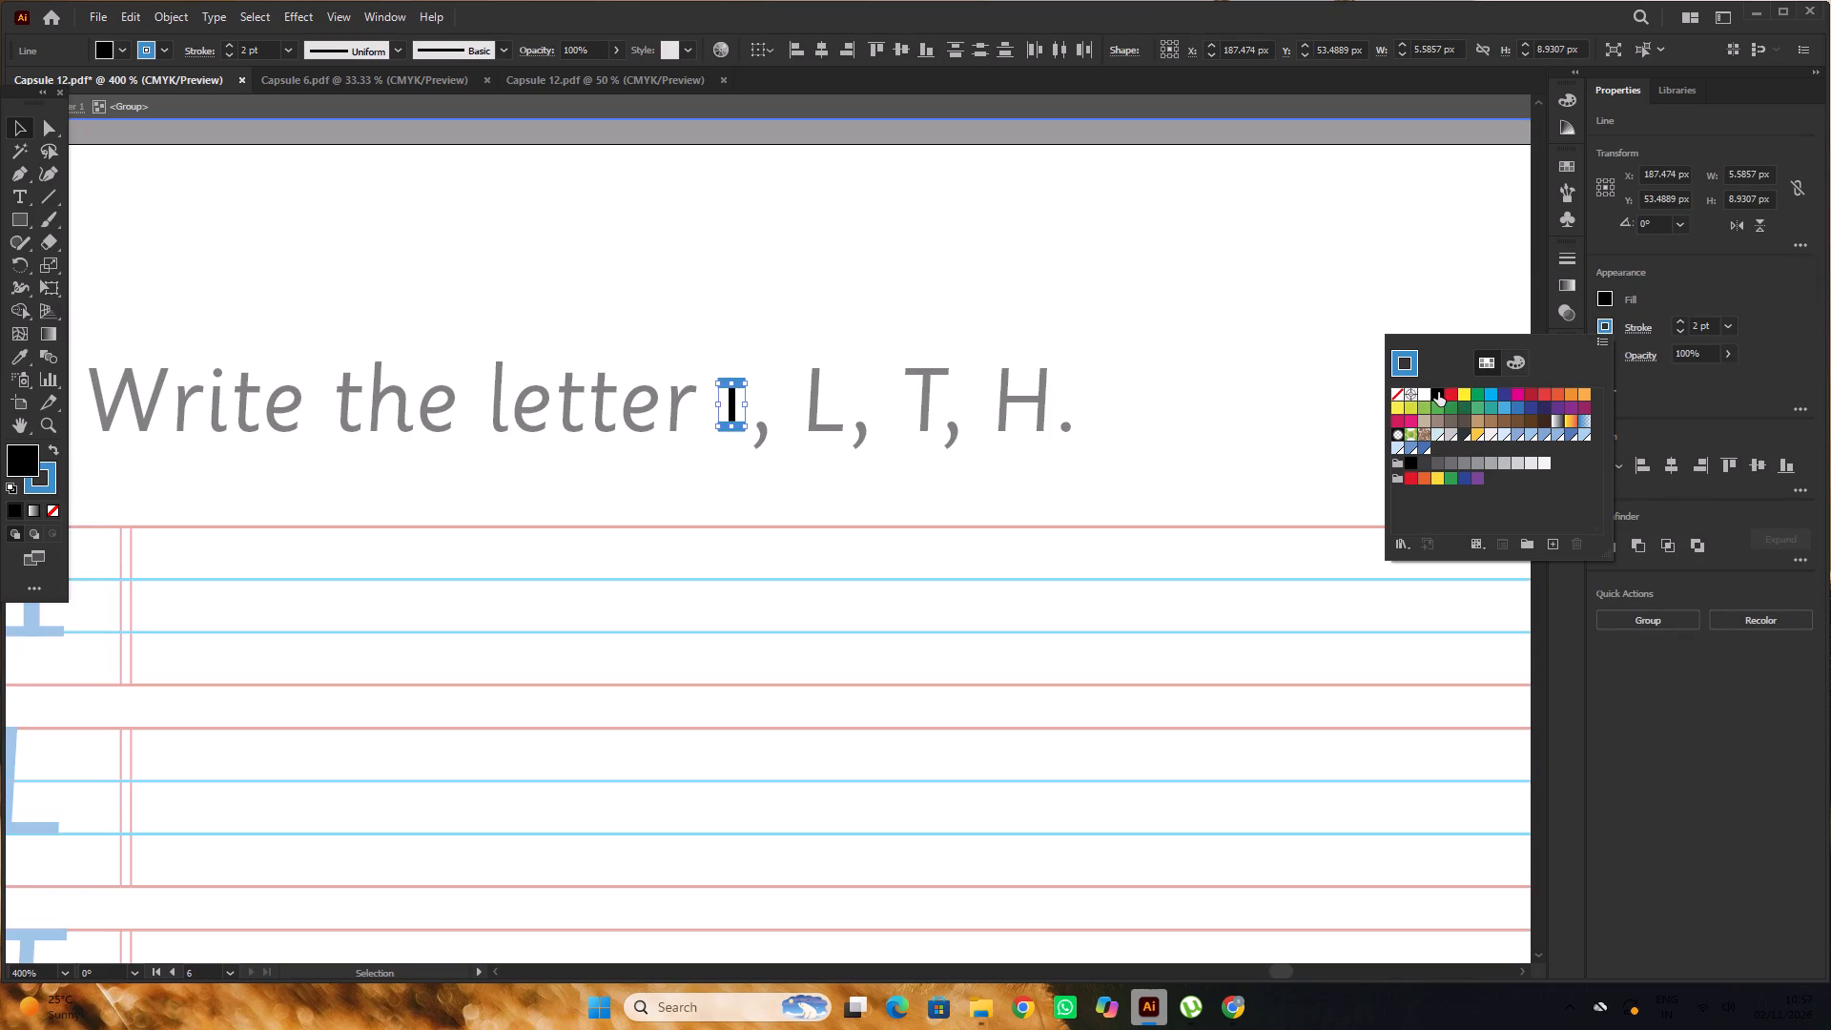
Exit the copied letter's group and enlarge the heading's black letter I proportionally from its centre to about 7.1 by 18.4 px.
double_click(1719, 397)
triple_click(1102, 303)
scroll(940, 262, "down", 6, "alt")
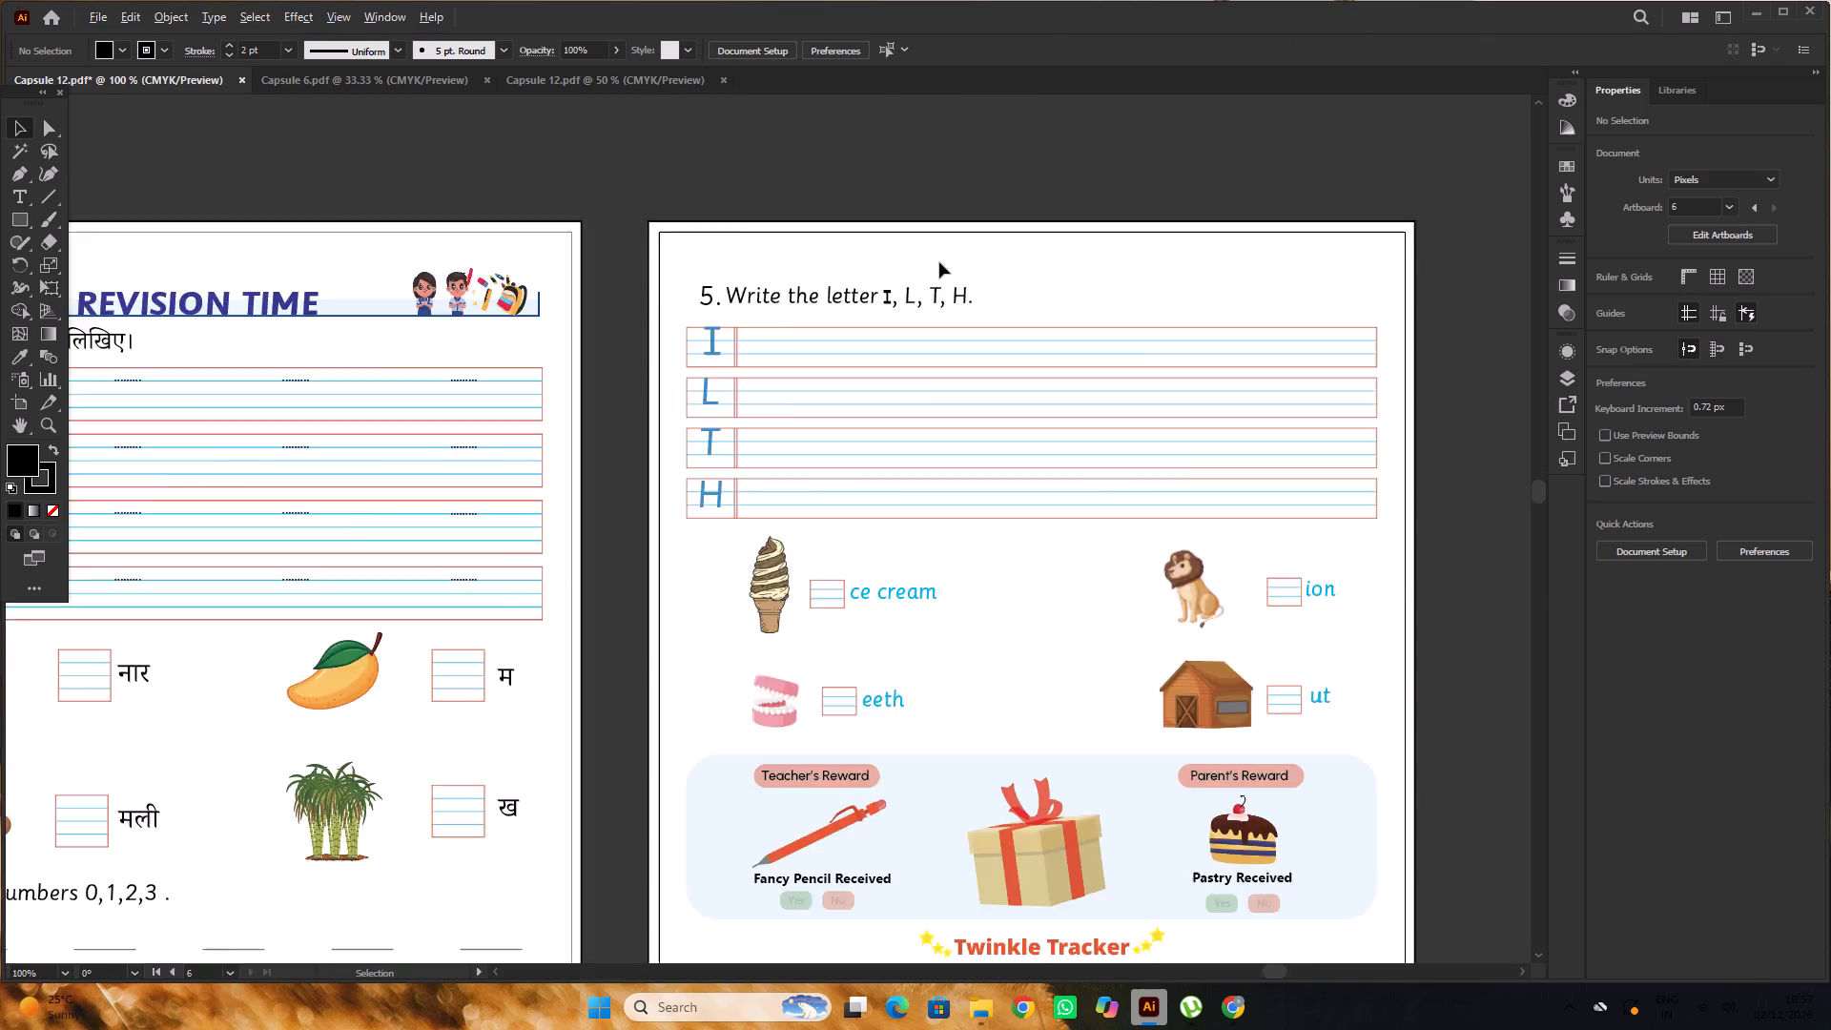
left_click(955, 187)
scroll(928, 242, "up", 3, "alt")
scroll(863, 366, "up", 3, "alt")
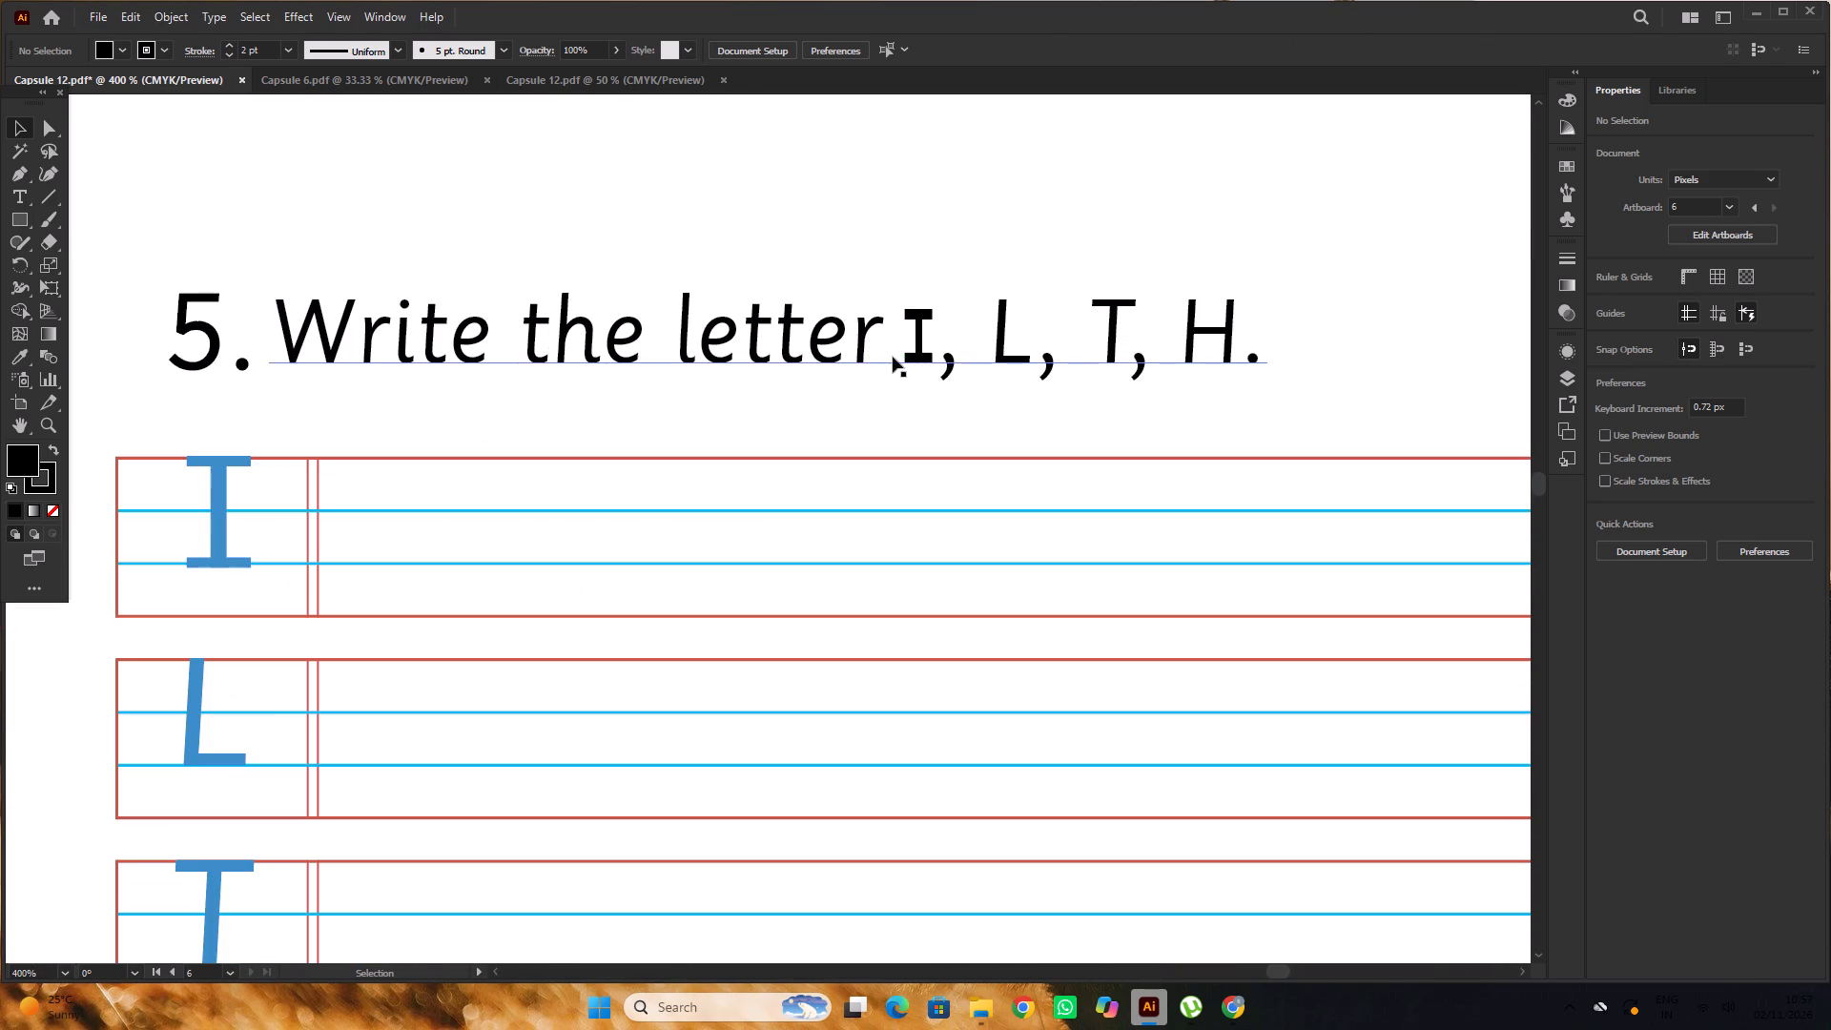
left_click(917, 345)
scroll(937, 383, "up", 1, "alt")
scroll(927, 351, "down", 2, "alt")
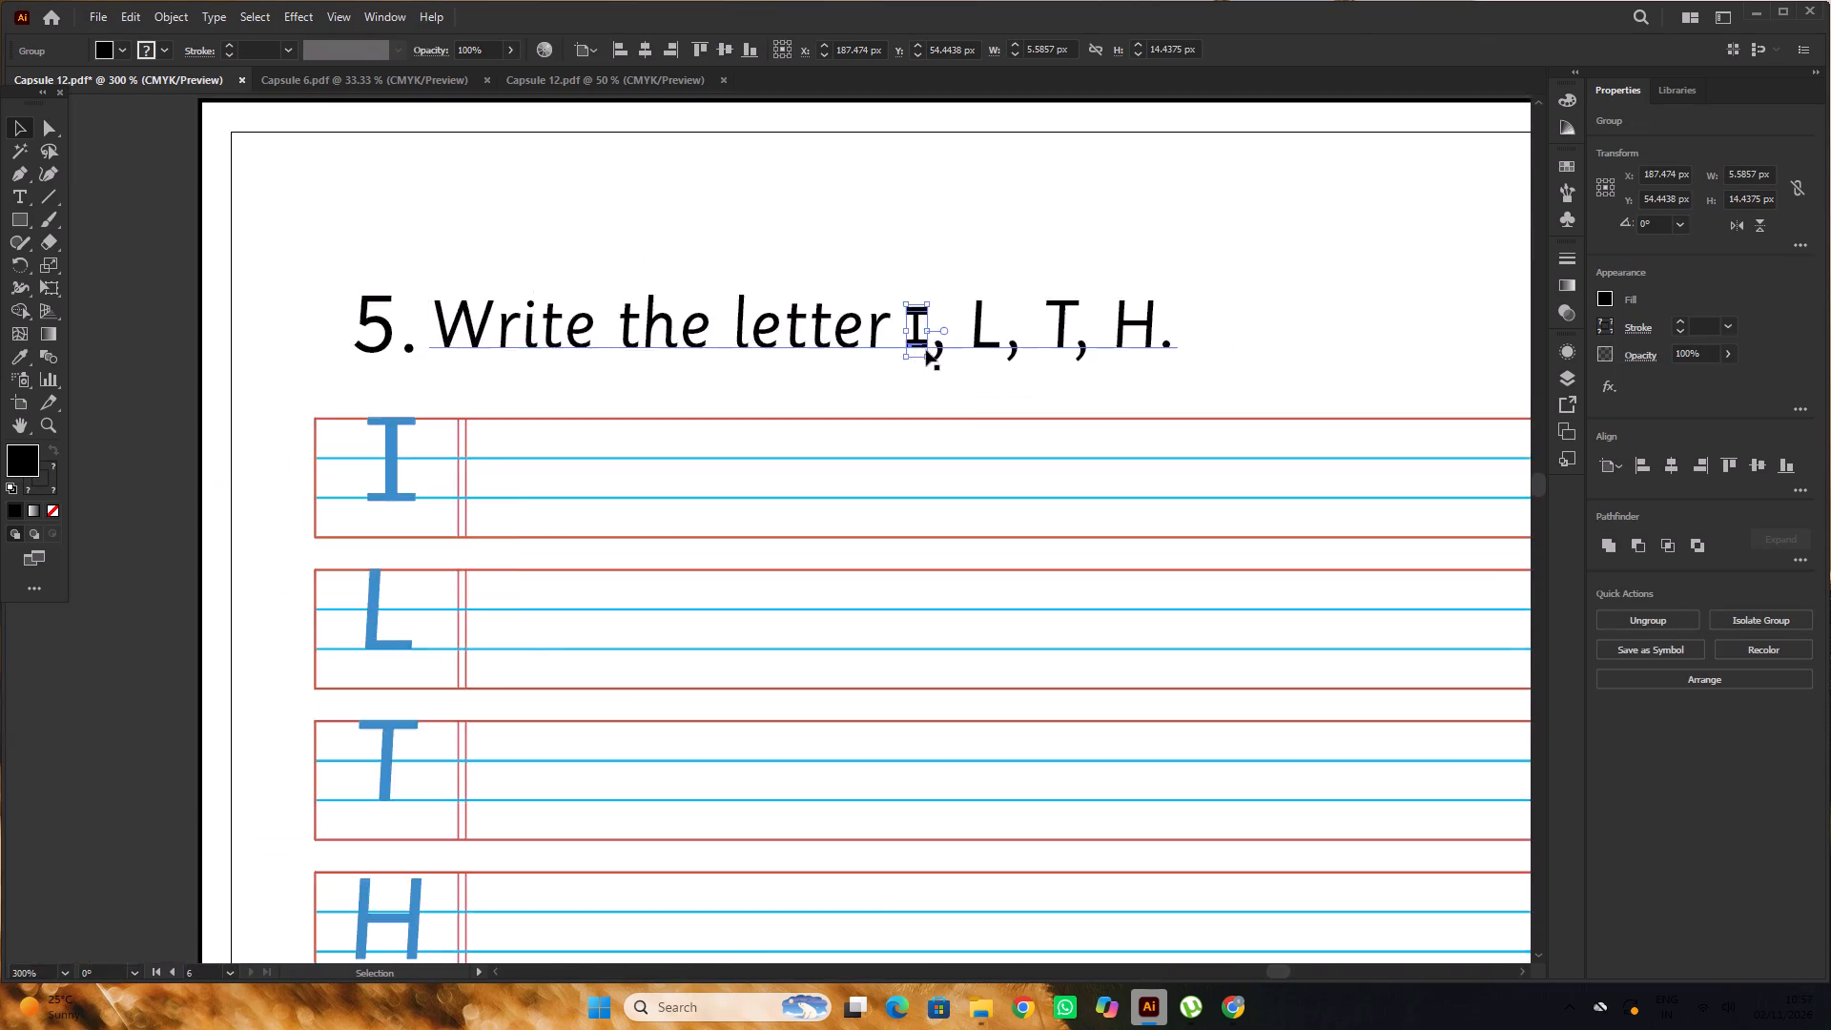
scroll(926, 350, "down", 2, "alt")
scroll(926, 350, "up", 5, "alt")
left_click_drag(918, 367, 922, 375, "alt+shift")
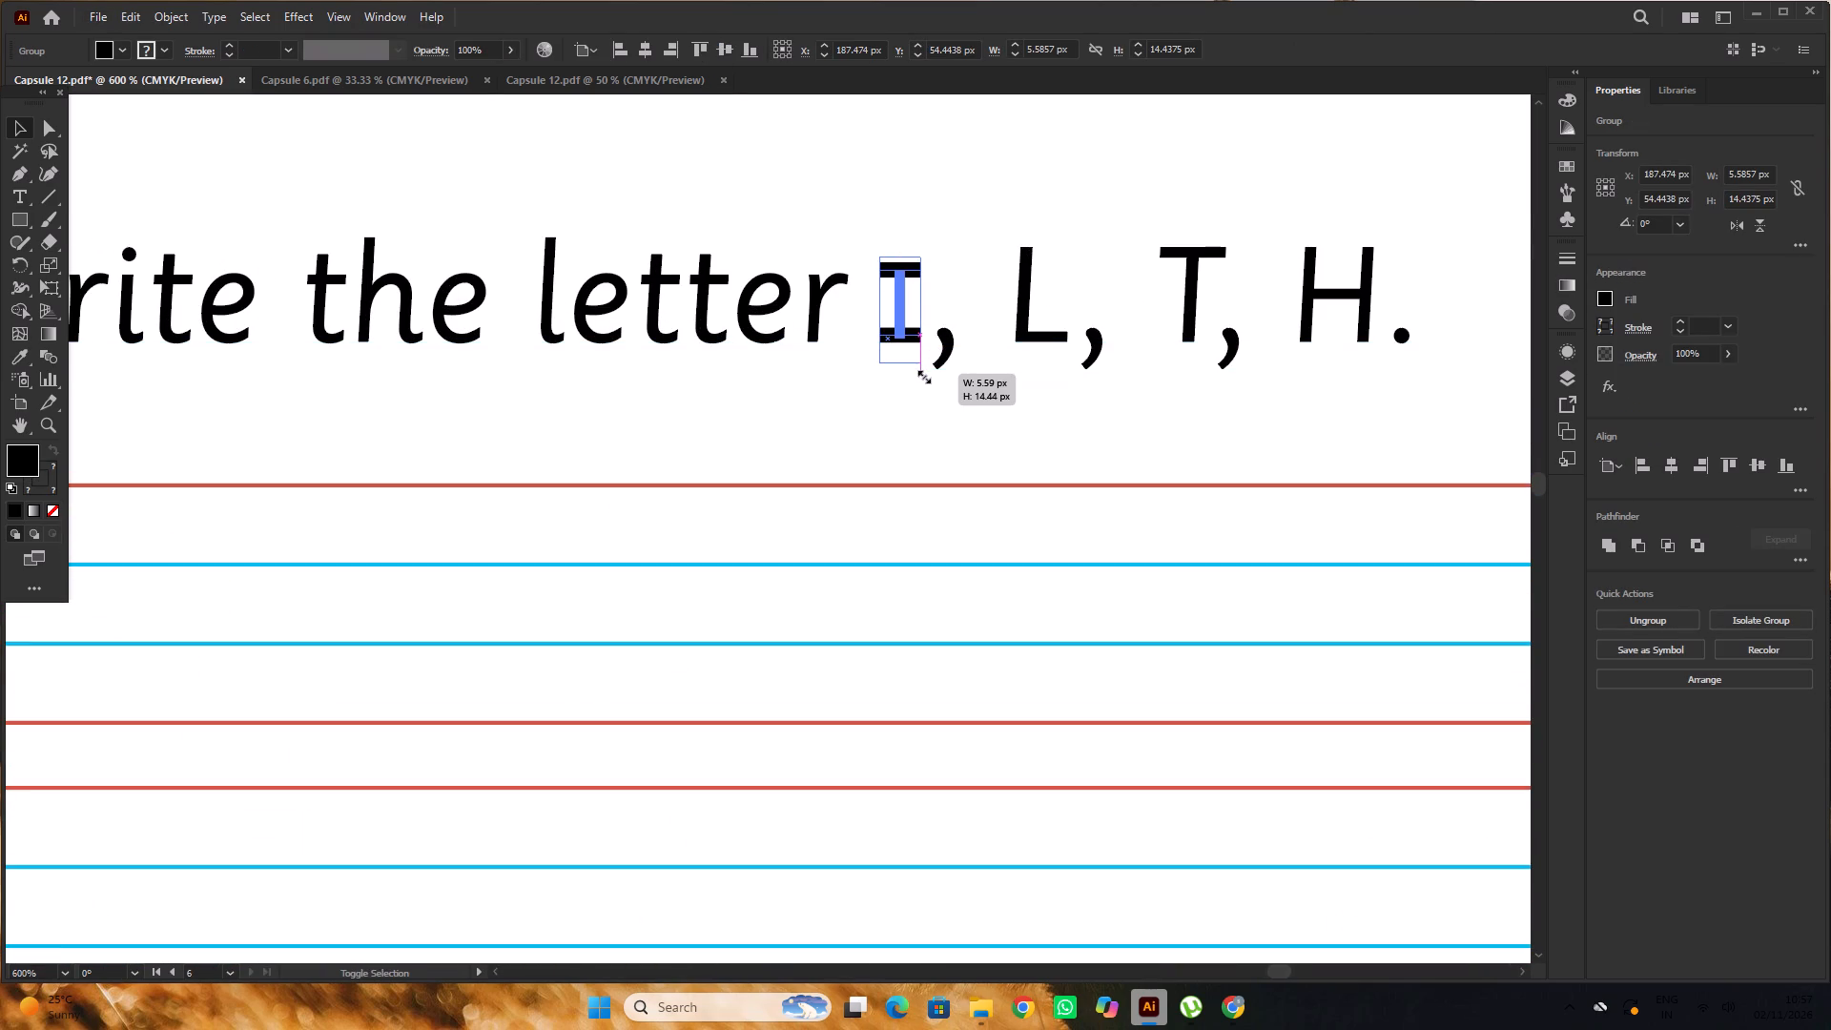
left_click_drag(922, 375, 926, 381, "alt+shift")
scroll(916, 339, "down", 4, "alt")
scroll(941, 208, "up", 2)
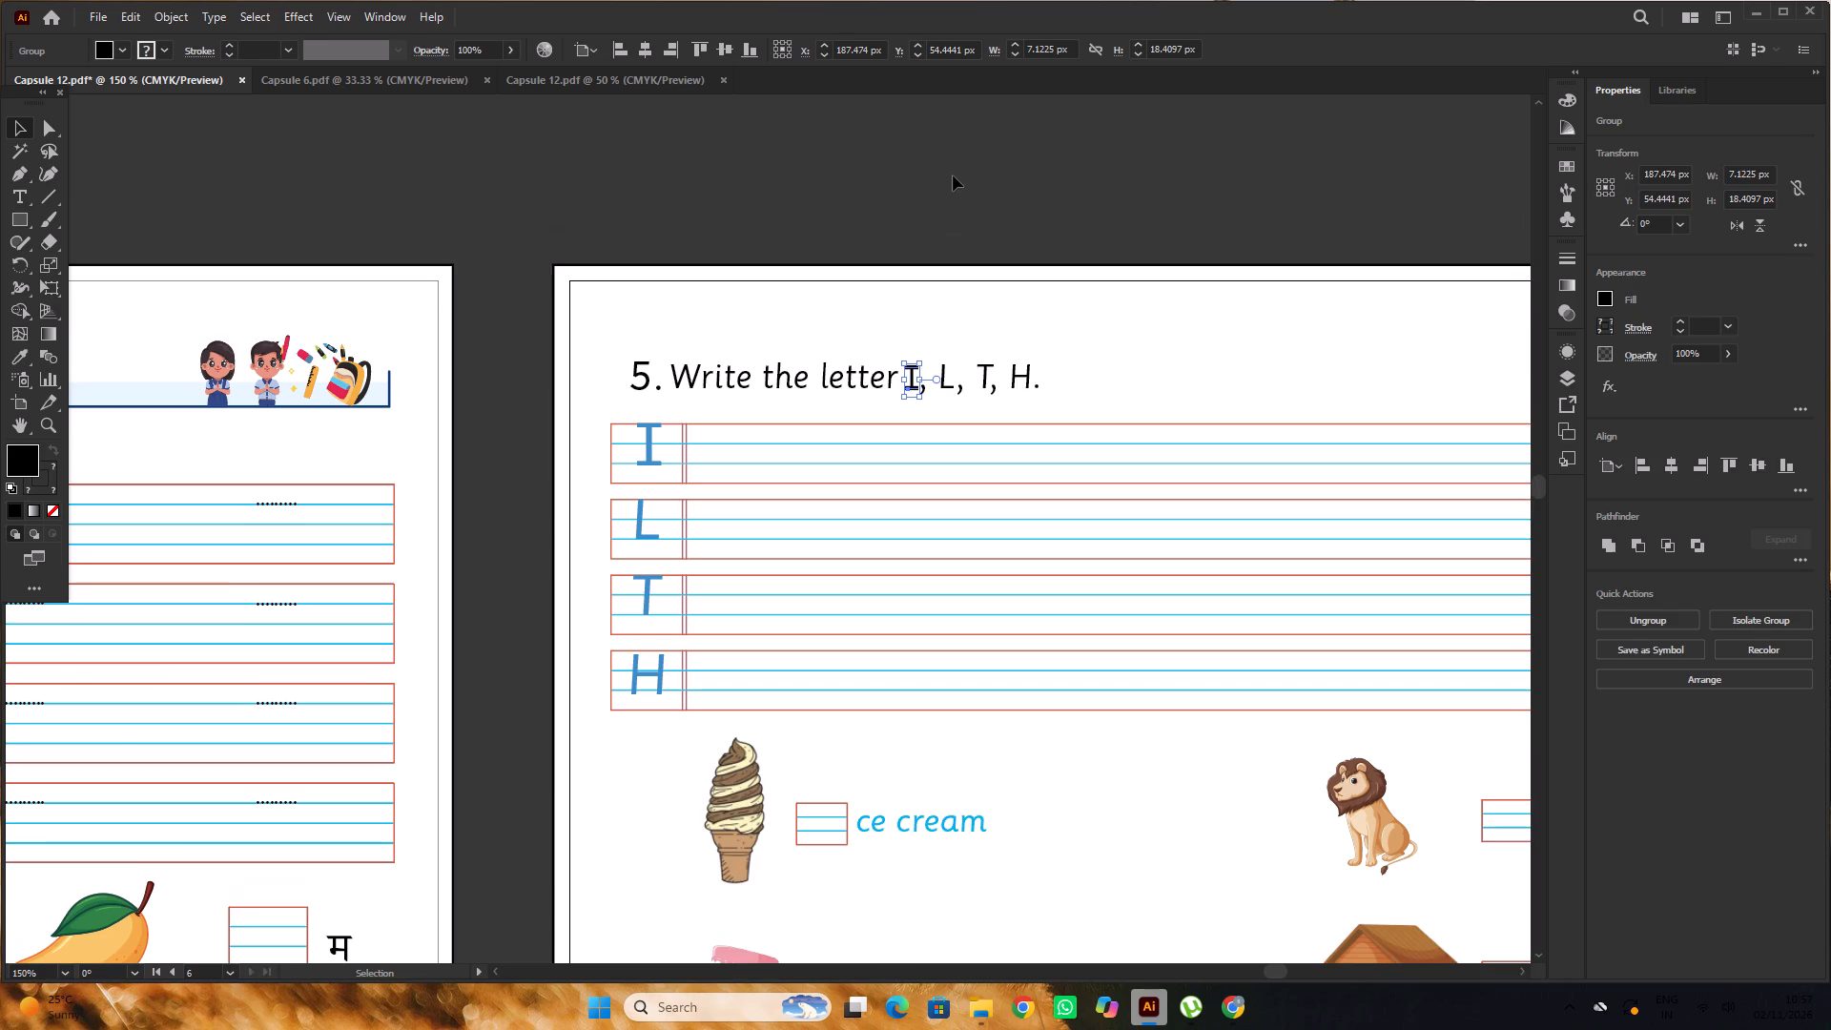
left_click(953, 175)
Review the Capsule 12 pages from page 42 back to the opening Alphabet page 37, checking their layout and contents.
scroll(953, 175, "down", 3, "alt")
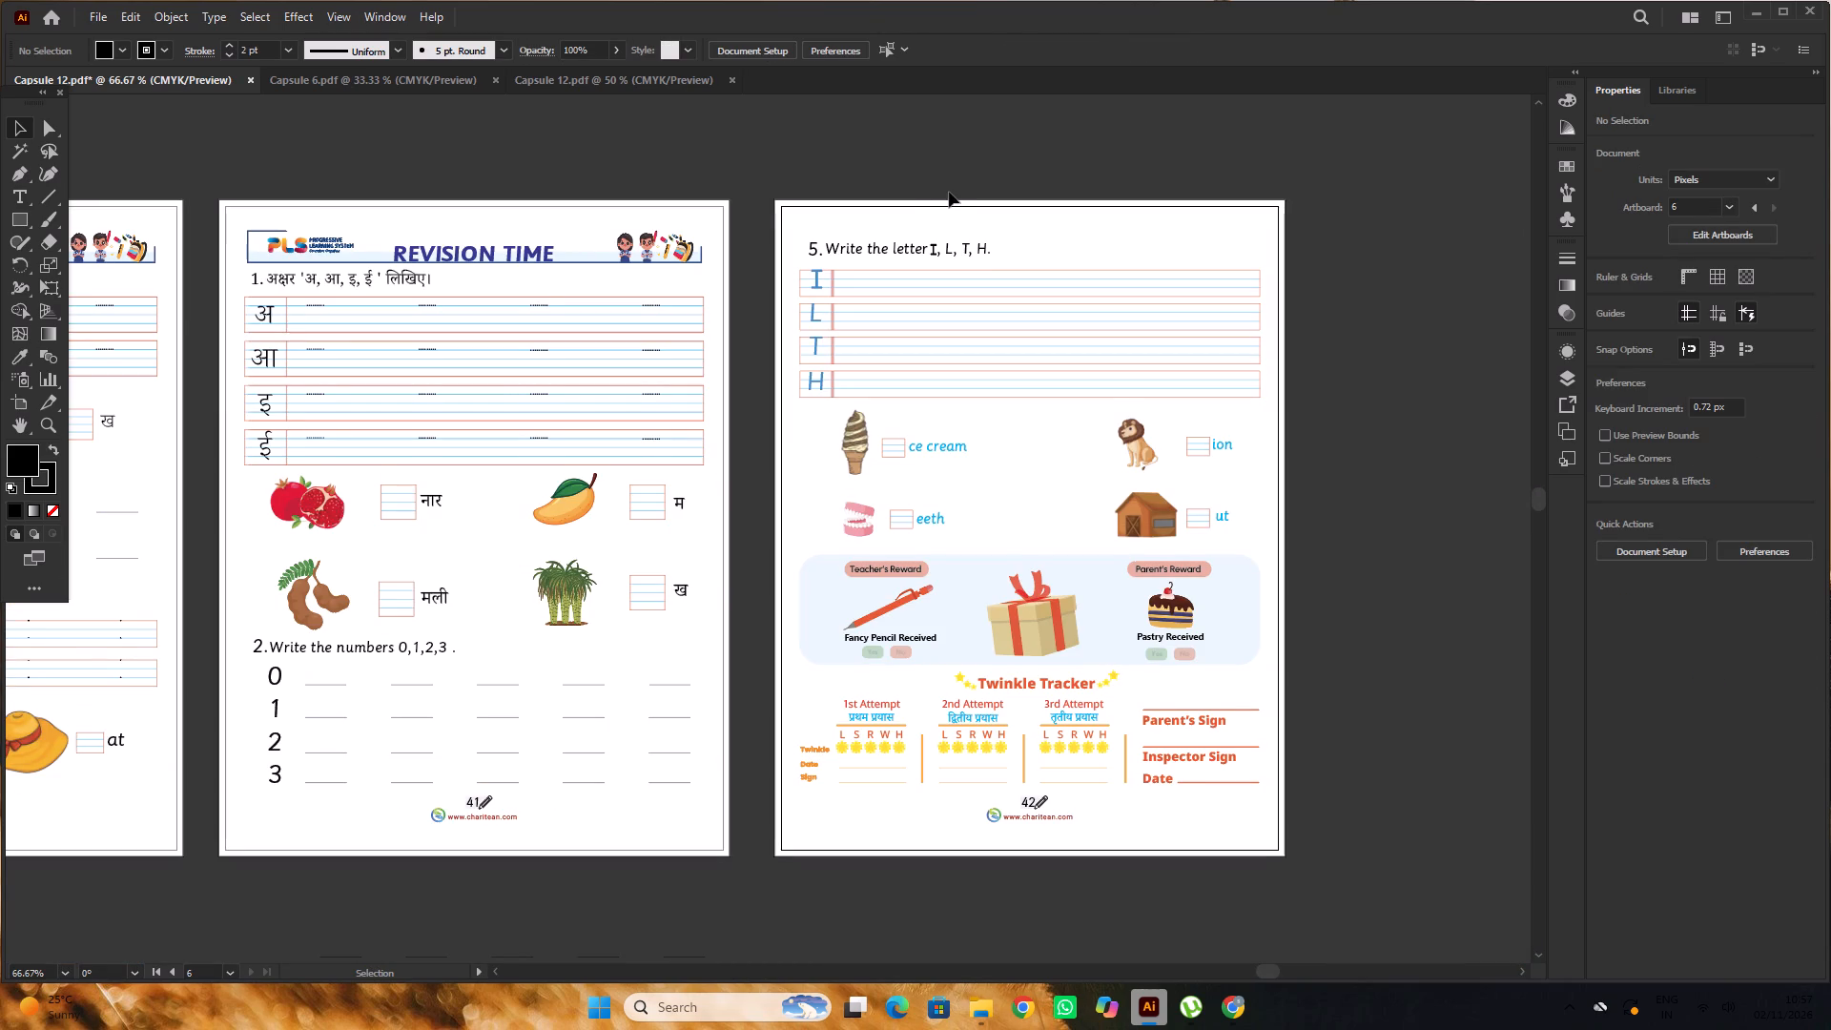
scroll(948, 195, "down", 3)
key("space")
key("space")
key("space")
key("space")
key("space")
key("space")
key("space")
key("space")
key("space")
key("space")
key("space")
key("space")
key("space")
key("space")
key("space")
key("space")
key("space")
key("space")
key("space")
key("space")
left_click_drag(751, 469, 882, 551)
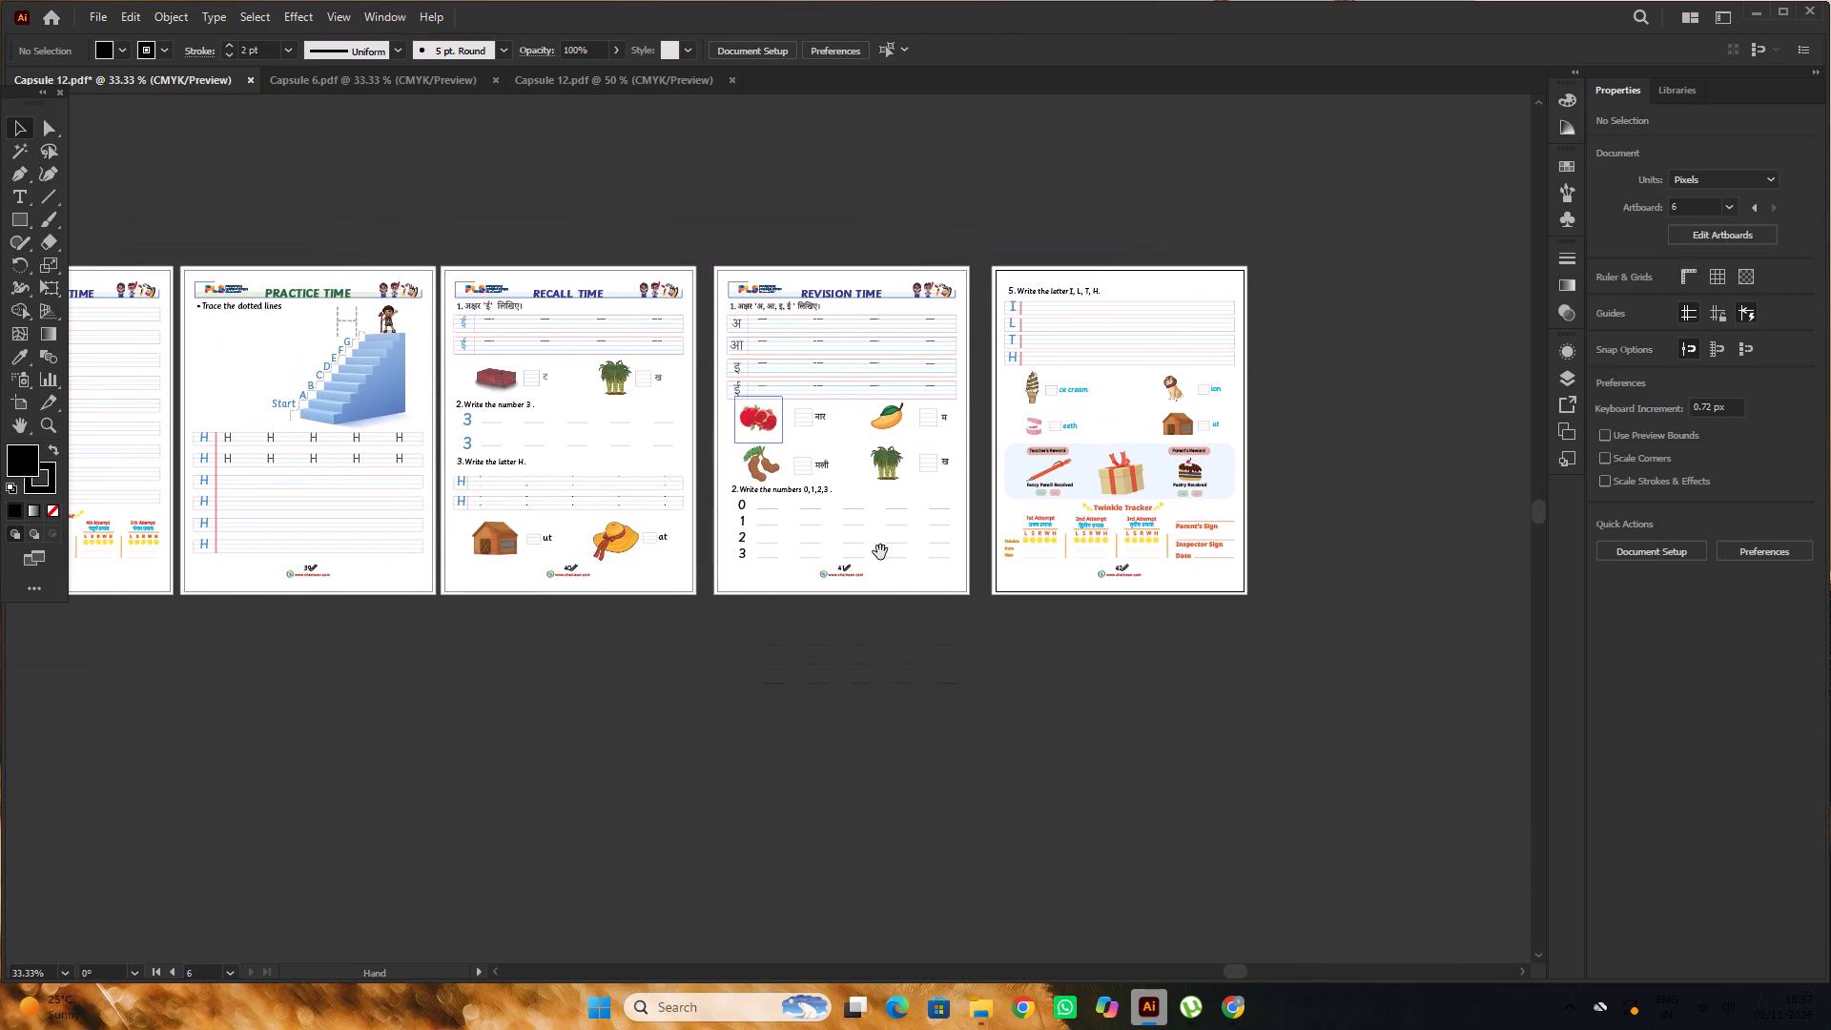
left_click_drag(737, 441, 1123, 394)
left_click_drag(830, 460, 1117, 468)
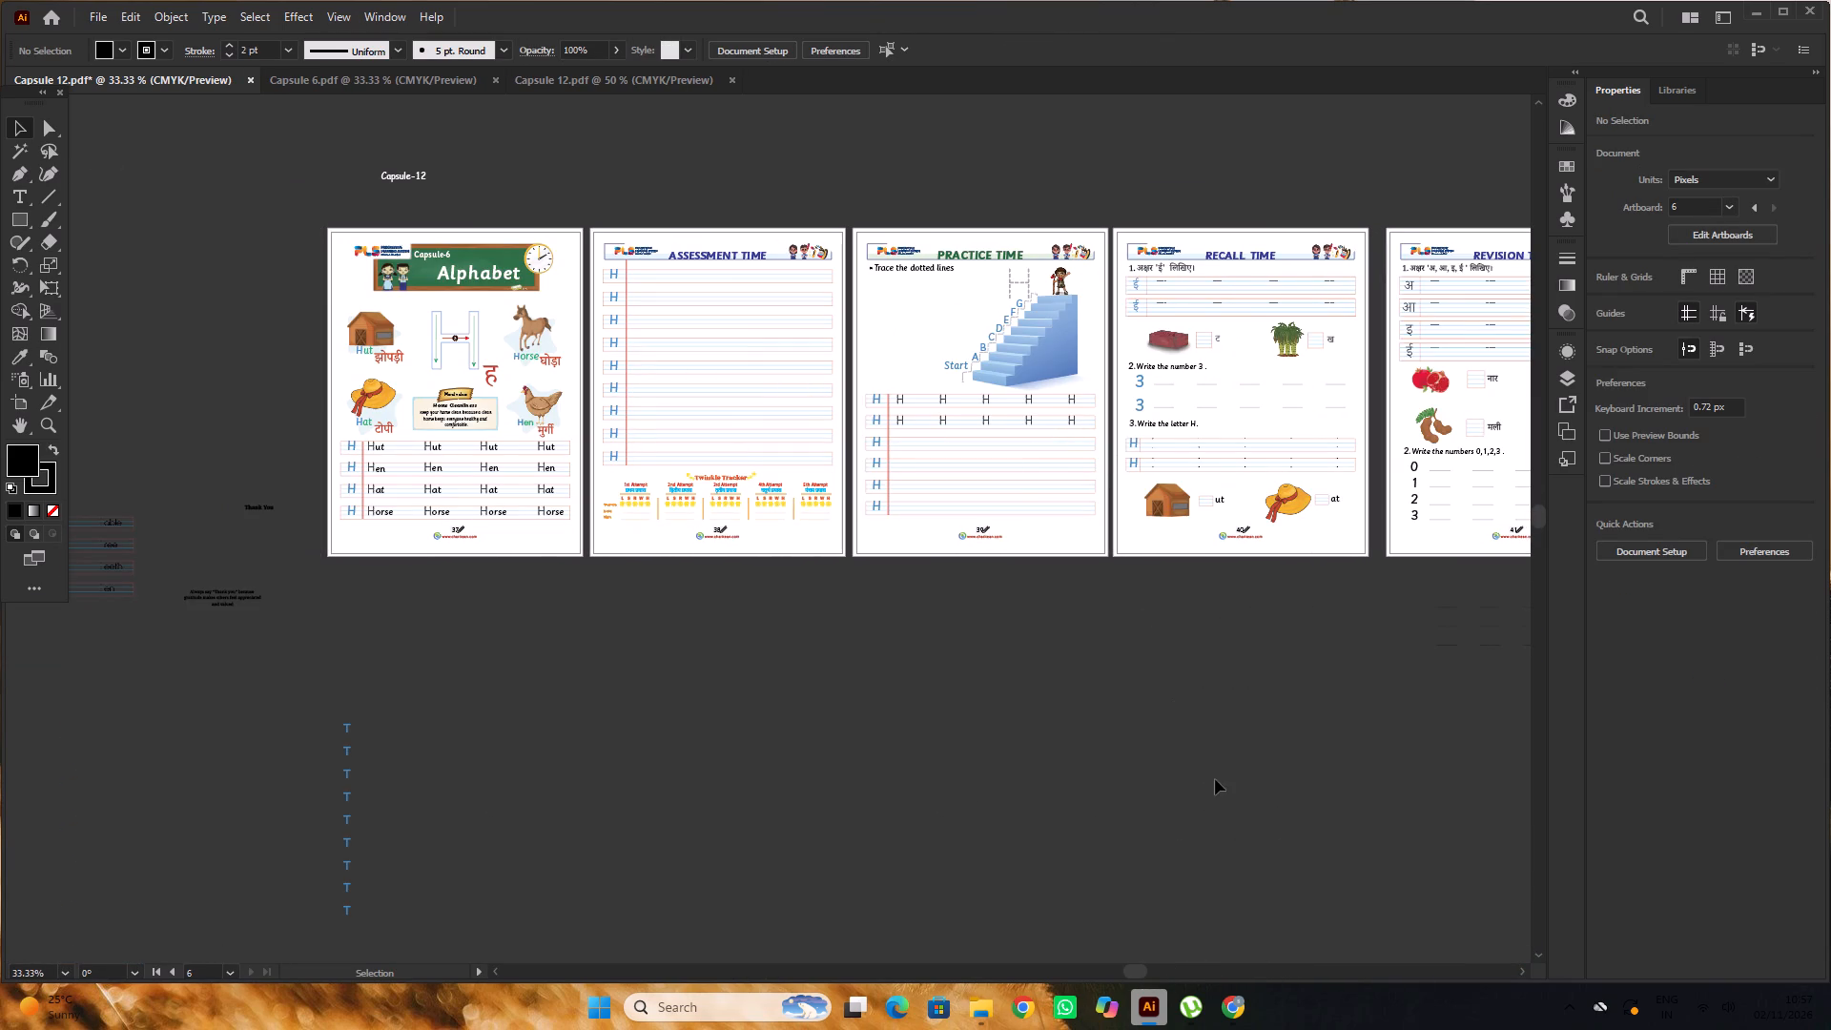
left_click(1212, 774)
key("space")
left_click_drag(940, 687, 1149, 713)
scroll(798, 534, "up", 2, "alt")
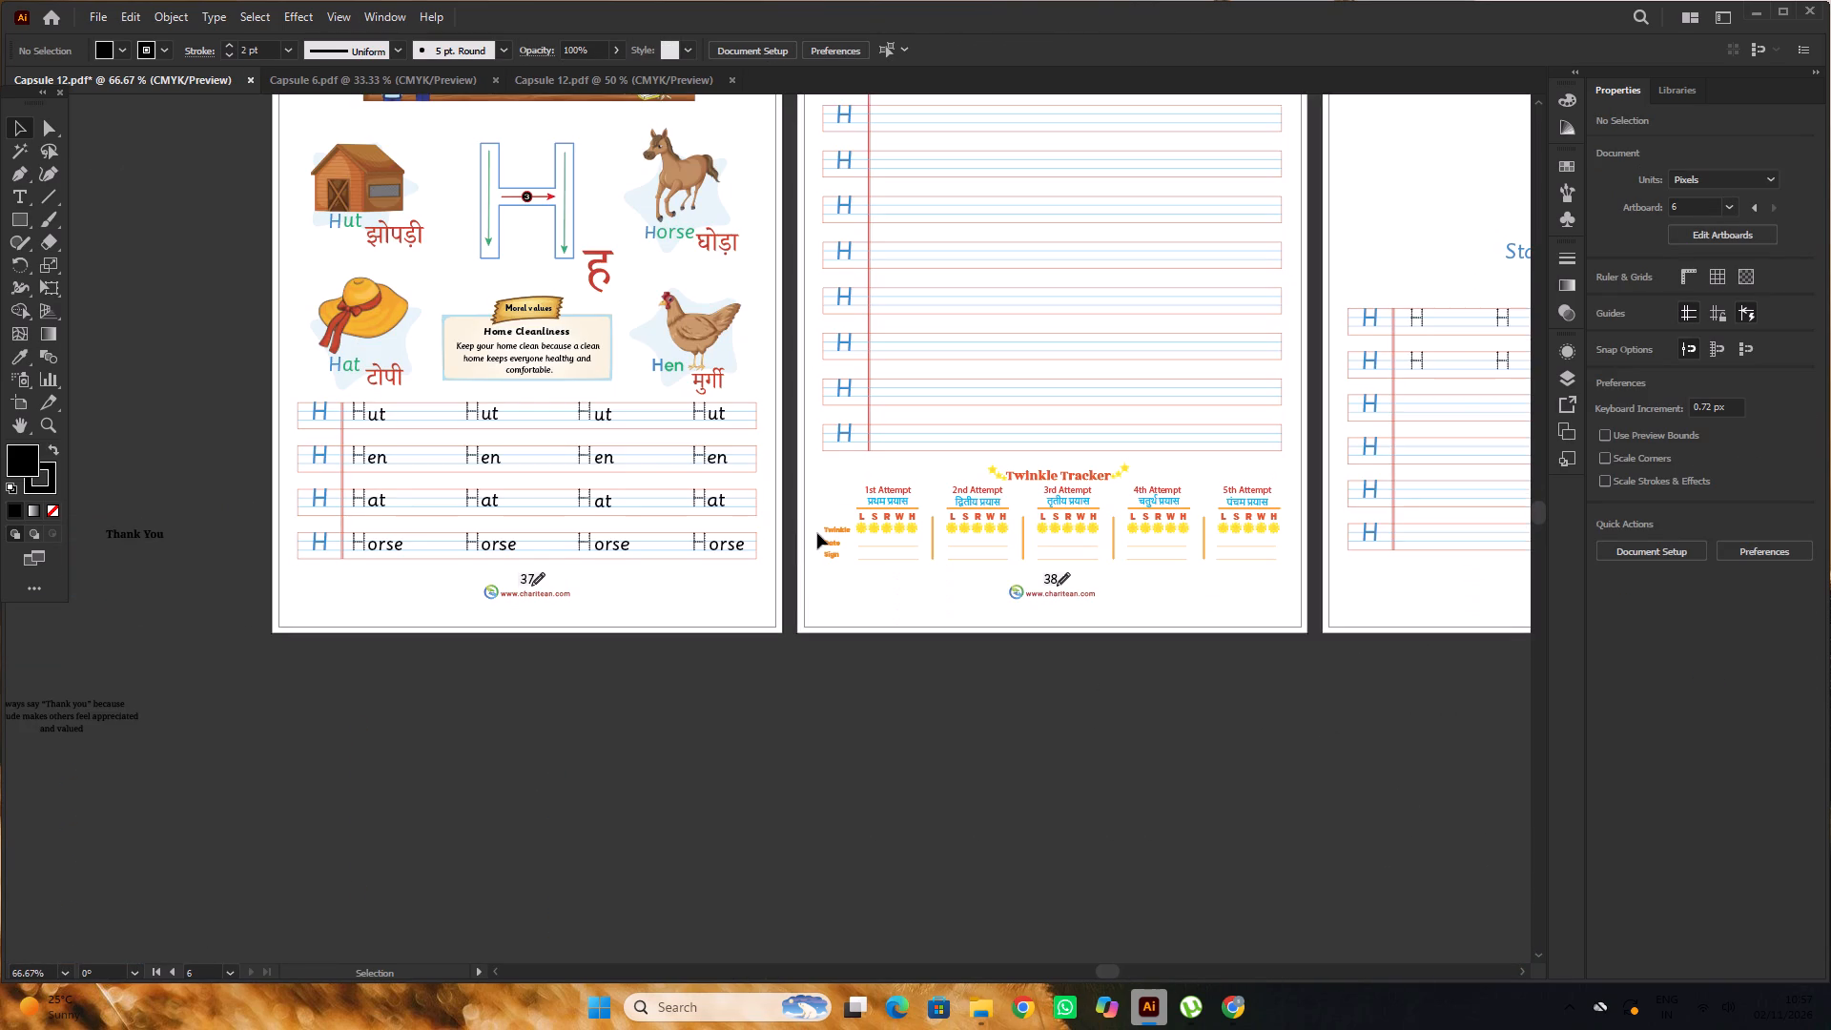
scroll(817, 533, "down", 1, "alt")
scroll(817, 533, "up", 4)
scroll(817, 534, "down", 2, "alt")
scroll(817, 534, "up", 2)
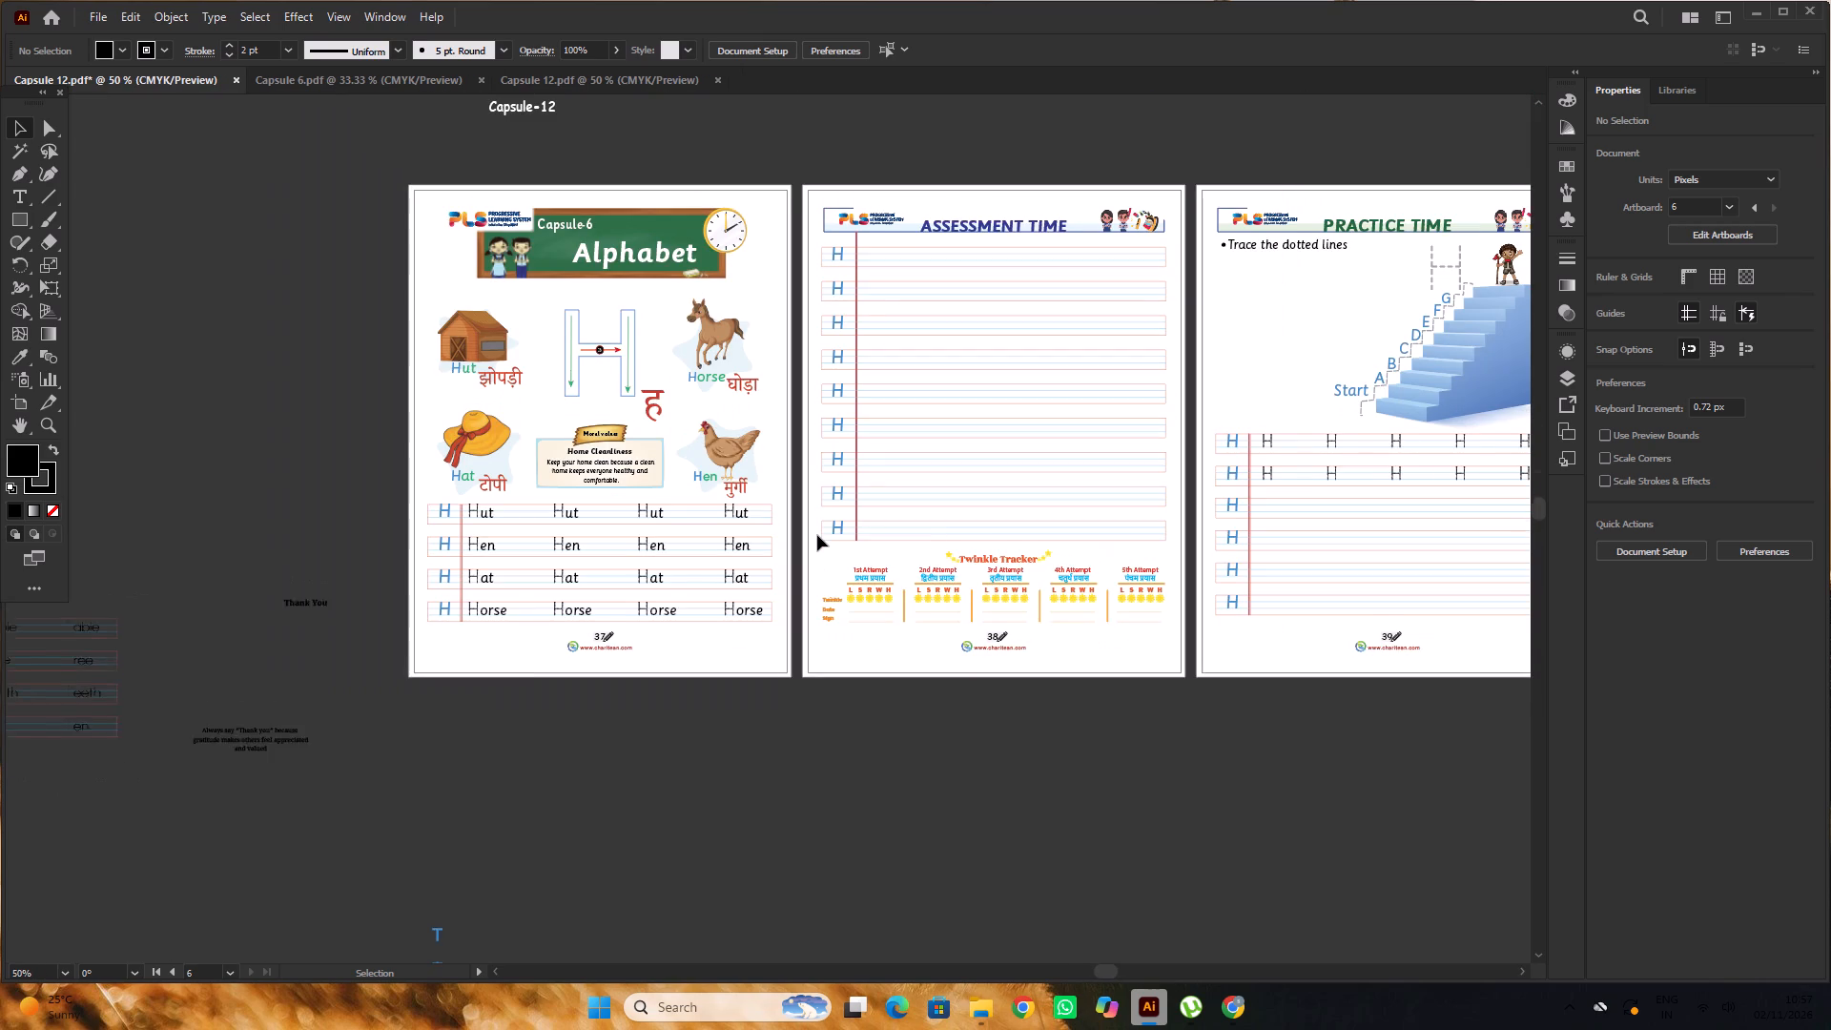
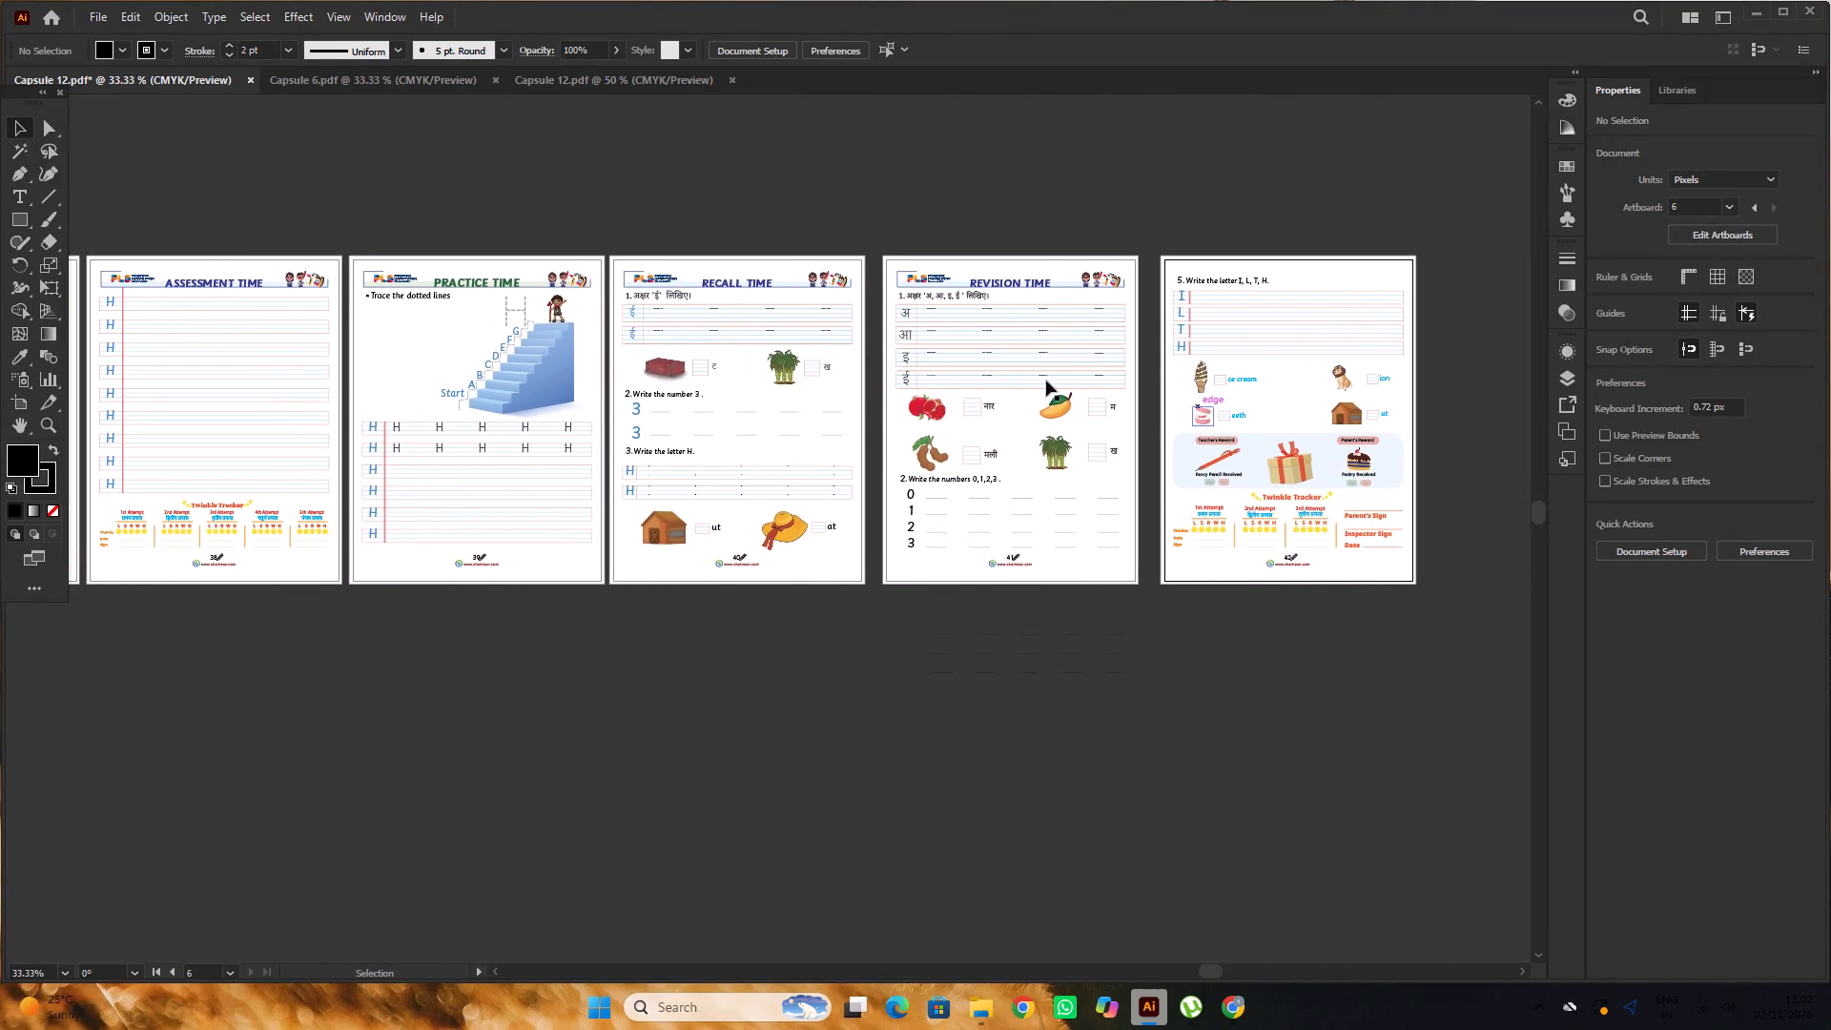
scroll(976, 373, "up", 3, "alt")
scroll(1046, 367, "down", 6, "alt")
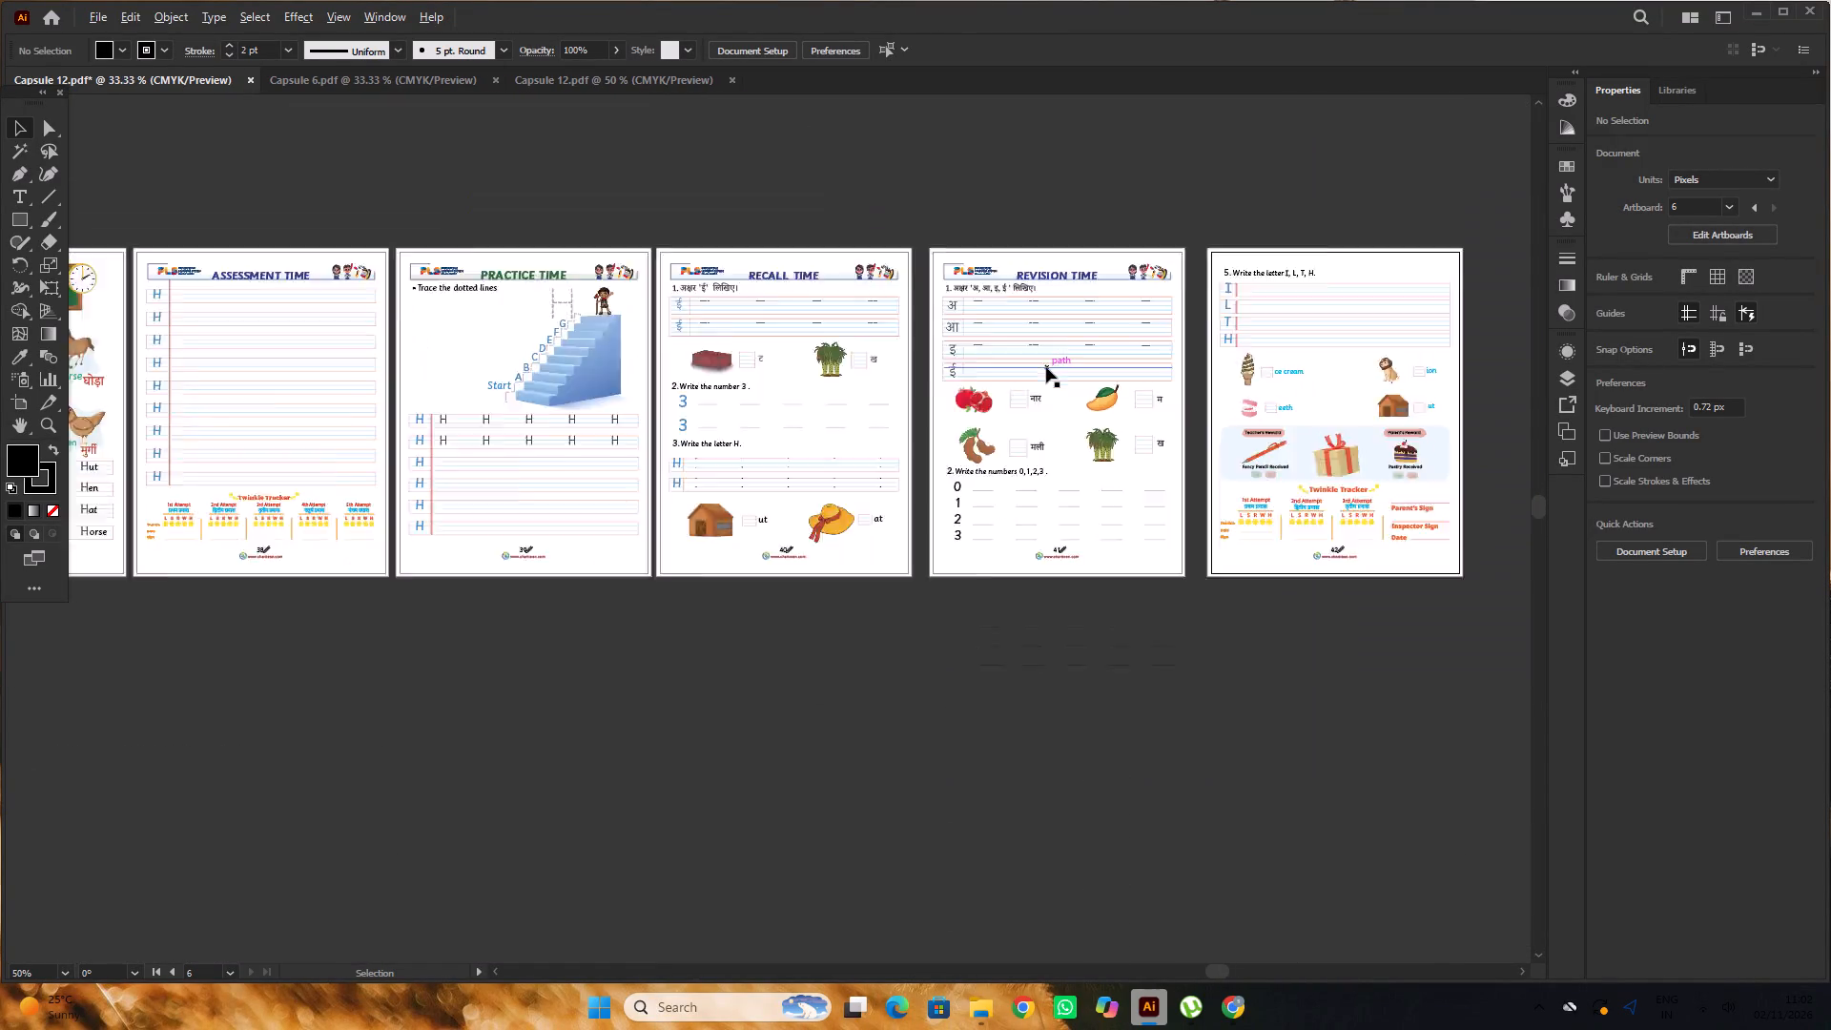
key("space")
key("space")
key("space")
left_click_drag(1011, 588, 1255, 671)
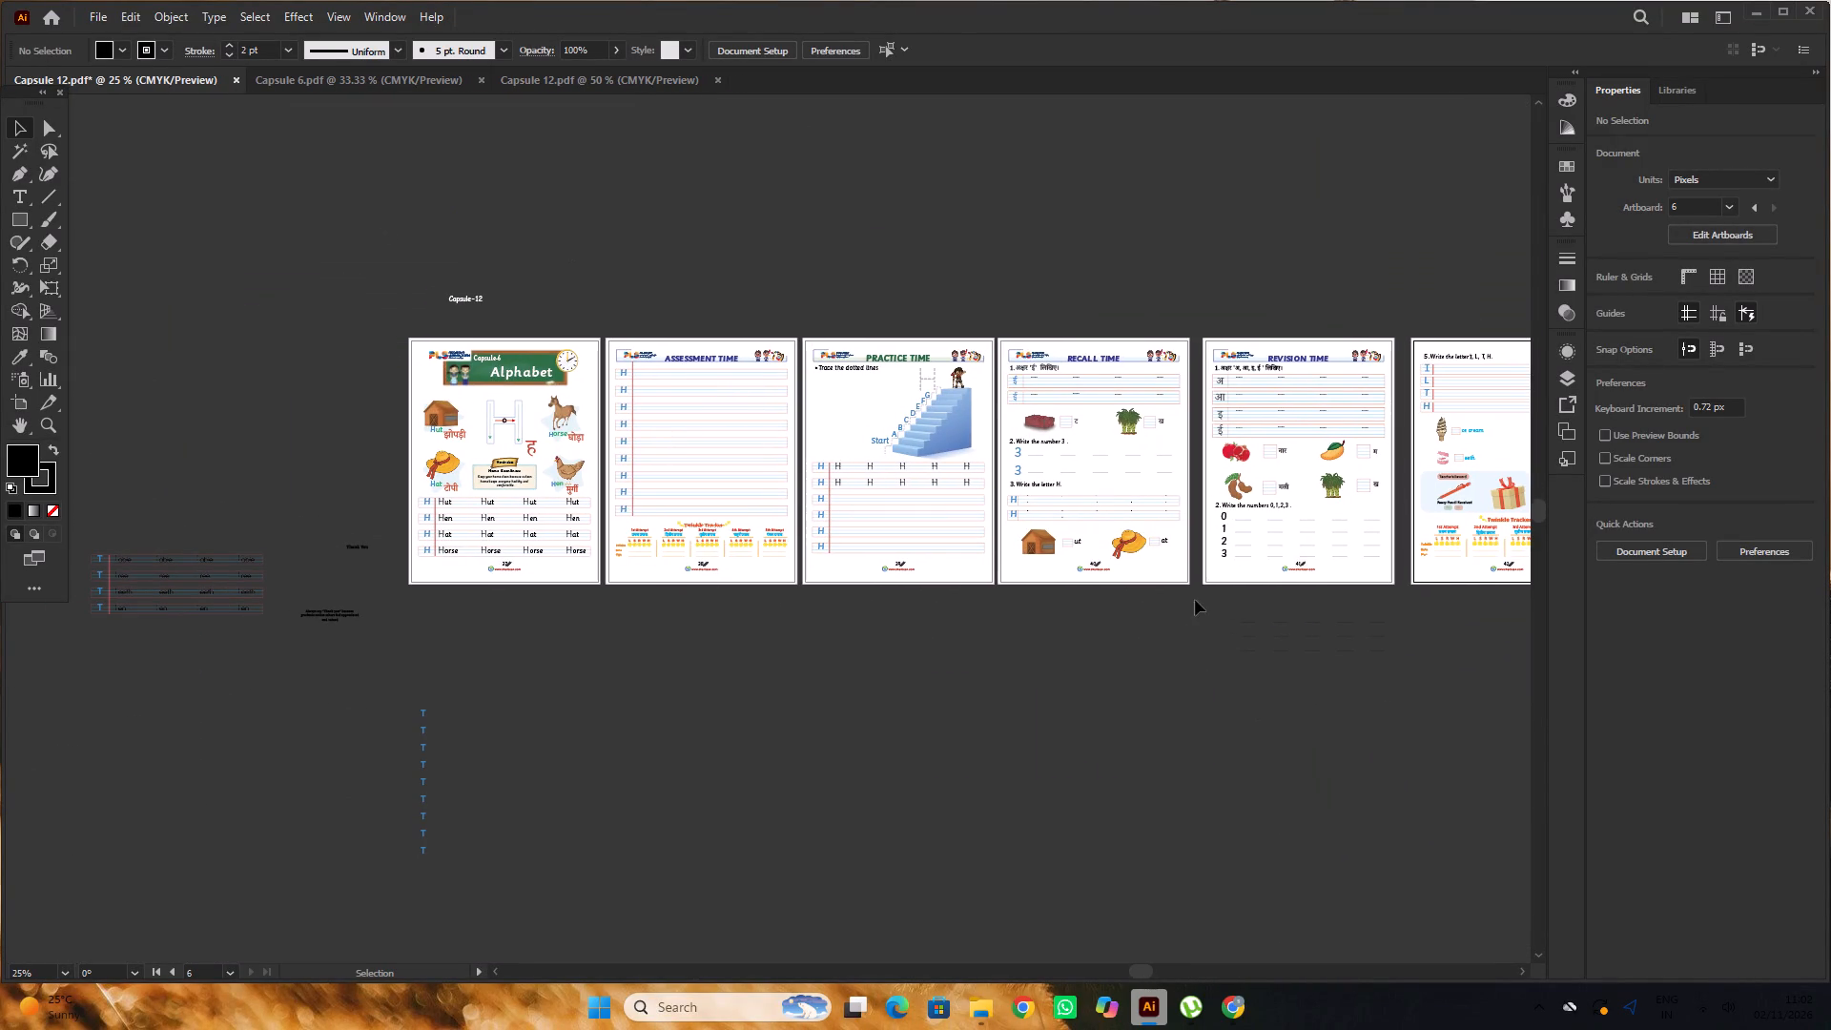
Save the document as Adobe PDF Capsule 12 in the PRINT A 1 folder, replacing the existing file, with the Illustrator Default preset.
left_click(93, 9)
left_click(108, 16)
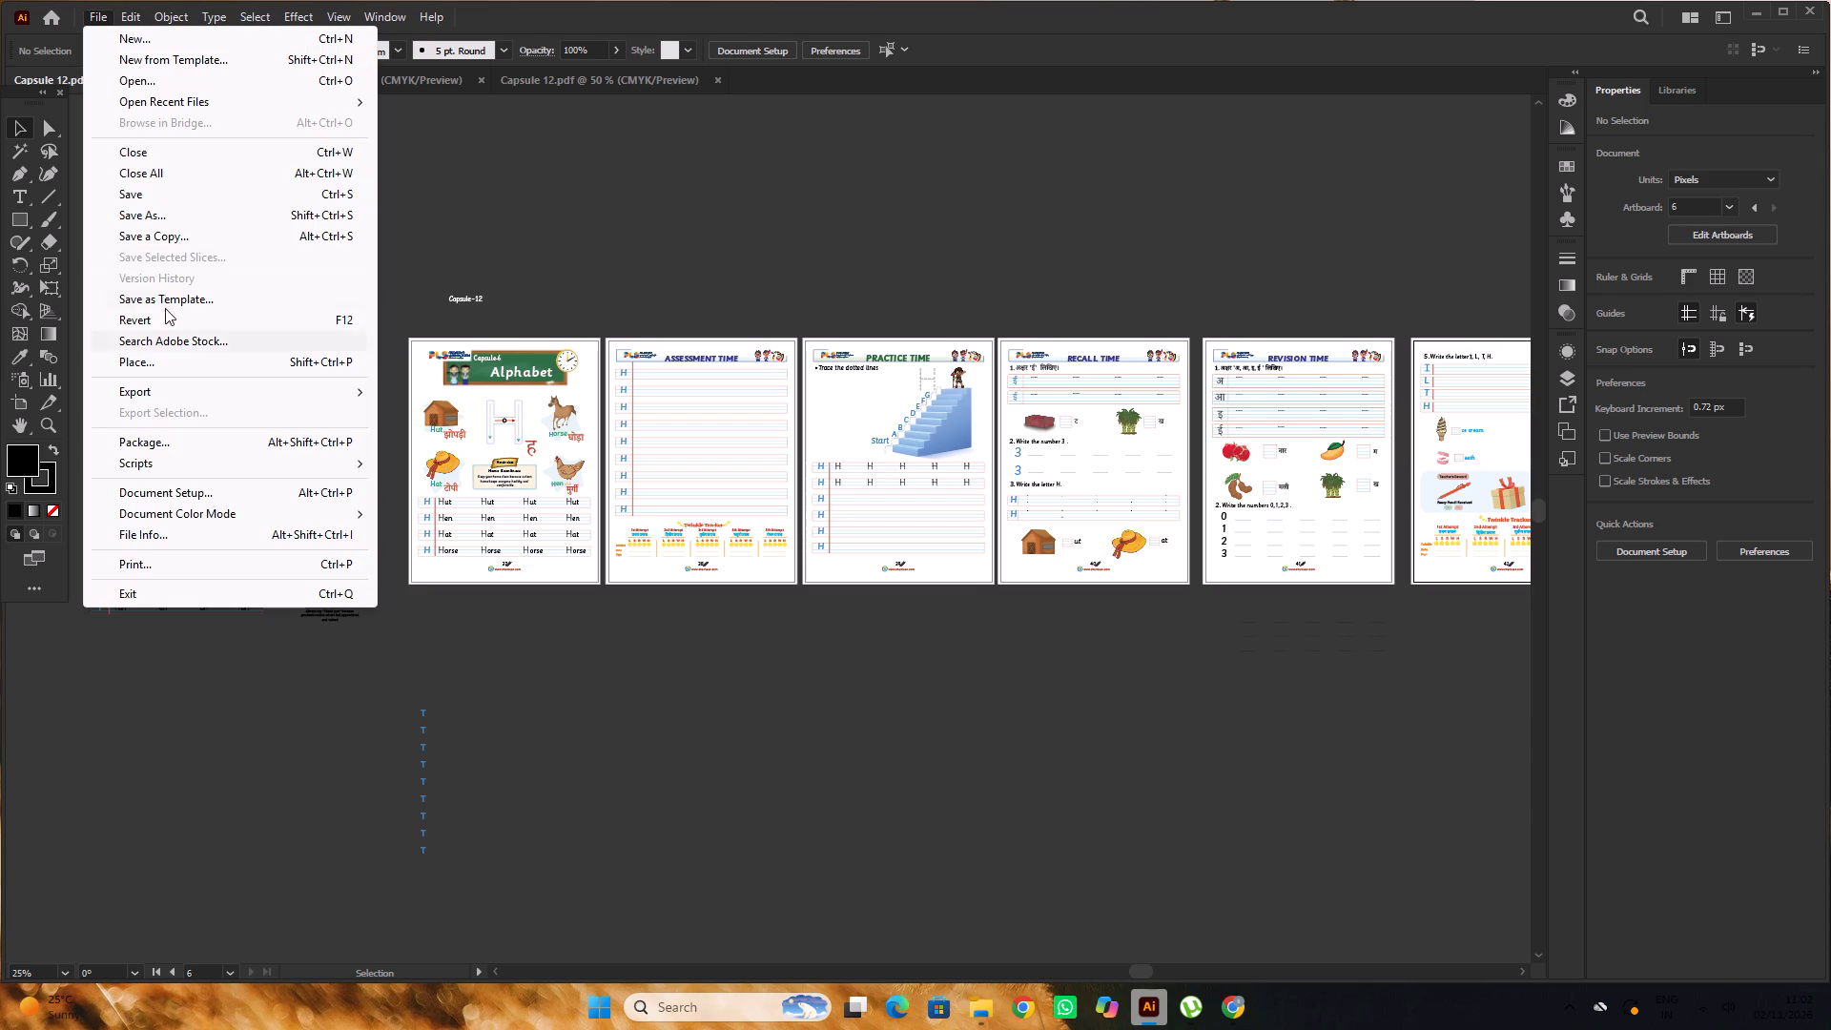
left_click(180, 217)
scroll(451, 530, "up", 5)
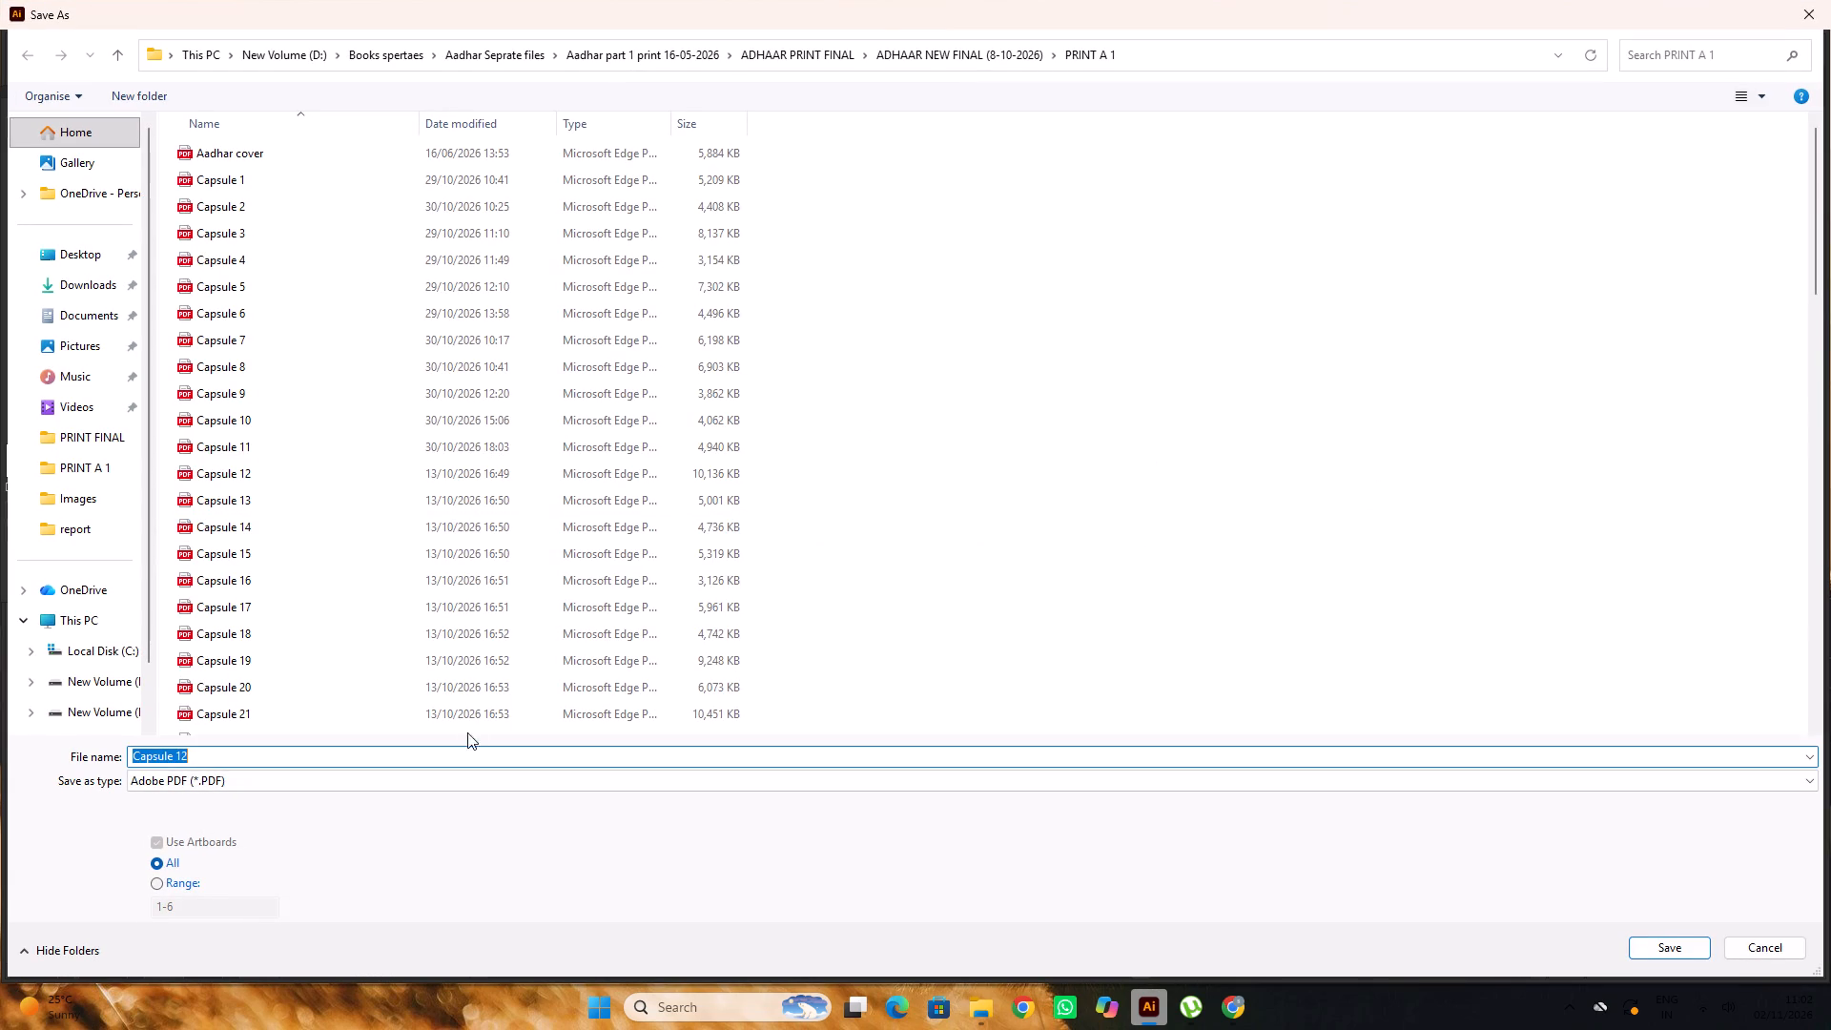
scroll(999, 682, "up", 8)
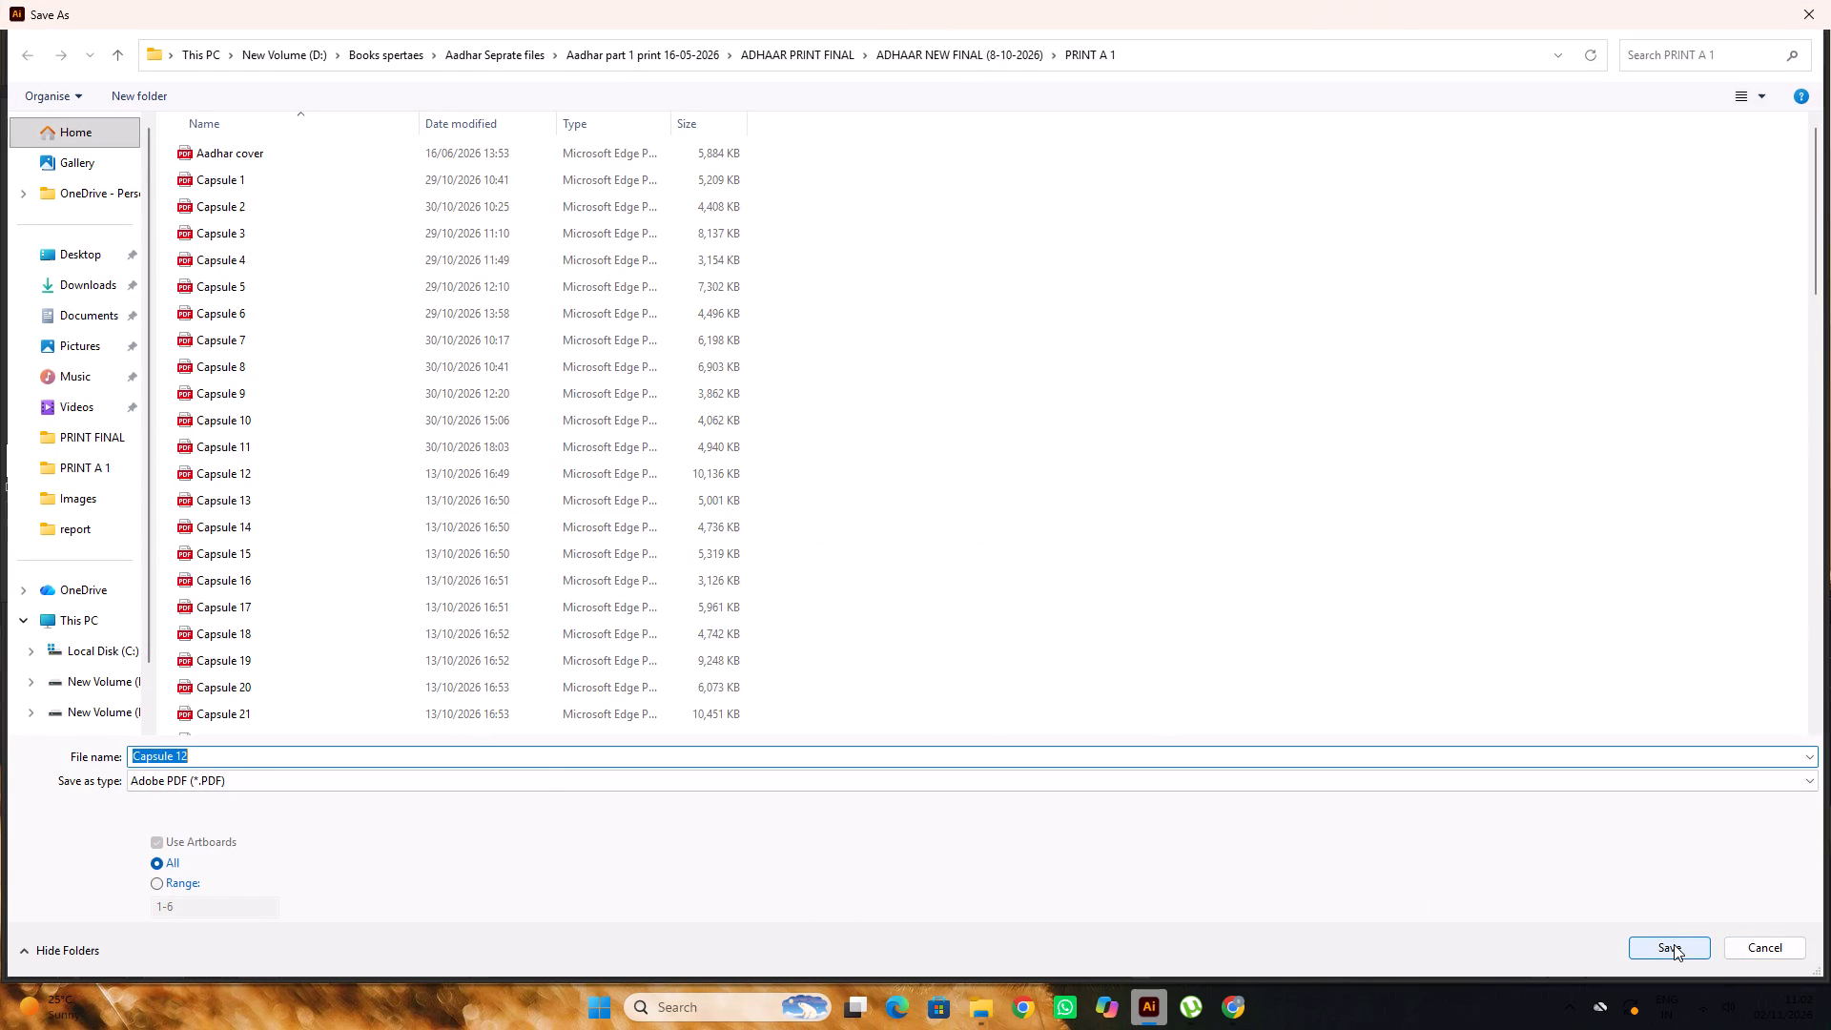
left_click(1674, 944)
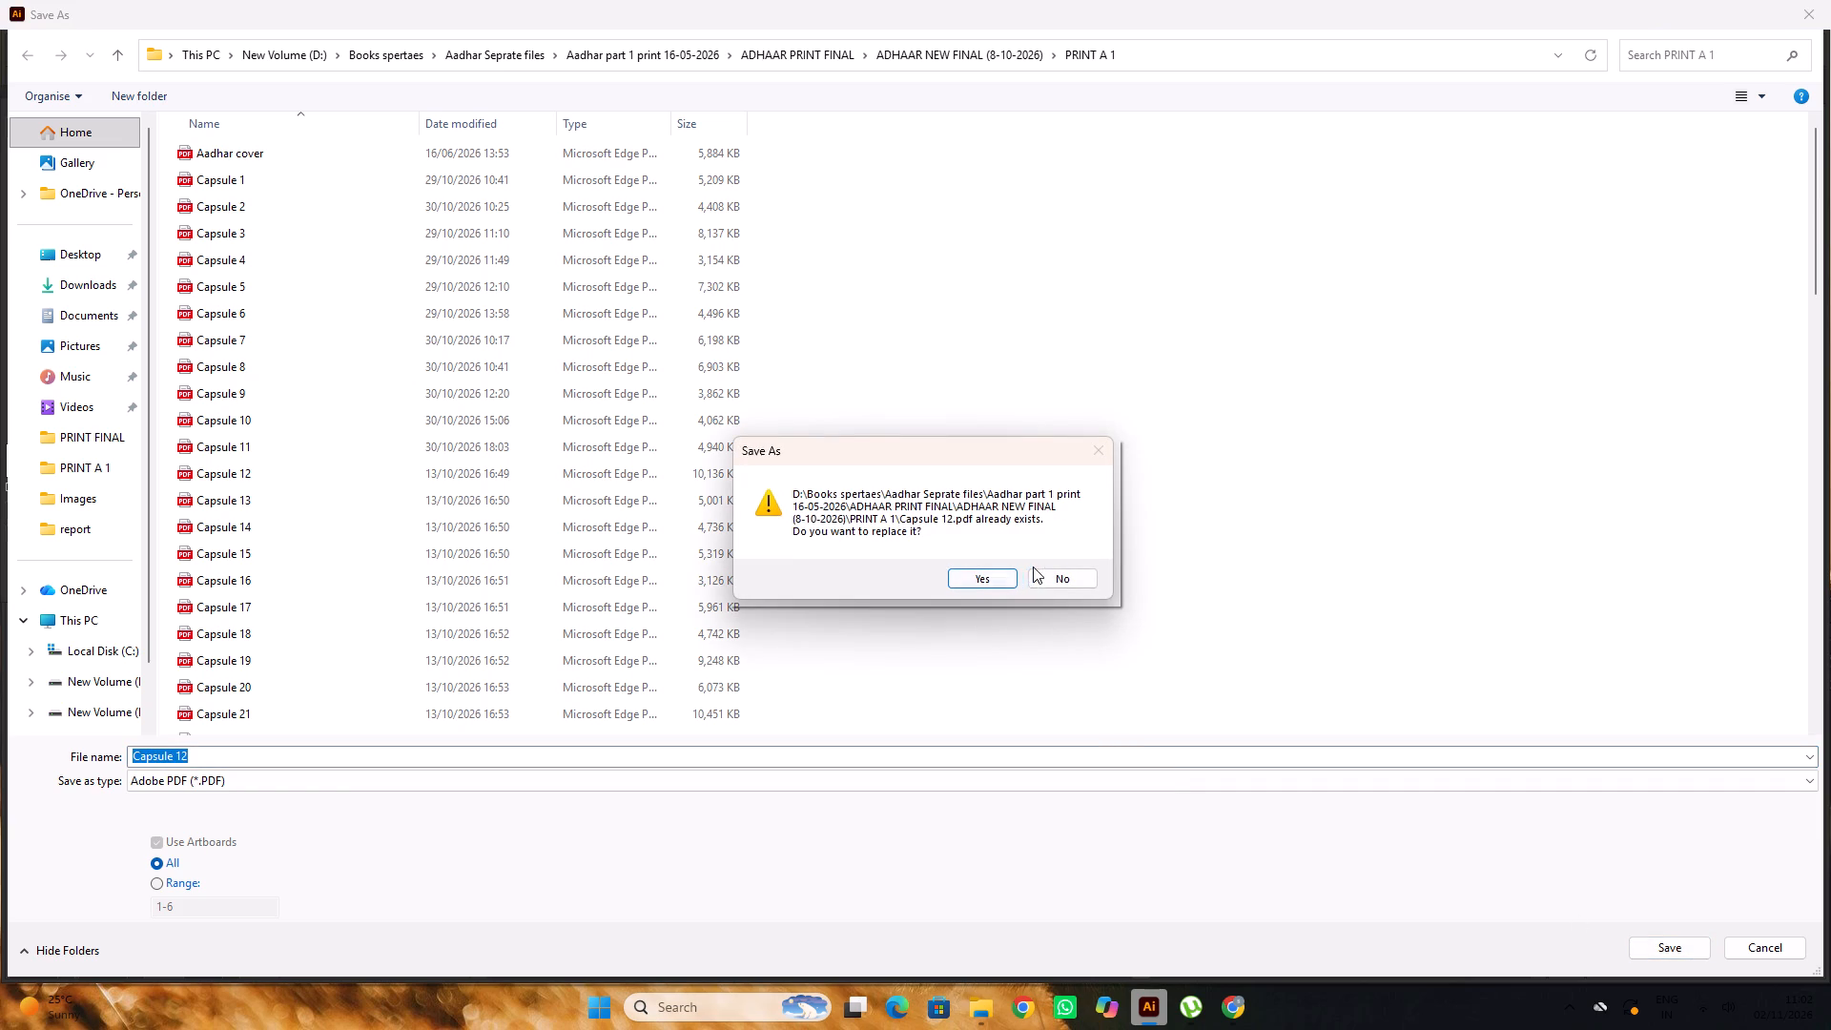
left_click(977, 575)
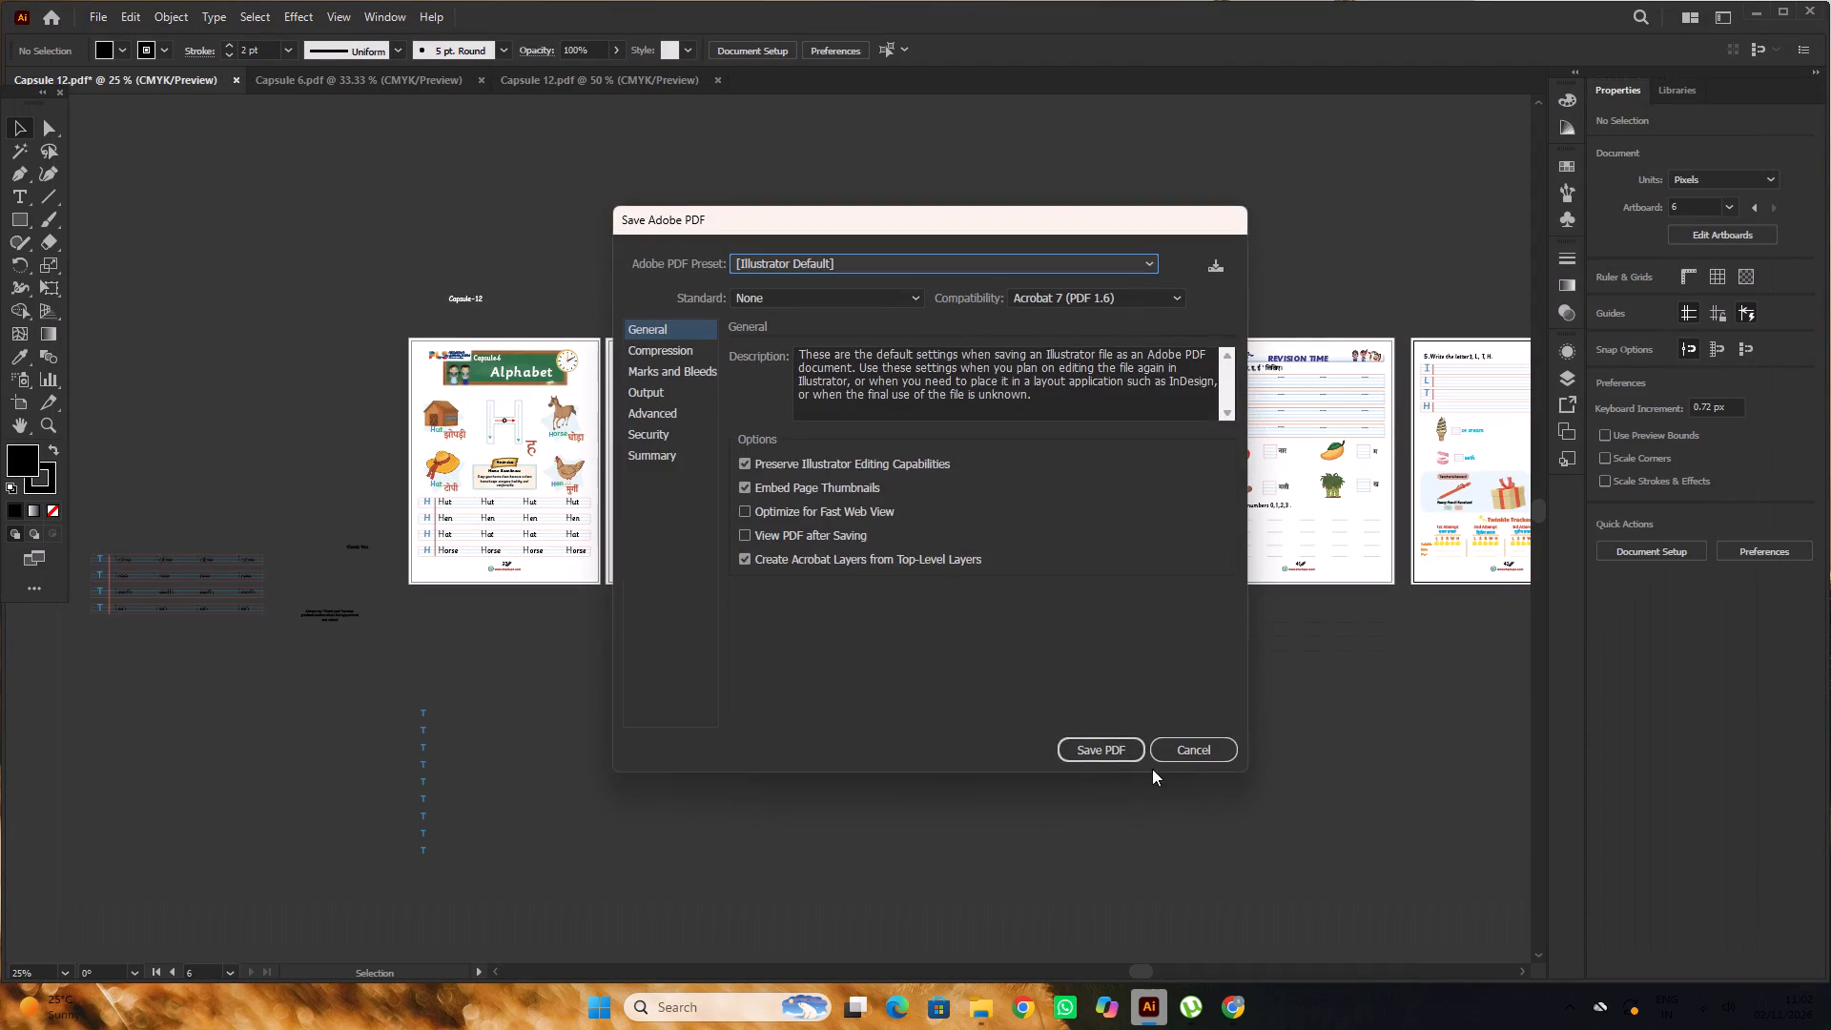
left_click(1122, 756)
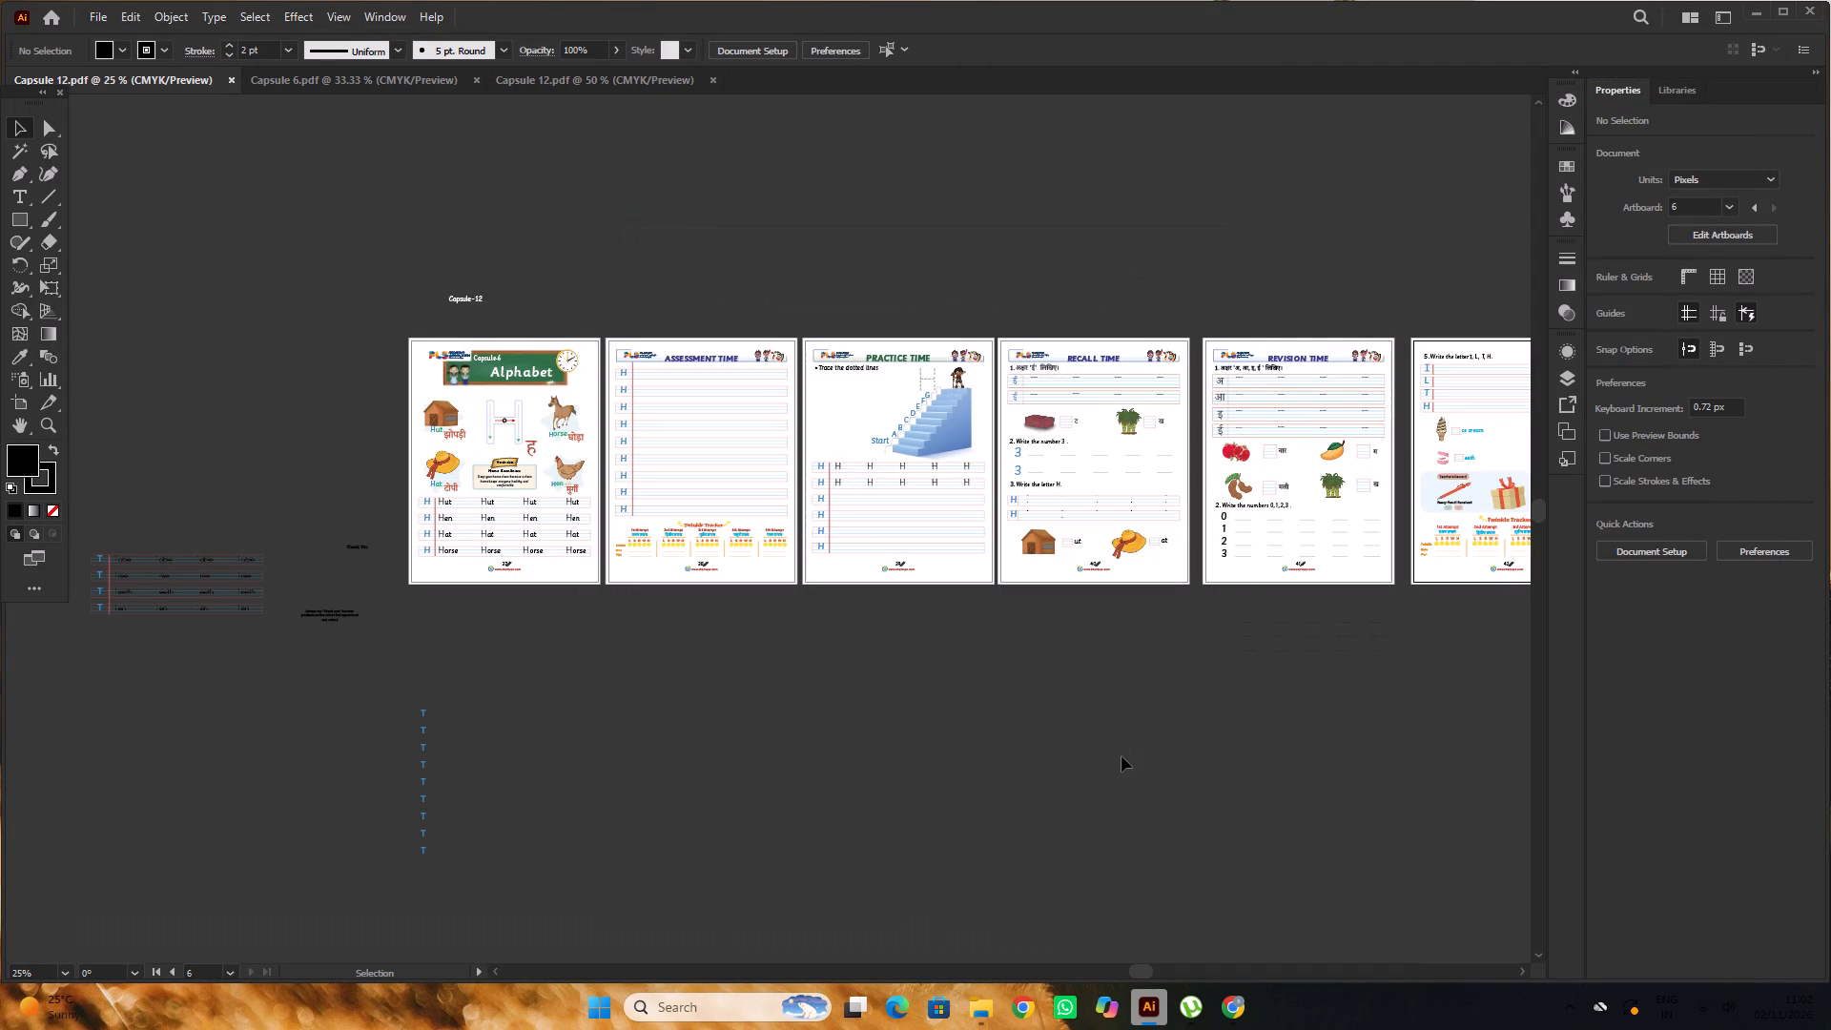
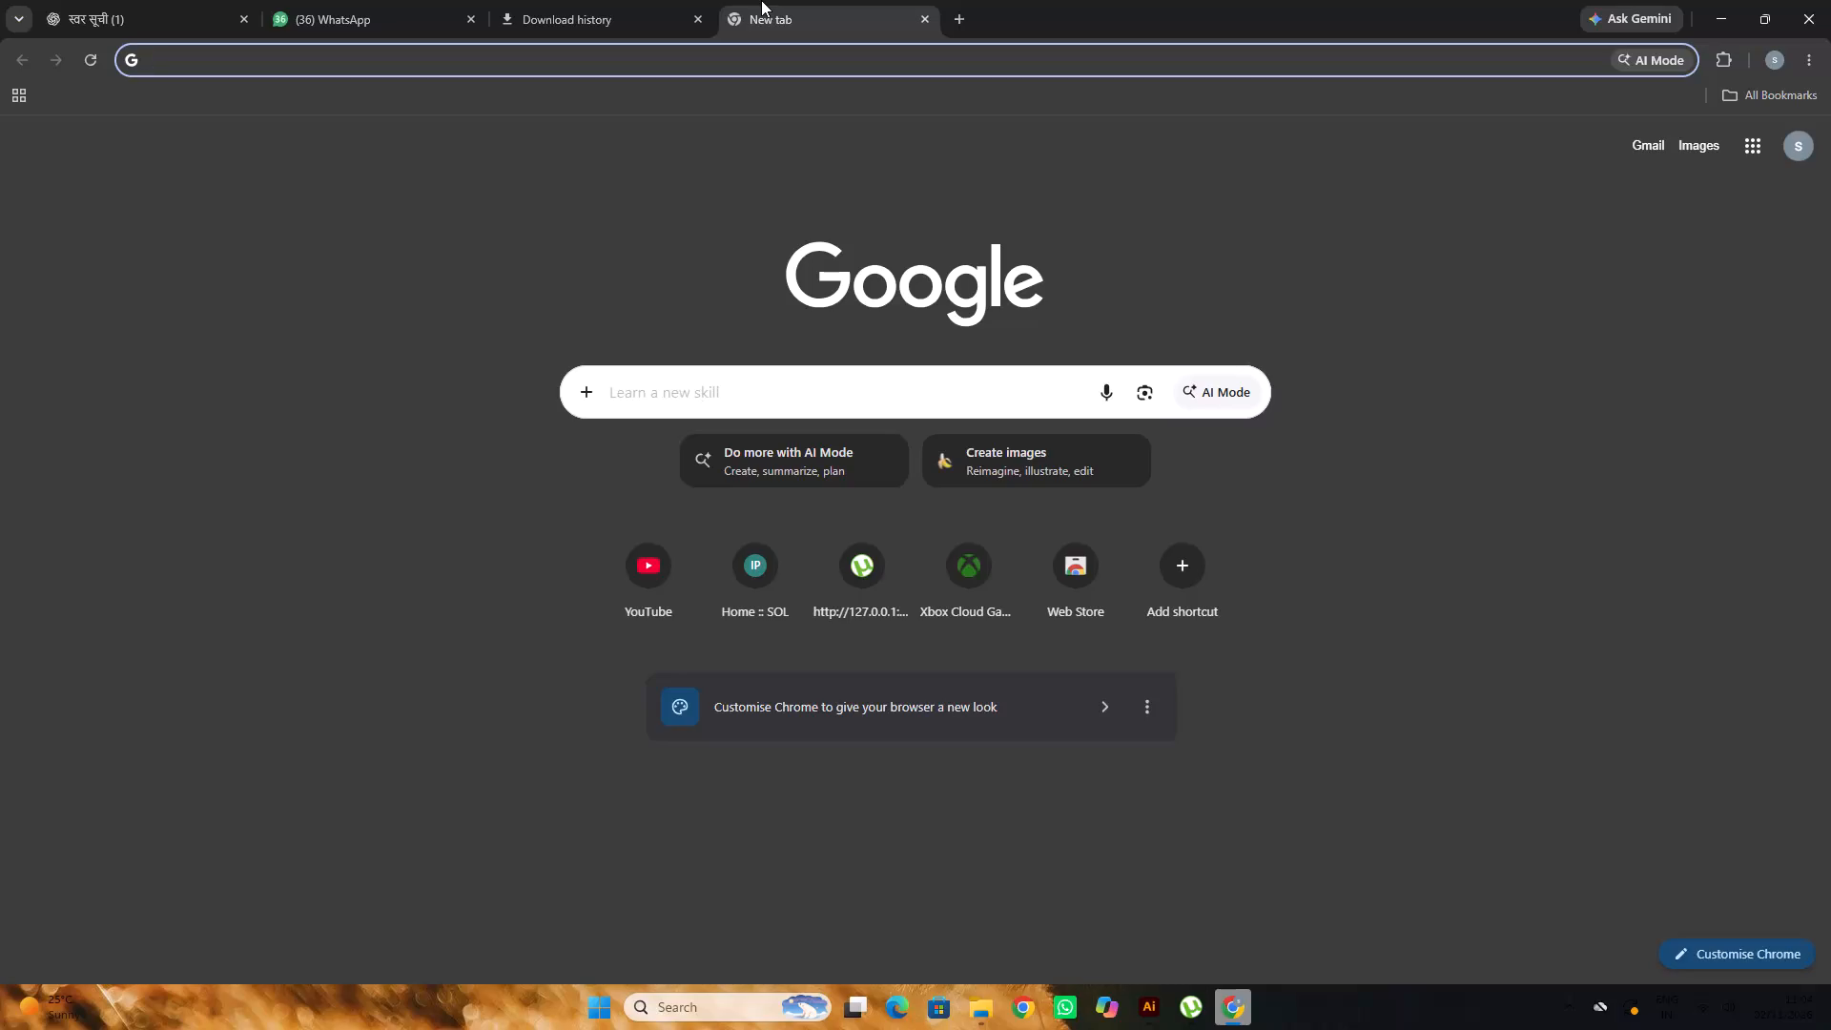
Check the New Zealand A vs India A scorecard on Cricbuzz in the browser.
left_click(878, 415)
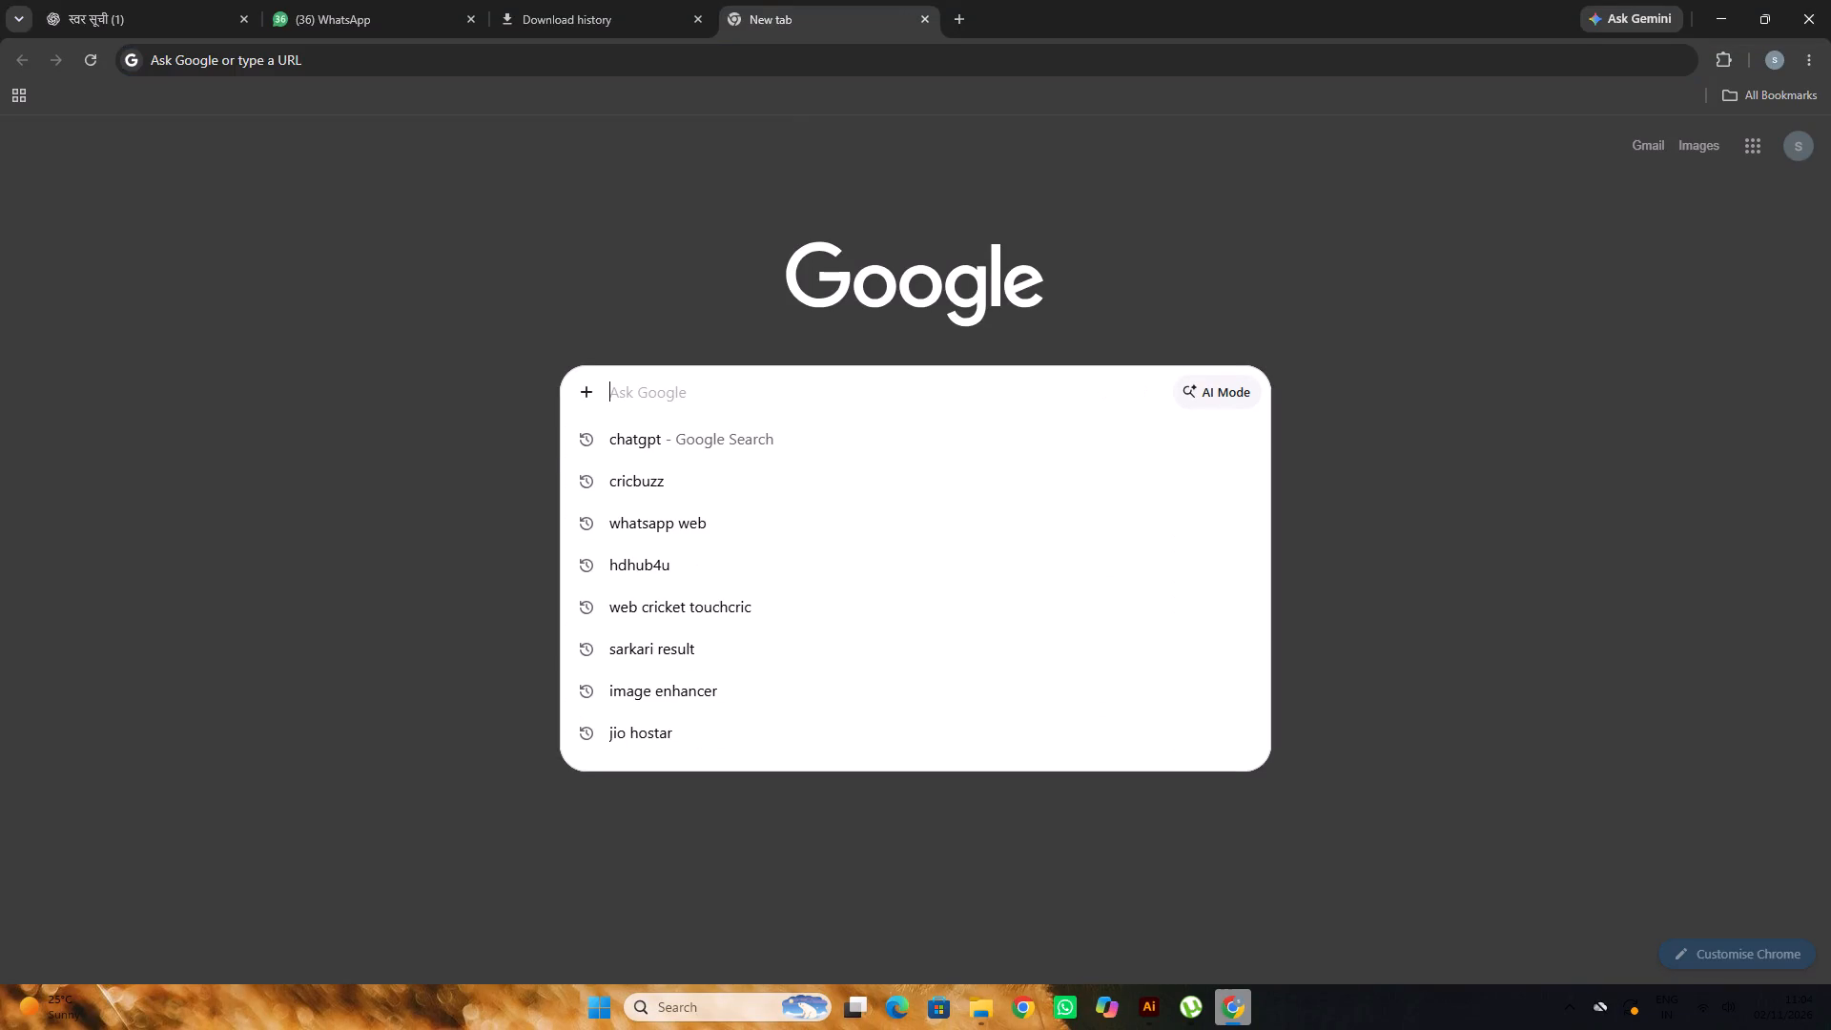
left_click(645, 481)
left_click(281, 283)
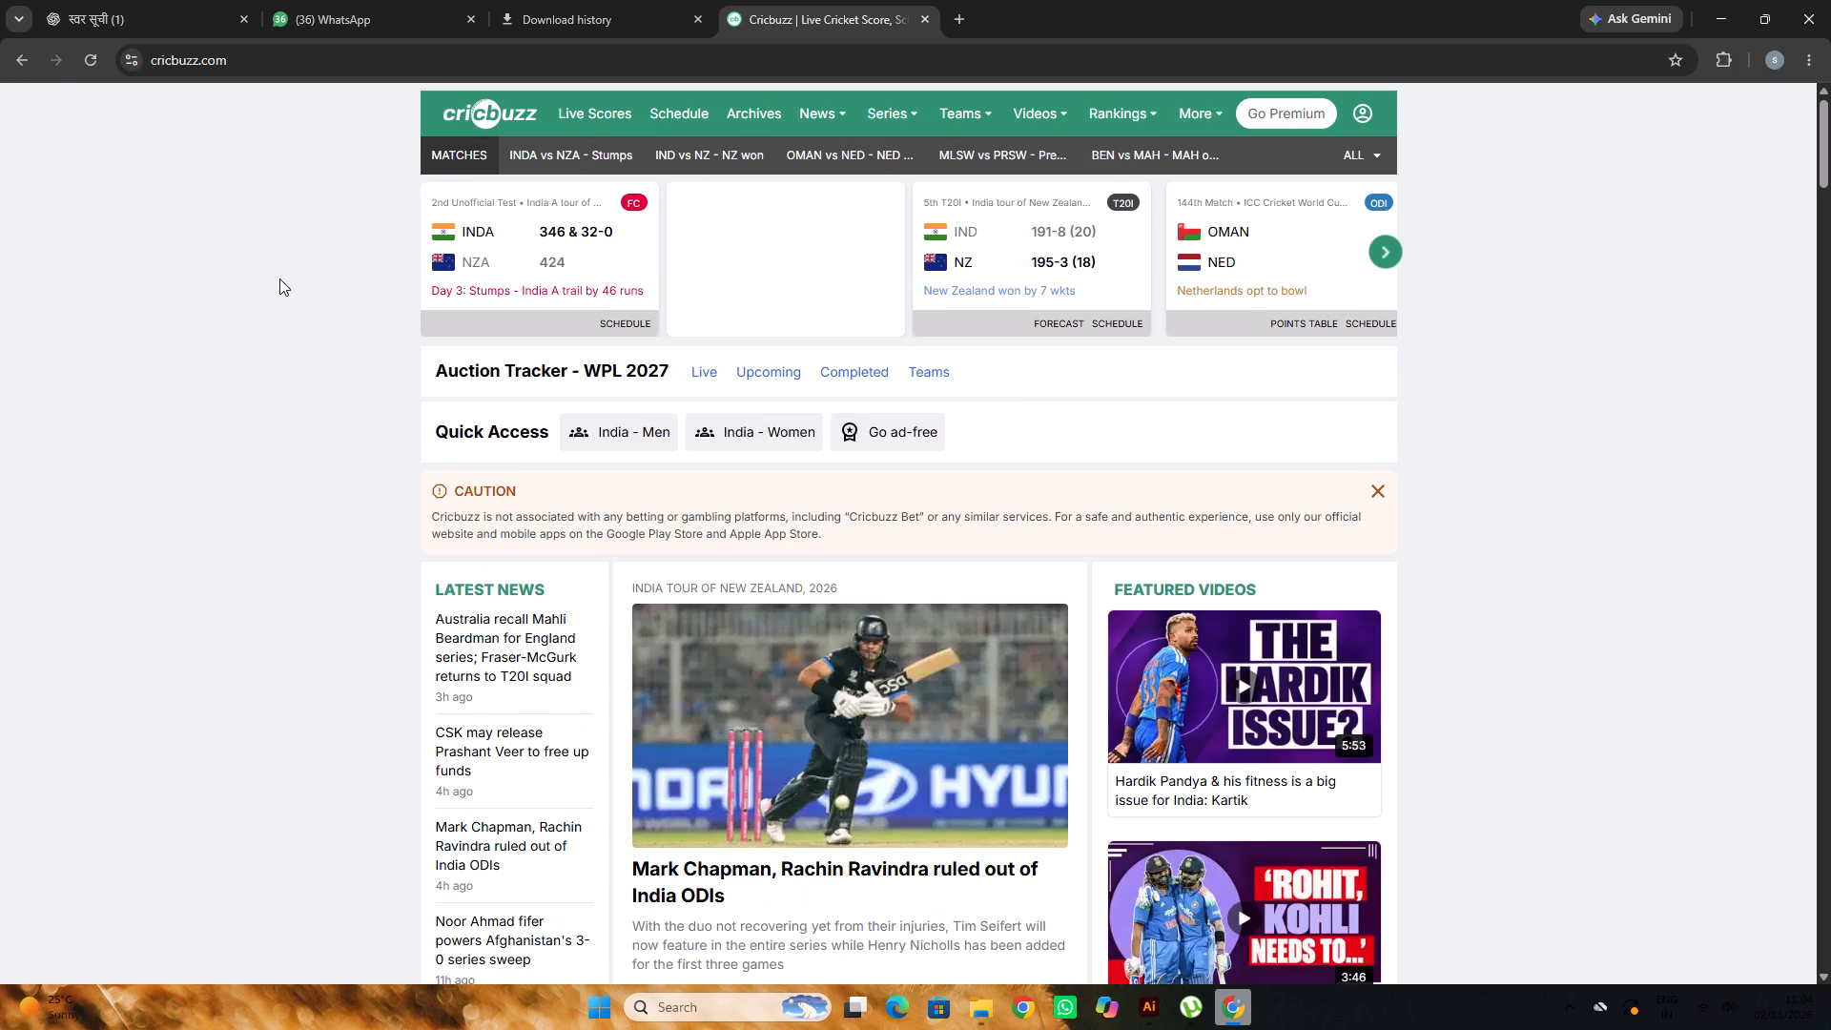
left_click(488, 278)
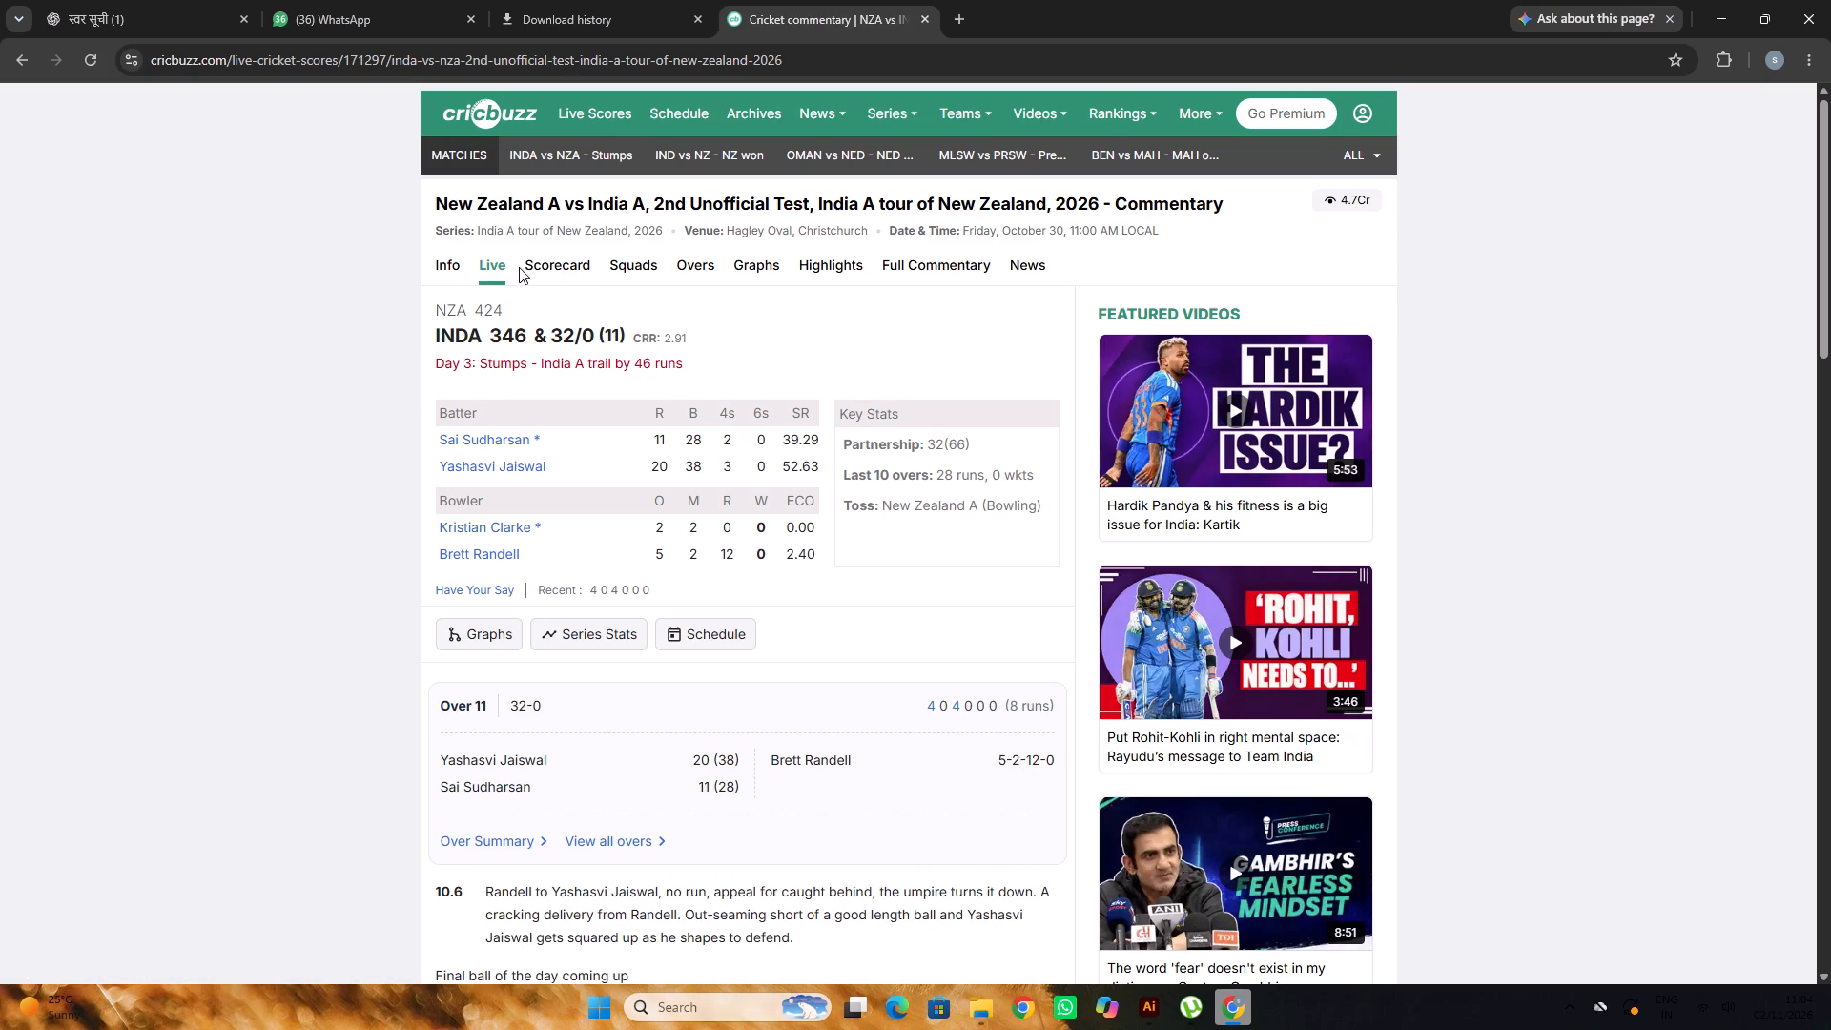
left_click(582, 263)
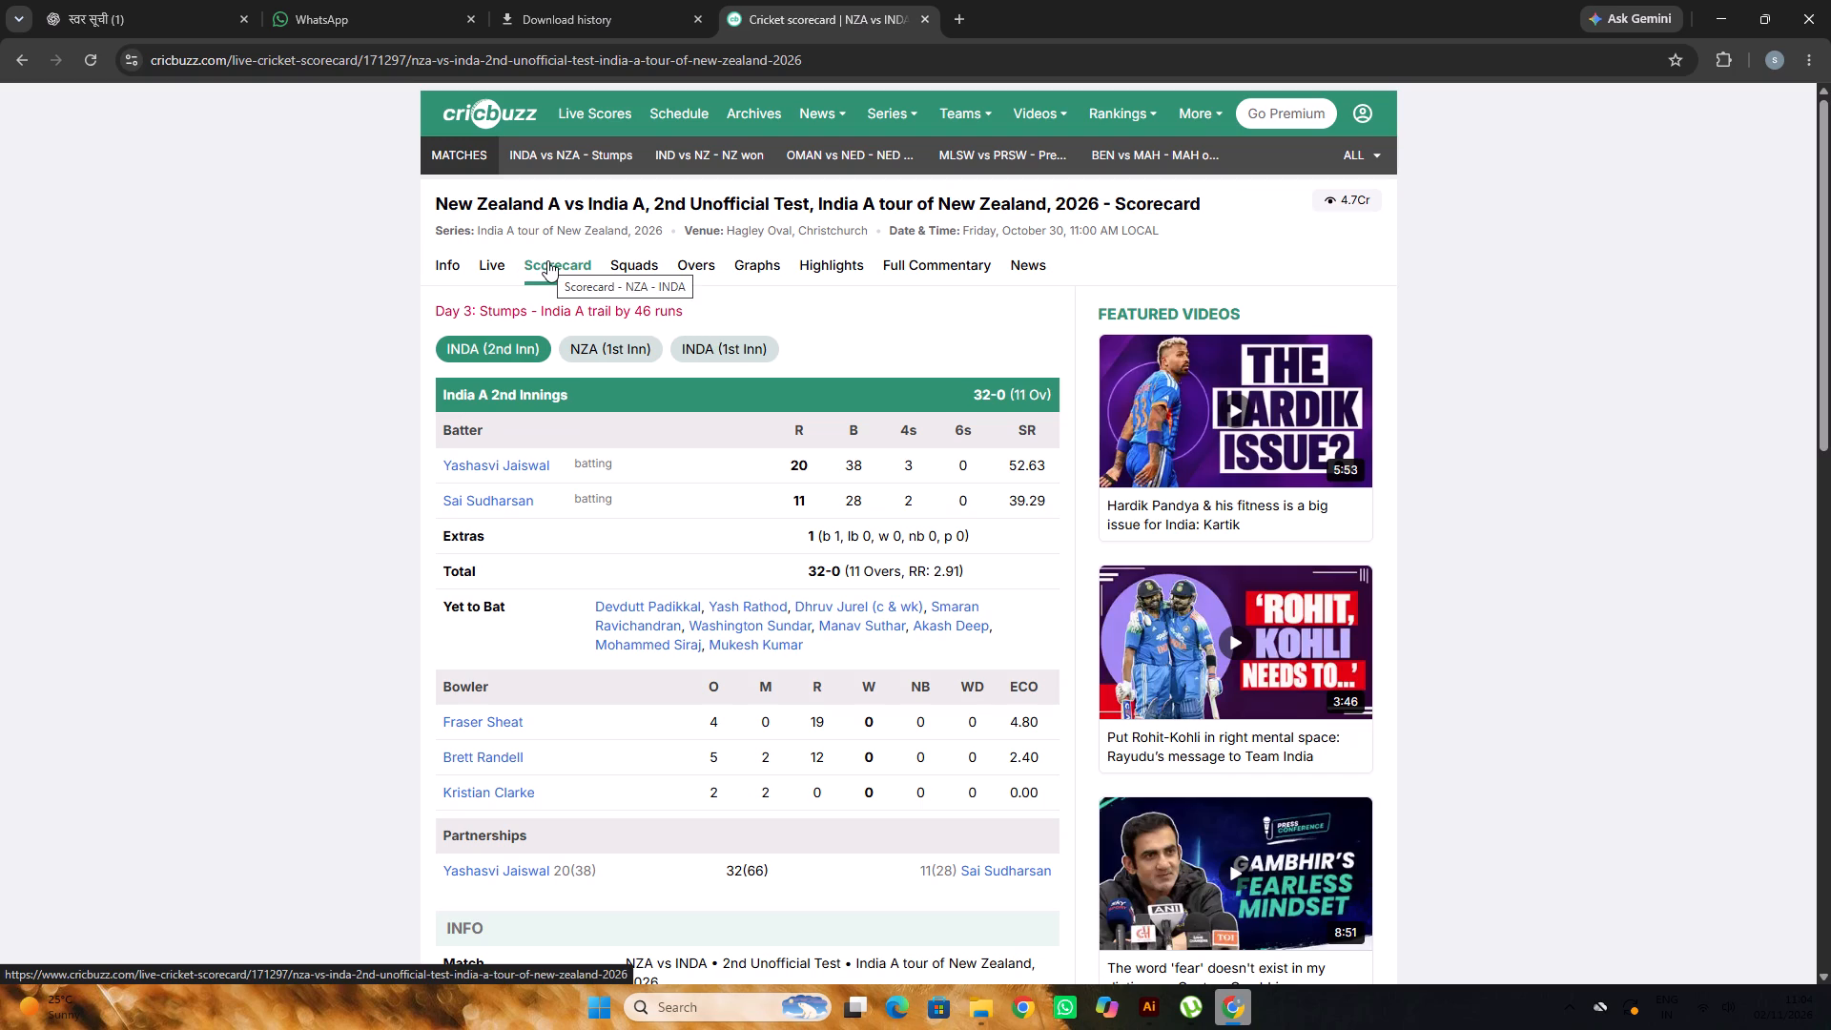
scroll(547, 260, "down", 5)
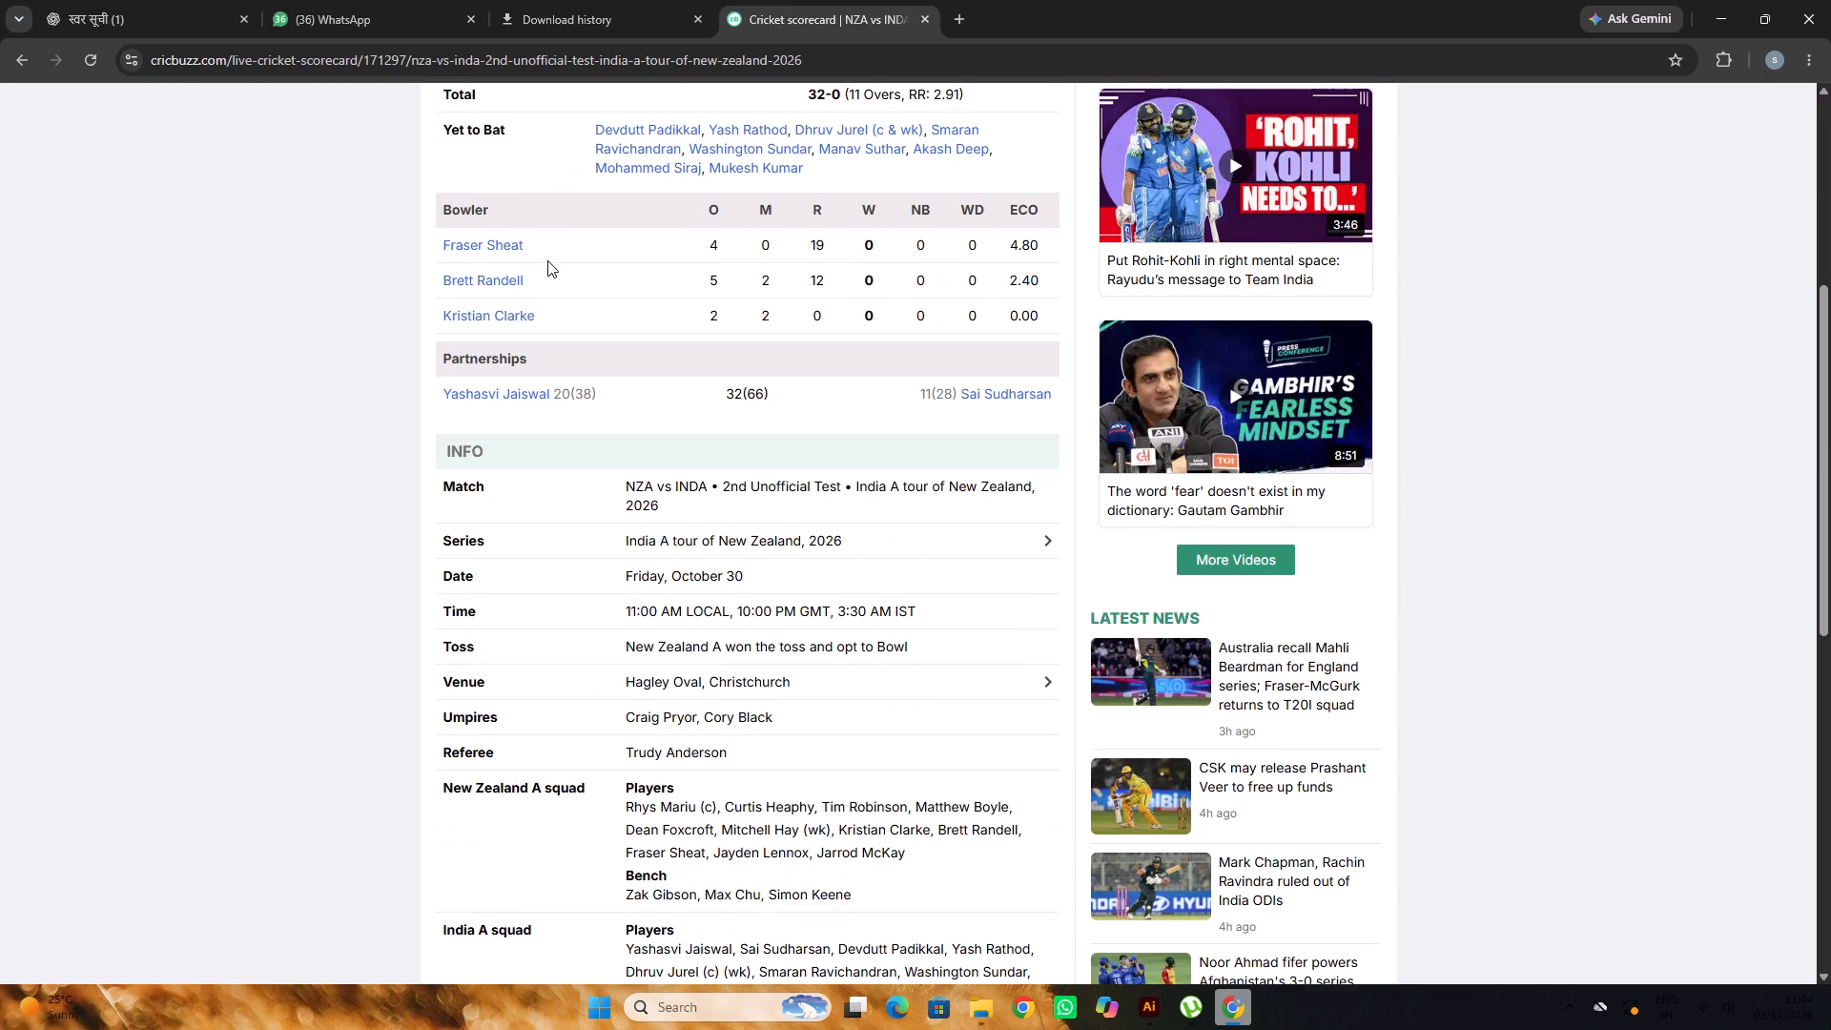
scroll(547, 260, "up", 2)
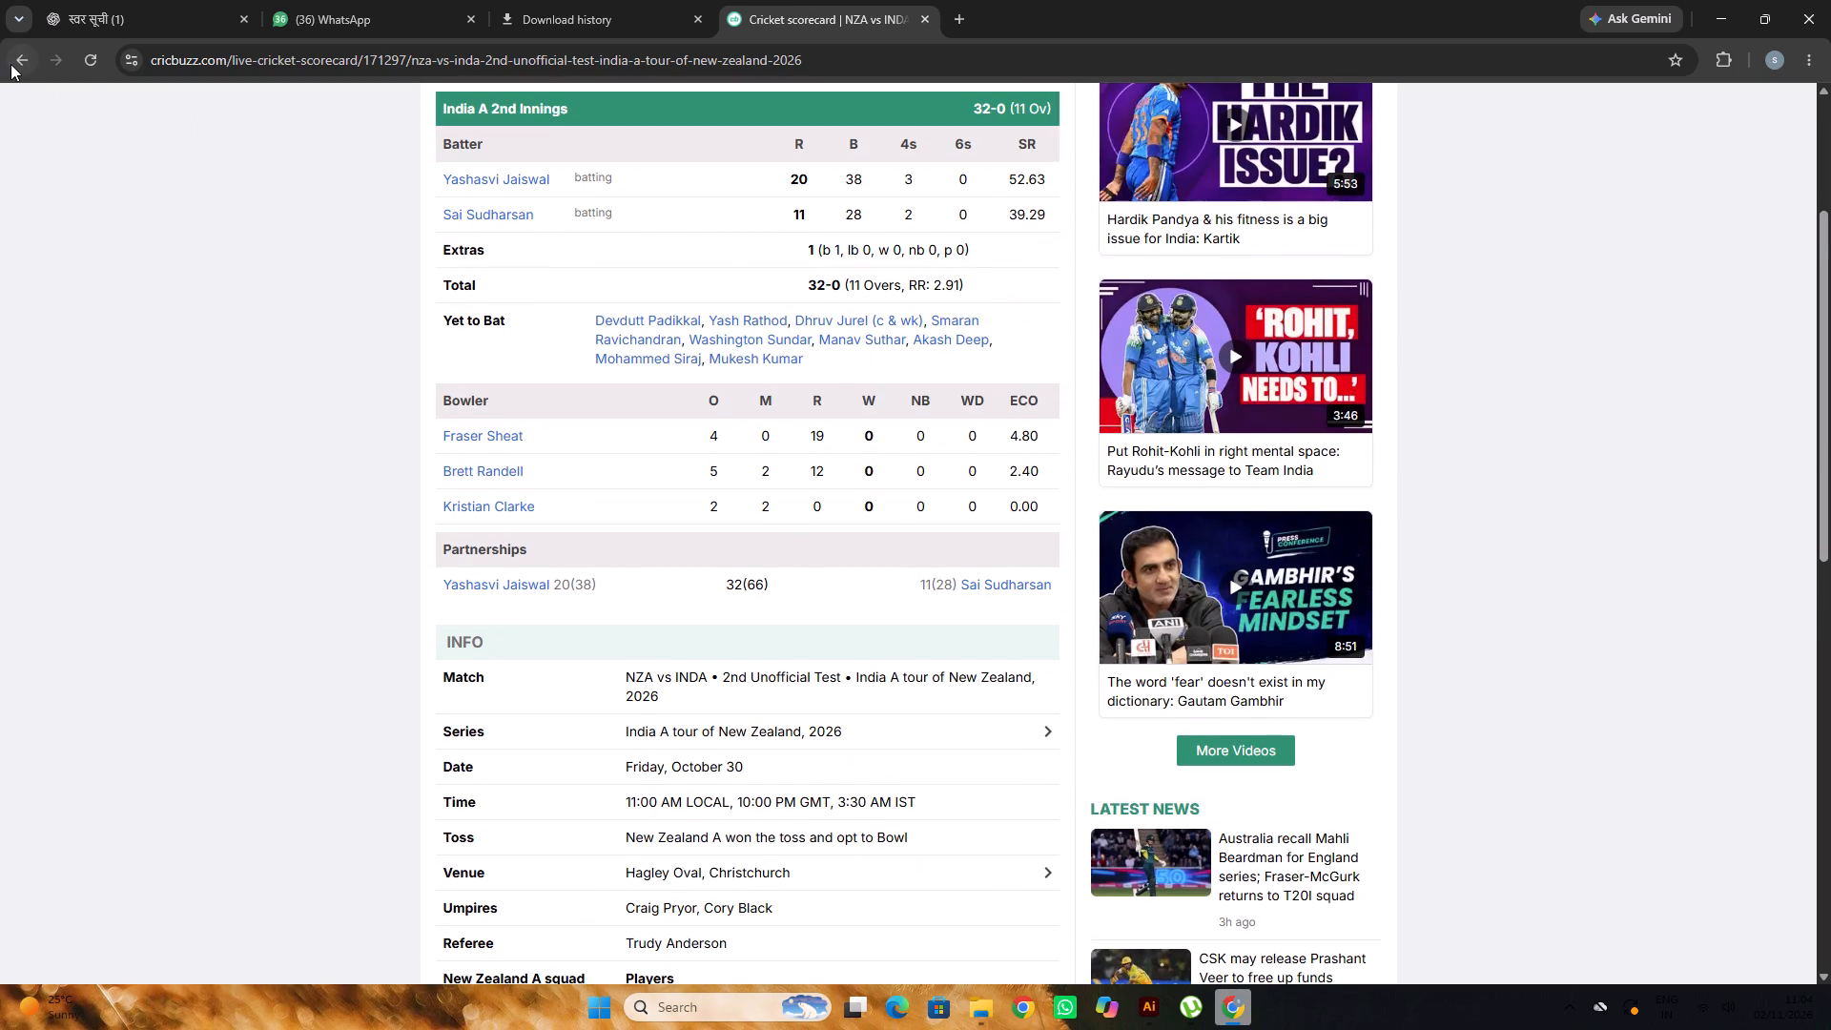
left_click(9, 64)
left_click(46, 66)
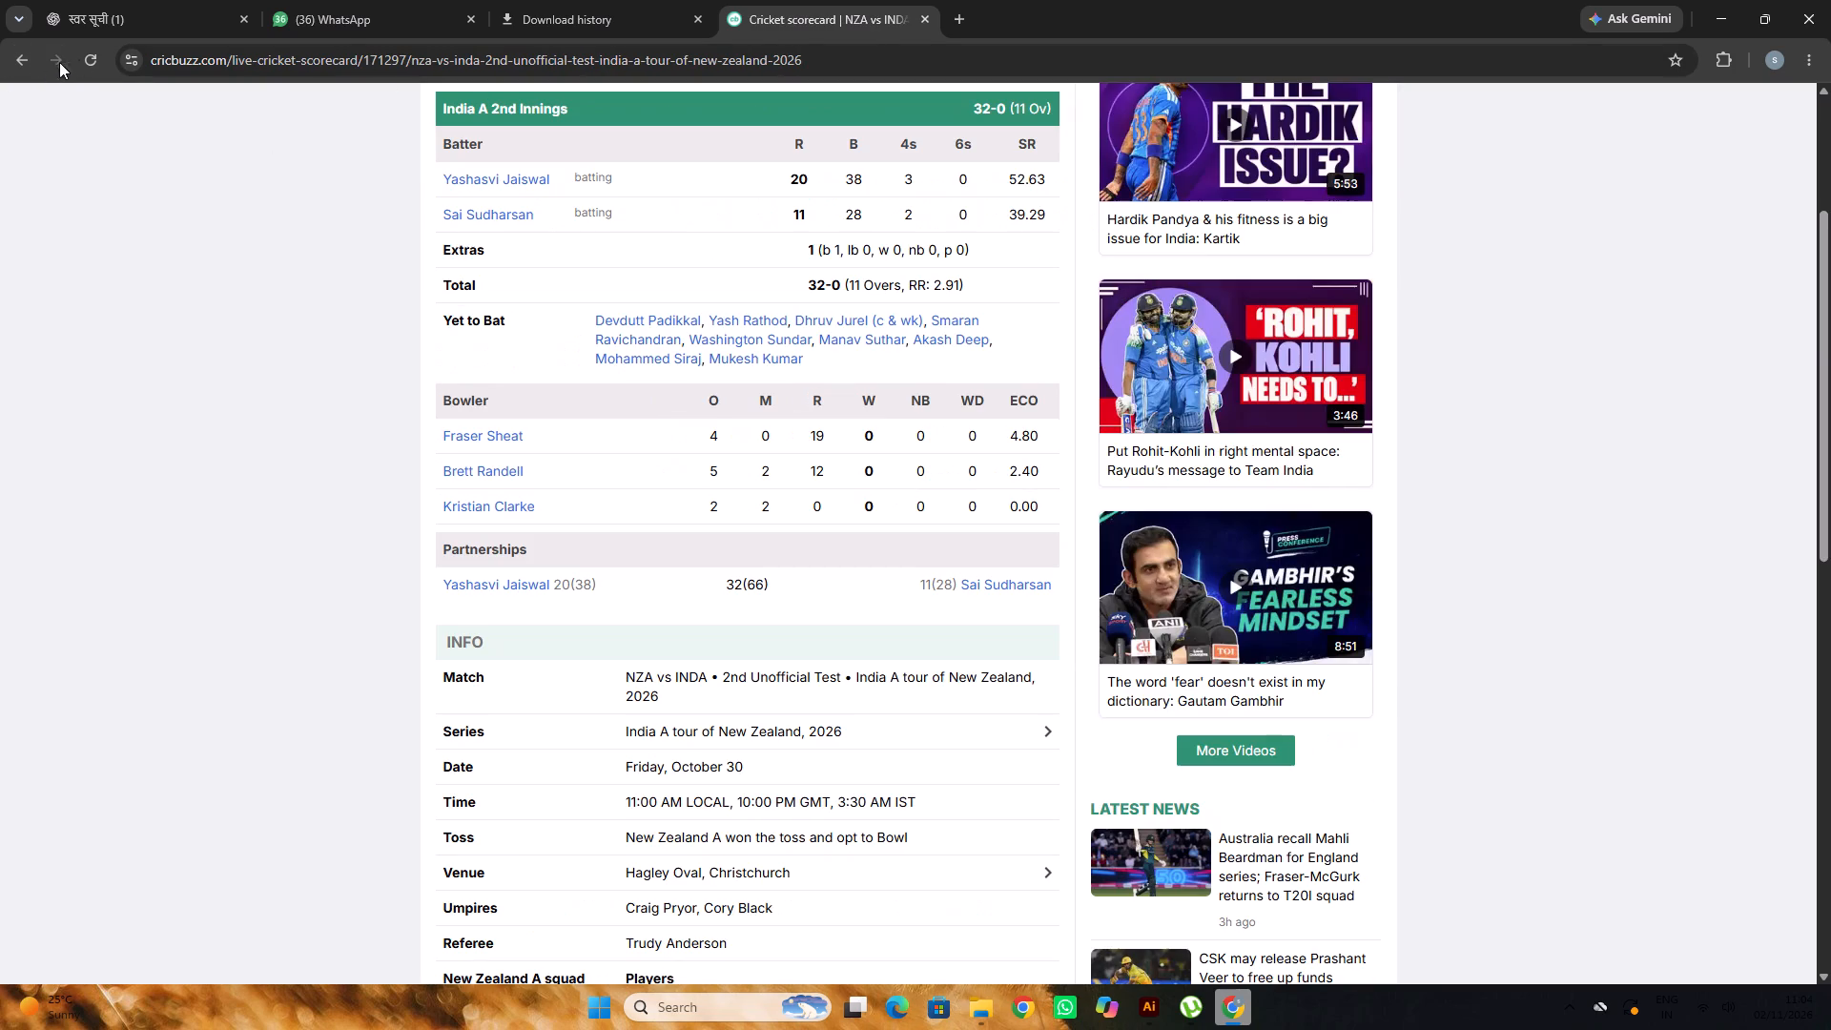
left_click(648, 0)
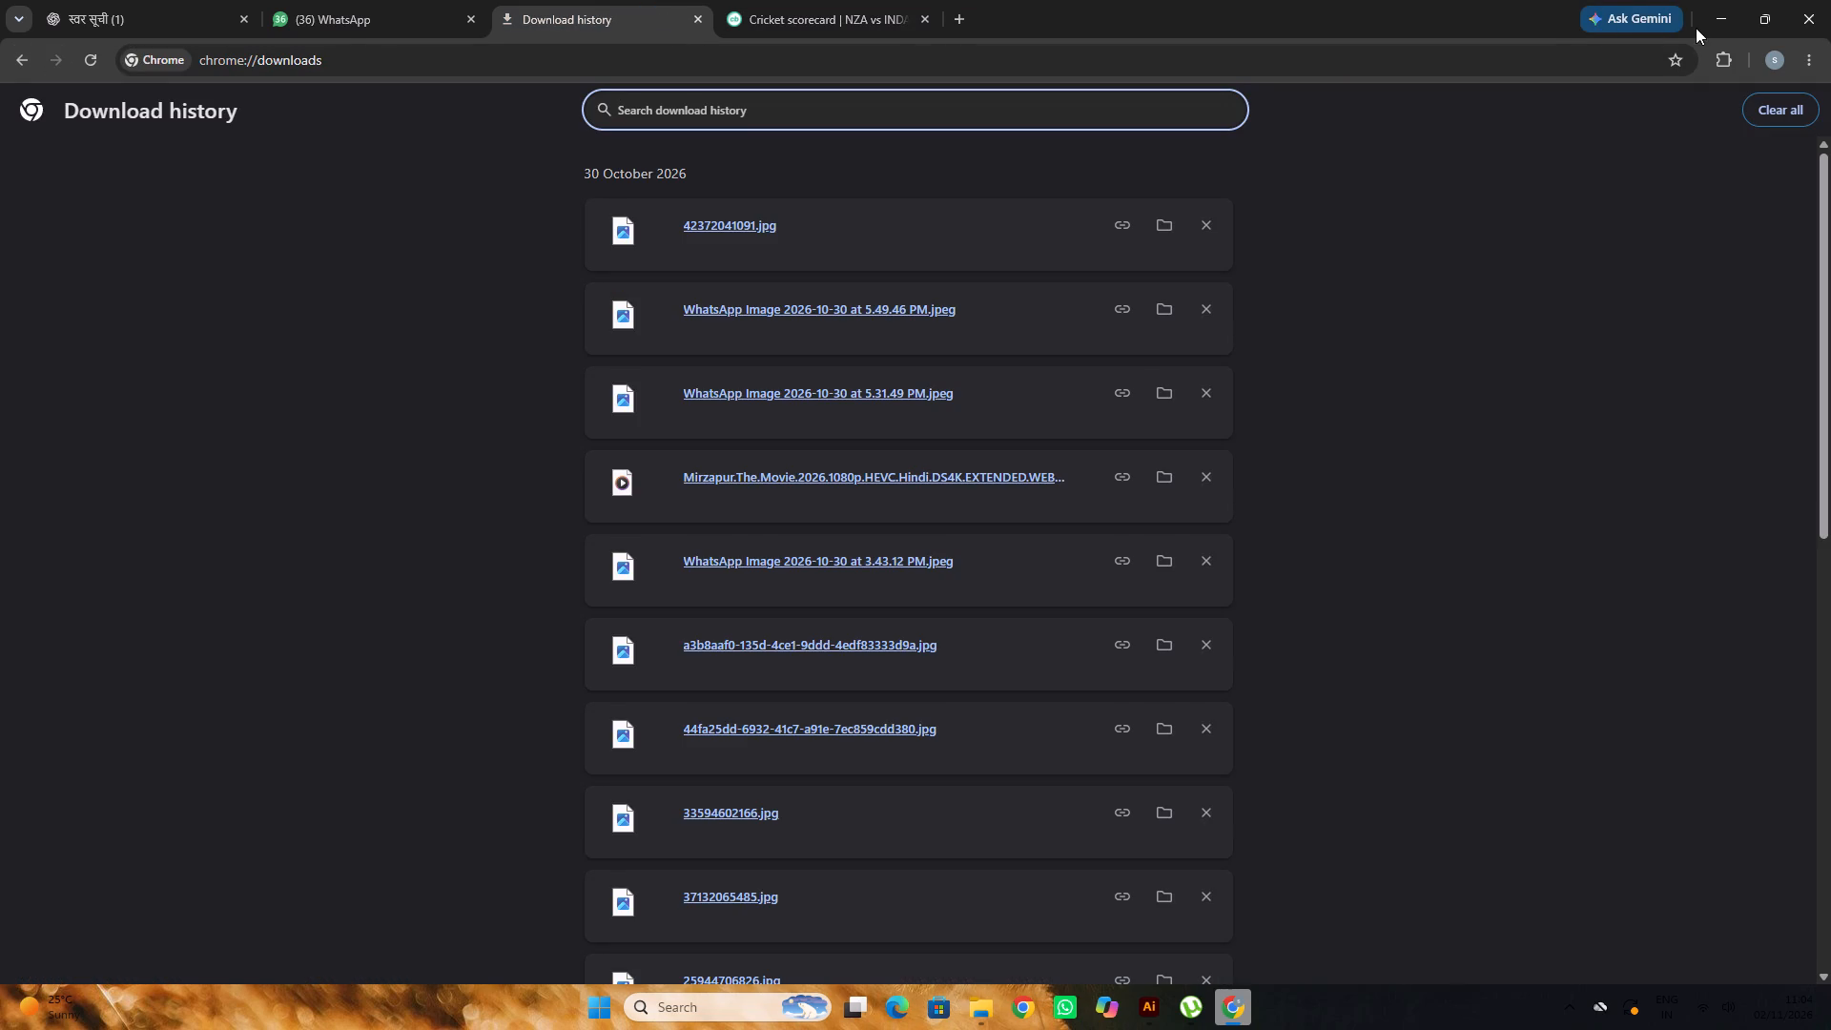
left_click(1732, 4)
In Illustrator, set the font of the question number "1." on the Recall Time page to Sassoon Primary.
scroll(943, 313, "down", 4)
middle_click_drag(1228, 448, 1227, 448)
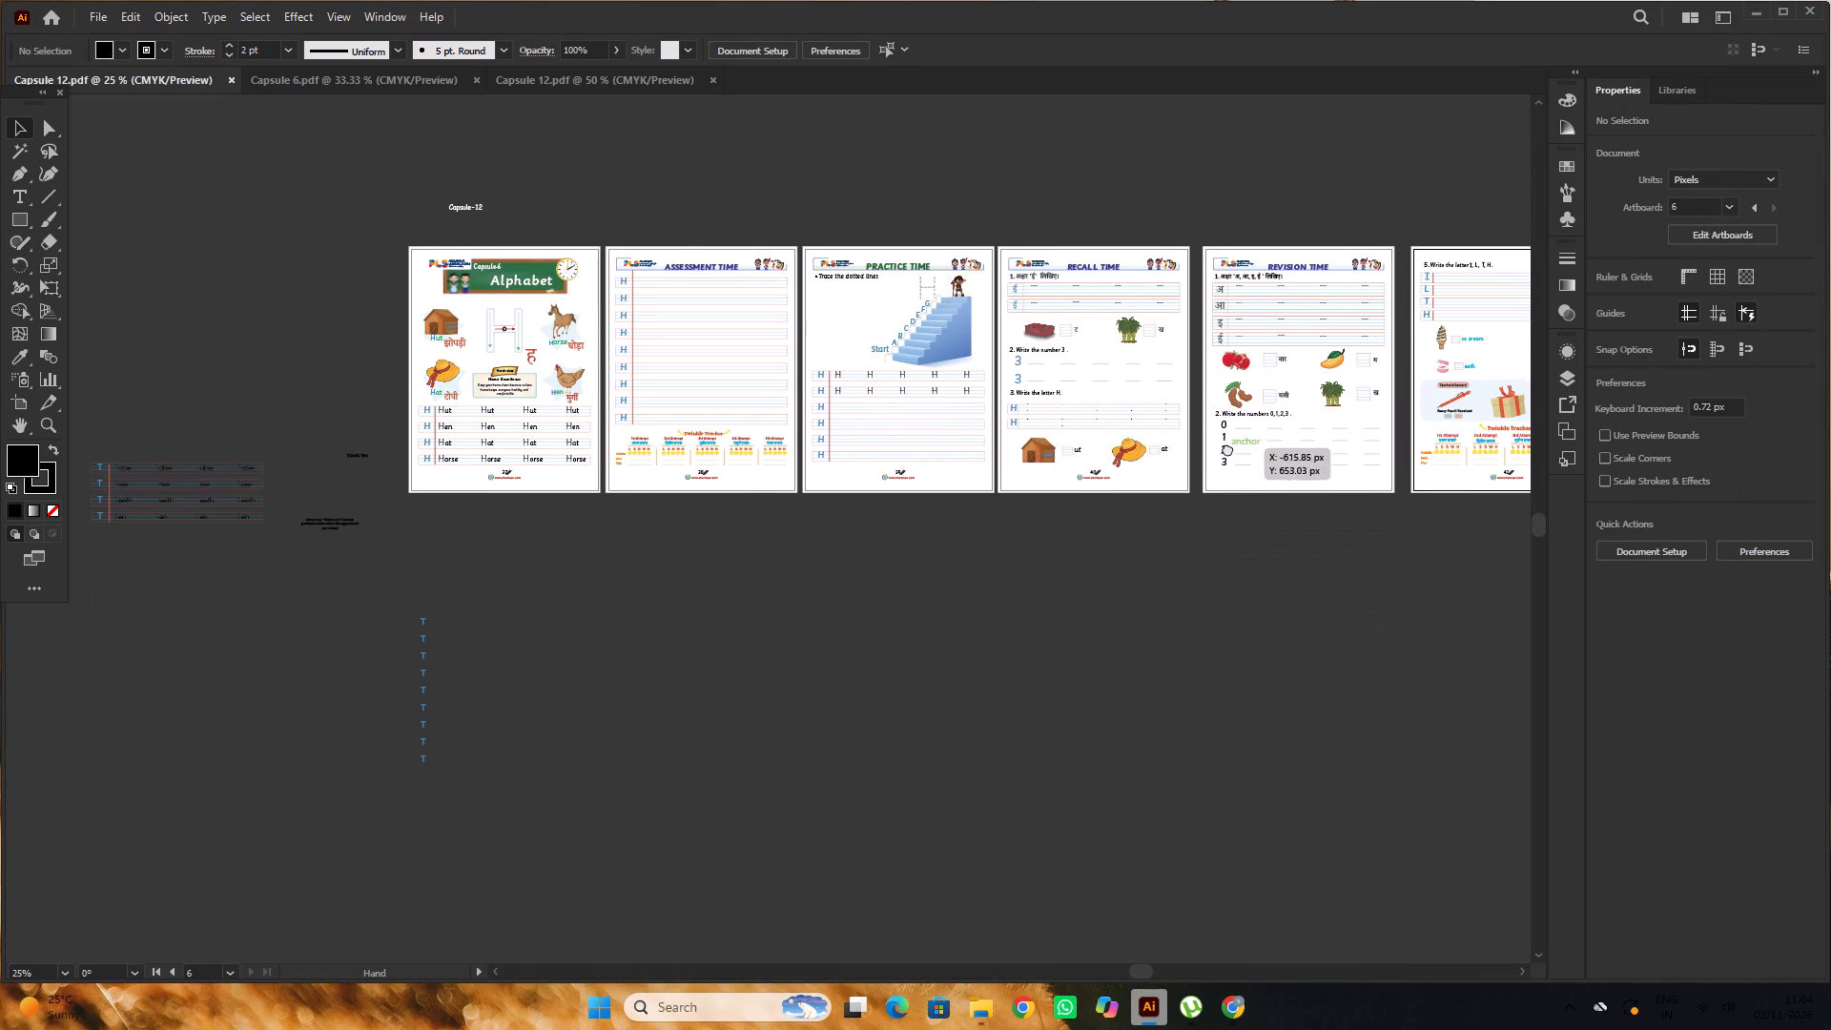
middle_click_drag(1227, 448, 715, 460)
scroll(714, 457, "up", 1)
middle_click_drag(714, 457, 985, 475)
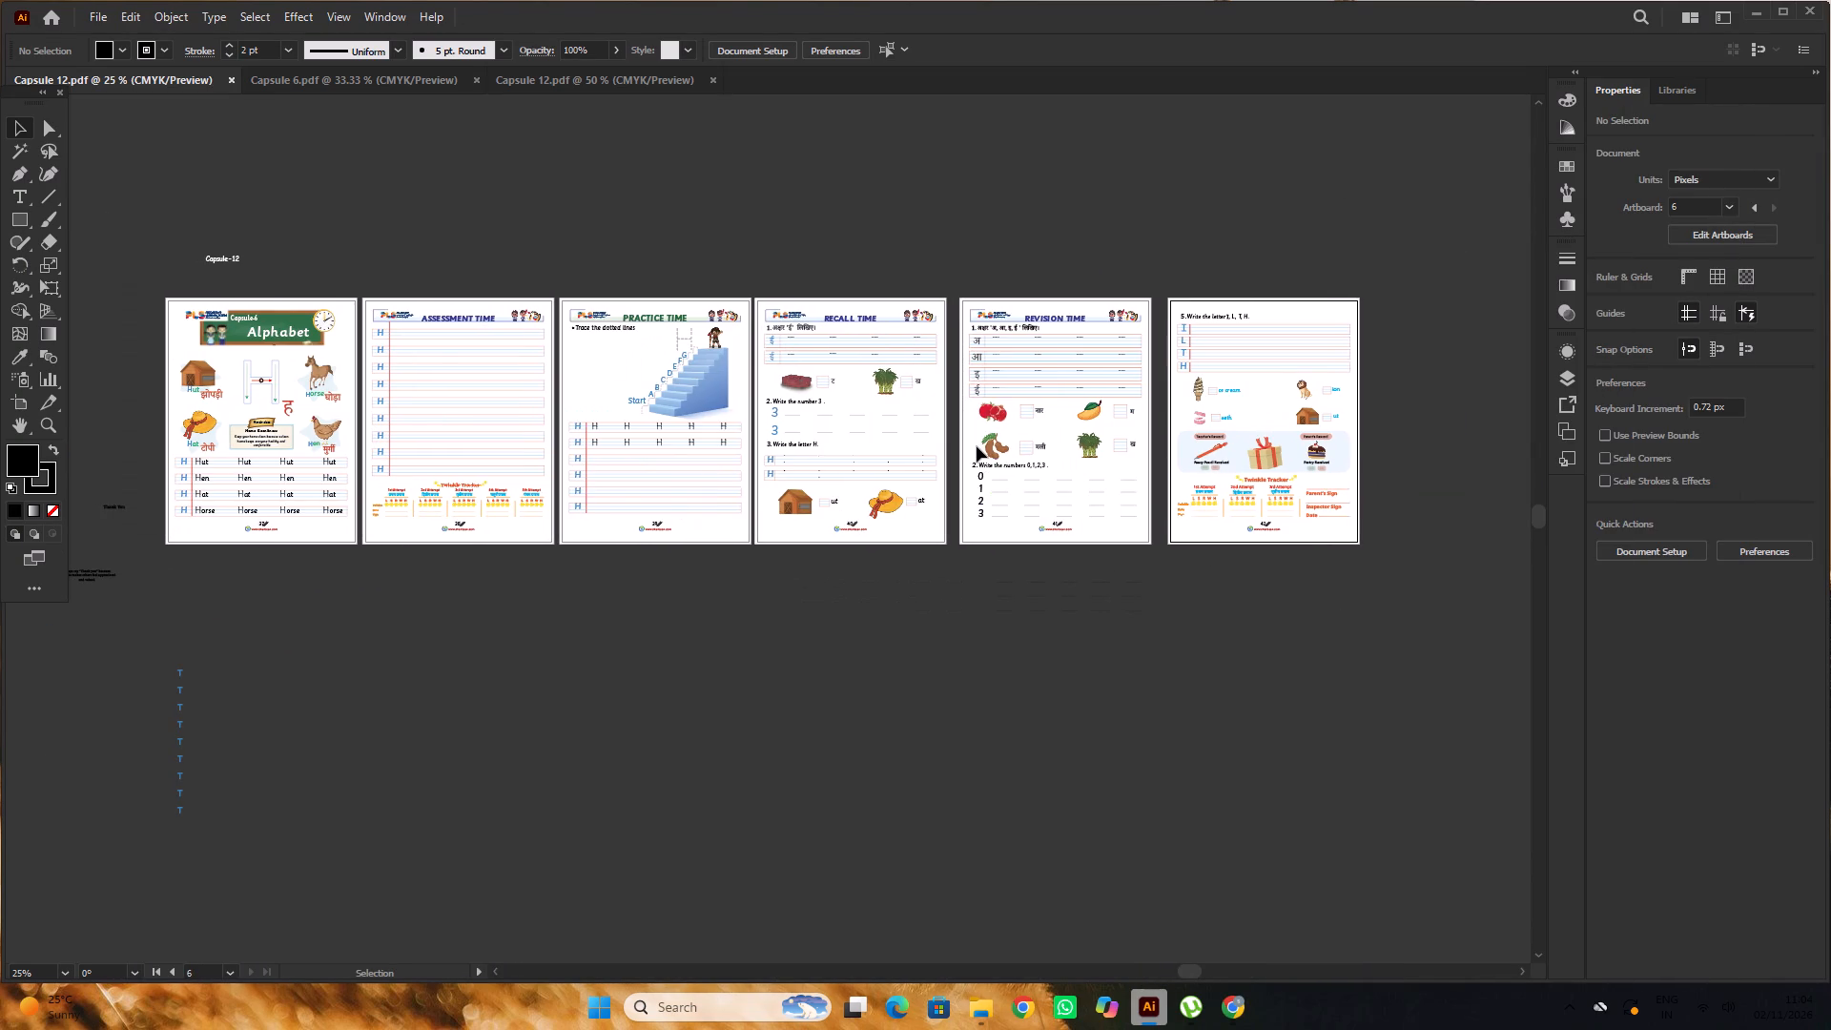
scroll(789, 406, "up", 3, "alt")
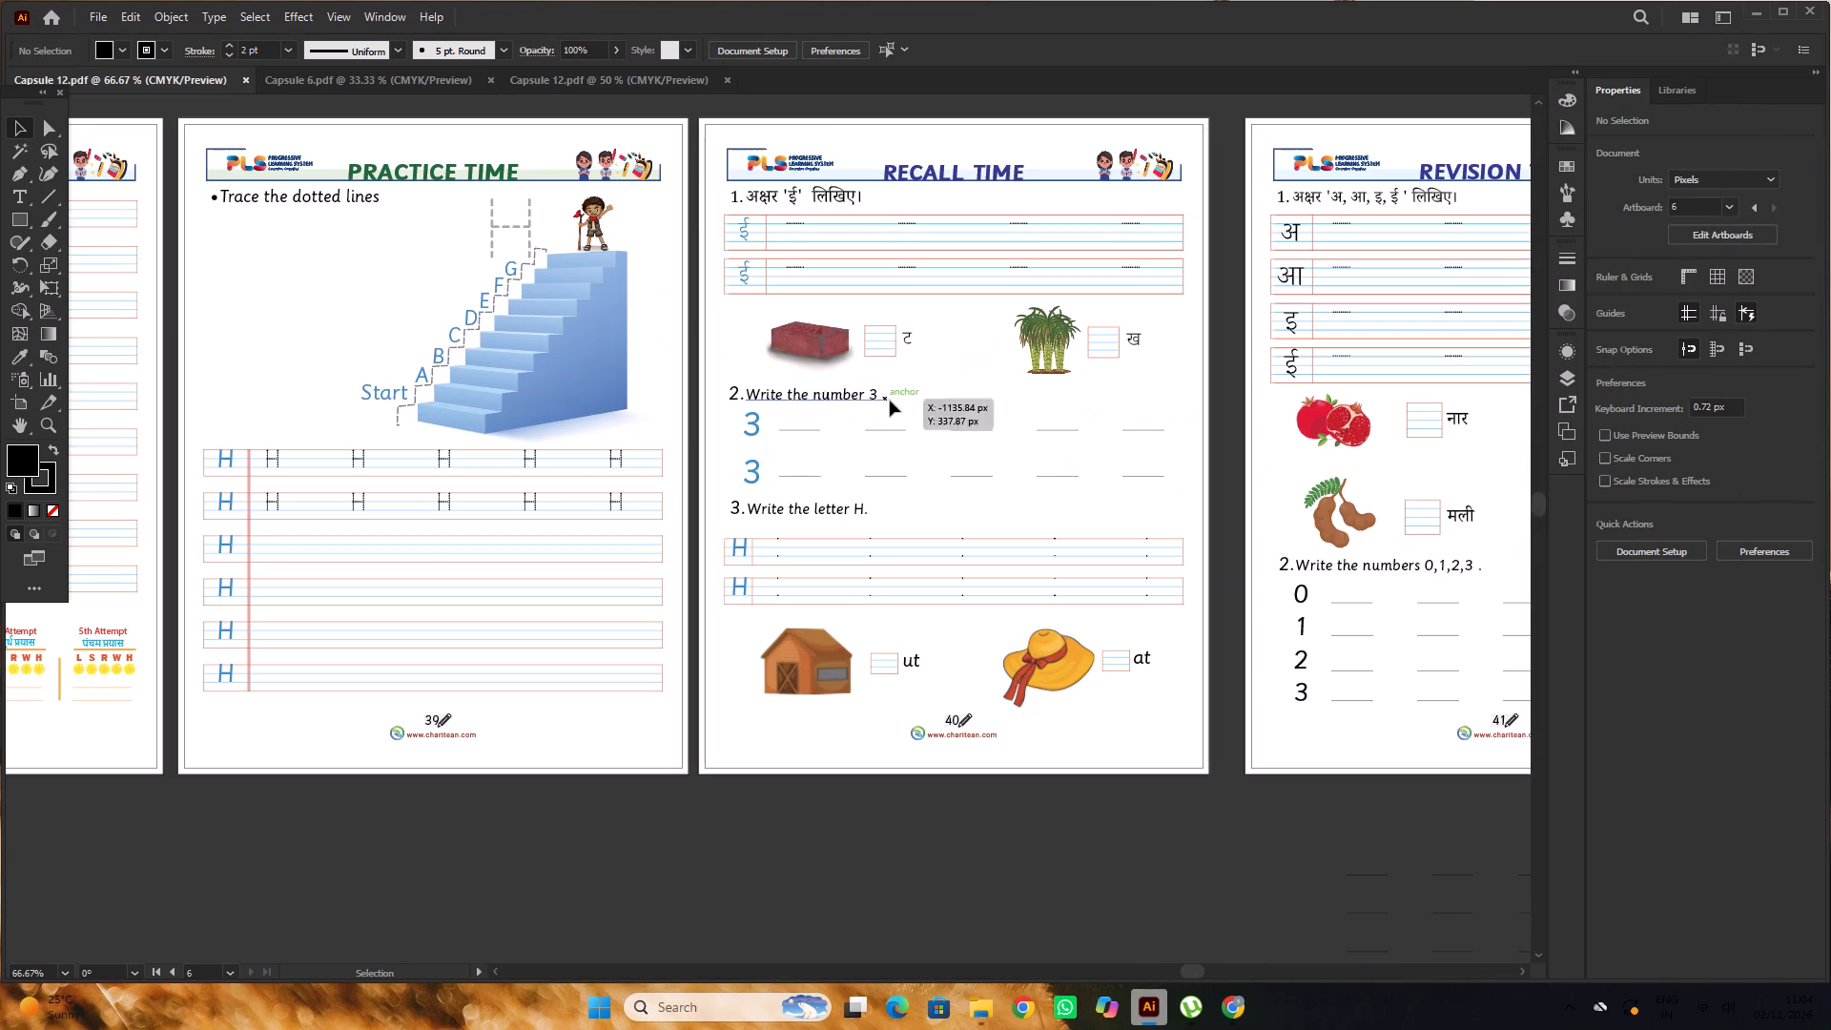
scroll(805, 297, "down", 3, "alt")
scroll(805, 297, "up", 7)
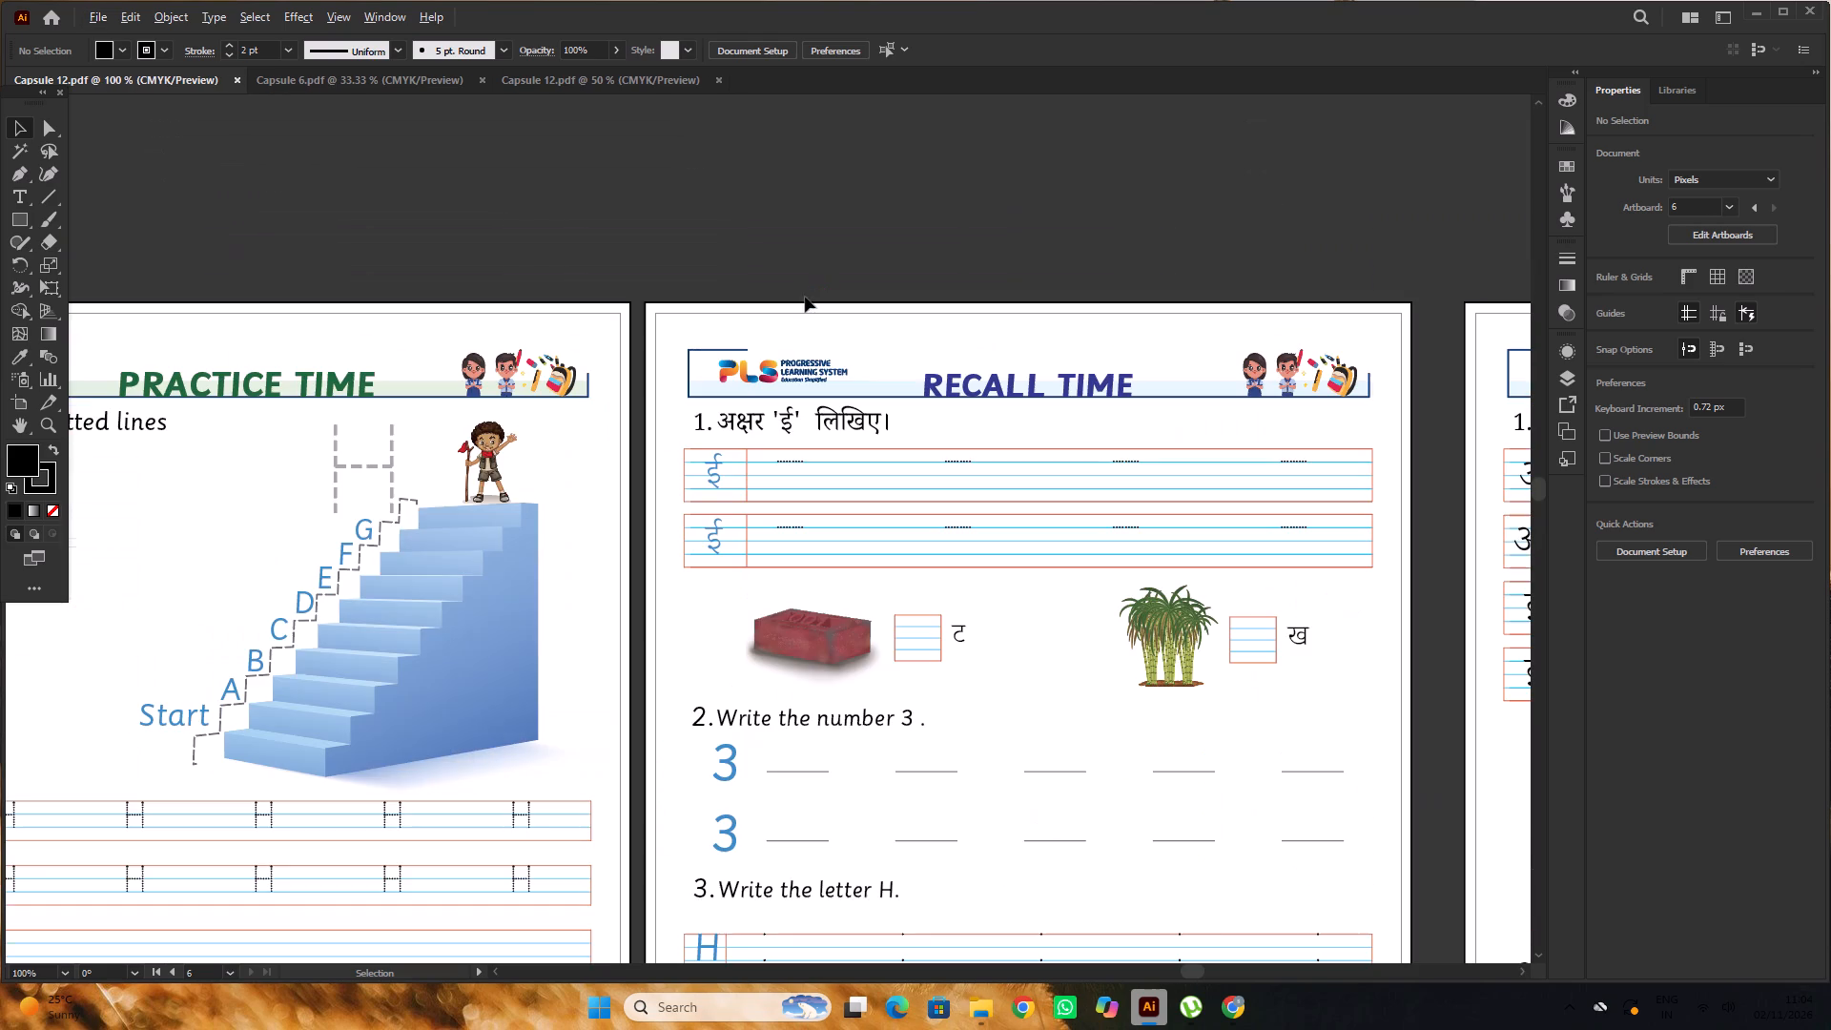
left_click(695, 422)
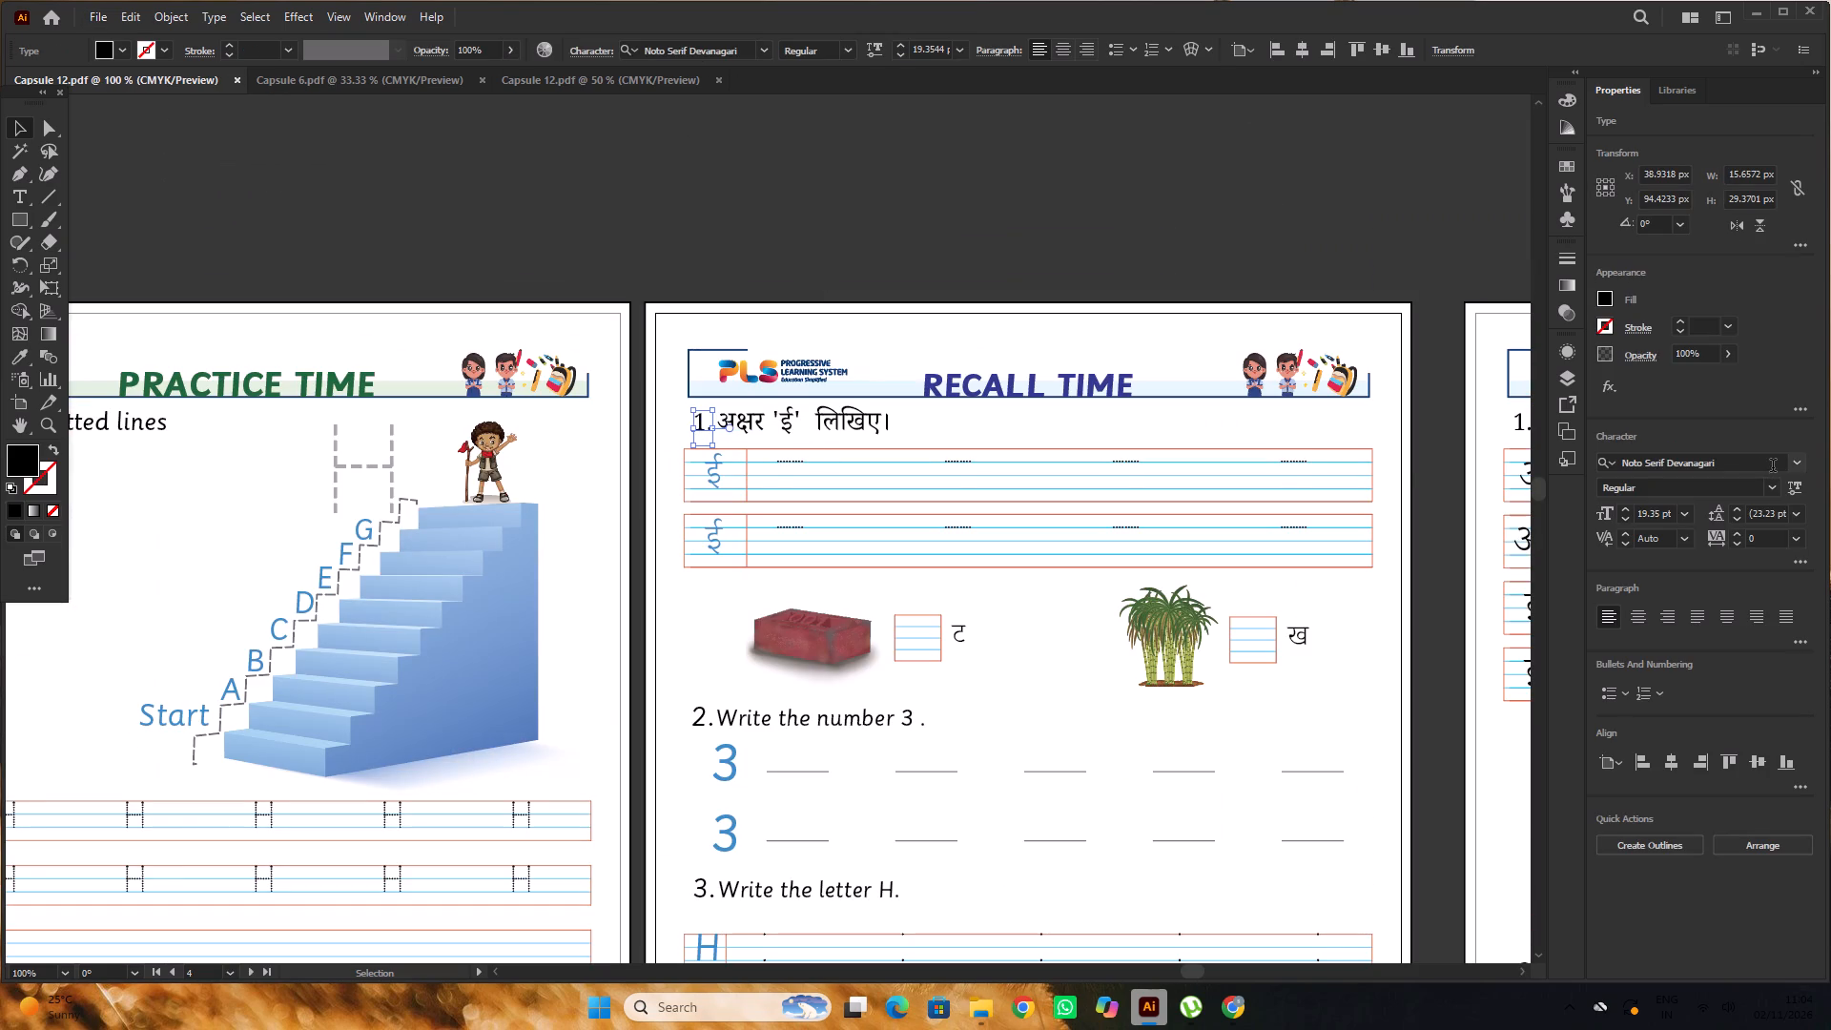
left_click(1746, 465)
type("SA")
key("s")
left_click(1492, 578)
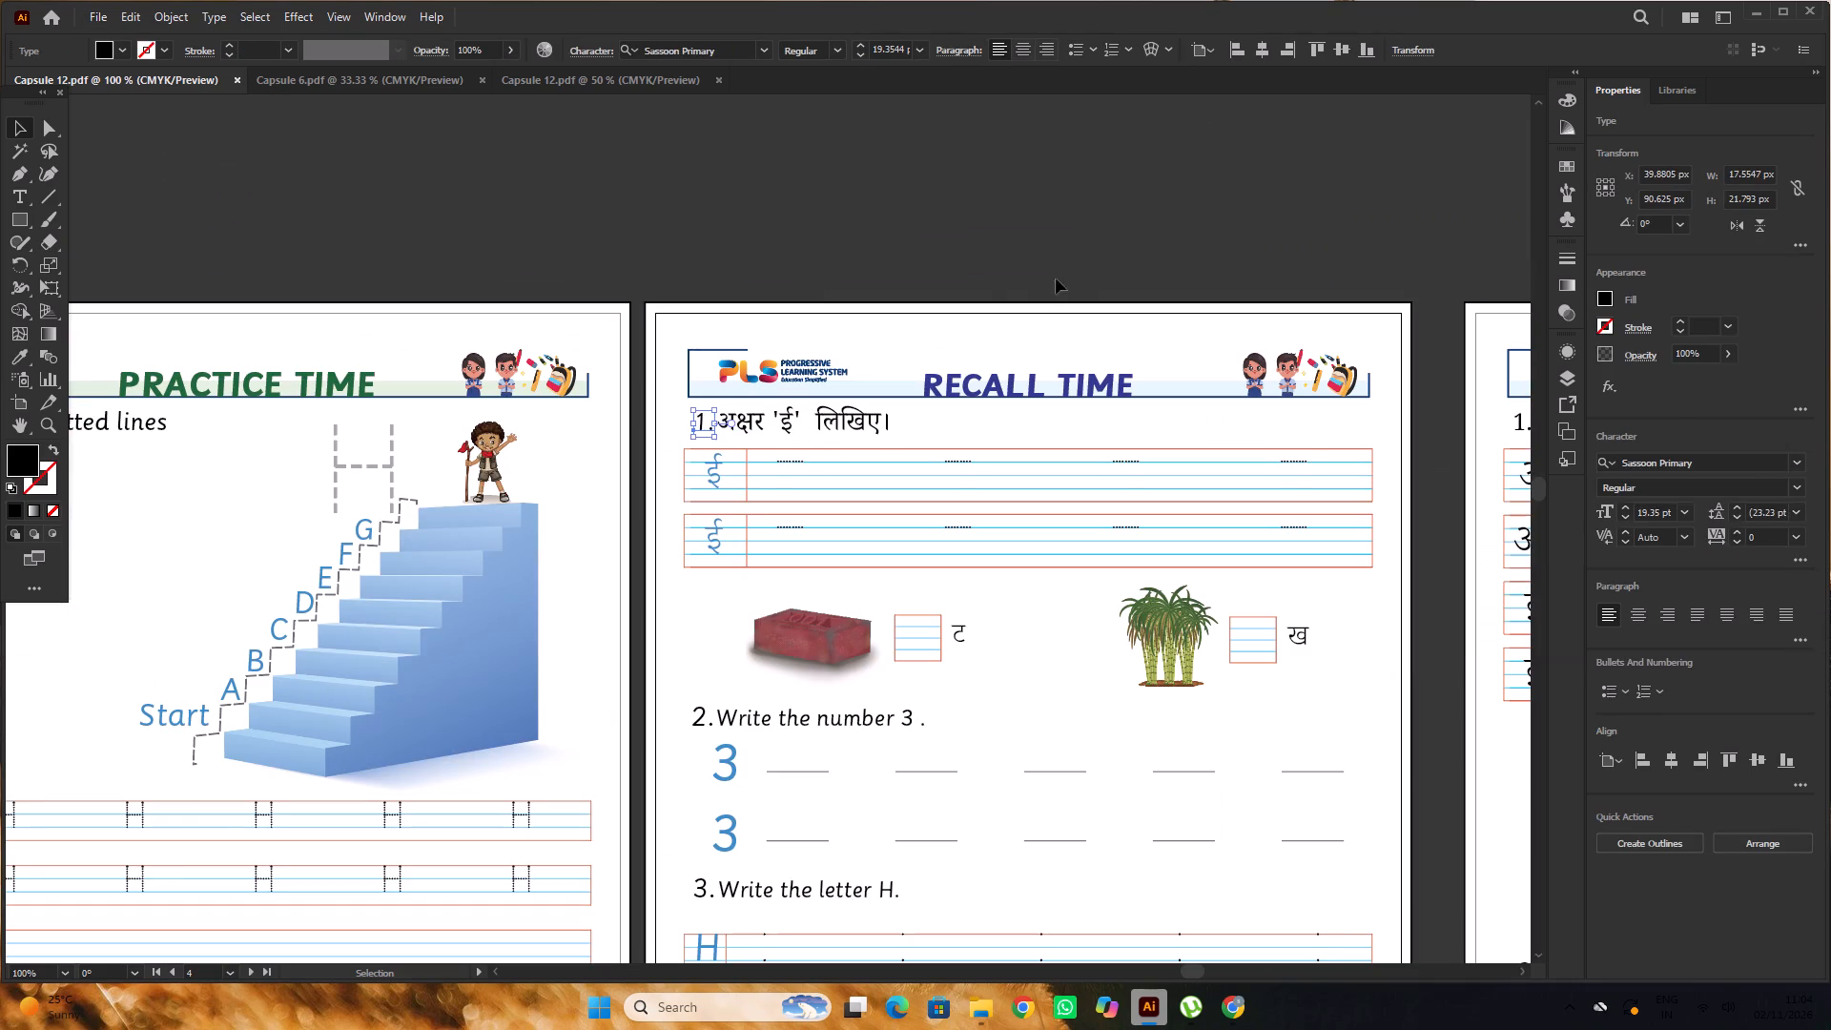
left_click(1049, 267)
Set the font of the question number "1." on the Revision Time page to Sassoon Primary.
scroll(920, 246, "down", 4)
key("space")
key("space")
key("space")
key("space")
key("space")
key("space")
key("space")
key("space")
key("space")
key("space")
key("space")
key("space")
key("space")
key("space")
key("space")
key("space")
key("space")
key("space")
key("space")
key("space")
left_click_drag(1105, 225, 700, 218)
scroll(768, 231, "down", 2)
scroll(909, 250, "up", 2, "alt")
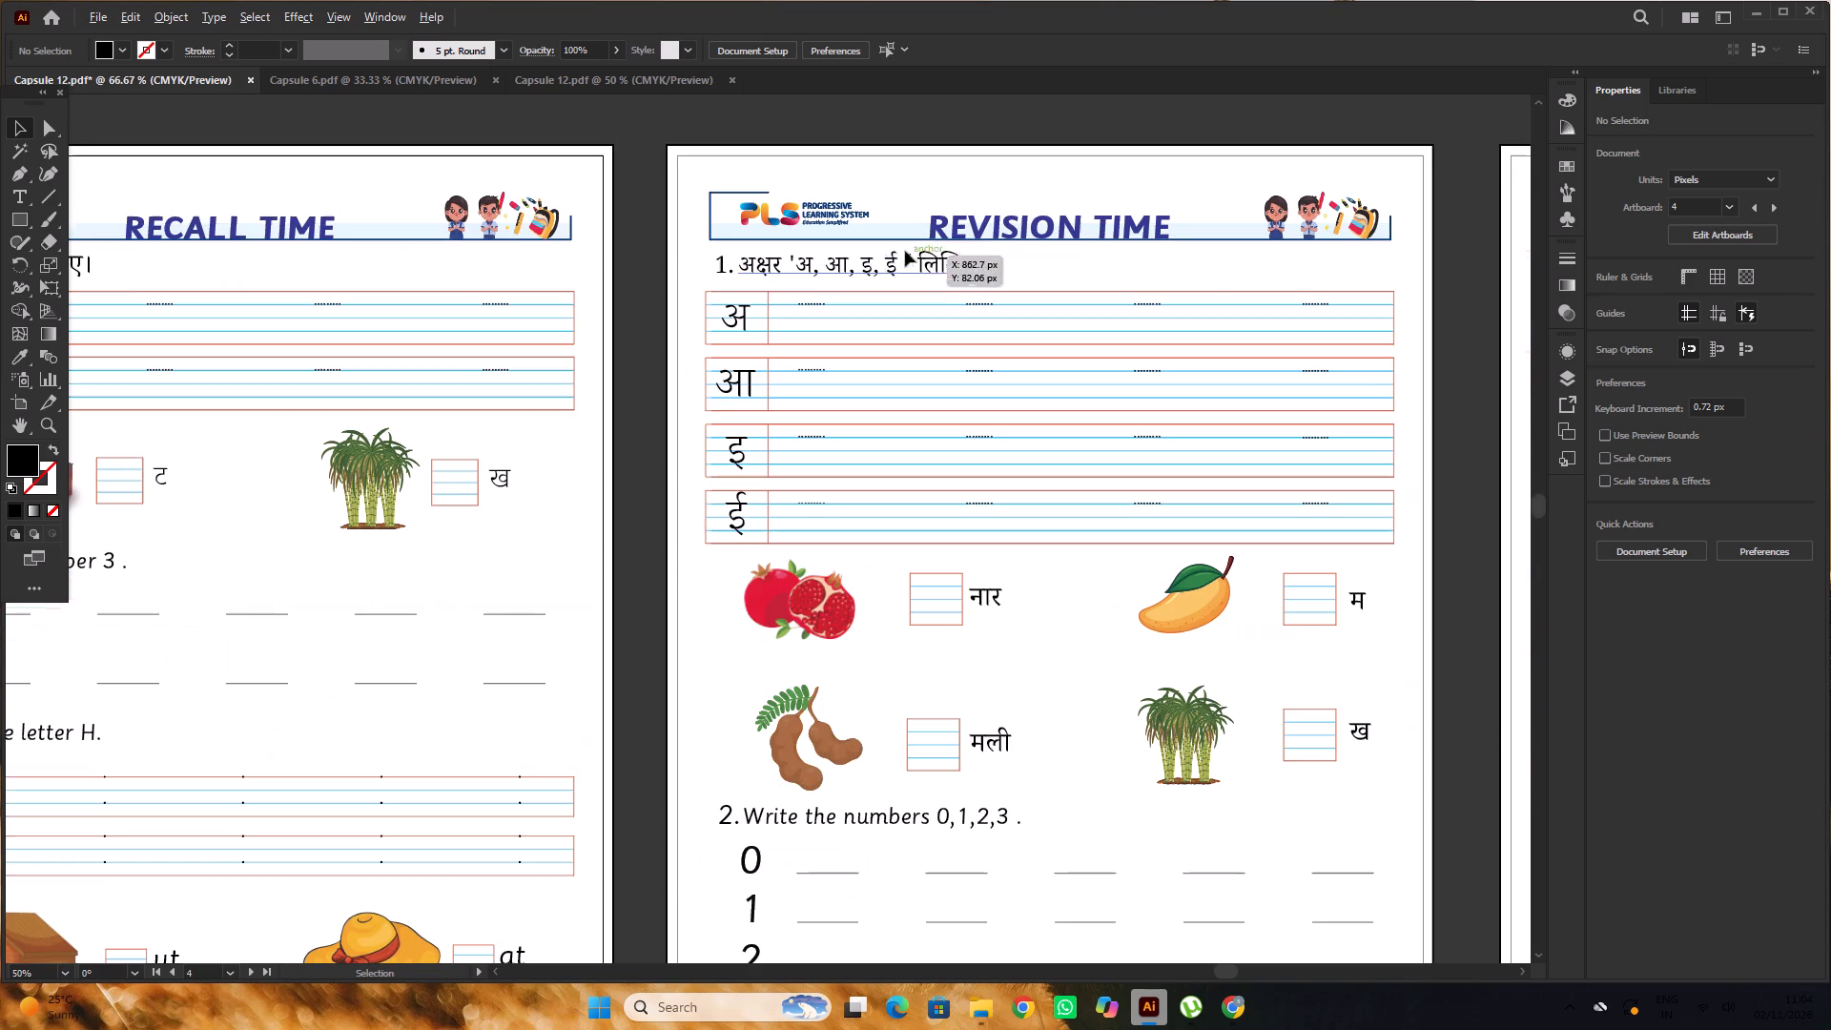
left_click(731, 275)
scroll(896, 289, "down", 1, "alt")
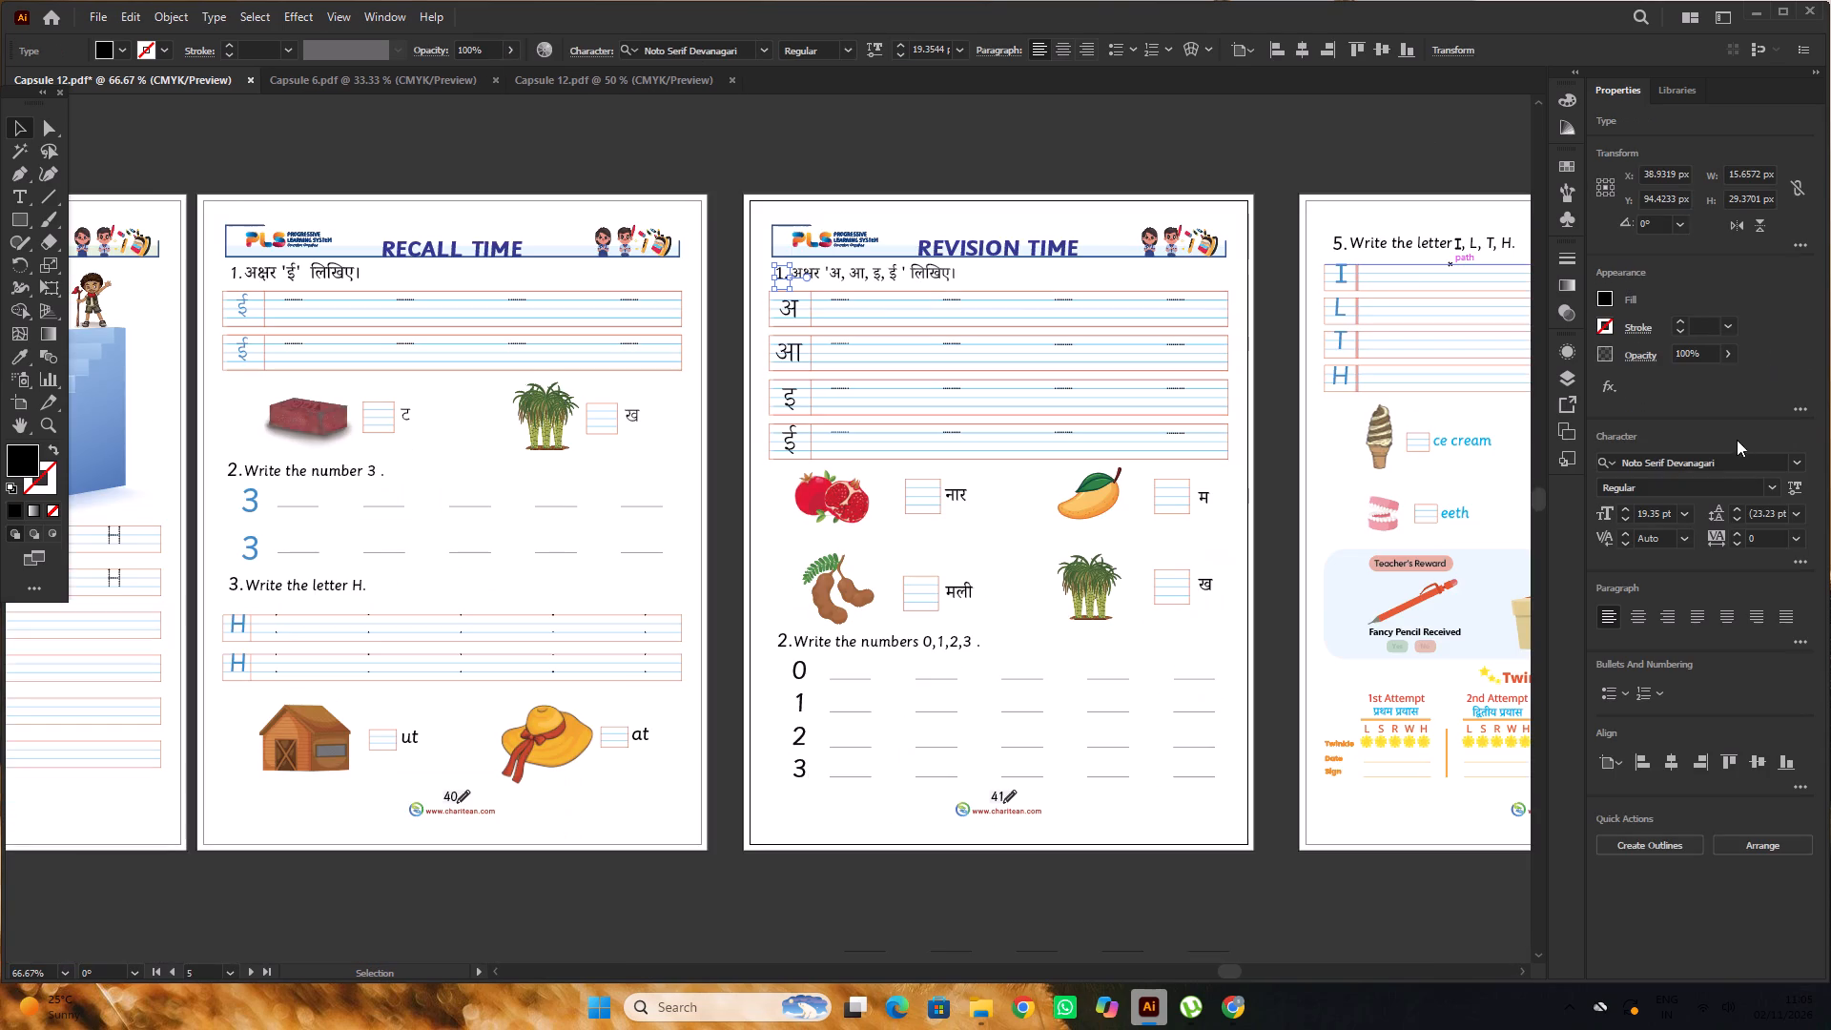
left_click(1731, 457)
key("s")
key("a")
key("s")
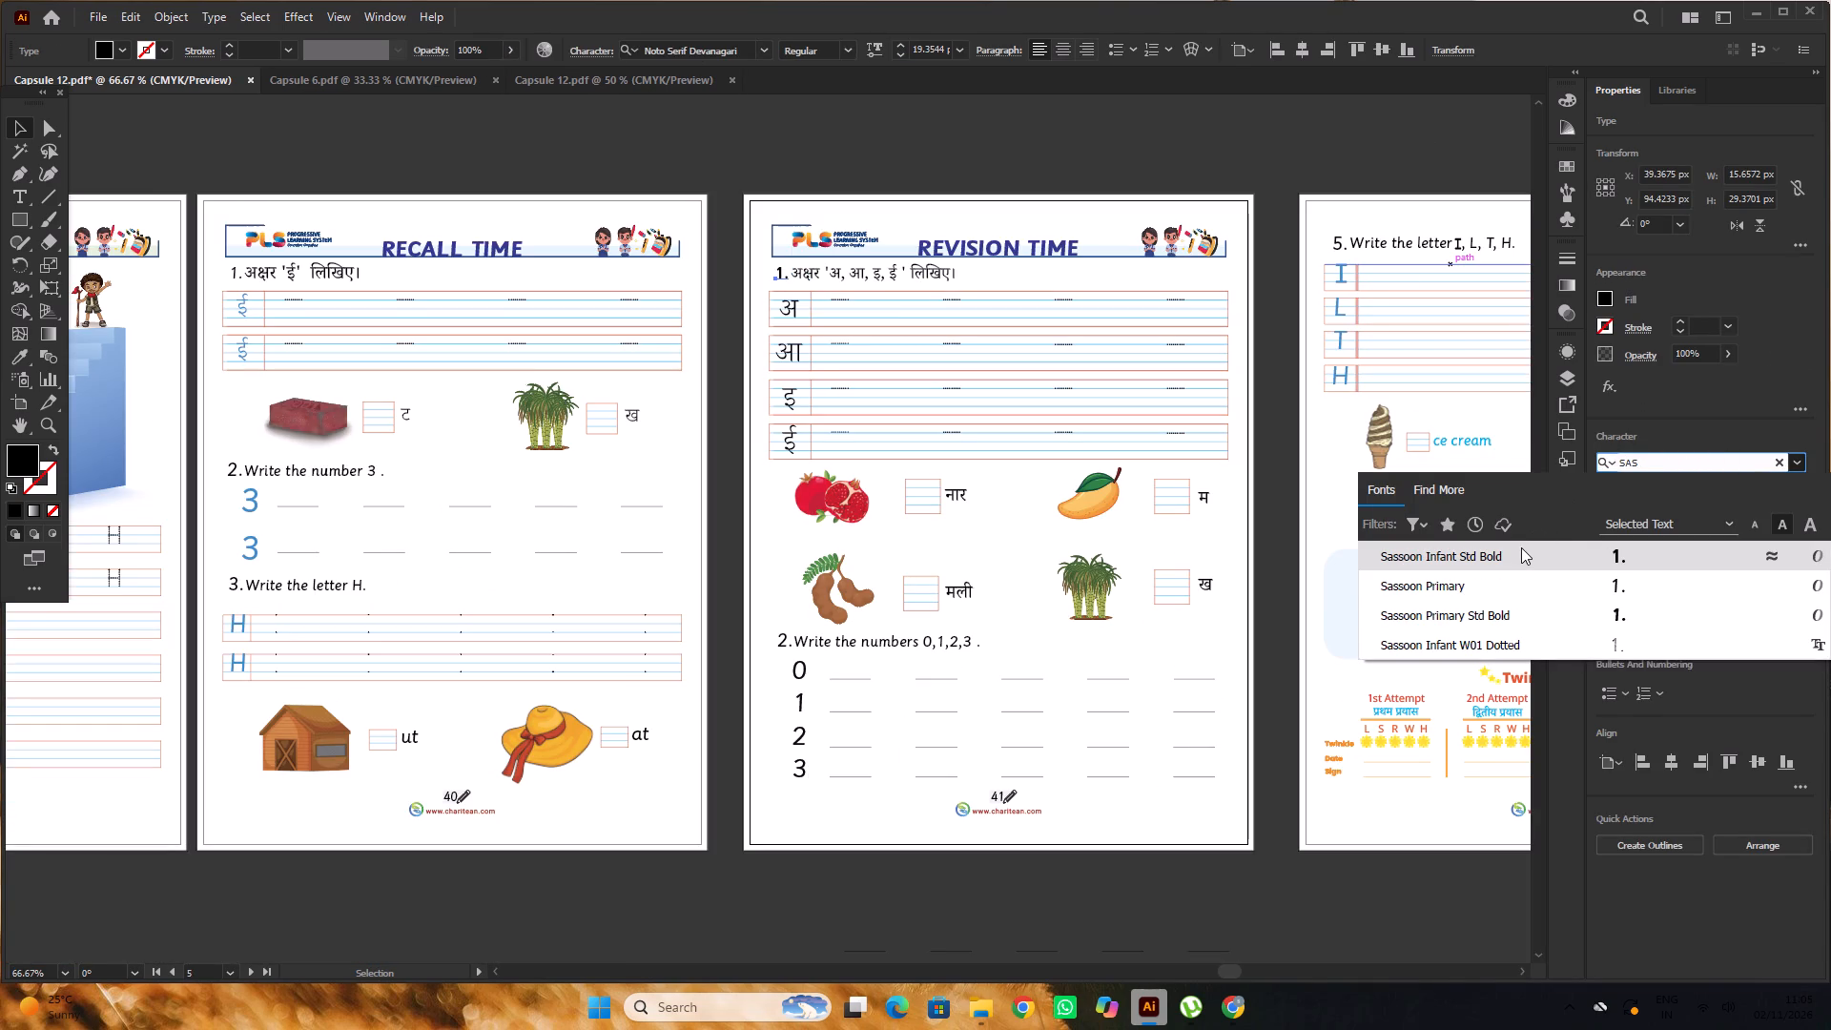
left_click(1484, 591)
left_click(905, 155)
Save the corrected Capsule 12 document with the letter H pages.
scroll(1142, 207, "down", 2, "alt")
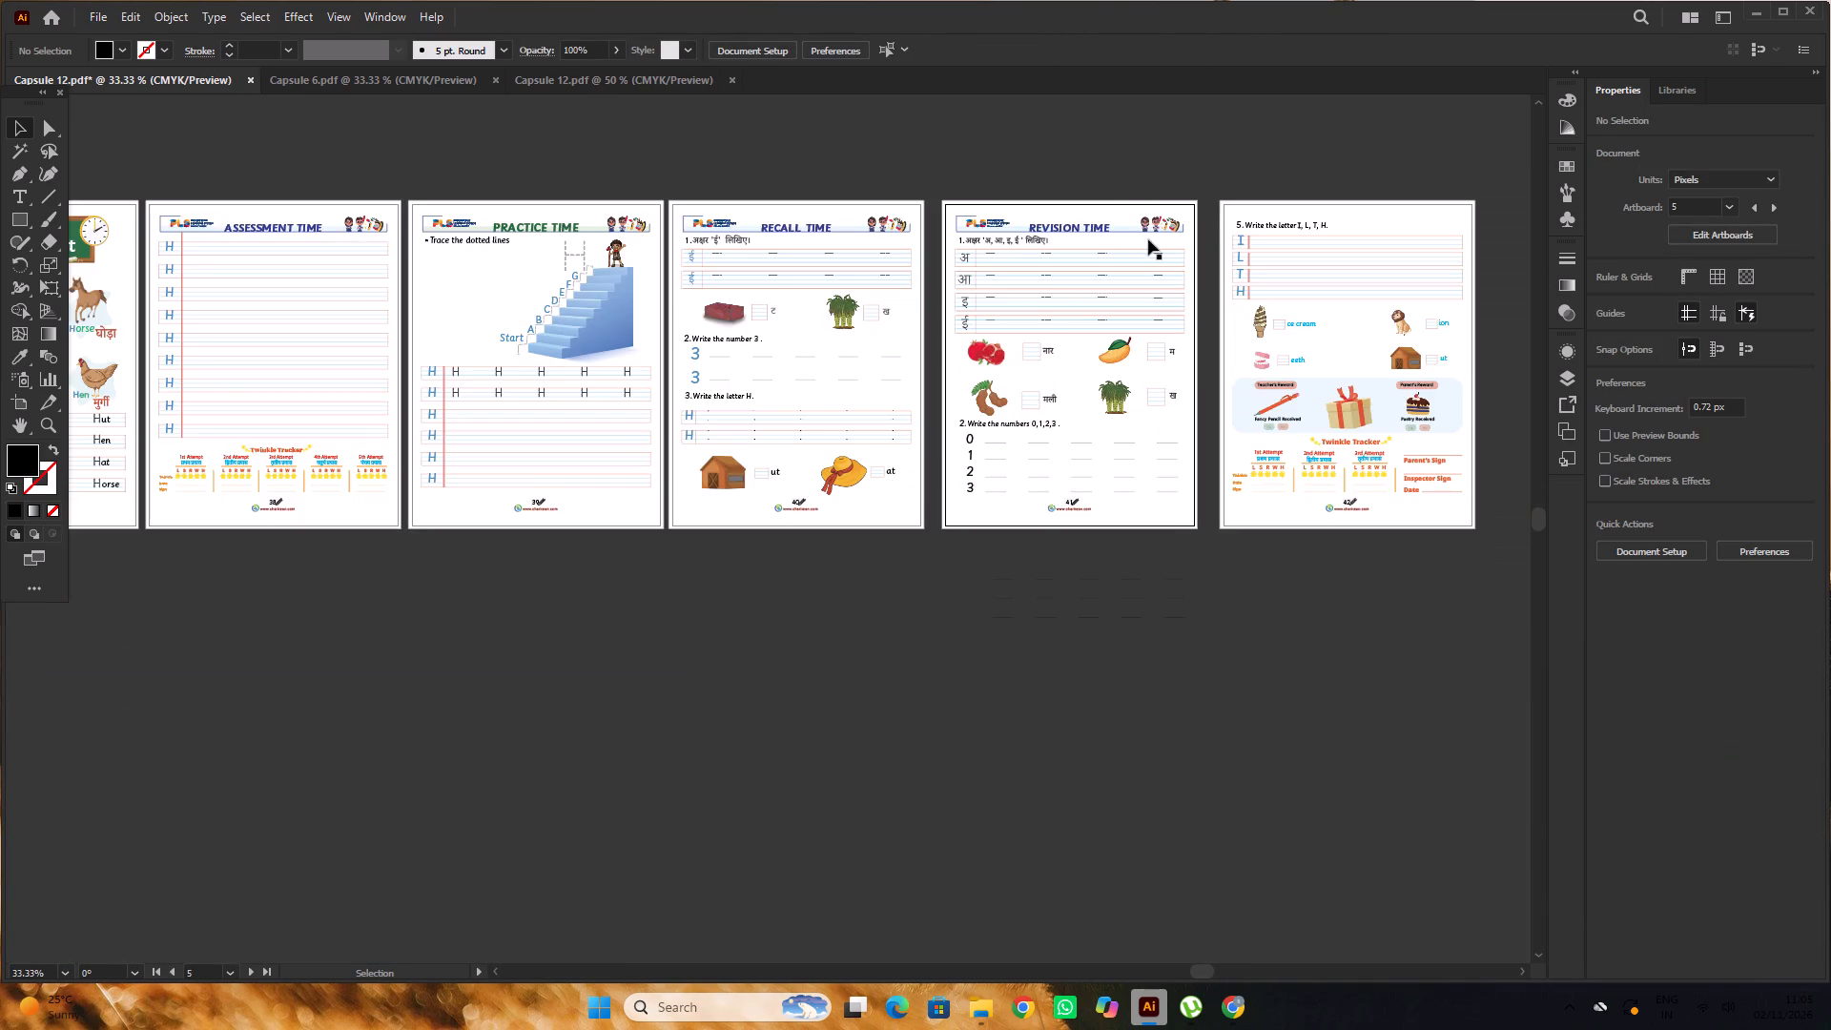
key("space")
key("space")
key("space")
key("space")
key("space")
key("space")
key("space")
key("space")
key("space")
key("space")
key("space")
key("space")
key("space")
key("space")
key("space")
key("space")
key("space")
key("space")
key("space")
key("space")
left_click_drag(1121, 555, 1471, 611)
left_click_drag(1011, 481, 1142, 441)
key("ctrl+s")
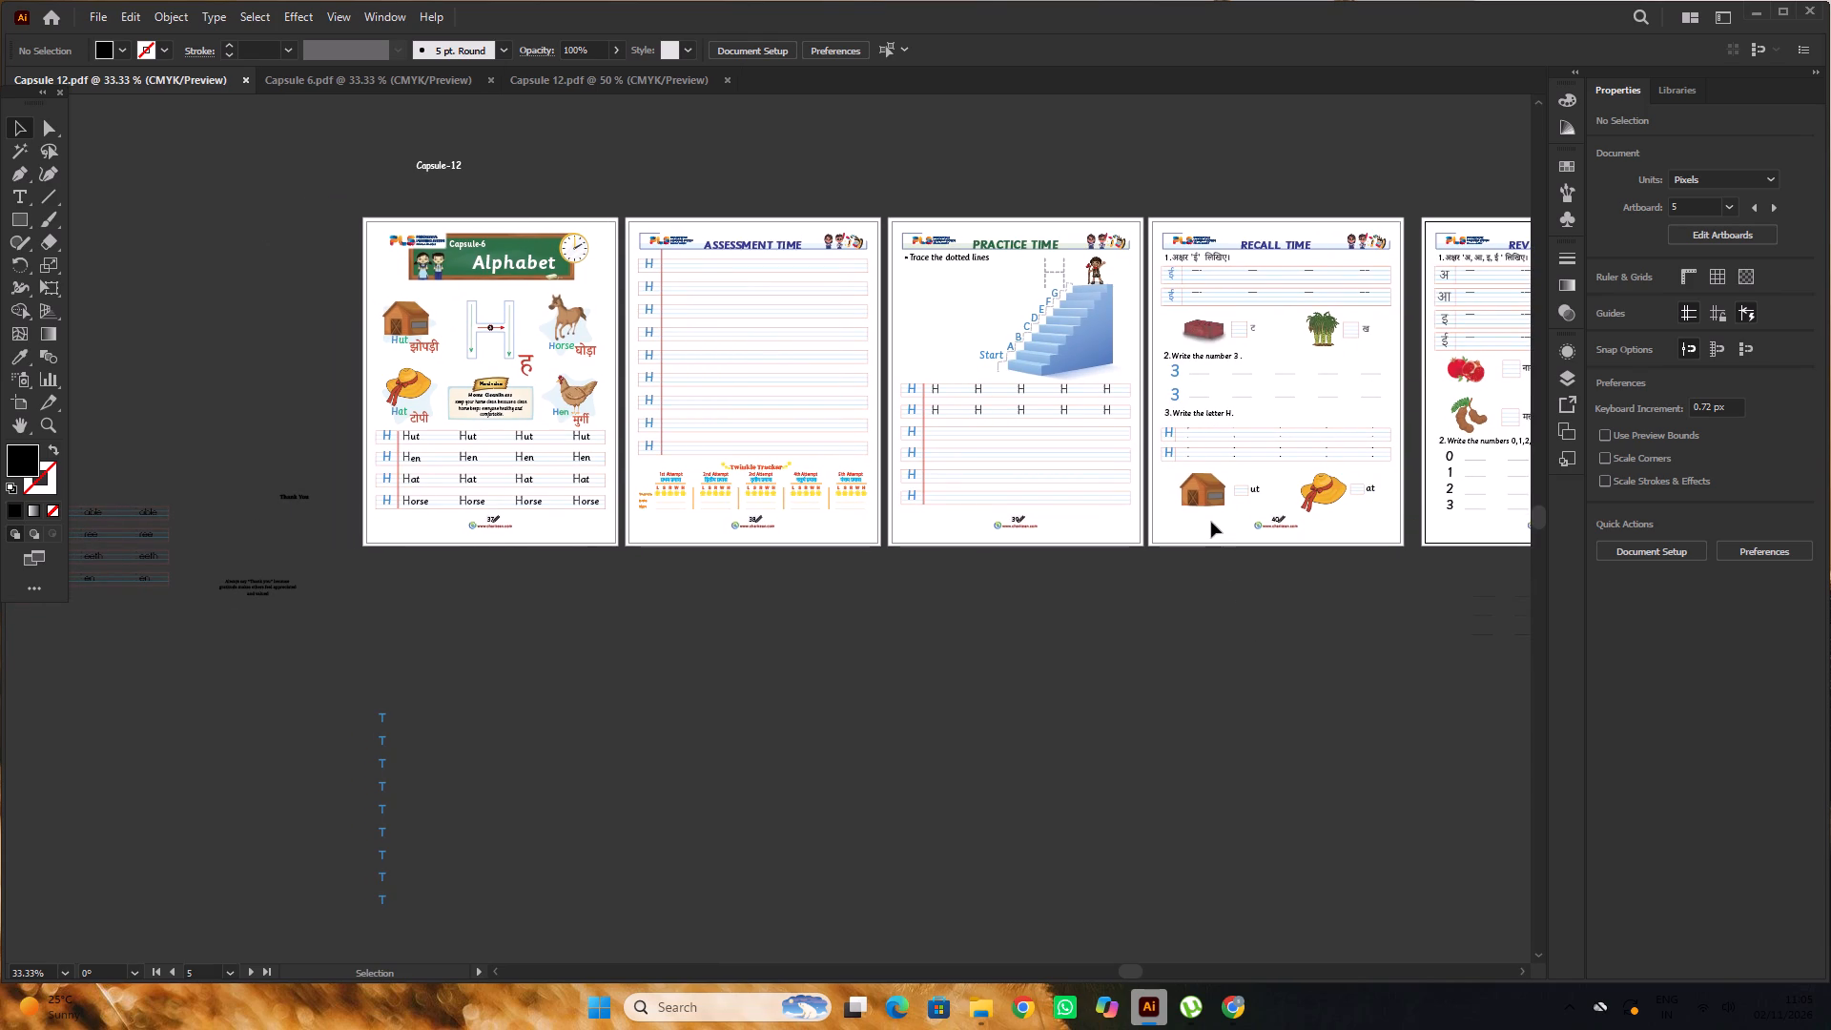
Close the reference Capsule 12 document with the letter d pages.
left_click(592, 71)
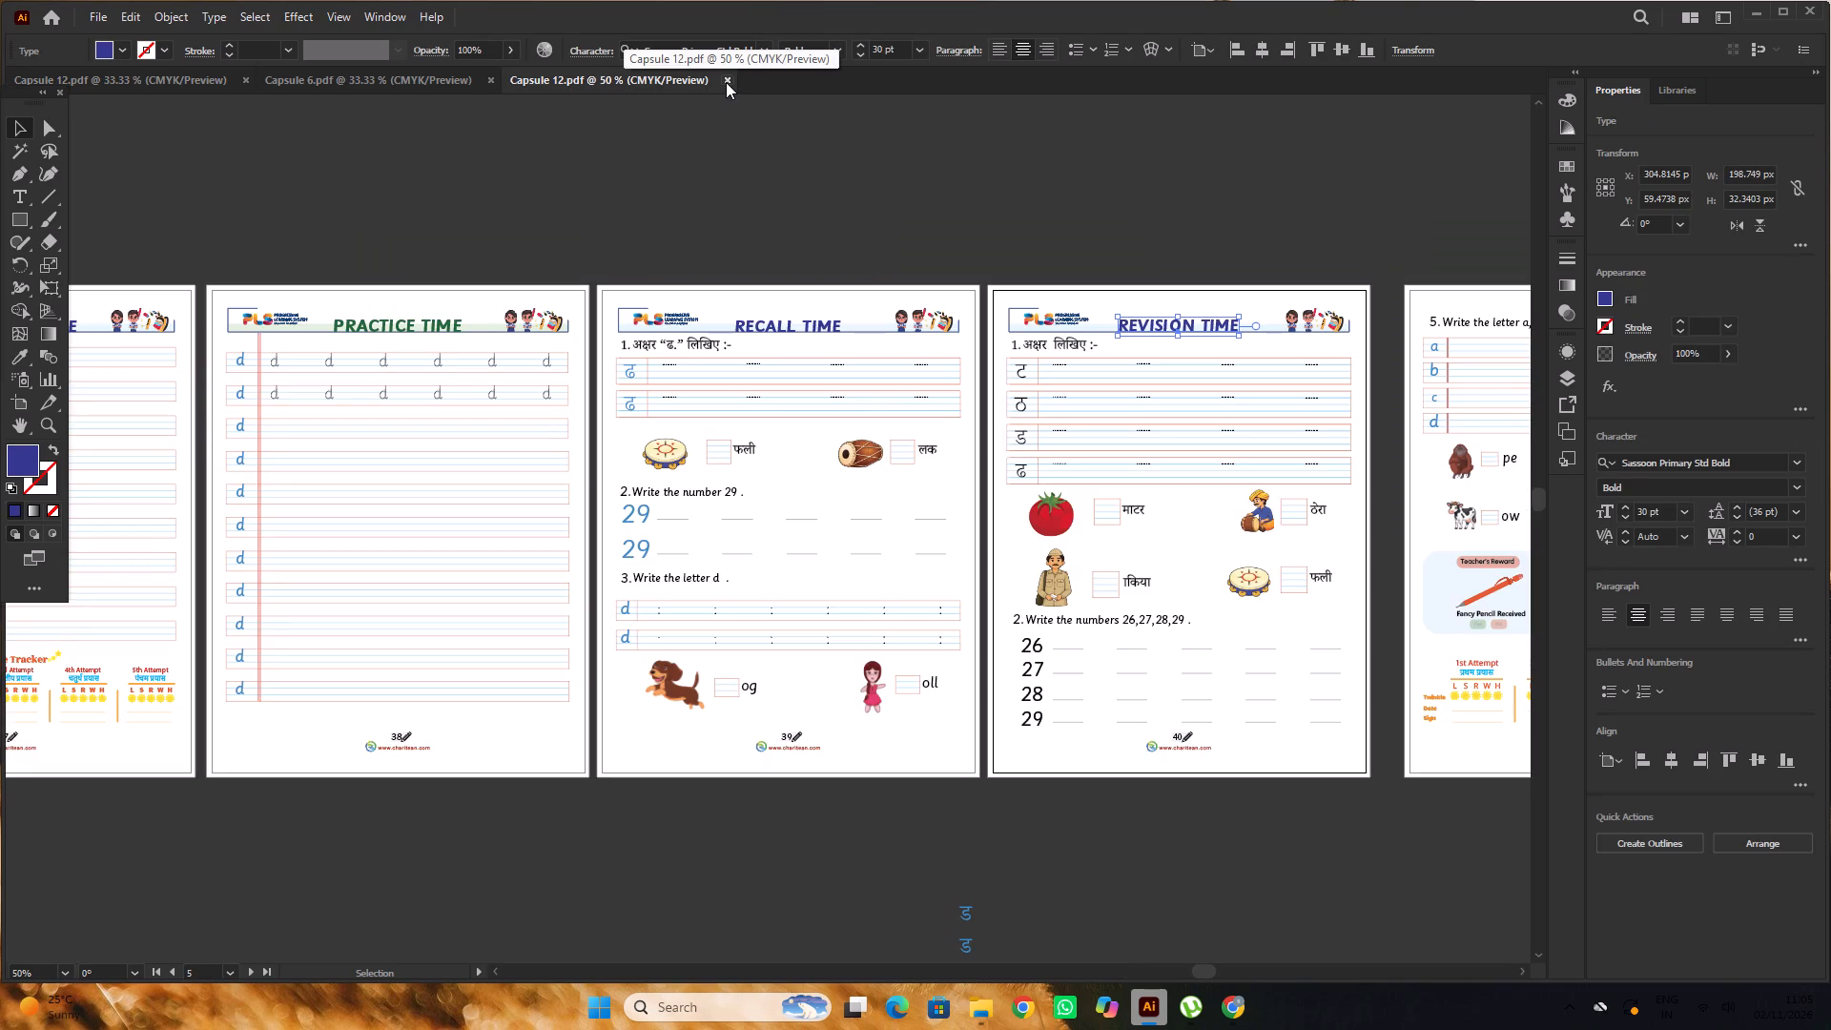
left_click(726, 82)
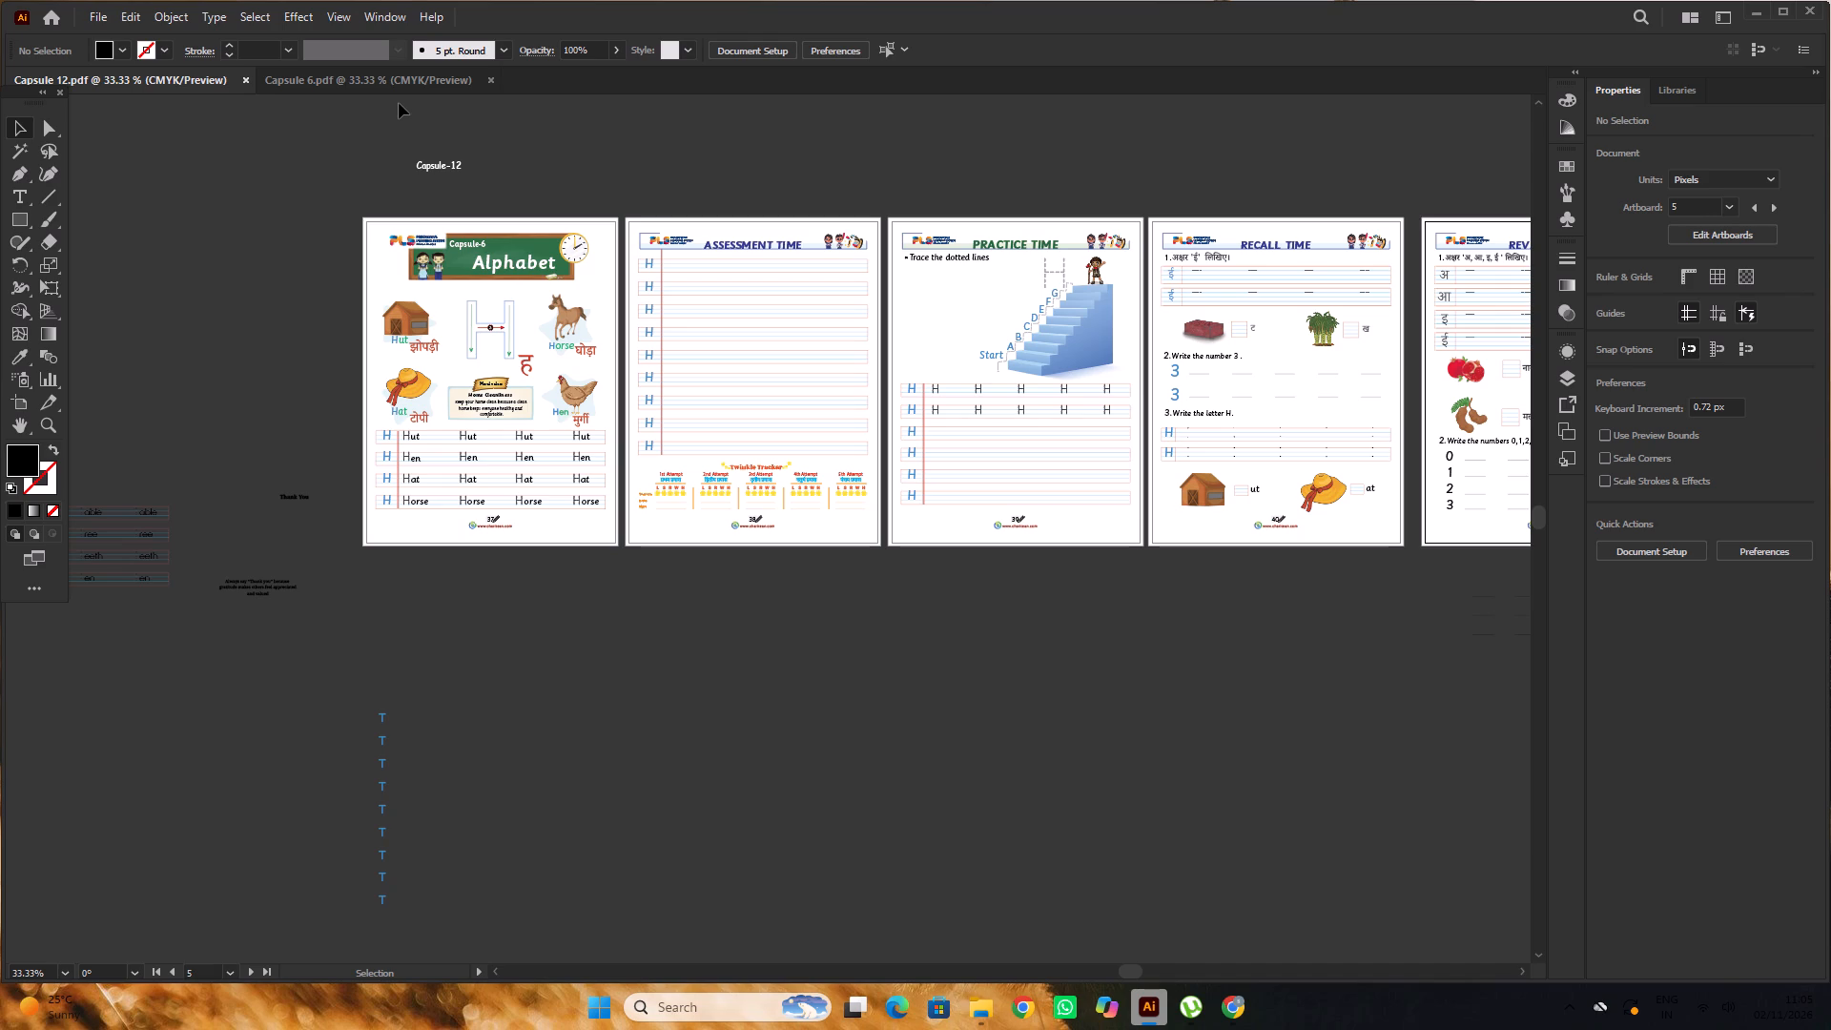
Look over the pages of the open Capsule 6 document.
left_click(397, 80)
scroll(573, 149, "down", 3)
middle_click_drag(571, 152, 701, 210)
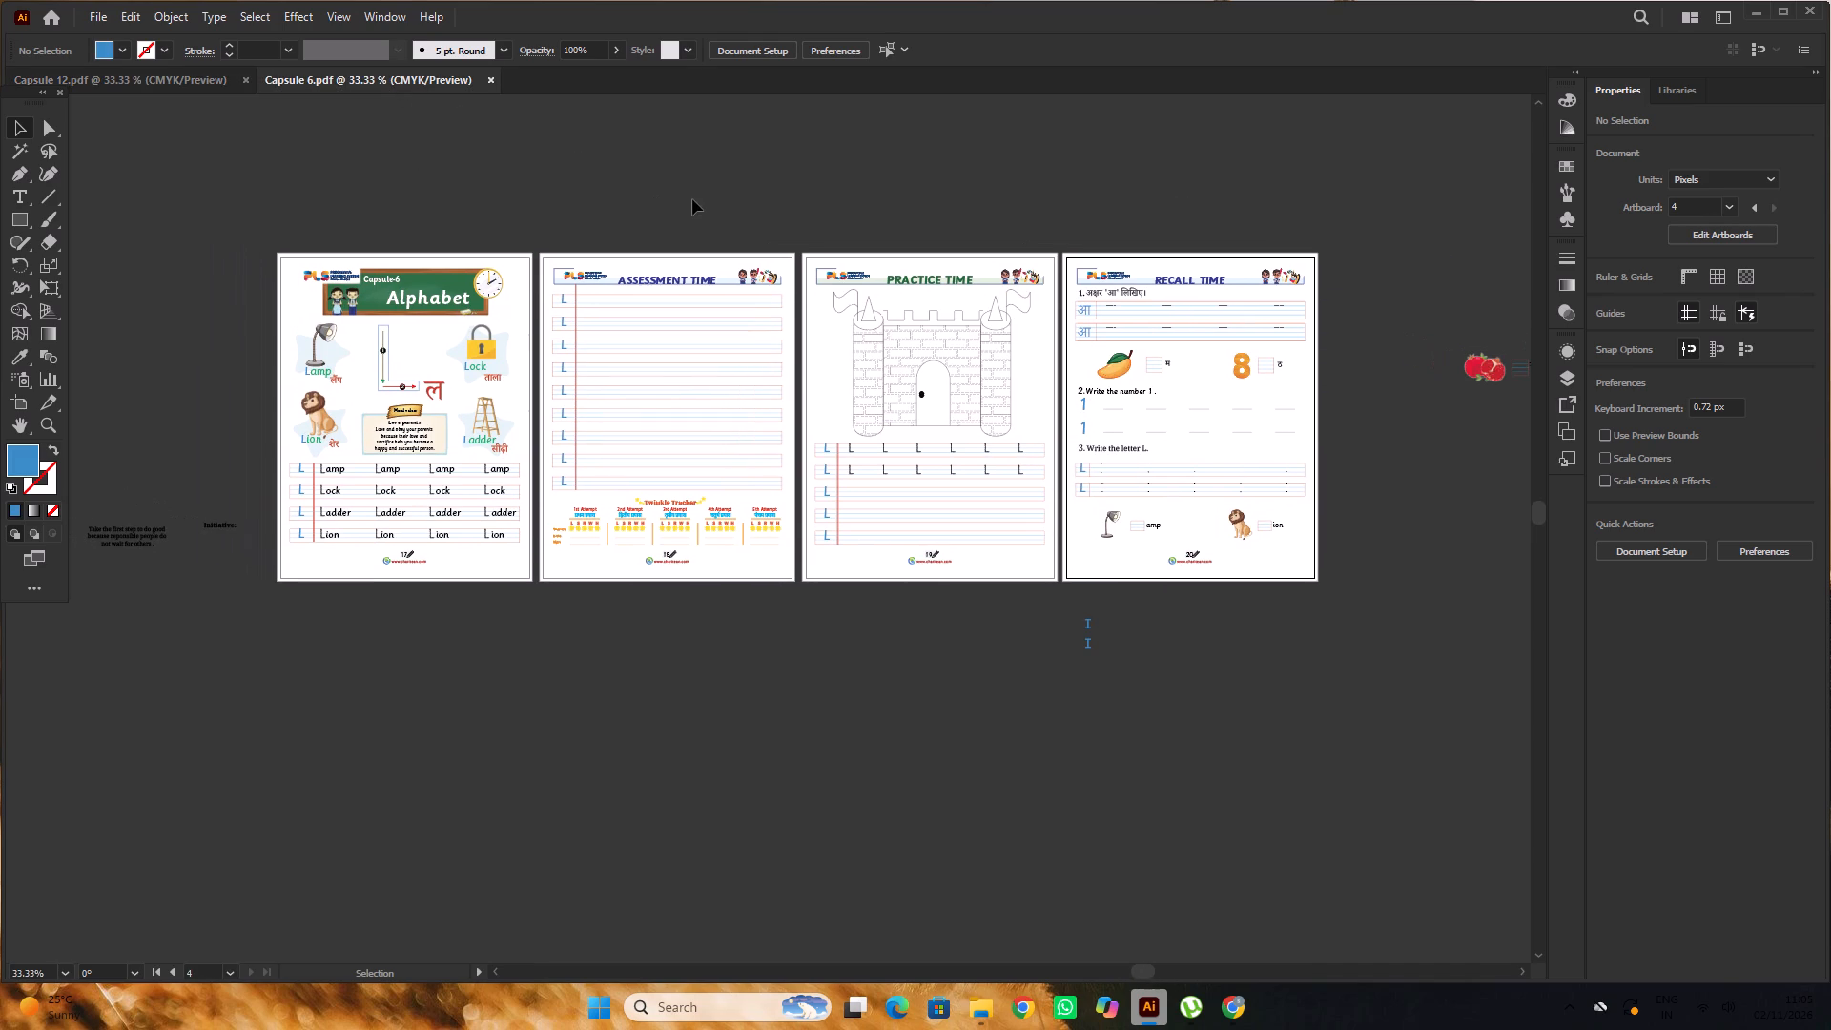
left_click(1757, 21)
left_click(1760, 11)
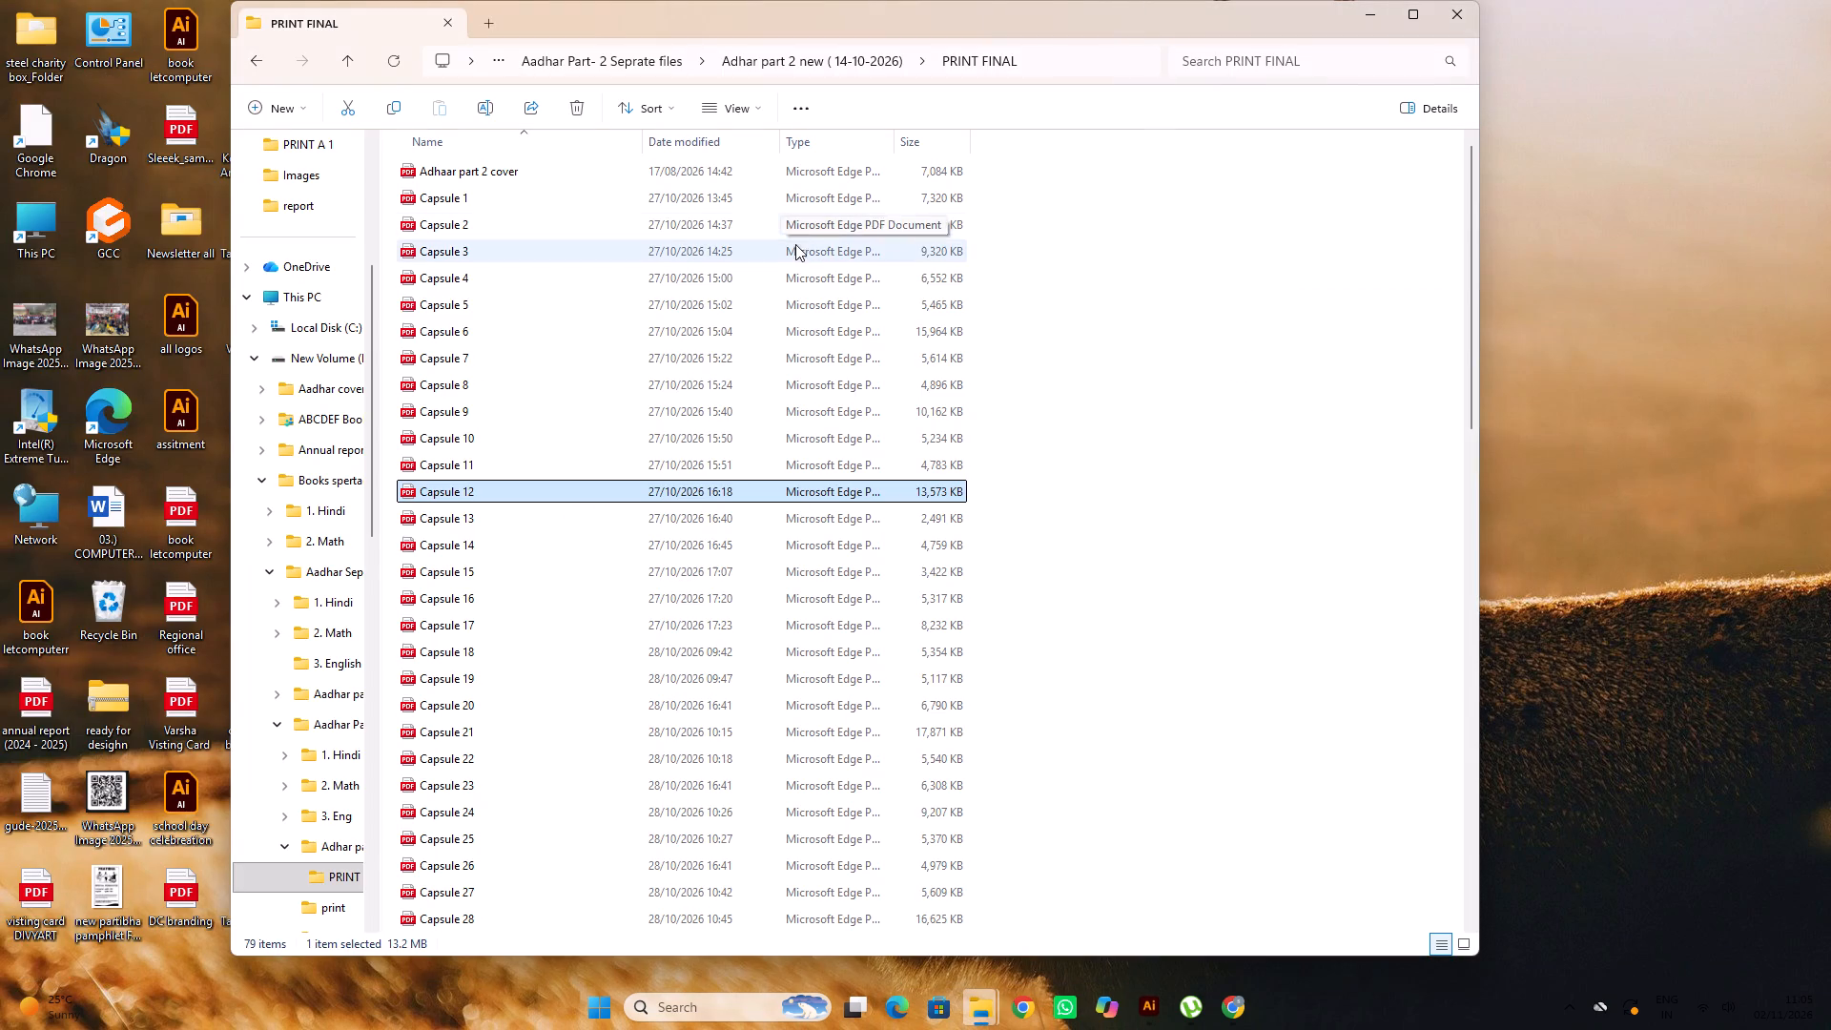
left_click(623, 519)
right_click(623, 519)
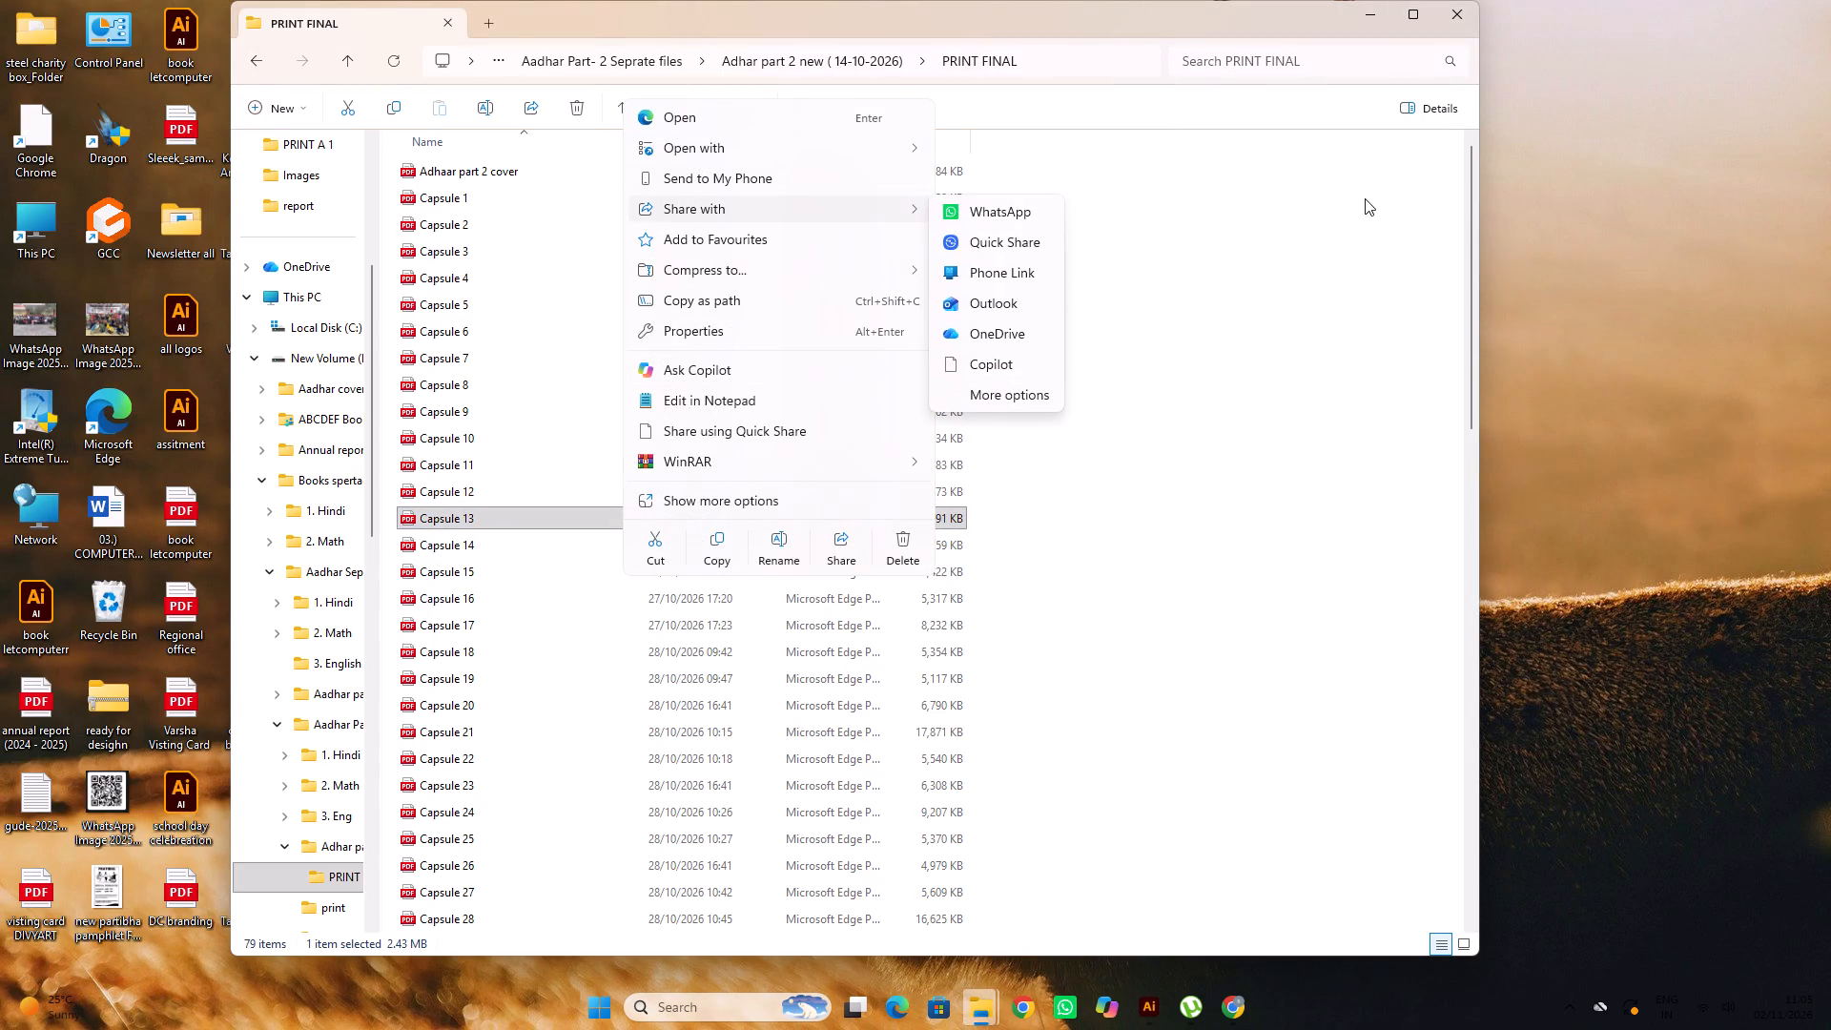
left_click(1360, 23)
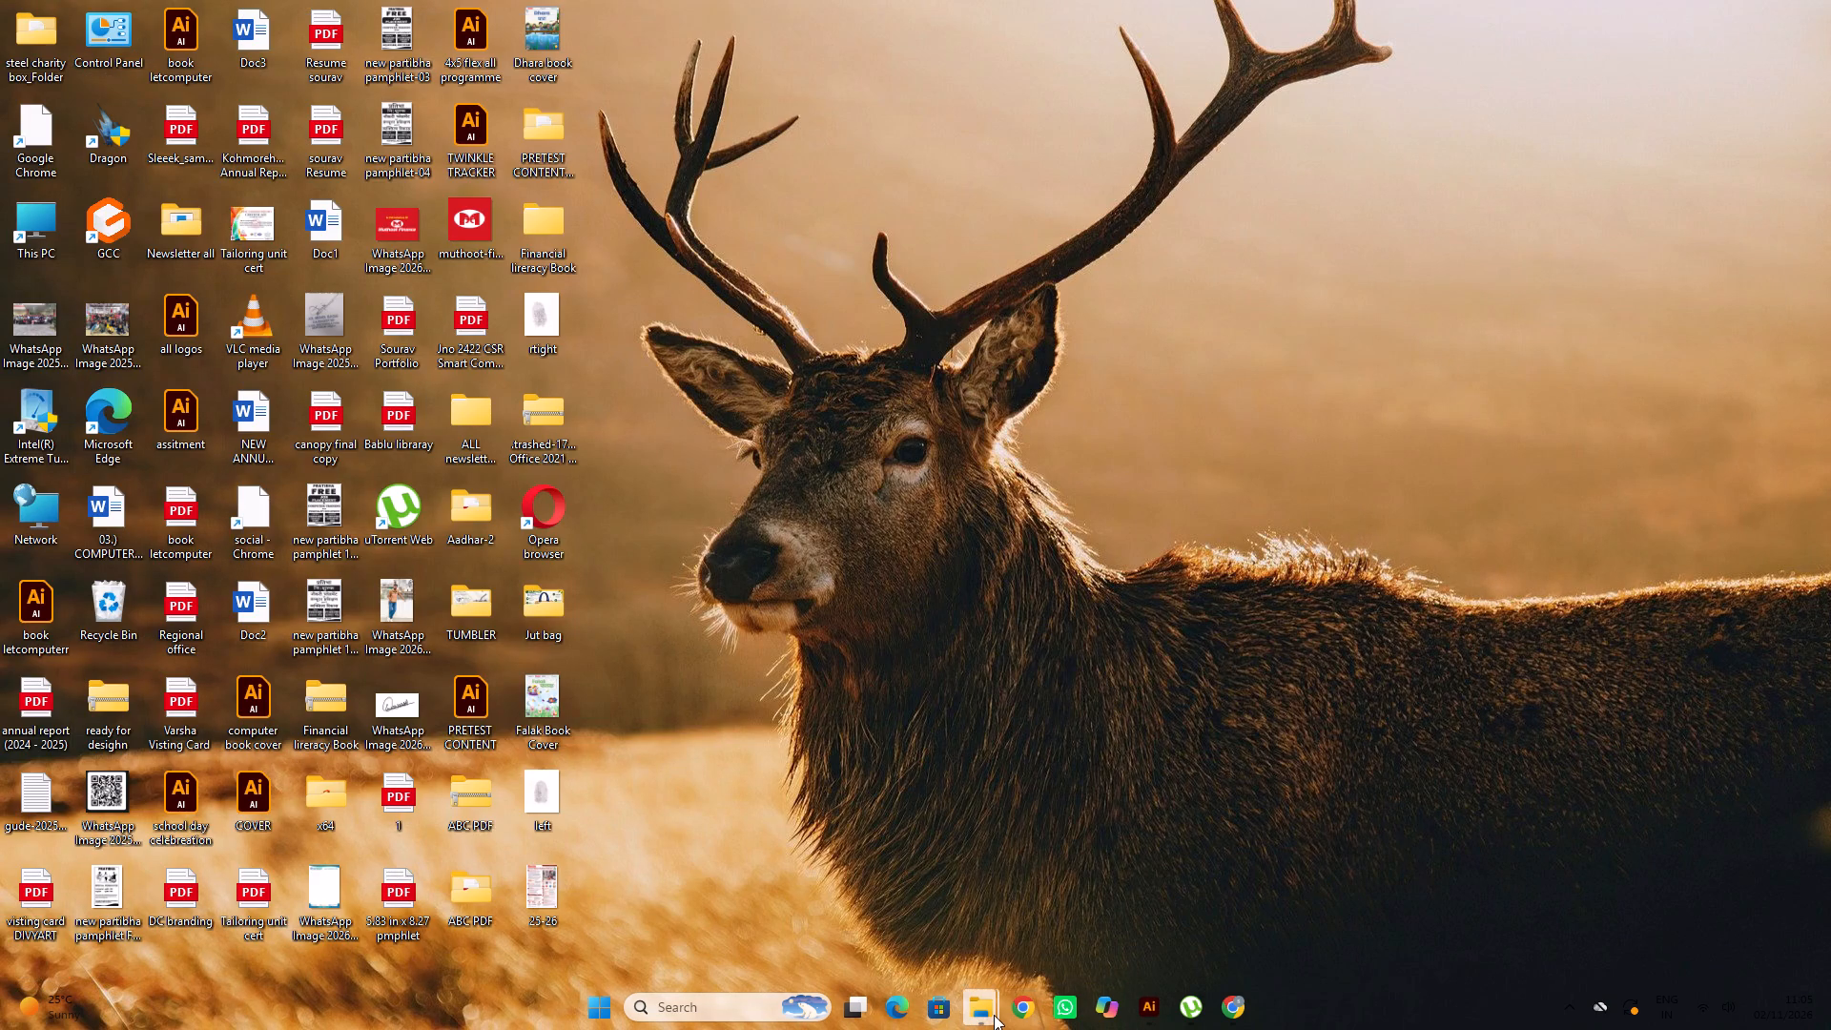
Open the Capsule 11 PDF from the PRINT A 1 folder for a brief look and close it.
left_click(893, 892)
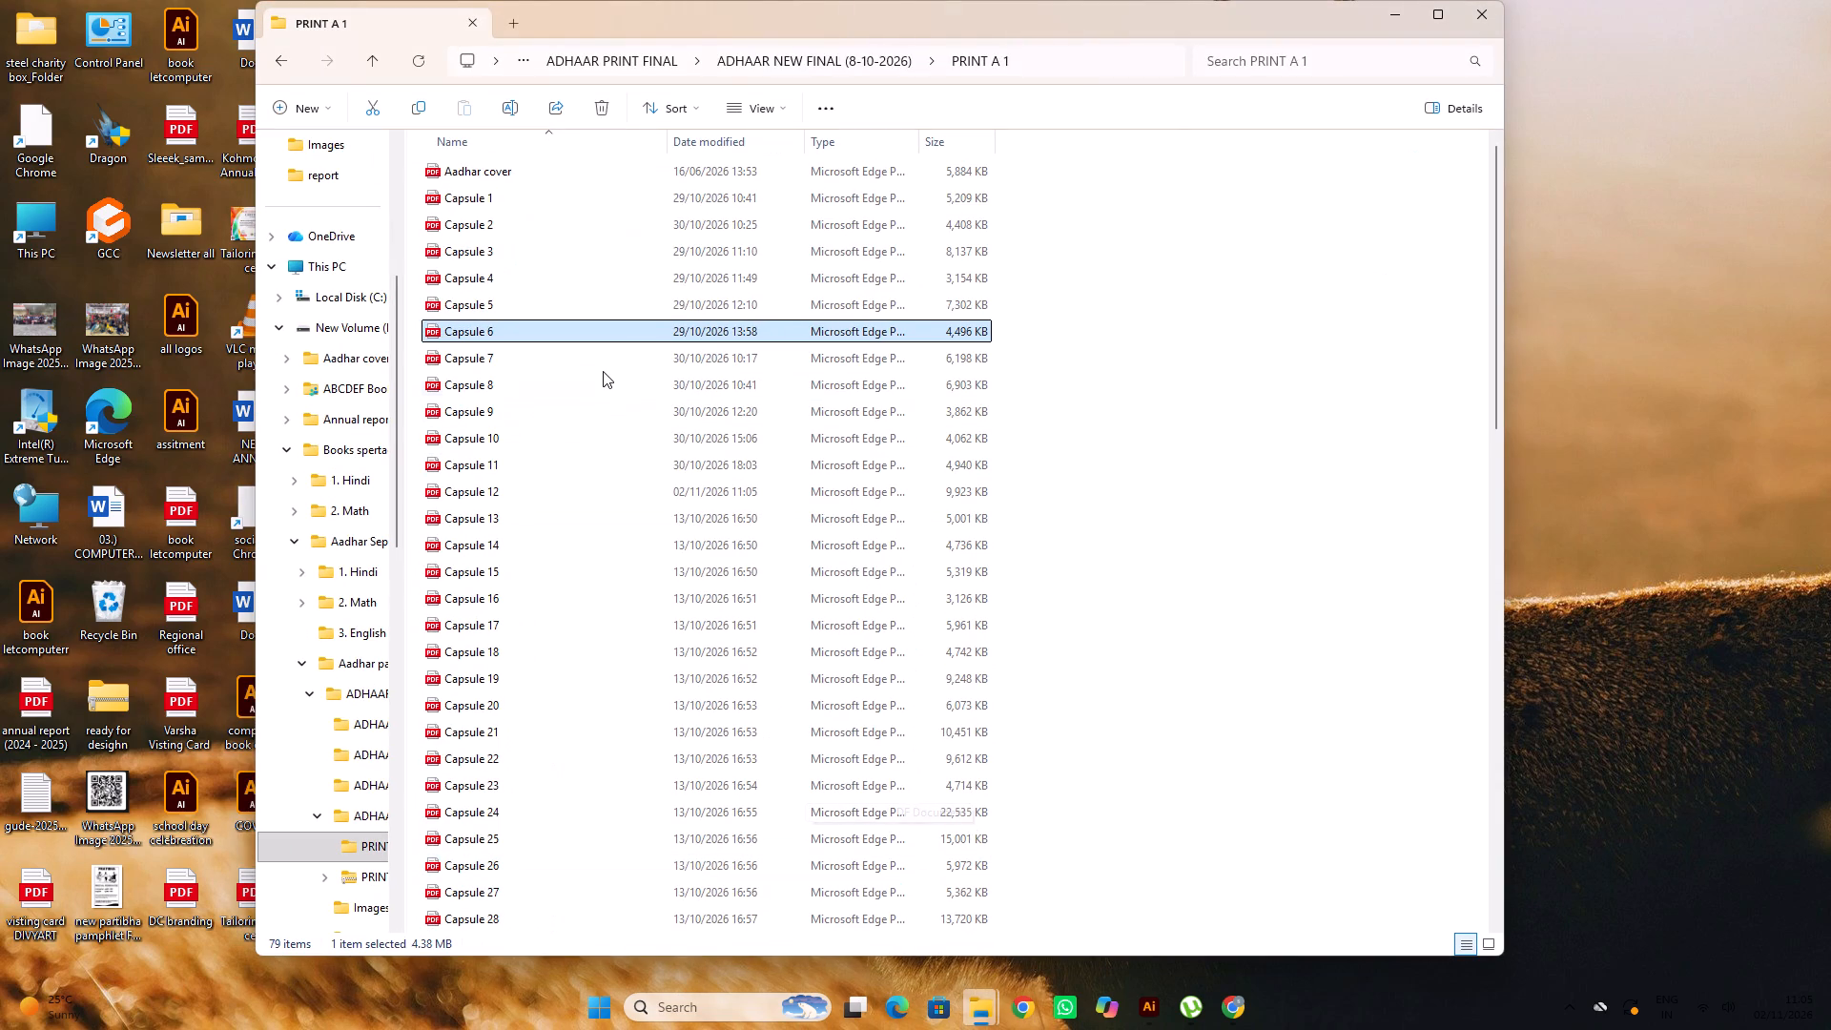
left_click(555, 499)
double_click(553, 470)
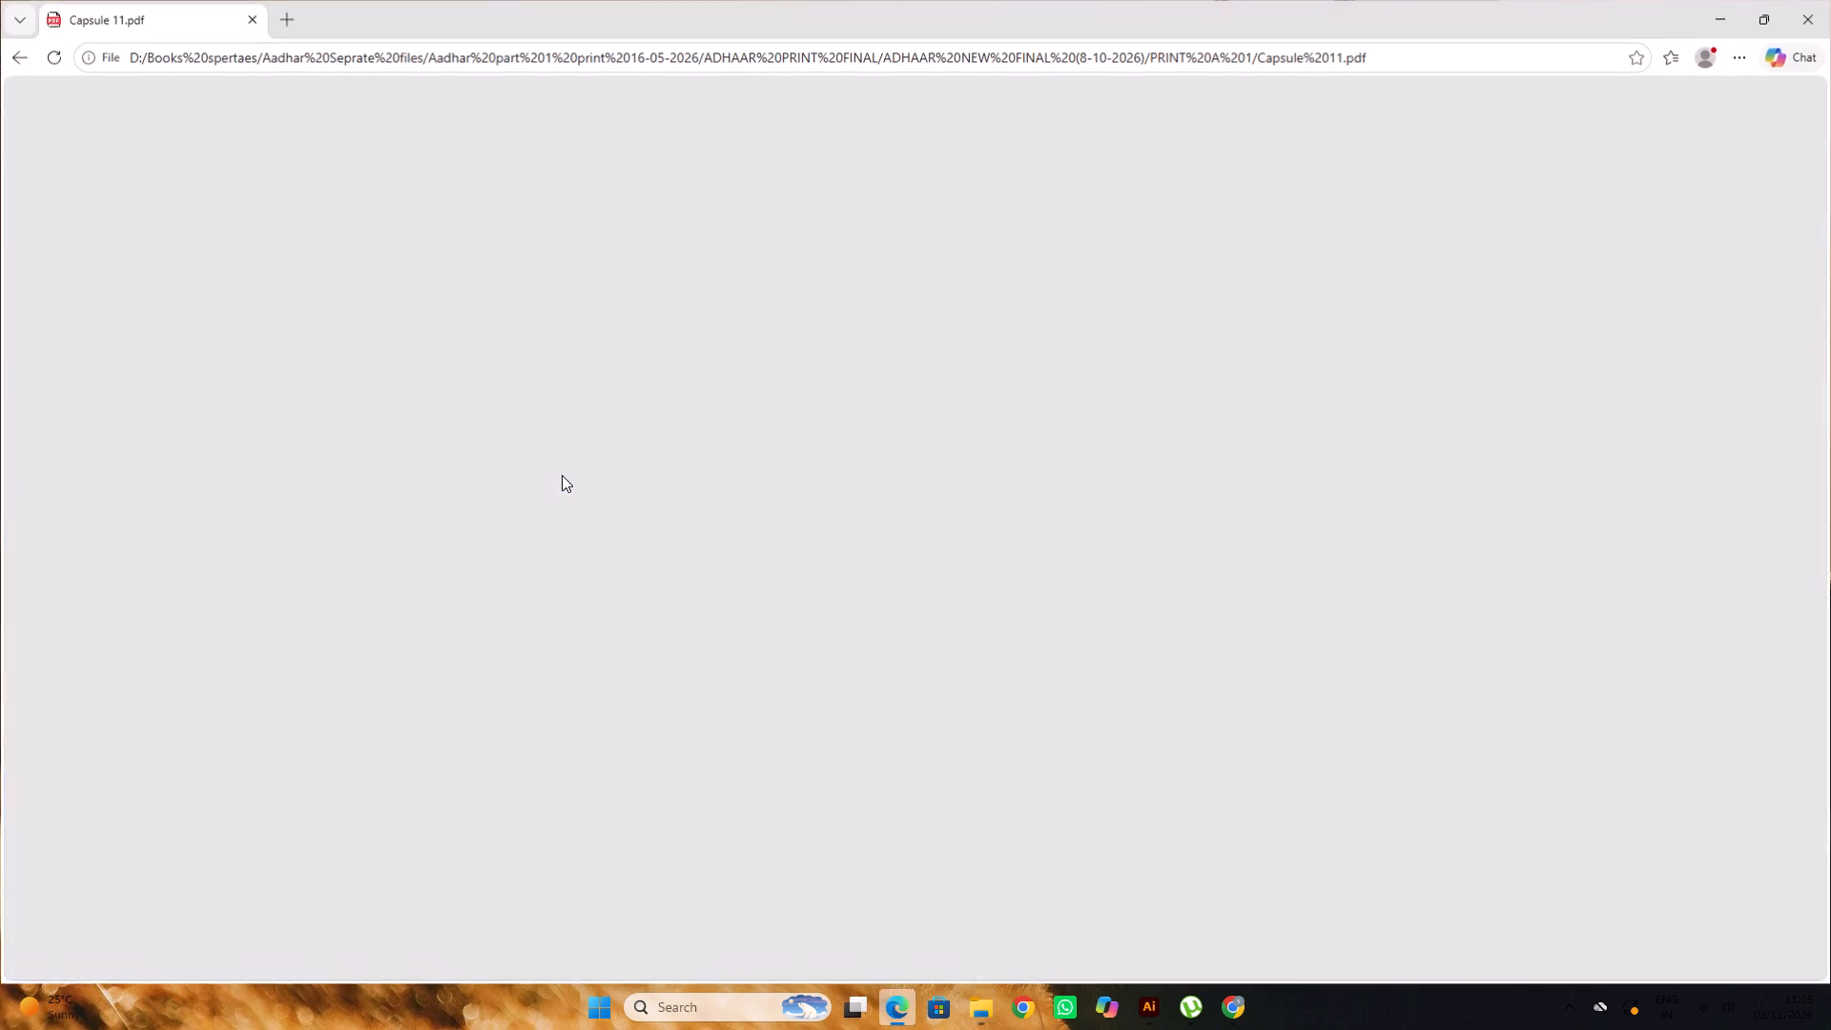
scroll(564, 468, "down", 5)
left_click(1827, 4)
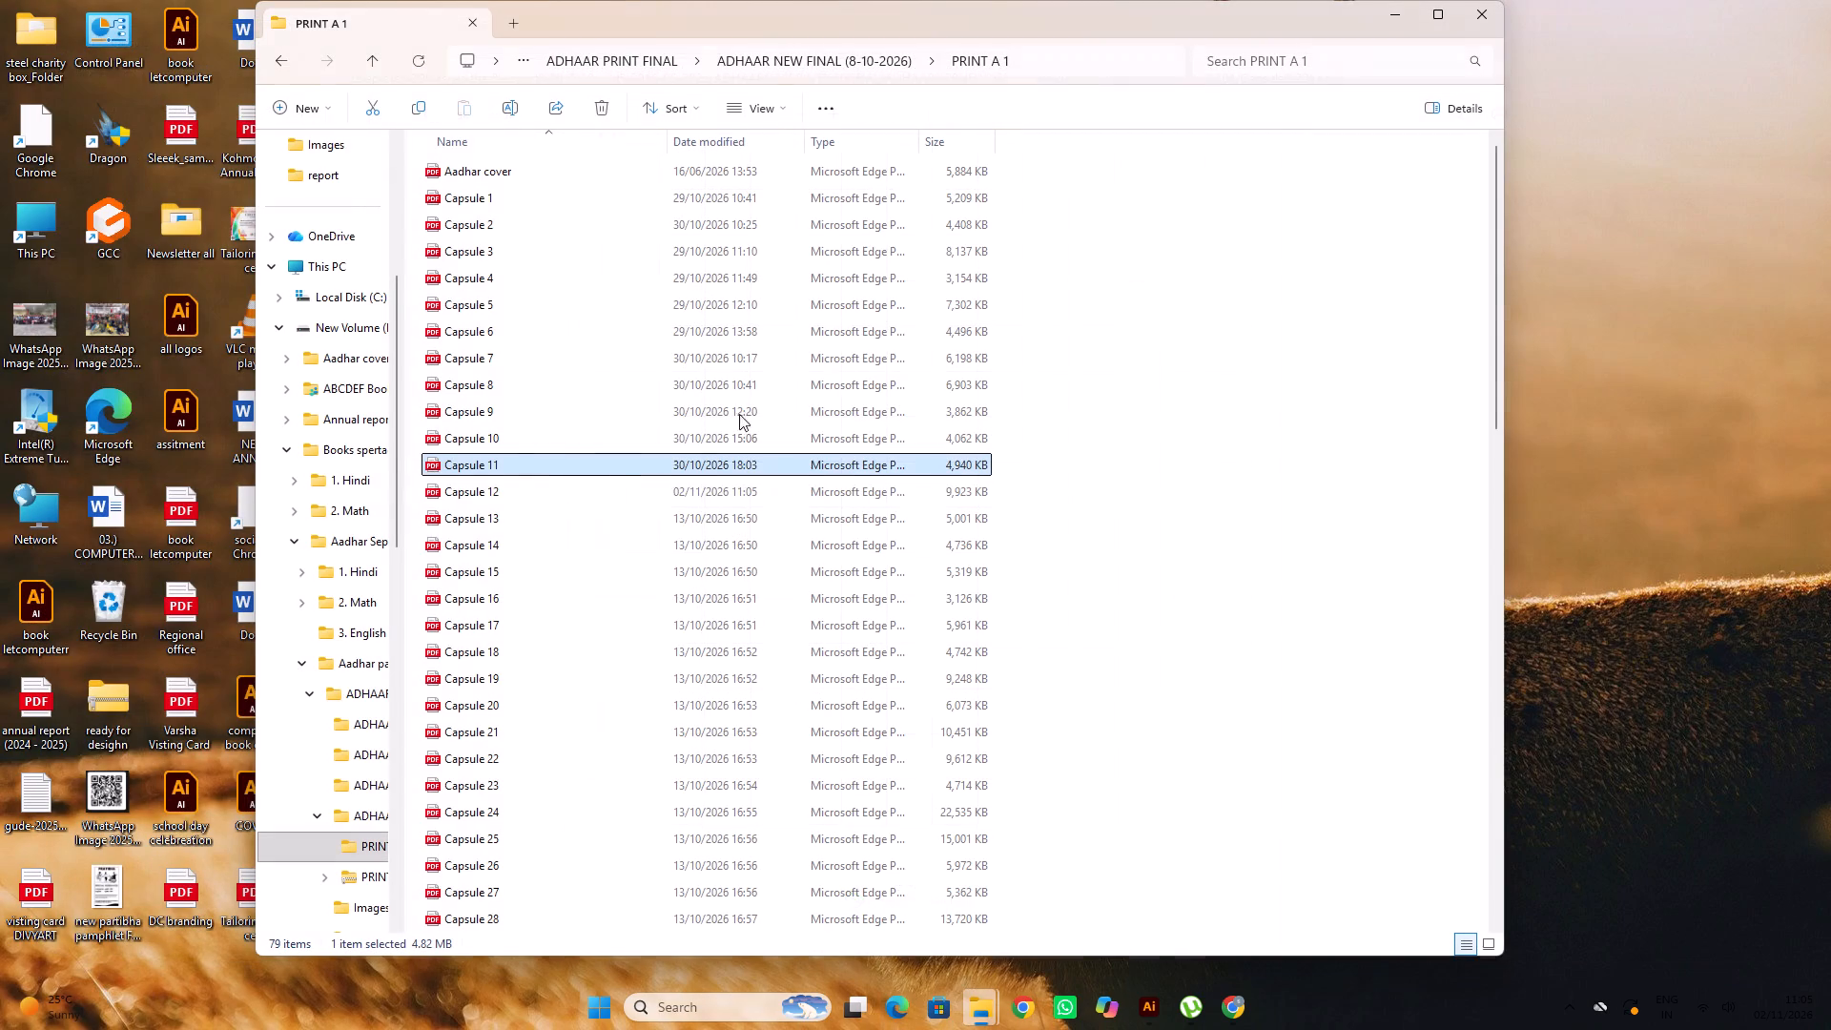
Open the saved Capsule 12 PDF from the PRINT A 1 folder and check its Alphabet page.
left_click(516, 492)
right_click(516, 492)
left_click(473, 493)
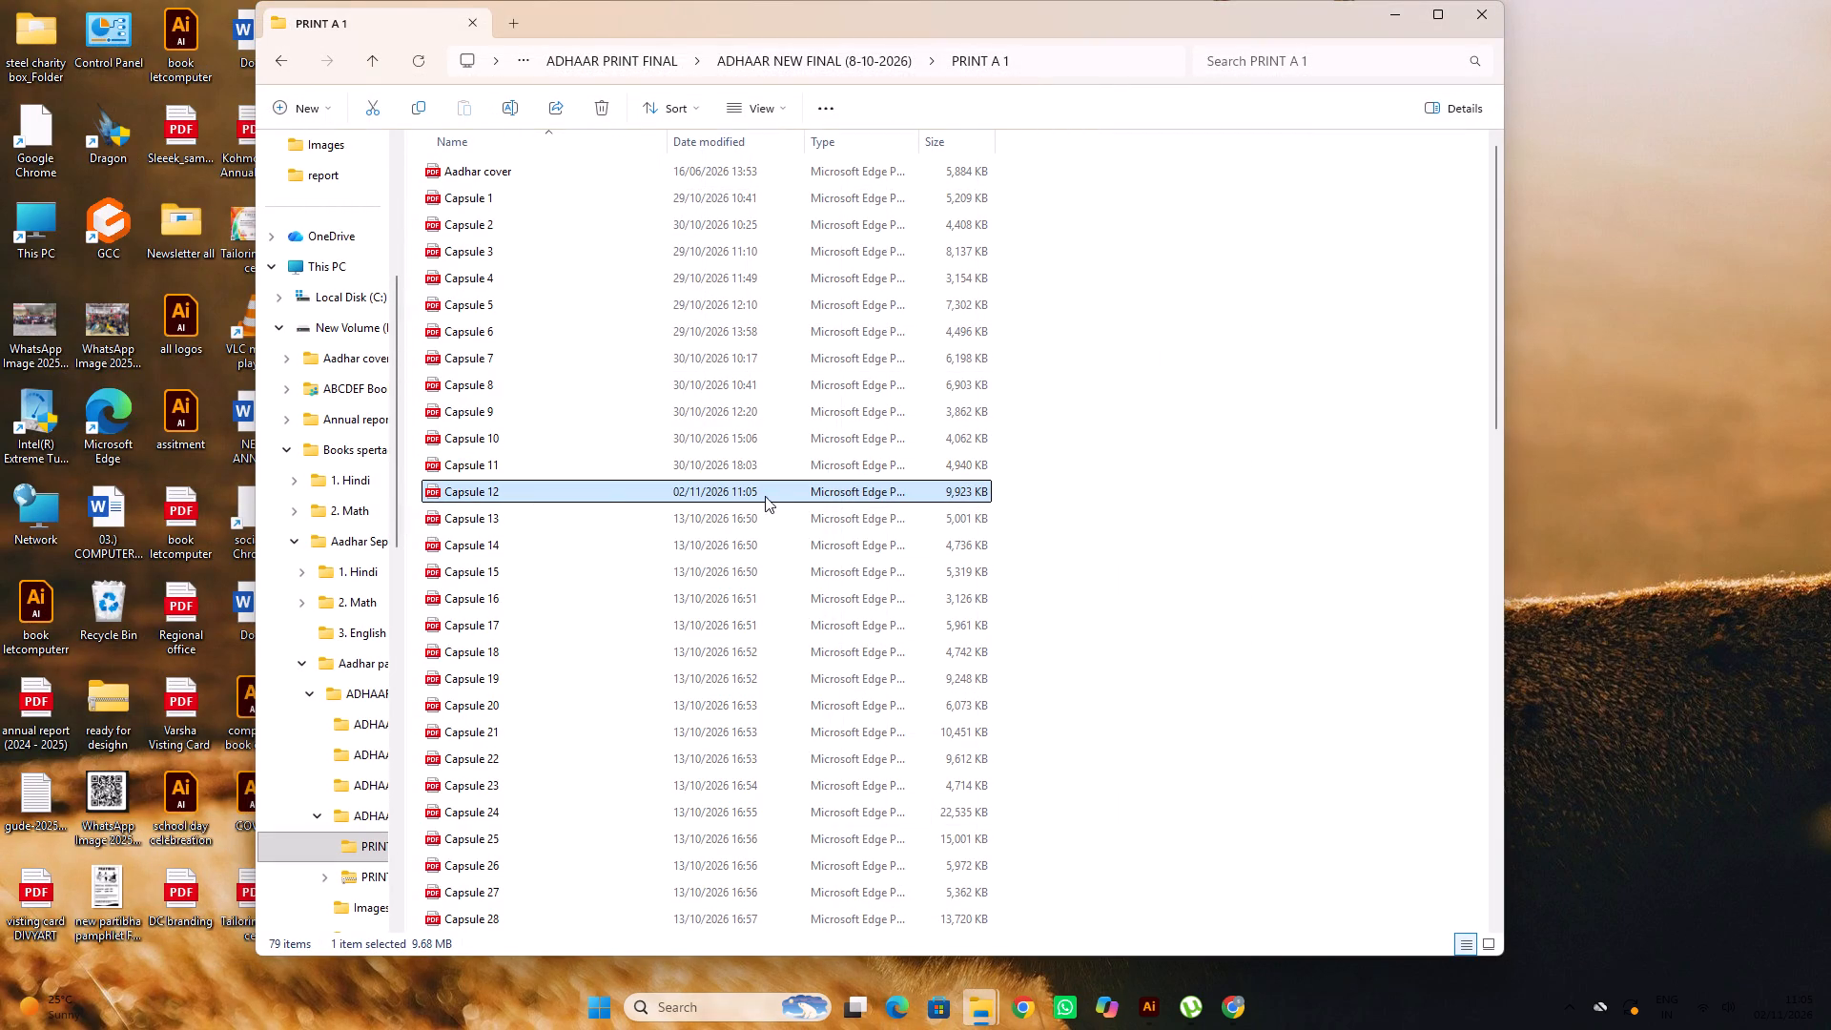
left_click(682, 518)
double_click(669, 492)
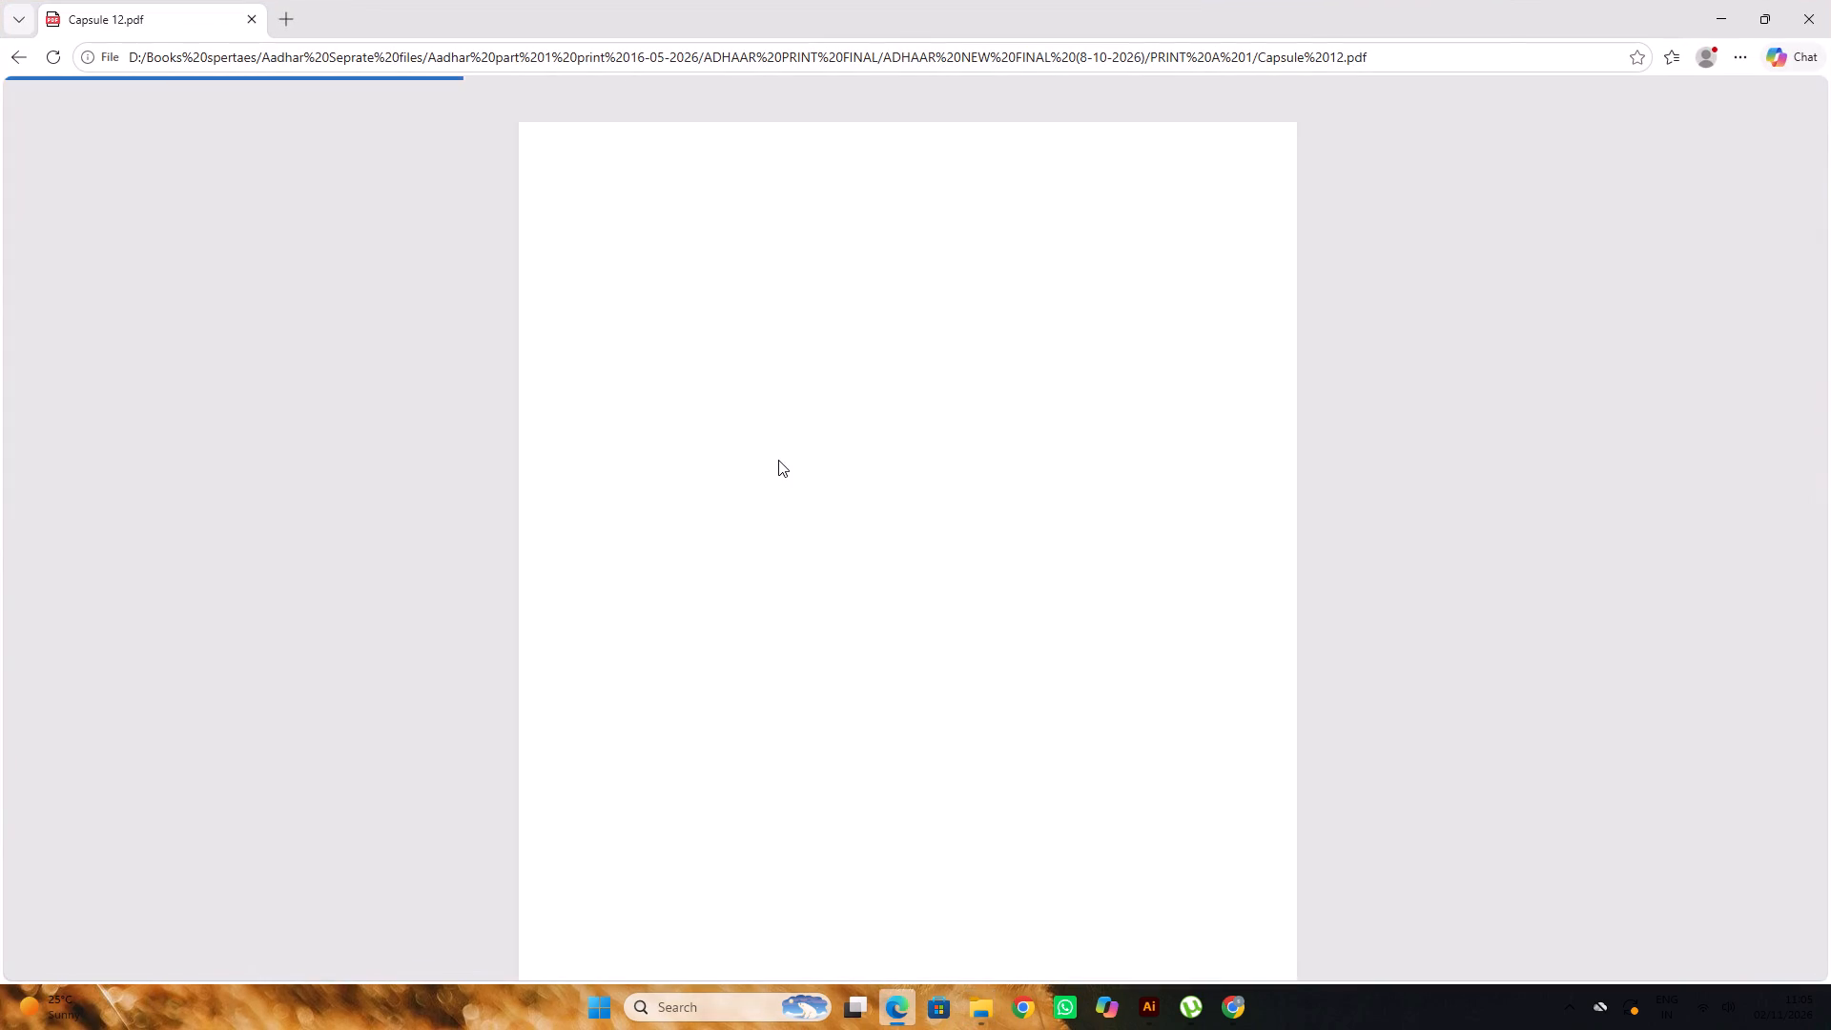
scroll(778, 460, "down", 1)
scroll(778, 460, "up", 2)
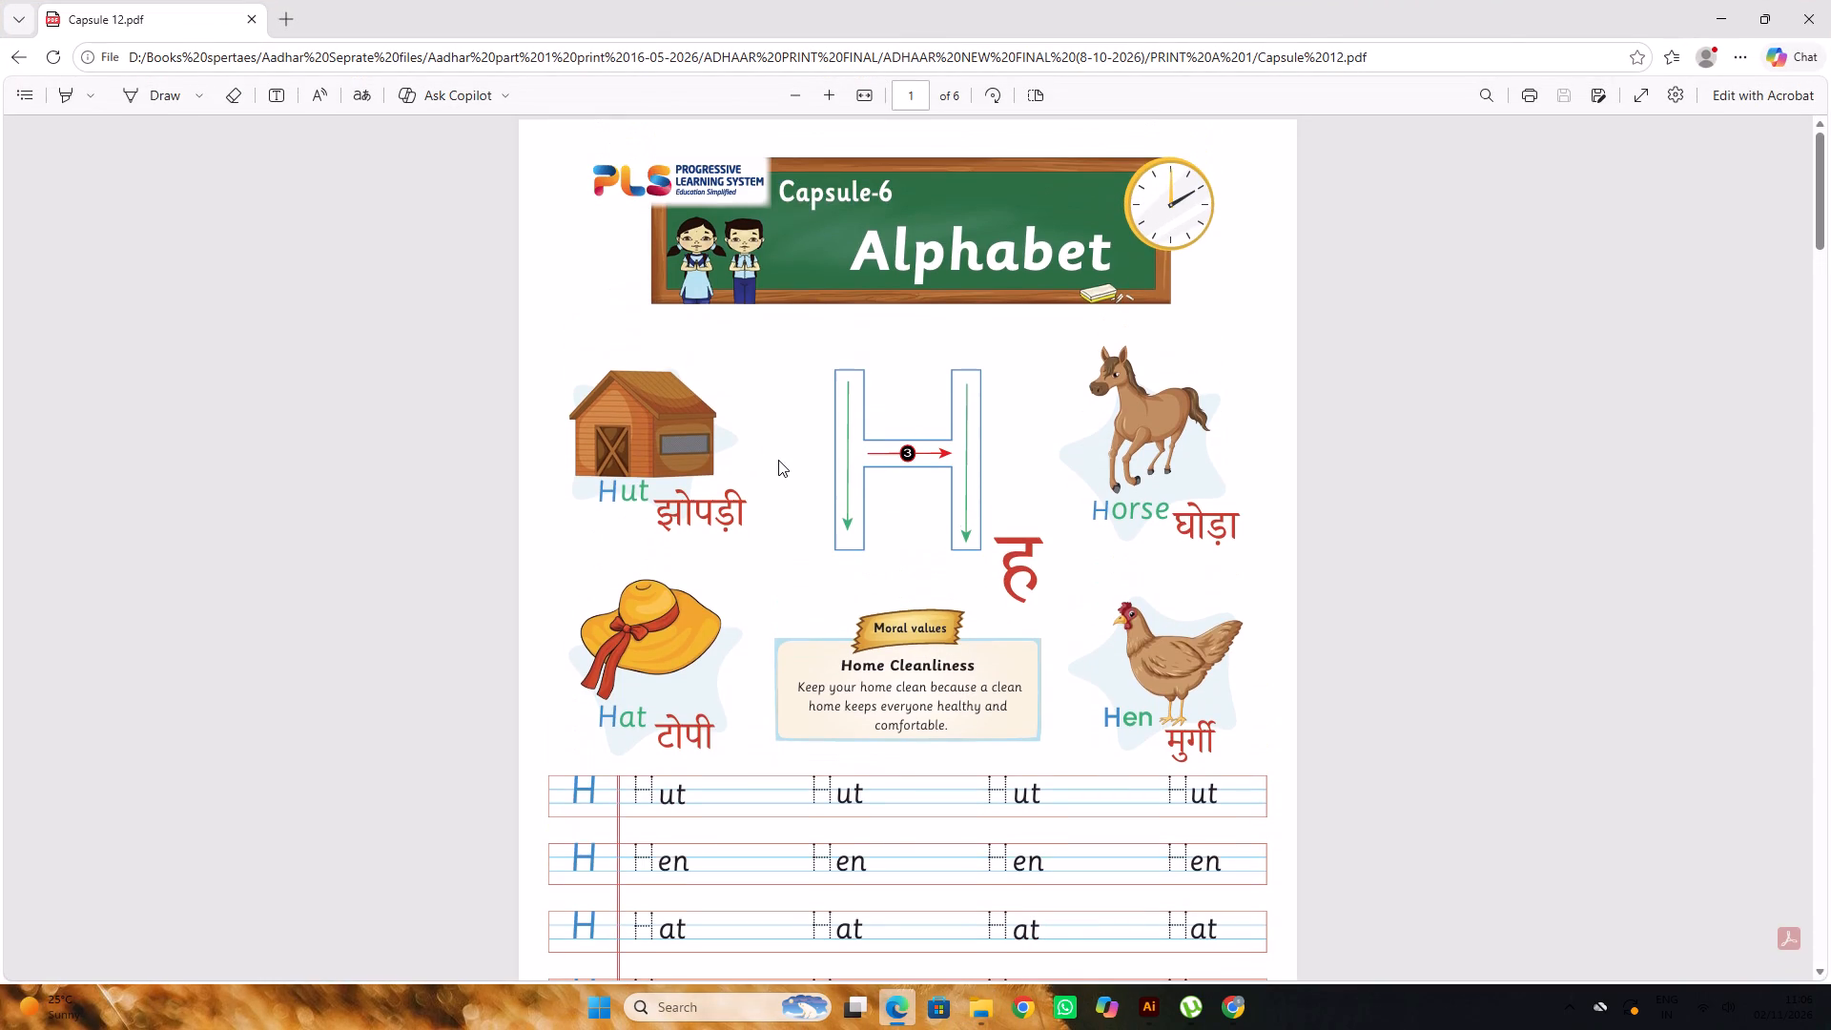
scroll(778, 460, "down", 3)
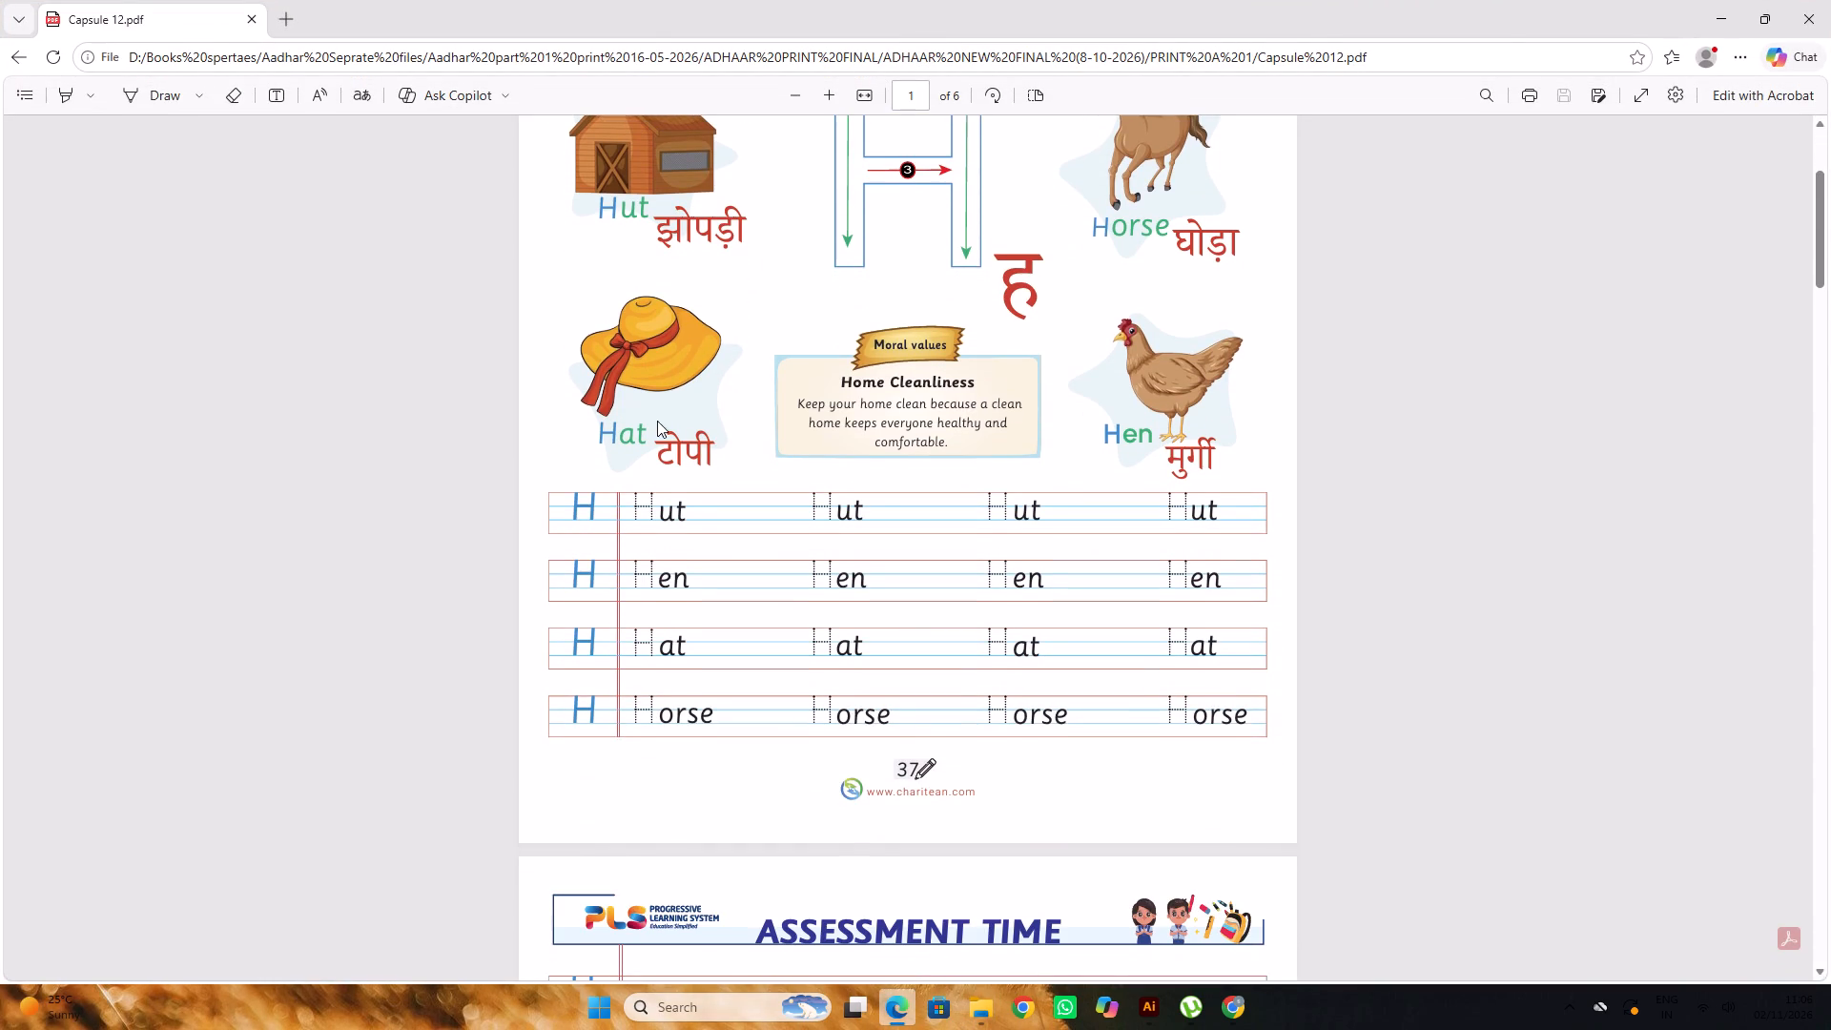
scroll(657, 421, "down", 6)
scroll(657, 421, "up", 13)
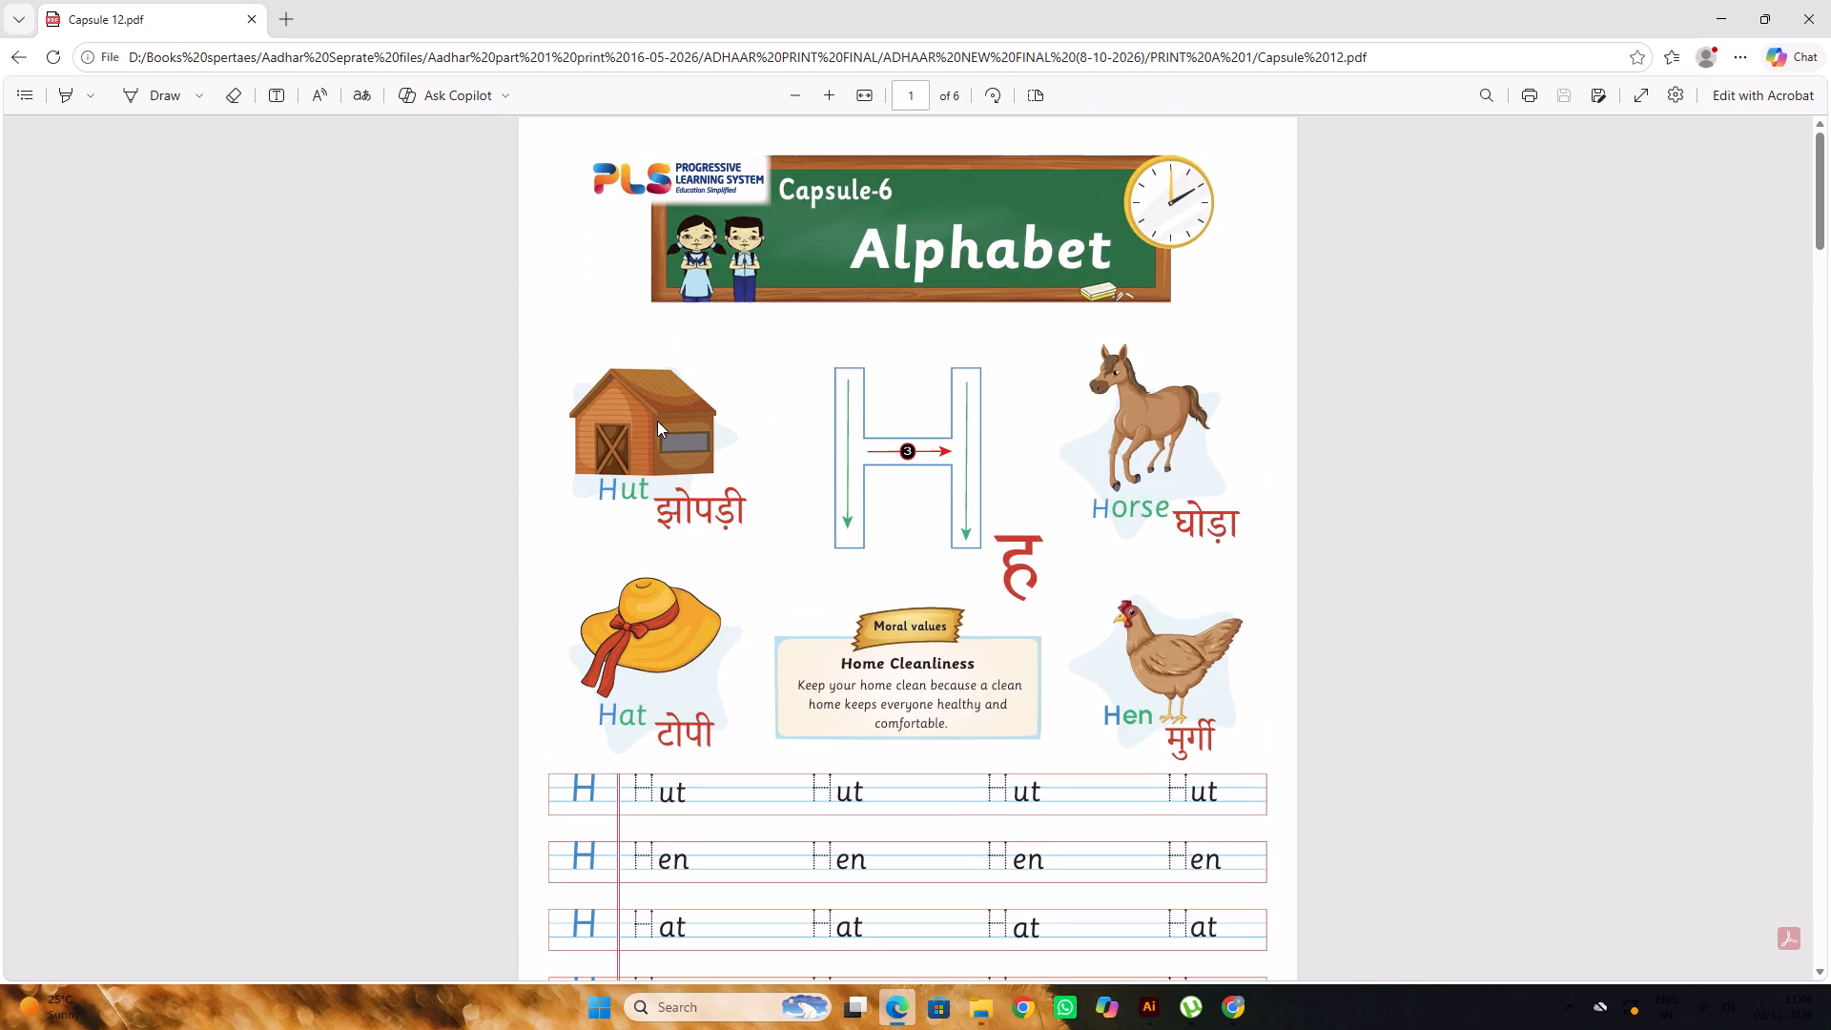
Check the remaining pages of the Capsule 12 PDF, from assessment and practice through recall, revision and rewards, and close it.
scroll(657, 421, "down", 20)
scroll(657, 421, "down", 1)
scroll(656, 421, "up", 6)
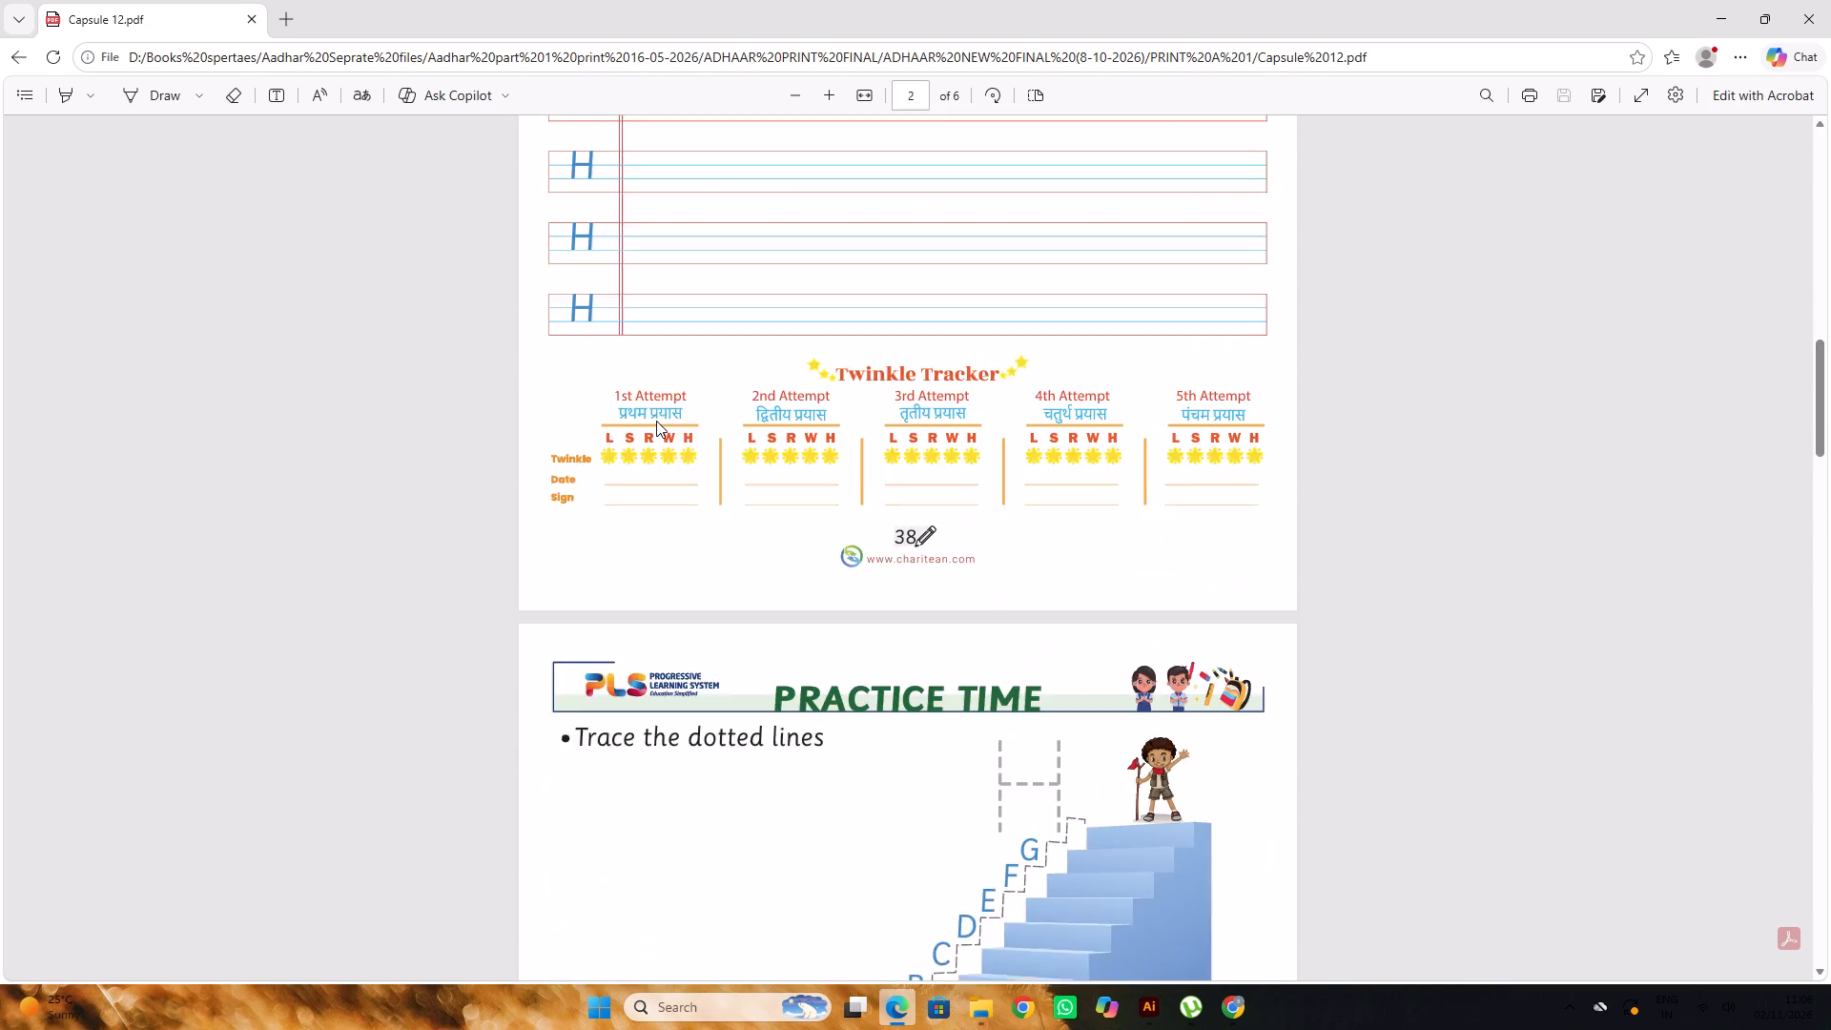
scroll(656, 421, "up", 3)
scroll(656, 421, "down", 4)
scroll(656, 421, "up", 10)
scroll(656, 421, "down", 6)
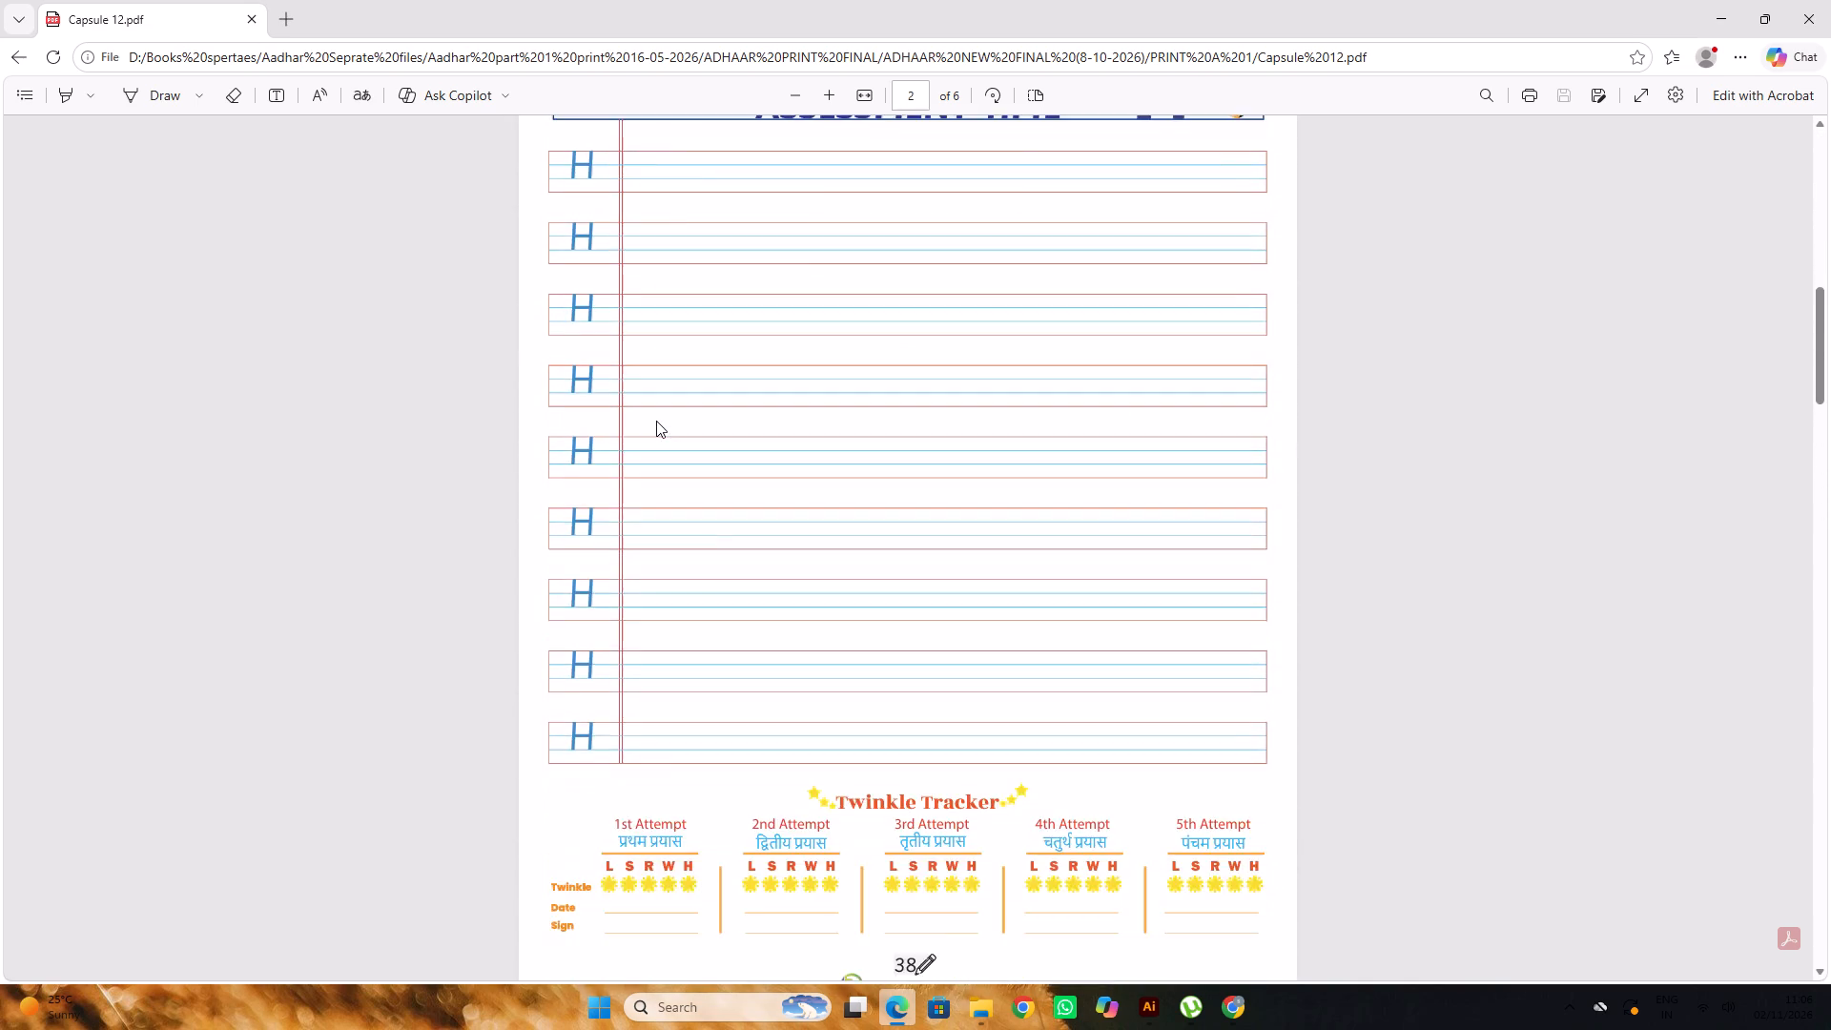
scroll(656, 421, "down", 10)
scroll(656, 421, "up", 2)
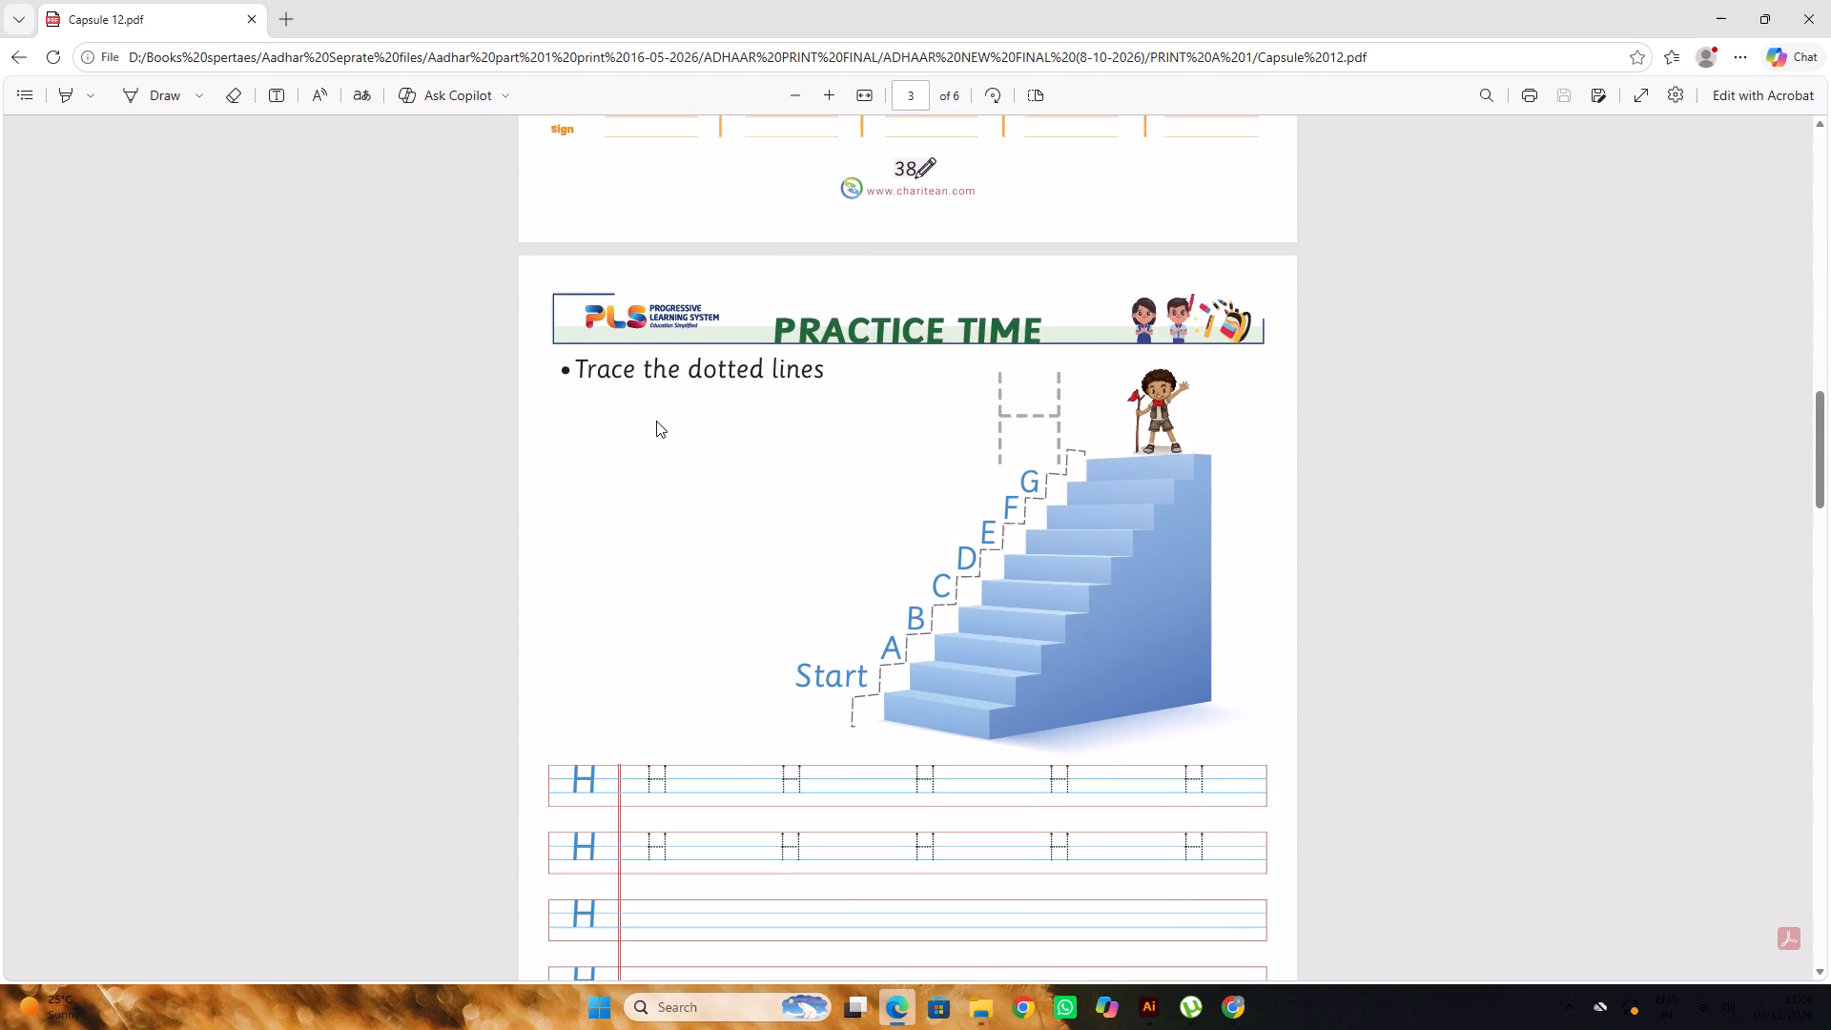
scroll(656, 421, "down", 10)
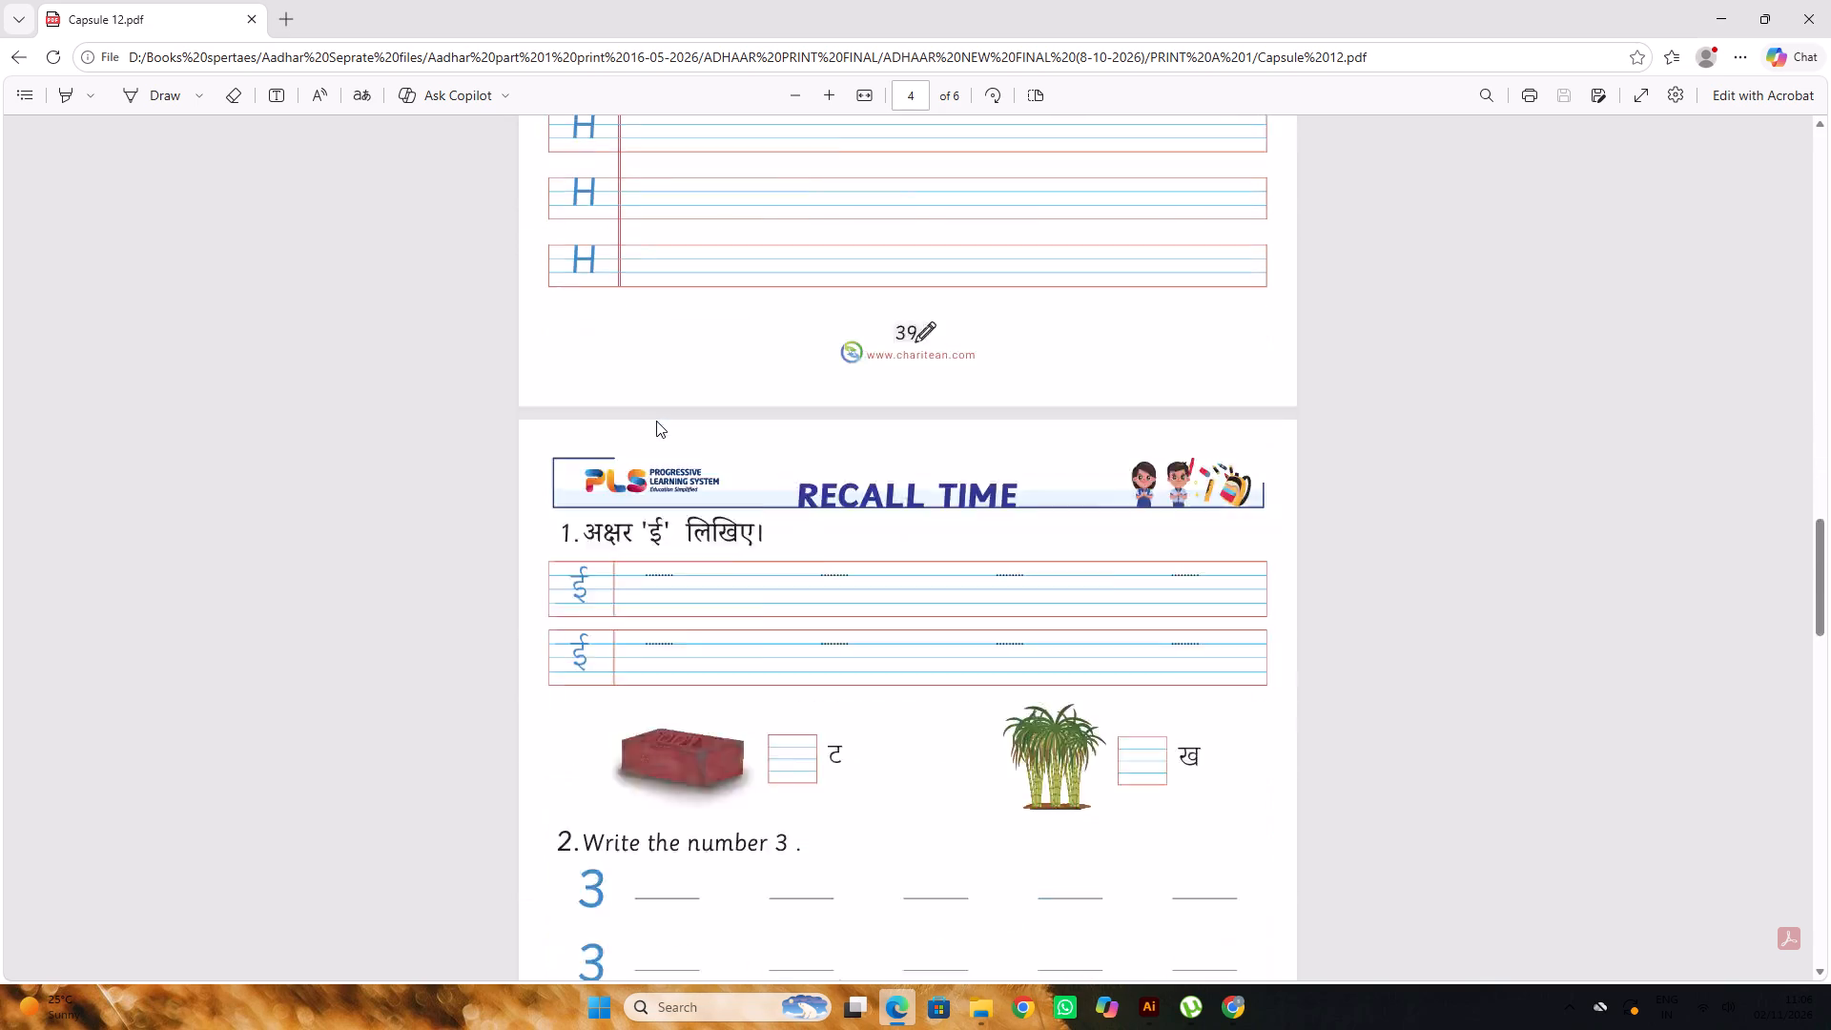
scroll(656, 421, "down", 5)
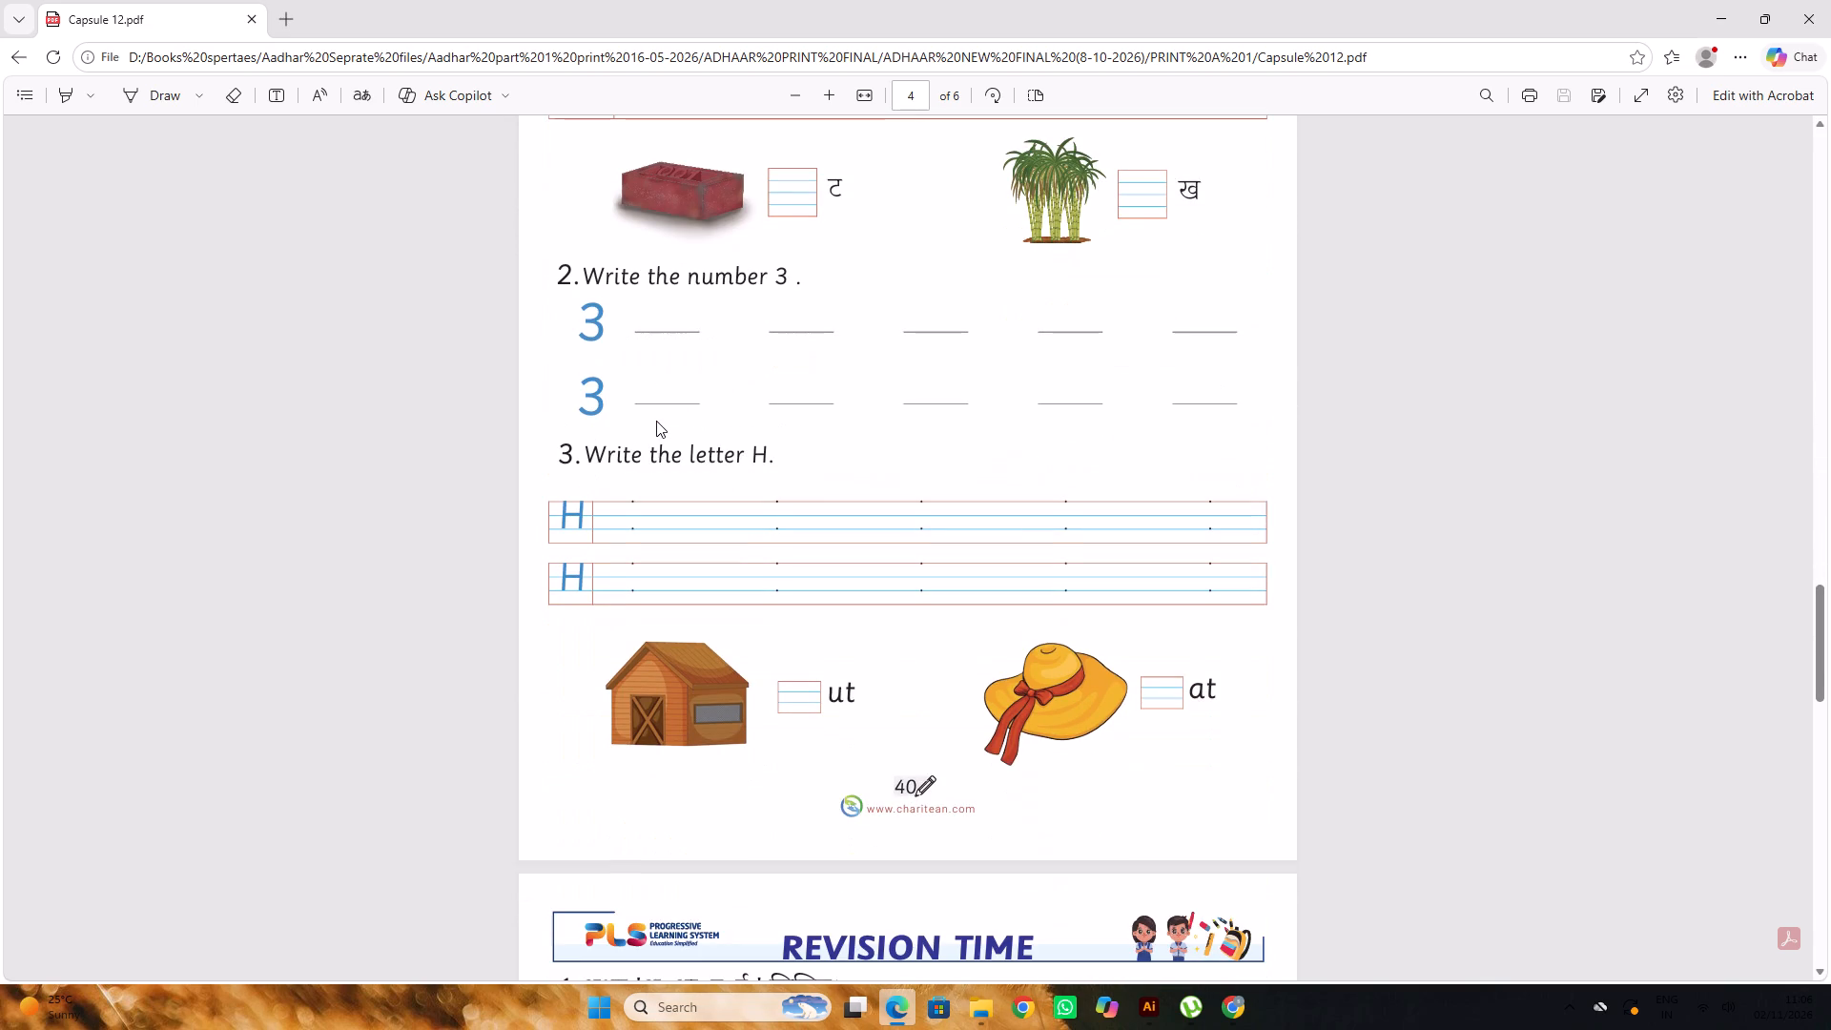
scroll(656, 421, "down", 9)
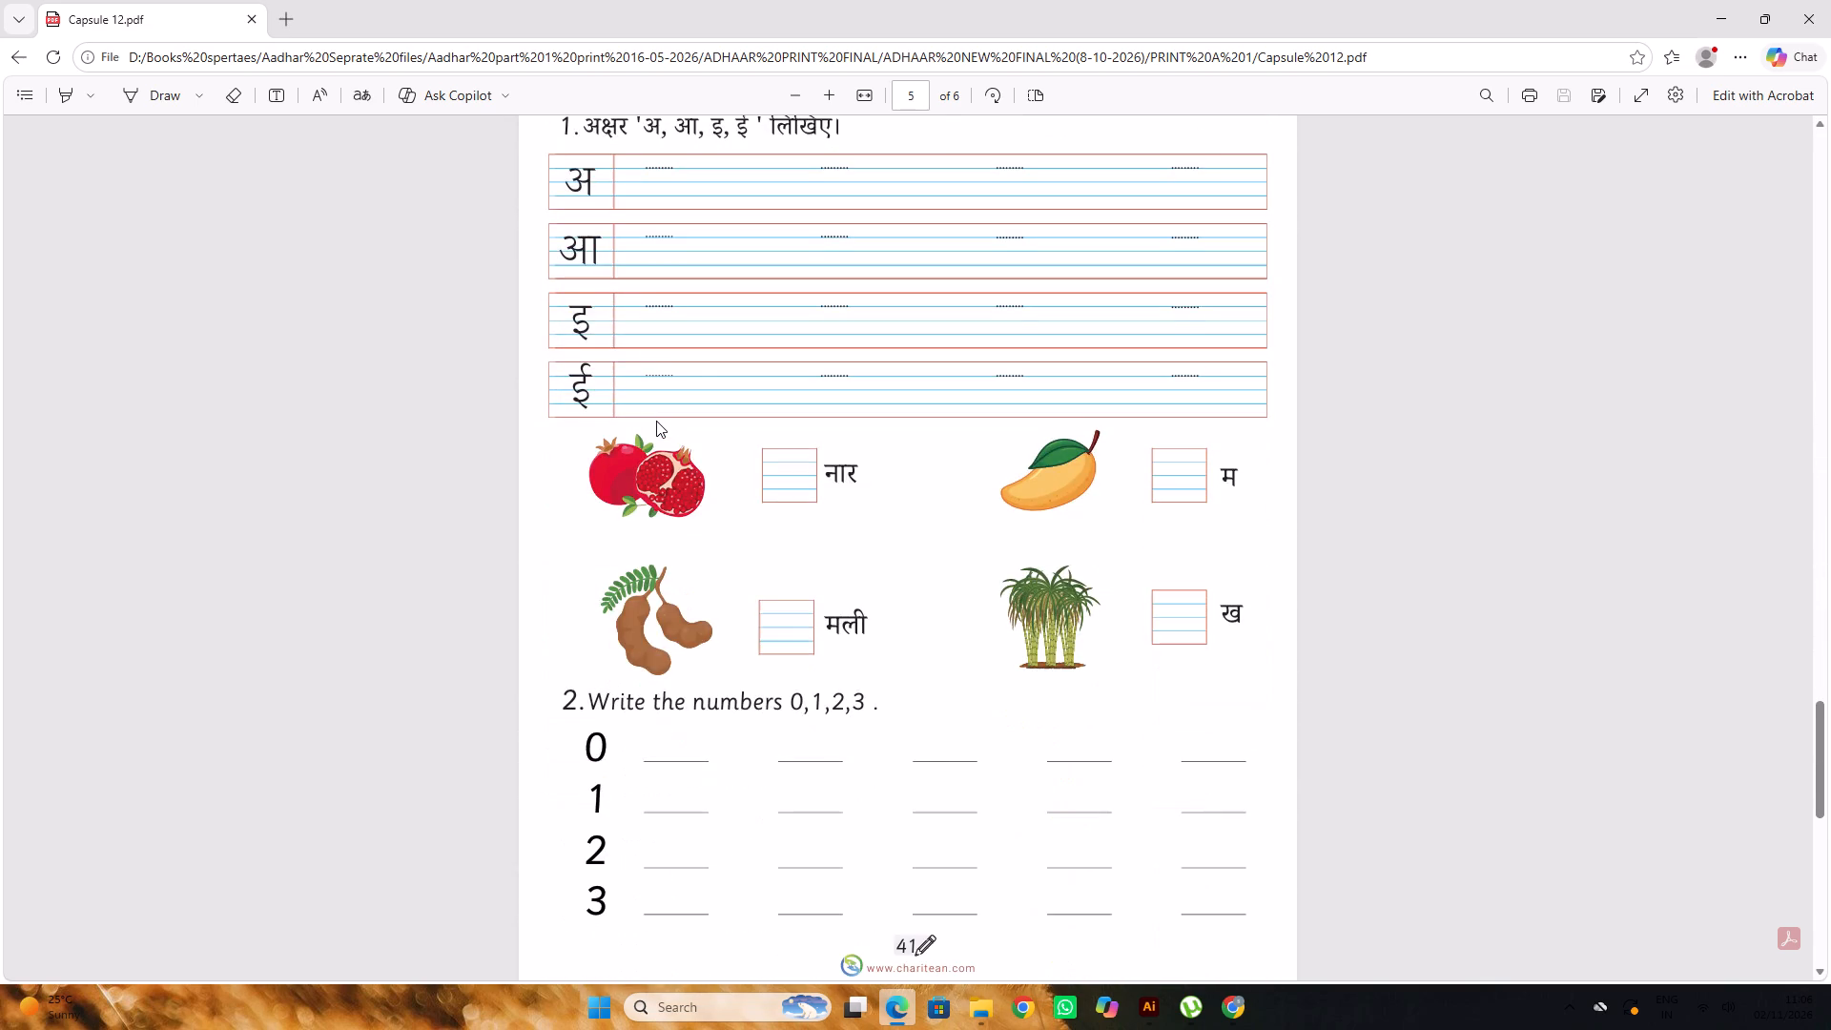
scroll(656, 421, "down", 5)
scroll(884, 366, "down", 8)
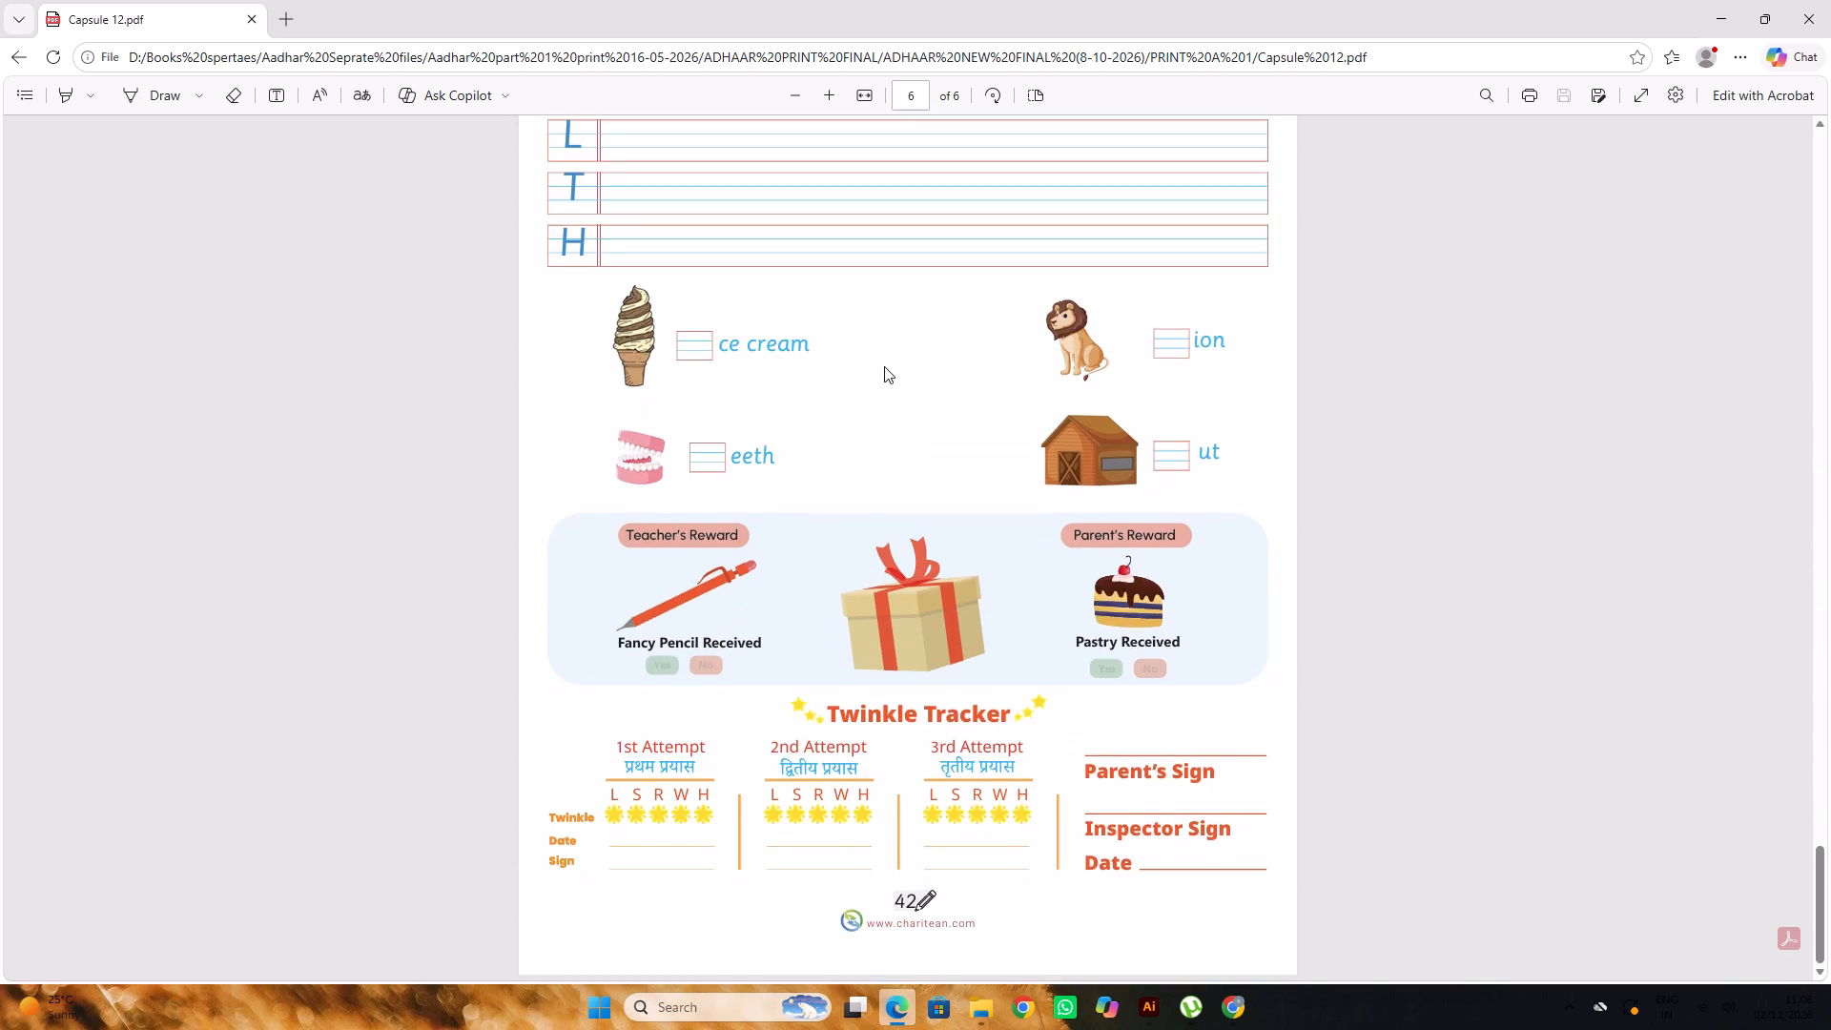
scroll(884, 365, "up", 3)
scroll(948, 268, "down", 4)
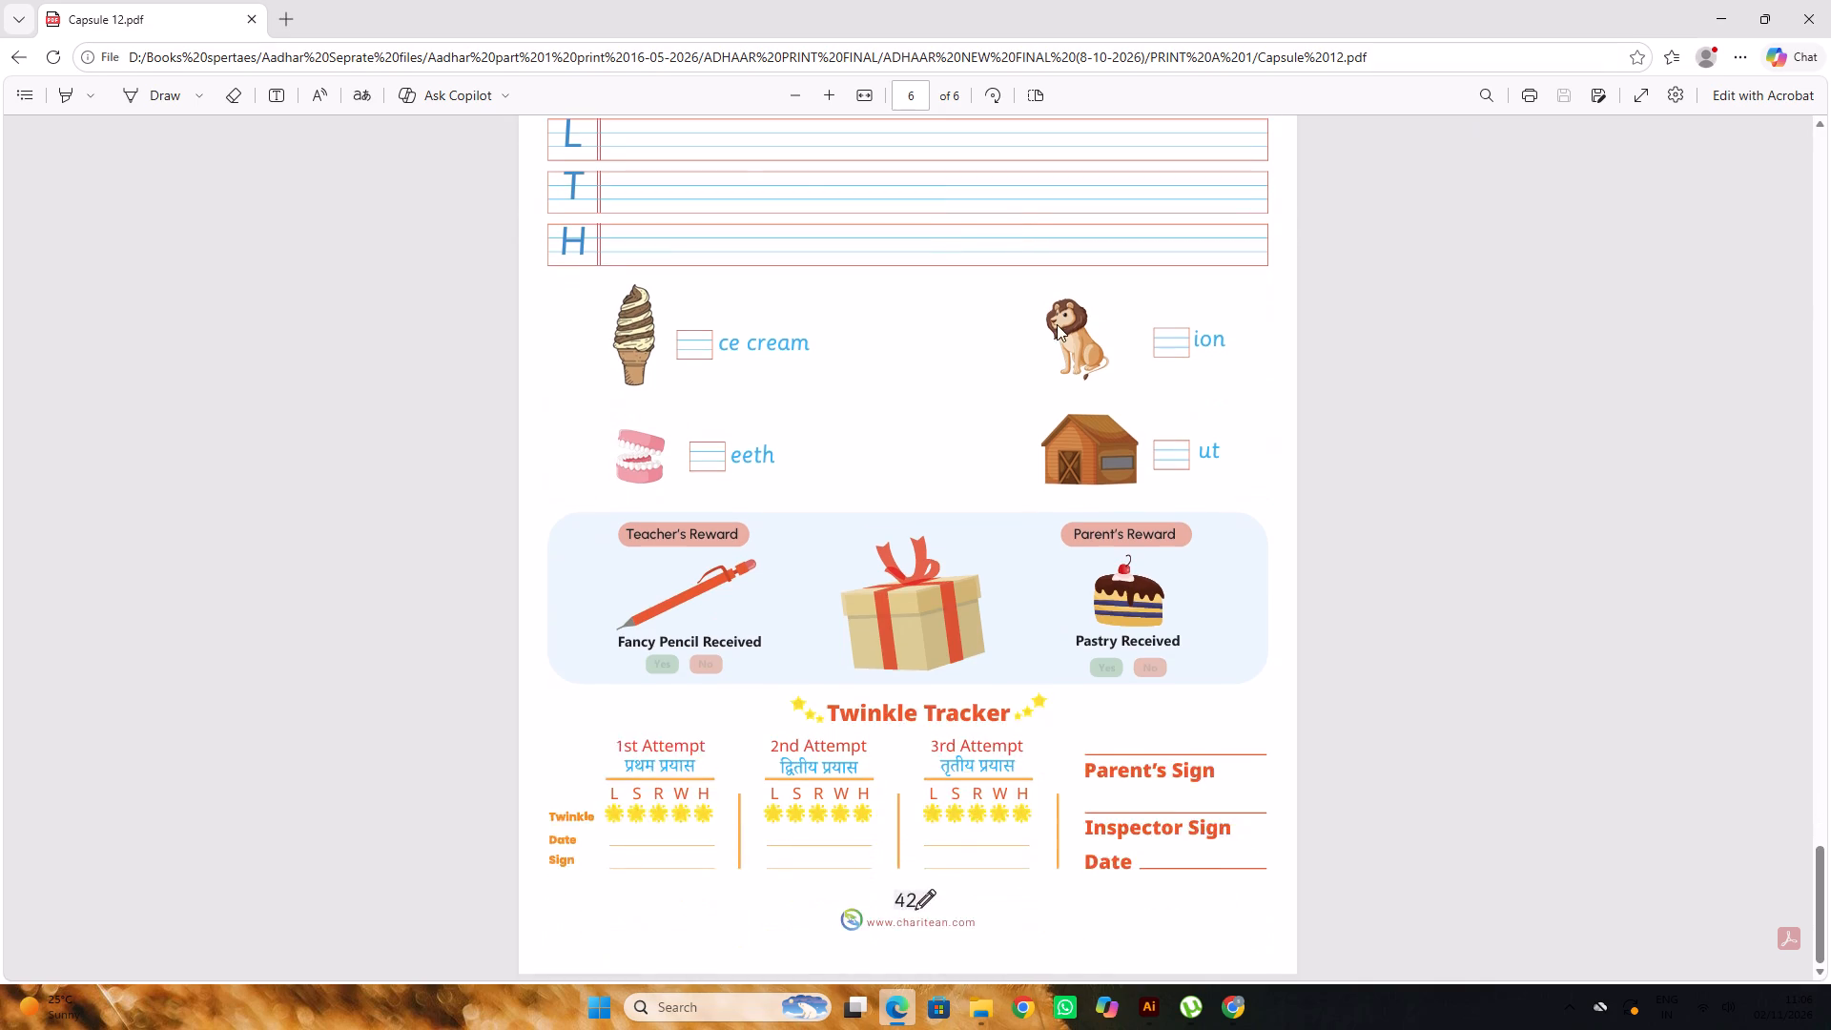
scroll(1057, 324, "up", 6)
scroll(1057, 324, "down", 5)
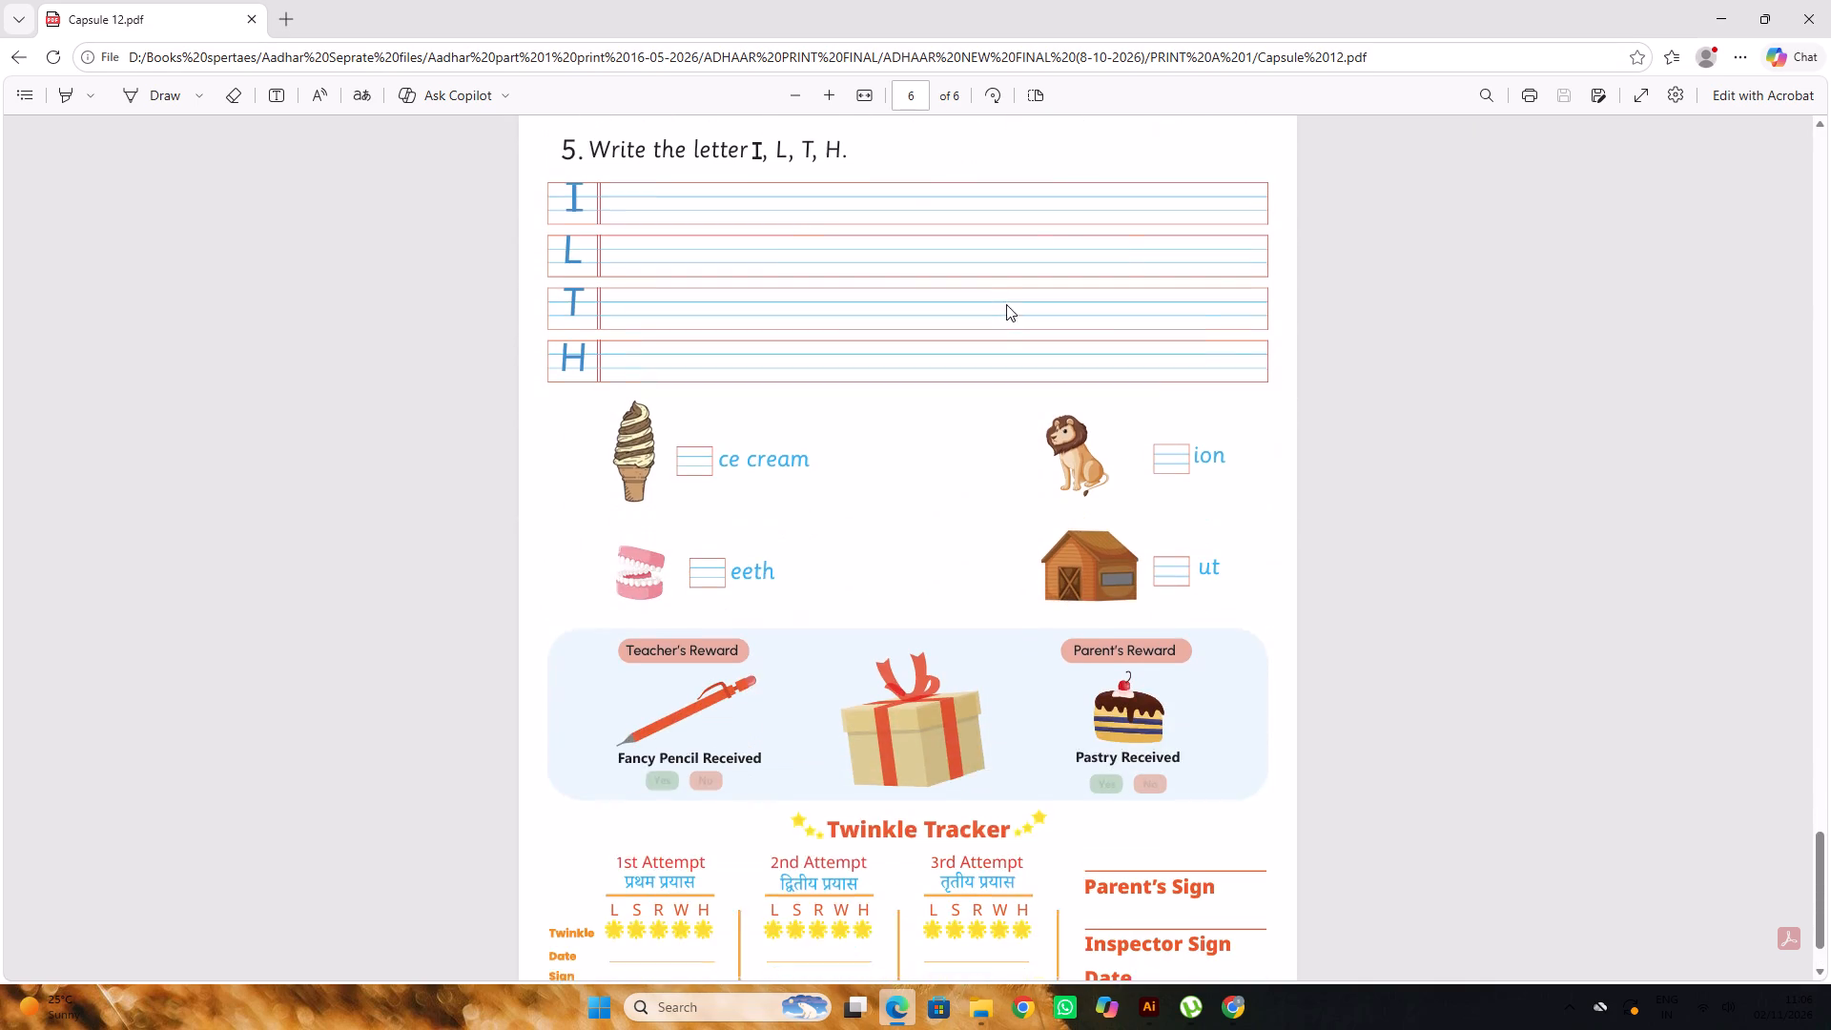
left_click(1824, 2)
Open the Capsule 13 PDF from the PRINT A 1 folder in Adobe Illustrator 2022.
left_click(549, 527)
right_click(549, 527)
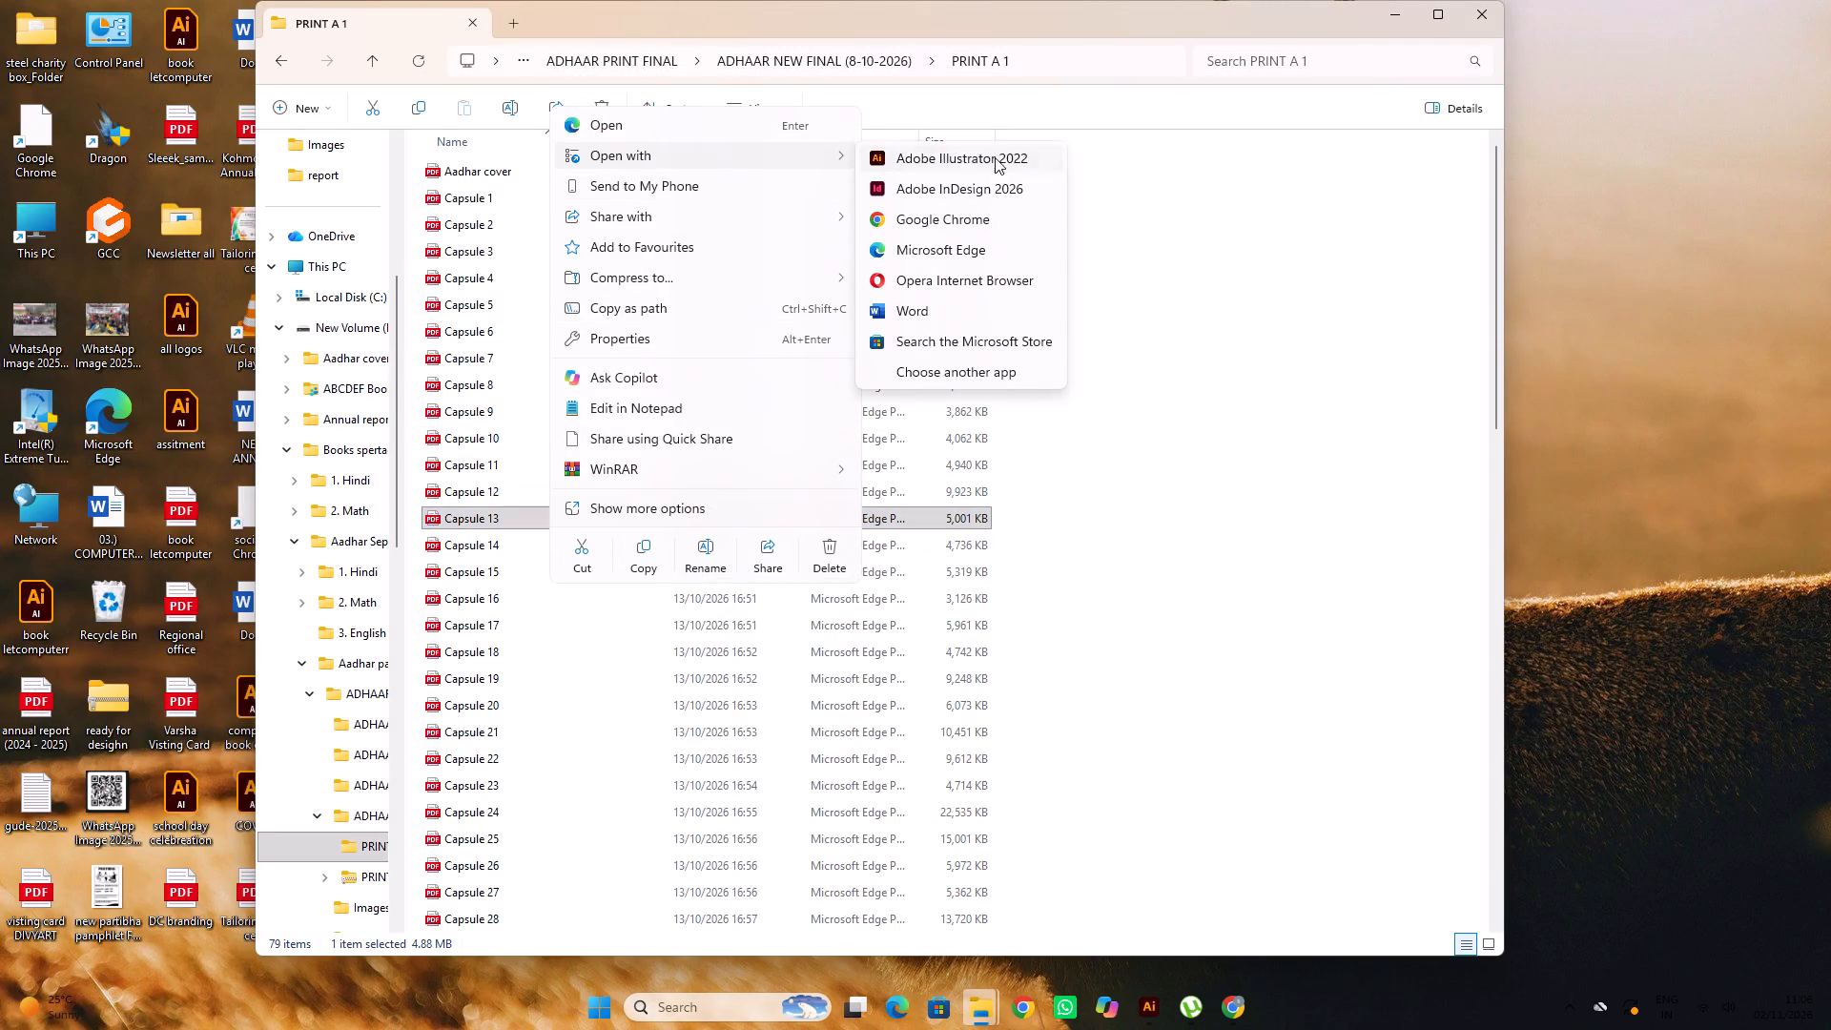
left_click(995, 158)
scroll(776, 314, "down", 3)
middle_click_drag(572, 260, 681, 313)
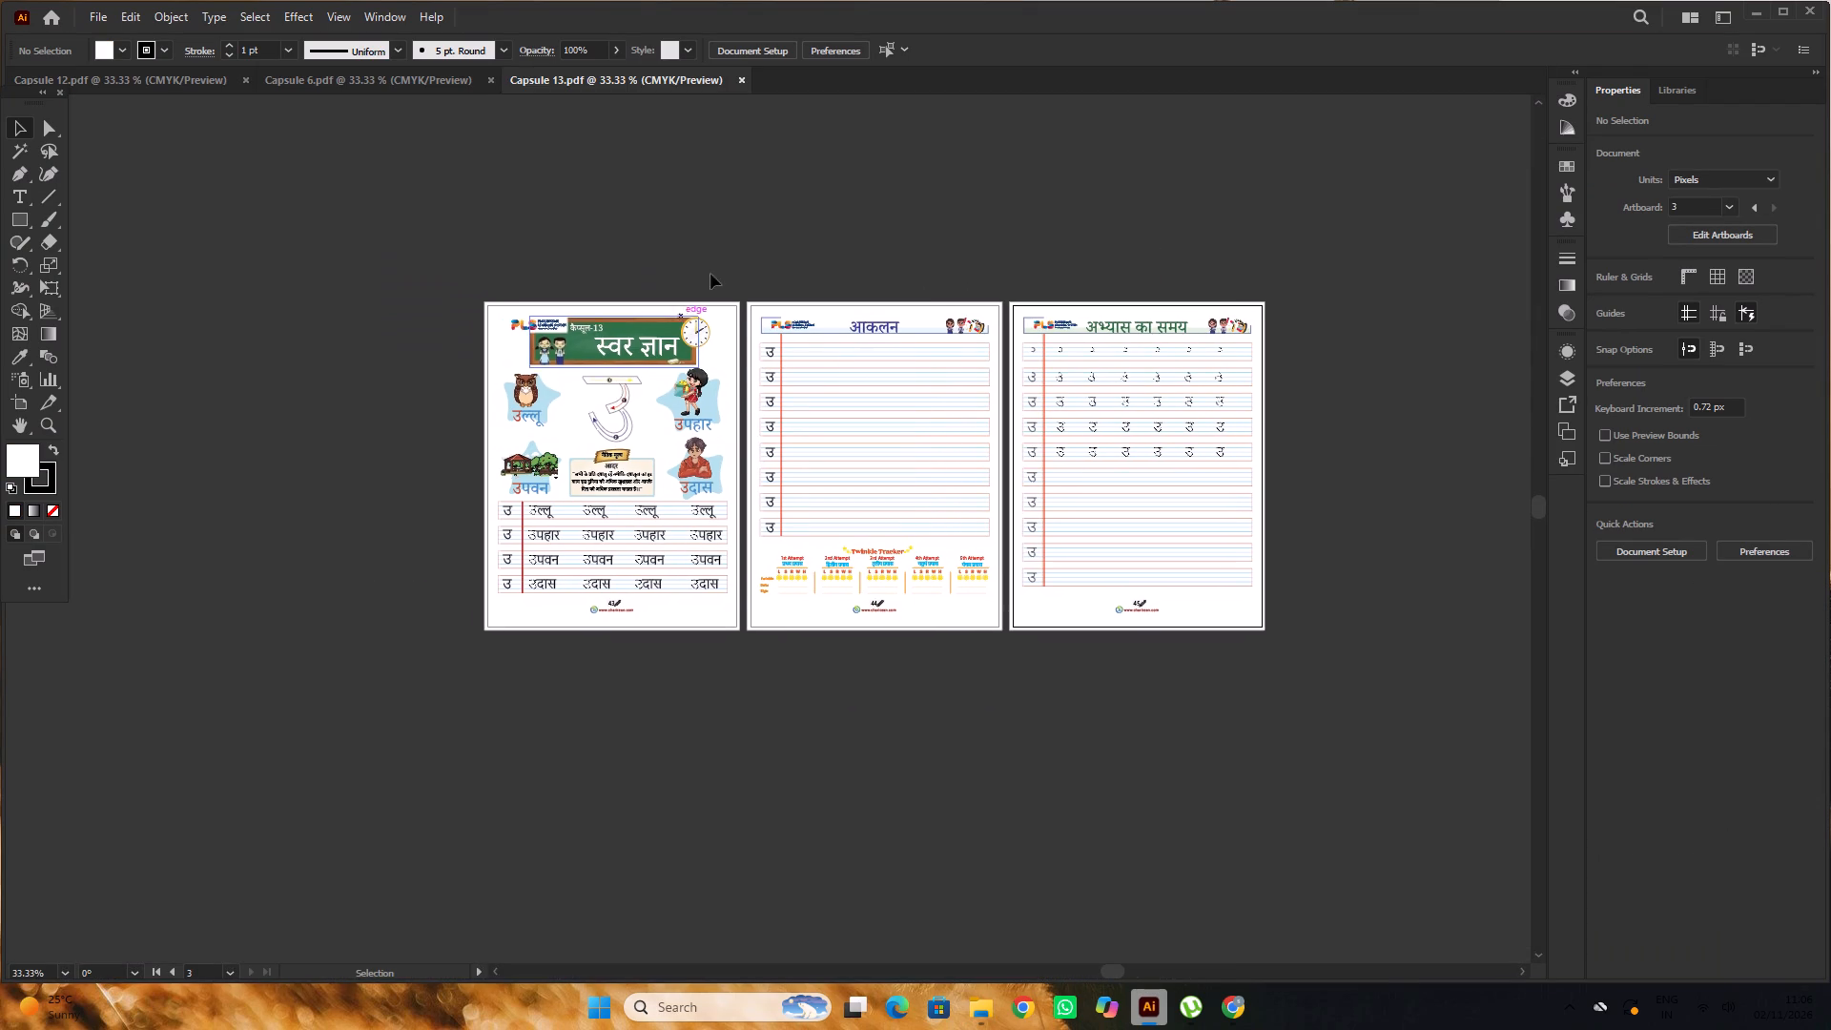
left_click(727, 235)
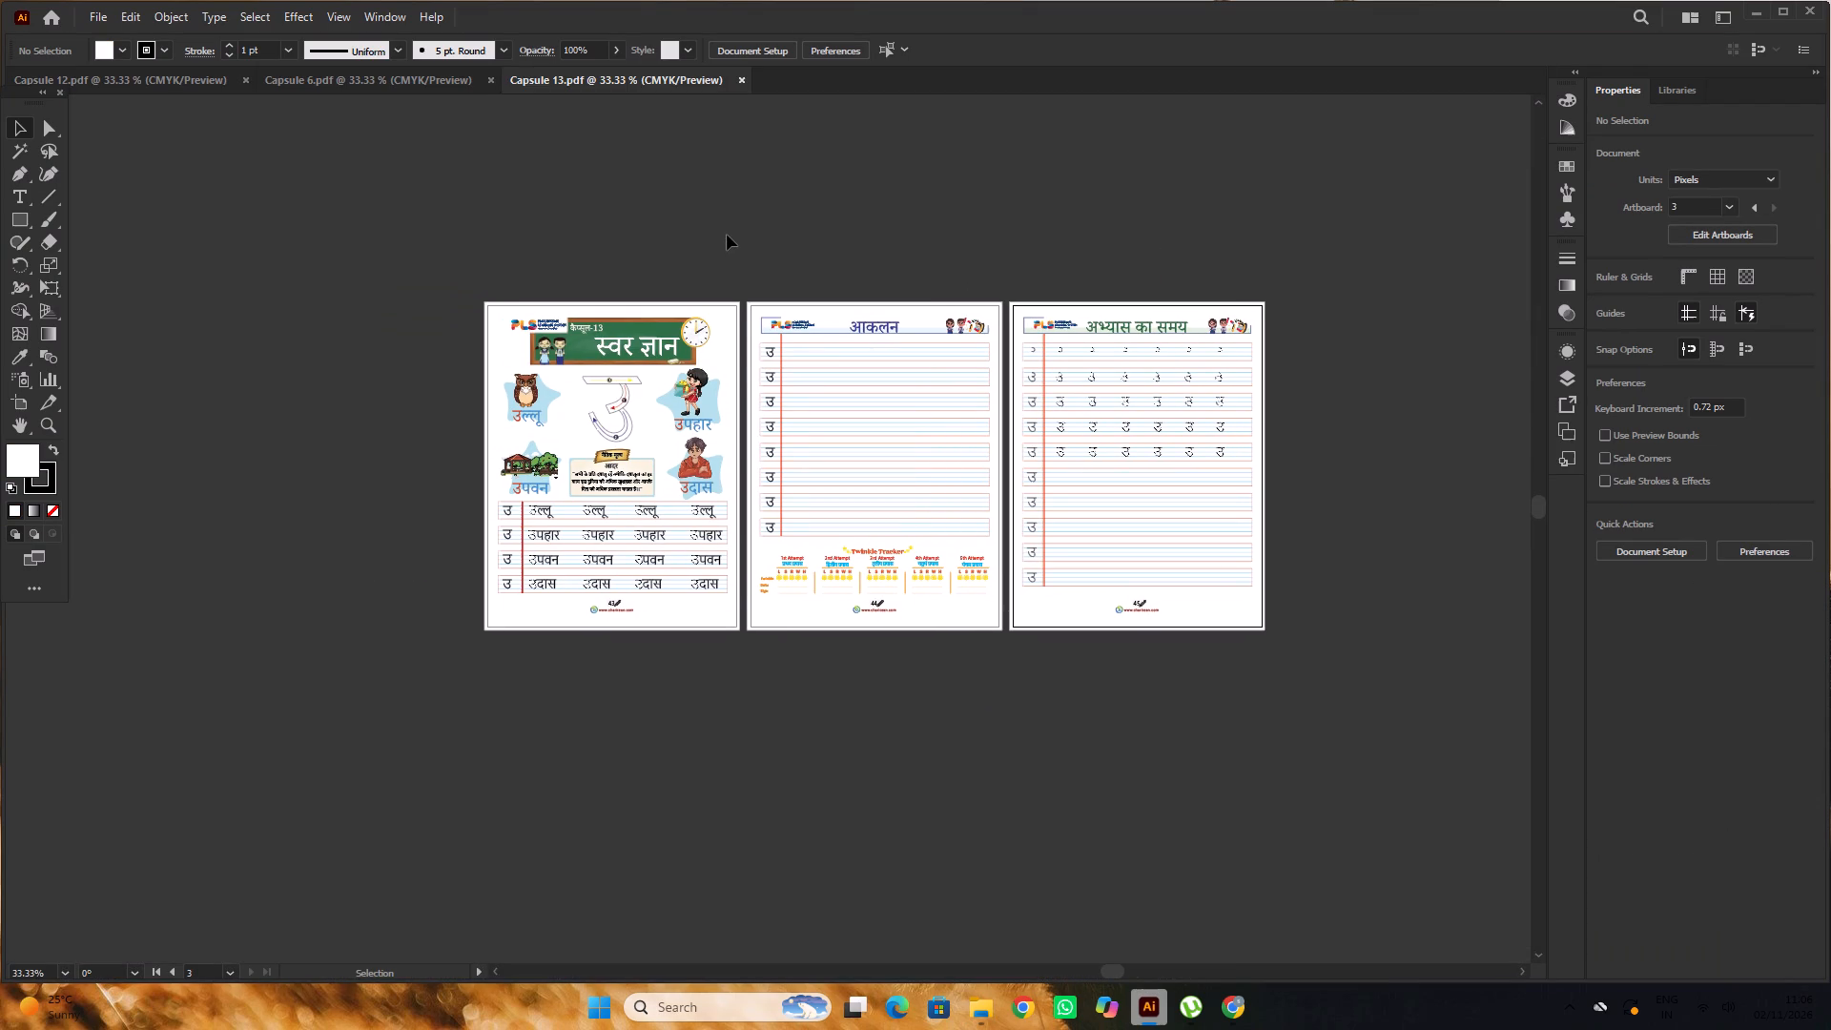
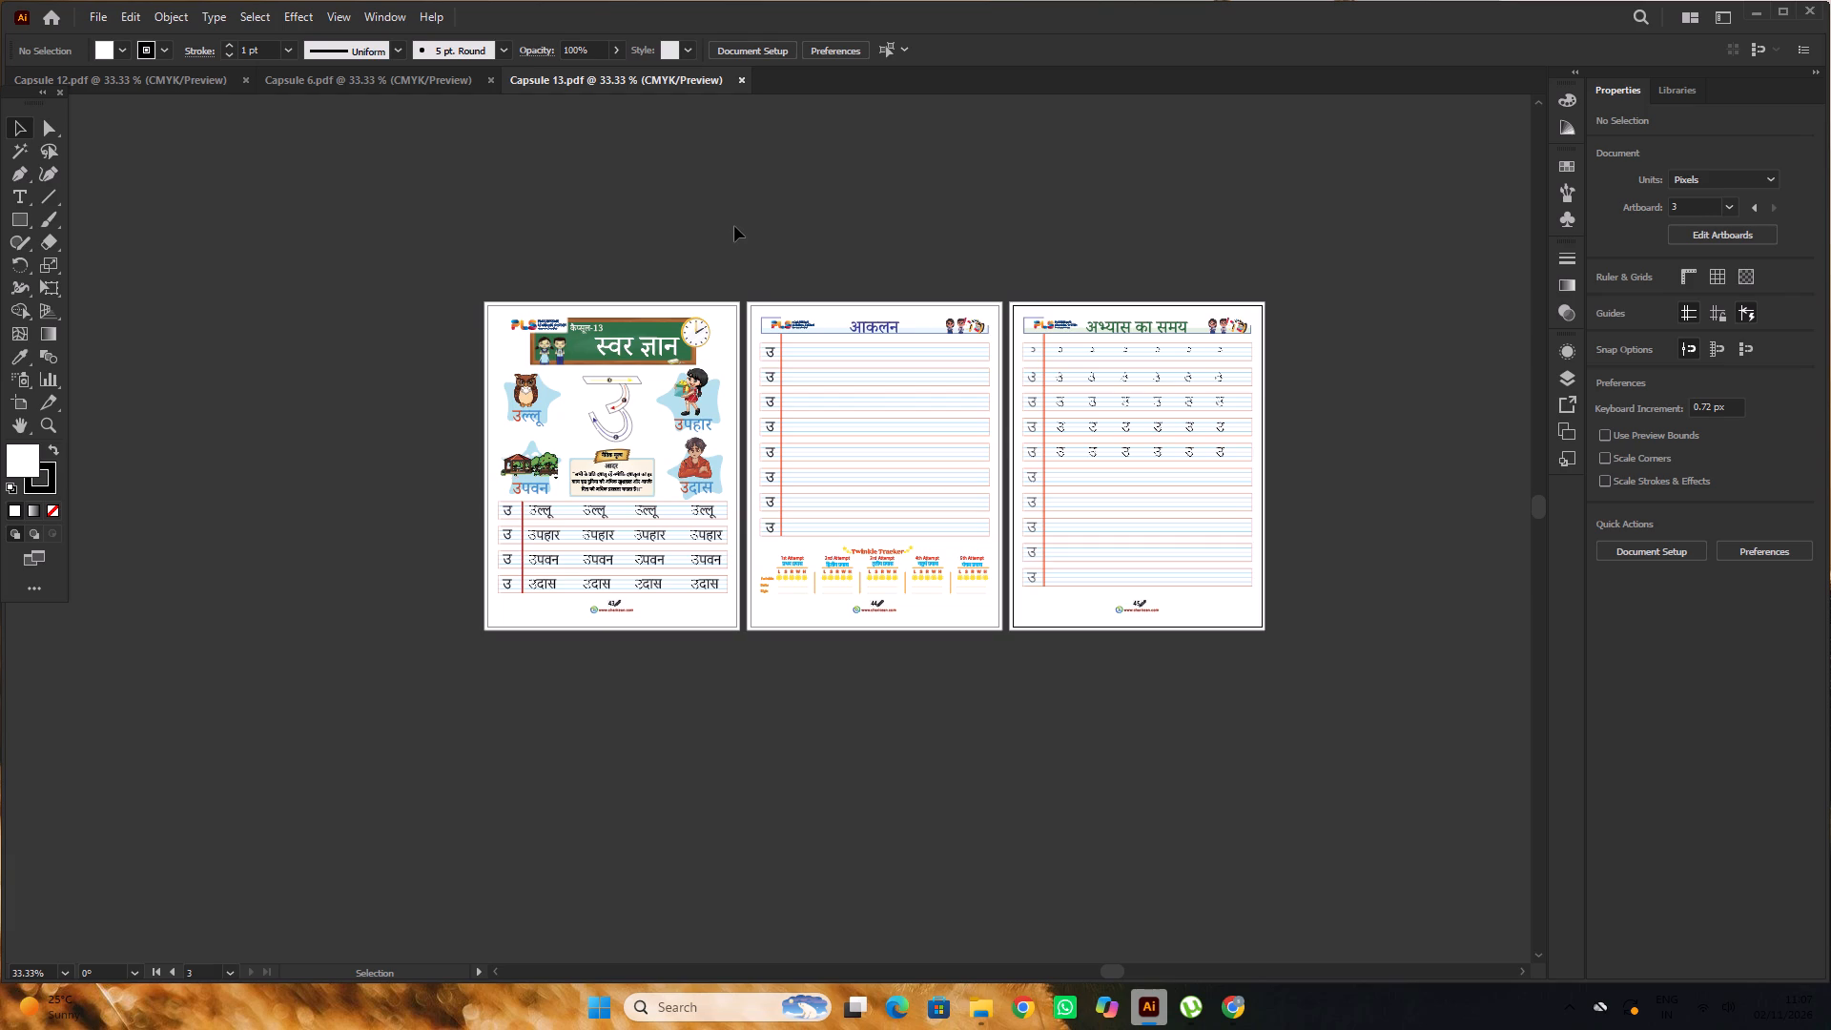
Examine the Capsule 13 artboards, focusing on the स्वर ज्ञान page and the आकलन page beside it.
scroll(844, 179, "down", 4)
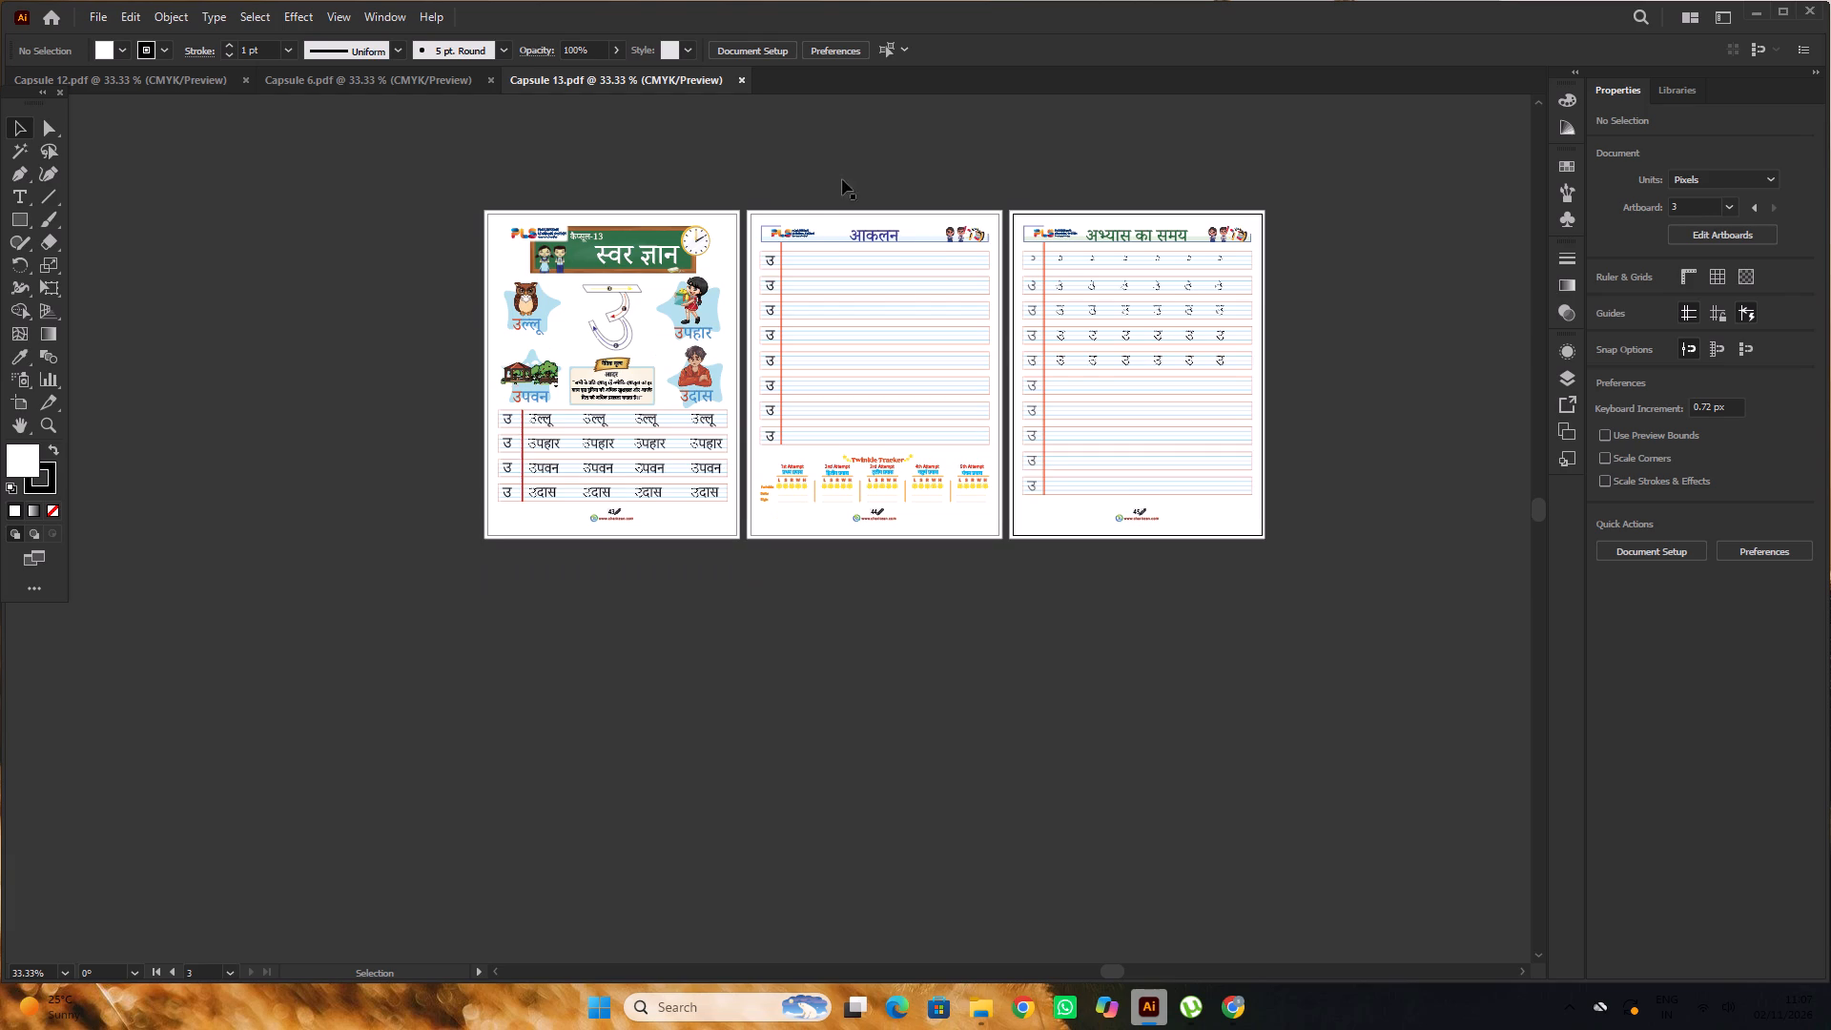
scroll(842, 179, "down", 3)
scroll(584, 196, "up", 3, "alt")
scroll(821, 340, "down", 2, "alt")
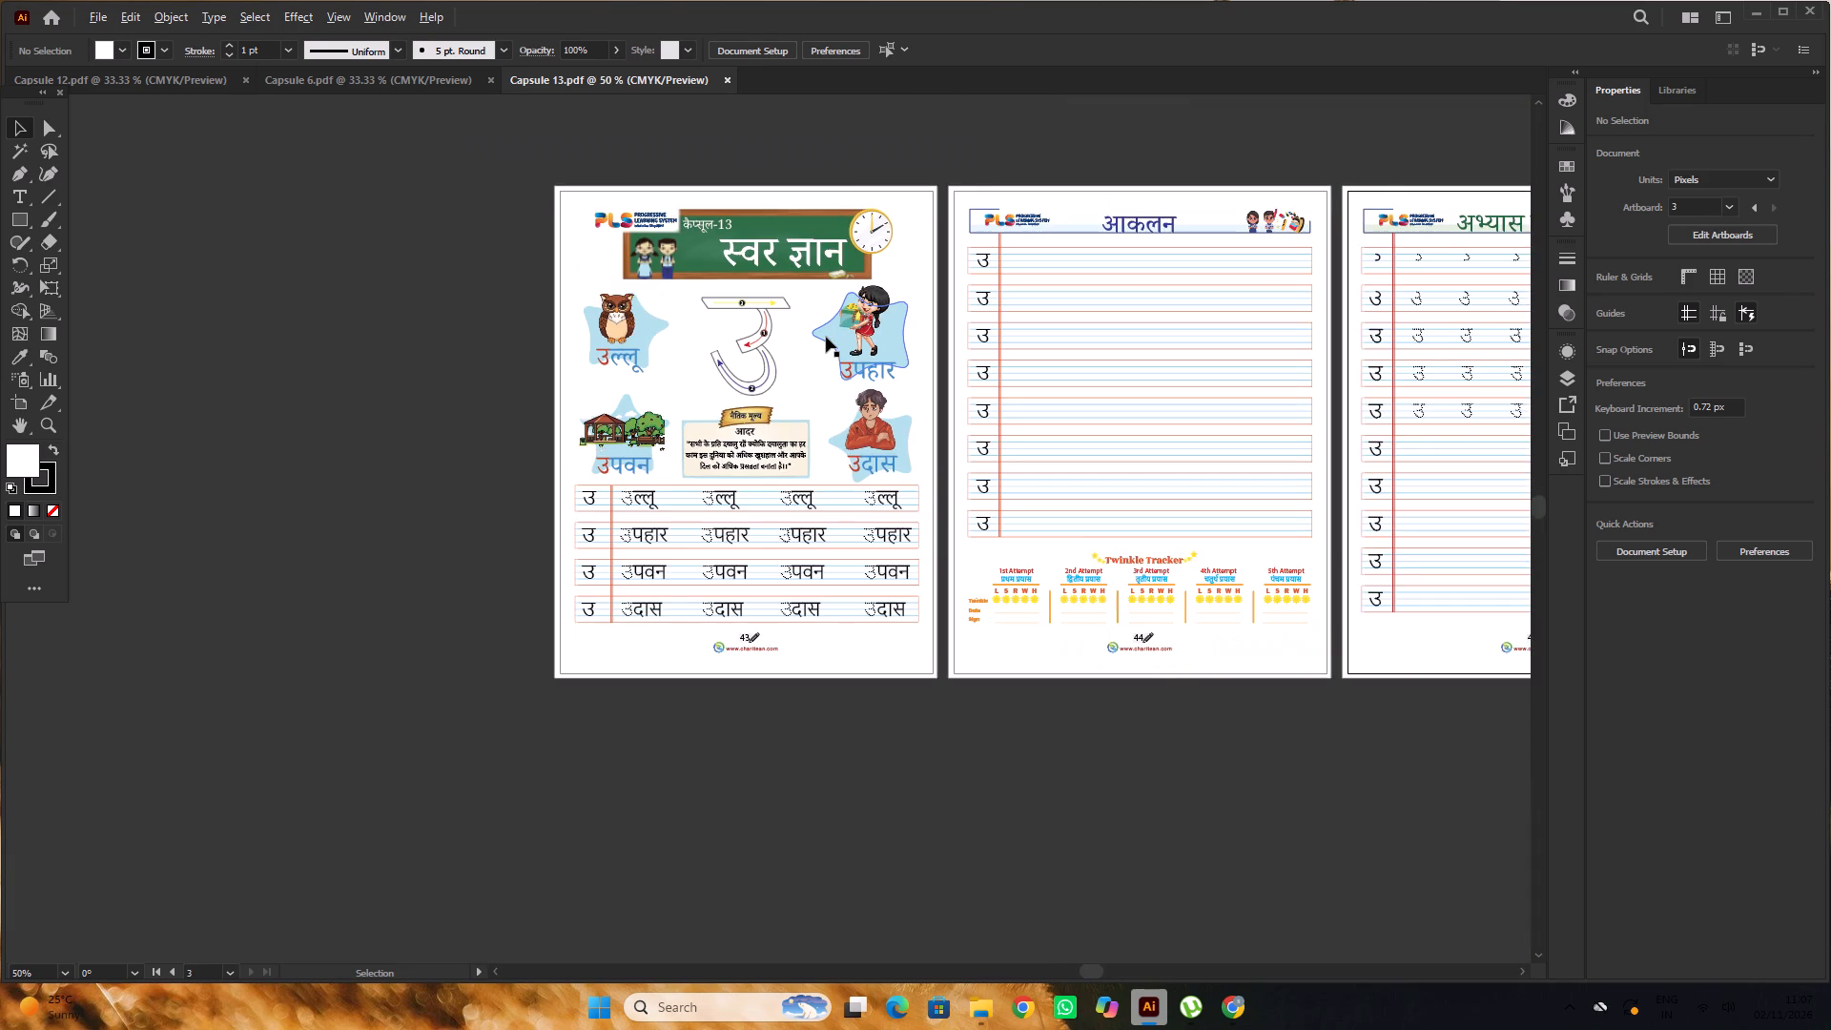
scroll(826, 337, "down", 2)
scroll(826, 337, "up", 2, "alt")
scroll(826, 337, "down", 1)
scroll(826, 337, "down", 2, "alt")
scroll(826, 337, "up", 2)
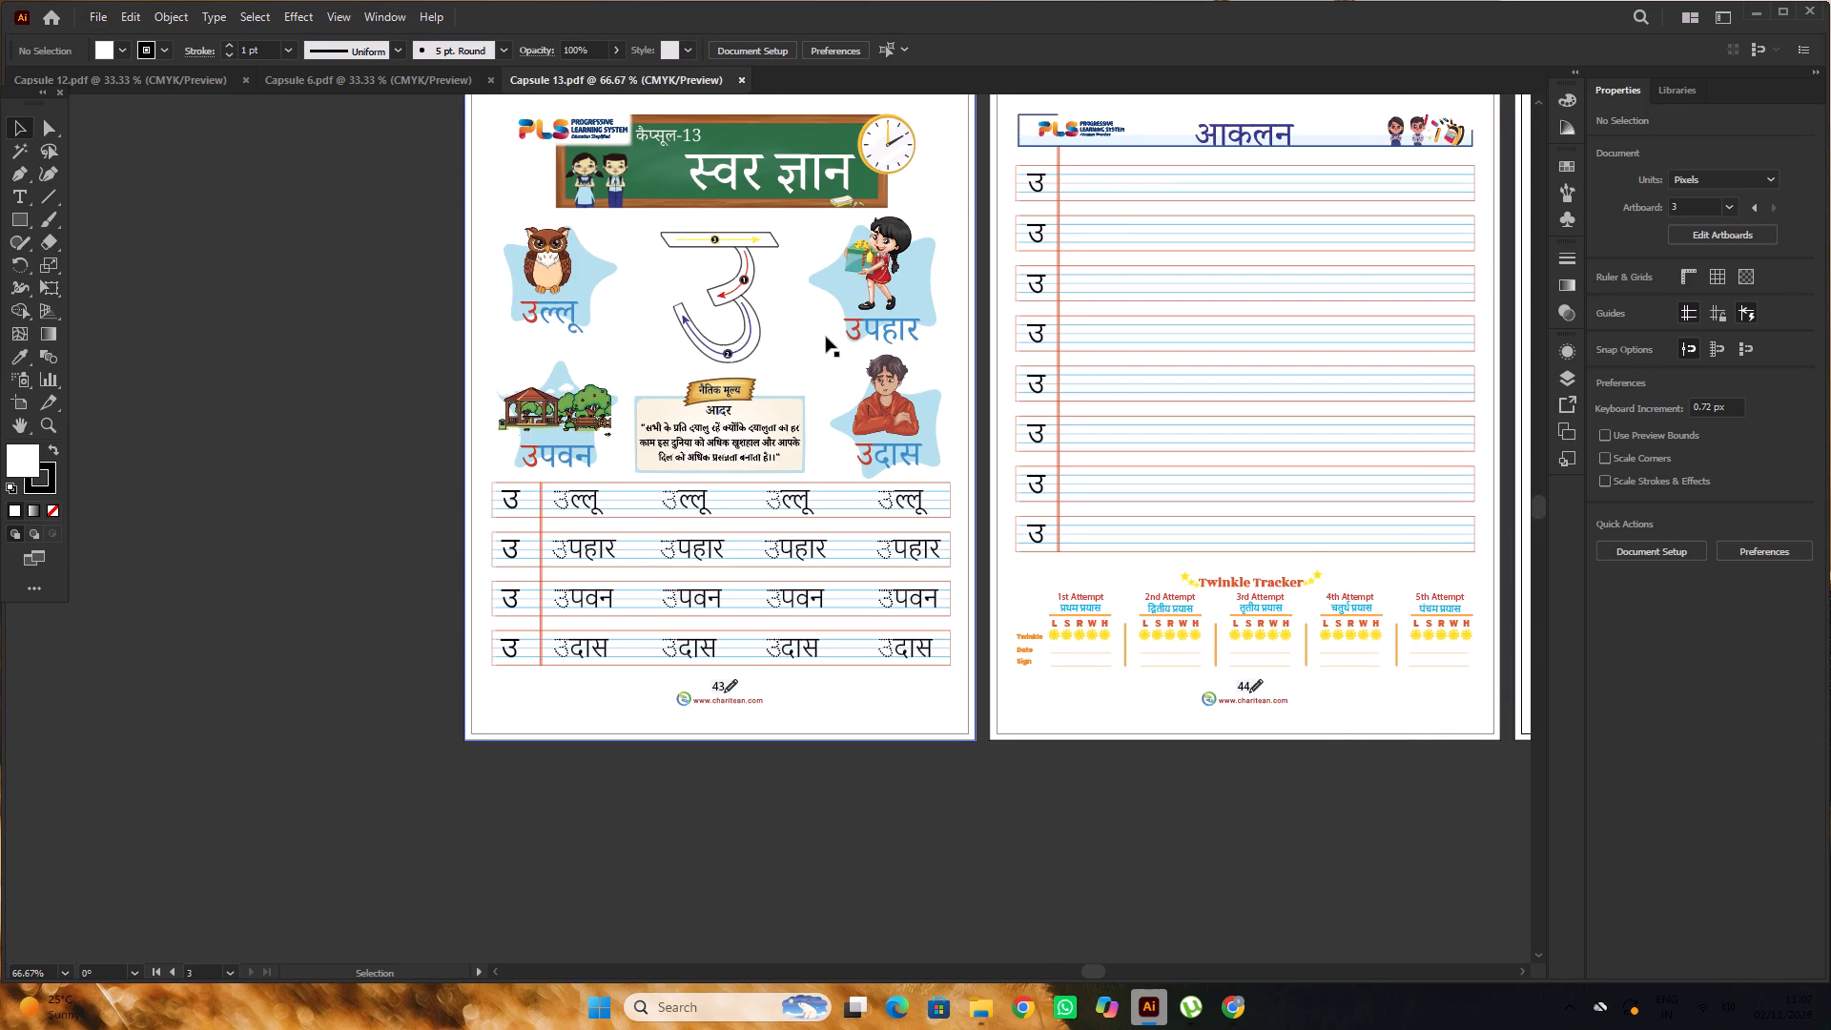
key("space")
key("space")
key("space")
left_click_drag(439, 302, 387, 322)
scroll(627, 272, "down", 2, "alt")
scroll(522, 264, "up", 1)
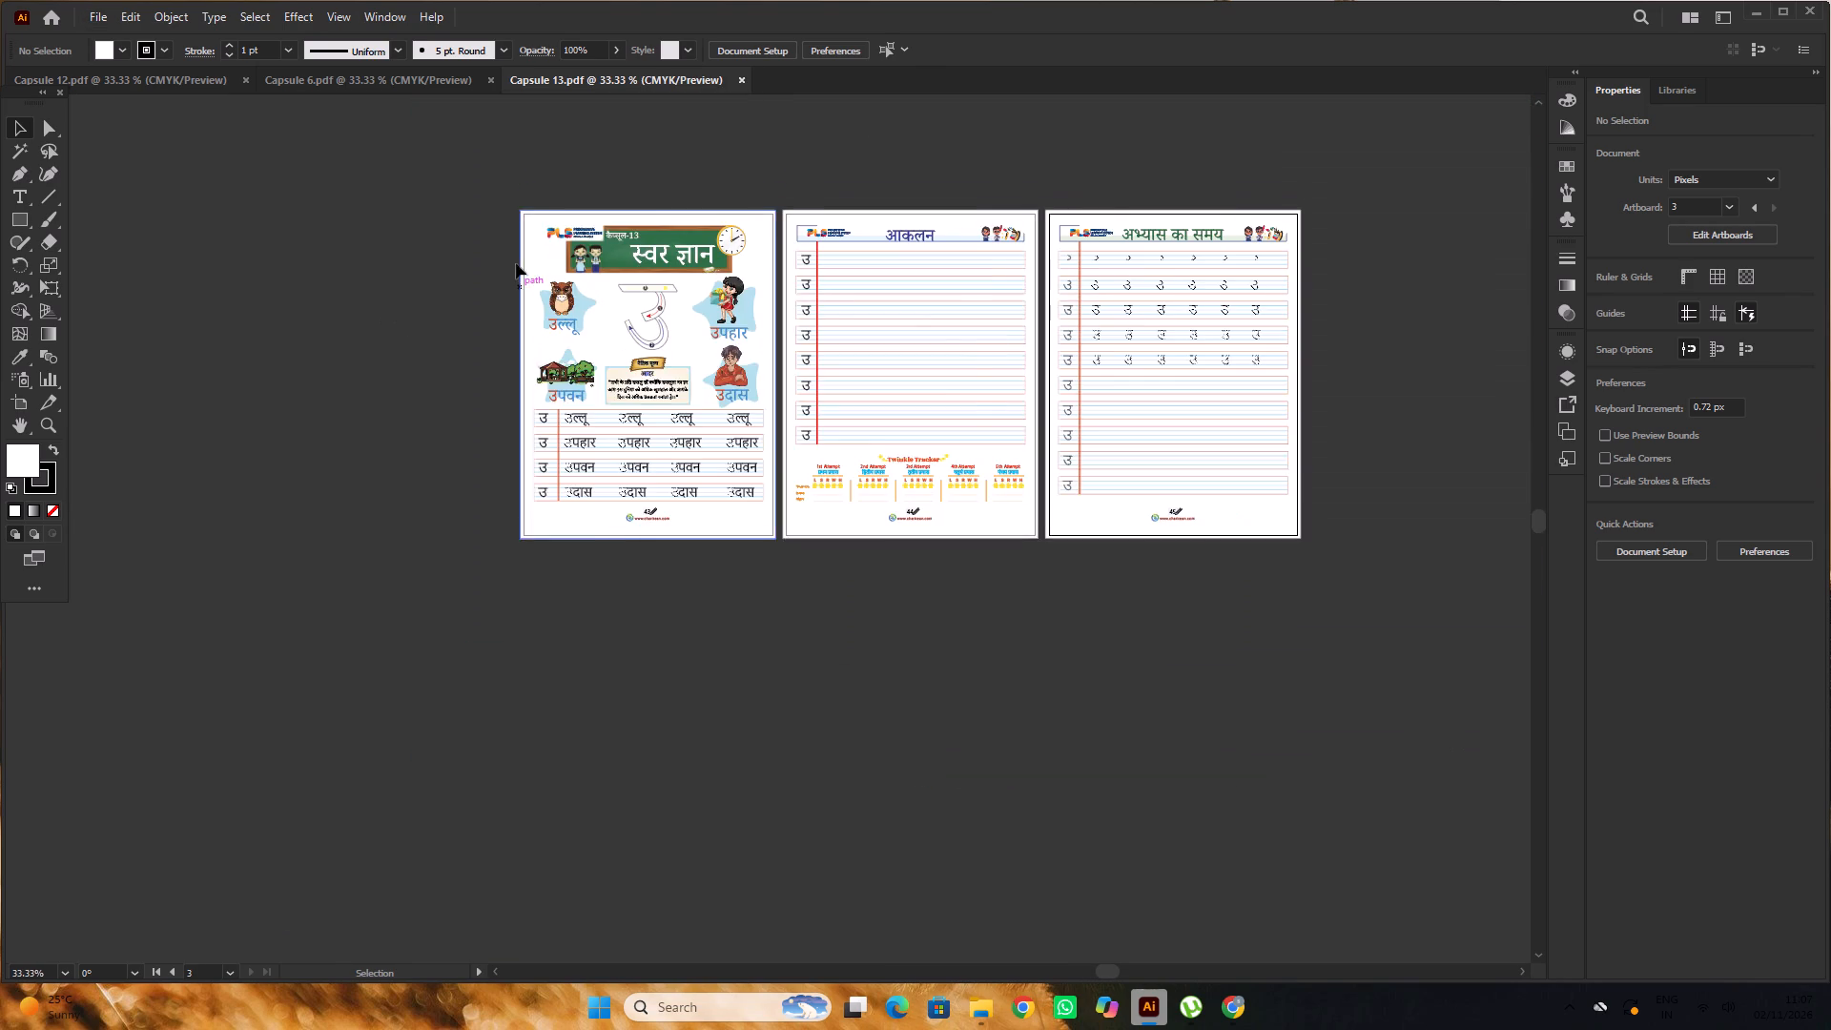
scroll(516, 263, "up", 2)
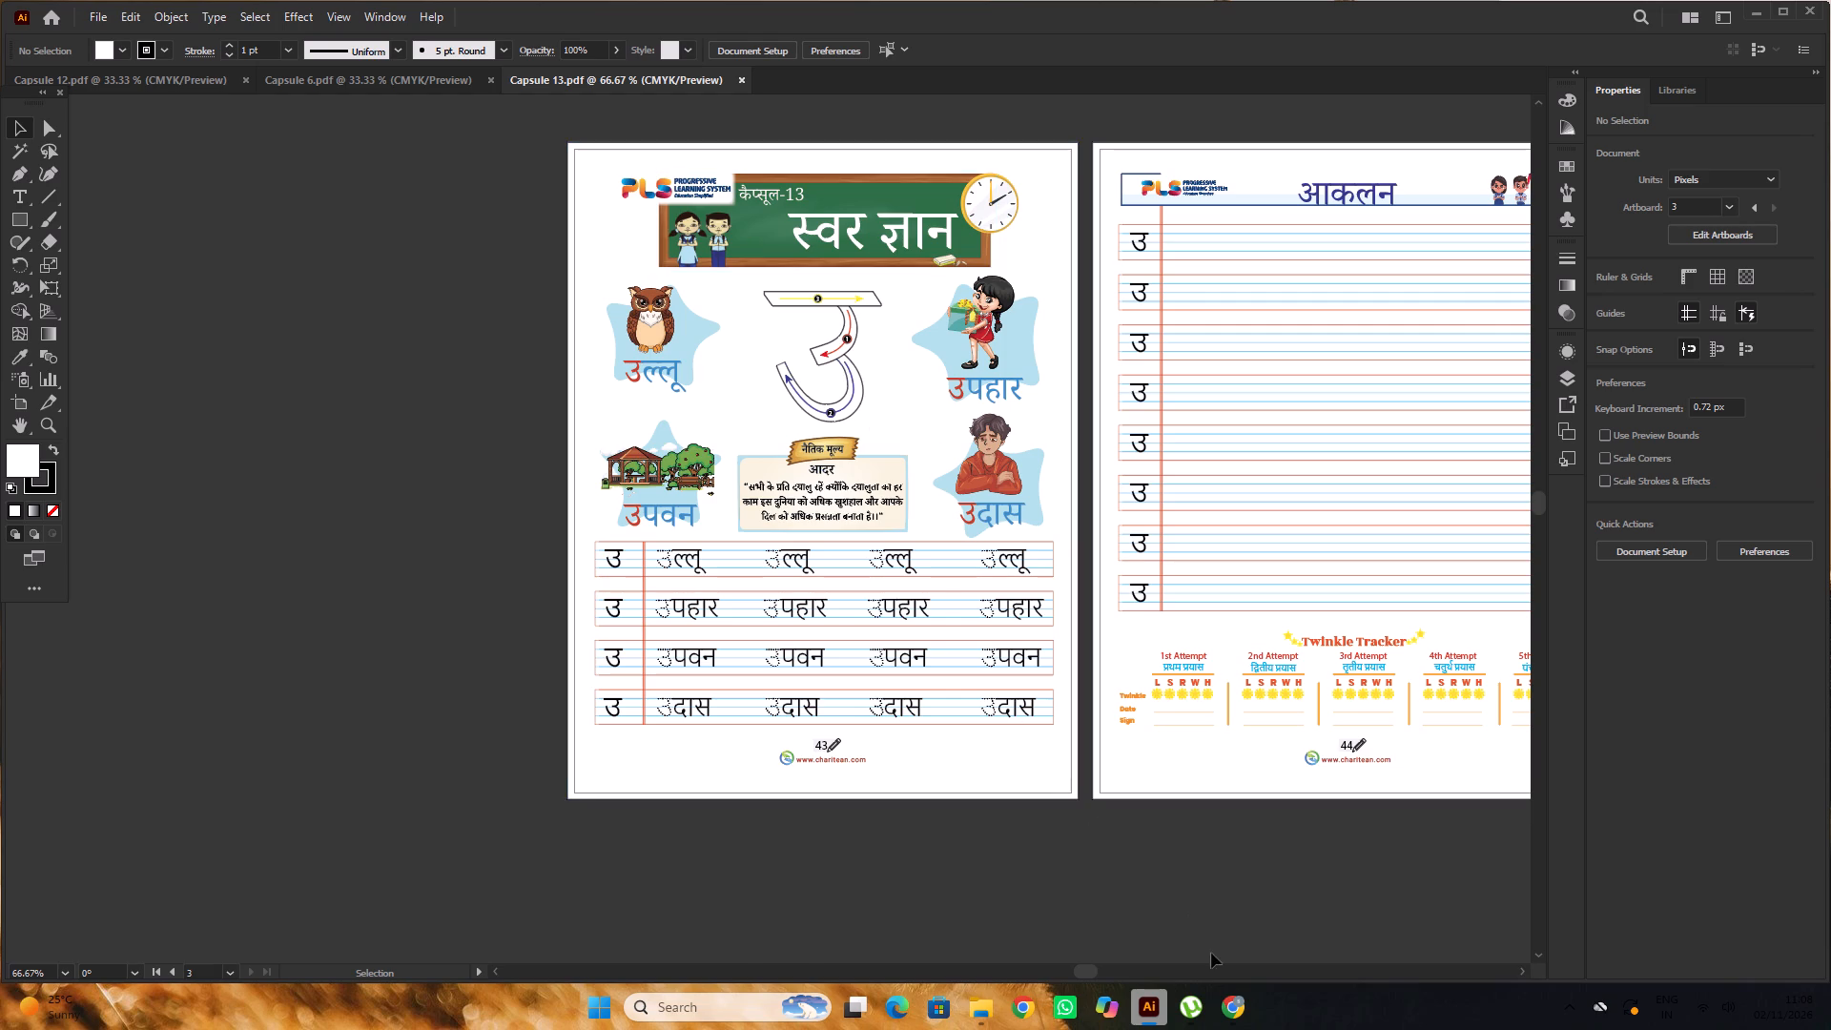
Switch to Google Chrome and view the Bengal vs Maharashtra Ranji Trophy scorecard on Cricbuzz, returning to the home page.
left_click(1231, 996)
left_click(775, 0)
scroll(617, 425, "up", 8)
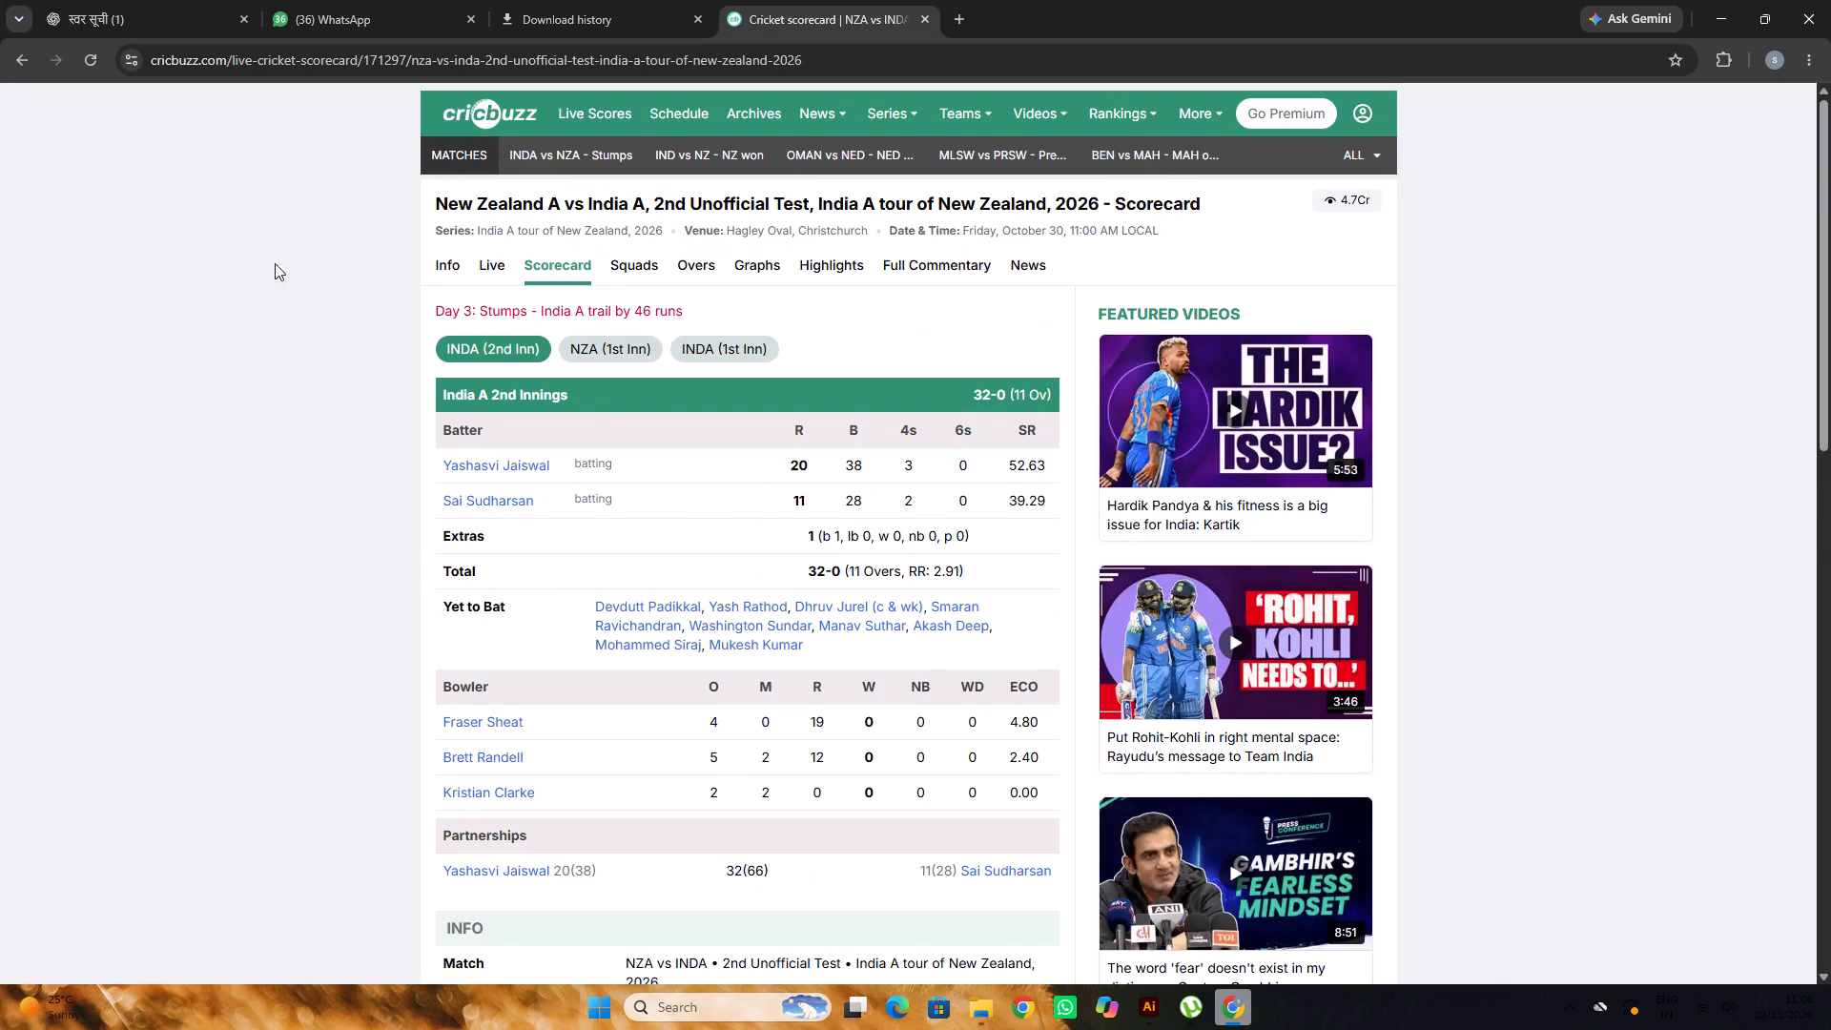
left_click(3, 58)
left_click(5, 58)
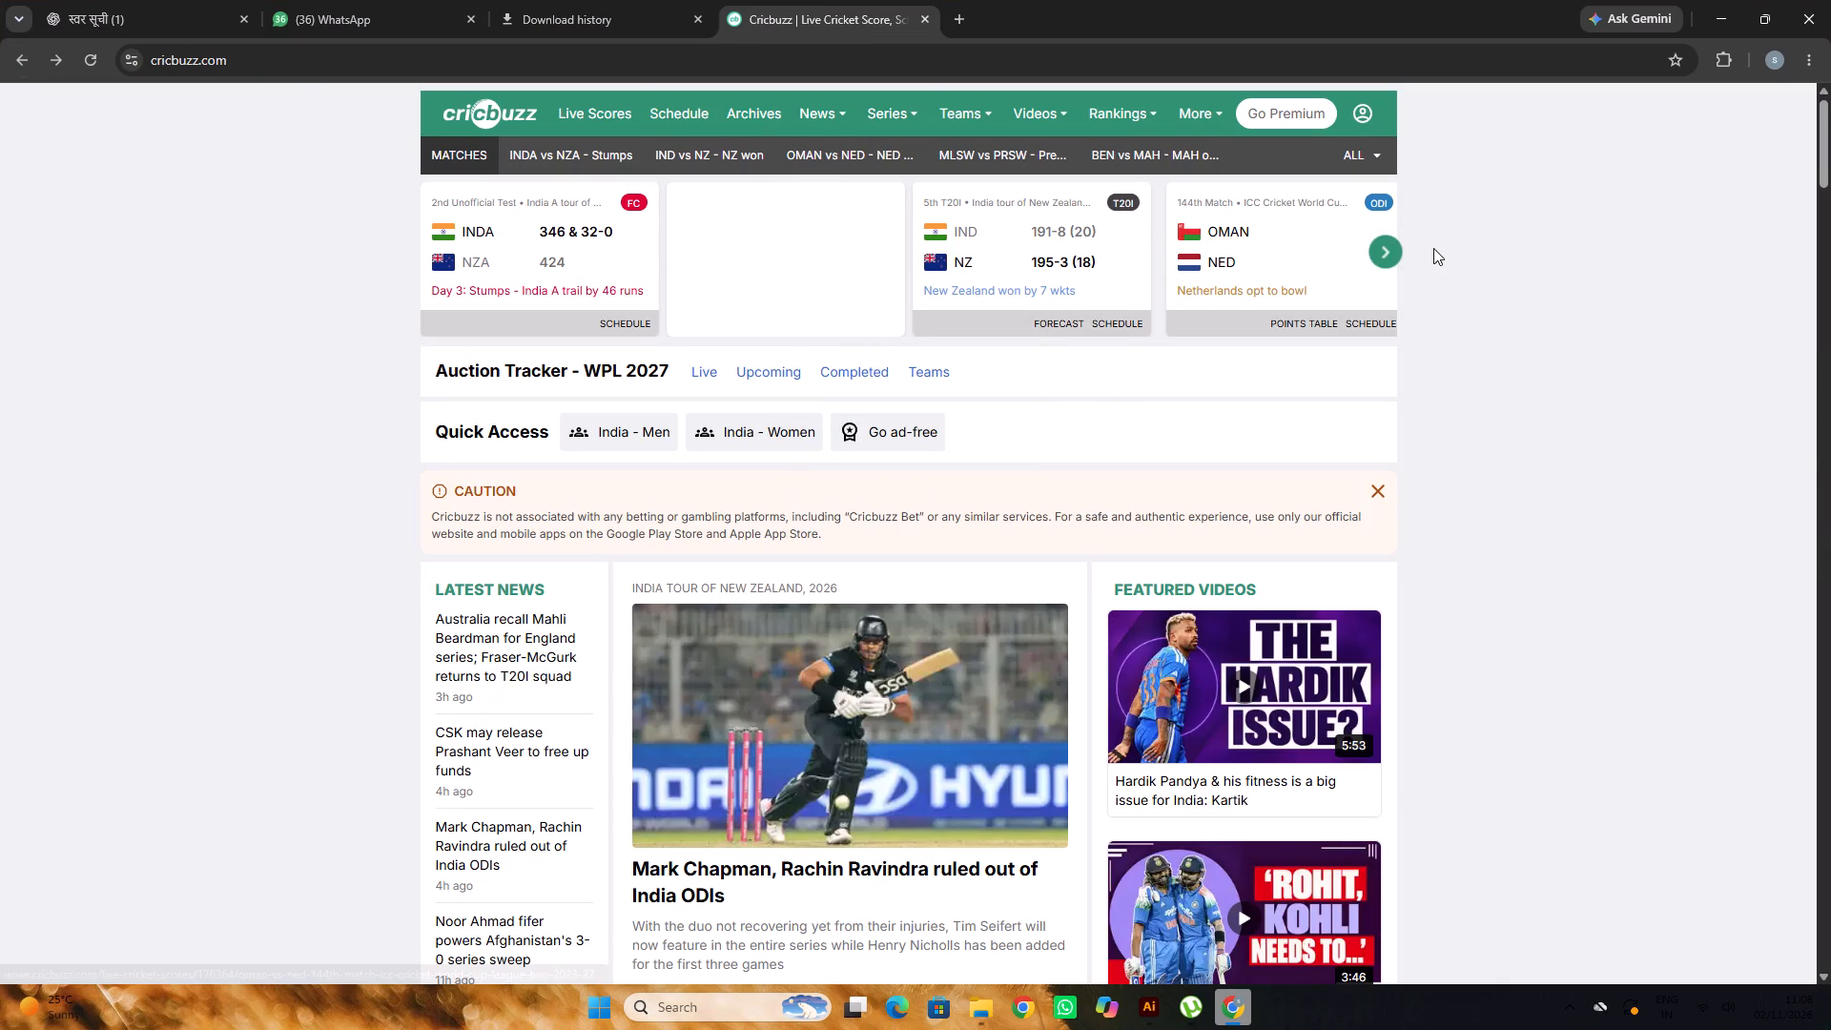
left_click(1393, 254)
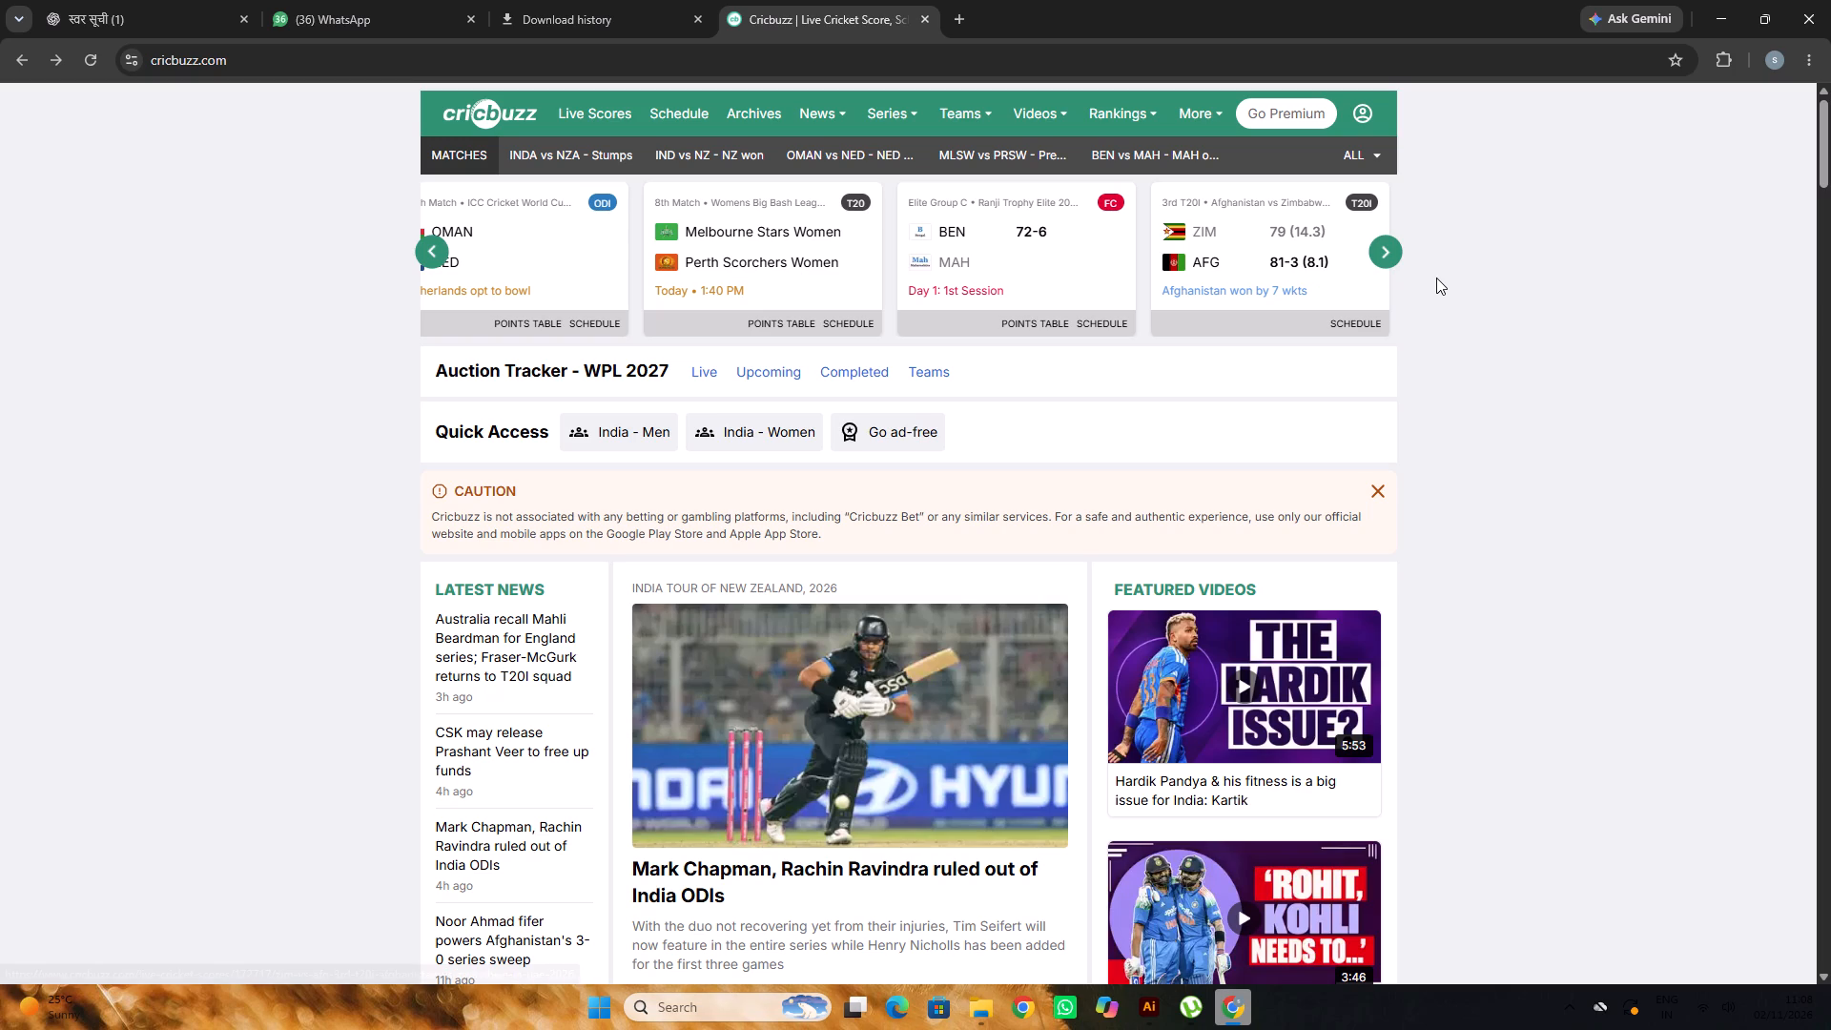
left_click(1009, 275)
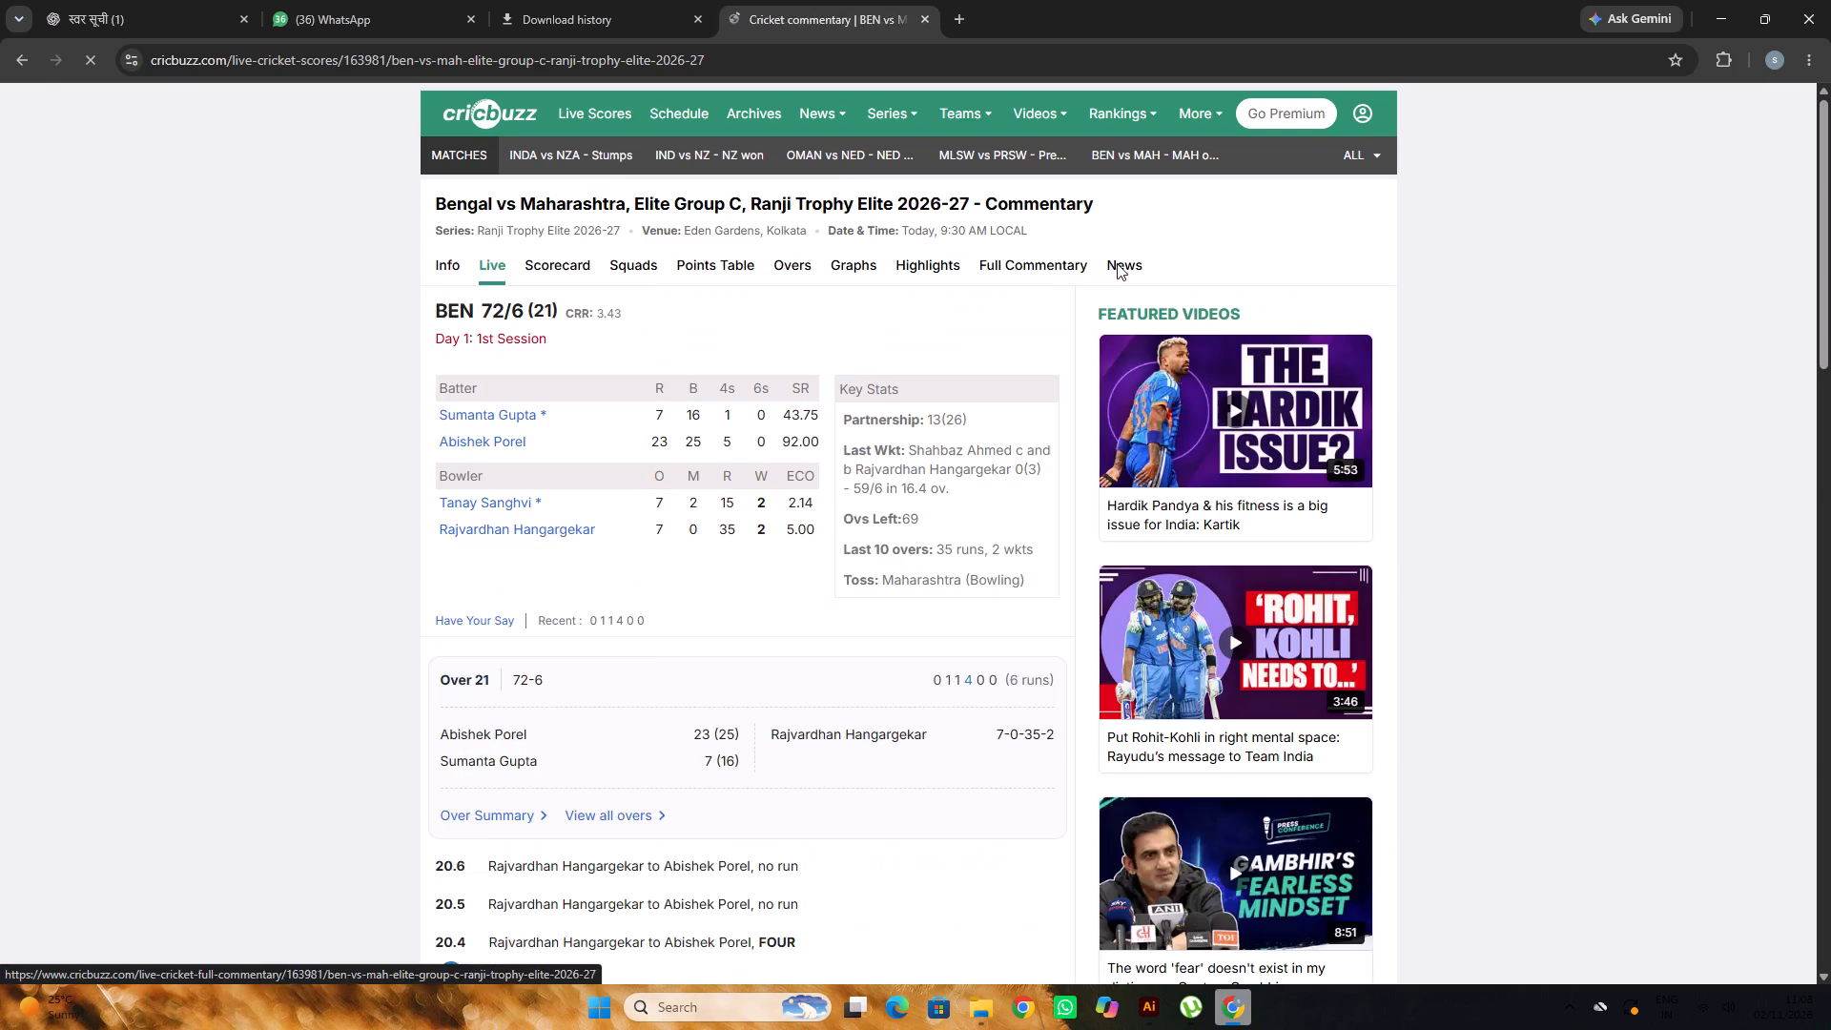
left_click(558, 261)
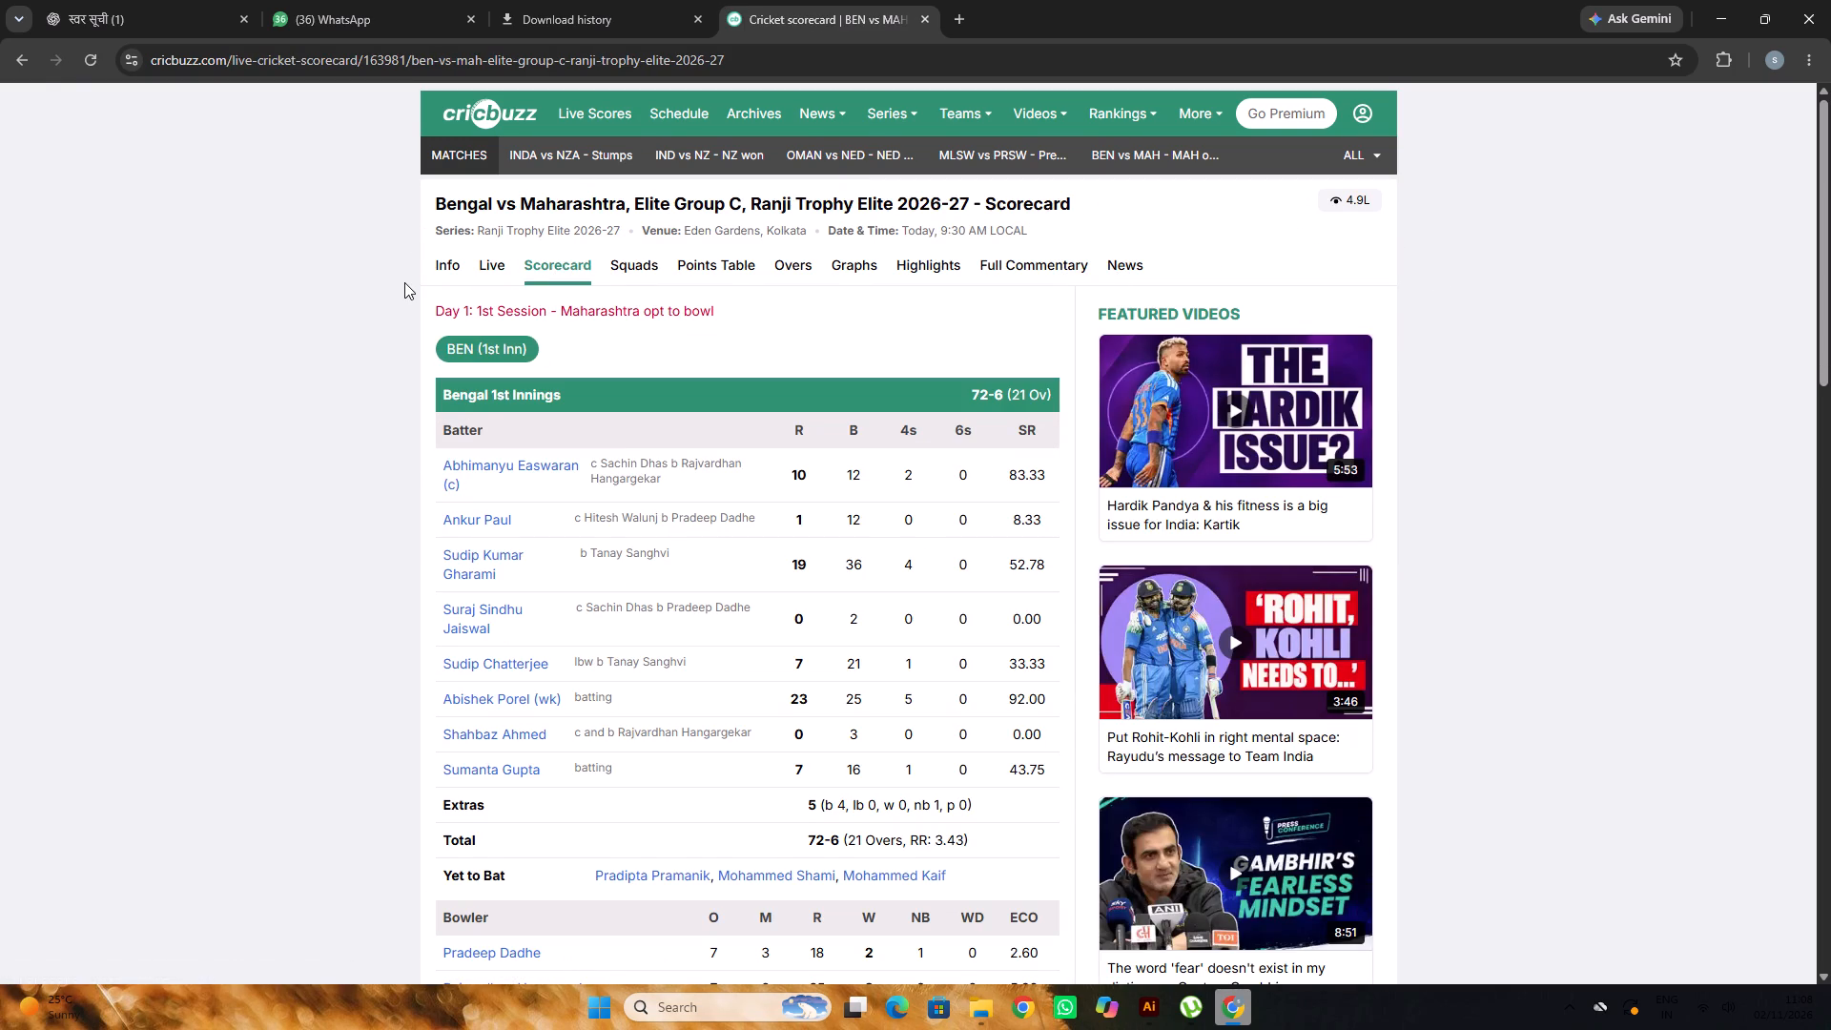
left_click(27, 61)
left_click(27, 61)
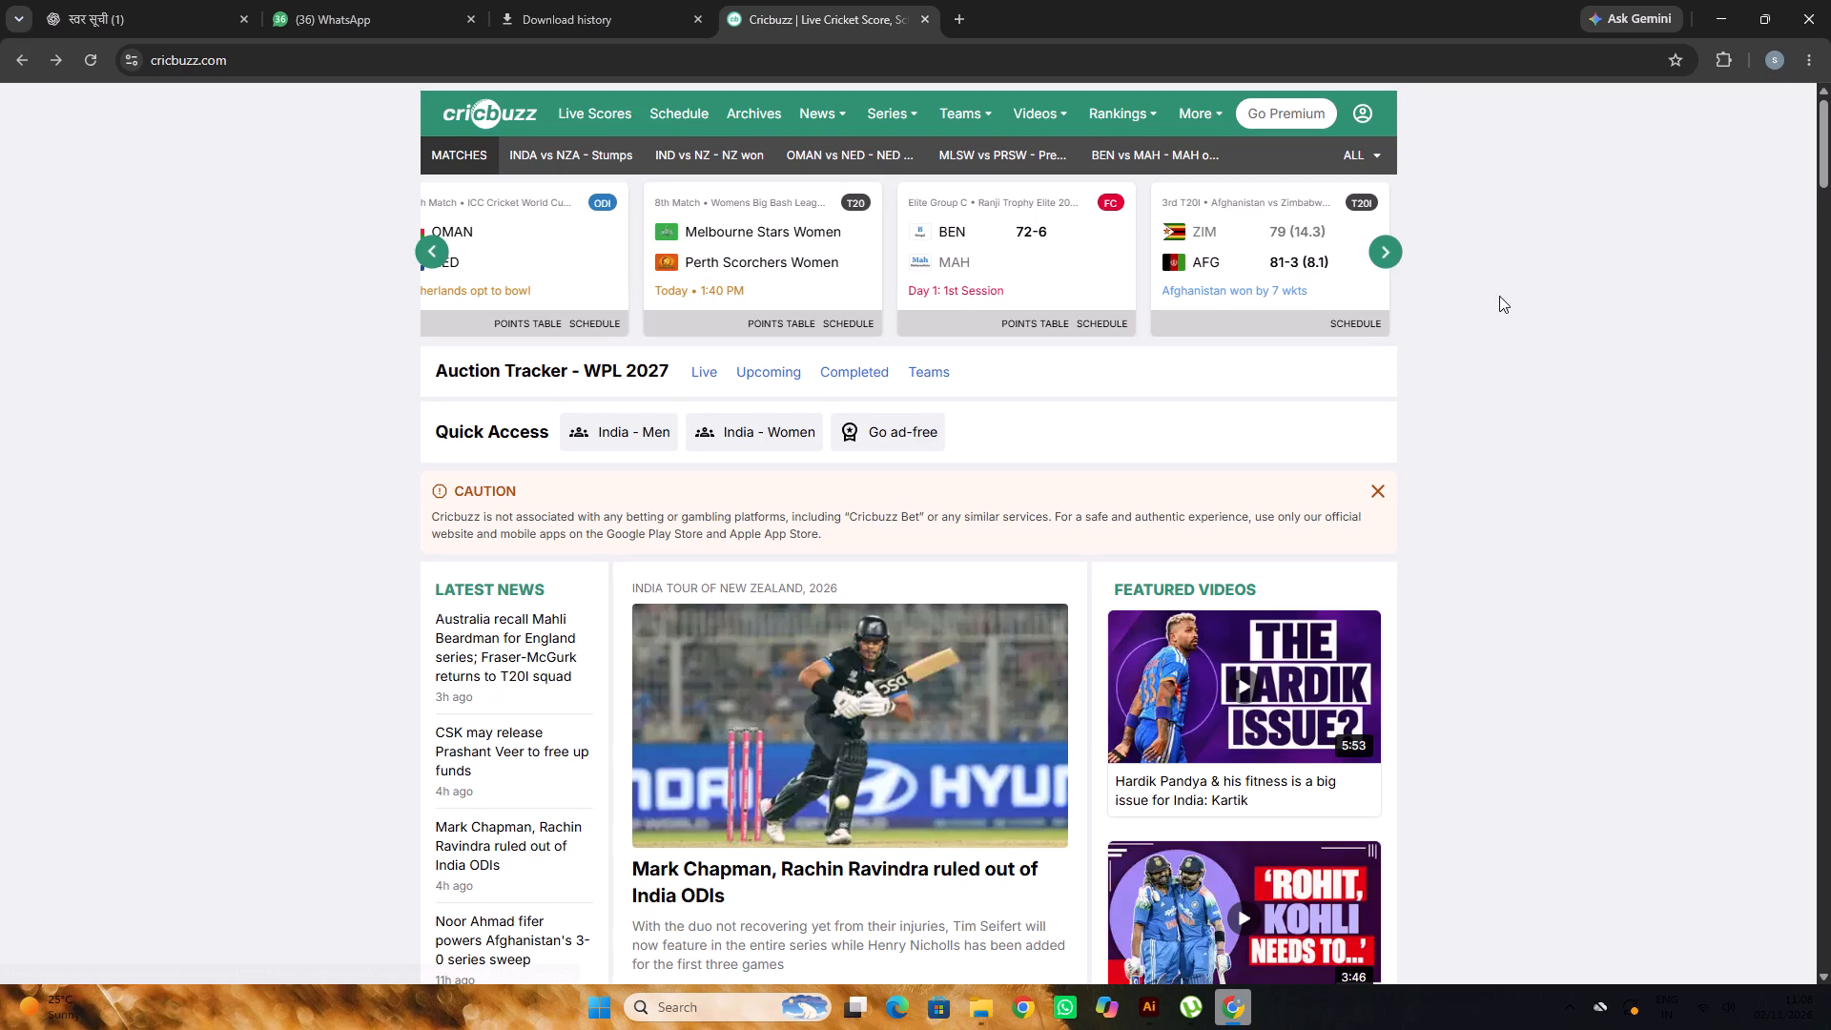
Browse the featured matches and view the Most Runs statistics of the Womens Big Bash League 2026.
left_click(1381, 239)
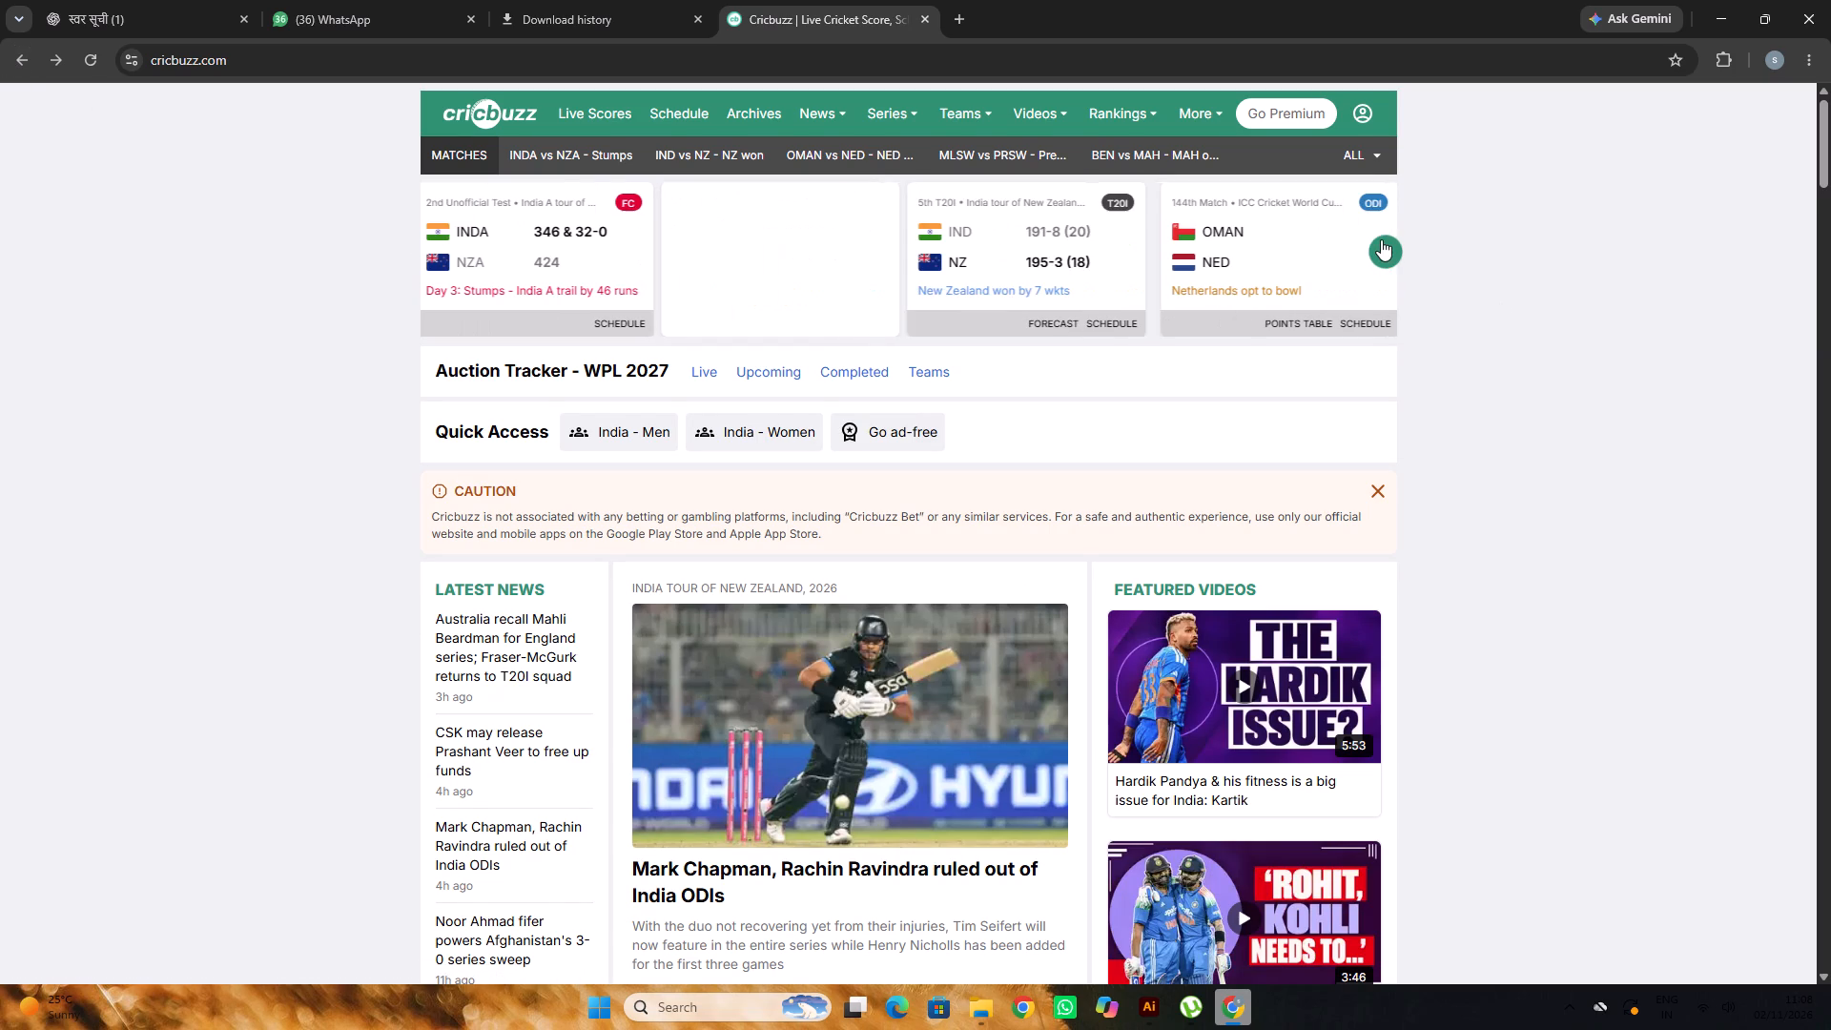
left_click(1381, 239)
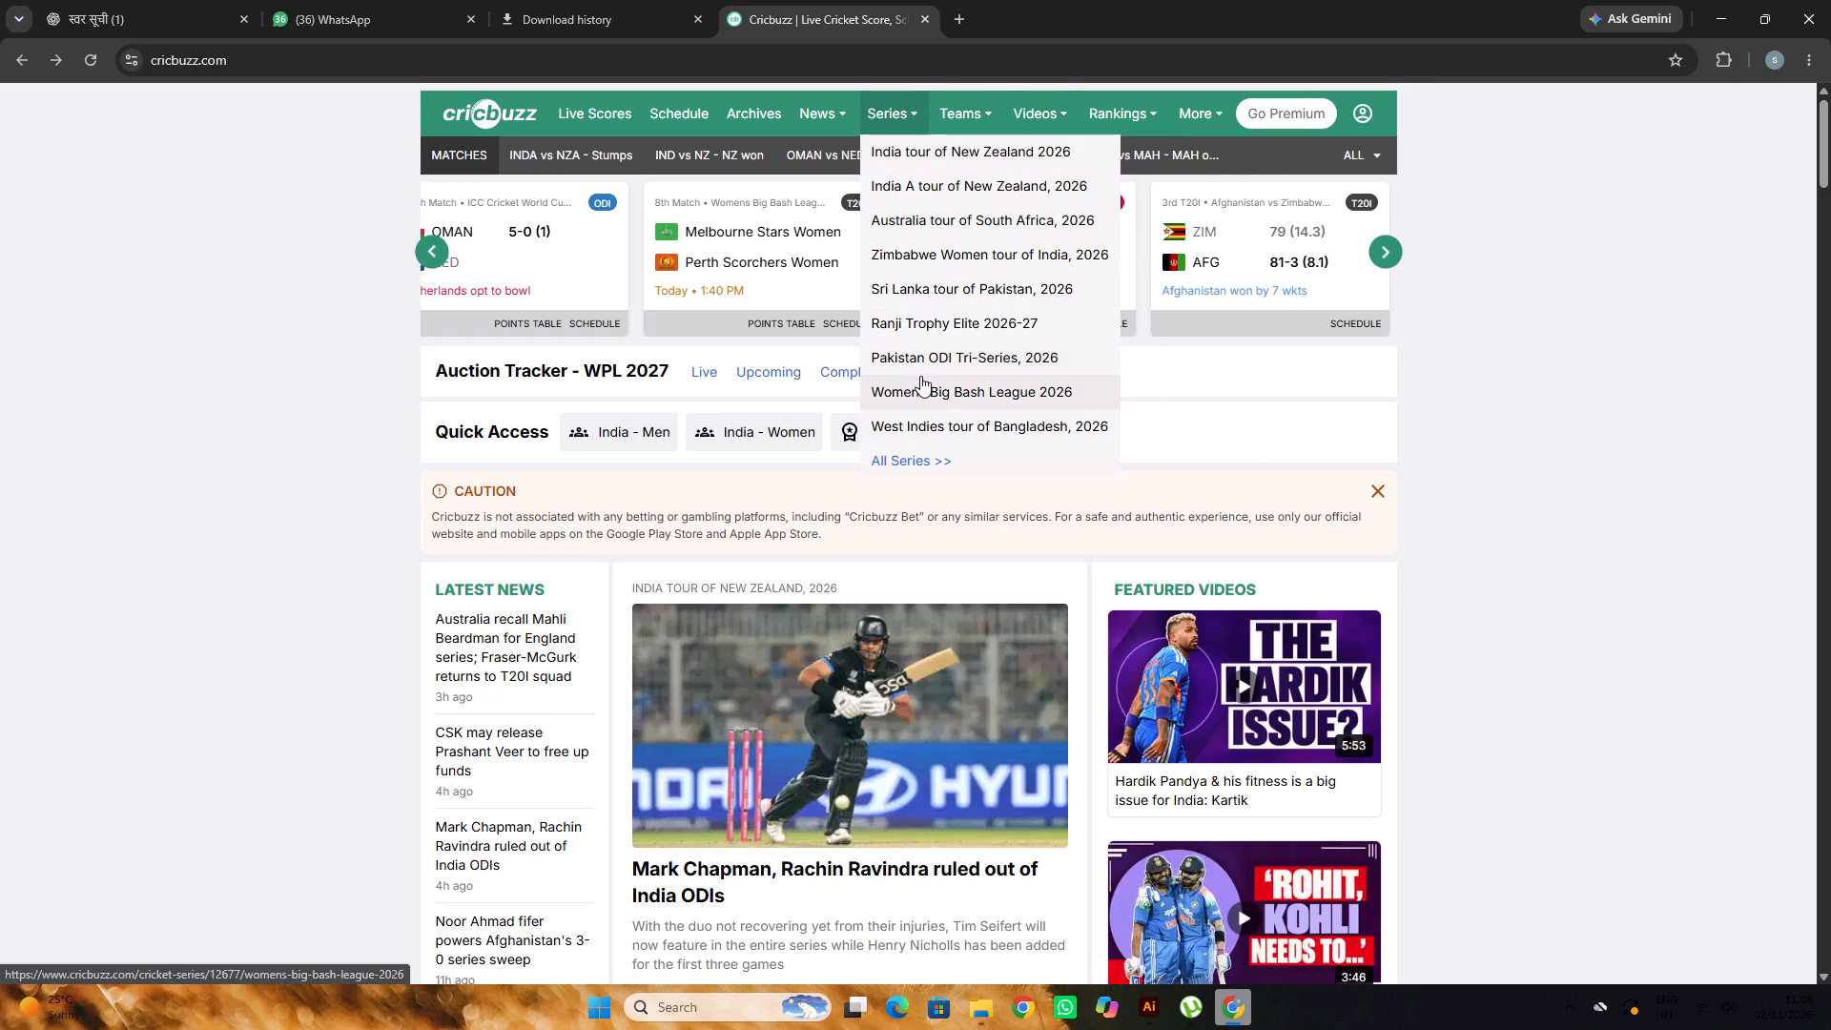
left_click(924, 387)
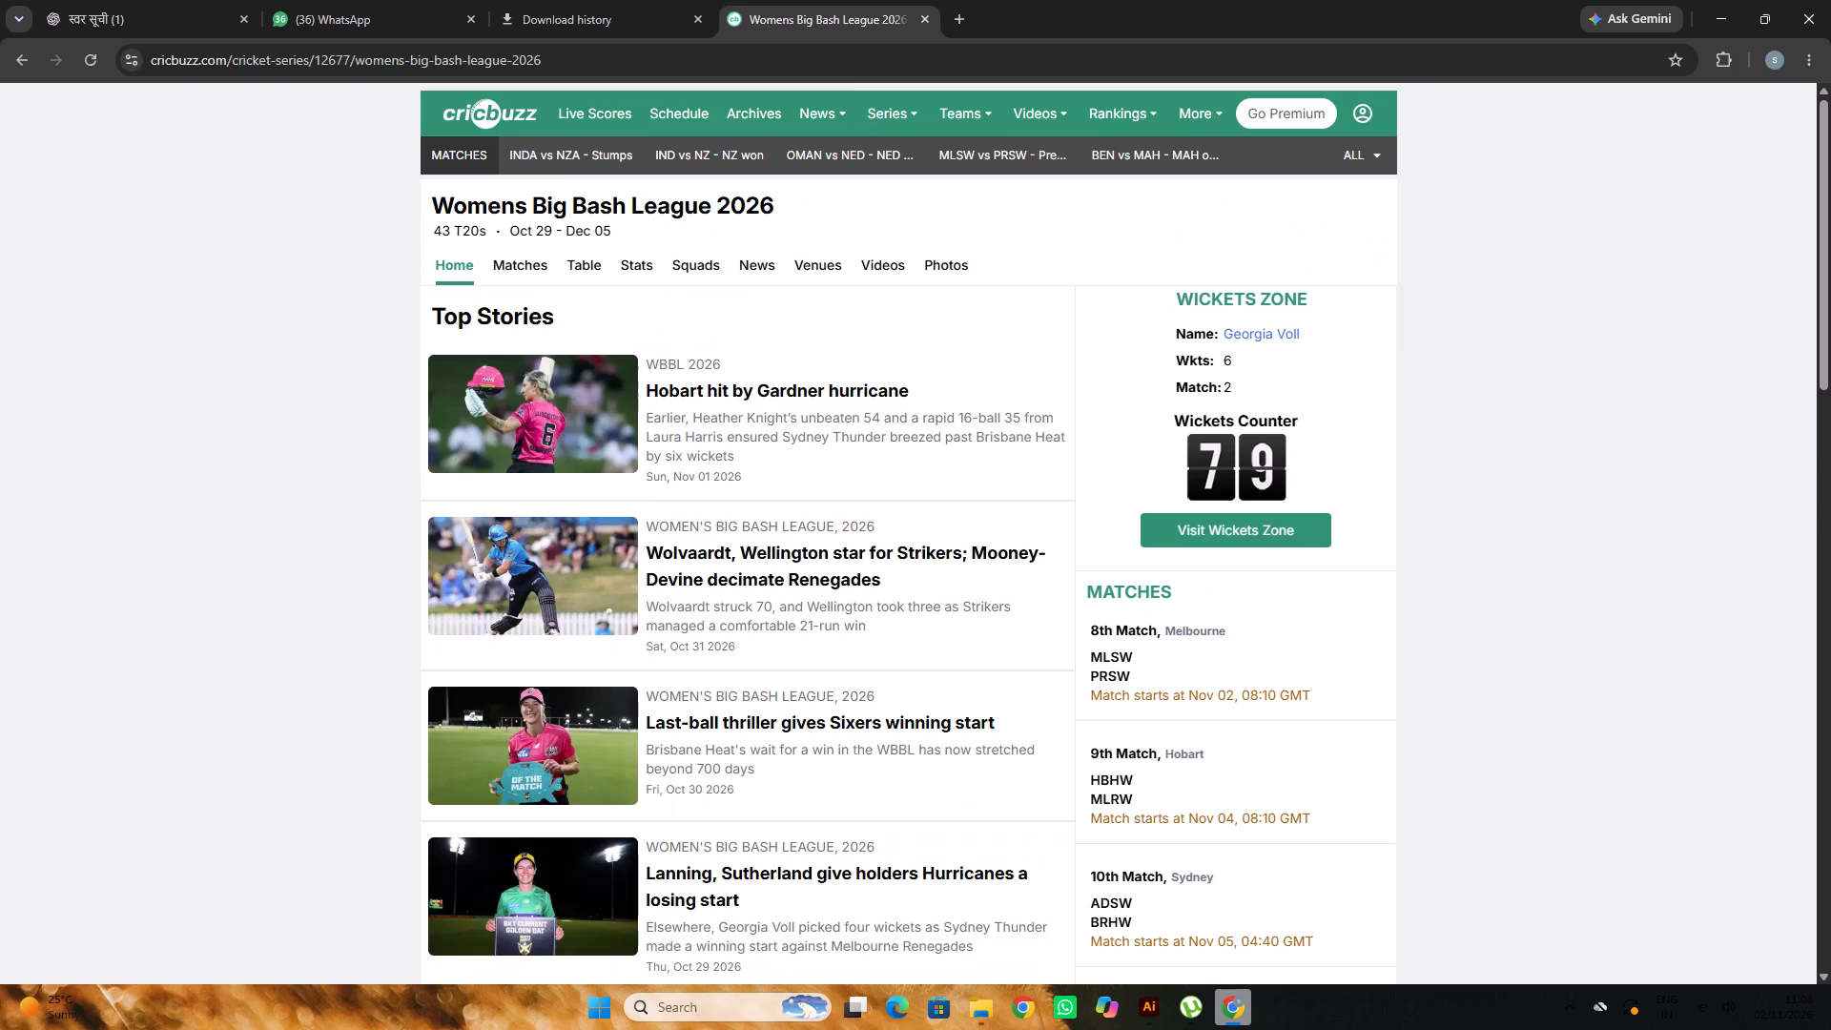
left_click(618, 263)
left_click(624, 261)
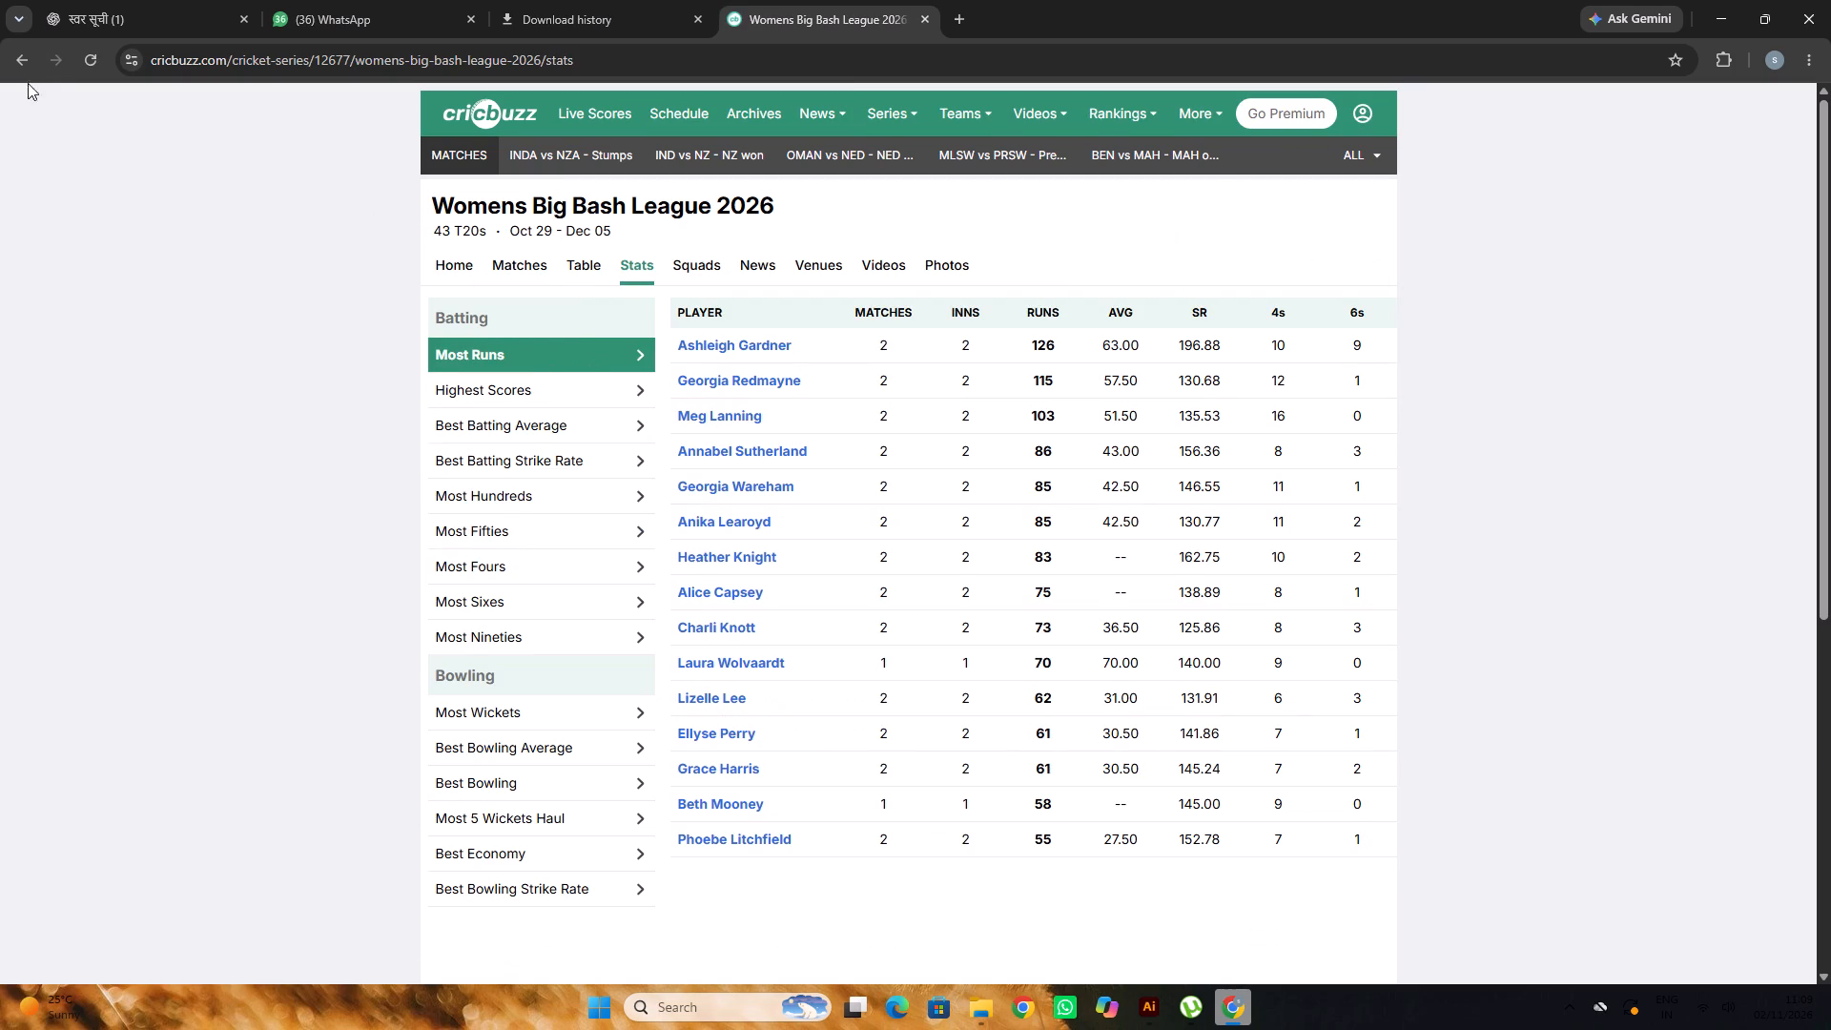
left_click(23, 64)
Look through the Womens Big Bash League 2026 match list down to the early November fixtures.
left_click(522, 264)
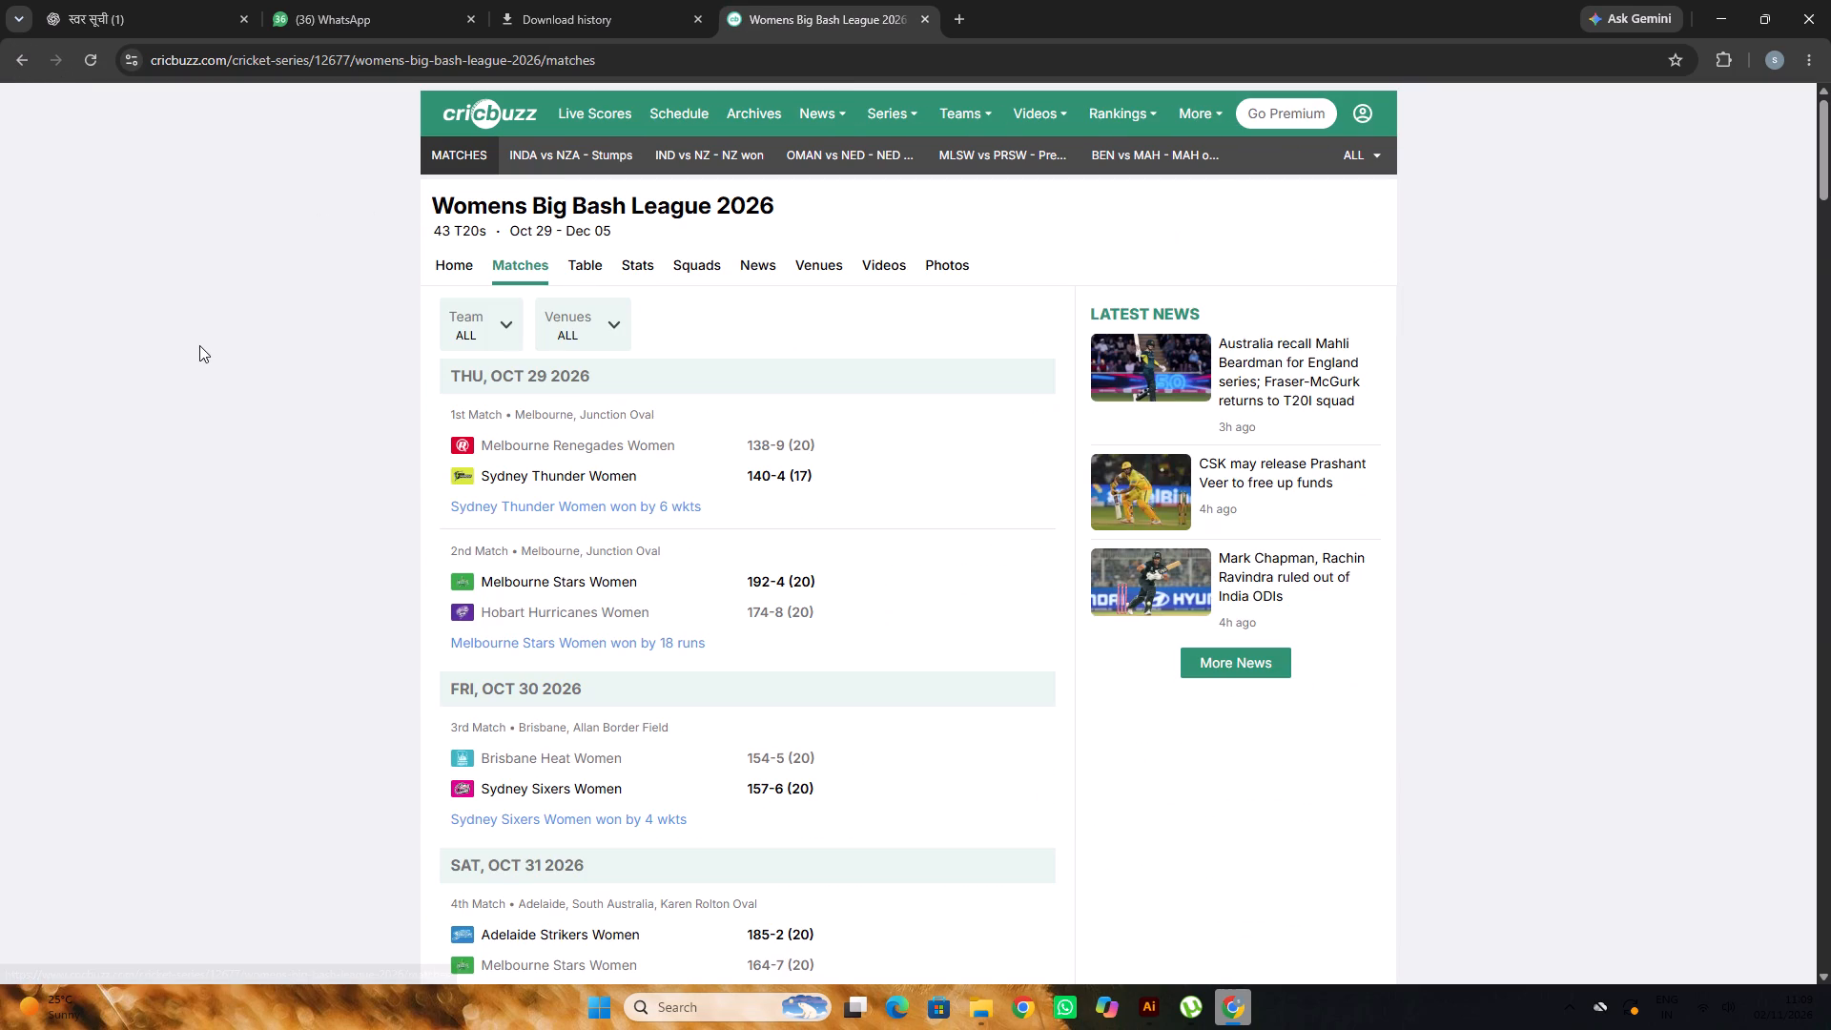
scroll(199, 345, "down", 10)
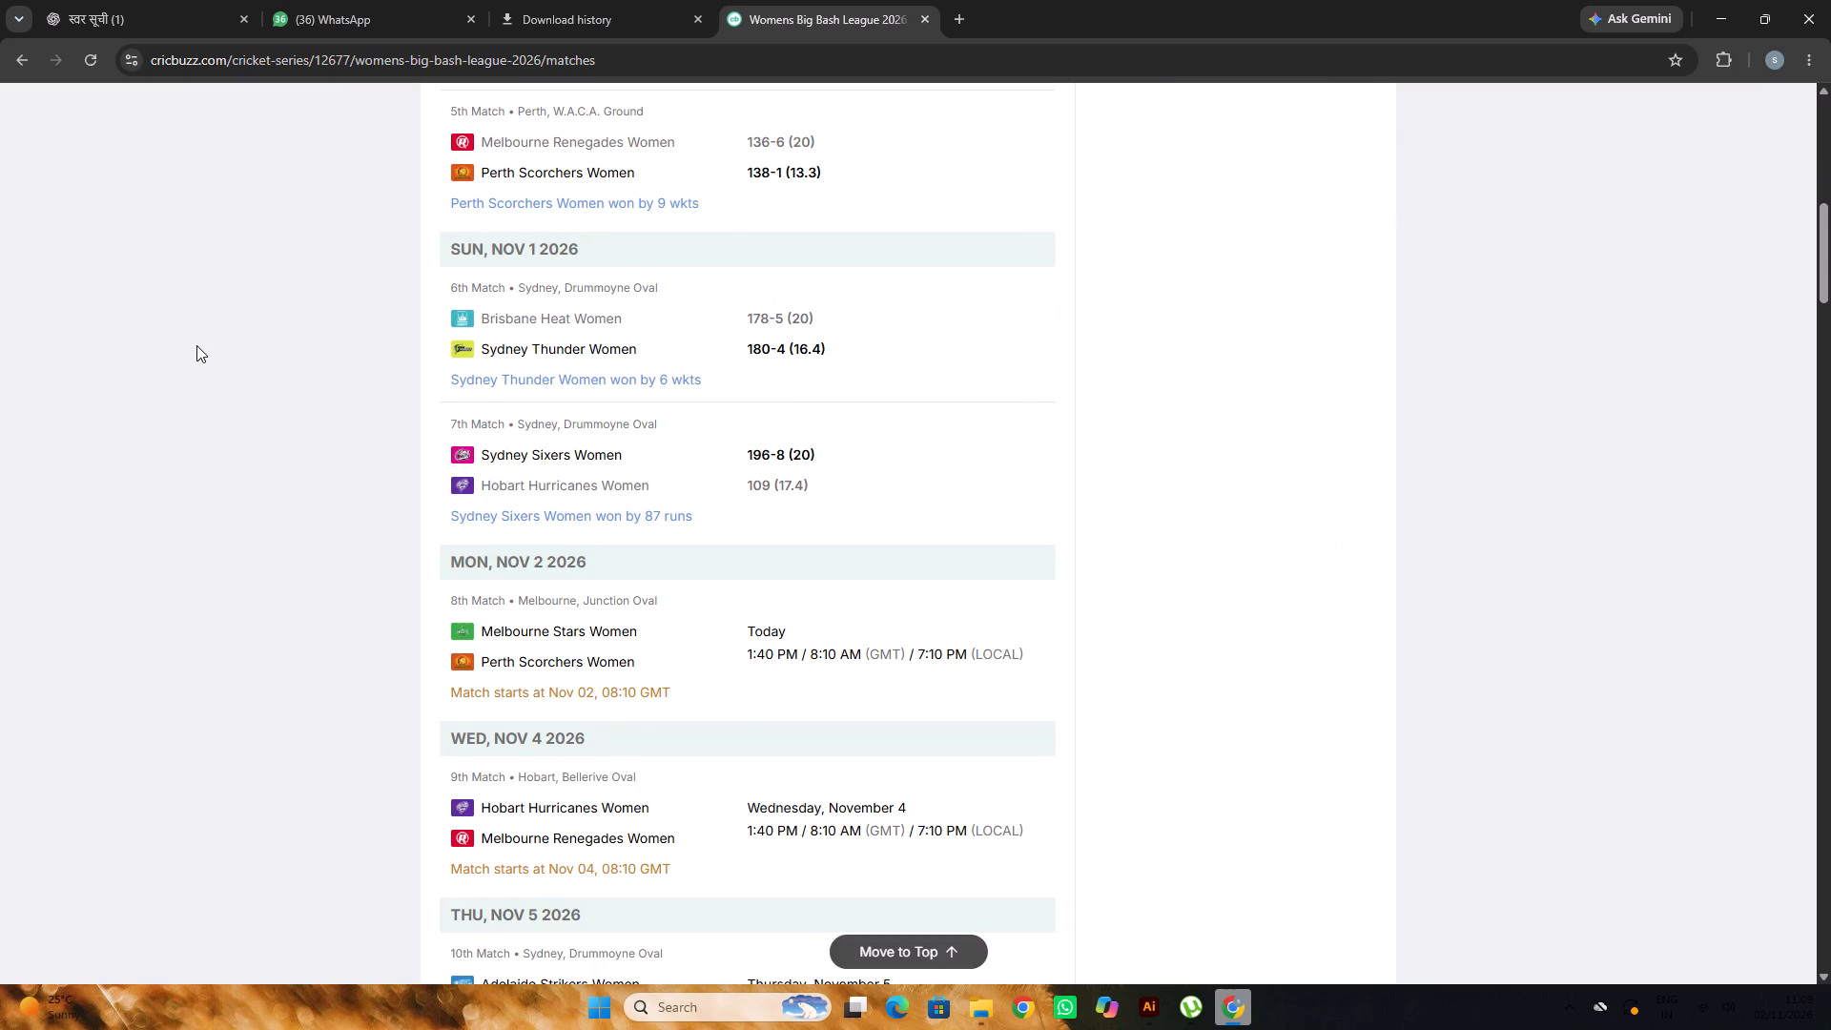
scroll(196, 344, "down", 2)
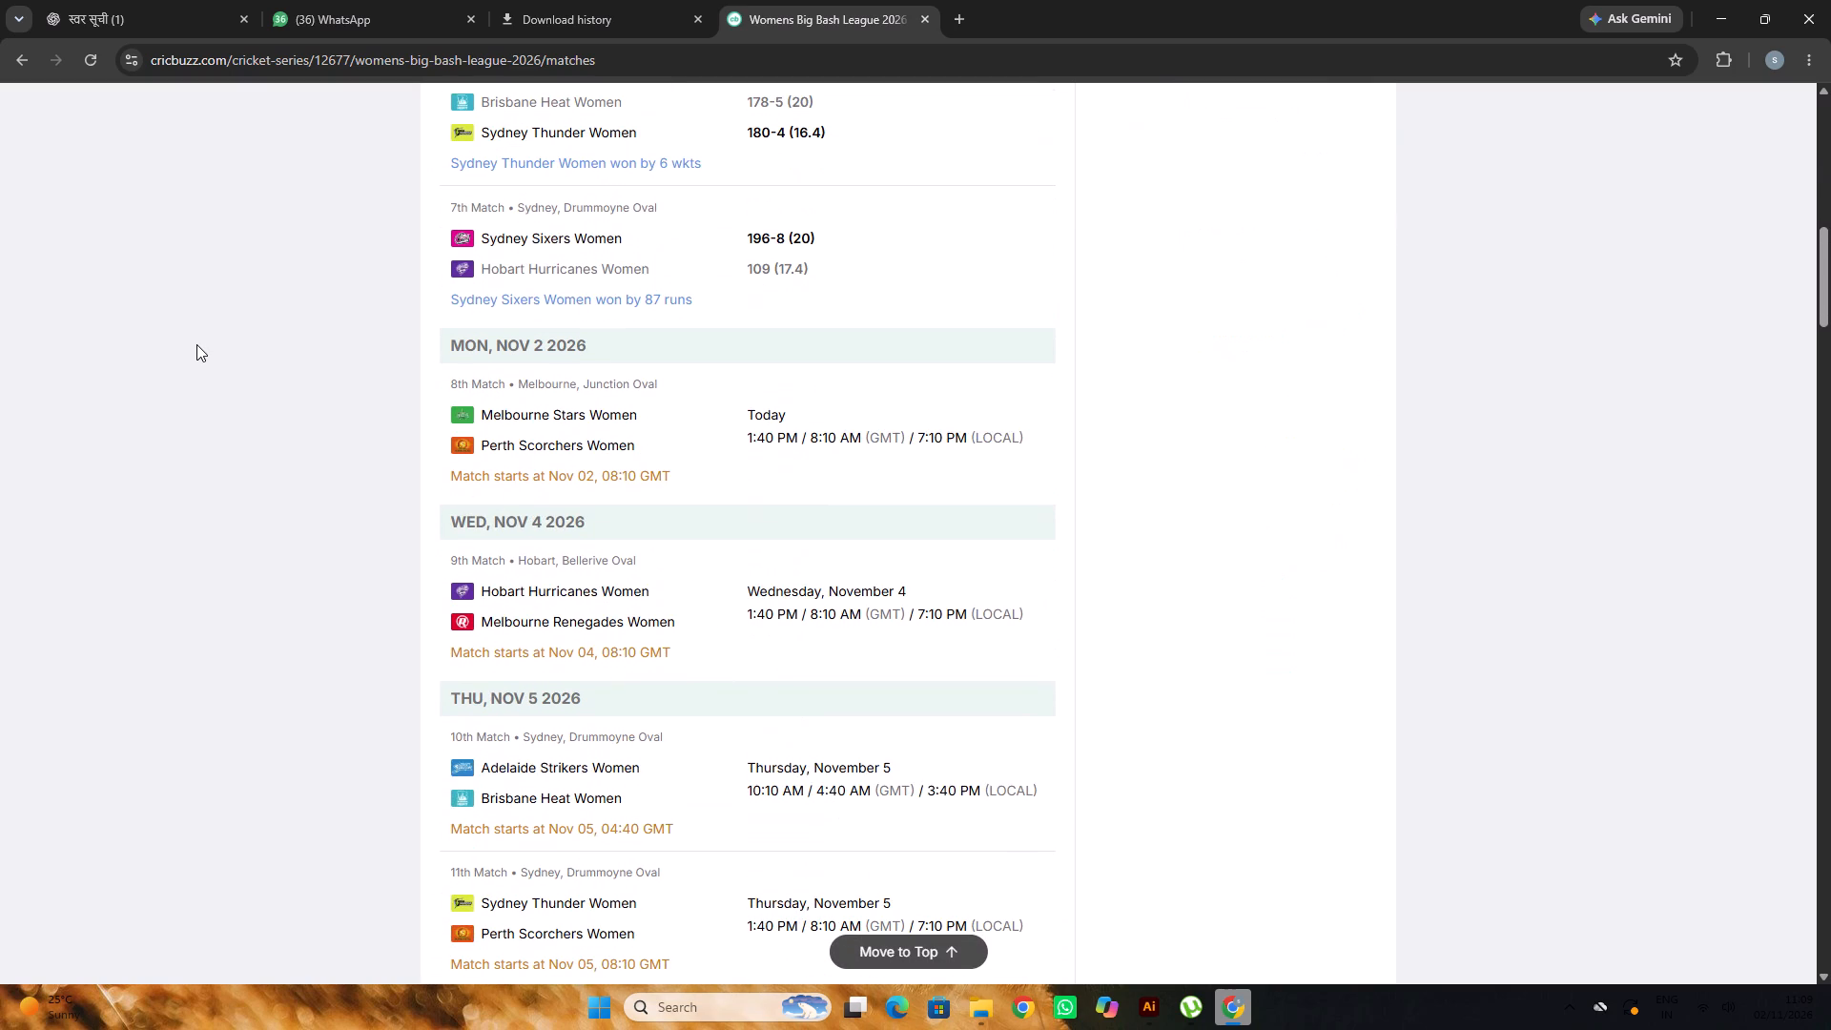
Open the Melbourne Stars Women vs Perth Scorchers Women 8th Match and view its Graphs and Full Commentary pages.
scroll(196, 344, "up", 3)
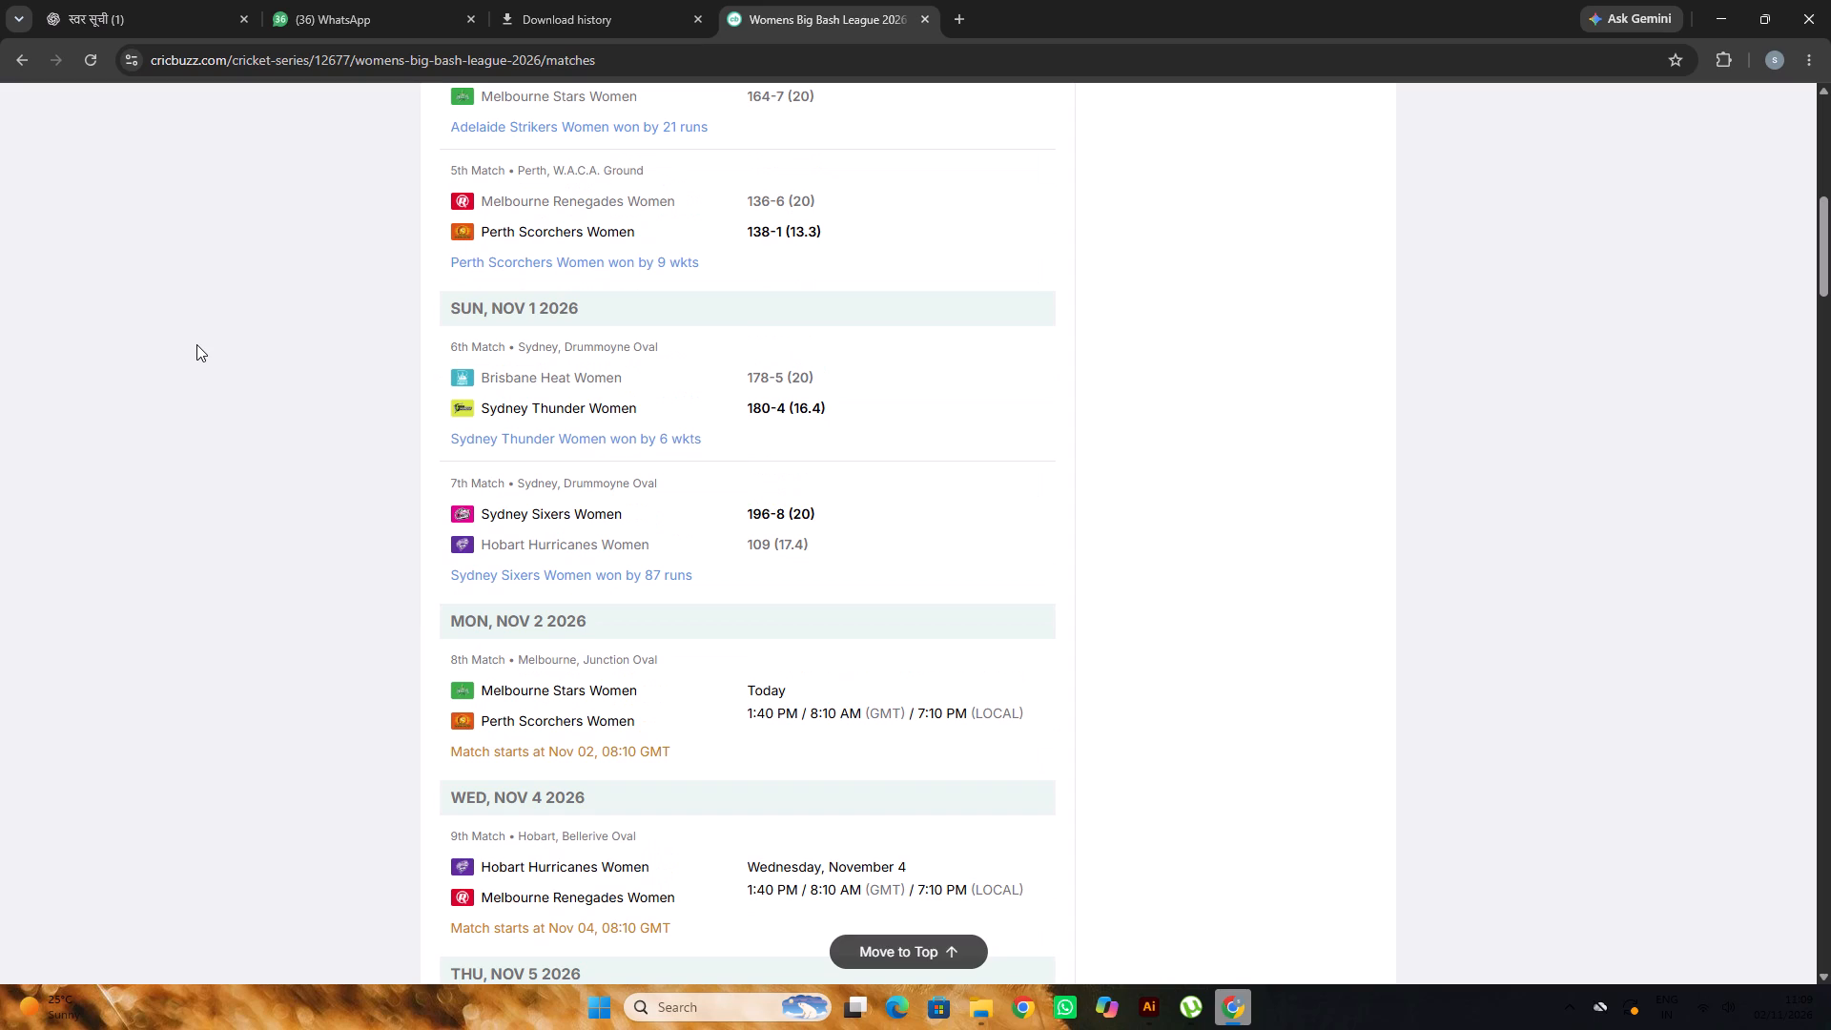
scroll(196, 344, "up", 1)
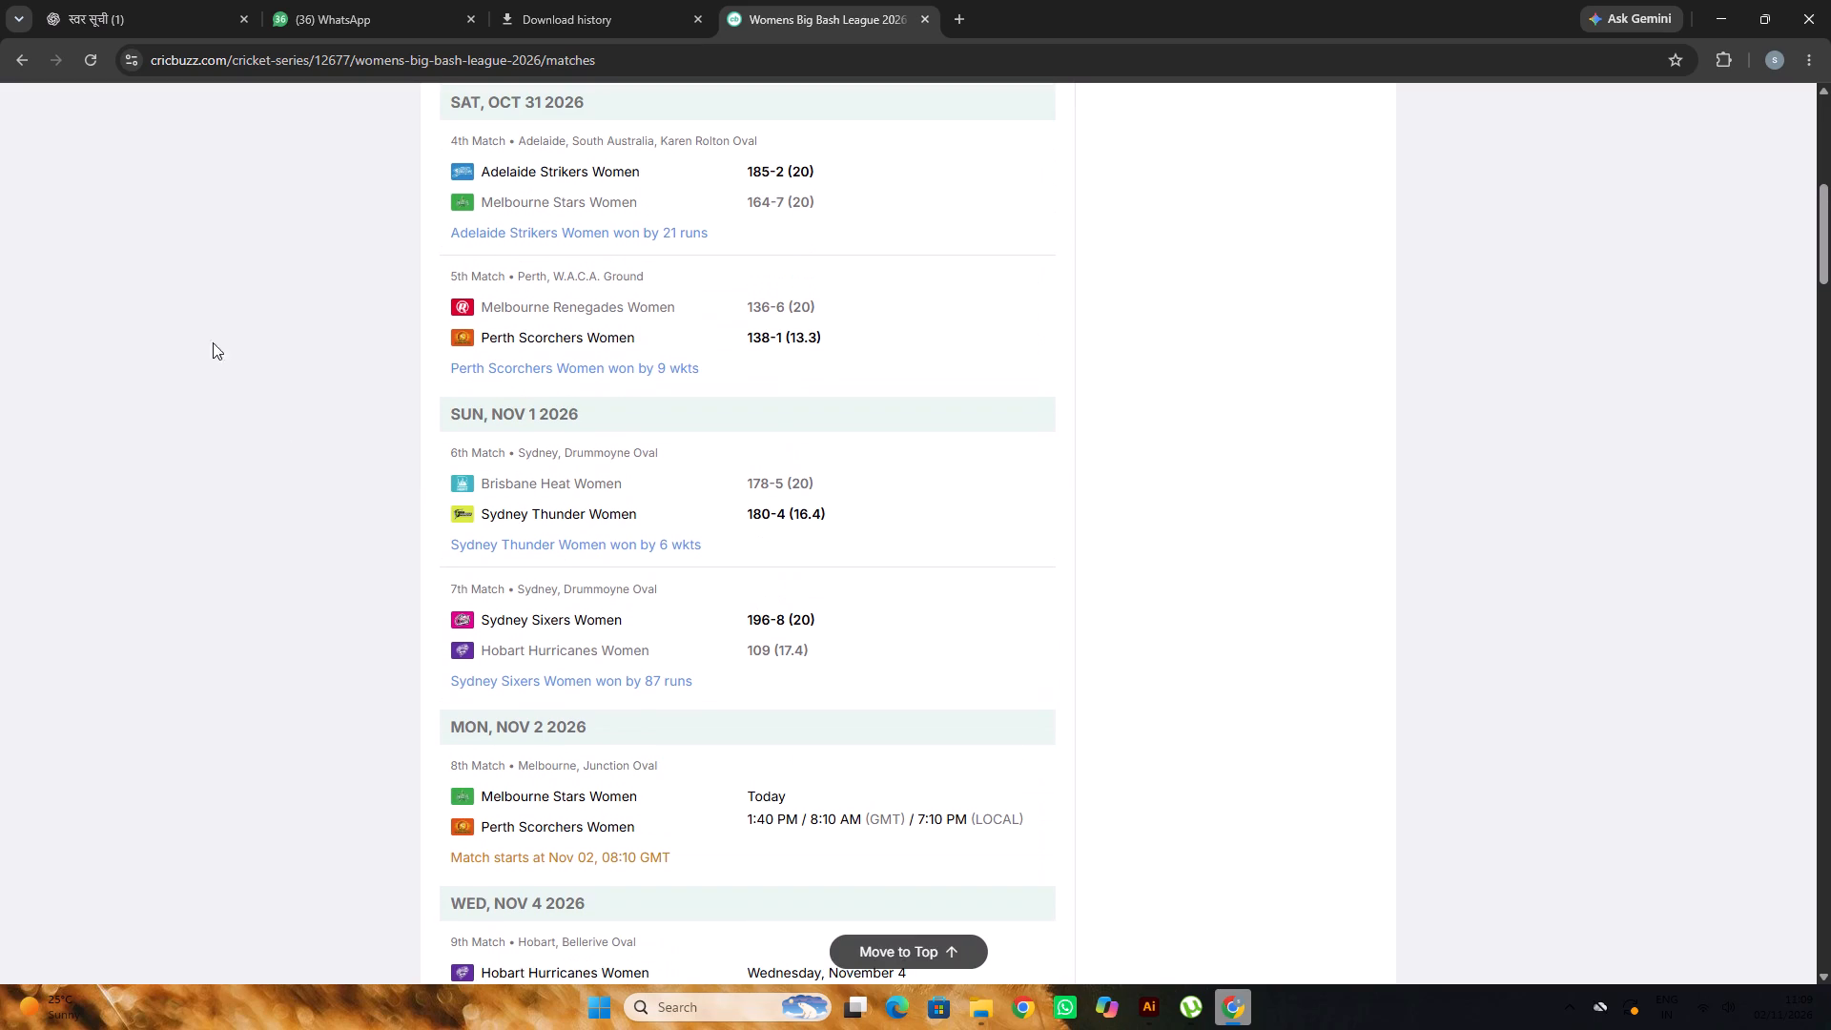
left_click(573, 798)
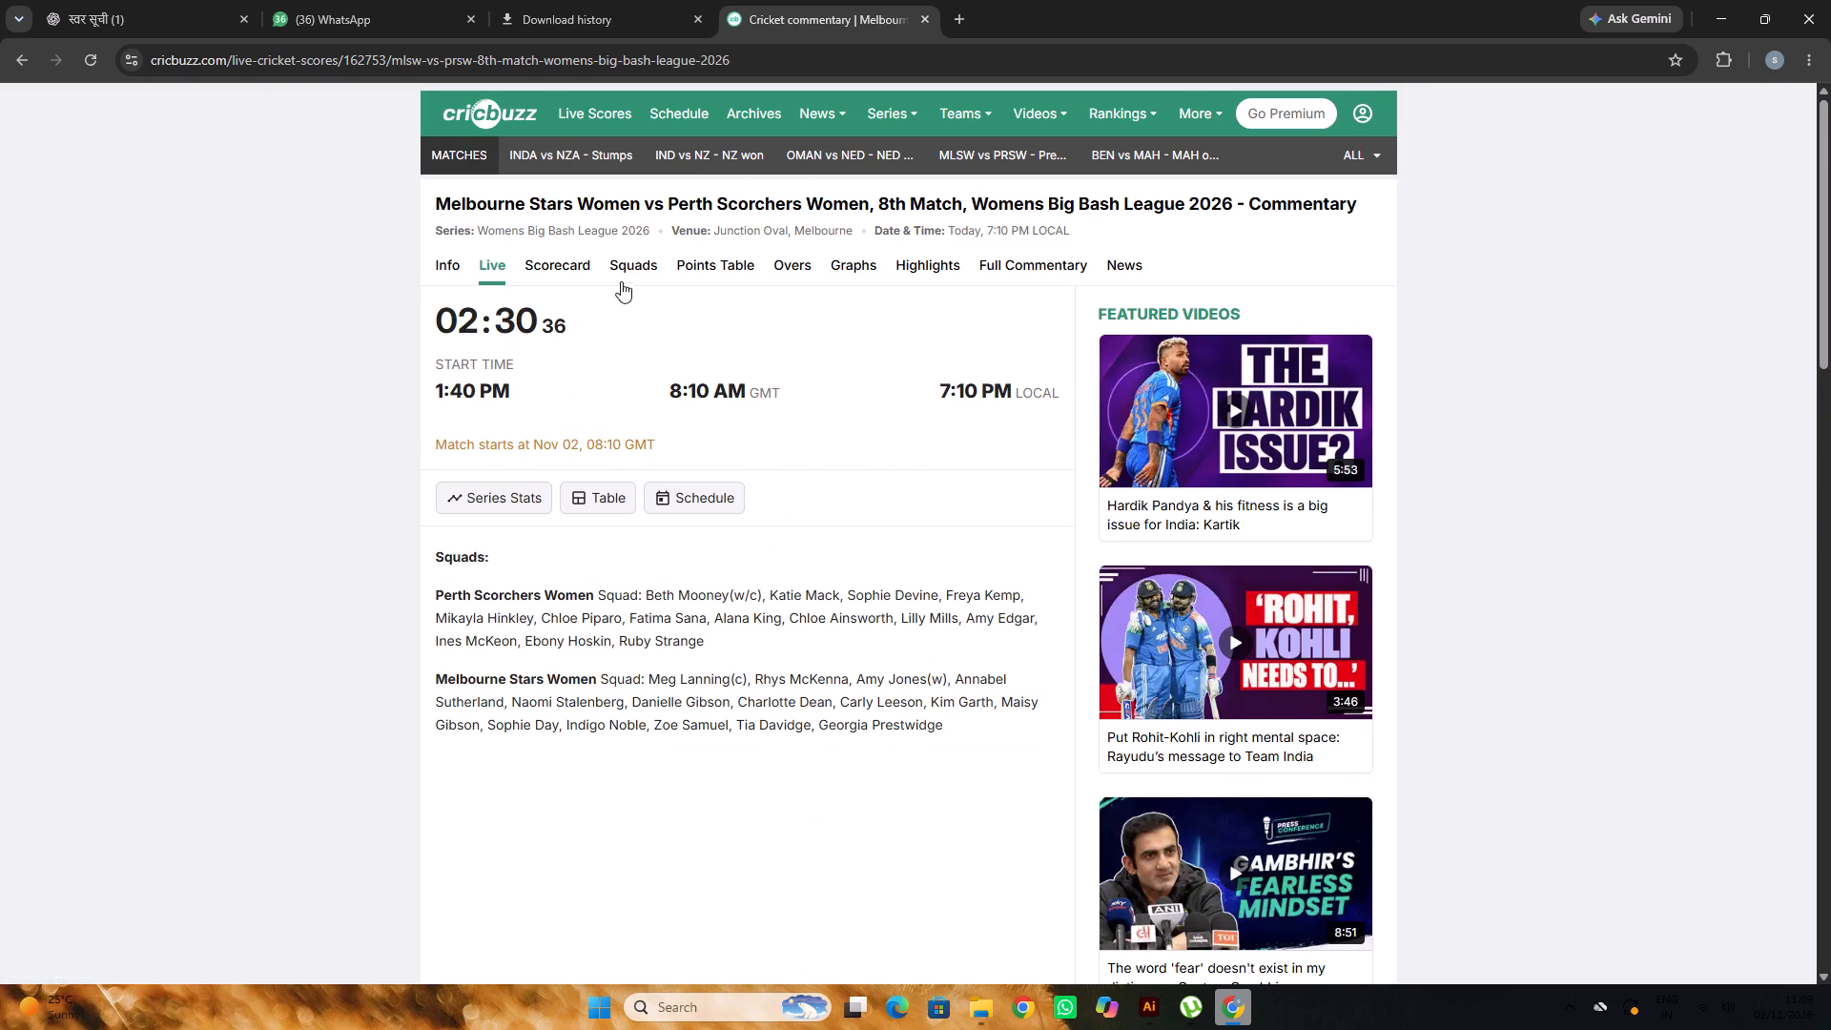
left_click(842, 267)
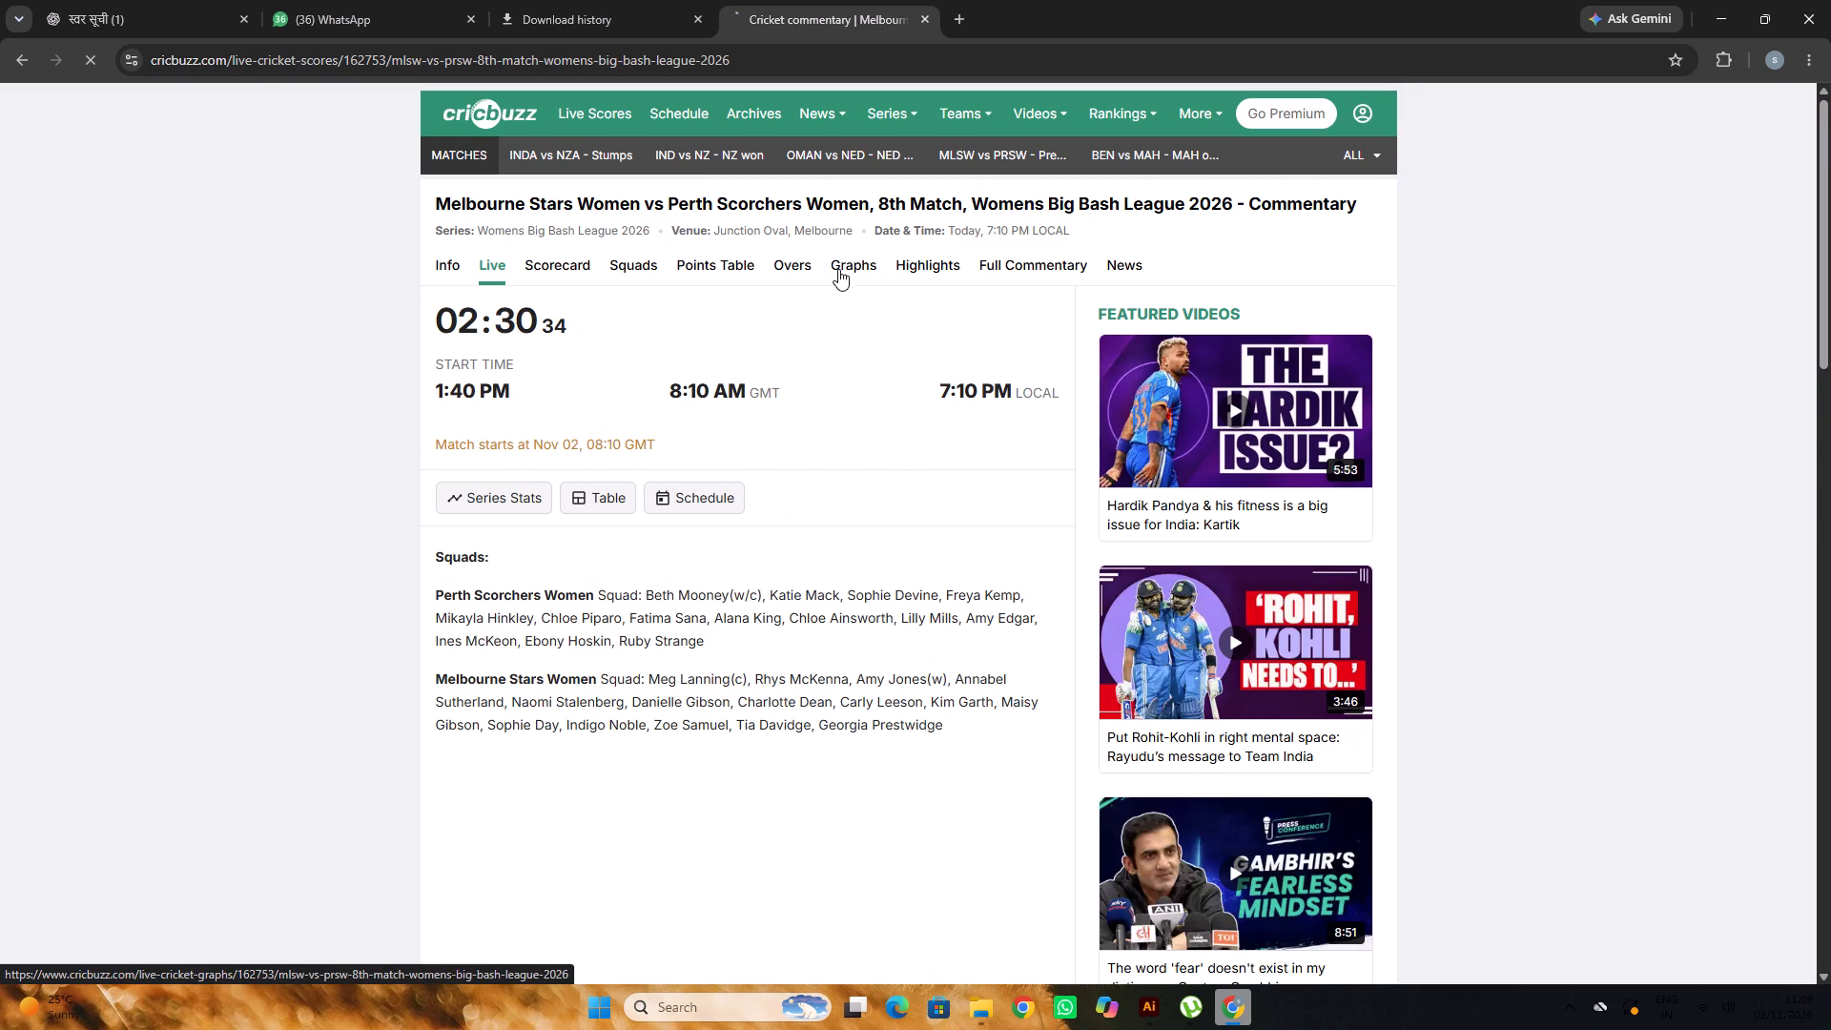
scroll(807, 270, "down", 2)
scroll(808, 270, "up", 3)
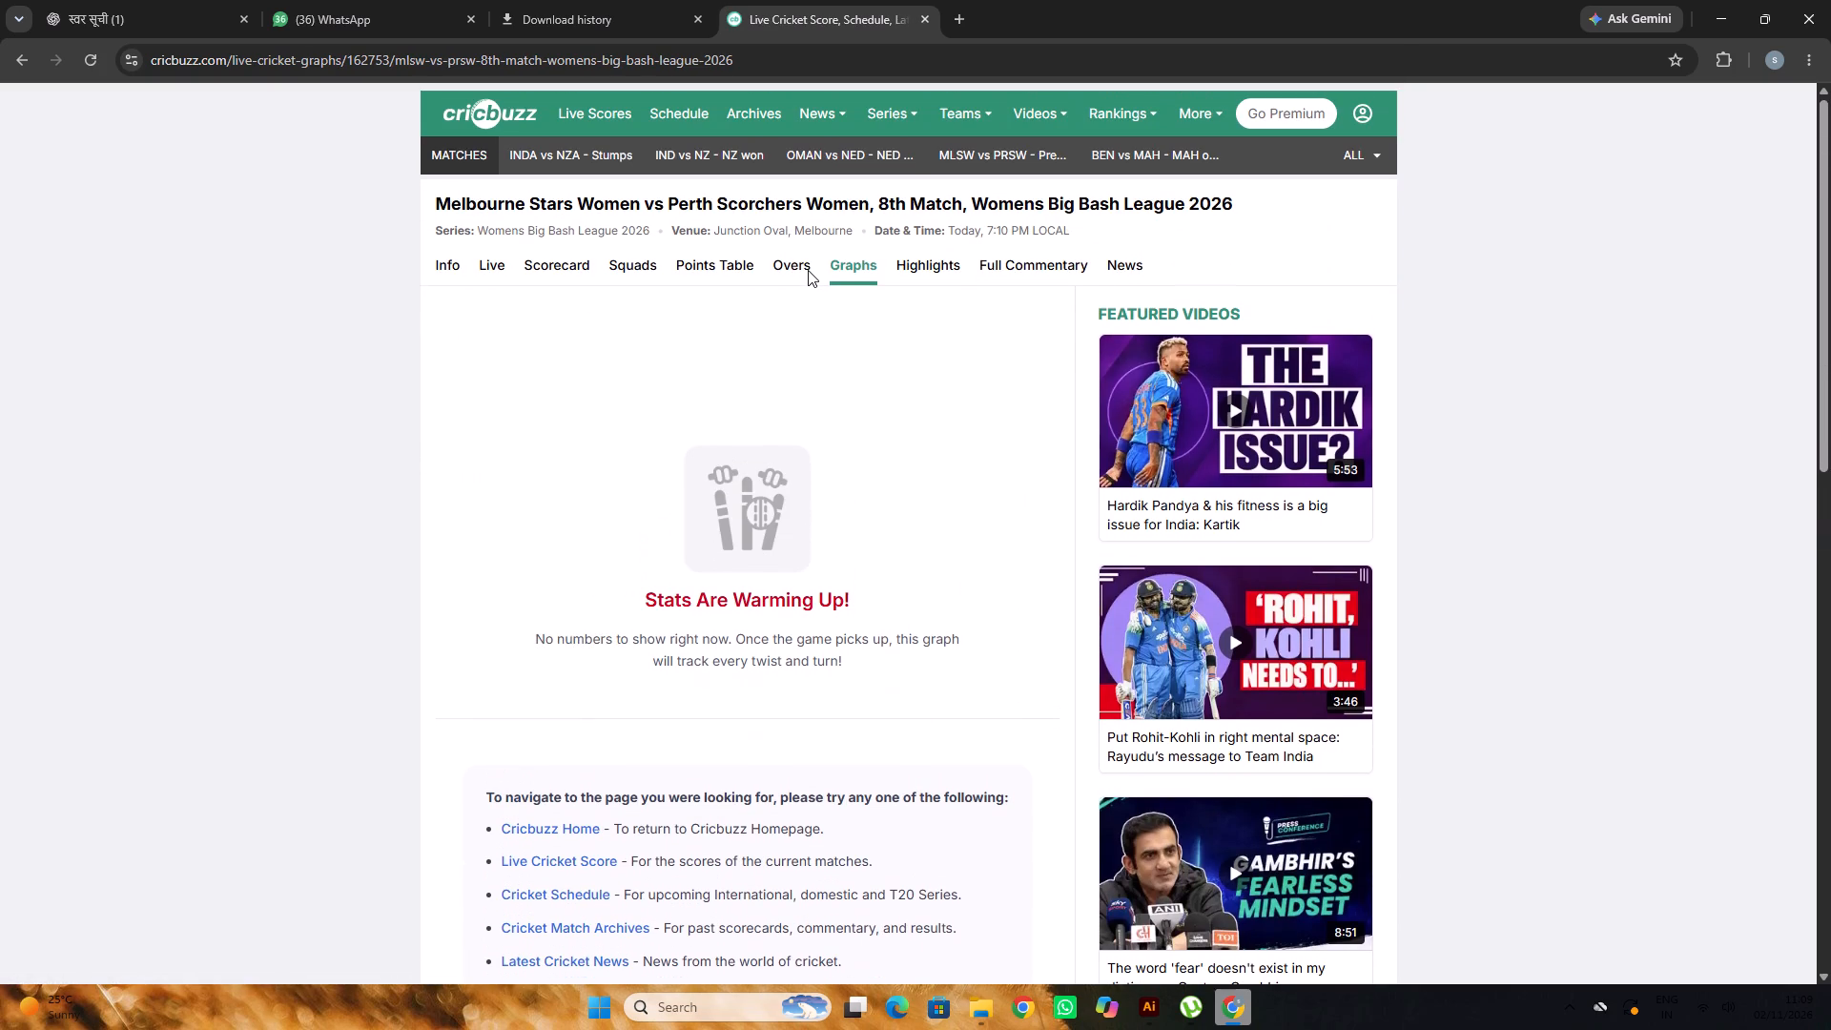
left_click(1093, 265)
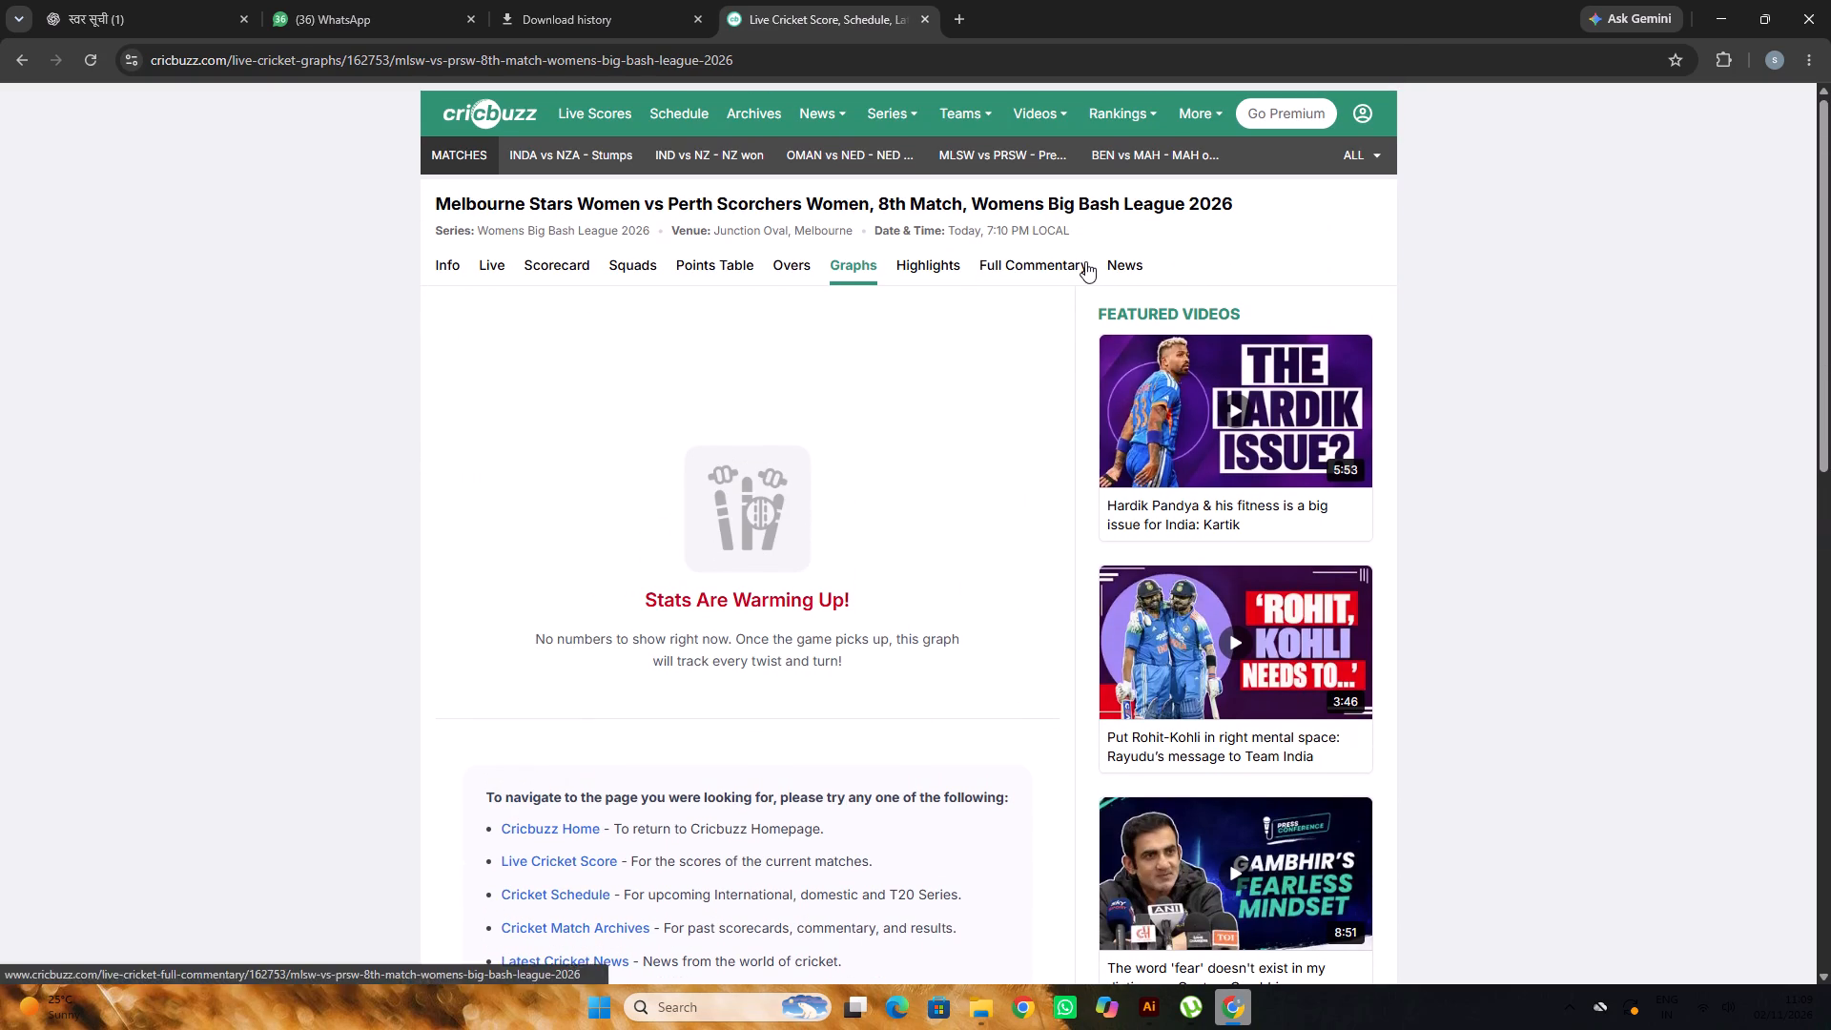
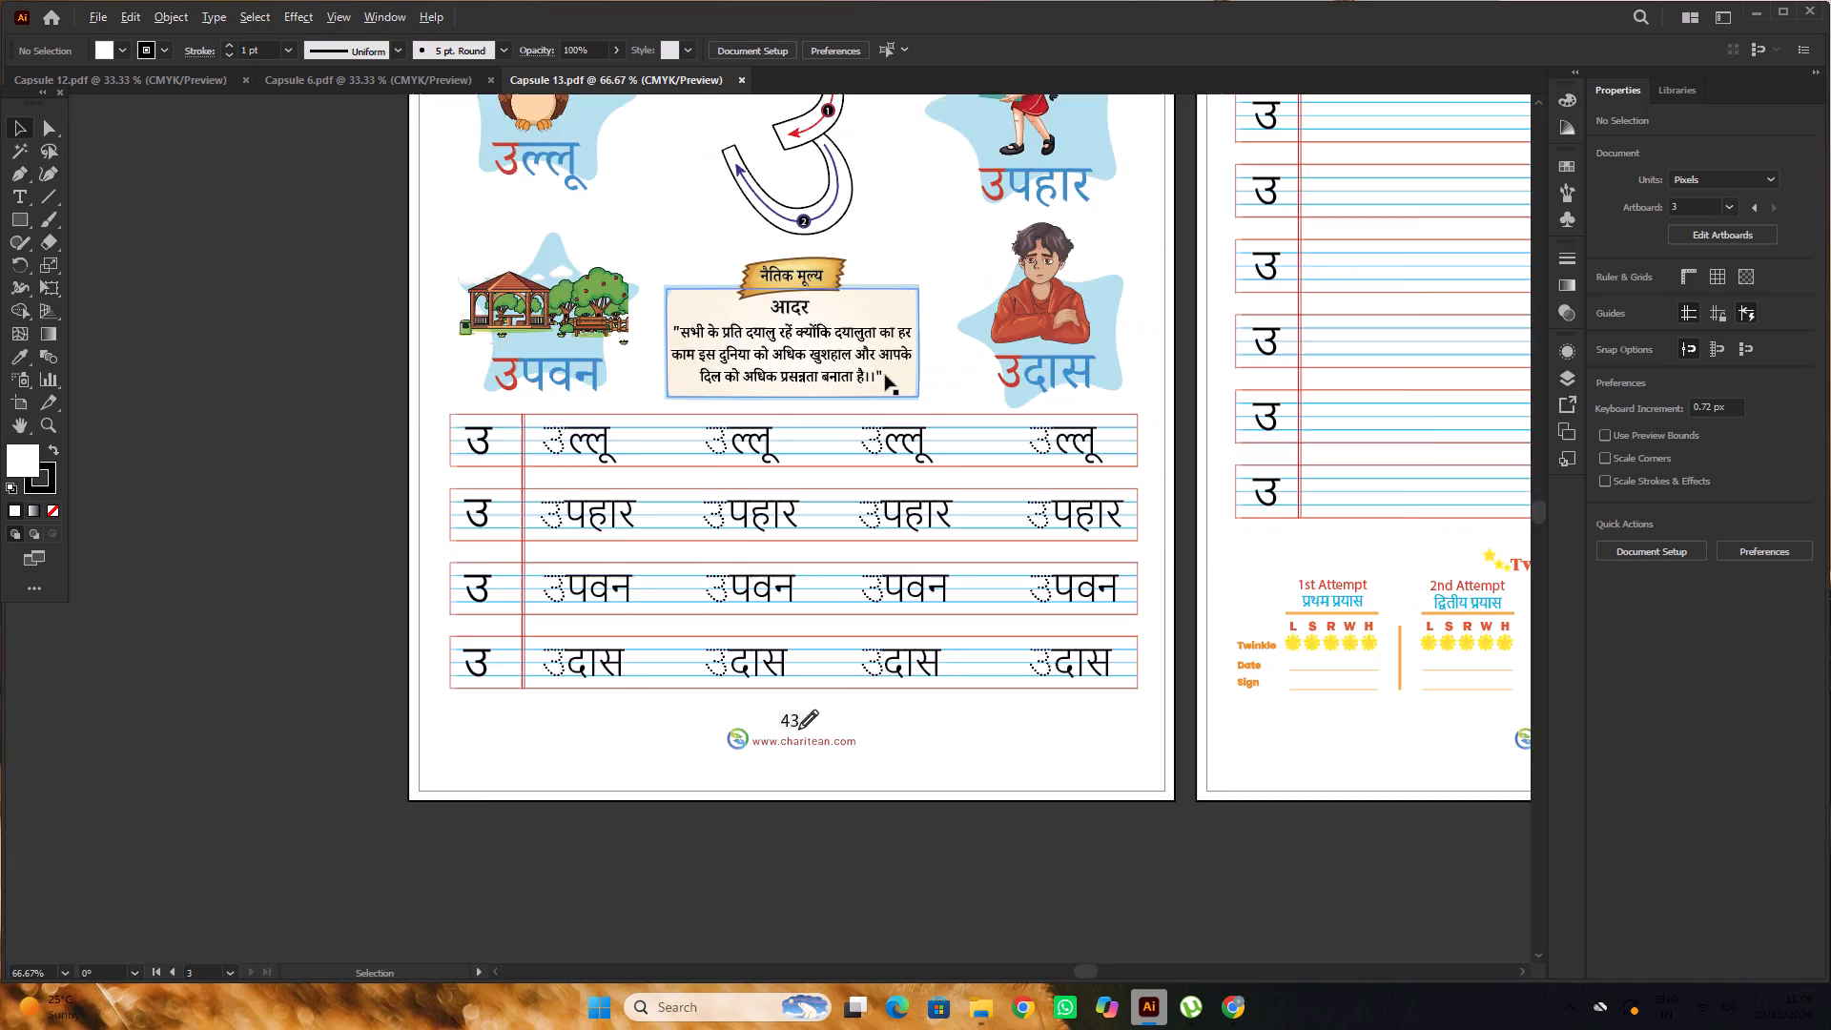
Try to select the second danda (।) before the closing quotation mark in the आदर quote for text editing.
scroll(885, 375, "up", 4, "alt")
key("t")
left_click_drag(828, 420, 847, 416)
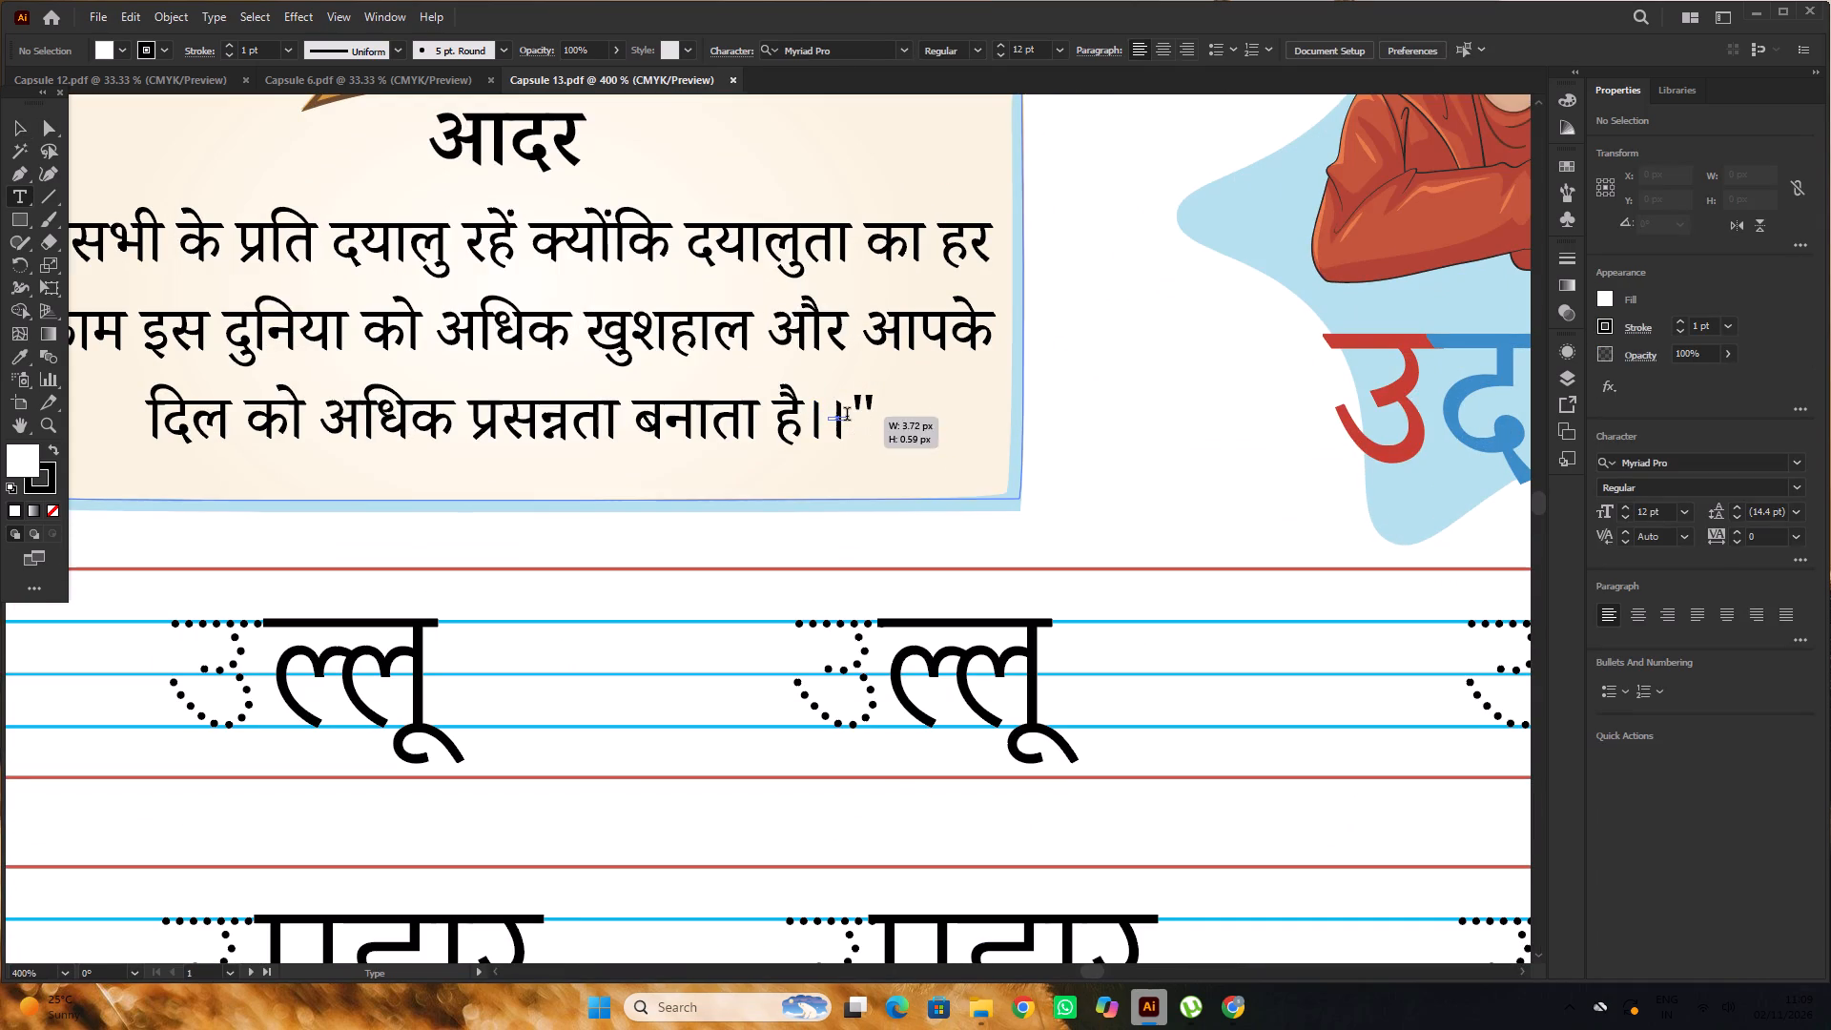
Delete the ता from प्रसन्नता in the last line of the आदर quote, working inside the outlined text group.
key("ctrl+z")
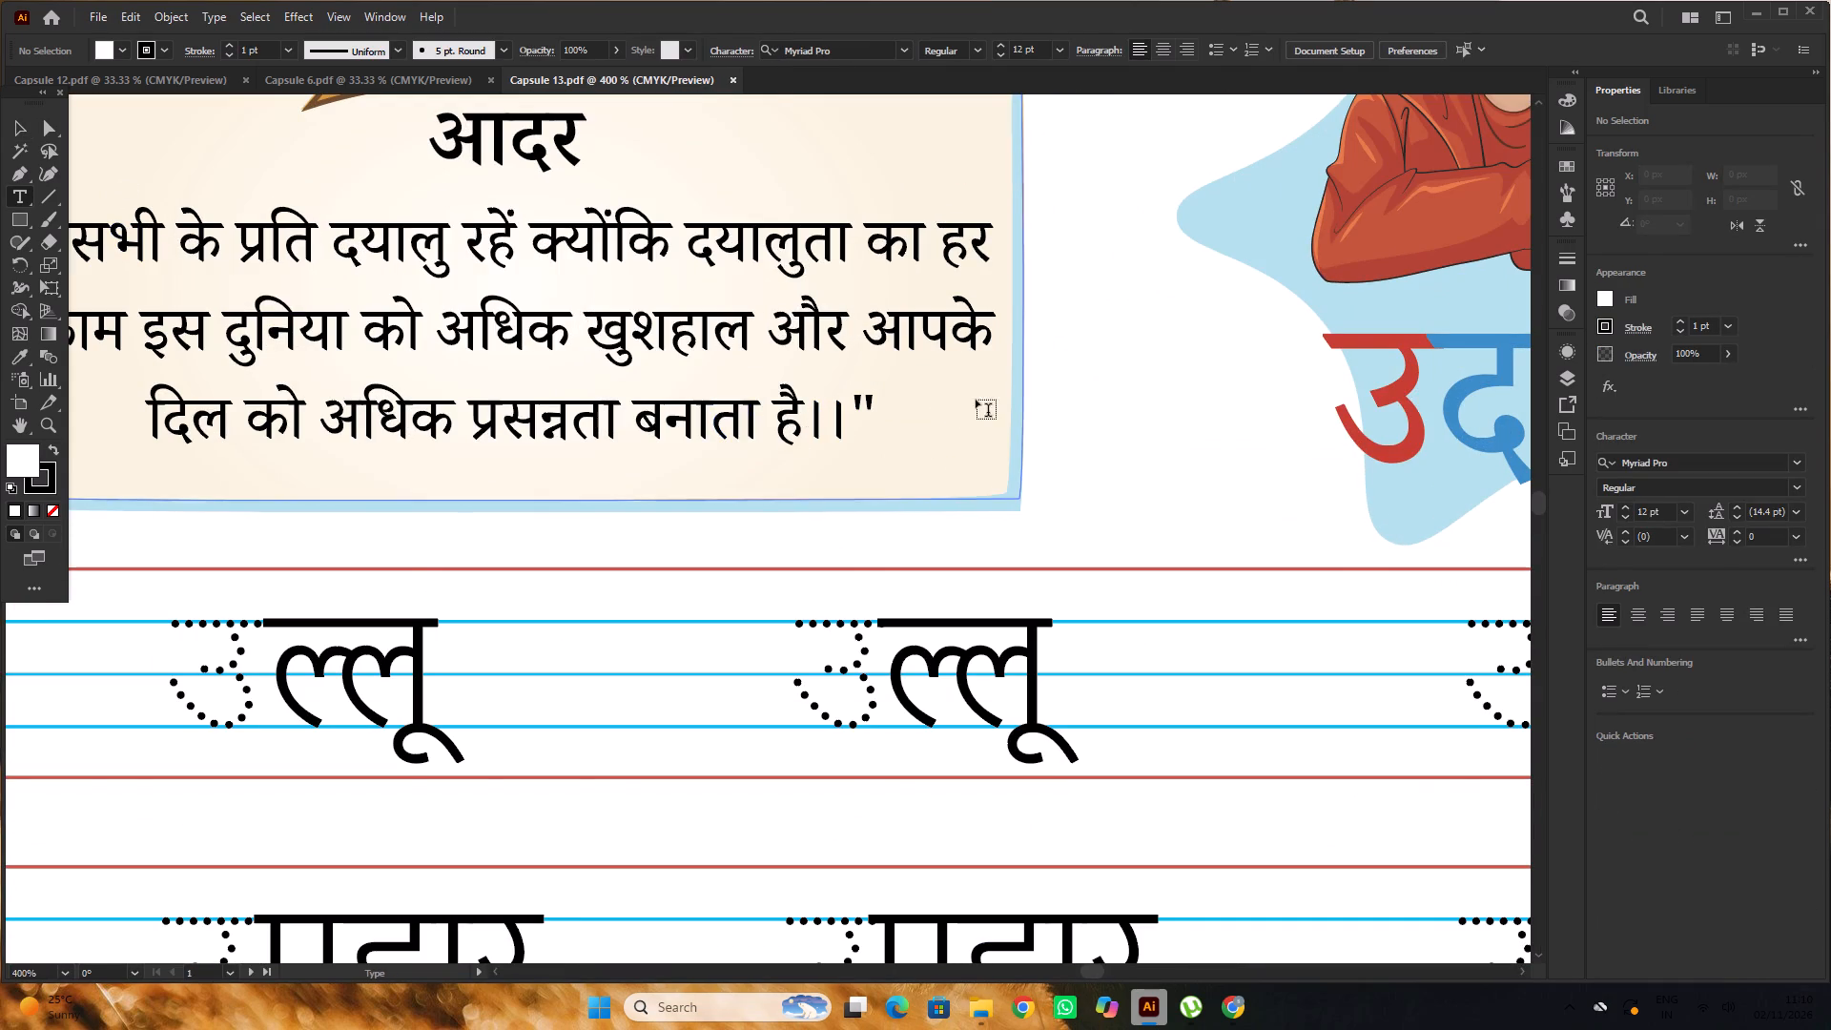
scroll(976, 400, "down", 2, "alt")
left_click(31, 128)
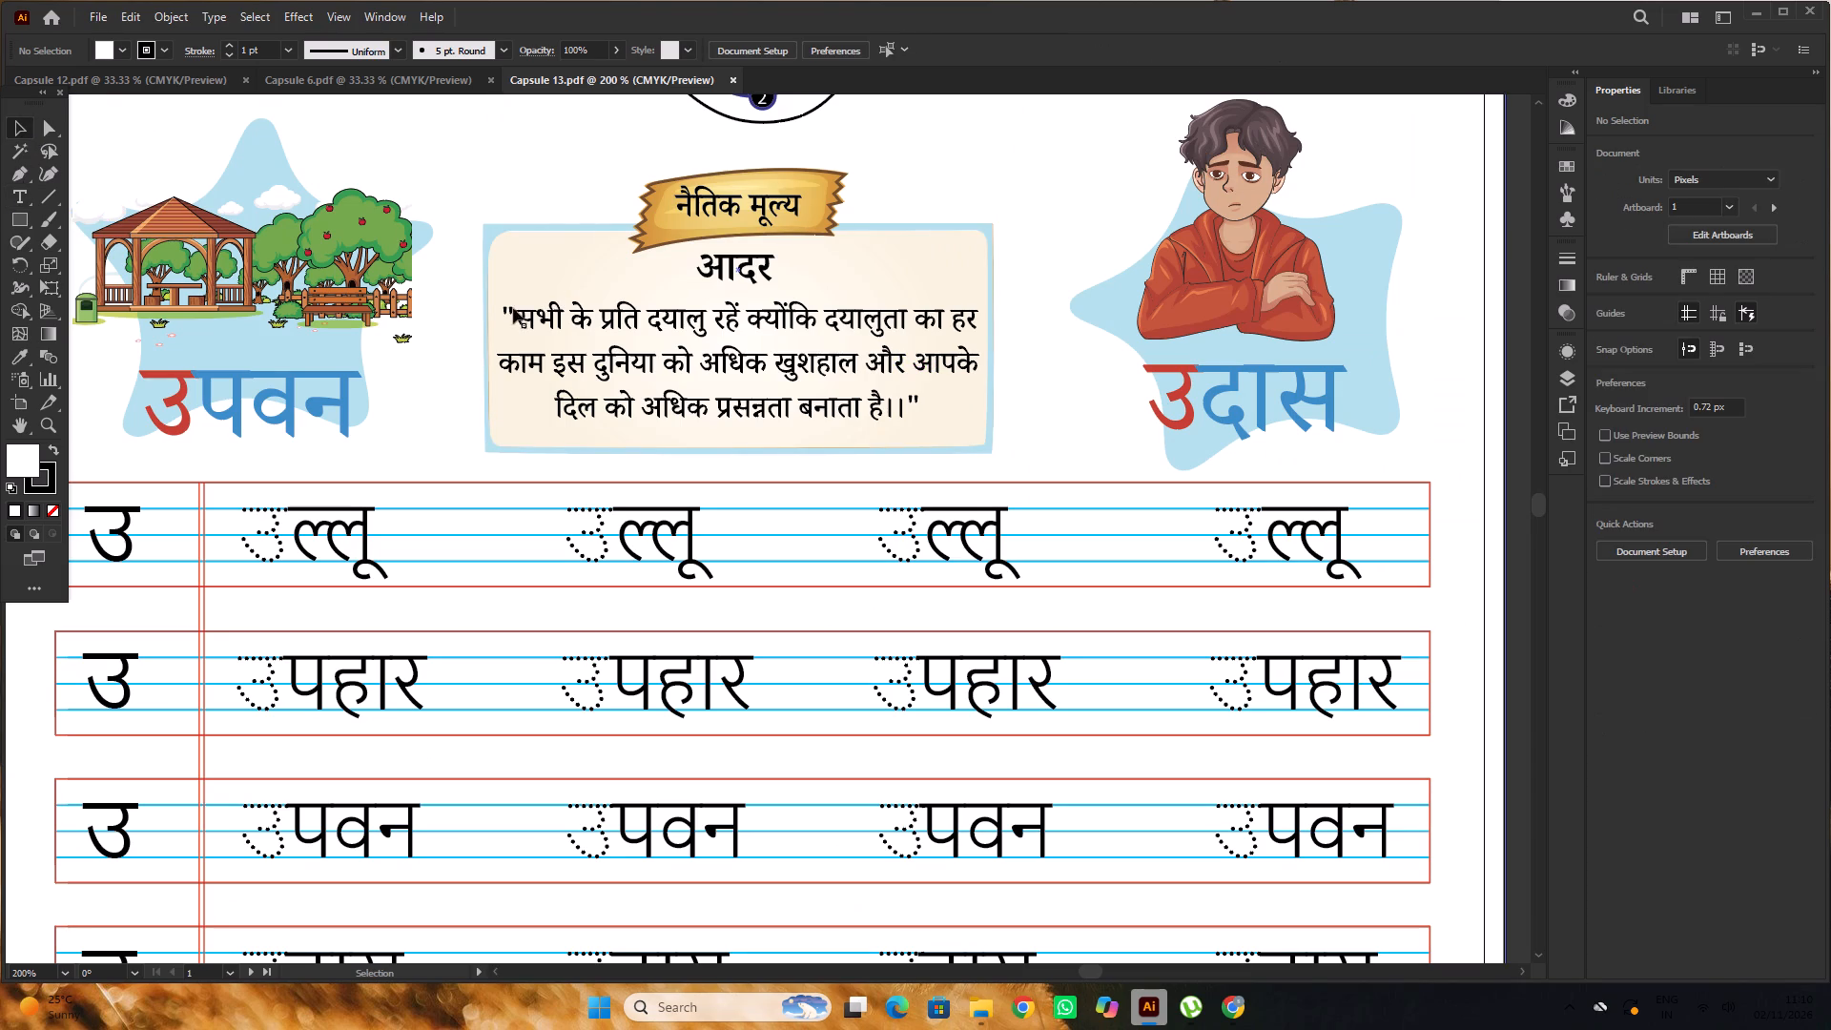
left_click(855, 364)
scroll(860, 363, "down", 2, "alt")
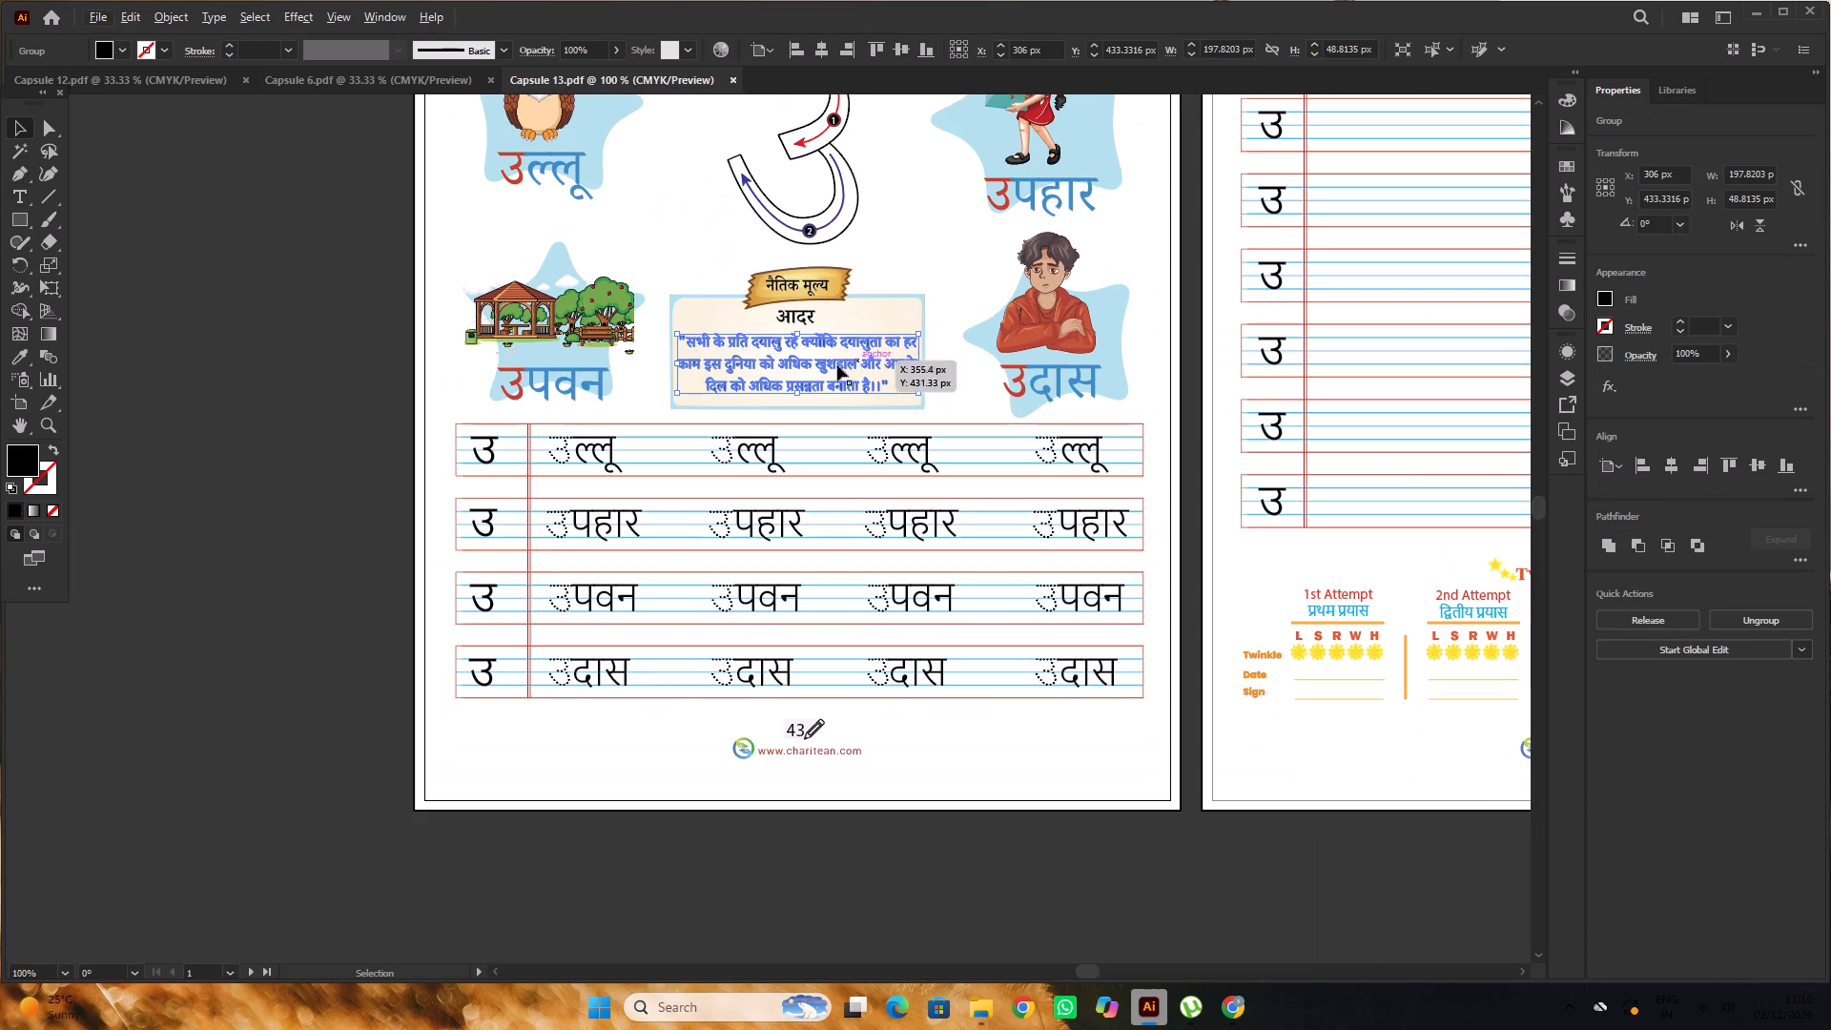
left_click(298, 284)
scroll(880, 370, "up", 2, "alt")
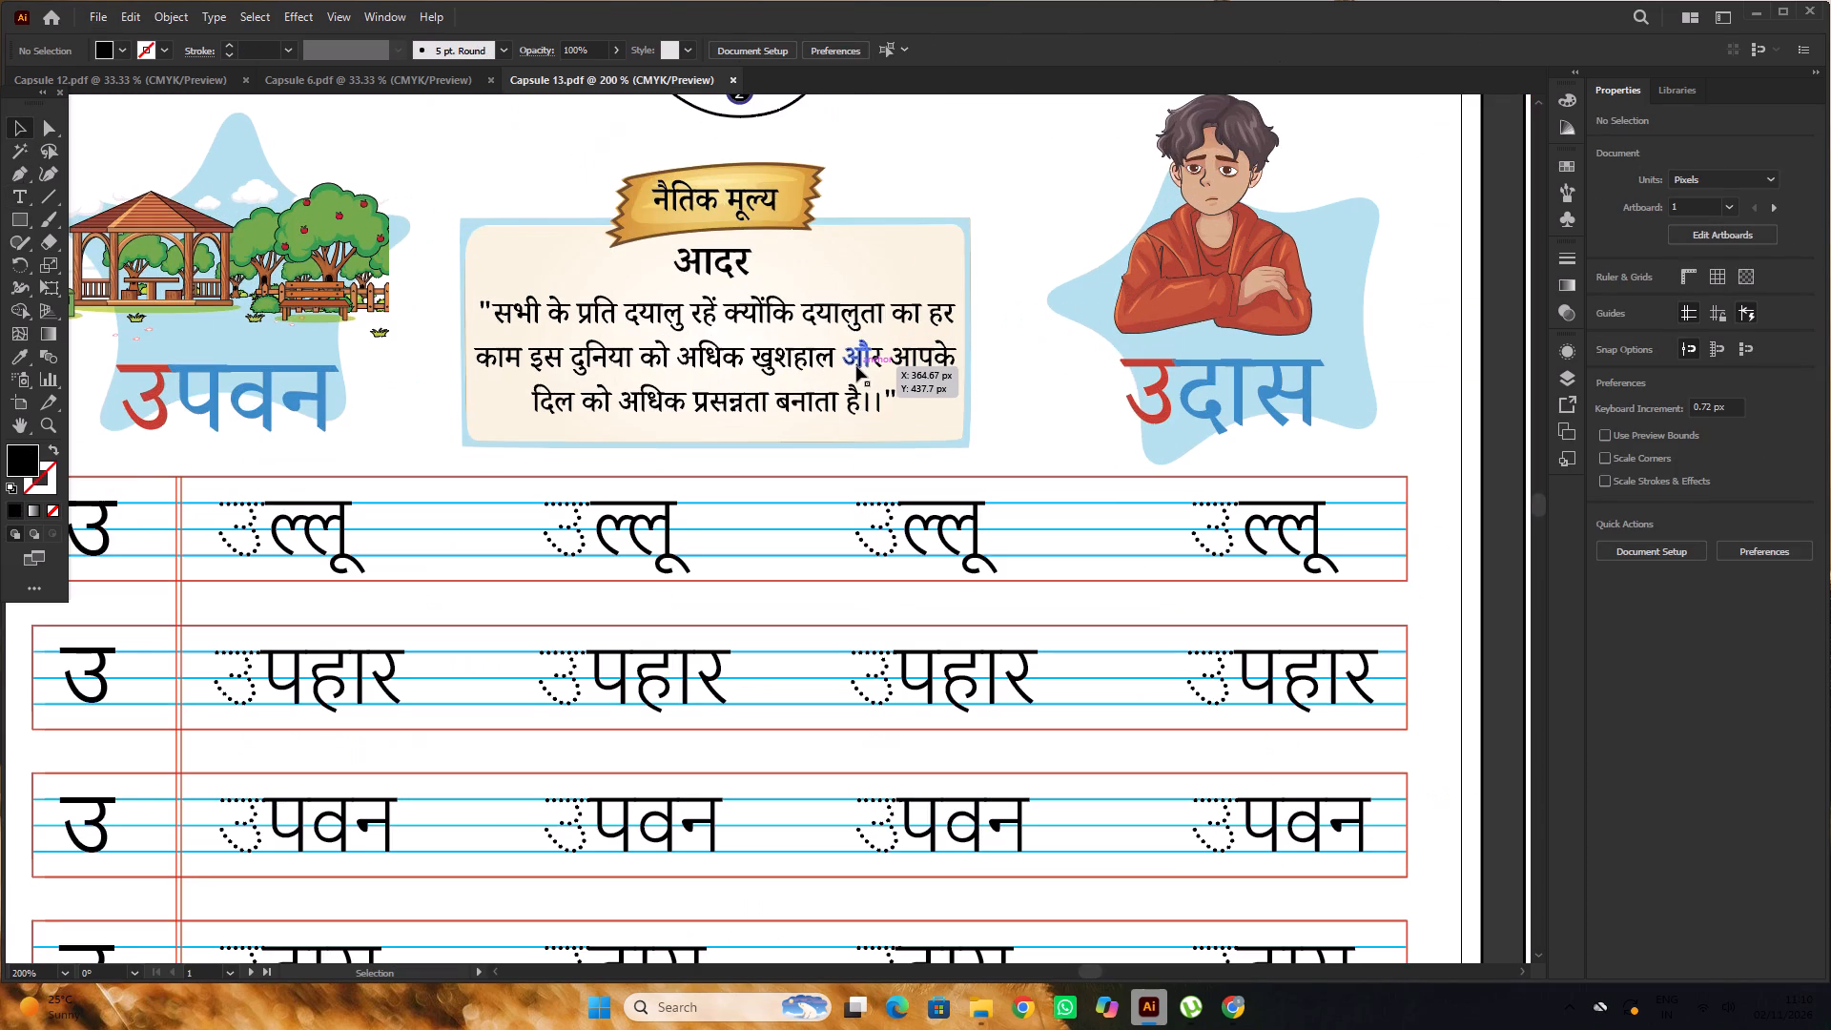
scroll(754, 402, "up", 5, "alt")
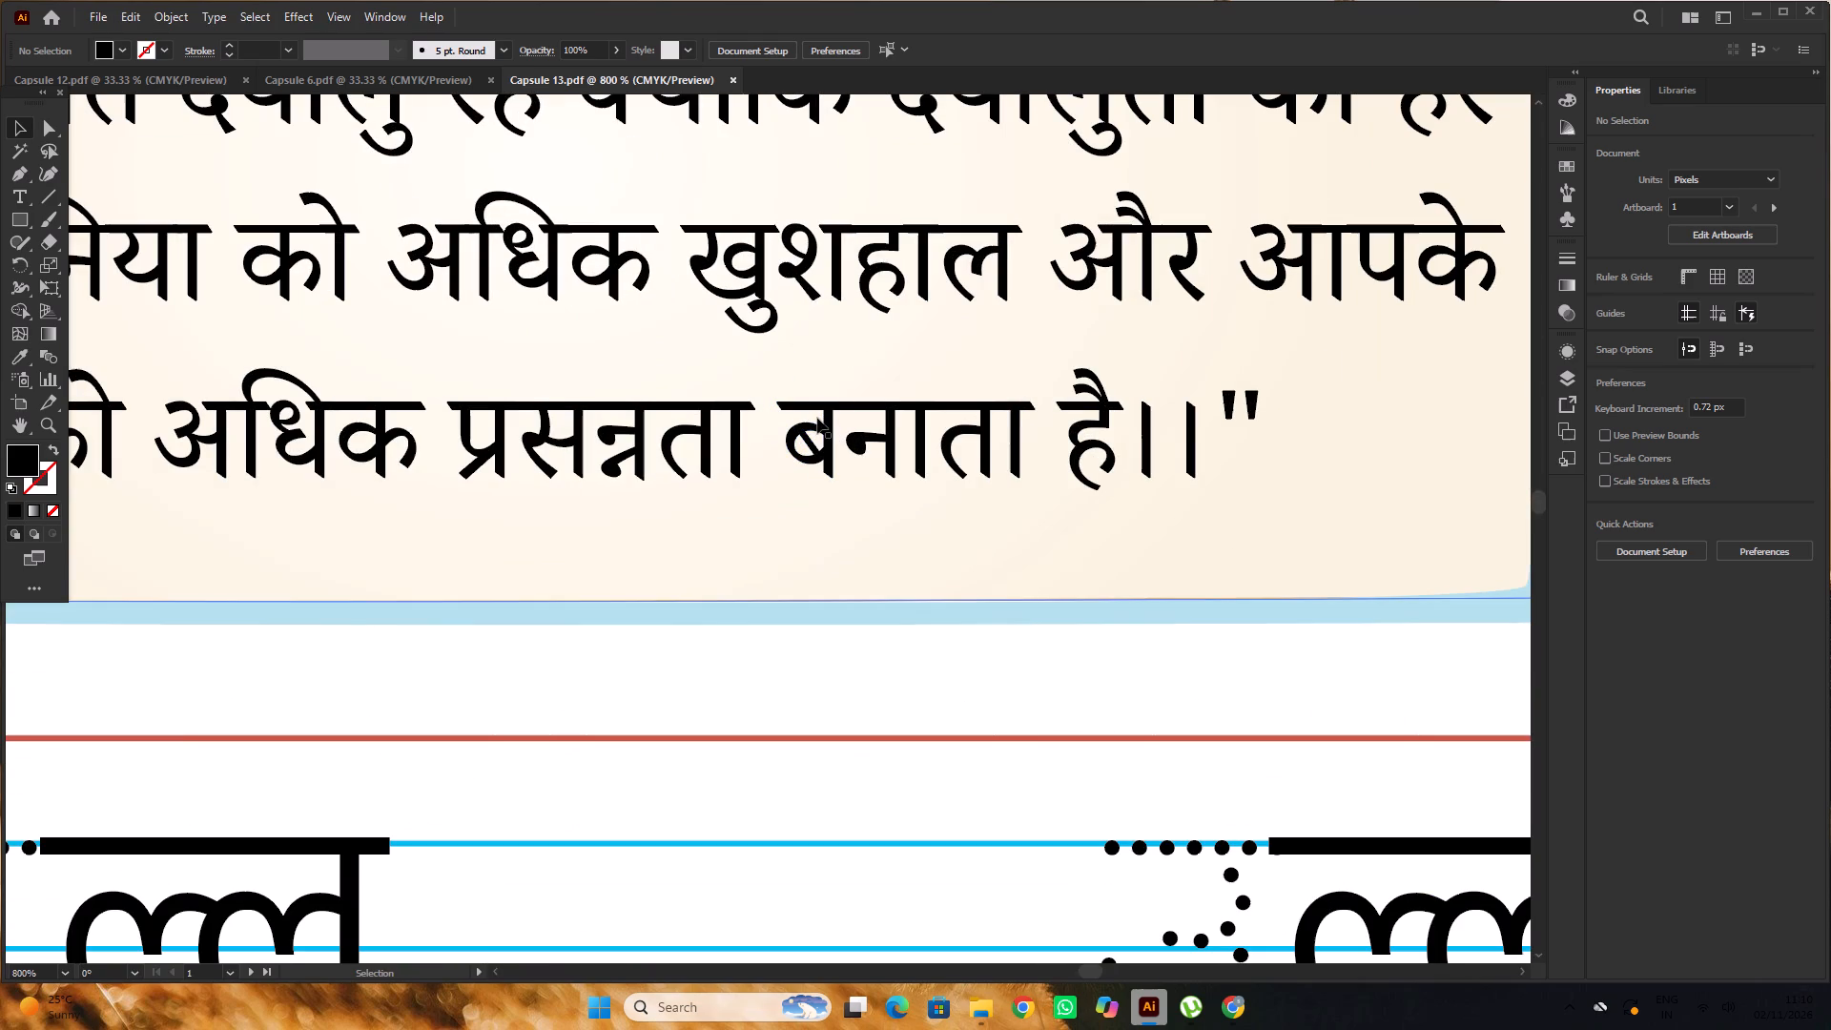
triple_click(709, 419)
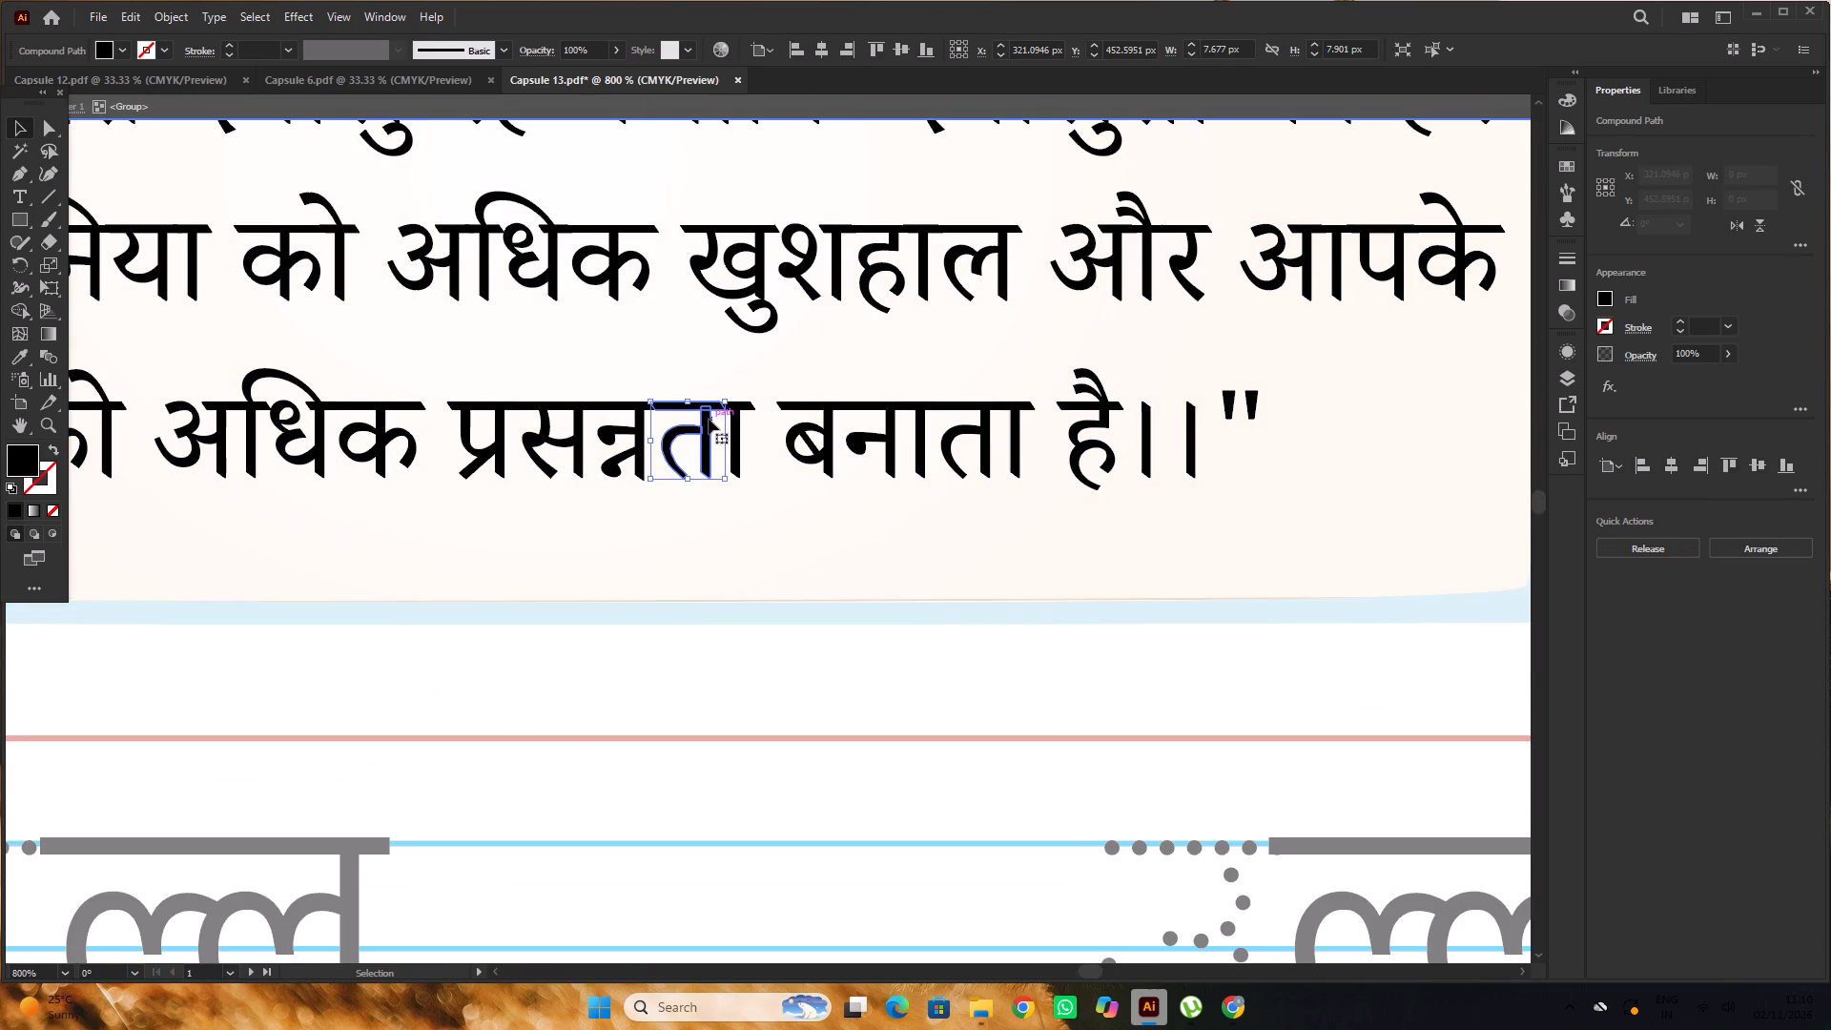
key("Delete")
key("Delete")
left_click(735, 428)
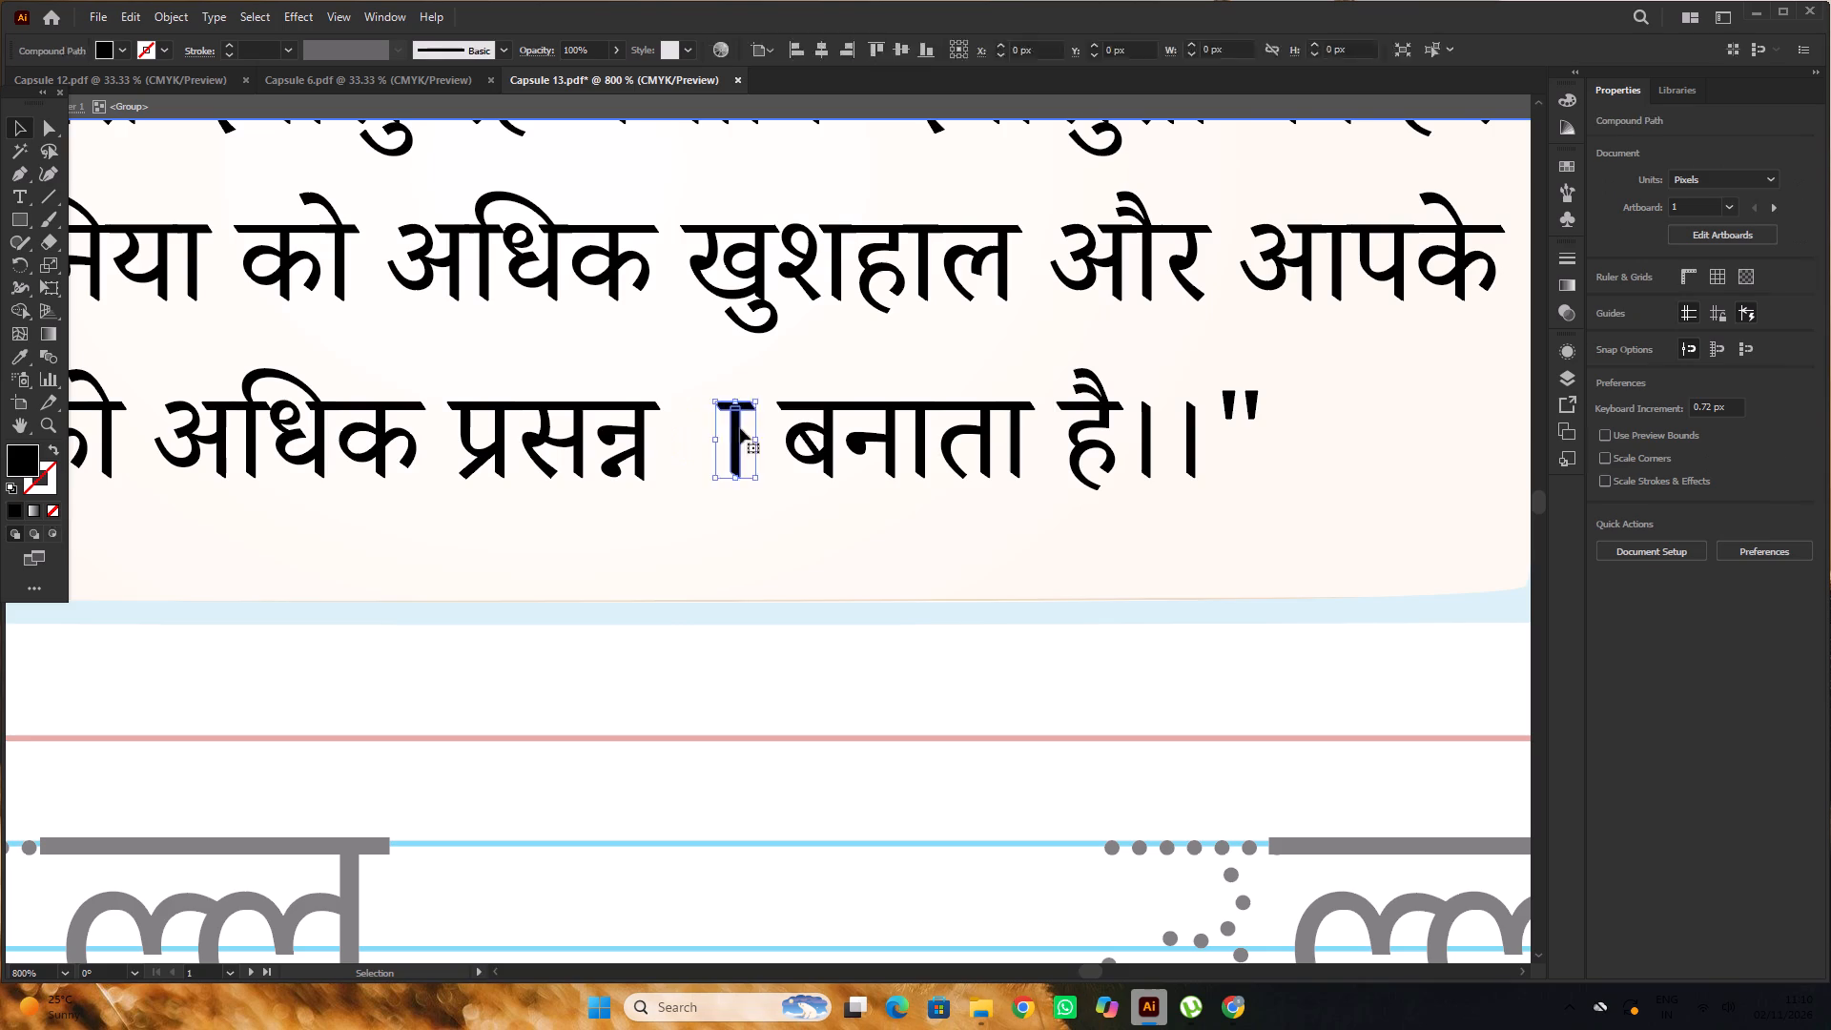
key("Delete")
Delete the second danda after है and the closing quotation mark at the end of the आदर quote.
left_click(1195, 442)
key("Delete")
left_click(1234, 402)
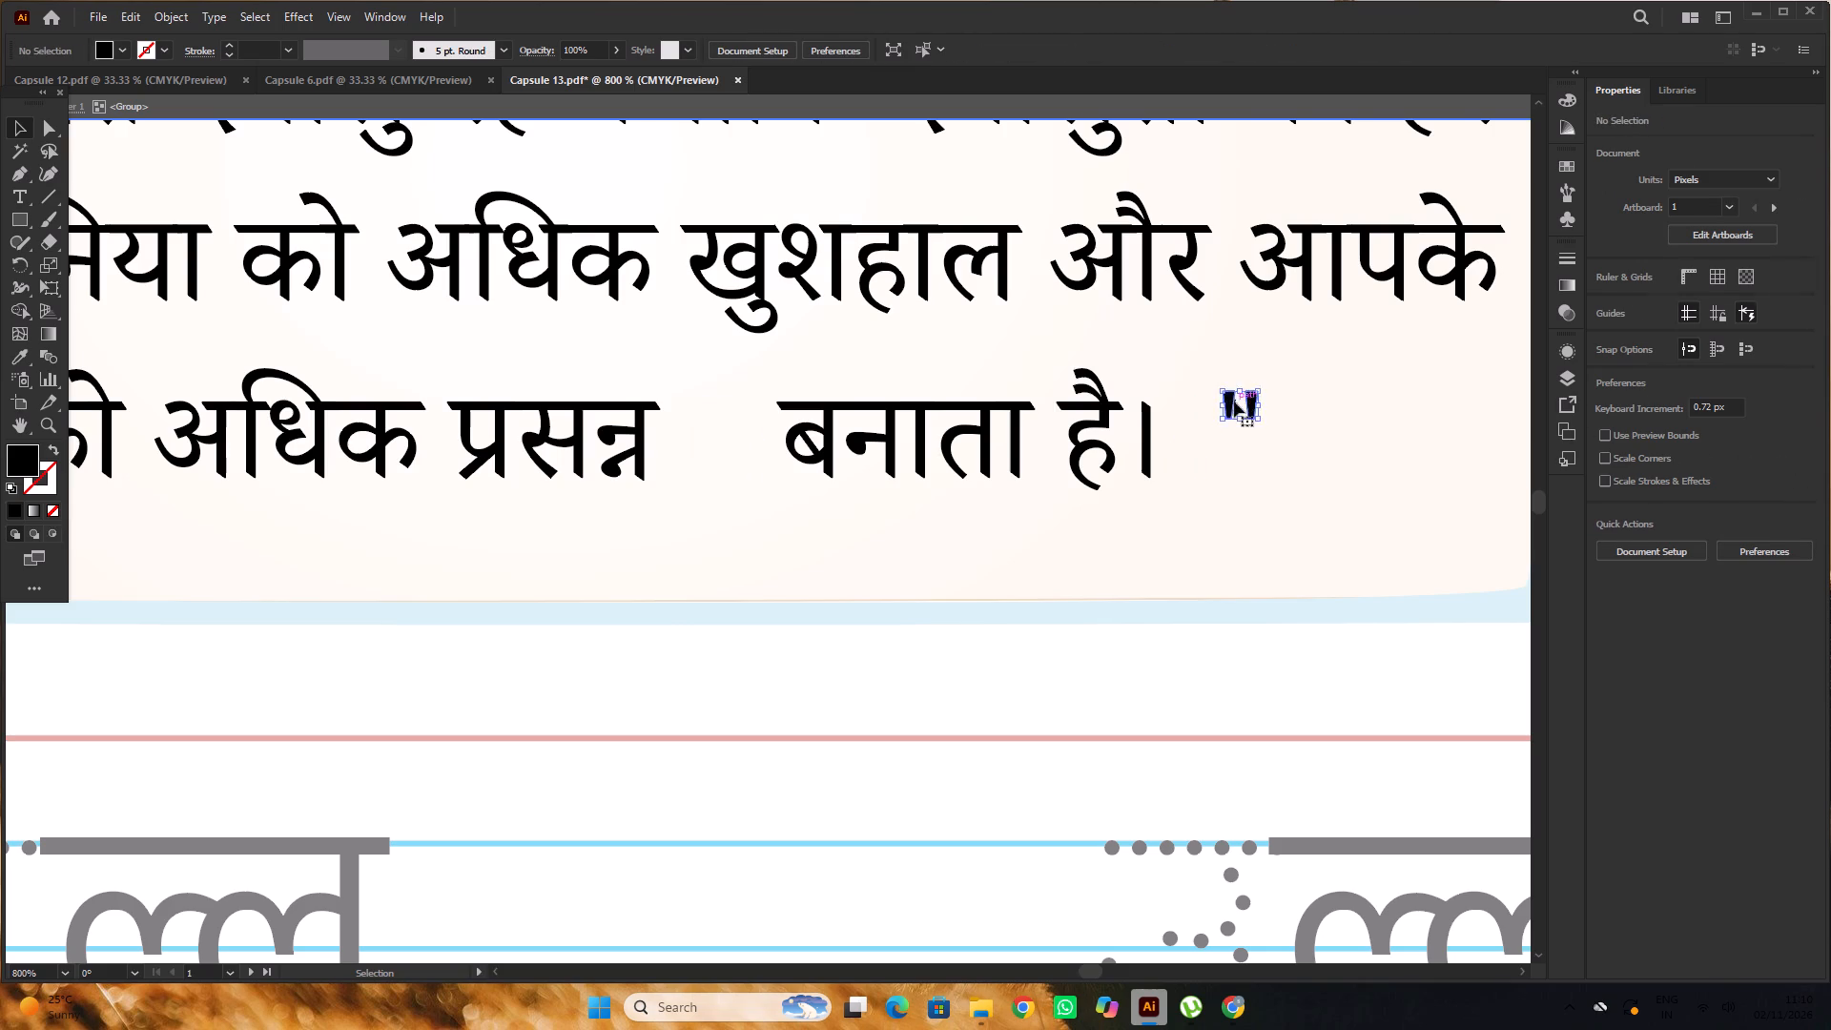
key("Delete")
Move all the letter shapes of "बनाता है।", including the matra above है, about 7 px closer to प्रसन्न and leave the group.
left_click(936, 423)
left_click(910, 421)
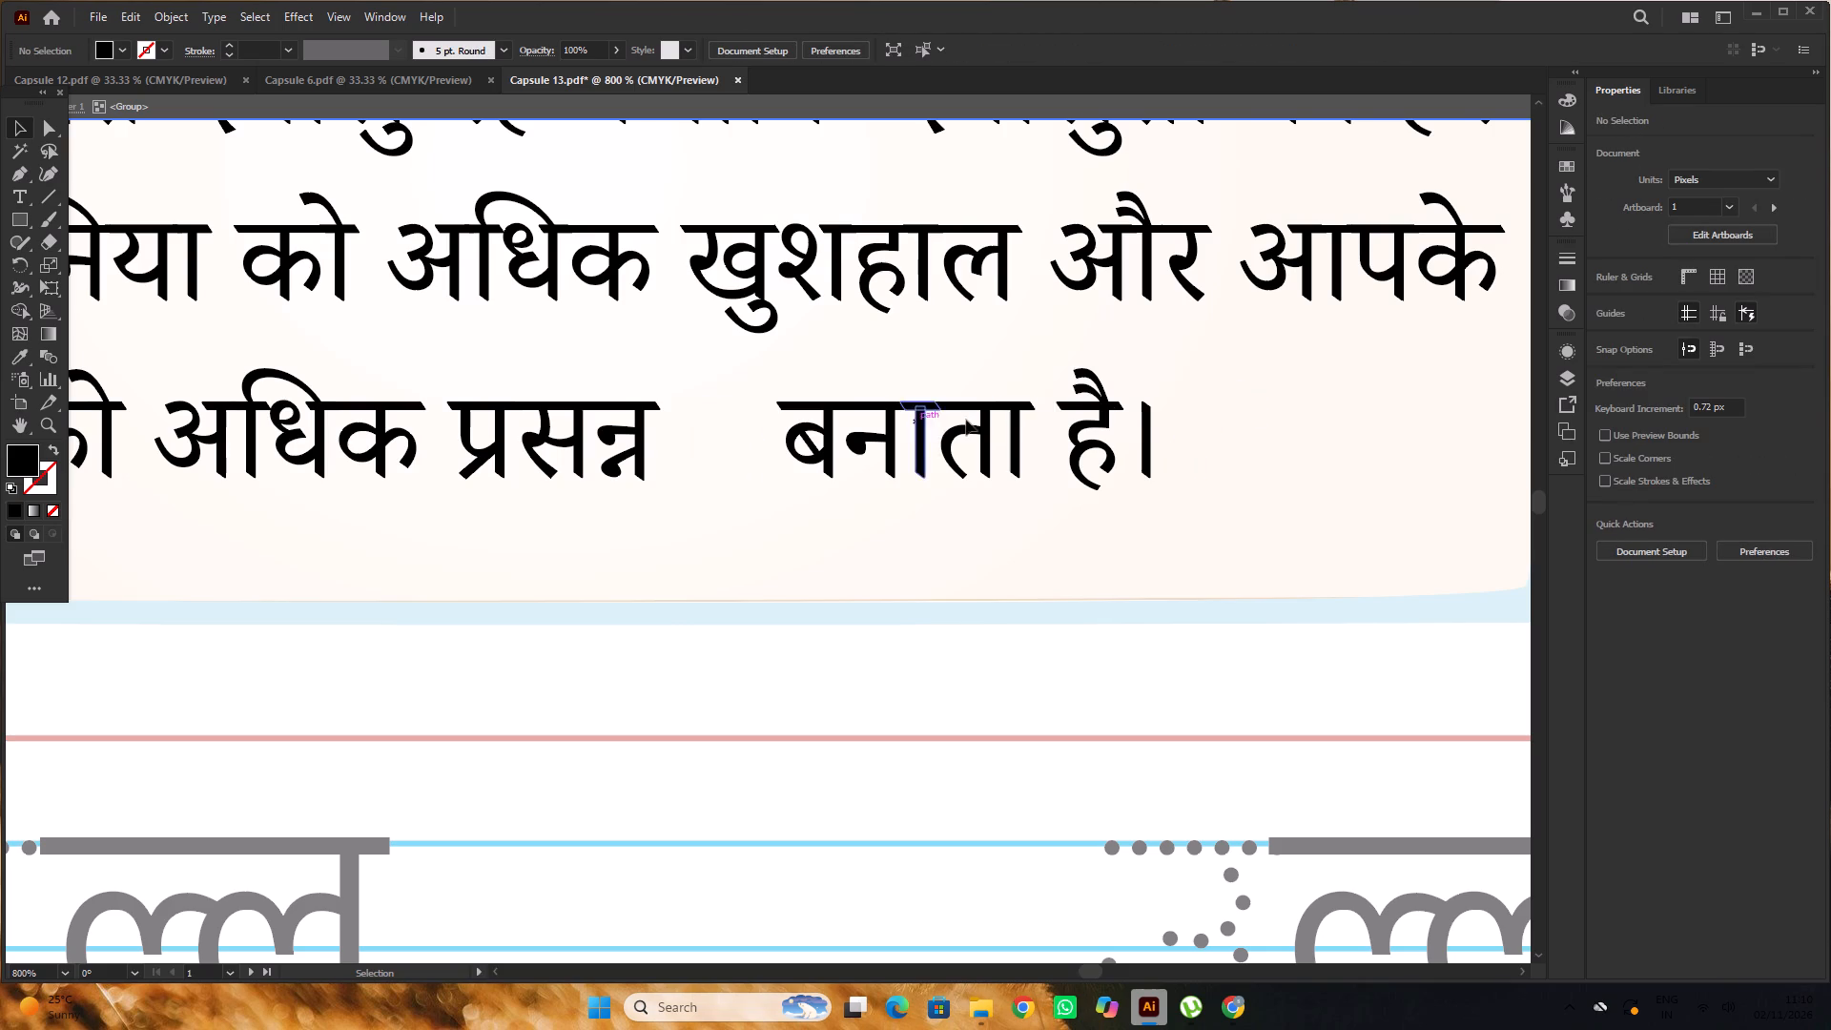
left_click(918, 427)
left_click(1100, 423, "shift")
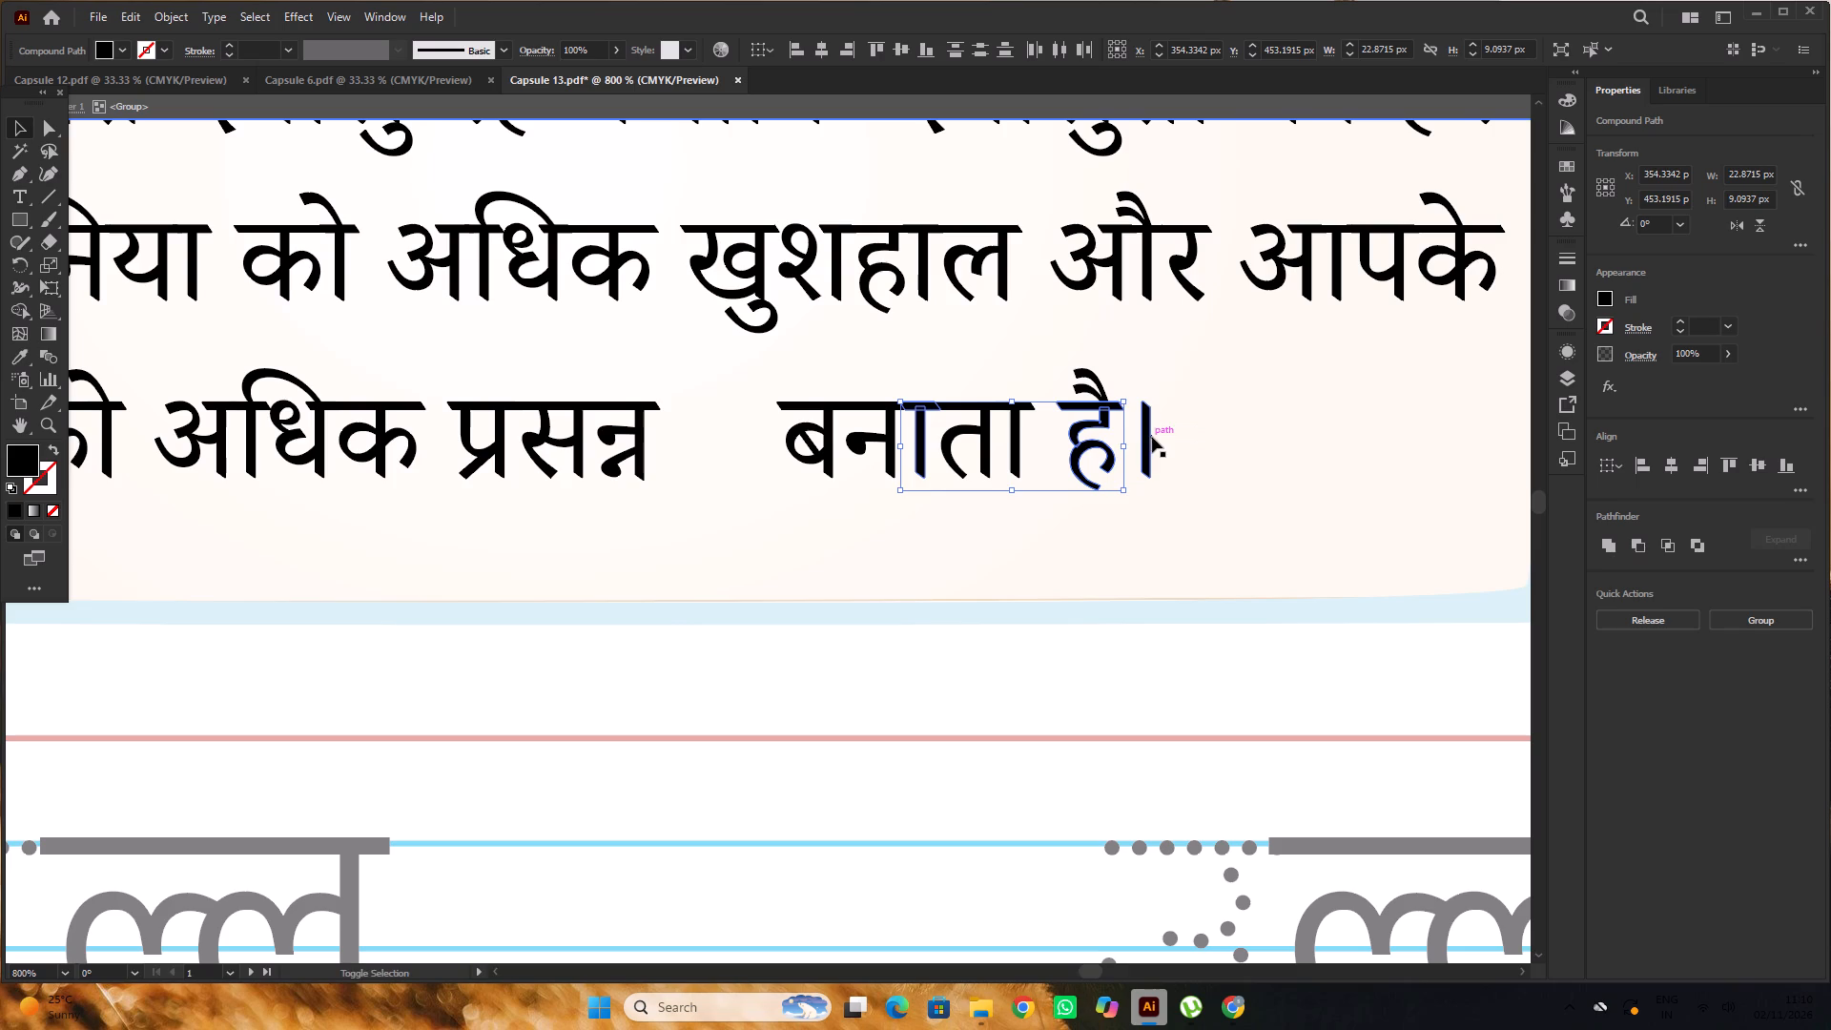
left_click(1152, 437, "shift")
left_click(827, 378)
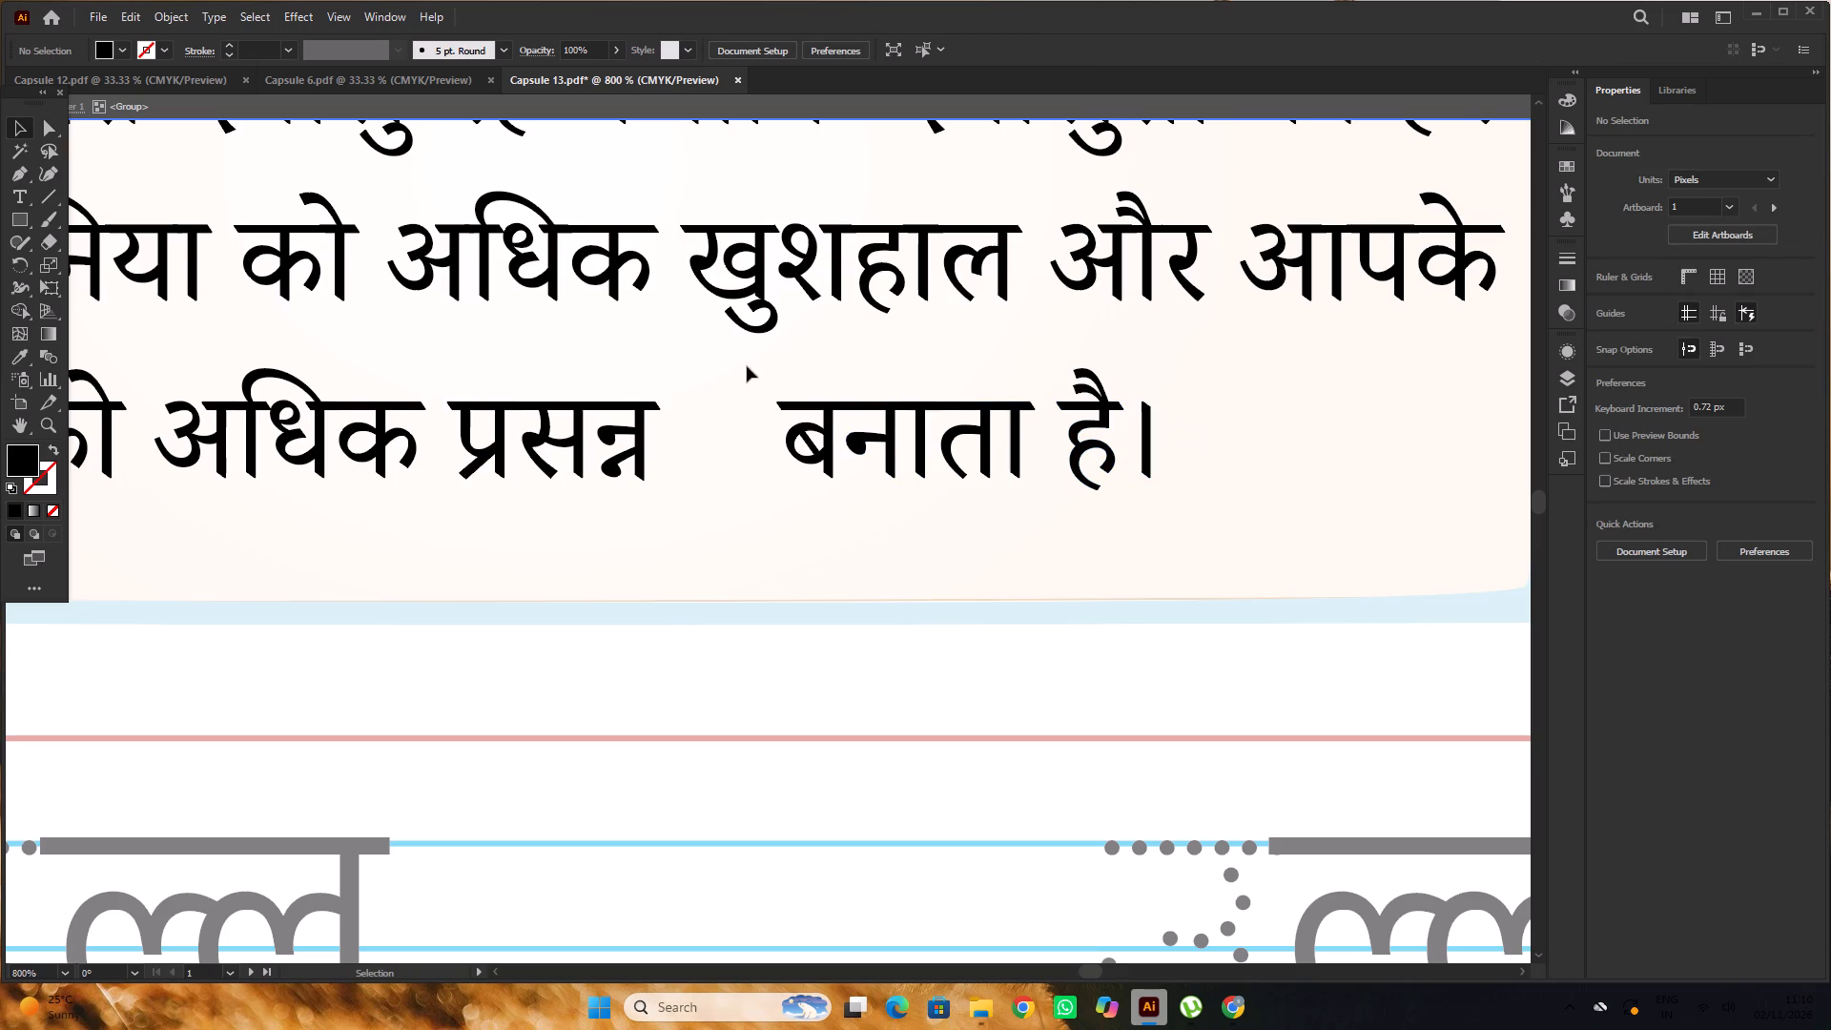
left_click_drag(747, 367, 1151, 505)
left_click(1275, 450)
left_click_drag(1229, 405, 993, 478)
left_click_drag(993, 478, 769, 523)
scroll(783, 423, "up", 2)
left_click_drag(829, 465, 773, 462)
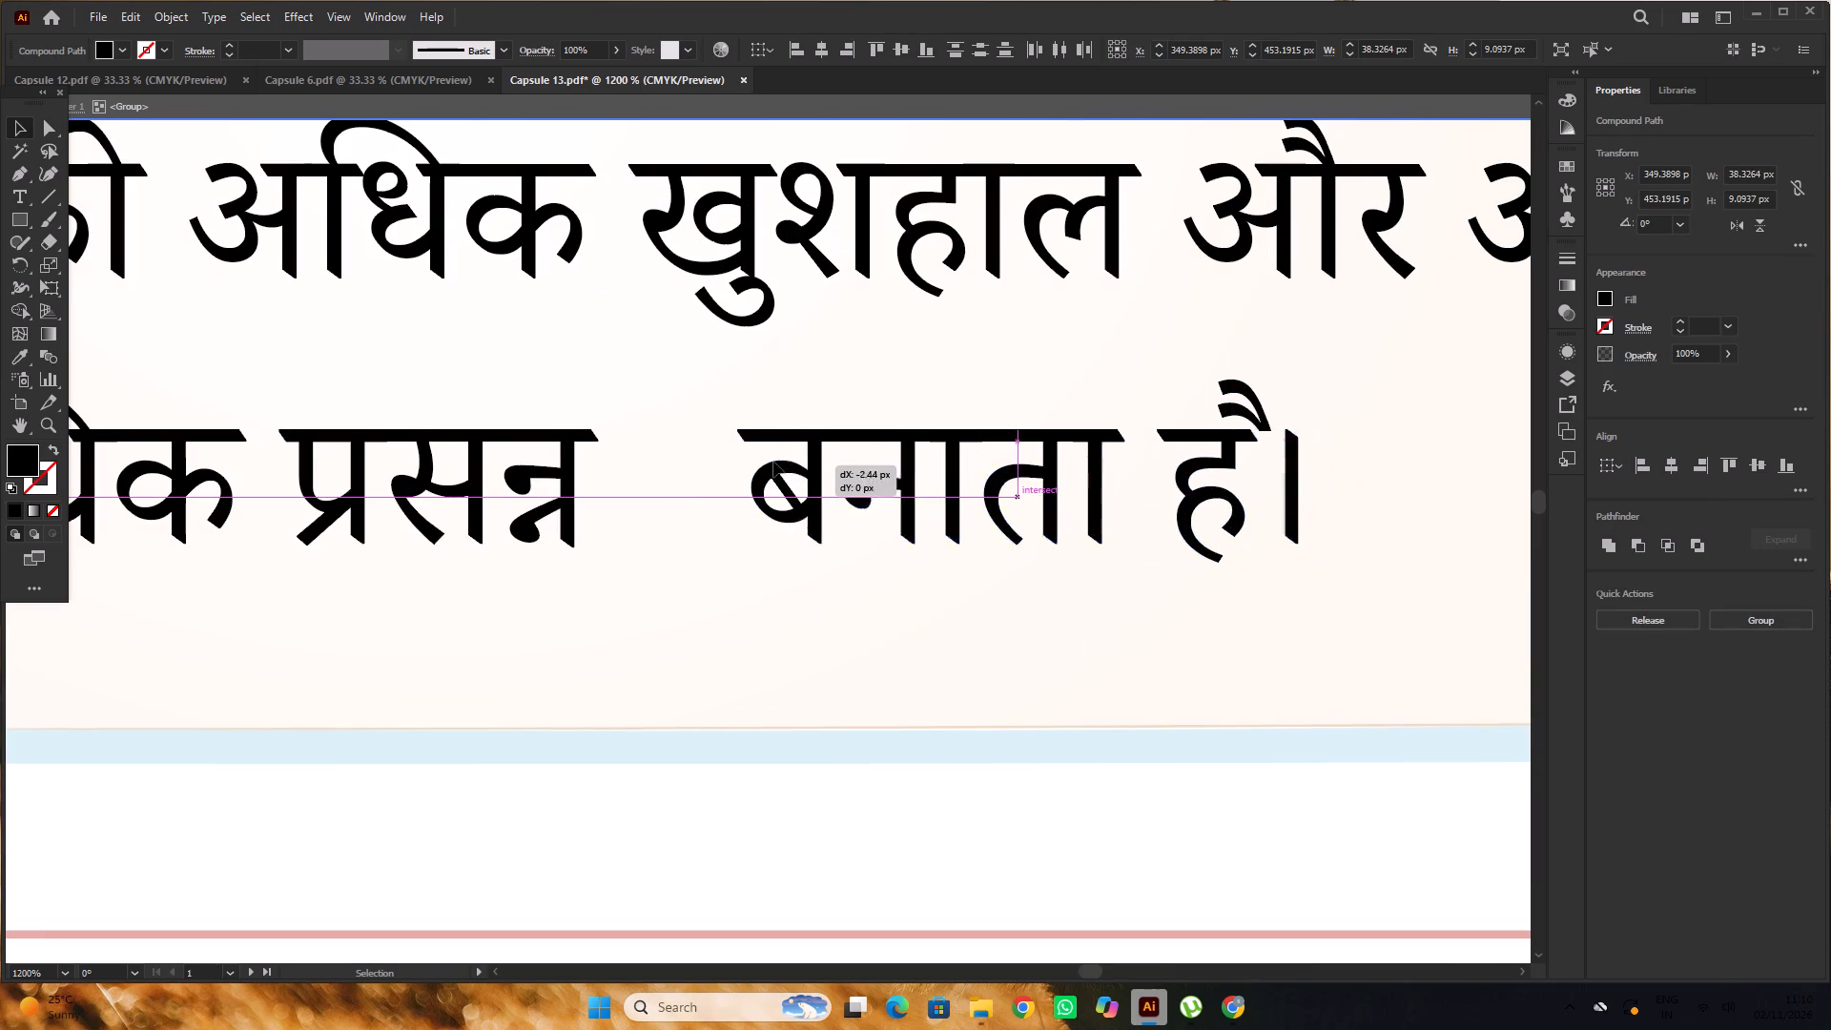
left_click_drag(773, 462, 727, 464)
key("ctrl+z")
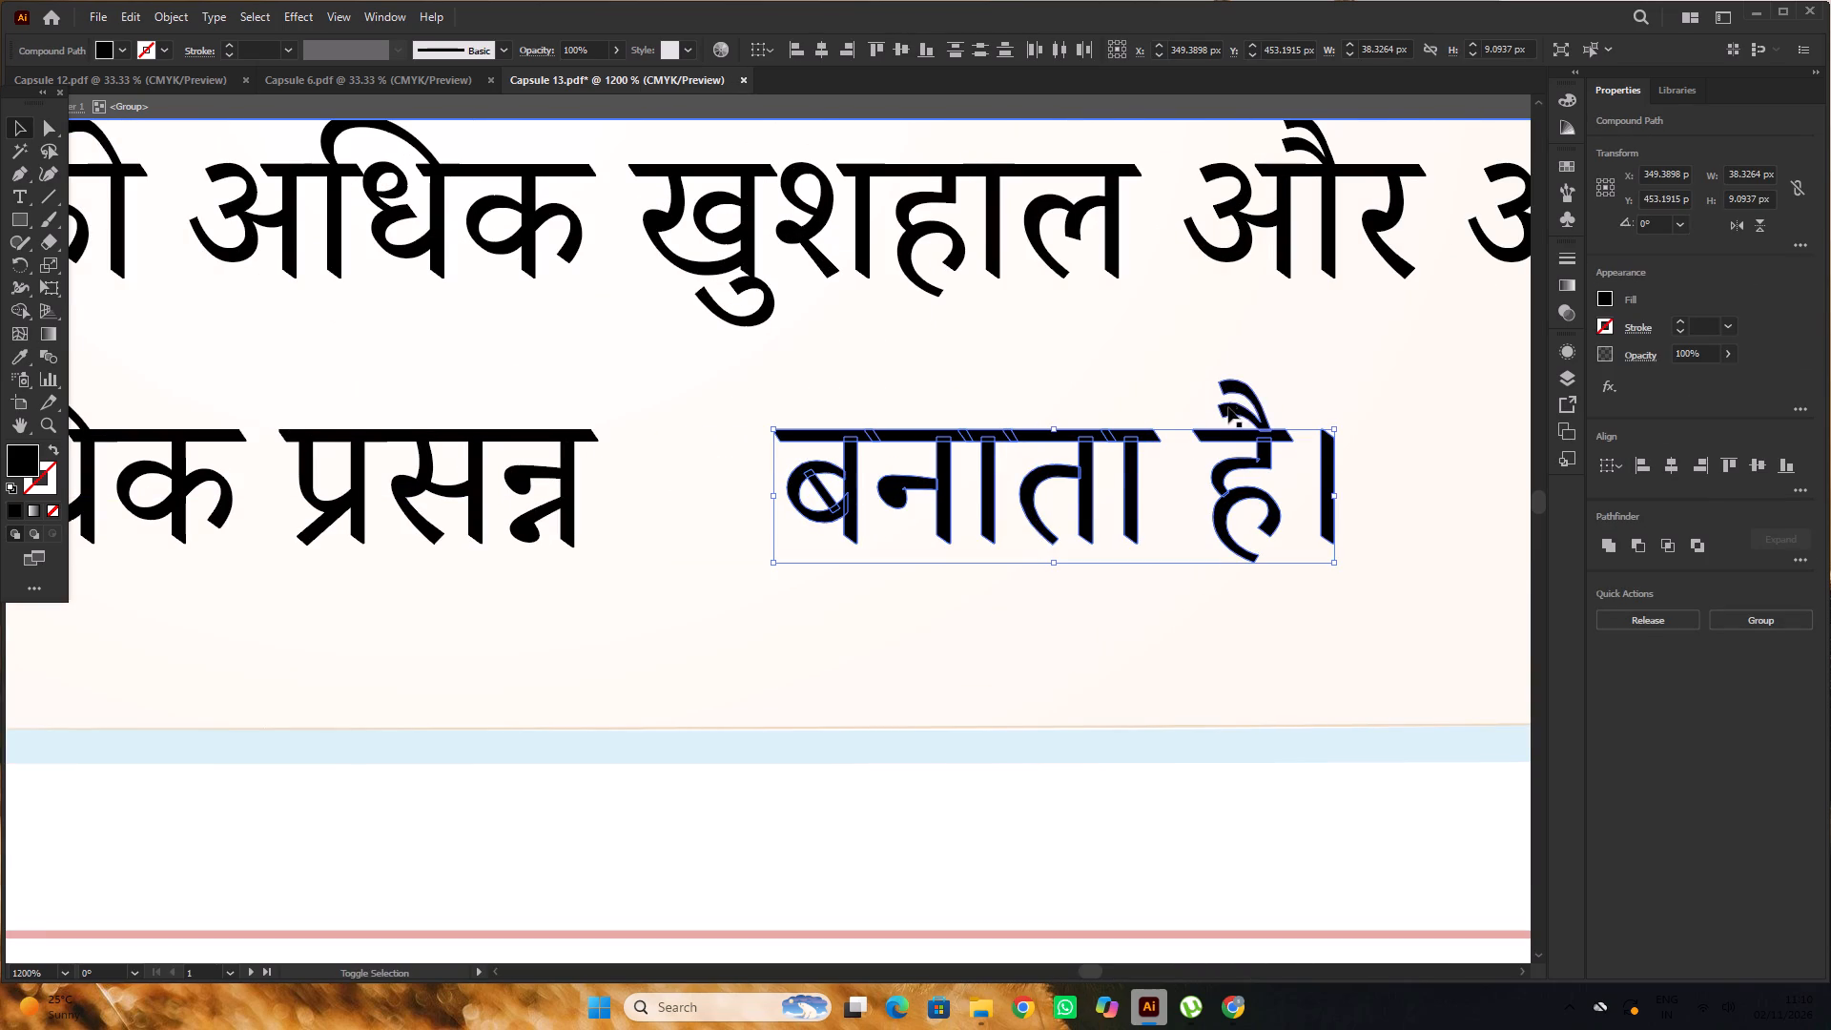
left_click(1228, 407, "shift")
left_click(1249, 390, "shift")
left_click(1246, 395, "shift")
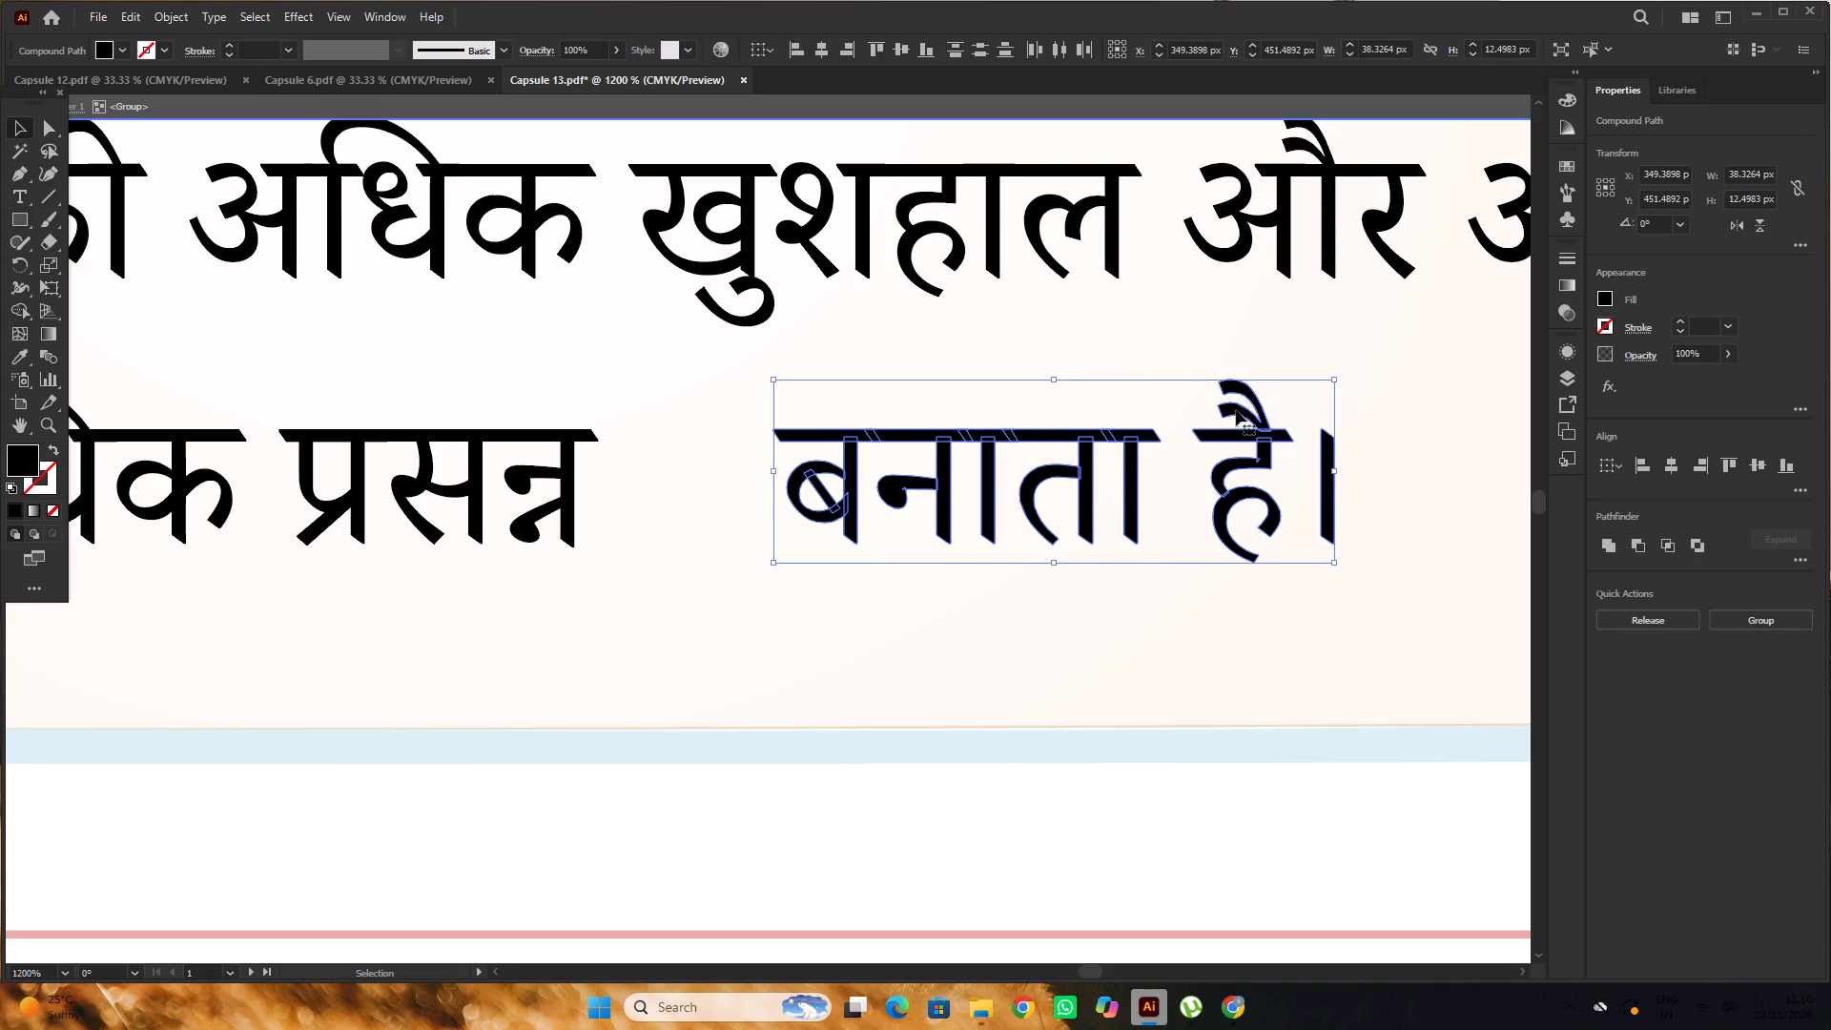
left_click_drag(1236, 410, 1133, 414)
scroll(1132, 413, "down", 4, "alt")
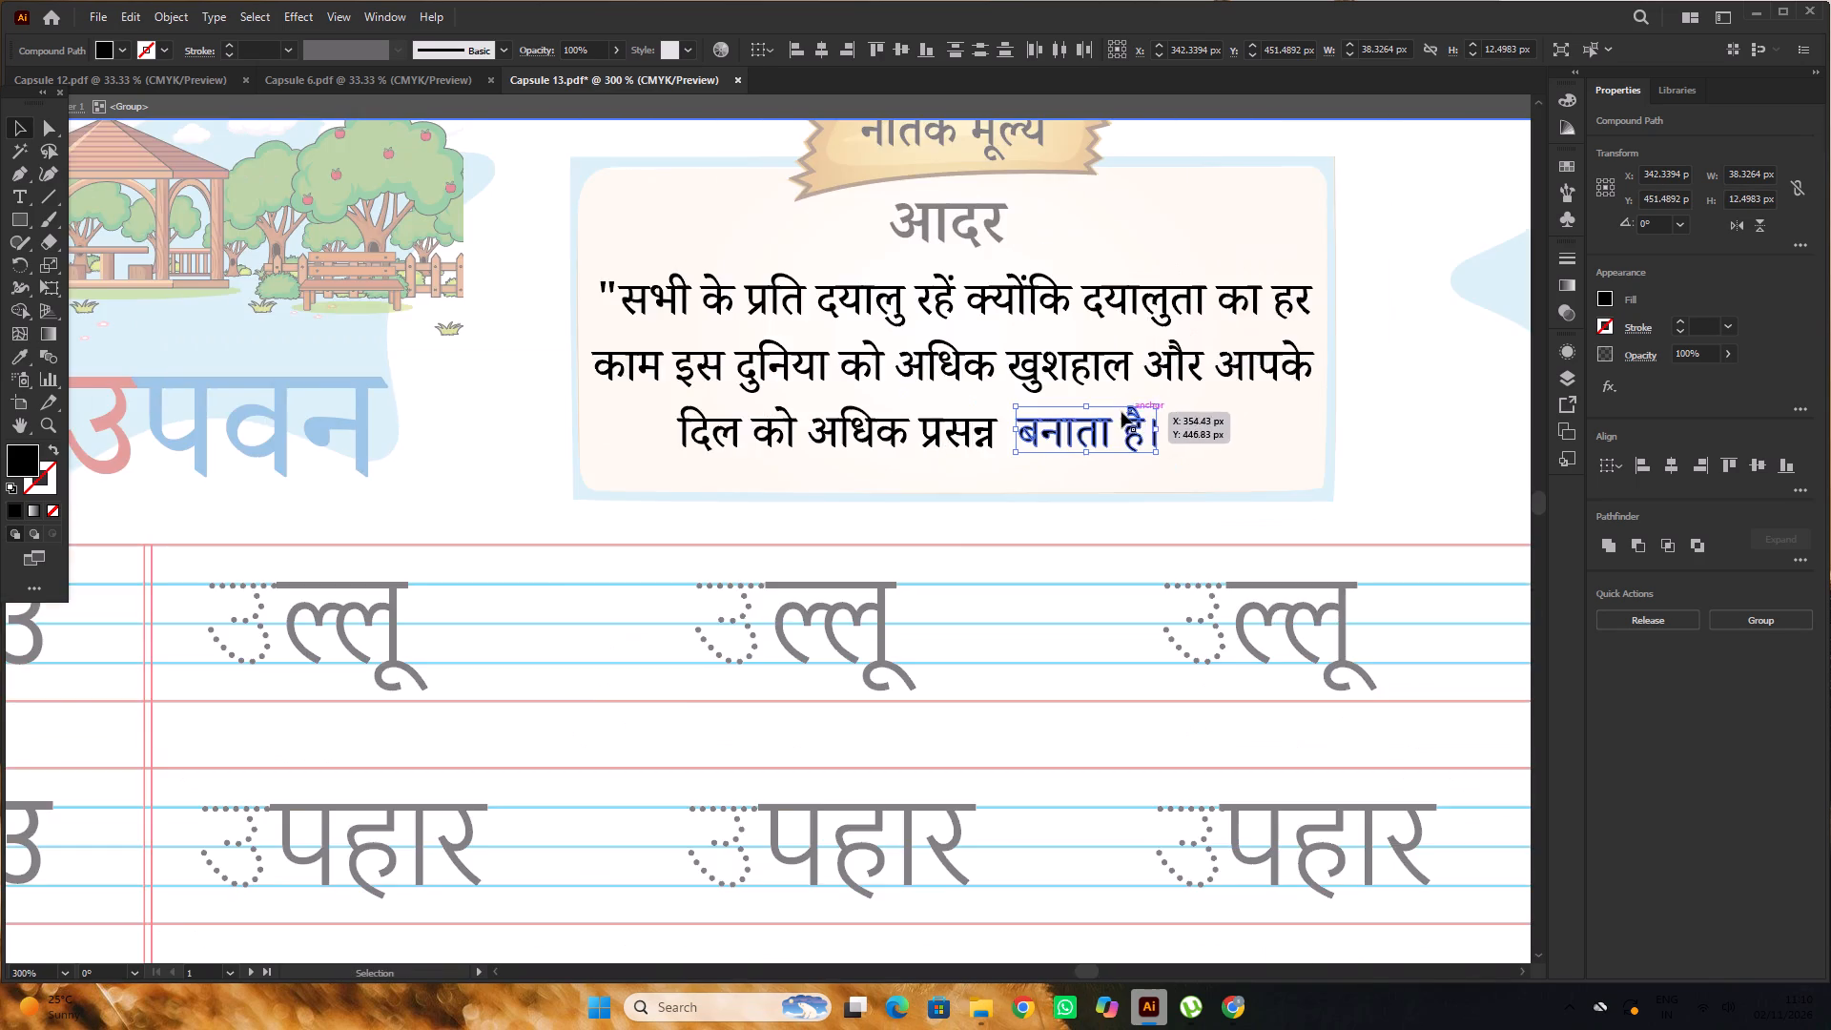
scroll(1273, 437, "down", 3, "alt")
triple_click(389, 332)
Centre the आदर quote text group horizontally using the Align command.
scroll(1193, 402, "up", 1, "alt")
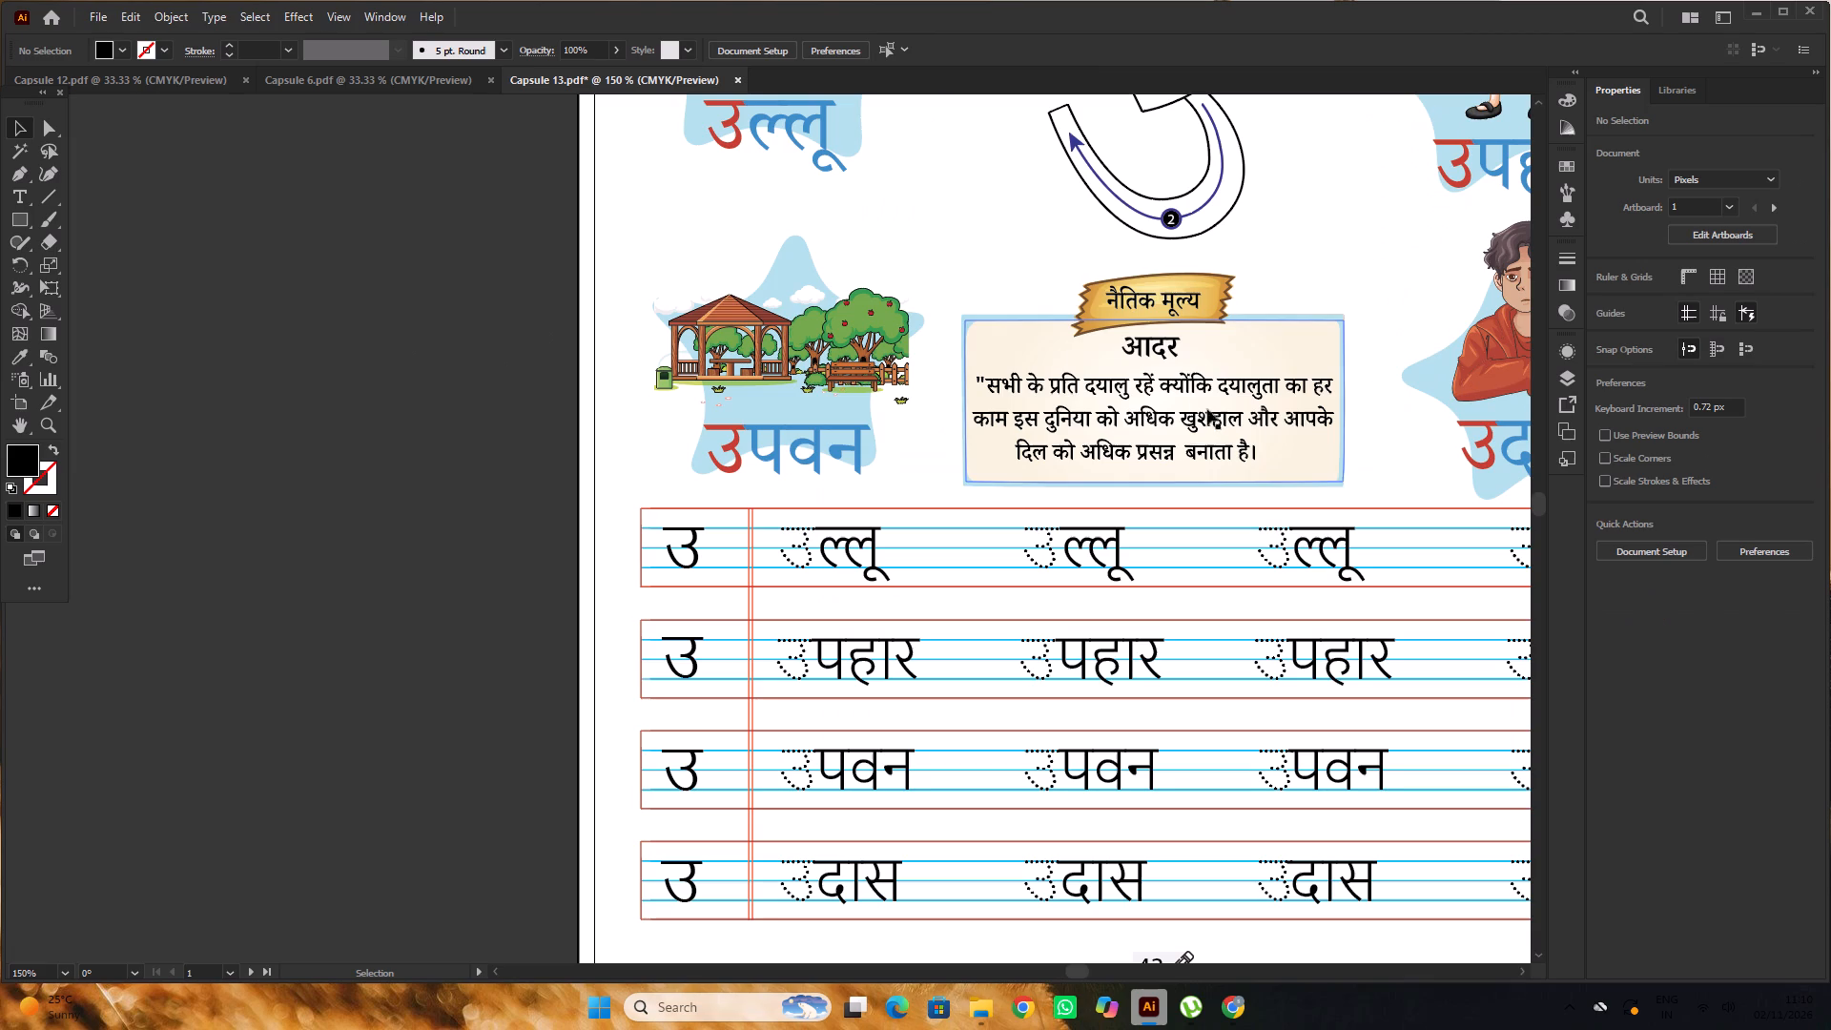
left_click(1219, 424)
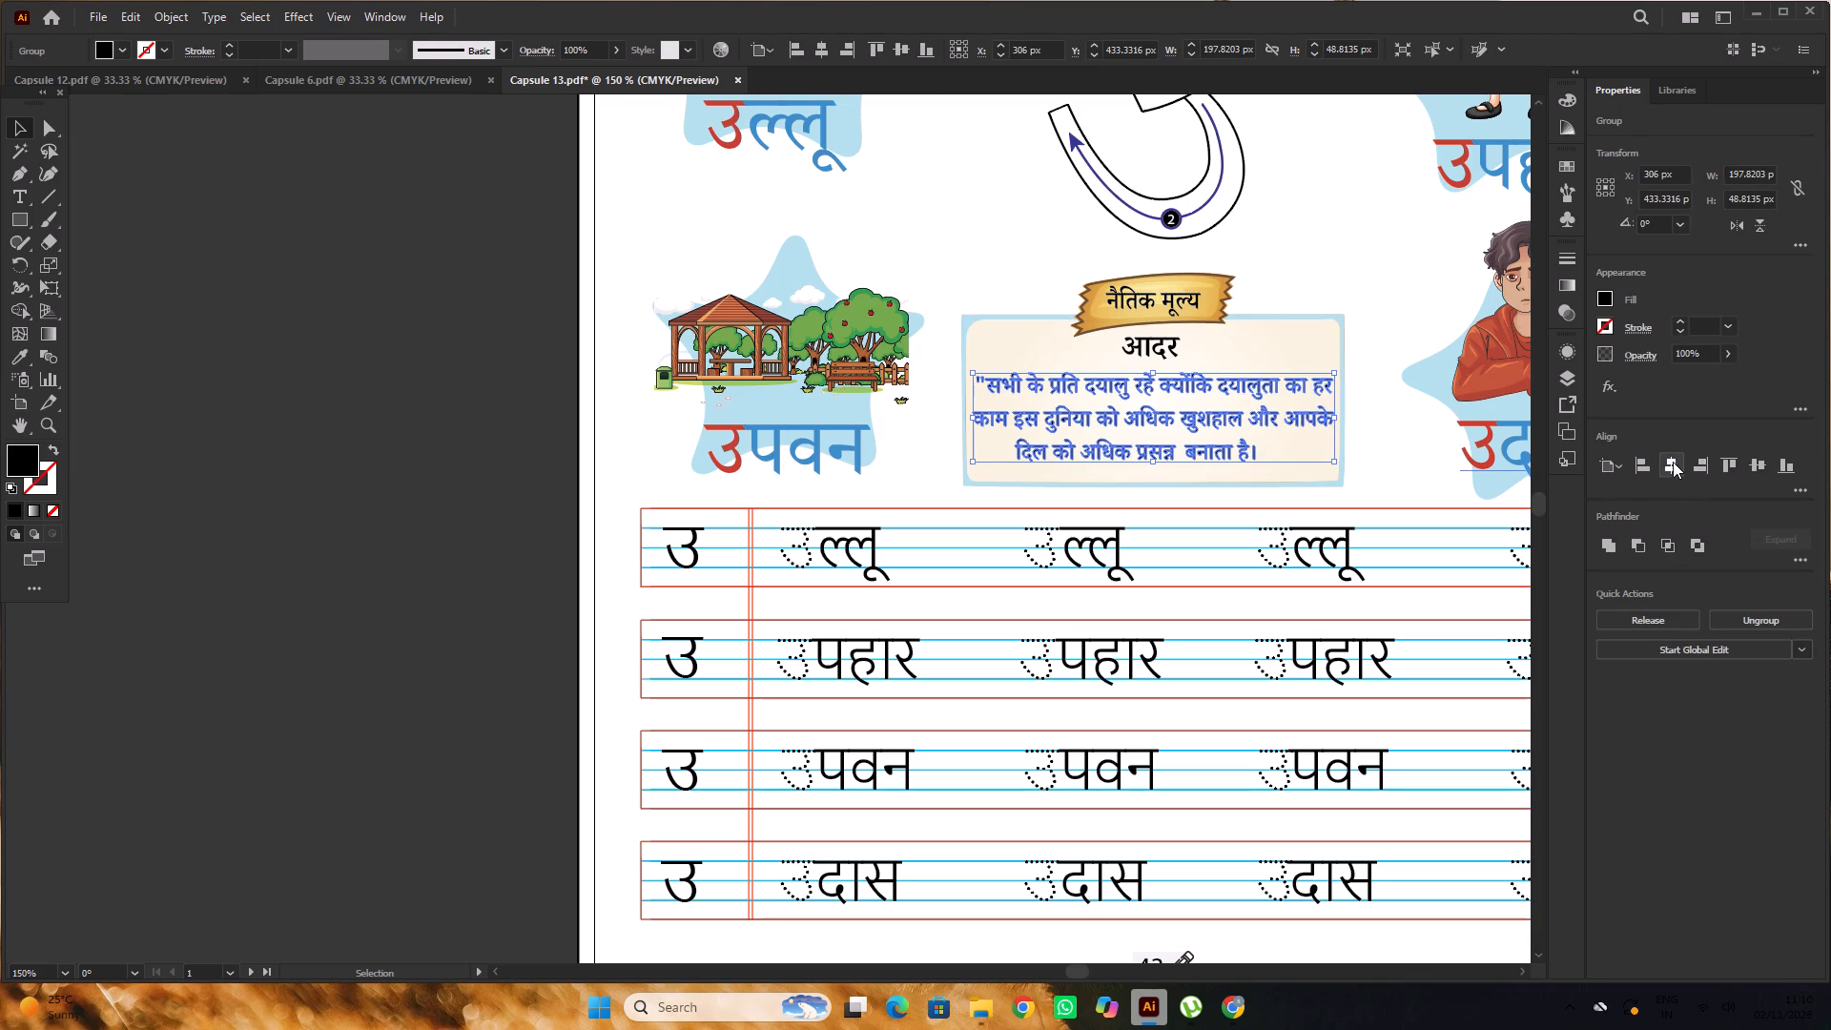
left_click(1673, 462)
double_click(514, 429)
Set the font of the number 13 in the कैप्सूल-13 heading to Sassoon Primary.
scroll(514, 429, "down", 1, "alt")
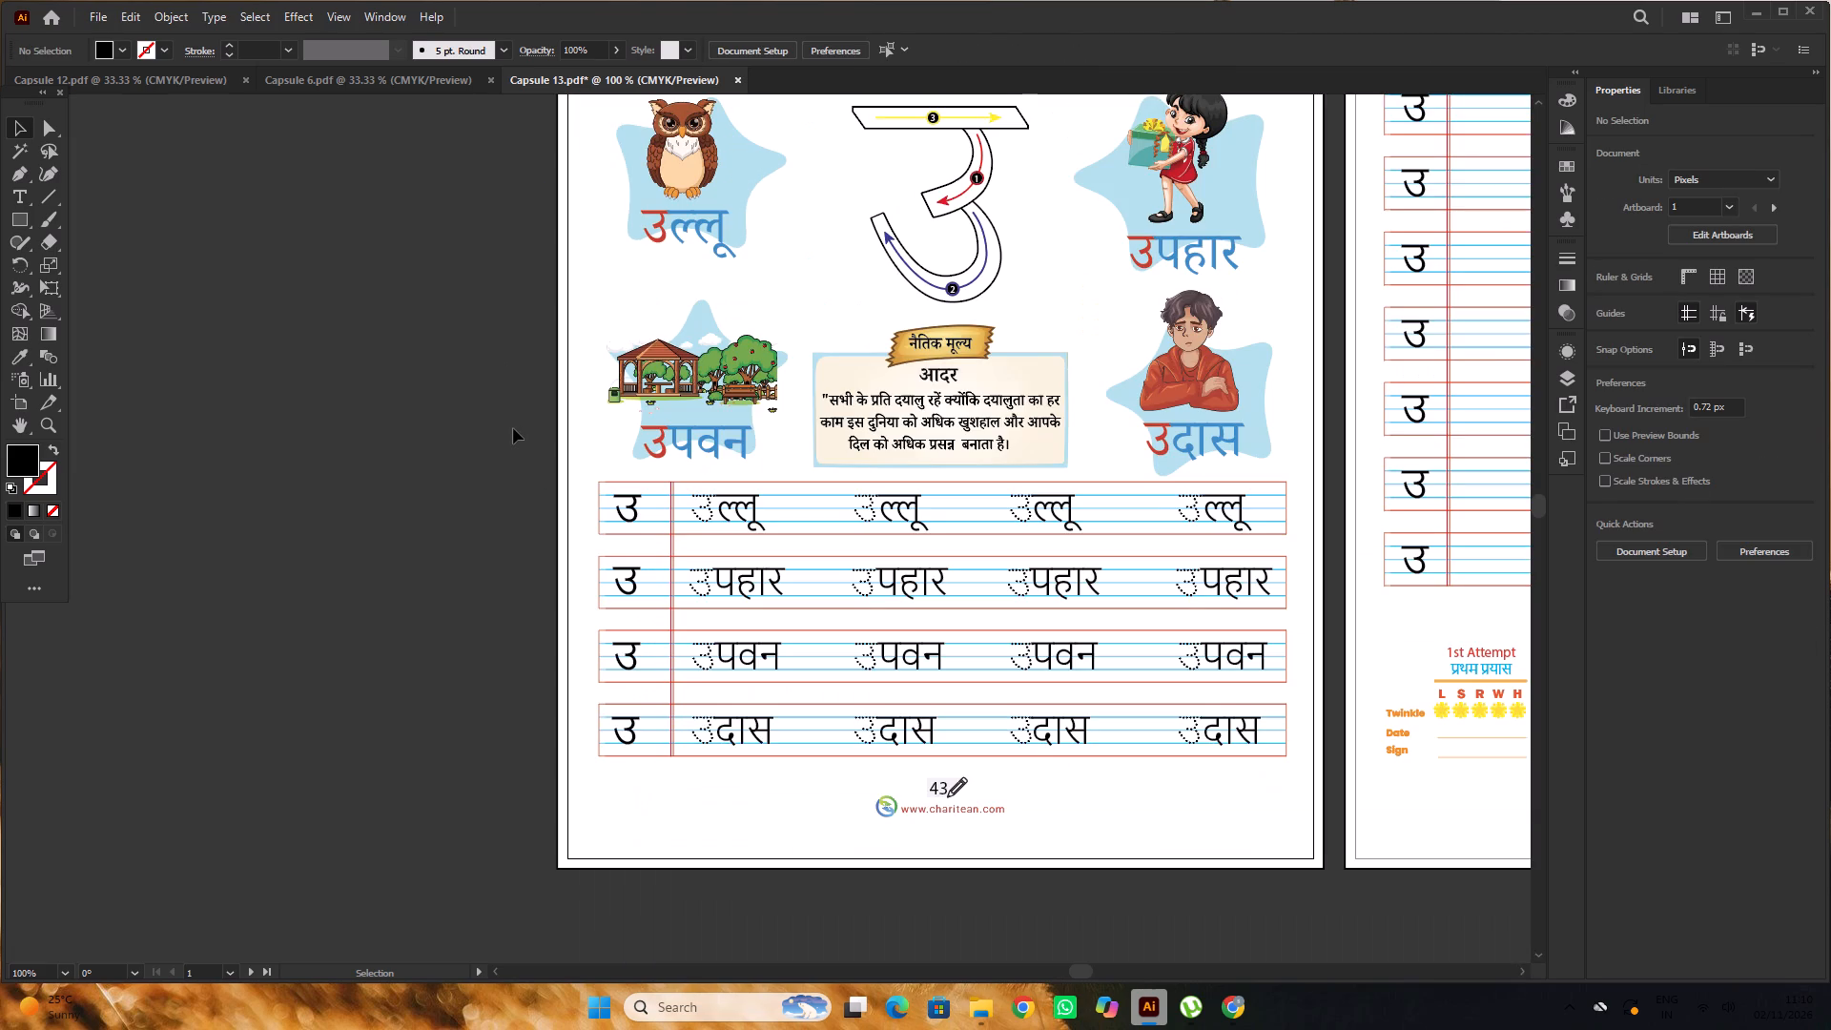
scroll(513, 428, "up", 5)
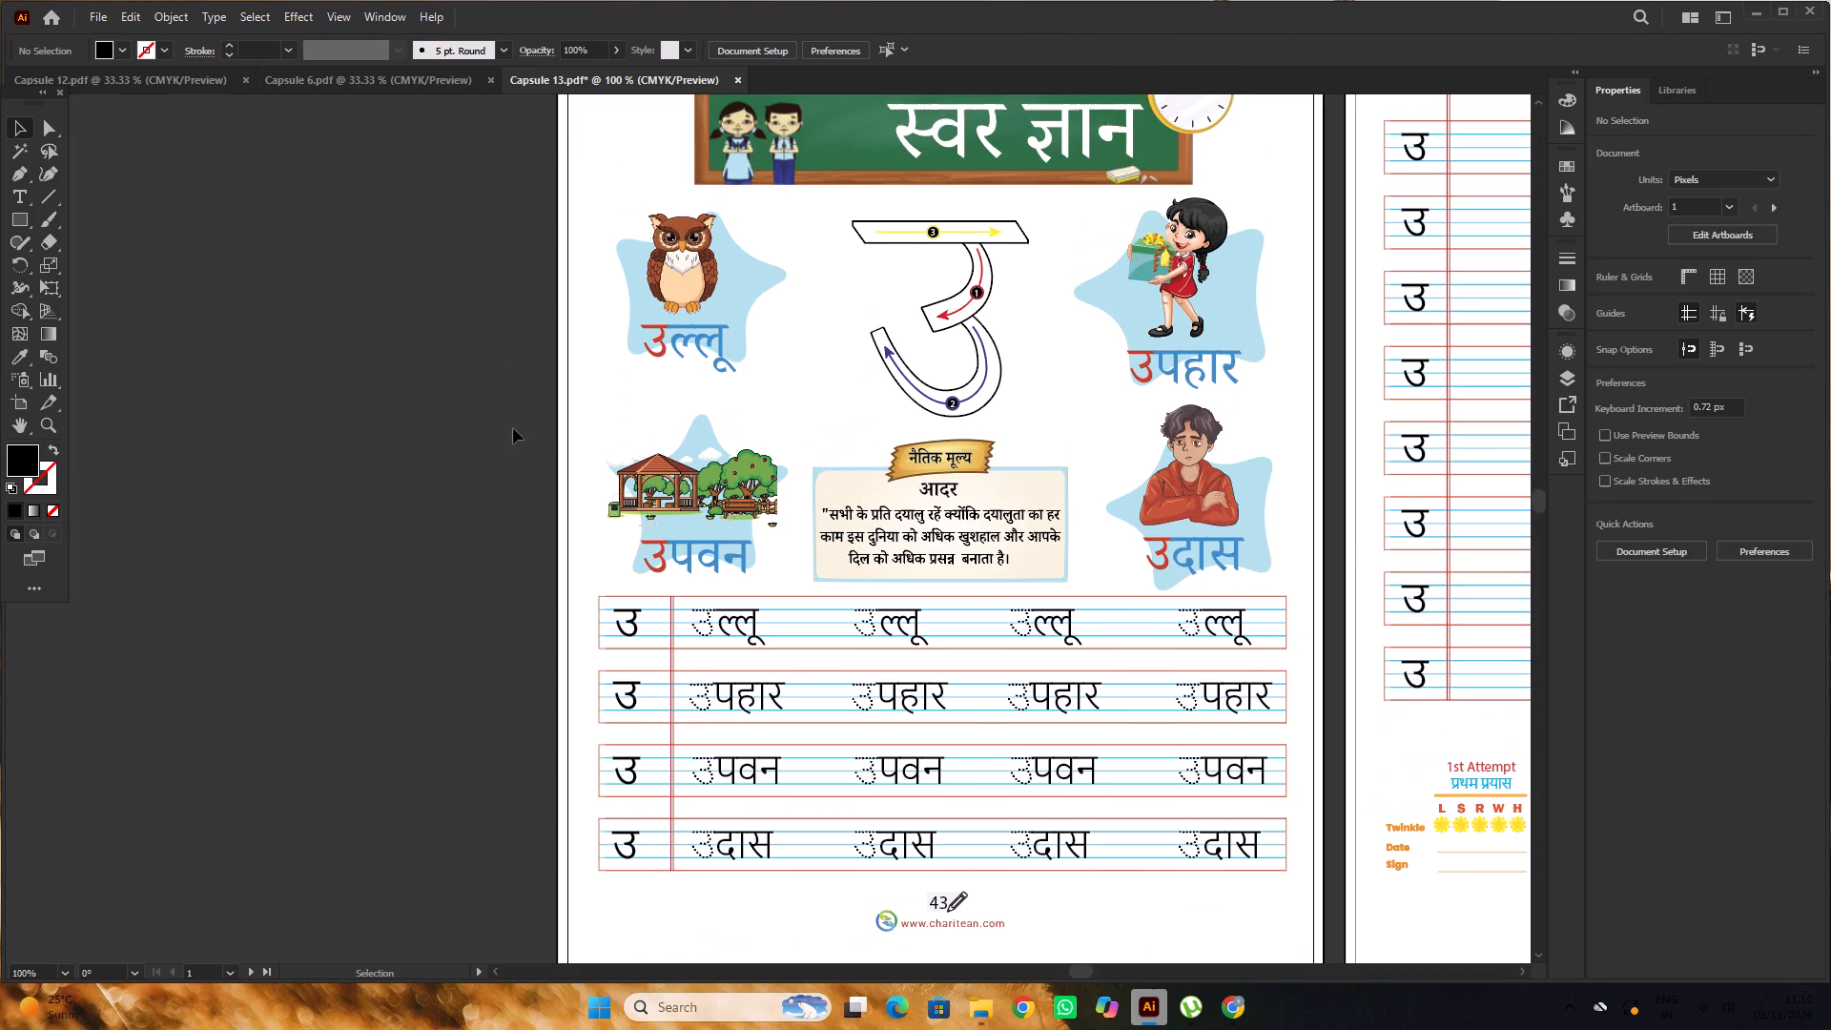
scroll(513, 428, "up", 3)
scroll(609, 438, "down", 1, "alt")
scroll(616, 438, "up", 1)
left_click(675, 445)
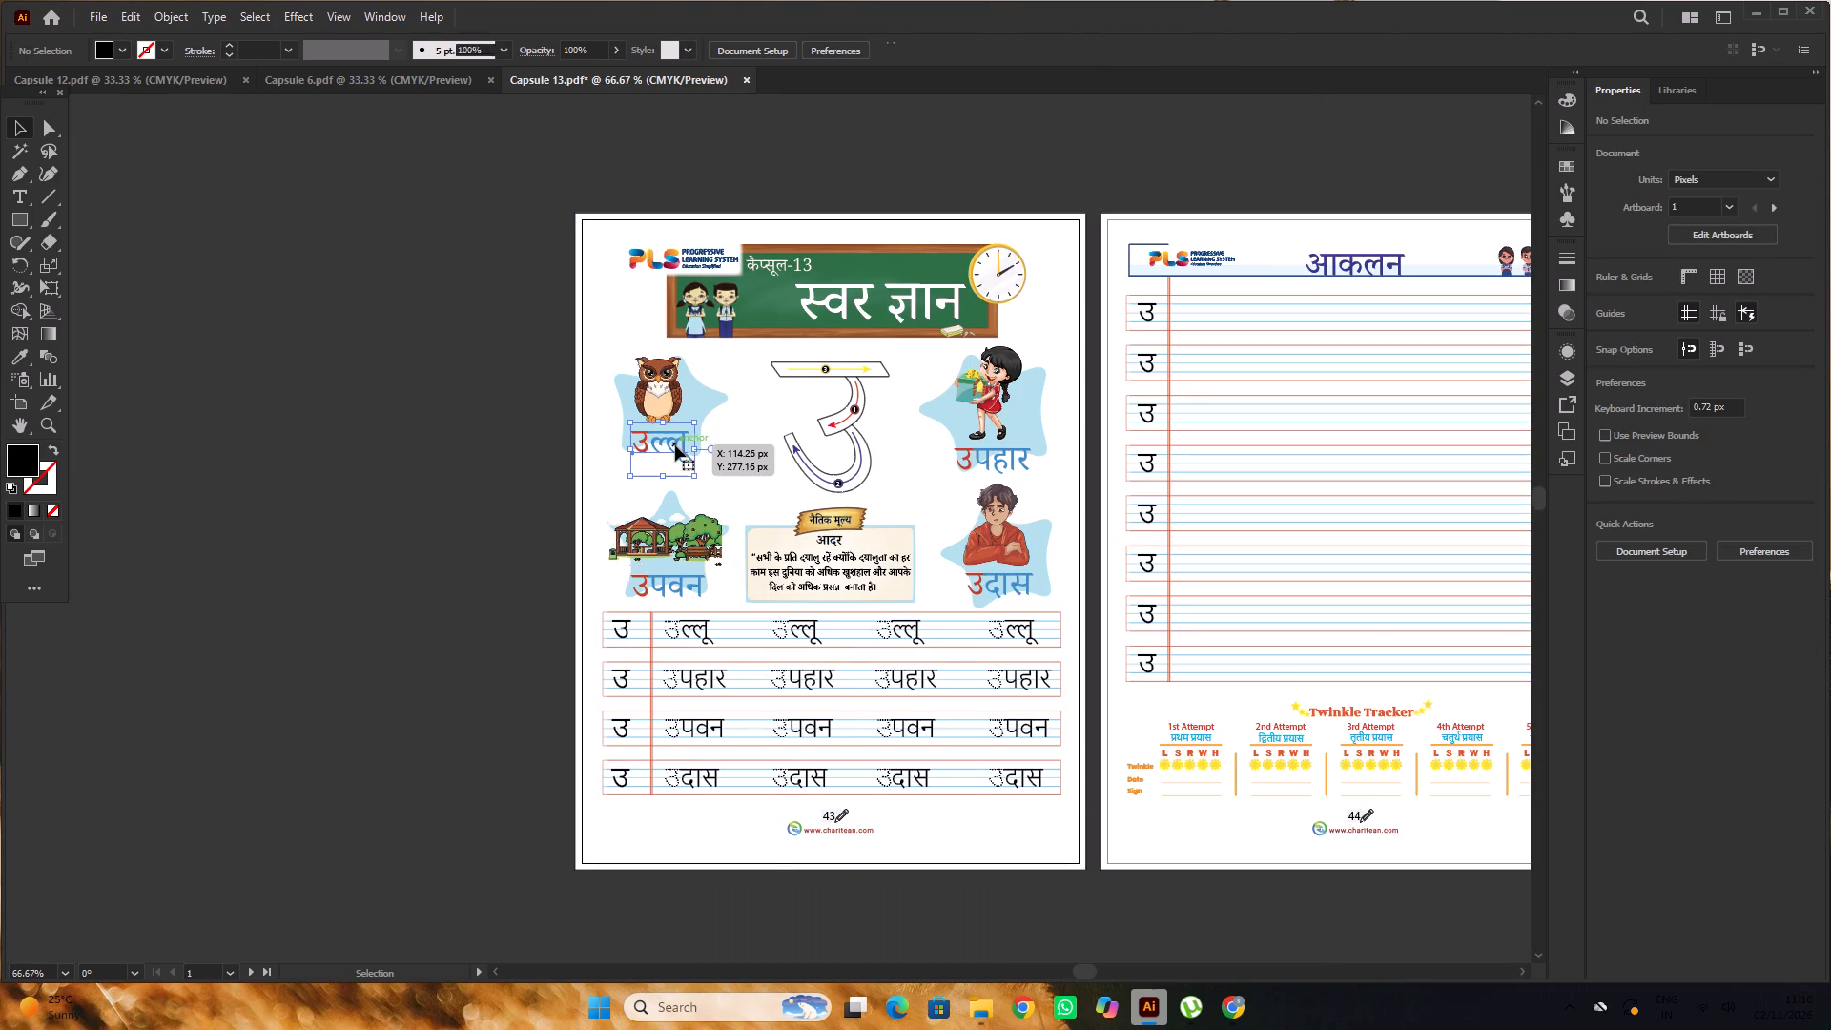
left_click(452, 431)
scroll(851, 309, "up", 2, "alt")
left_click(724, 208)
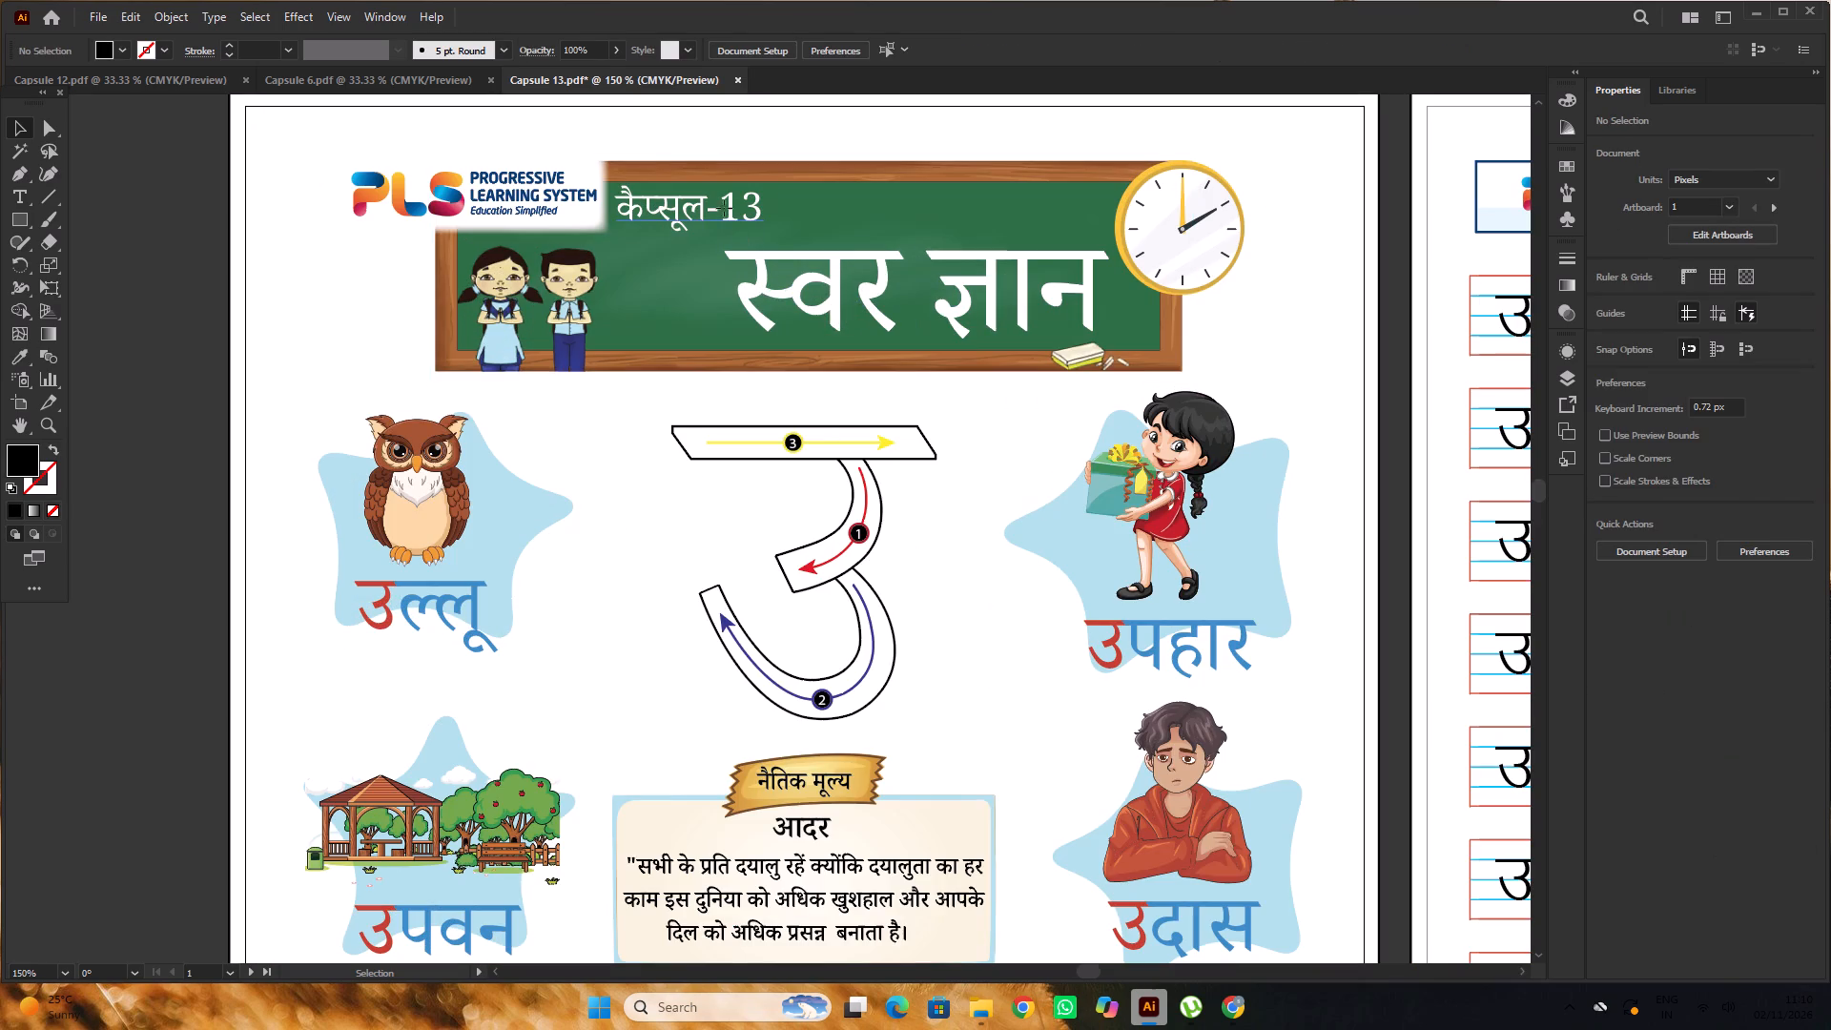
scroll(843, 318, "up", 1)
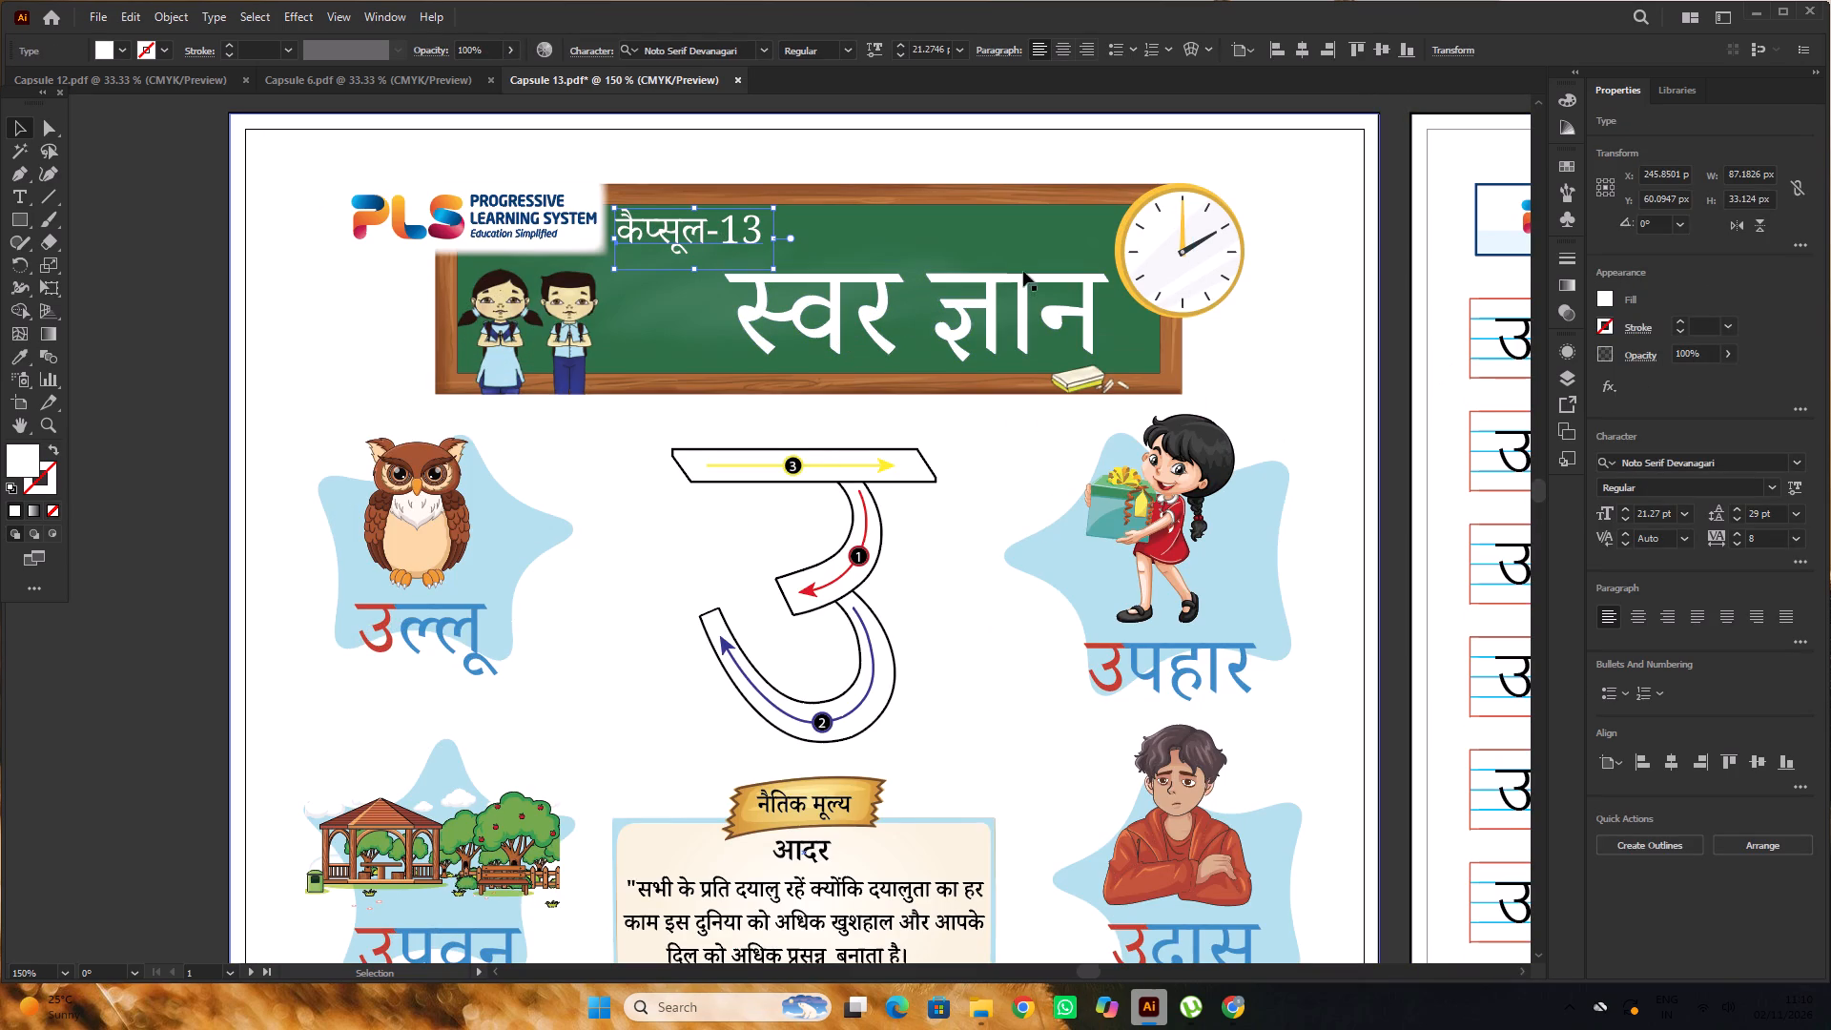
double_click(748, 226)
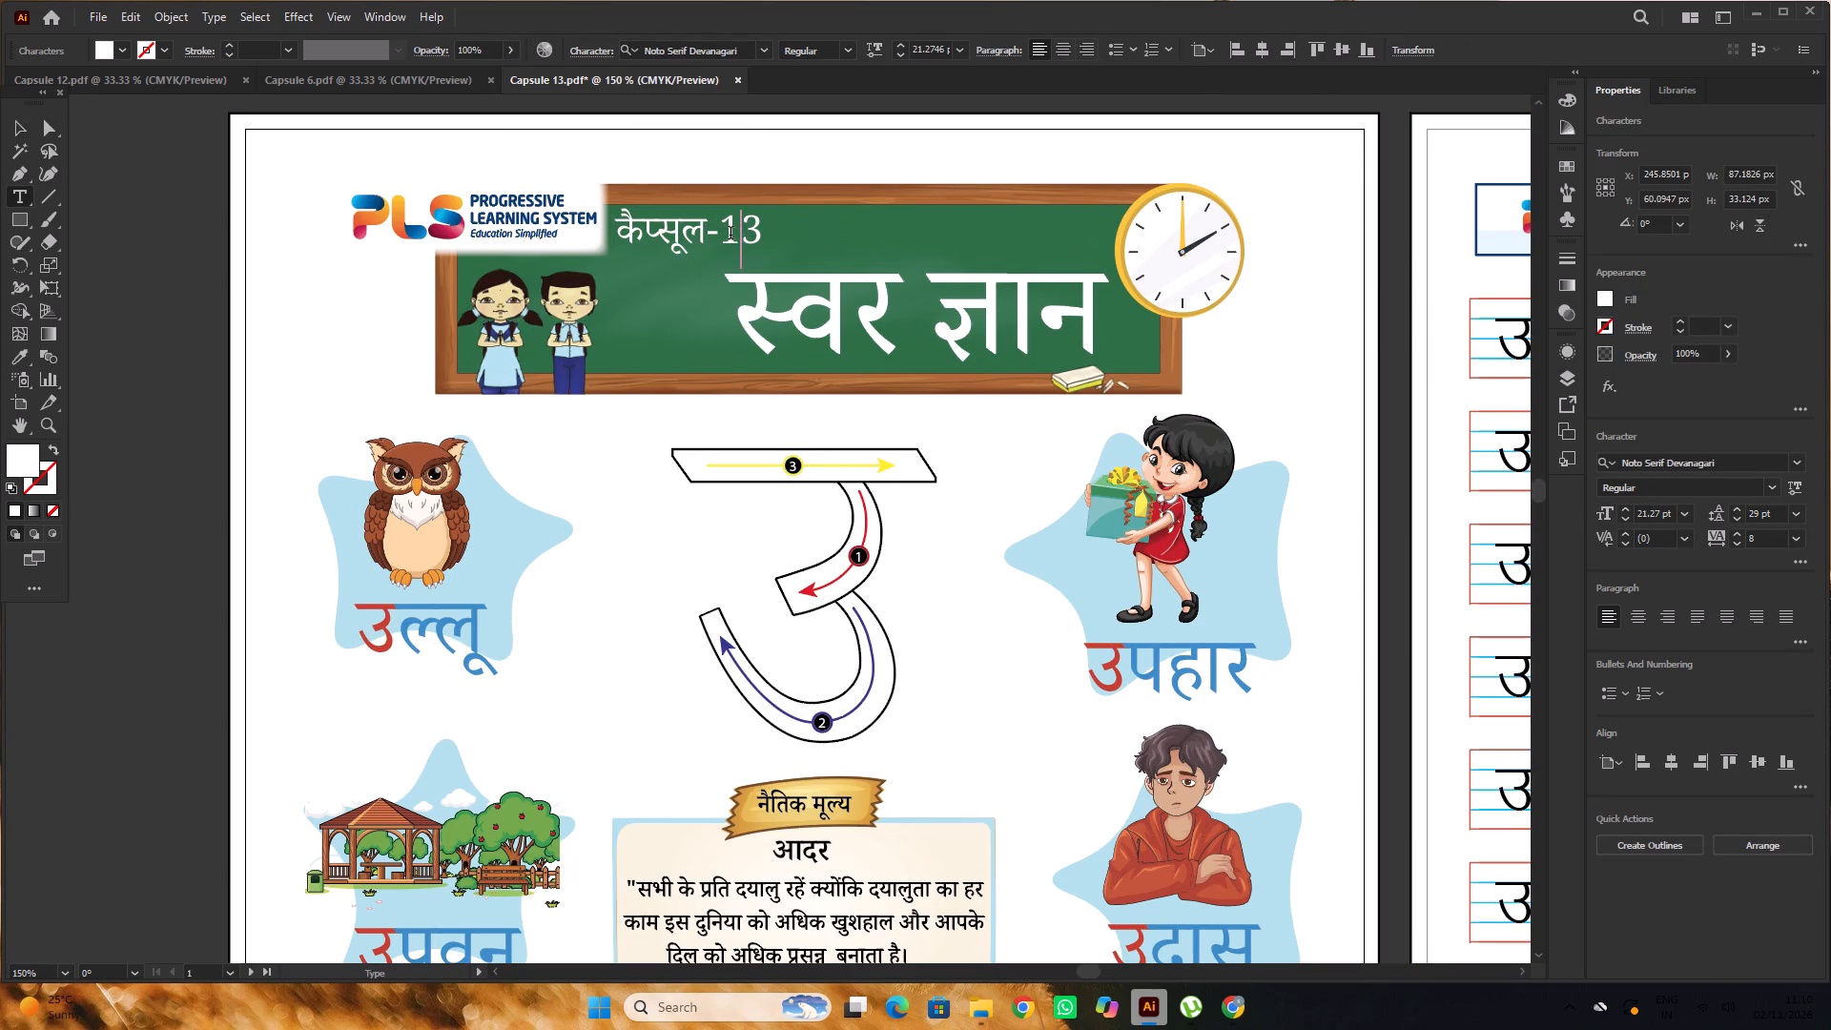
left_click_drag(728, 235, 833, 233)
left_click(1749, 457)
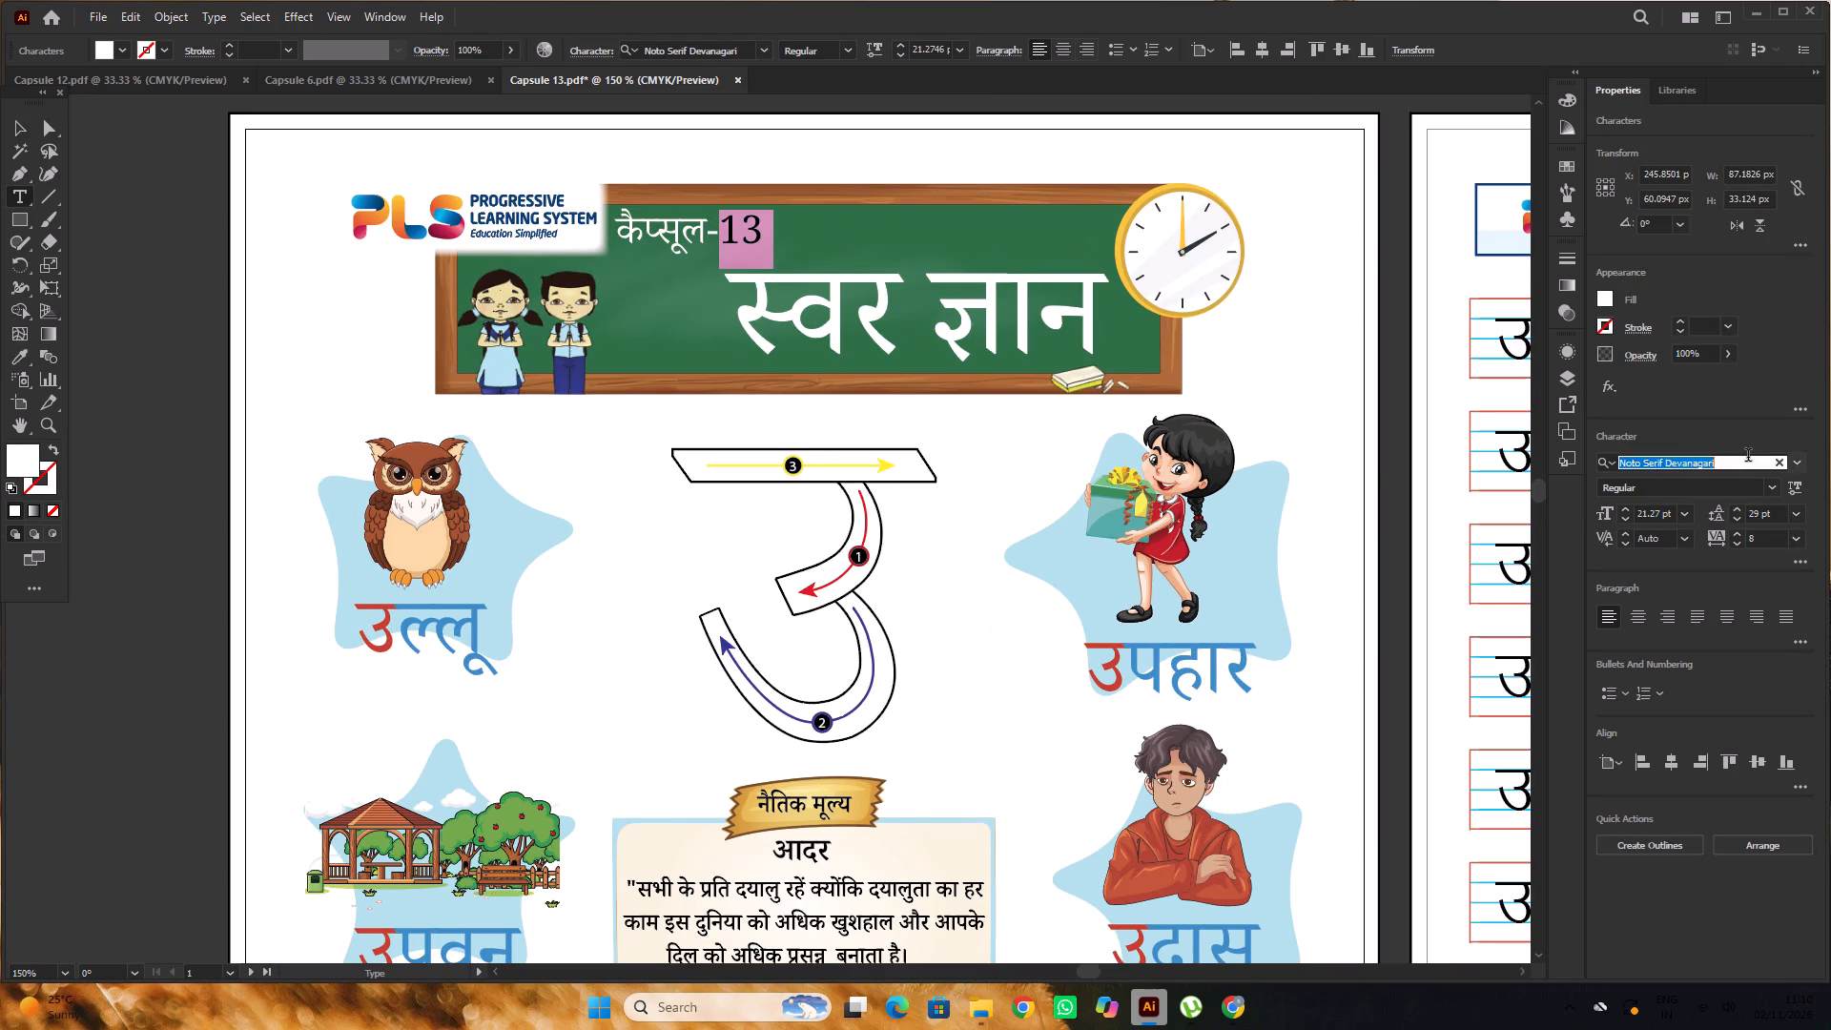
key("s")
key("a")
key("s")
left_click(1483, 582)
scroll(829, 263, "down", 1, "alt")
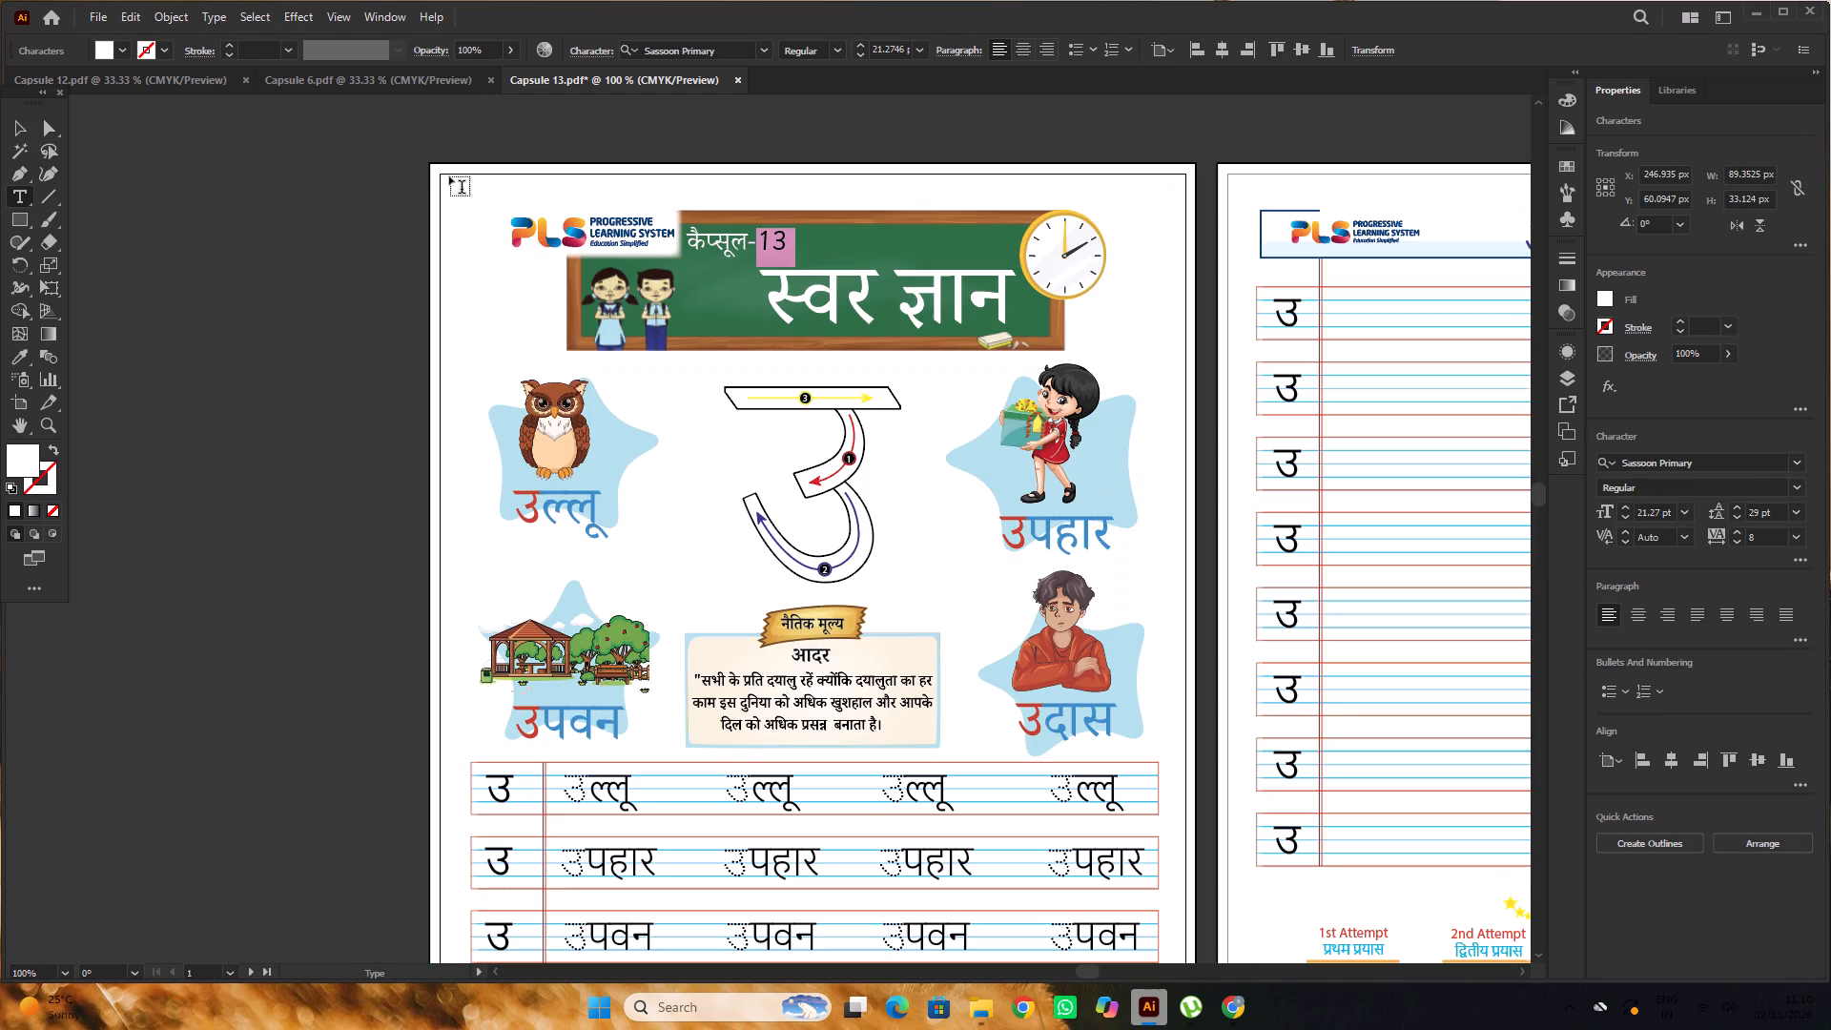
left_click(15, 126)
left_click(108, 180)
Check the heading banner and the overall layout of the स्वर ज्ञान page.
scroll(455, 250, "up", 4)
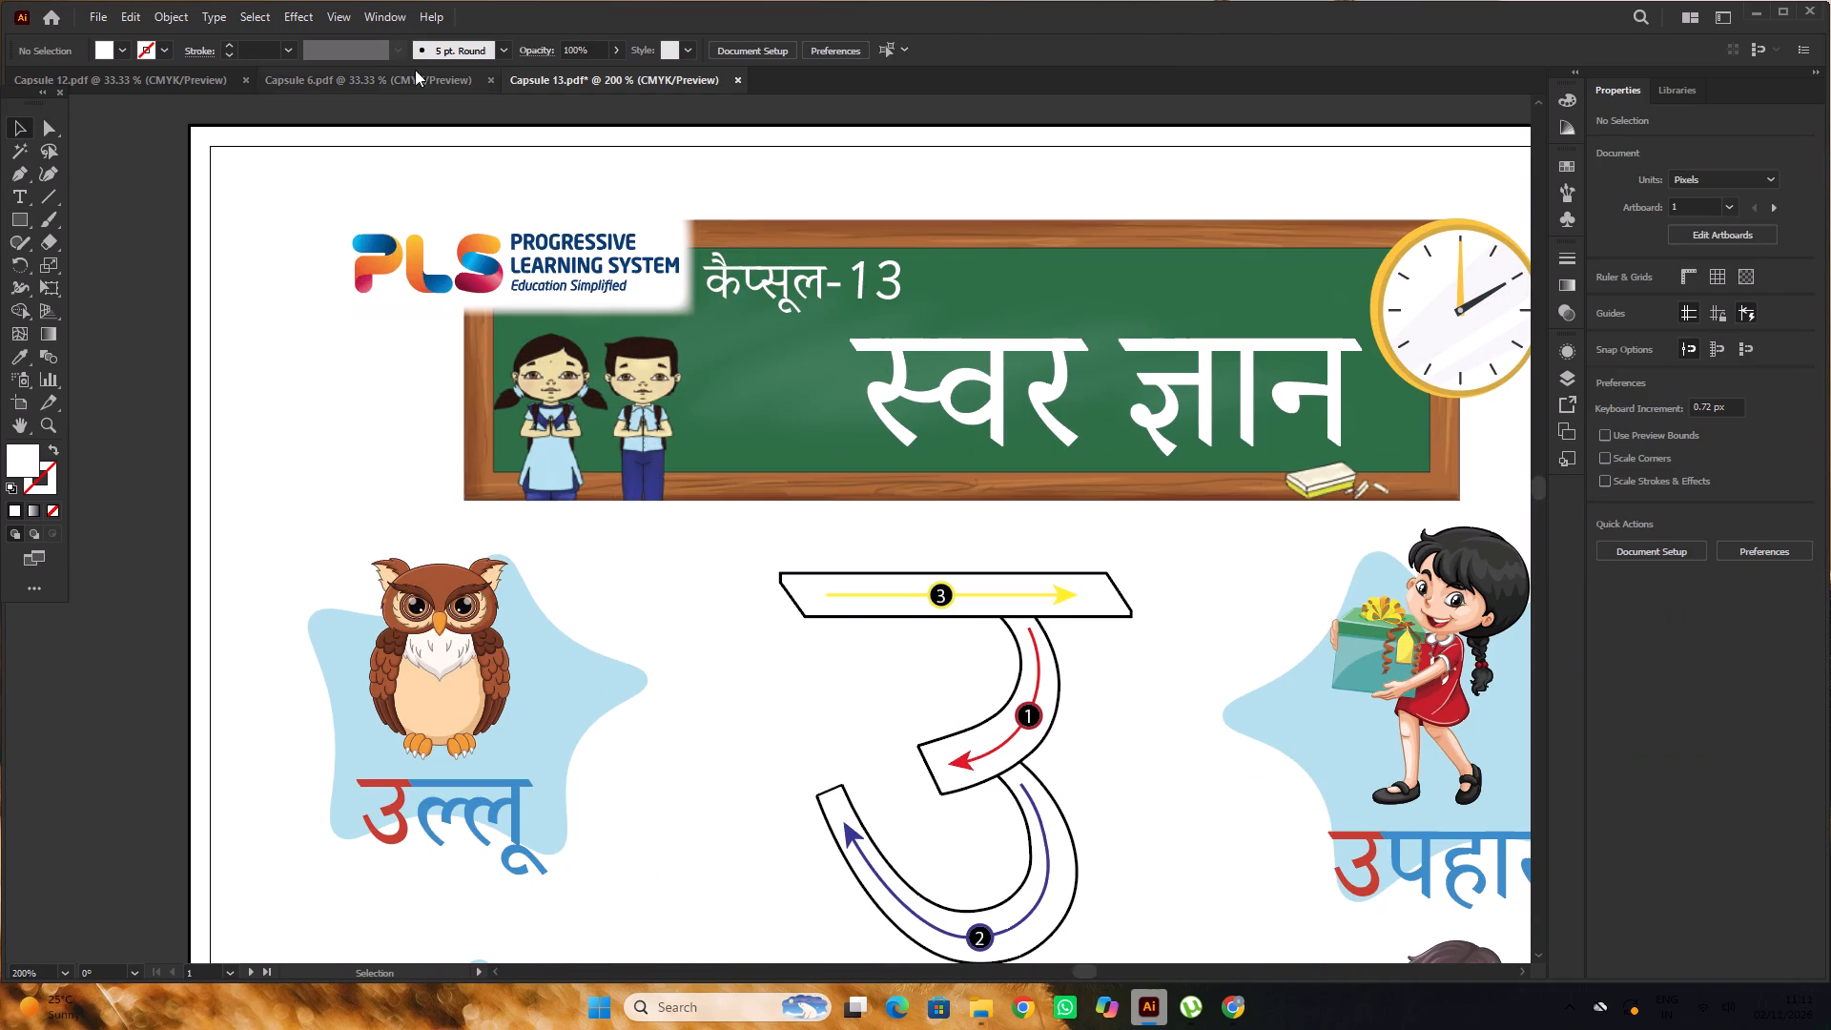
left_click(397, 66)
scroll(792, 275, "down", 4, "alt")
left_click(447, 232)
scroll(892, 291, "down", 1)
scroll(957, 305, "up", 3, "alt")
left_click(829, 240)
scroll(1012, 274, "down", 2, "alt")
scroll(1012, 275, "up", 3)
left_click(424, 229)
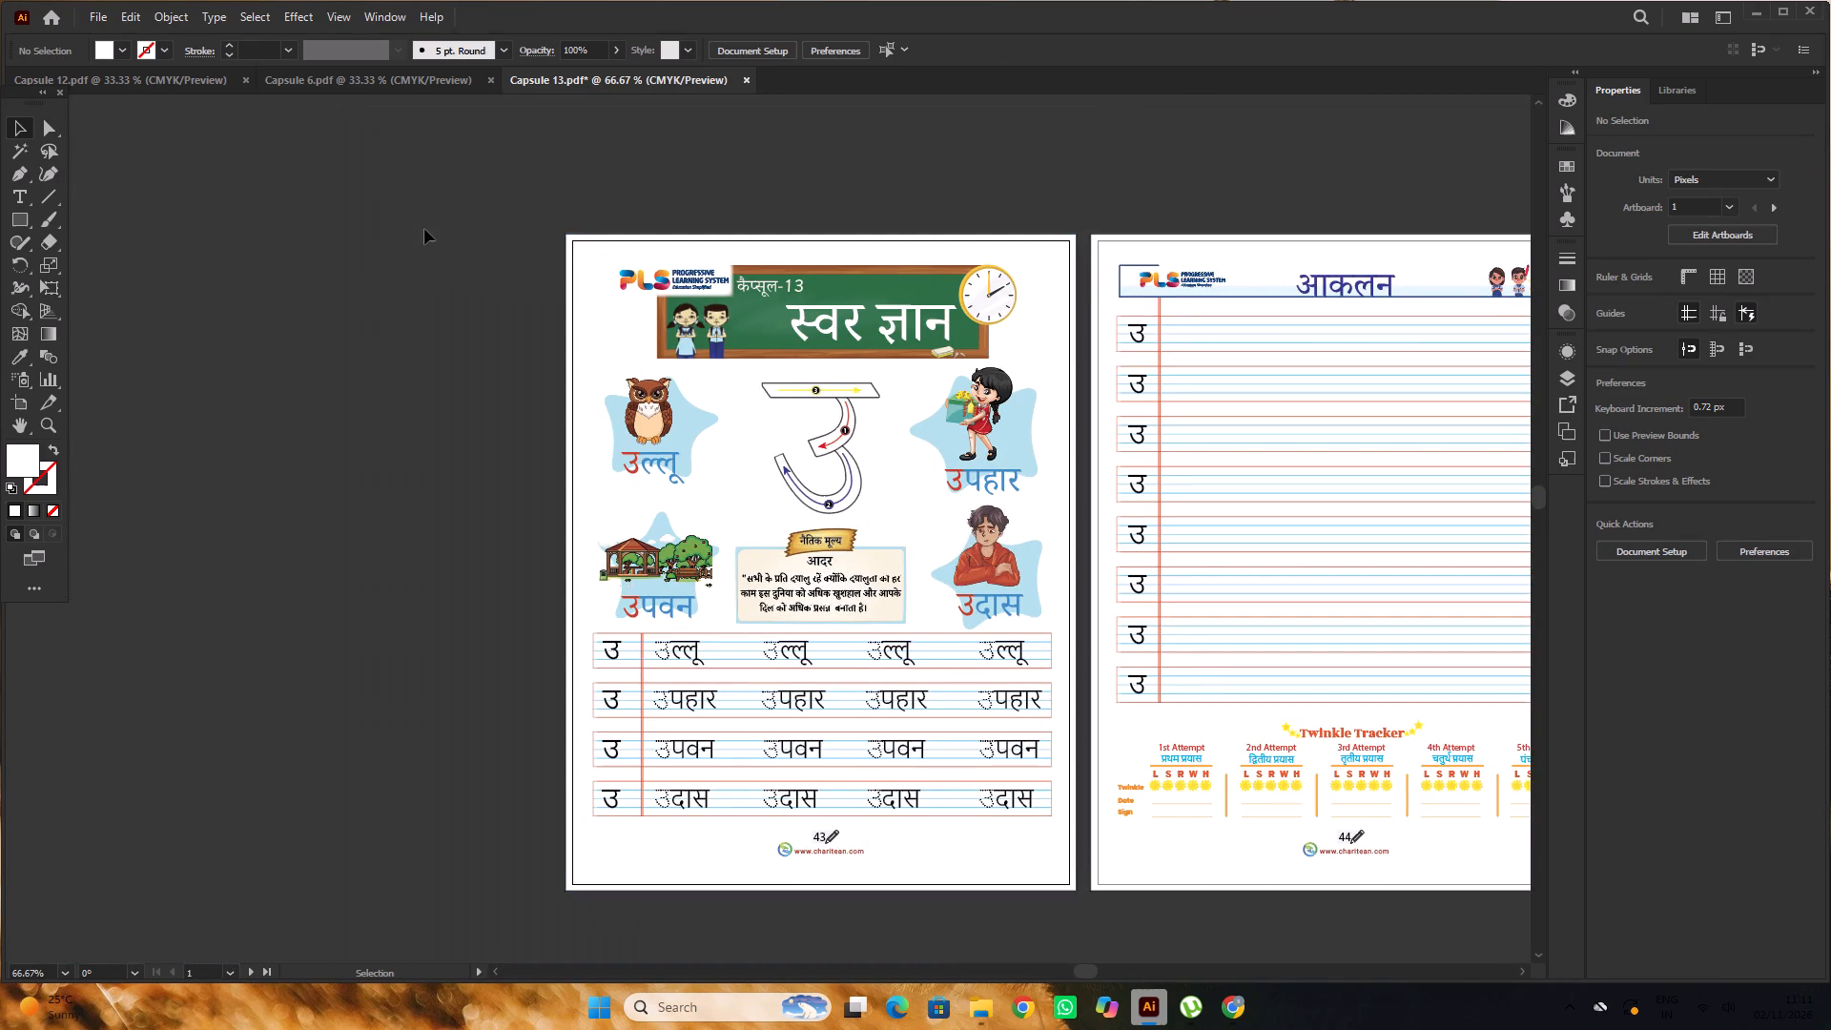
scroll(424, 229, "down", 4)
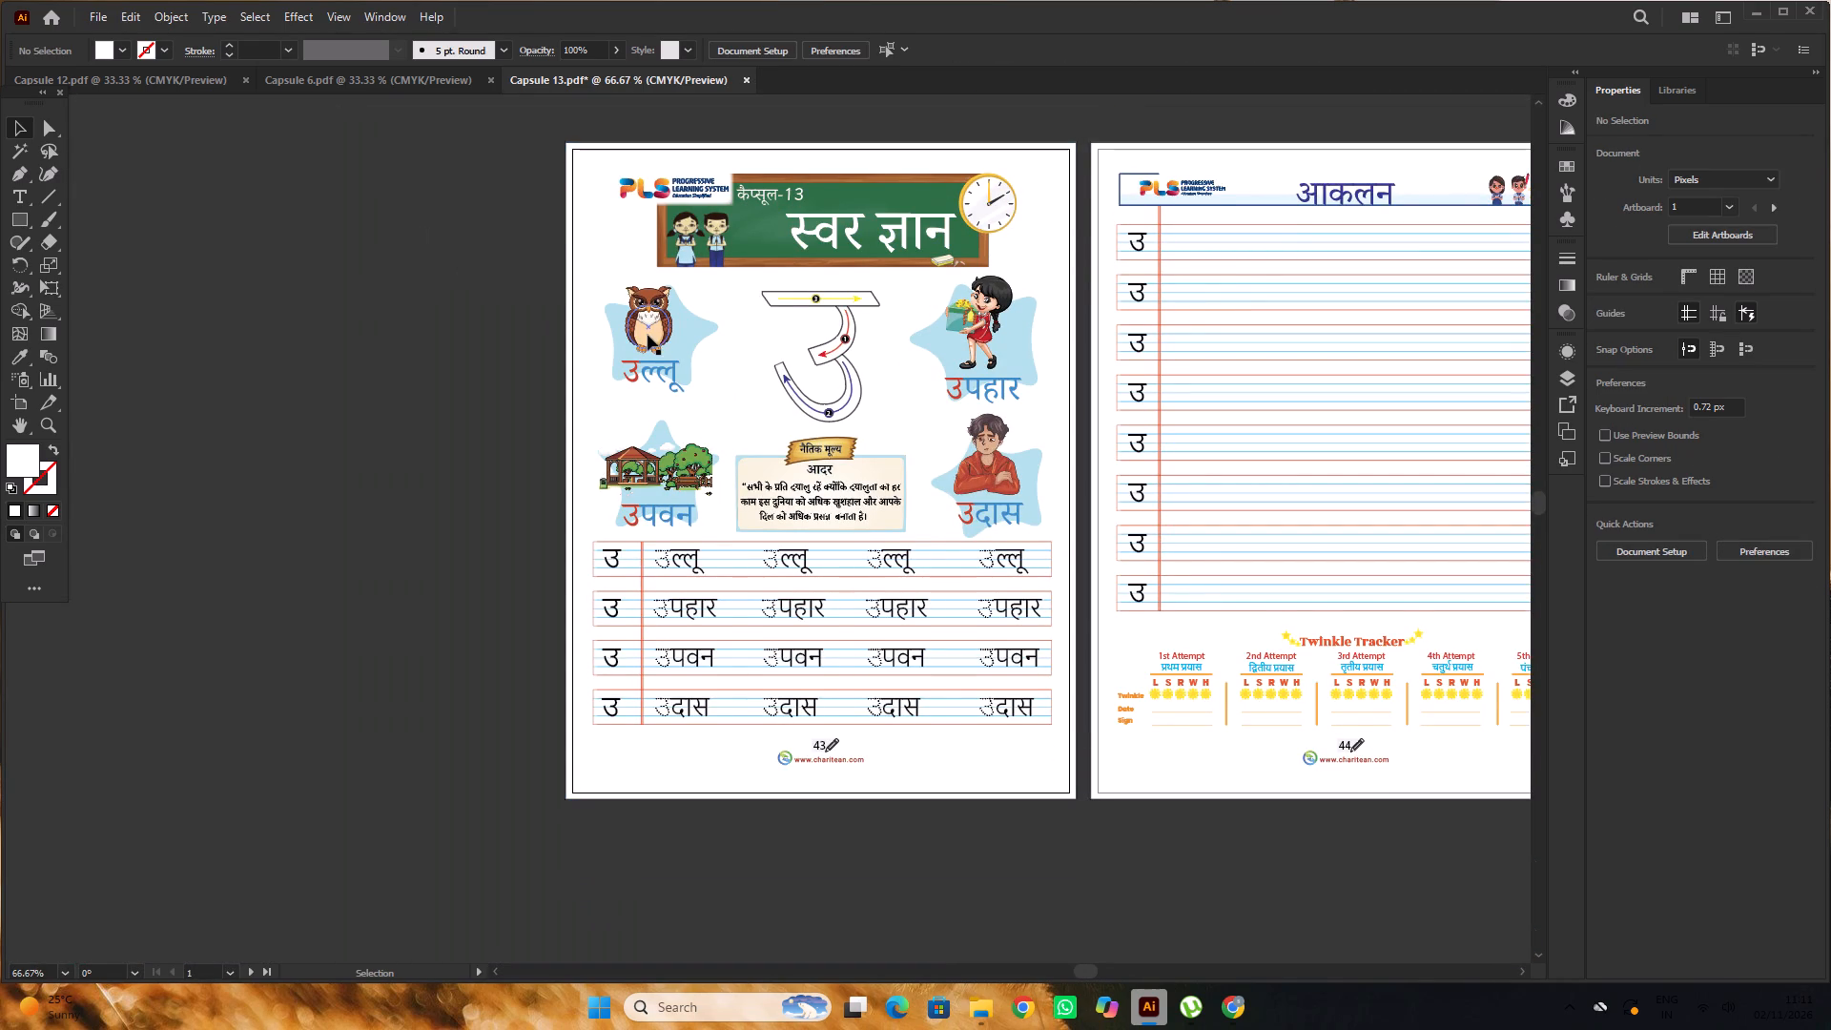
scroll(743, 403, "down", 4)
Check the text formatting of the नैतिक मूल्य title above the आदर quote.
scroll(822, 386, "up", 2, "alt")
scroll(822, 386, "up", 6)
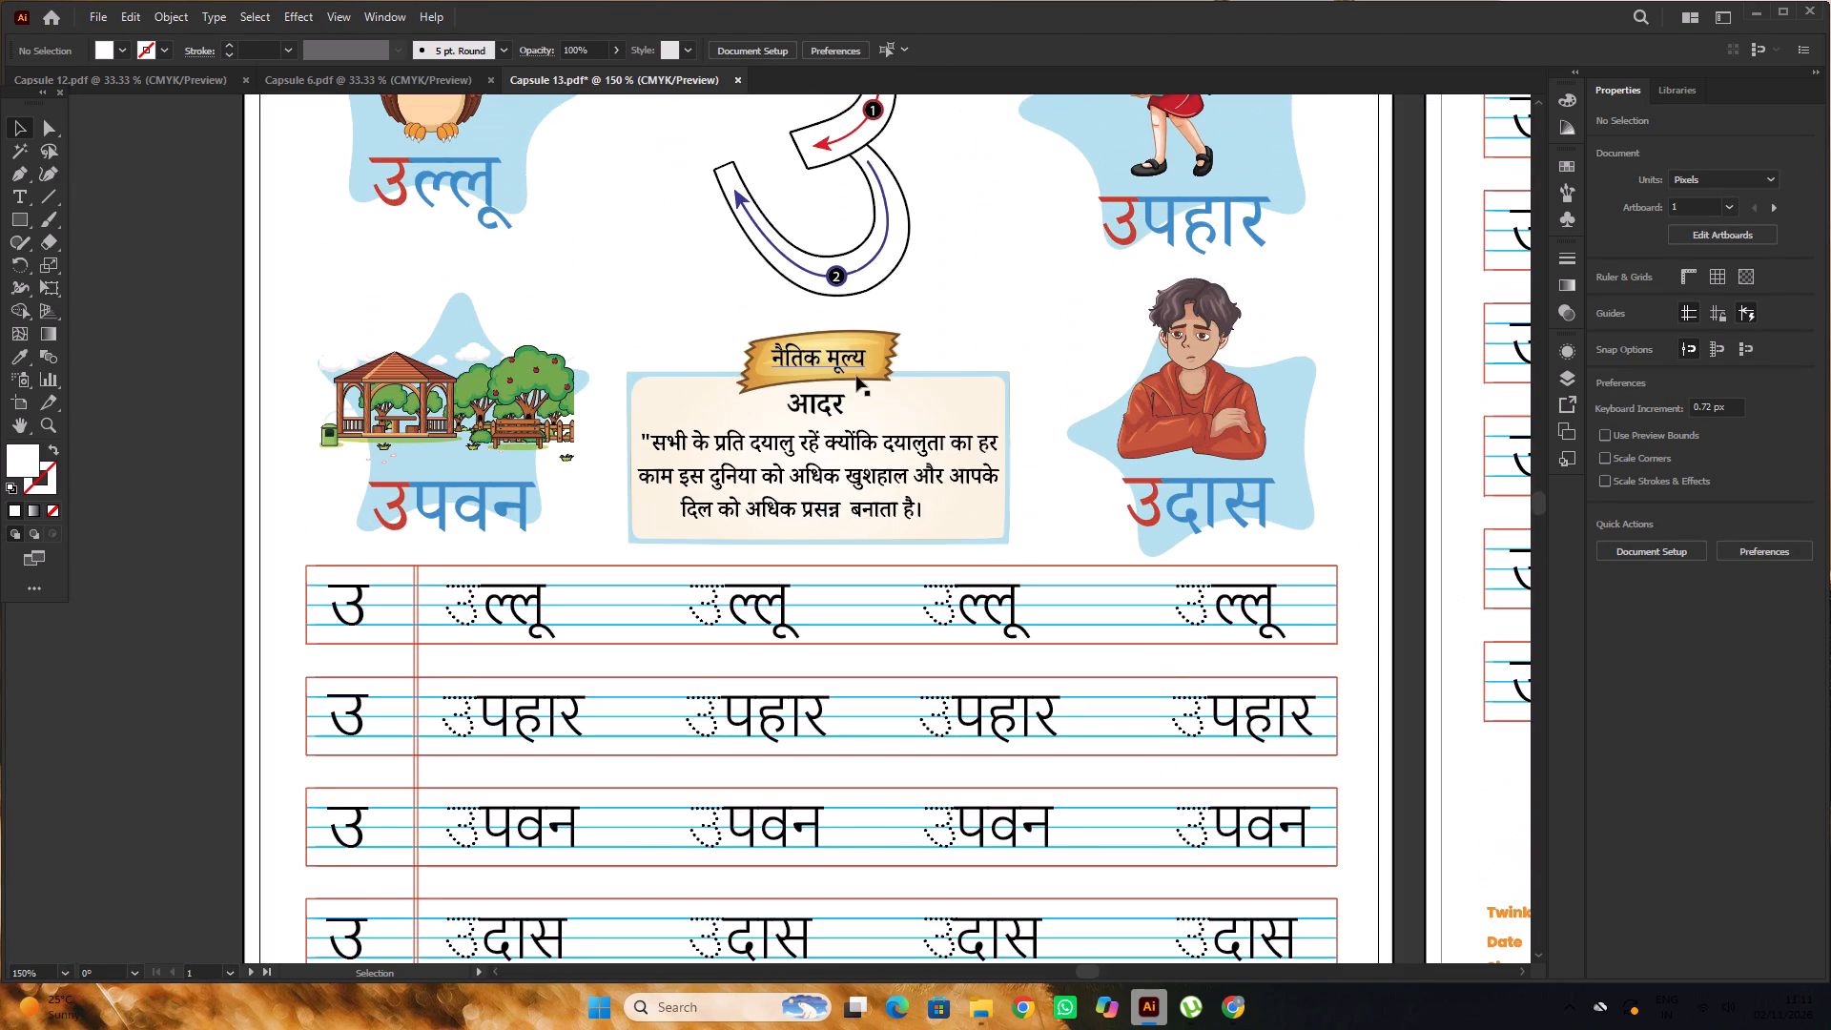
double_click(862, 352)
scroll(863, 353, "down", 2, "alt")
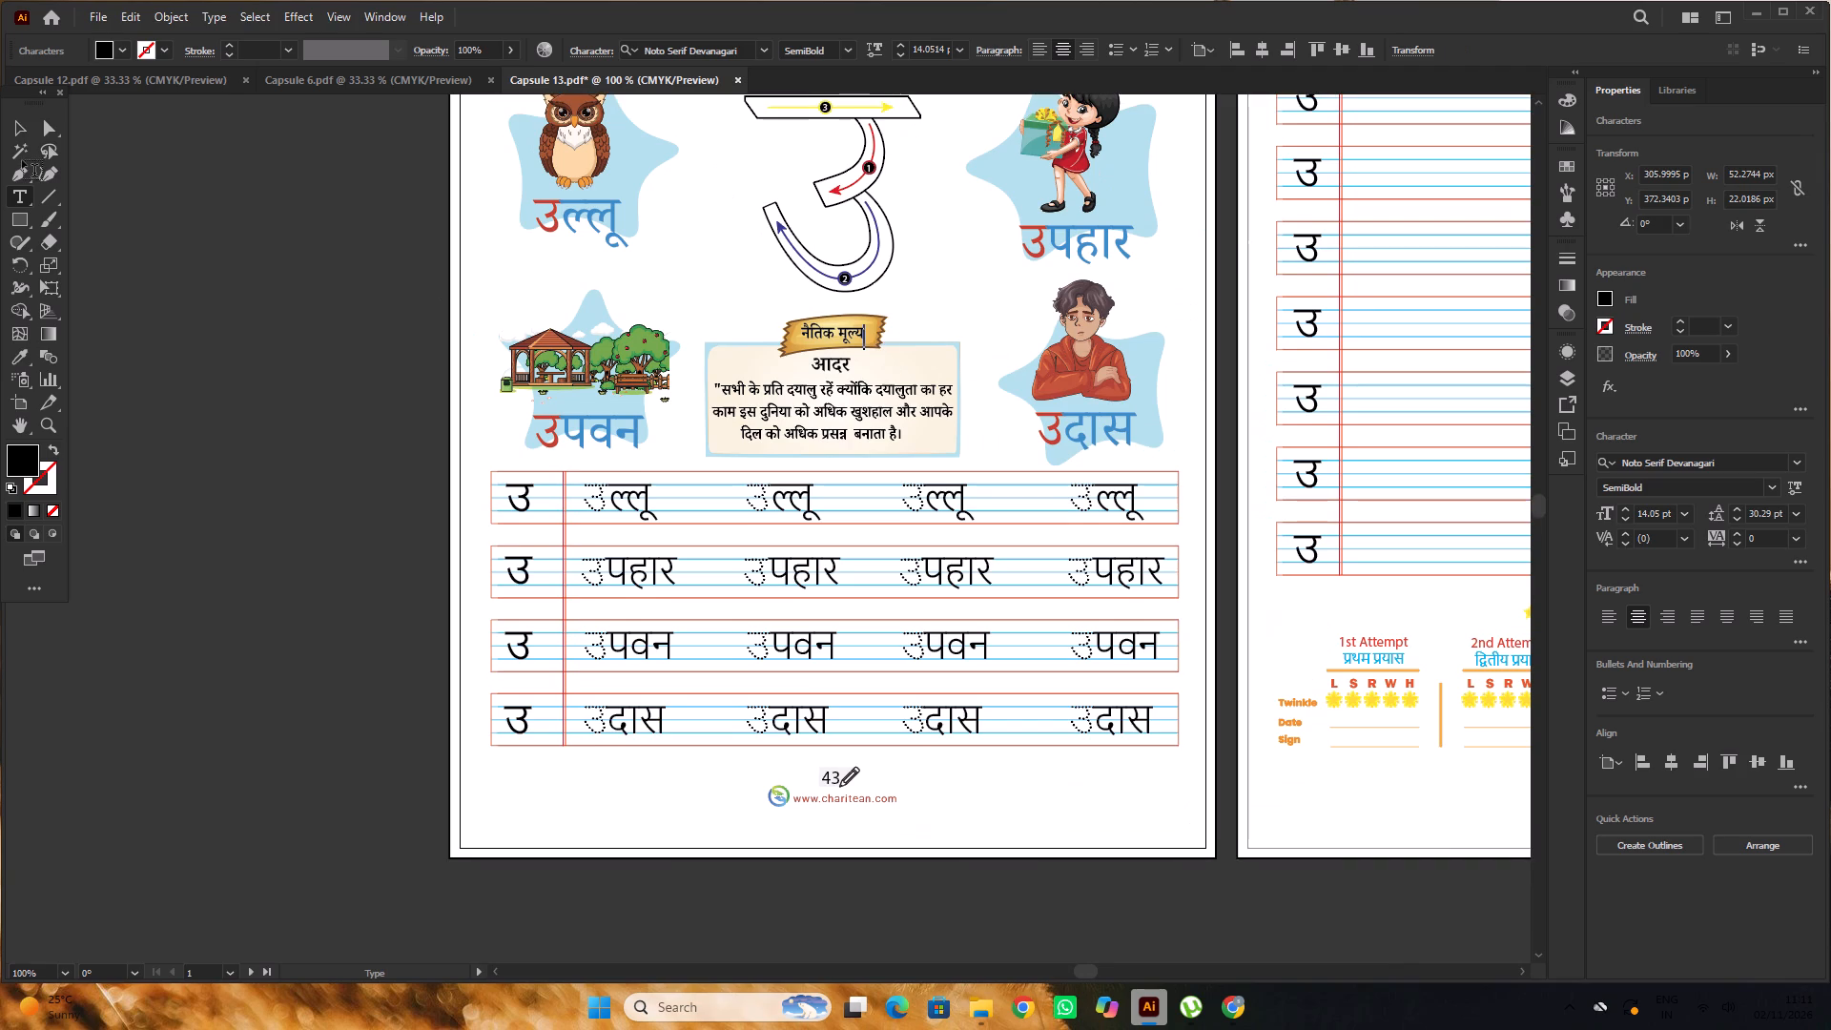
left_click(13, 115)
left_click(8, 131)
left_click(186, 237)
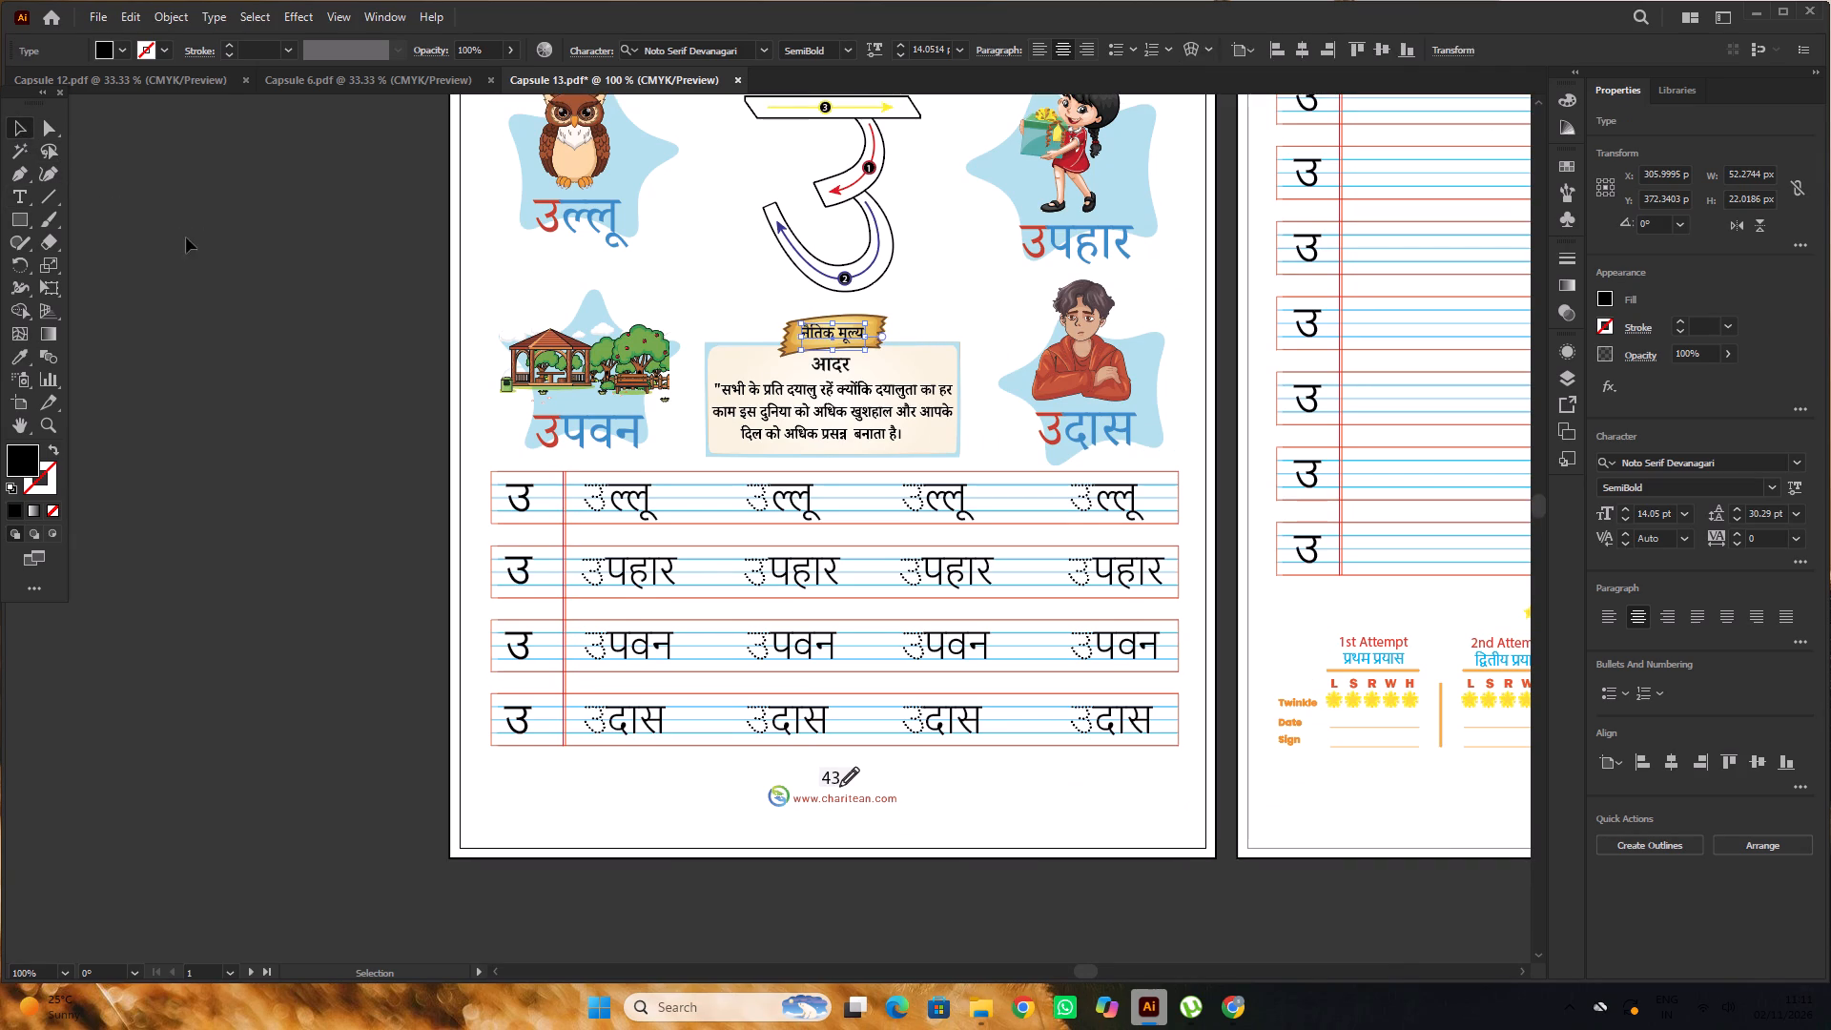
Set the font of the four standalone उ letters in the first column of the writing rows to Noto Serif Devanagari Light.
scroll(648, 429, "down", 6, "alt")
scroll(591, 391, "up", 2, "alt")
left_click(578, 368)
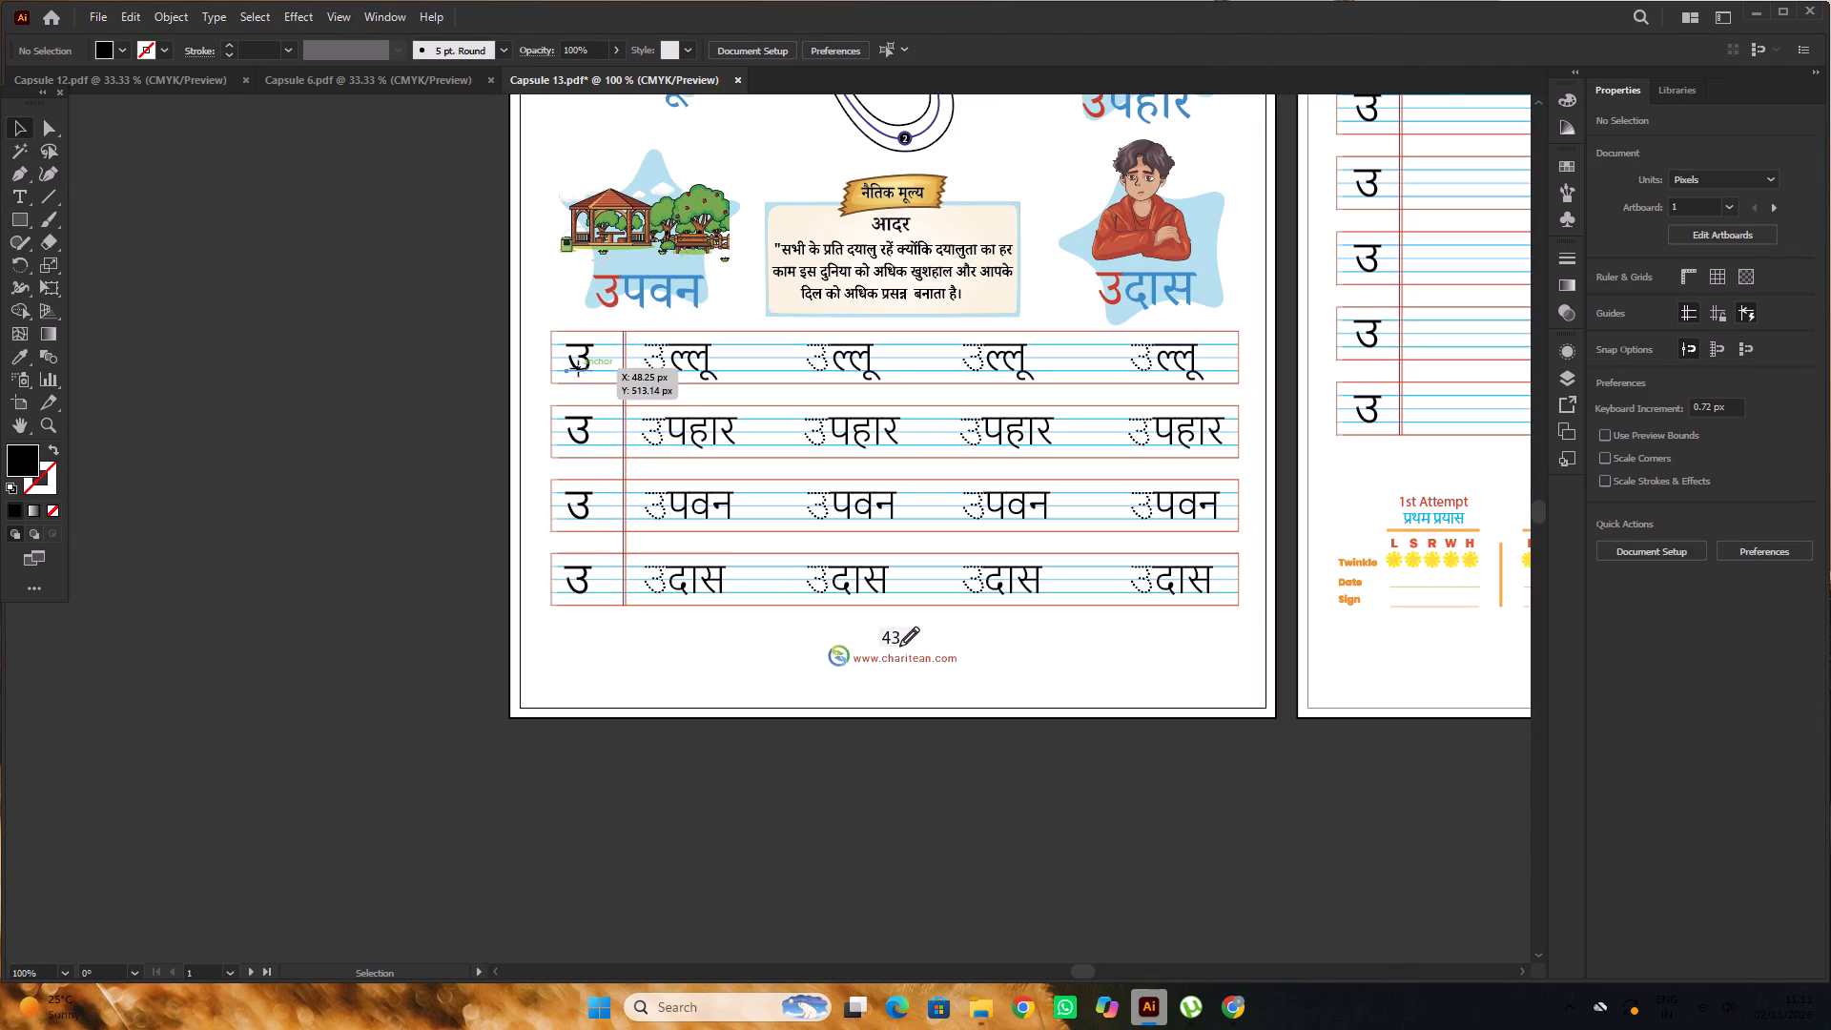
left_click(580, 425, "shift")
left_click(586, 505, "shift")
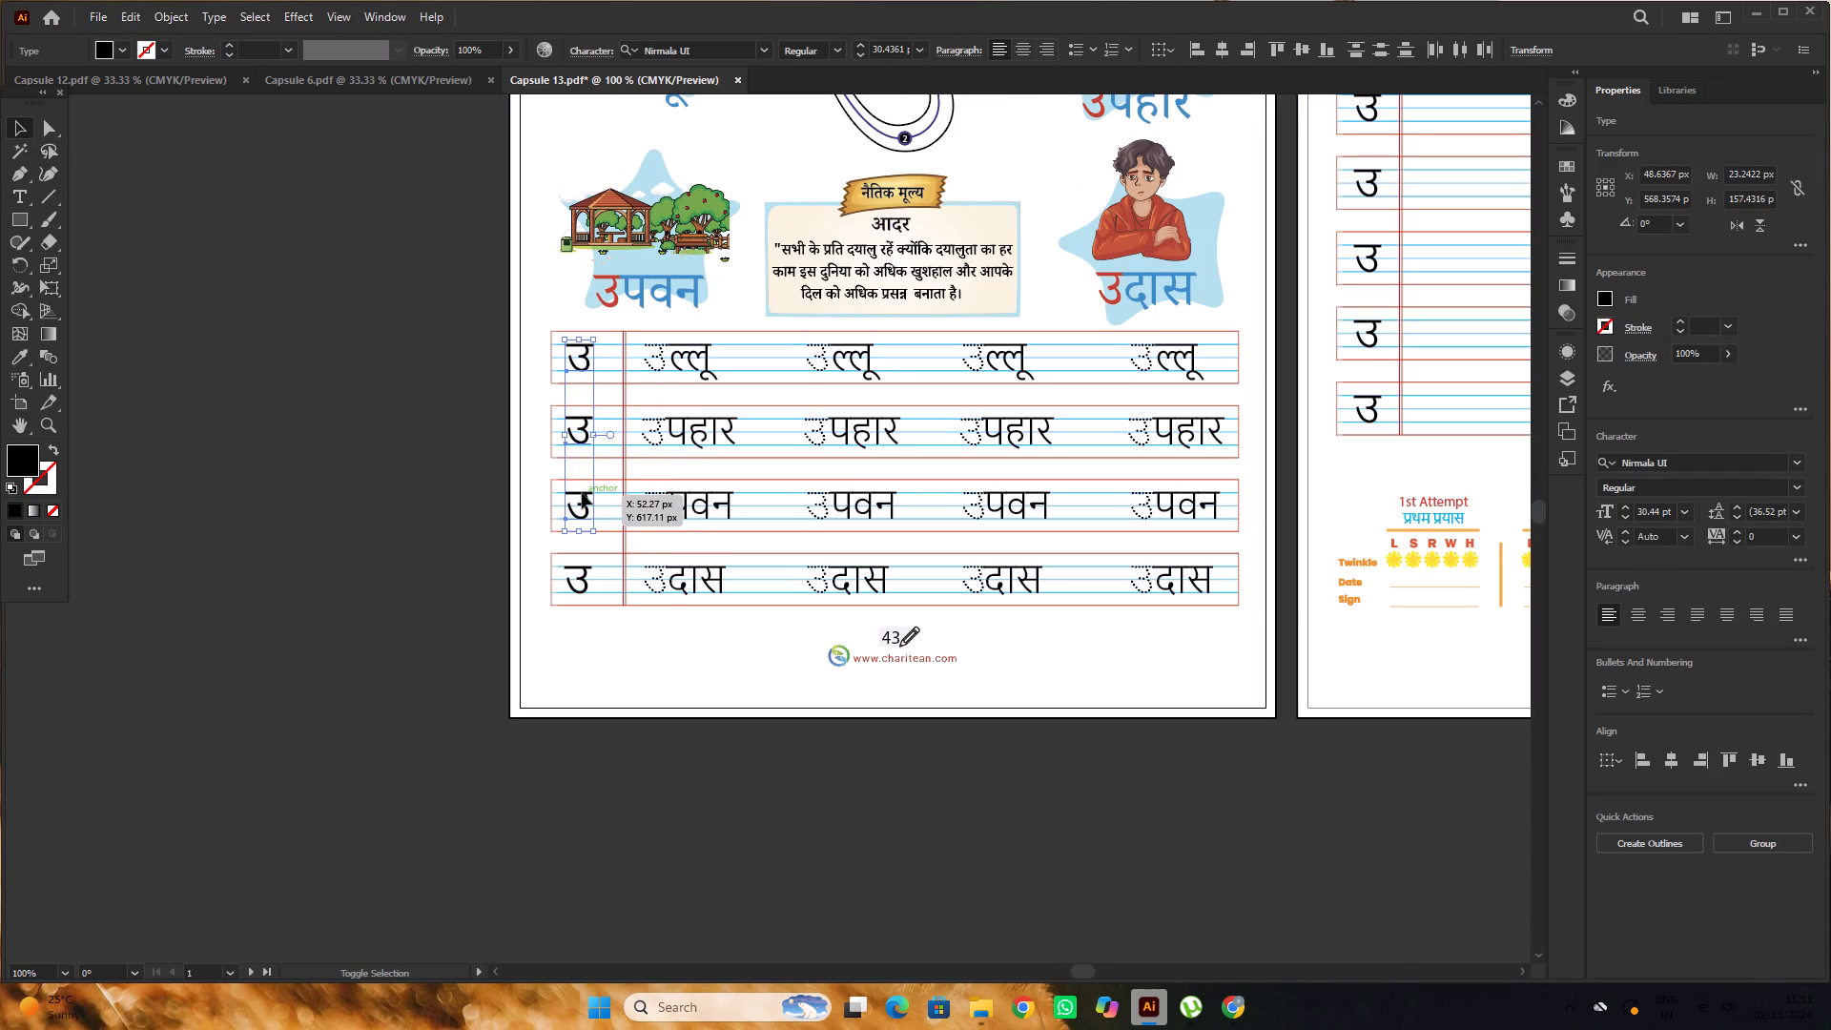
left_click(578, 573, "shift")
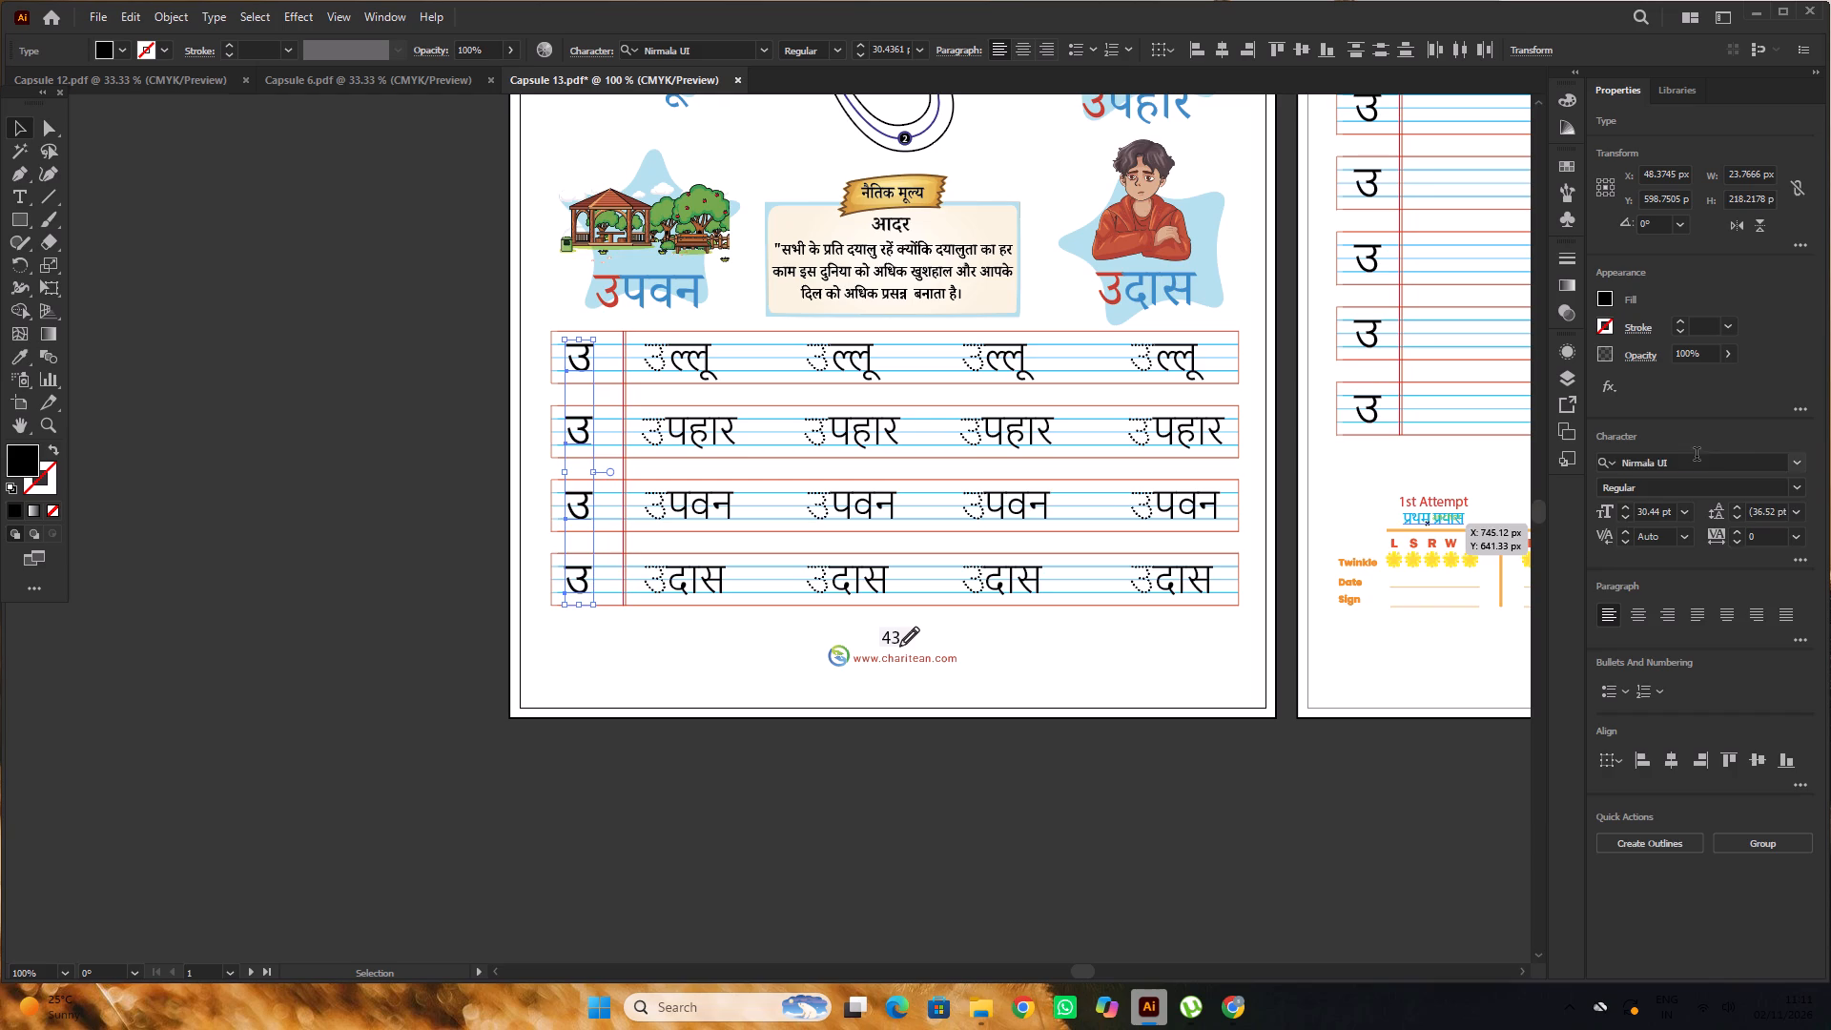
left_click(1697, 456)
key("s")
key("BackSpace")
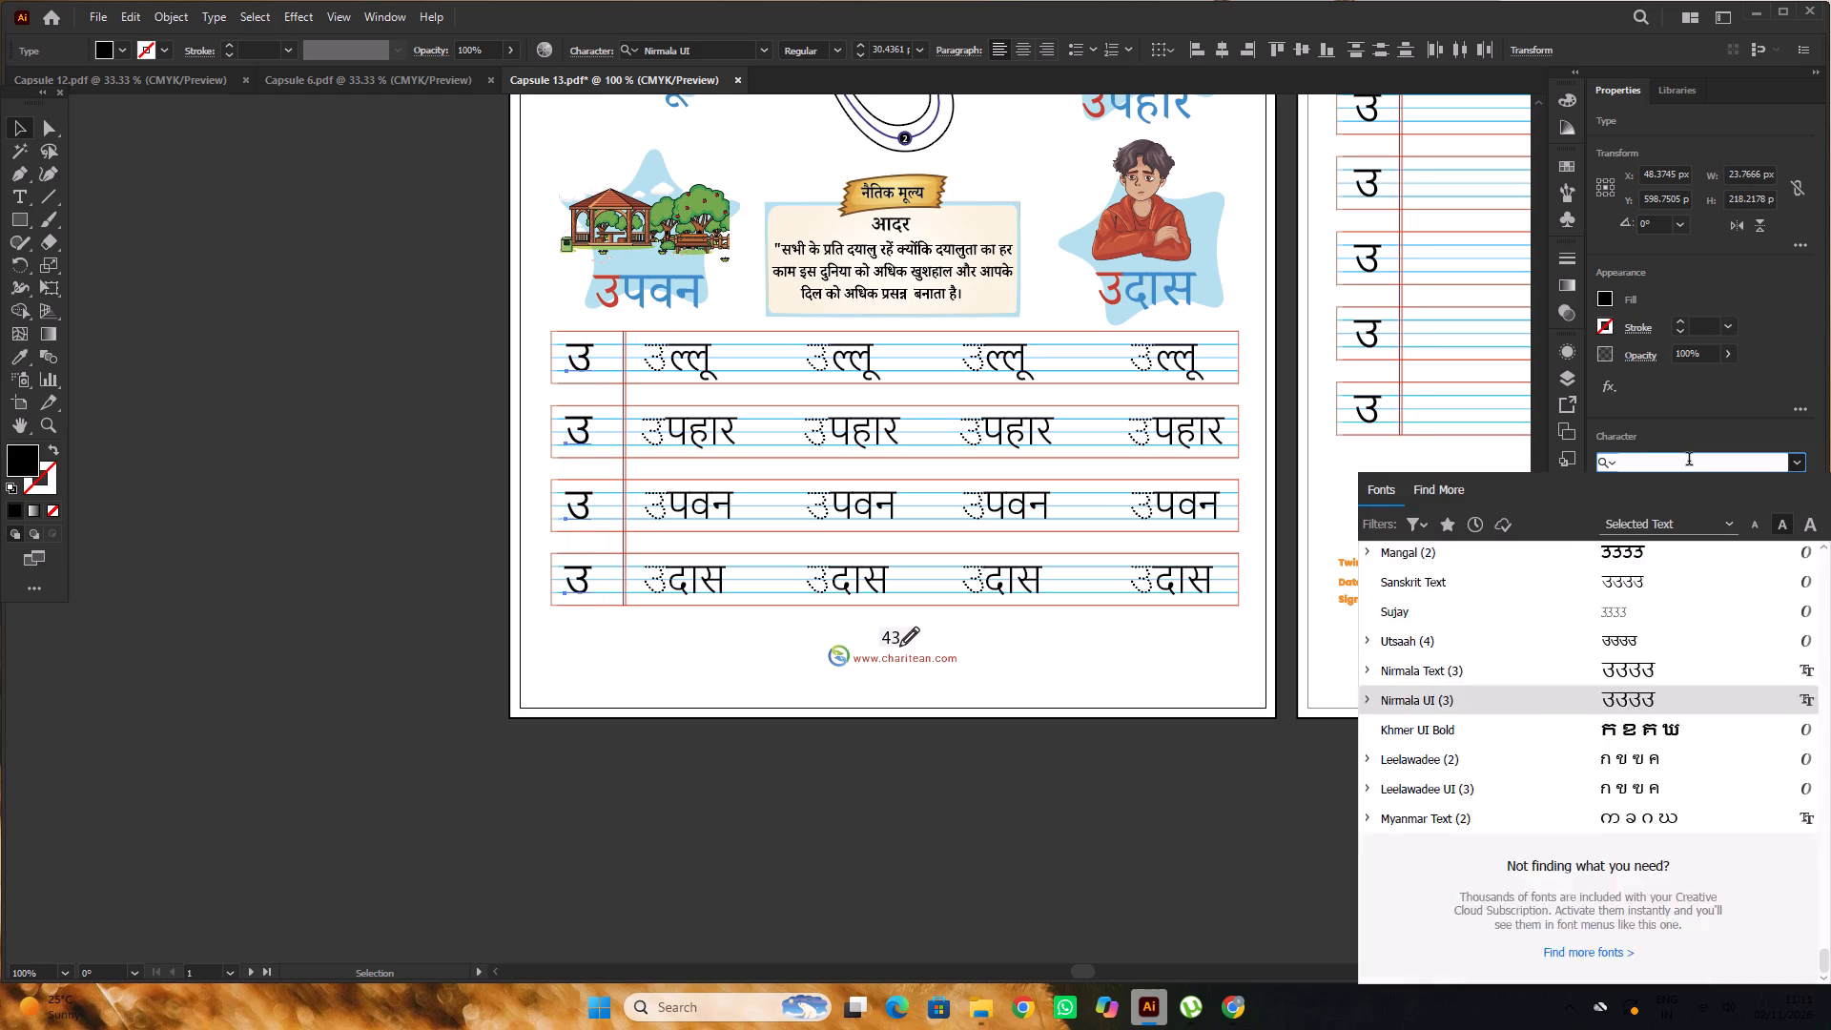
type("NOT")
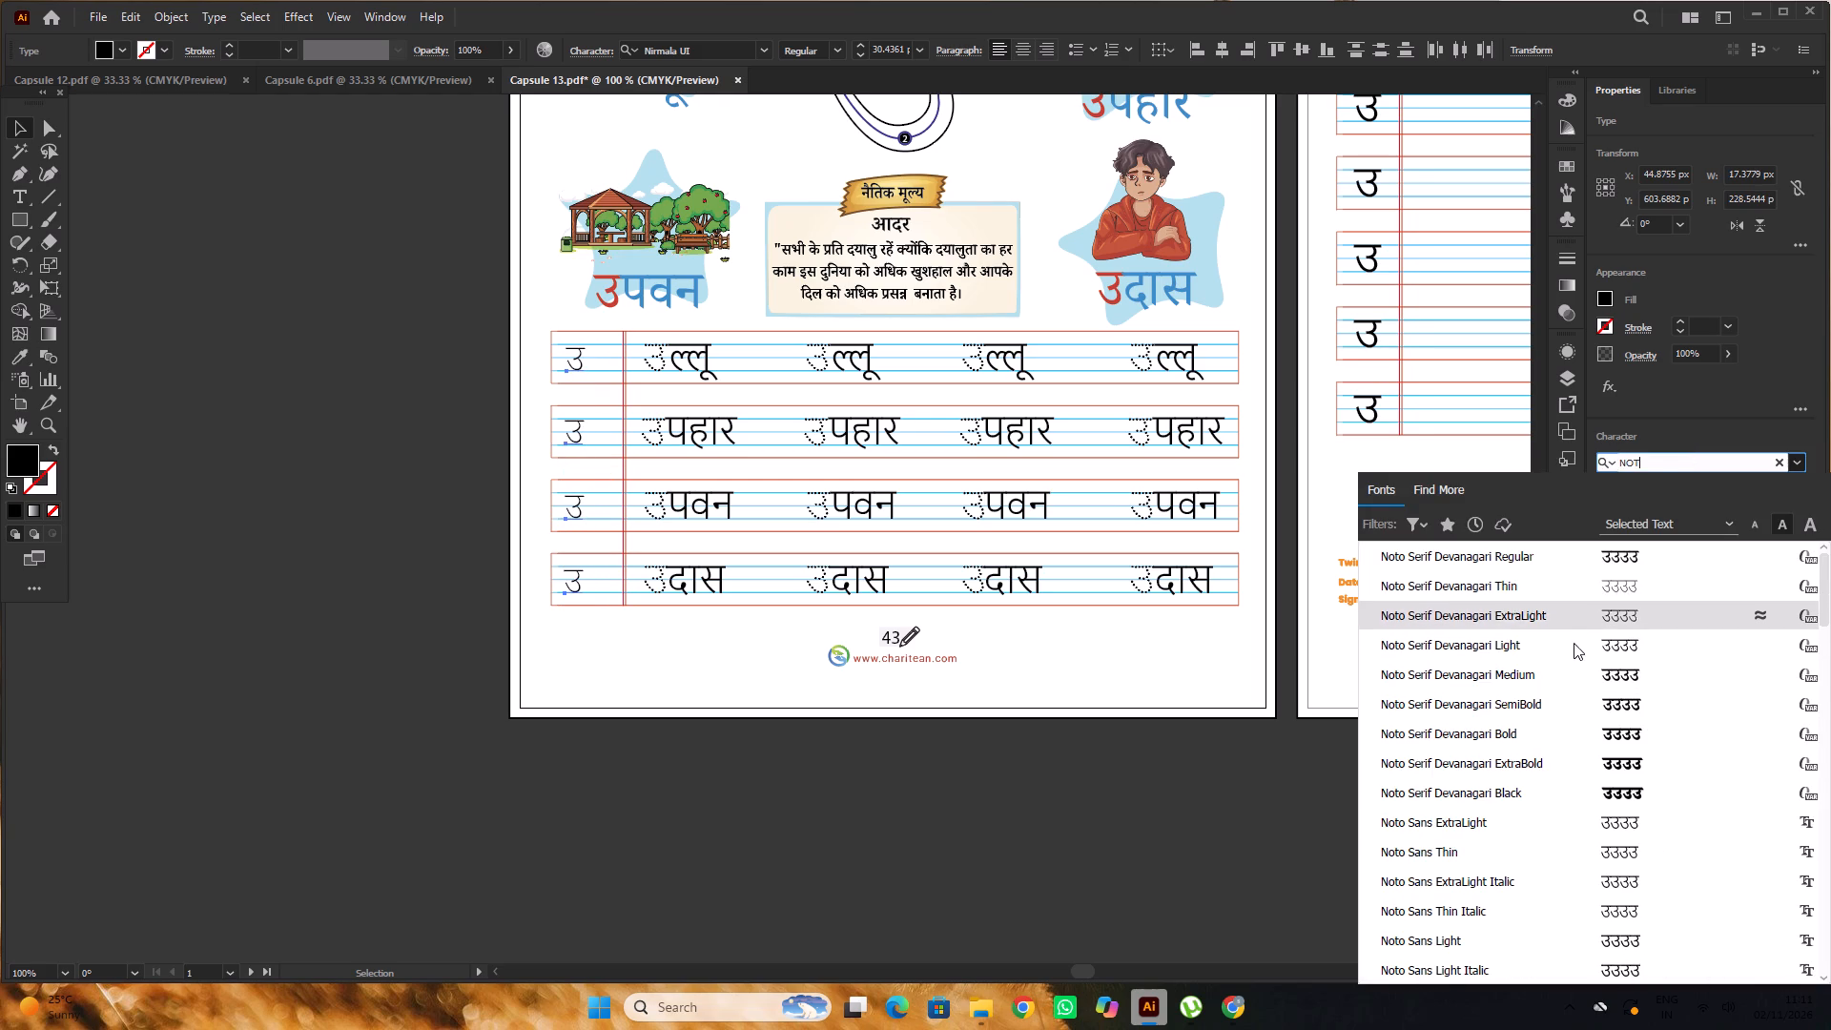
left_click(1569, 653)
left_click(281, 328)
Enlarge the first row's standalone उ to about 35.74 pt and position it between the top and bottom blue writing lines.
scroll(564, 337, "up", 5, "alt")
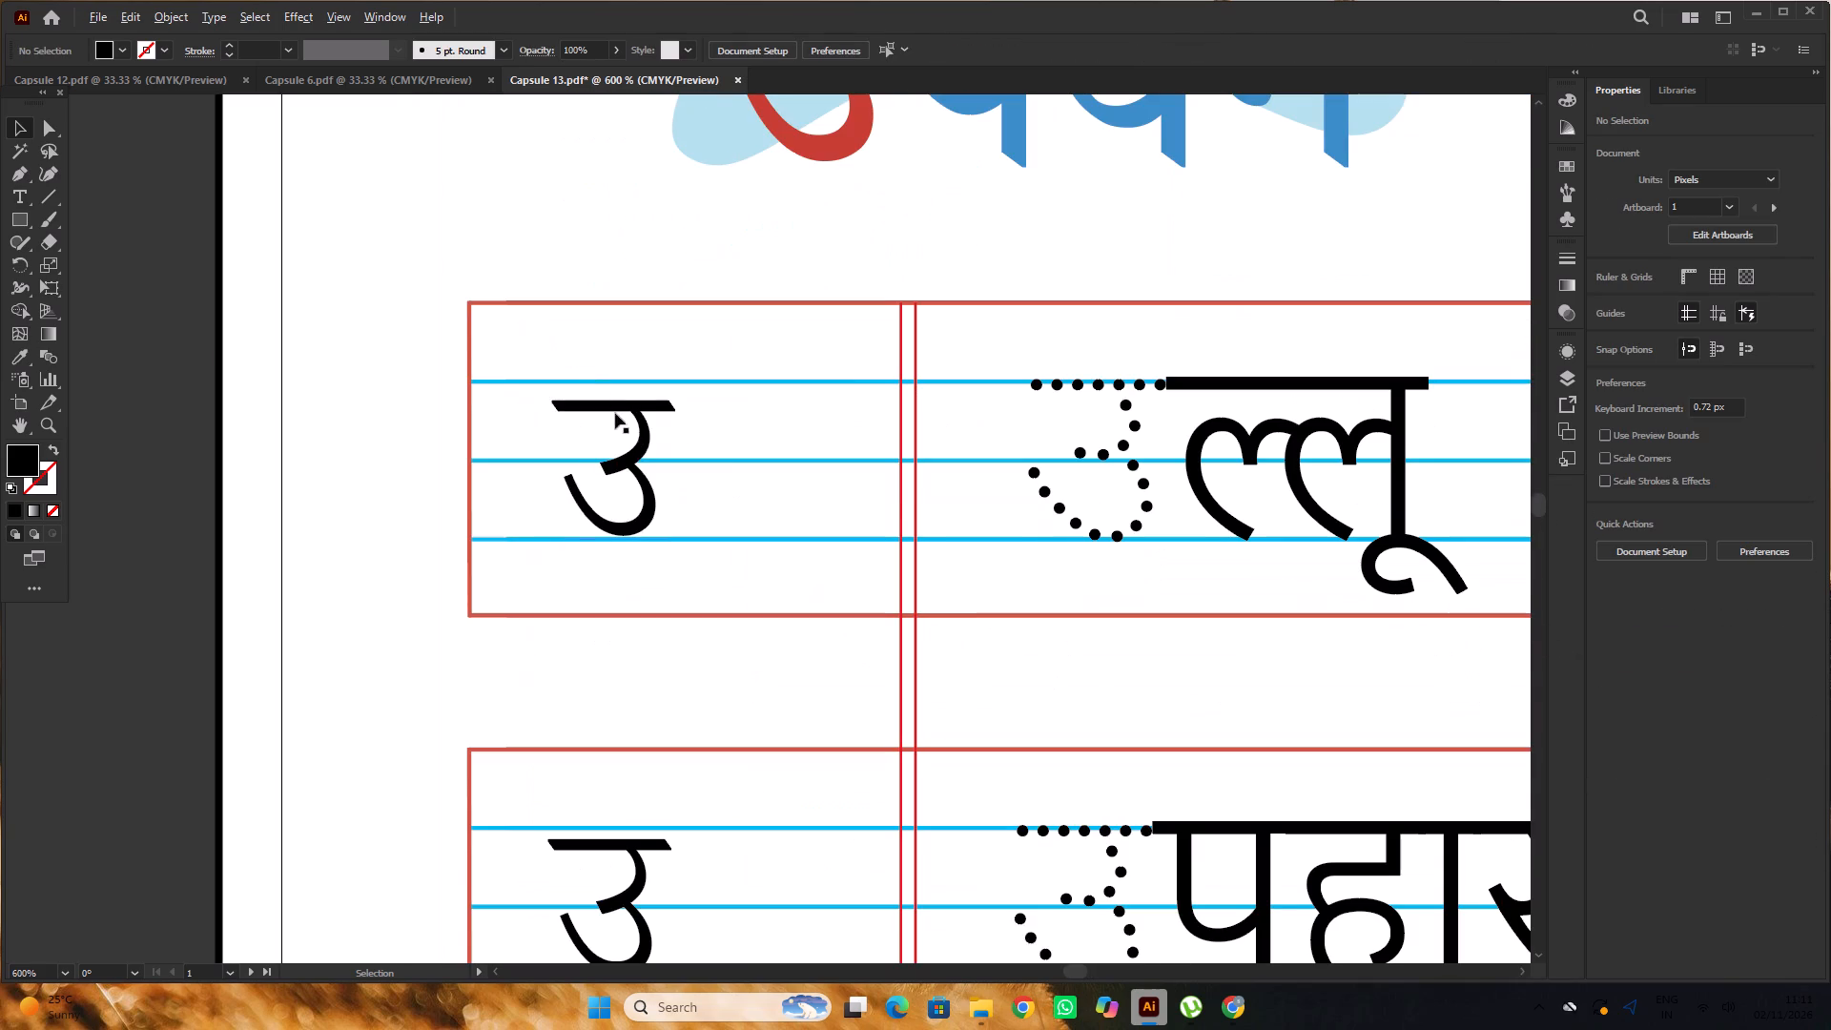
left_click_drag(643, 432, 670, 407)
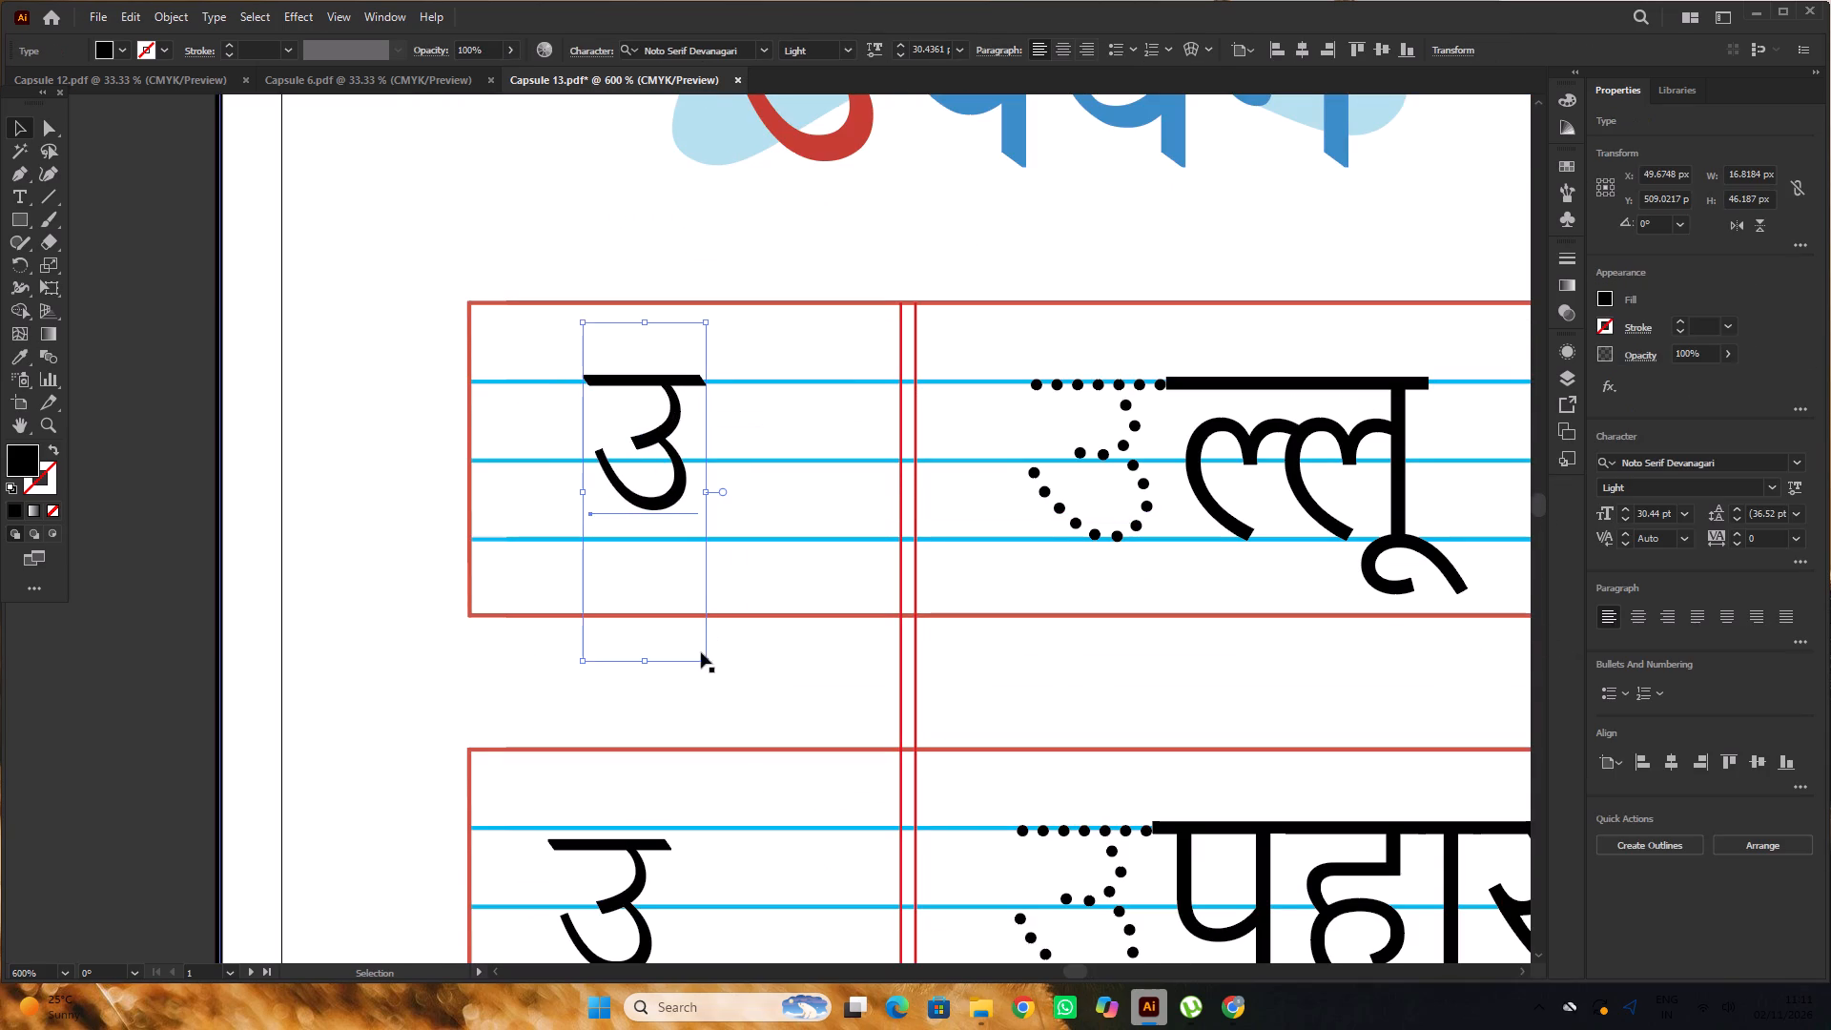
left_click_drag(706, 663, 731, 711)
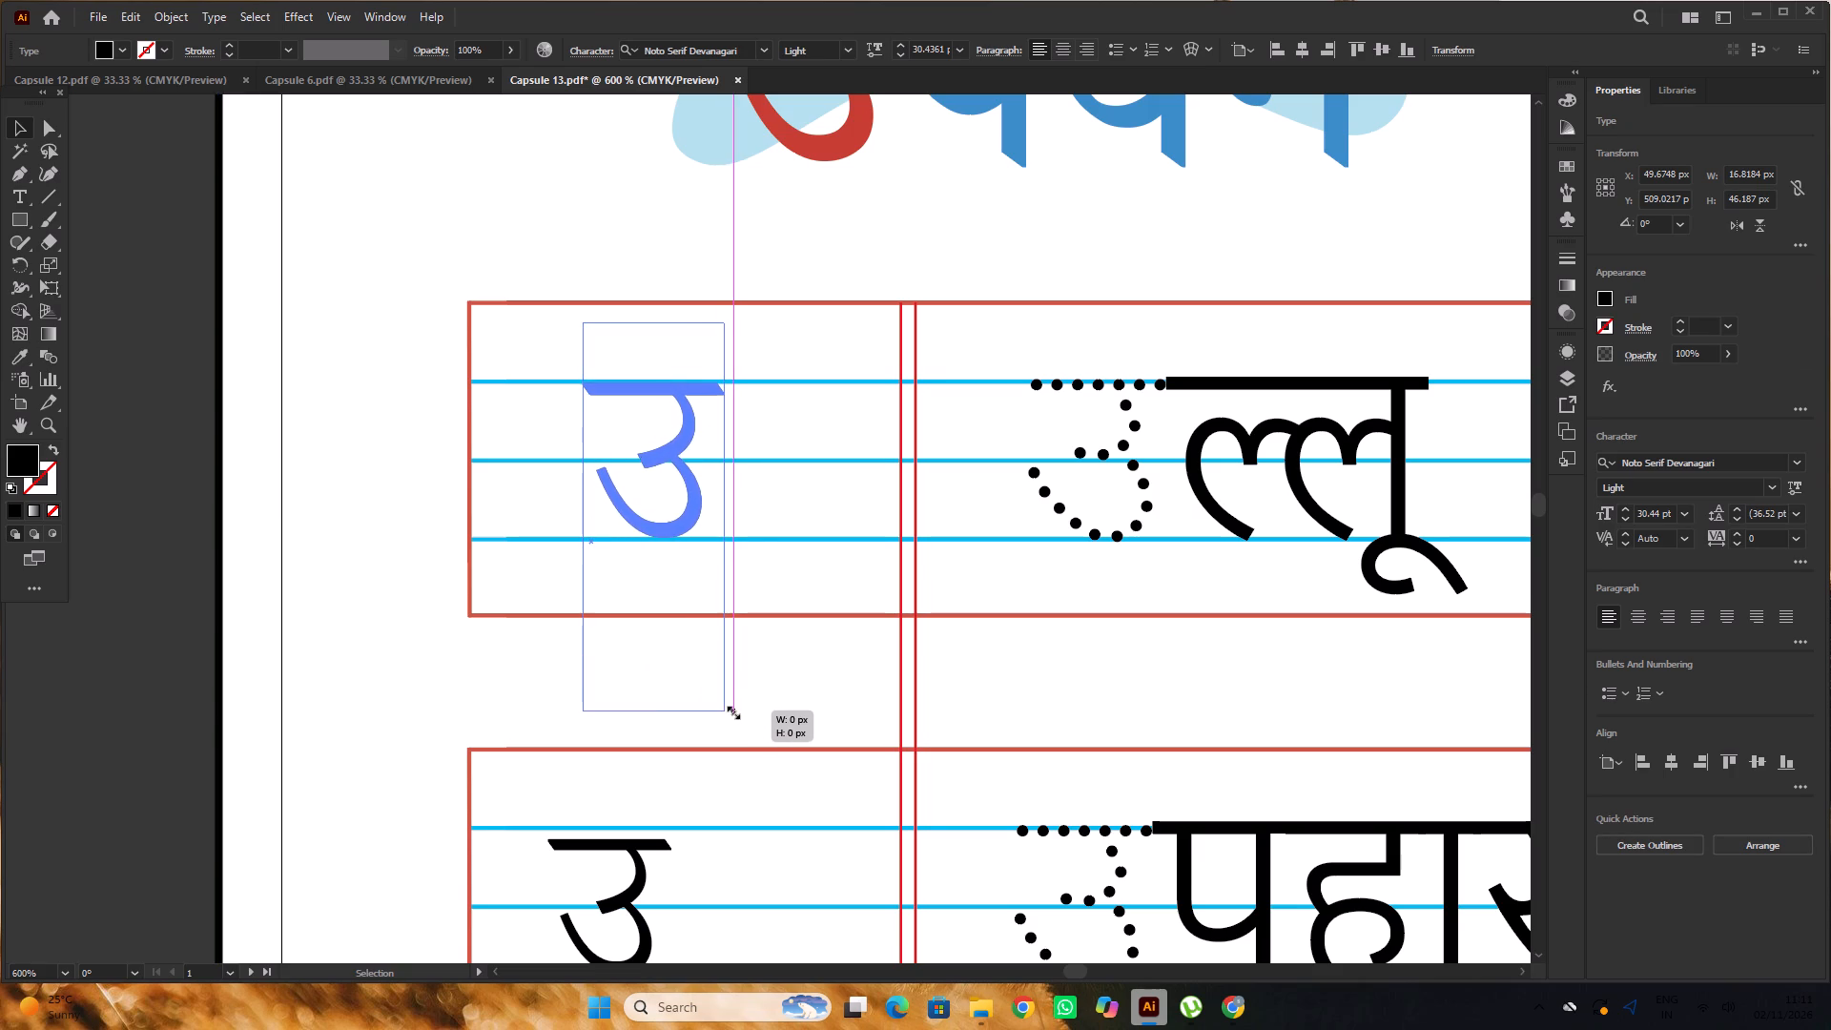
left_click_drag(731, 711, 731, 707)
scroll(676, 440, "down", 2, "alt")
scroll(674, 392, "up", 3, "alt")
left_click(688, 477)
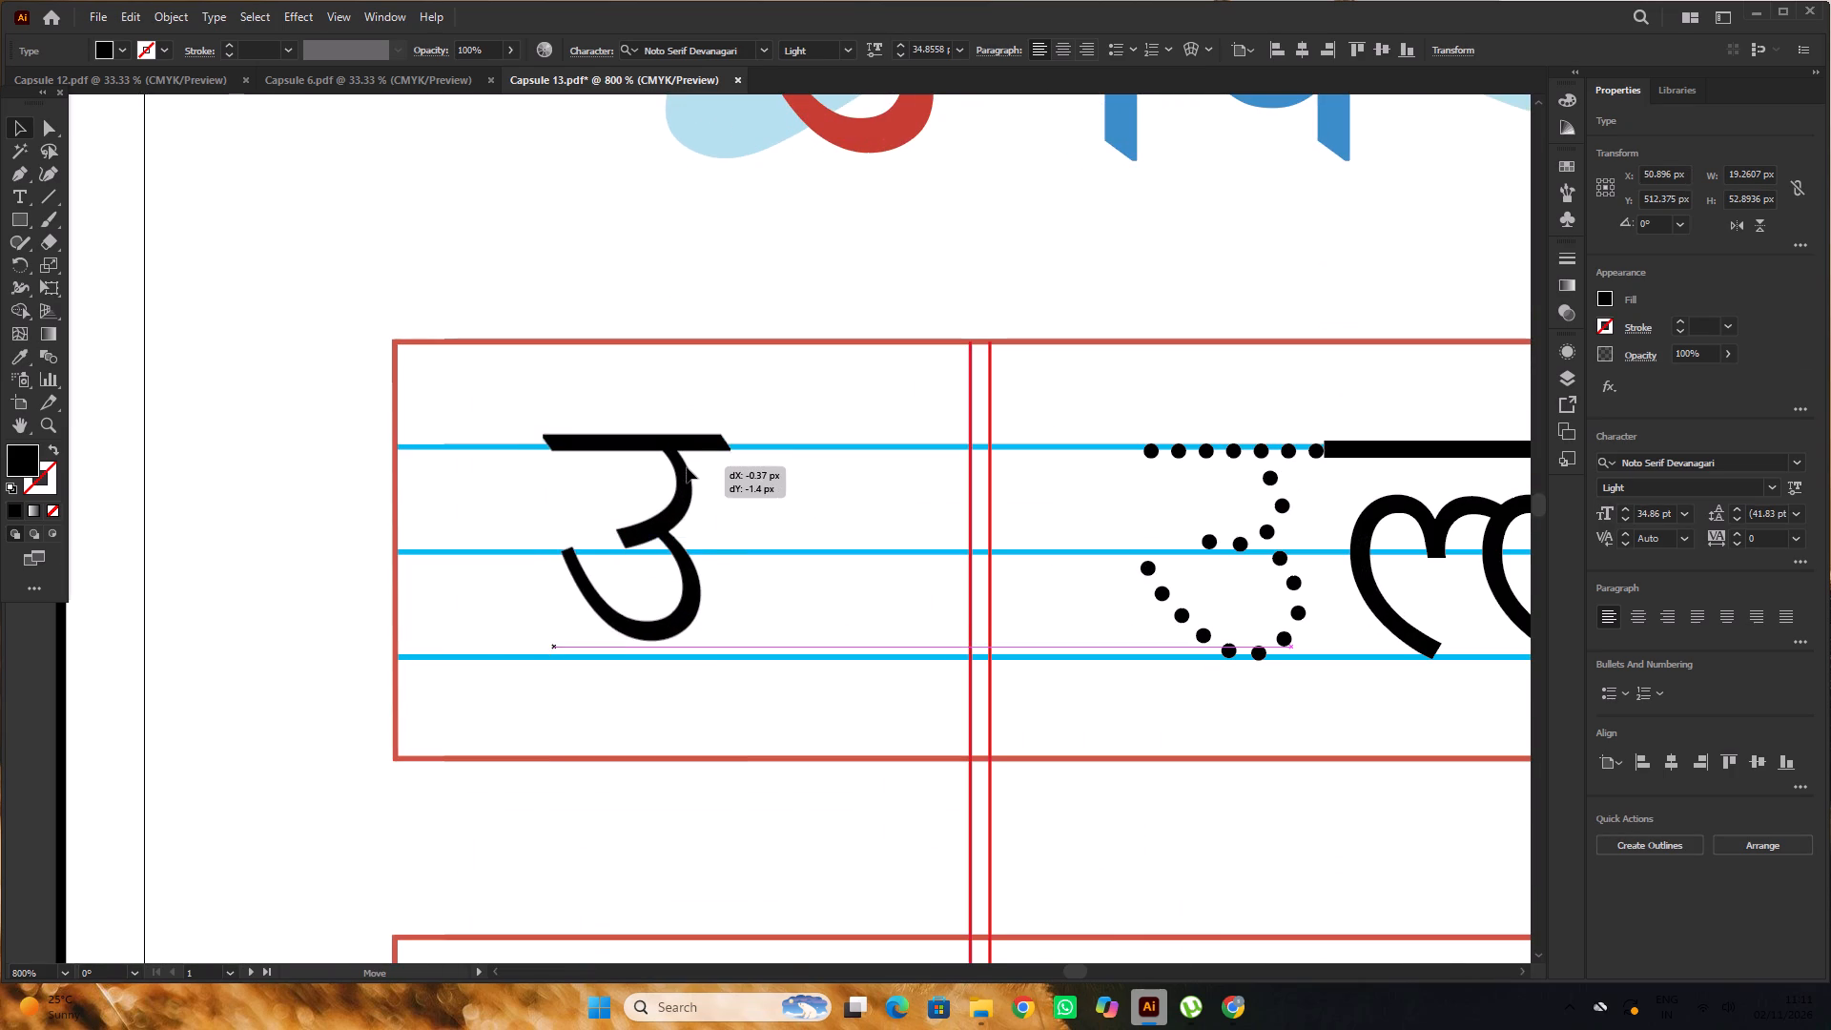
scroll(689, 466, "down", 4, "alt")
scroll(695, 587, "up", 2, "alt")
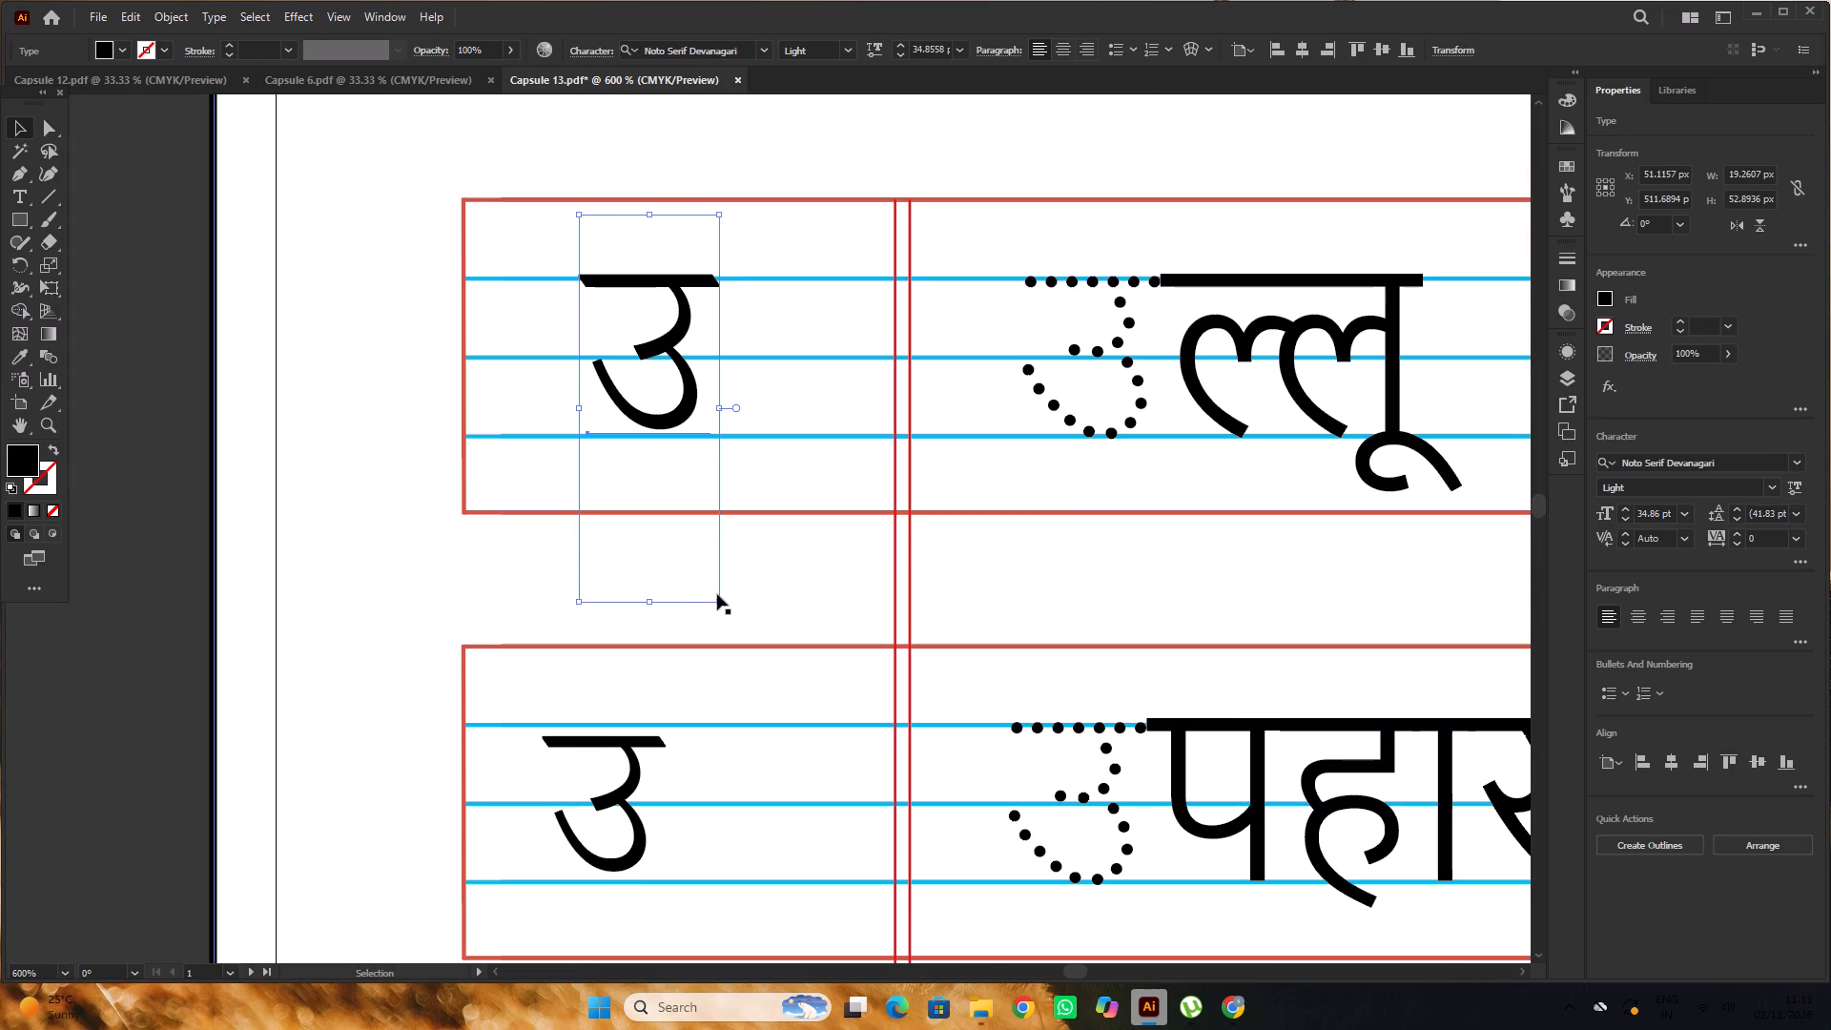
left_click(719, 604, "shift")
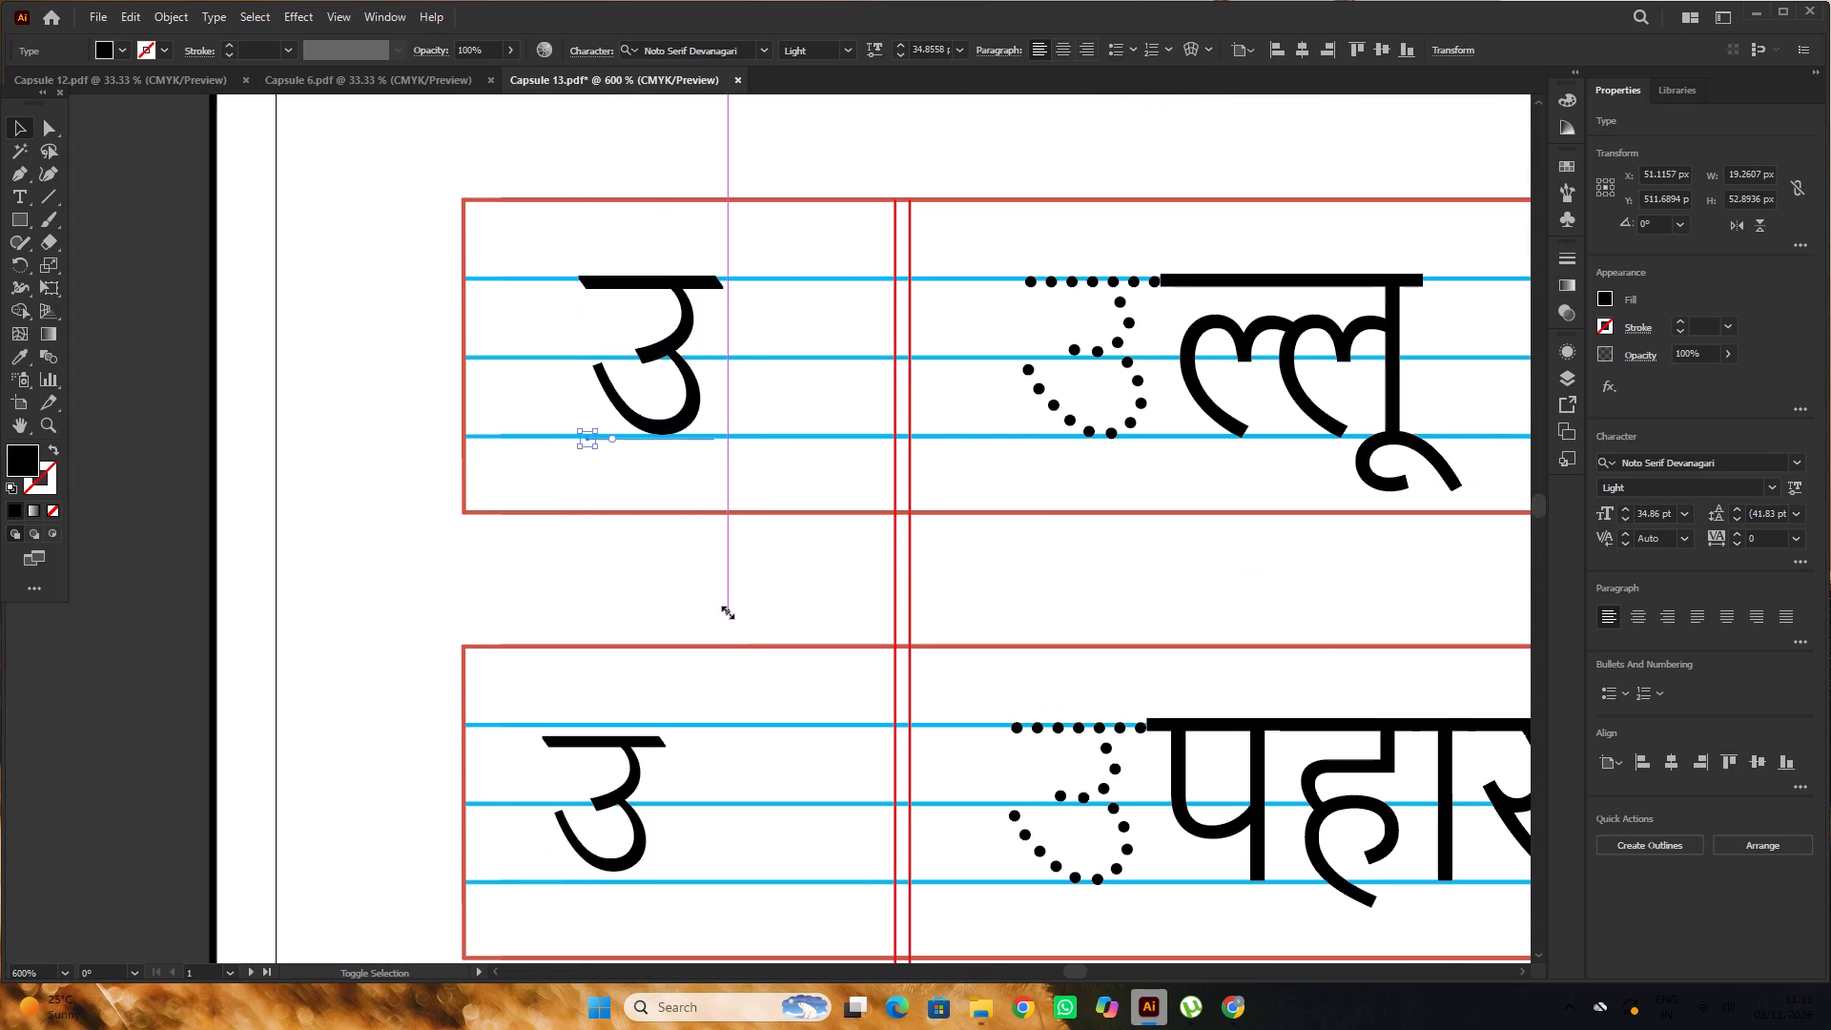
scroll(691, 487, "down", 3, "alt")
left_click(485, 399)
Delete the standalone उ letters from the उपहार, उपवन and उदास rows.
scroll(485, 398, "down", 6)
scroll(738, 517, "up", 2, "alt")
left_click(615, 413)
scroll(615, 413, "down", 1, "alt")
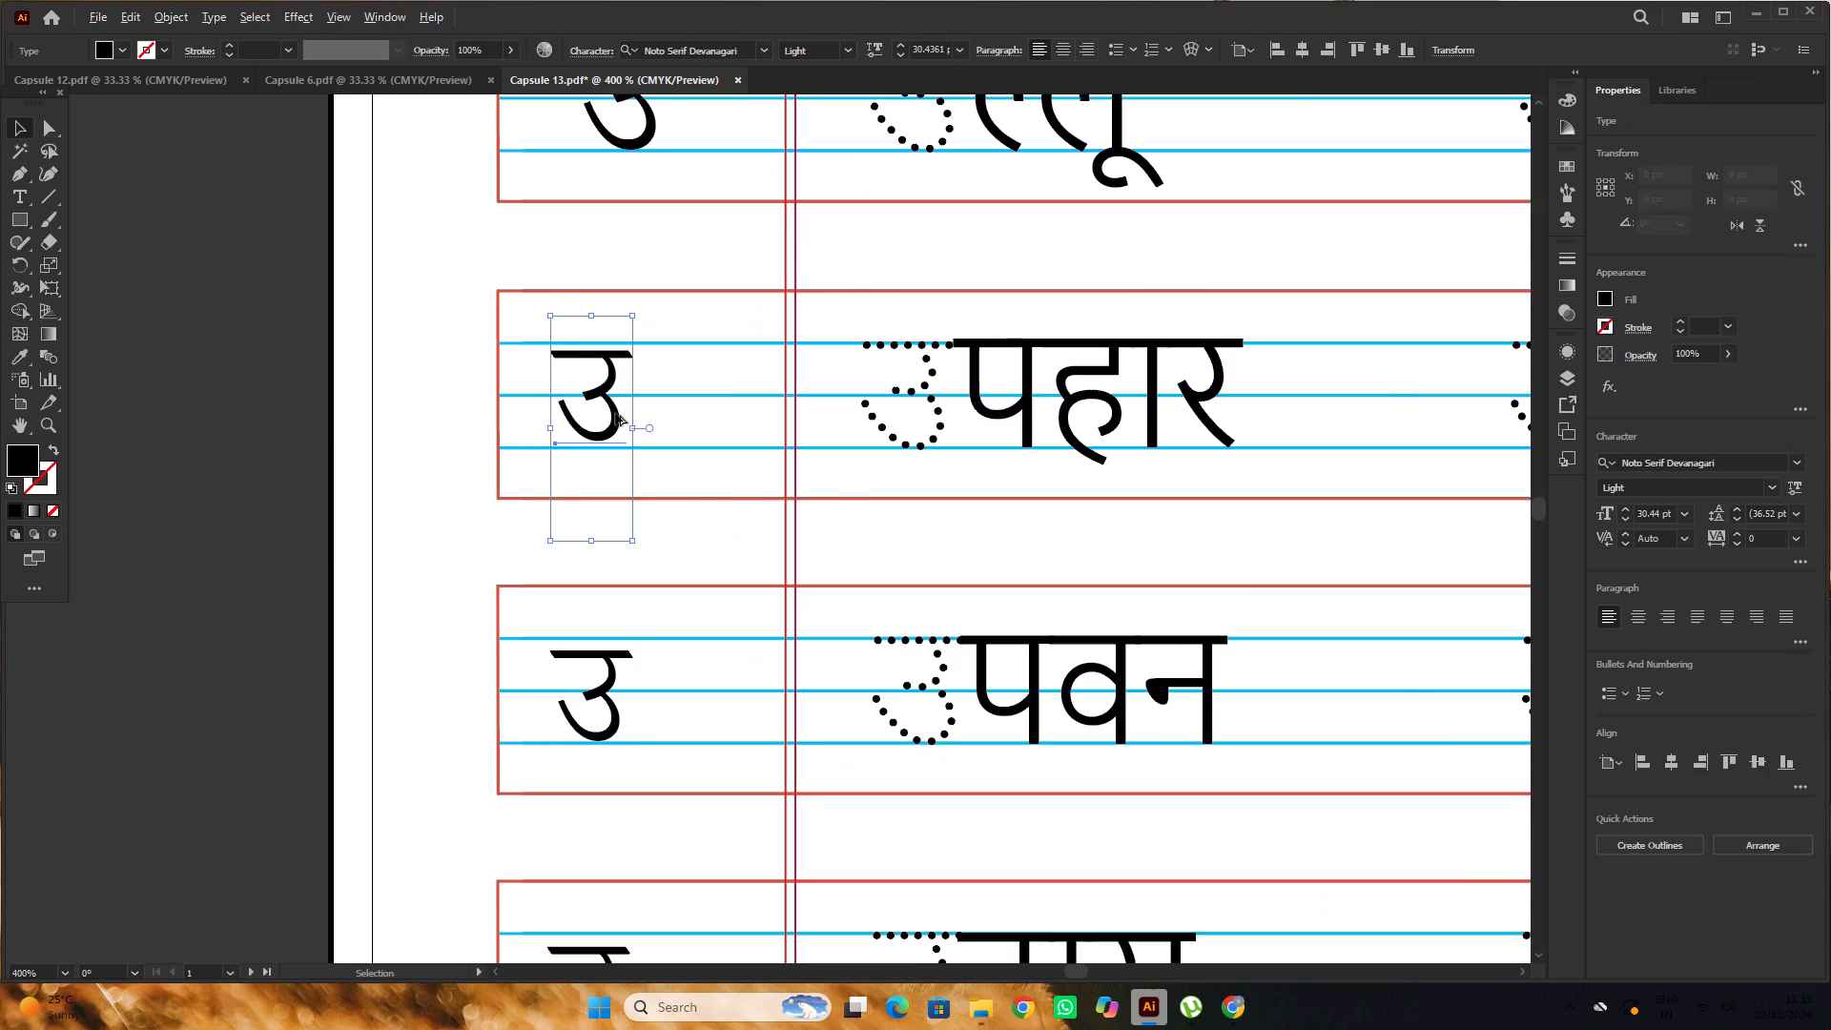
scroll(615, 413, "down", 1, "alt")
left_click(613, 555, "shift")
left_click(606, 674, "shift")
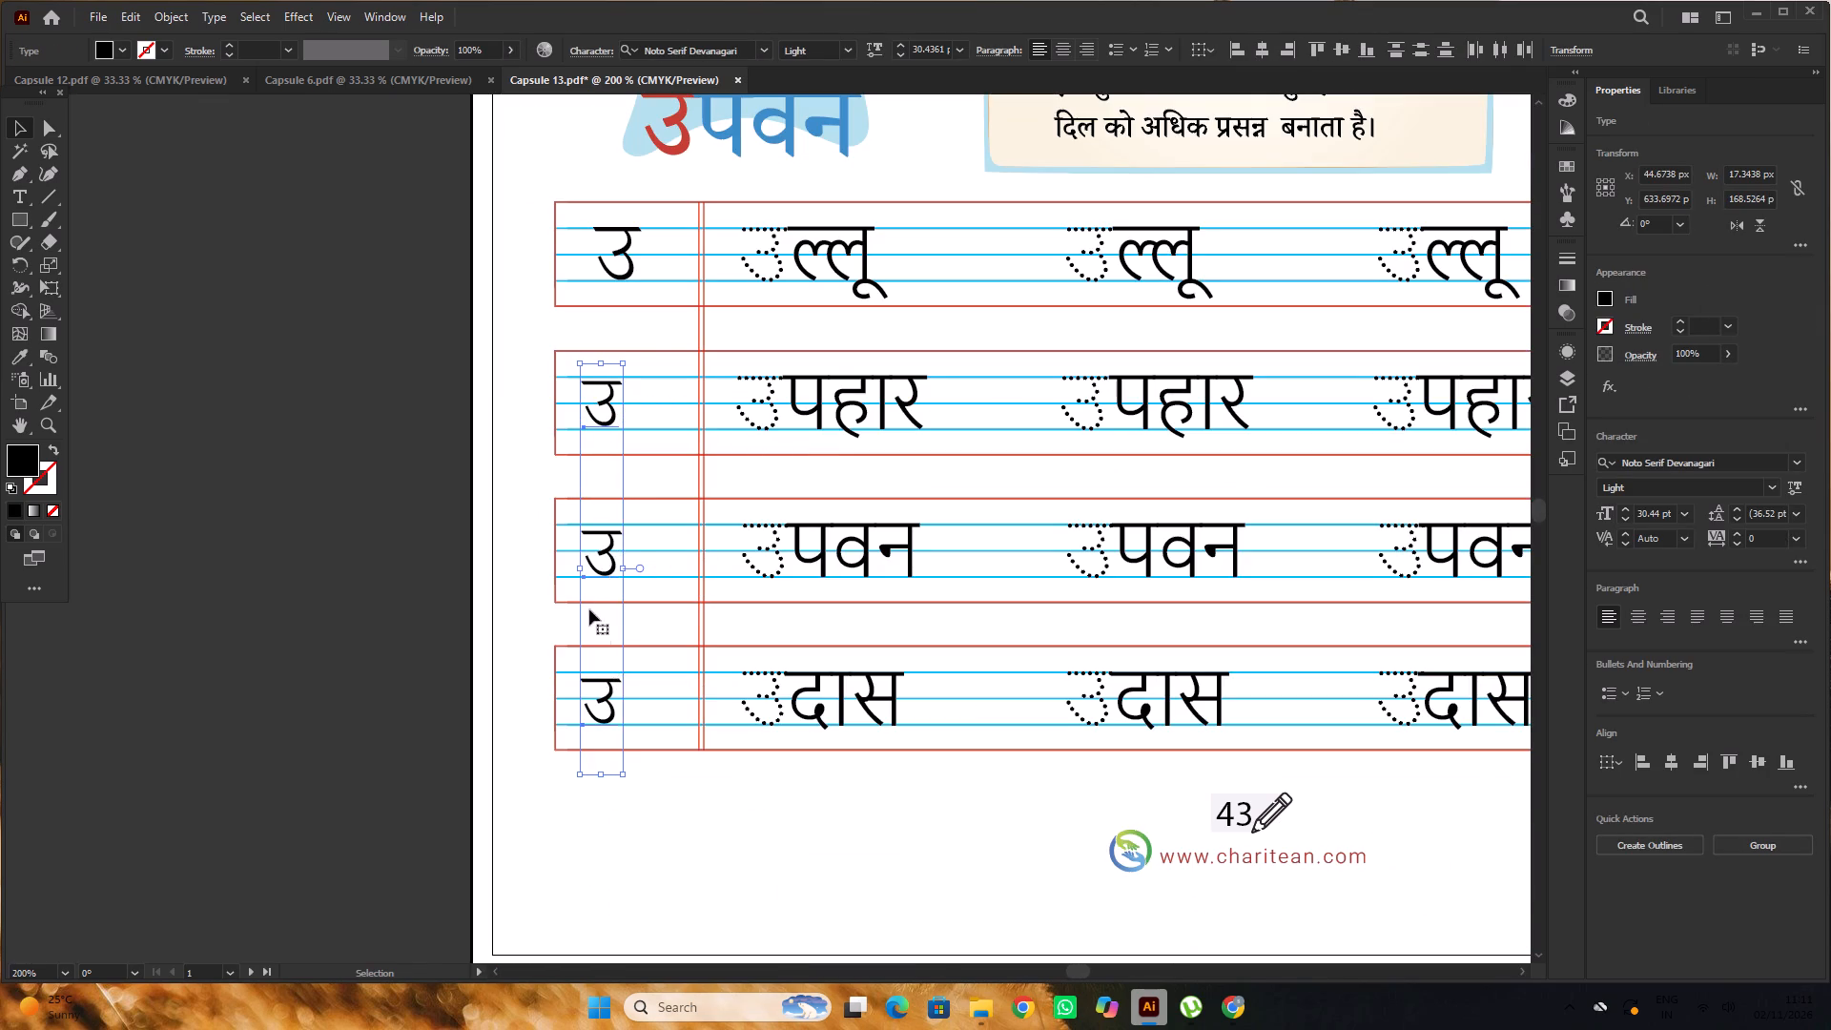
key("Delete")
Copy the resized उ straight down into the उपहार row and fine-tune its vertical position on the blue writing lines.
scroll(648, 367, "up", 4)
scroll(641, 347, "down", 2)
scroll(620, 324, "up", 2, "alt")
left_click_drag(635, 319, 649, 481, "alt")
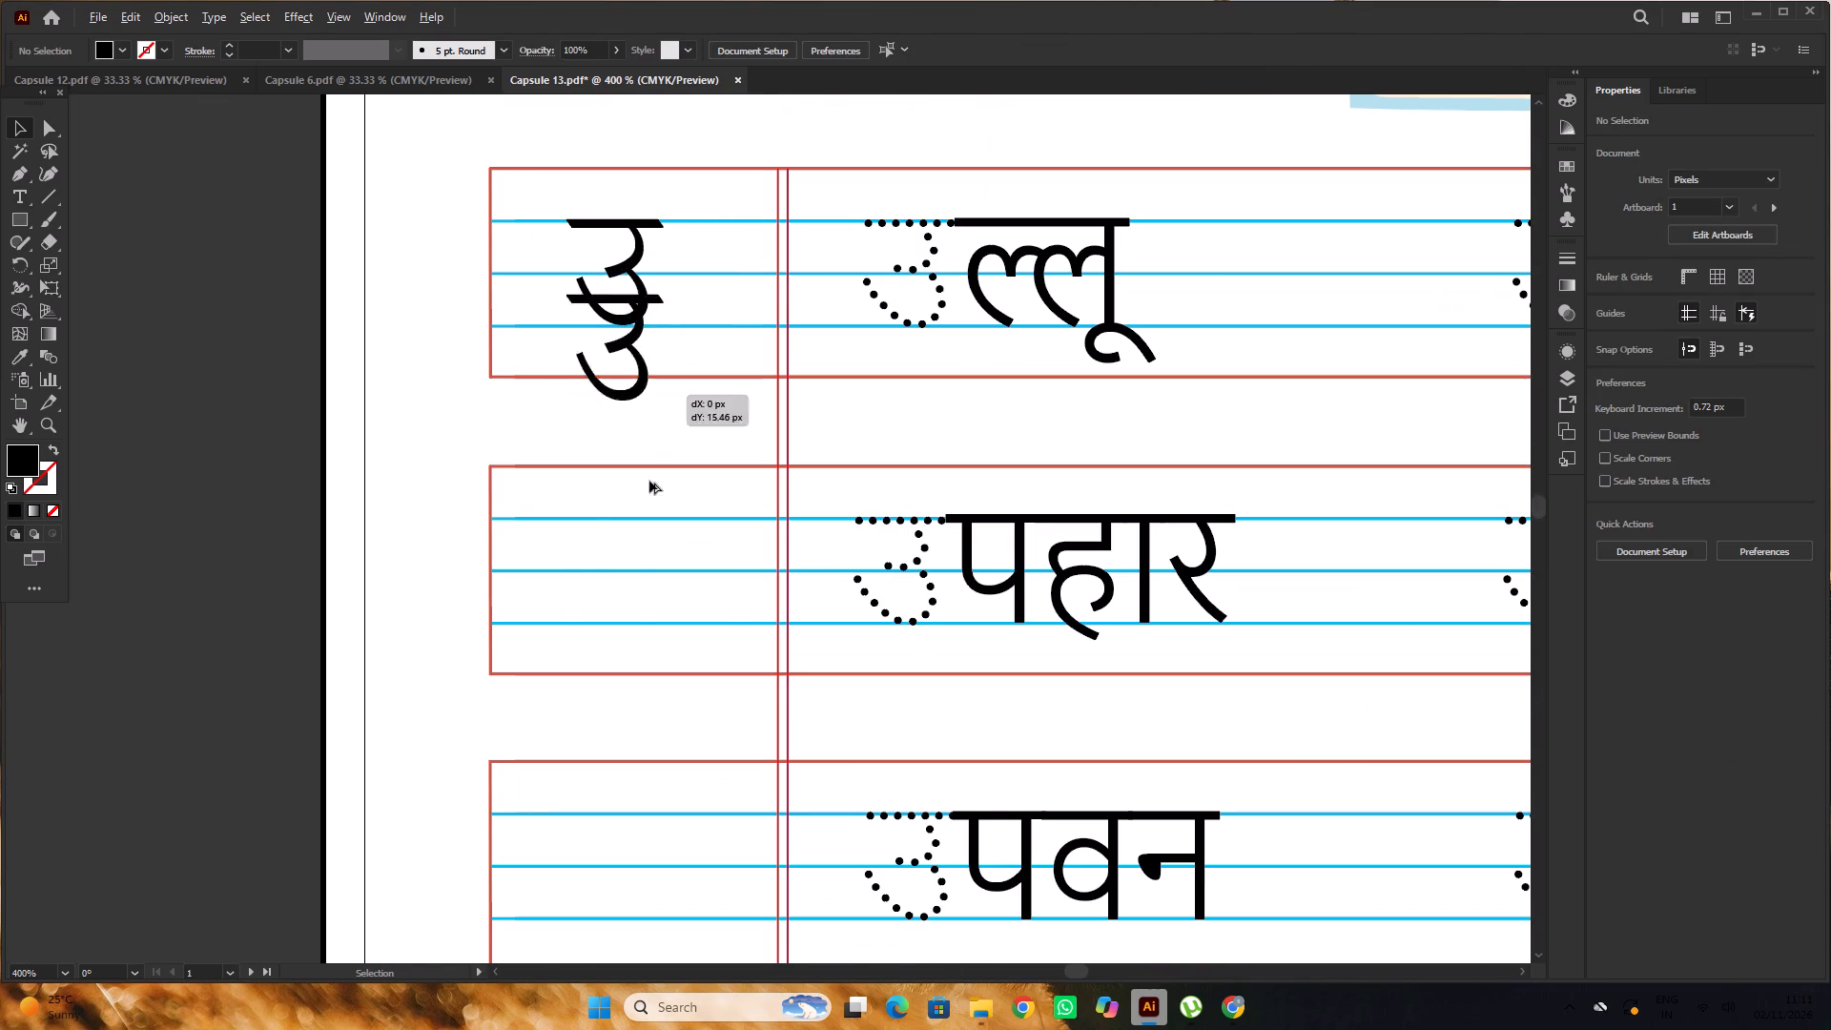
left_click_drag(649, 481, 627, 616, "alt")
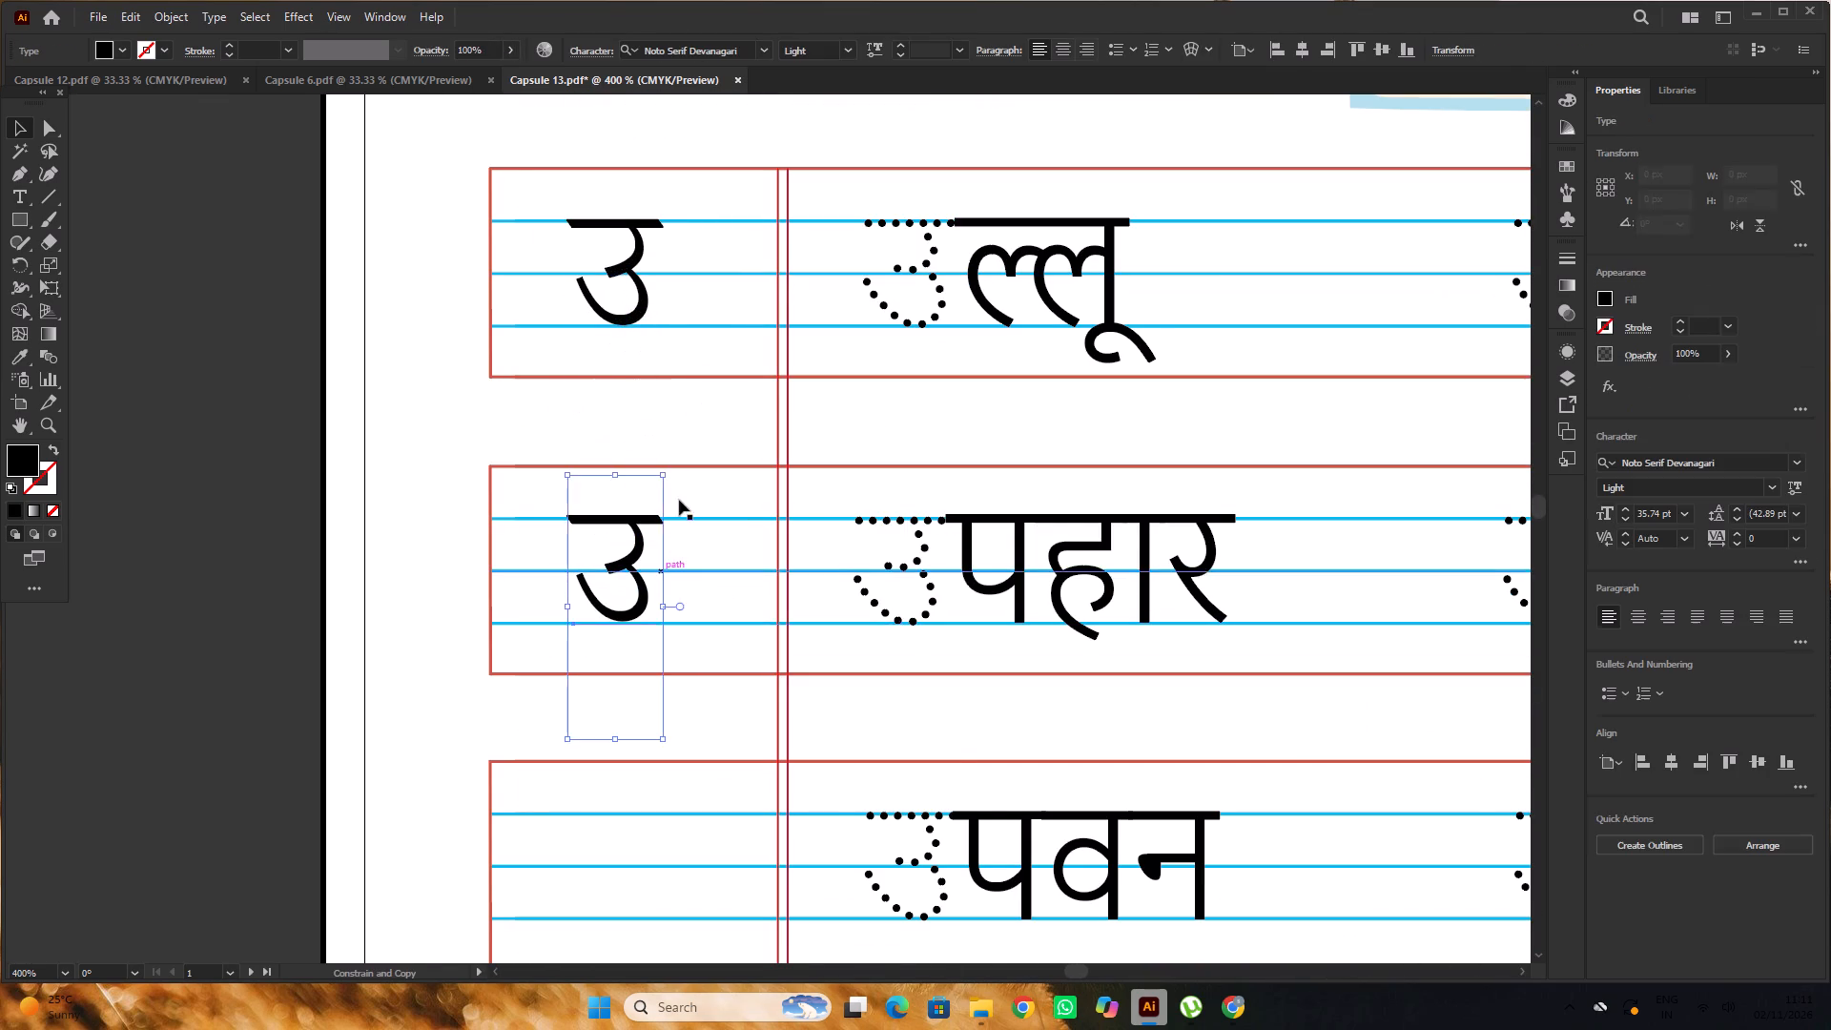
scroll(679, 500, "down", 6, "alt")
scroll(674, 488, "up", 6, "alt")
left_click(687, 417)
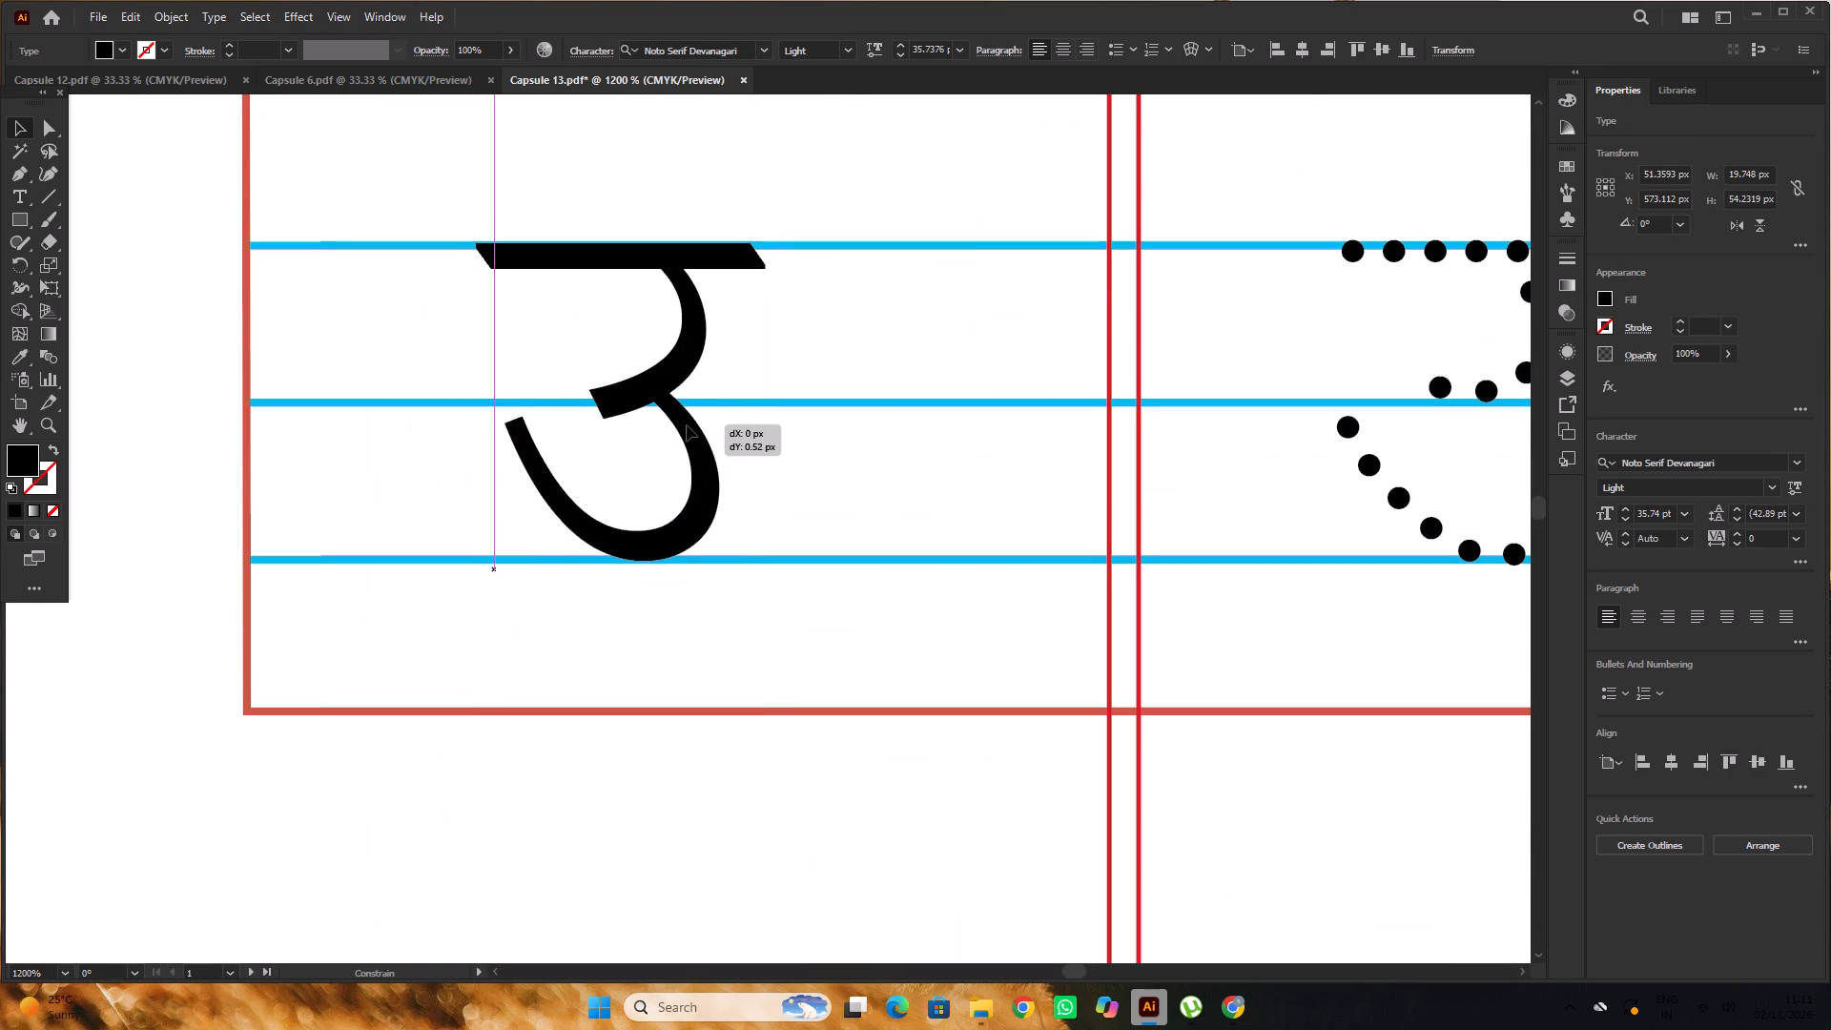
scroll(688, 418, "down", 2, "alt")
scroll(718, 547, "down", 3, "alt")
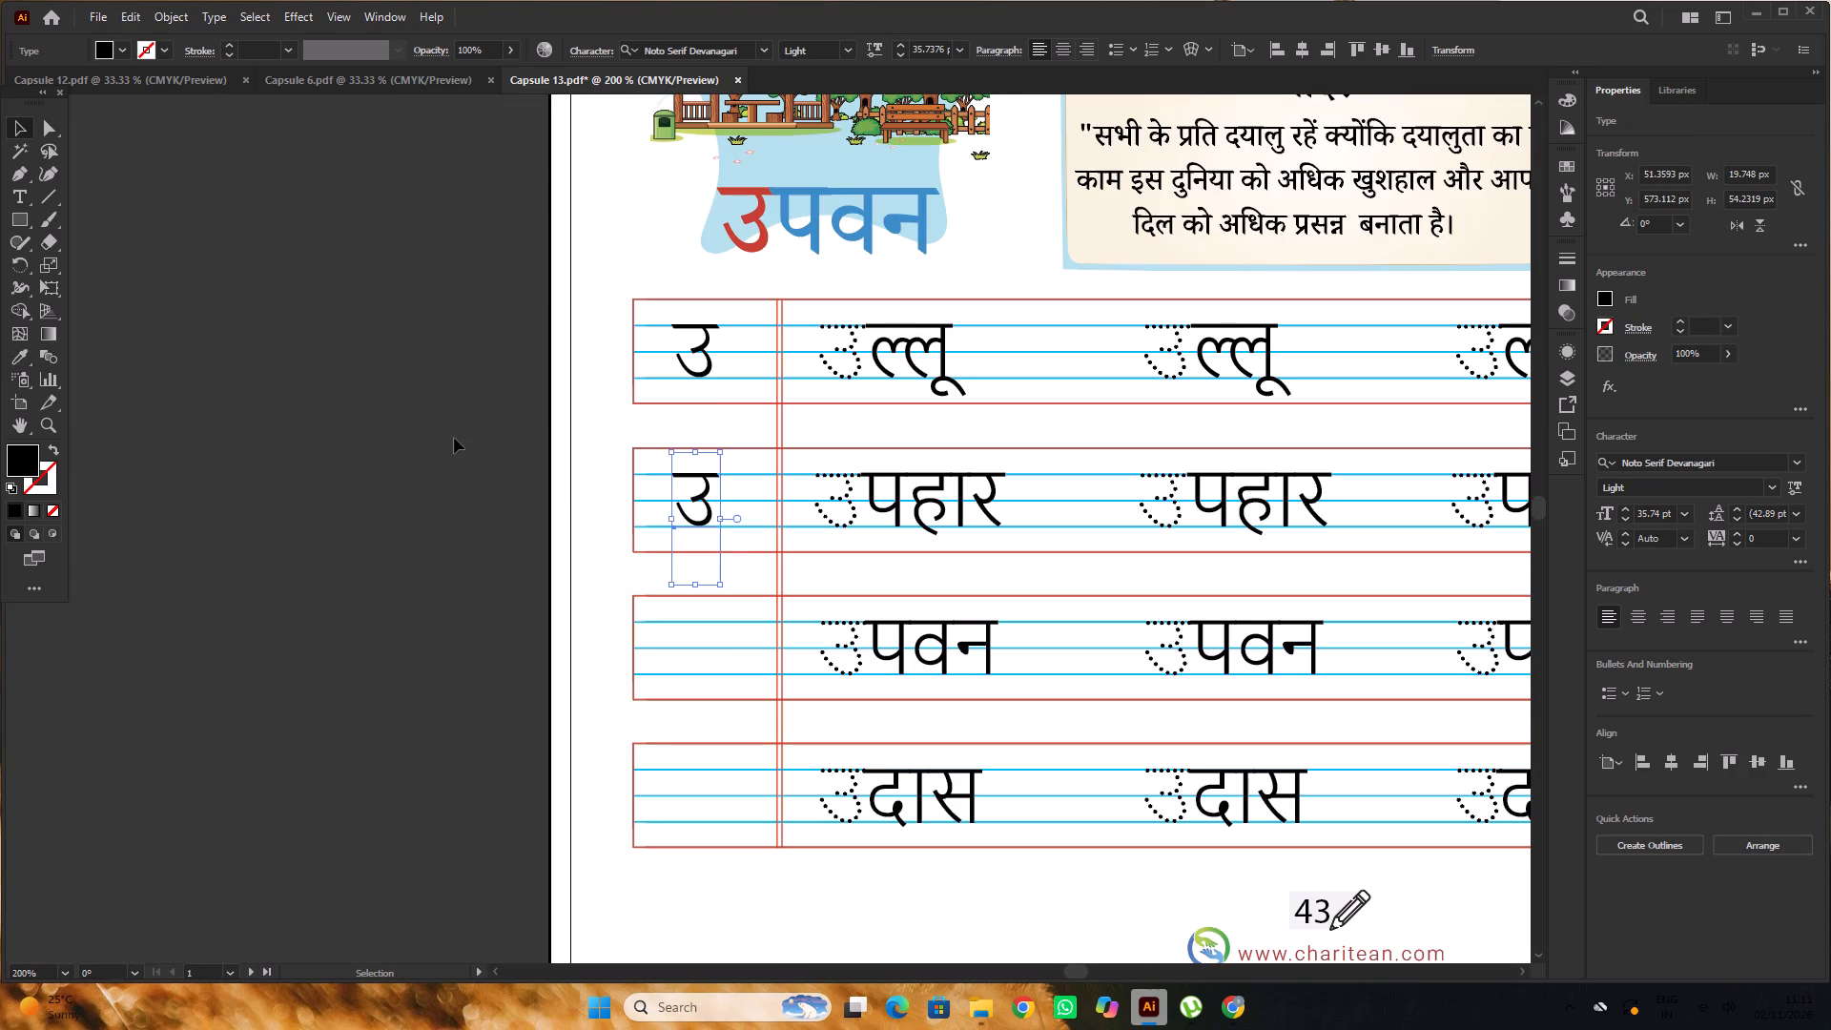
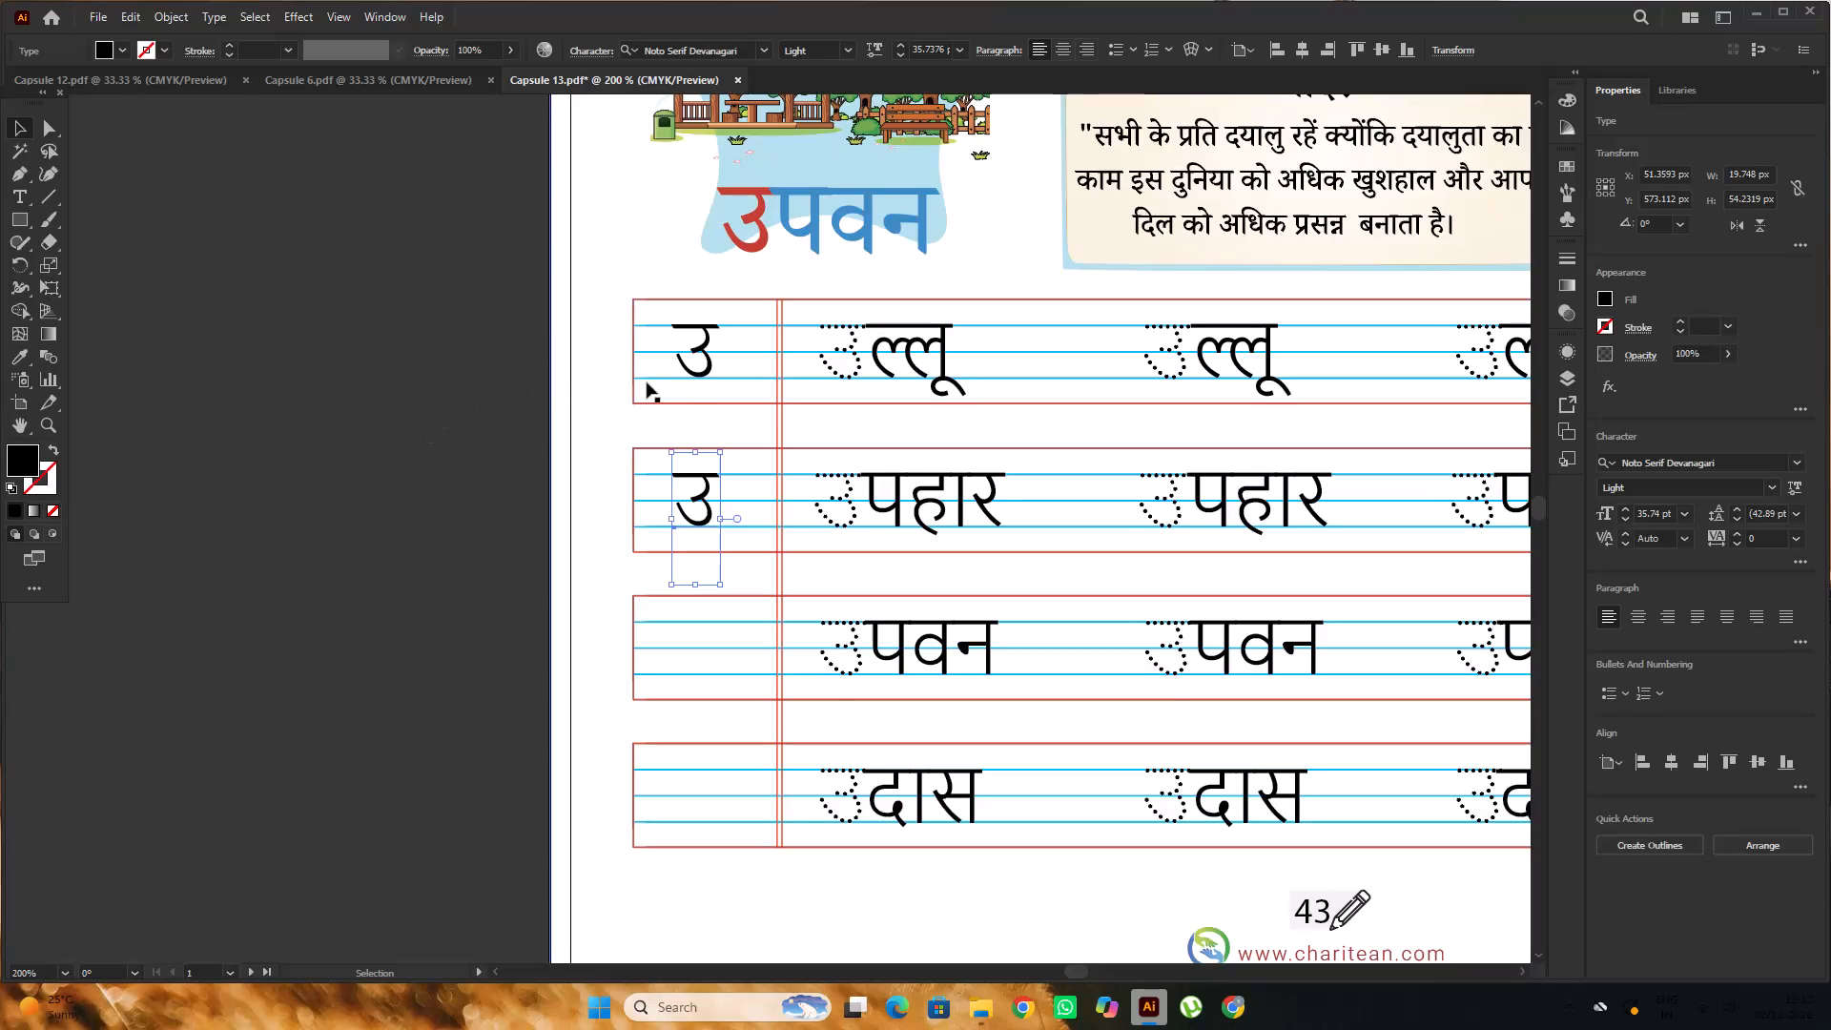
Copy the resized standalone उ straight down into the first column of the उपवन and उदास rows, between the blue writing lines.
scroll(670, 372, "down", 3)
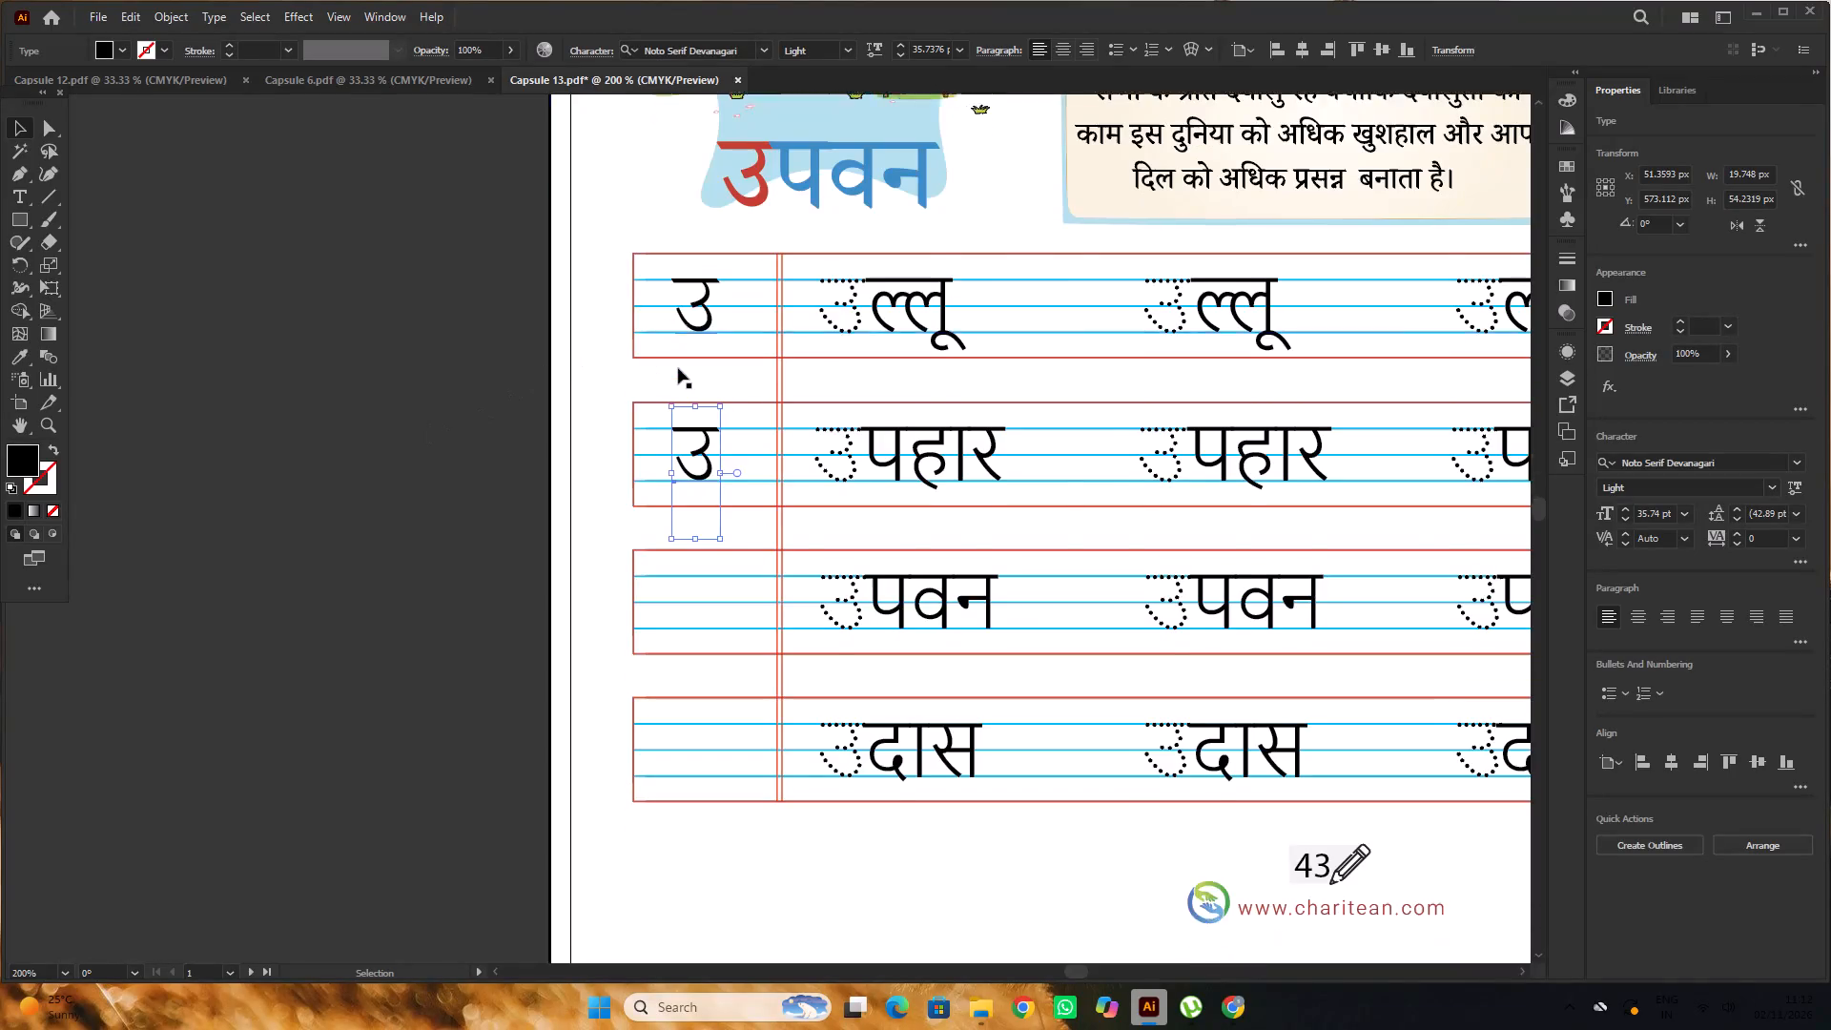
scroll(678, 368, "down", 5)
scroll(689, 363, "up", 4, "alt")
left_click_drag(686, 240, 712, 461, "alt")
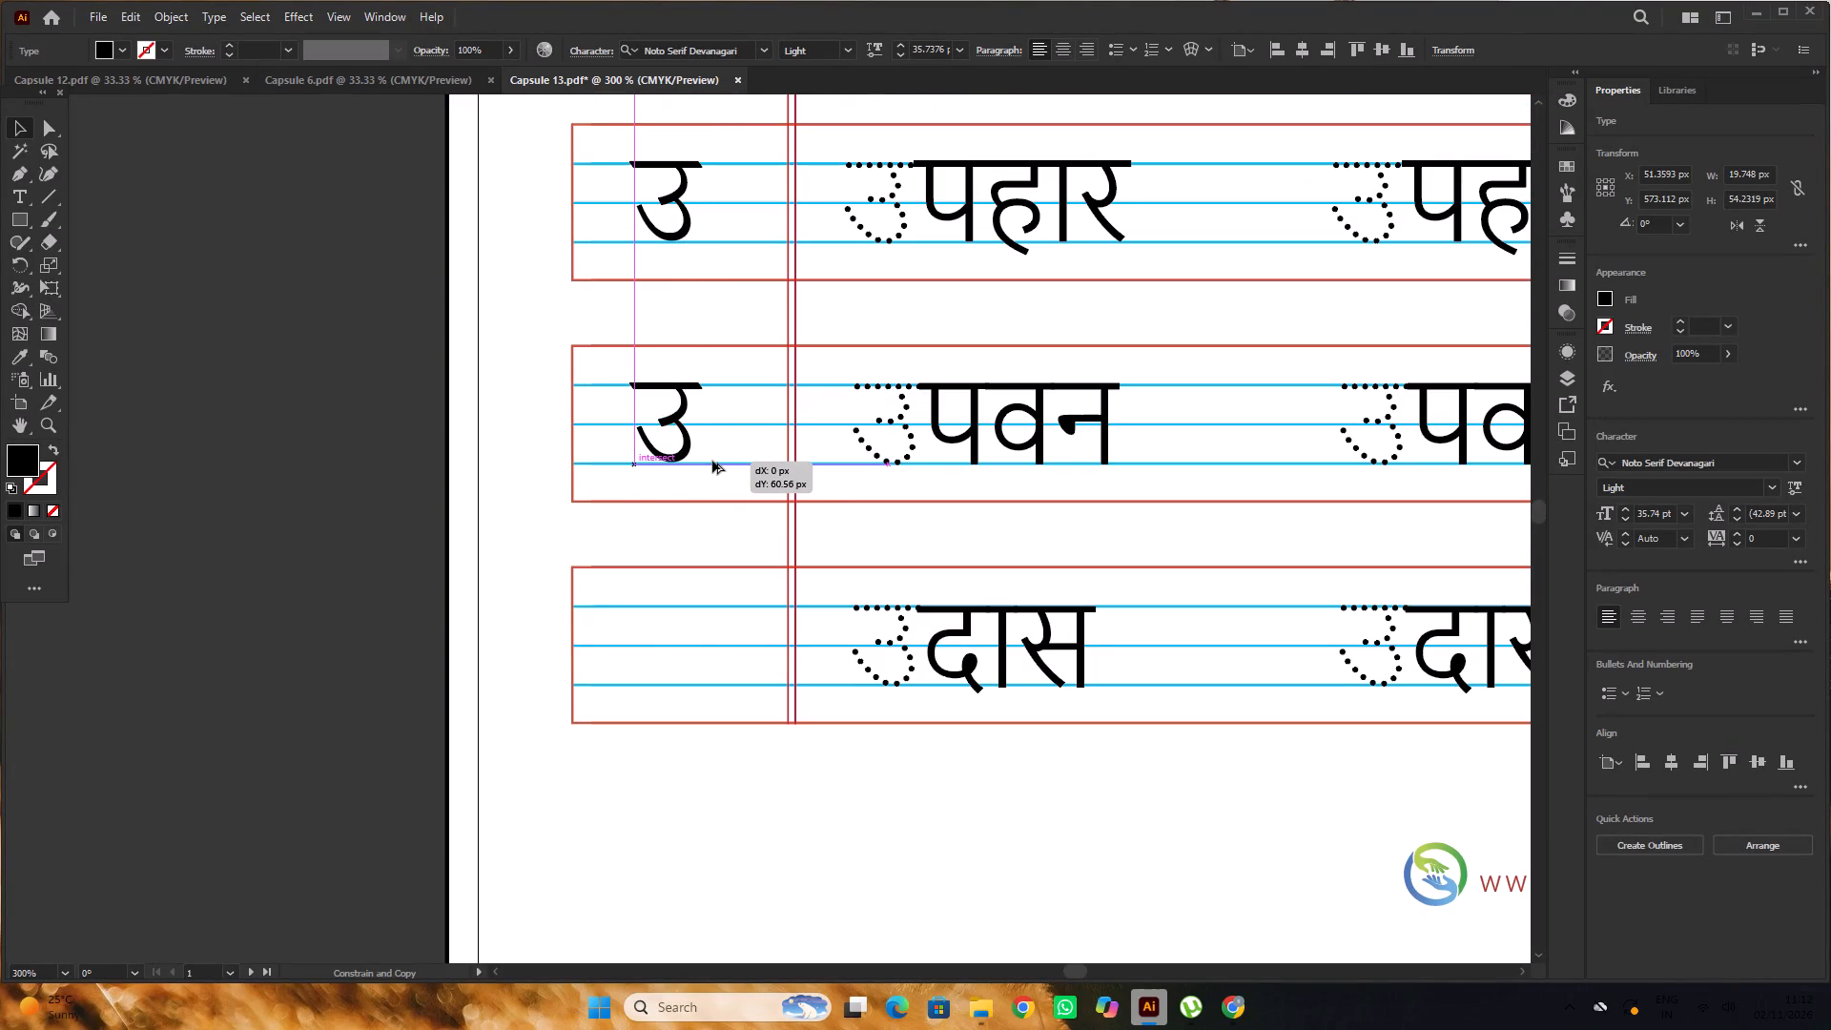
left_click_drag(712, 461, 711, 462, "alt")
scroll(670, 394, "down", 3)
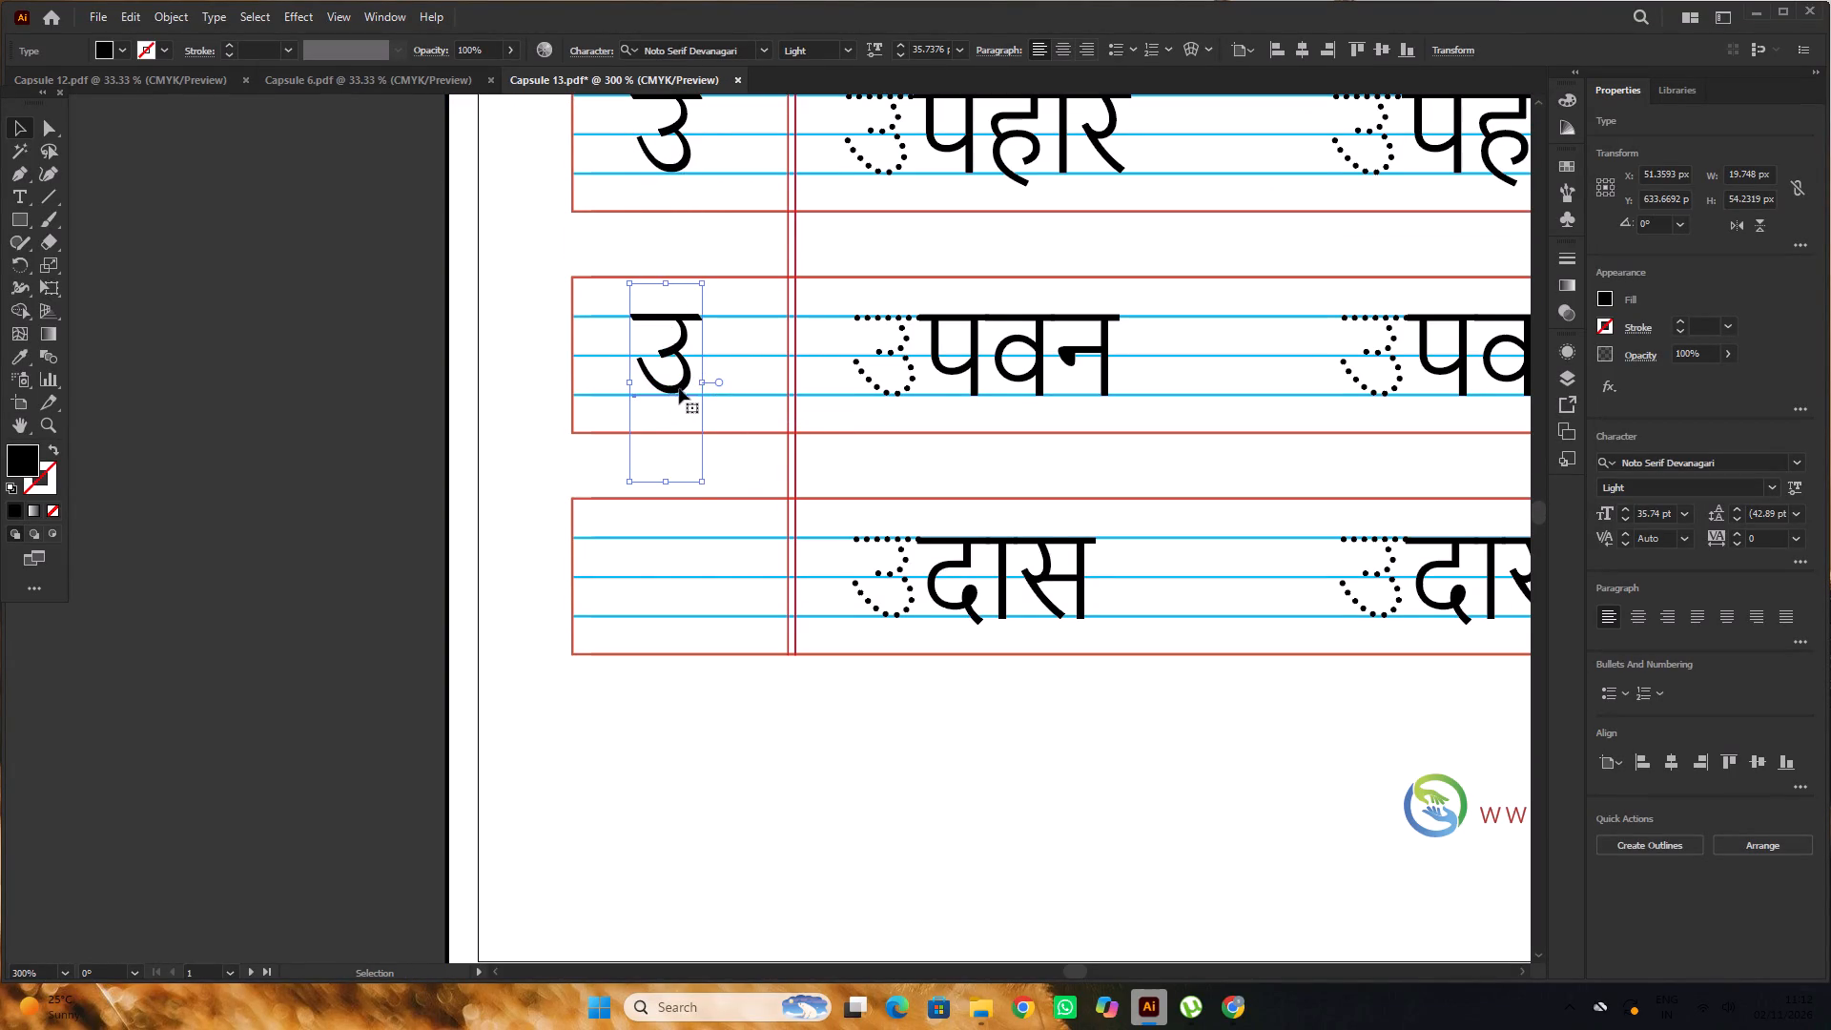
left_click_drag(680, 387, 690, 608, "alt")
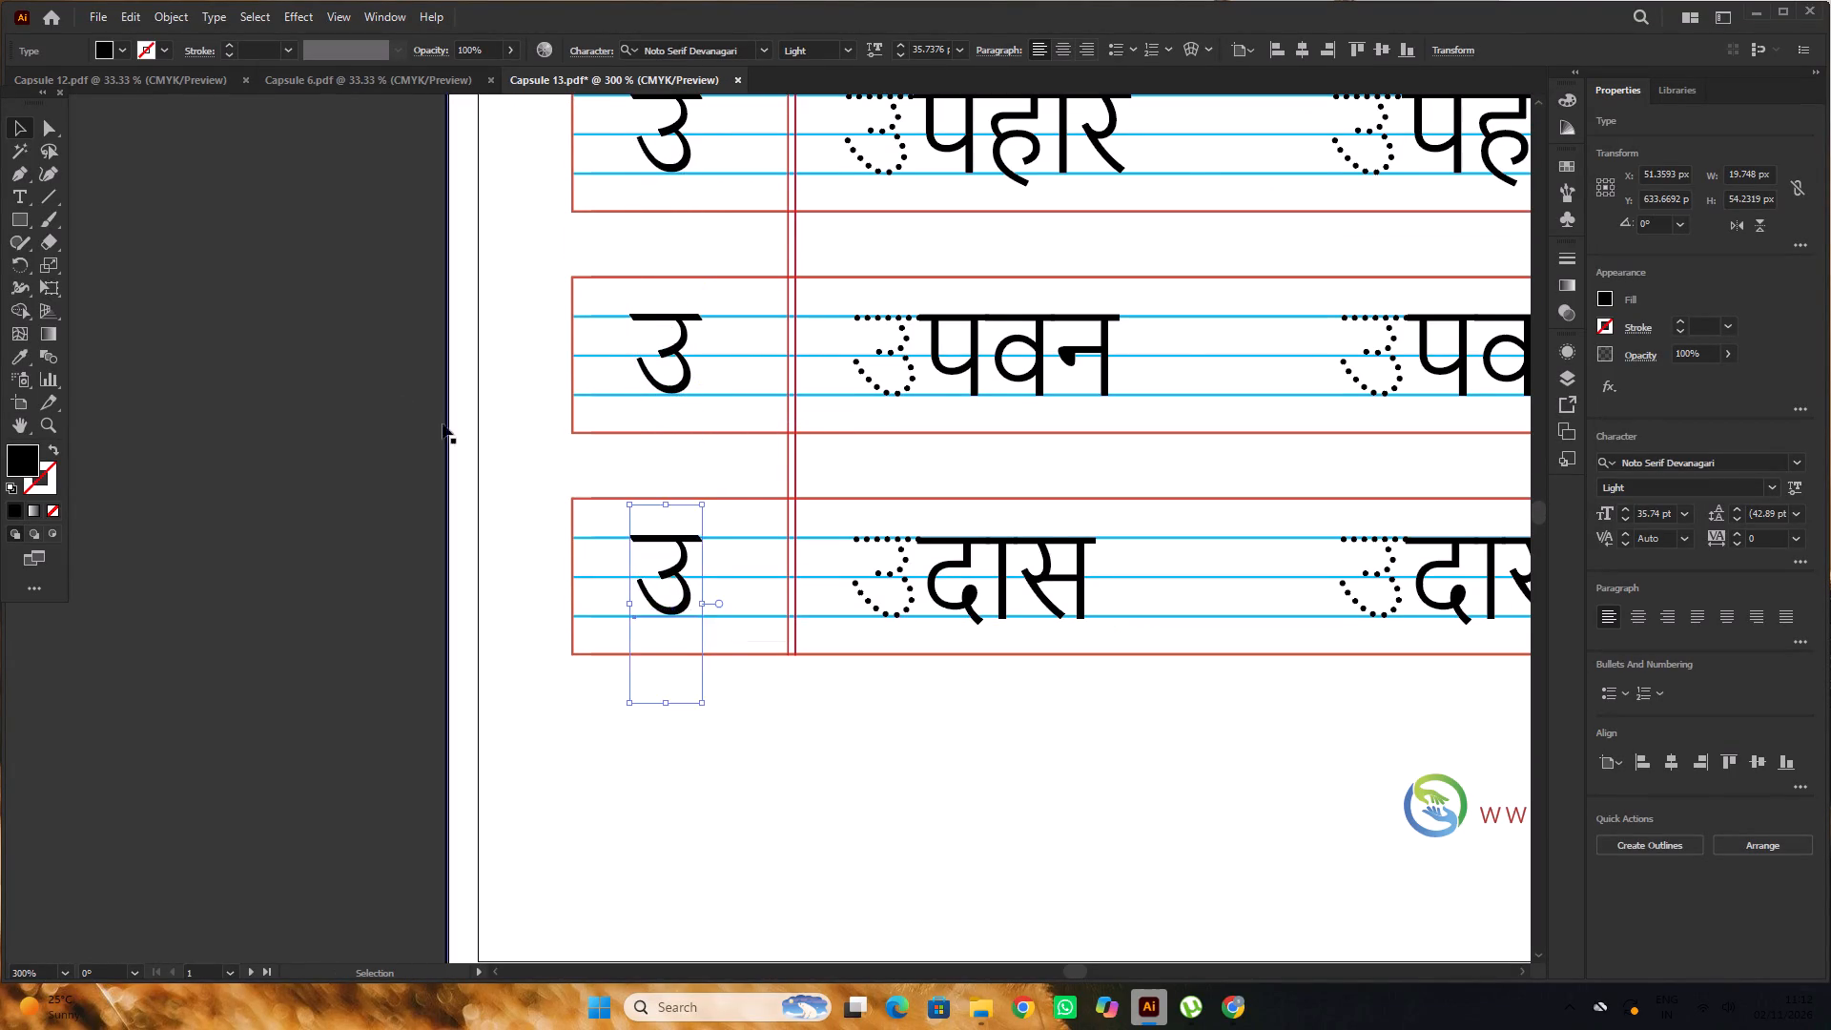
scroll(388, 395, "down", 5)
left_click(365, 370)
Set the font of all the solid word endings ल्लू, पहार, पवन and दास in the four writing rows to Noto Serif Devanagari Light.
scroll(498, 330, "up", 2, "alt")
left_click(552, 246)
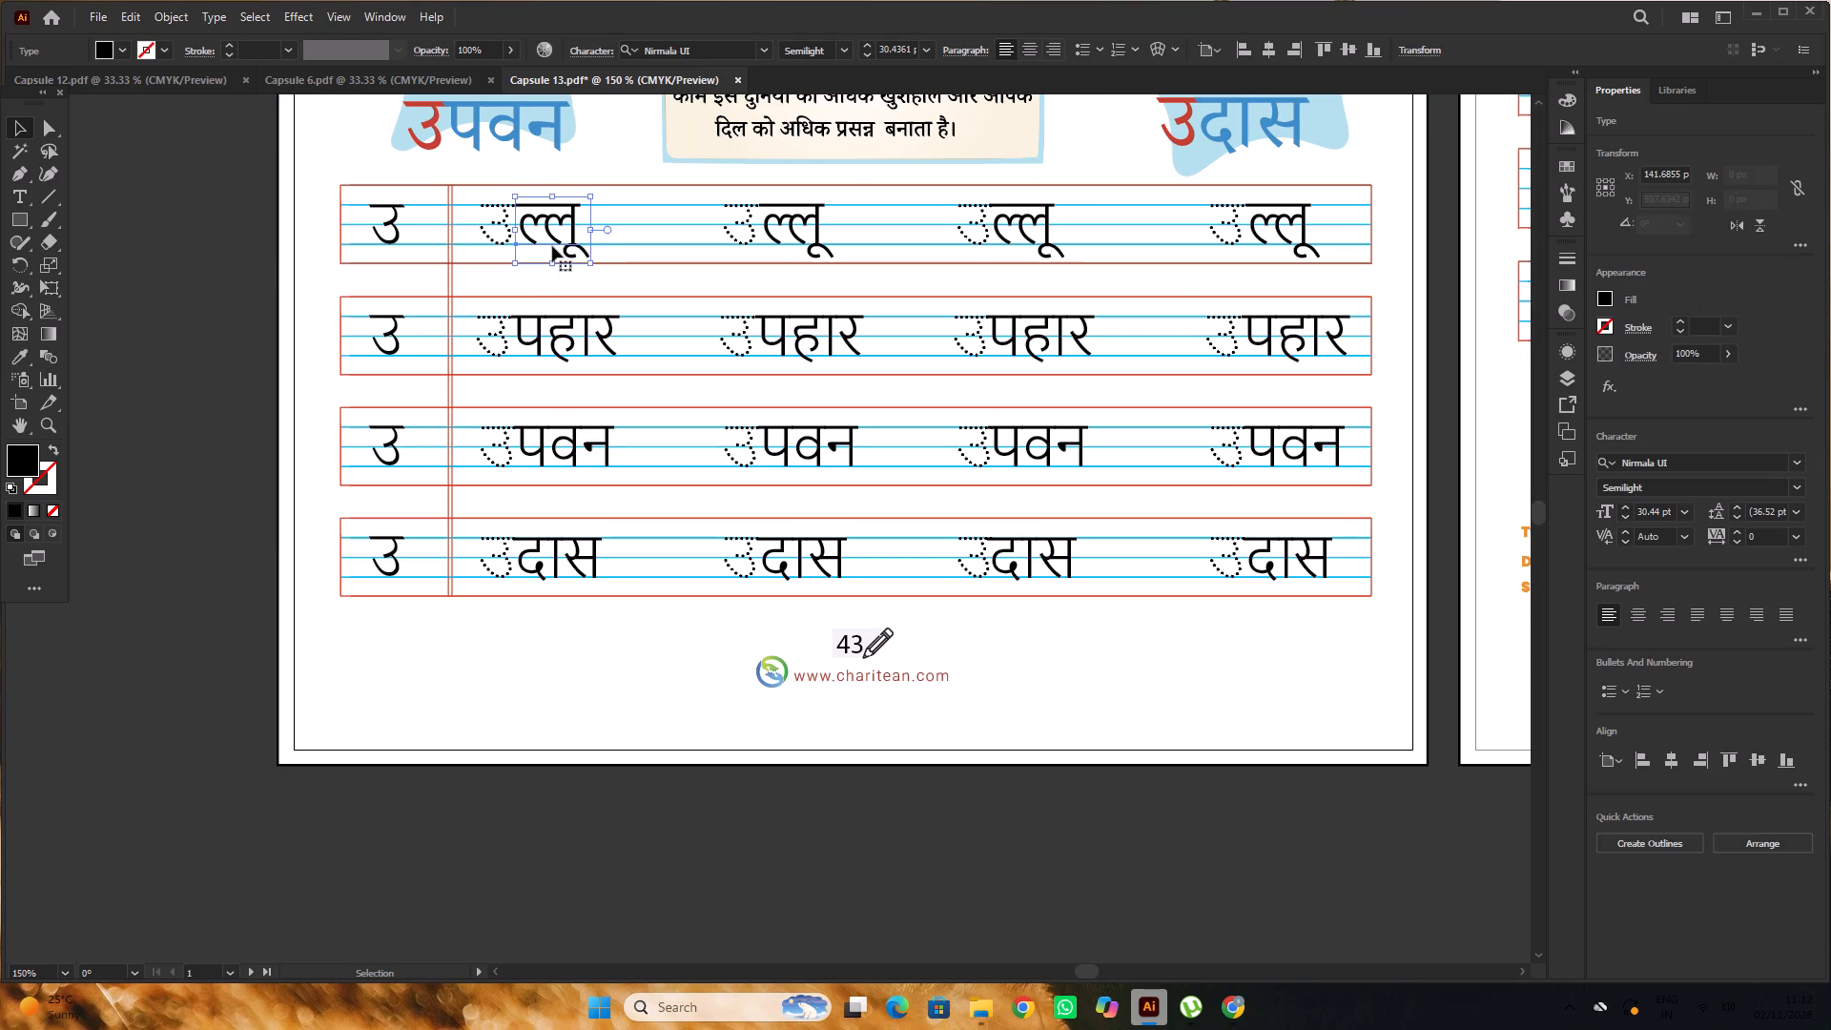
left_click(484, 234)
scroll(626, 247, "down", 1, "alt")
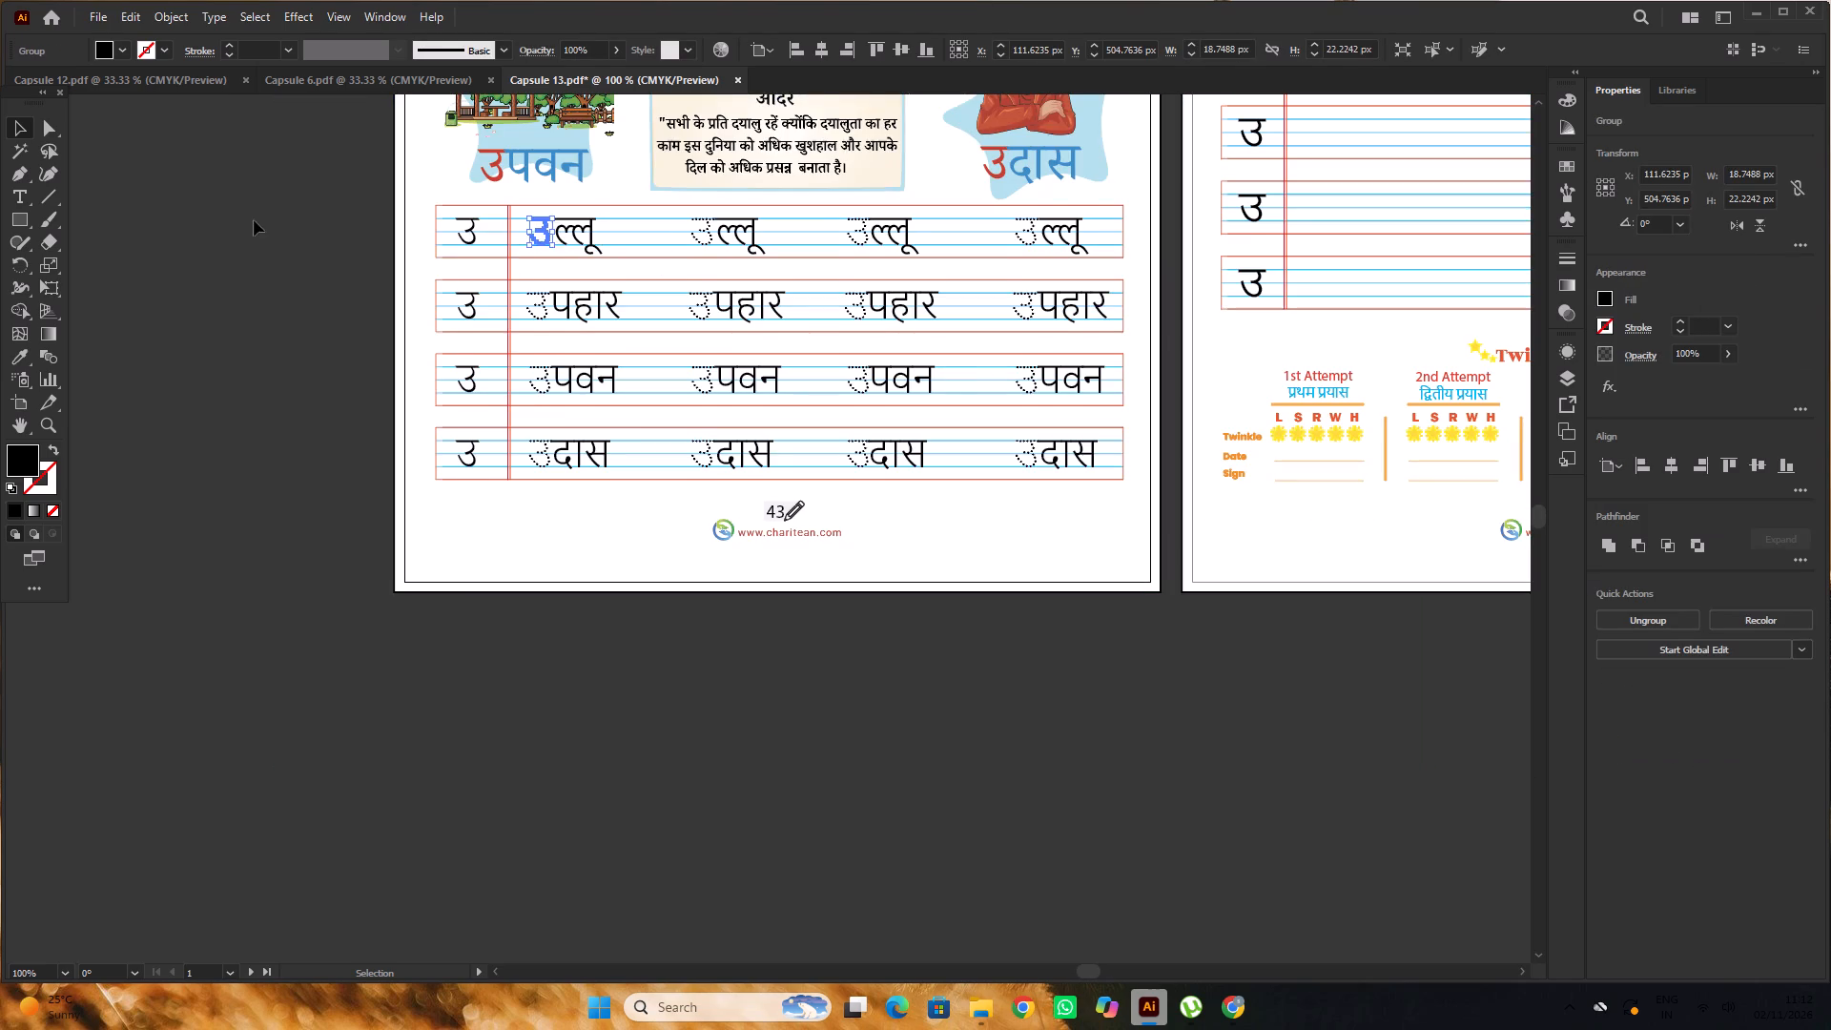
left_click(254, 220)
scroll(329, 260, "up", 3)
scroll(596, 294, "up", 2, "alt")
left_click(568, 308)
left_click(593, 430, "shift")
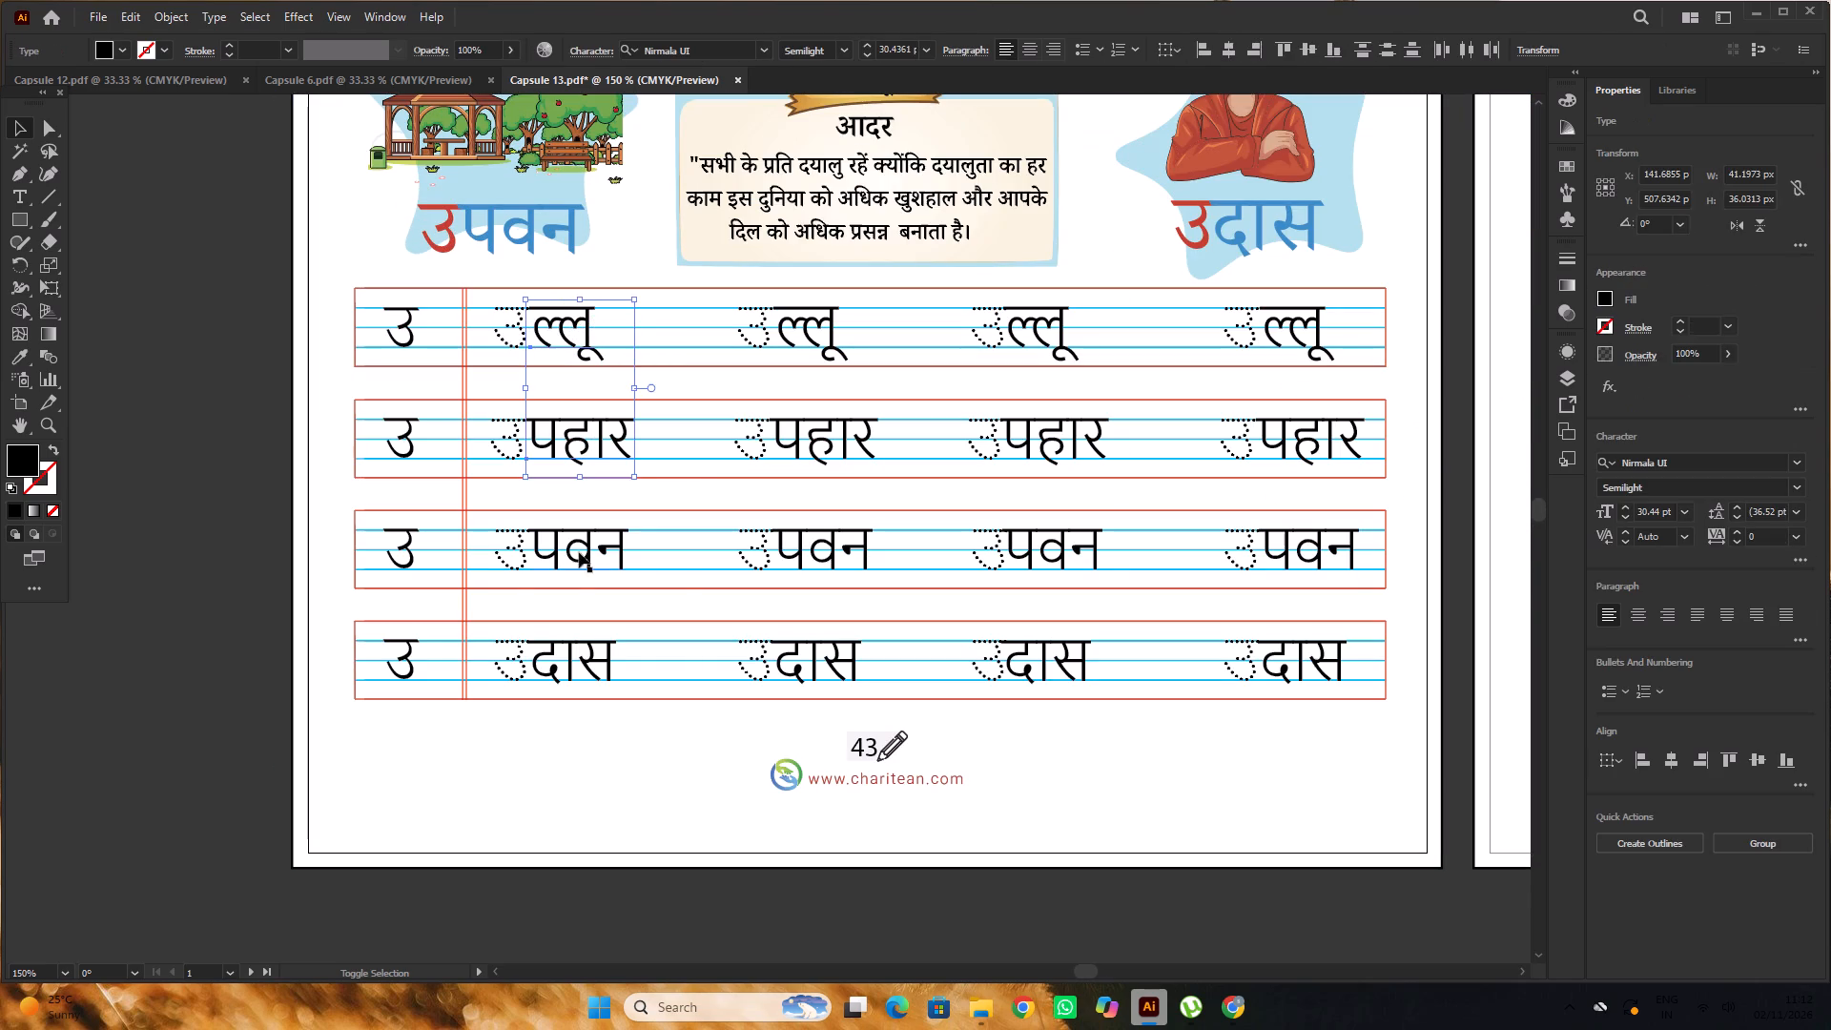
left_click(581, 555, "shift")
left_click(587, 662, "shift")
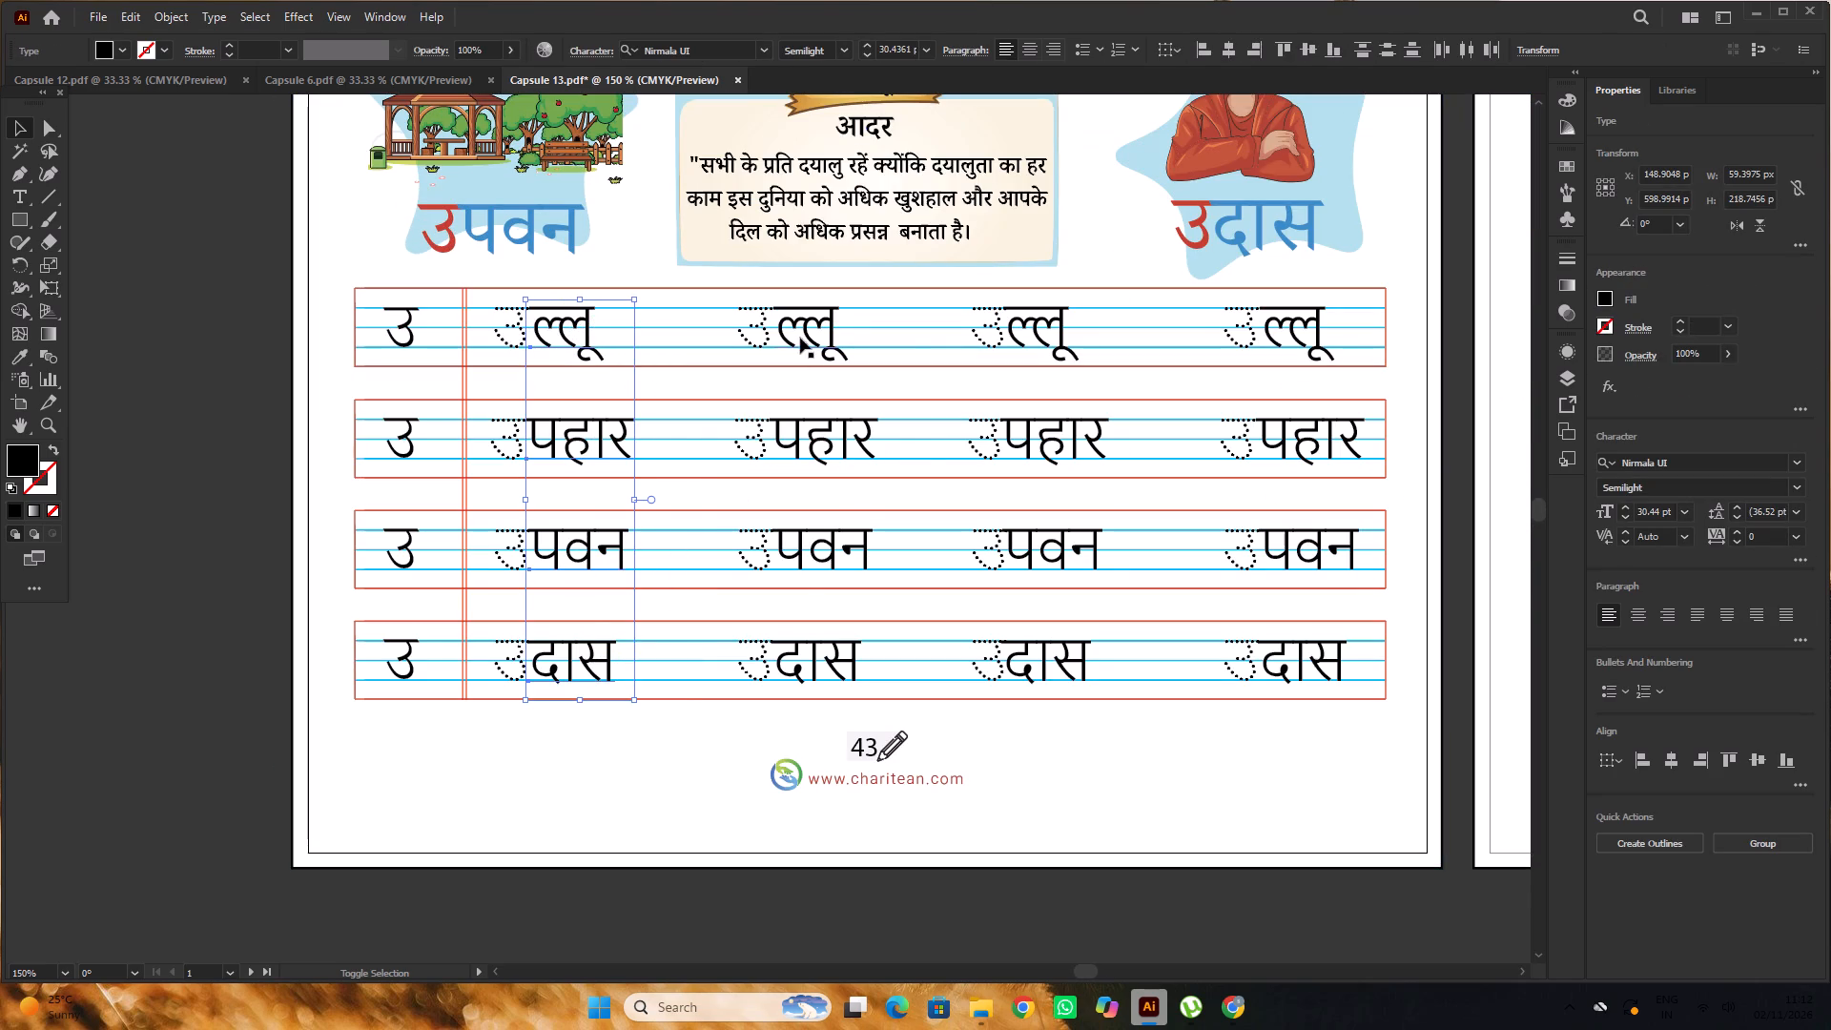
left_click(800, 338, "shift")
left_click(833, 442, "shift")
left_click(828, 551, "shift")
left_click(825, 655, "shift")
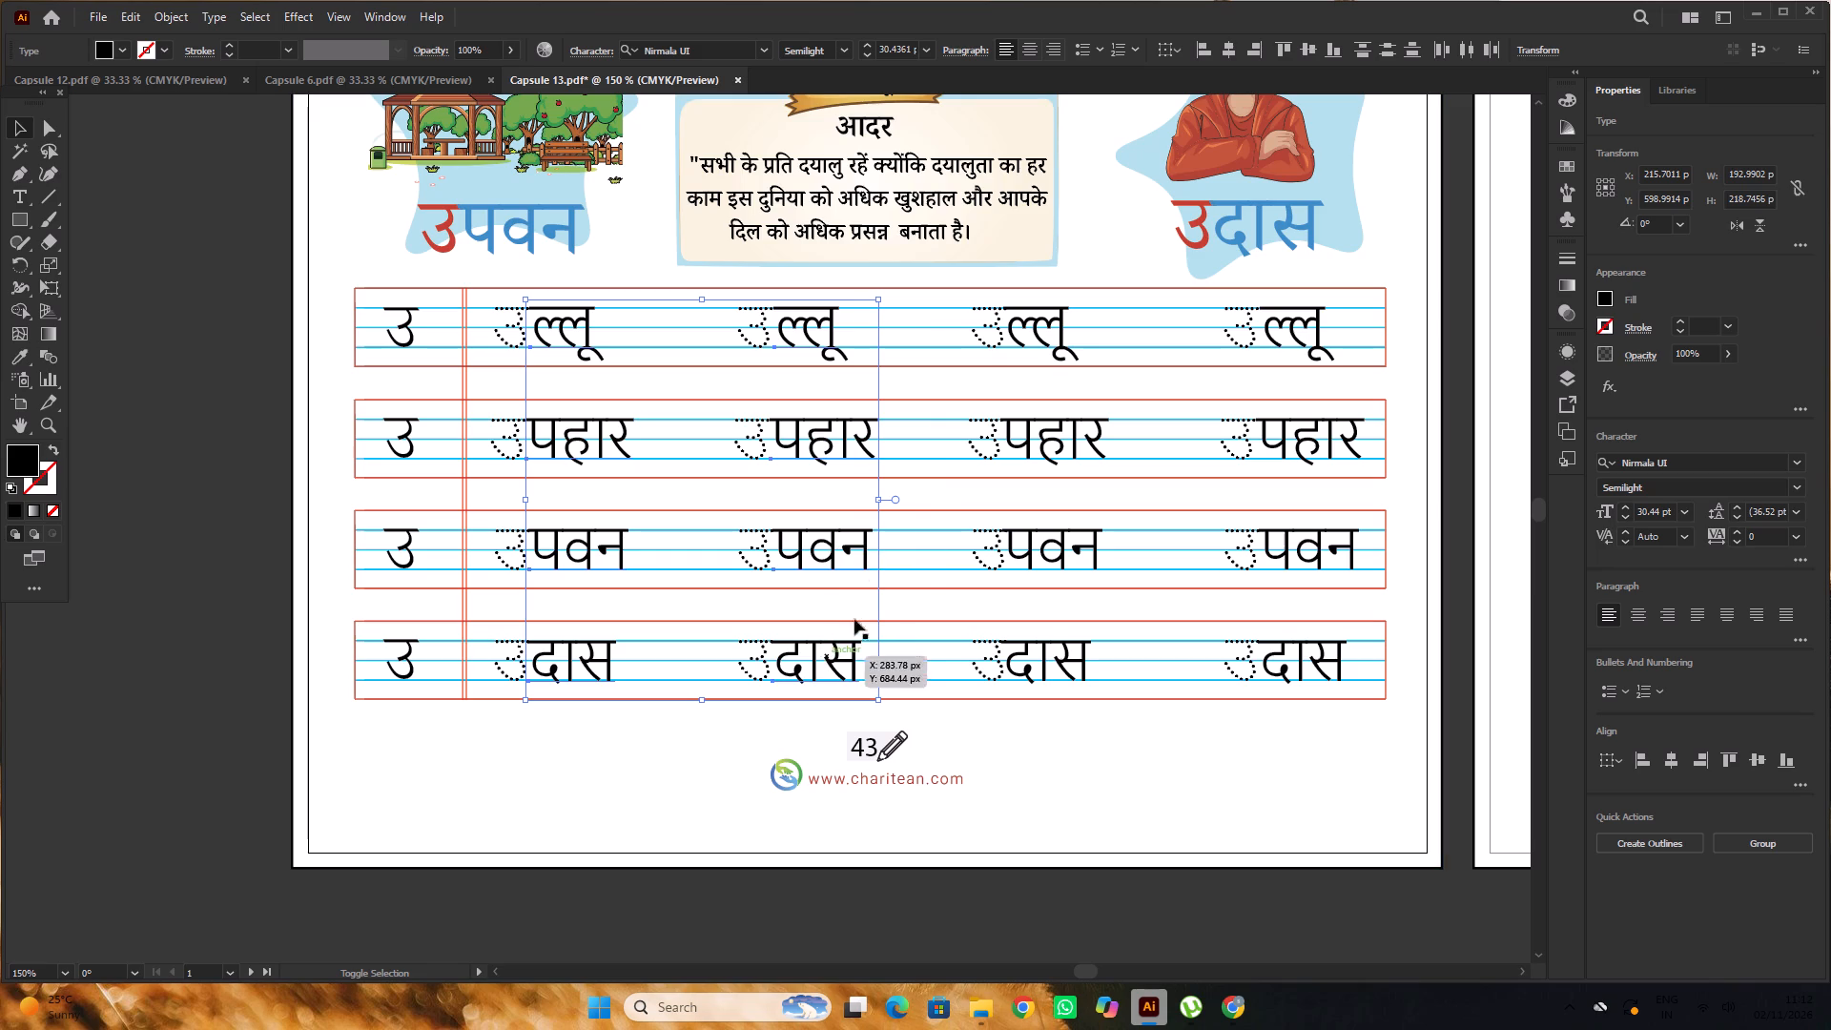
left_click(1051, 351, "shift")
left_click(1051, 462, "shift")
left_click(1057, 558, "shift")
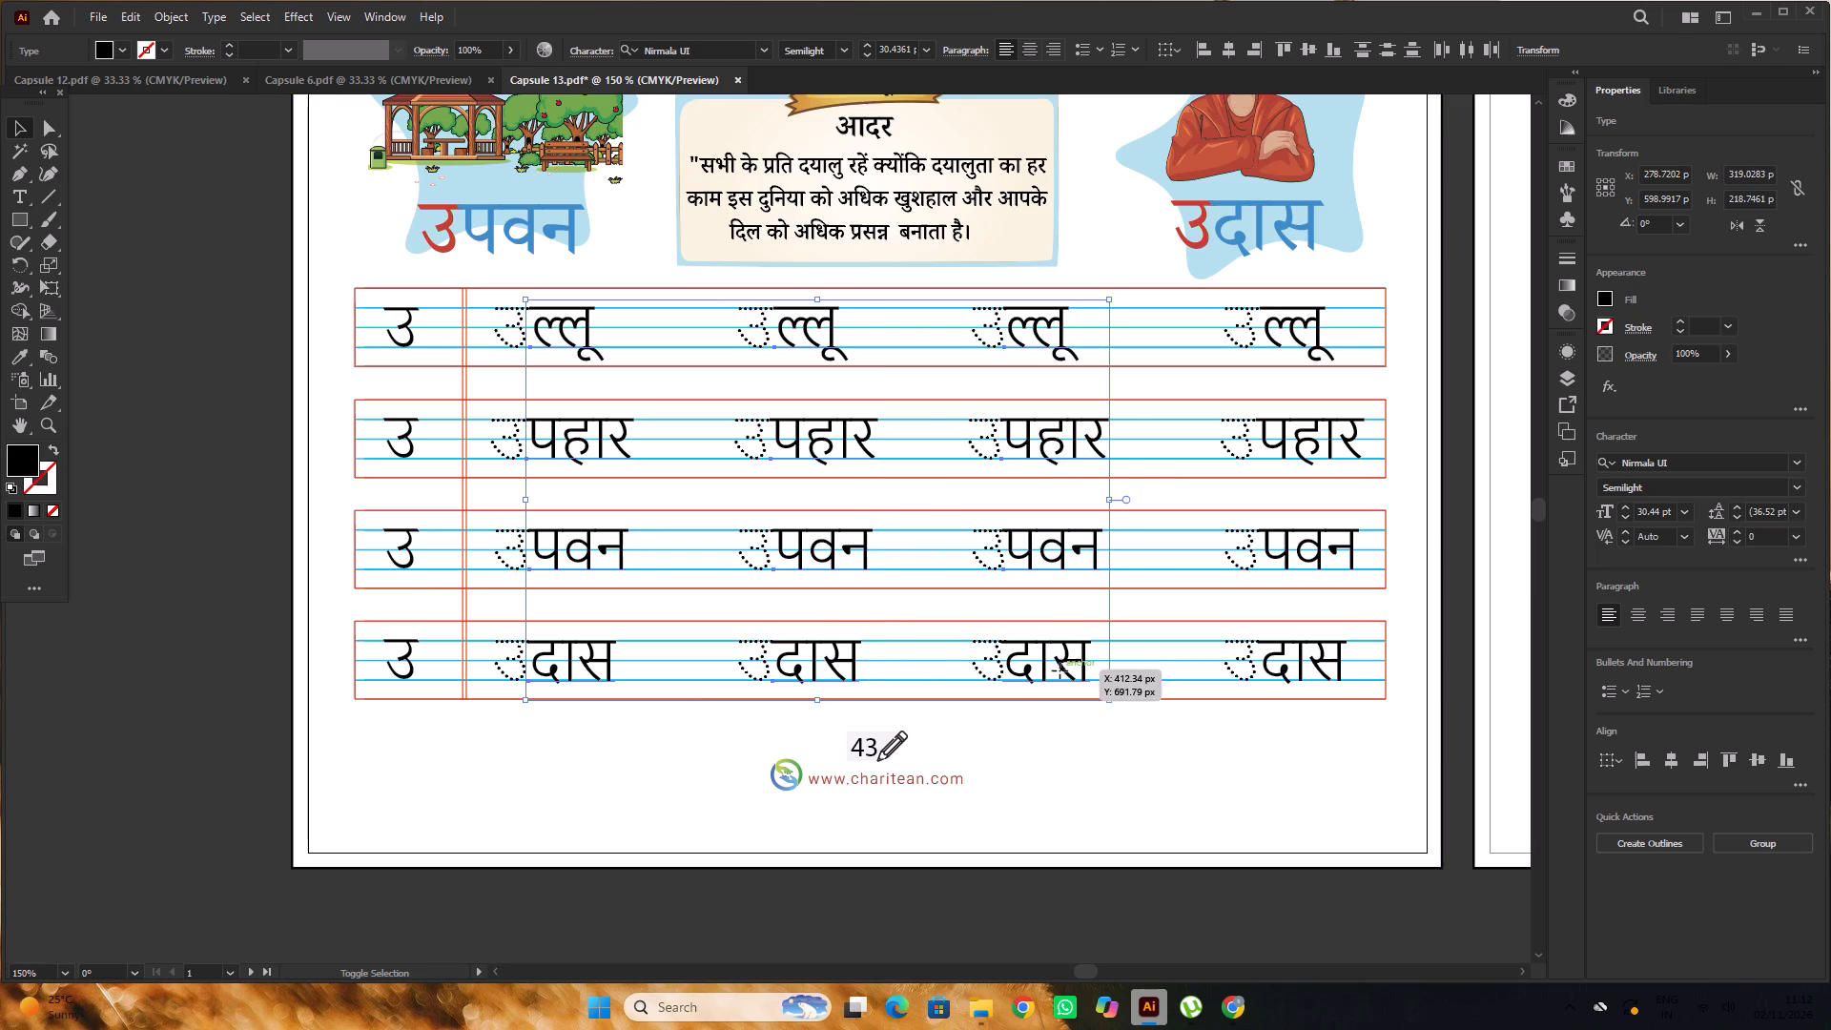
left_click(1060, 670, "shift")
left_click(1328, 654, "shift")
left_click(1326, 524, "shift")
left_click(1306, 449, "shift")
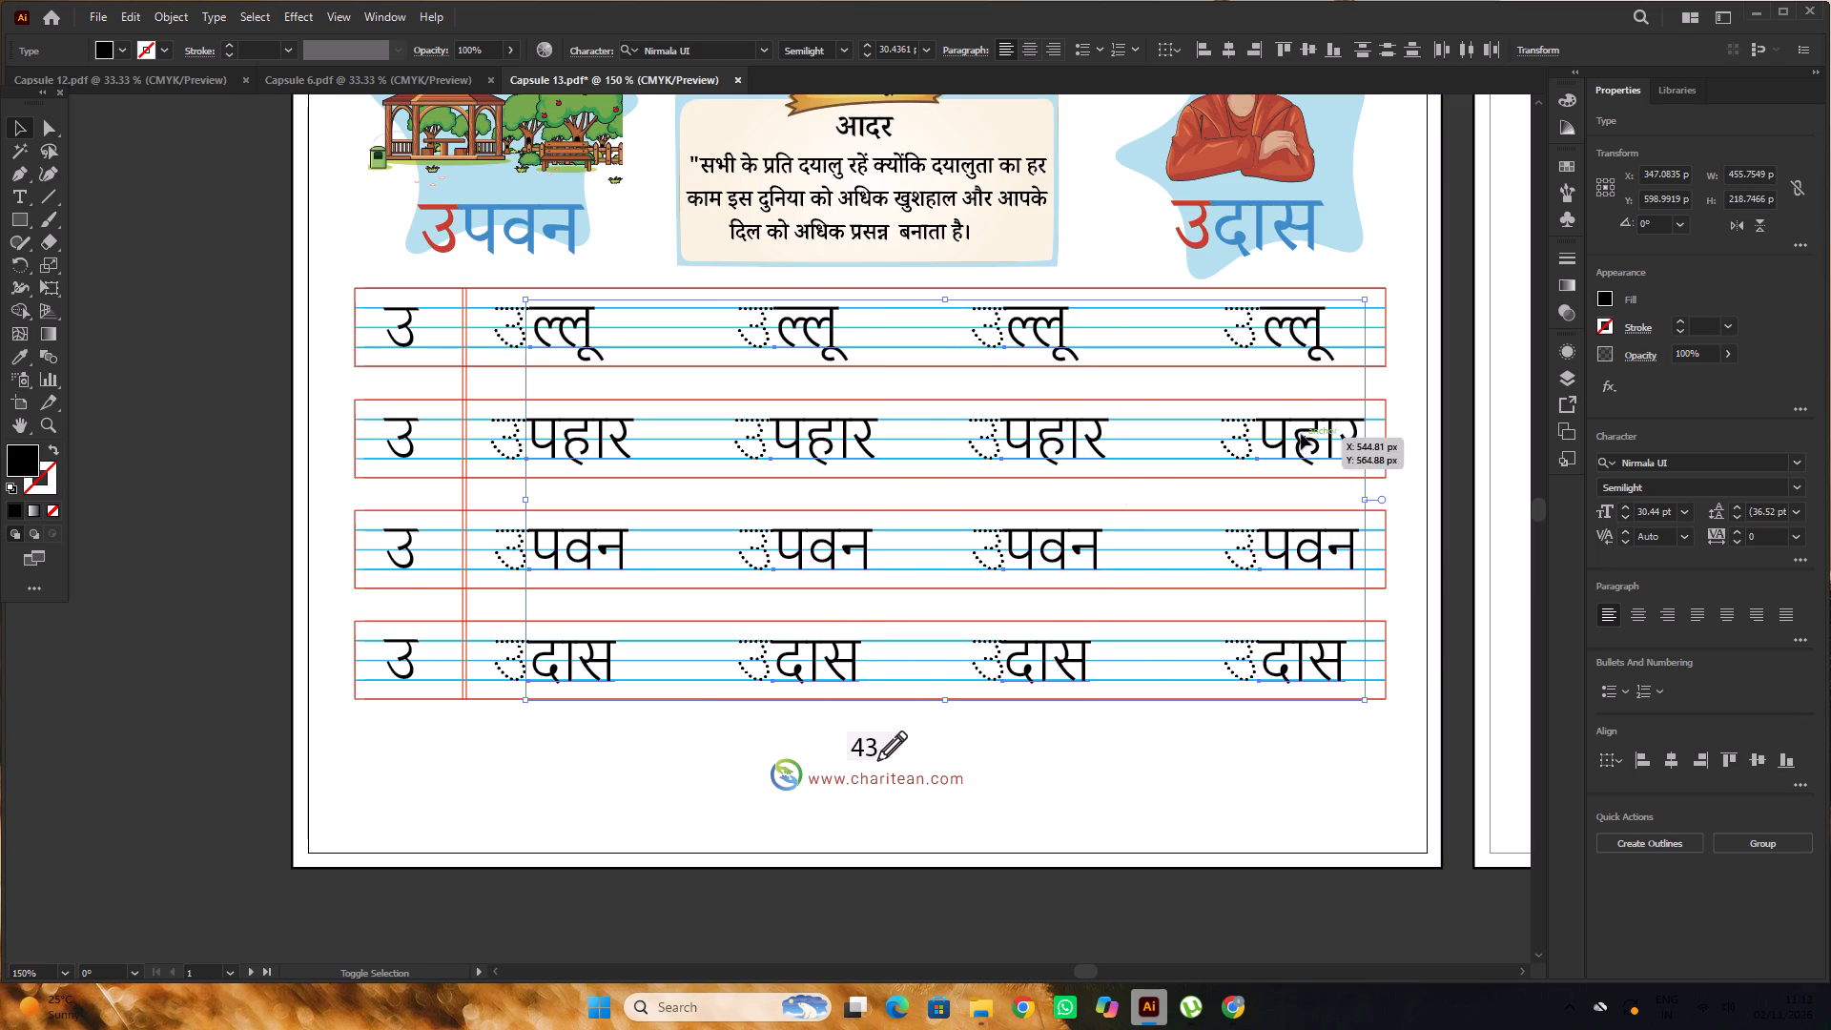
left_click(1302, 348, "shift")
left_click(1312, 538, "shift")
left_click(1324, 542, "shift")
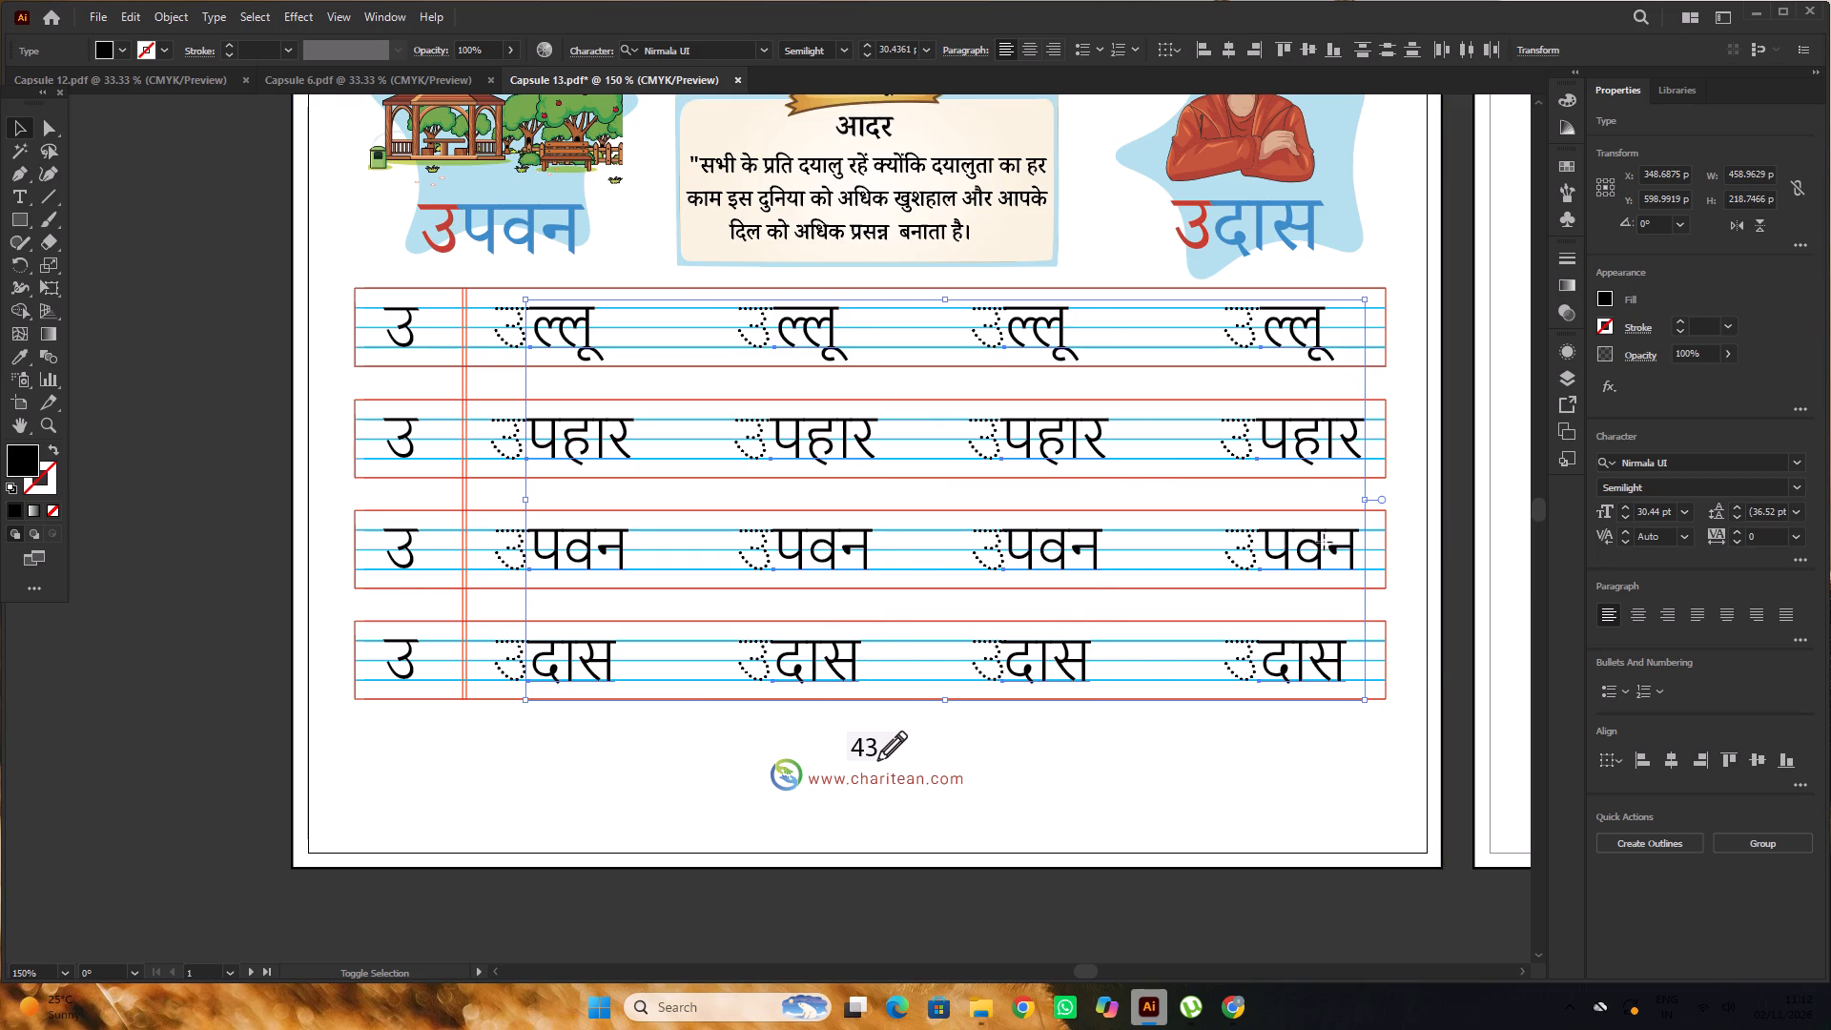
left_click(1683, 472)
type("SA")
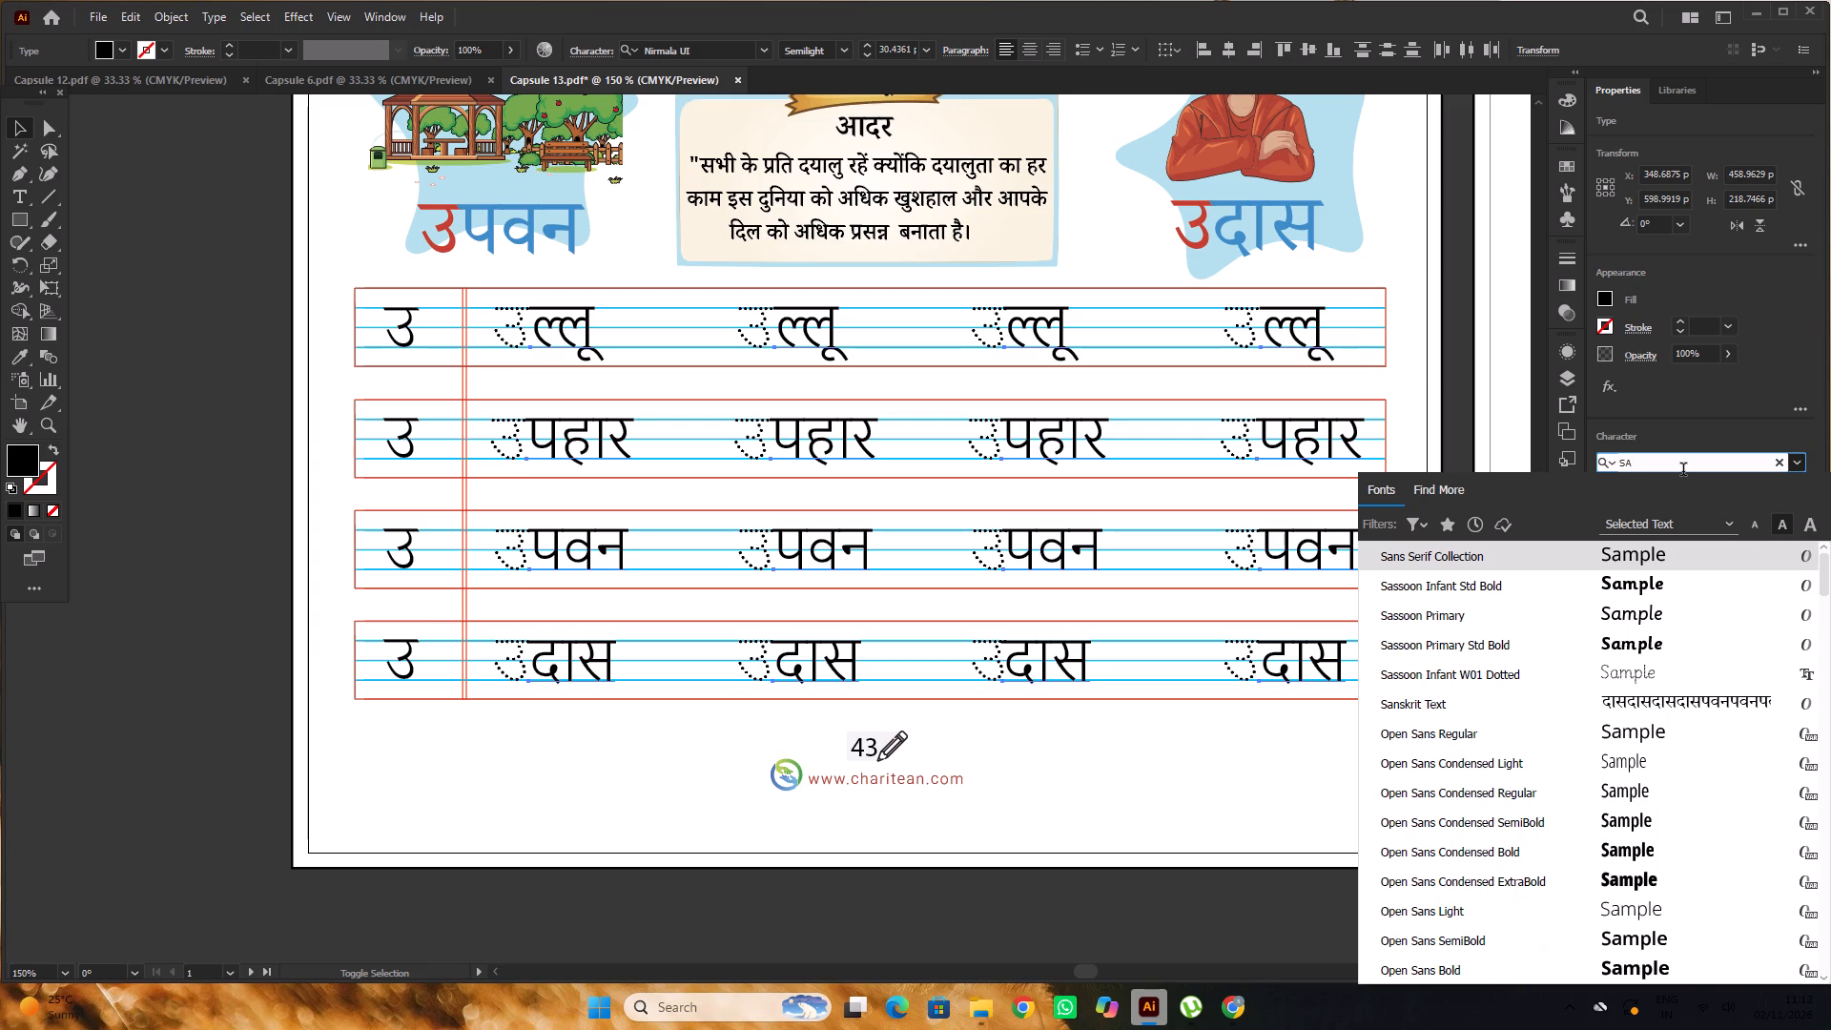
key("BackSpace")
key("BackSpace")
type("NOT")
left_click(1592, 649)
Shift all the solid word endings together about 3.6 px up and 3.6 px right, bringing their headlines to the top blue lines.
scroll(732, 457, "down", 1, "alt")
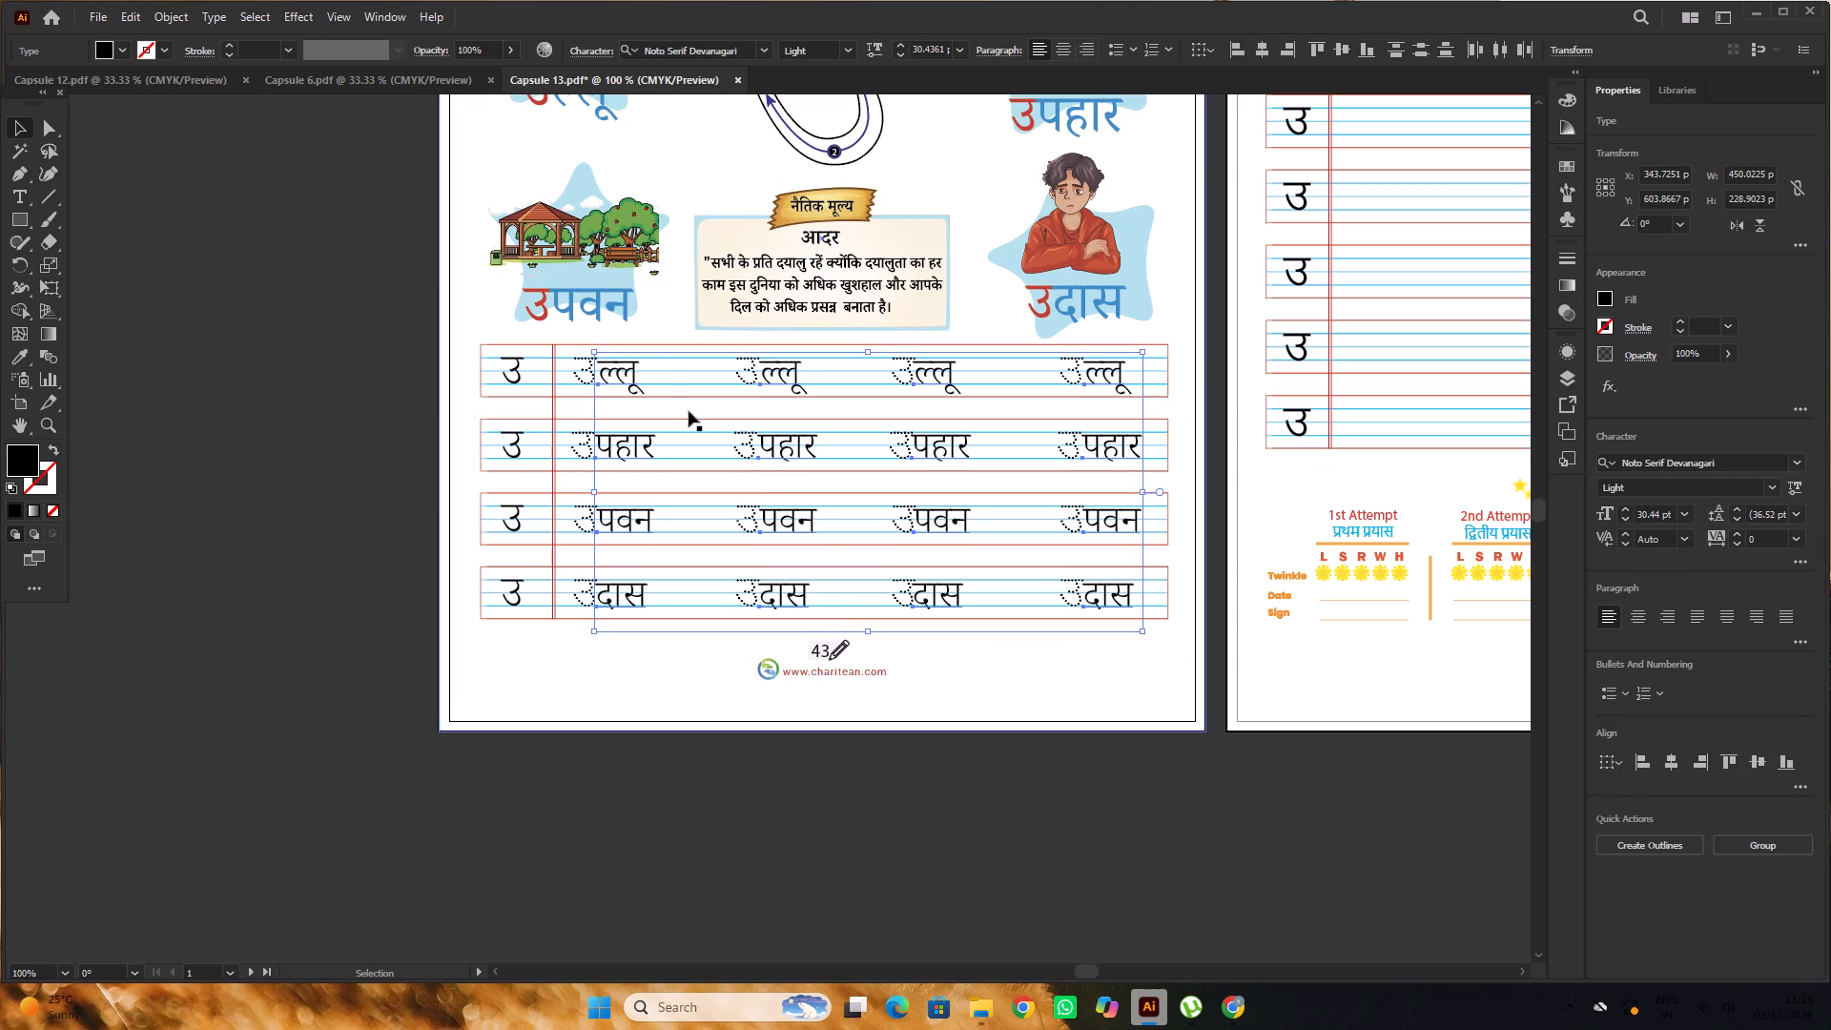
scroll(645, 355, "up", 3, "alt")
left_click_drag(618, 392, 625, 380)
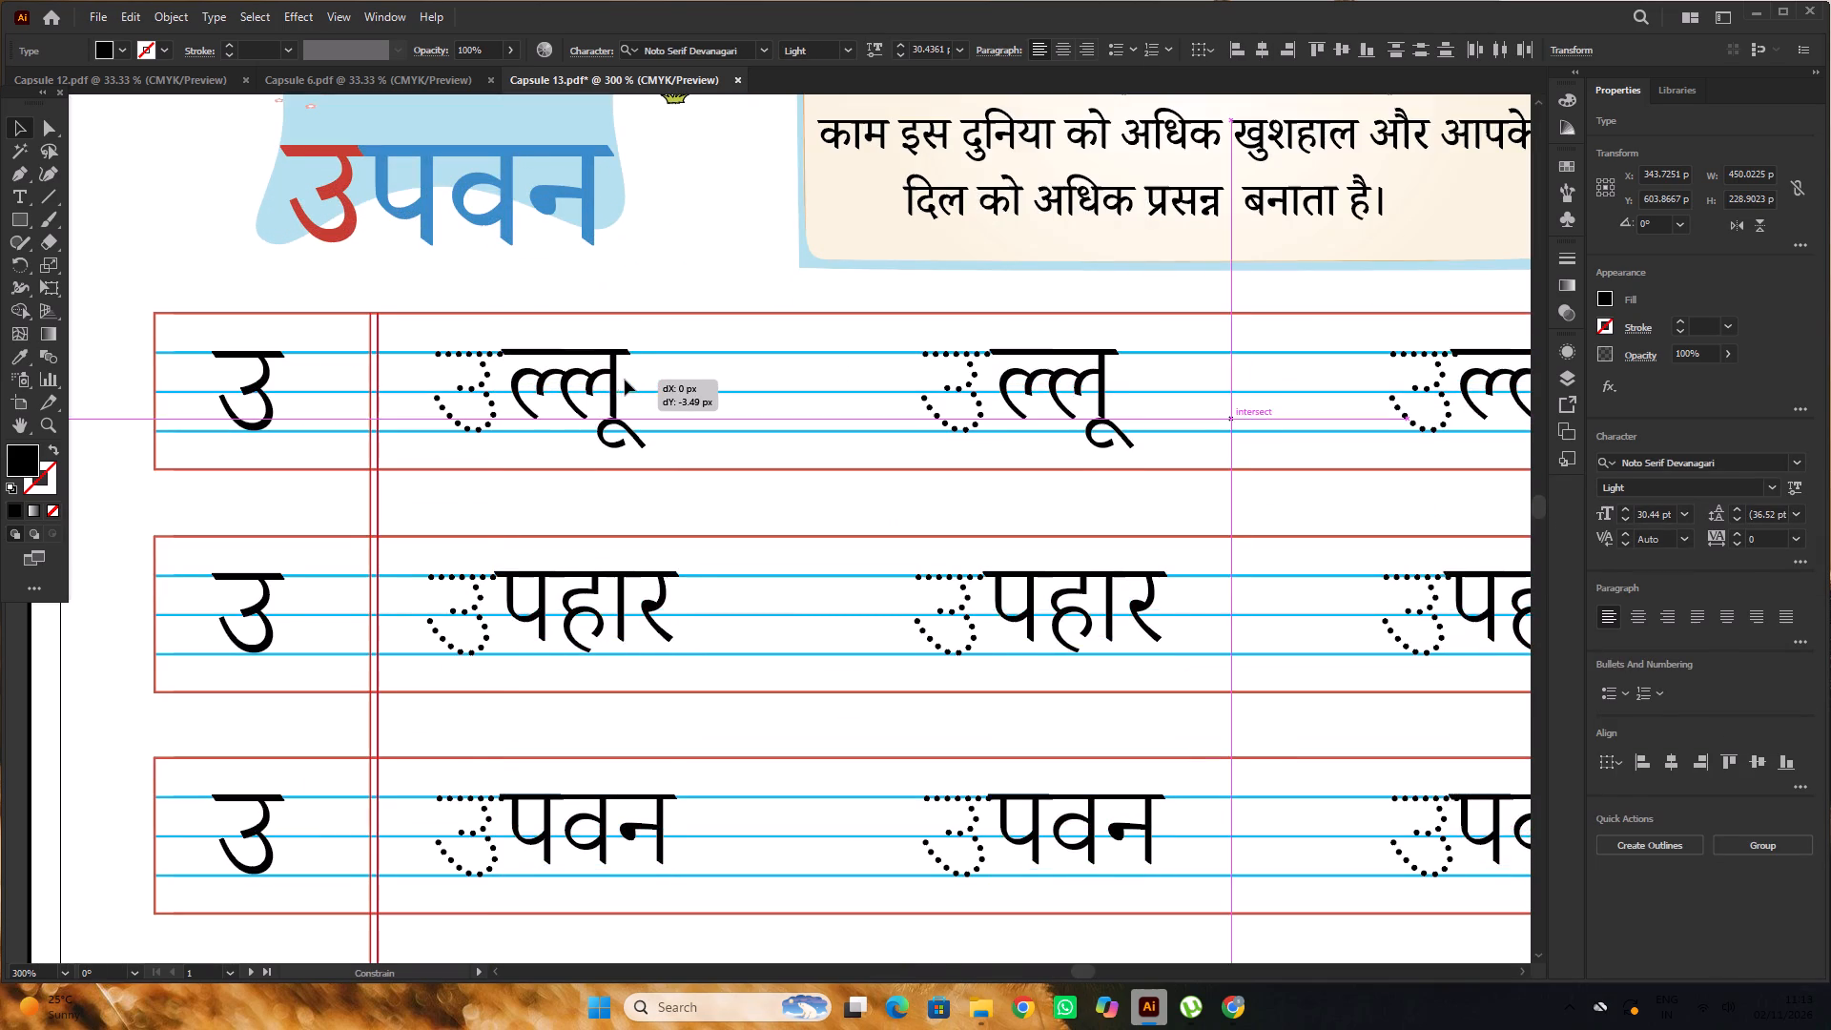
left_click_drag(625, 380, 628, 378)
scroll(628, 378, "down", 3, "alt")
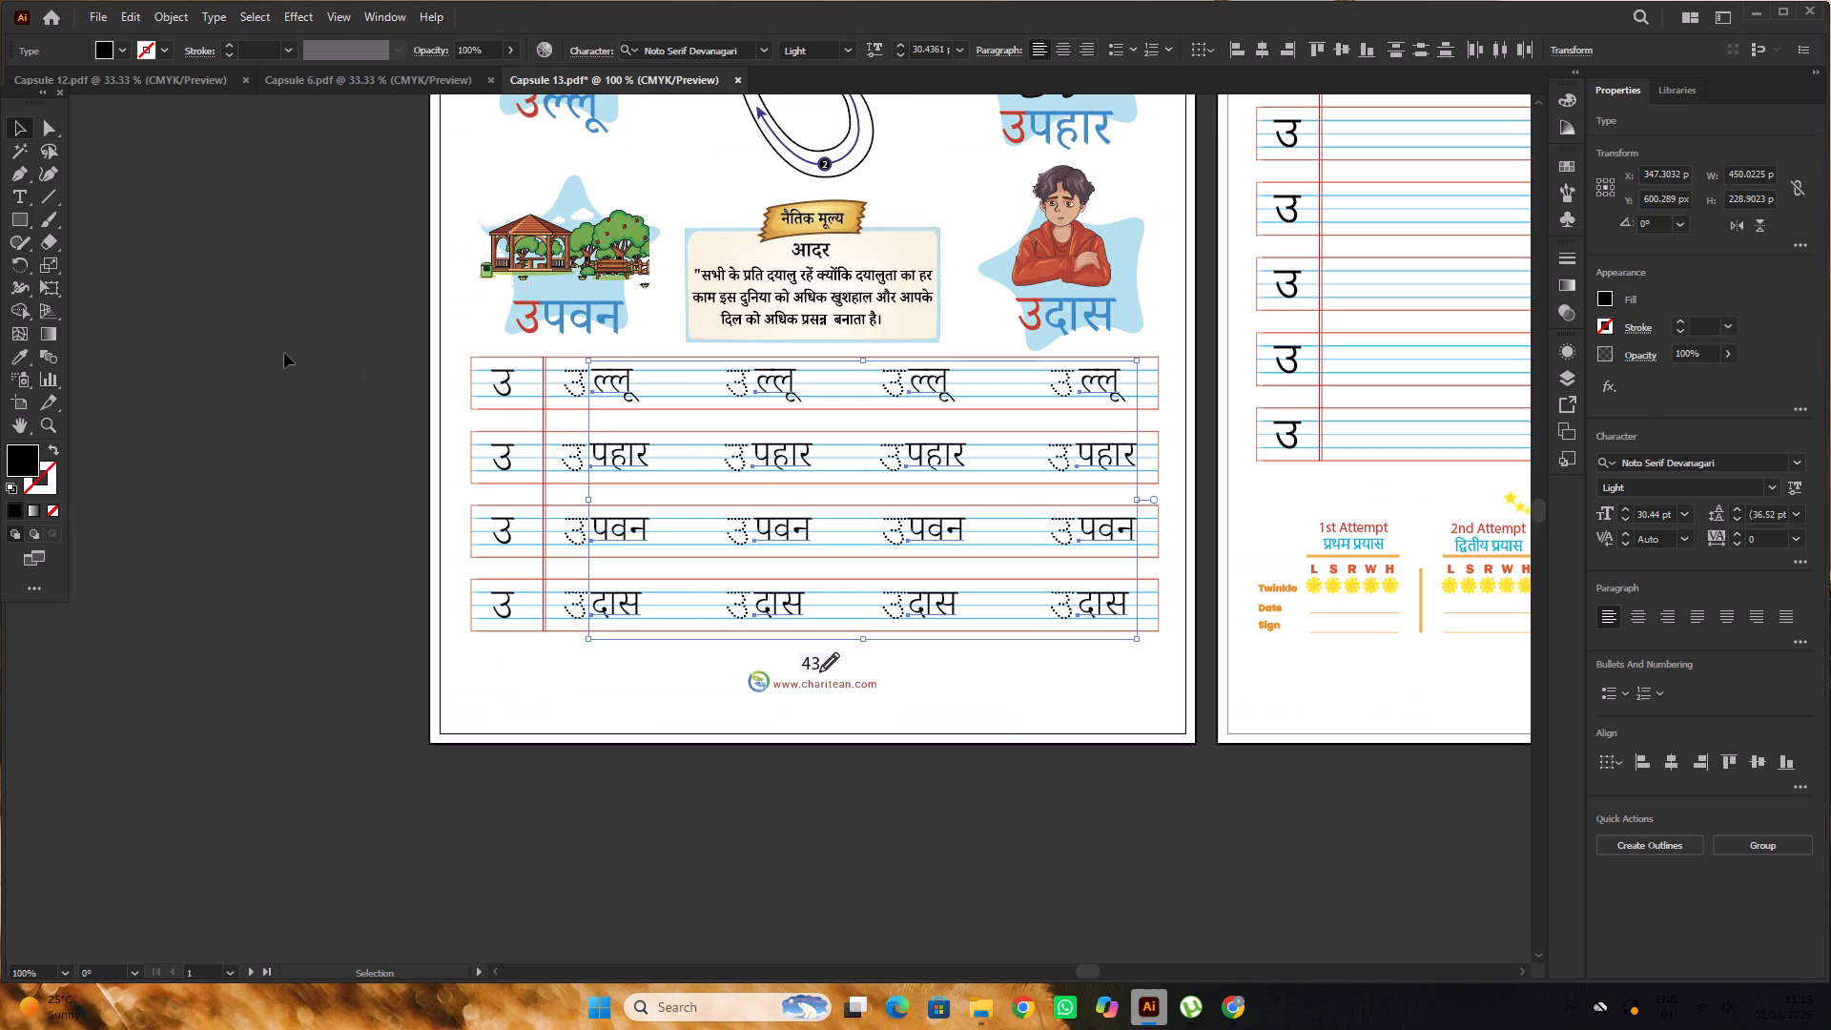
left_click(284, 353)
Enlarge the first पहार in the second row to about 34.4 pt so it fits between the blue writing lines.
scroll(701, 361, "up", 3, "alt")
scroll(701, 361, "down", 3, "alt")
scroll(1160, 369, "up", 3, "alt")
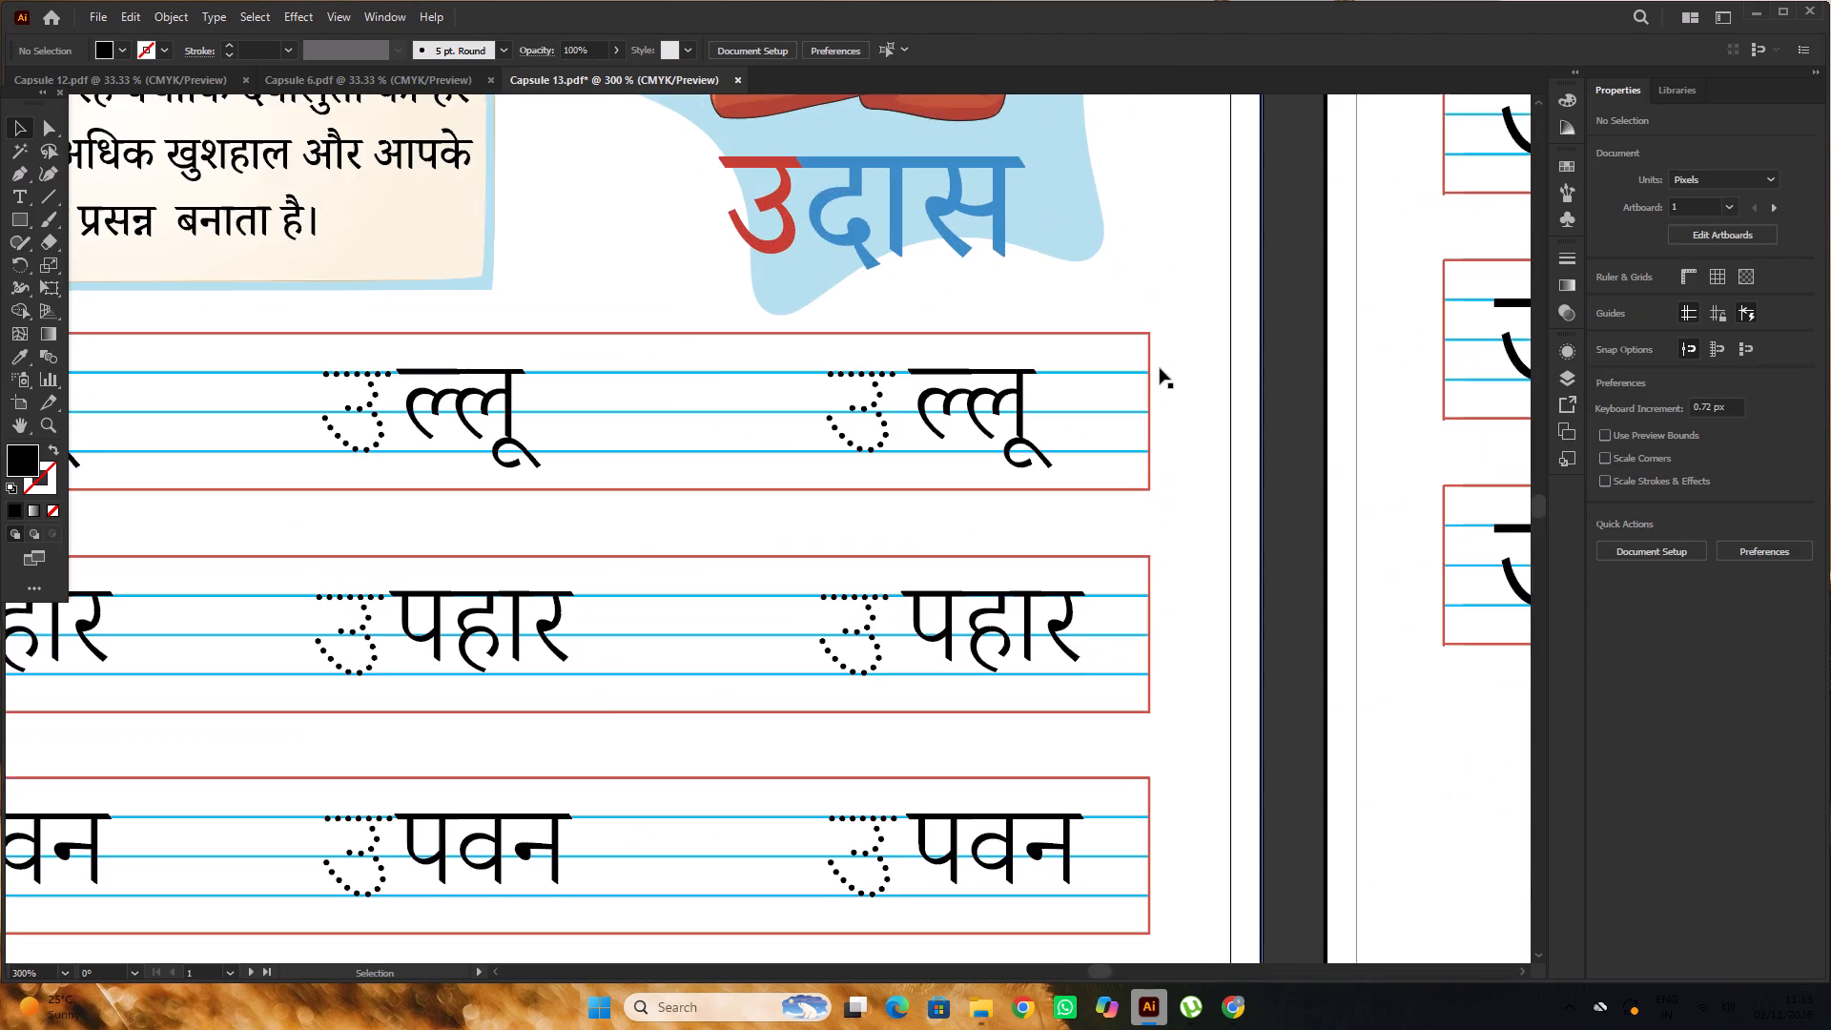
scroll(1160, 368, "down", 5, "alt")
scroll(807, 457, "up", 4, "alt")
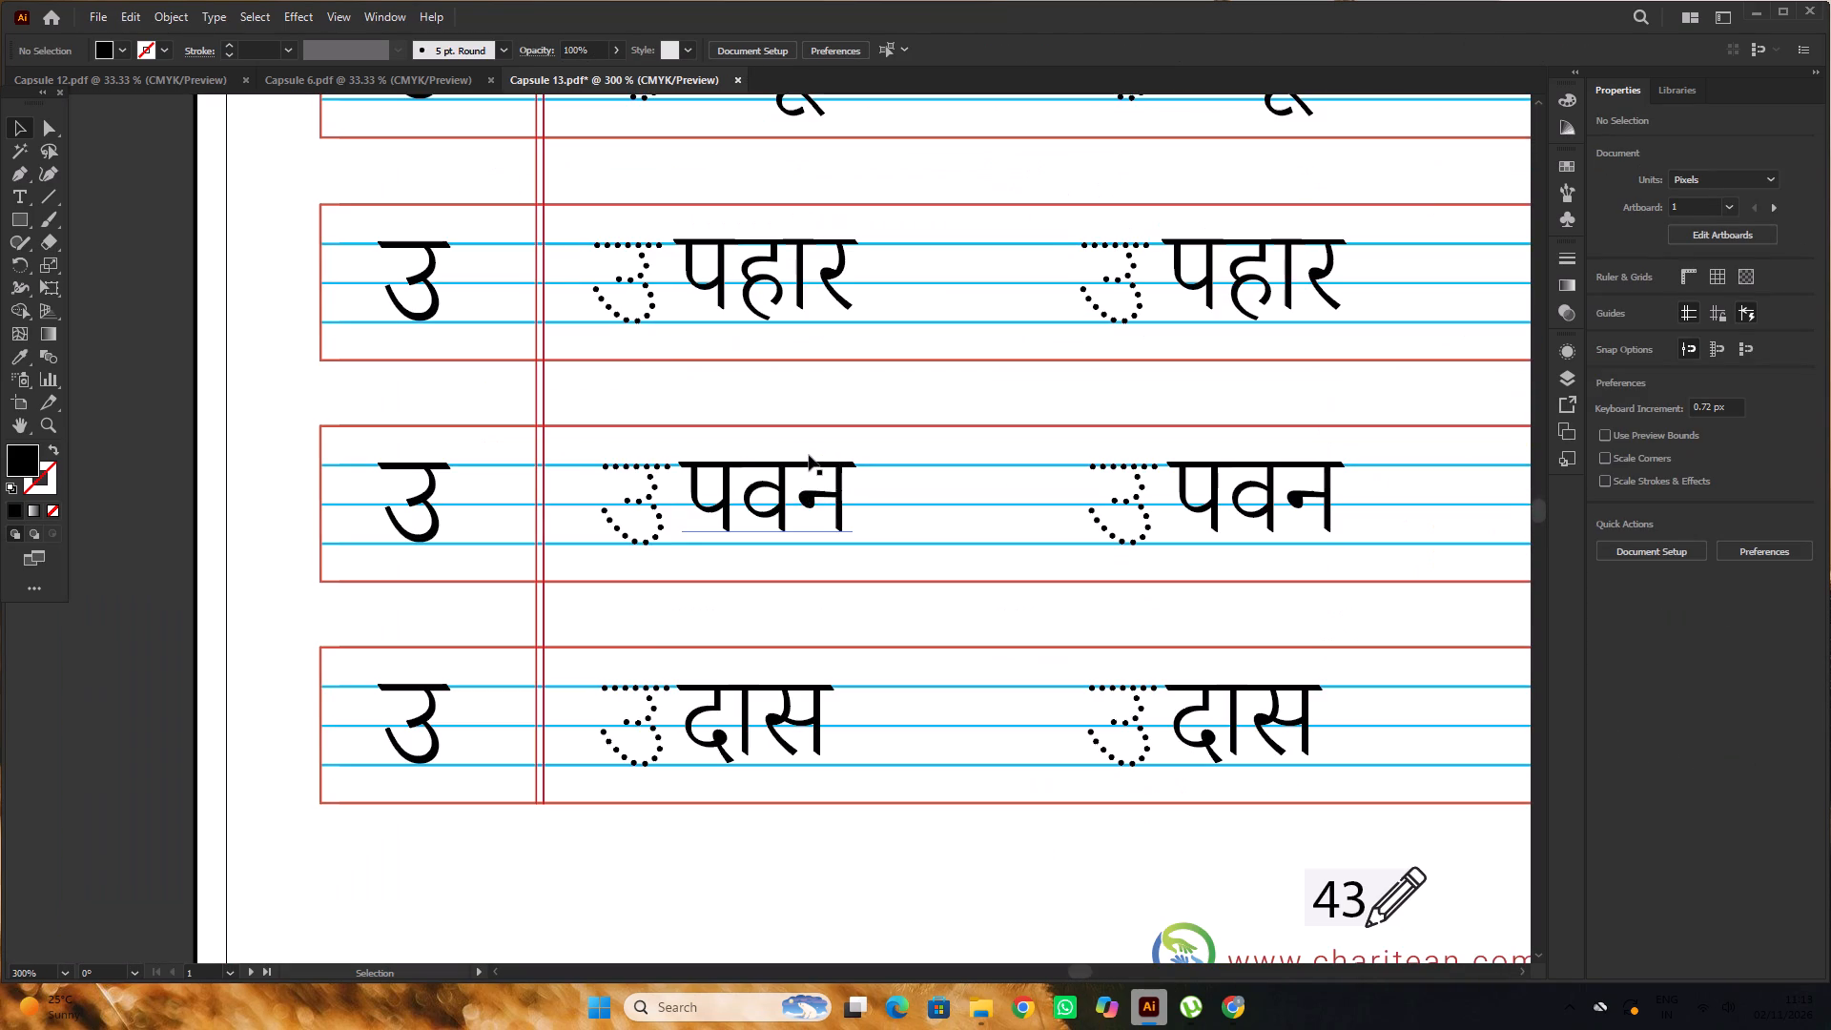
scroll(524, 428, "down", 3)
scroll(798, 439, "up", 13)
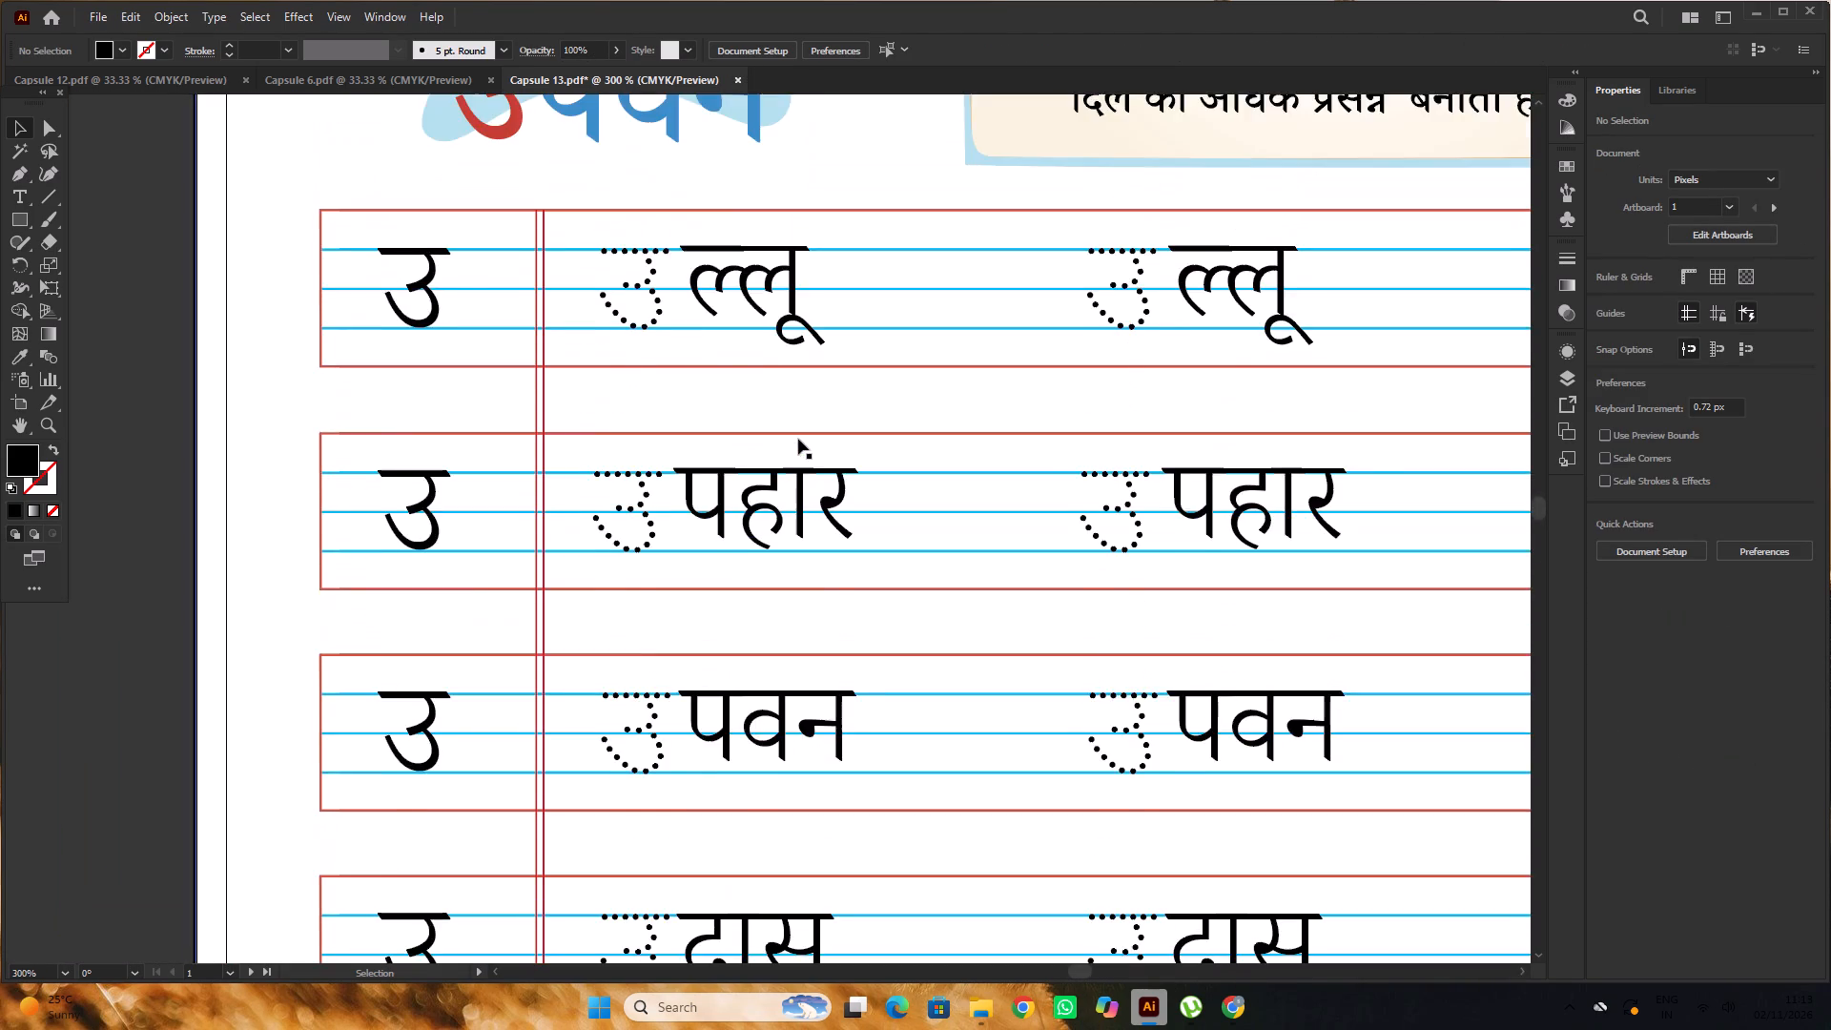
scroll(776, 428, "down", 2, "alt")
scroll(790, 464, "up", 3)
left_click(790, 464)
scroll(784, 481, "down", 4)
scroll(801, 482, "up", 1, "alt")
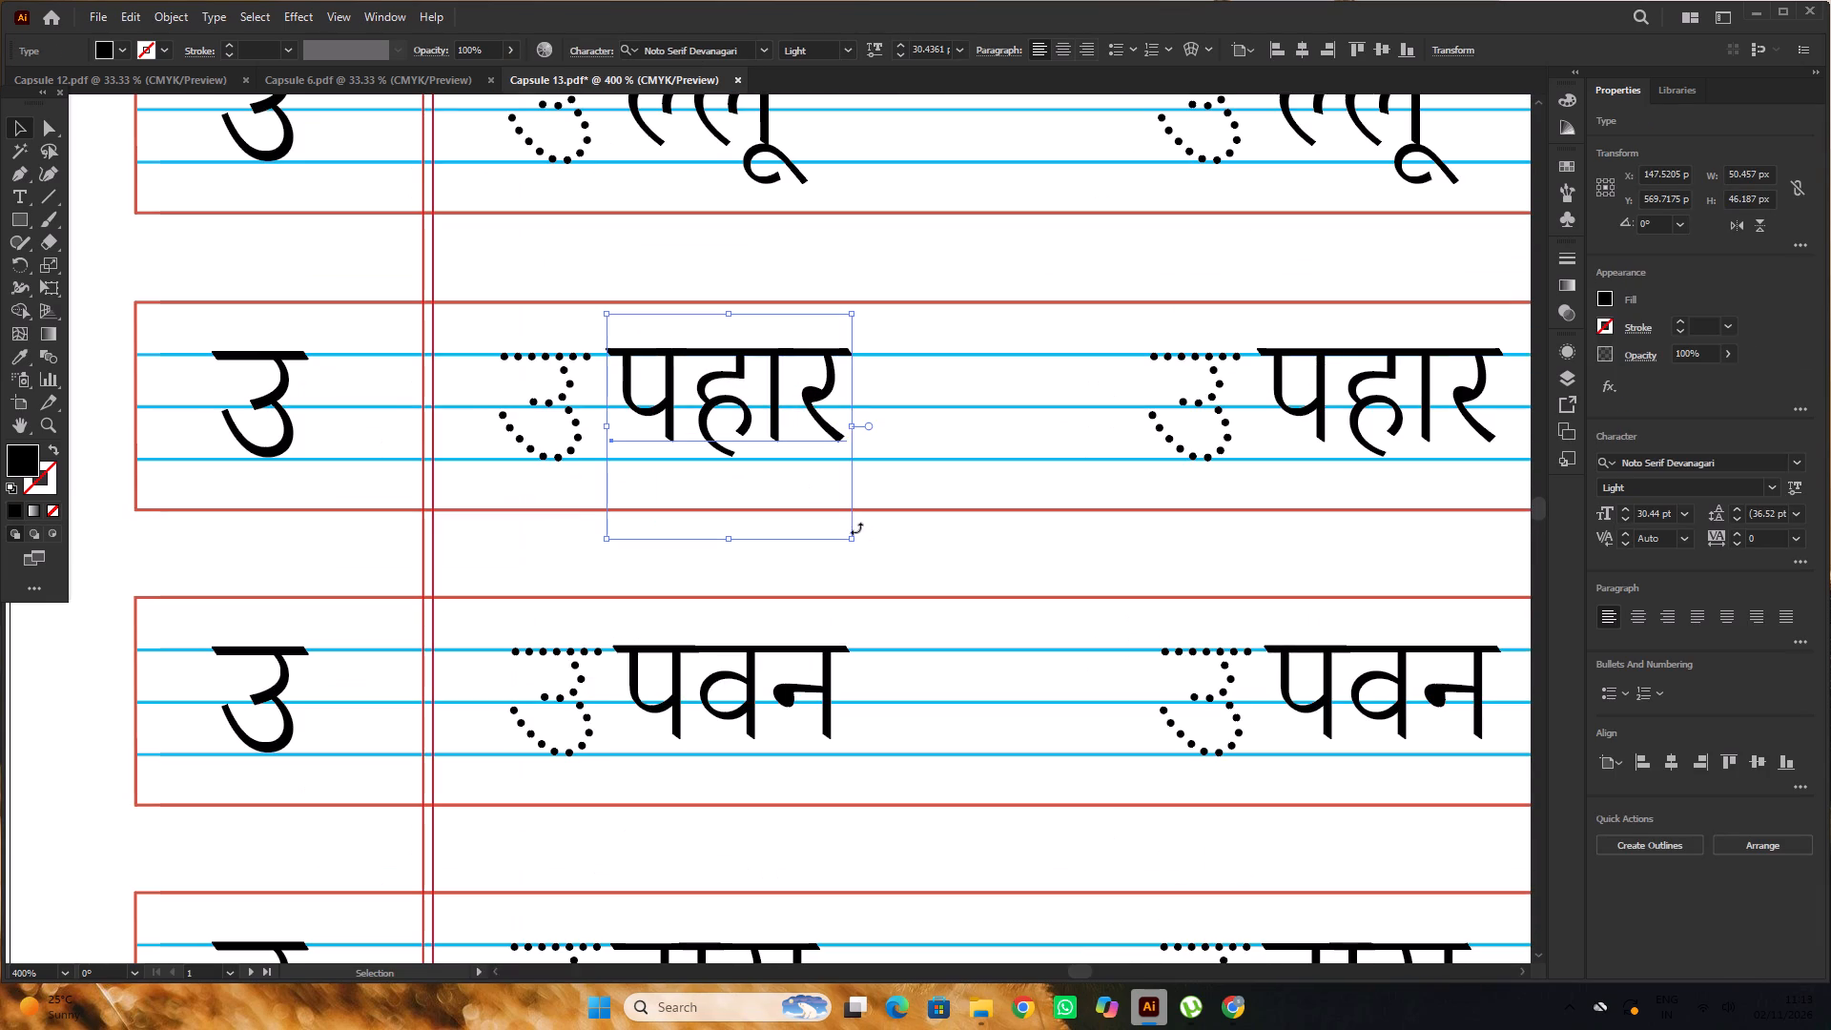
left_click_drag(854, 542, 884, 572, "shift")
scroll(517, 329, "down", 4, "alt")
left_click(356, 285)
Delete the other three पहार texts in the second row, keeping their dotted उ letters.
left_click(758, 349)
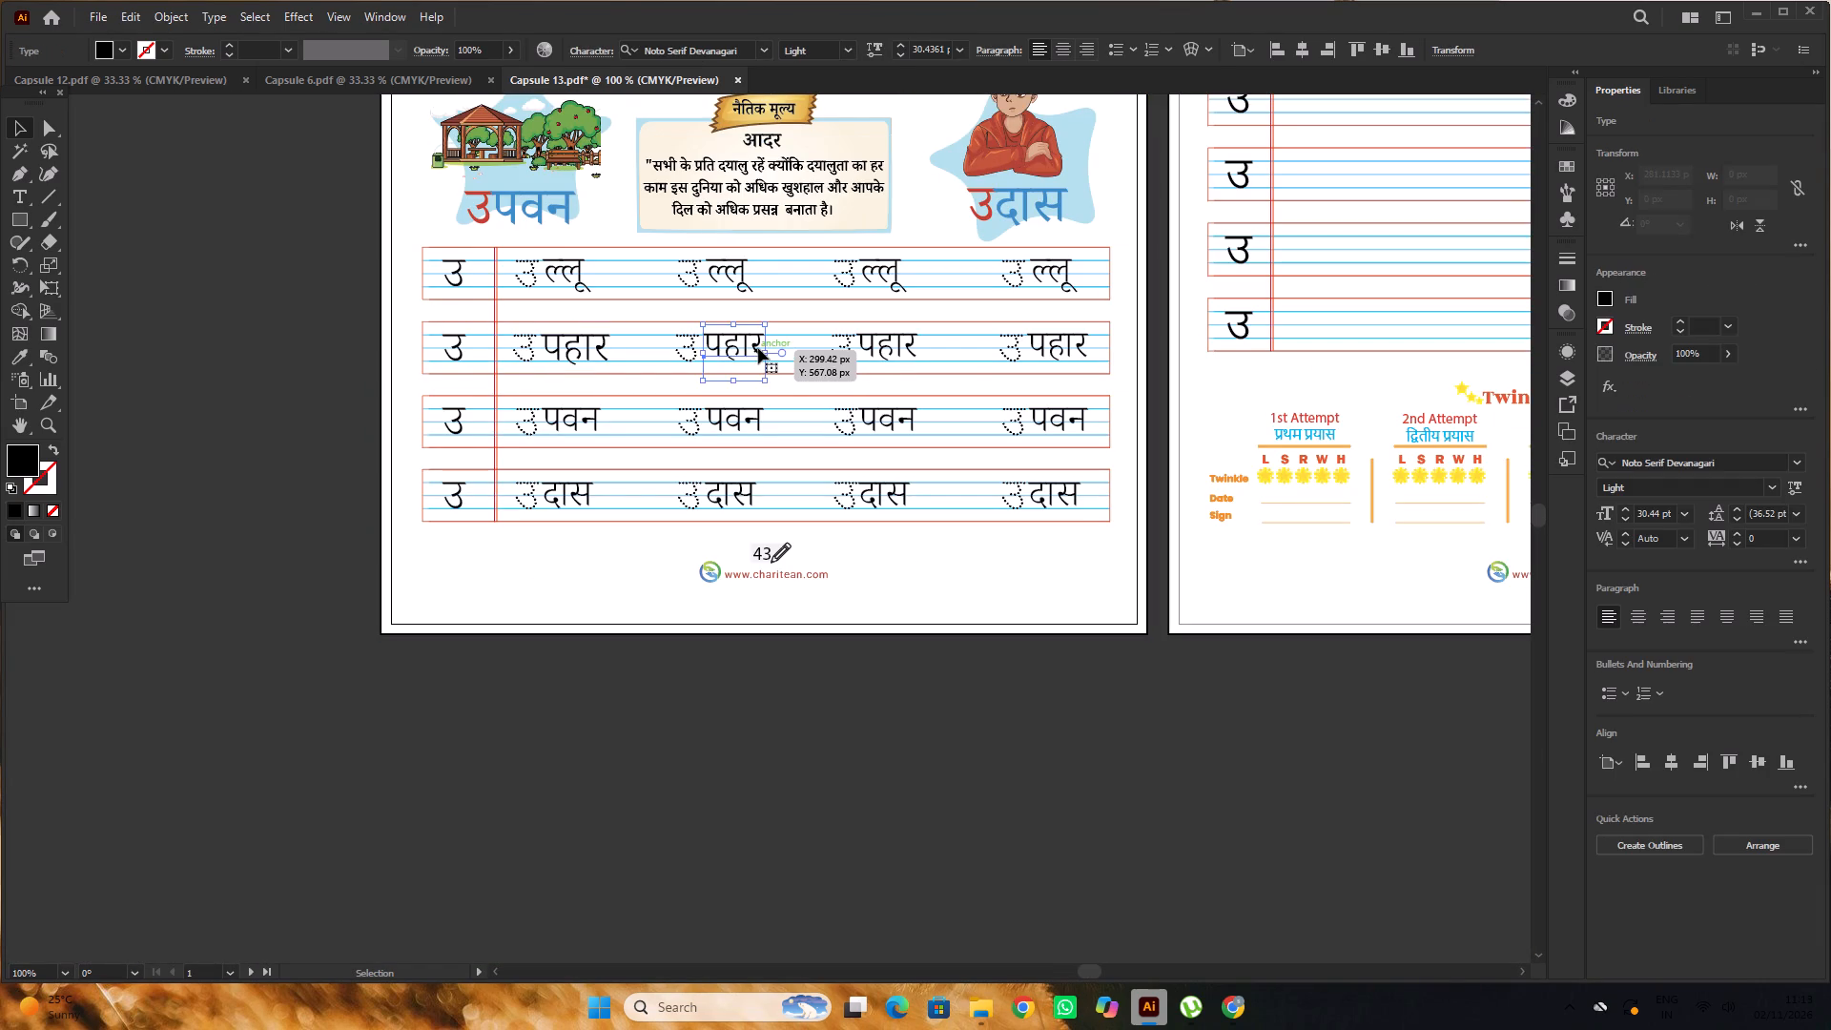
key("Delete")
left_click(881, 349)
key("Delete")
left_click(1069, 347)
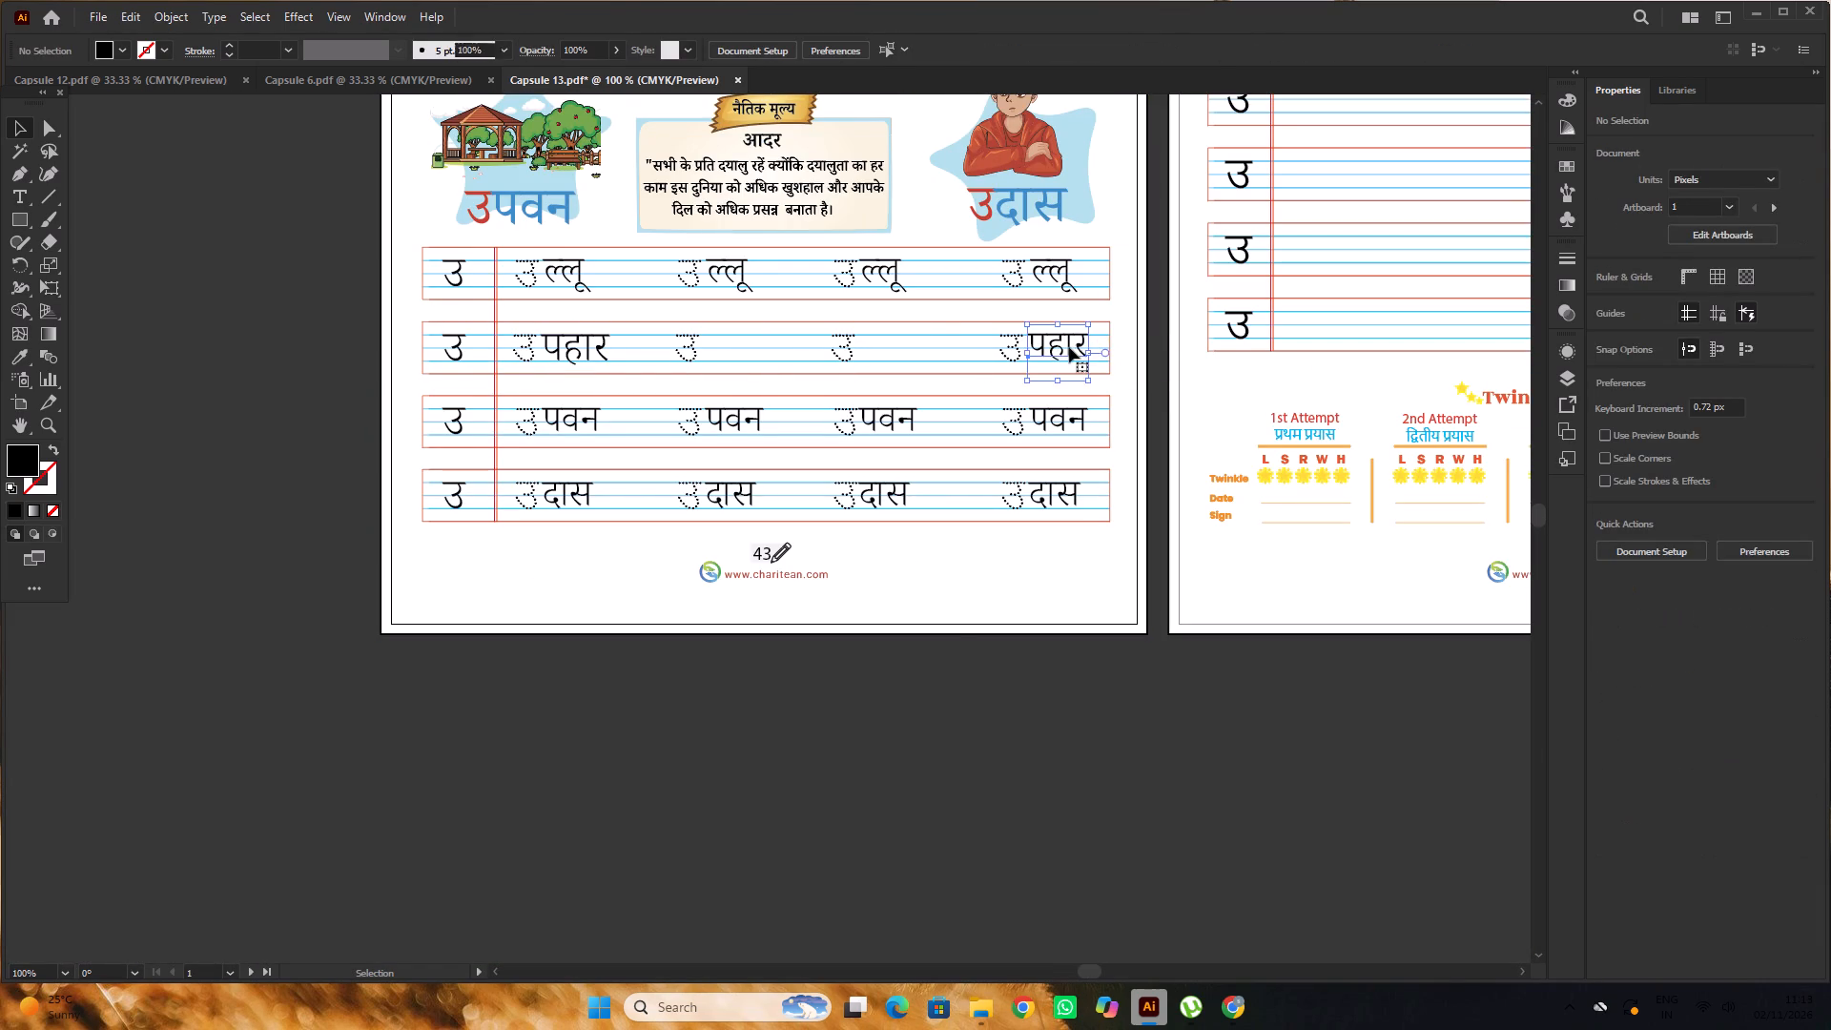
key("Delete")
Copy the enlarged पहार straight across the row, placing one beside each of the other three dotted उ letters.
scroll(562, 339, "up", 3, "alt")
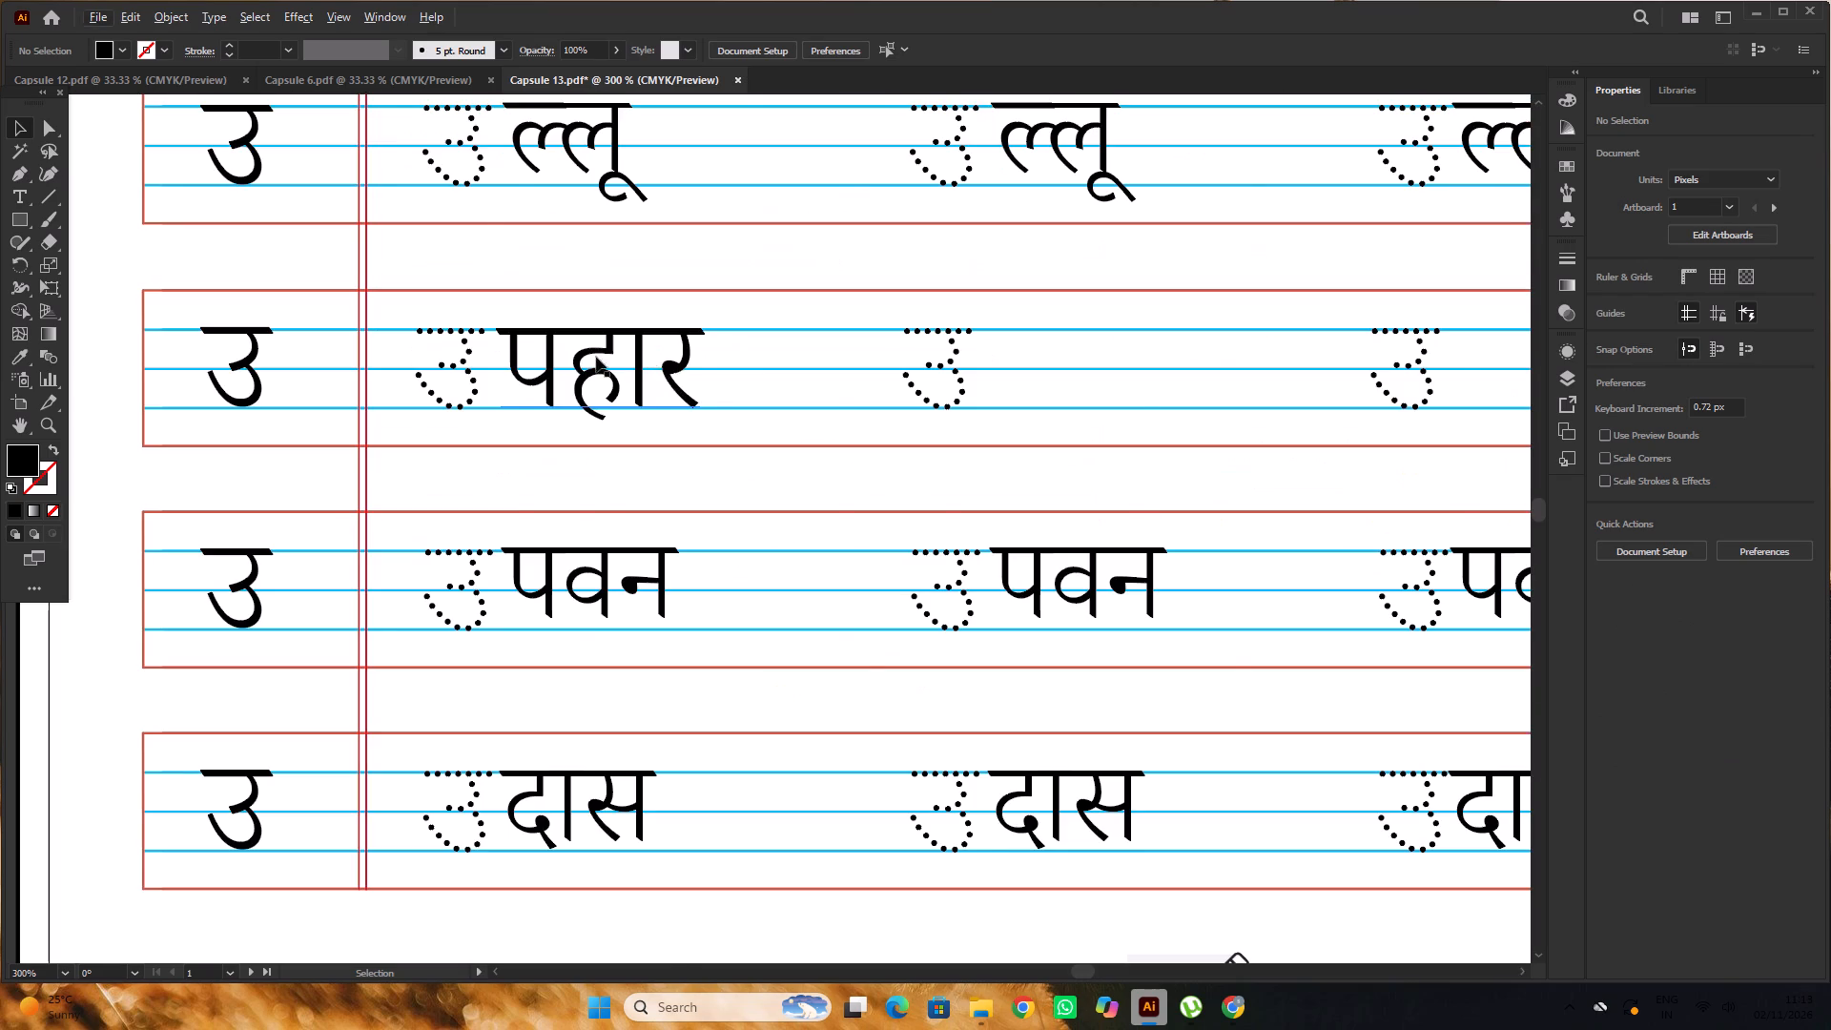
scroll(596, 357, "down", 3, "alt")
scroll(865, 365, "up", 3, "alt")
scroll(401, 367, "down", 1, "alt")
scroll(655, 359, "down", 3, "alt")
scroll(563, 339, "up", 3, "alt")
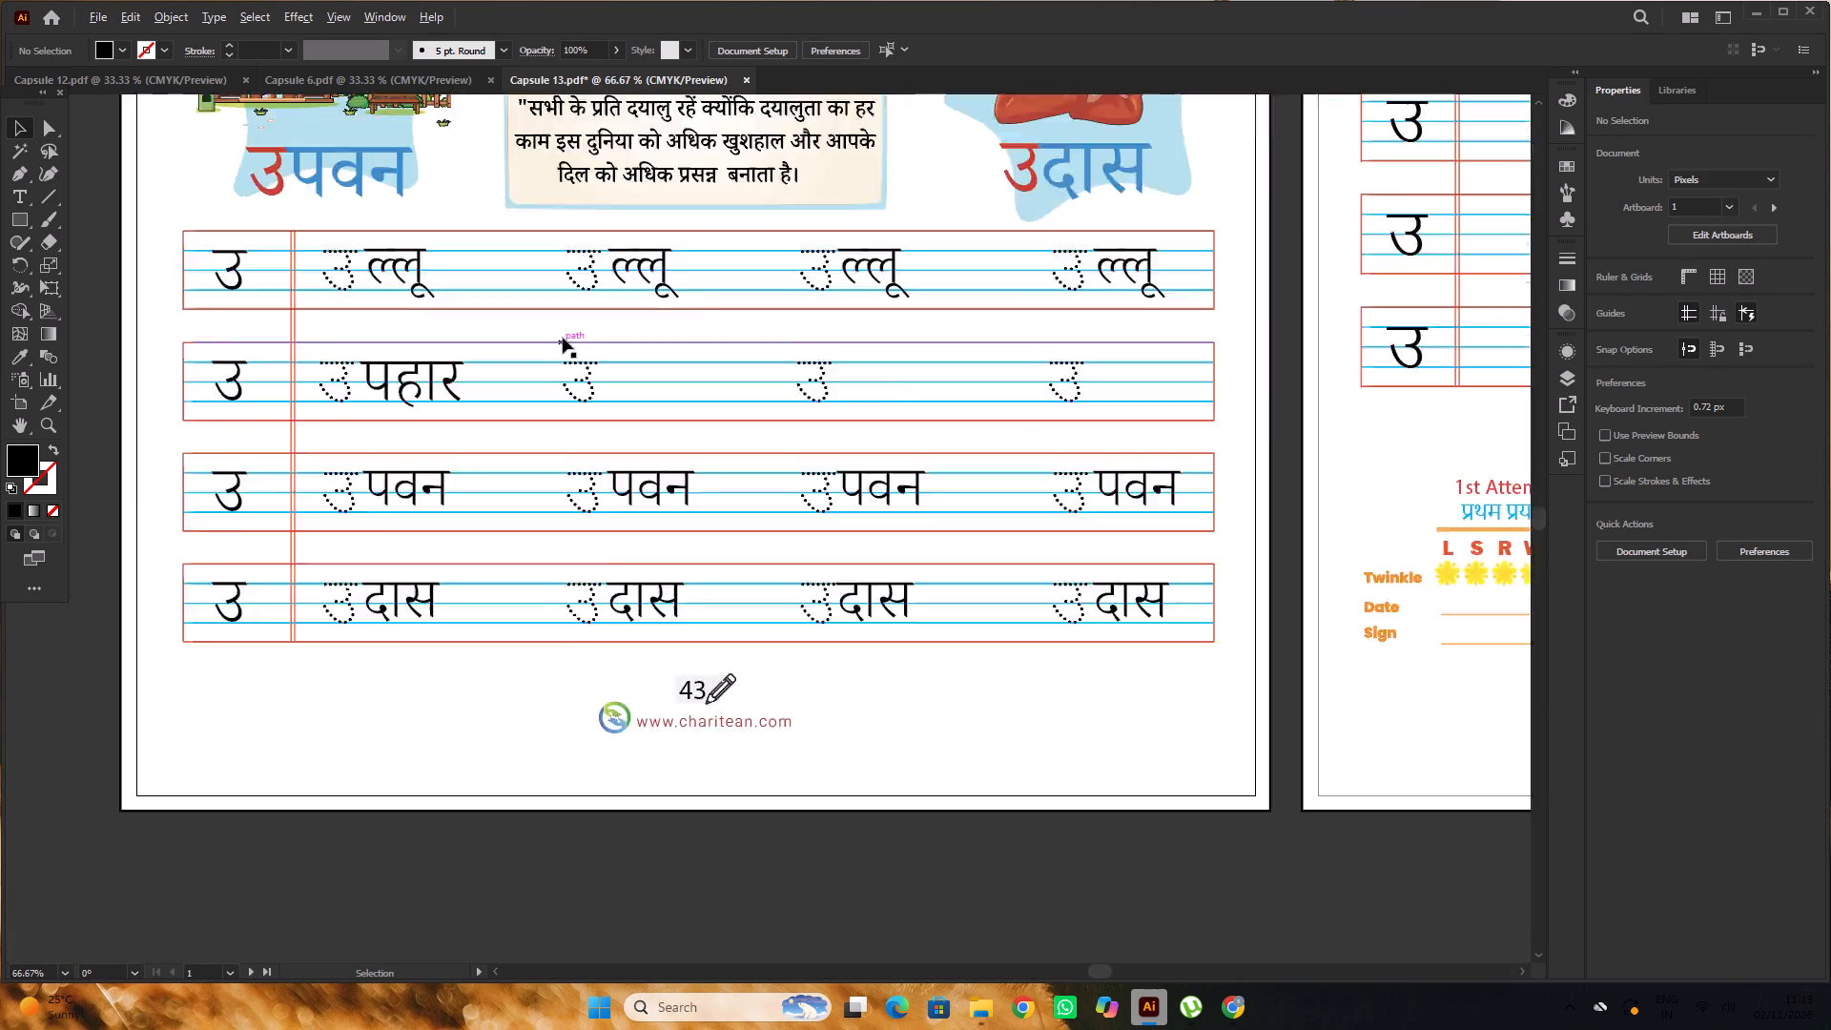
scroll(516, 390, "up", 2)
left_click_drag(367, 412, 703, 425, "alt")
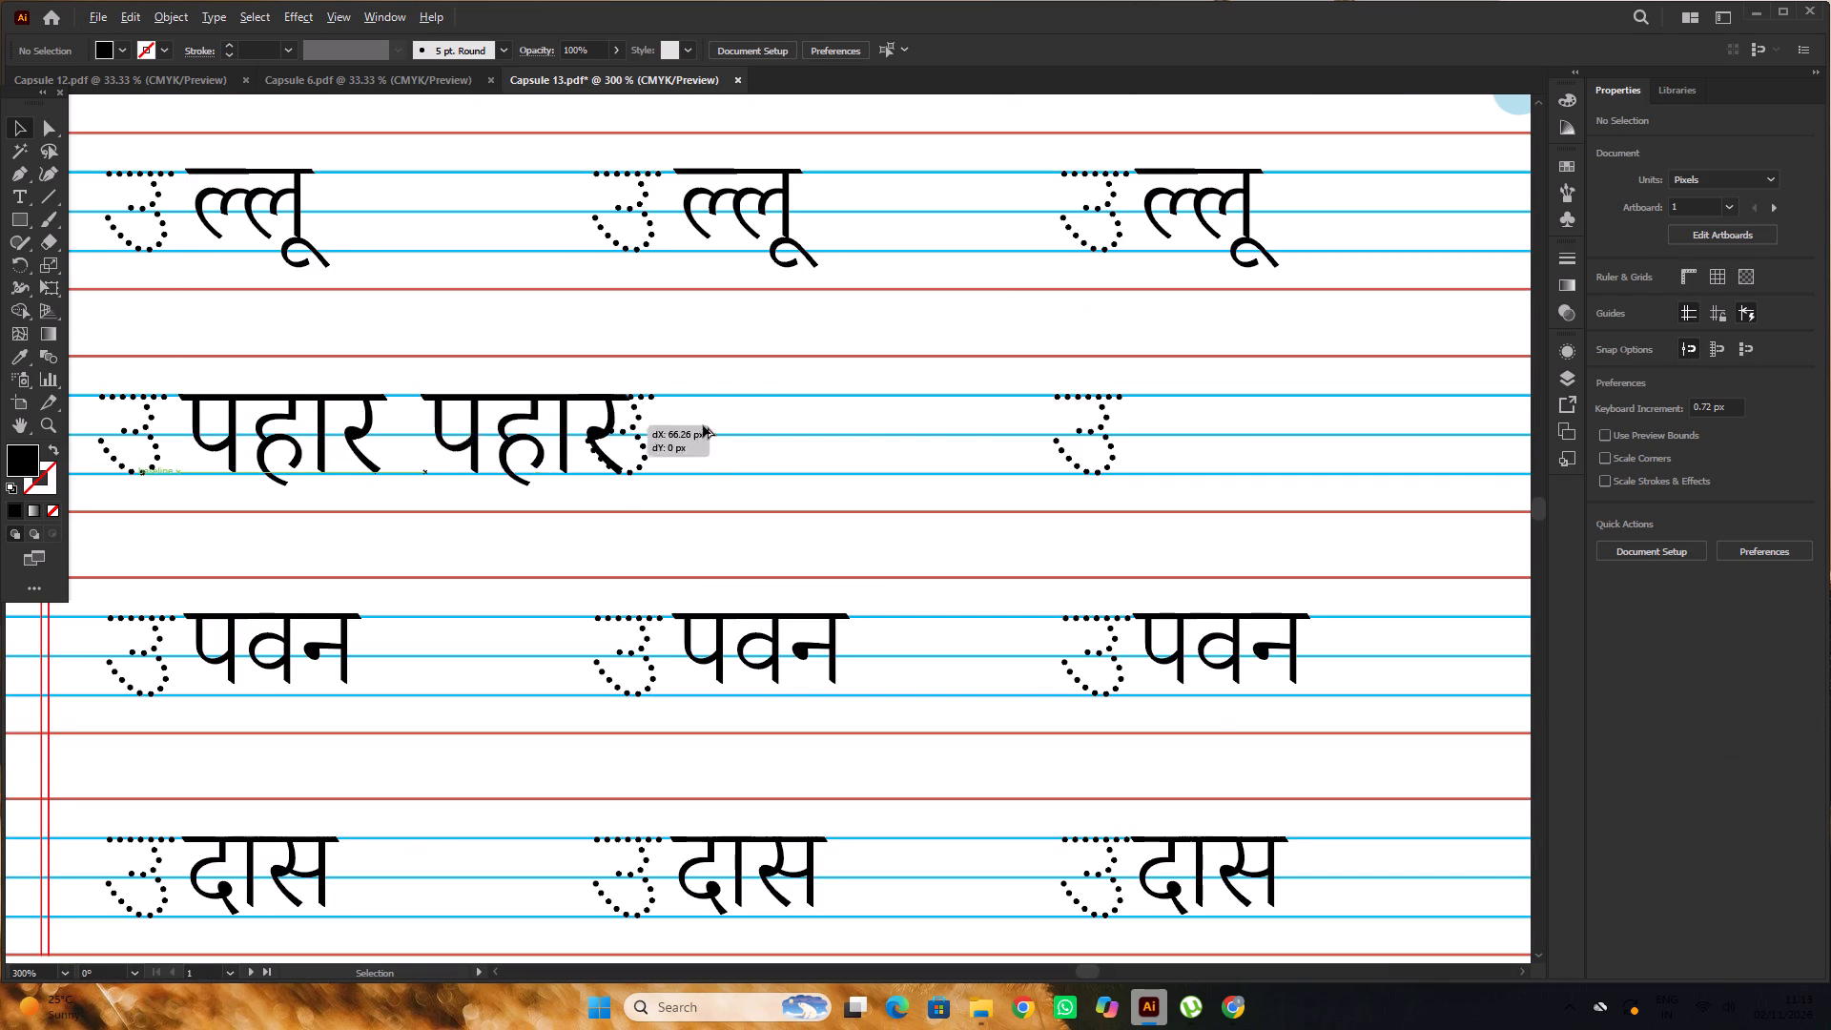
left_click_drag(703, 425, 854, 430, "alt")
scroll(698, 388, "down", 1, "alt")
scroll(885, 401, "up", 2, "alt")
left_click_drag(719, 415, 1330, 431, "alt")
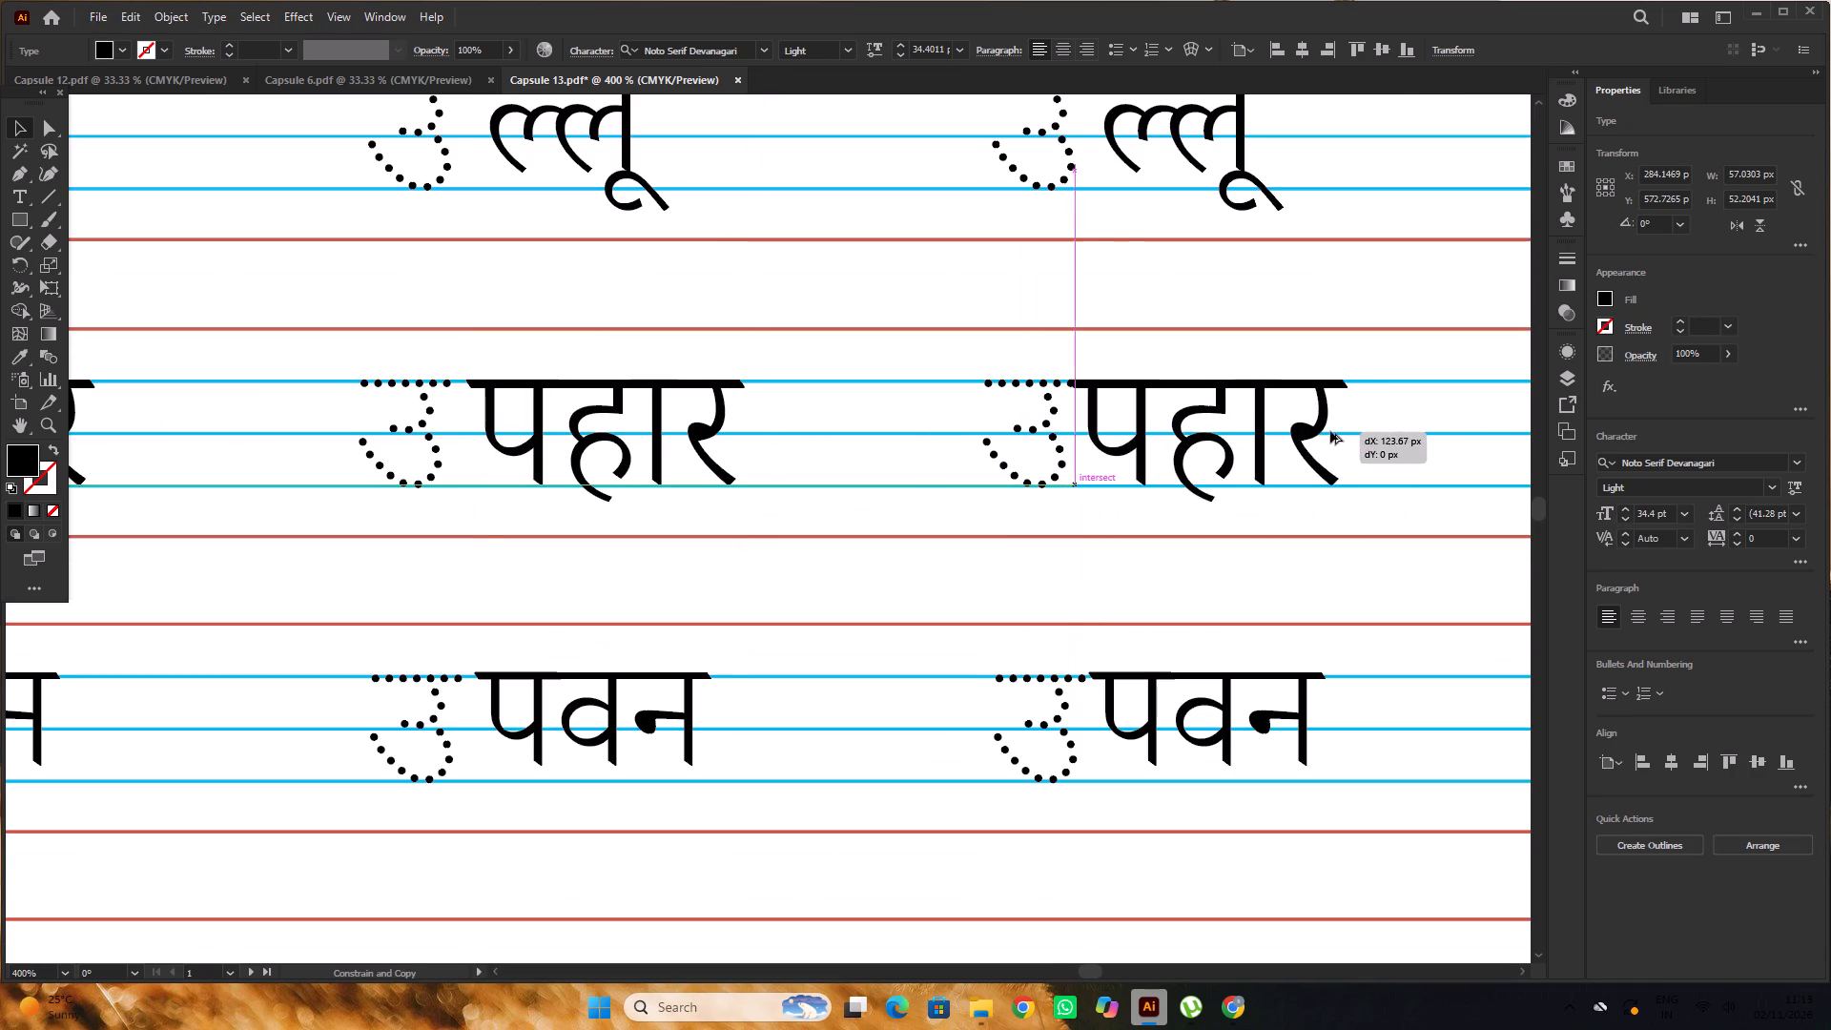
left_click_drag(1330, 431, 1342, 428, "alt")
scroll(697, 372, "down", 4, "alt")
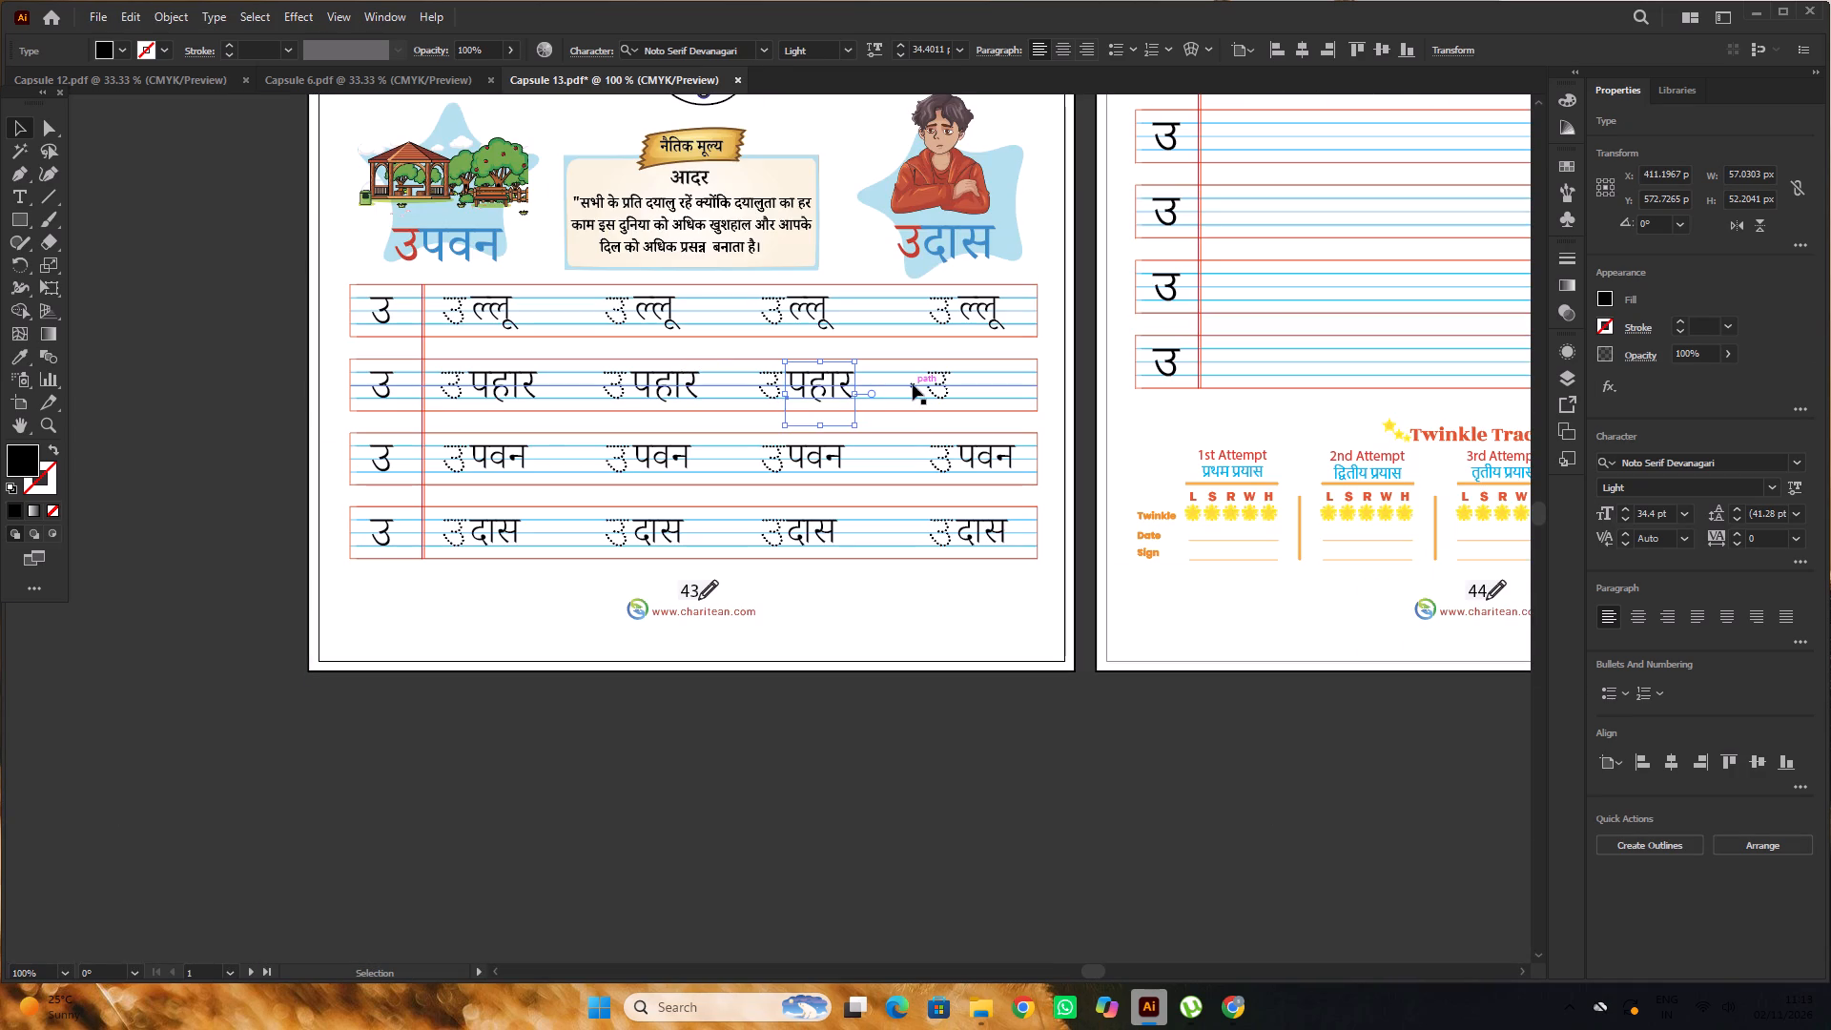
scroll(1090, 415, "up", 3, "alt")
scroll(627, 376, "up", 1, "alt")
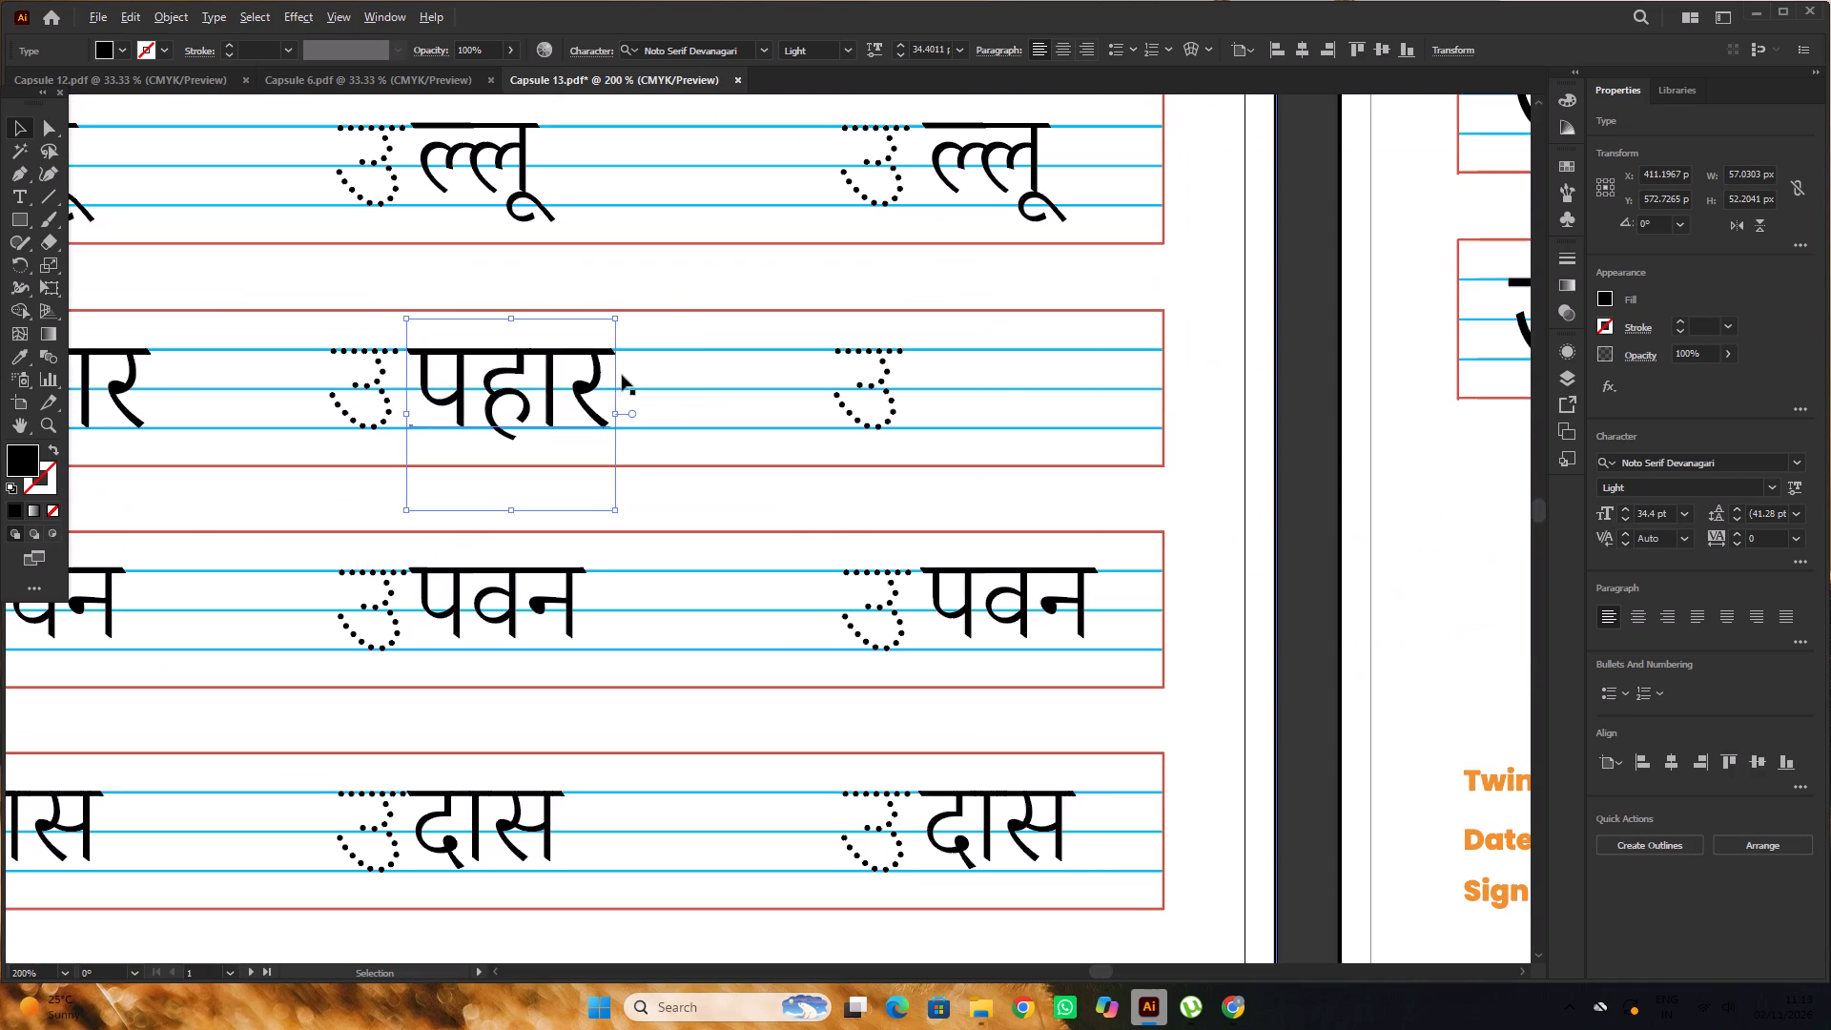
left_click_drag(593, 374, 1101, 385, "alt")
scroll(1060, 380, "down", 4, "alt")
left_click(1136, 674)
Enlarge the first पवन in the third row to about 33.96 pt so it fits between the blue writing lines.
scroll(769, 391, "up", 2, "alt")
scroll(795, 407, "down", 2)
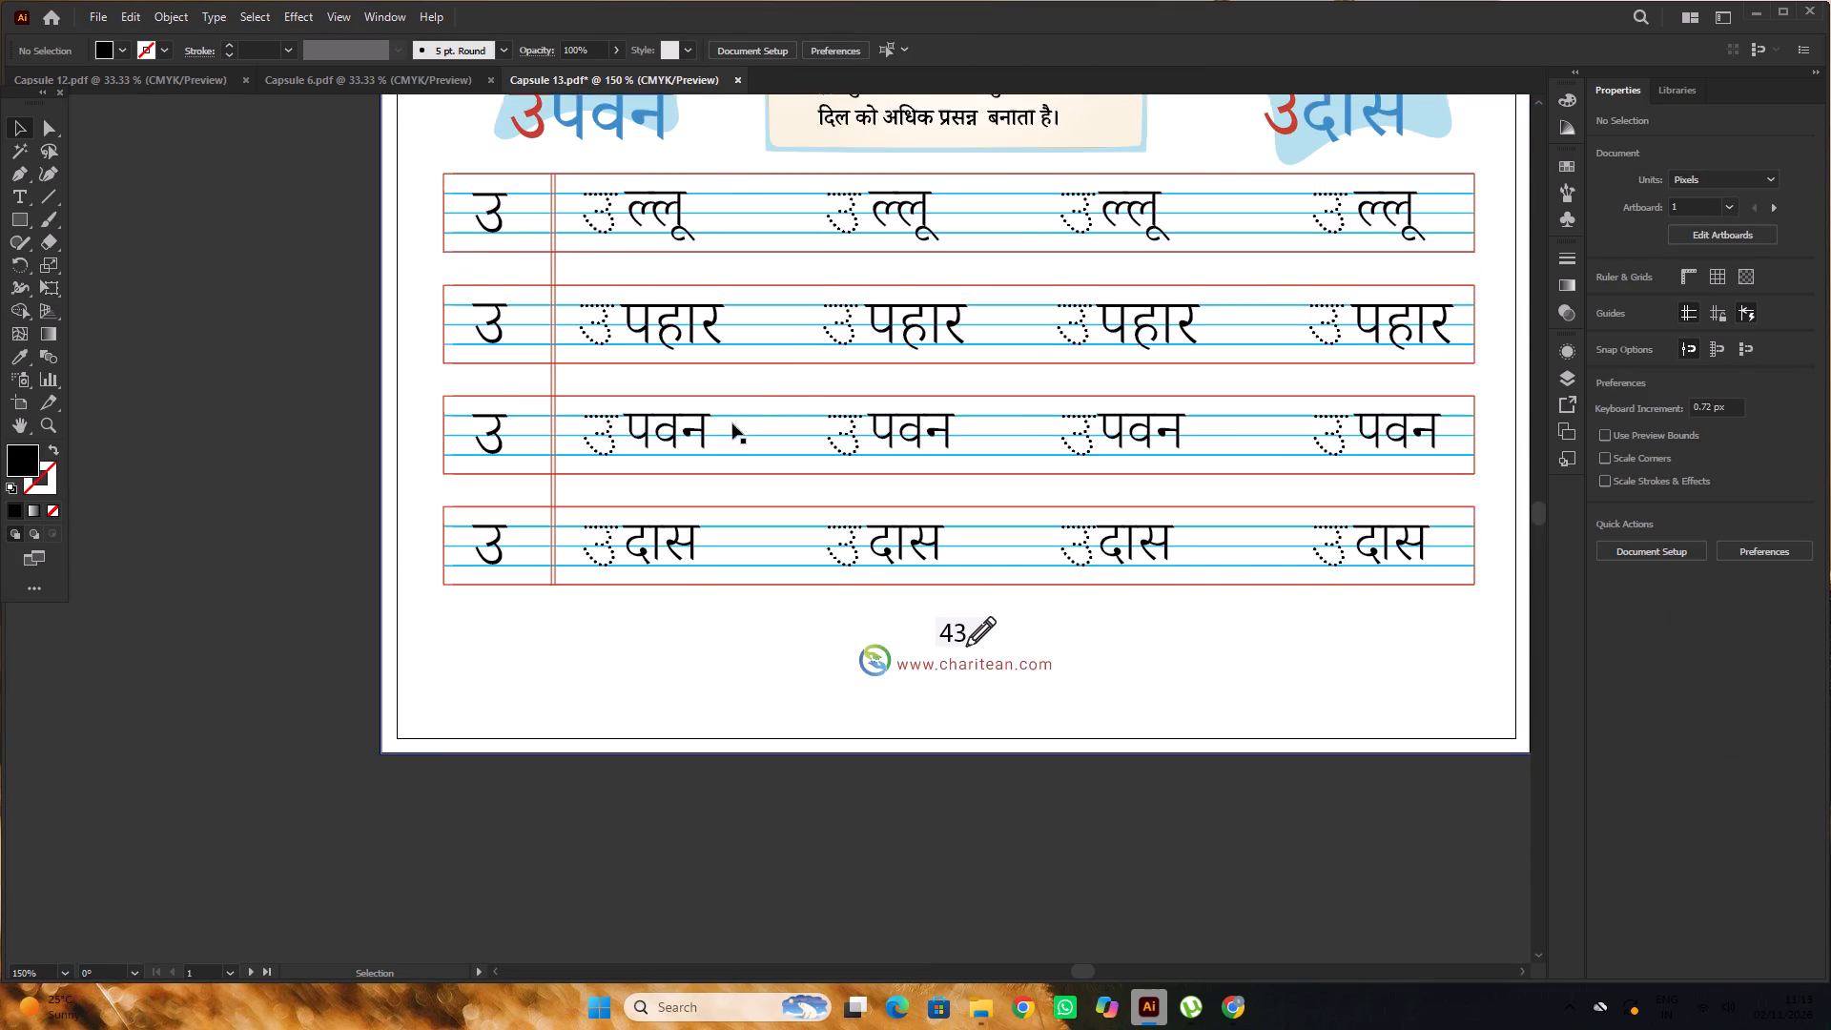
scroll(723, 421, "up", 1, "alt")
left_click(666, 419)
scroll(704, 484, "up", 3, "alt")
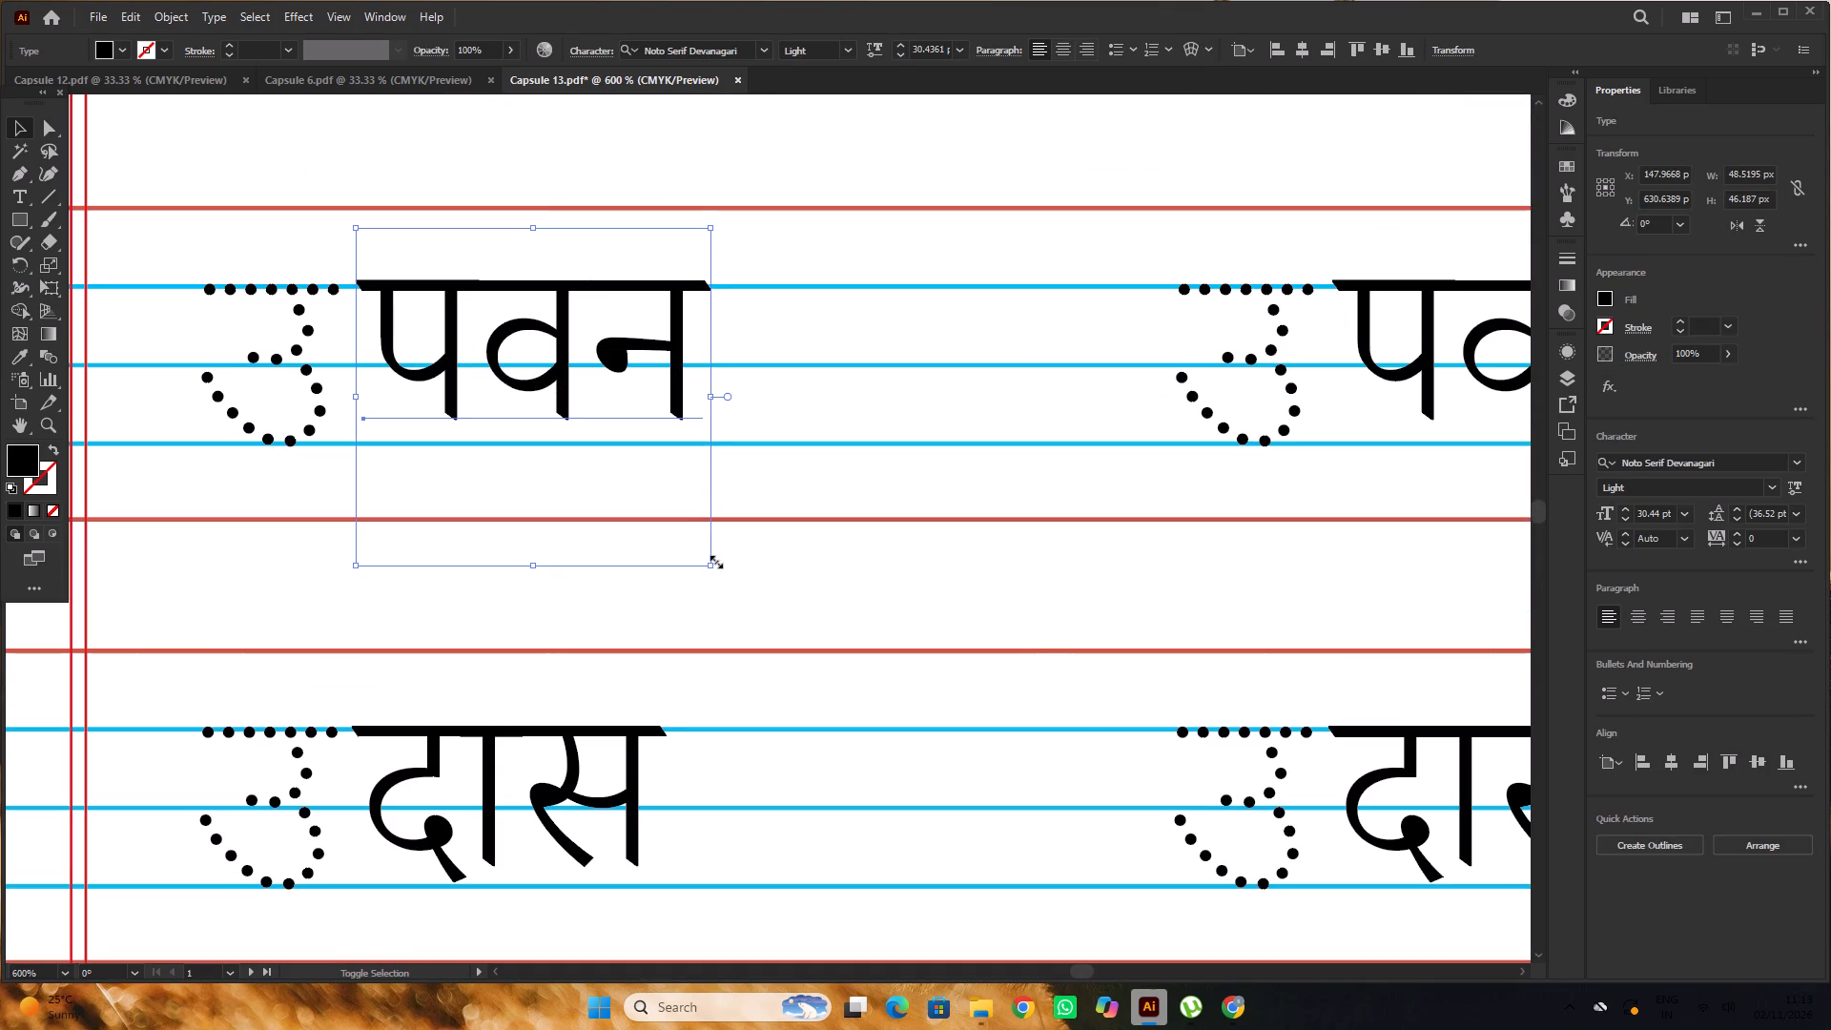
left_click_drag(710, 564, 753, 600, "shift")
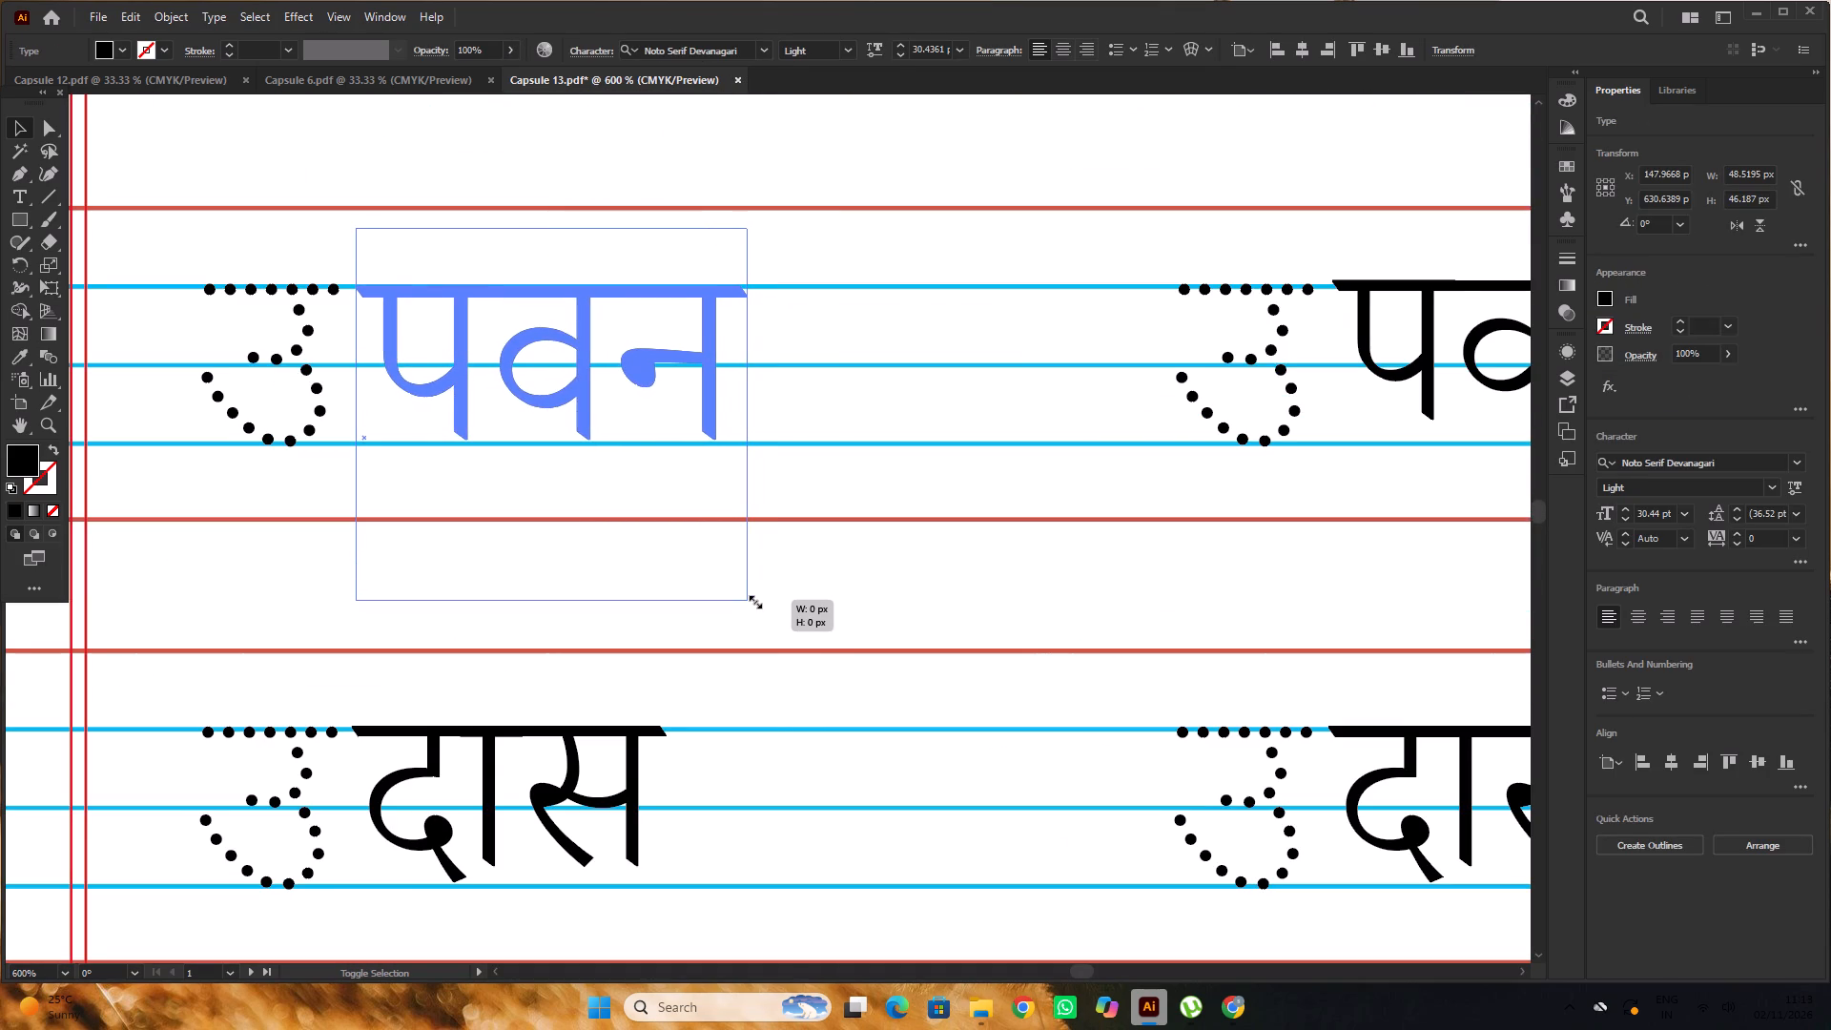
left_click_drag(753, 600, 755, 605, "shift")
Delete the other three पवन texts in the third row, keeping their dotted उ letters.
scroll(592, 445, "down", 5, "alt")
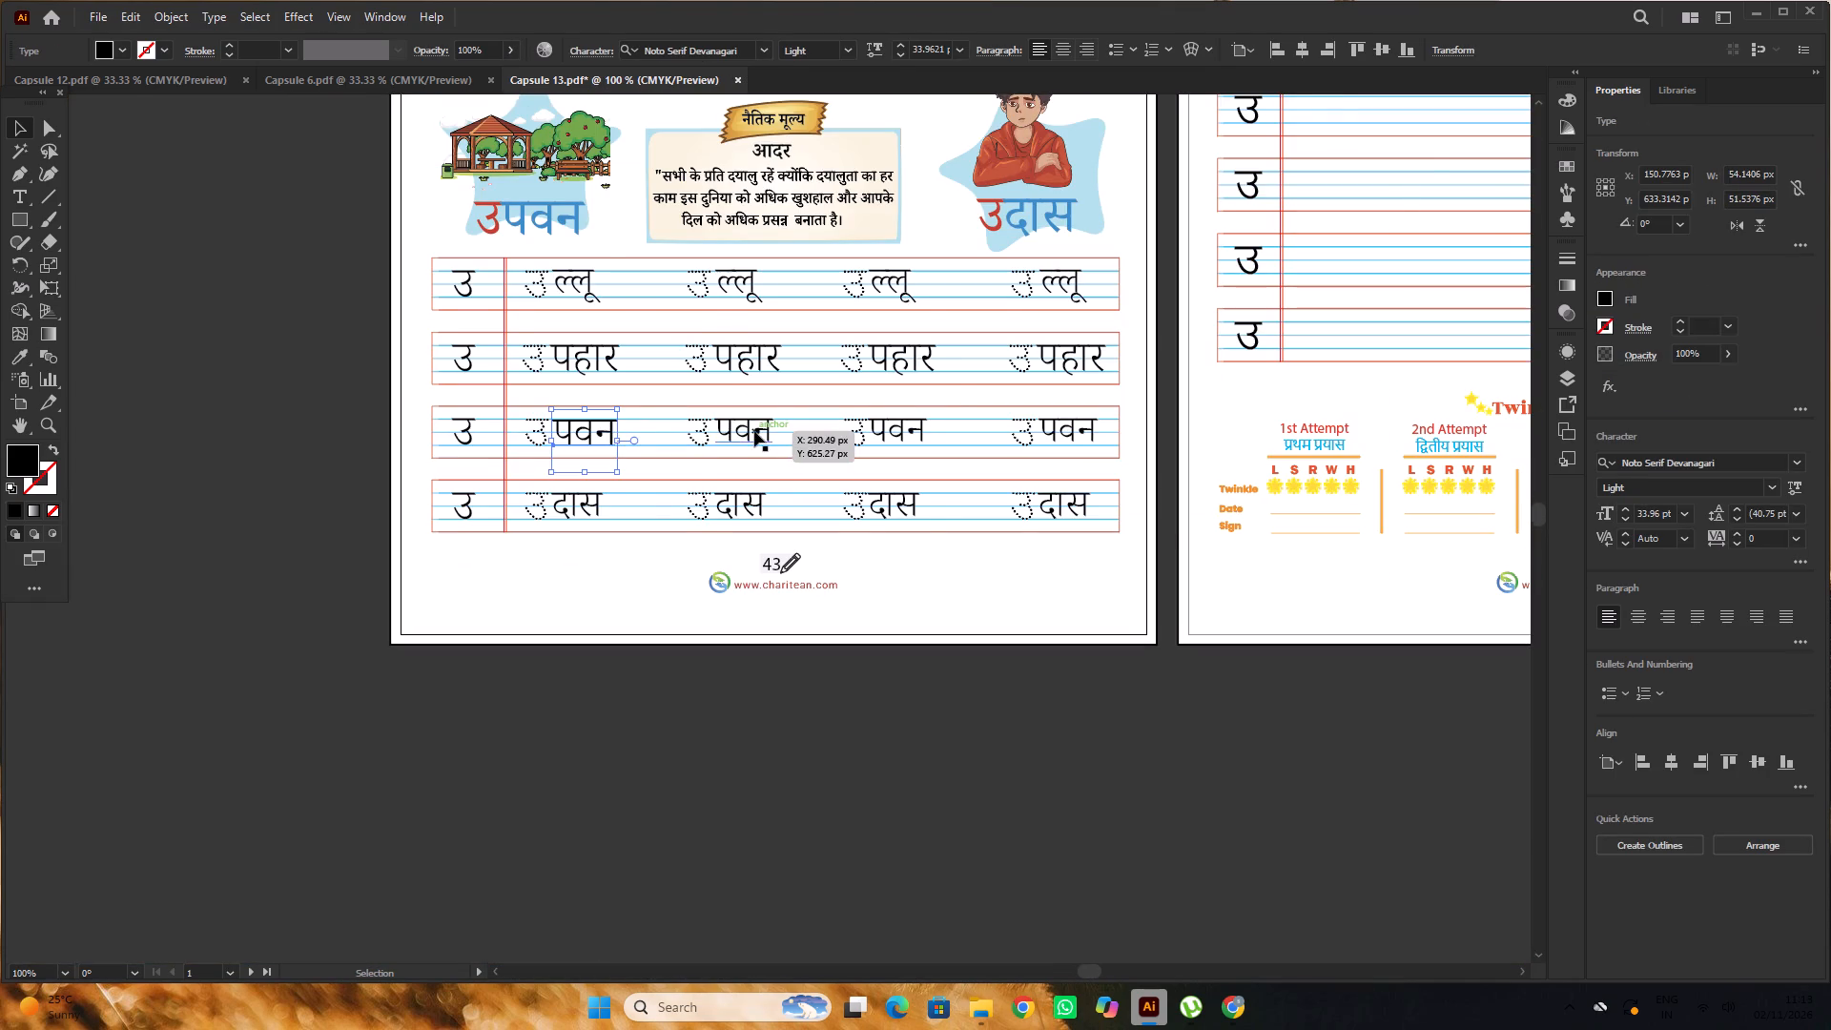
left_click(754, 431)
scroll(846, 443, "up", 1, "alt")
left_click(948, 428, "shift")
left_click(1155, 425, "shift")
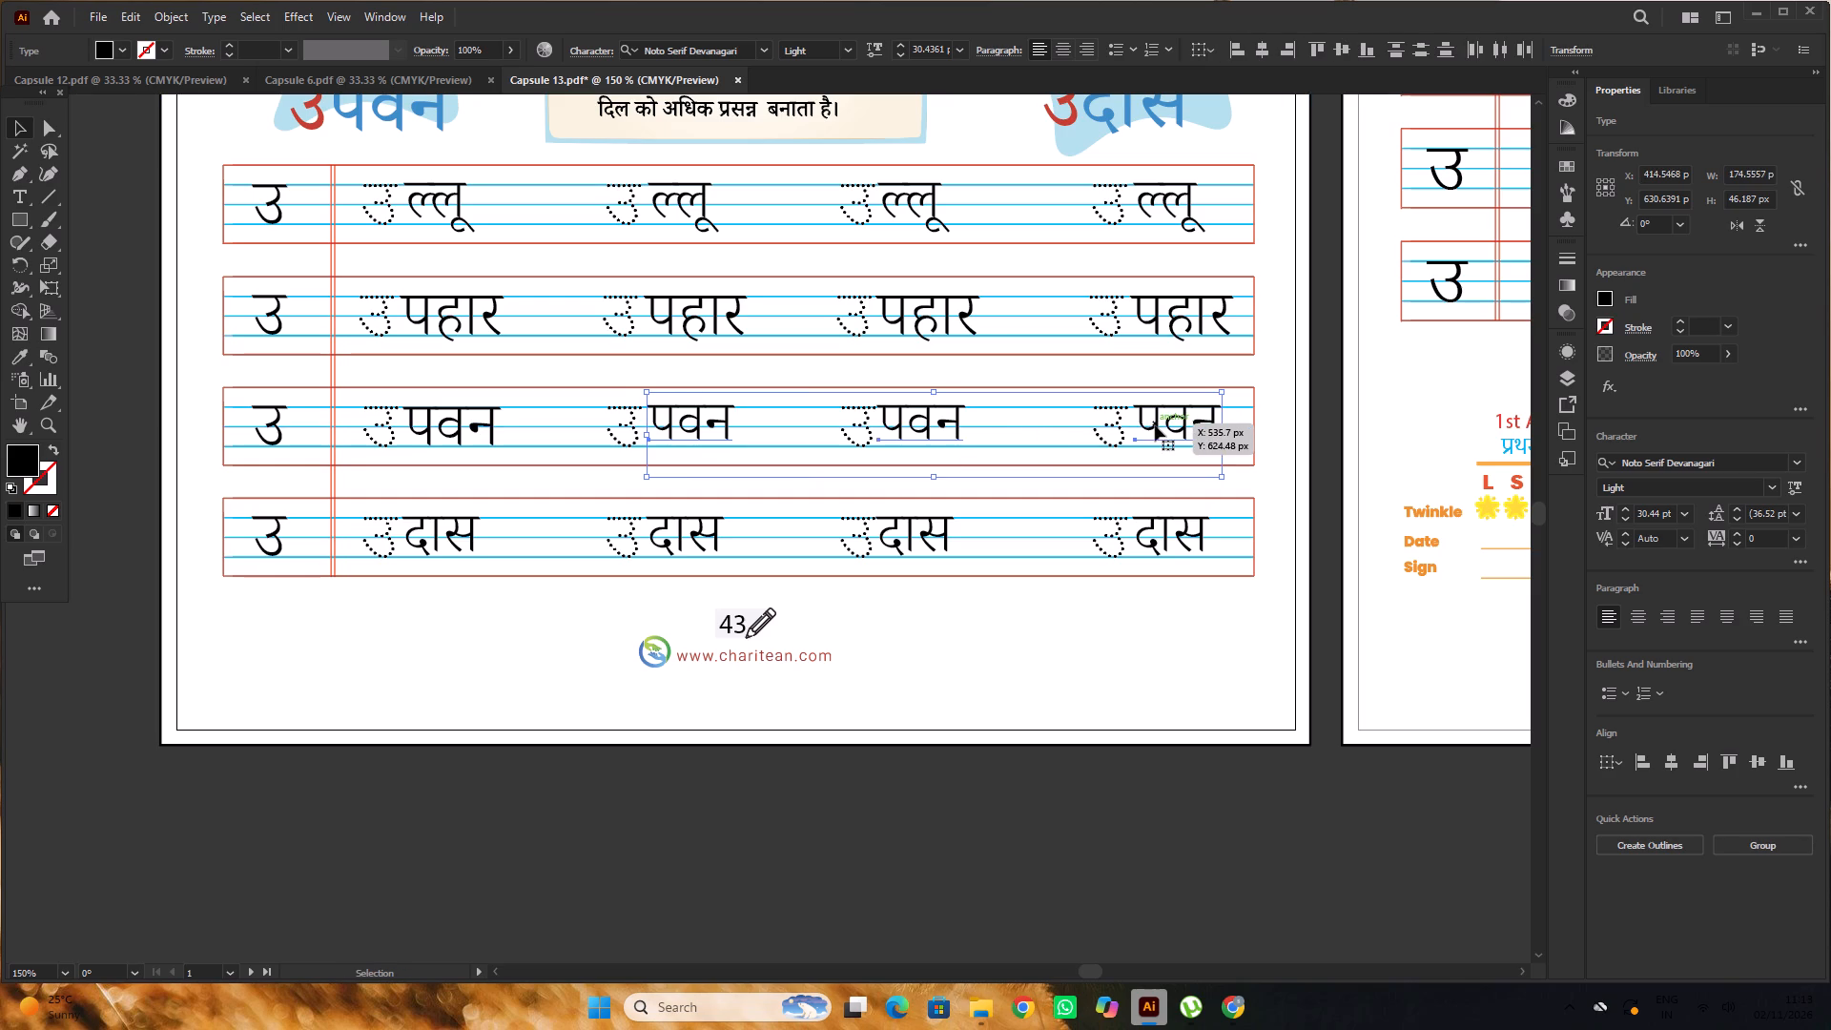
key("Delete")
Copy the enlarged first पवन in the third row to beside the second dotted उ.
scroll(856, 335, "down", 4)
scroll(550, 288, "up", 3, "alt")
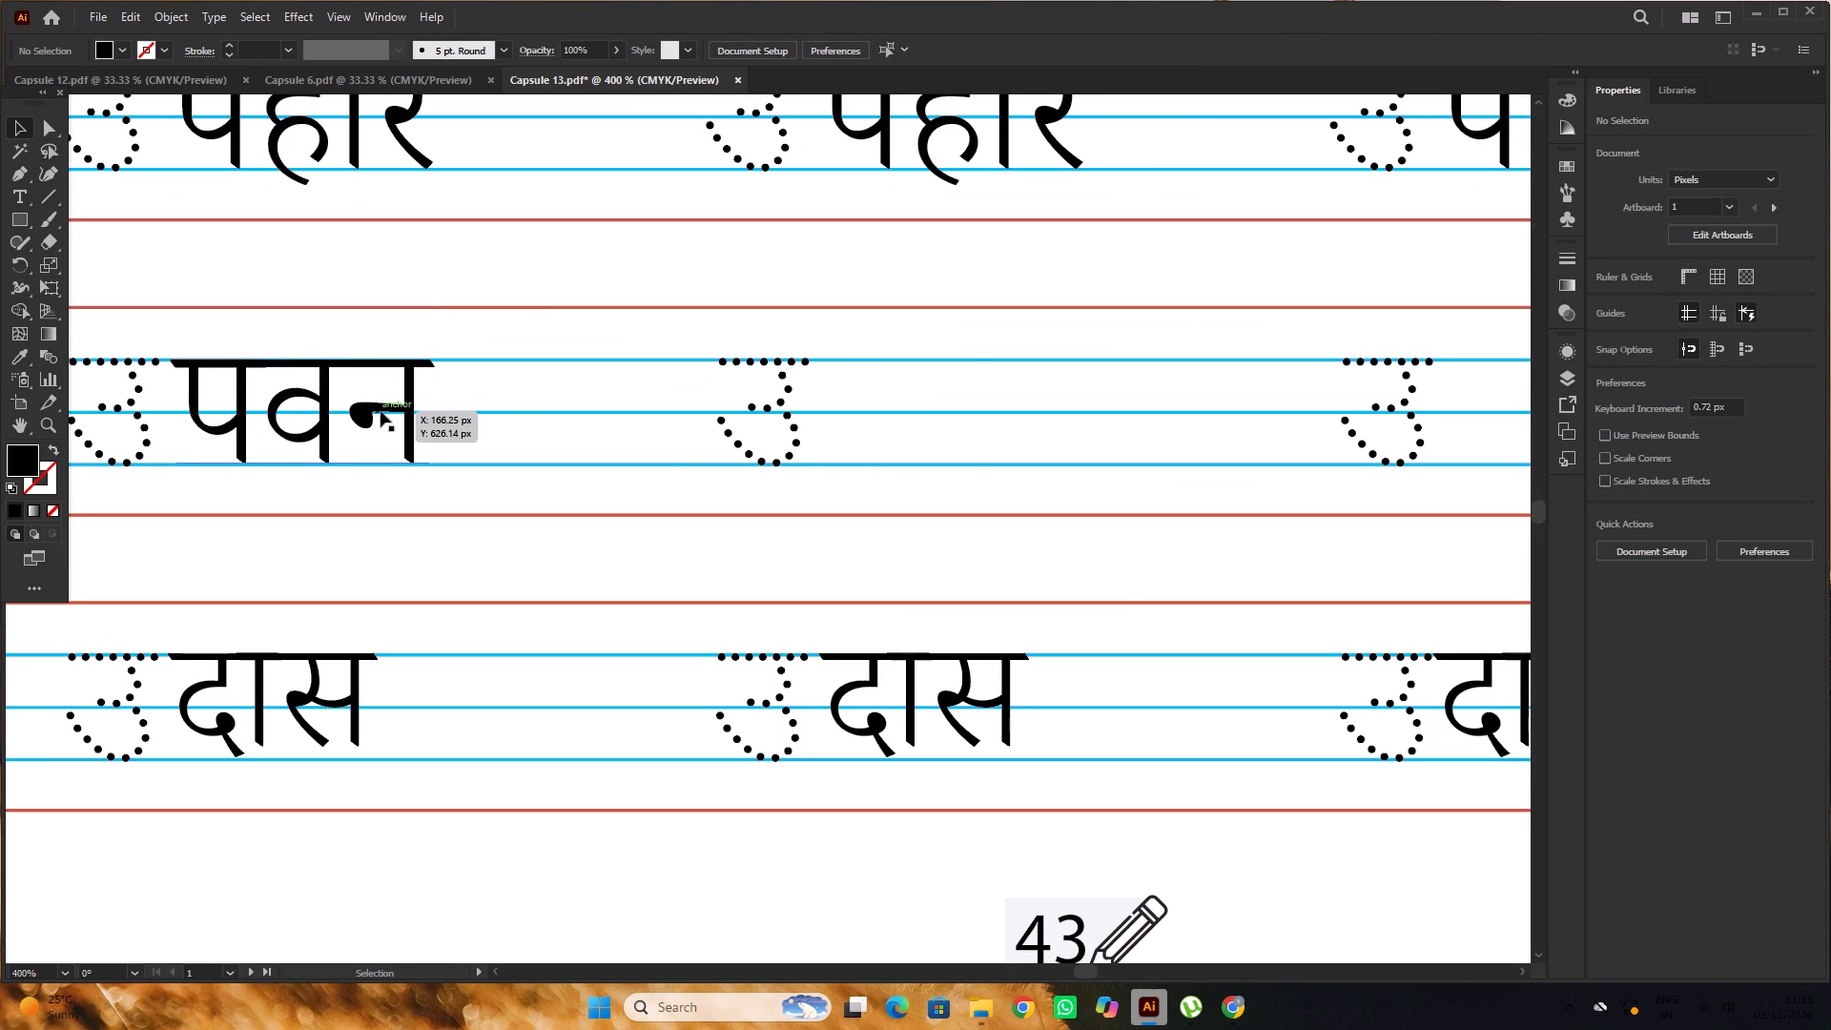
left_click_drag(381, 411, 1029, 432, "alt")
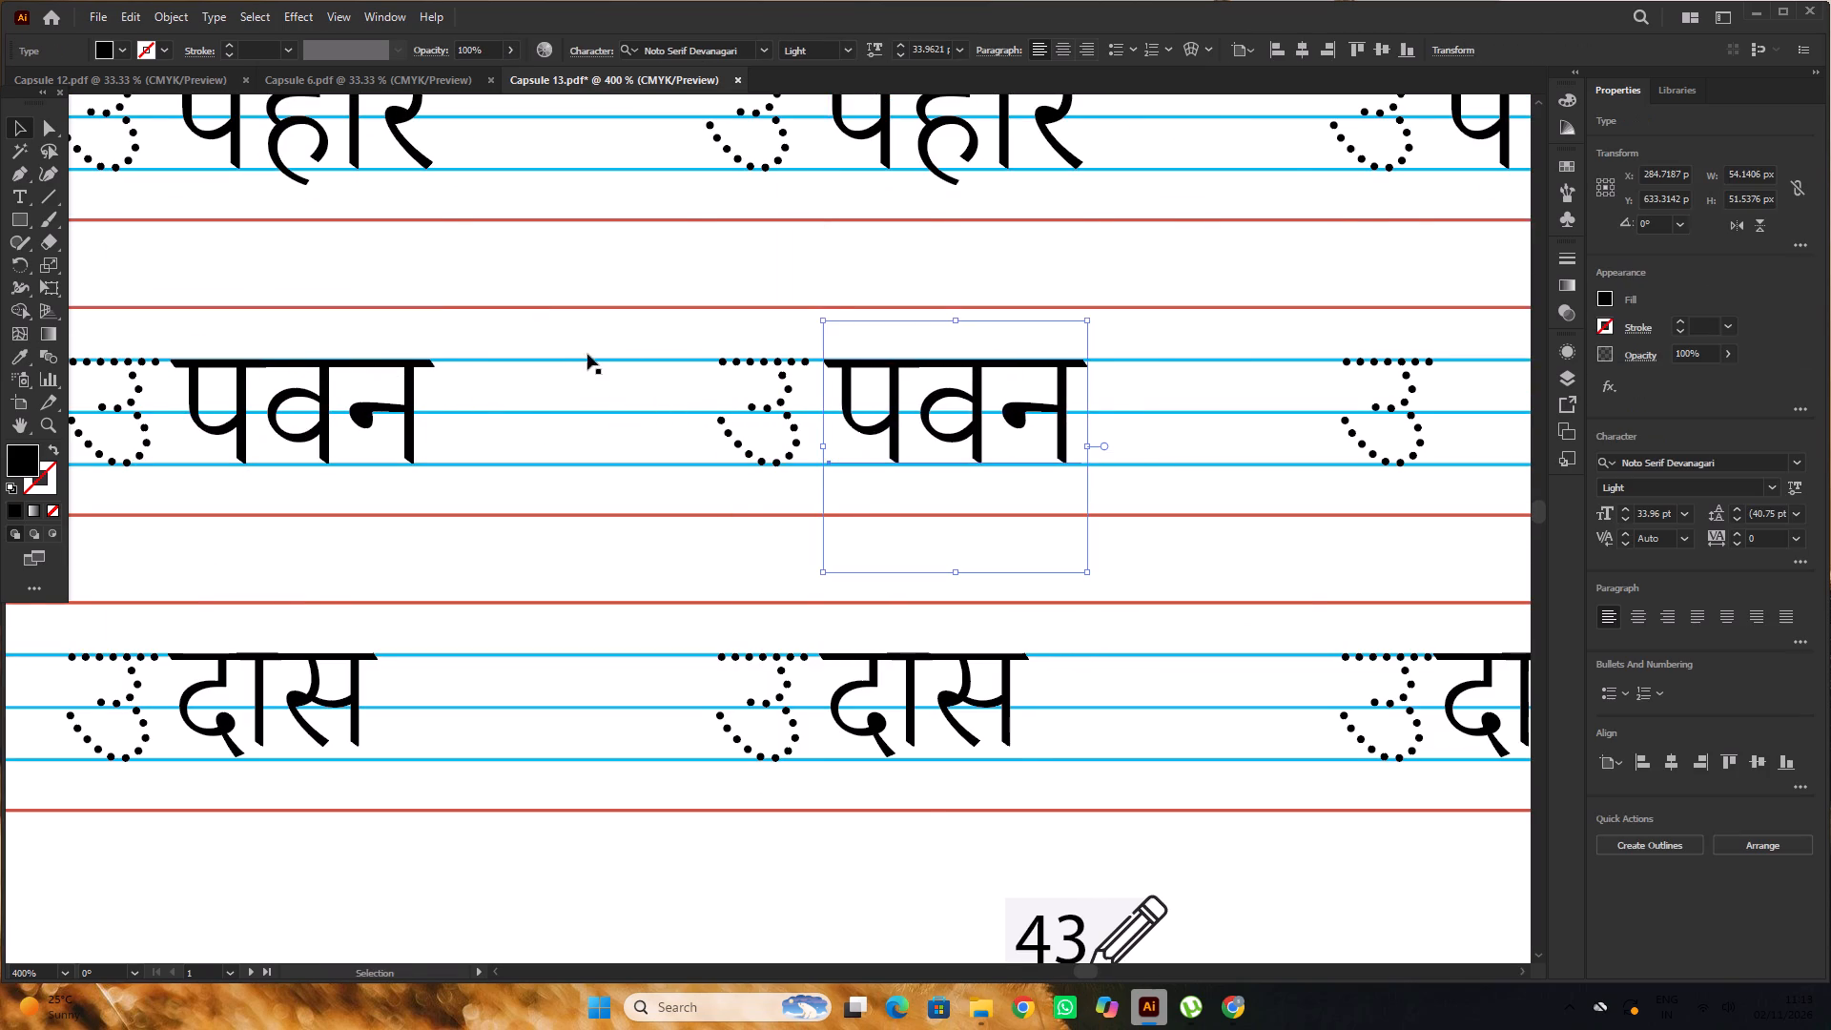
Shift the first पवन in the third row slightly upward between the blue writing lines.
scroll(587, 354, "down", 1, "alt")
scroll(387, 353, "up", 7, "alt")
left_click_drag(404, 464, 410, 450)
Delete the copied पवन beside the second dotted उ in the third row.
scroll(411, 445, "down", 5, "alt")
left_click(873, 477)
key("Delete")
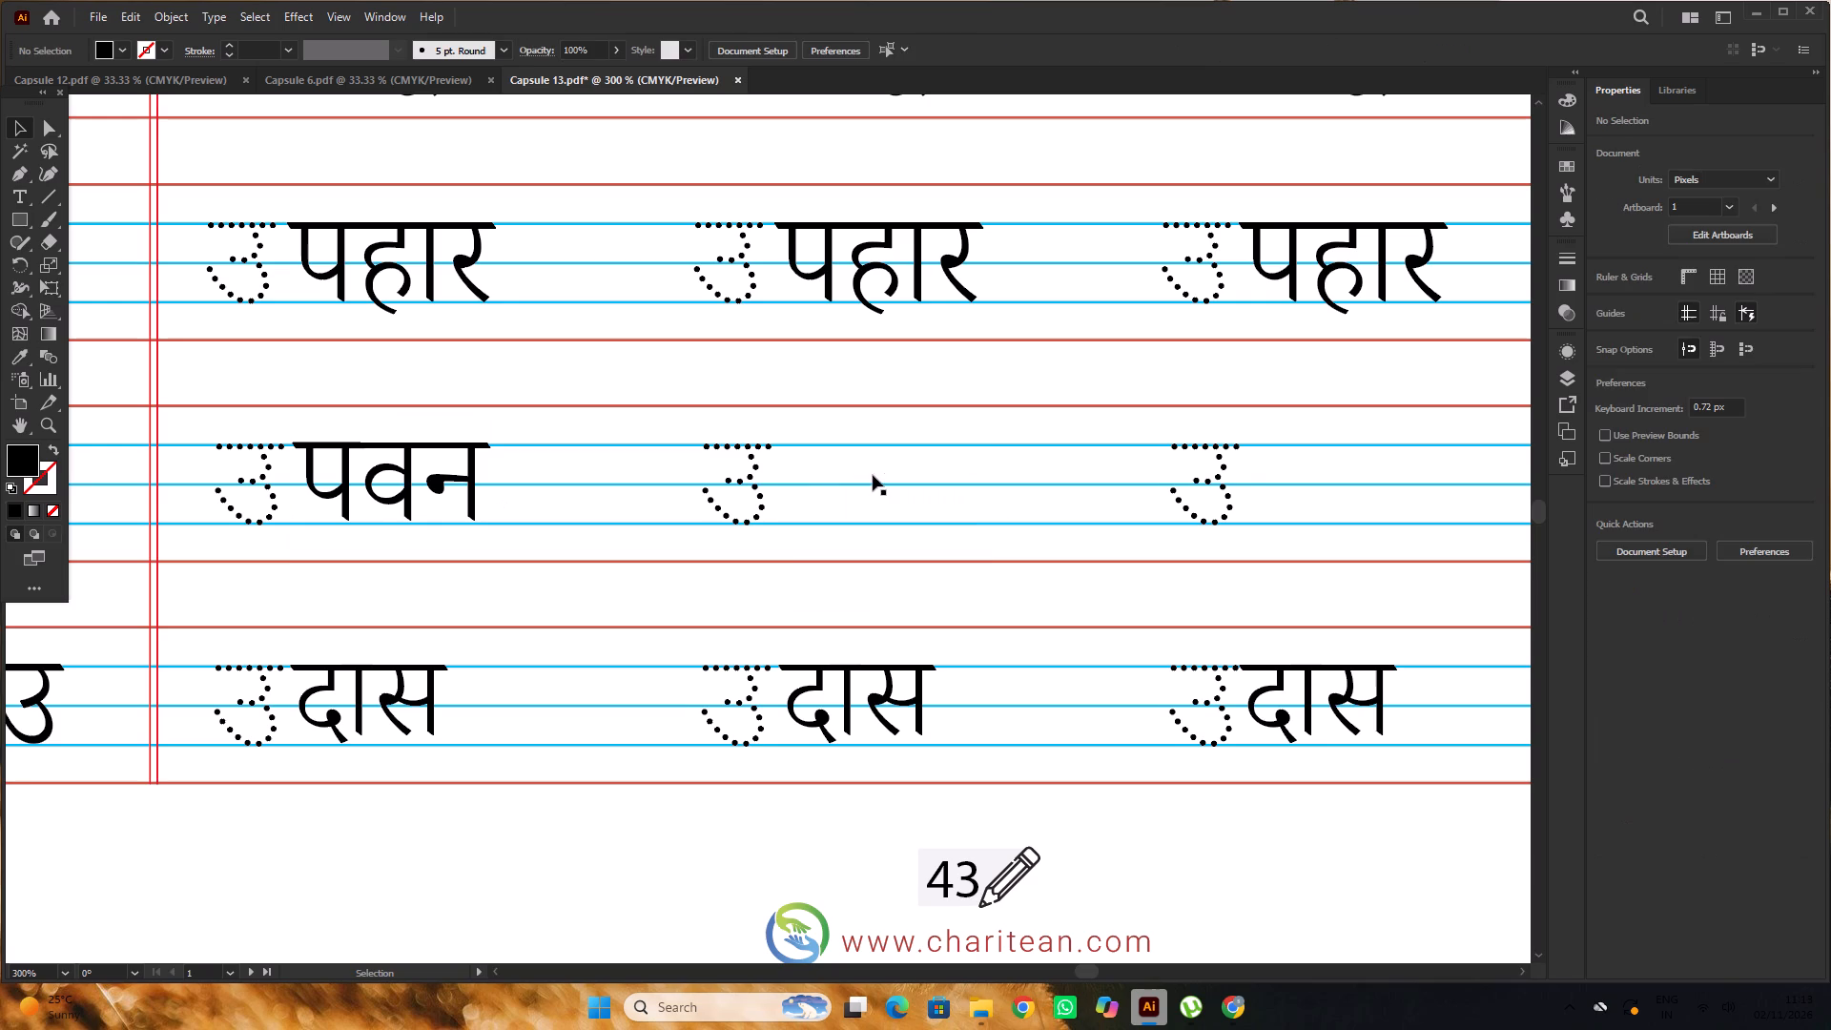
Enlarge the first पवन in the third row to about 34.64 pt so it reaches the lower blue line.
scroll(872, 475, "down", 6)
scroll(459, 370, "up", 2, "alt")
left_click(460, 368)
scroll(462, 368, "up", 2)
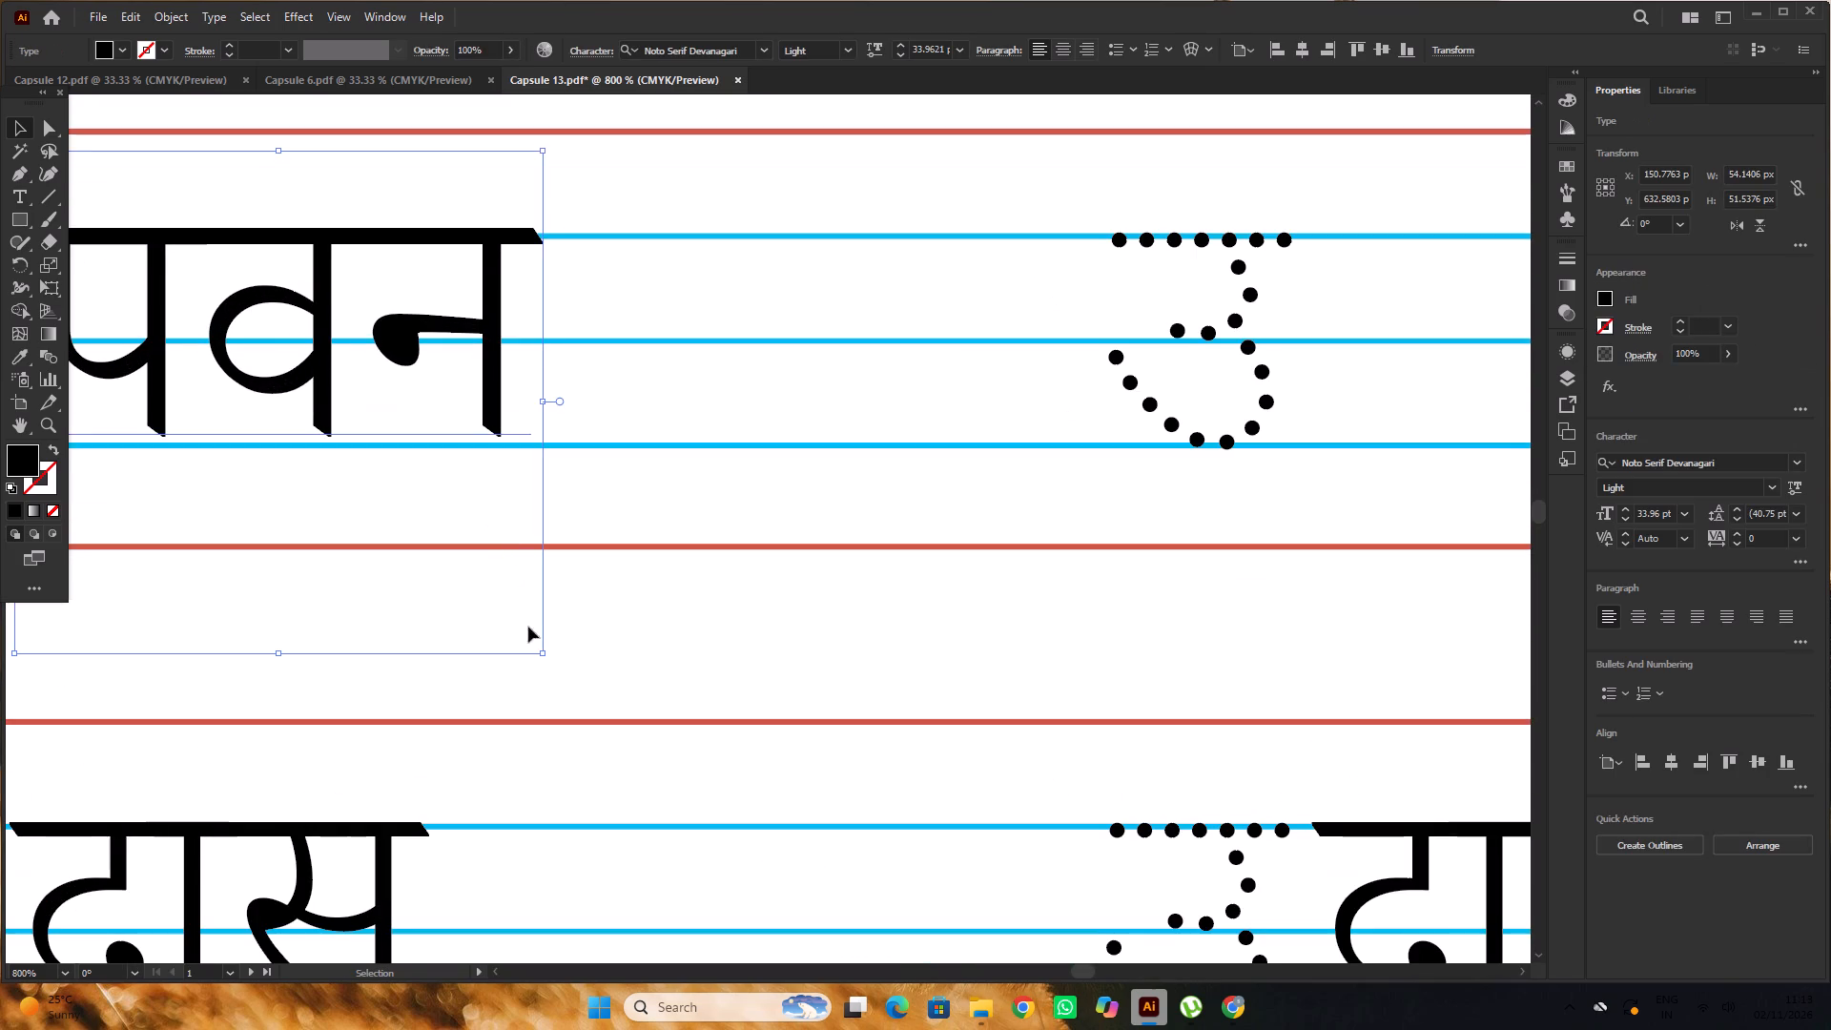
left_click_drag(542, 654, 553, 668, "shift")
Copy the resized पवन straight across the third row, placing one beside each of the other three dotted उ letters.
scroll(258, 479, "down", 4, "alt")
scroll(349, 445, "up", 1, "alt")
left_click_drag(271, 440, 765, 450, "alt")
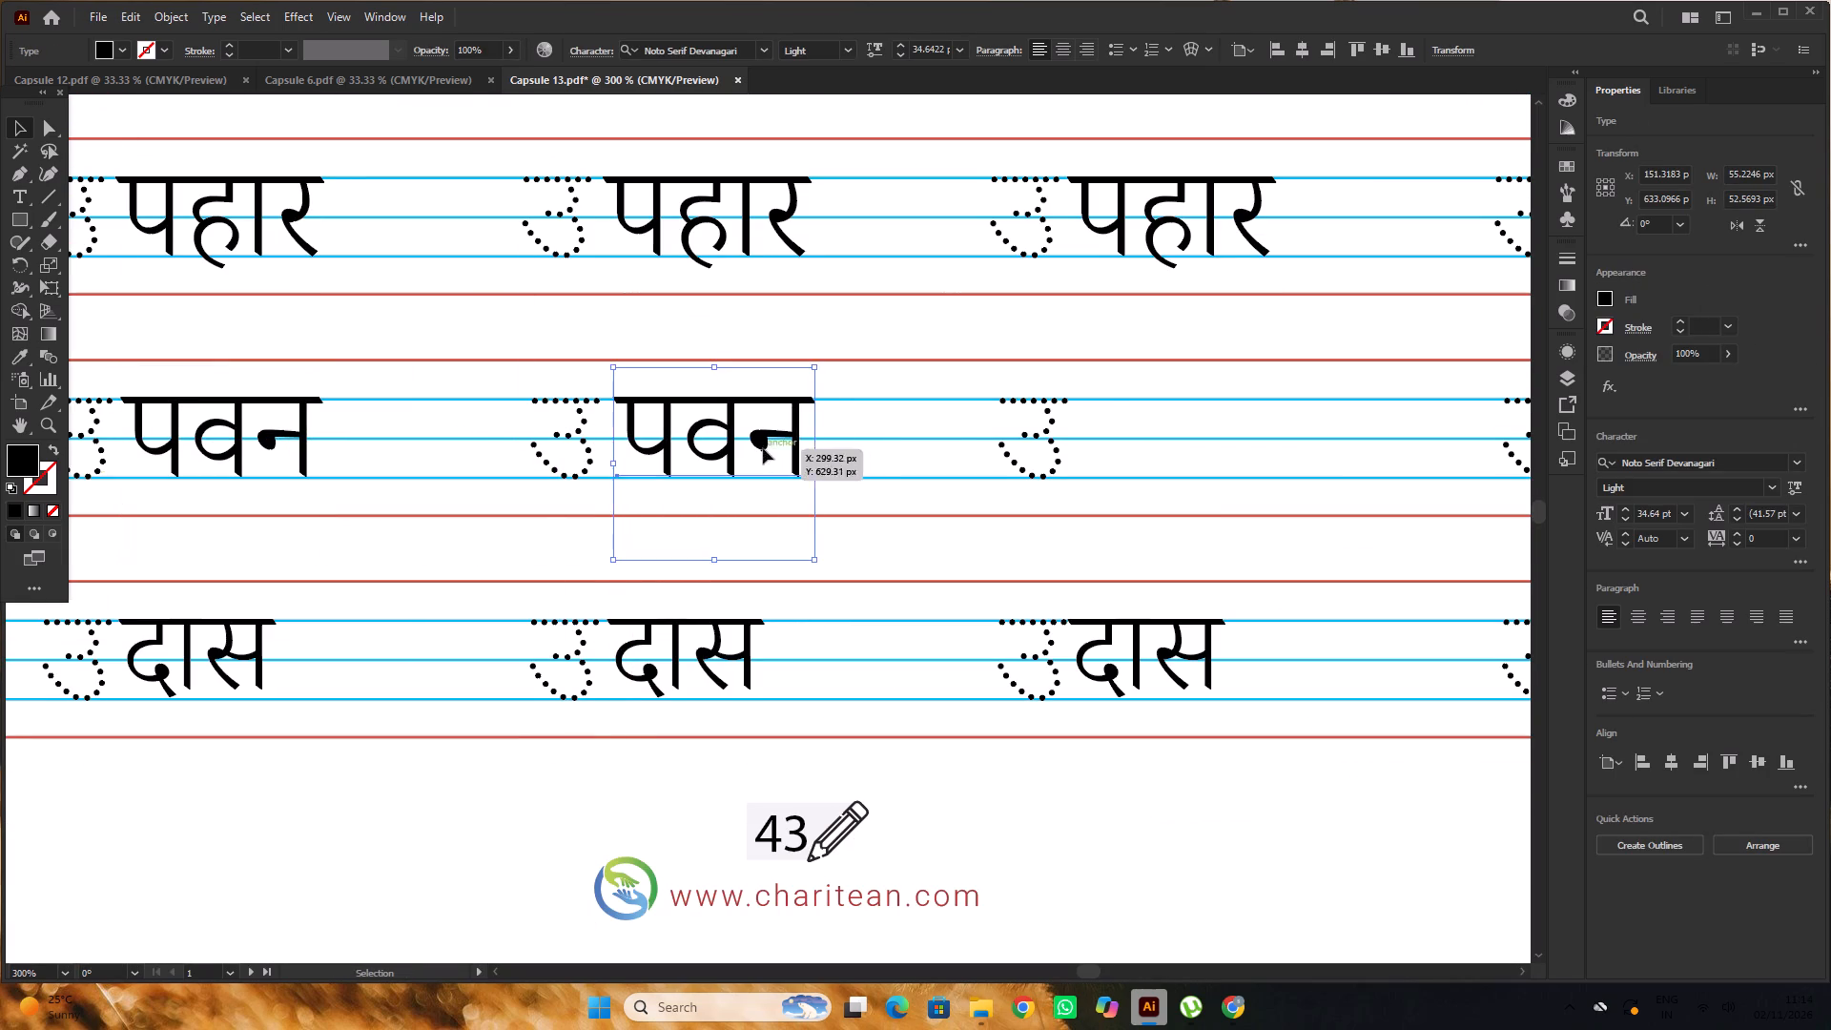
left_click_drag(761, 444, 1227, 440)
scroll(676, 390, "down", 3, "alt")
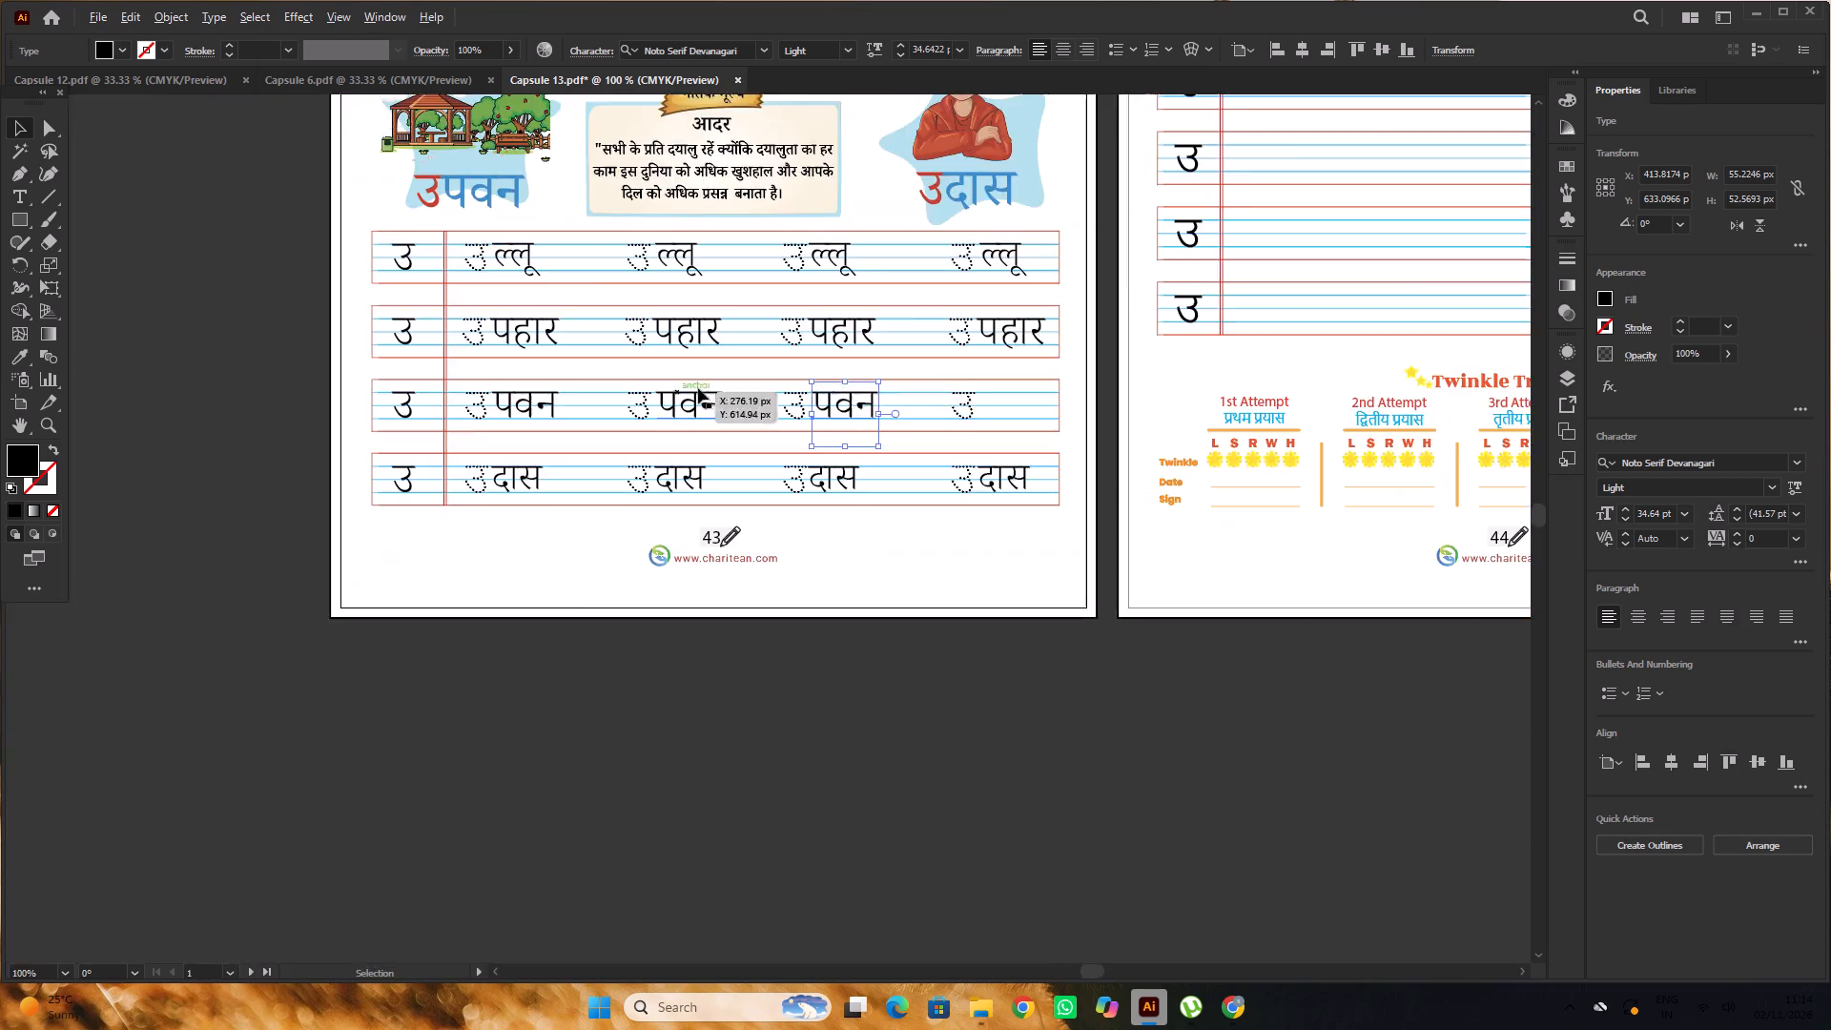
scroll(962, 395, "up", 3, "alt")
left_click_drag(689, 428, 1203, 436, "alt")
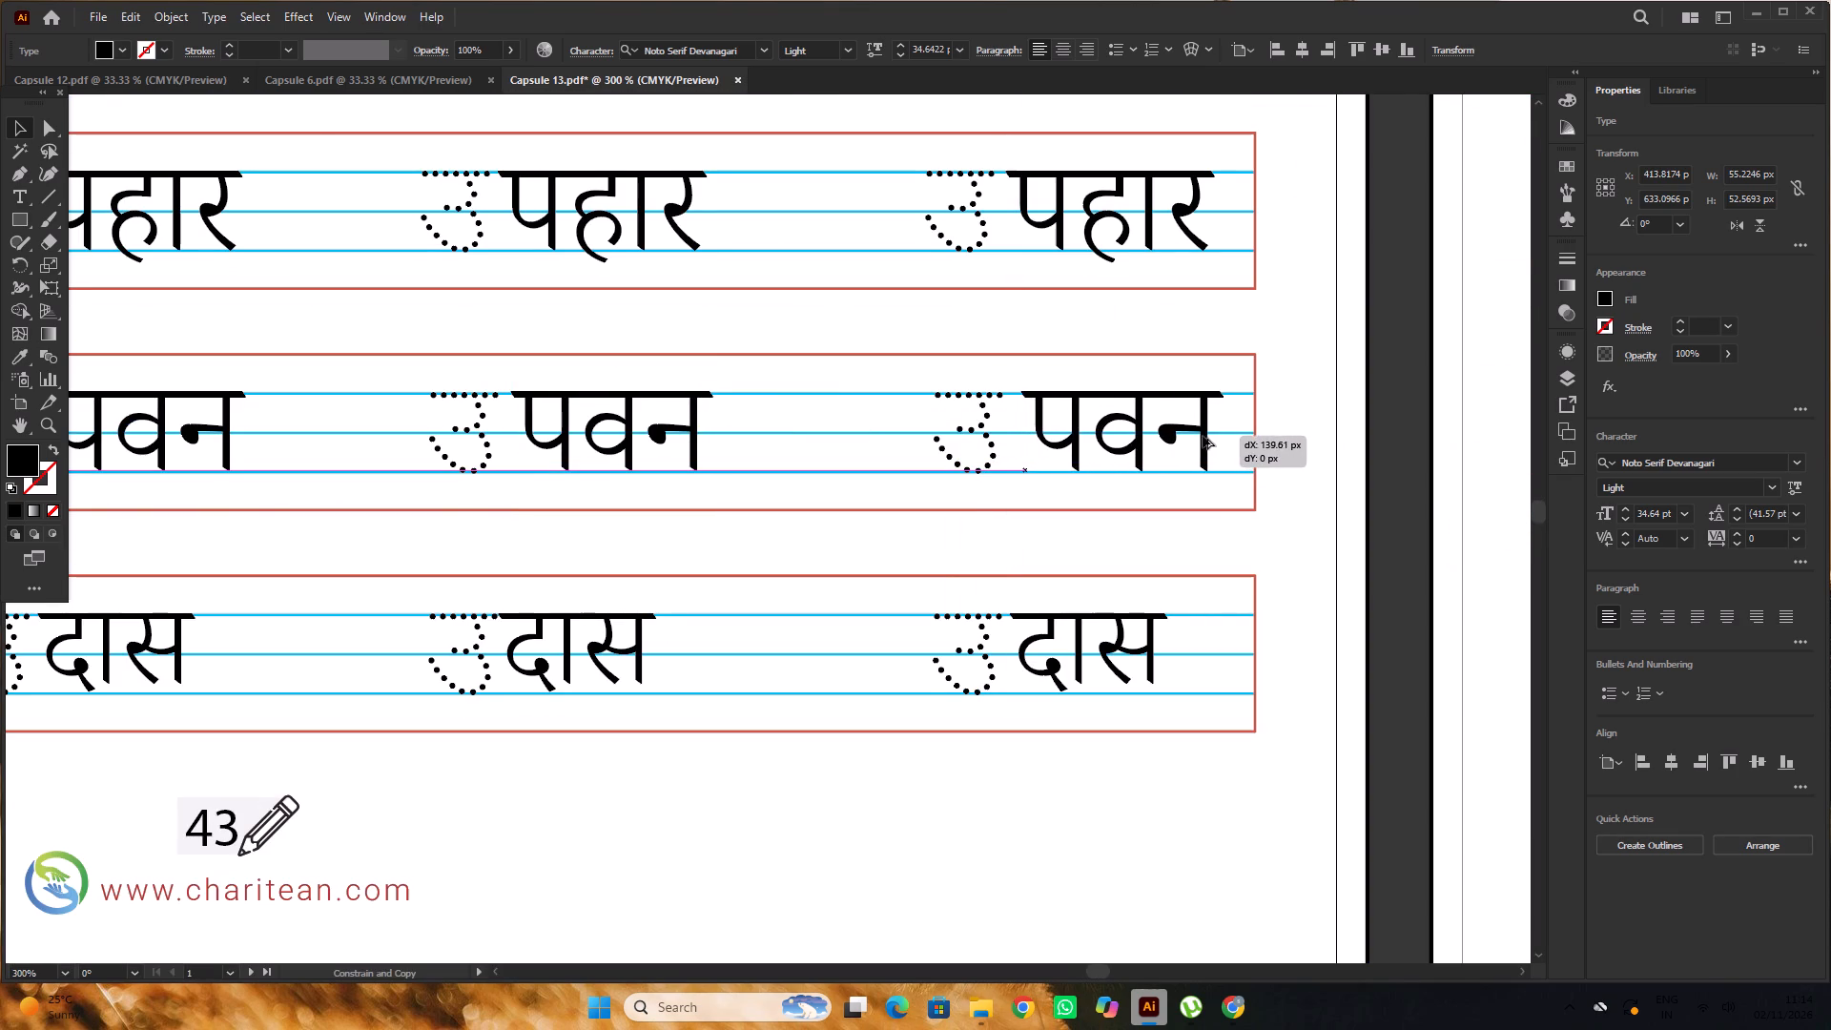
left_click_drag(1203, 436, 1198, 436, "alt")
scroll(928, 395, "down", 4, "alt")
left_click(994, 667)
Enlarge the first दास in the fourth row to about 33.26 pt and shift it up about 0.55 px to fit the blue lines.
scroll(669, 421, "up", 3, "alt")
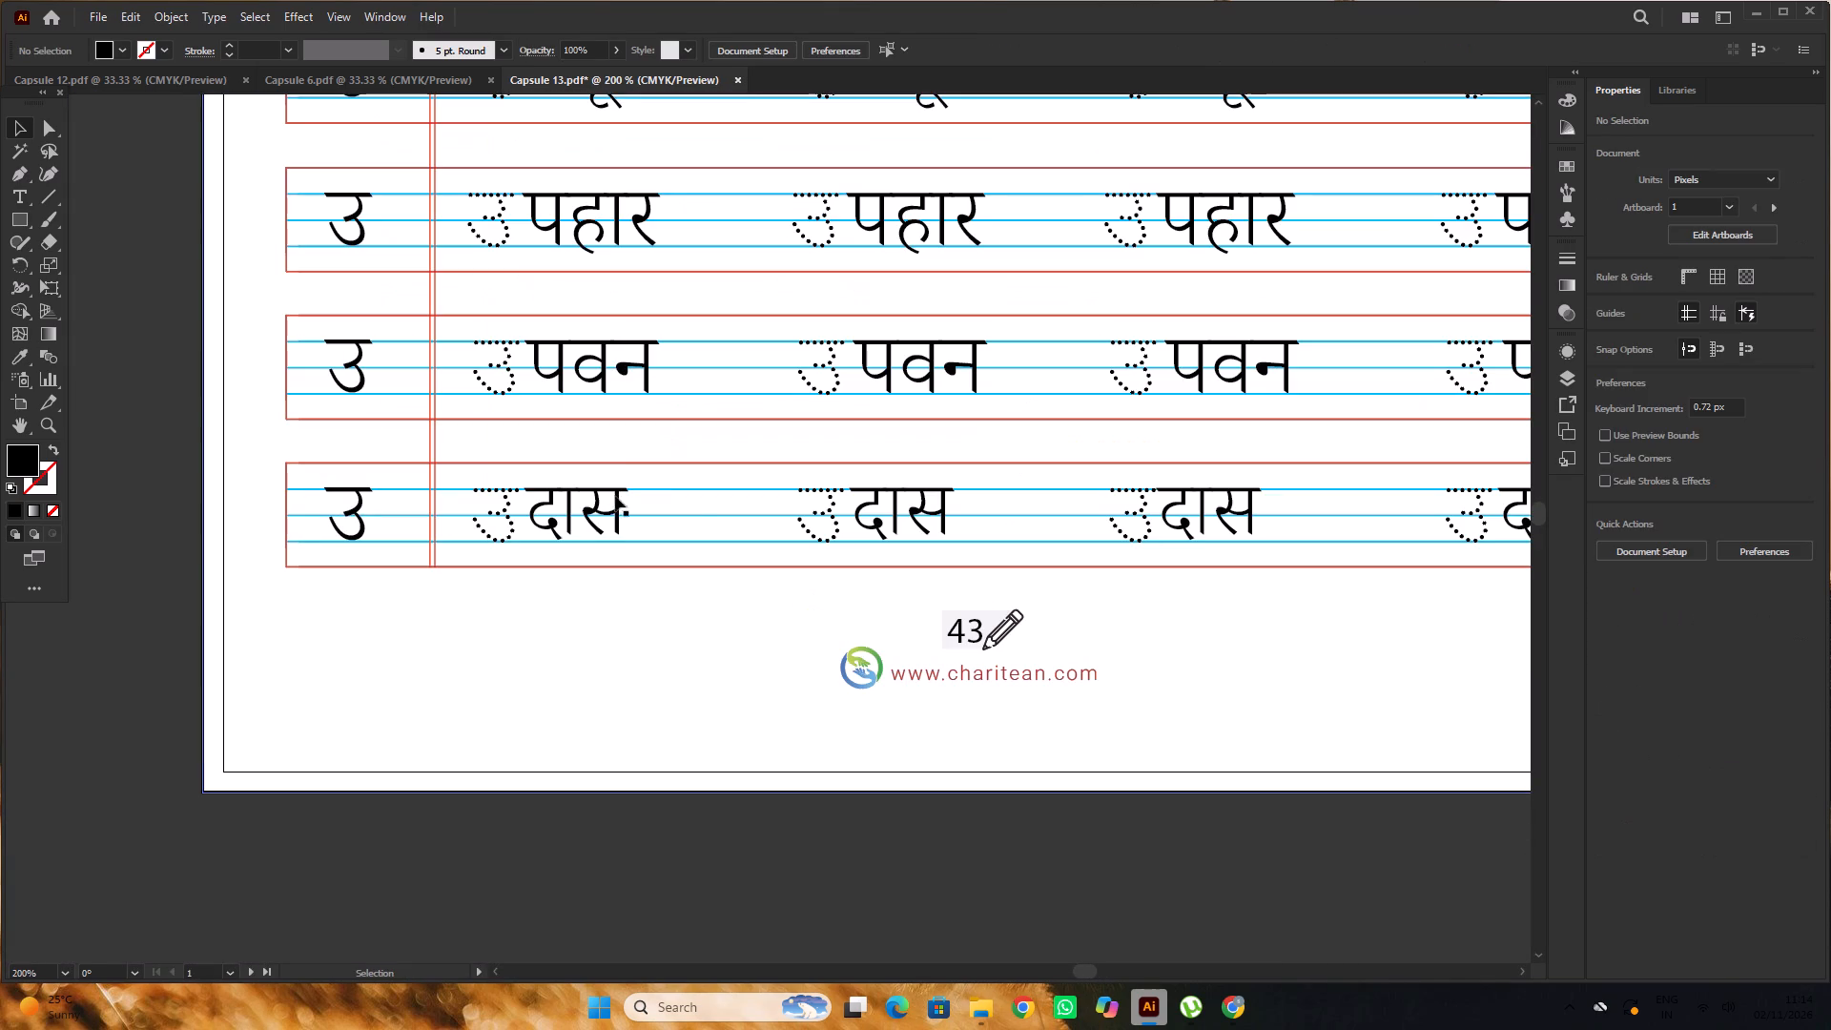
left_click(604, 511)
scroll(653, 493, "down", 5)
scroll(640, 482, "up", 2, "alt")
left_click(623, 454)
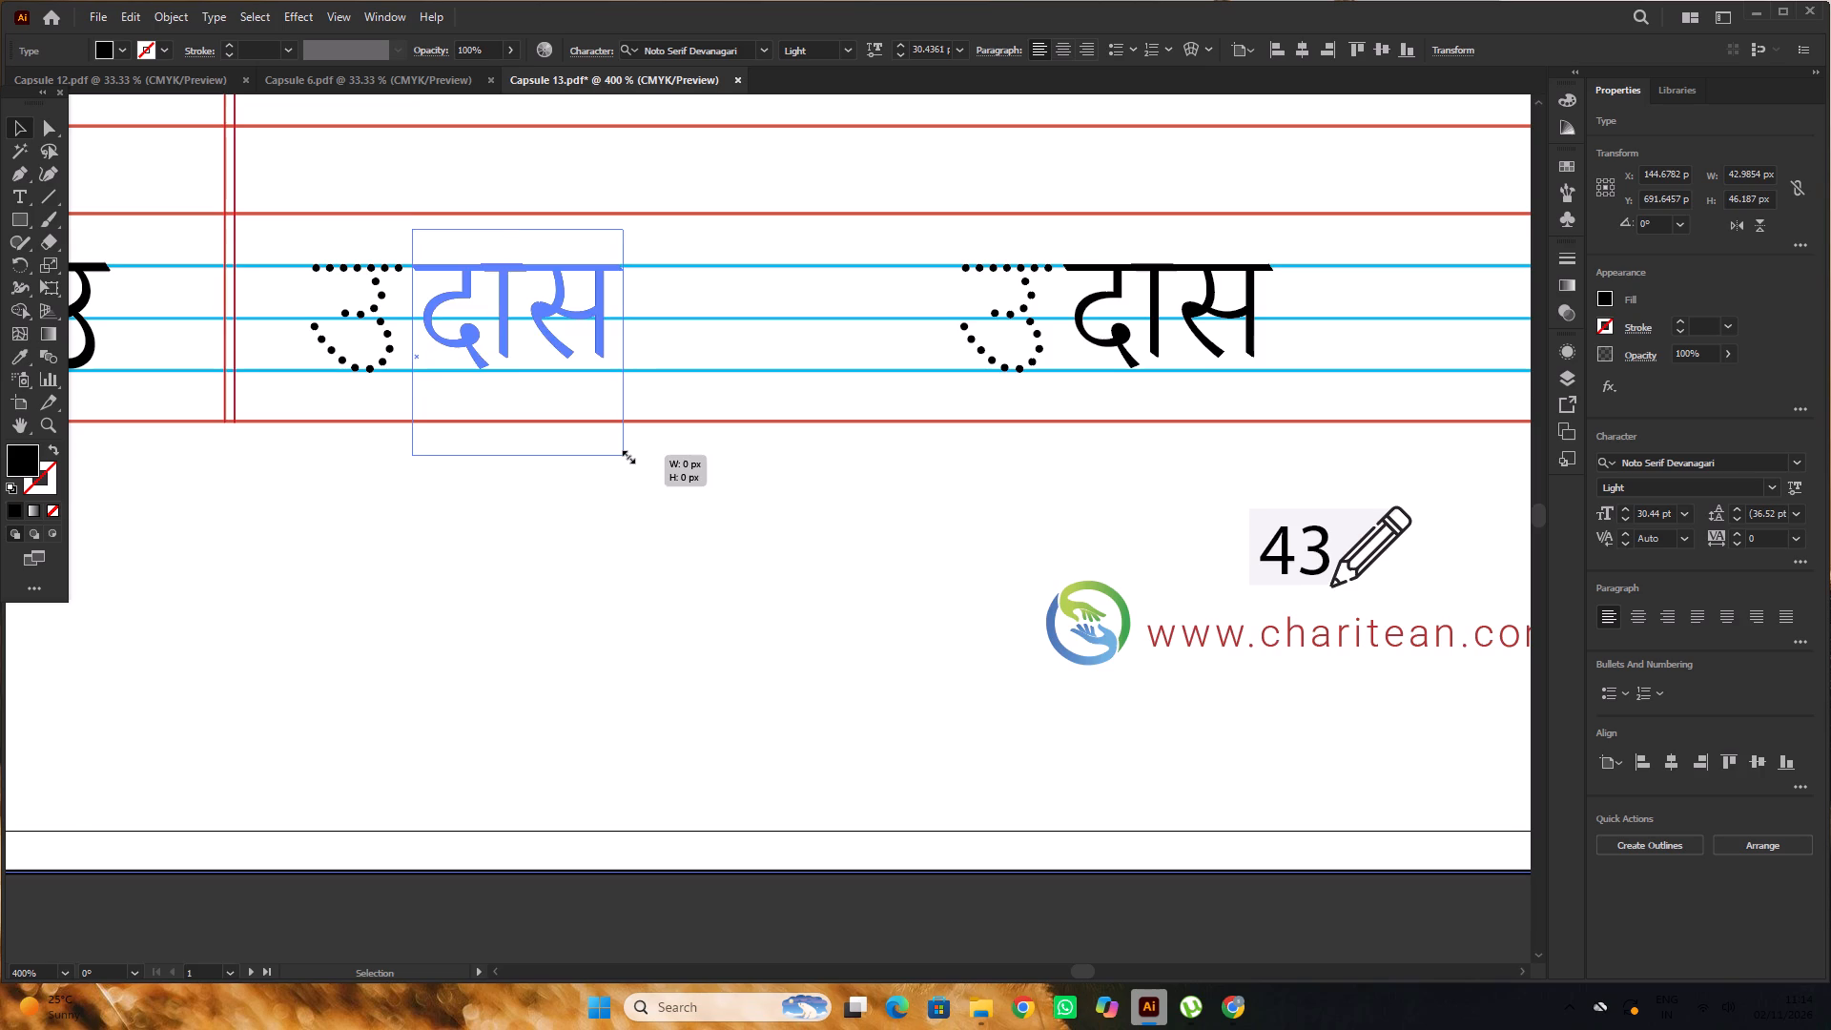
scroll(595, 340, "up", 3)
scroll(595, 340, "down", 2, "alt")
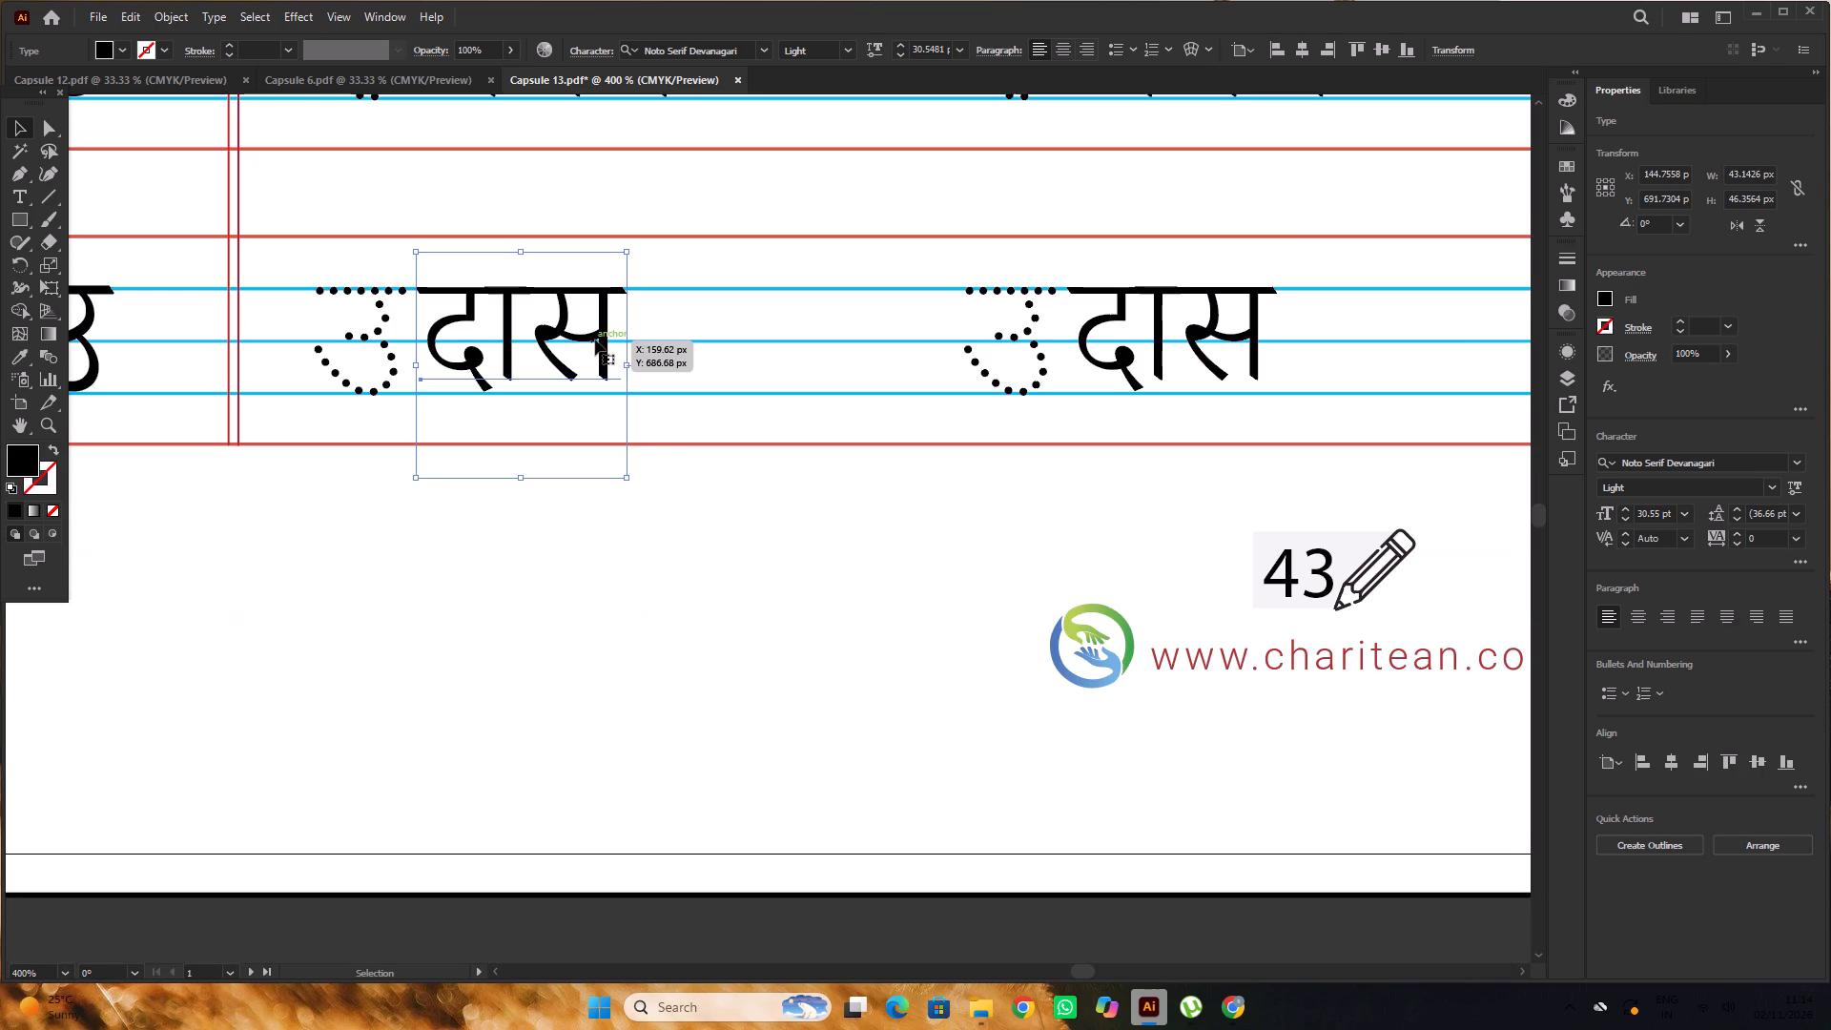
left_click_drag(630, 486, 645, 494, "shift")
left_click_drag(630, 480, 682, 531, "shift")
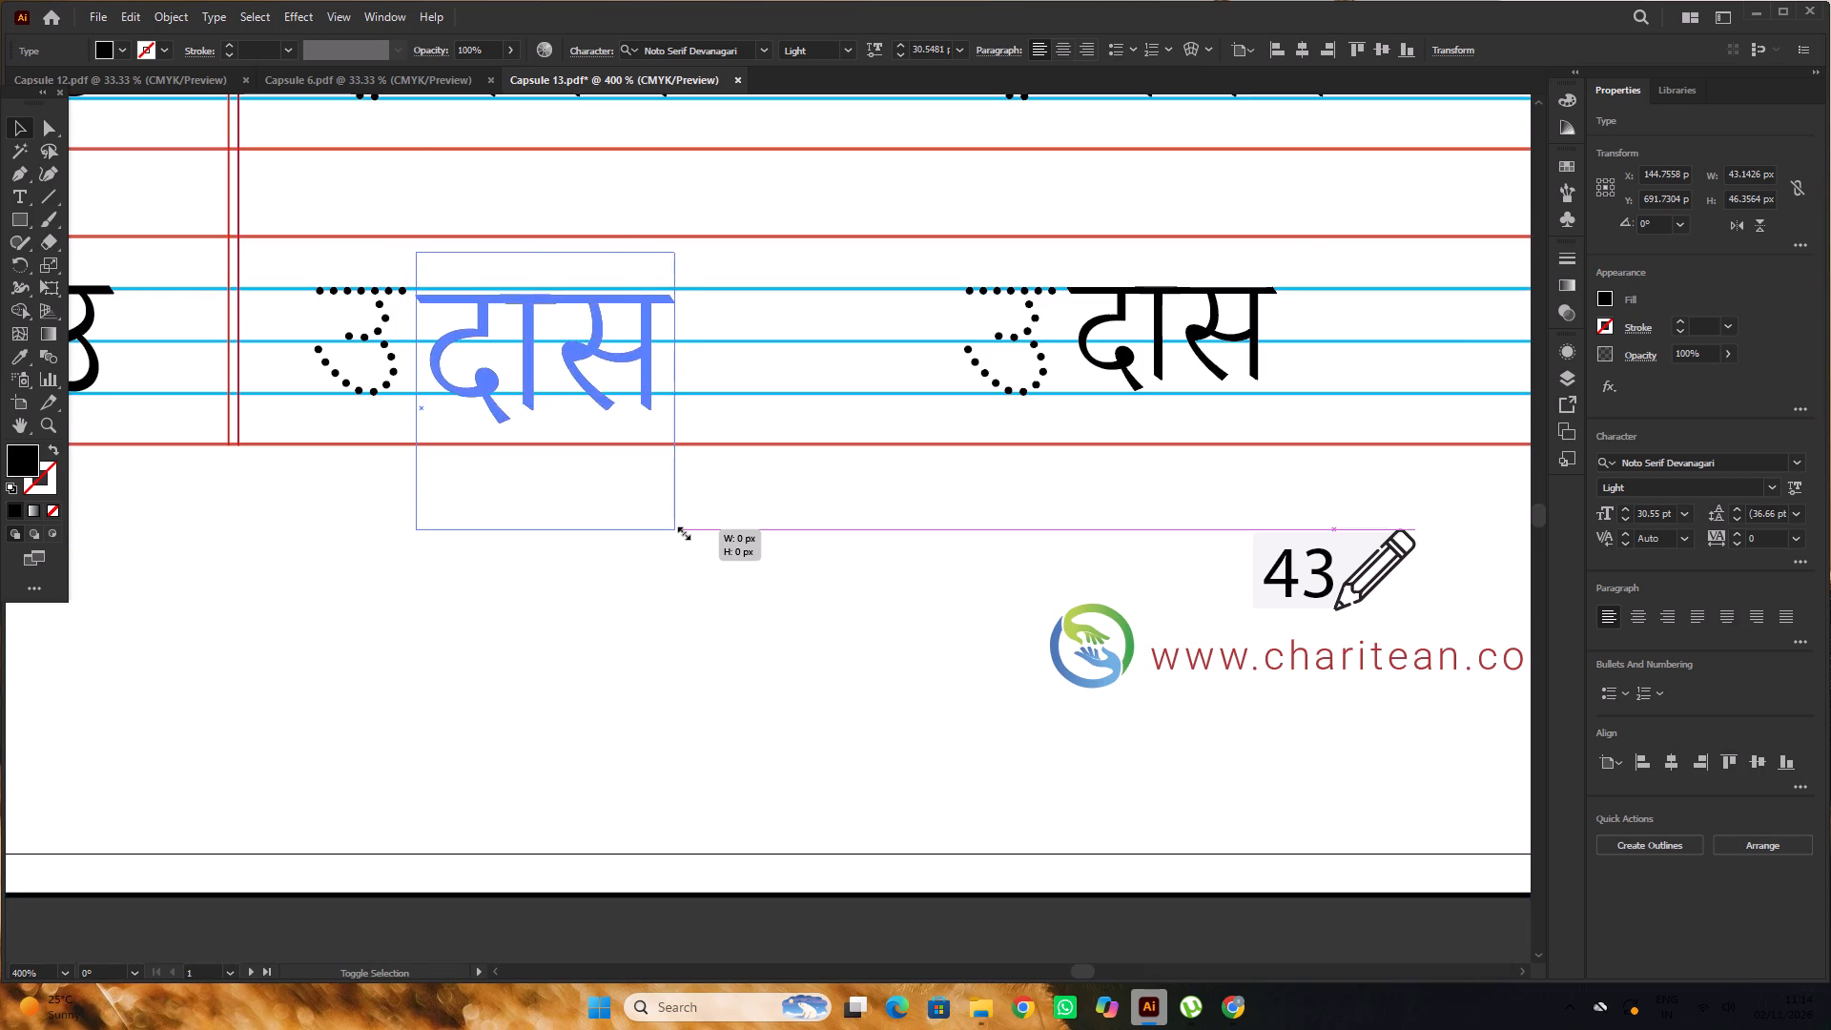
left_click_drag(682, 531, 672, 497, "shift")
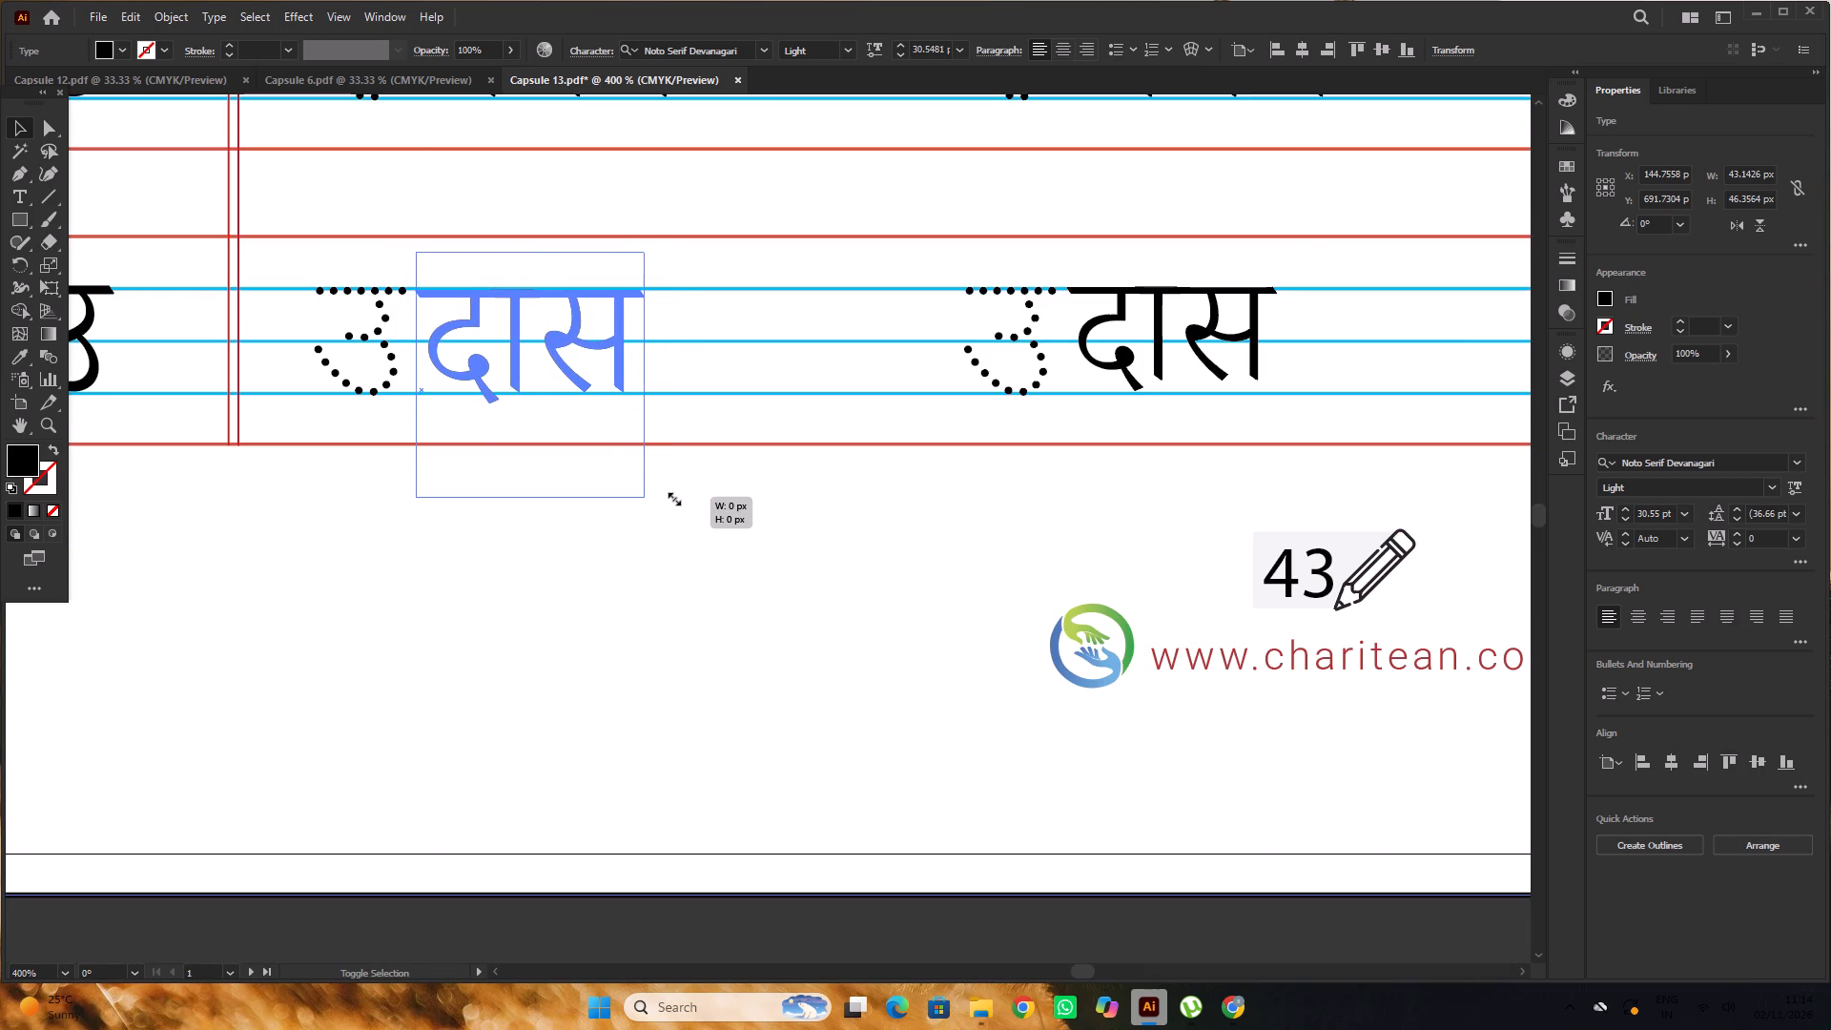
left_click_drag(672, 497, 672, 498, "shift")
scroll(606, 309, "up", 2, "alt")
left_click(556, 333)
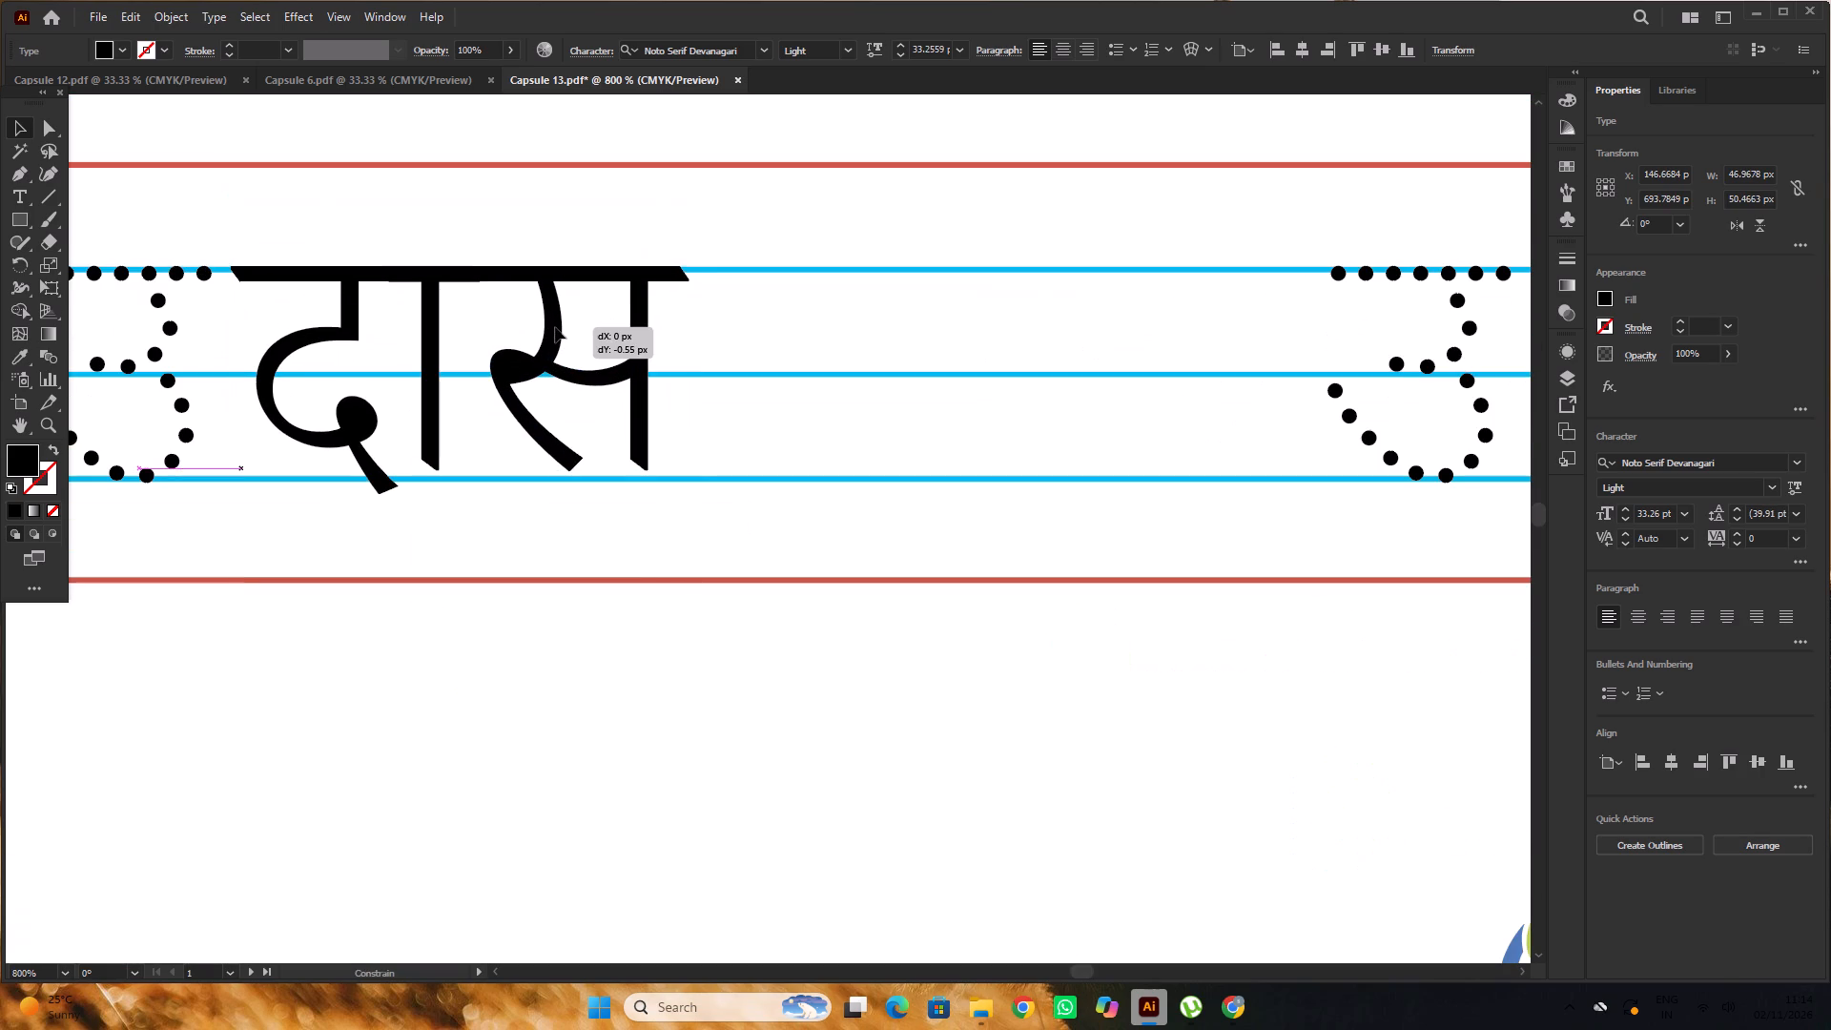
Delete the other three दास texts in the fourth row, keeping their dotted उ letters.
scroll(555, 327, "down", 3, "alt")
scroll(744, 405, "down", 2, "alt")
left_click(871, 363)
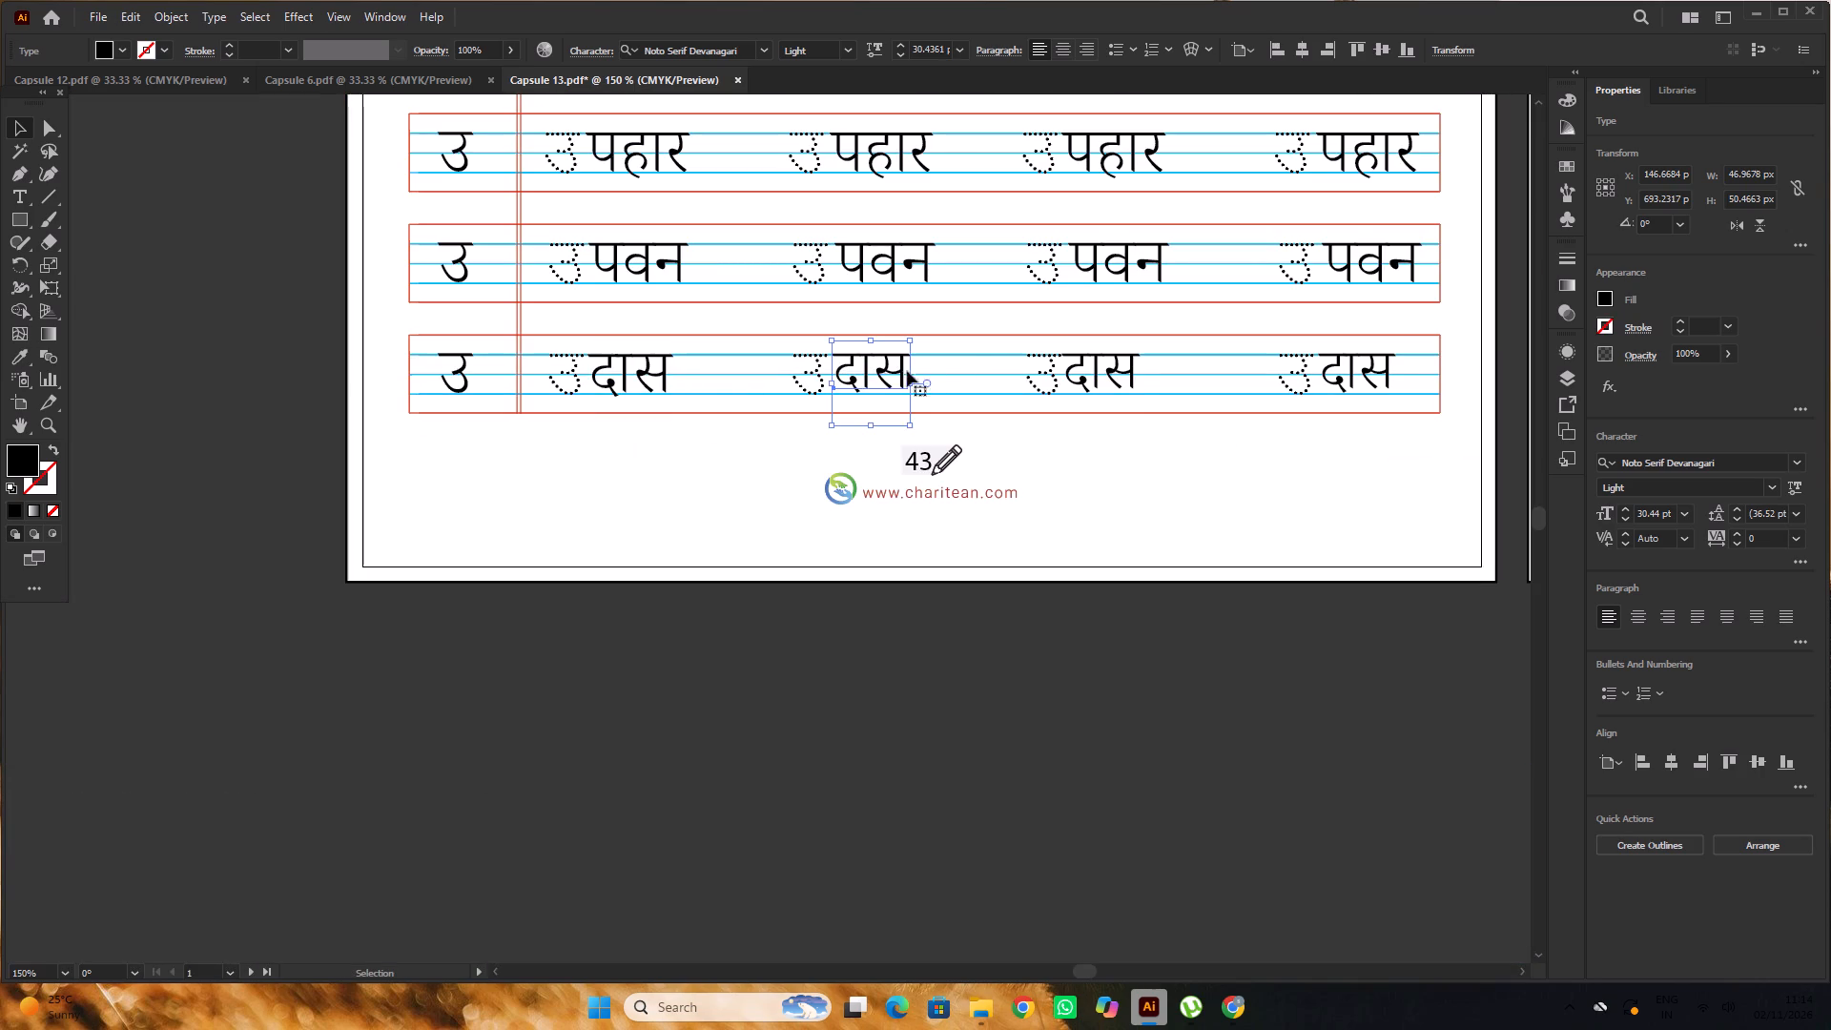
left_click(1135, 374, "shift")
left_click(1366, 367)
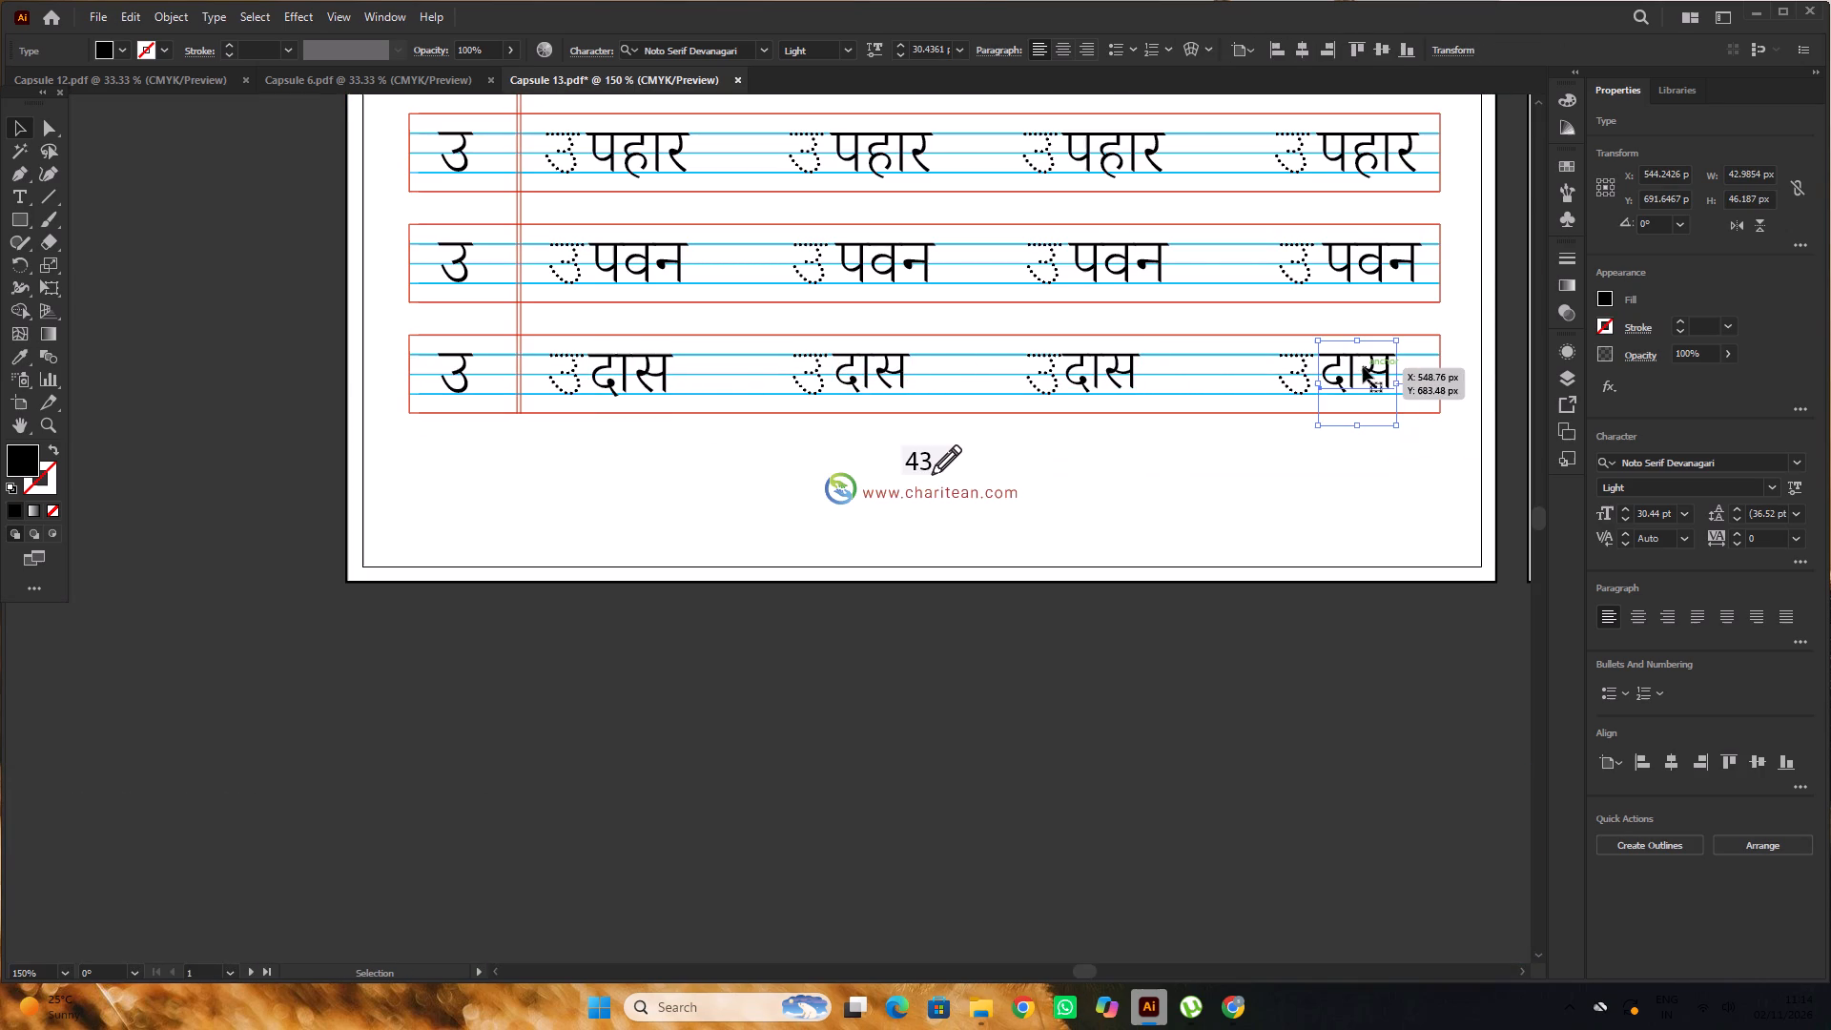
key("Delete")
left_click(1118, 358)
key("Delete")
left_click(879, 375)
key("Delete")
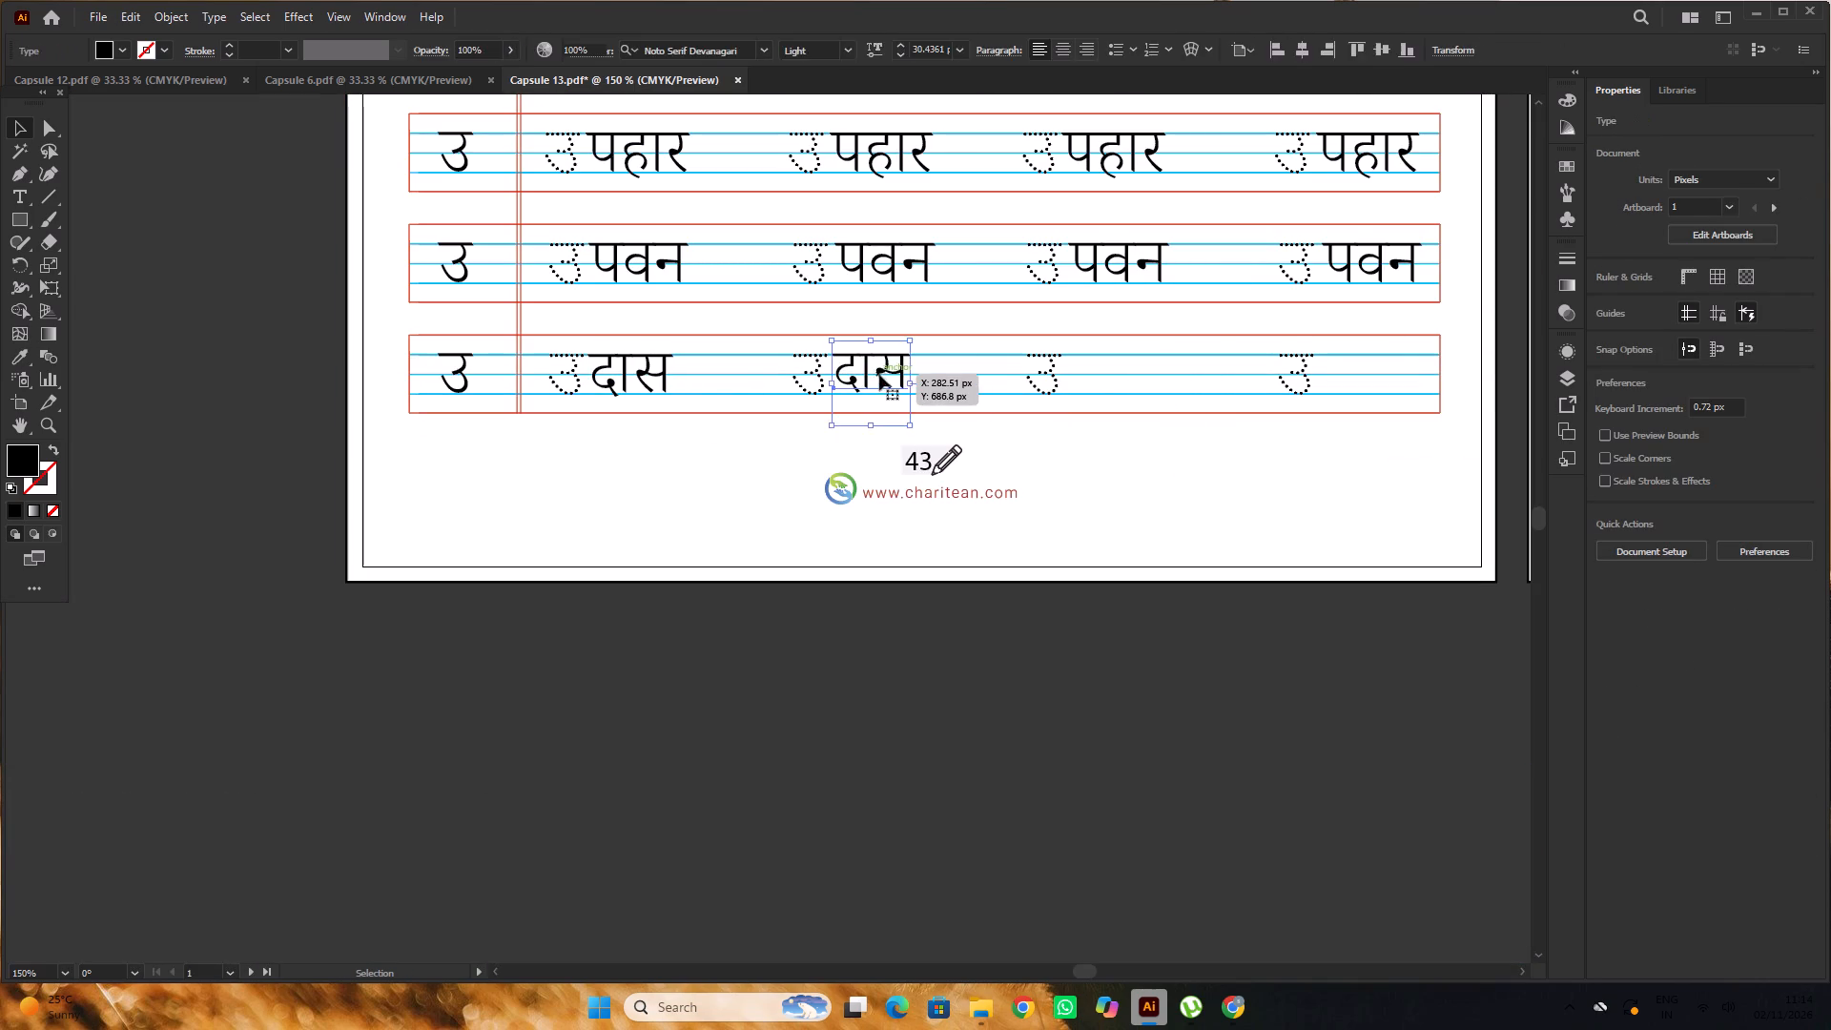
Copy the enlarged दास straight across the fourth row, placing one beside each of the other three dotted उ letters.
scroll(403, 382, "down", 4)
scroll(401, 381, "up", 5)
scroll(542, 418, "down", 3)
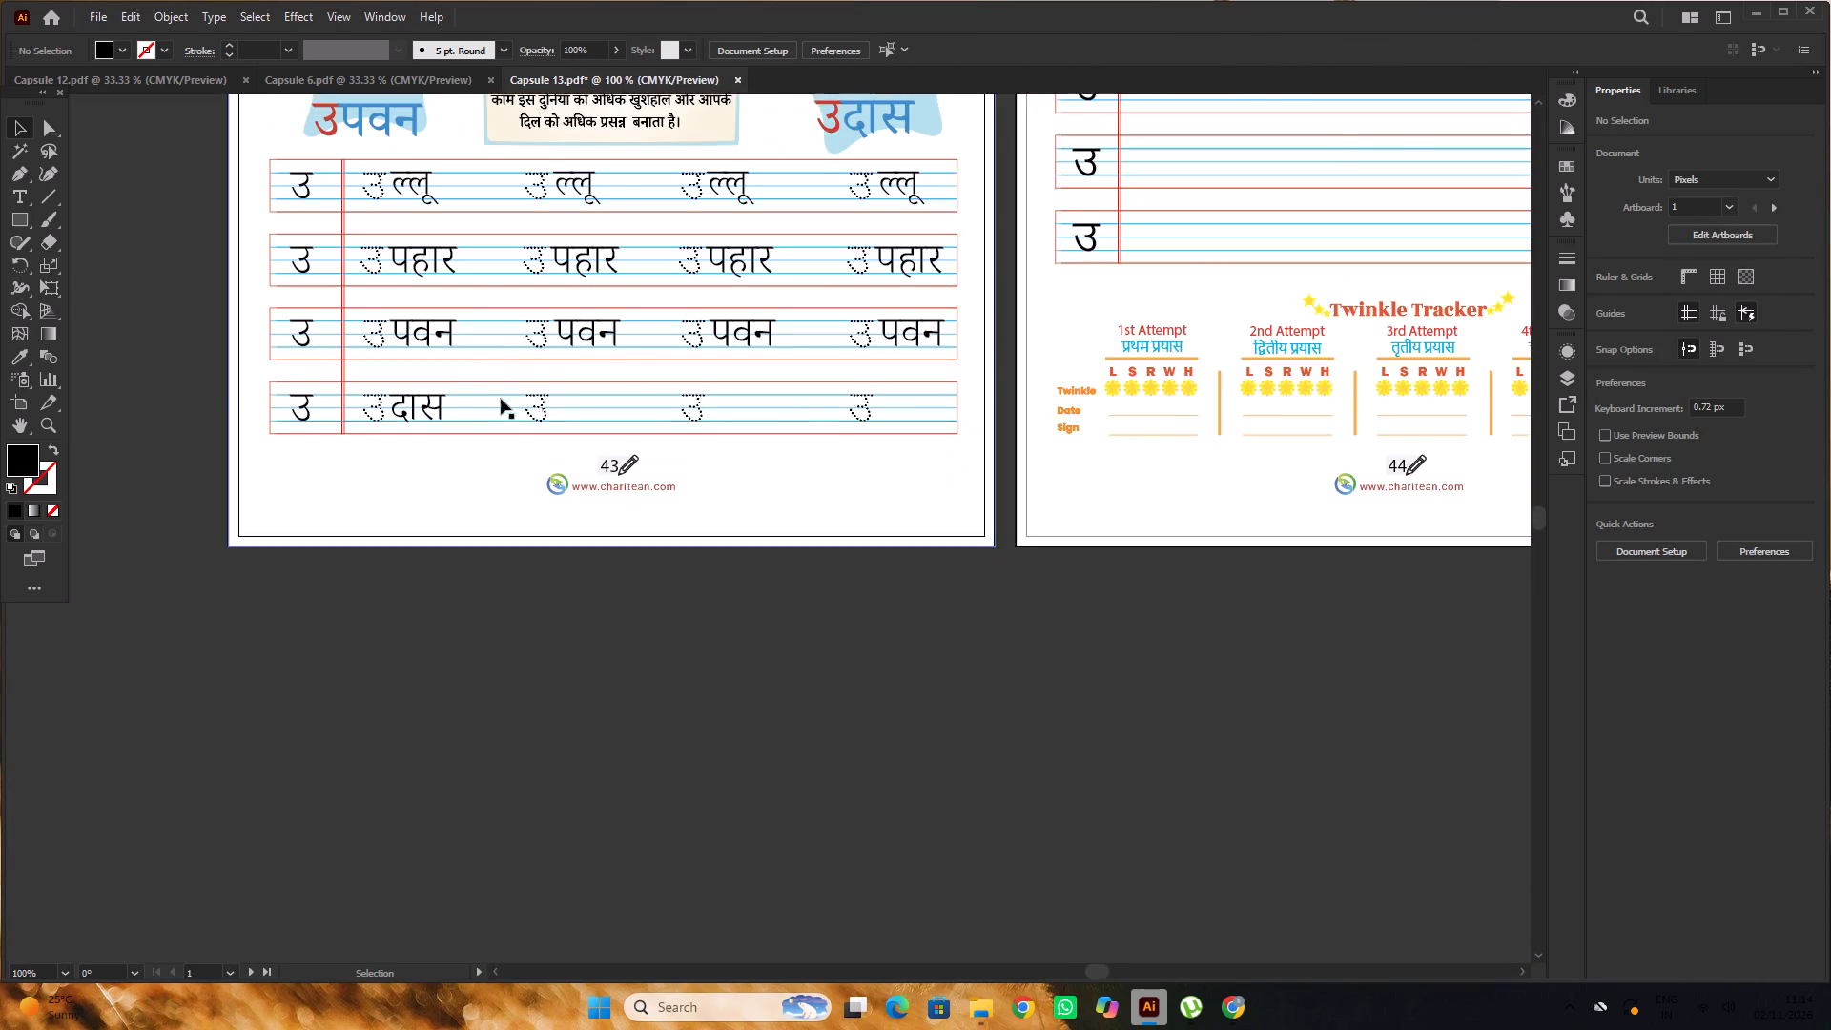
scroll(480, 386, "up", 2, "alt")
left_click_drag(394, 423, 724, 430, "alt")
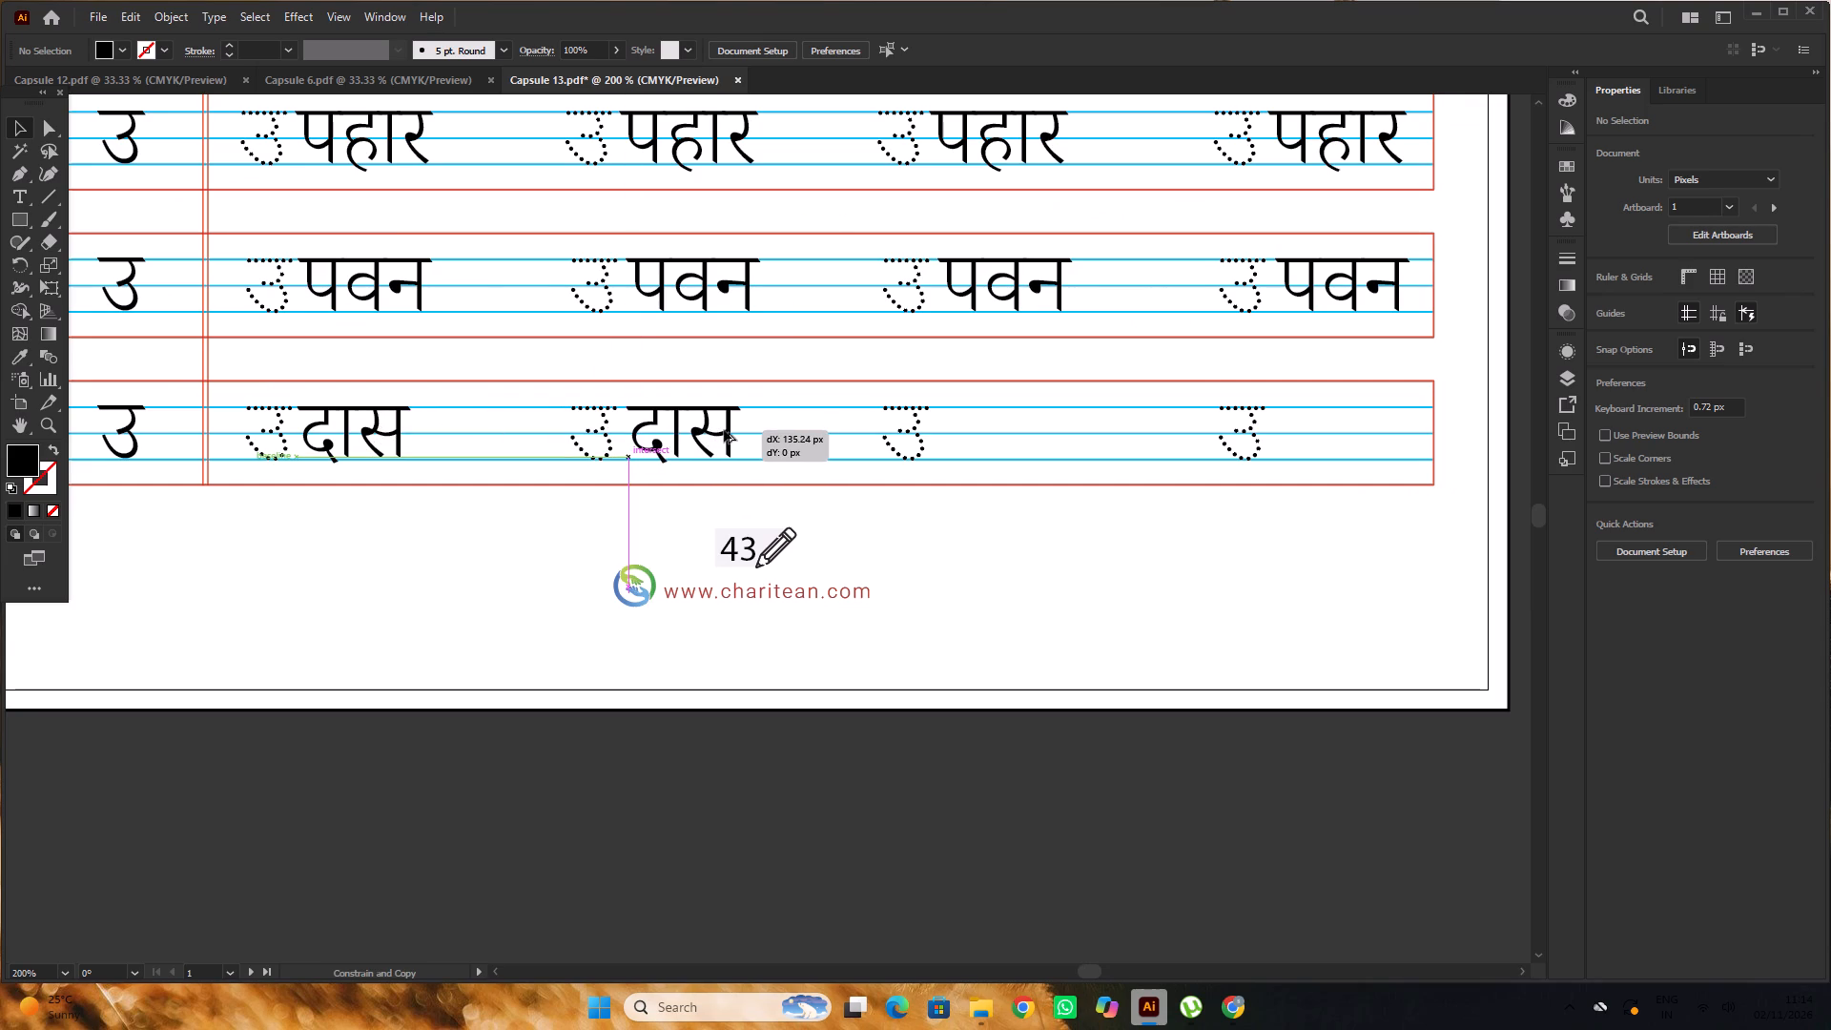
left_click_drag(724, 430, 722, 430, "alt")
left_click_drag(712, 430, 1037, 438)
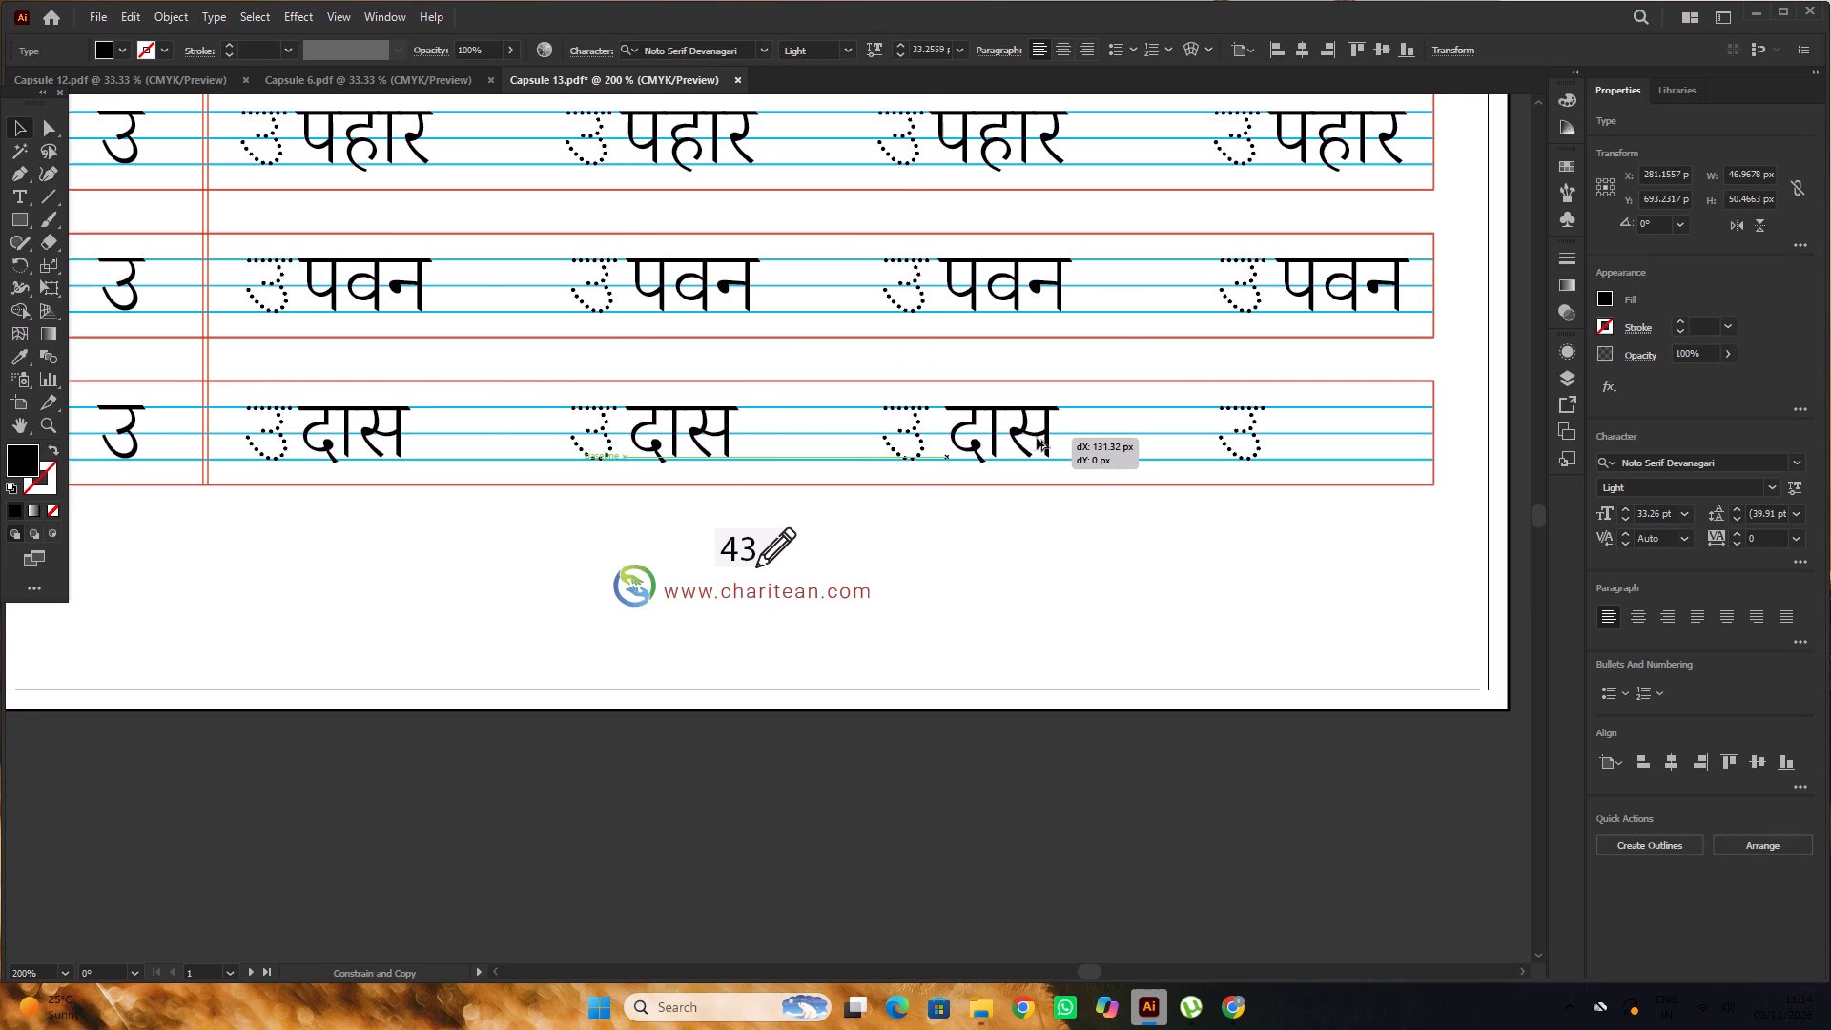
left_click_drag(1037, 438, 1032, 437)
scroll(724, 376, "down", 3, "alt")
scroll(948, 381, "up", 3, "alt")
left_click_drag(576, 421, 576, 420)
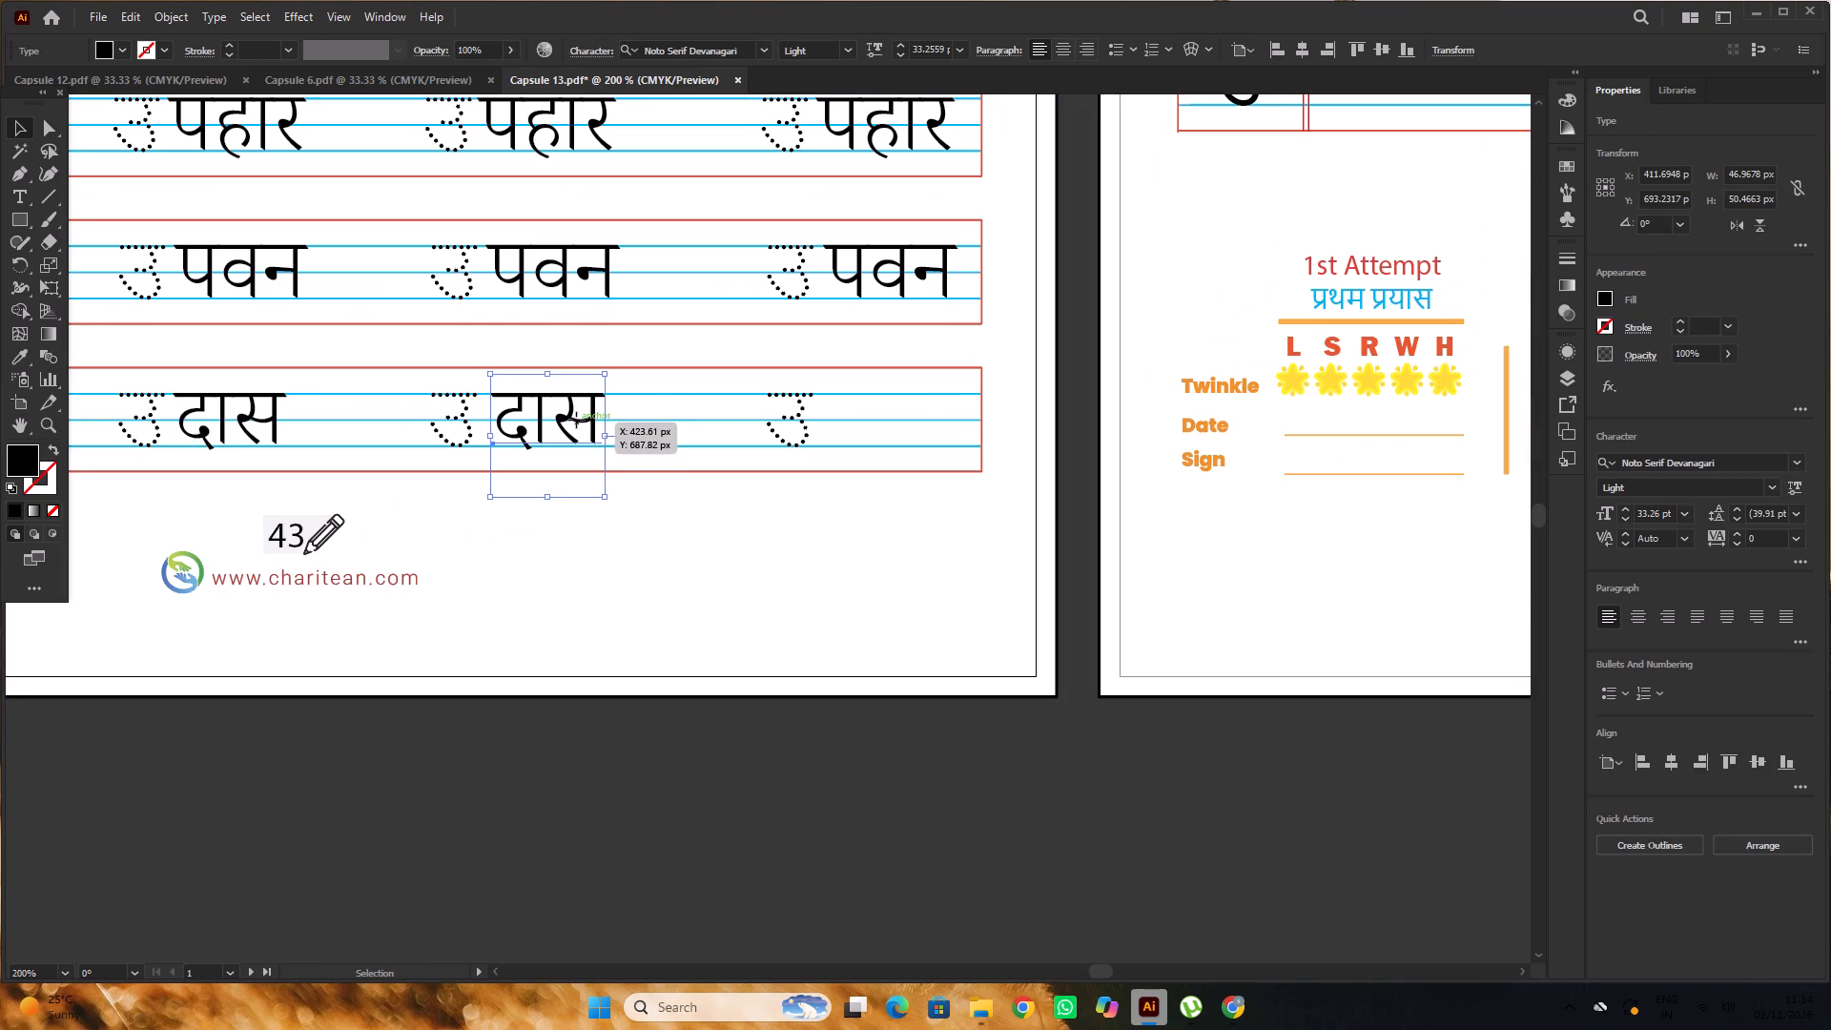
left_click_drag(576, 420, 906, 436)
scroll(906, 436, "down", 3, "alt")
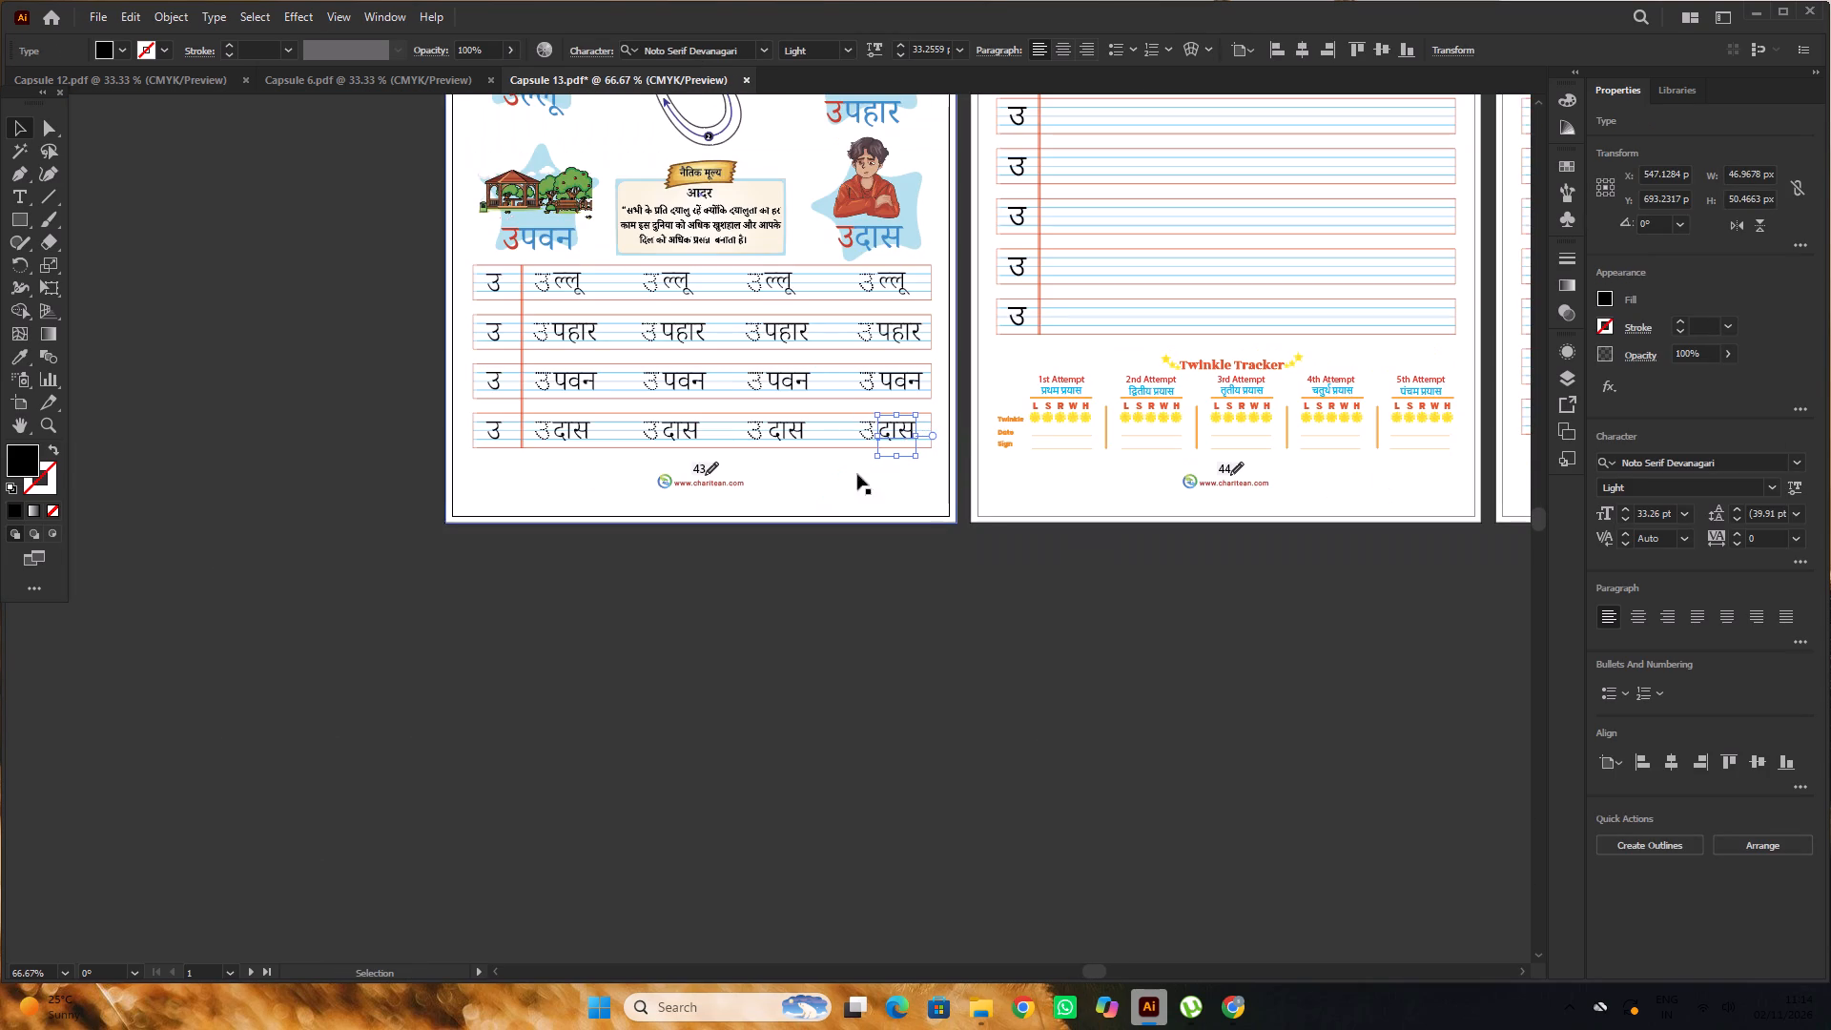
left_click(936, 606)
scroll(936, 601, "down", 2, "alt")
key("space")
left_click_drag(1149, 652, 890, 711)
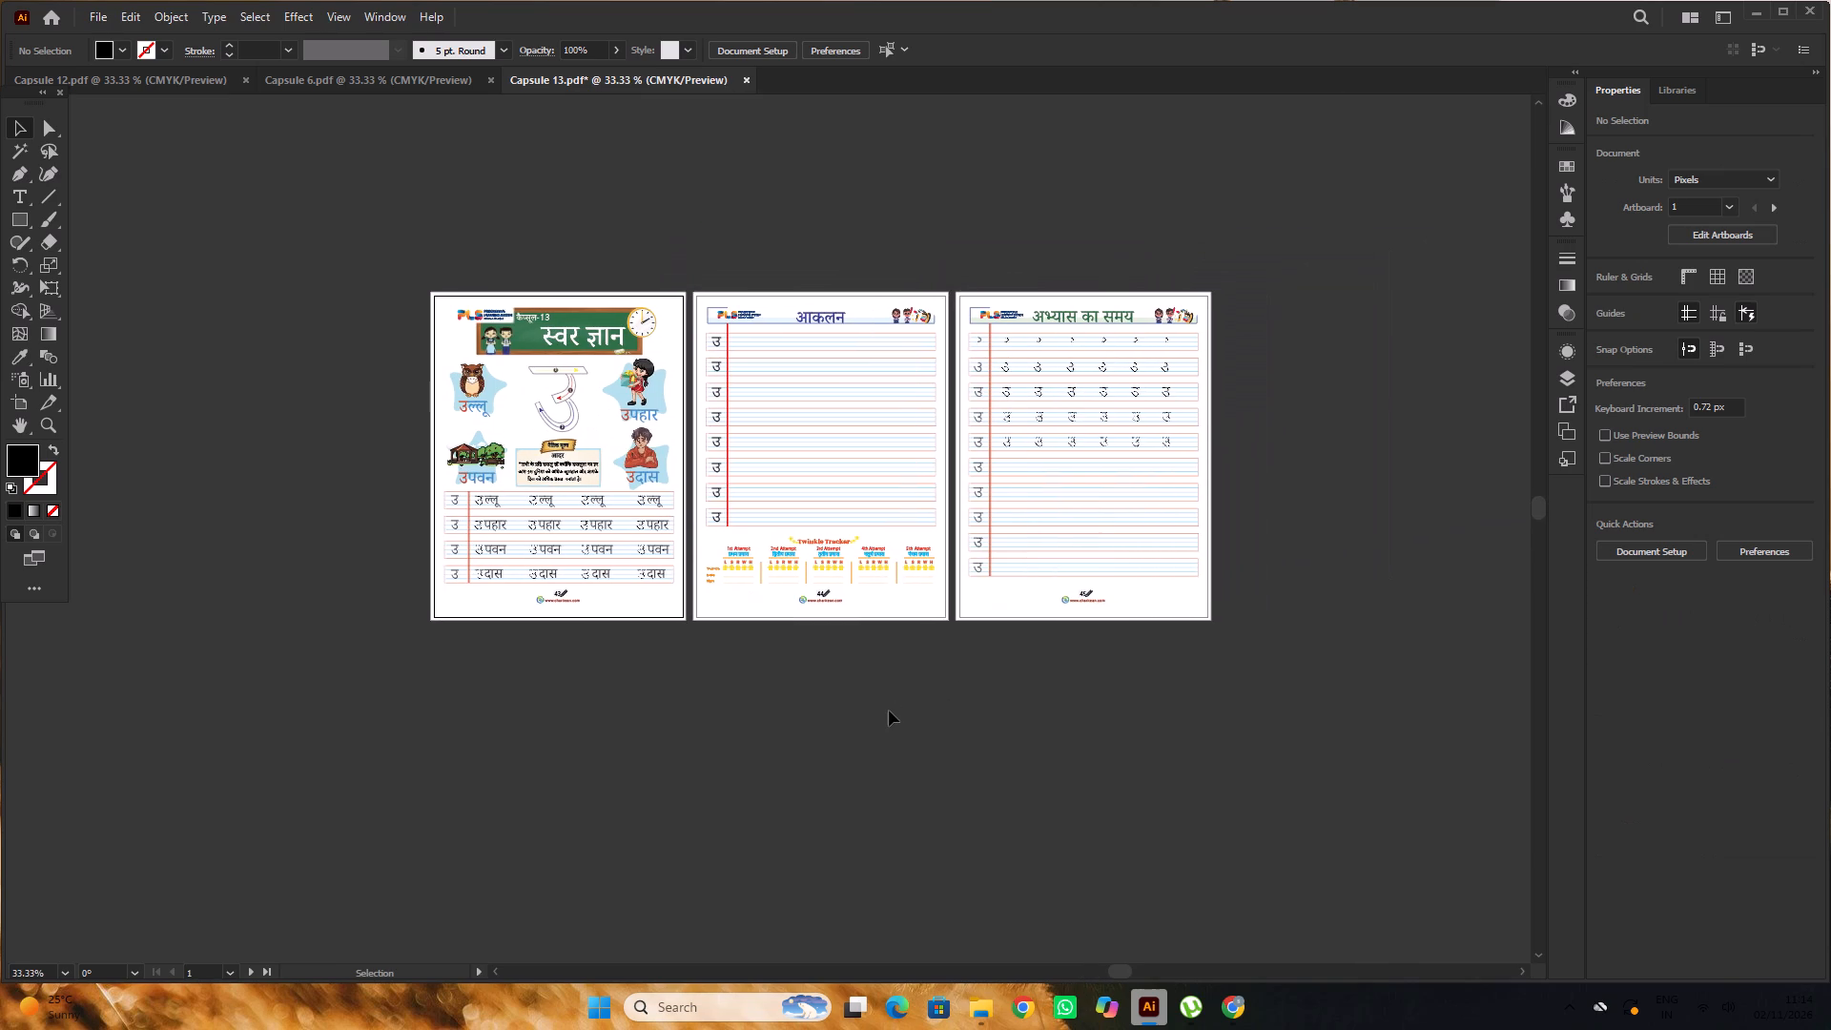
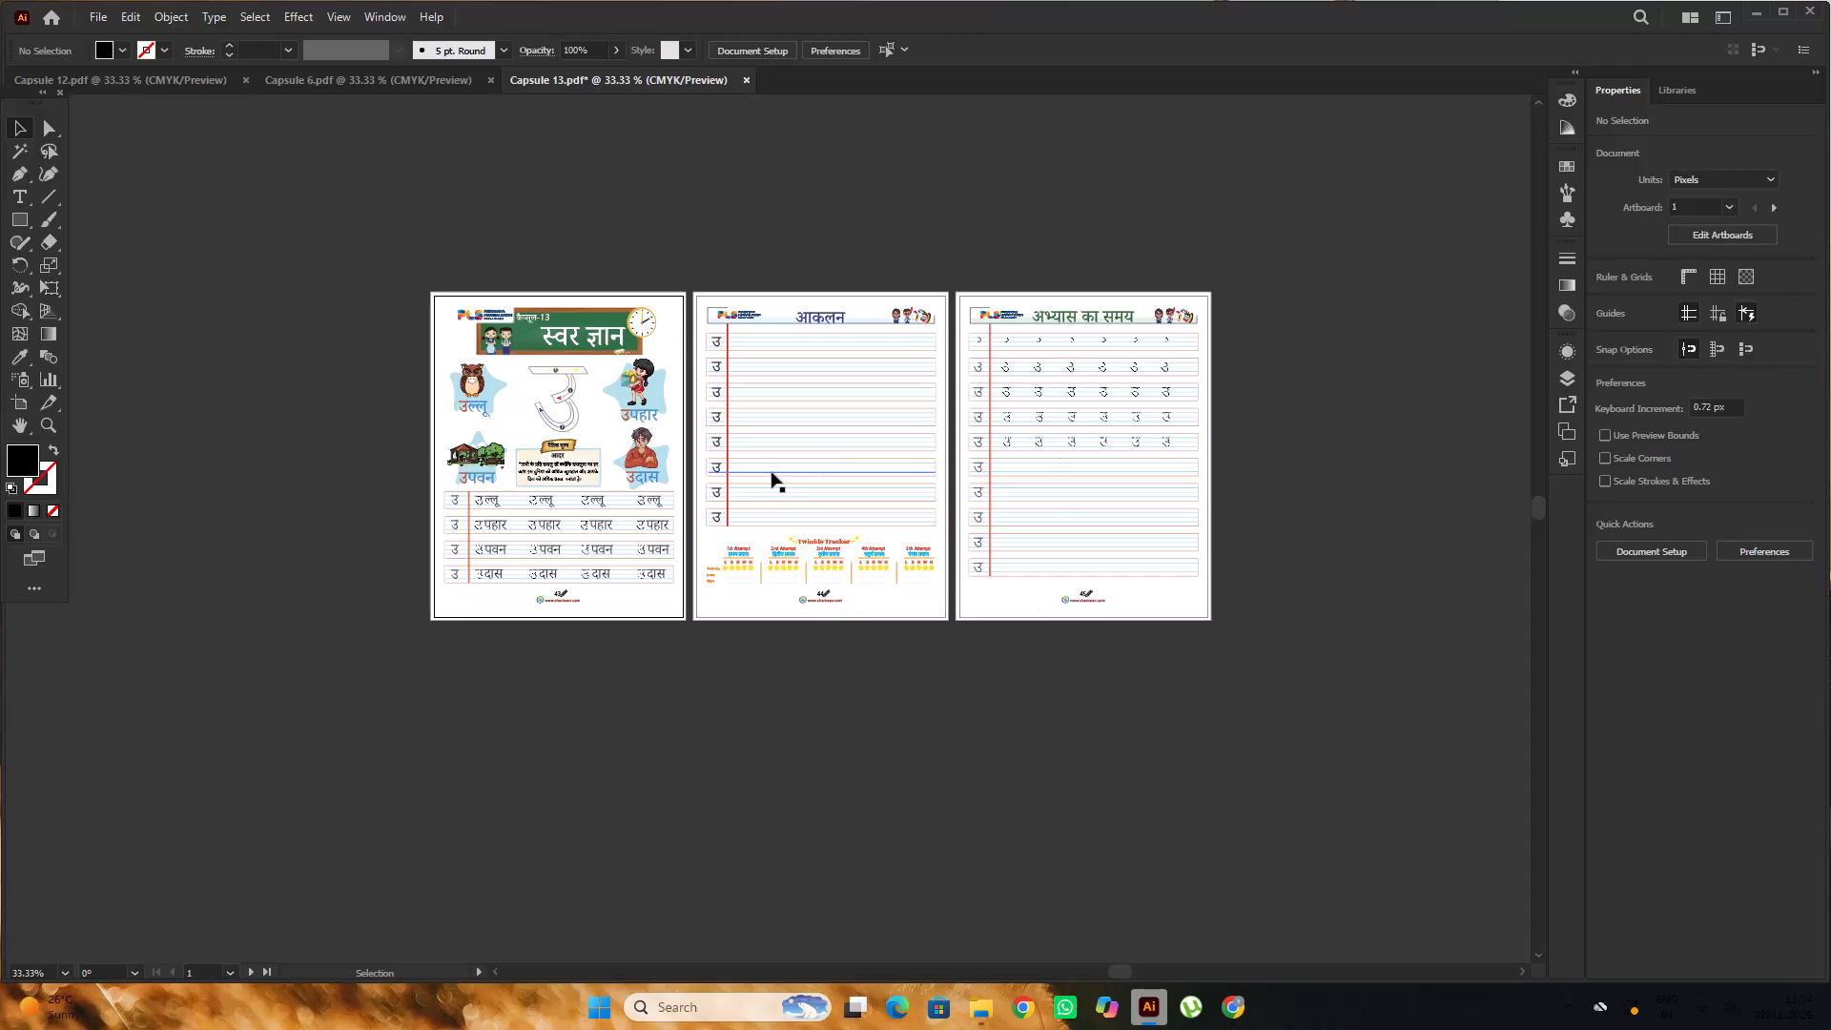
Delete all eight उ letters in the margin column of the आकलन page.
scroll(732, 365, "up", 4, "alt")
left_click(659, 238)
scroll(783, 279, "down", 2, "alt")
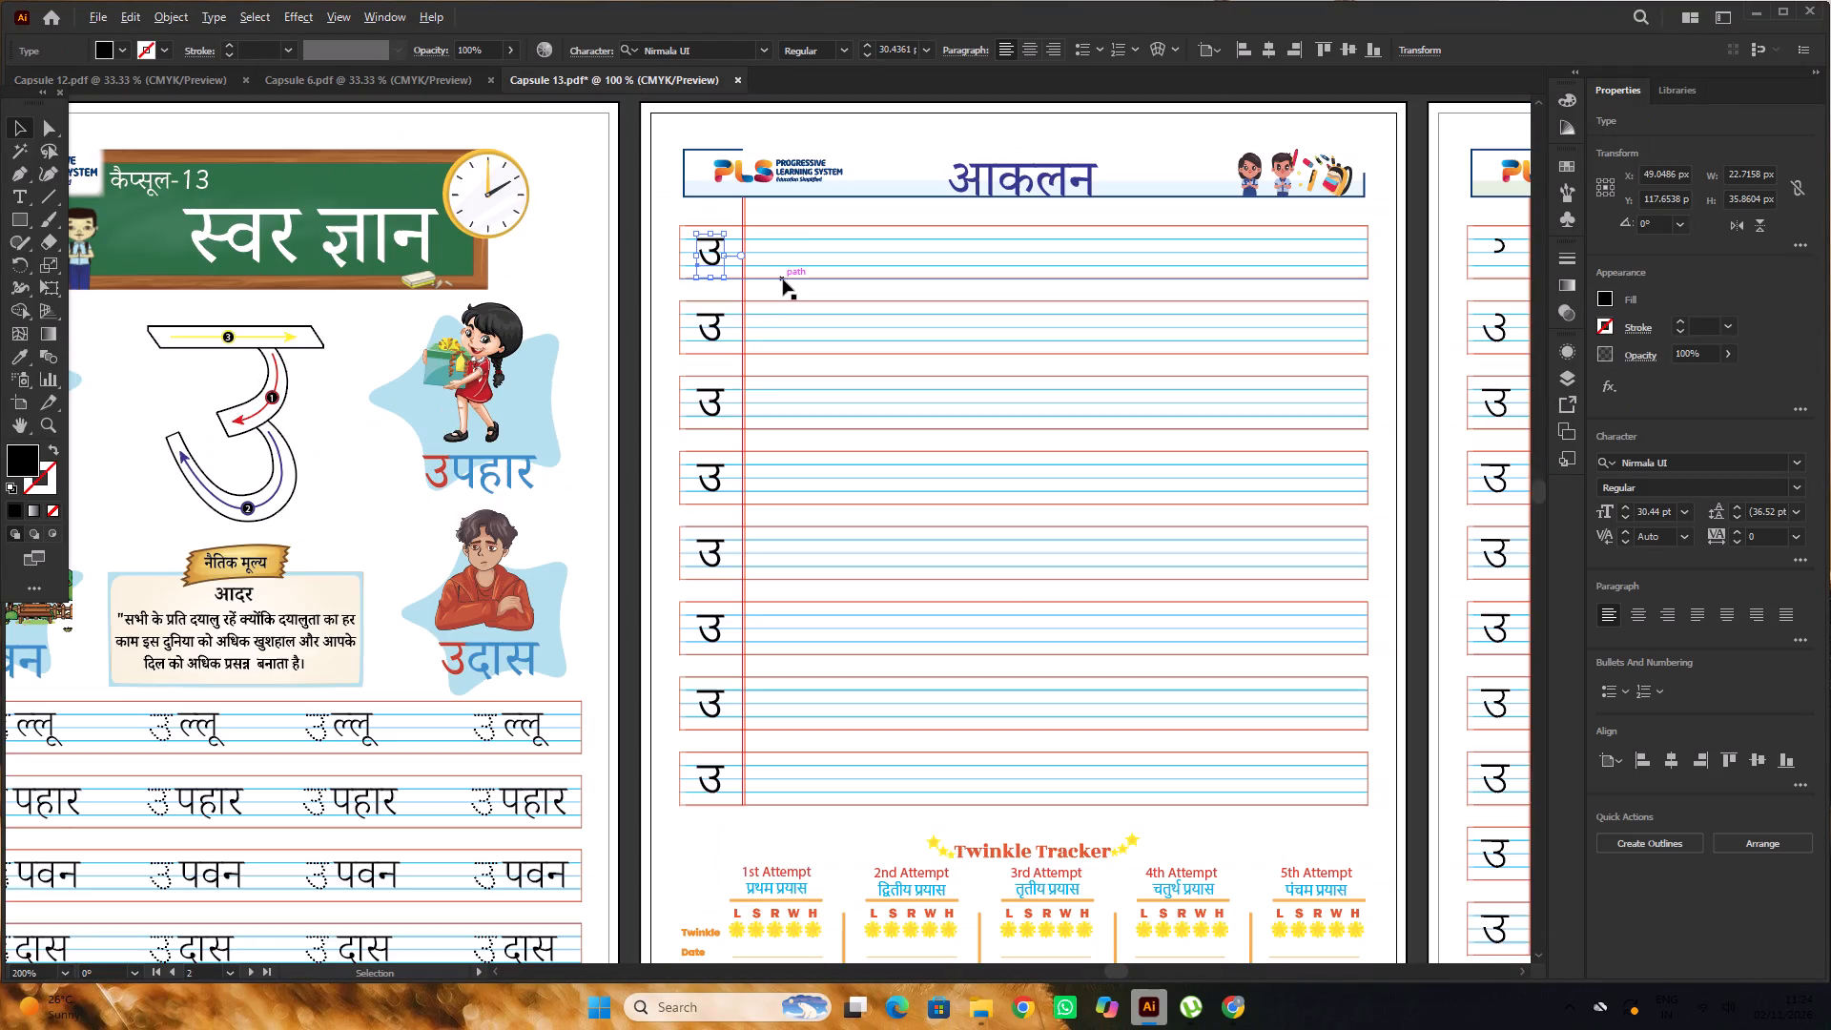
scroll(712, 295, "up", 2, "alt")
left_click(717, 346, "shift")
scroll(726, 331, "down", 4, "alt")
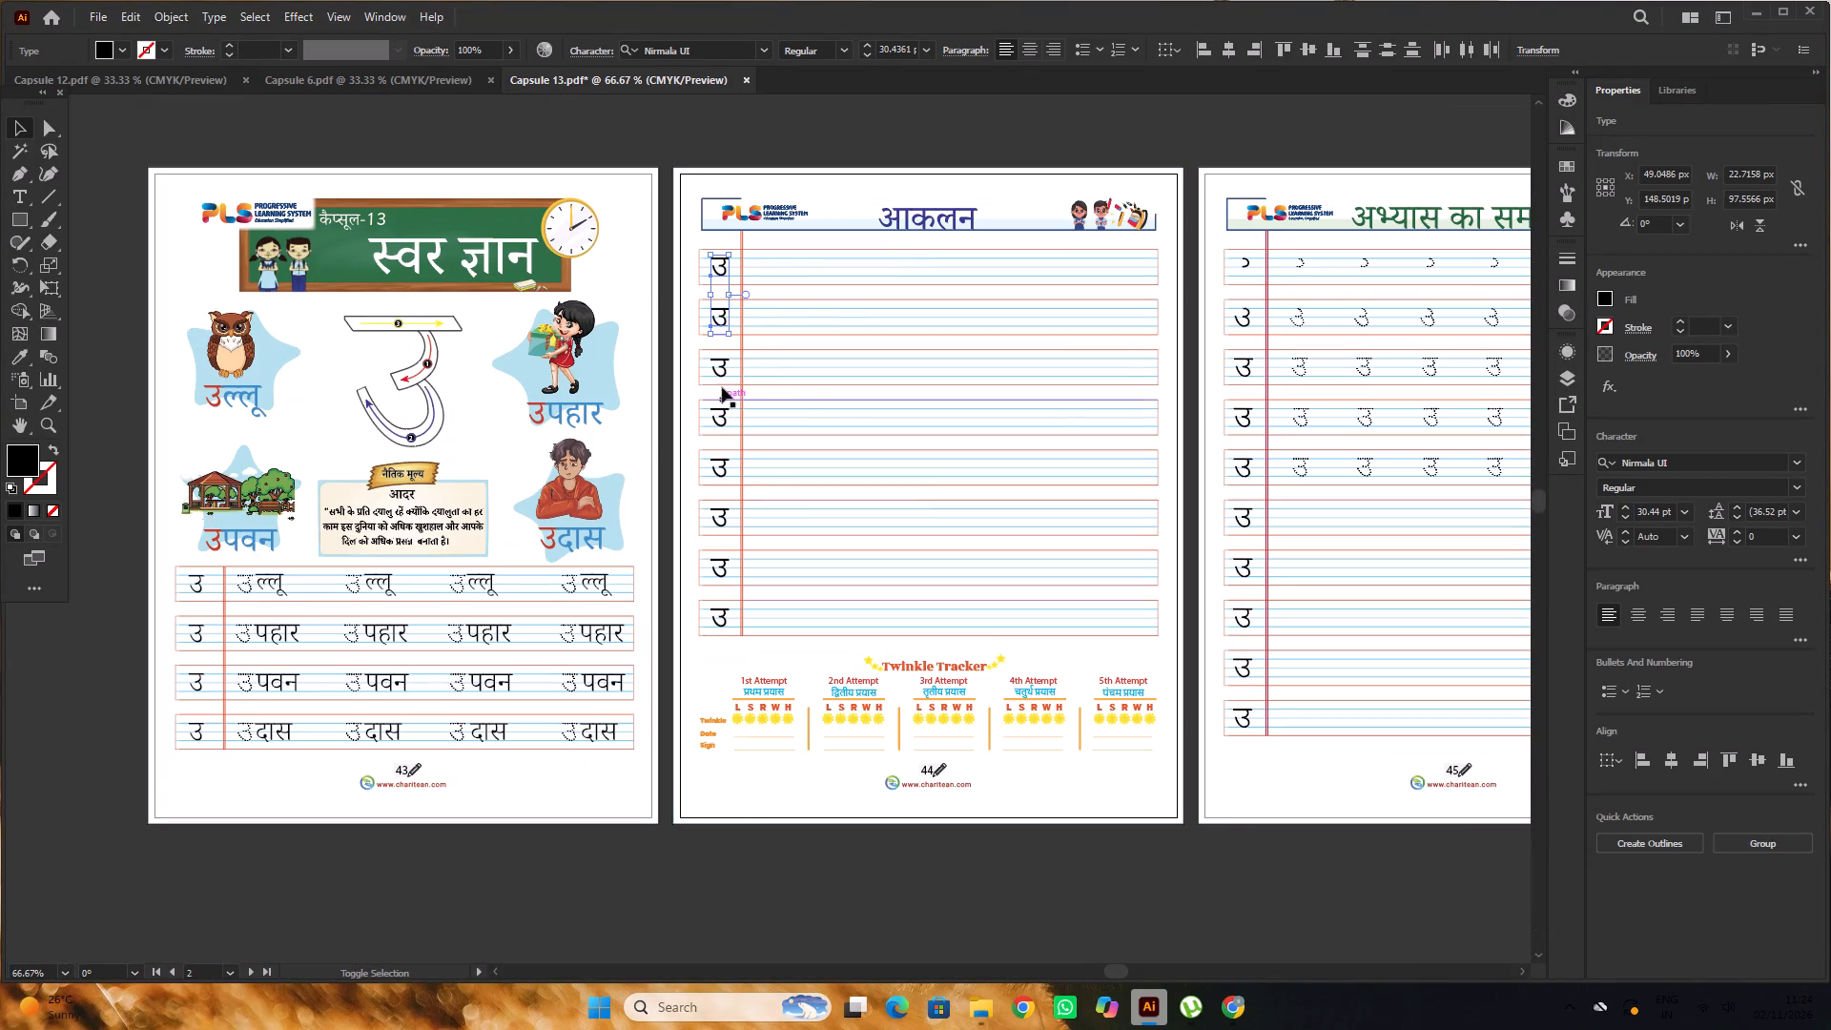
left_click(721, 365, "shift")
left_click(721, 428, "shift")
left_click(721, 476, "shift")
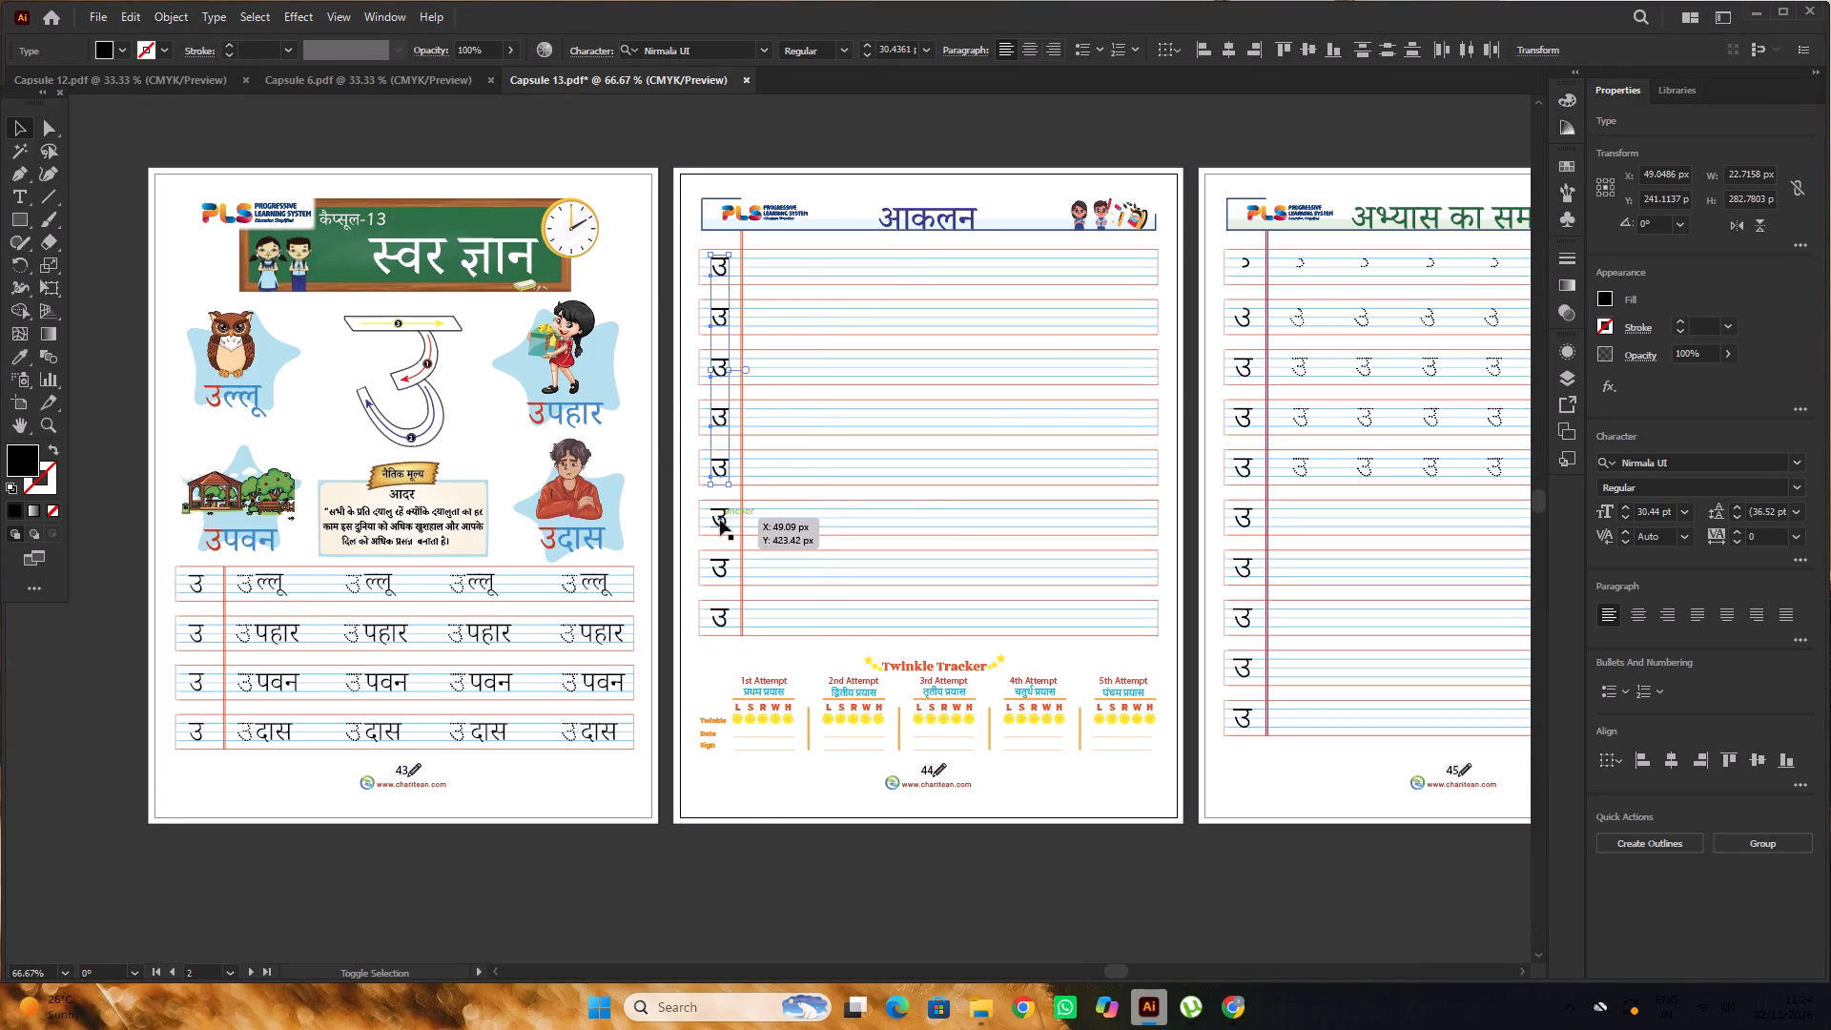
left_click(719, 521, "shift")
left_click(726, 569, "shift")
left_click(723, 609, "shift")
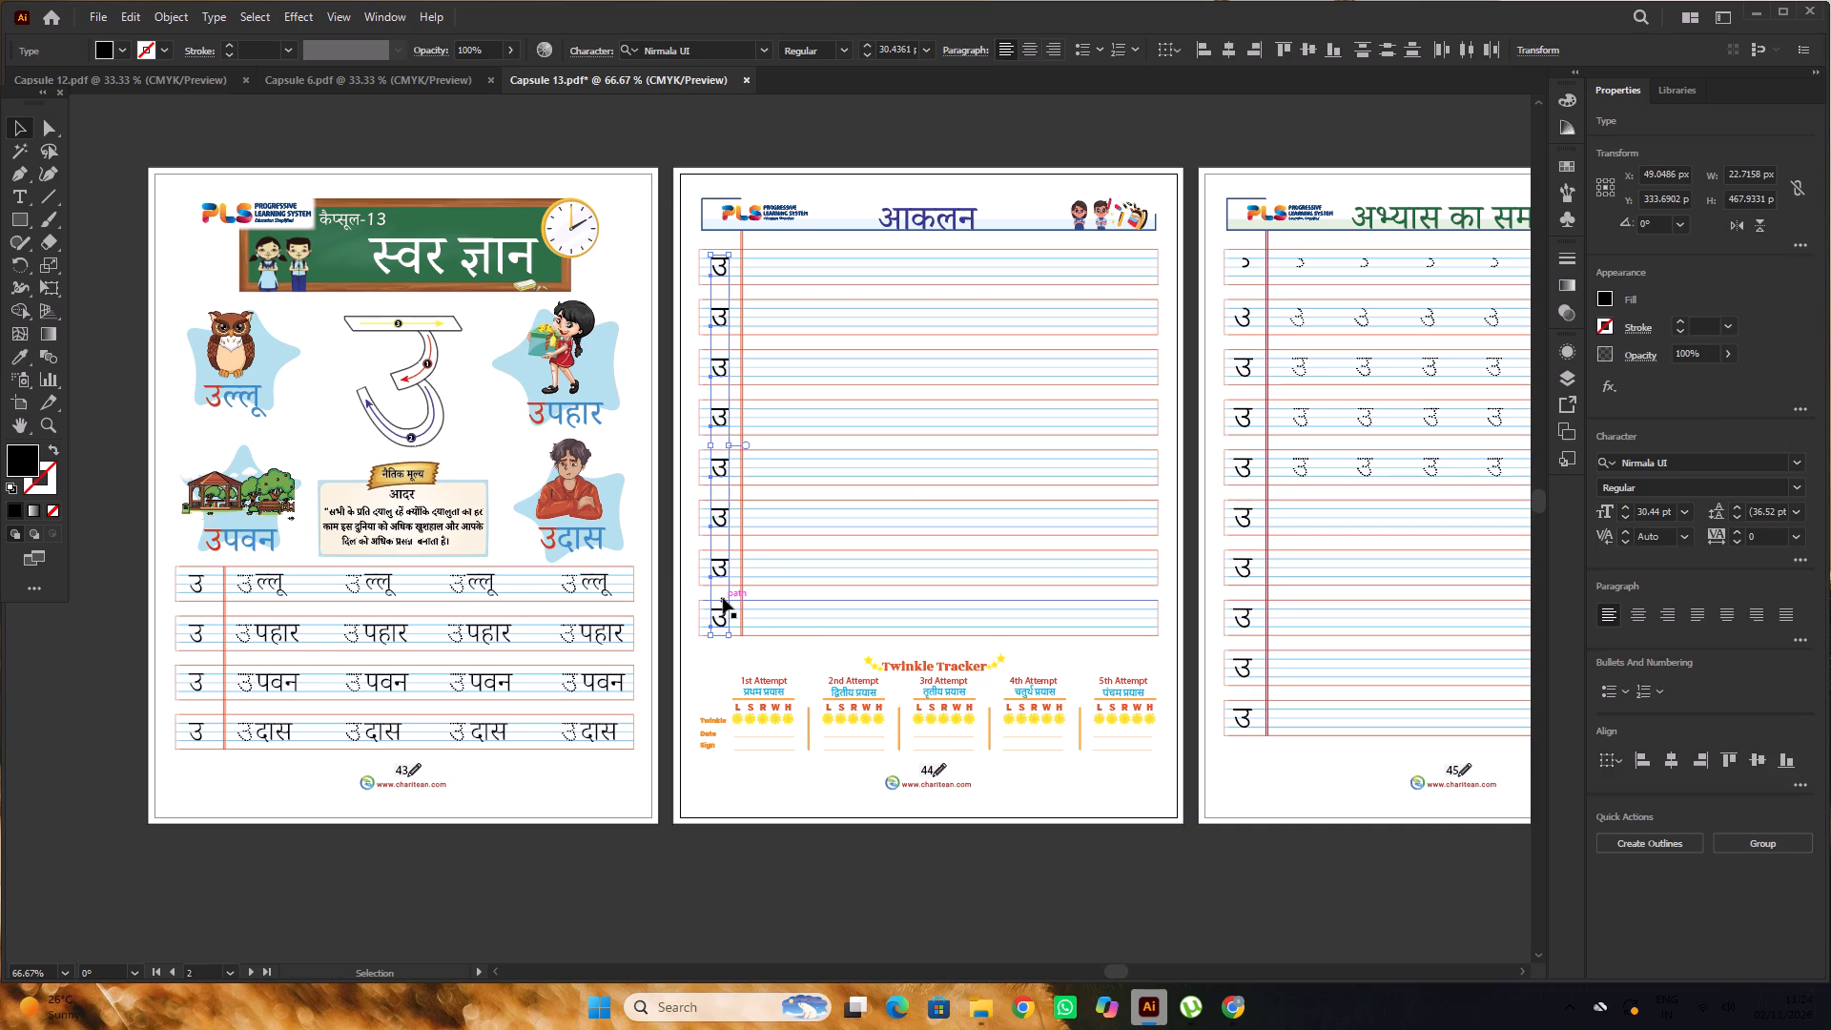
key("Delete")
Copy the solid उ from the उल्लू row on page 43 into the first row of the आकलन page, aligned to the ruled lines.
left_click_drag(200, 586, 734, 246)
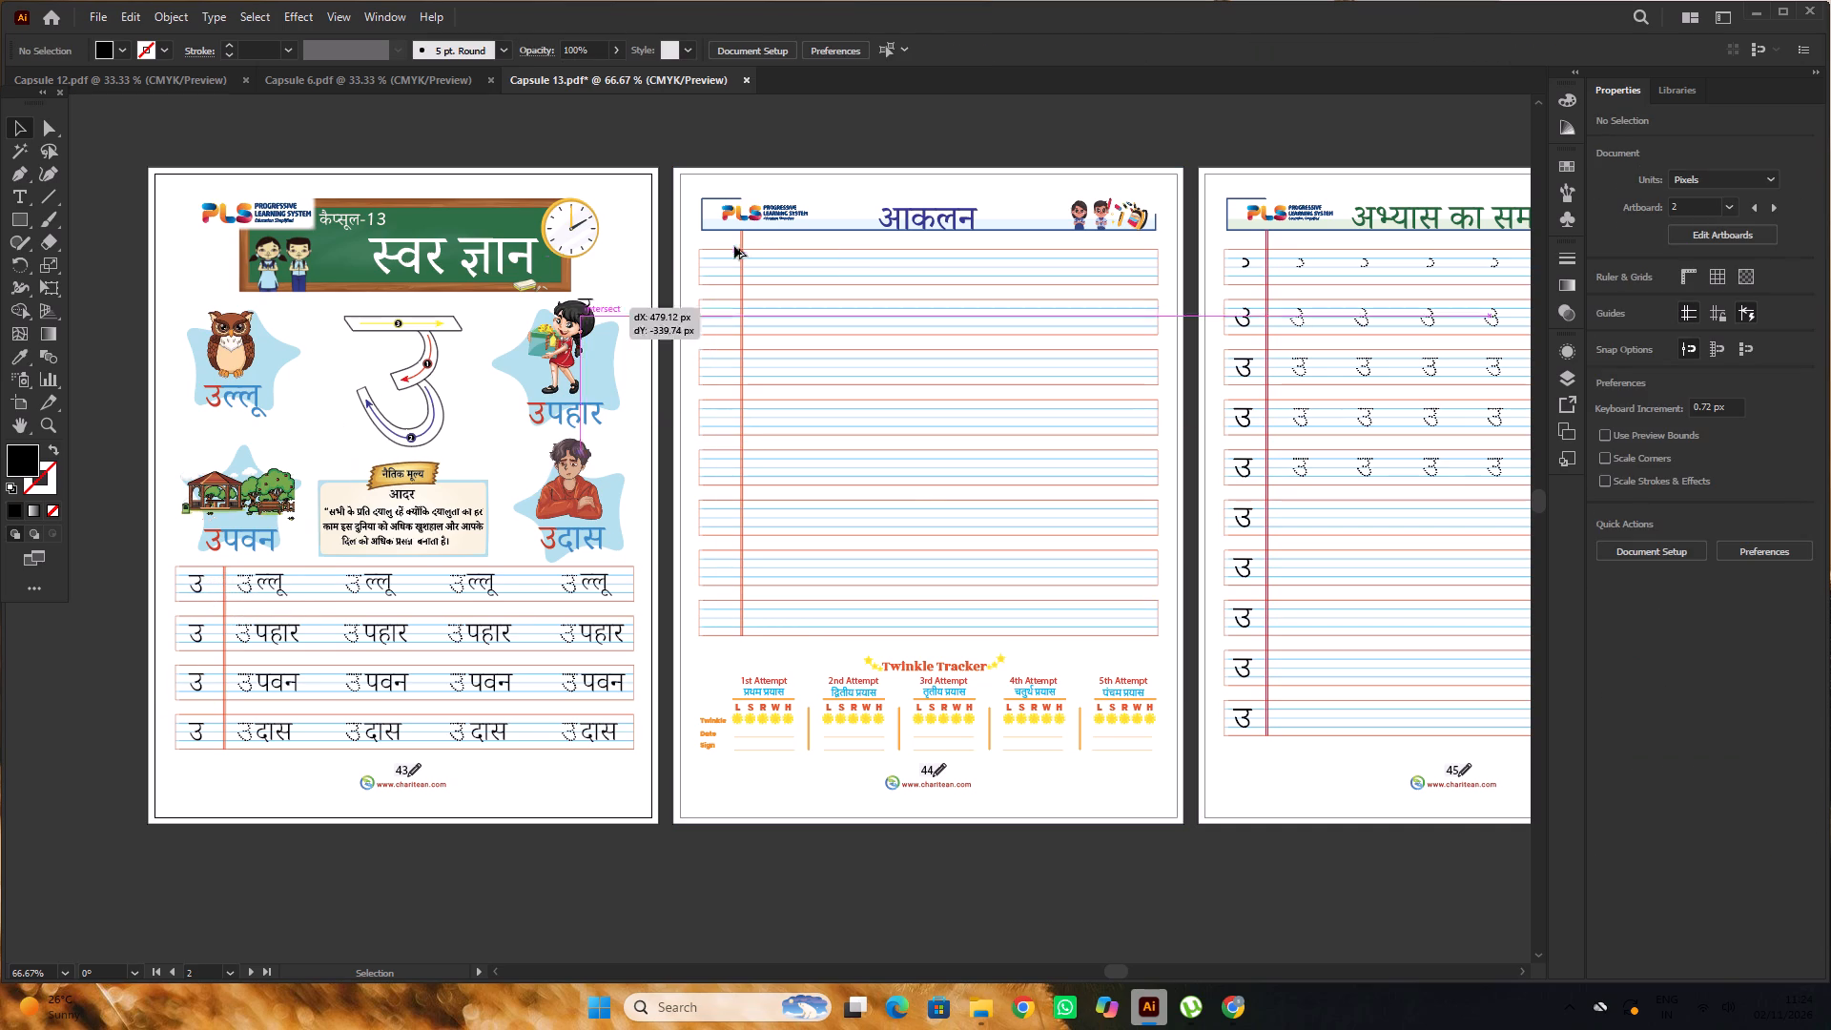
left_click_drag(734, 246, 734, 271)
scroll(734, 271, "up", 6, "alt")
left_click_drag(739, 274, 668, 264)
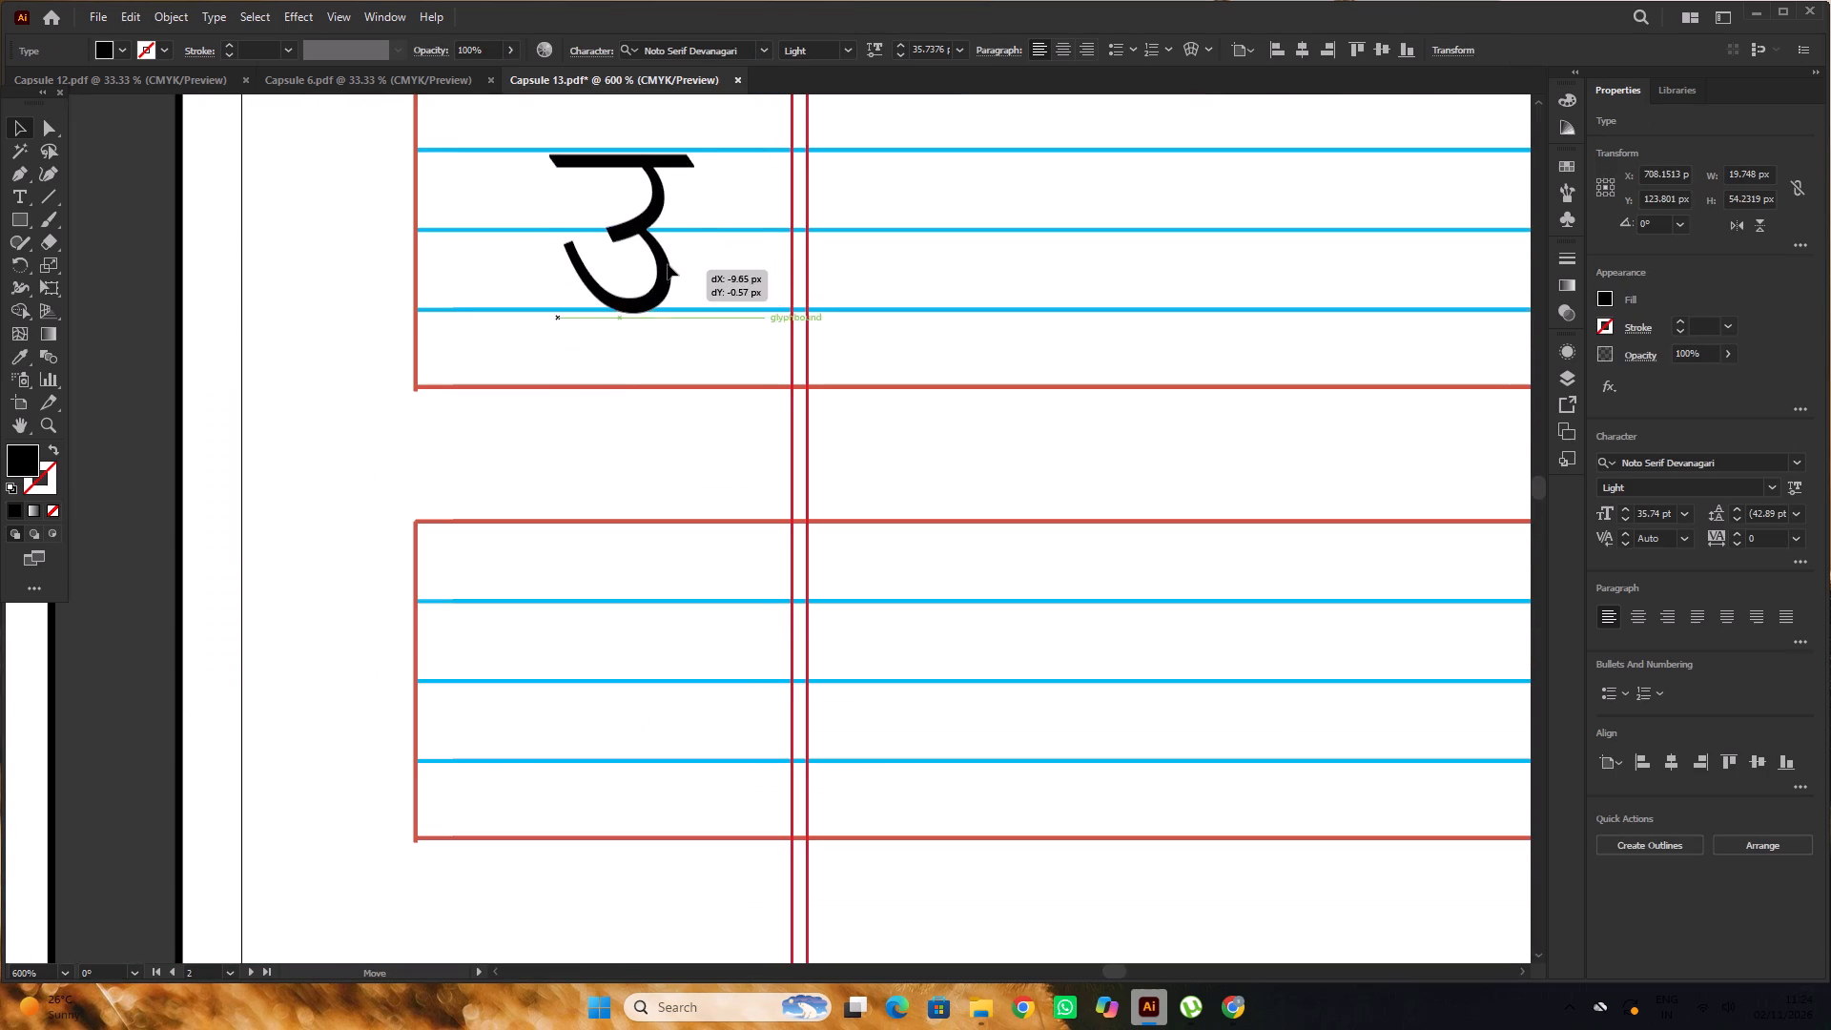
left_click_drag(668, 264, 668, 259)
Duplicate the उ straight down into the second and third rows of the आकलन page.
scroll(668, 259, "down", 2, "alt")
left_click_drag(658, 260, 618, 489, "alt")
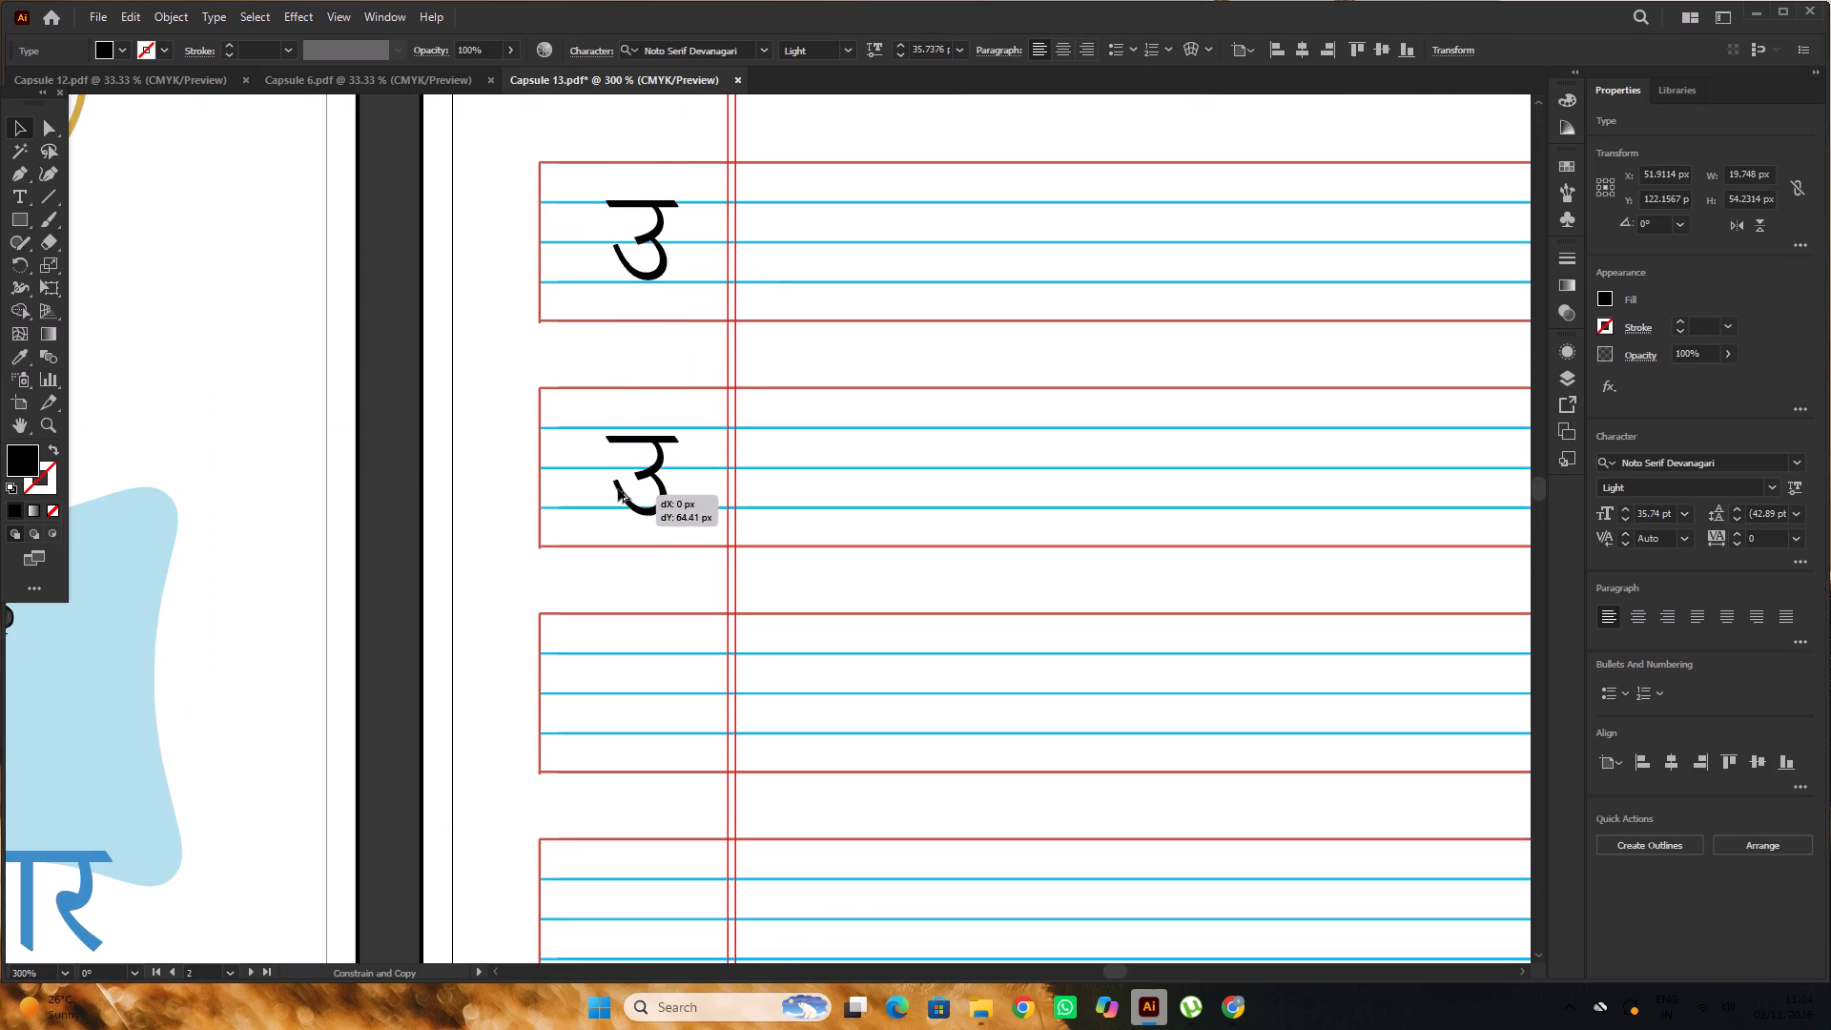
left_click_drag(618, 489, 617, 482, "alt")
scroll(652, 392, "down", 5, "alt")
left_click(598, 342)
scroll(598, 342, "down", 4)
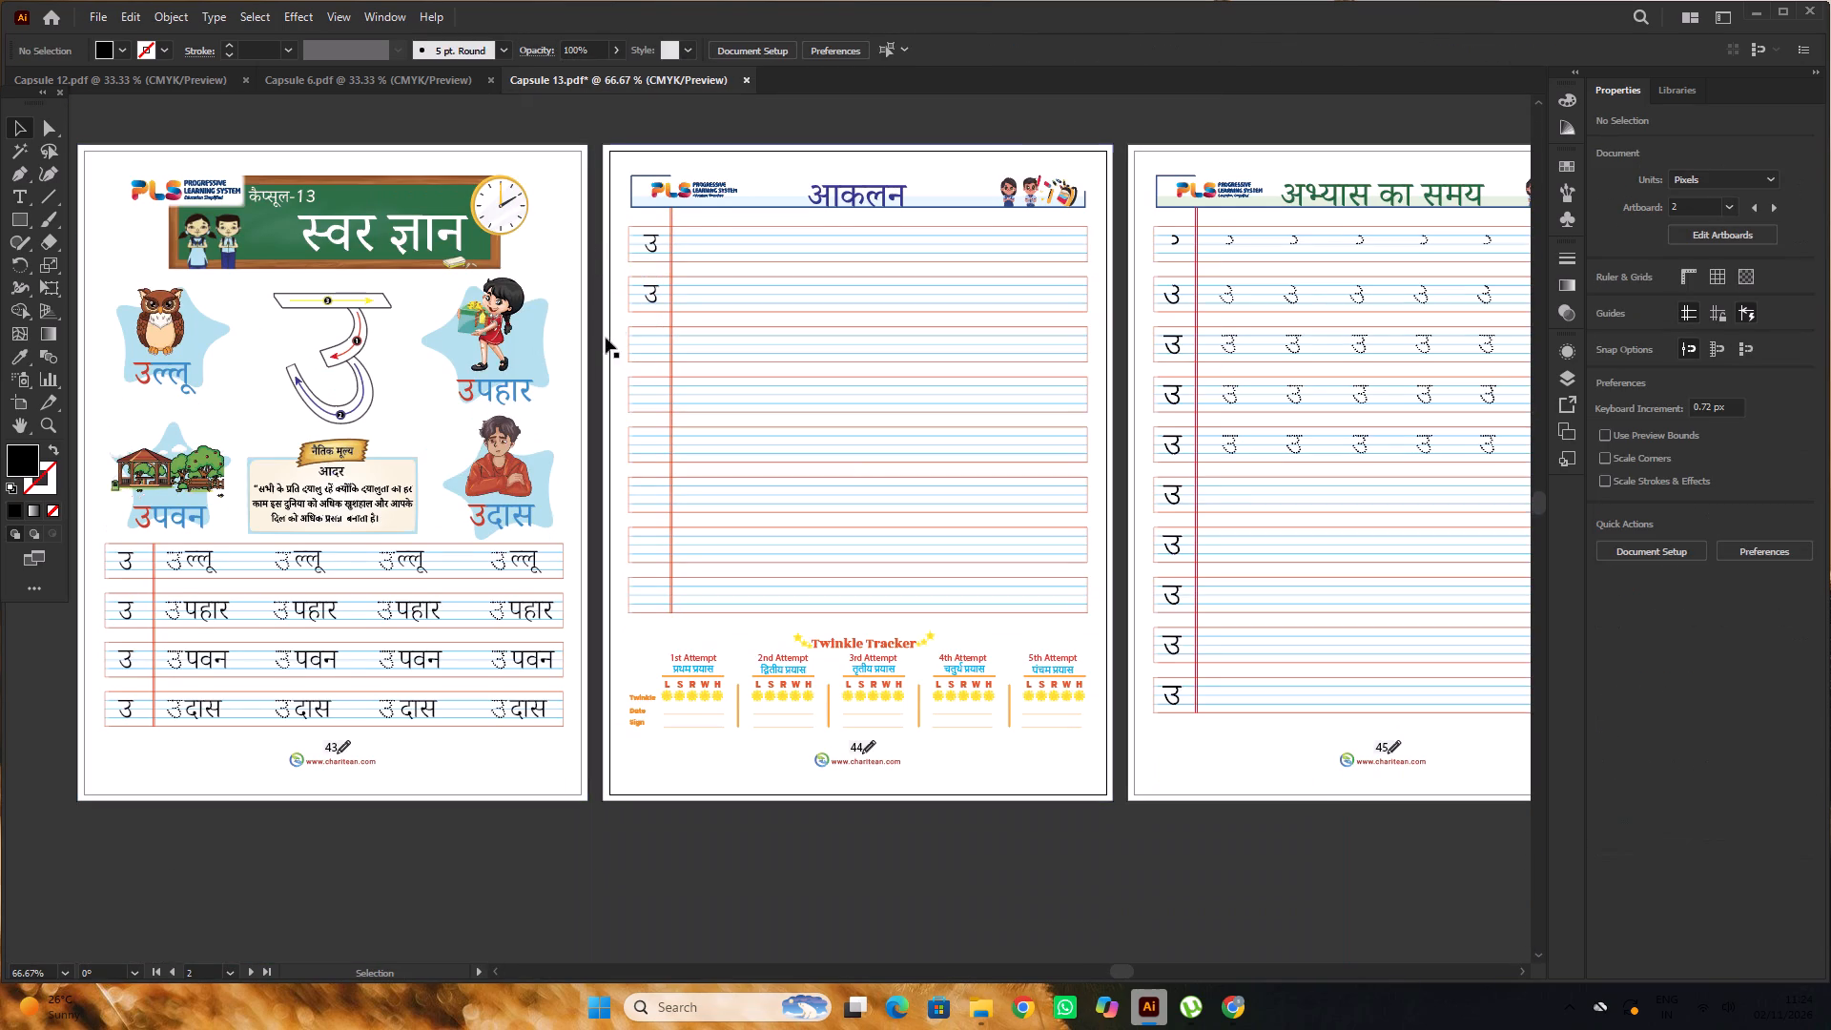
scroll(620, 330, "up", 3, "alt")
left_click_drag(718, 230, 721, 385)
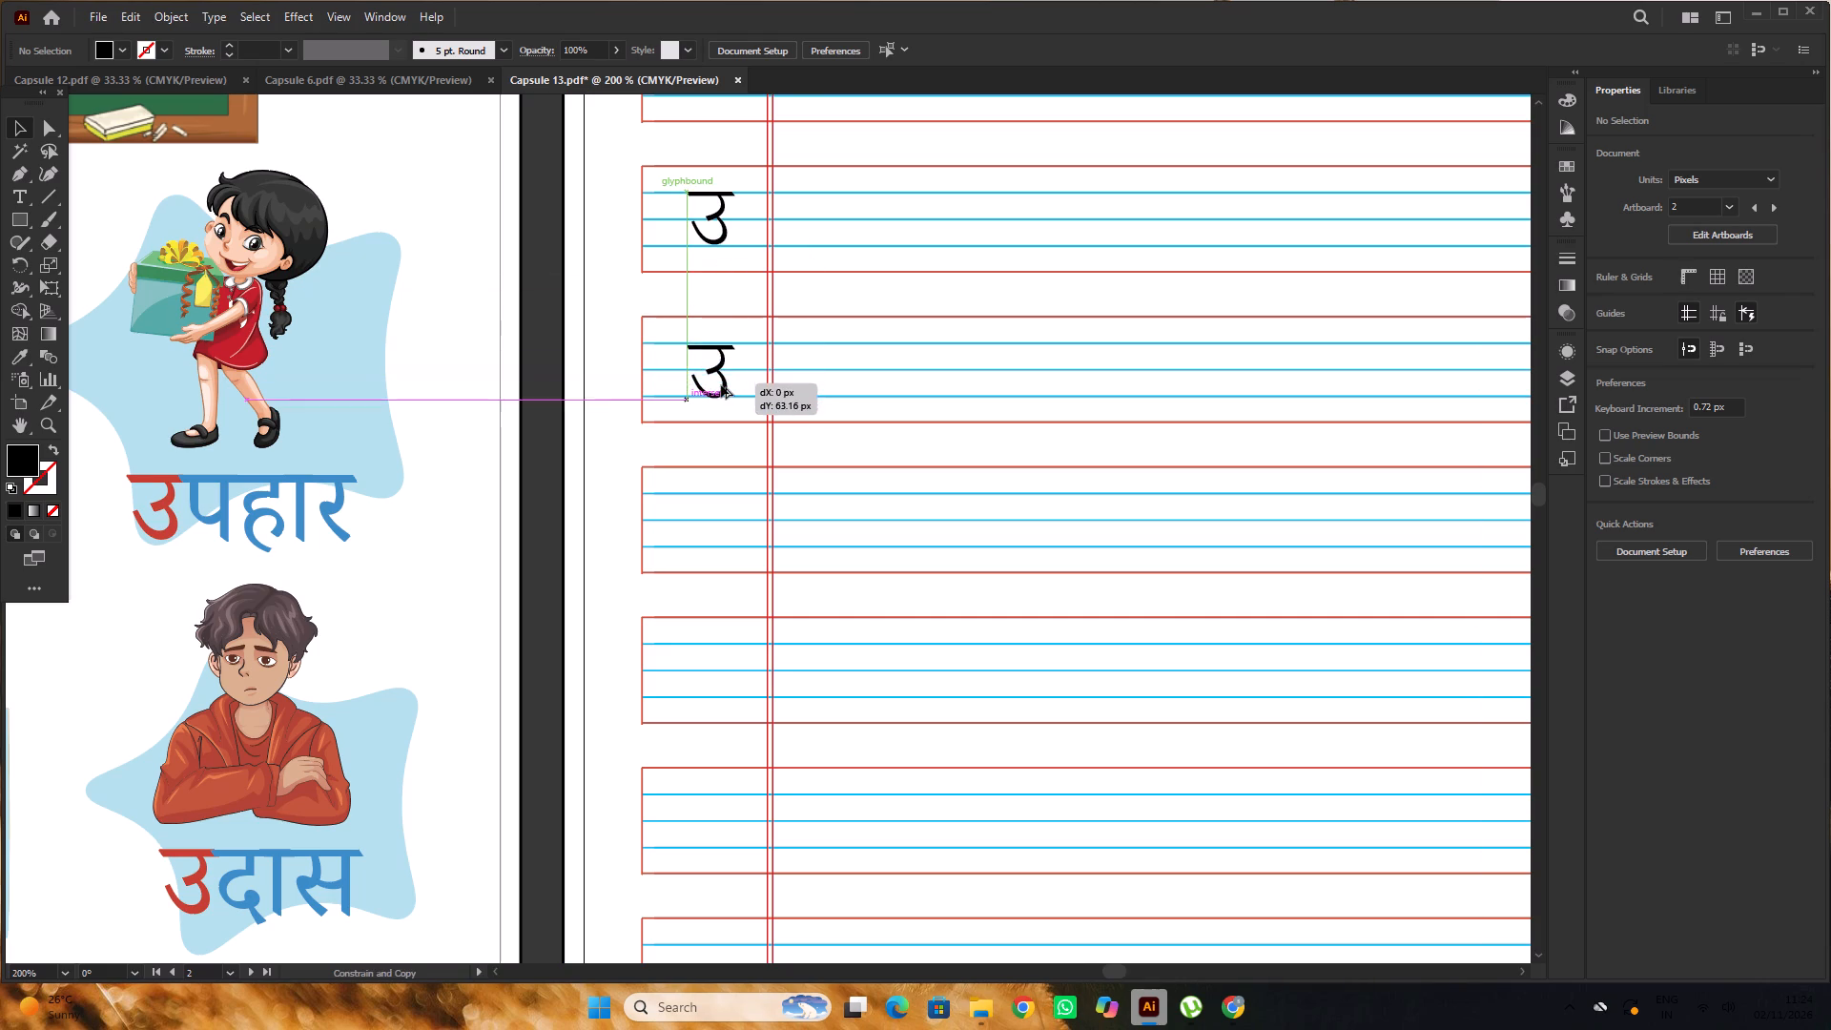
left_click_drag(721, 385, 718, 380)
scroll(703, 357, "down", 3, "alt")
Lock the page frame of the आकलन page.
left_click(801, 131)
left_click(808, 169)
key("ctrl+2")
scroll(806, 172, "down", 2)
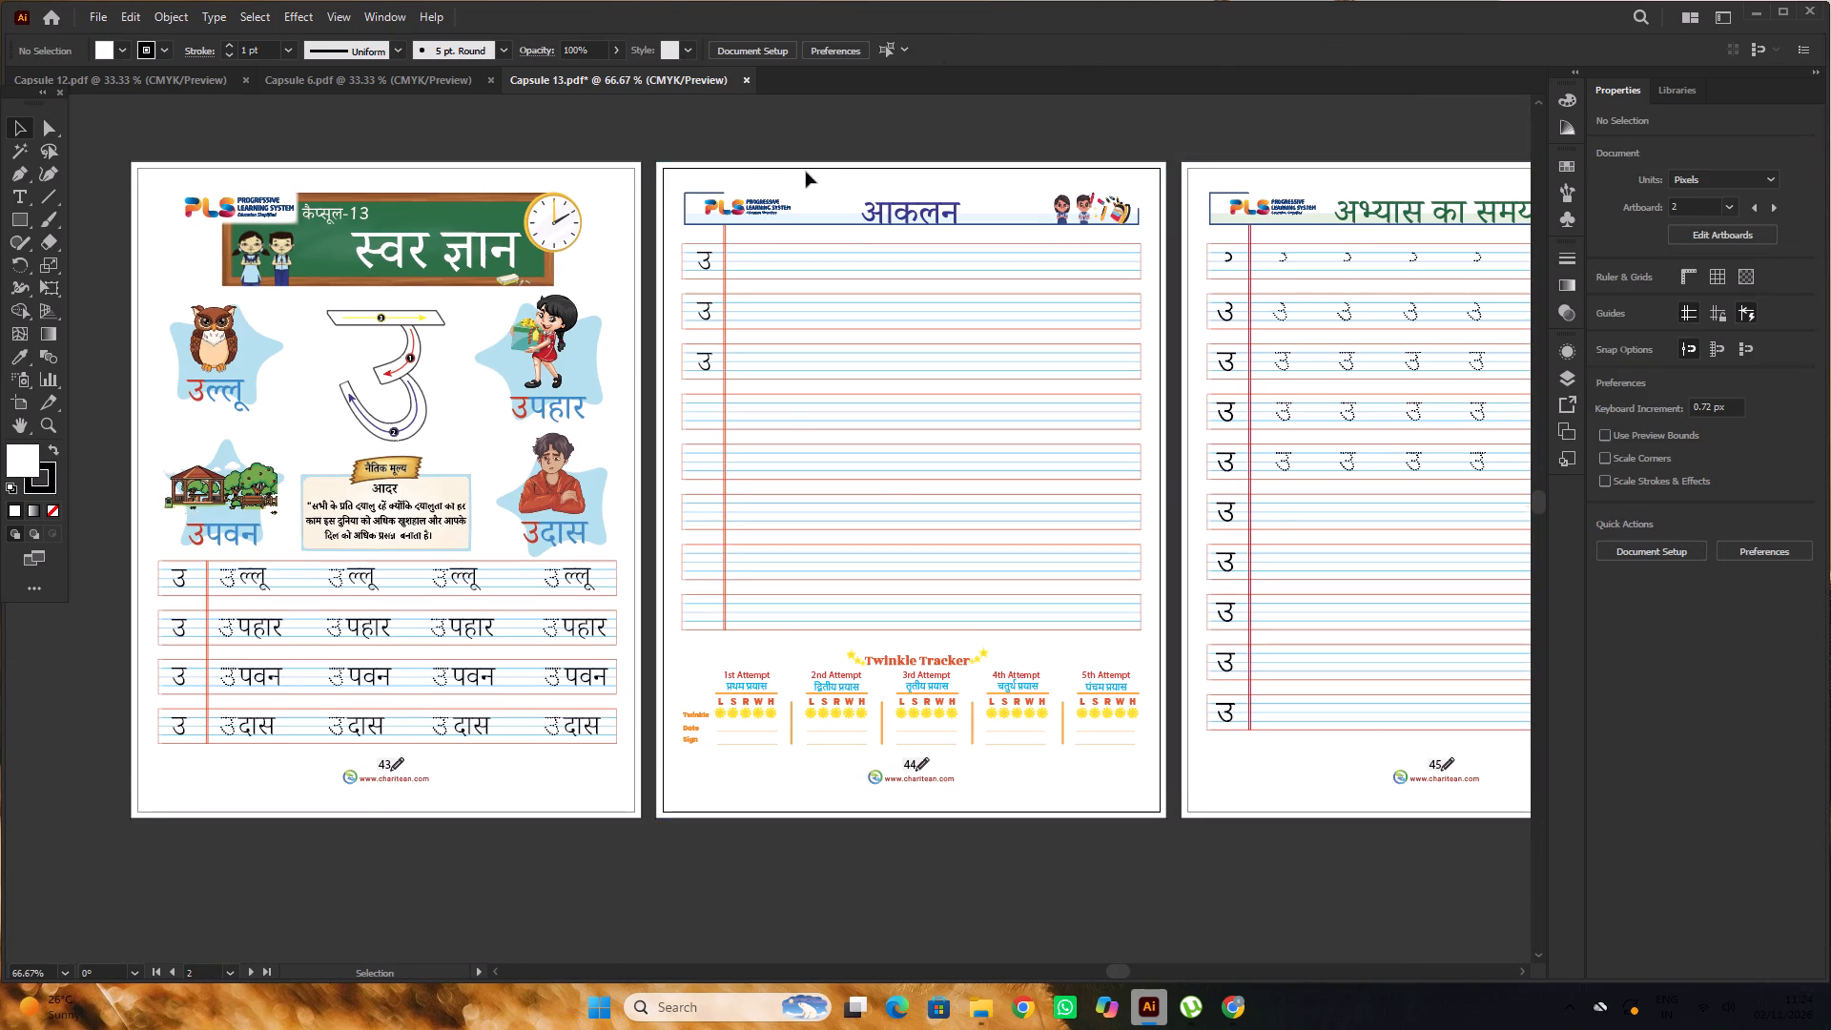
Duplicate the उ straight down into the fourth and fifth rows of the आकलन page.
scroll(806, 172, "down", 2)
scroll(749, 232, "up", 2, "alt")
scroll(648, 335, "up", 3, "alt")
scroll(648, 334, "down", 6)
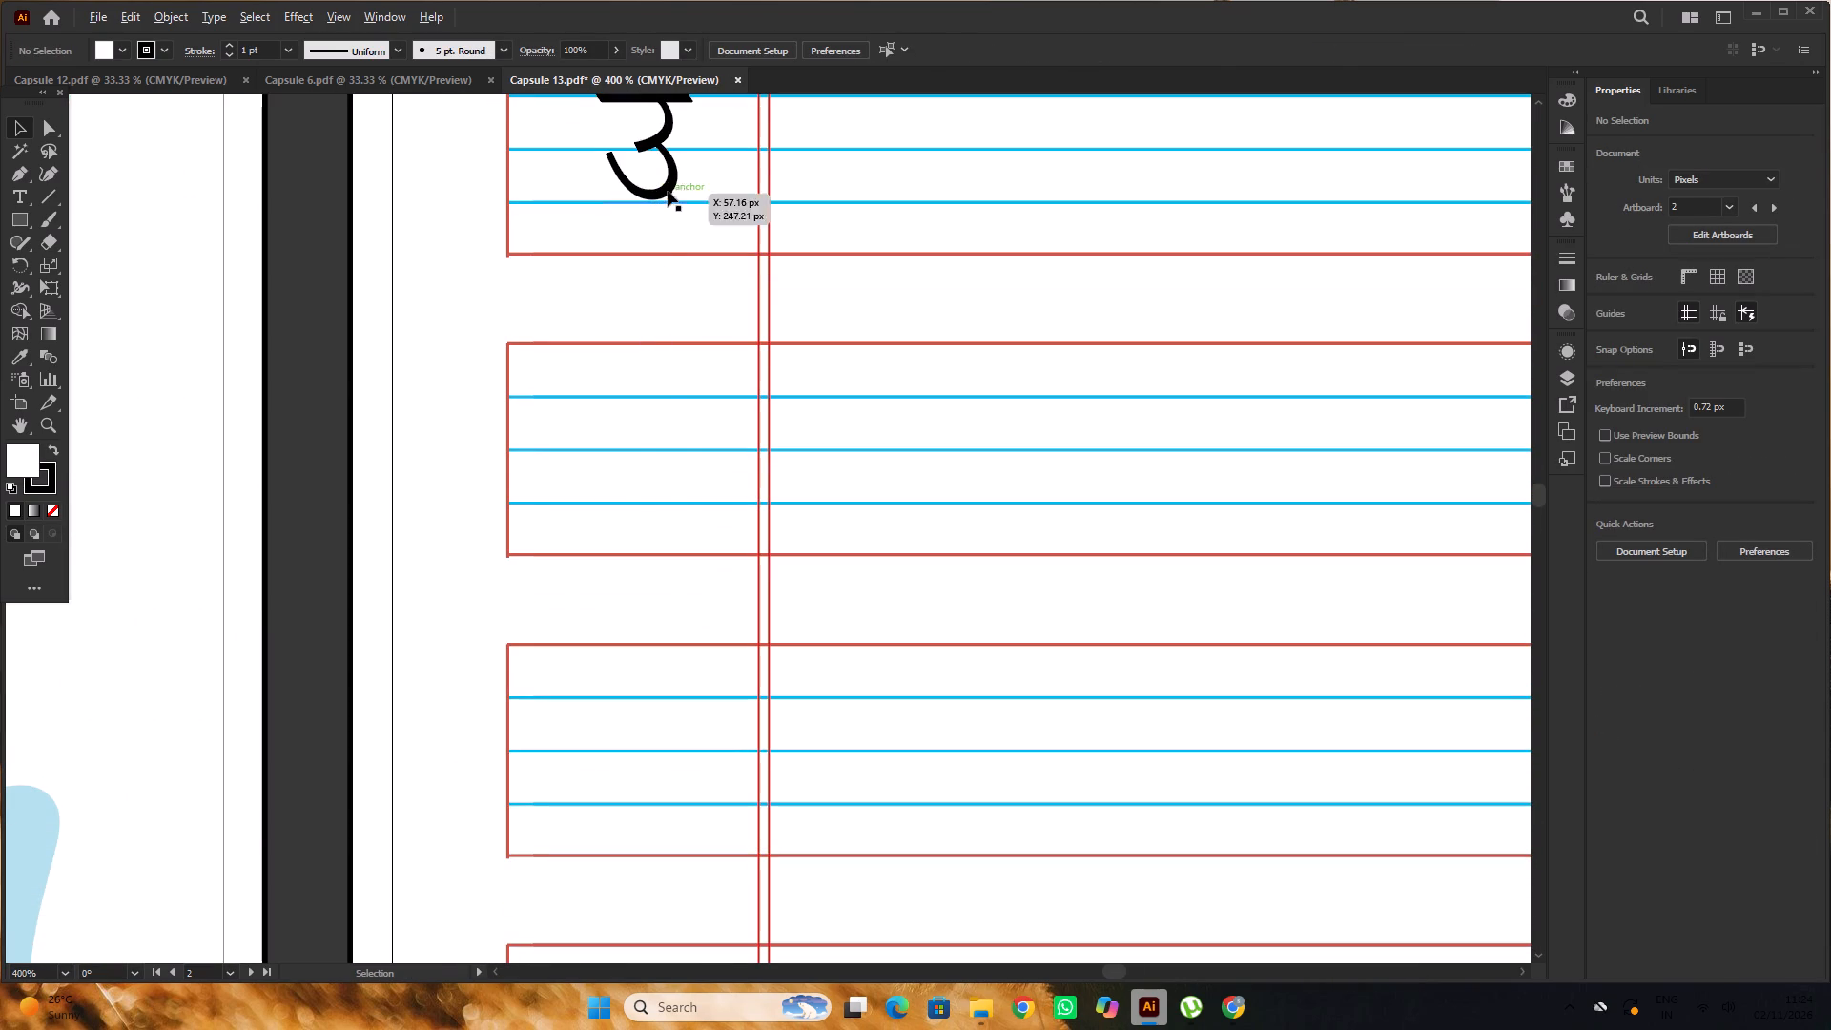
left_click_drag(668, 191, 660, 496, "alt")
scroll(658, 462, "down", 5, "alt")
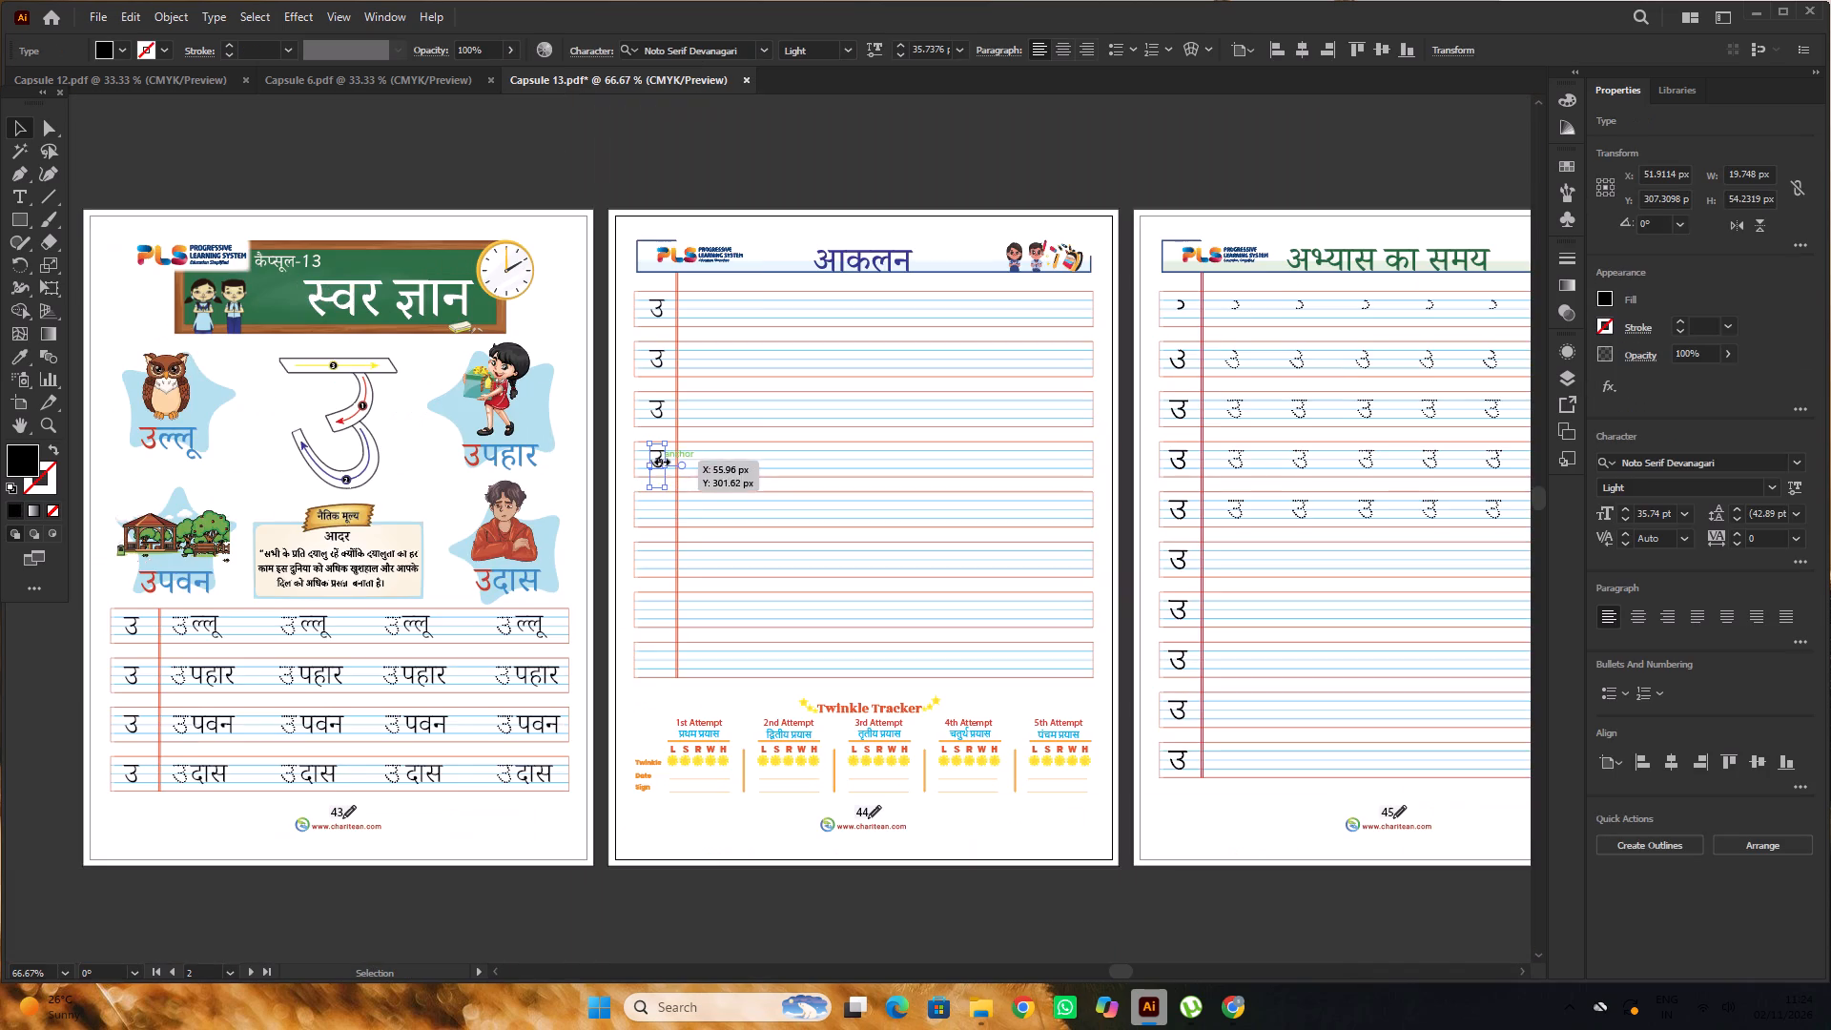
scroll(658, 481, "down", 6)
scroll(648, 361, "up", 3, "alt")
left_click_drag(674, 267, 667, 401, "alt")
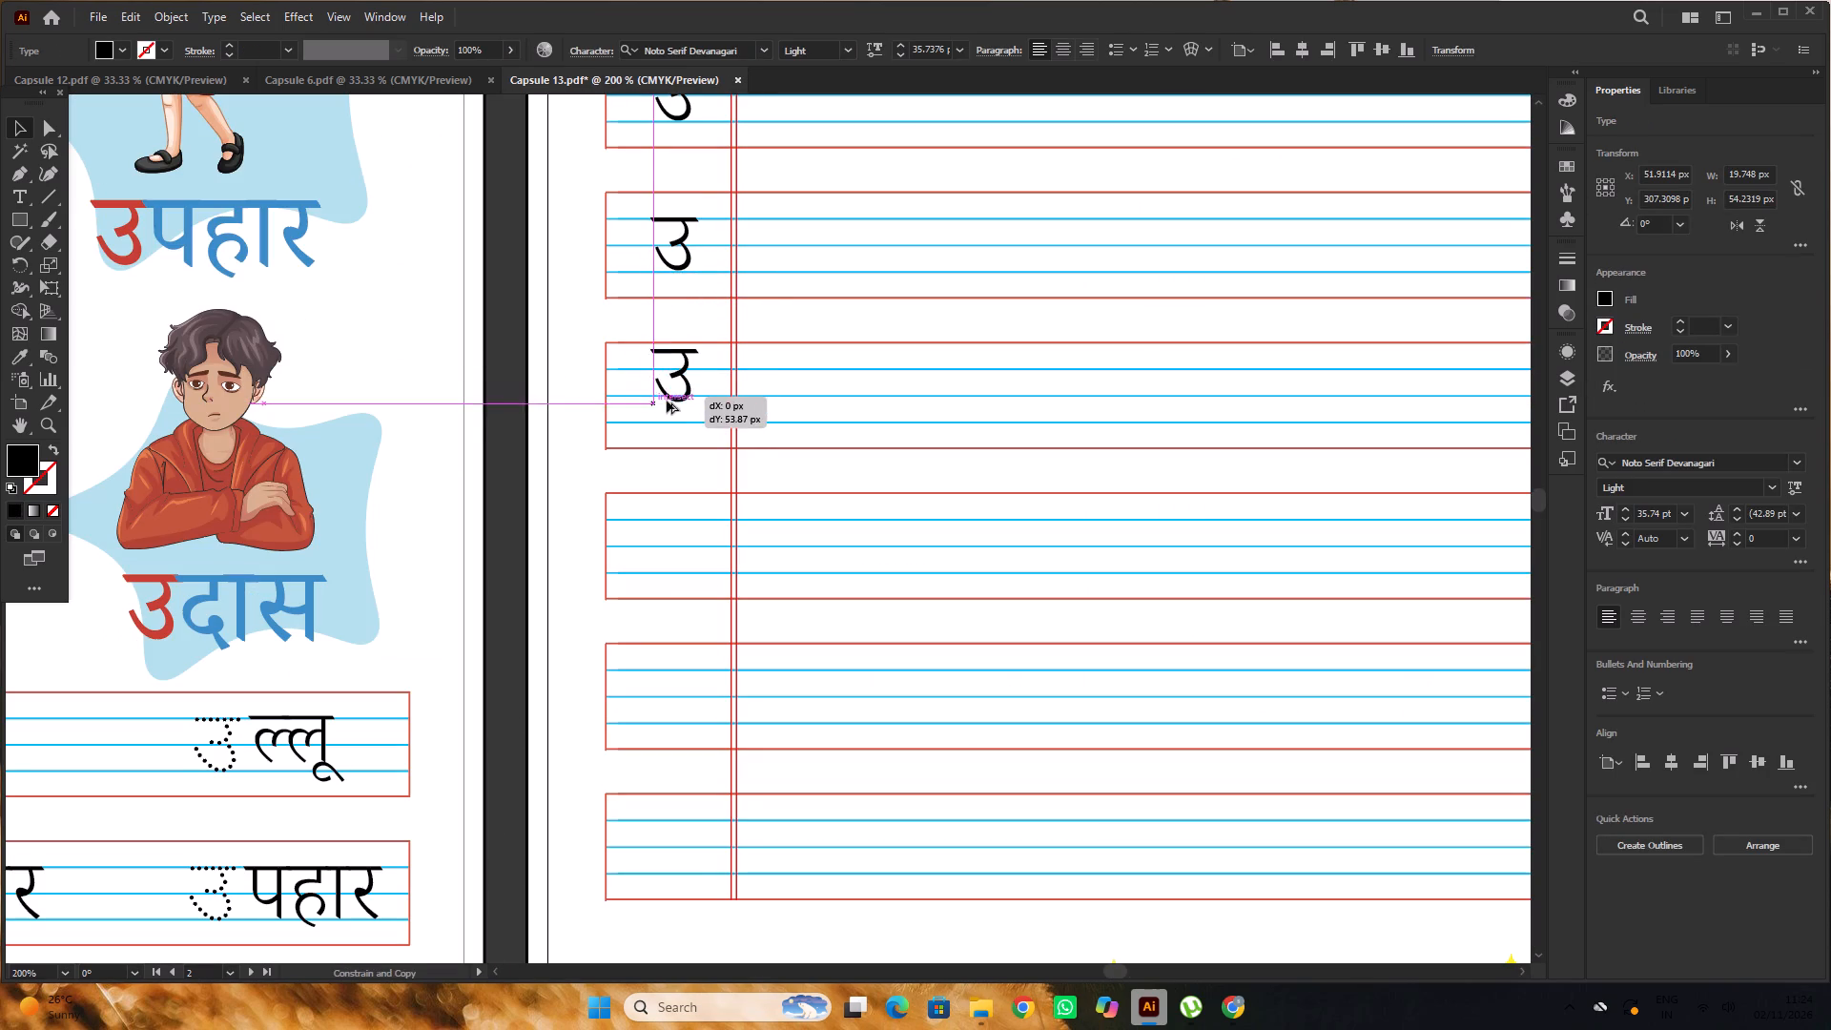
left_click_drag(667, 401, 665, 414, "alt")
Slightly enlarge the उ letters in the fifth, fourth and third rows to about 36.22 pt to fit the ruled lines.
scroll(678, 402, "up", 4, "alt")
left_click(703, 373)
scroll(702, 378, "down", 4, "alt")
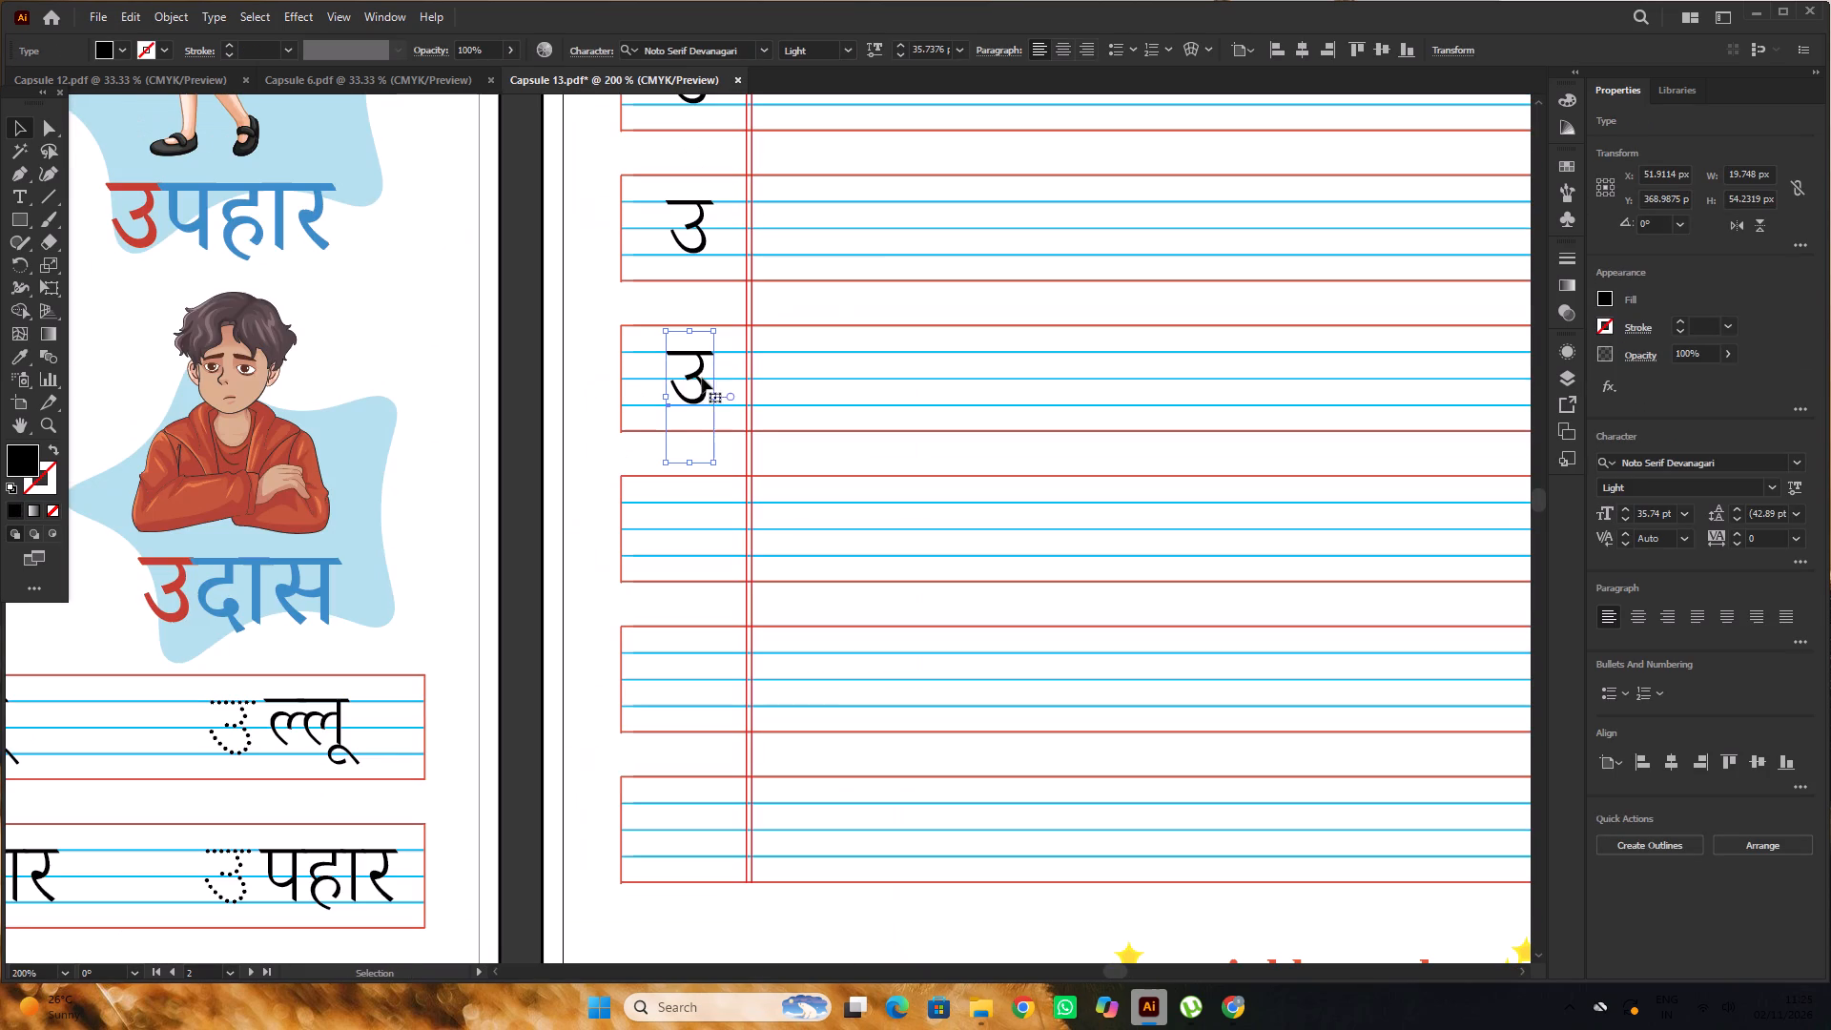
scroll(710, 446, "up", 2, "alt")
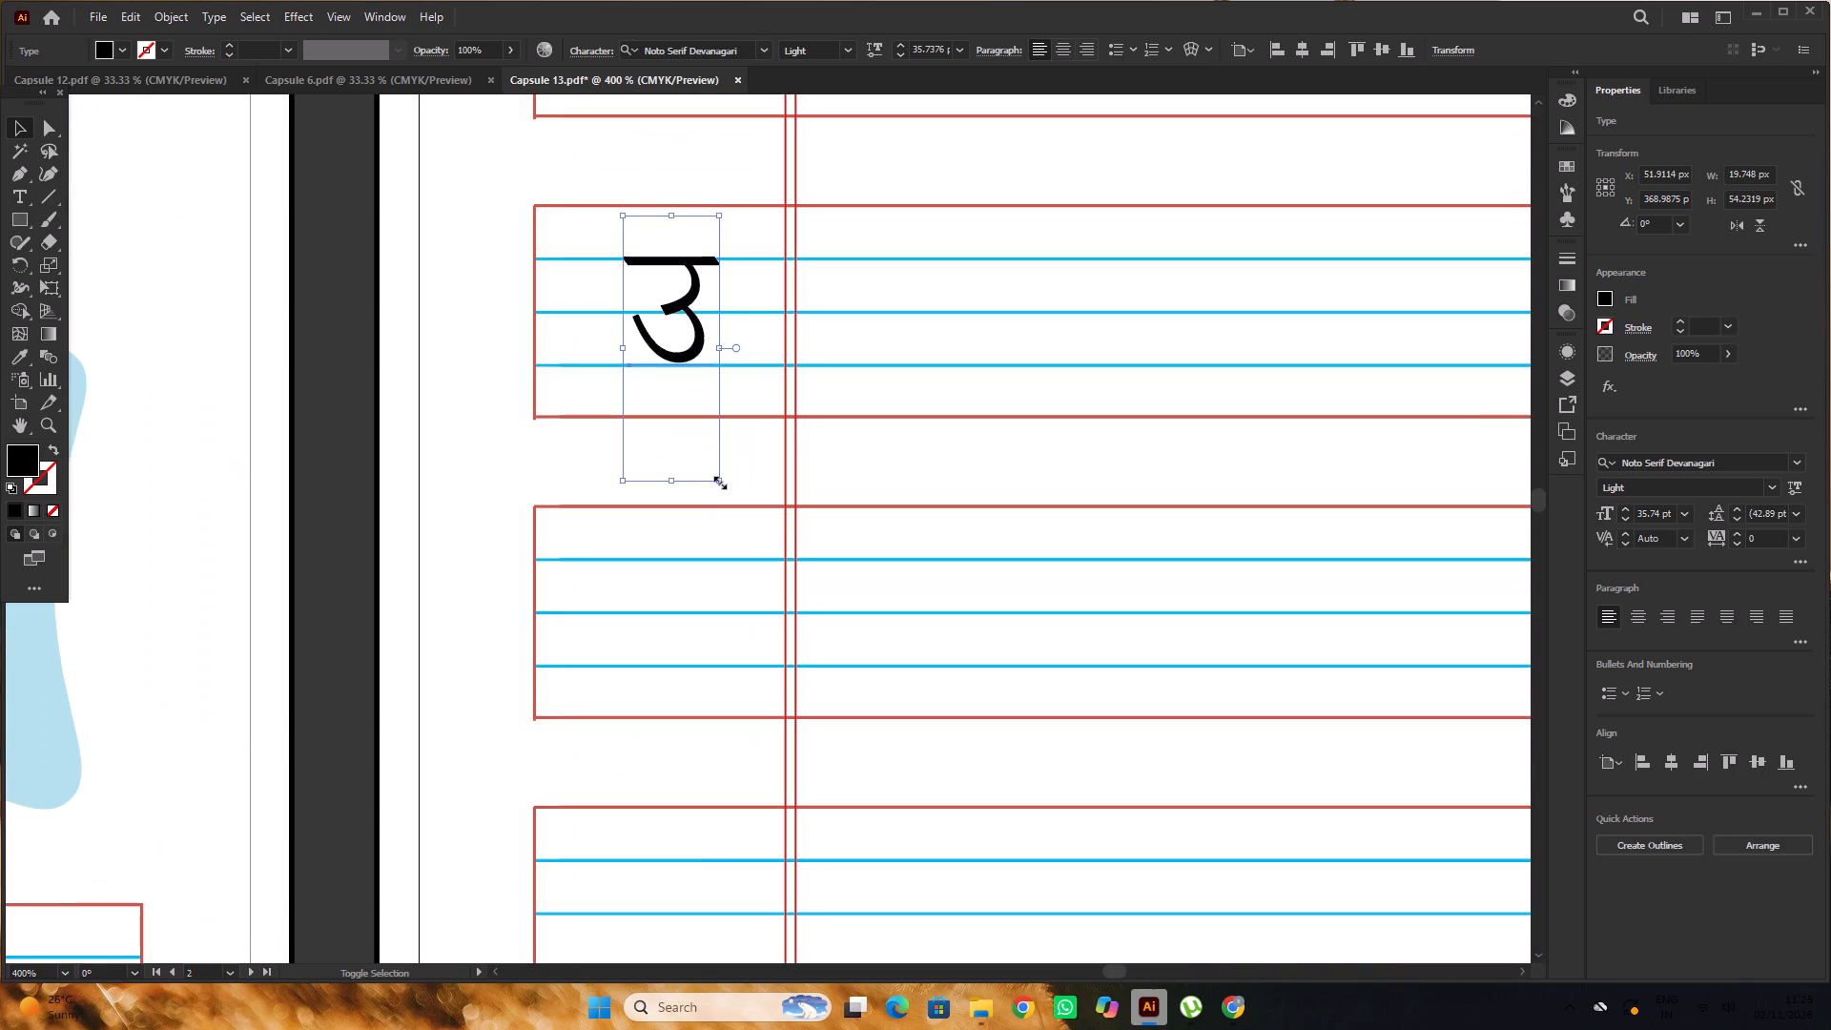
left_click(718, 481, "shift")
scroll(693, 361, "down", 2, "alt")
scroll(693, 361, "up", 3)
left_click(693, 257)
scroll(694, 300, "up", 2, "alt")
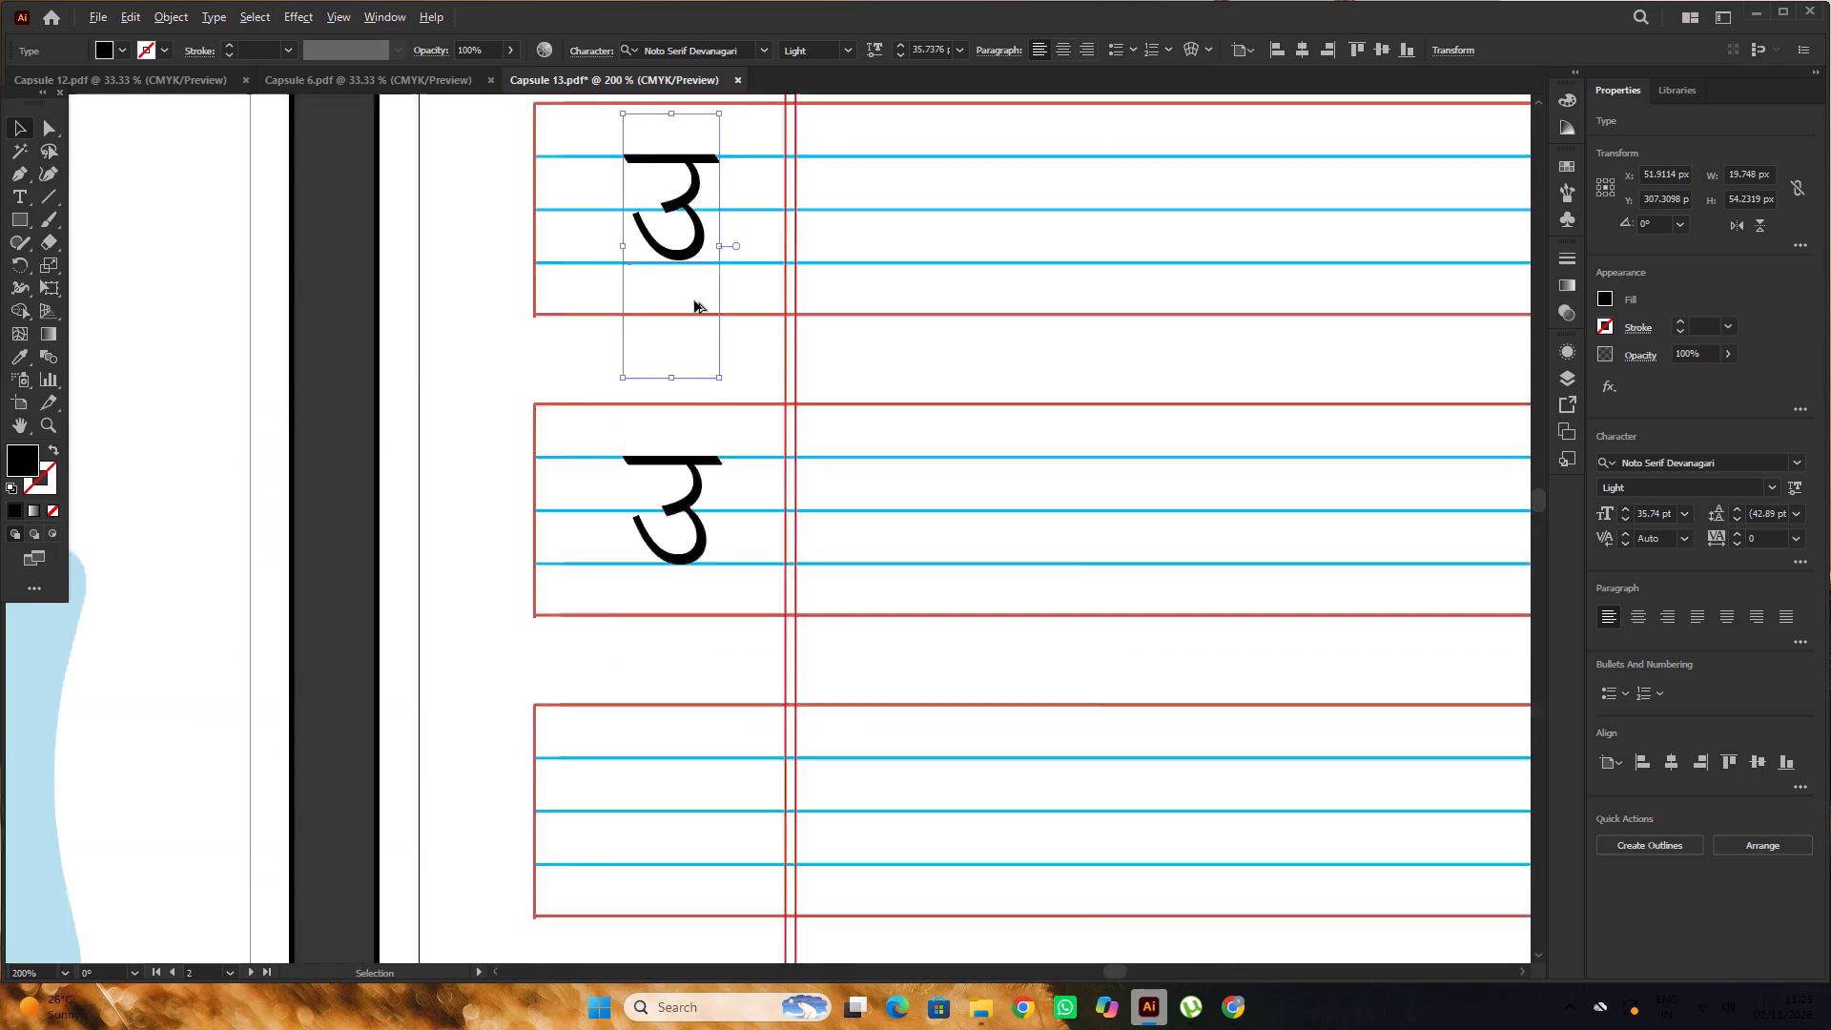
scroll(694, 300, "up", 1, "alt")
left_click_drag(730, 418, 733, 433, "shift")
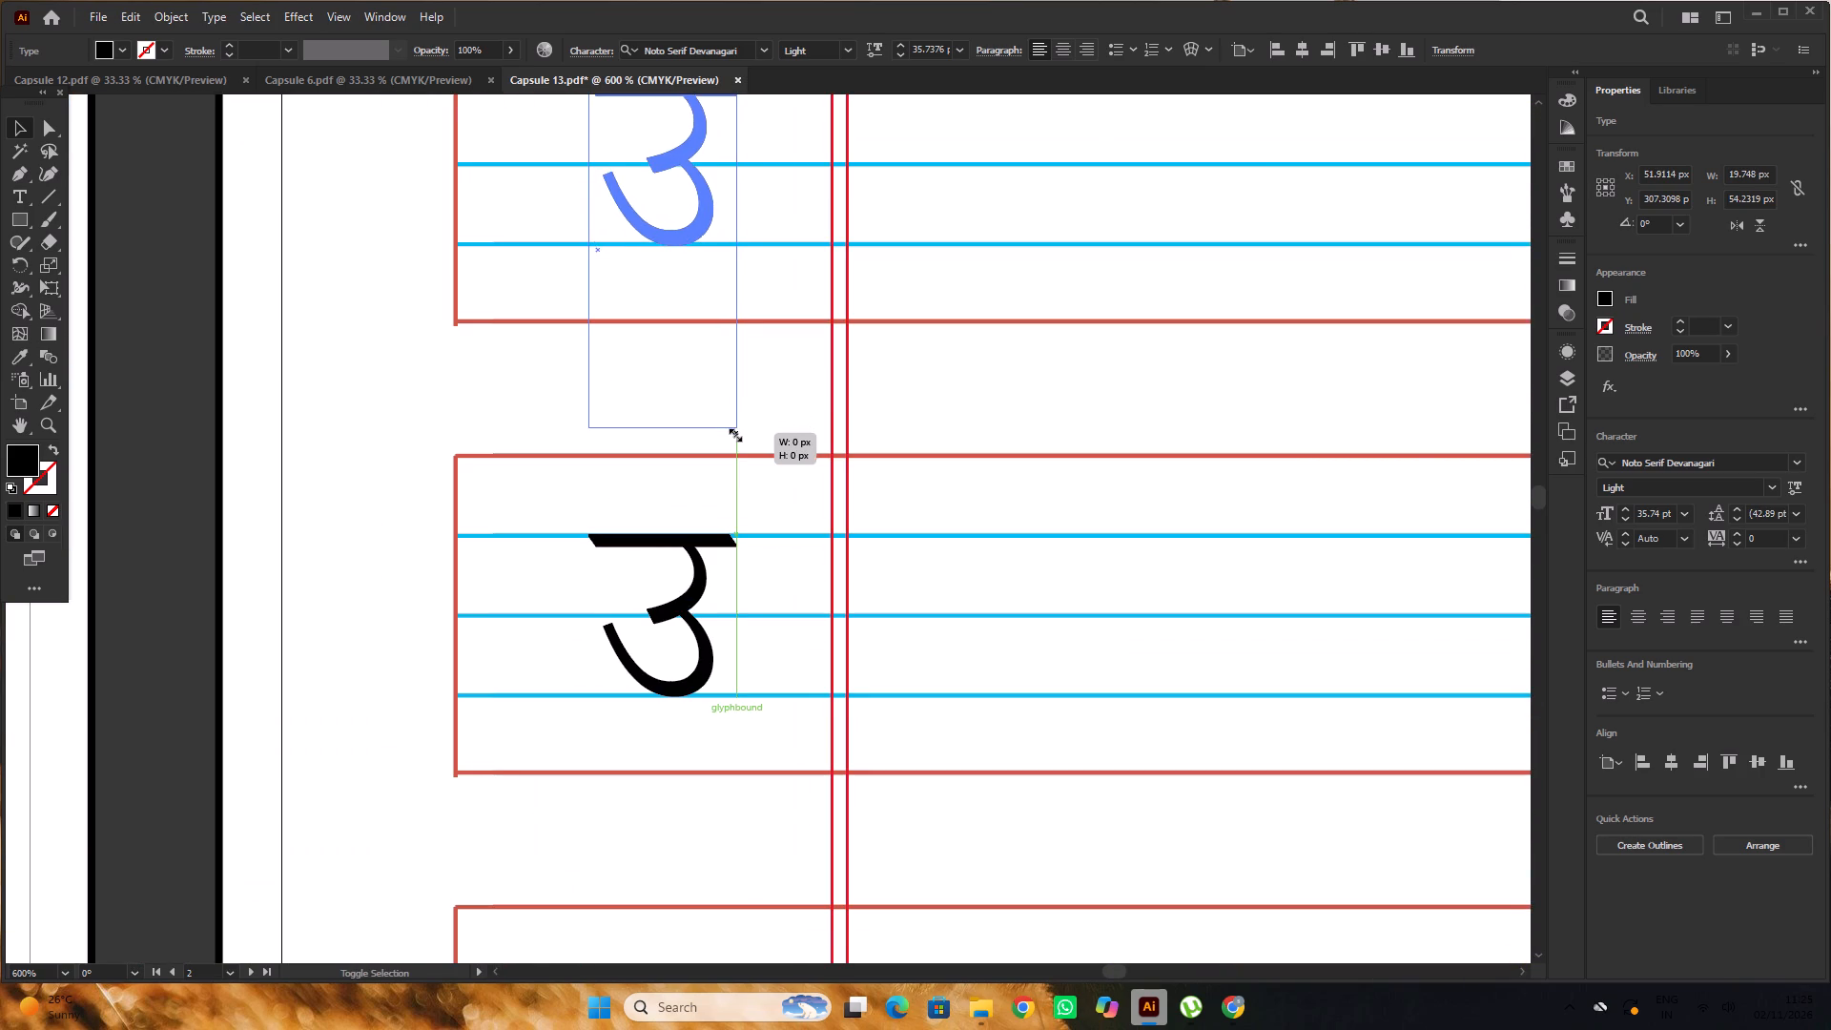
left_click_drag(733, 433, 733, 434, "shift")
scroll(712, 375, "down", 2, "alt")
scroll(712, 374, "up", 8)
left_click(707, 234)
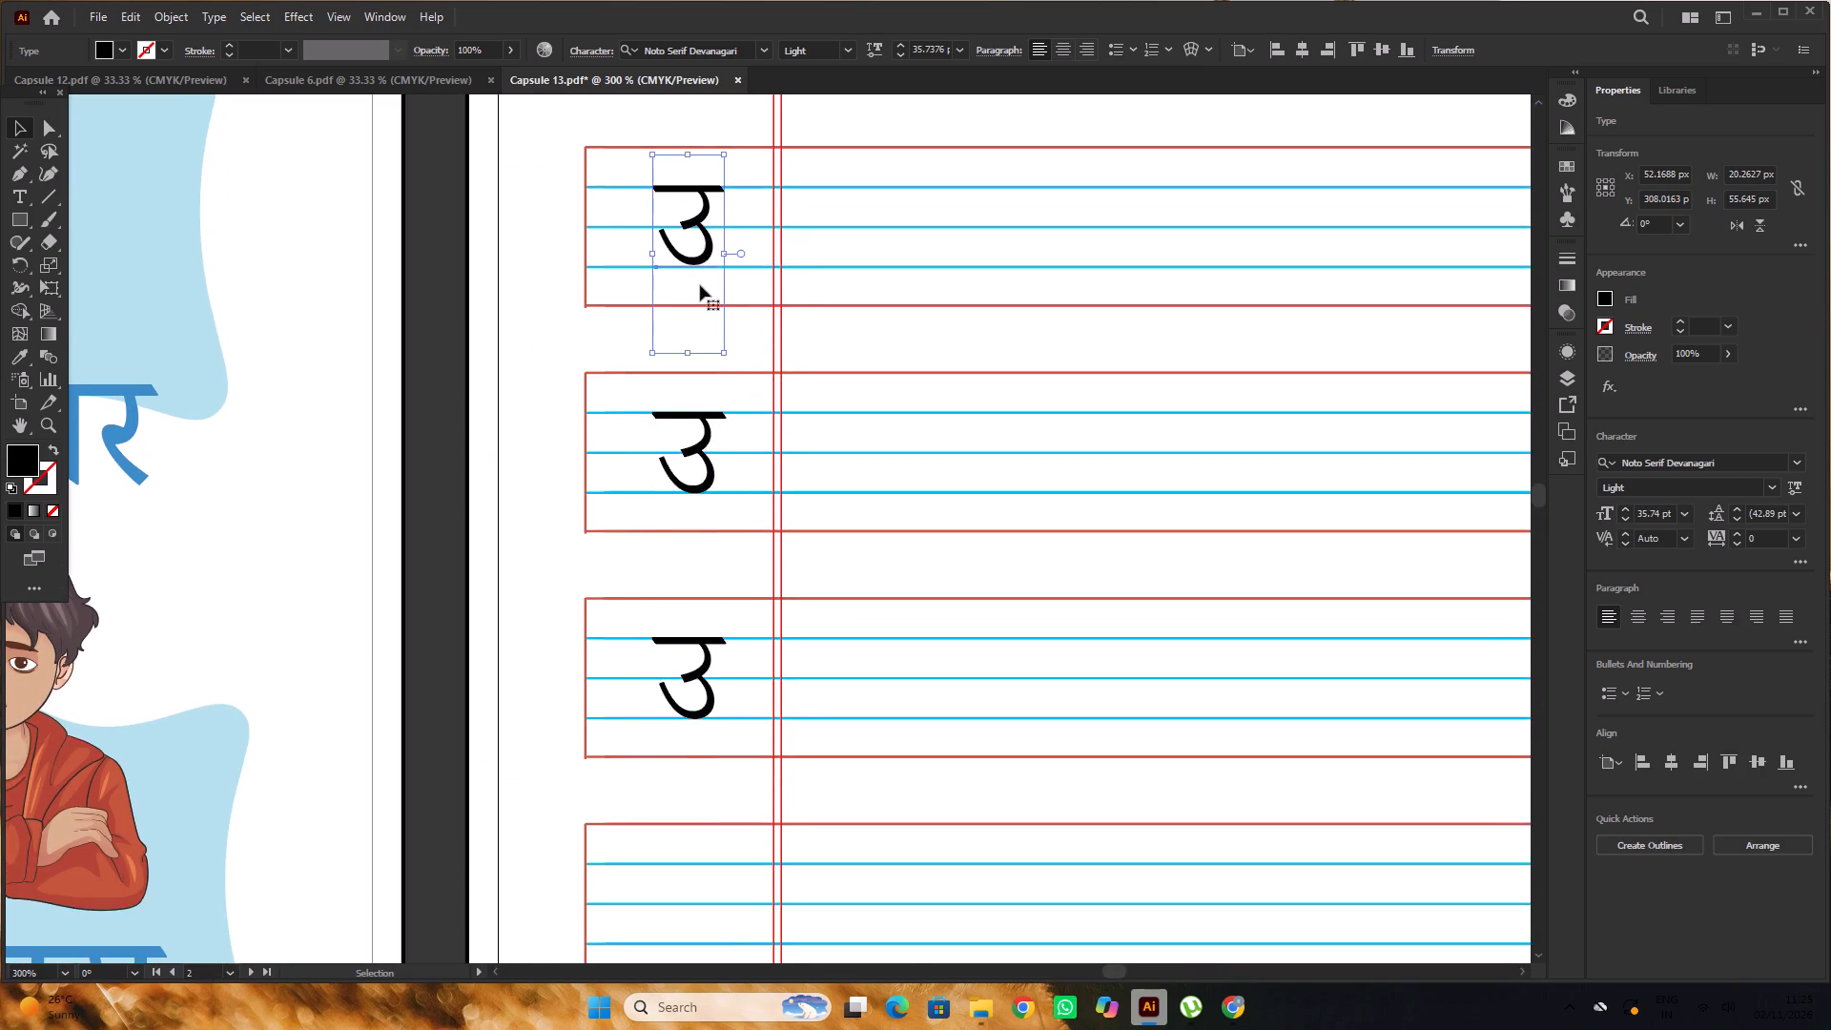
scroll(700, 285, "up", 3, "alt")
left_click(763, 473, "shift")
scroll(694, 363, "down", 1, "alt")
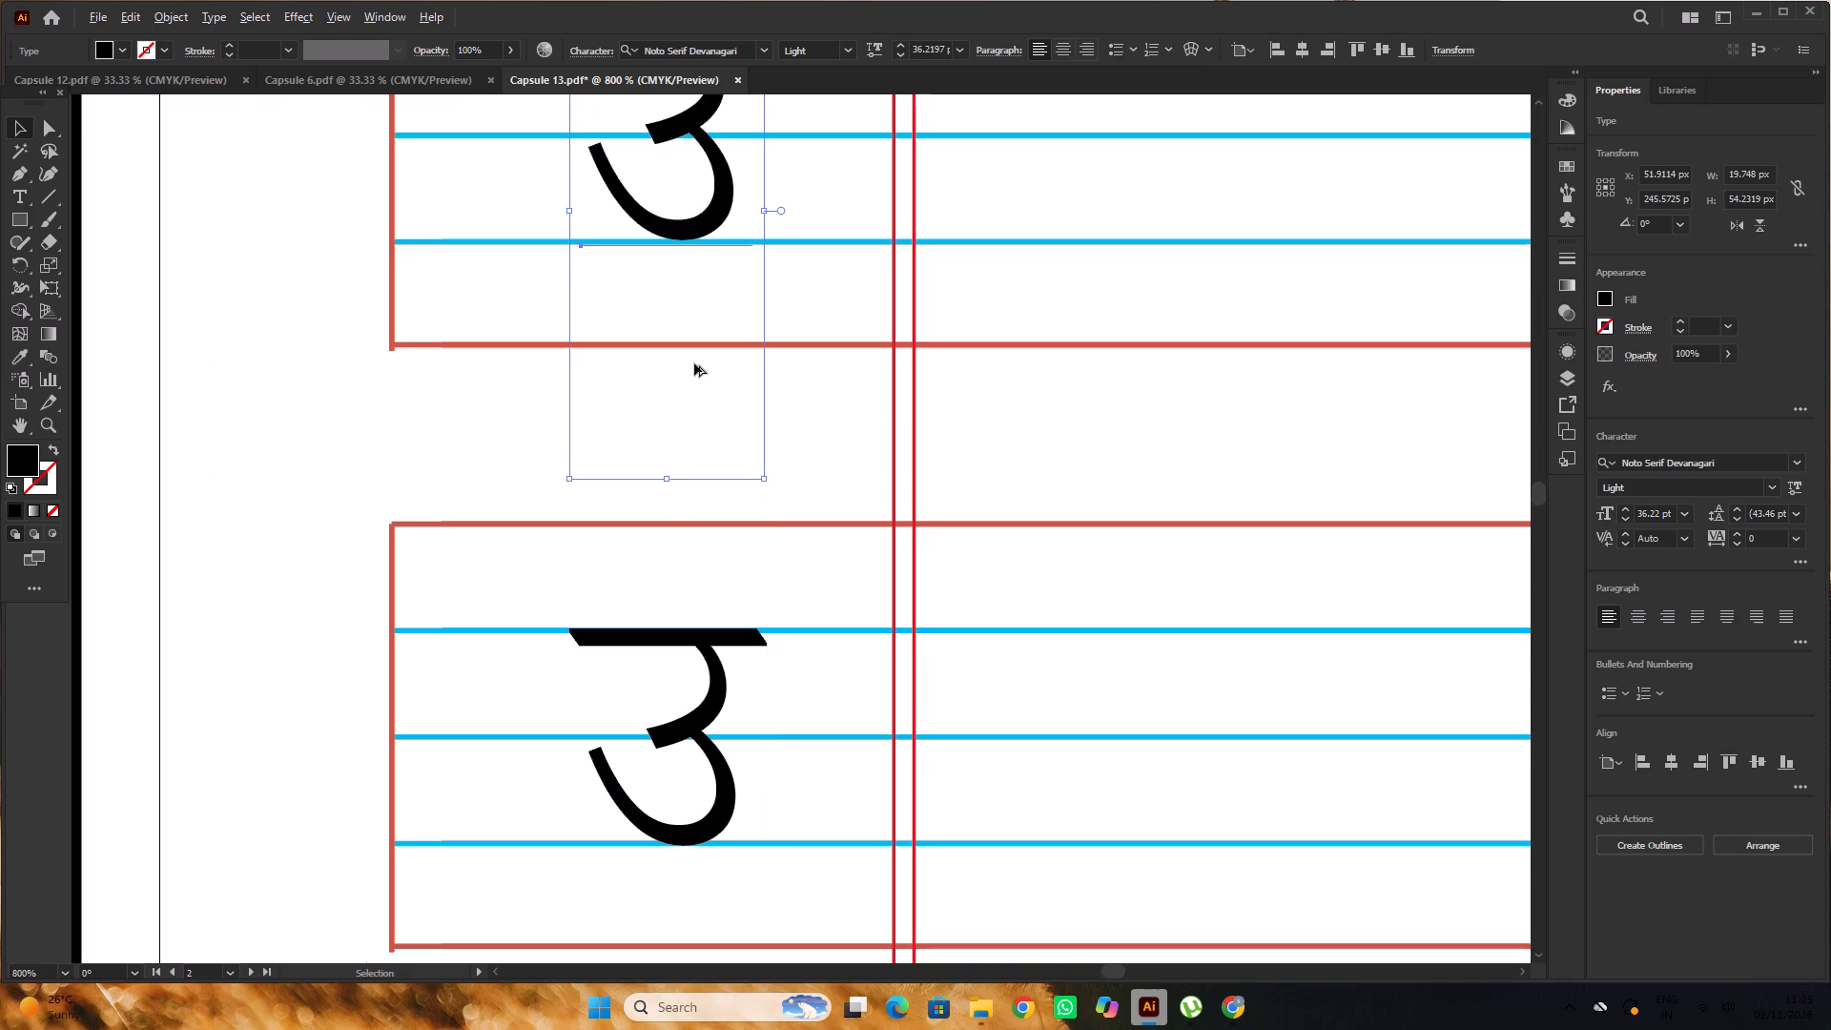
scroll(694, 363, "down", 6, "alt")
left_click(638, 336)
Duplicate the fifth-row उ straight down into the sixth, seventh and eighth rows of the आकलन page.
scroll(637, 336, "down", 5)
scroll(663, 335, "up", 3, "alt")
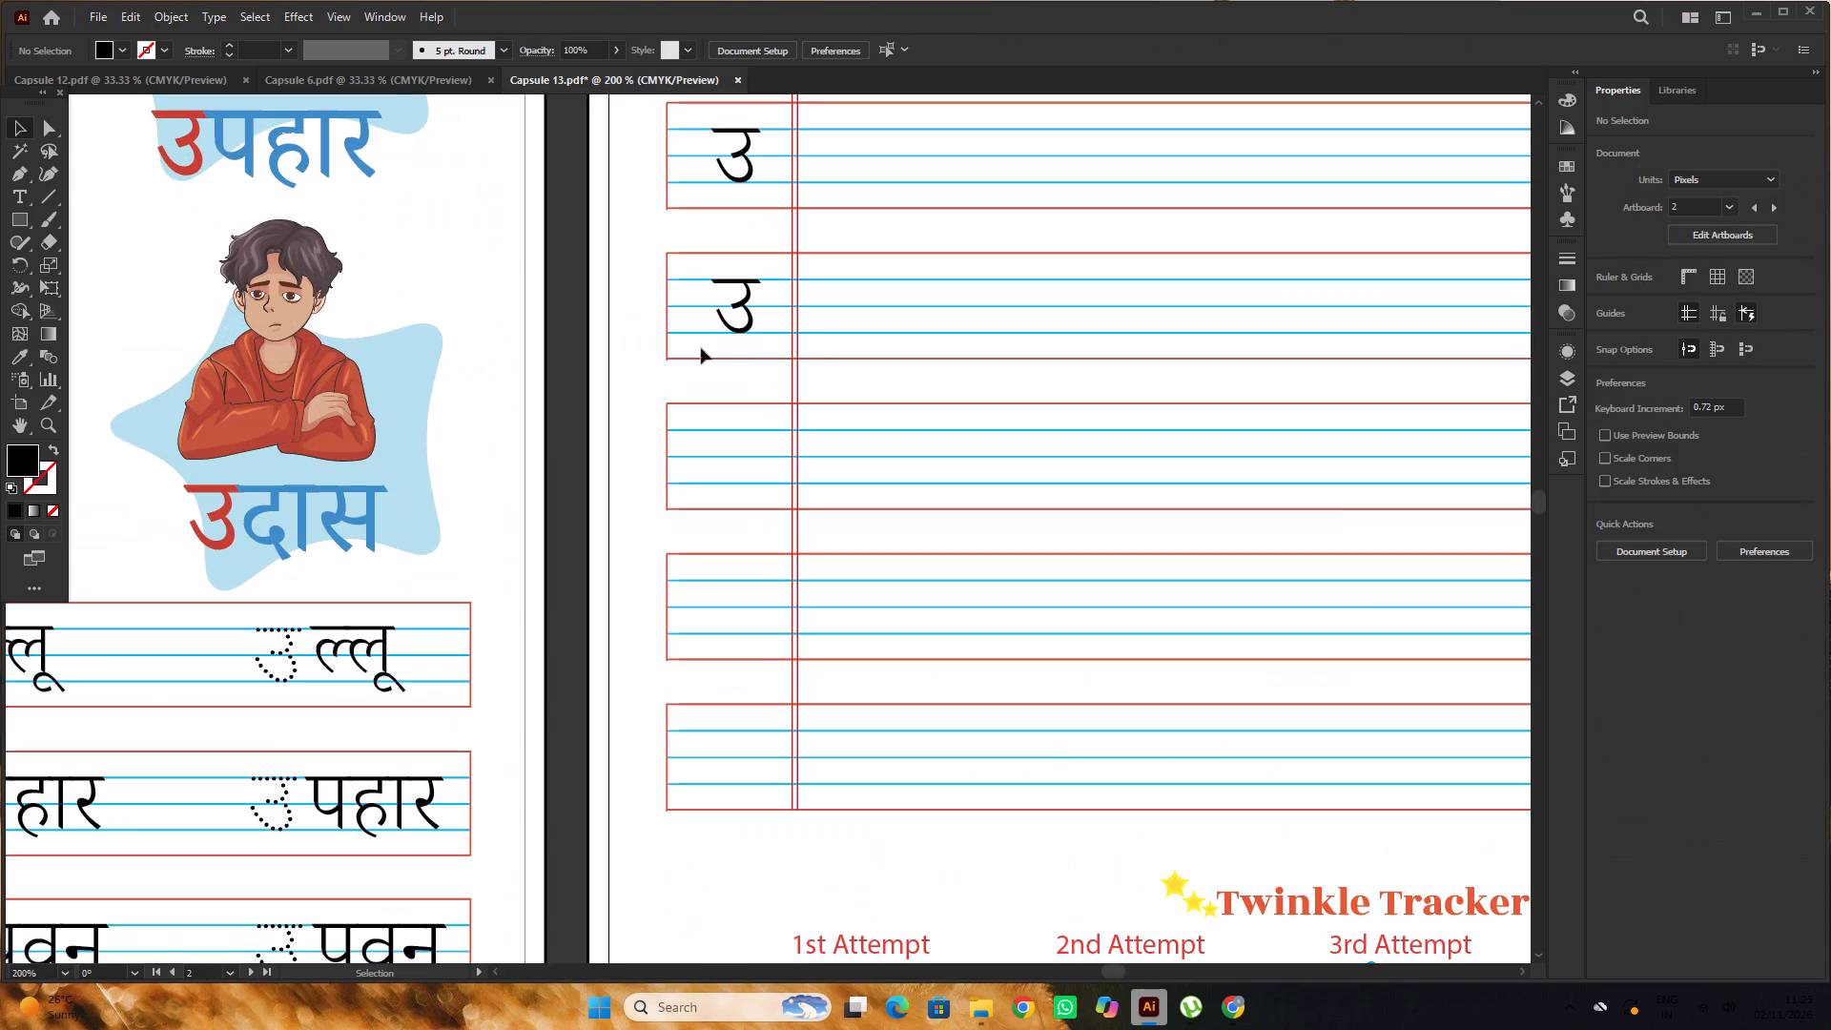
left_click_drag(739, 327, 745, 481, "alt")
scroll(736, 428, "down", 6)
left_click_drag(747, 340, 726, 489, "alt")
scroll(721, 455, "down", 6)
left_click_drag(745, 352, 743, 502, "alt")
scroll(744, 492, "down", 4)
Select all eight उ letters on the आकलन page and nudge them together about 2.9 px to the left.
scroll(738, 476, "up", 4)
left_click(740, 222)
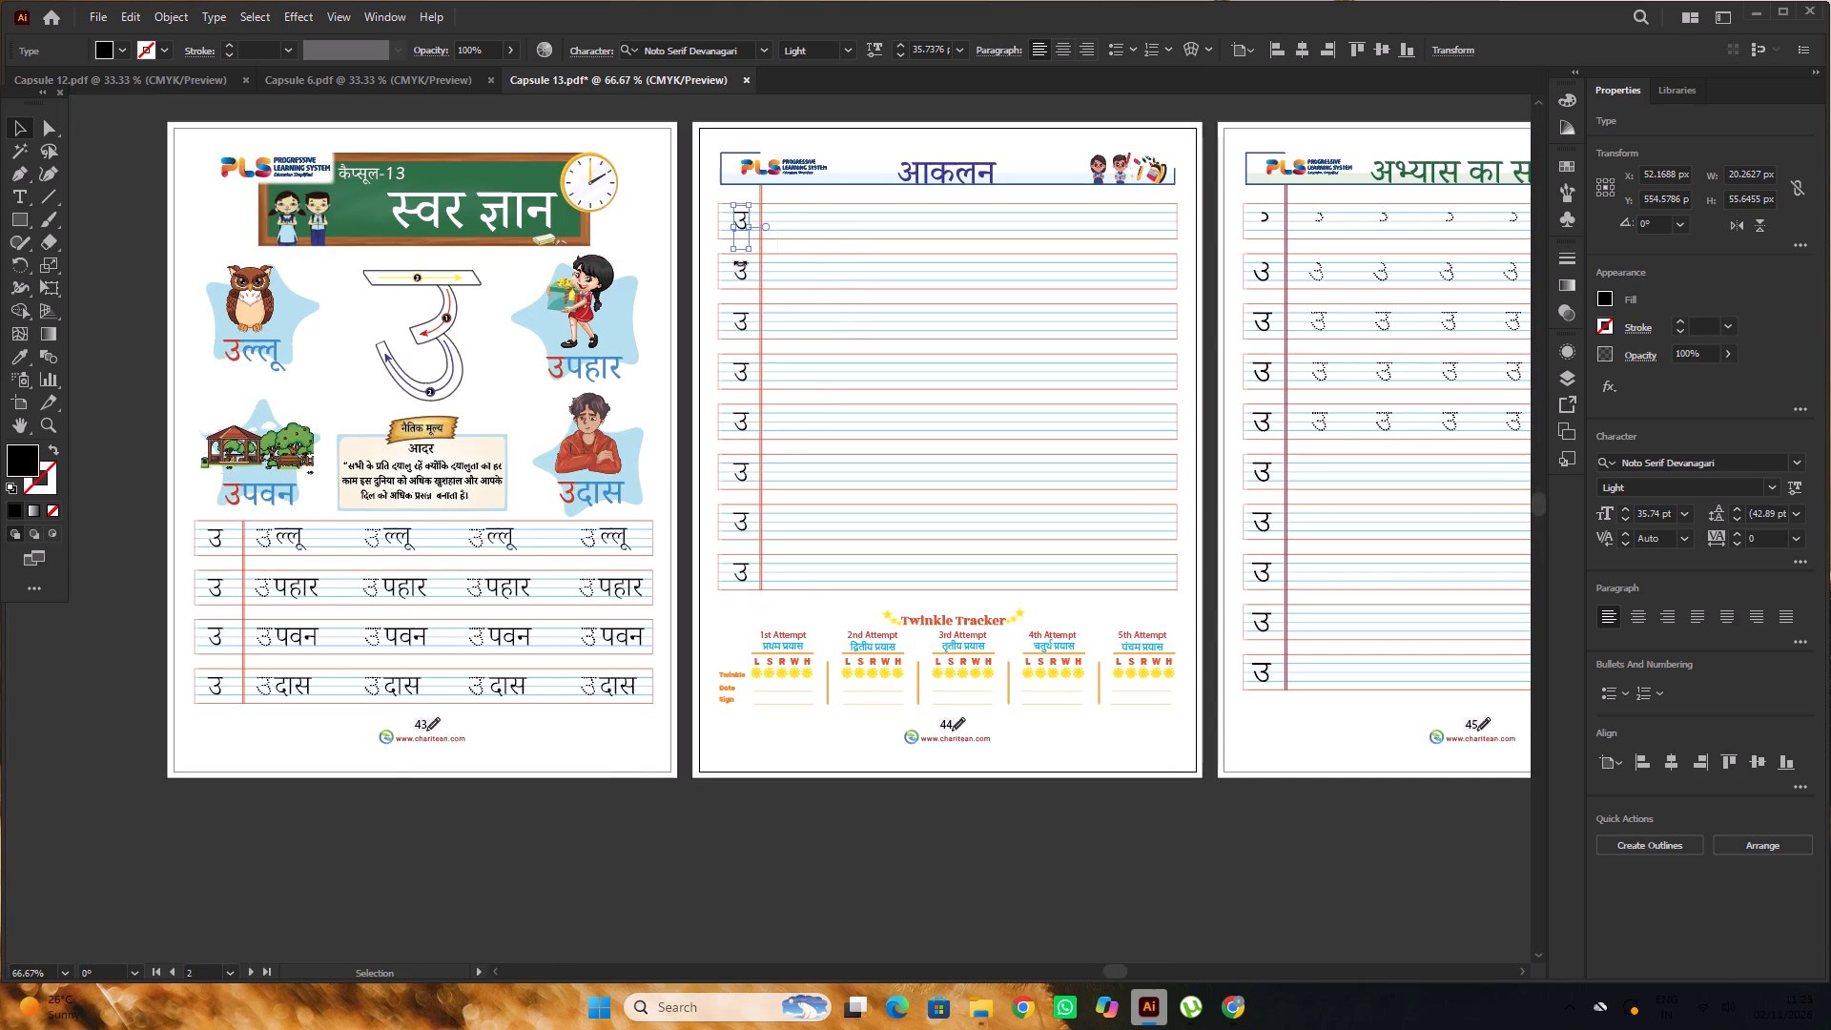
left_click(742, 277, "shift")
left_click(742, 335, "shift")
left_click(741, 382, "shift")
left_click(741, 410, "shift")
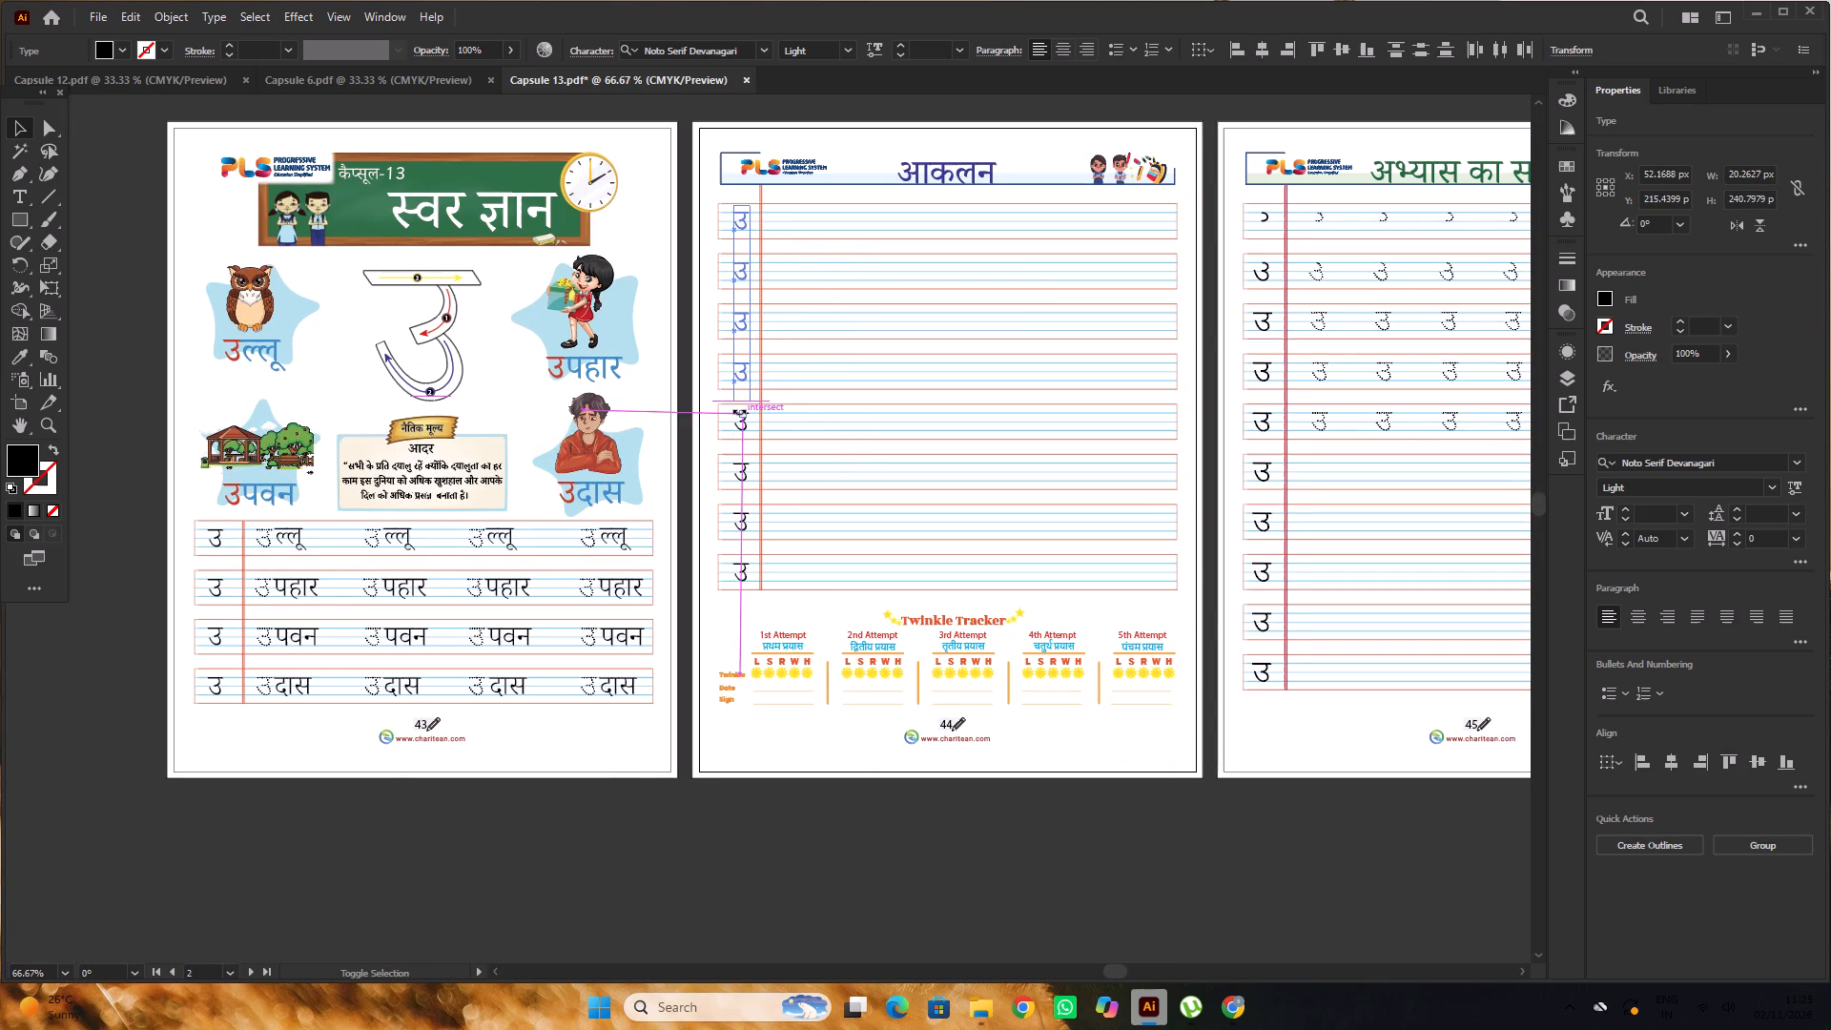
left_click(742, 427, "shift")
scroll(741, 428, "down", 2)
scroll(741, 427, "up", 3, "alt")
left_click(743, 442, "shift")
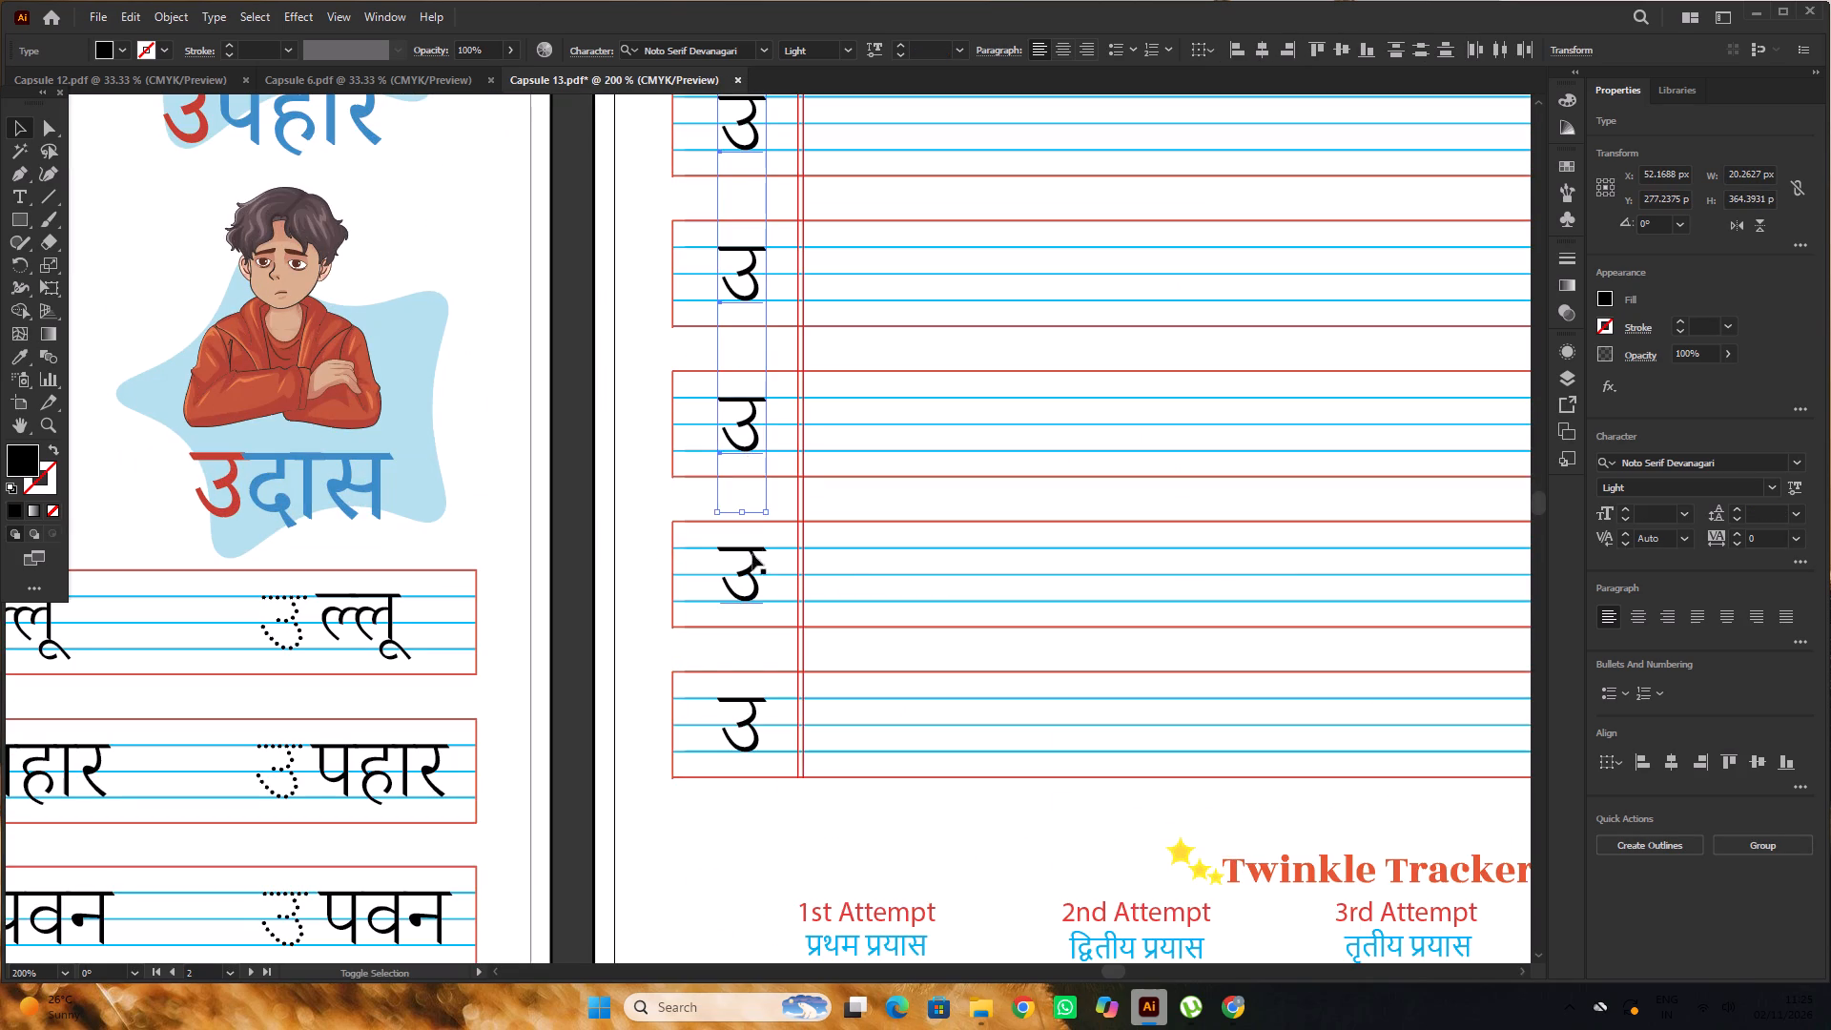
left_click(751, 557, "shift")
left_click(747, 716, "shift")
scroll(743, 523, "up", 2, "alt")
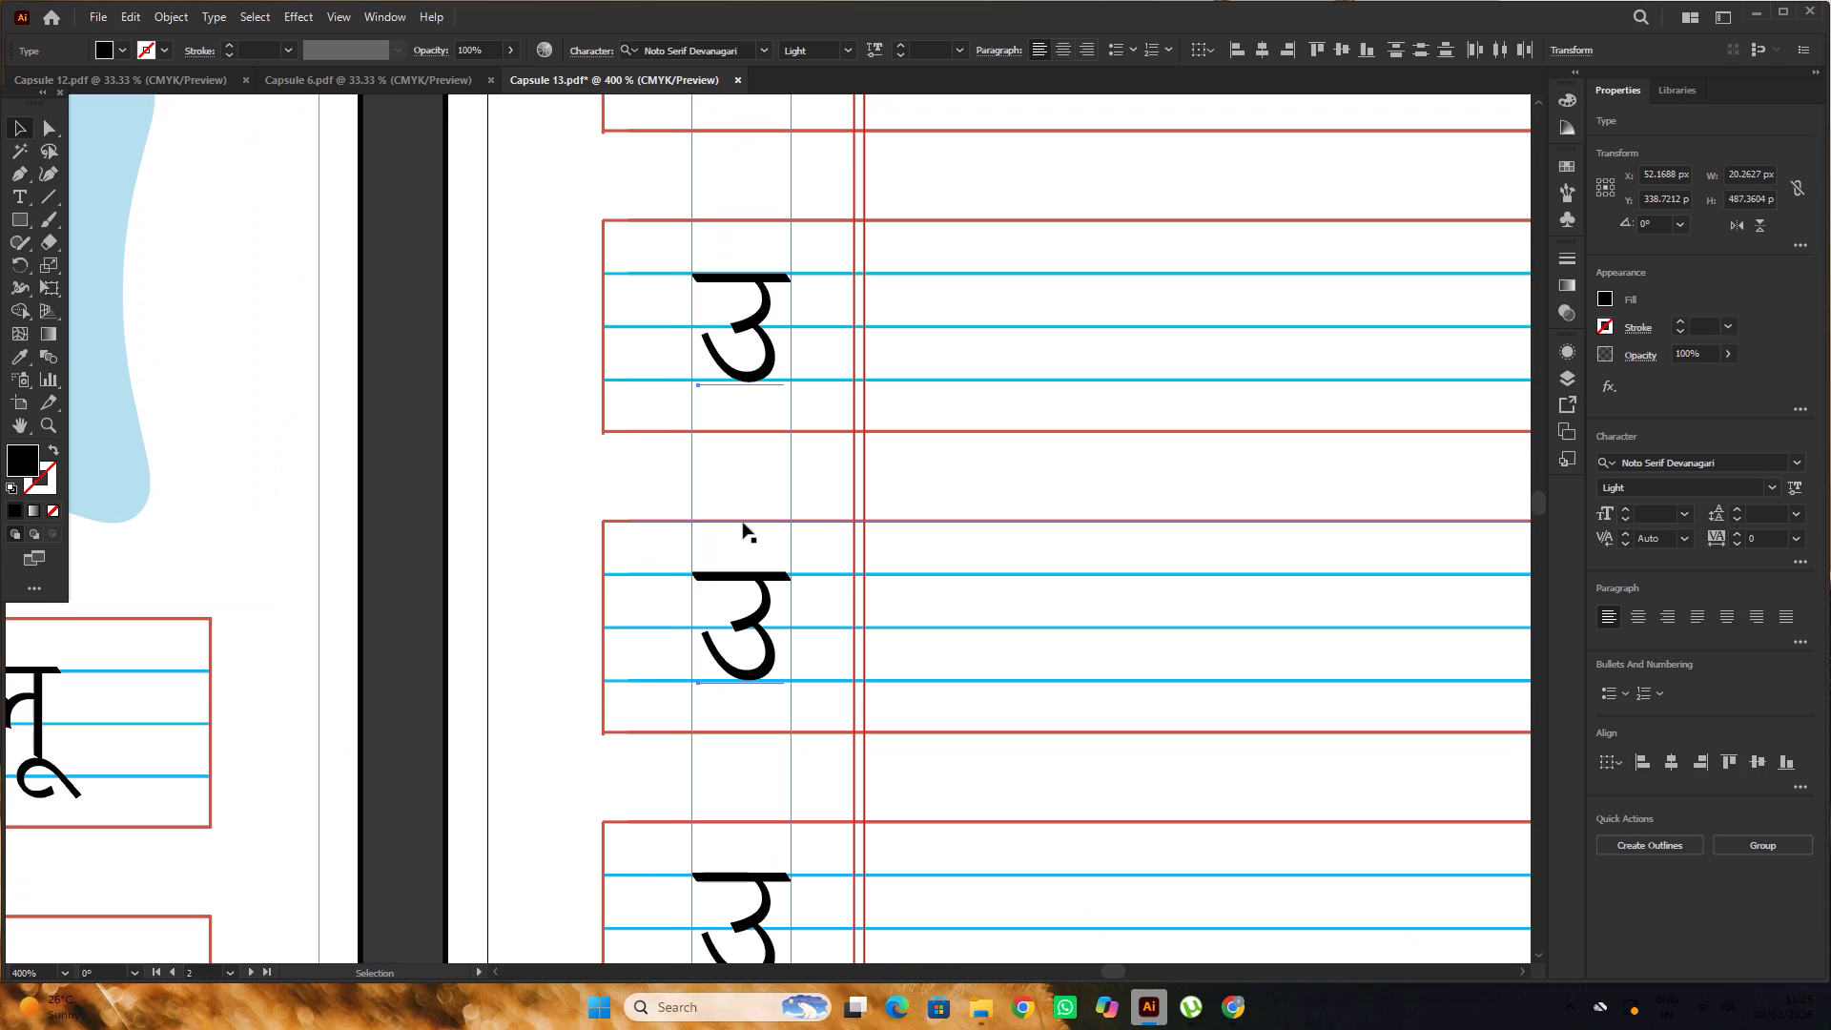
key("Left")
key("Left")
key("Left")
key("Left")
scroll(730, 525, "down", 5, "alt")
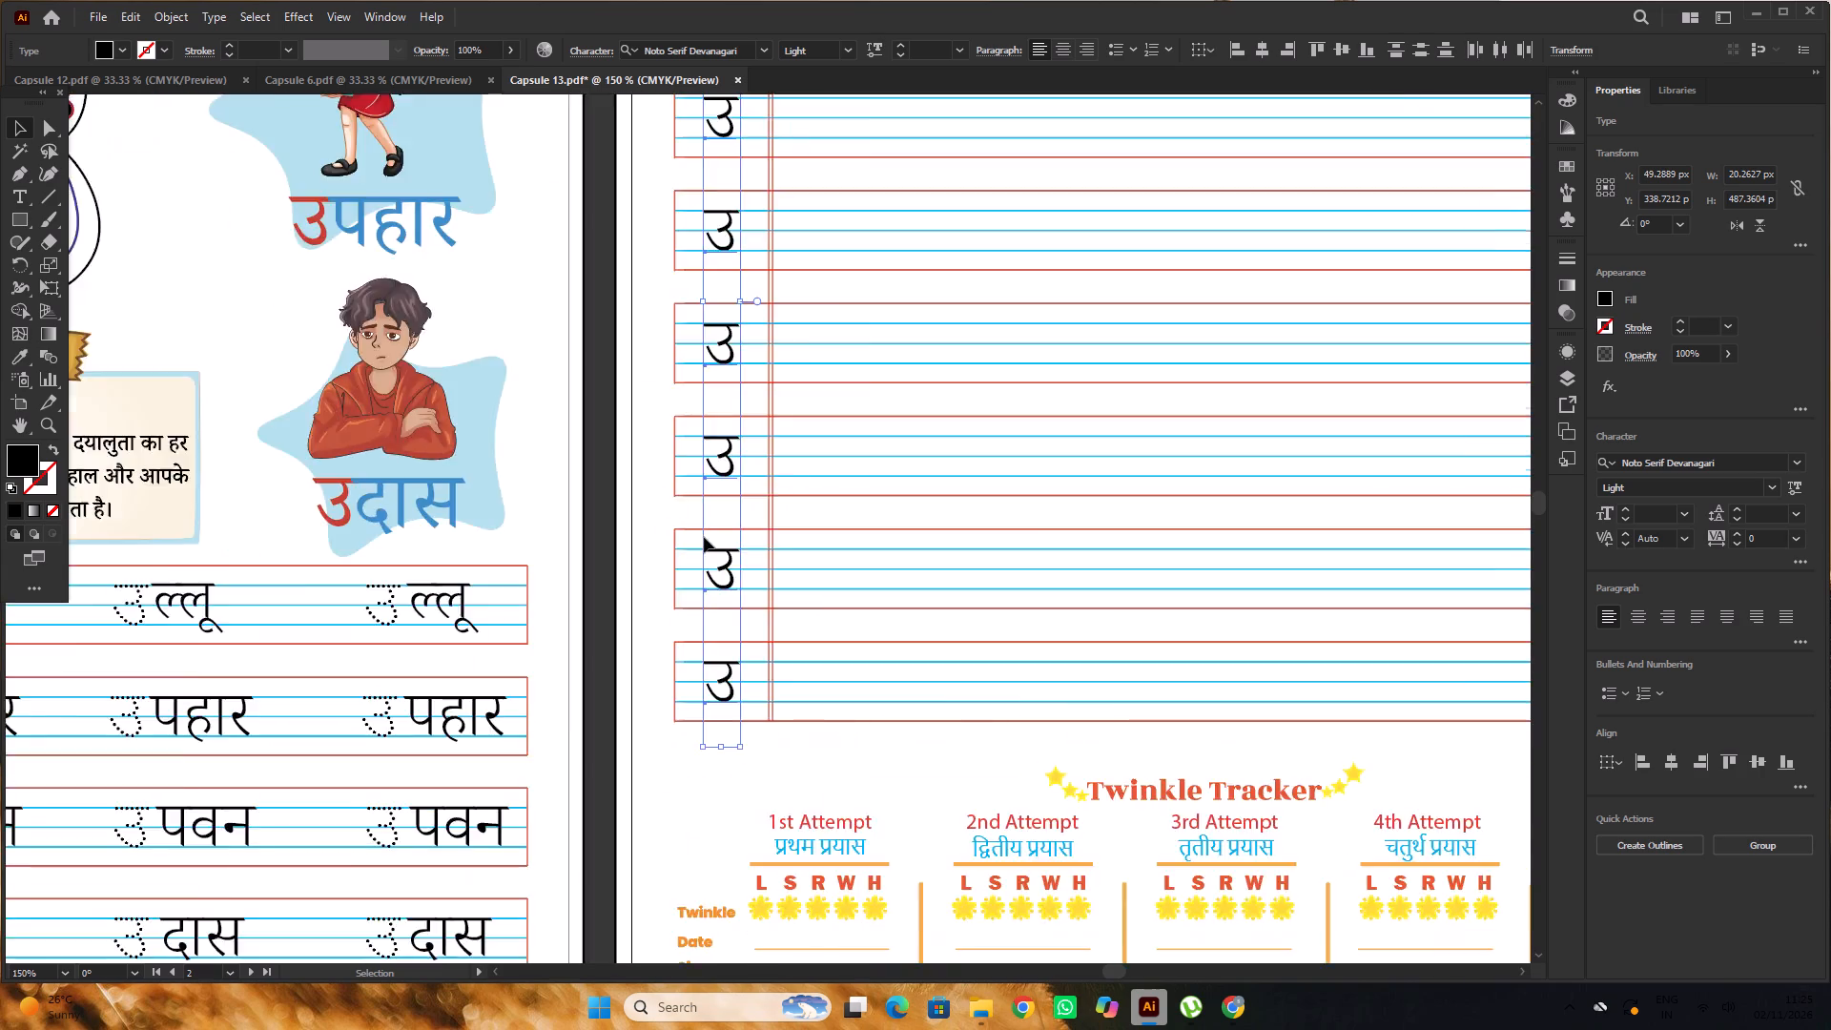
scroll(703, 537, "down", 1, "alt")
scroll(703, 537, "up", 2)
left_click(896, 230)
Review the उ letter columns across the three pages of Capsule 13.
key("space")
key("space")
key("space")
key("space")
key("space")
key("space")
key("space")
key("space")
key("space")
key("space")
key("space")
key("space")
left_click_drag(1095, 220, 1016, 221)
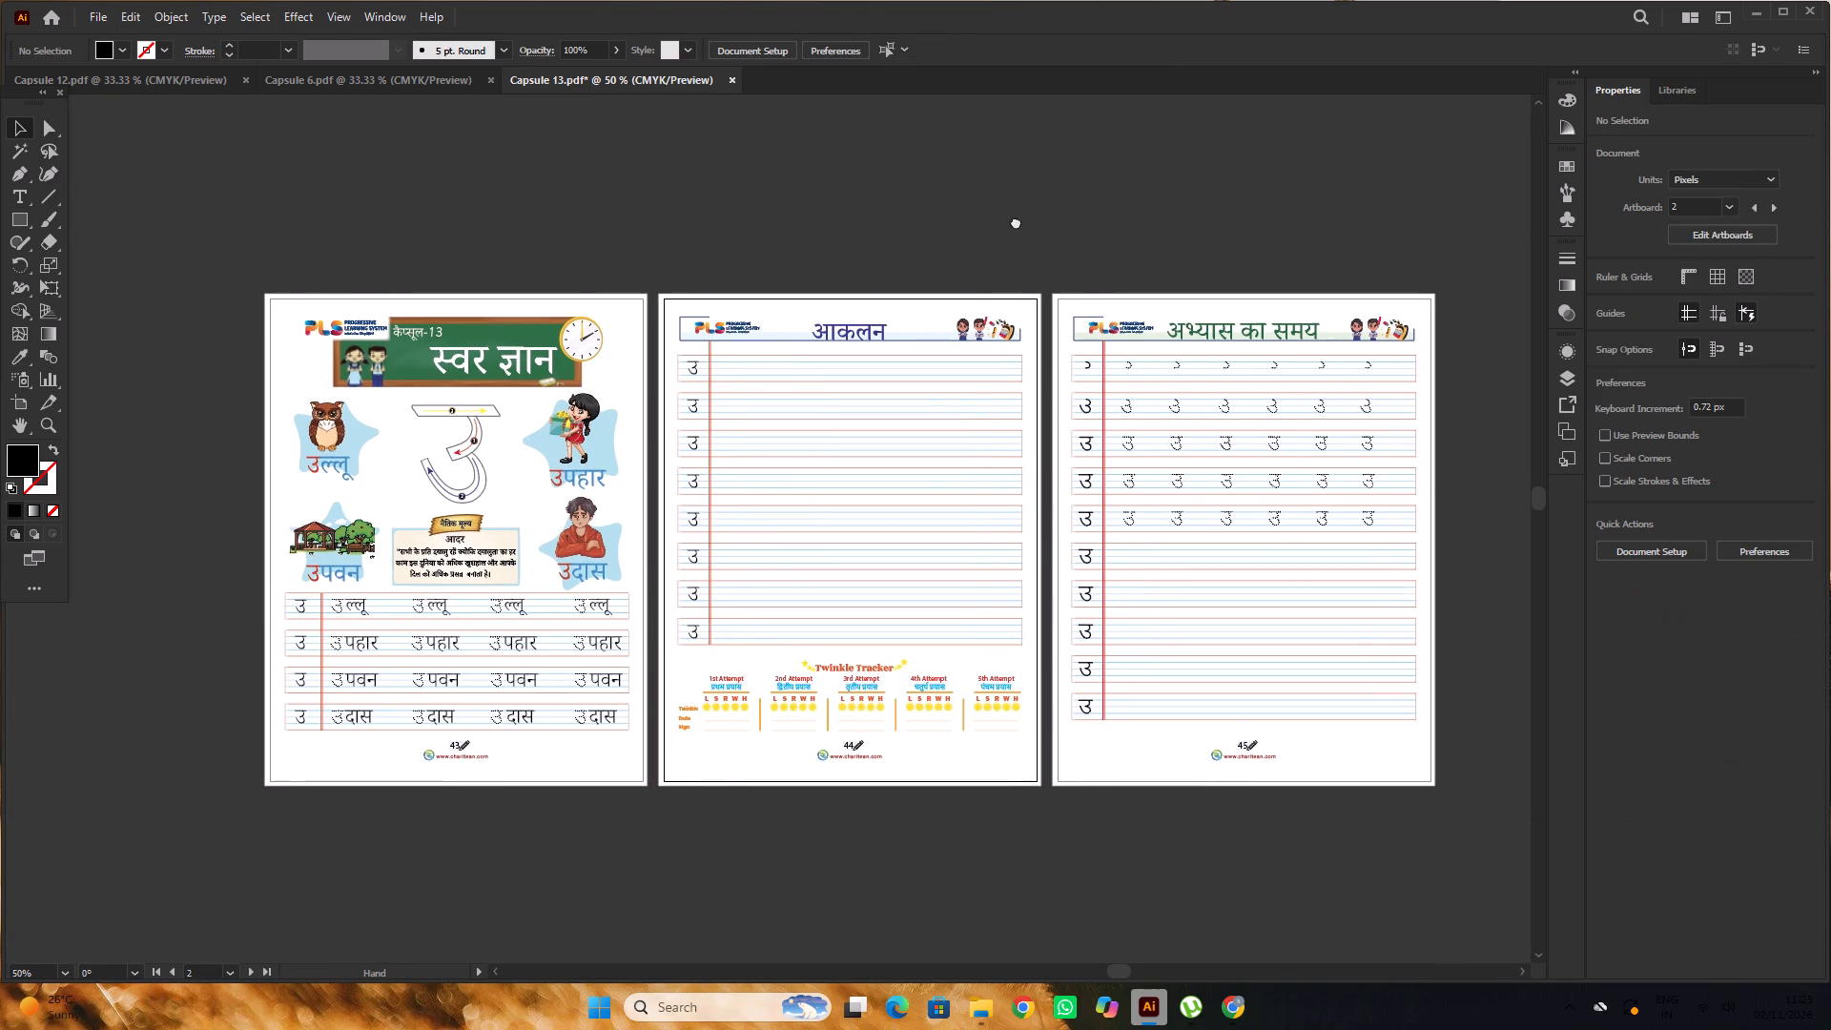
left_click_drag(1016, 221, 848, 211)
scroll(834, 238, "down", 3)
scroll(870, 276, "up", 3)
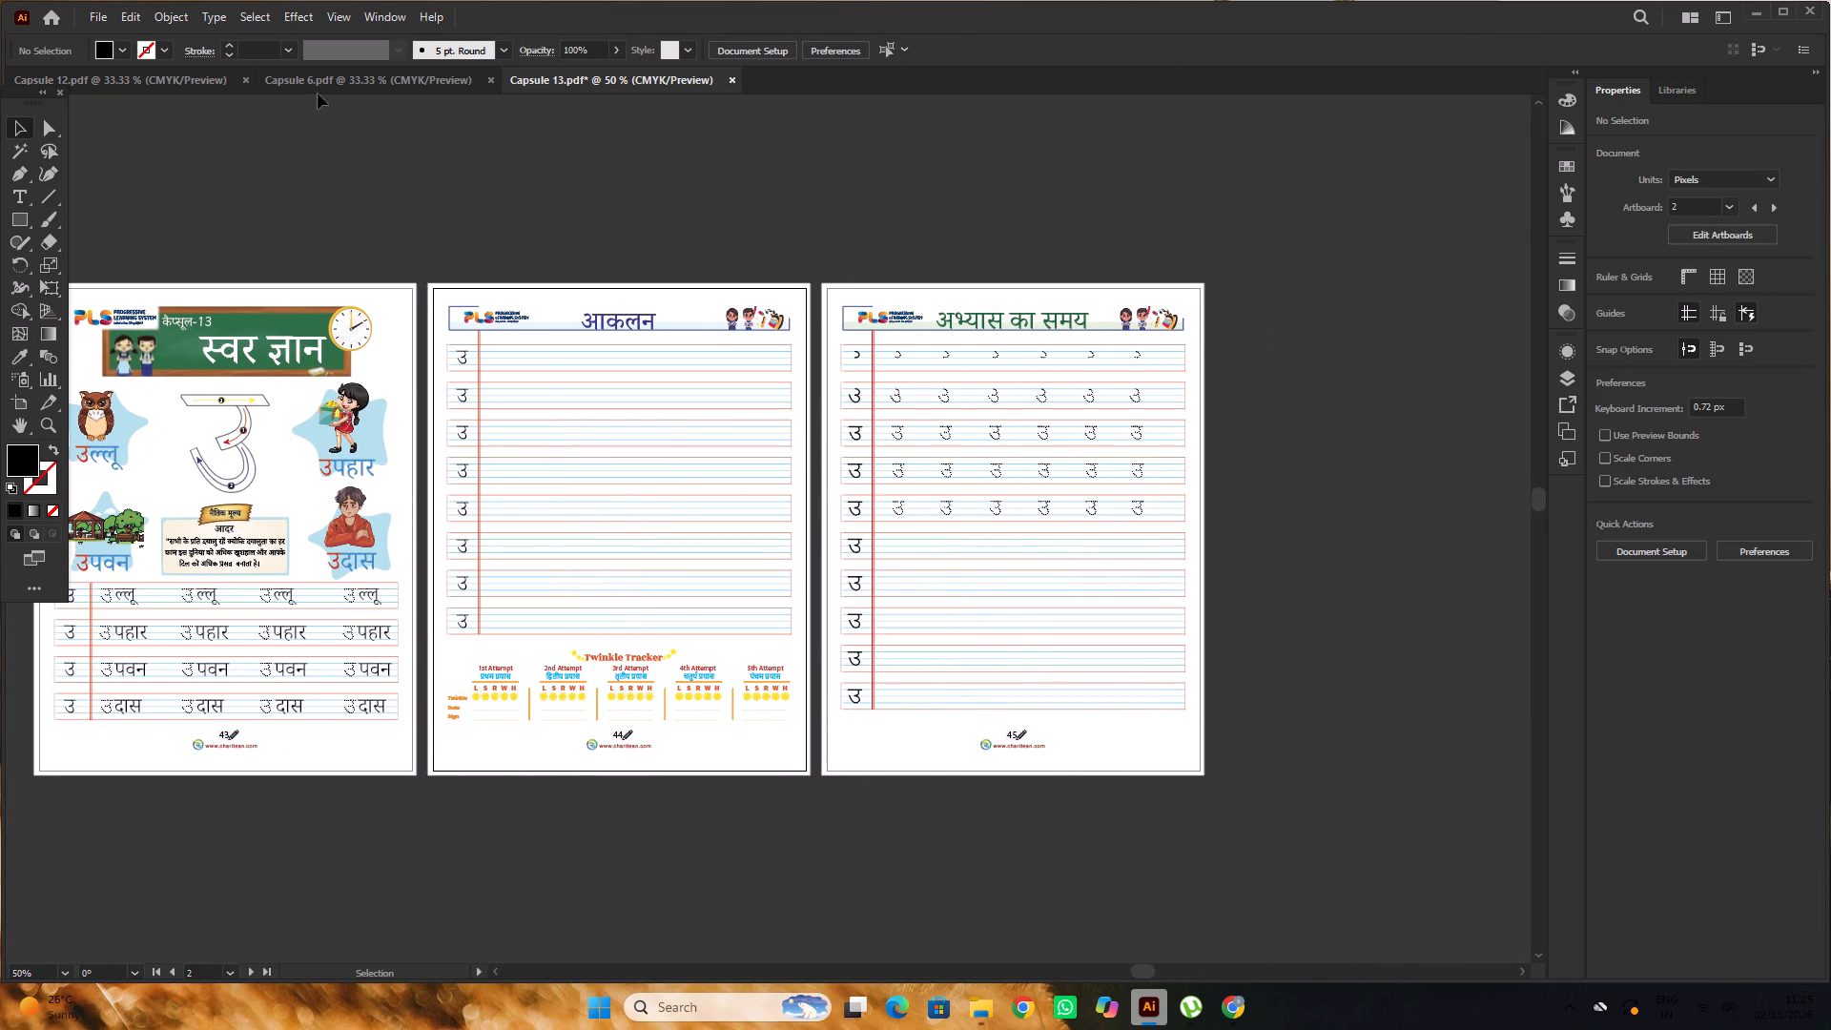
Look over the pages of the Capsule 12 document for comparison and return to Capsule 13.
left_click(315, 93)
left_click(194, 77)
scroll(656, 155, "up", 4)
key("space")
left_click_drag(1148, 193, 891, 210)
left_click(587, 68)
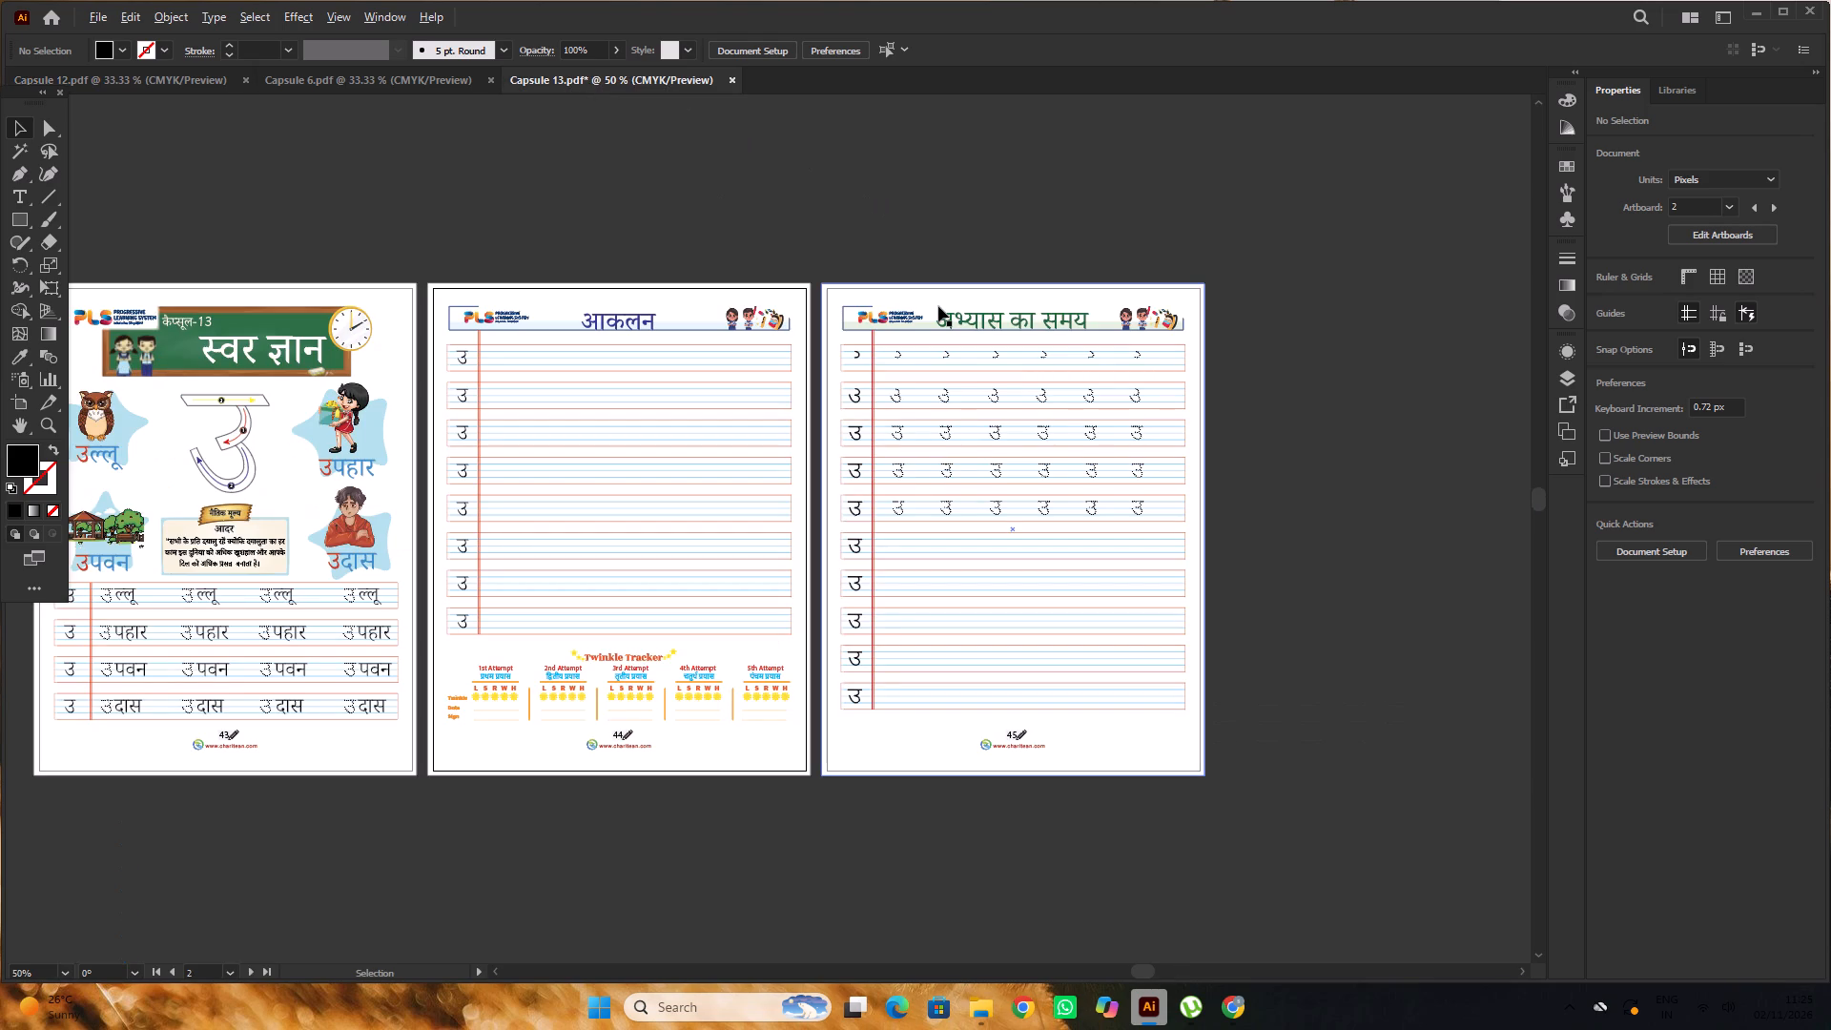
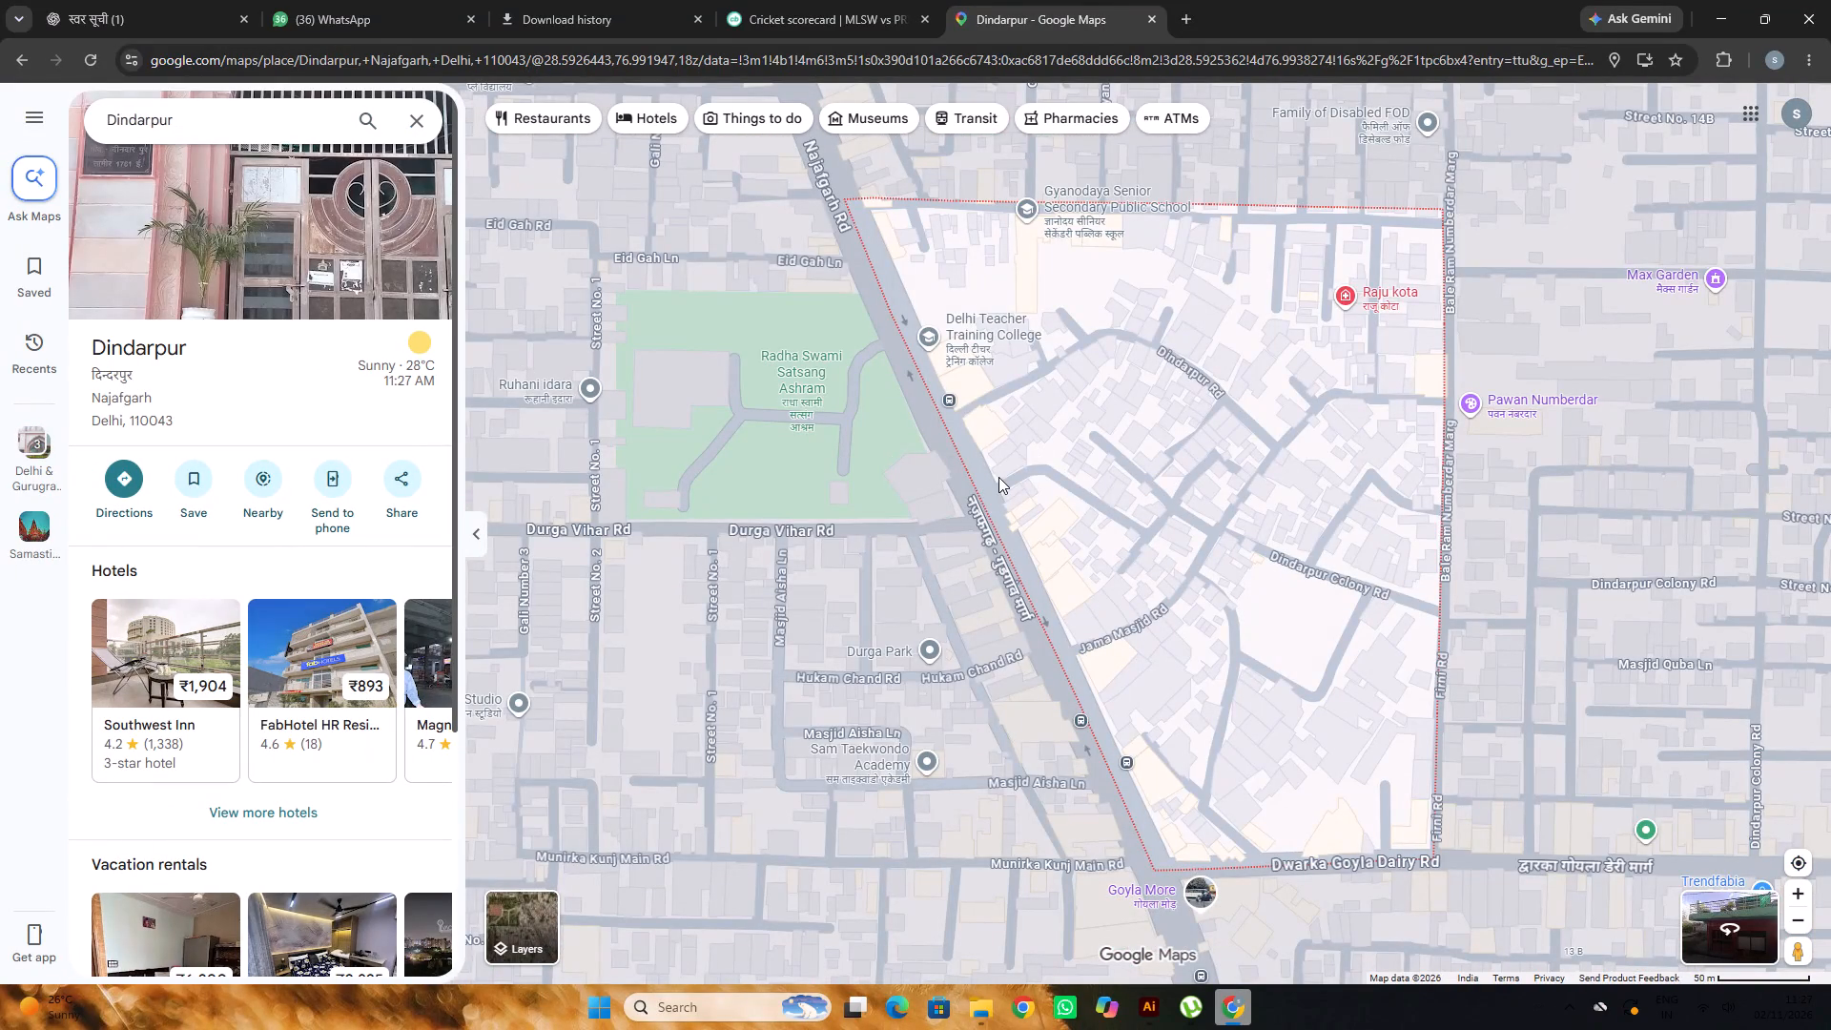
Examine the wider area around Dindarpur on the map, including the Najafgarh side to the north.
scroll(998, 477, "down", 13)
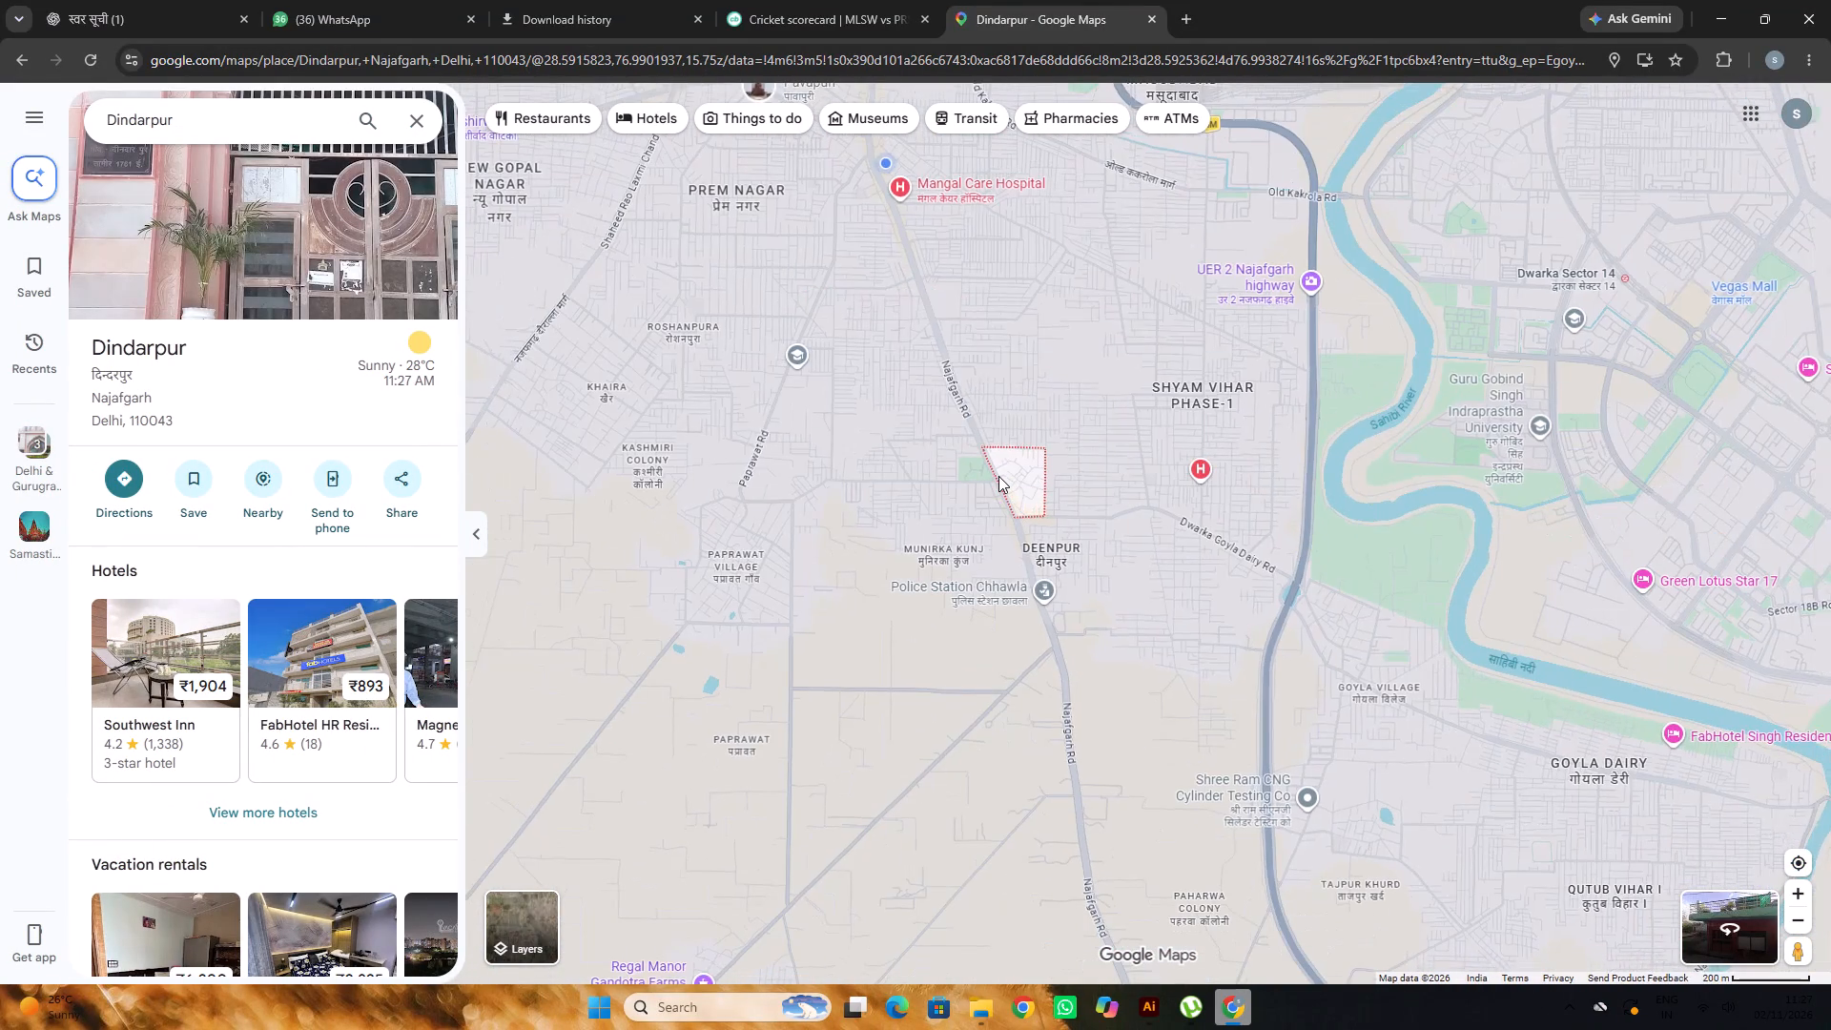
scroll(998, 476, "up", 1)
left_click_drag(1003, 433, 1010, 552)
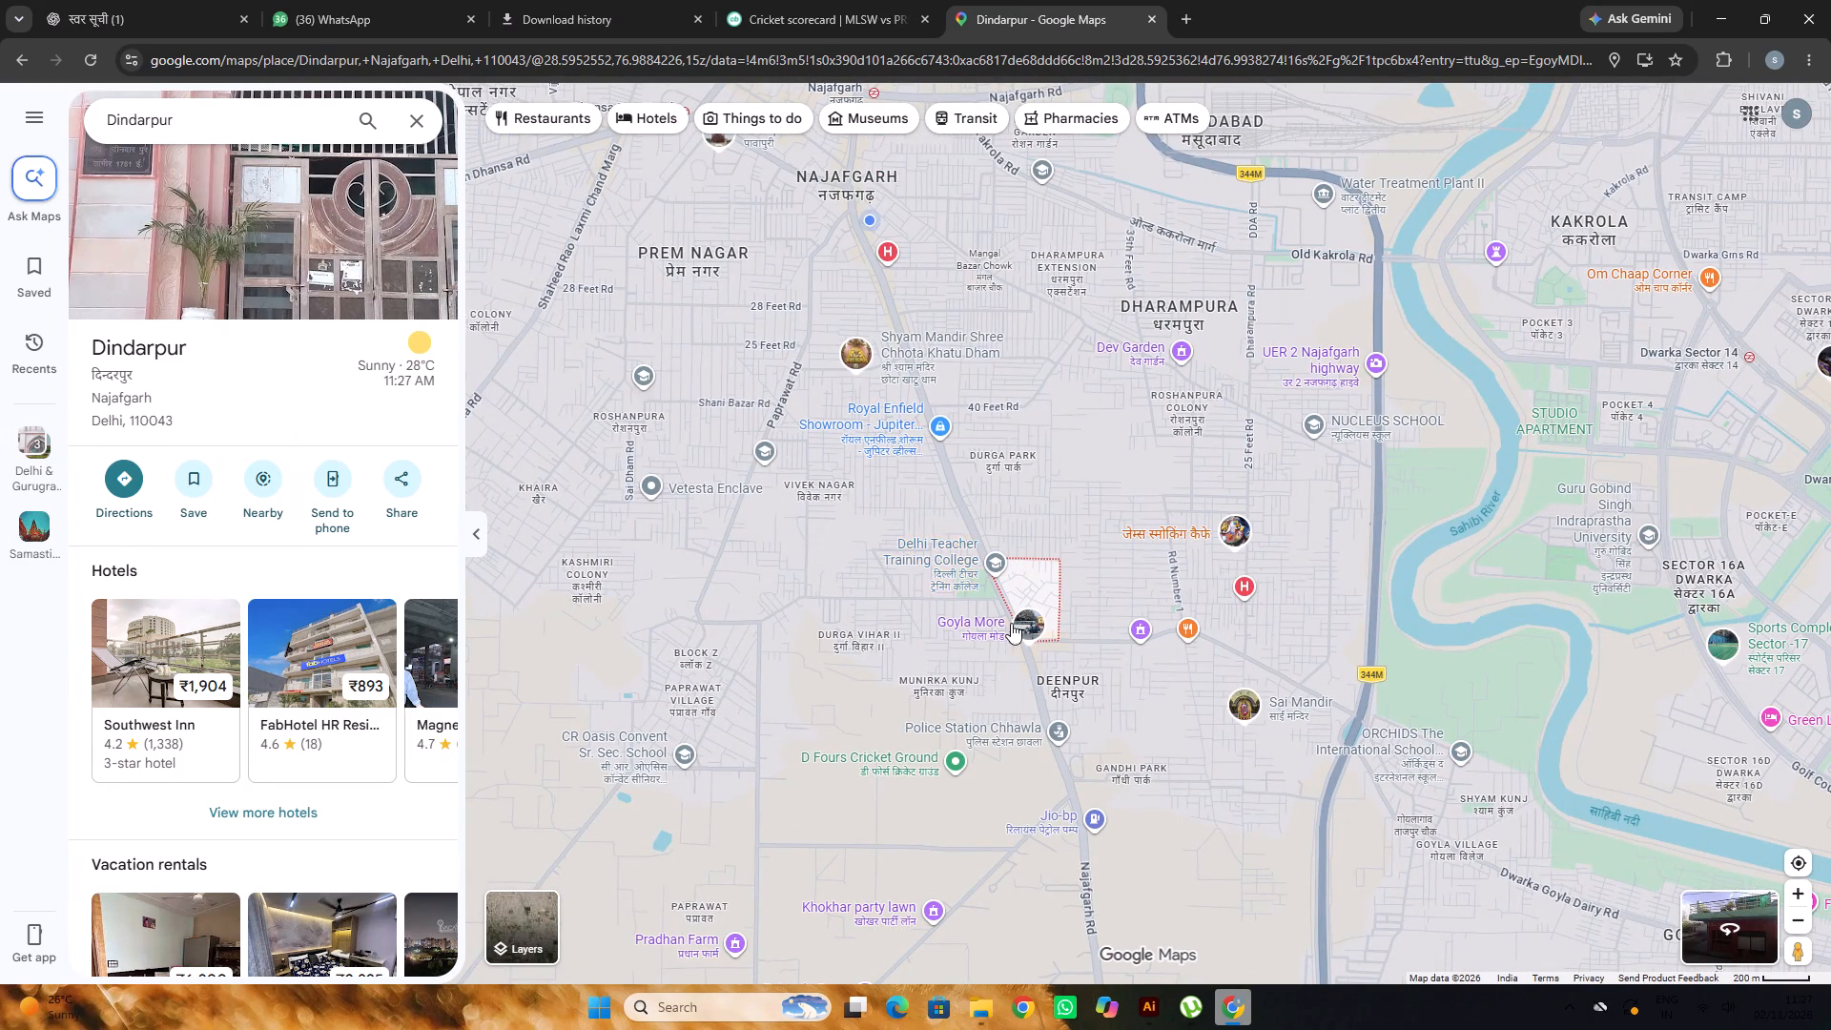
Examine the streets and boundary of the Dindarpur locality on Google Maps at close range.
scroll(1012, 623, "up", 9)
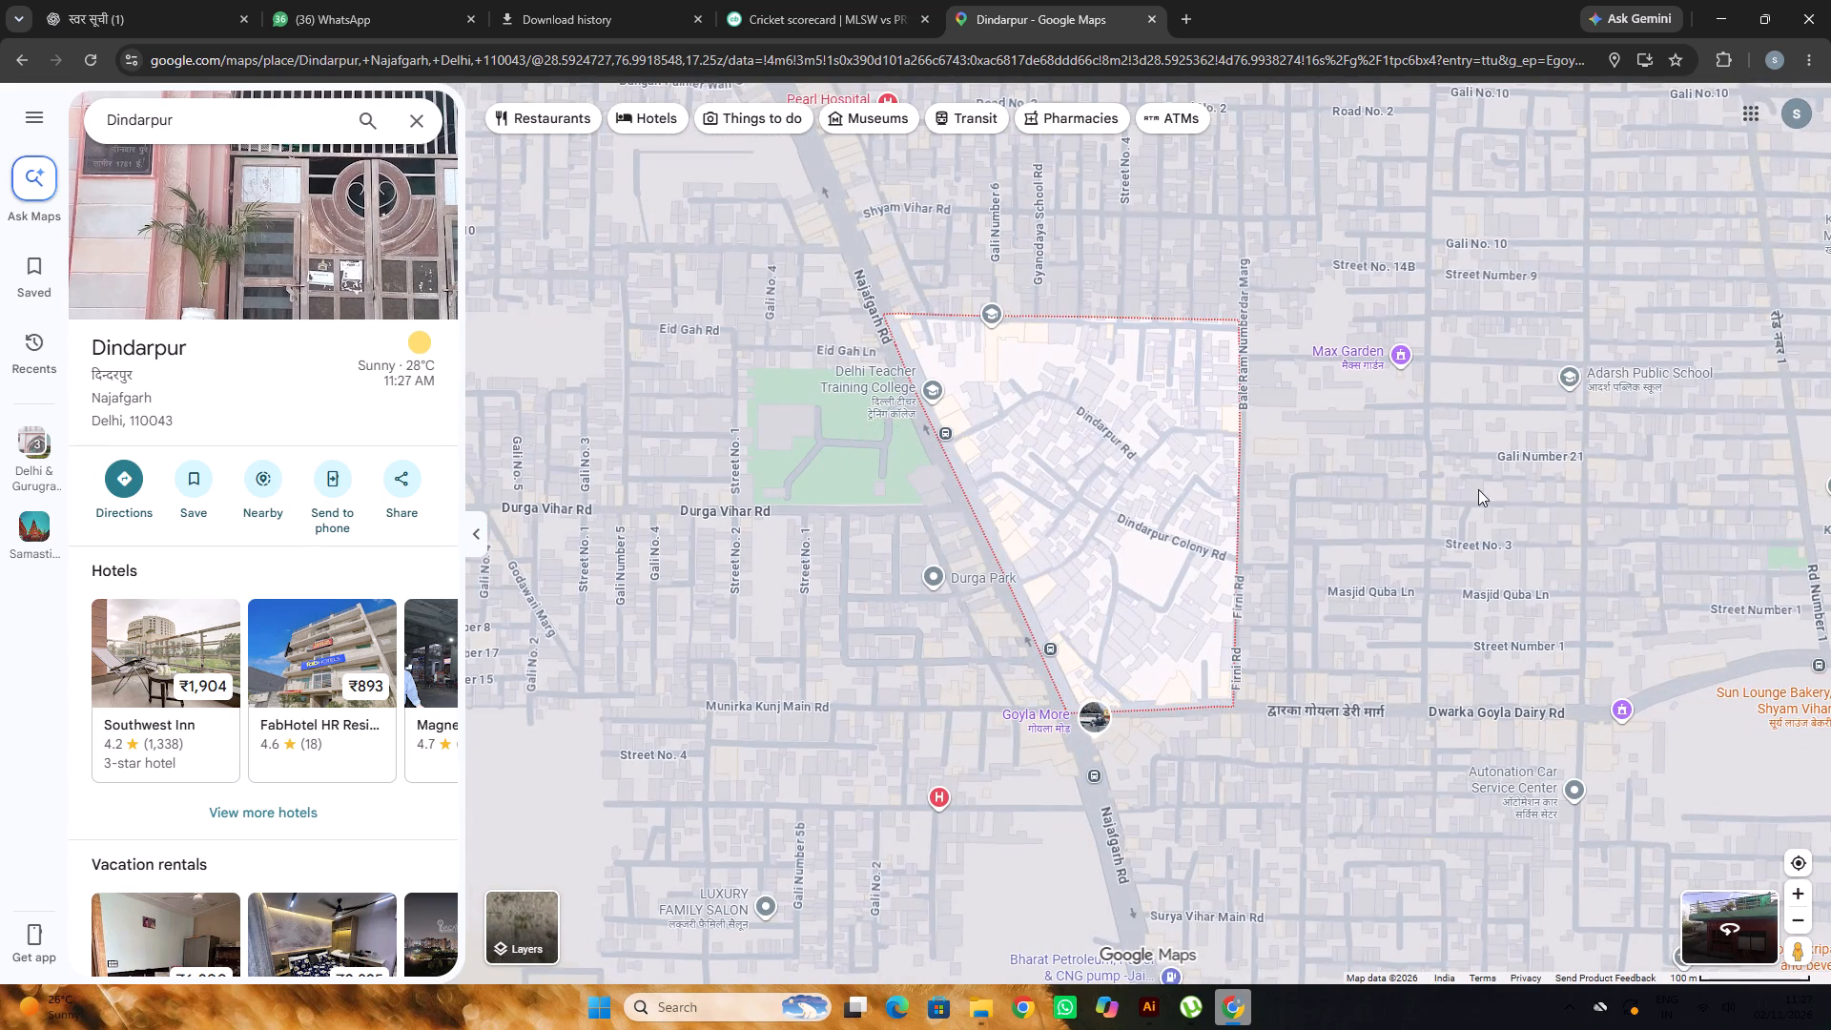
scroll(1203, 557, "up", 5)
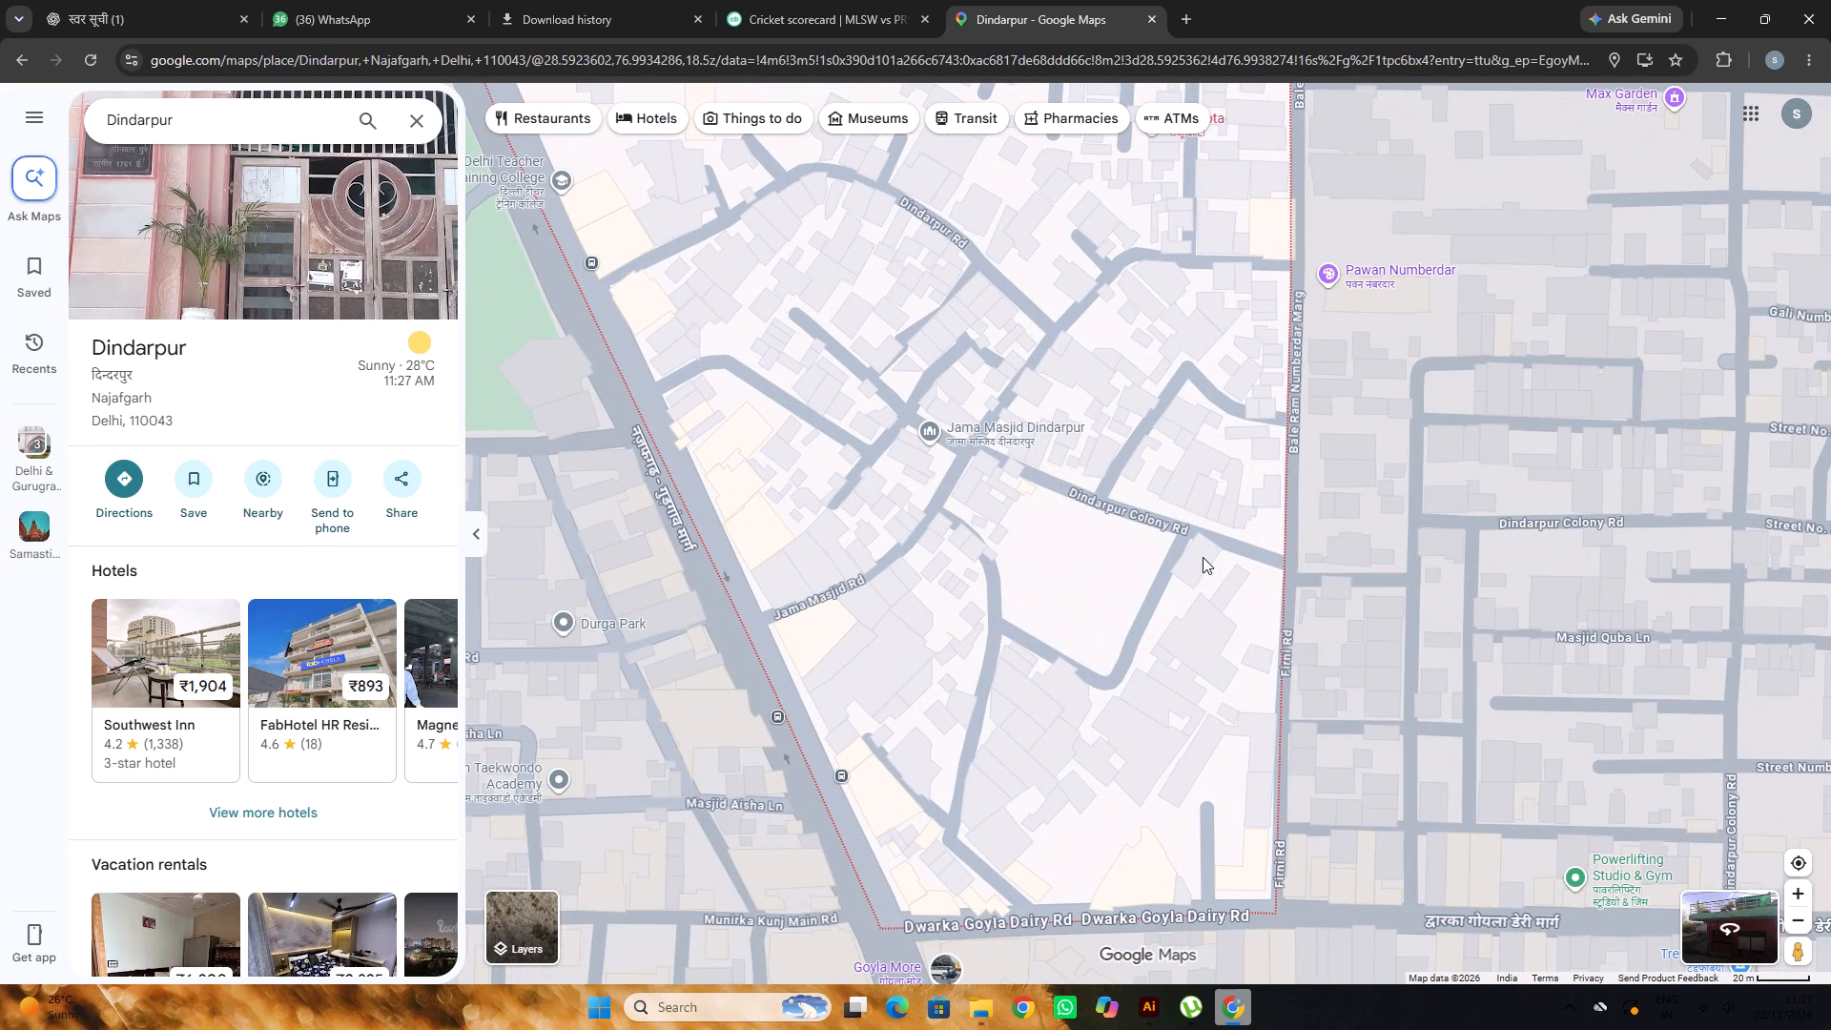
scroll(1203, 557, "down", 3)
left_click_drag(1203, 557, 1221, 652)
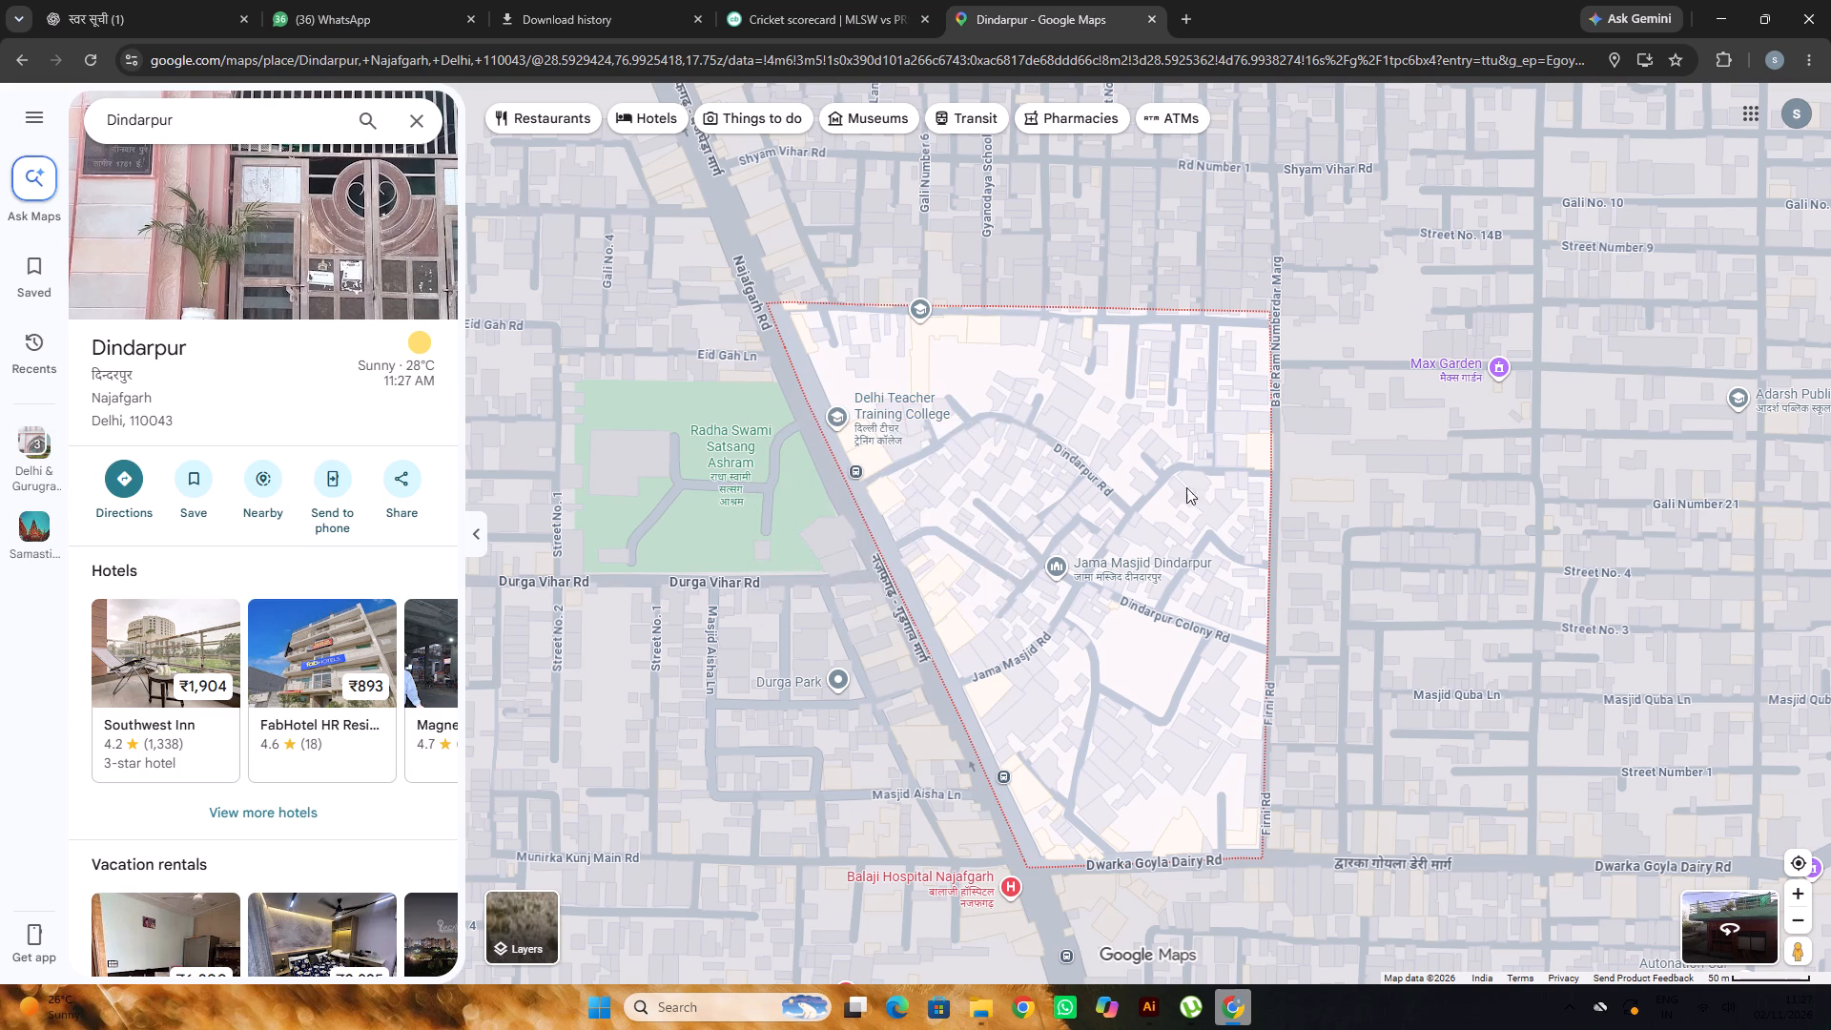
scroll(1178, 484, "down", 3)
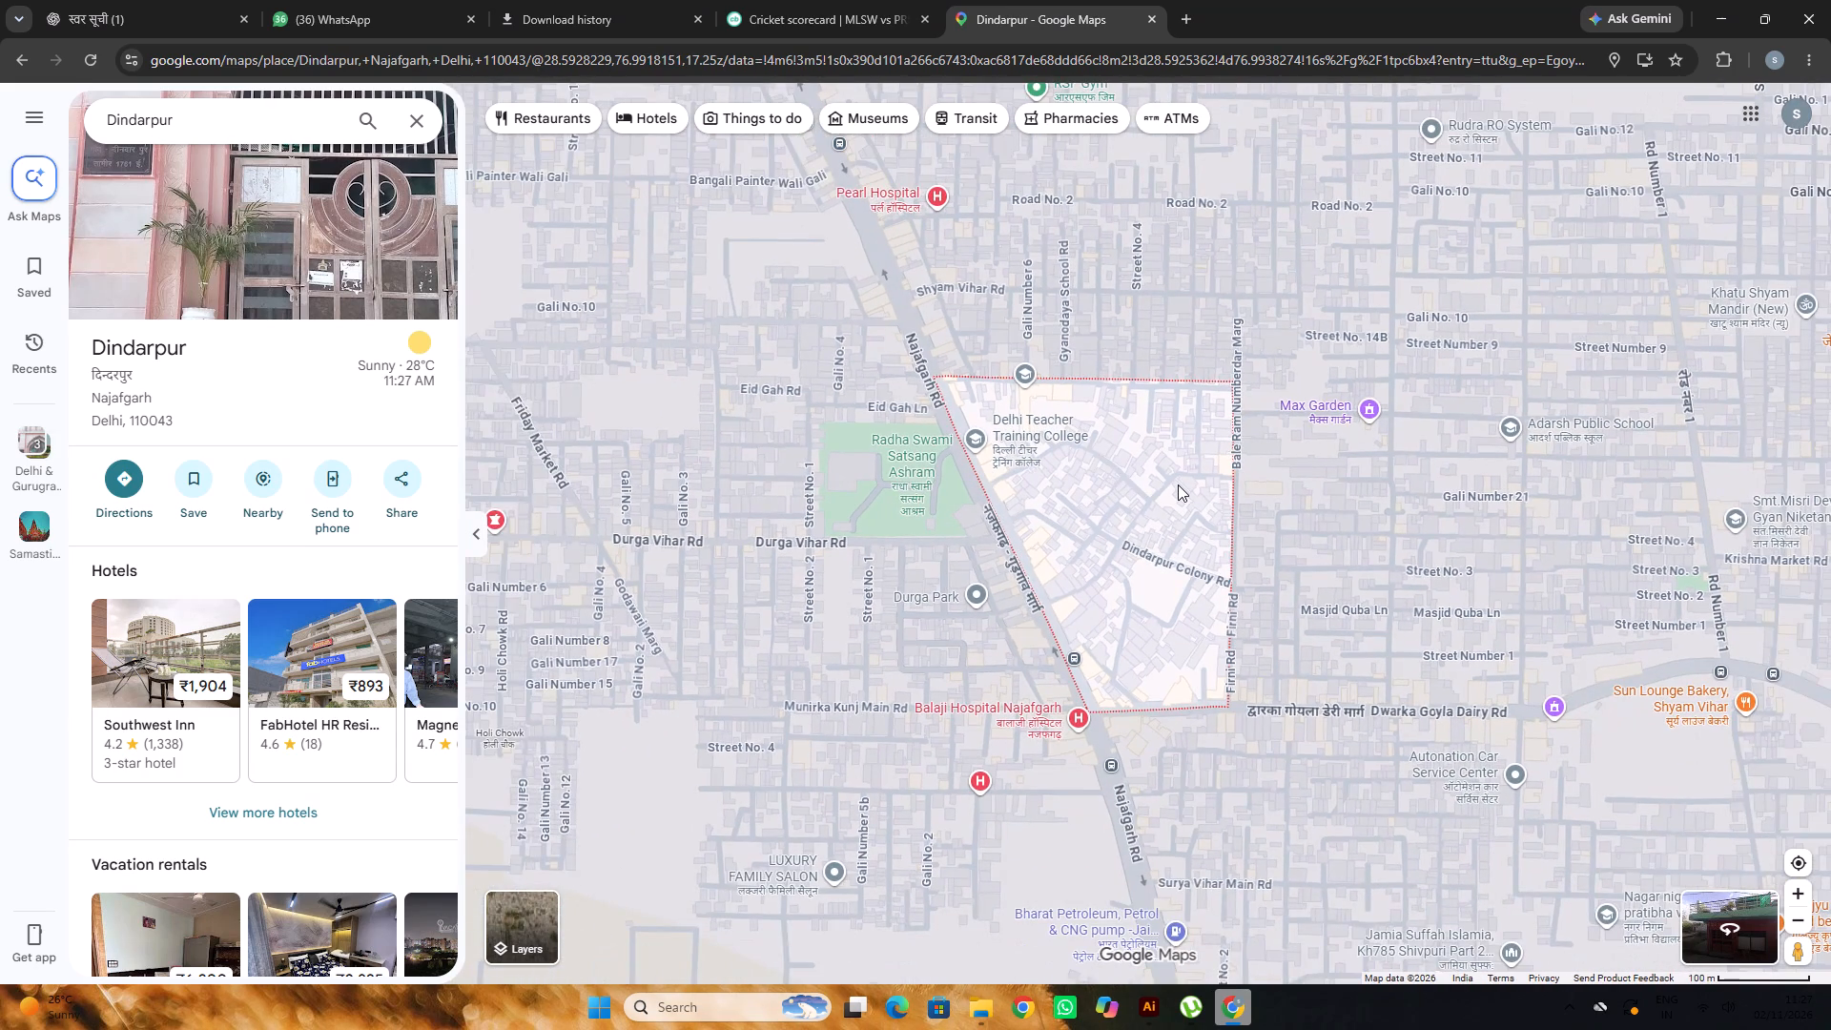
scroll(1178, 484, "down", 5)
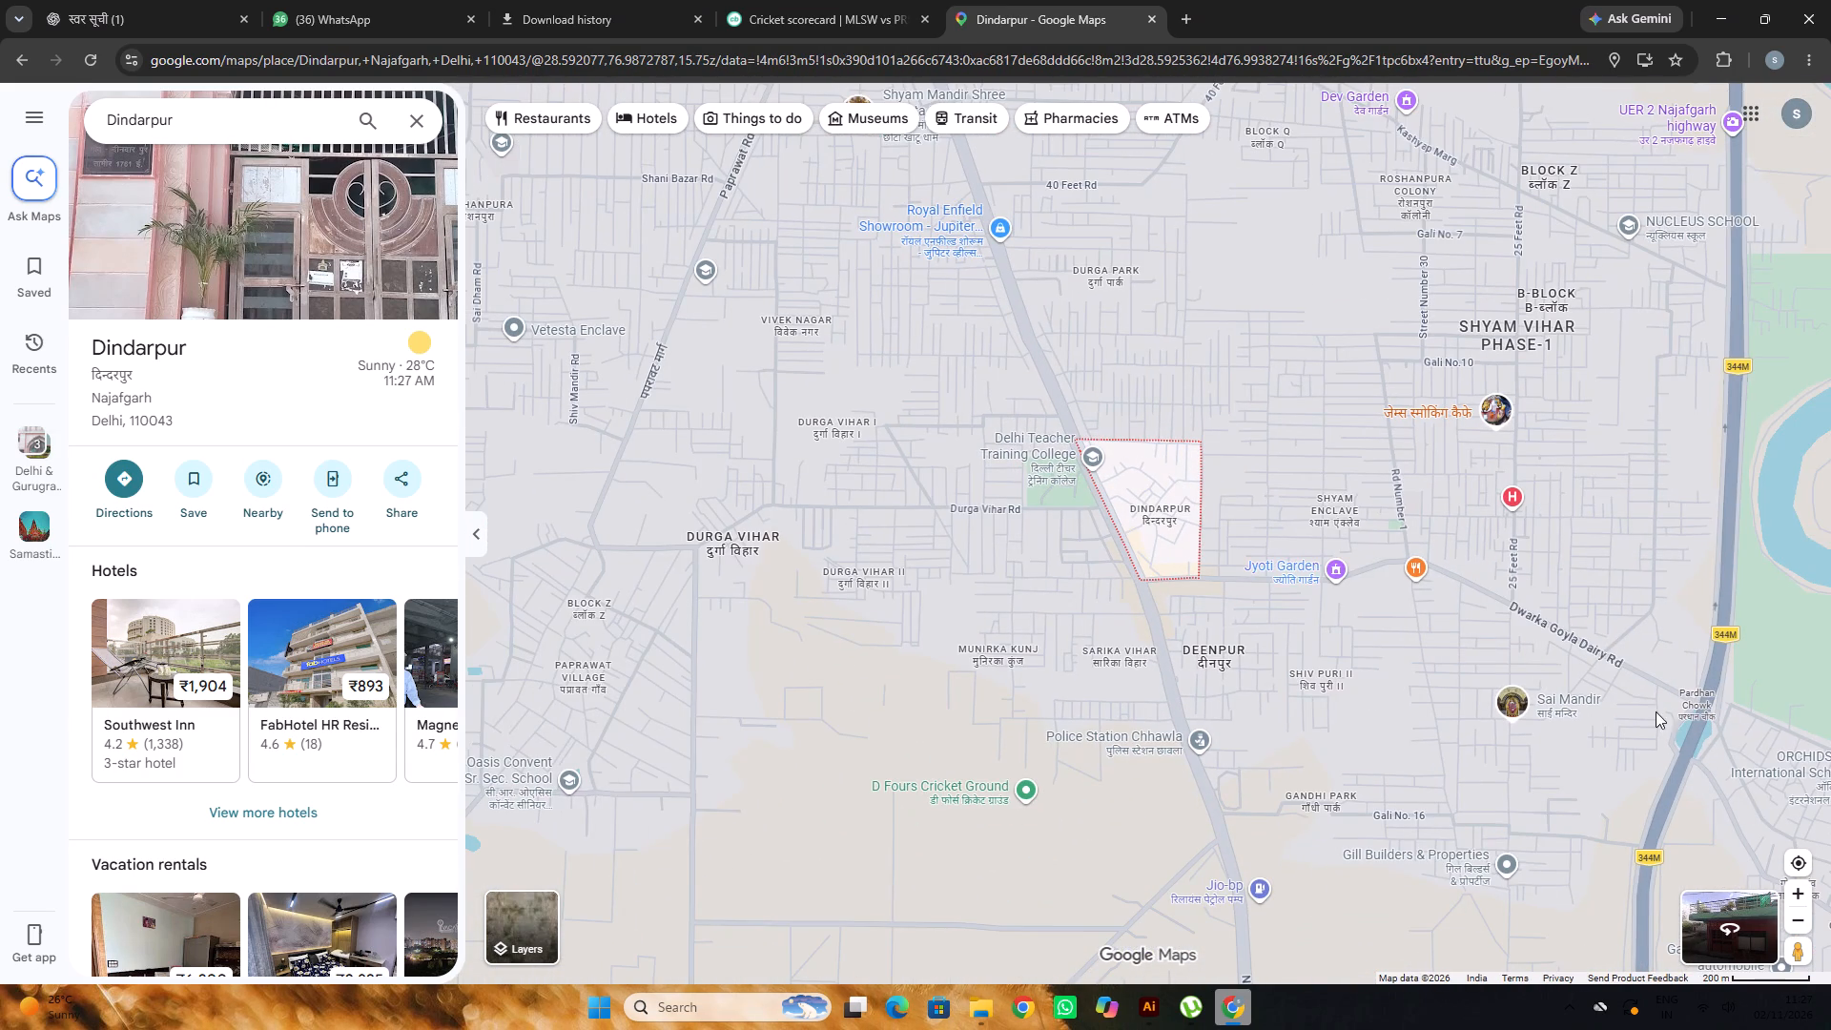
Examine the areas around Dindarpur on the map, from Shyam Vihar and Goyla village to Najafgarh and the wider Dwarka side.
left_click_drag(1759, 736, 1284, 718)
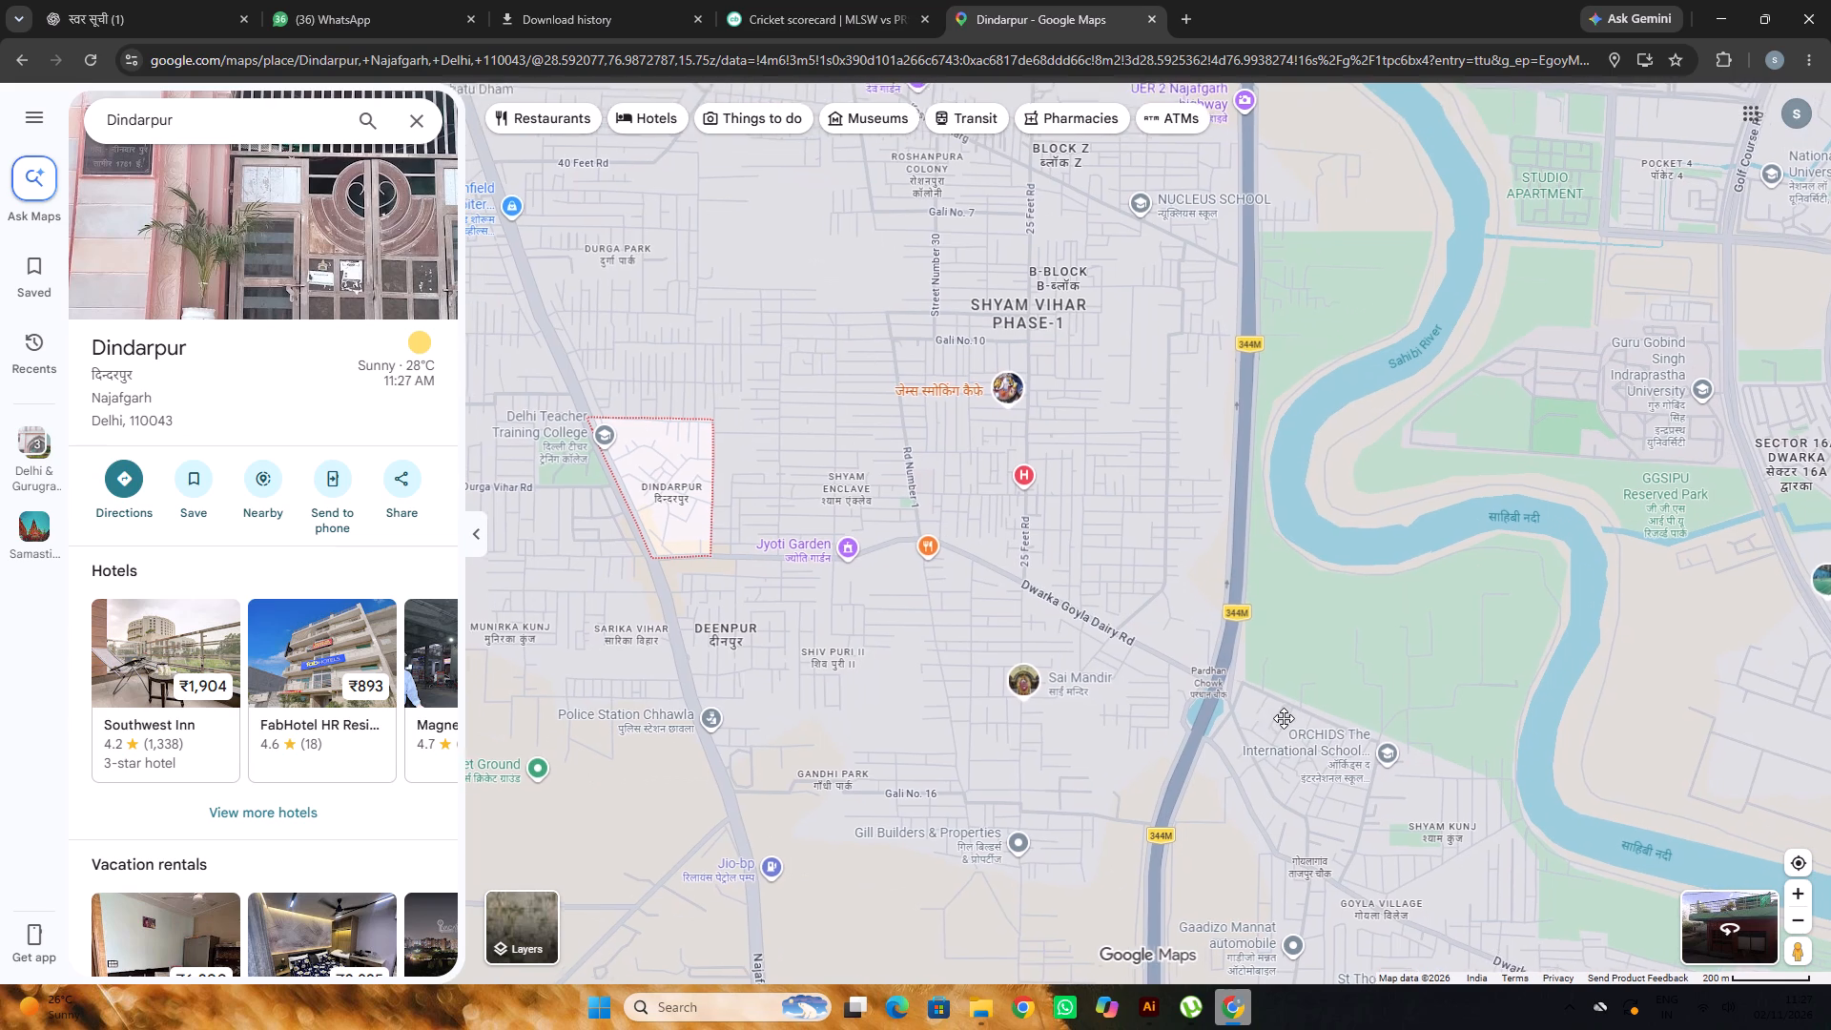
left_click_drag(1284, 718, 1233, 594)
scroll(1233, 594, "down", 2)
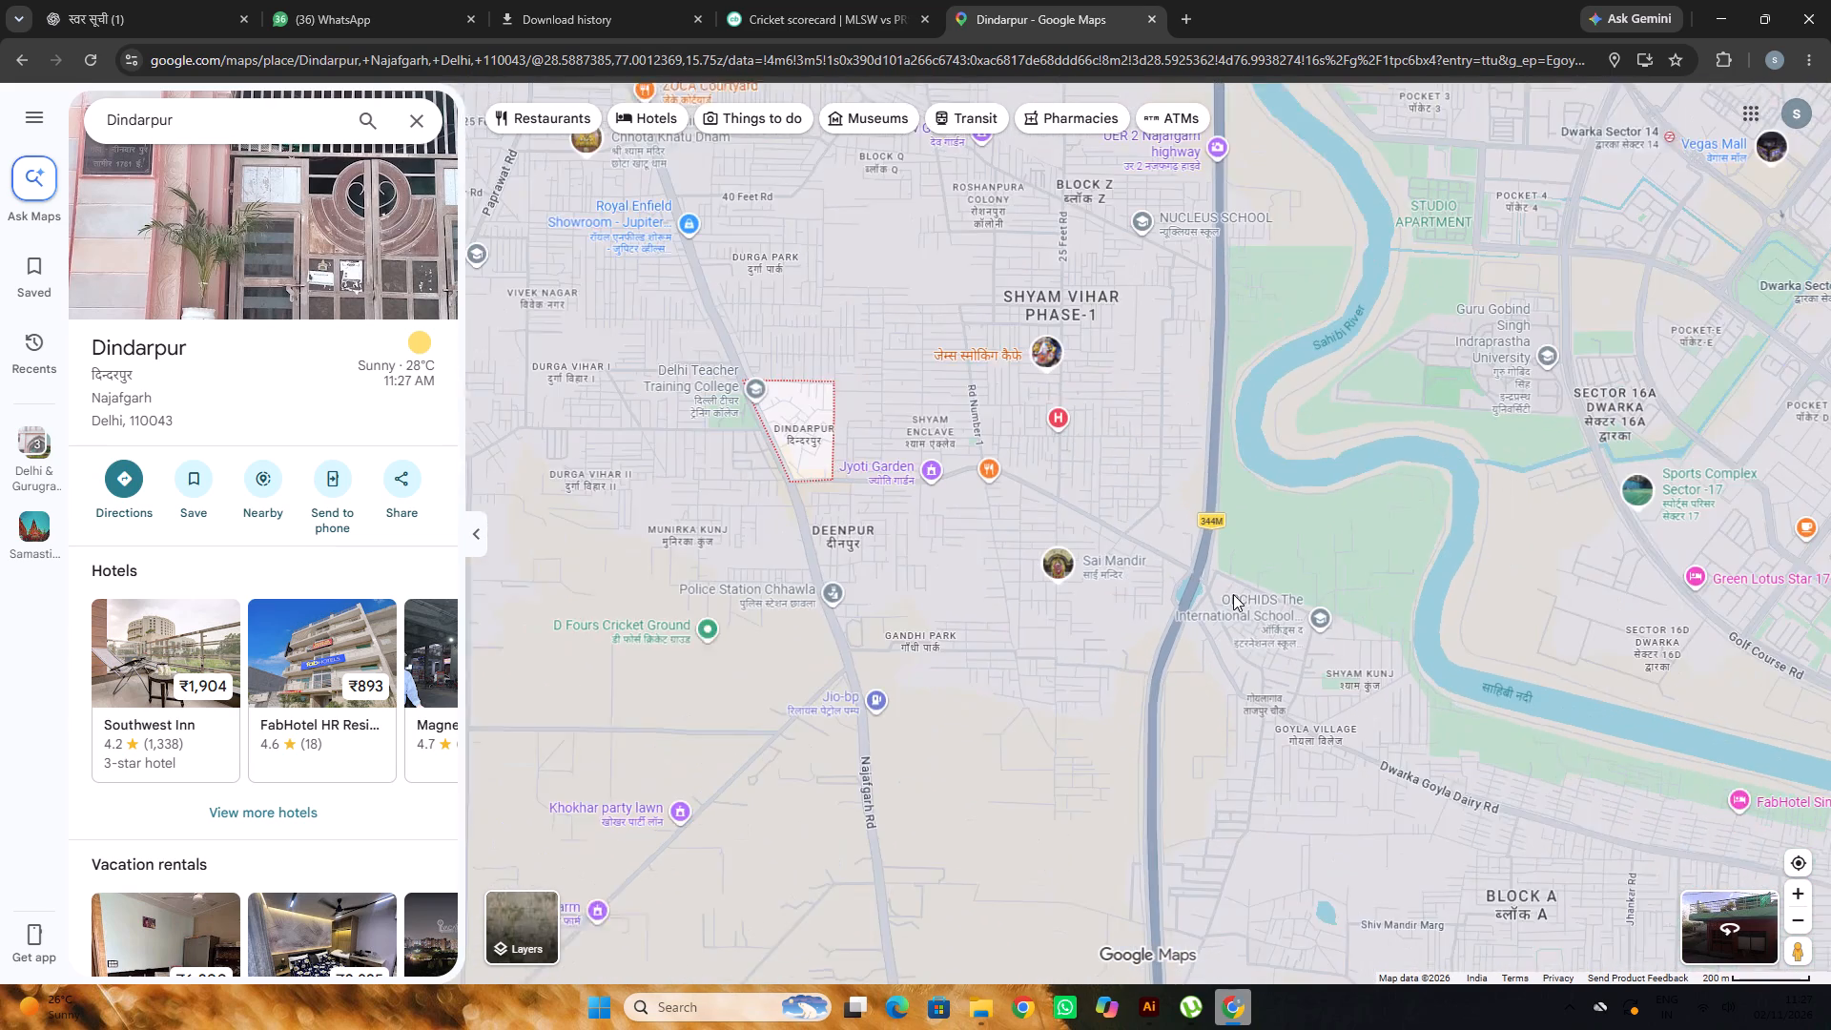
scroll(1233, 594, "down", 4)
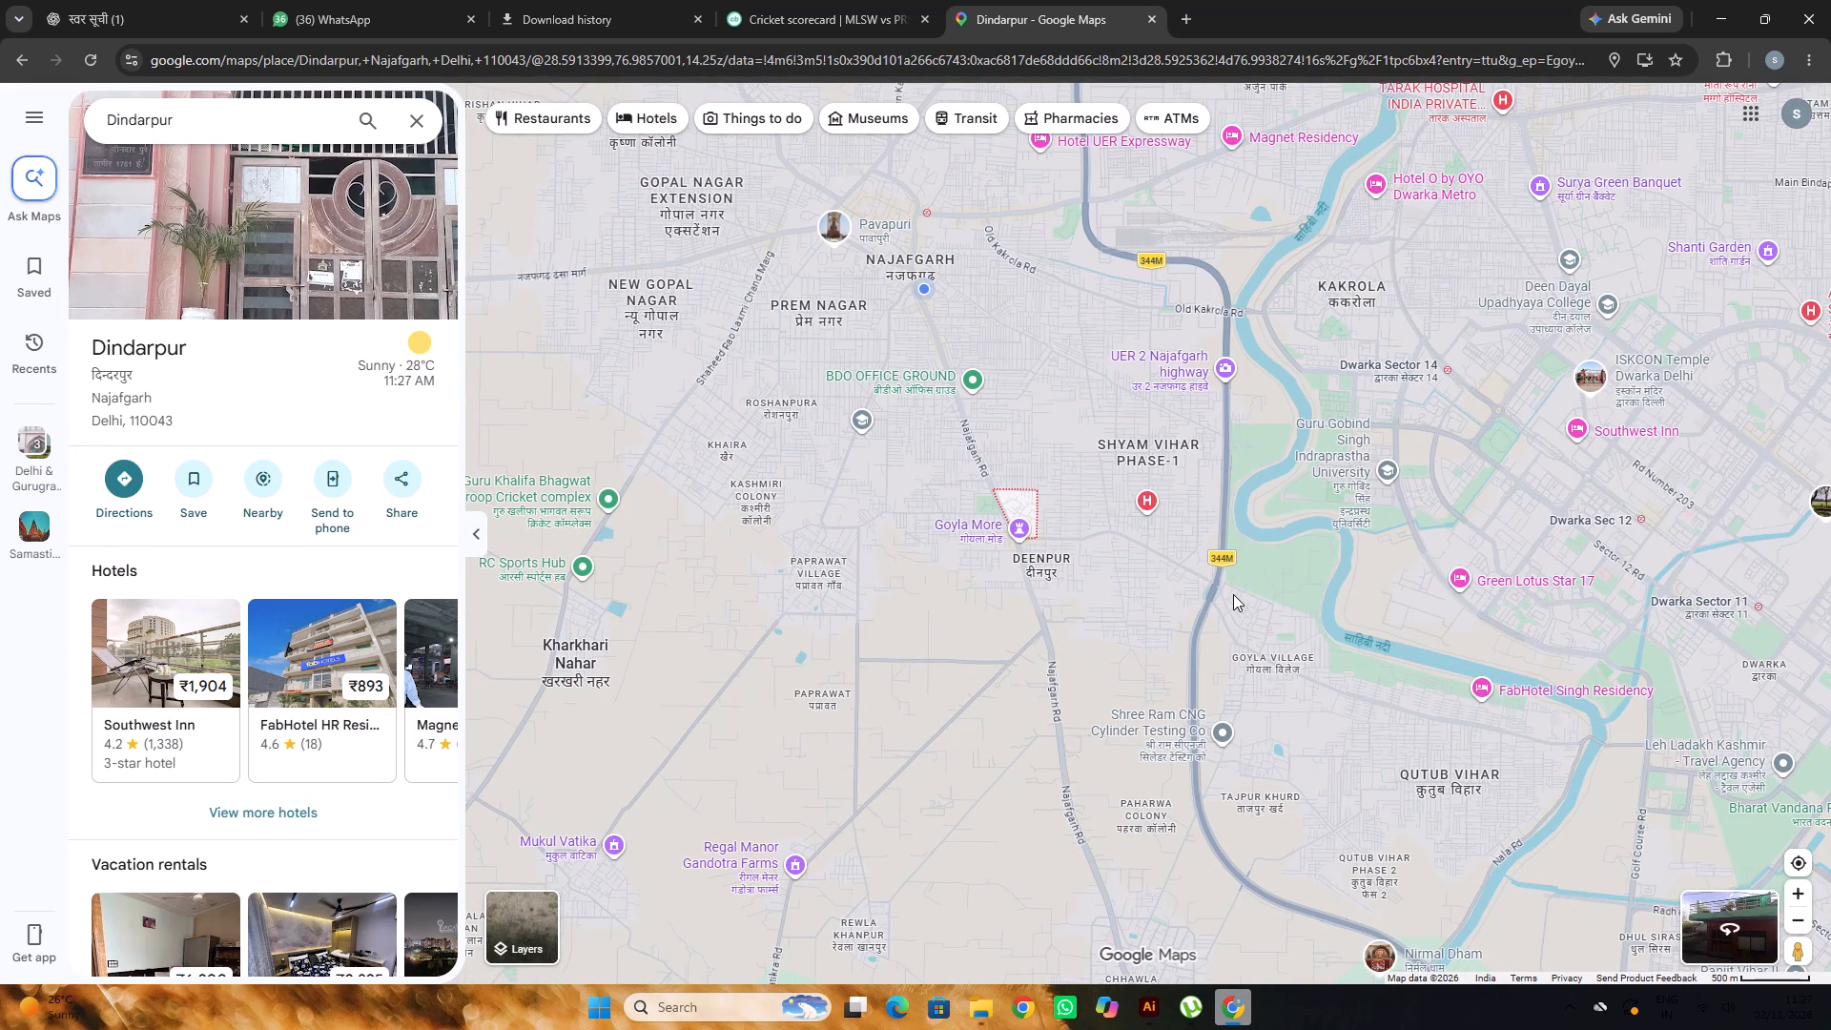
left_click_drag(1233, 593, 1392, 795)
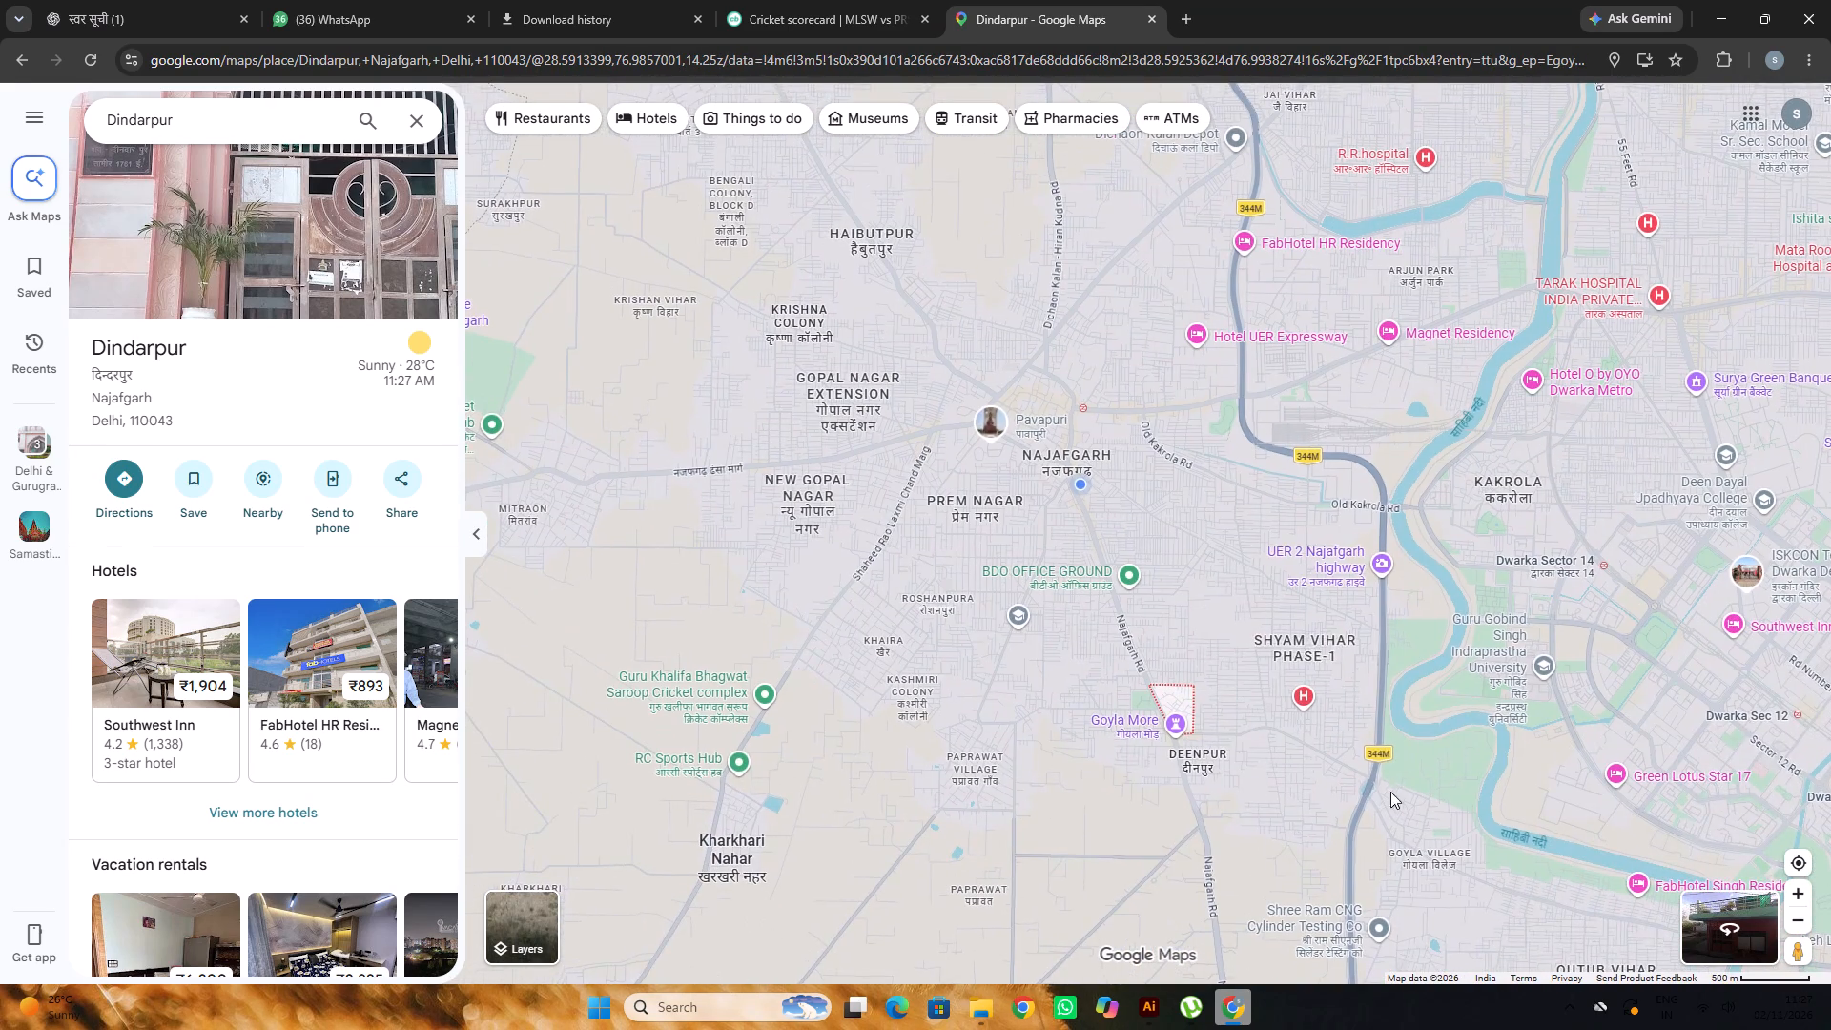
scroll(1195, 529, "up", 2)
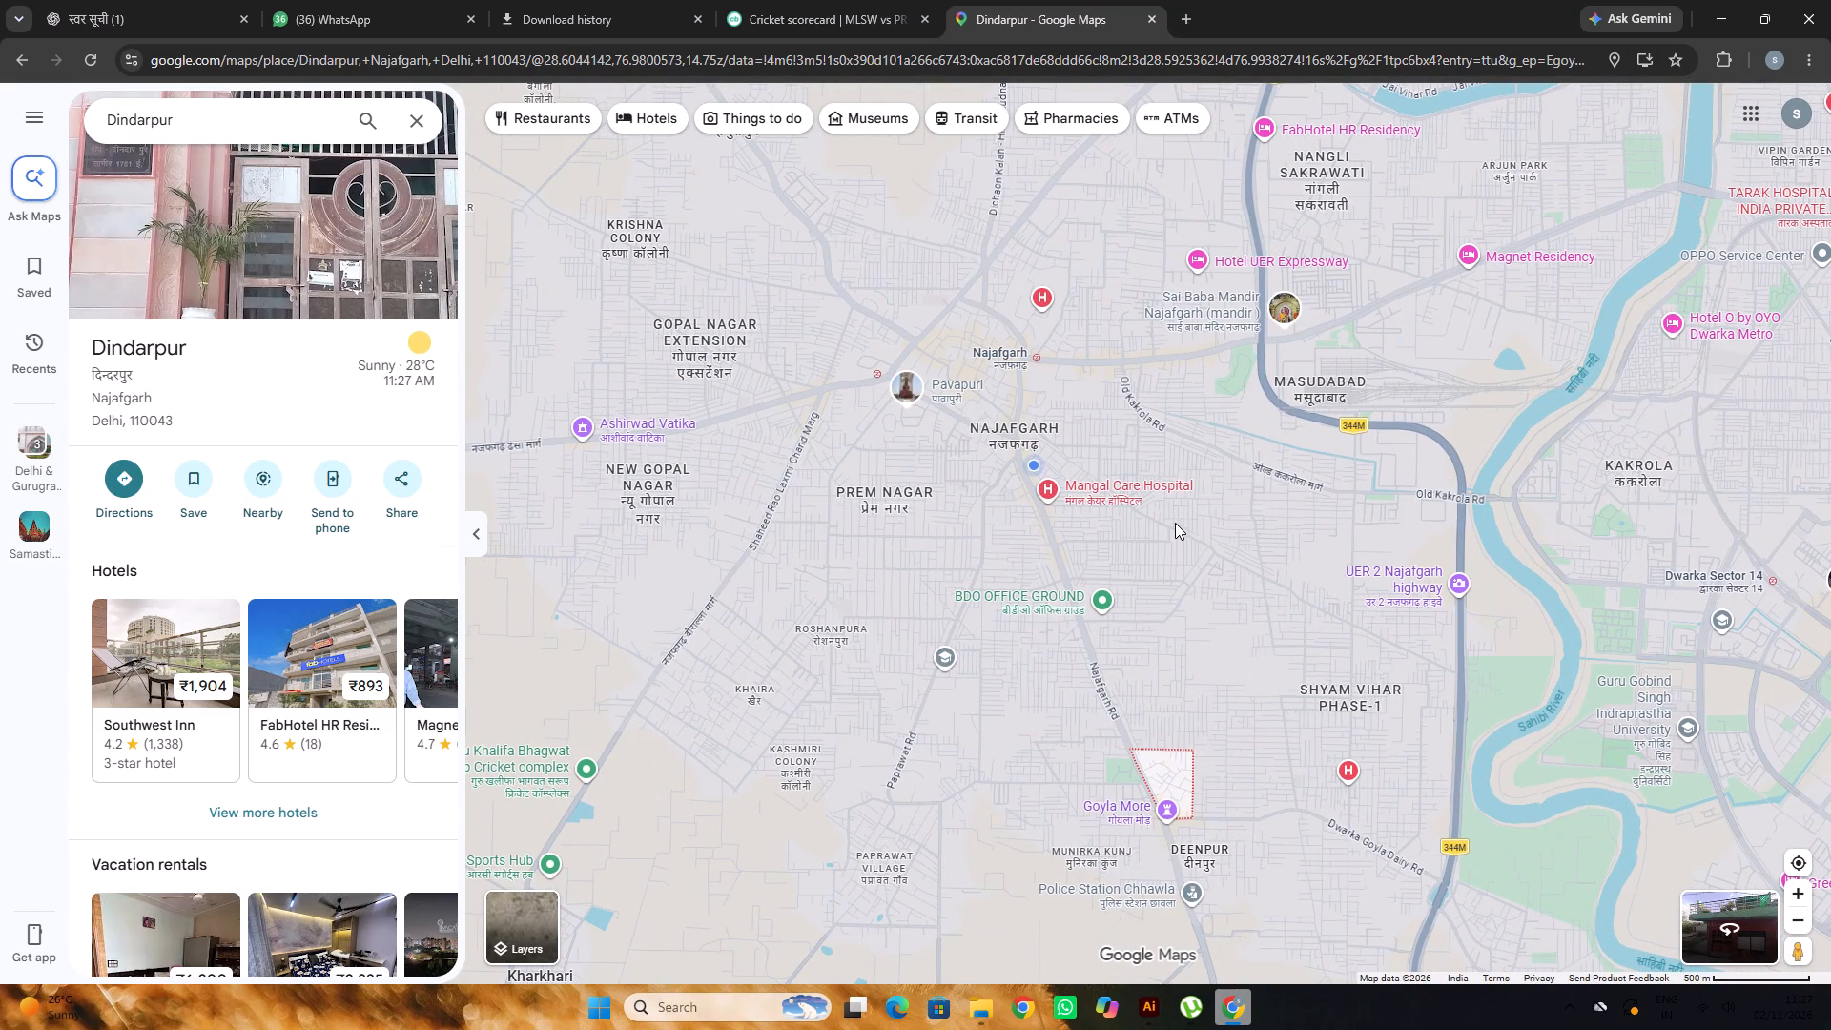
scroll(1175, 523, "down", 2)
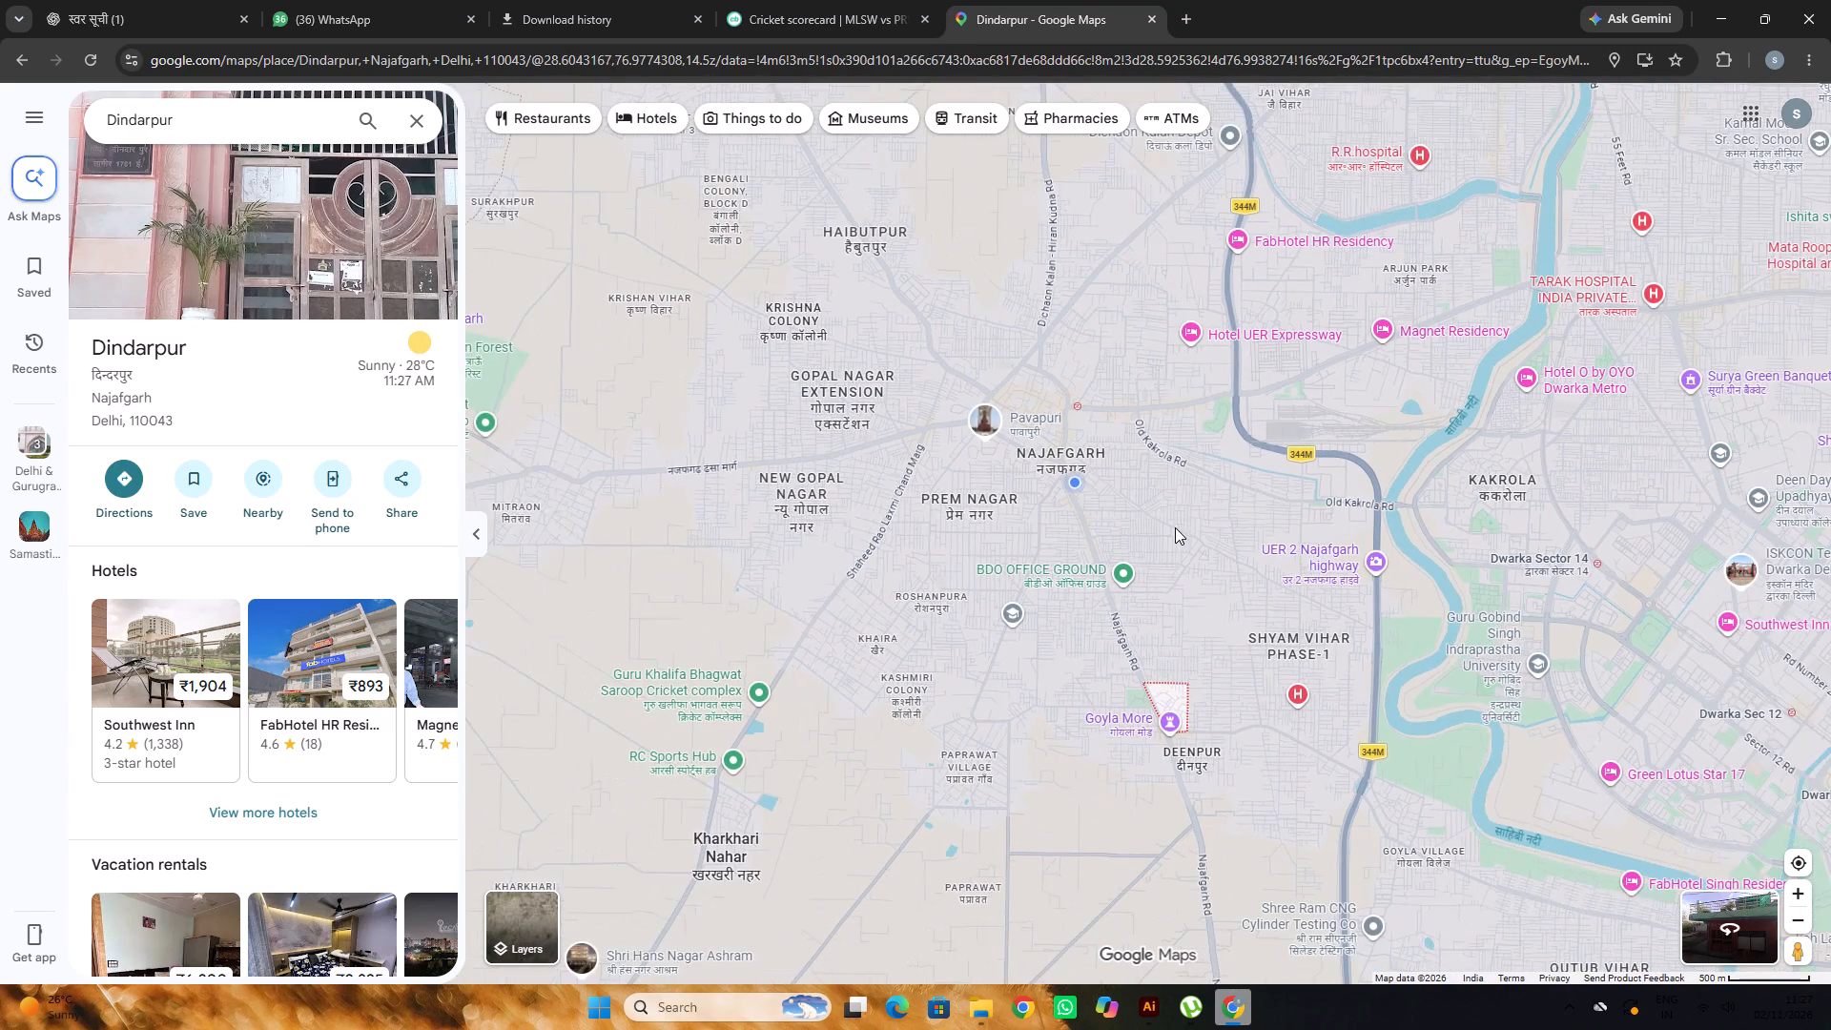
left_click_drag(1197, 583, 1158, 425)
scroll(1158, 440, "down", 5)
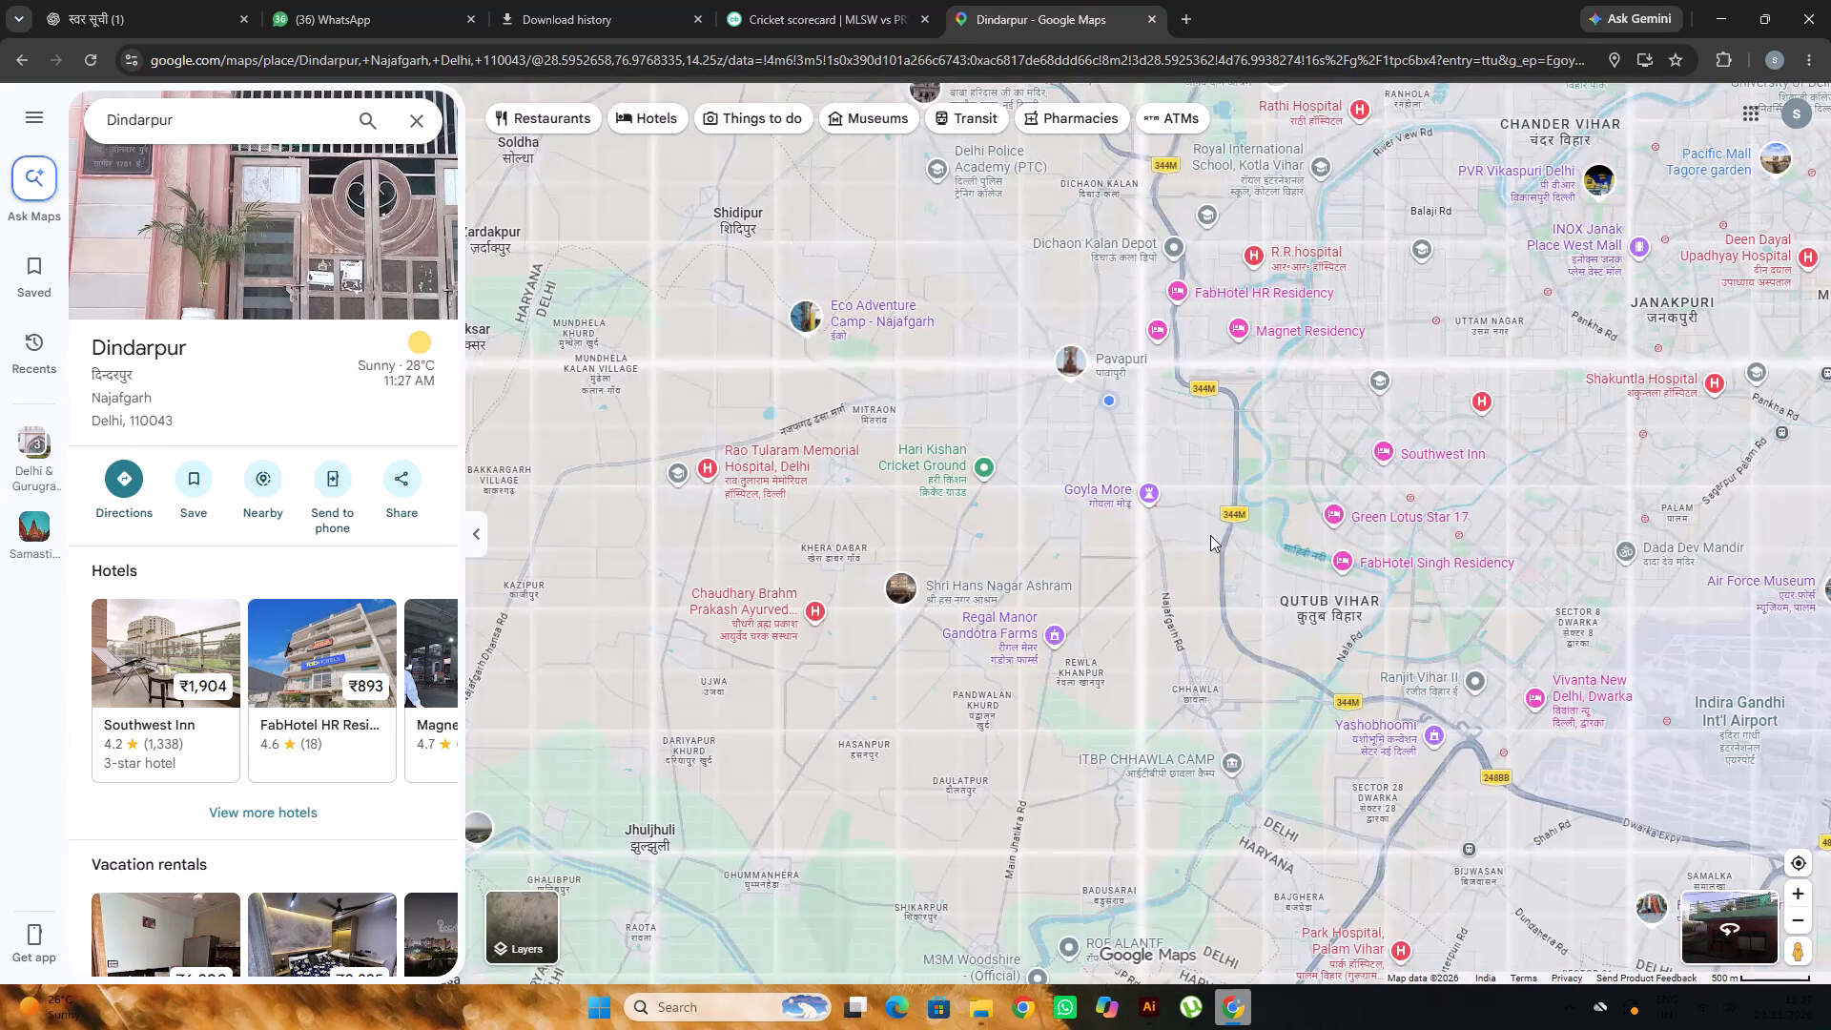
Examine the map south of Dindarpur around Chhawla, and the streets along Najafgarh Road beside the Dindarpur boundary.
left_click_drag(1210, 535, 1178, 392)
scroll(1177, 395, "down", 1)
scroll(1177, 395, "up", 2)
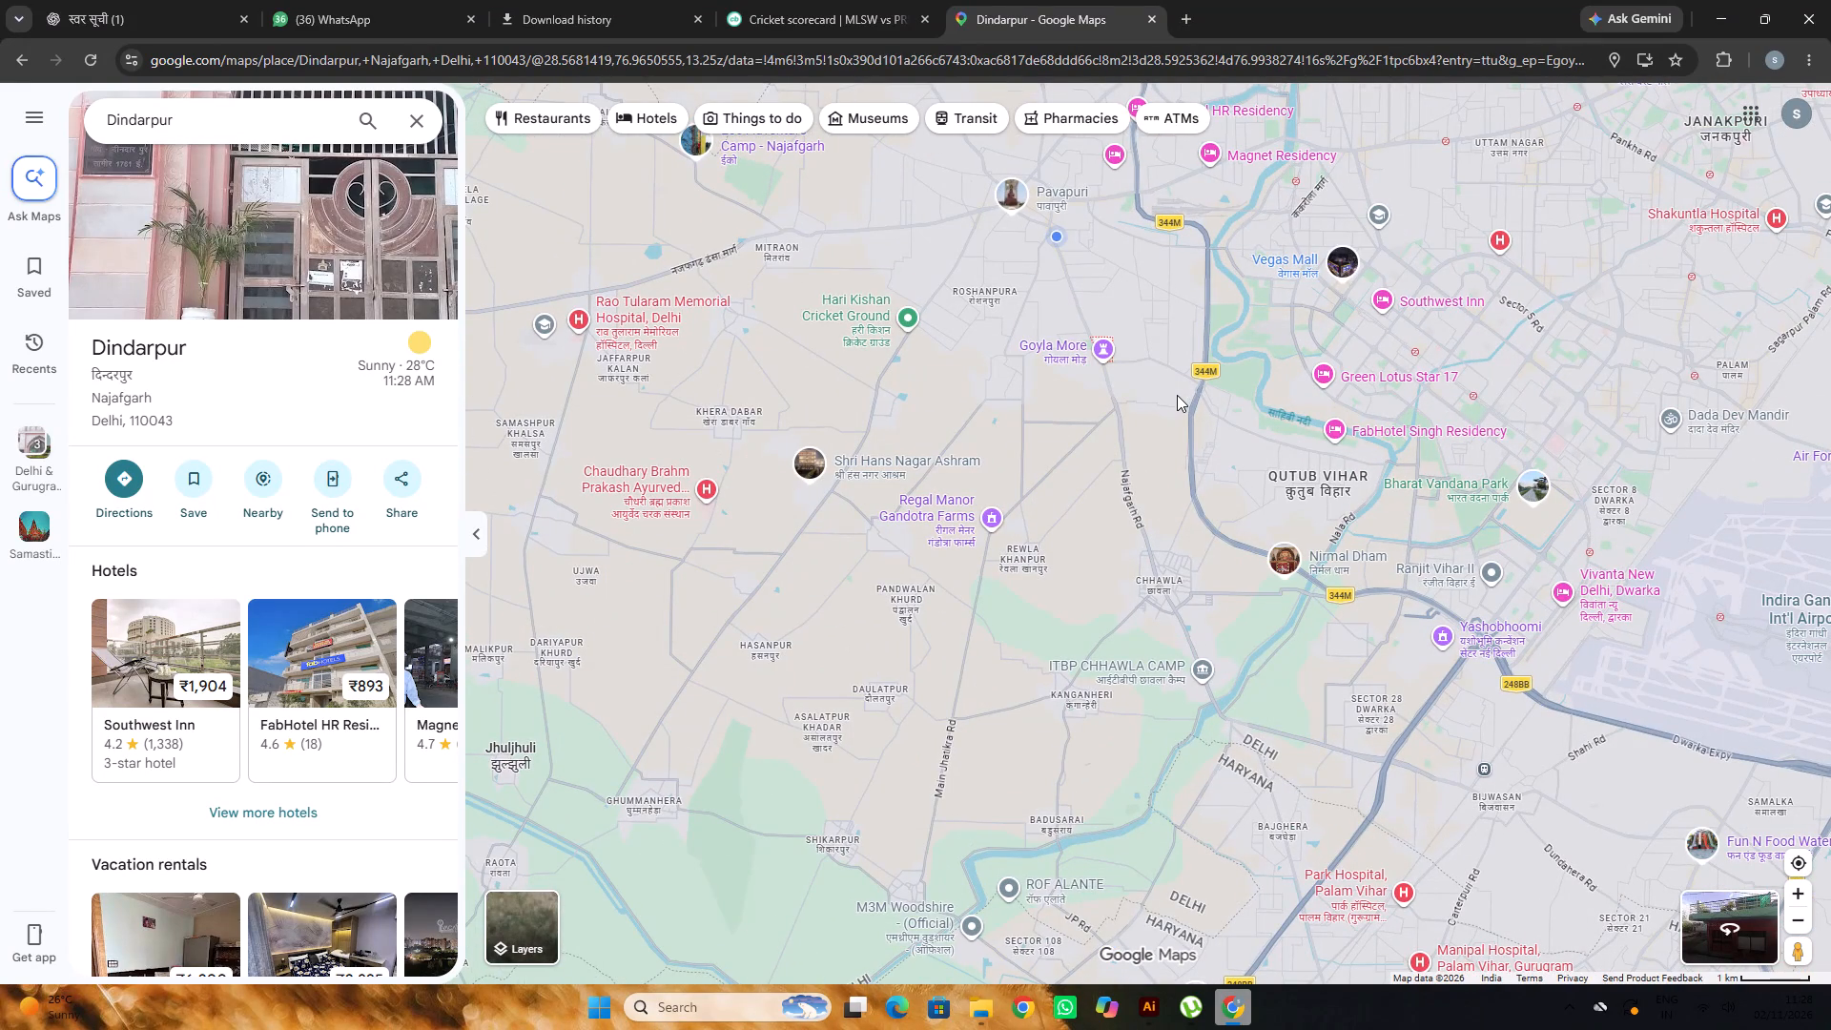
scroll(1174, 399, "up", 3)
left_click_drag(1128, 385, 1202, 609)
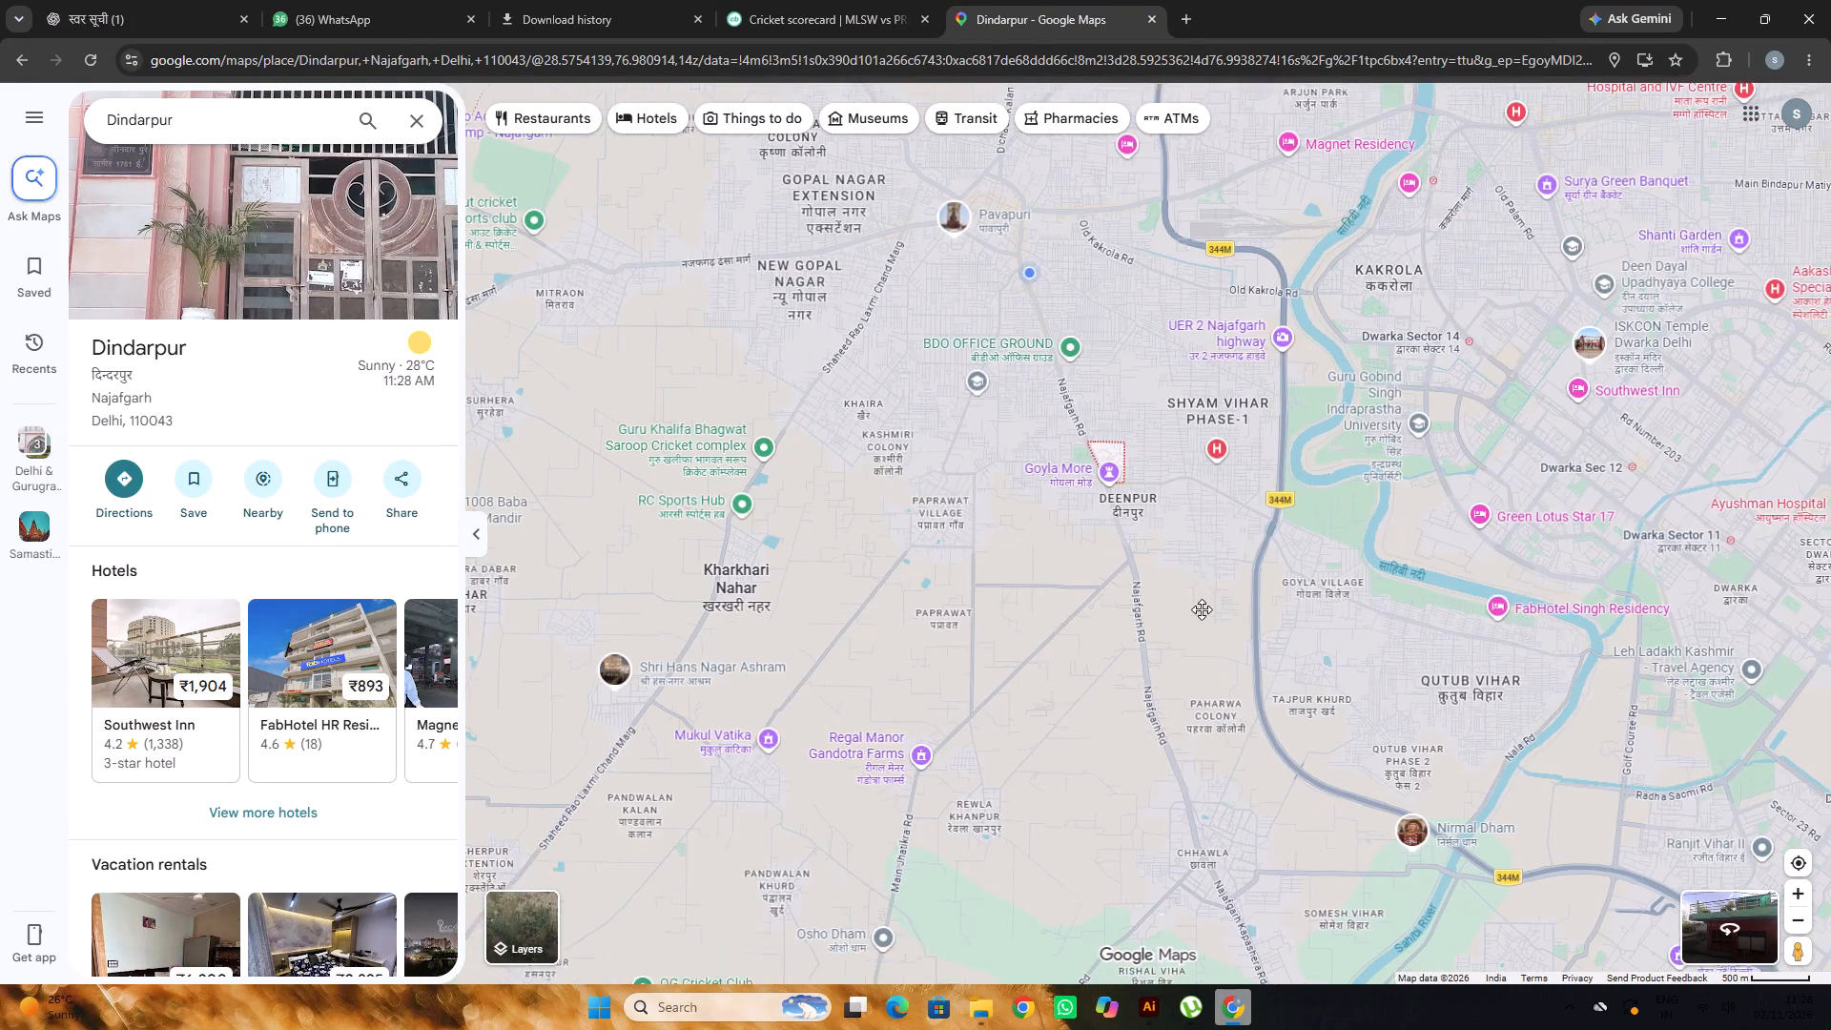
left_click_drag(1202, 609, 1203, 611)
scroll(1127, 450, "up", 4)
scroll(1022, 445, "up", 4)
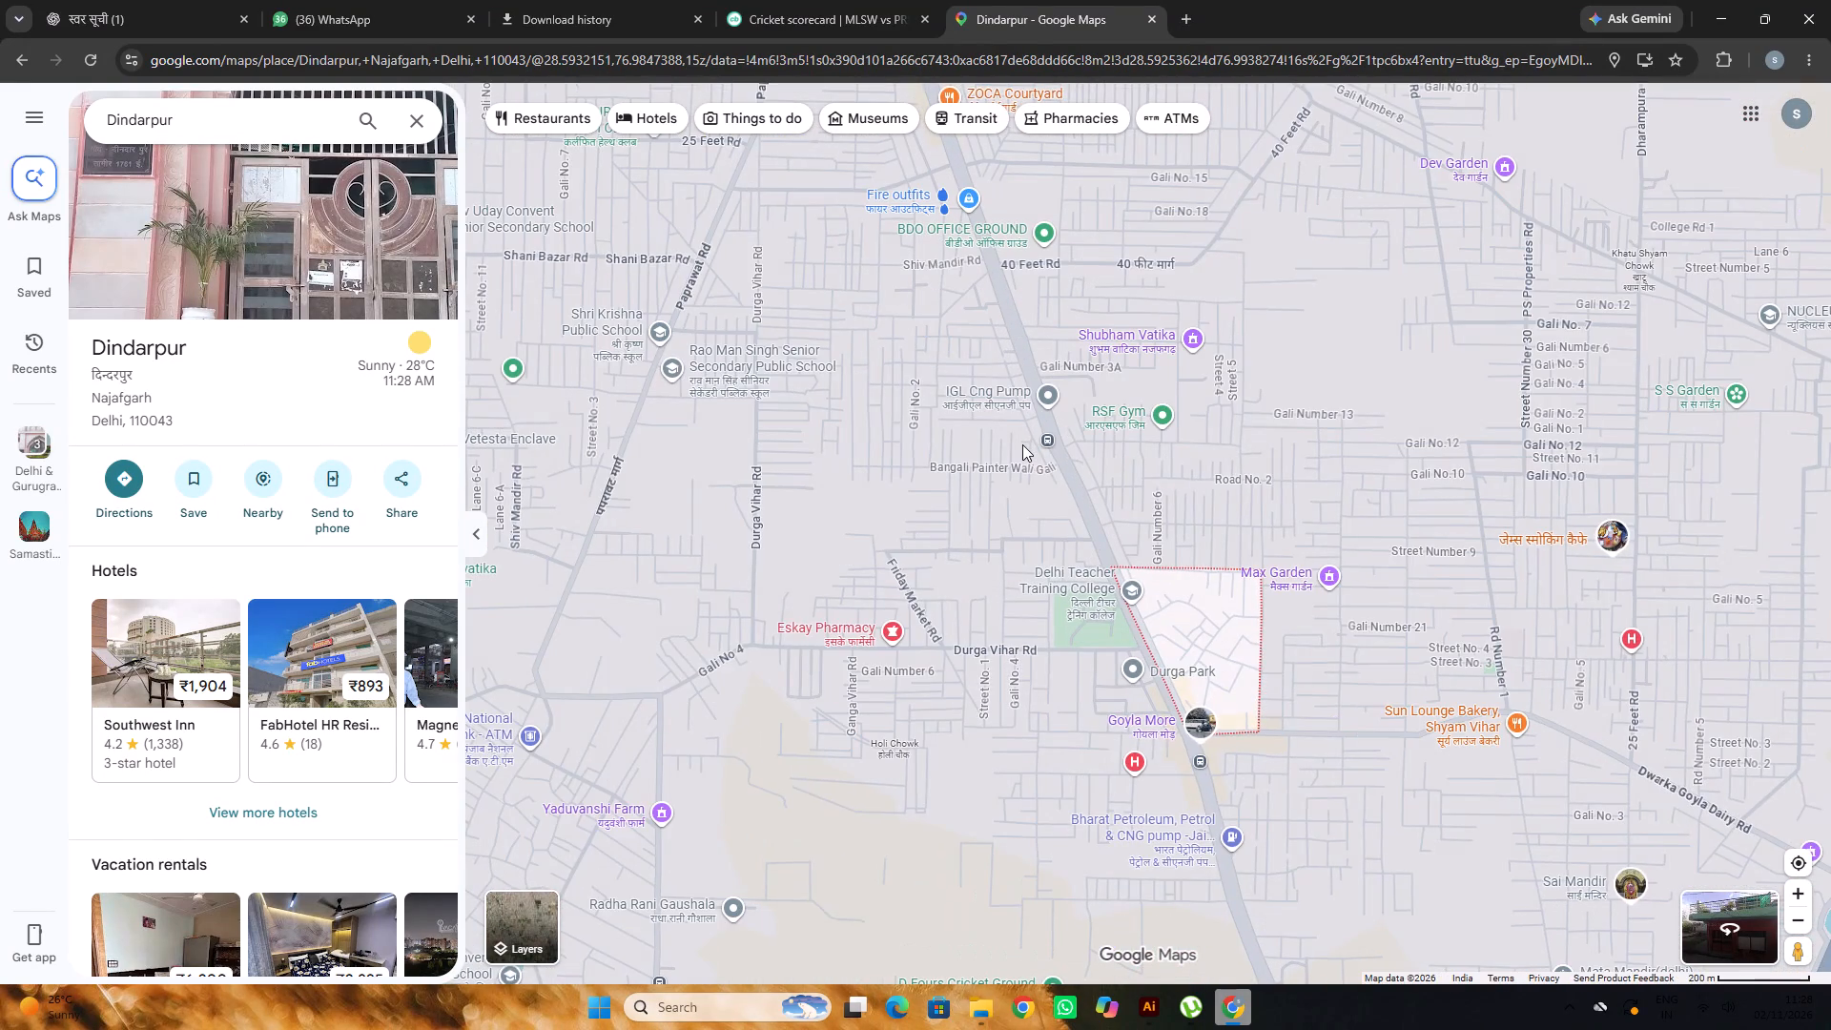
scroll(1022, 444, "up", 1)
scroll(899, 459, "up", 2)
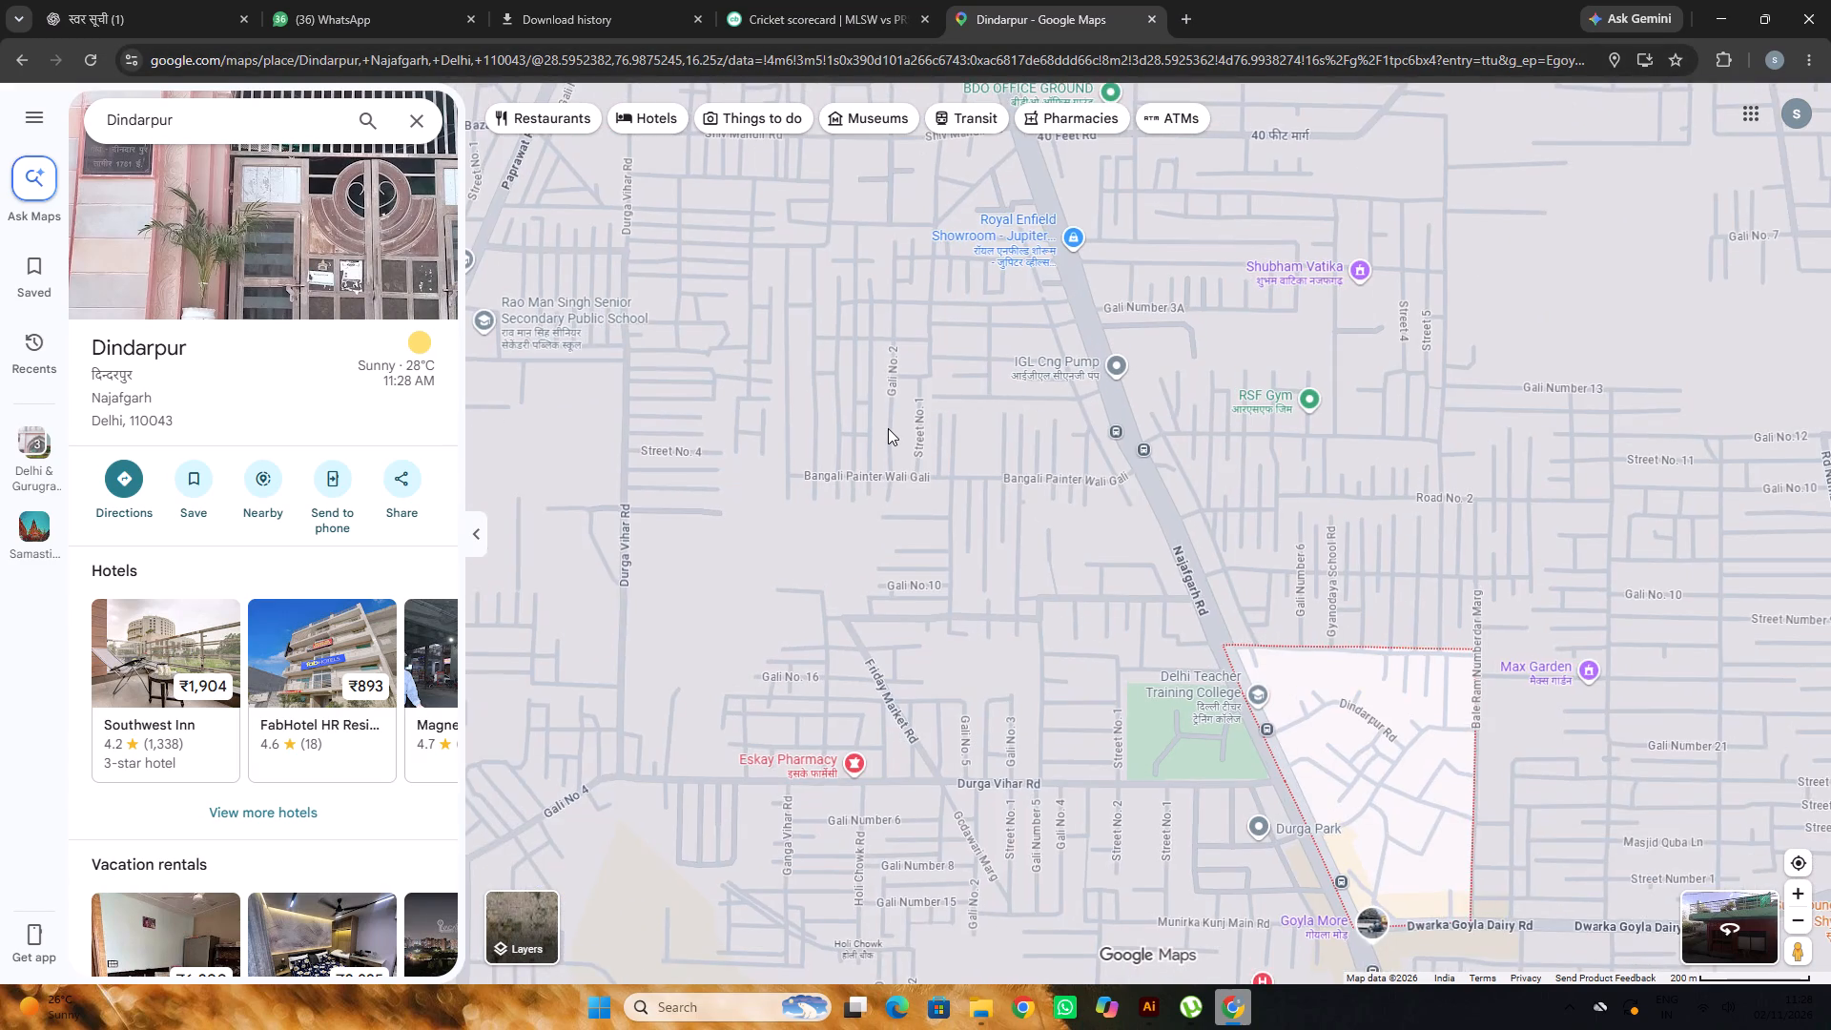
scroll(883, 426, "down", 3)
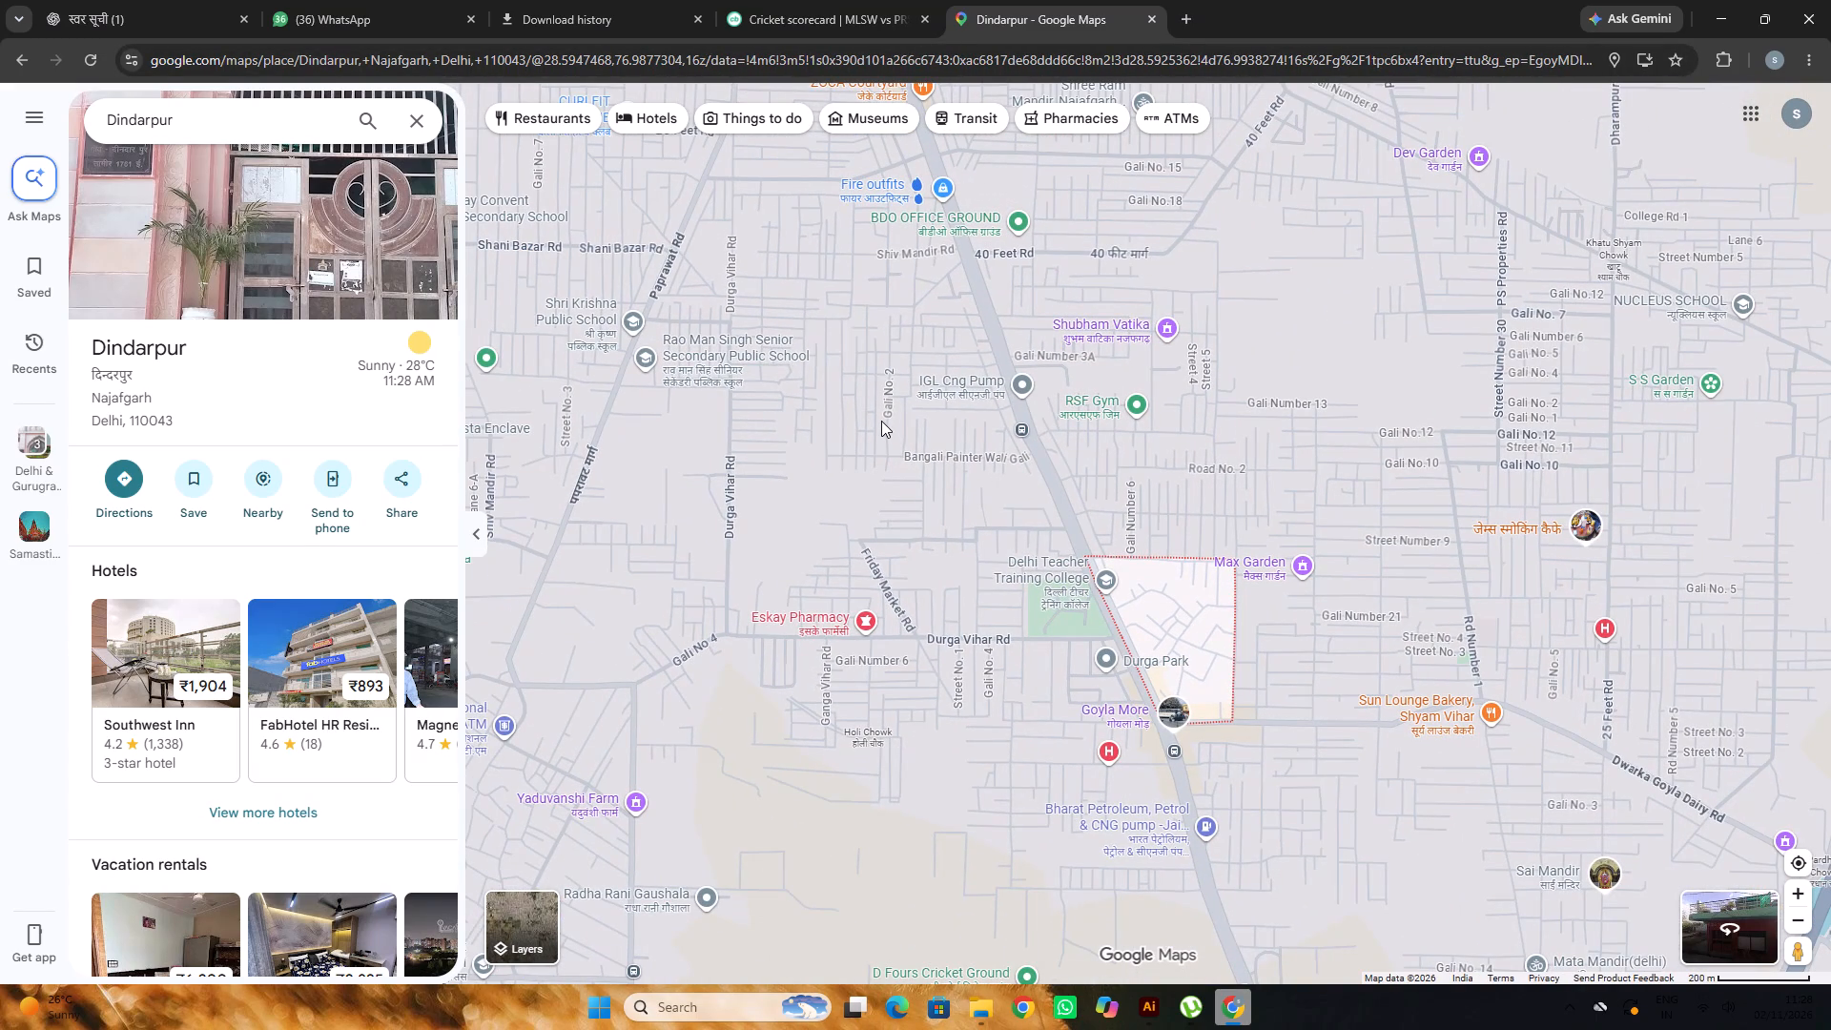
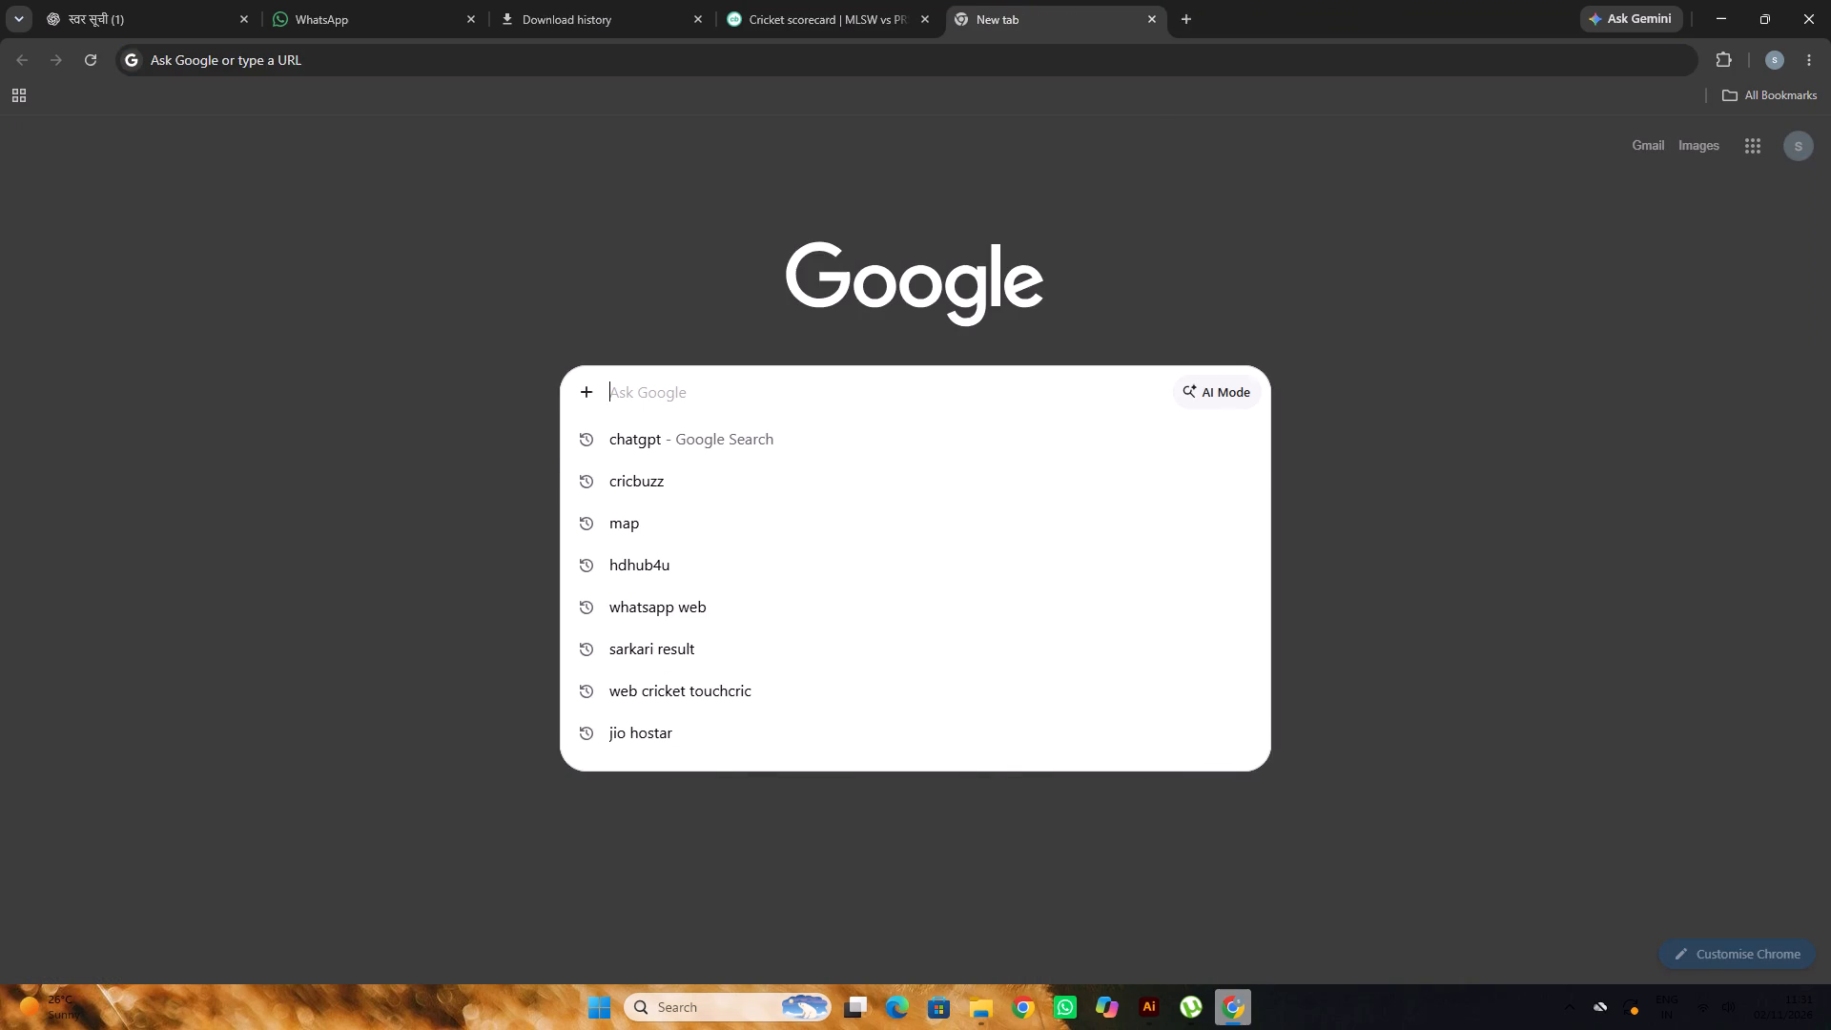
Start a Google search for WOMENS and check the open Cricbuzz scorecard page for Melbourne Stars Women vs Perth Scorchers Women.
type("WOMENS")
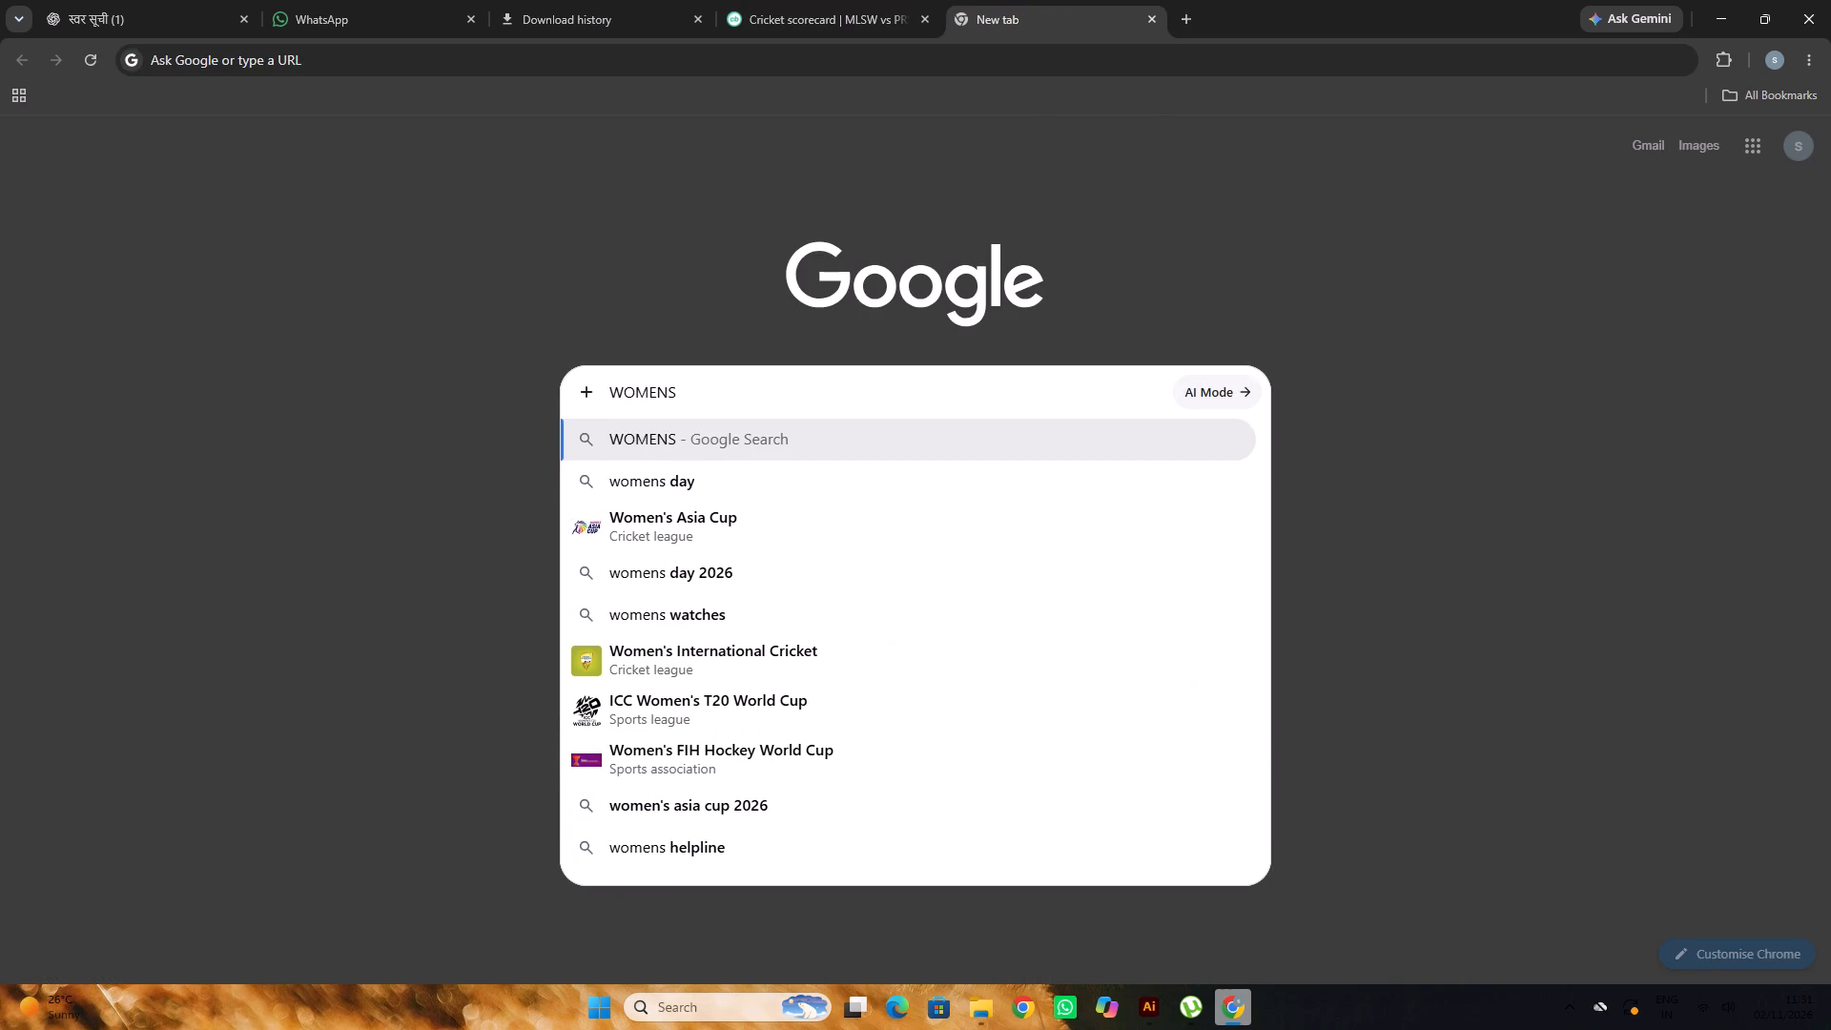
left_click(821, 2)
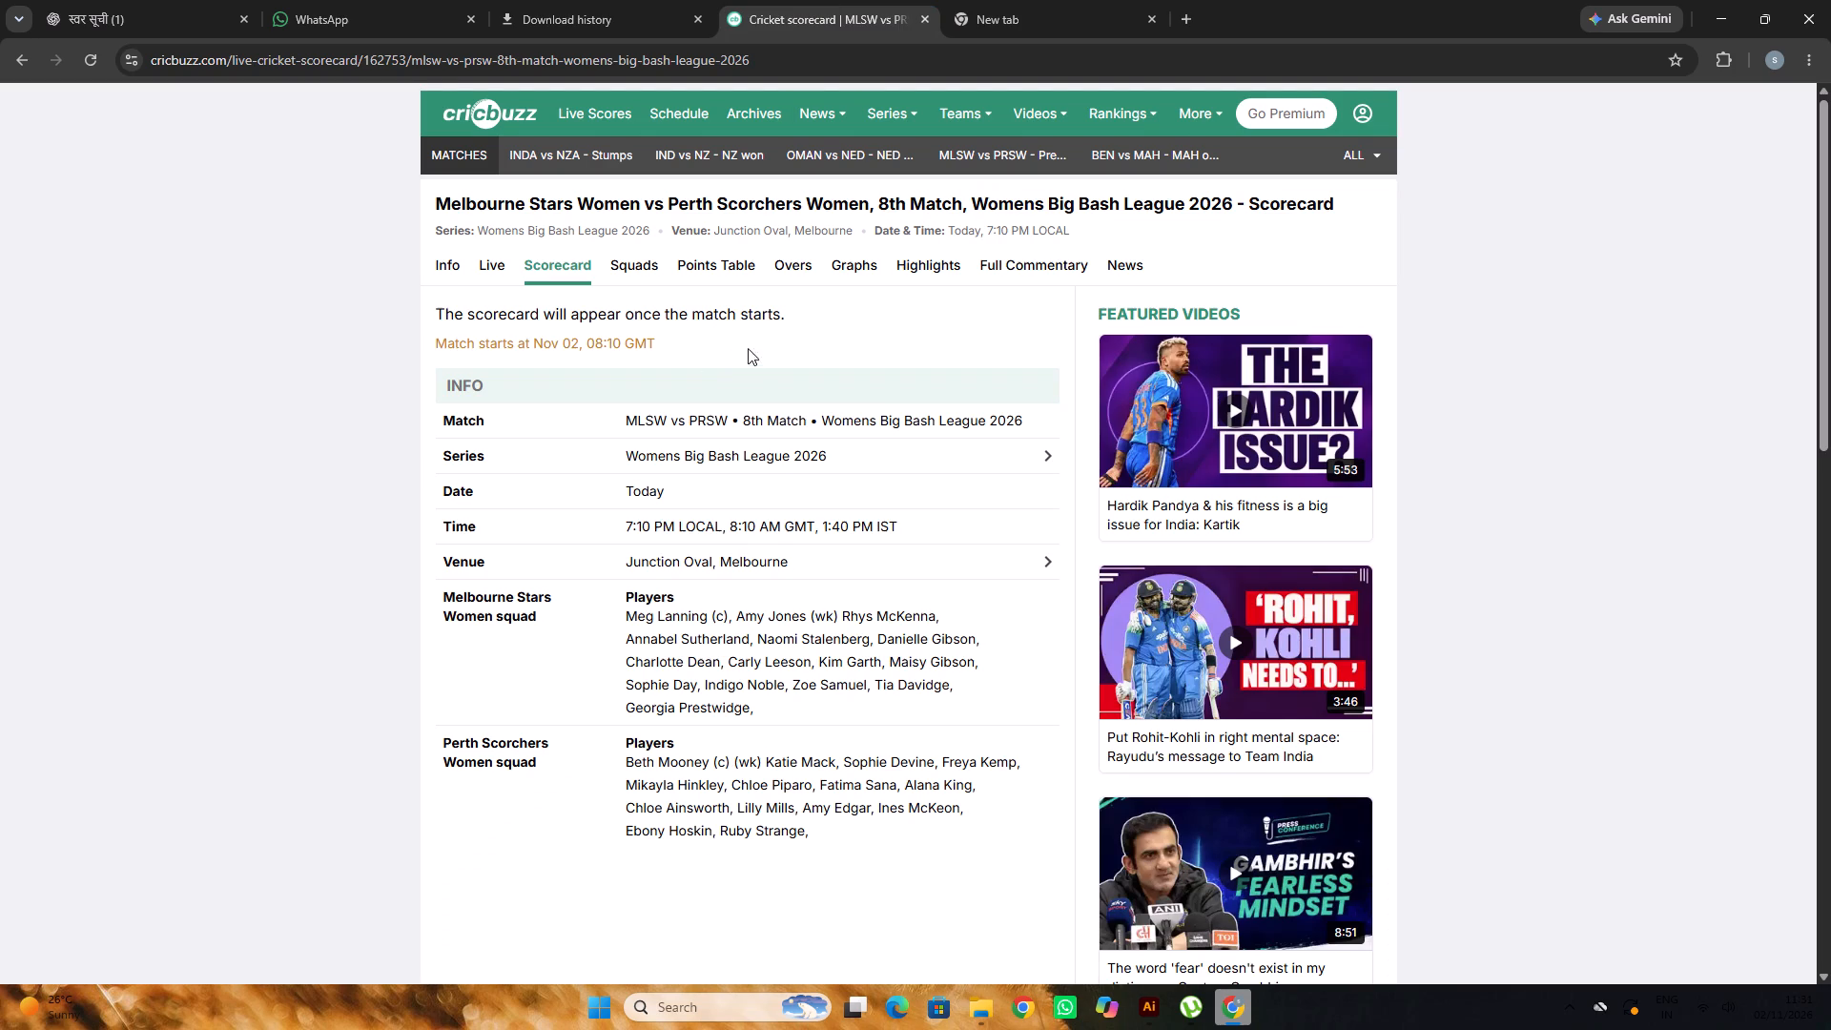
Go back to the Womens Big Bash League 2026 match list and look through the results and fixtures around Oct 30 to Nov 5.
left_click(23, 65)
left_click(25, 65)
left_click(25, 65)
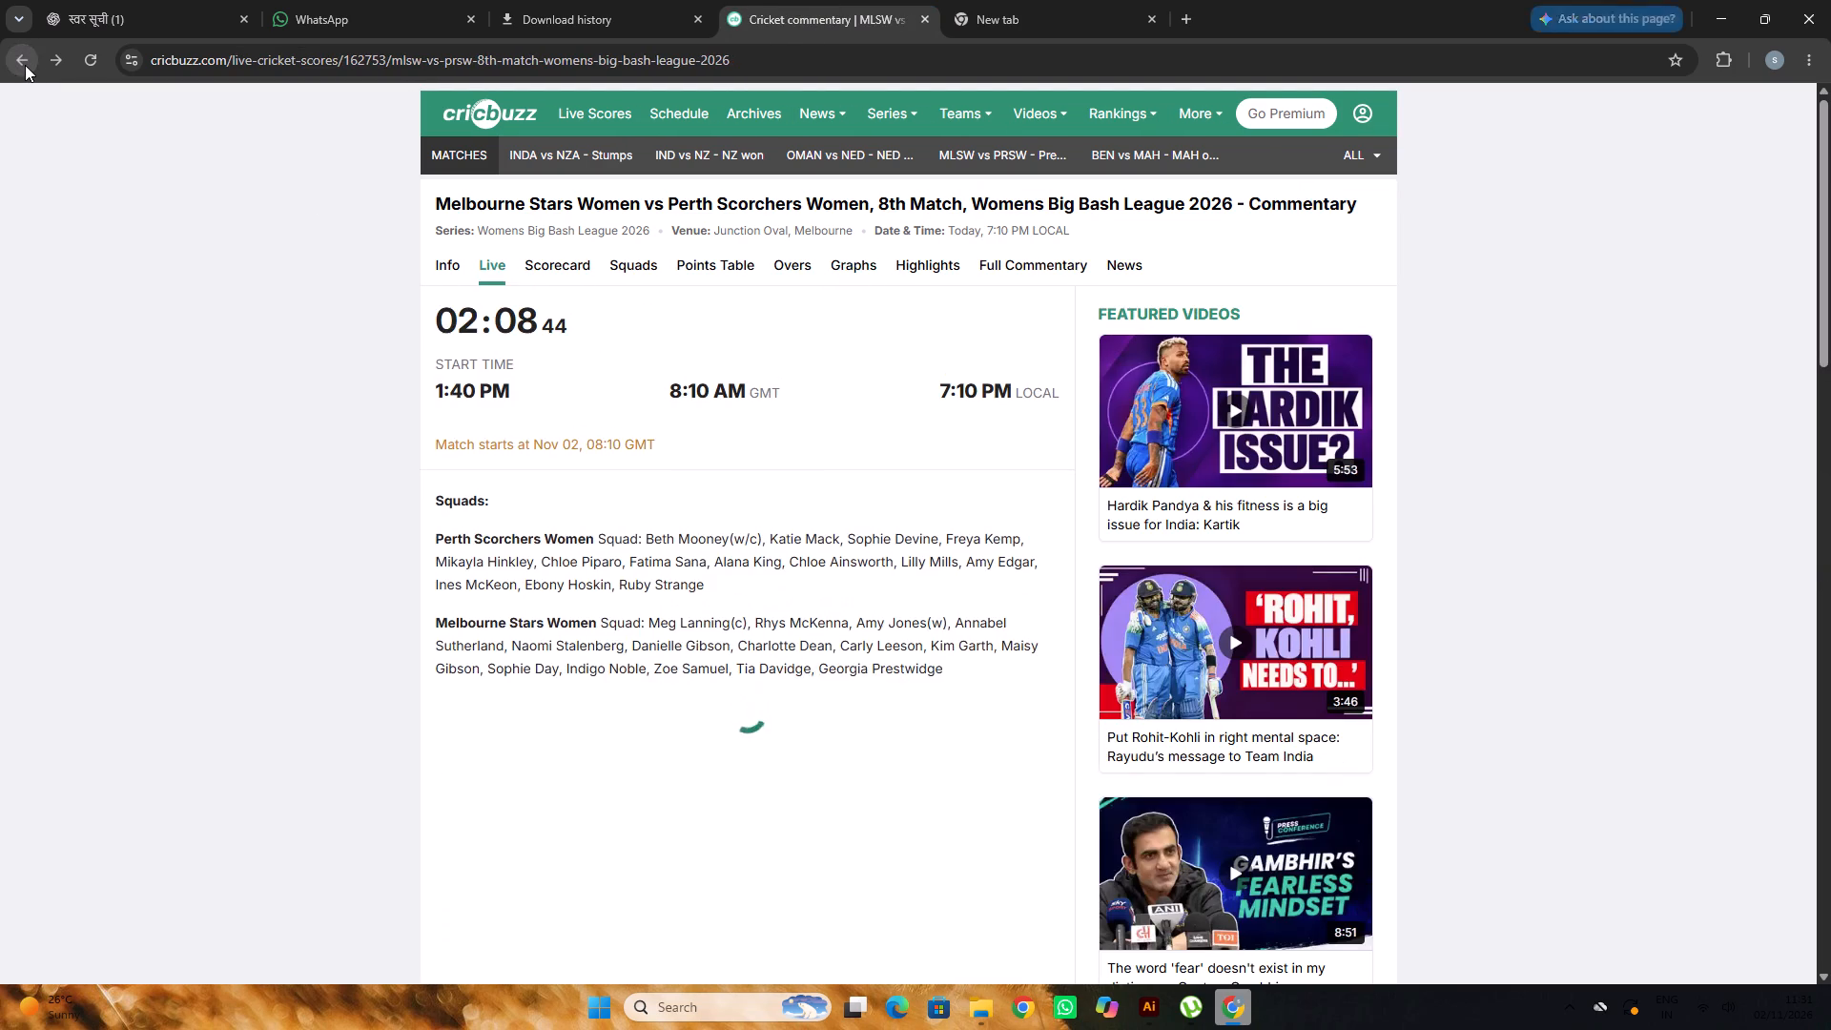
left_click(25, 65)
scroll(621, 372, "up", 4)
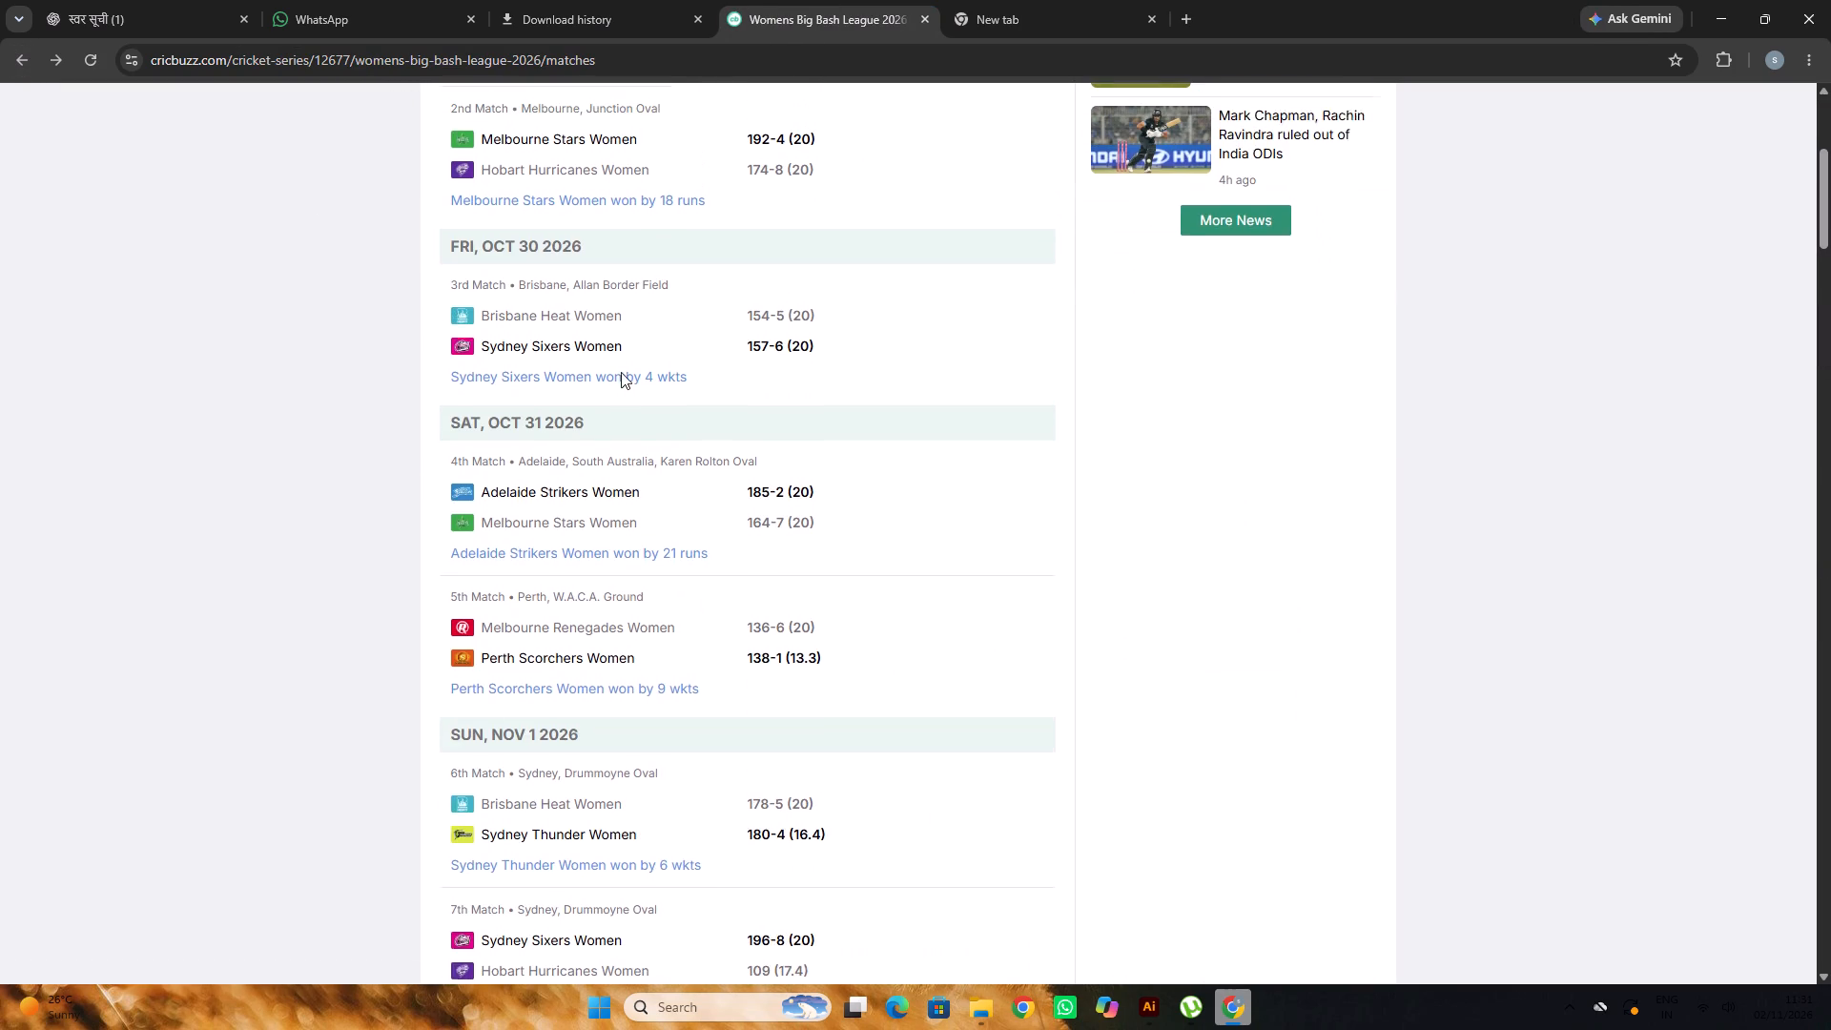
scroll(251, 346, "down", 4)
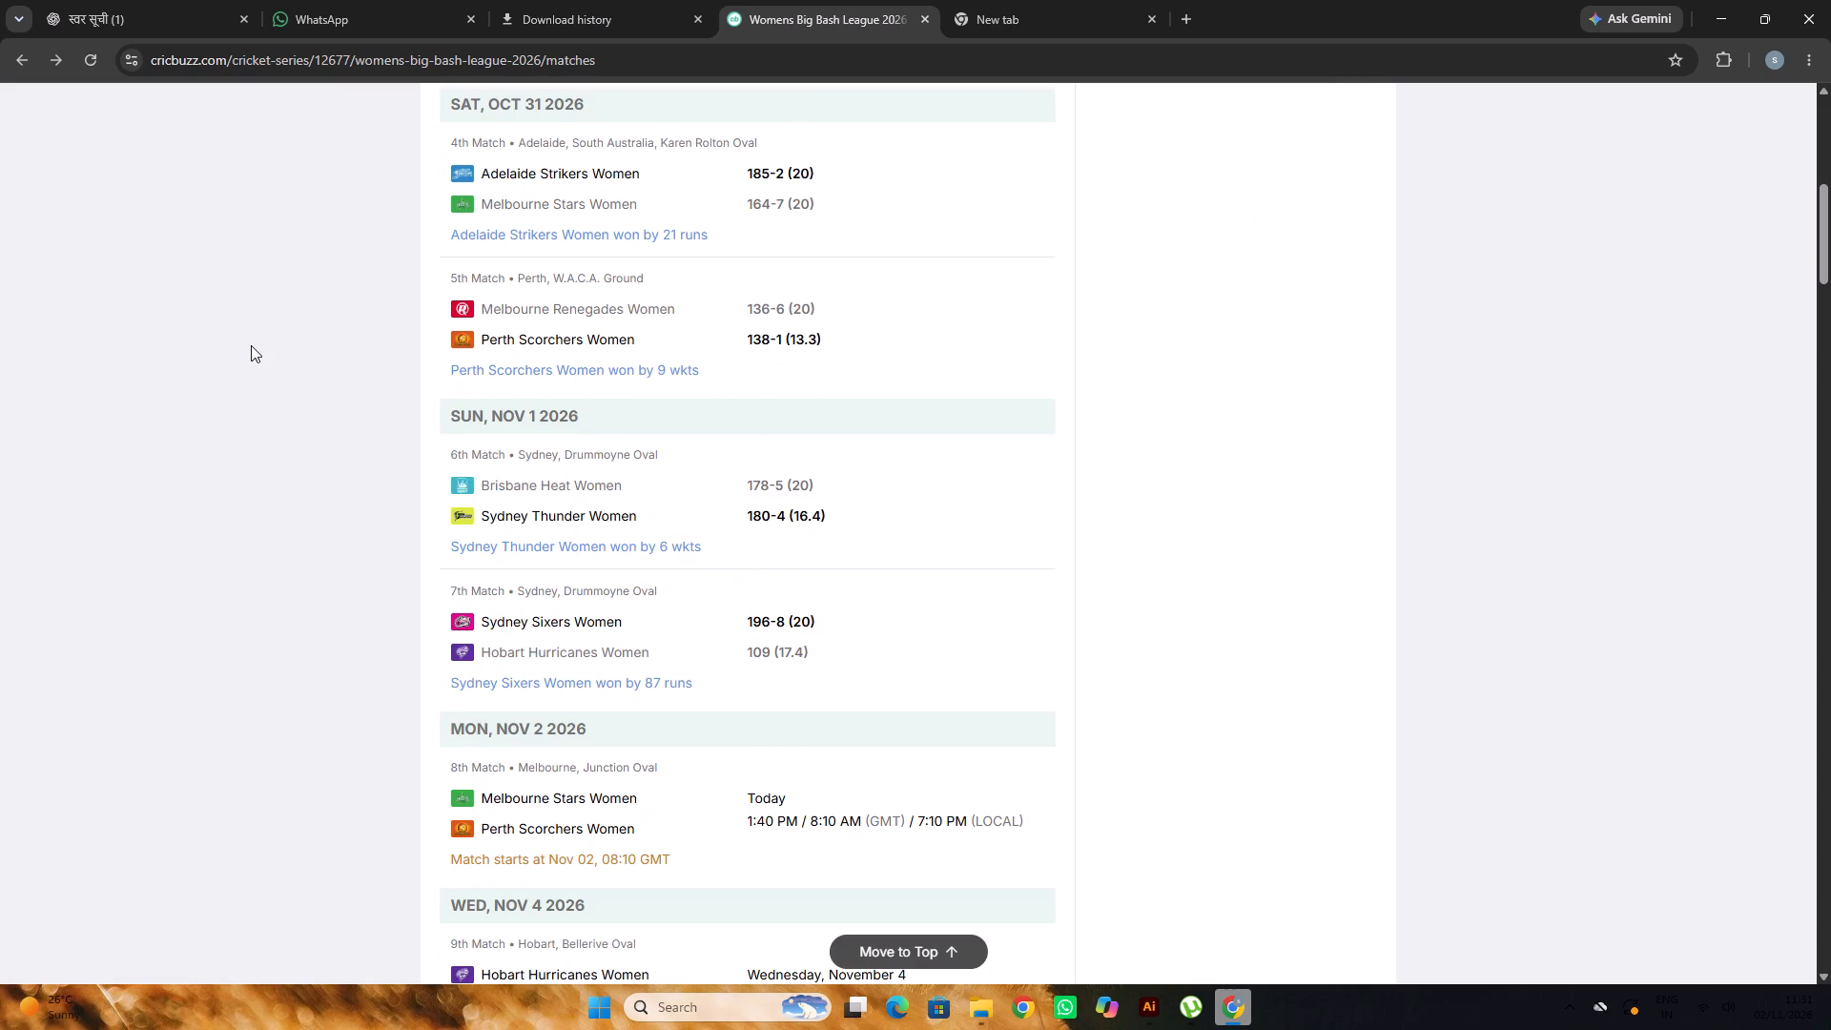
scroll(252, 342, "down", 2)
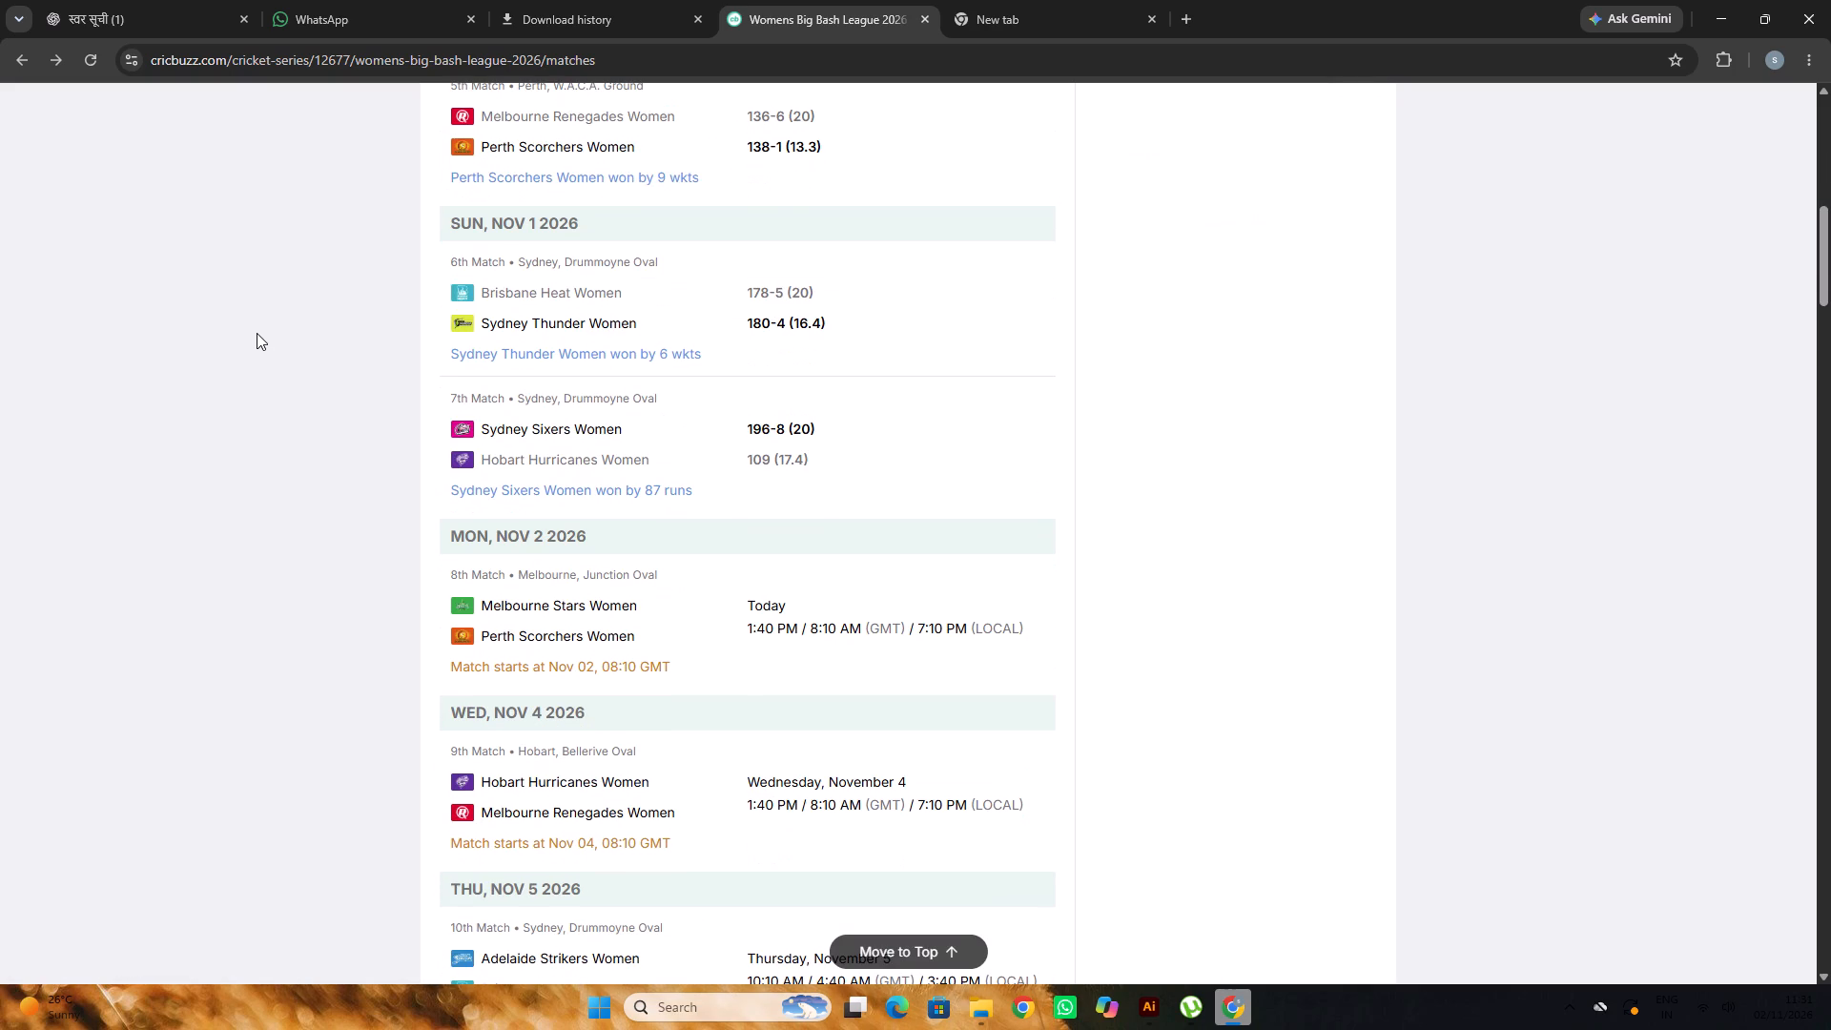
scroll(257, 333, "up", 2)
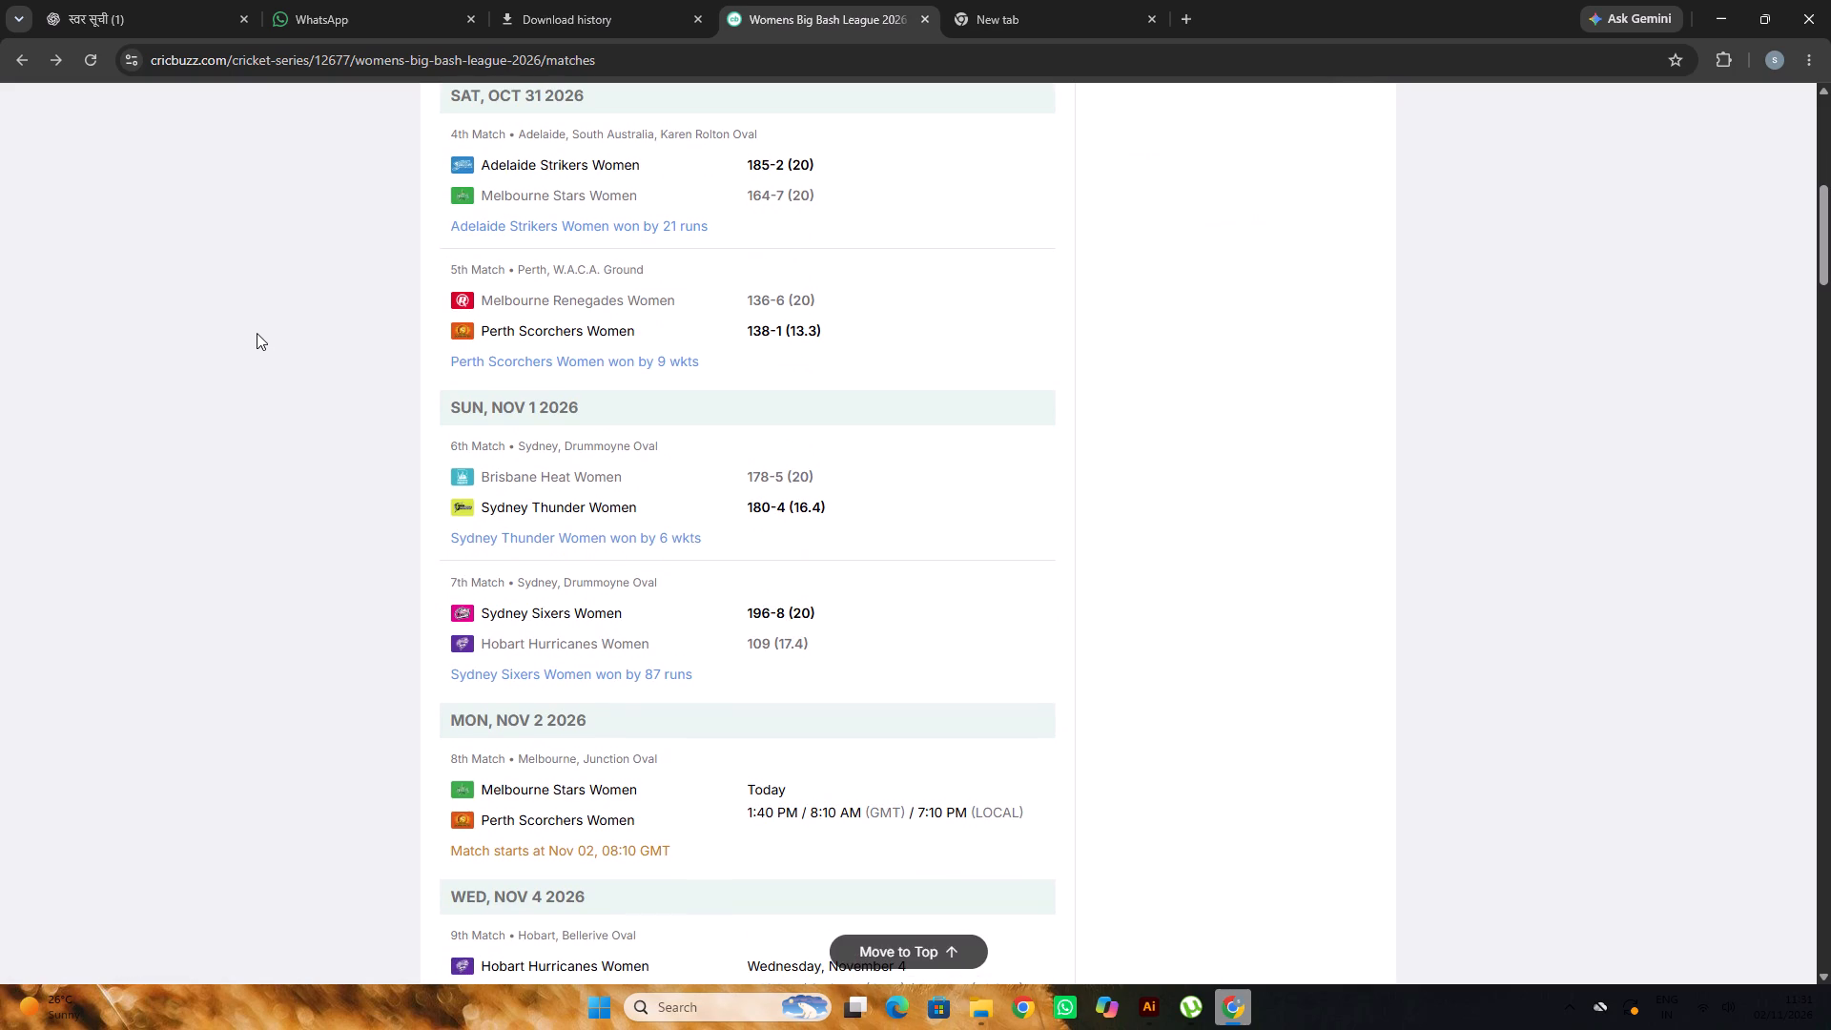
scroll(257, 333, "up", 2)
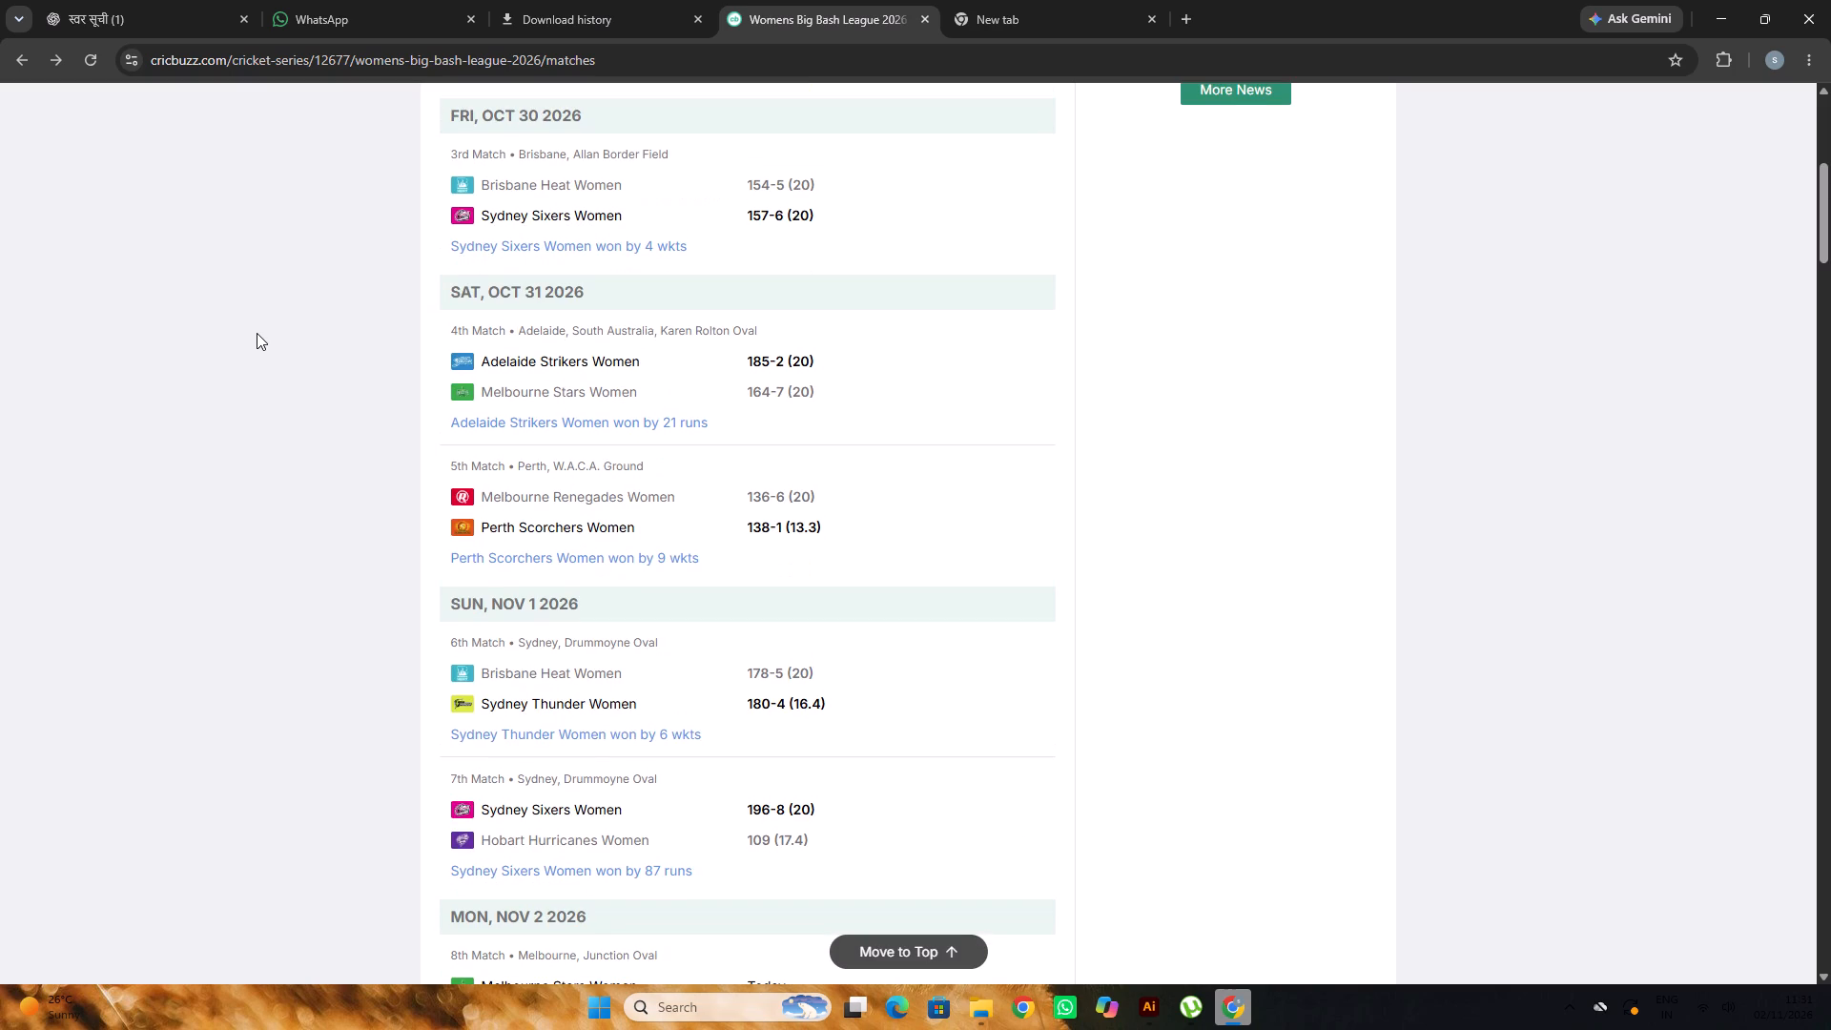
scroll(257, 333, "down", 3)
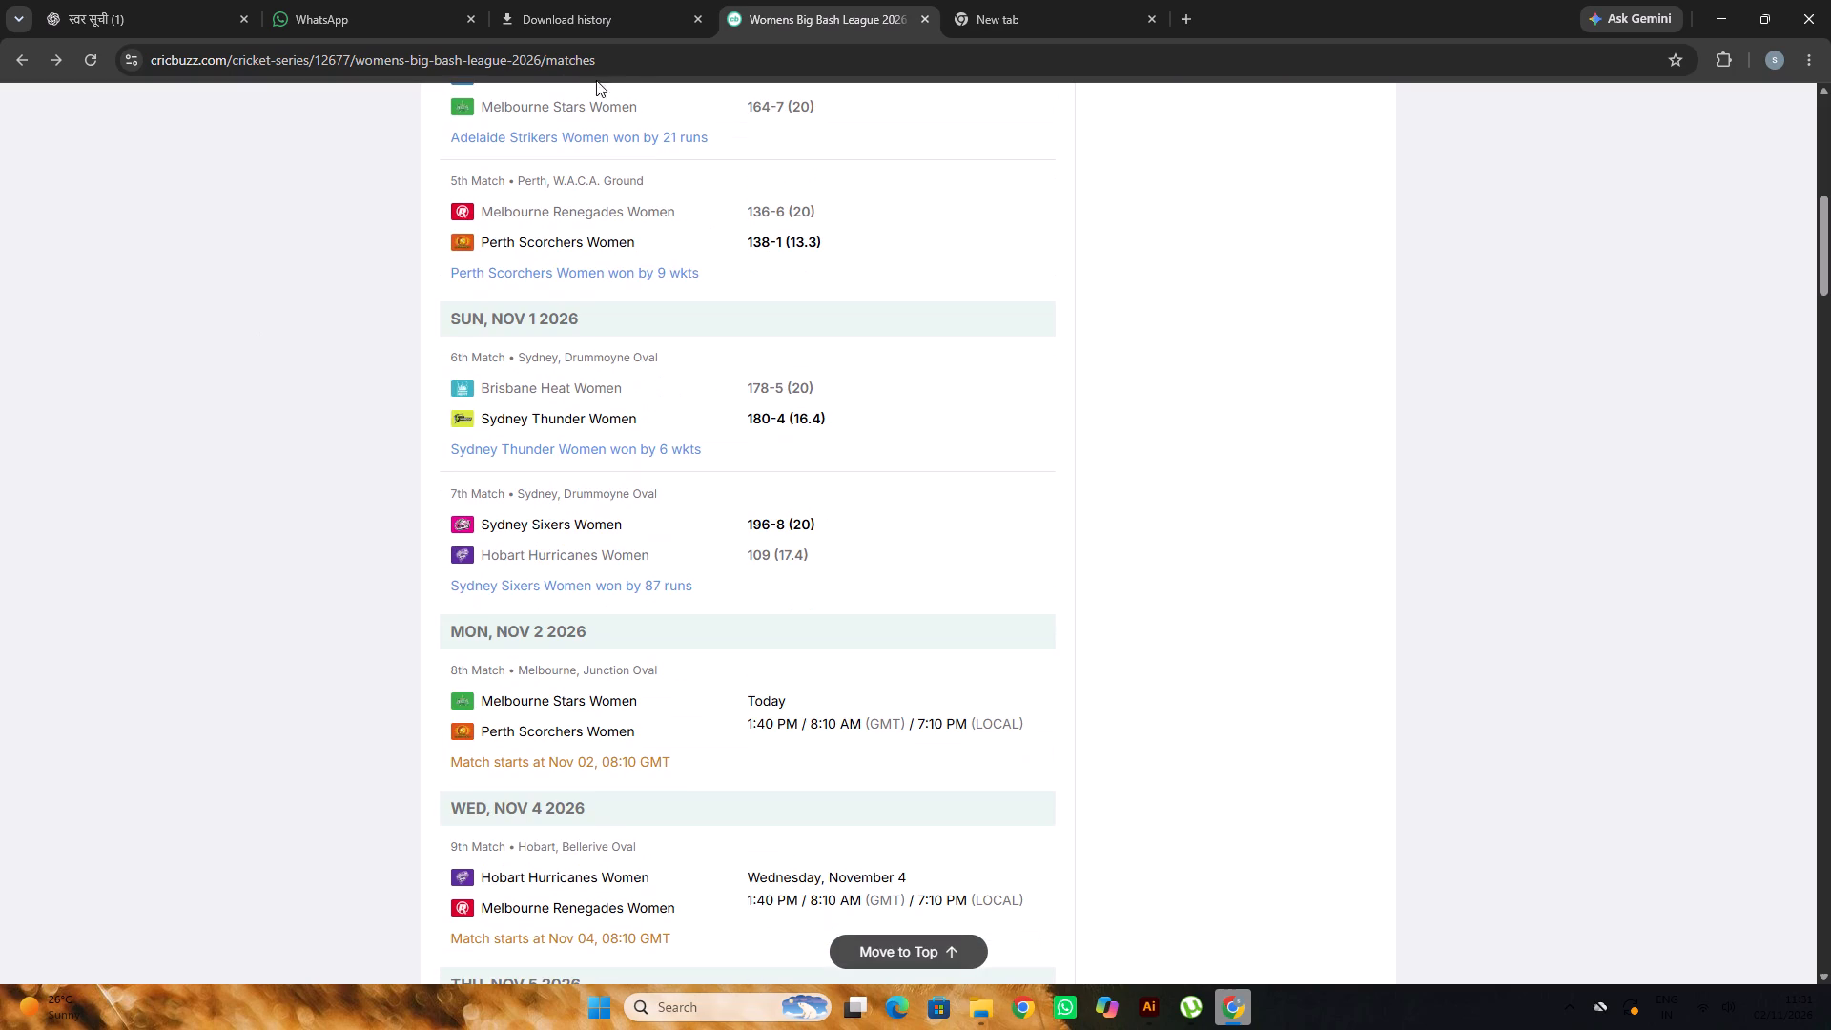
Open the scorecard of the 4th match, Adelaide Strikers Women vs Melbourne Stars Women.
left_click(604, 108)
left_click(565, 287)
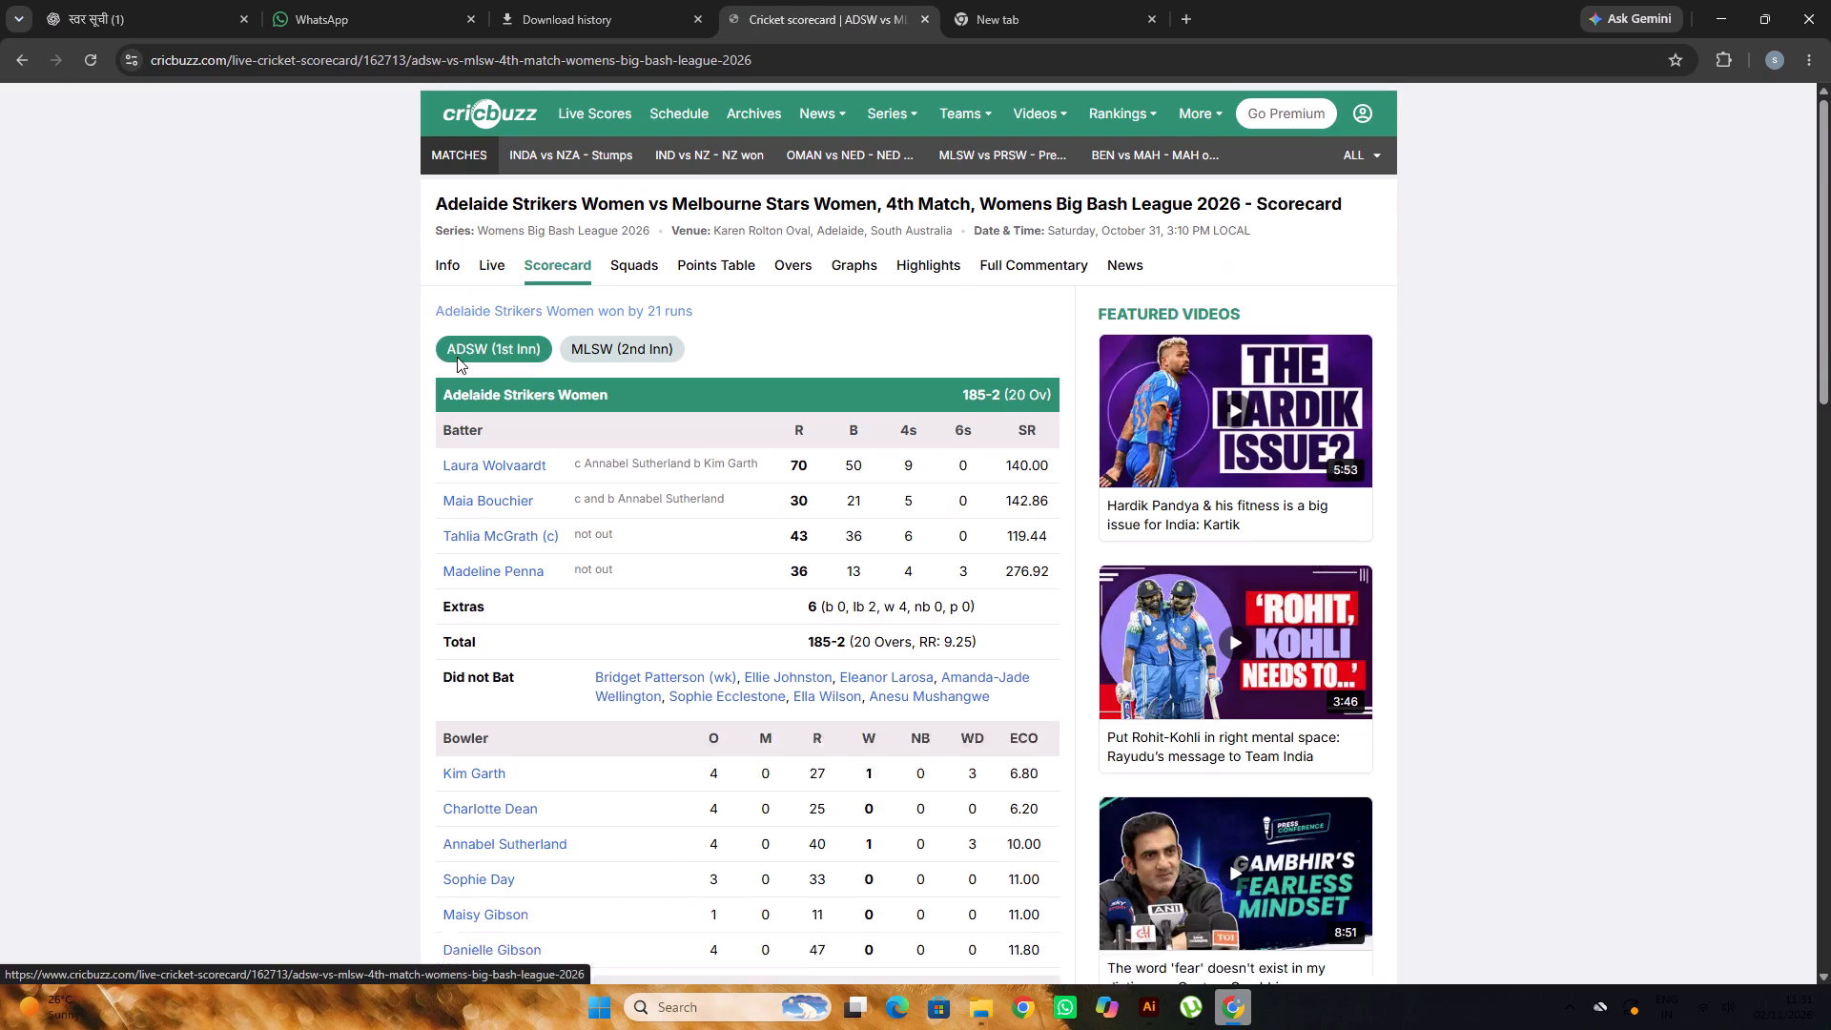
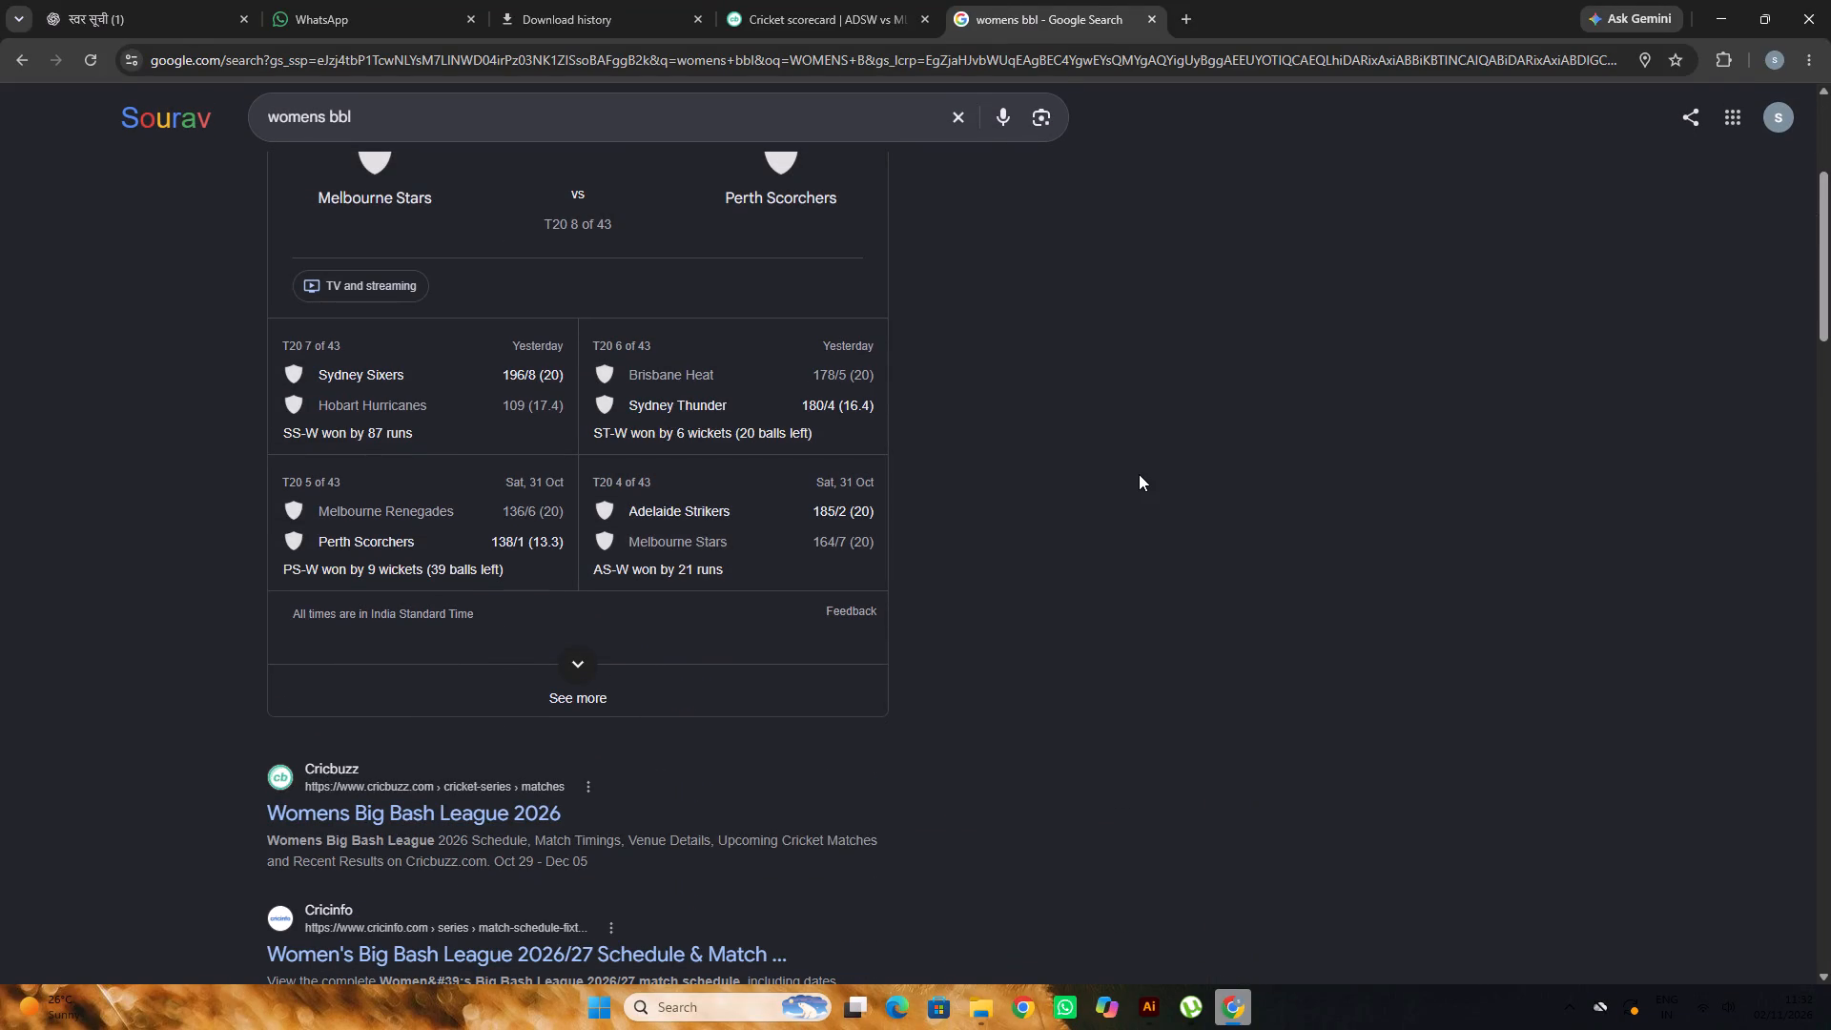
Open the Melbourne Stars vs Perth Scorchers match from the full Women's Big Bash League list and examine the Melbourne Stars squad.
left_click(580, 663)
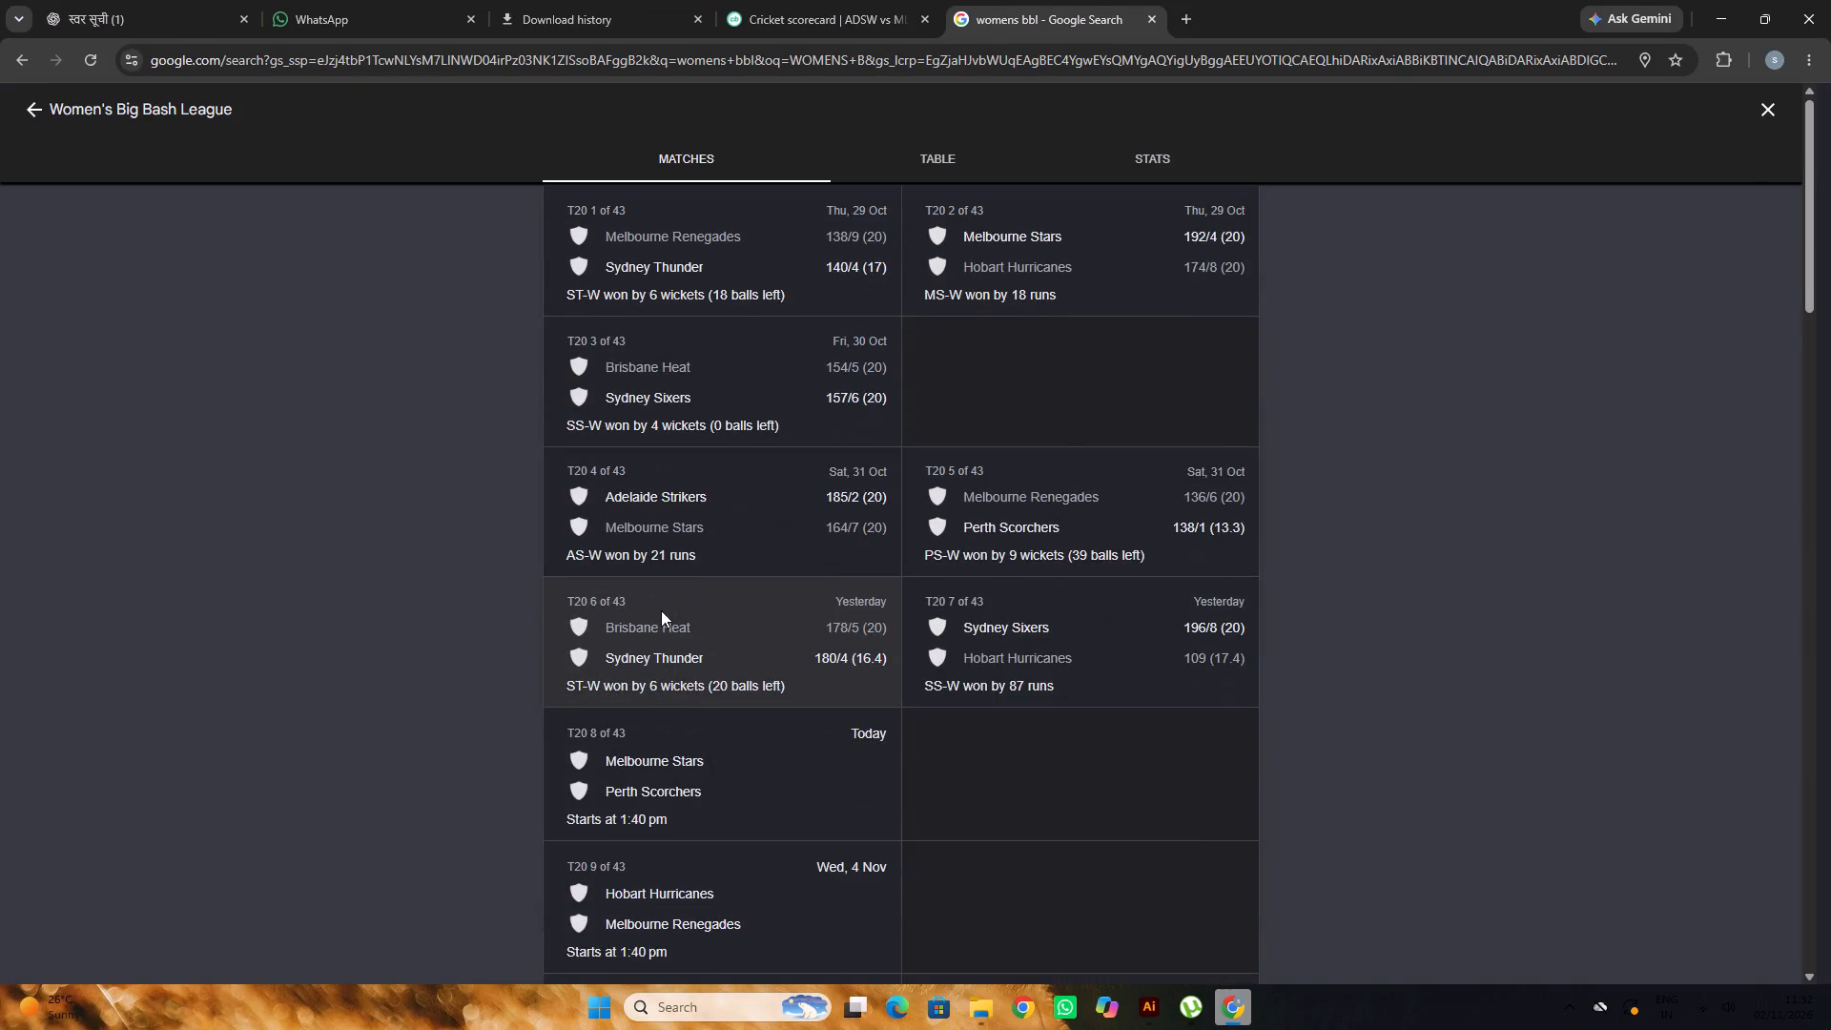
scroll(671, 600, "down", 1)
left_click(726, 686)
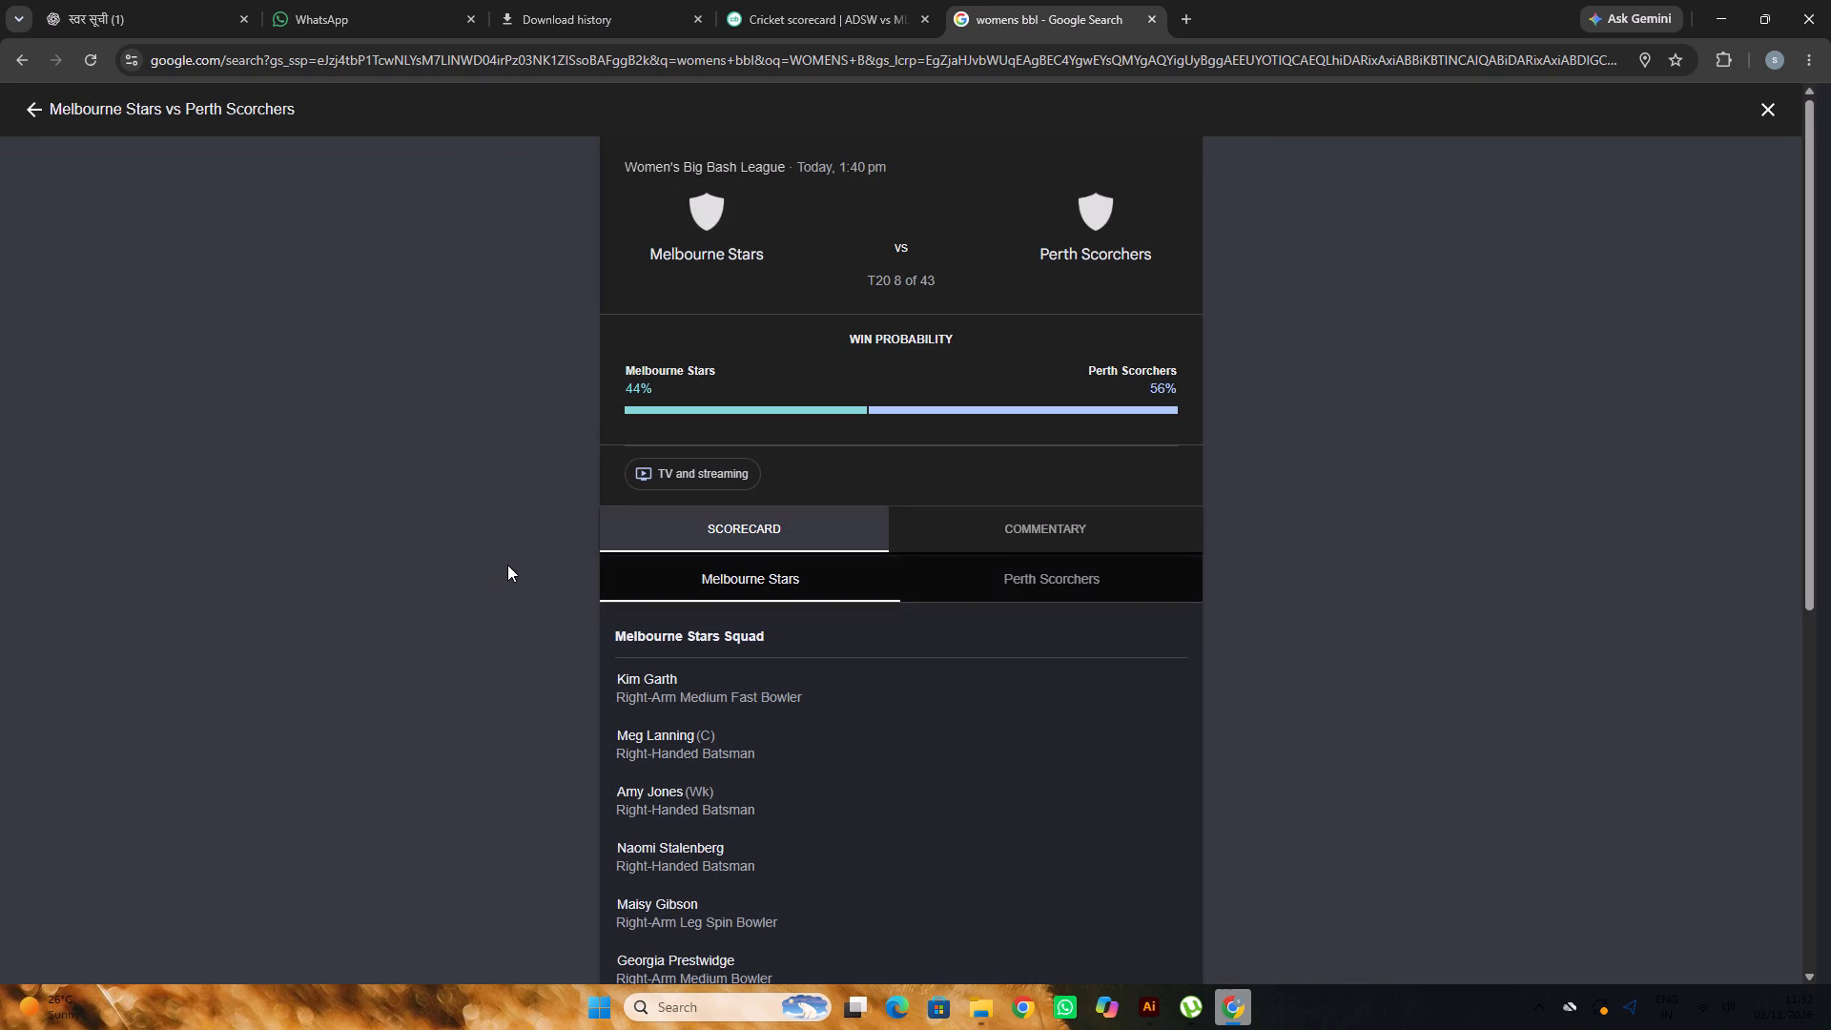
scroll(508, 559, "down", 2)
scroll(508, 559, "up", 2)
scroll(508, 559, "down", 5)
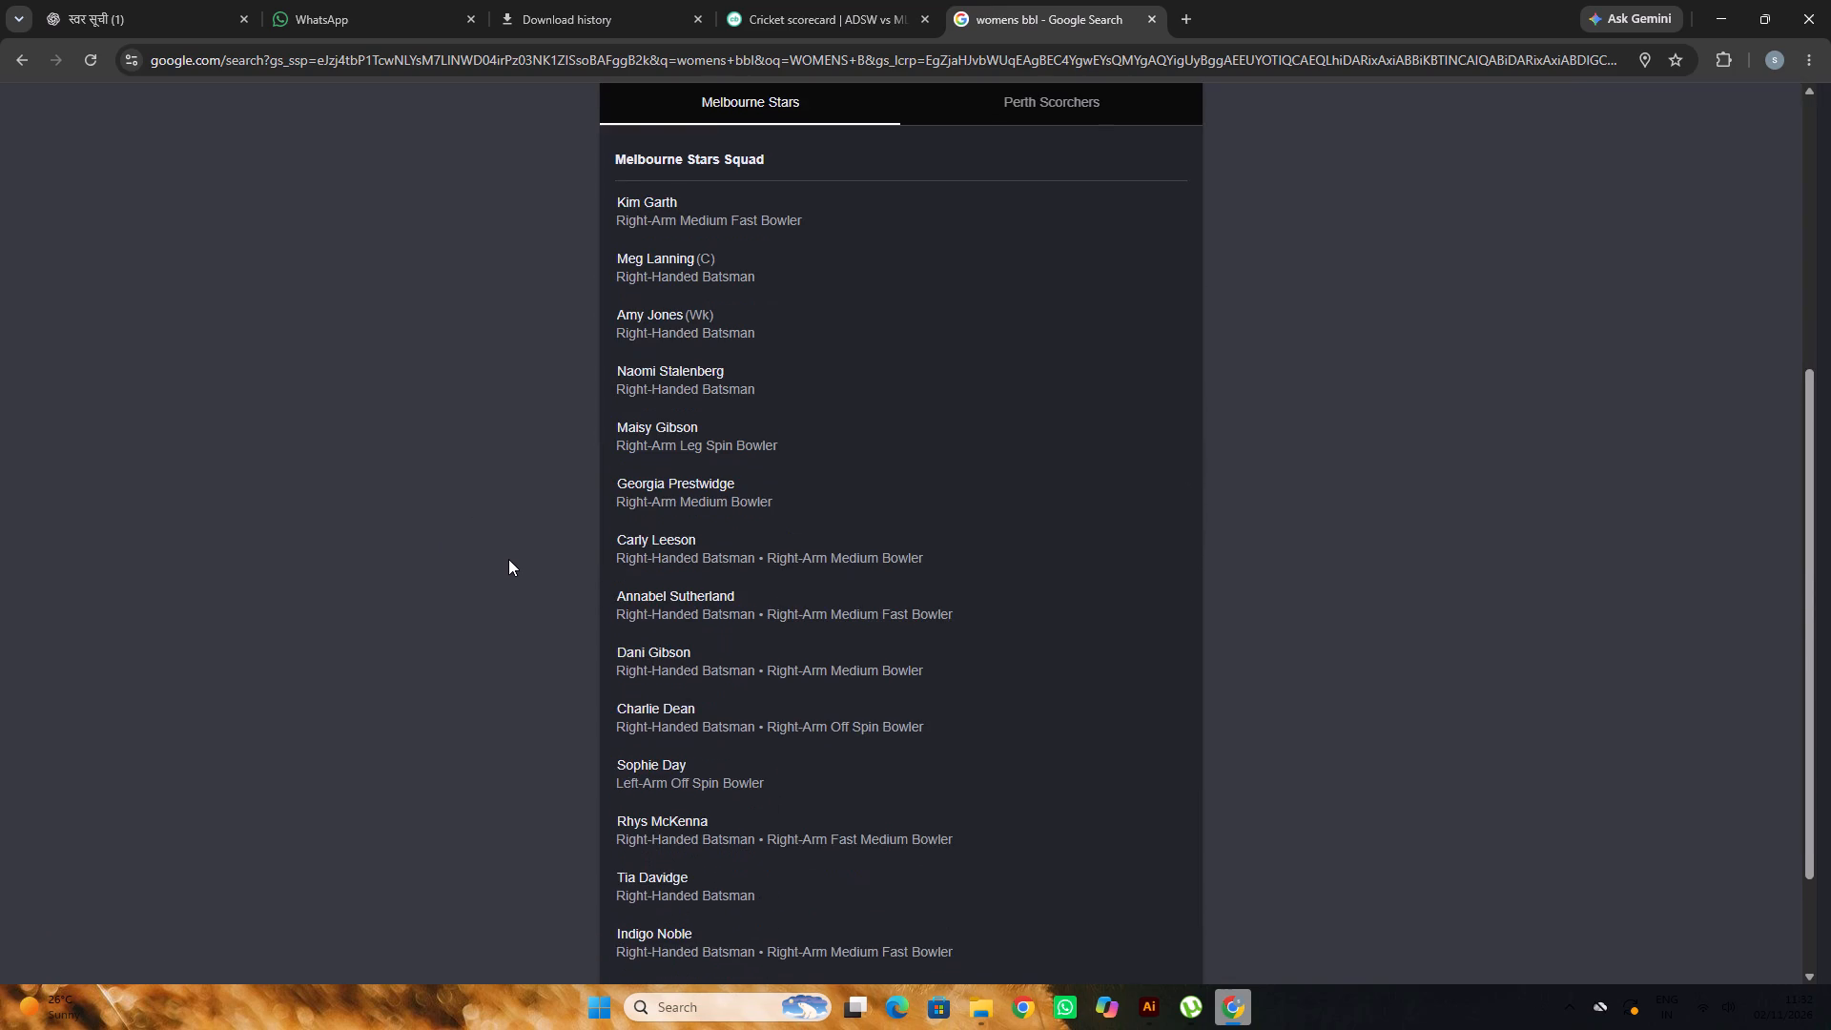
scroll(509, 559, "up", 5)
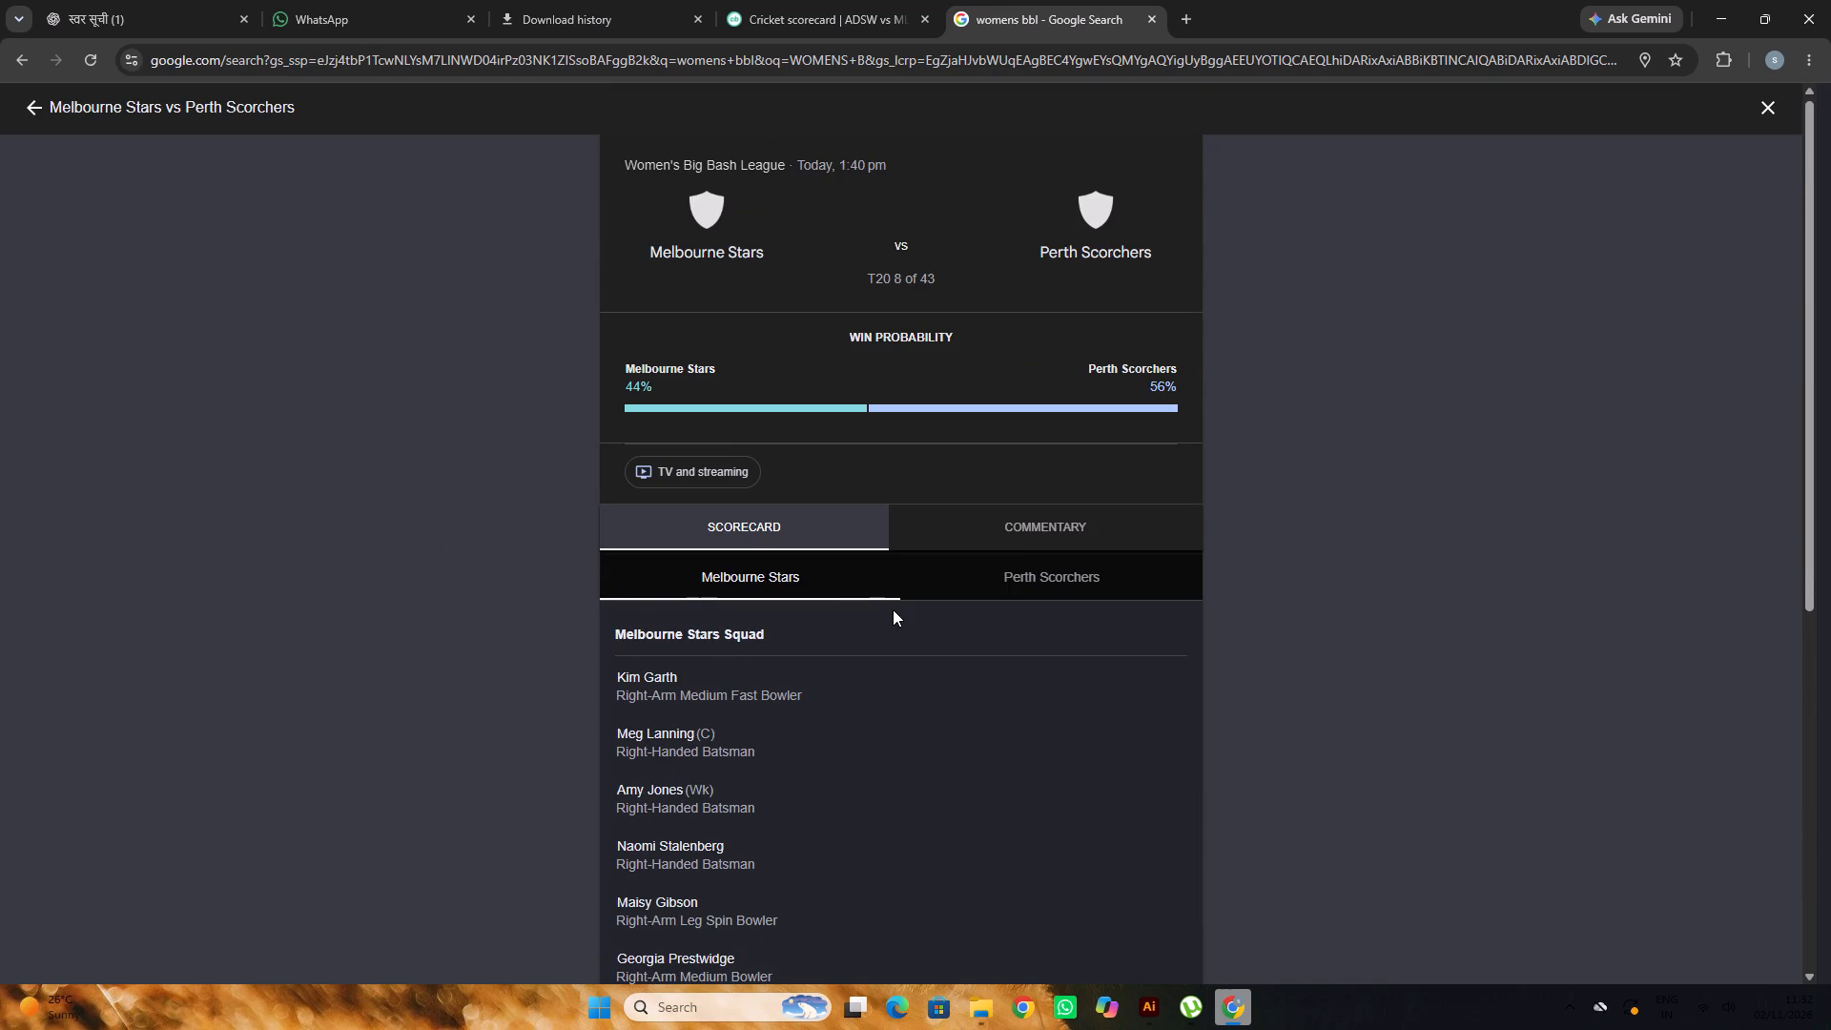
scroll(893, 599, "up", 5)
scroll(893, 599, "down", 15)
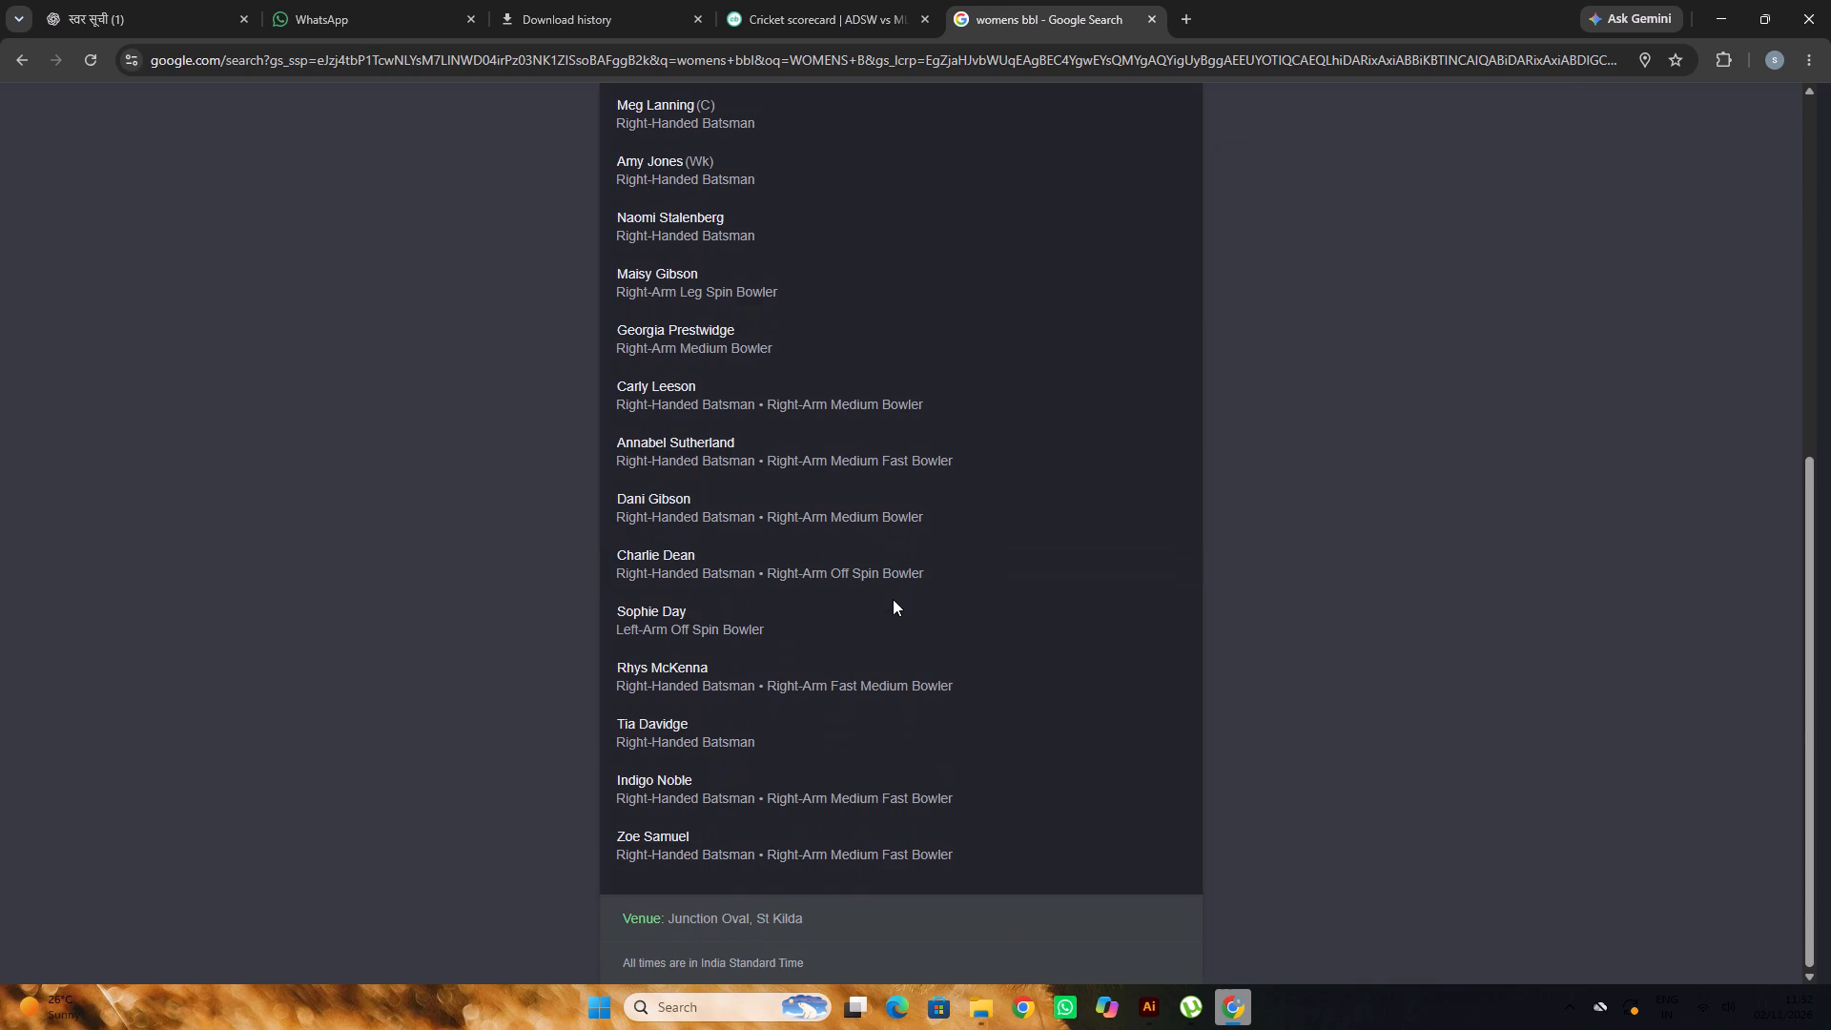
scroll(893, 599, "down", 1)
scroll(893, 599, "up", 9)
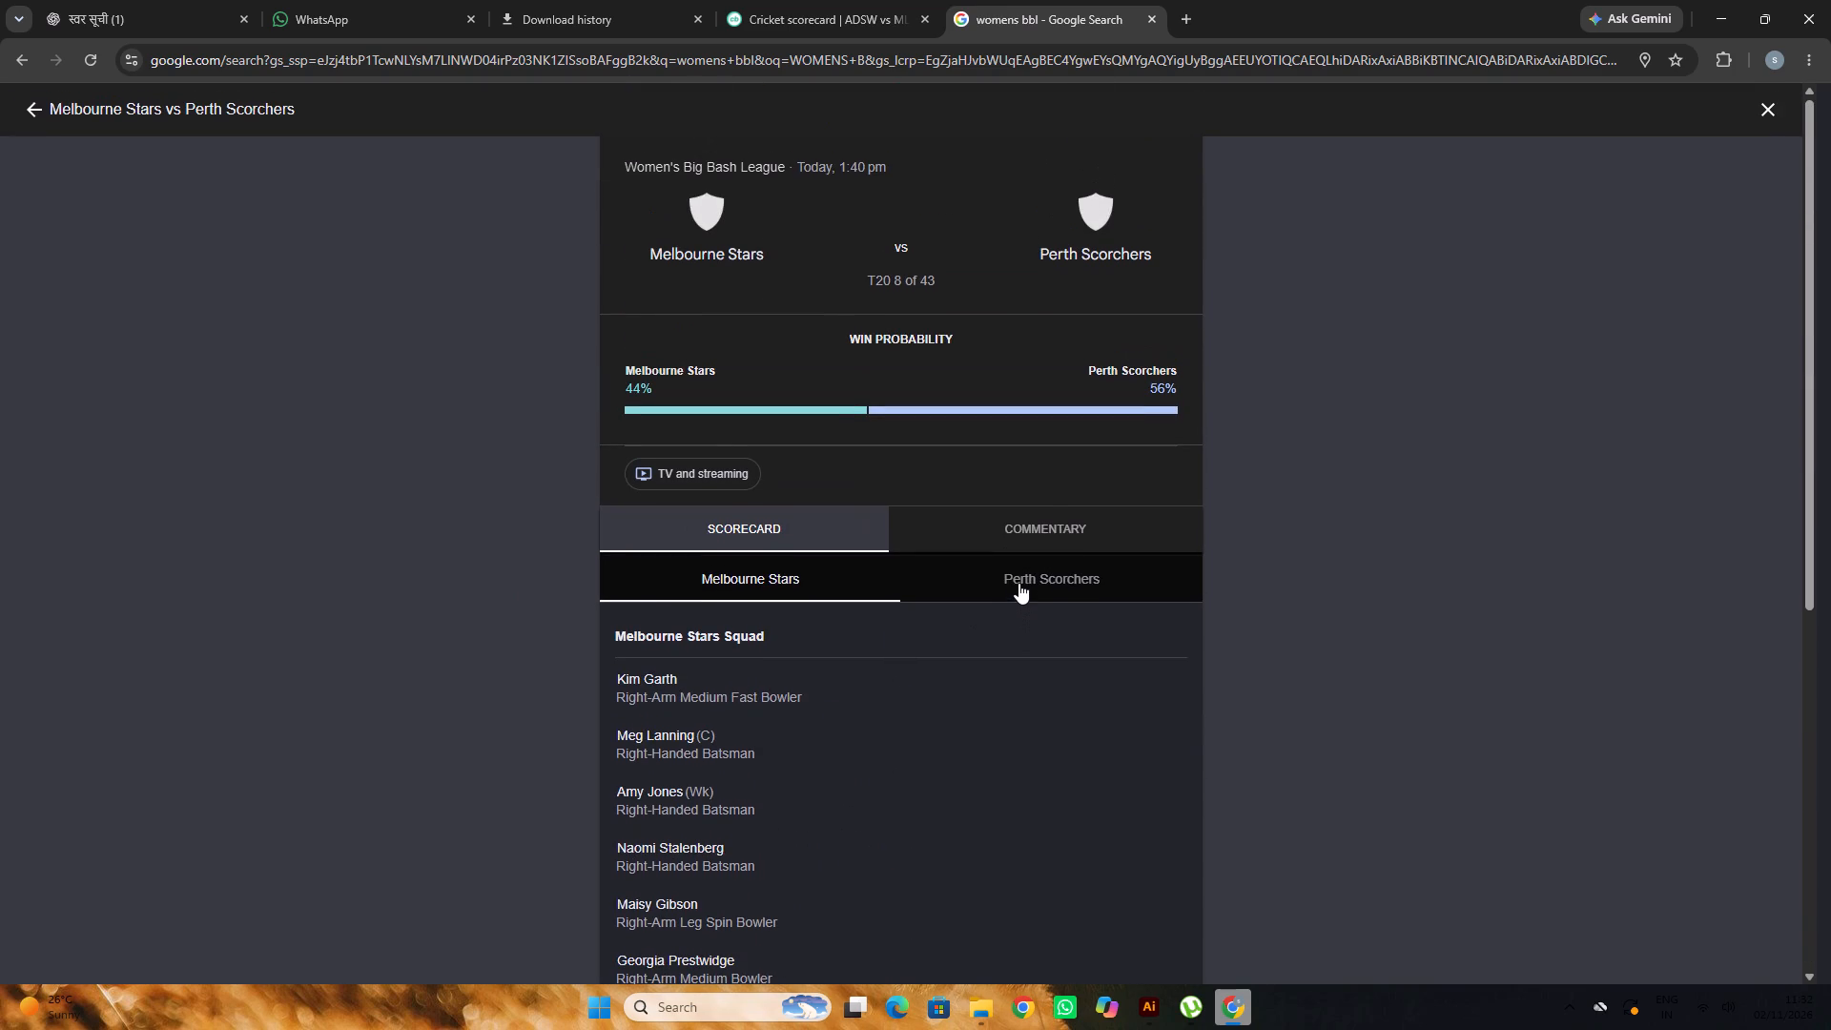
View the Perth Scorchers squad for the same match, and return to the league's match list.
left_click(1018, 579)
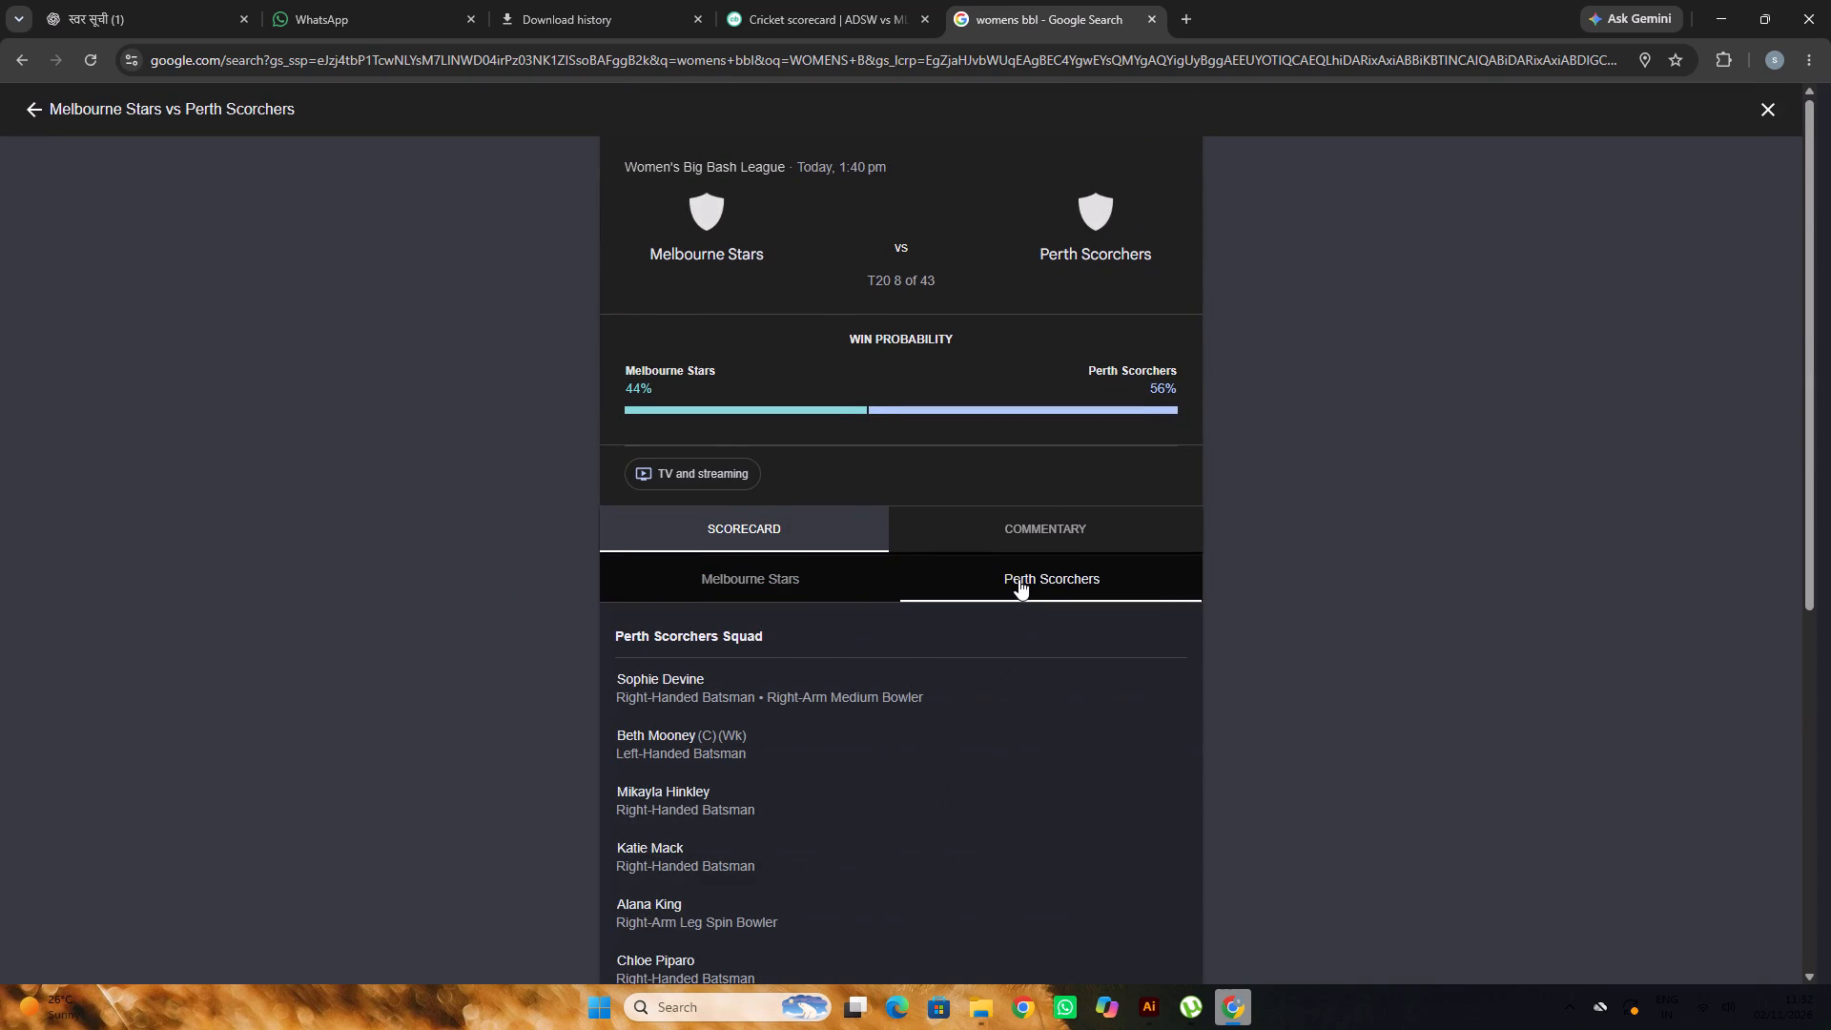
scroll(1018, 579, "up", 8)
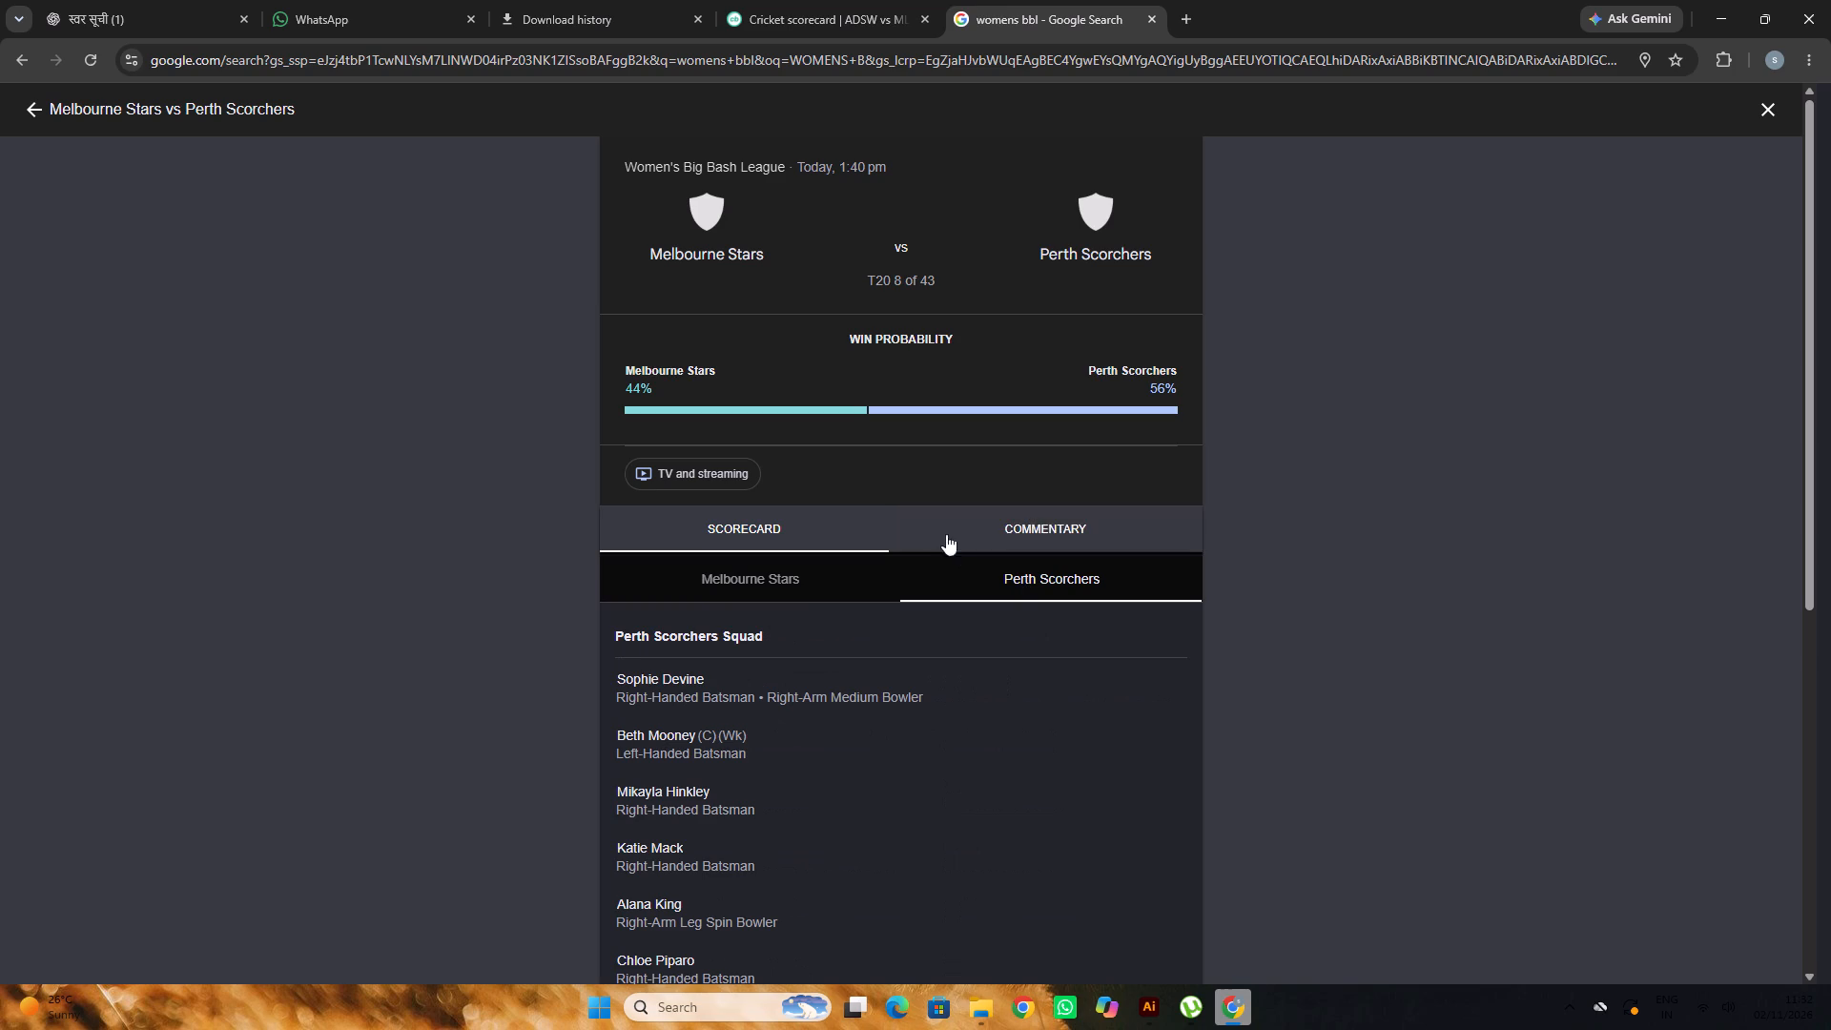
left_click(36, 66)
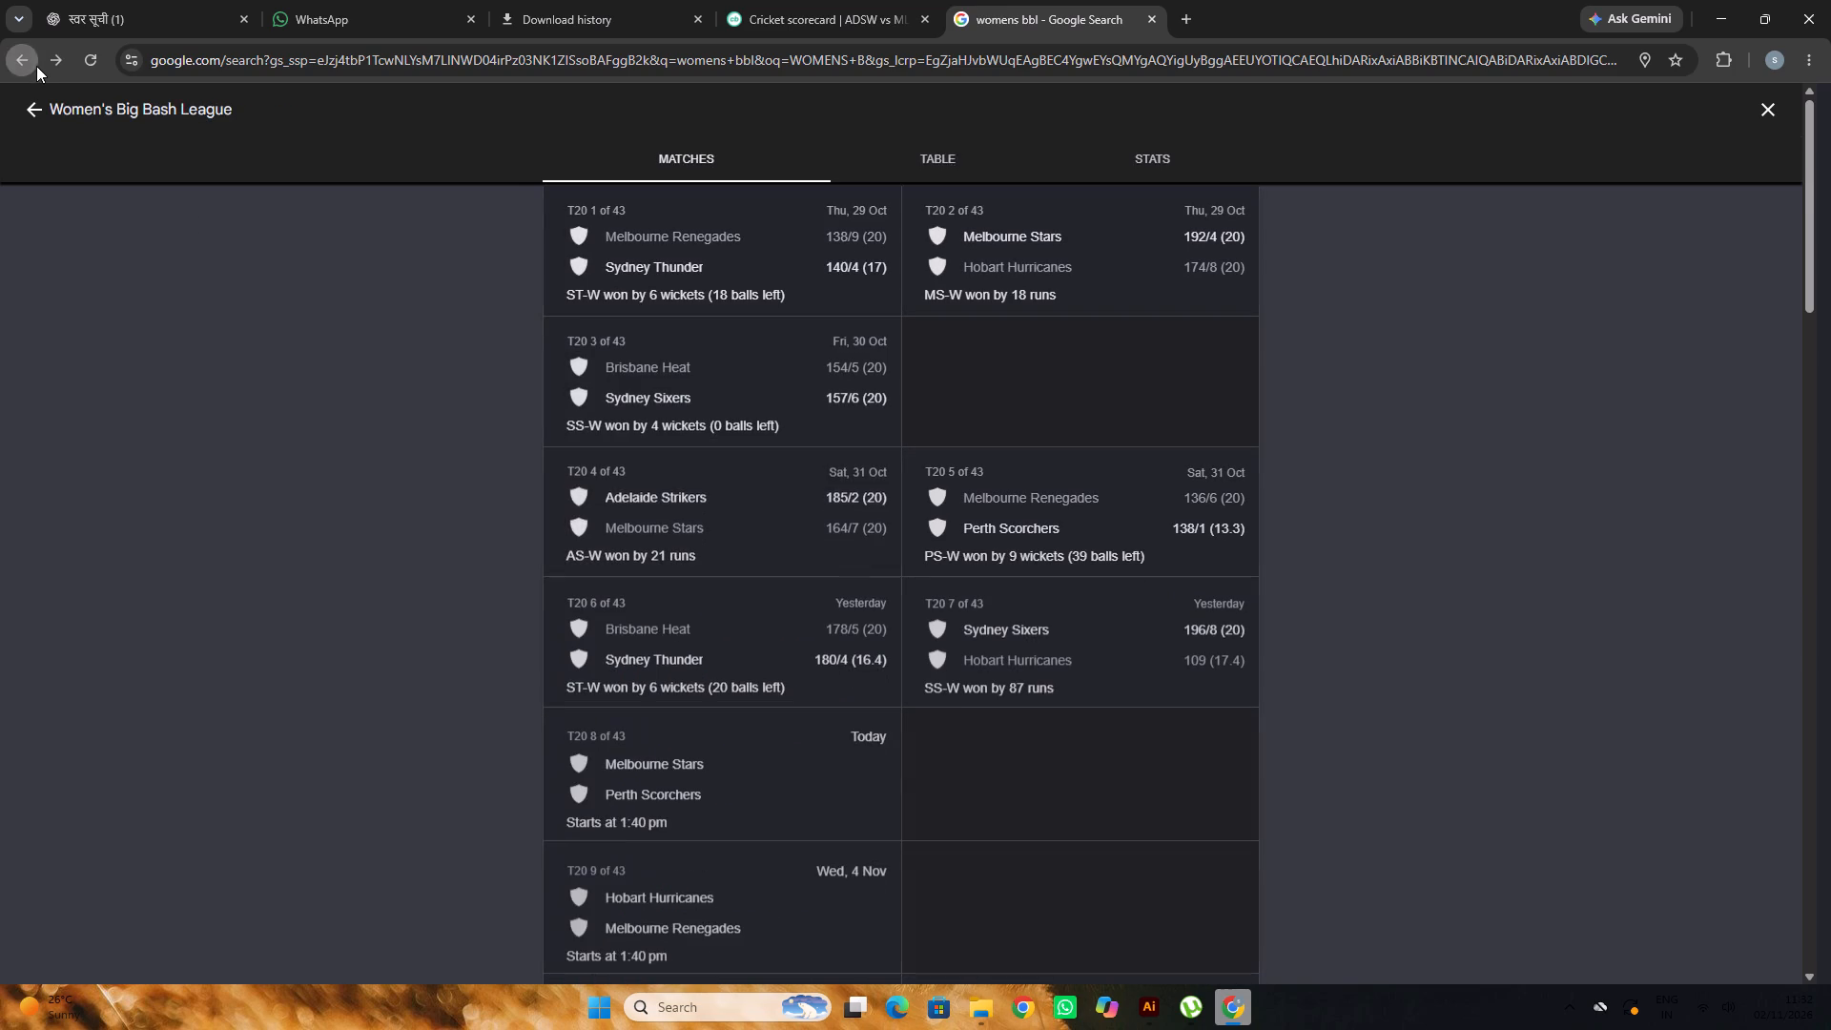
Look at the Women's Big Bash League player stats for runs and wickets.
scroll(410, 362, "down", 5)
scroll(407, 361, "up", 9)
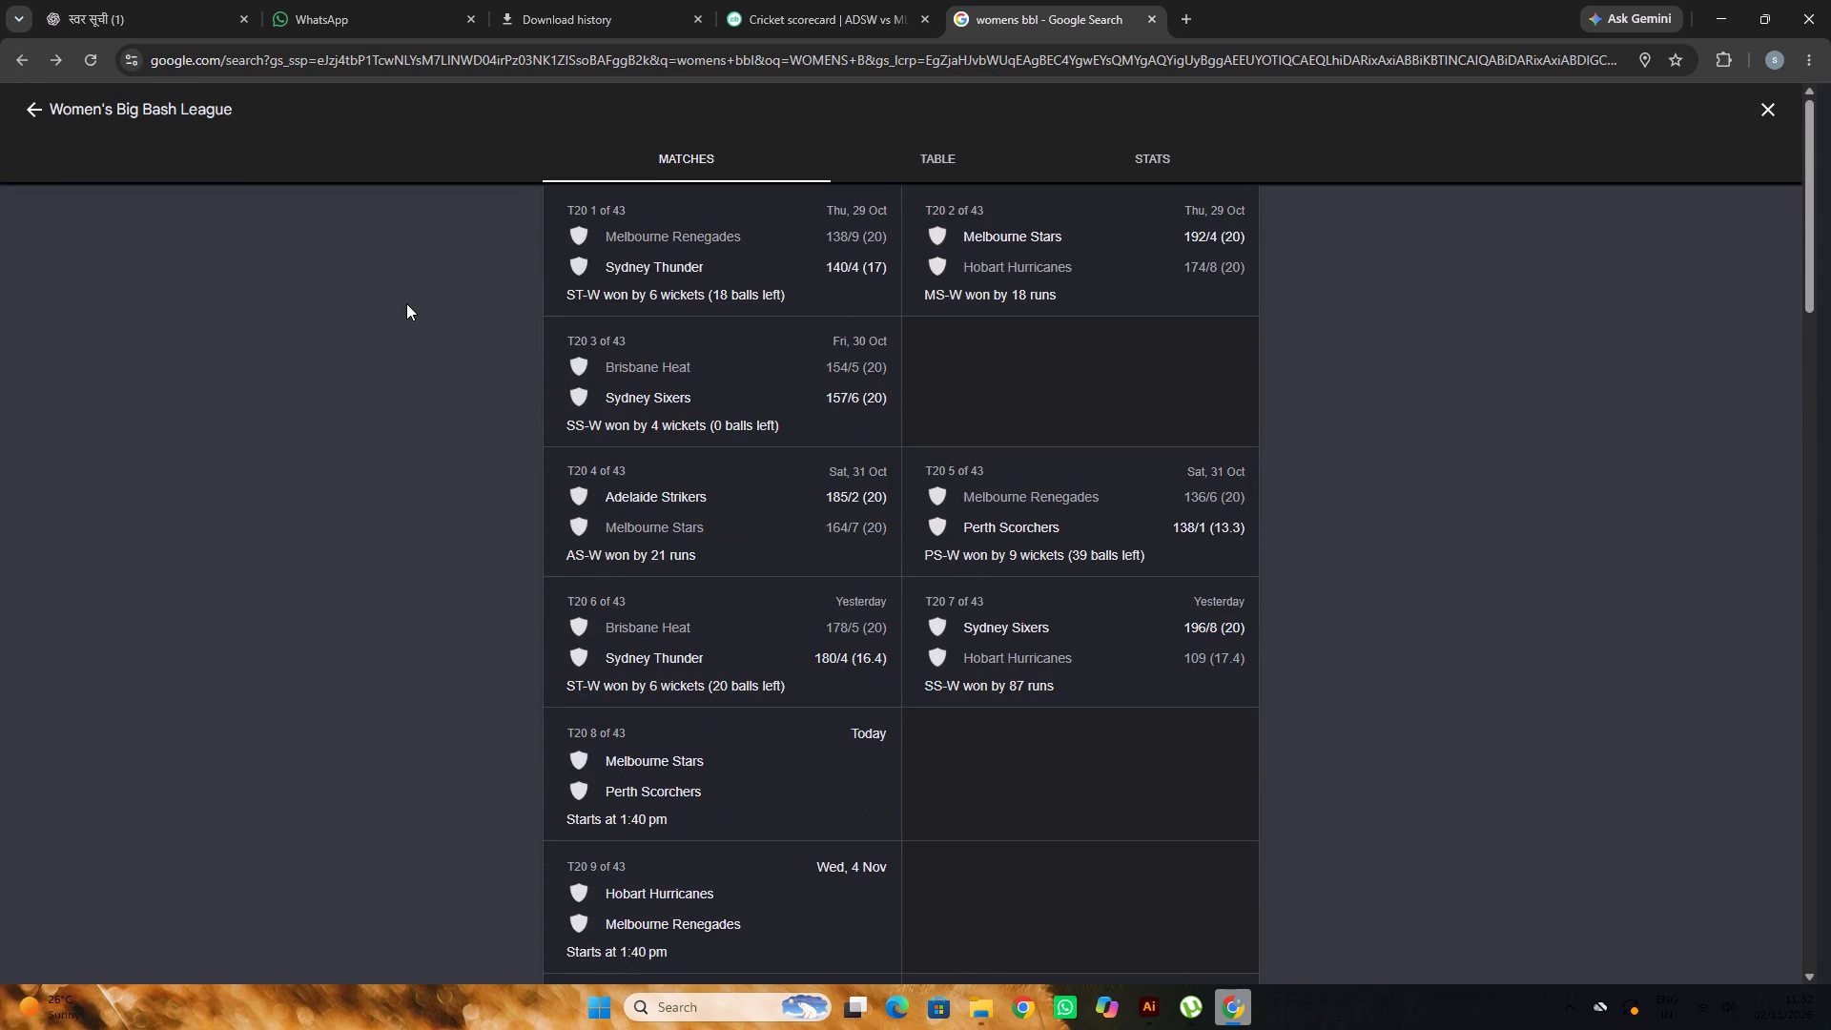
left_click(1135, 166)
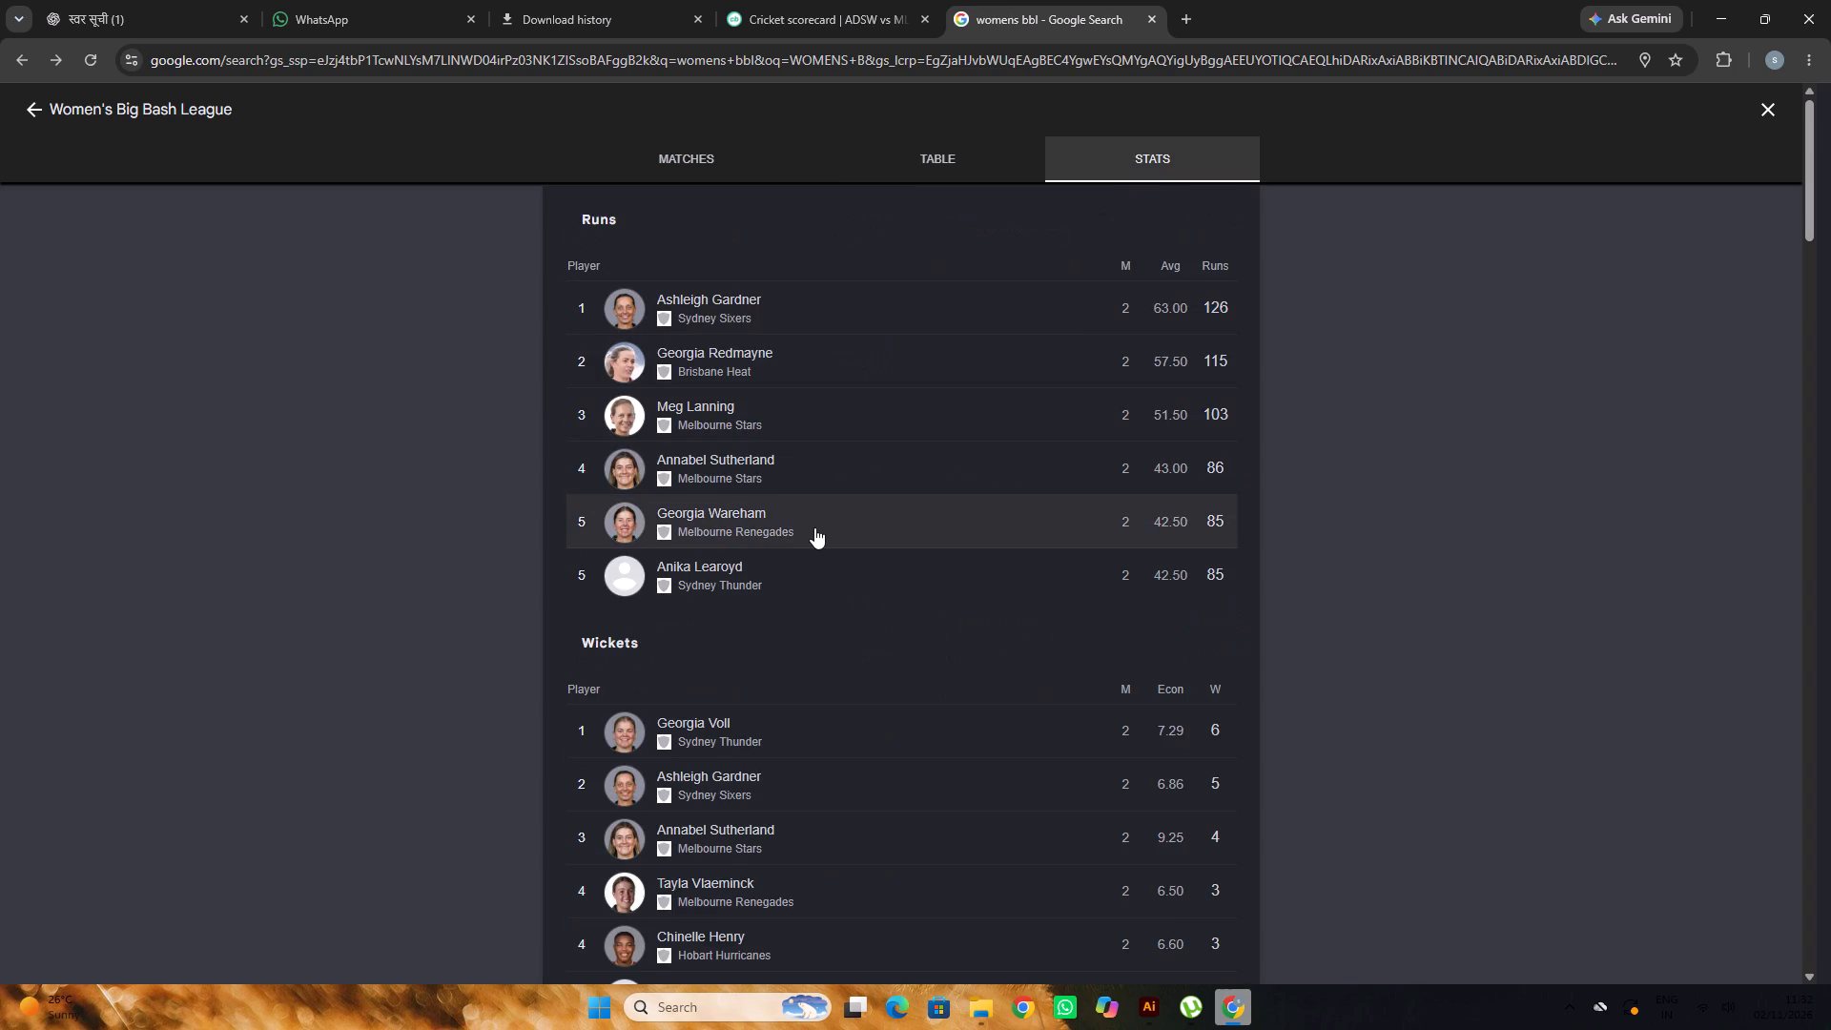
From the match list, check the Hobart Hurricanes vs Melbourne Renegades and Melbourne Stars vs Perth Scorchers fixtures.
left_click(670, 161)
scroll(672, 425, "down", 2)
scroll(751, 669, "down", 2)
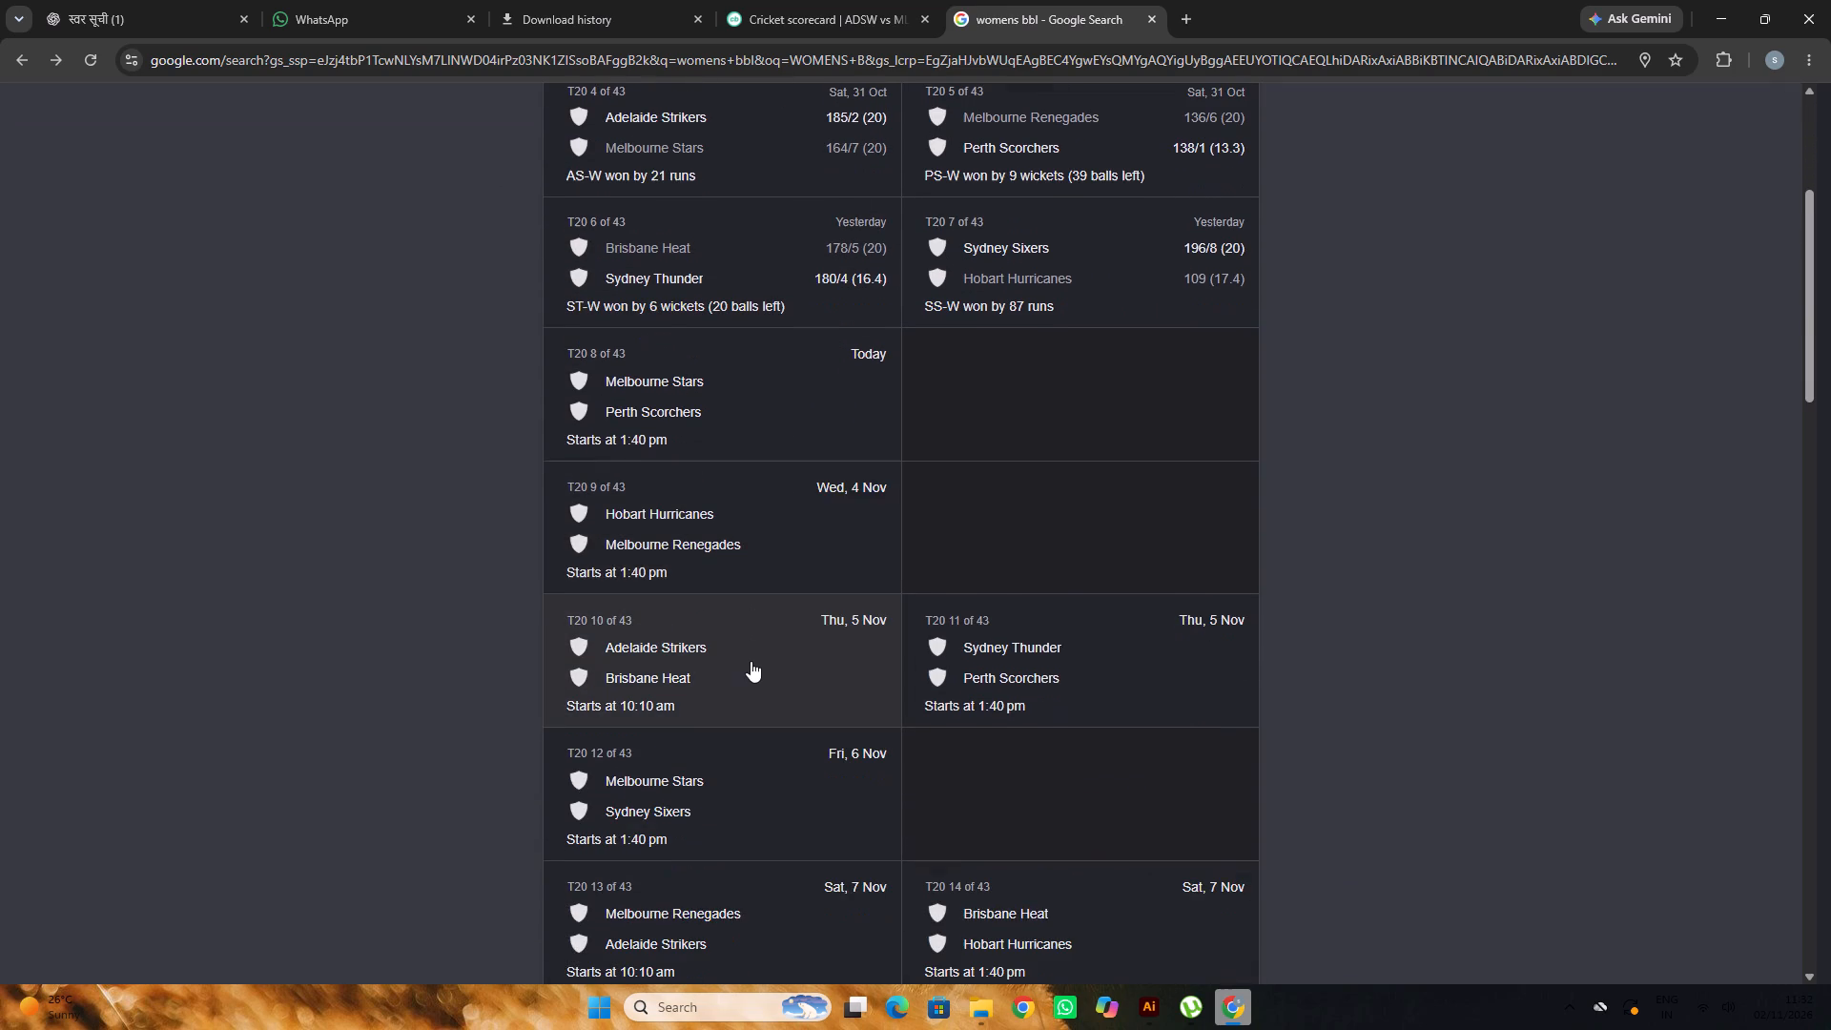
left_click(756, 523)
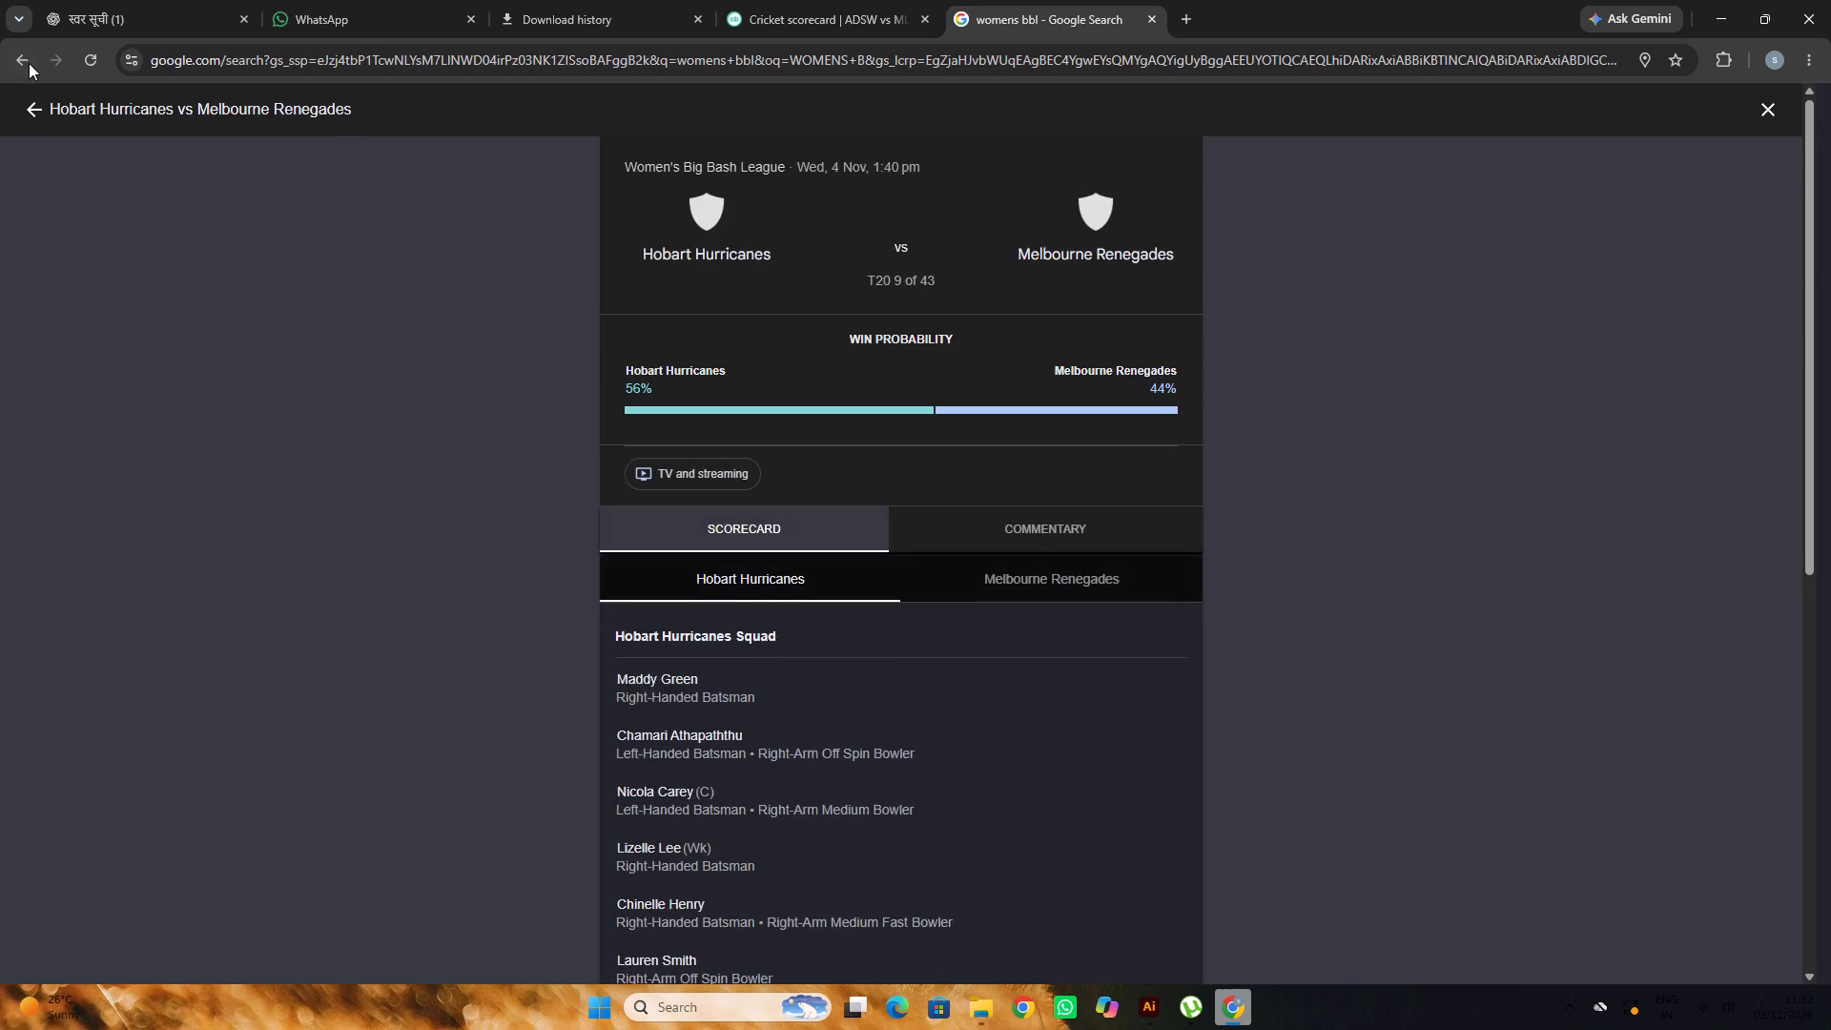
left_click(29, 62)
scroll(740, 679, "down", 2)
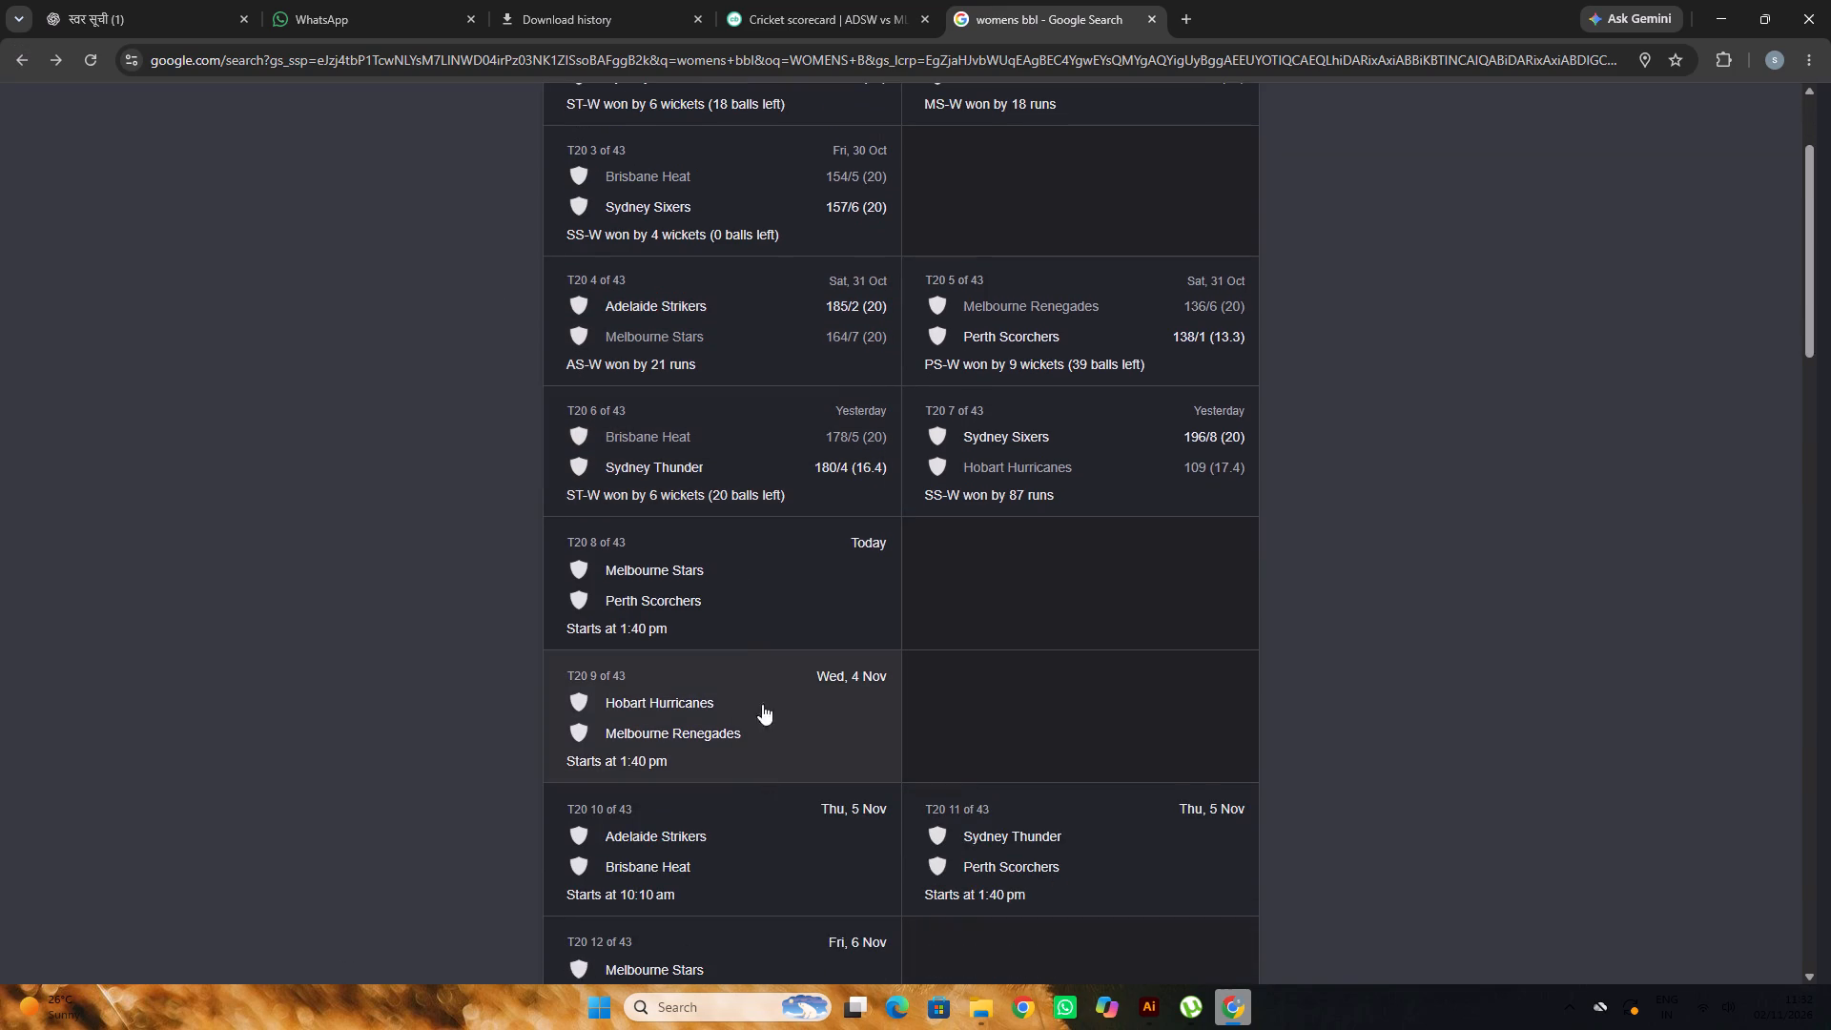
left_click(754, 600)
scroll(764, 553, "up", 5)
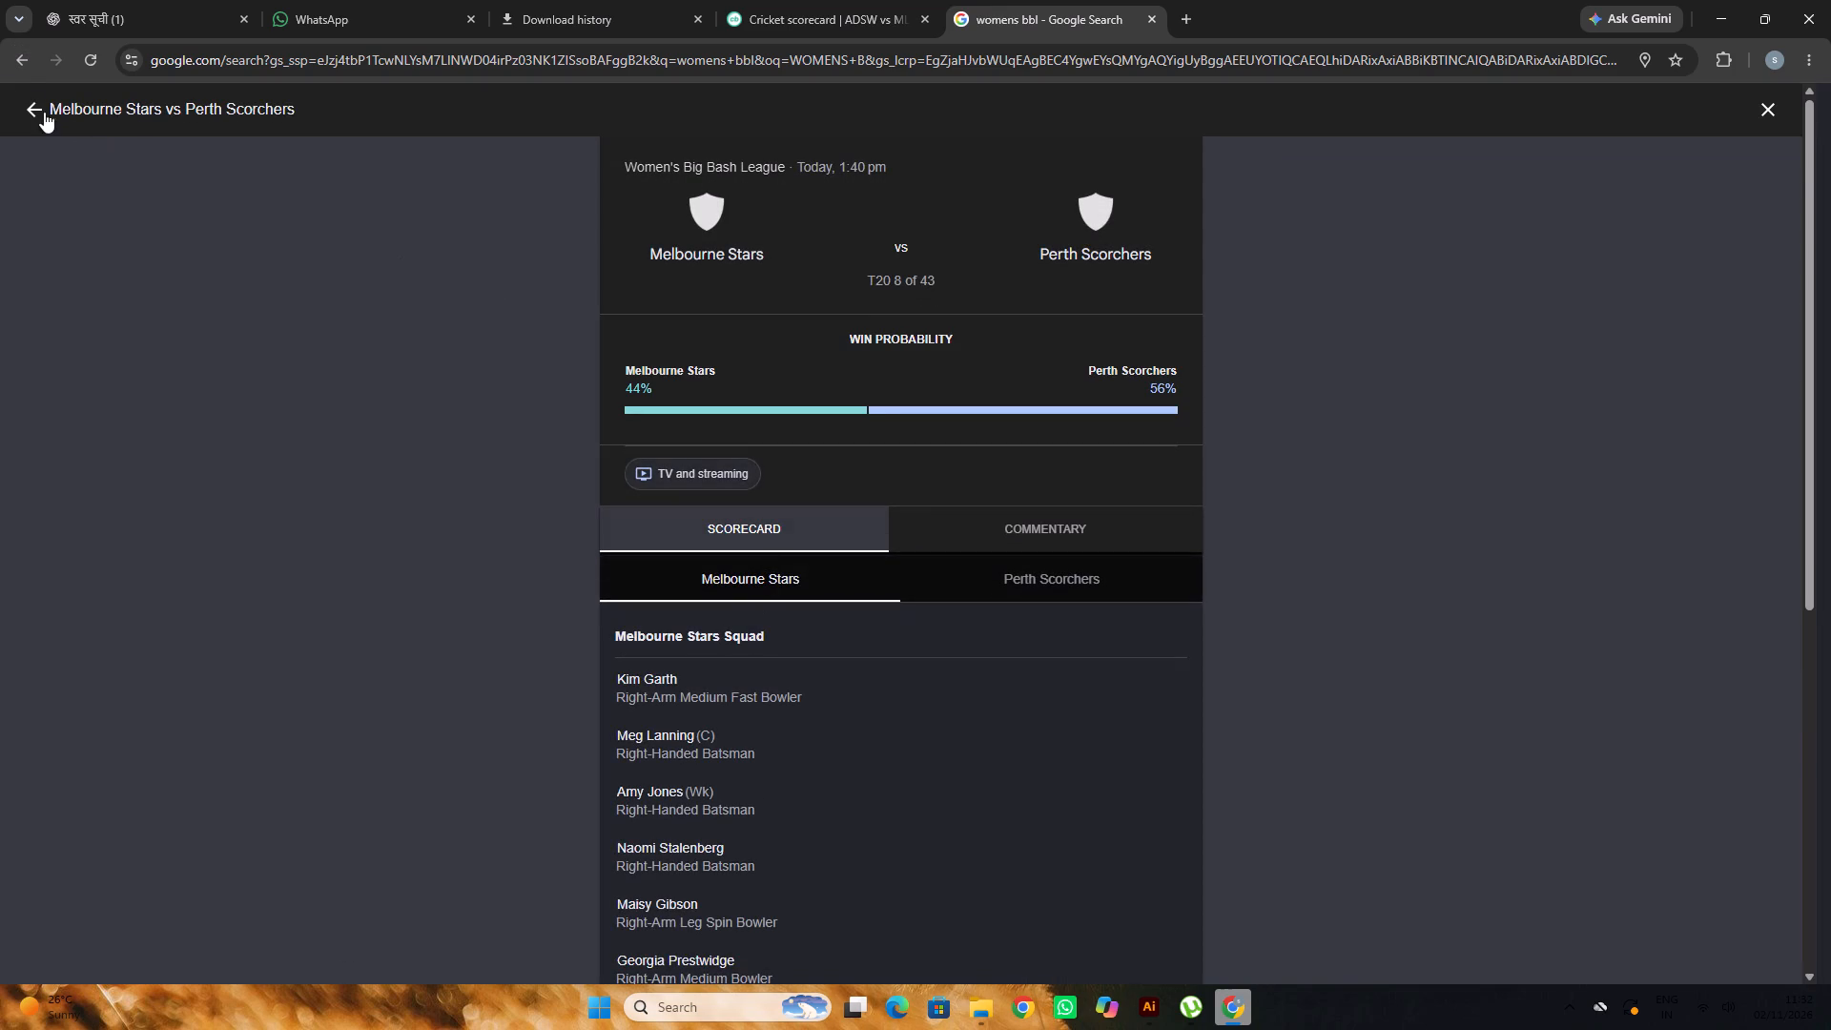
left_click(19, 61)
Check the league's player stats and the 2026 points table.
scroll(737, 355, "up", 6)
left_click(1151, 154)
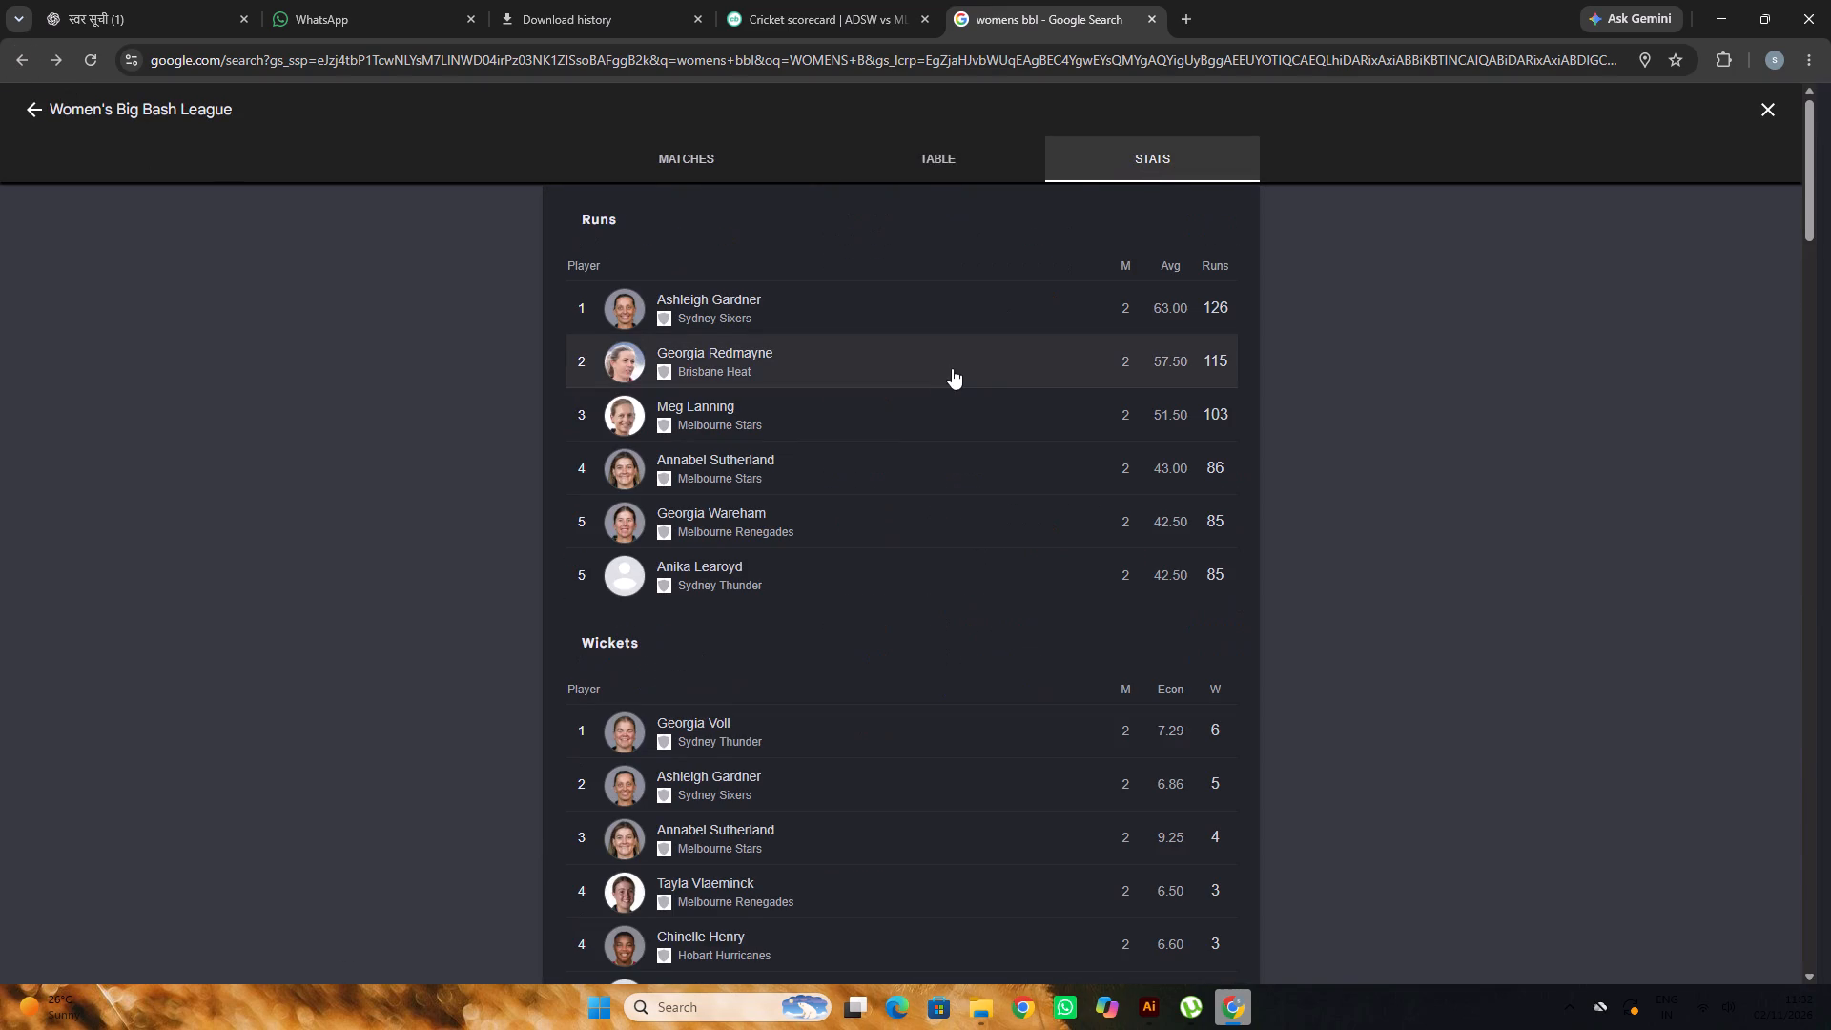
scroll(942, 378, "down", 2)
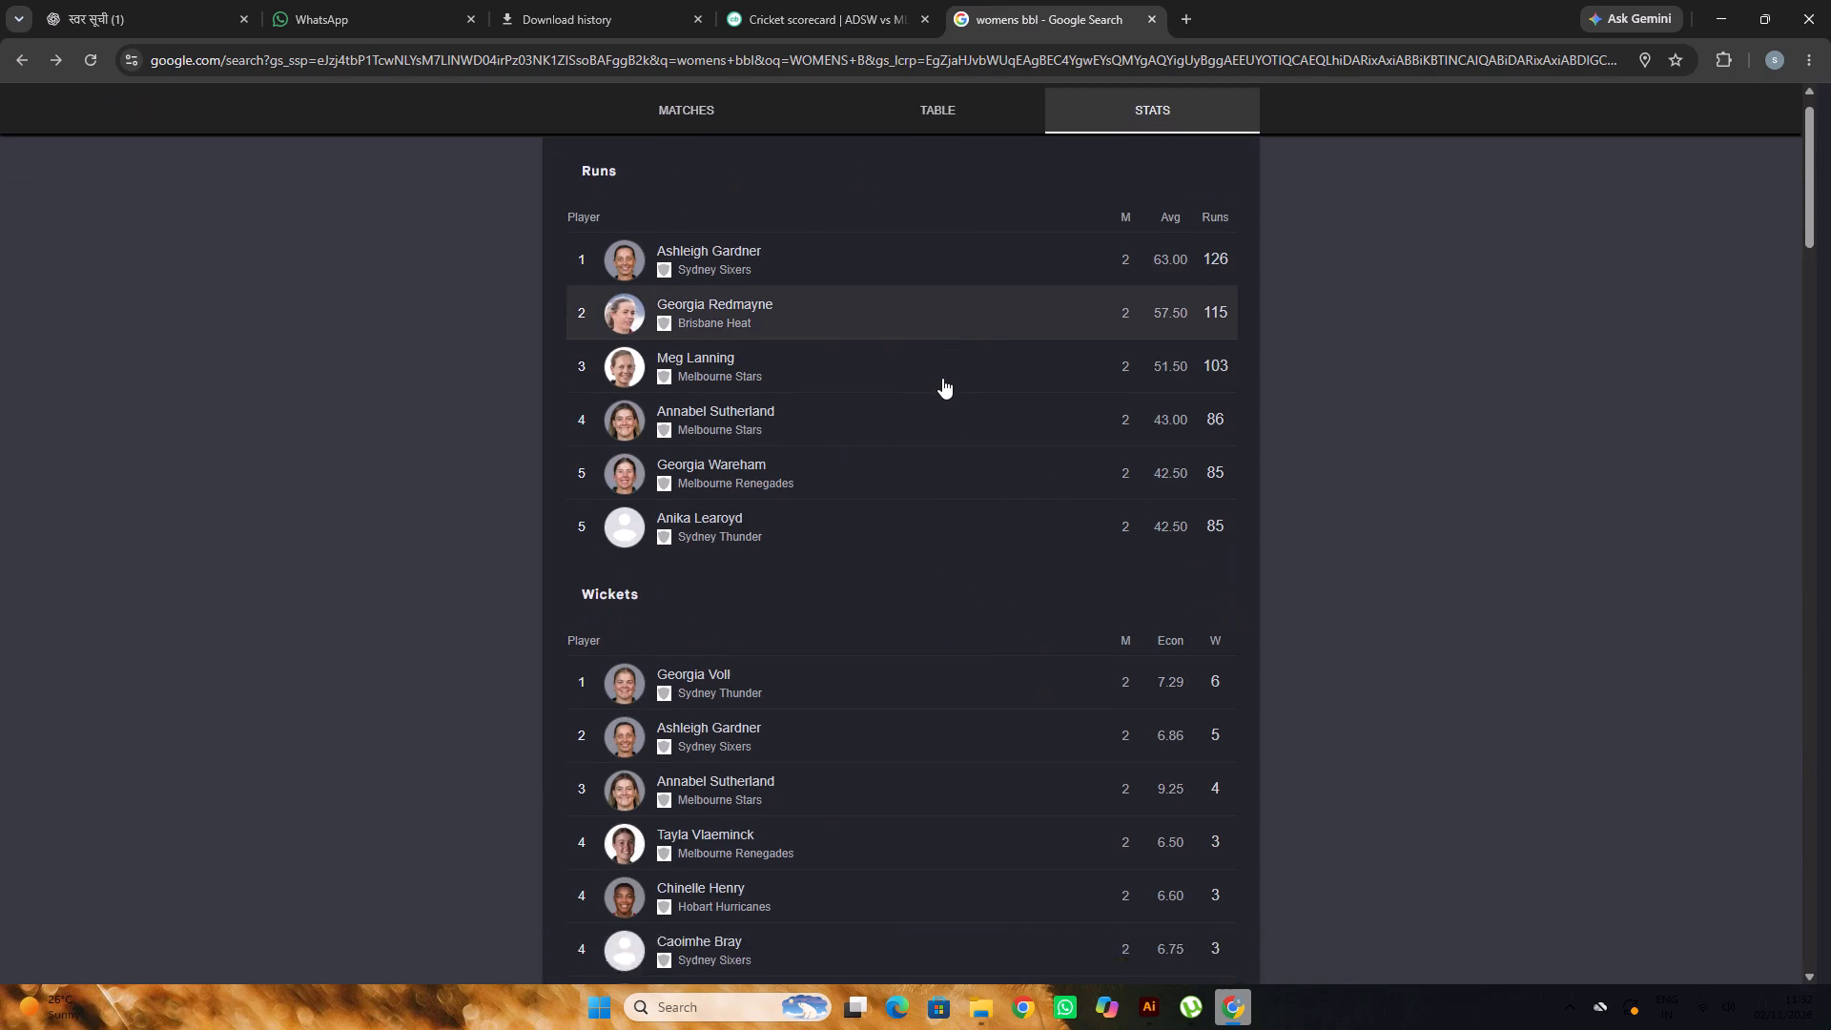
scroll(942, 378, "up", 5)
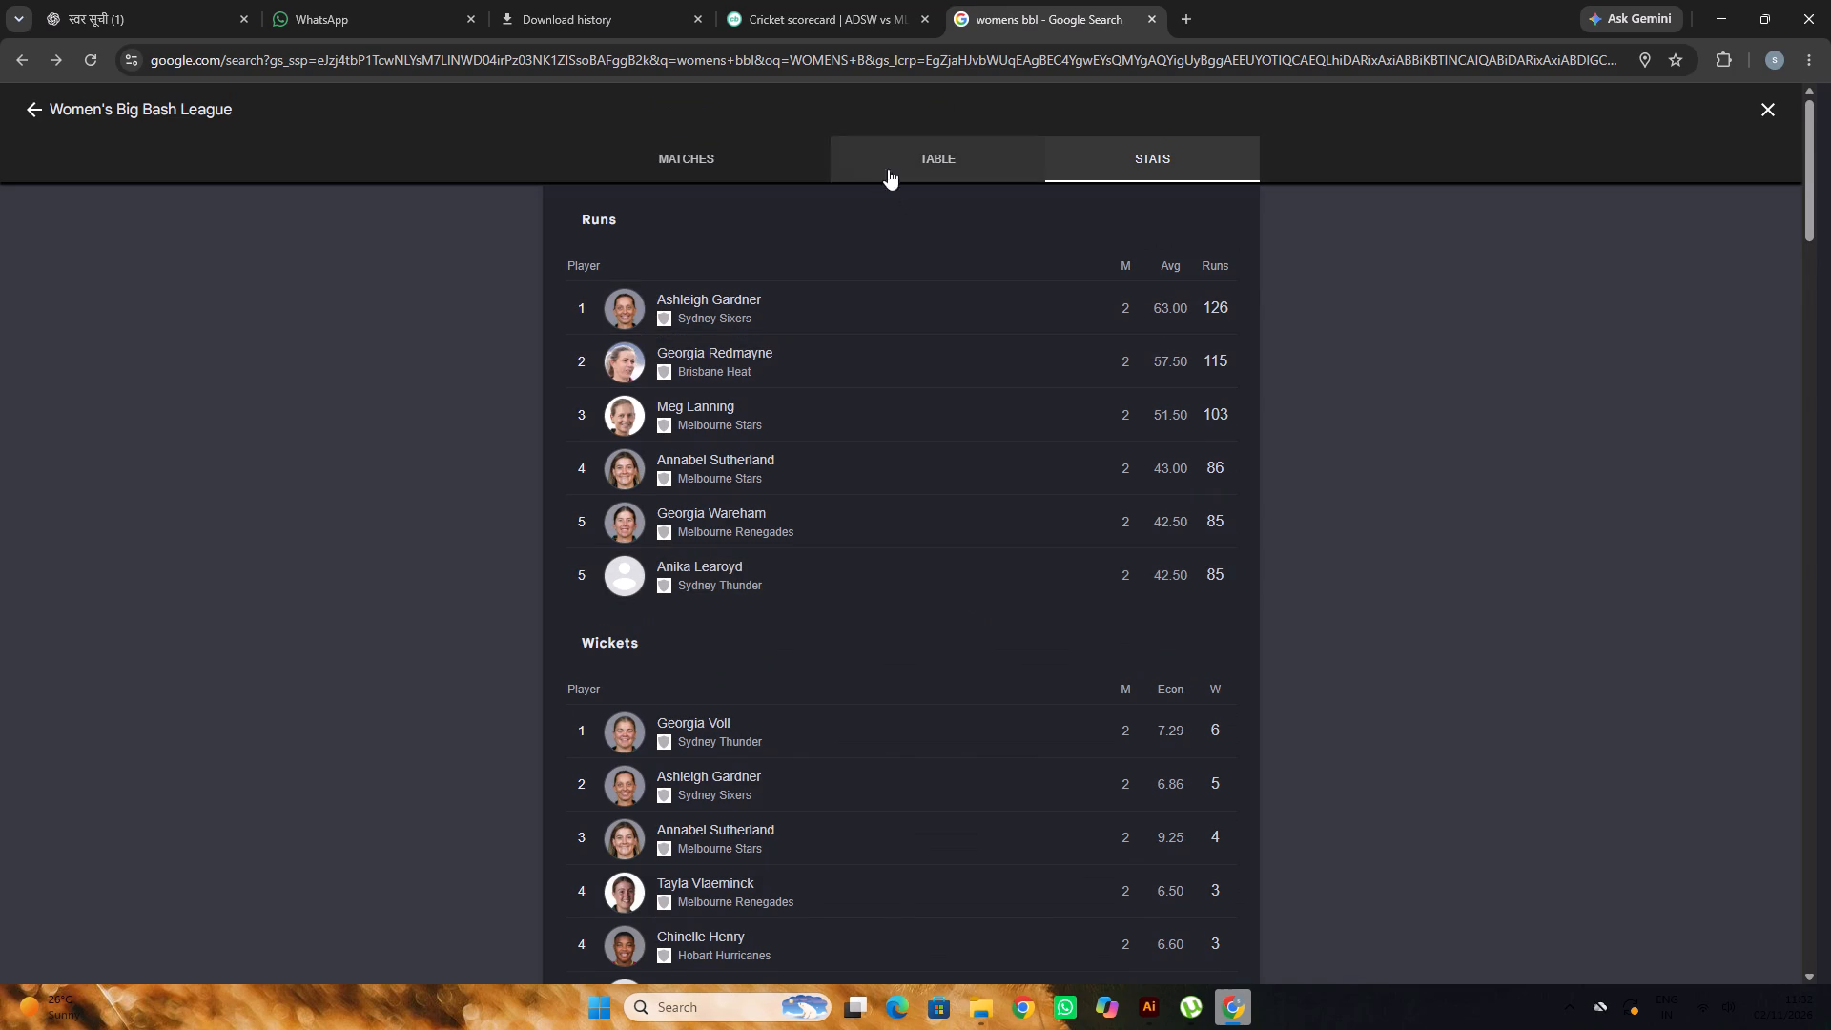
left_click(677, 162)
left_click(902, 157)
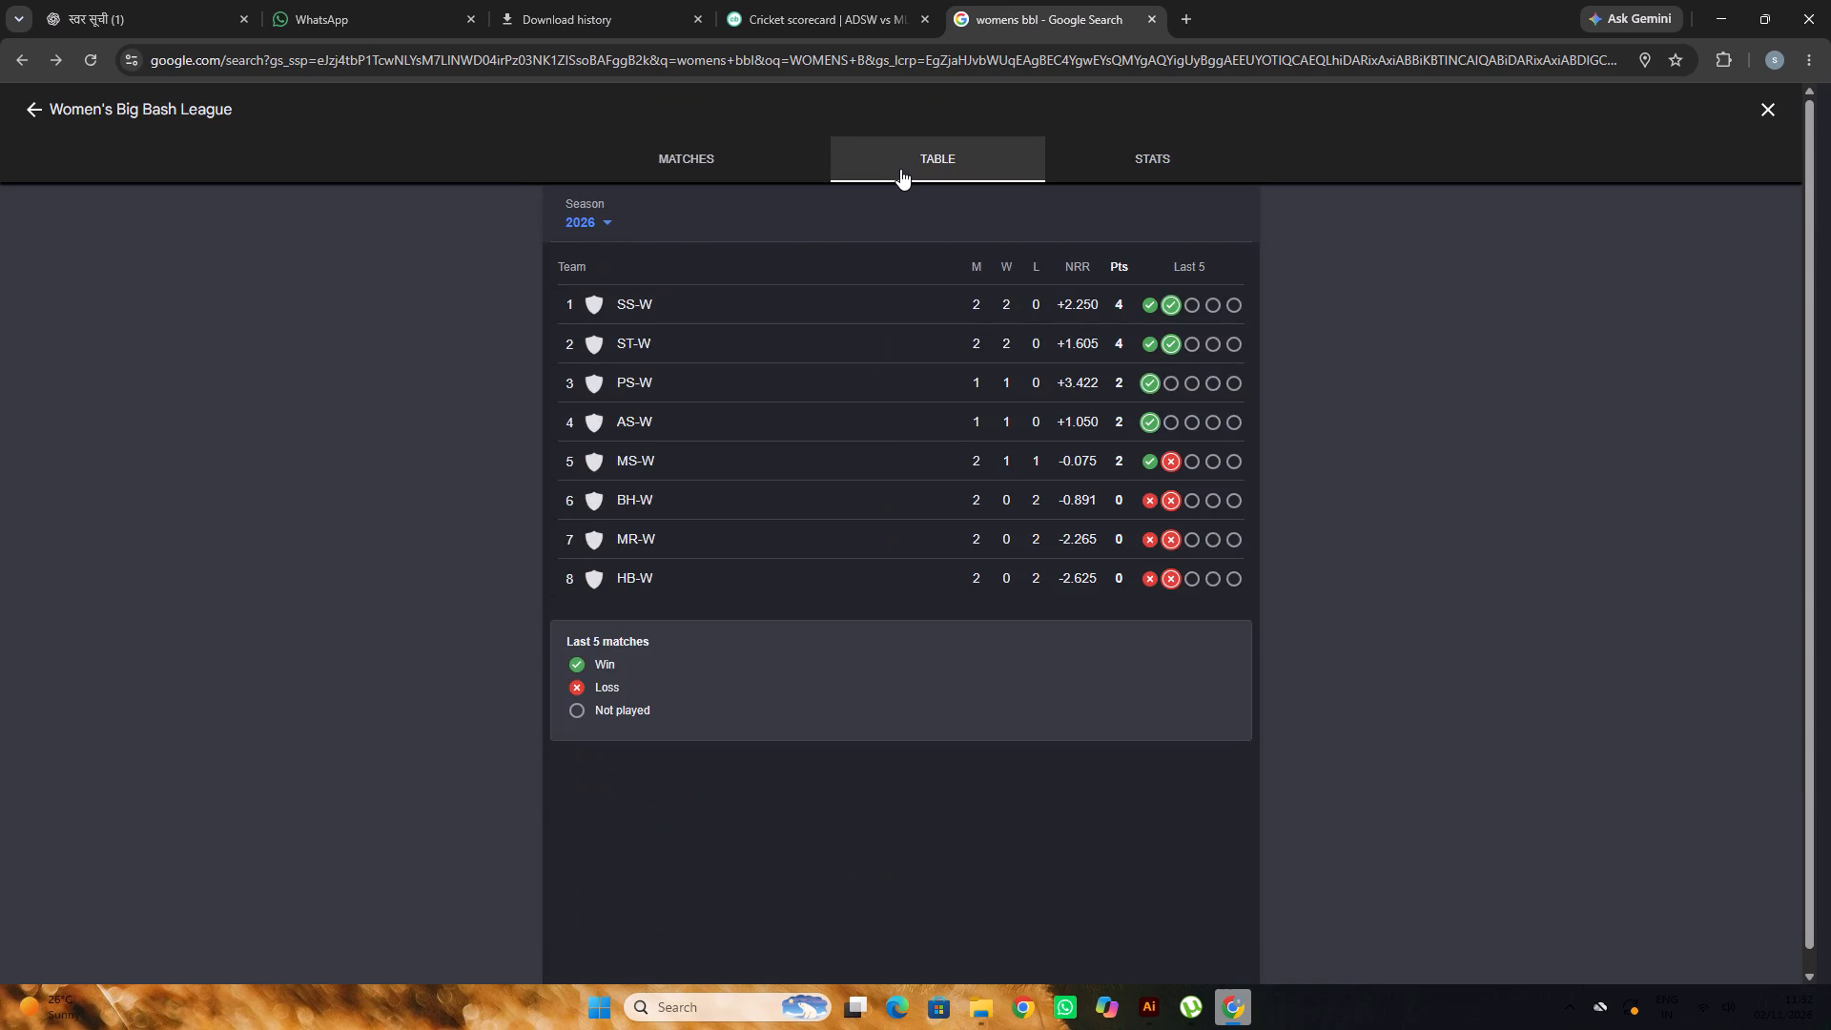
Open a new browser tab and close the womens bbl search tab.
left_click(1213, 9)
left_click(1188, 12)
left_click(1152, 20)
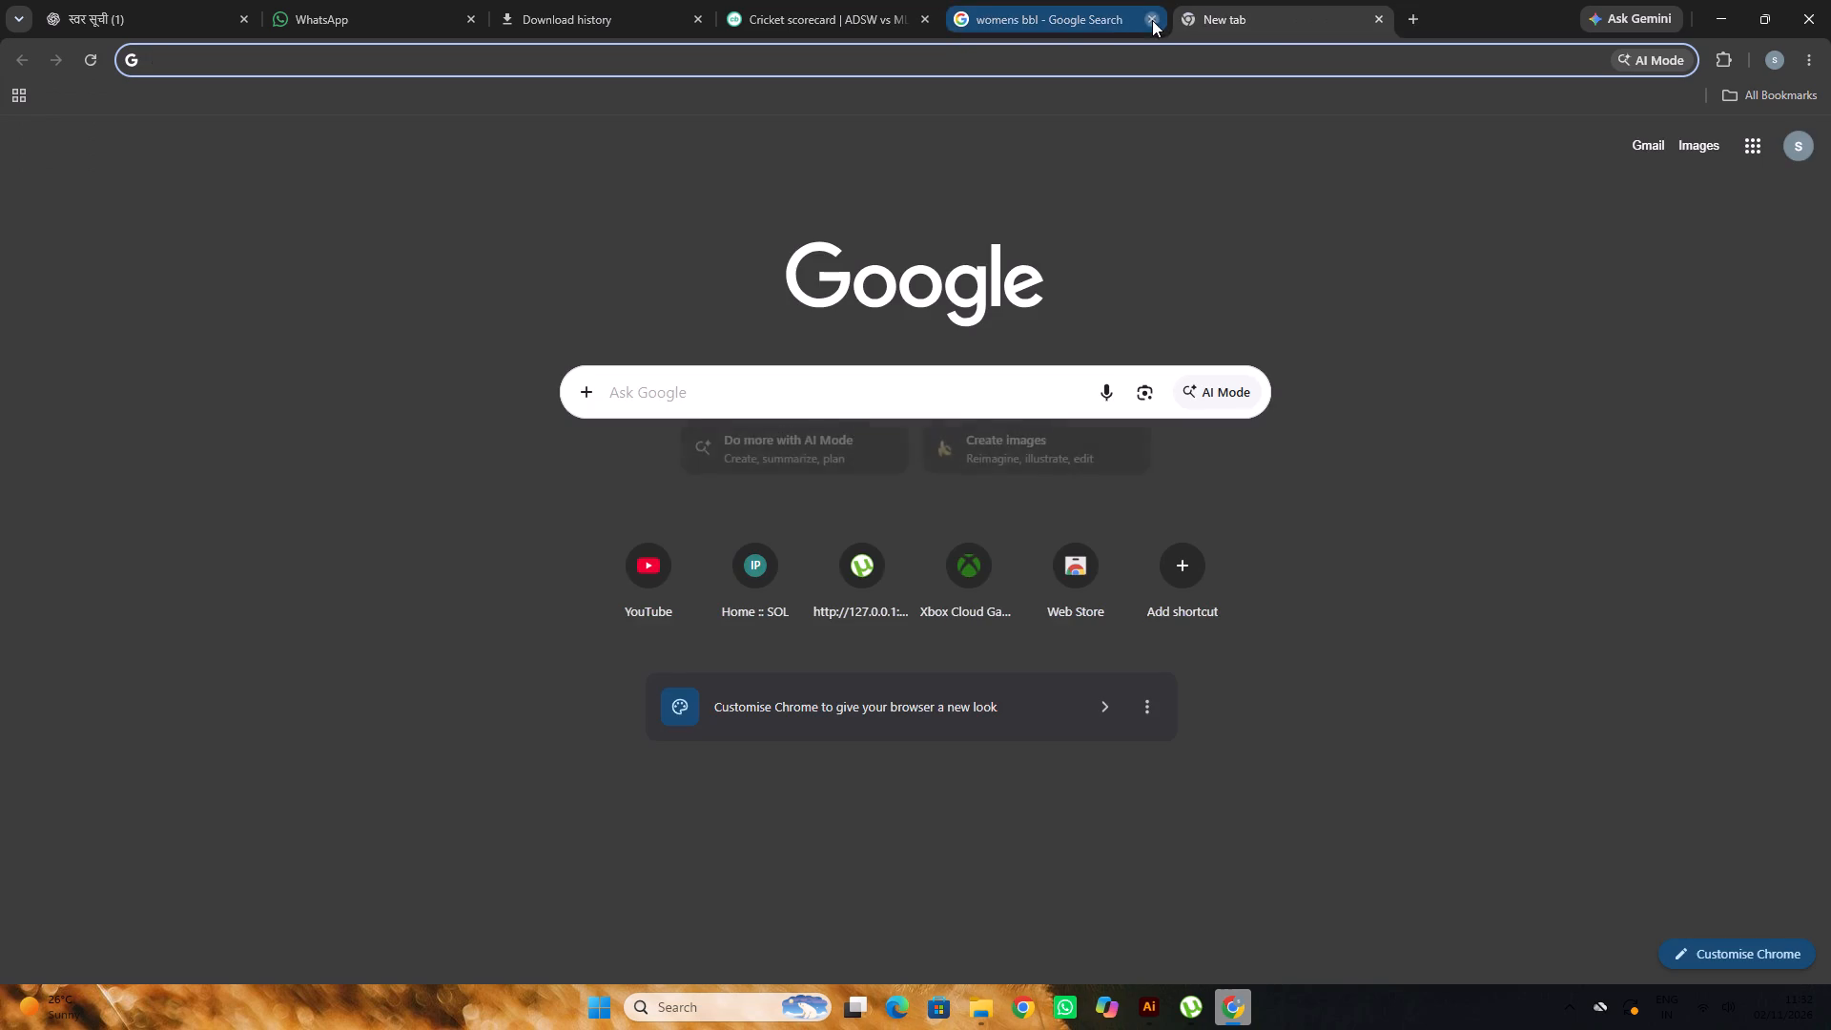
Go back from the Cricbuzz scorecard to the Womens Big Bash League 2026 match list, and return to the new tab.
left_click(800, 23)
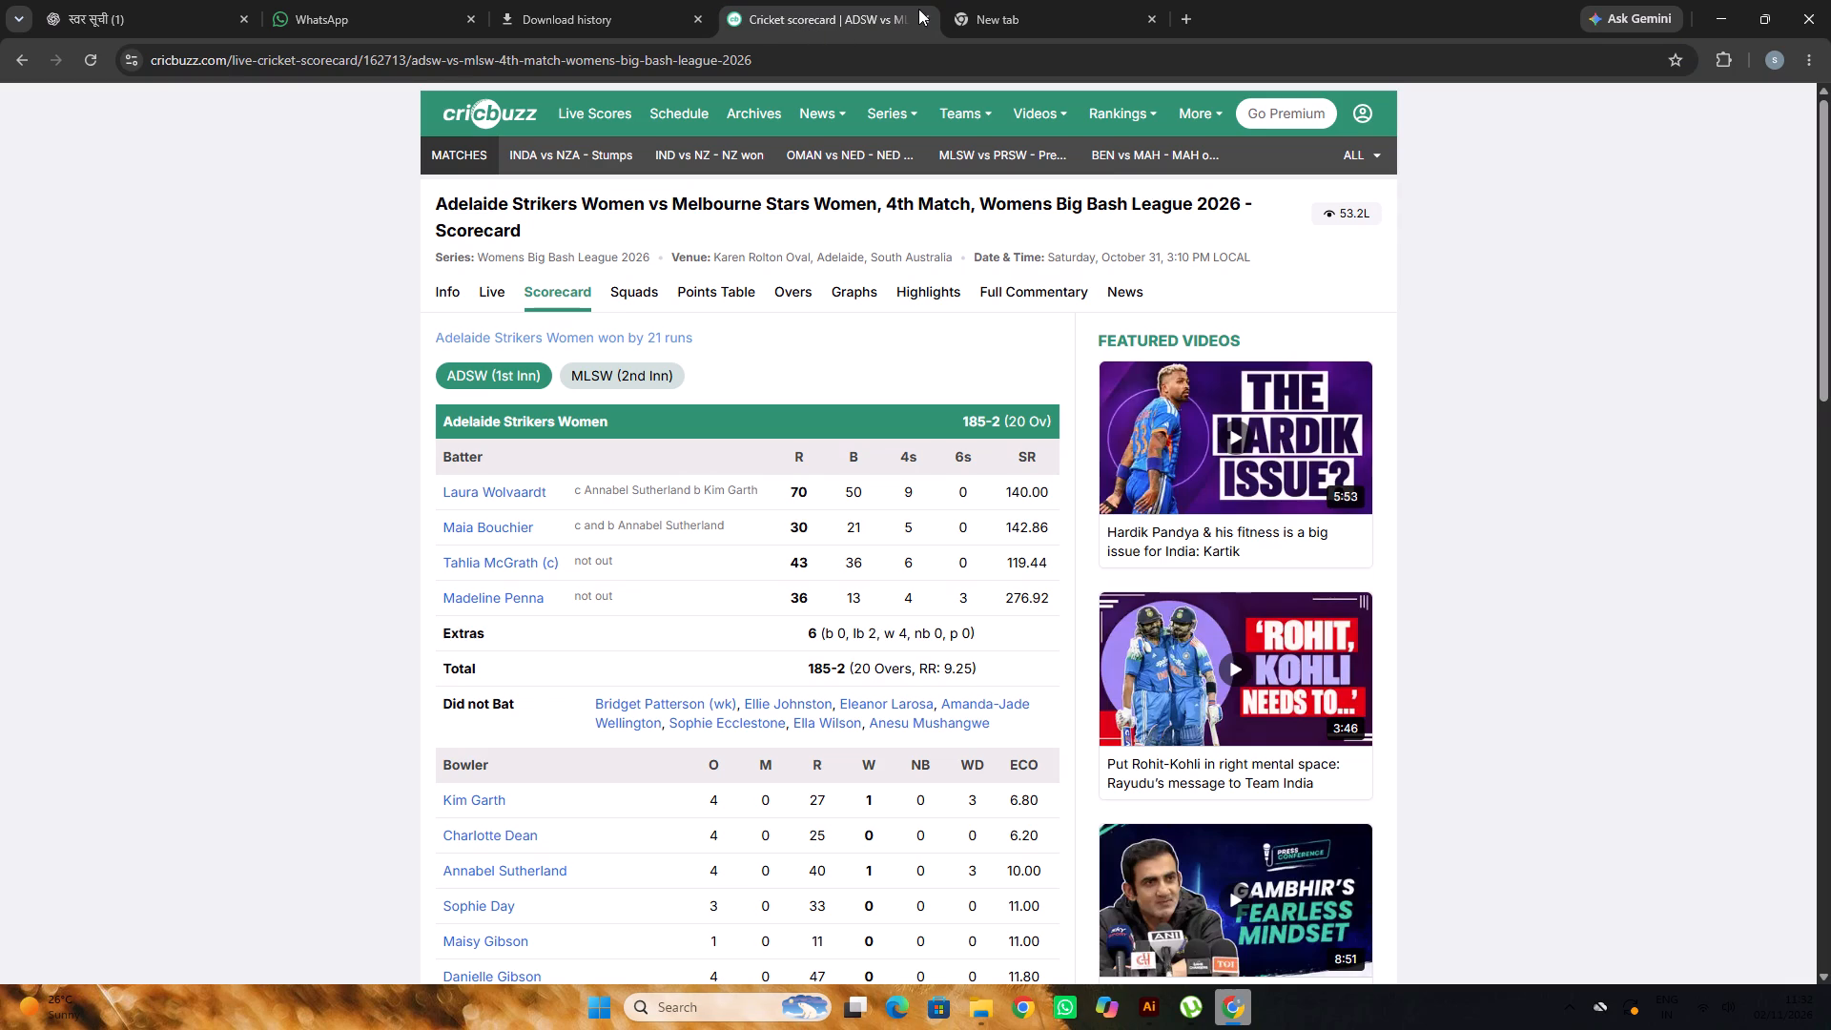
left_click(26, 56)
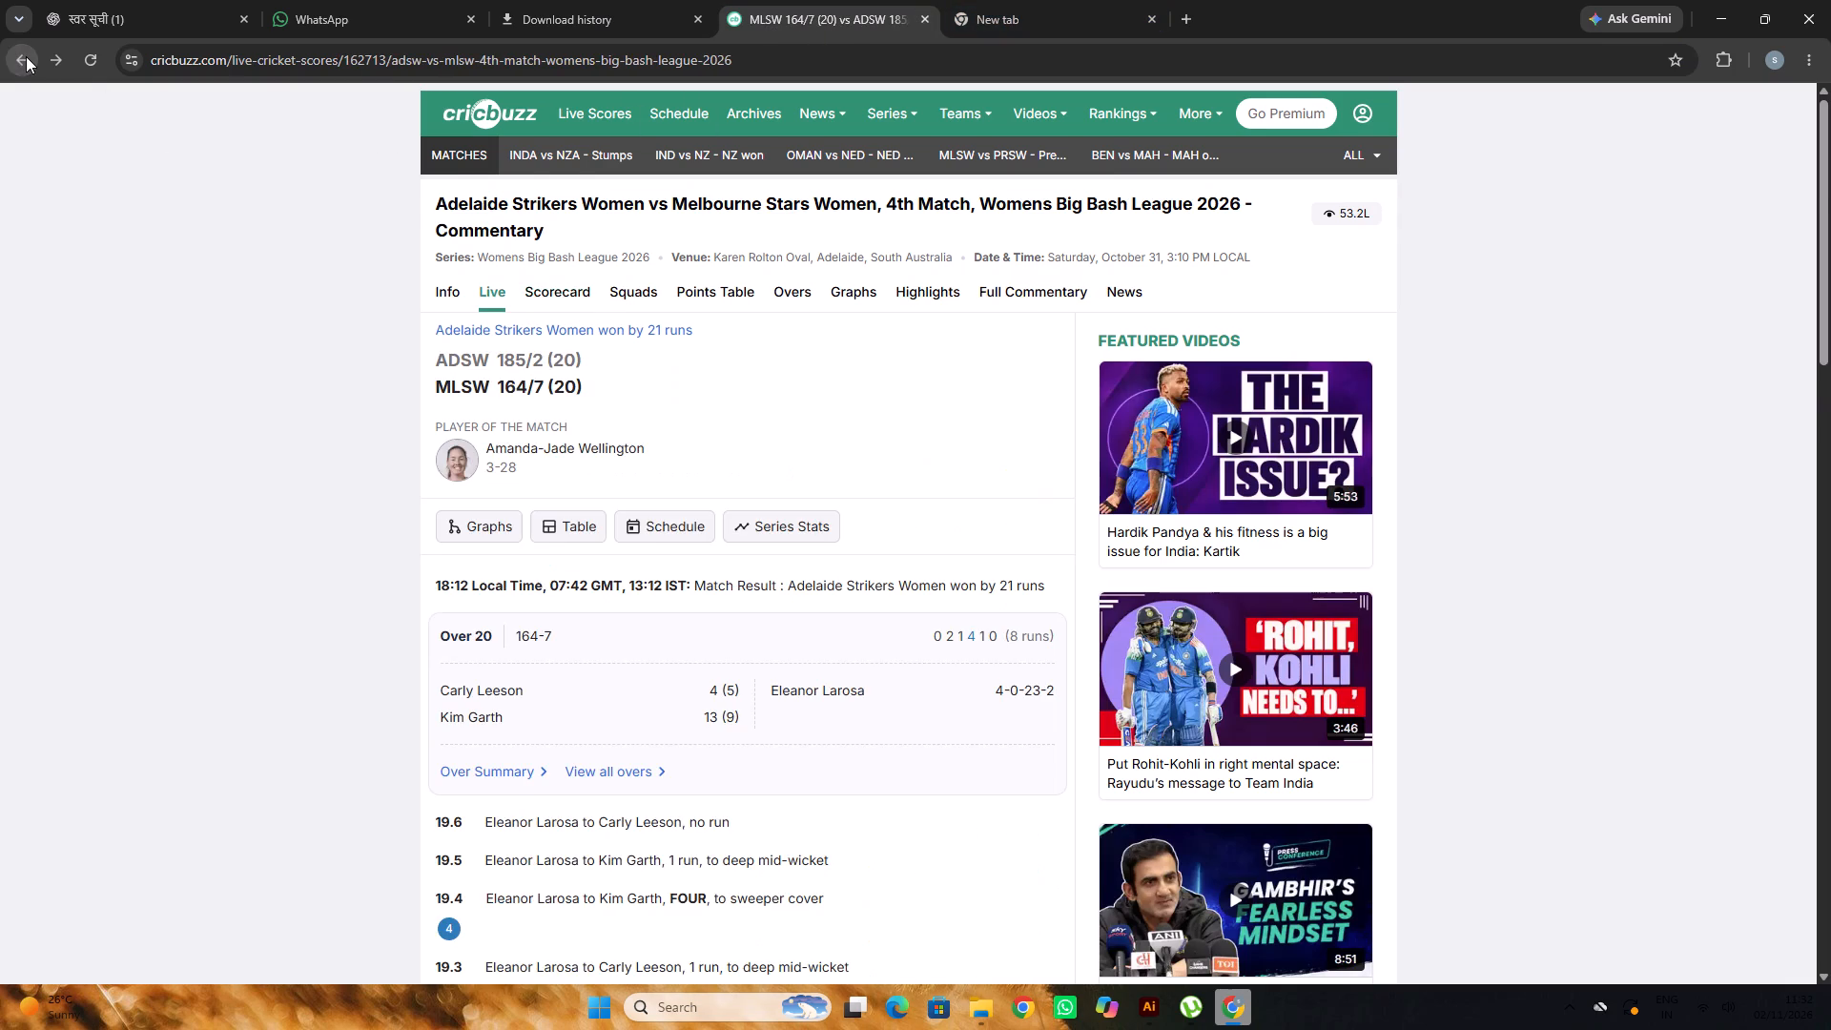
left_click(26, 56)
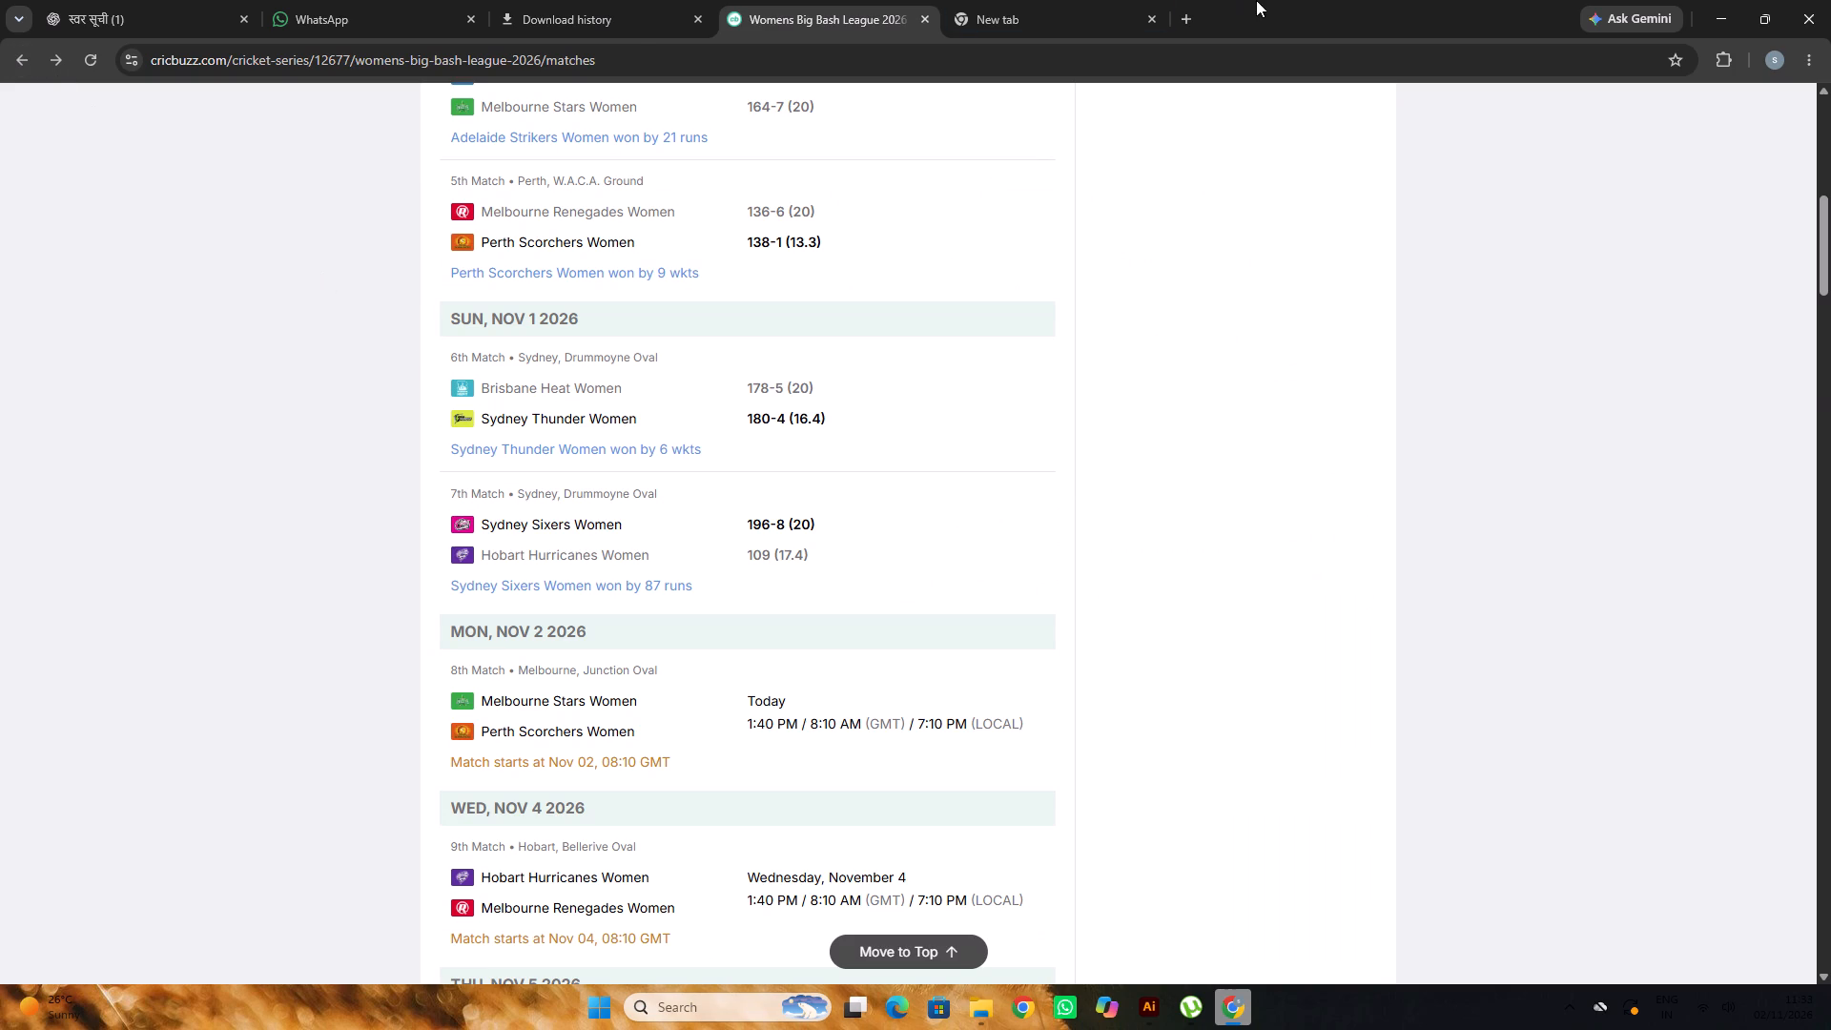
left_click(1256, 0)
left_click(1005, 23)
Switch to Illustrator and move the solid model strokes of the first two rows on the अभ्यास का समय page onto the empty canvas beside it.
left_click(1710, 12)
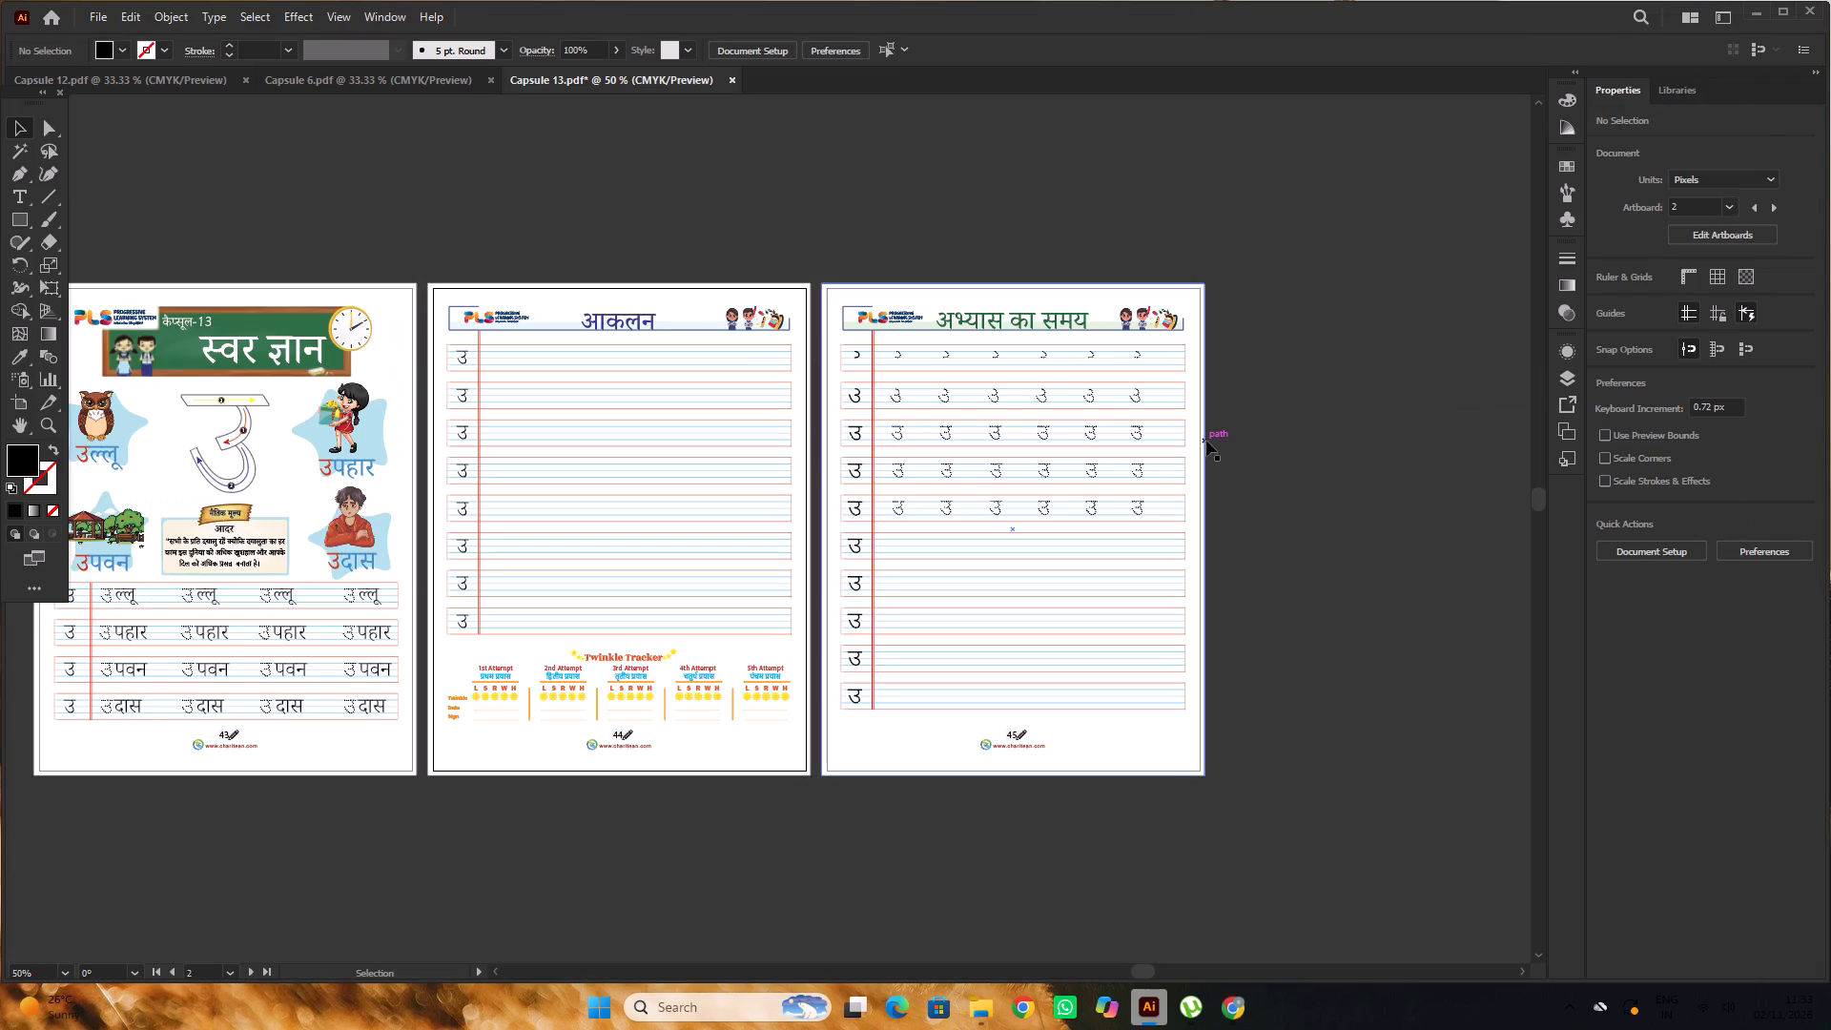
scroll(1020, 397, "up", 3, "alt")
scroll(726, 310, "down", 2, "alt")
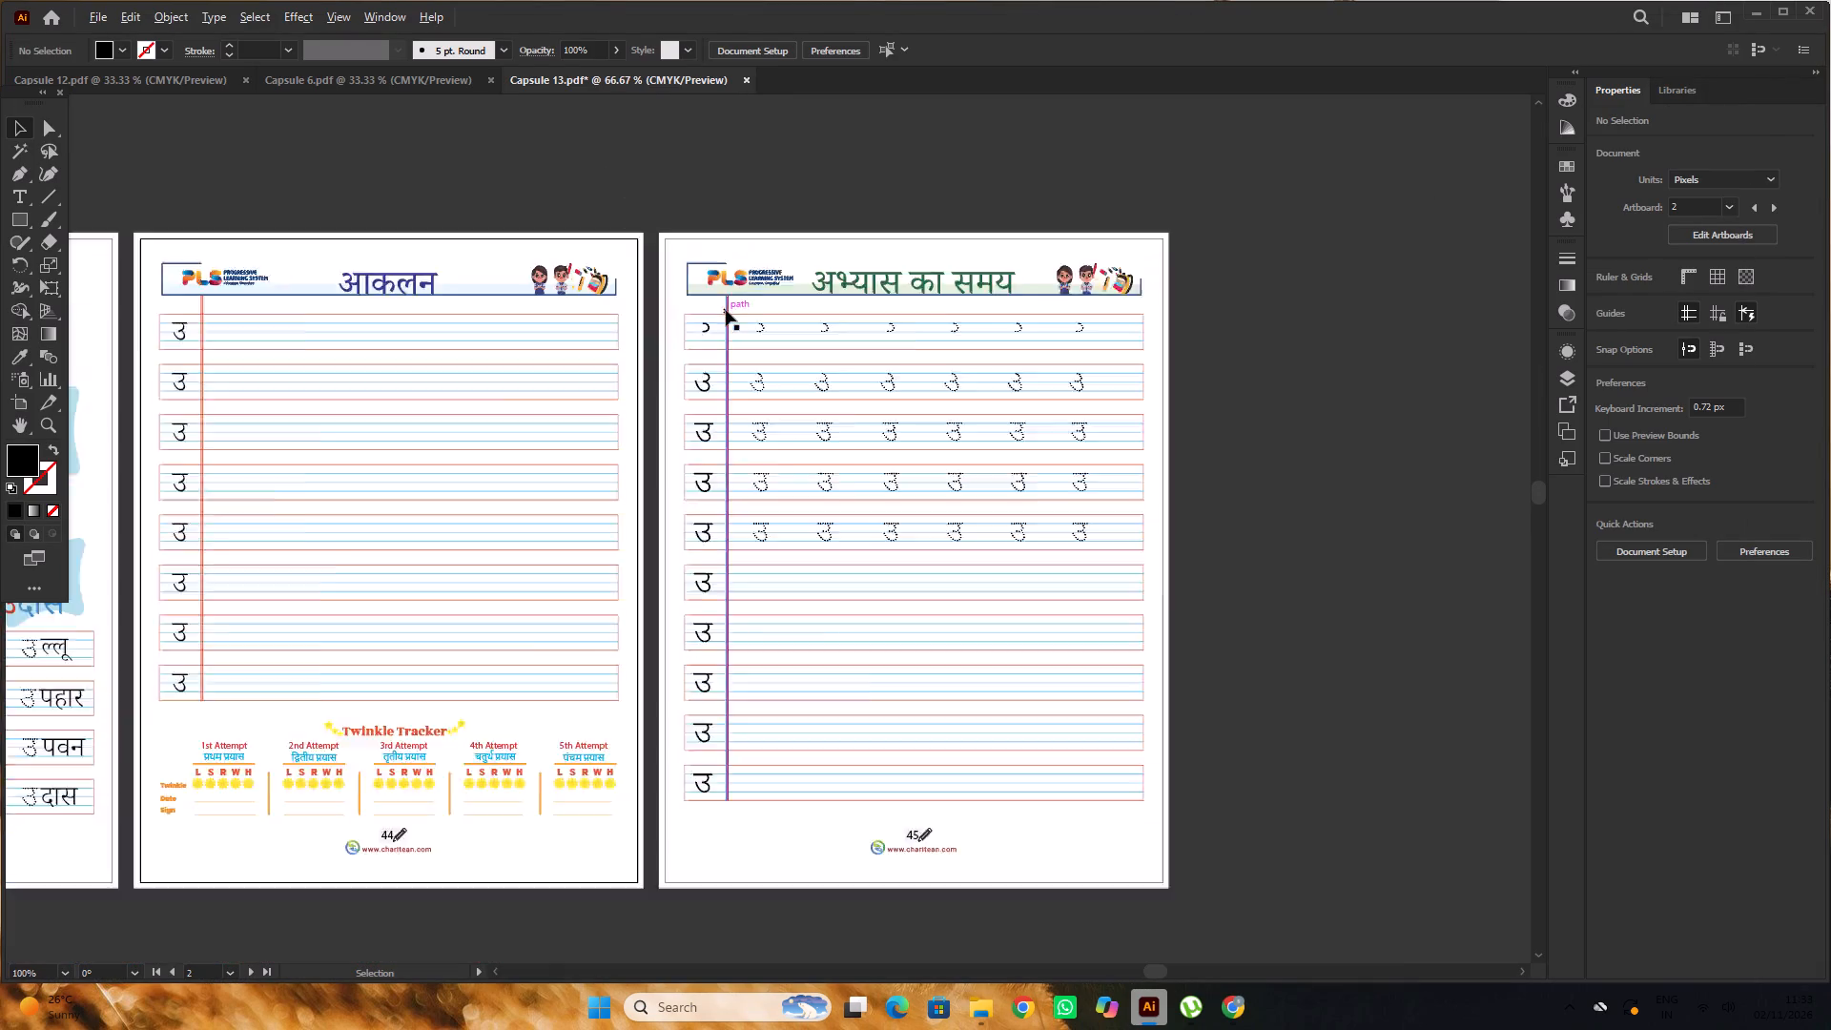
scroll(795, 319, "up", 1, "alt")
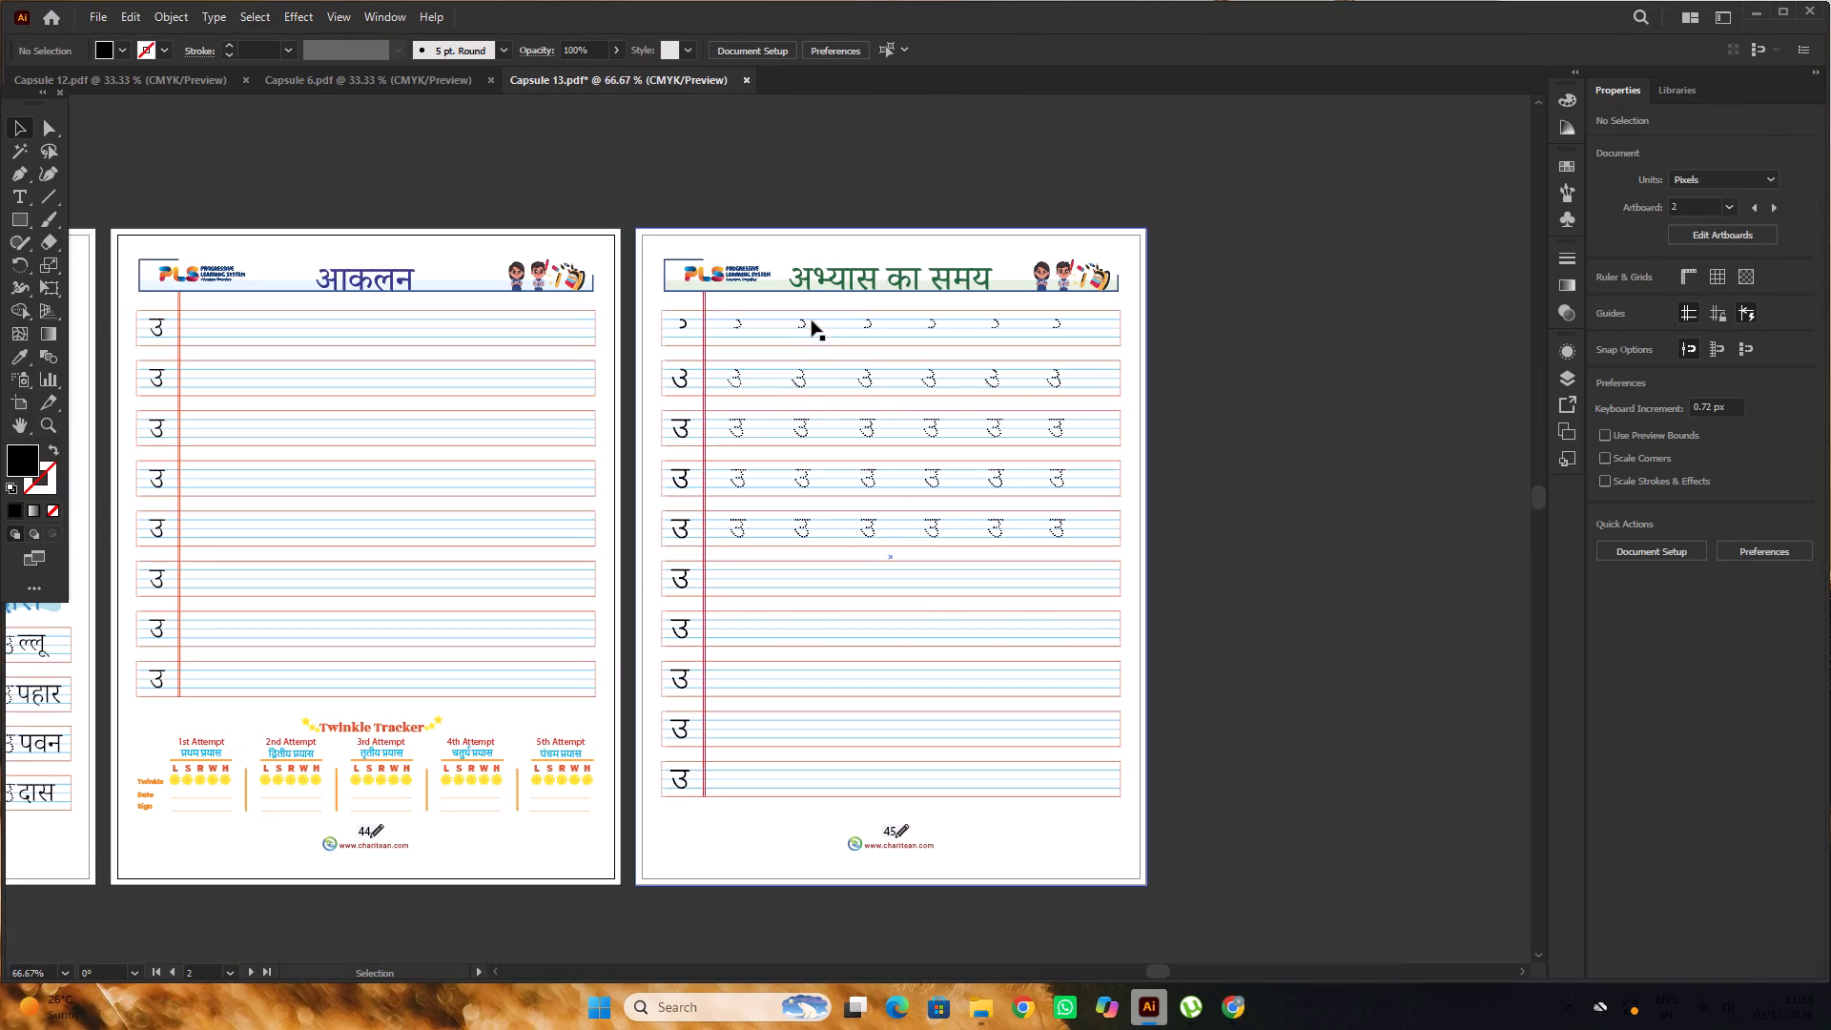
scroll(812, 320, "up", 1, "alt")
left_click(624, 330)
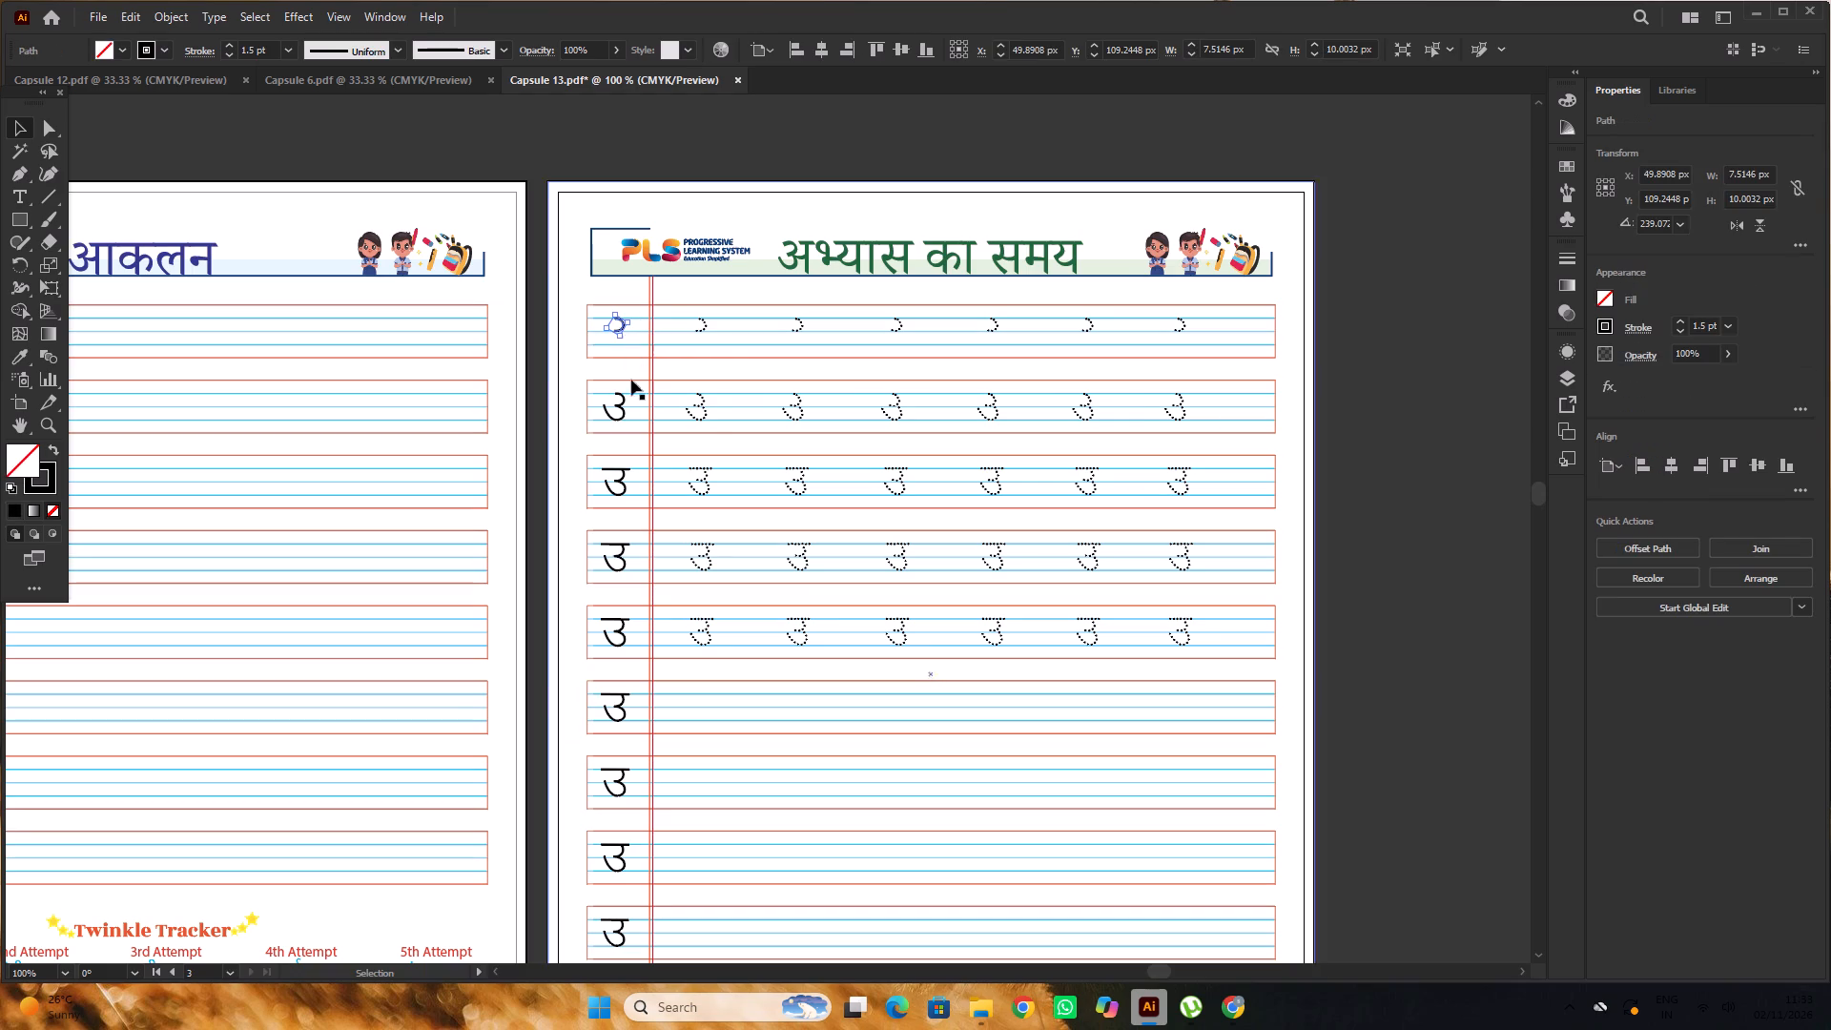
left_click(622, 406, "shift")
scroll(641, 372, "down", 4)
scroll(617, 312, "up", 3, "alt")
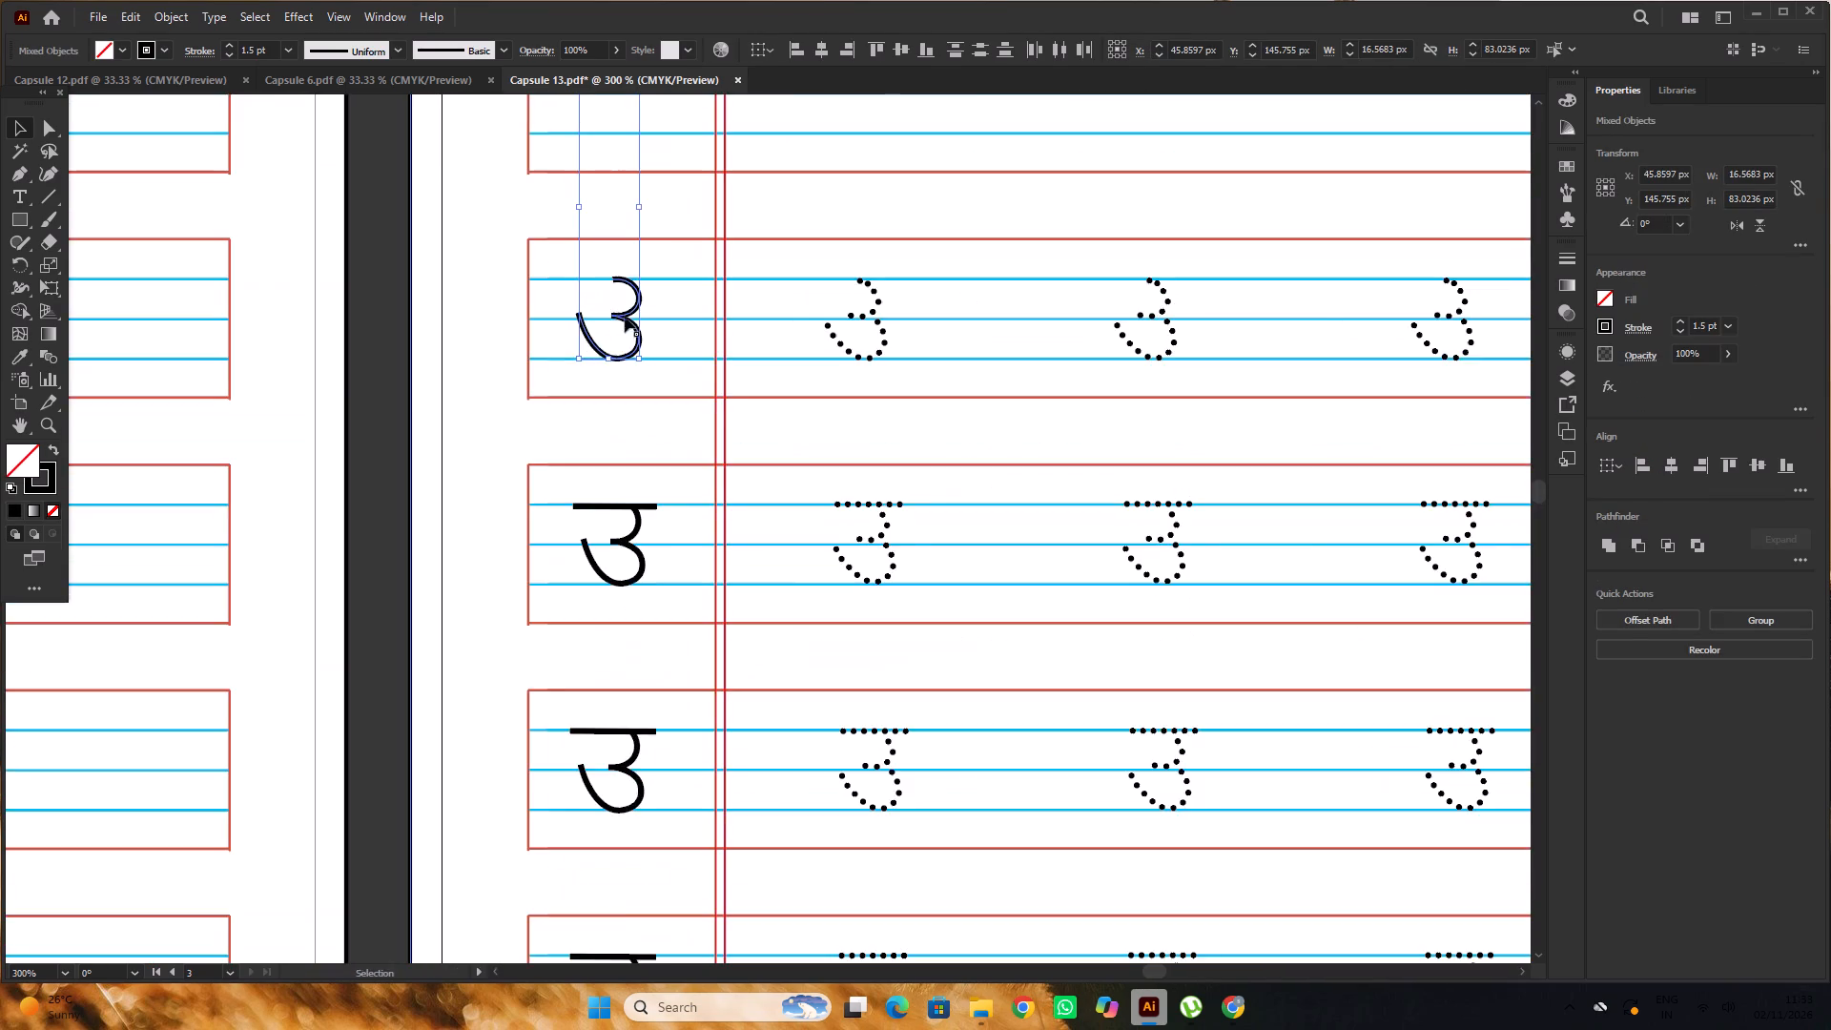
scroll(652, 324, "down", 4, "alt")
scroll(652, 324, "up", 5)
scroll(535, 328, "down", 2, "alt")
scroll(614, 375, "up", 2, "alt")
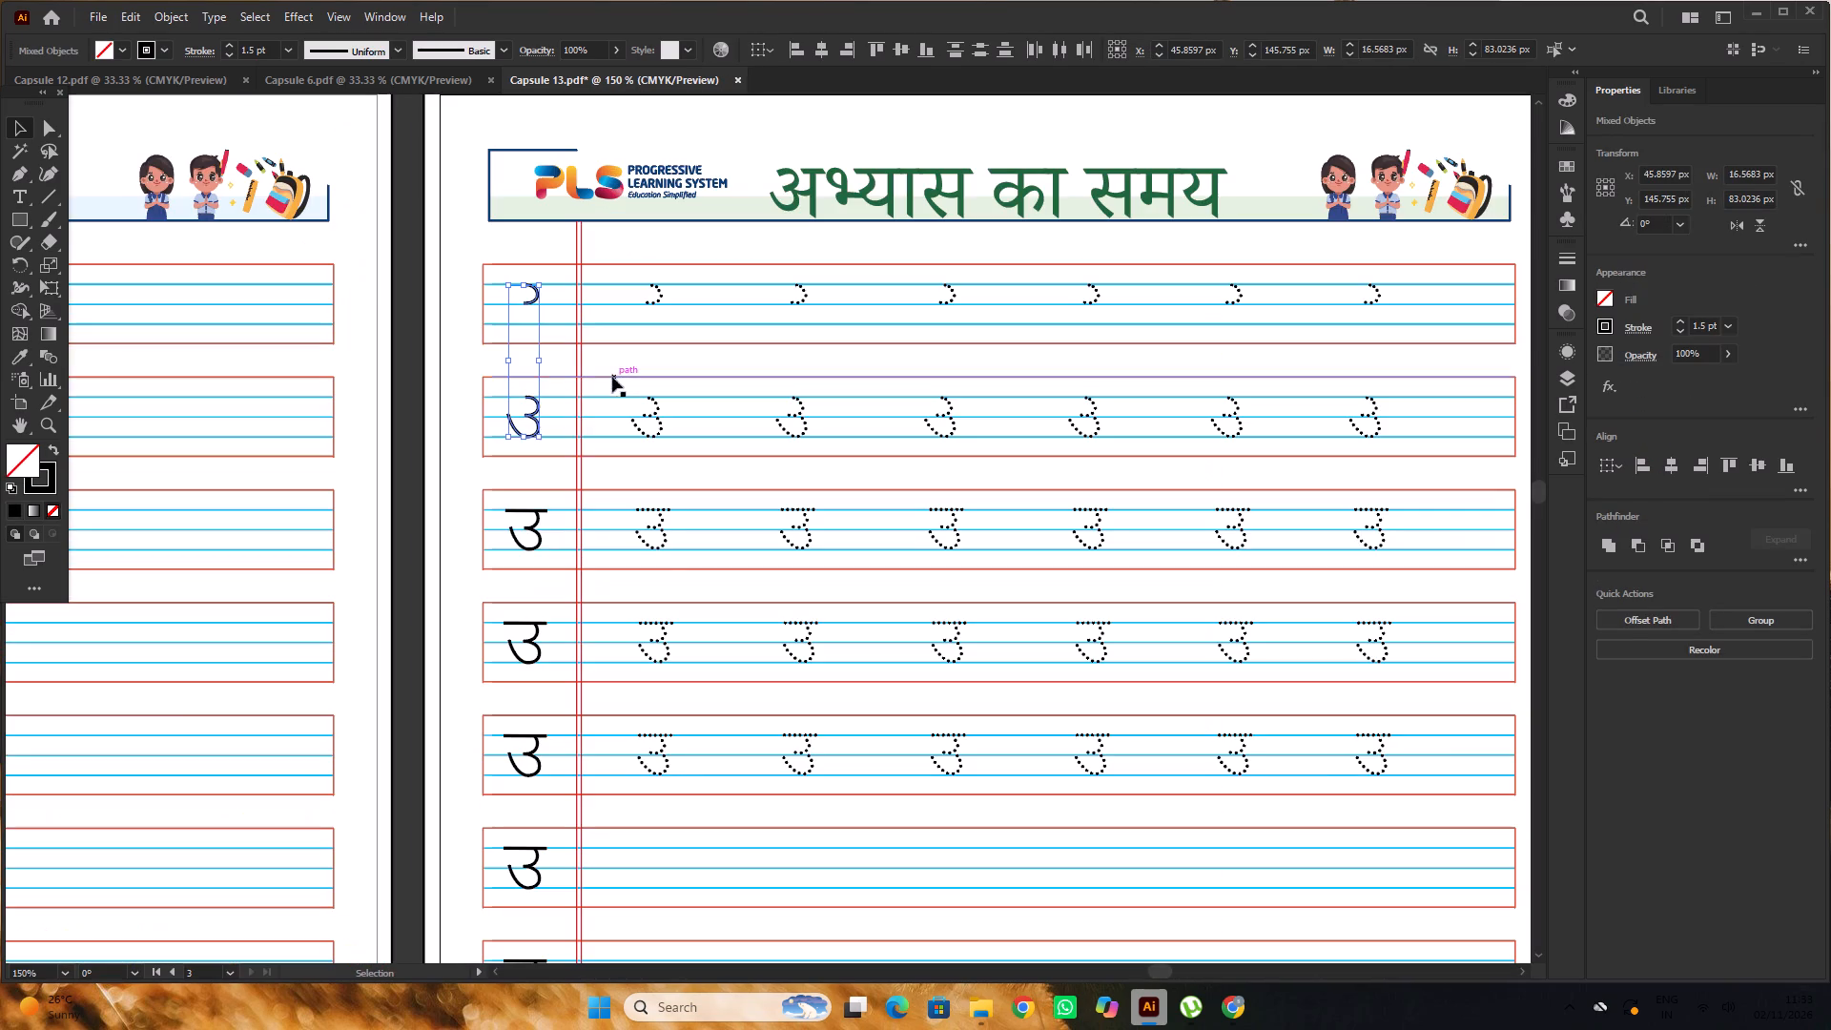
scroll(524, 409, "down", 2, "alt")
left_click_drag(527, 412, 1073, 379)
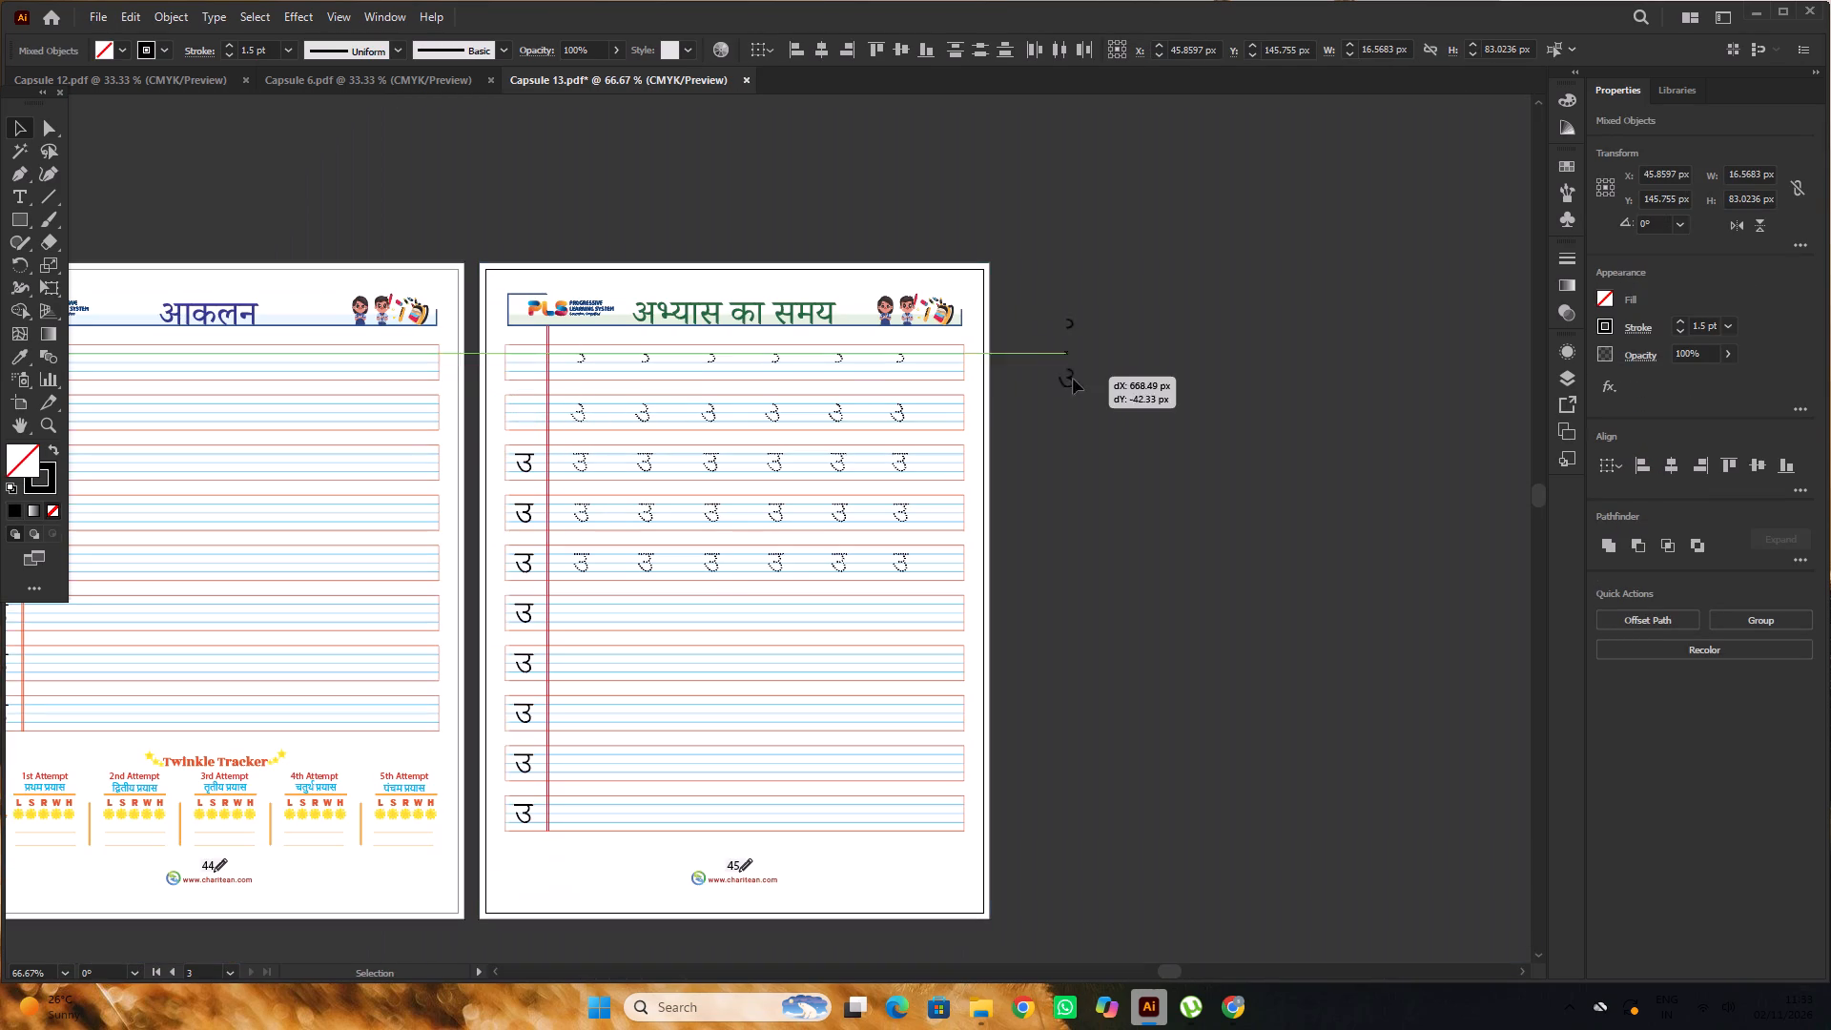
left_click_drag(1073, 379, 1077, 390)
left_click_drag(1176, 518, 1184, 521)
Move the solid उ at the start of the third row off the page onto the empty canvas beside it.
scroll(1086, 395, "down", 7)
scroll(514, 333, "up", 2, "alt")
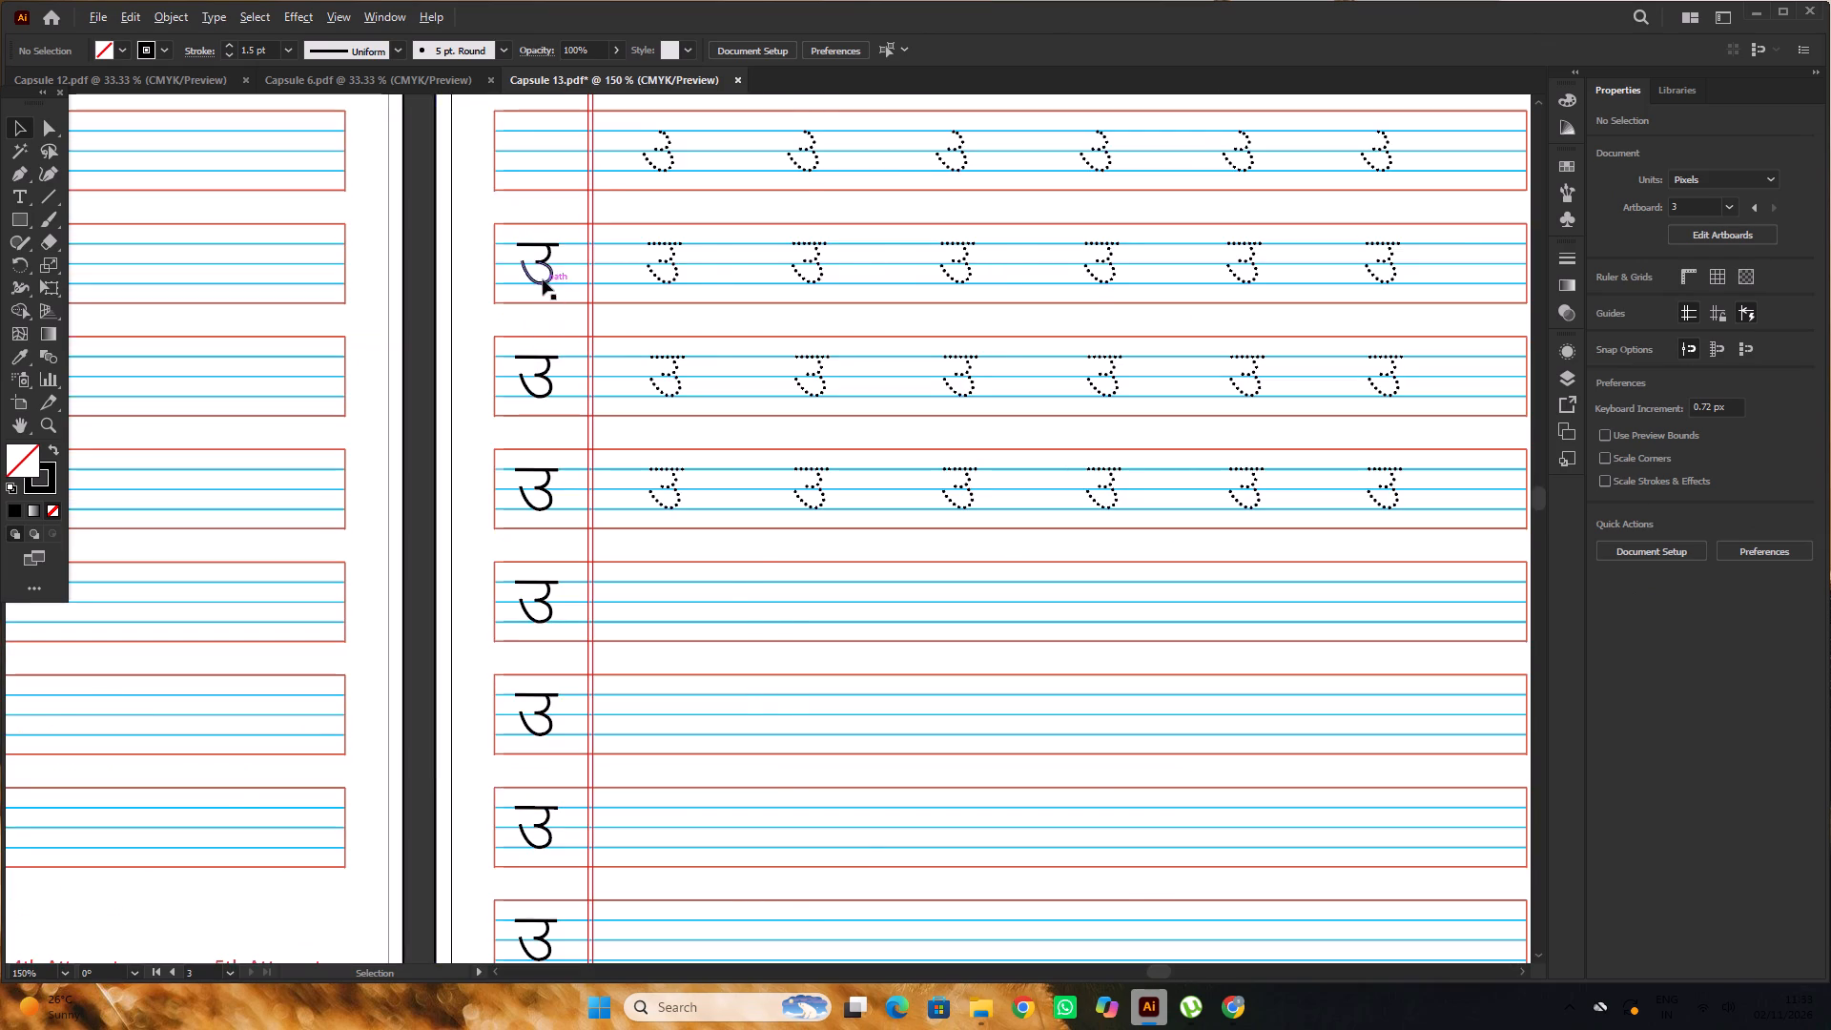
scroll(543, 279, "down", 1, "alt")
left_click_drag(548, 277, 1315, 321)
left_click(1382, 414, "shift")
Lock the background rectangle of the अभ्यास का समय page.
scroll(697, 246, "down", 2, "alt")
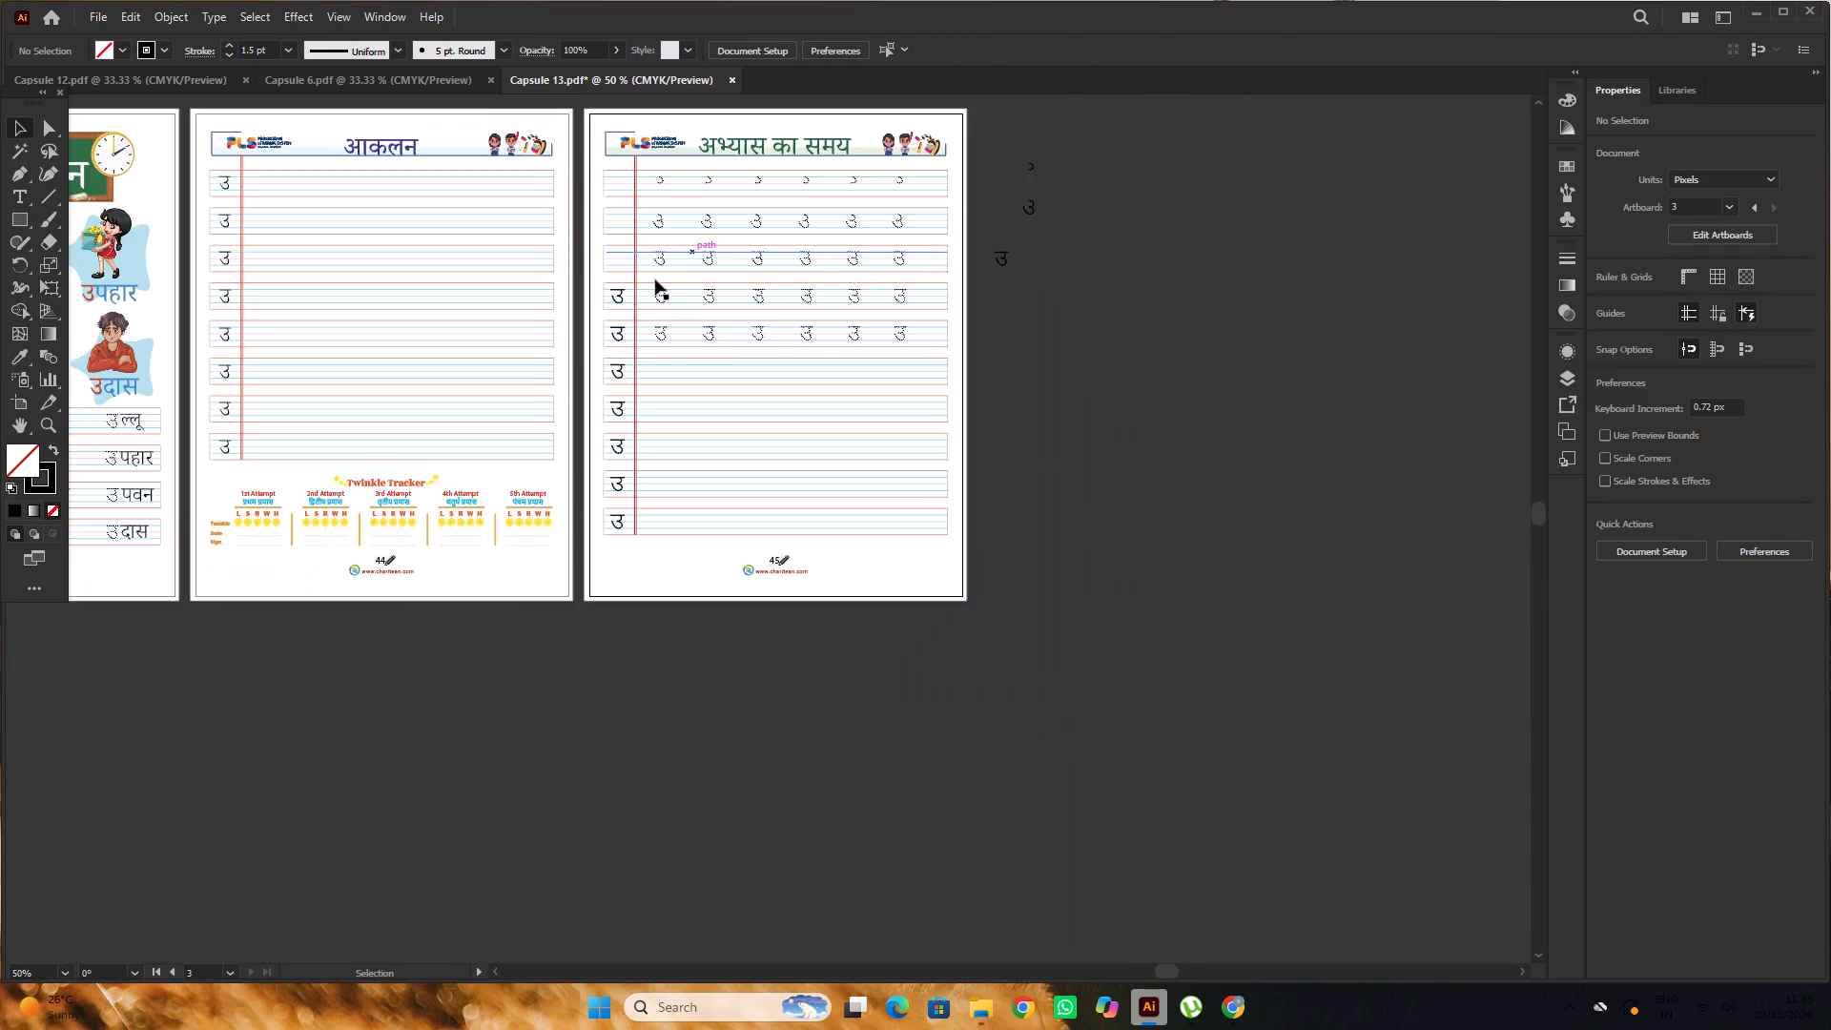
scroll(632, 304, "up", 1, "alt")
left_click(617, 304)
left_click(1269, 605)
left_click(1002, 686)
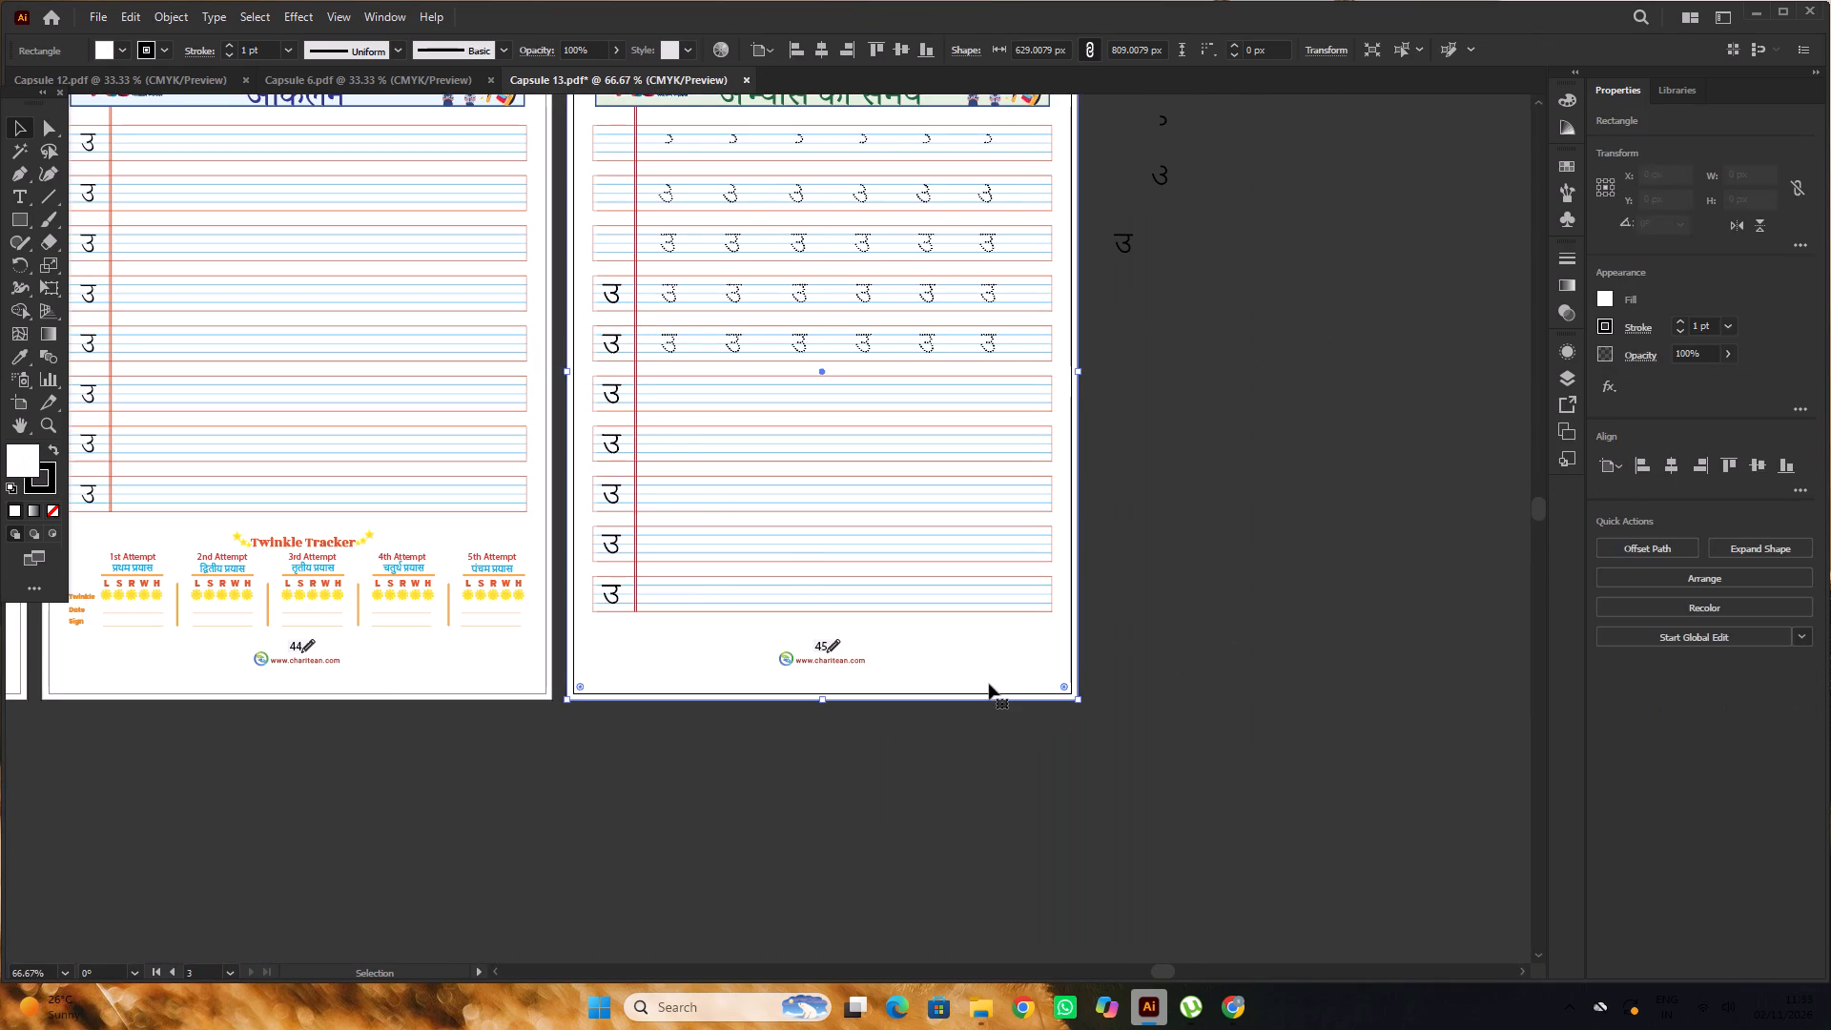
key("ctrl+2")
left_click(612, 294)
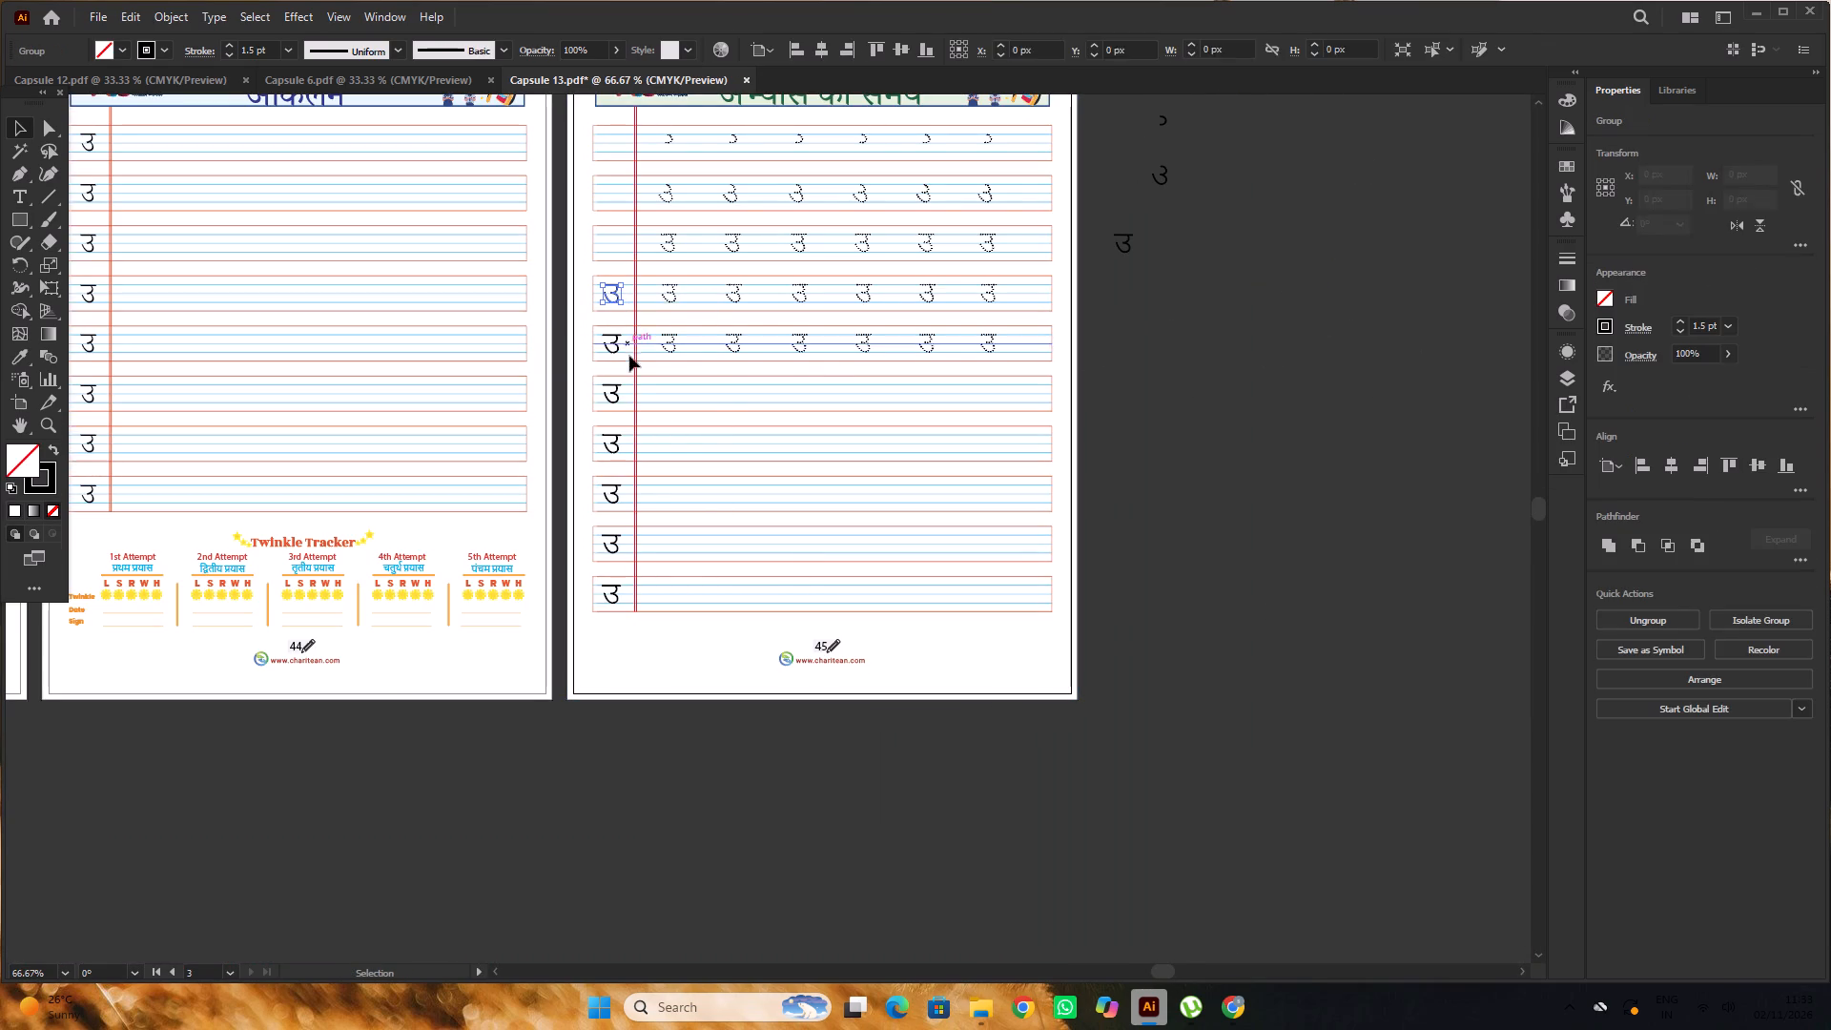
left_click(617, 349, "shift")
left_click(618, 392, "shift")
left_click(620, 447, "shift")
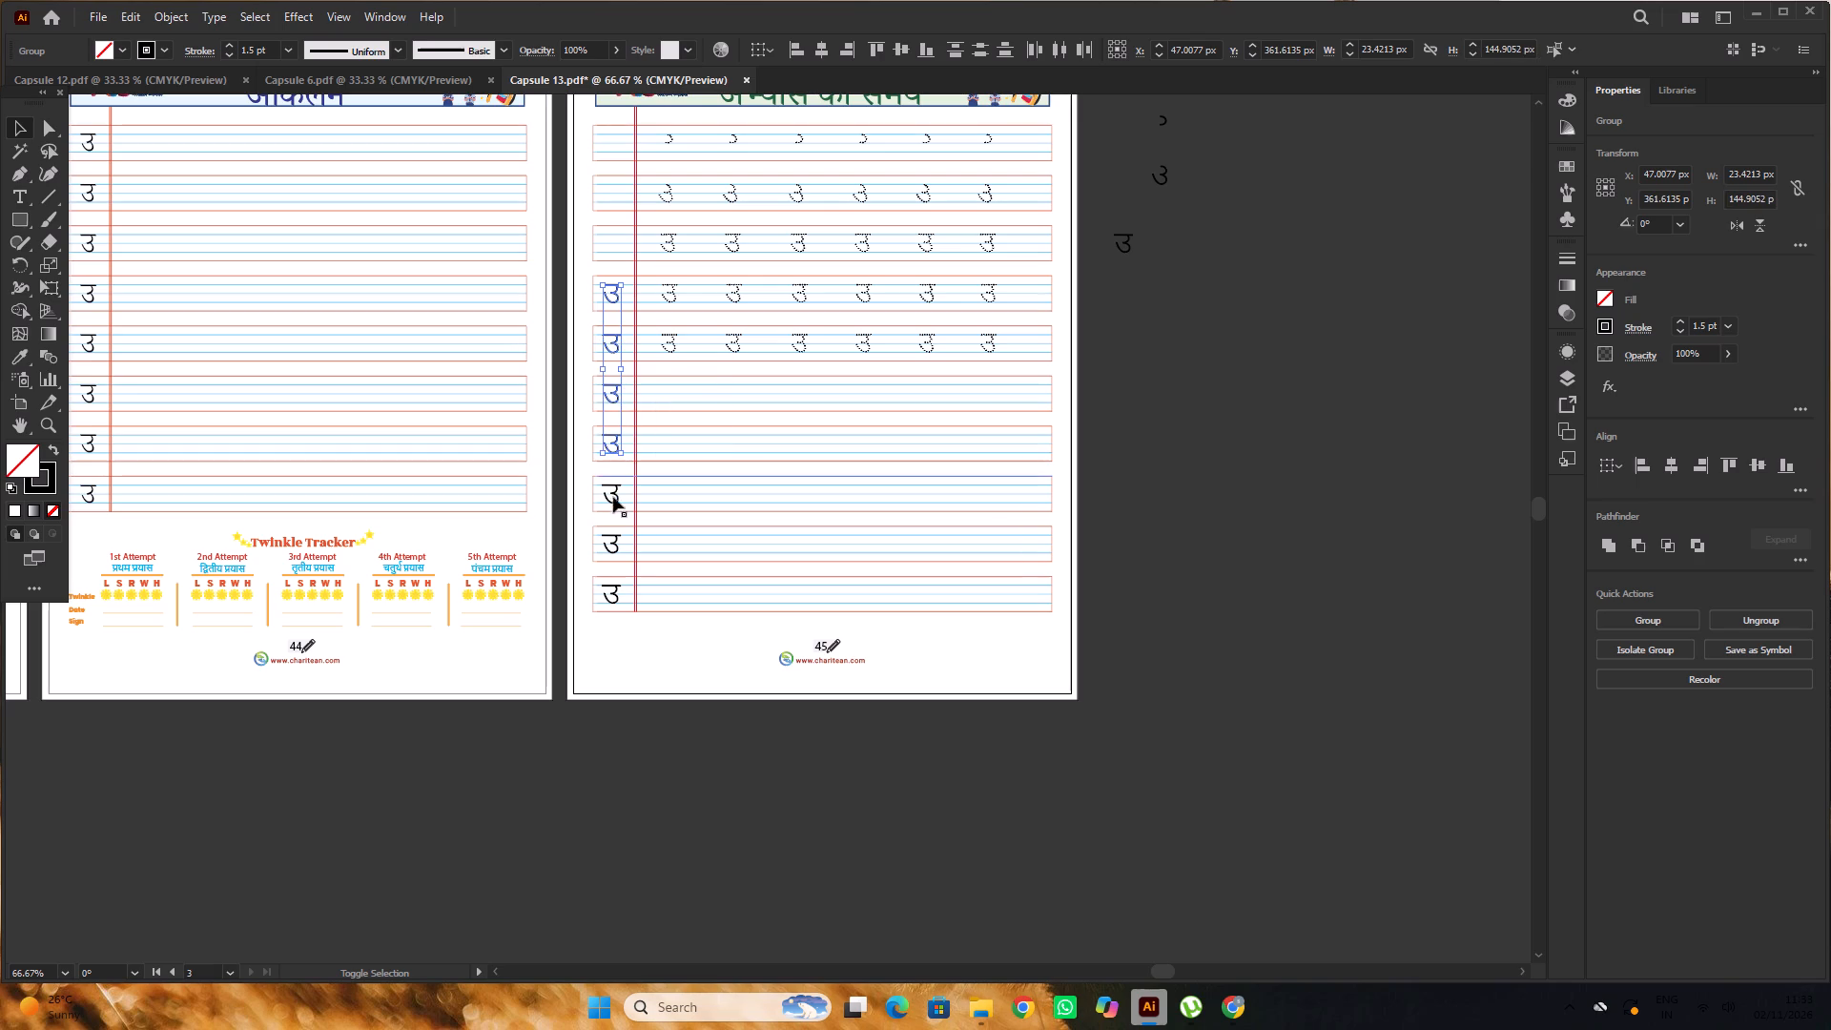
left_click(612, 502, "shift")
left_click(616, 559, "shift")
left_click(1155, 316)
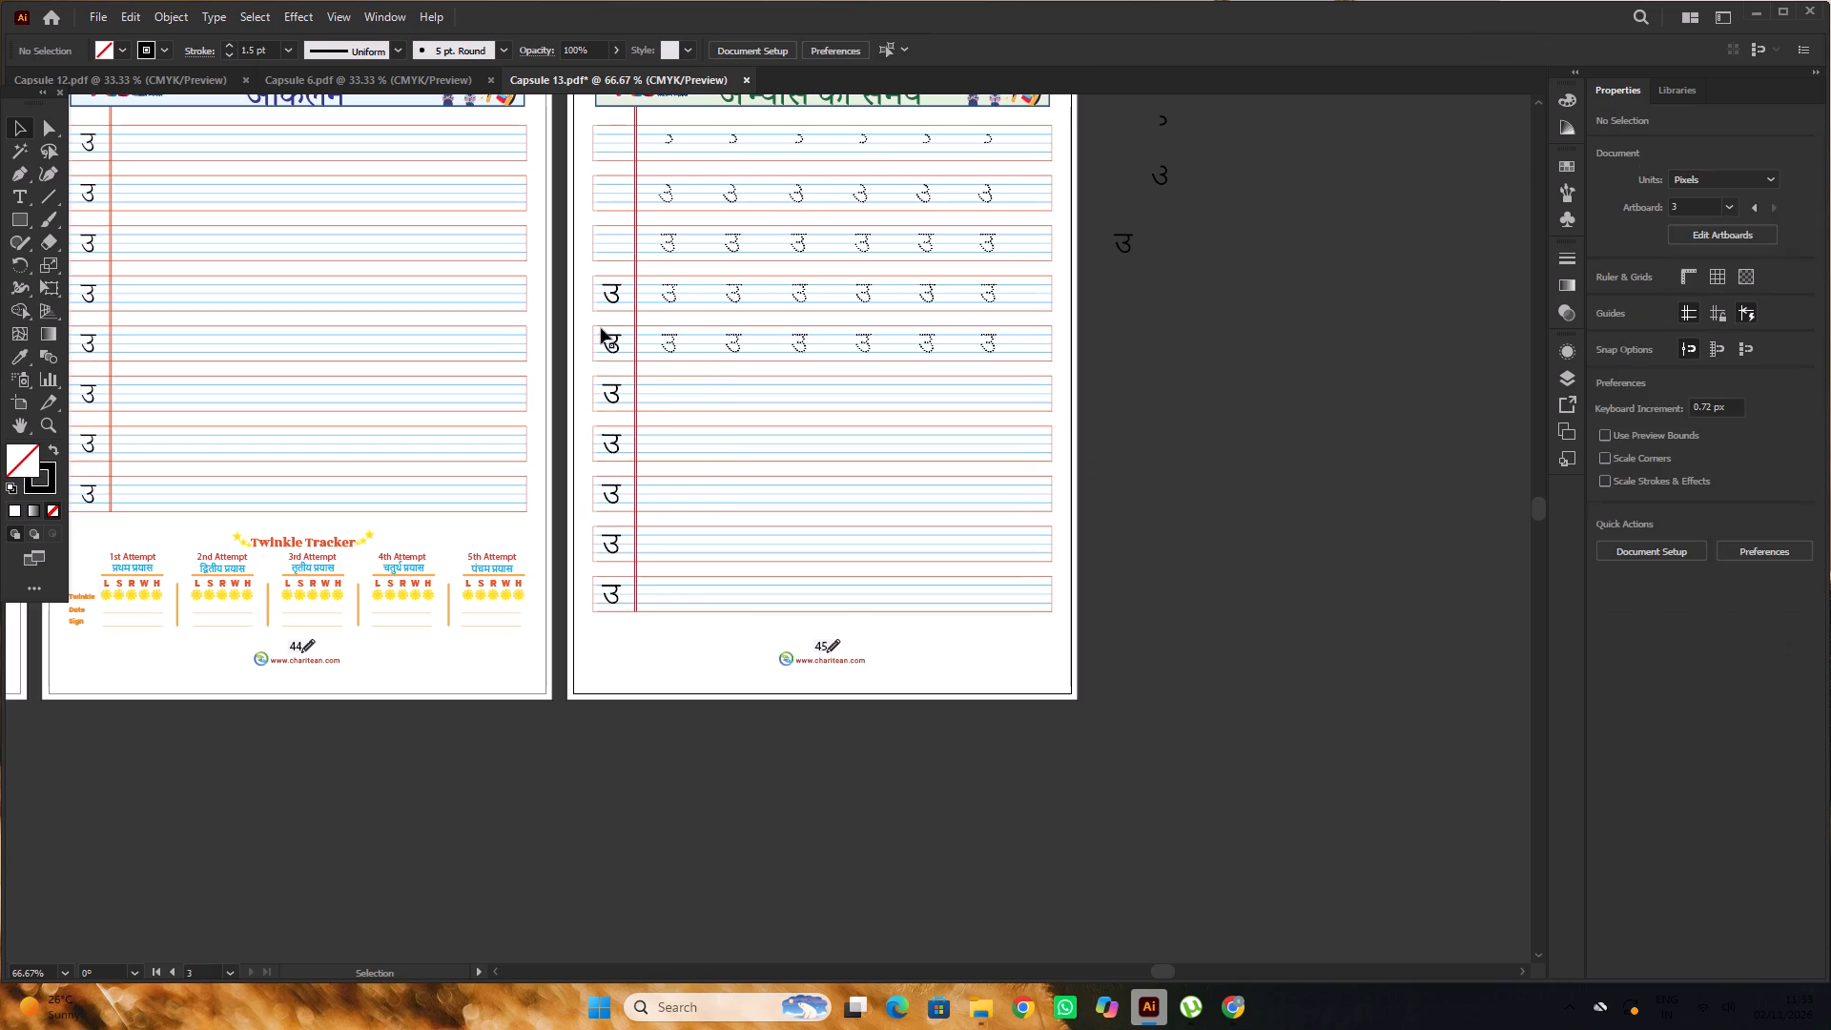
Move the solid उ letters at the start of the fourth and fifth rows off the page onto the empty canvas beside it.
left_click(609, 306)
left_click(611, 352, "shift")
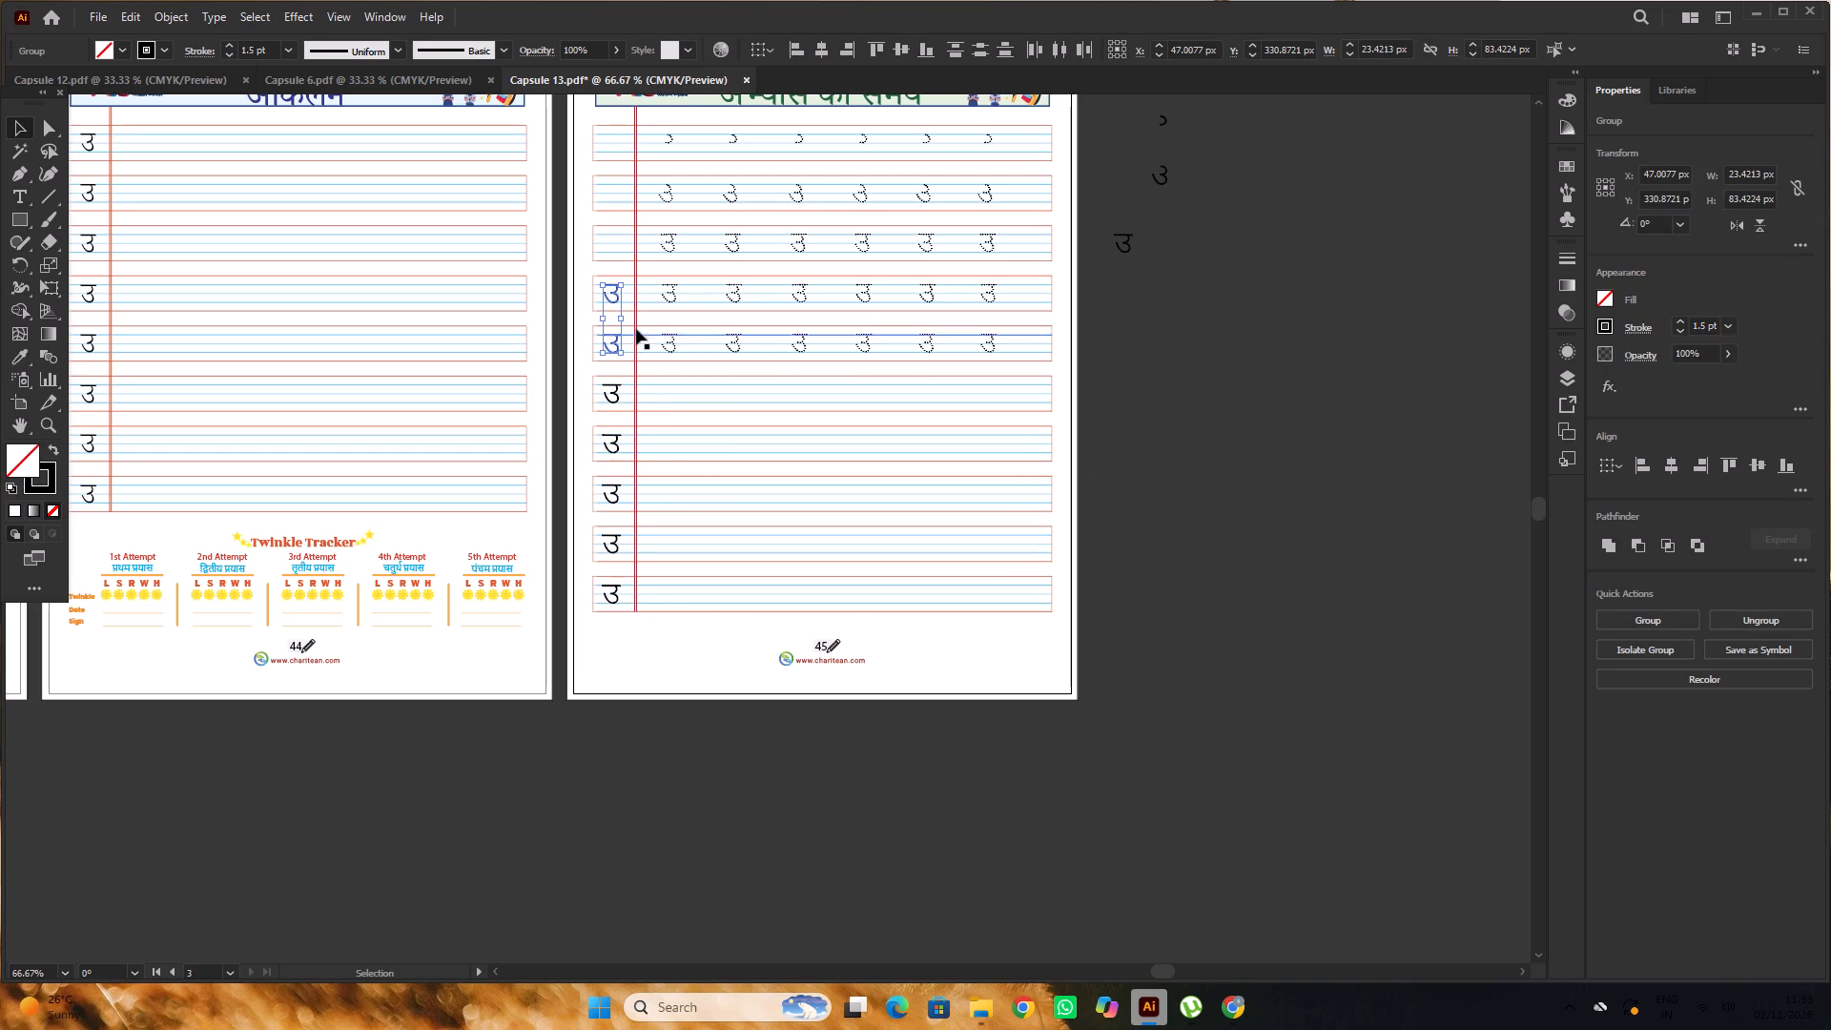
scroll(402, 304, "down", 1, "alt")
scroll(637, 299, "up", 2)
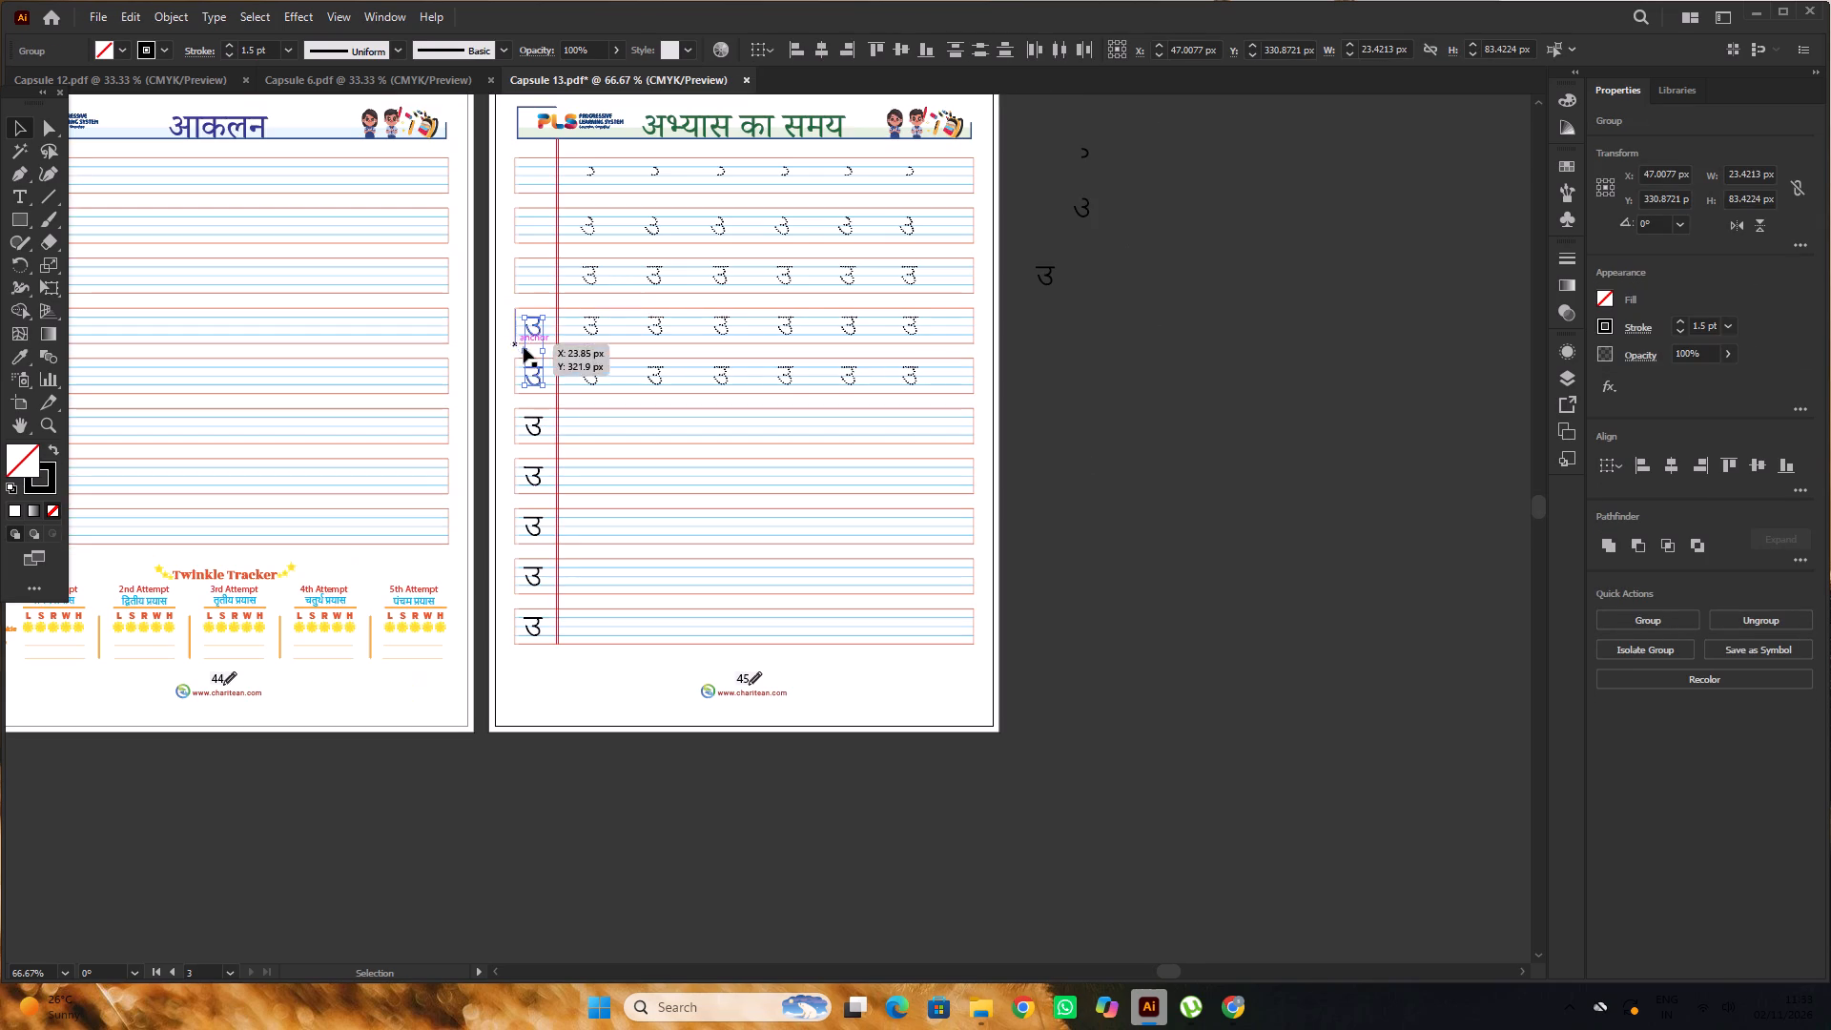
left_click_drag(535, 335, 1048, 355)
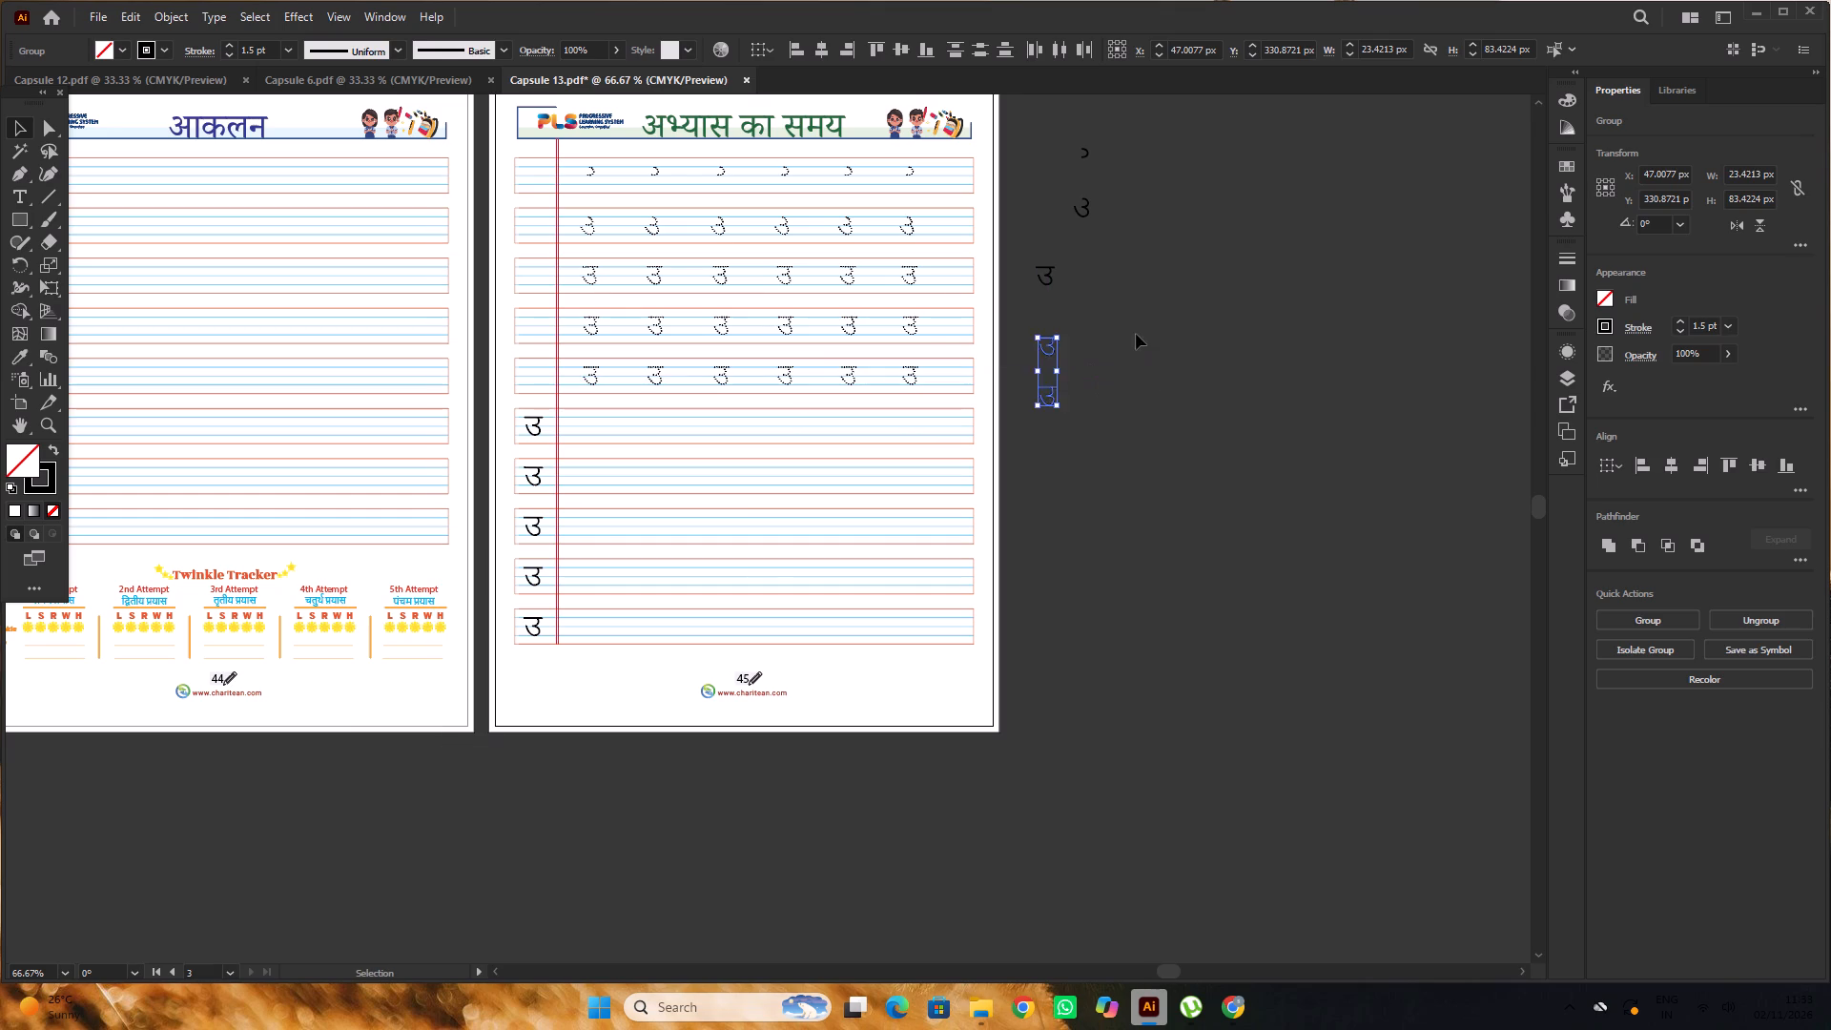
left_click(1136, 334)
Copy the first-row उ from the आकलन page to the start of the first row on अभ्यास का समय and align it to the blue lines.
scroll(553, 408, "up", 4)
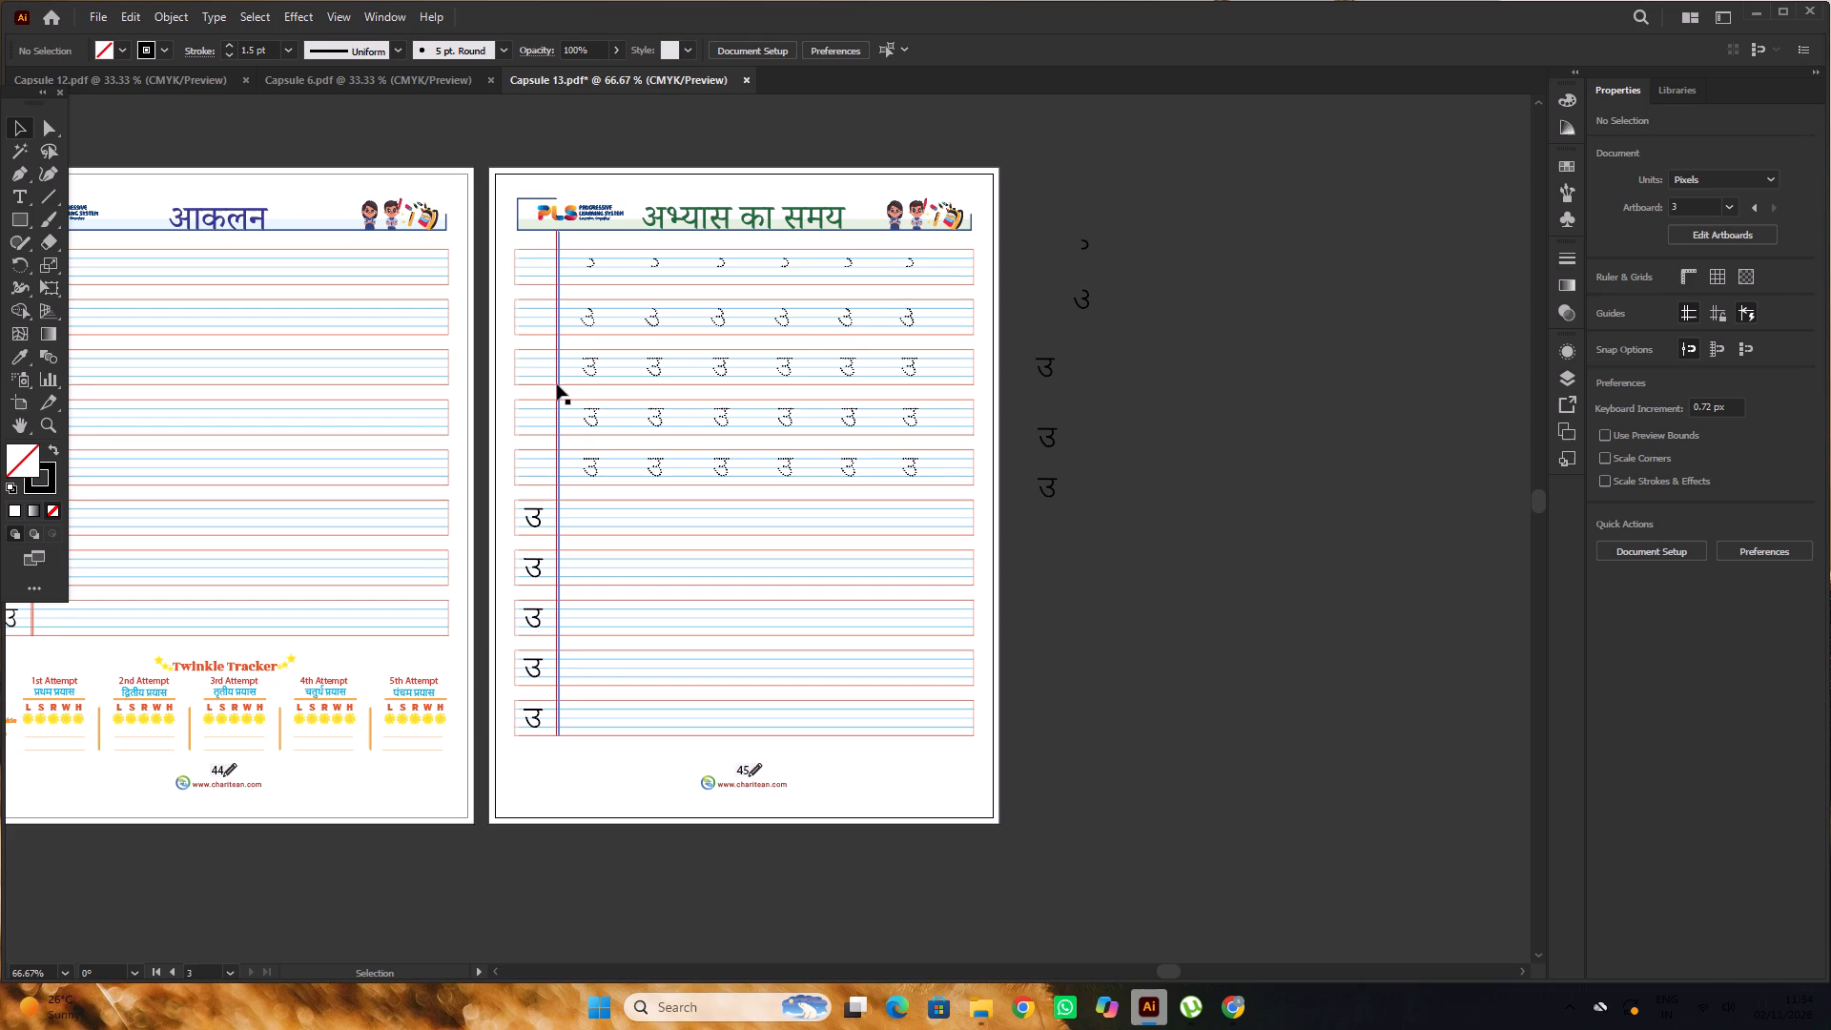
scroll(880, 309, "down", 2, "alt")
scroll(767, 210, "up", 1)
key("space")
left_click_drag(676, 226, 730, 230)
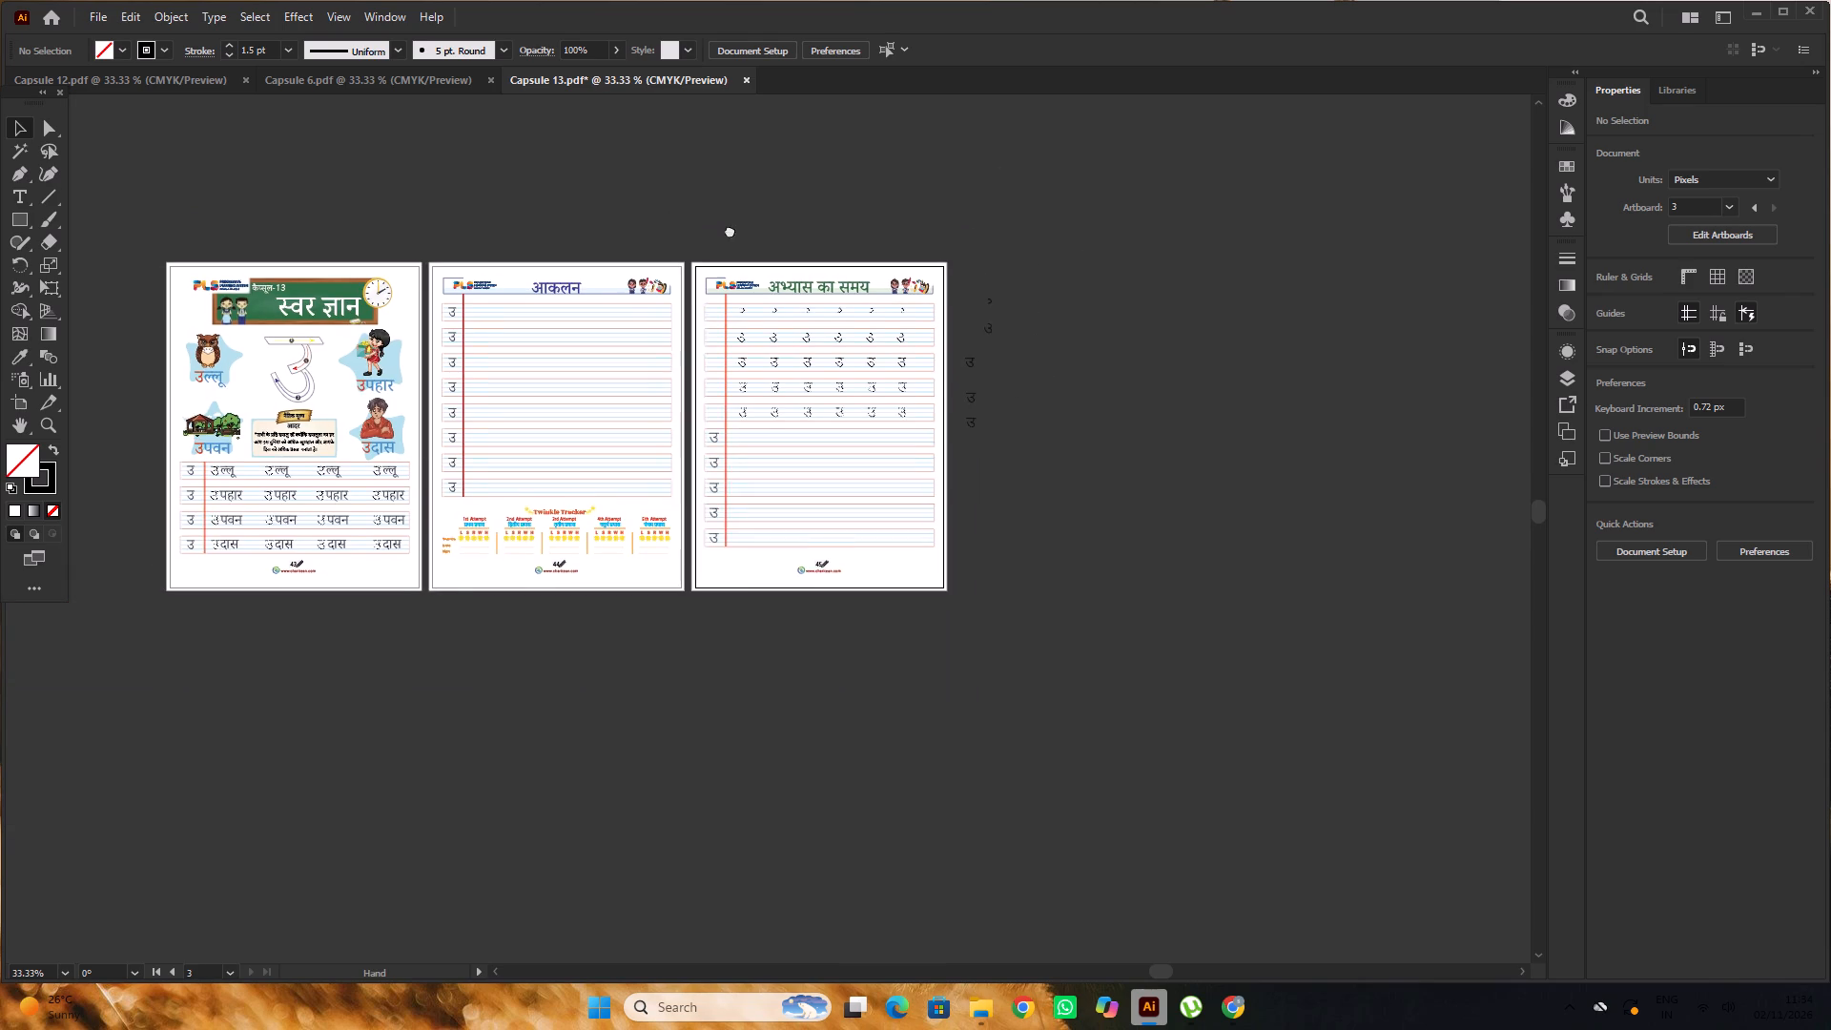
left_click_drag(730, 230, 763, 229)
scroll(760, 243, "down", 1)
scroll(768, 240, "up", 2, "alt")
left_click_drag(295, 344, 791, 341)
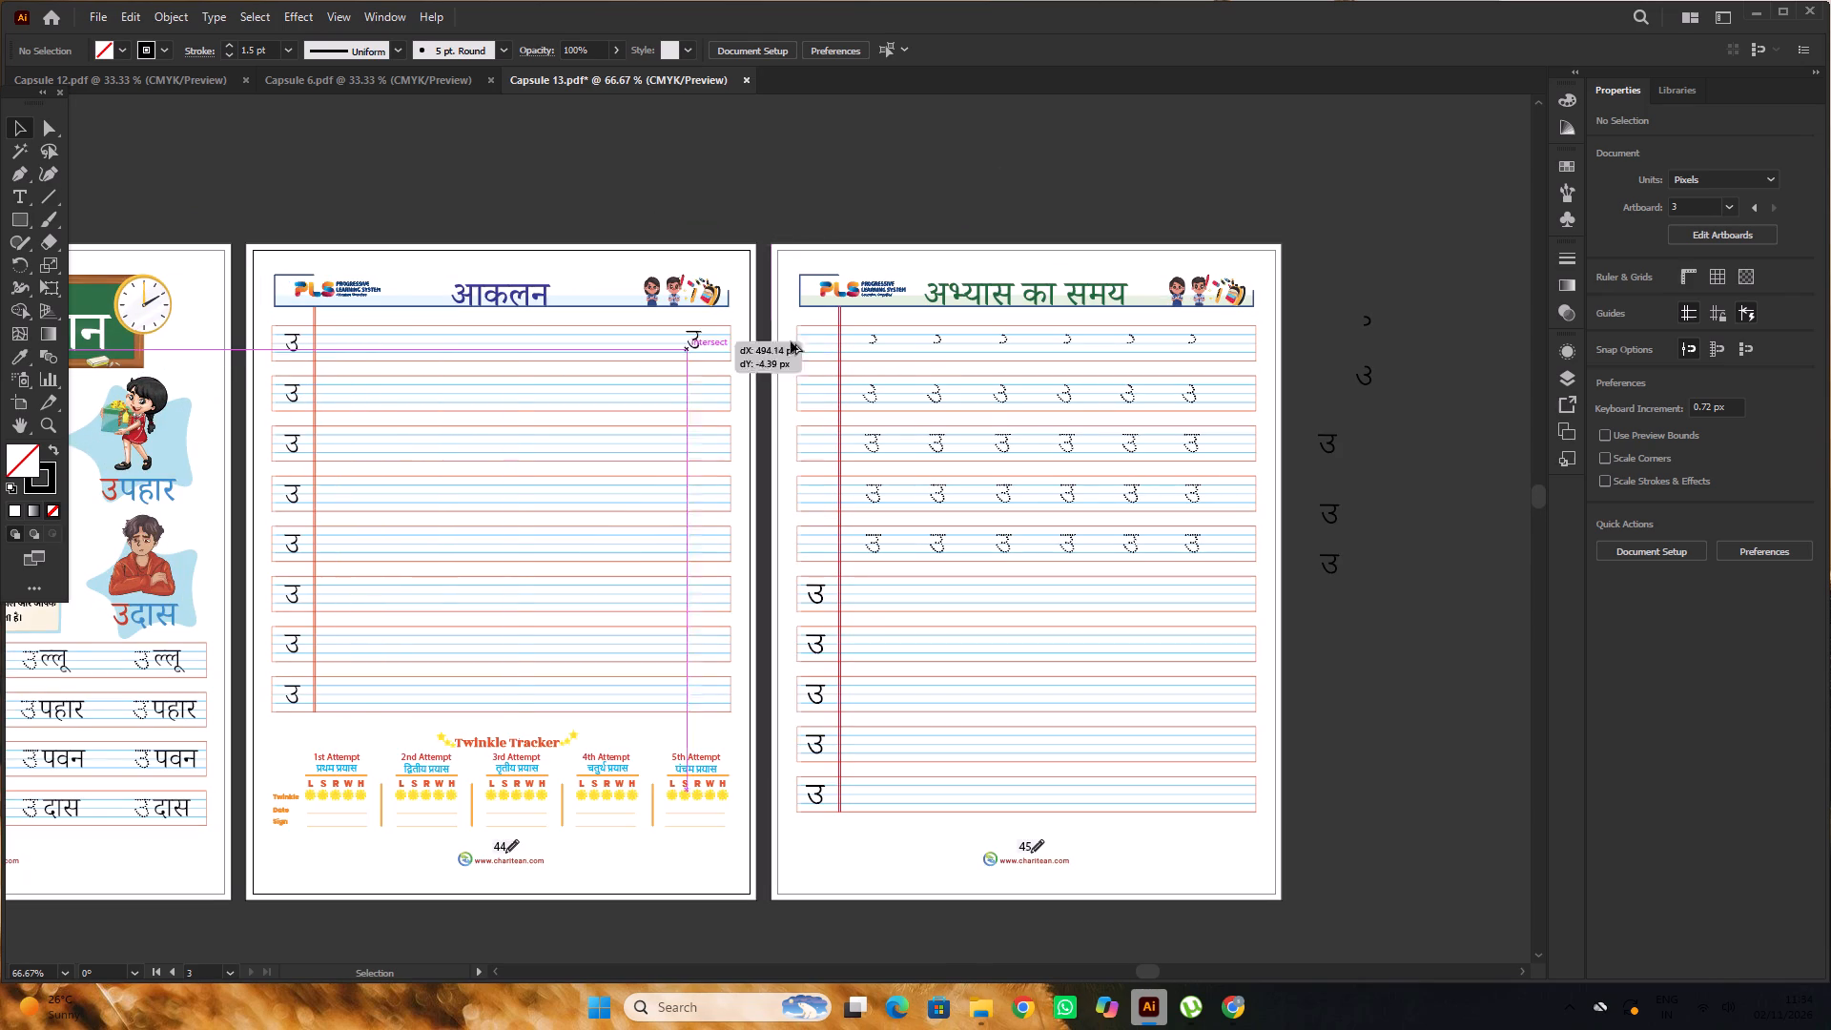
left_click_drag(791, 341, 819, 344)
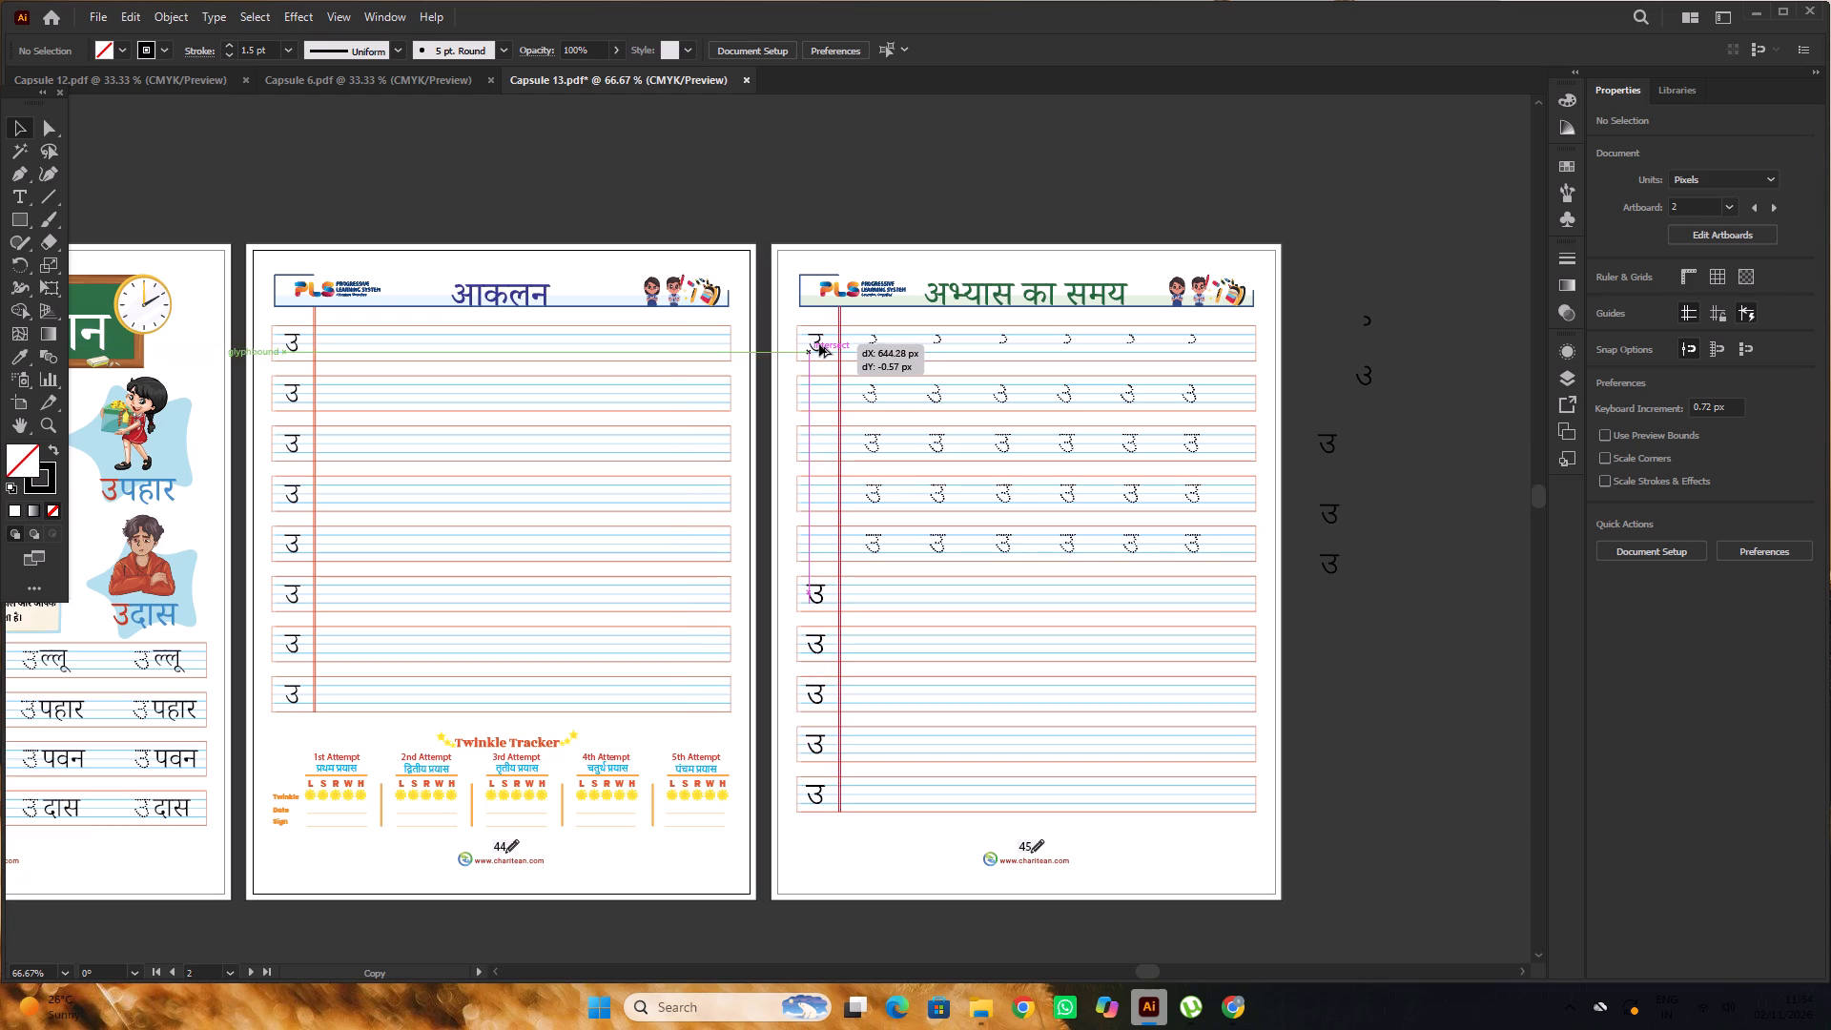
left_click_drag(819, 344, 819, 345)
scroll(829, 344, "up", 6, "alt")
left_click(740, 333)
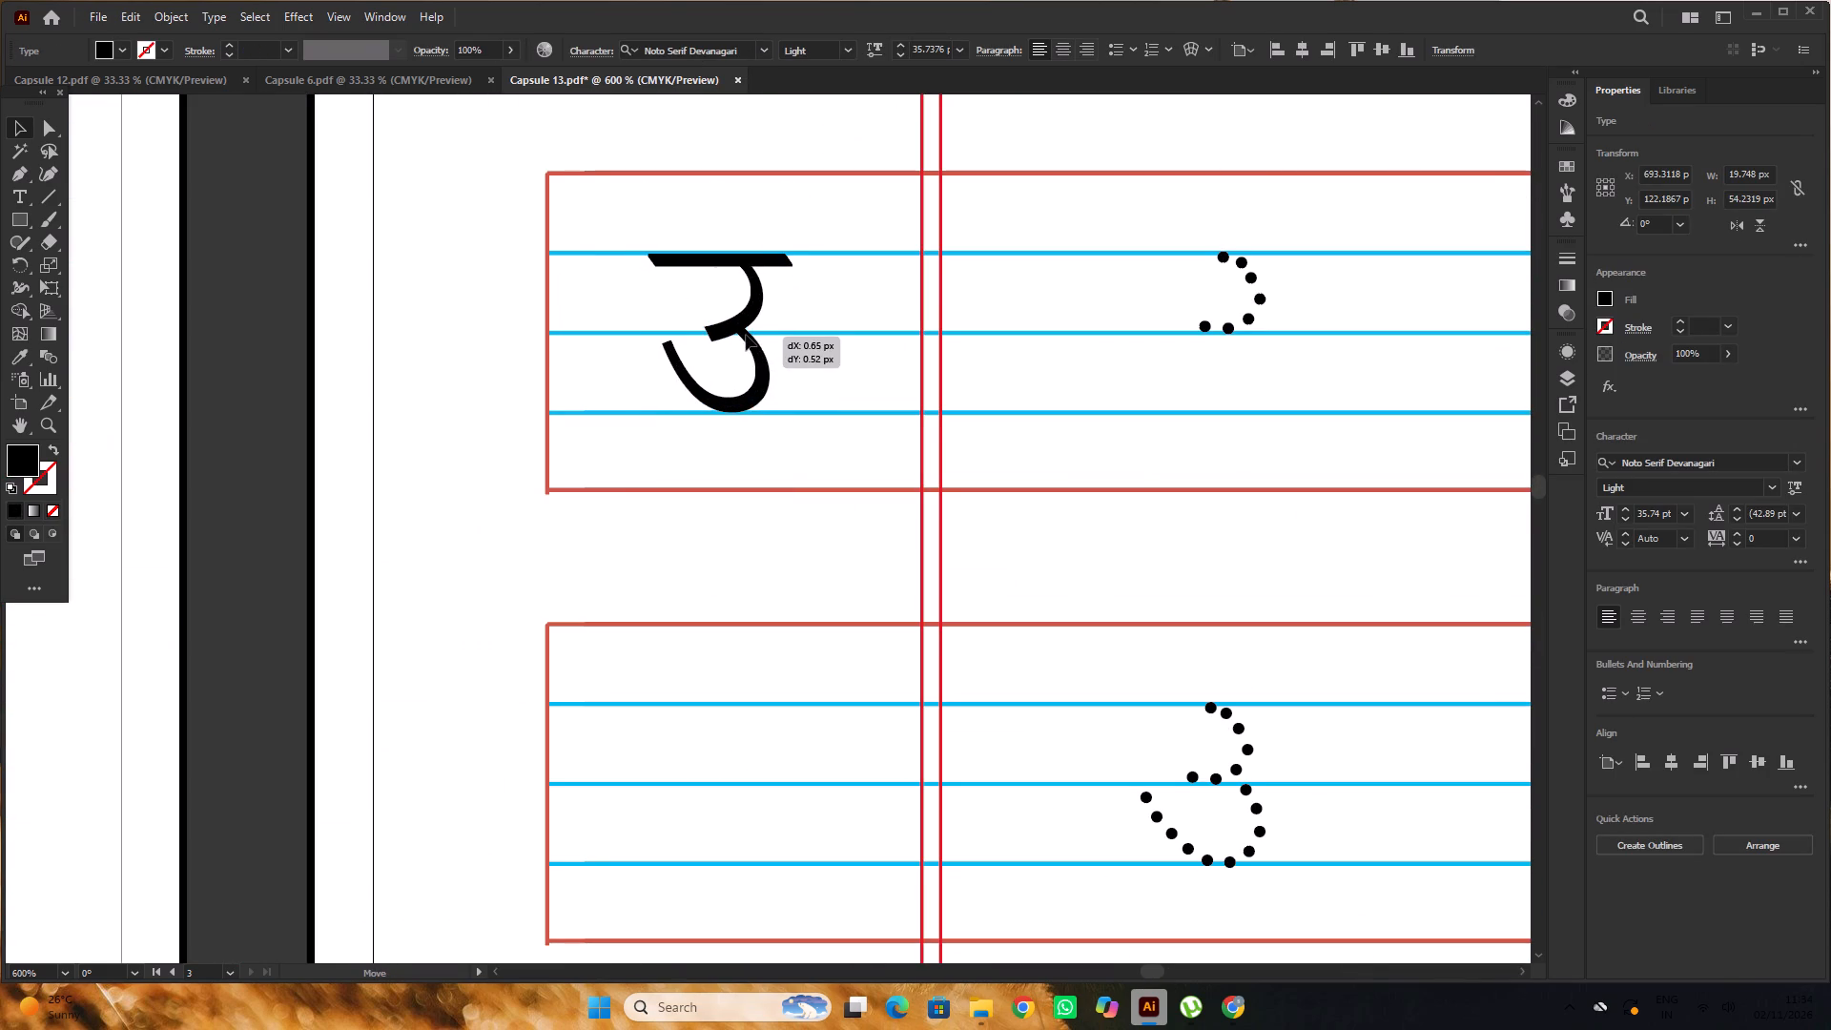
Convert the first row's copied उ to outlines and delete its headline bar and lower curve, keeping only the upper curve.
key("ctrl+shift+o")
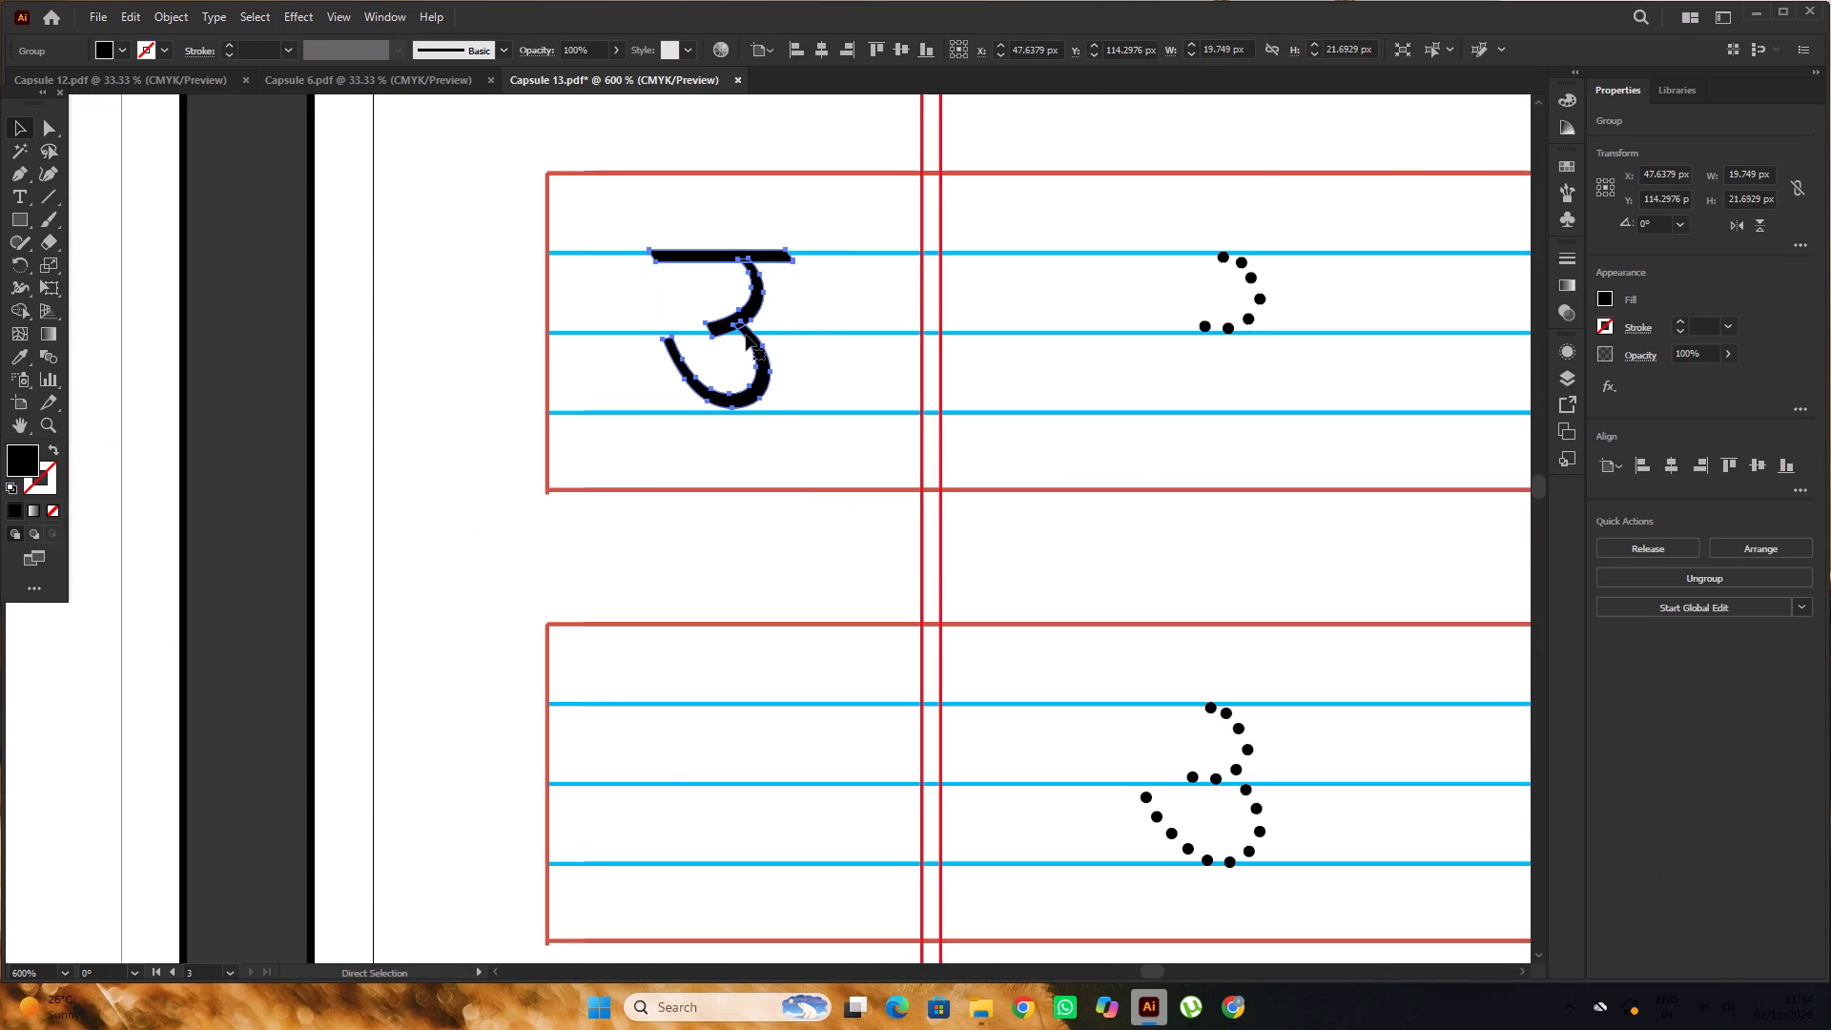
left_click(250, 357)
left_click(676, 263)
triple_click(676, 263)
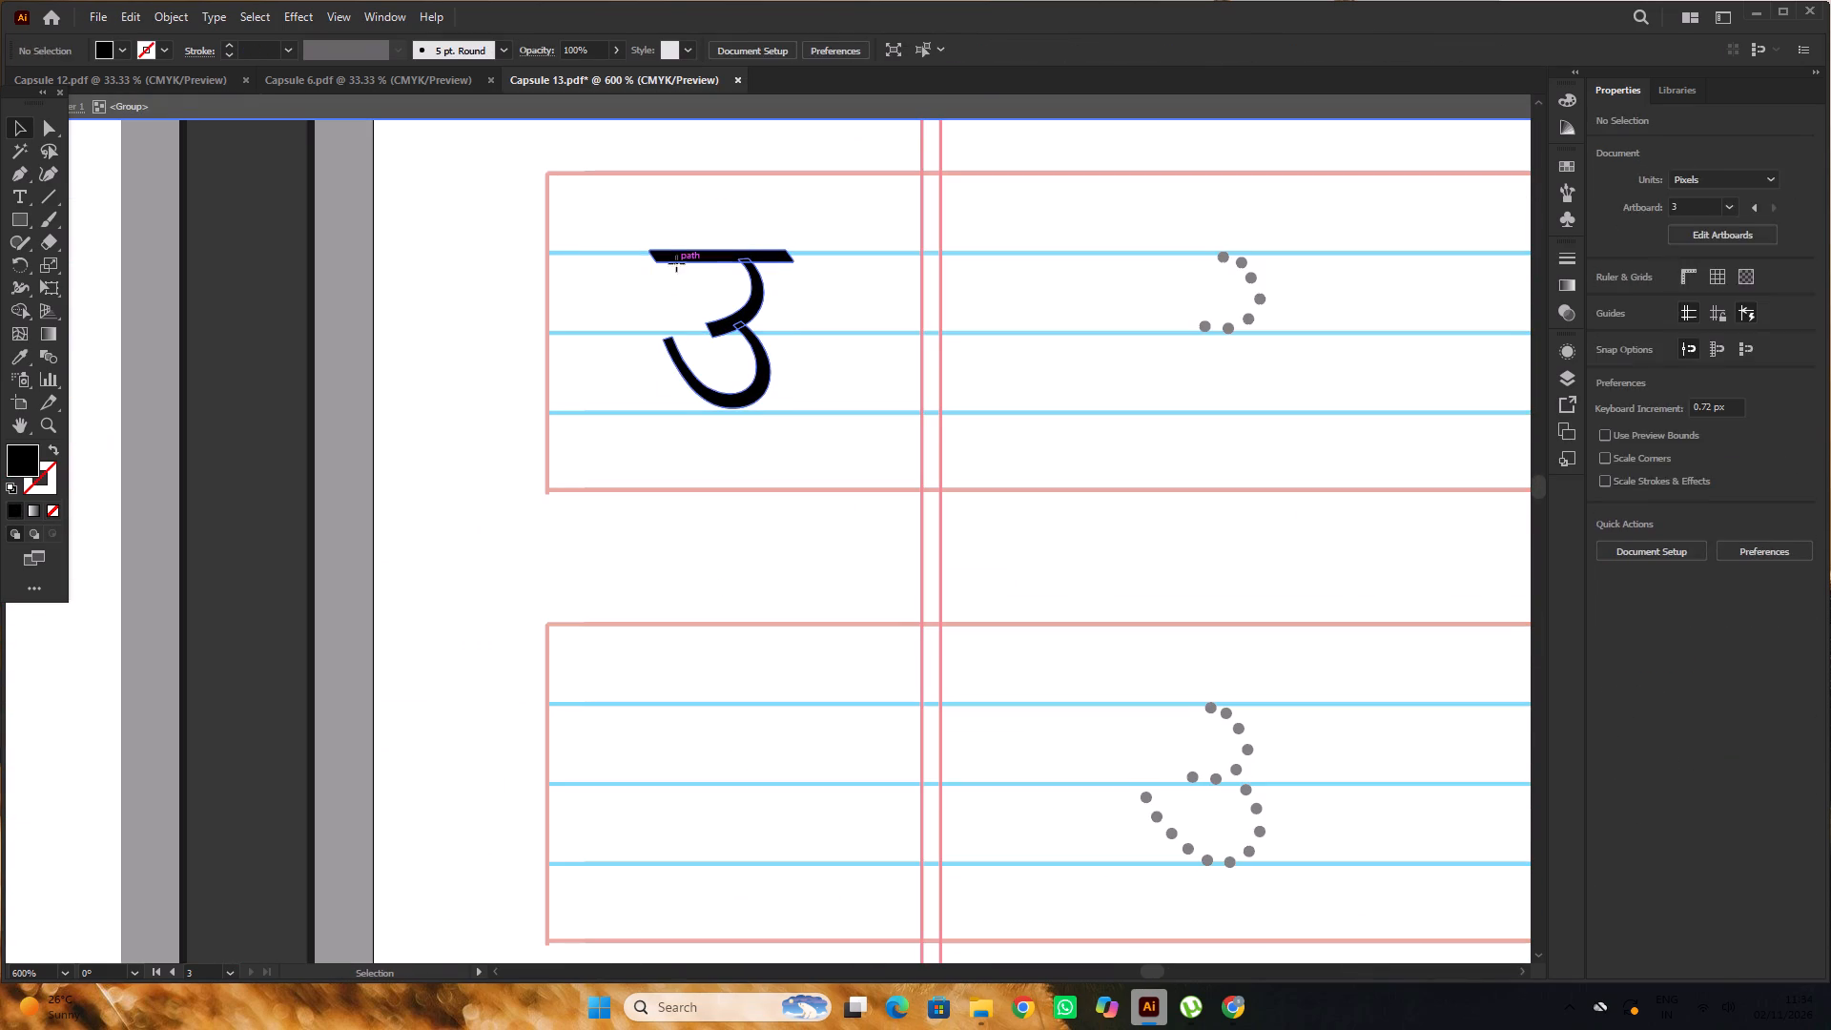
triple_click(677, 263)
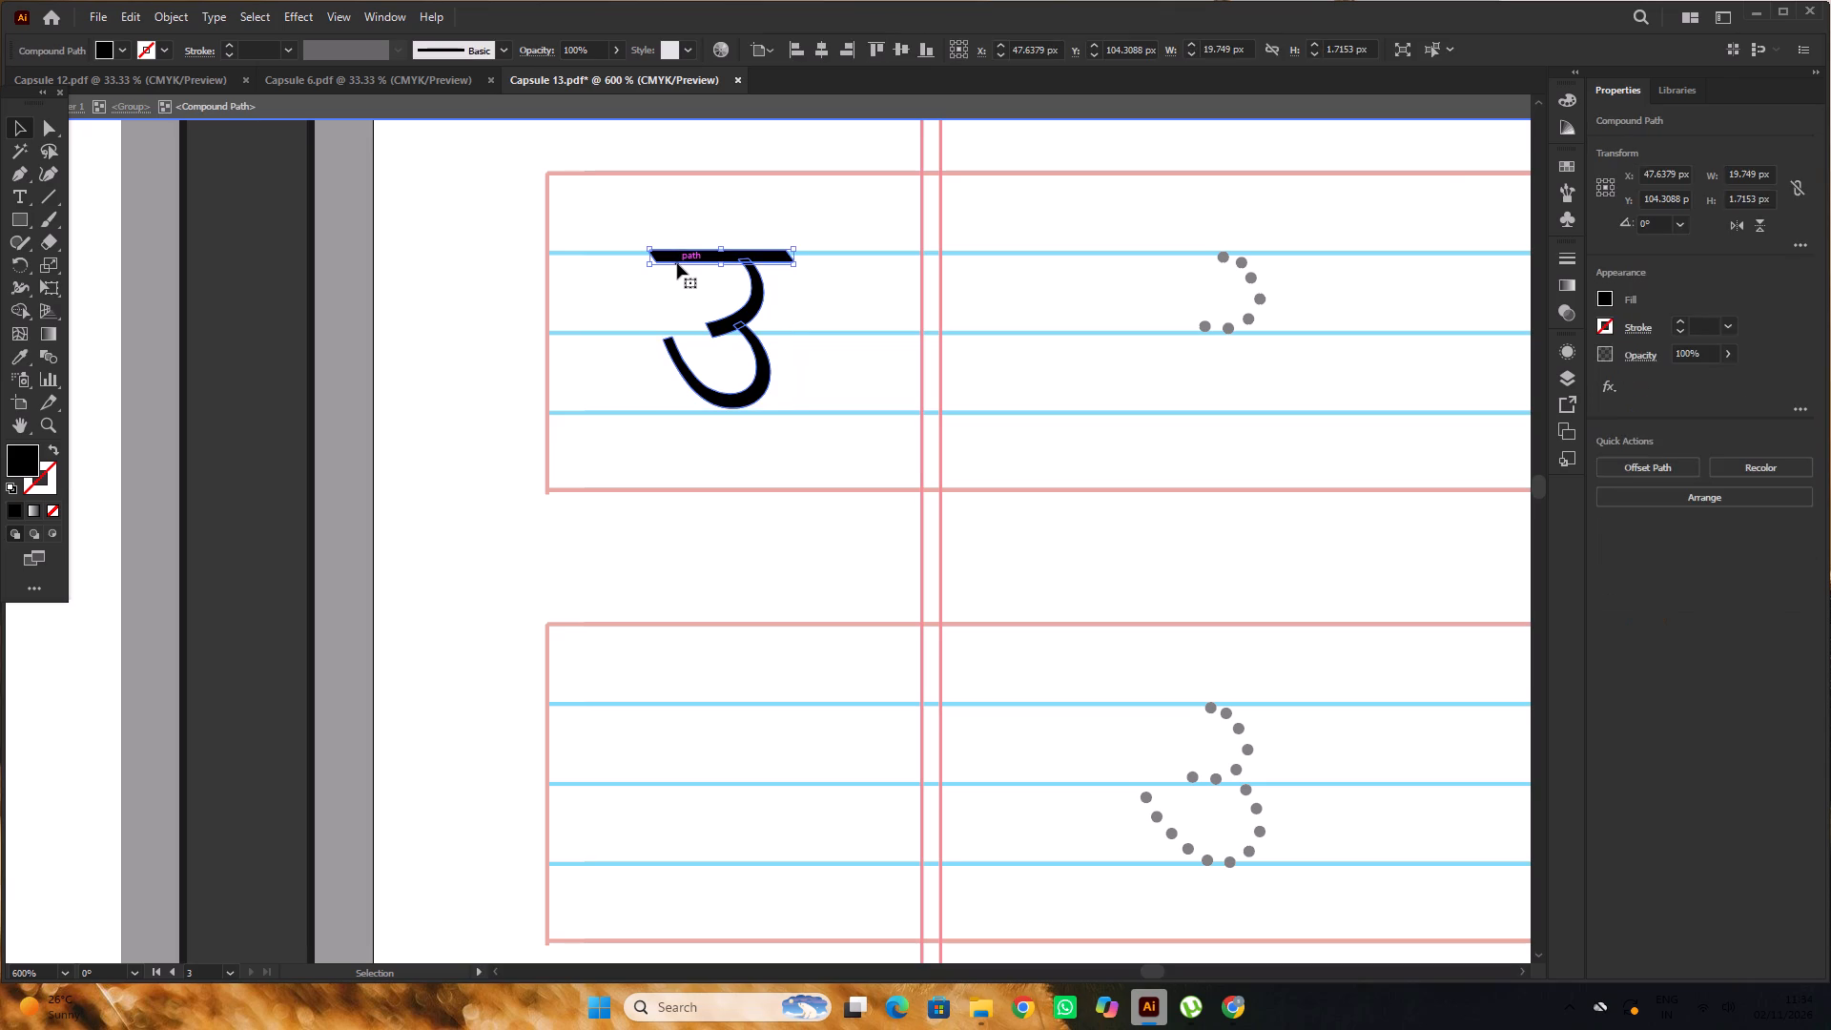
key("Delete")
left_click(709, 388)
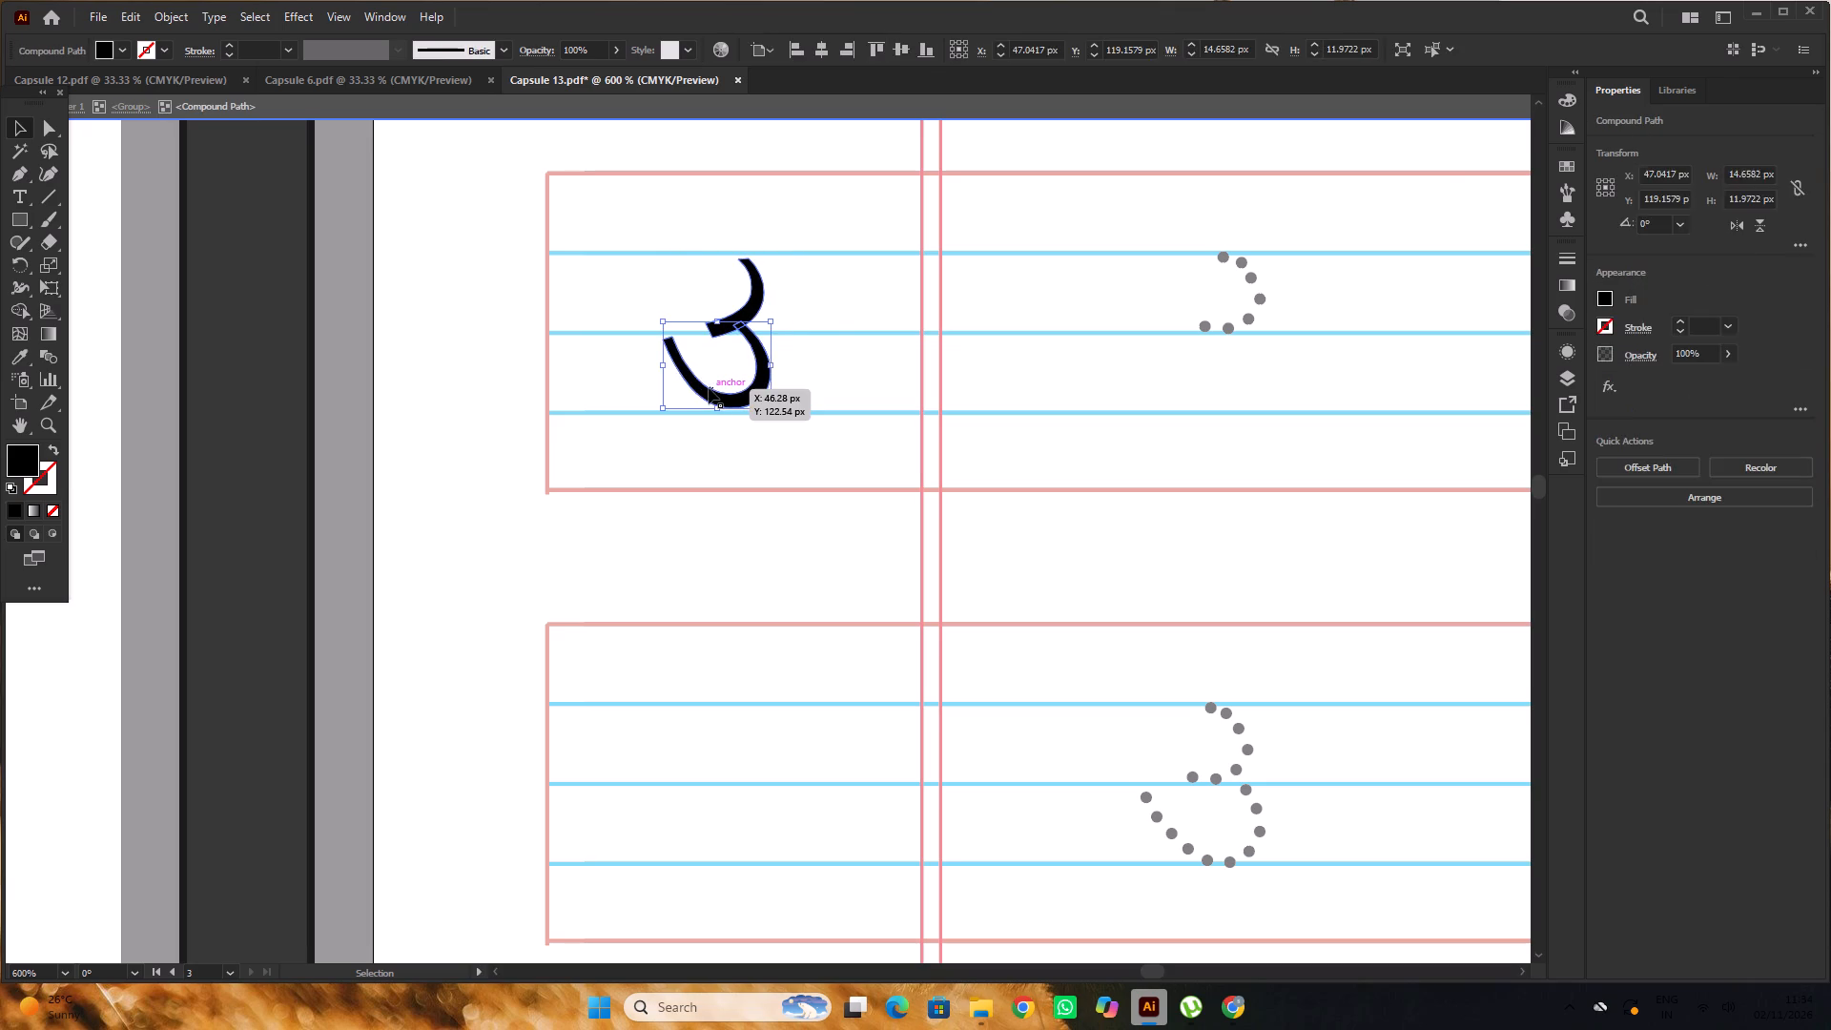
key("Delete")
scroll(529, 276, "down", 1)
double_click(280, 243)
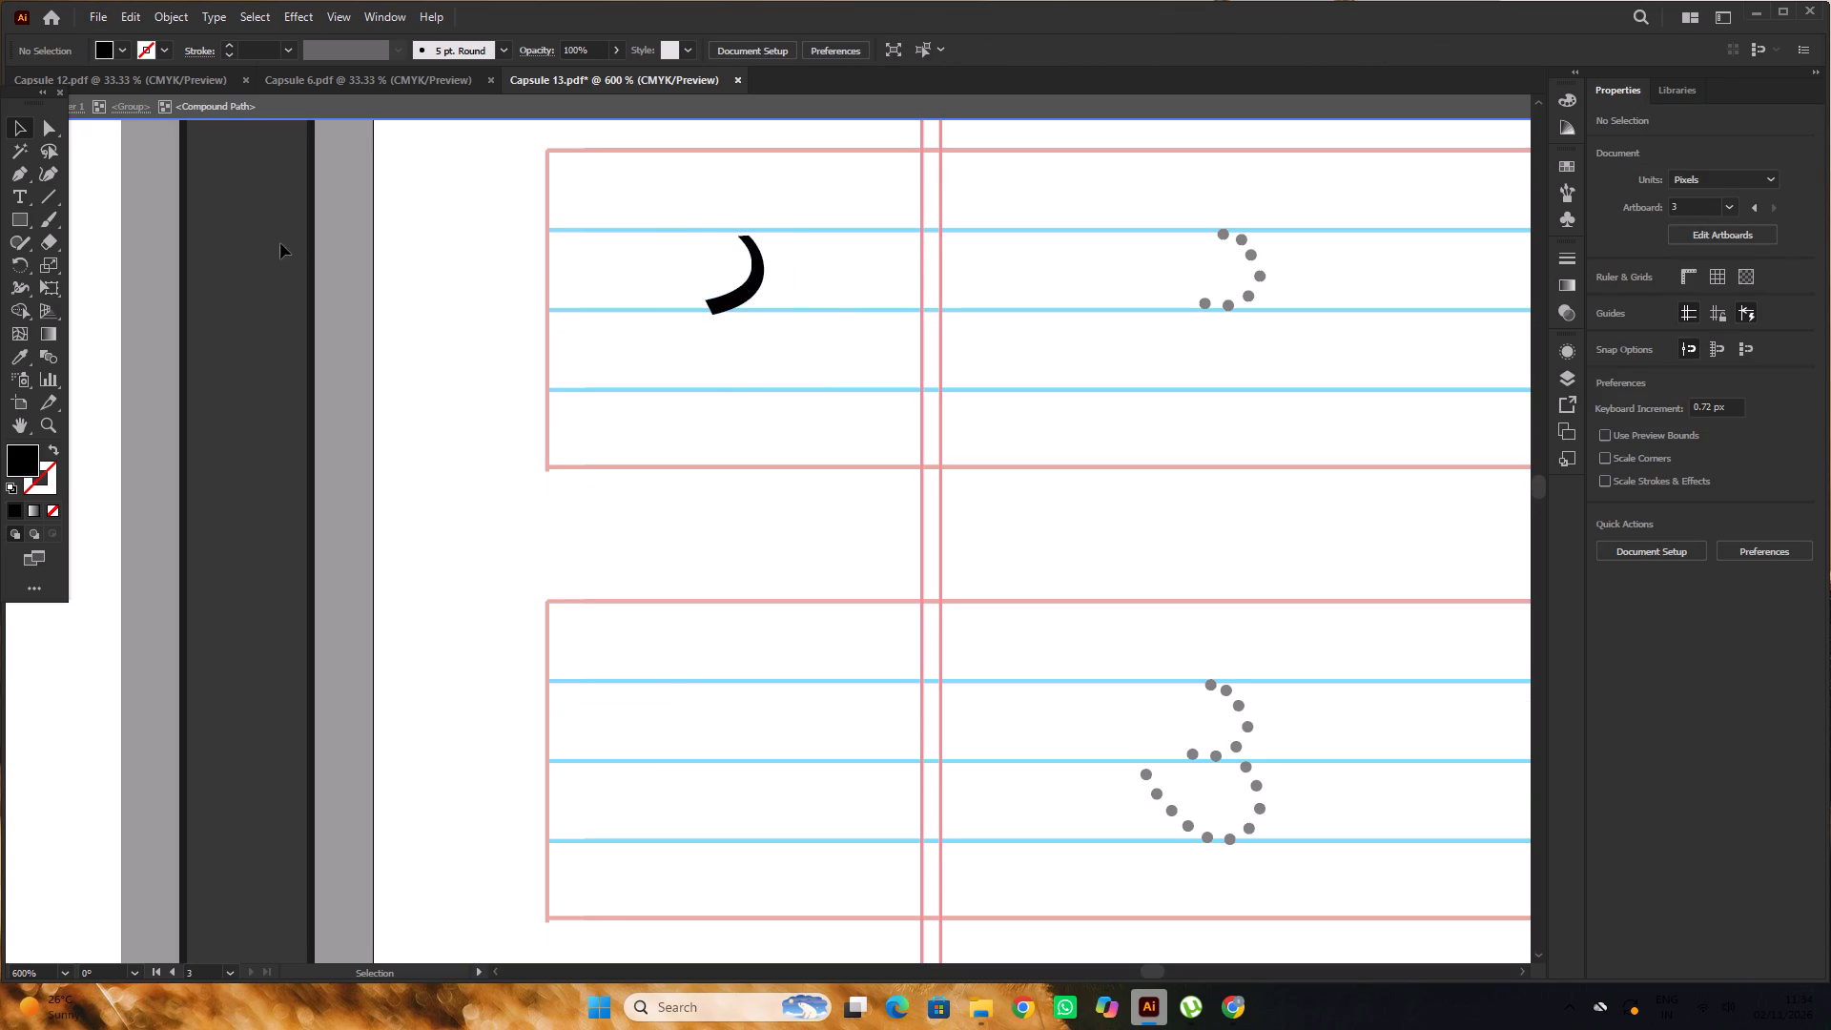
Reposition the first row's remaining upper curve so it sits between the upper two blue lines.
scroll(843, 311, "up", 5)
left_click(712, 314)
left_click_drag(716, 313, 703, 302)
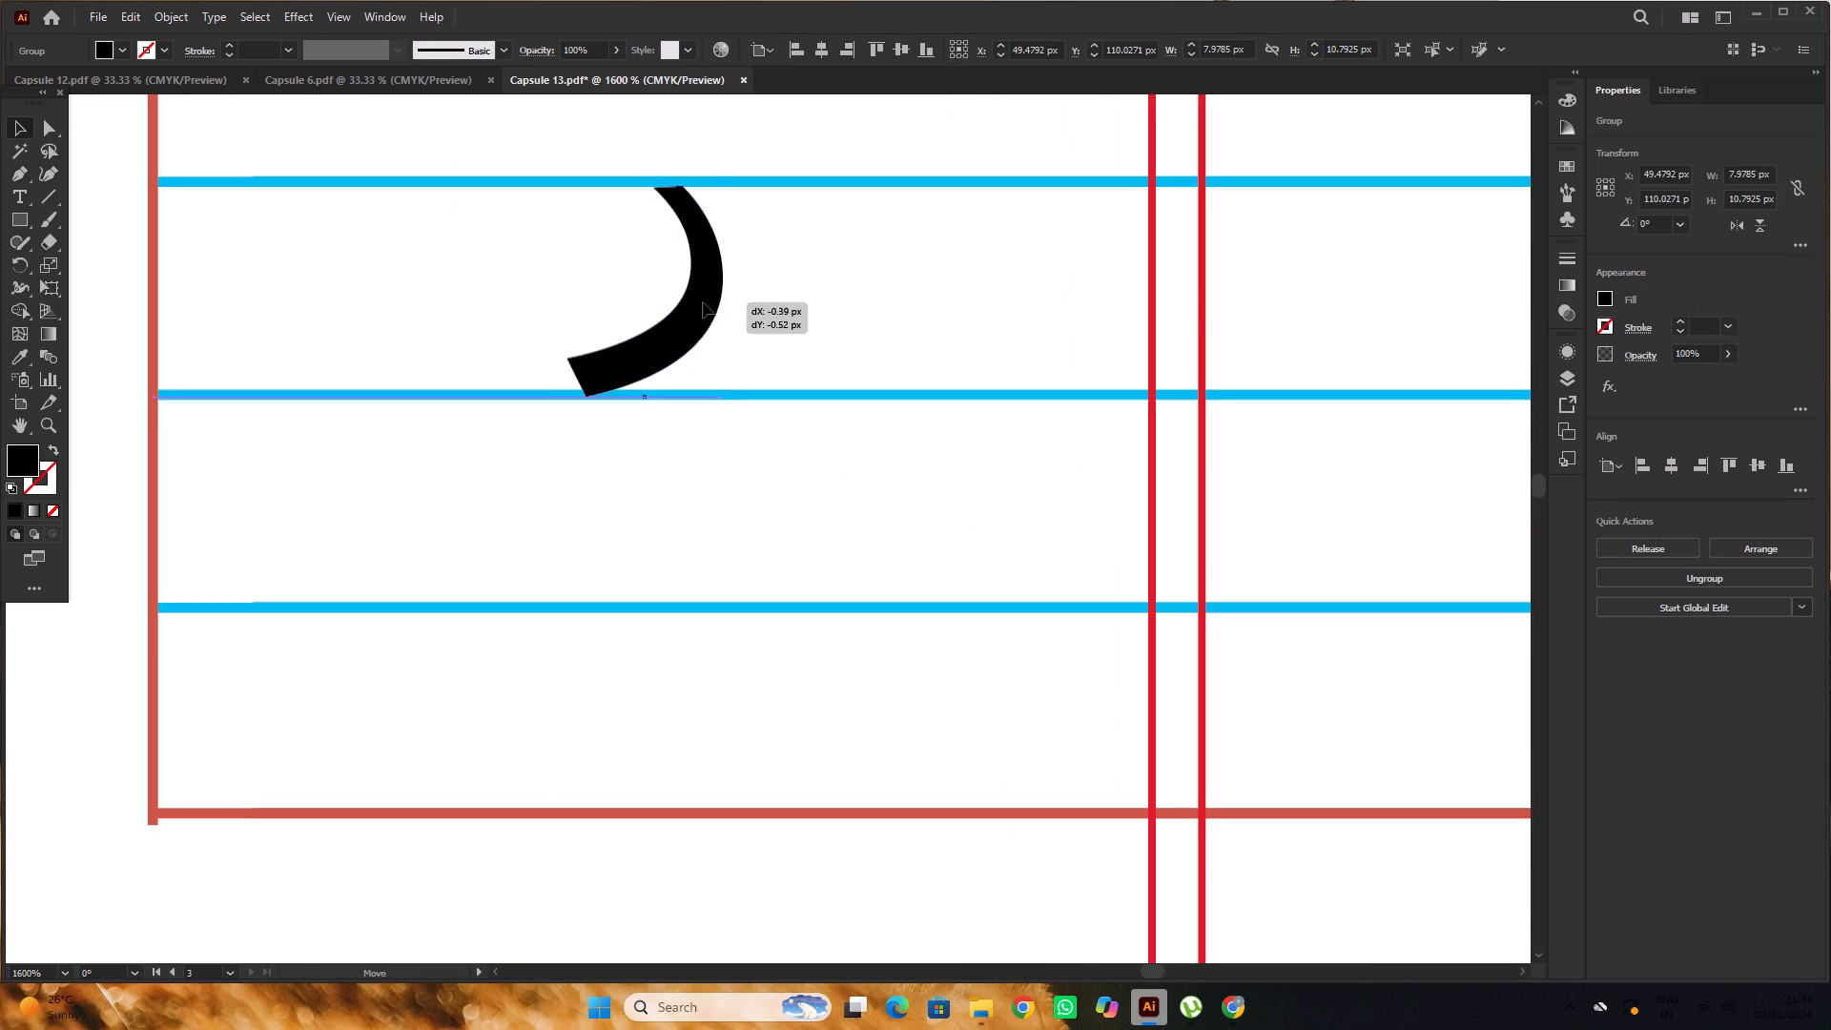
left_click_drag(703, 302, 695, 302)
scroll(695, 302, "down", 7, "alt")
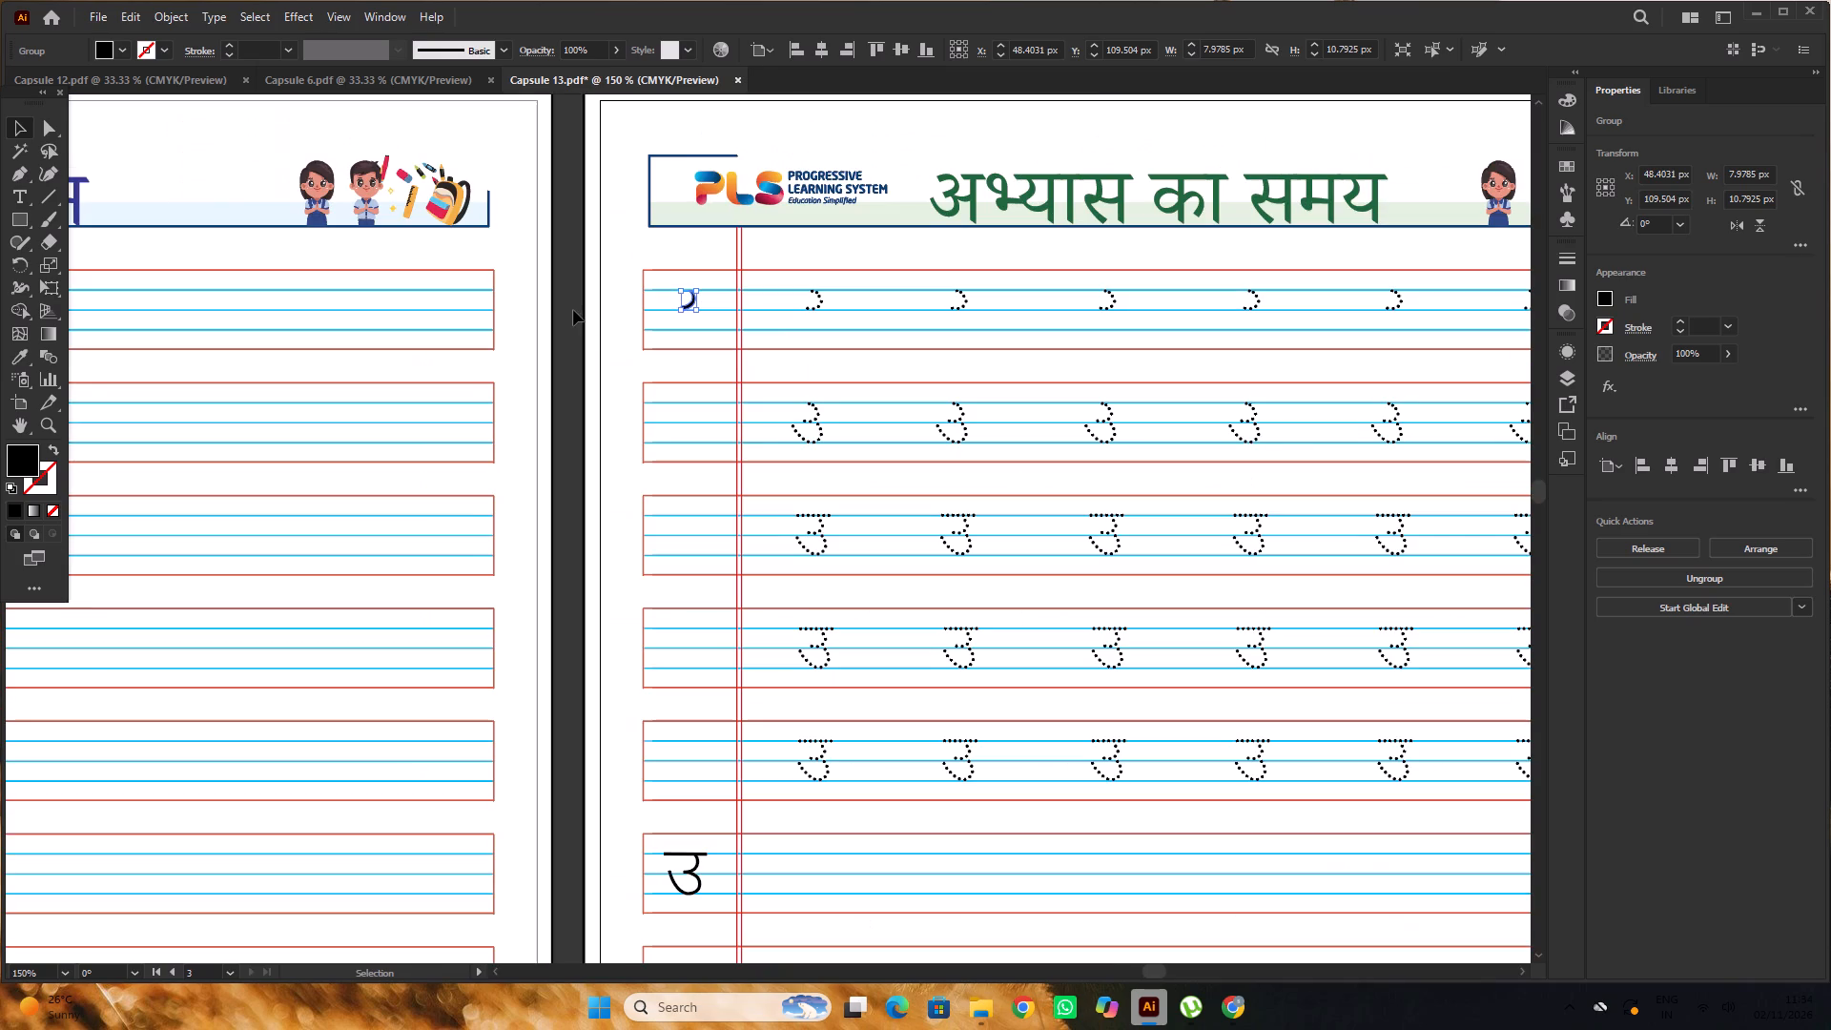
double_click(573, 310)
Copy the second-row उ from the आकलन page to the start of the second row on अभ्यास का समय and align it to the blue lines.
scroll(643, 312, "down", 4, "alt")
scroll(646, 319, "up", 1)
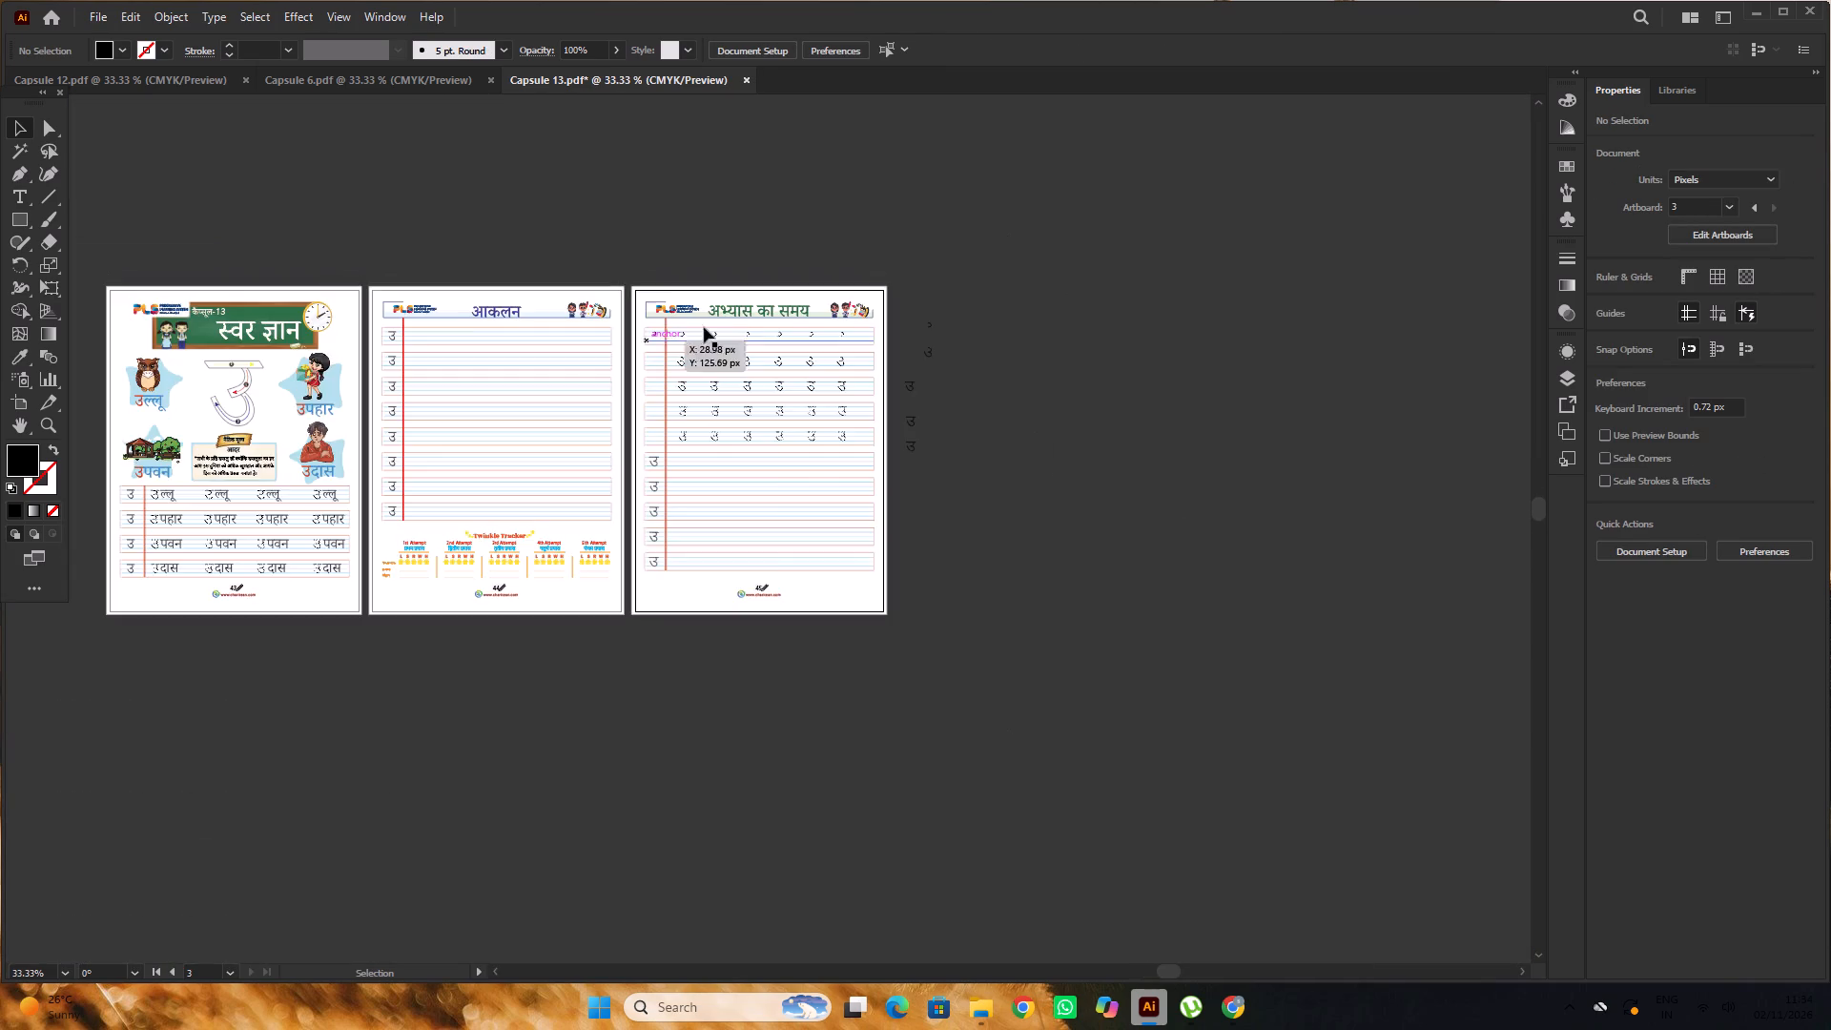
scroll(677, 330, "up", 2, "alt")
scroll(691, 332, "down", 4)
scroll(583, 290, "up", 2, "alt")
scroll(832, 293, "down", 2, "alt")
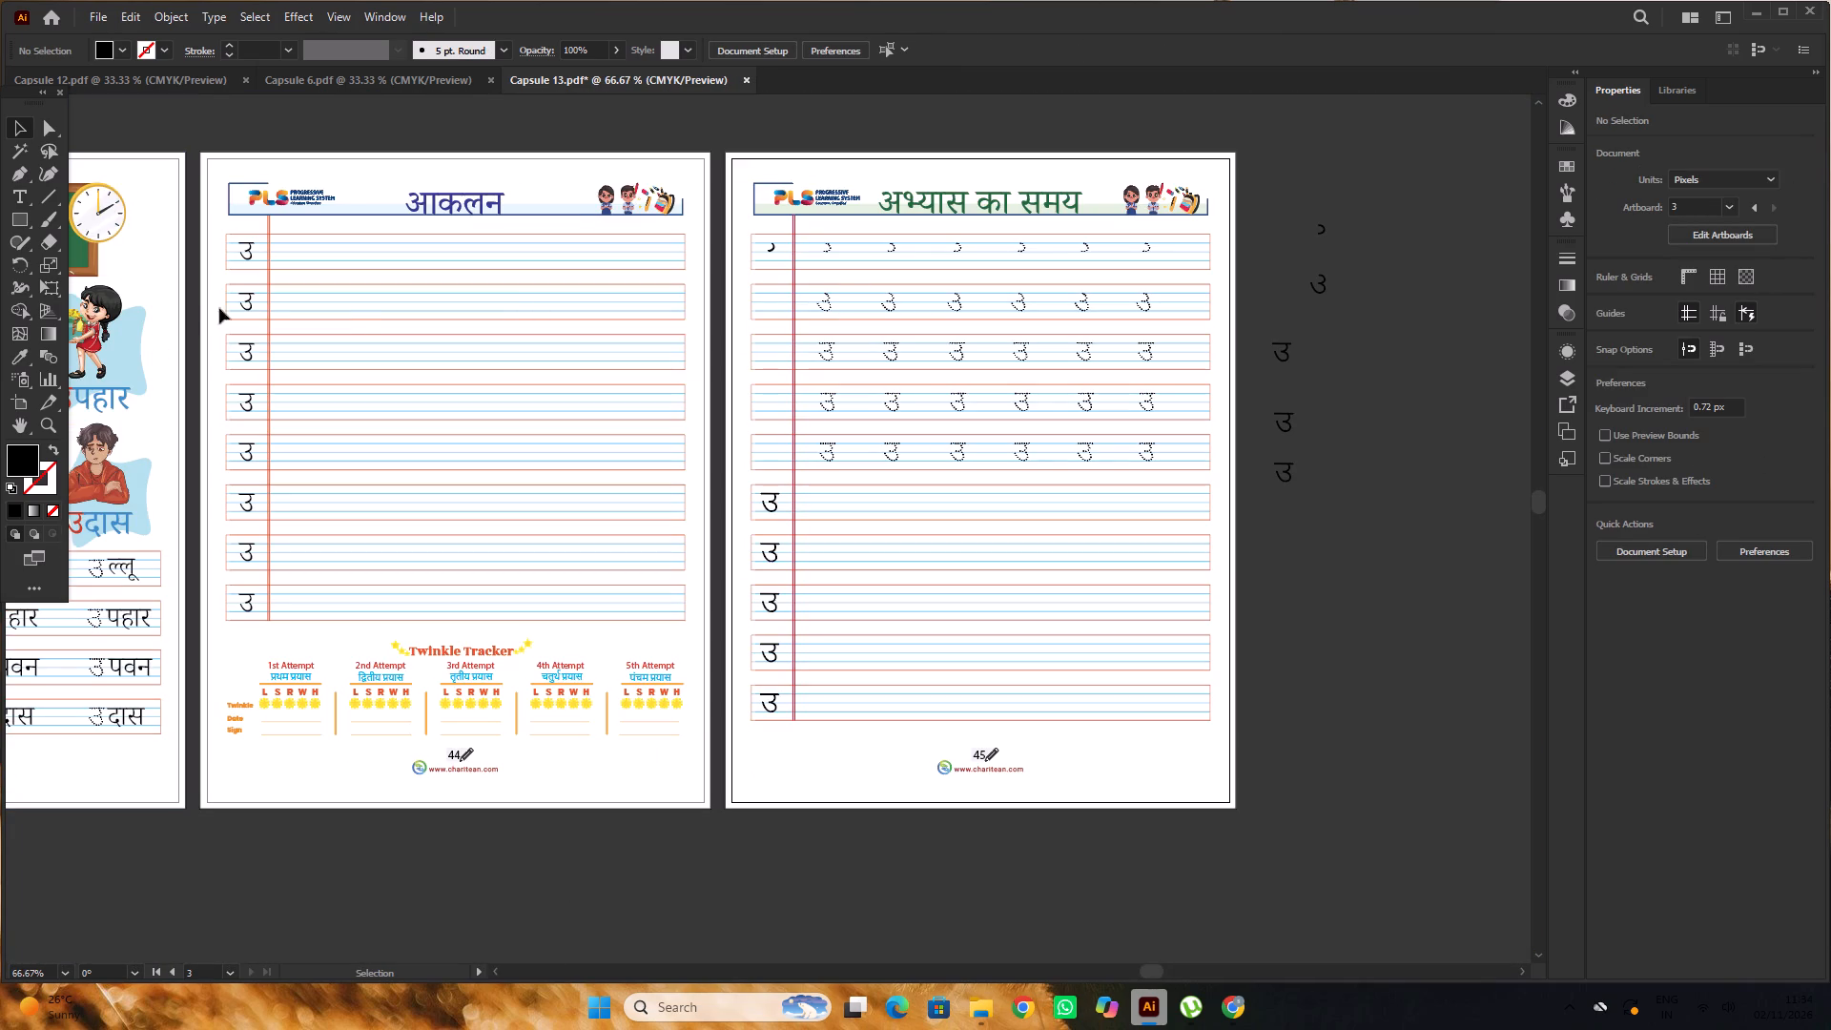
left_click_drag(249, 302, 773, 297)
scroll(772, 294, "up", 1, "alt")
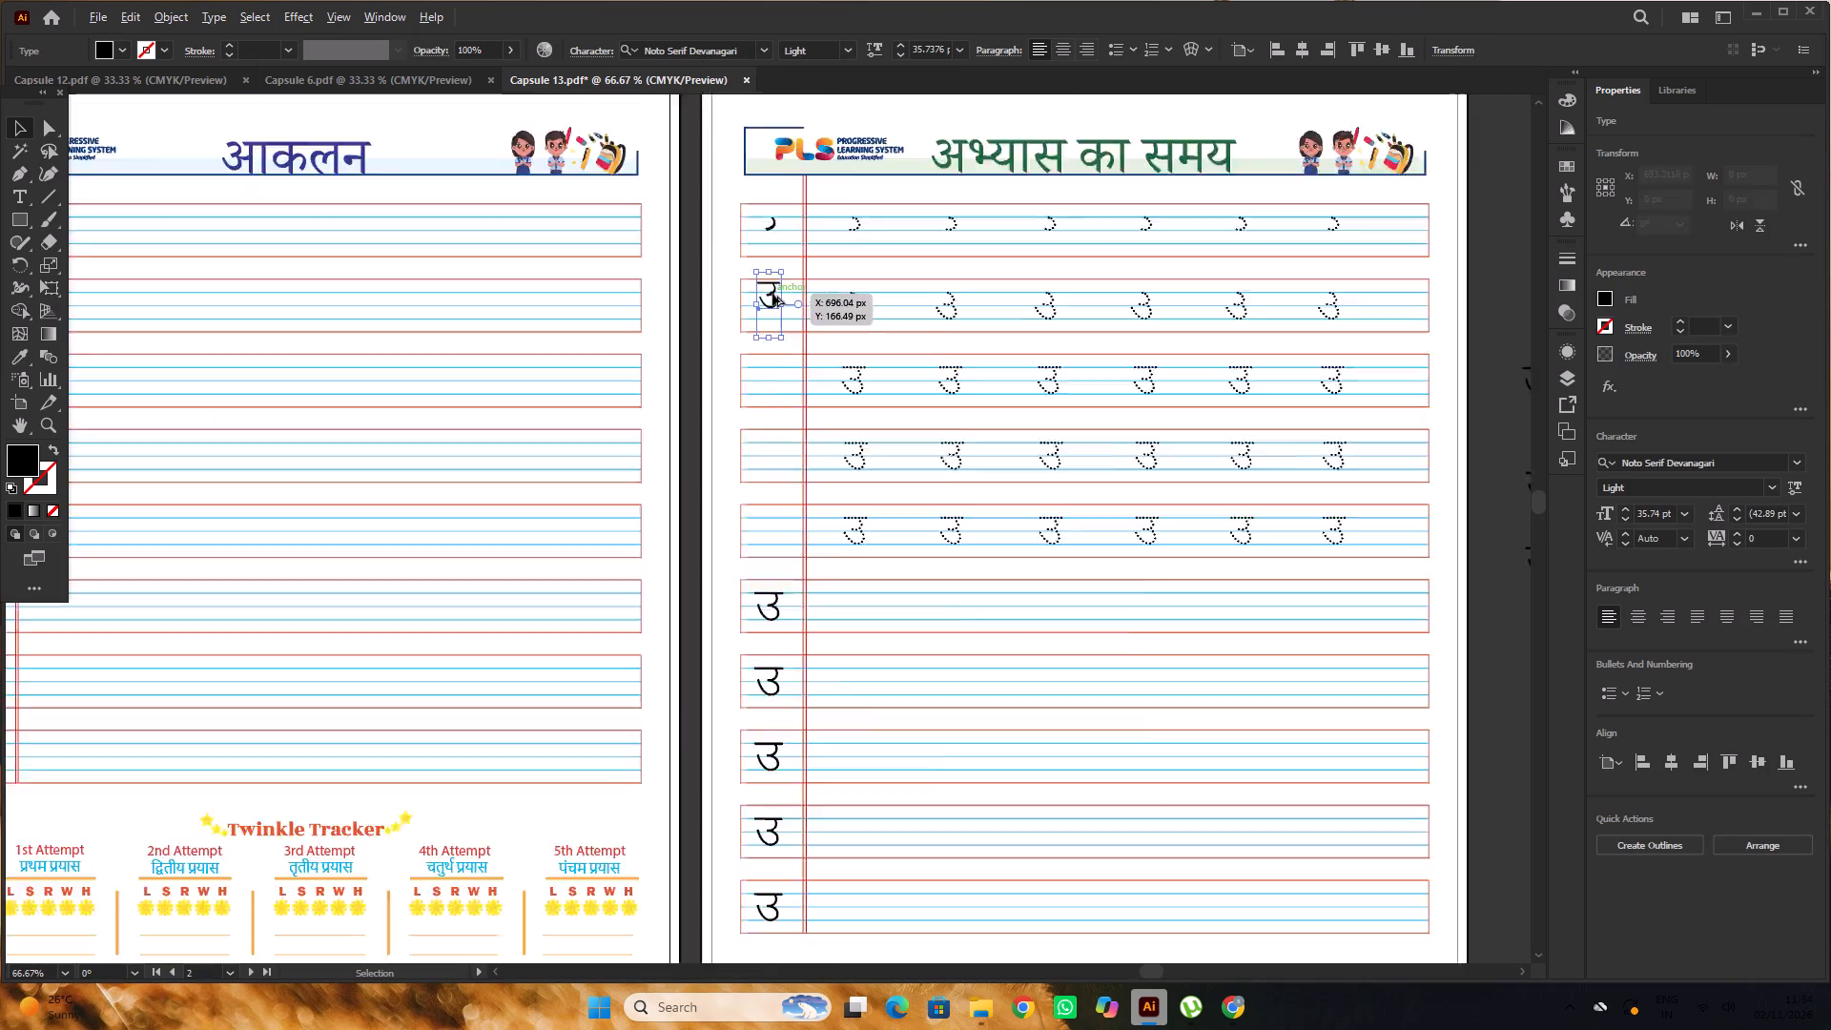
scroll(772, 294, "up", 5, "alt")
left_click_drag(779, 306, 772, 346)
scroll(771, 341, "down", 3, "alt")
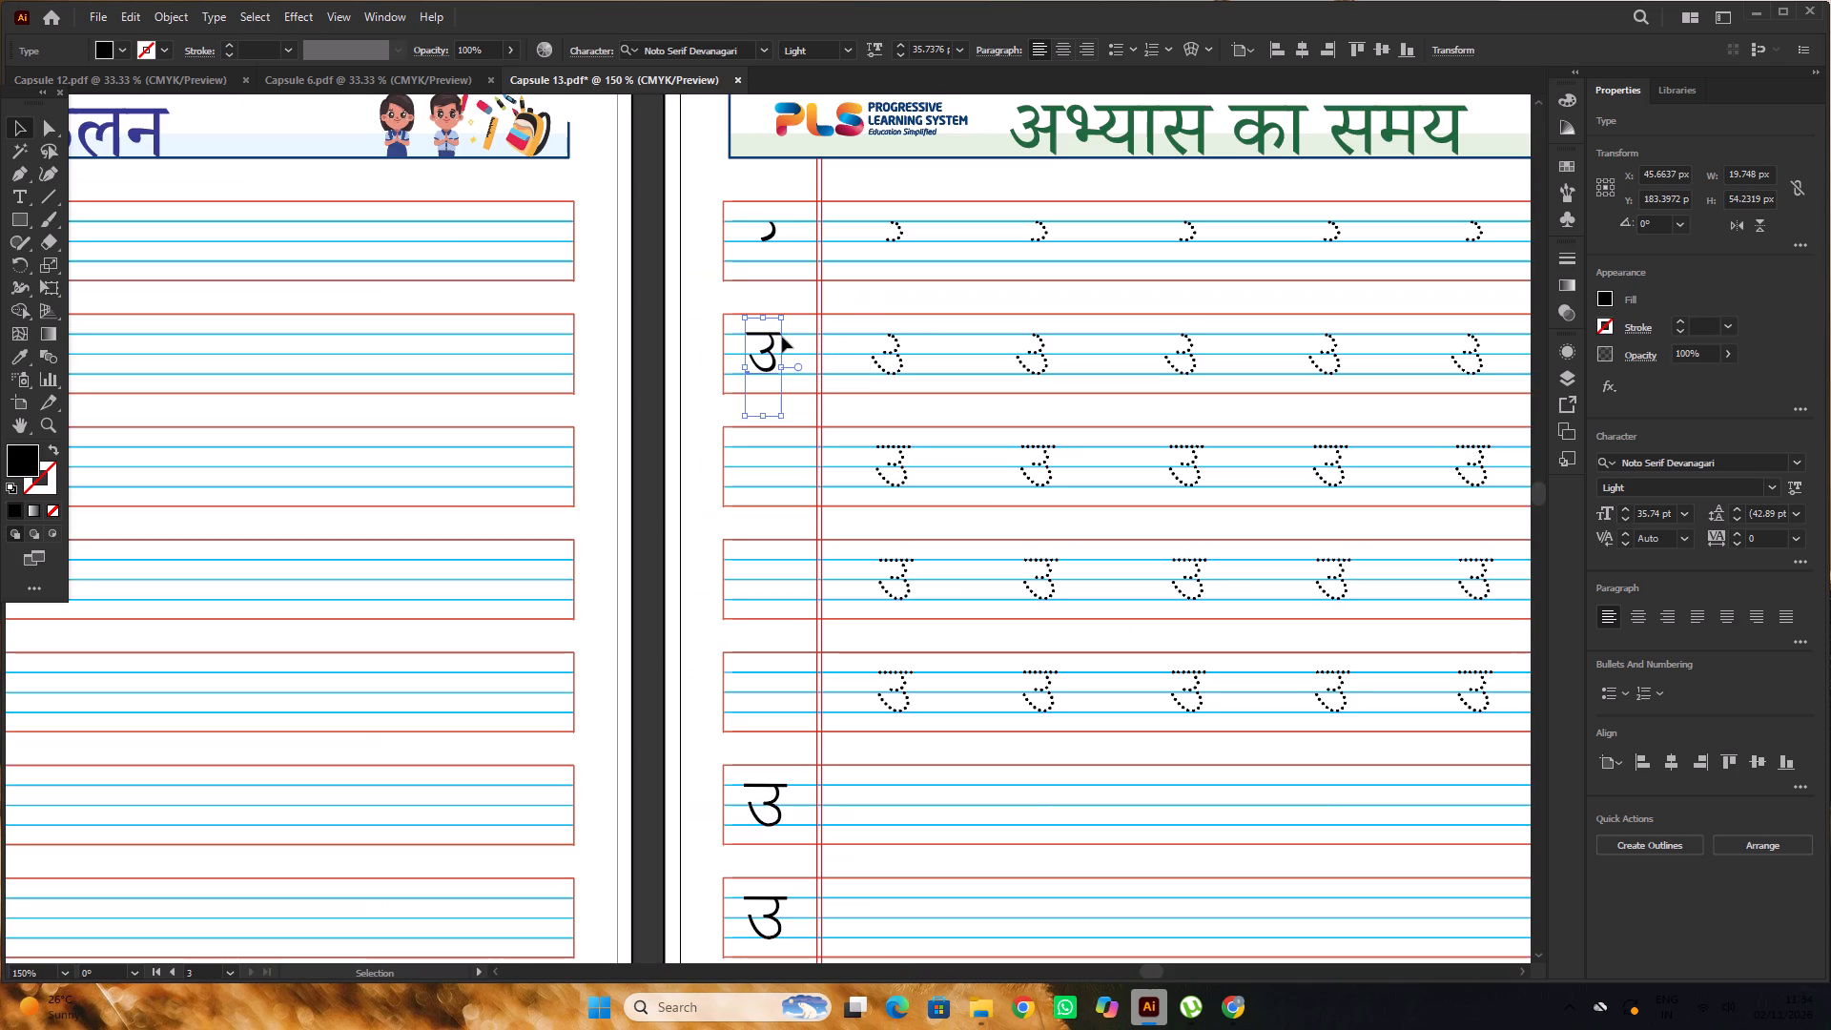
scroll(782, 337, "down", 2)
scroll(753, 310, "up", 5, "alt")
left_click_drag(797, 282, 806, 288)
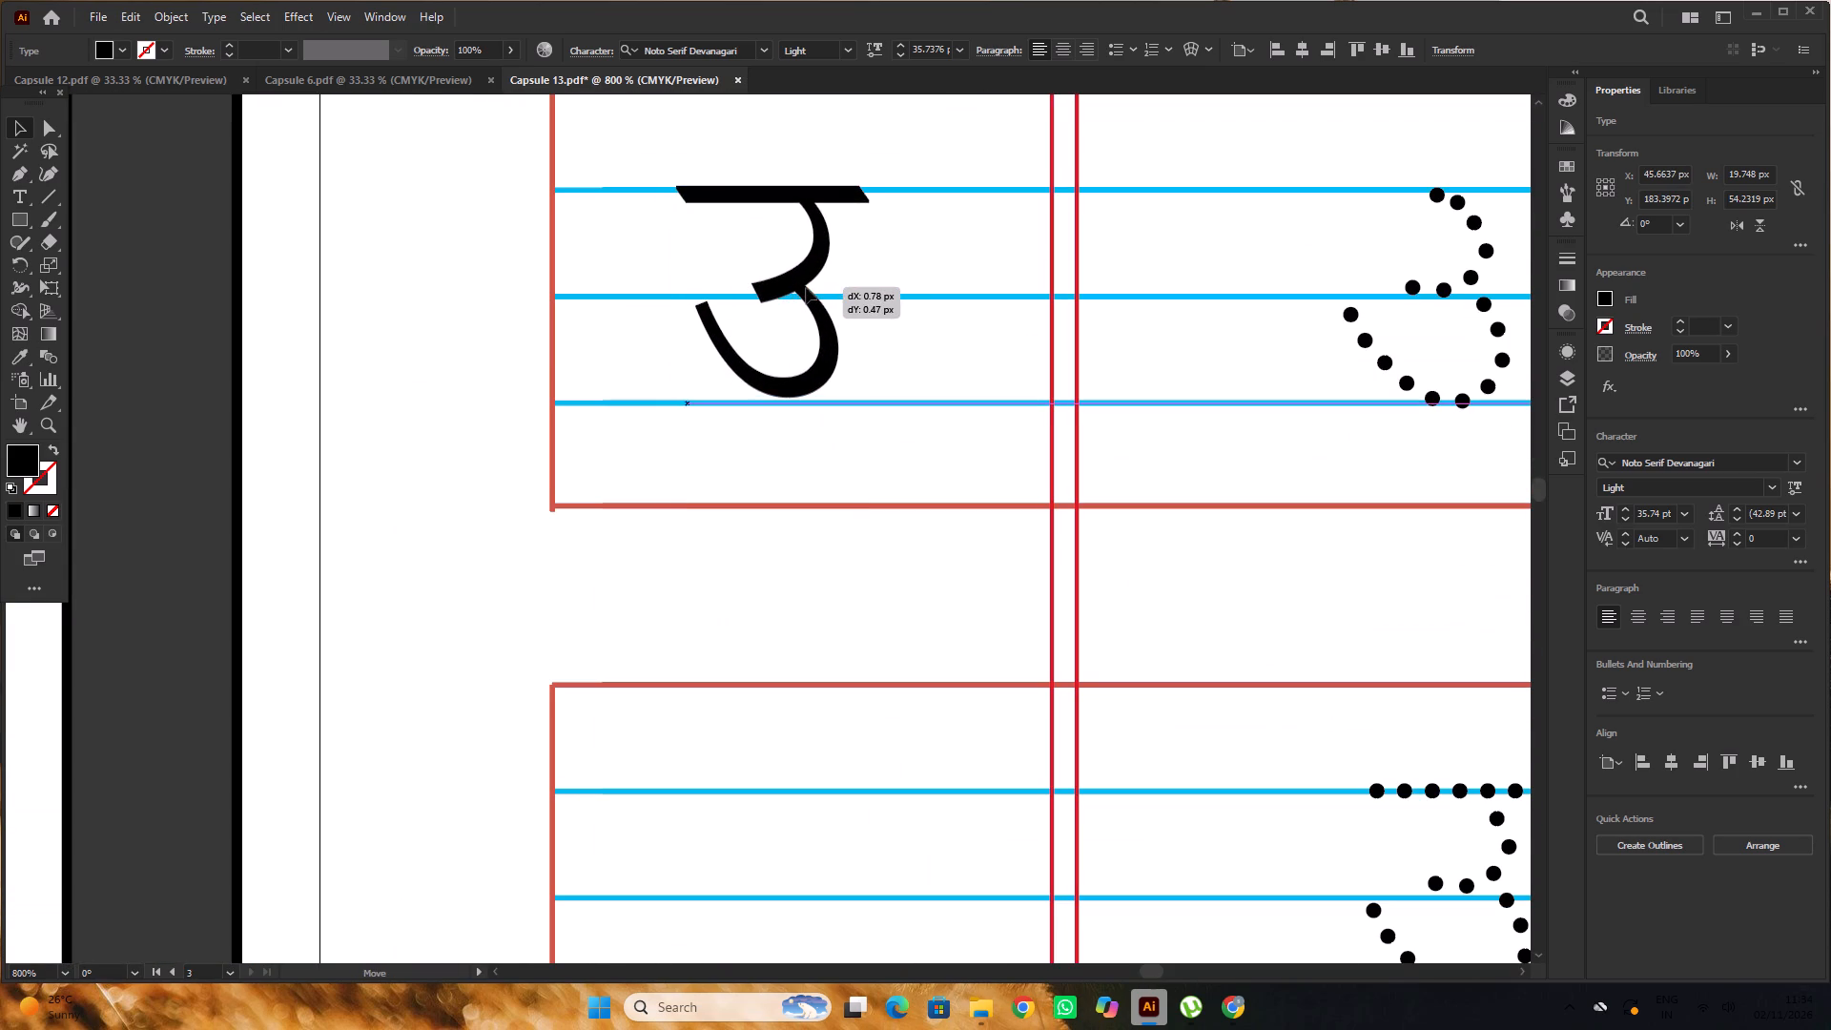
left_click_drag(806, 288, 807, 288)
Convert the second row's copied उ to outlines.
key("ctrl+shift+o")
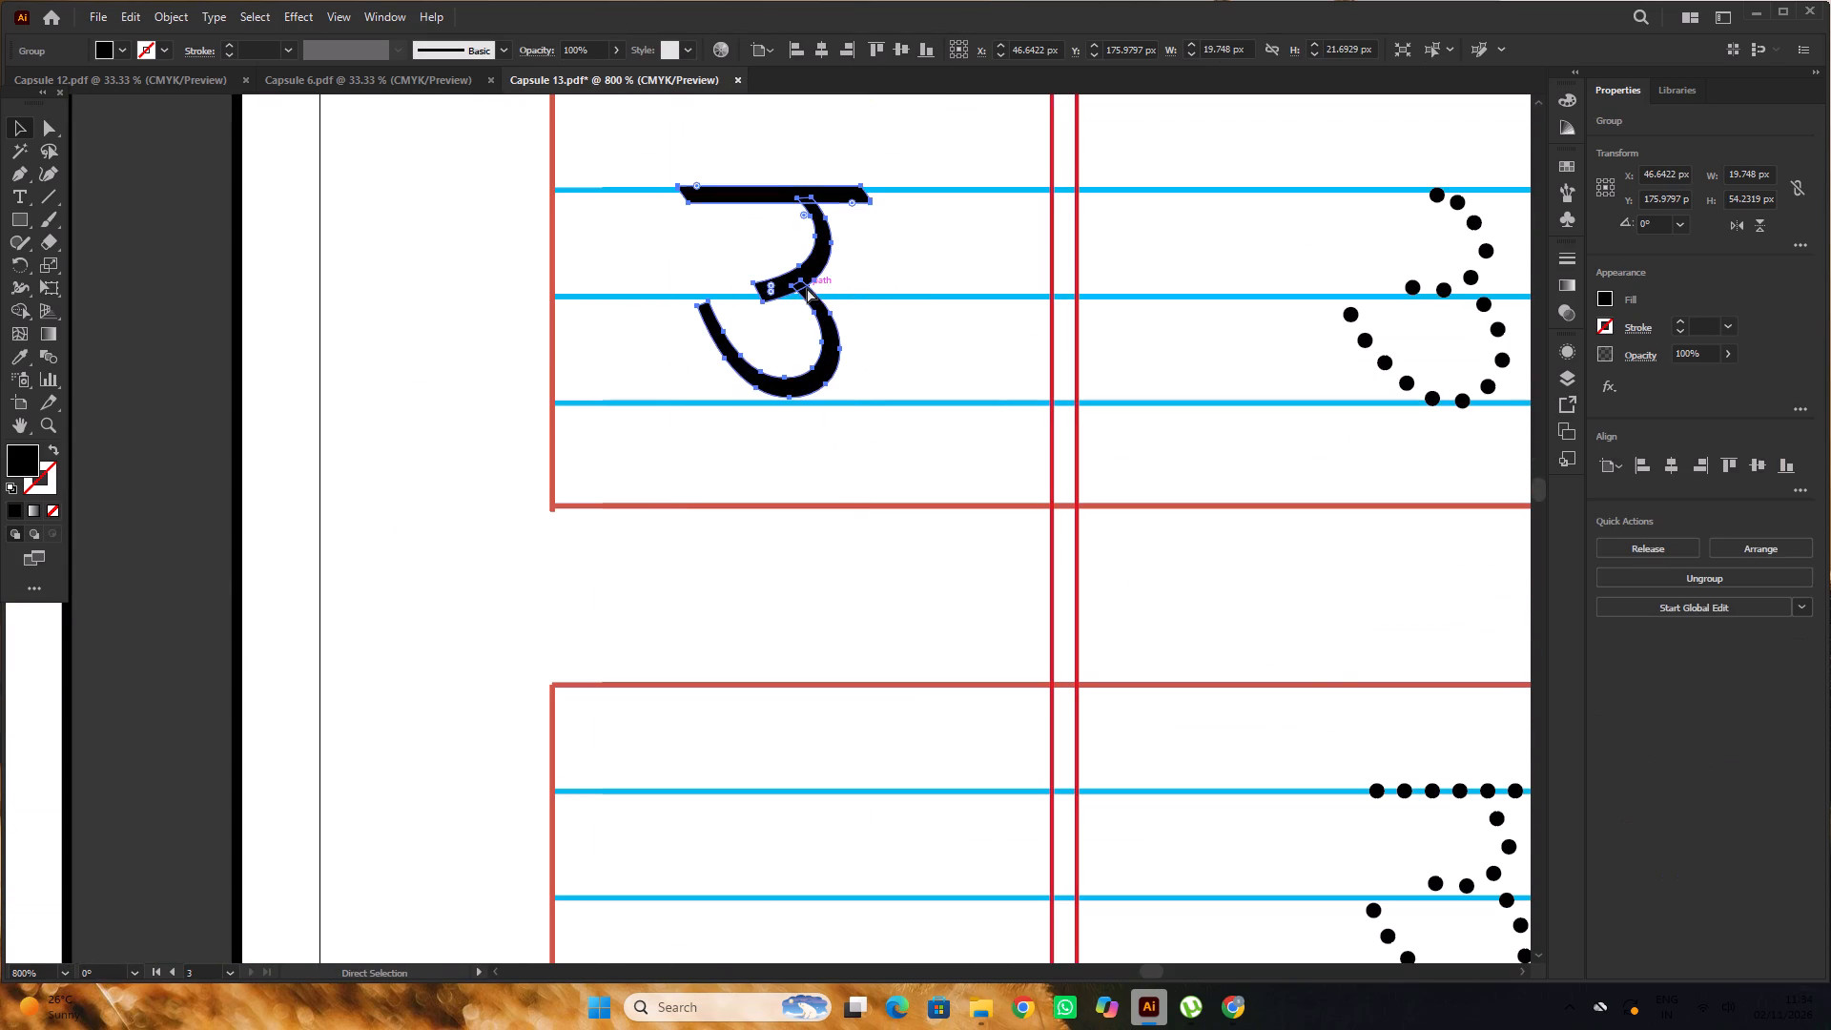
scroll(799, 278, "down", 3, "alt")
left_click(531, 259)
Duplicate the outlined उ from the second row straight down into the third row and align it to the blue lines.
scroll(658, 258, "down", 5)
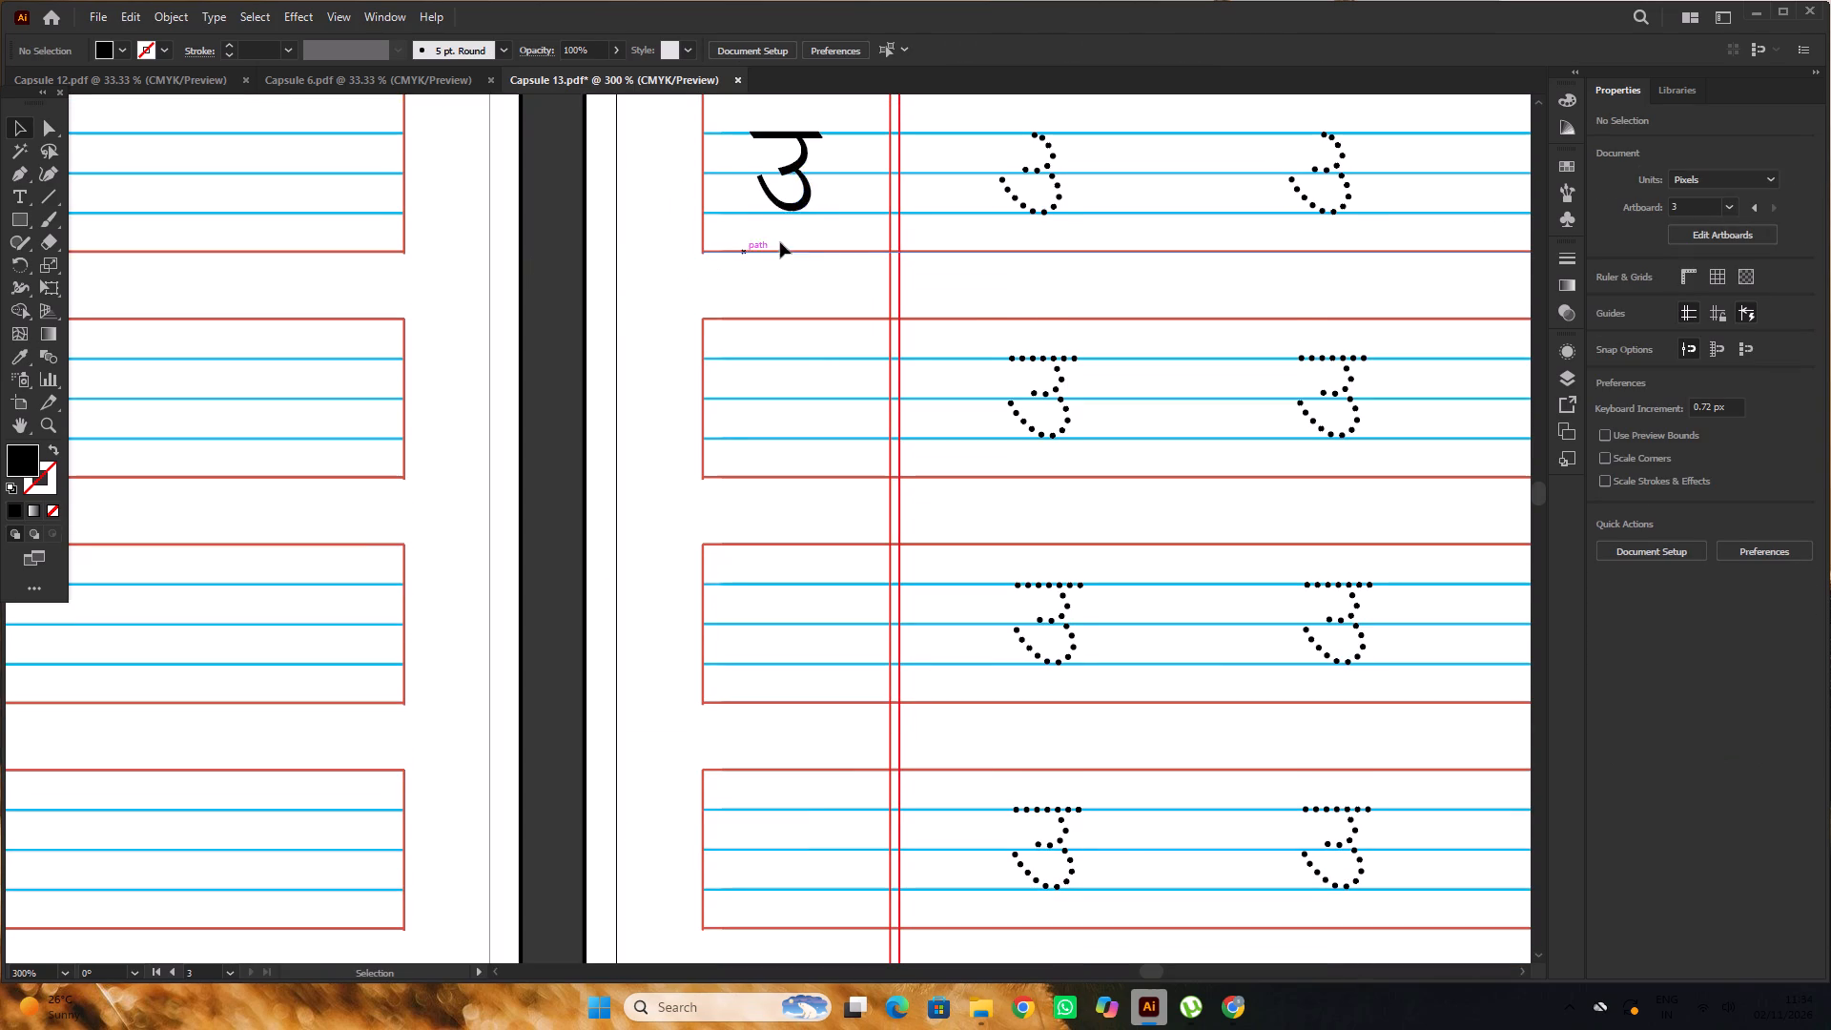
left_click_drag(803, 189, 804, 413, "alt")
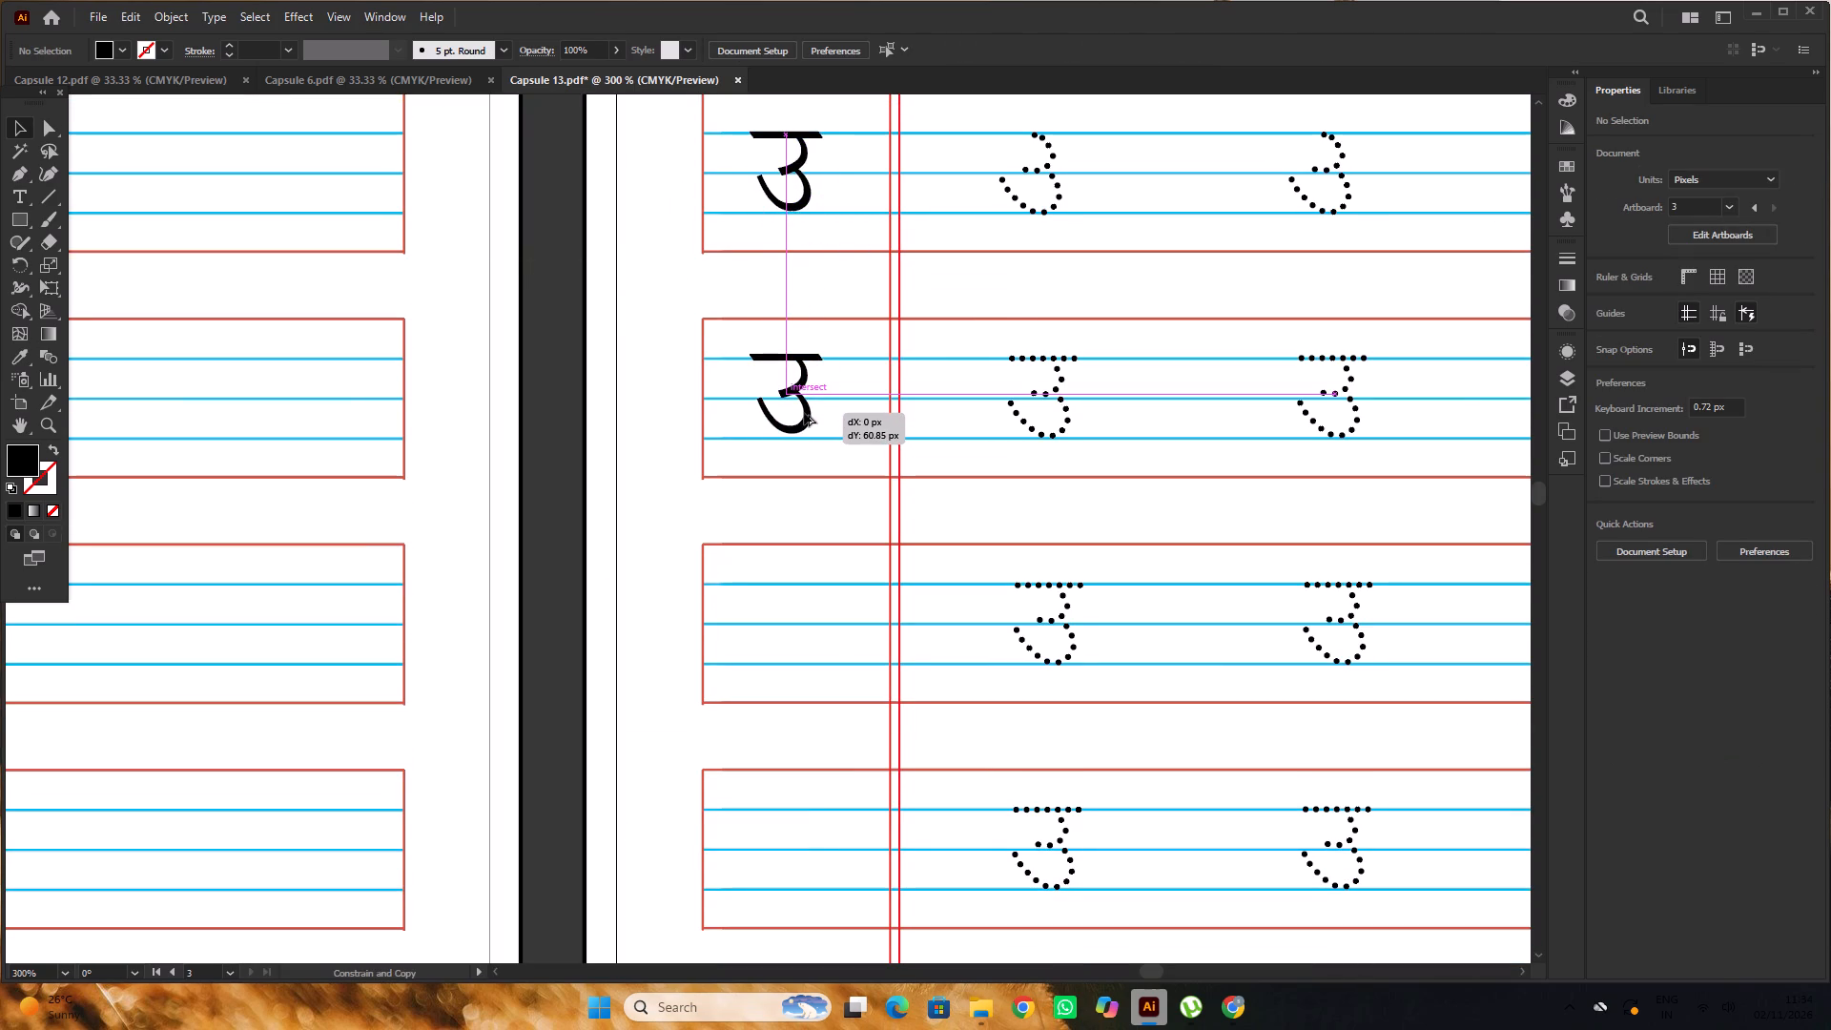
left_click_drag(804, 413, 808, 416, "alt")
scroll(812, 403, "up", 2, "alt")
left_click(792, 381)
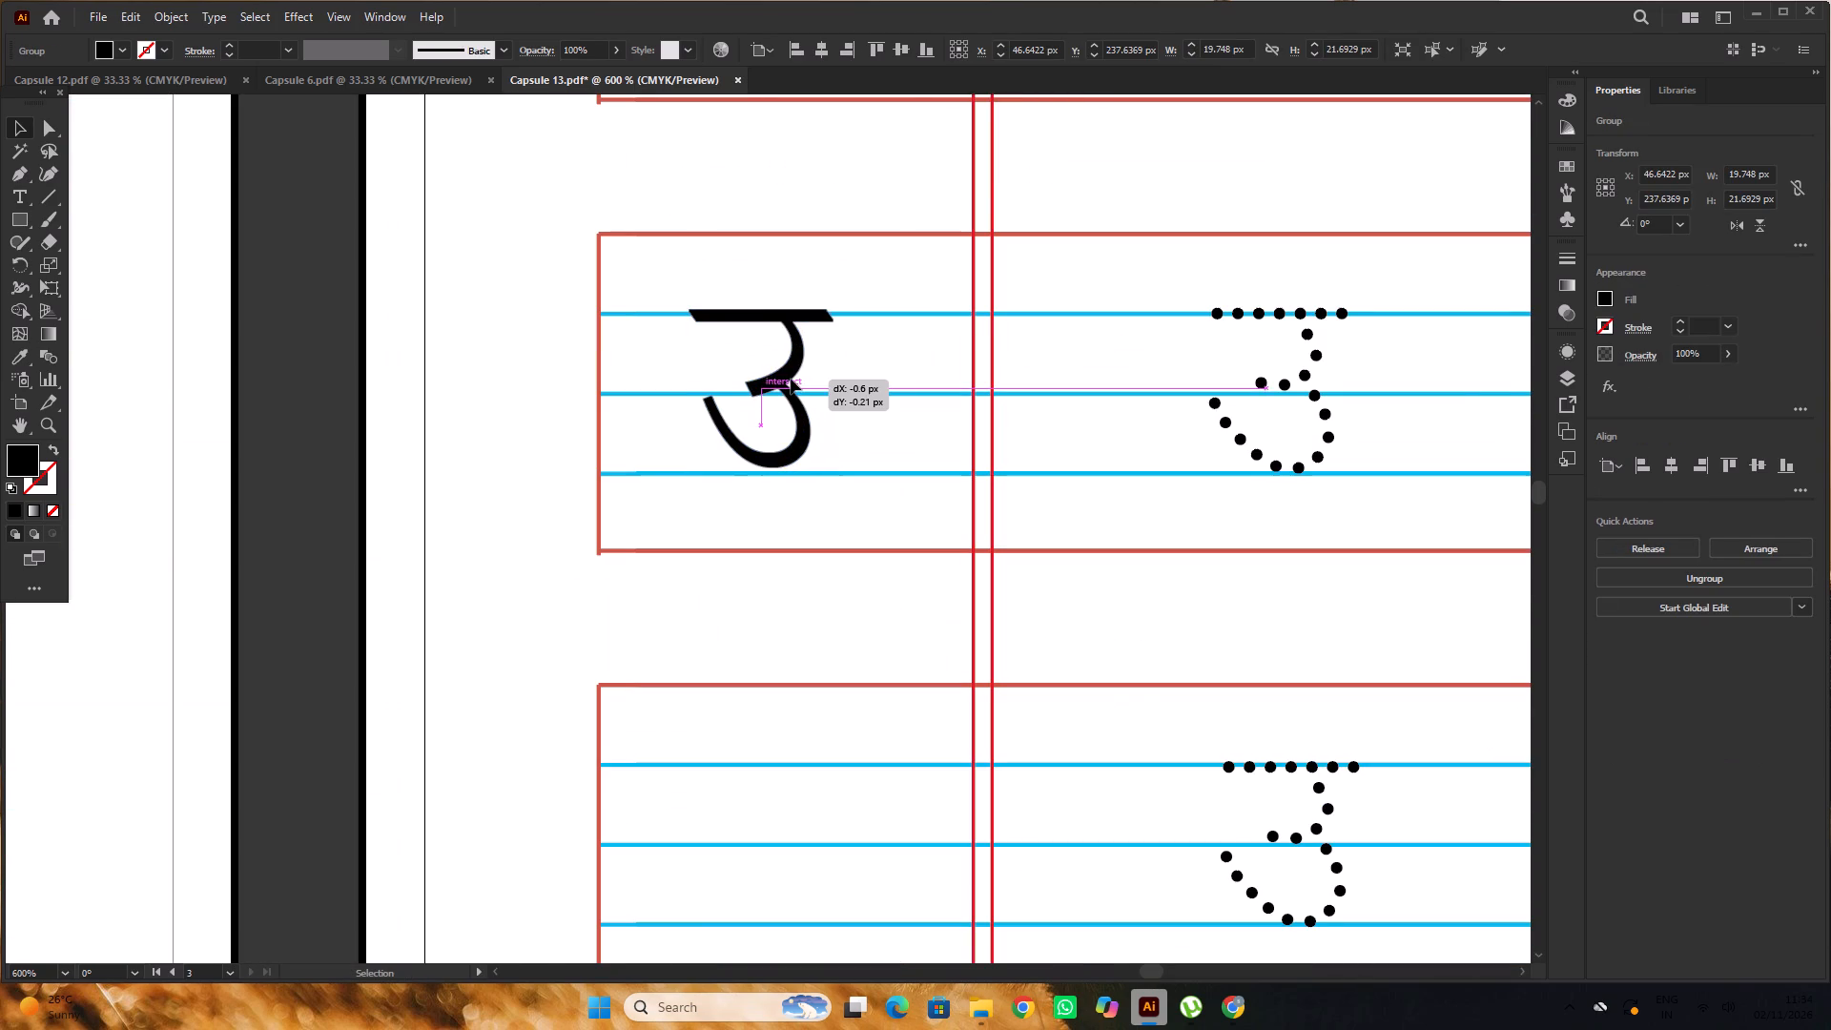
scroll(791, 379, "down", 3, "alt")
scroll(802, 424, "up", 3, "alt")
scroll(788, 402, "down", 4, "alt")
left_click(695, 355)
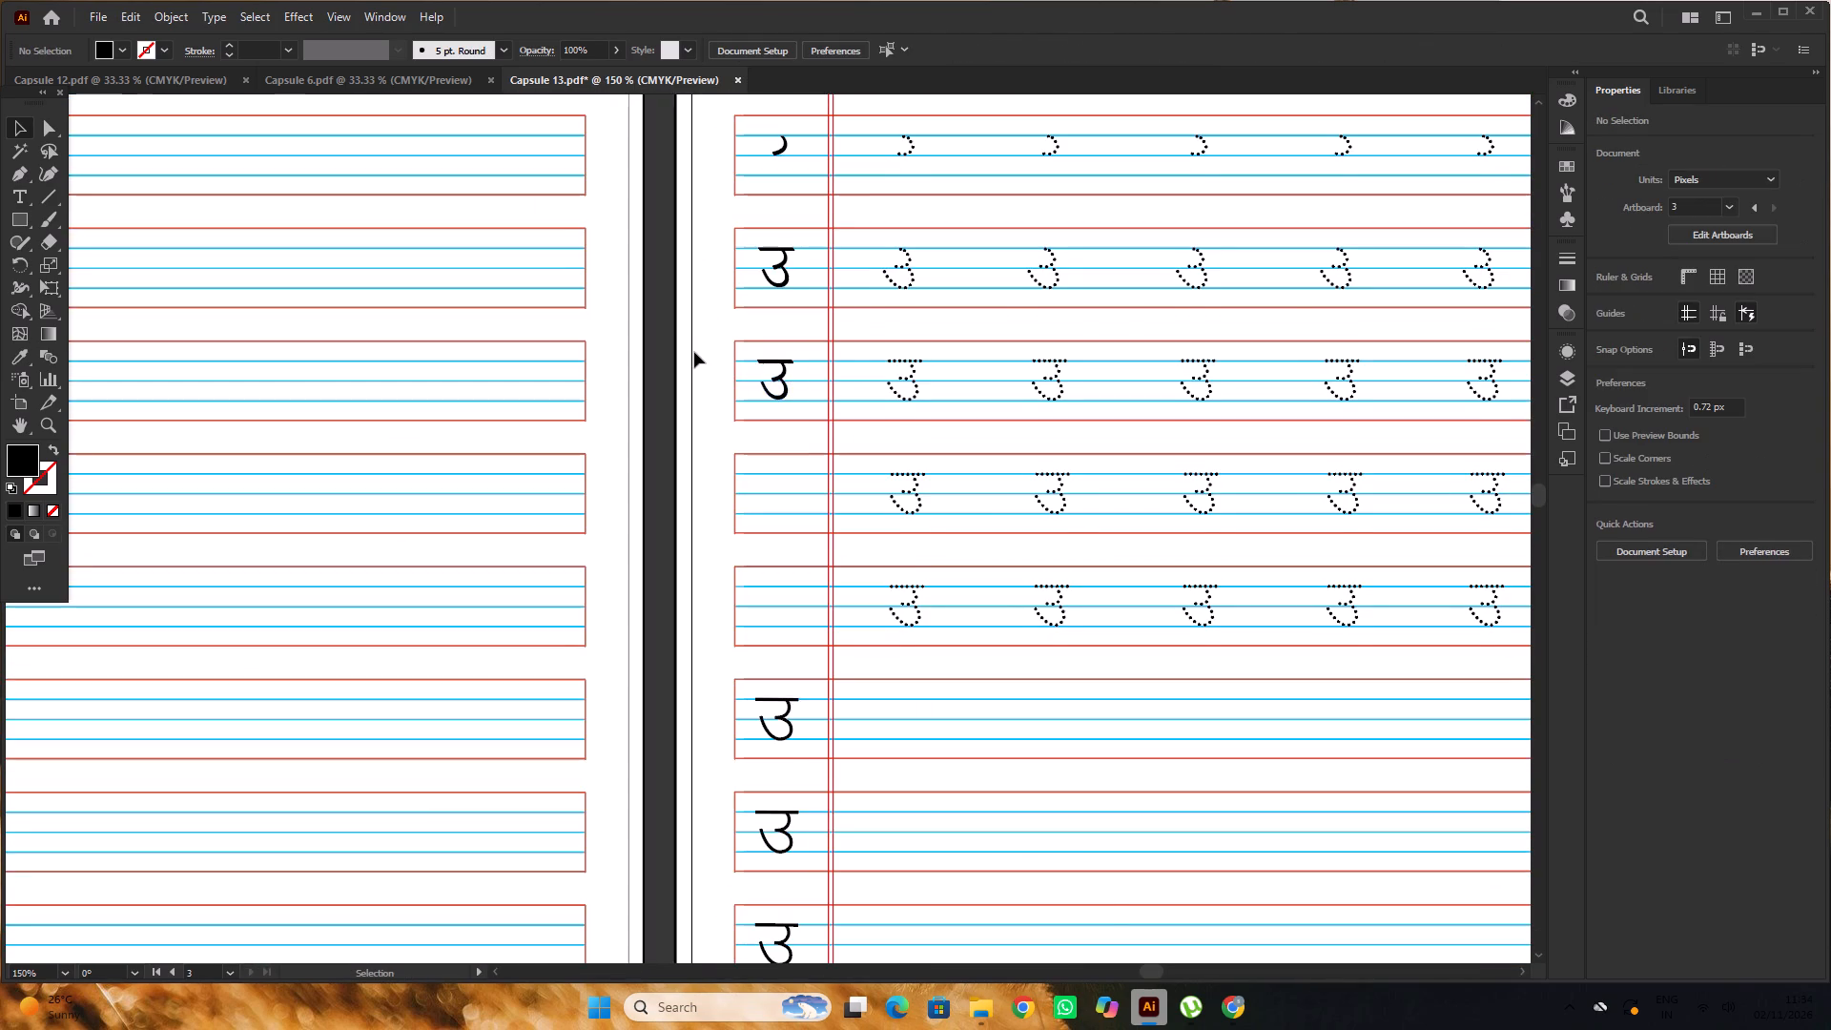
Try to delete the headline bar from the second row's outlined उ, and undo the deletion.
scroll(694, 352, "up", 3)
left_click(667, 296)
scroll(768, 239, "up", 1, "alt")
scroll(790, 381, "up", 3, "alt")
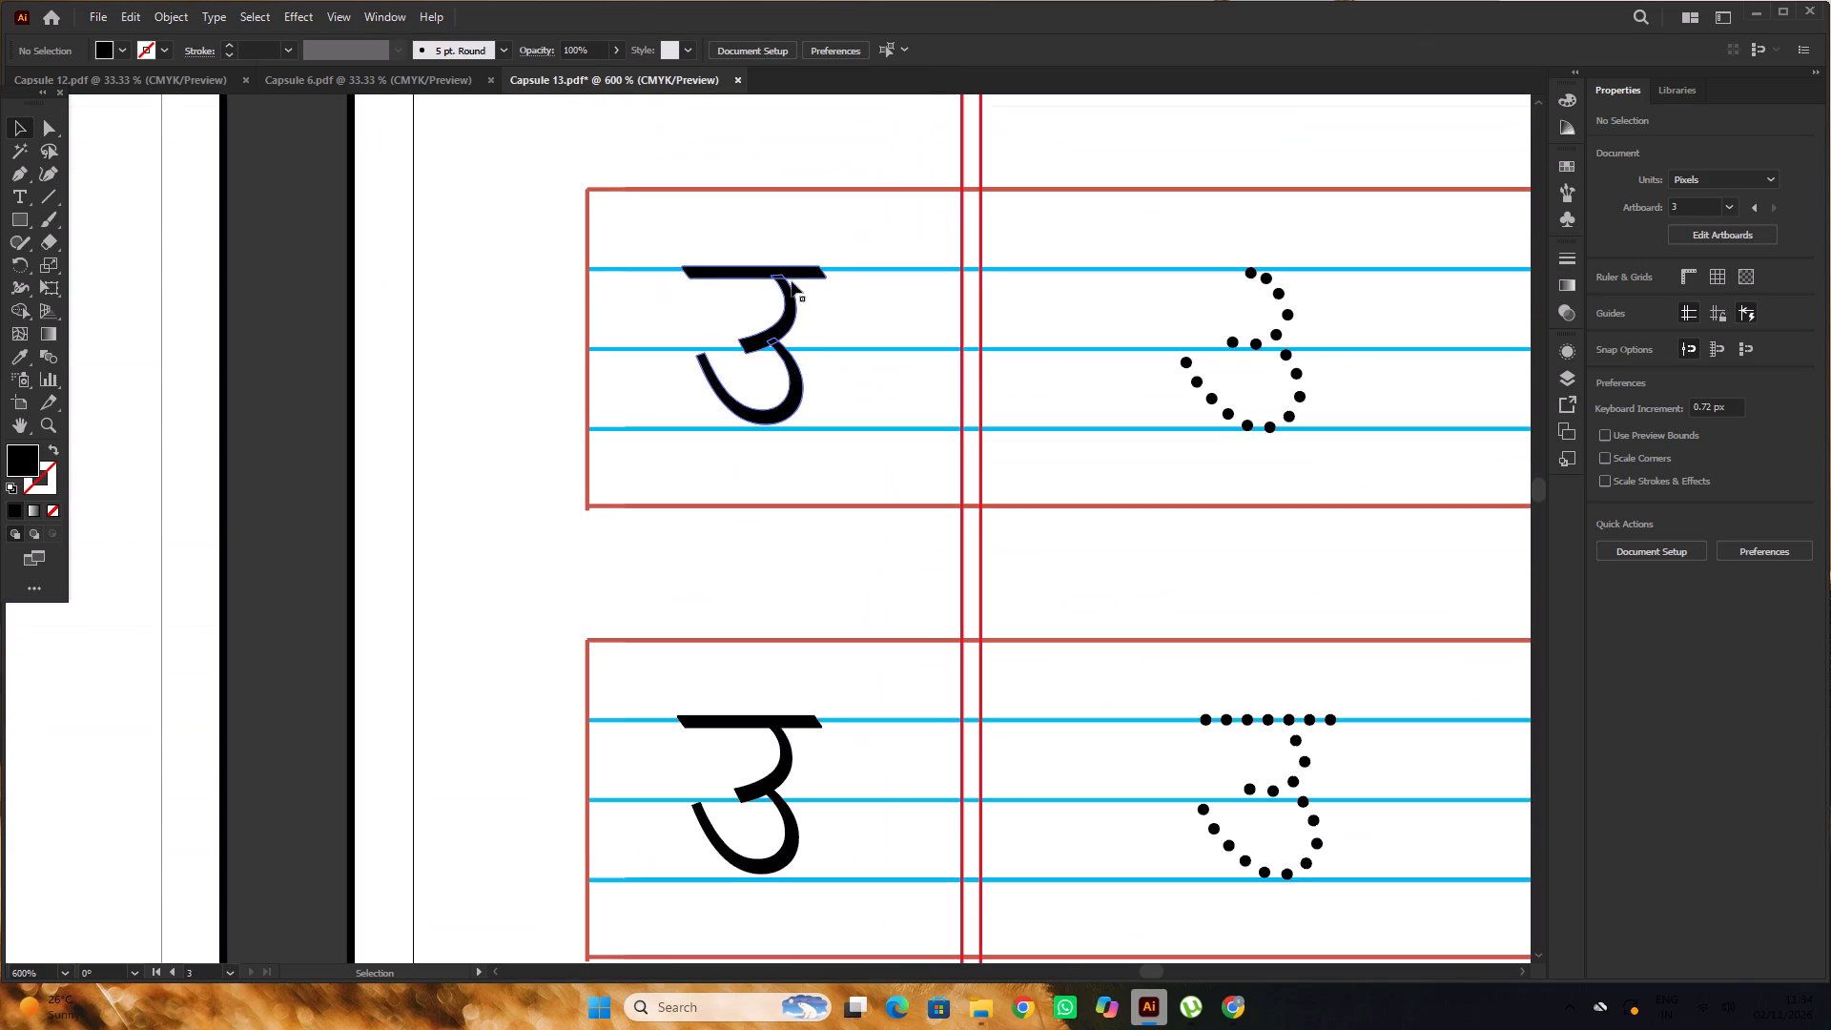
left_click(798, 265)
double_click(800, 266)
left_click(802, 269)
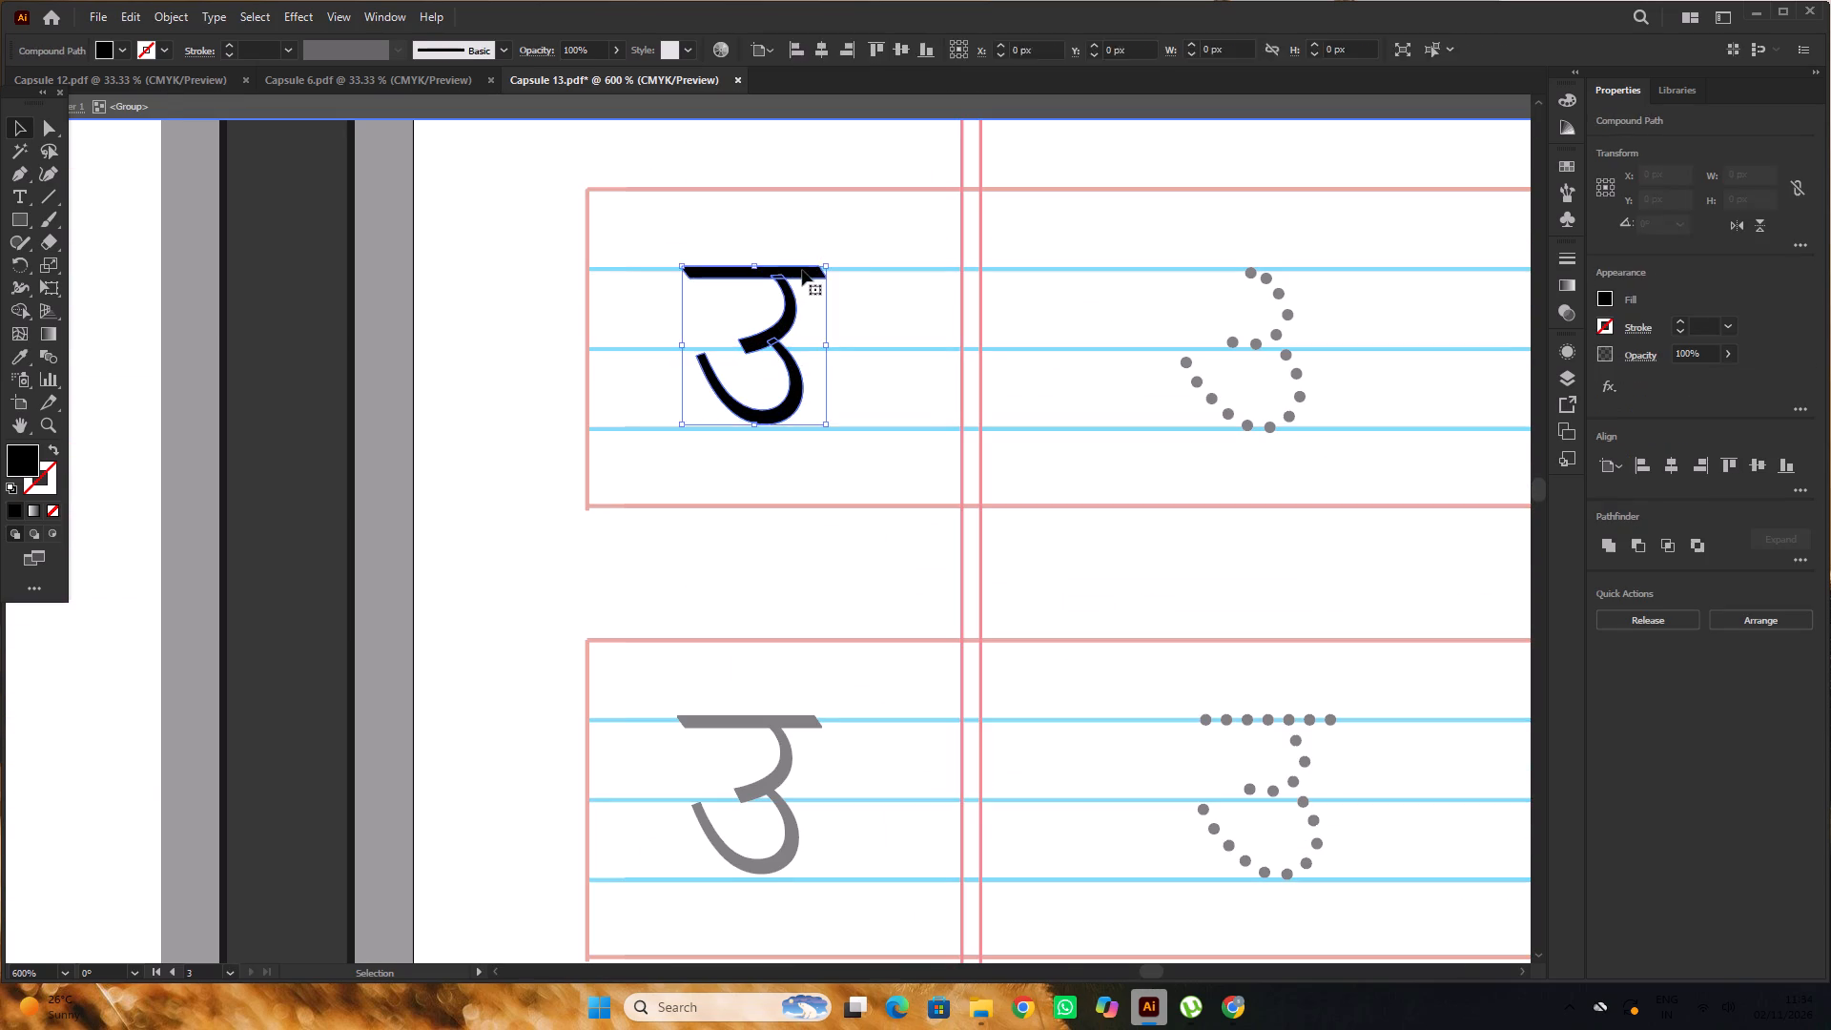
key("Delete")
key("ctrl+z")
Delete only the headline bar of the second row's outlined उ, keeping its upper and lower curves.
left_click(315, 313)
scroll(749, 261, "up", 1, "alt")
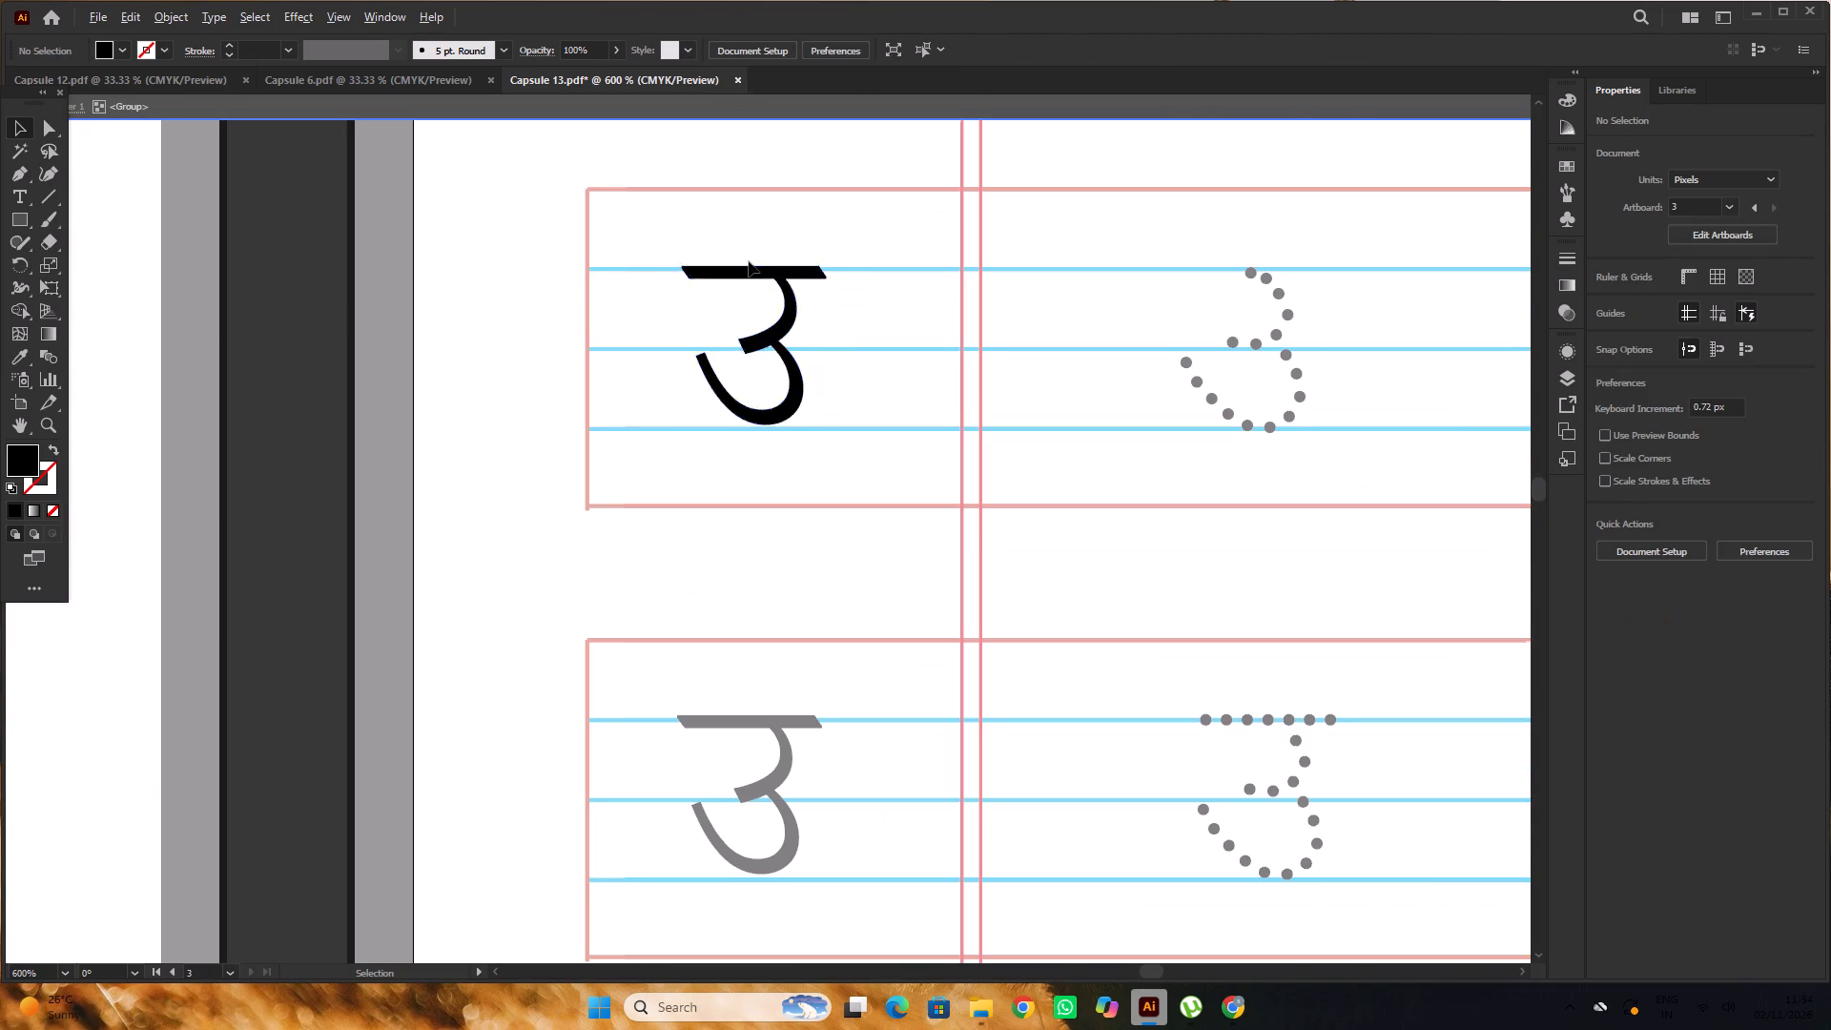
scroll(749, 261, "up", 2, "alt")
triple_click(742, 291)
key("Delete")
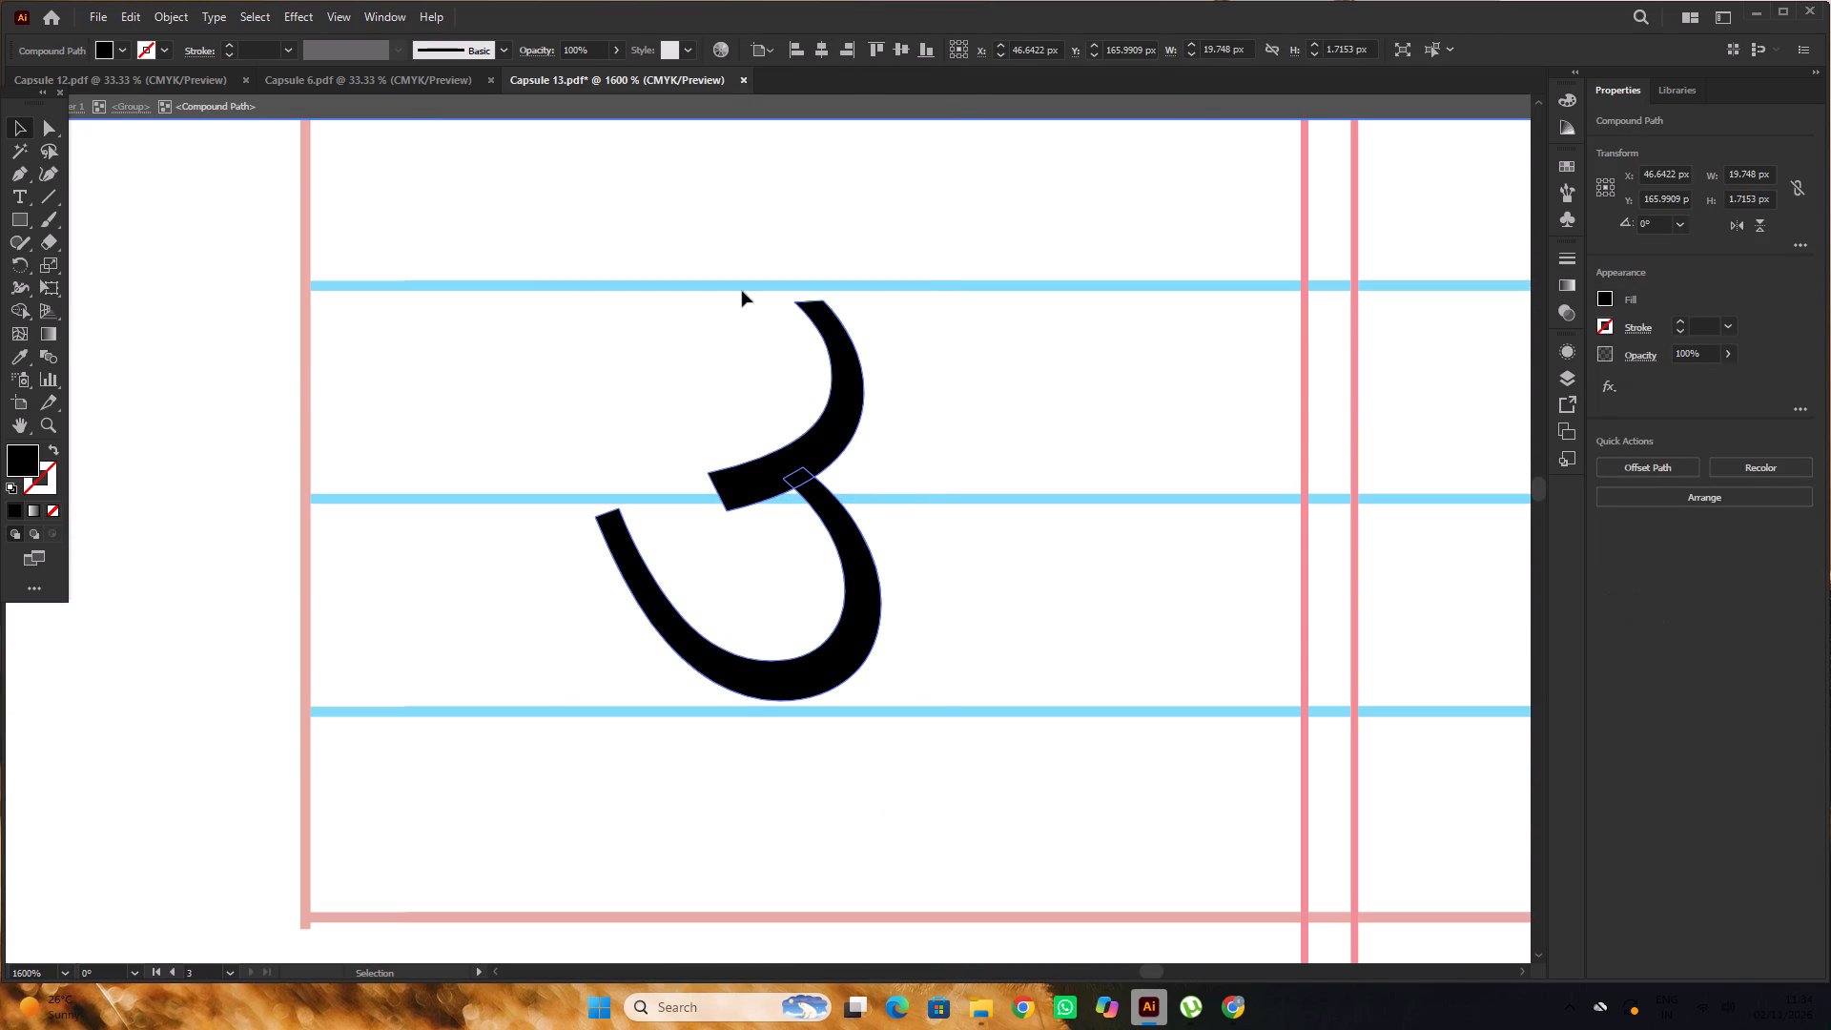
left_click(11, 129)
Move the second row's headless उ up to the upper blue line and enlarge it to about 15.6 × 21.8 px between the lines.
scroll(882, 449, "up", 2, "alt")
left_click(793, 377)
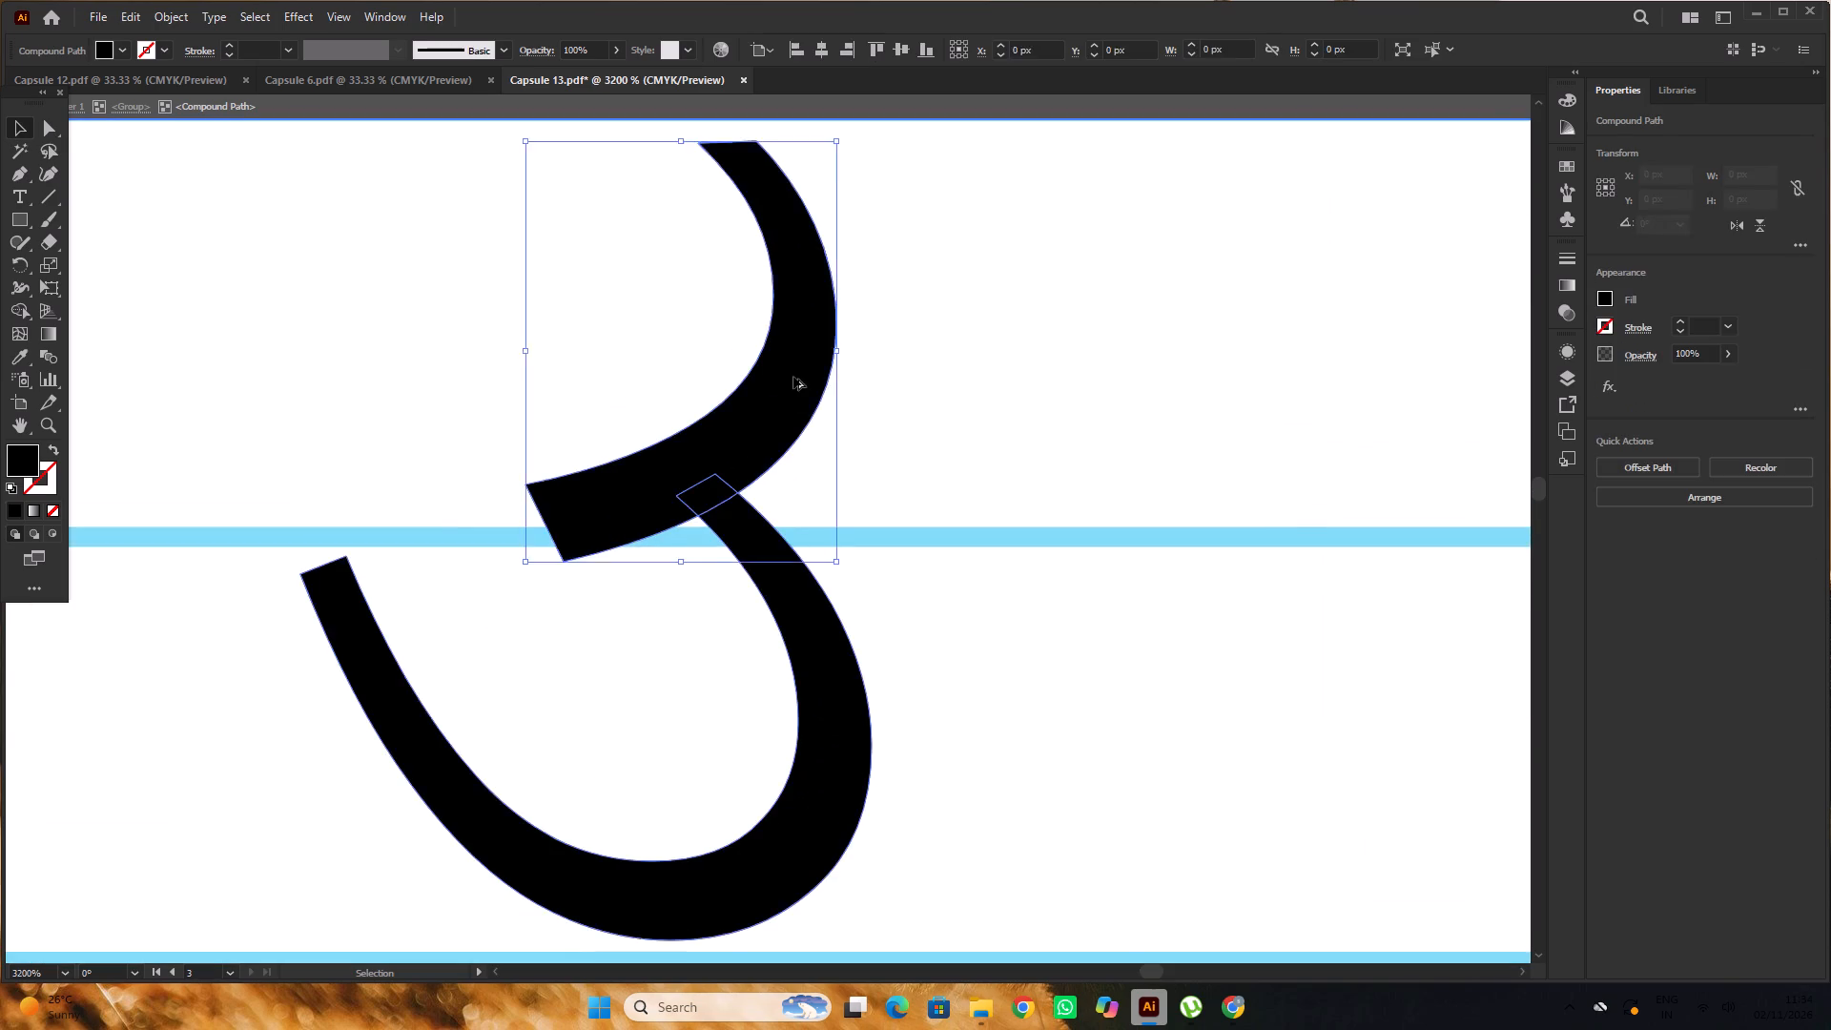
scroll(793, 377, "down", 3, "alt")
left_click(808, 481, "shift")
scroll(802, 403, "up", 1)
left_click_drag(811, 381, 811, 373)
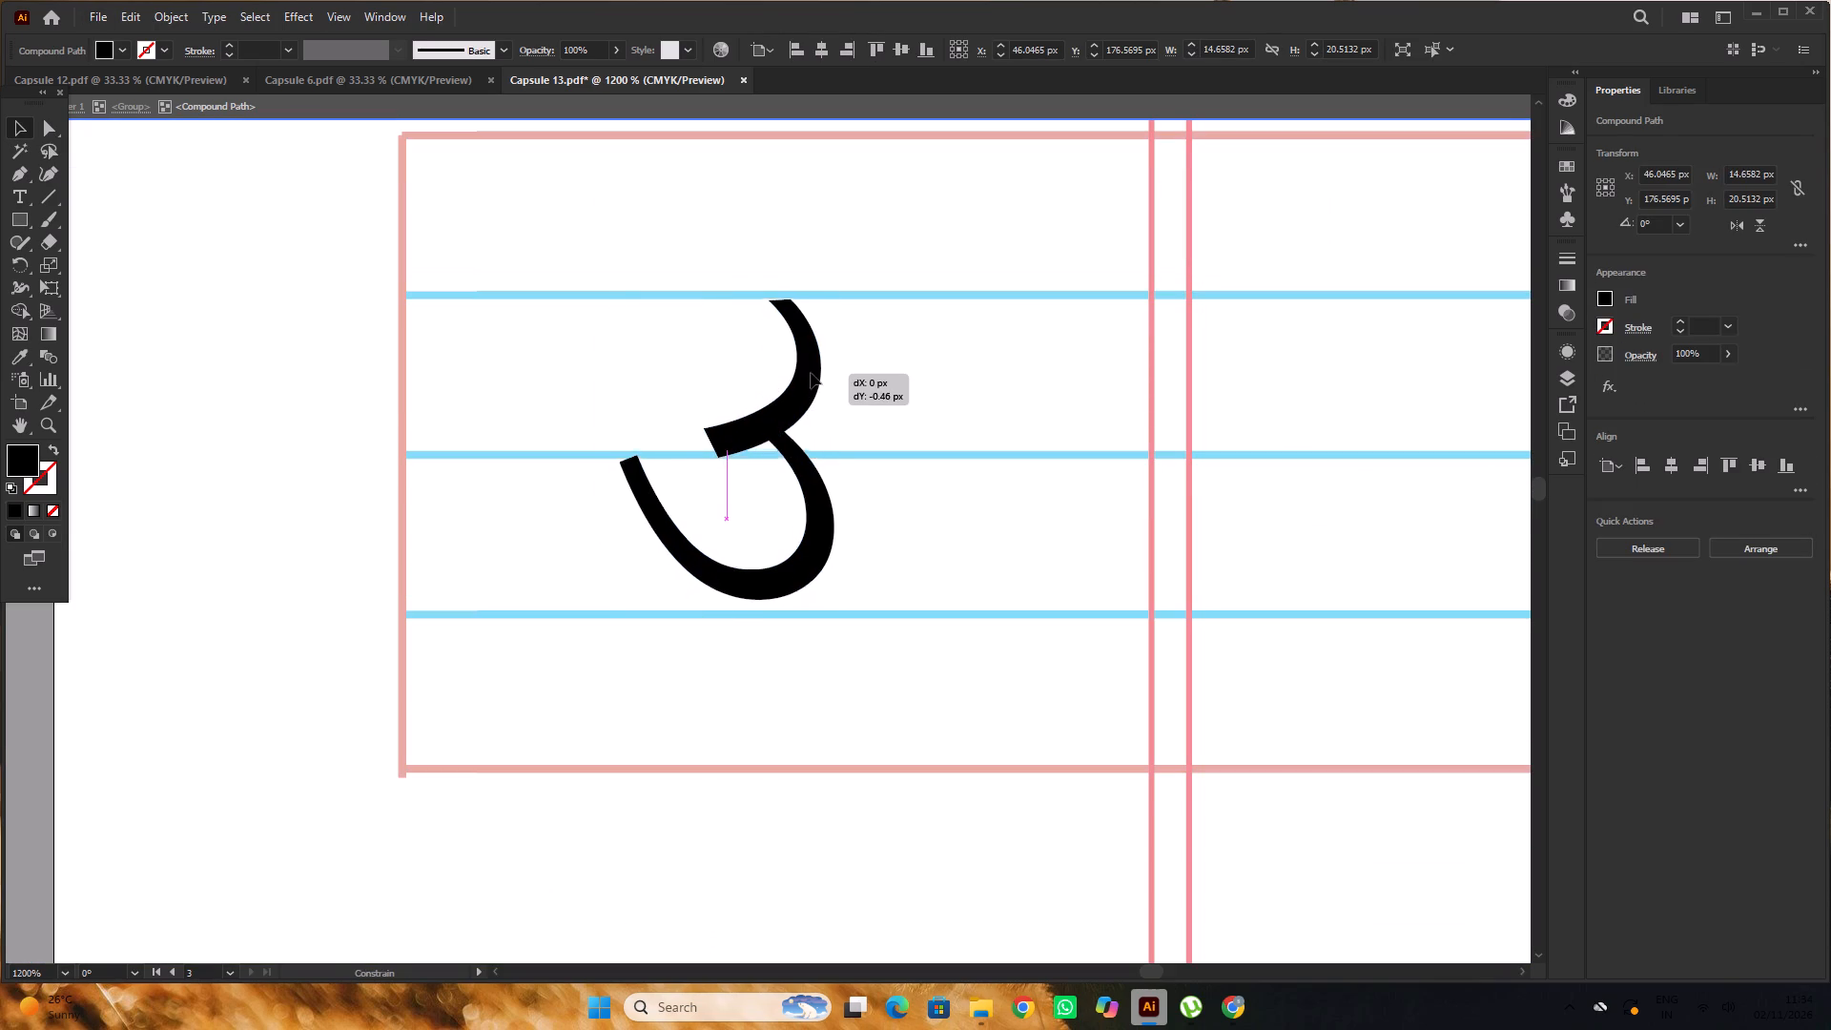
left_click_drag(811, 373, 811, 372)
scroll(810, 371, "down", 2)
left_click_drag(616, 547, 579, 587, "shift")
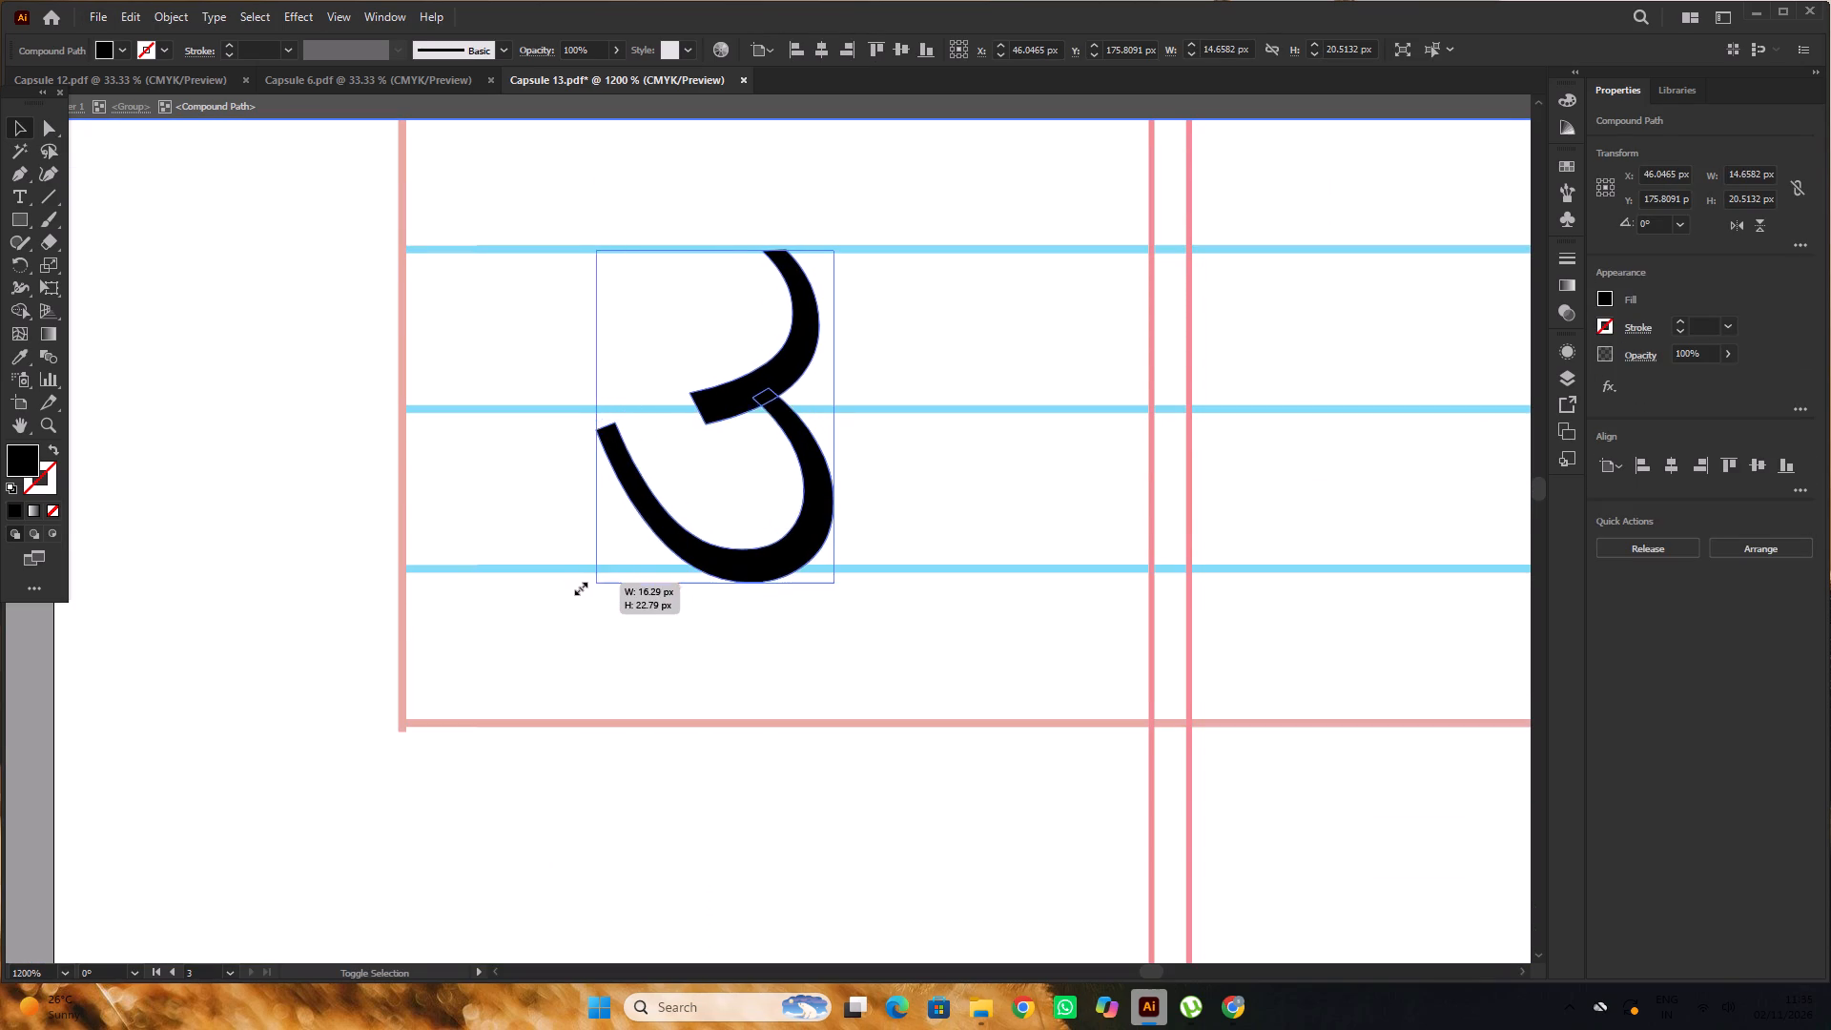
left_click_drag(579, 587, 582, 569, "shift")
scroll(795, 456, "down", 3, "alt")
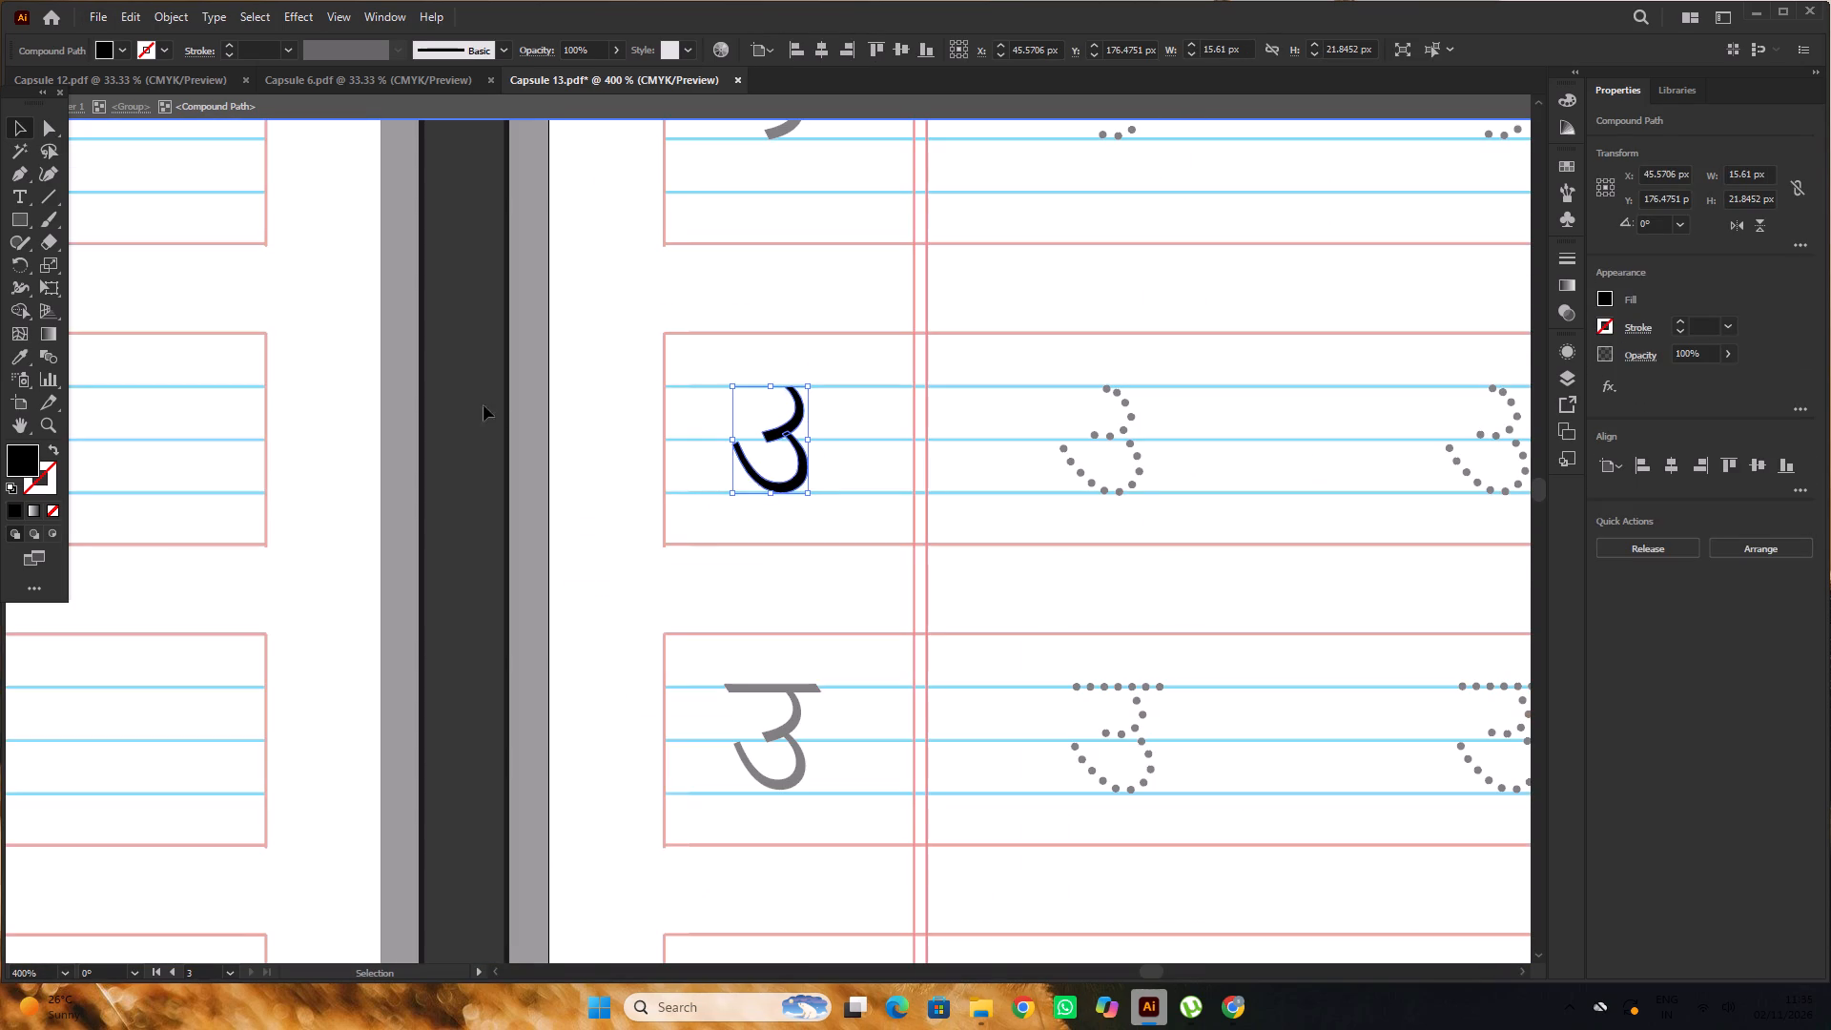
triple_click(468, 400)
Delete the old thin उ letters from the sixth to tenth rows' first column on page 45.
scroll(806, 361, "down", 3, "alt")
scroll(807, 361, "up", 3)
scroll(807, 361, "down", 3, "alt")
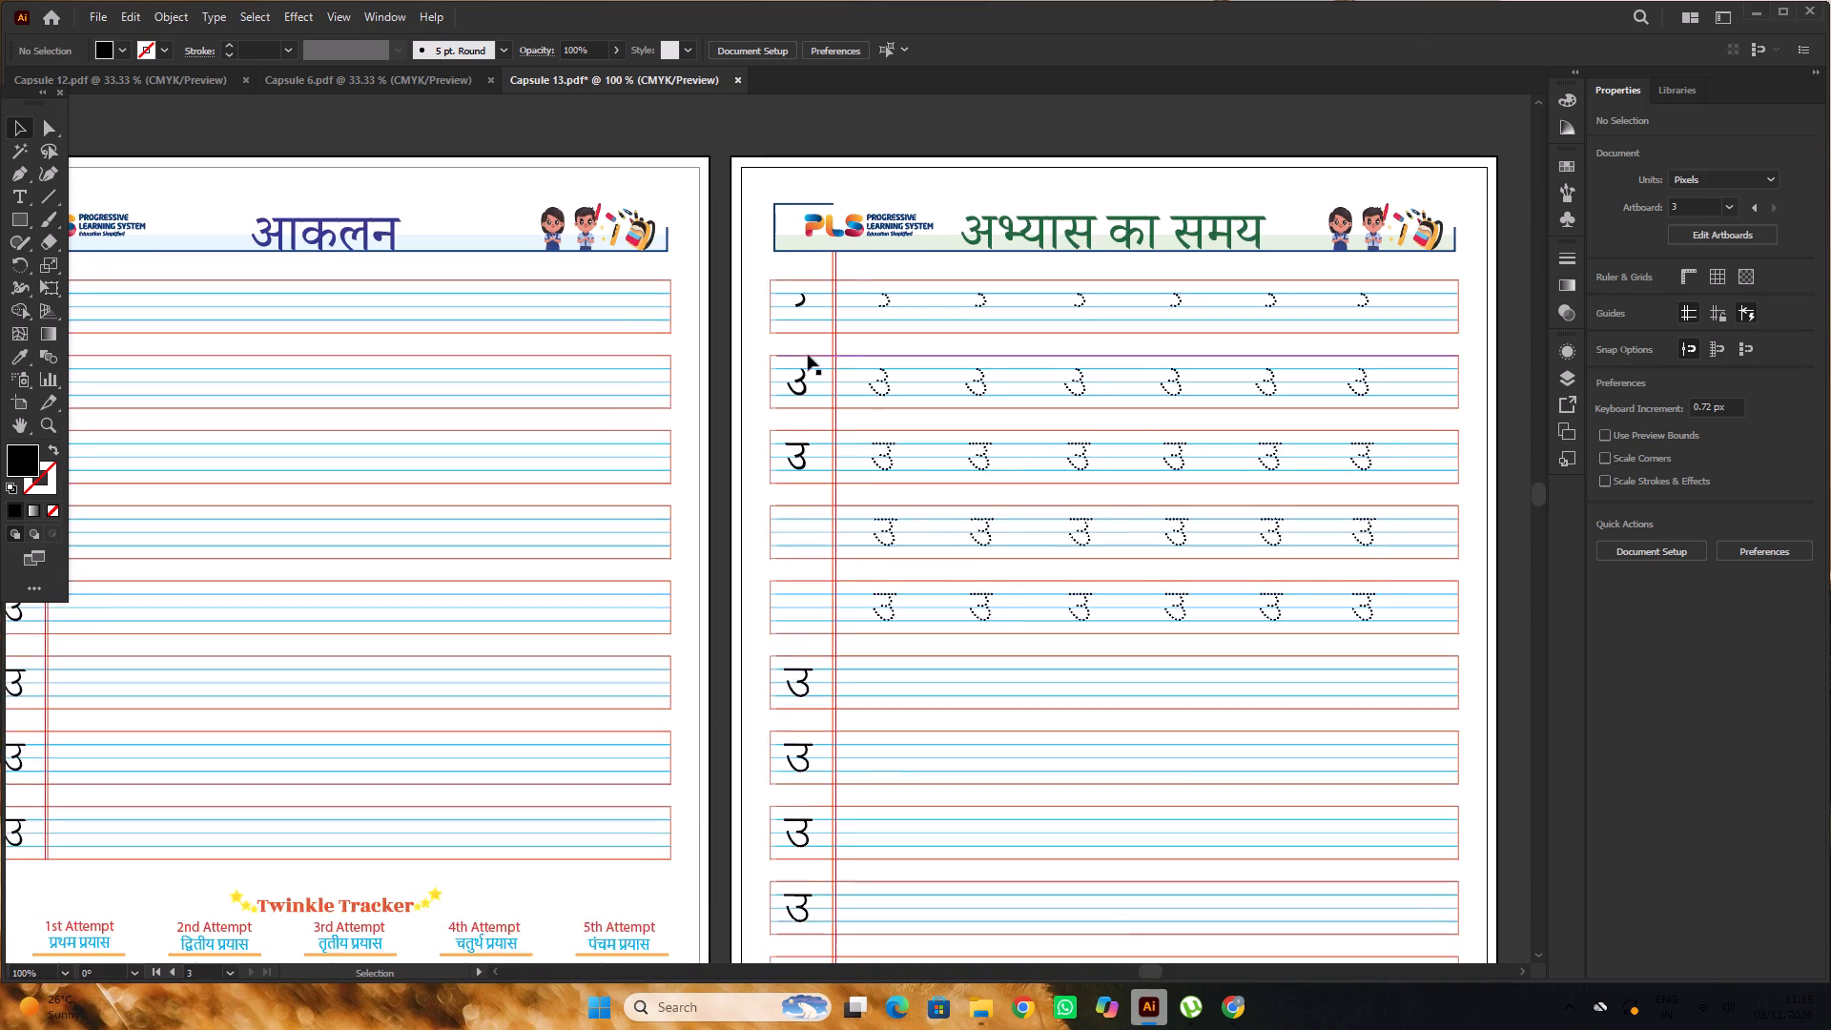
scroll(808, 355, "down", 10)
left_click(807, 453)
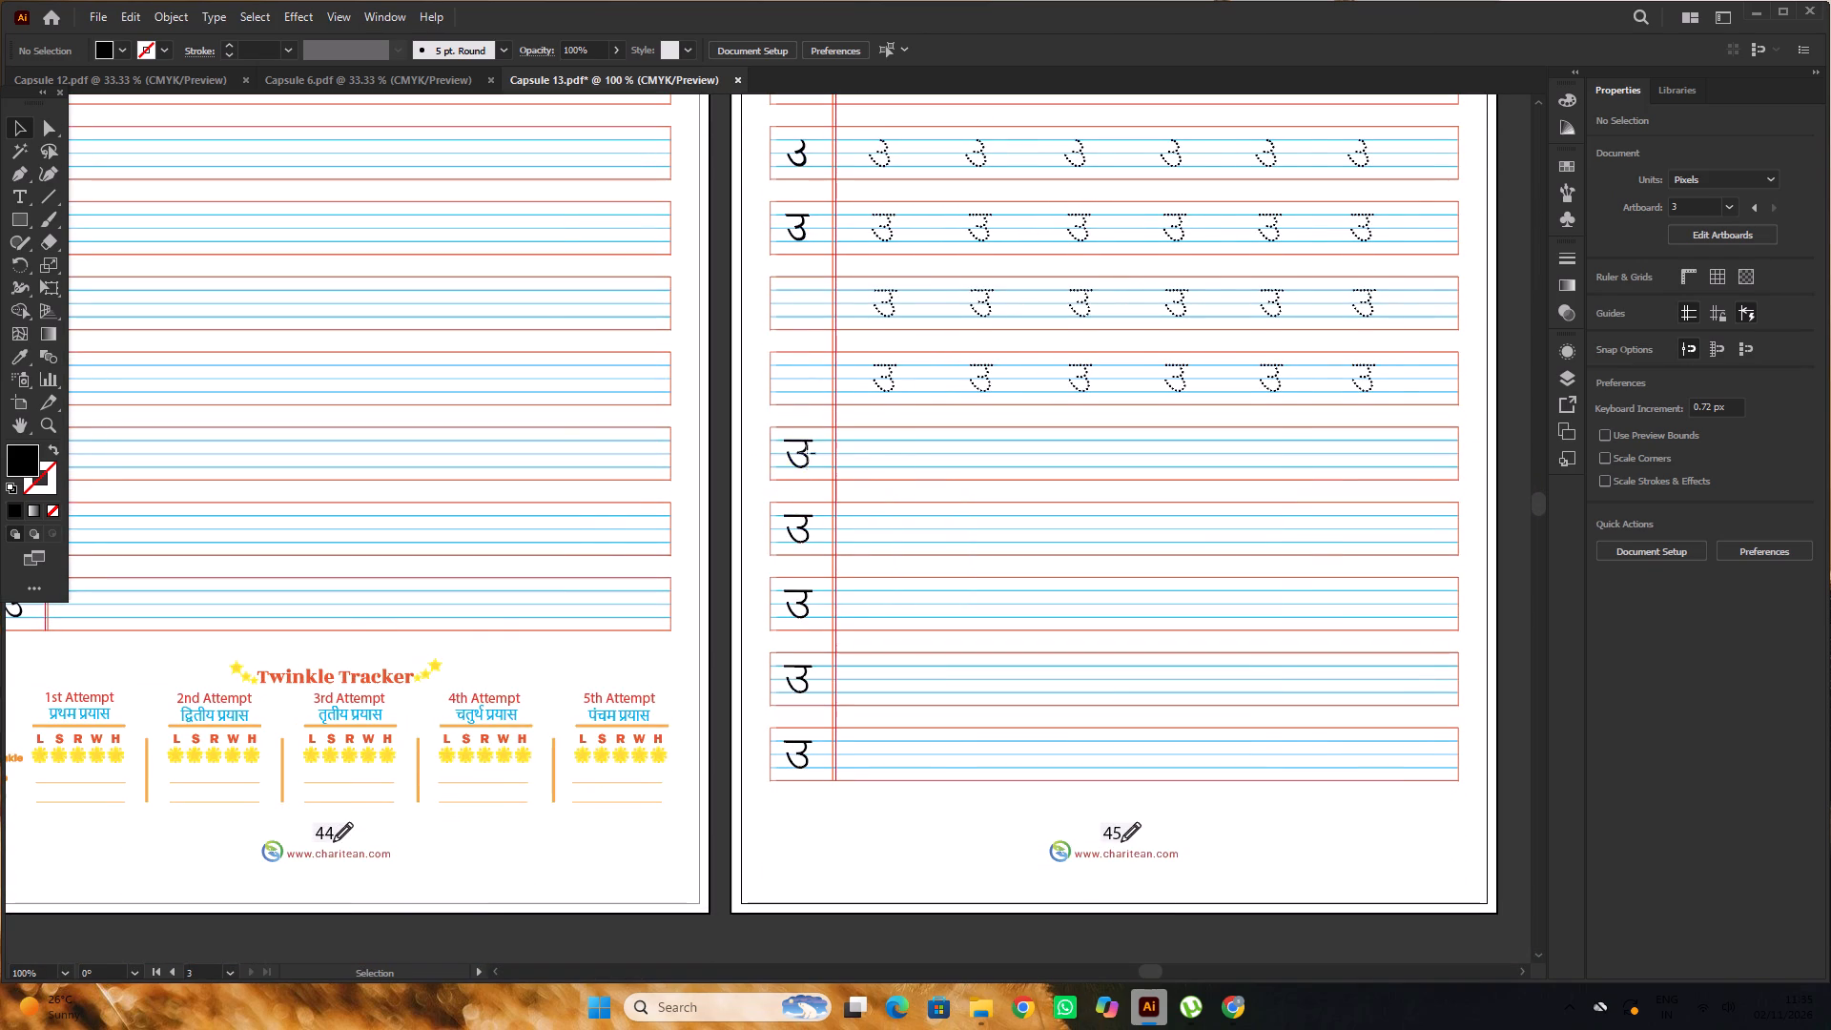
key("Delete")
left_click(803, 535)
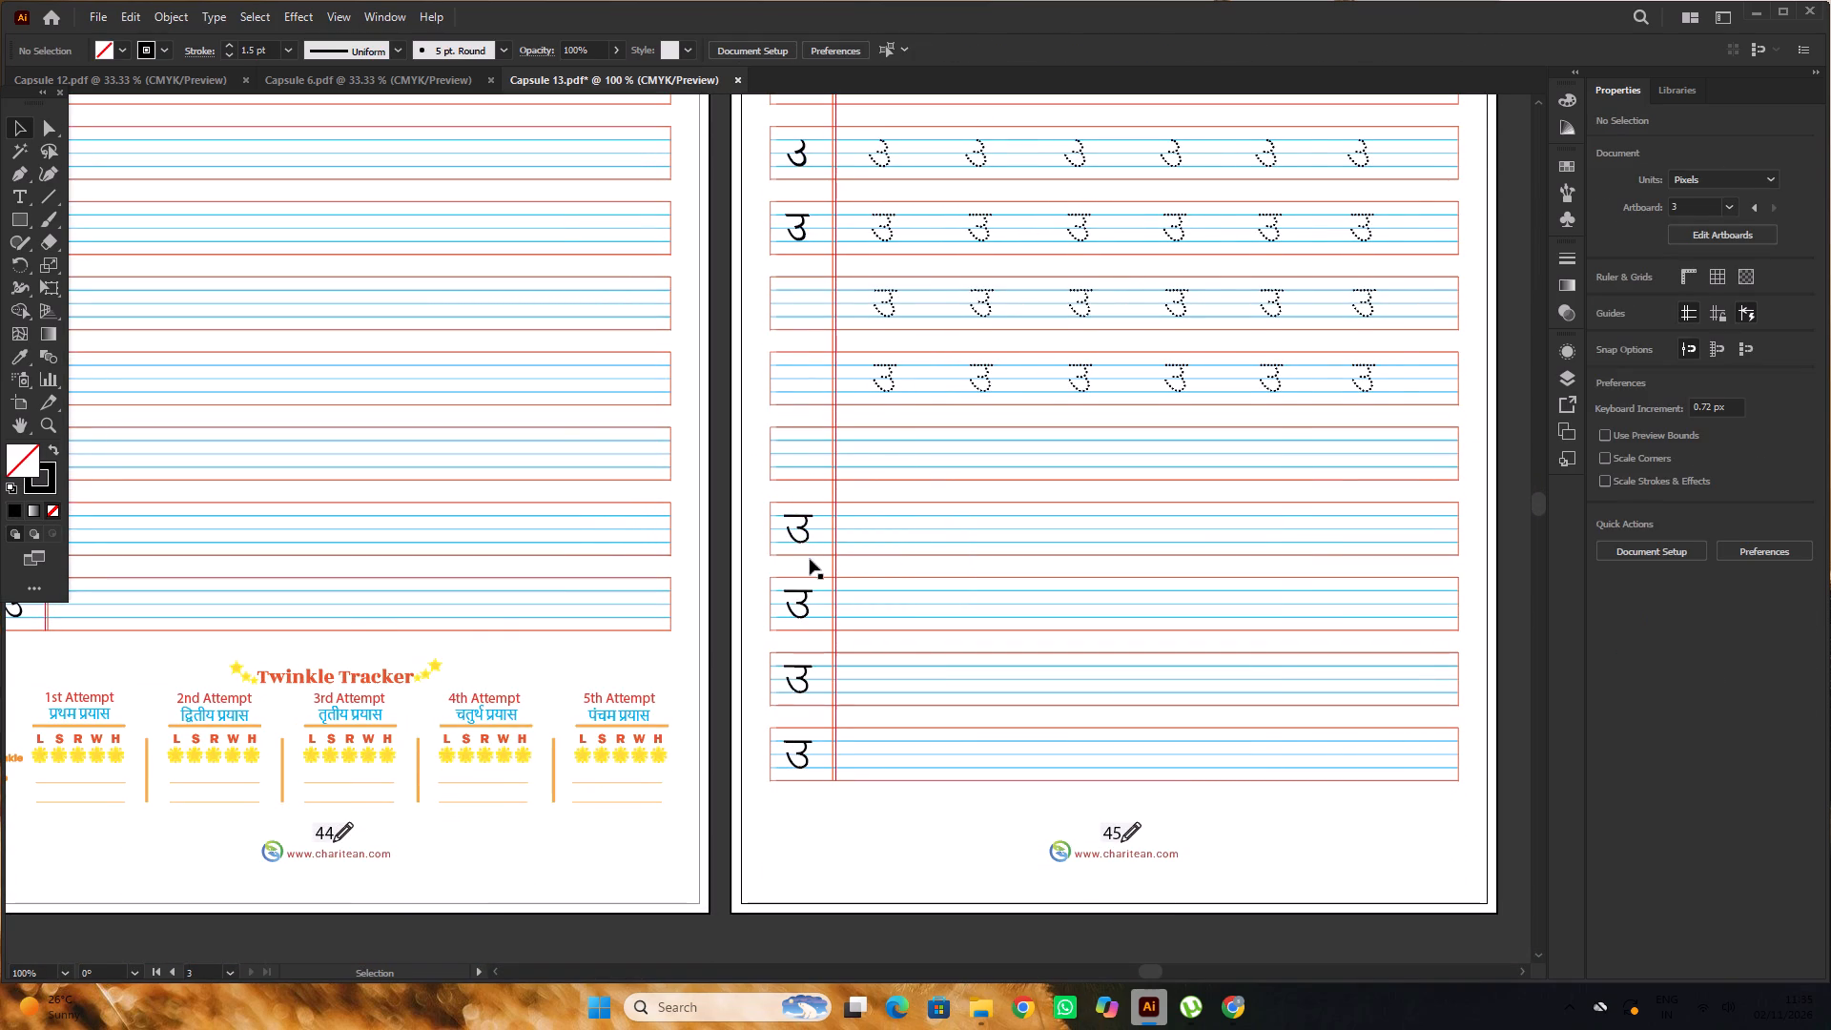
key("Delete")
left_click(802, 540)
key("Delete")
left_click(798, 616)
key("Delete")
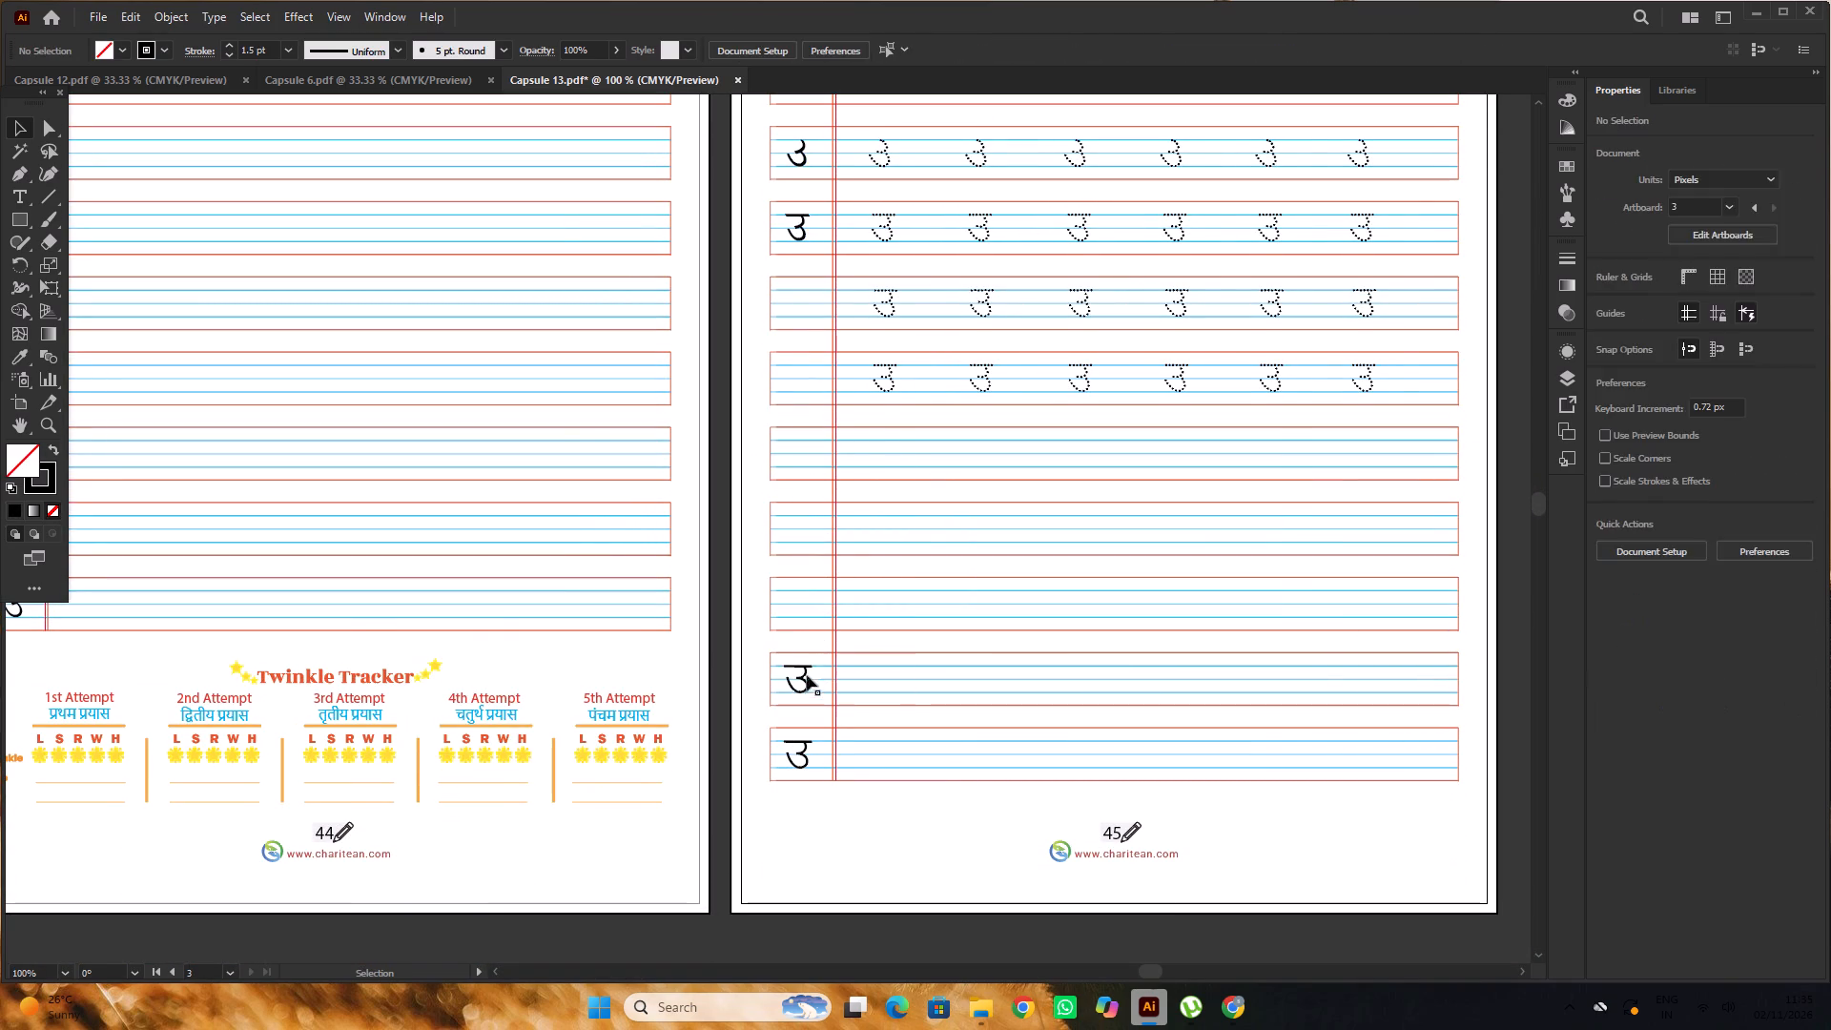
left_click(805, 680)
key("Delete")
left_click(804, 768)
key("Delete")
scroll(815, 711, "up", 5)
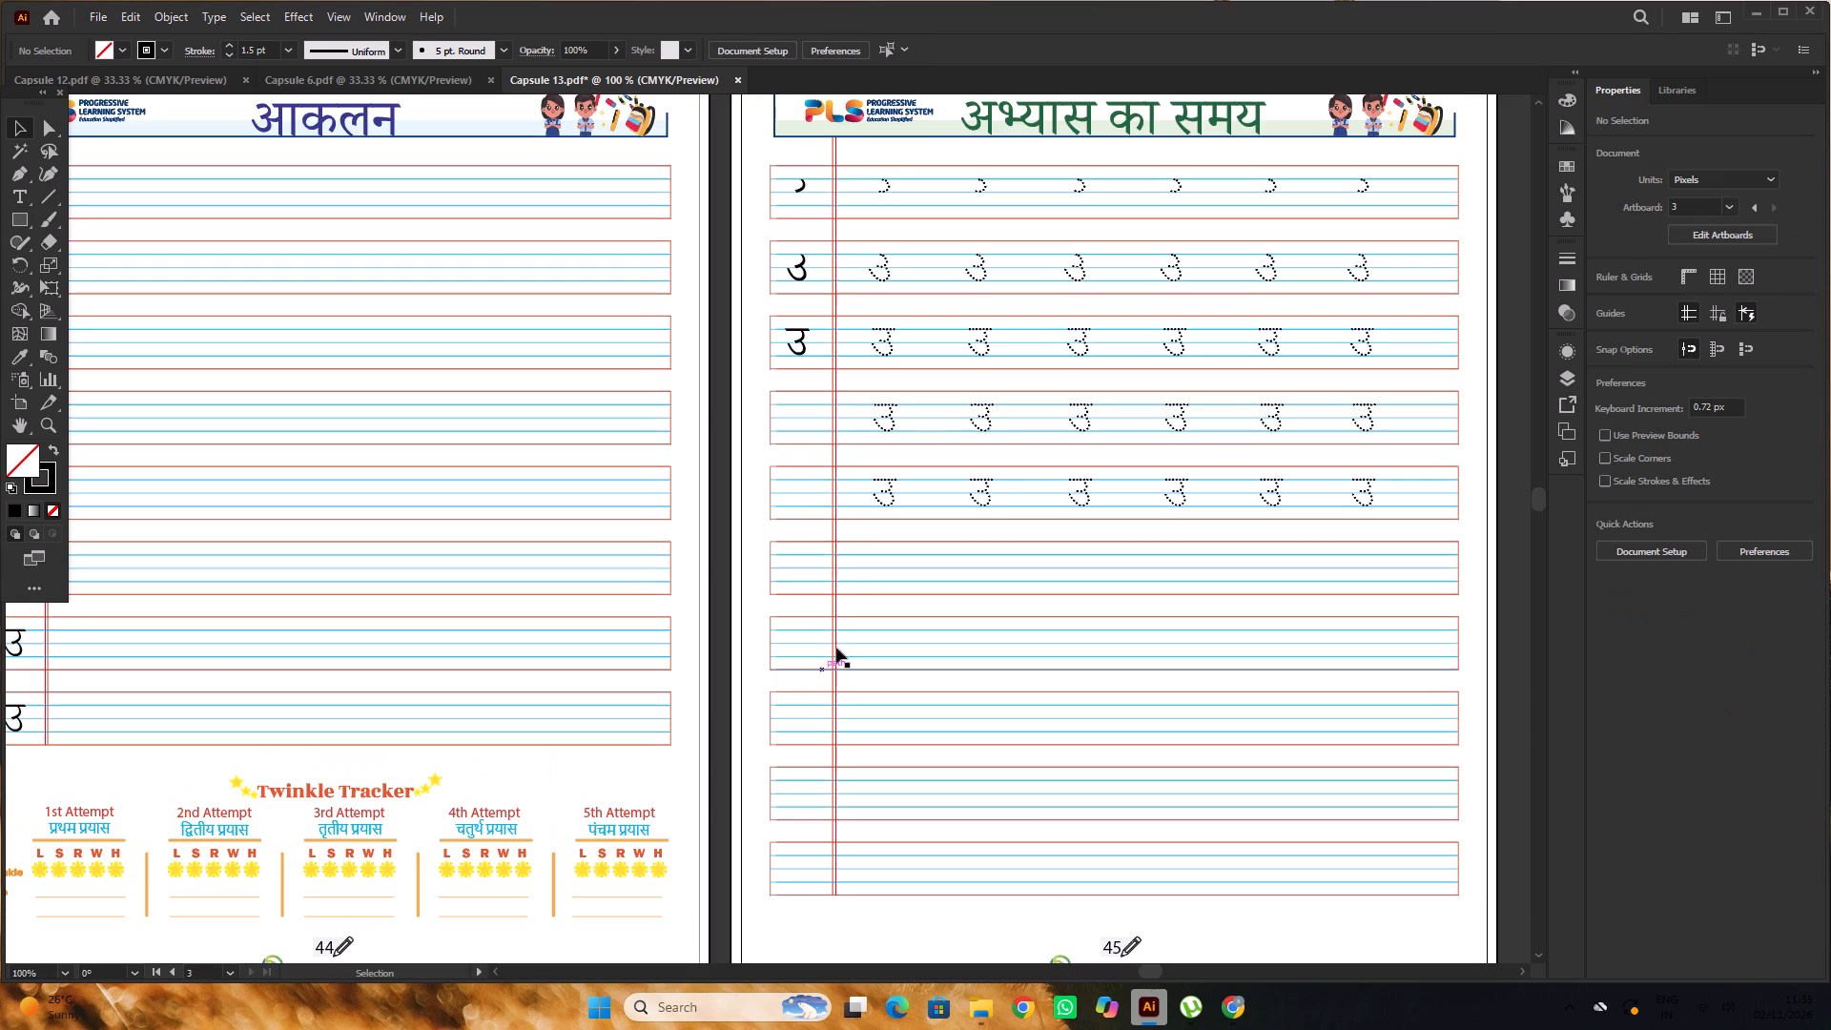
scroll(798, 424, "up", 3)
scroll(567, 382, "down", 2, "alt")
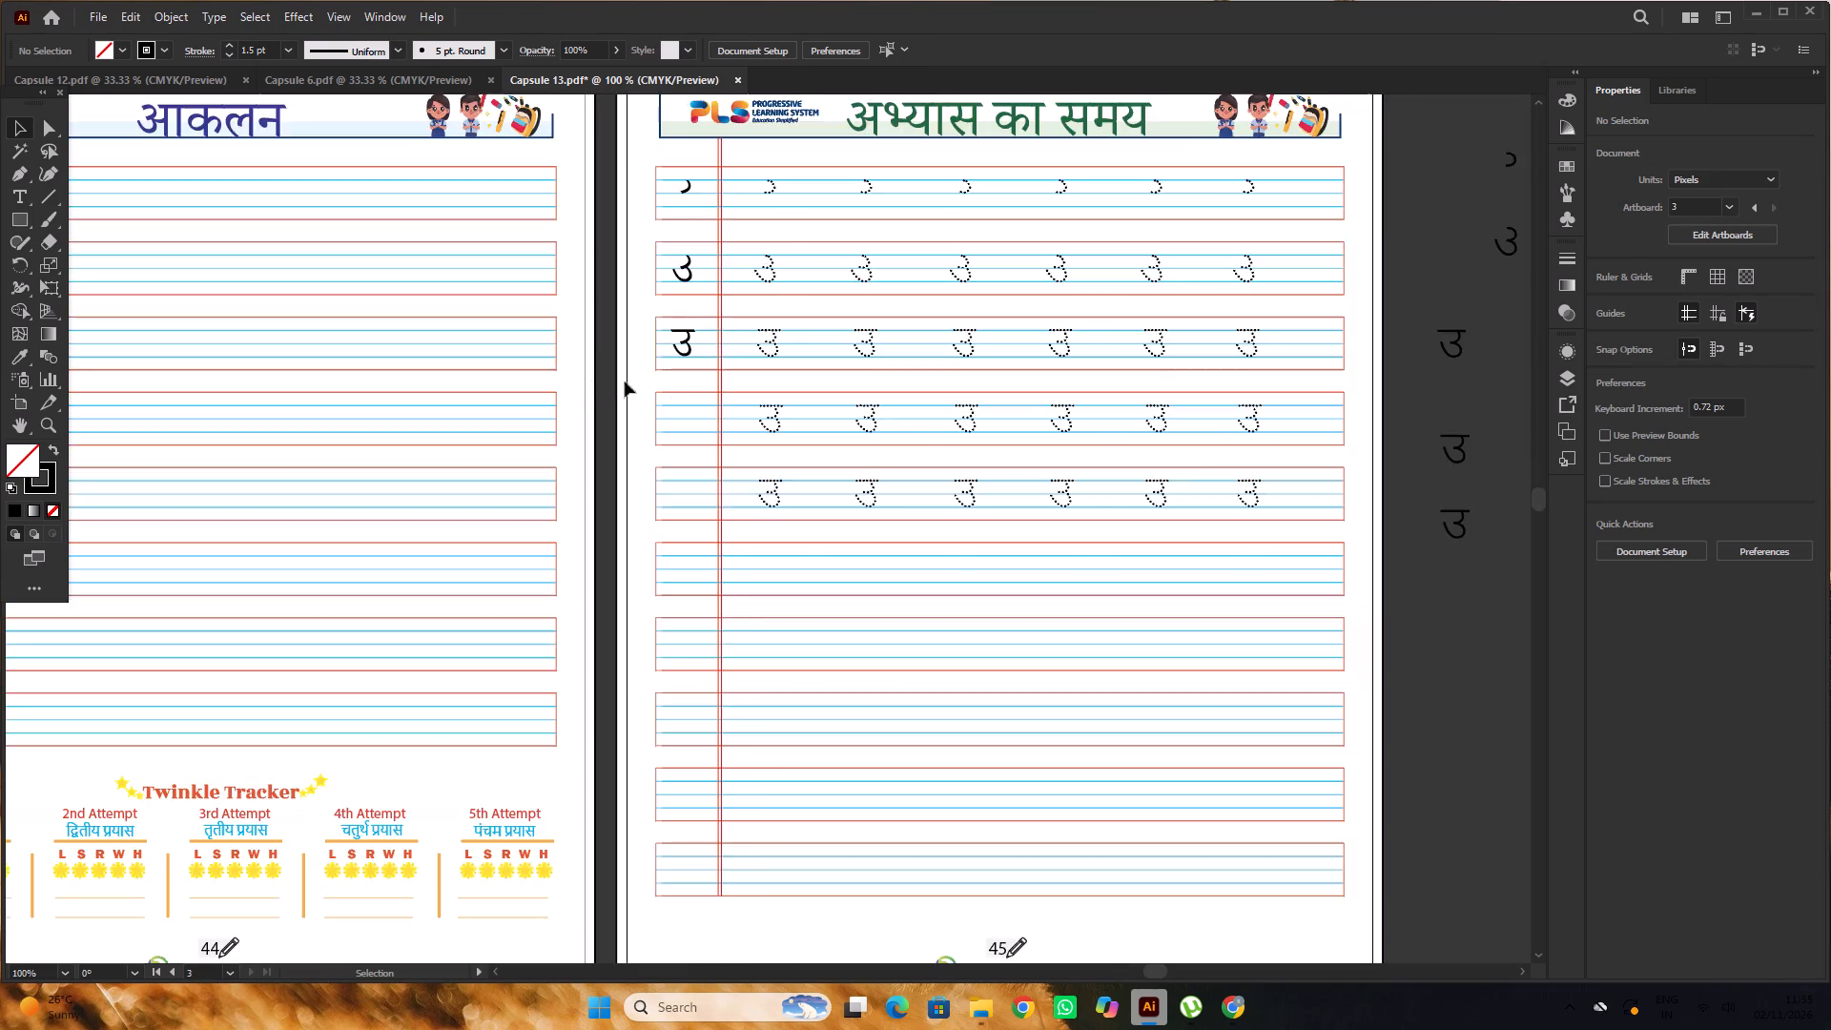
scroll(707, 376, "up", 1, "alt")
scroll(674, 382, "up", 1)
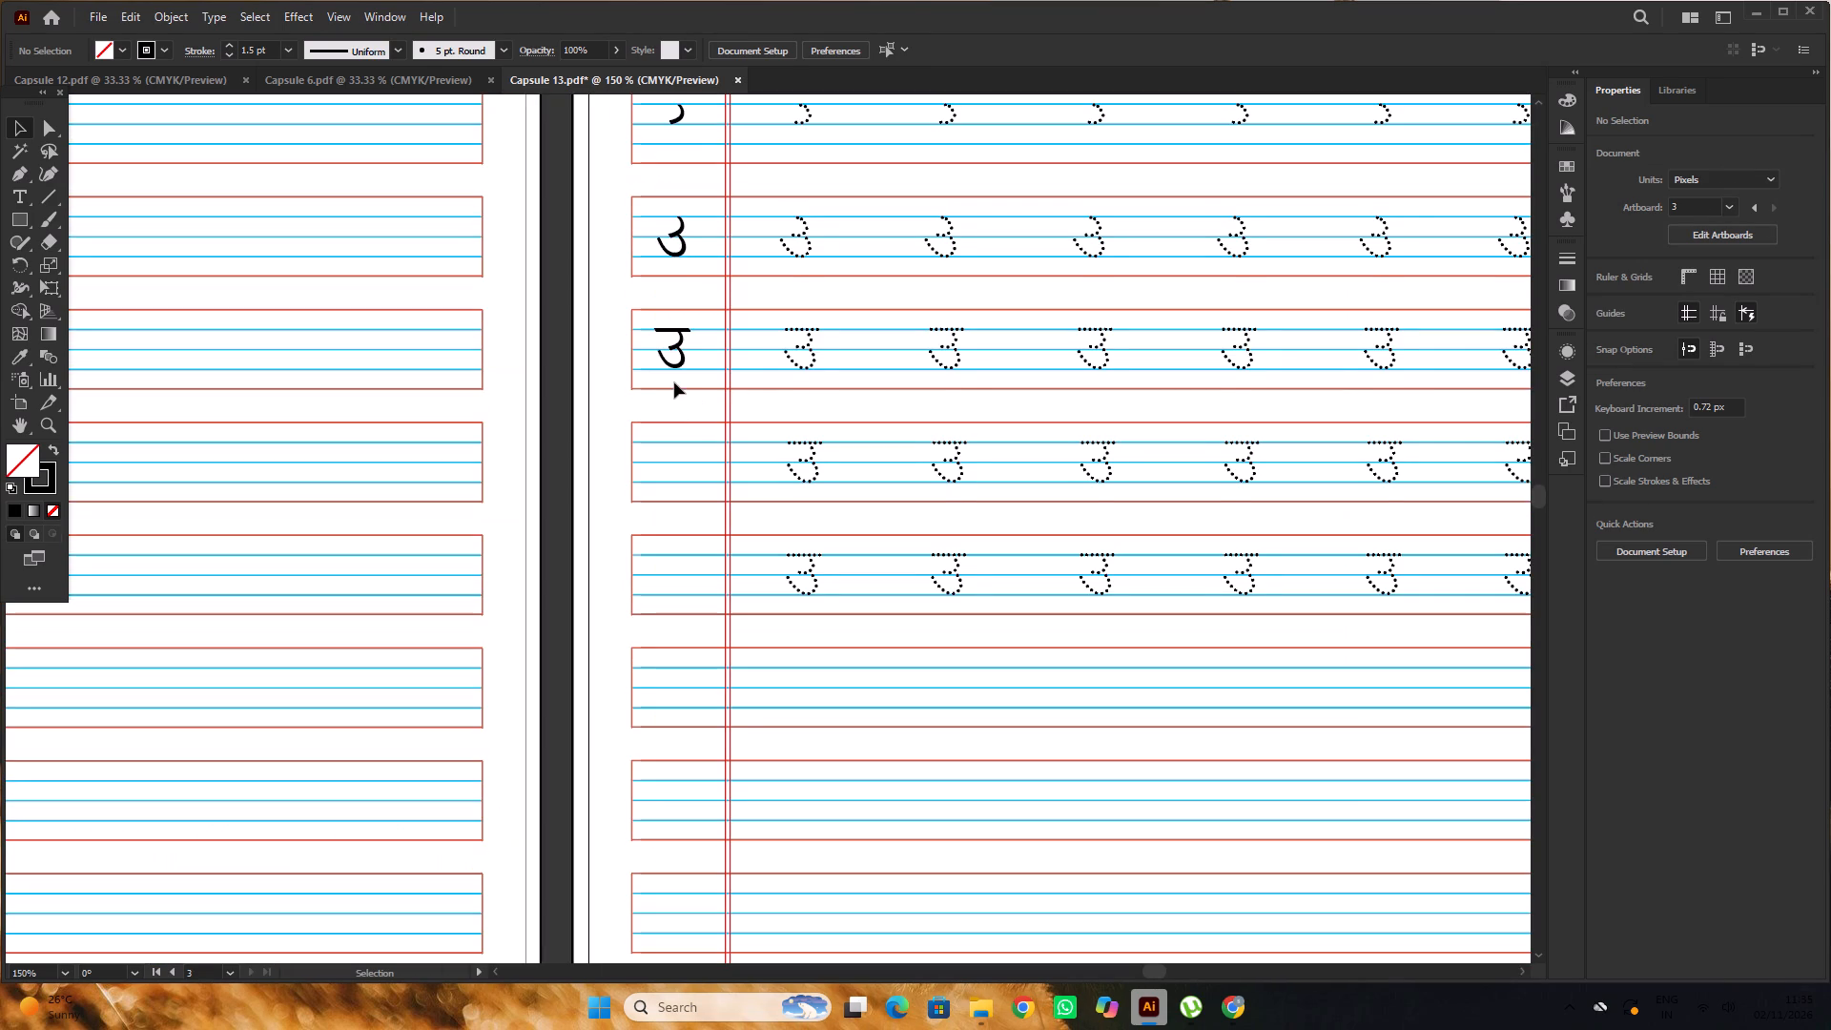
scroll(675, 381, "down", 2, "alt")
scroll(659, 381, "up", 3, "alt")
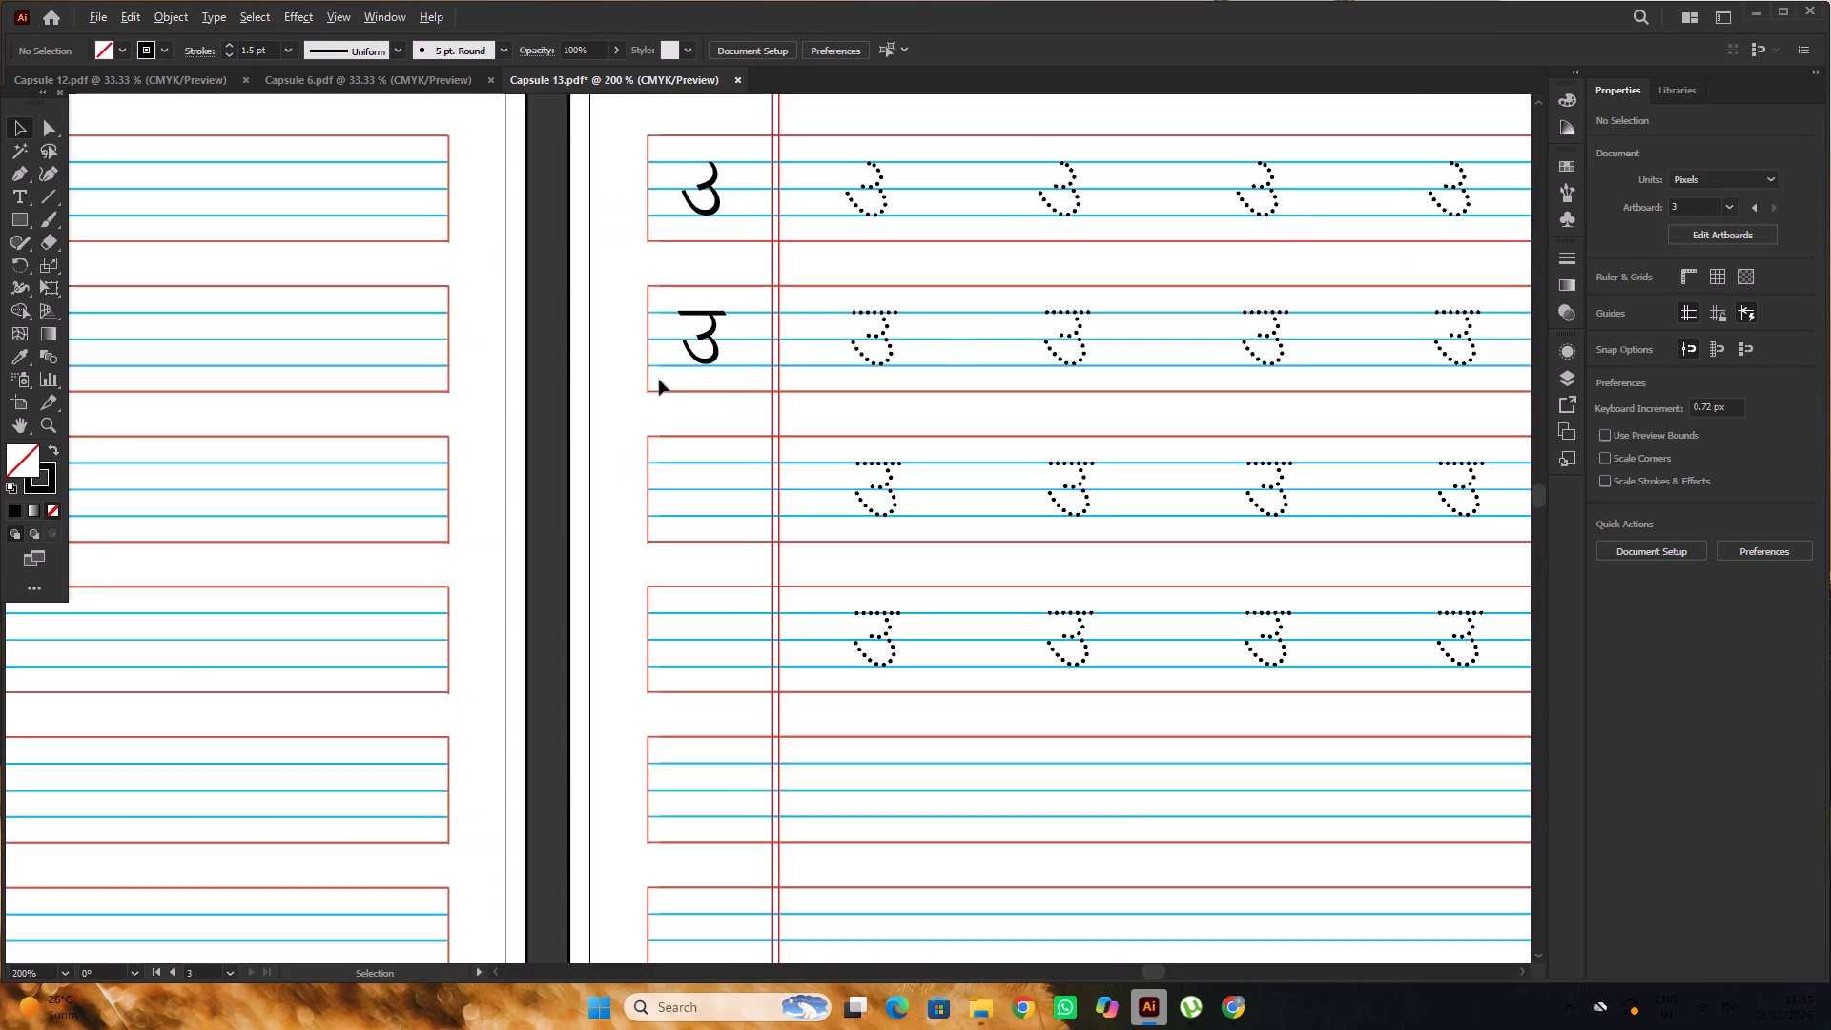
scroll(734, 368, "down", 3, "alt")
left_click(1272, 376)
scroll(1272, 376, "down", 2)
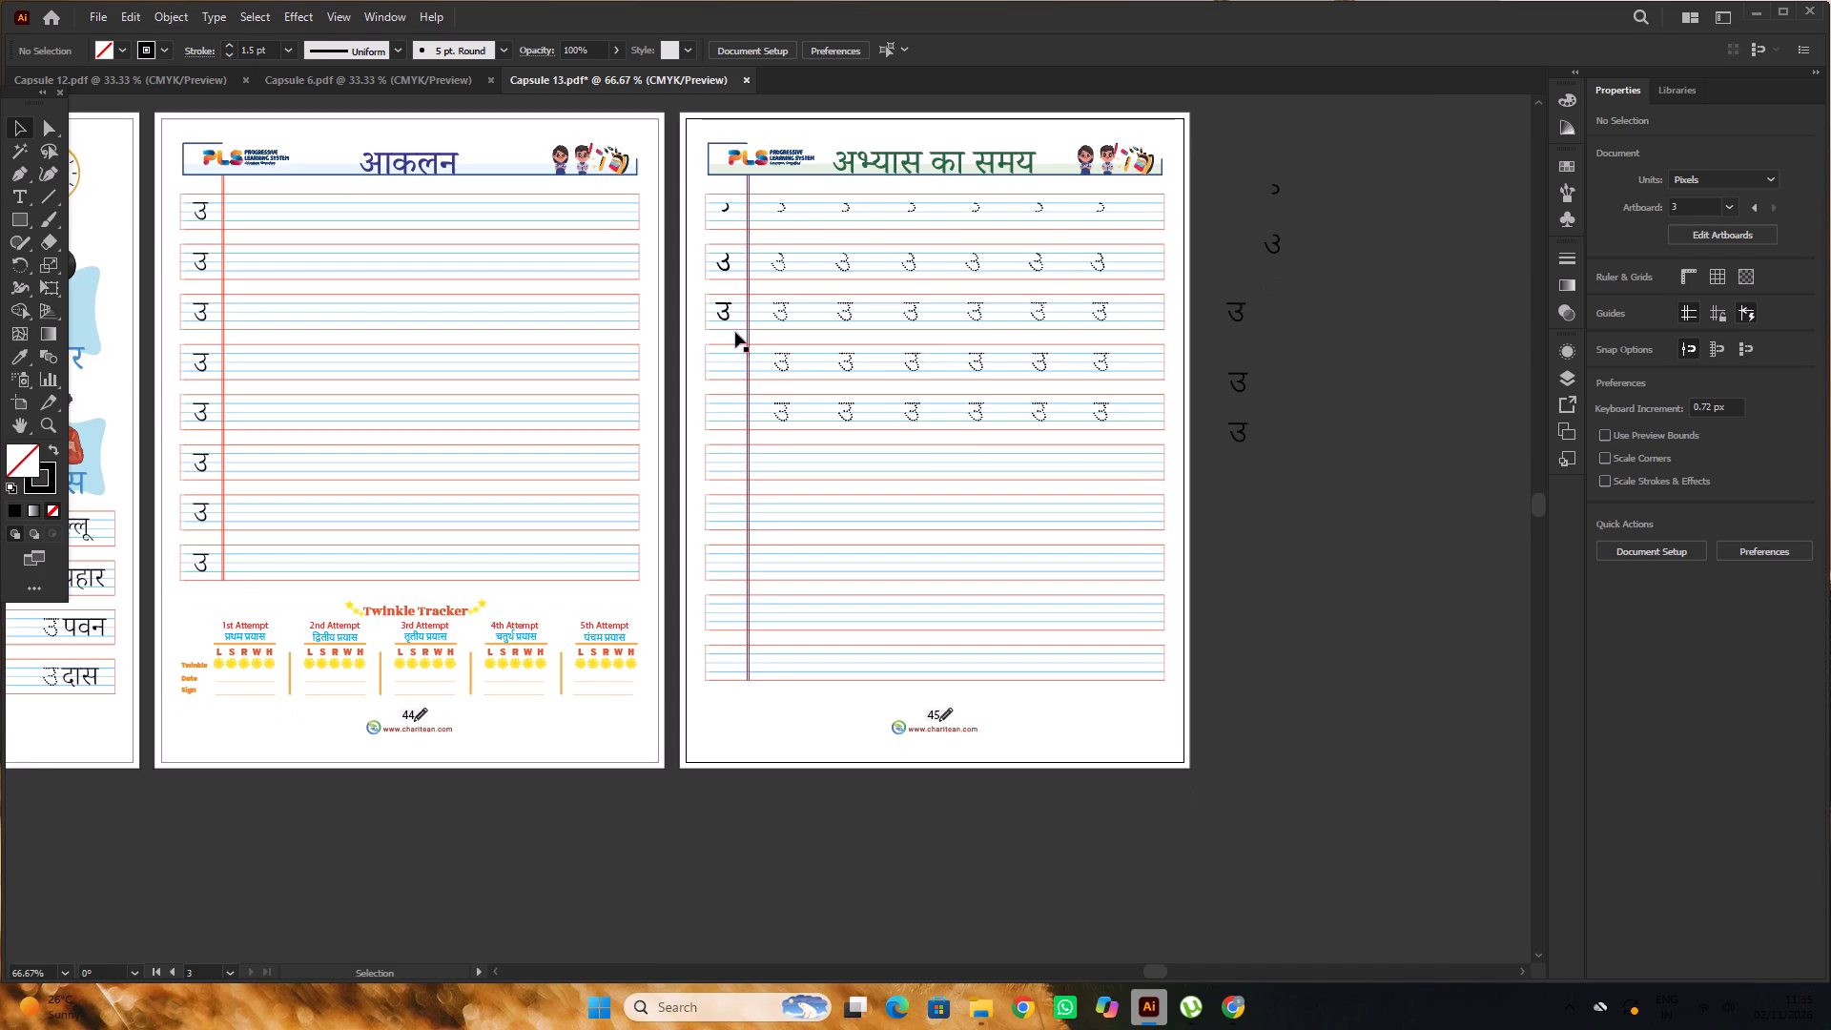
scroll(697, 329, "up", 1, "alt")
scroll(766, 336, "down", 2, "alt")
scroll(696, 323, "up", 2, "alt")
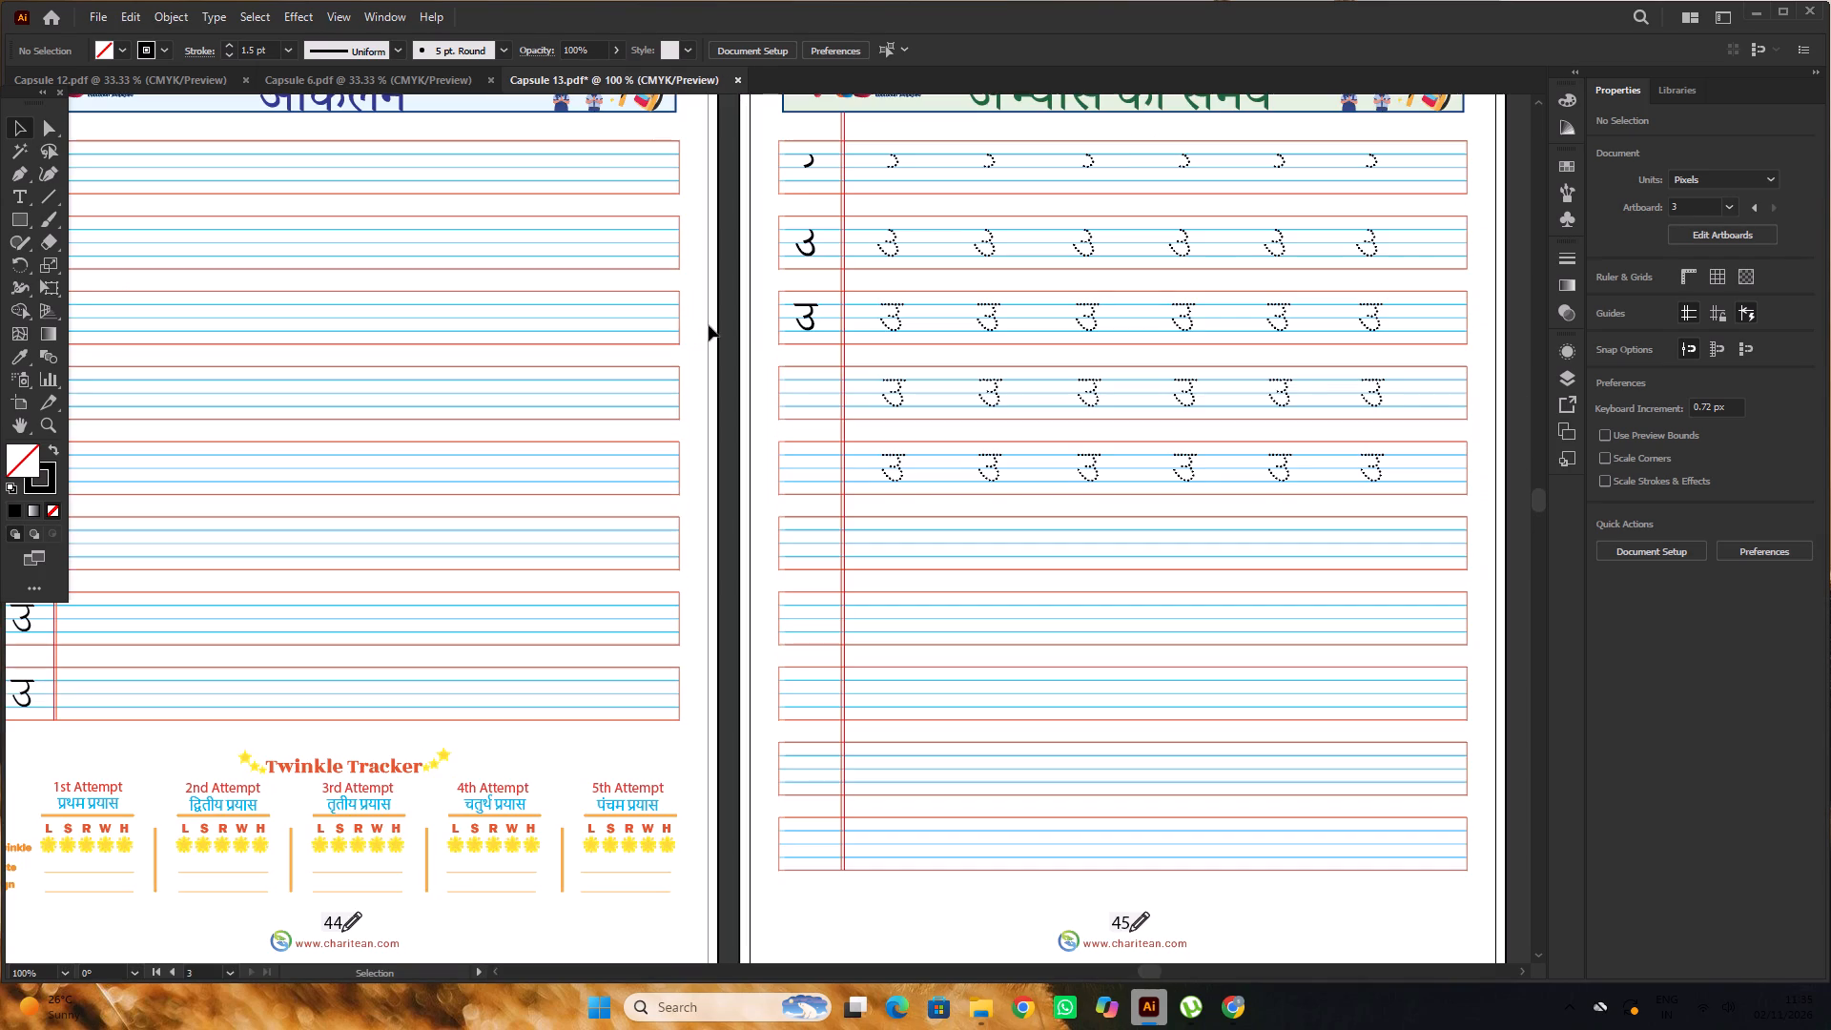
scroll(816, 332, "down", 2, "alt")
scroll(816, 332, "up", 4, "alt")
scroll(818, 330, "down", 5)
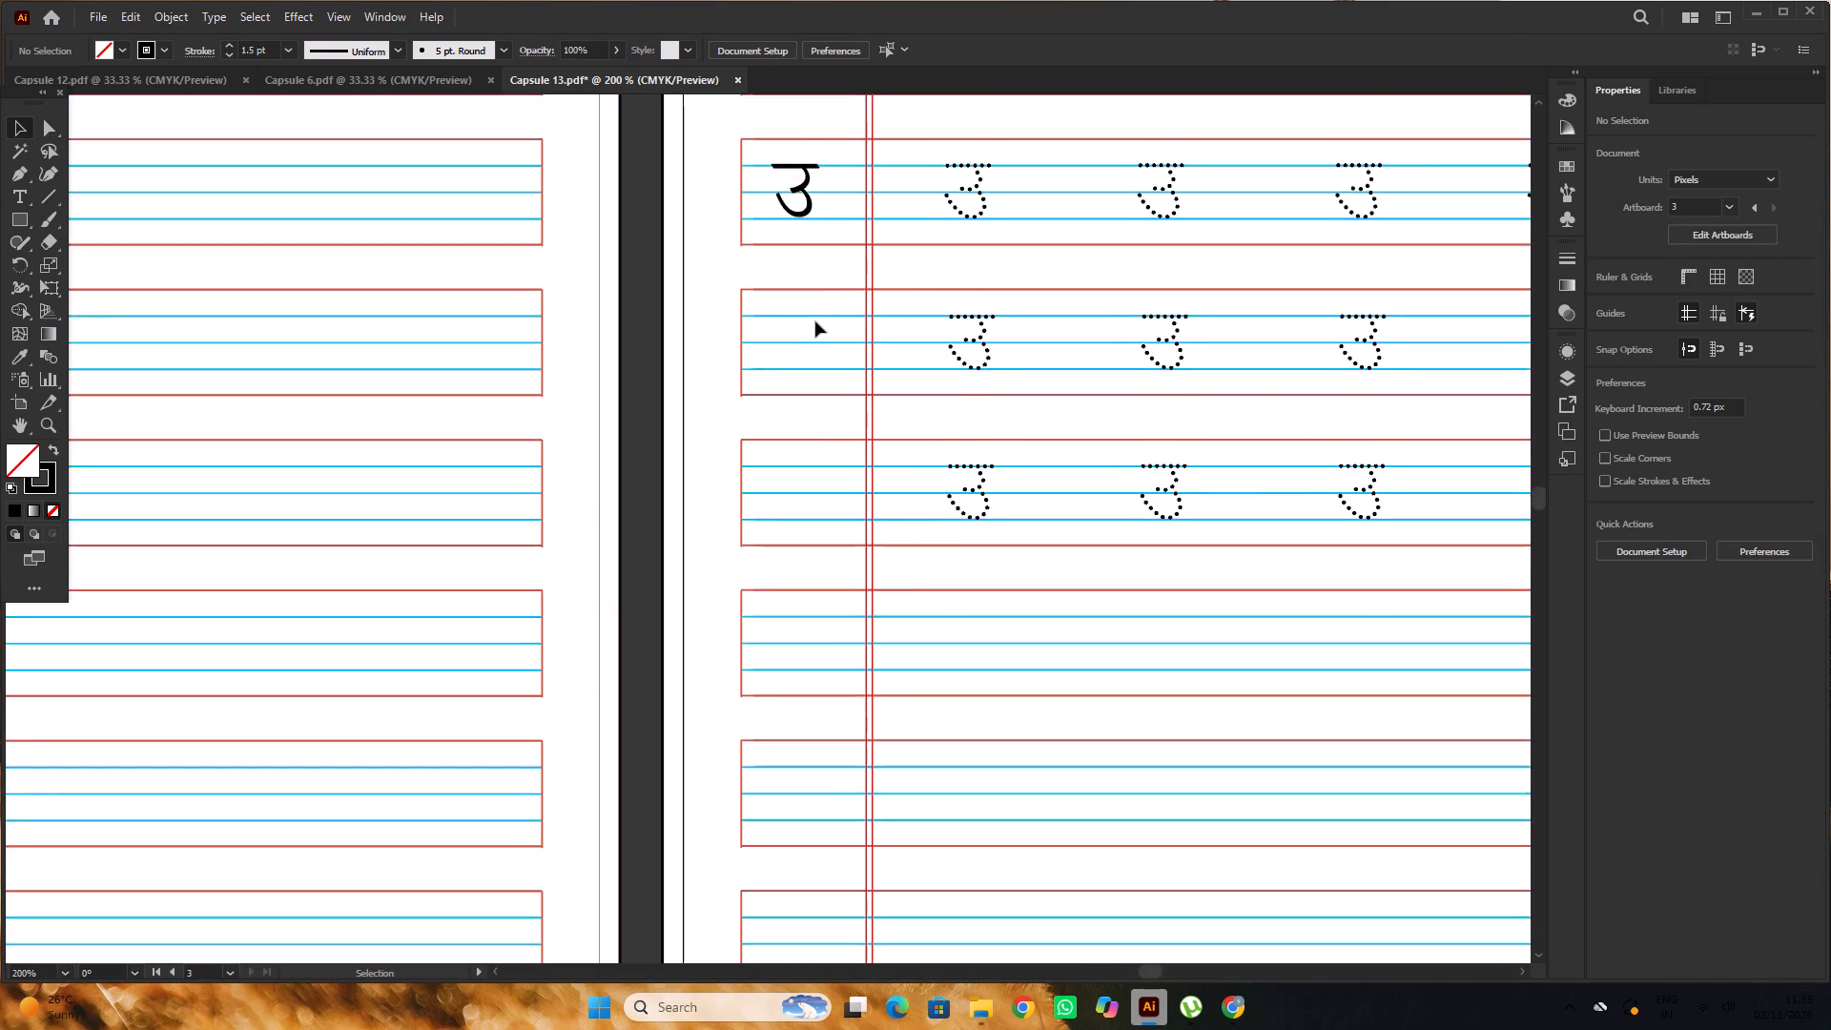
Duplicate the third row's outlined उ straight down into the fourth row and enlarge the copy to about 20.5 × 22.6 px.
scroll(815, 321, "up", 7)
scroll(815, 321, "down", 5)
scroll(810, 290, "up", 2, "alt")
left_click_drag(806, 213, 824, 383, "alt")
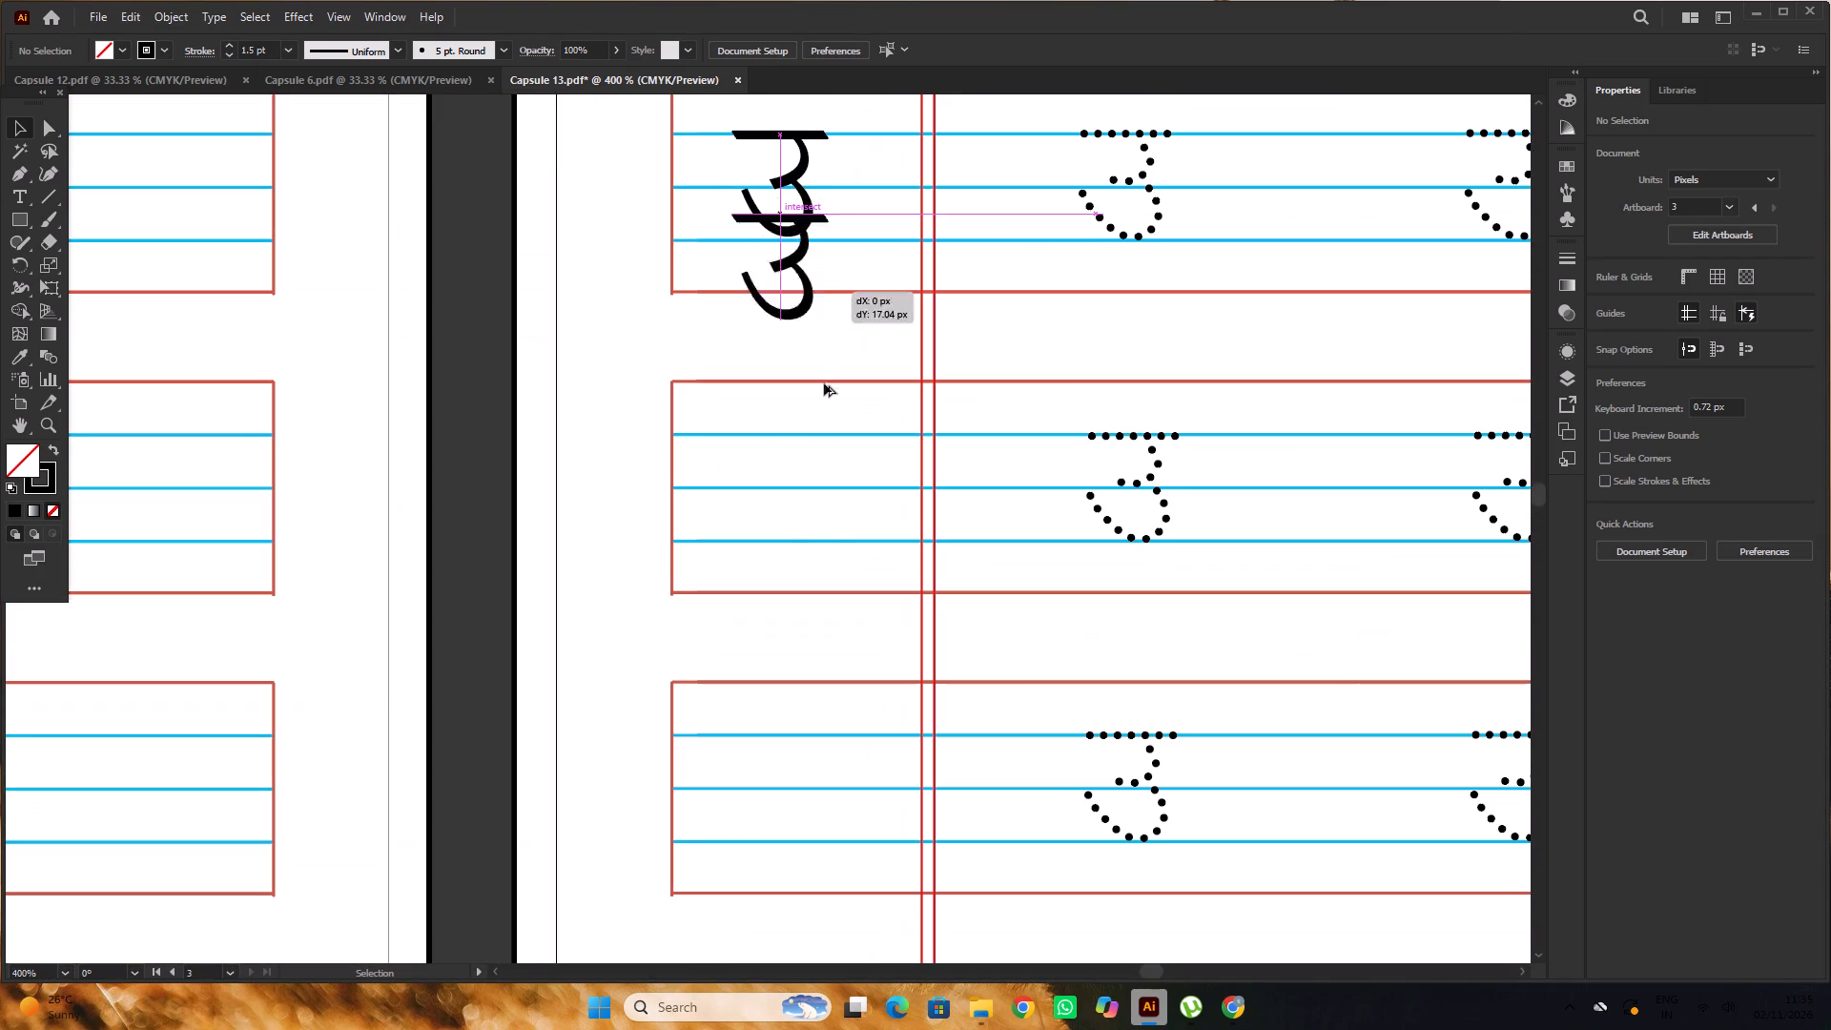
left_click_drag(824, 383, 834, 508, "alt")
scroll(835, 463, "down", 5)
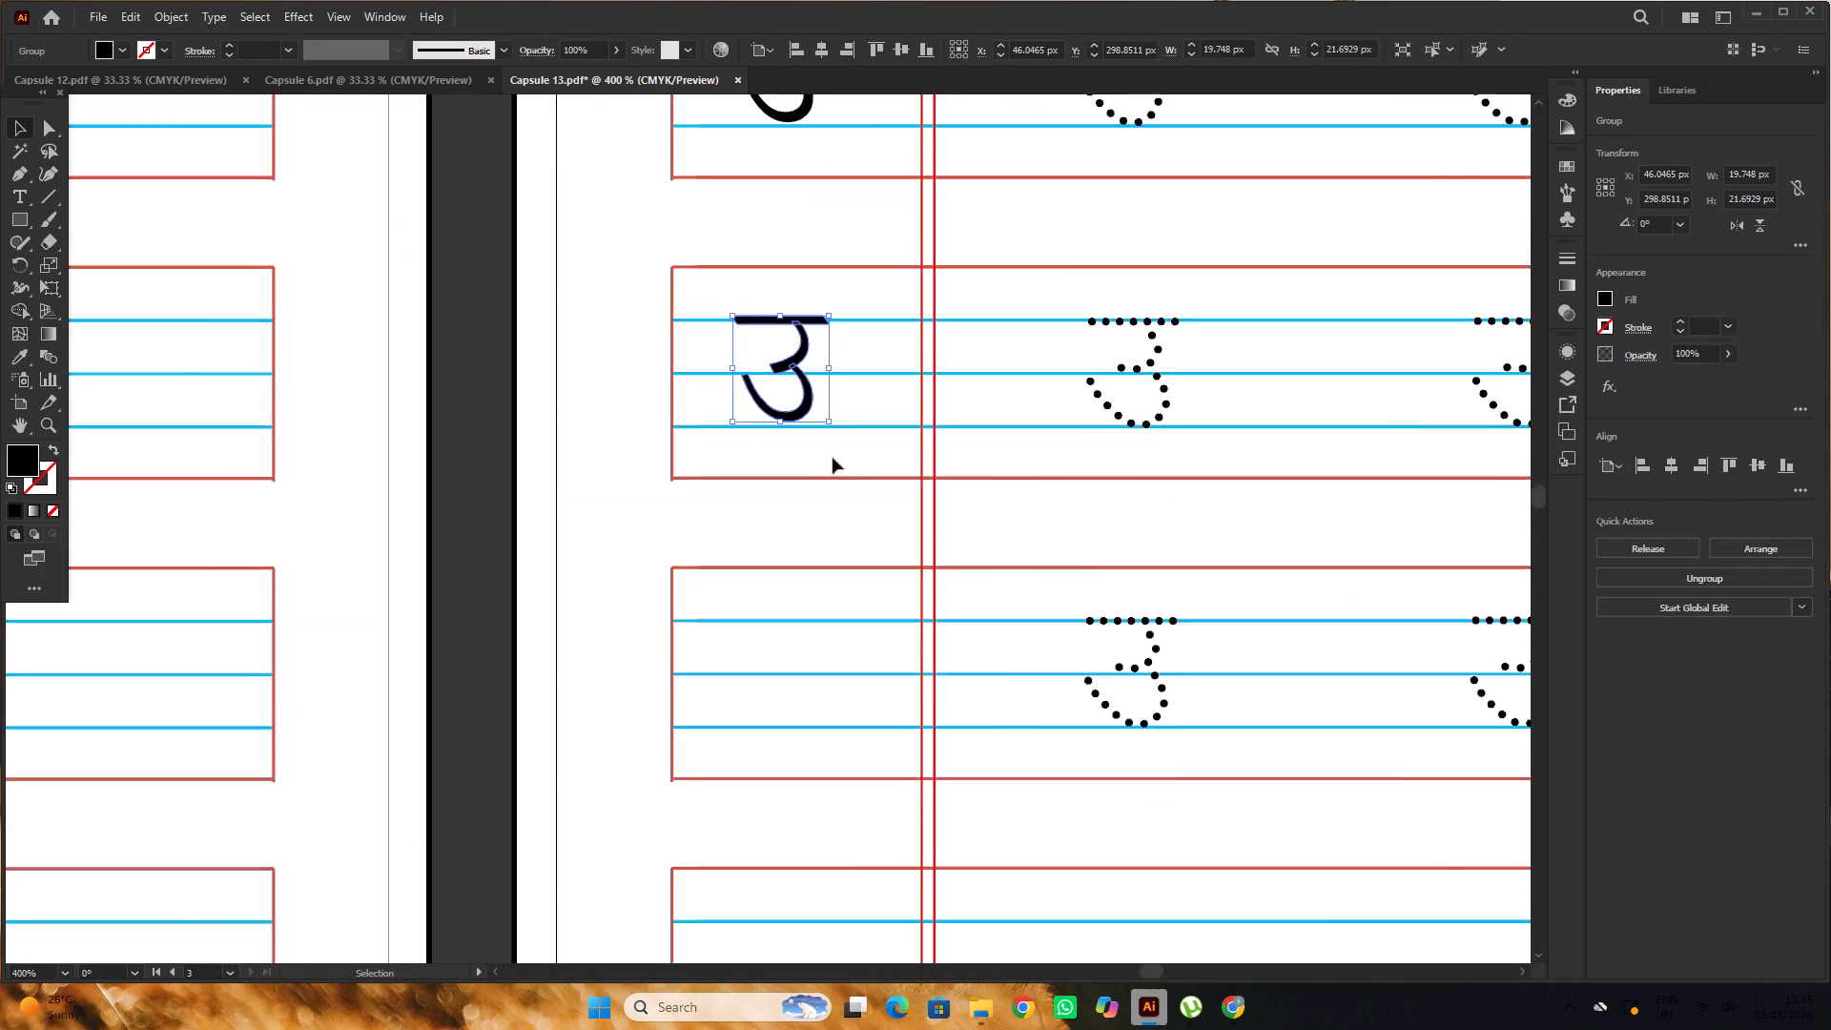
scroll(832, 456, "up", 2, "alt")
left_click_drag(821, 392, 827, 414, "shift")
scroll(827, 408, "down", 3, "alt")
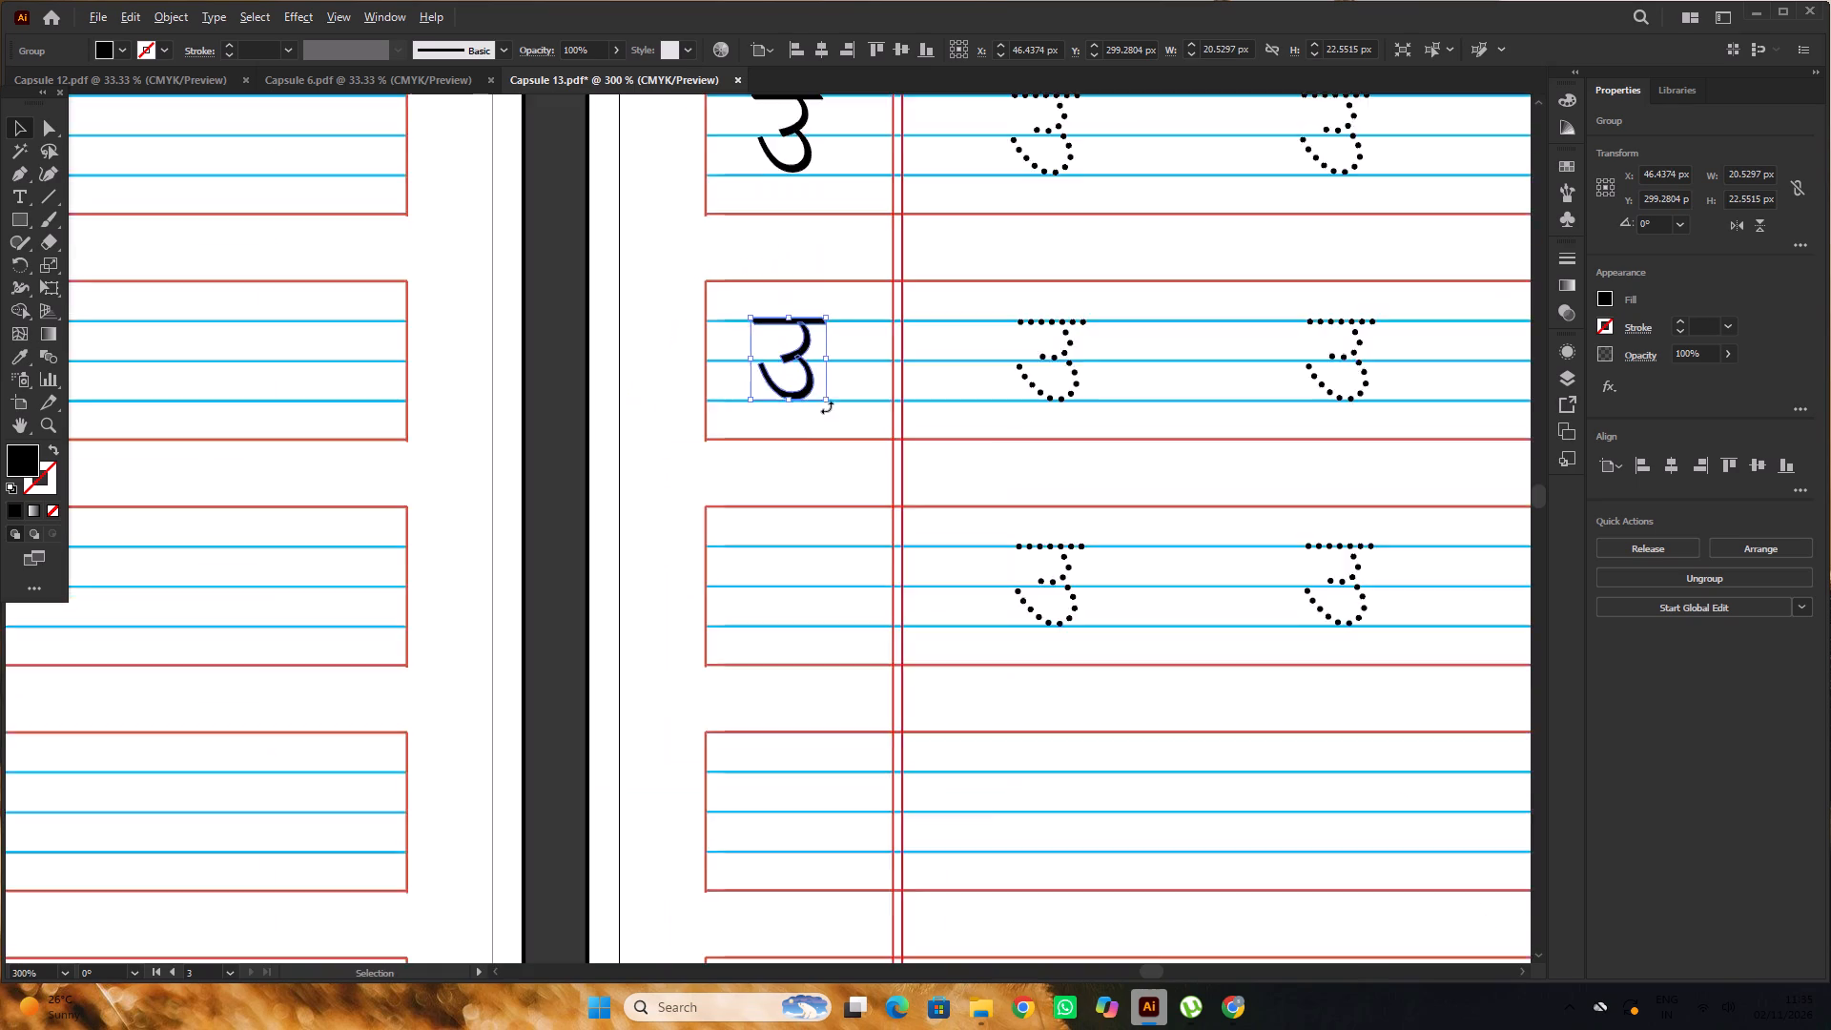
Enlarge the third row's outlined उ slightly from its lower corner to fill the space between the blue lines.
scroll(826, 404, "up", 5)
left_click(798, 280)
scroll(800, 278, "up", 5)
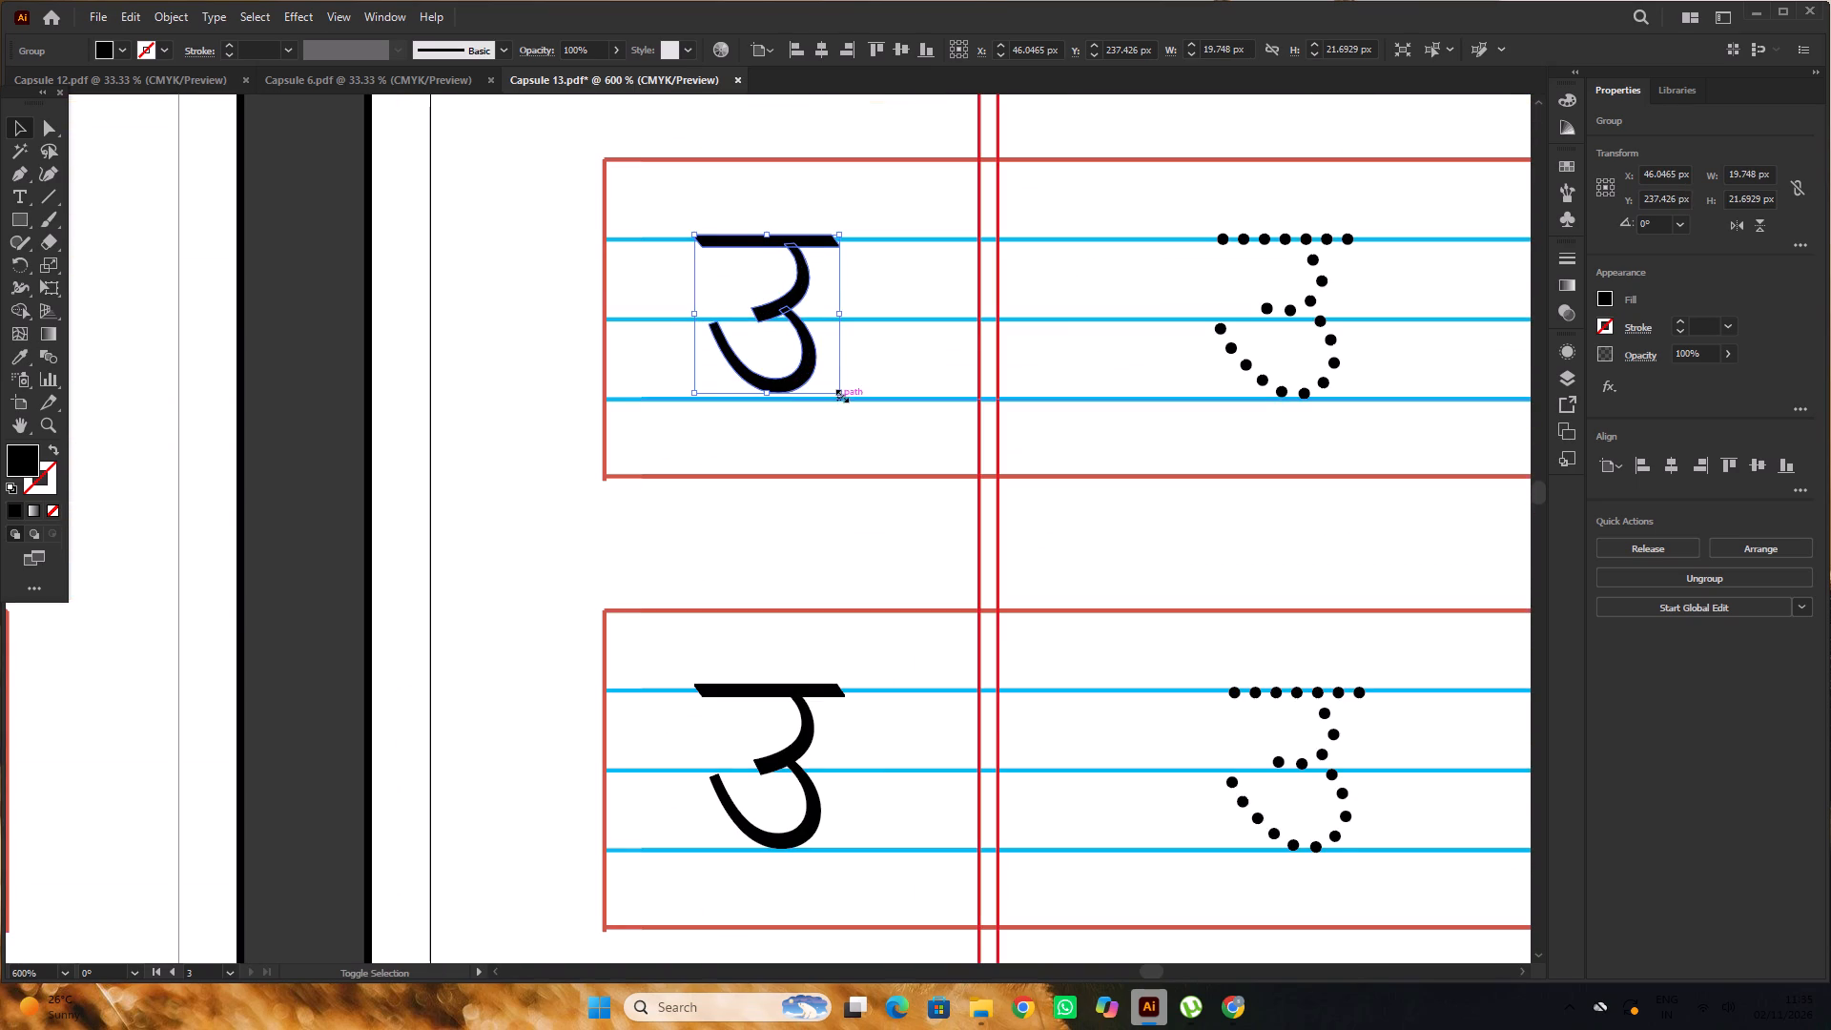
left_click_drag(840, 394, 845, 404, "shift")
scroll(780, 360, "down", 5, "alt")
left_click(702, 345)
Duplicate the fourth row's उ straight down into the fifth row and align it to the blue lines.
scroll(702, 345, "down", 4)
scroll(764, 356, "up", 3, "alt")
left_click_drag(808, 332, 821, 563, "alt")
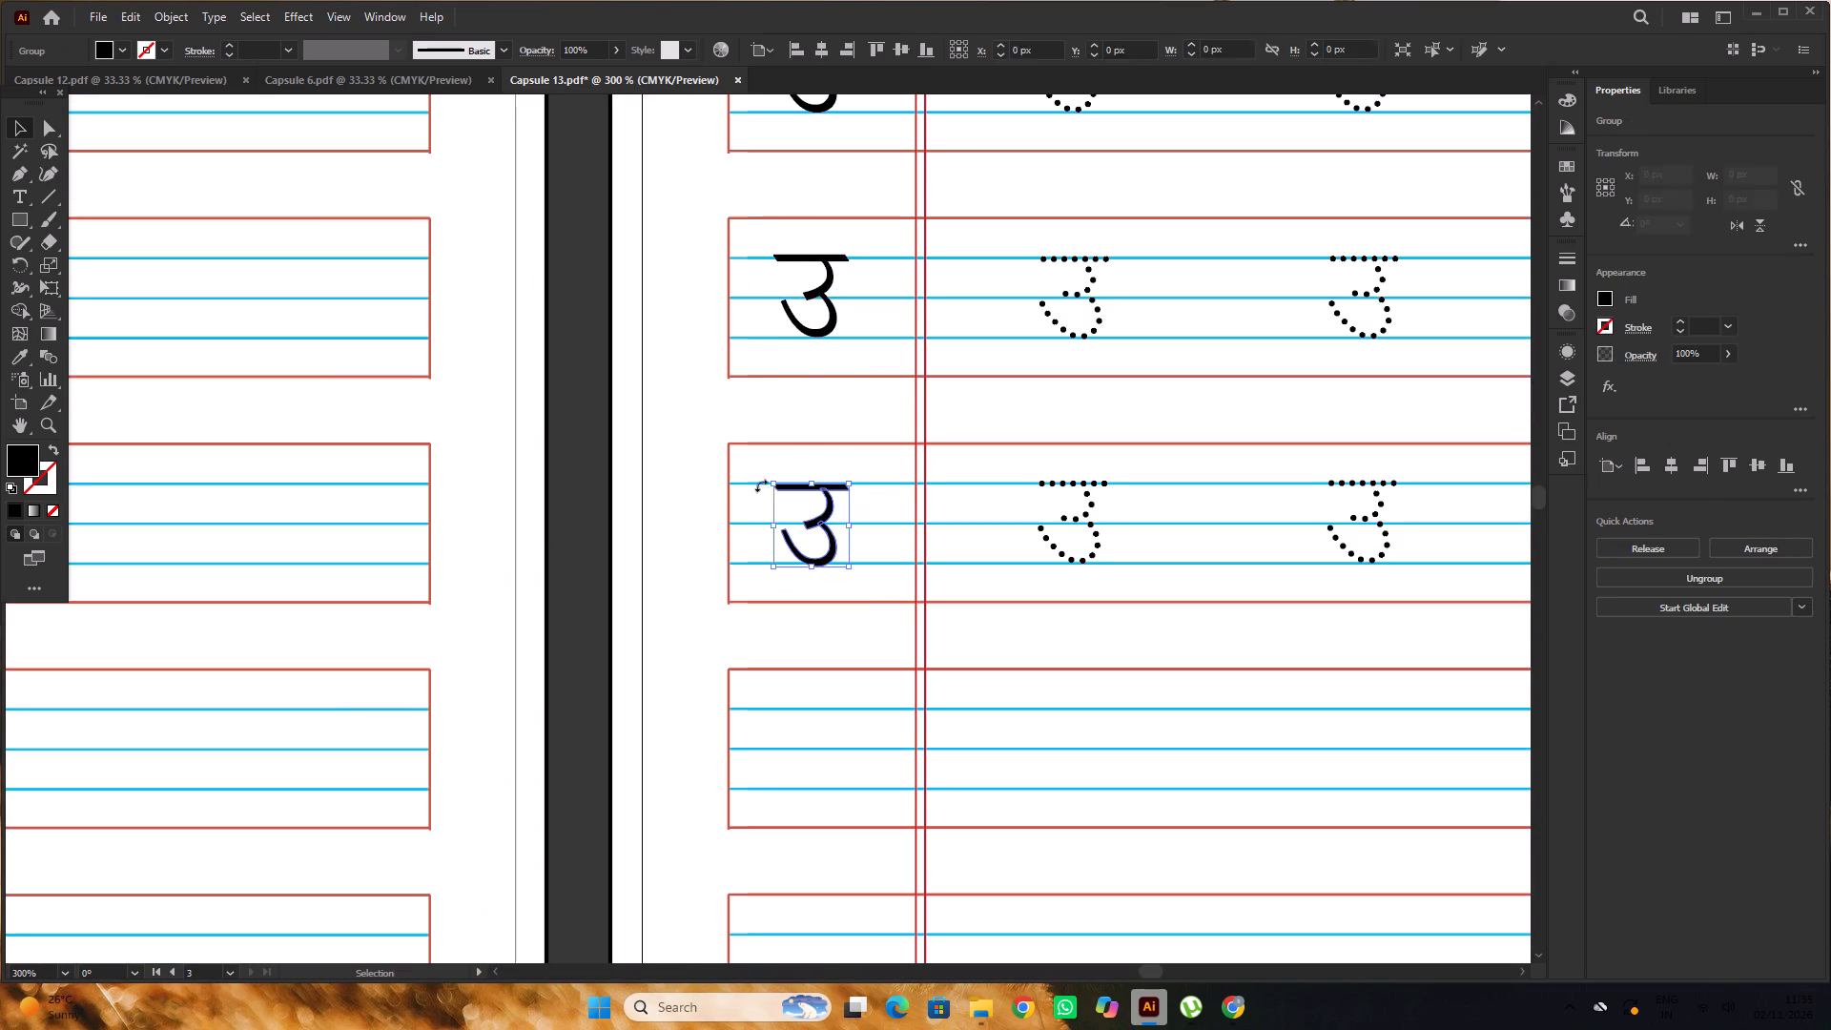
scroll(813, 476, "up", 3, "alt")
left_click(849, 539)
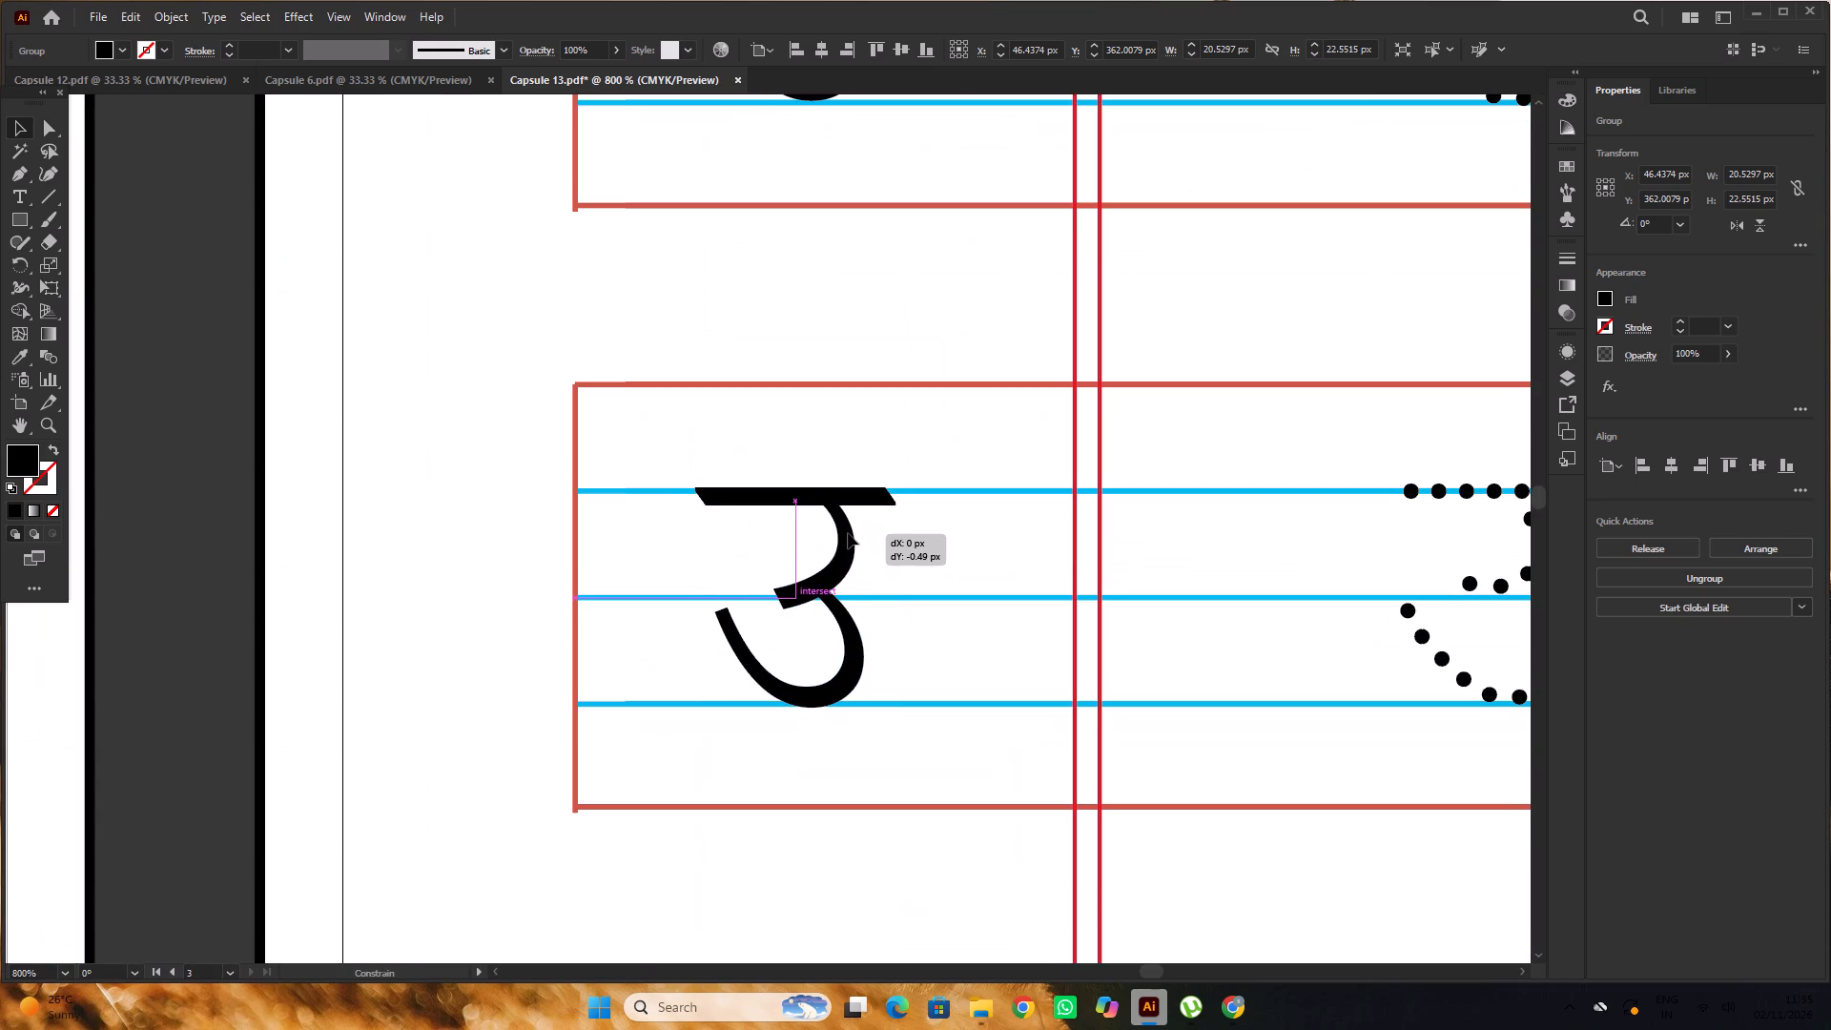
scroll(730, 425, "down", 5, "alt")
left_click(618, 356)
scroll(622, 354, "down", 8)
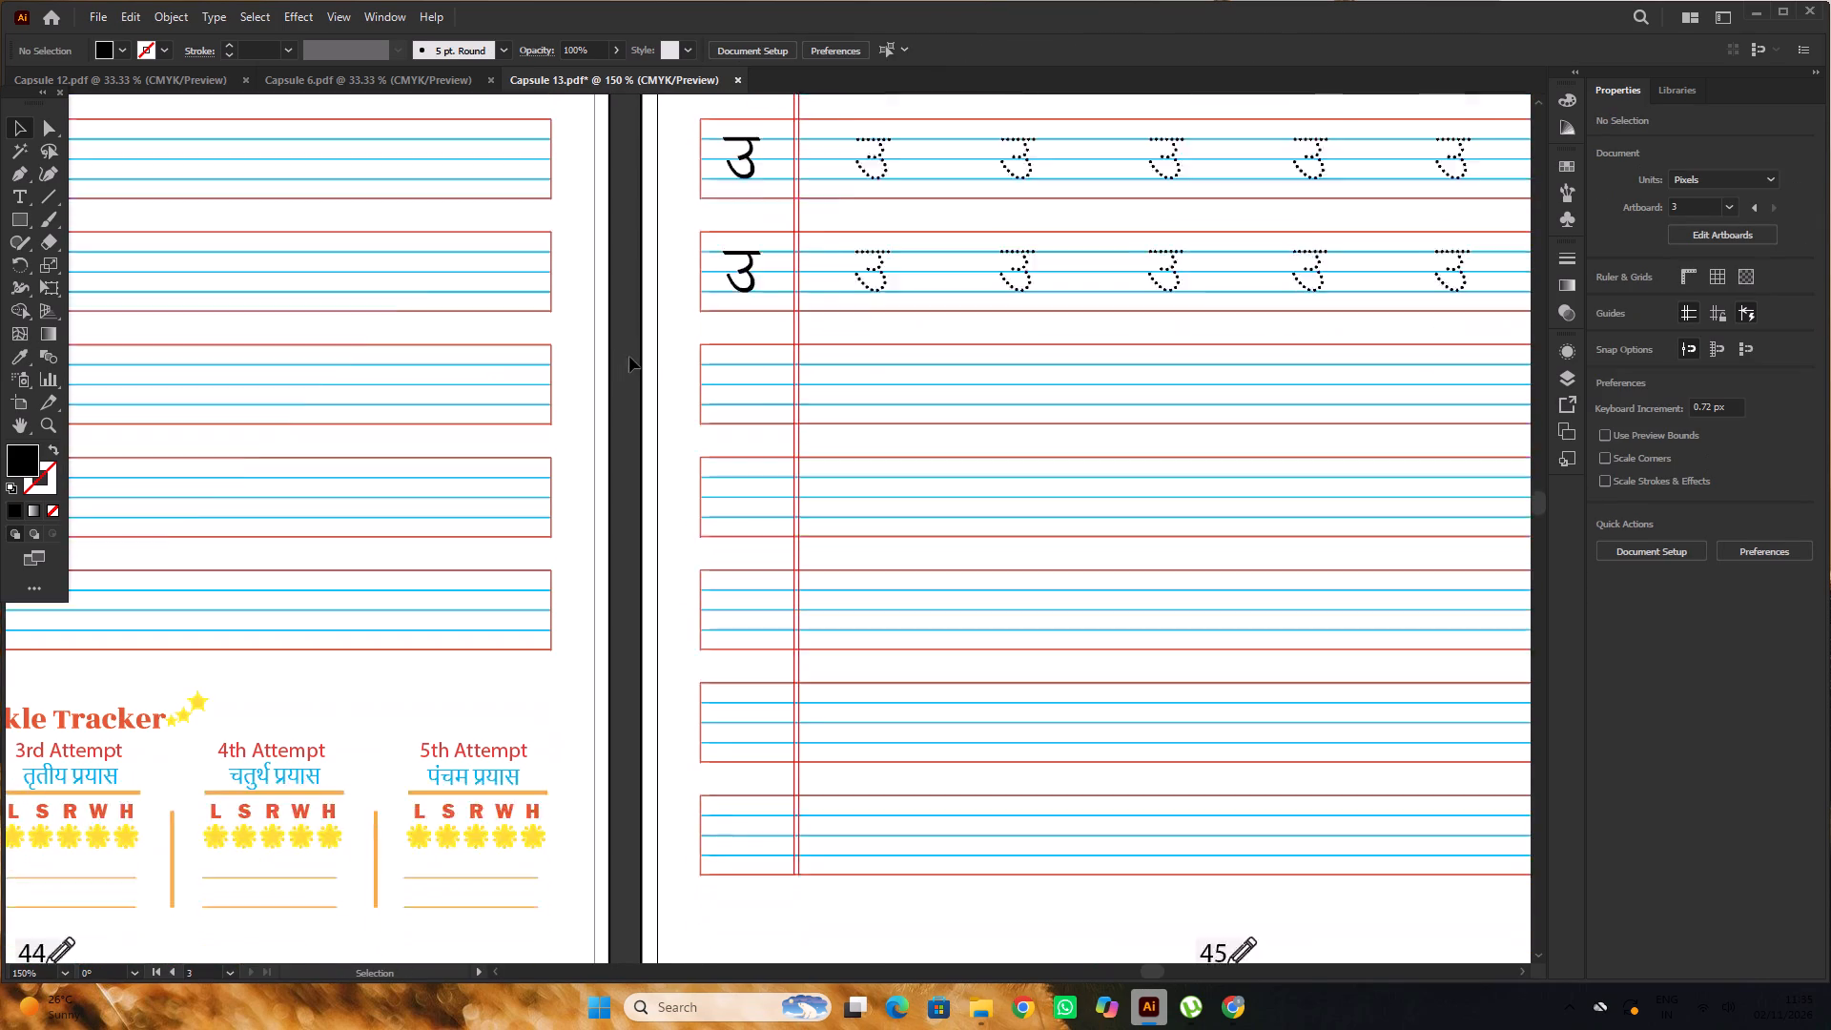
Duplicate the fifth row's outlined उ and move the copy straight down into the seventh row.
scroll(629, 357, "down", 2)
scroll(729, 301, "up", 2, "alt")
left_click_drag(772, 174, 778, 397, "alt")
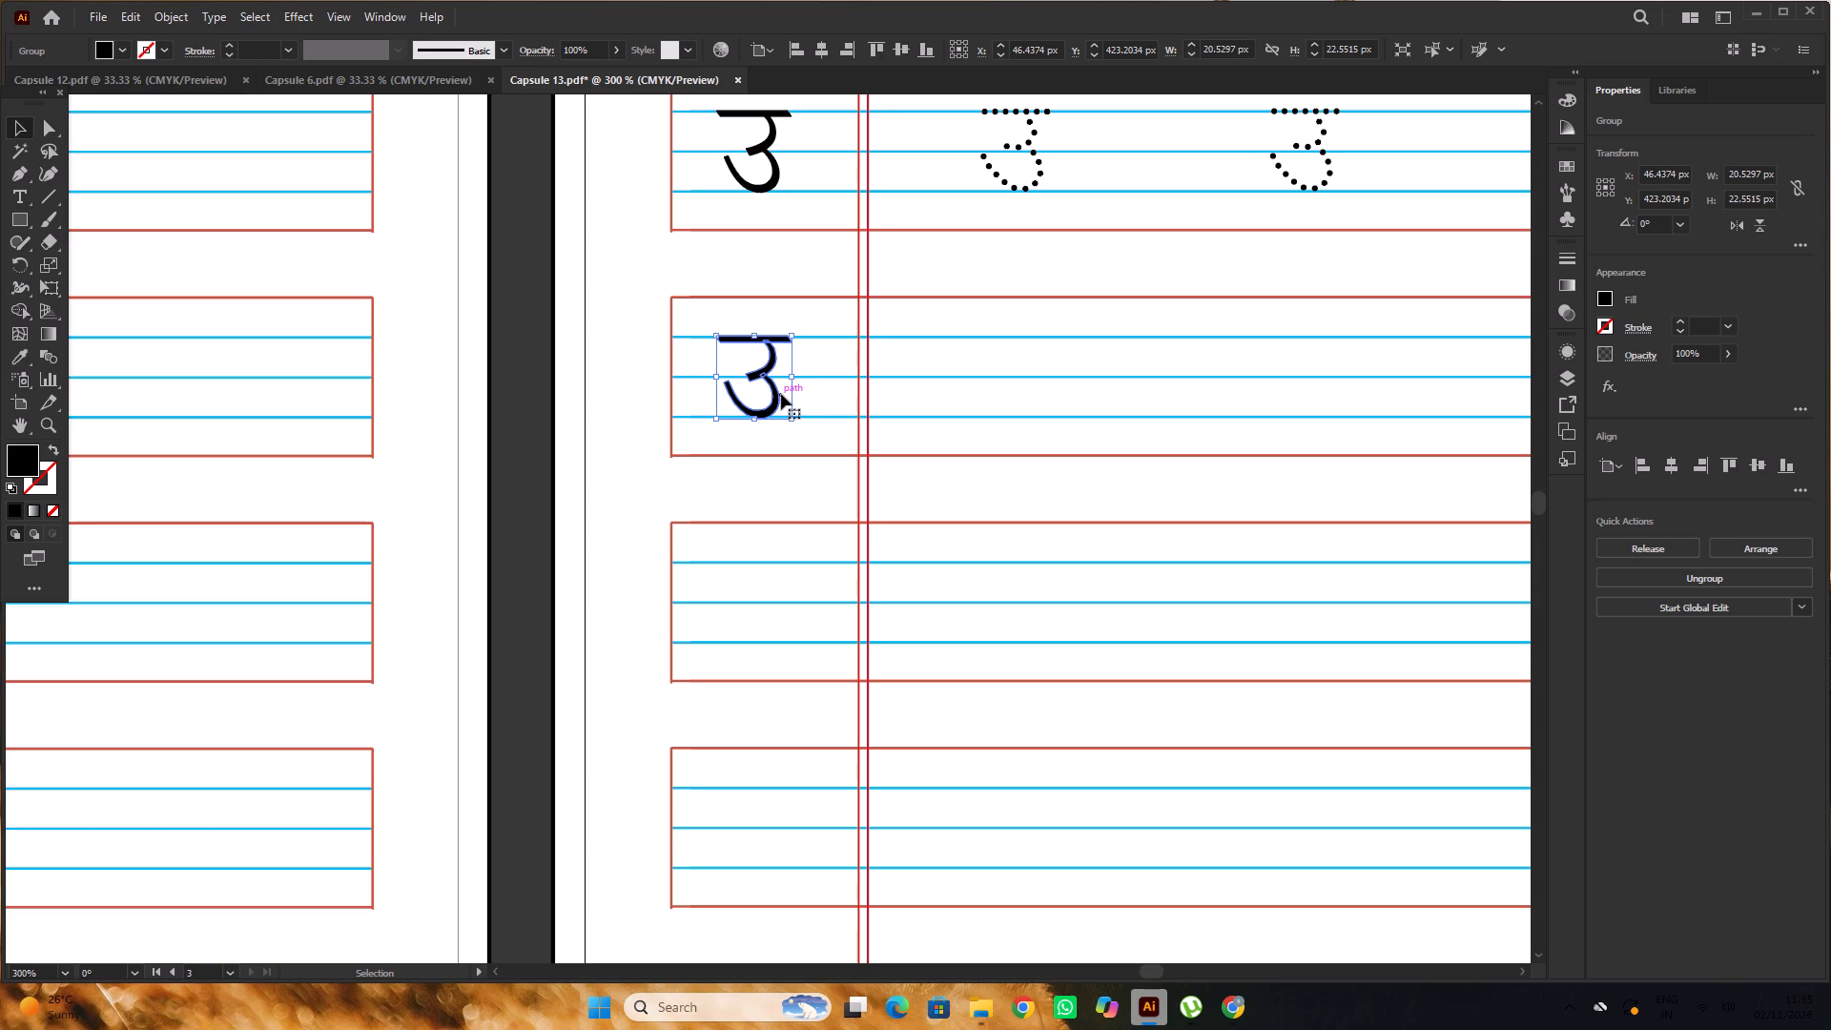
scroll(781, 394, "down", 5, "alt")
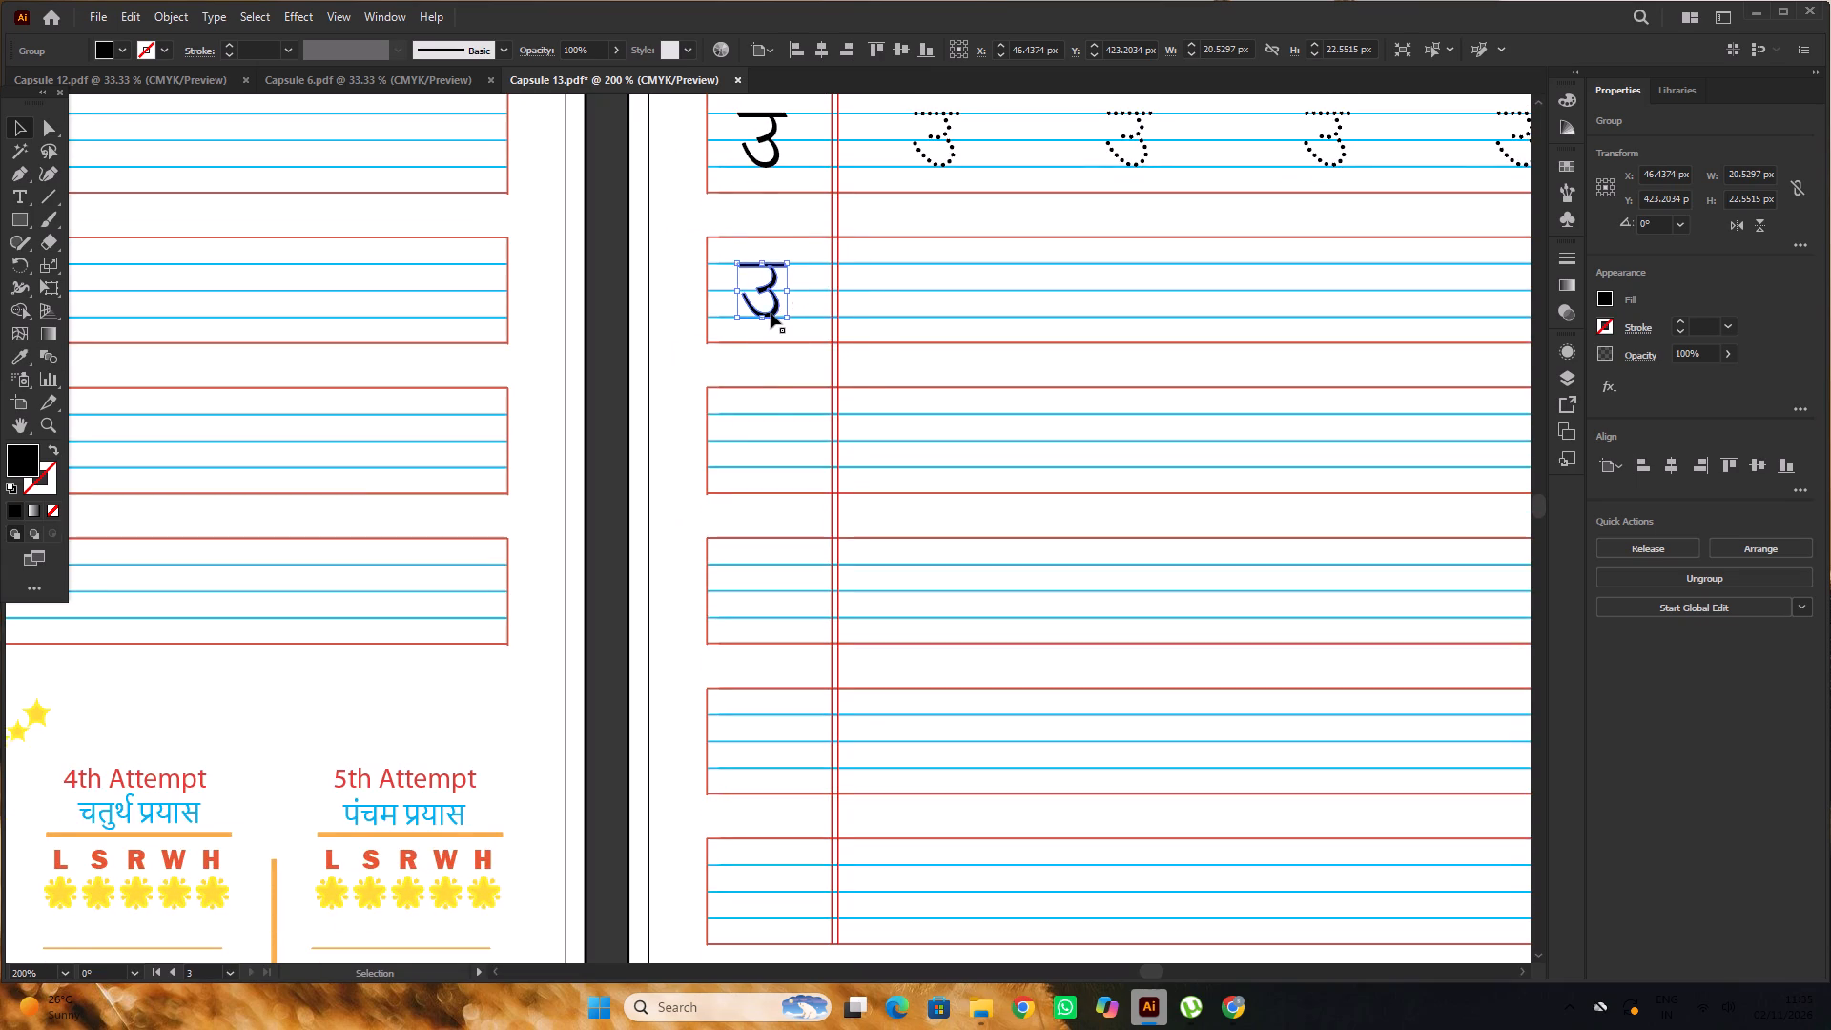
left_click_drag(774, 306, 735, 457, "alt")
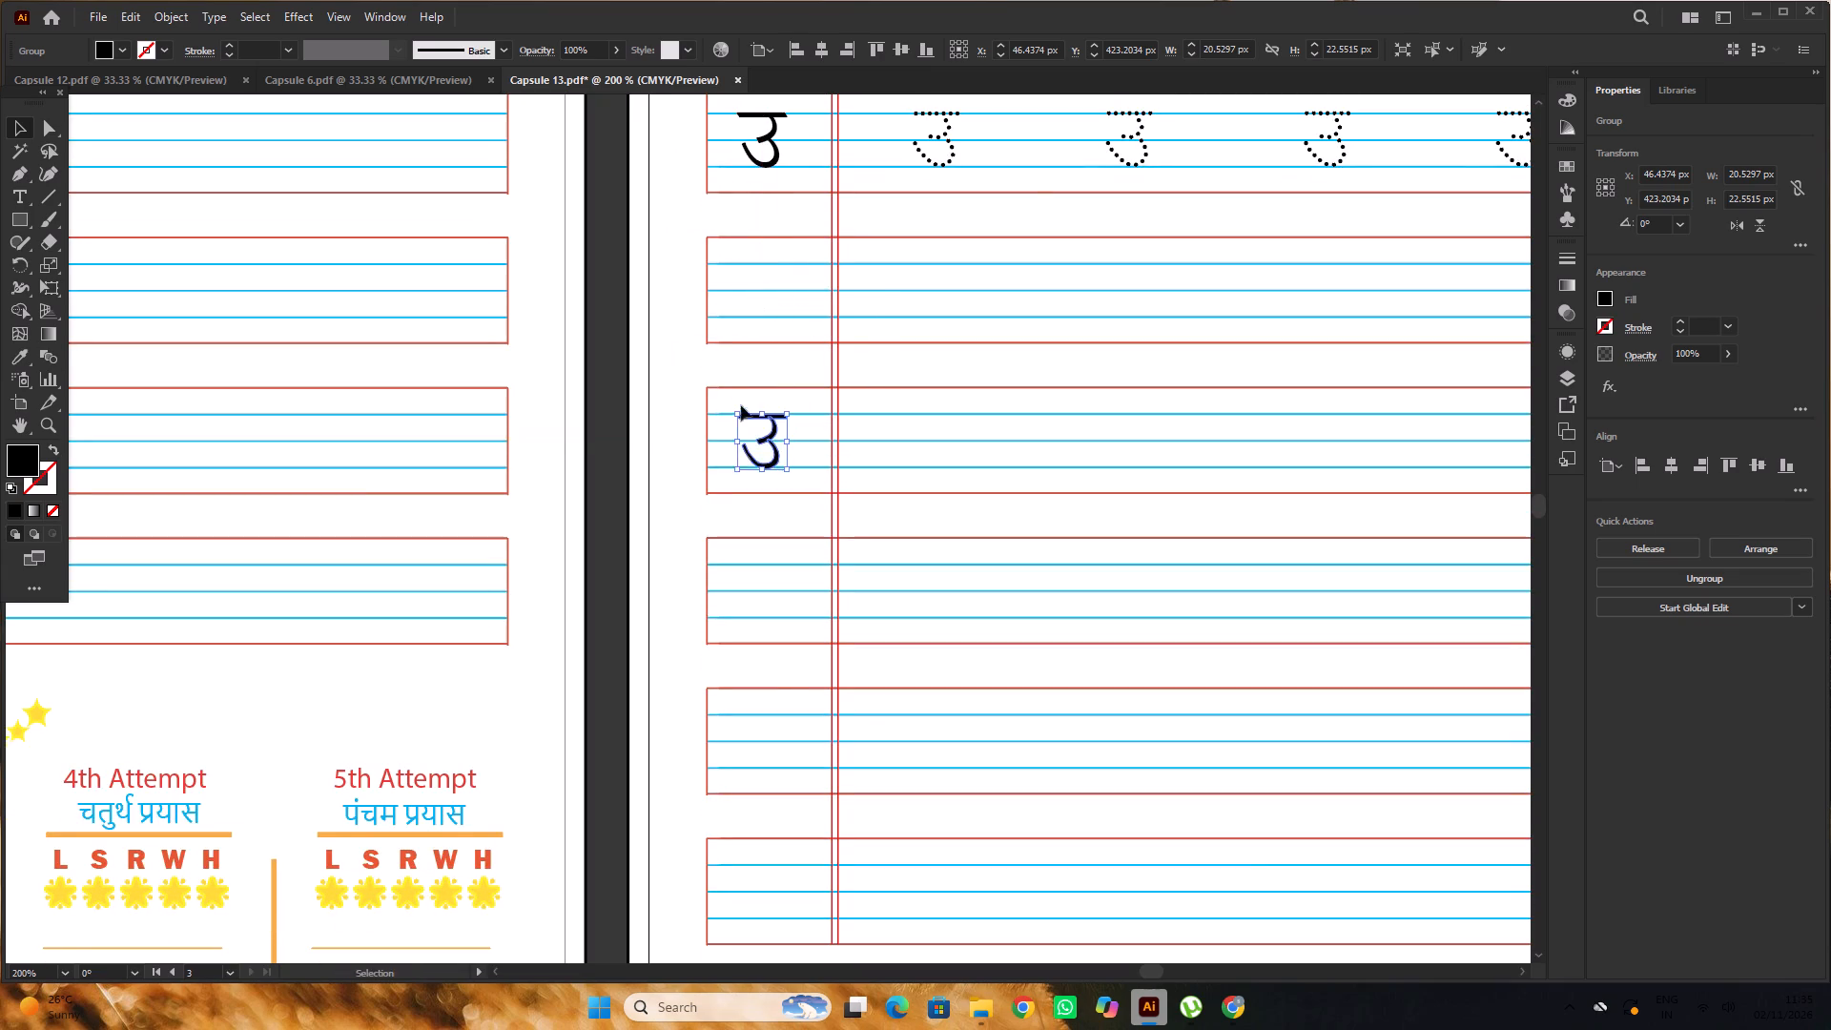
scroll(719, 373, "down", 7, "alt")
left_click(687, 341)
Duplicate the seventh row's उ straight down into the eighth row.
scroll(718, 324, "up", 5, "alt")
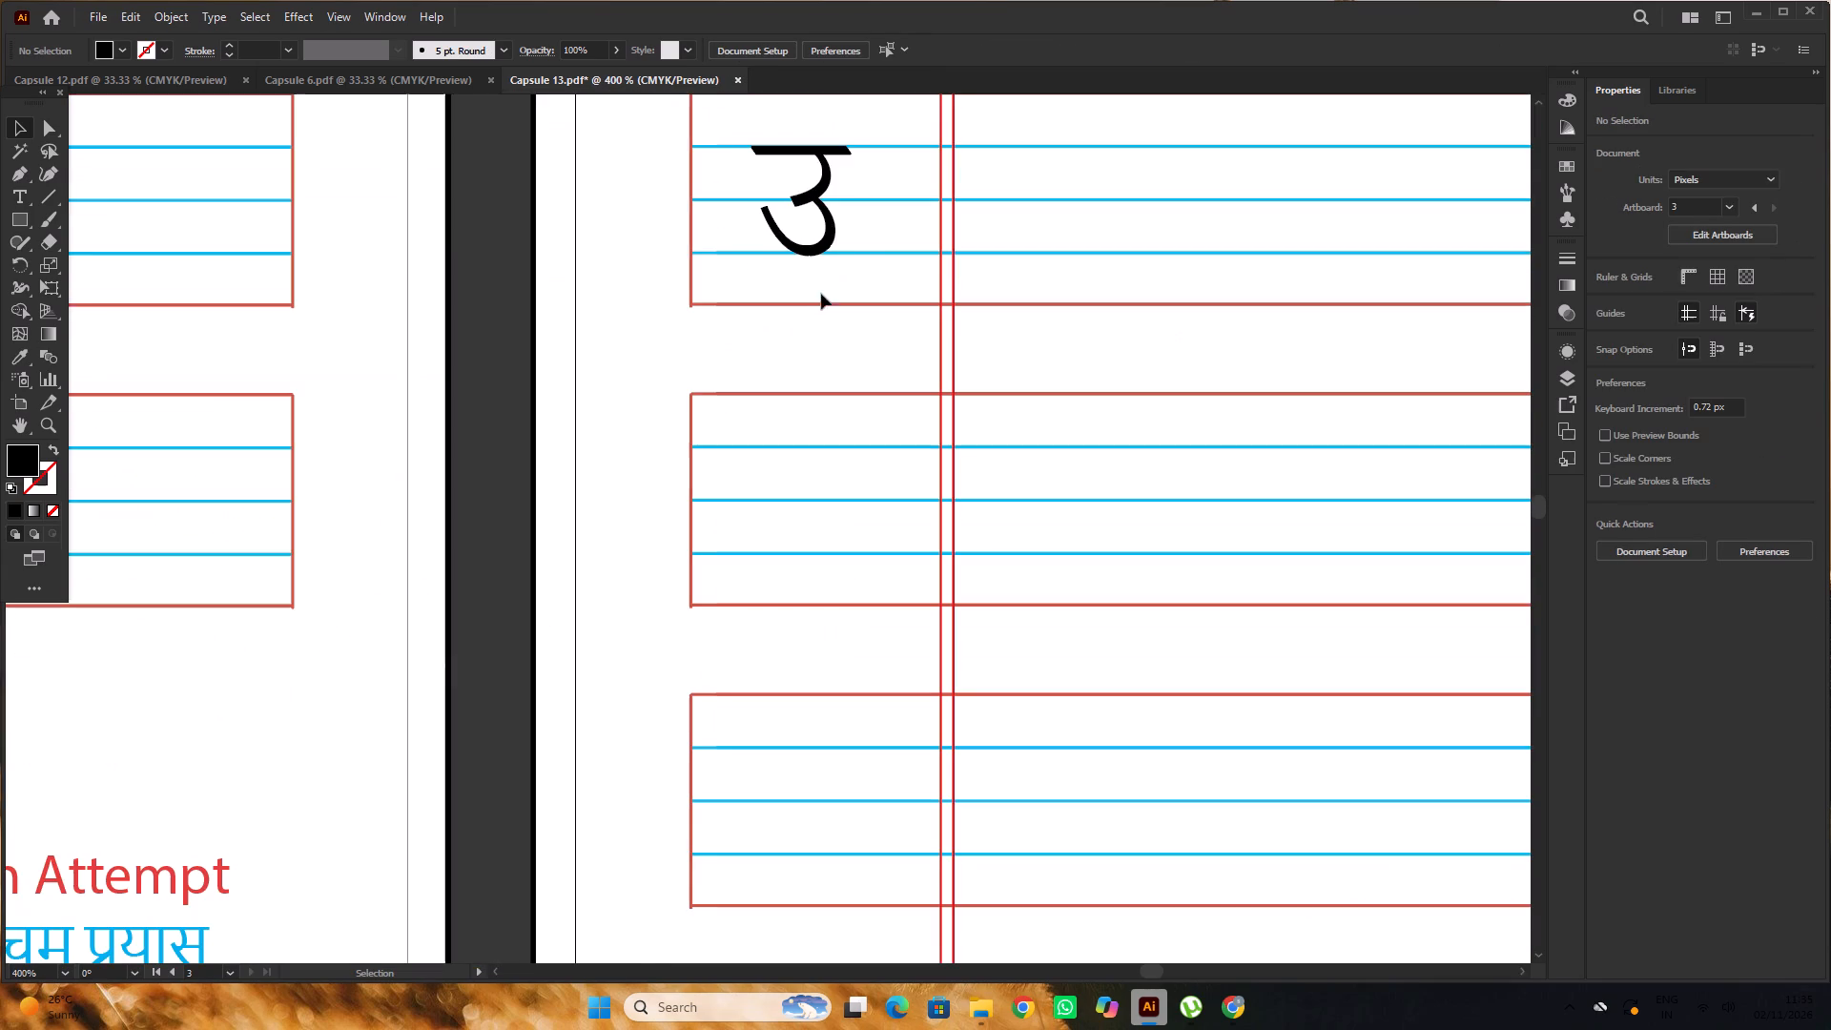
left_click_drag(837, 230, 831, 526, "alt")
Nudge the seventh row's उ vertically so it sits between the upper and lower blue lines.
scroll(817, 372, "up", 6)
left_click(817, 359)
scroll(823, 356, "up", 3)
left_click(823, 356)
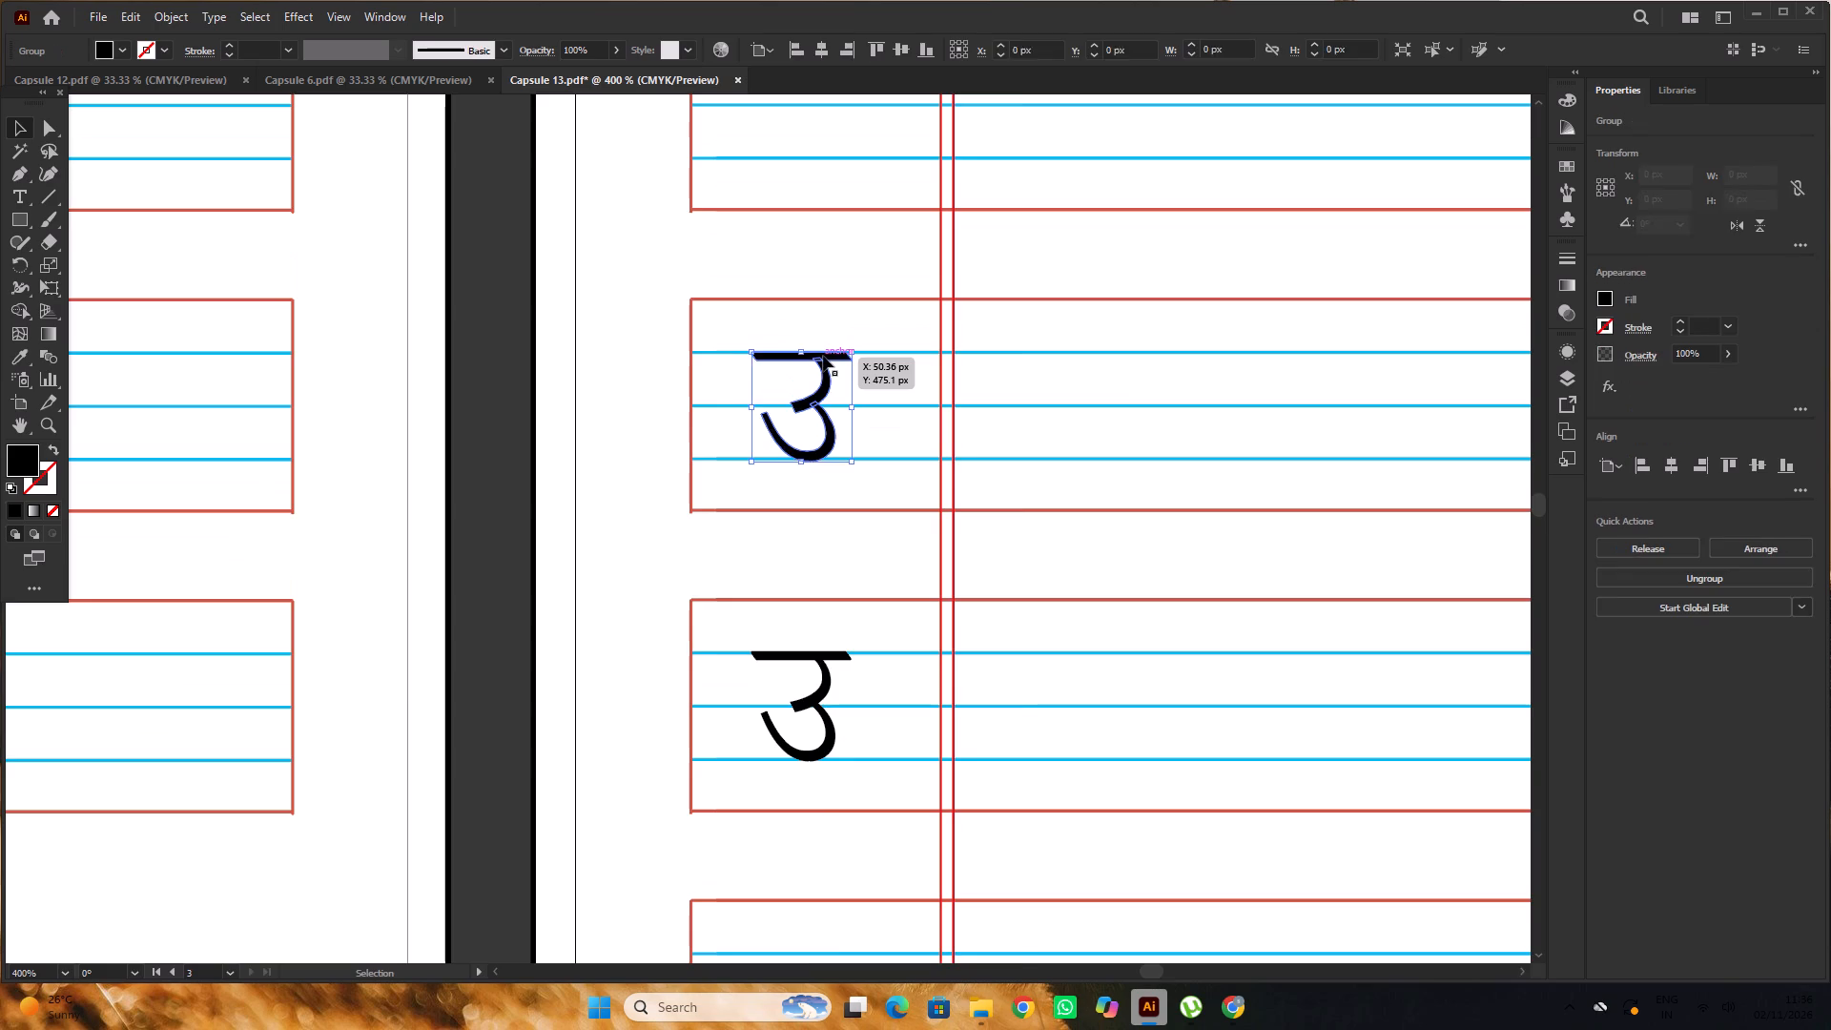
scroll(823, 356, "up", 5, "alt")
left_click_drag(815, 422, 815, 411)
scroll(815, 411, "down", 4, "alt")
scroll(836, 502, "up", 3, "alt")
left_click(858, 515, "shift")
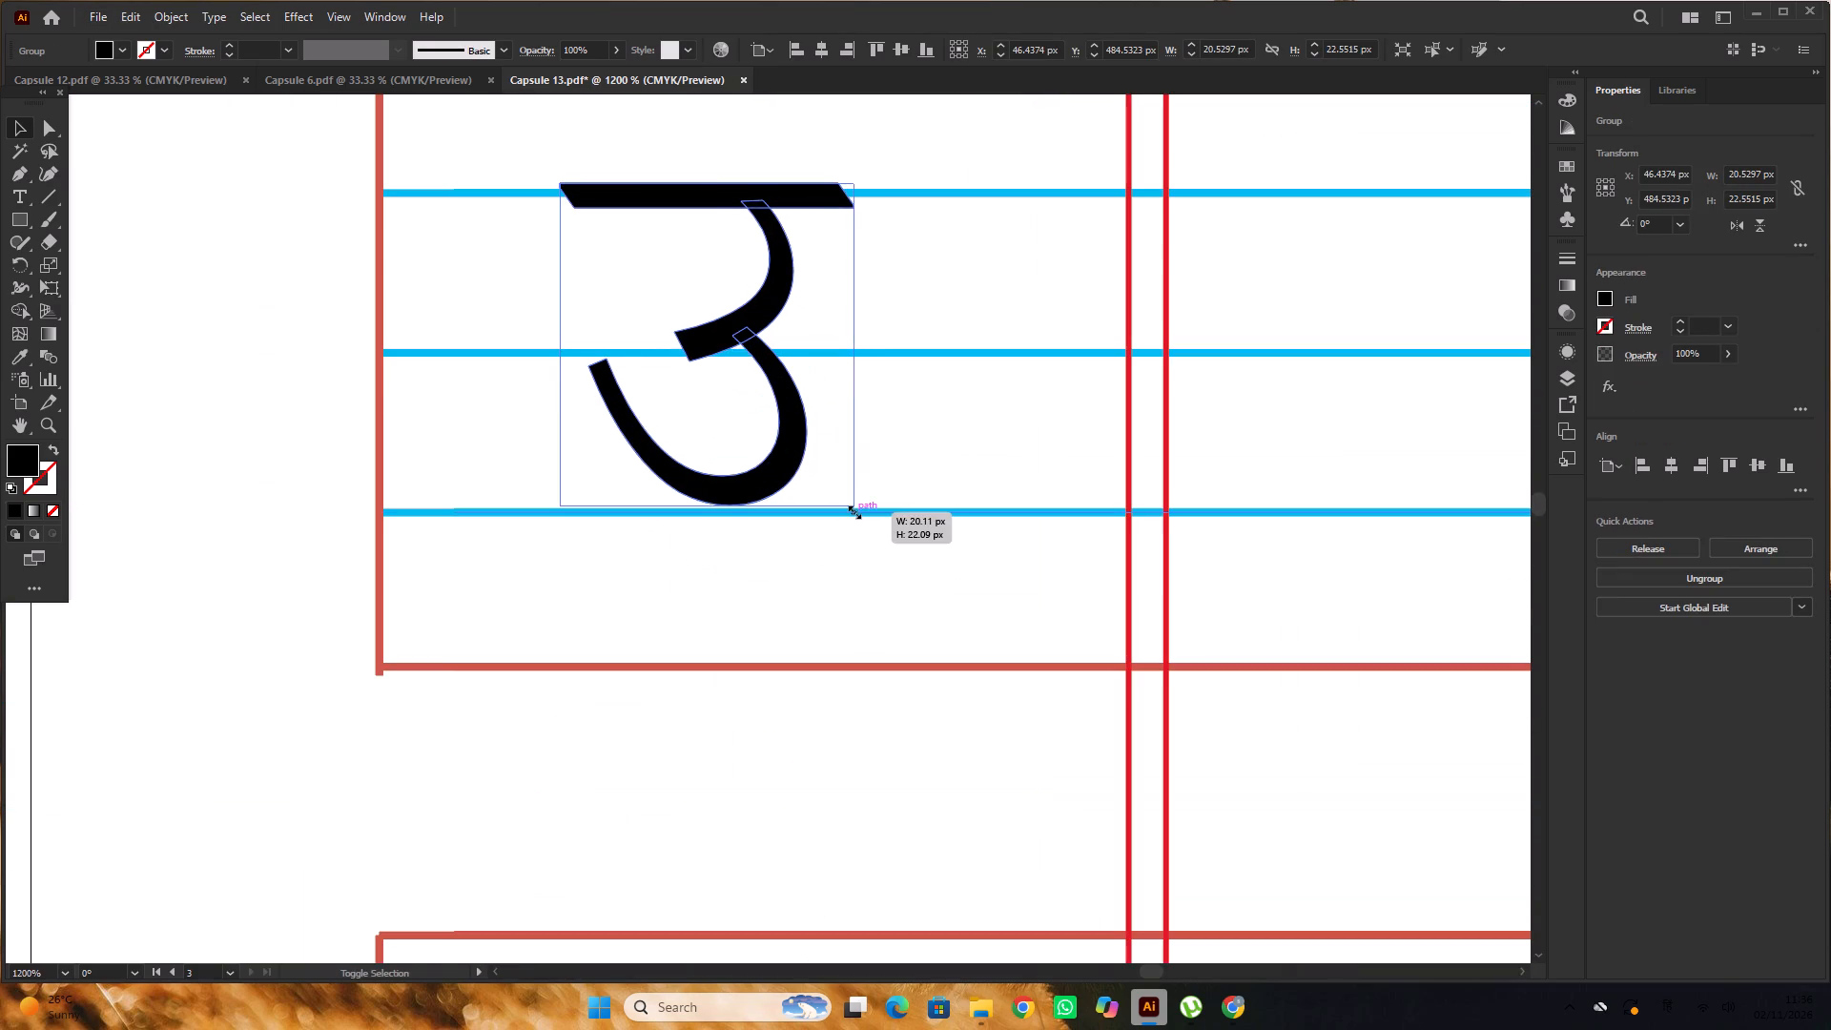
scroll(766, 397, "down", 7, "alt")
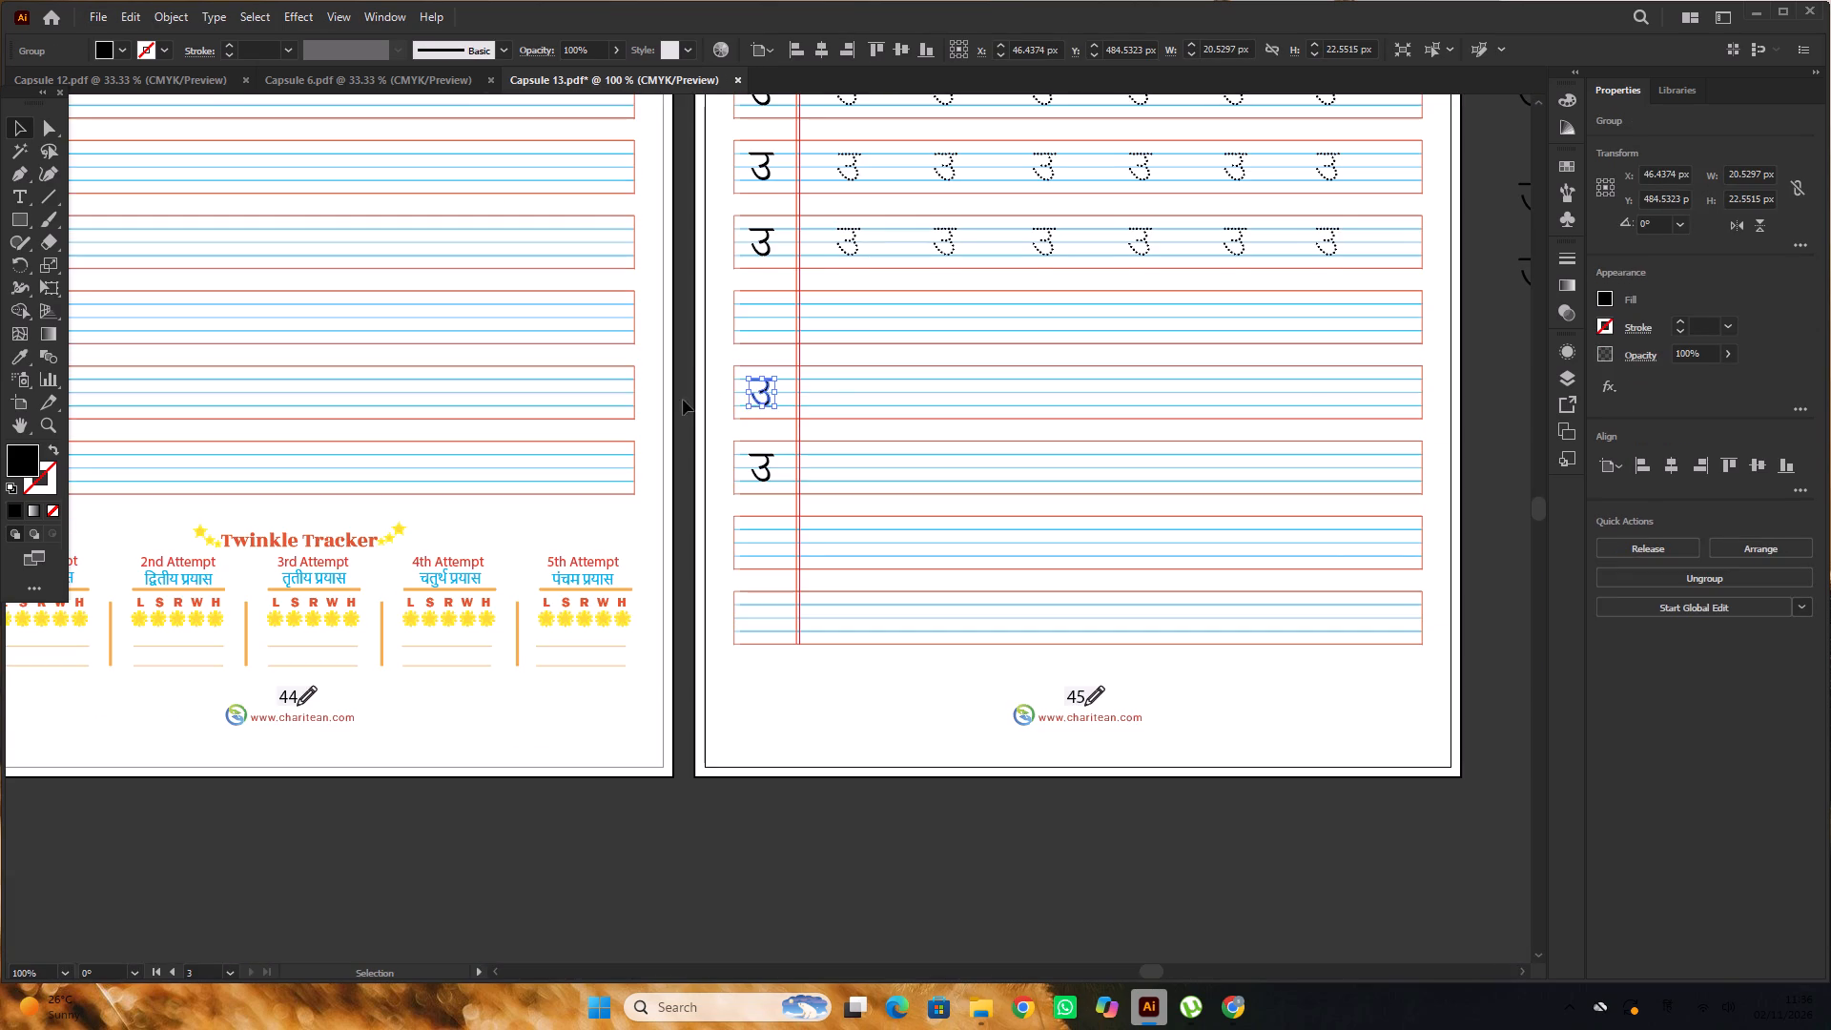
left_click(683, 400)
Duplicate the fifth row's उ straight down into the empty sixth row, between its blue lines.
scroll(705, 392, "down", 4)
scroll(760, 394, "up", 2, "alt")
scroll(765, 394, "down", 3)
scroll(765, 393, "up", 11)
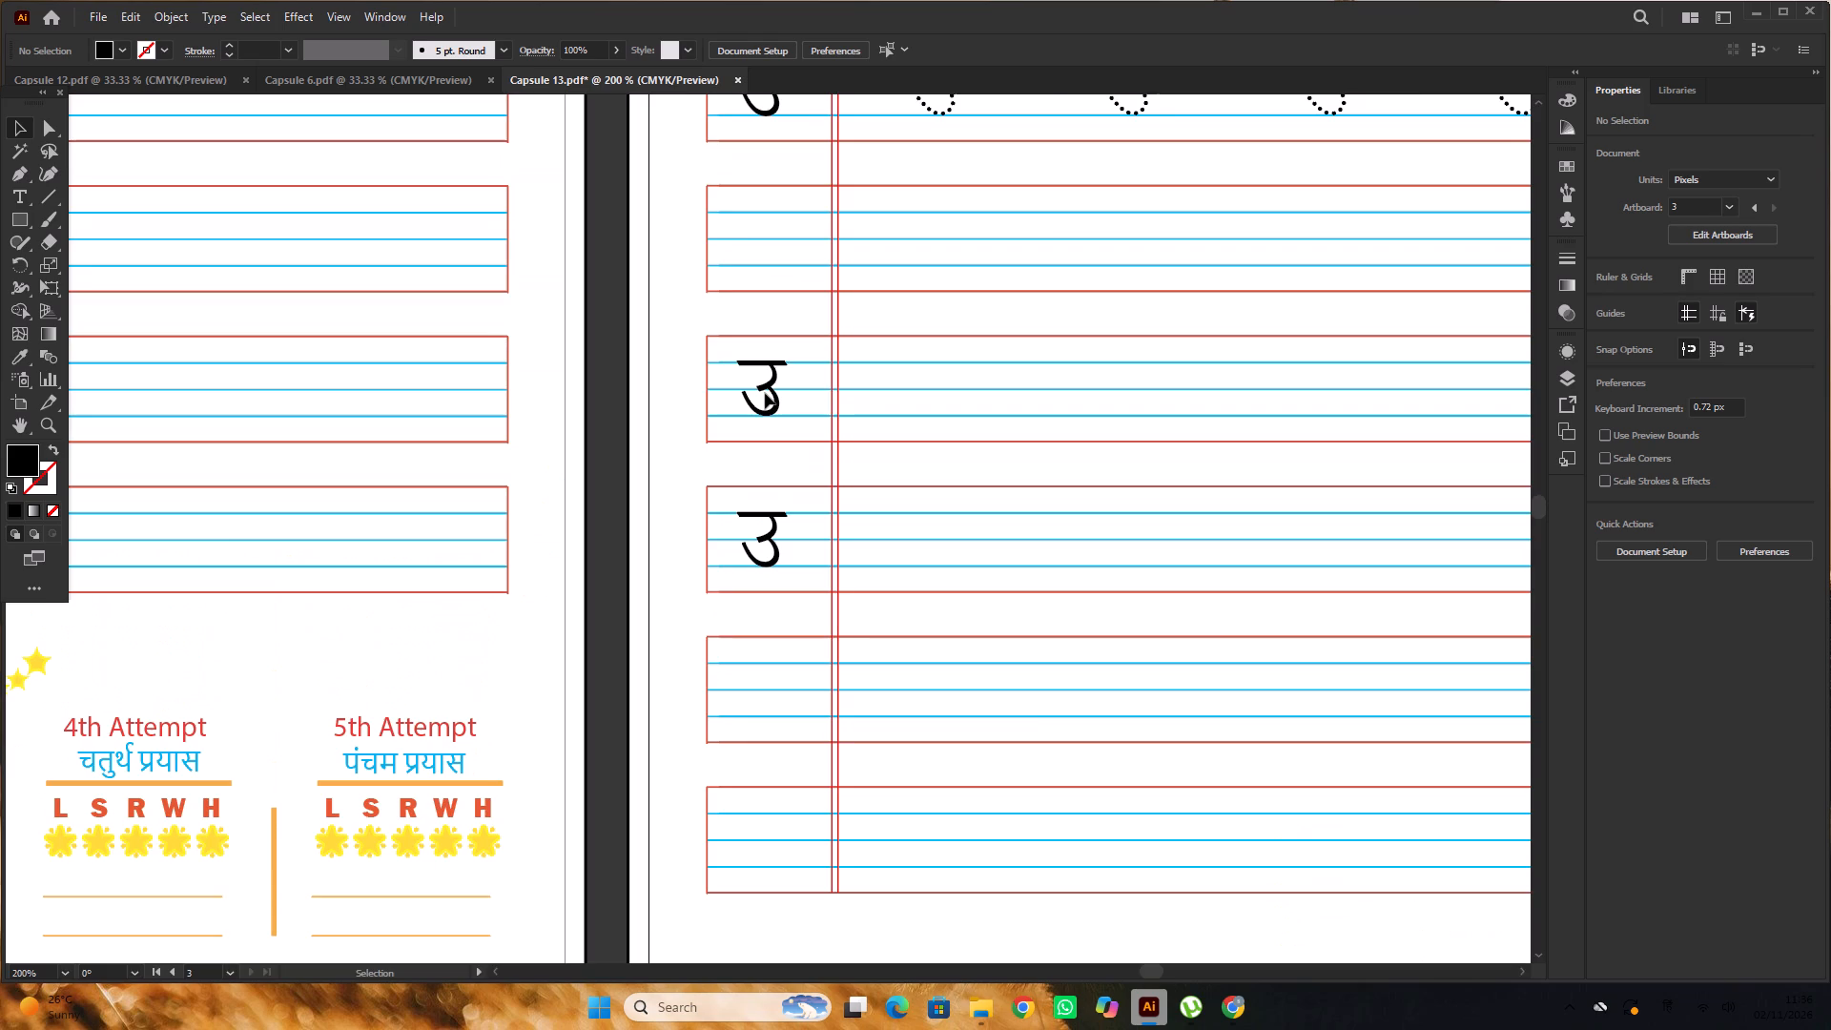
scroll(765, 393, "down", 2, "alt")
scroll(765, 382, "up", 7)
left_click_drag(782, 256, 775, 474, "alt")
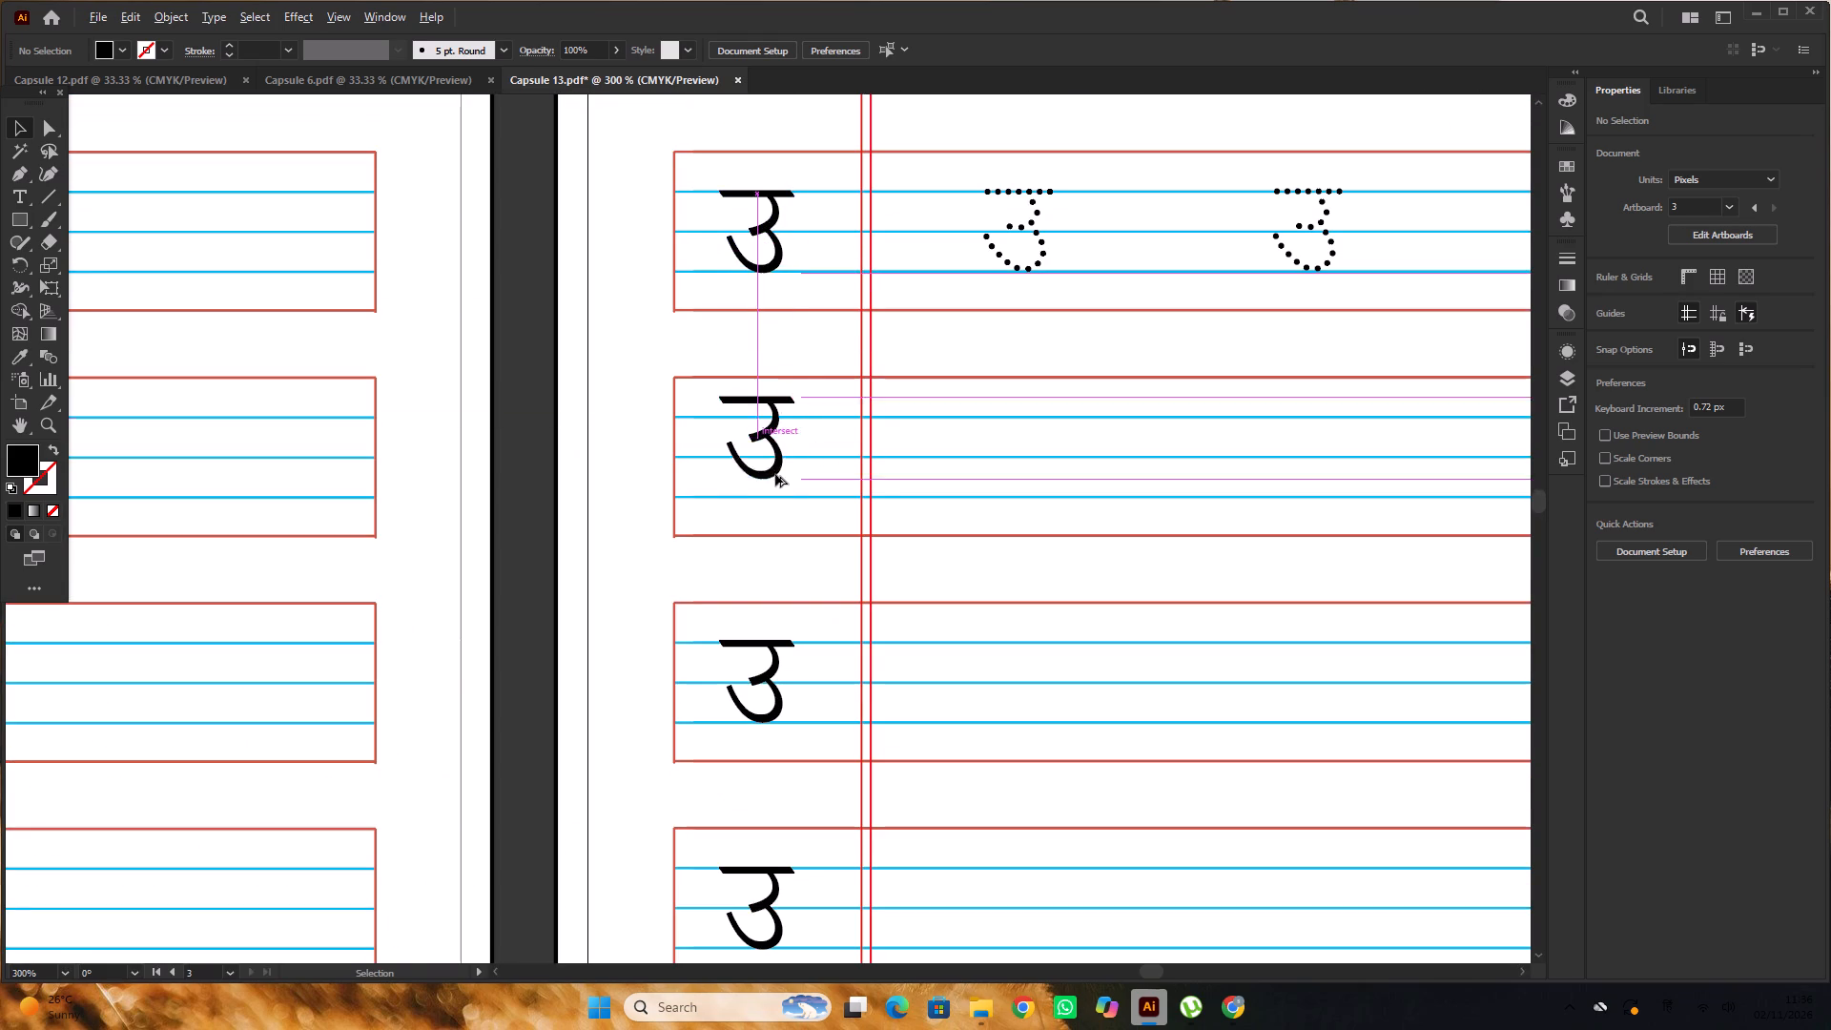
left_click_drag(775, 474, 771, 479, "alt")
scroll(755, 431, "down", 5, "alt")
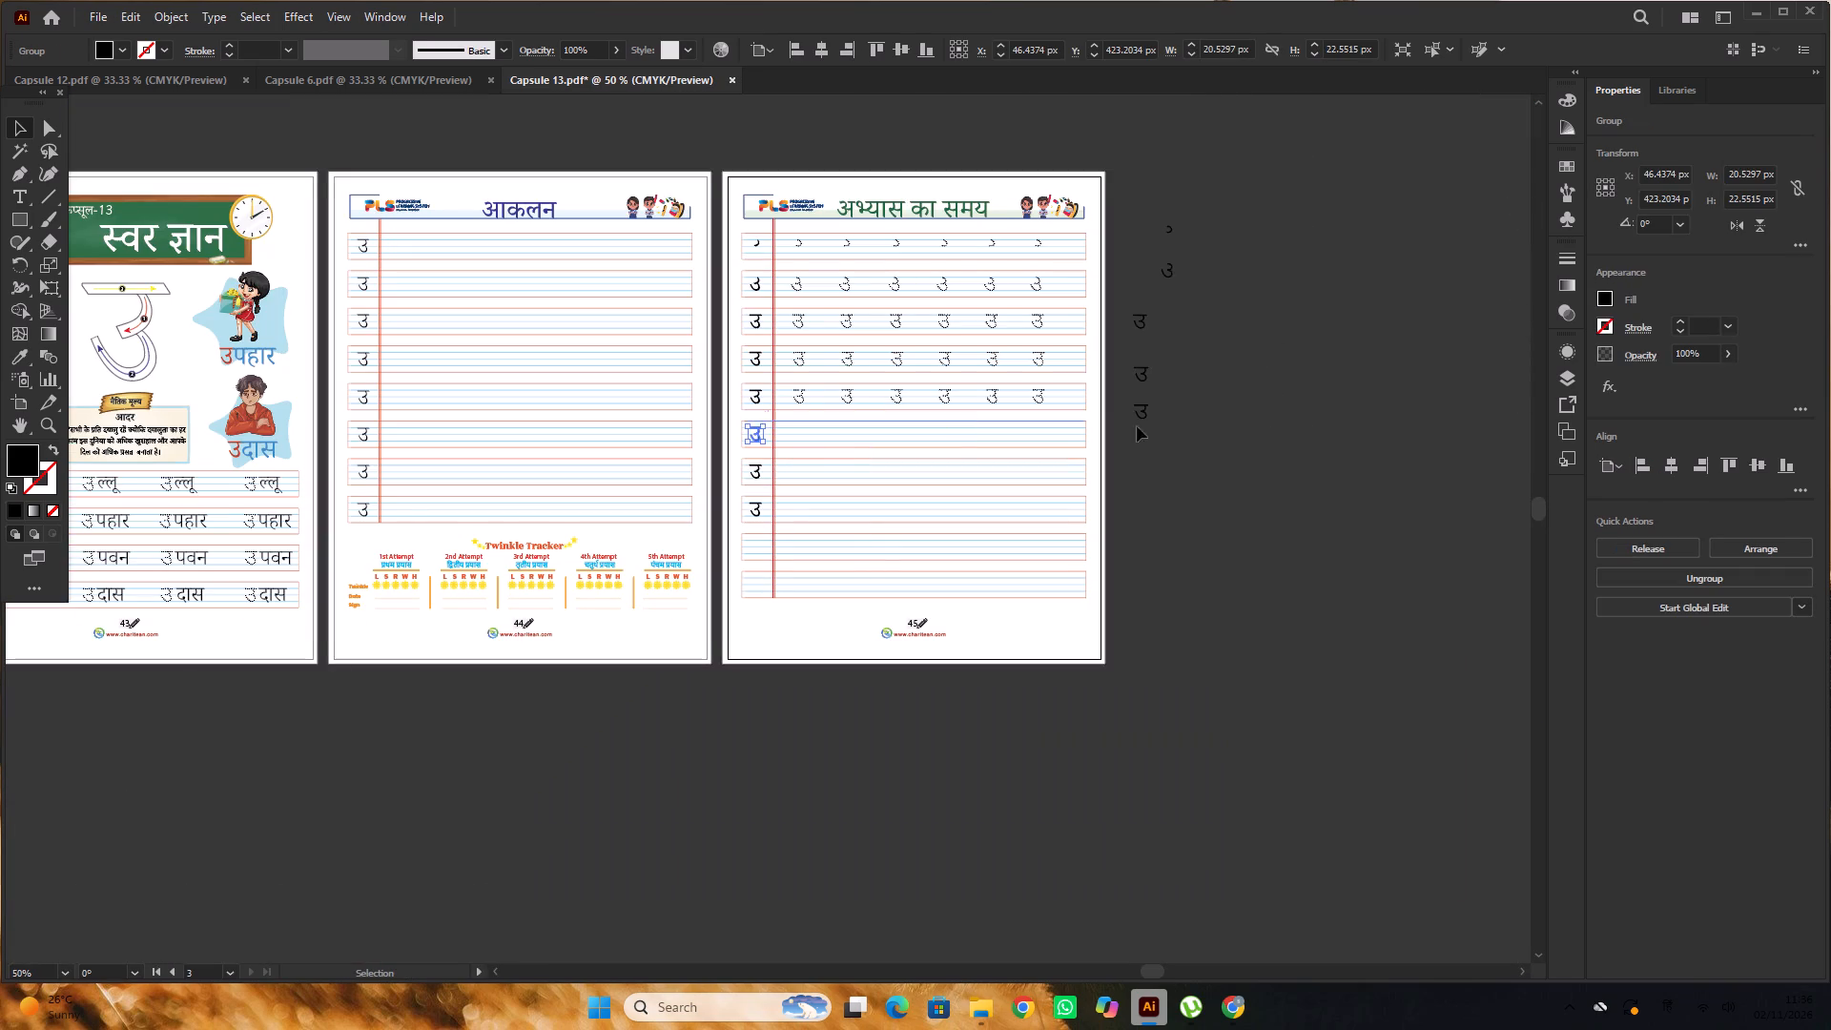
Duplicate the eighth row's उ straight down into the ninth row, between its blue lines.
scroll(1298, 413, "down", 1)
left_click(1298, 413)
scroll(1297, 413, "down", 6)
scroll(787, 373, "up", 3, "alt")
left_click_drag(702, 316, 700, 381, "alt")
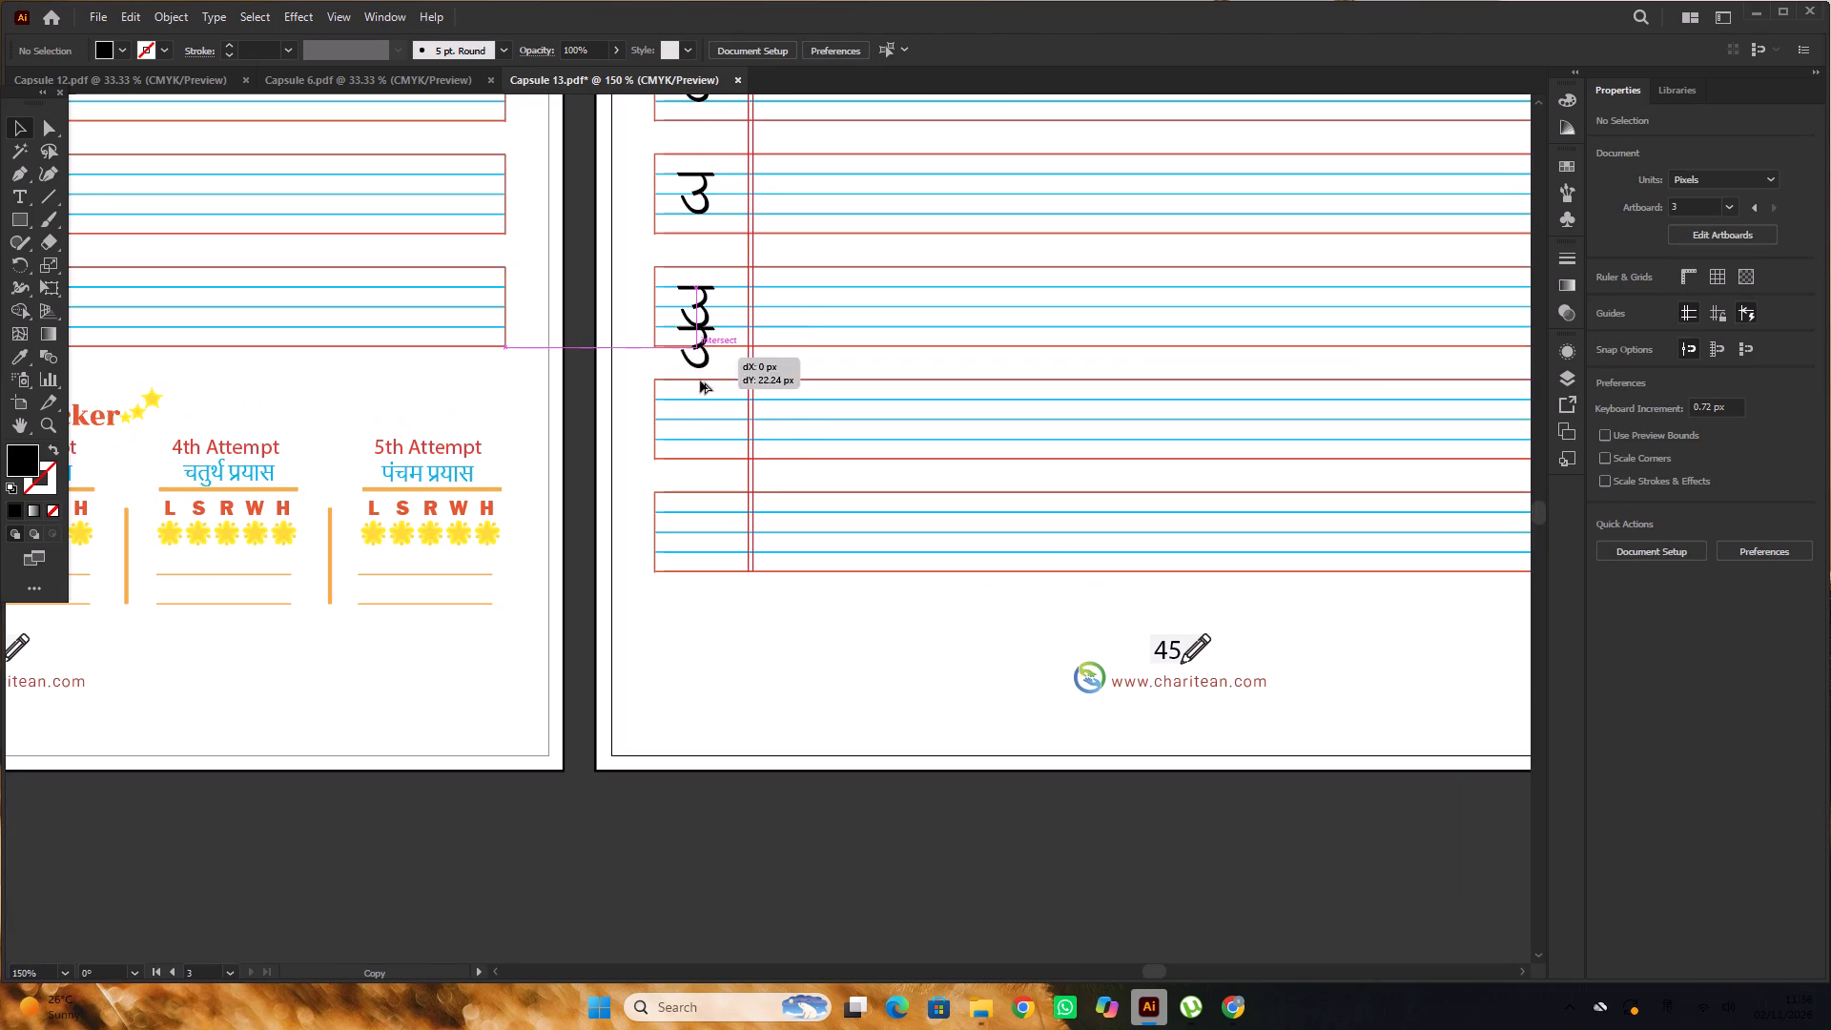
left_click_drag(700, 381, 695, 428, "alt")
scroll(696, 424, "down", 3)
scroll(697, 414, "up", 2, "alt")
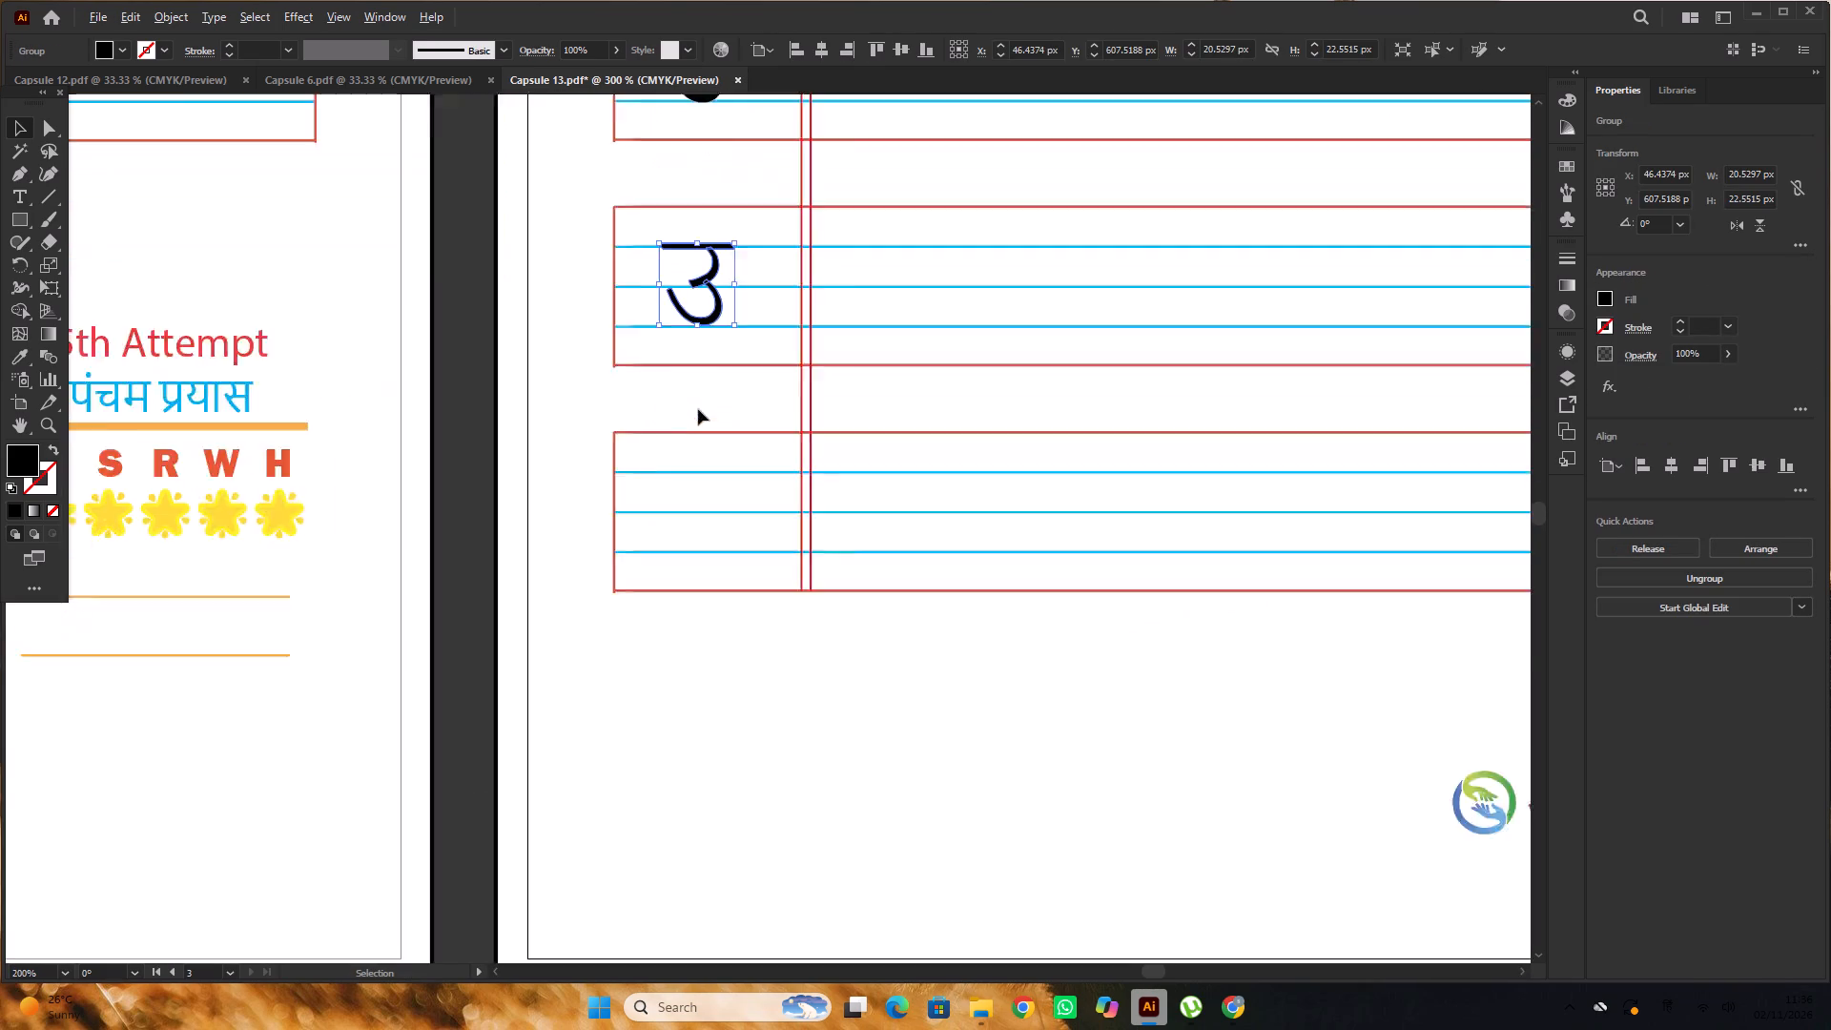
Duplicate the ninth row's उ straight down into the tenth row, between its blue lines.
scroll(698, 409, "up", 1, "alt")
left_click_drag(720, 276, 718, 583)
scroll(736, 549, "down", 4, "alt")
scroll(1060, 628, "down", 4, "alt")
left_click(1181, 750)
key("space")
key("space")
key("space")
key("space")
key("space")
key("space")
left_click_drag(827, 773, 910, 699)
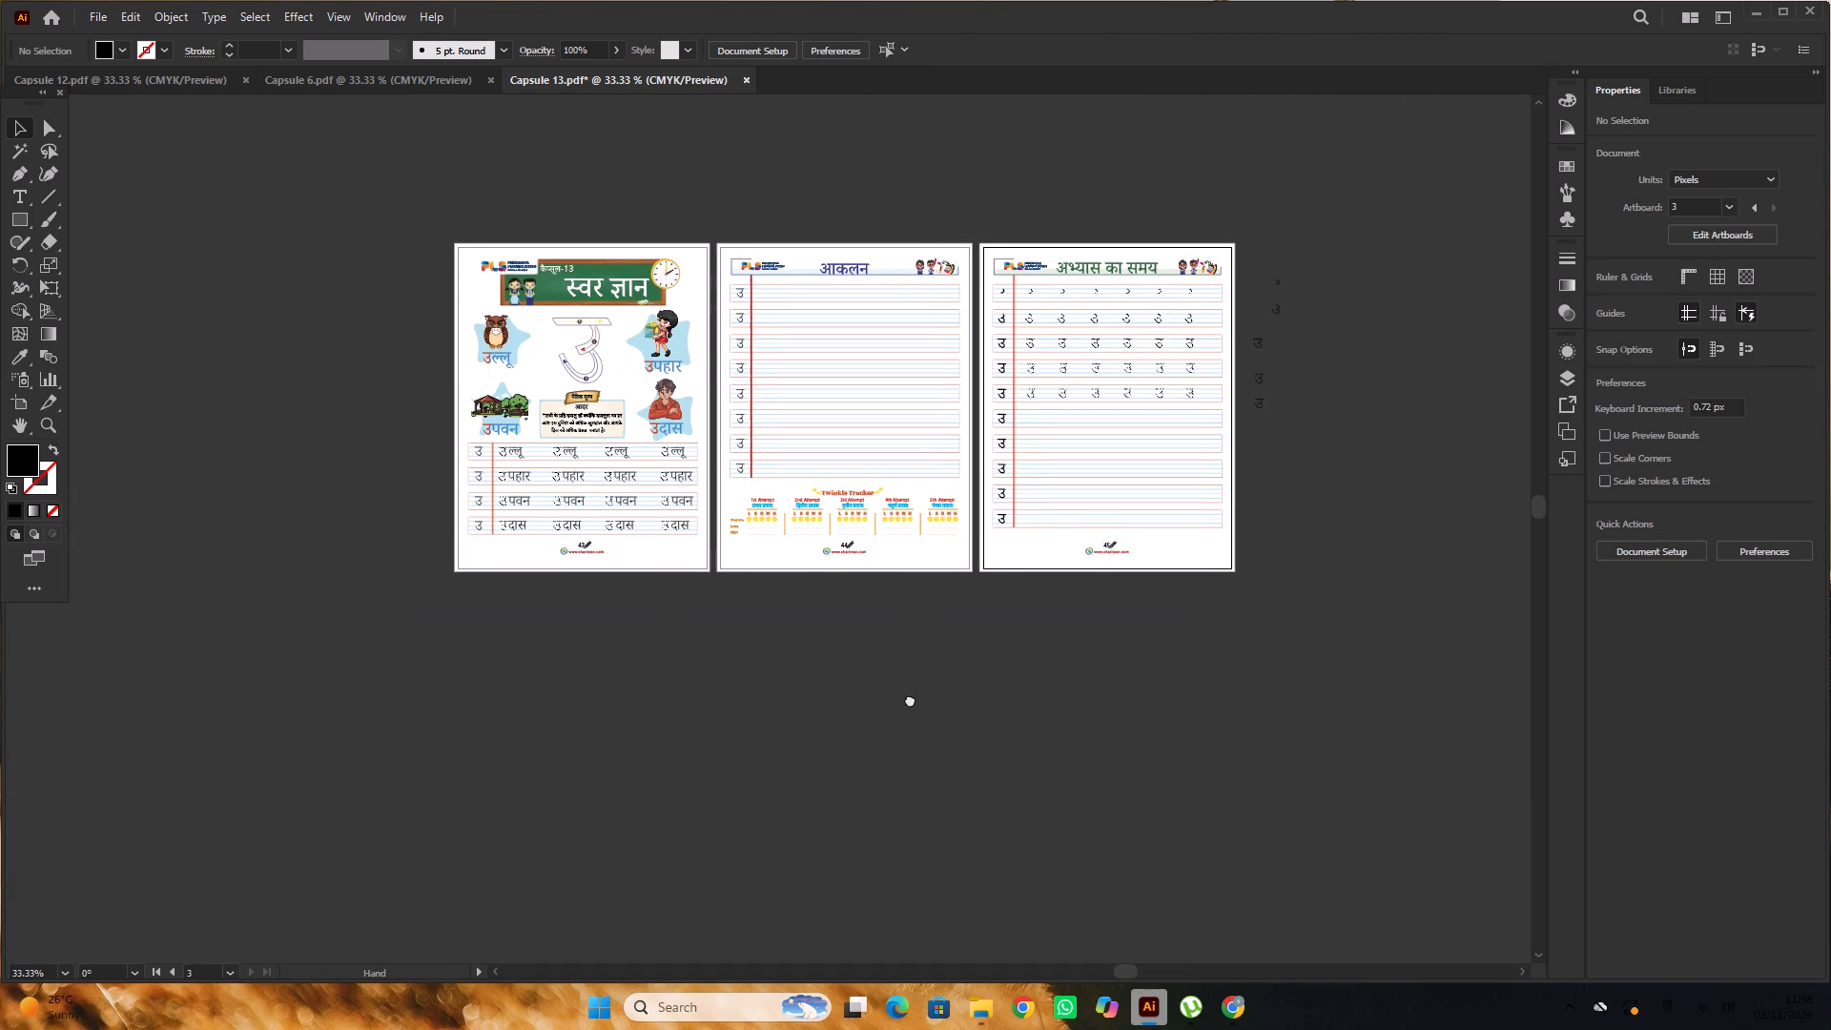
Change the font of page number 43 in the first page's footer to Sassoon Primary.
left_click_drag(910, 699, 911, 698)
scroll(576, 538, "up", 6, "alt")
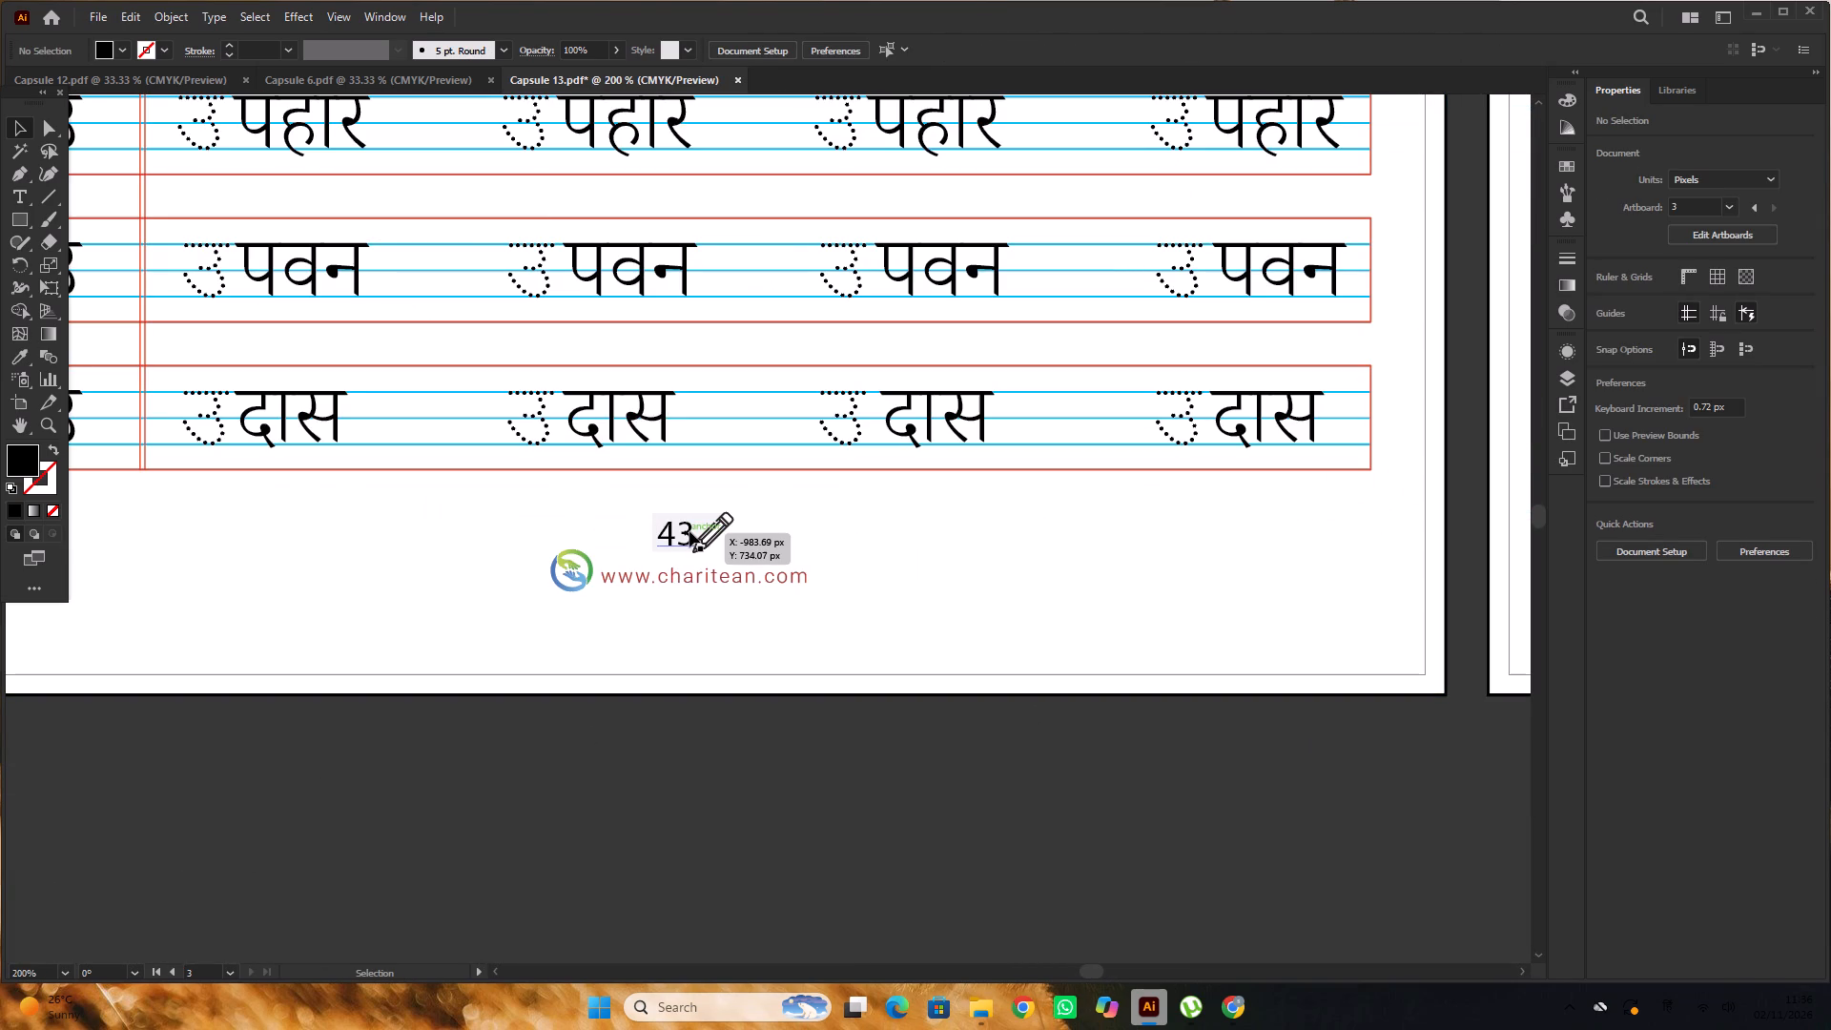
double_click(689, 529)
left_click(687, 536)
scroll(687, 536, "up", 3, "alt")
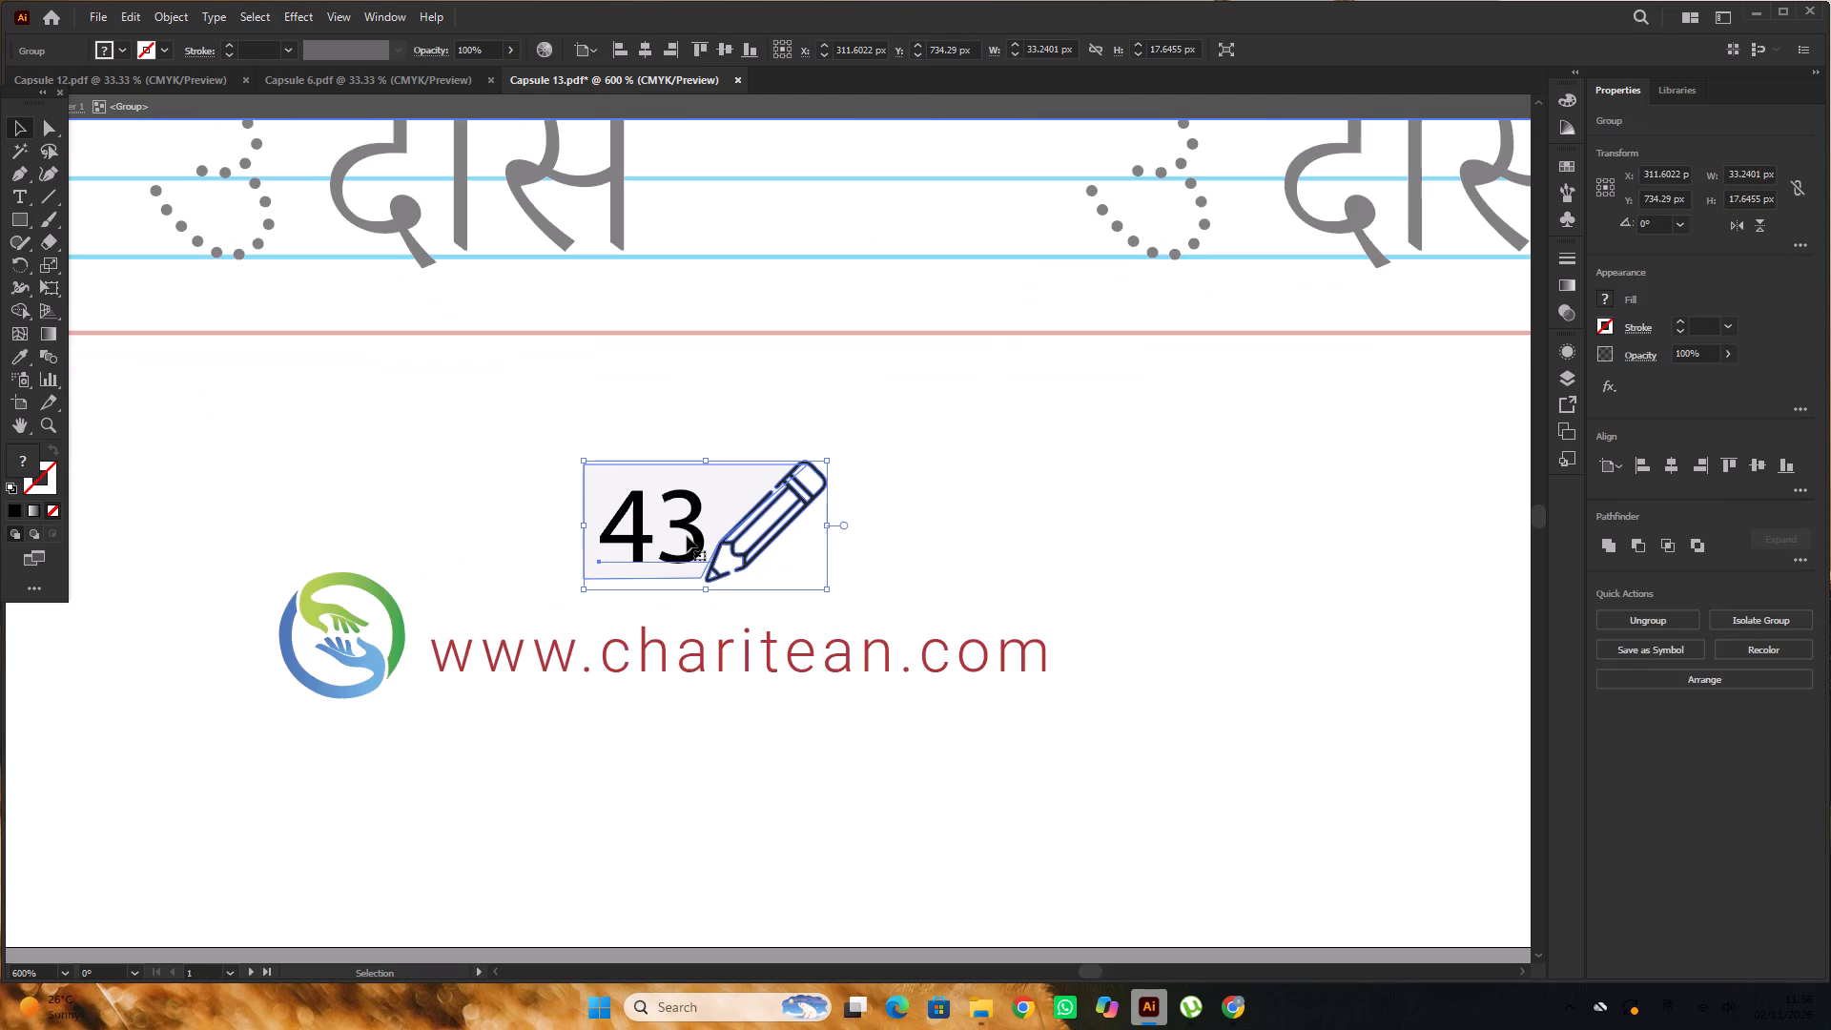
left_click(13, 199)
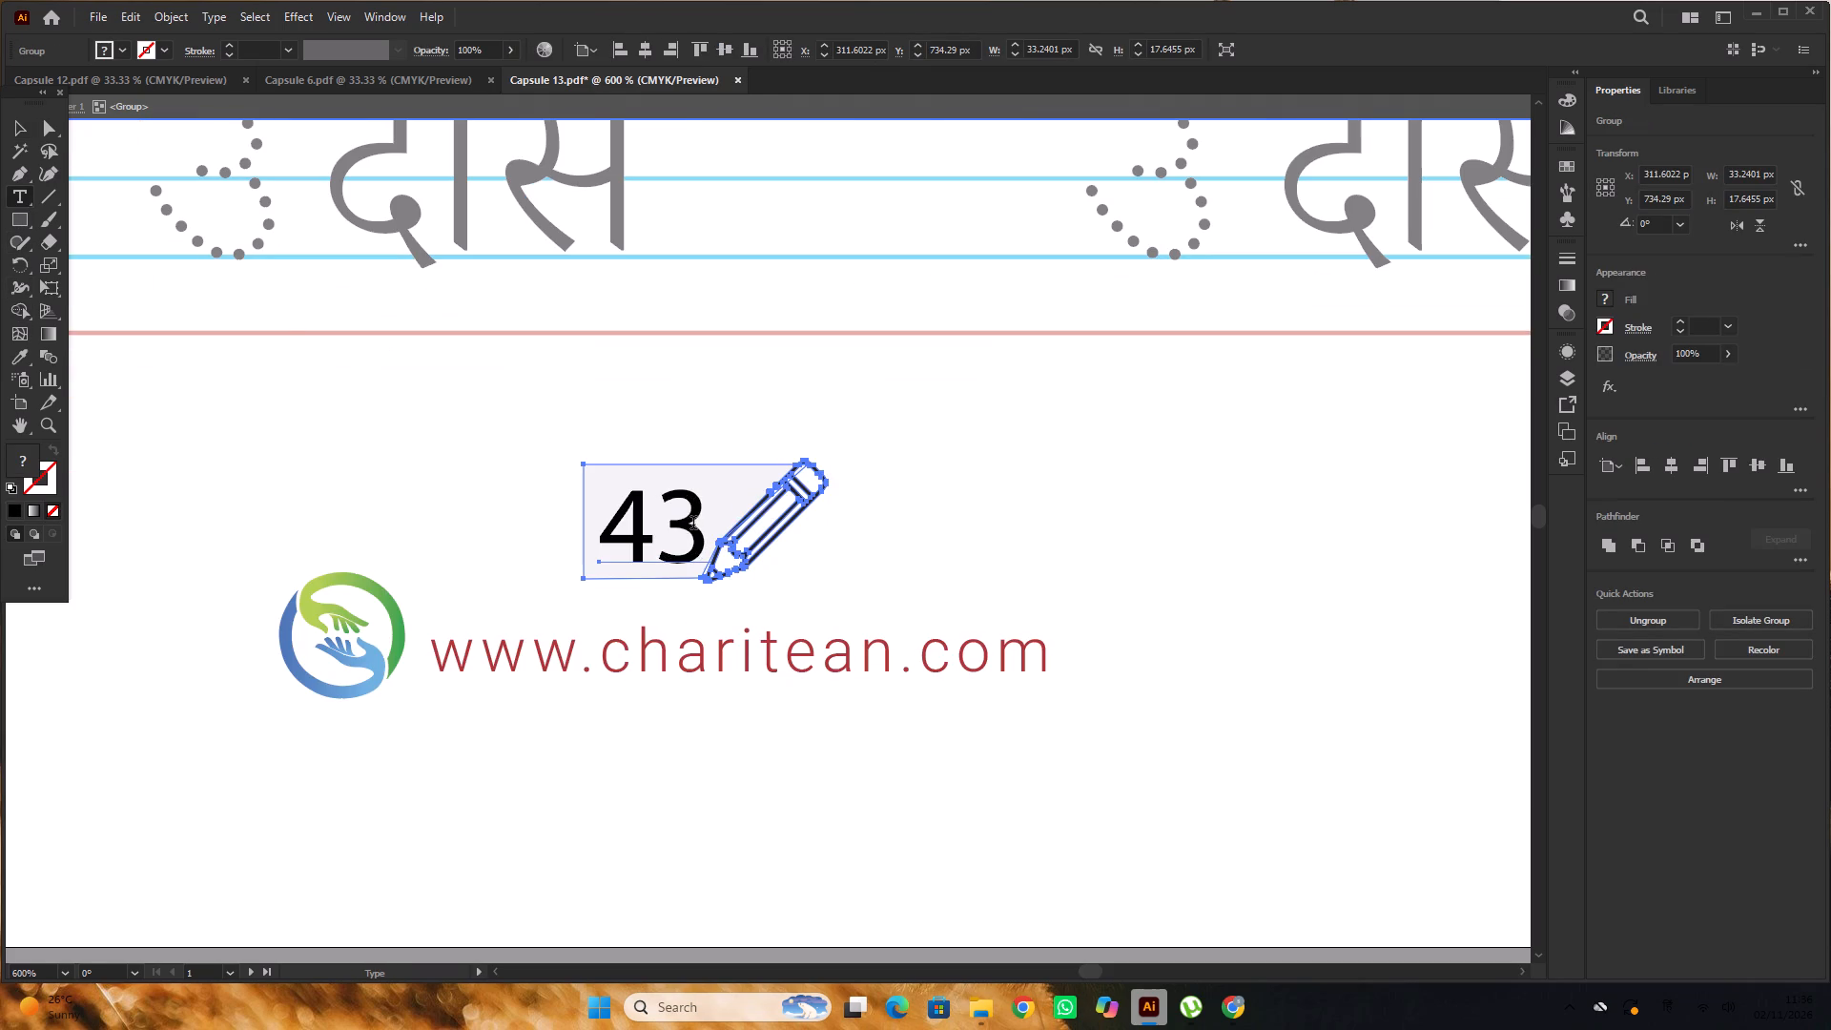
left_click_drag(692, 528, 599, 545)
left_click(1680, 463)
type("ेो")
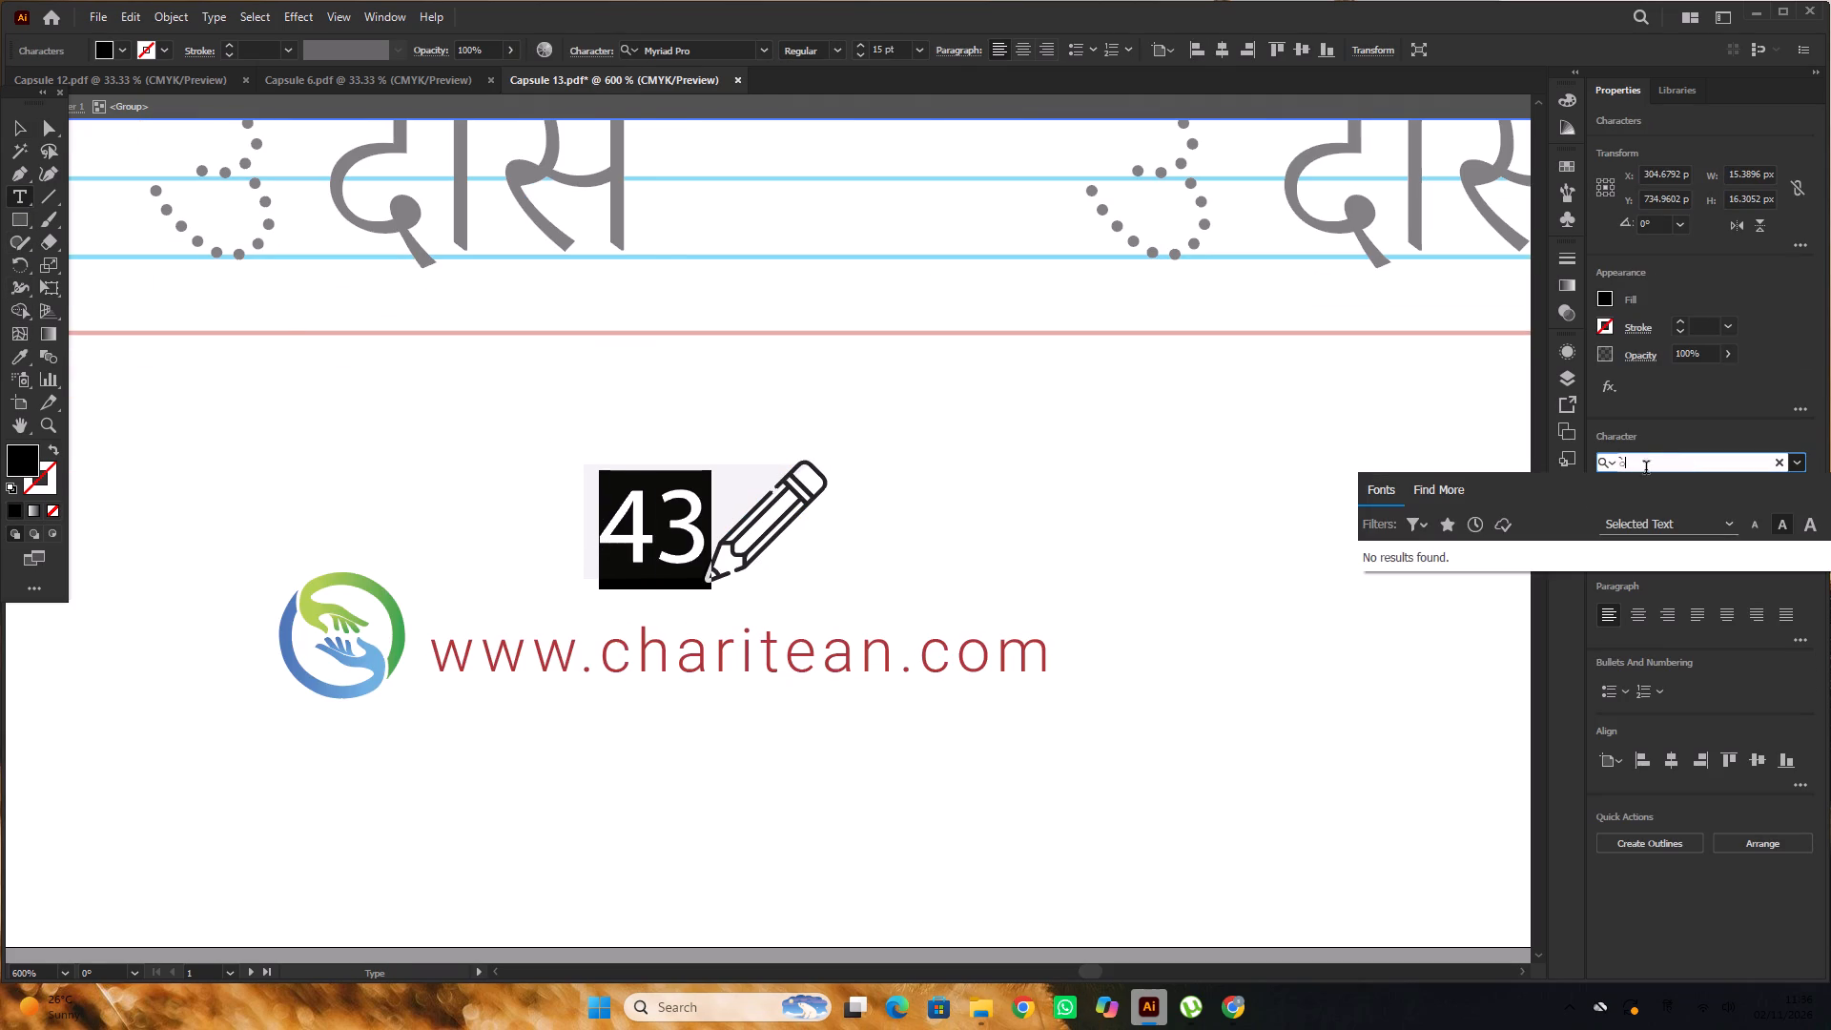
key("BackSpace")
key("BackSpace")
key("BackSpace")
key("BackSpace")
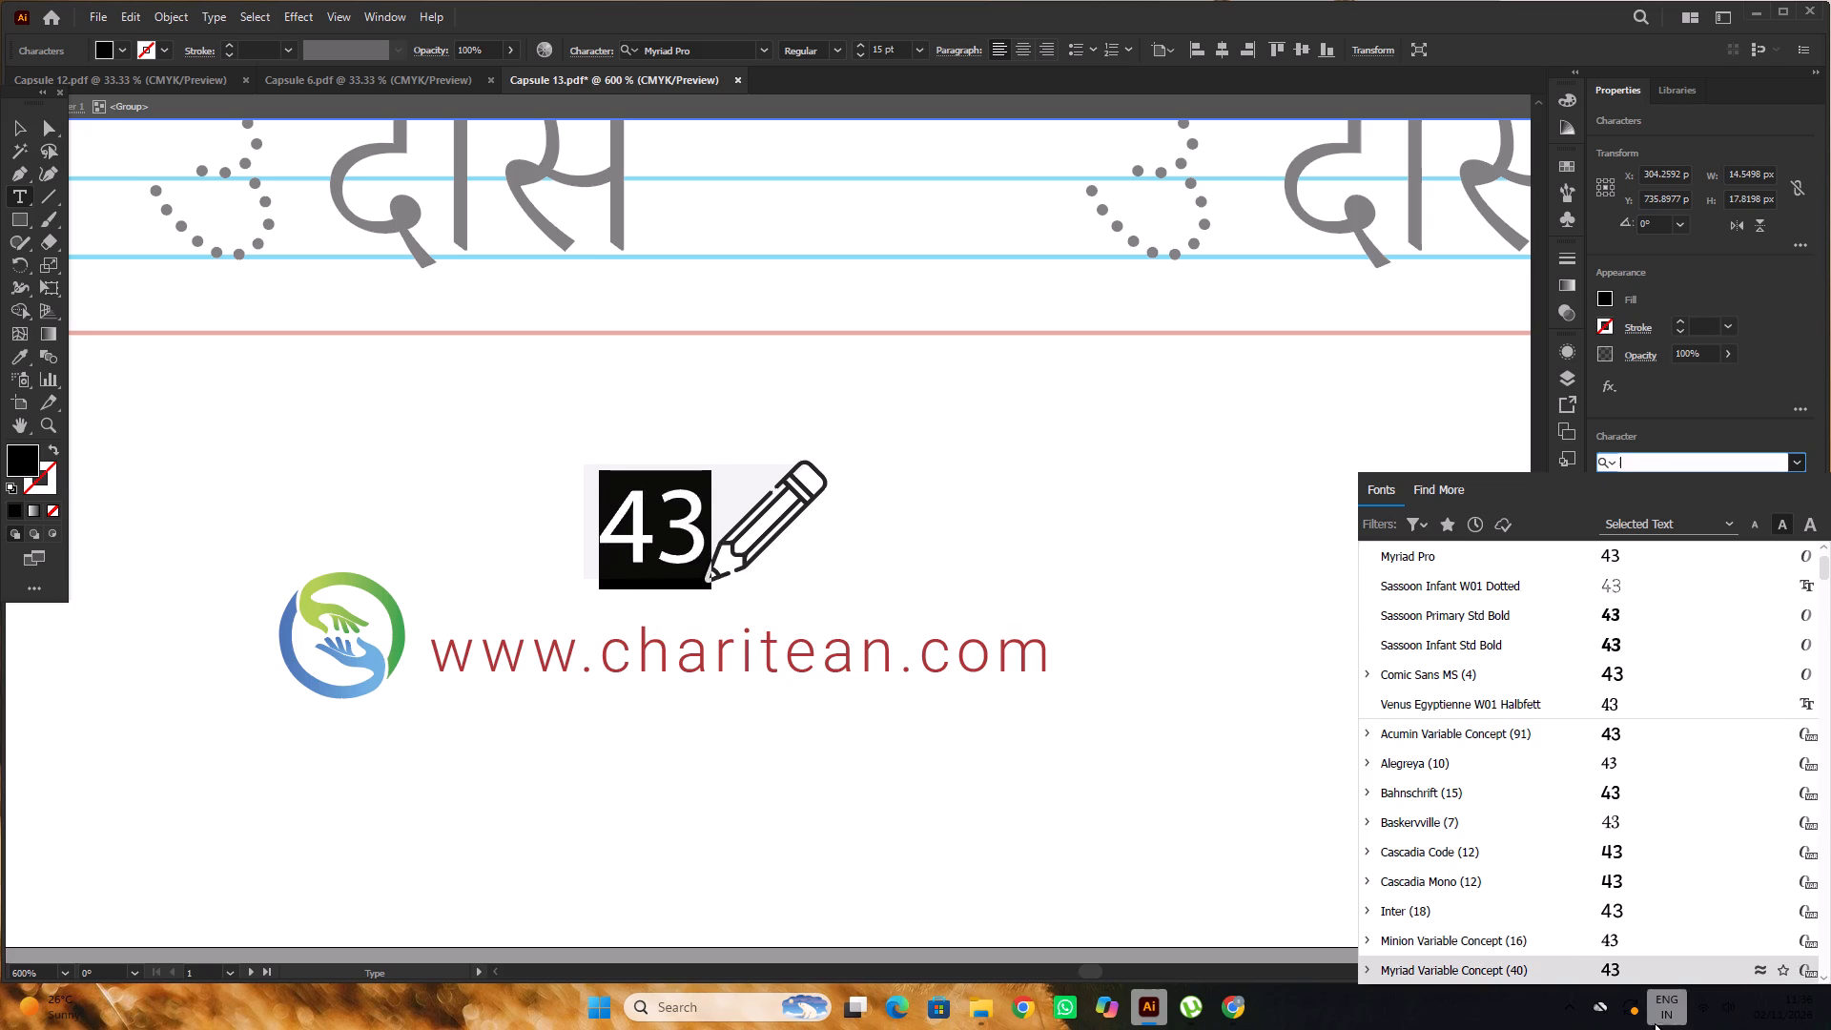
type("SA")
key("s")
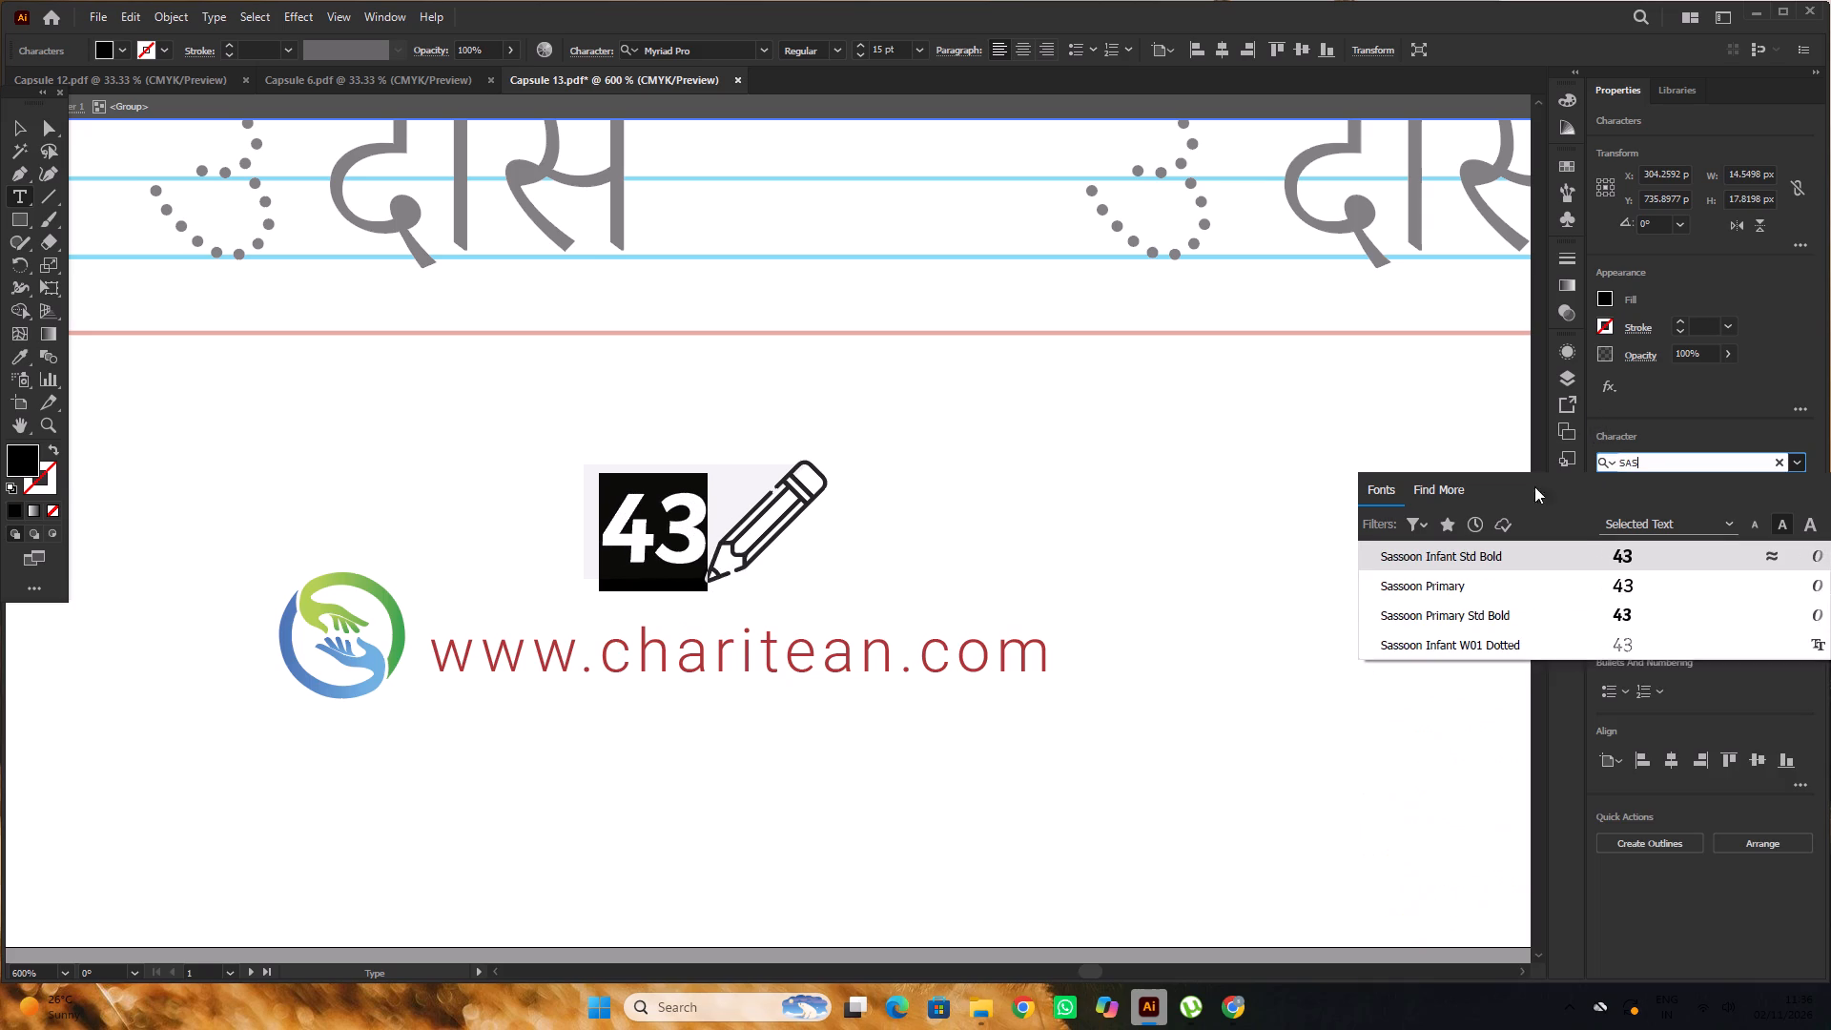
left_click(1486, 598)
Shift page number 43 slightly away from the pencil drawing, to X about 304.4 px, and leave group isolation.
scroll(467, 381, "down", 2, "alt")
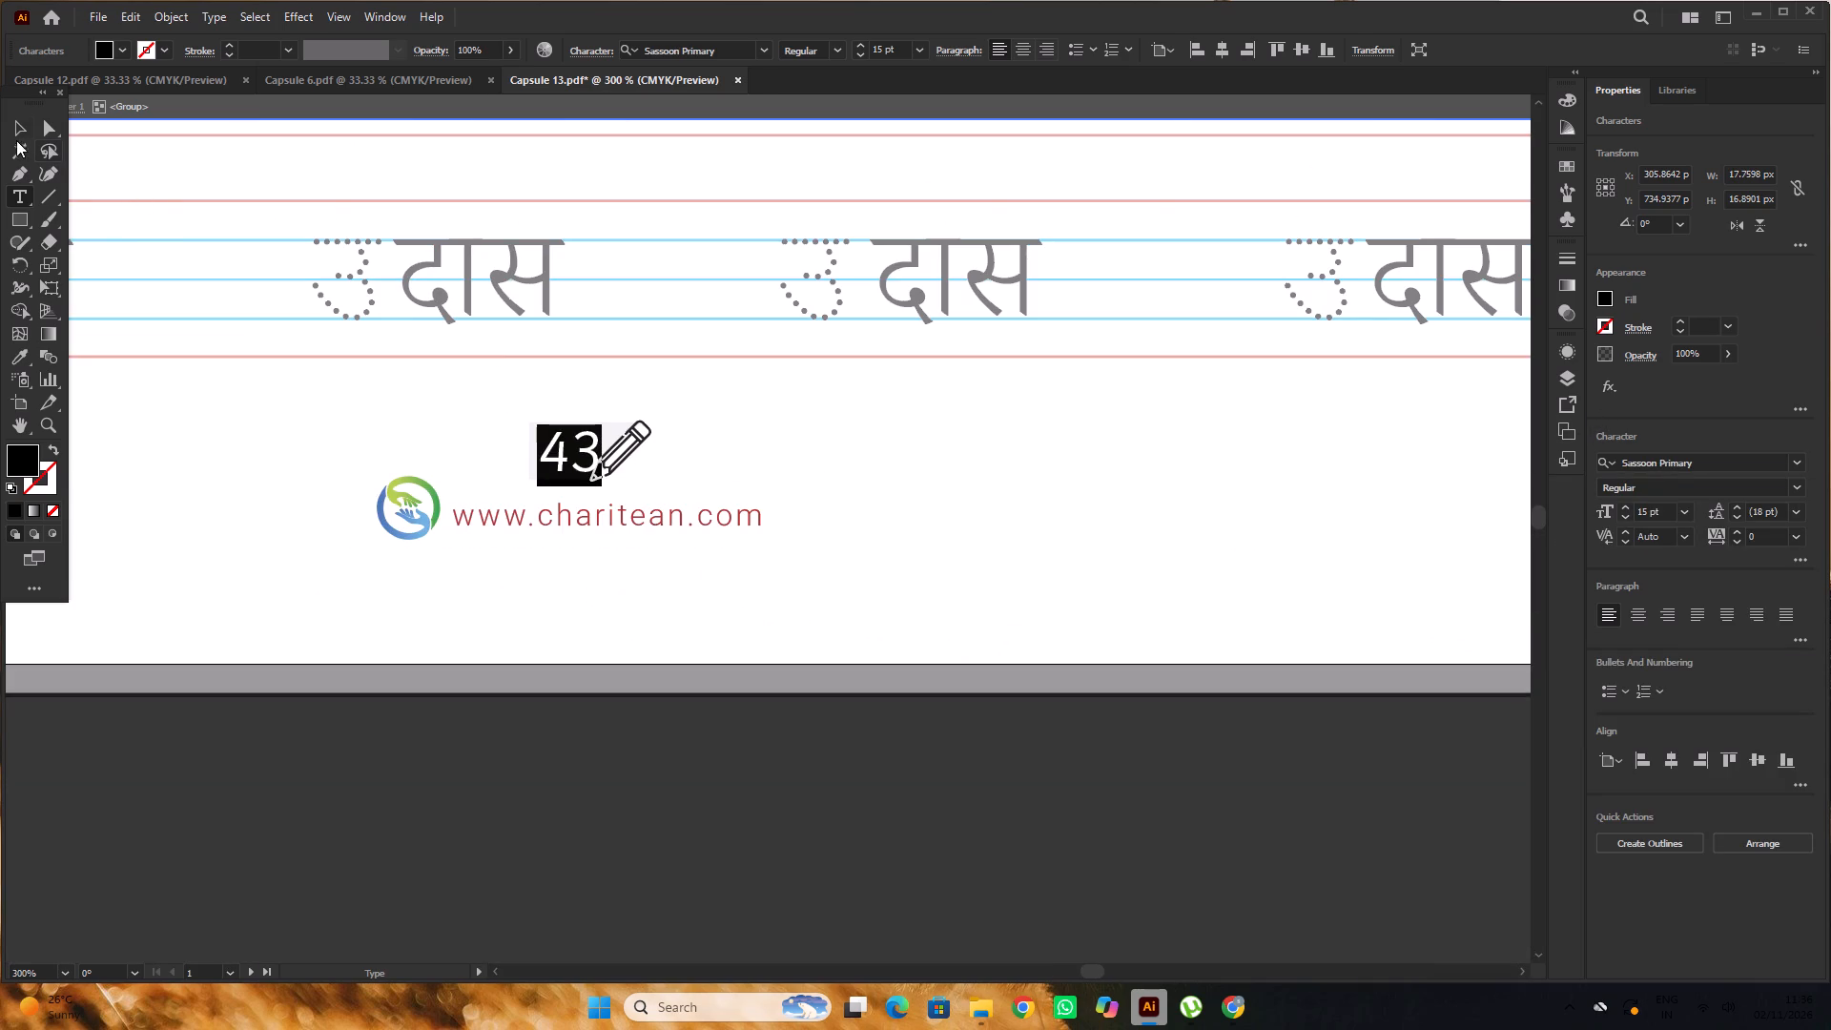
left_click(12, 128)
scroll(440, 484, "up", 3, "alt")
left_click(638, 404)
left_click_drag(643, 402, 625, 405)
scroll(387, 382, "down", 4, "alt")
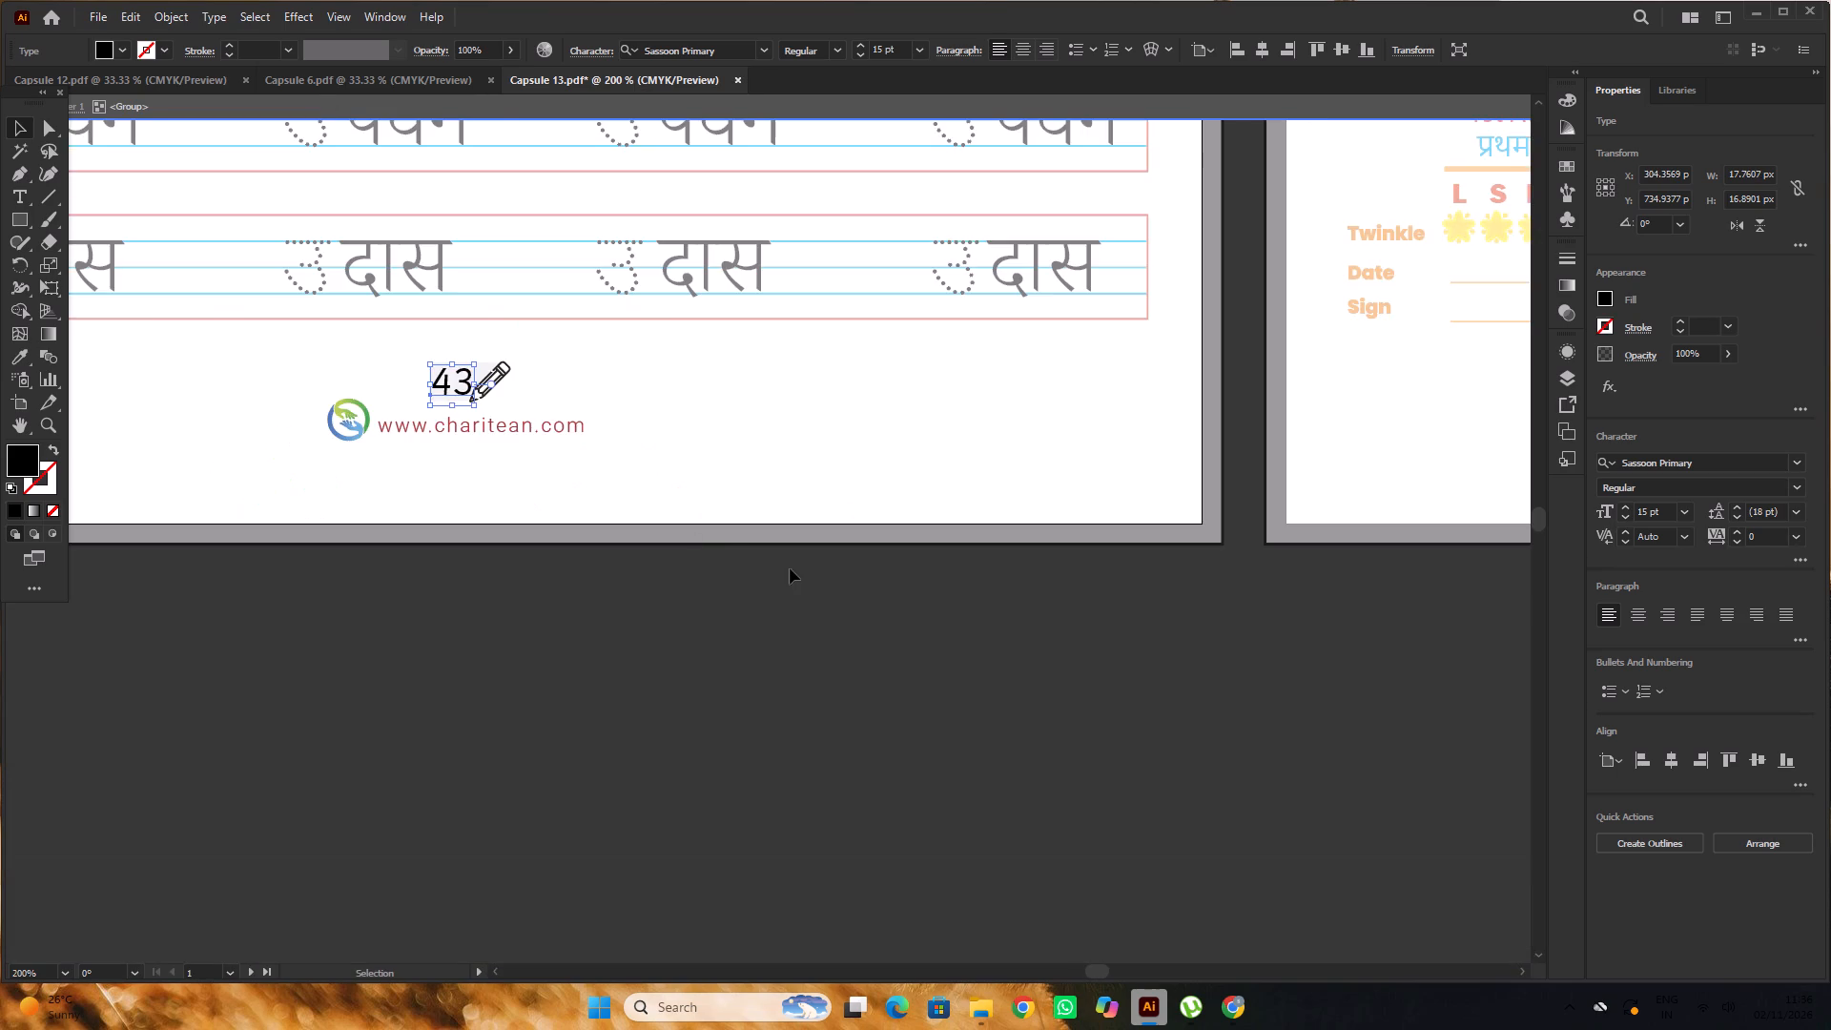
scroll(728, 539, "down", 3, "alt")
key("space")
left_click_drag(1095, 615, 662, 651)
triple_click(801, 644)
Change the font of page number 44 in the second page's footer to Sassoon Primary.
scroll(714, 522, "up", 1, "alt")
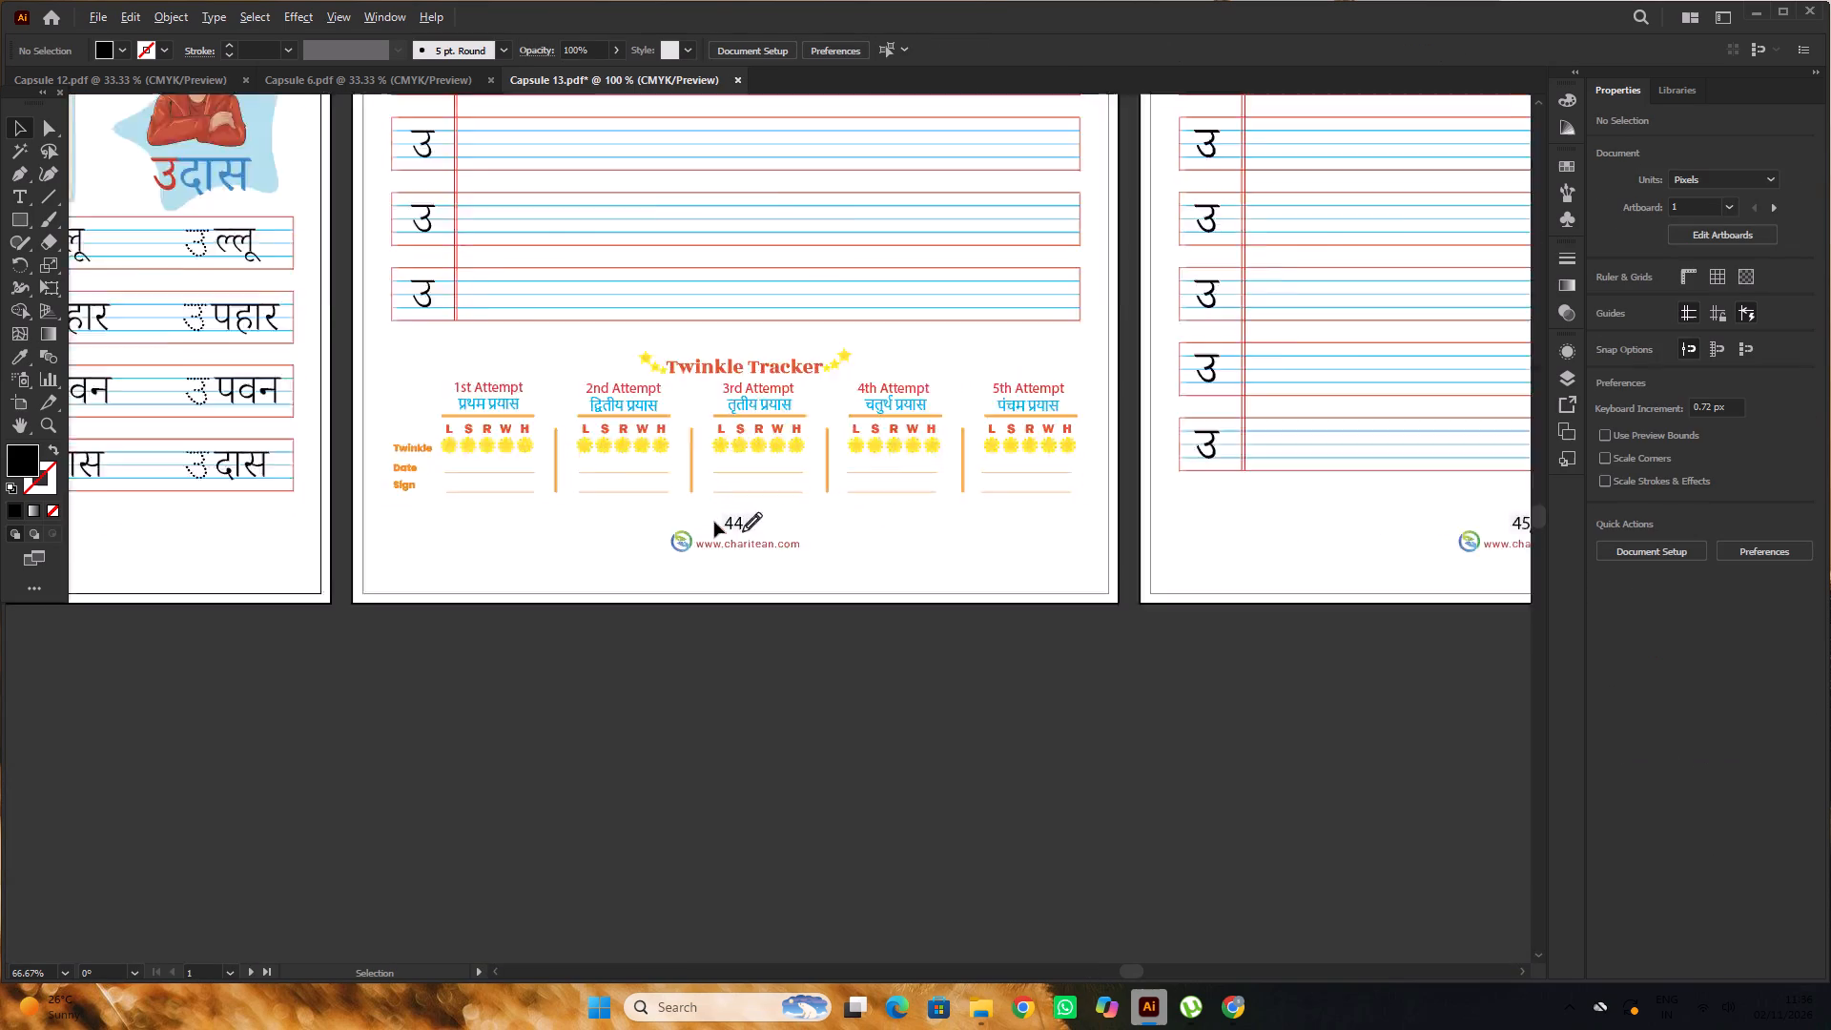
scroll(714, 522, "up", 4, "alt")
left_click(763, 513)
triple_click(765, 500)
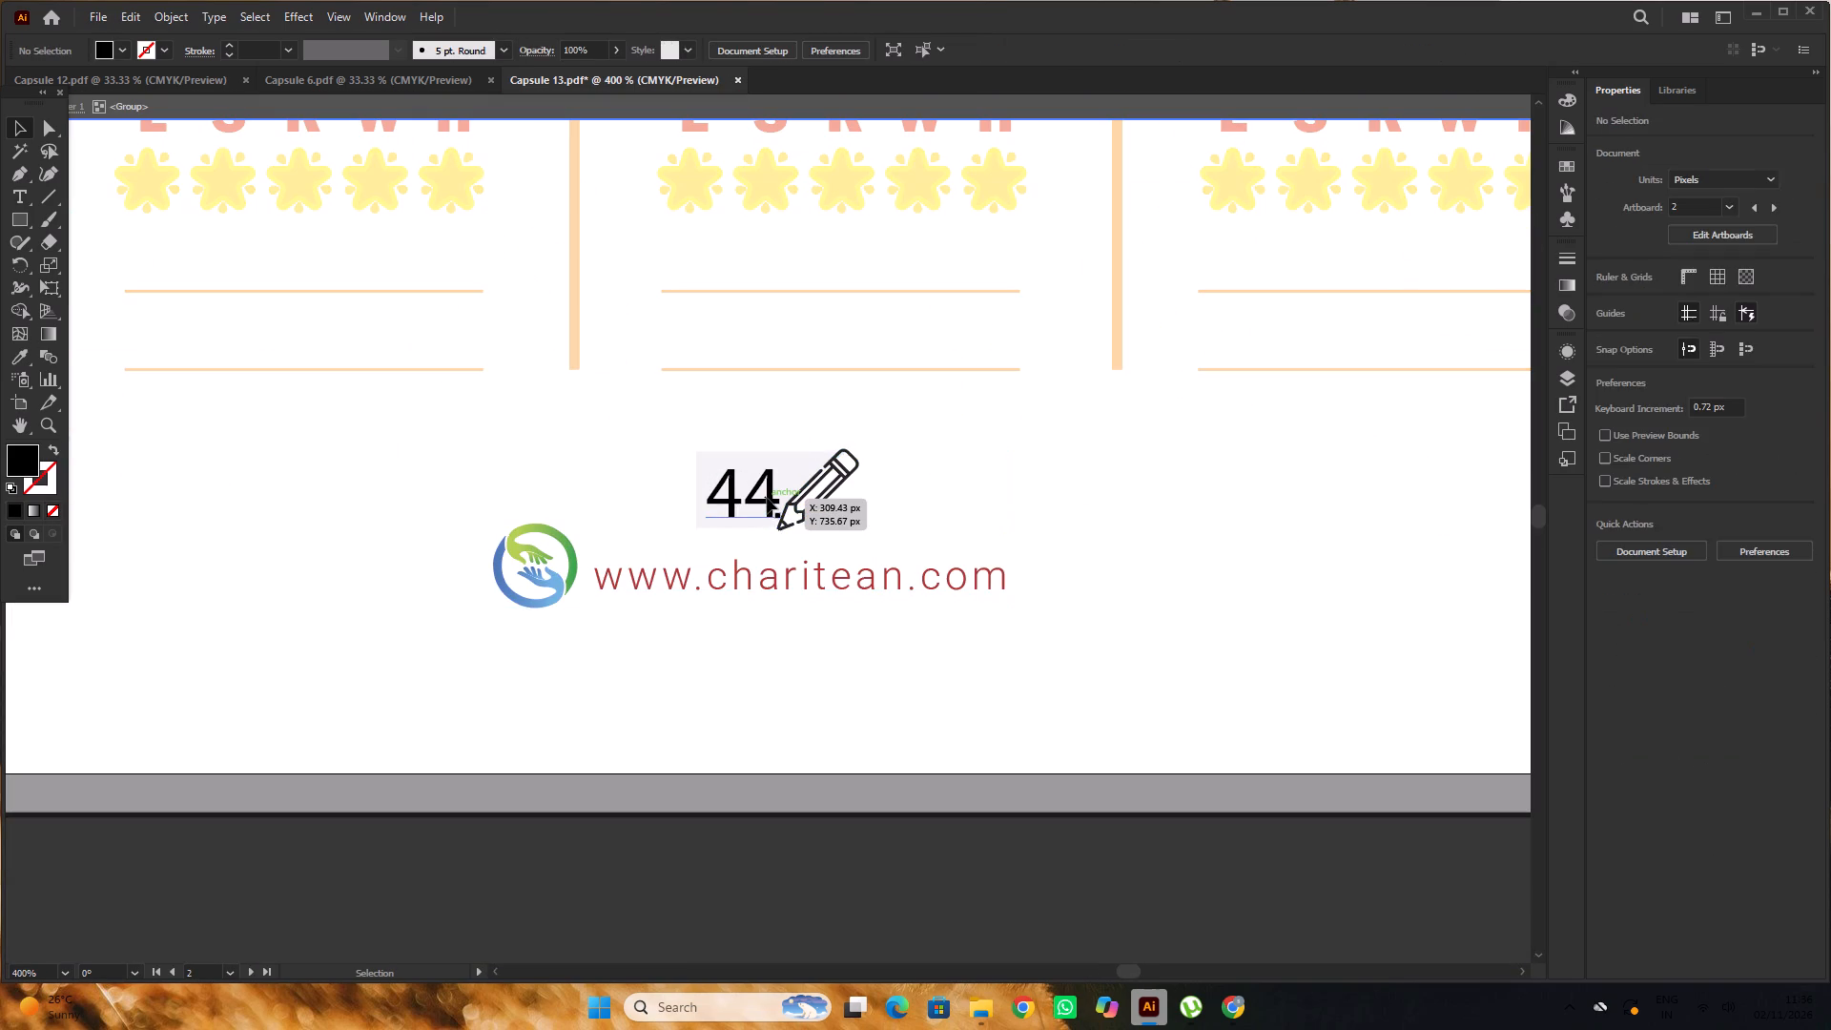
double_click(767, 498)
left_click(771, 493)
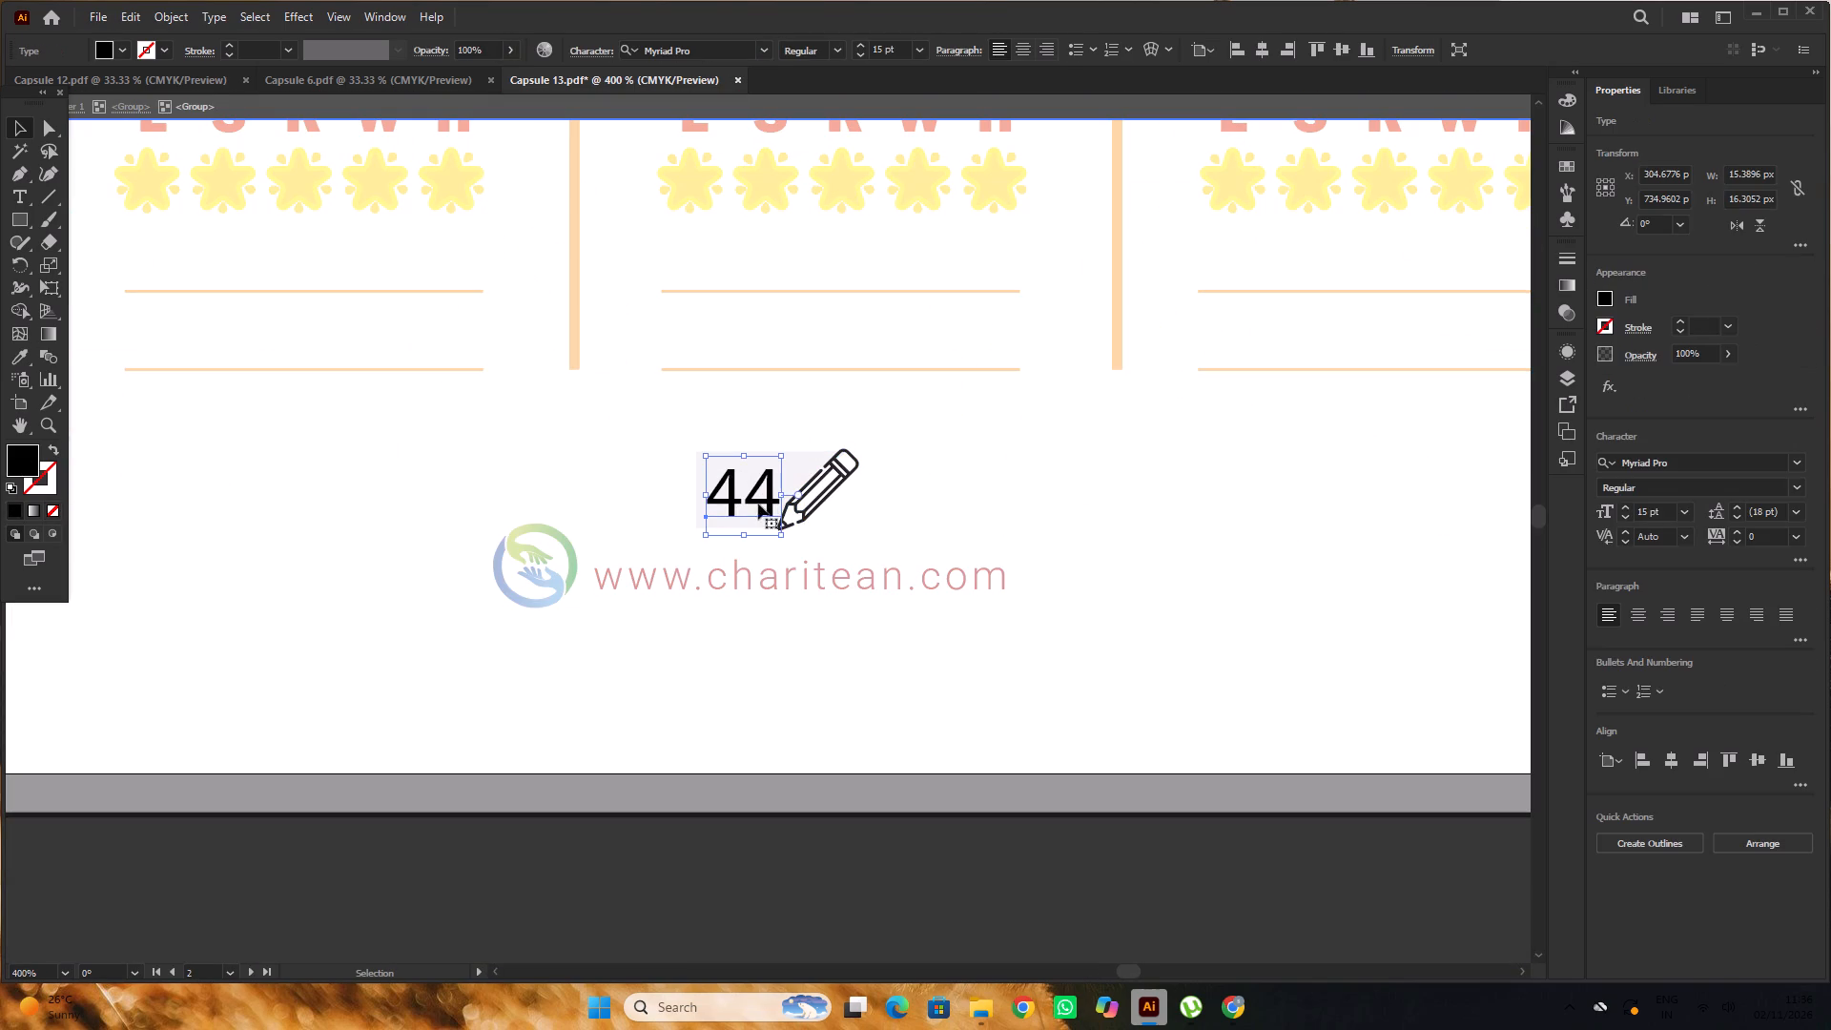
left_click(1687, 477)
left_click(1686, 464)
key("s")
key("a")
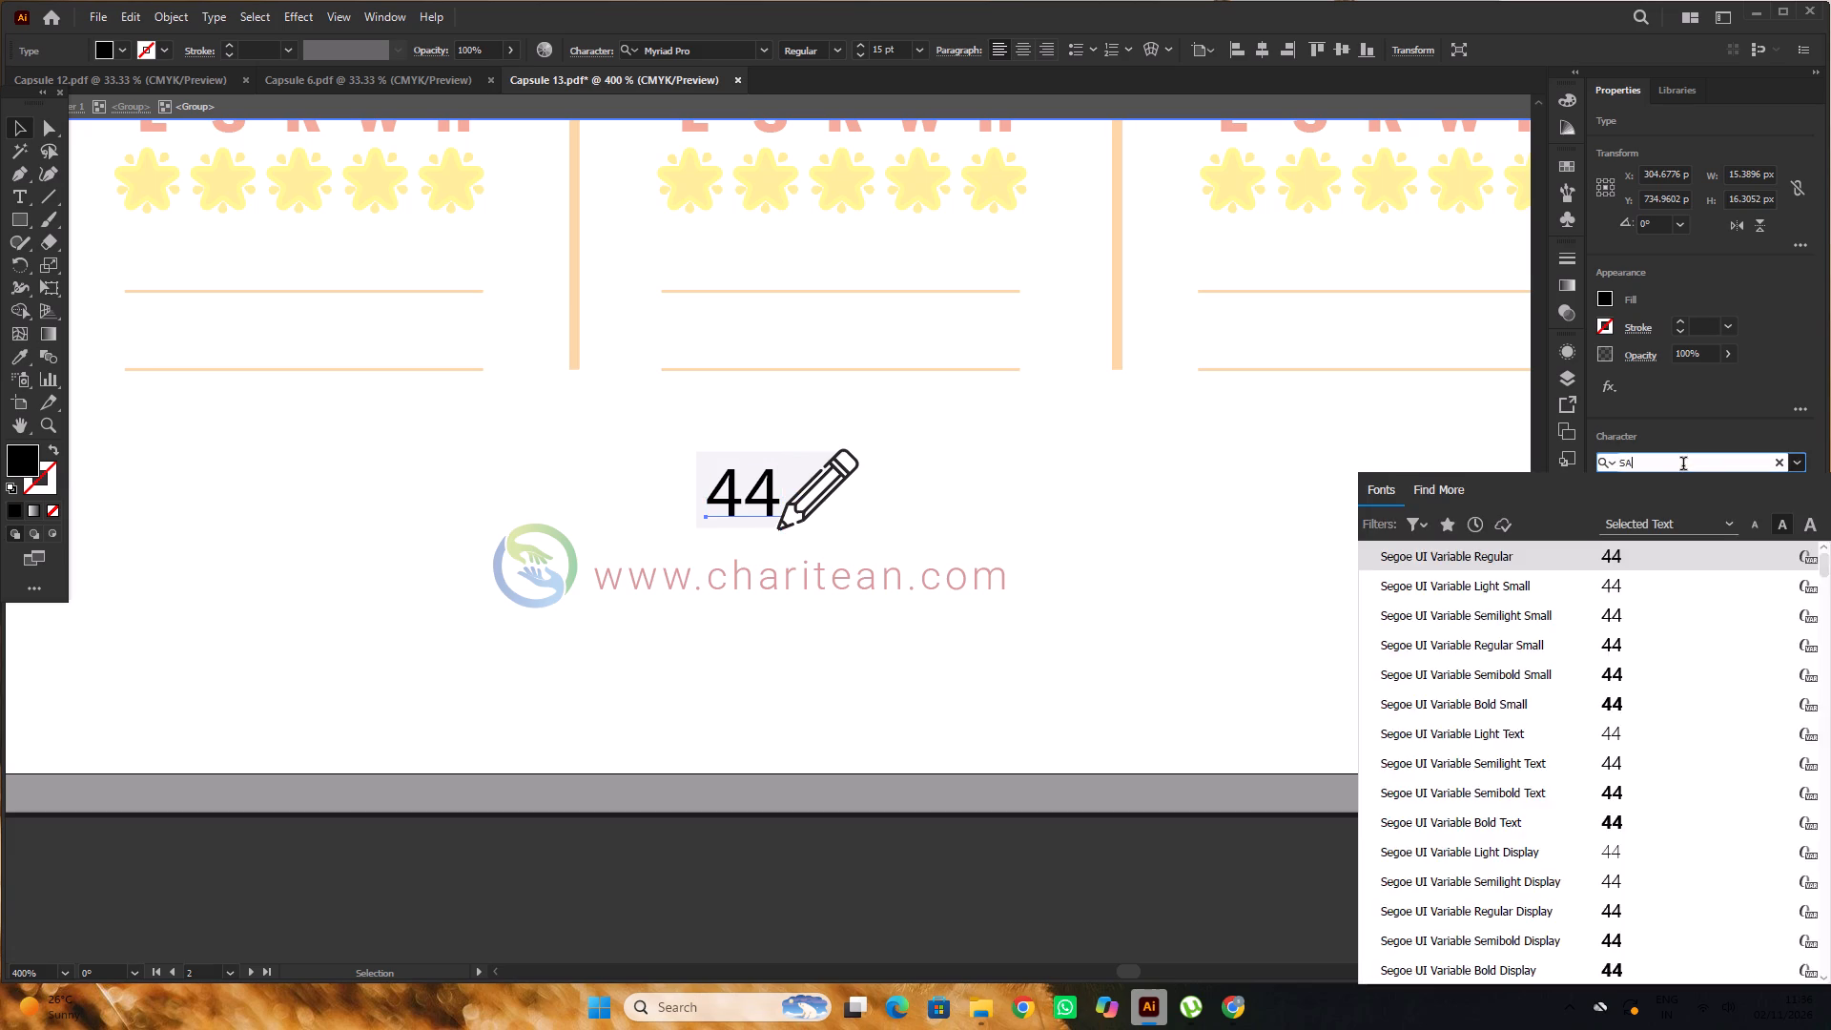
key("s")
key("s")
left_click(1474, 585)
Shift page number 44 slightly away from the pencil drawing, to X about 303.9 px, and leave group isolation.
scroll(804, 487, "up", 3, "alt")
left_click_drag(753, 502, 721, 509)
scroll(661, 420, "down", 5, "alt")
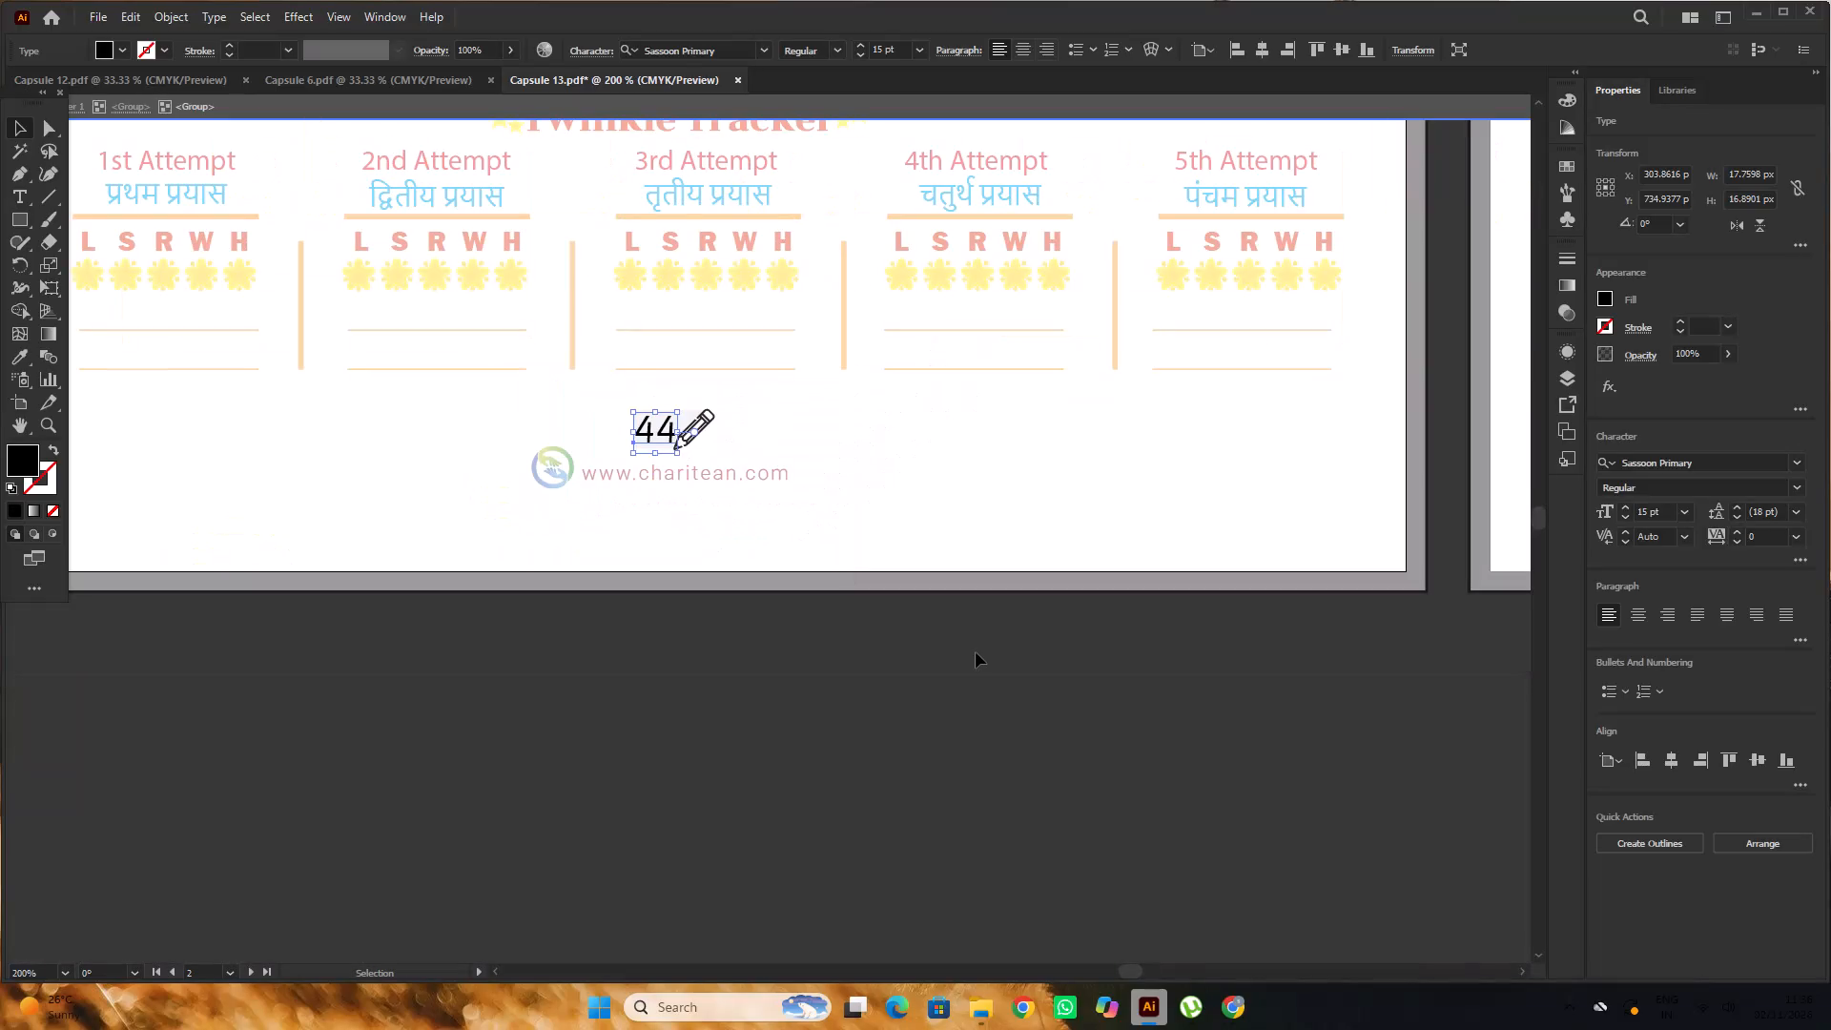
triple_click(977, 652)
Change the font of page number 45 in the third page's footer to Sassoon Primary.
scroll(774, 462, "down", 4, "alt")
key("space")
left_click_drag(1165, 567, 918, 587)
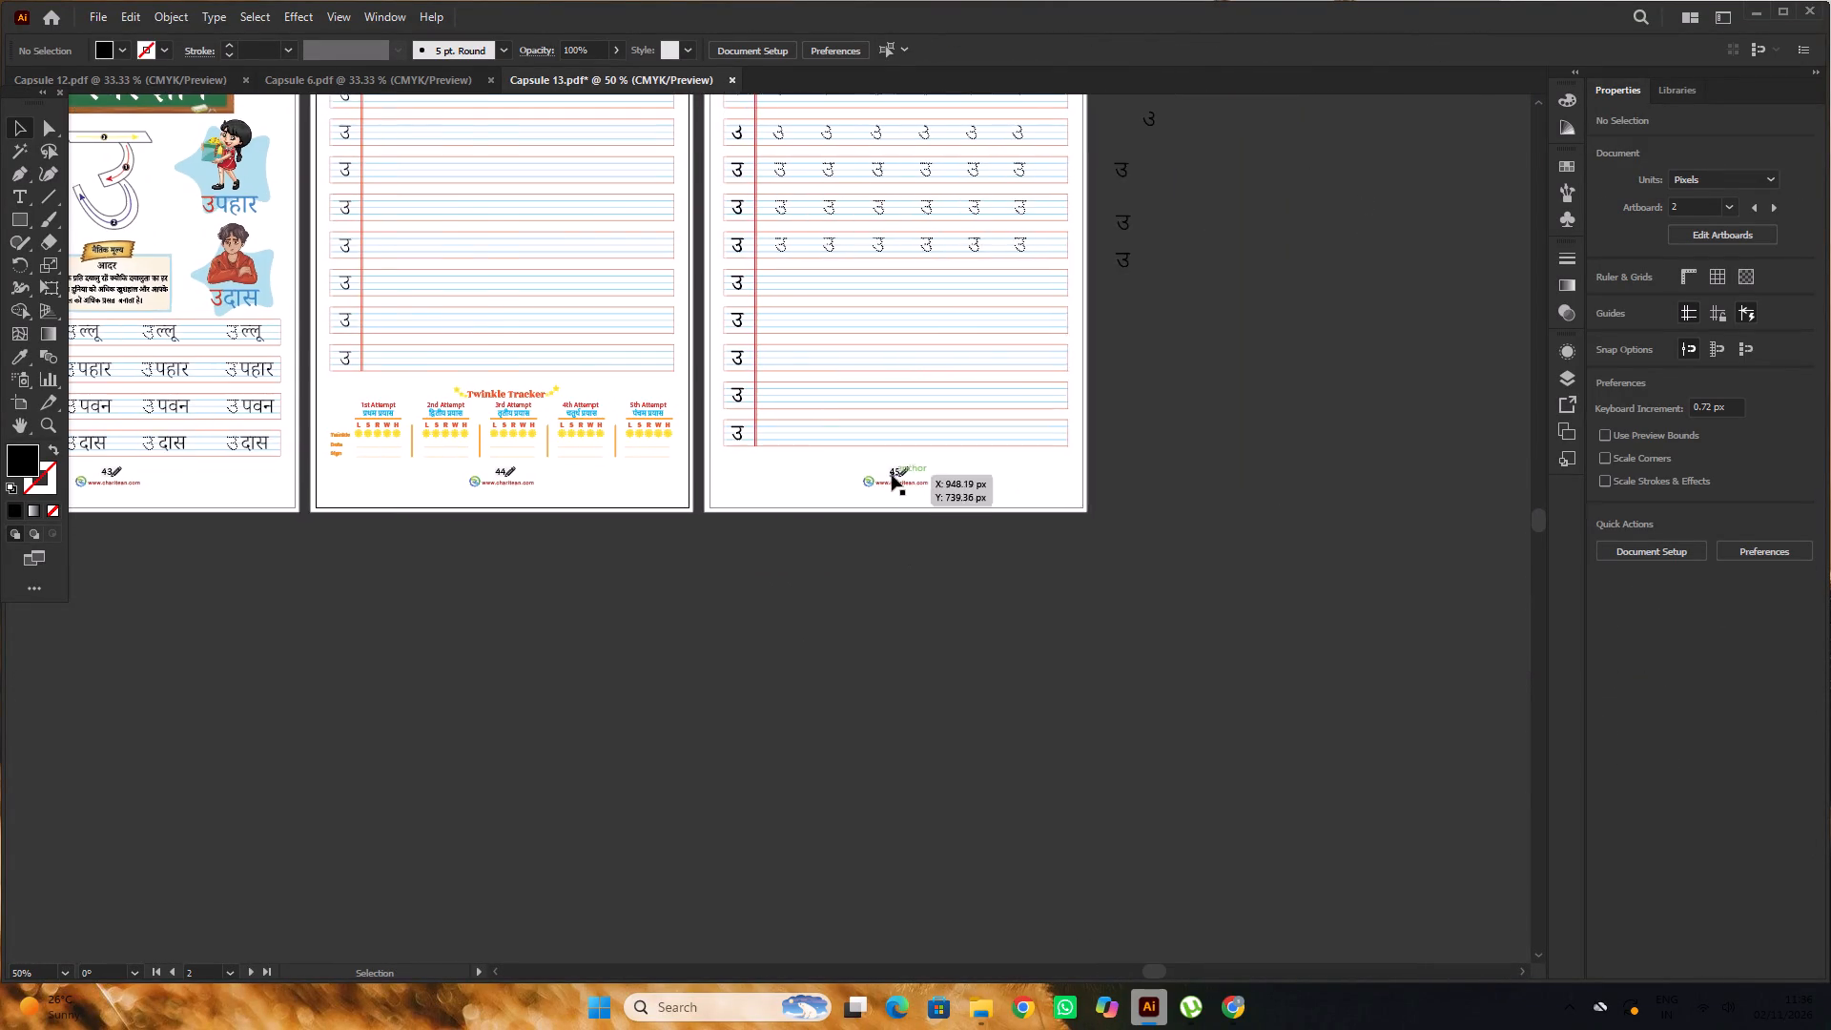
scroll(891, 472, "up", 9, "alt")
left_click(982, 443)
triple_click(983, 443)
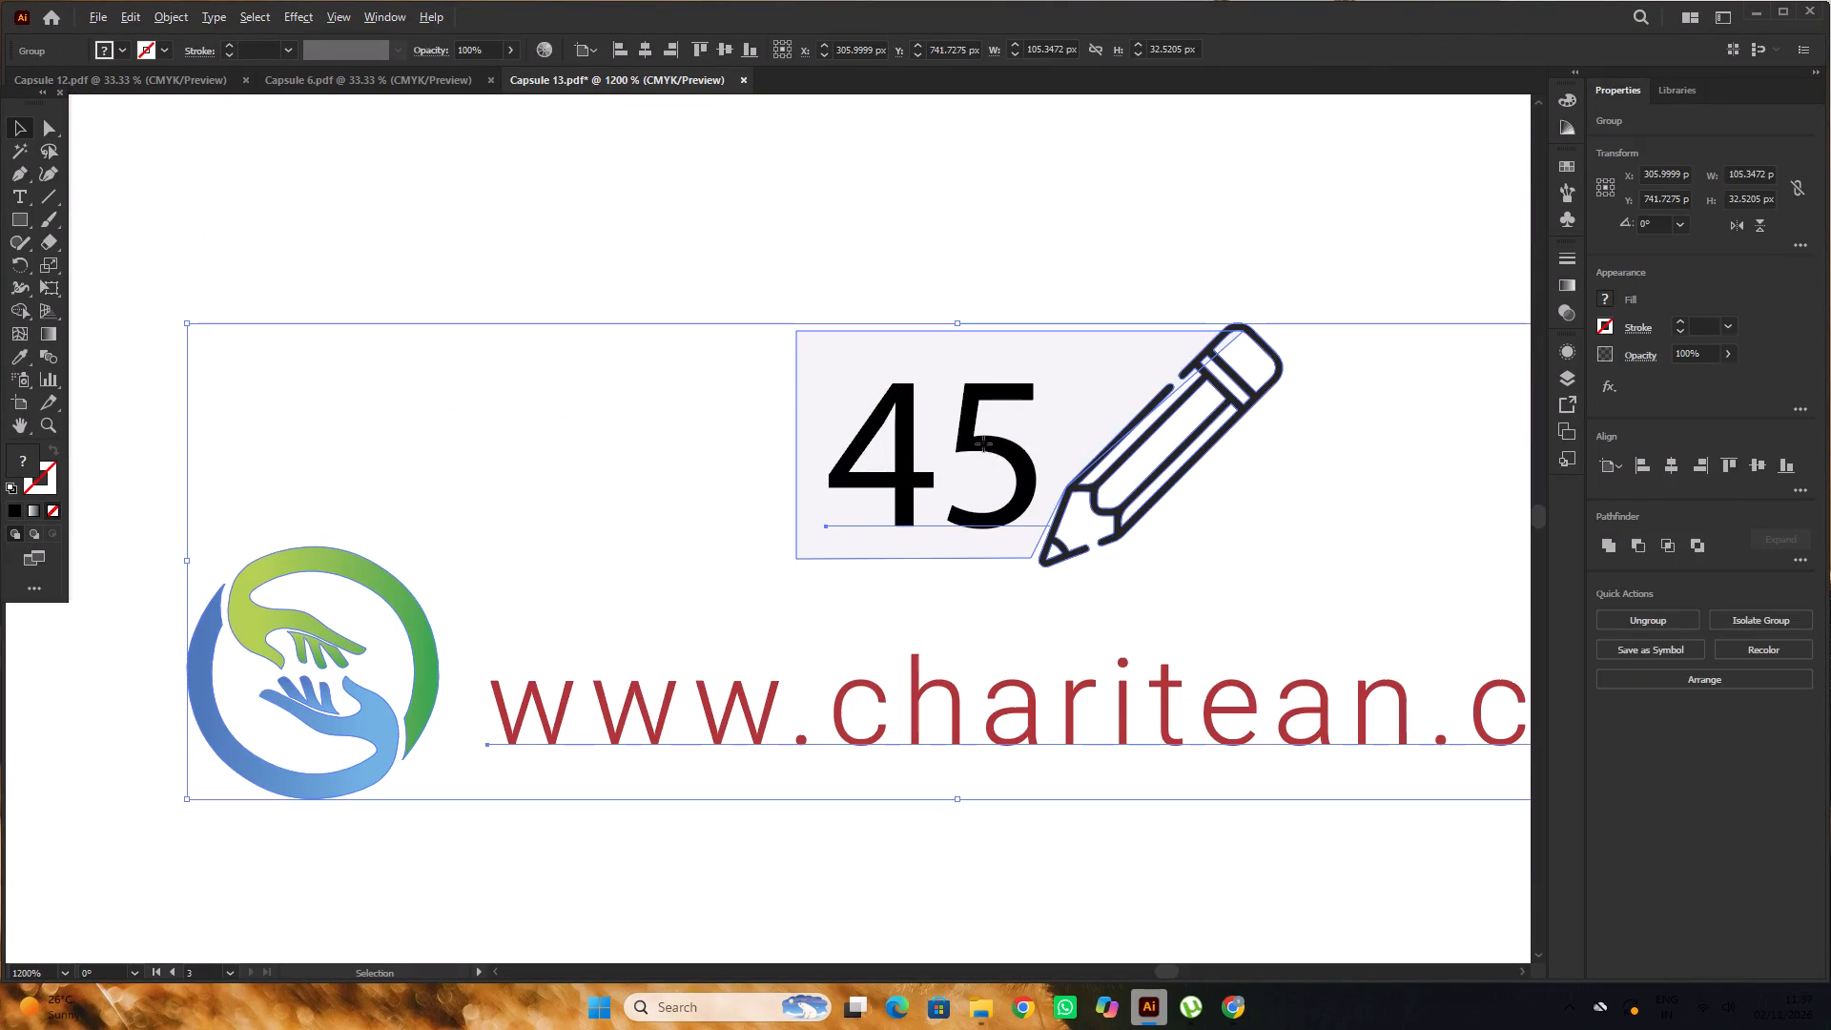
scroll(983, 443, "down", 1, "alt")
triple_click(983, 443)
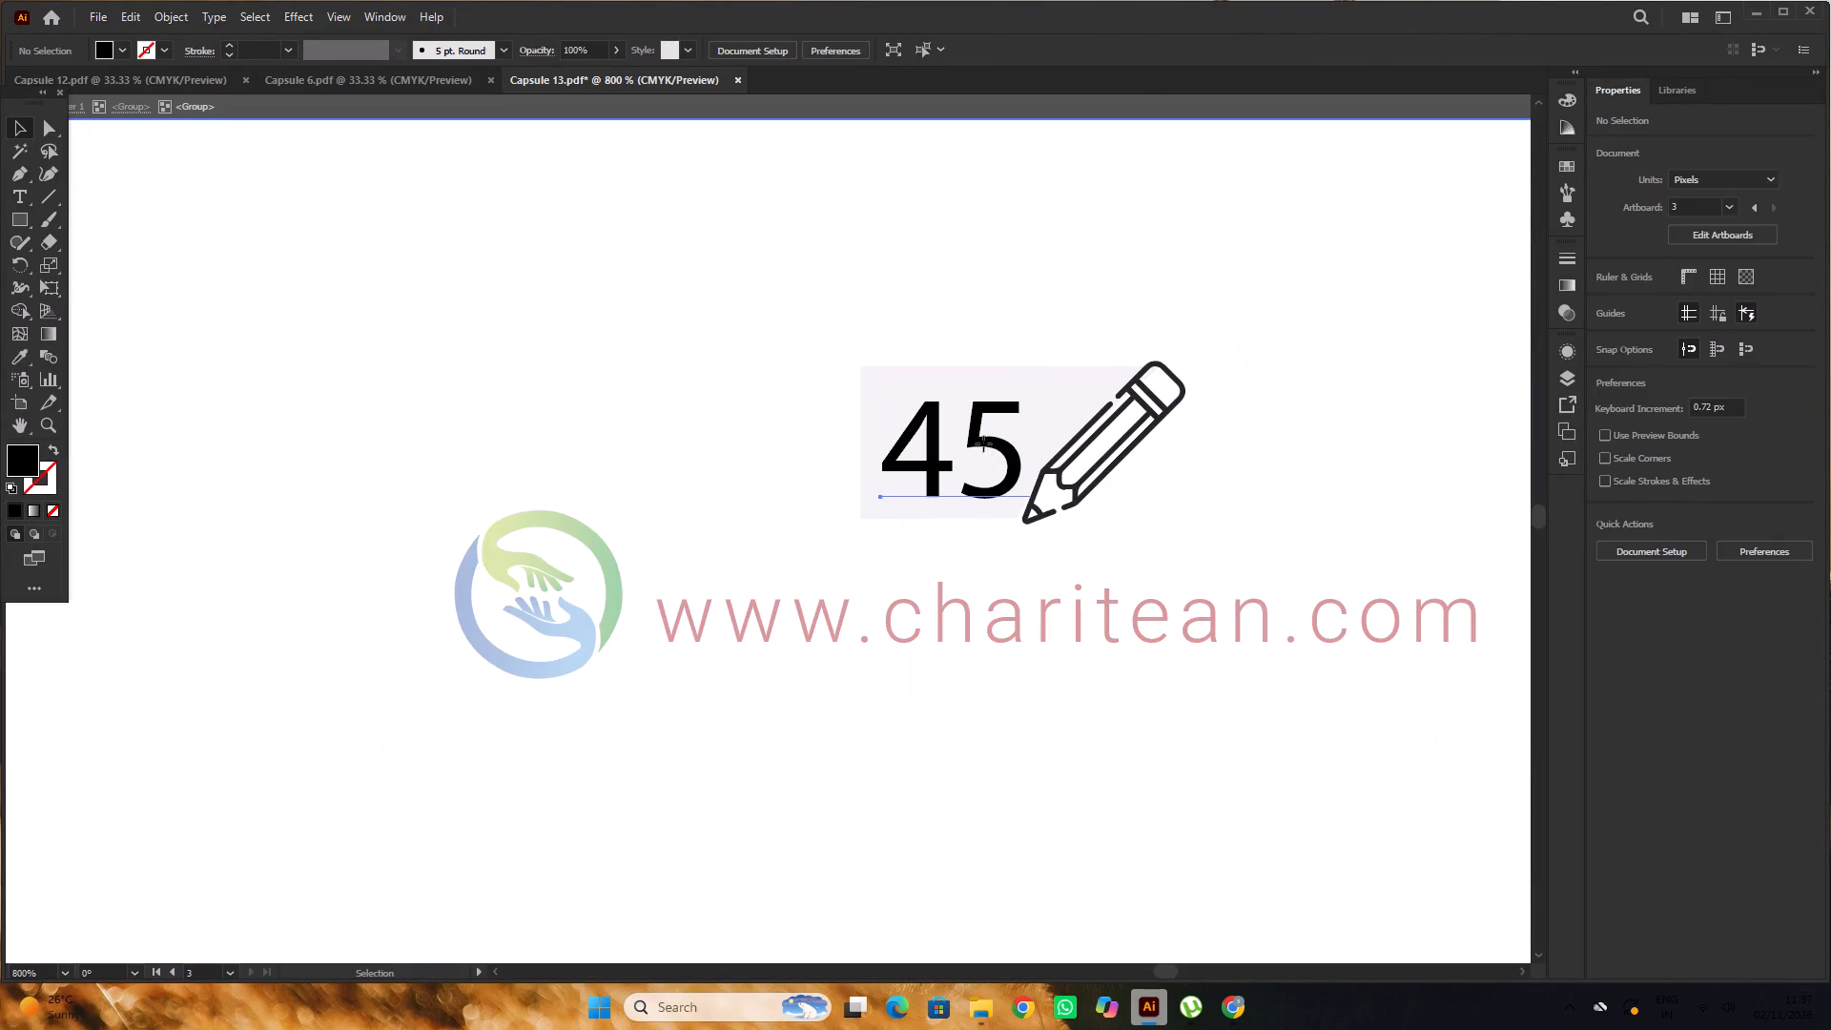
scroll(983, 443, "down", 3, "alt")
left_click(1712, 469)
key("s")
key("a")
key("s")
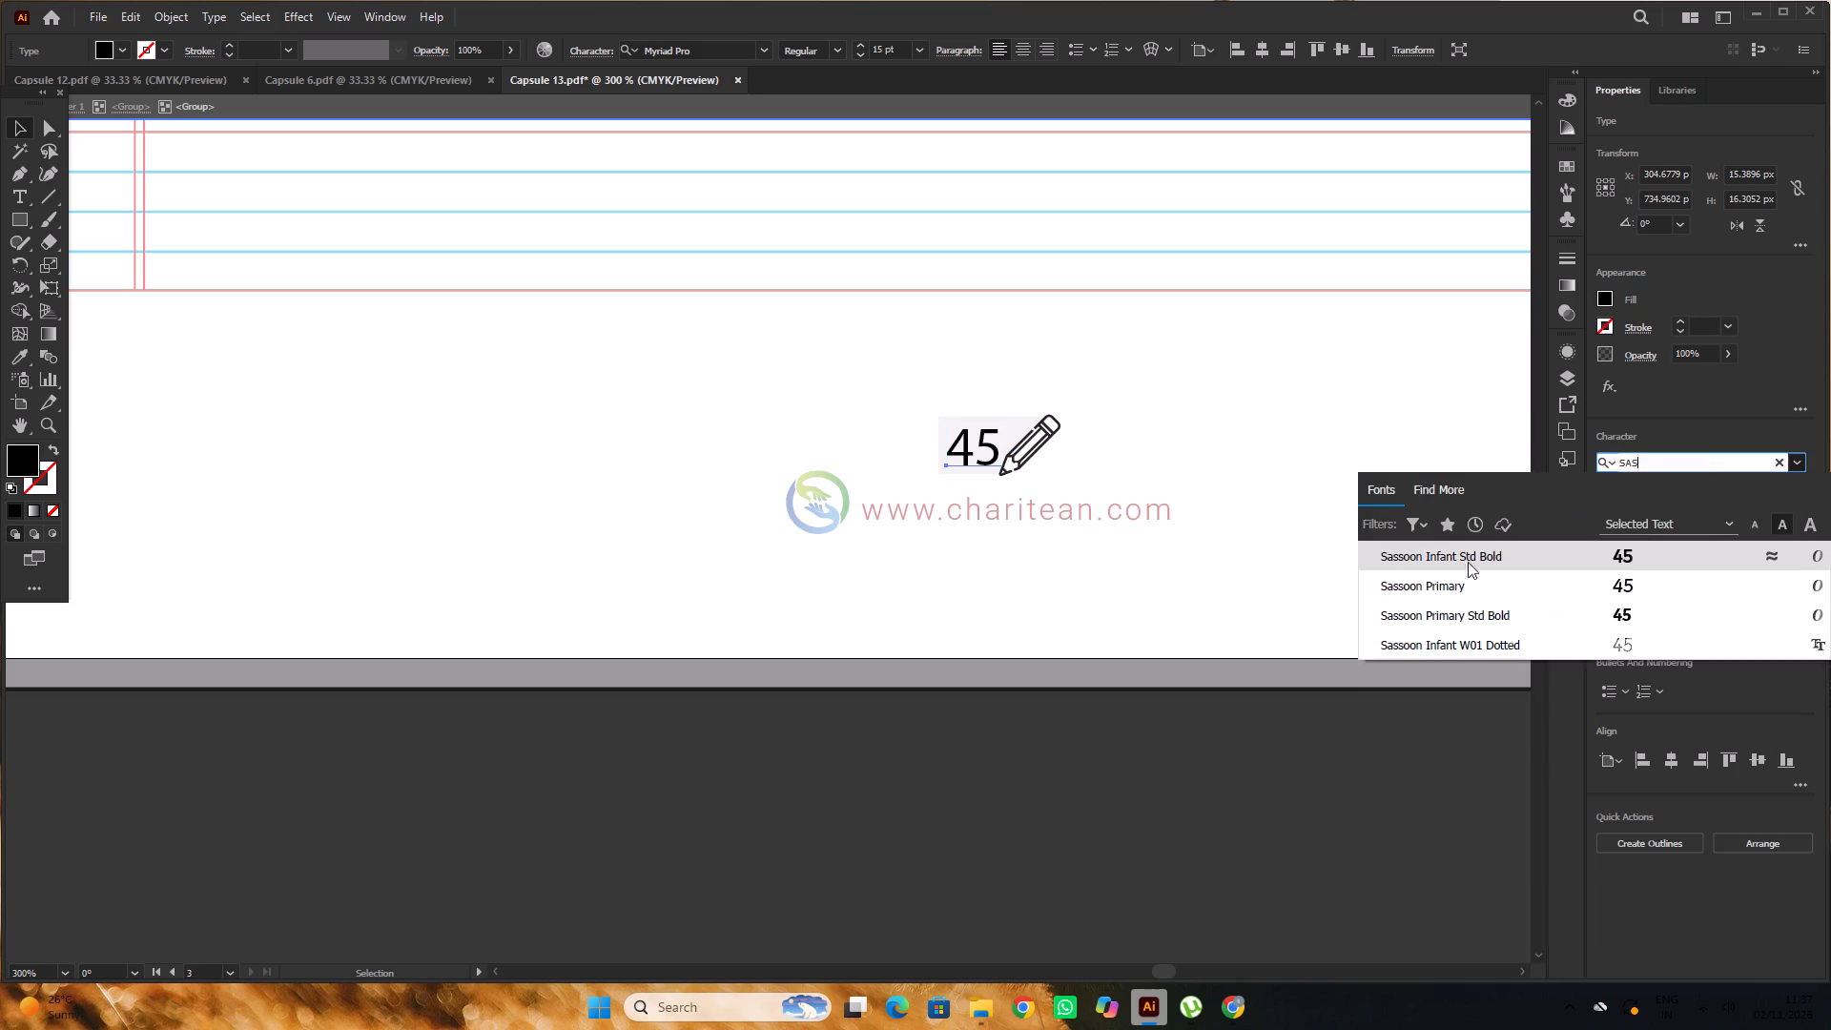
left_click(1430, 584)
Shift page number 45 slightly away from the pencil drawing, to X about 303.9 px, and leave group isolation.
scroll(990, 472, "up", 3, "alt")
left_click_drag(1004, 429, 983, 435)
scroll(937, 418, "down", 8, "alt")
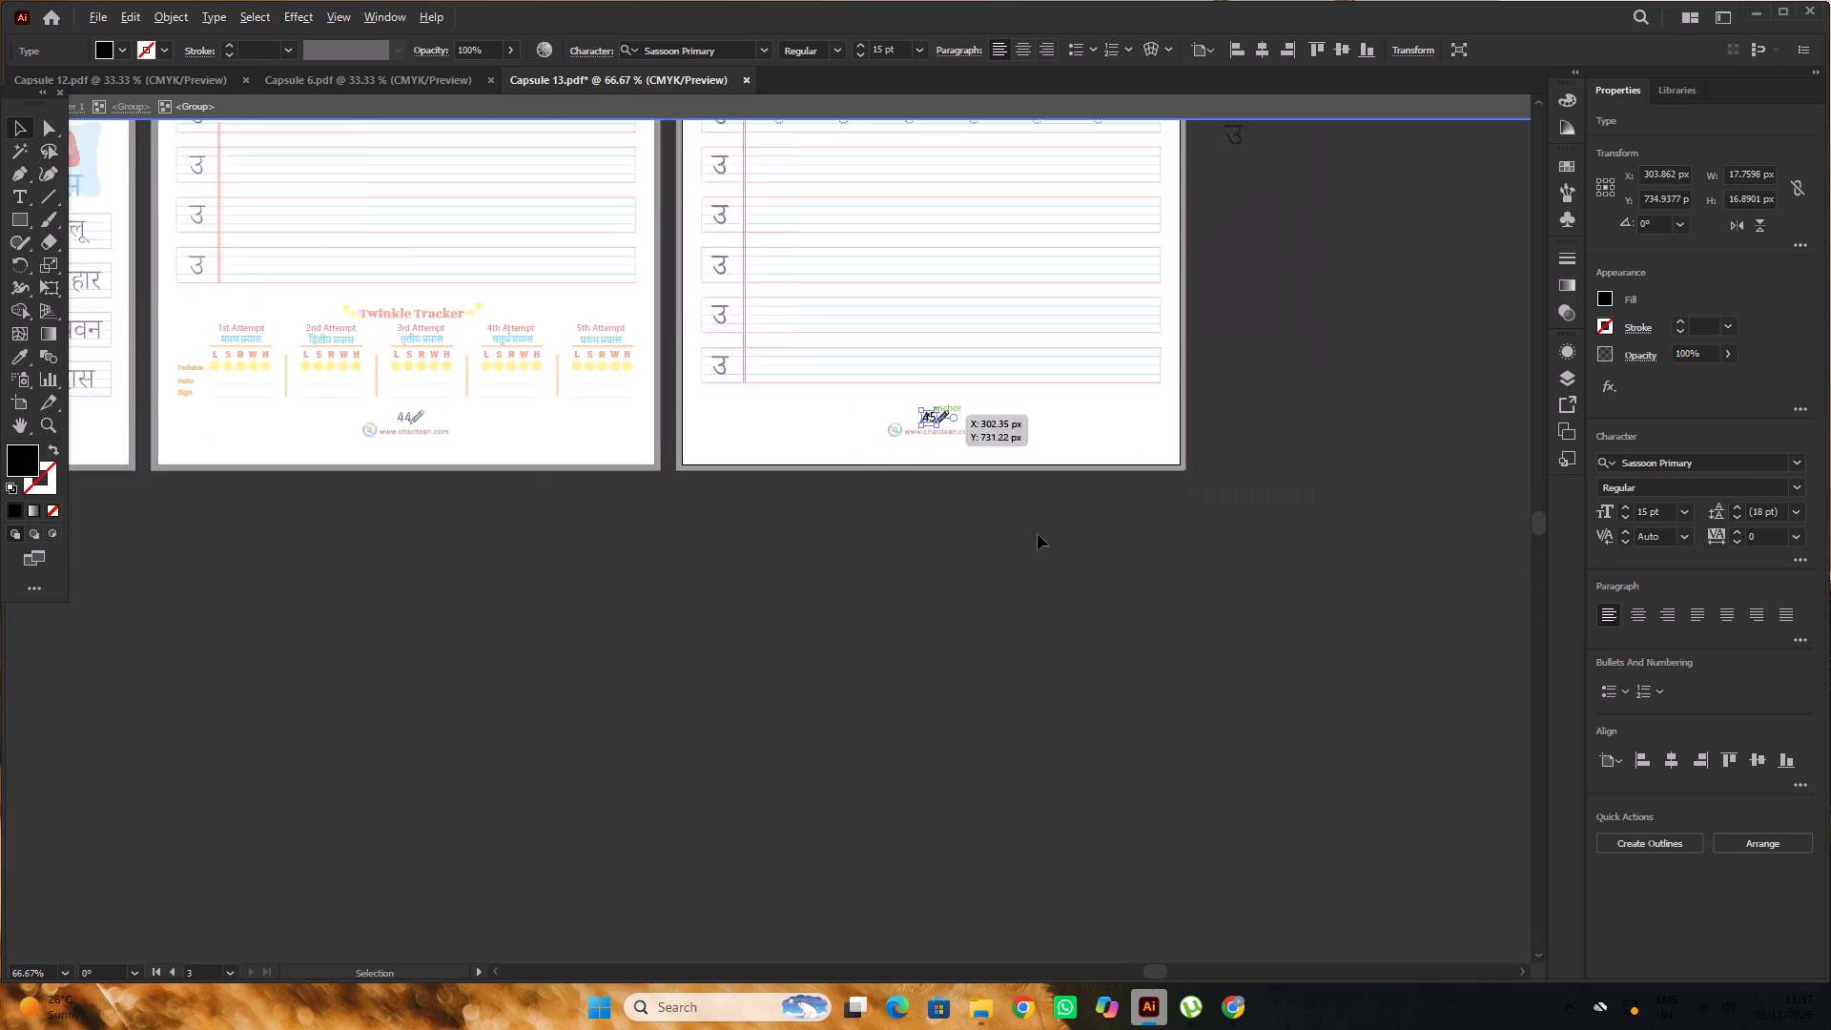
triple_click(1062, 575)
scroll(1057, 561, "down", 2, "alt")
key("space")
left_click_drag(1031, 569, 1073, 613)
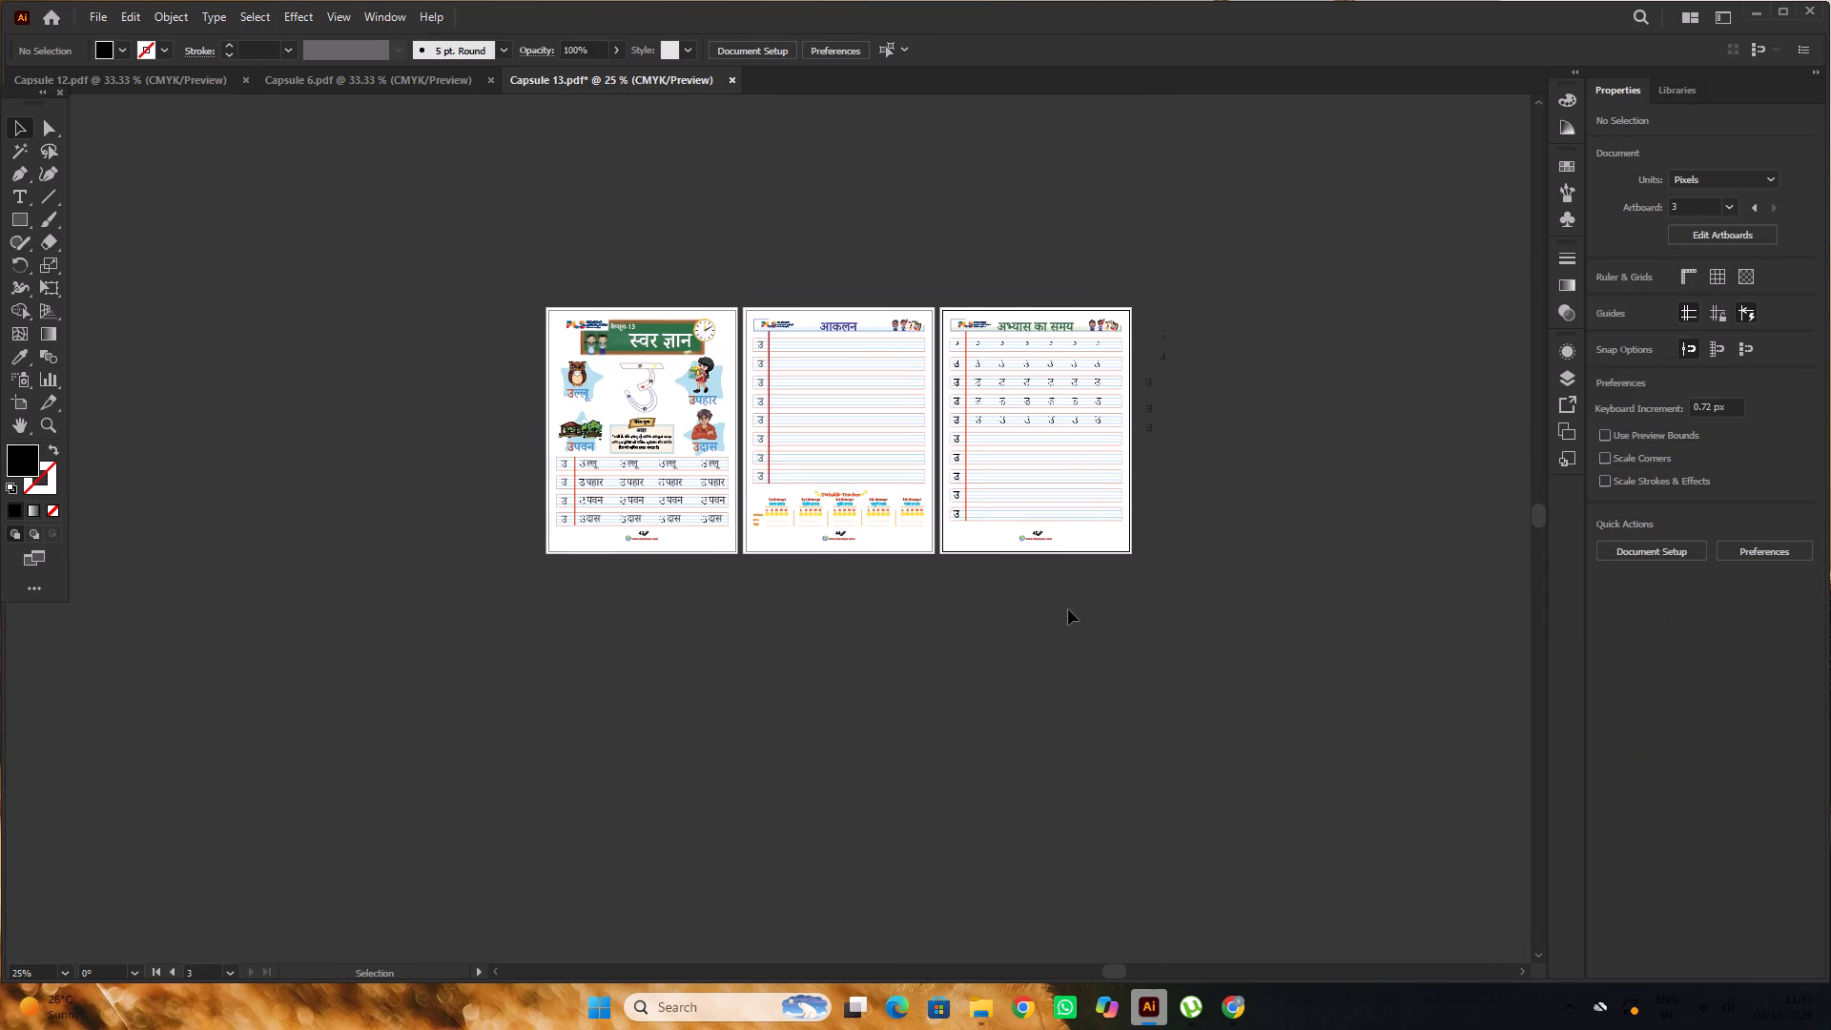
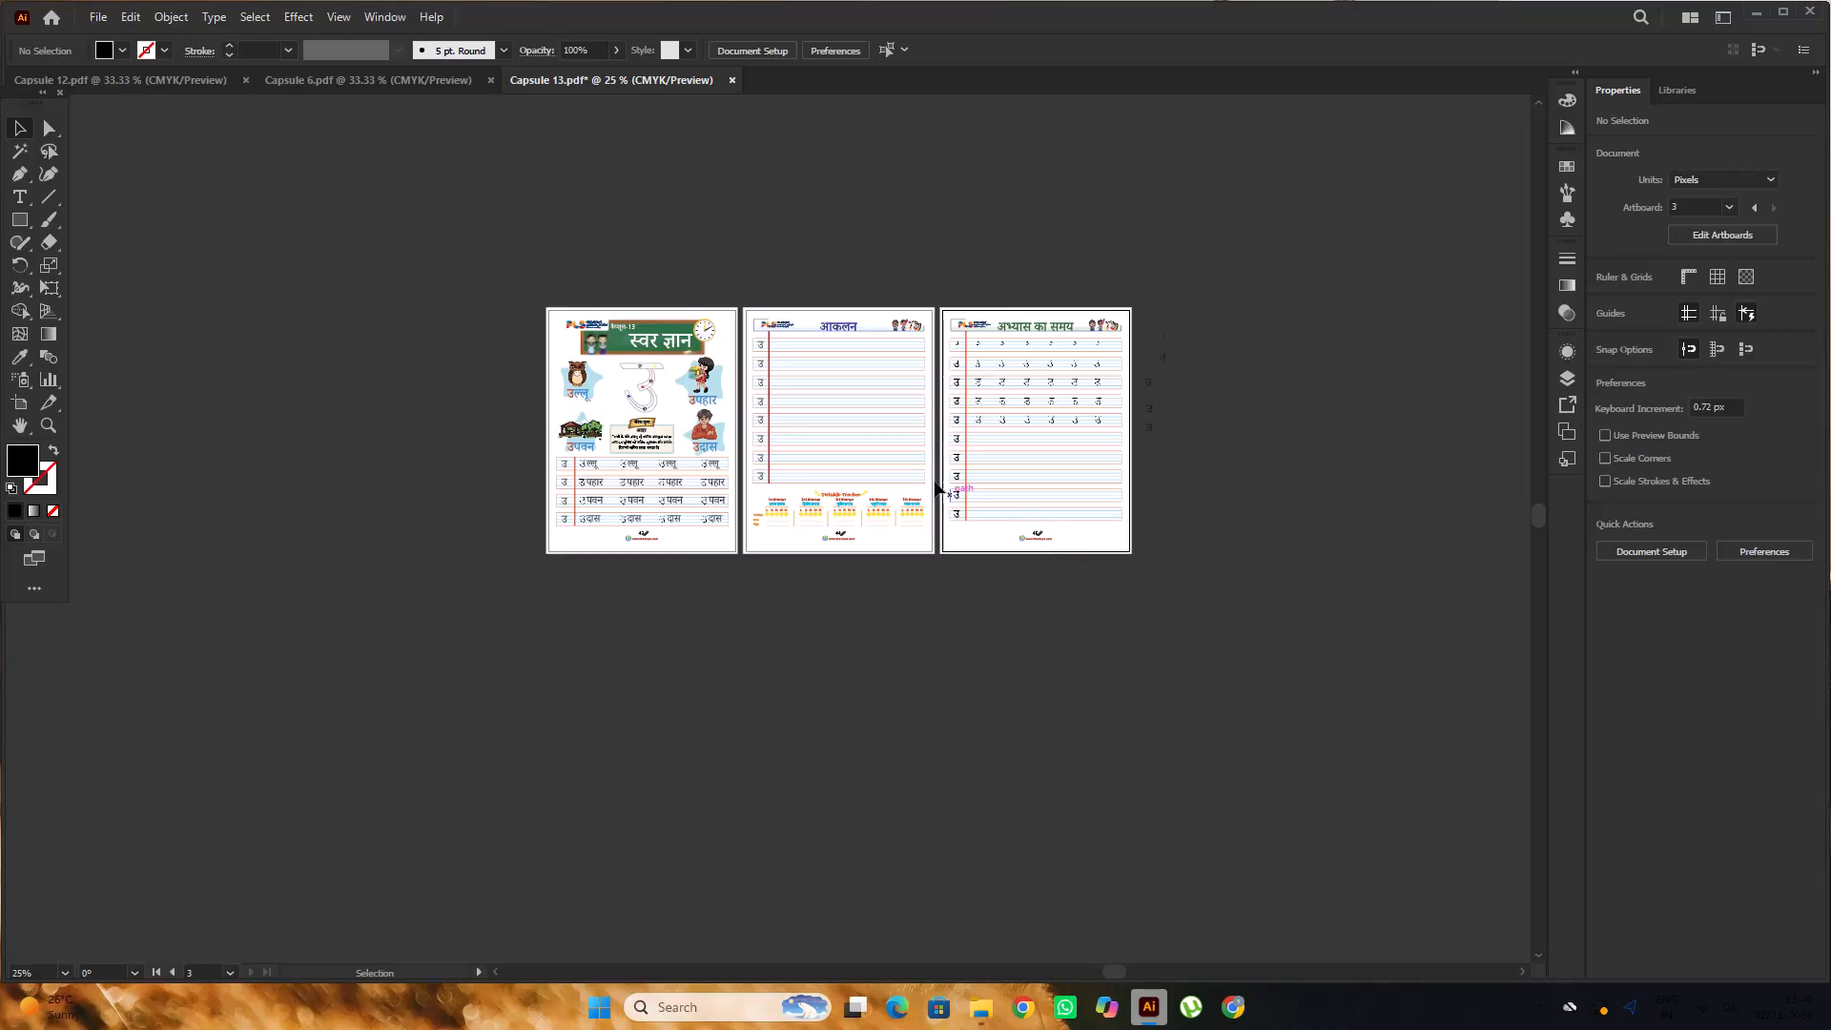
Look over all three Capsule 13 pages, checking the practice letters and the footer page numbers.
scroll(934, 481, "up", 4, "alt")
scroll(934, 480, "up", 1)
scroll(934, 476, "down", 2, "alt")
scroll(1114, 489, "up", 2, "alt")
scroll(1102, 482, "down", 2, "alt")
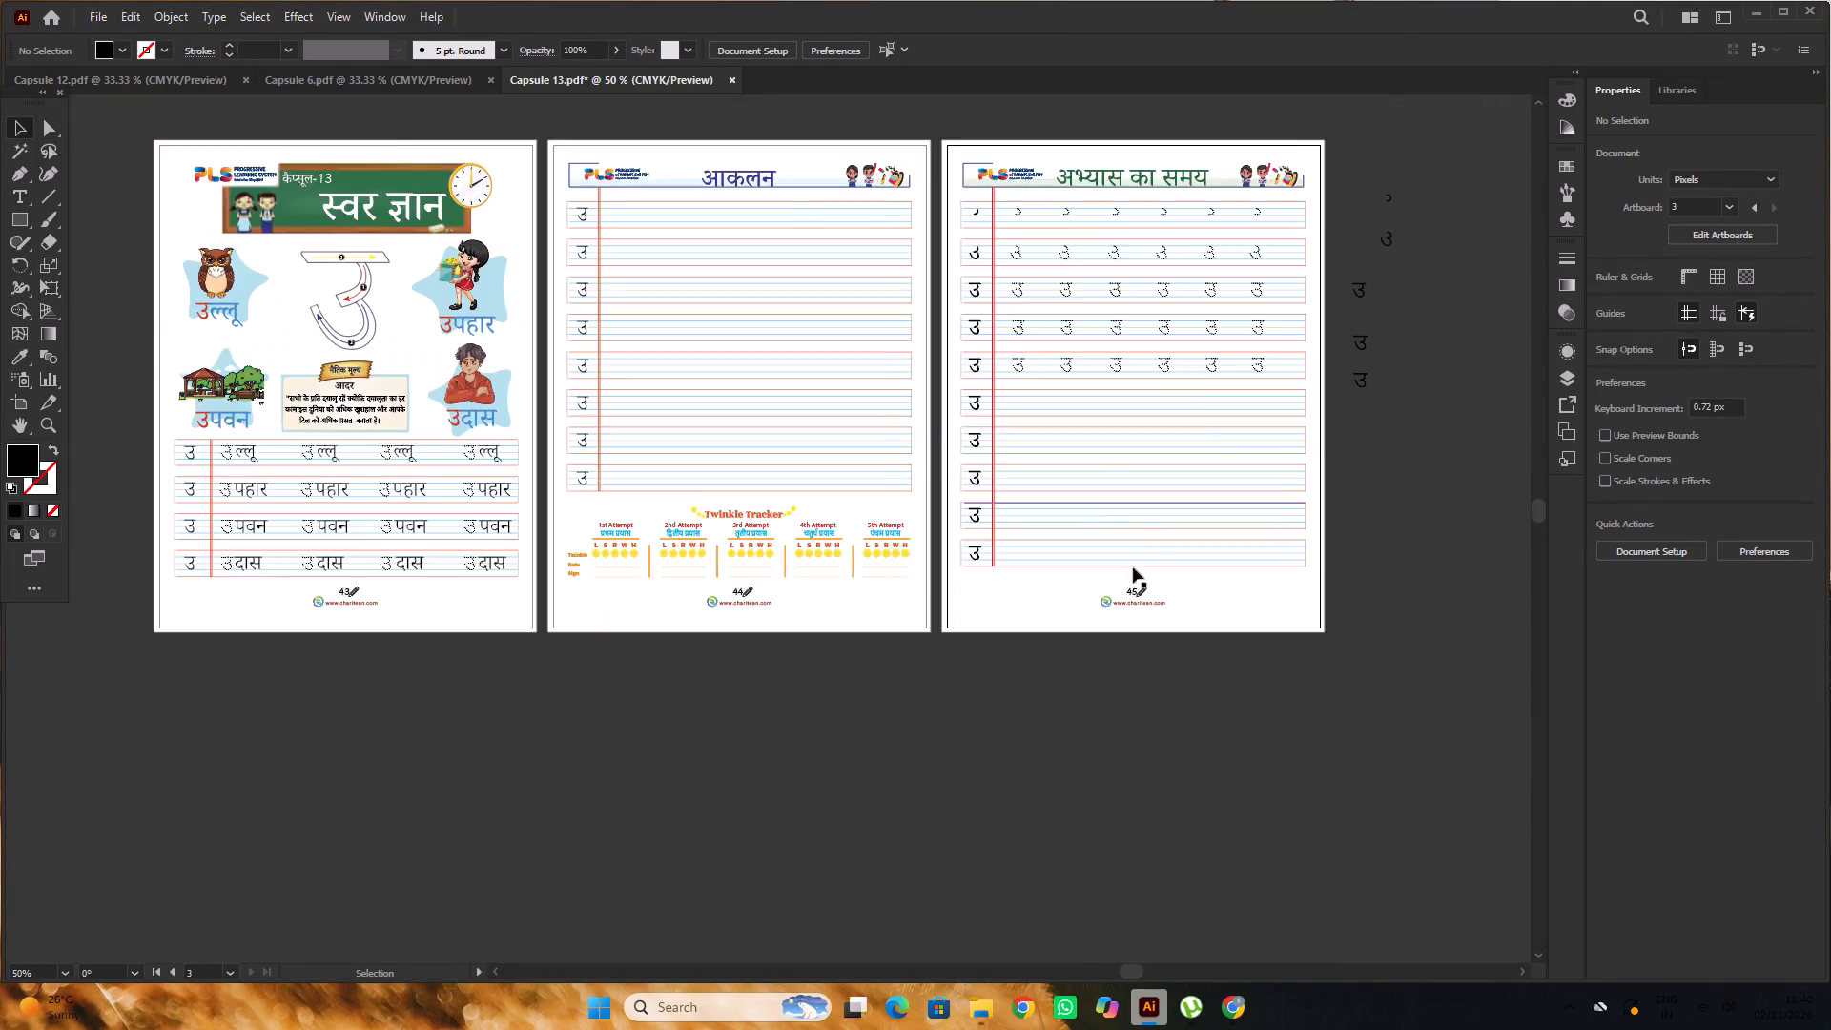
scroll(1139, 591, "up", 4, "alt")
scroll(1192, 568, "down", 4, "alt")
scroll(819, 609, "up", 4, "alt")
scroll(1001, 578, "down", 4, "alt")
scroll(756, 540, "up", 2, "alt")
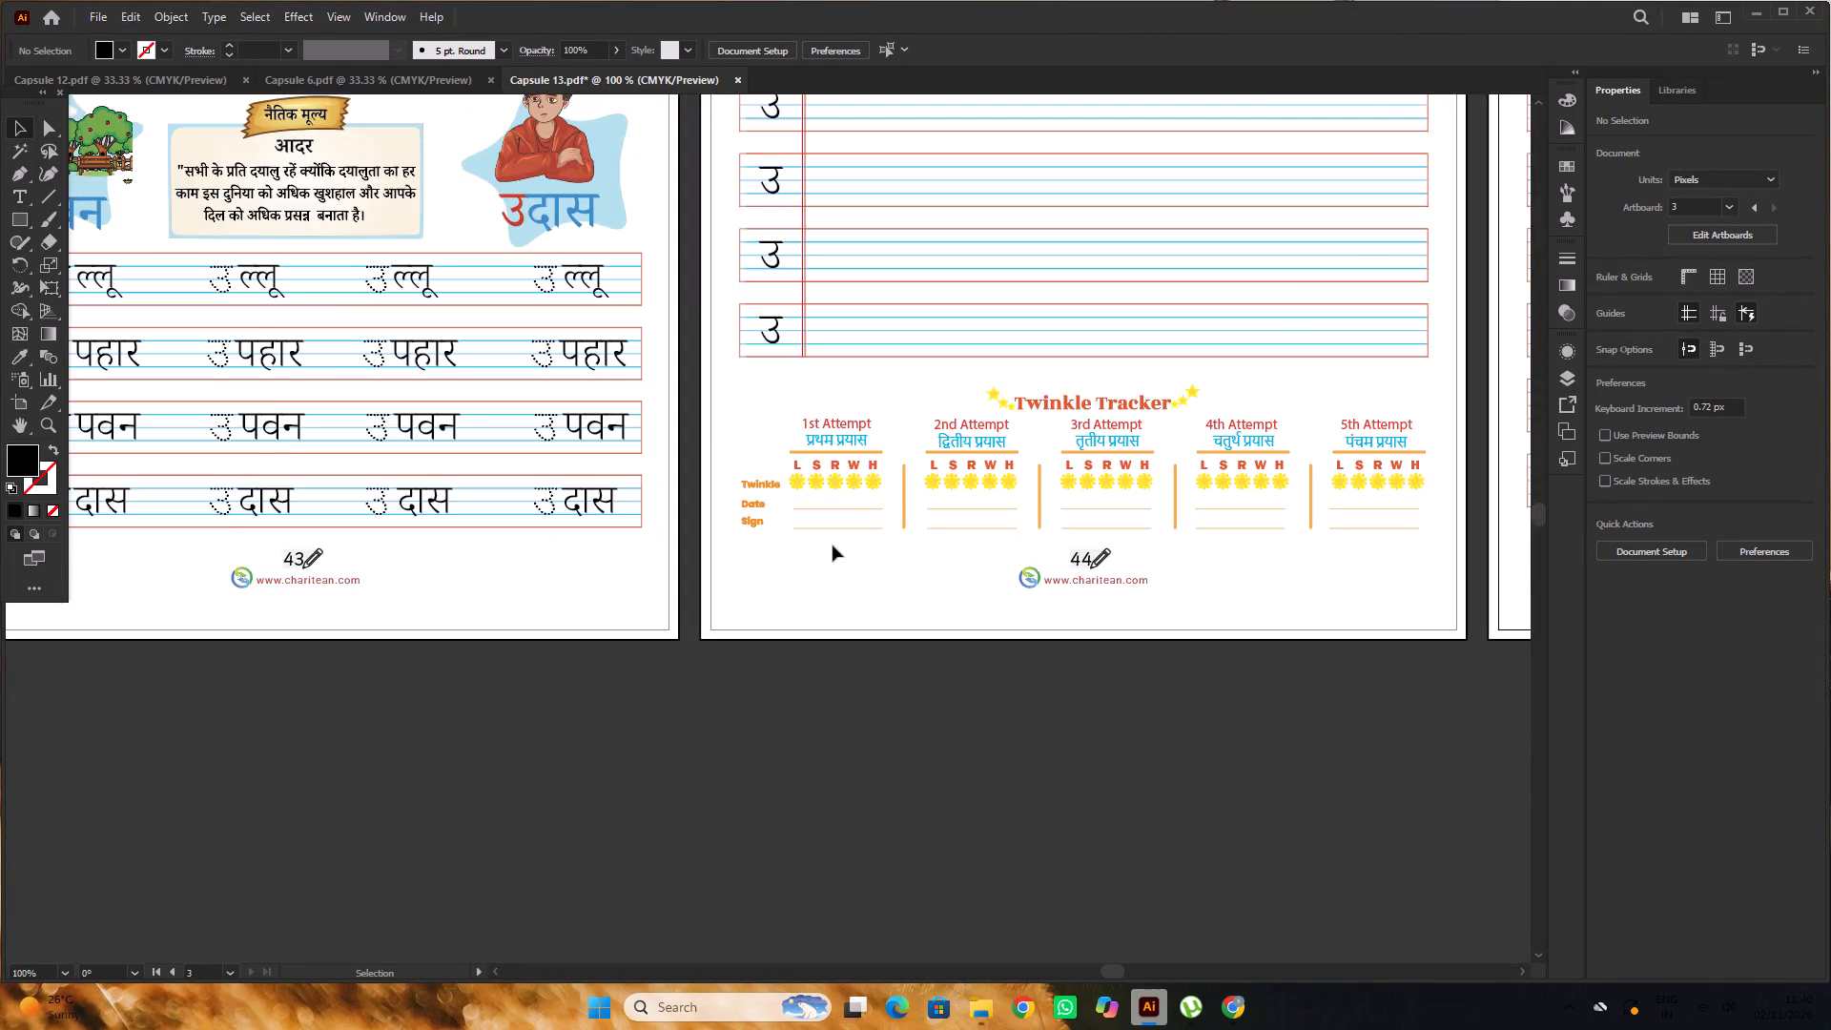
scroll(833, 546, "down", 2, "alt")
key("space")
key("space")
key("space")
key("space")
key("space")
key("space")
key("space")
key("space")
key("space")
key("space")
key("space")
left_click_drag(1213, 690, 1058, 710)
scroll(1068, 691, "up", 2)
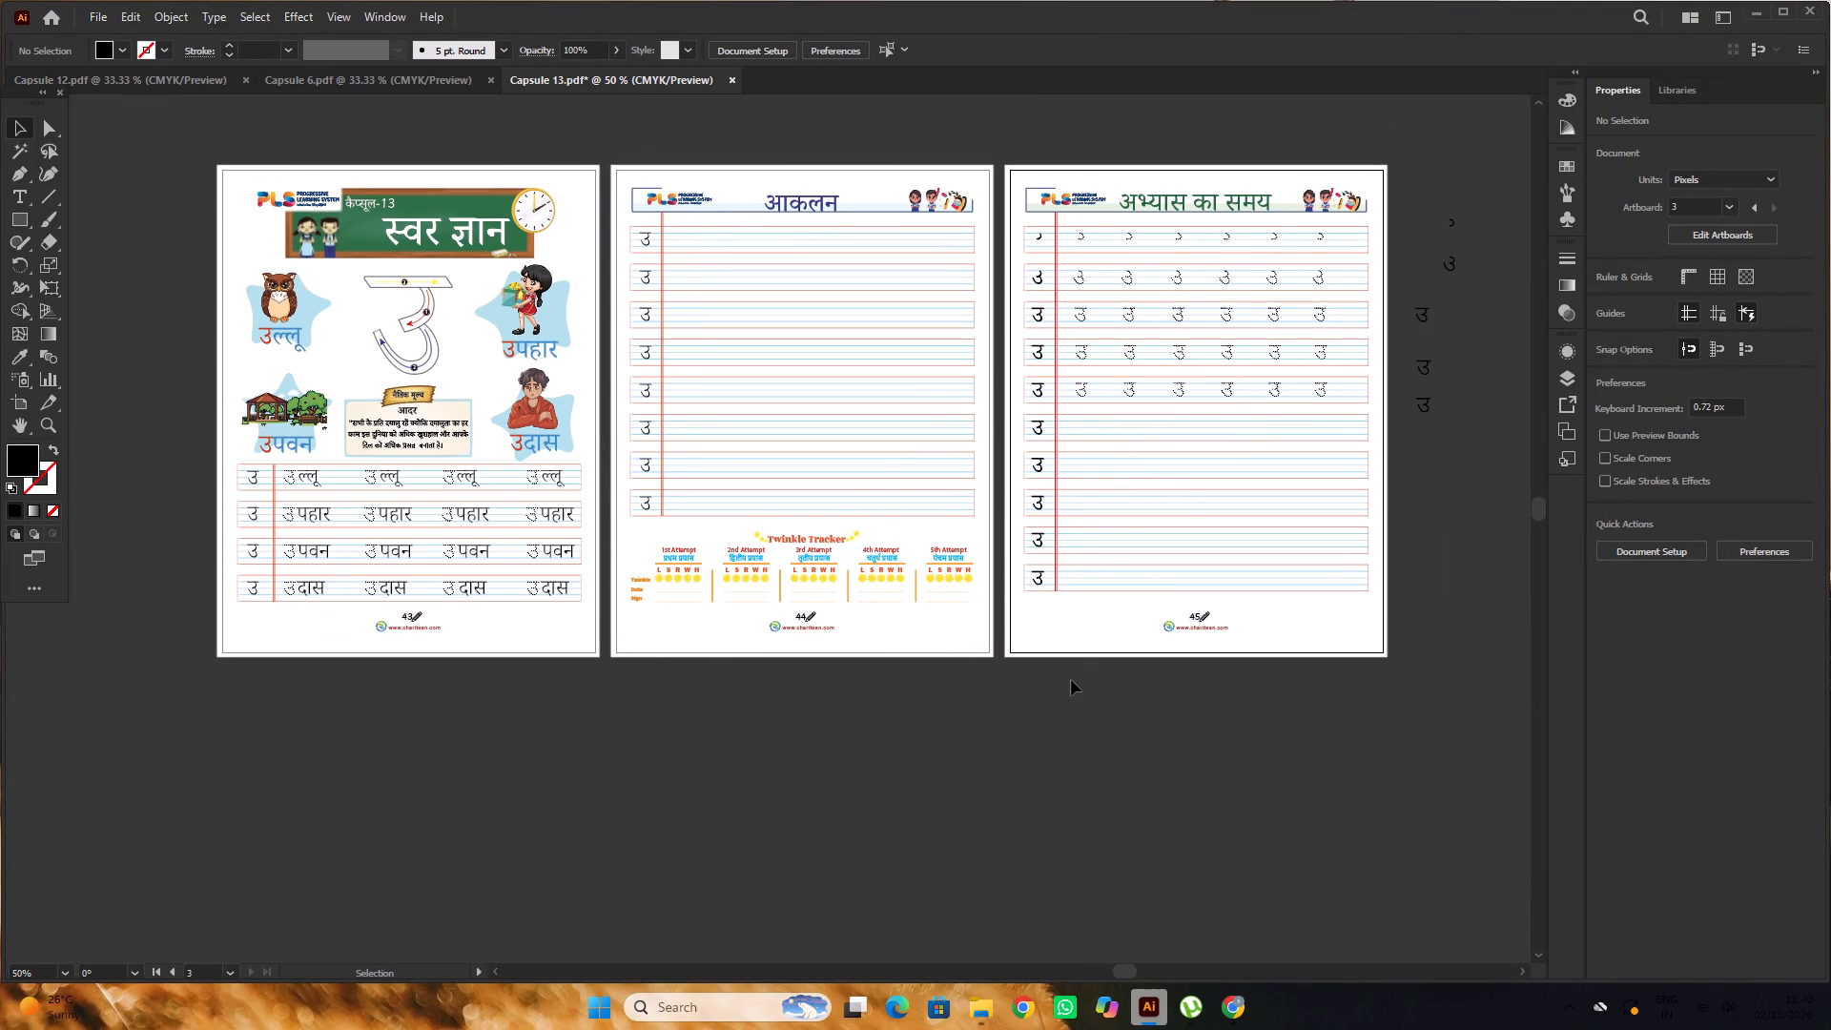
scroll(1071, 680, "up", 3)
scroll(1061, 632, "down", 2)
scroll(1027, 605, "down", 1, "alt")
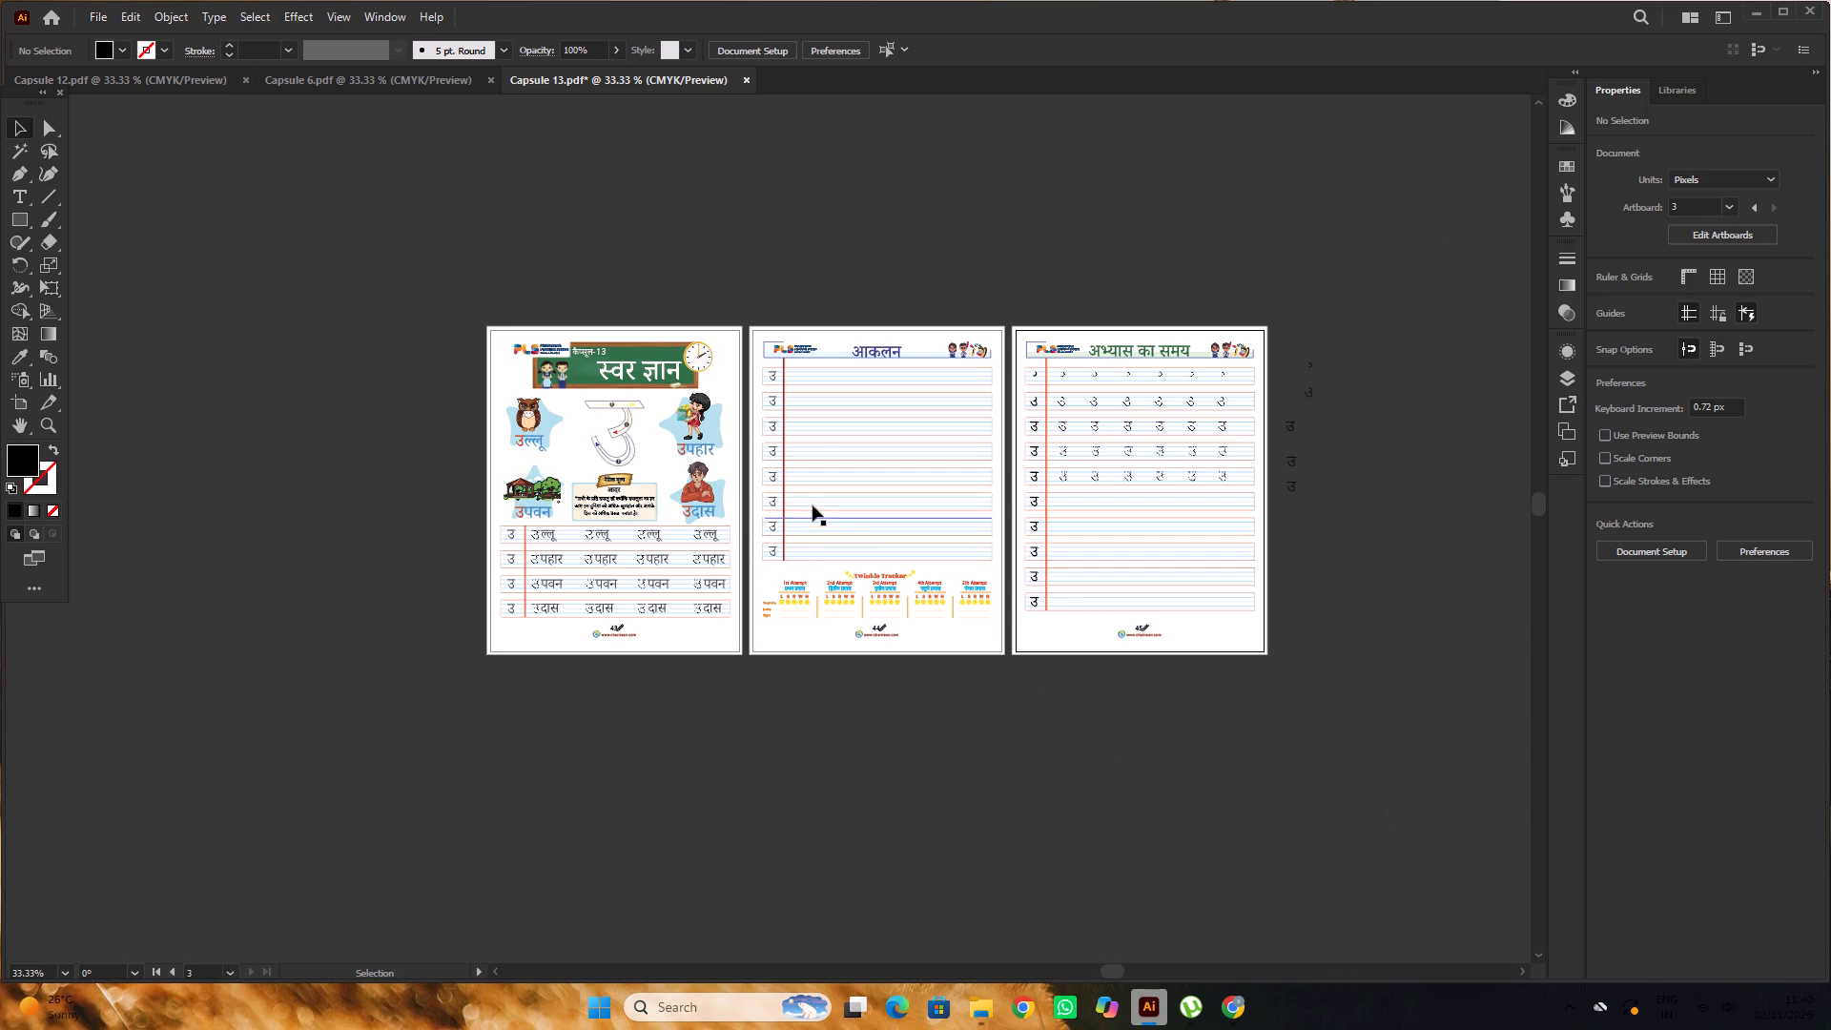
Save the corrected Capsule 13 worksheet.
key("ctrl+s")
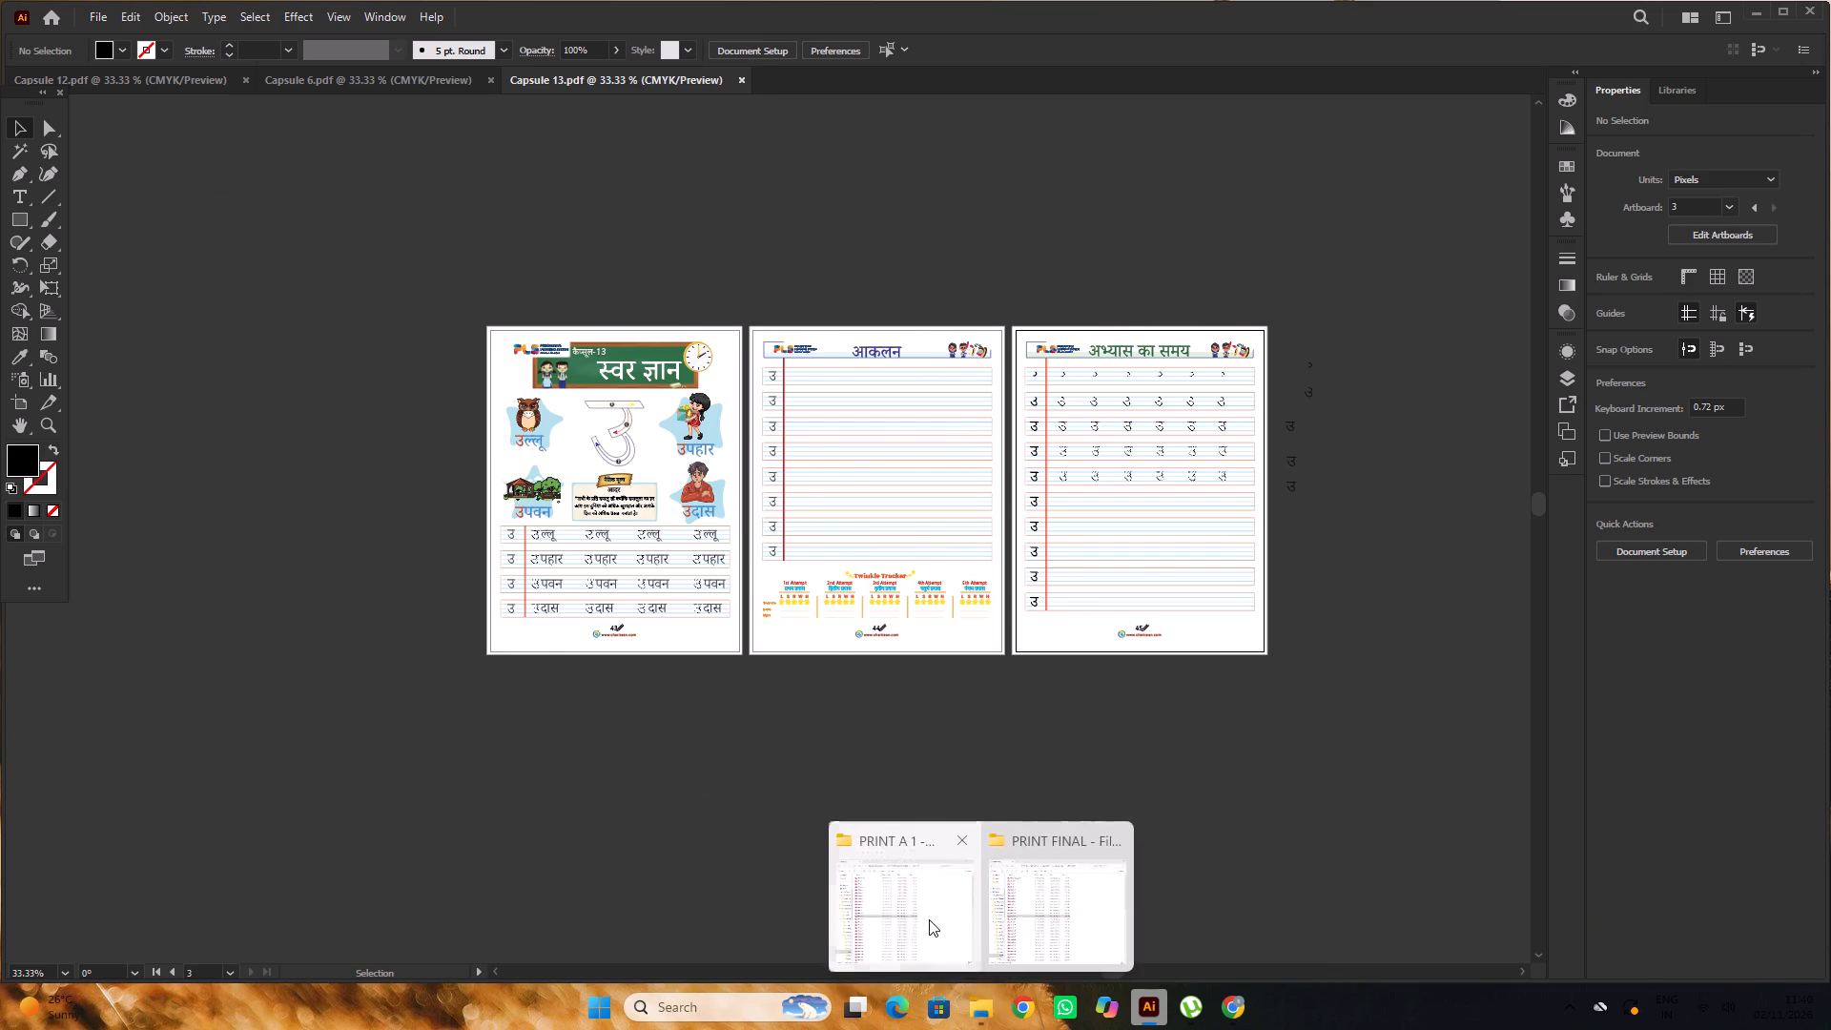
Open the saved Capsule 13 PDF from the PRINT A 1 folder in Edge, check its three pages, and close it.
left_click(923, 912)
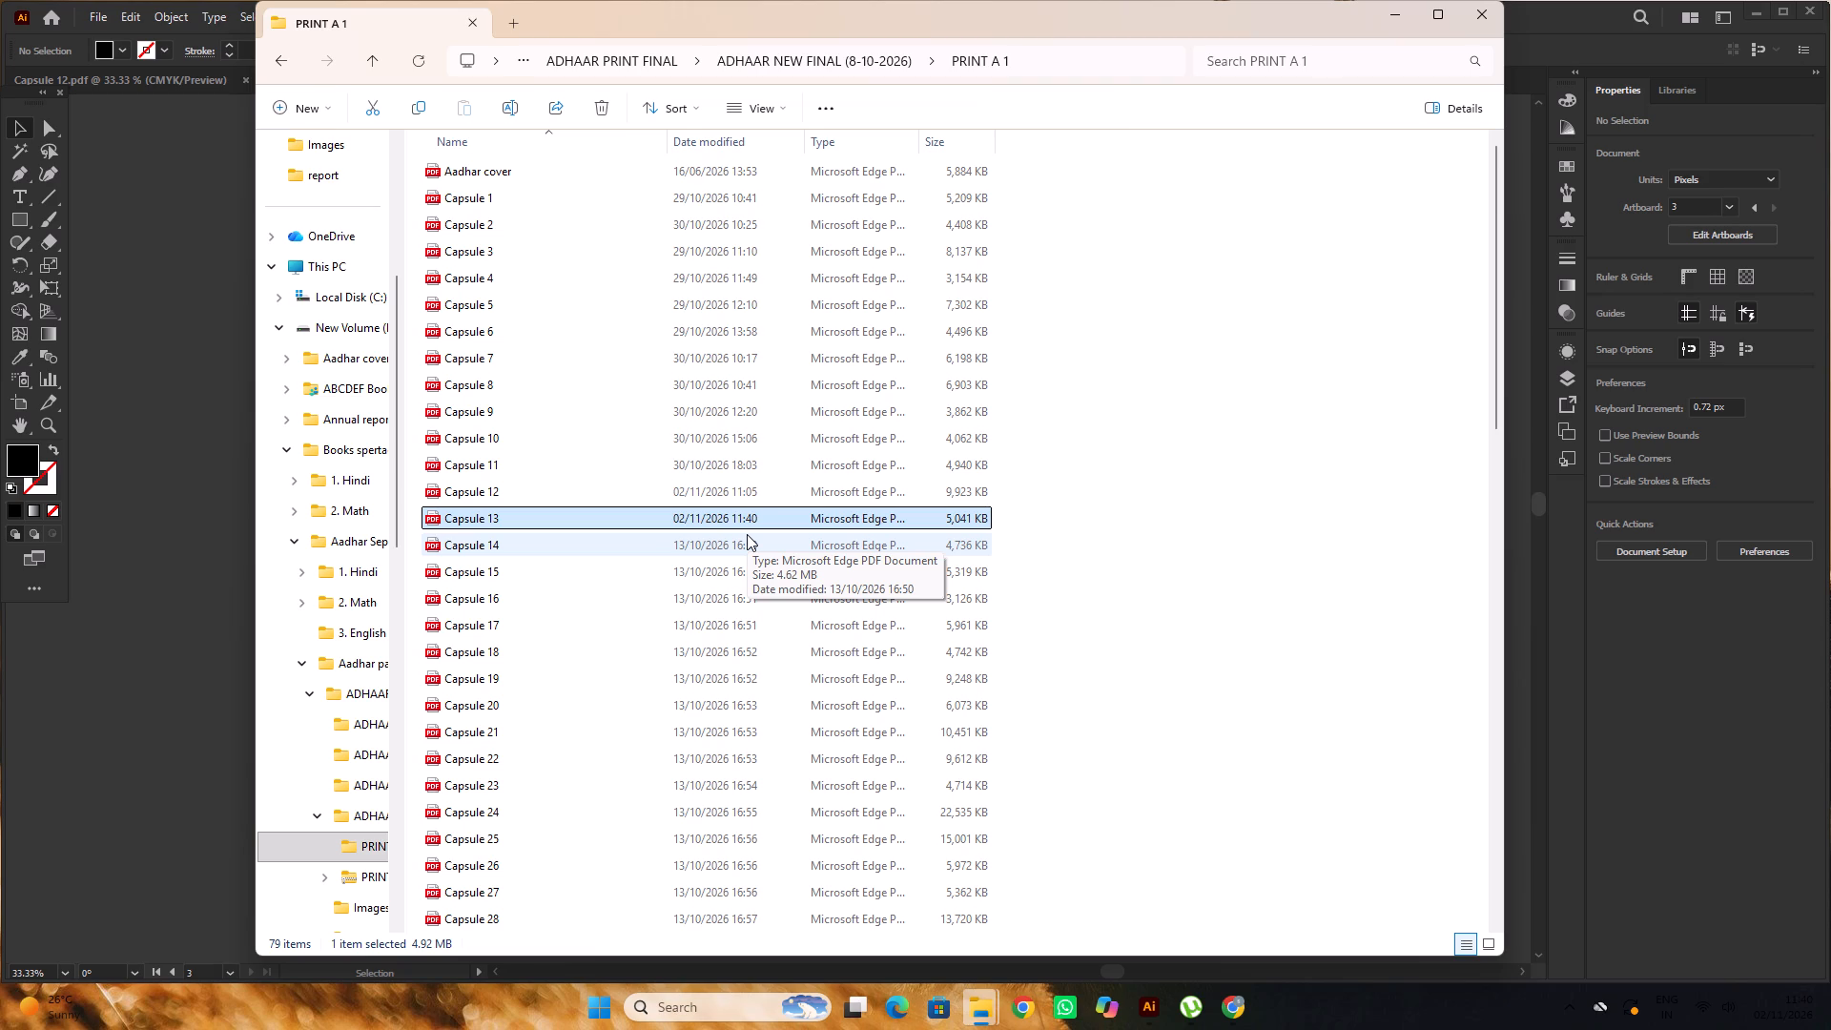
double_click(734, 519)
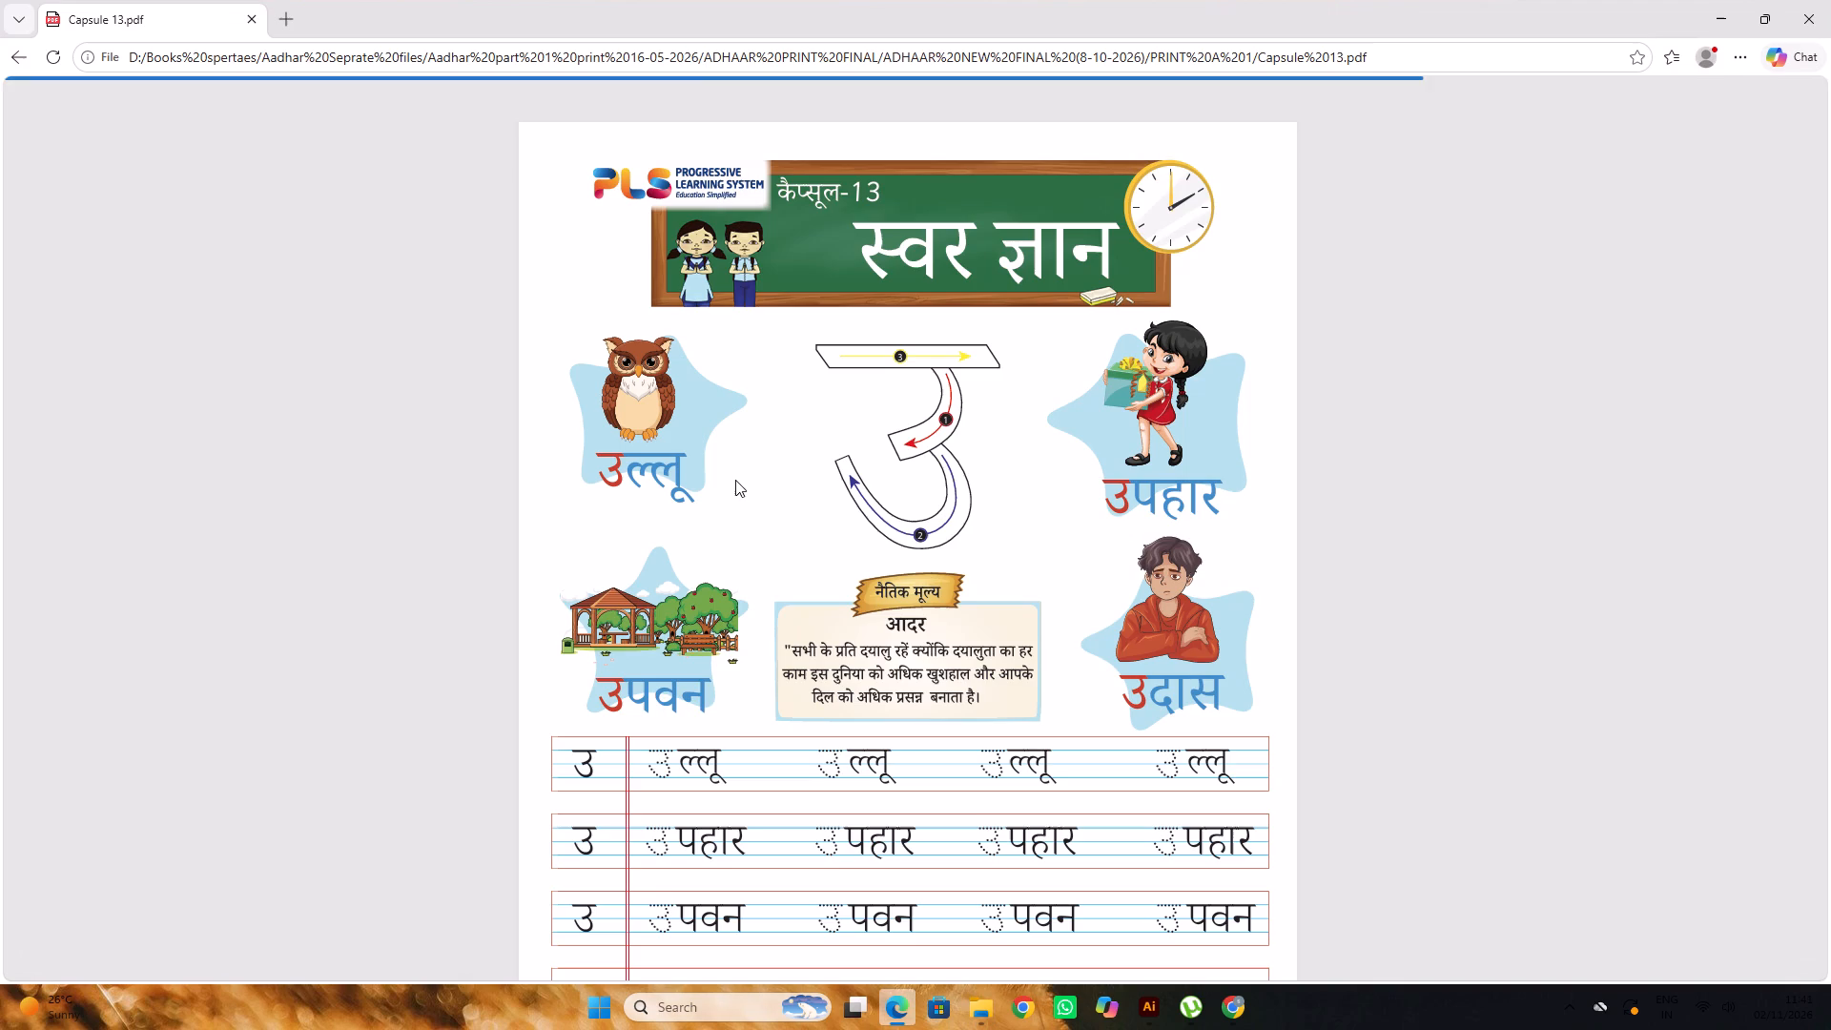
scroll(731, 459, "down", 2)
scroll(731, 459, "up", 2)
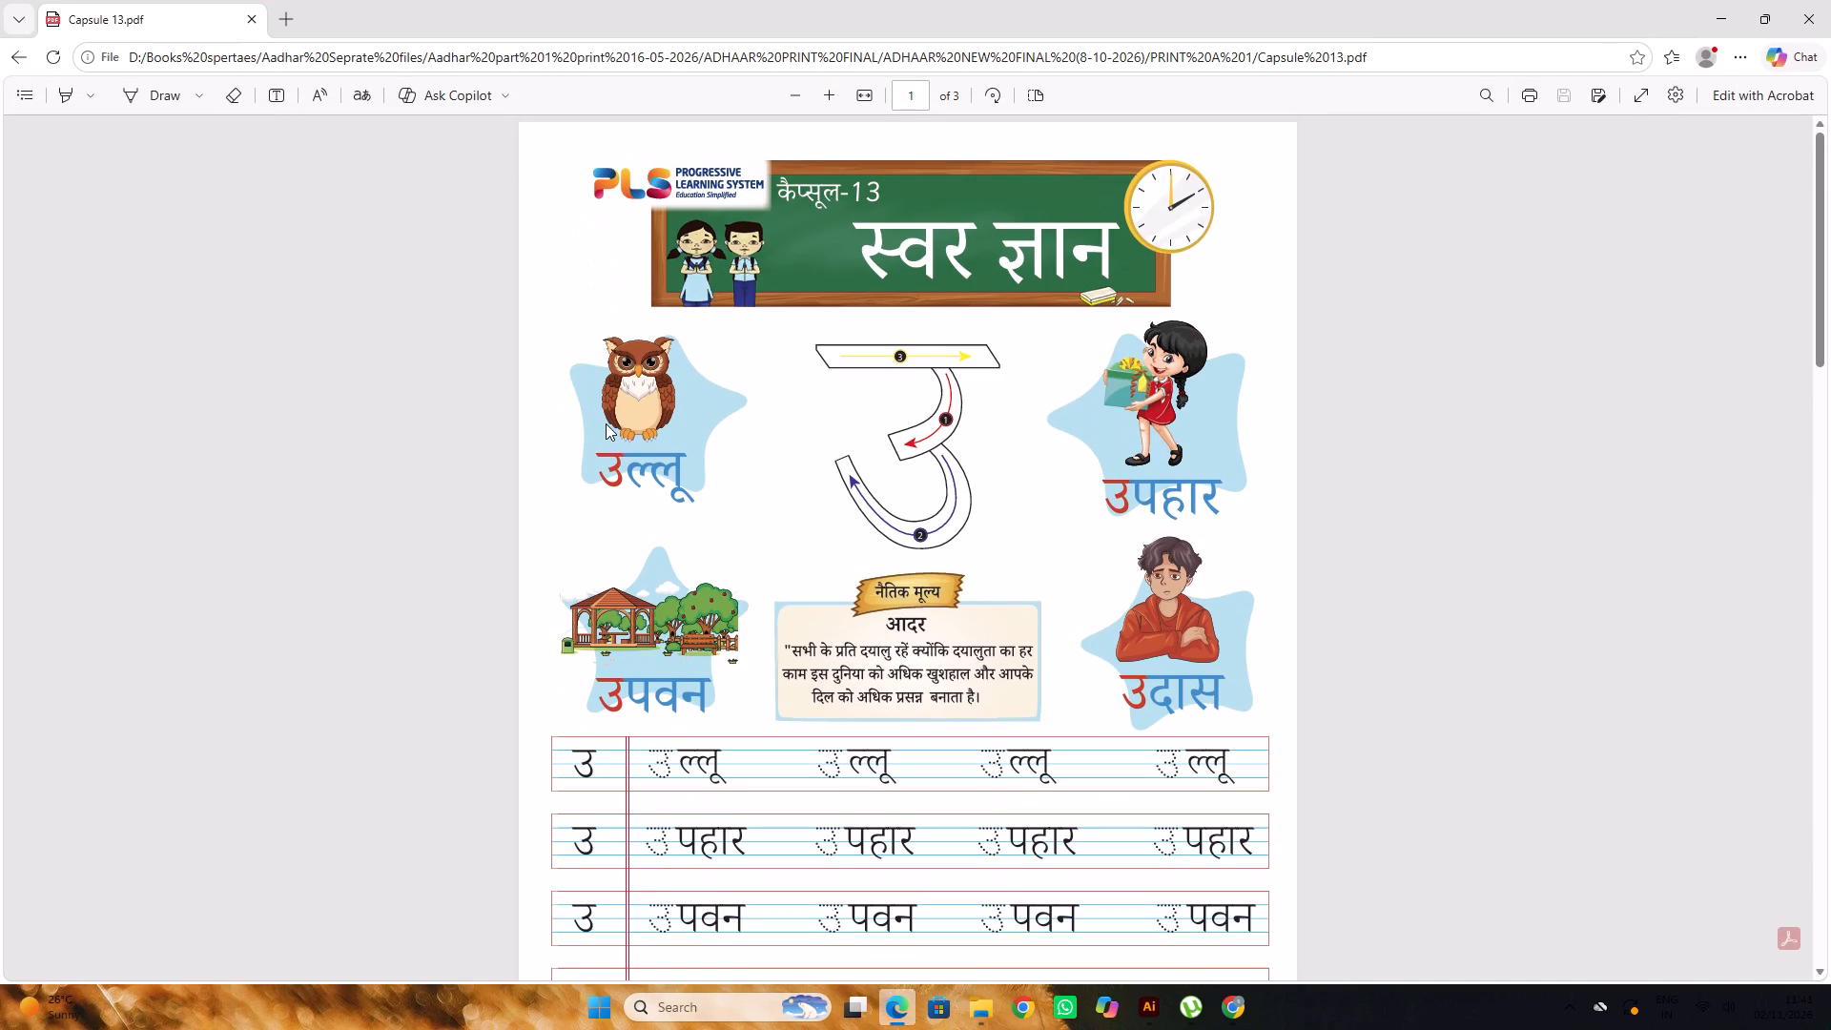
scroll(606, 423, "down", 13)
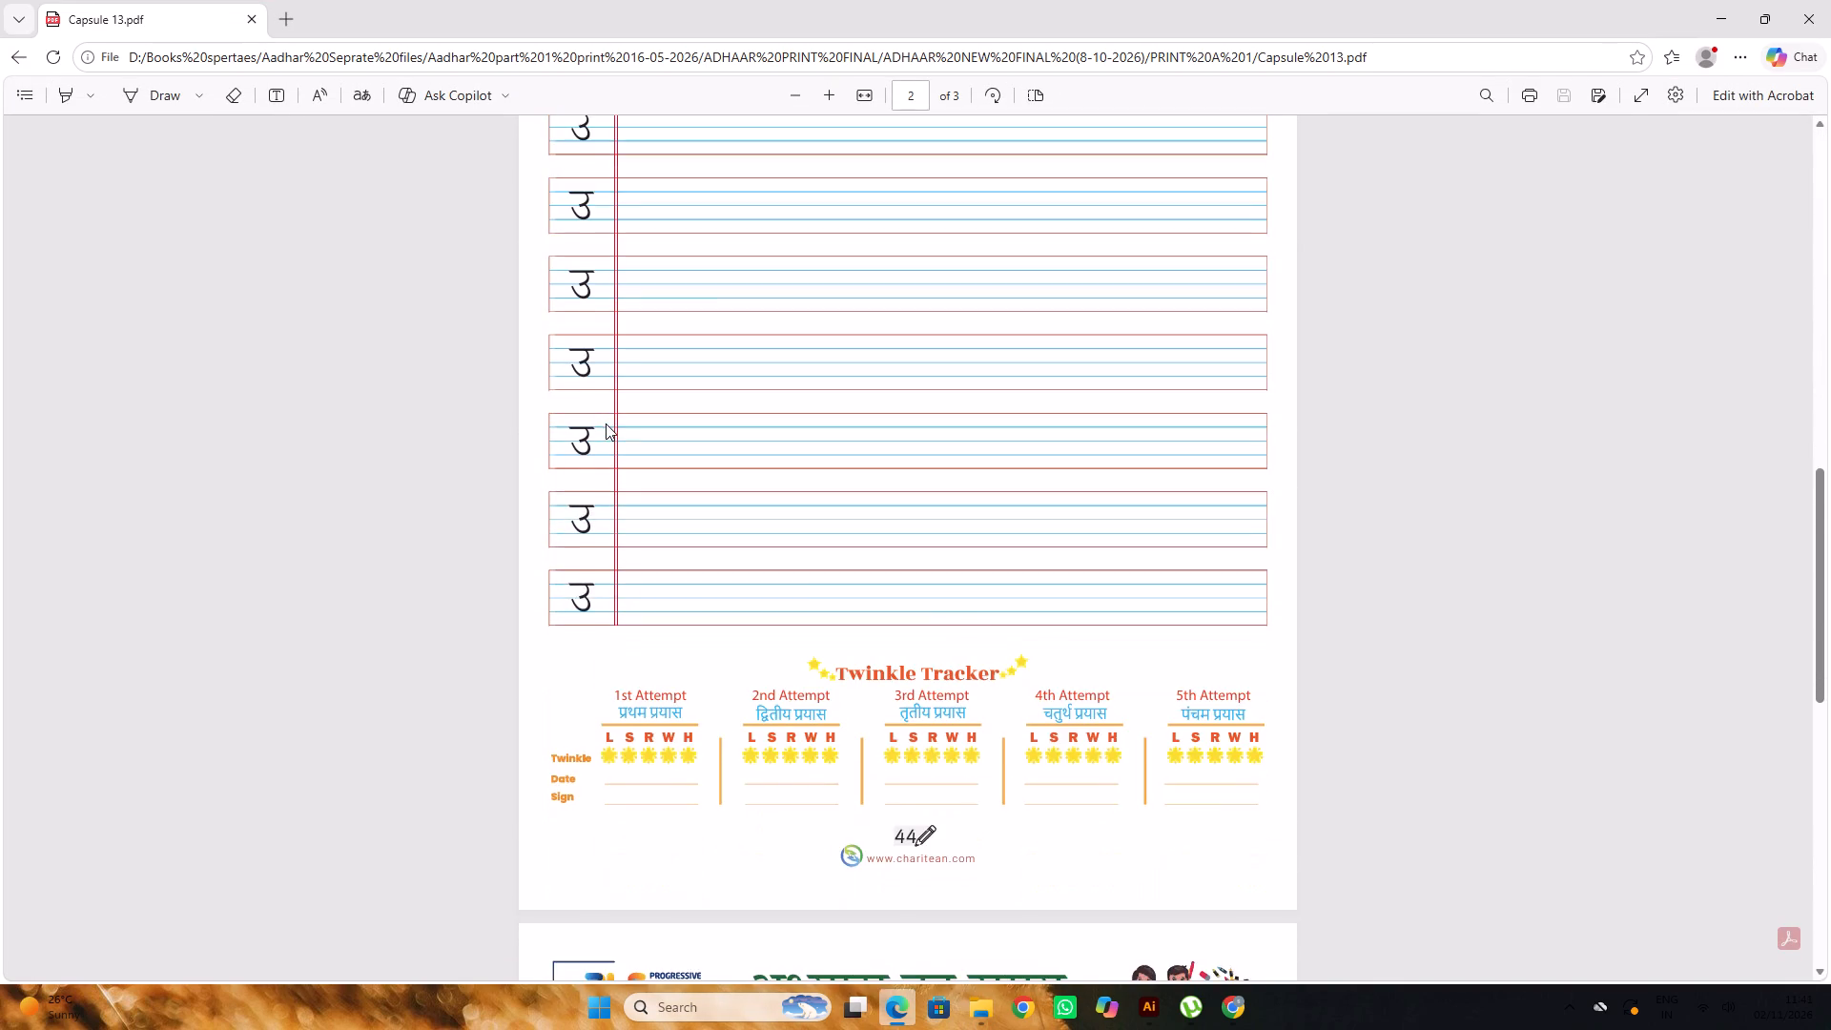
scroll(606, 423, "down", 2)
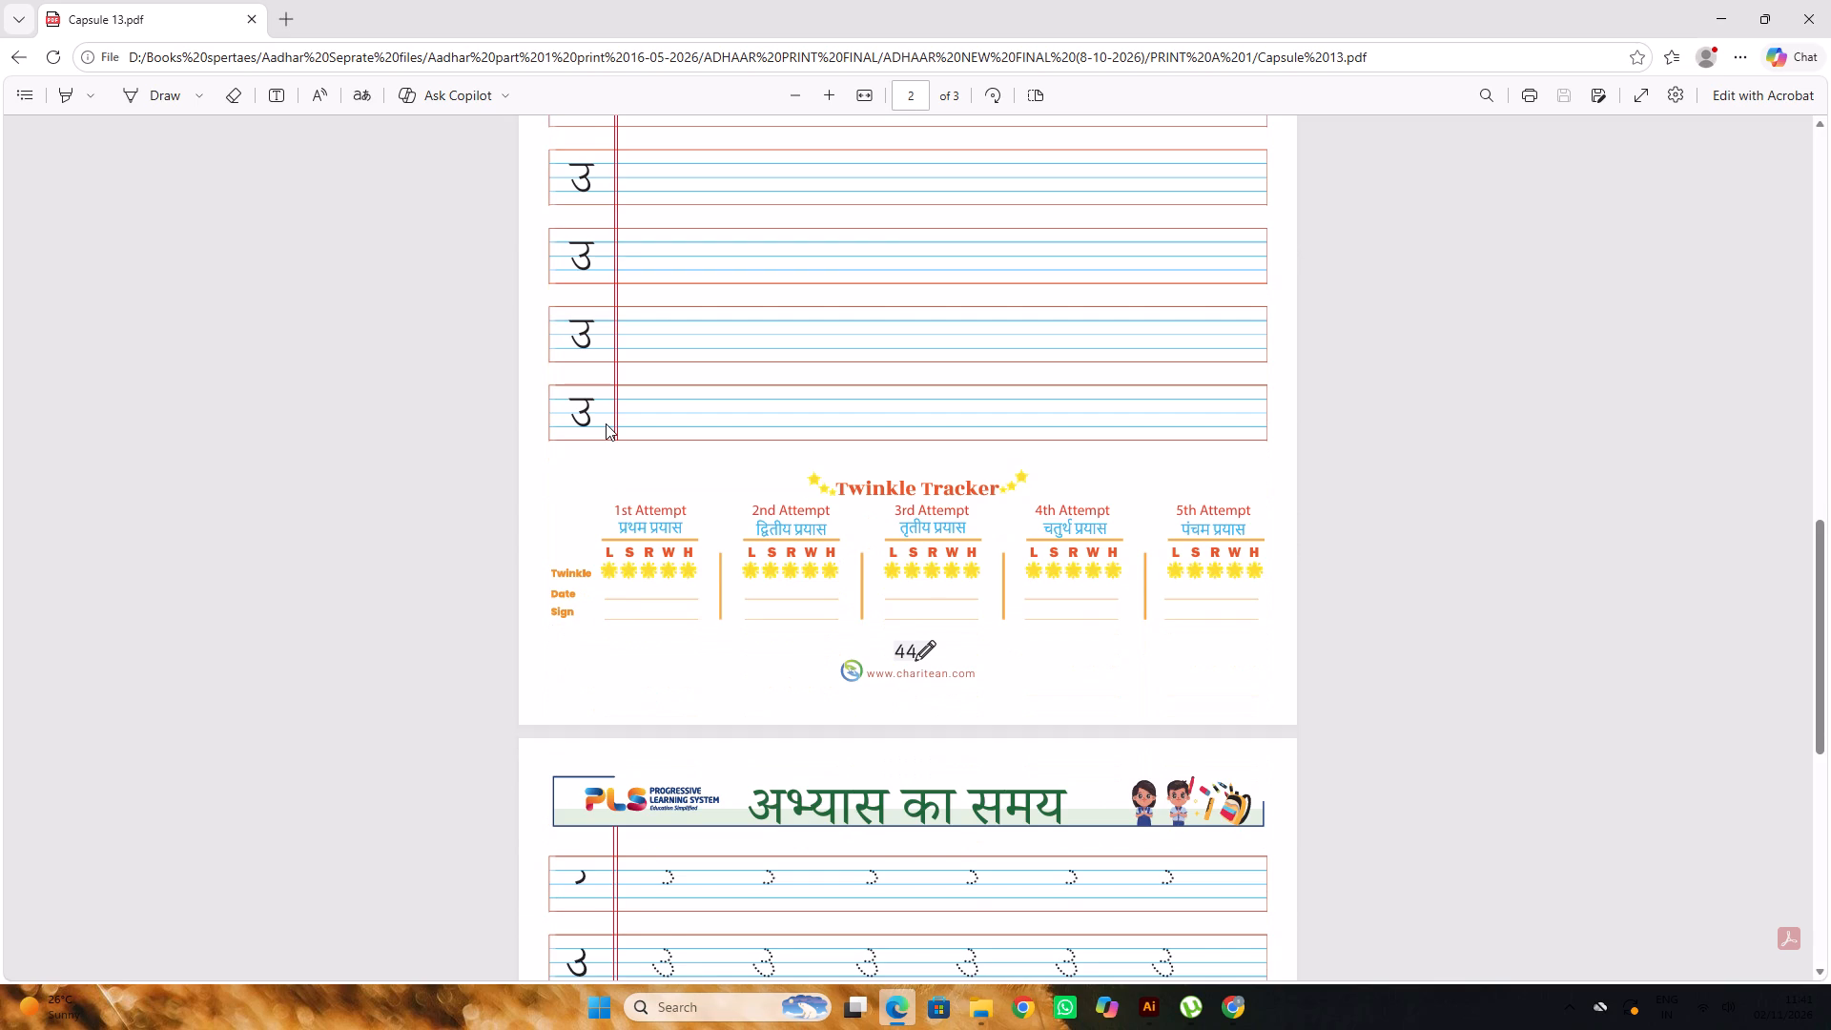
scroll(606, 423, "down", 5)
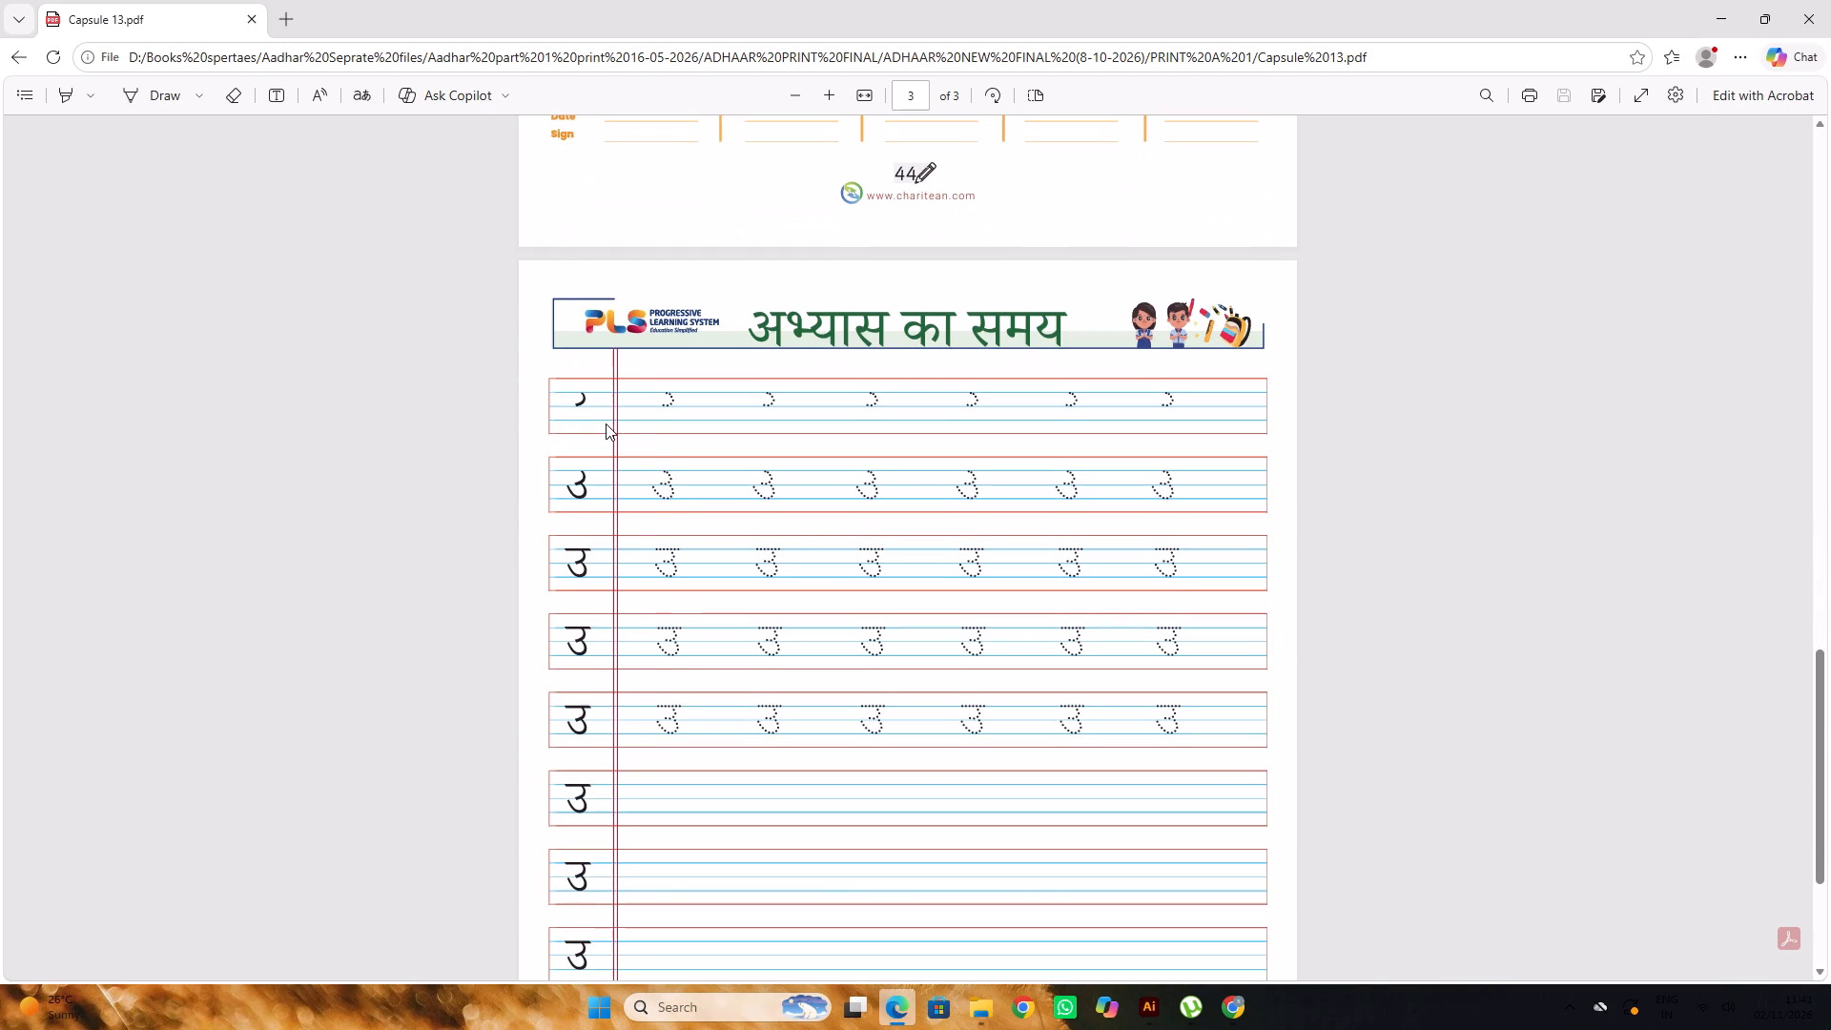
scroll(606, 423, "down", 12)
scroll(606, 423, "up", 5)
scroll(606, 423, "down", 5)
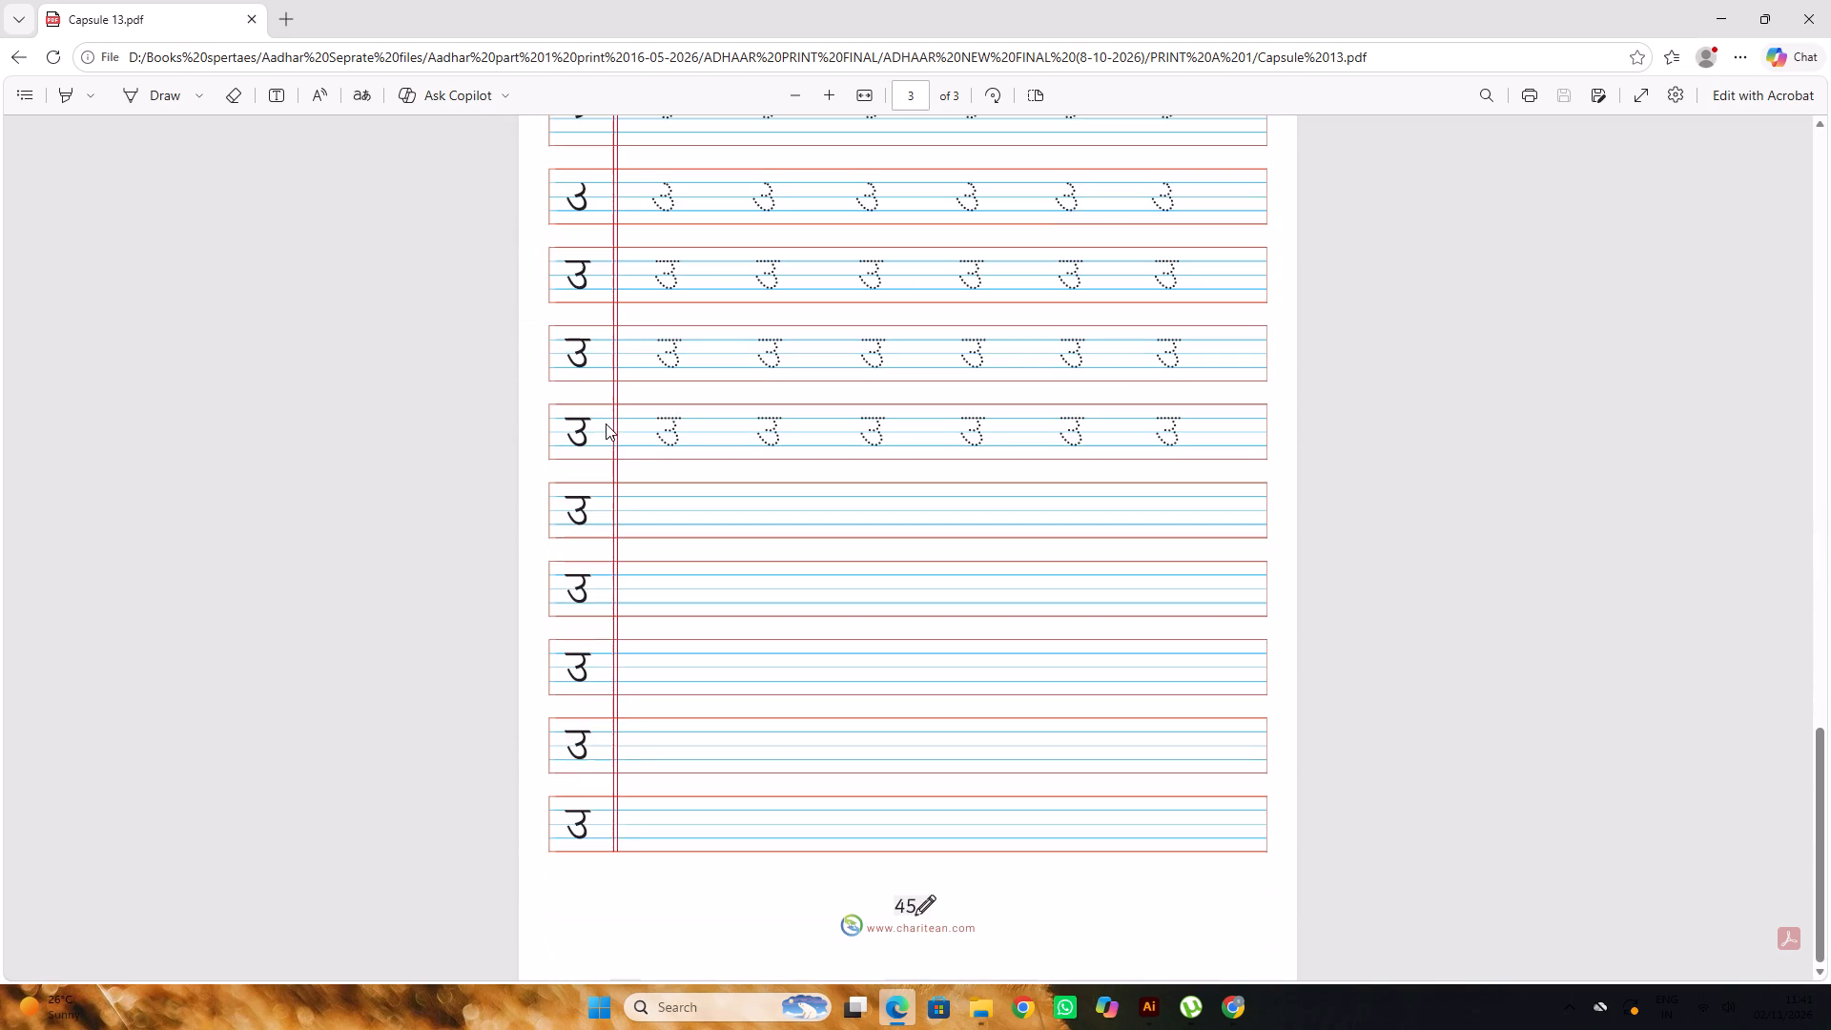
scroll(606, 423, "down", 2)
scroll(606, 423, "up", 3)
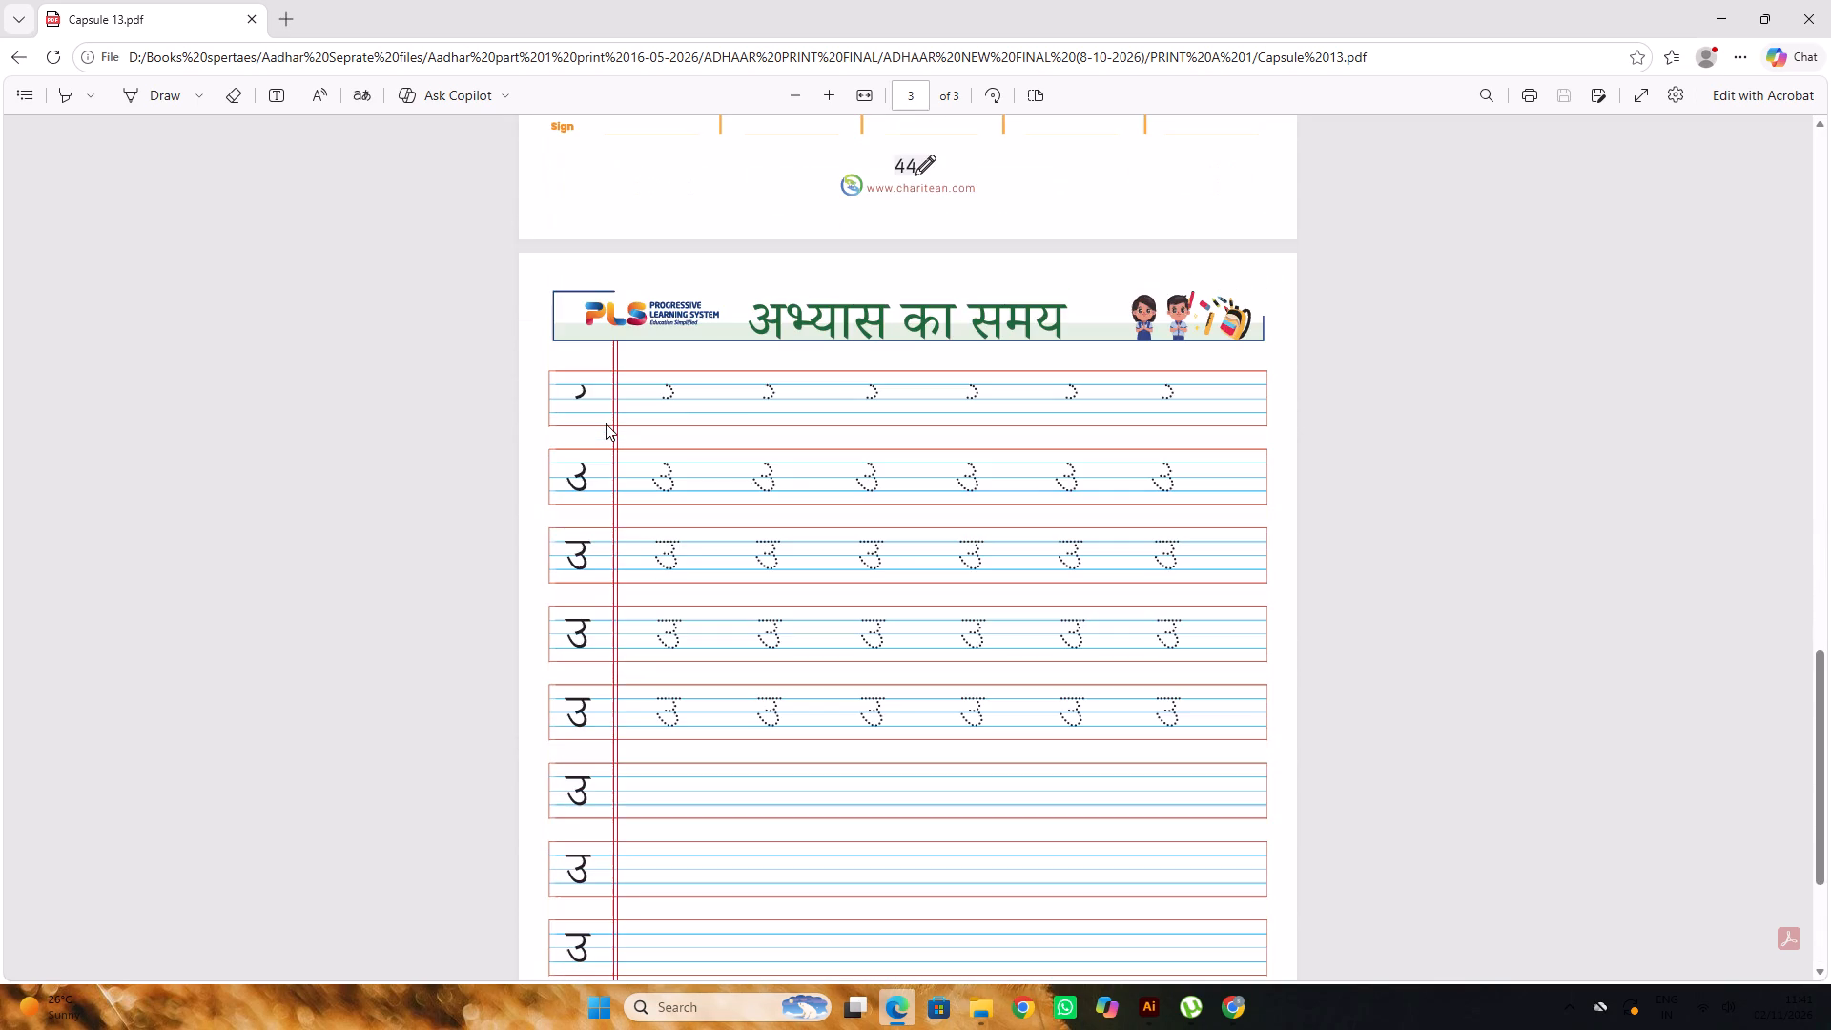
scroll(606, 423, "down", 11)
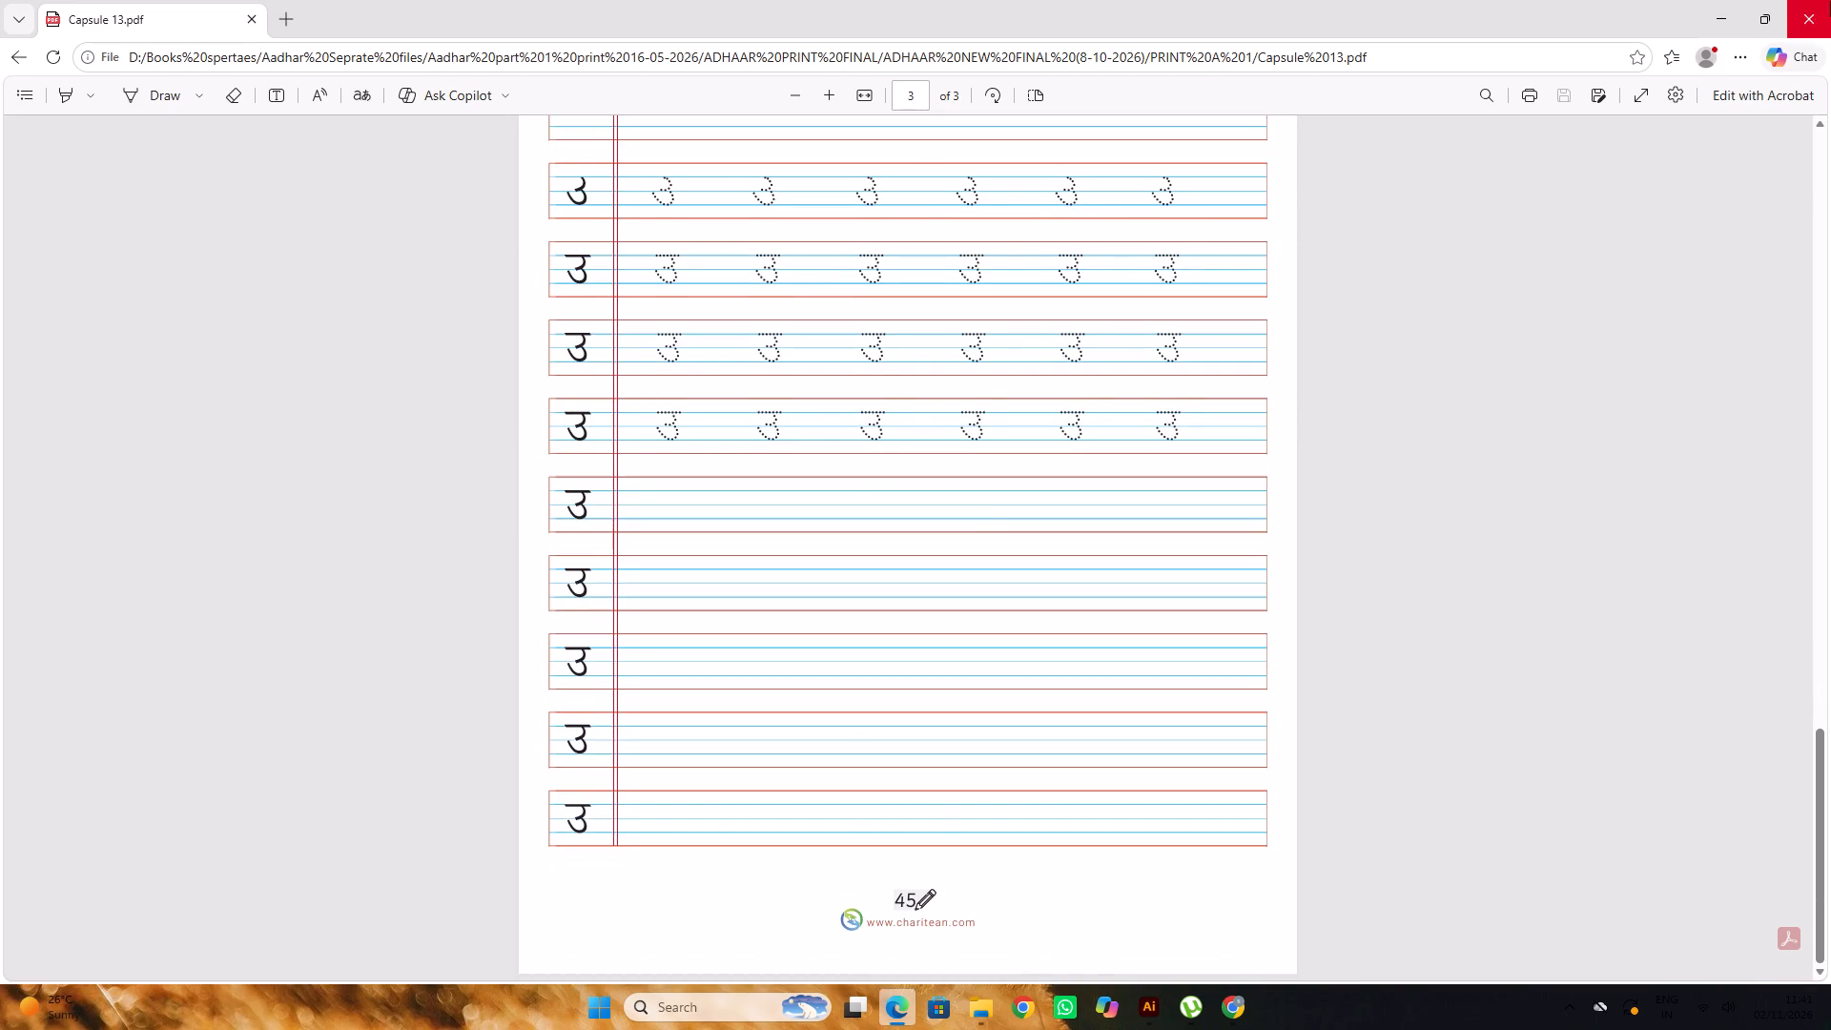
left_click(1830, 2)
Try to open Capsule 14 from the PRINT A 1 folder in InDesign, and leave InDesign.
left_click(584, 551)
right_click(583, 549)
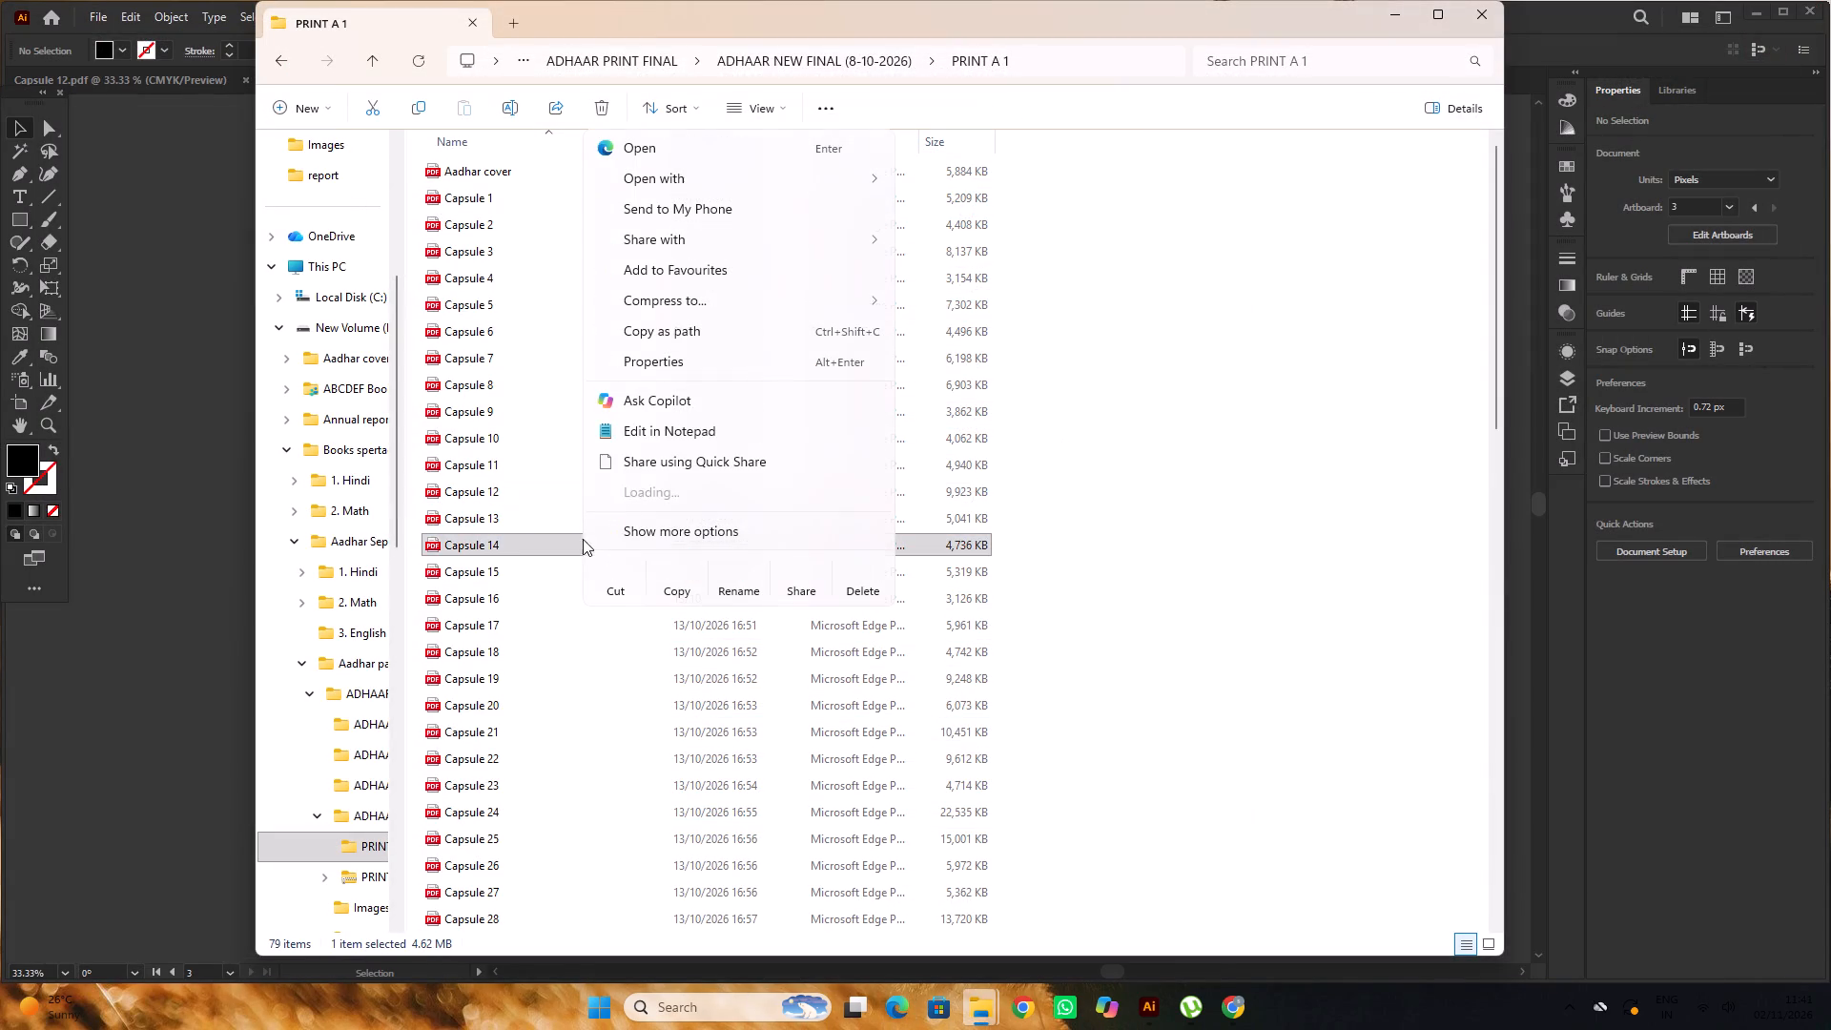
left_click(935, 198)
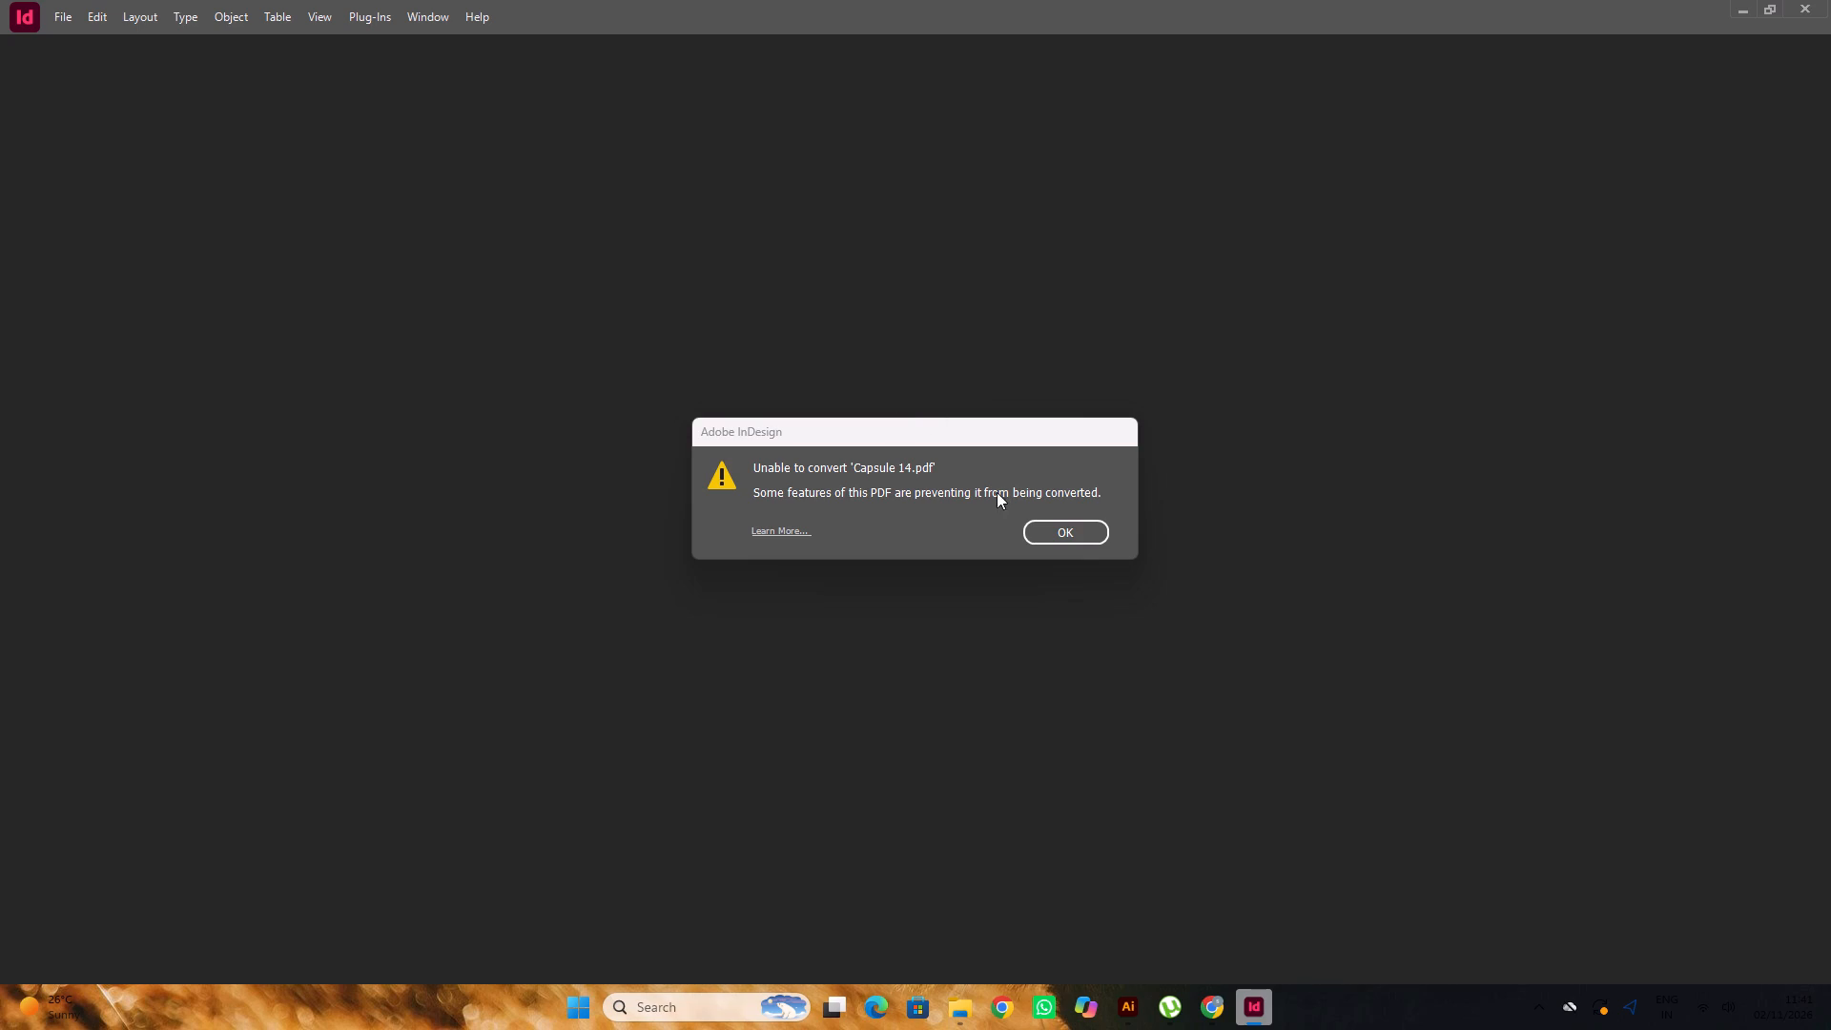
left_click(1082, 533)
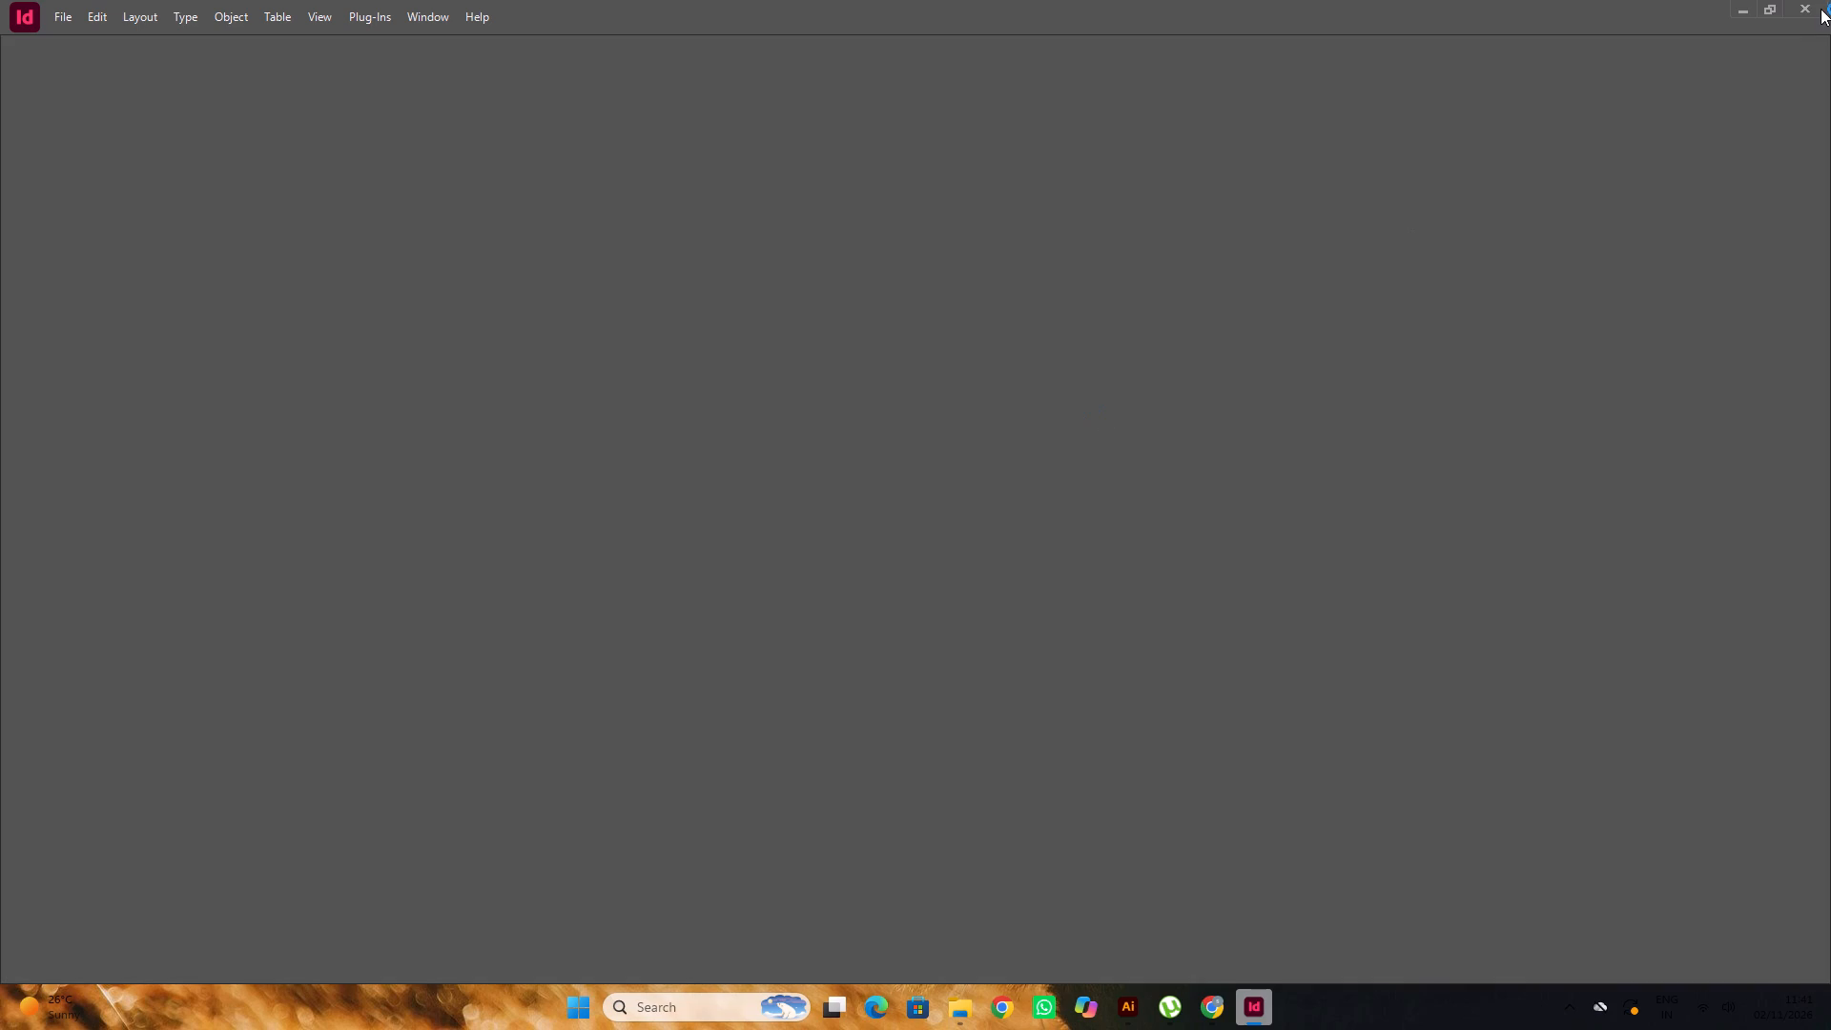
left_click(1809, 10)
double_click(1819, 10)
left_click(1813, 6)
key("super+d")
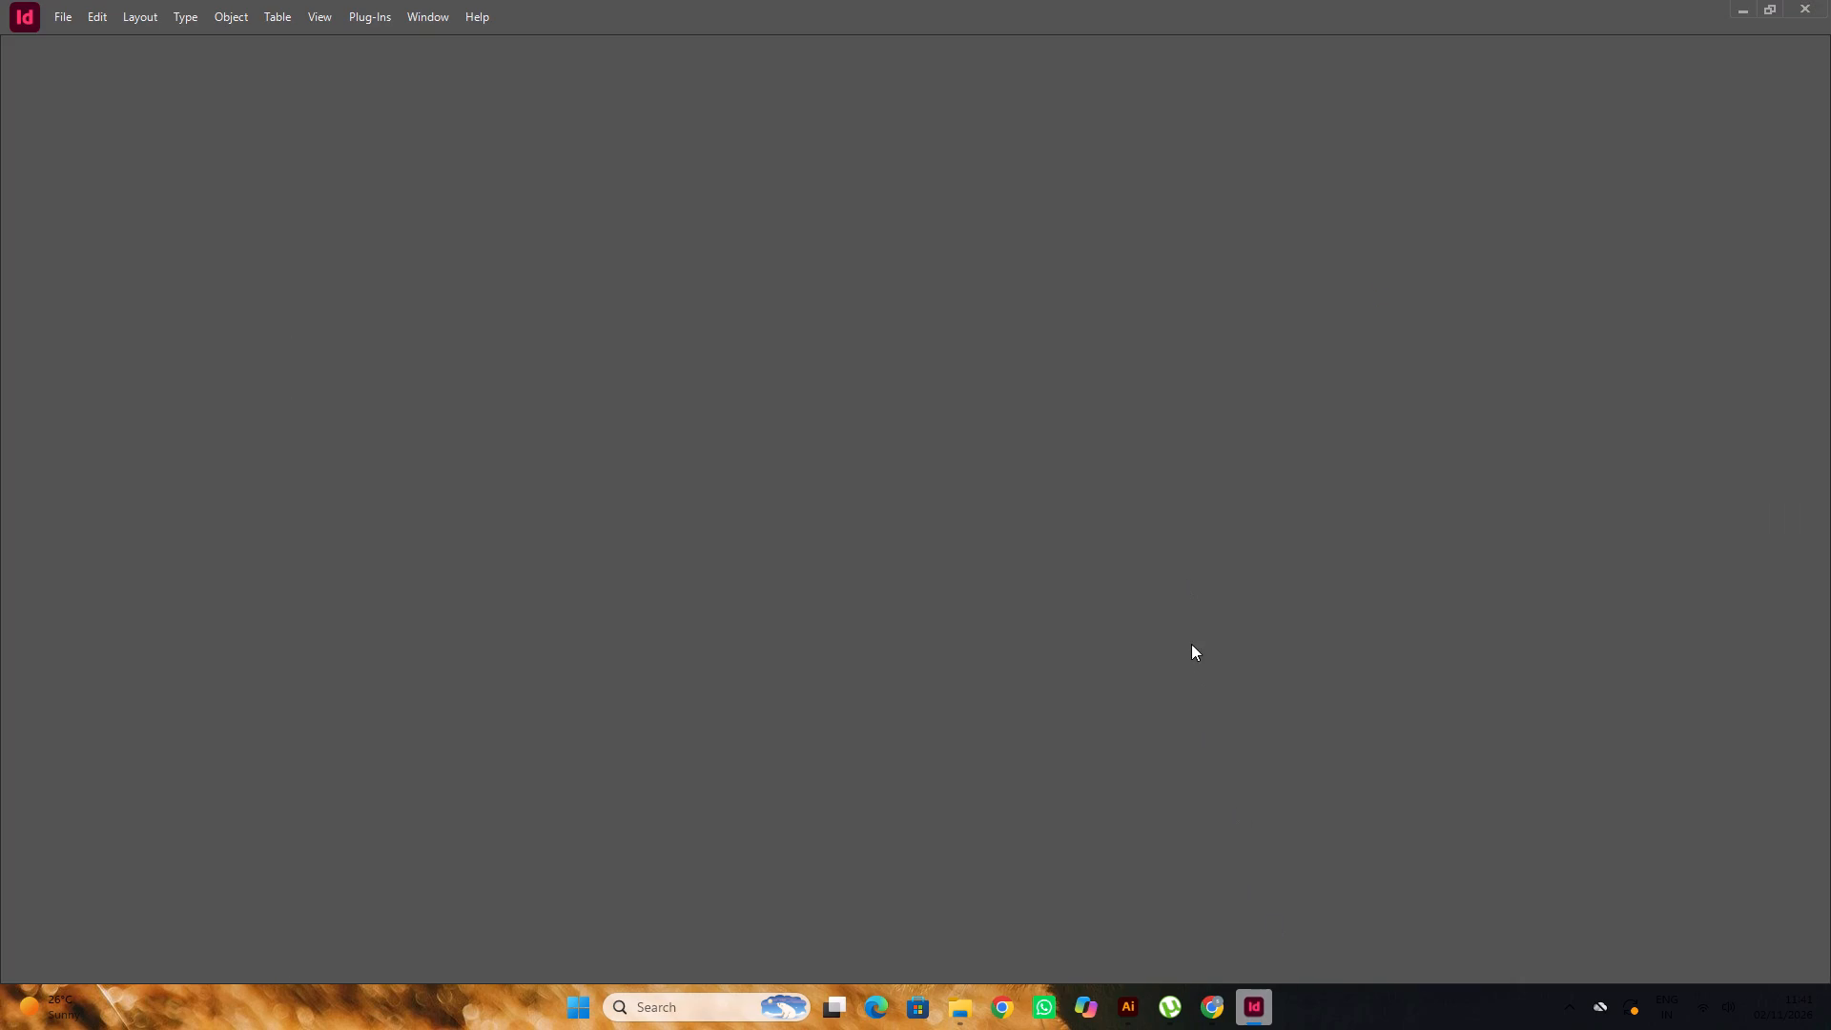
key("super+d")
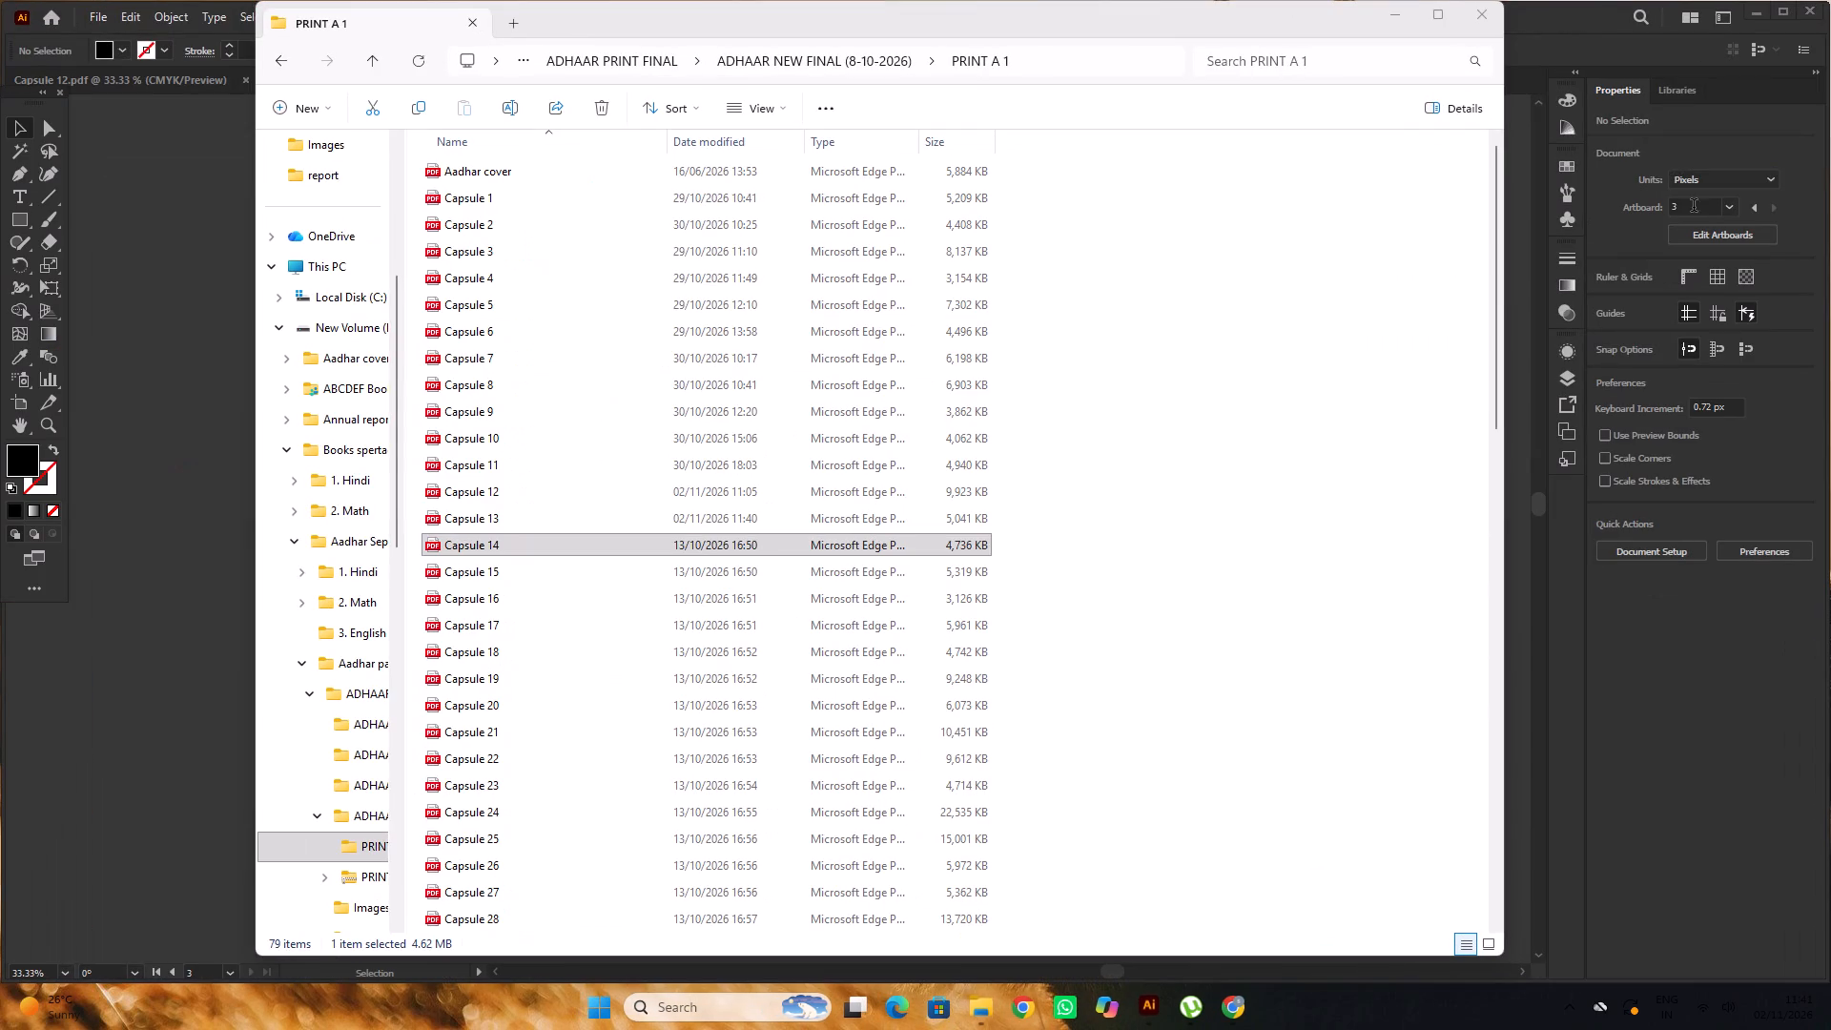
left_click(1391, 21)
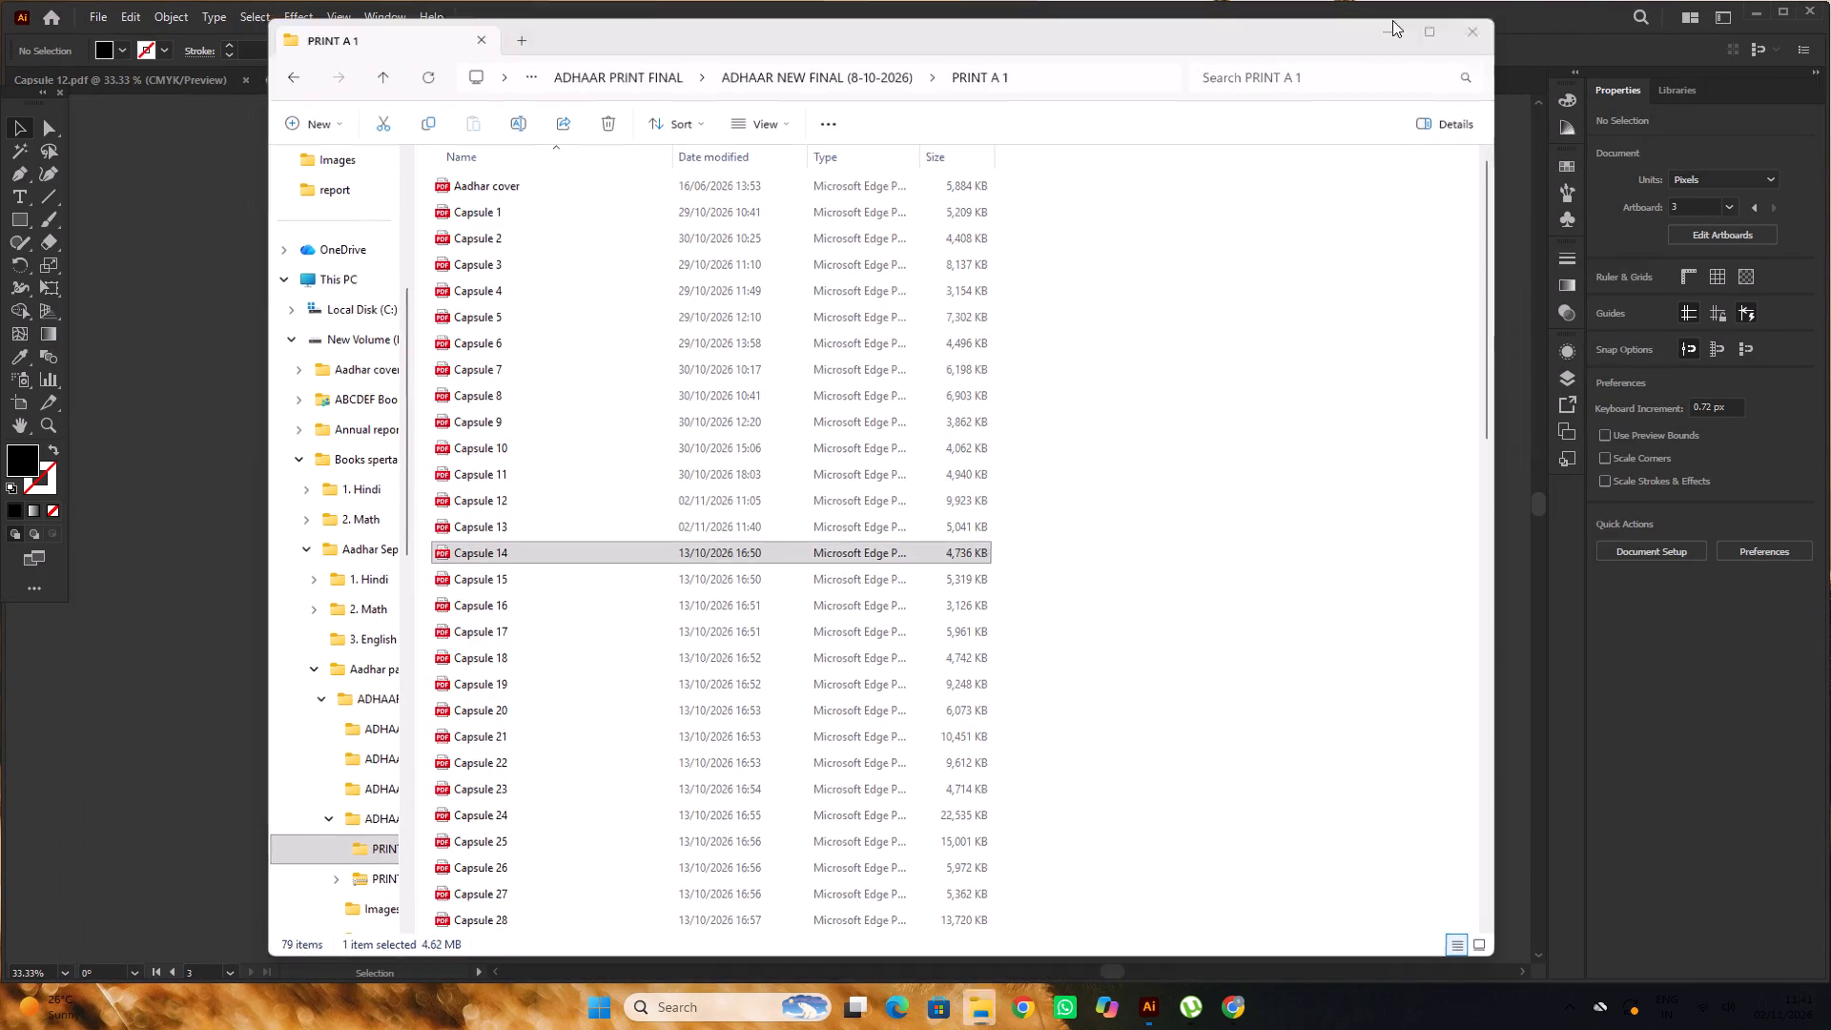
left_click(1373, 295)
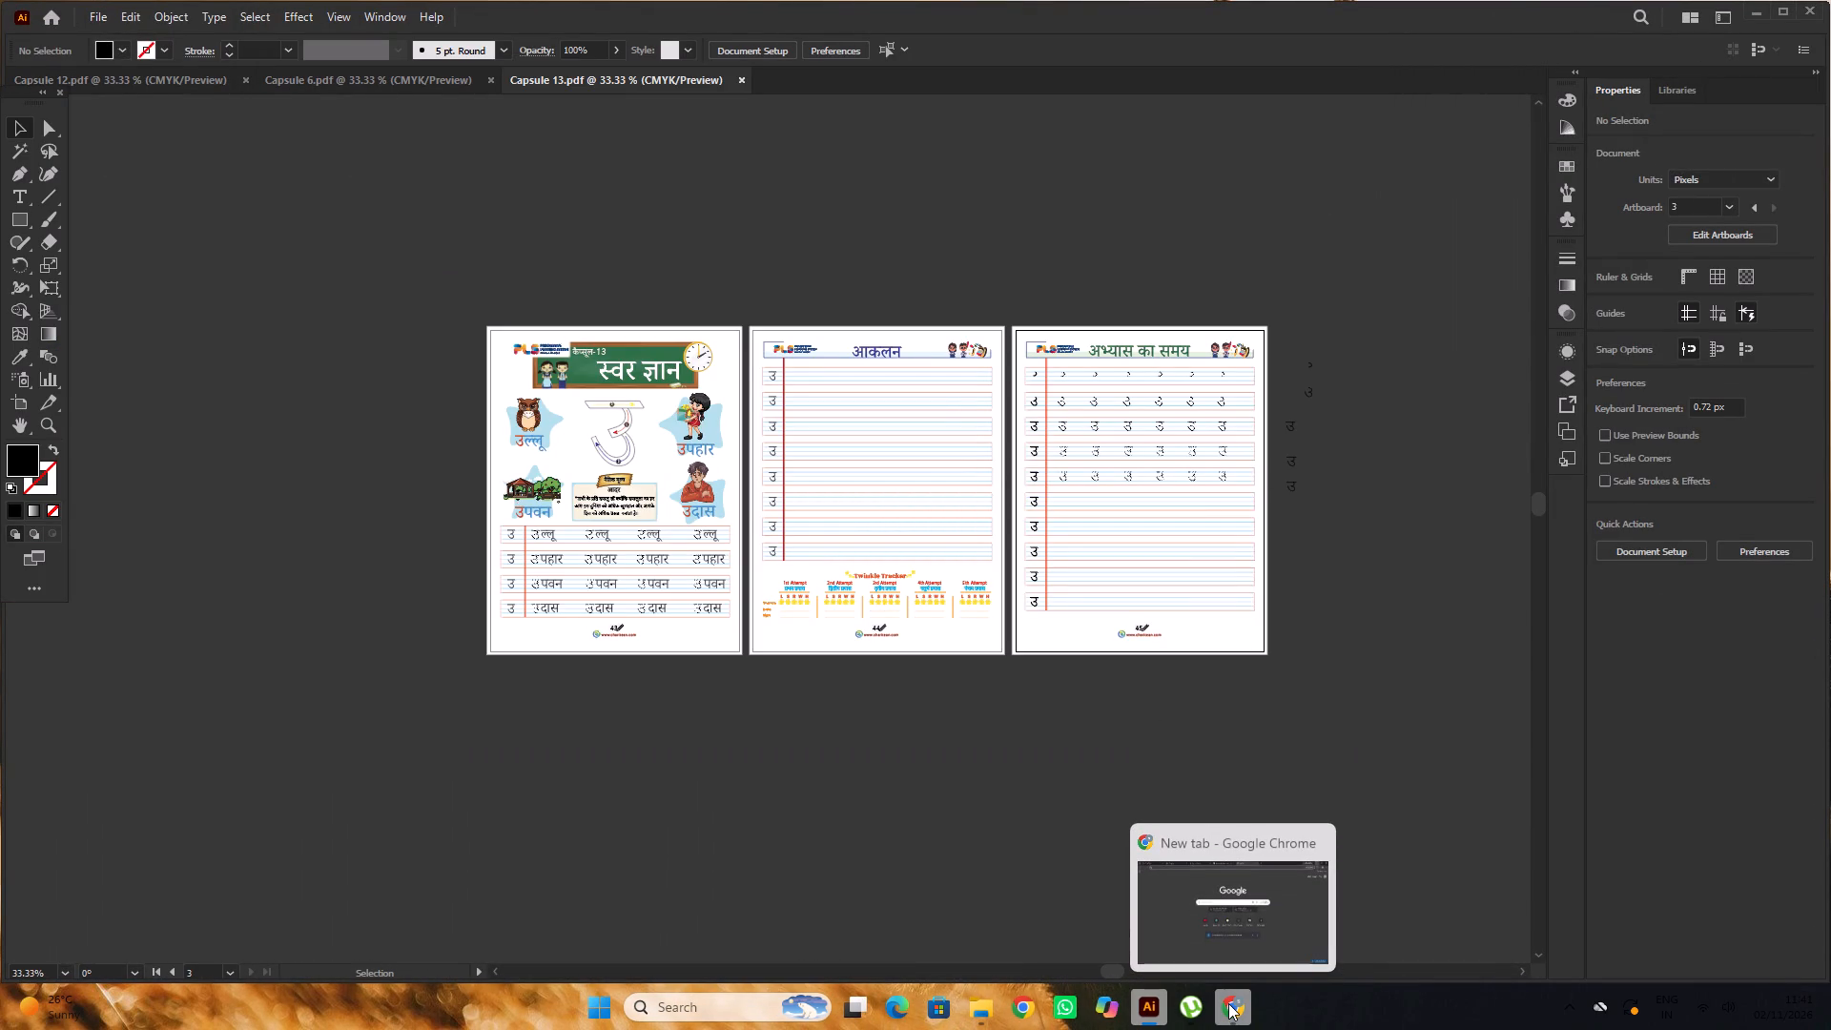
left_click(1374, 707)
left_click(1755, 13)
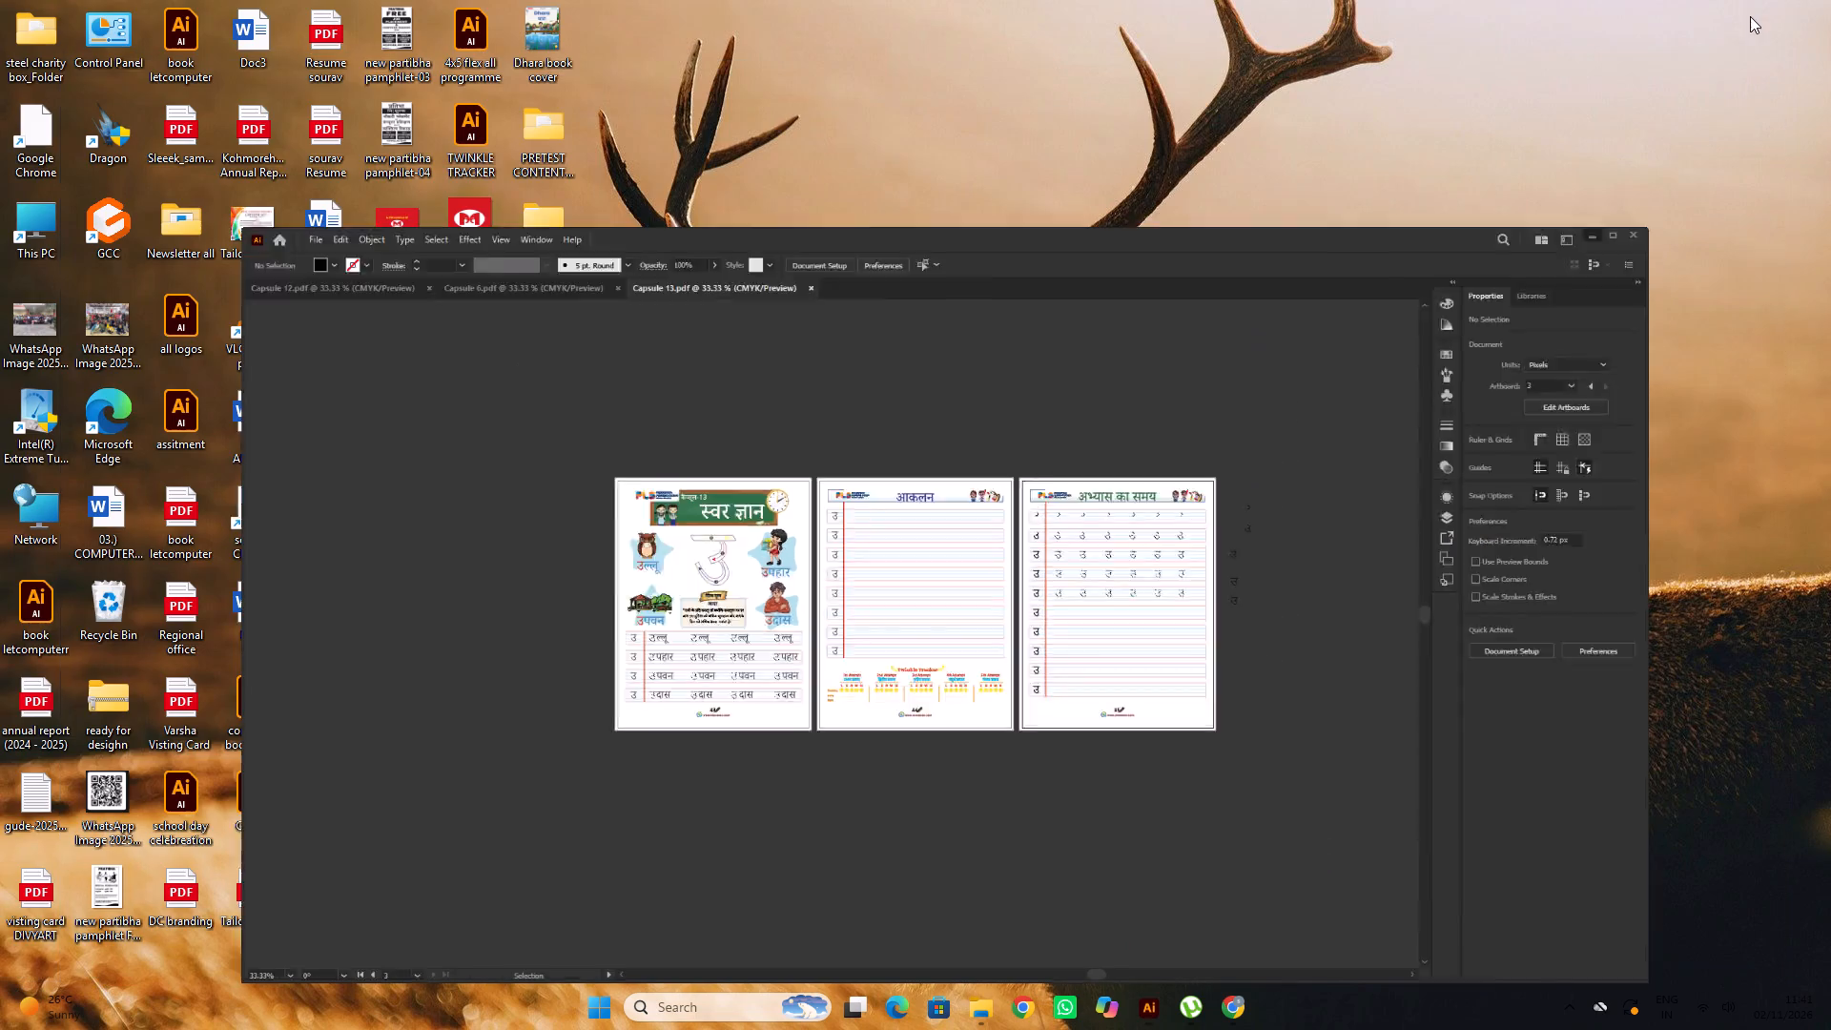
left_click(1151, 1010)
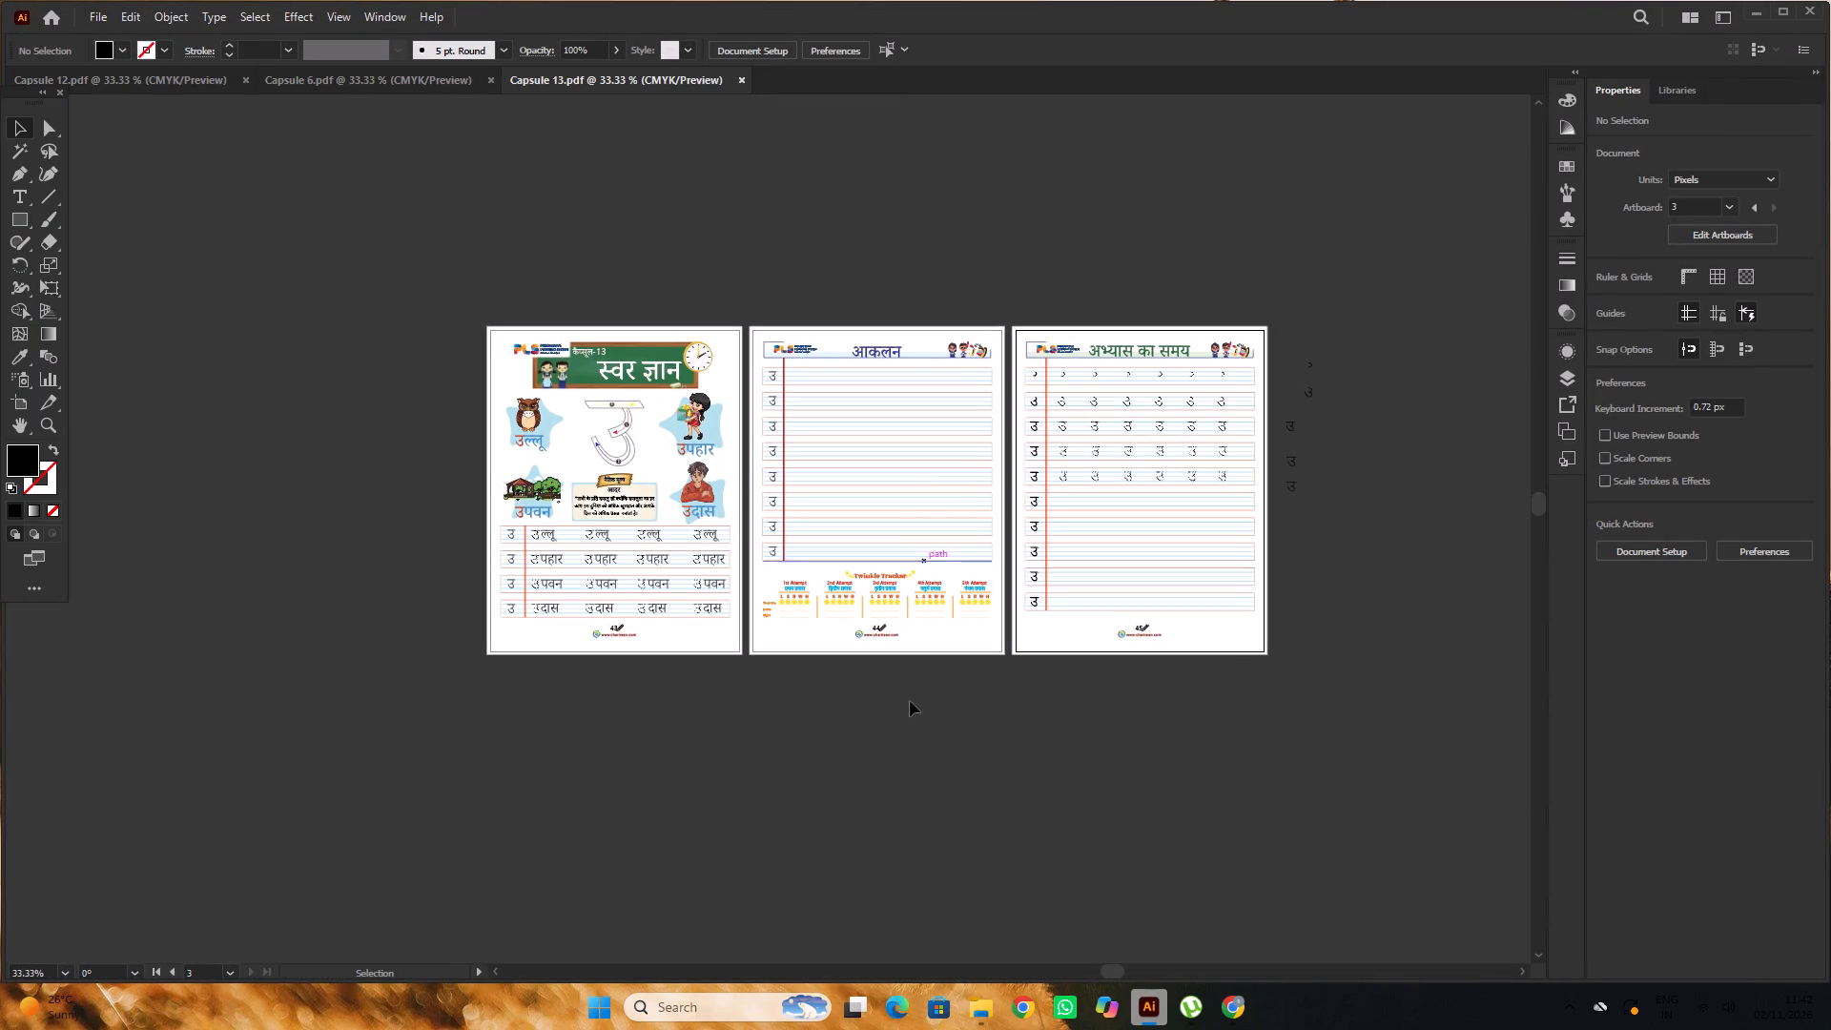
Open Capsule 14 from the PRINT A 1 folder in Illustrator.
left_click(887, 865)
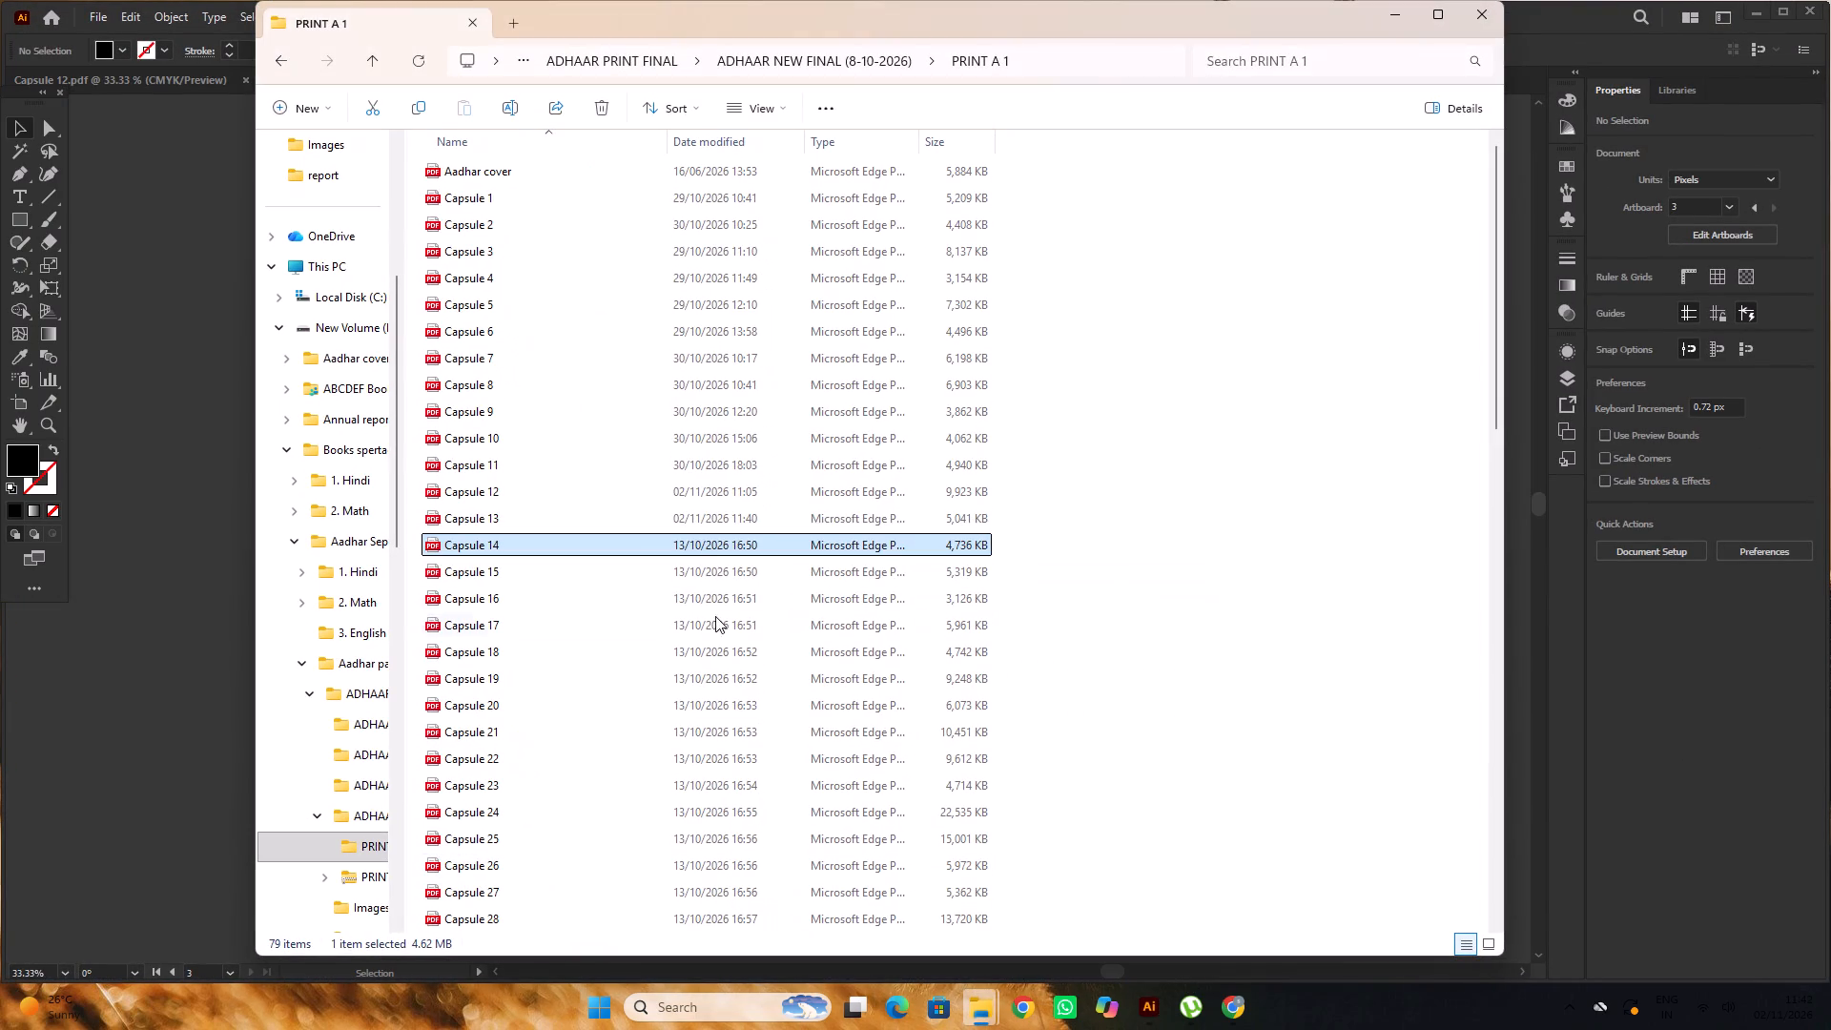
right_click(626, 539)
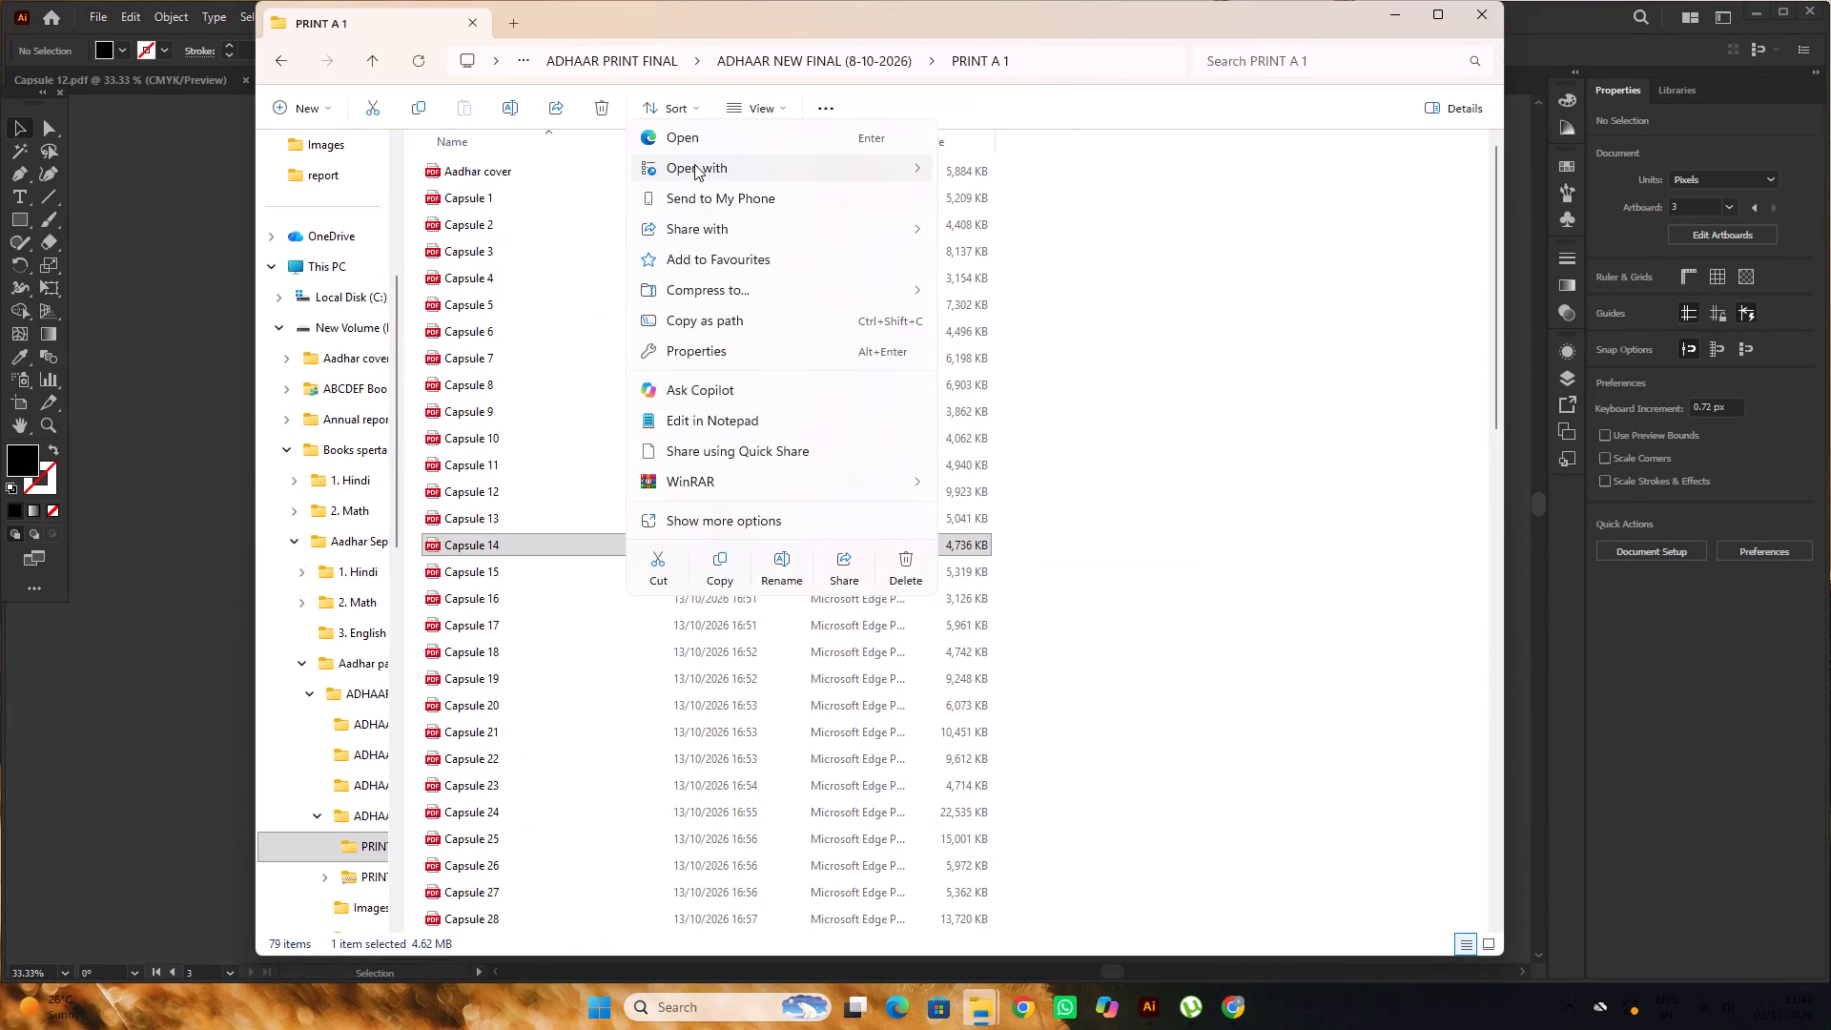
left_click(1015, 170)
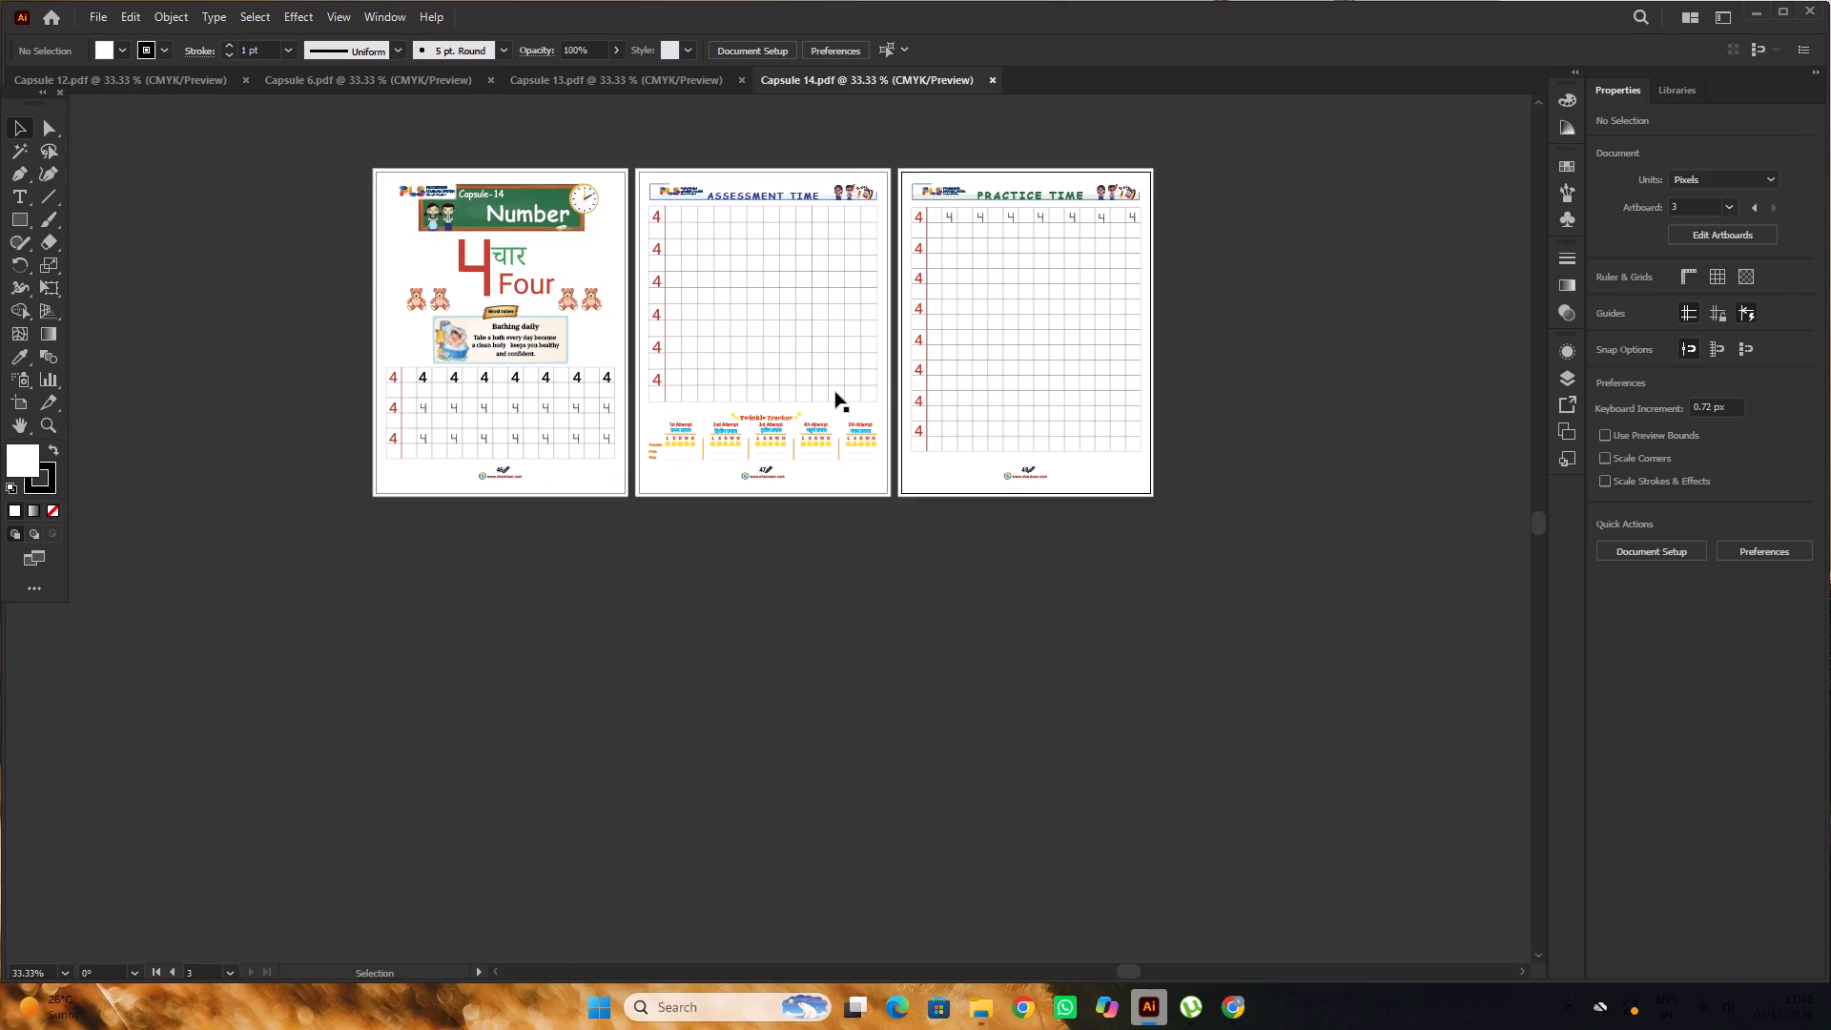
Lock the large background rectangles on all three Capsule 14 pages.
scroll(835, 392, "up", 5)
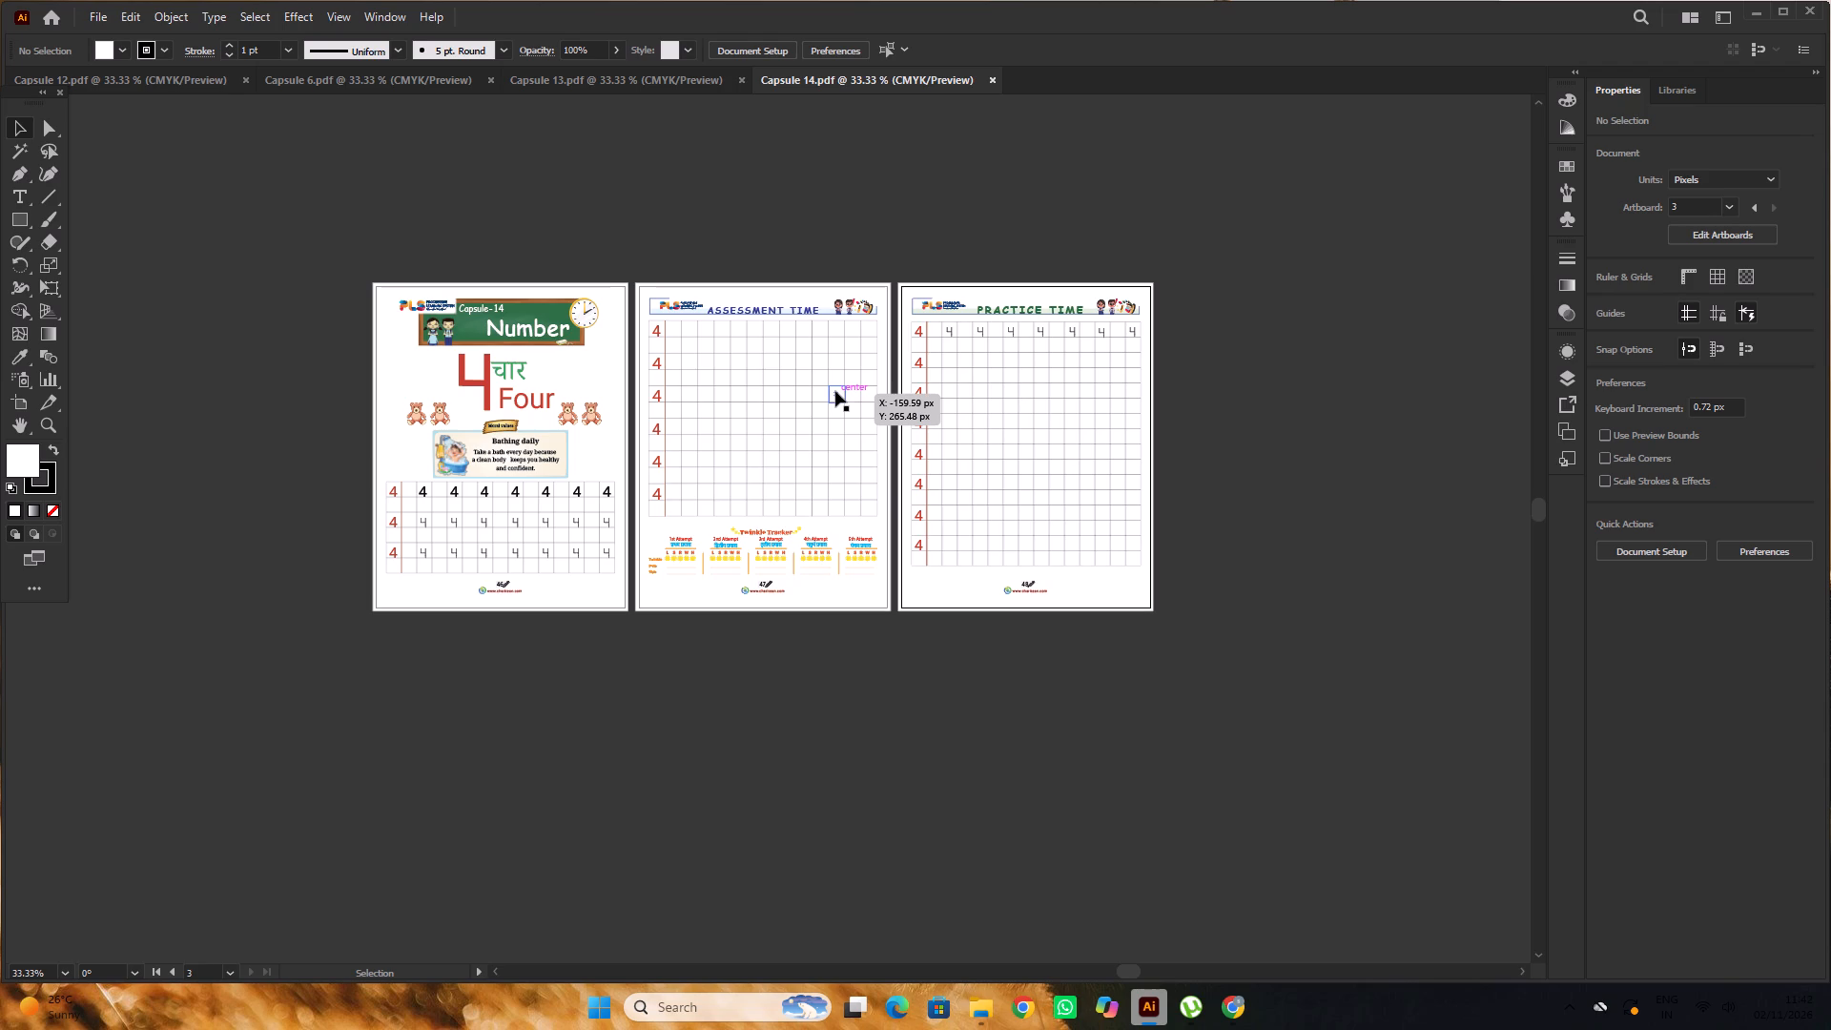
scroll(504, 372, "up", 4, "alt")
scroll(1040, 335, "down", 4, "alt")
left_click(946, 348)
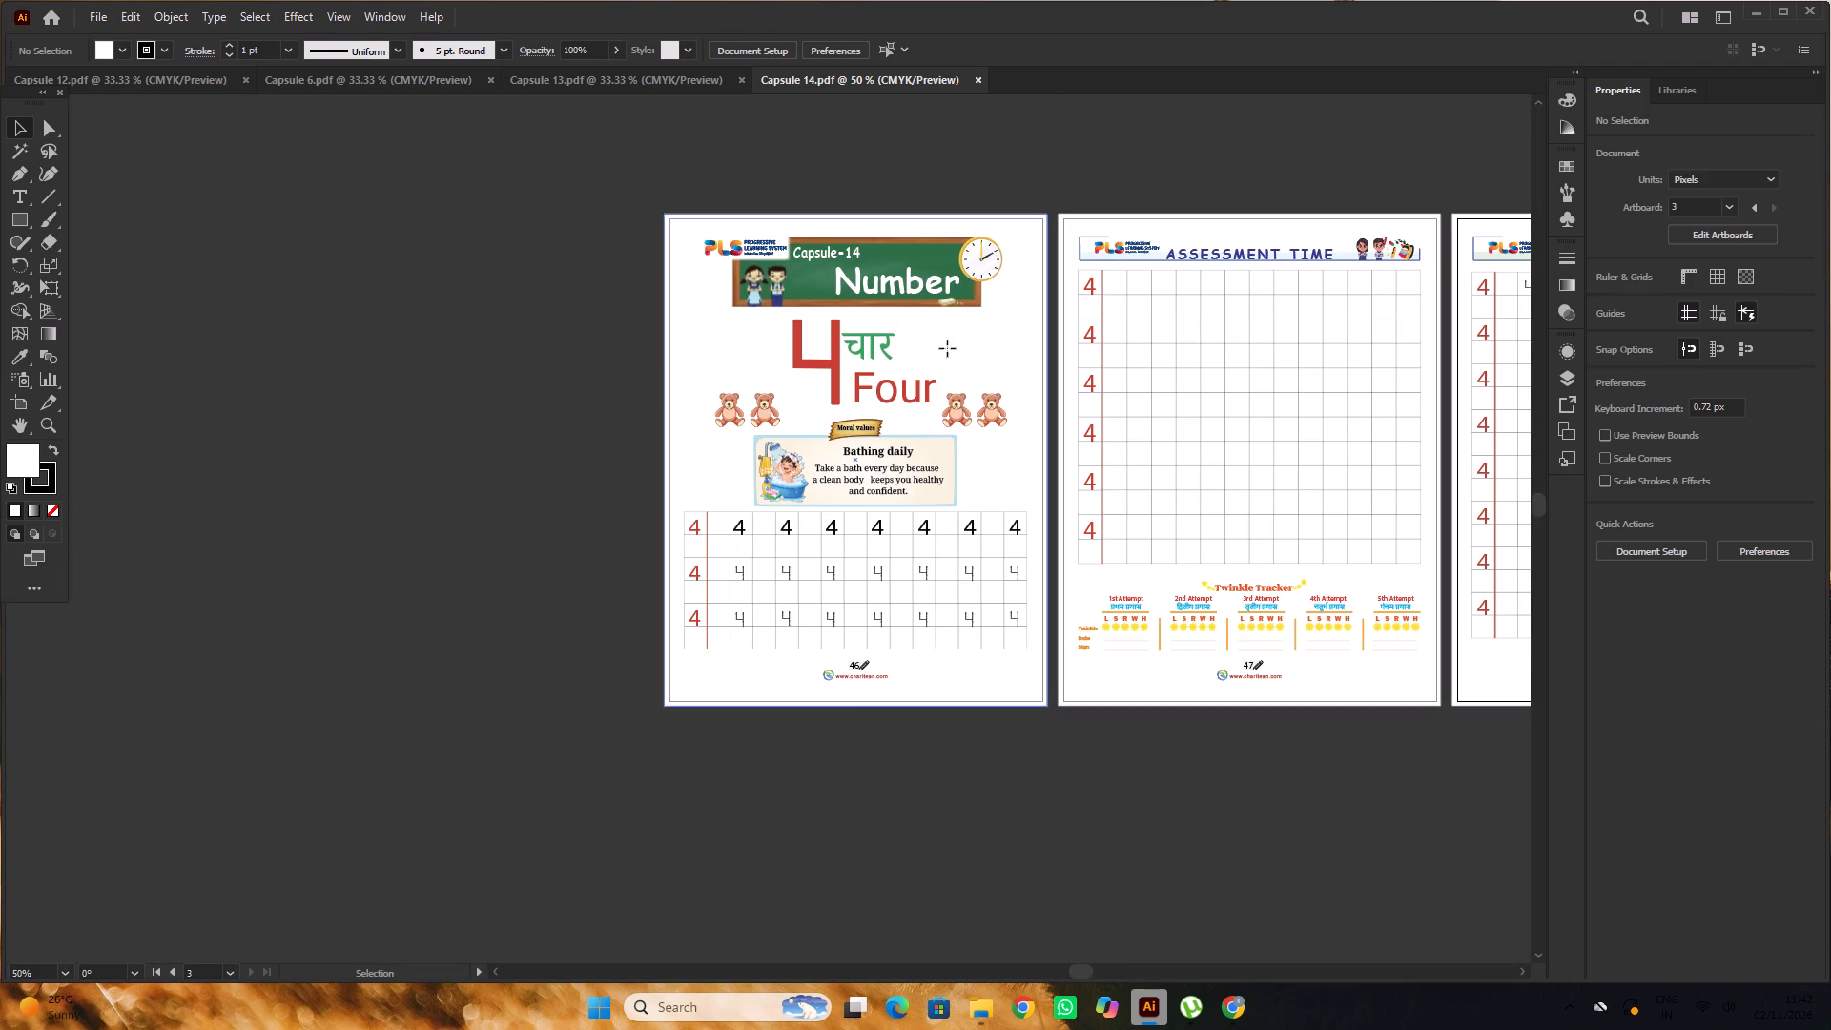
key("space")
key("space")
key("space")
key("space")
key("space")
left_click_drag(1053, 344, 660, 382)
left_click(846, 257, "shift")
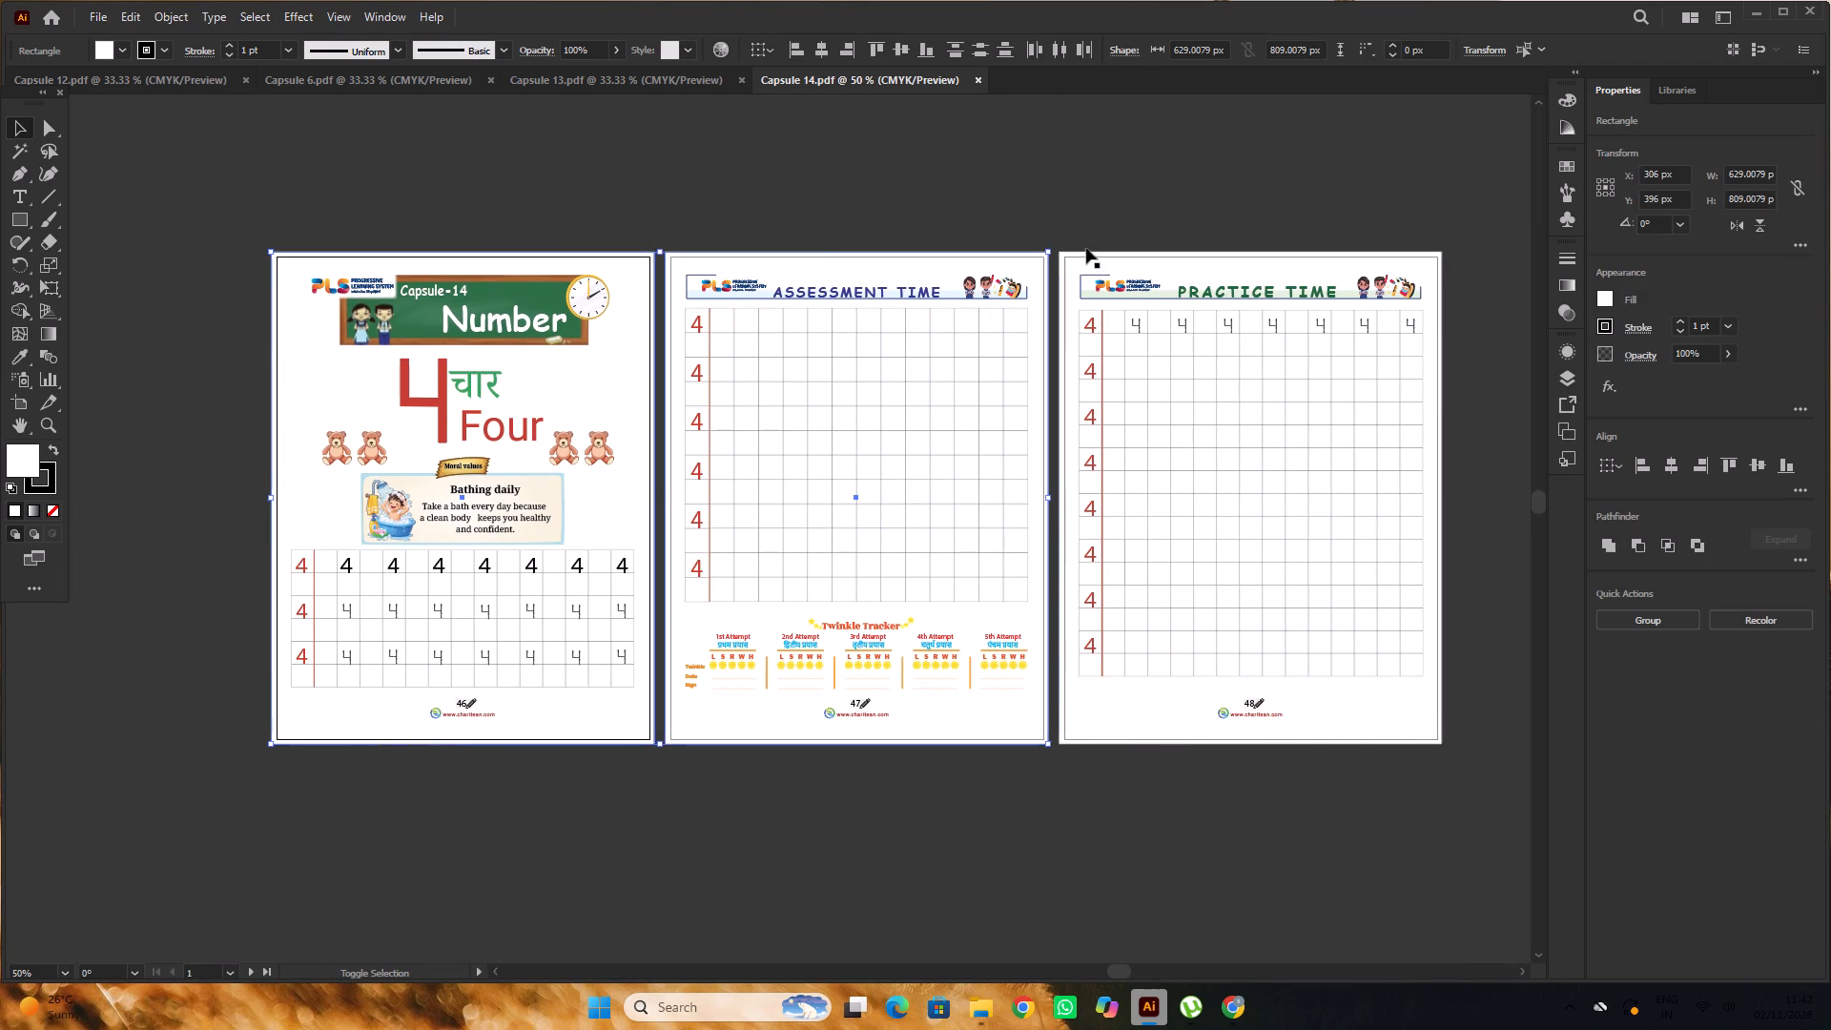
left_click(1142, 265, "shift")
key("ctrl+2")
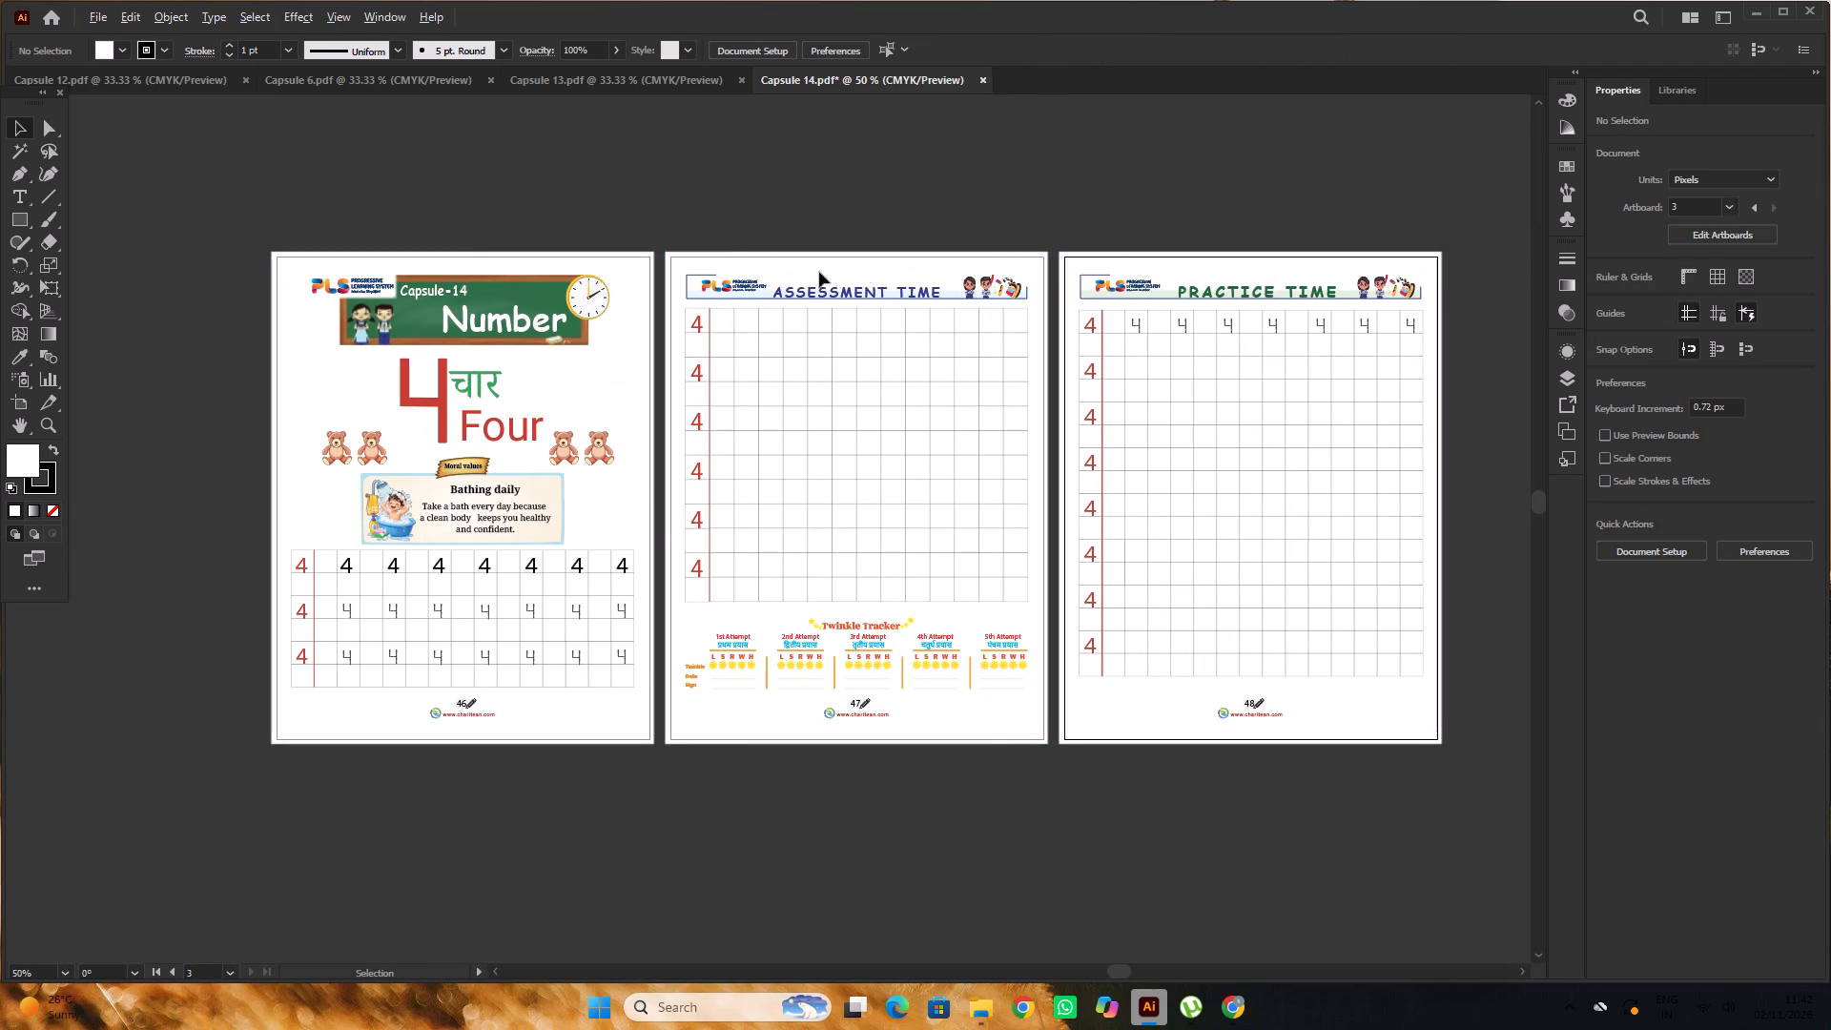
Set the font of the Capsule-14 title on page 1's chalkboard banner to Sassoon Infant Std Bold.
scroll(854, 271, "down", 1, "alt")
scroll(563, 309, "up", 3, "alt")
scroll(582, 309, "up", 4)
left_click(573, 328)
scroll(578, 328, "up", 2, "alt")
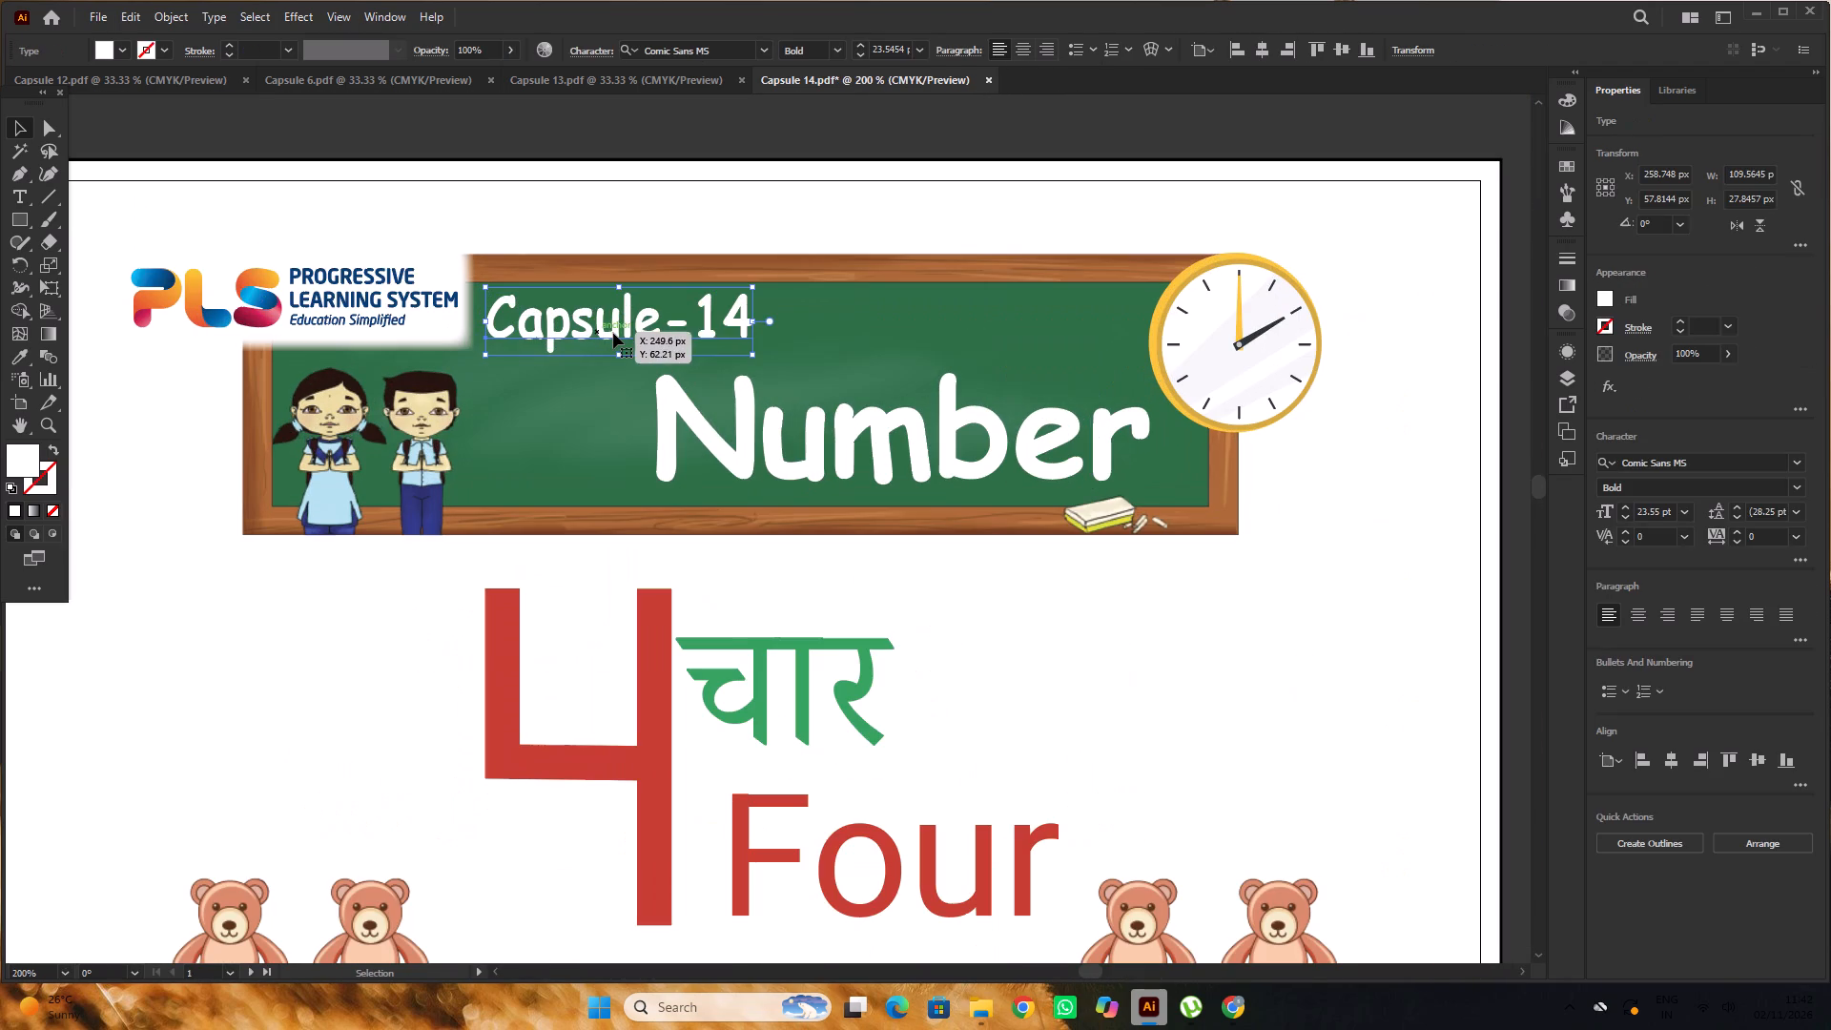
left_click(613, 333)
left_click(1718, 469)
key("s")
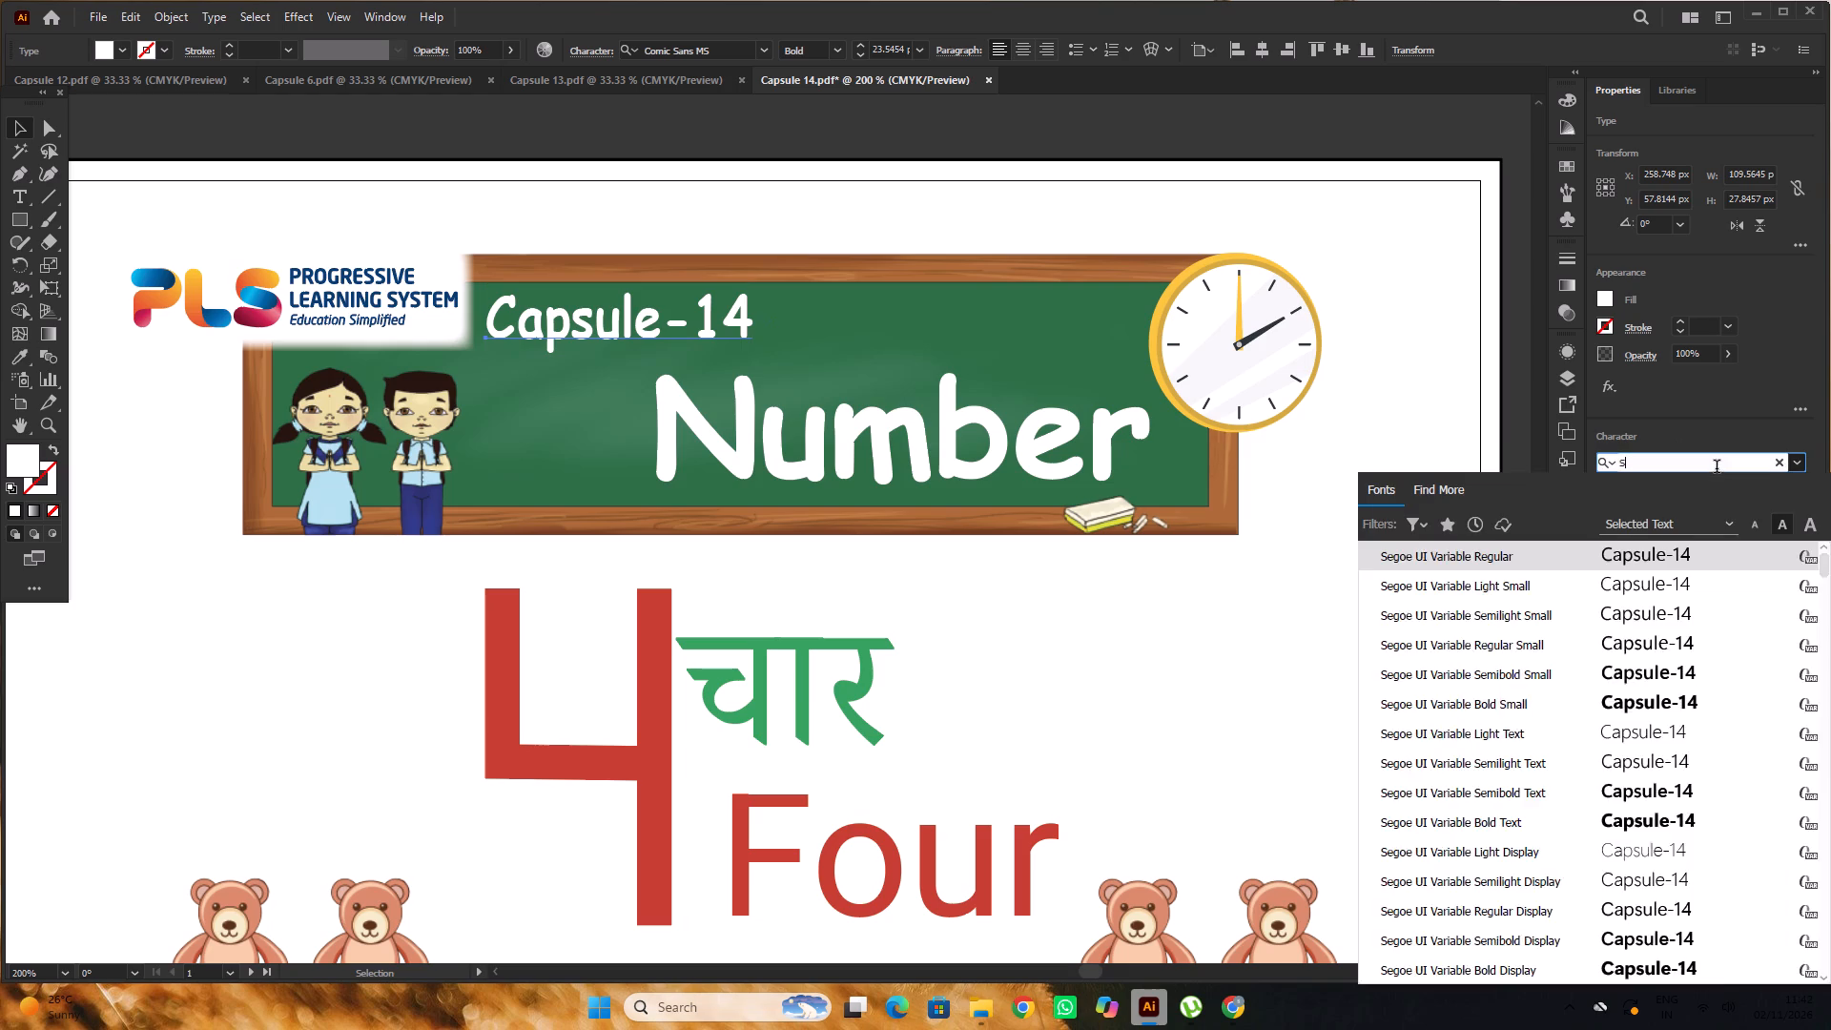
key("a")
key("s")
key("s")
left_click(1526, 570)
scroll(844, 298, "down", 2, "alt")
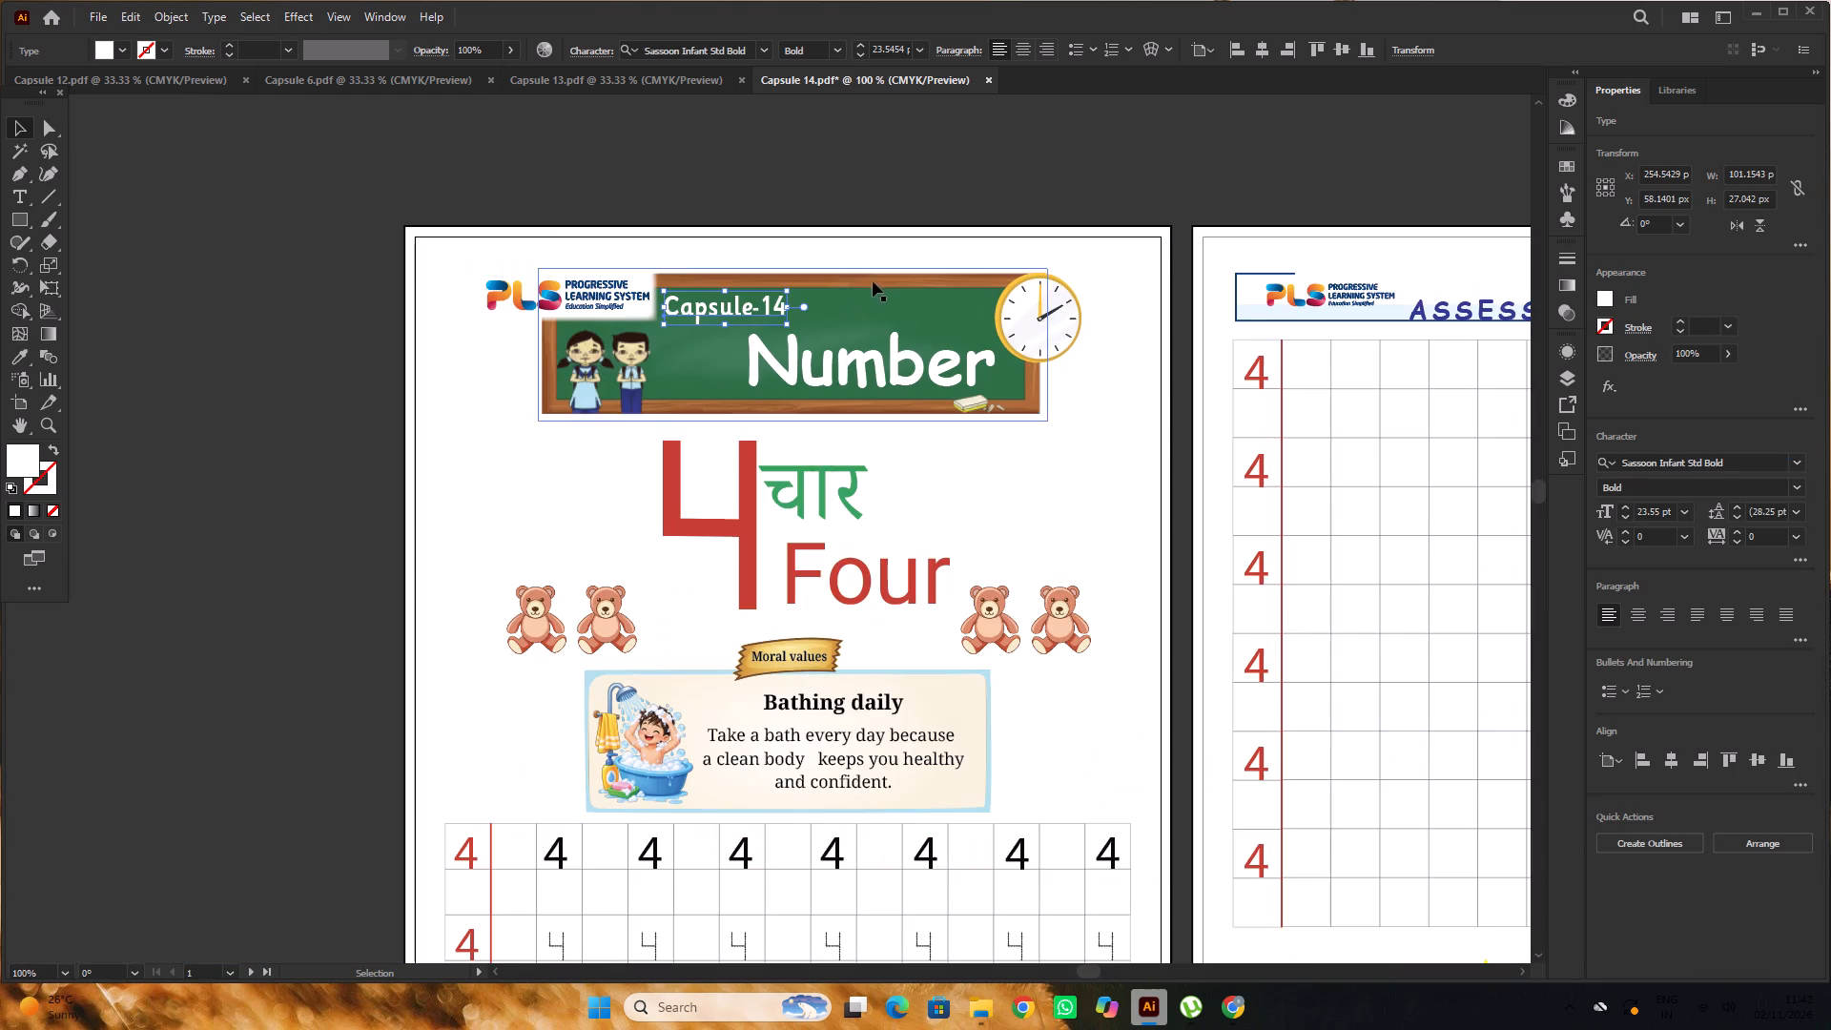
double_click(249, 293)
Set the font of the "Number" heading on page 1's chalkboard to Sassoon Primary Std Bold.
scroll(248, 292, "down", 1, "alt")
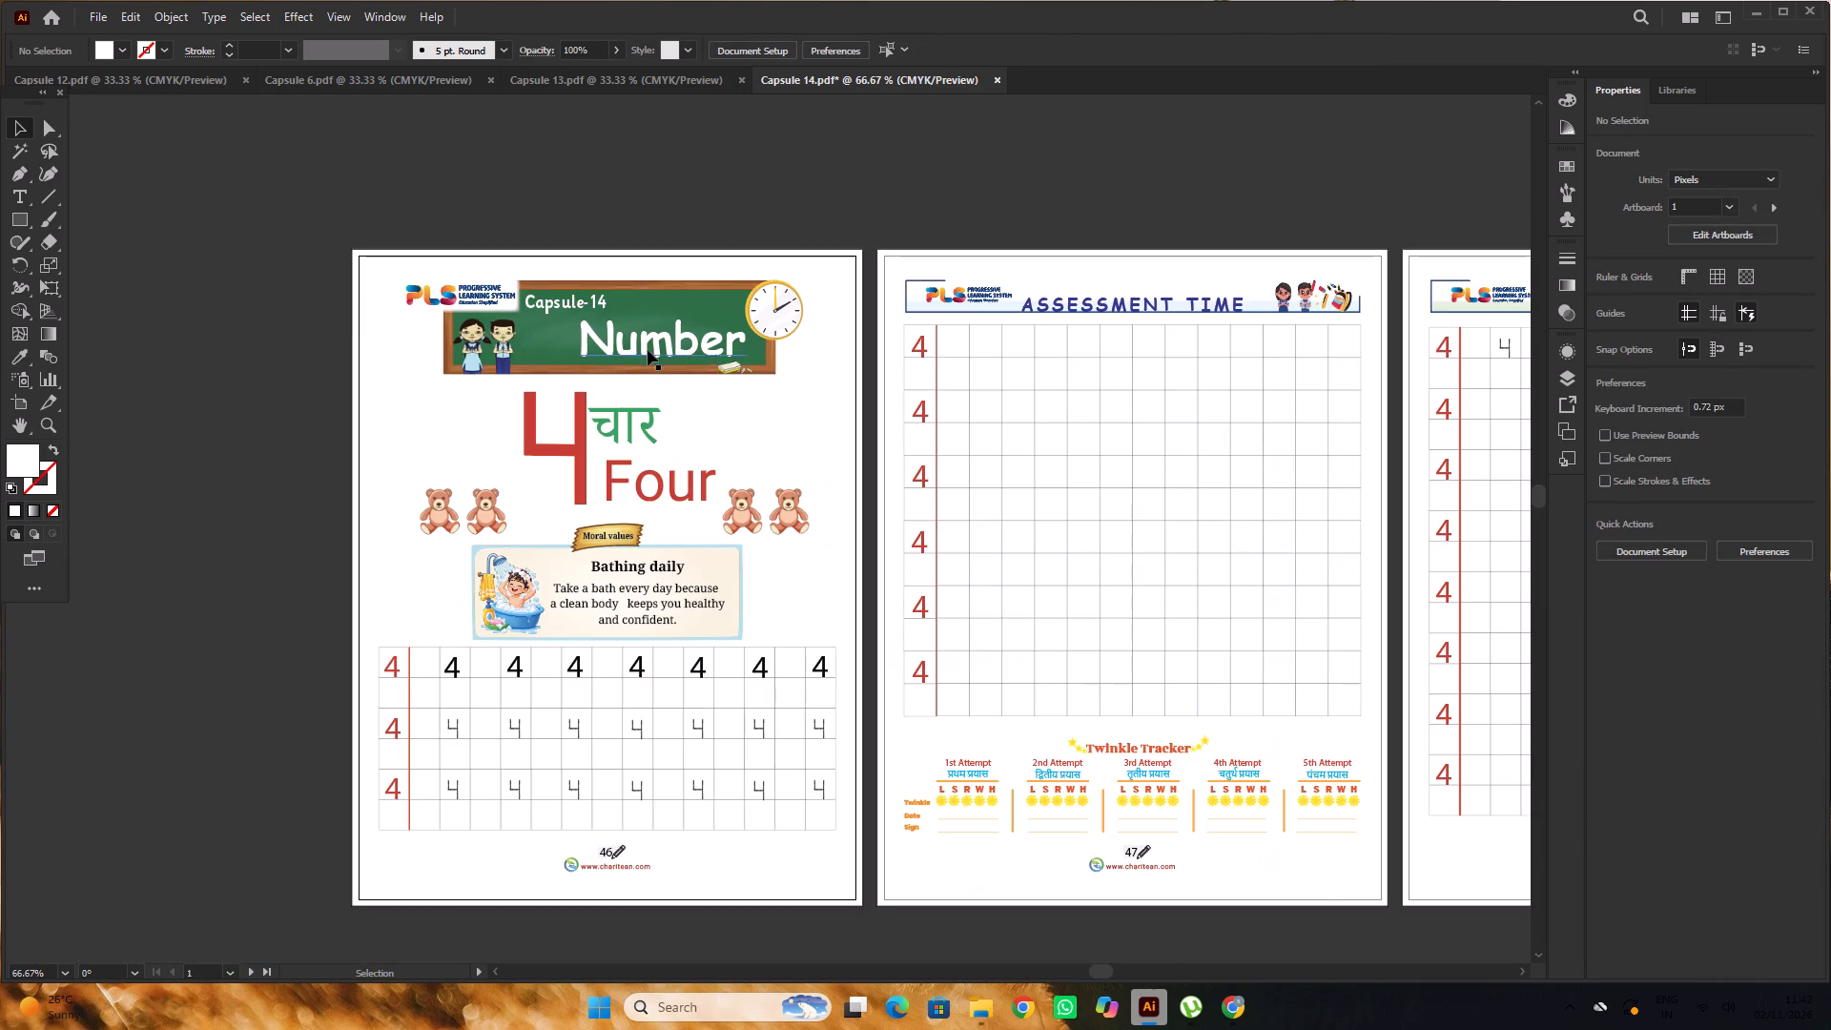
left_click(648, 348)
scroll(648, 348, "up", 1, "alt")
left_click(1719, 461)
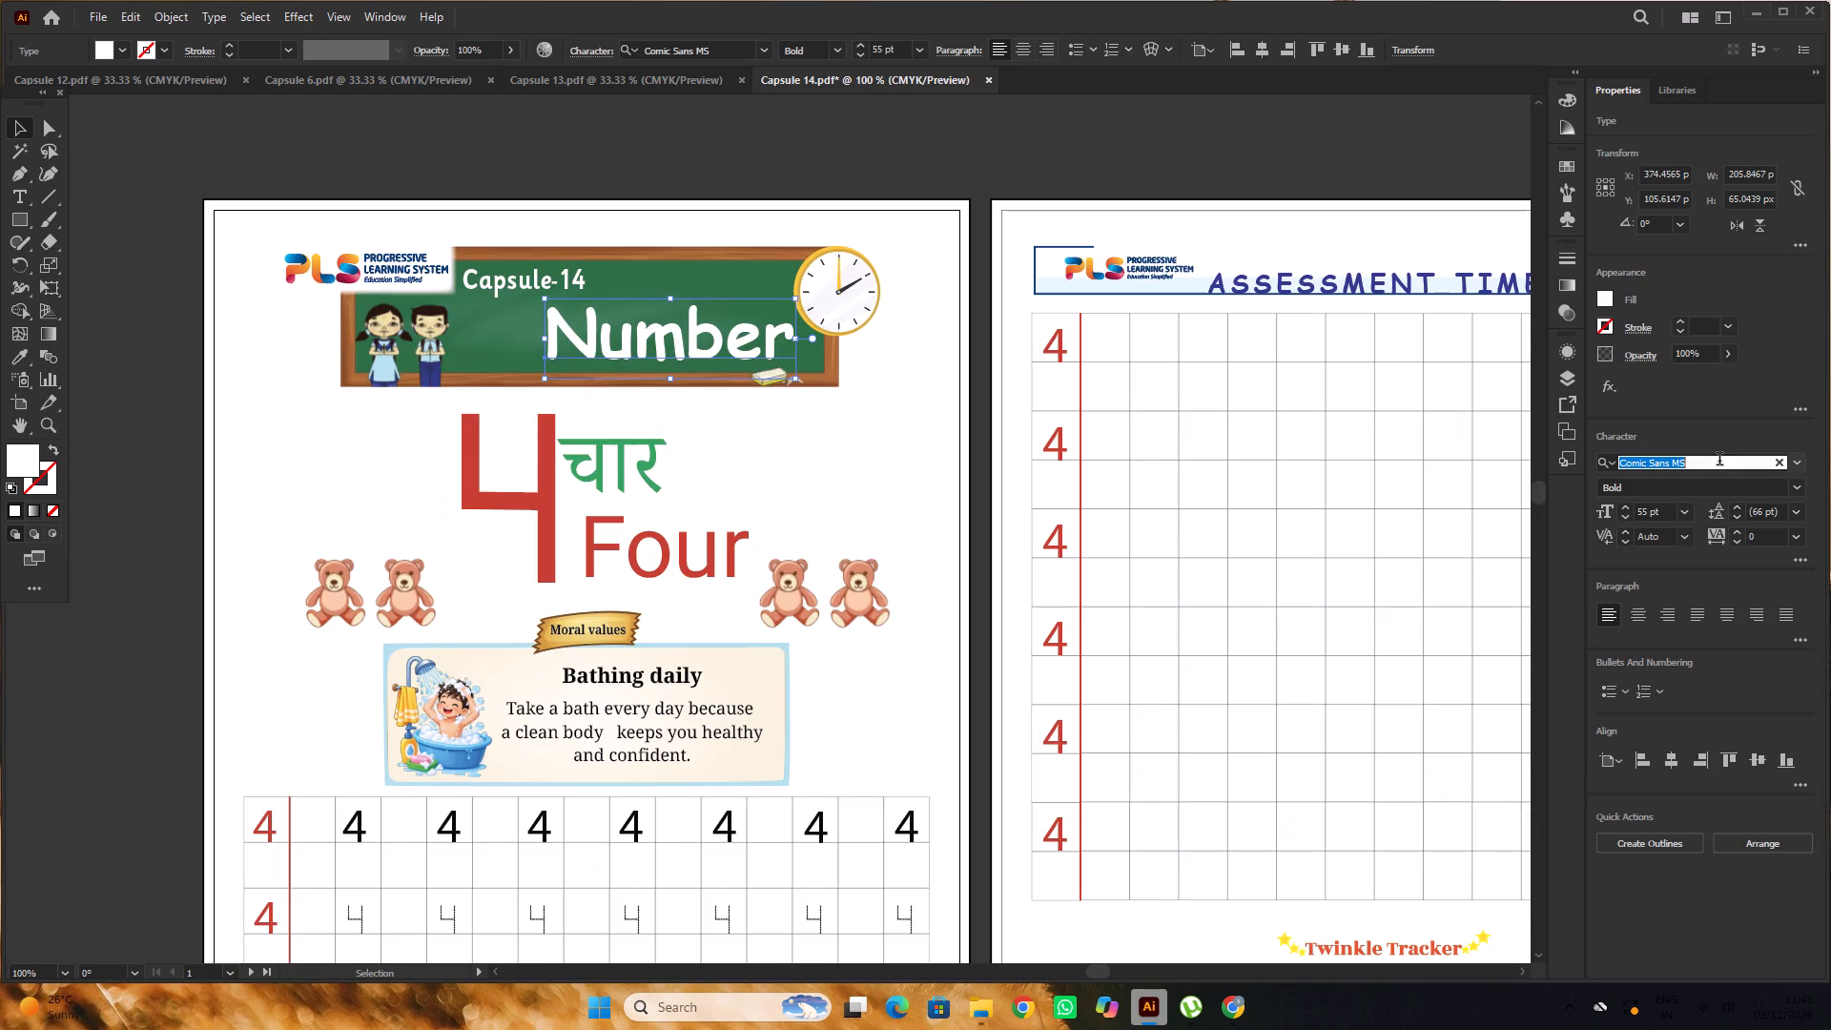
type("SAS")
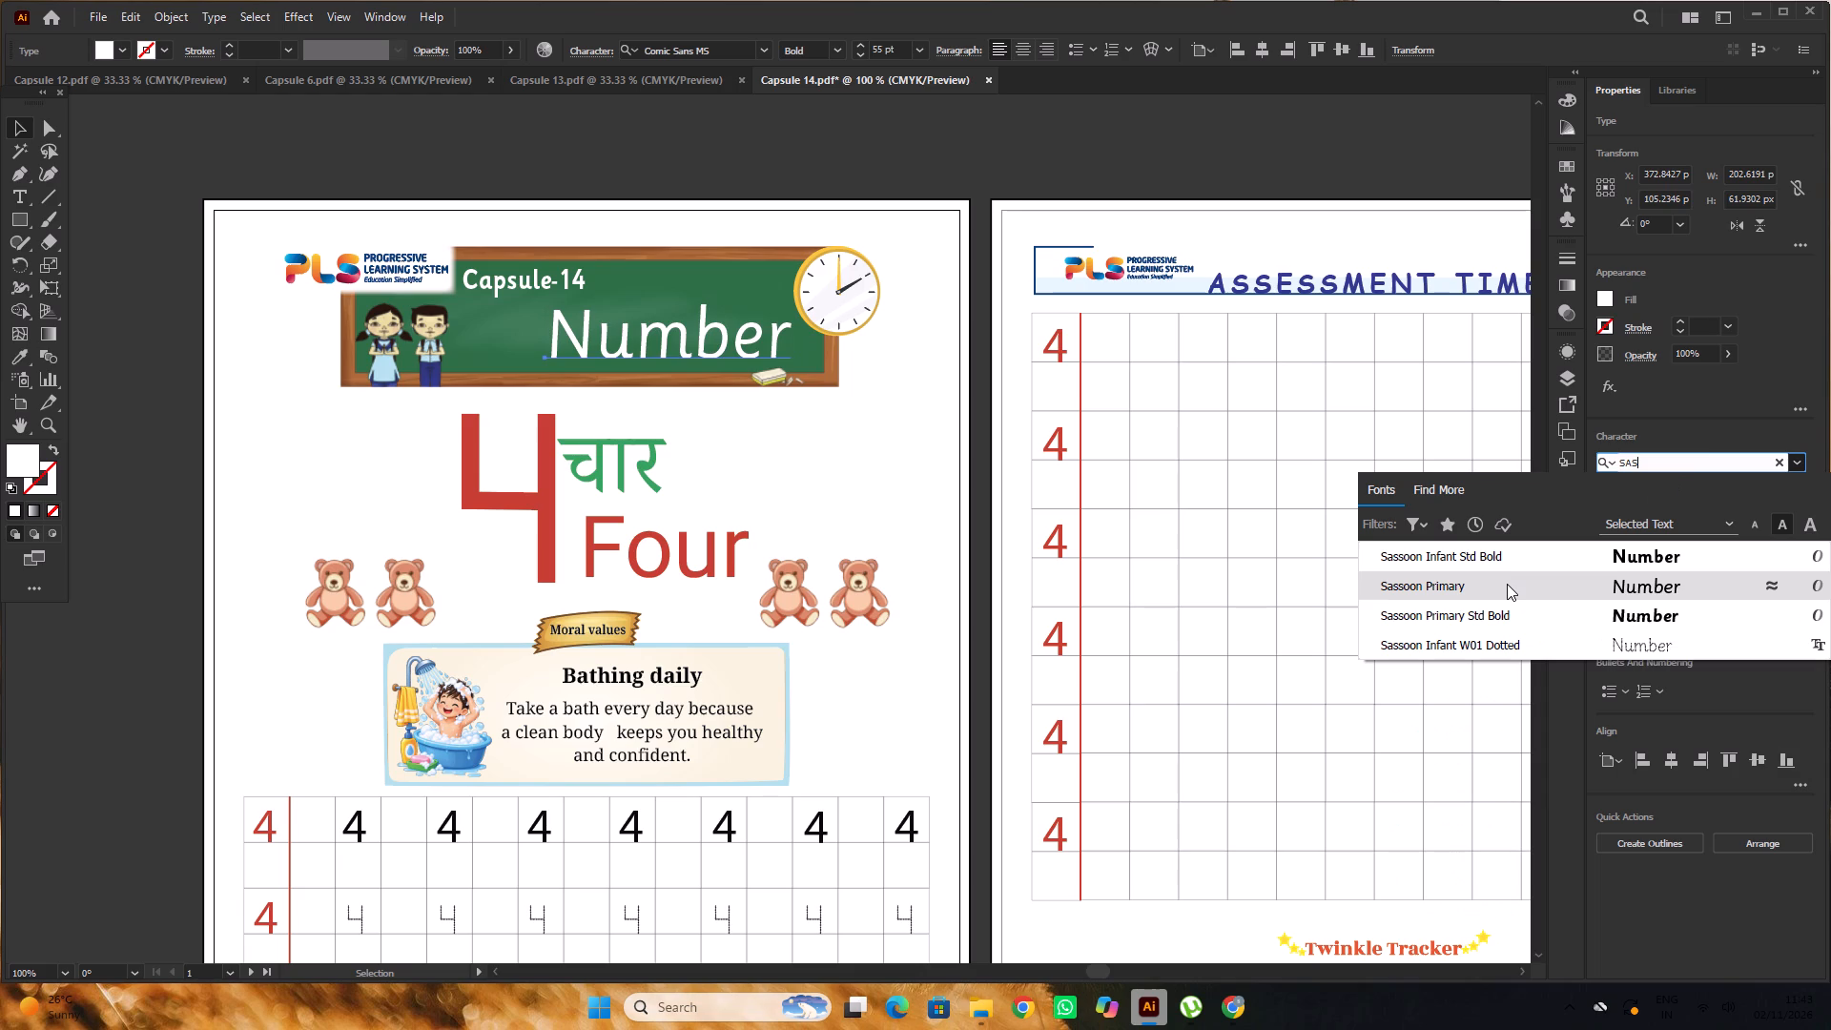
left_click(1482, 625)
Open Capsule 2 from the PRINT FINAL folder in Illustrator.
left_click(670, 85)
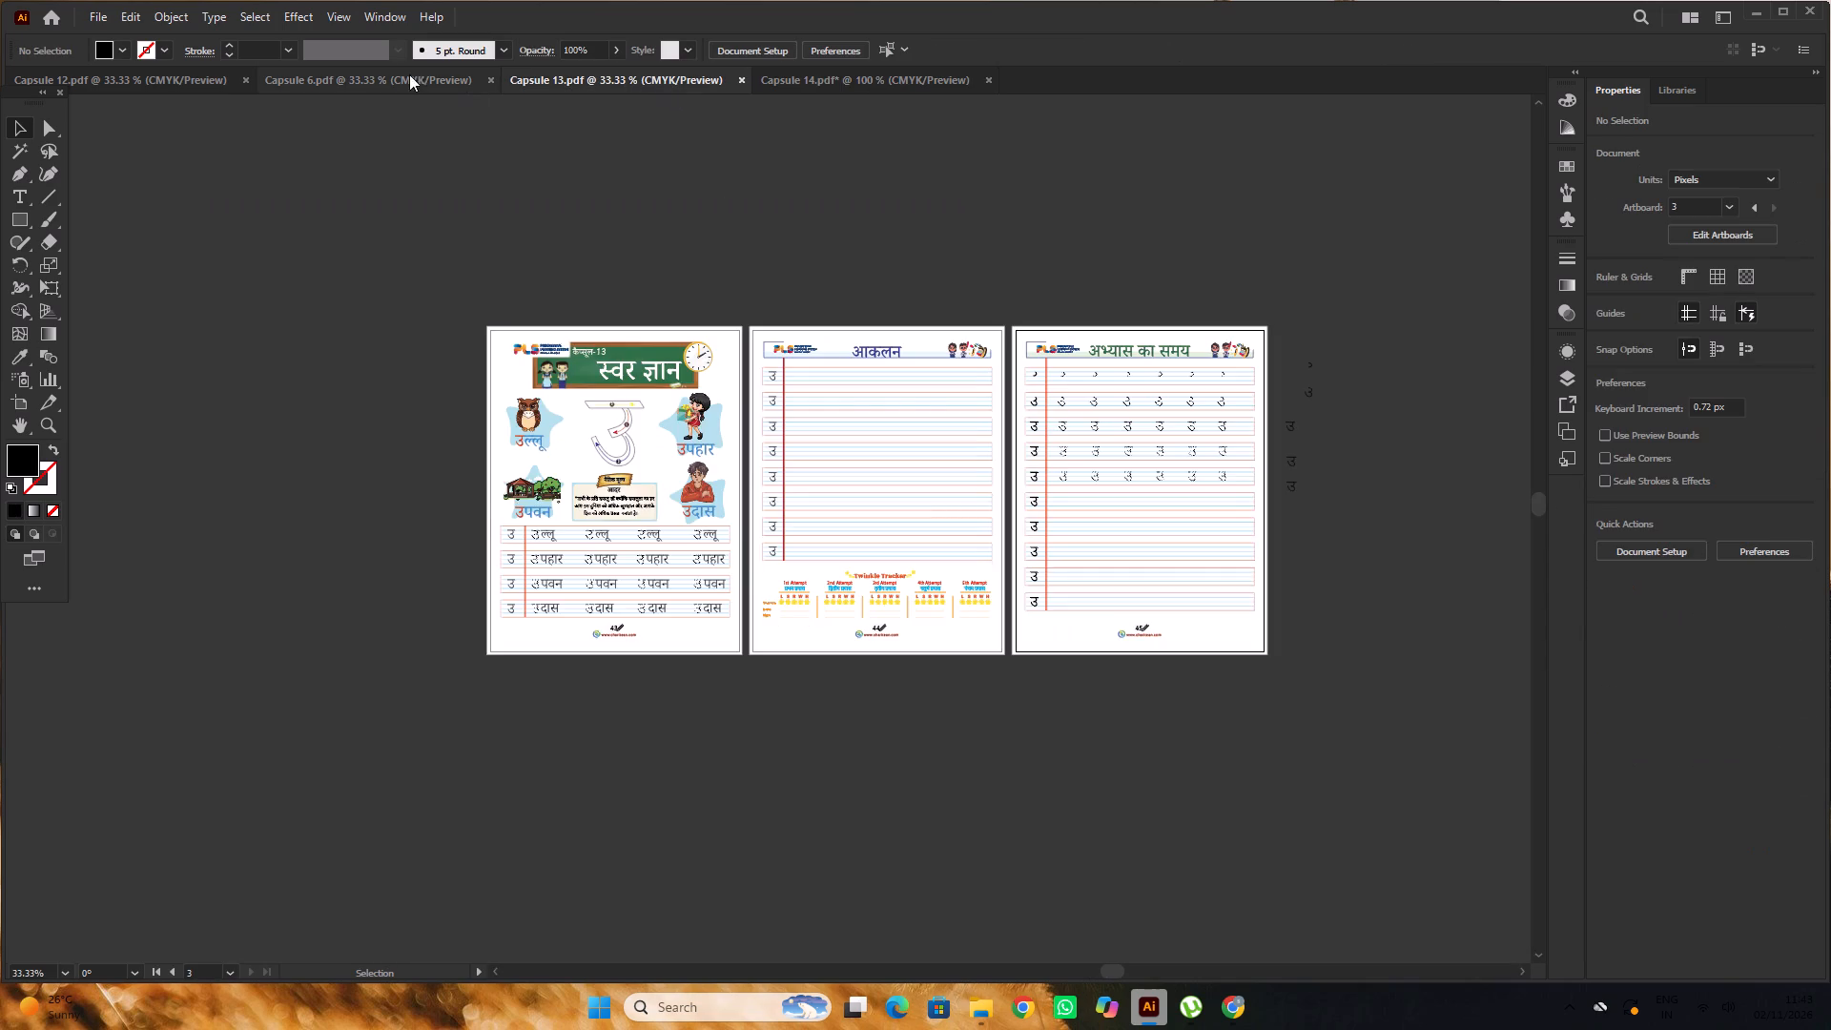
left_click(363, 70)
left_click(834, 83)
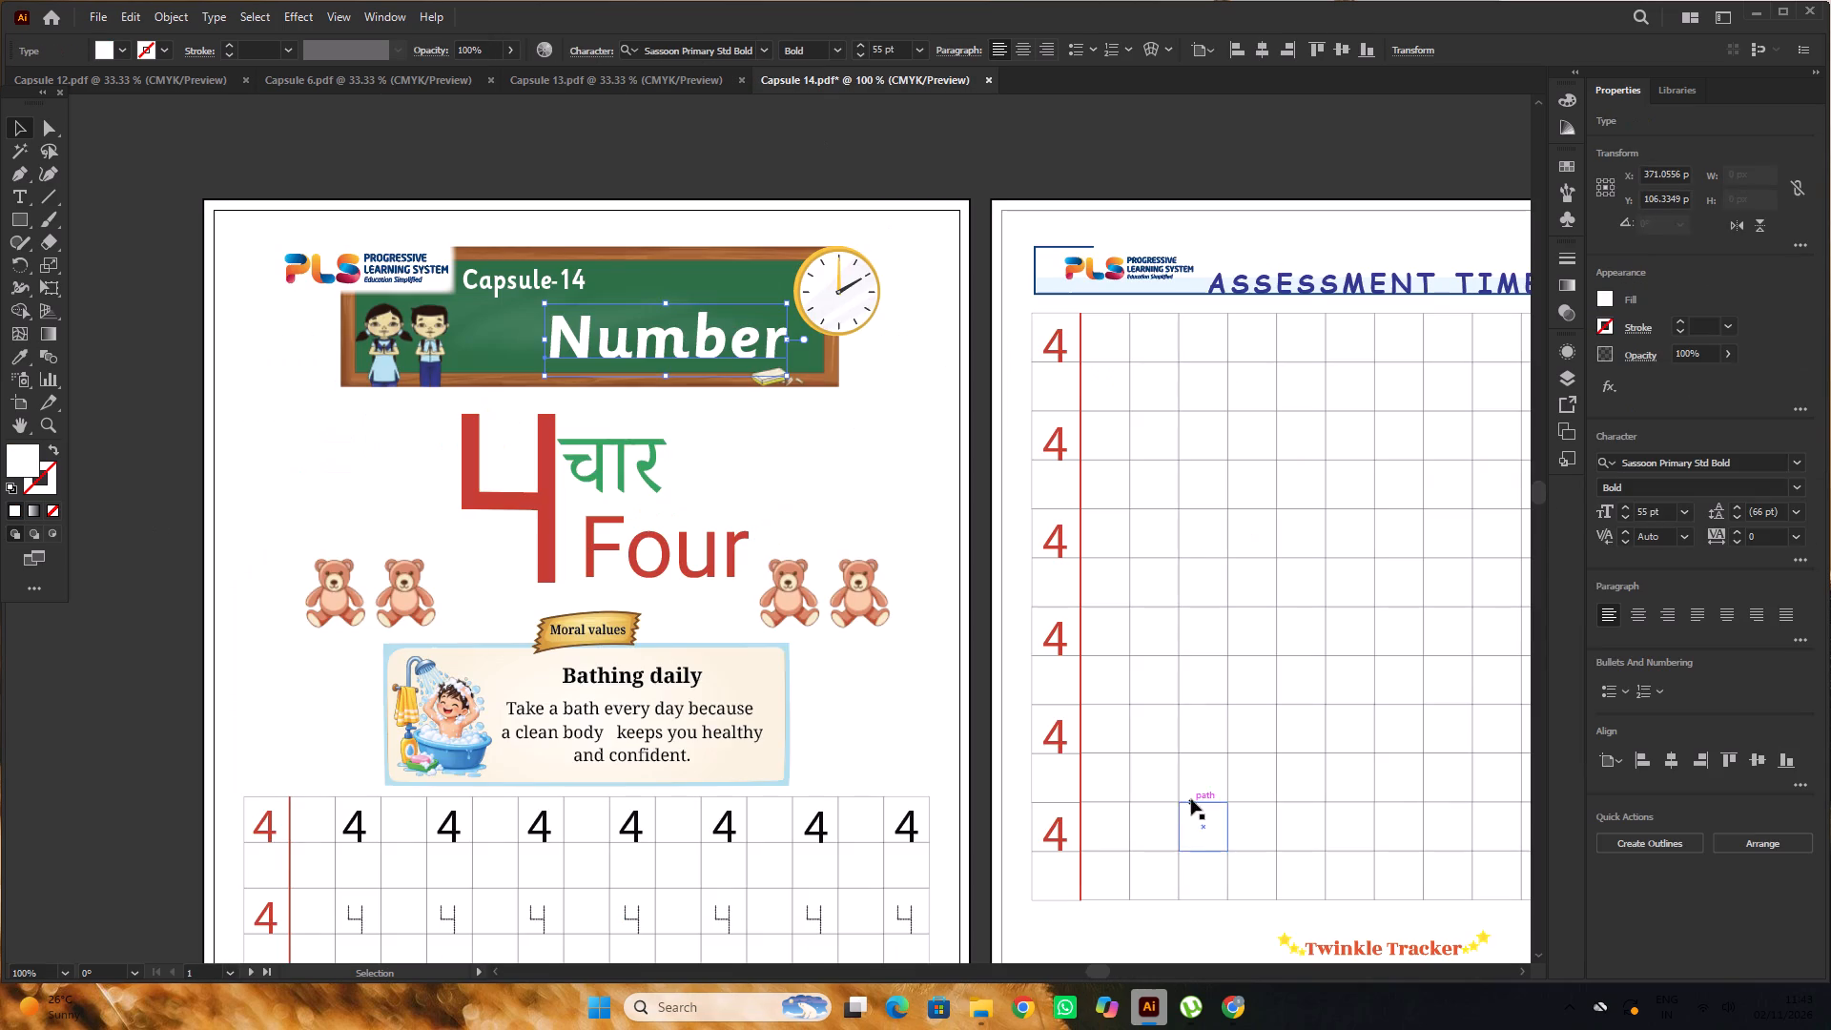
left_click(917, 910)
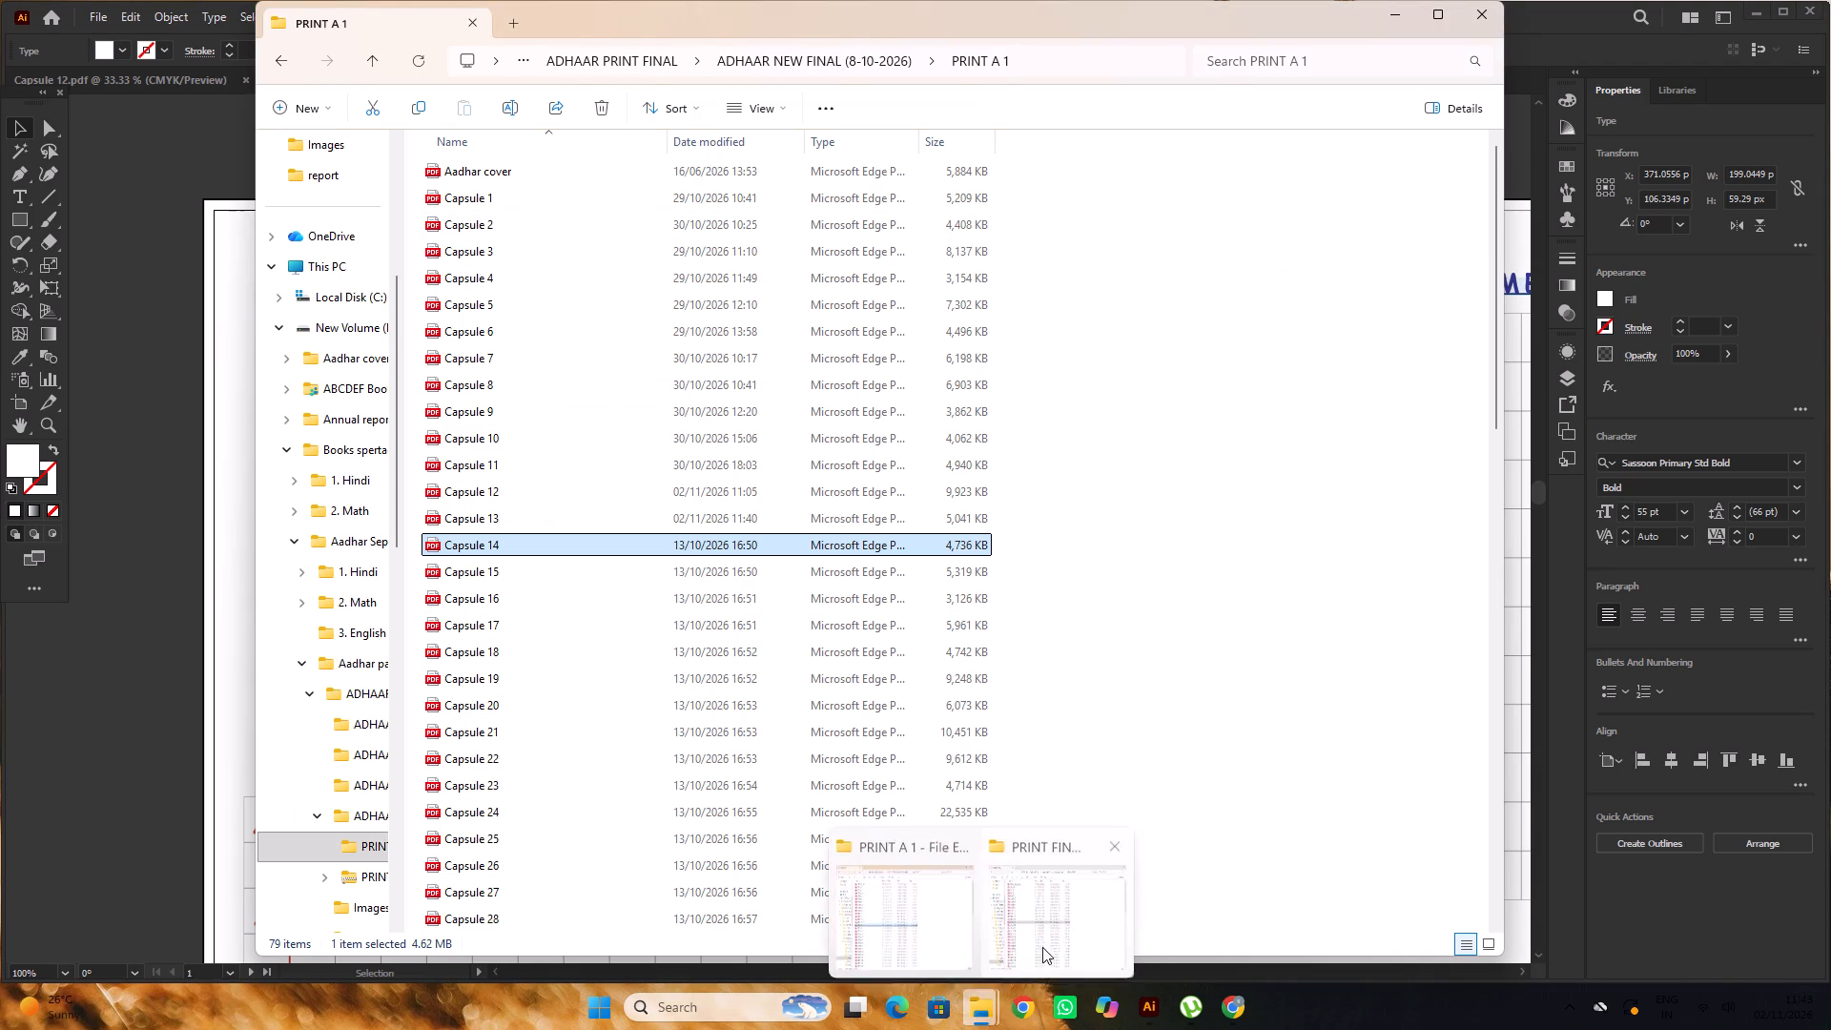
left_click(1086, 904)
left_click(524, 229)
right_click(524, 229)
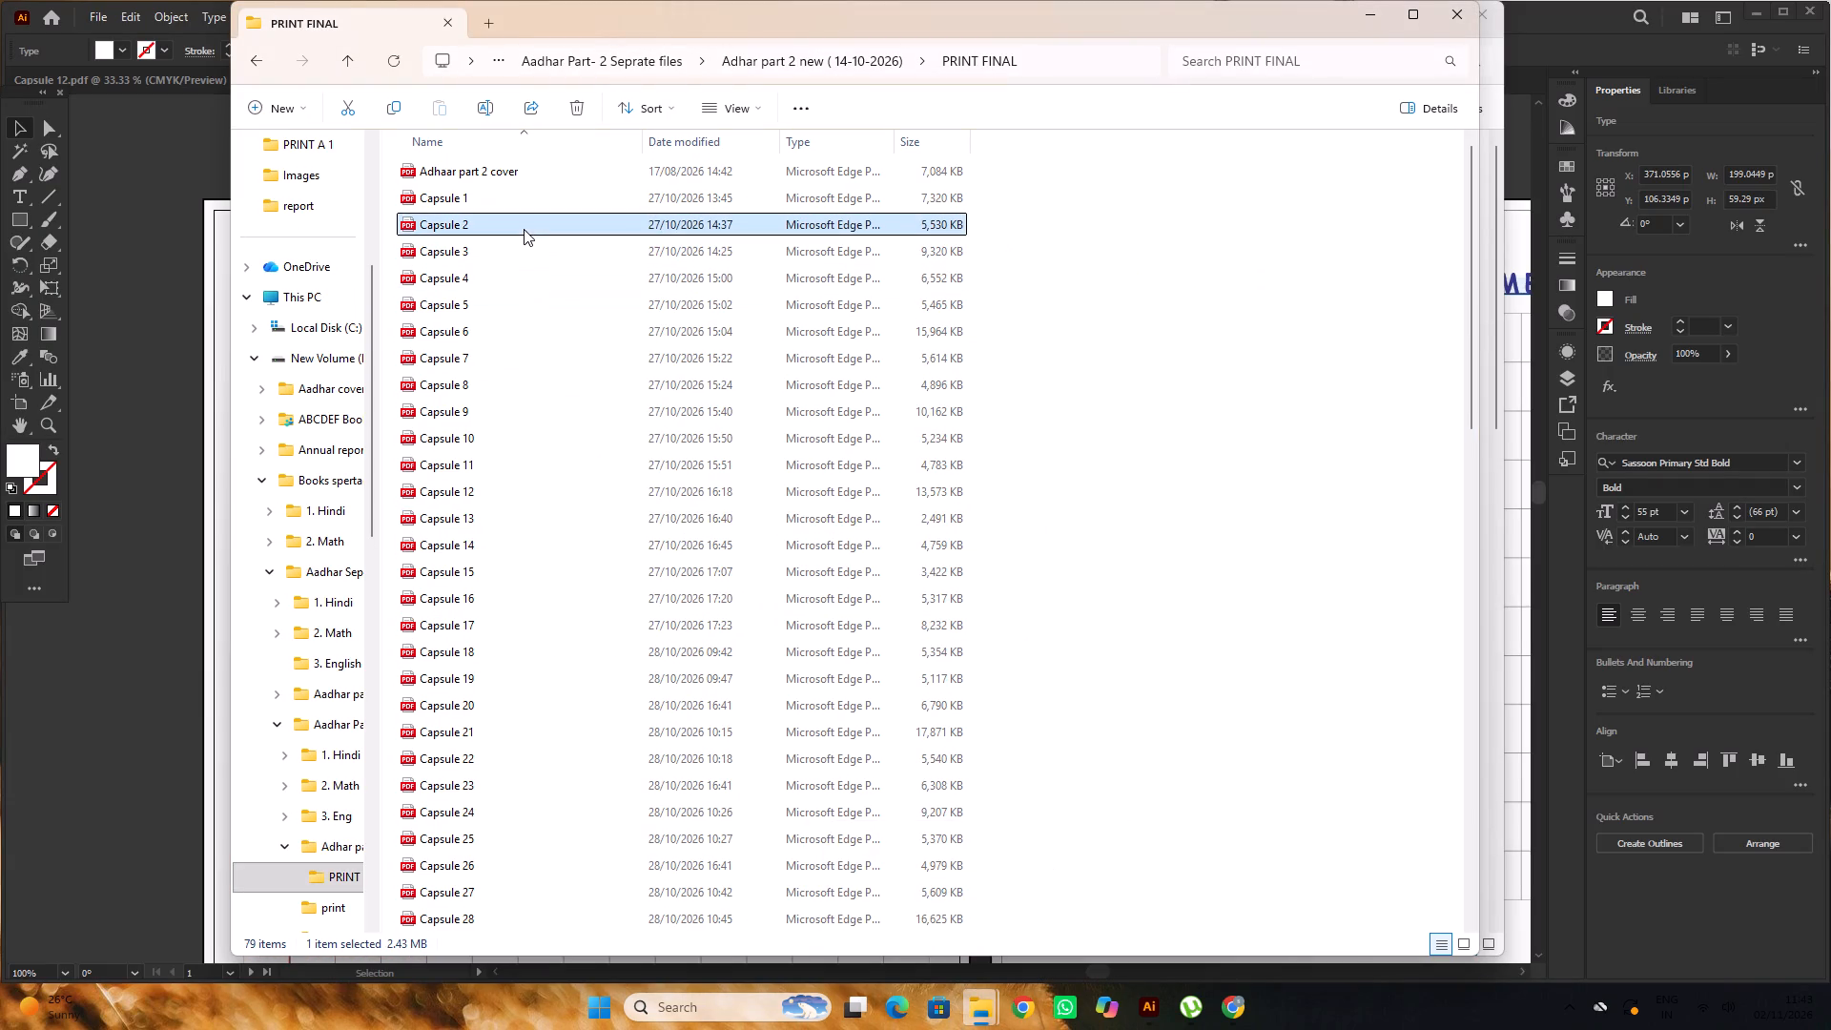
left_click(915, 328)
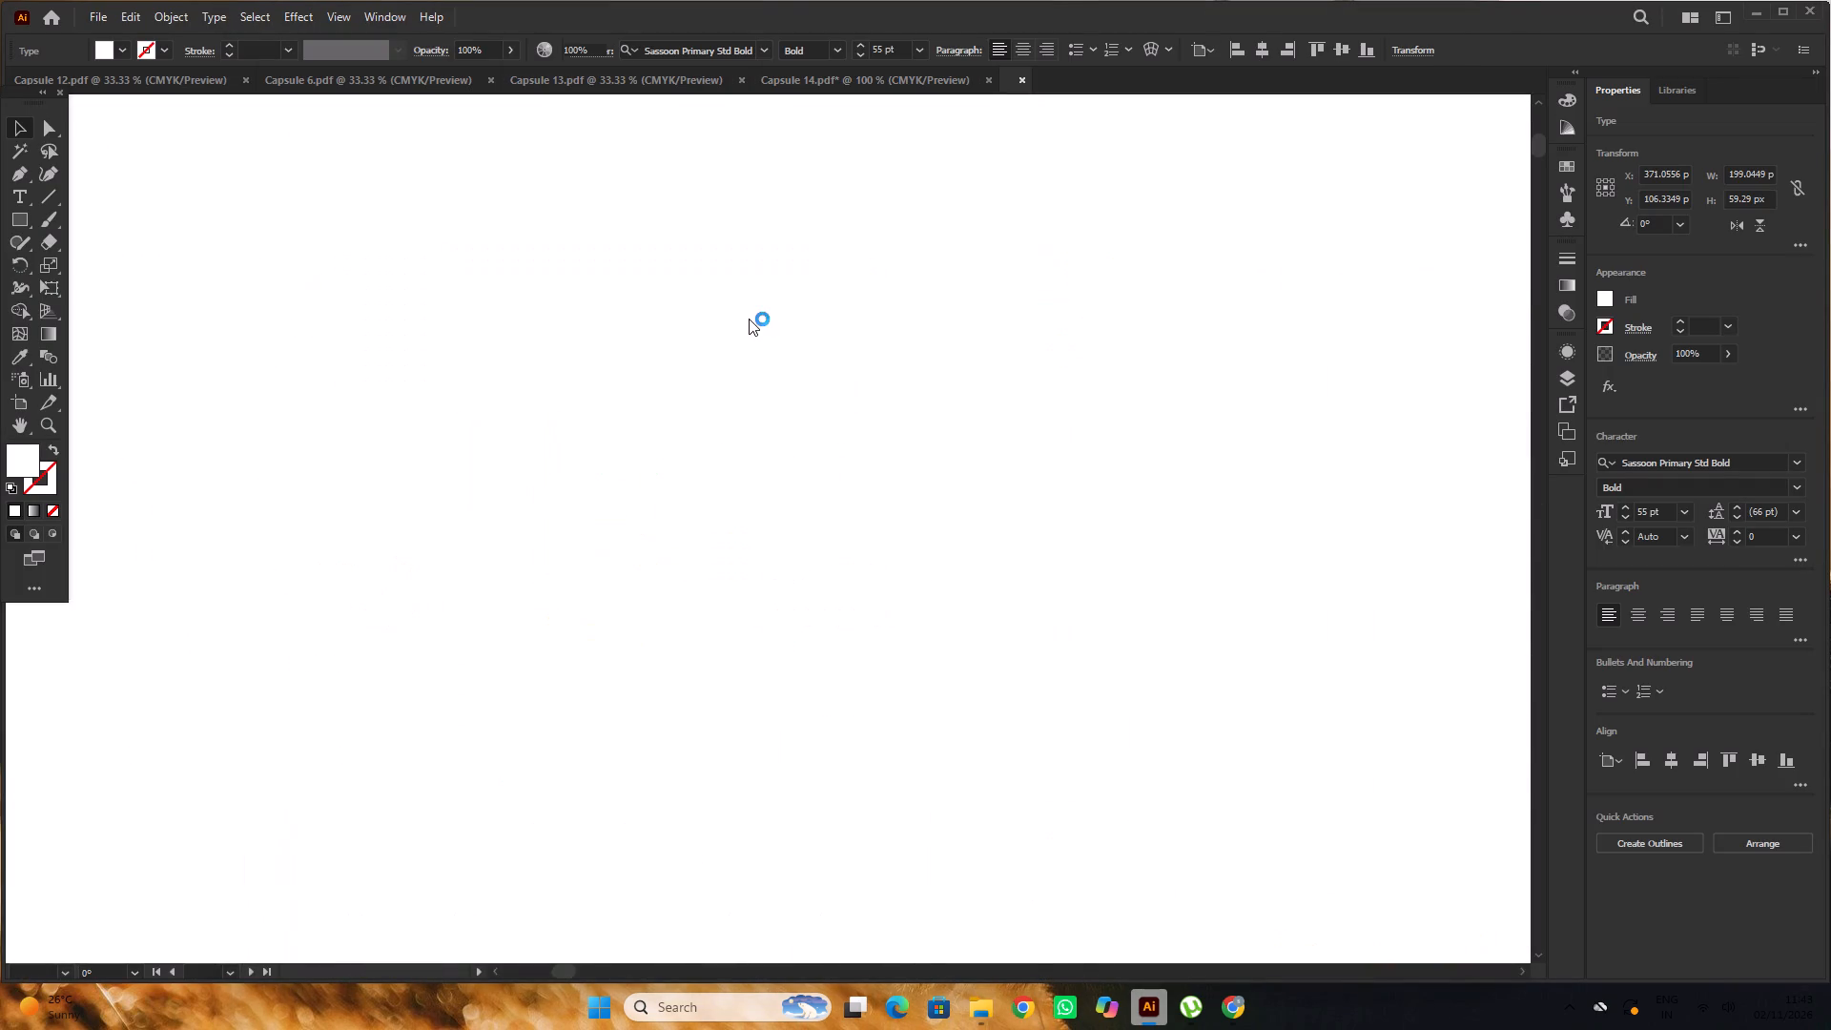
Replace Capsule 14's "Number" heading with the one copied from Capsule 2, pasted in front at the same place.
scroll(430, 411, "up", 3, "alt")
scroll(444, 379, "up", 4)
left_click(535, 298)
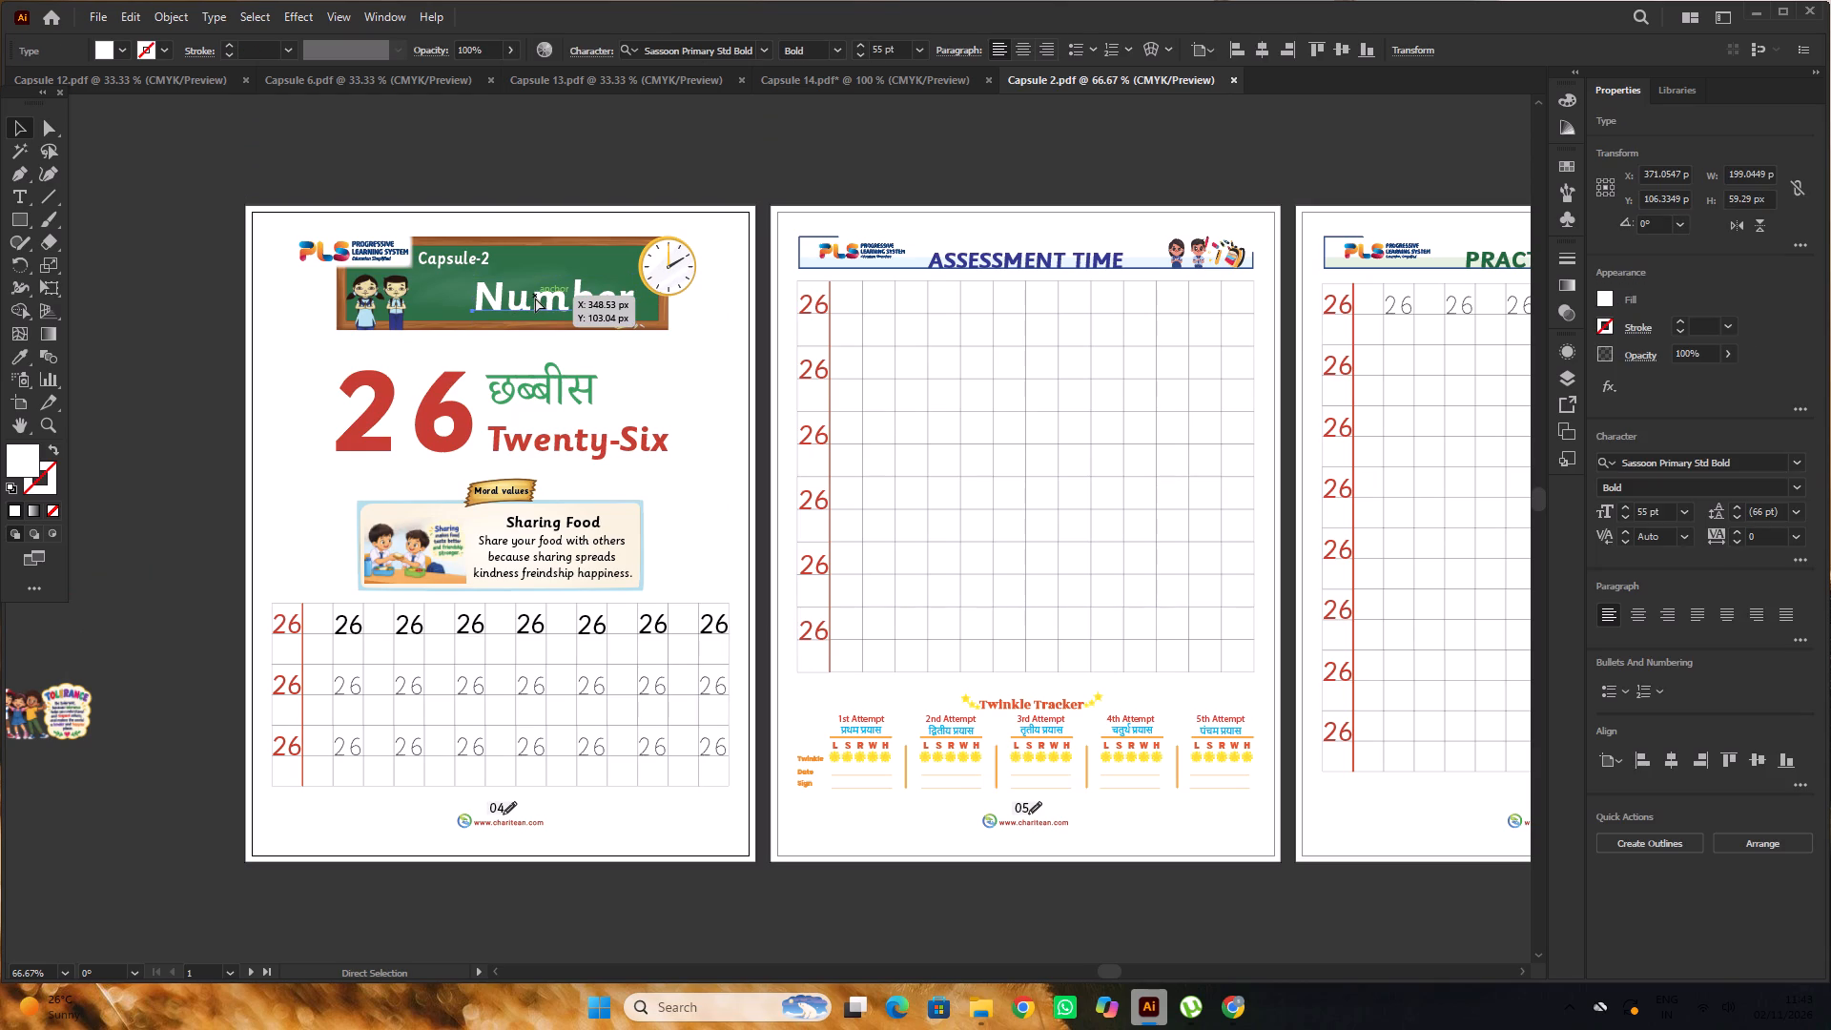
key("ctrl+c")
left_click(901, 72)
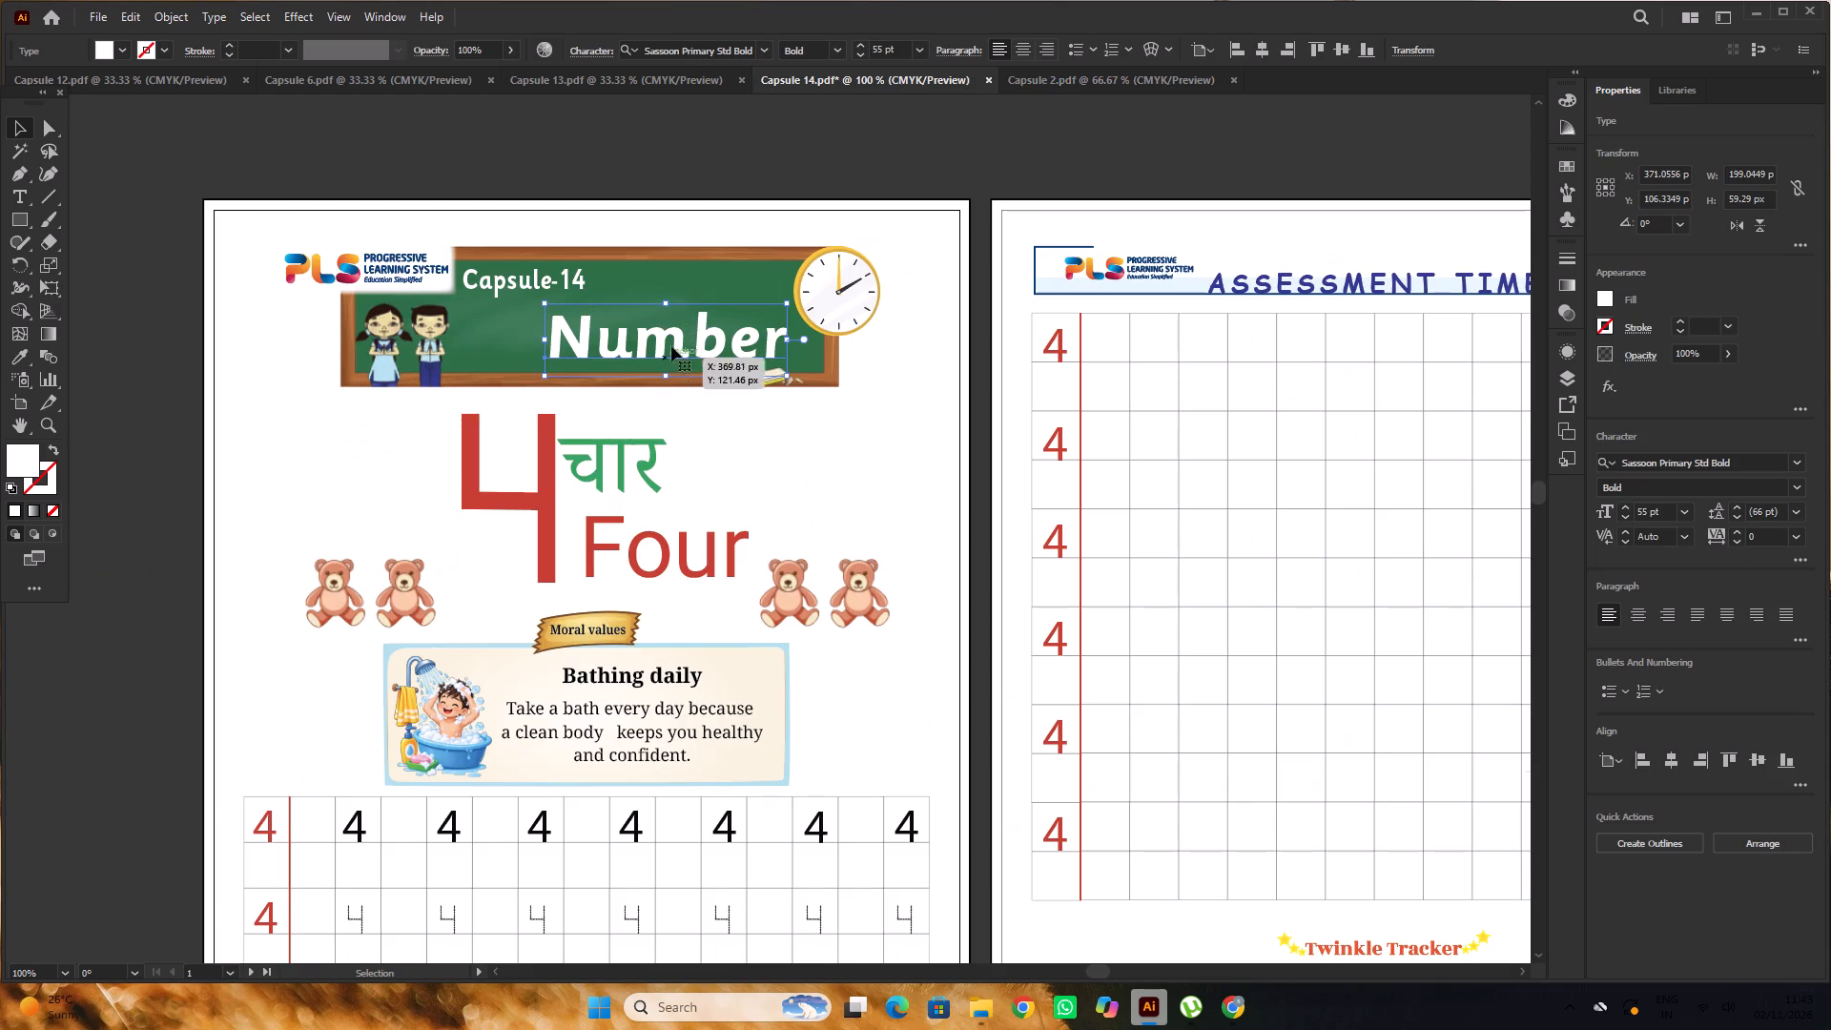
left_click(671, 345)
key("Delete")
key("ctrl+f")
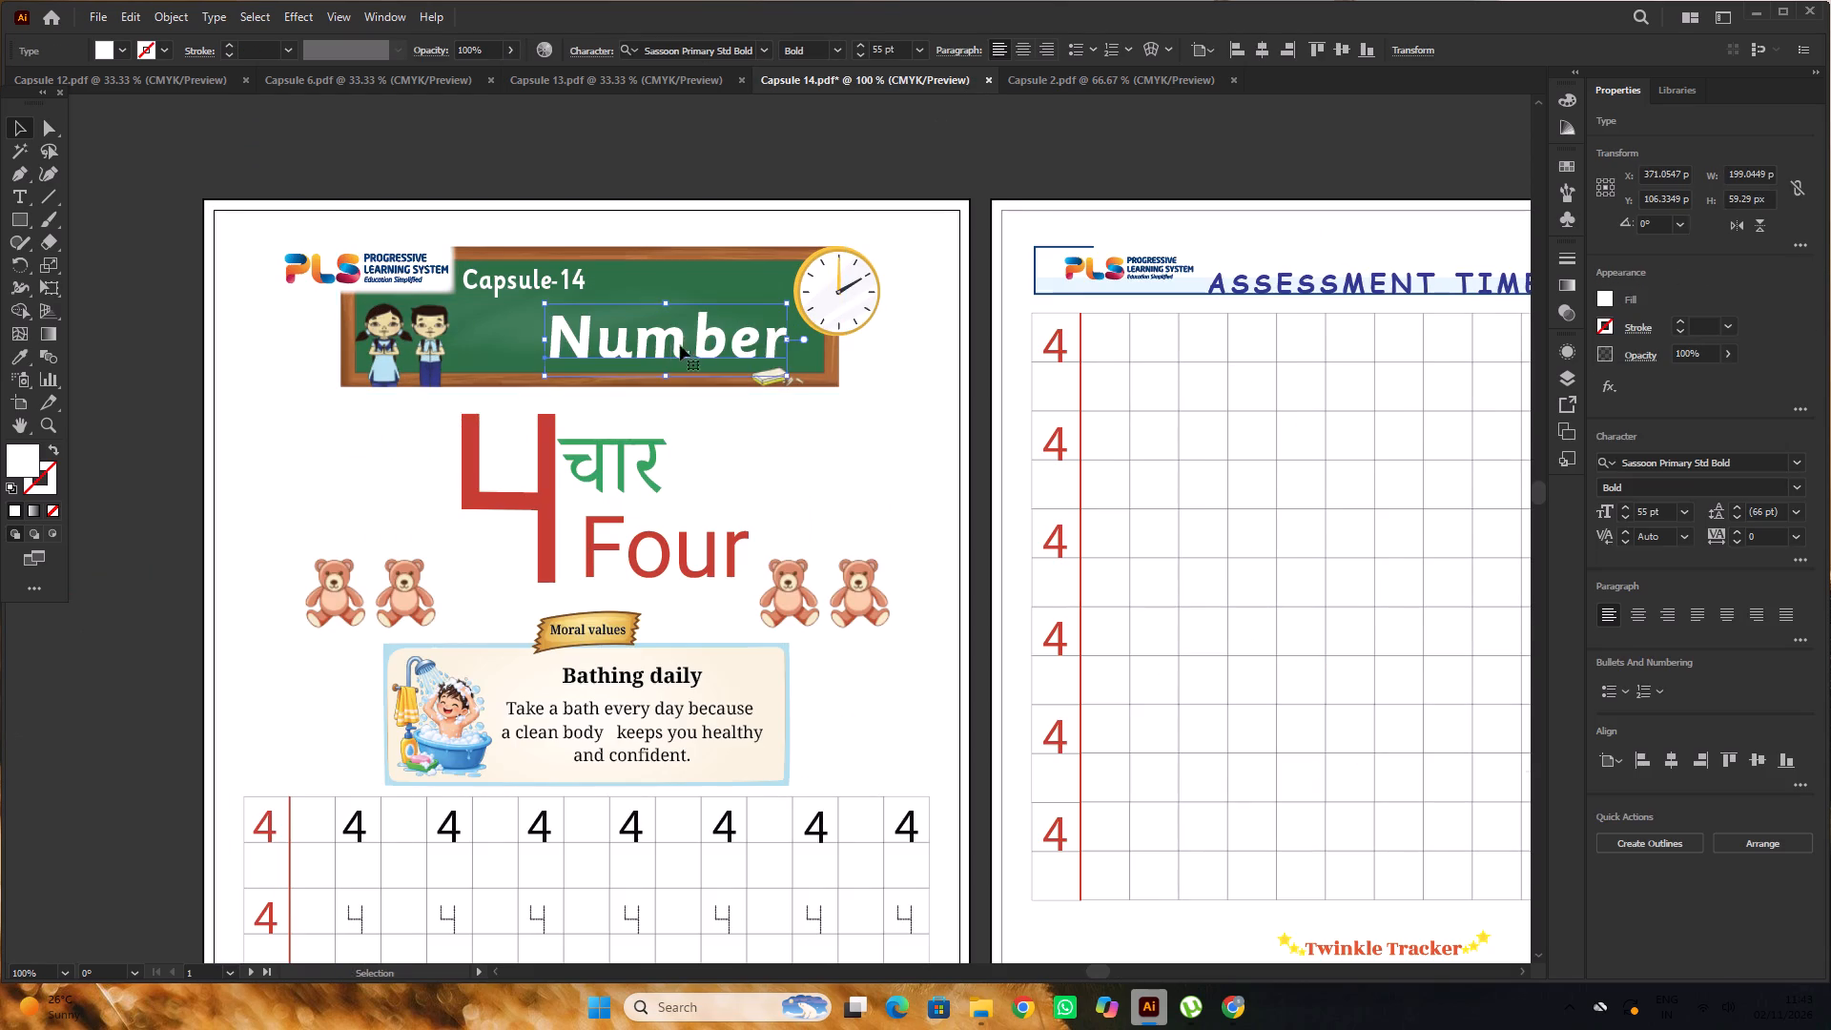
scroll(741, 336, "down", 2, "alt")
left_click(742, 214)
Move the large open-topped red 4 off page 1 onto the empty canvas beside the page.
scroll(742, 213, "down", 3)
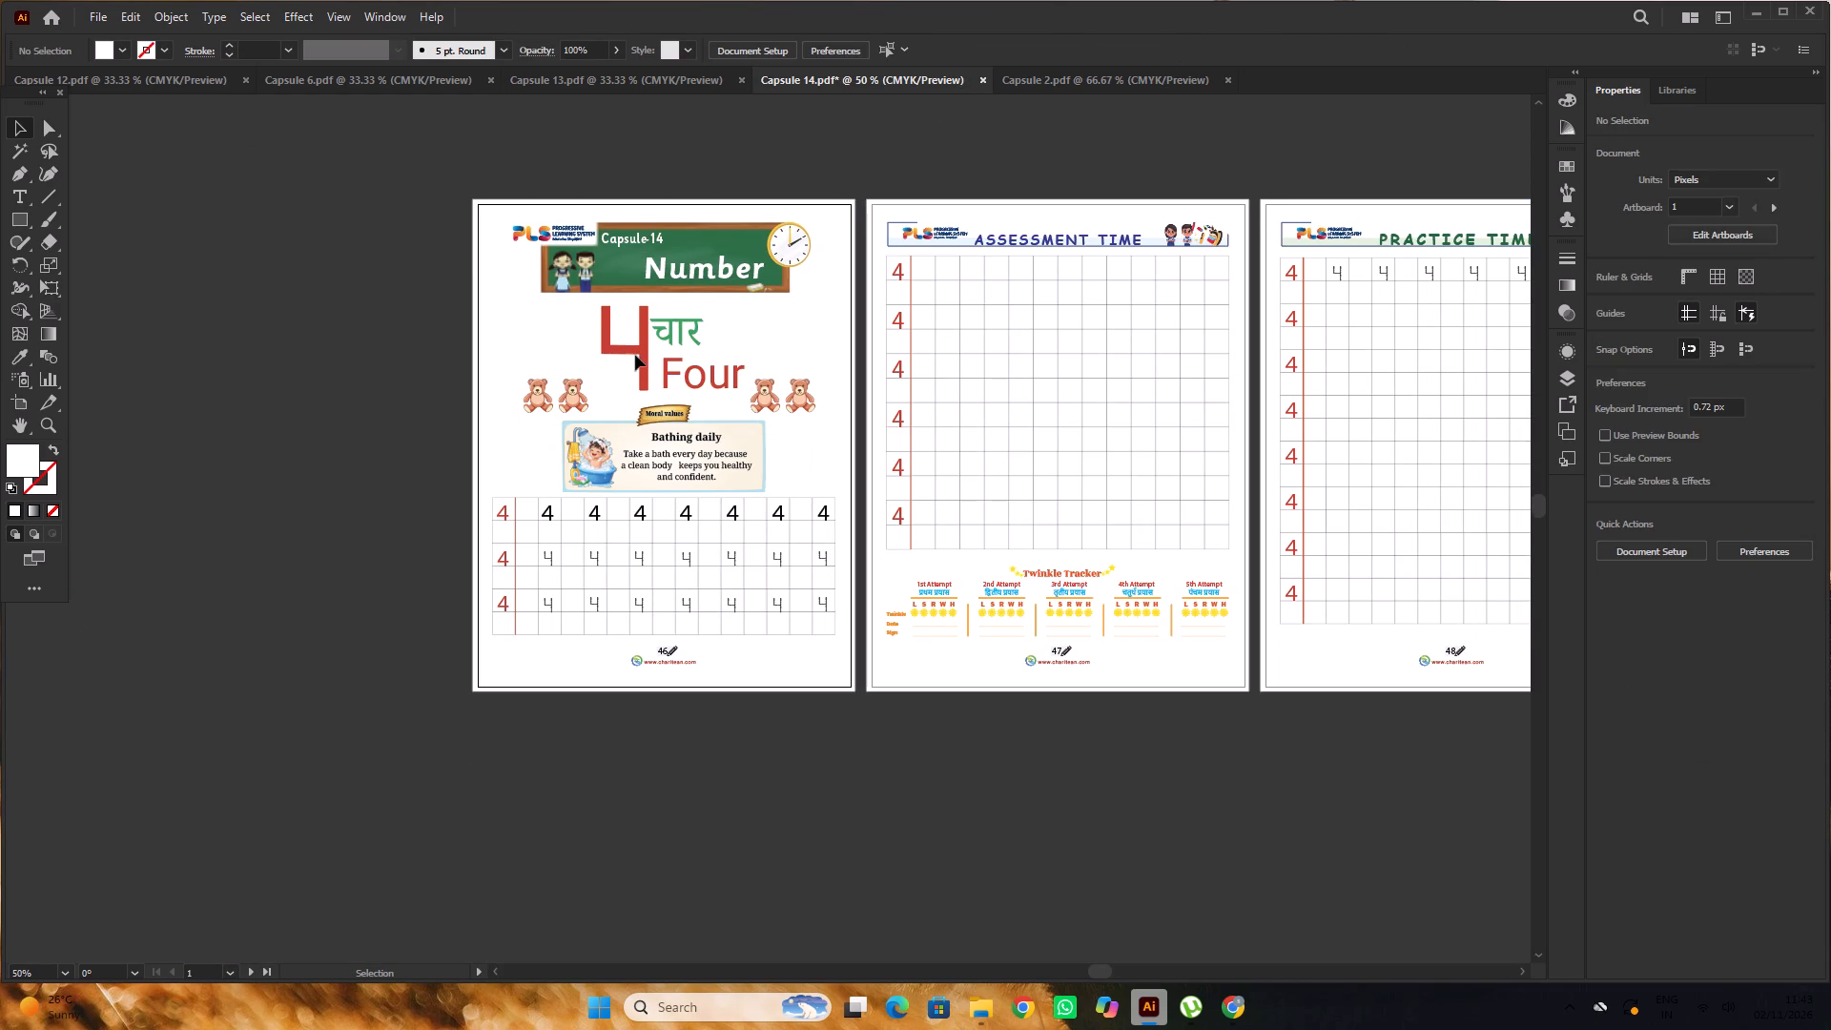
left_click(635, 355)
left_click_drag(644, 352, 352, 365)
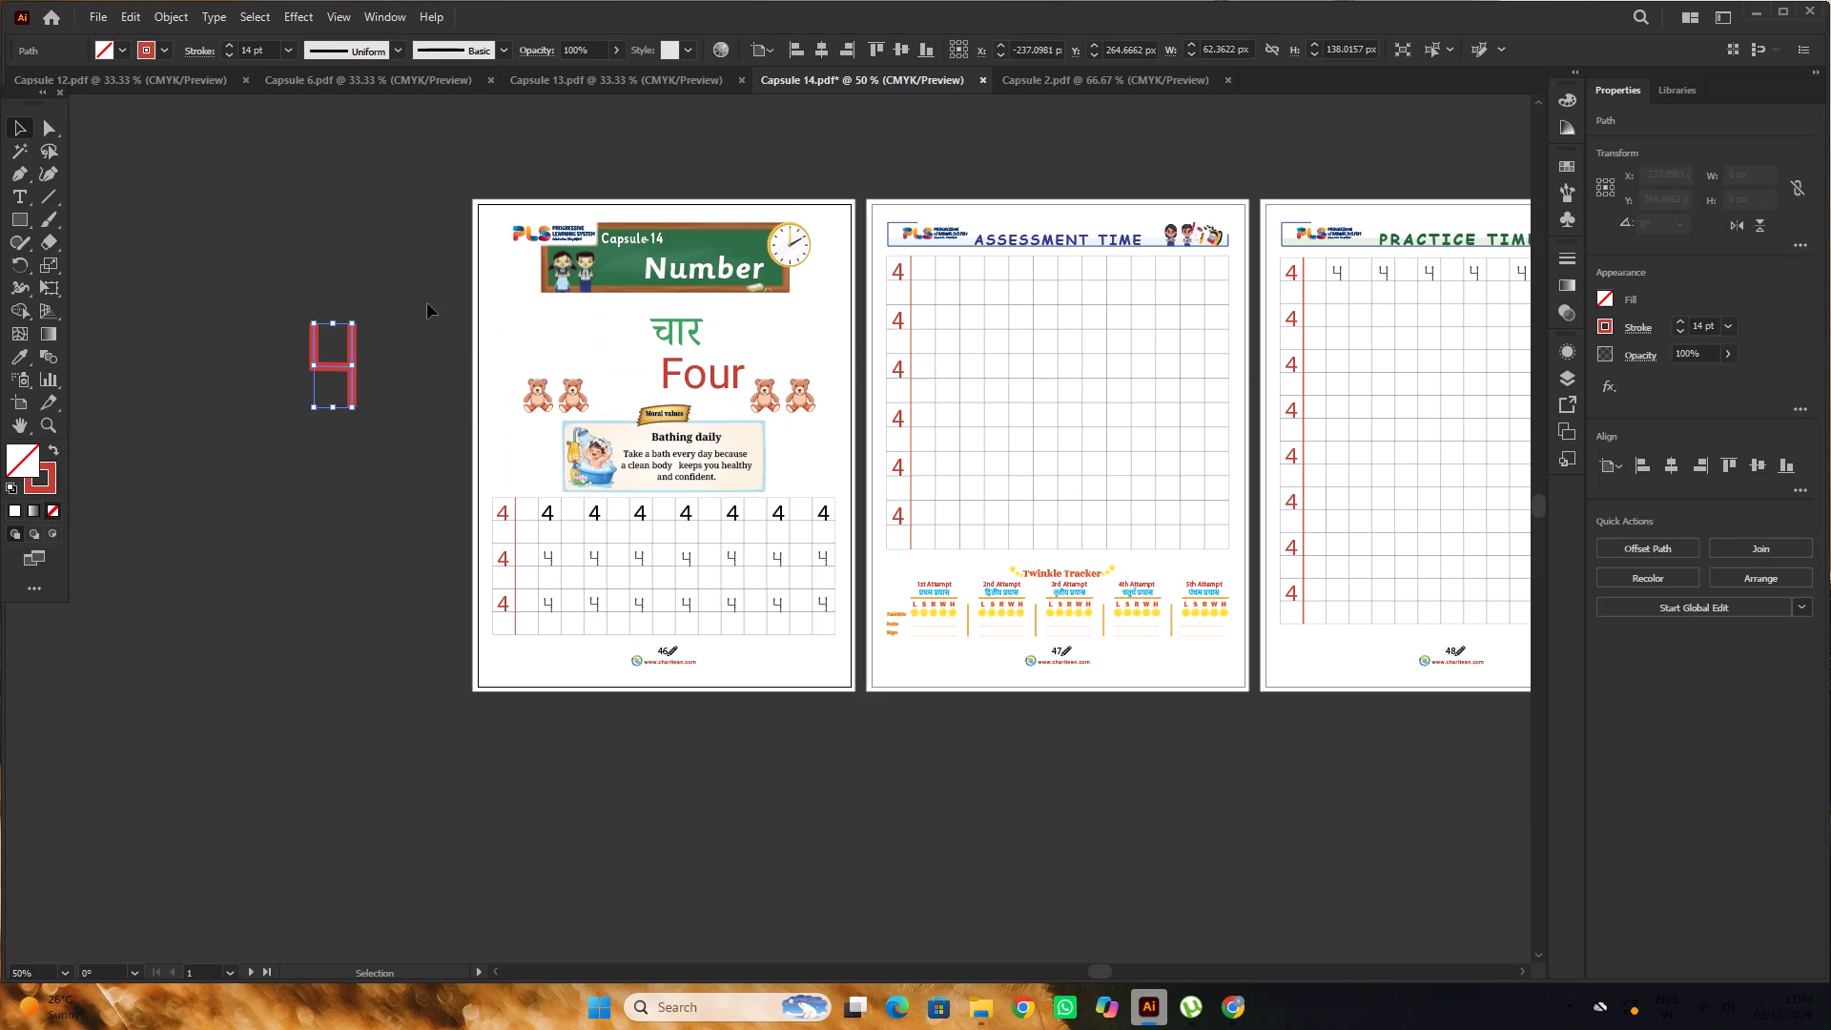
left_click(427, 303)
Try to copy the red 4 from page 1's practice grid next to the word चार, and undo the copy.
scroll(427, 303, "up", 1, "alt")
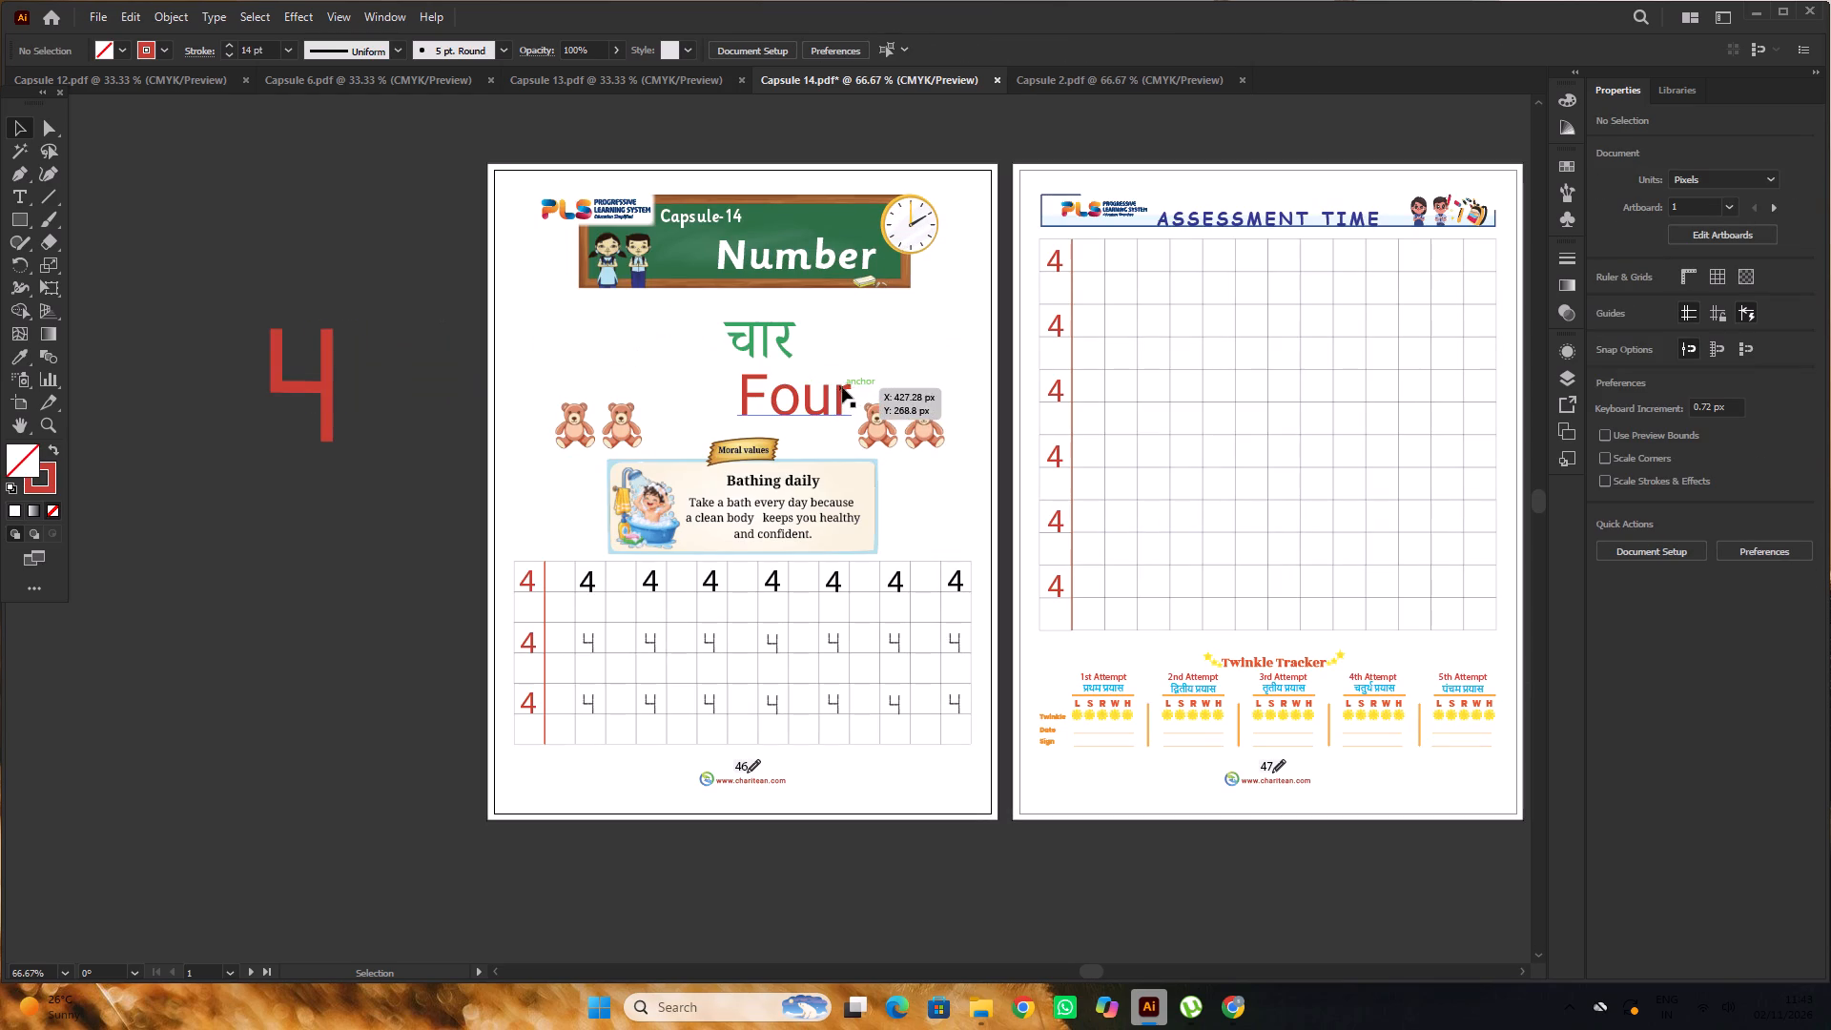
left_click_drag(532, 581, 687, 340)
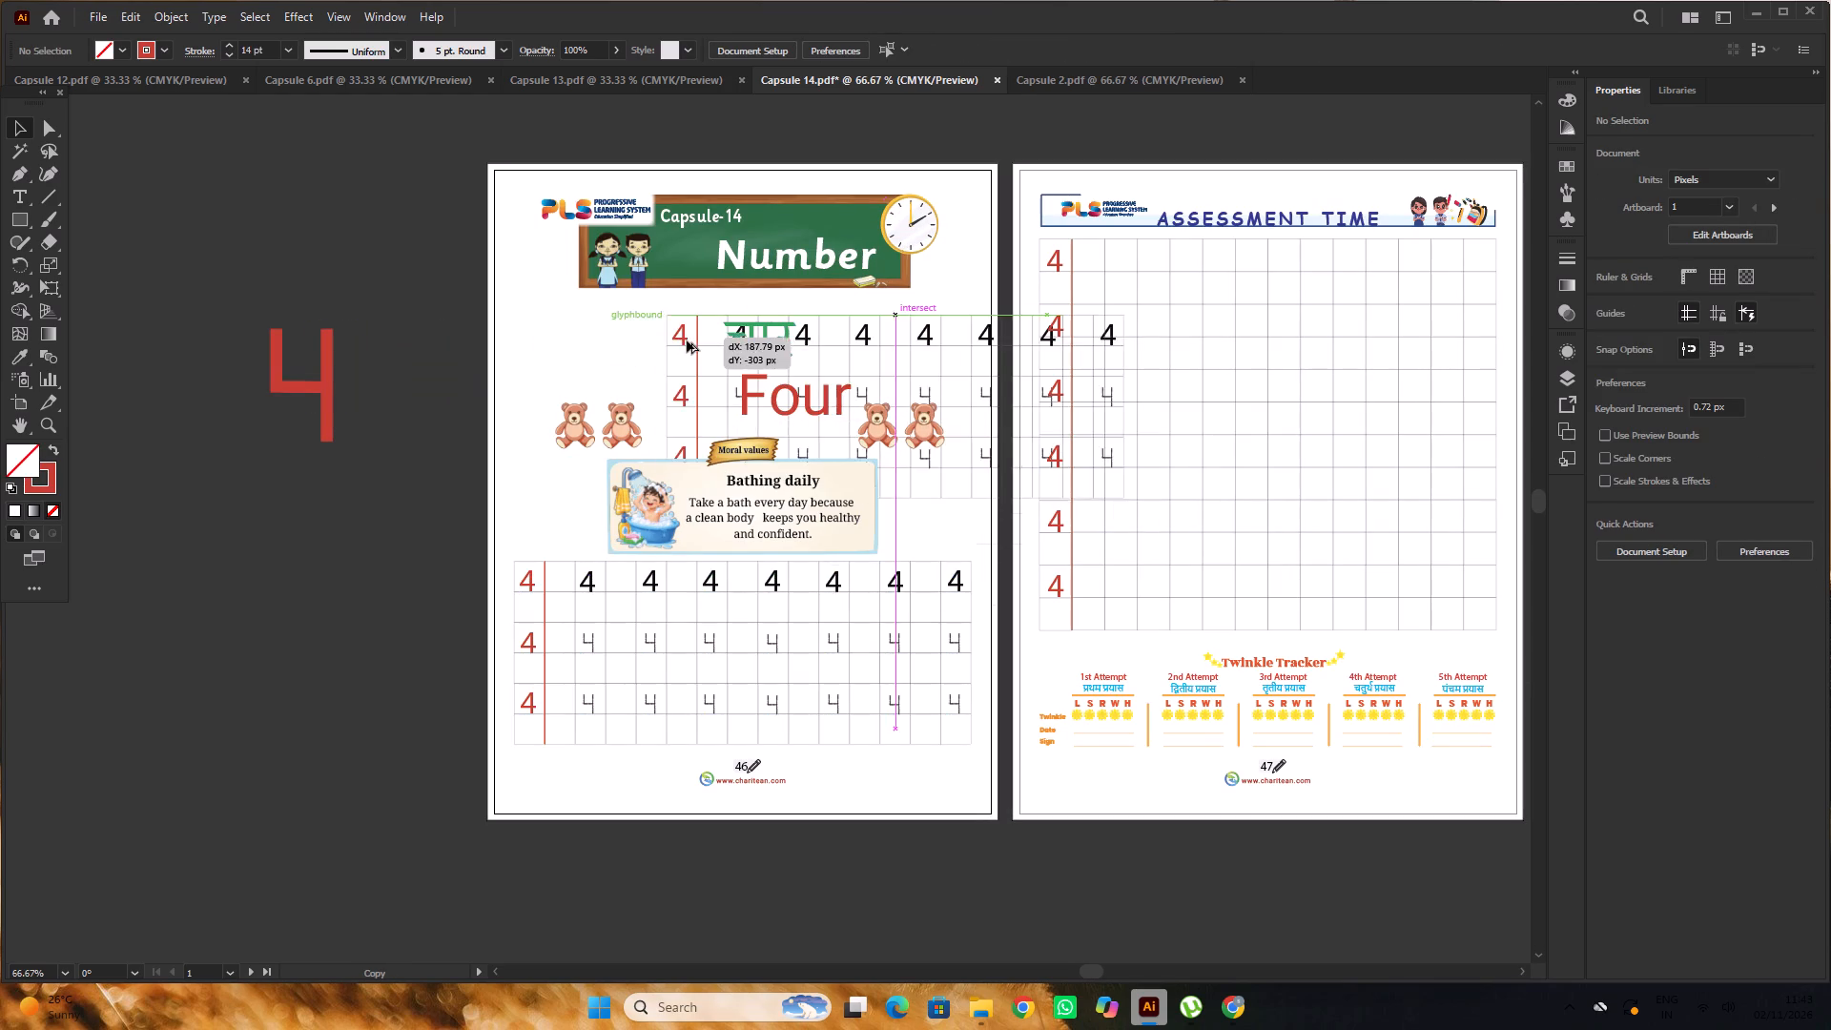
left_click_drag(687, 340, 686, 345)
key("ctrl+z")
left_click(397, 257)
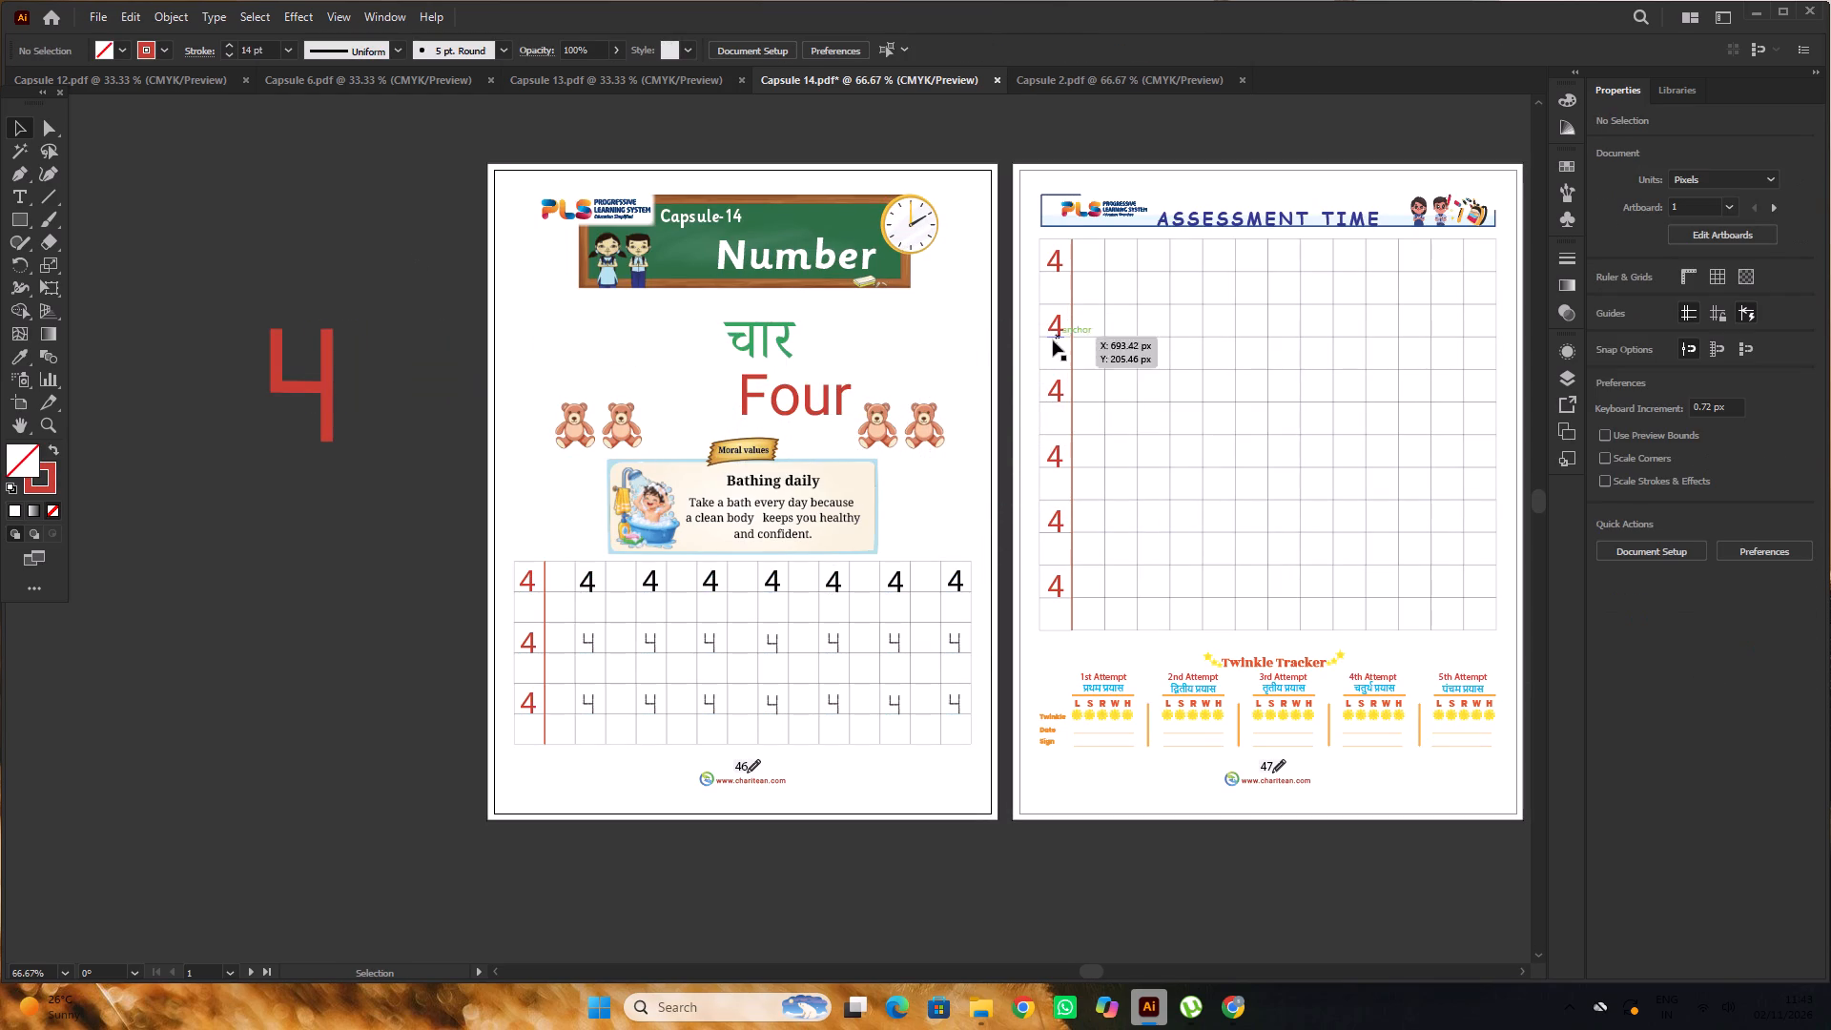
Ungroup the practice grid and its red 4s on the Assessment Time page.
left_click(1053, 332)
right_click(1055, 331)
left_click(1150, 626)
left_click(449, 243)
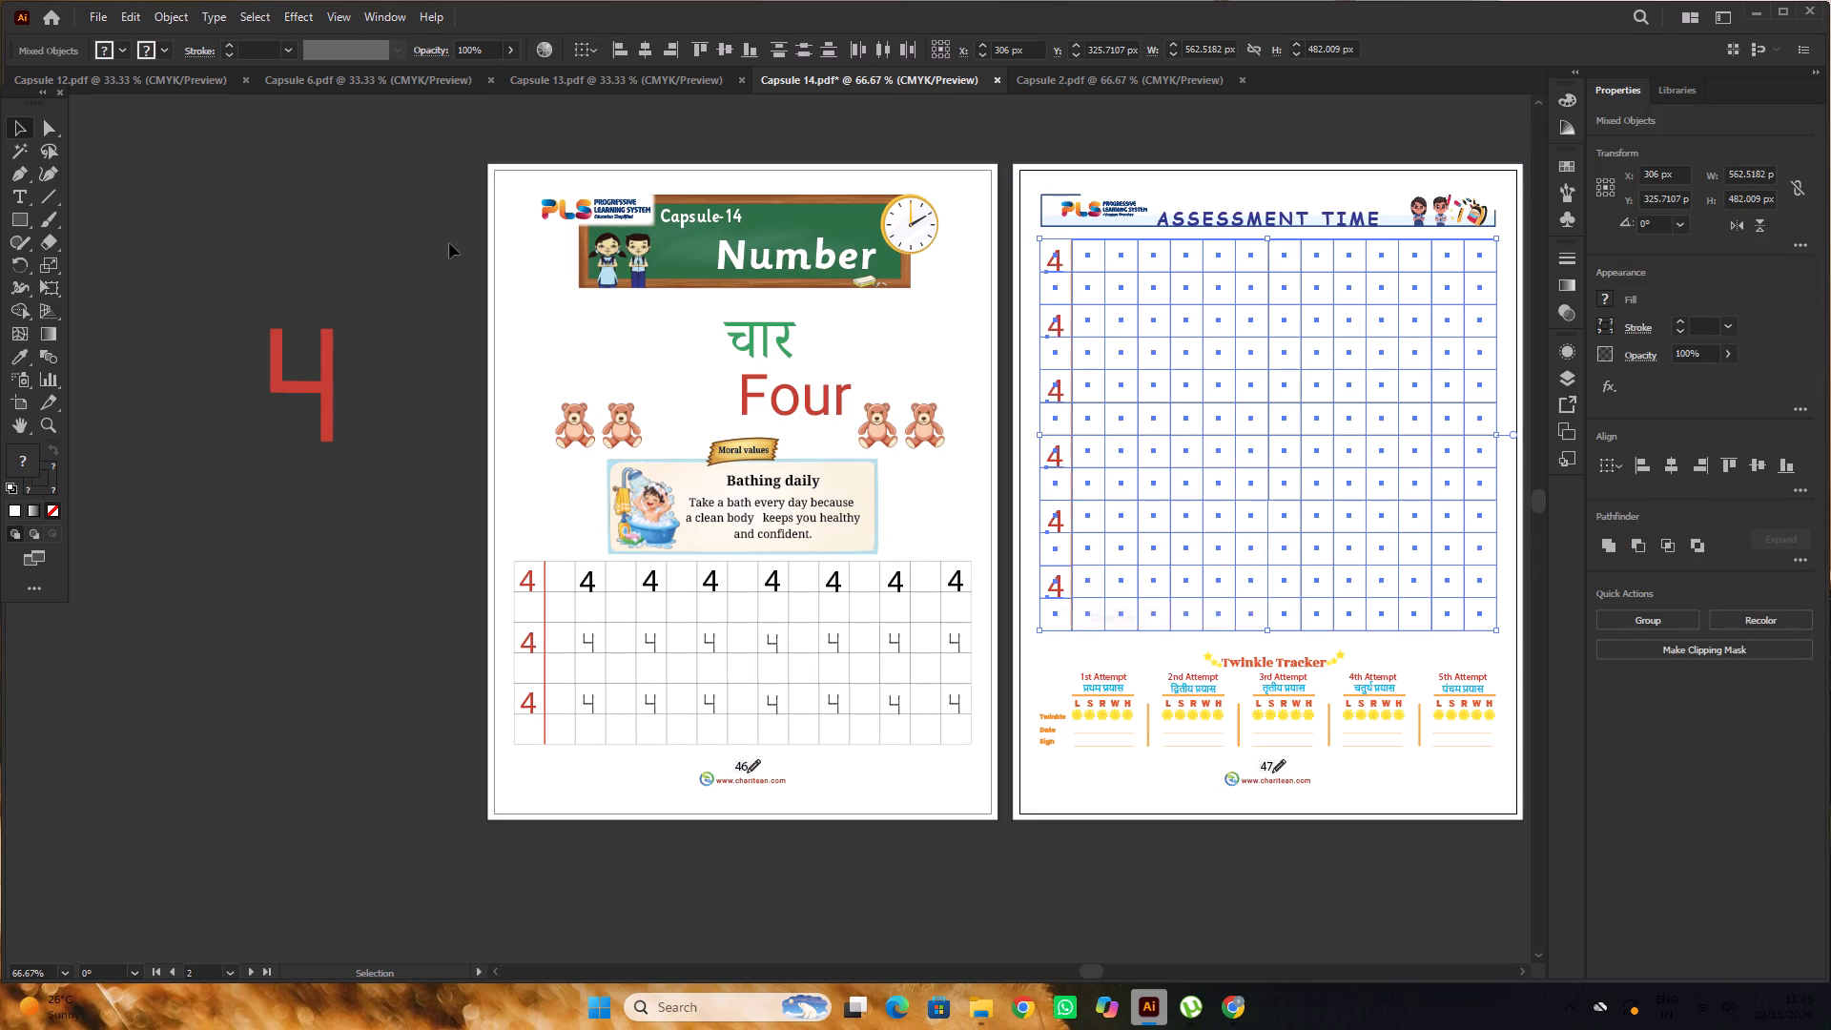
Copy a red 4 from the Assessment Time grid to page 1, enlarge it to about 203 pt, and place it beside चार and Four.
left_click_drag(1055, 332, 690, 350)
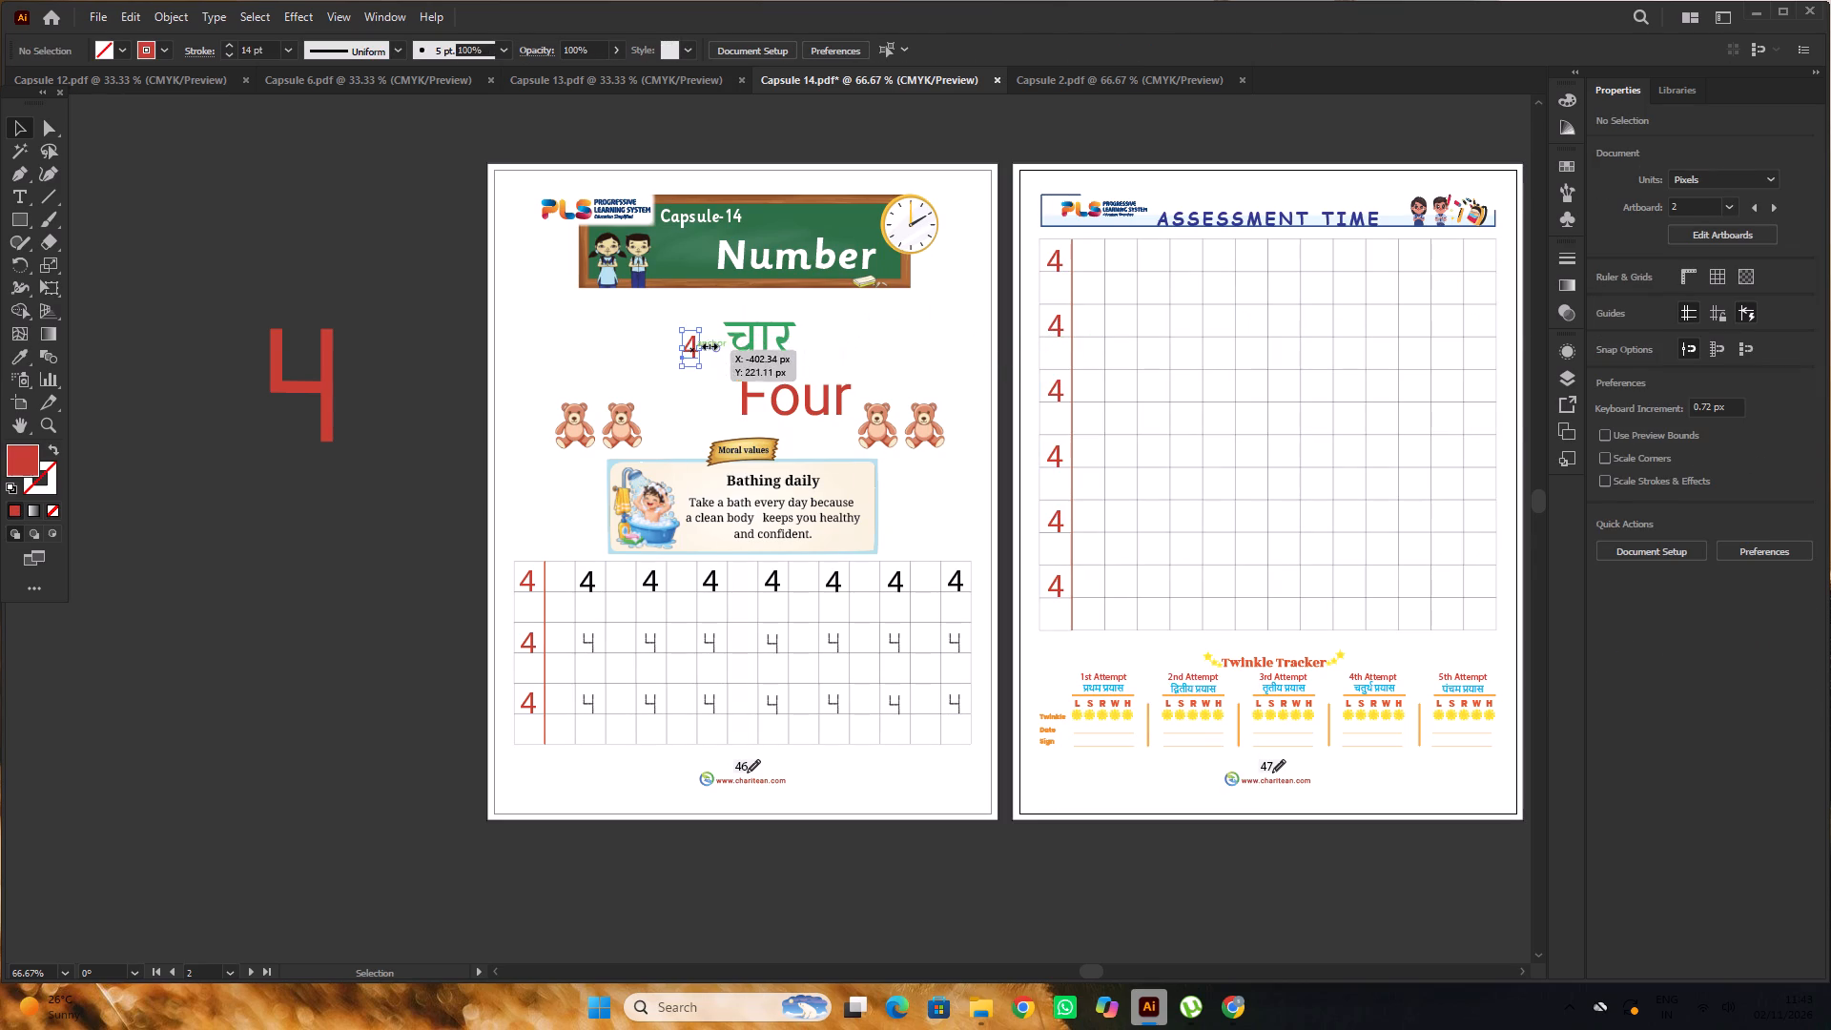
scroll(717, 352, "up", 2)
left_click_drag(692, 409, 774, 511, "alt+shift")
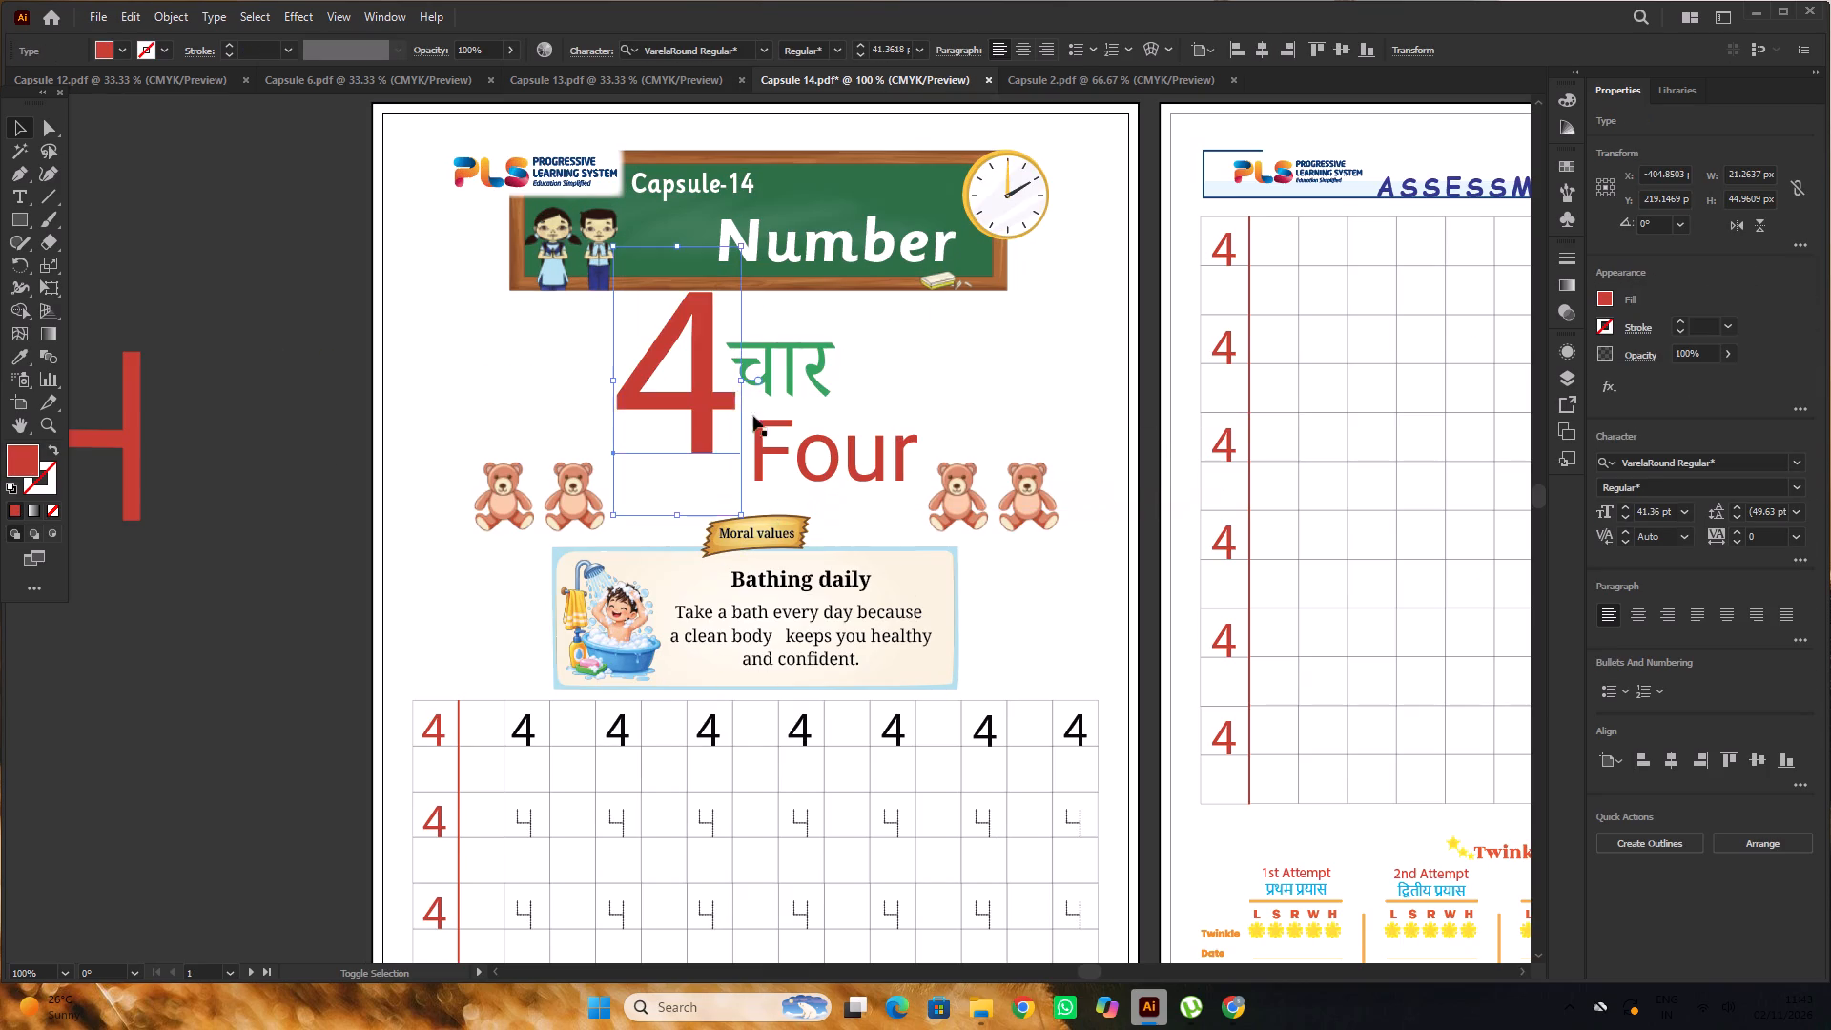
left_click_drag(712, 360, 688, 398)
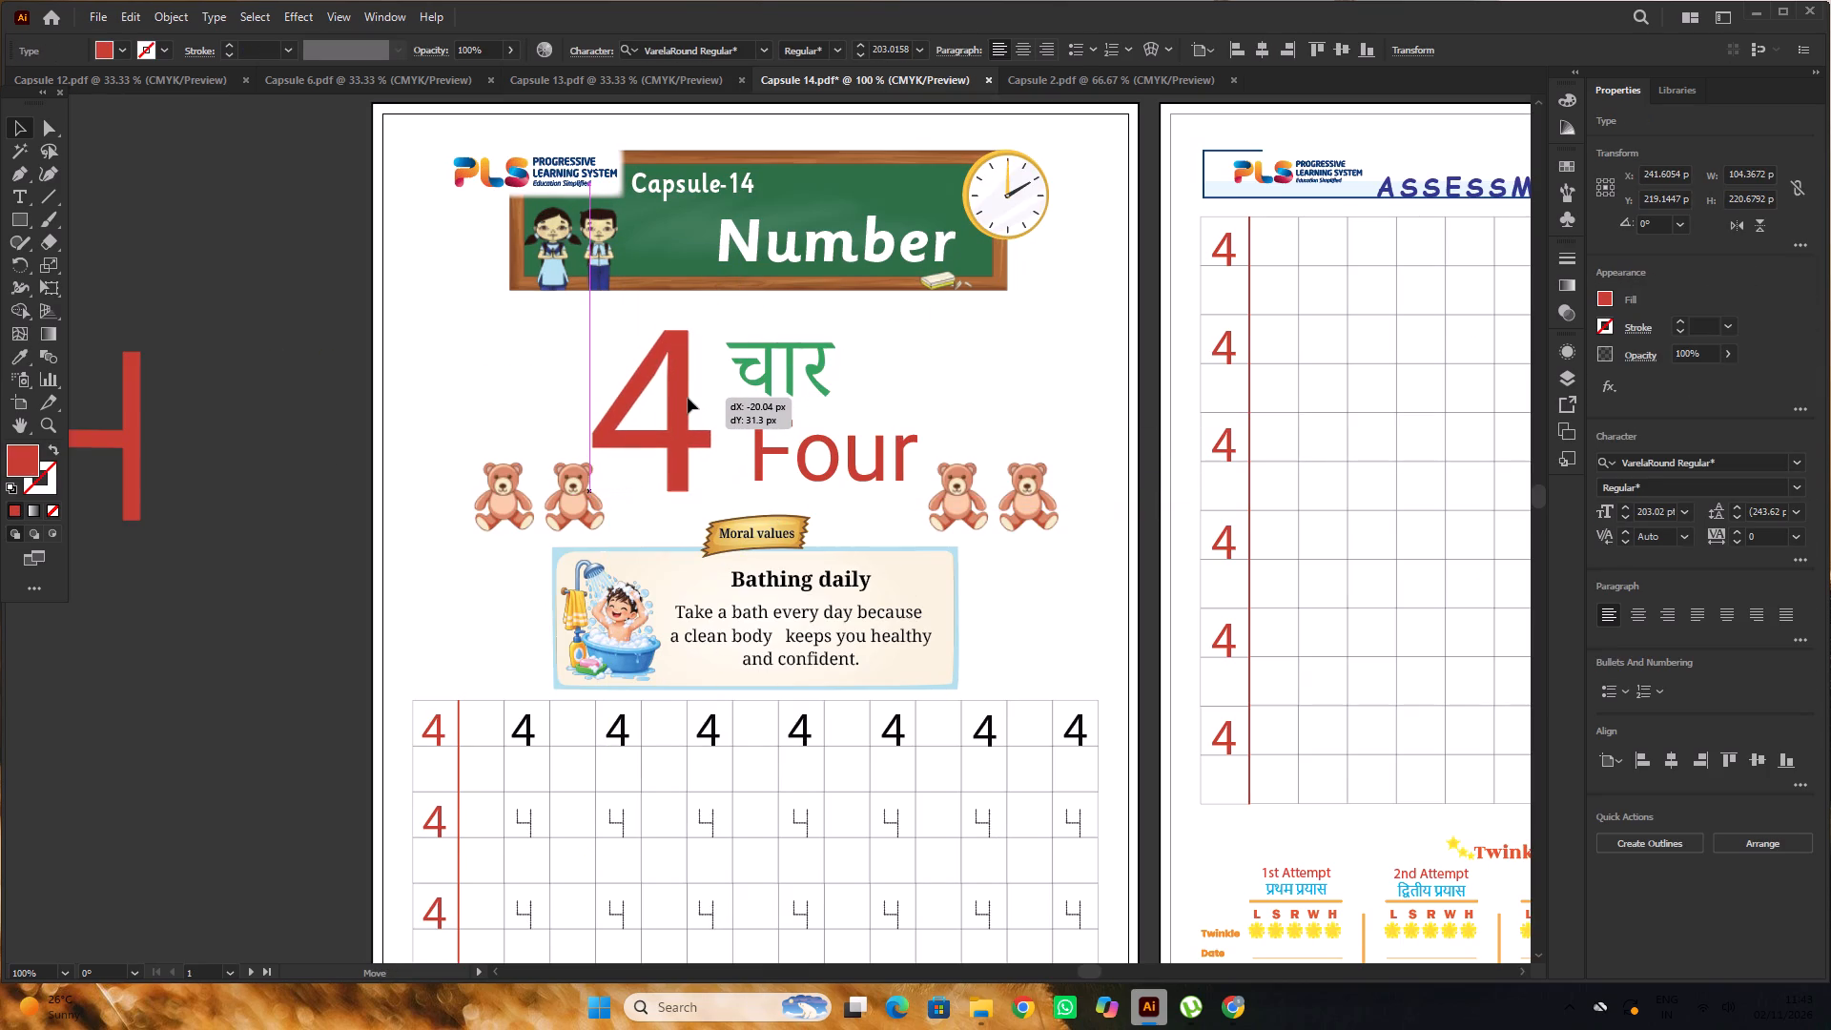
left_click_drag(688, 398, 689, 403)
scroll(834, 370, "down", 3, "alt")
left_click(563, 289)
scroll(757, 407, "up", 3, "alt")
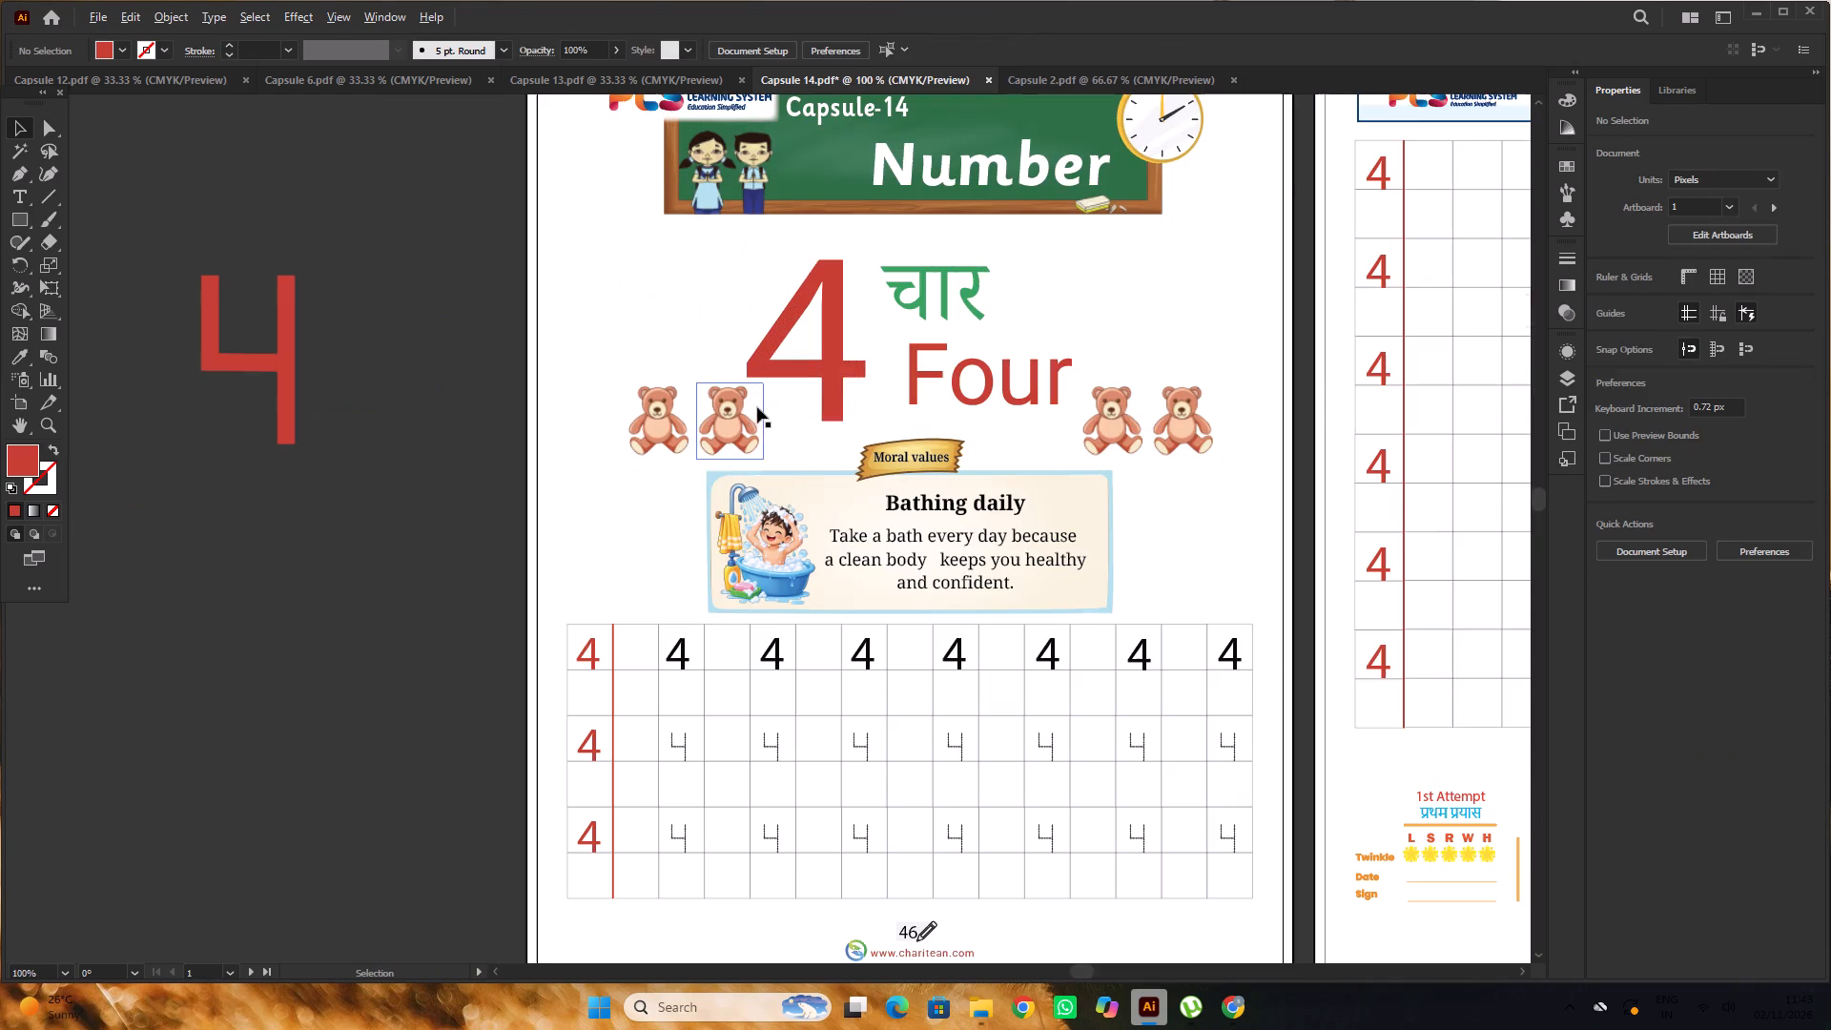
left_click(848, 372)
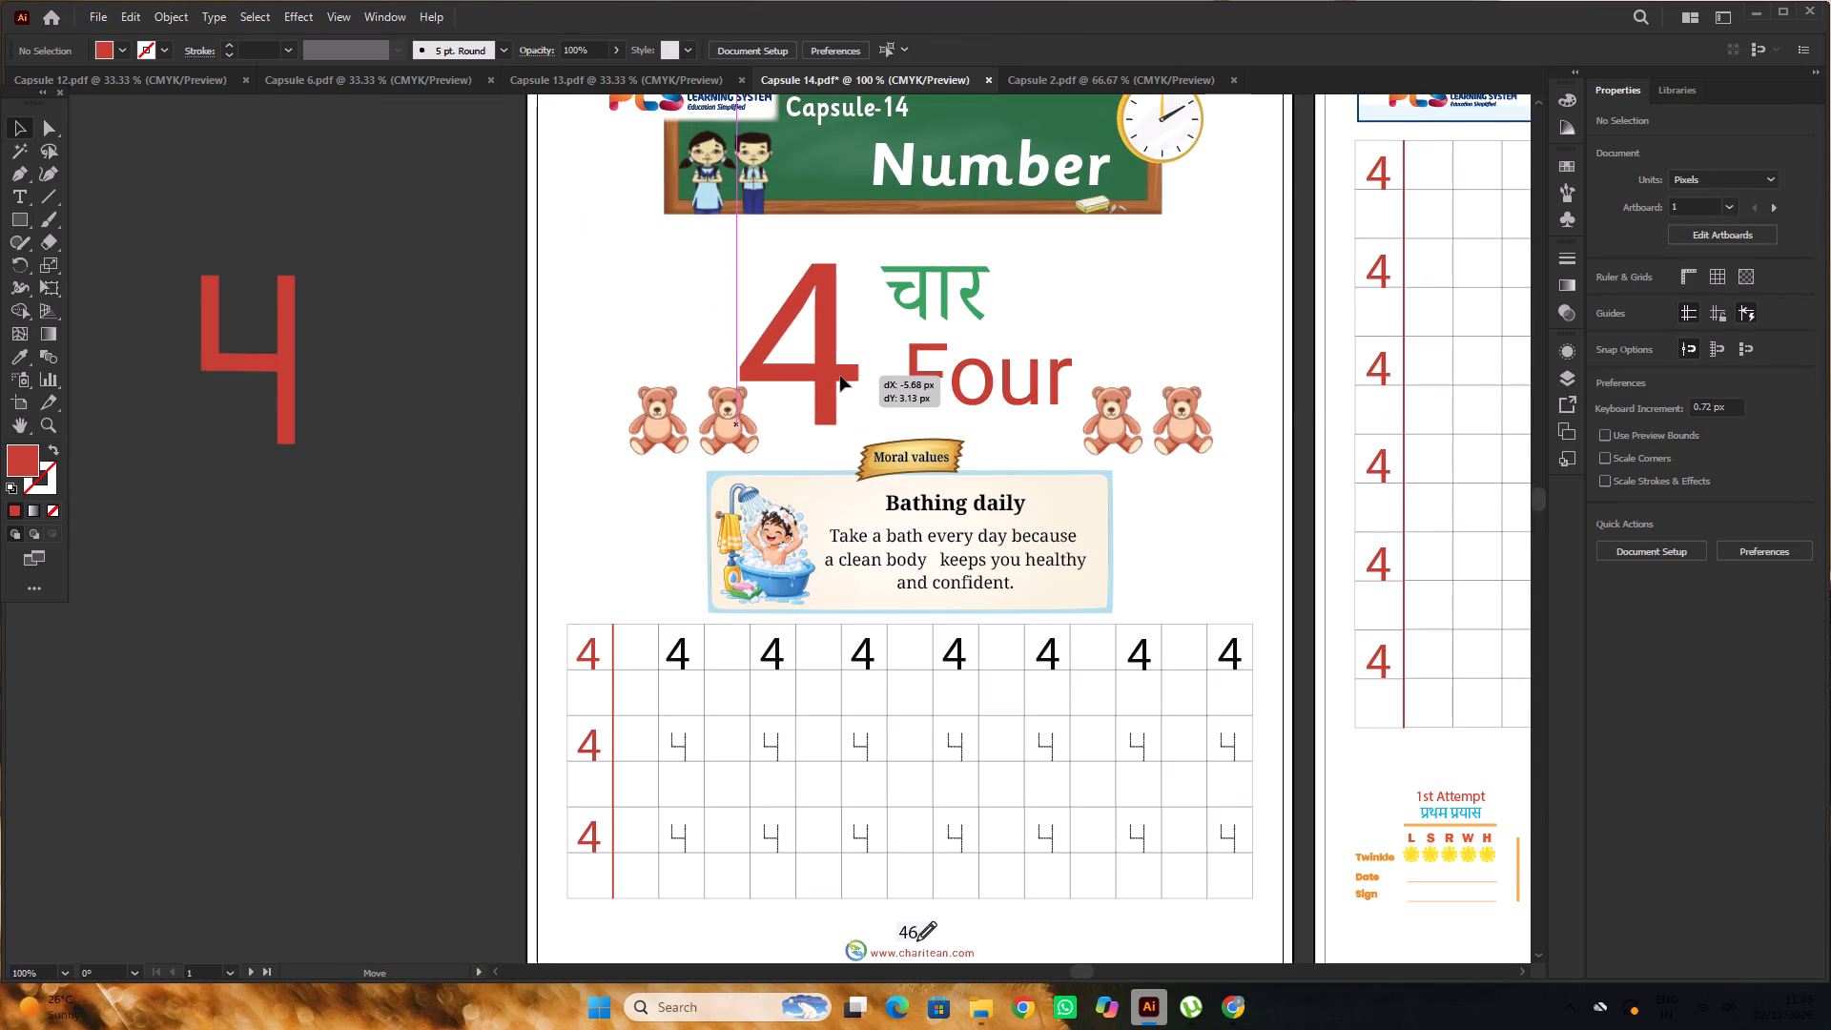
Set the font of the large red 4 on page 1 to Sassoon Primary.
scroll(842, 368, "up", 2)
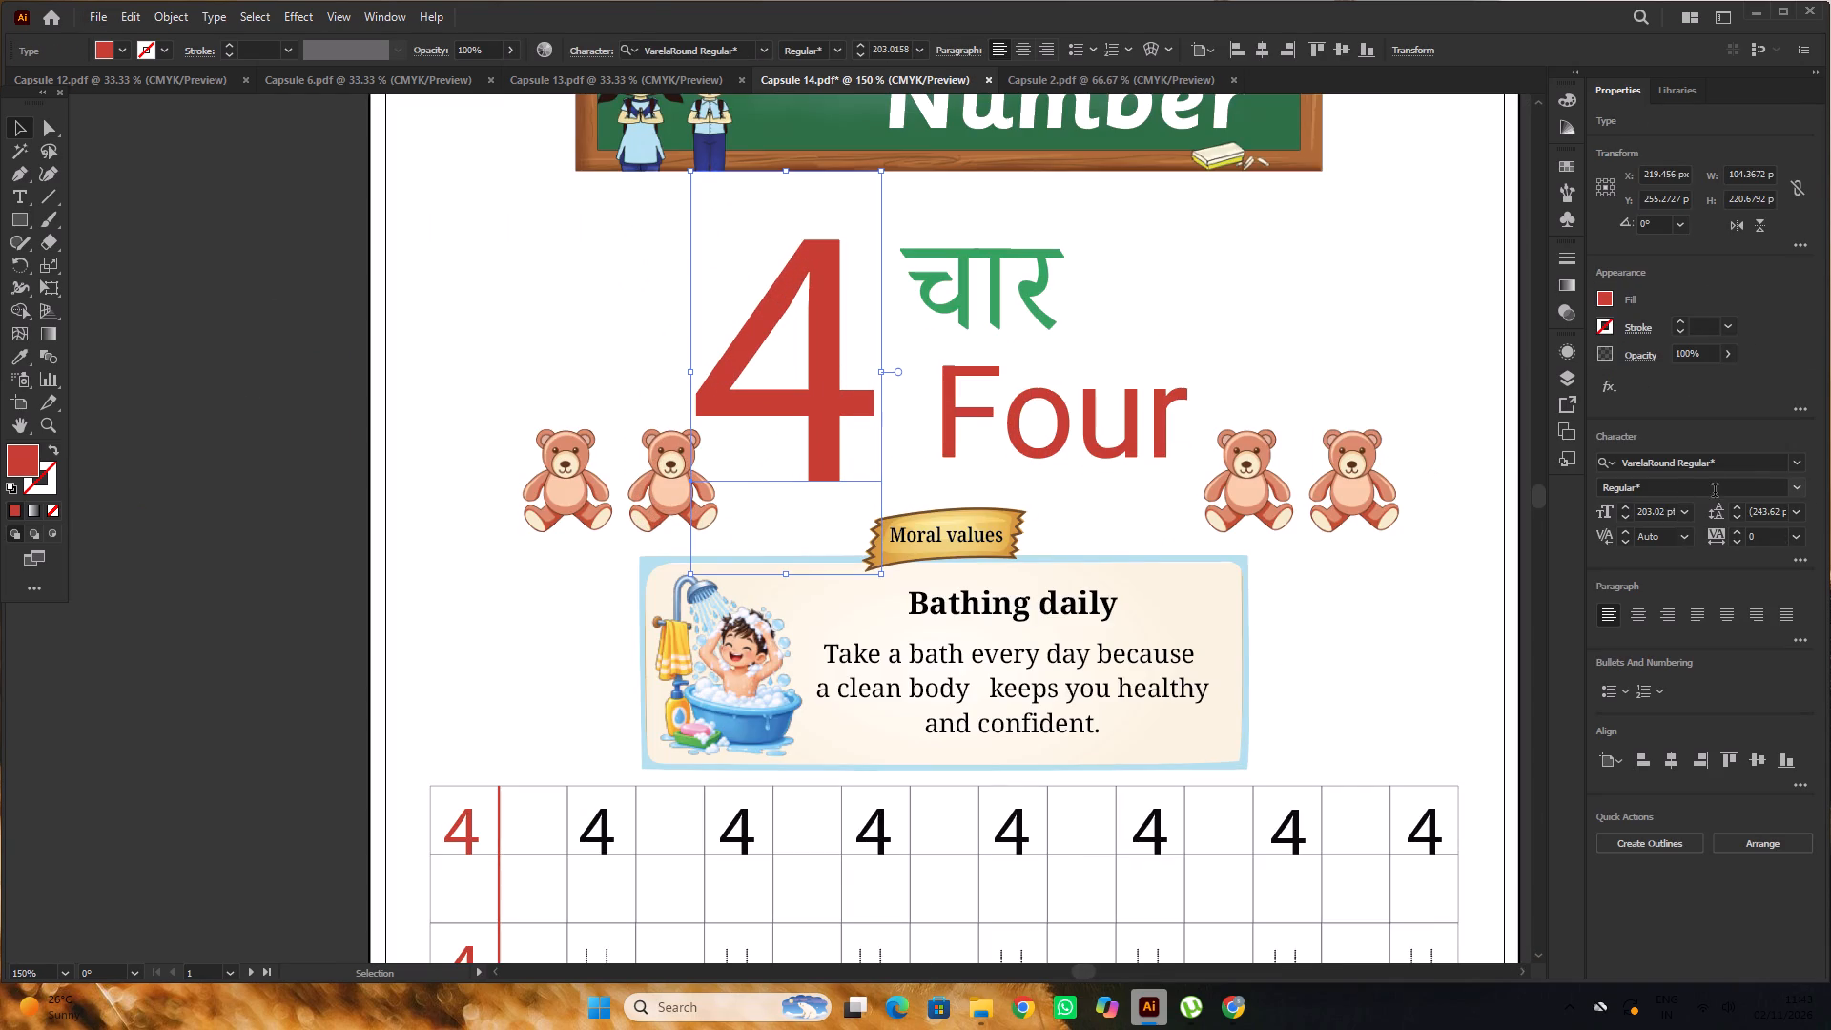
left_click(1737, 471)
key("s")
type("ASS")
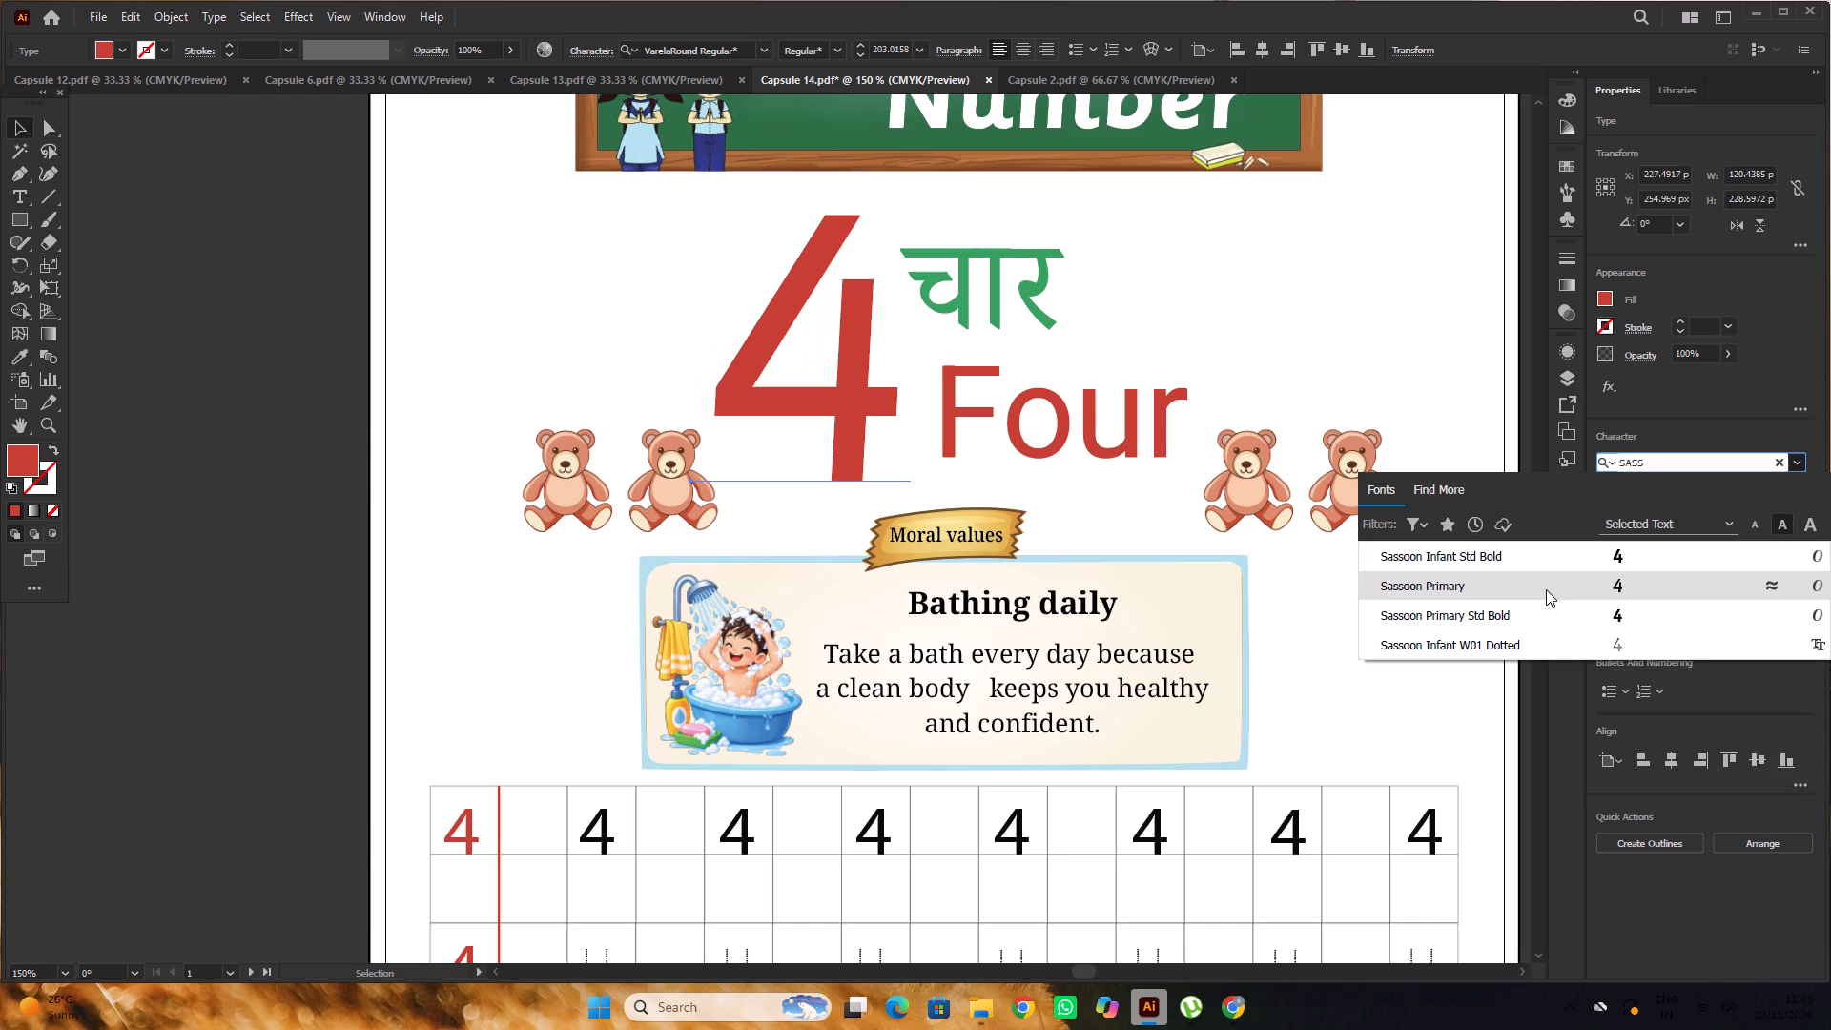
left_click(1546, 589)
Nudge the large red 4 slightly up and away from the words चार and Four to adjust its spacing.
scroll(737, 361, "up", 3)
left_click_drag(859, 399, 846, 380)
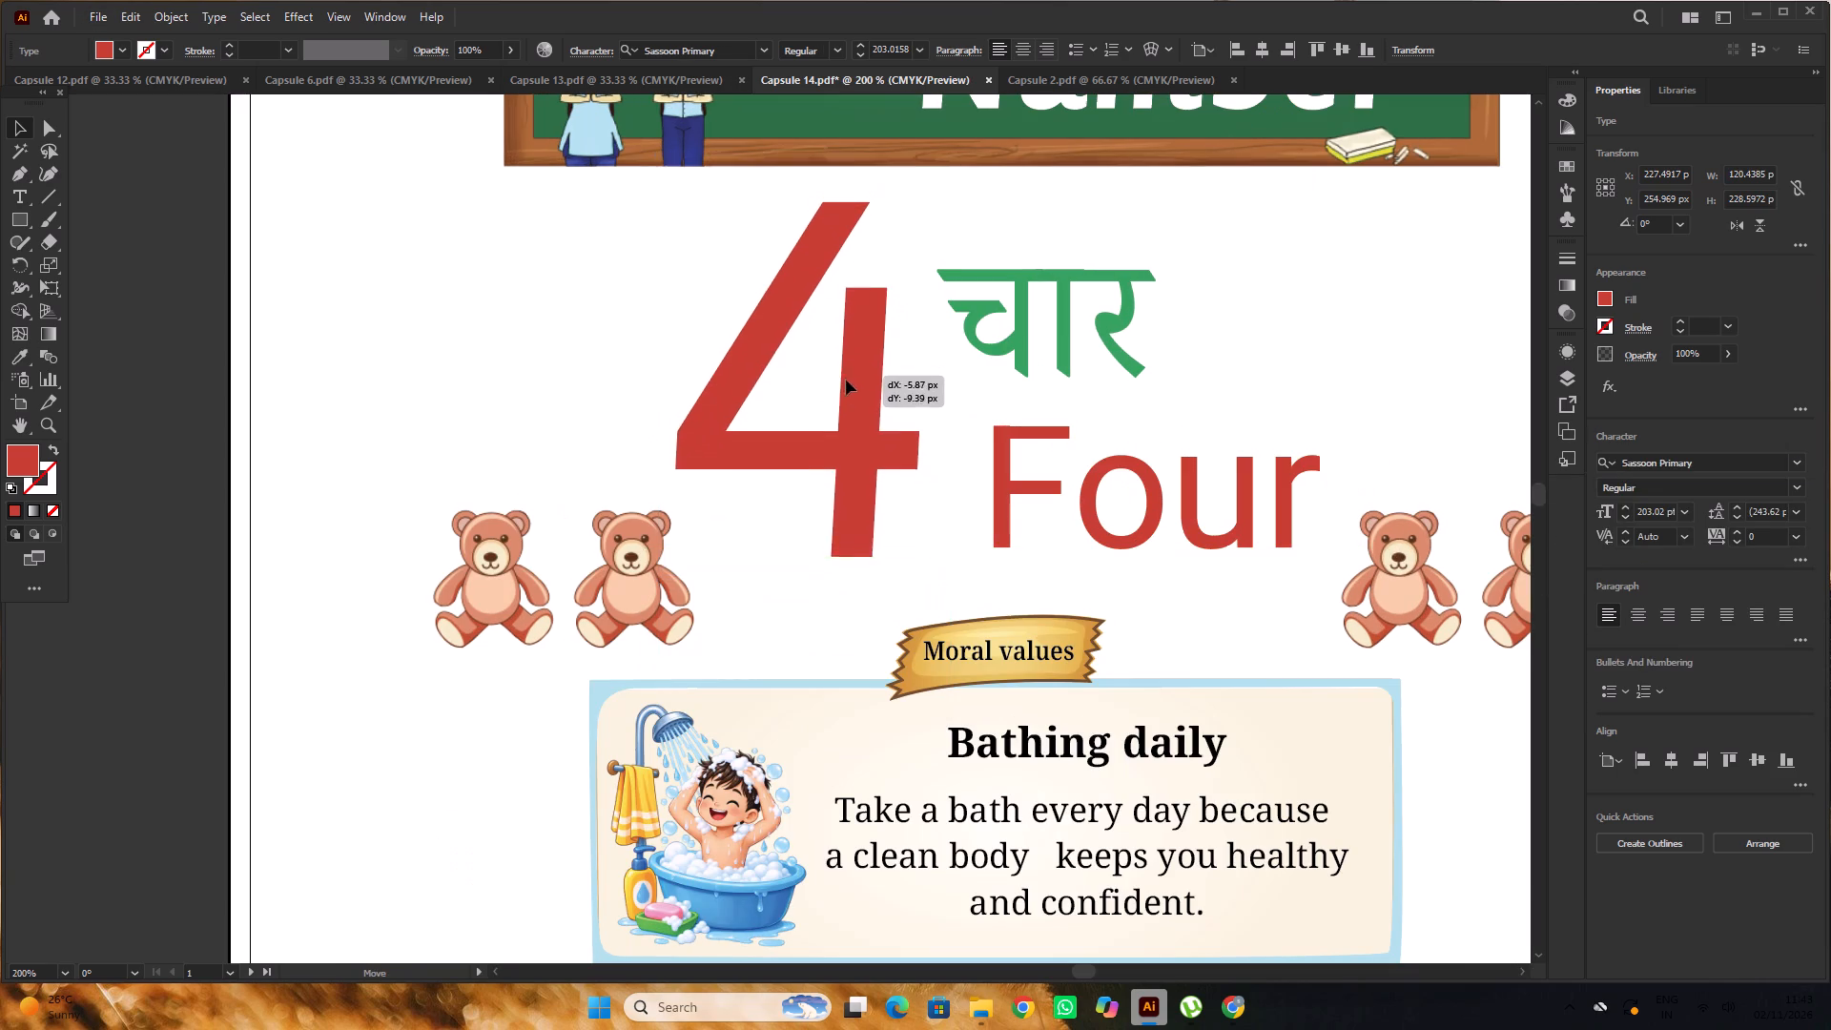
left_click_drag(846, 380, 854, 388)
scroll(689, 337, "down", 4, "alt")
left_click(530, 327)
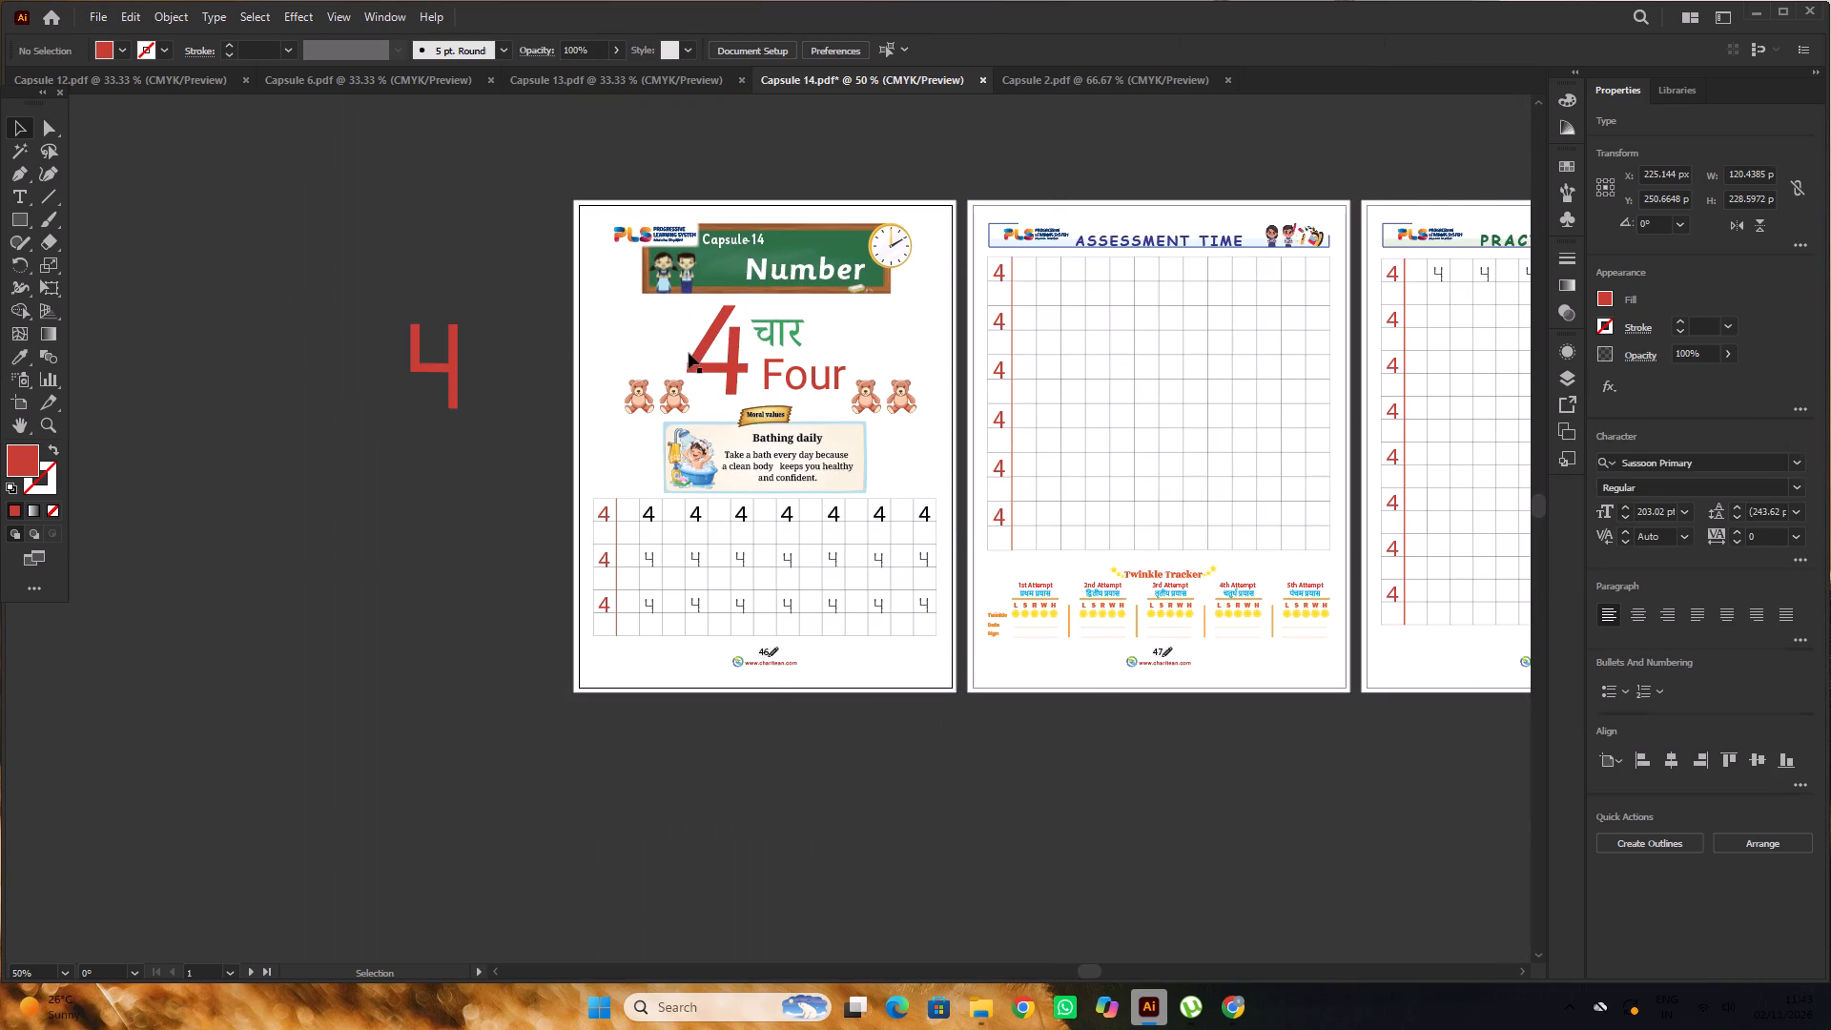
scroll(792, 370, "up", 1, "alt")
left_click(724, 380)
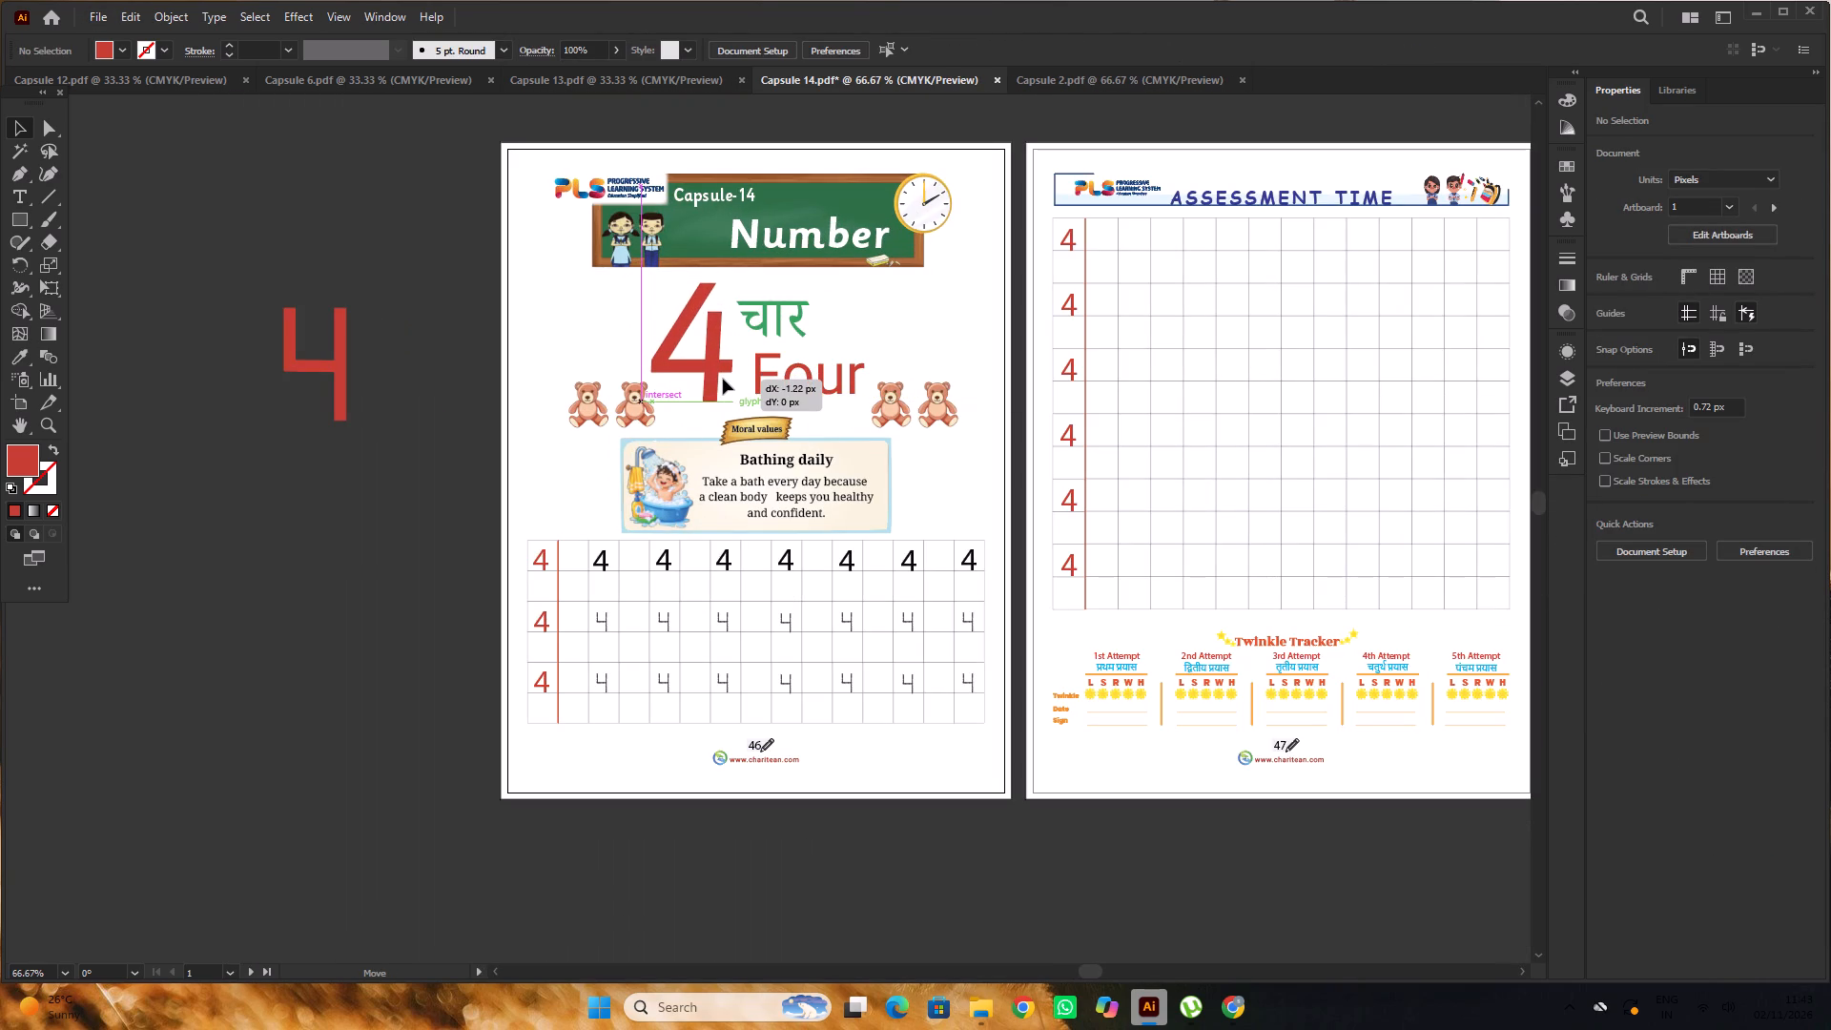
Set the font of the red word "Four" on page 1 to Sassoon Primary Std Bold.
scroll(795, 349, "up", 2, "alt")
left_click(792, 419)
left_click(785, 278)
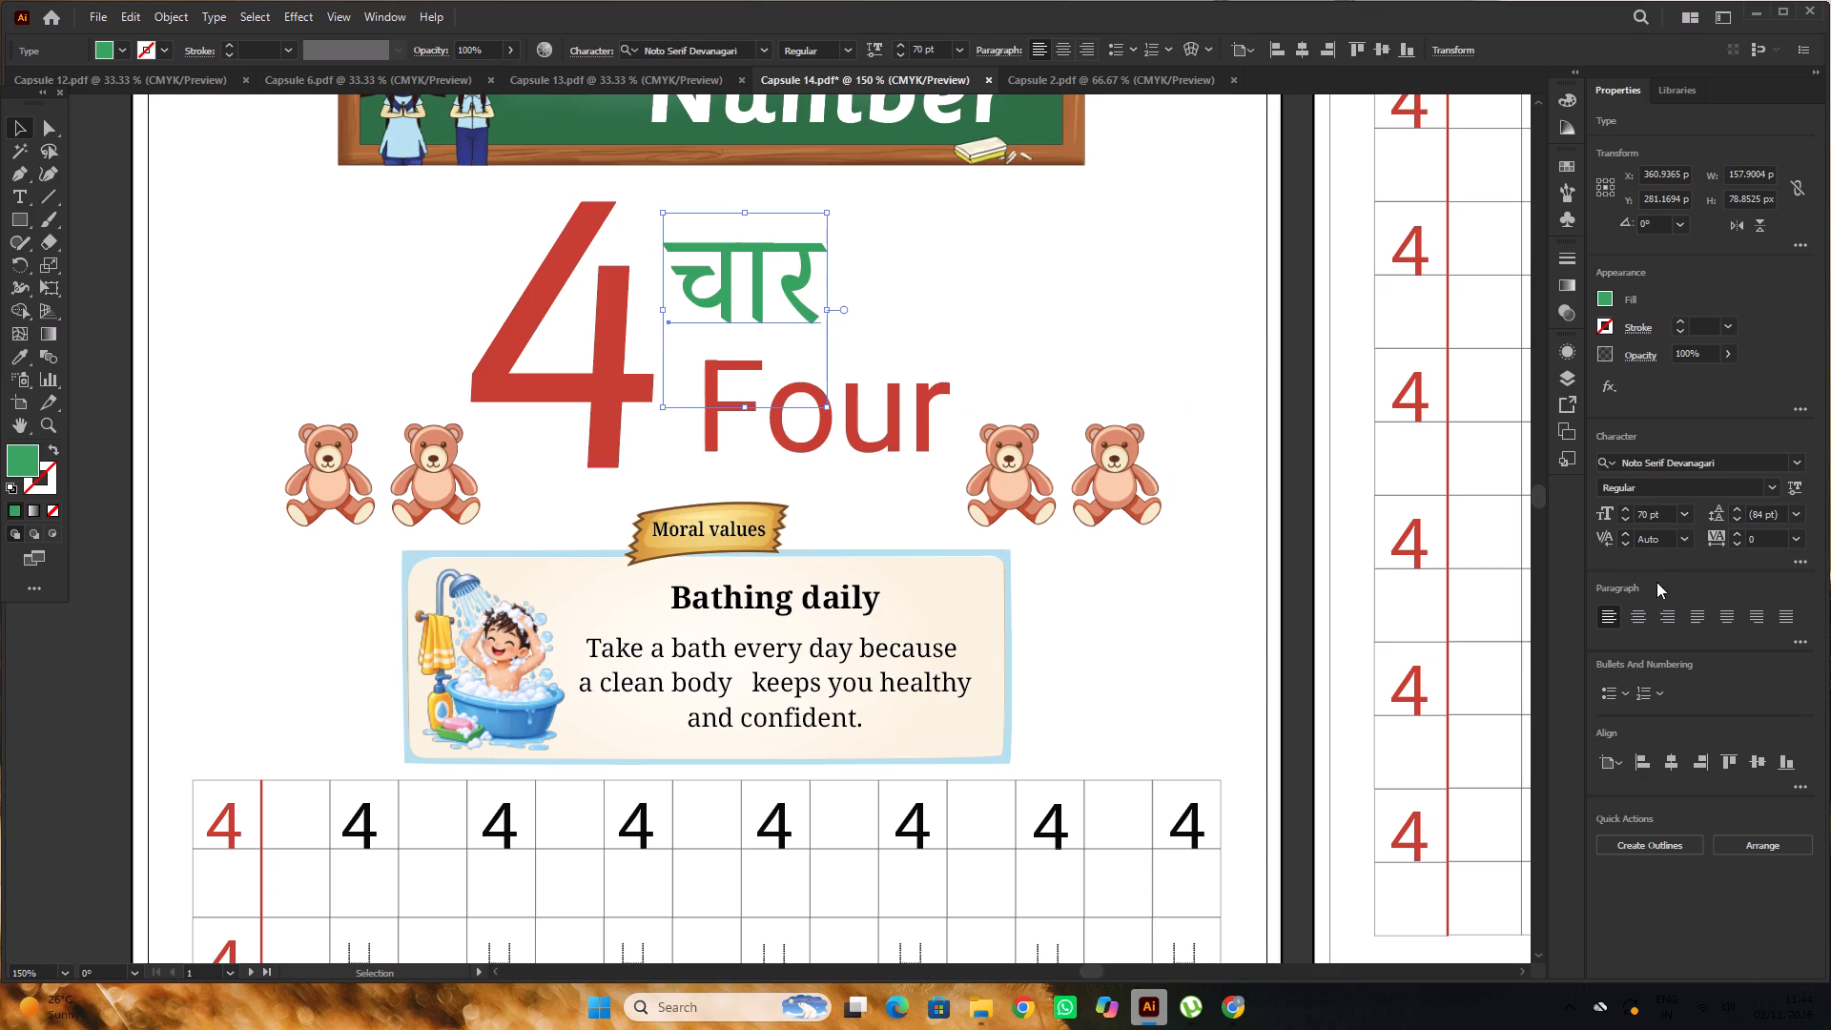
left_click(818, 423)
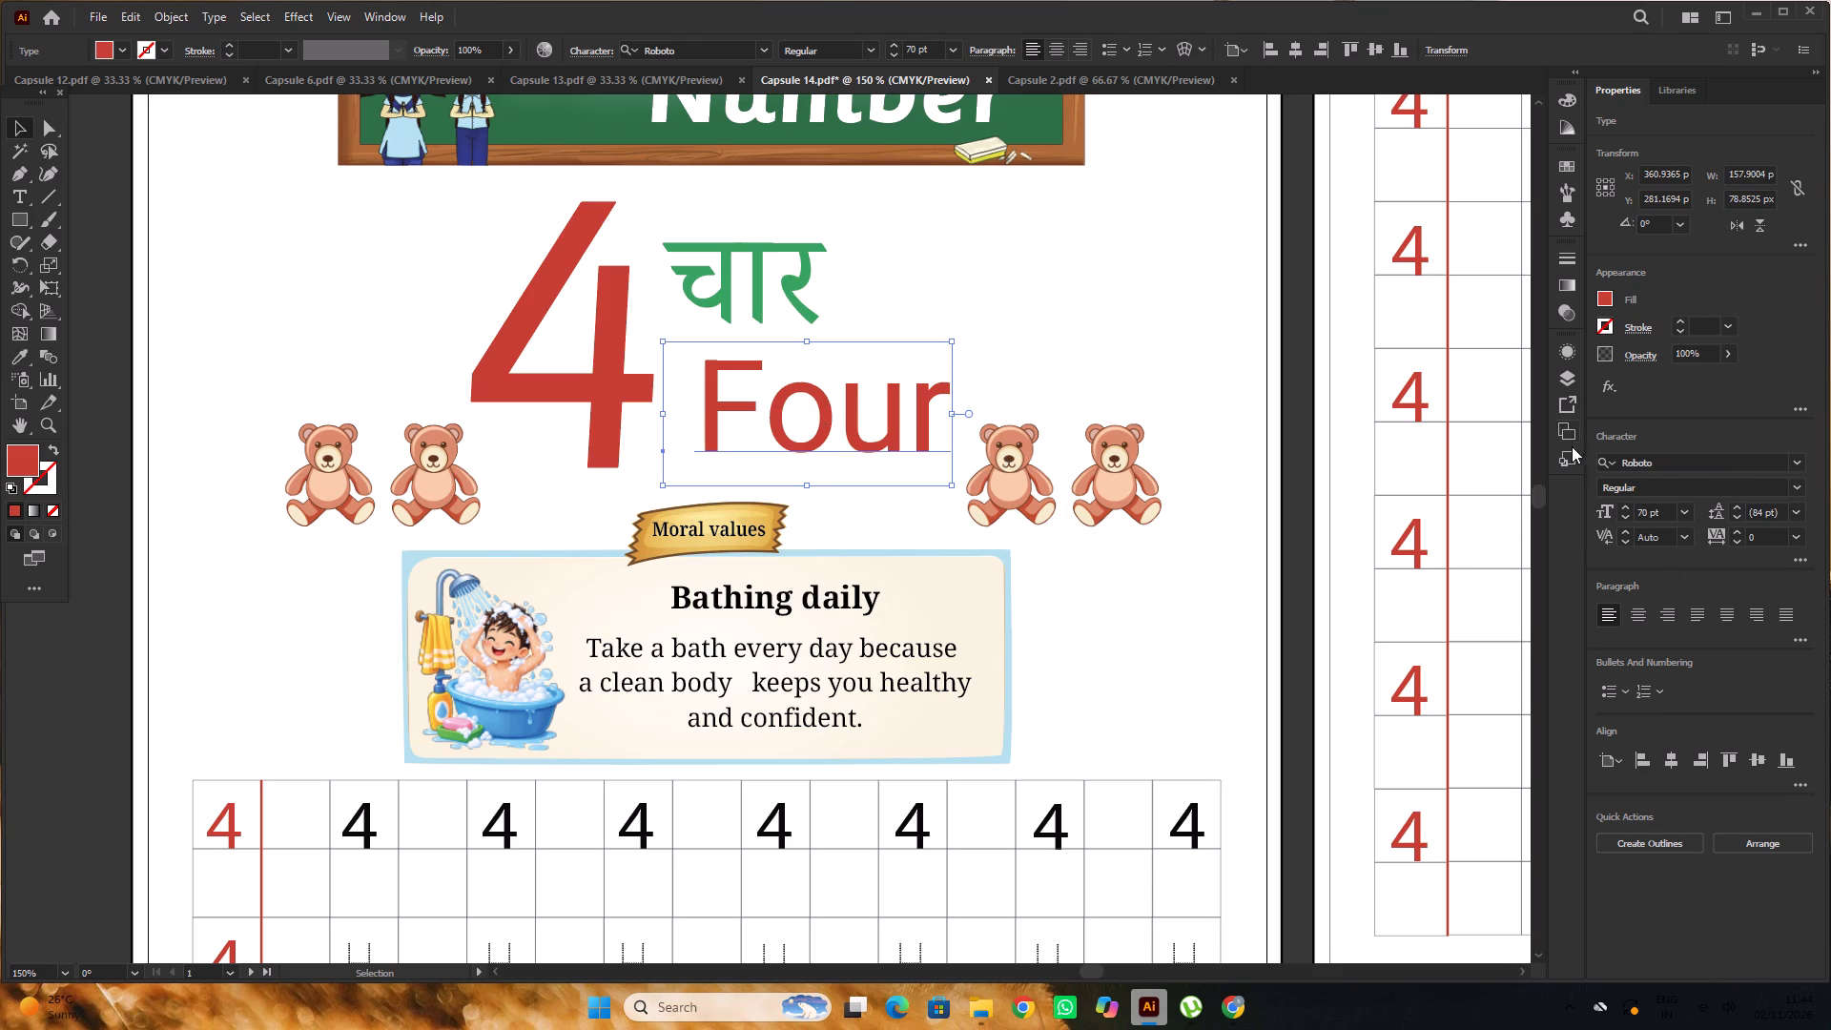
left_click(1656, 459)
type("SAS")
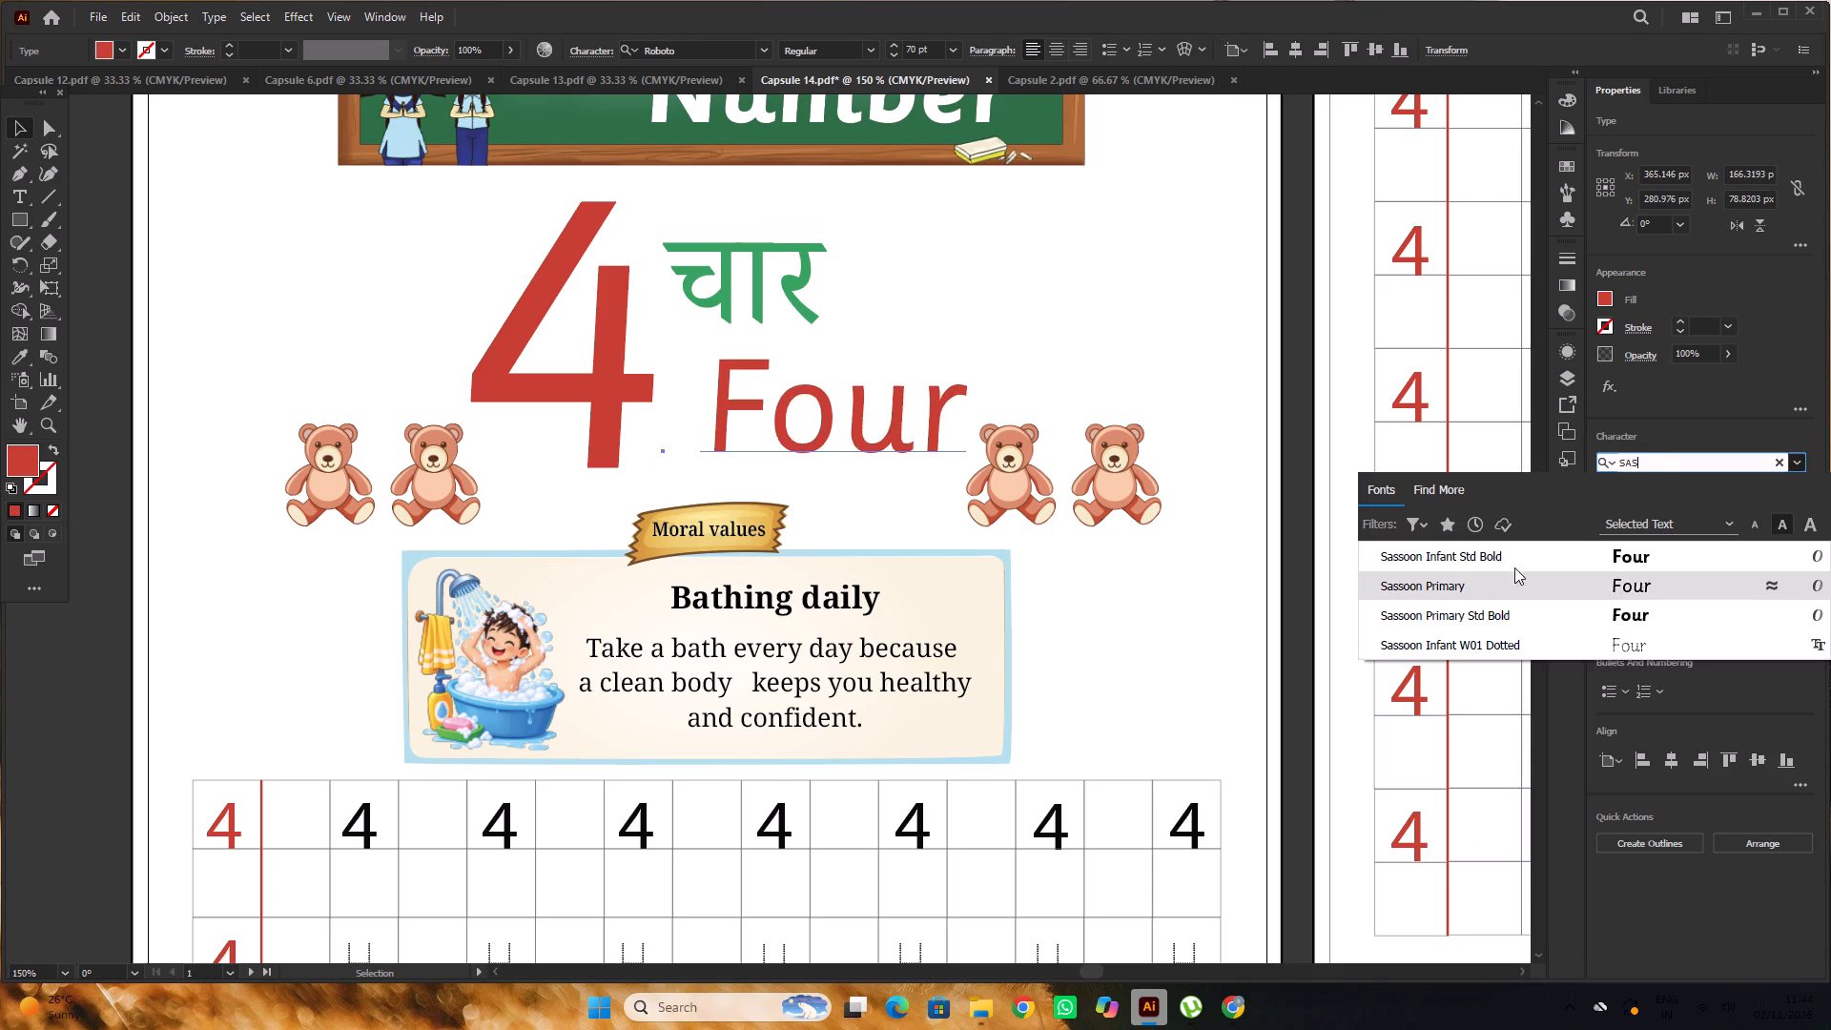
left_click(1504, 608)
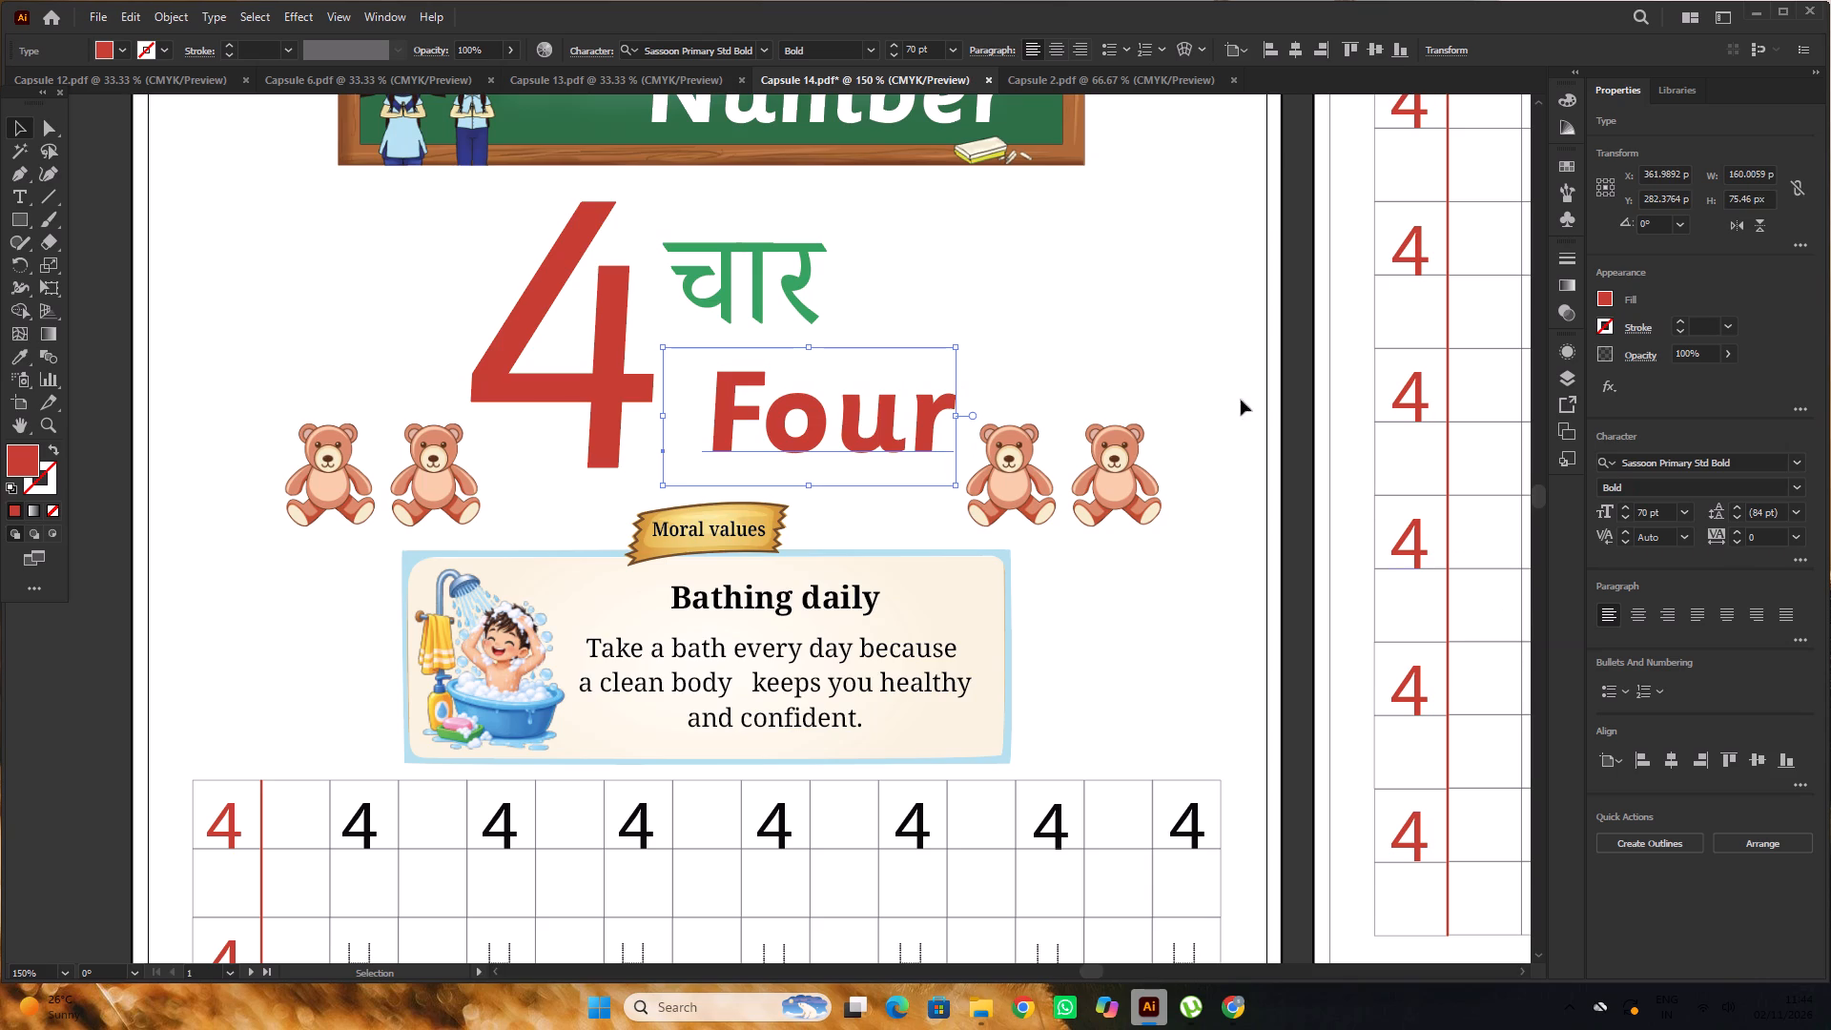
Check the font used for the red "Twenty-Six" on page 1 of Capsule 2, for comparison with Capsule 14.
left_click(627, 82)
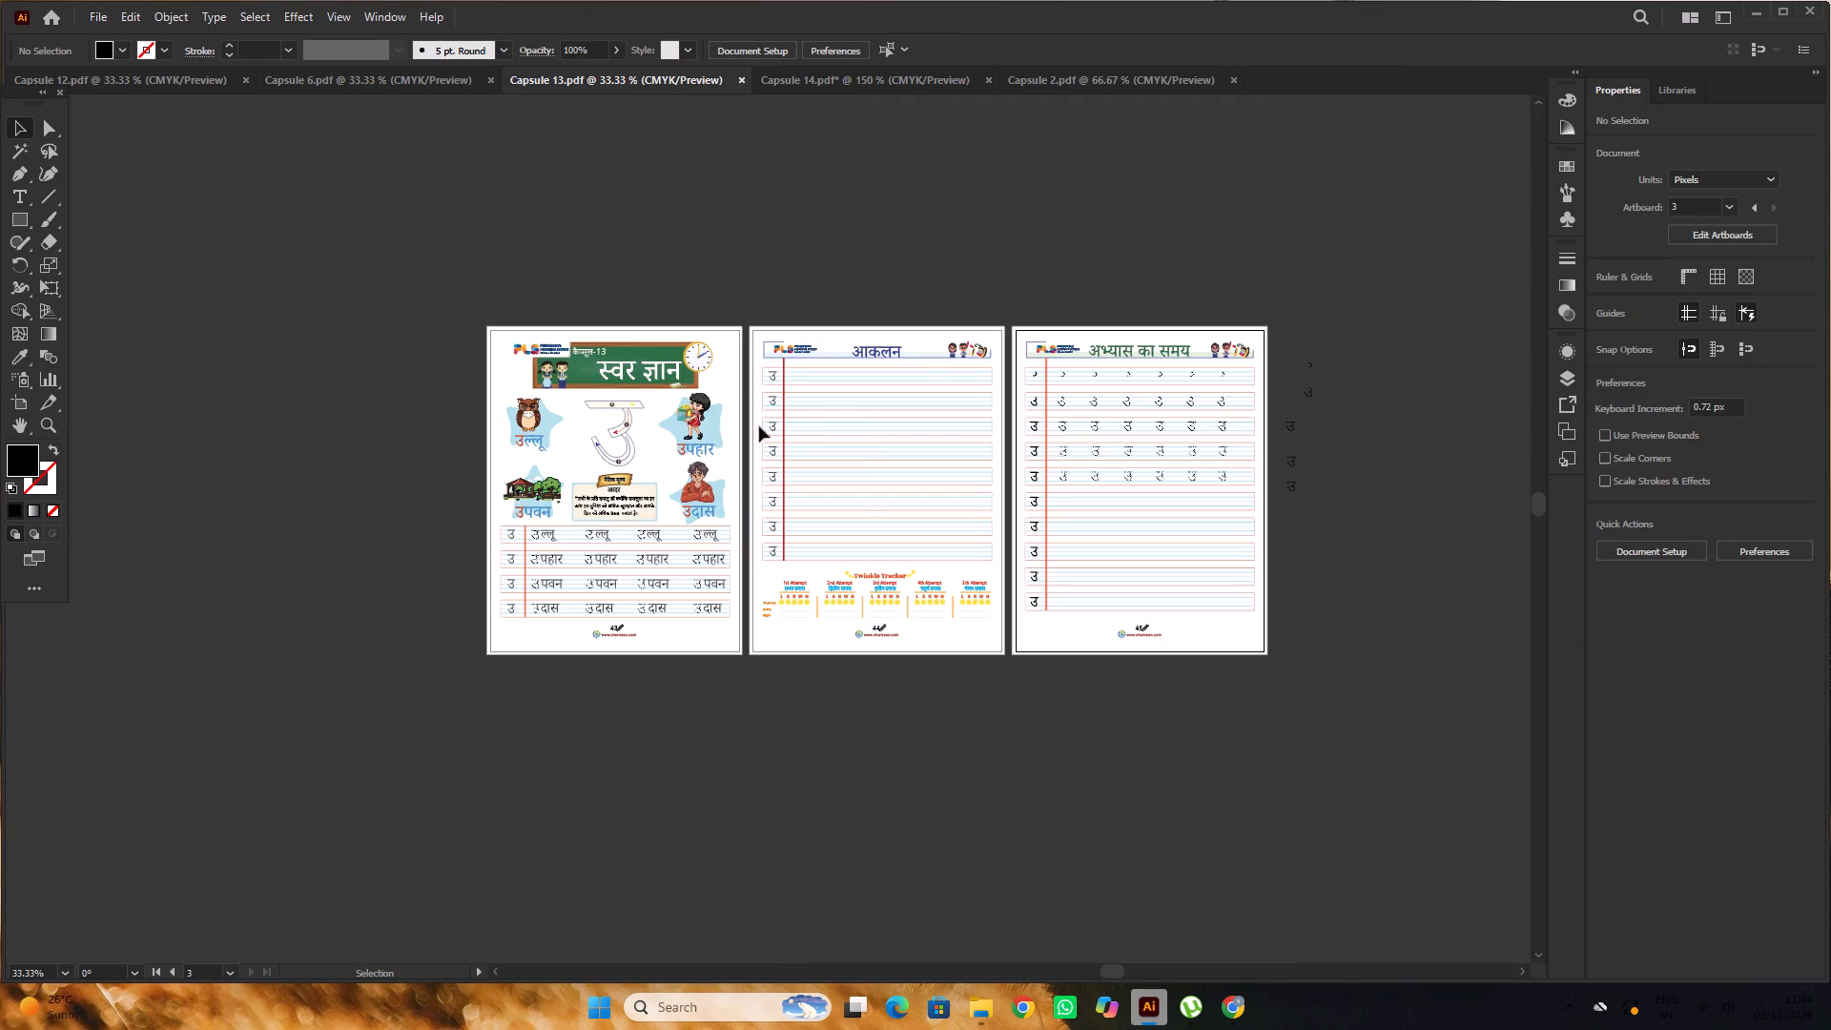
scroll(584, 464, "up", 3, "alt")
left_click(1139, 83)
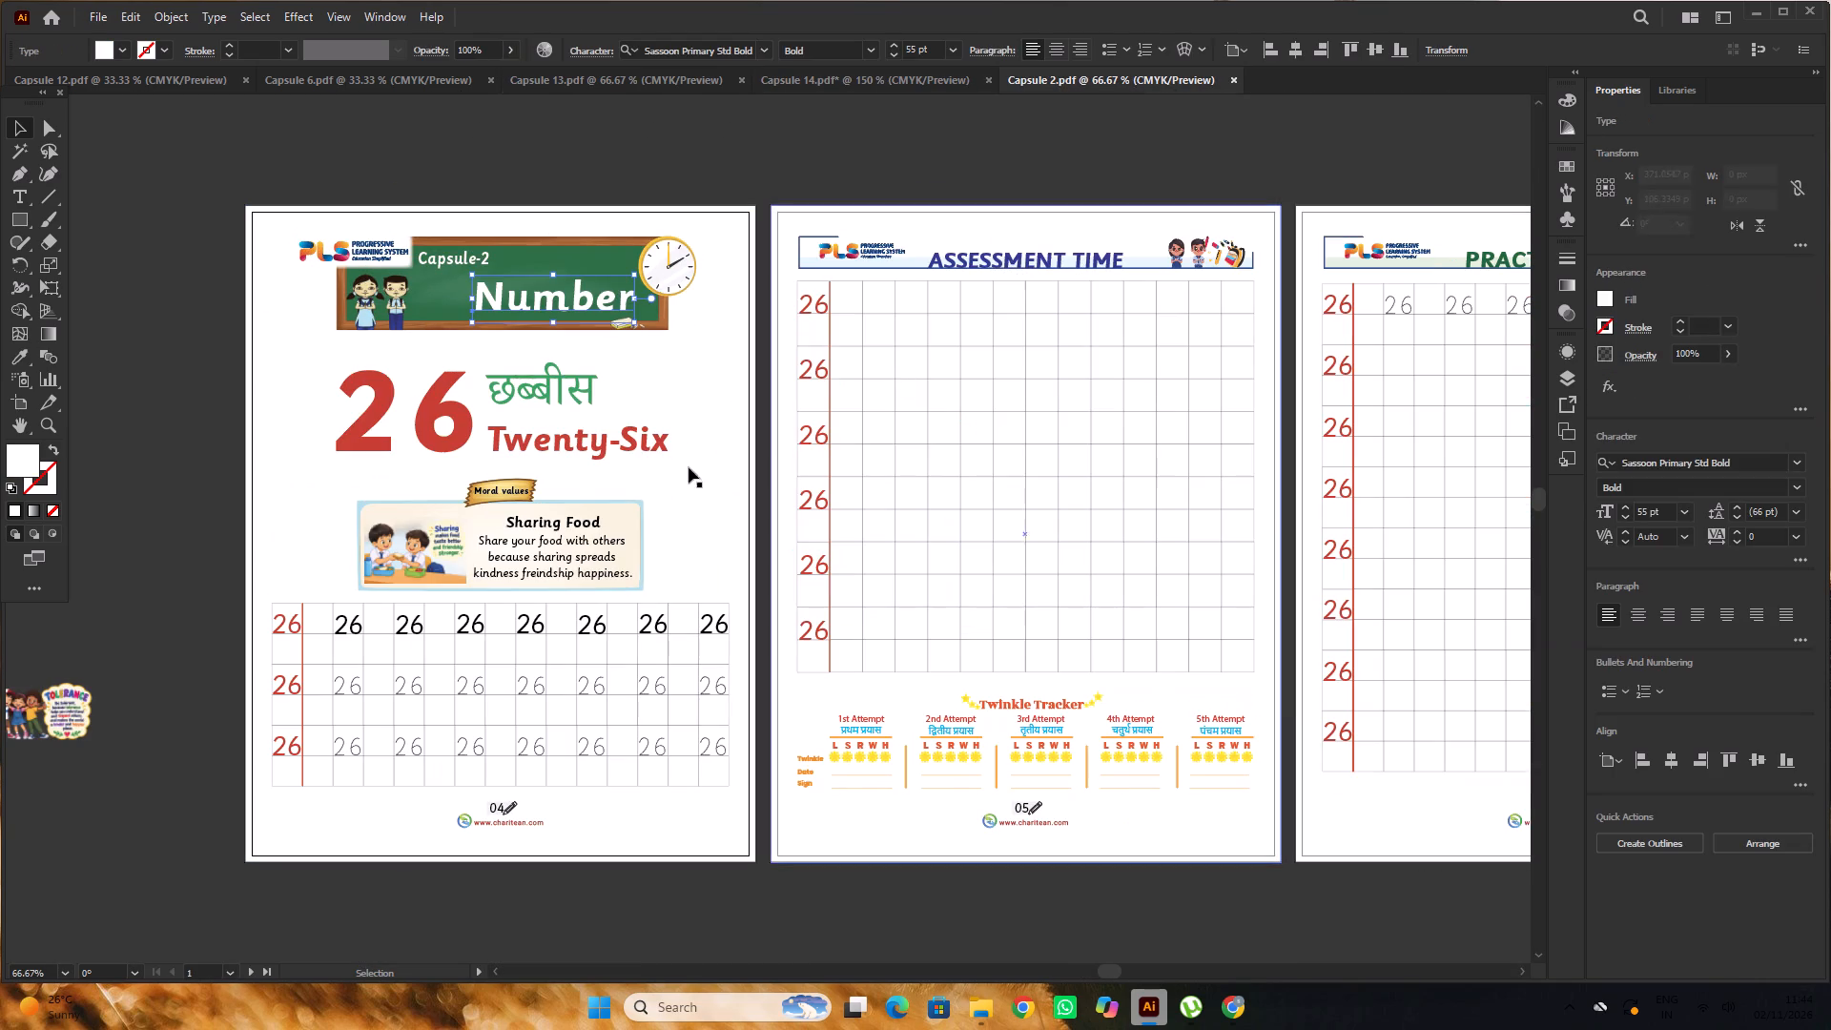
left_click(602, 441)
double_click(602, 441)
left_click(602, 441)
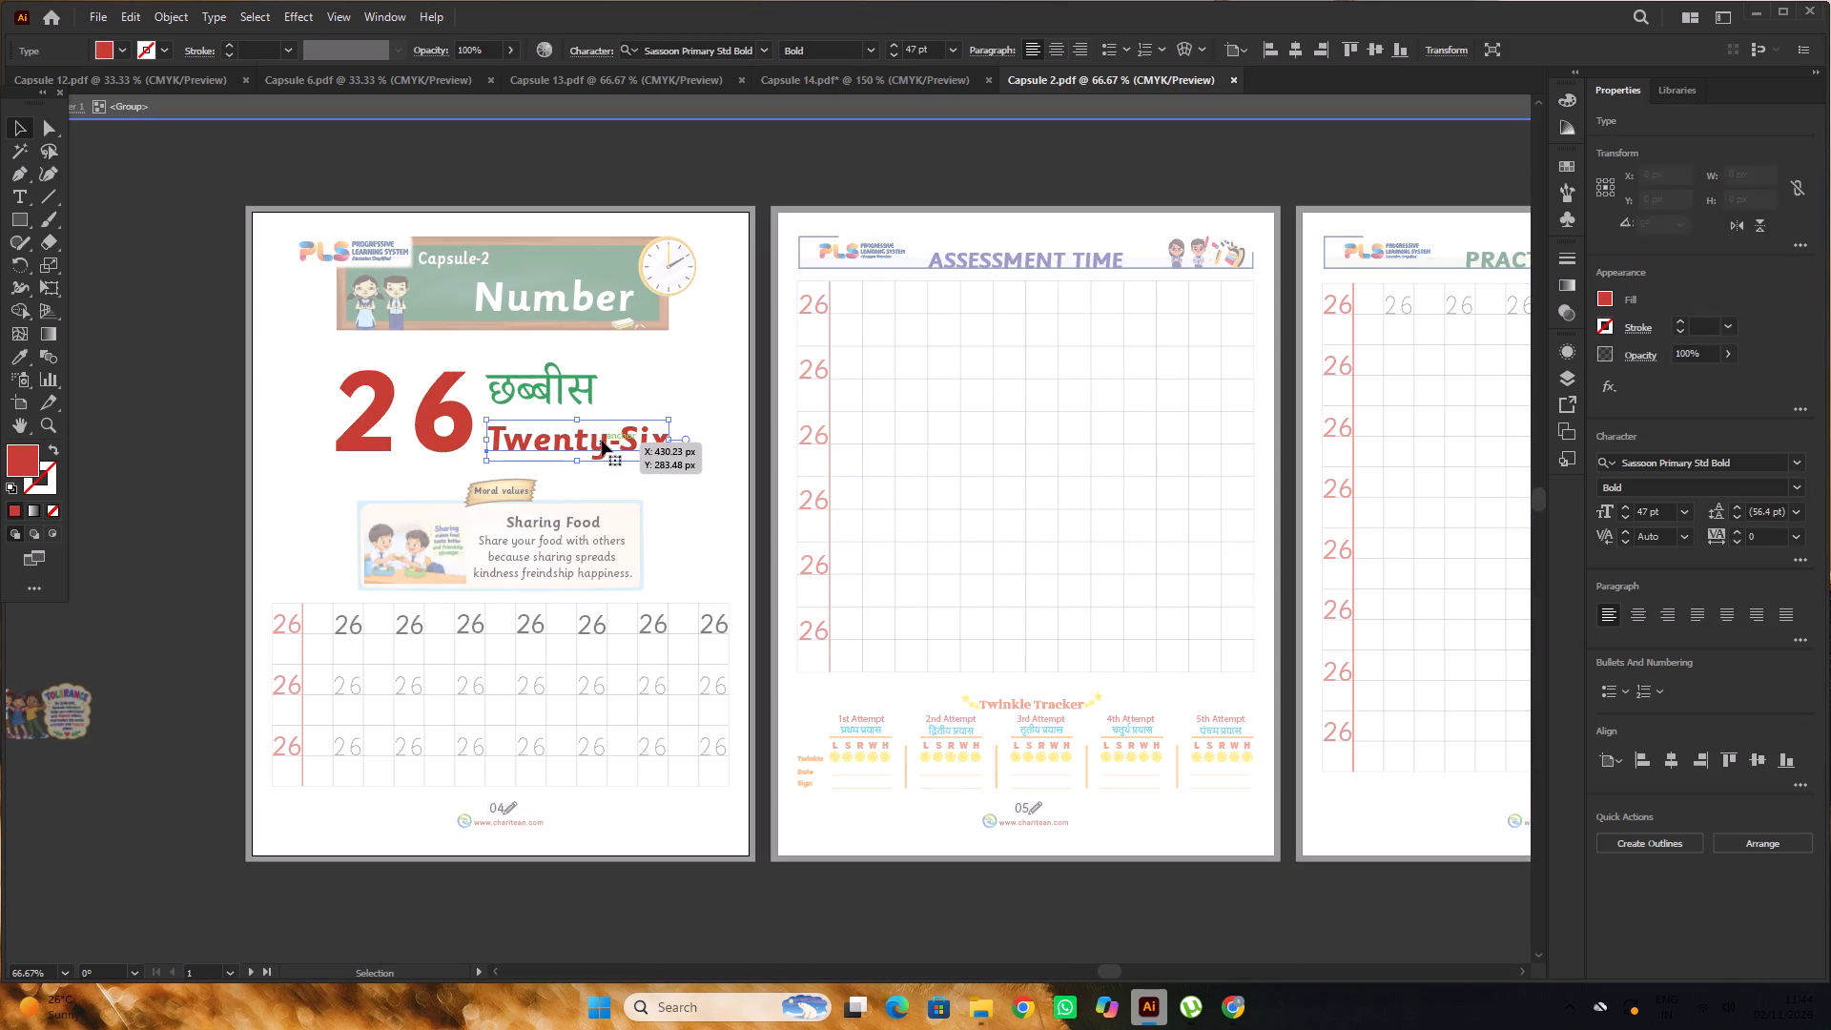
left_click(898, 83)
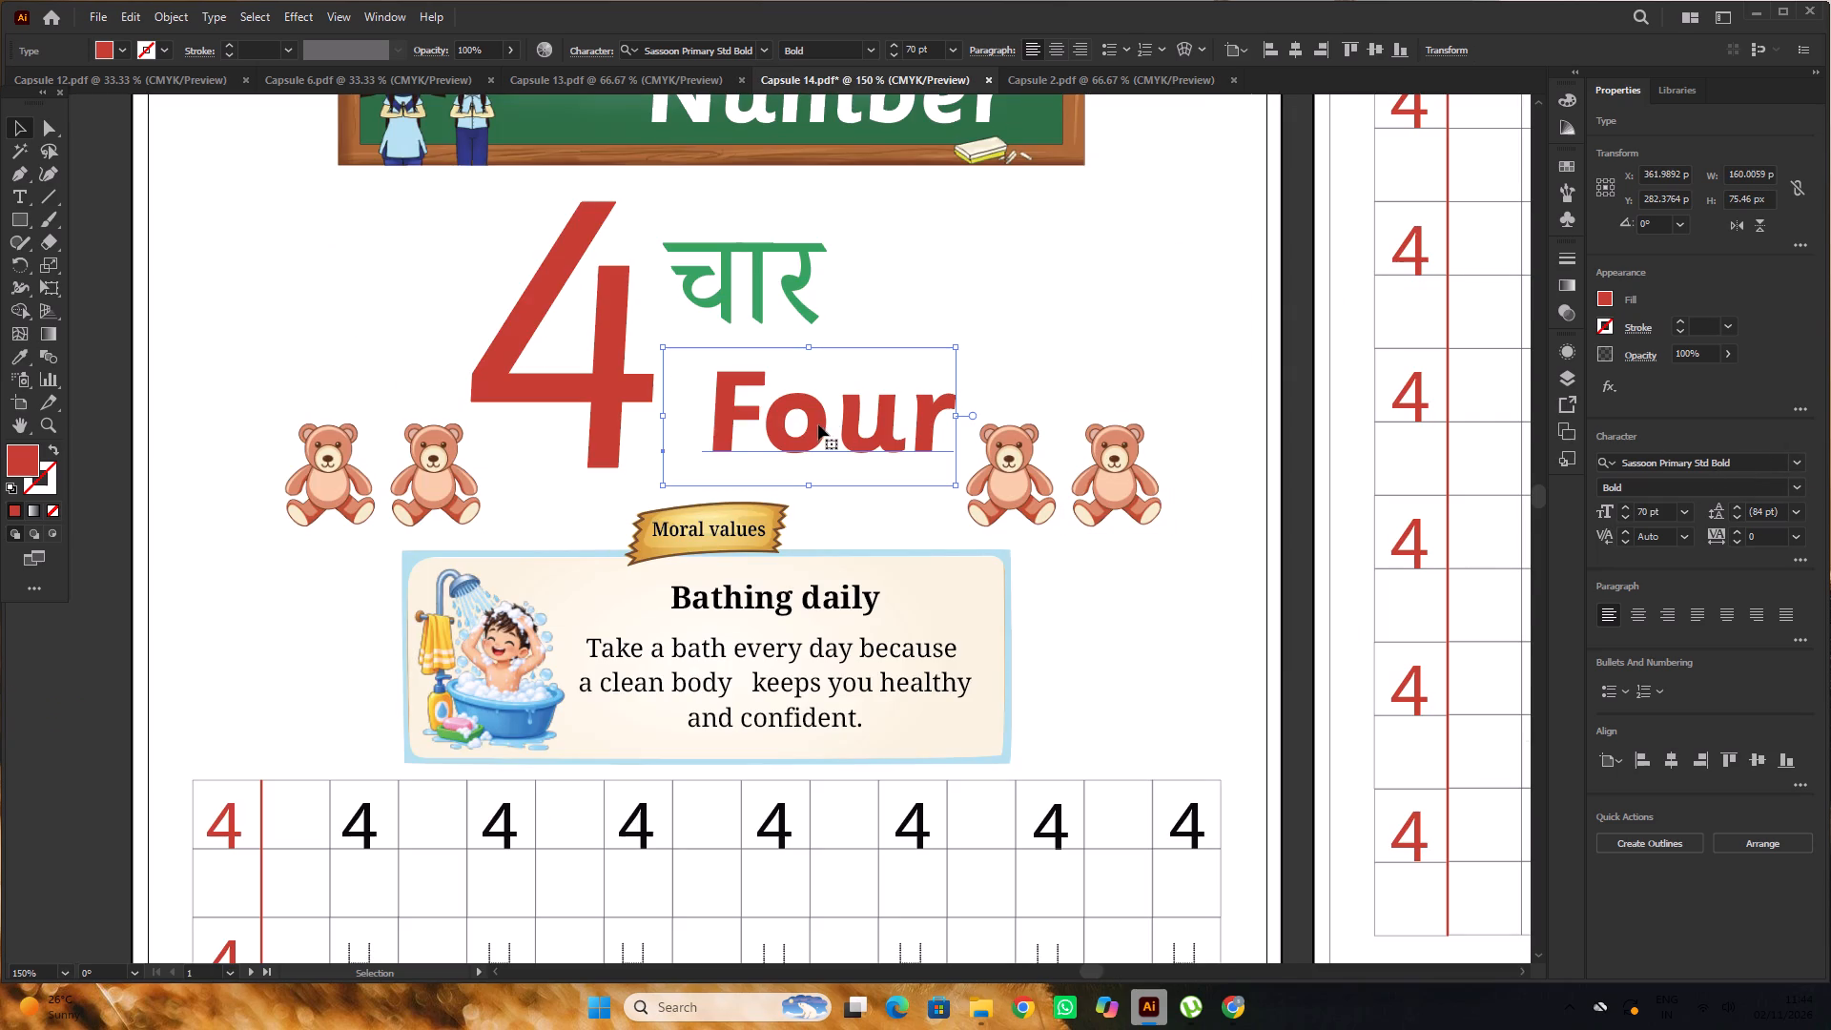
Move the red word "Four" on page 1 about 16 px sideways, closer to the large red 4.
left_click_drag(823, 424, 796, 429)
left_click(770, 299)
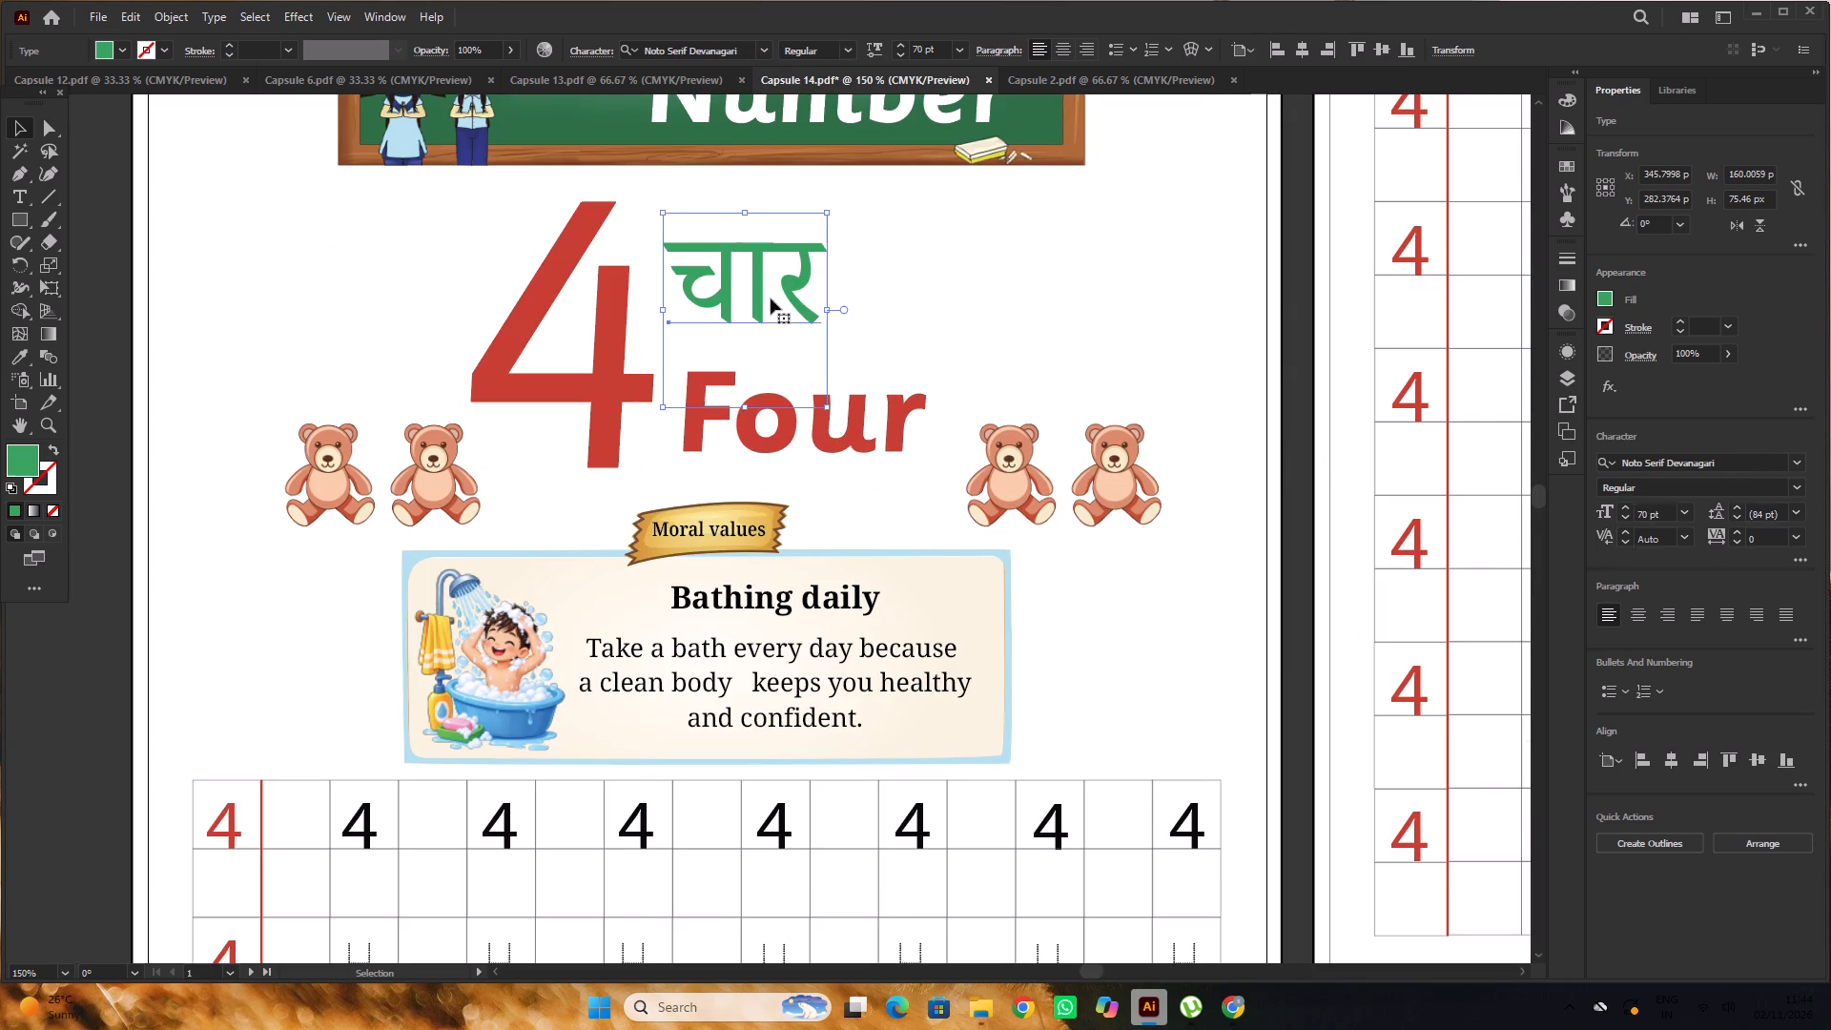
scroll(847, 322, "down", 3, "alt")
scroll(805, 362, "up", 2, "alt")
left_click(834, 360)
scroll(834, 360, "down", 1, "alt")
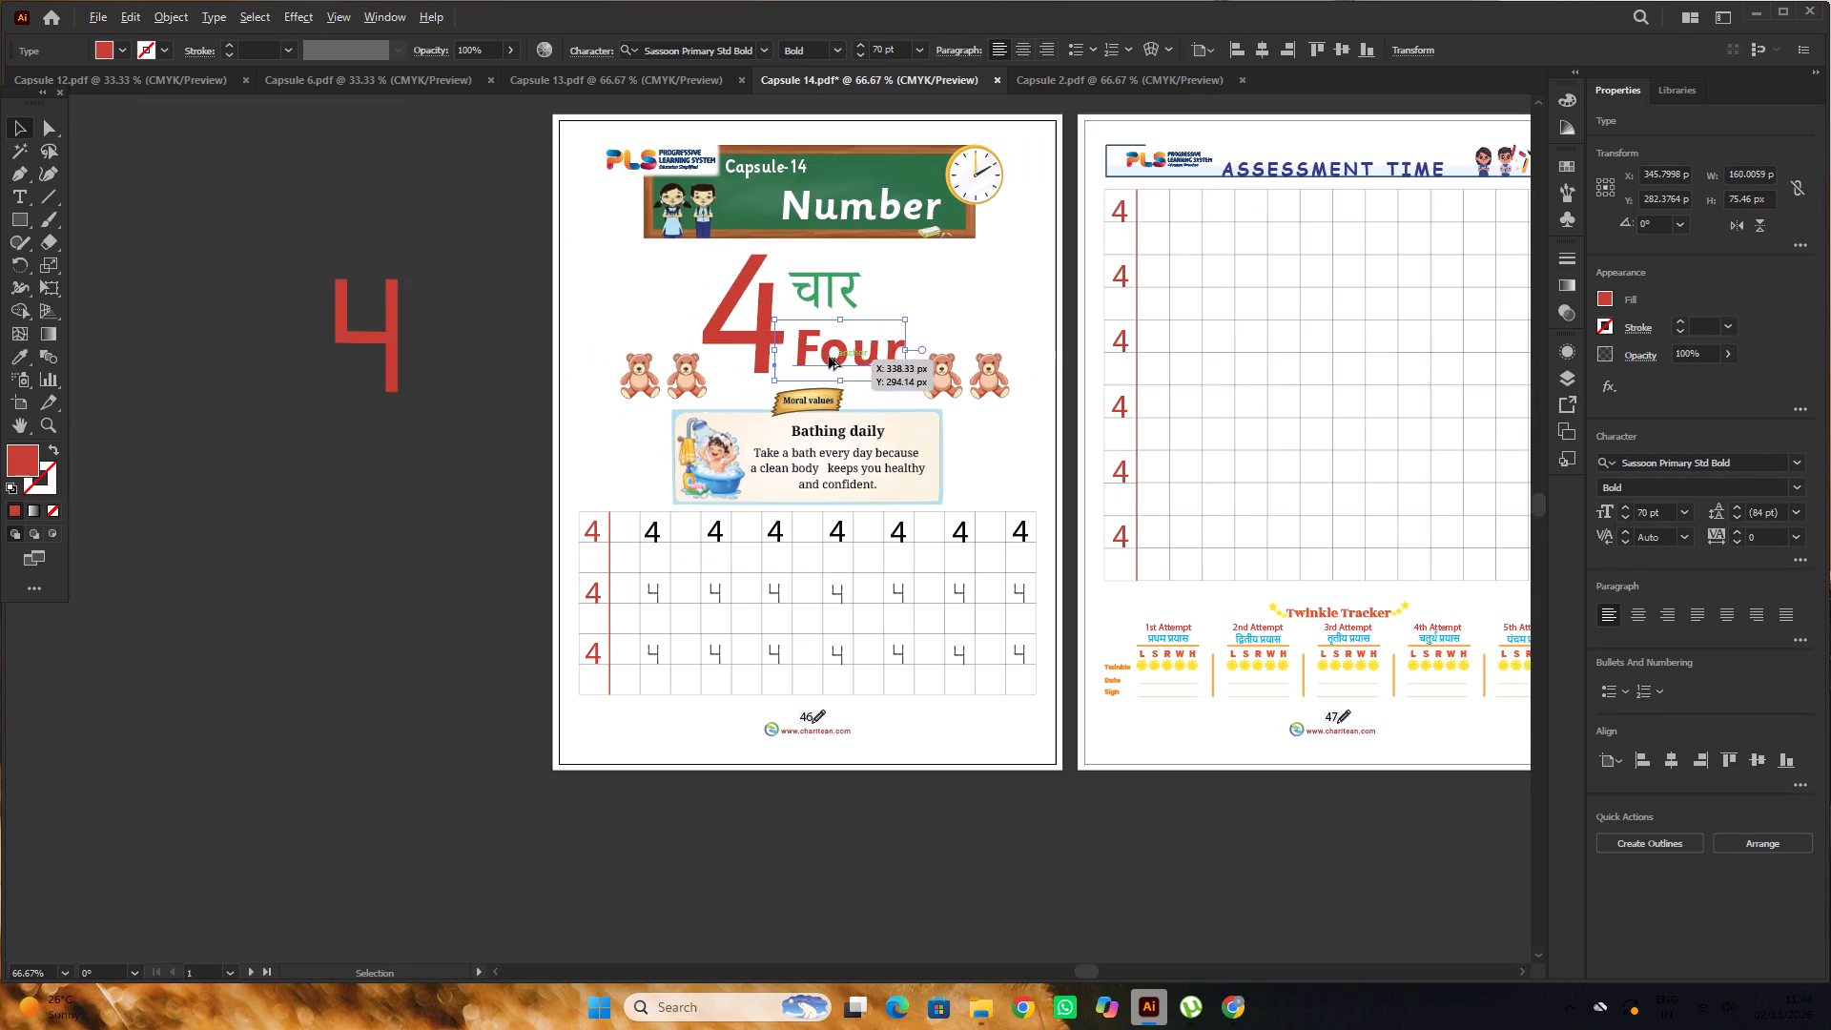
left_click(492, 282)
scroll(492, 281, "up", 2)
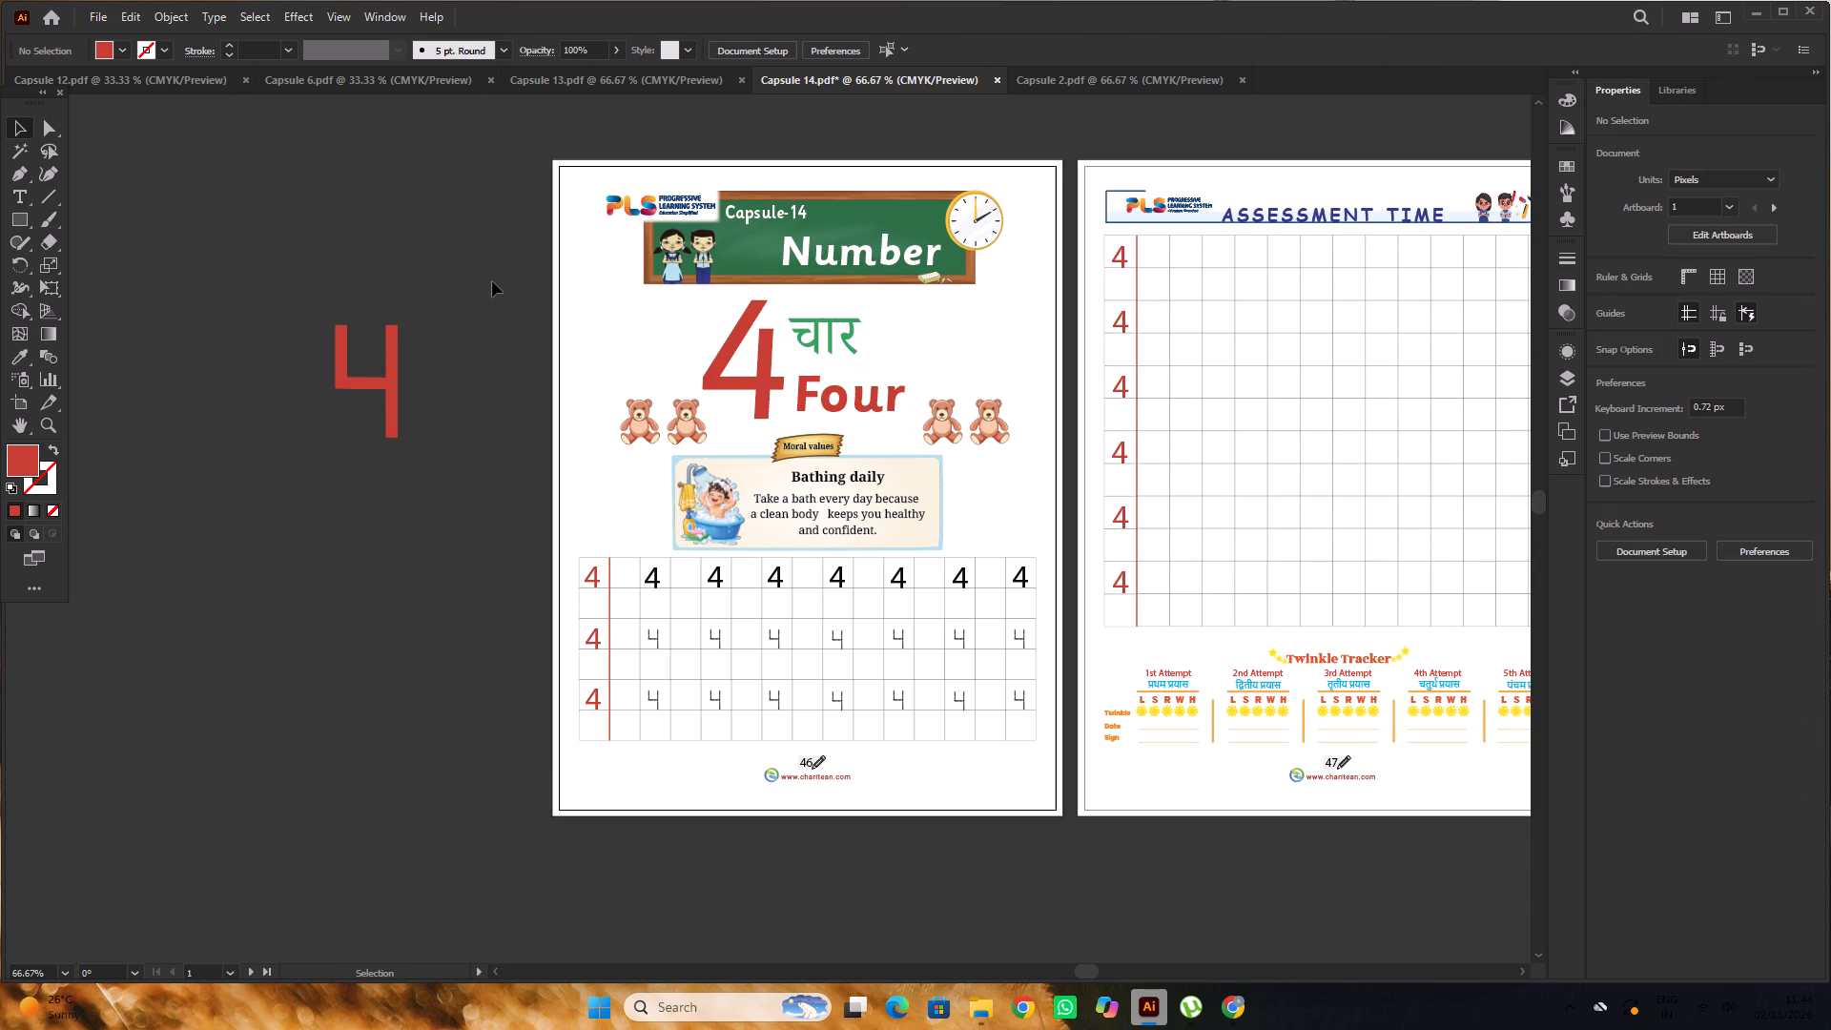
scroll(832, 317, "up", 3, "alt")
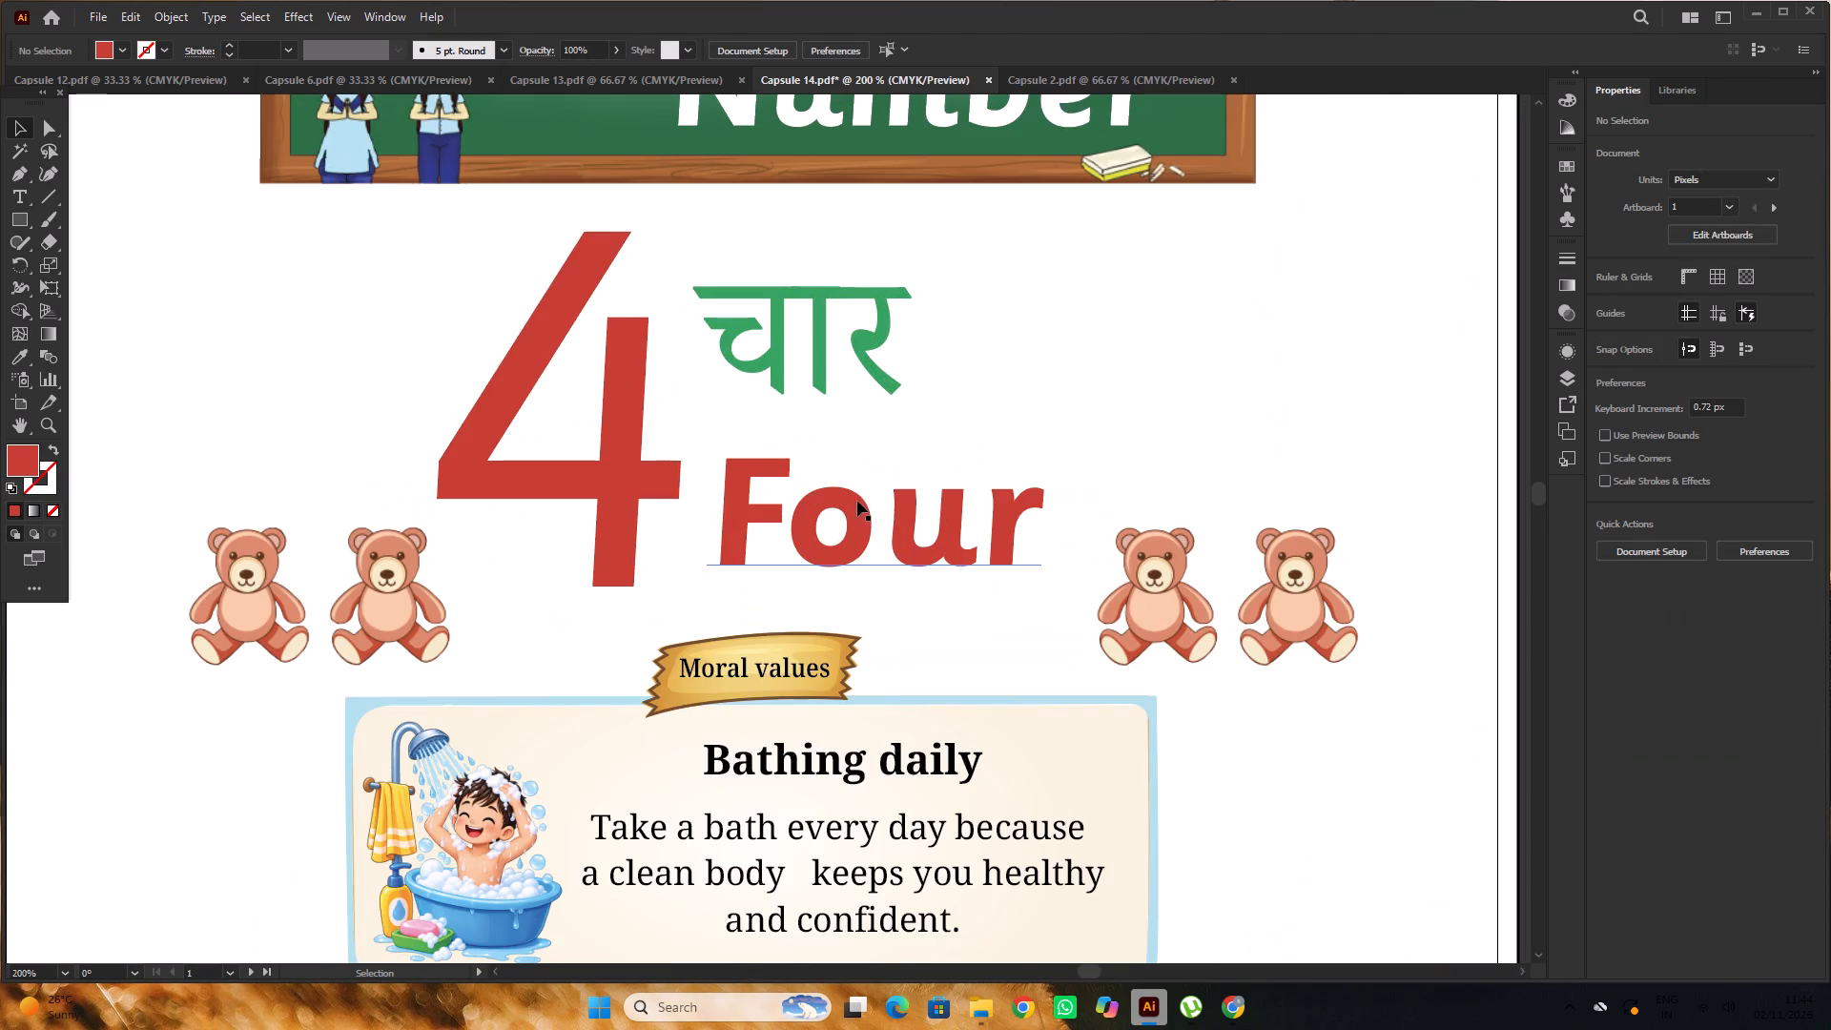
Move the green word चार straight down by about 14 px, closer to "Four".
scroll(868, 410, "down", 2, "alt")
left_click(849, 386)
scroll(849, 386, "up", 1, "alt")
left_click_drag(849, 385, 850, 414)
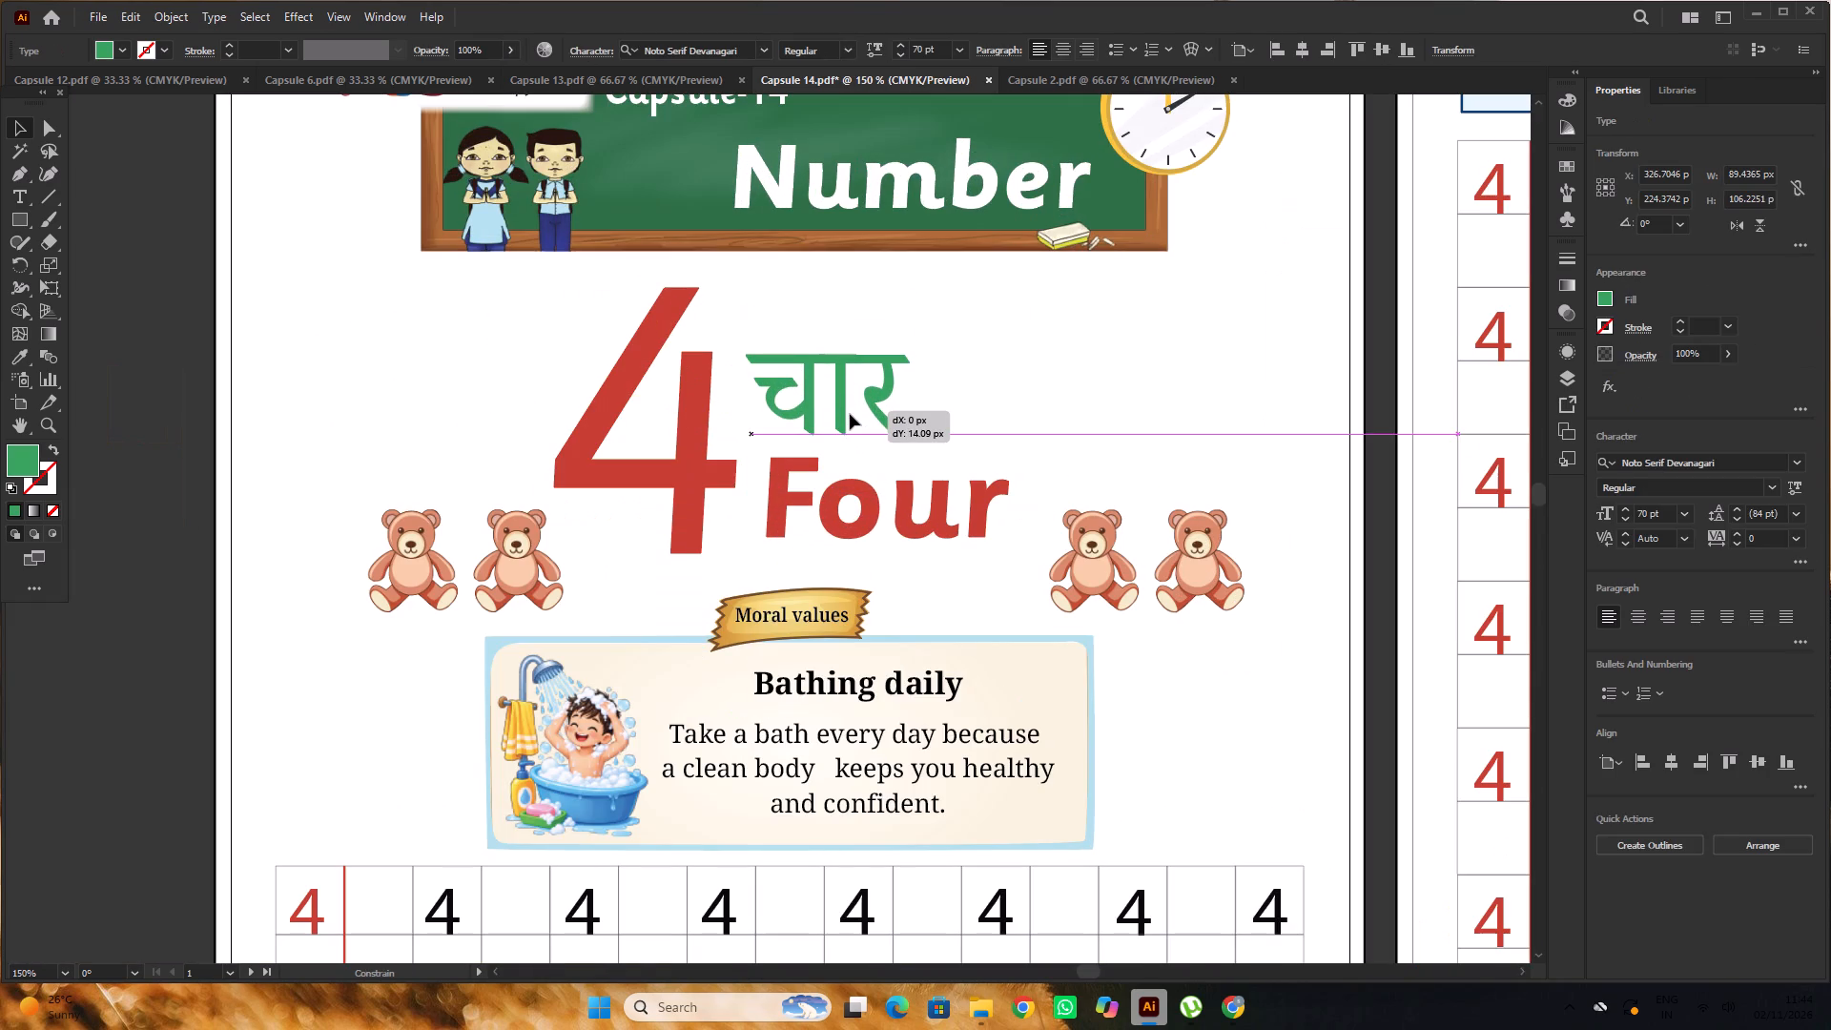
left_click_drag(850, 414, 848, 411)
Align the left edges of चार and "Four", using Capsule 2 as reference, and shift the pair slightly away from the large 4.
left_click(1057, 75)
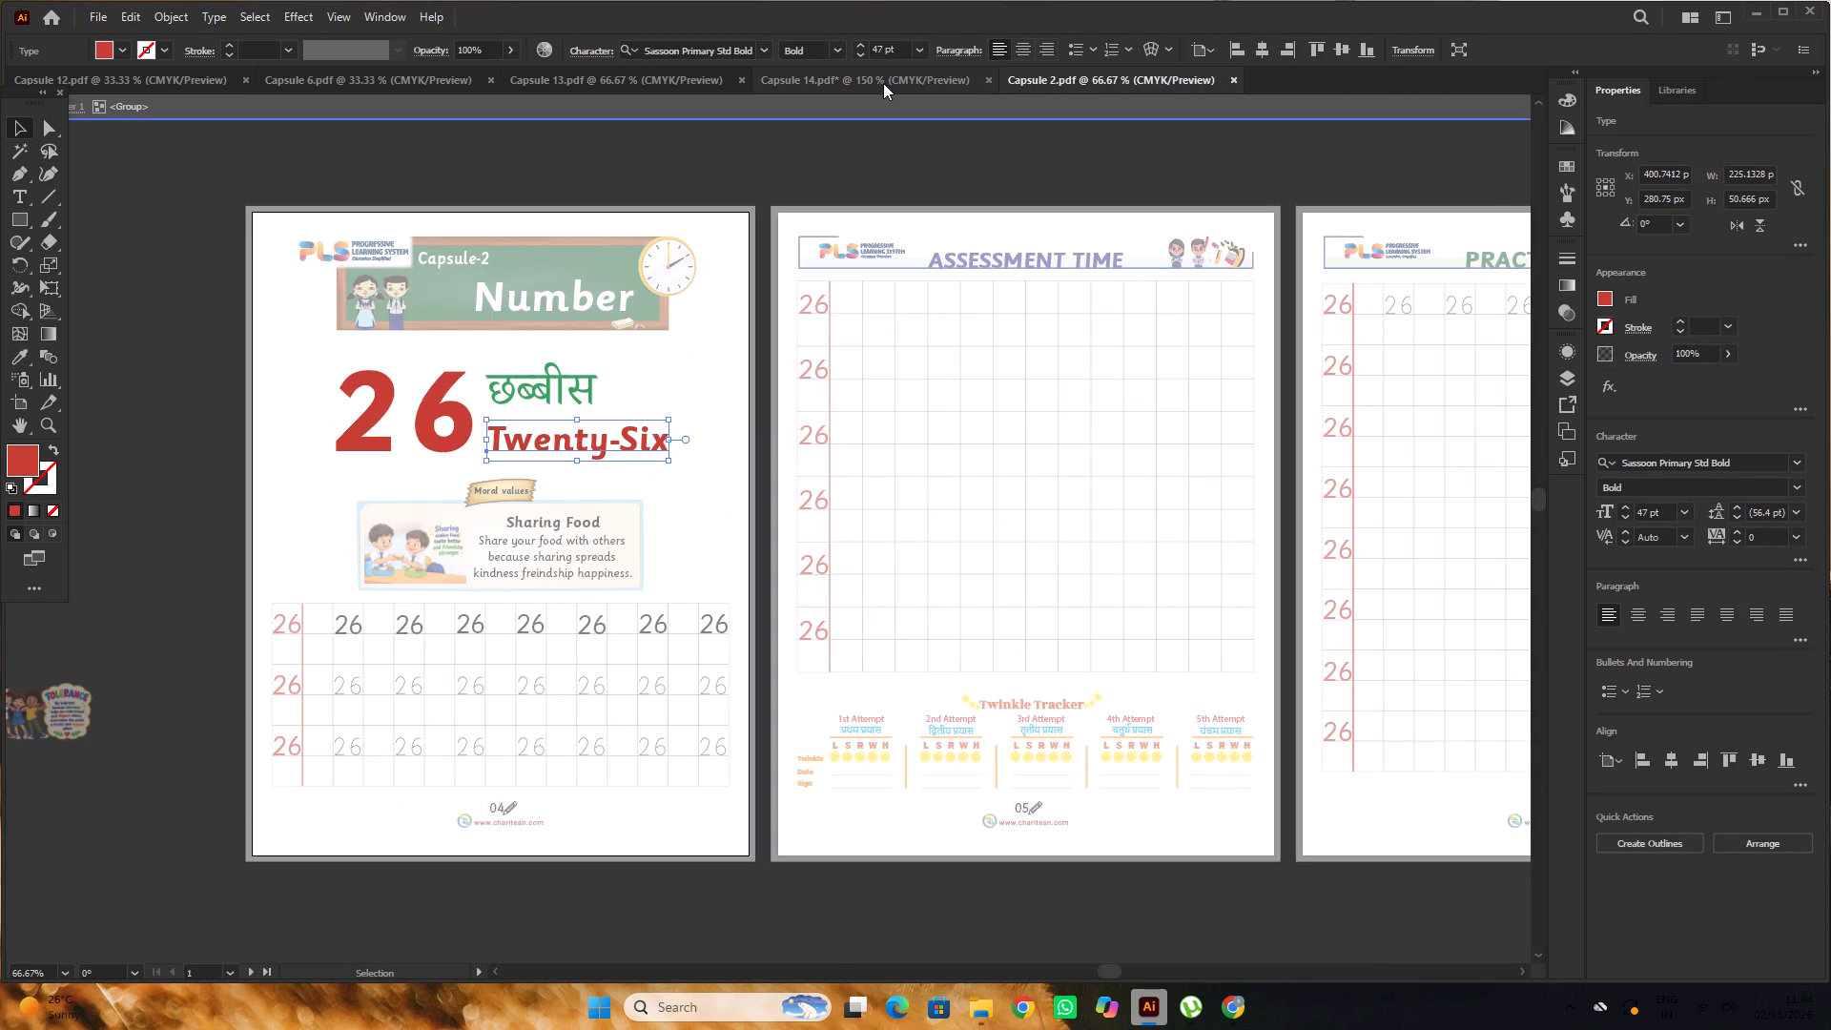
left_click(882, 83)
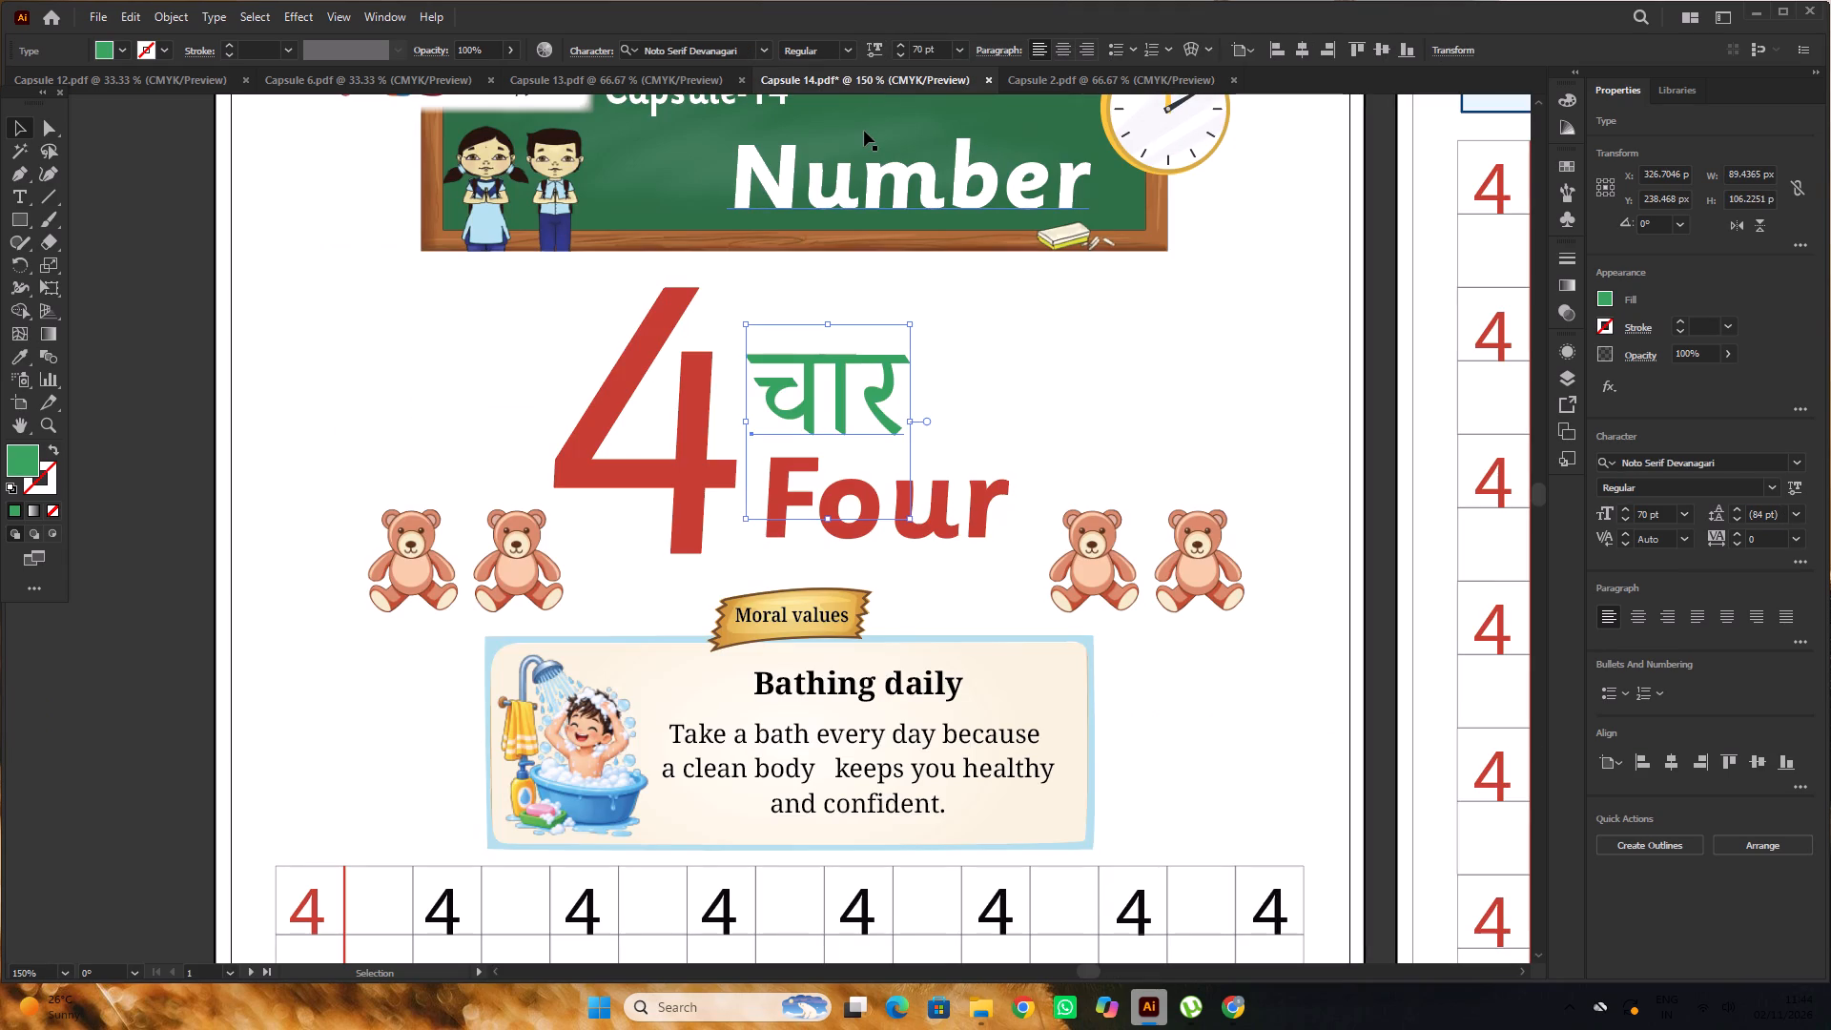
left_click(982, 518, "shift")
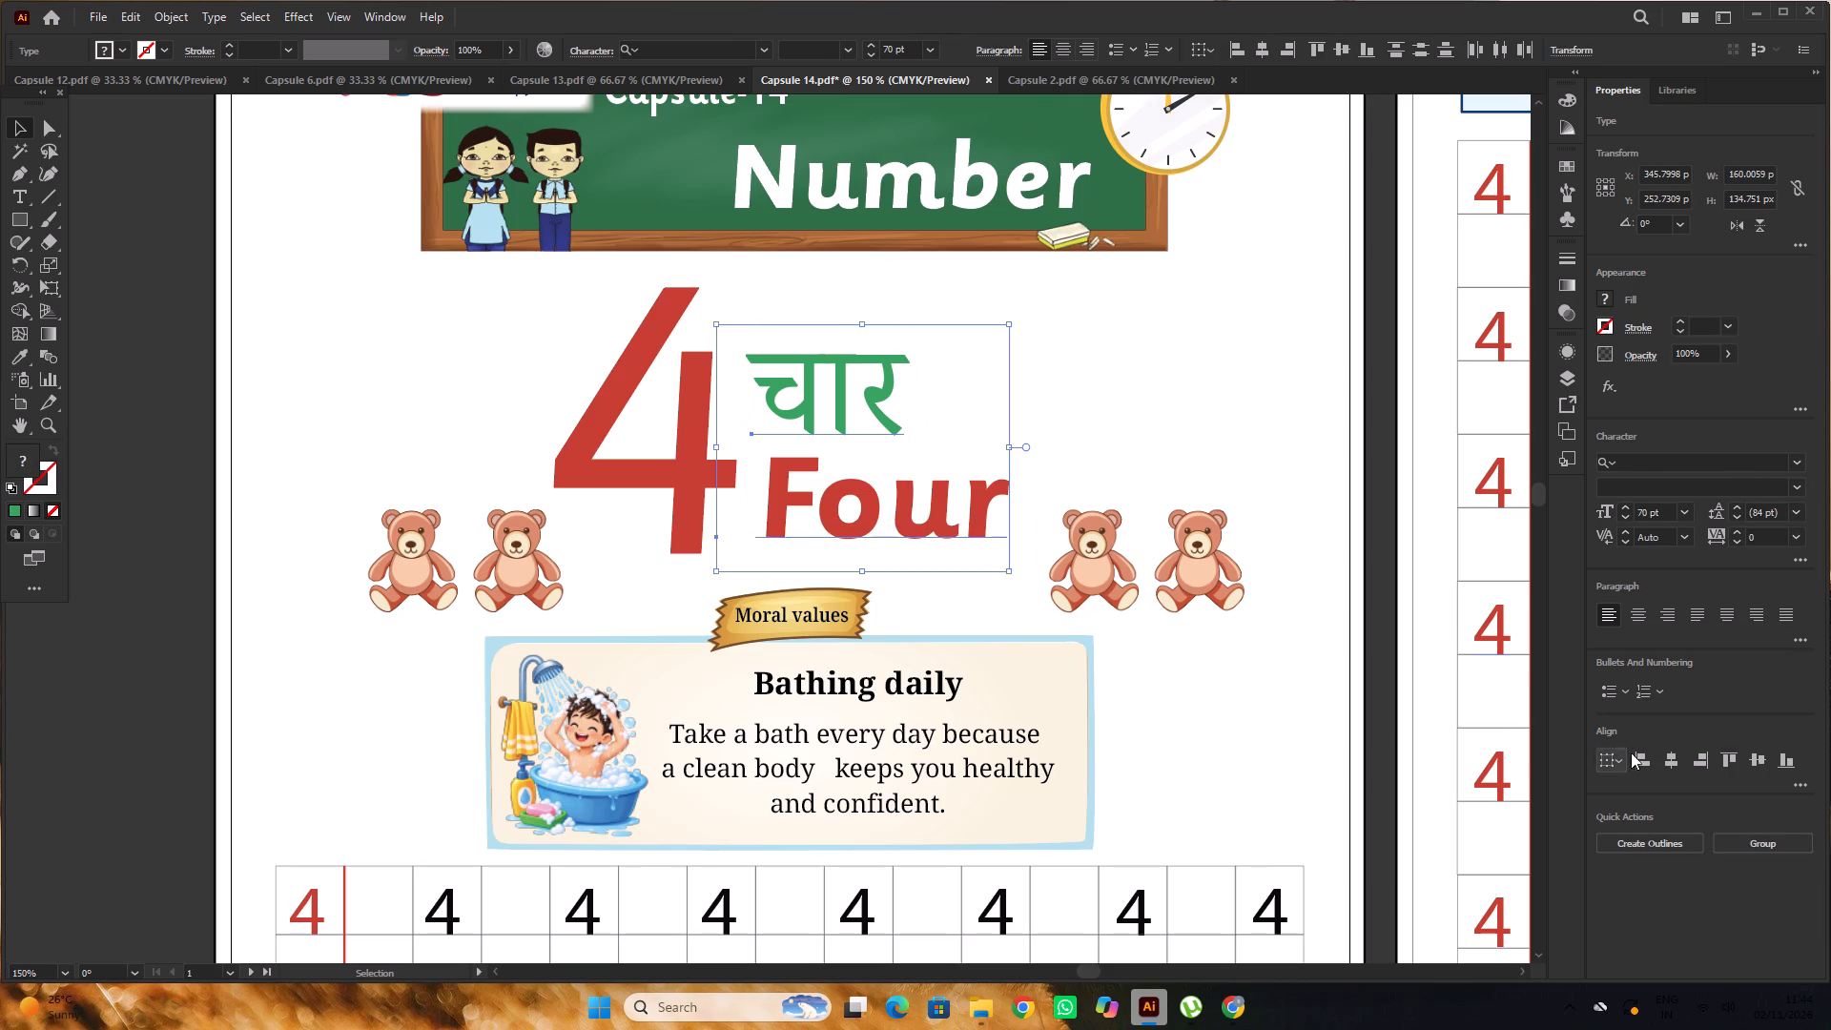
left_click(1643, 754)
left_click_drag(862, 397, 875, 397)
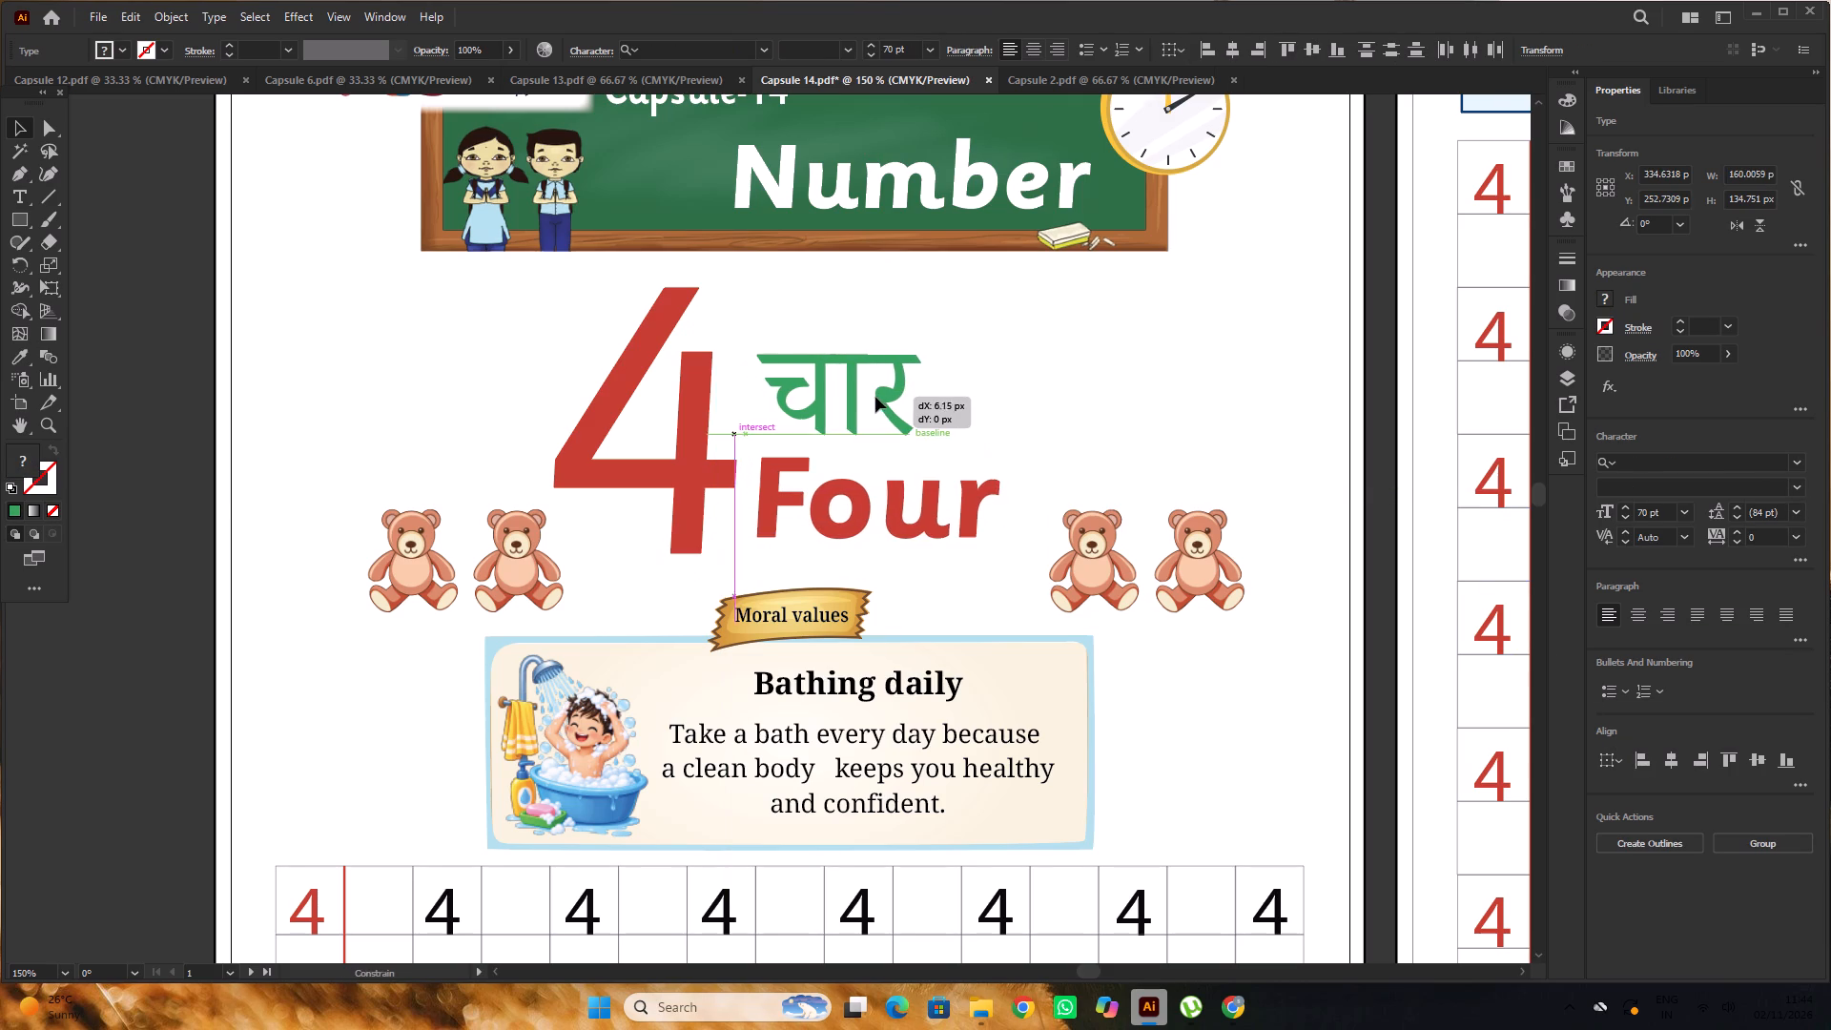
left_click_drag(875, 397, 880, 397)
left_click(1128, 360)
scroll(987, 328, "down", 4, "alt")
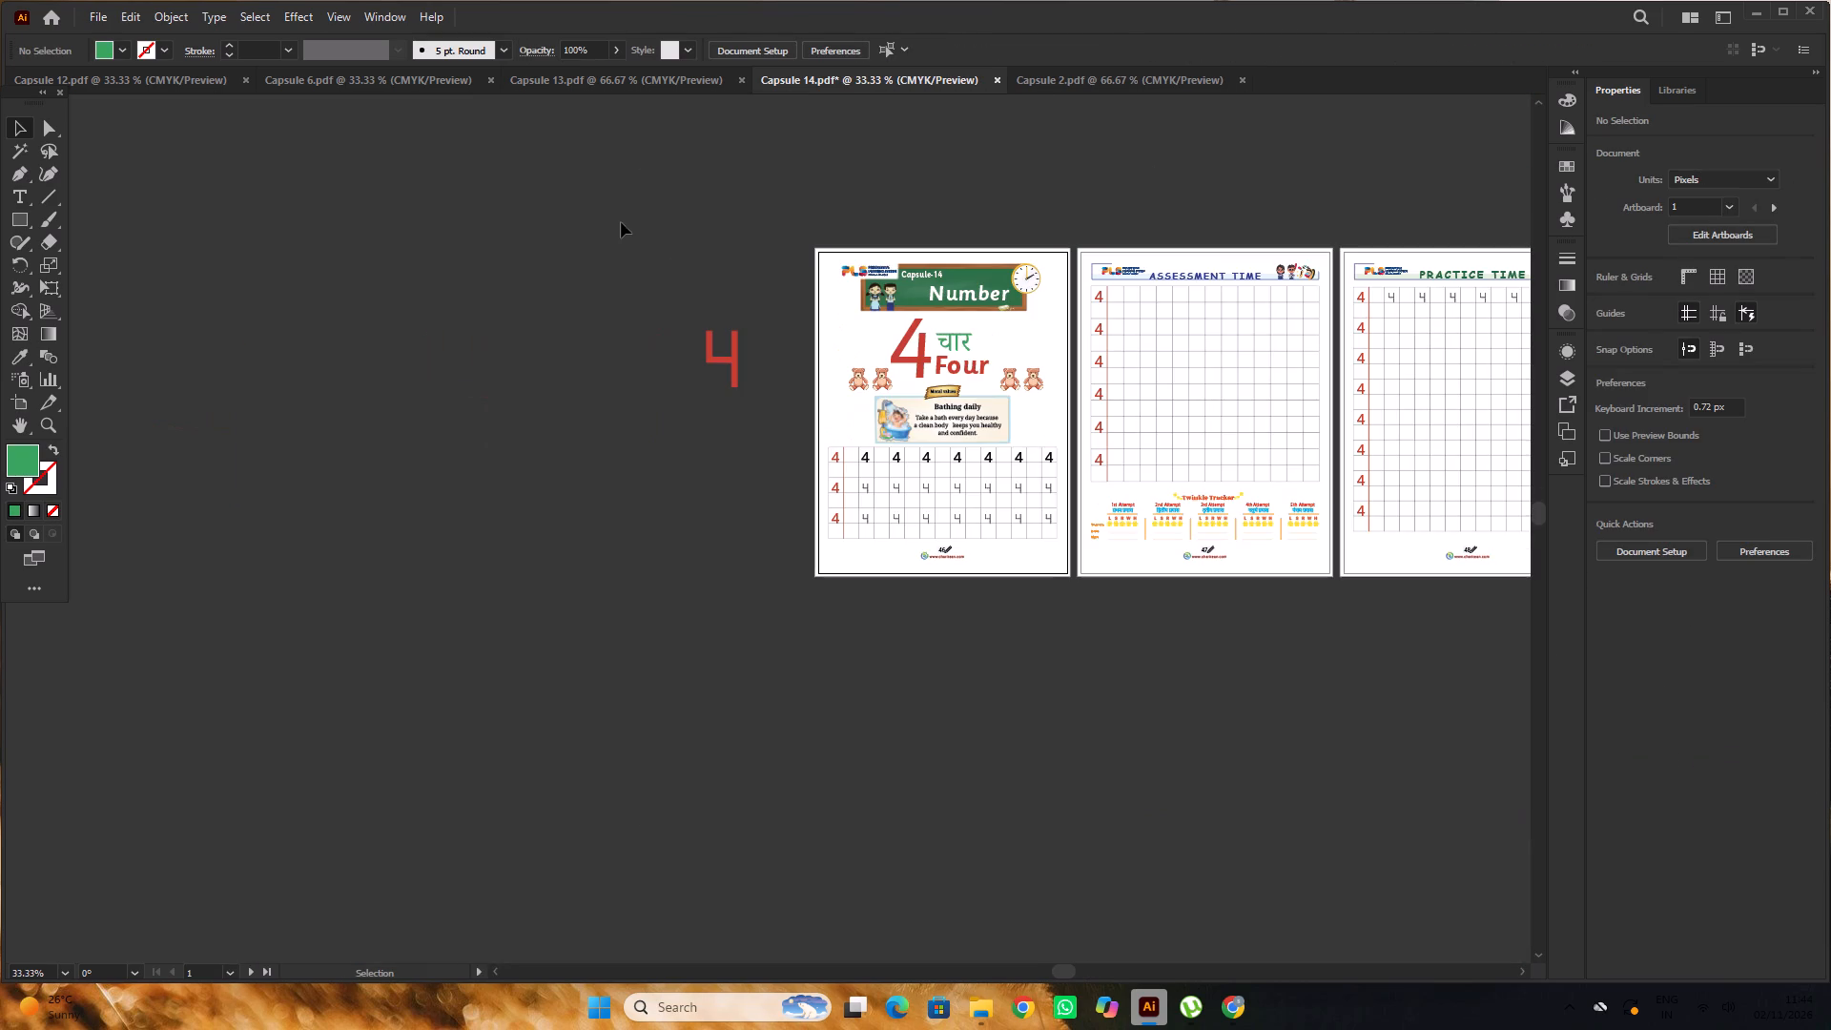
triple_click(621, 222)
double_click(621, 222)
double_click(695, 215)
Set the font of the "Moral values" label on the golden banner to Sassoon Primary Std Bold.
scroll(901, 336, "up", 2, "alt")
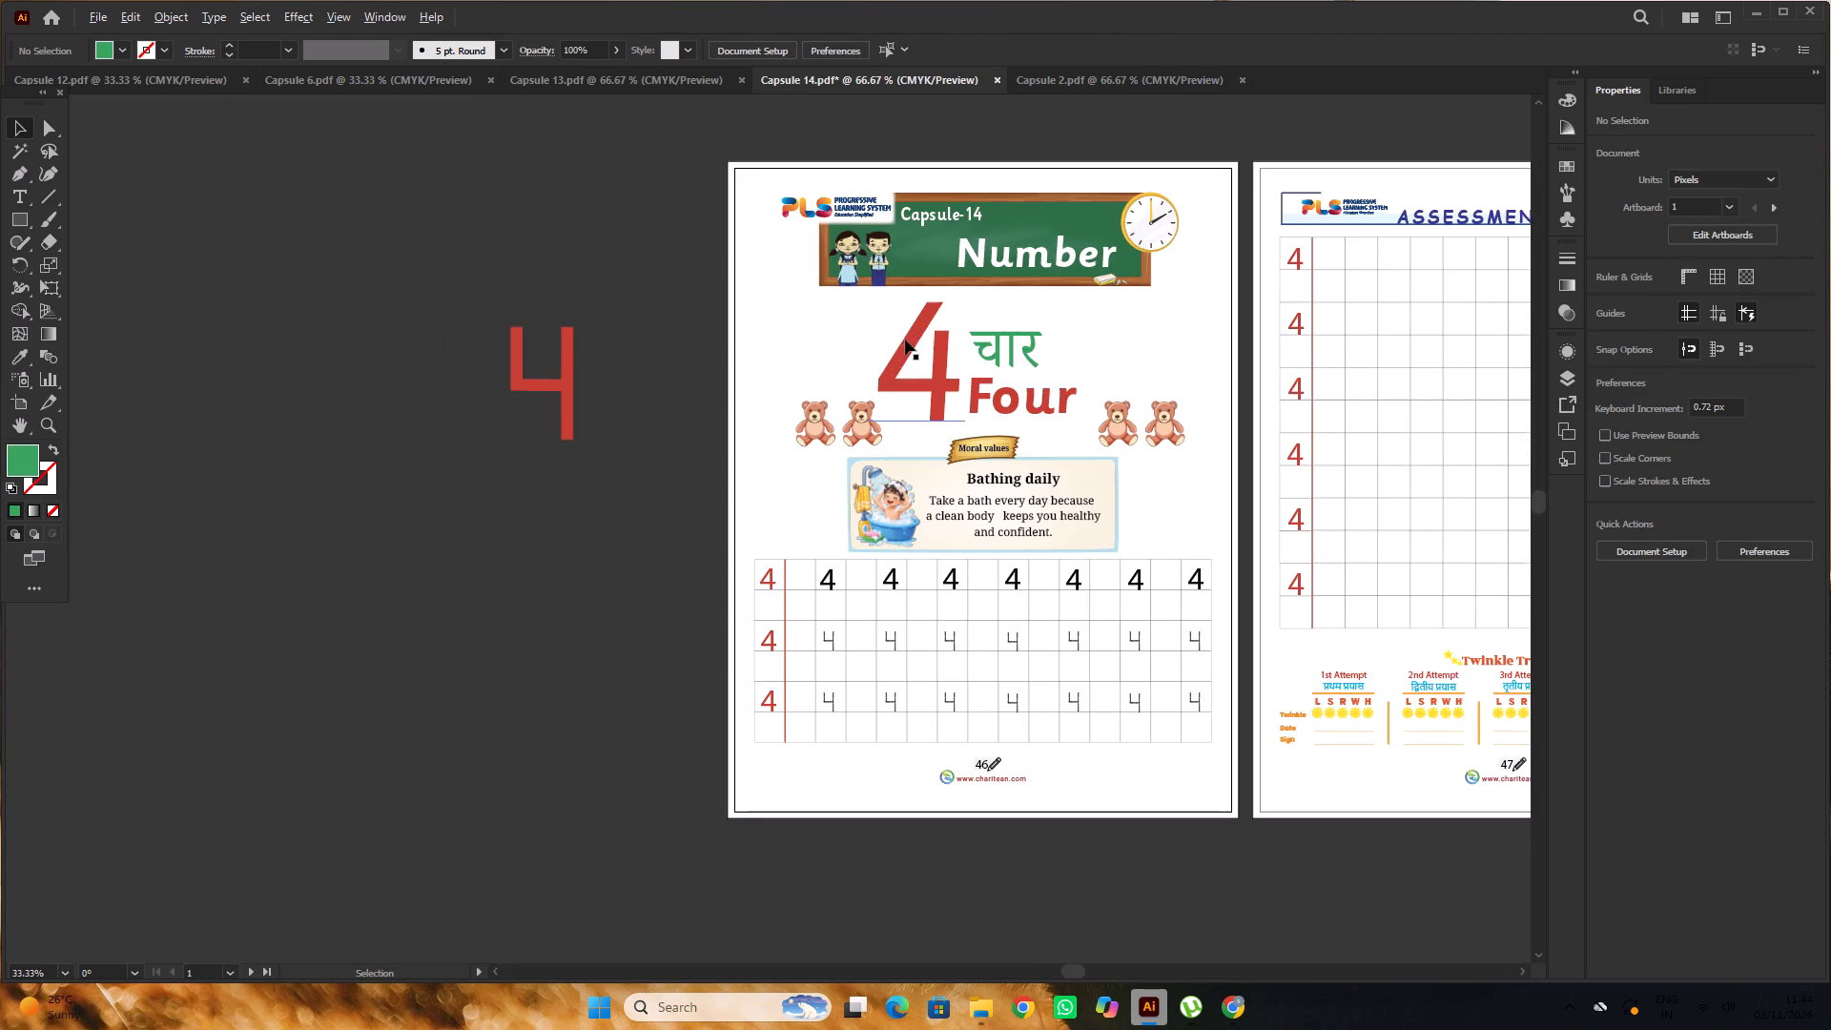
scroll(806, 299, "down", 4)
scroll(1118, 414, "up", 1, "alt")
left_click(999, 377)
double_click(999, 377)
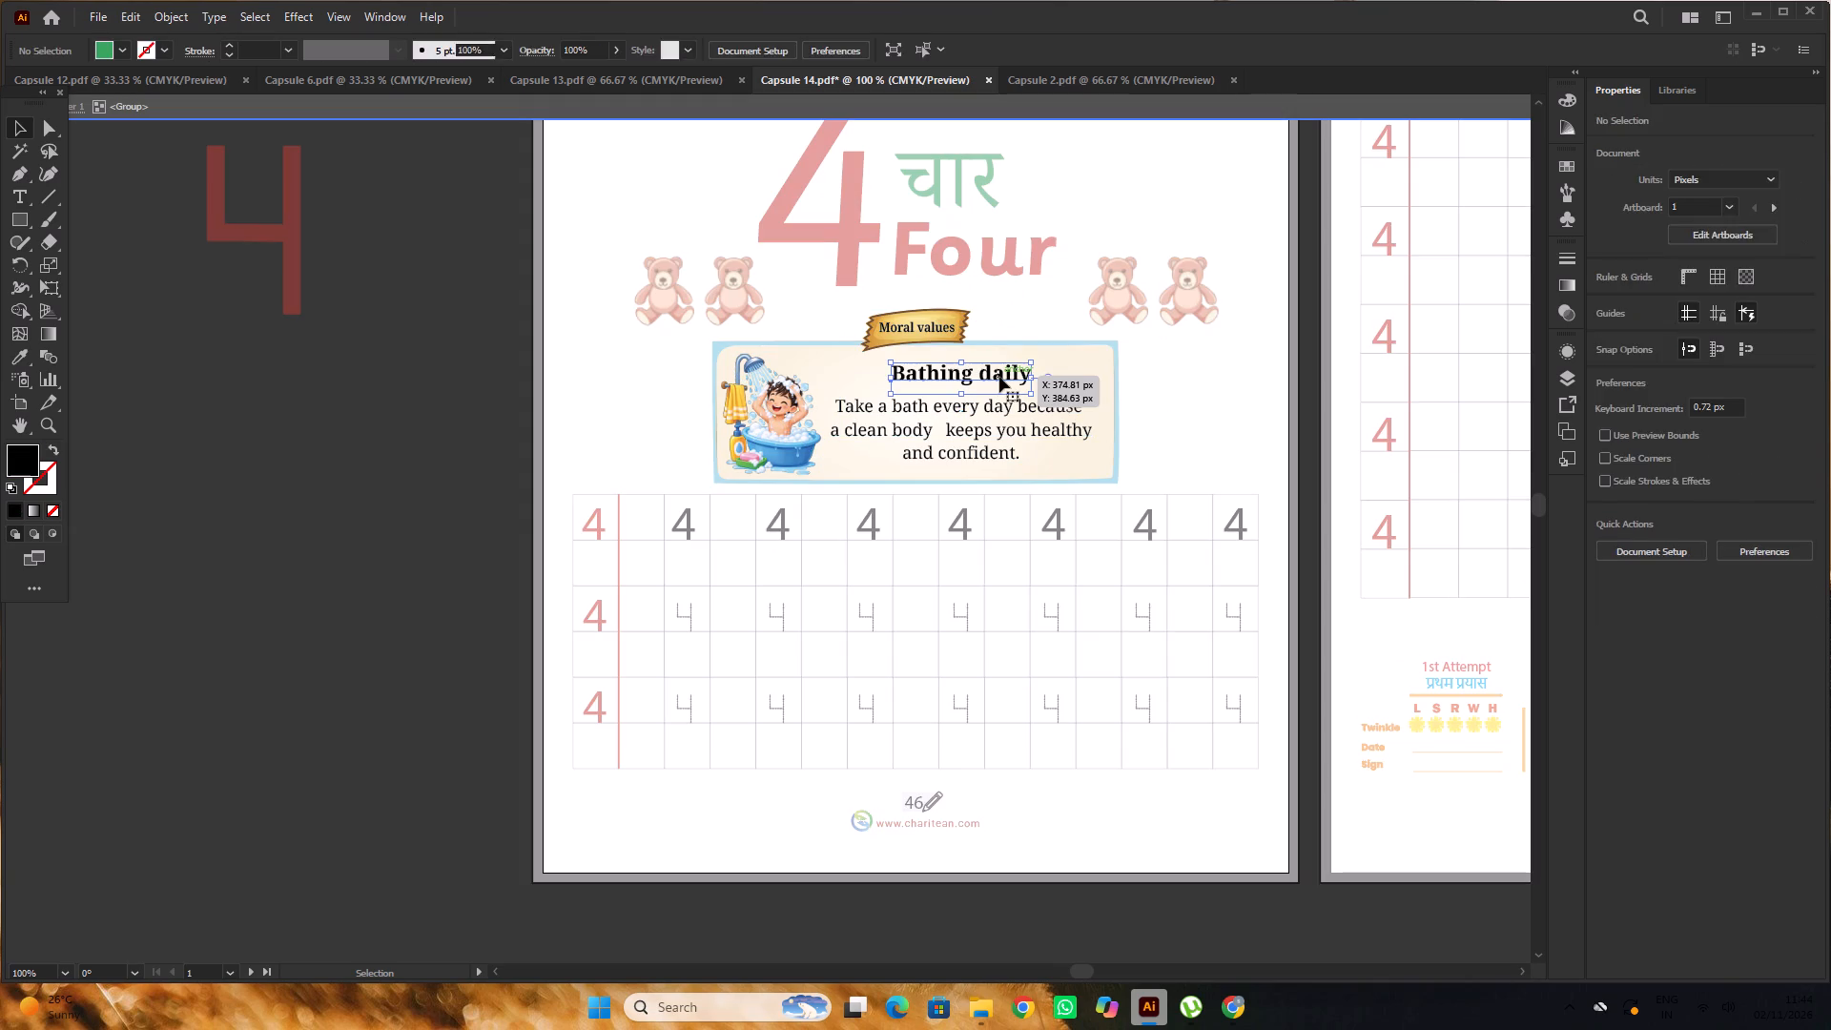
scroll(945, 322, "up", 3, "alt")
left_click(939, 329)
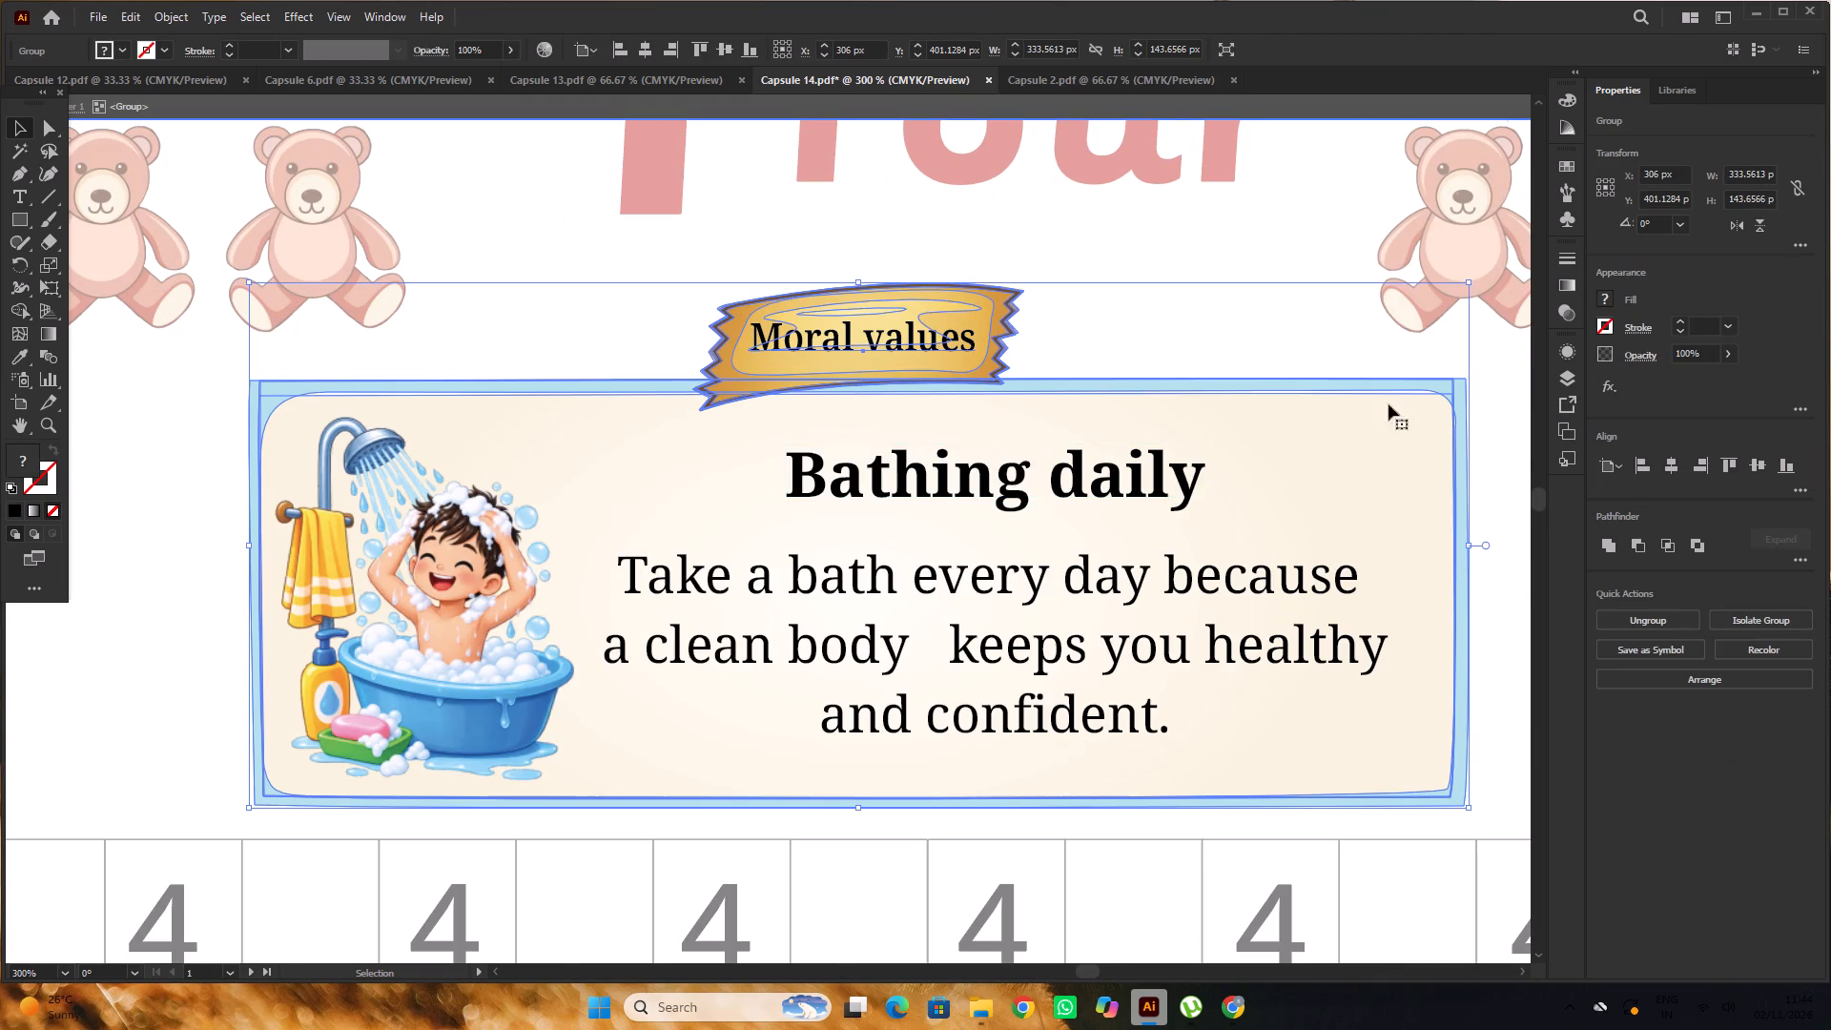
triple_click(930, 337)
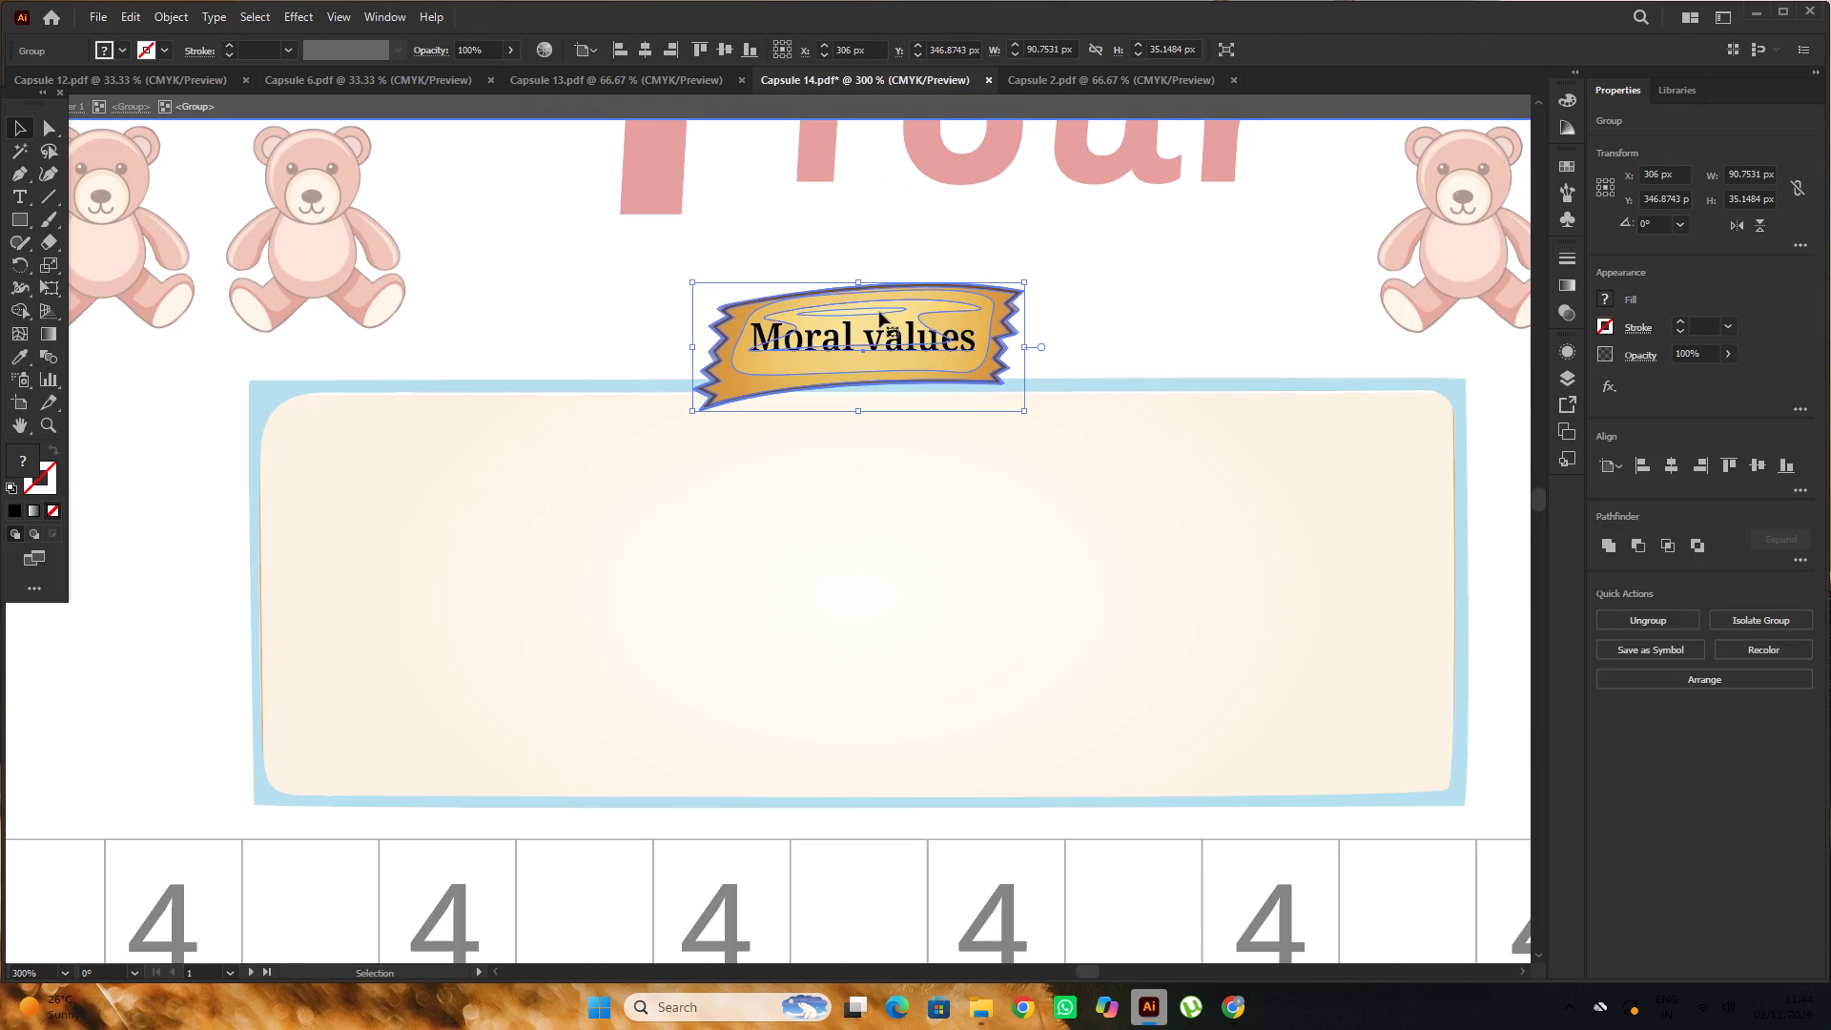
left_click(879, 312)
triple_click(887, 338)
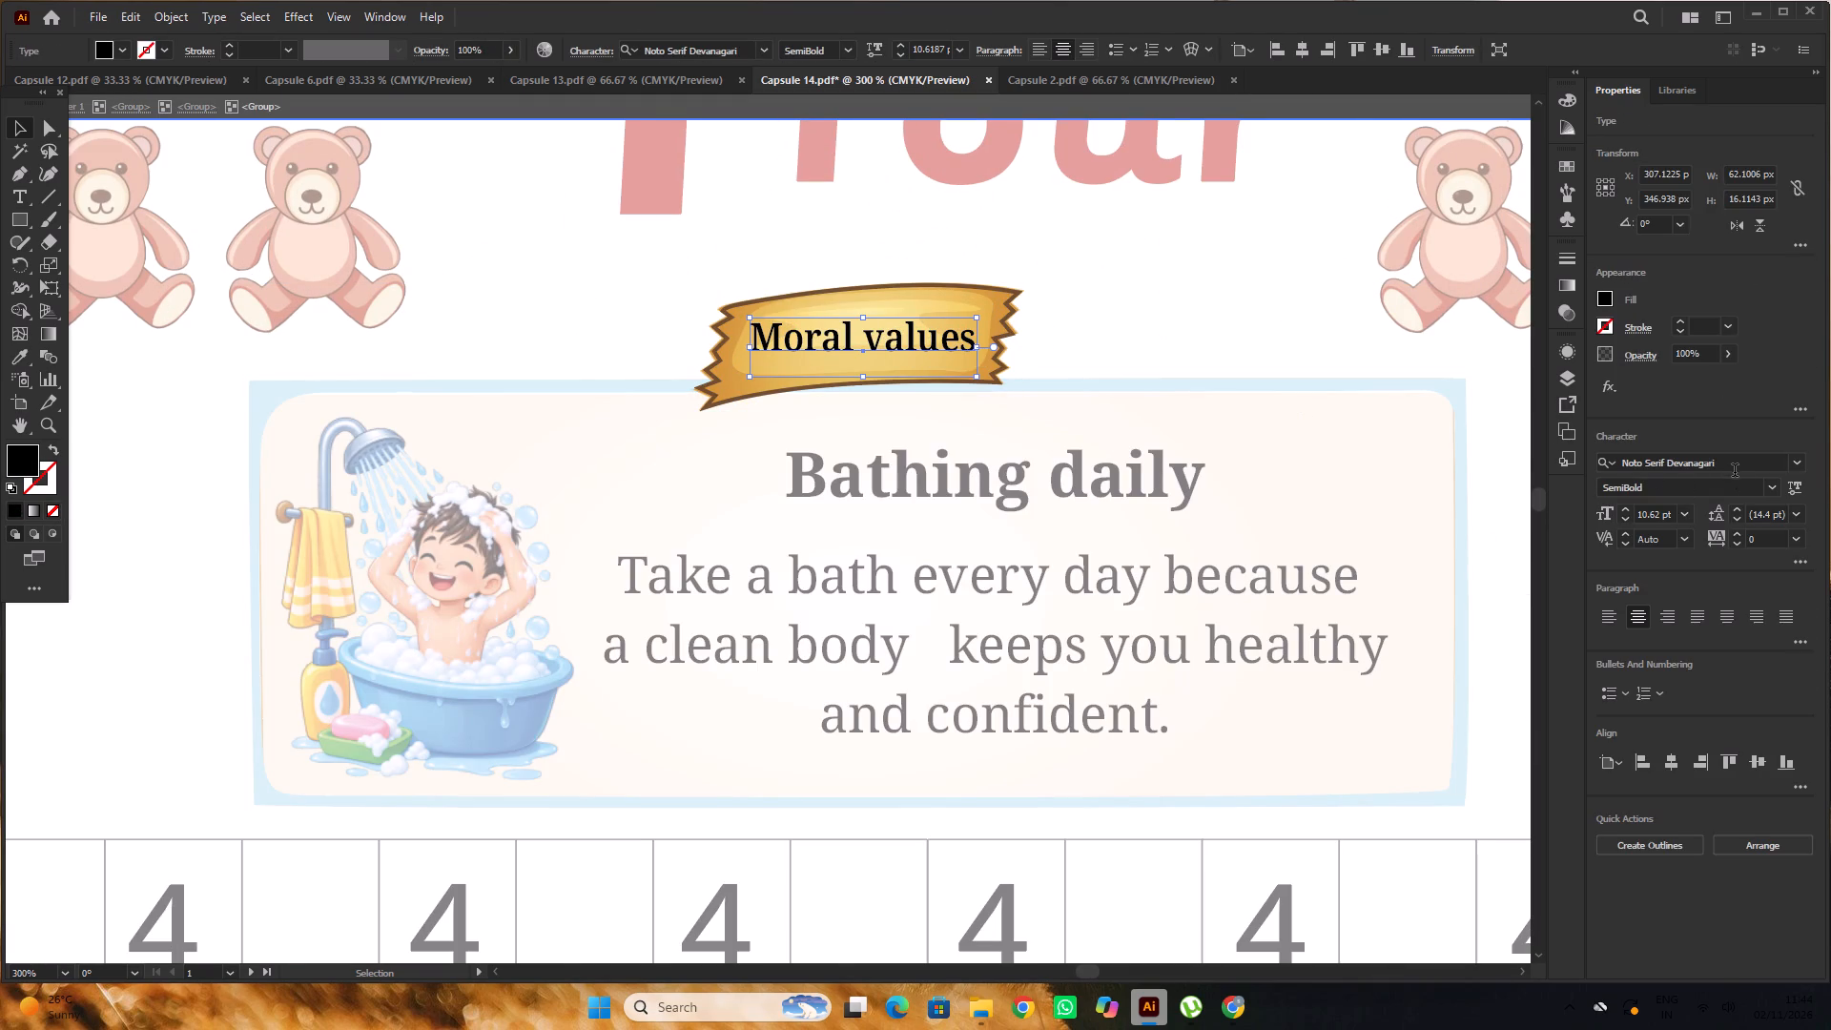
left_click(1734, 471)
type("SA")
key("s")
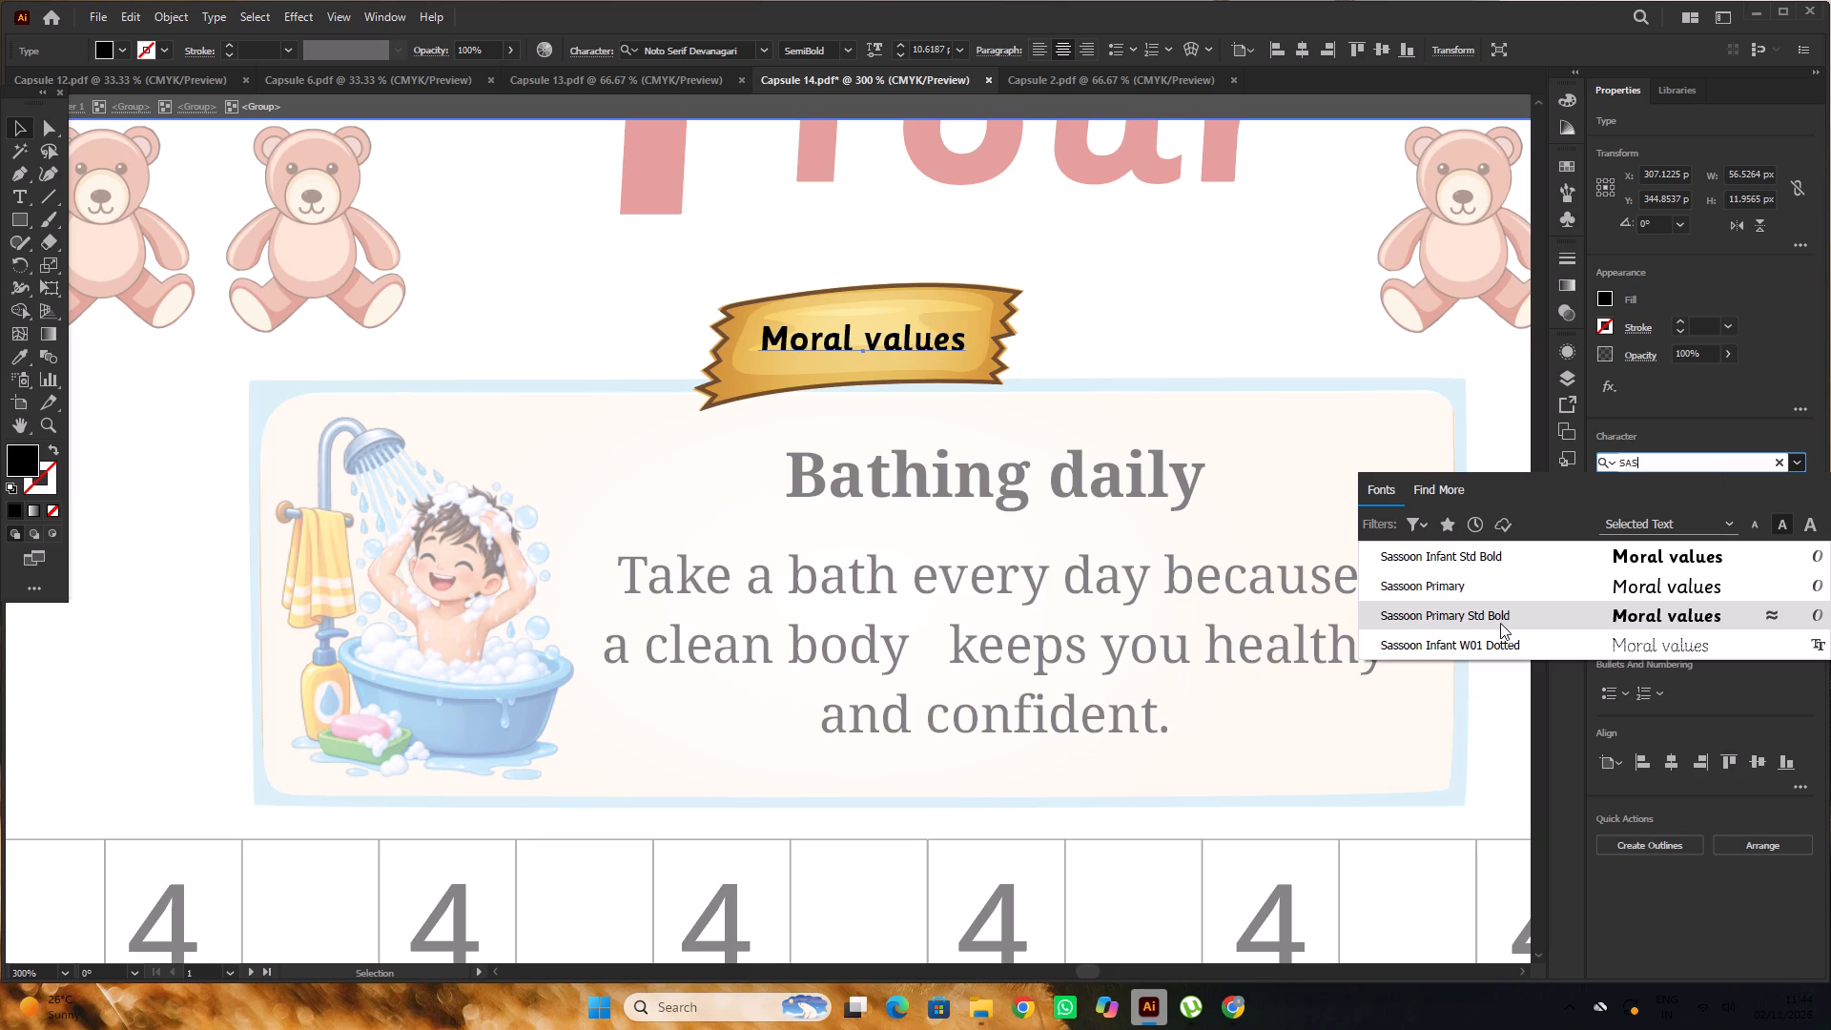
left_click(1499, 620)
scroll(941, 469, "down", 2, "alt")
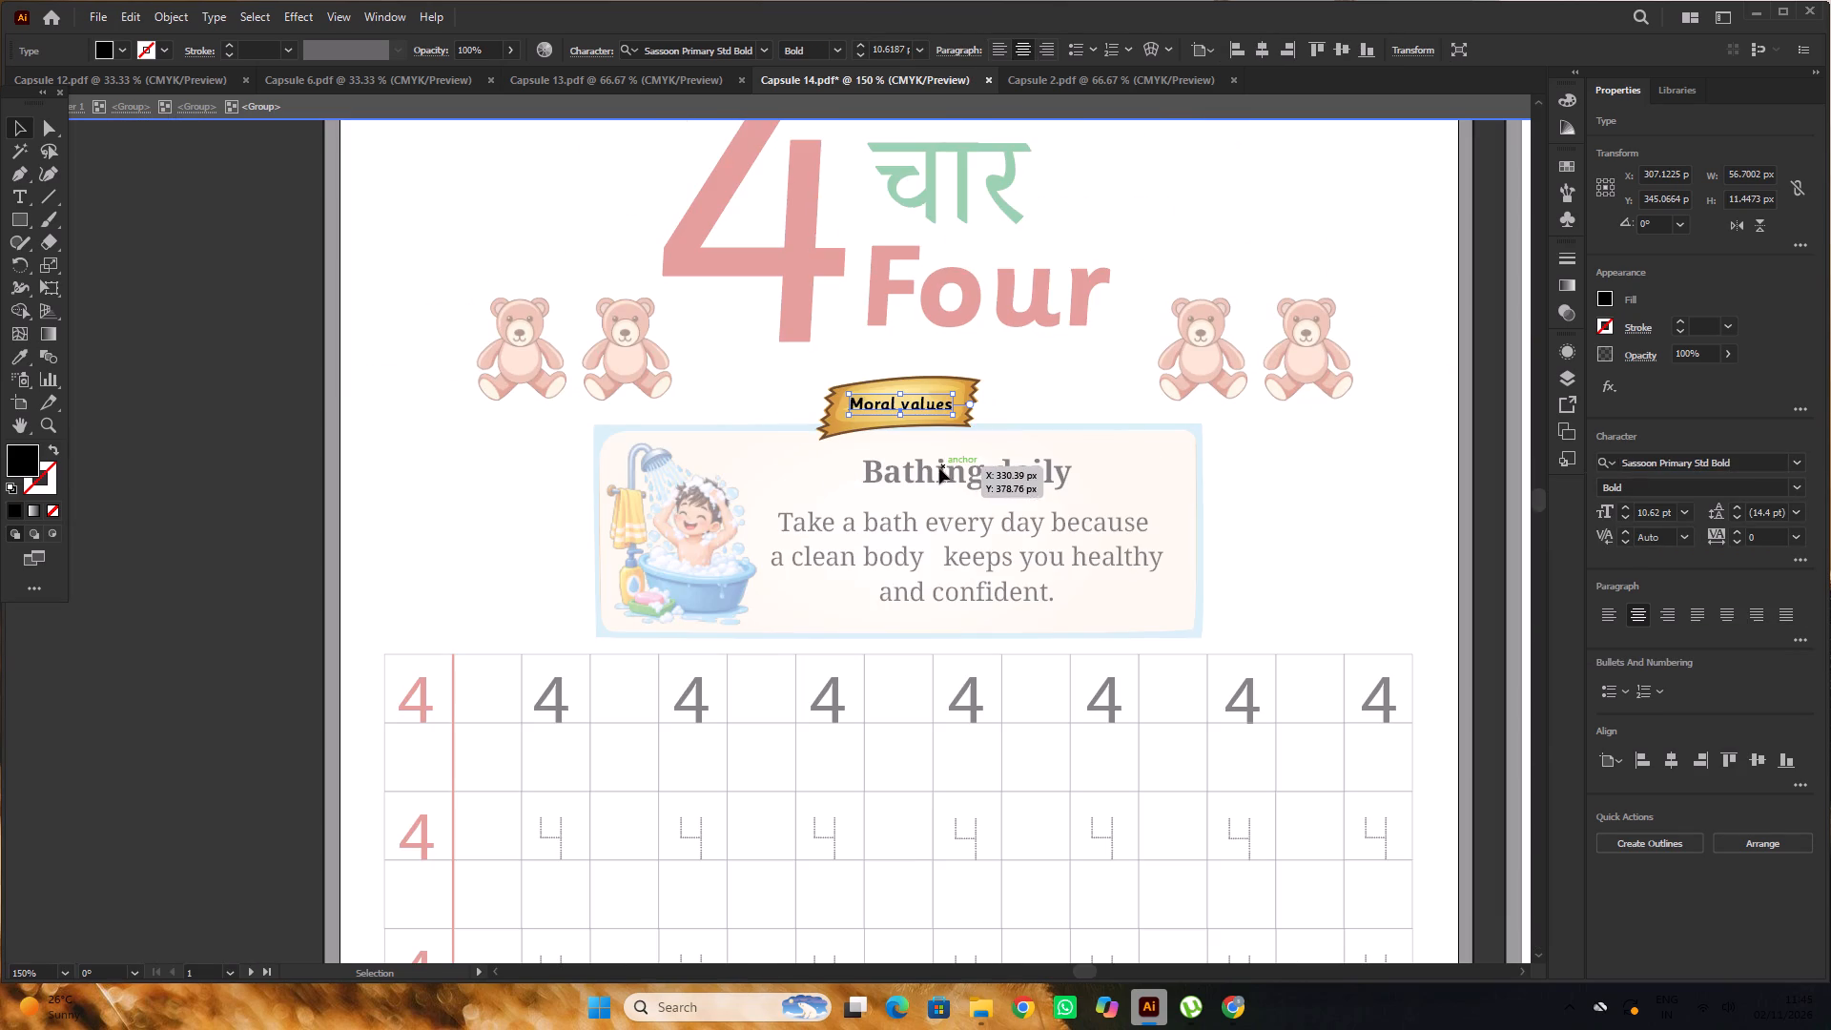
triple_click(276, 369)
left_click(275, 369)
Set the font of the "Bathing daily" heading in the moral values box to Sassoon Primary Std Bold.
scroll(730, 418, "down", 6)
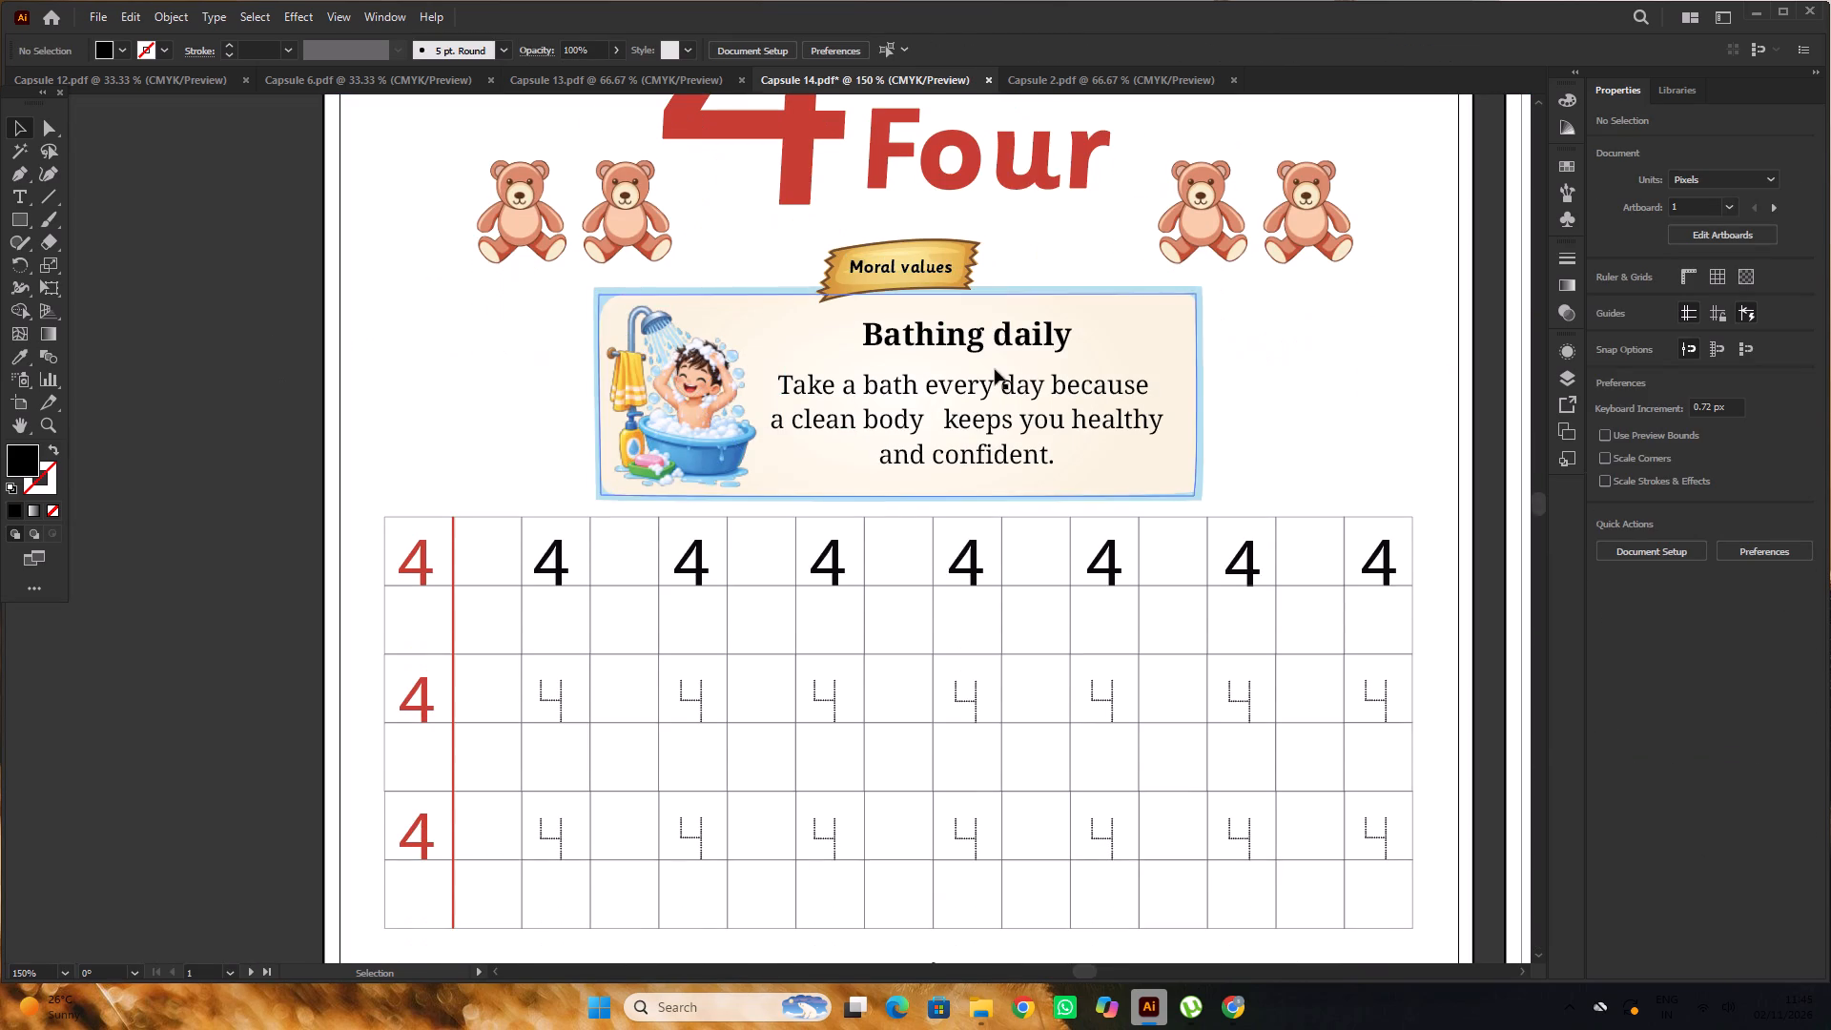
left_click(999, 340)
double_click(998, 340)
left_click(1729, 463)
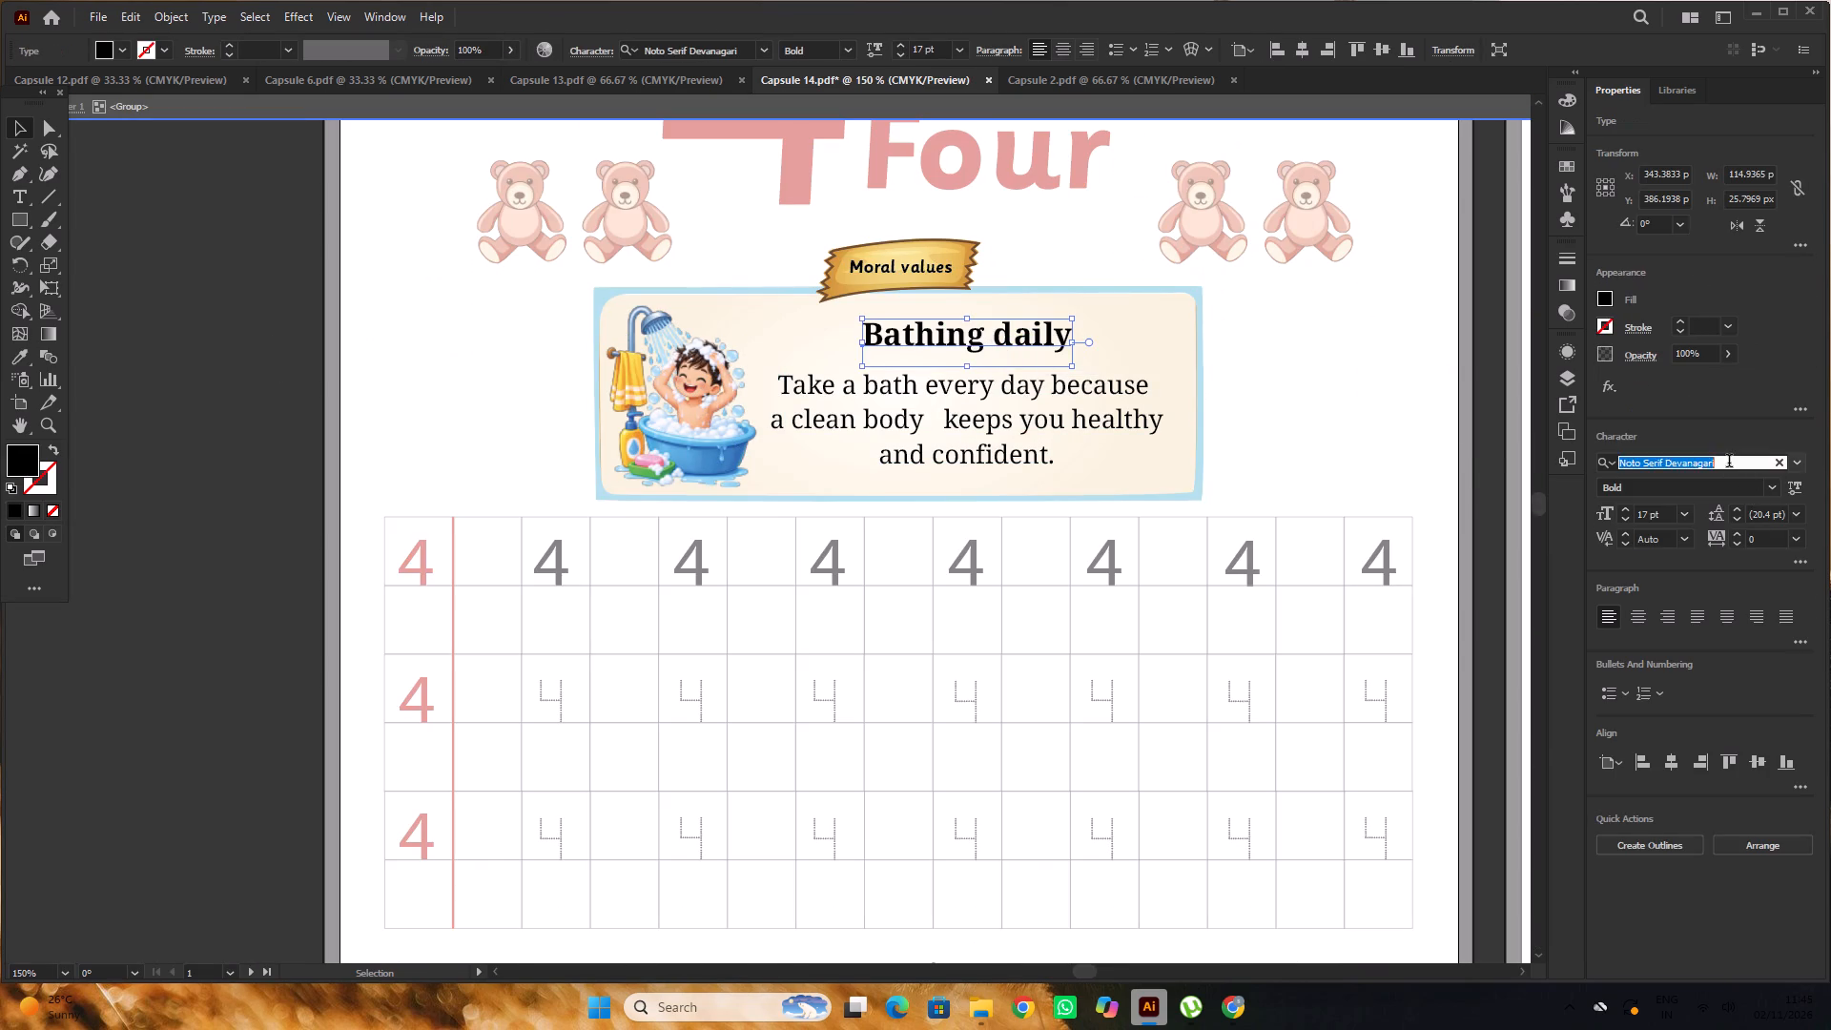
type("SA")
key("s")
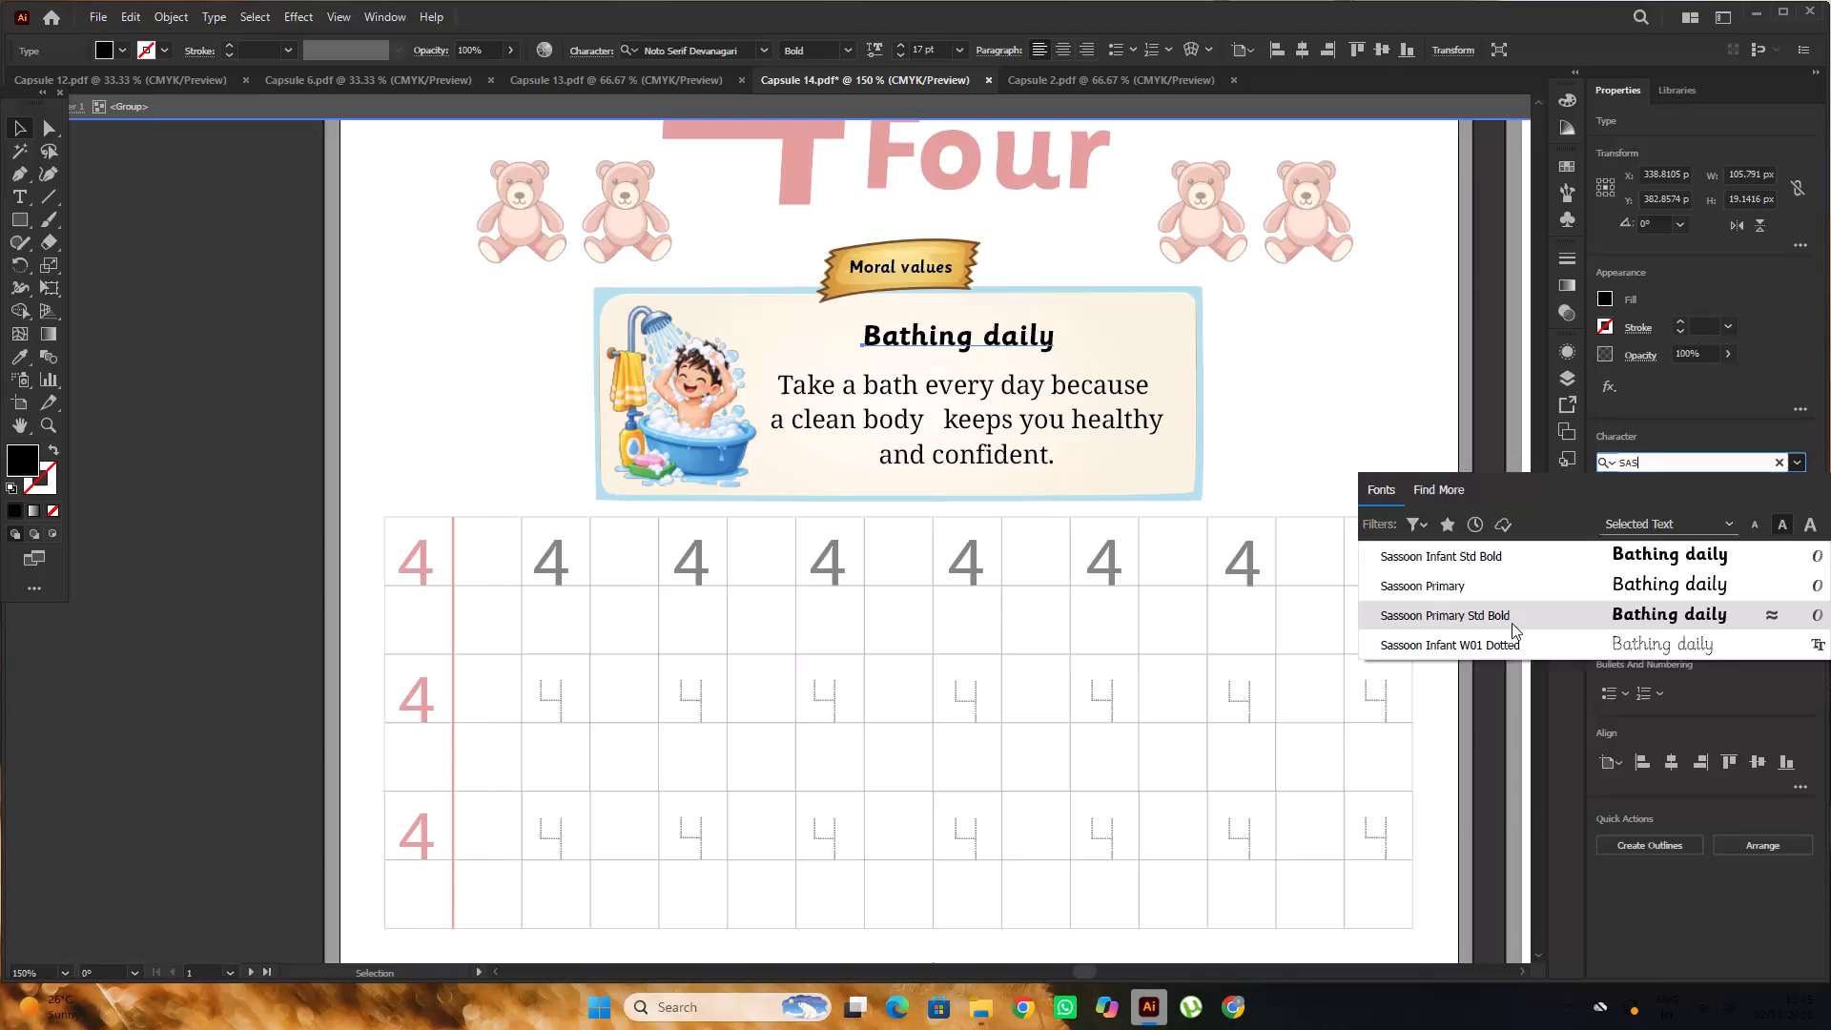
left_click(1512, 623)
left_click(1666, 772)
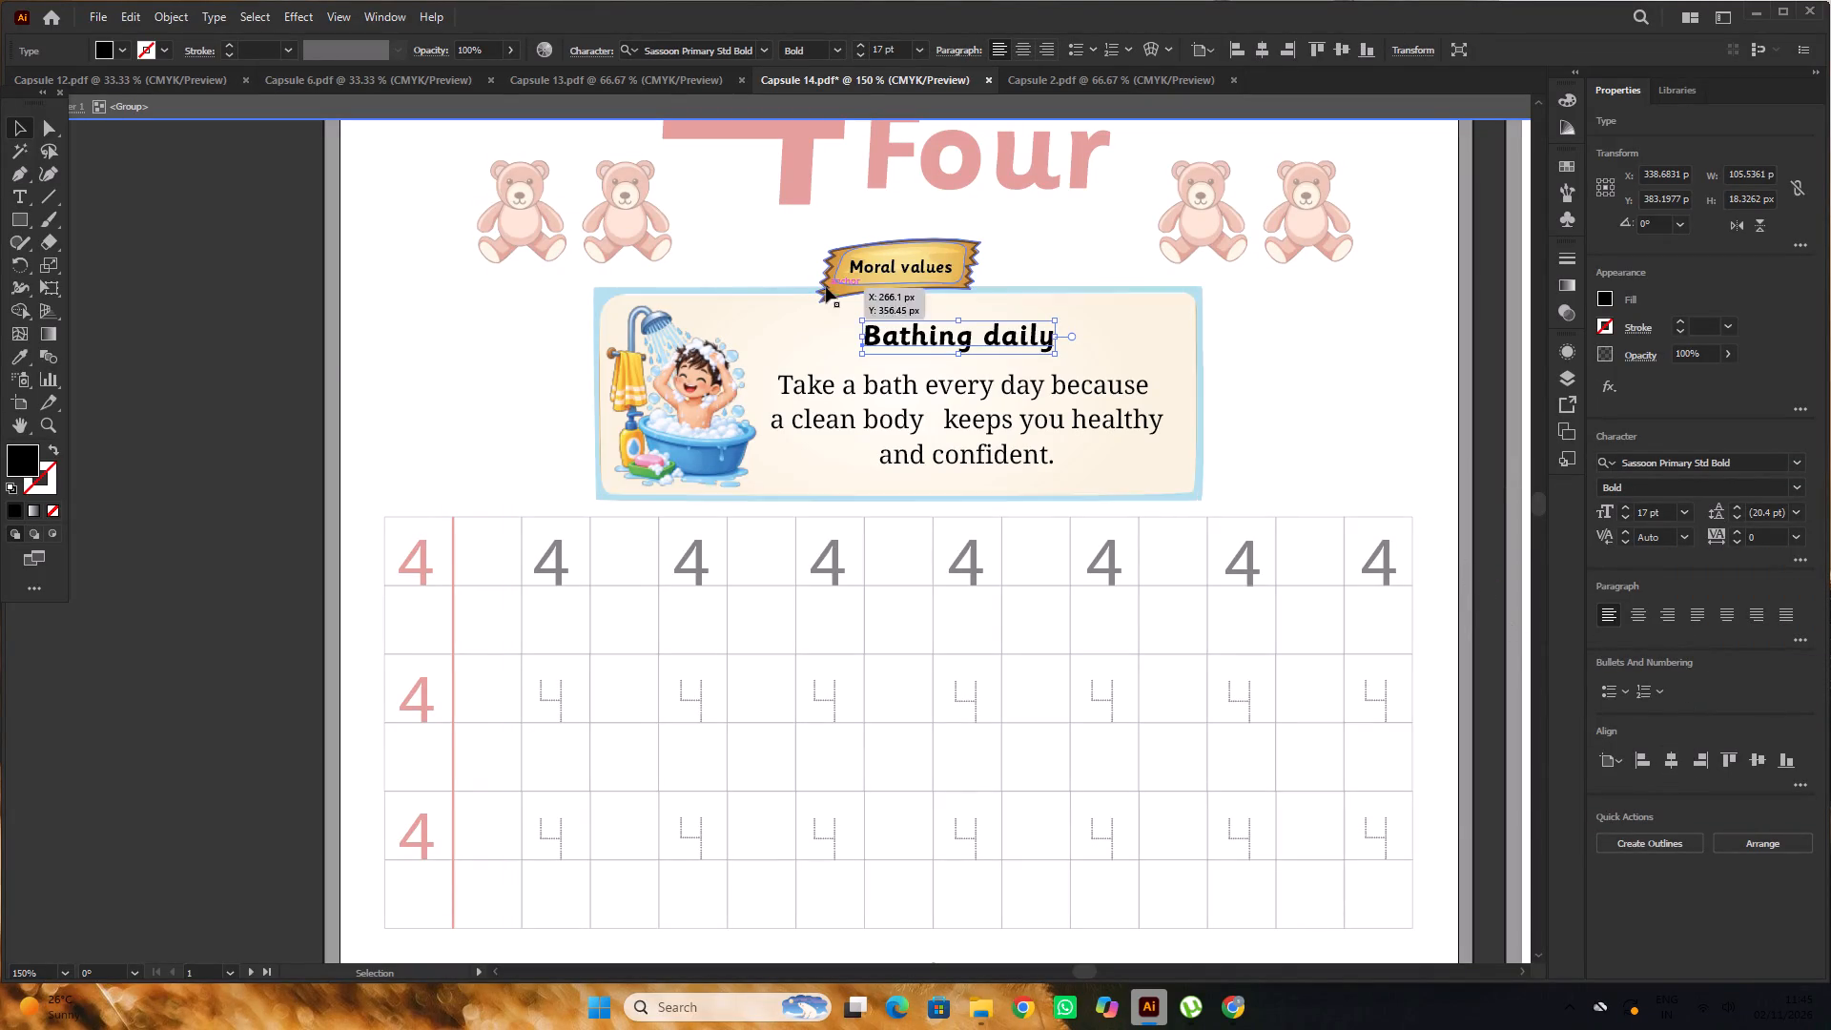
triple_click(282, 374)
Set the font of the bath paragraph below "Bathing daily" to Sassoon Primary.
scroll(674, 390, "down", 2, "alt")
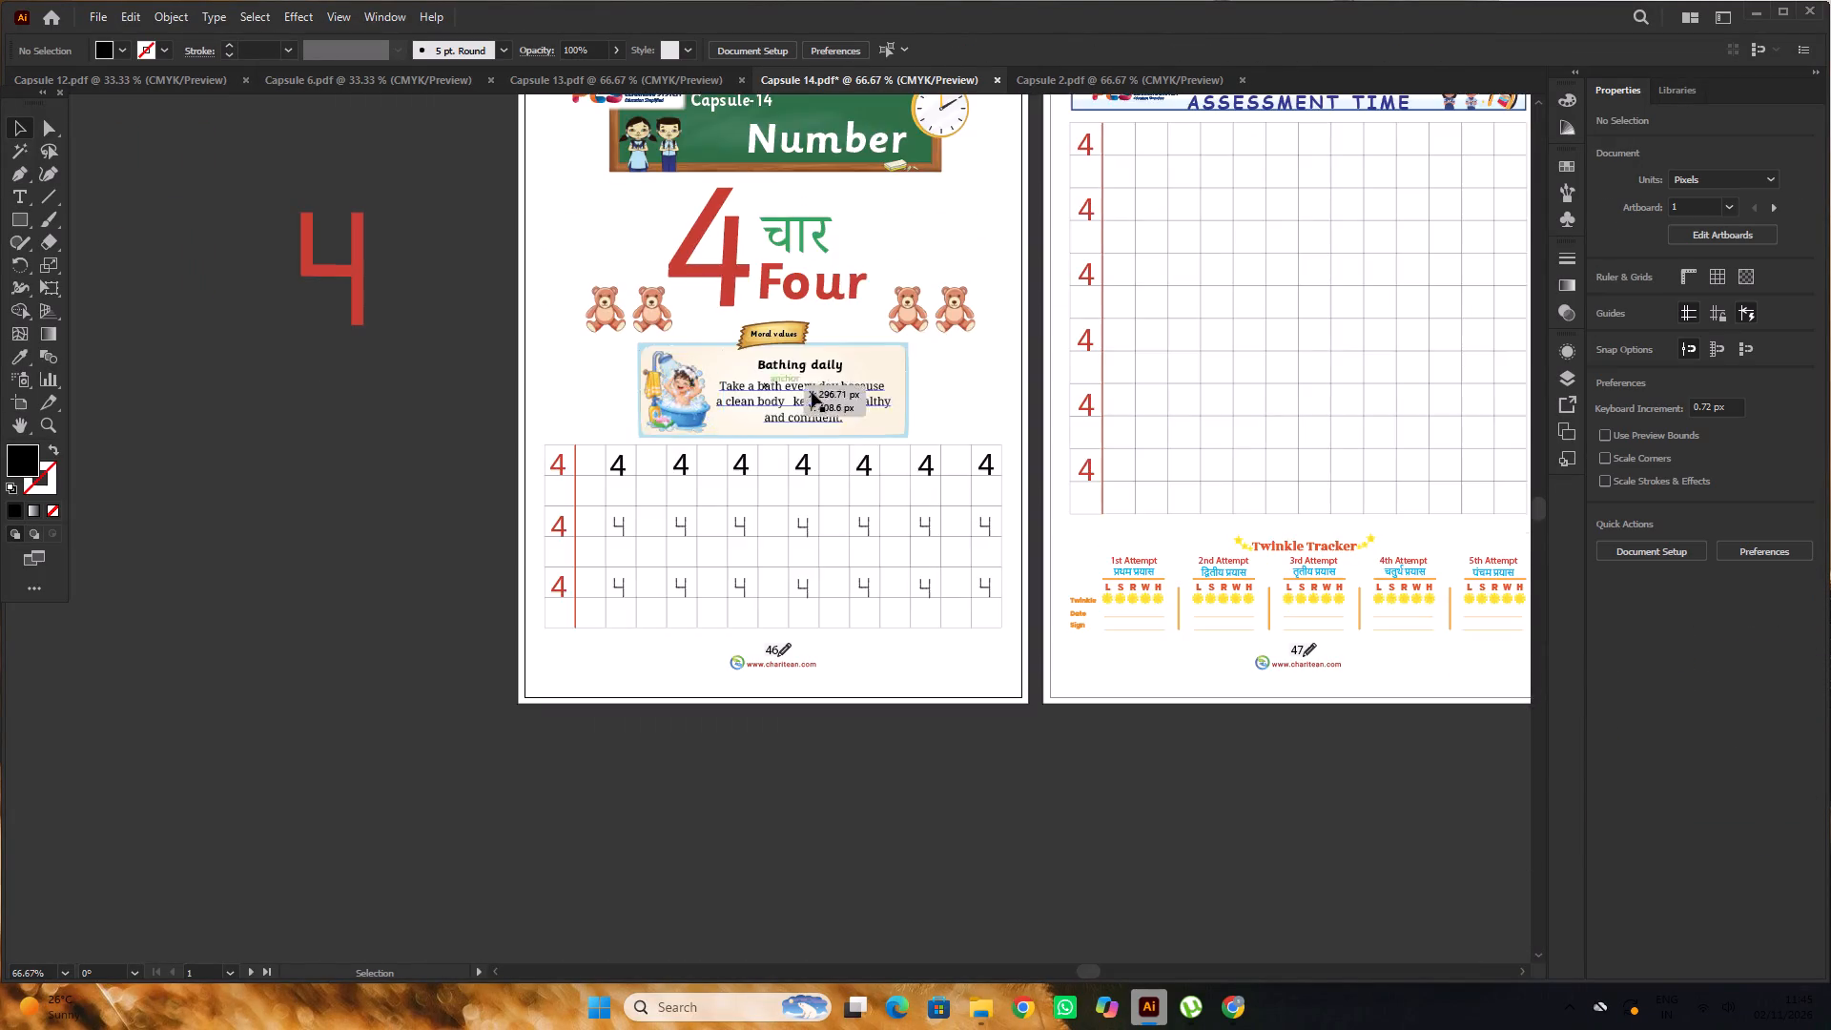
scroll(821, 397, "up", 2, "alt")
left_click(822, 397)
triple_click(855, 382)
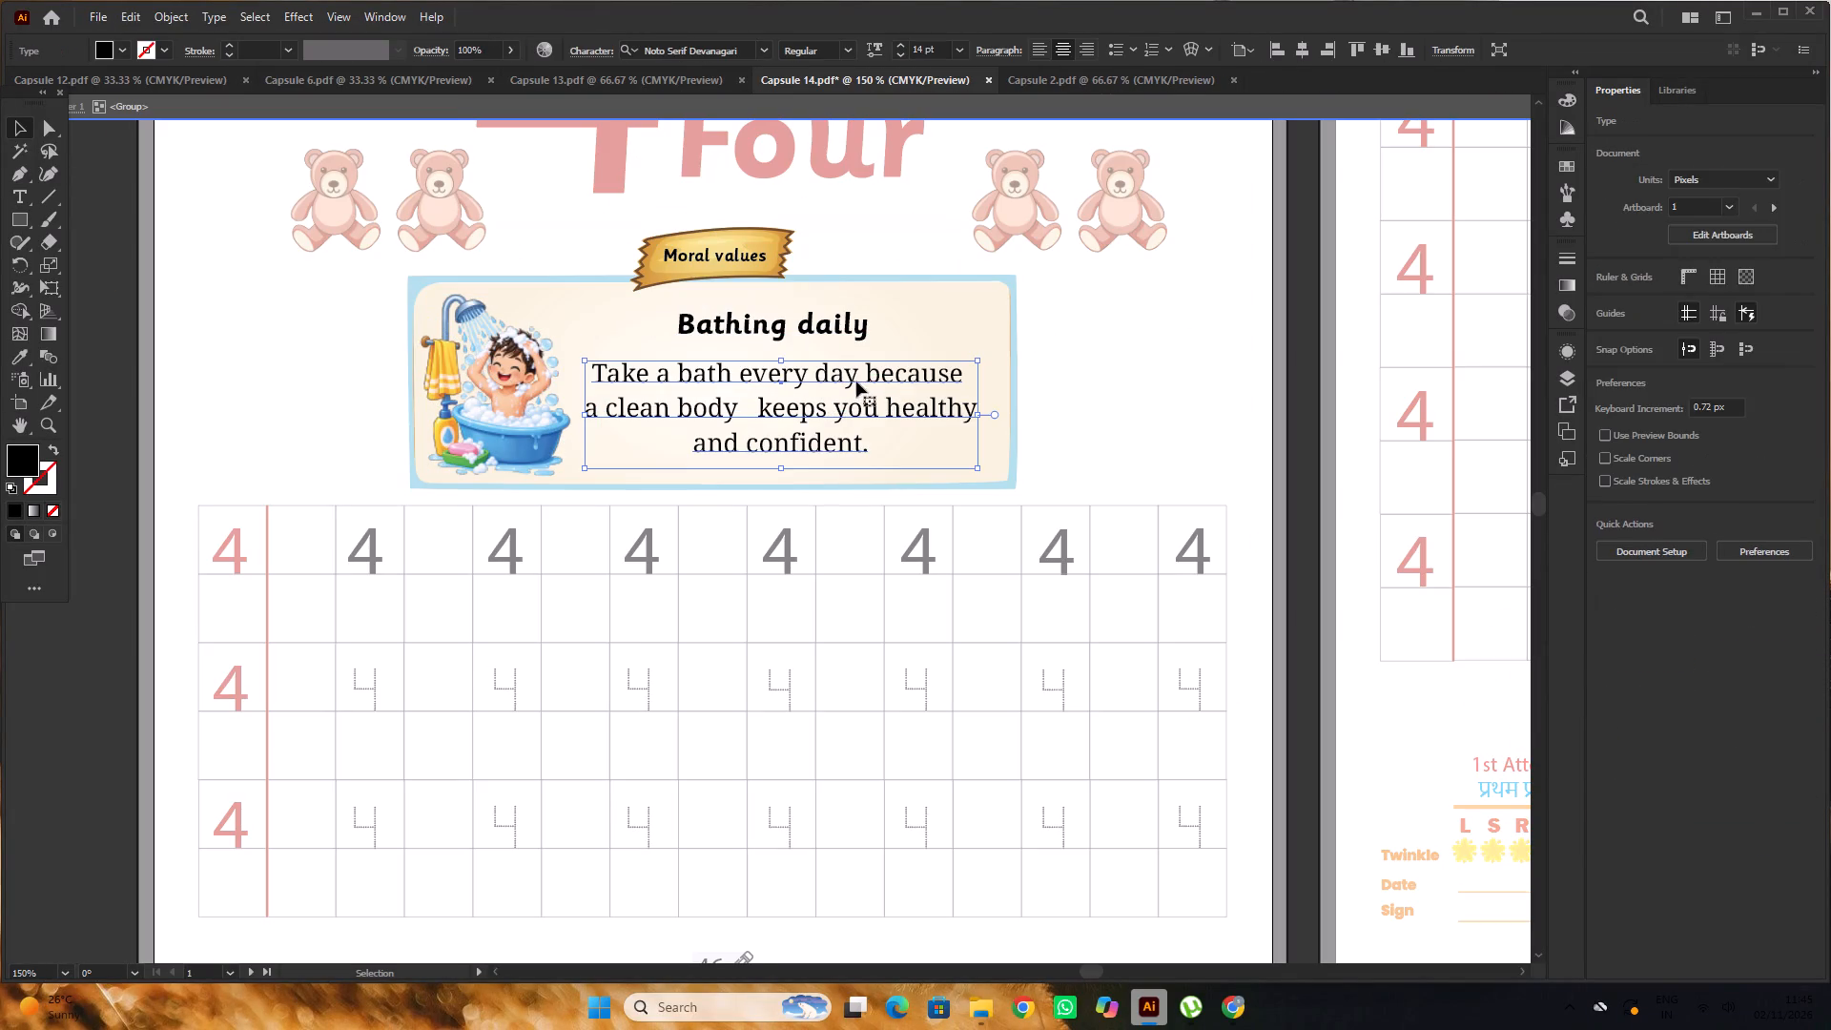
left_click(1725, 466)
key("s")
key("a")
key("s")
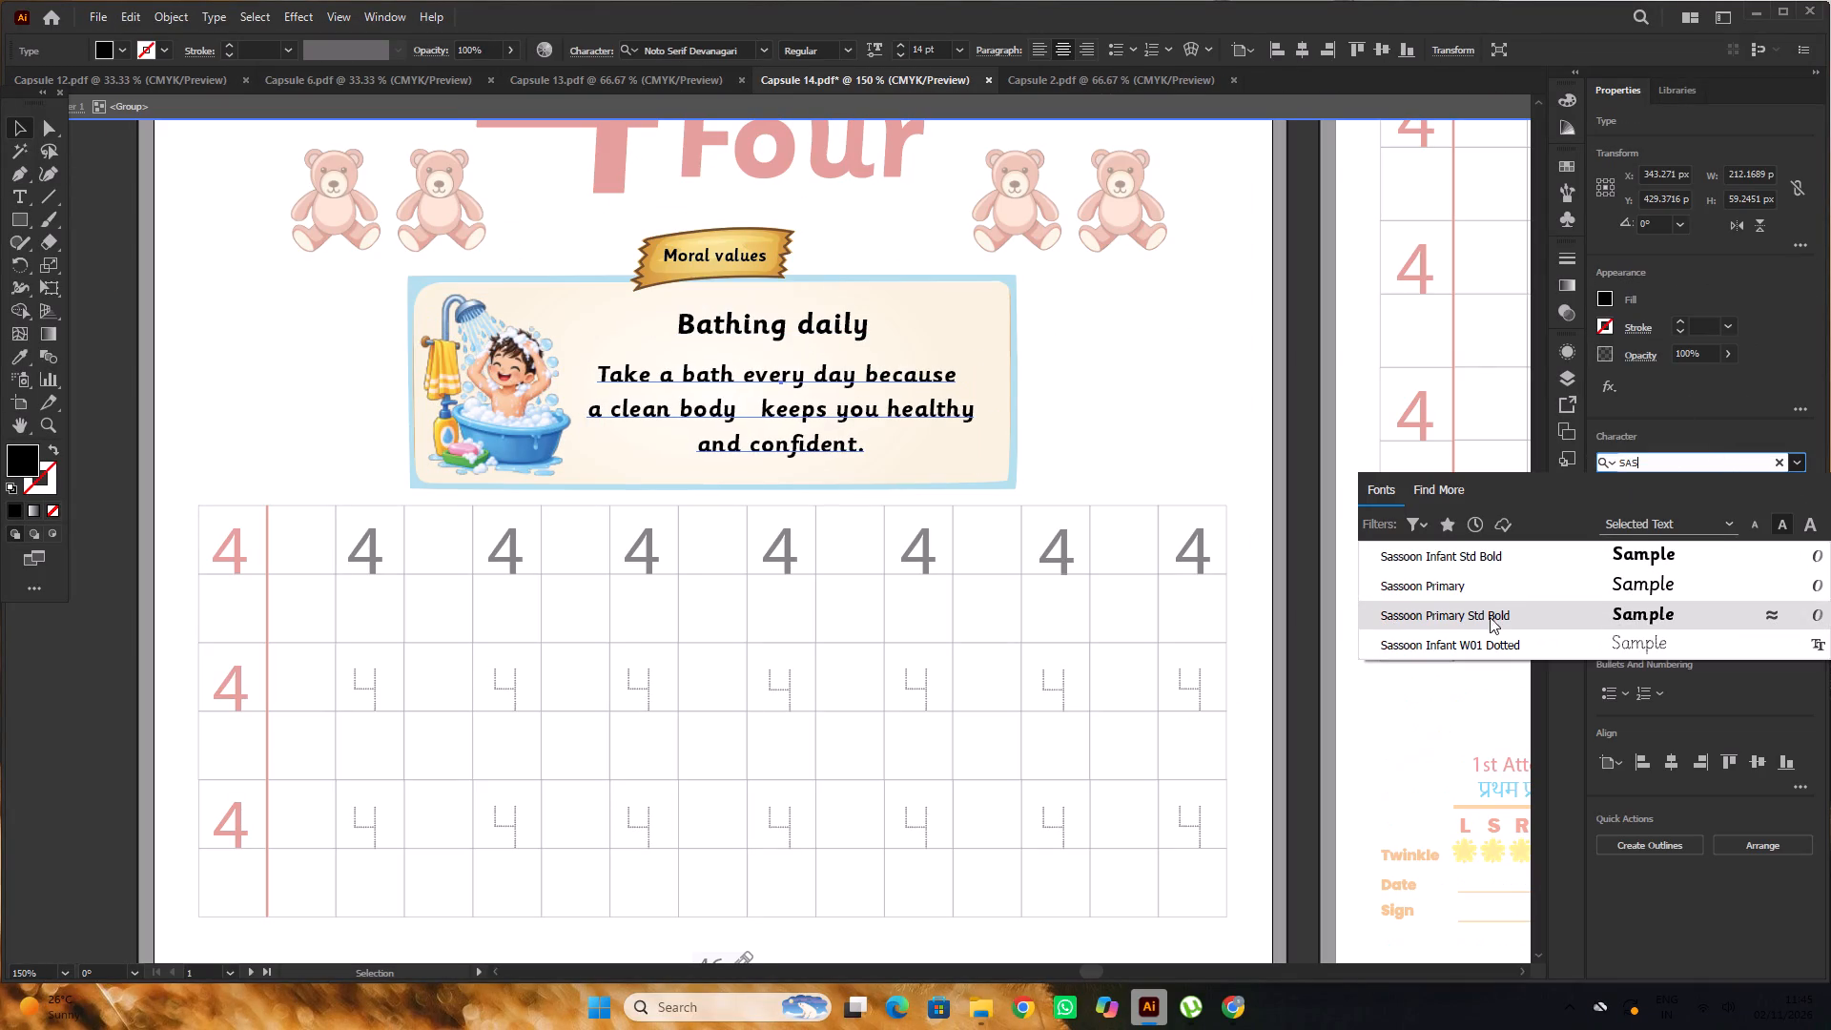
left_click(1489, 582)
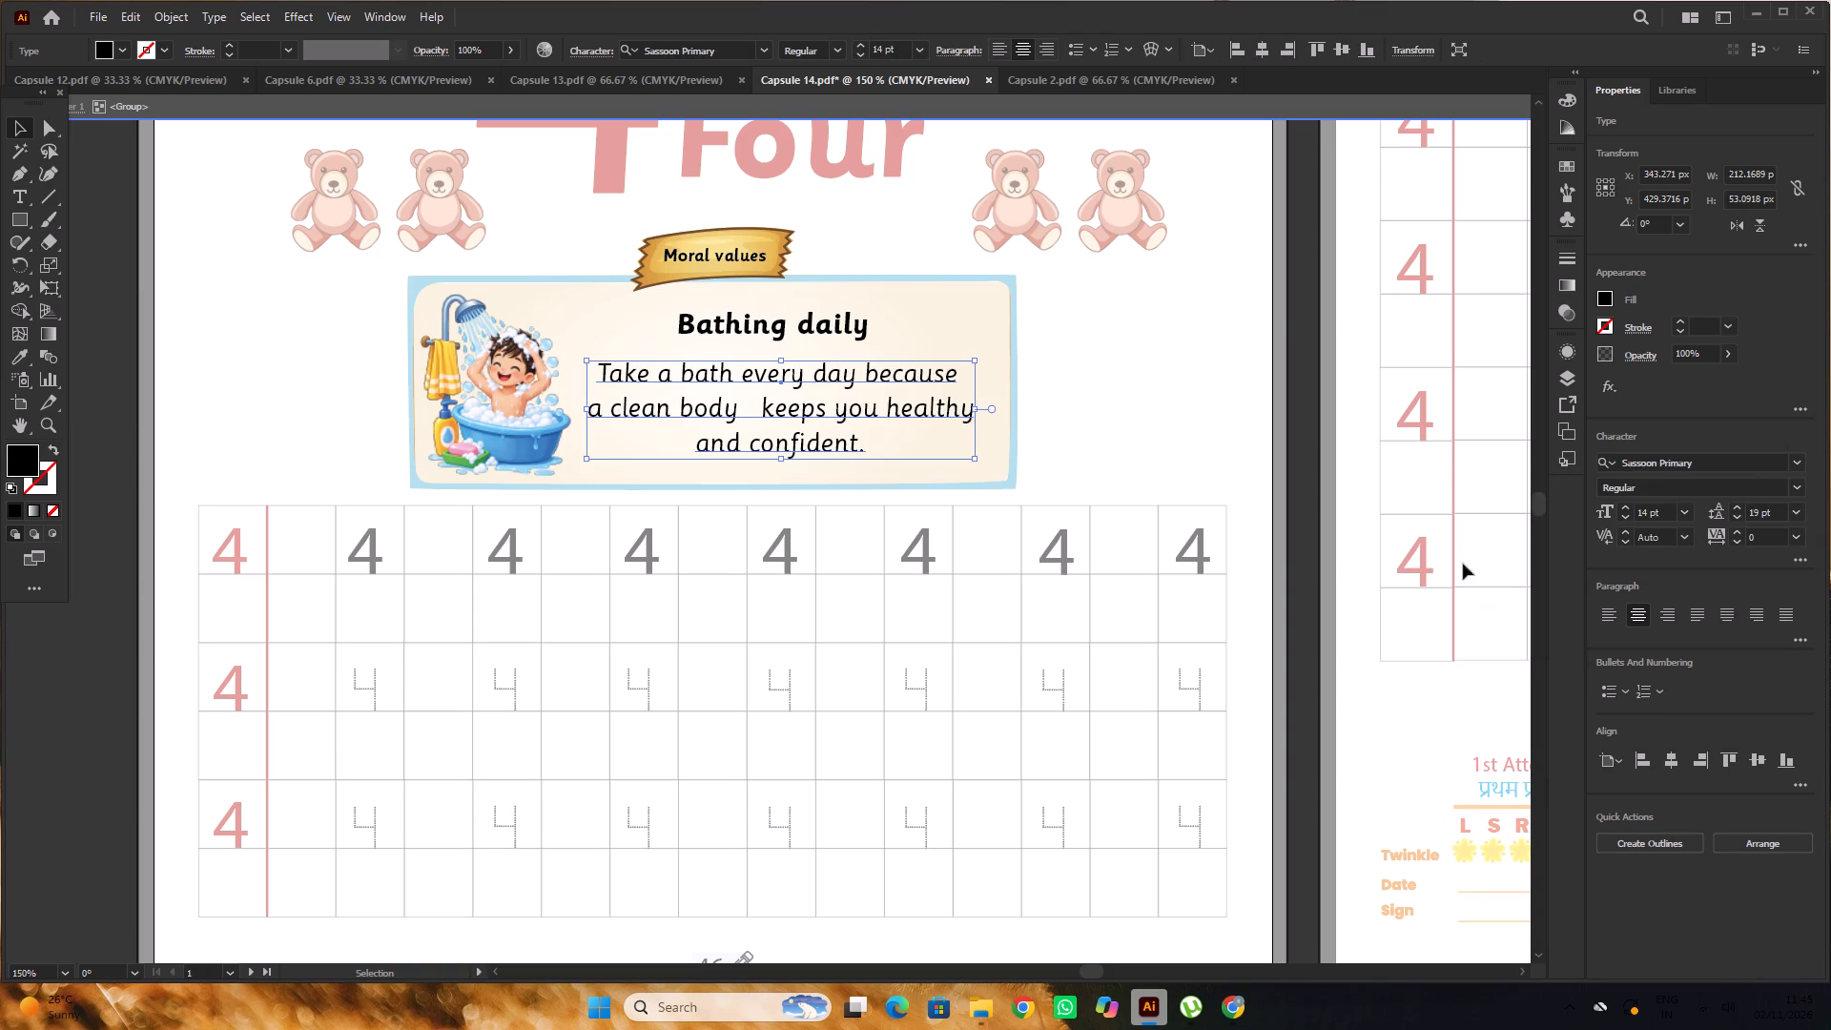
Set the line spacing of the bath paragraph to 20 pt.
left_click(1736, 510)
left_click(1734, 509)
left_click(1742, 512)
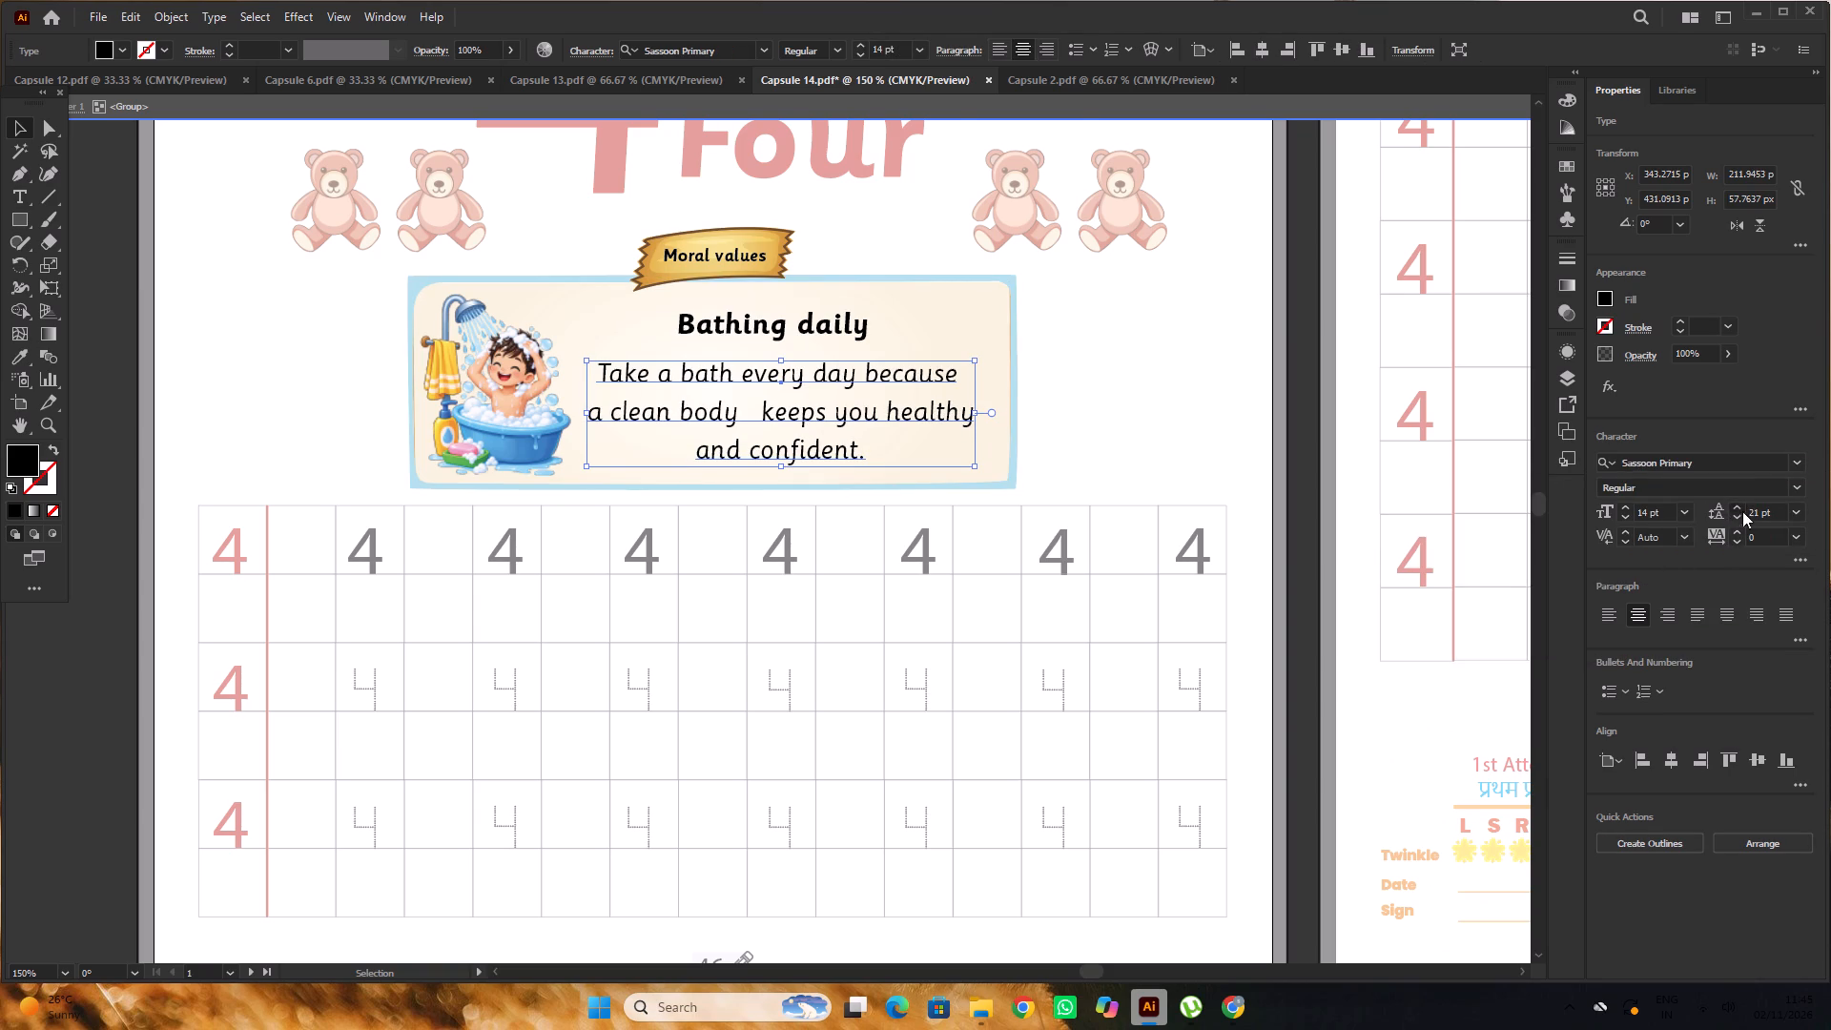
scroll(887, 358, "down", 2, "alt")
double_click(1740, 518)
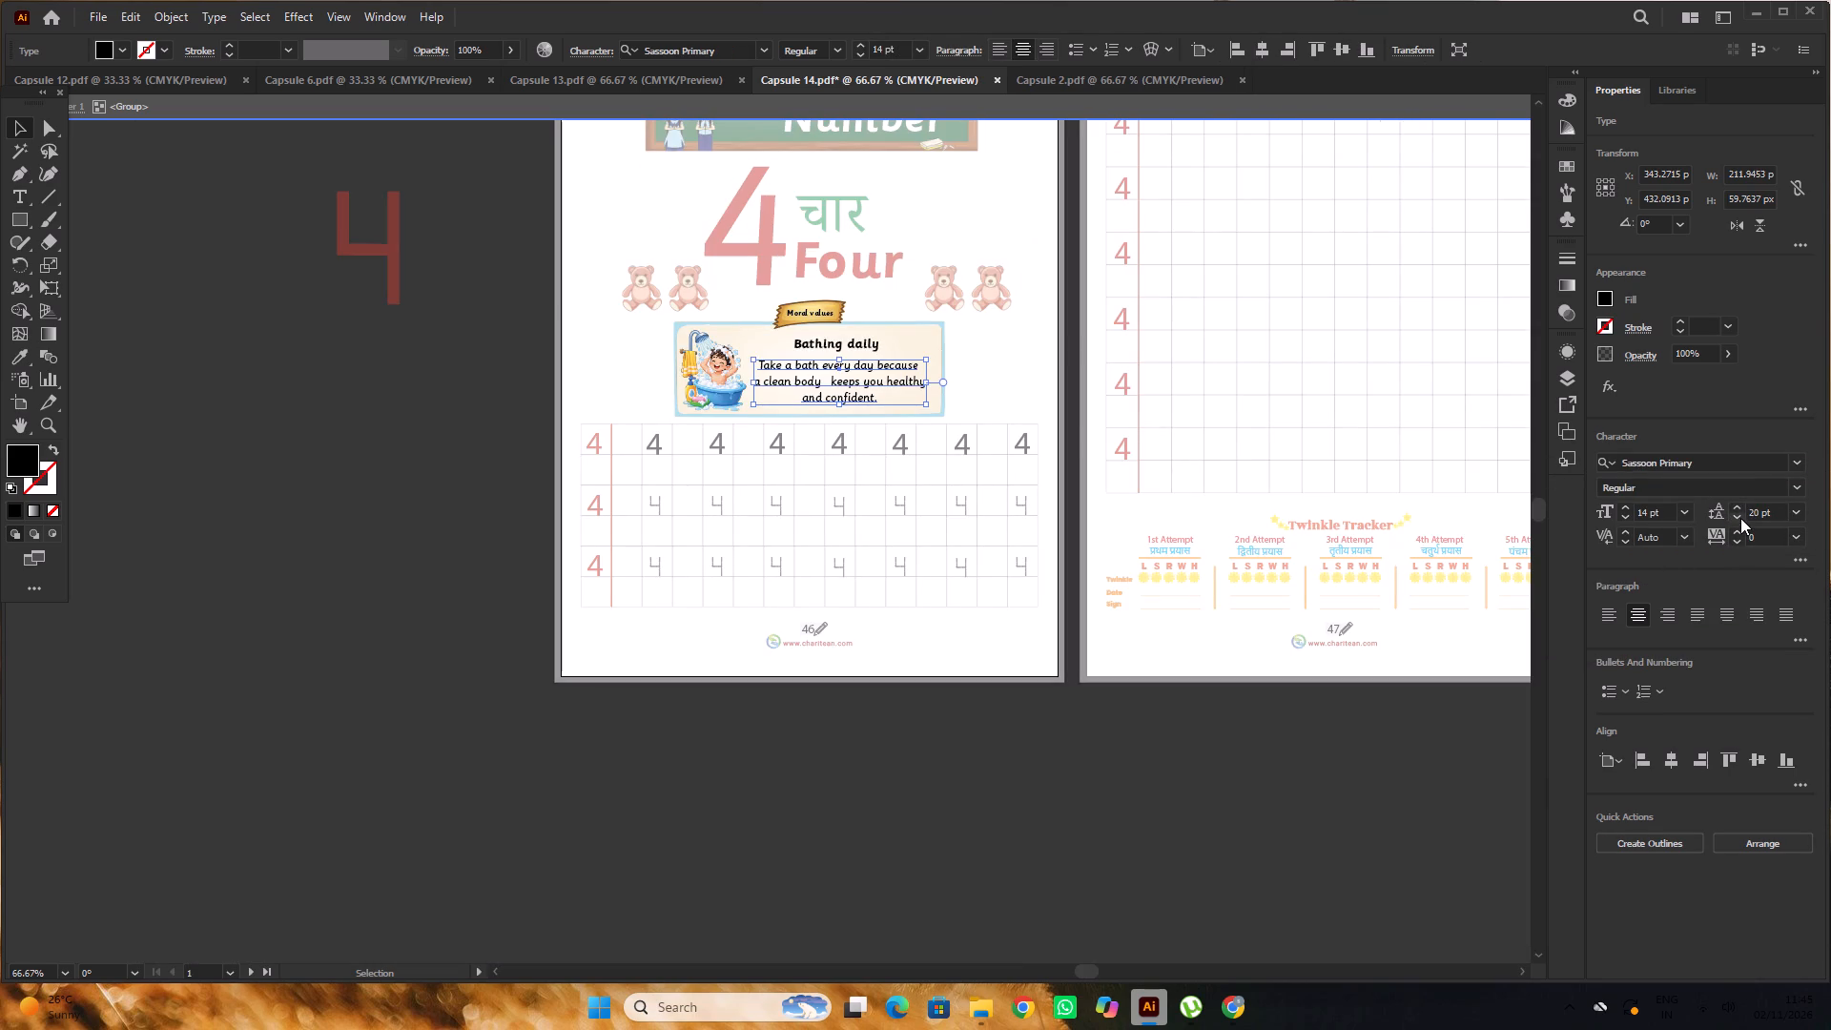
triple_click(405, 370)
left_click(405, 370)
Align the whole moral values box group to the horizontal centre of page 1.
scroll(405, 370, "up", 3)
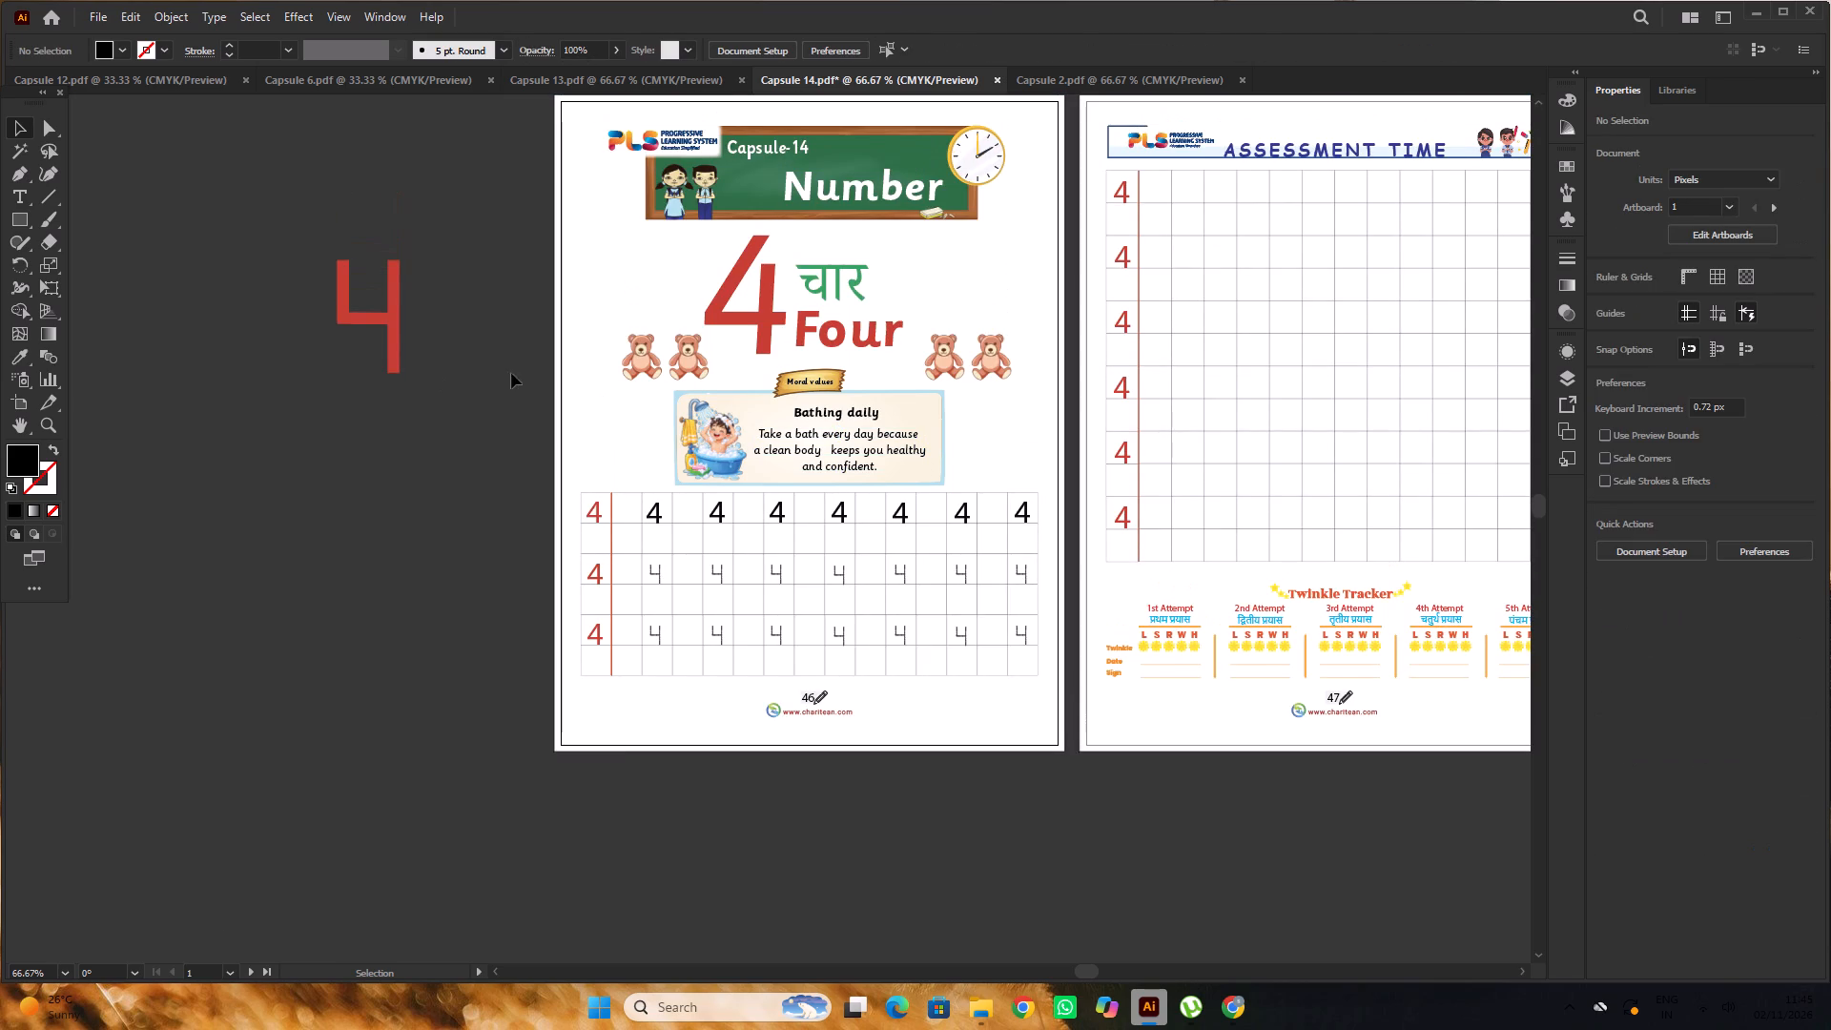
left_click(917, 401)
scroll(840, 386, "up", 2, "alt")
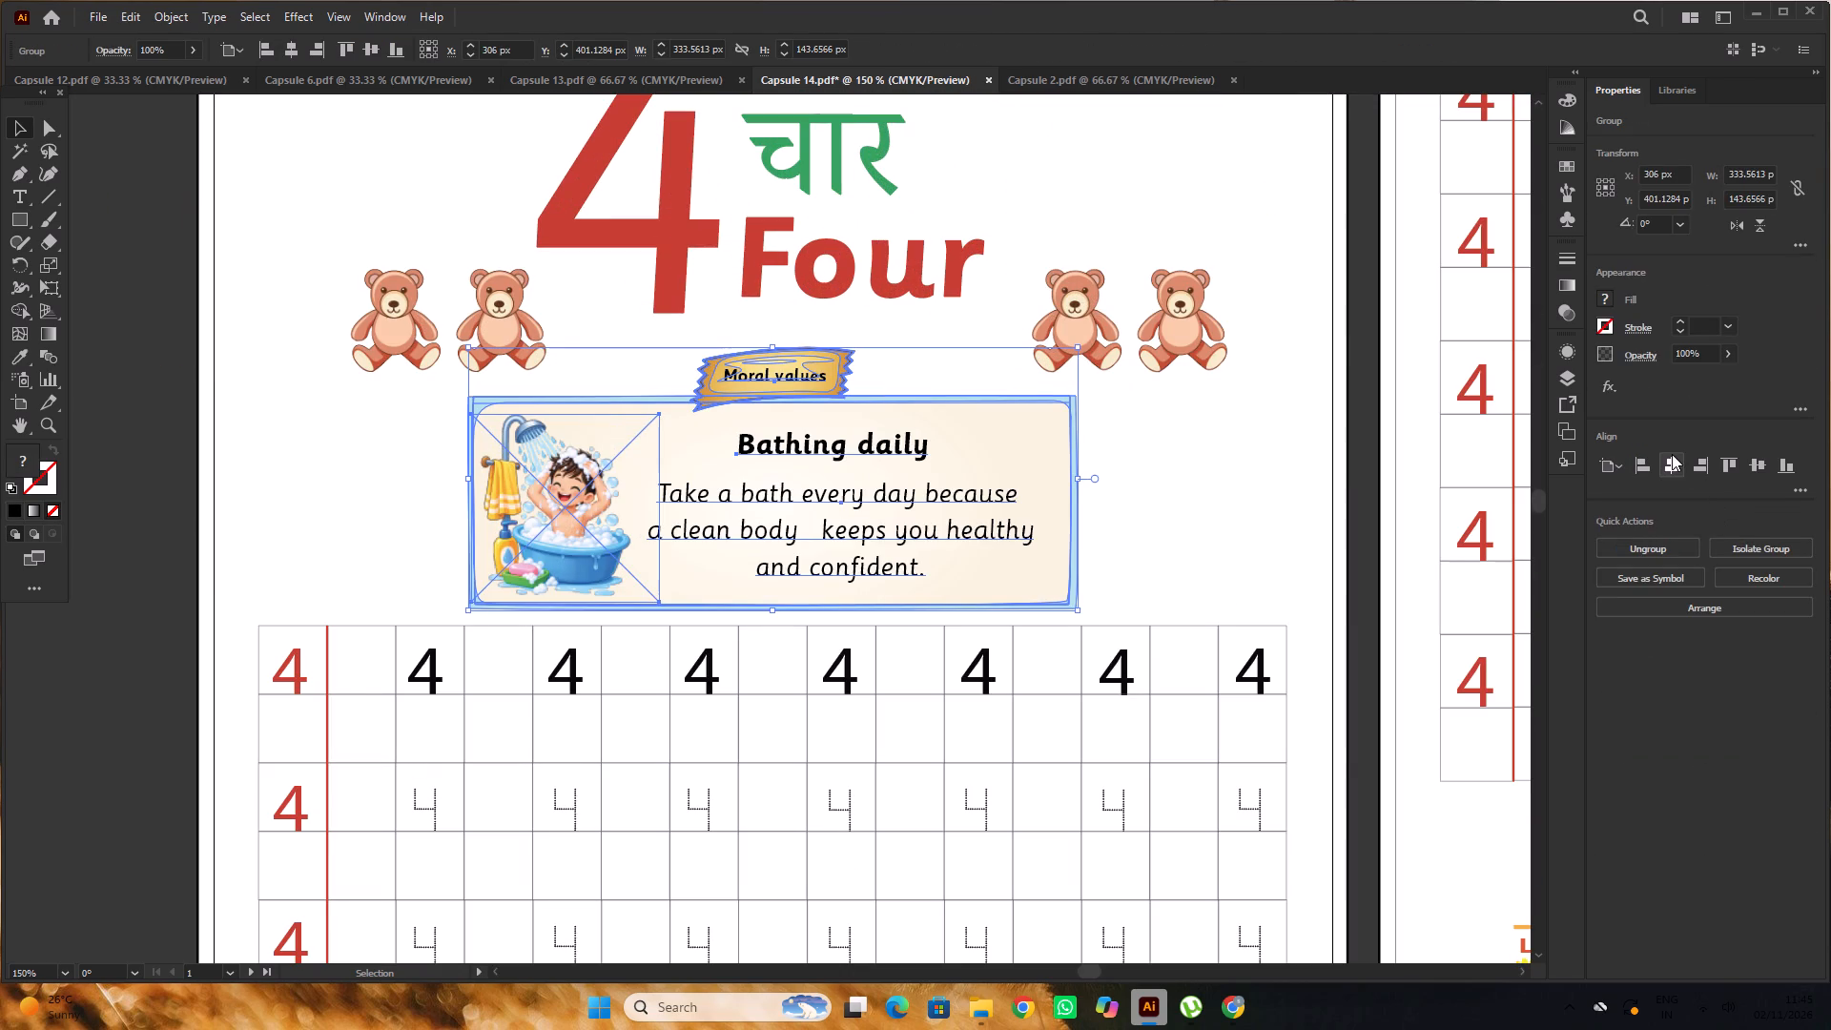
left_click(1672, 454)
scroll(836, 390, "down", 2, "alt")
triple_click(487, 341)
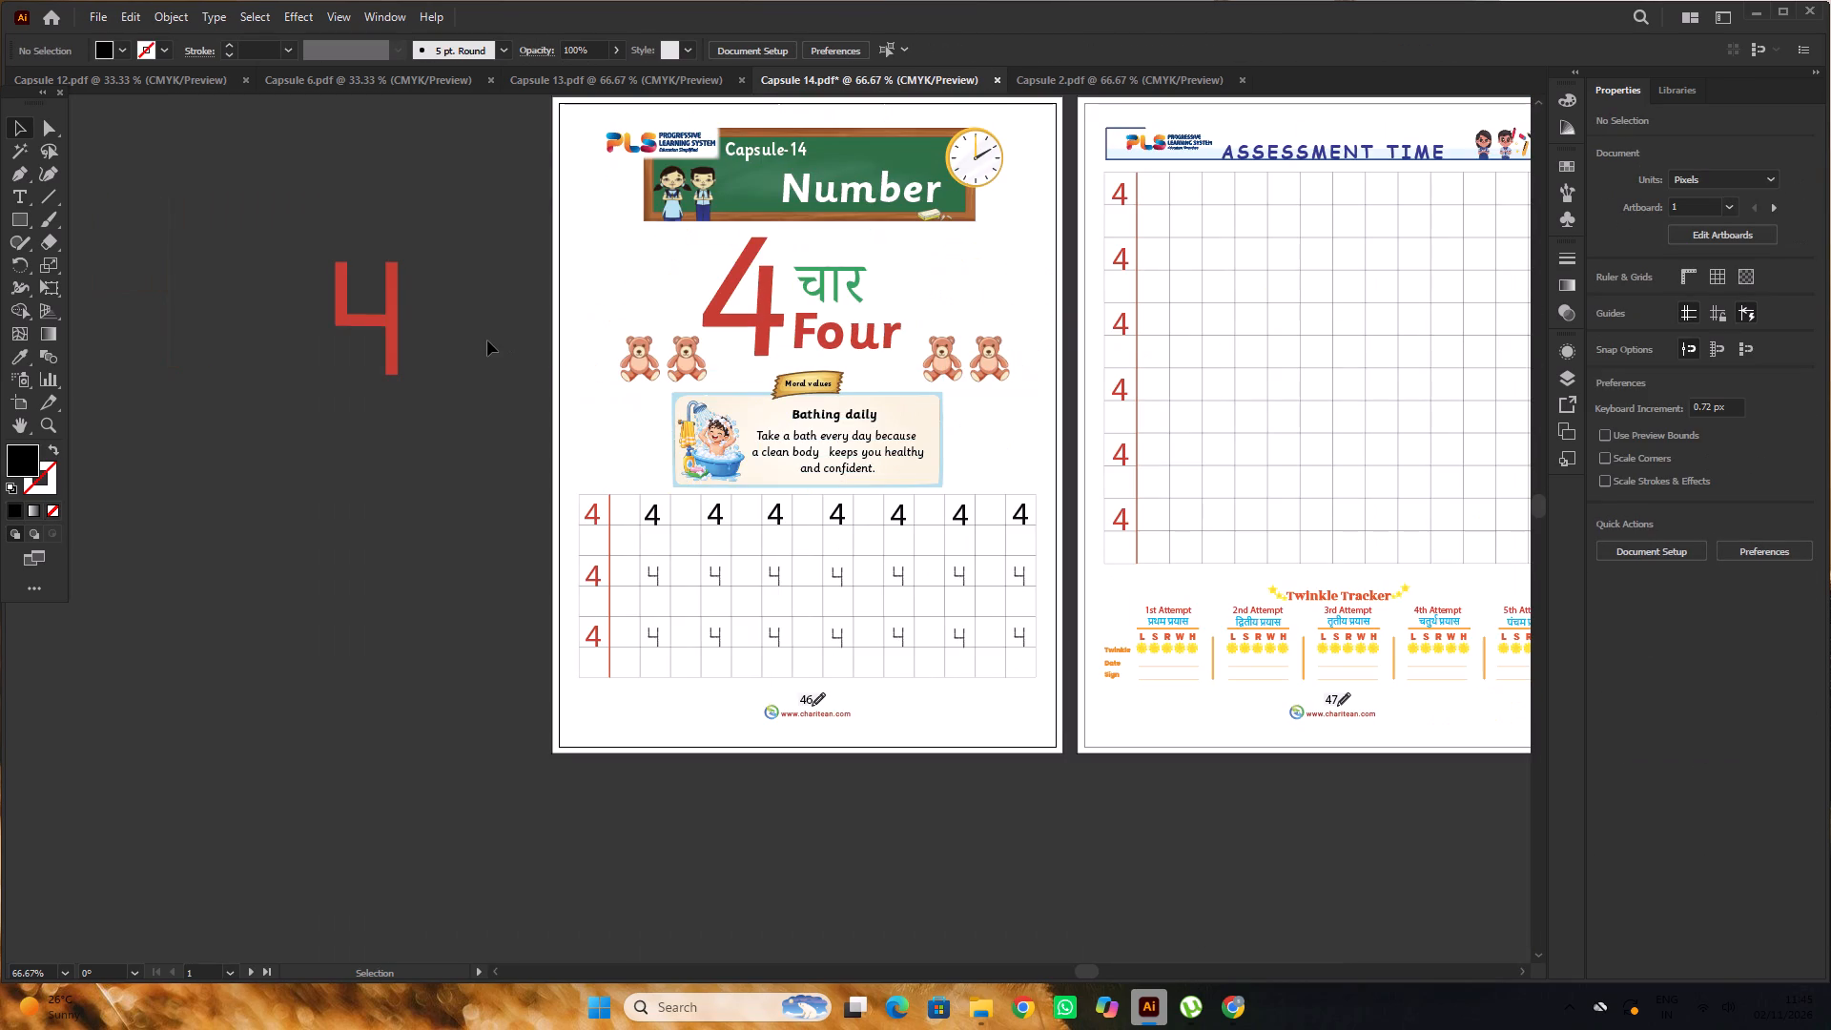
scroll(487, 340, "up", 6)
scroll(487, 340, "down", 4, "alt")
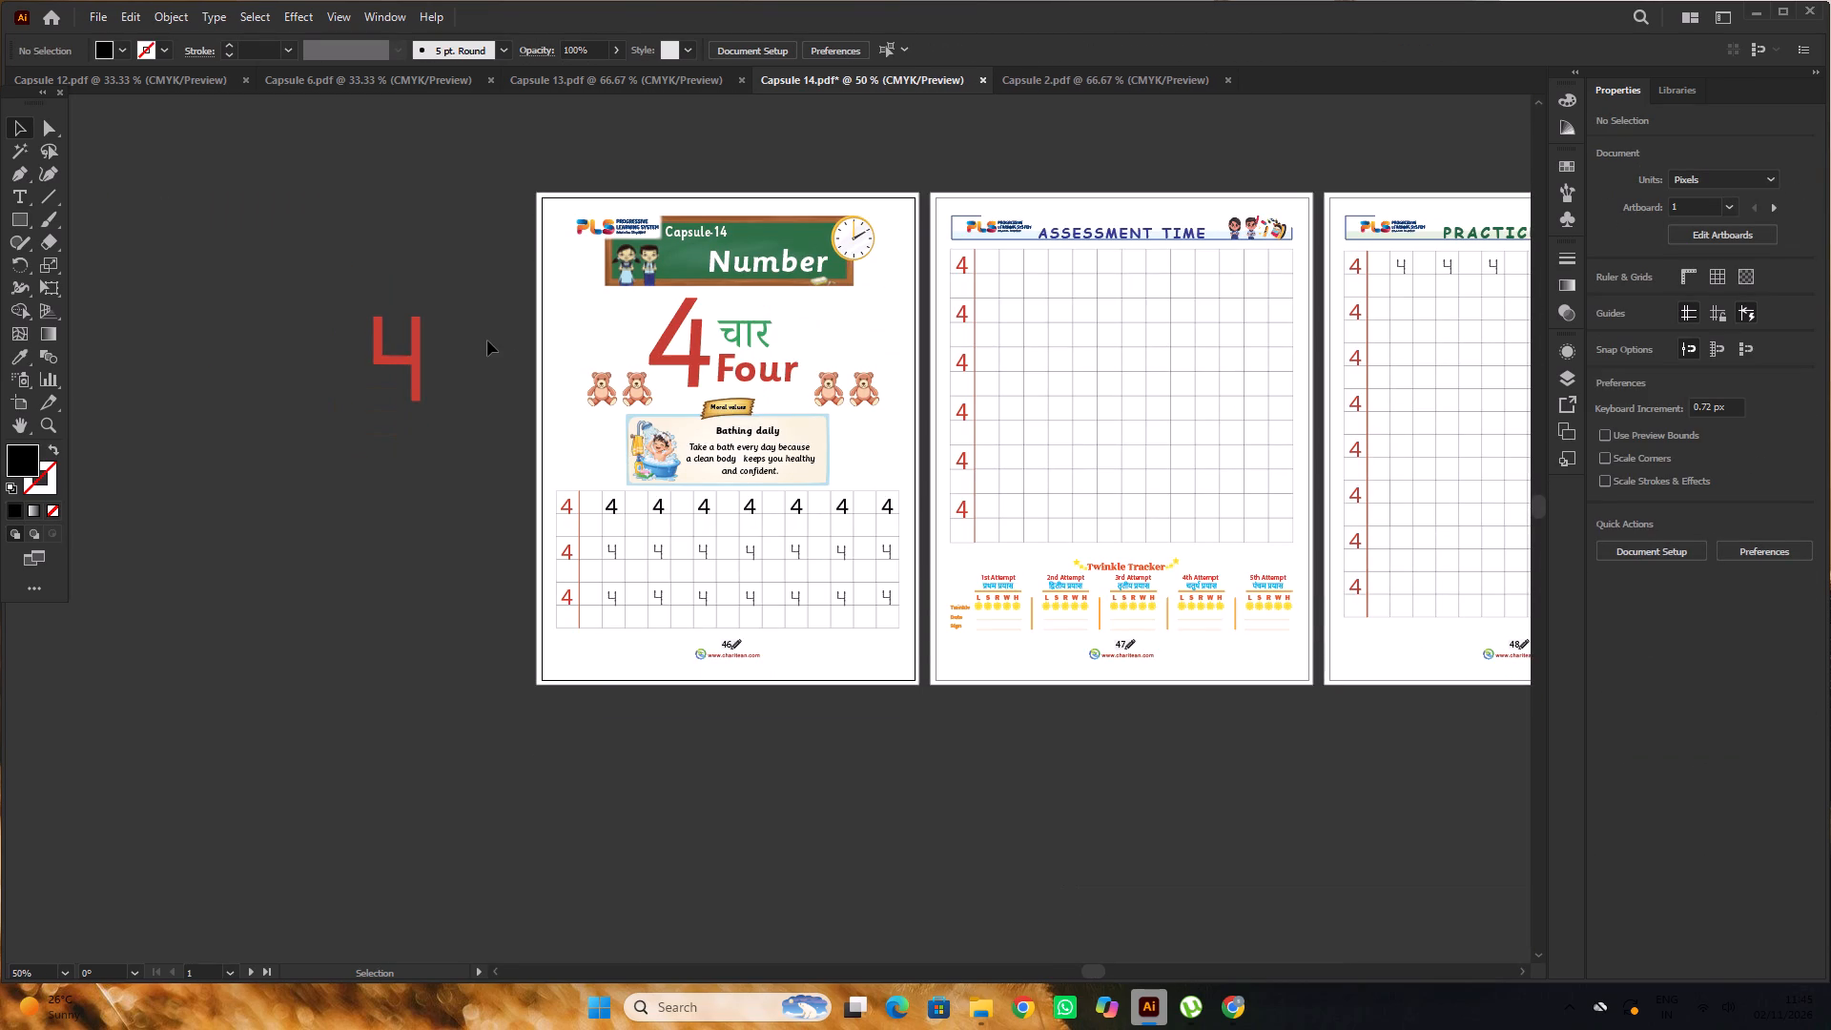
Ungroup the number practice grid on page 1.
scroll(487, 340, "up", 1, "alt")
scroll(487, 340, "down", 3)
scroll(570, 507, "up", 1, "alt")
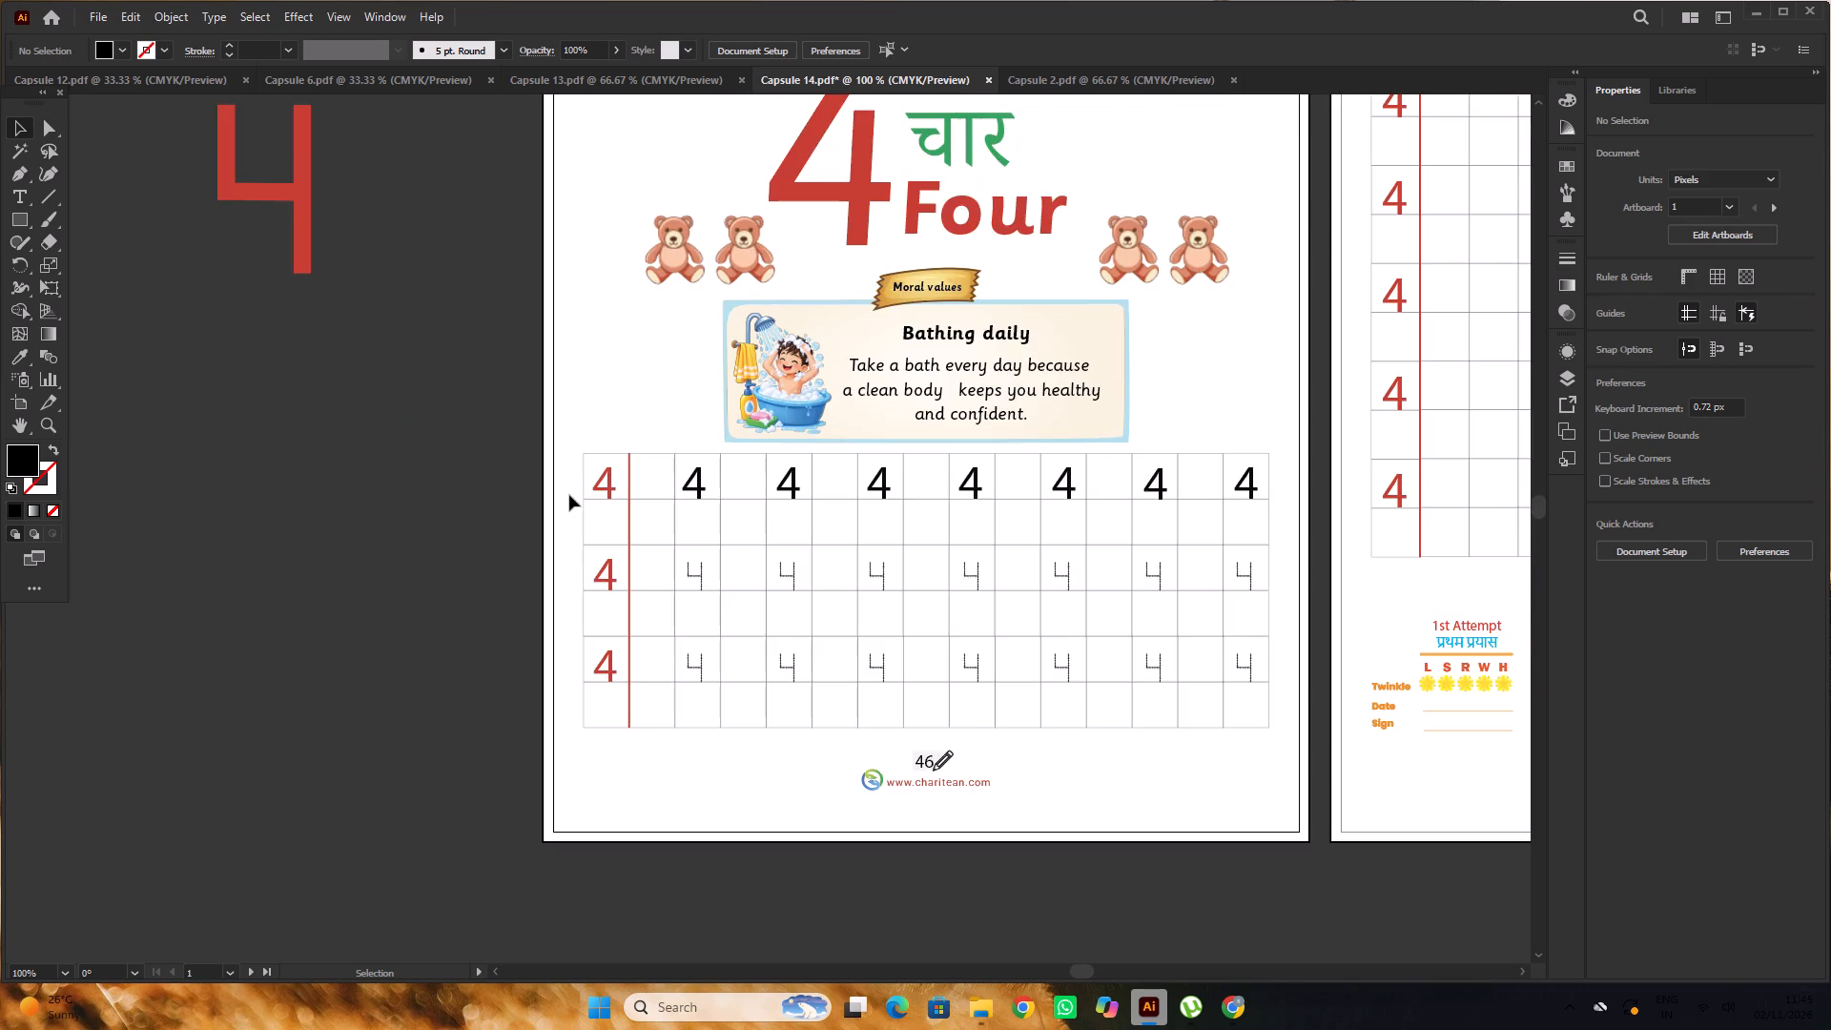
scroll(567, 488, "down", 1, "alt")
scroll(589, 499, "up", 2, "alt")
left_click(605, 479)
right_click(605, 479)
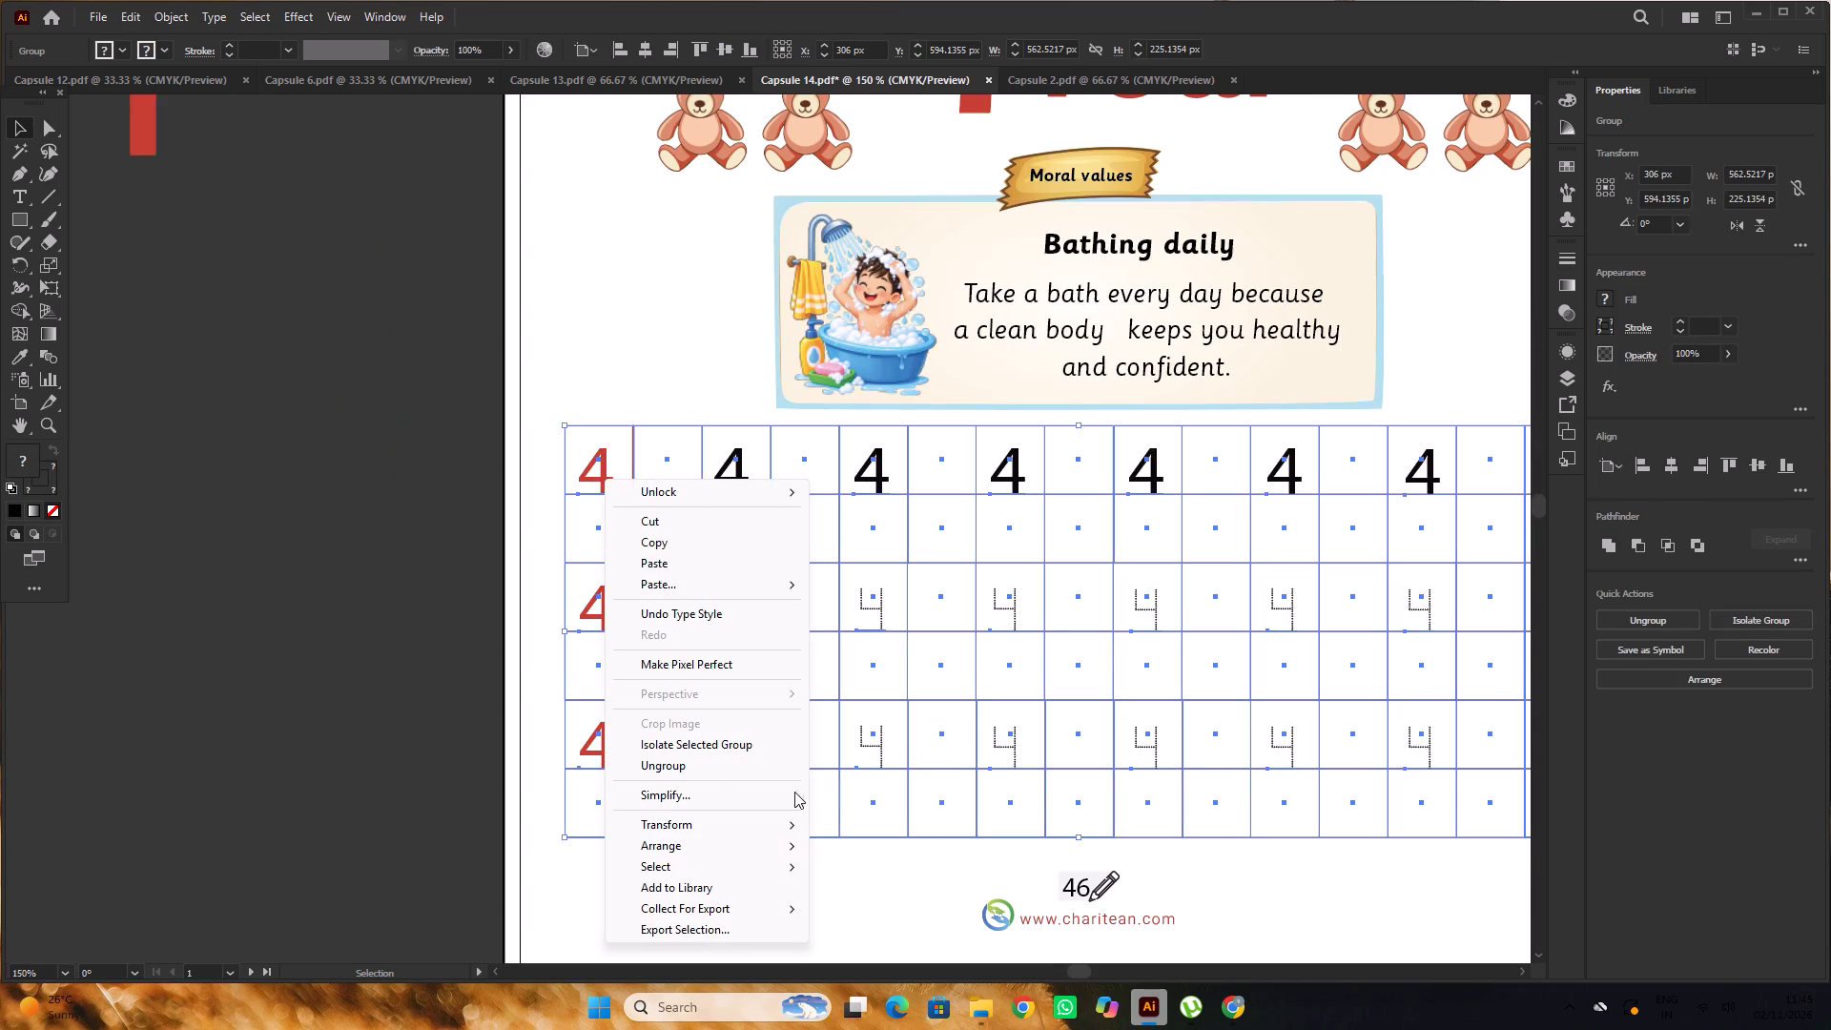
left_click(700, 761)
left_click(407, 507)
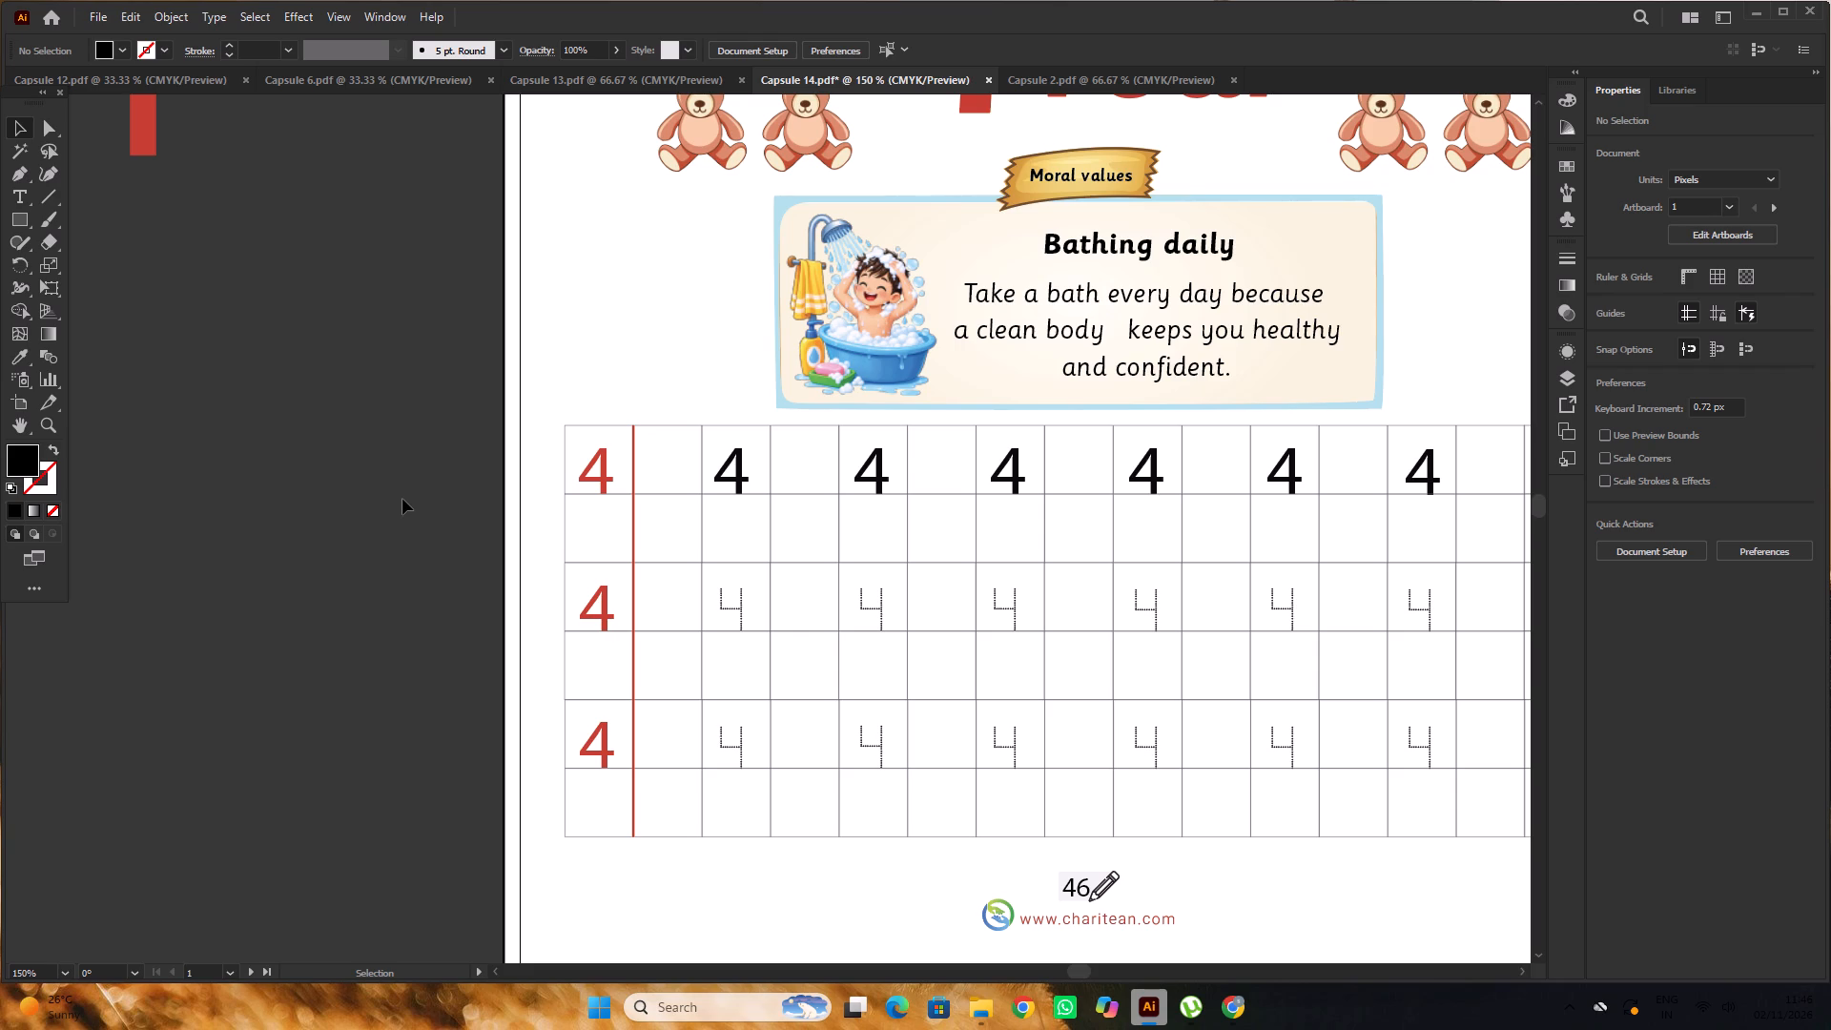
Set the font of the top red 4 in the grid's first column to Sassoon Primary.
scroll(402, 483, "down", 1, "alt")
scroll(519, 496, "up", 2, "alt")
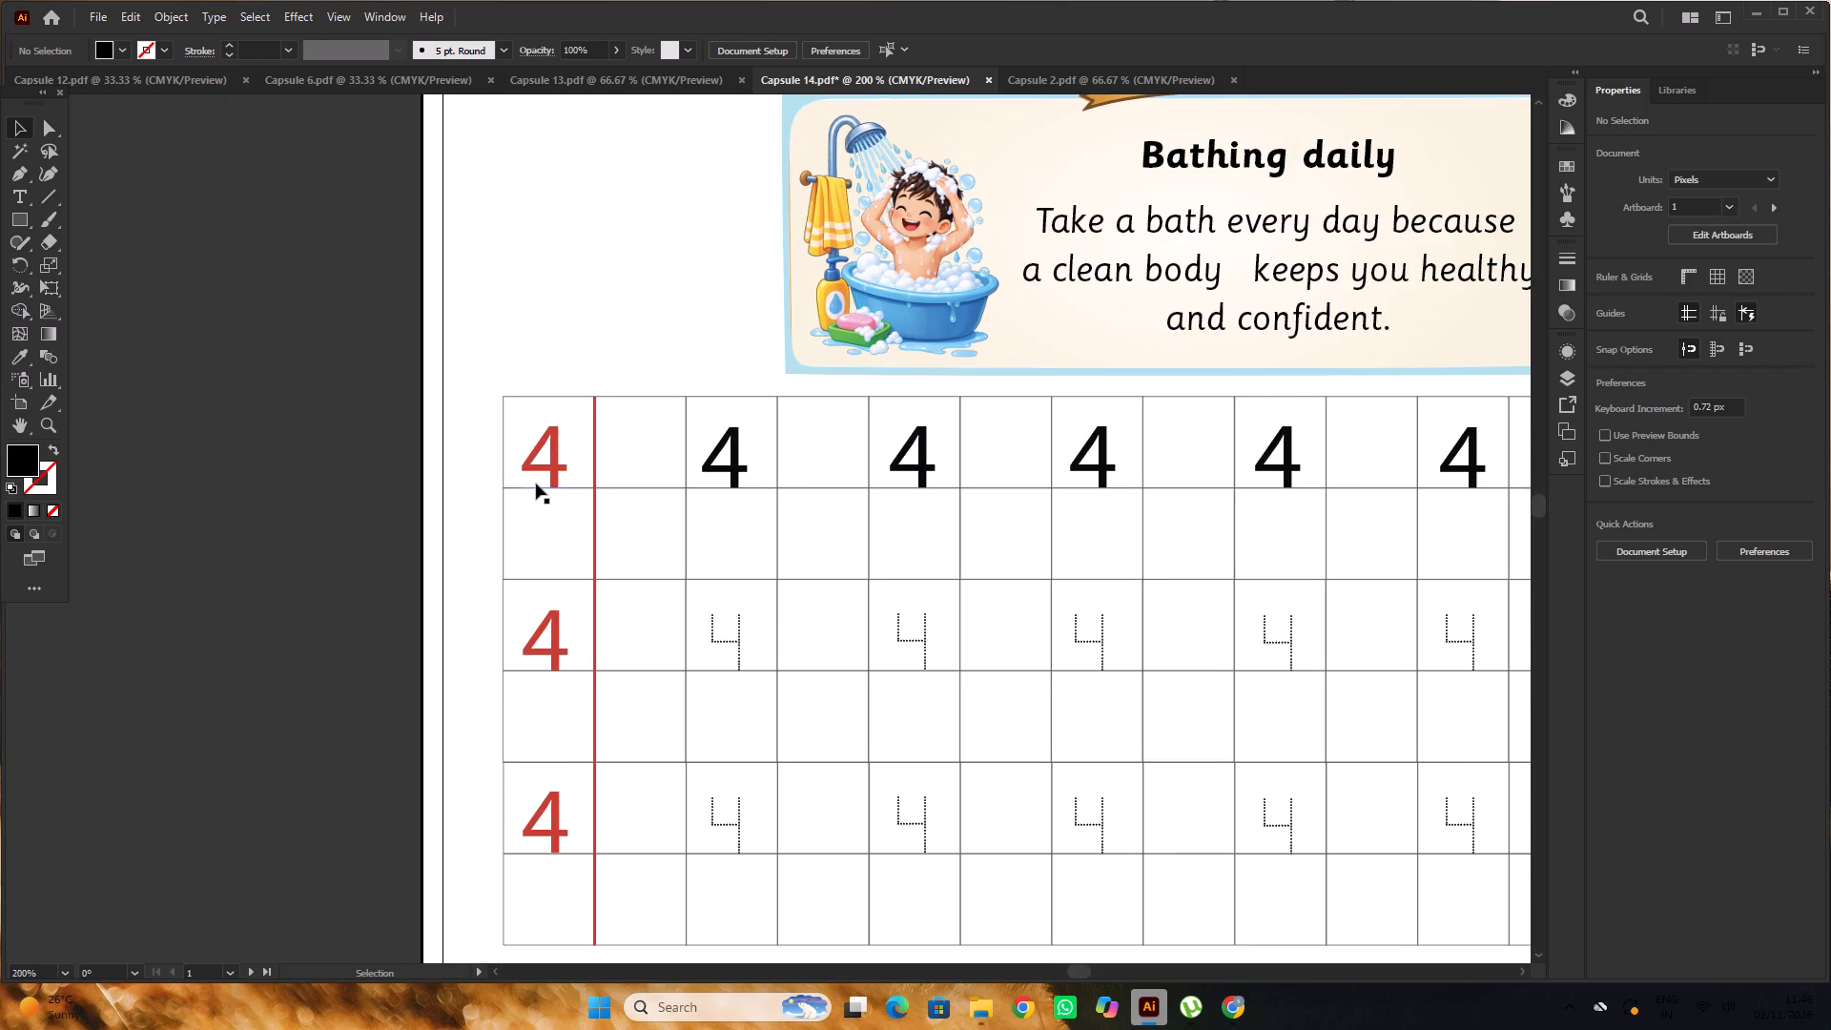
key("t")
left_click_drag(566, 462, 538, 485)
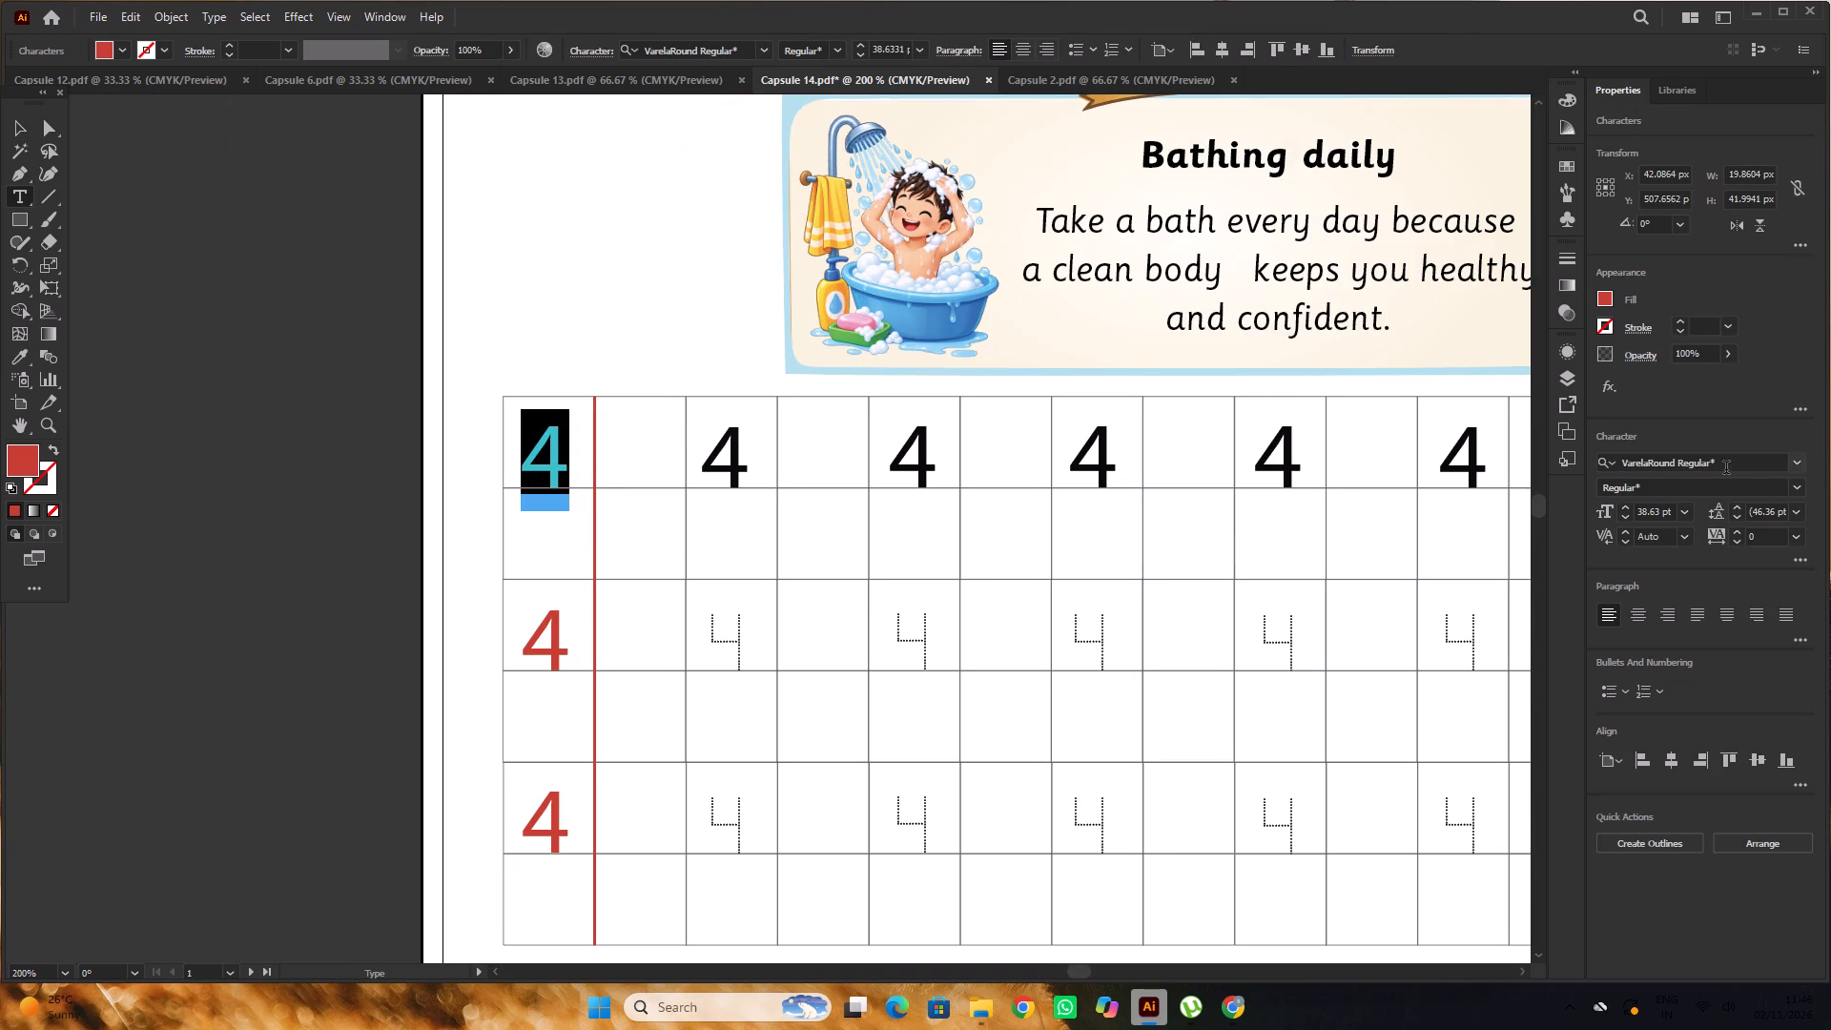
left_click(1726, 469)
type("SAS")
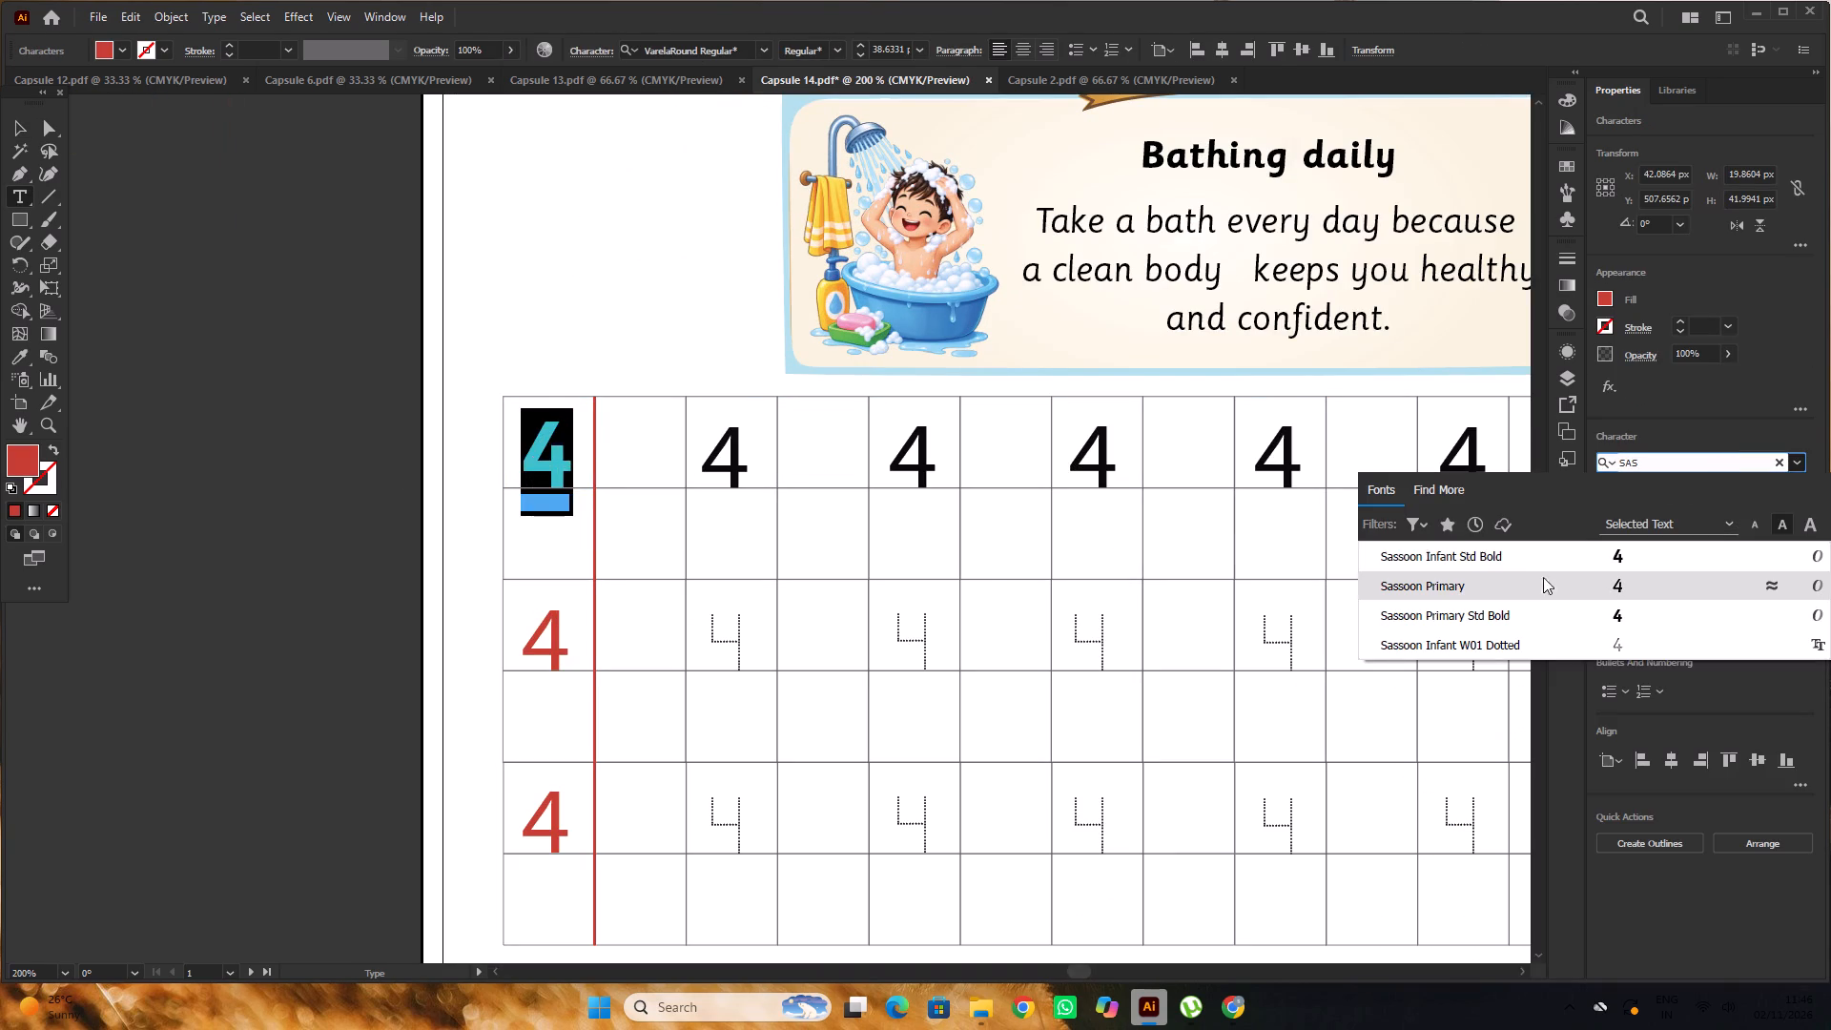
left_click(1538, 589)
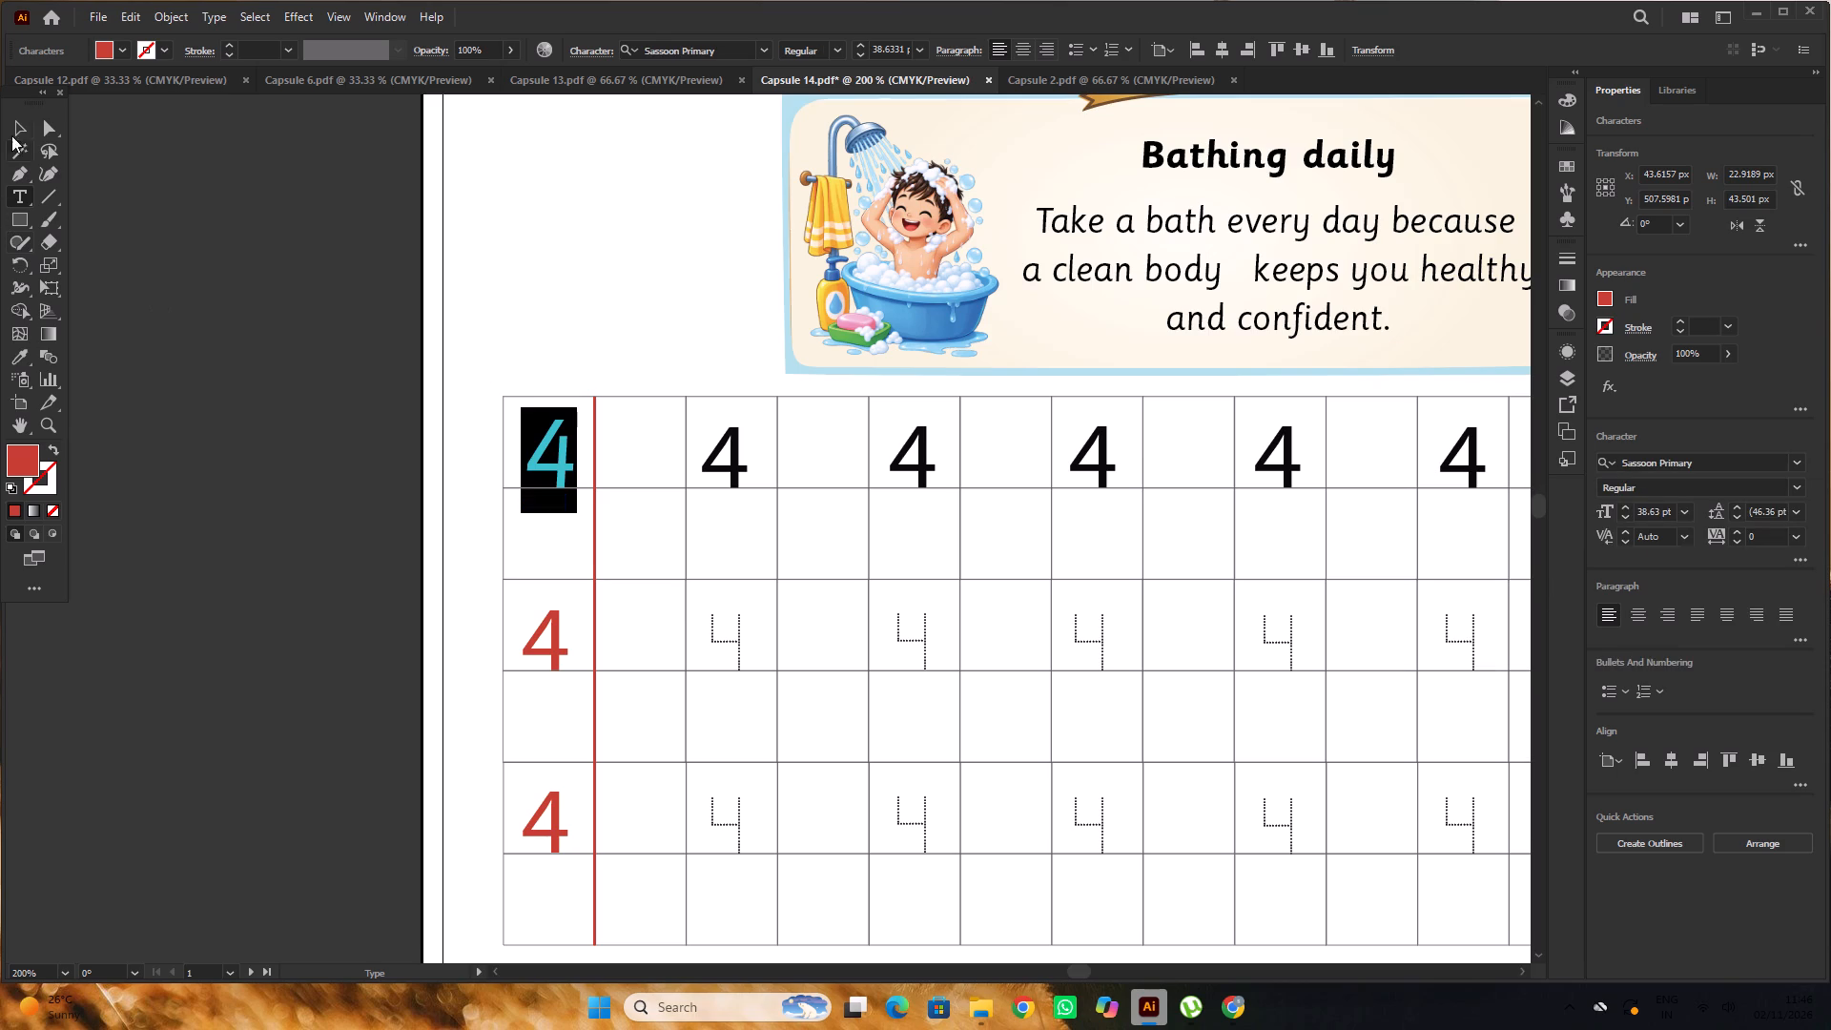
left_click(17, 125)
left_click(203, 271)
Delete the two lower red 4s, still in the old font, from the grid's first column.
scroll(203, 272, "down", 9)
left_click(550, 436)
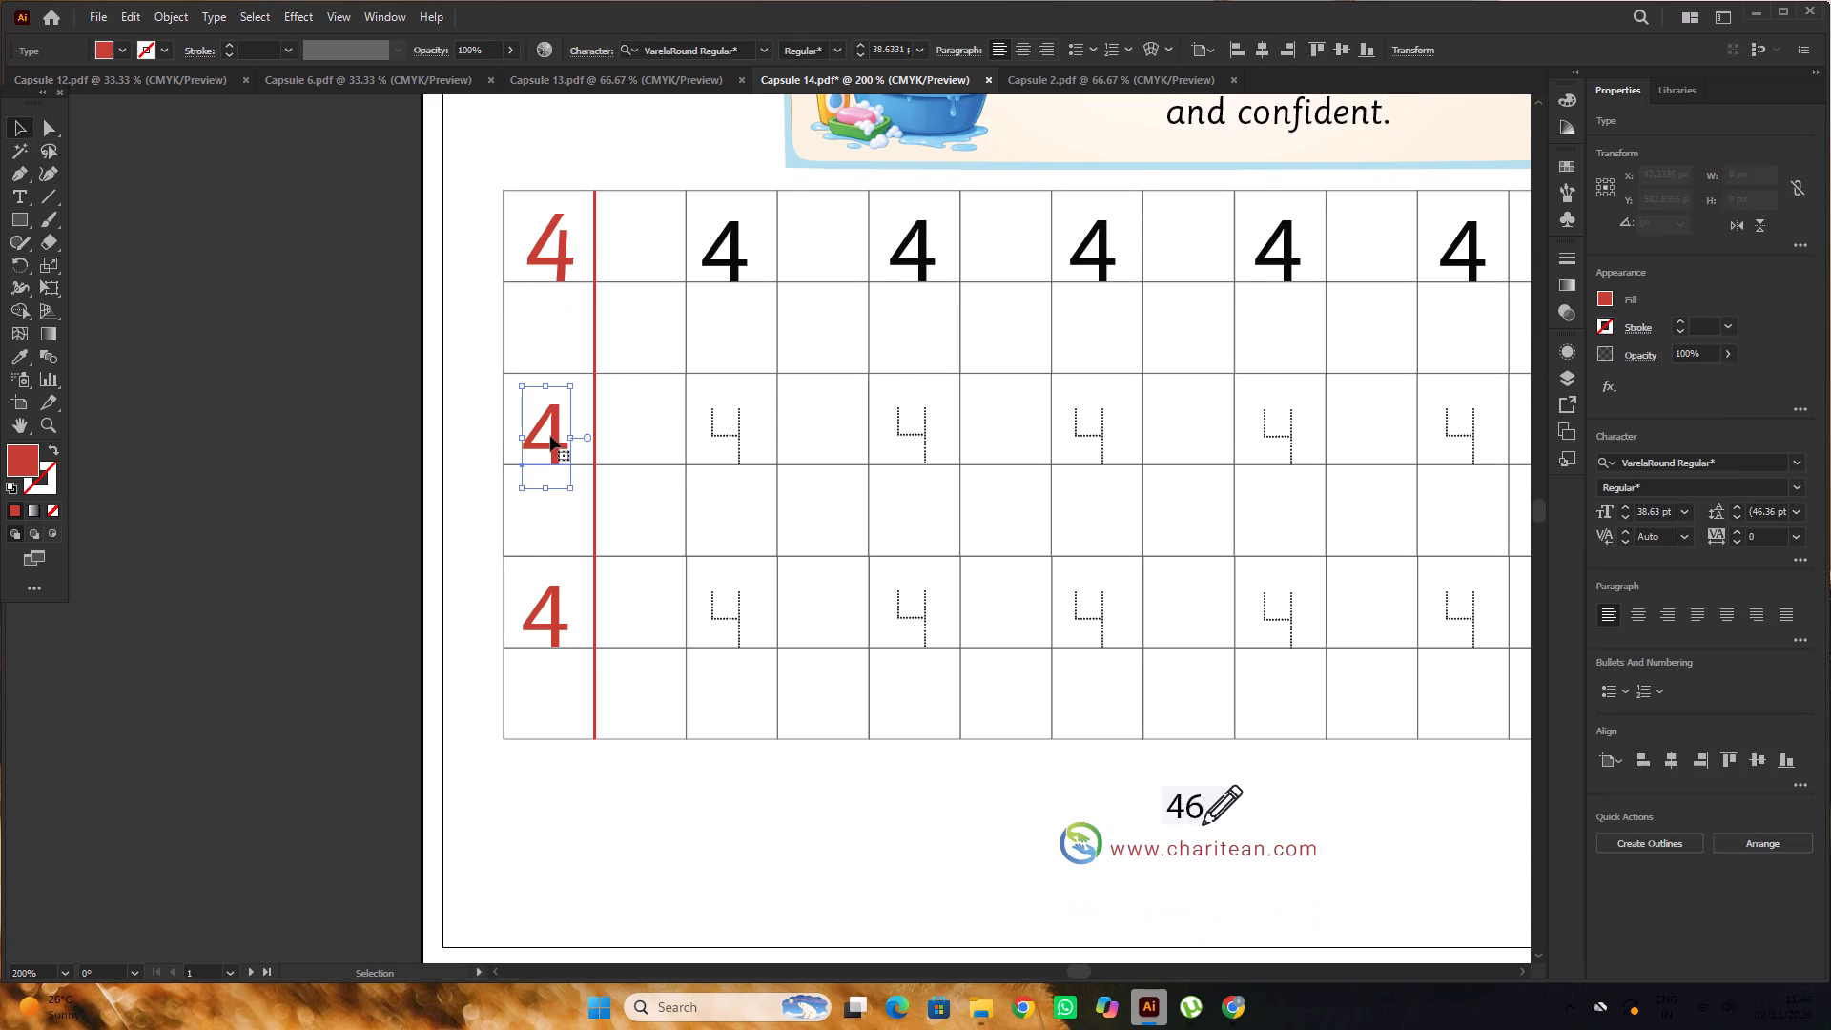
key("Delete")
left_click(557, 594)
key("Delete")
Copy the restyled red 4 straight down into the third and fifth rows of the grid's first column.
scroll(556, 377, "up", 2)
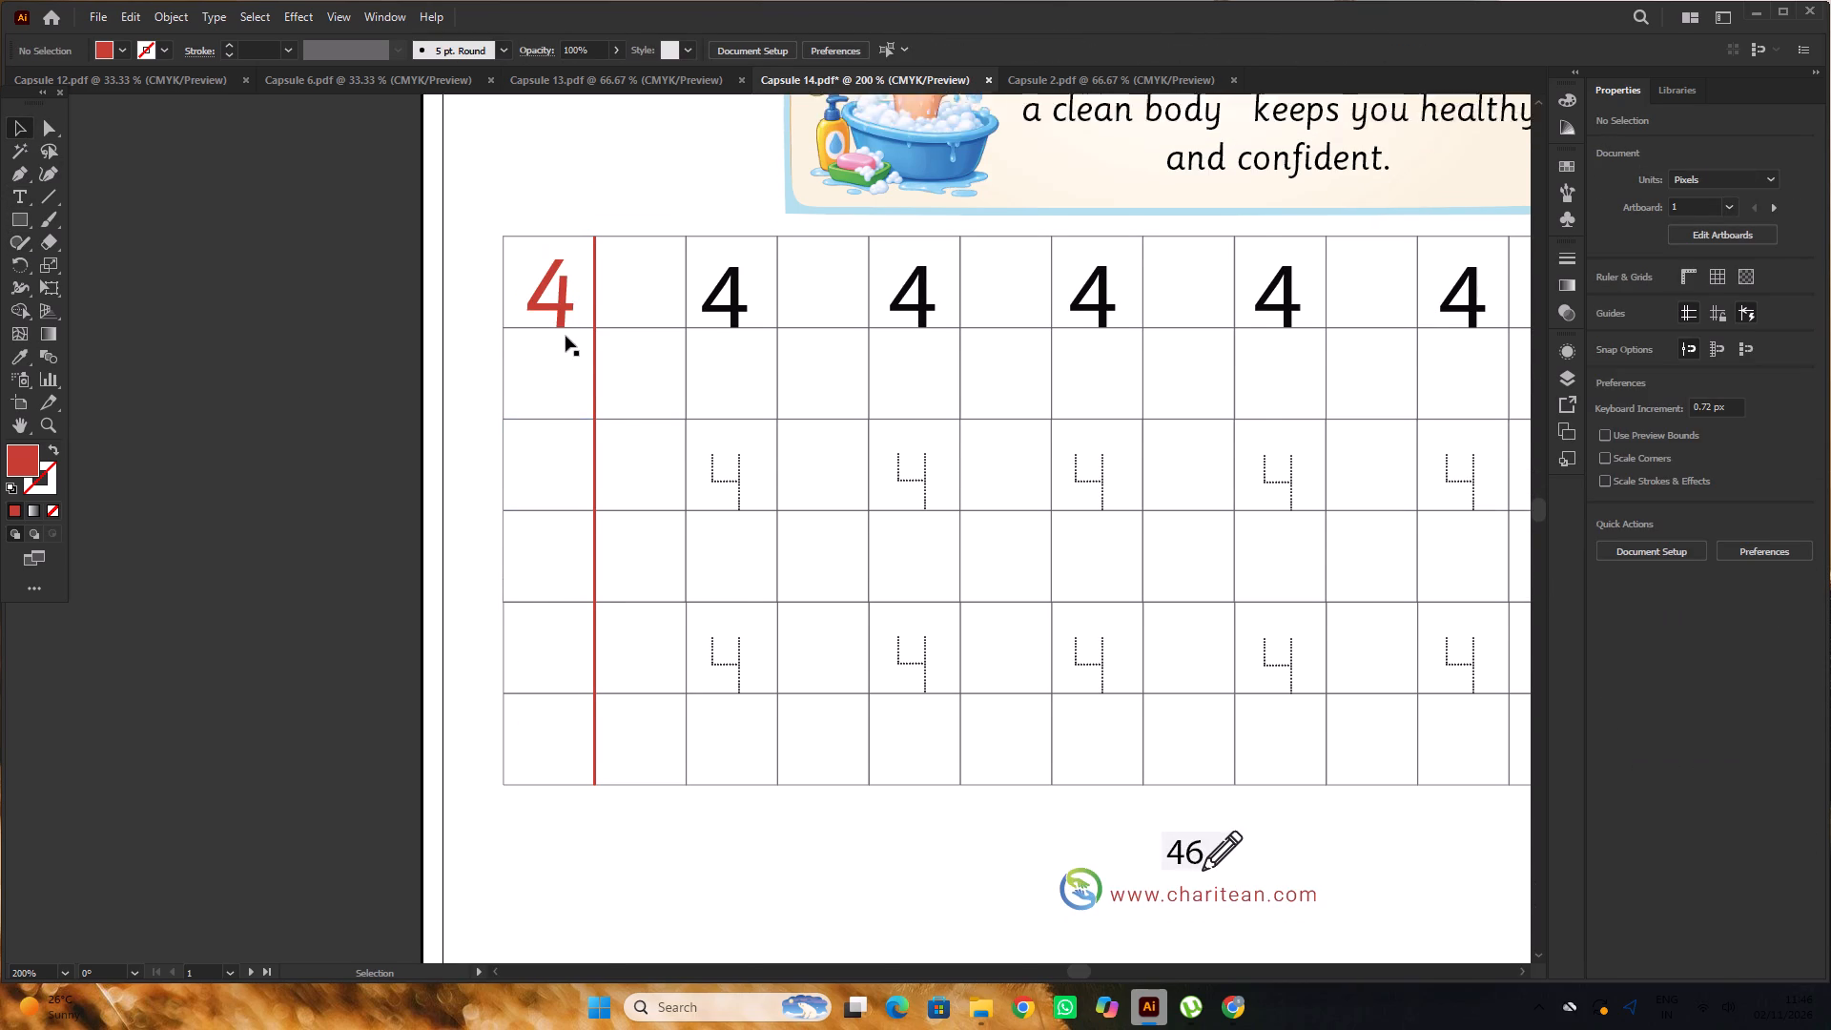
scroll(566, 336, "up", 1)
left_click_drag(564, 276, 541, 548)
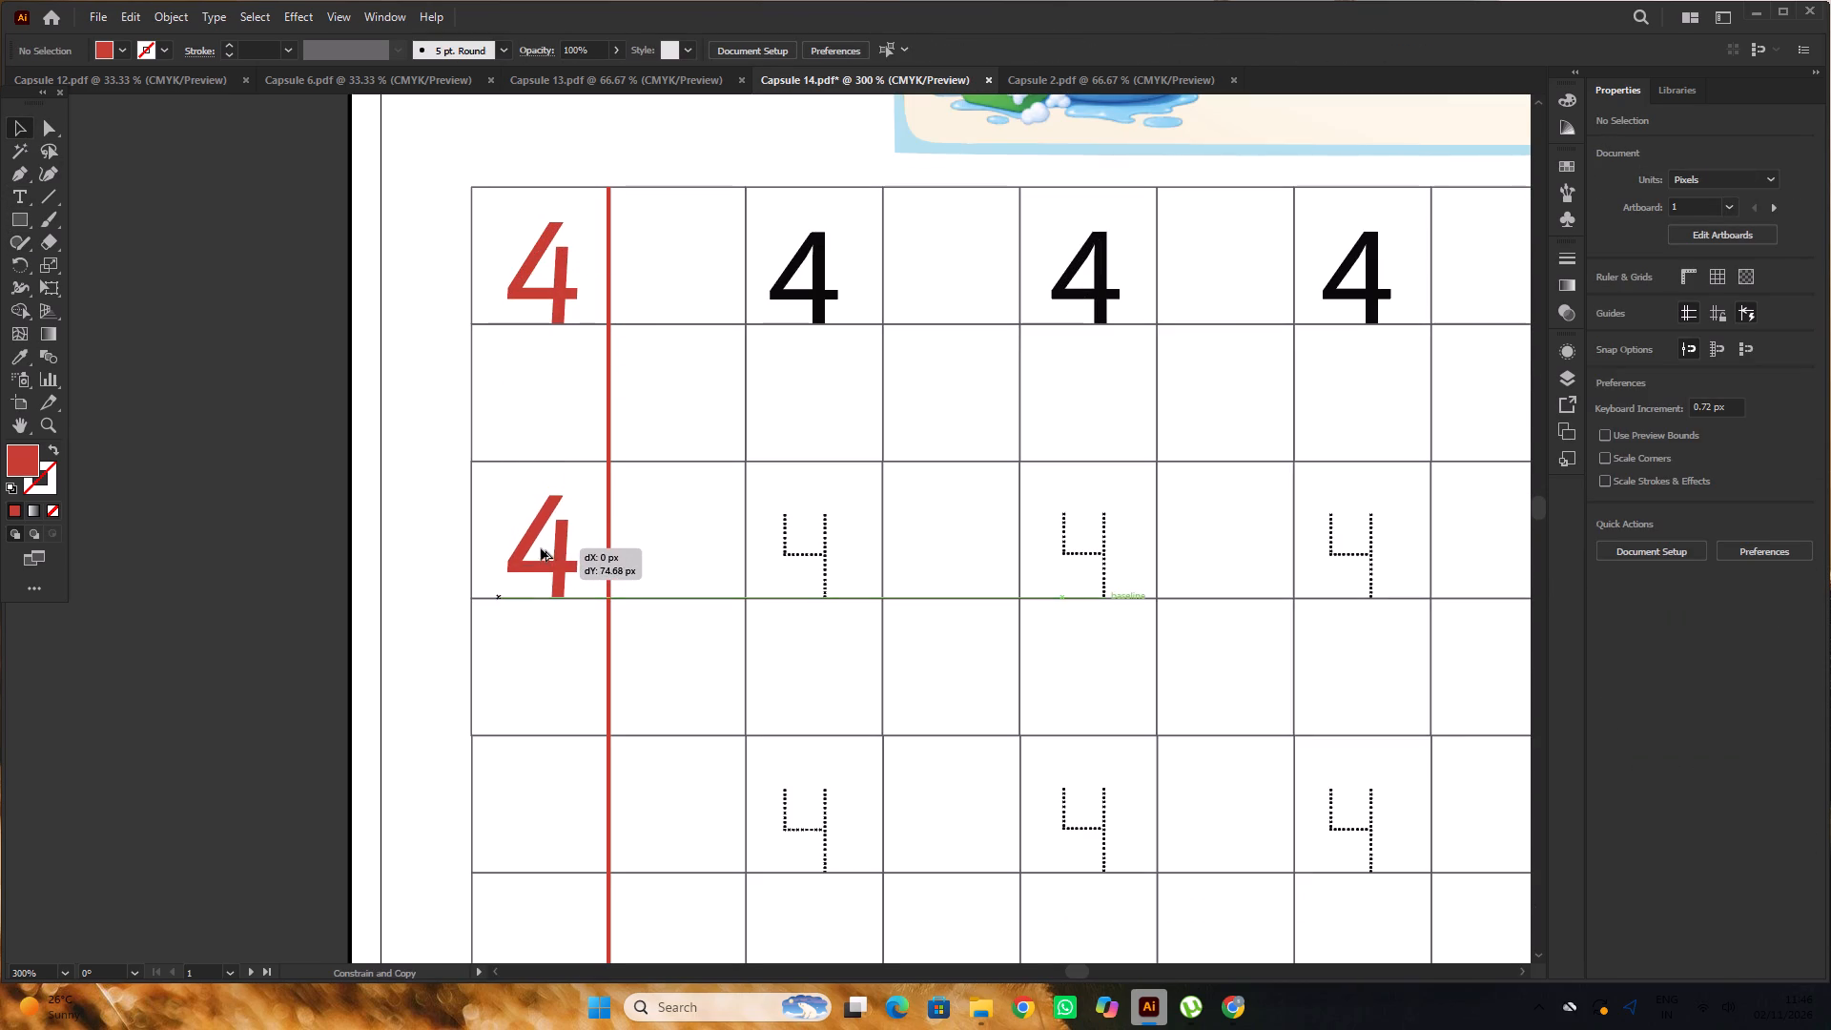
left_click_drag(541, 548, 543, 549)
scroll(577, 499, "down", 3, "alt")
left_click(349, 396)
scroll(349, 396, "down", 6)
scroll(607, 416, "up", 3, "alt")
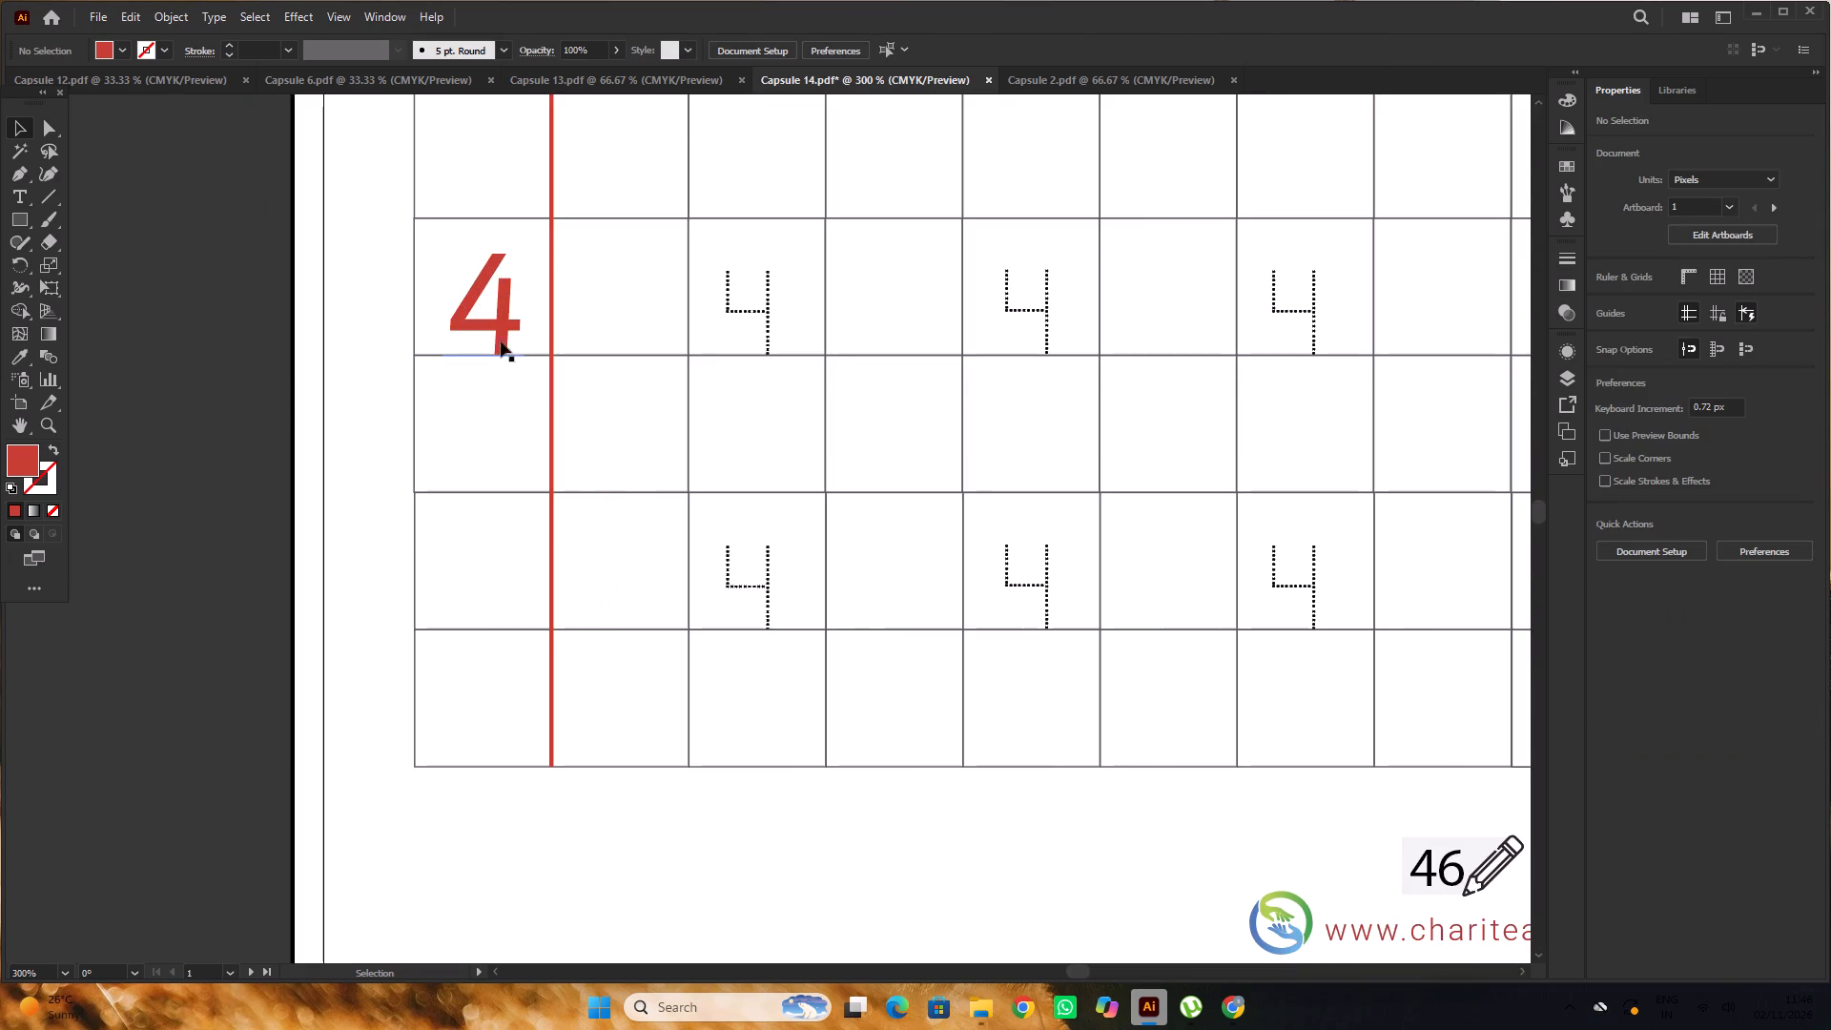
scroll(490, 342, "up", 4, "alt")
scroll(509, 330, "down", 3, "alt")
left_click_drag(522, 316, 483, 676, "alt")
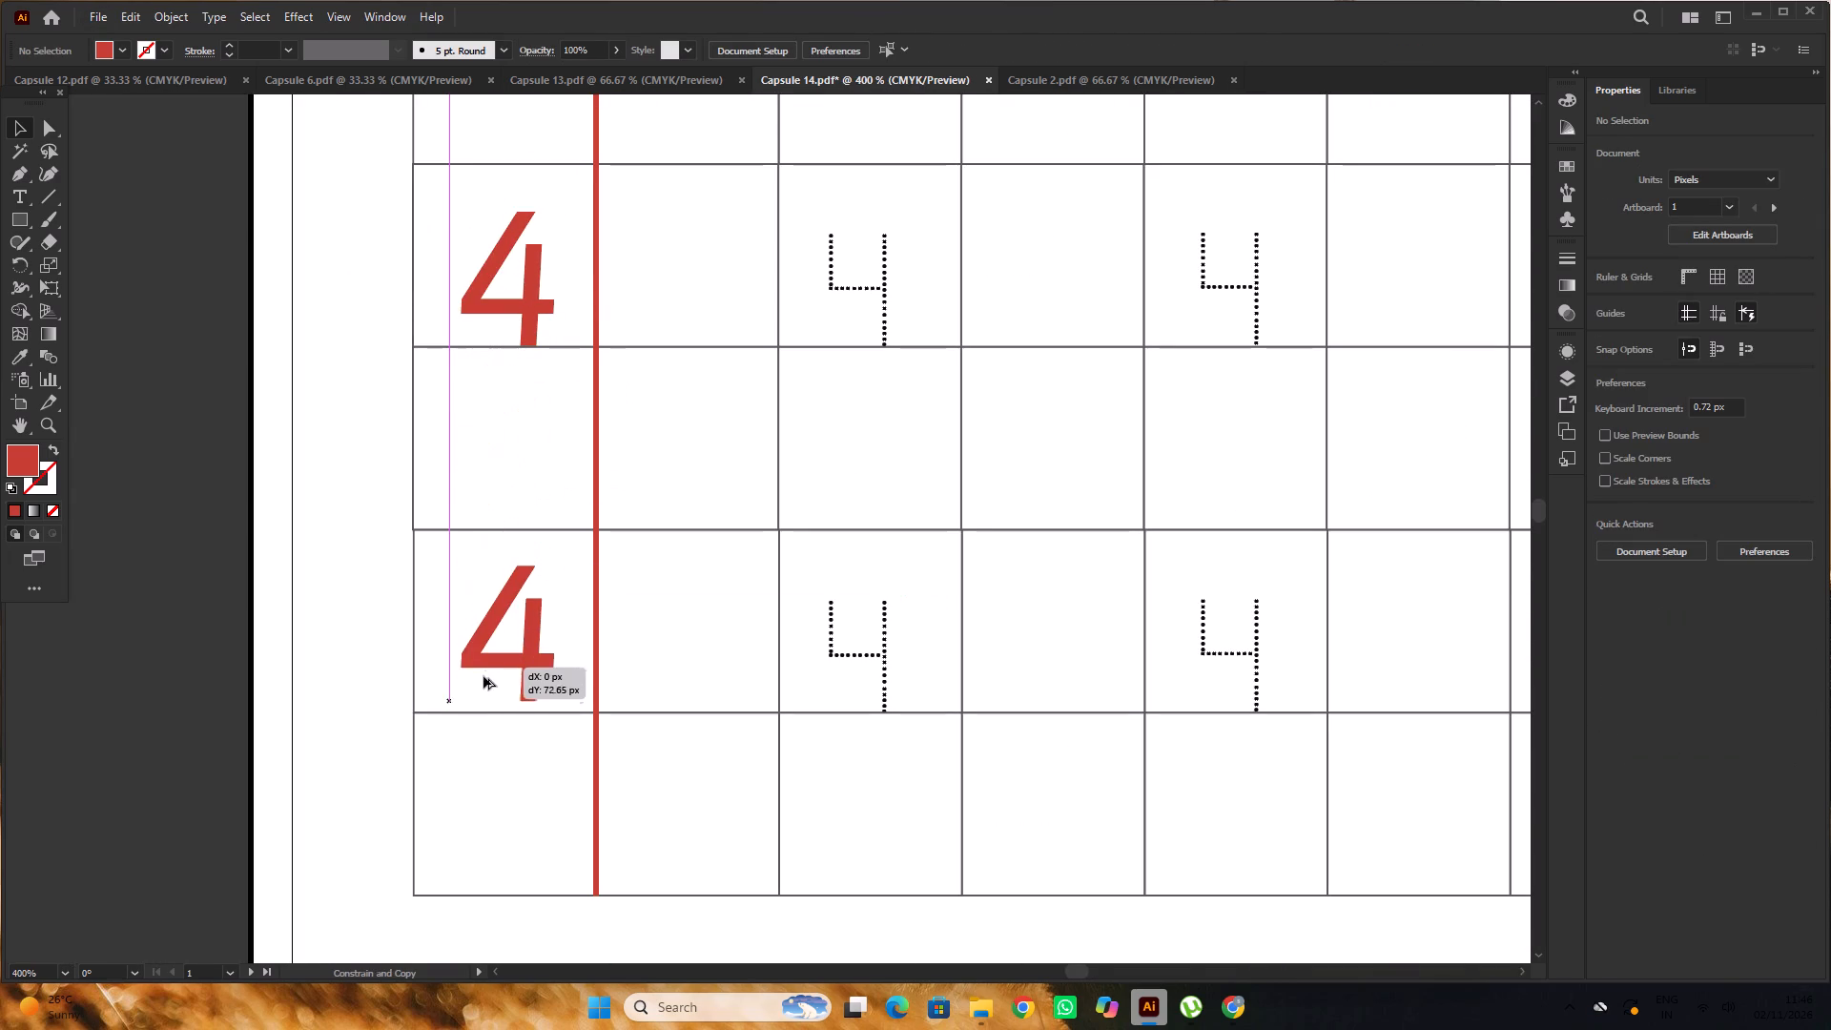
left_click_drag(483, 676, 483, 679, "alt")
scroll(471, 584, "down", 4, "alt")
left_click(333, 494)
Set the font of all seven black 4s in the grid's top row to Sassoon Primary.
scroll(383, 471, "down", 2, "alt")
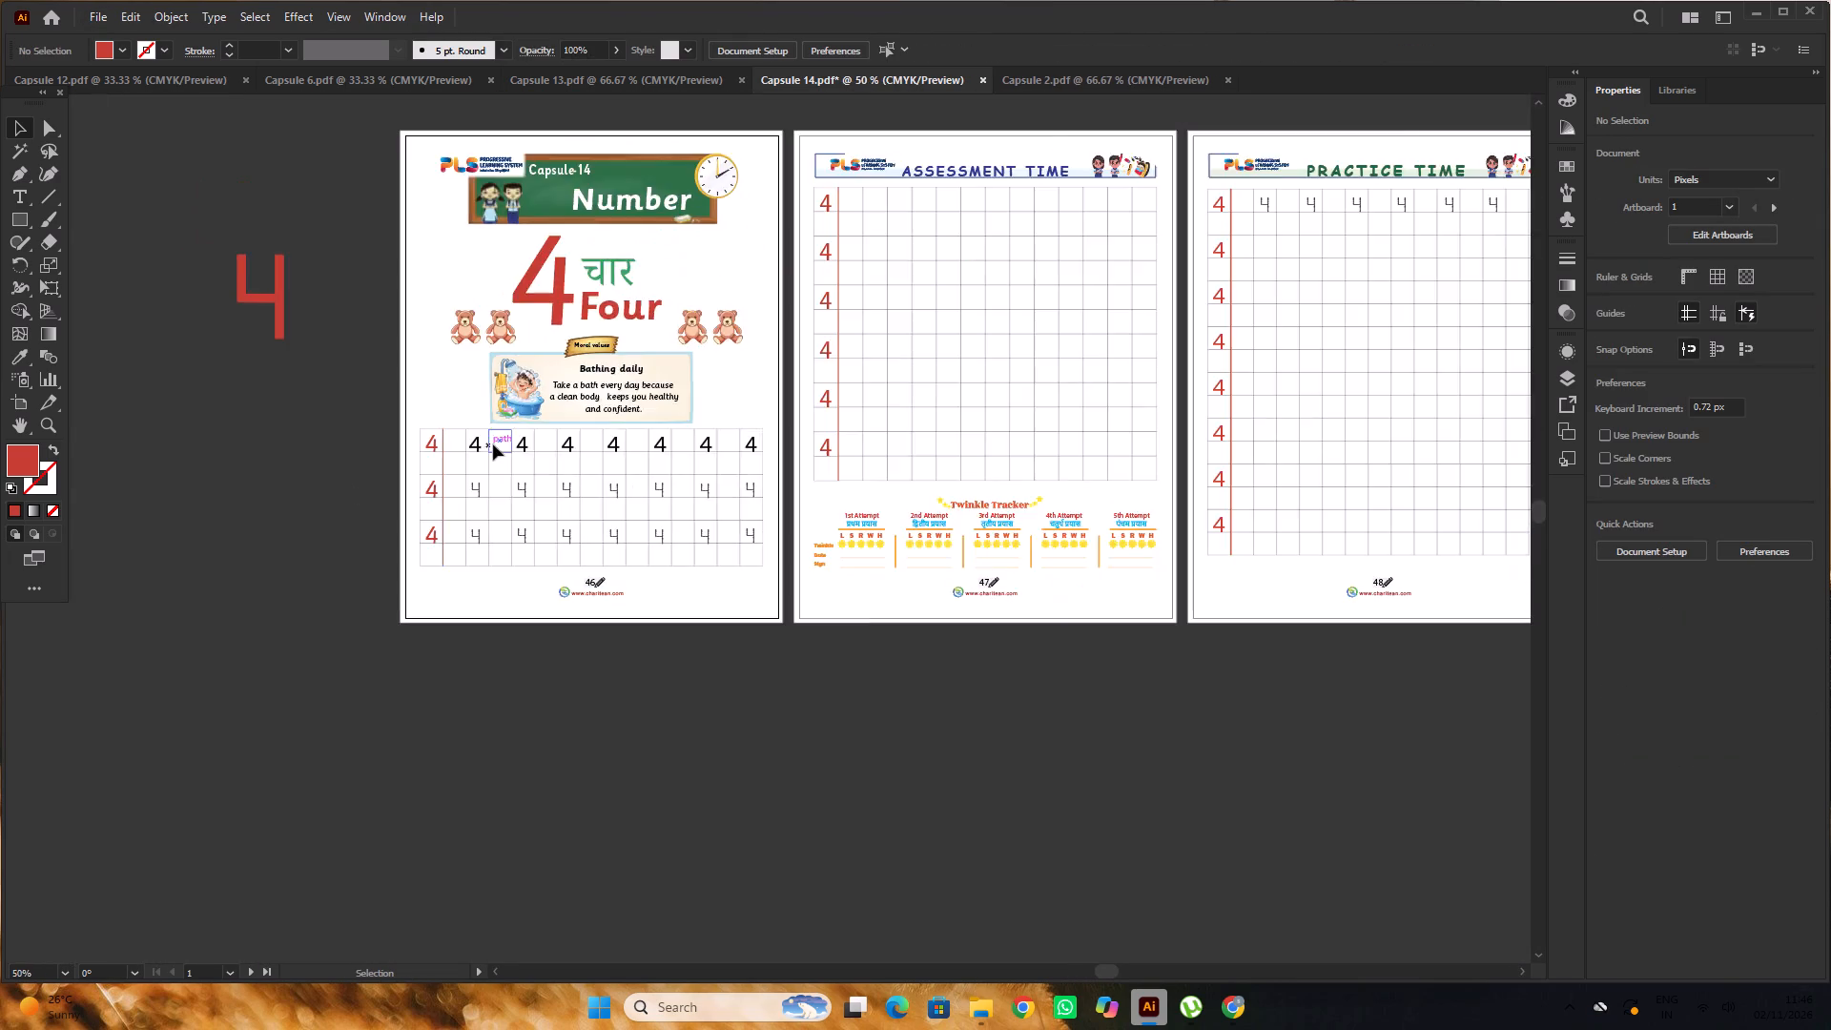
scroll(493, 444, "up", 2, "alt")
left_click(474, 447)
left_click(463, 447)
left_click(553, 451, "shift")
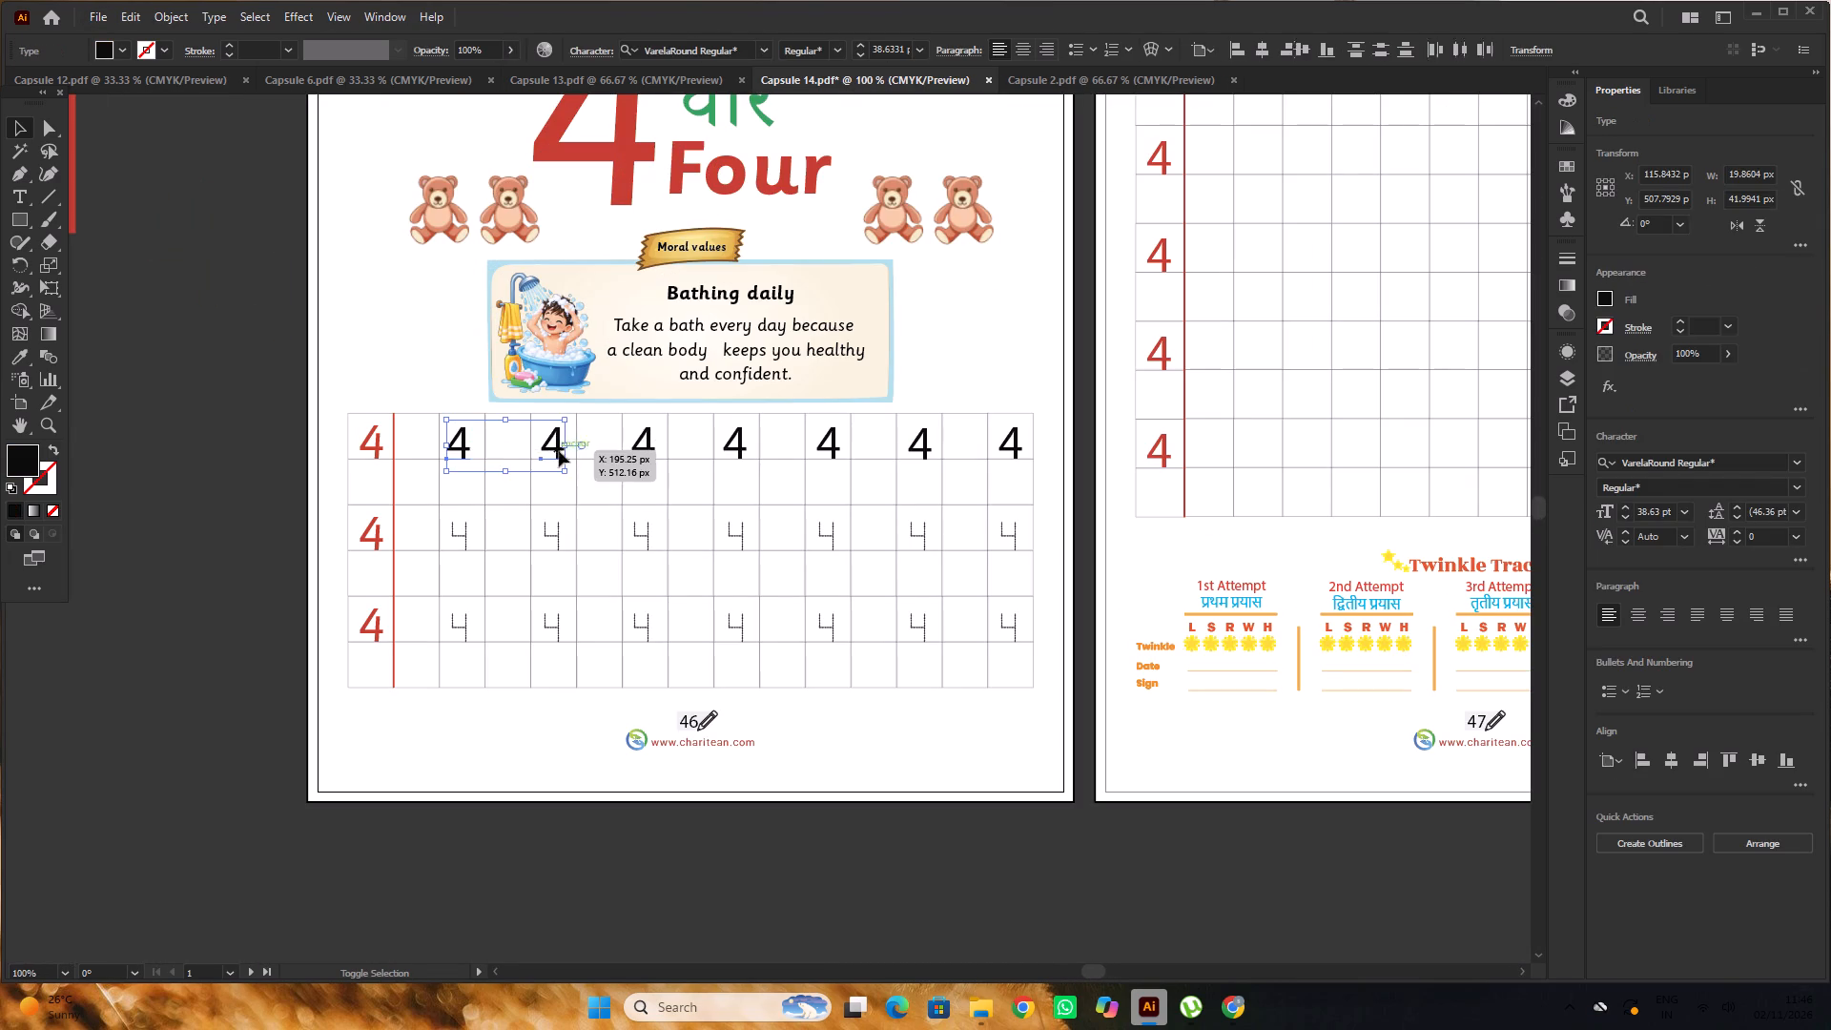
left_click(651, 451, "shift")
left_click(743, 449, "shift")
left_click(841, 443, "shift")
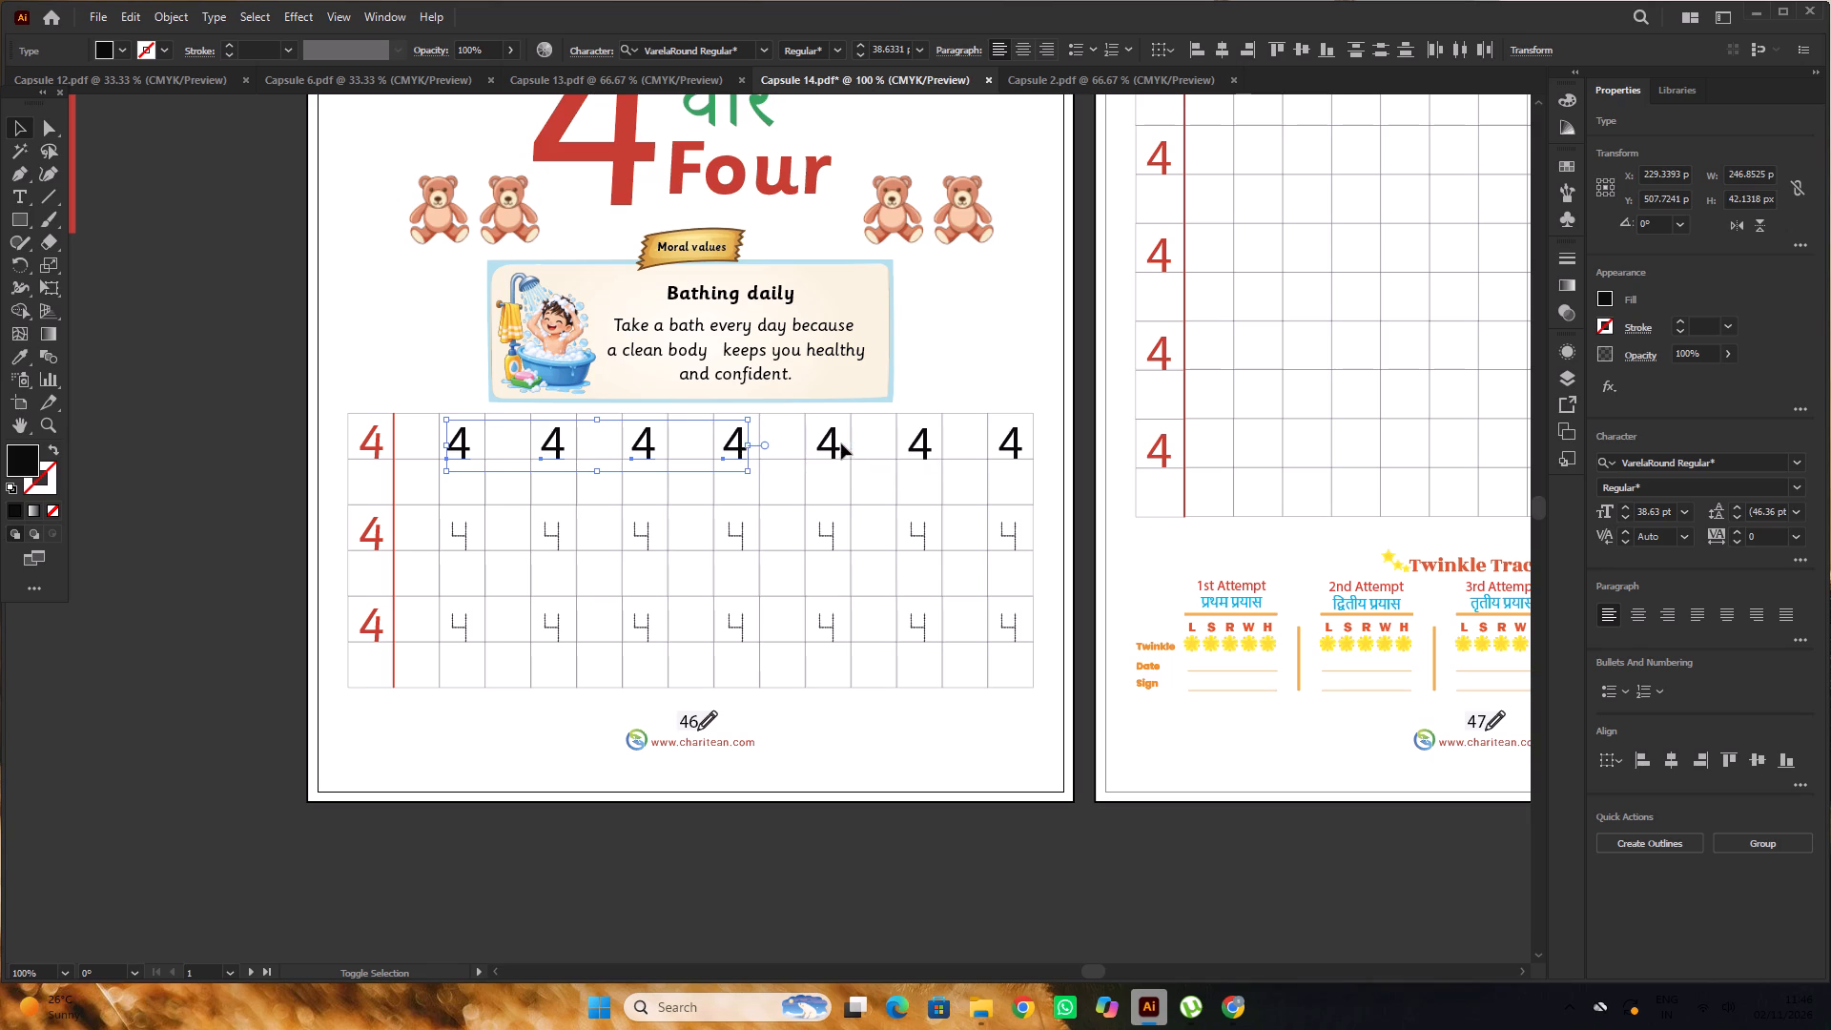
left_click(837, 452, "shift")
left_click(928, 447, "shift")
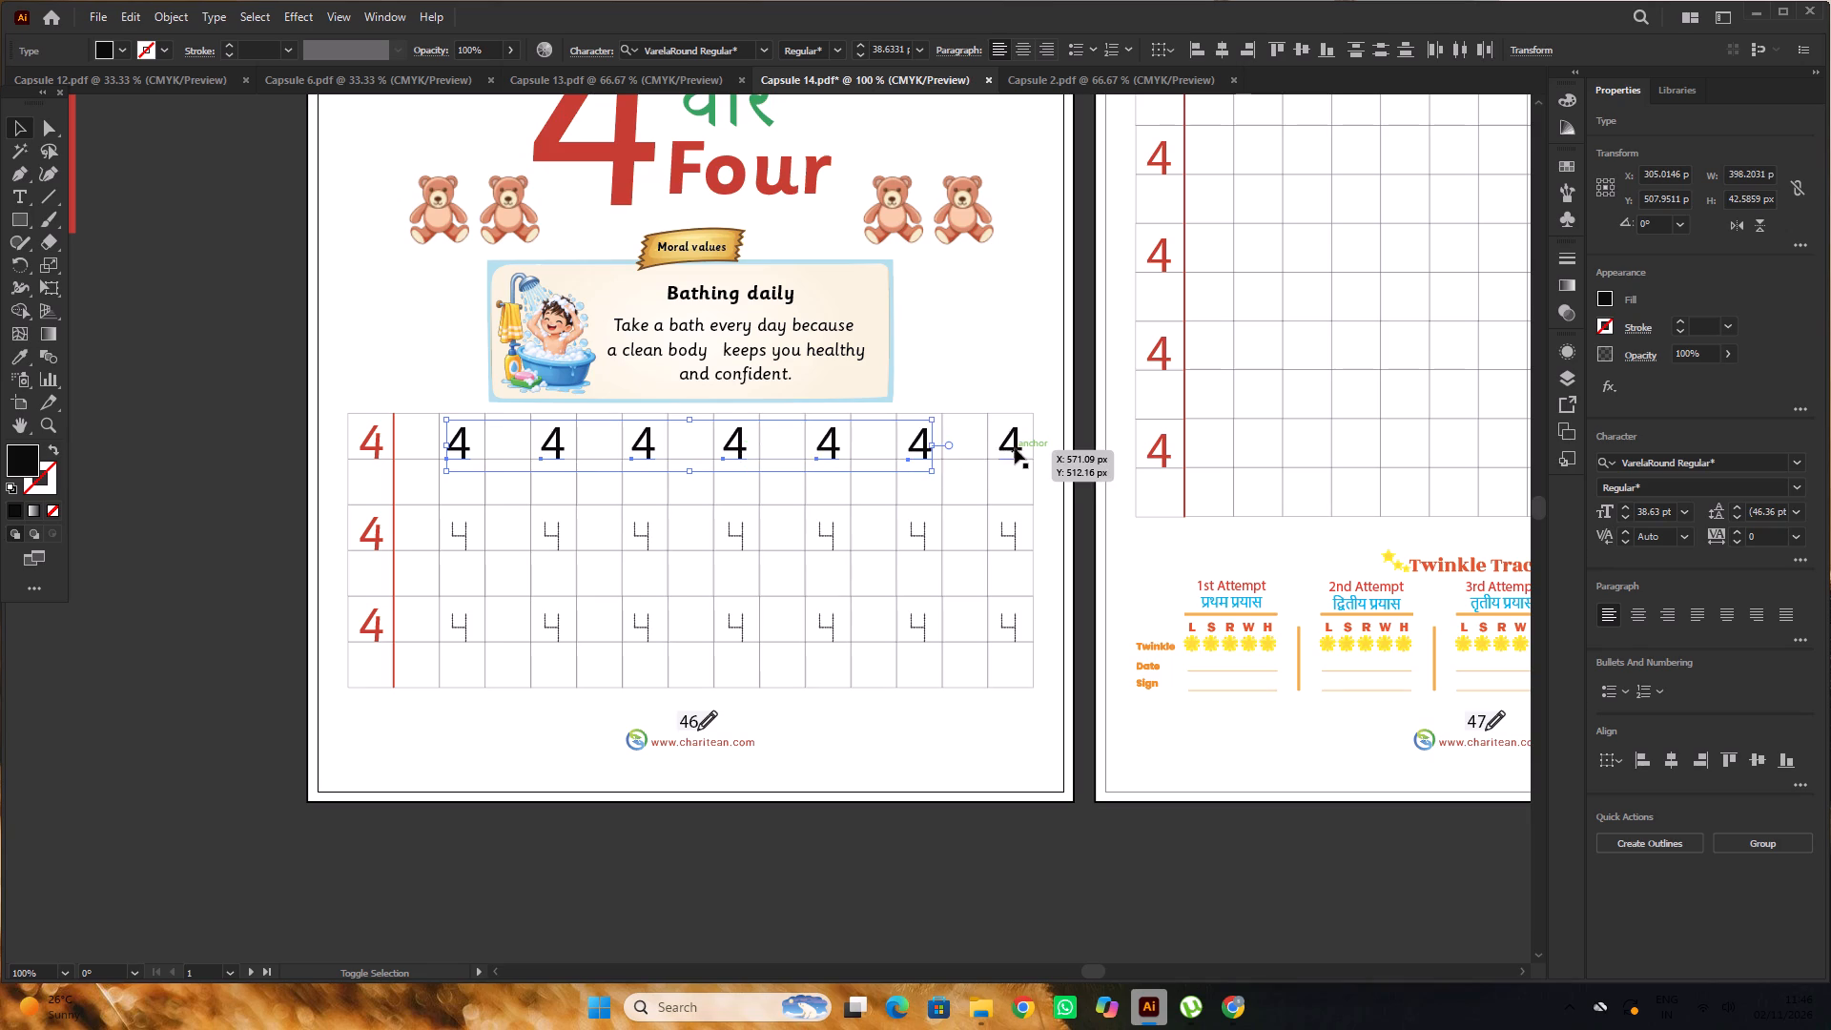
left_click(1015, 447, "shift")
left_click(1732, 464)
key("s")
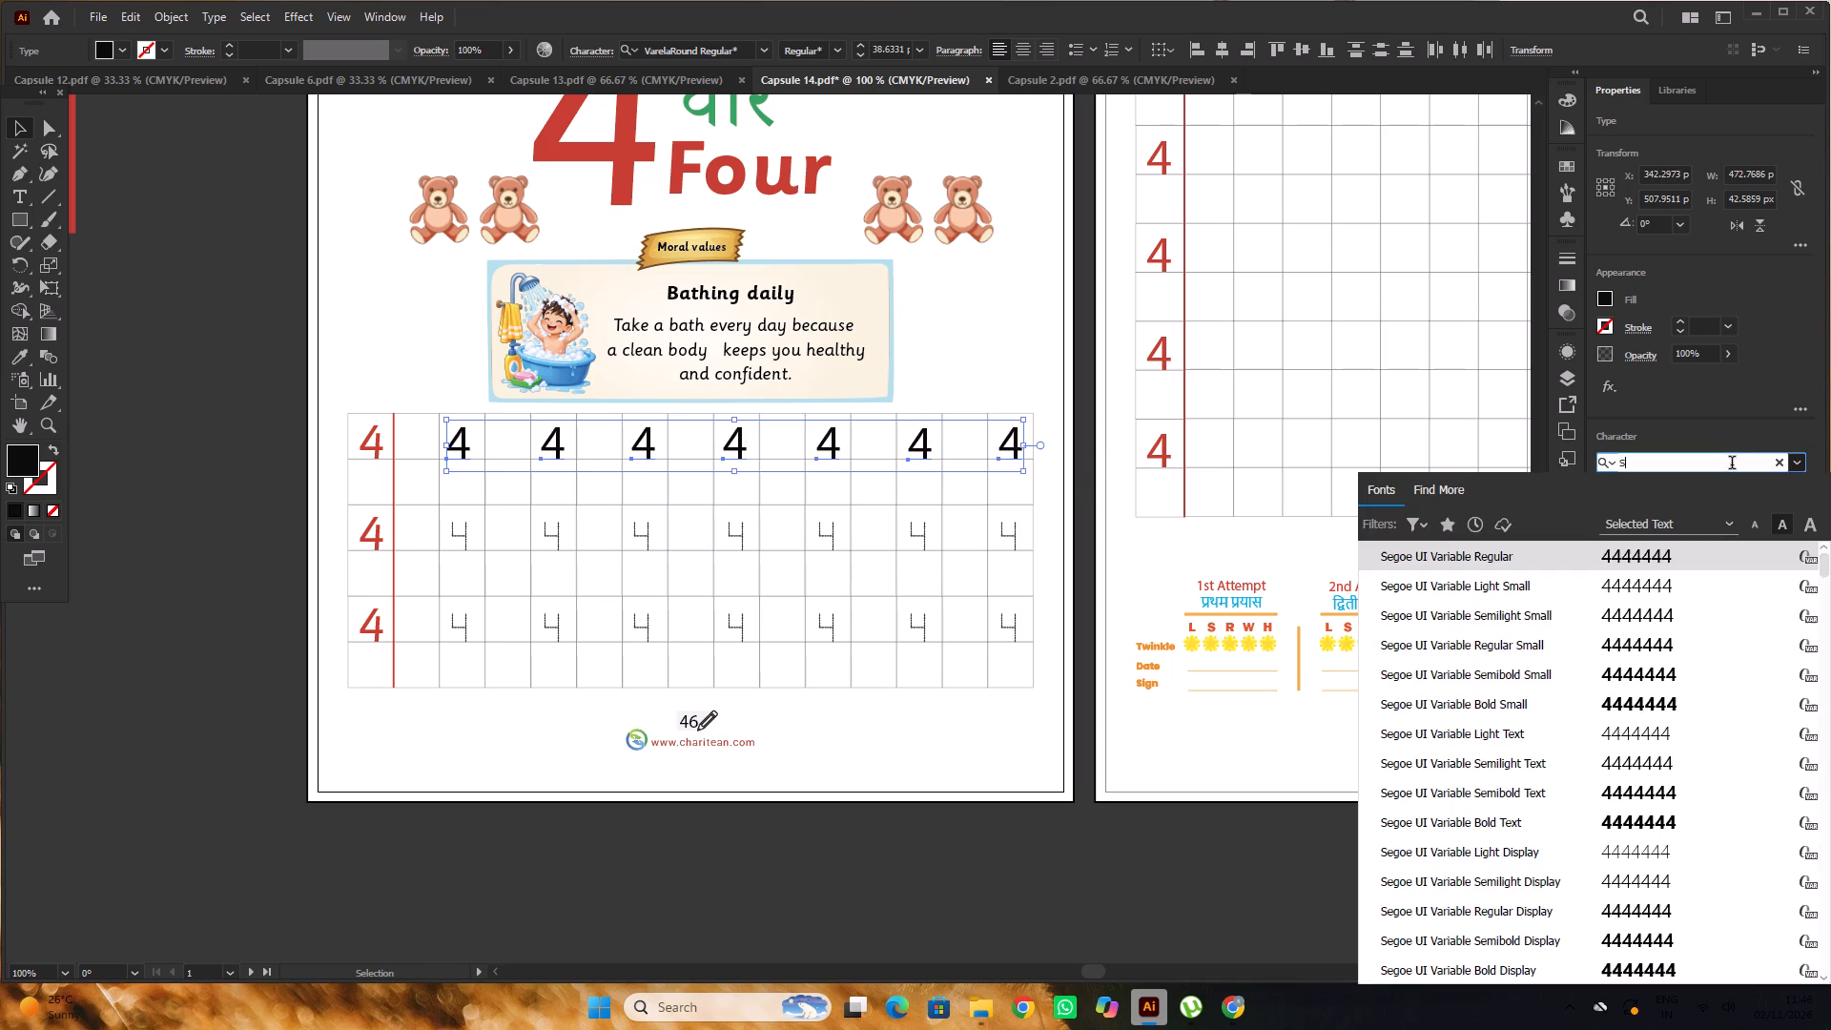
key("a")
key("s")
left_click(1533, 585)
scroll(998, 456, "up", 5, "alt")
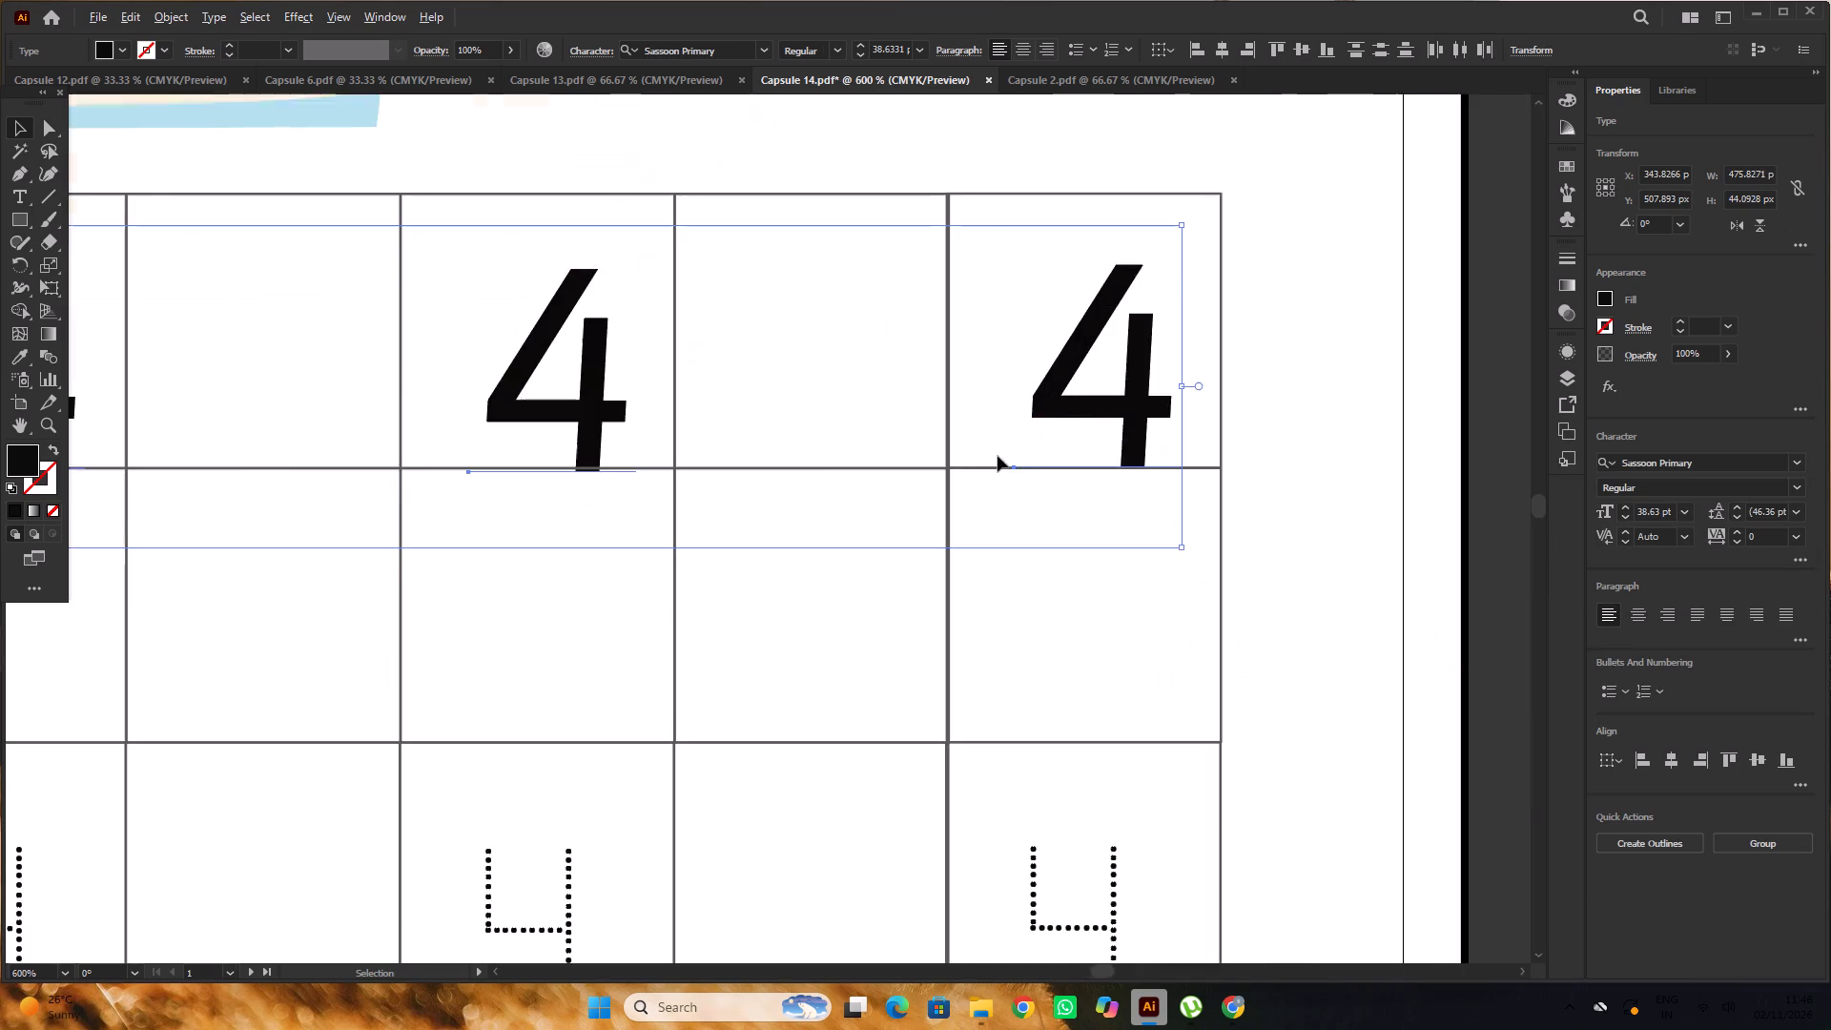
scroll(1026, 441, "down", 4, "alt")
scroll(947, 422, "down", 3, "alt")
left_click(376, 365)
Shift the last black 4 in the top row slightly left to centre it in its cell.
scroll(669, 429, "up", 2, "alt")
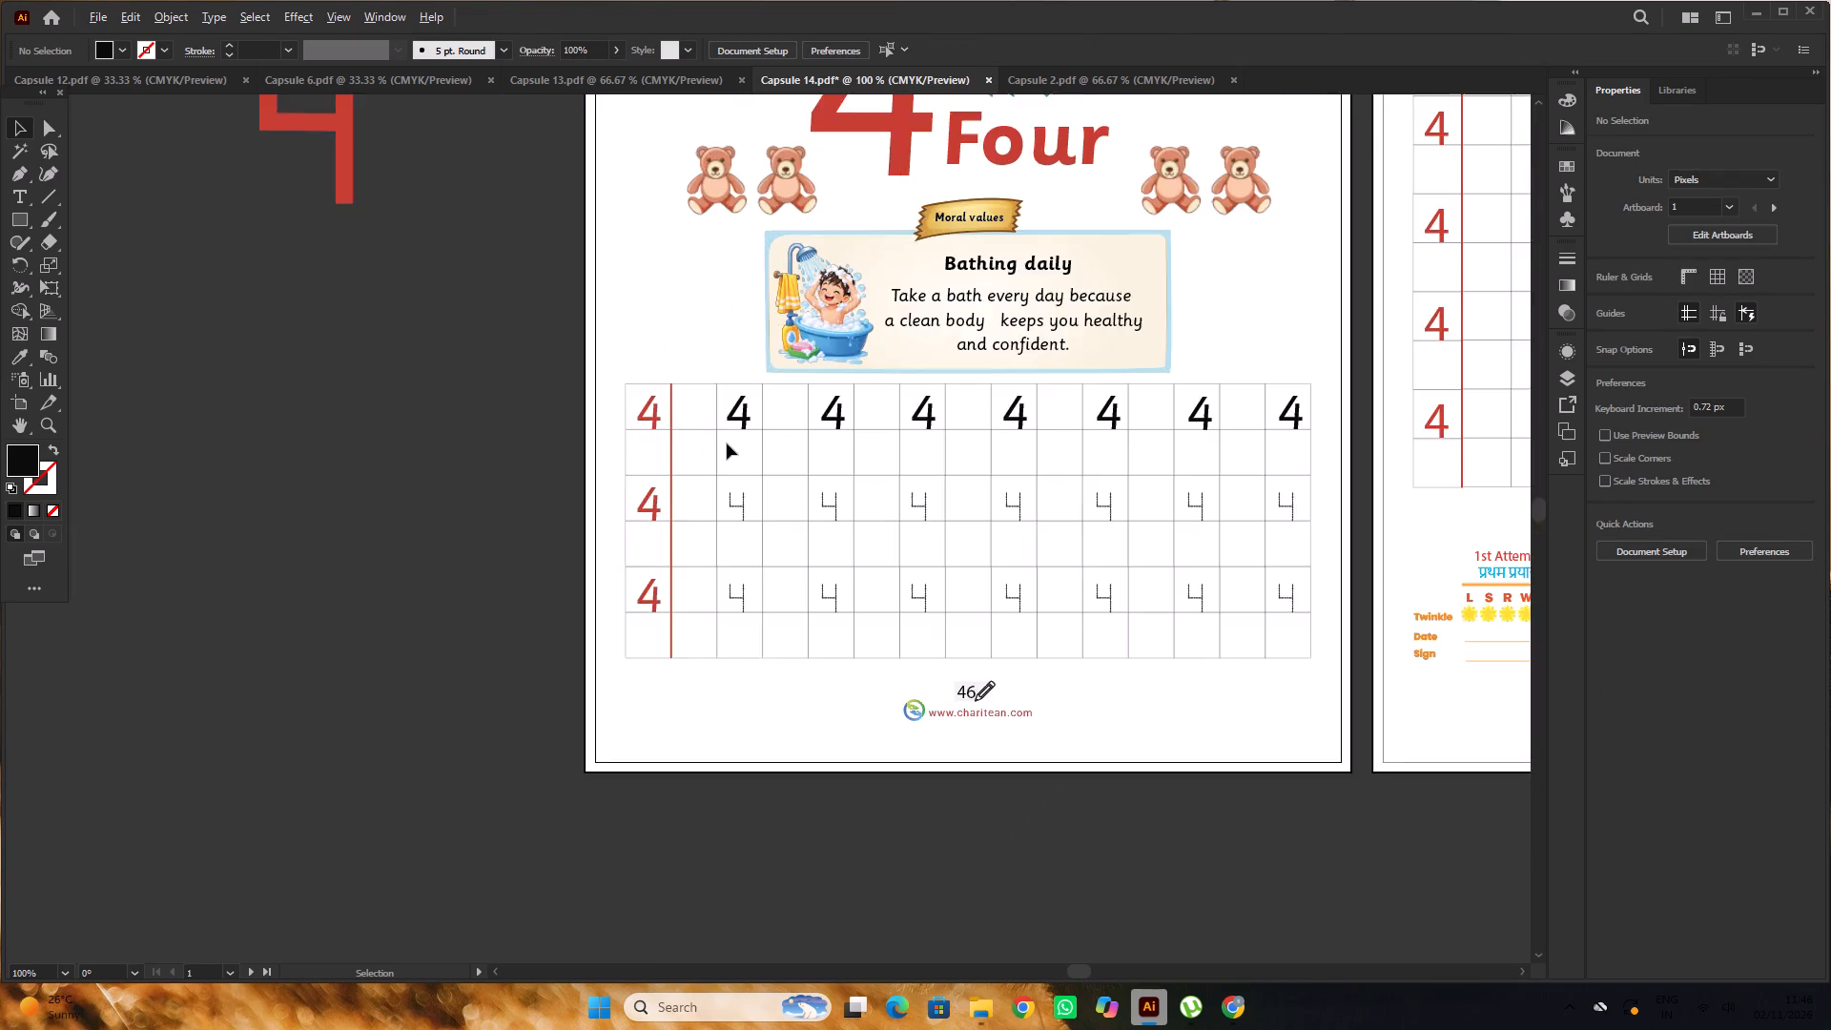
scroll(727, 443, "up", 3, "alt")
scroll(410, 401, "down", 3, "alt")
scroll(1125, 417, "up", 4, "alt")
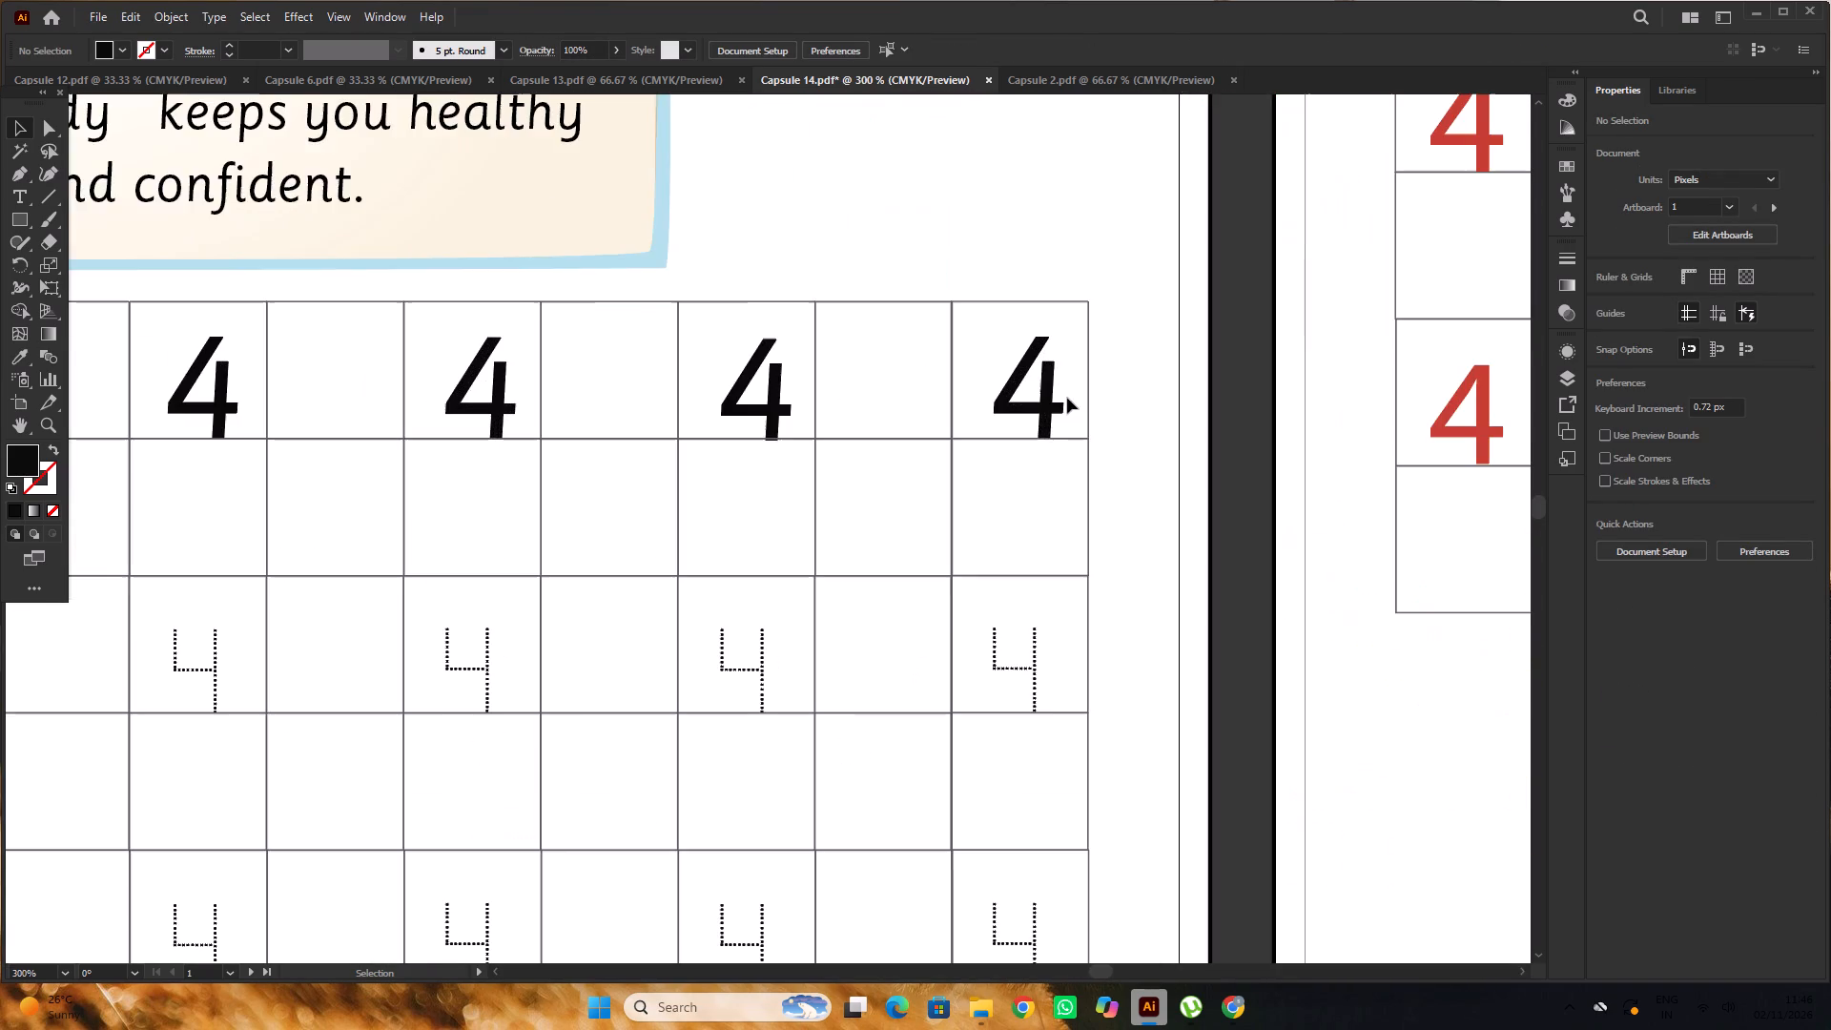
left_click(1054, 411)
scroll(1054, 410, "up", 2, "alt")
left_click_drag(1054, 410, 1018, 413)
scroll(1018, 412, "down", 3, "alt")
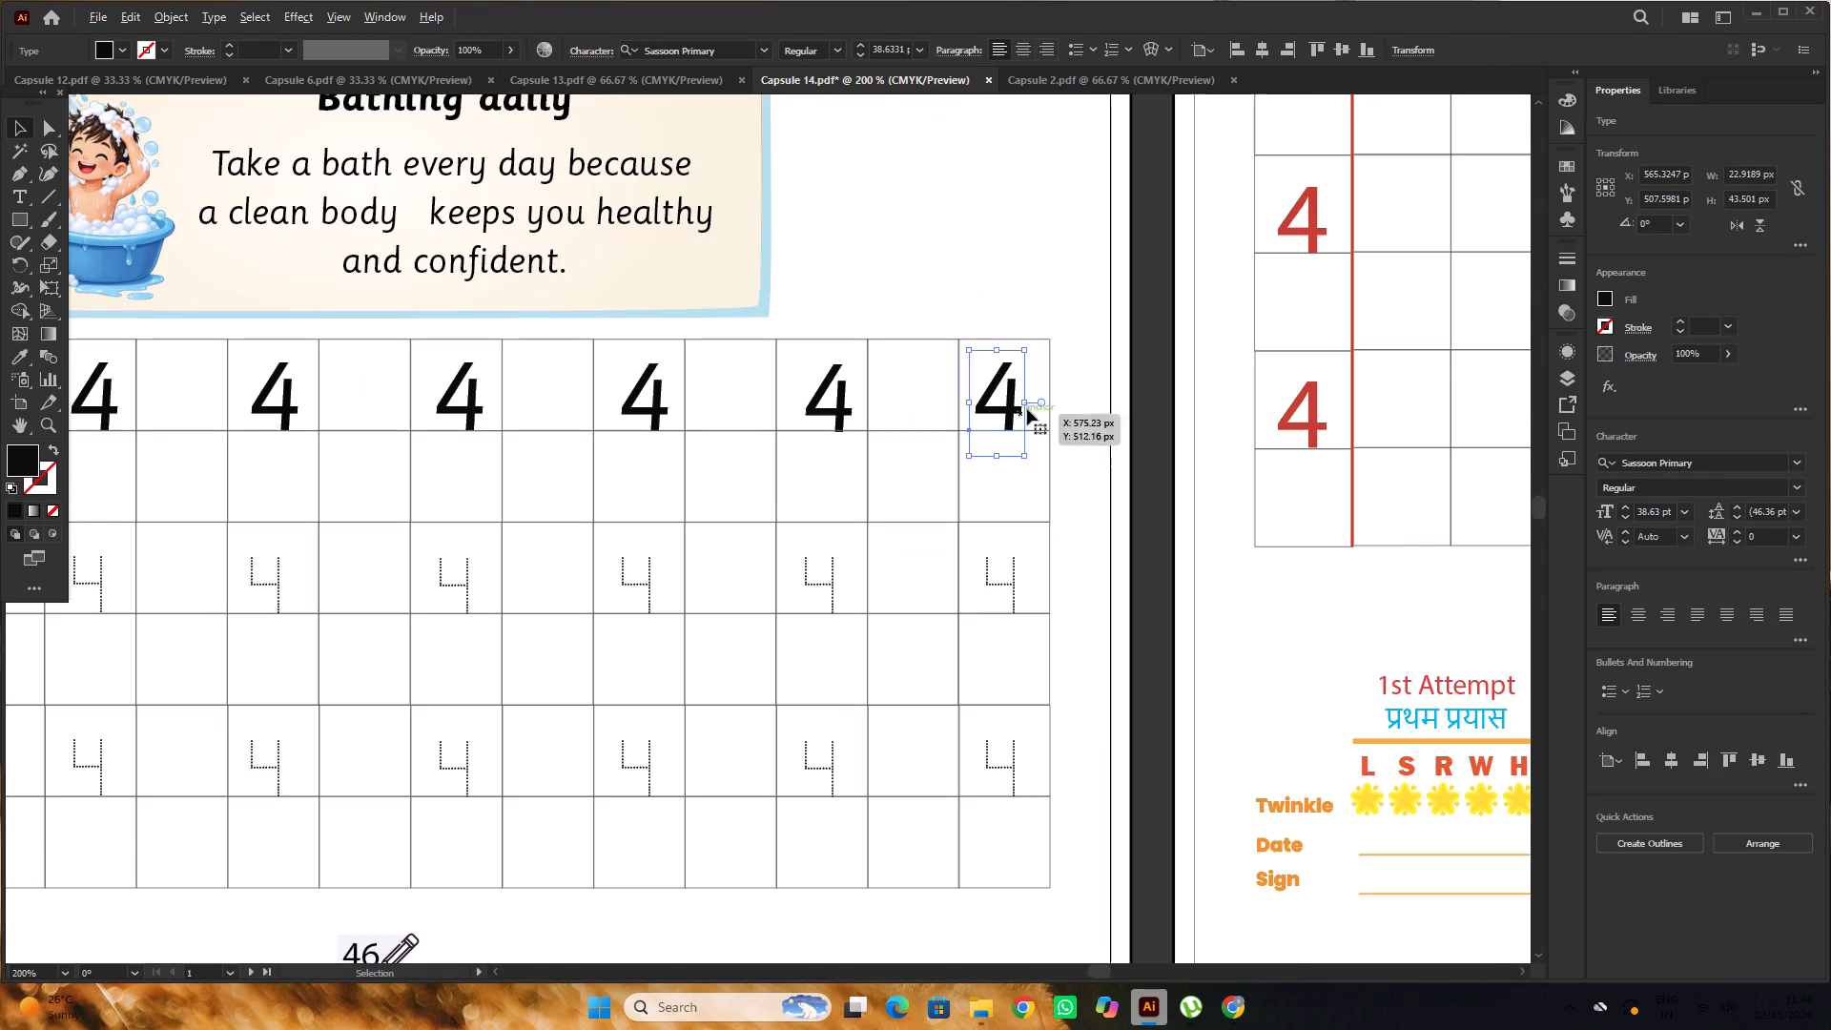
left_click(1150, 406)
Move the sixth black 4 in the top row slightly left and up so it sits on the grid line.
scroll(1110, 404, "down", 2, "alt")
scroll(875, 391, "up", 3, "alt")
scroll(1147, 437, "up", 2, "alt")
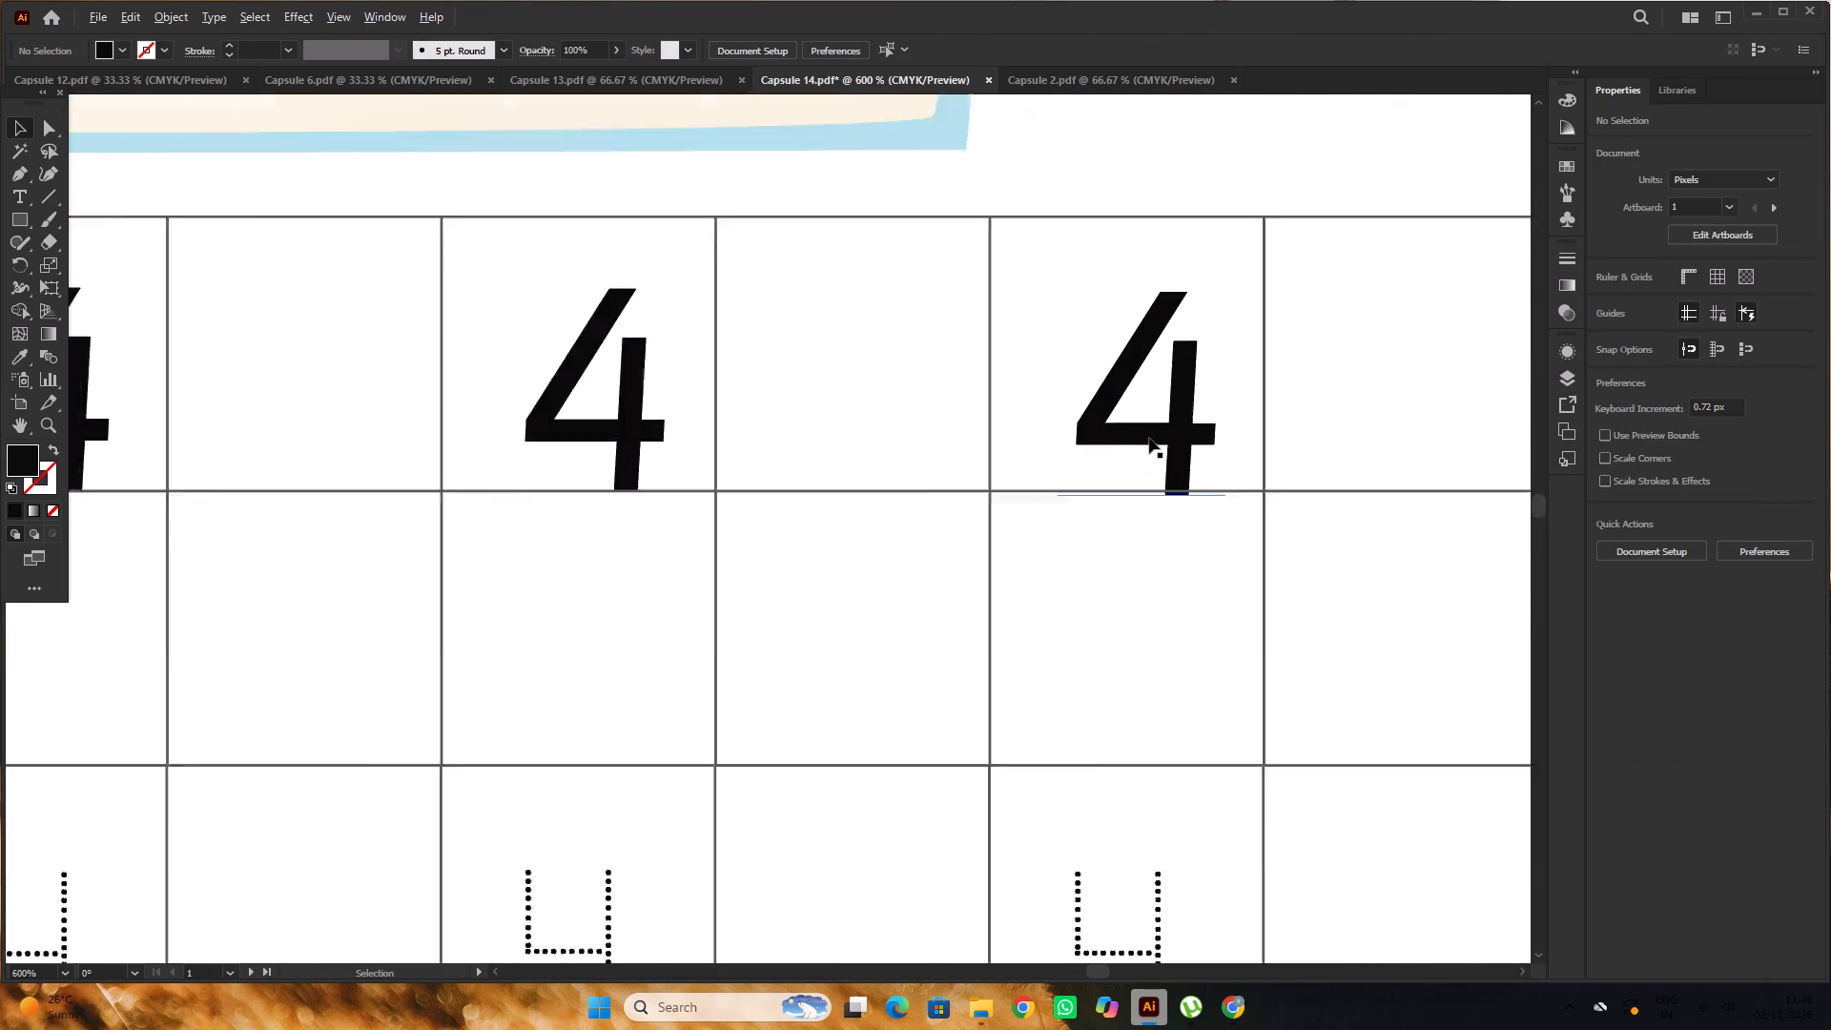
scroll(1149, 438, "up", 1, "alt")
scroll(841, 385, "down", 3, "alt")
scroll(971, 381, "up", 2, "alt")
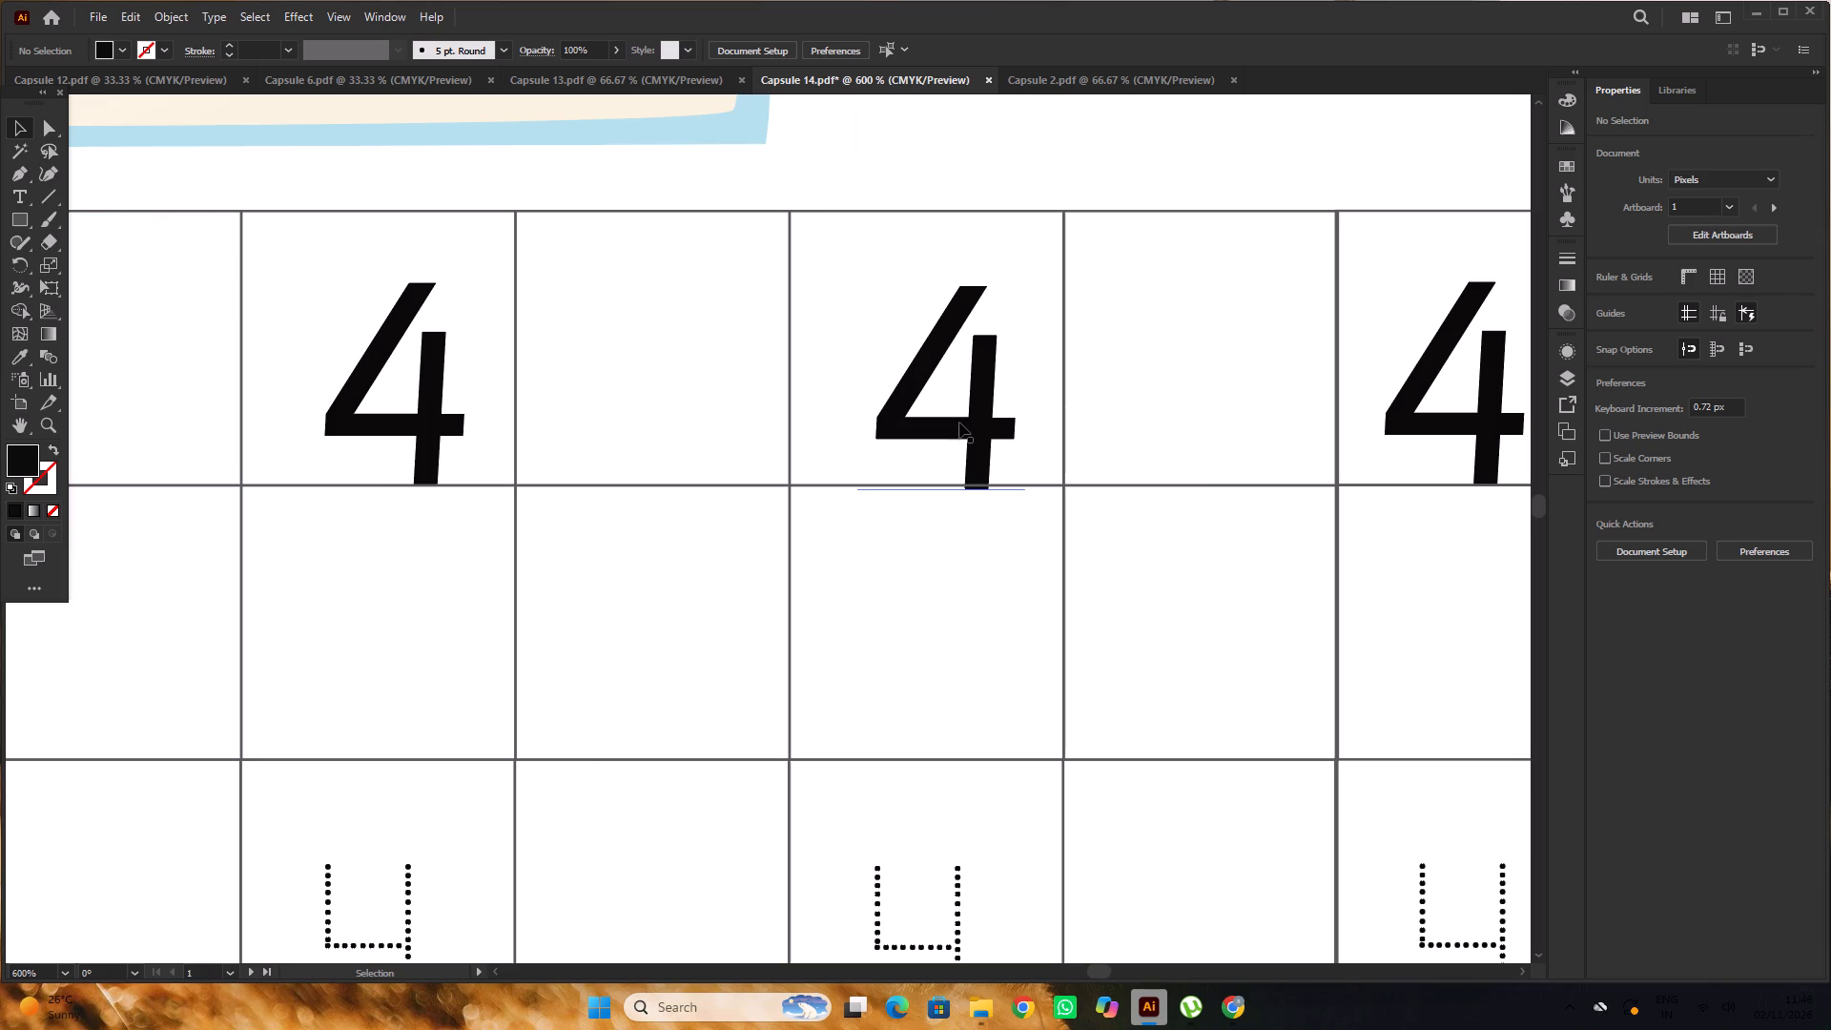
scroll(957, 432, "up", 2, "alt")
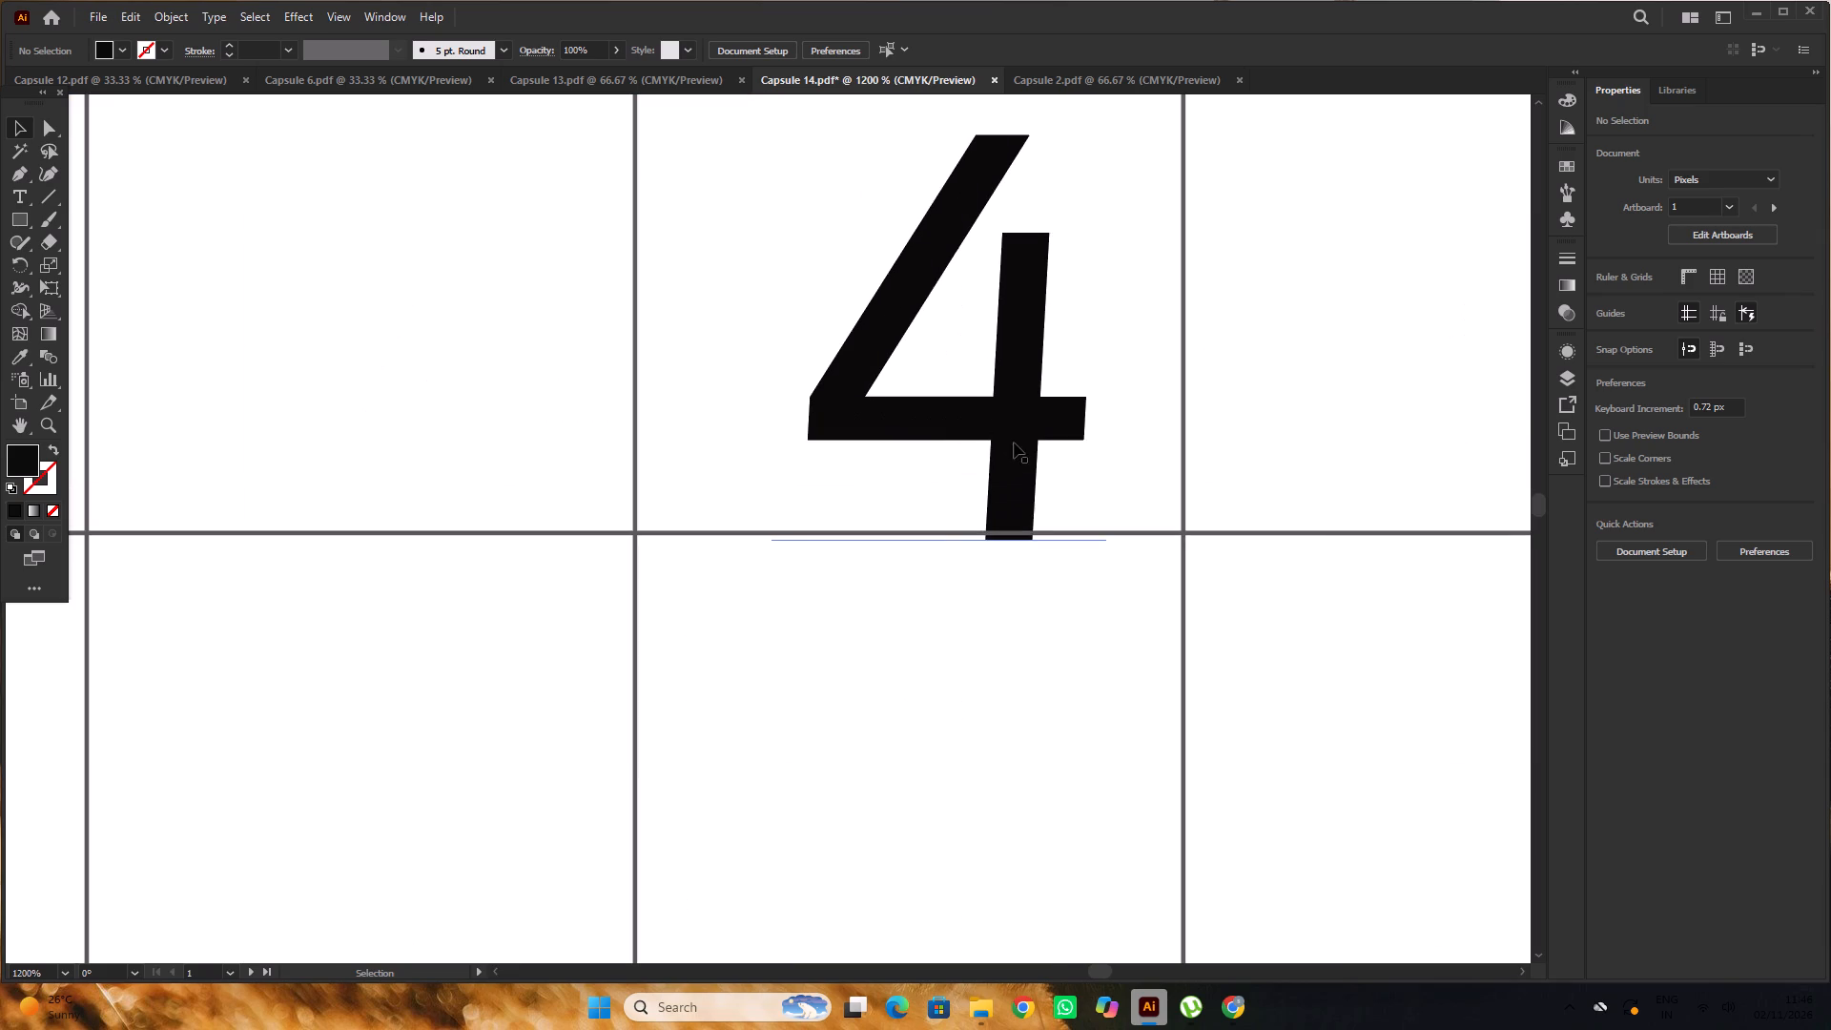
left_click_drag(1014, 443, 943, 433)
scroll(936, 429, "down", 4, "alt")
left_click(1434, 430)
Examine how the black 4s in the top row sit in their cells.
scroll(1378, 410, "down", 2, "alt")
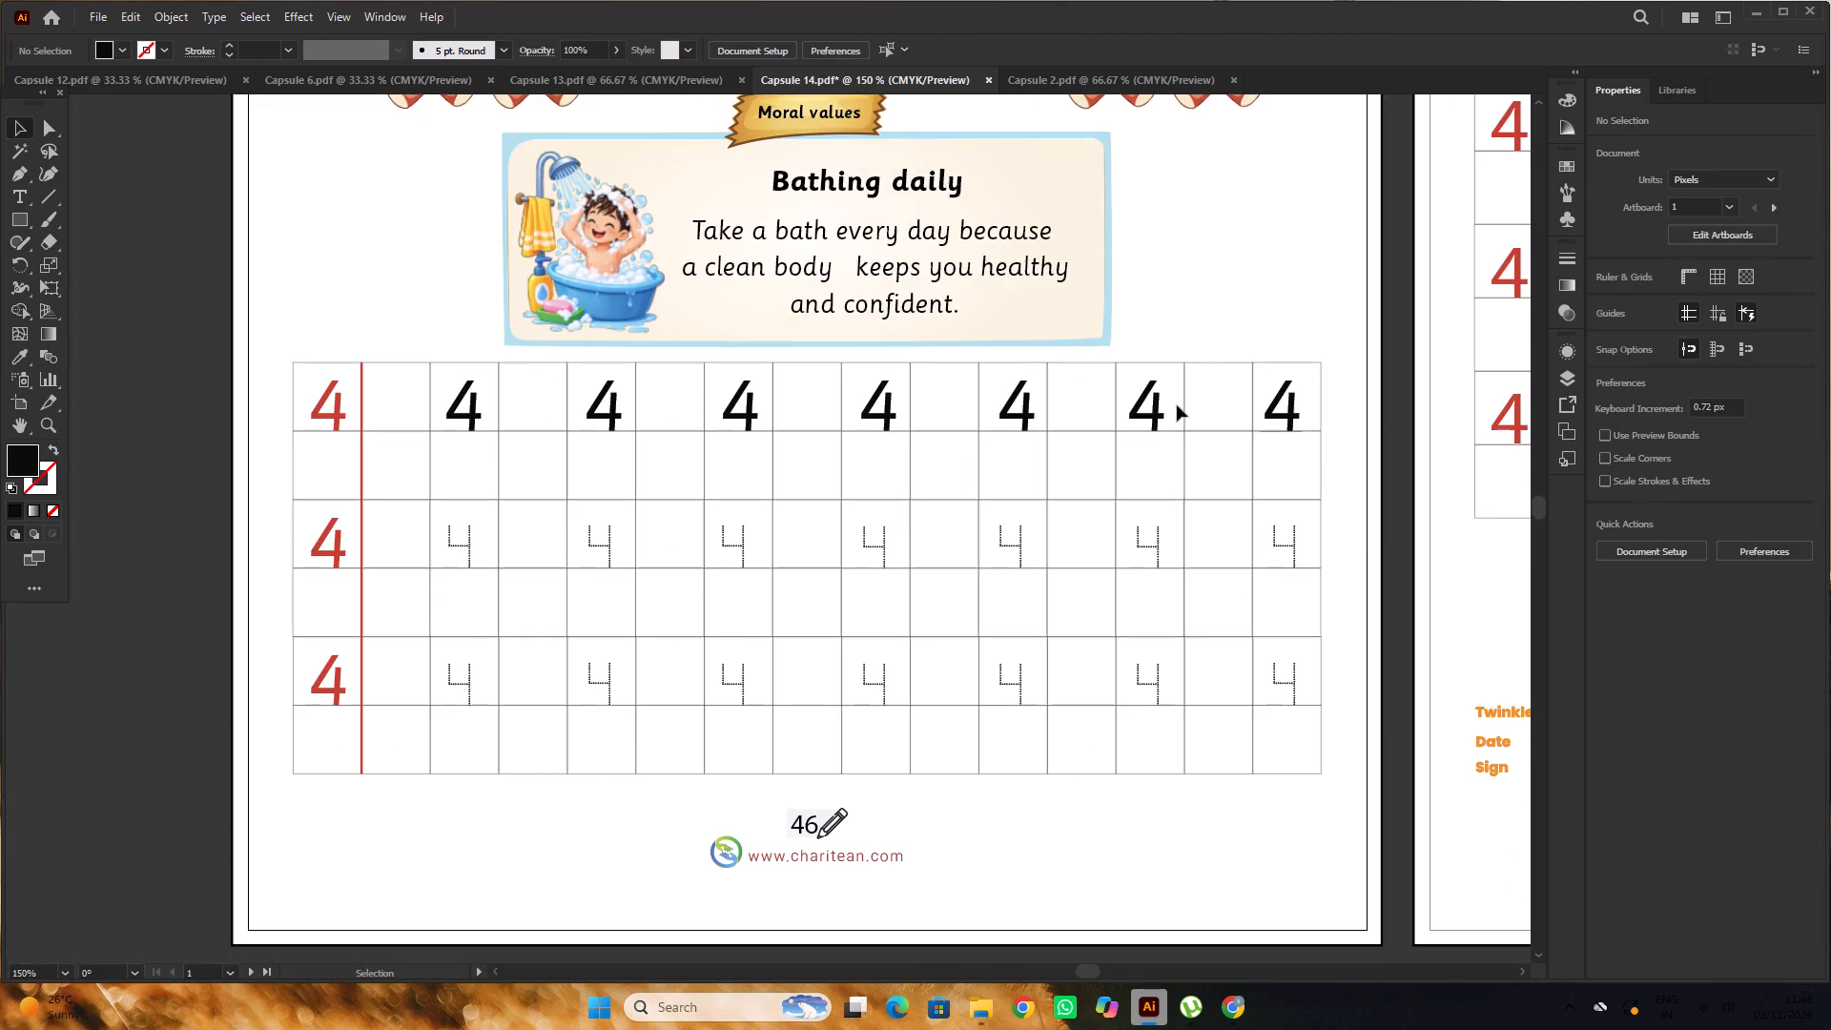
scroll(1063, 404, "up", 5, "alt")
scroll(993, 435, "down", 6, "alt")
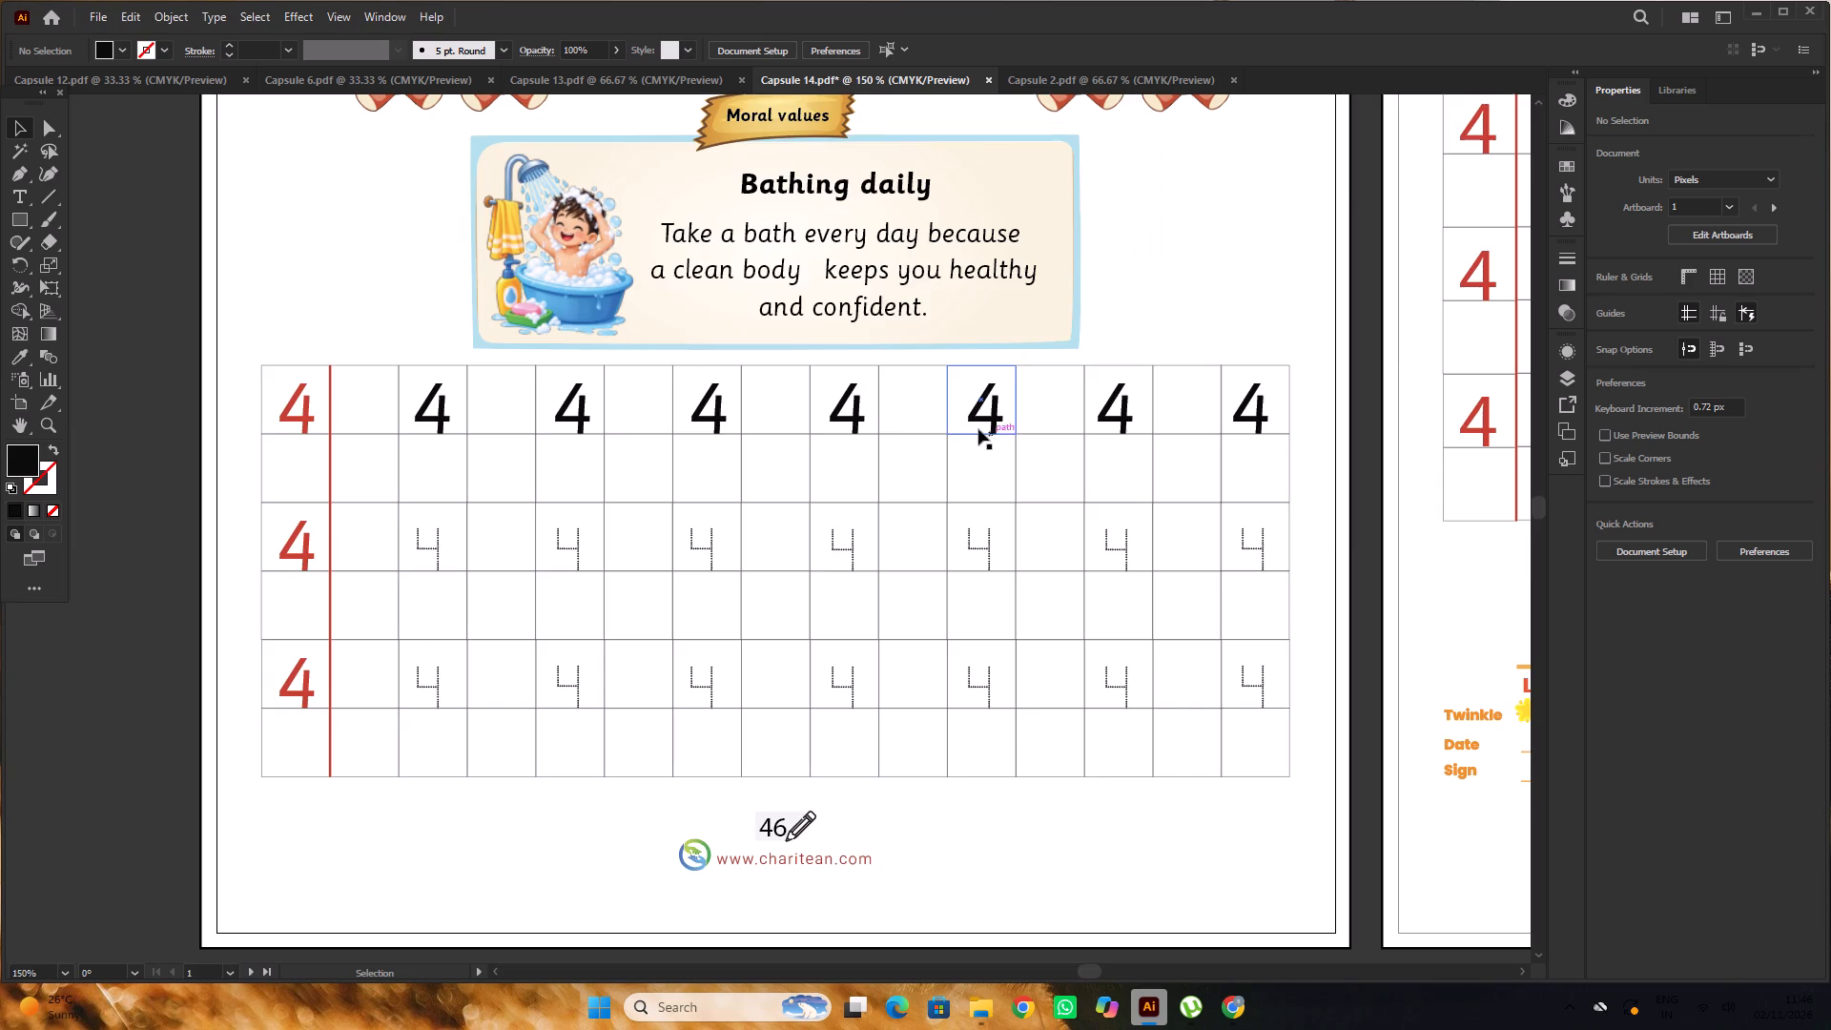
scroll(881, 422, "up", 4, "alt")
scroll(881, 422, "down", 4, "alt")
scroll(719, 411, "up", 4, "alt")
scroll(719, 411, "down", 3, "alt")
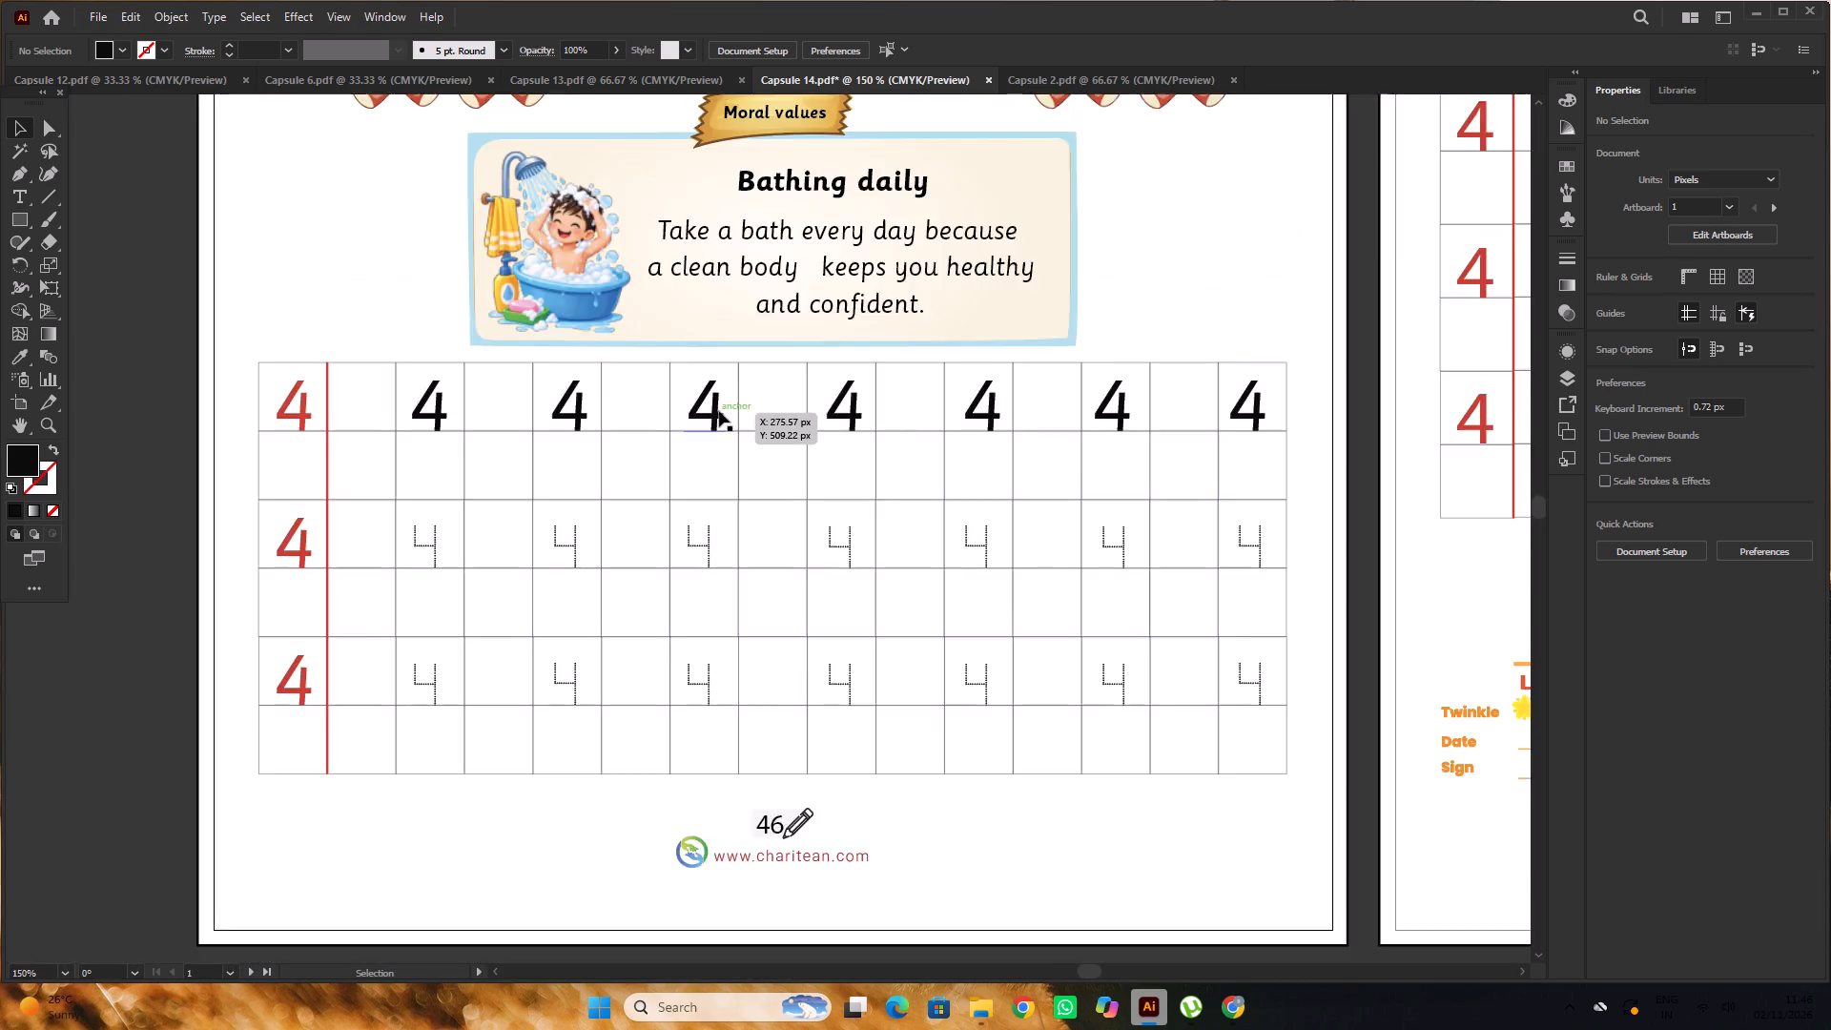
scroll(719, 411, "down", 2, "alt")
scroll(634, 412, "up", 4, "alt")
scroll(634, 411, "down", 7, "alt")
scroll(586, 454, "up", 3, "alt")
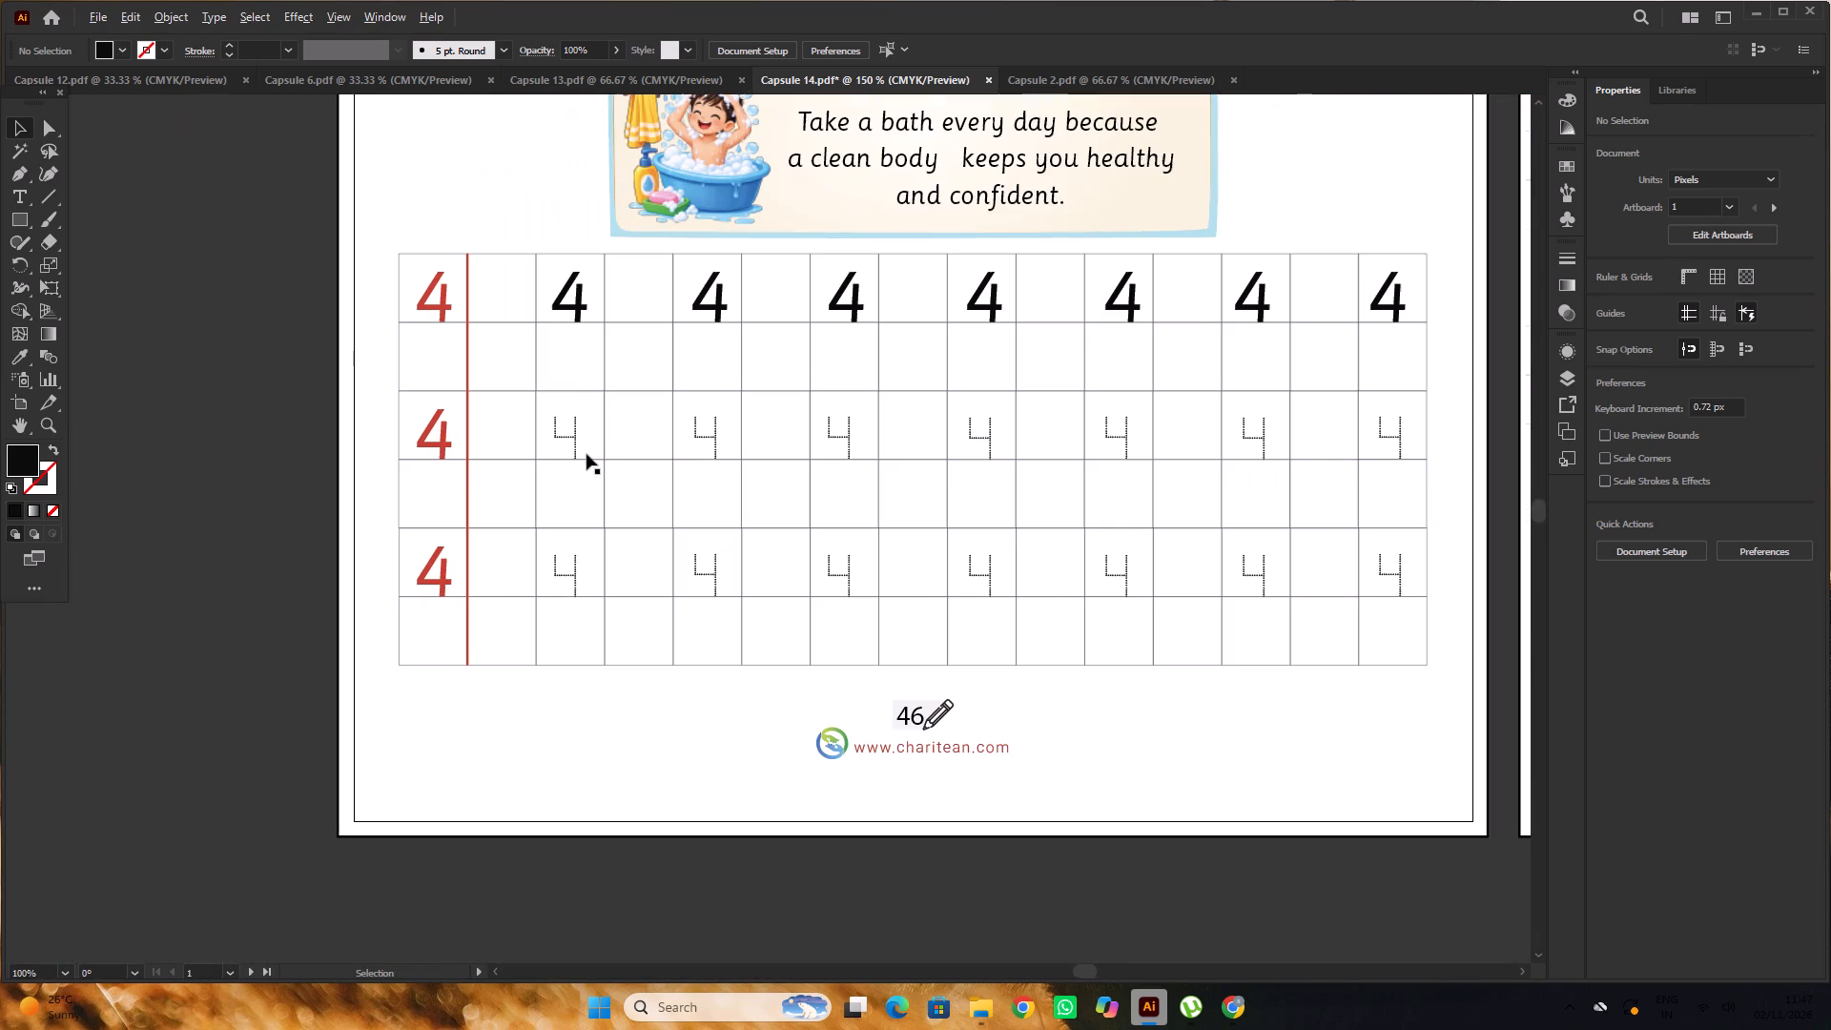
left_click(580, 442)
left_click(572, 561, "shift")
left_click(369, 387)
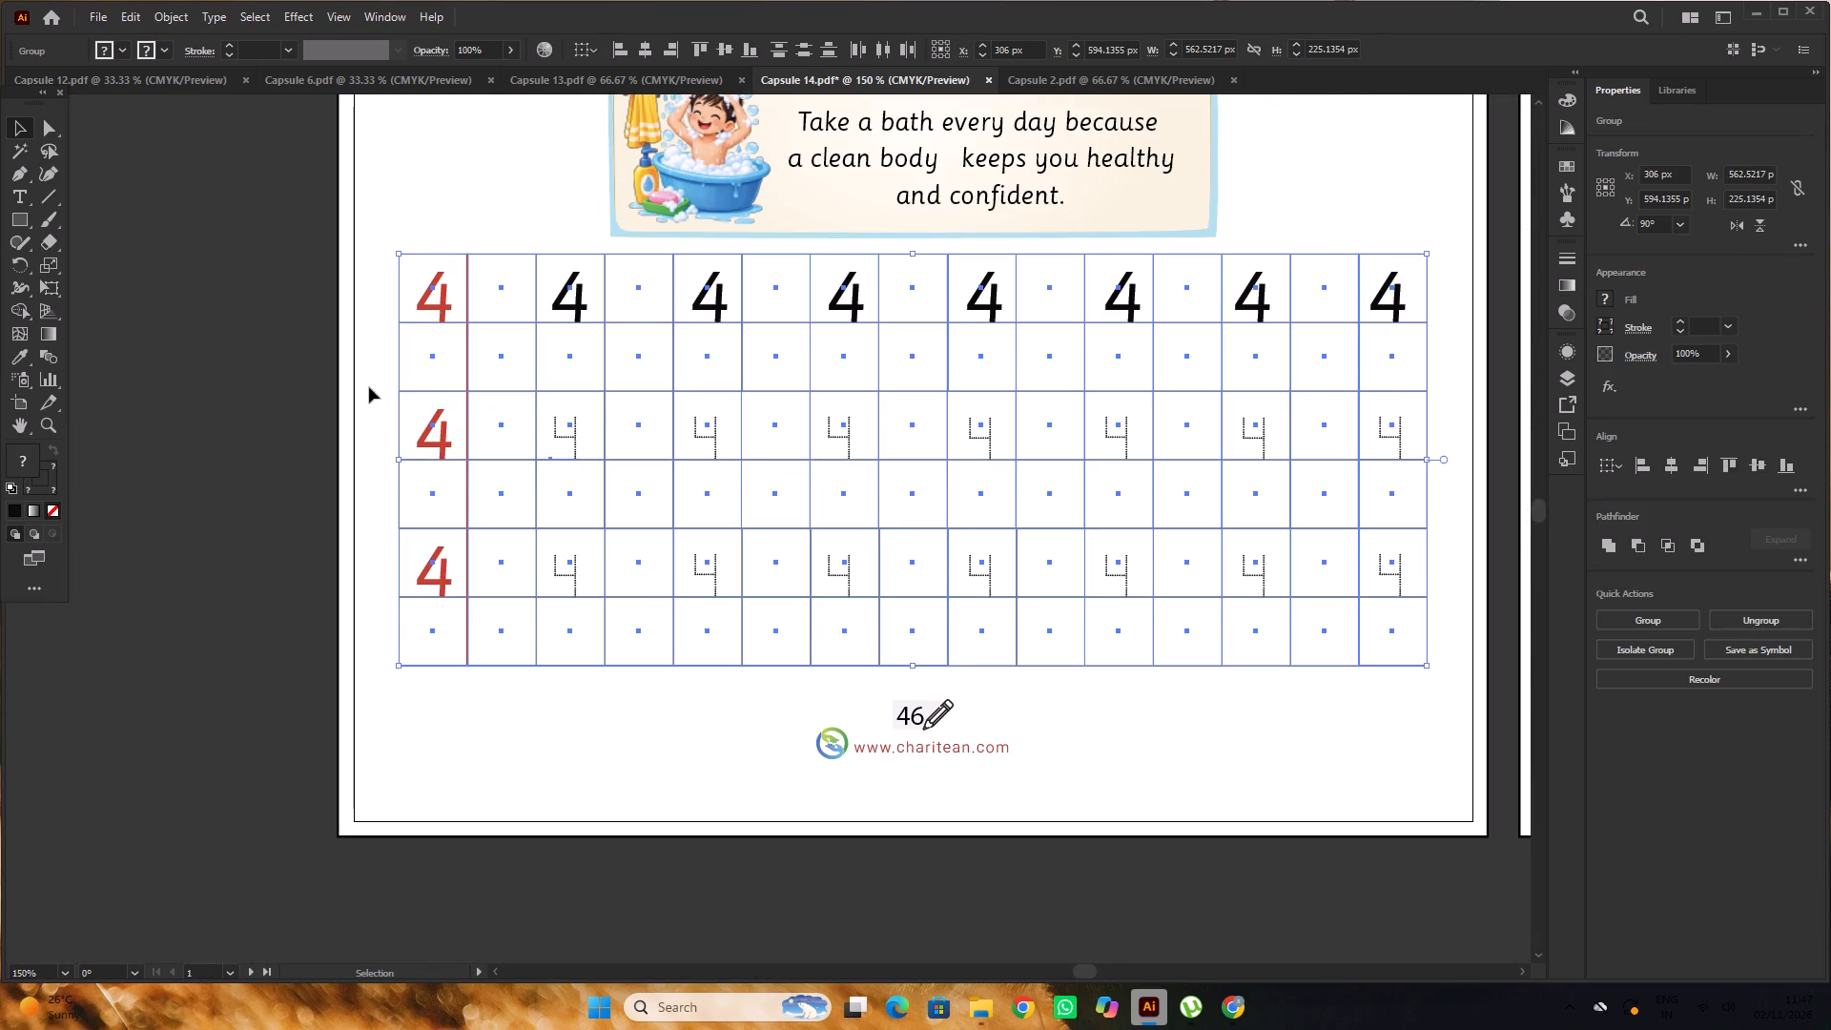
Set the font of all fourteen dotted 4s in the grid's third and fifth rows to Sassoon Infant W01 Dotted.
left_click(564, 440)
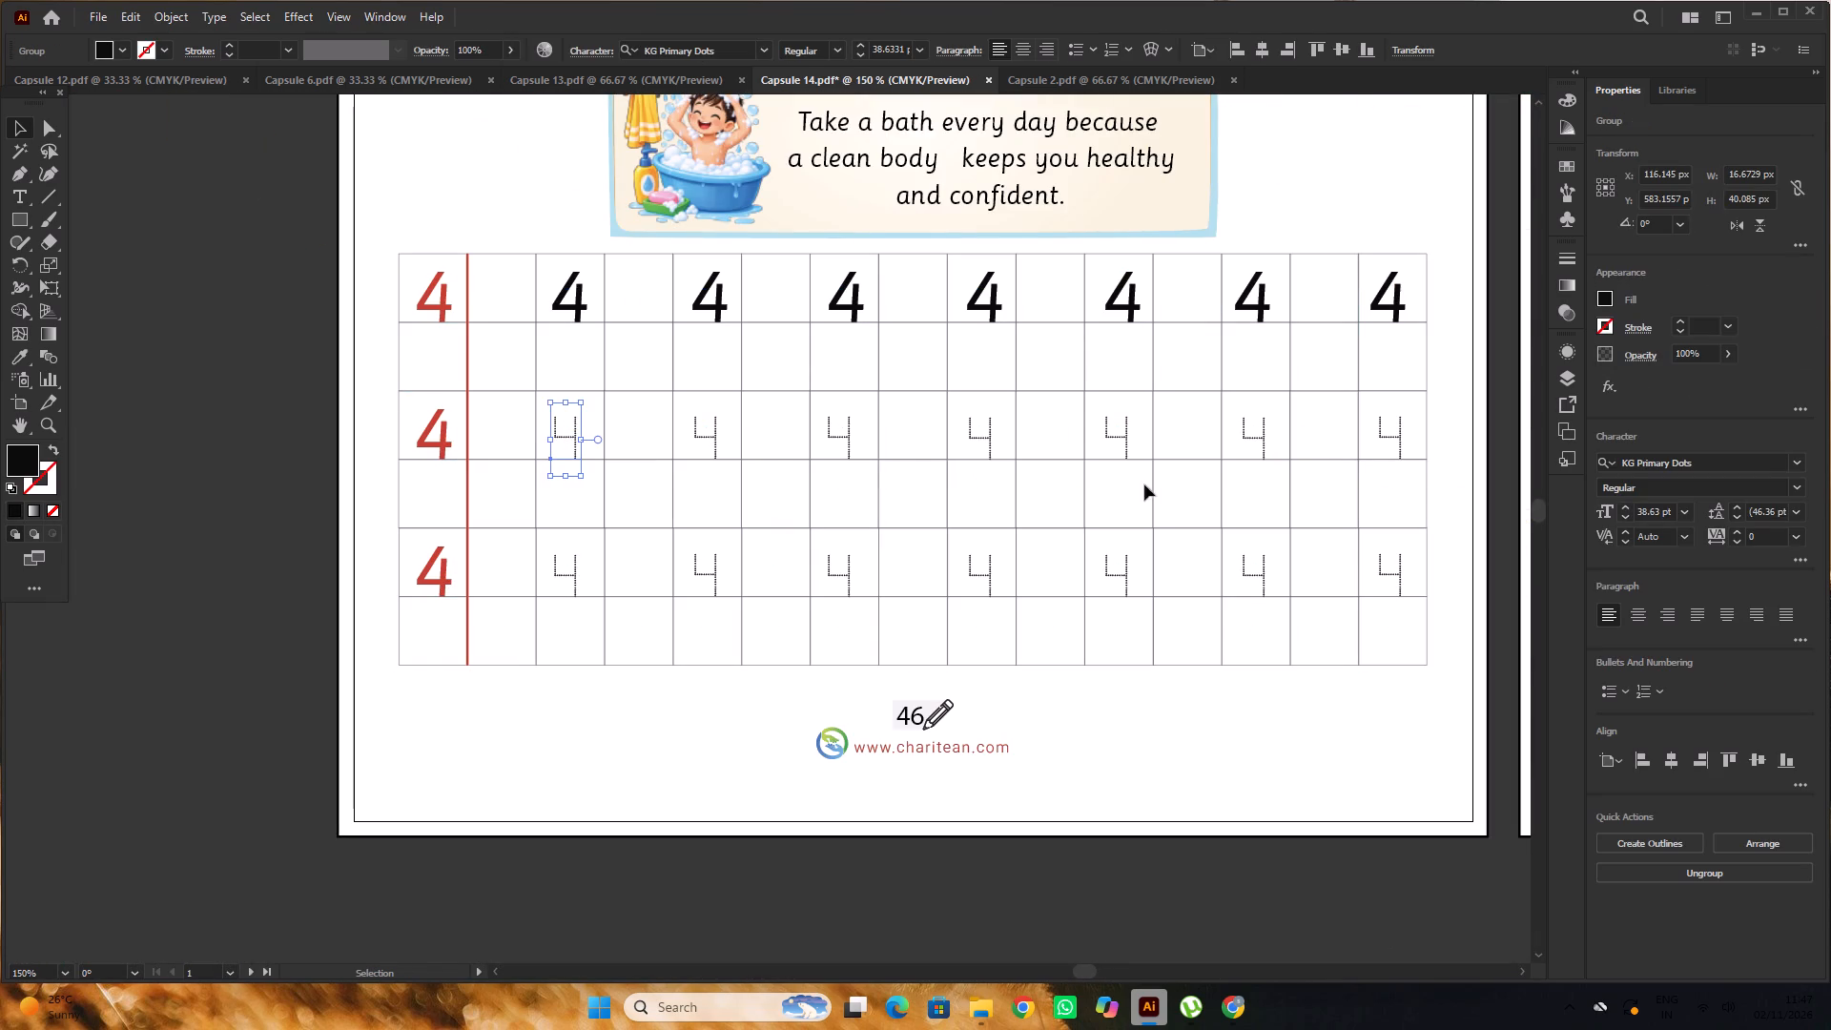
left_click(570, 573, "shift")
left_click(710, 436, "shift")
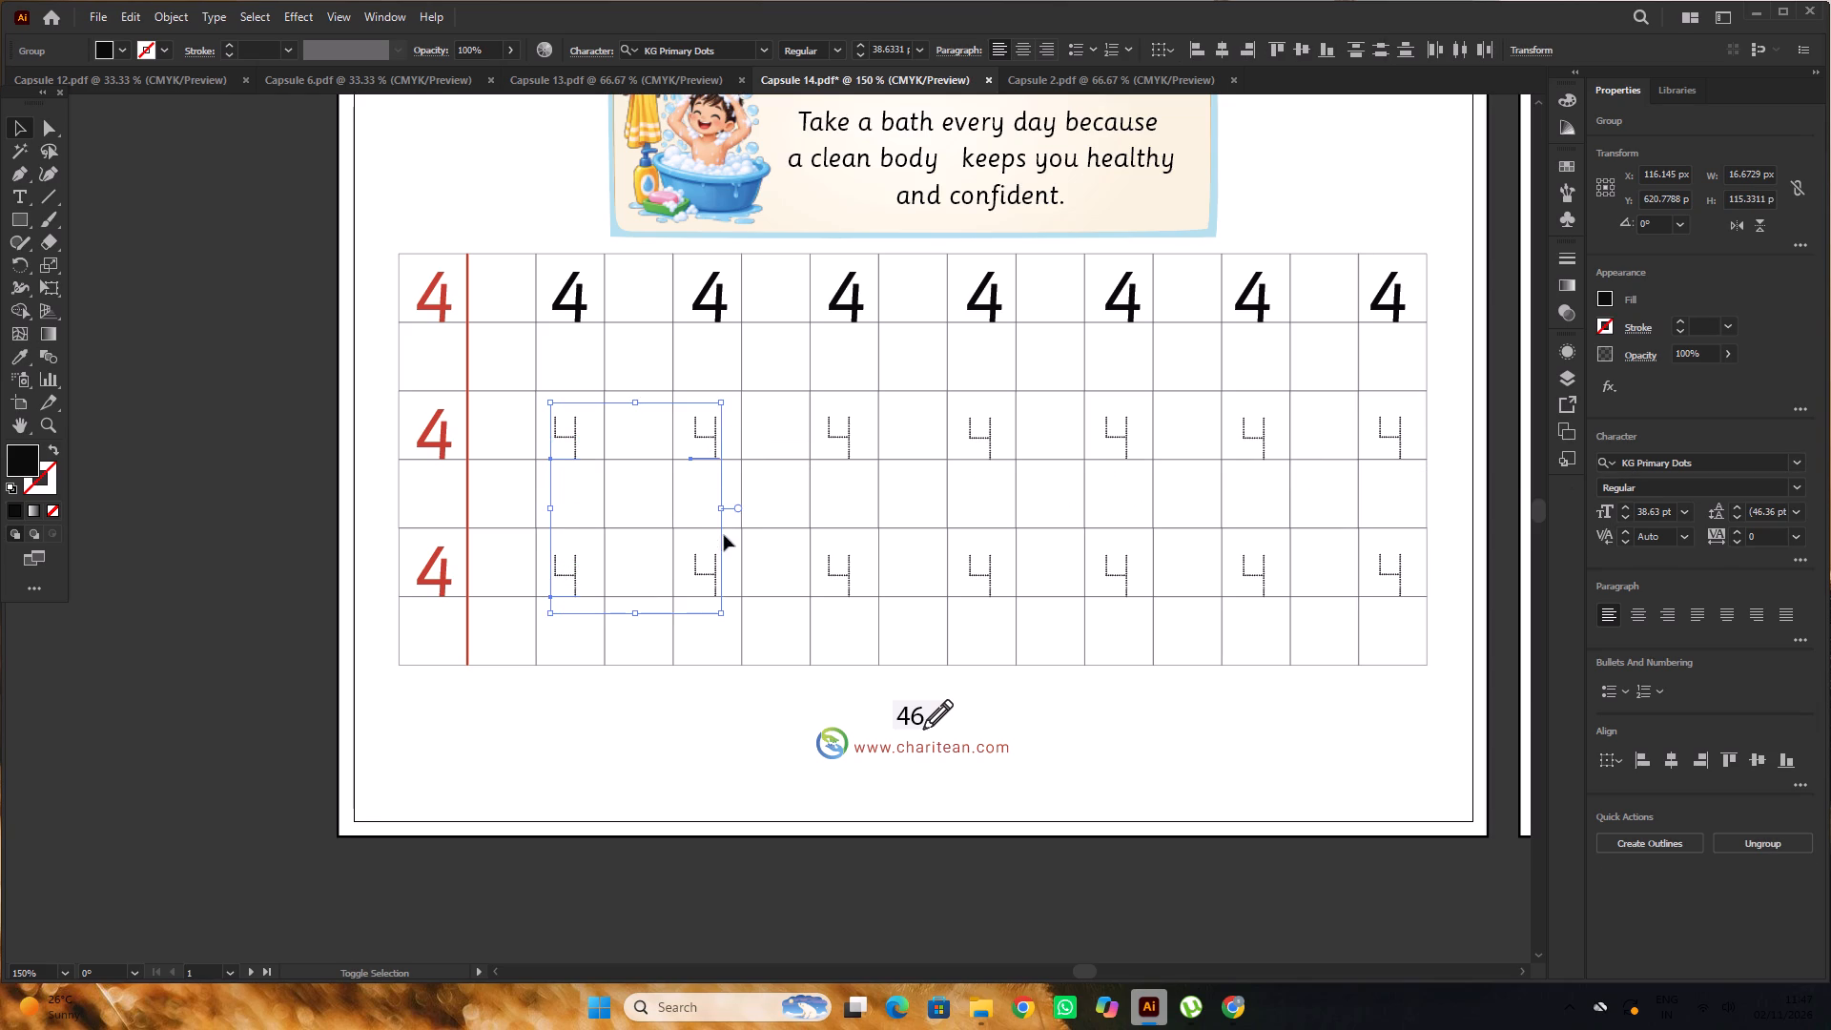
left_click(712, 575, "shift")
left_click(839, 576, "shift")
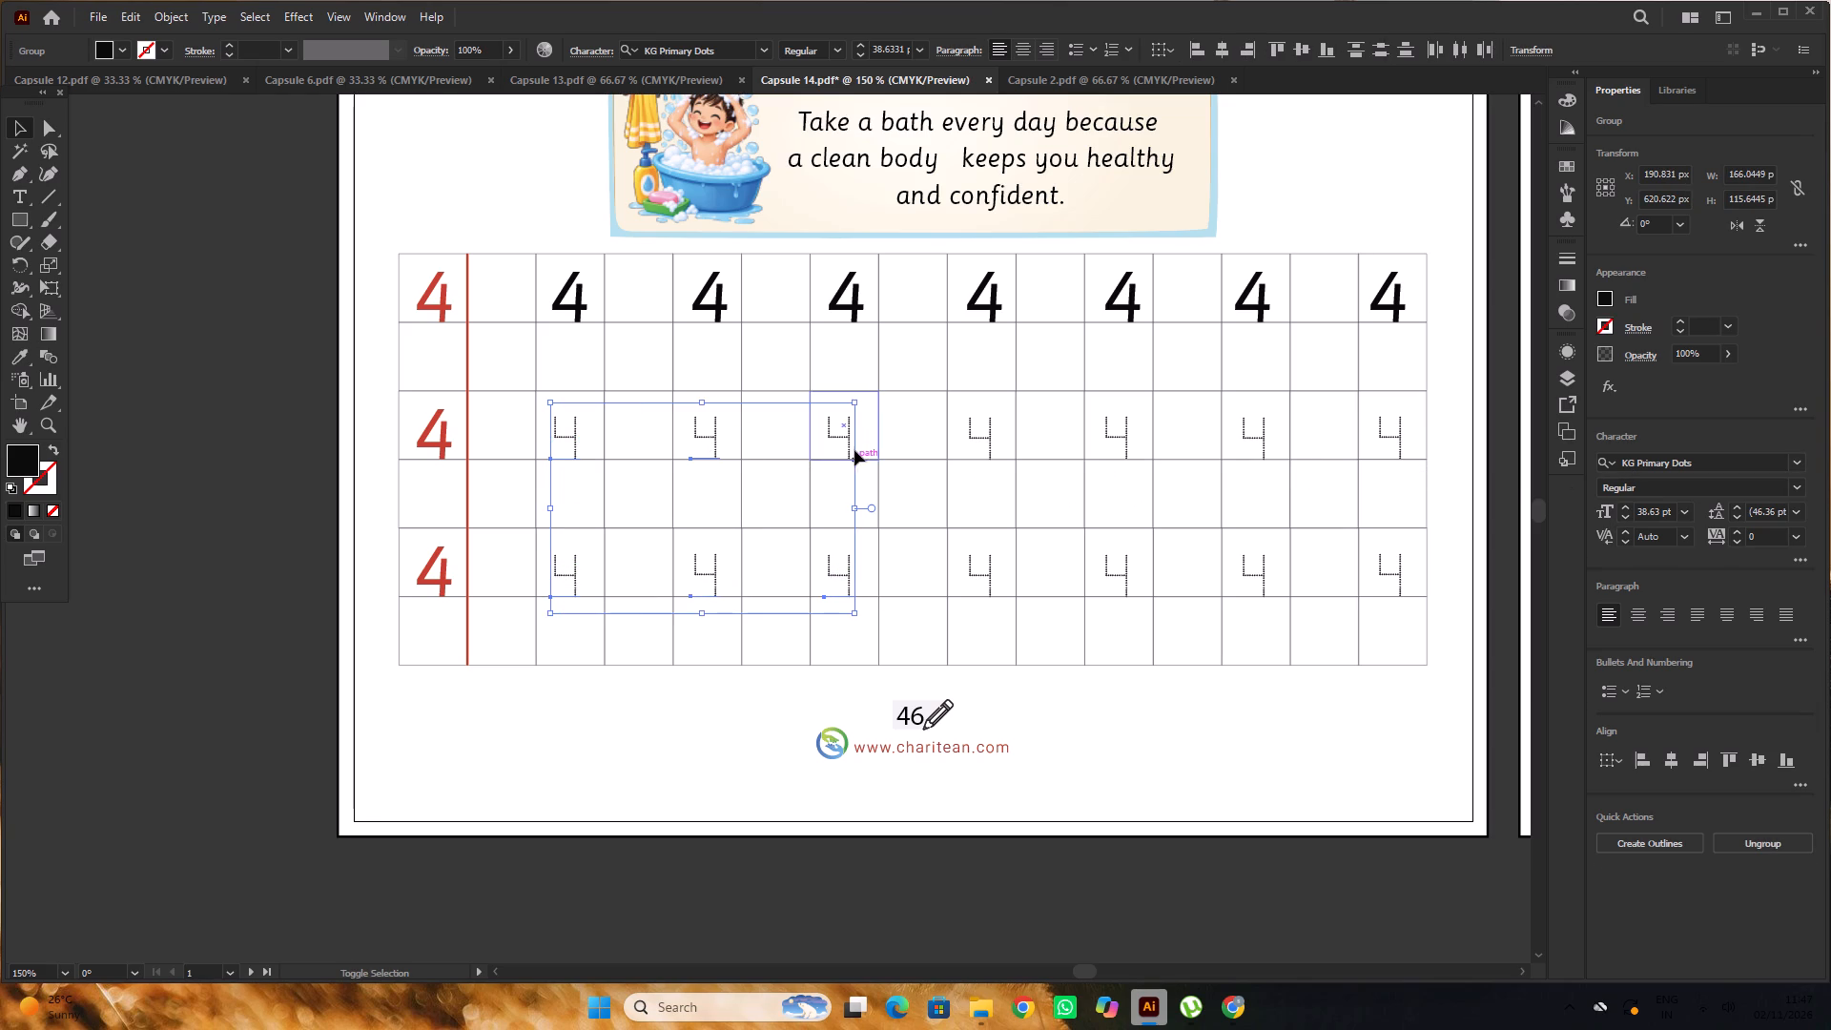
left_click(840, 436, "shift")
left_click(984, 435, "shift")
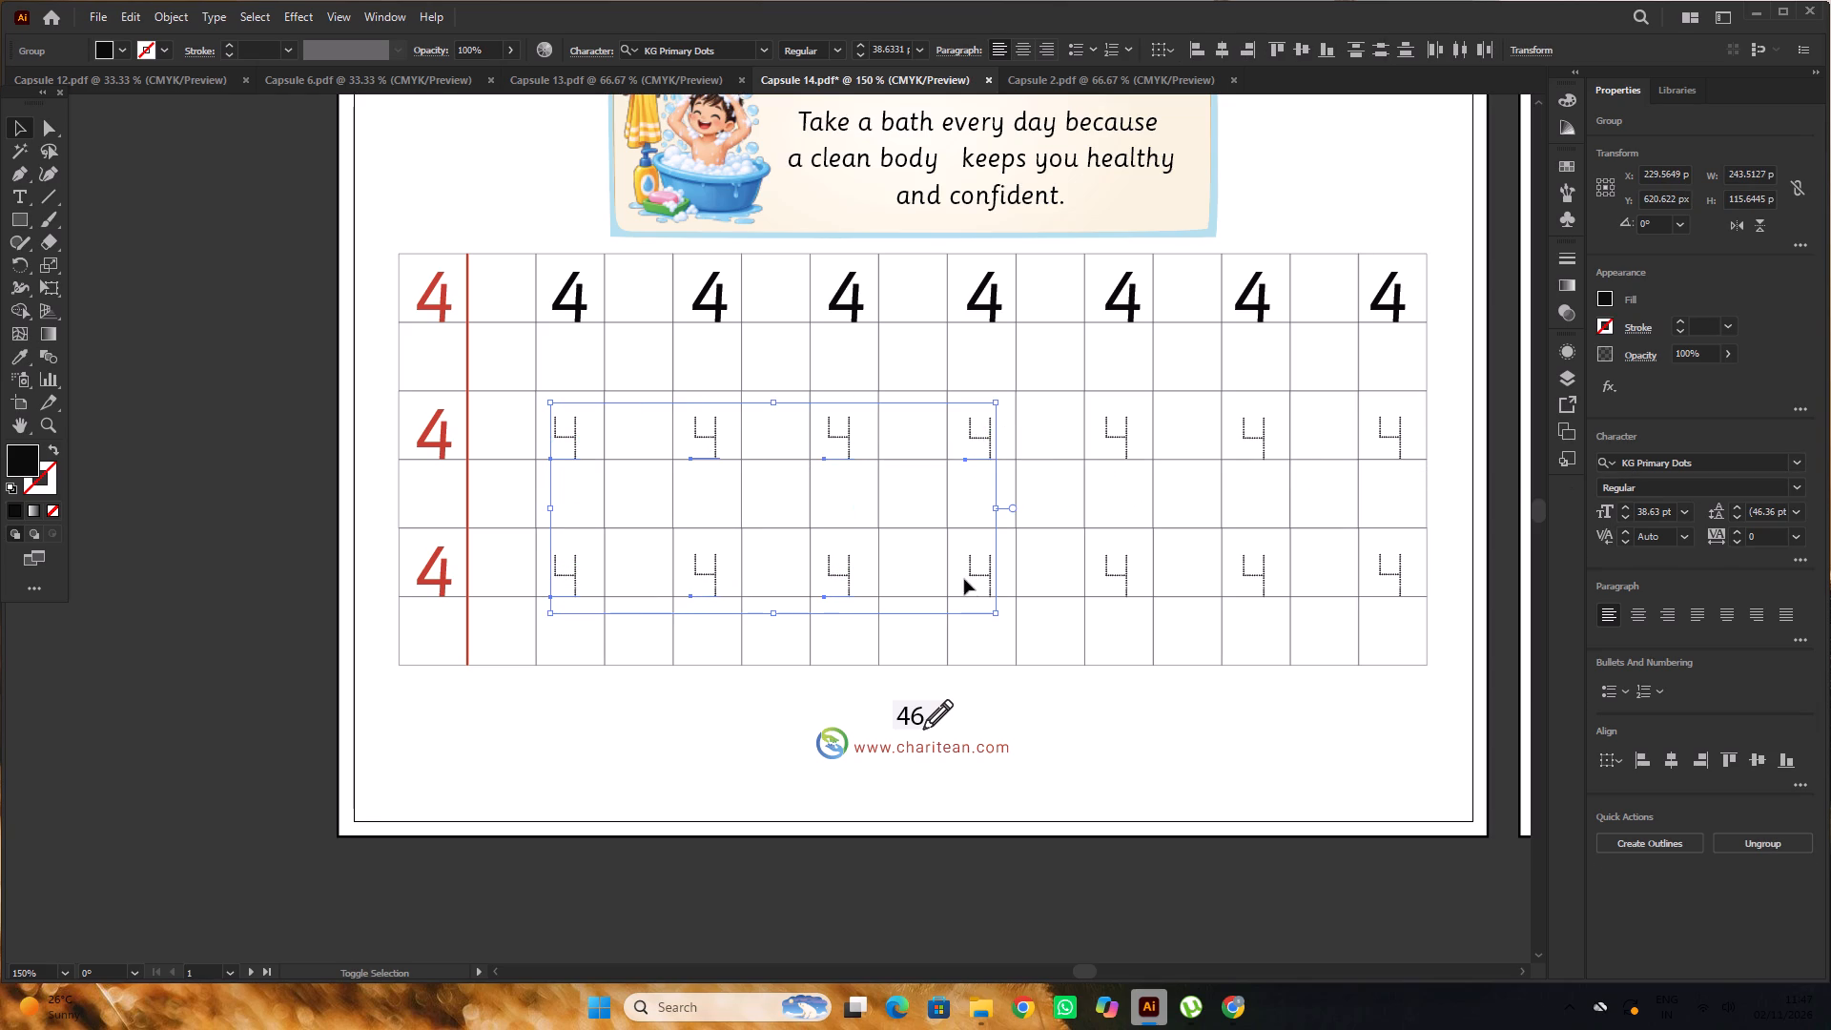
left_click(980, 571, "shift")
left_click(1115, 437, "shift")
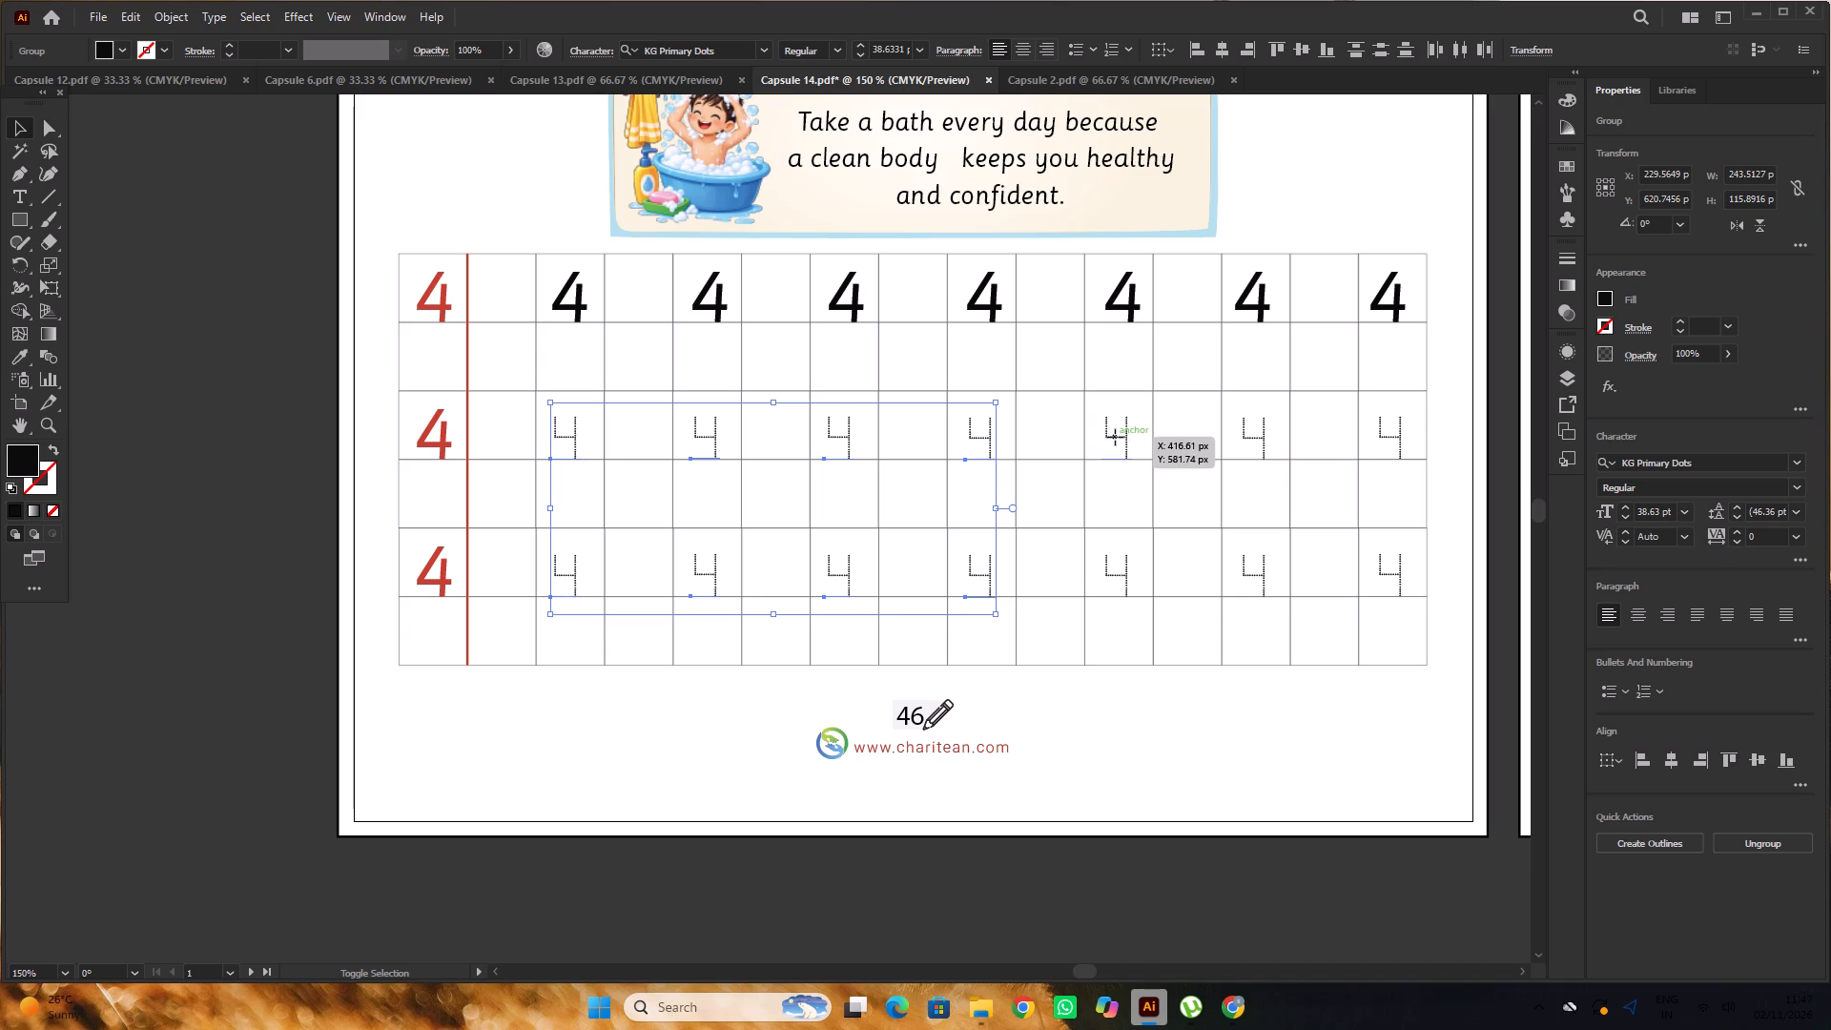
left_click(1121, 576, "shift")
left_click(1250, 575, "shift")
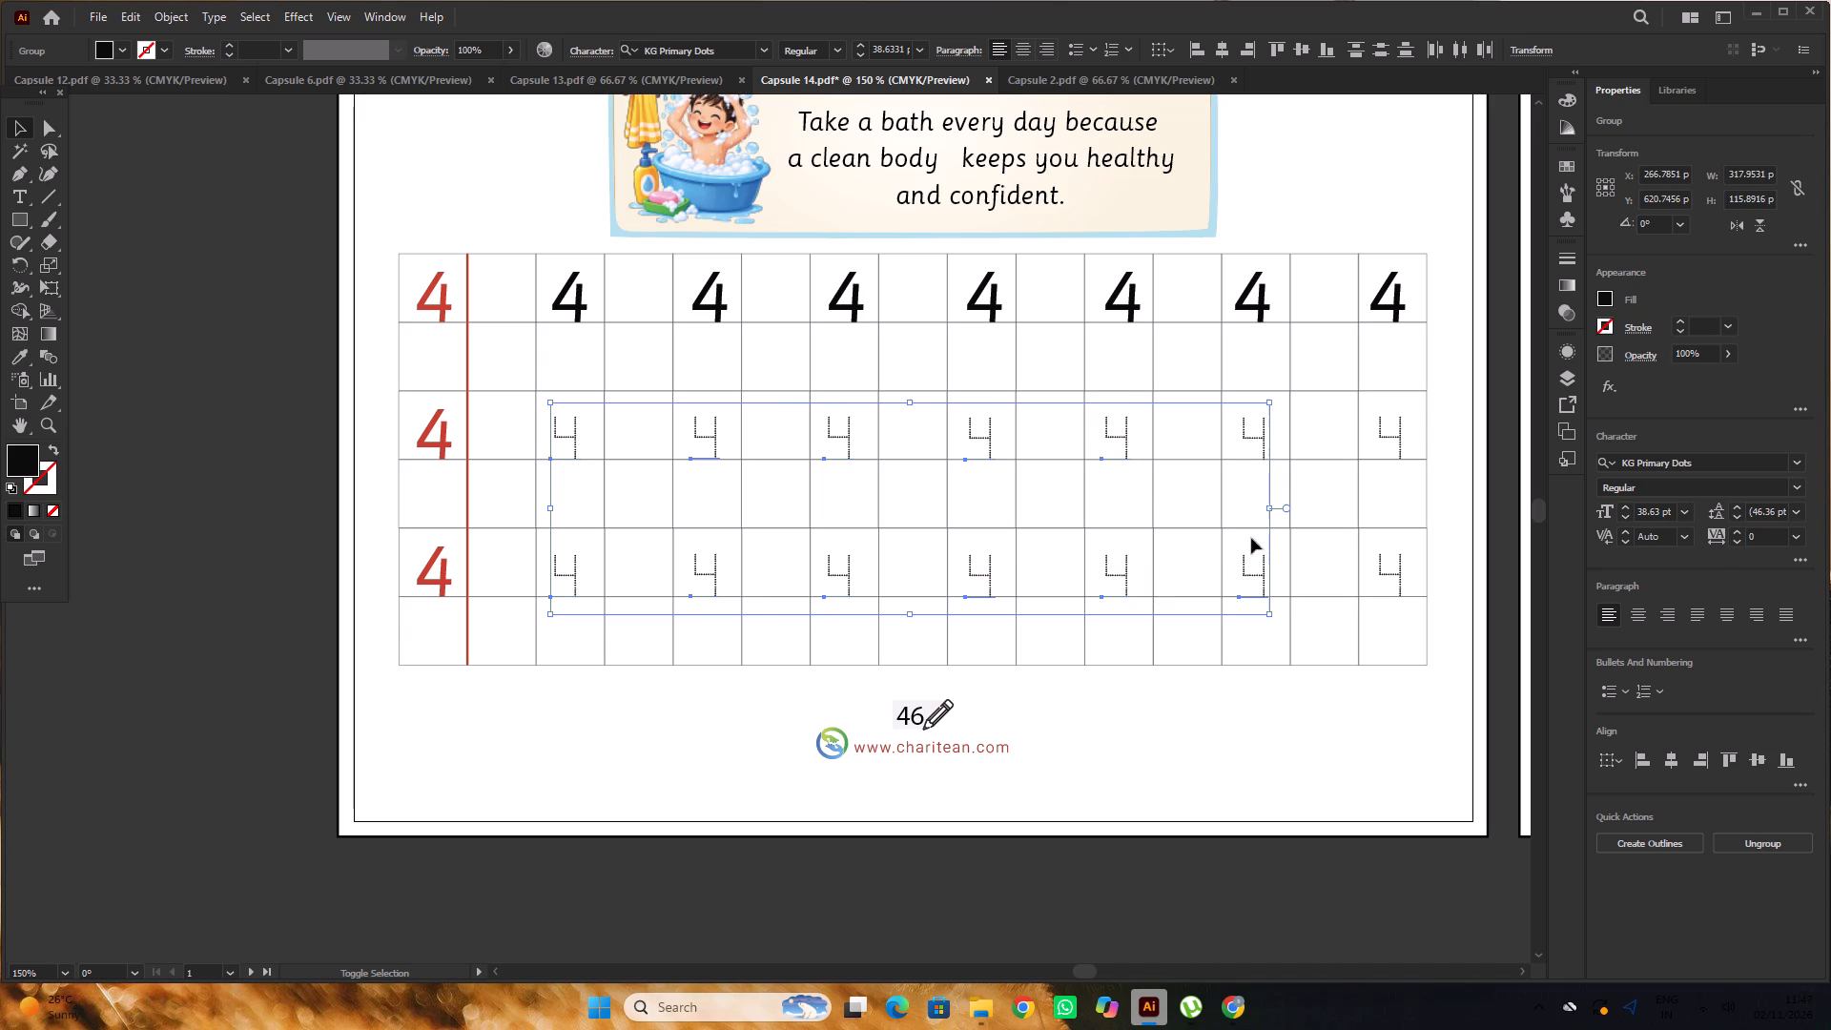
left_click(1258, 434, "shift")
left_click(1389, 439, "shift")
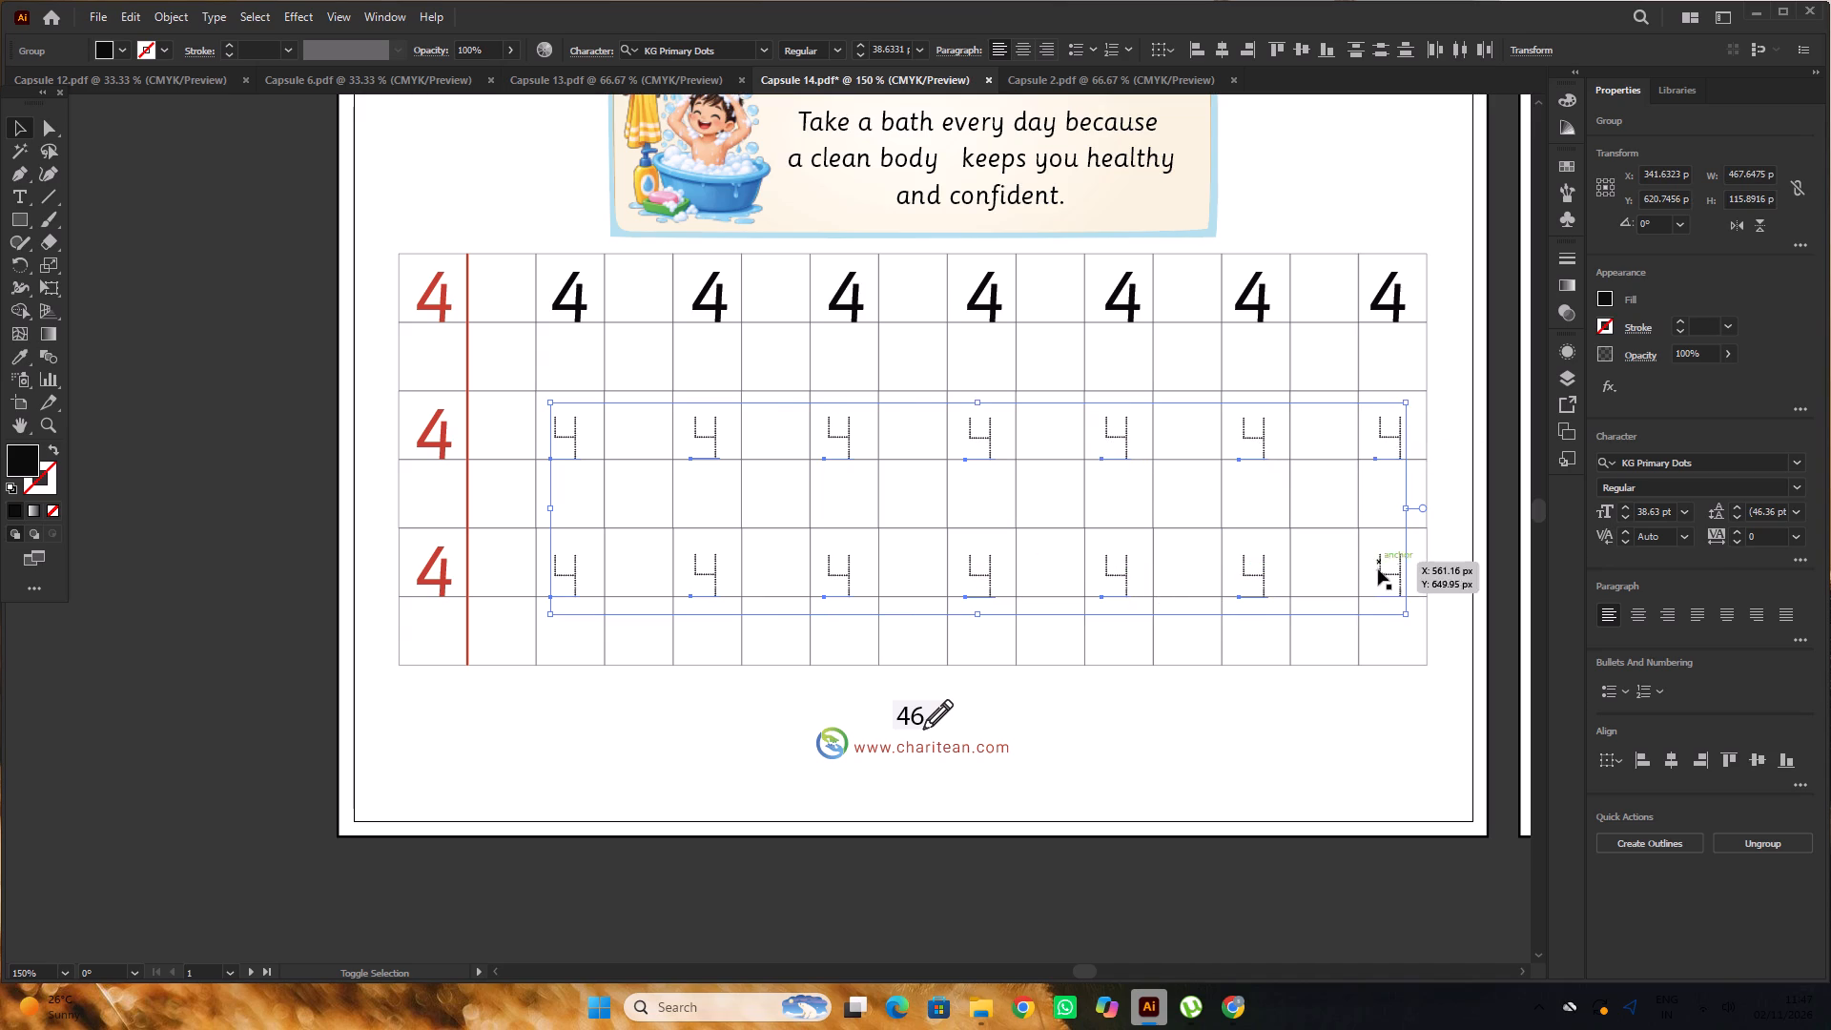
left_click(1386, 572, "shift")
left_click(1707, 469)
type("SA")
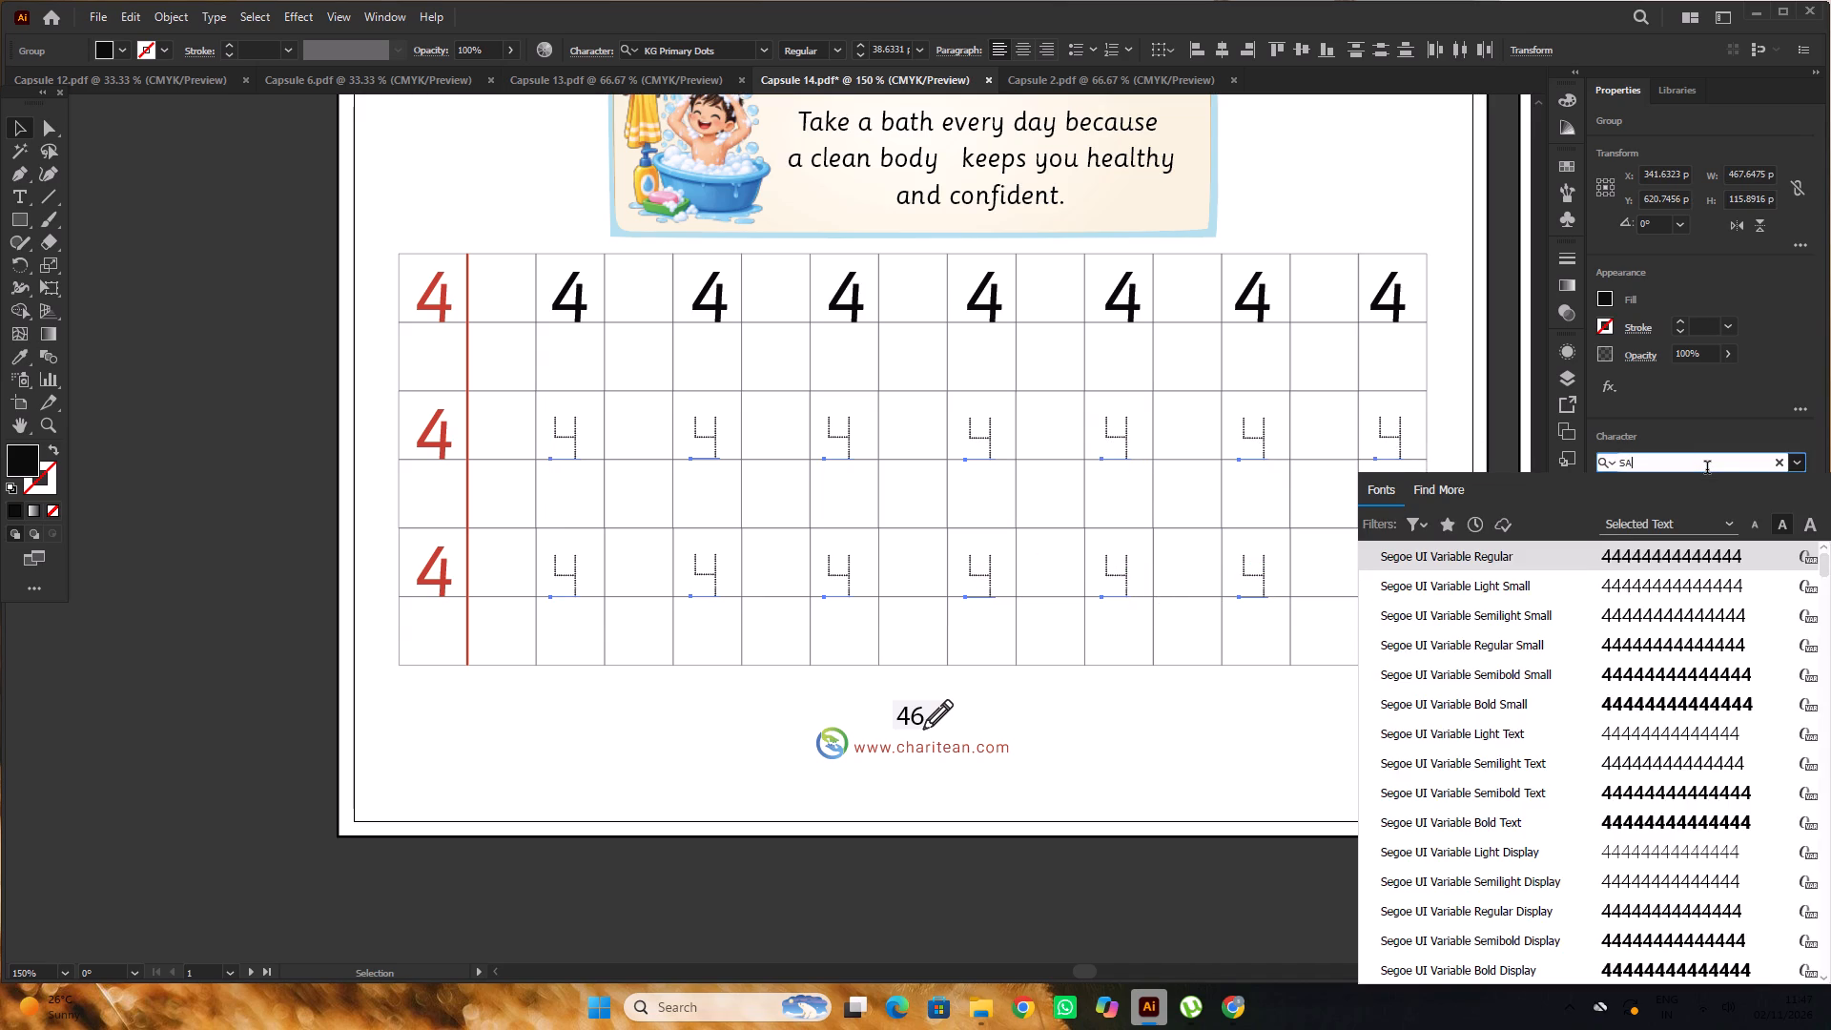
key("s")
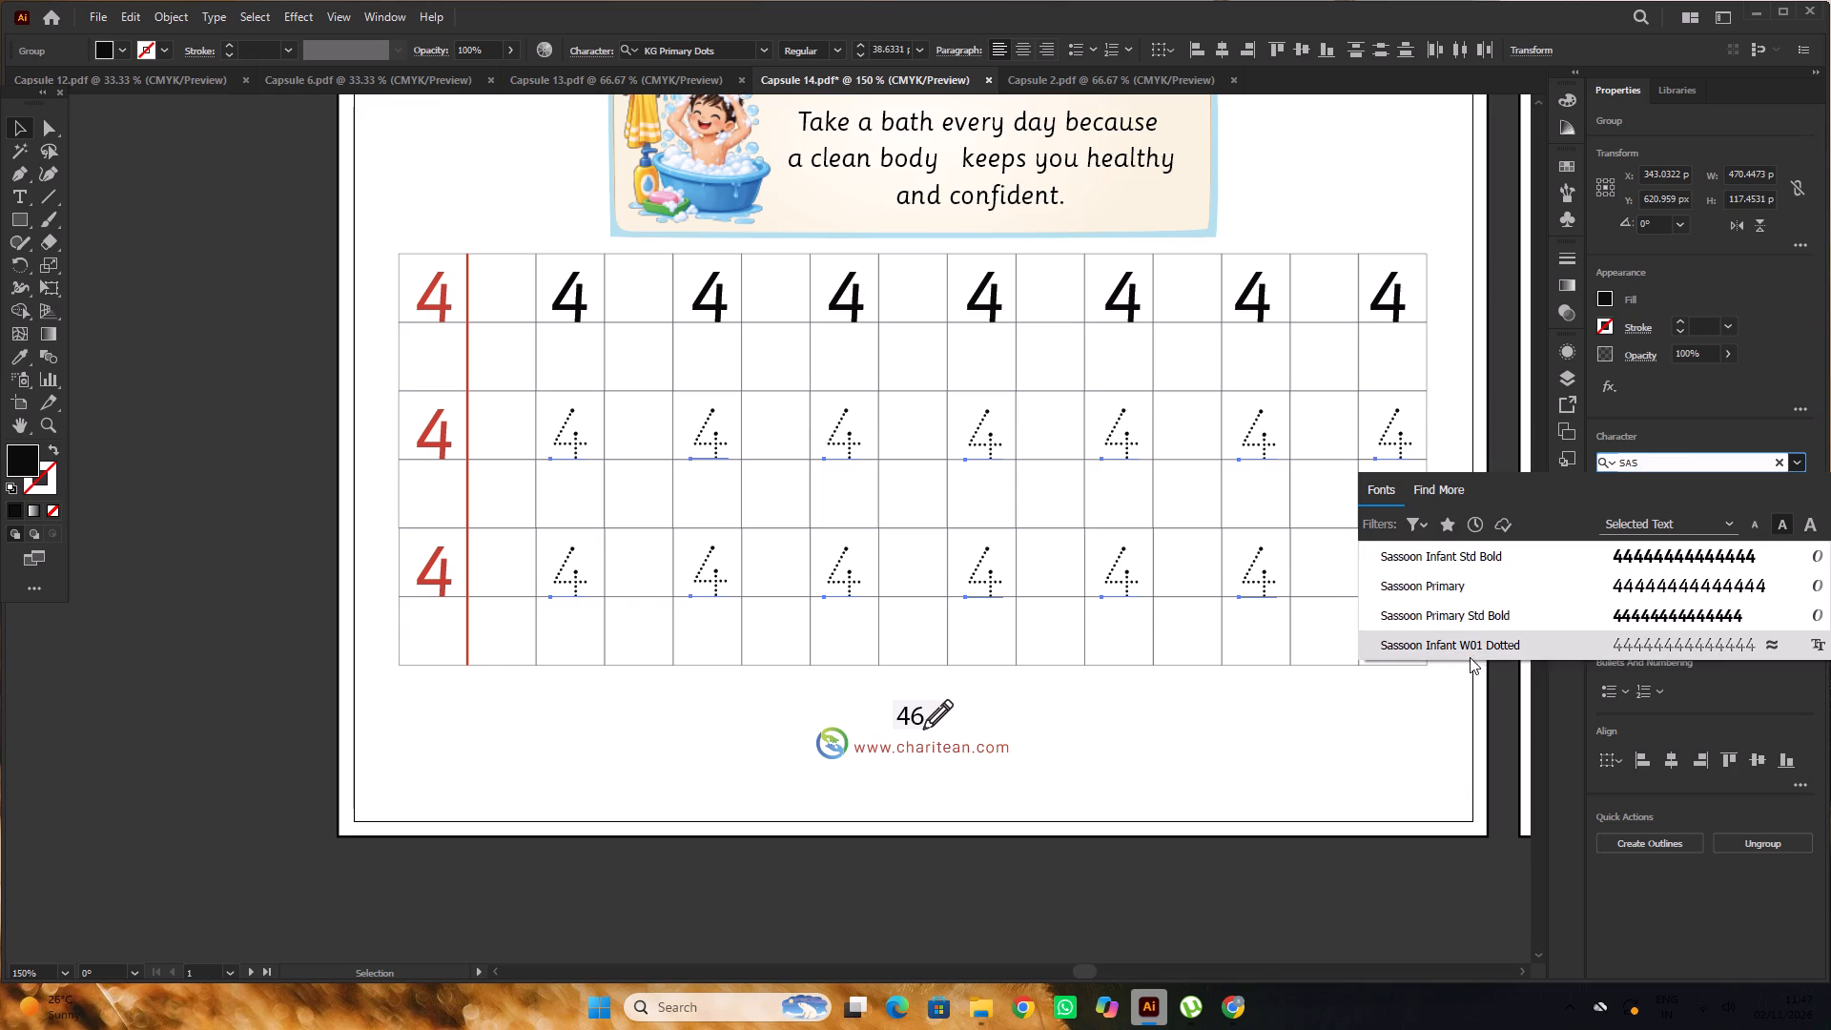
left_click(1471, 646)
scroll(727, 422, "down", 3, "alt")
left_click(1106, 721)
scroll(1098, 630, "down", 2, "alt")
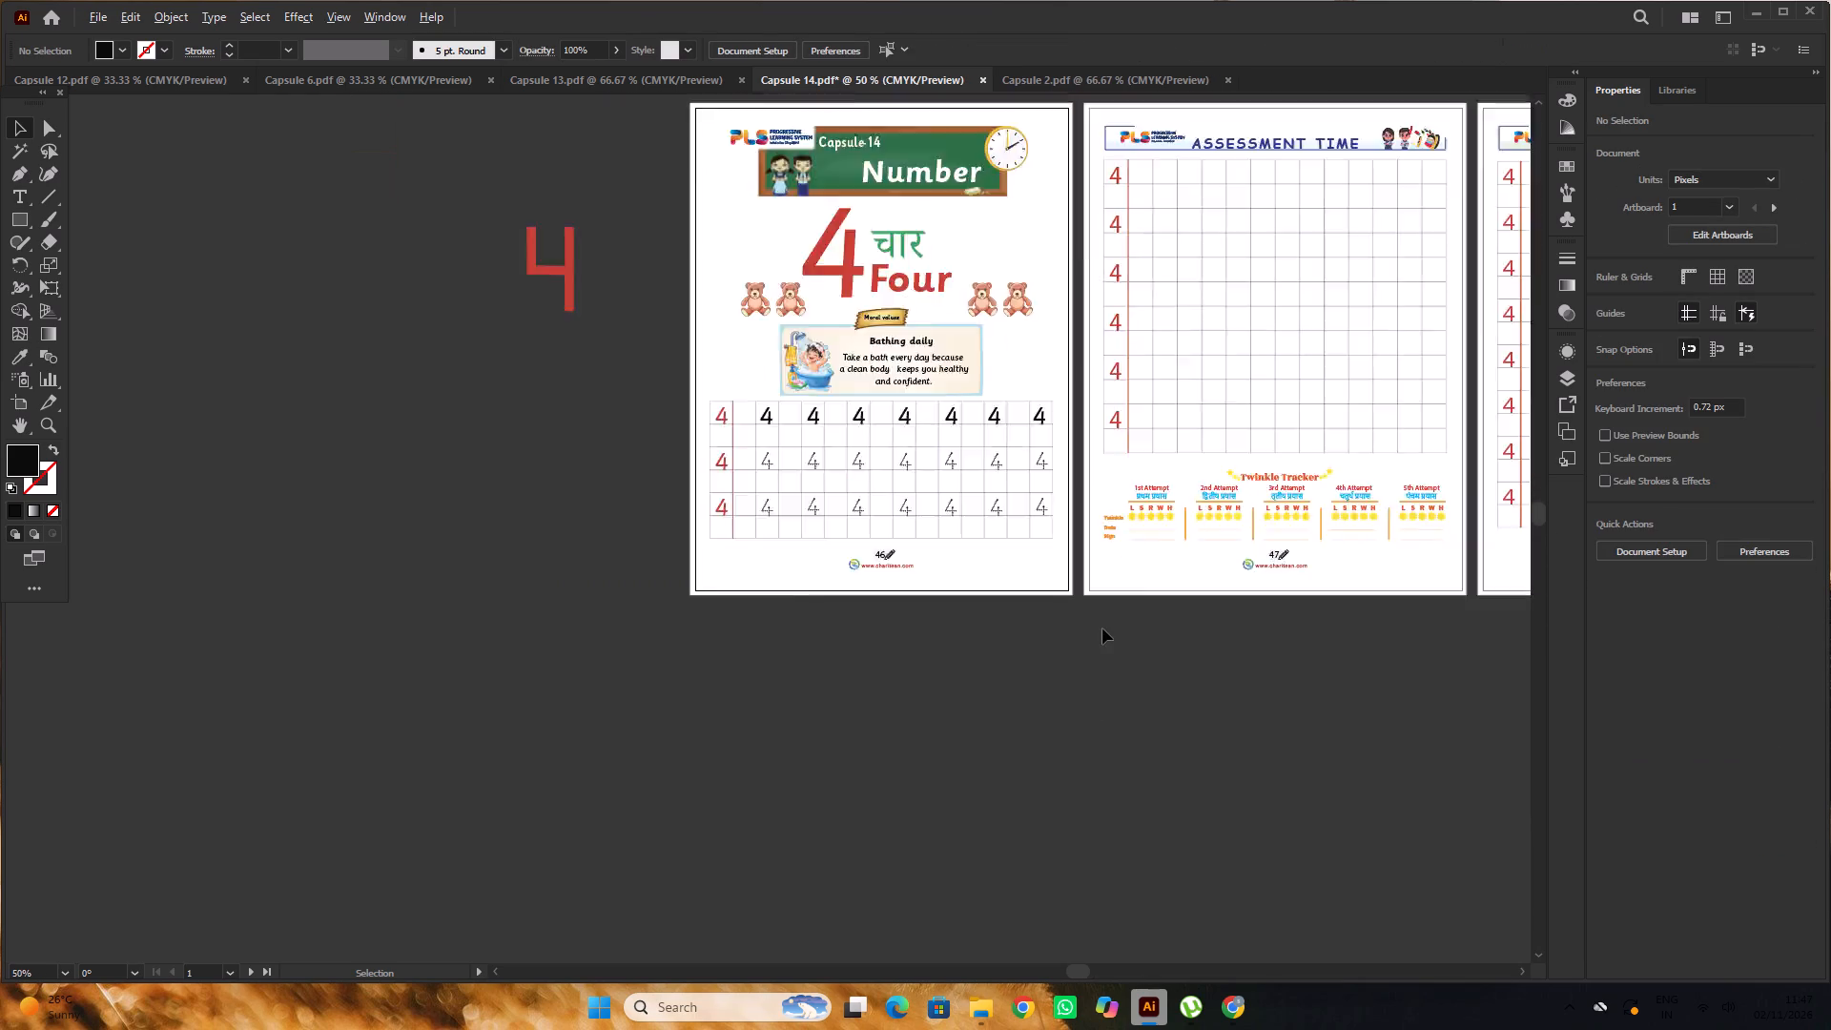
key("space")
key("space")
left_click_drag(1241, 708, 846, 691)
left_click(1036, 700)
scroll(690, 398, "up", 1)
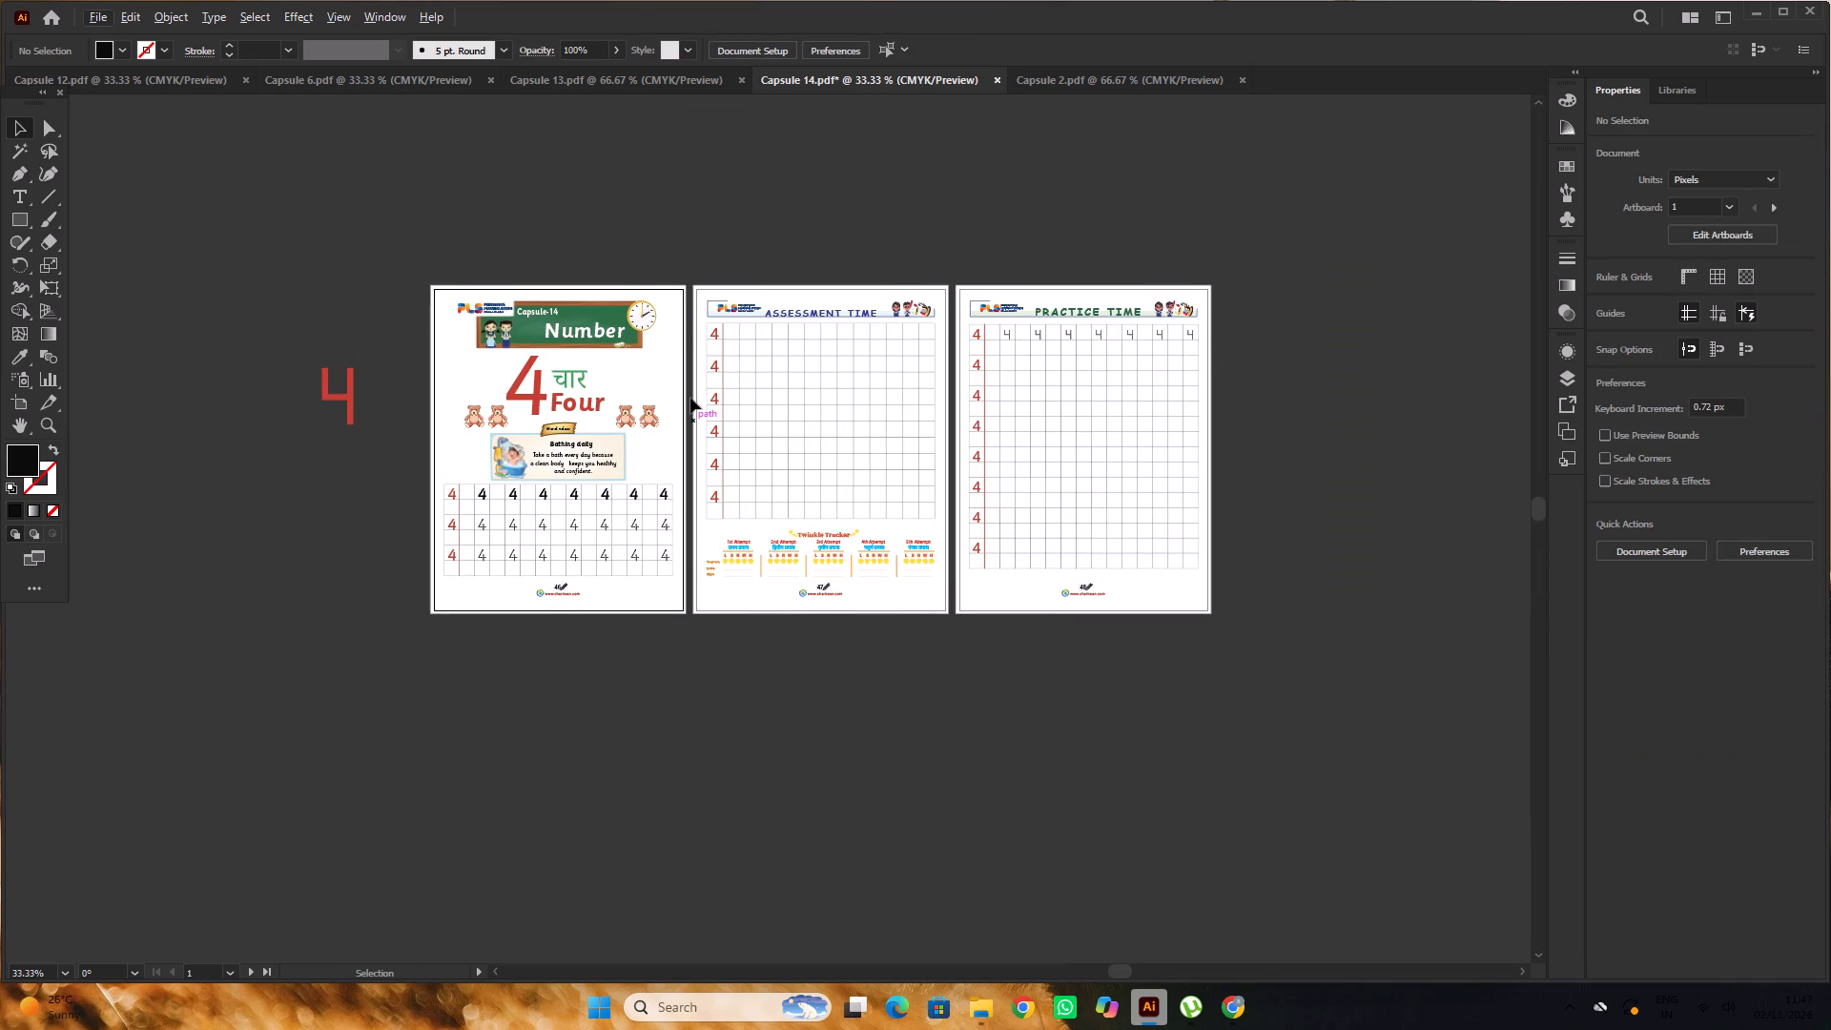
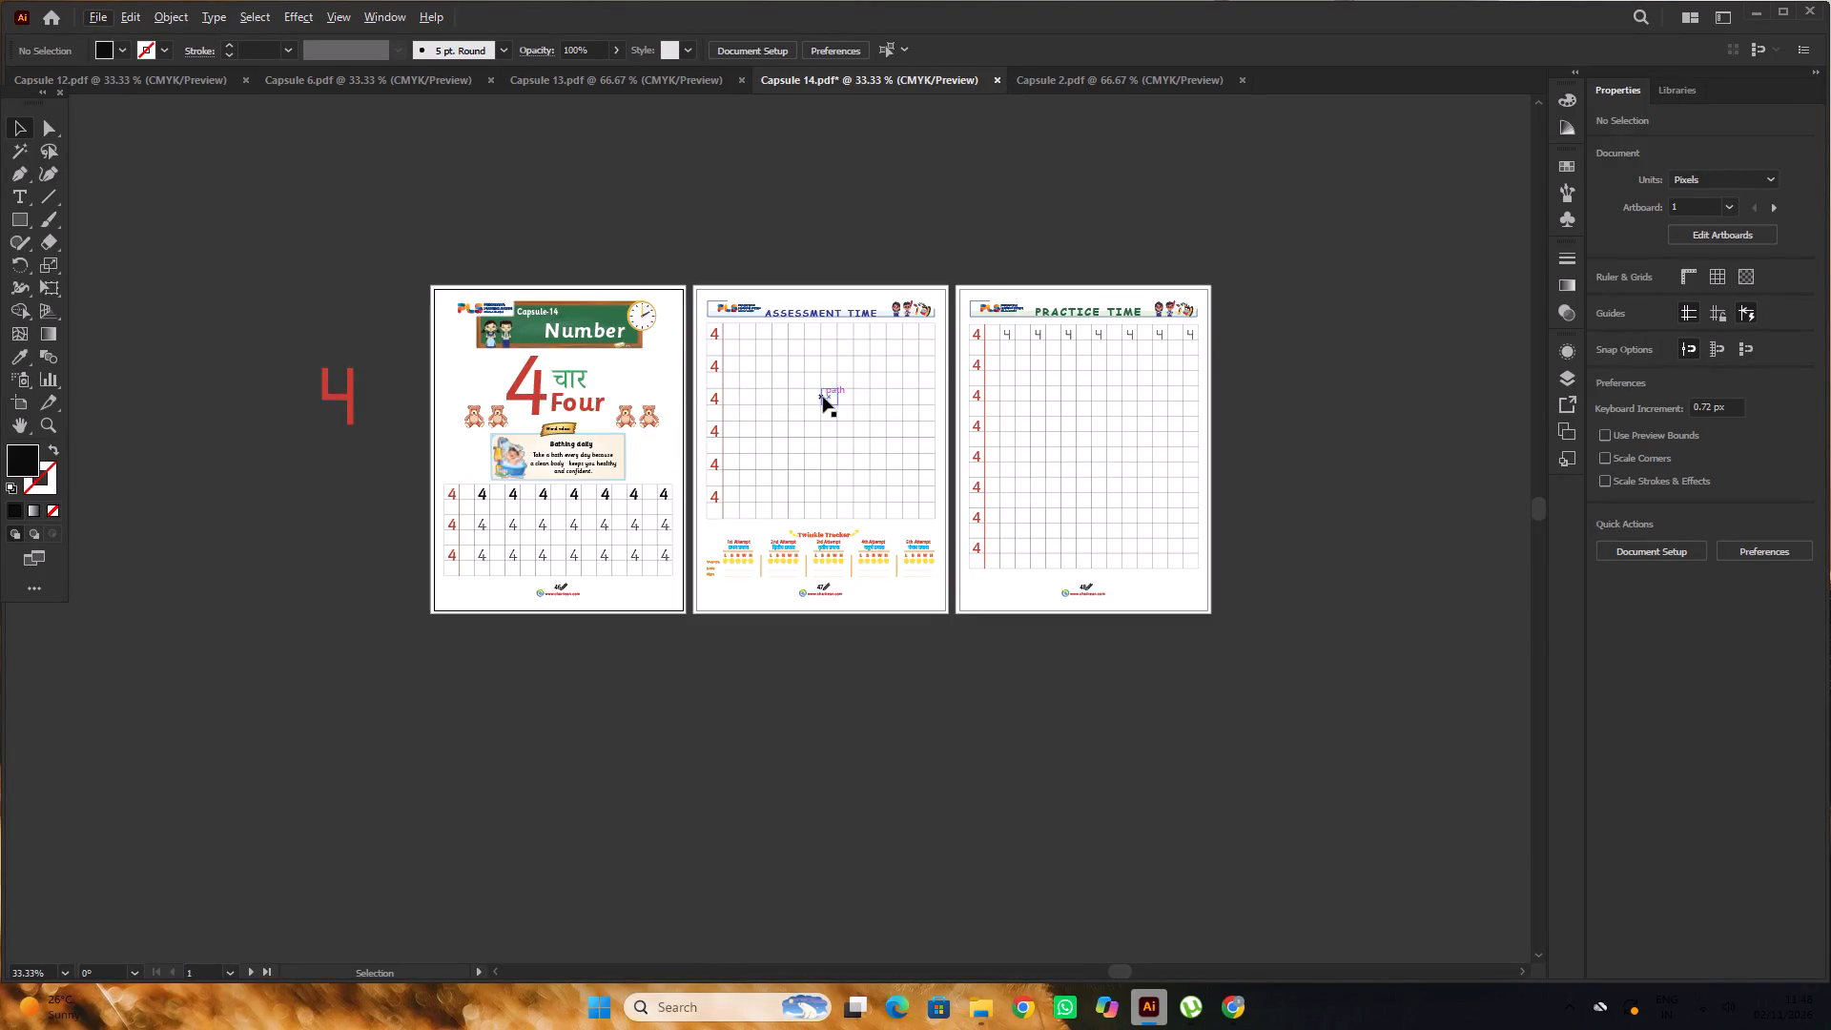
Delete the ASSESSMENT TIME and PRACTICE TIME headings from the second and third pages of Capsule 14.
left_click(829, 313)
scroll(1101, 324, "up", 1, "alt")
left_click(1093, 305, "shift")
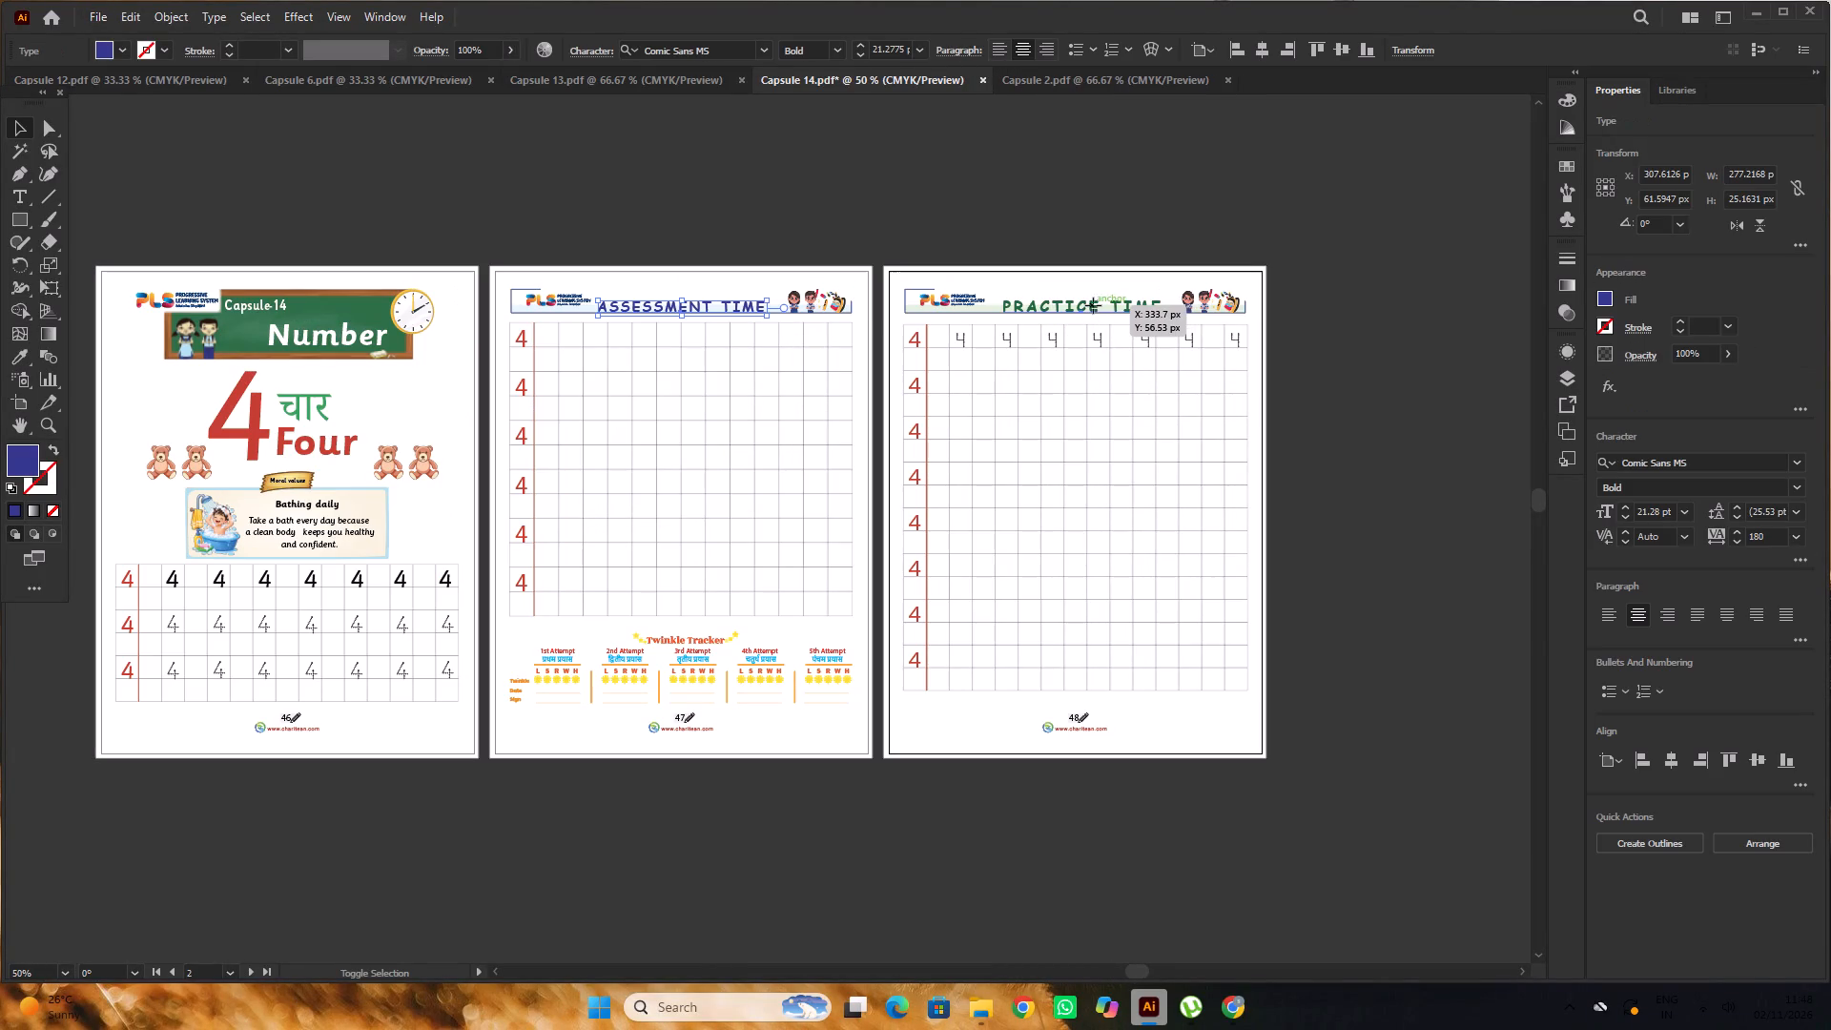
key("Delete")
Copy the ASSESSMENT TIME and PRACTICE TIME headings from Capsule 2 and paste them in front in Capsule 14.
left_click(1055, 80)
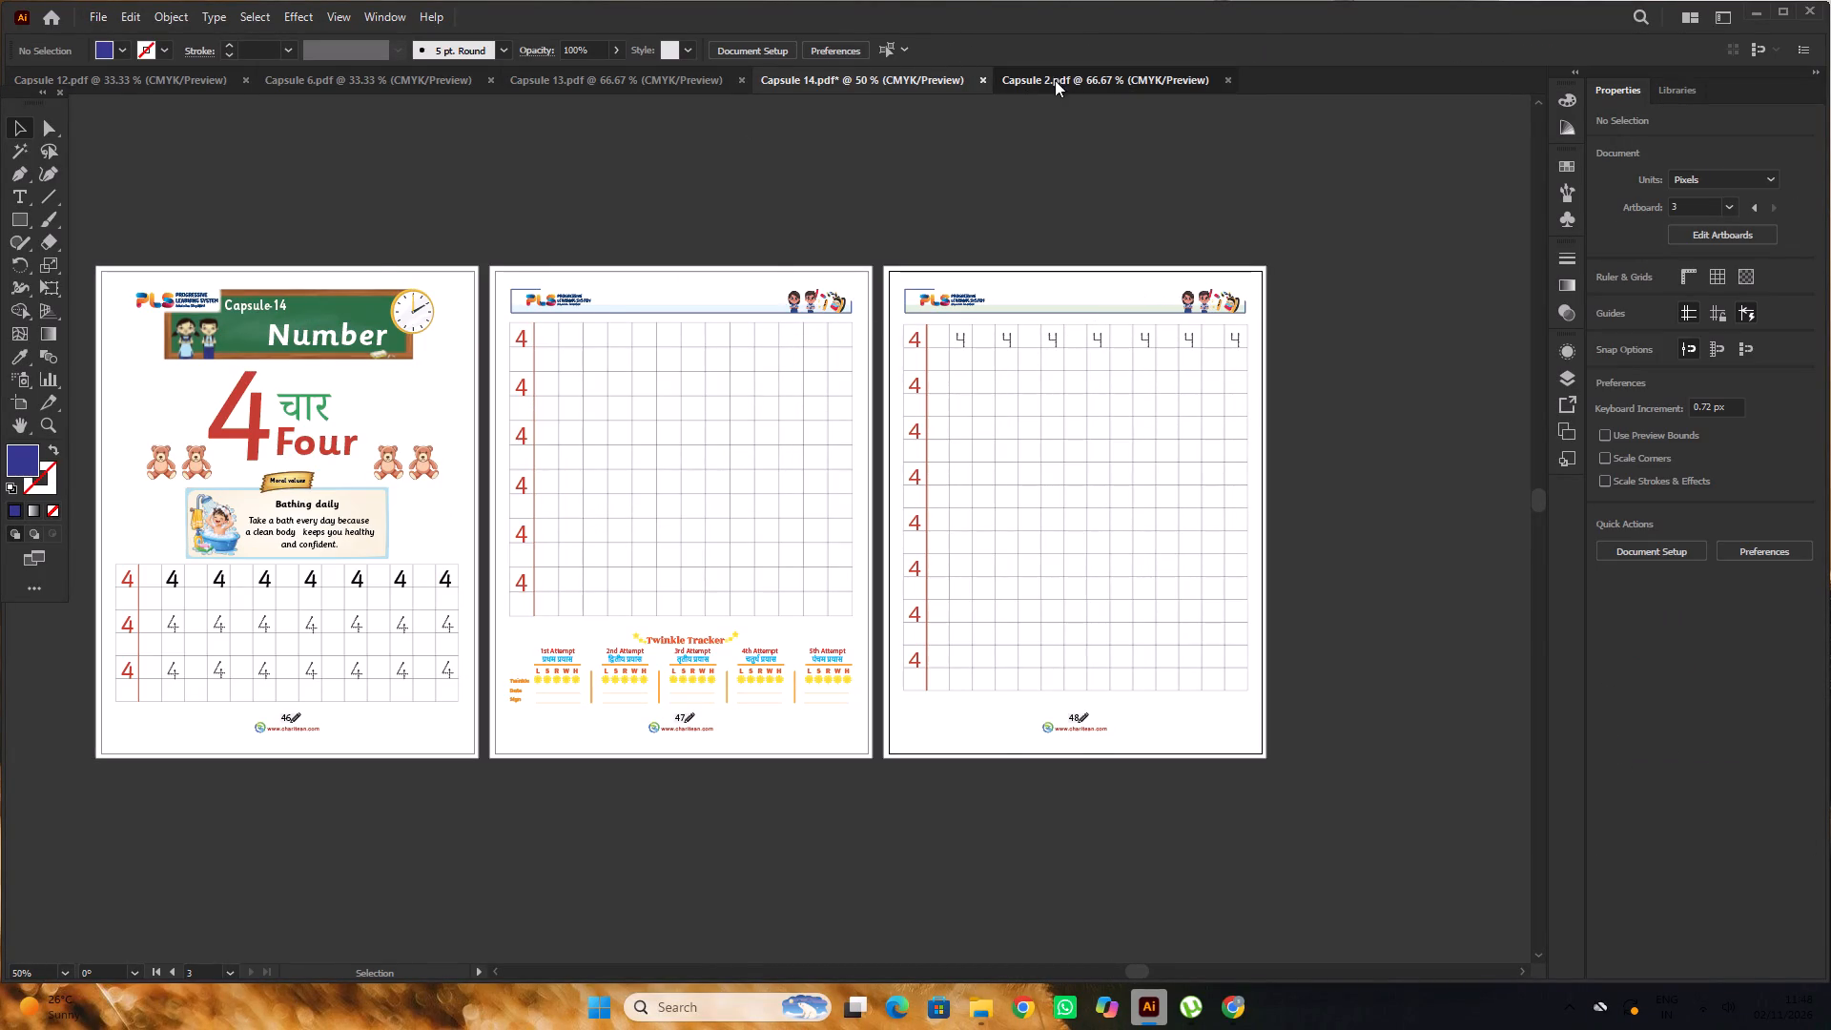
scroll(587, 256, "down", 4, "alt")
triple_click(807, 184)
scroll(722, 250, "up", 3, "alt")
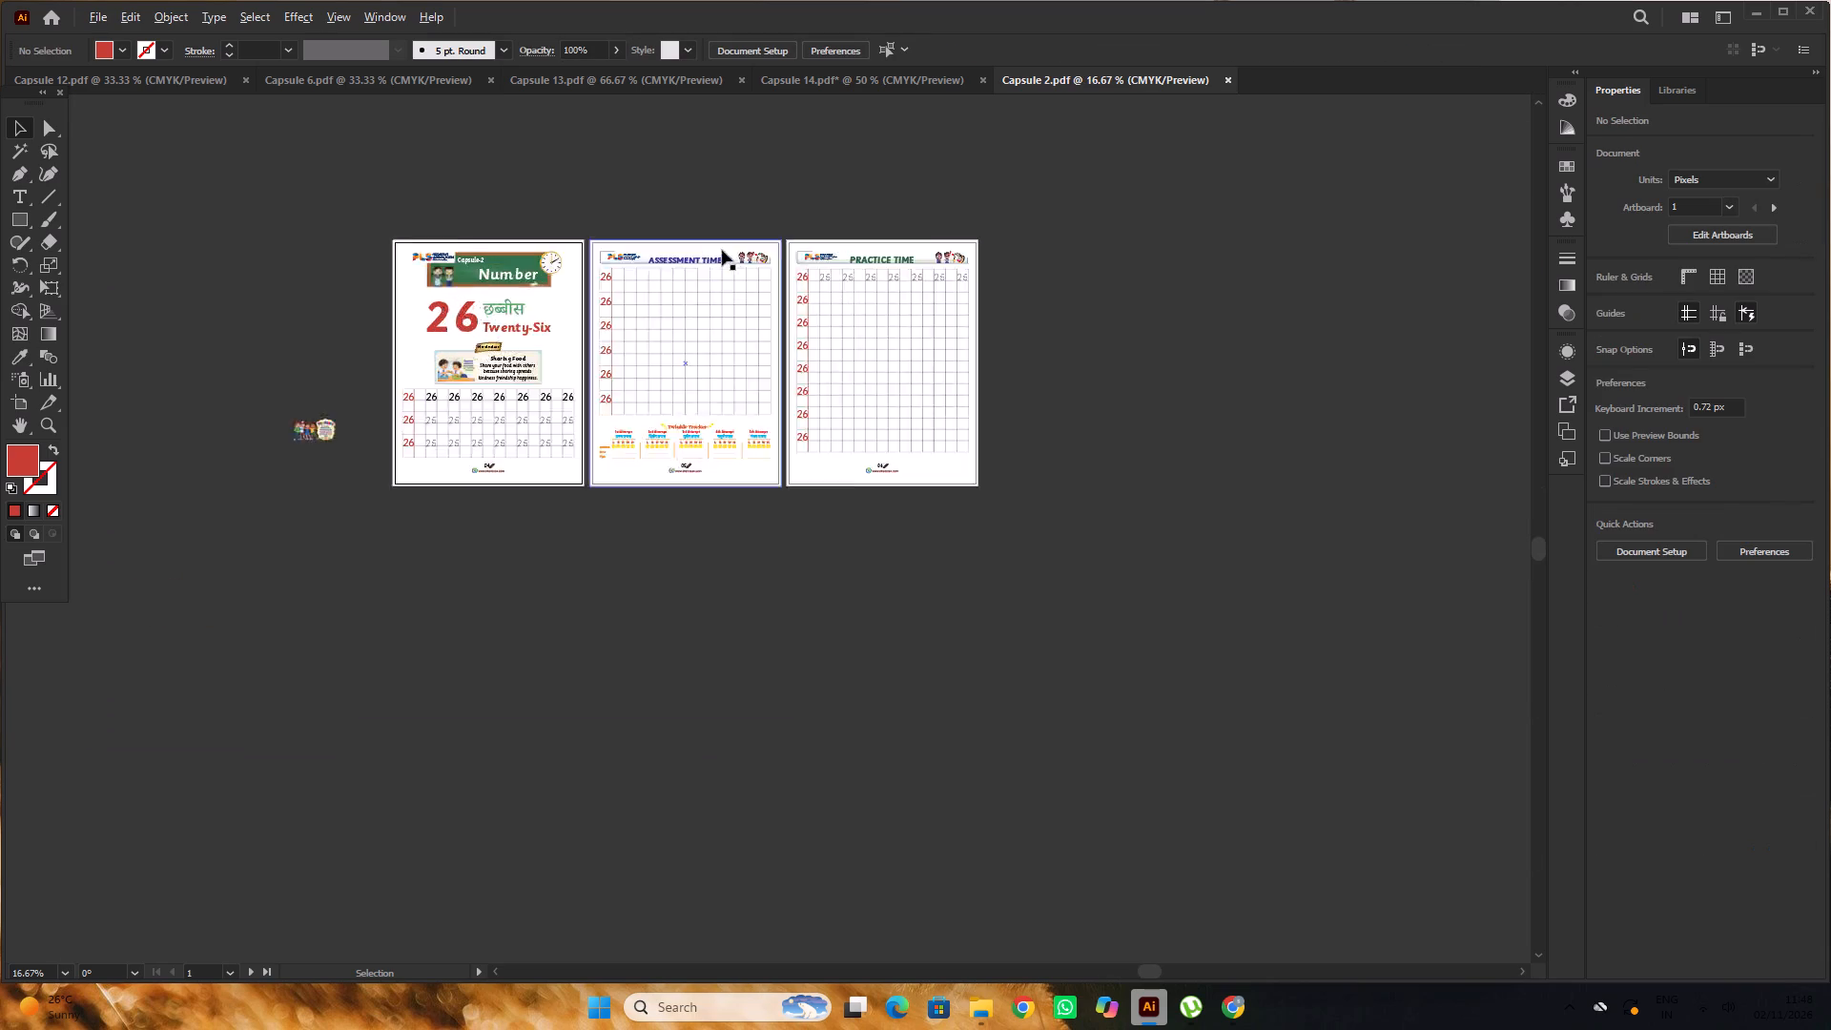
left_click(710, 268)
left_click(1003, 273, "shift")
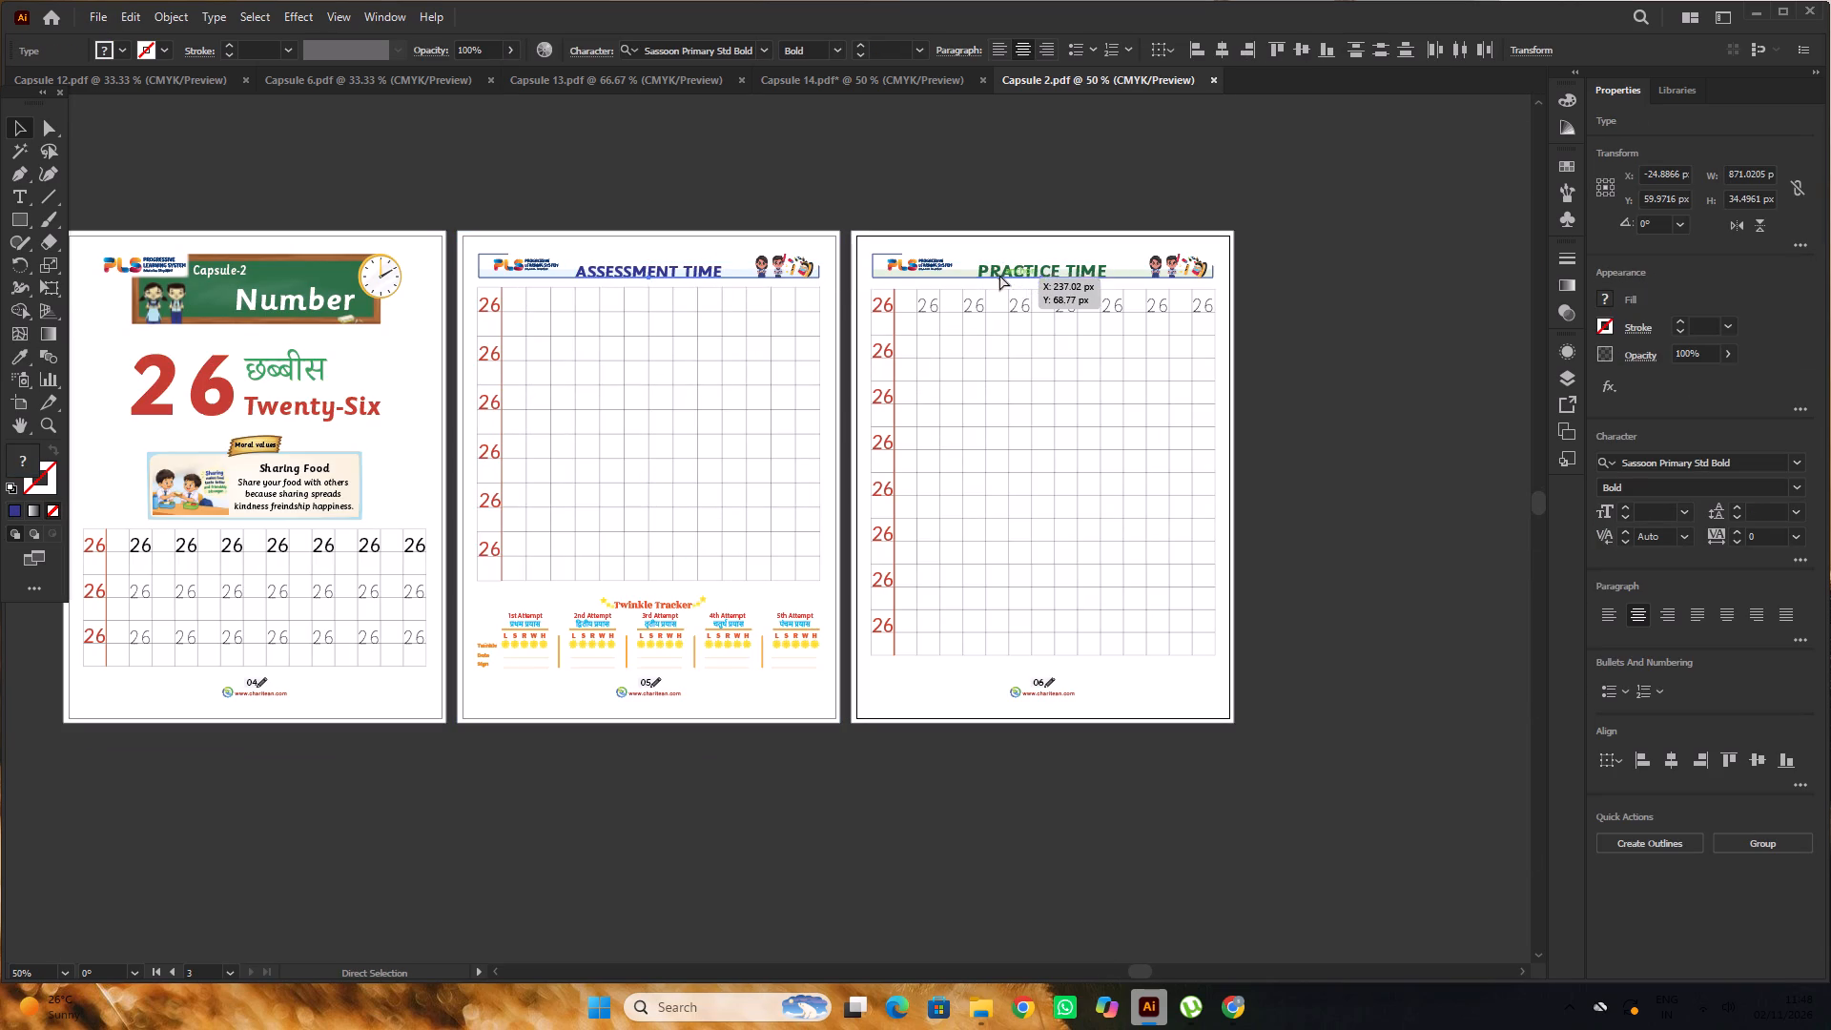
key("ctrl+c")
left_click(308, 82)
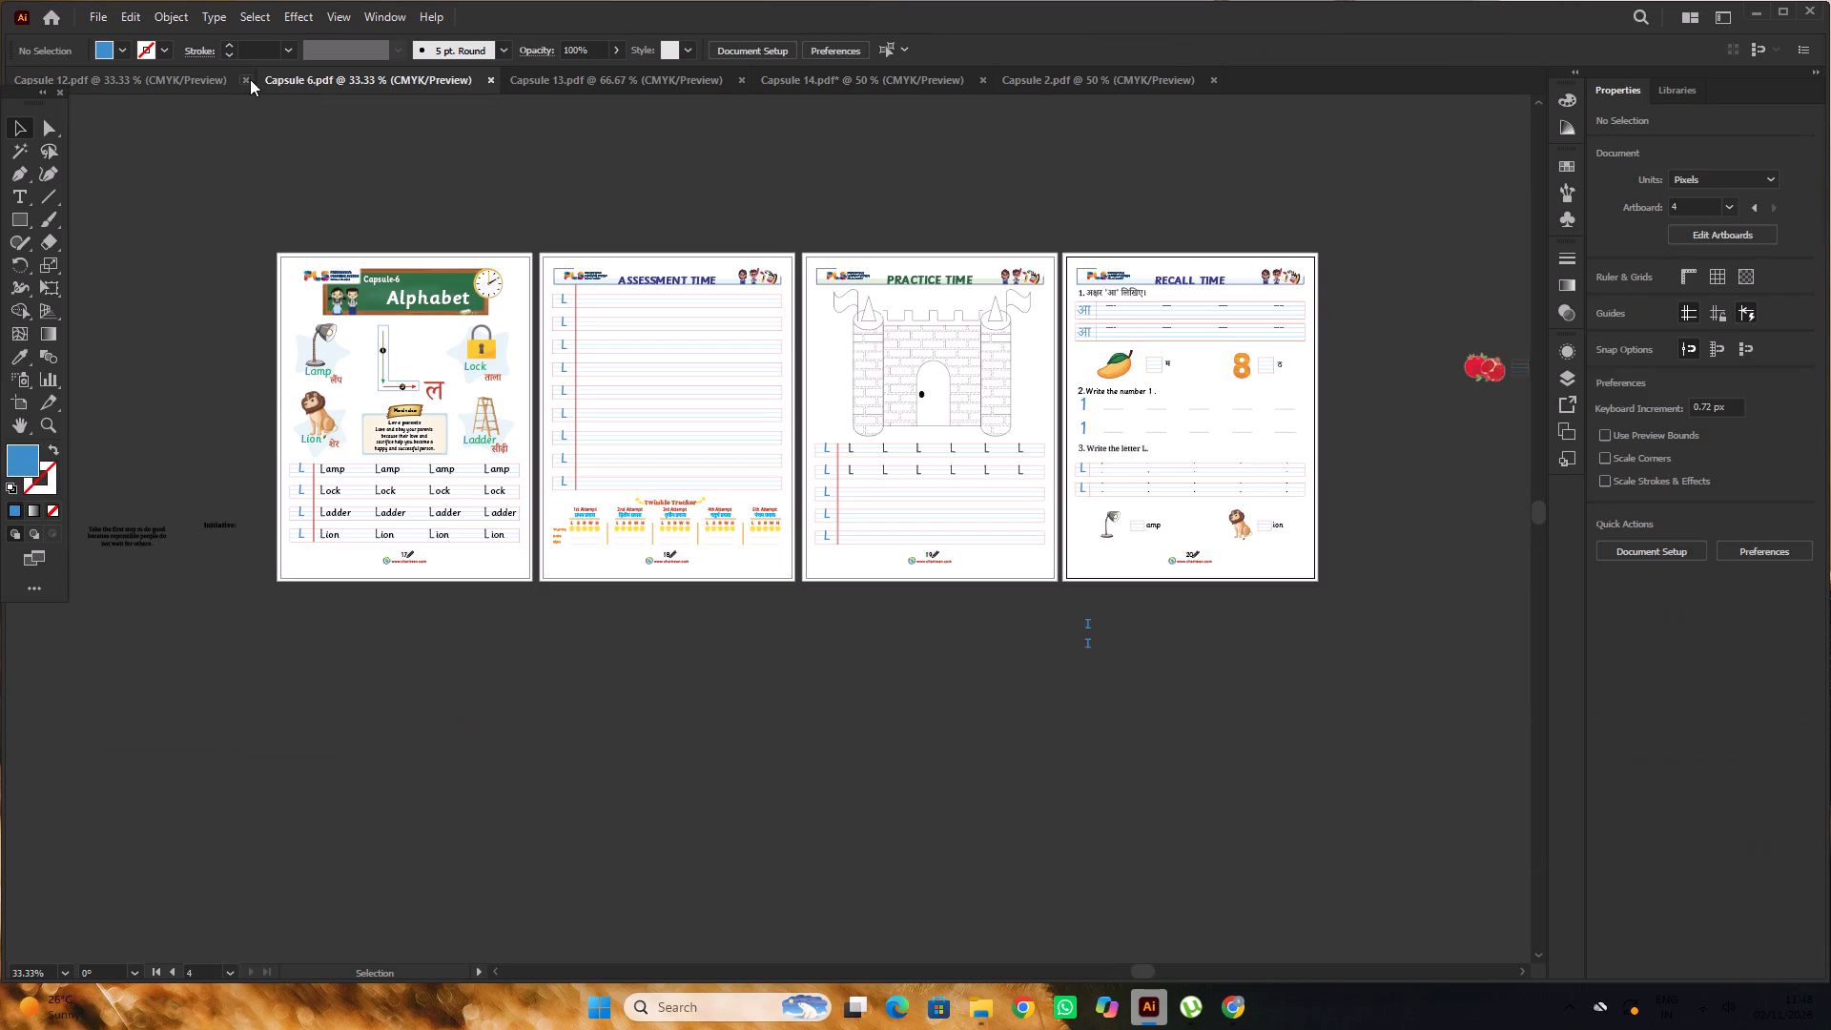
left_click(820, 77)
scroll(938, 267, "up", 1)
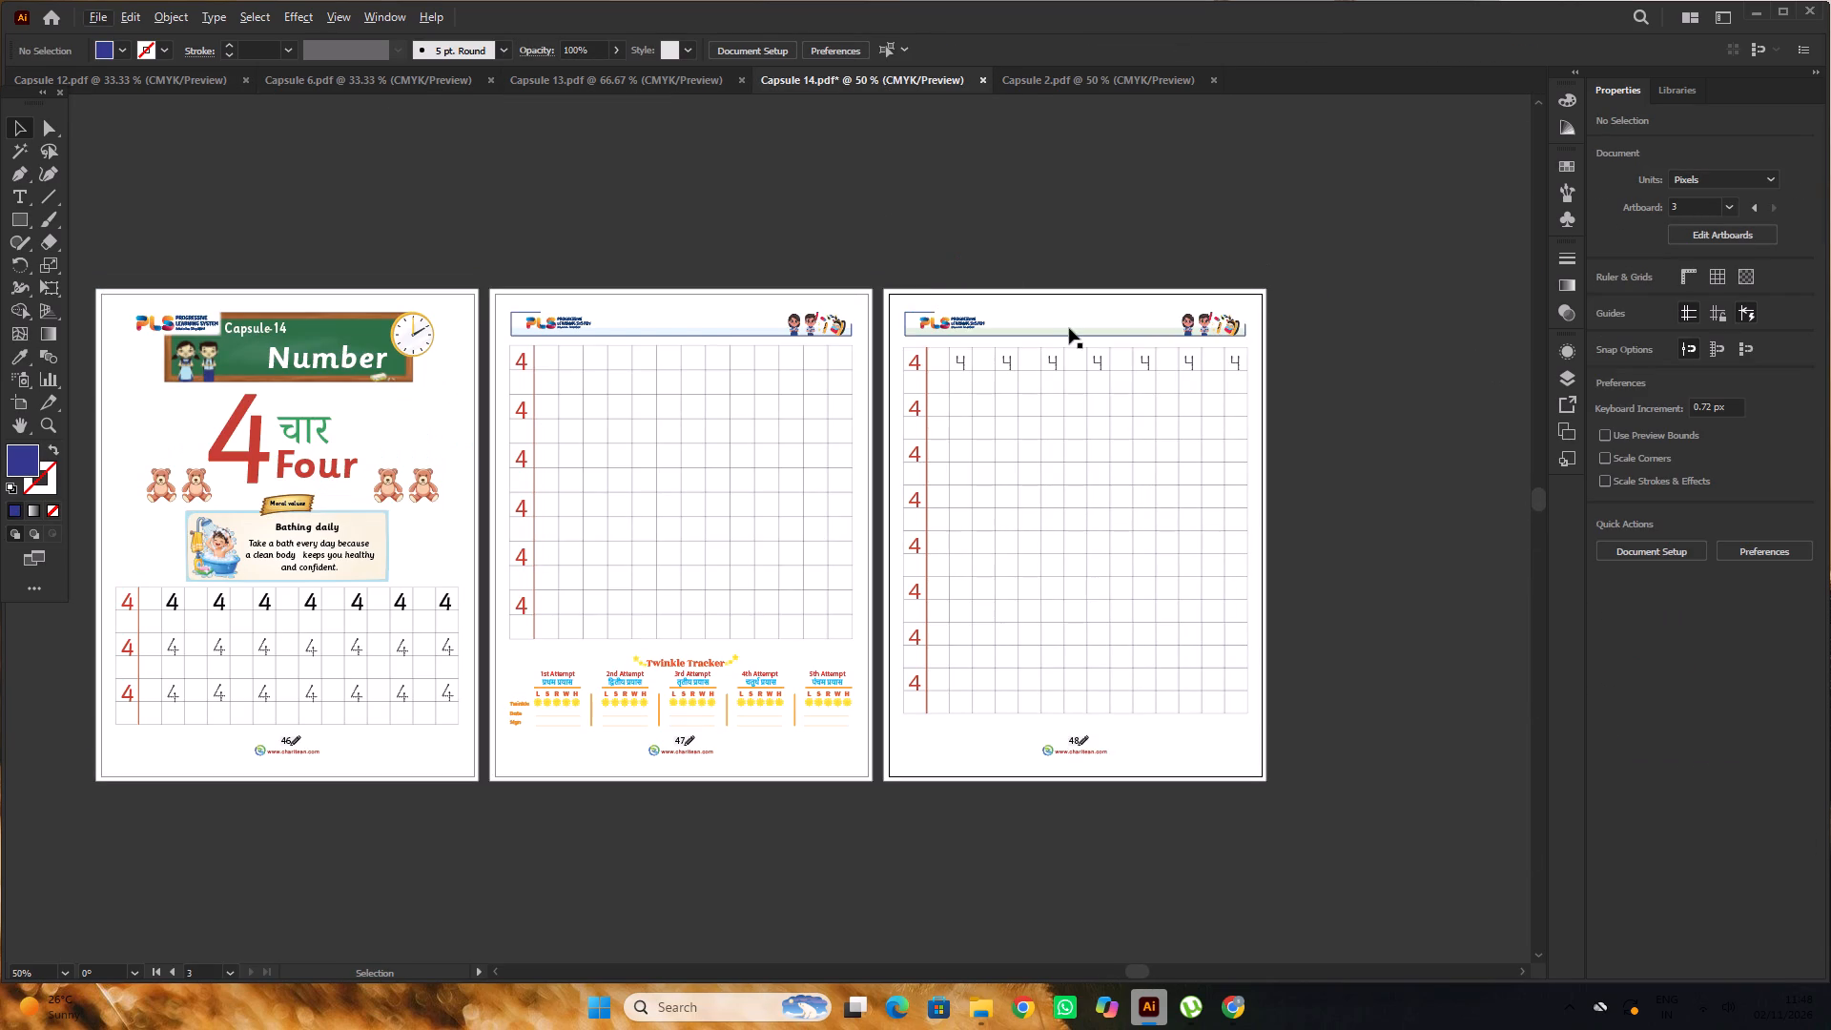
left_click(1077, 309)
key("ctrl+f")
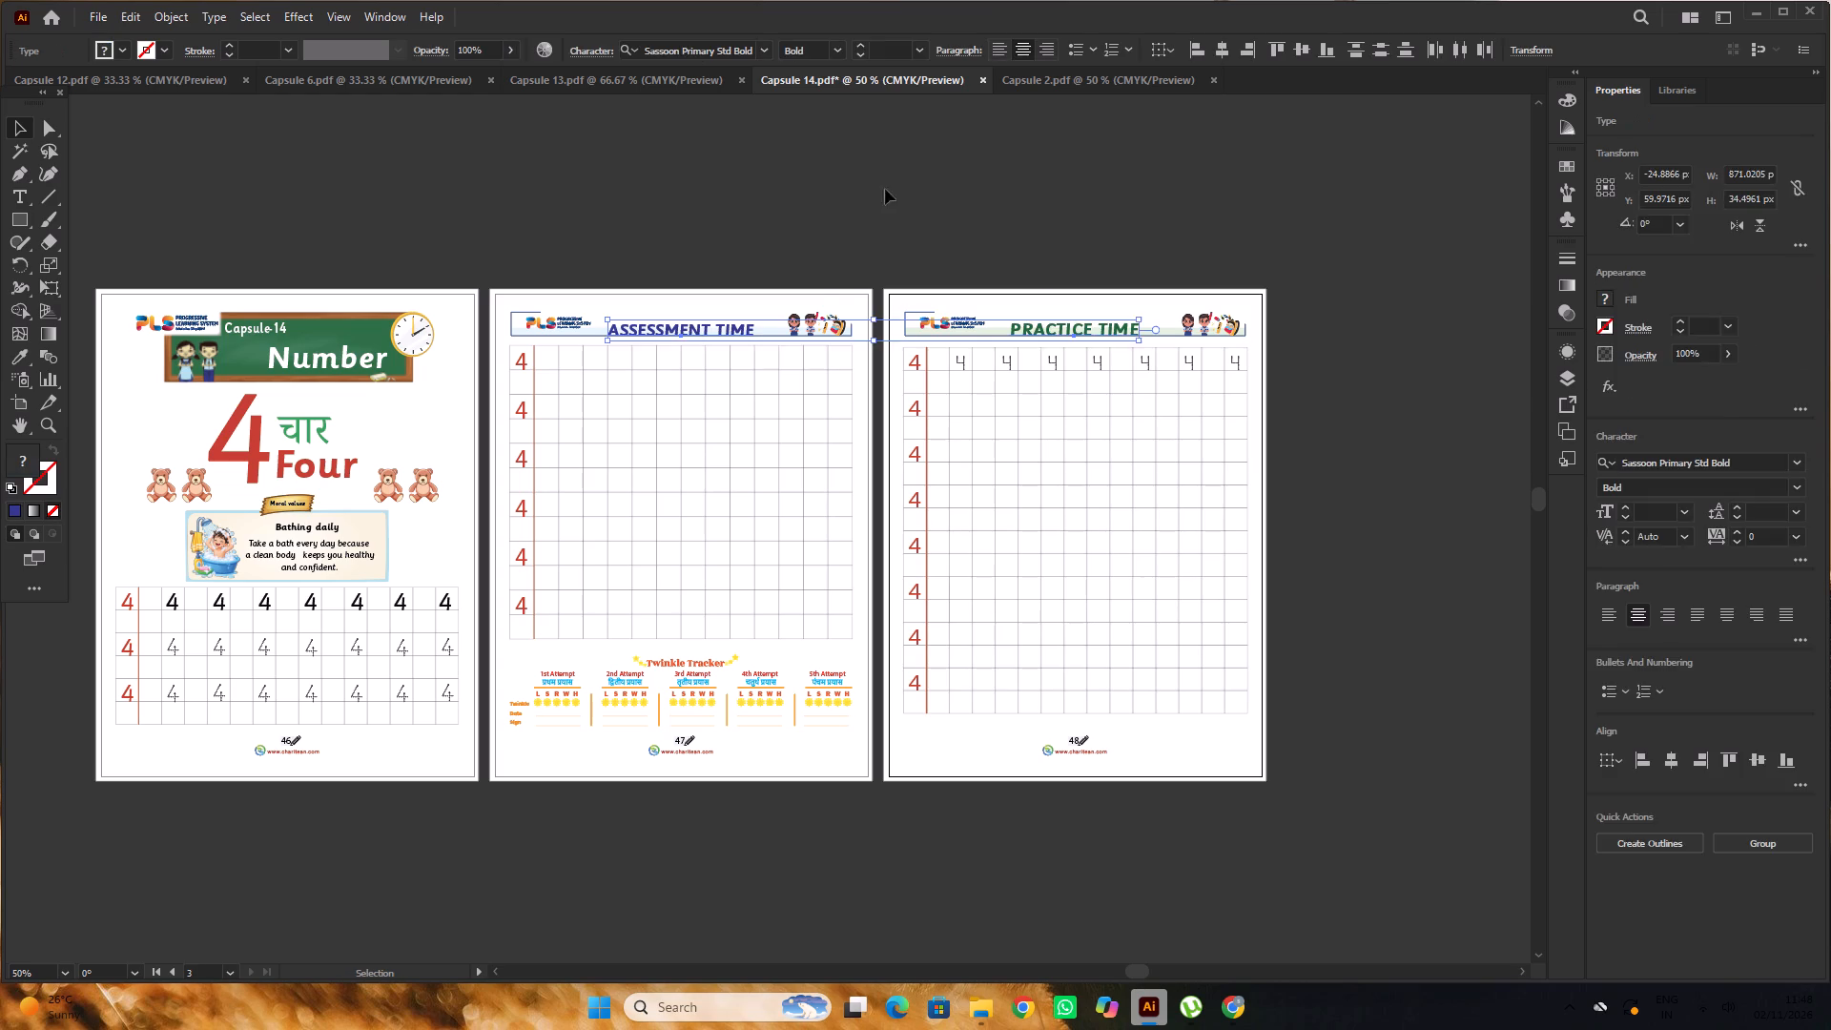
left_click(880, 183)
Centre the ASSESSMENT TIME and PRACTICE TIME headings horizontally, each on its own page.
scroll(737, 339, "up", 2, "alt")
left_click(737, 339)
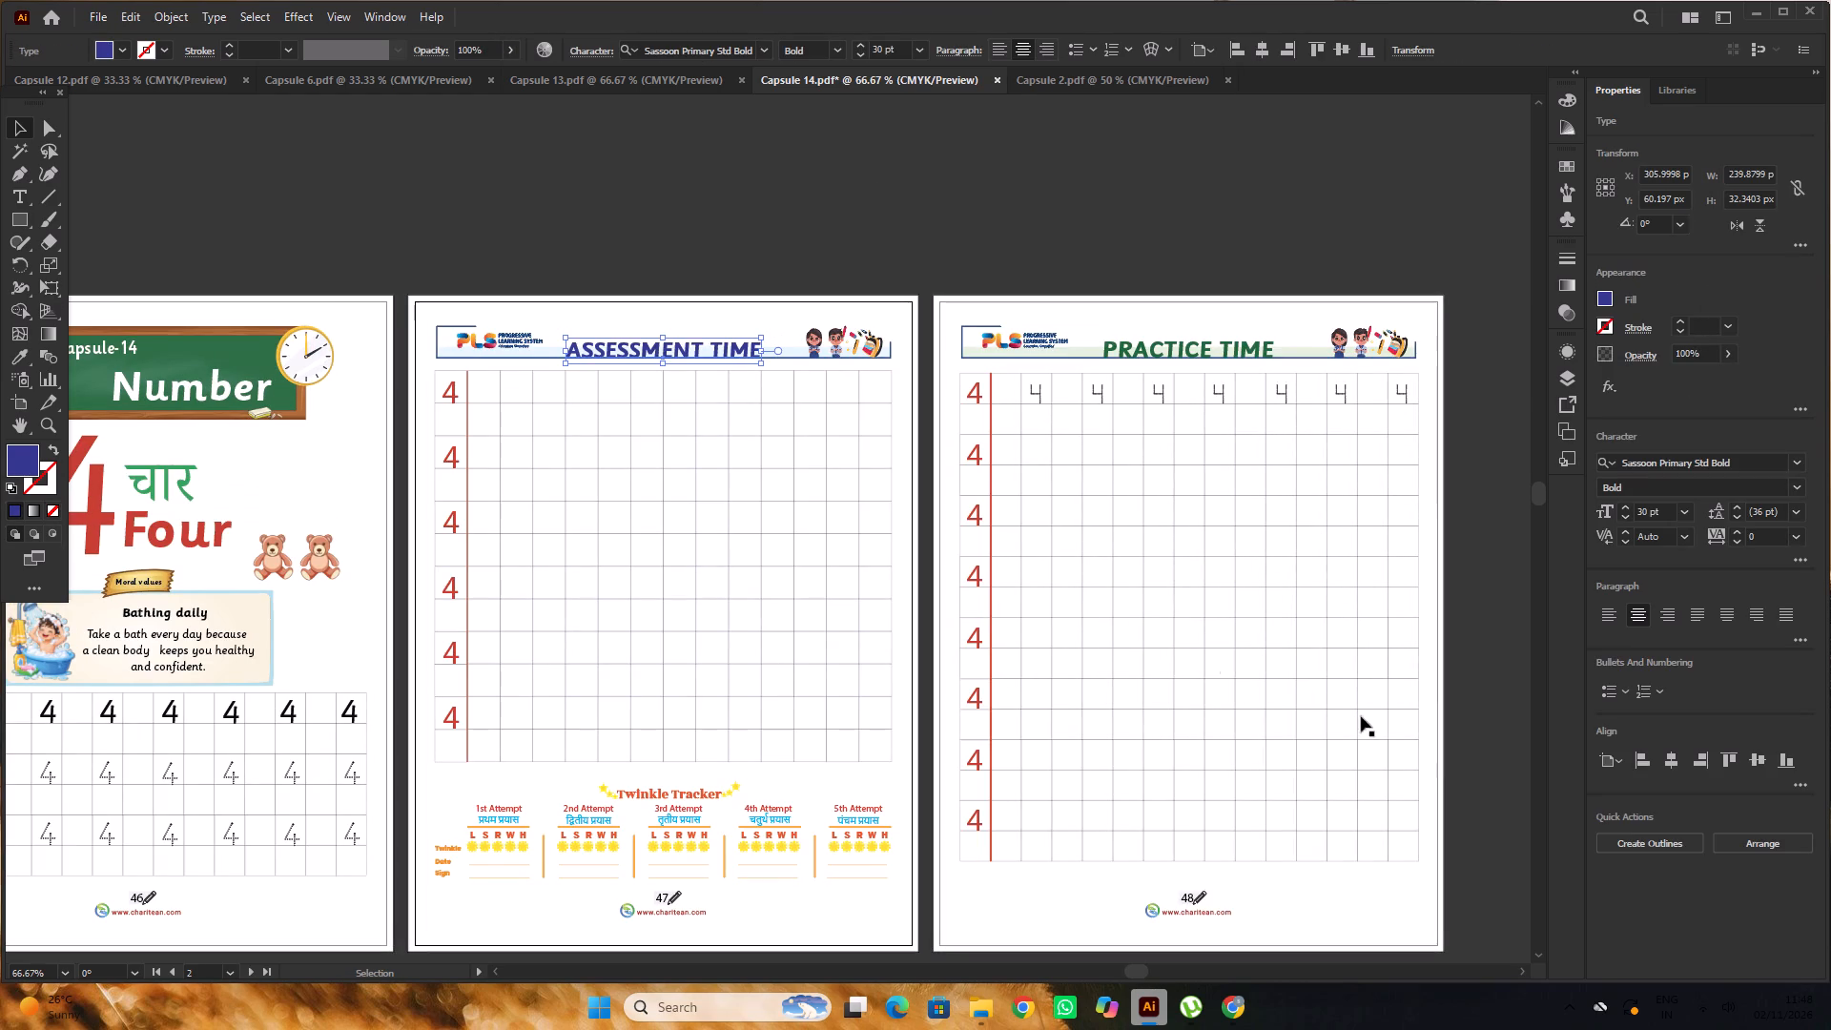
left_click(1666, 758)
left_click(841, 299)
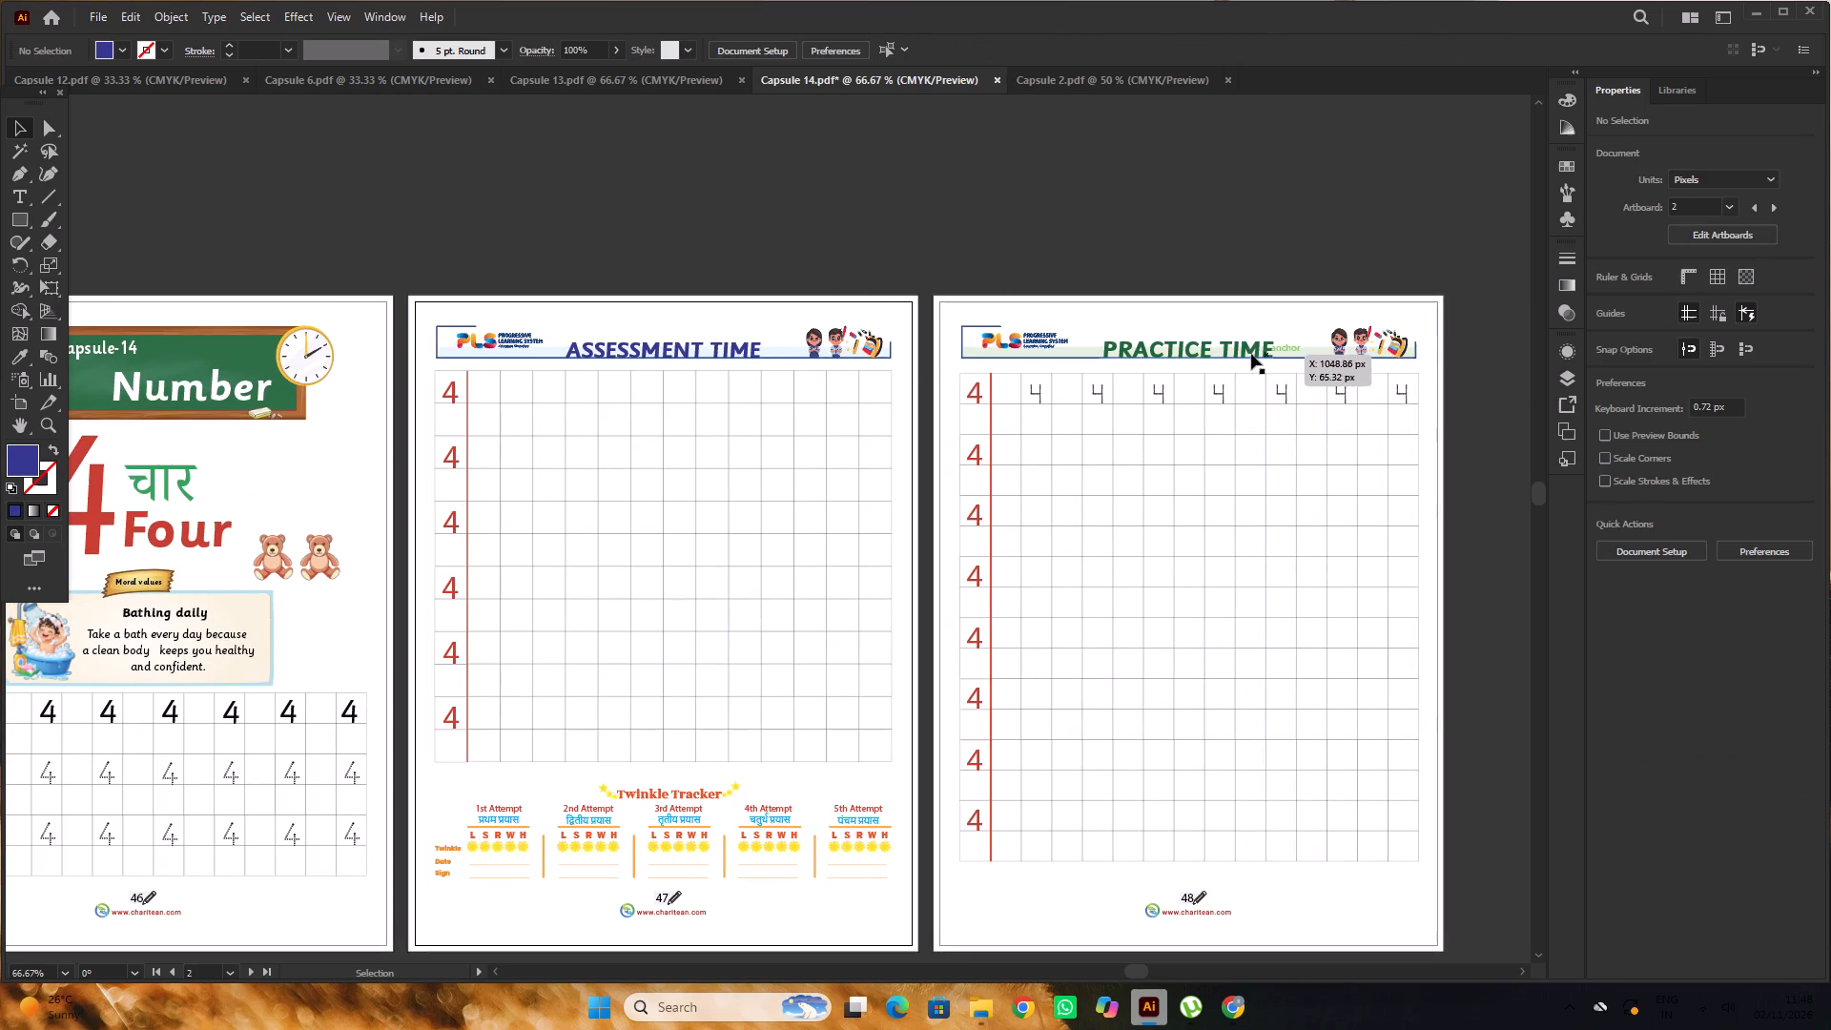
left_click(1251, 354)
left_click(1666, 754)
double_click(1134, 192)
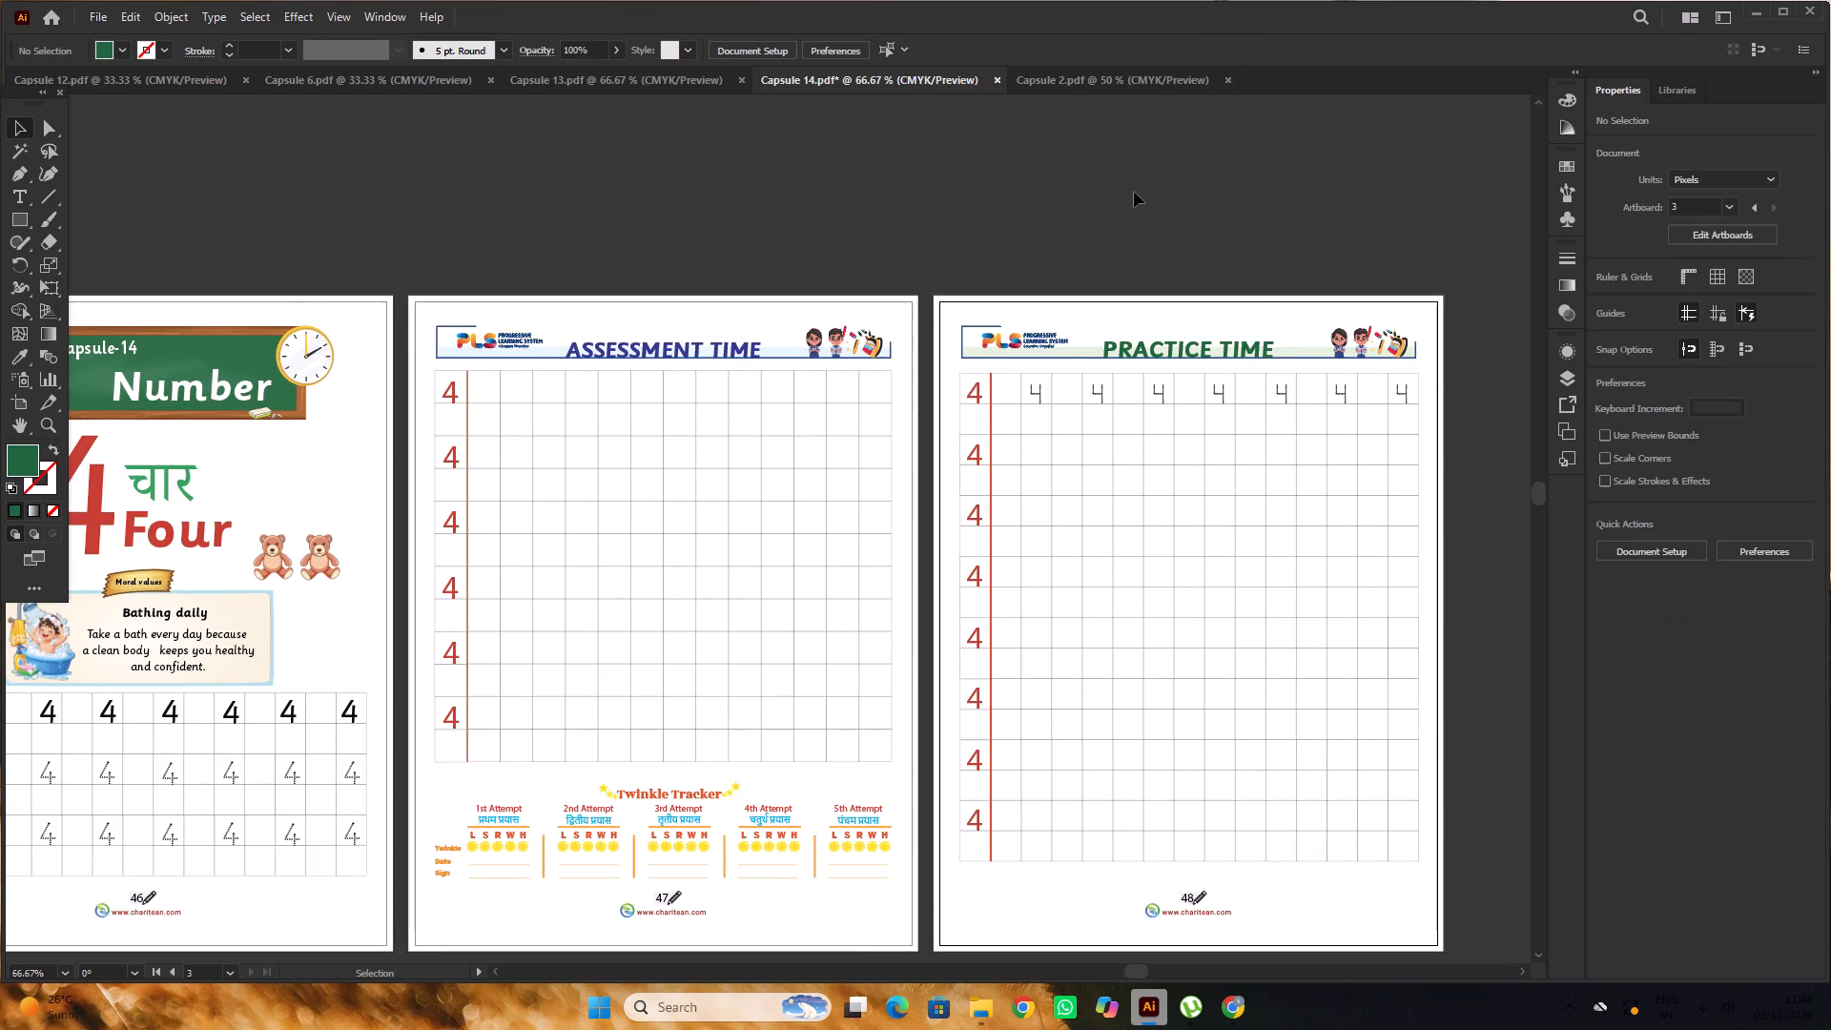
Examine the headings, grids and page numbers across the three Capsule 14 pages.
scroll(1132, 193, "down", 10)
scroll(920, 556, "down", 10)
middle_click_drag(813, 592, 869, 629)
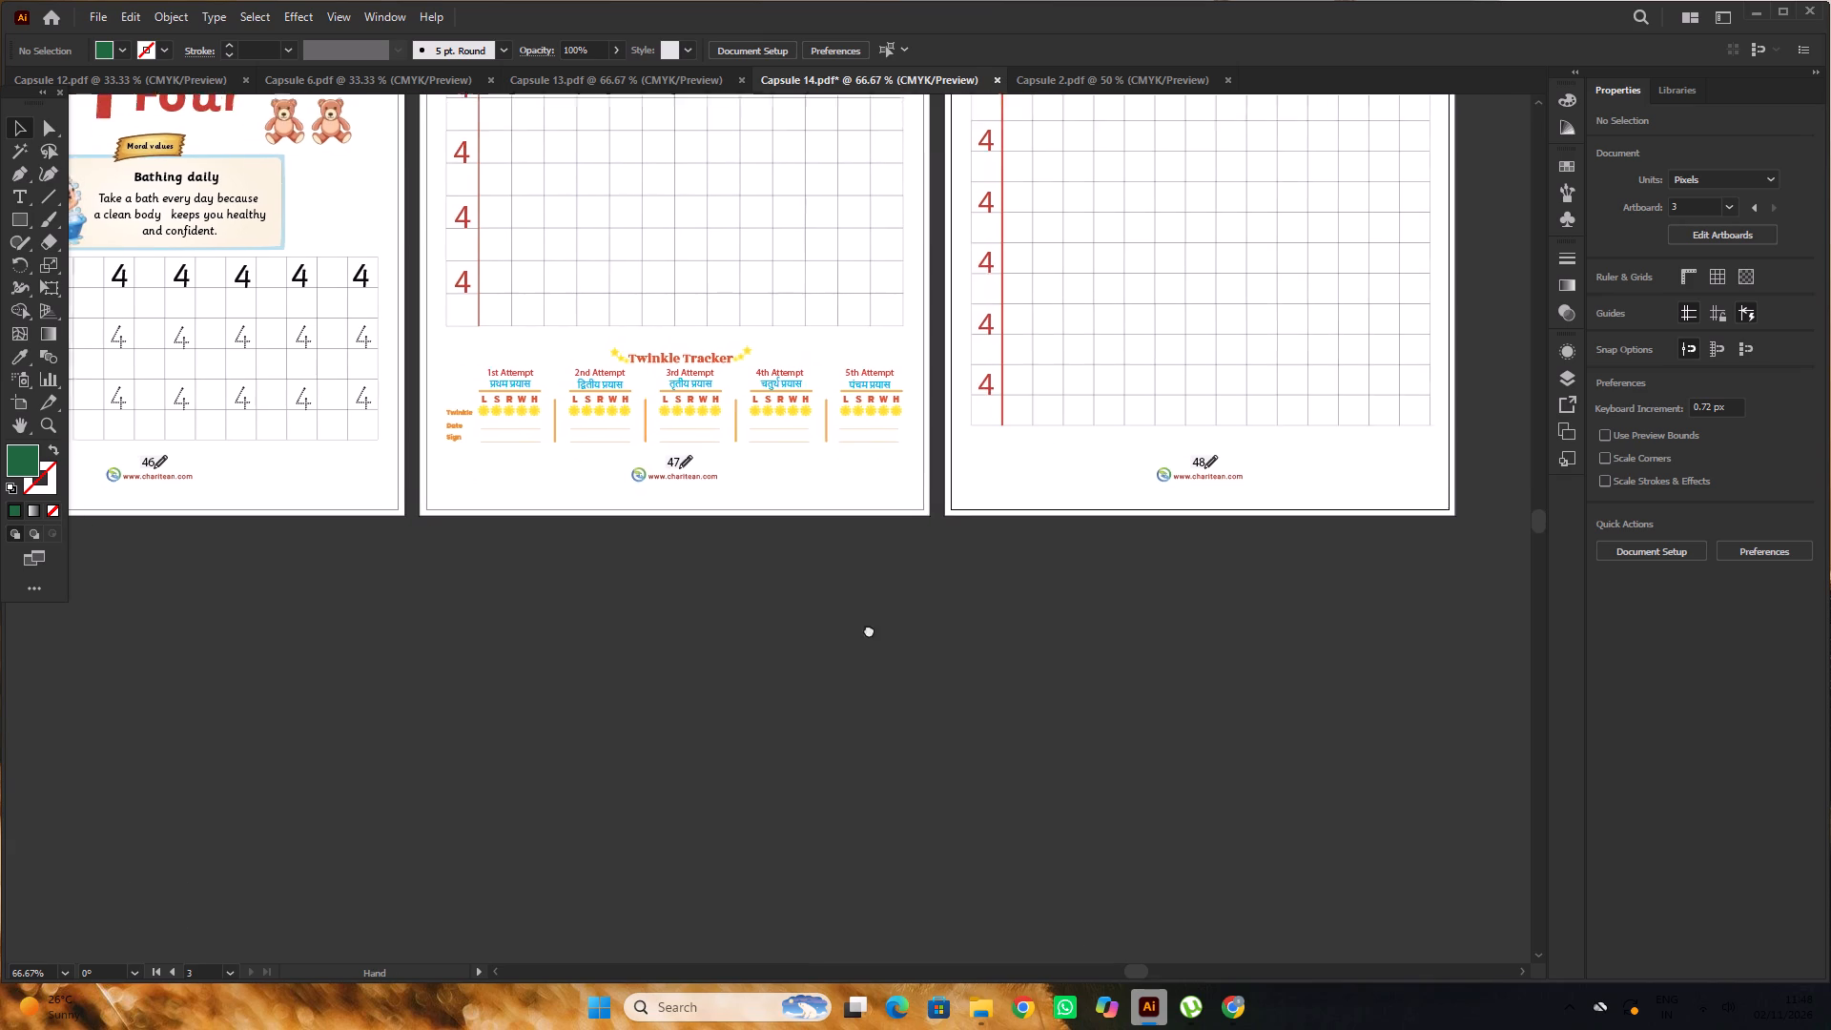
middle_click_drag(869, 629, 917, 641)
scroll(933, 627, "up", 4)
scroll(933, 628, "down", 4)
middle_click_drag(824, 646, 1135, 689)
scroll(1135, 689, "up", 6)
middle_click_drag(1217, 727, 885, 741)
scroll(885, 740, "up", 2)
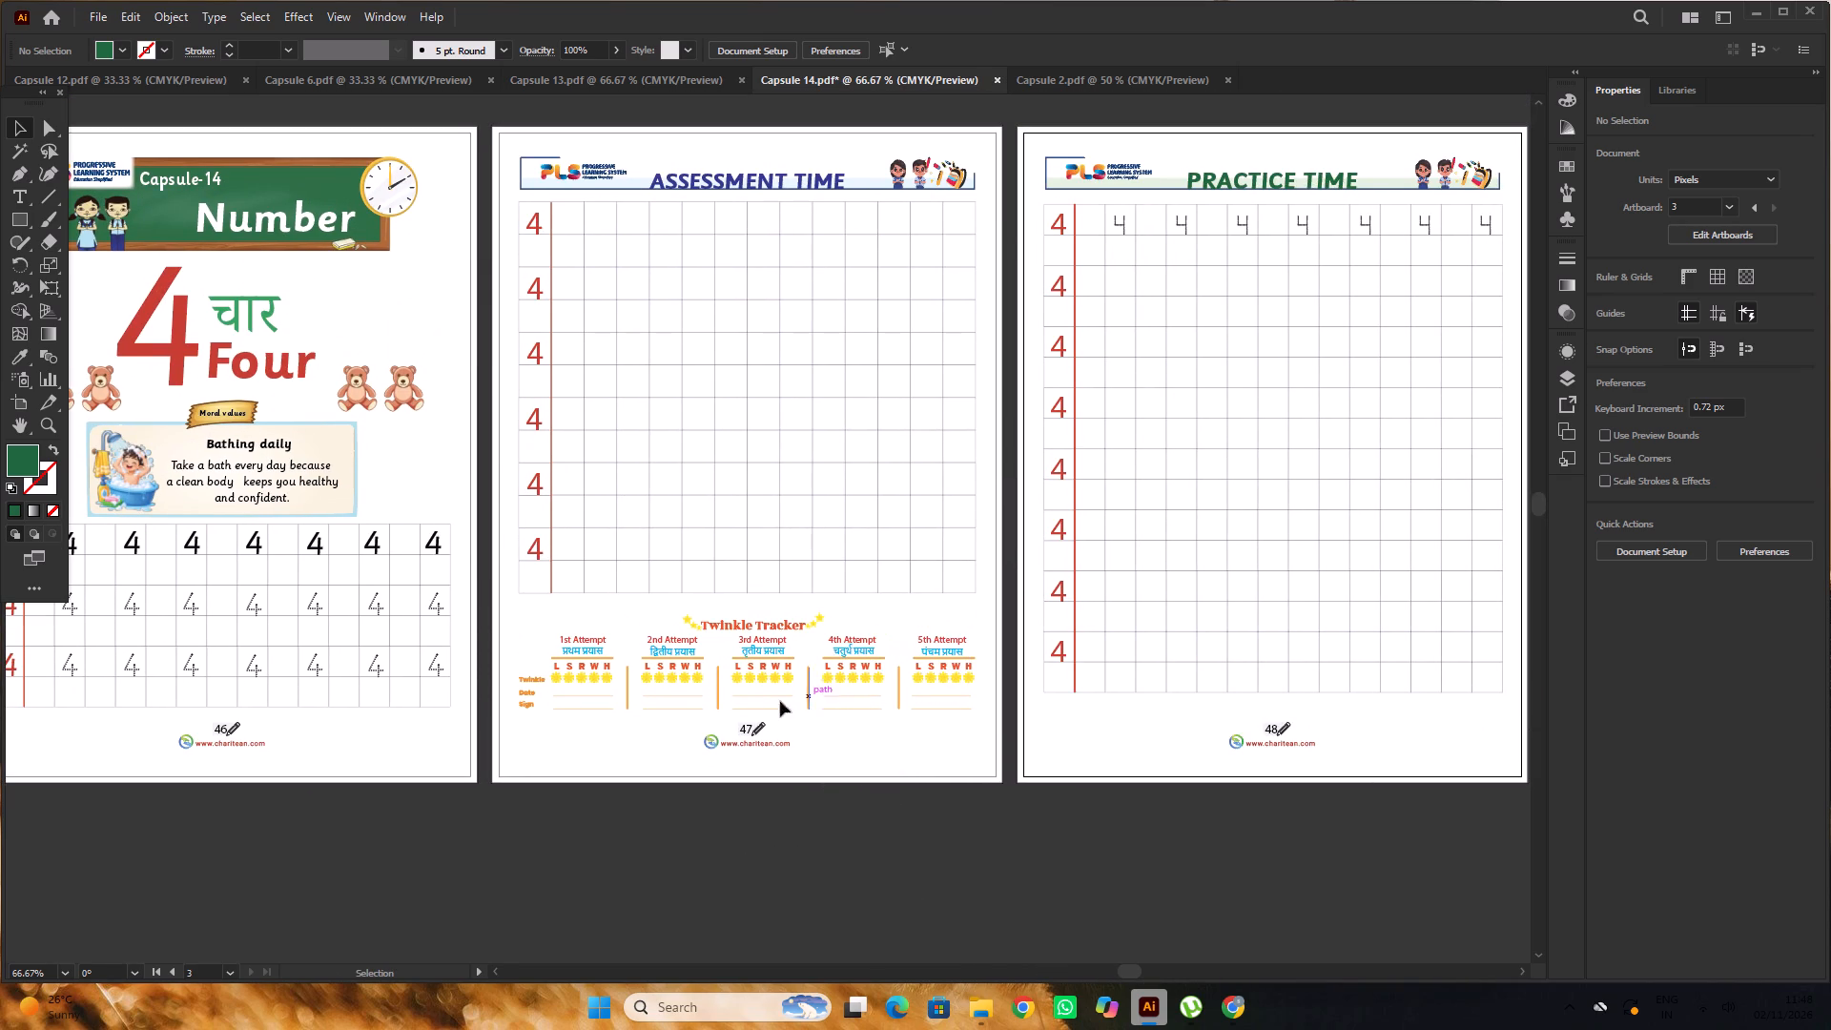
scroll(1096, 513, "down", 6)
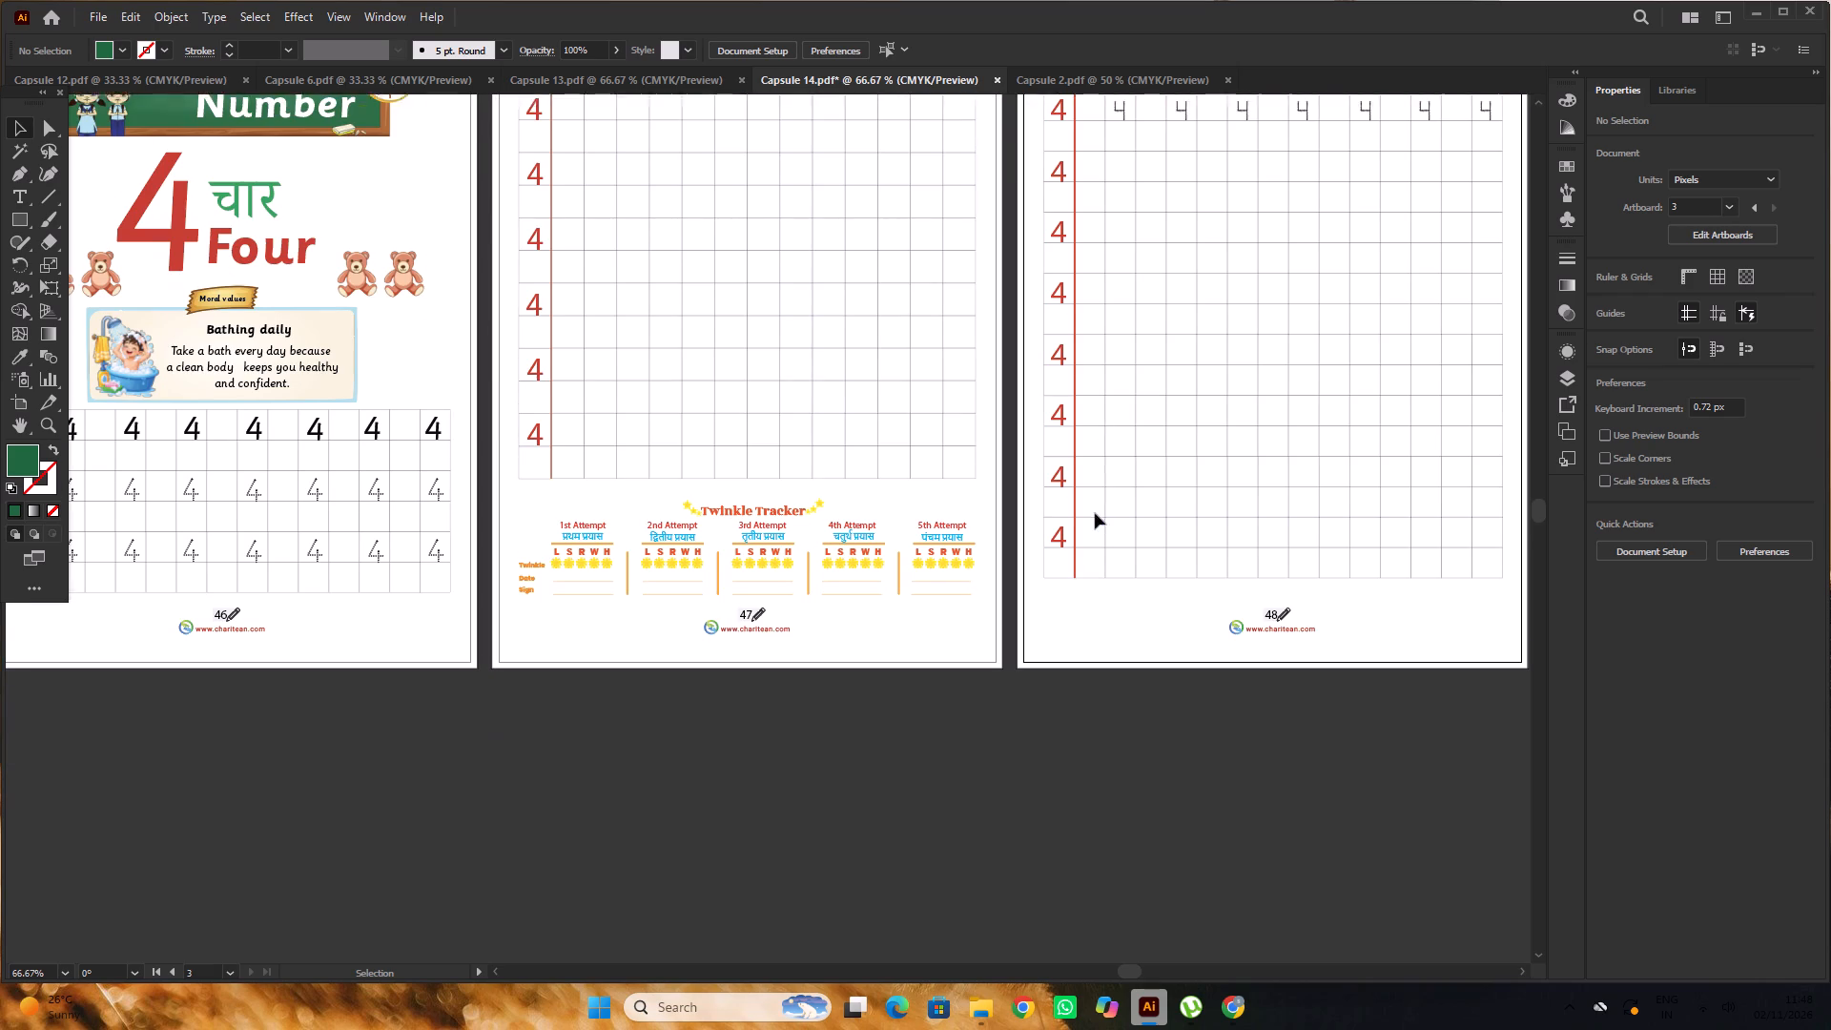
Set the font of page number 48 in the third page's footer to Sassoon Primary.
scroll(1240, 546, "up", 3, "alt")
left_click(1333, 685)
triple_click(1333, 685)
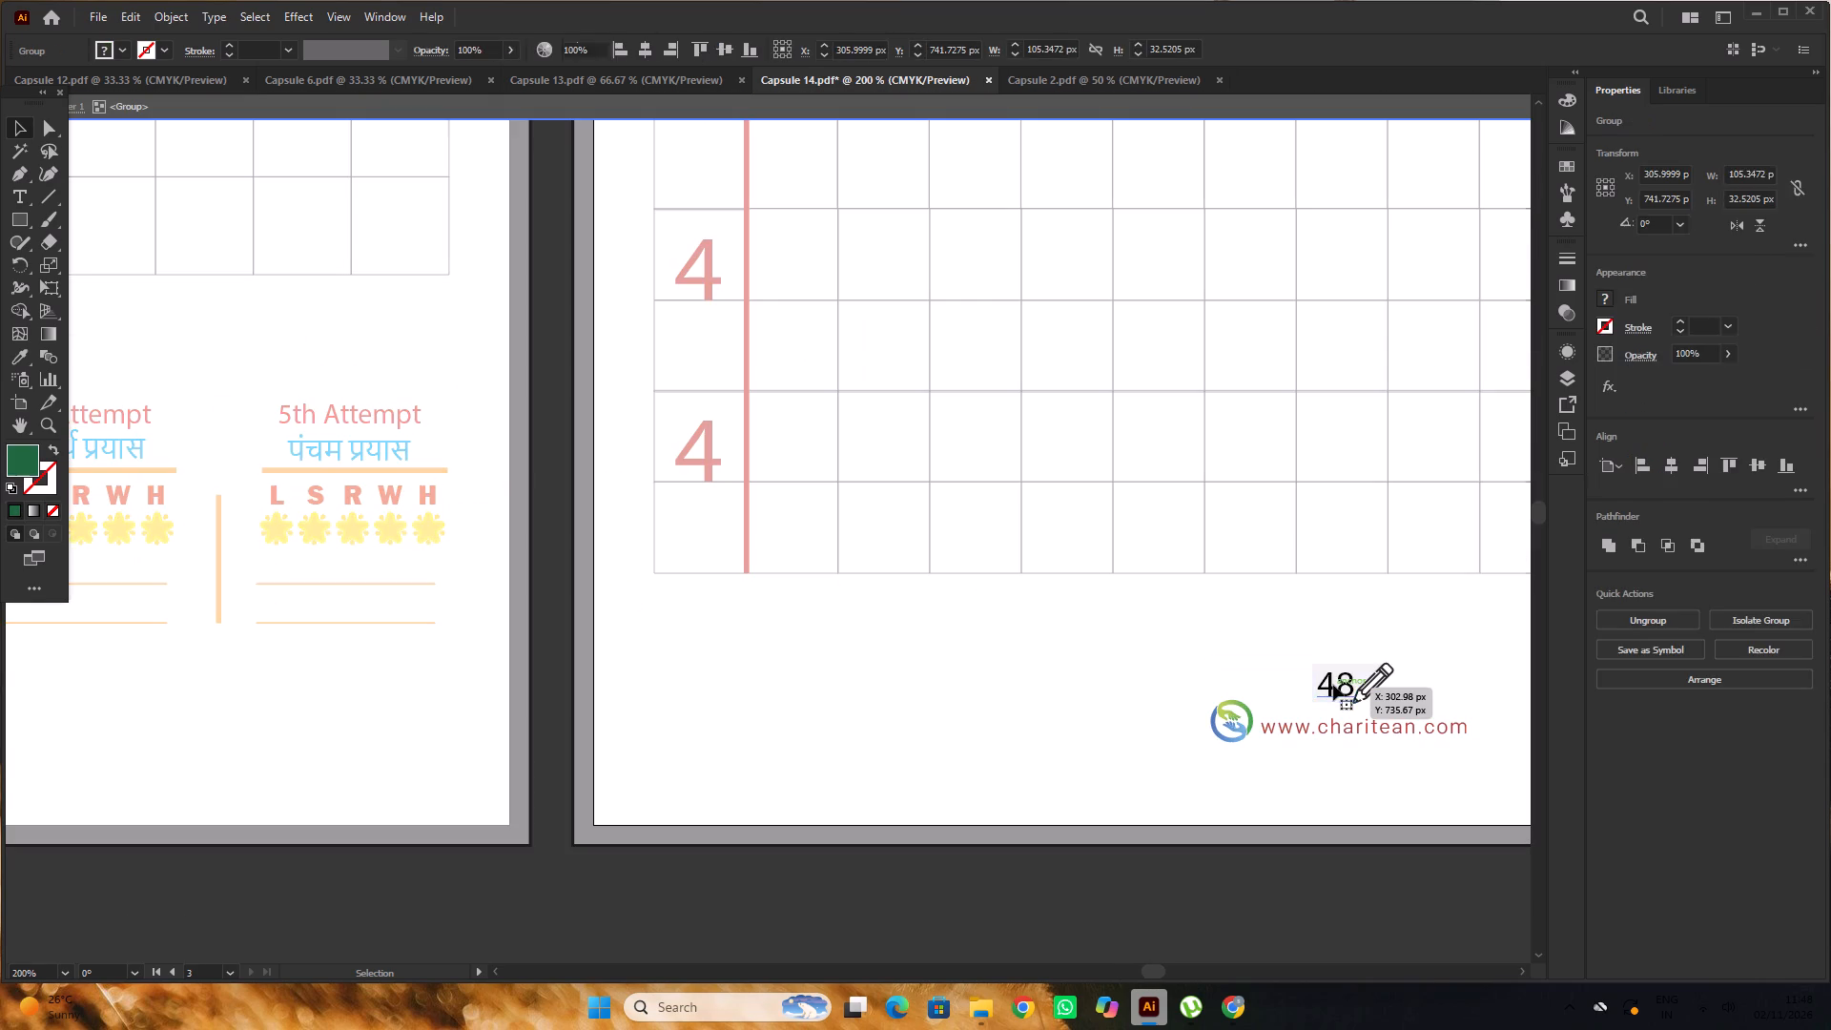
double_click(1337, 689)
left_click(1339, 688)
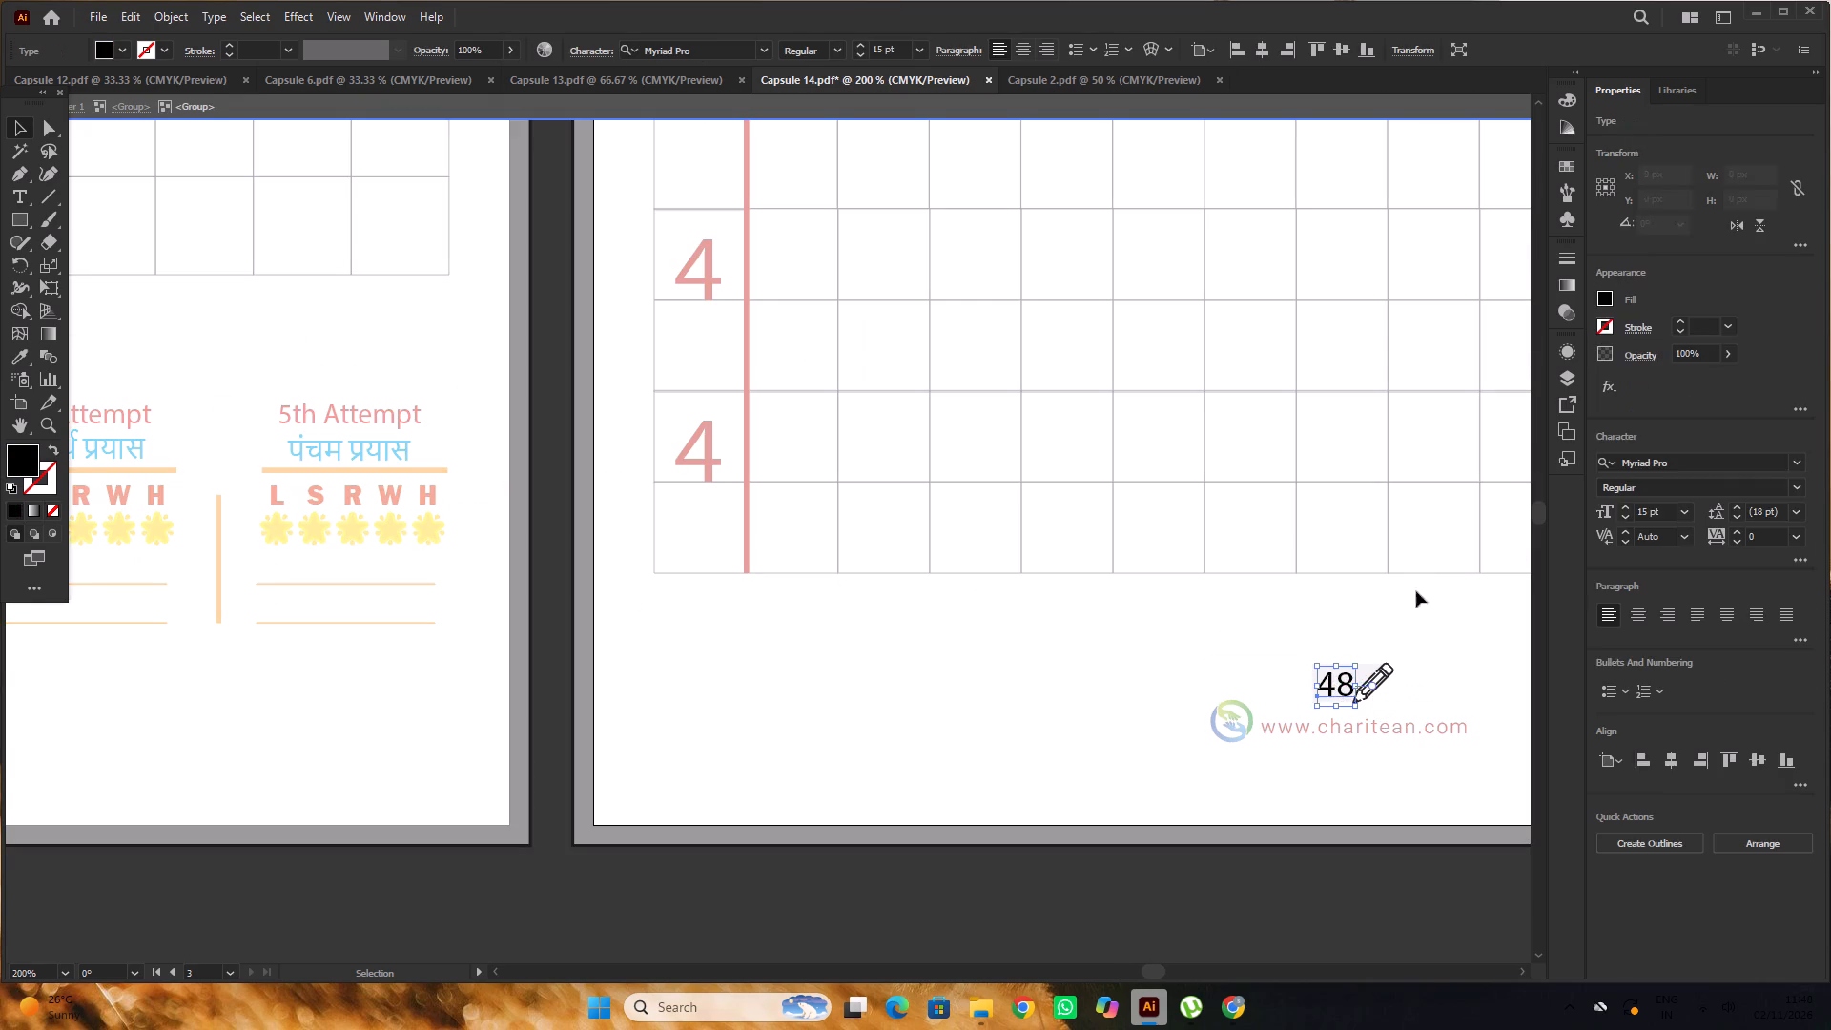
left_click(1674, 461)
key("s")
type("AS")
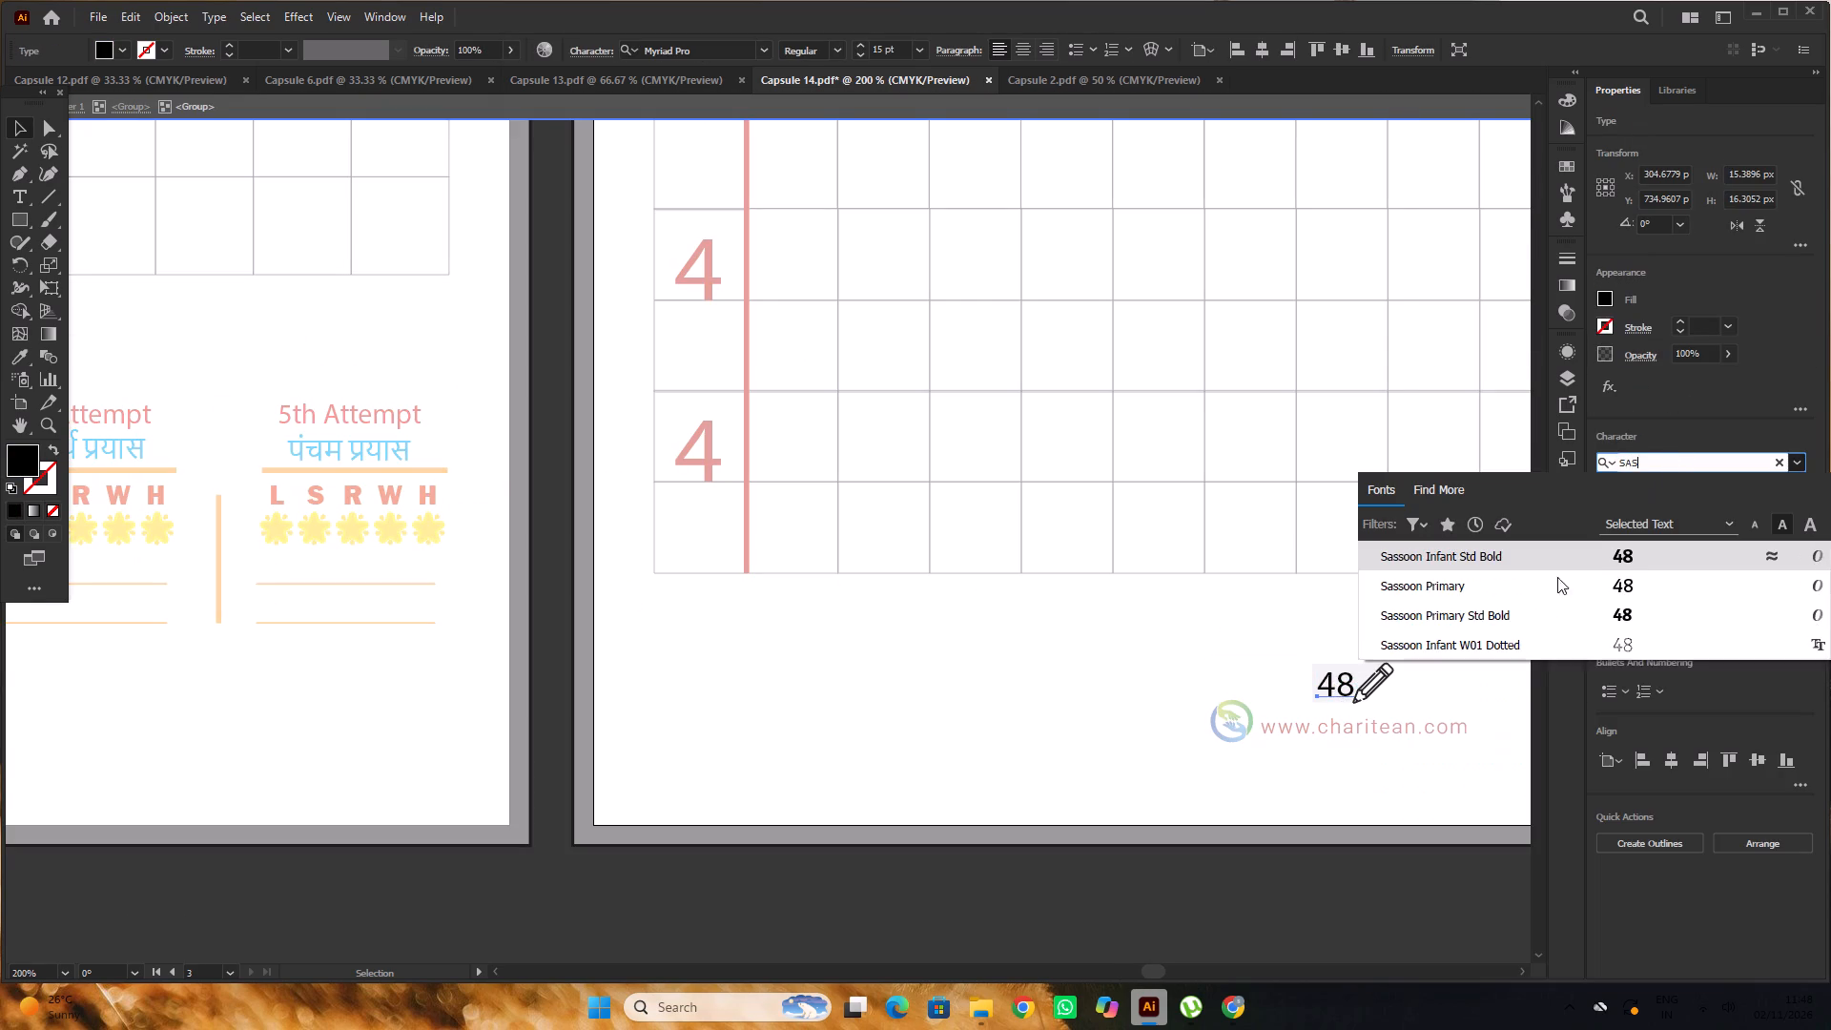
left_click(1512, 601)
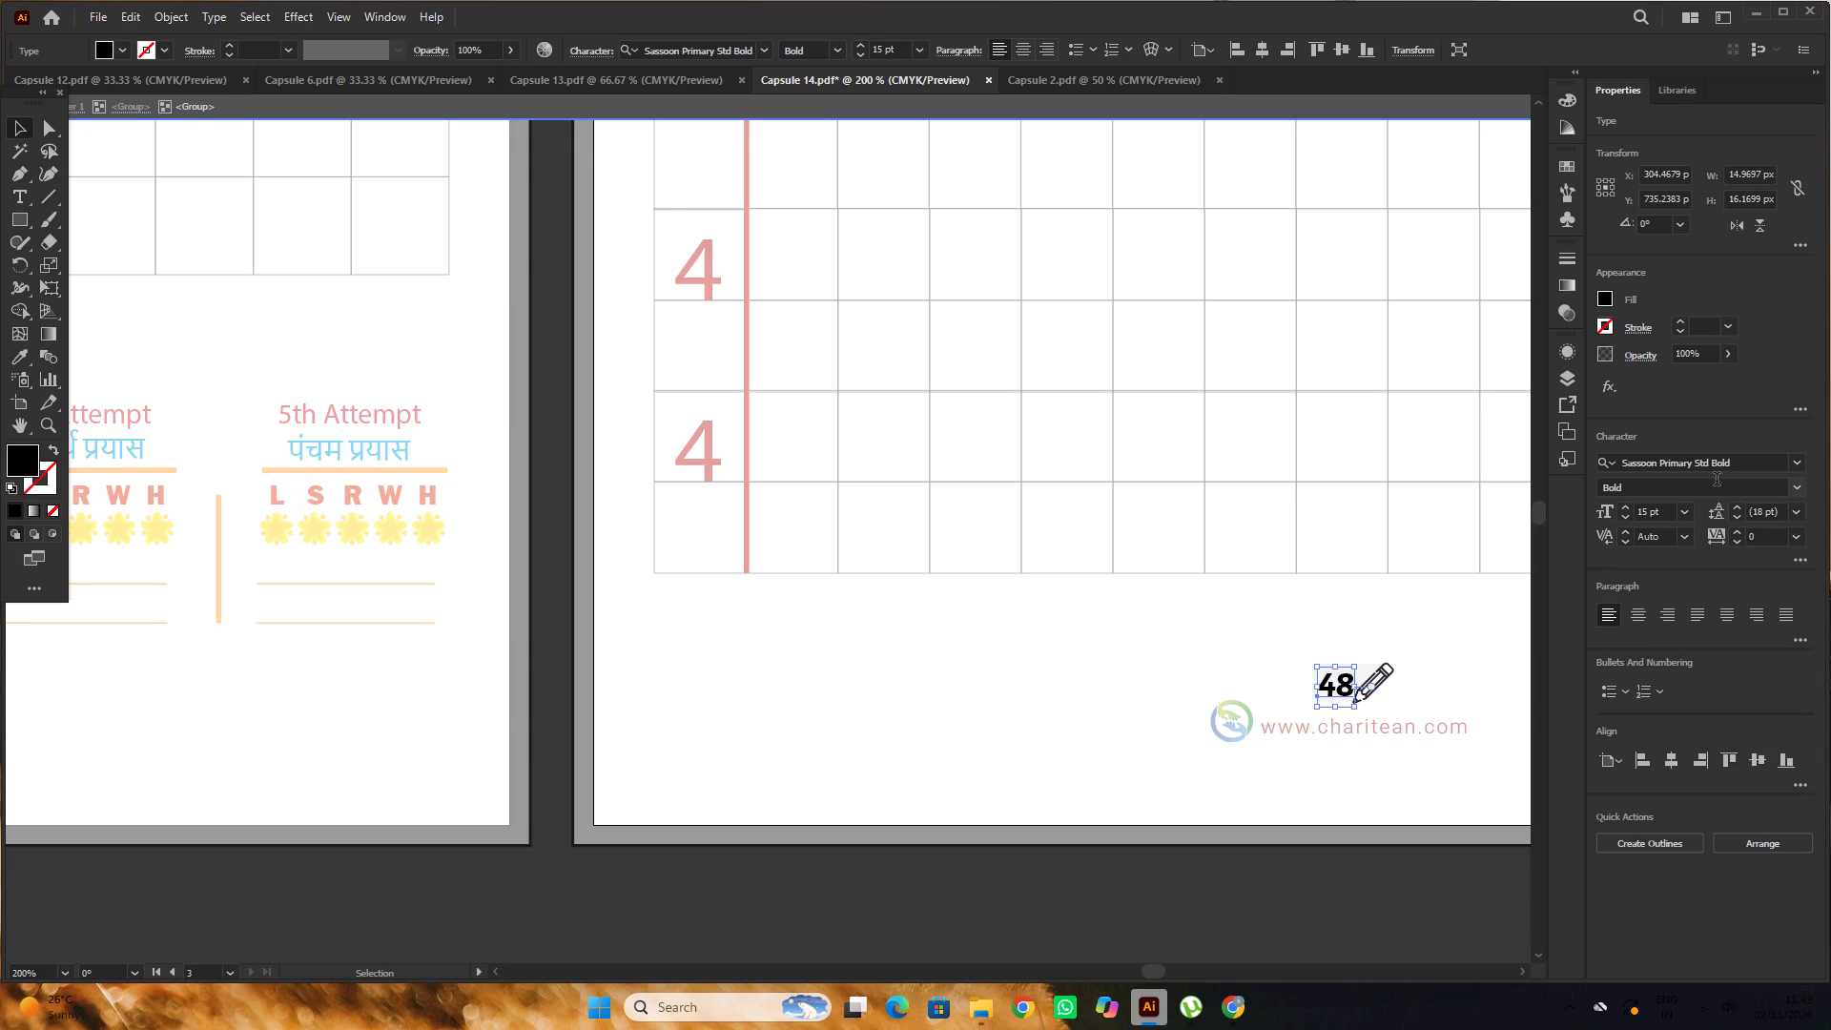
left_click(1743, 462)
scroll(1051, 399, "down", 2, "alt")
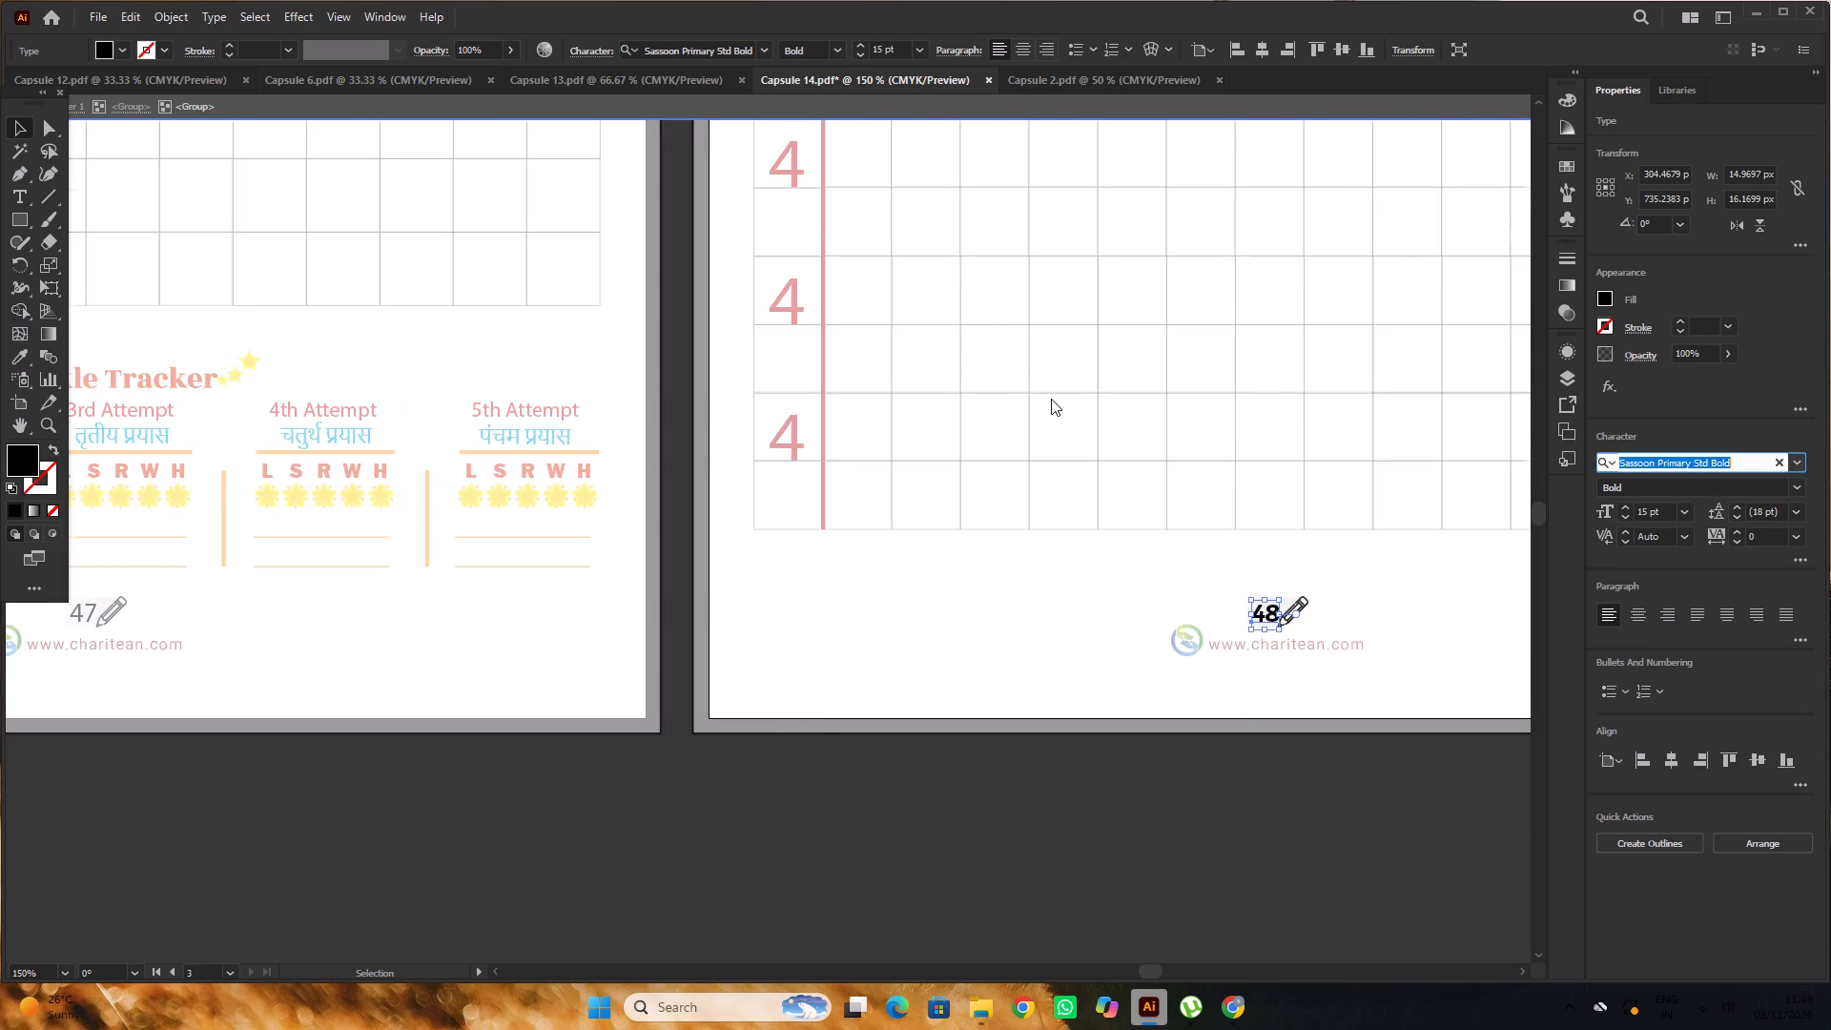
scroll(1051, 399, "down", 1, "alt")
type("SA")
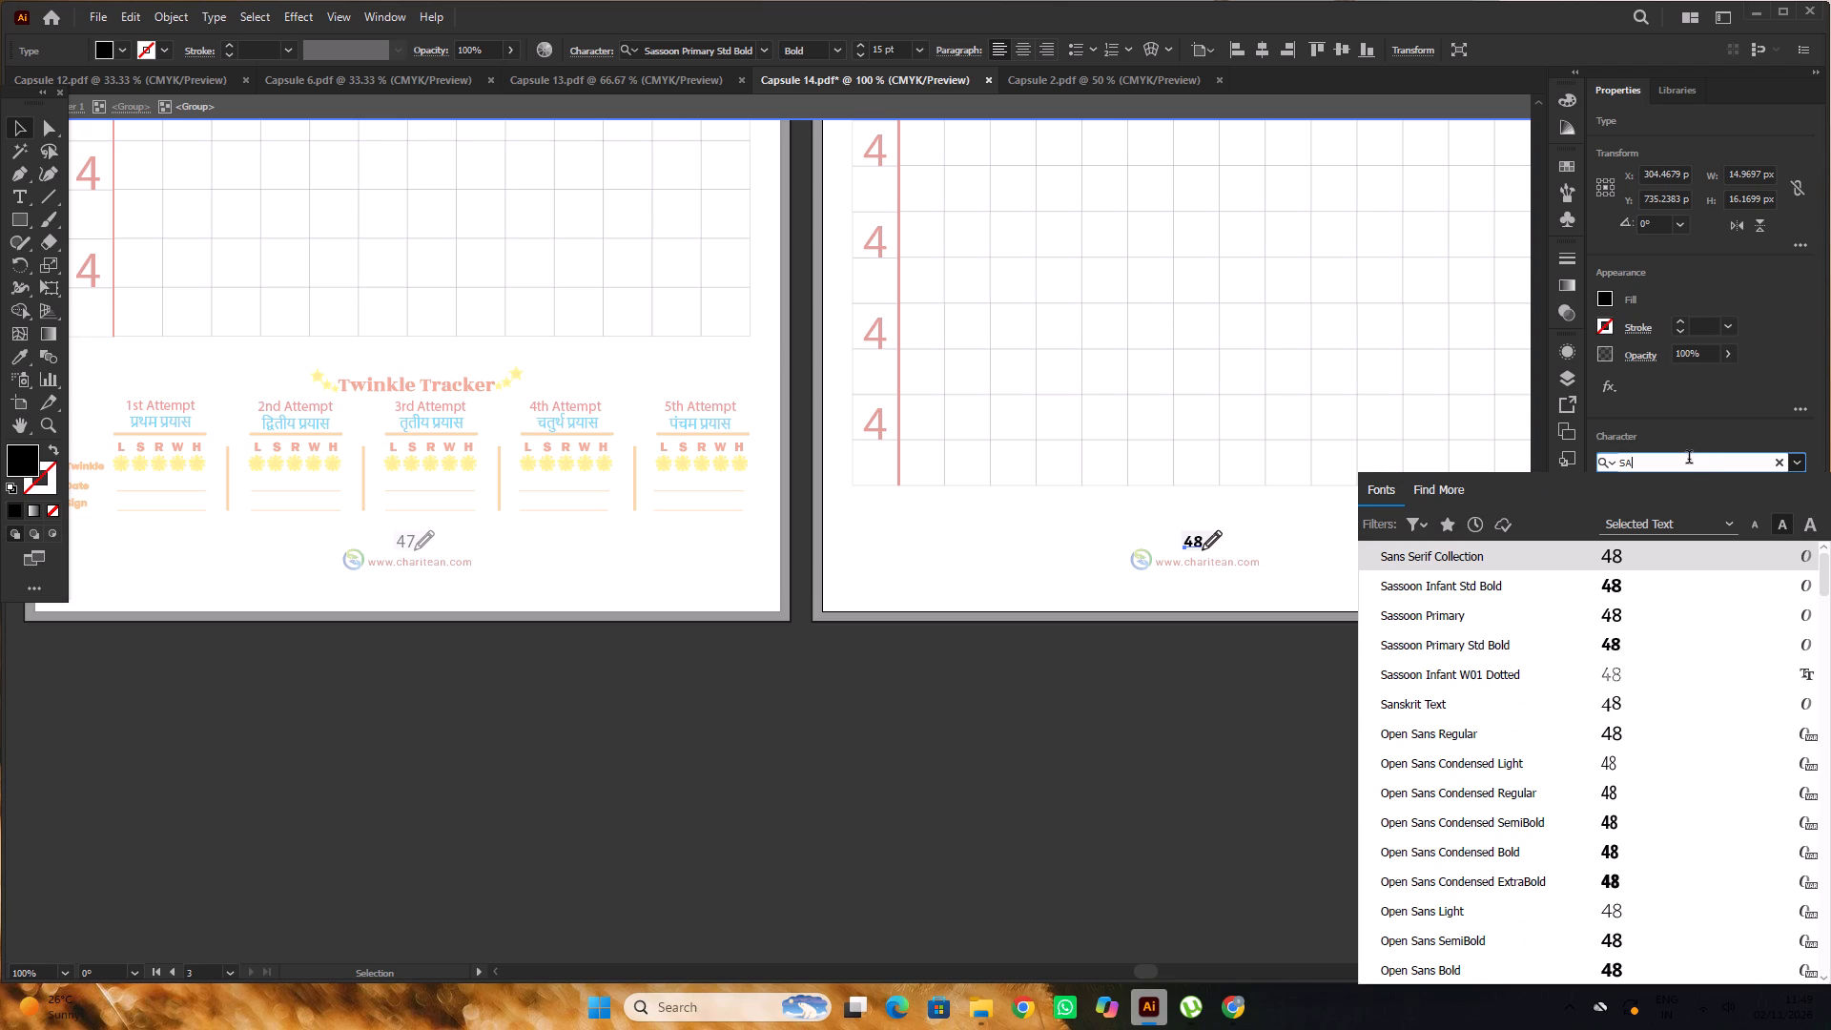
left_click(1520, 610)
double_click(1327, 739)
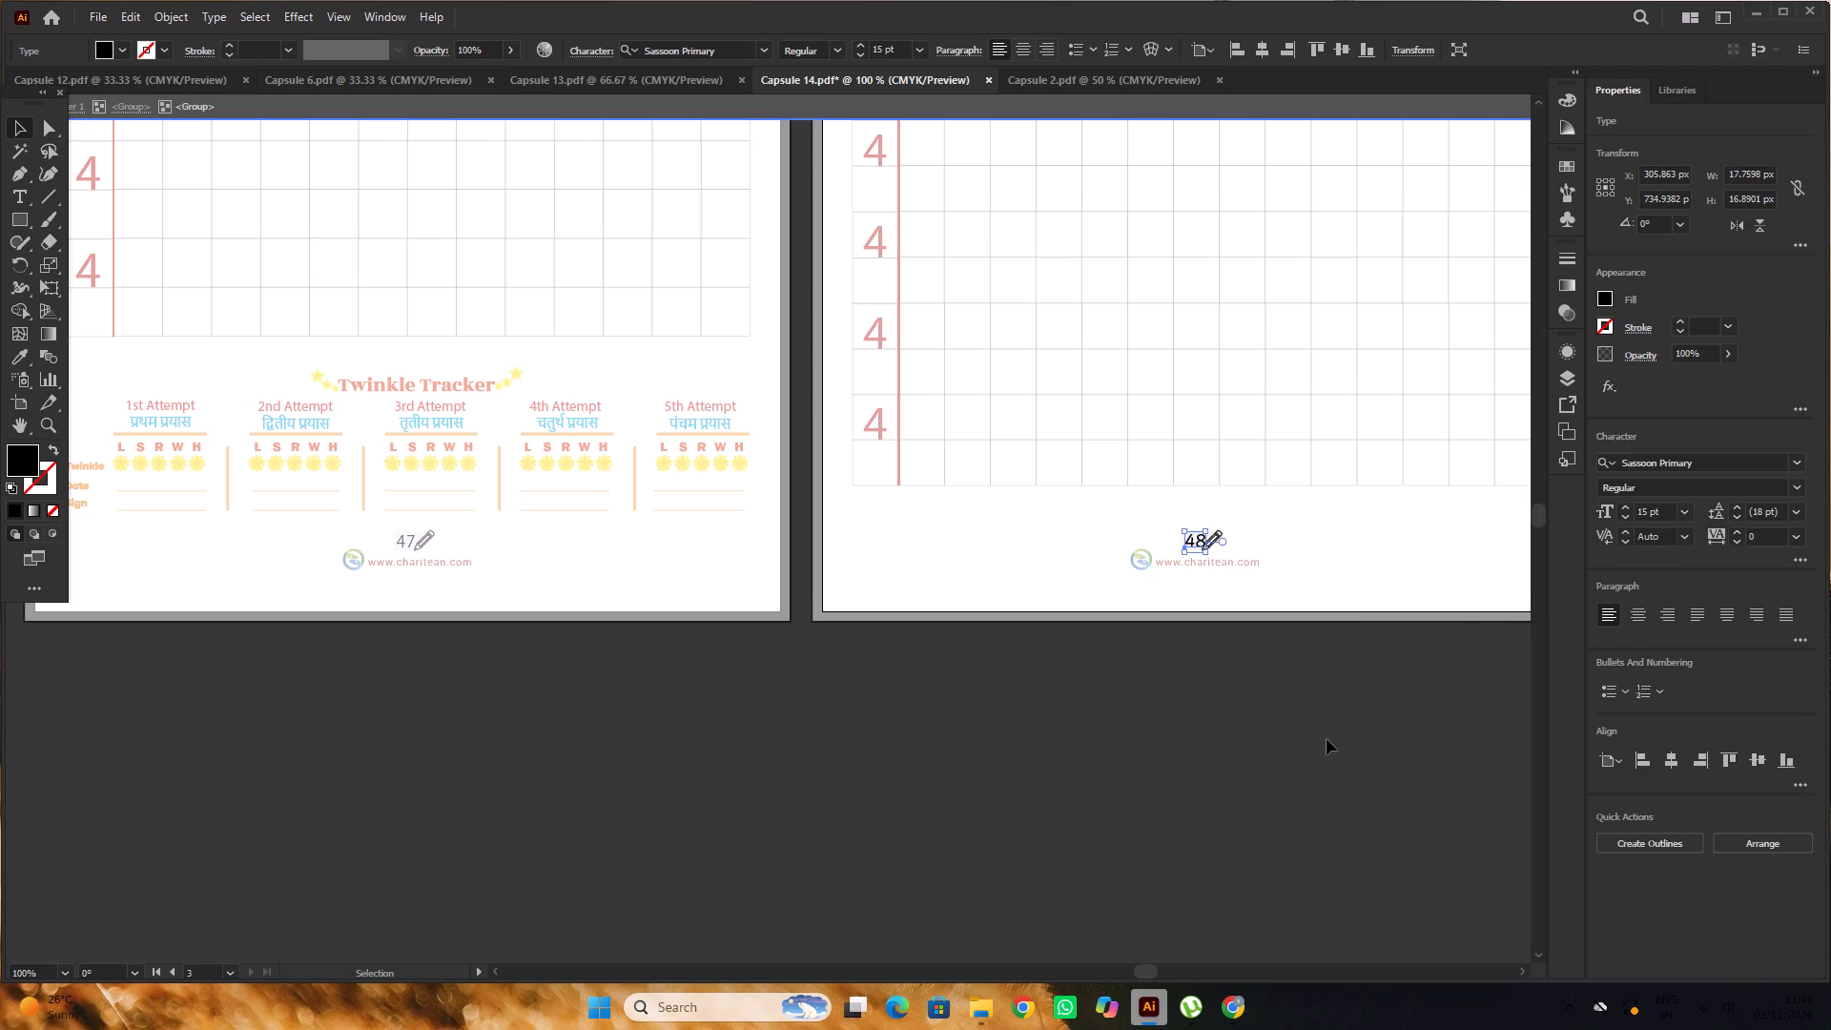
scroll(1229, 539, "up", 3, "alt")
scroll(1113, 497, "down", 3, "alt")
double_click(1209, 652)
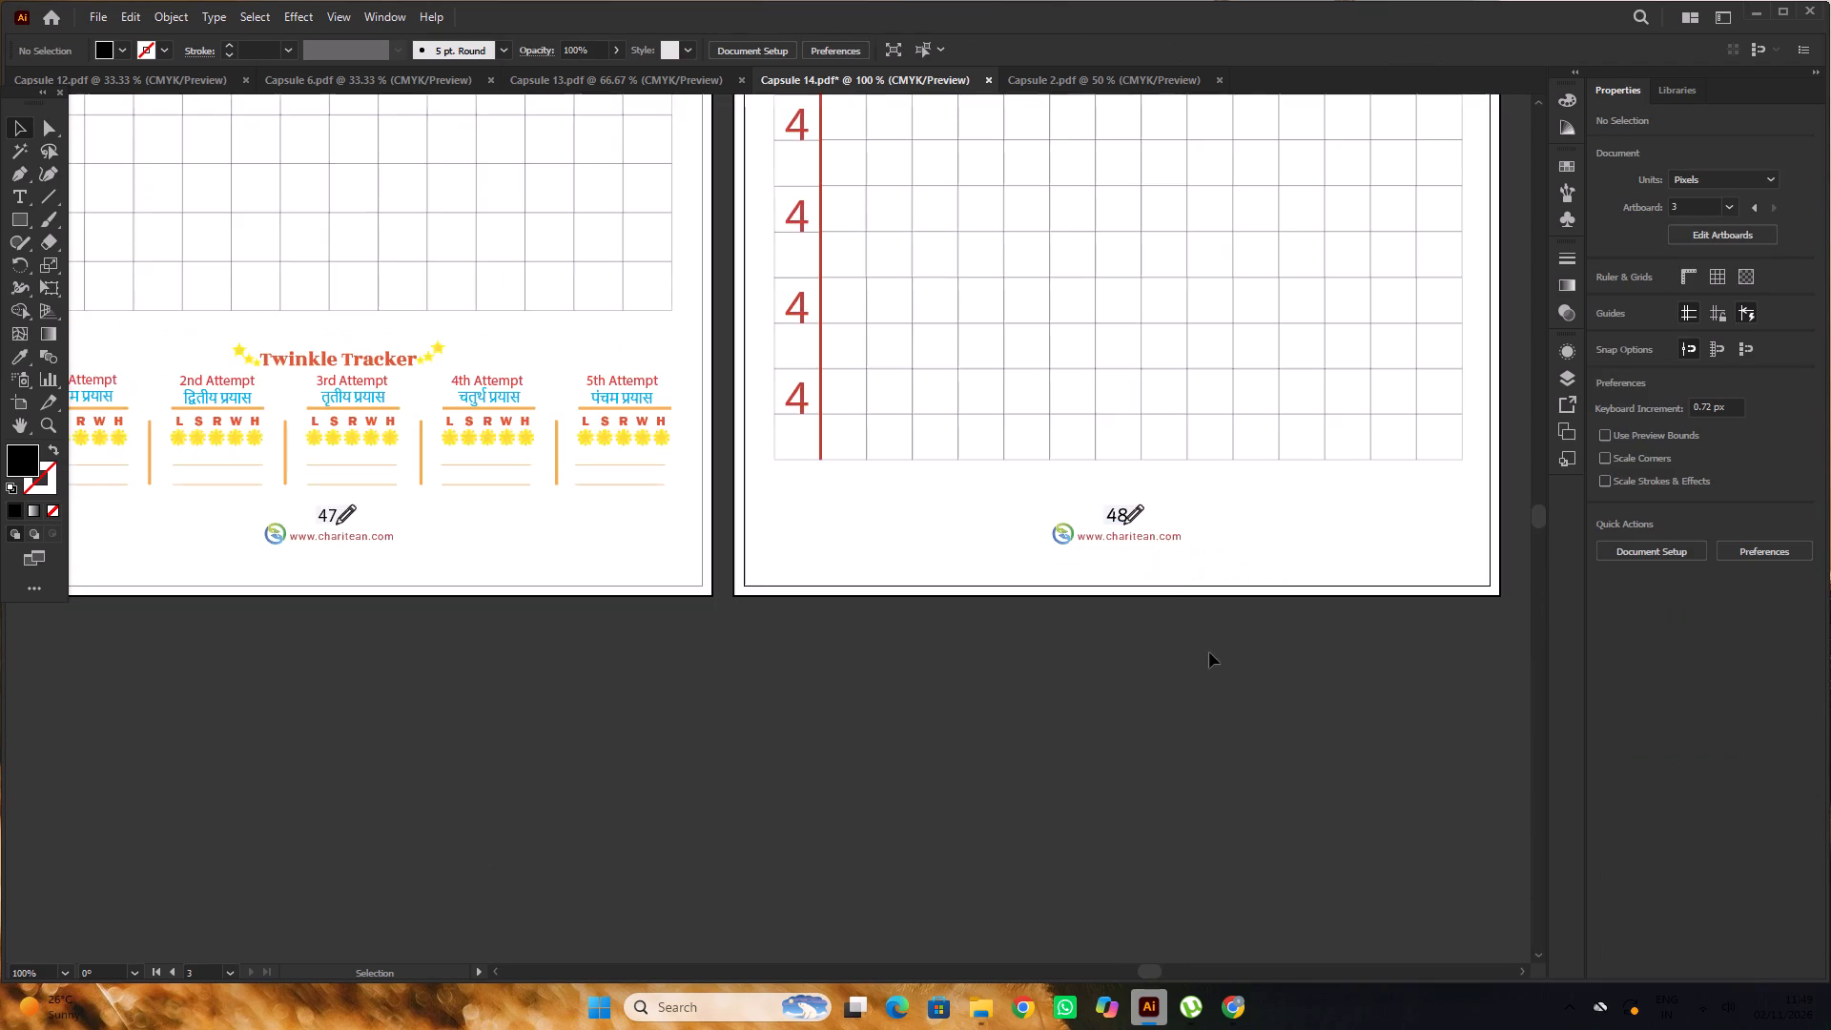
Move page number 48 about 2 px left within its footer group, away from the pencil graphic.
scroll(1140, 570, "up", 5, "alt")
left_click(1055, 360)
scroll(1056, 360, "up", 1, "alt")
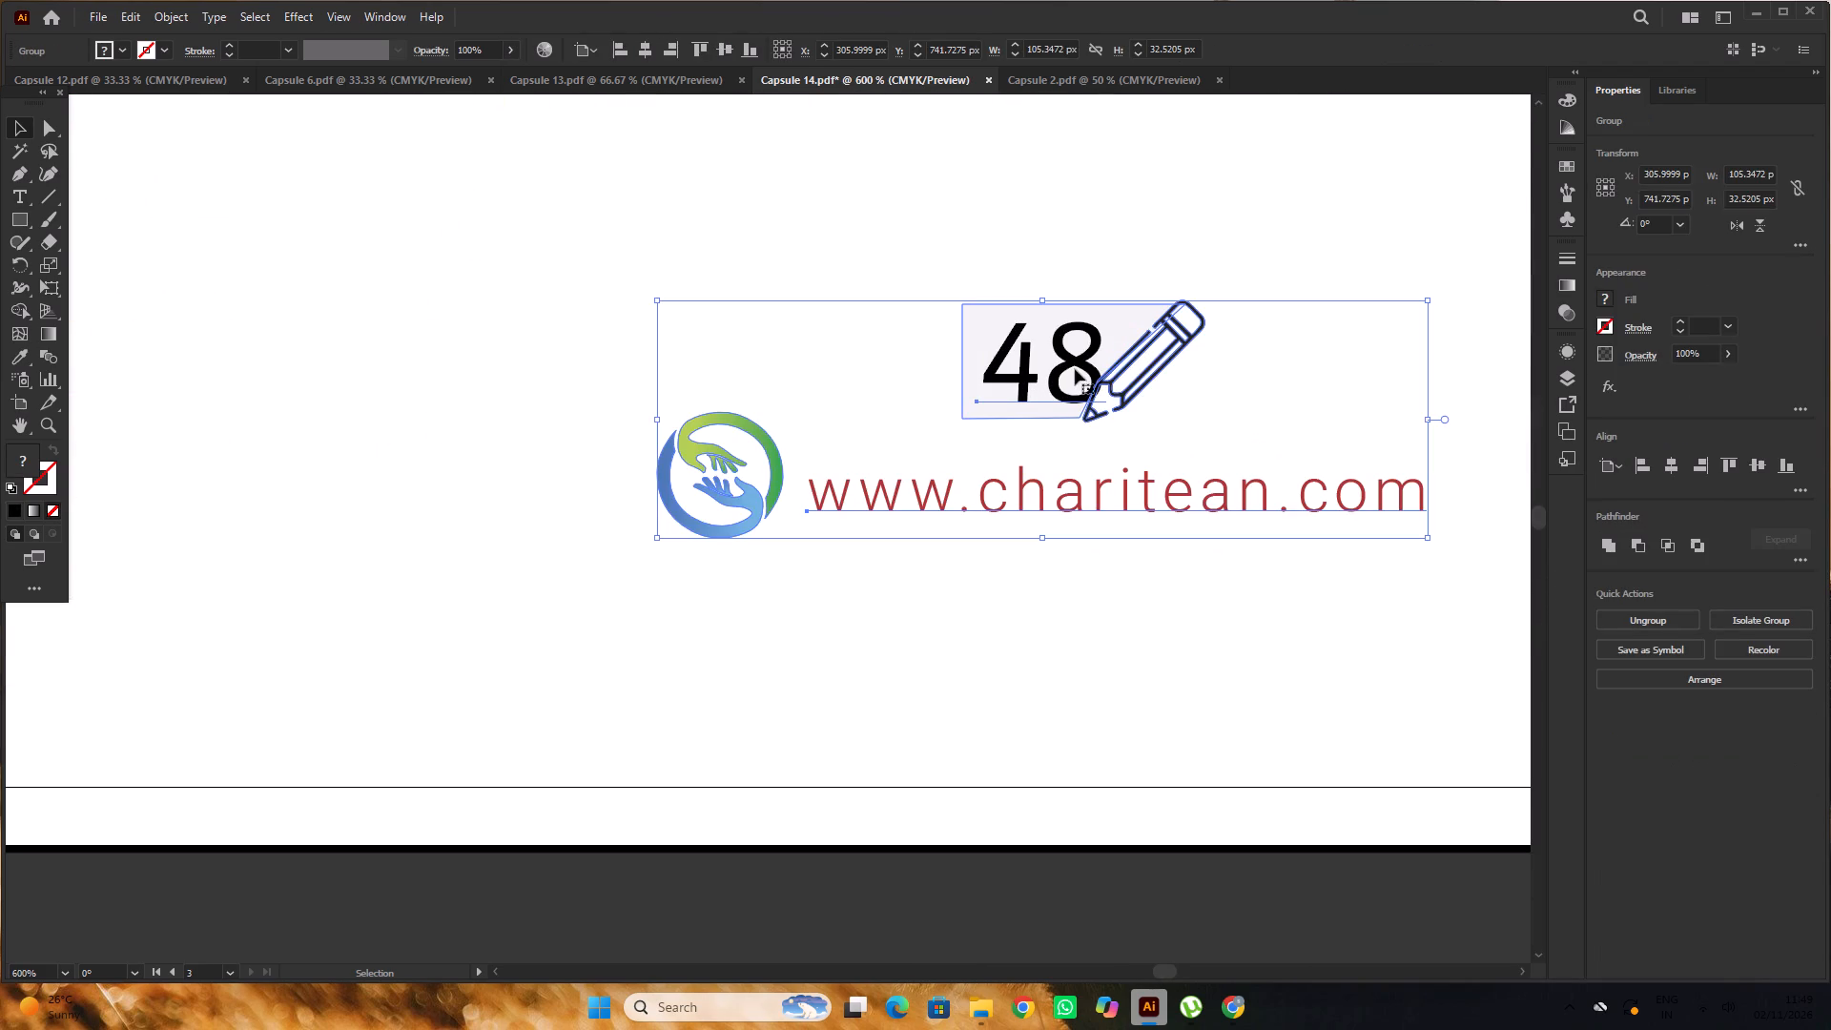
double_click(1075, 369)
left_click(1075, 367)
scroll(1075, 367, "up", 2)
double_click(1079, 401)
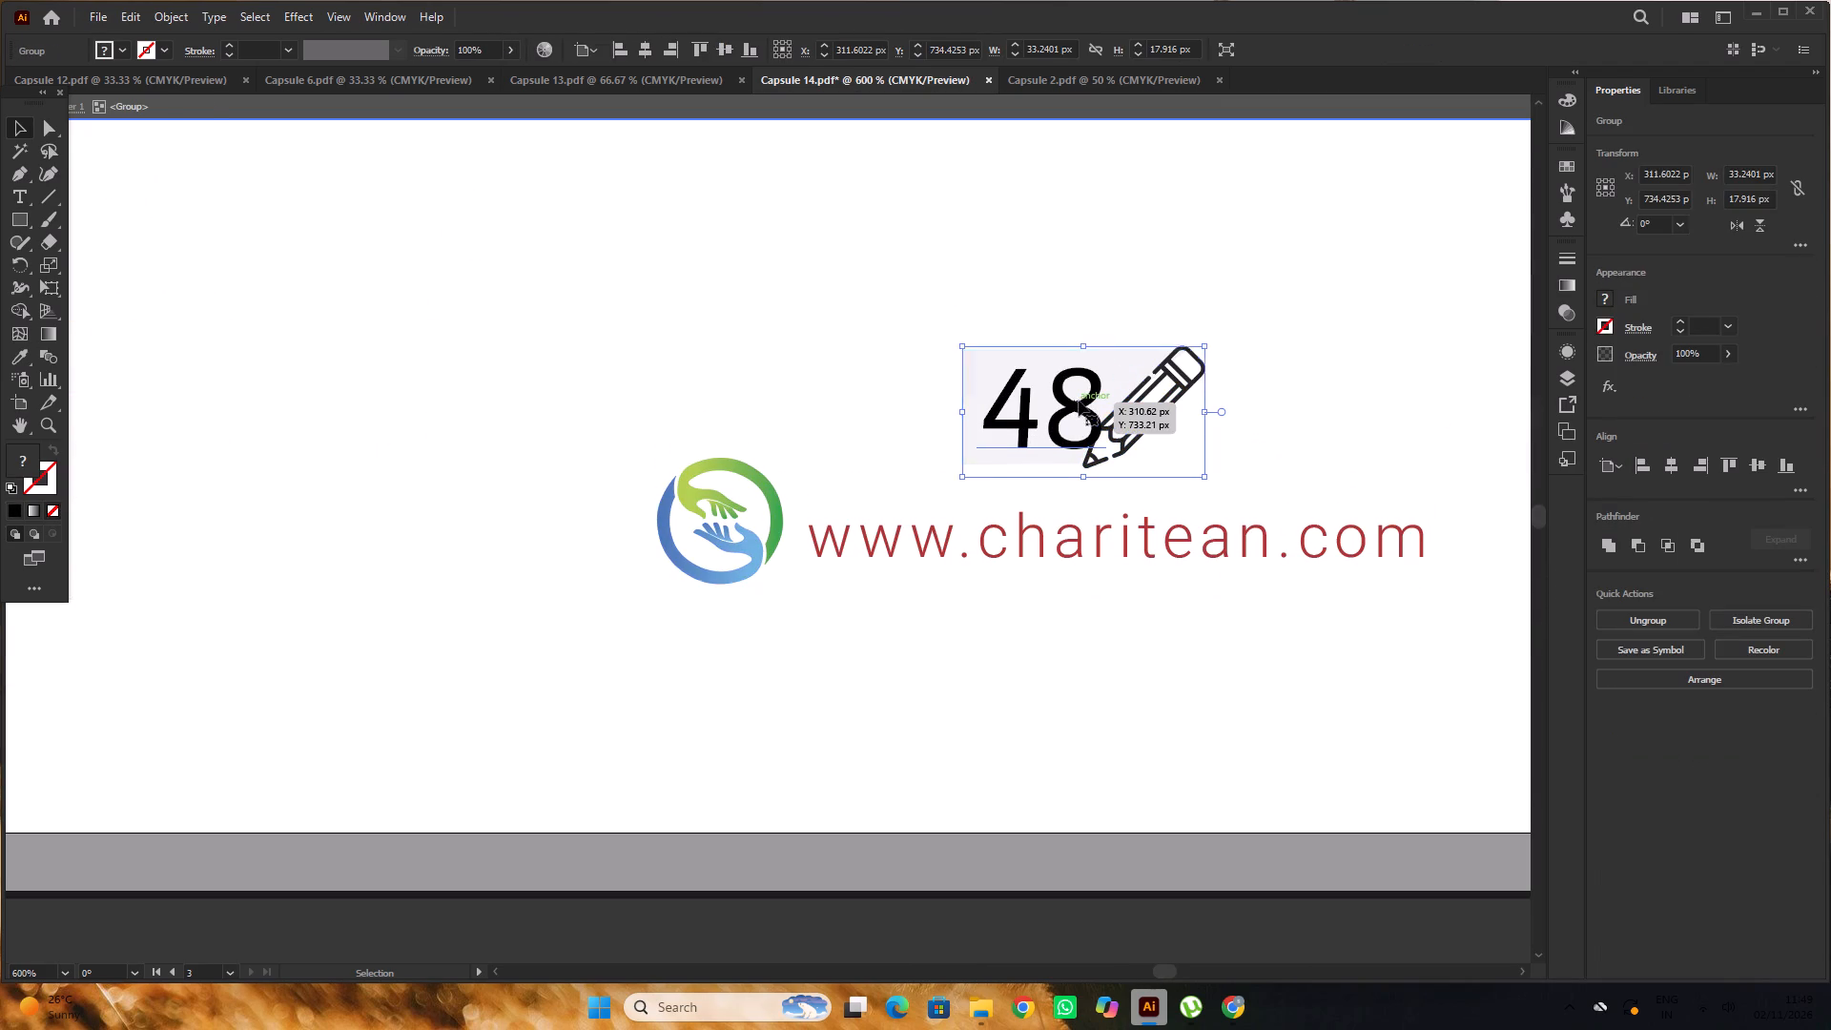
left_click(1079, 401)
scroll(1077, 407, "up", 2, "alt")
left_click_drag(1088, 407, 1057, 409)
scroll(1057, 409, "down", 9, "alt")
scroll(1099, 478, "down", 5)
triple_click(1143, 539)
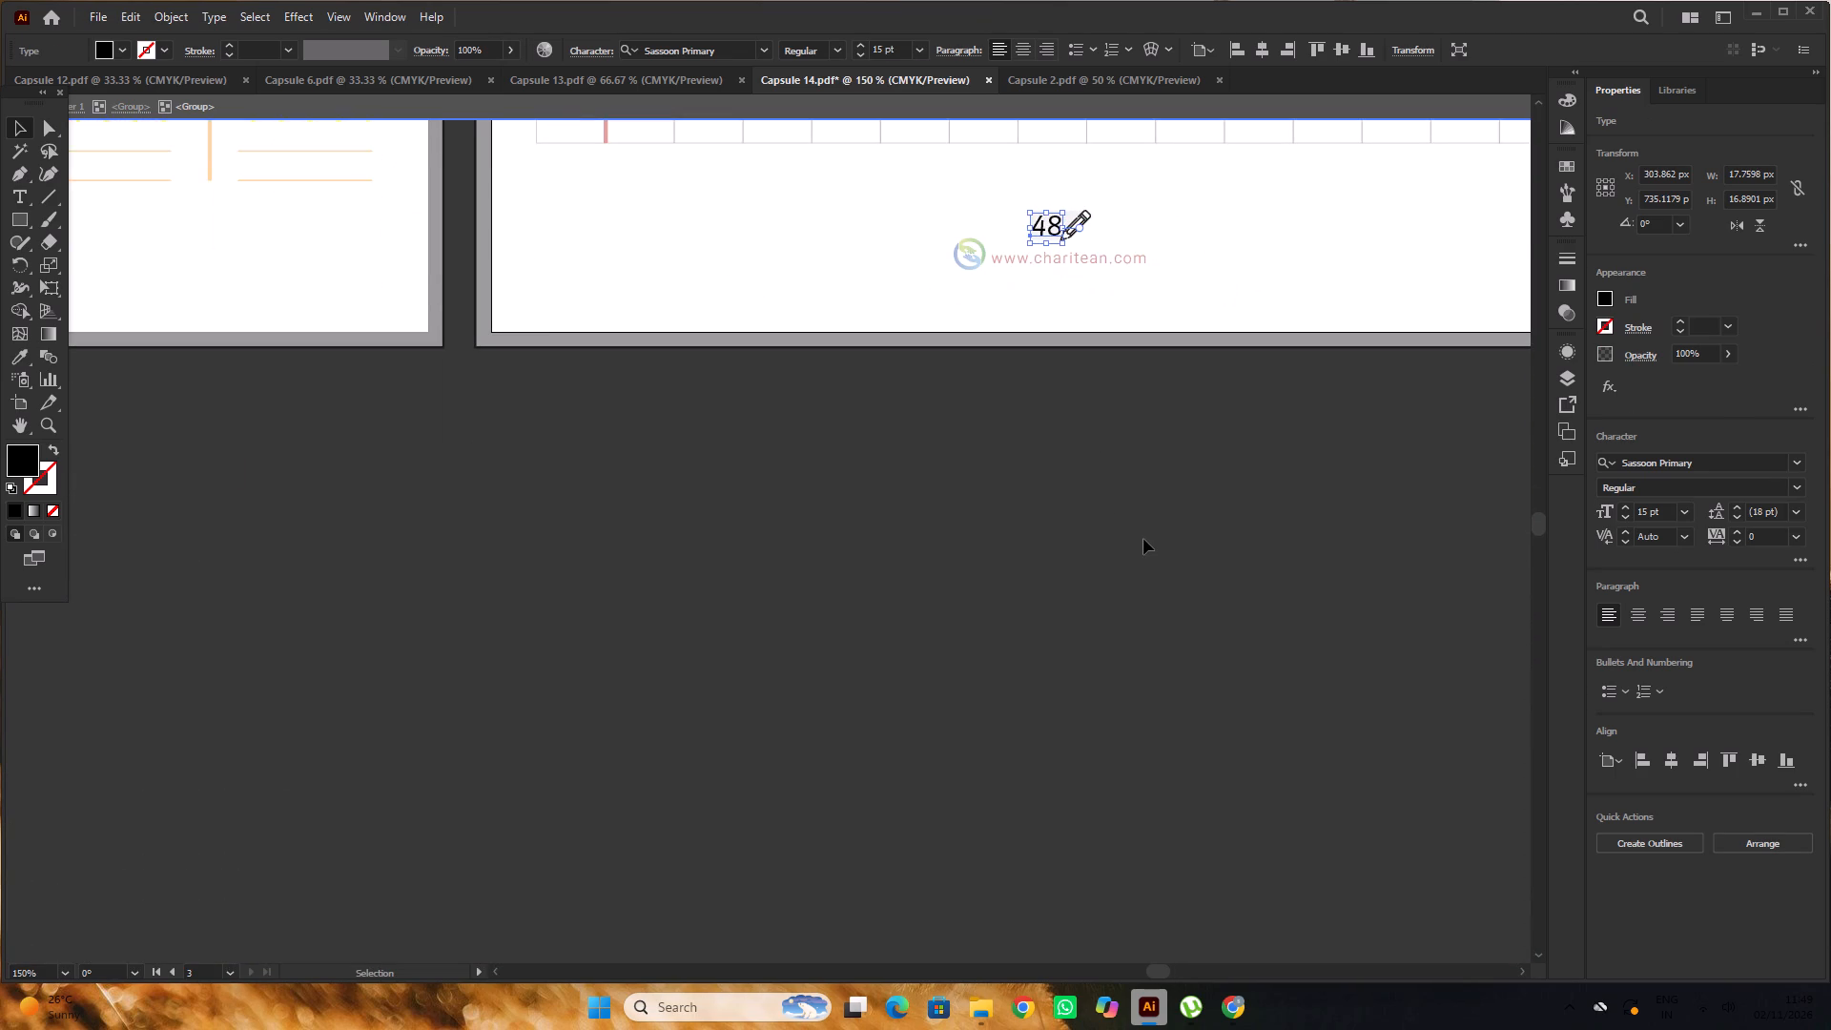
Review the footers, page numbers and grids across all three Capsule 14 pages.
scroll(1143, 539, "up", 12)
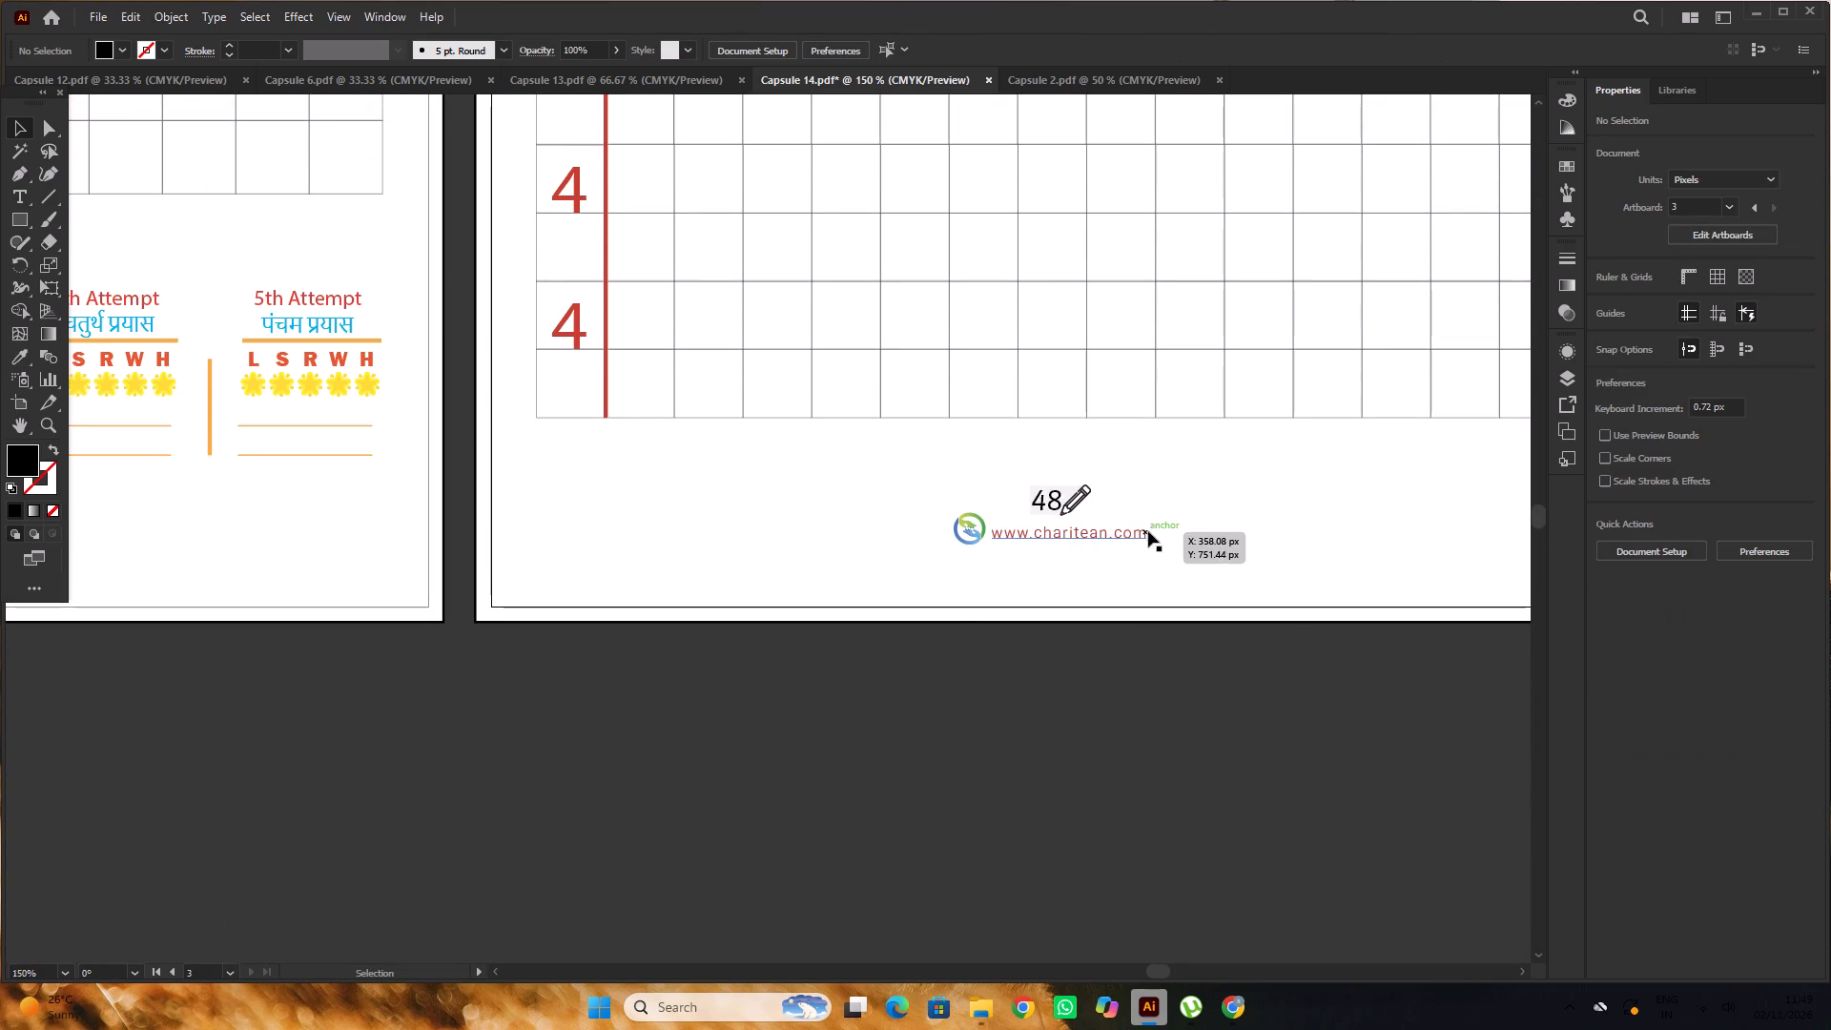
scroll(1444, 703, "down", 2, "alt")
left_click(1339, 811)
scroll(1305, 741, "down", 4)
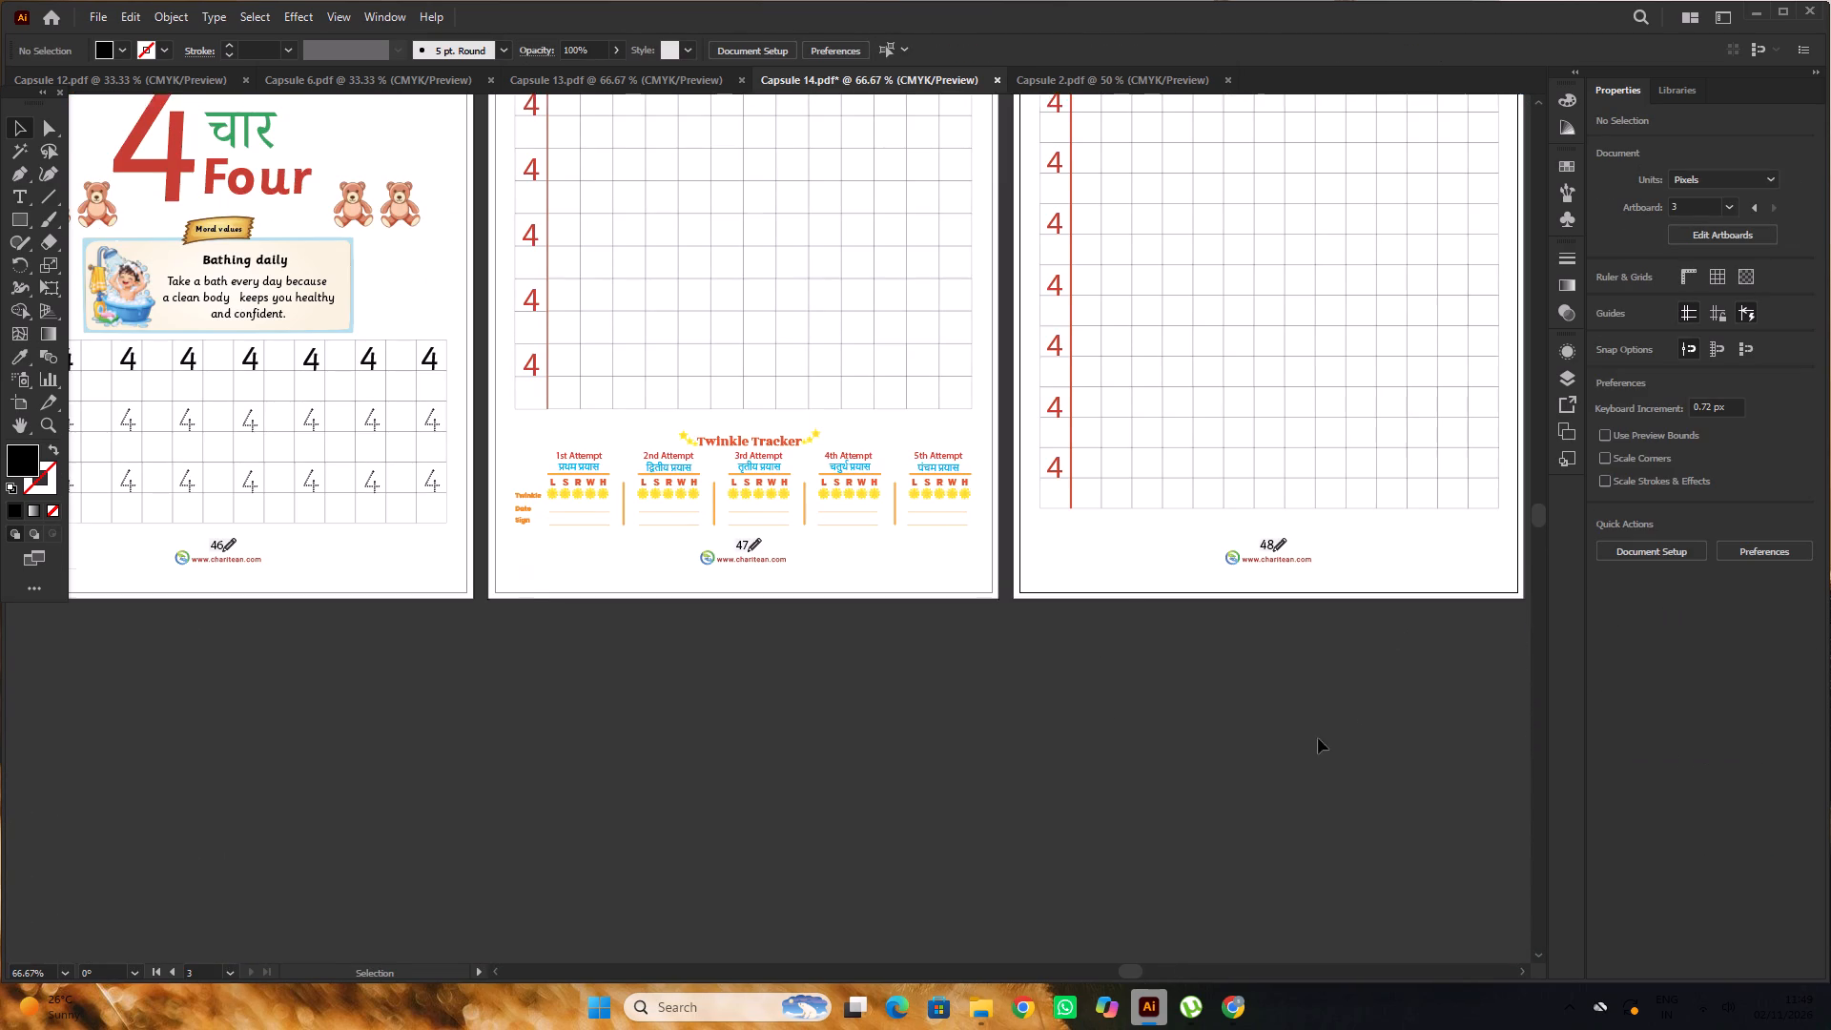
key("space")
left_click_drag(1087, 746, 1322, 726)
scroll(918, 497, "down", 1, "alt")
key("space")
key("space")
key("space")
key("space")
key("space")
key("space")
key("space")
key("space")
key("space")
key("space")
key("space")
key("space")
left_click_drag(1406, 660, 1207, 670)
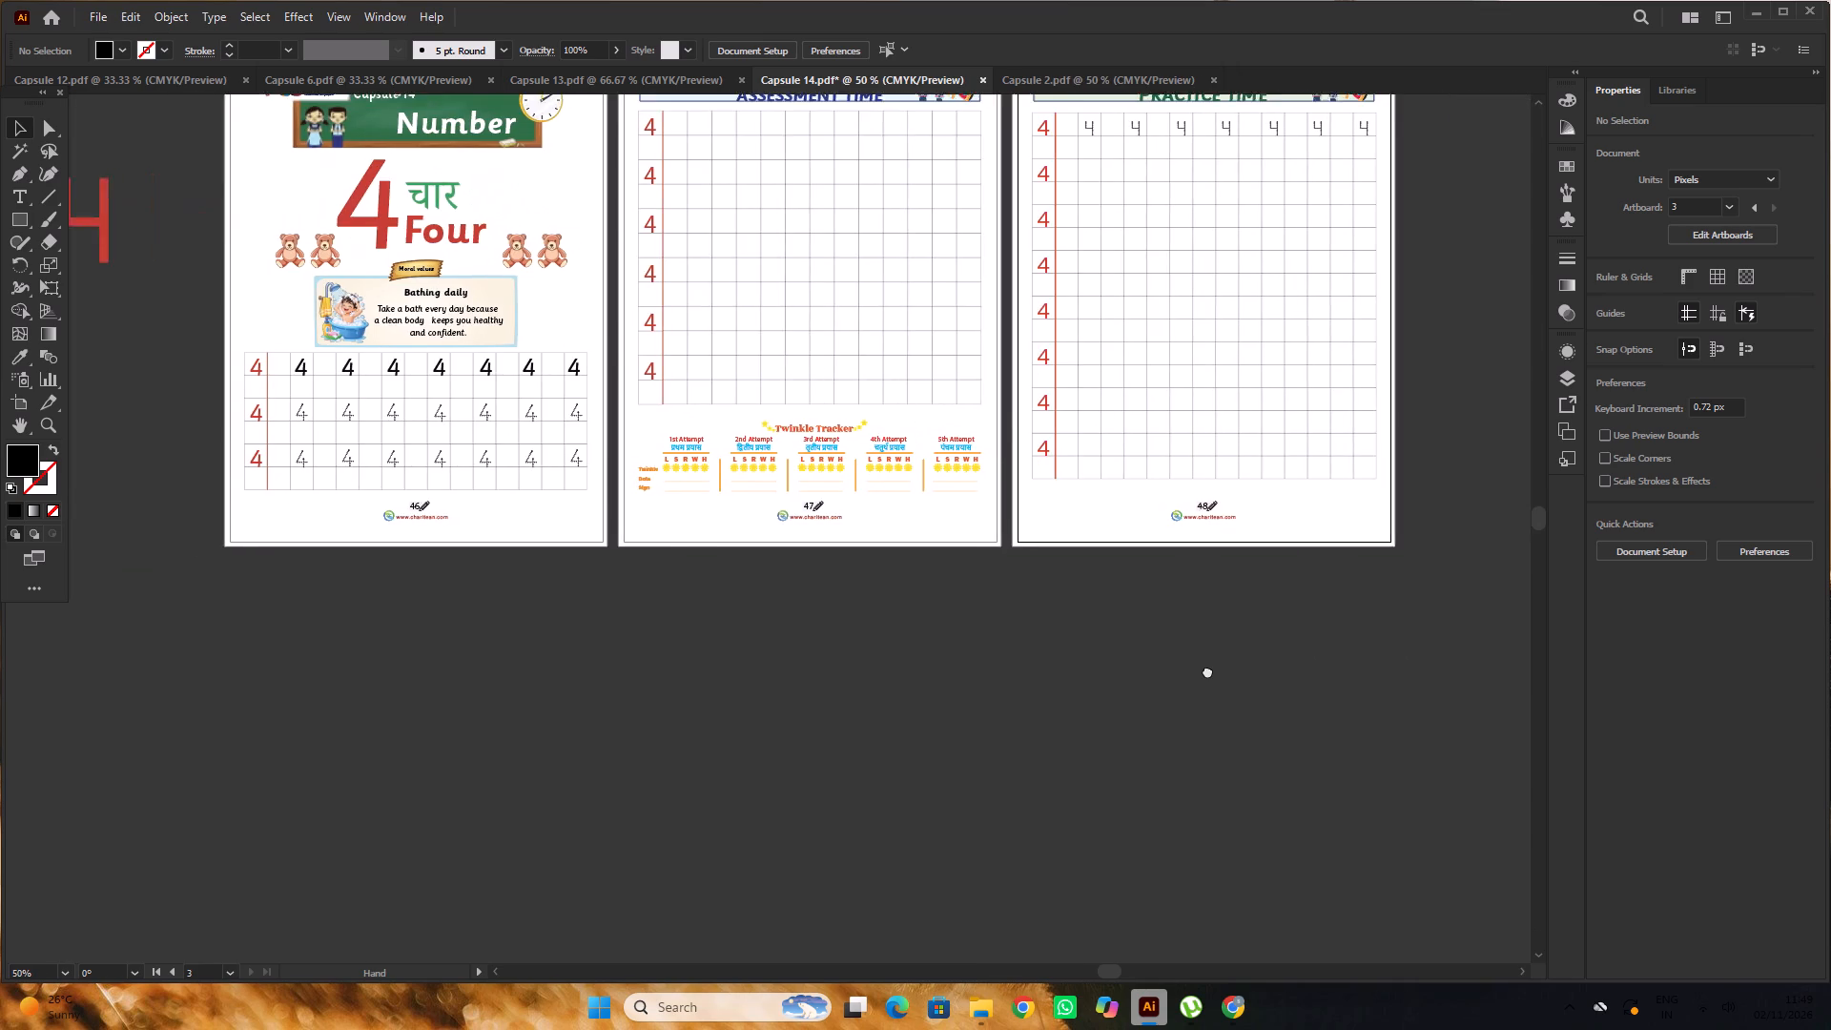
left_click_drag(1207, 670, 1347, 677)
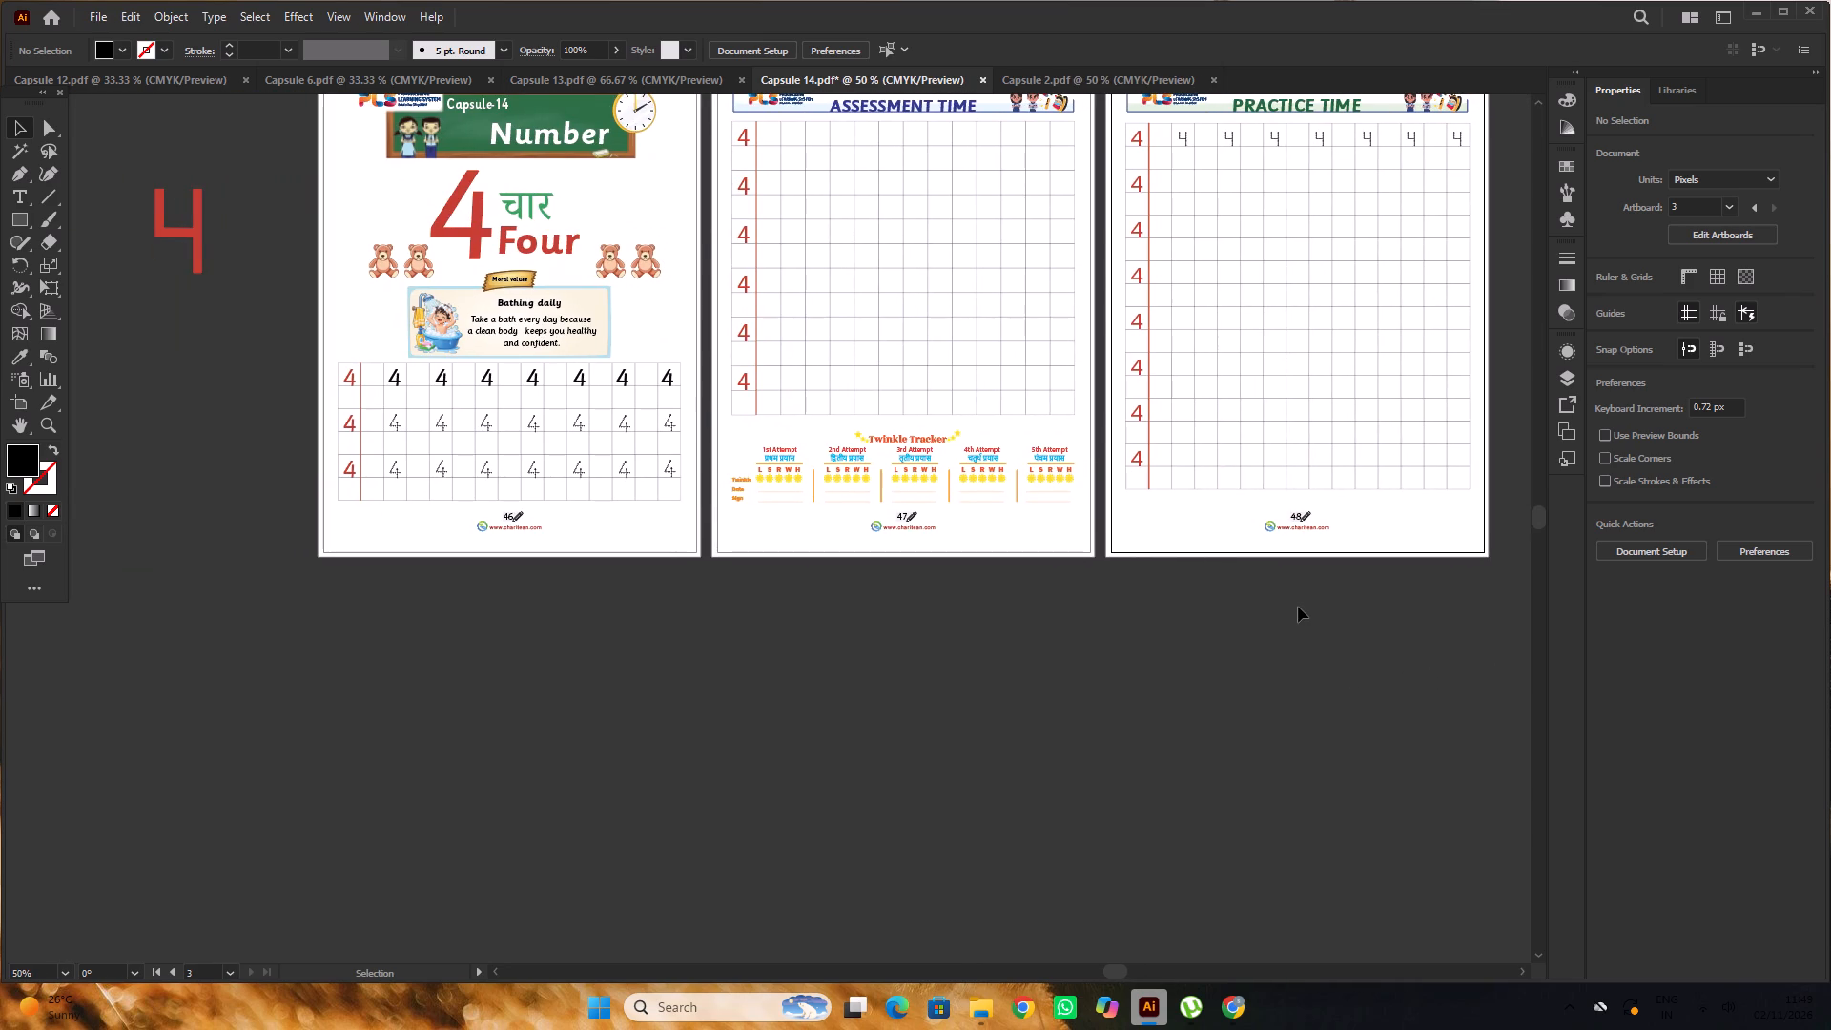
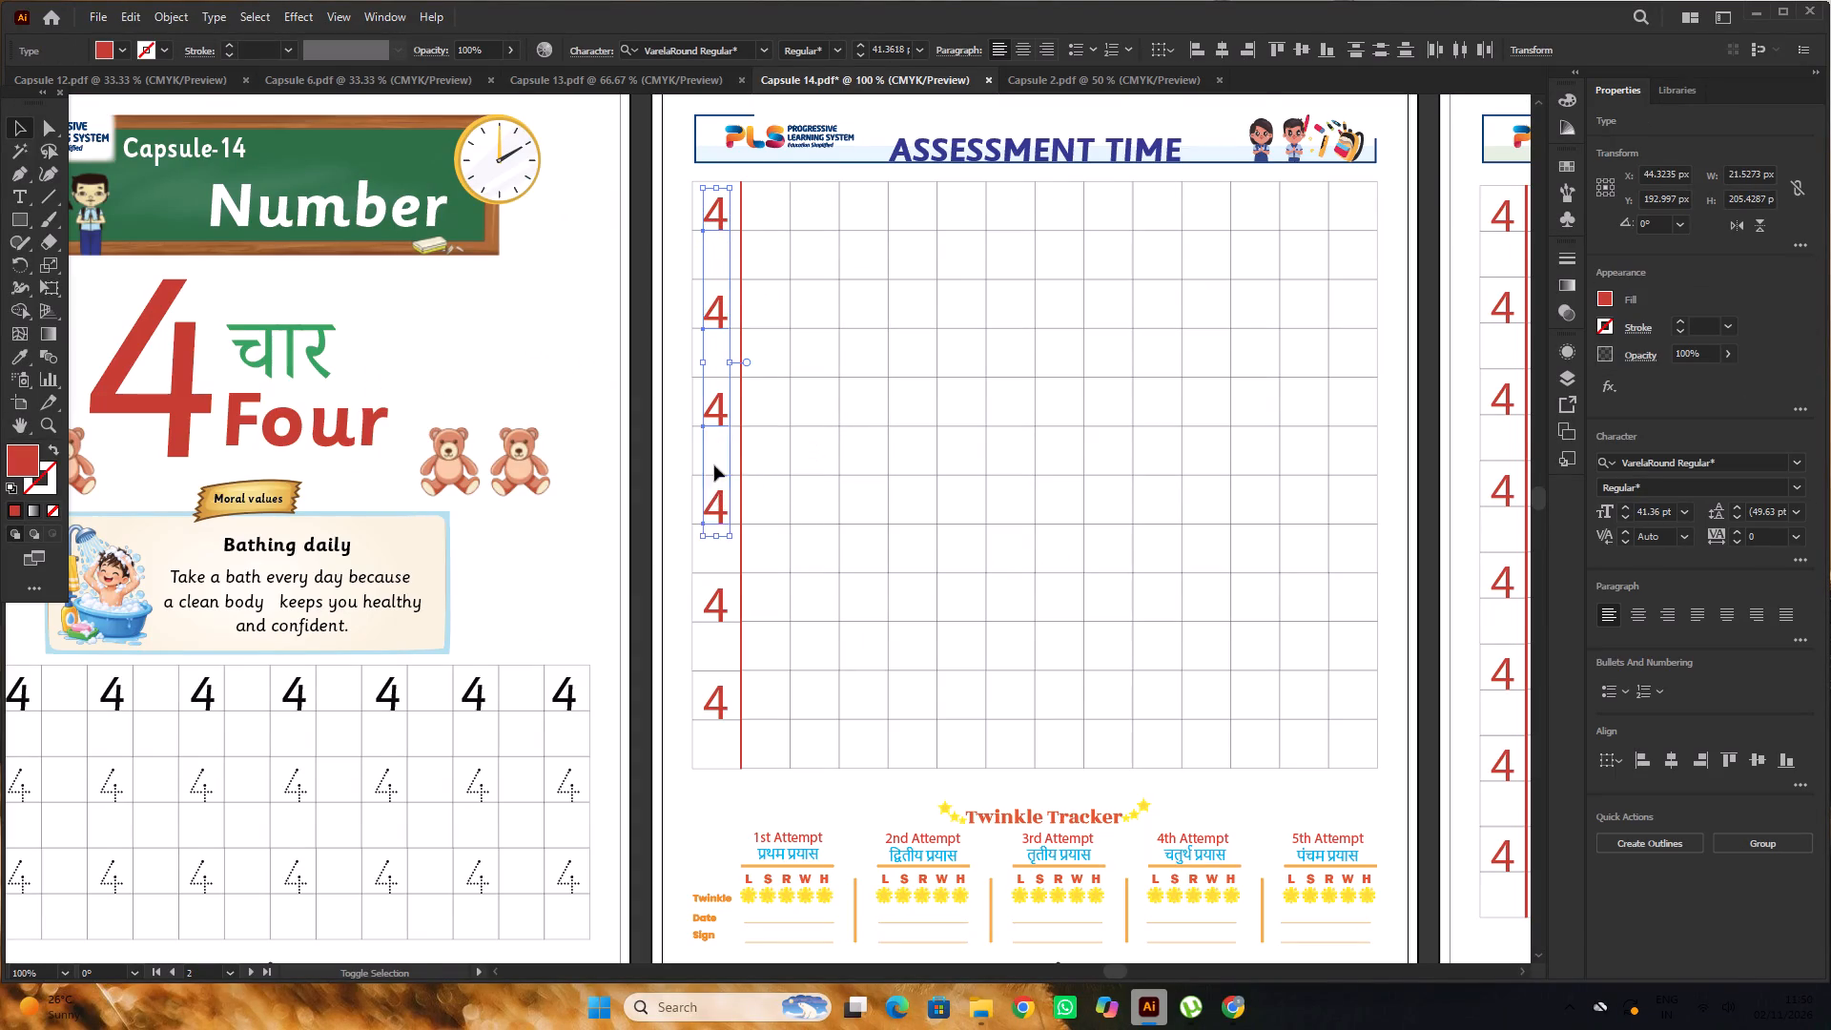
Set the font of all six red 4s in the Assessment Time grid's first column to Sassoon Primary.
scroll(712, 427, "down", 6)
left_click(716, 462, "shift")
left_click(725, 558, "shift")
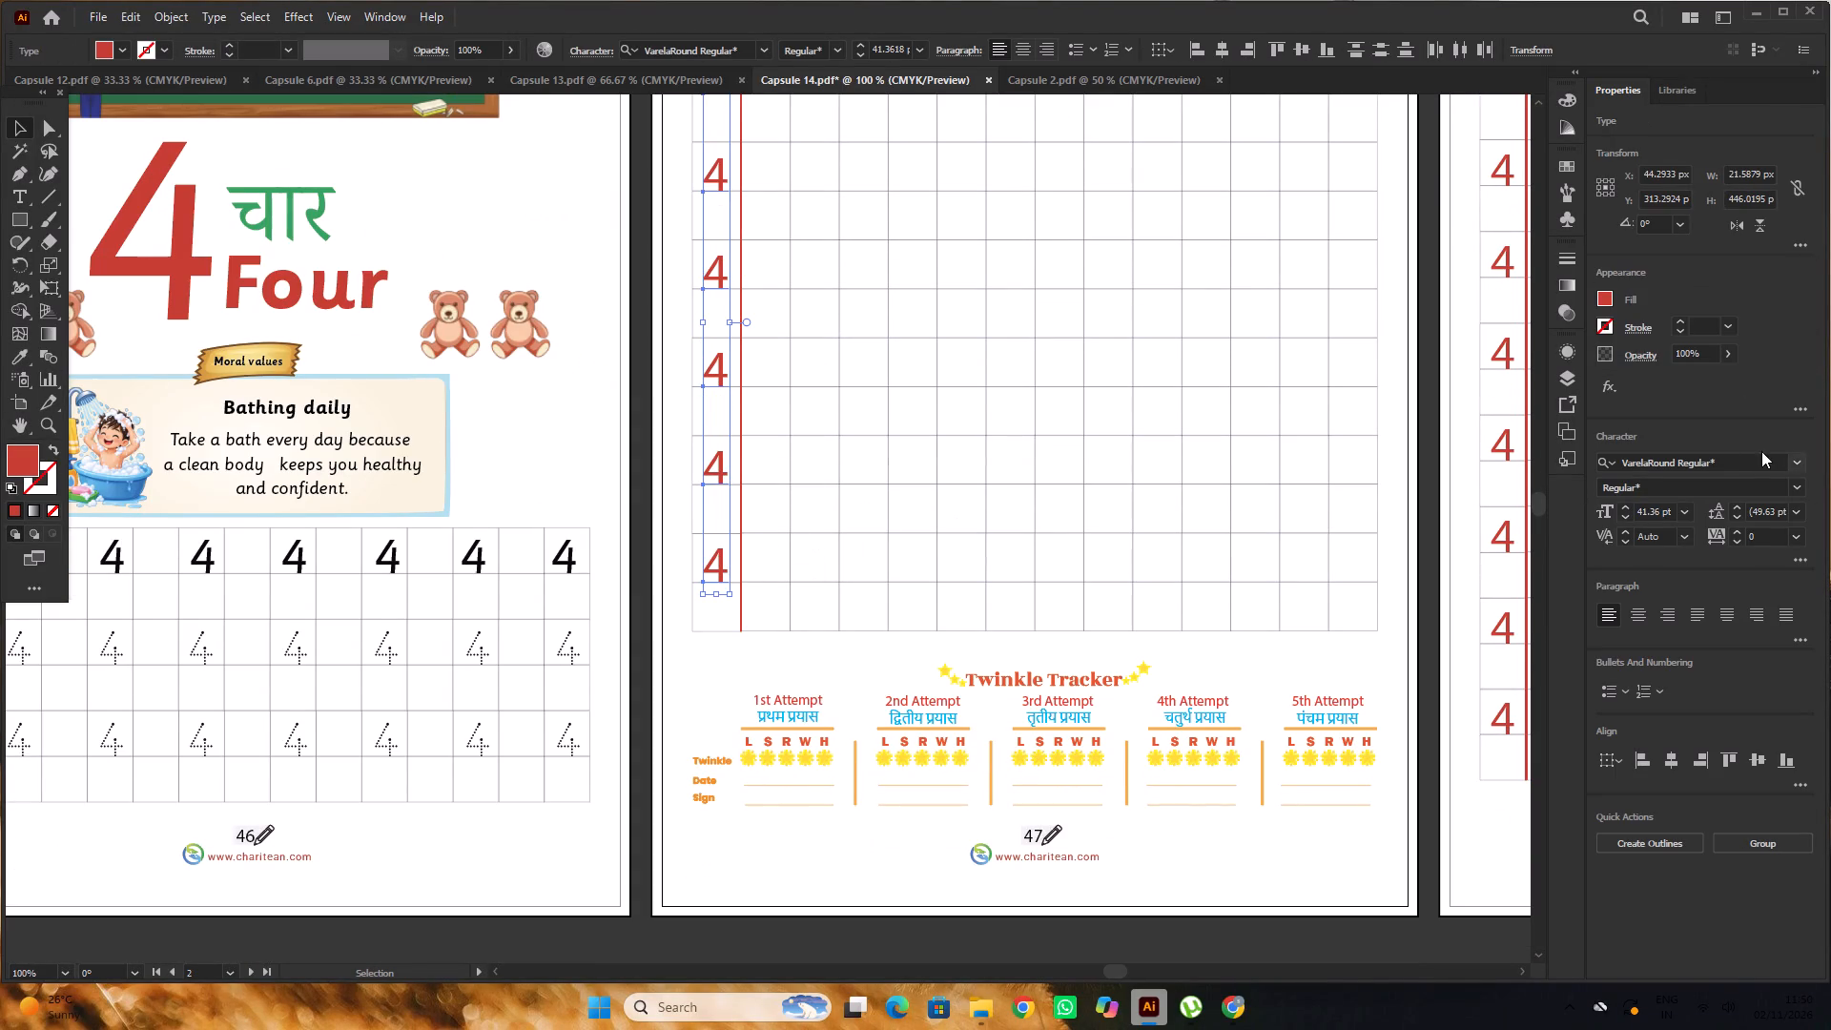
left_click(1752, 458)
key("s")
key("a")
key("s")
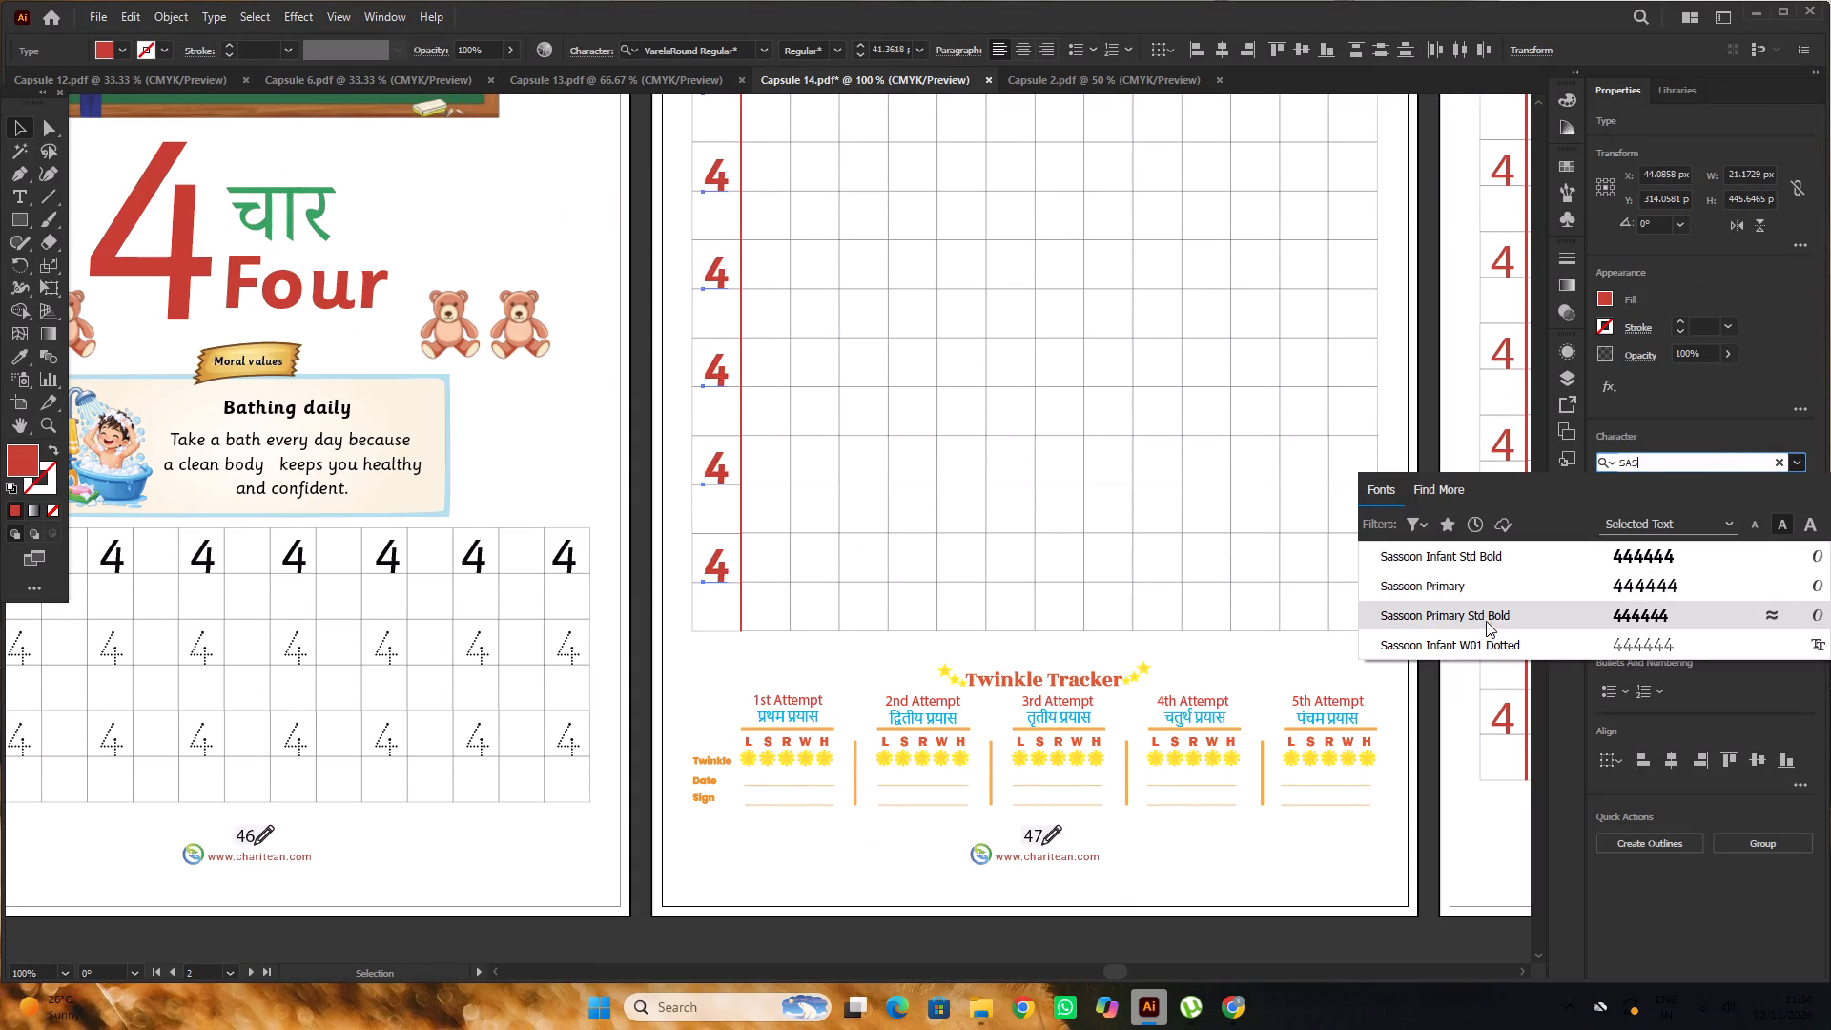
left_click(1497, 581)
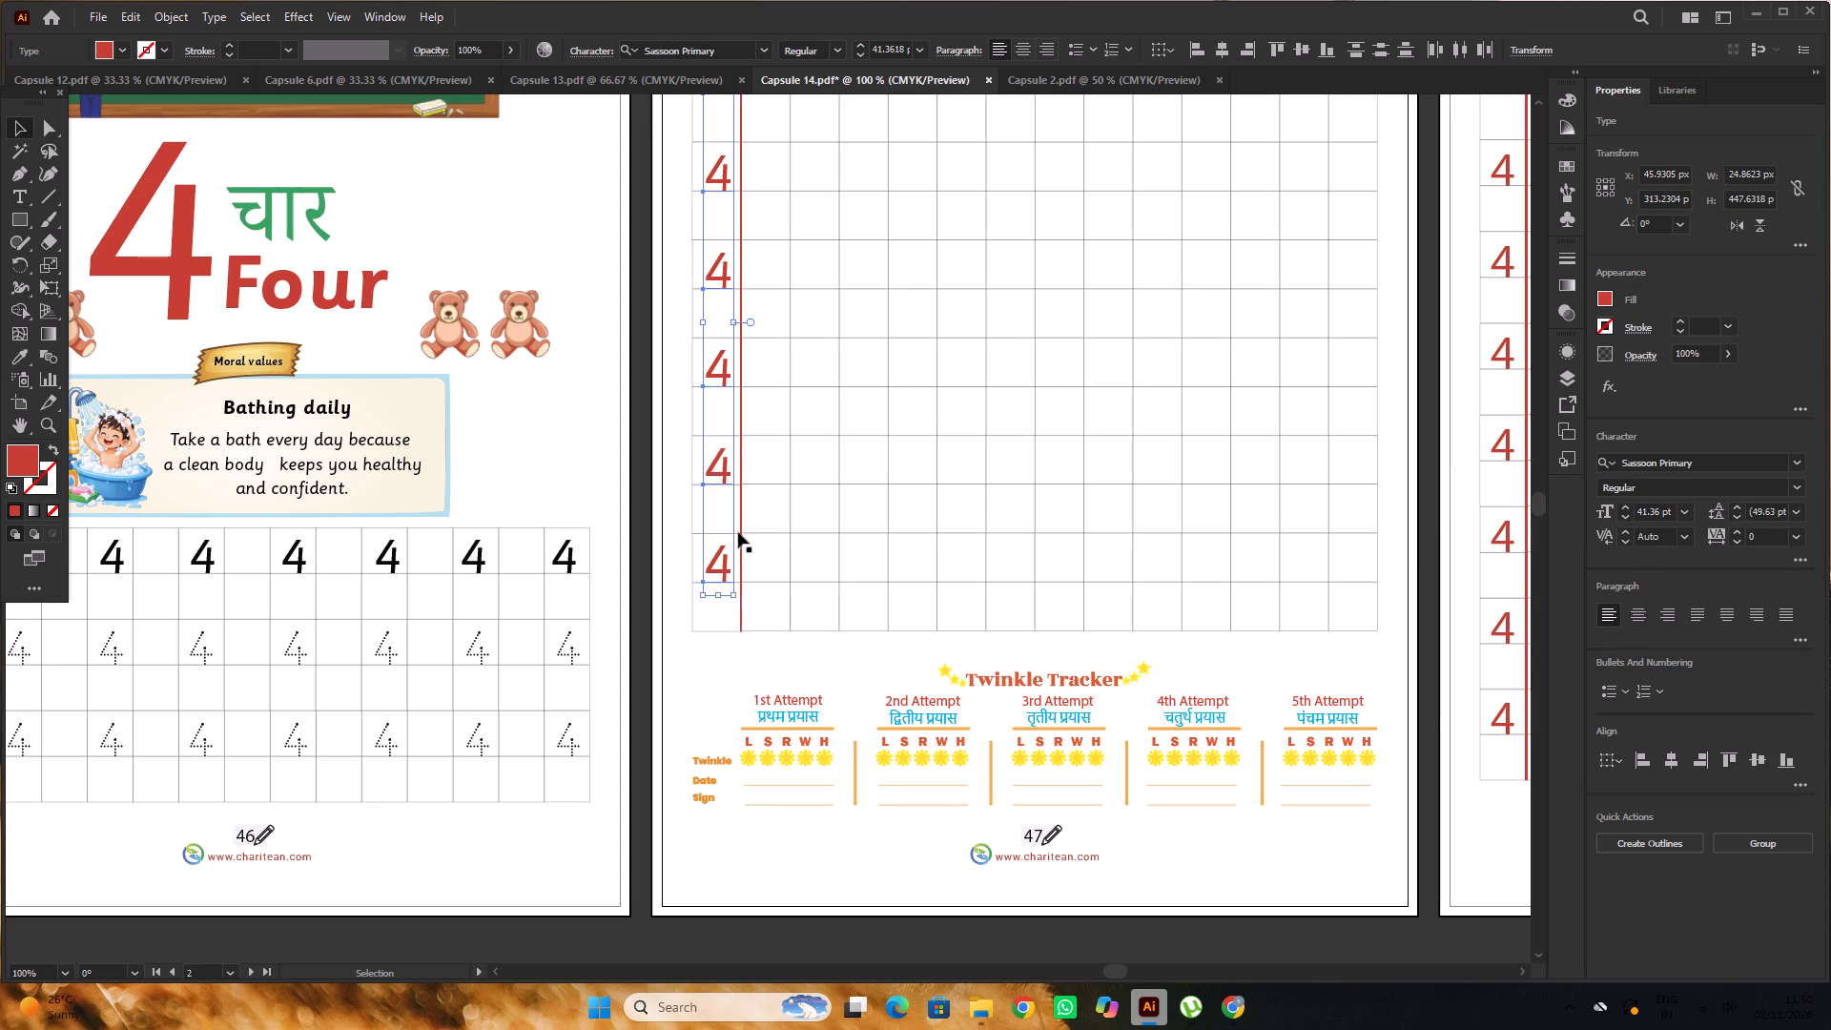
scroll(739, 532, "up", 3, "alt")
scroll(553, 487, "down", 7, "alt")
left_click(1012, 754)
Ungroup the Practice Time page's grid so its numerals can be selected individually.
scroll(620, 438, "up", 7, "alt")
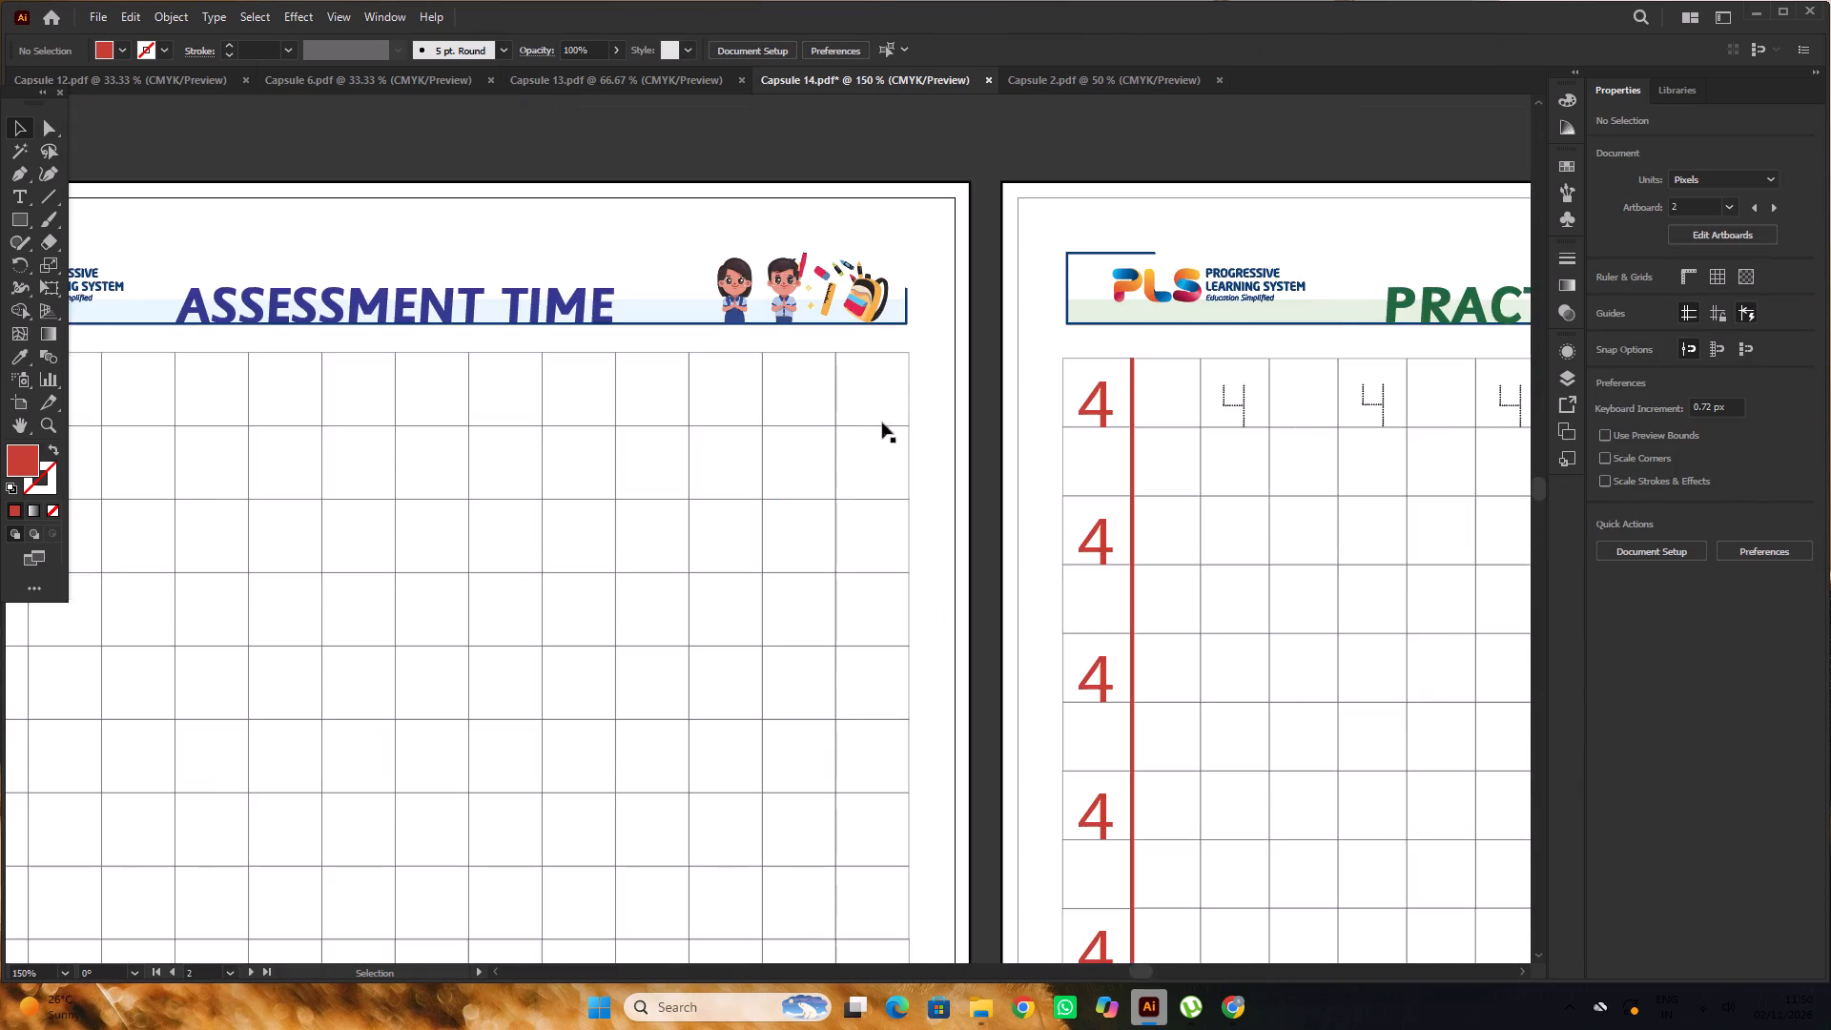
scroll(791, 395, "down", 3, "alt")
left_click(892, 402)
right_click(893, 443)
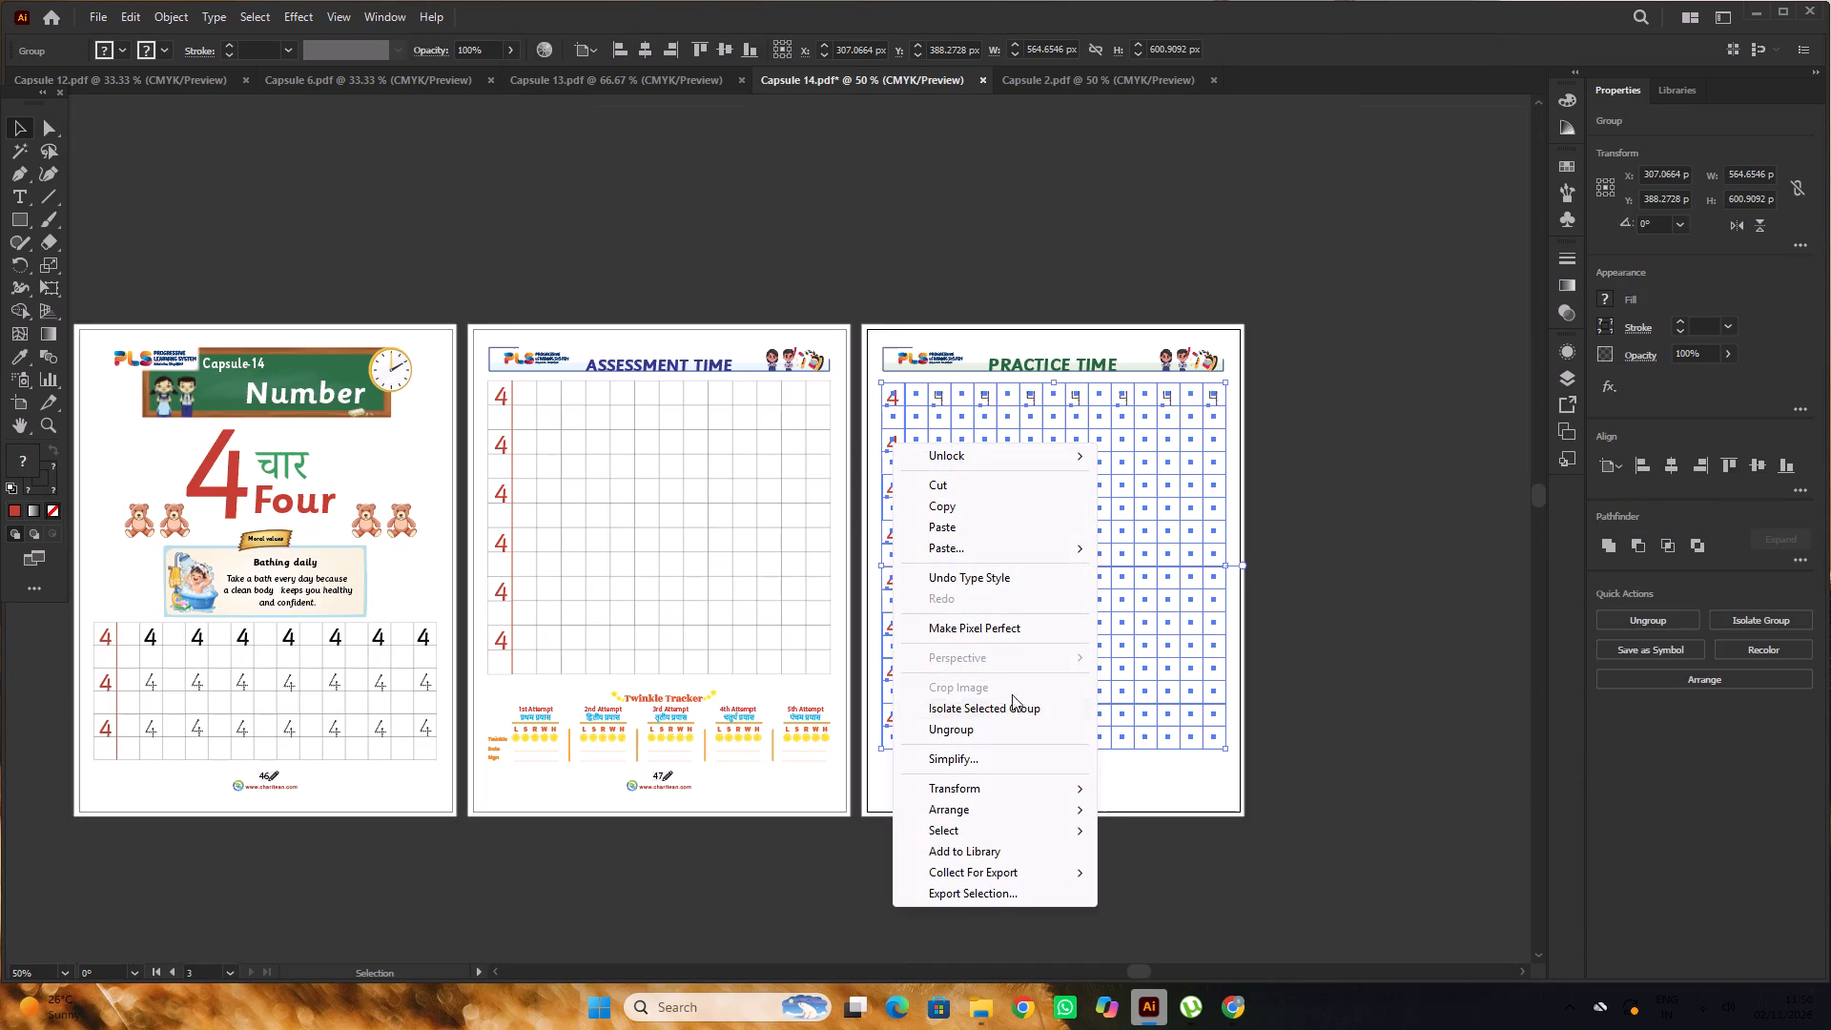
left_click(968, 729)
left_click(874, 187)
Set the font of all eight red 4s in the Practice Time grid's first column to Sassoon Primary.
key("space")
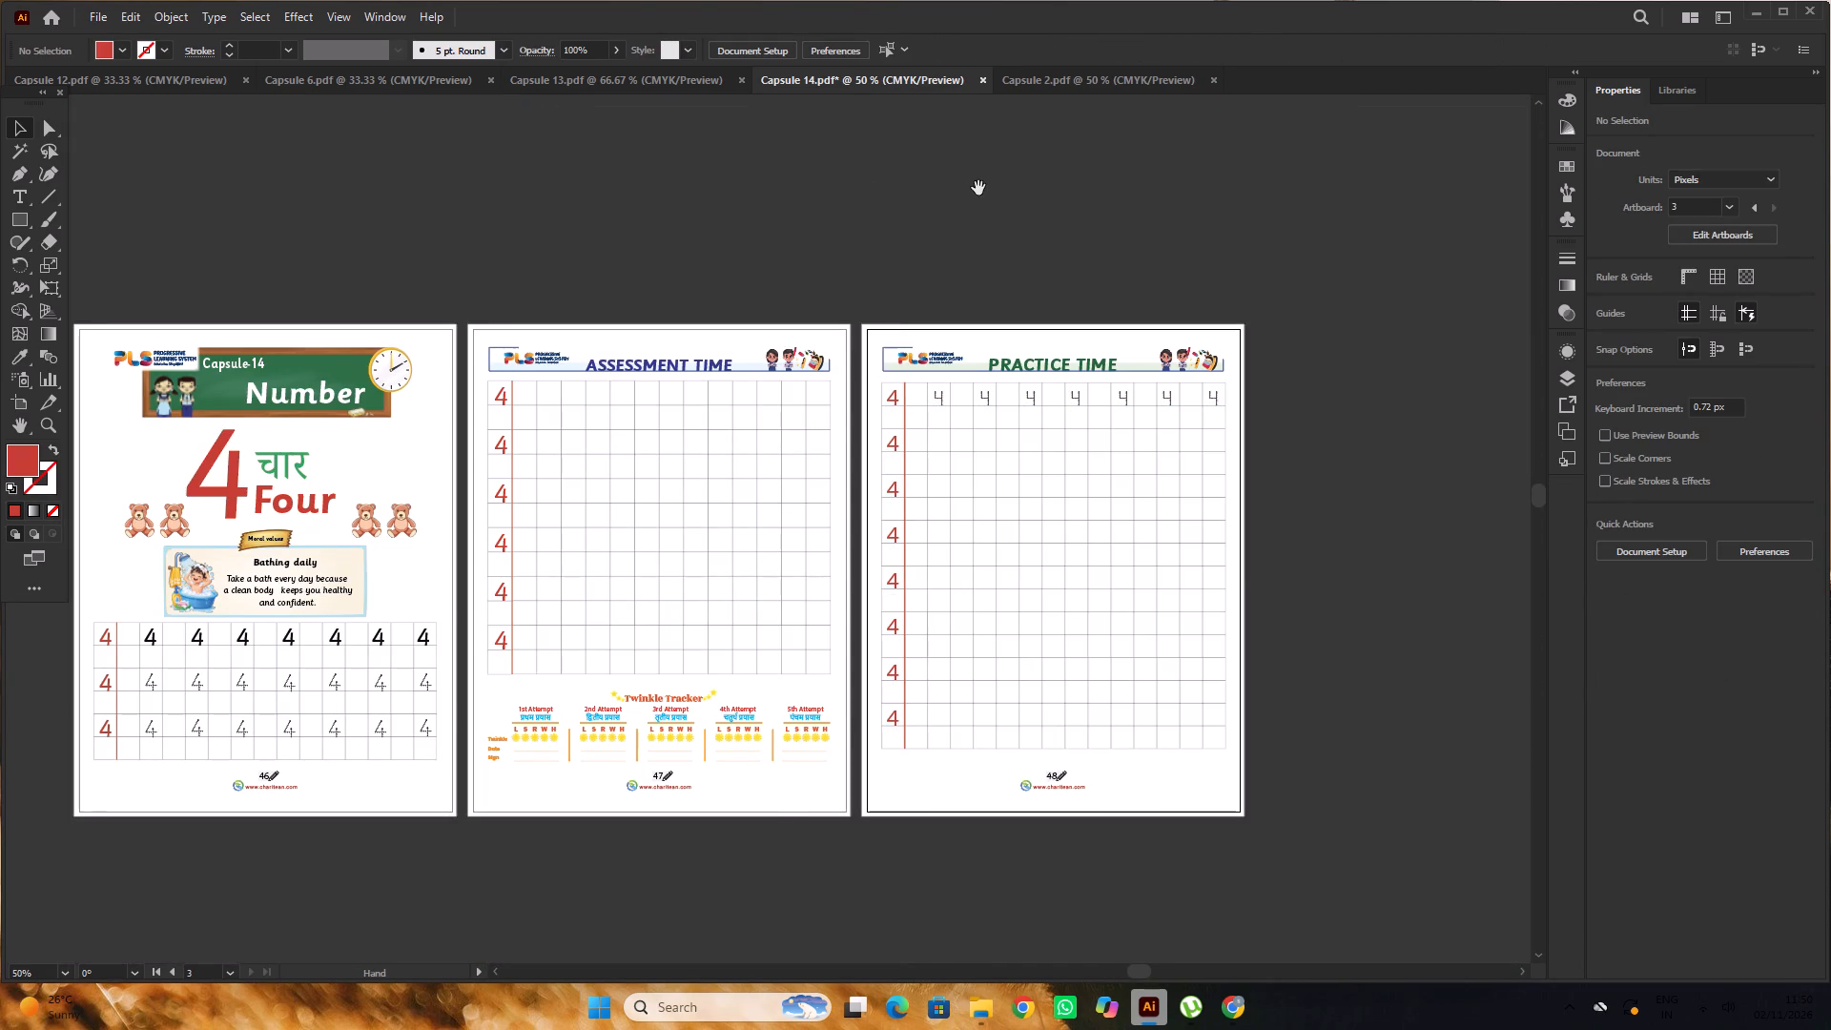
left_click_drag(975, 186, 841, 182)
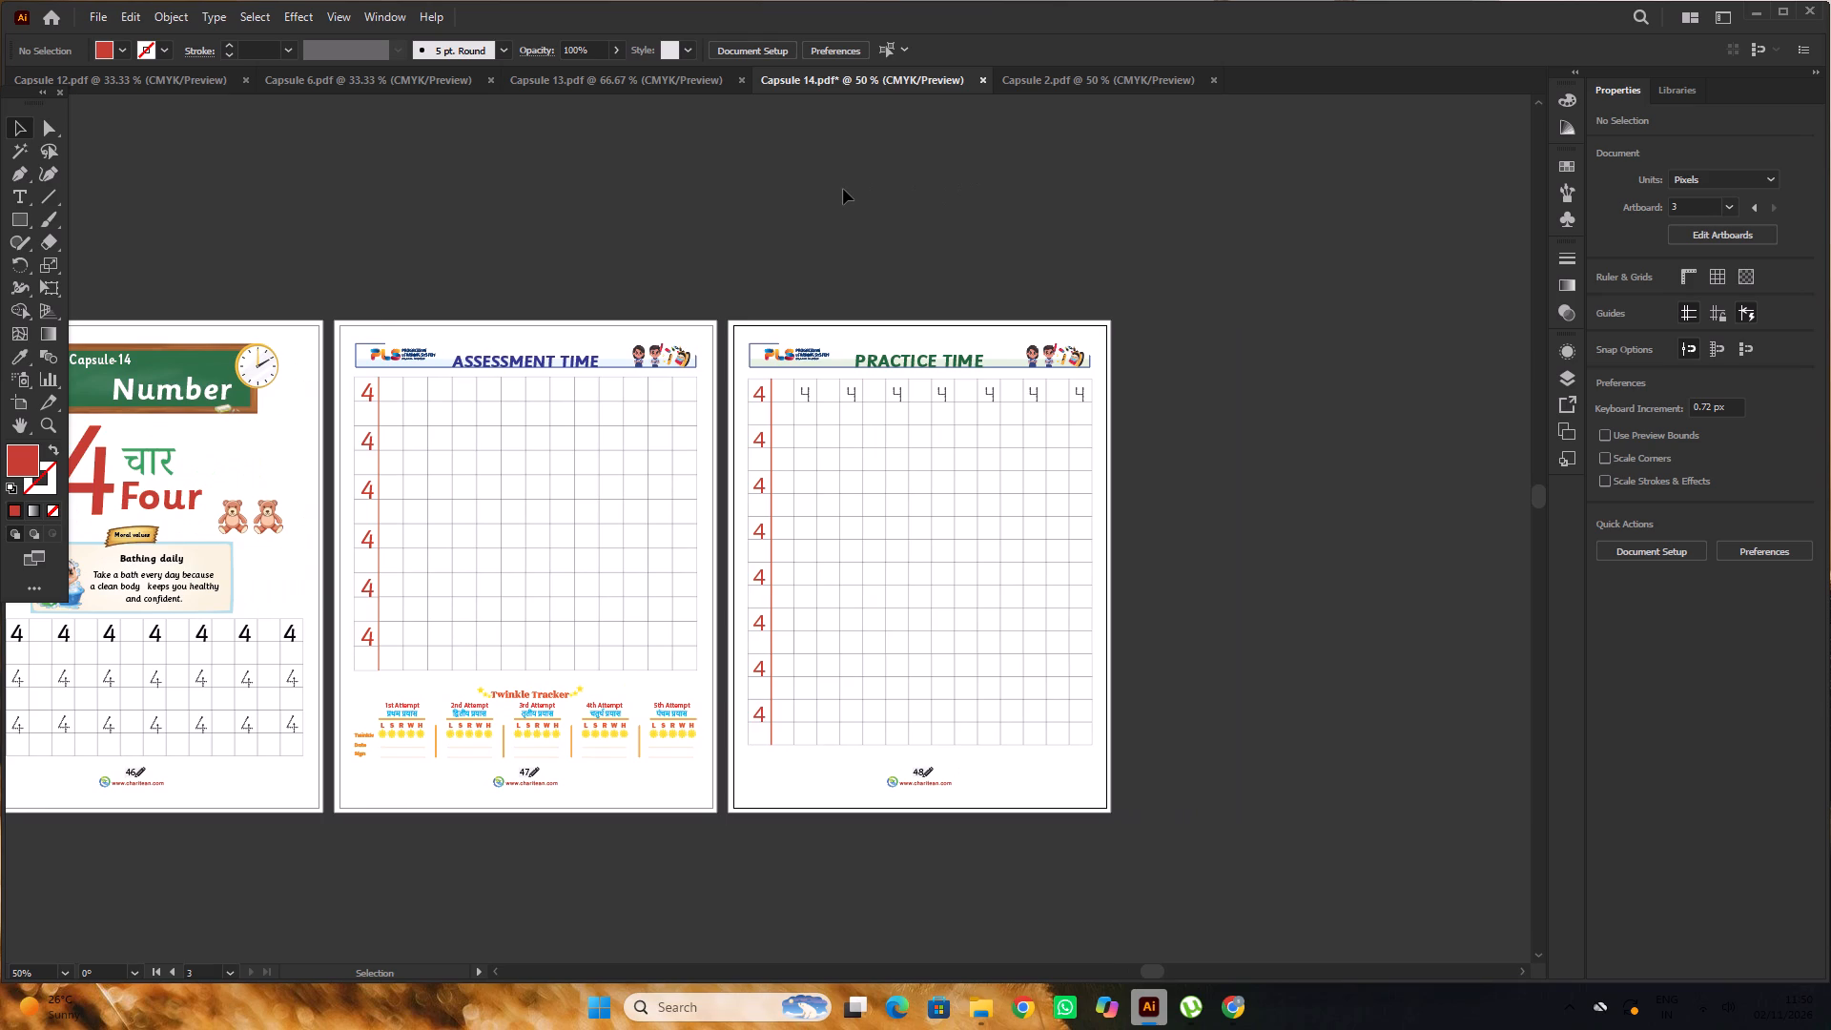
scroll(849, 333, "up", 1, "alt")
scroll(805, 218, "down", 8)
scroll(741, 217, "up", 1, "alt")
left_click(727, 239)
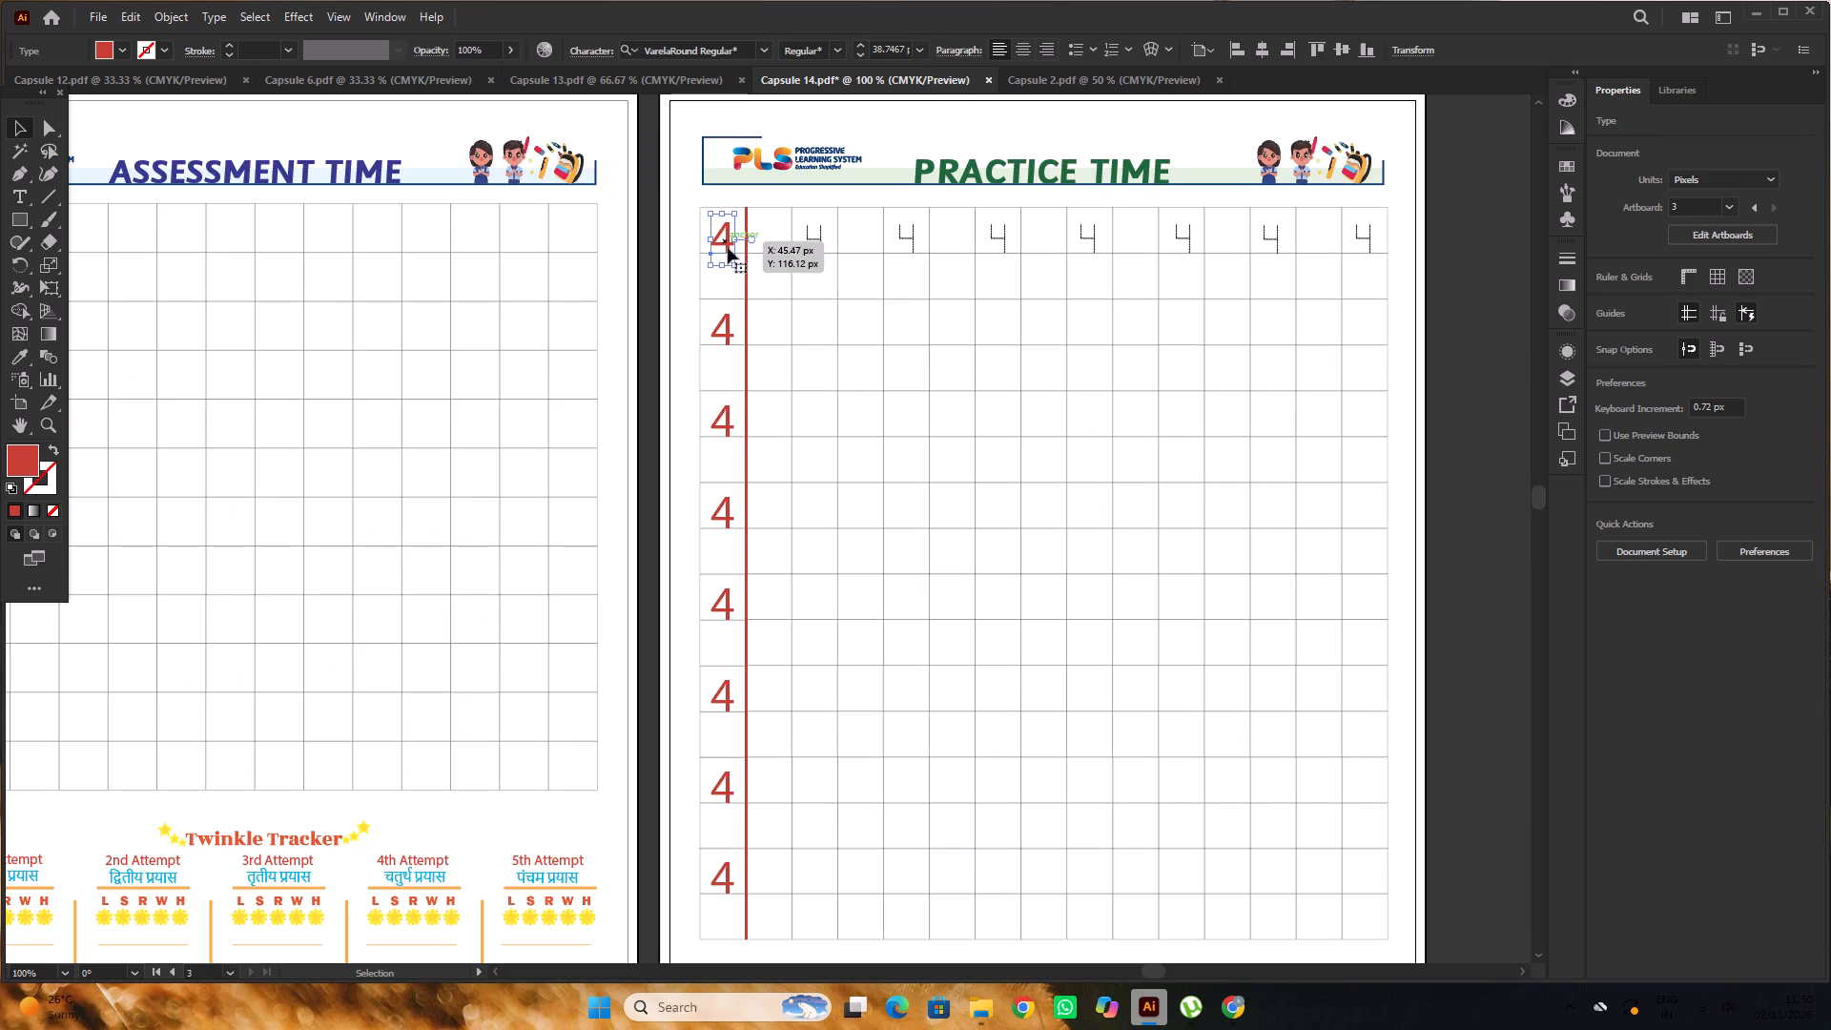
left_click(719, 337, "shift")
left_click(730, 416, "shift")
scroll(719, 365, "down", 5)
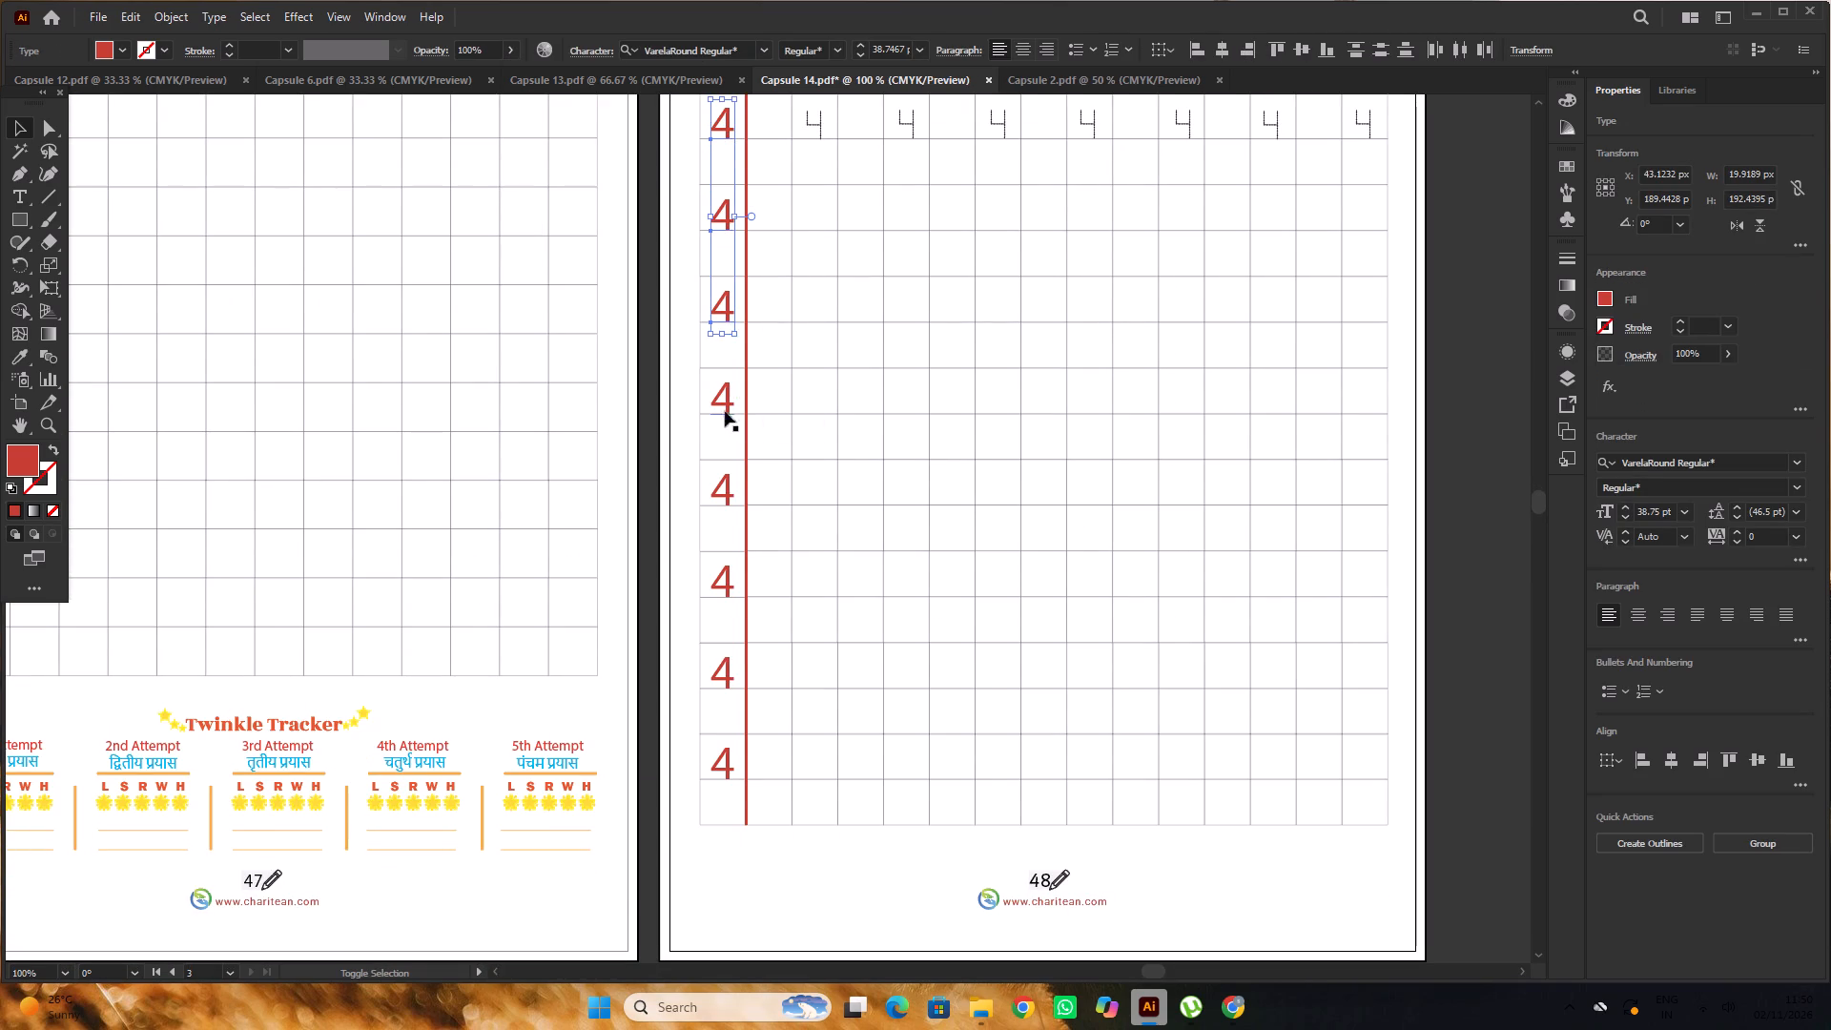
left_click(727, 403, "shift")
left_click(723, 493, "shift")
scroll(713, 449, "down", 5)
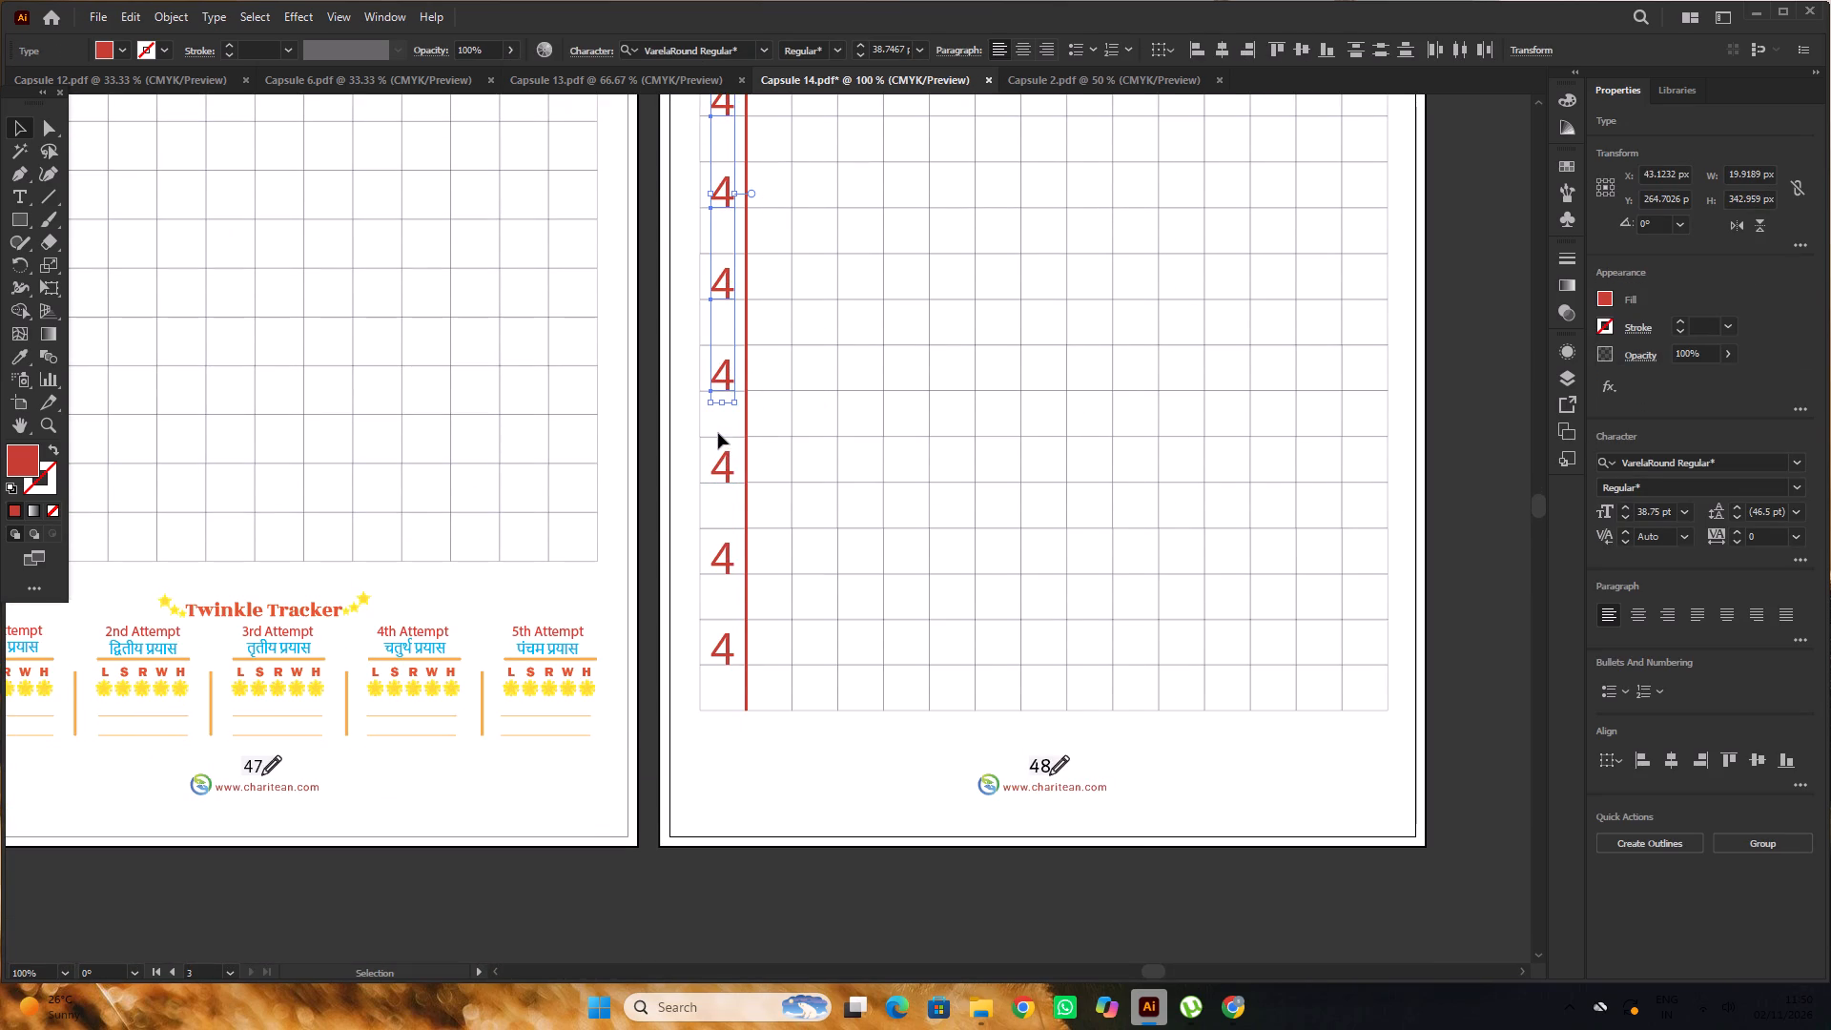
scroll(718, 433, "down", 2)
scroll(718, 433, "up", 1, "alt")
left_click(728, 415, "shift")
left_click(739, 550, "shift")
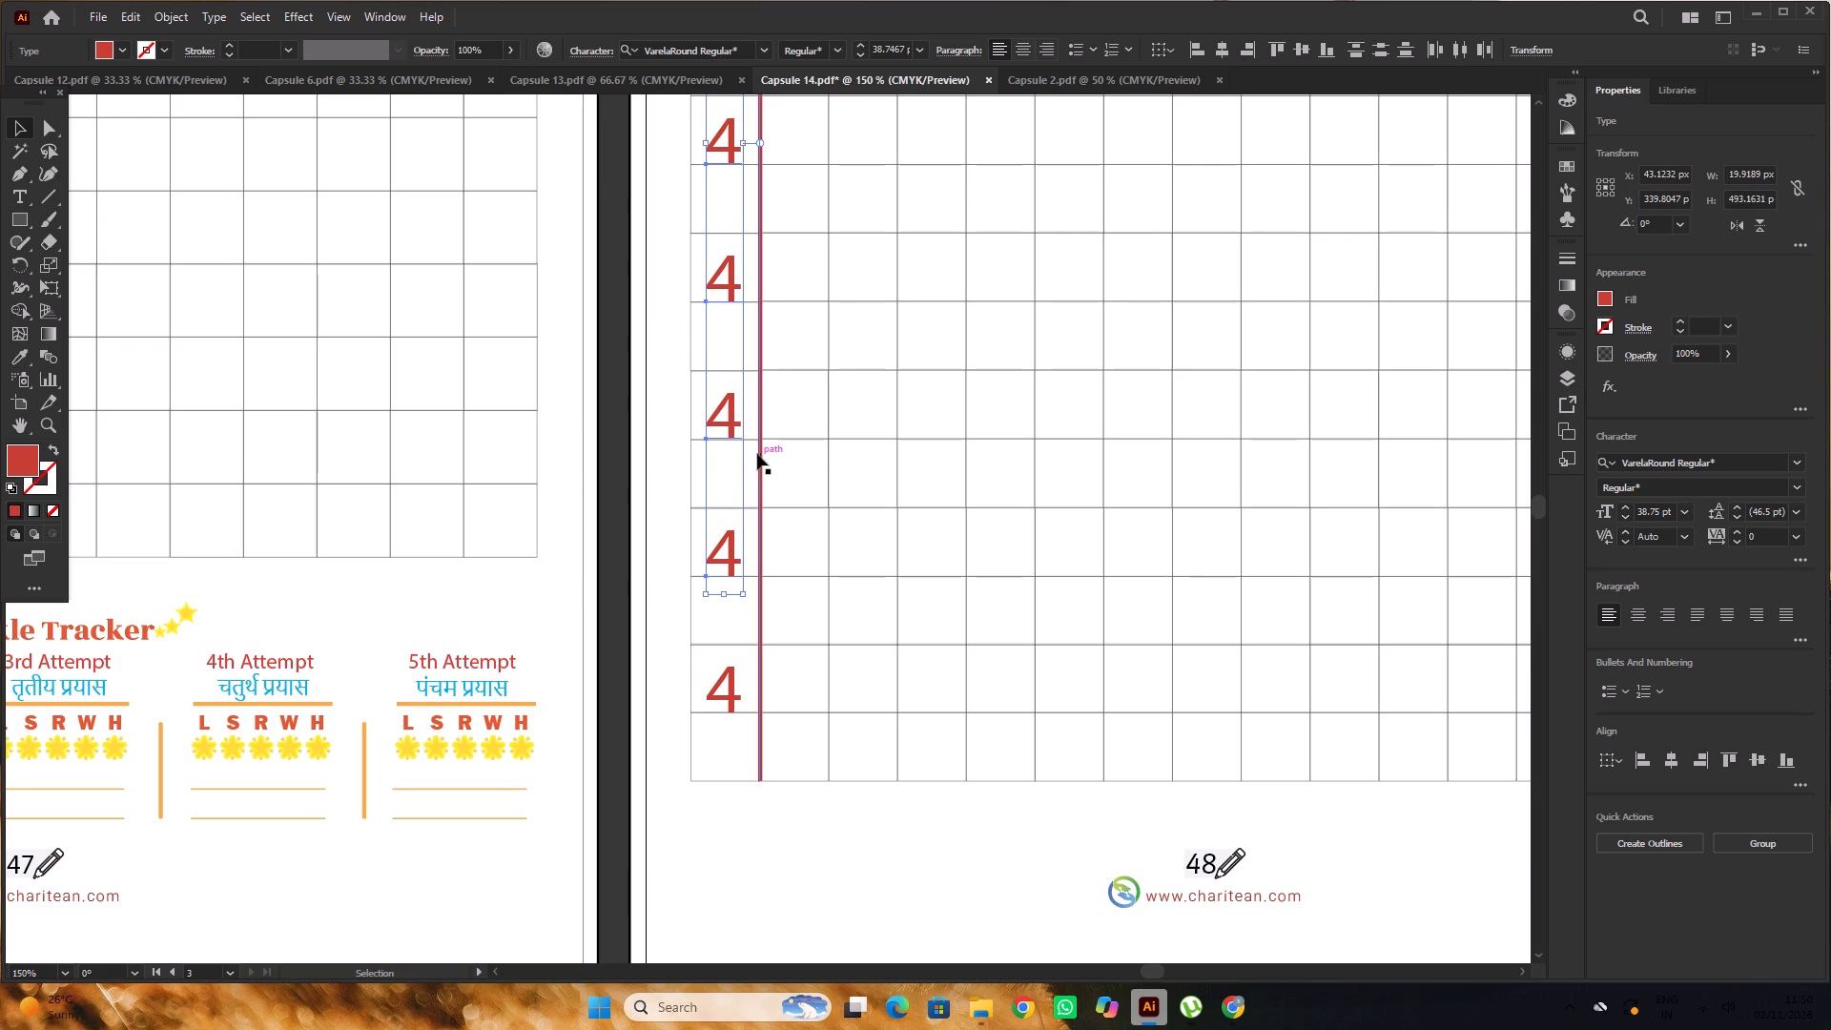
scroll(757, 454, "down", 4)
scroll(743, 525, "up", 1, "alt")
left_click(714, 630, "shift")
scroll(751, 578, "down", 3, "alt")
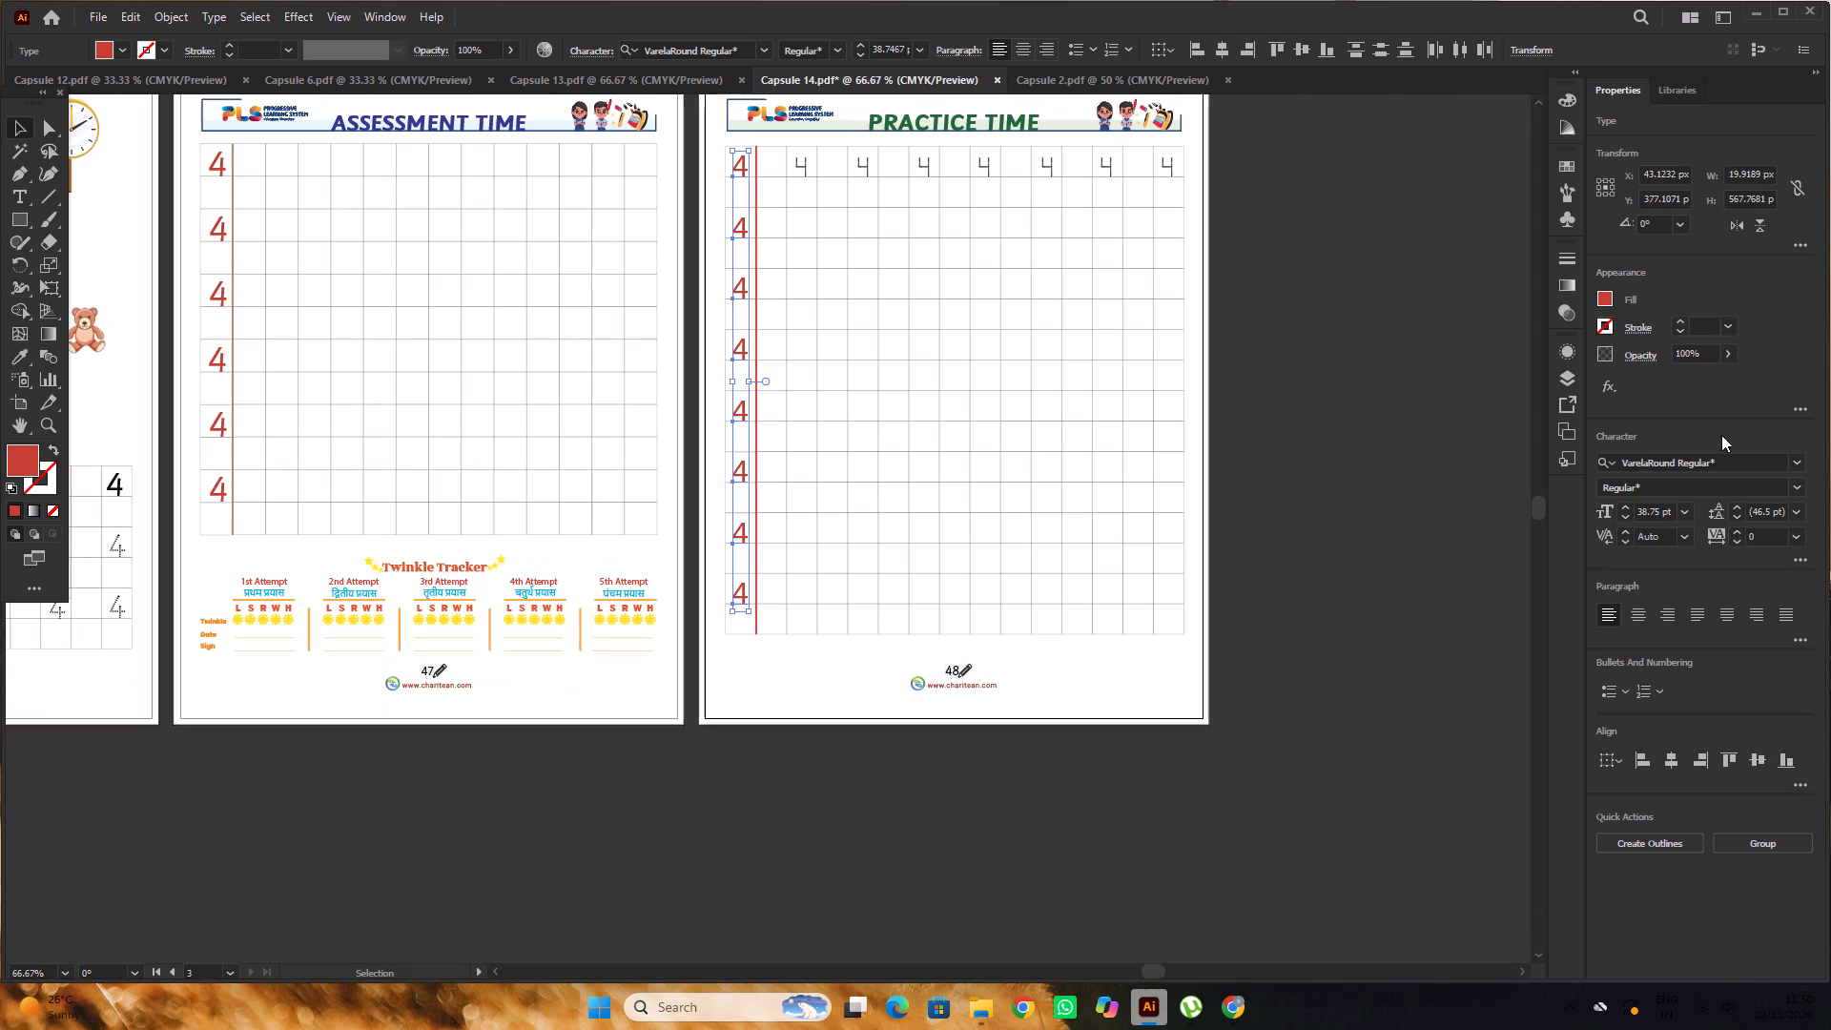
left_click(1744, 457)
key("s")
key("a")
key("s")
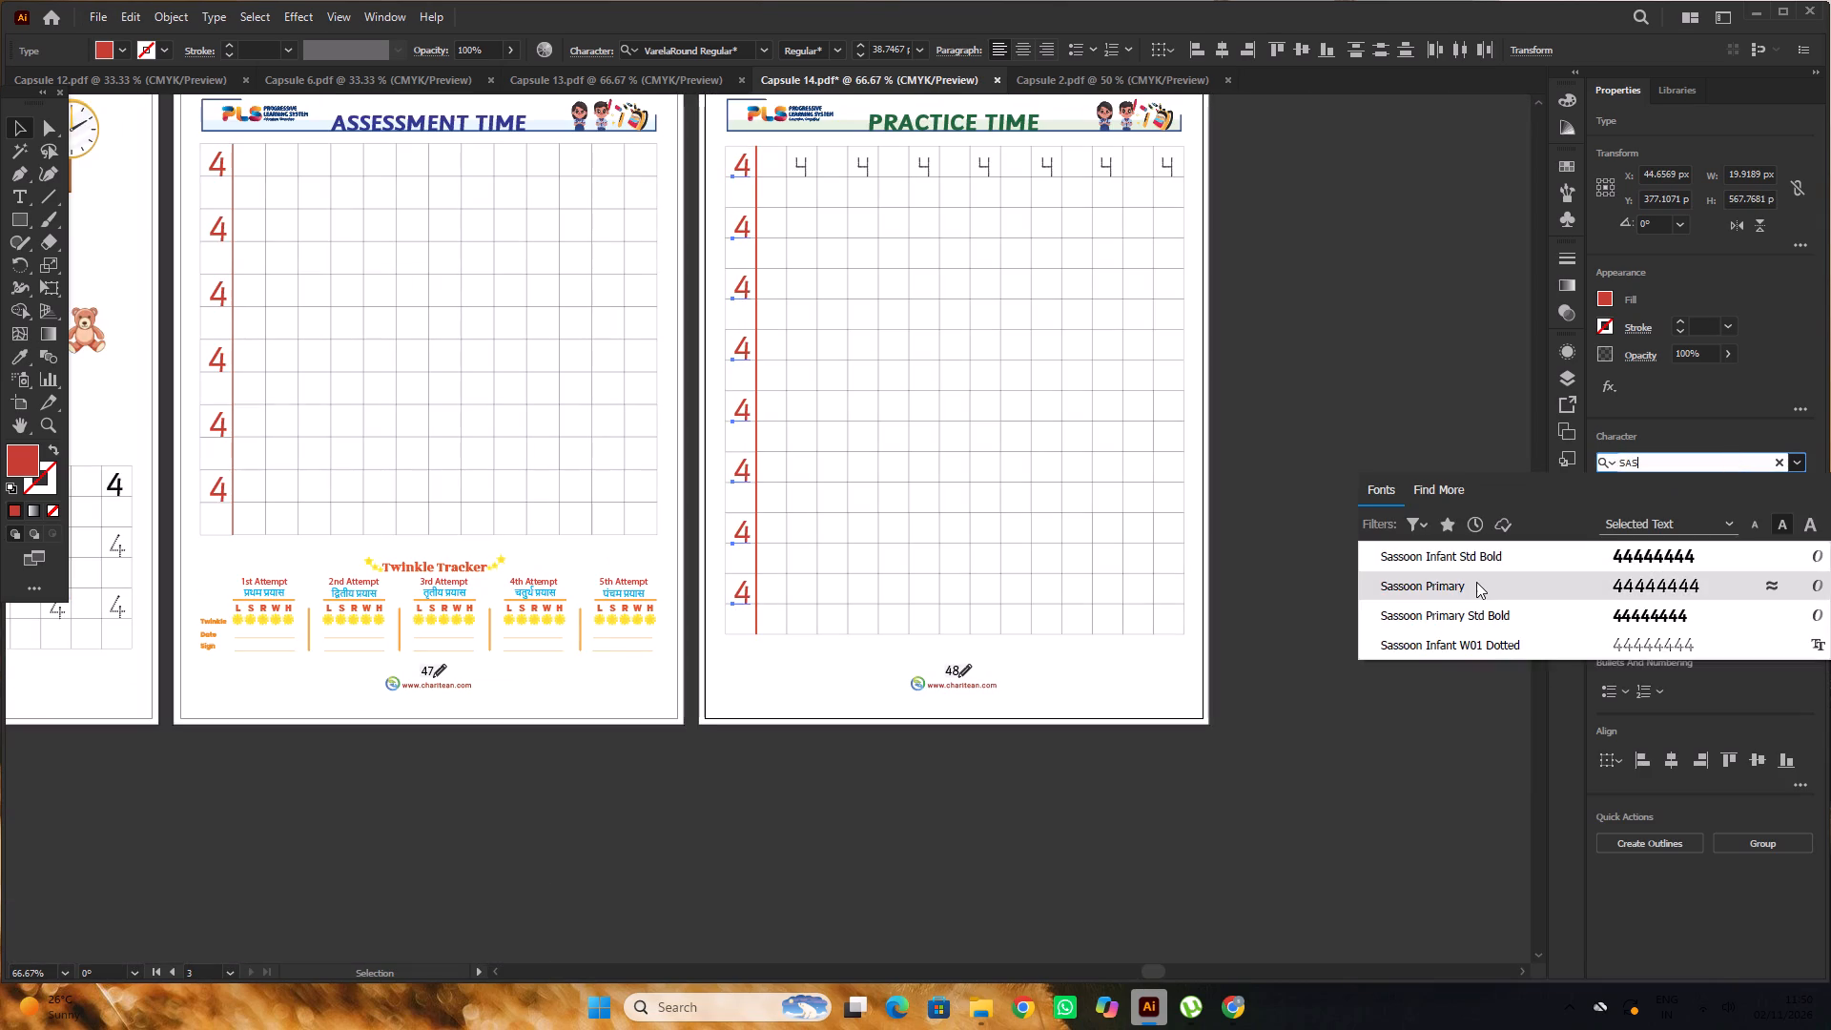
left_click(1476, 582)
left_click(1312, 555)
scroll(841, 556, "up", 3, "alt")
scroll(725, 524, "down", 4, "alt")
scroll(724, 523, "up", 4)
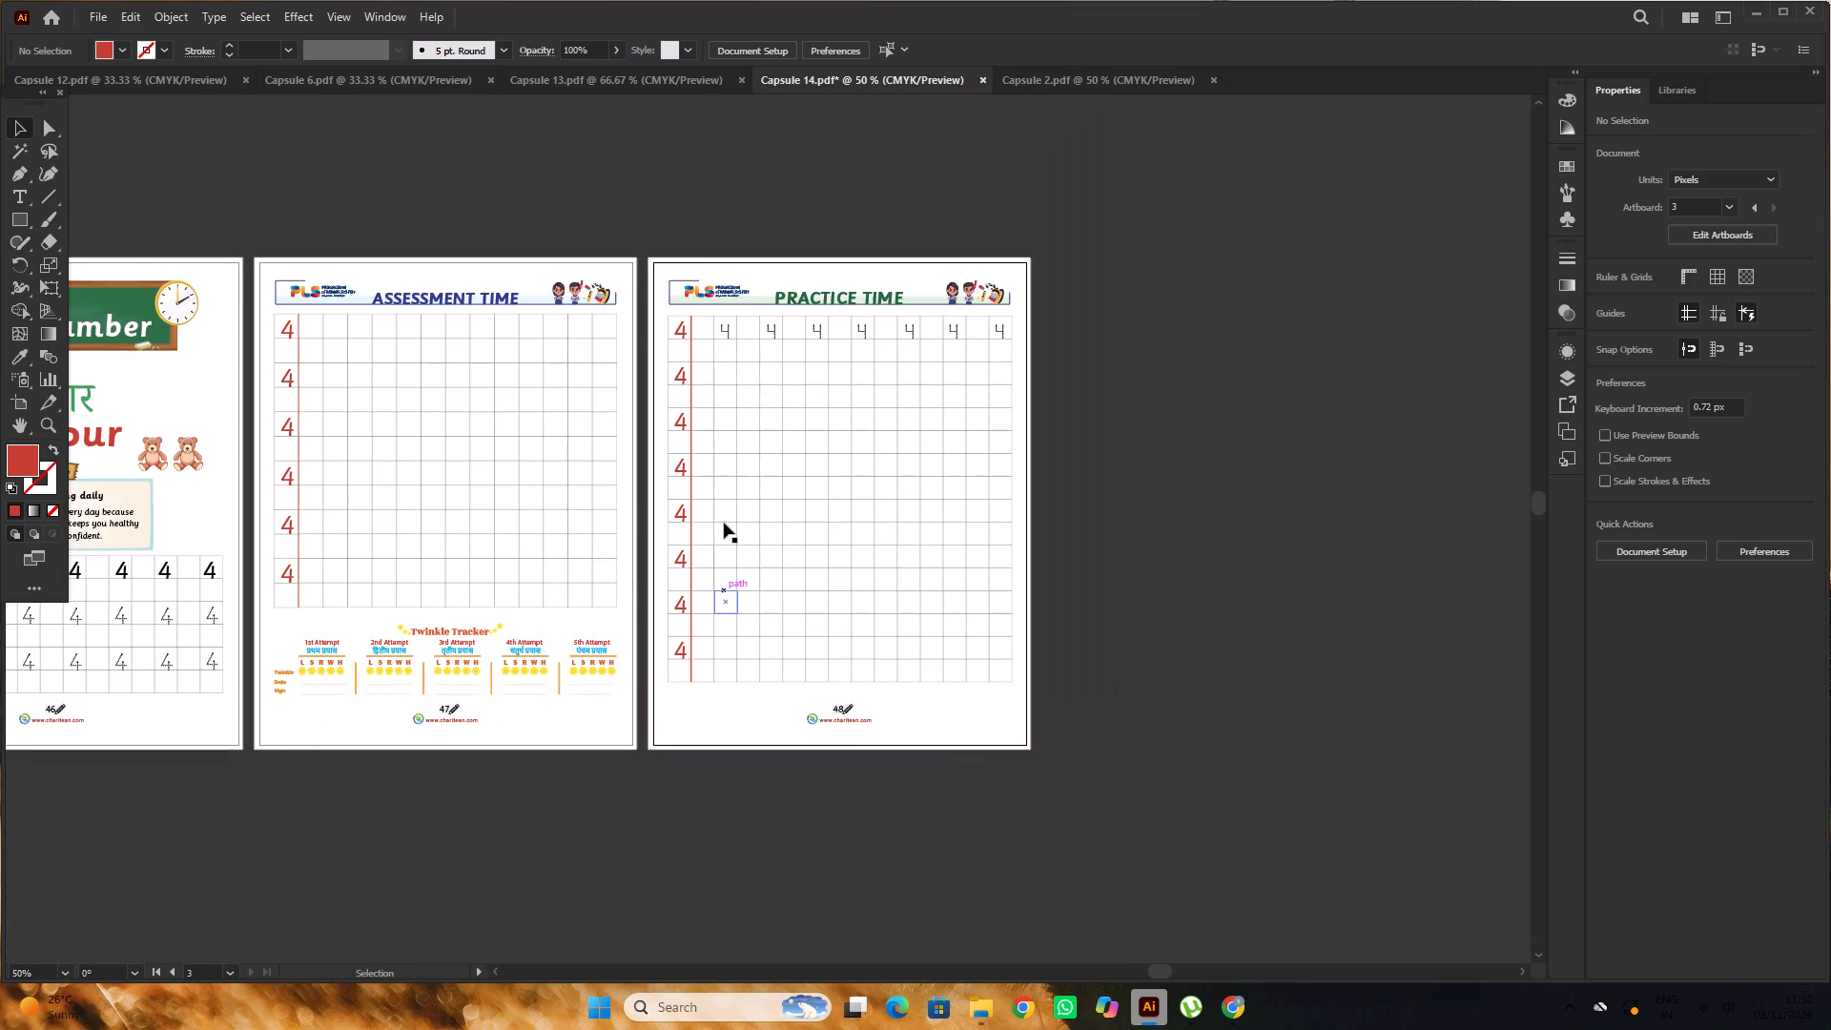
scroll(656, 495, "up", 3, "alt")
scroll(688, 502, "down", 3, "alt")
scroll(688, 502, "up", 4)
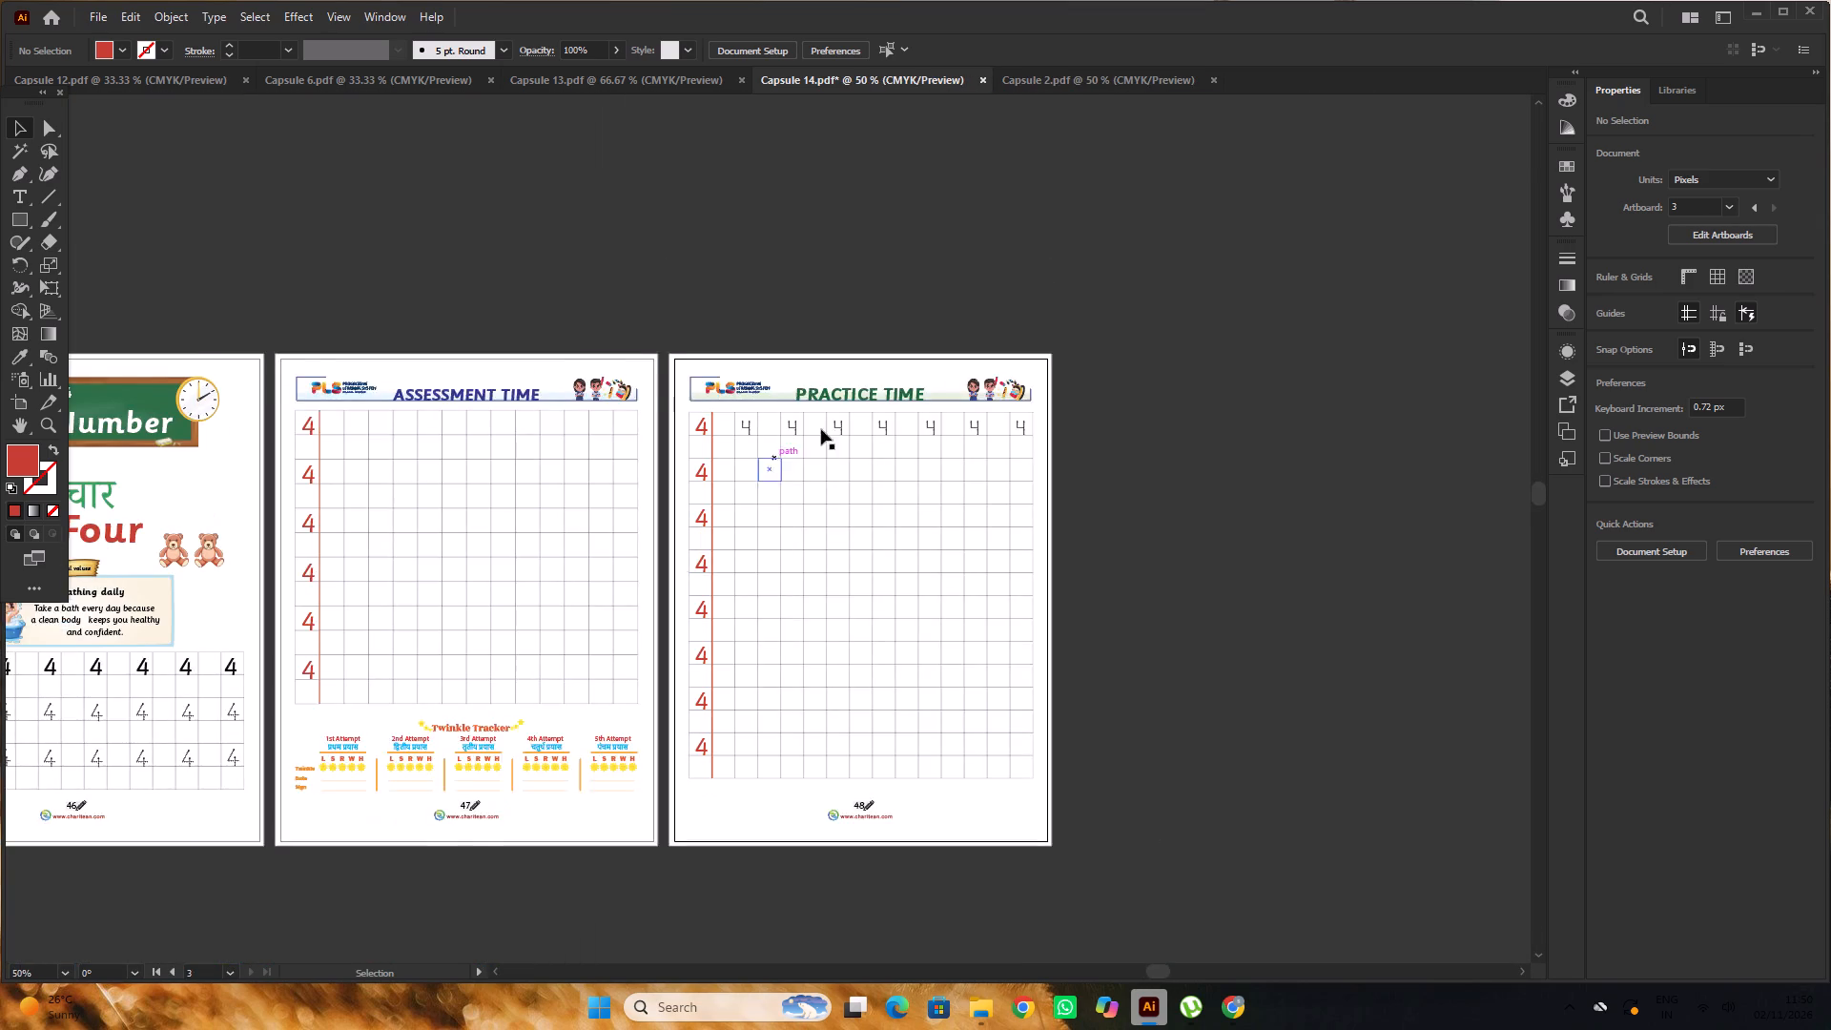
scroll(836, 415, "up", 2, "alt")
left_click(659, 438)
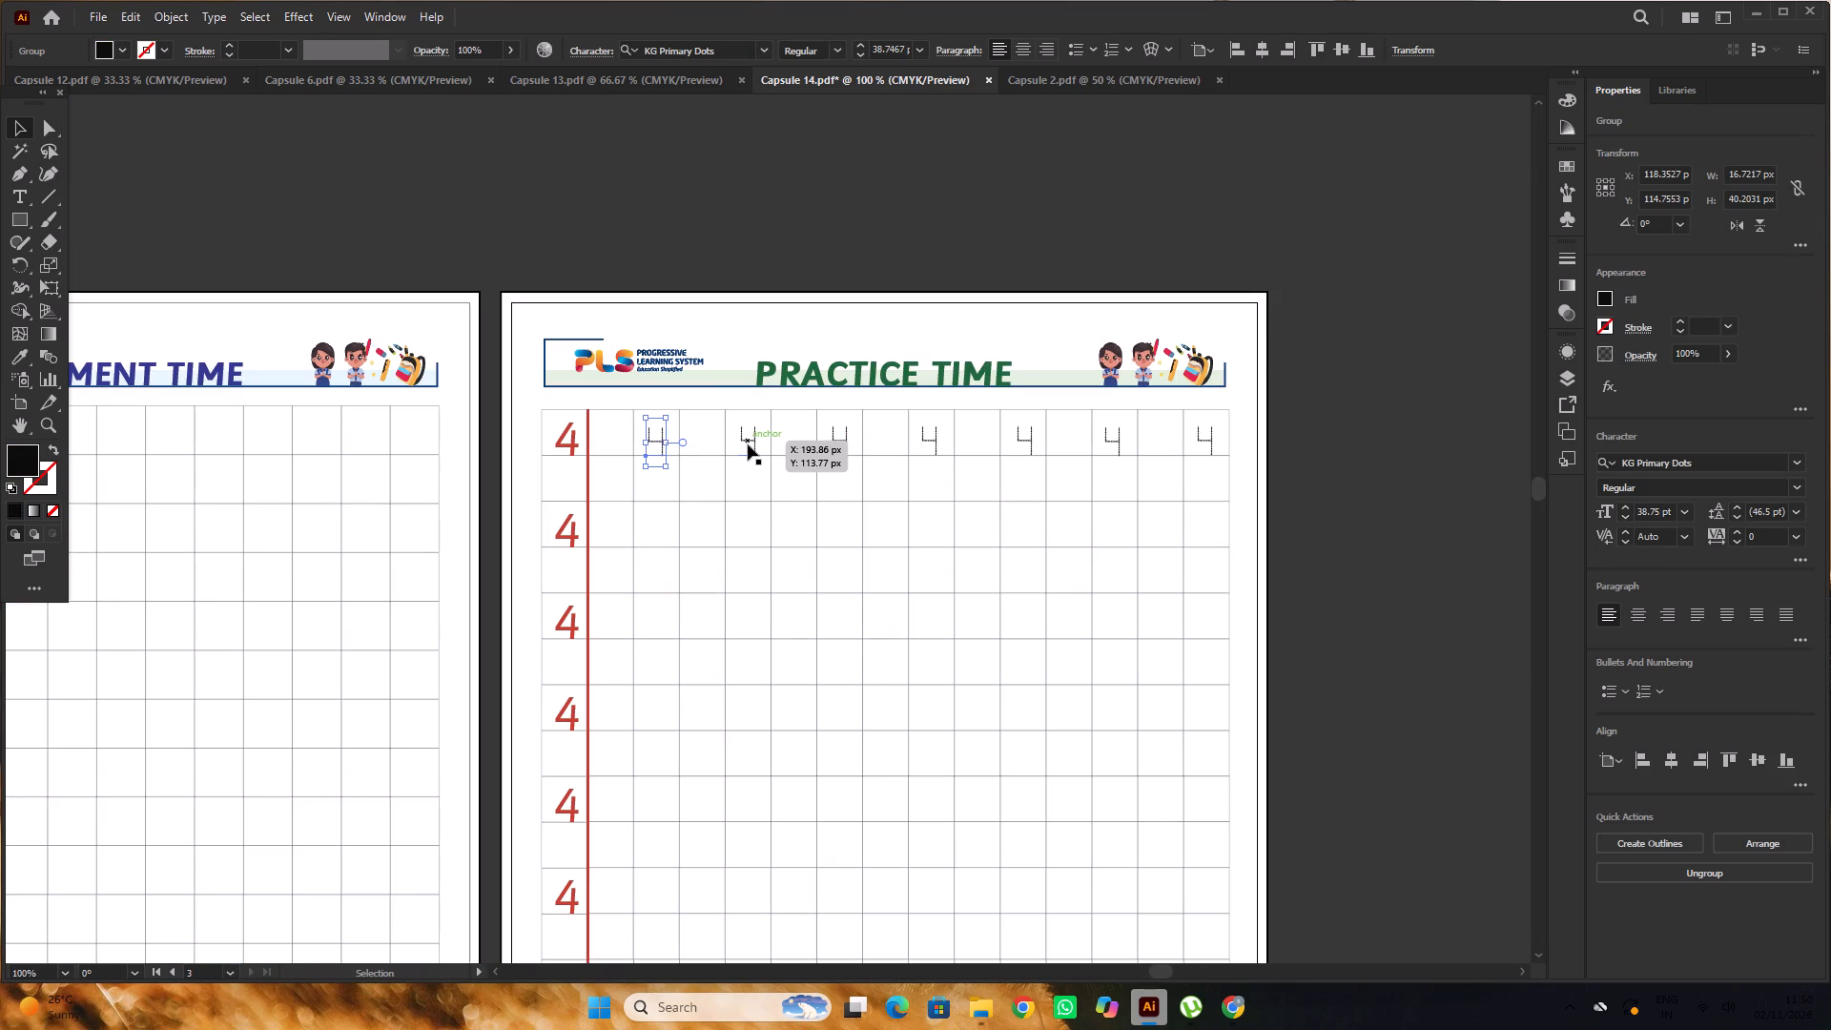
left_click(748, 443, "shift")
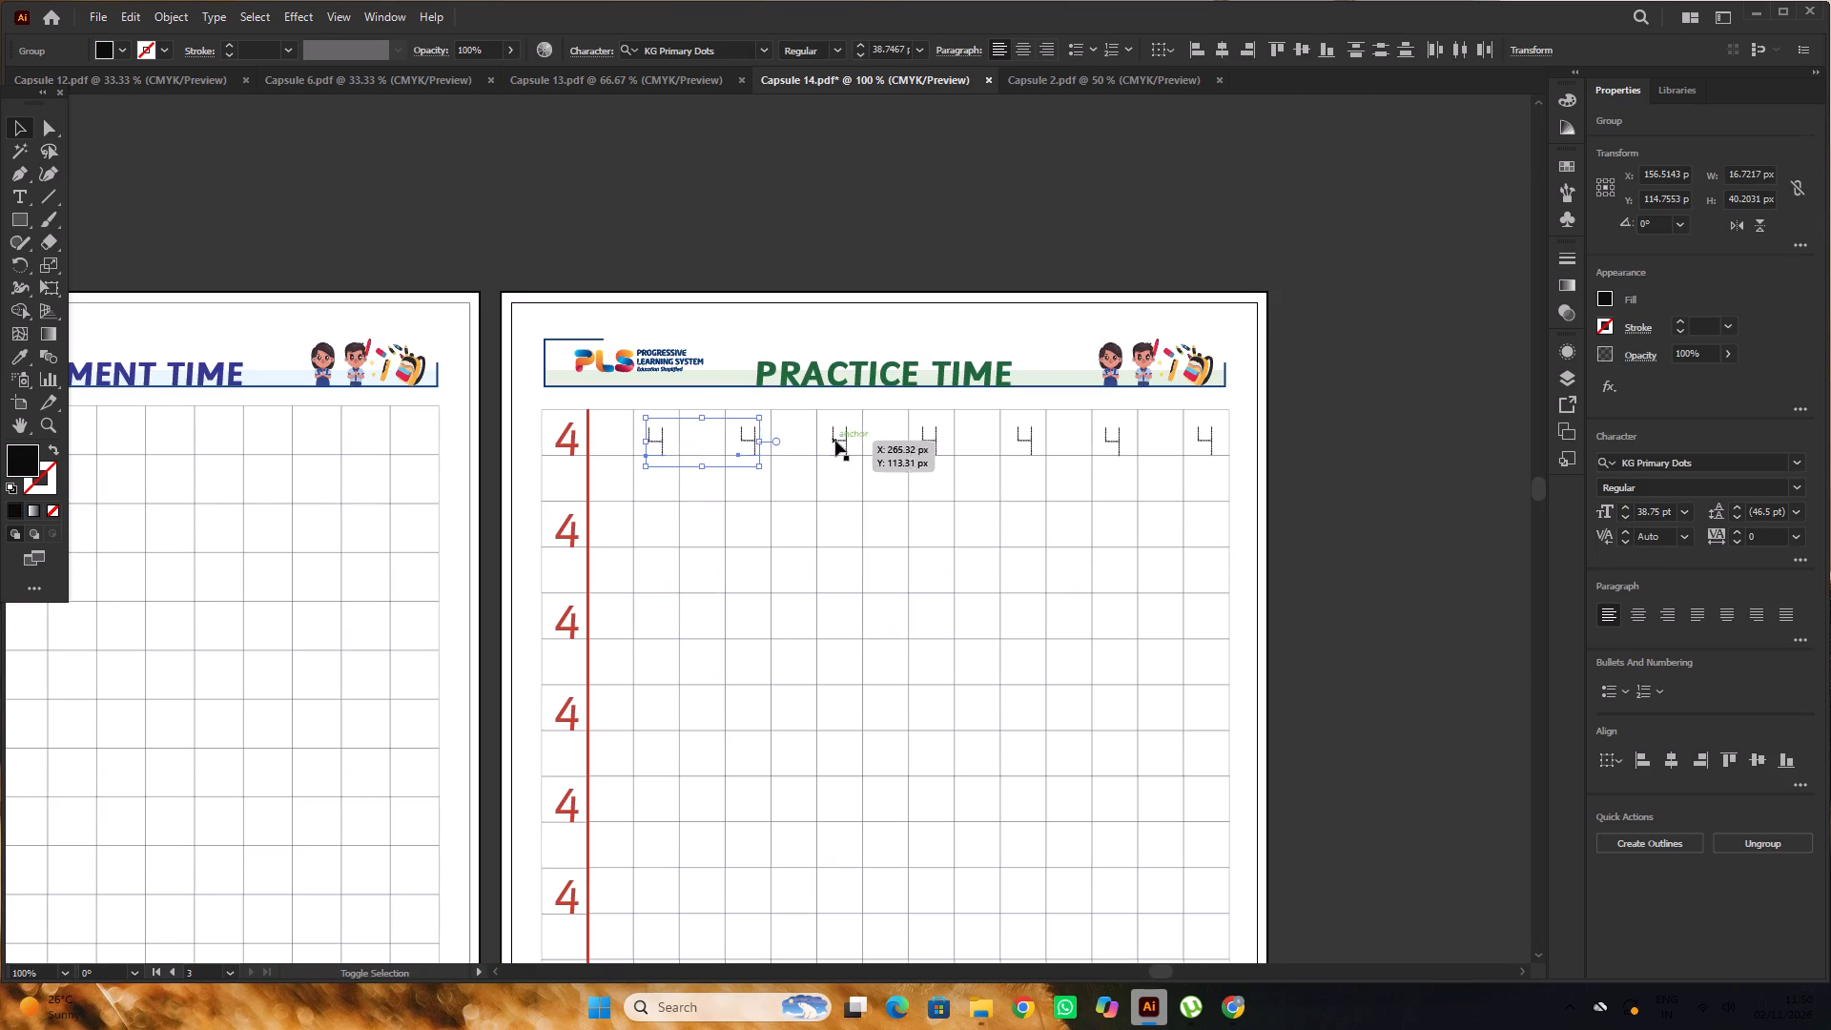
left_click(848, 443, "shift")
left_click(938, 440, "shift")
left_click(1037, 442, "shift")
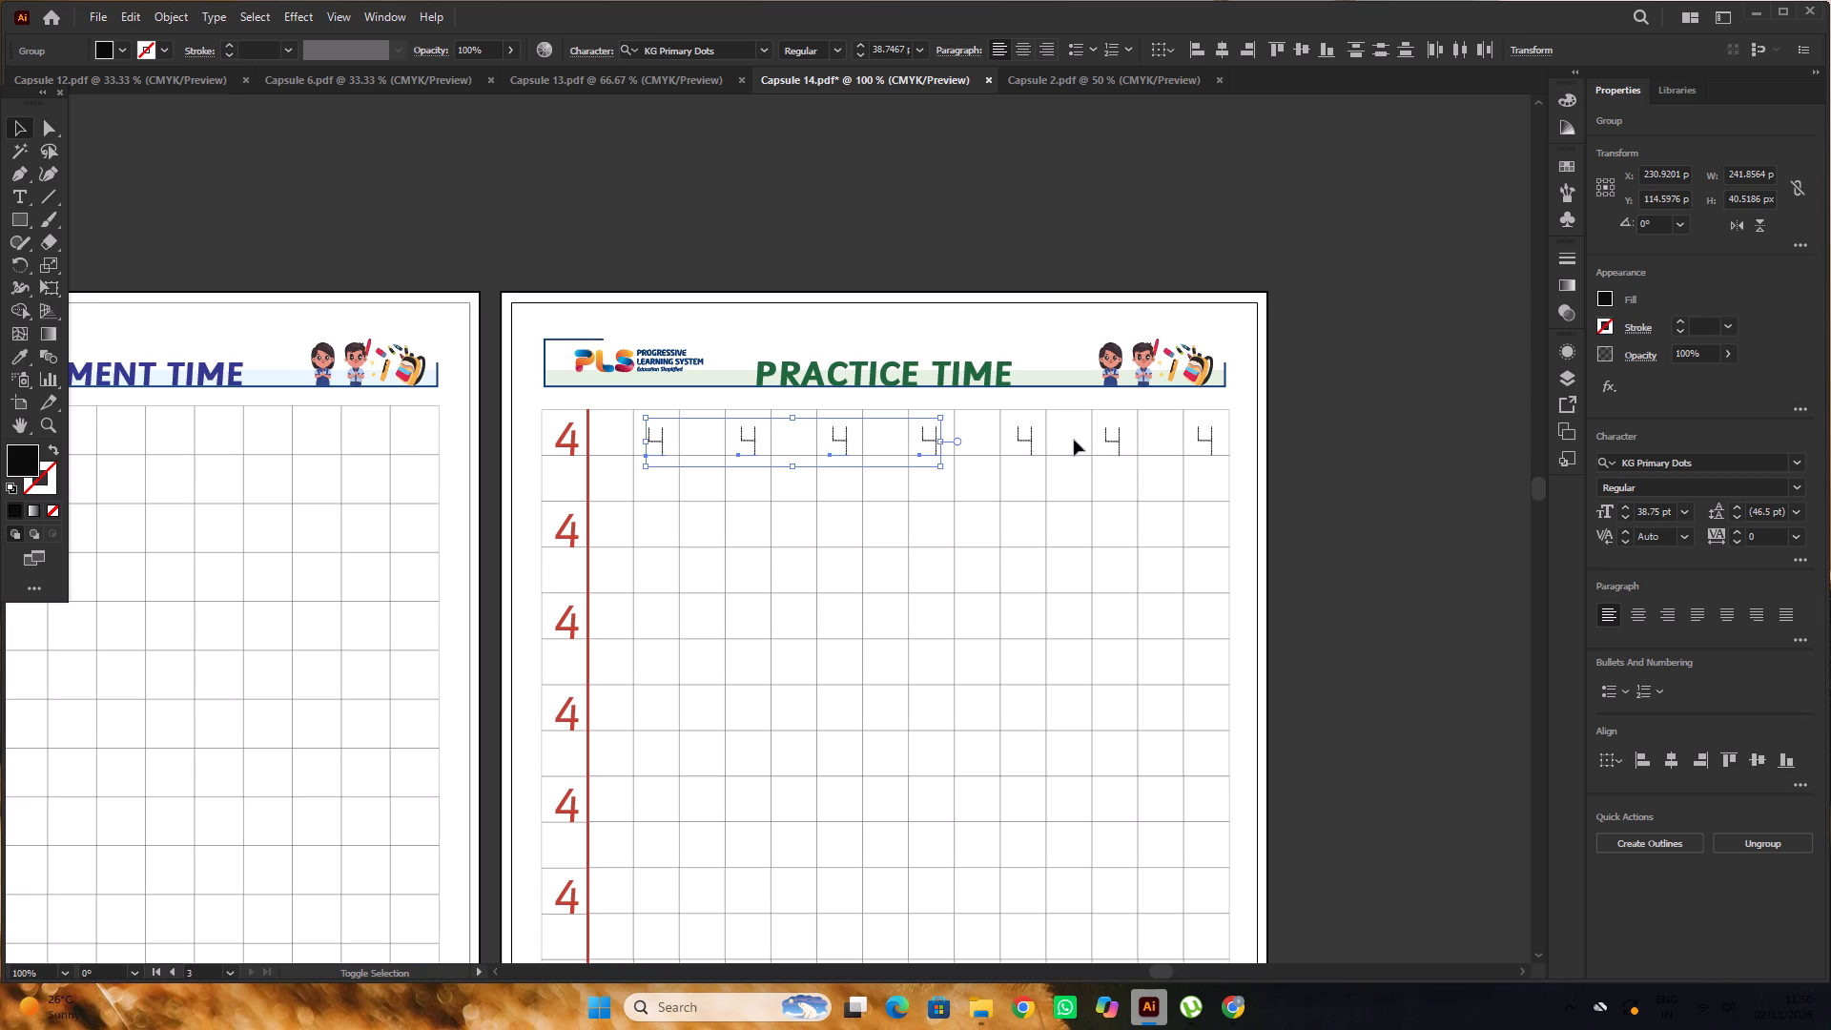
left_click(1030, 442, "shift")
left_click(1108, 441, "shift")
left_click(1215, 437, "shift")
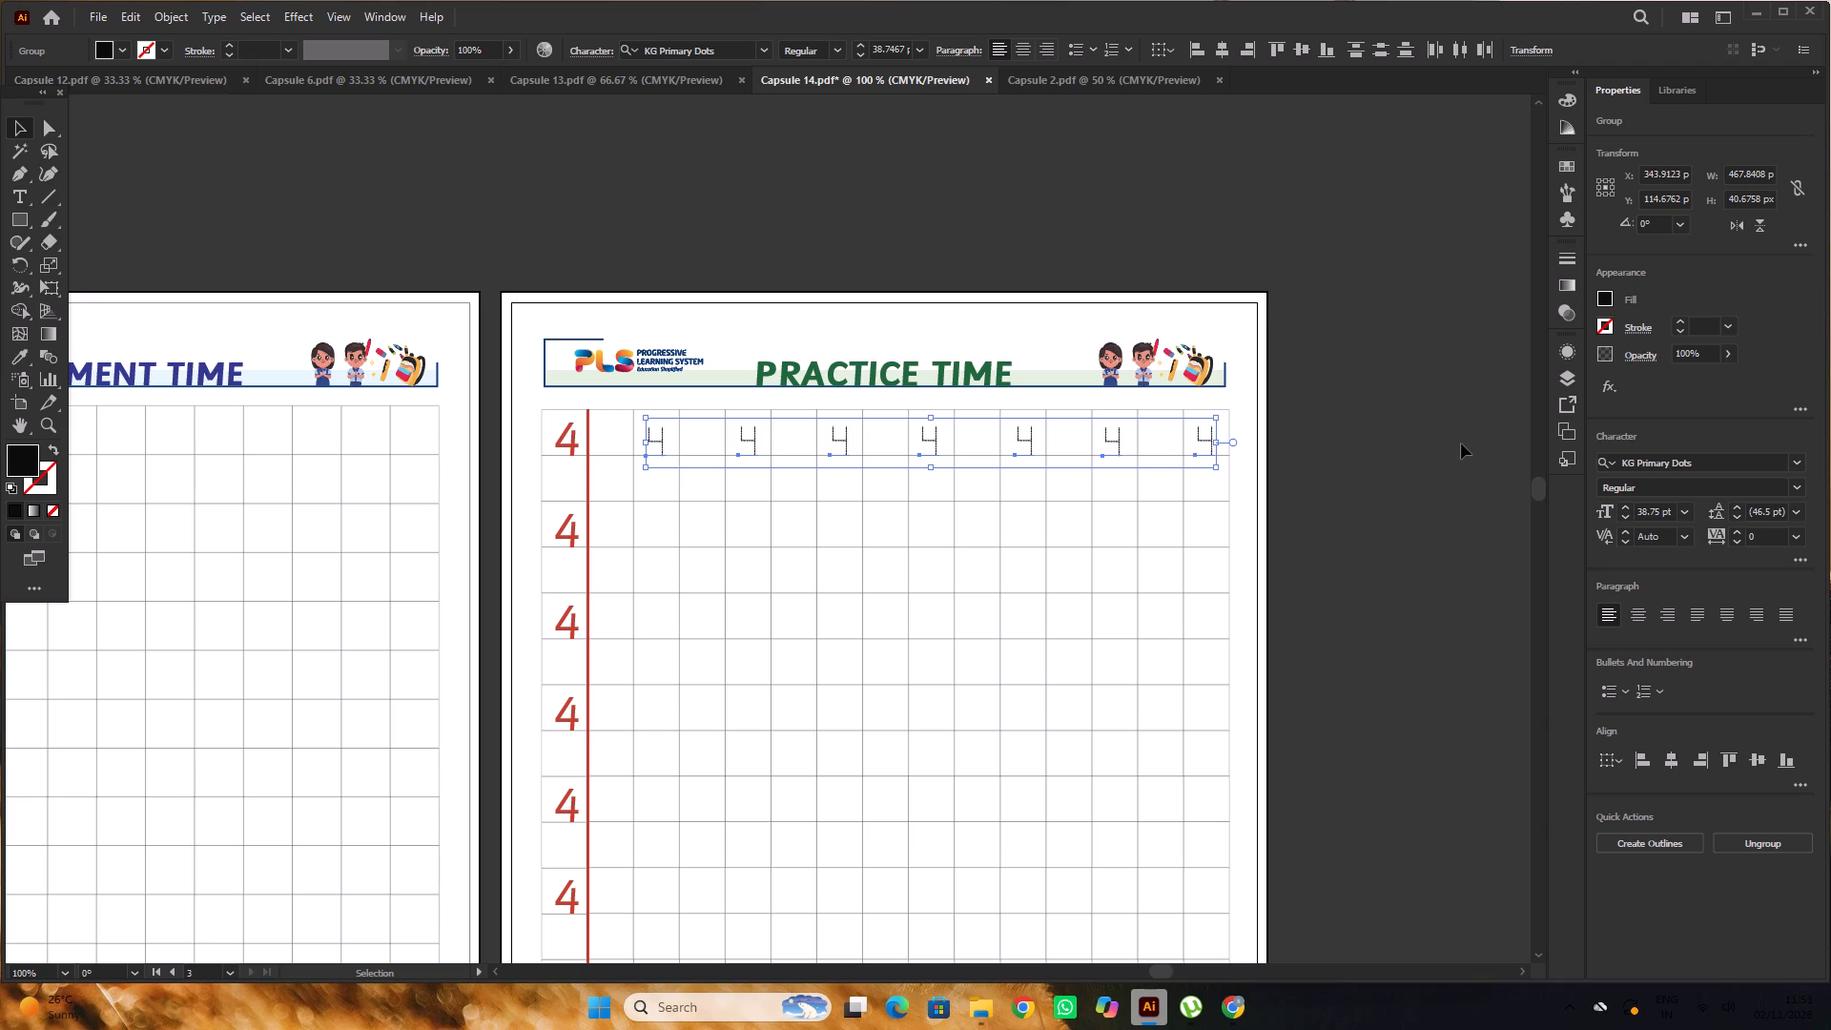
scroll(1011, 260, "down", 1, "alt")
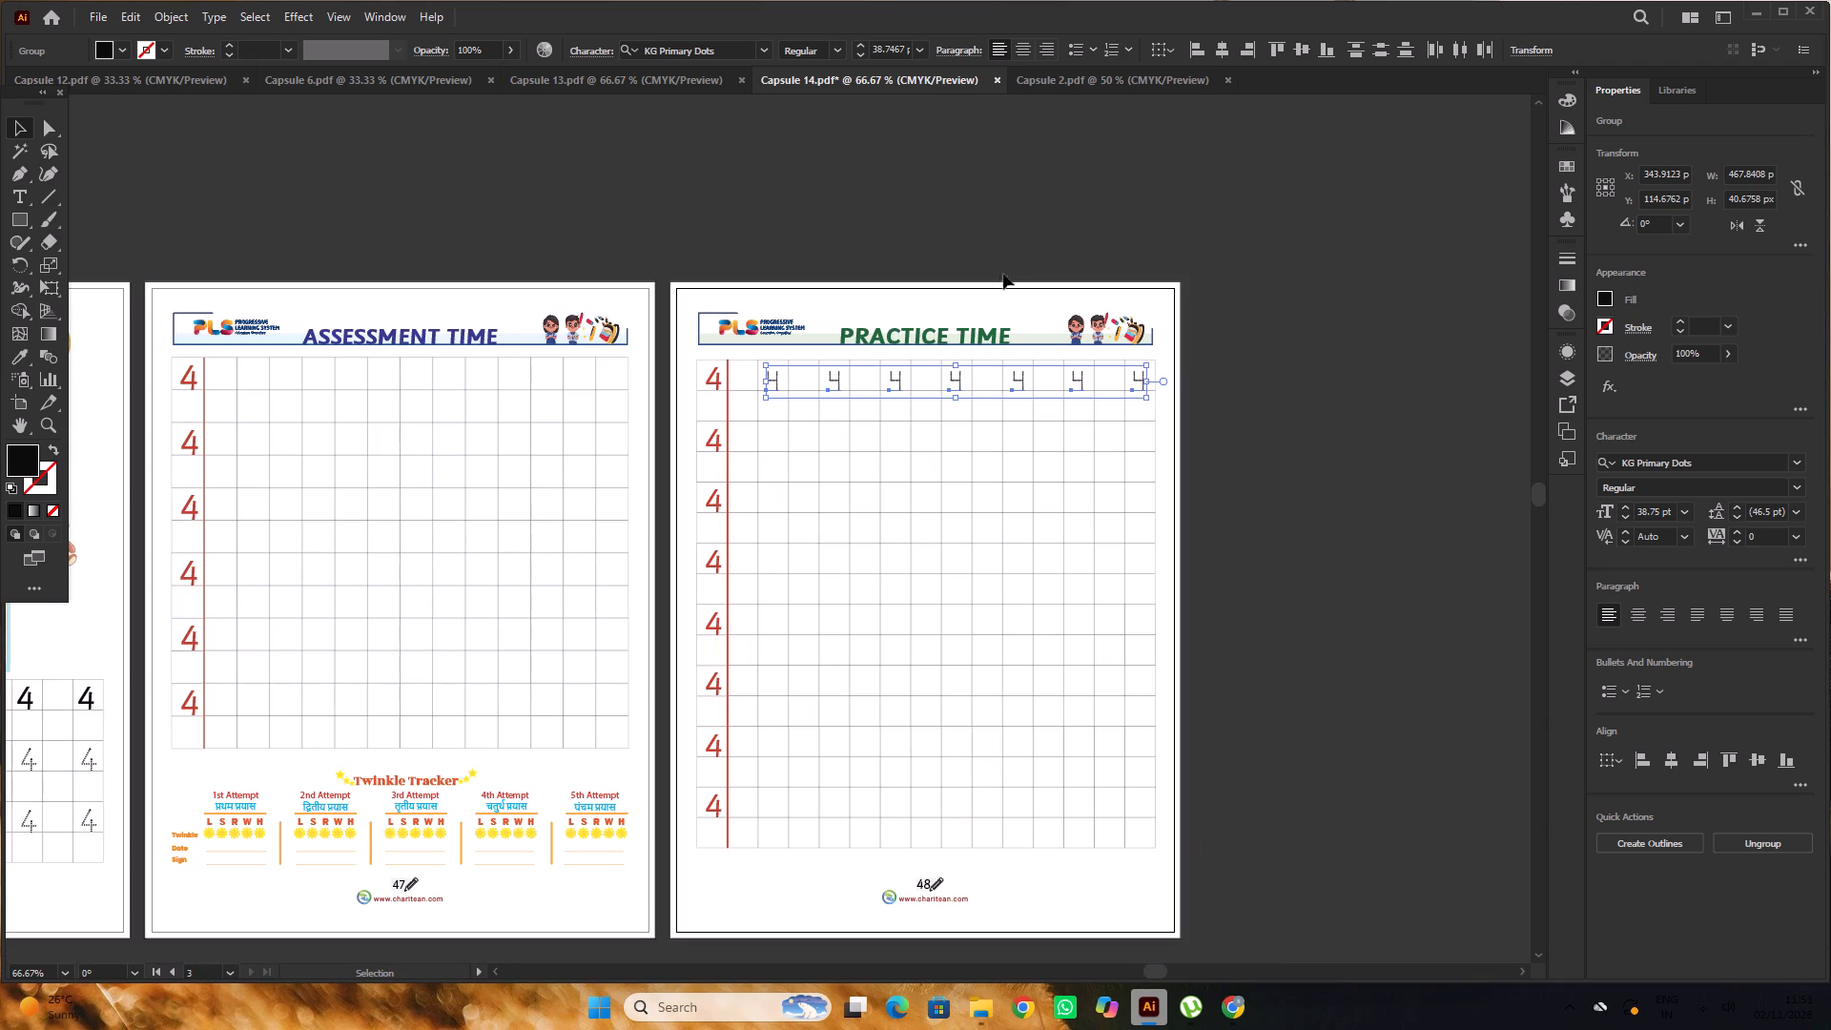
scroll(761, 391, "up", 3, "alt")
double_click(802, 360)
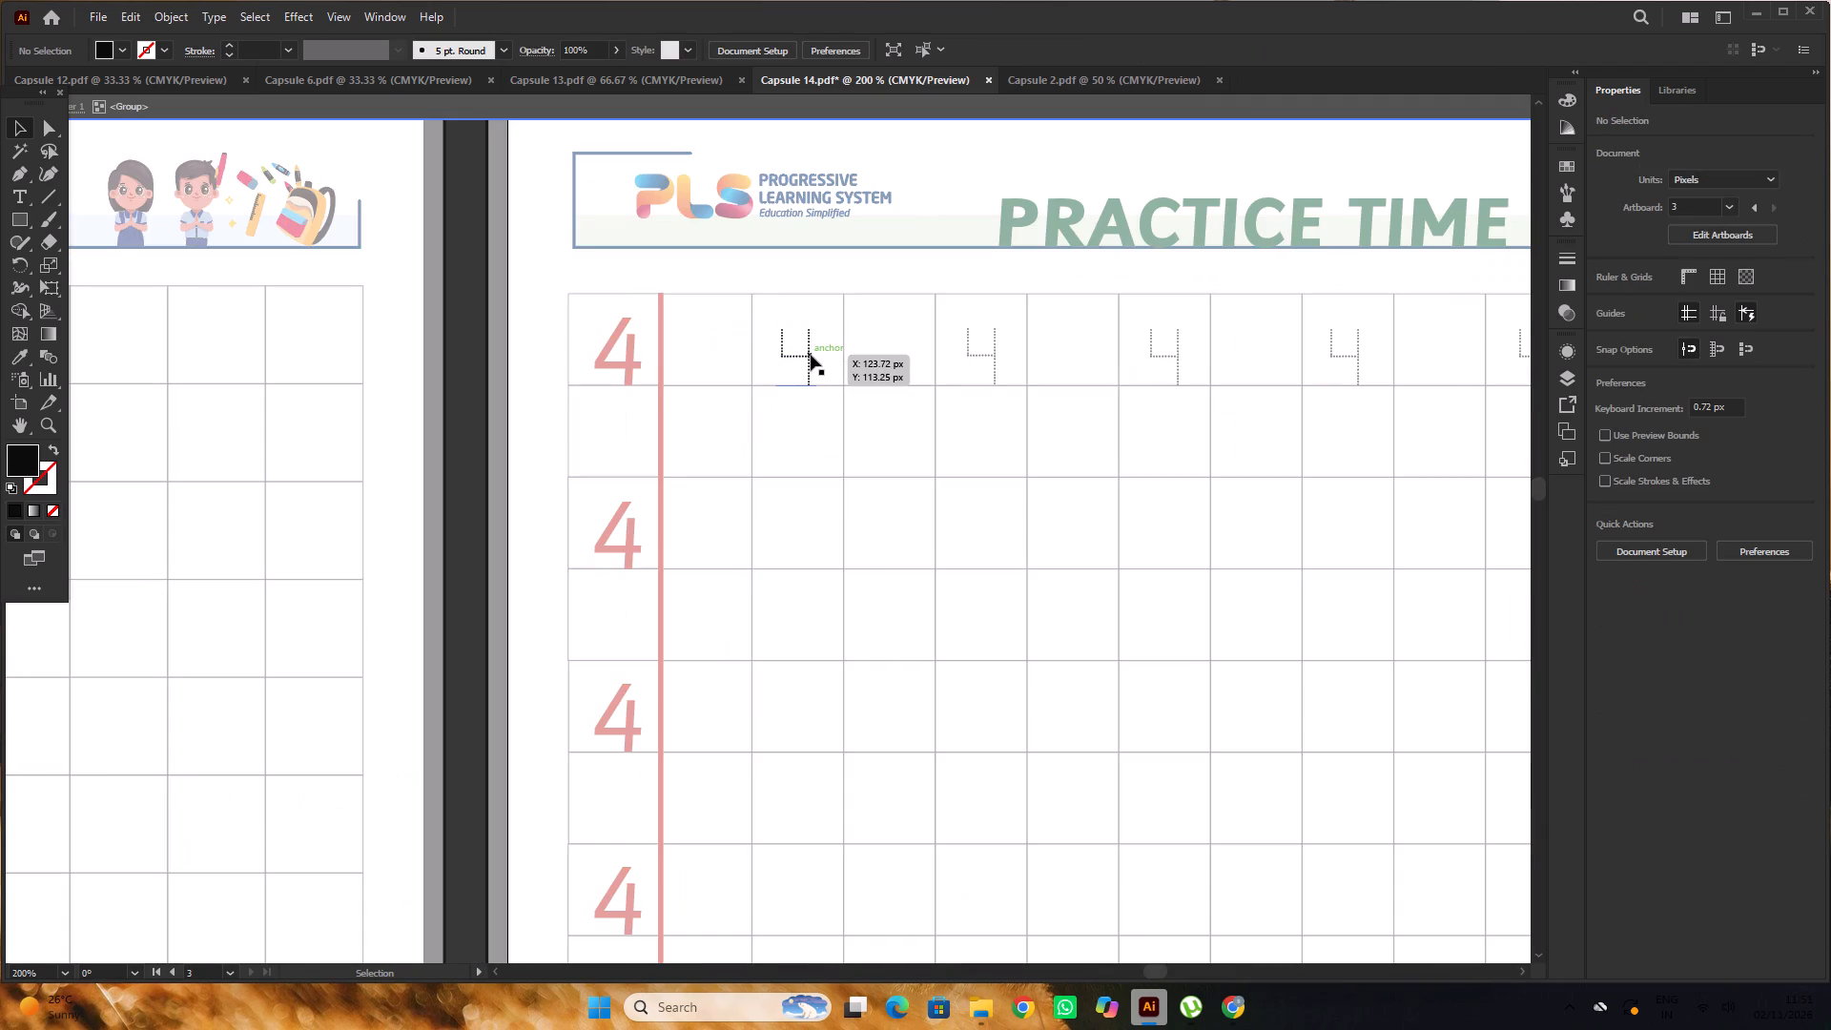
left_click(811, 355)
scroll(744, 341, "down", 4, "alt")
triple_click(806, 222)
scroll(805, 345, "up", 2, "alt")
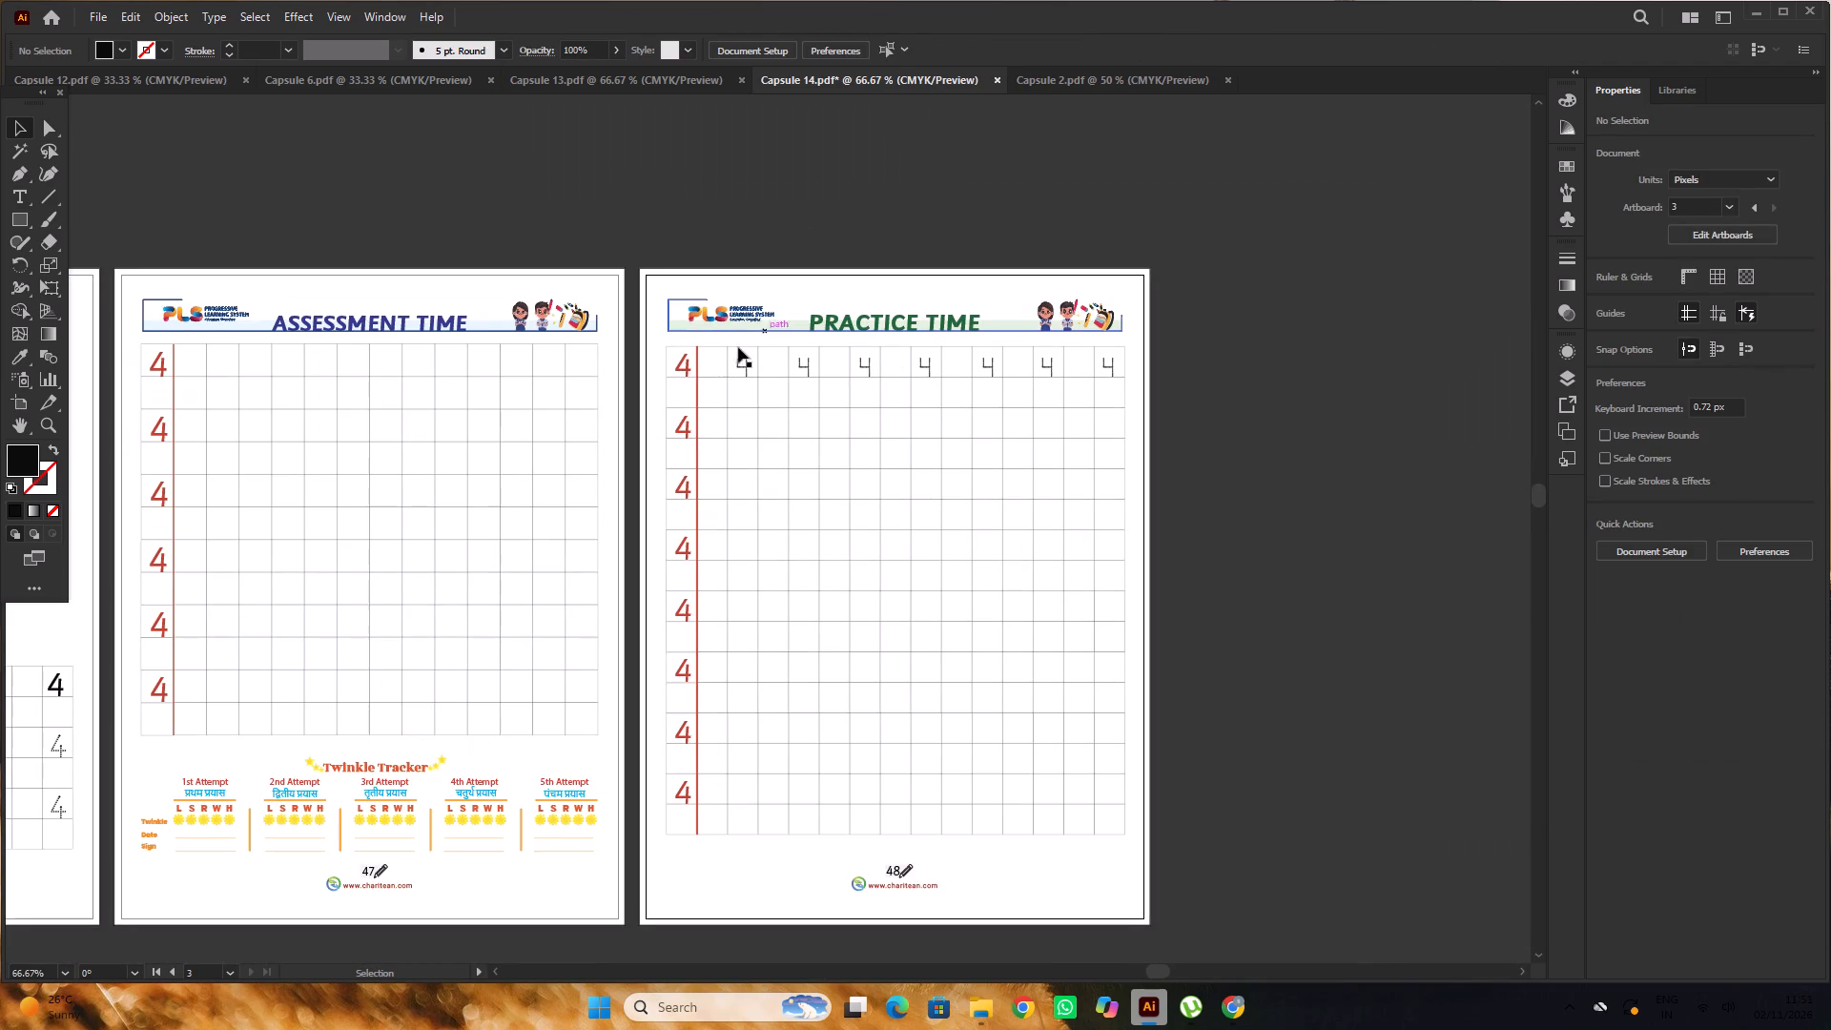
Set the font of the first tracing 4 in the Practice Time grid's top row to Sassoon Infant W01 Dotted.
key("t")
left_click_drag(744, 365, 738, 375)
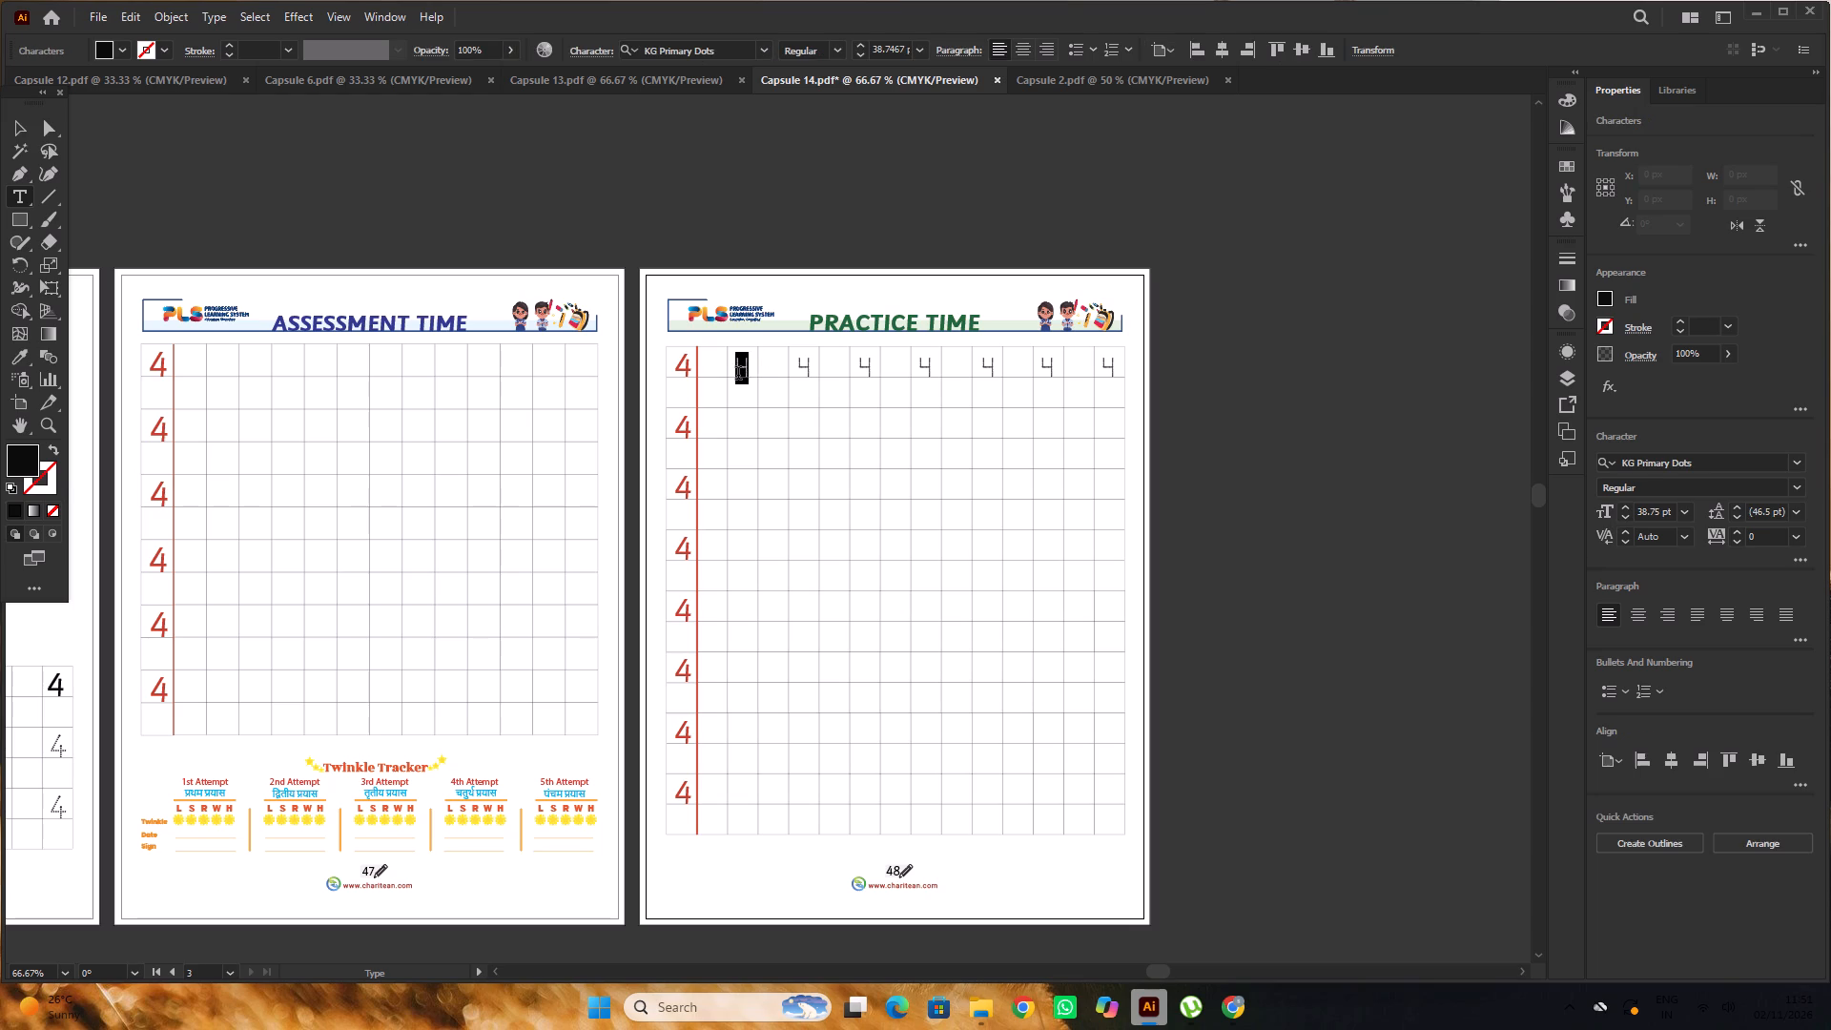
key("s")
key("ctrl+z")
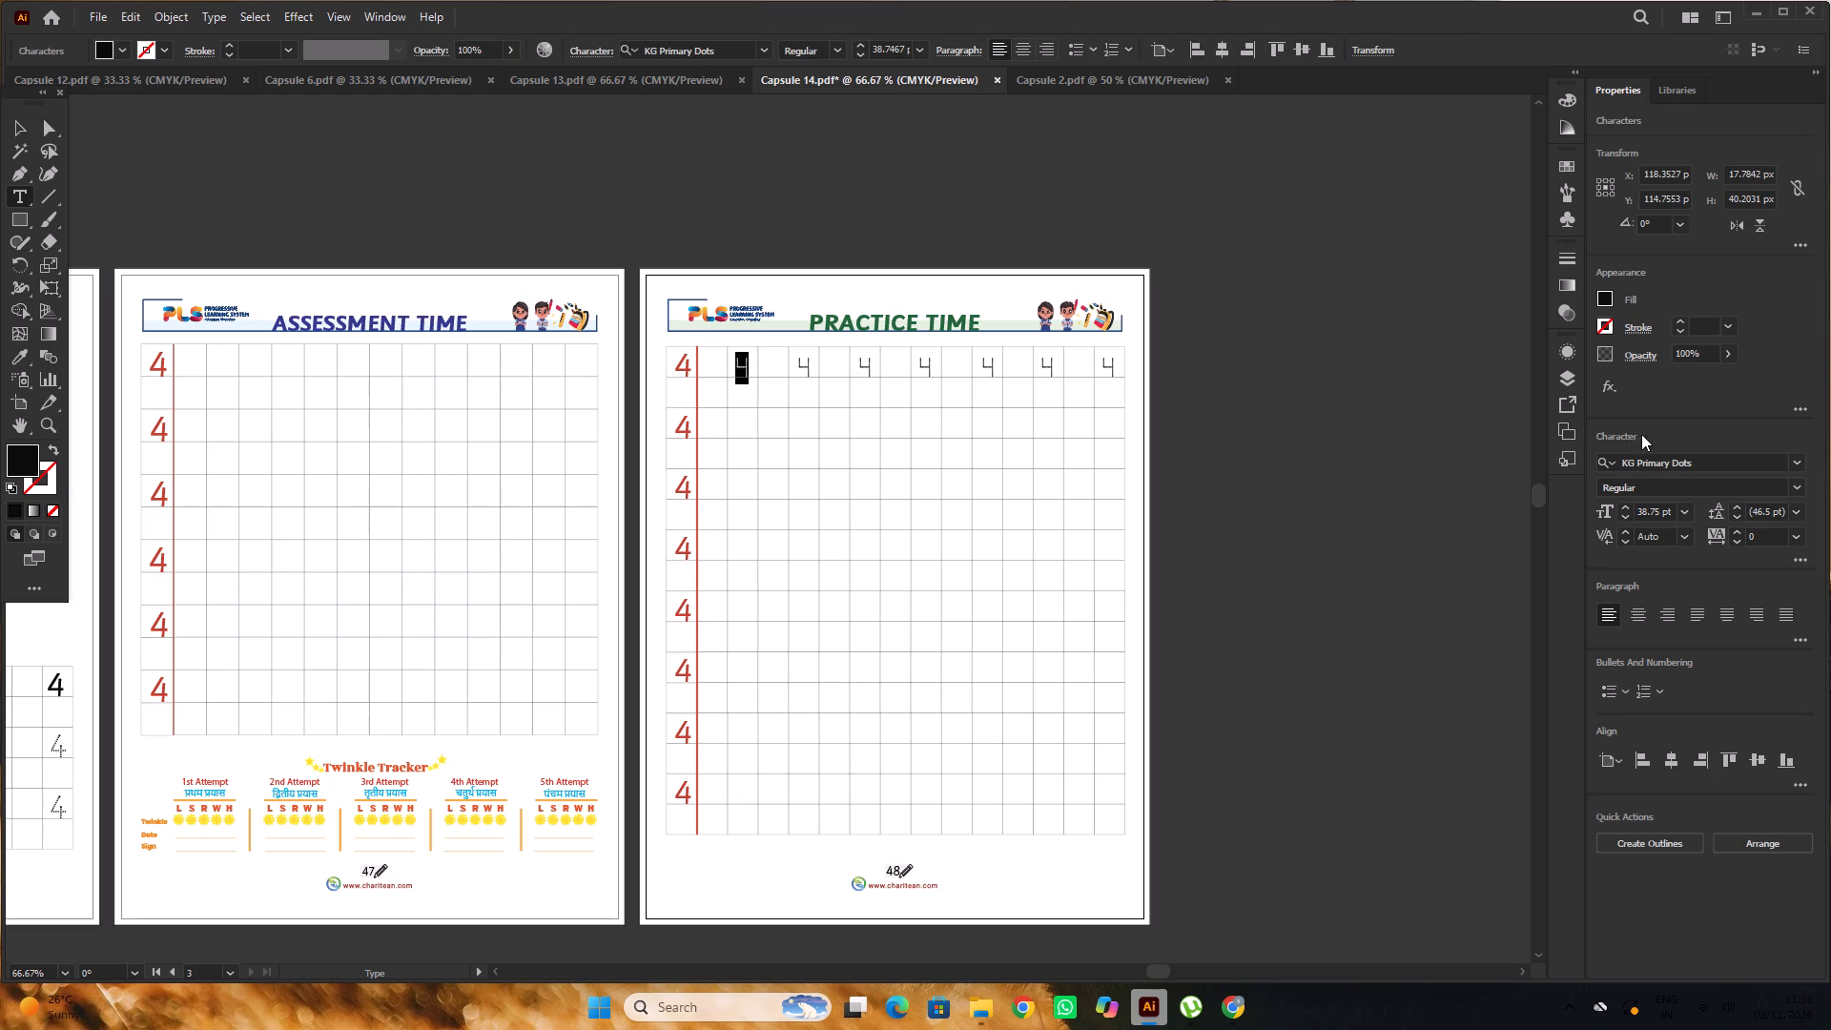
left_click(1697, 466)
key("s")
key("a")
key("s")
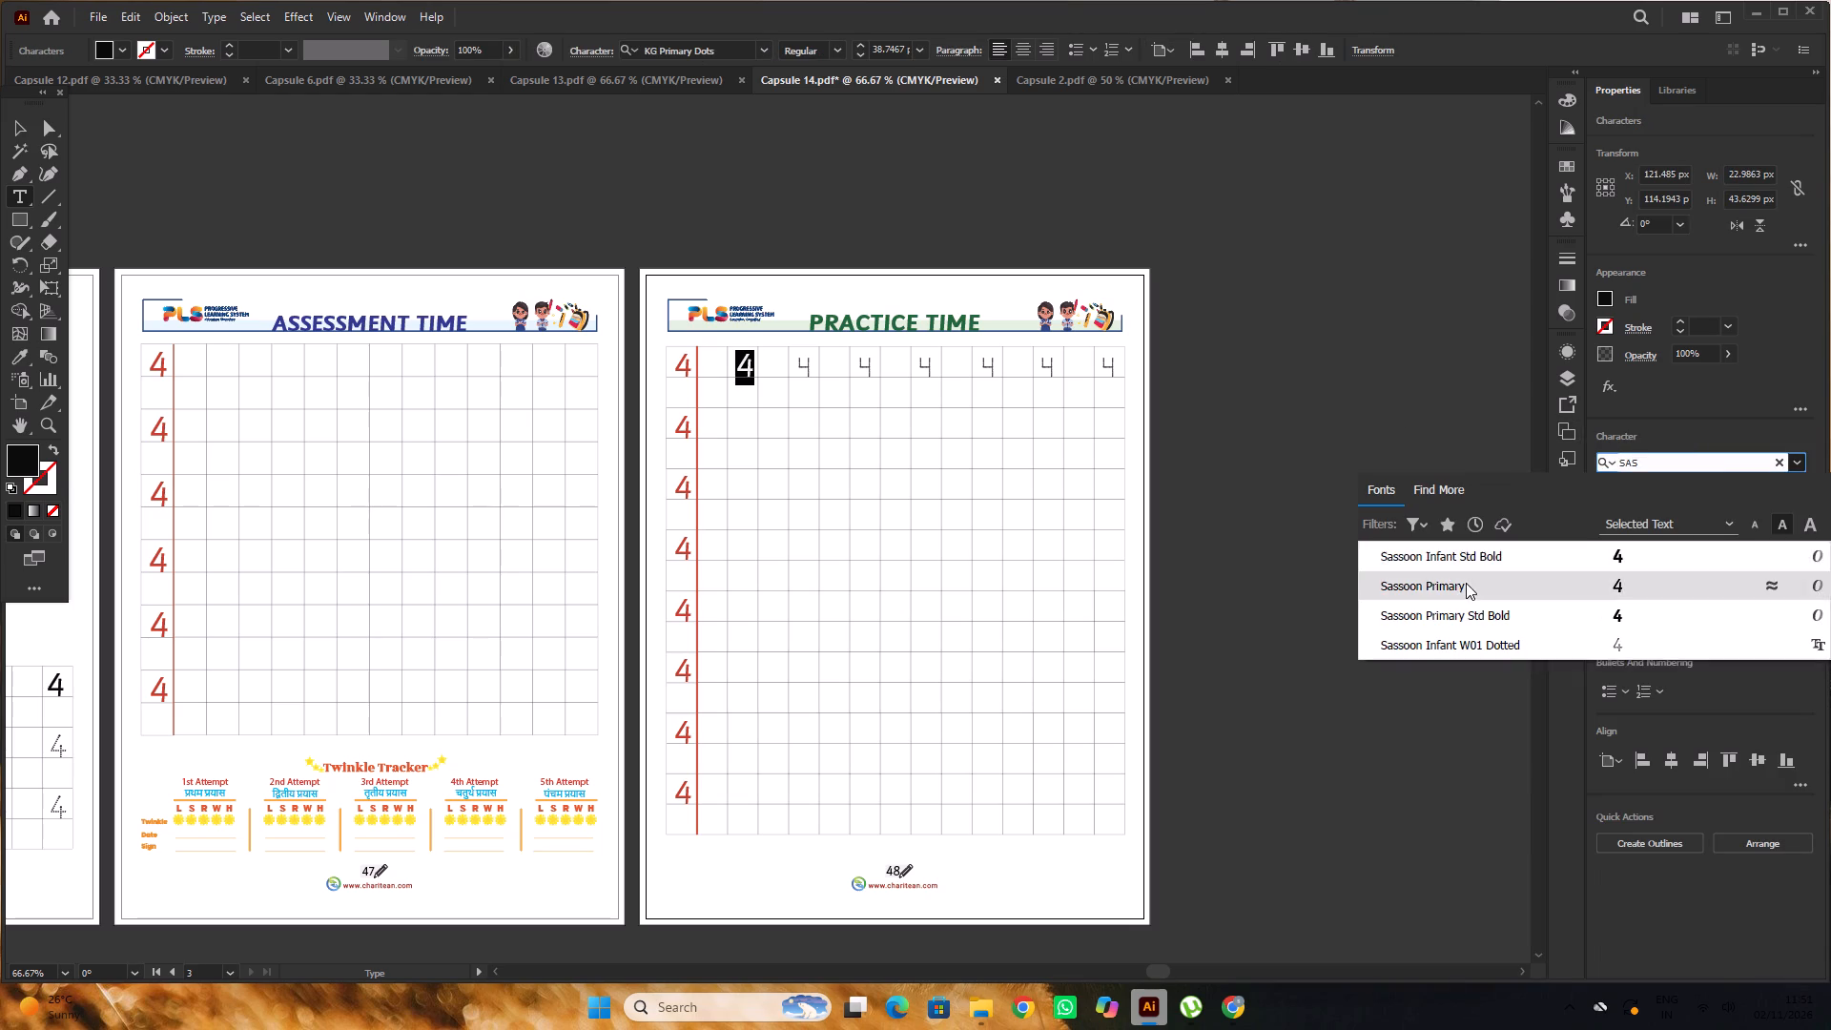
left_click(1466, 583)
left_click(1744, 460)
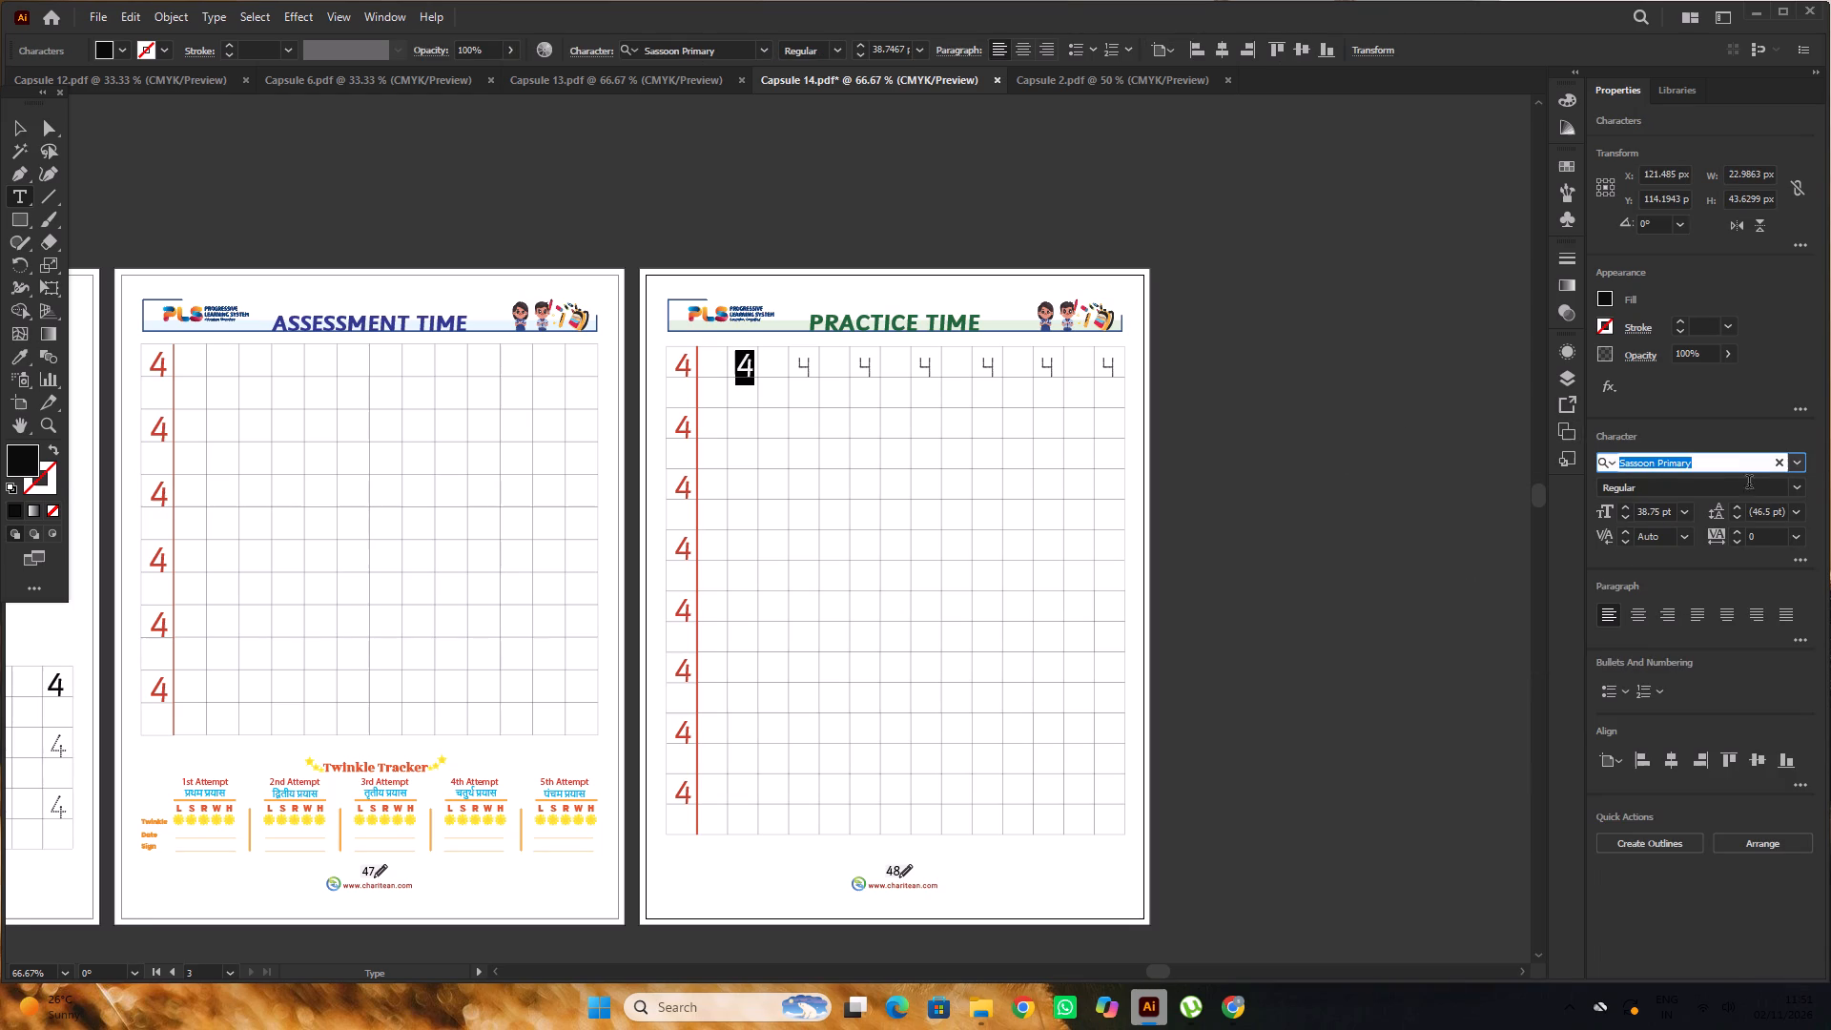
left_click(1730, 452)
key("s")
key("a")
key("s")
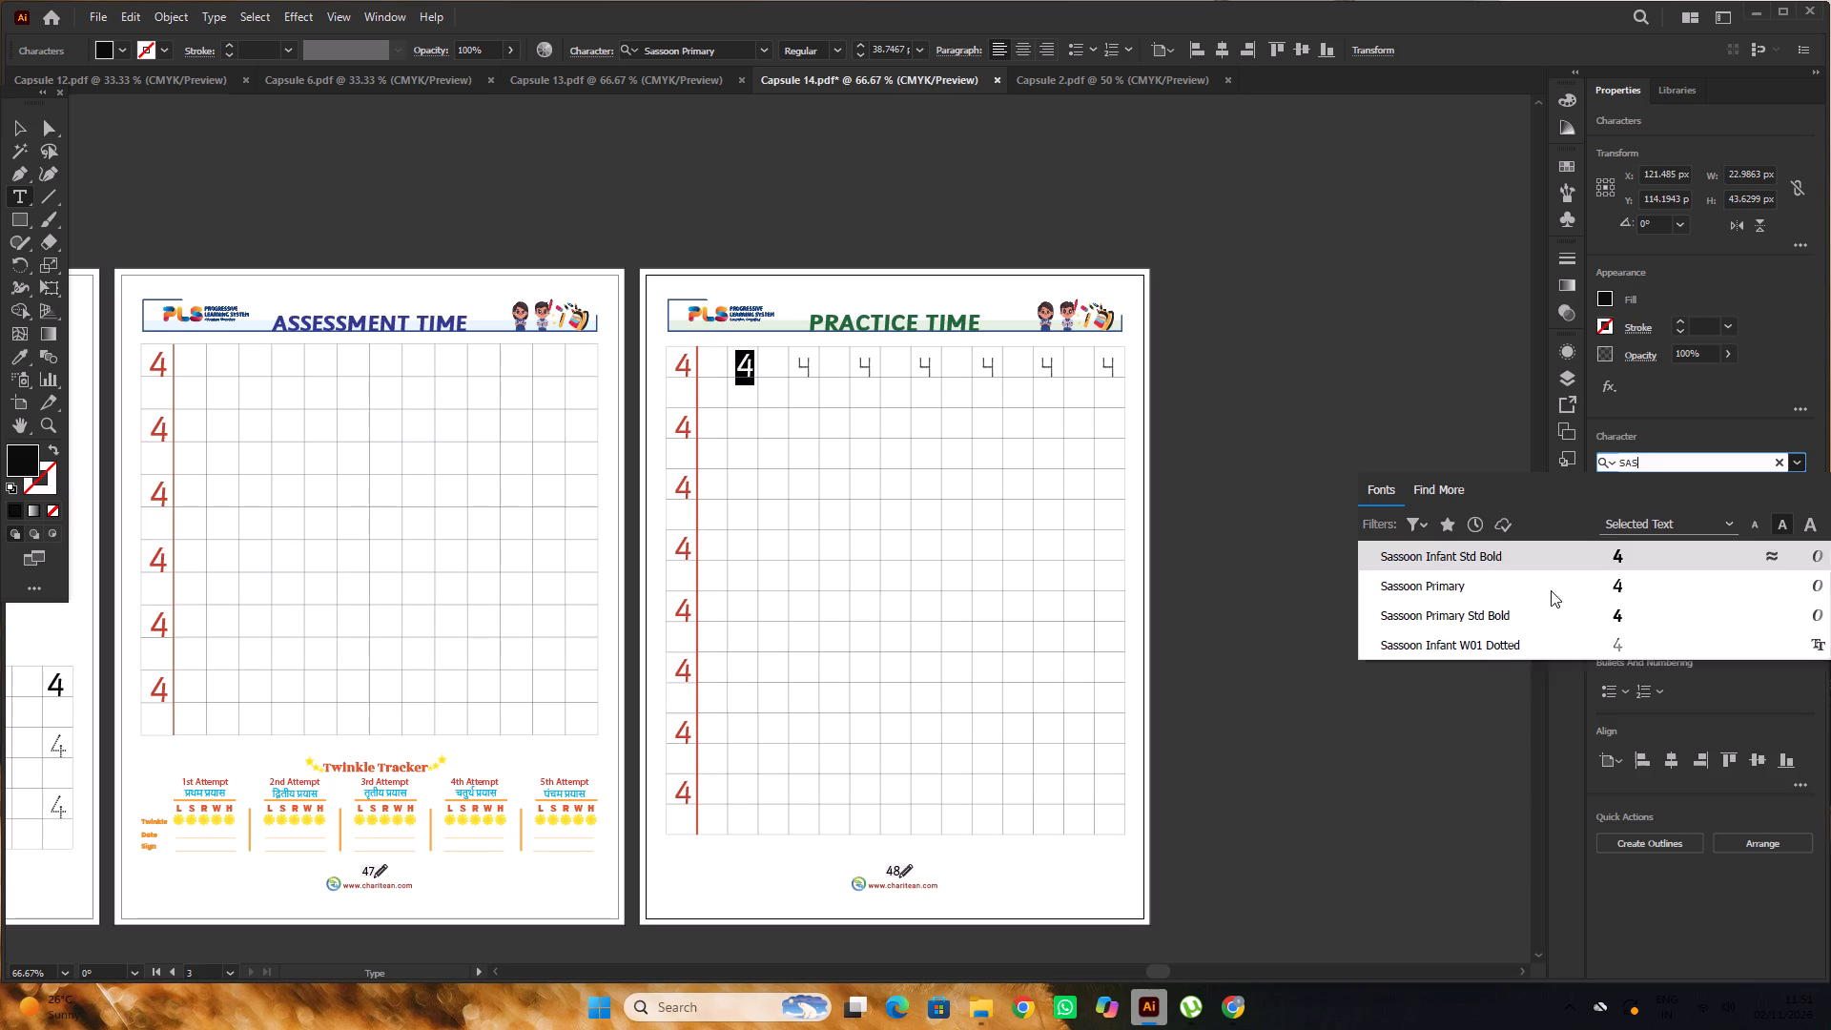
left_click(1509, 653)
left_click(1388, 536)
scroll(954, 345, "up", 2, "alt")
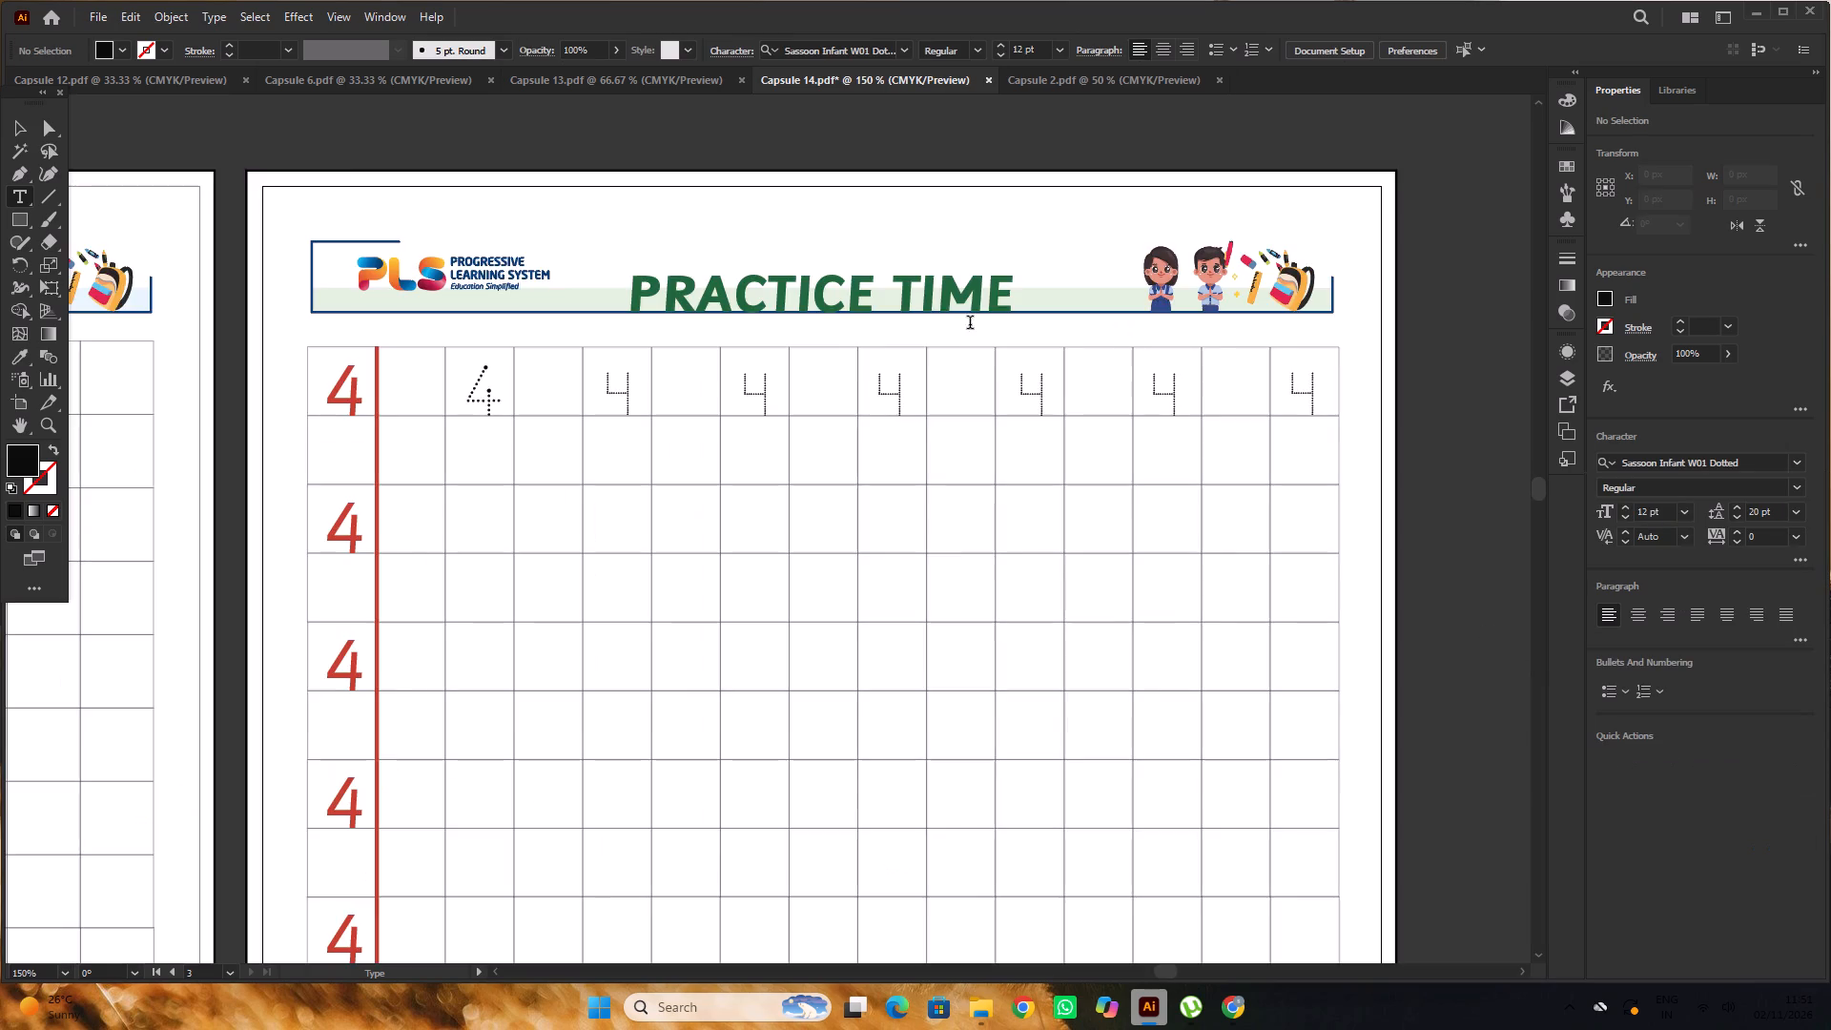
scroll(566, 234, "down", 2, "alt")
left_click(21, 122)
left_click(474, 138)
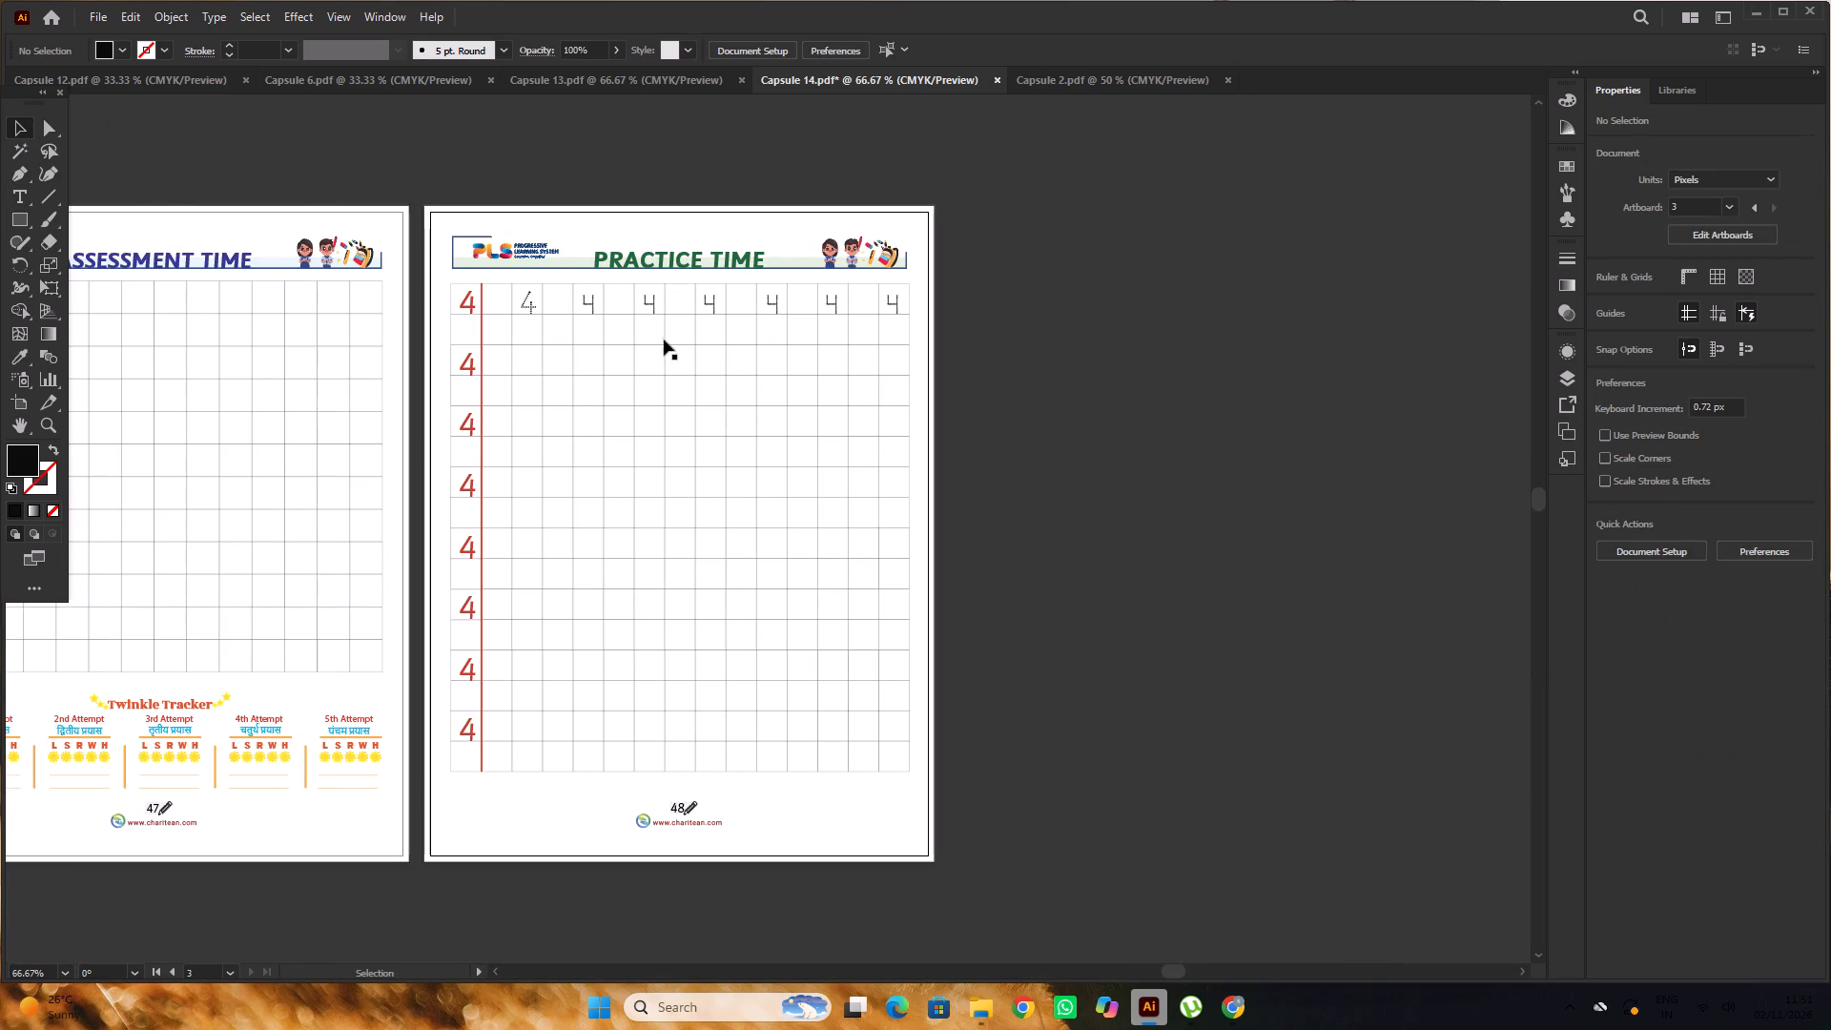
Delete the six remaining KG Primary Dots 4s from the Practice Time grid's top row.
scroll(625, 319, "up", 1, "alt")
left_click(566, 295)
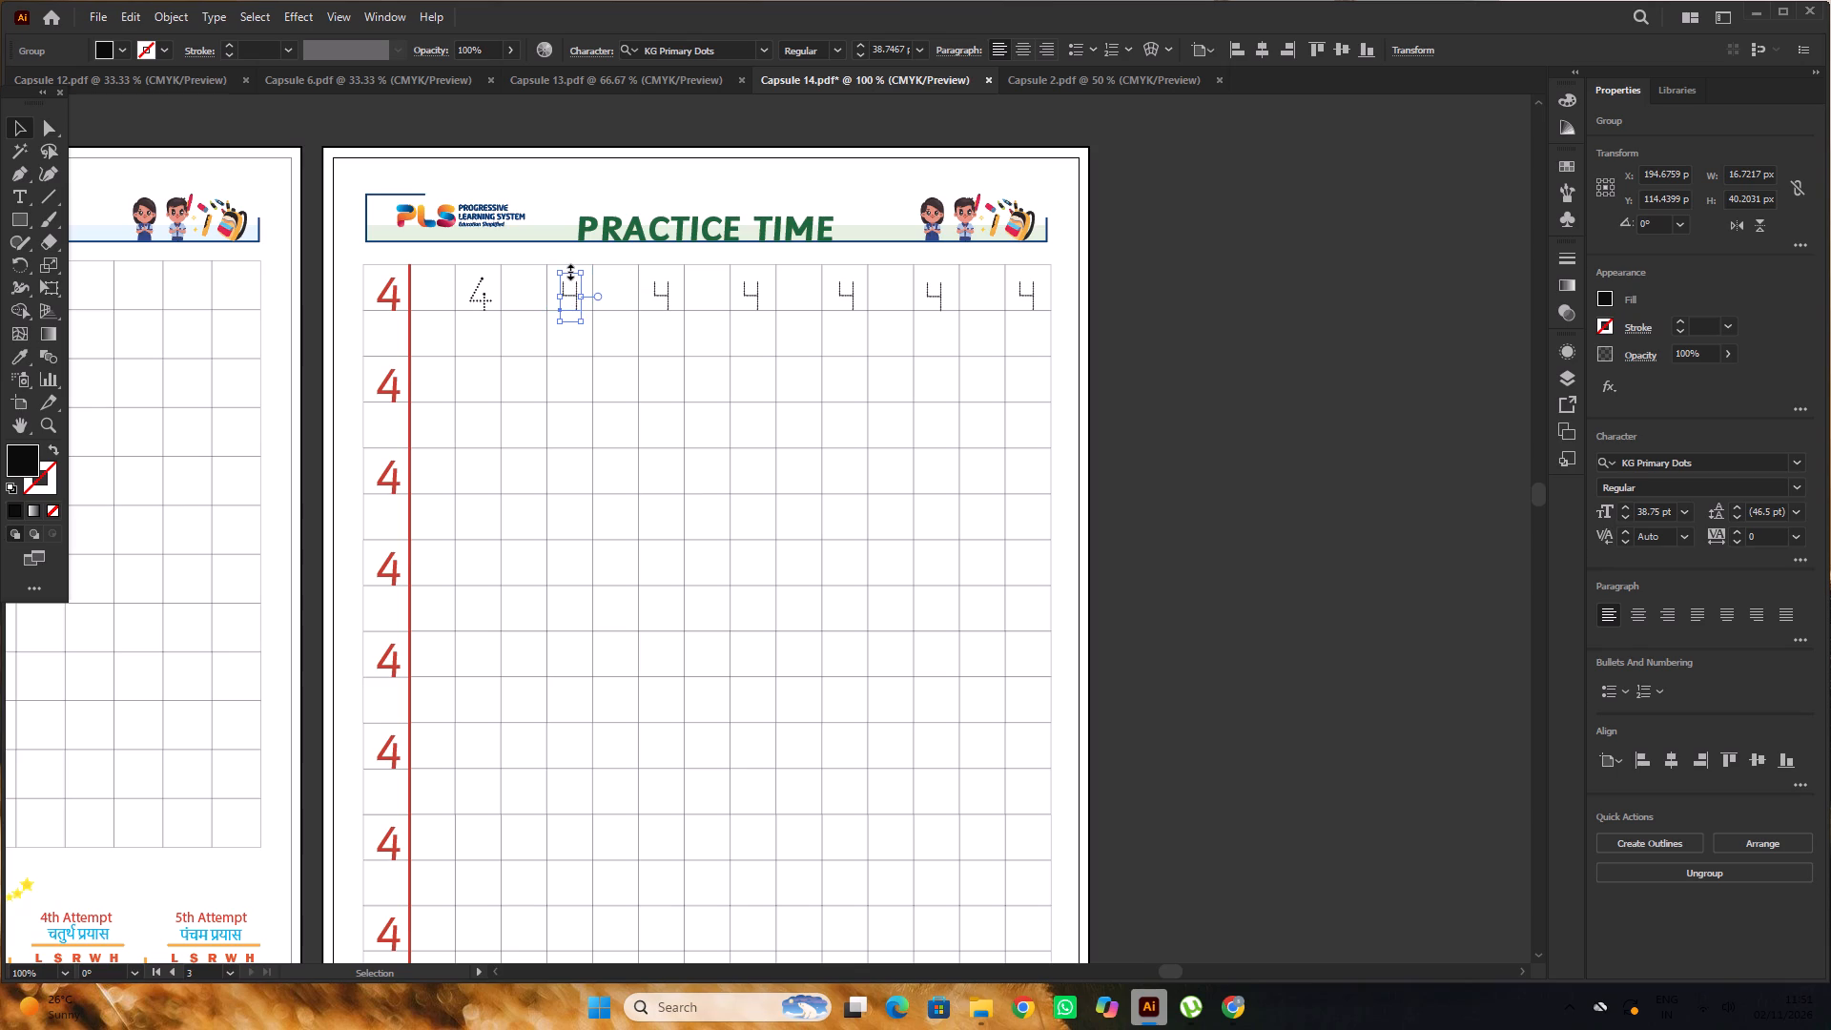
left_click(664, 297, "shift")
left_click(751, 296, "shift")
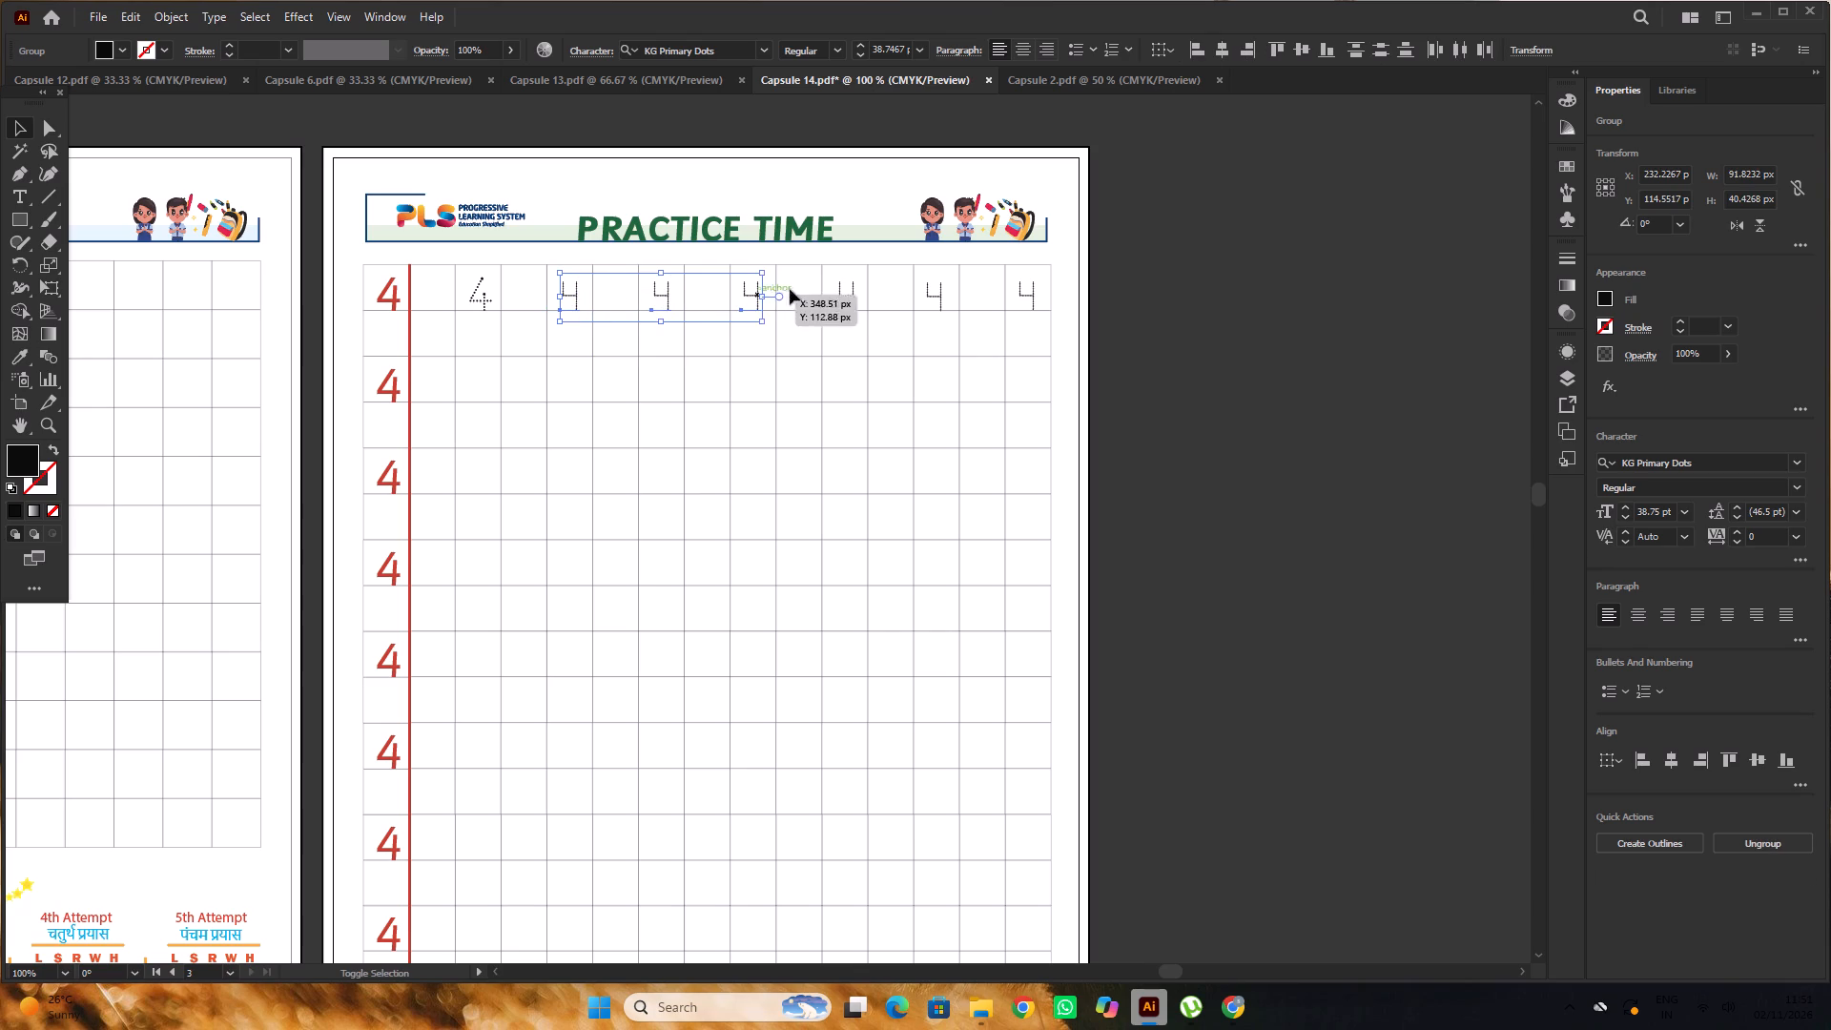
left_click(848, 297, "shift")
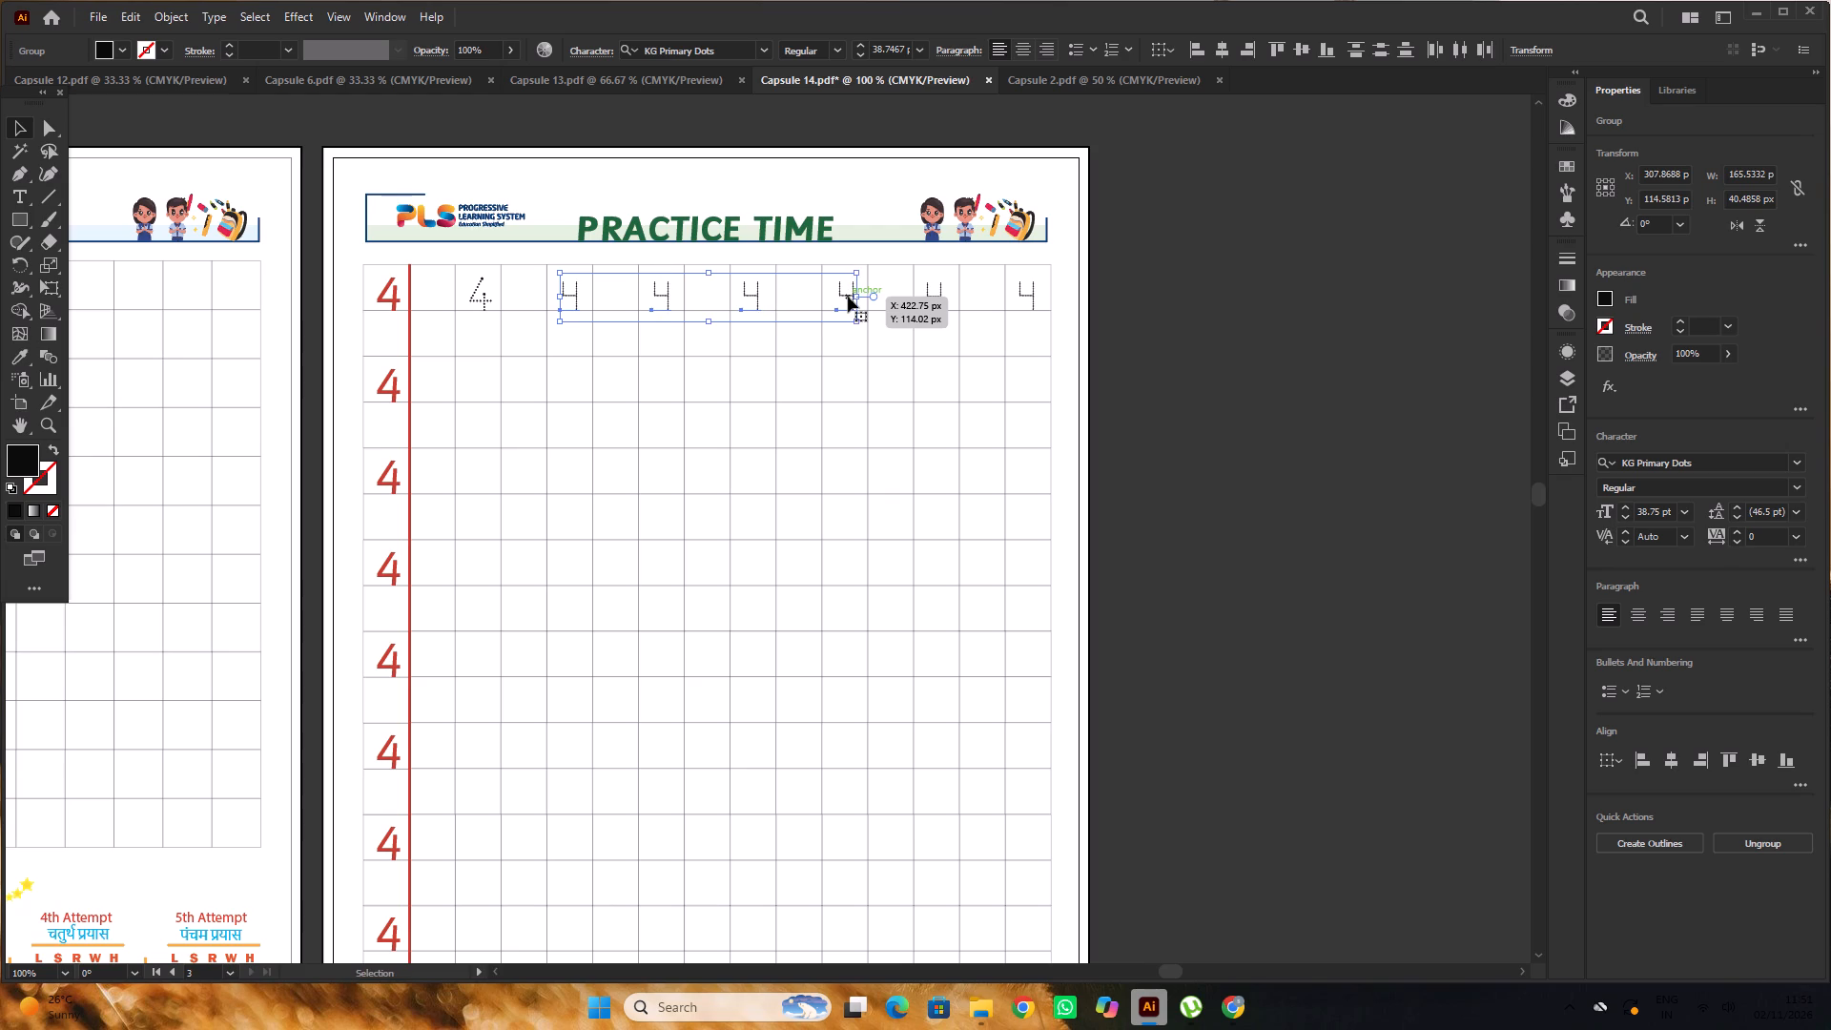
left_click(933, 293, "shift")
left_click(1024, 296, "shift")
key("Delete")
key("Return")
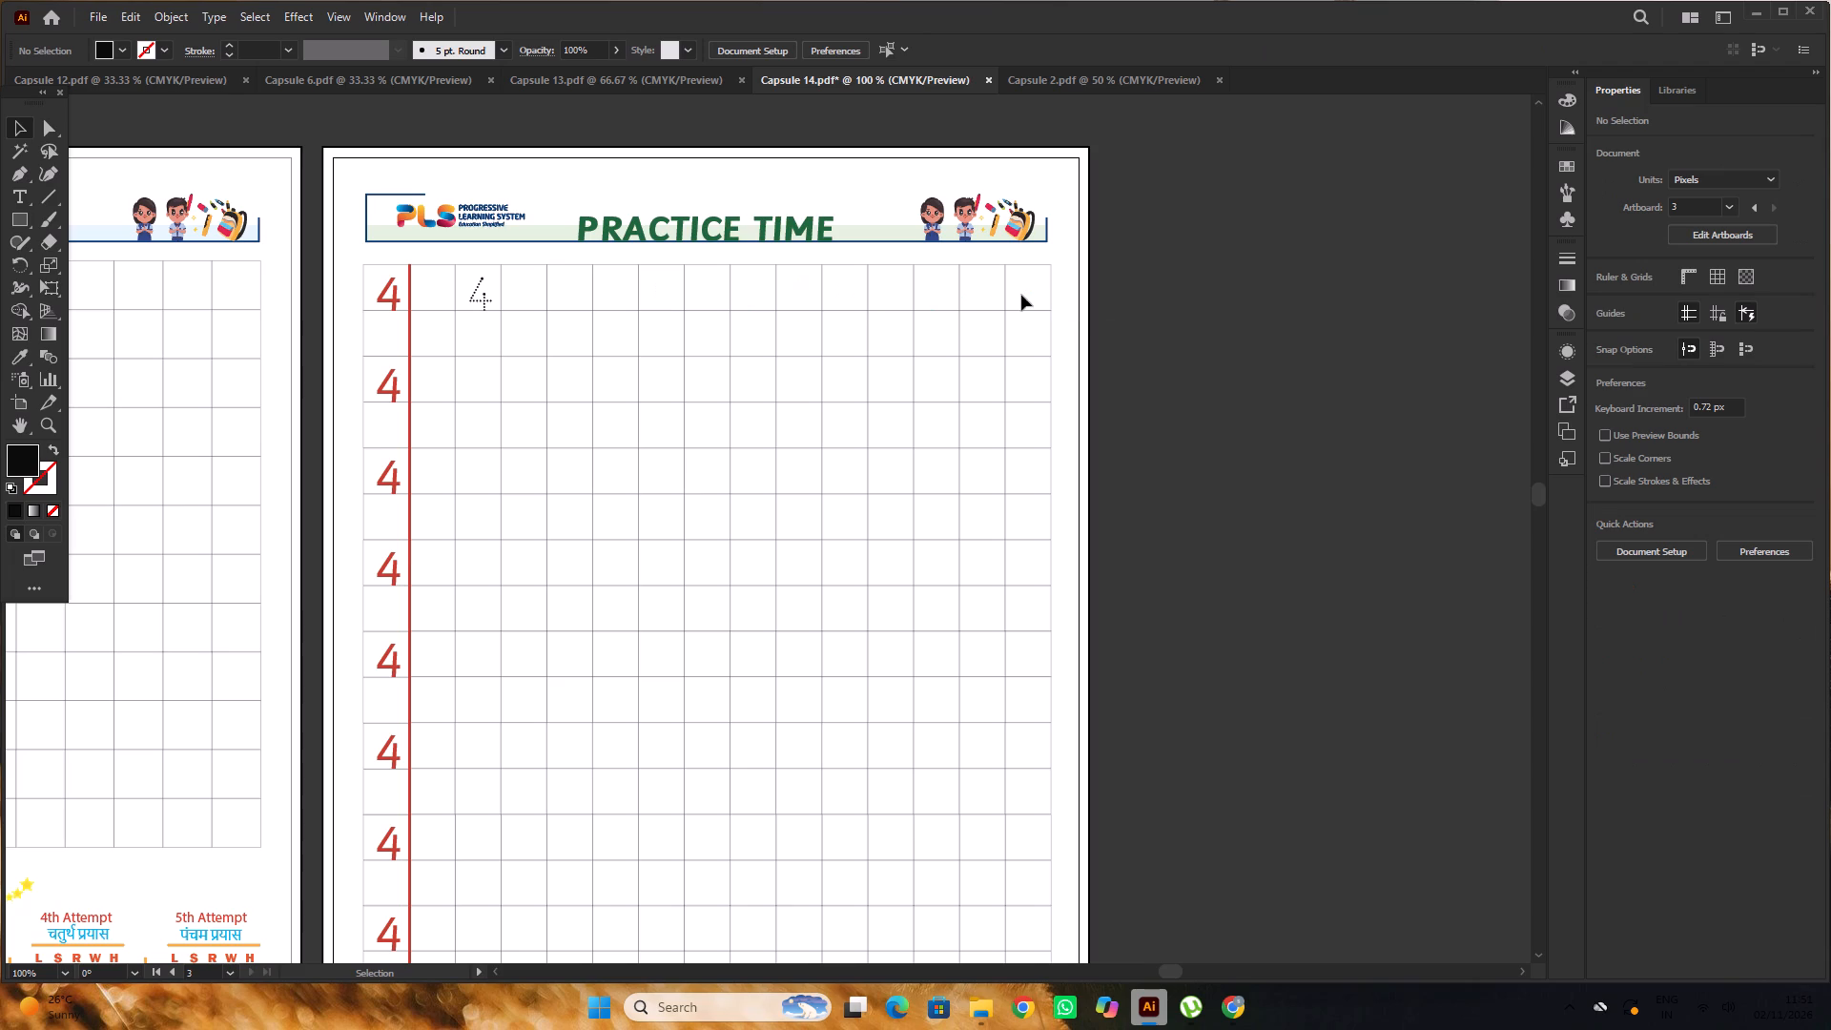
Duplicate the dotted Sassoon 4 horizontally along the Practice Time grid's top row, two cells to its right.
scroll(516, 300, "up", 1, "alt")
left_click_drag(468, 303, 606, 313, "alt")
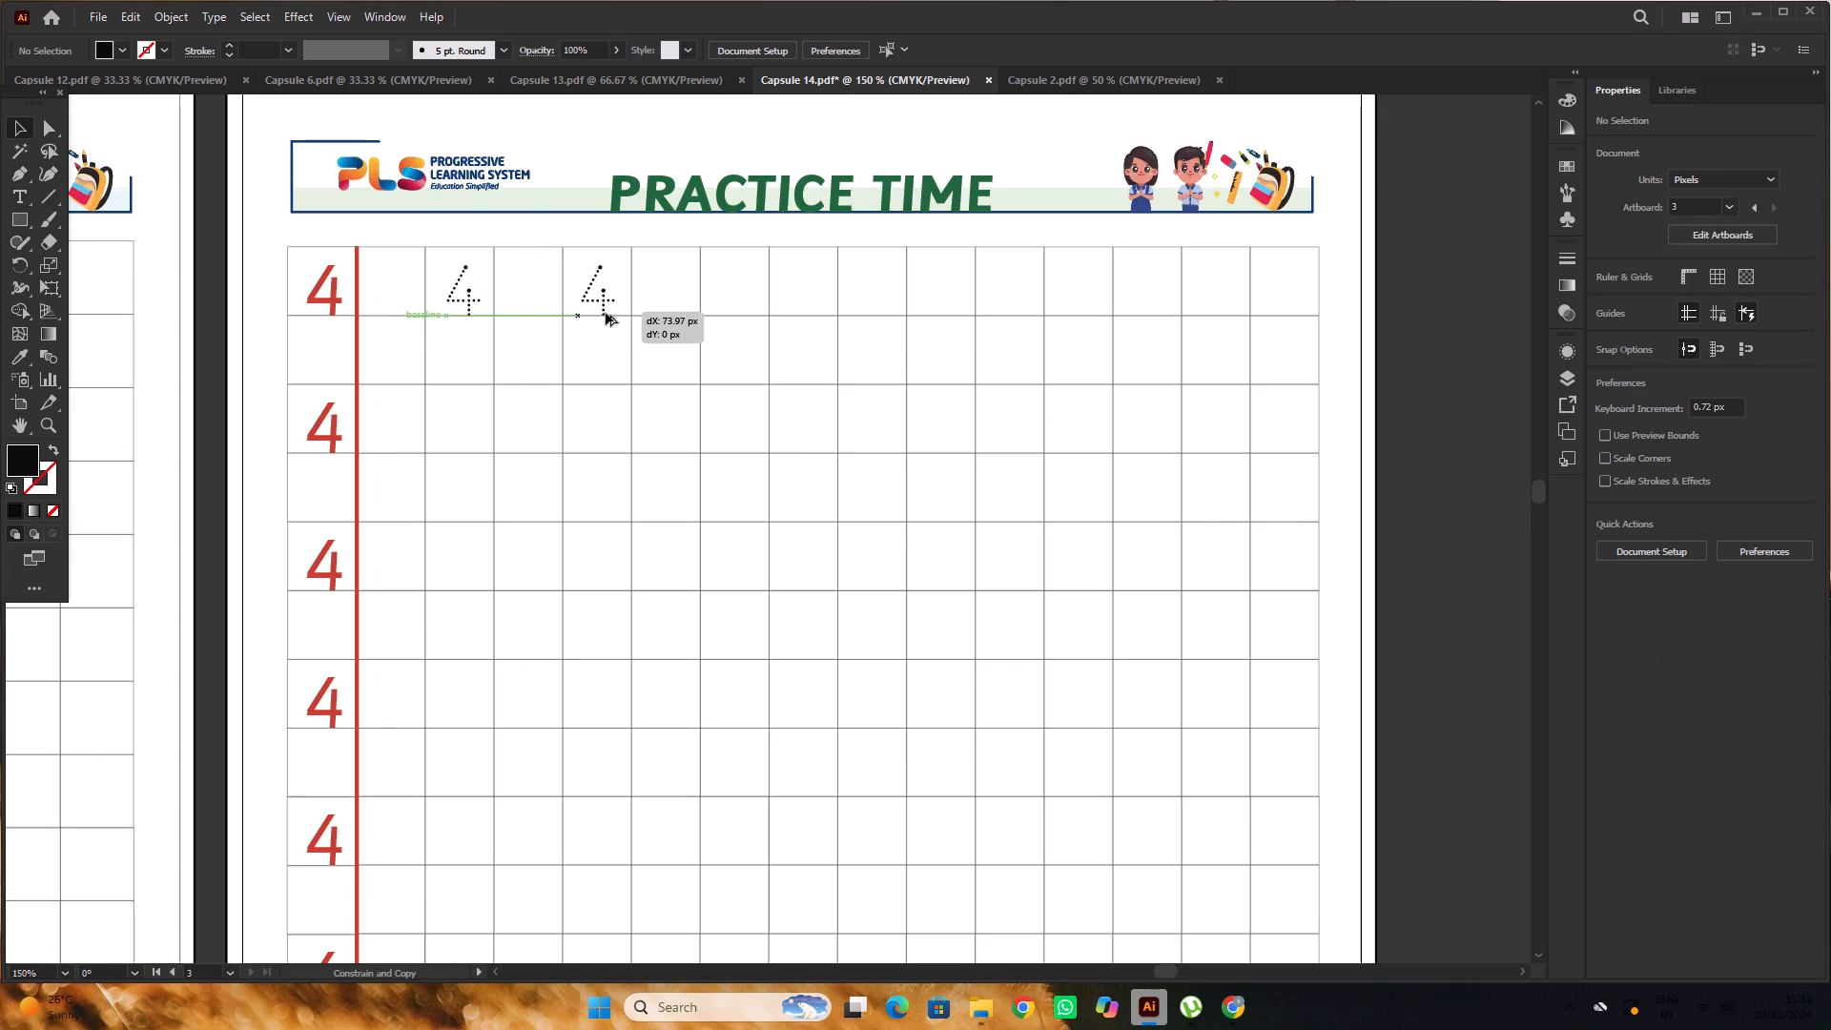
left_click_drag(606, 313, 597, 314, "alt")
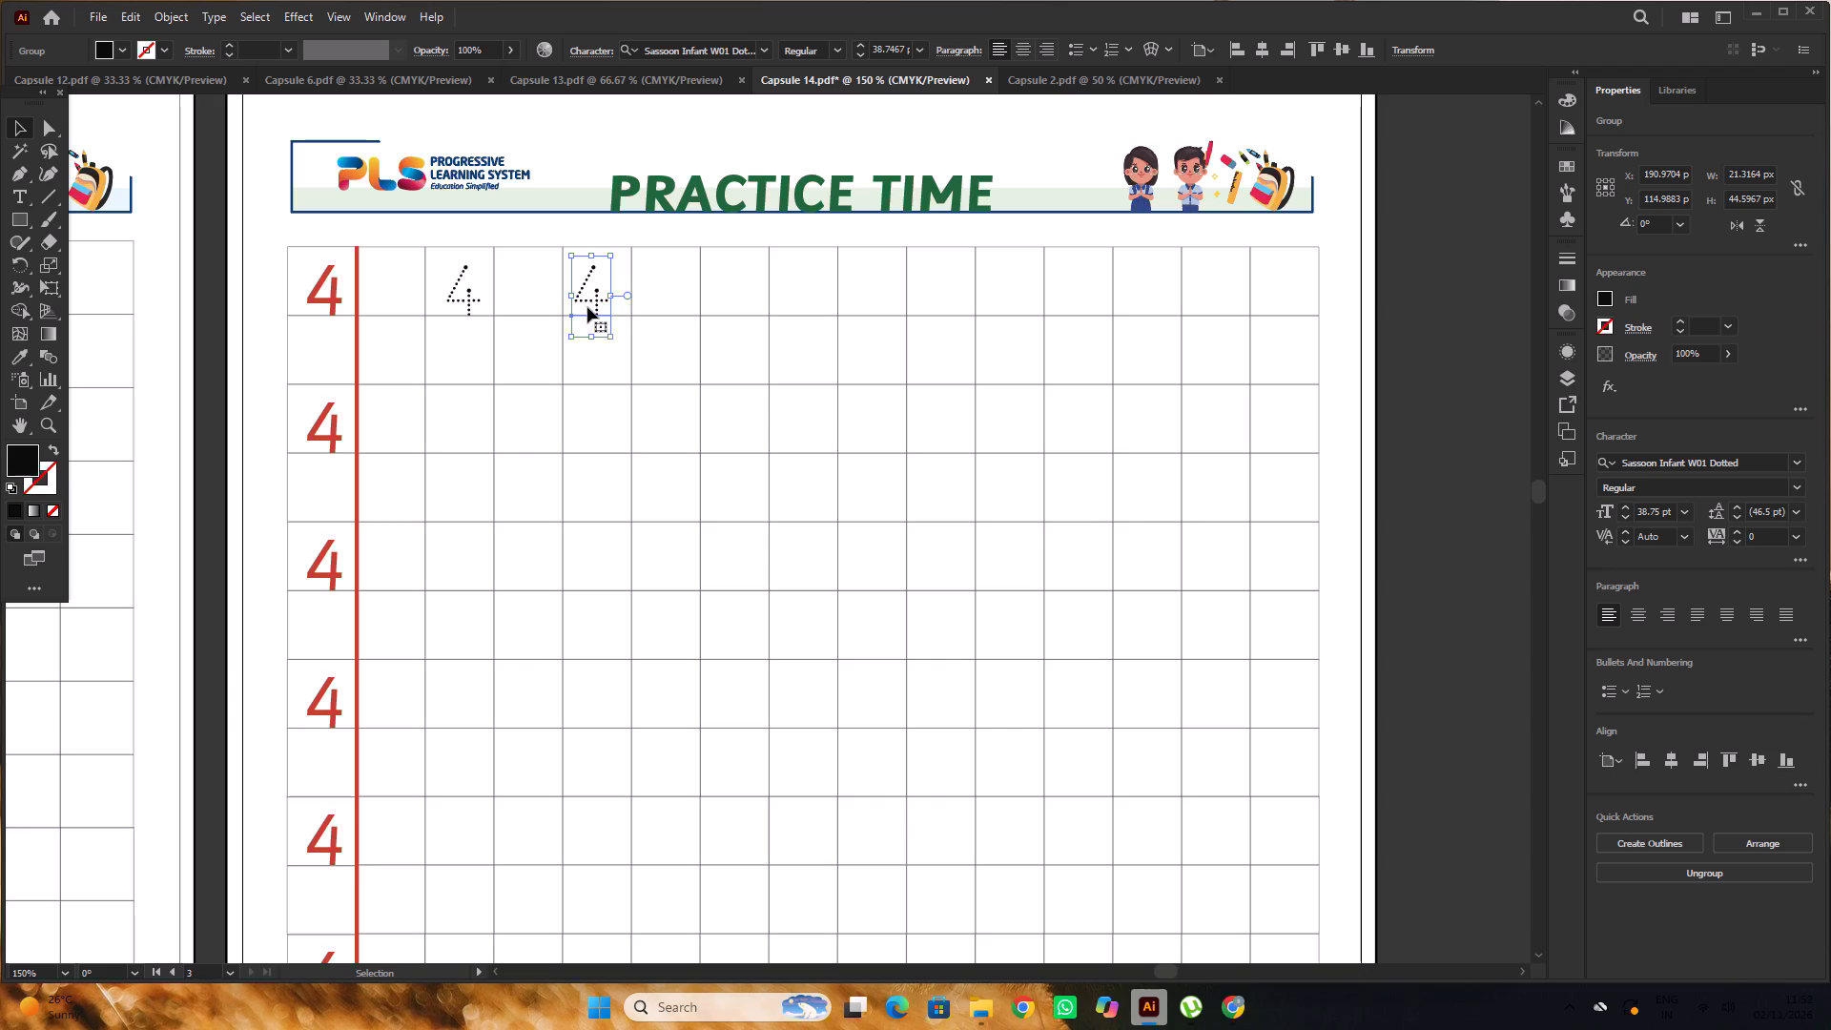
Duplicate the dotted 4 horizontally five more times along the Practice Time grid's top row, filling every second cell to the row's end.
scroll(599, 301, "up", 2, "alt")
left_click_drag(600, 301, 854, 308)
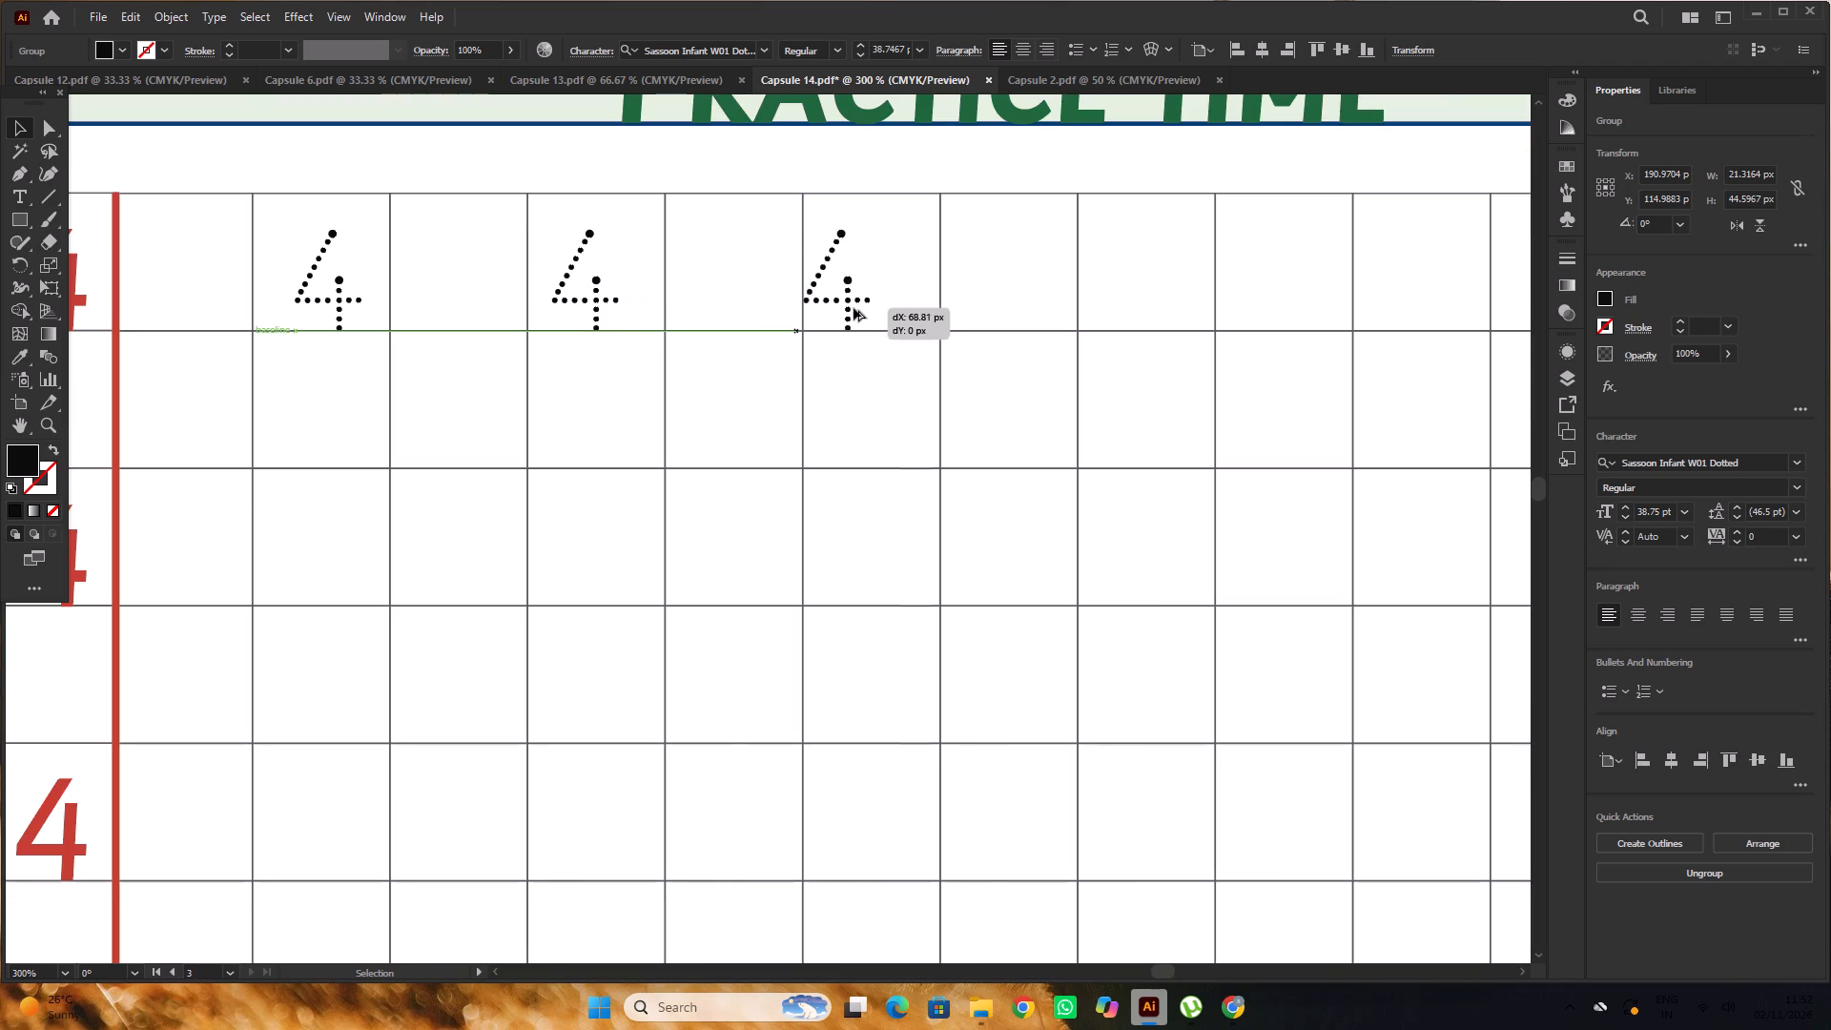
left_click_drag(854, 308, 877, 316)
scroll(490, 307, "down", 1, "alt")
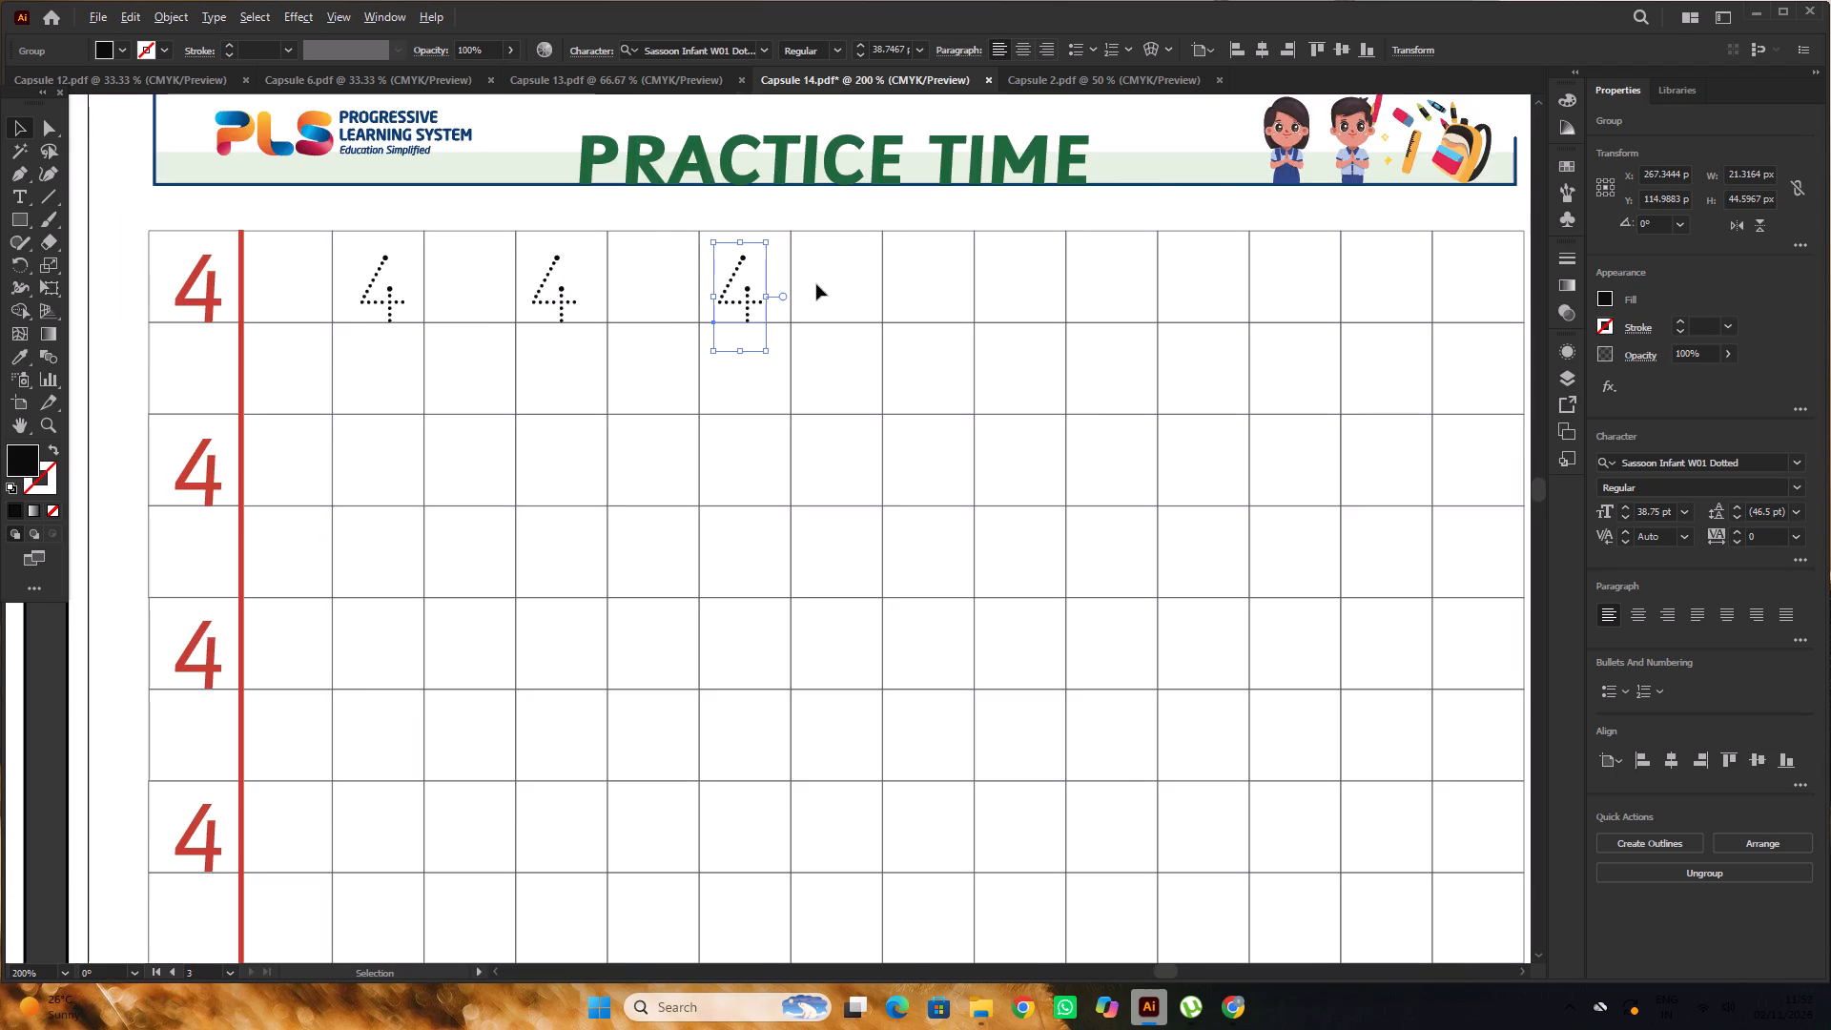
scroll(816, 284, "up", 1, "alt")
scroll(470, 290, "down", 2, "alt")
scroll(669, 284, "up", 1, "alt")
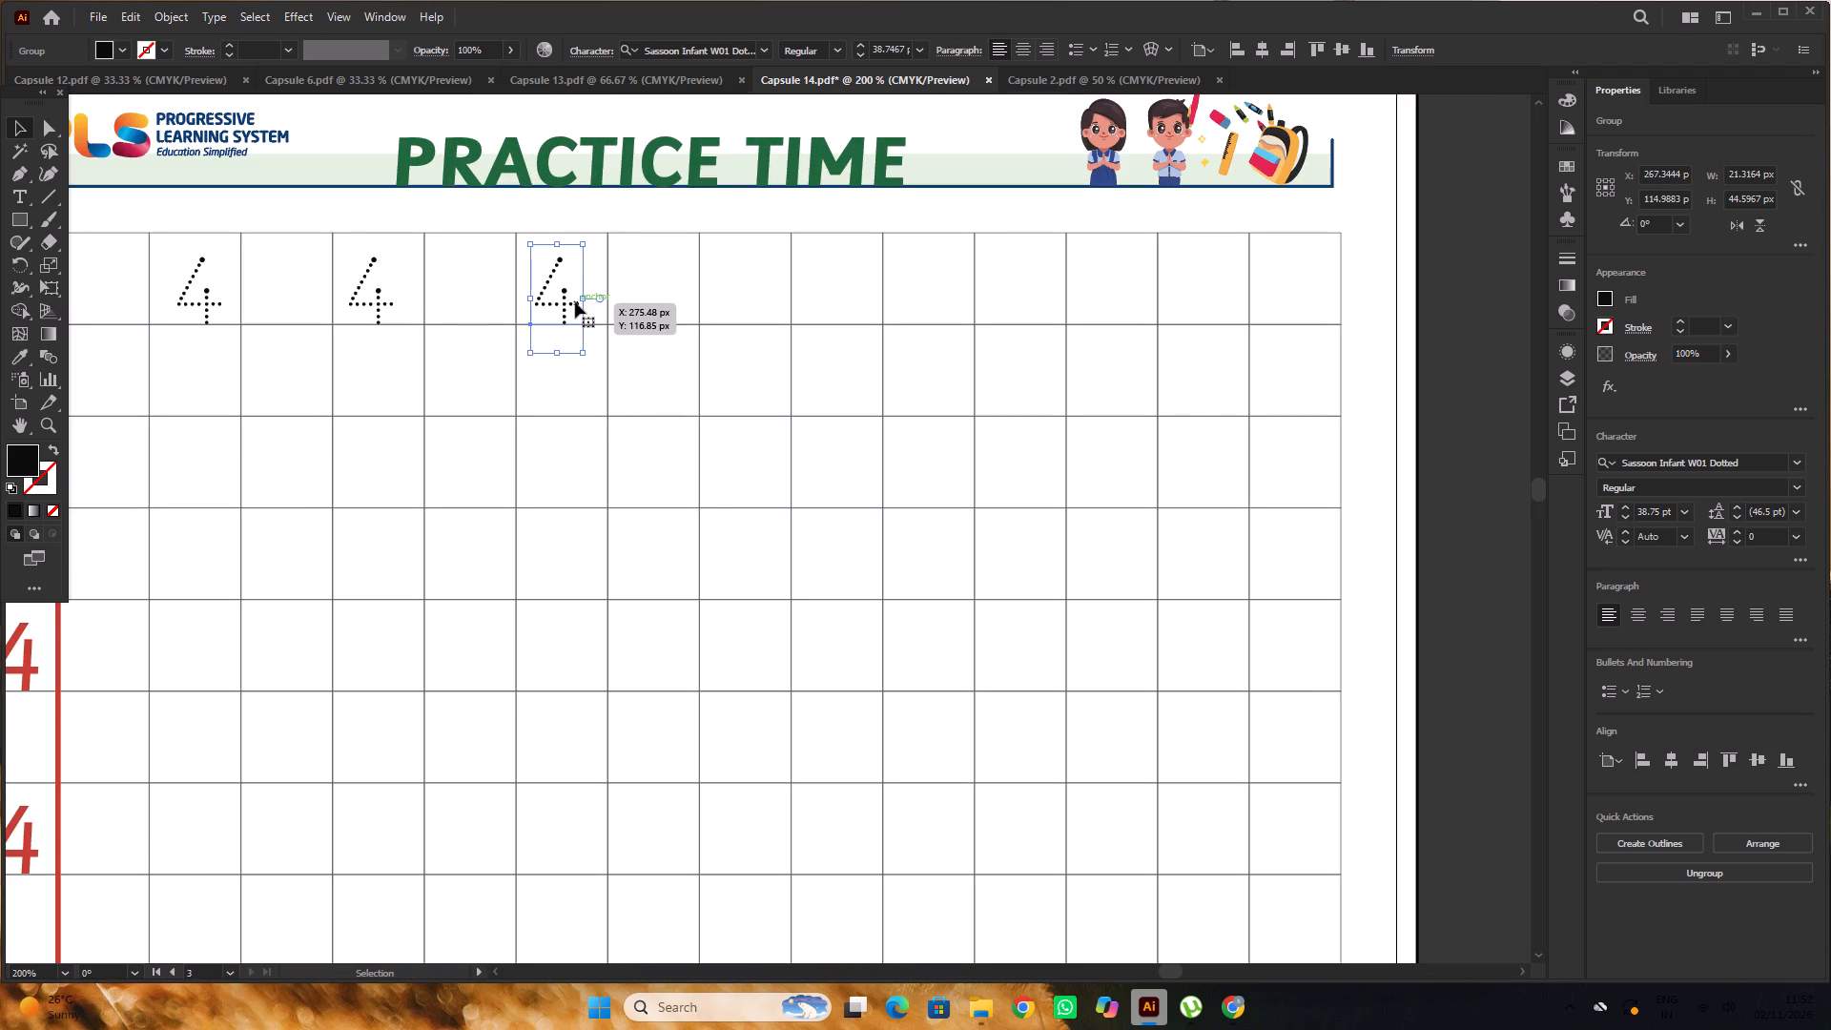
scroll(569, 301, "down", 2, "alt")
scroll(569, 301, "up", 1, "alt")
left_click_drag(565, 269, 742, 278, "alt")
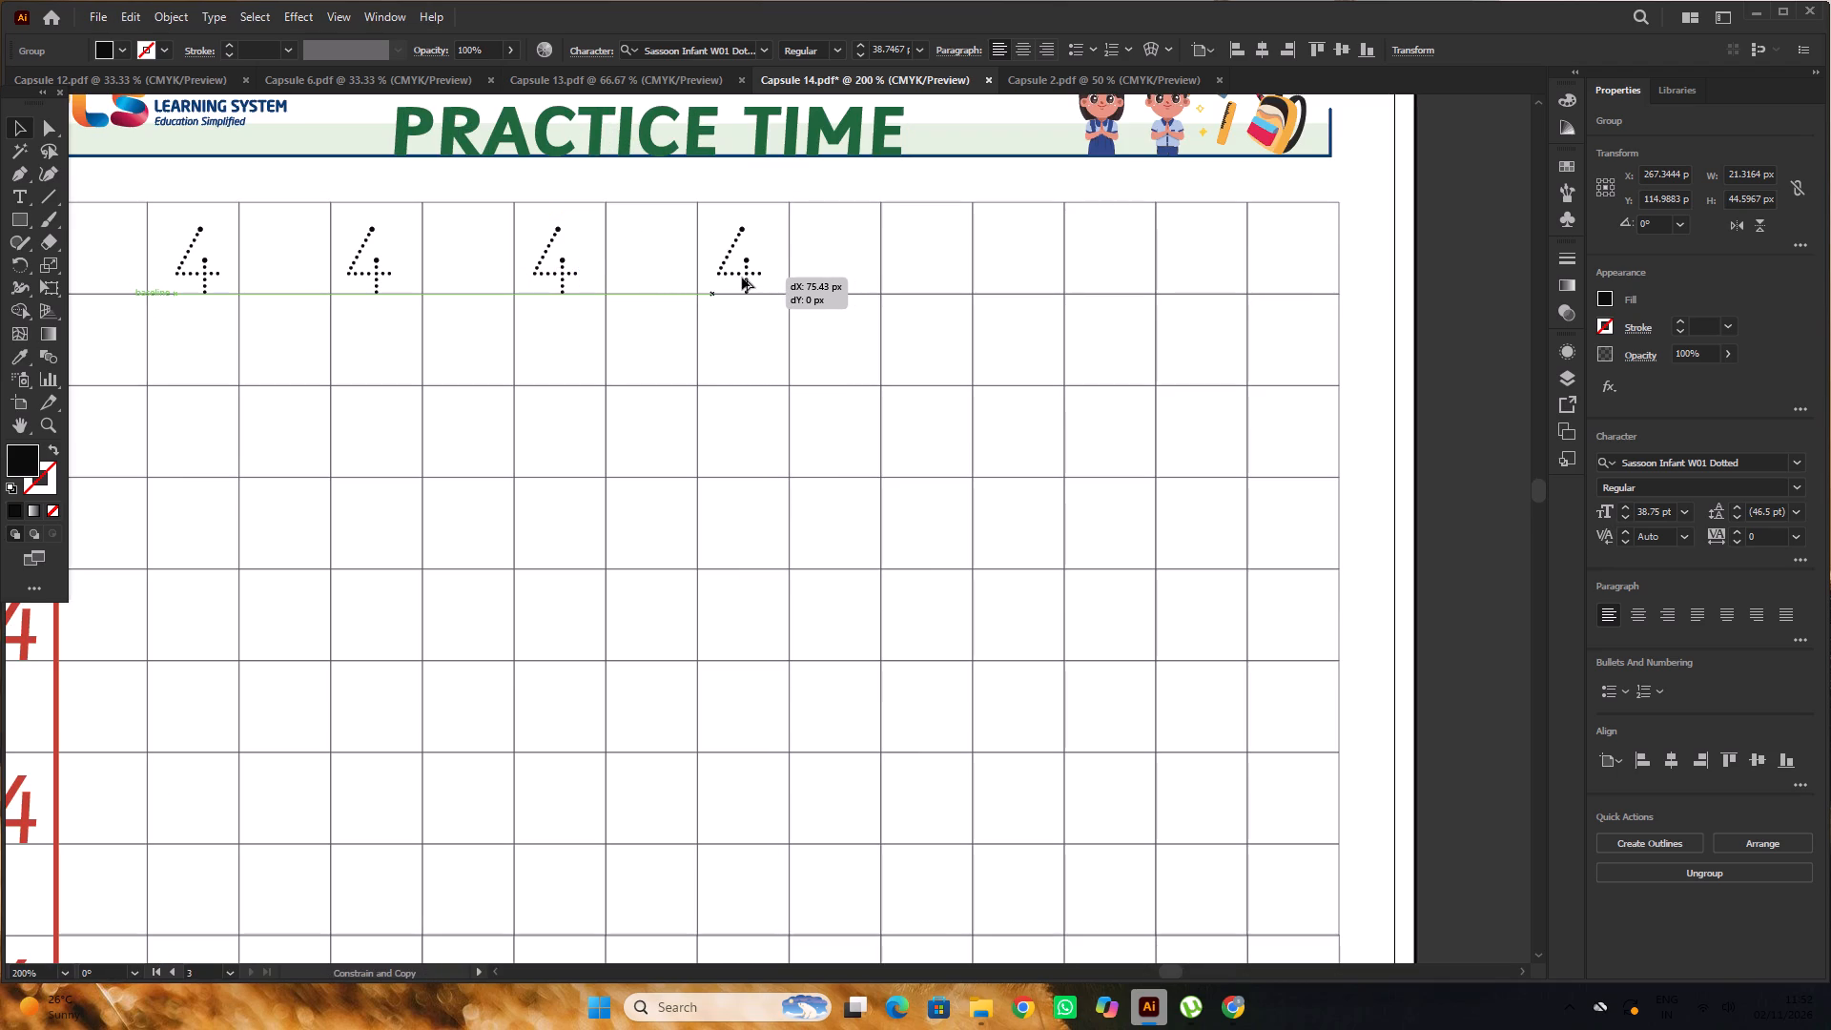
left_click_drag(742, 278, 745, 278, "alt")
left_click_drag(741, 271, 931, 272)
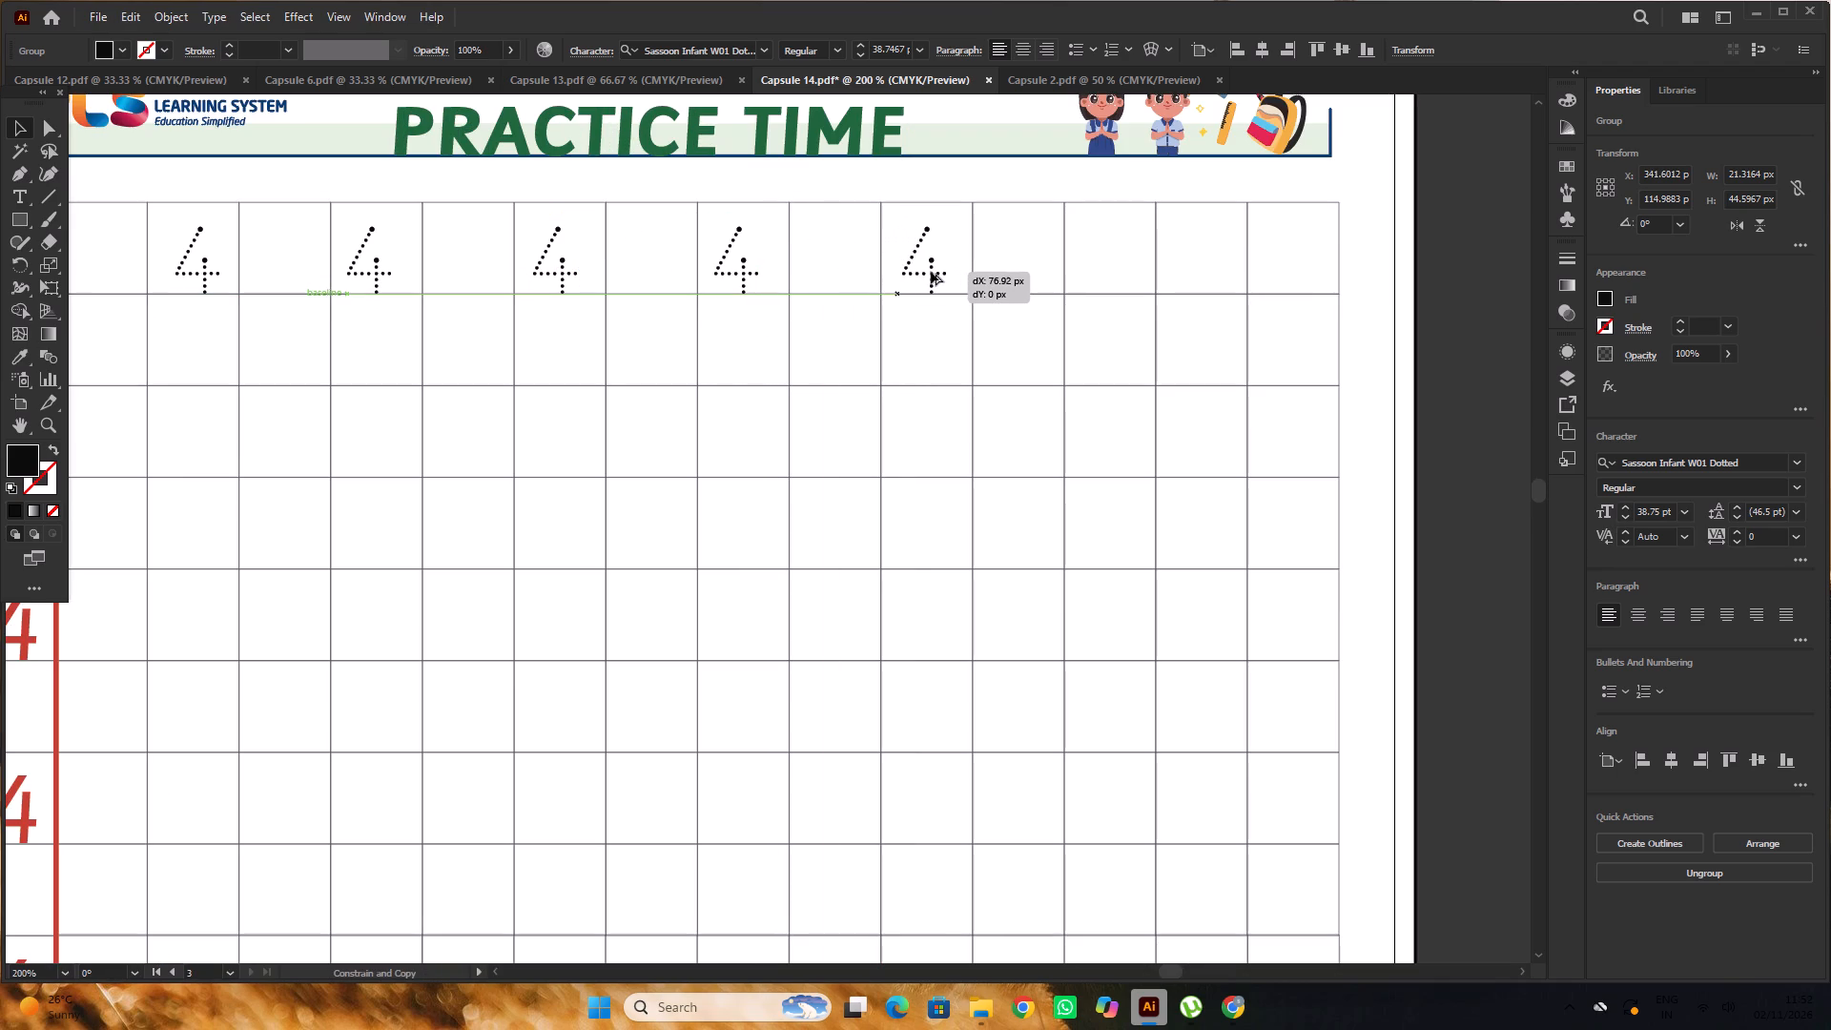
left_click_drag(931, 272, 927, 274)
left_click_drag(927, 274, 1112, 276)
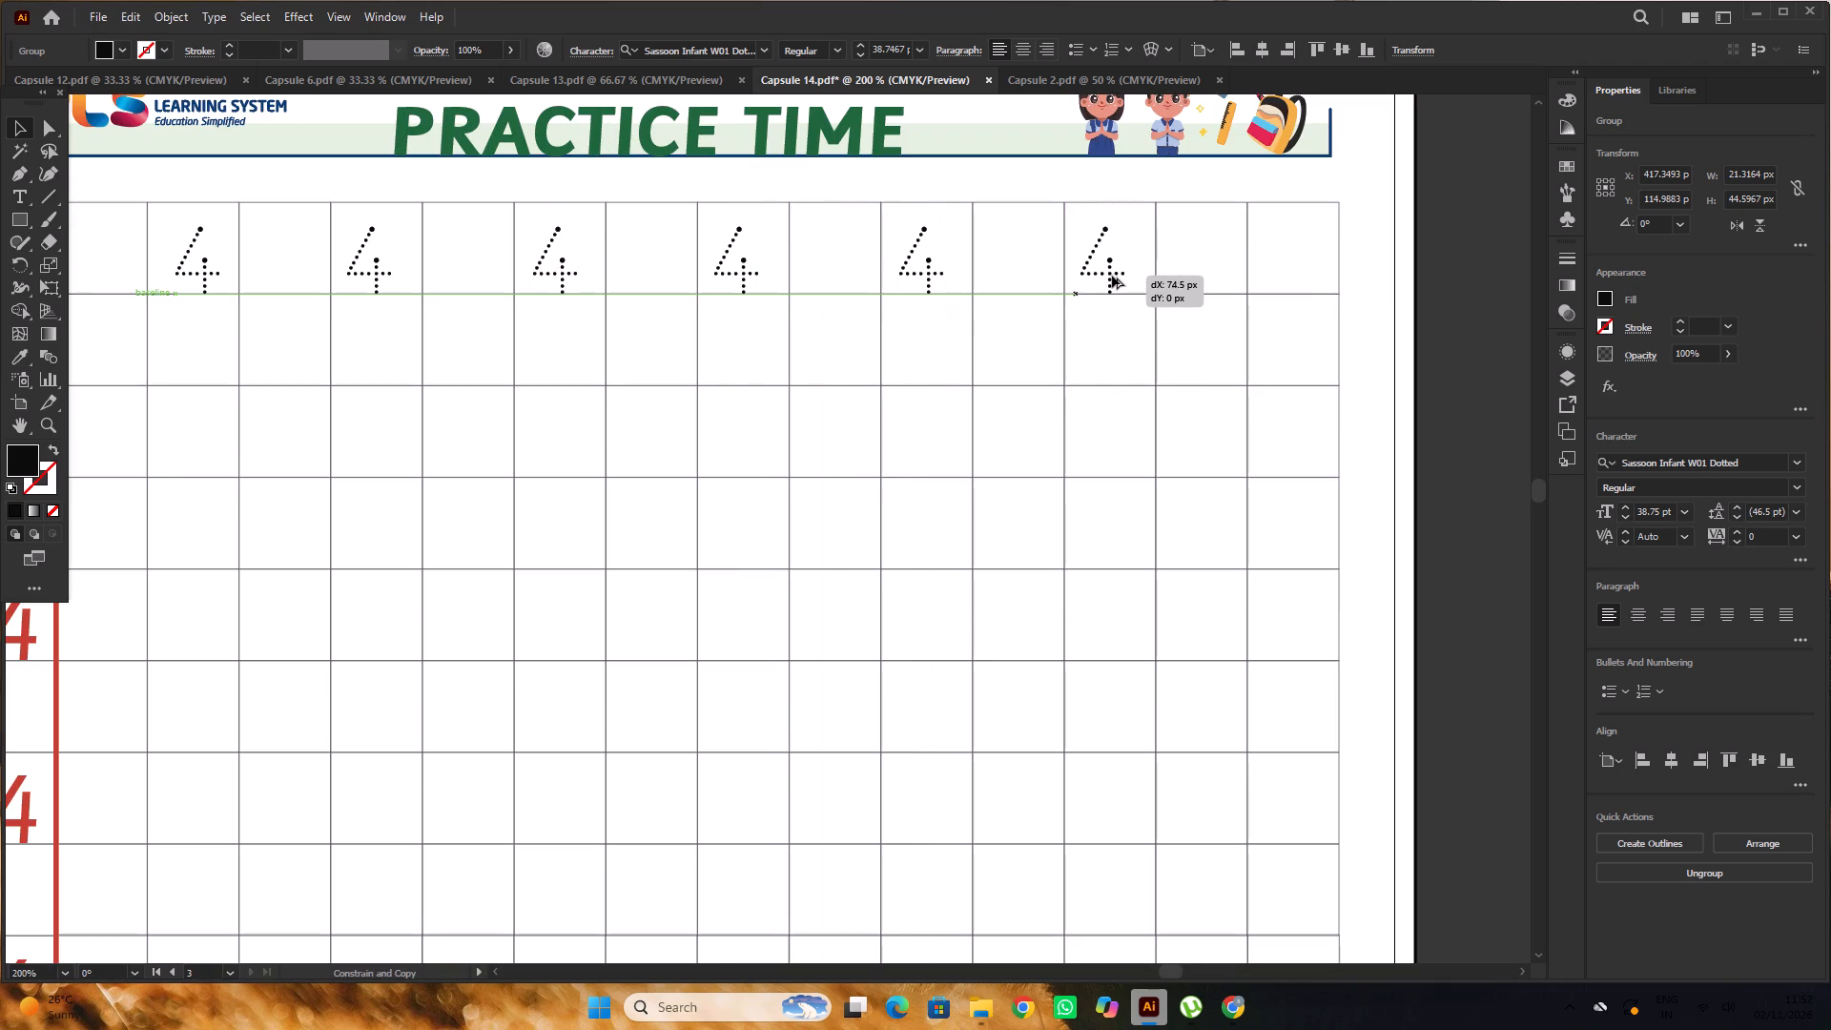
left_click_drag(1112, 276, 1108, 278)
left_click_drag(1108, 278, 1295, 267)
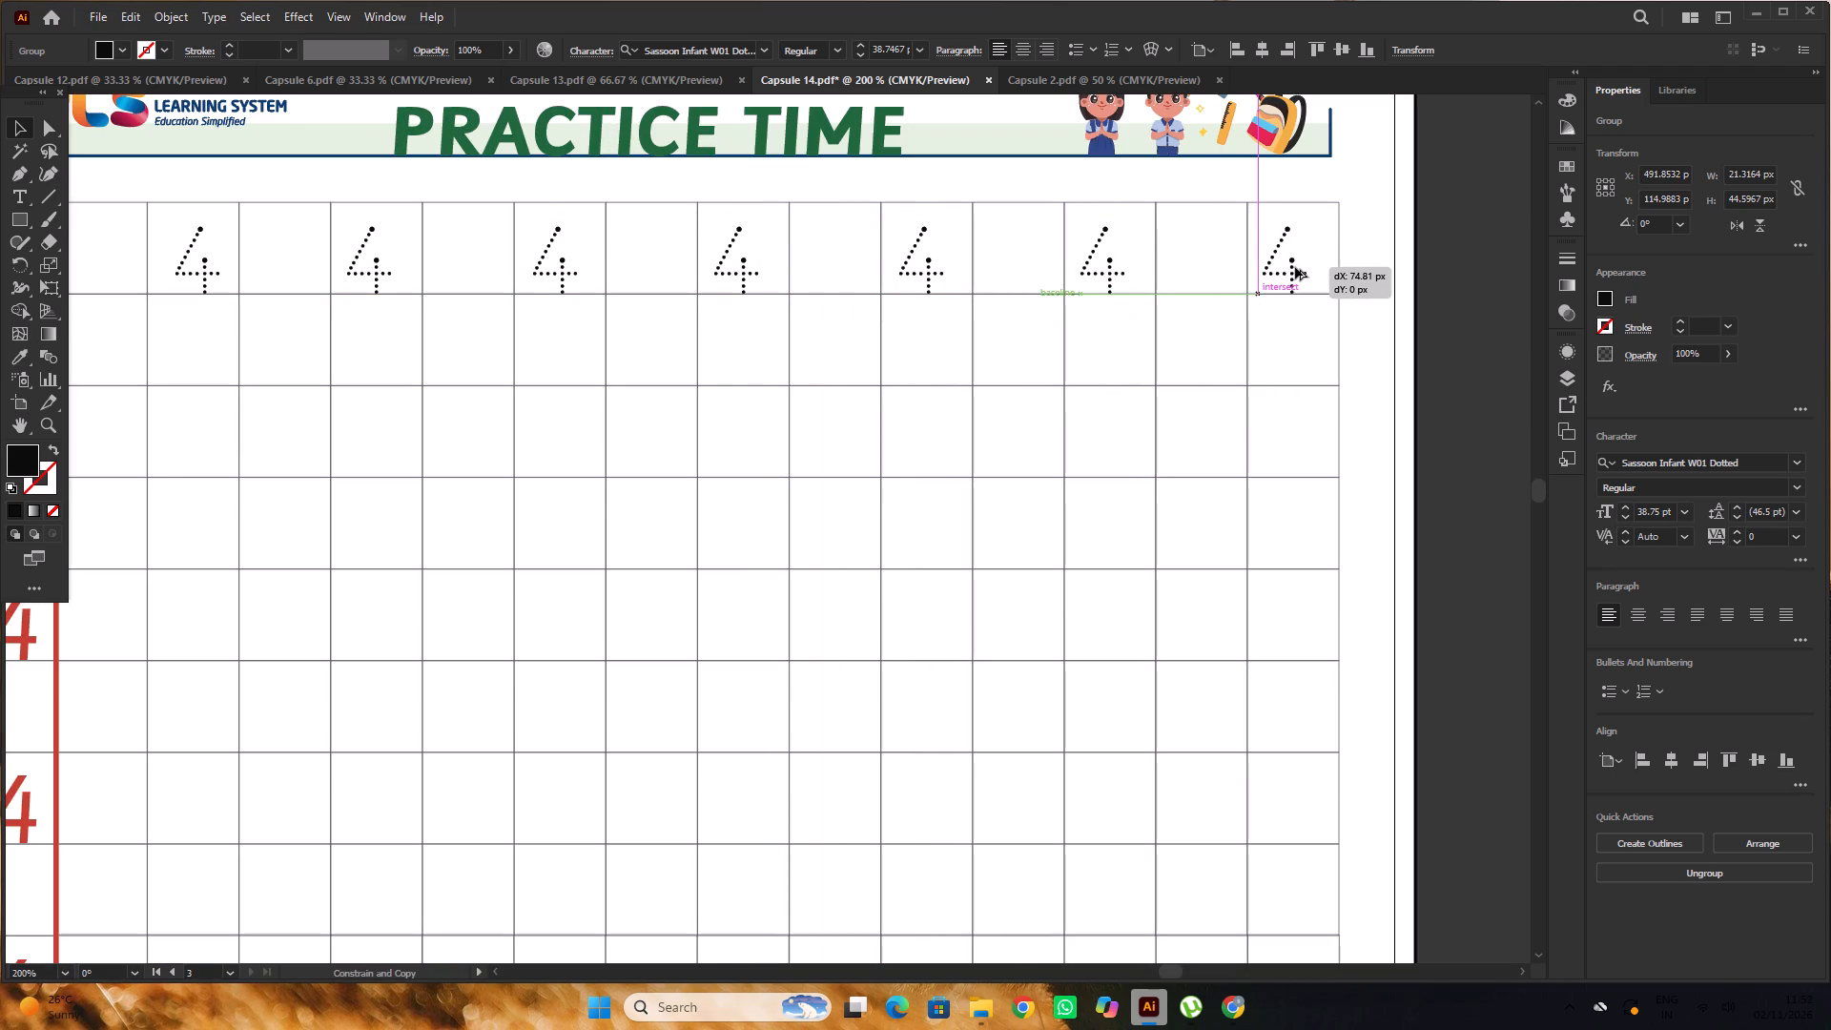
left_click_drag(1295, 267, 1295, 268)
scroll(831, 297, "down", 4, "alt")
left_click(815, 171)
Look over Capsule 14's three pages together to check the headings, grid numerals and overall layout.
scroll(815, 171, "down", 2, "alt")
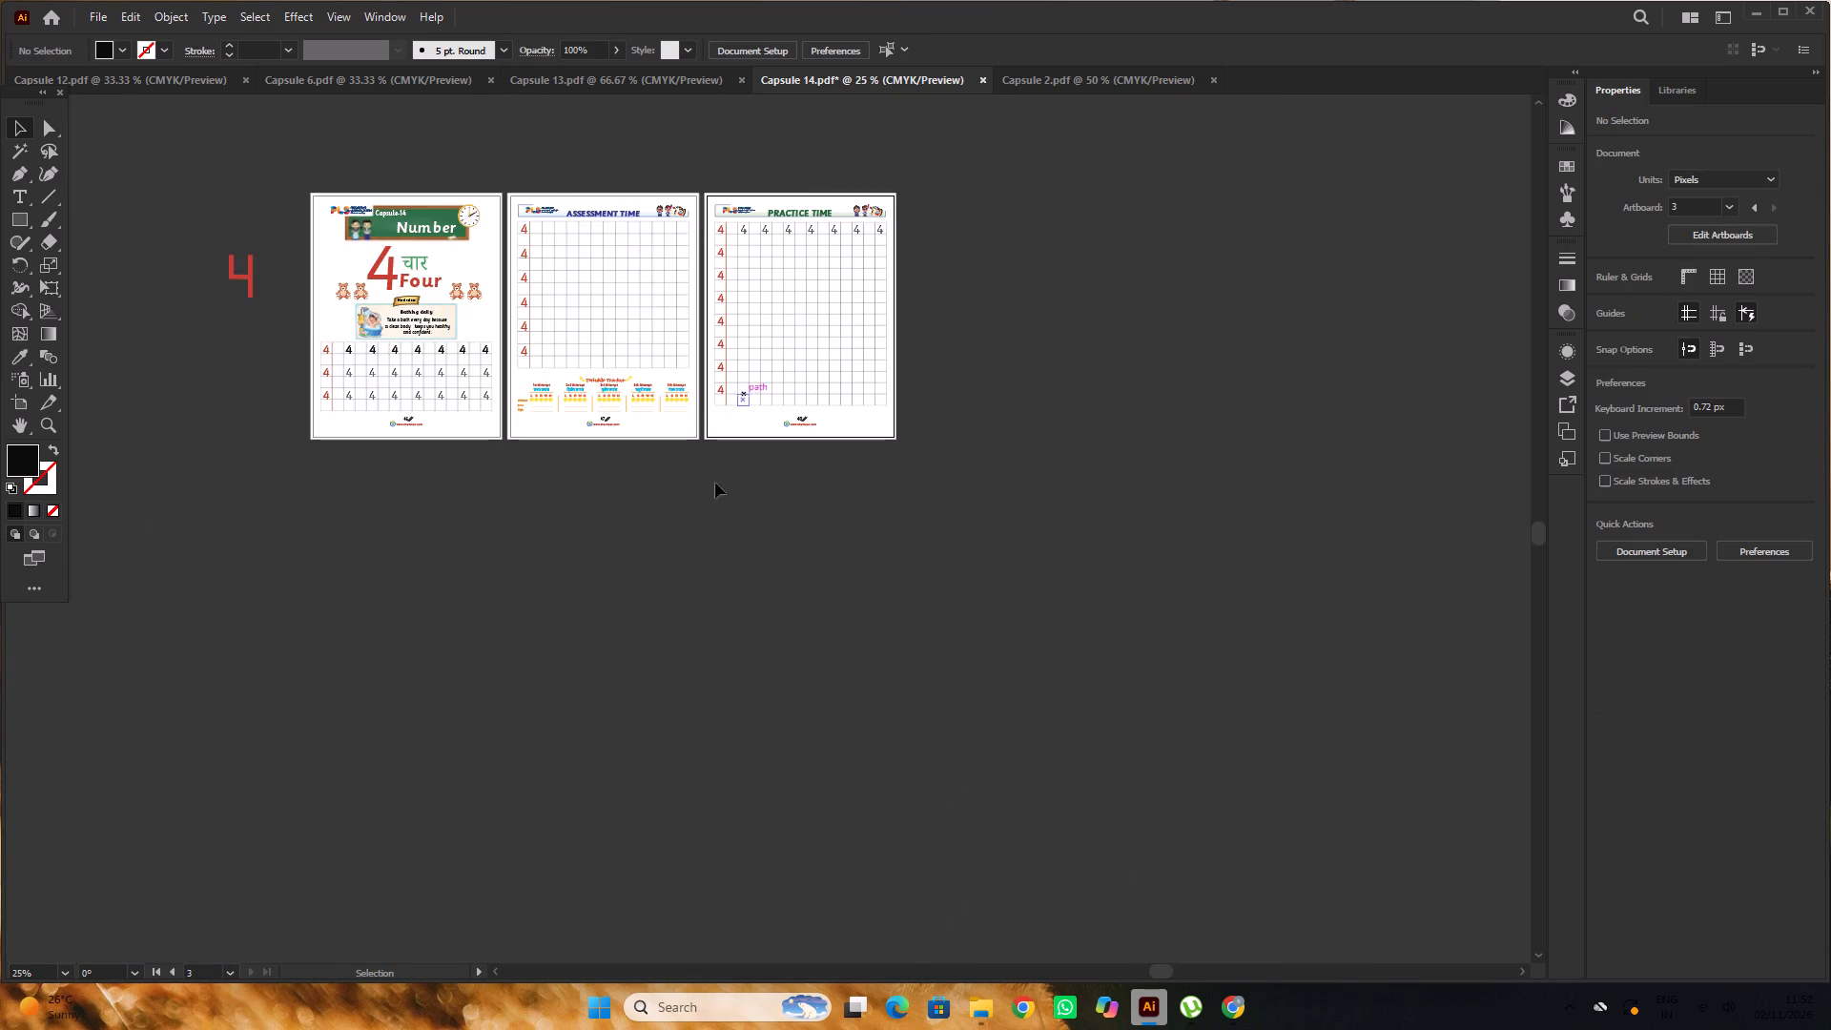
key("space")
key("space")
left_click_drag(667, 546, 930, 547)
scroll(929, 507, "up", 3)
scroll(929, 507, "down", 2, "alt")
key("space")
left_click_drag(975, 503, 918, 539)
scroll(853, 459, "down", 3)
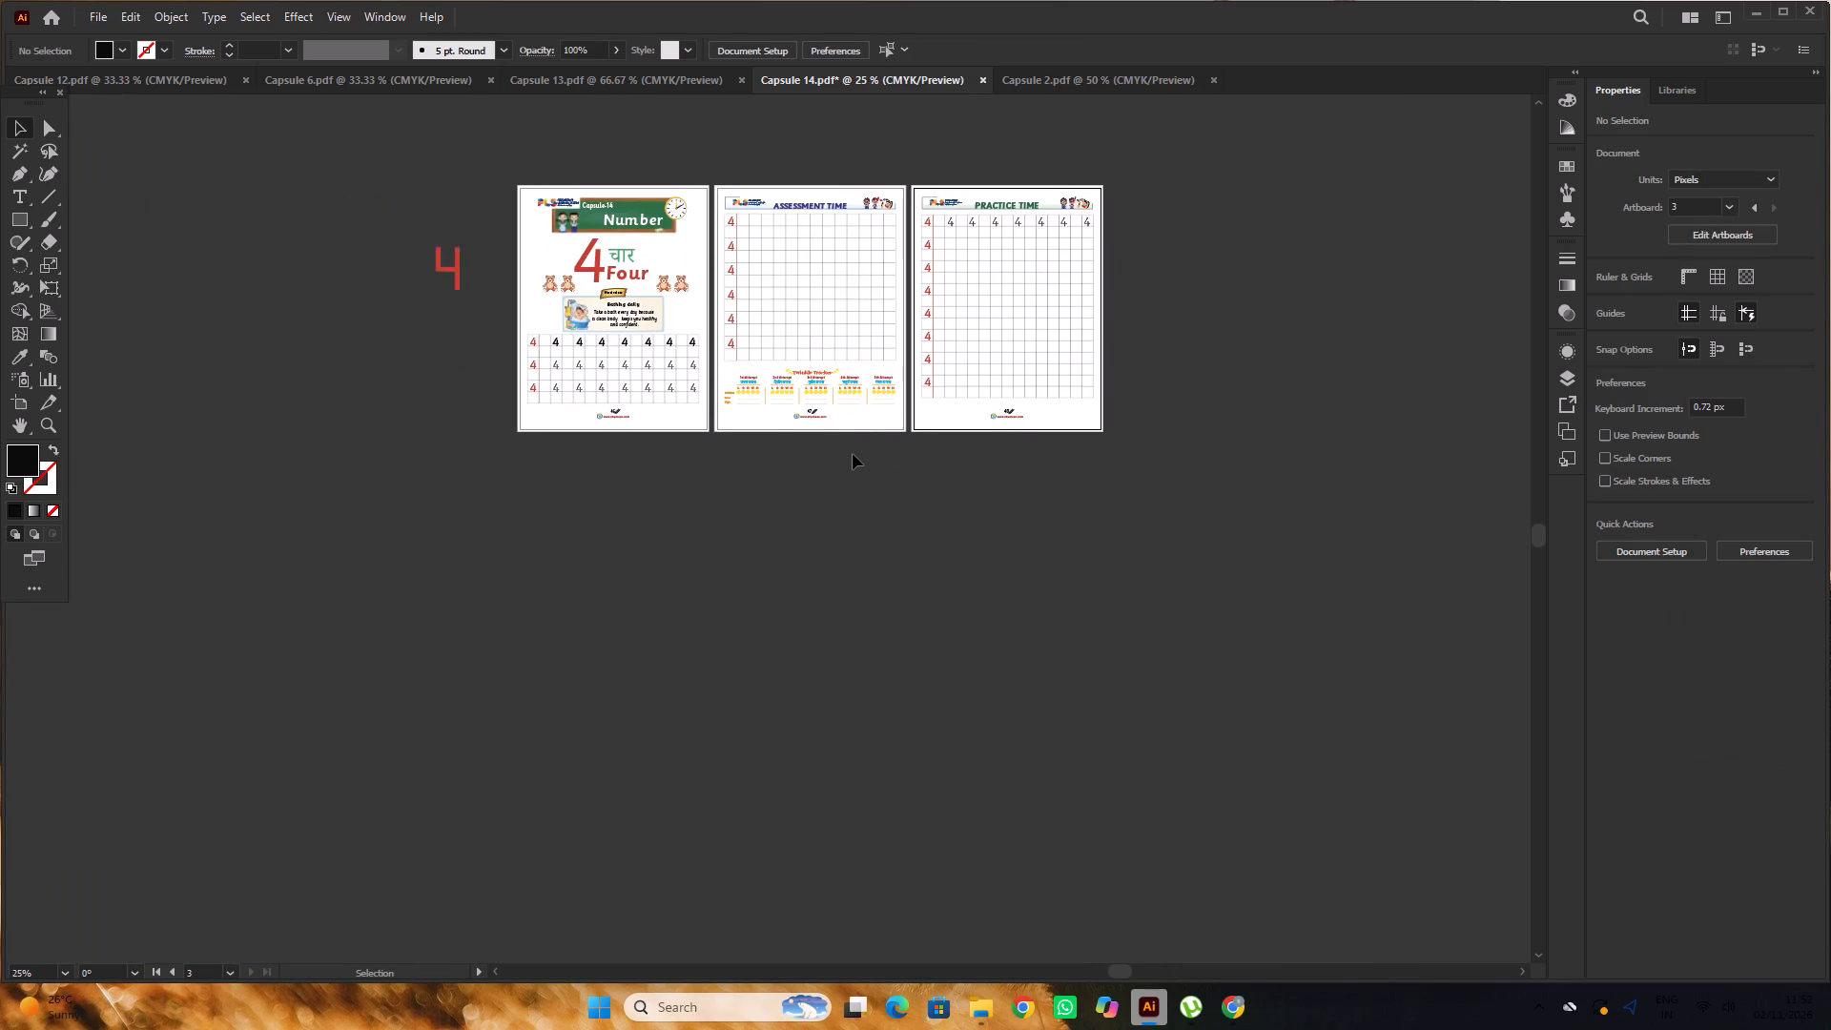
scroll(853, 454, "up", 2, "alt")
scroll(860, 483, "up", 3)
scroll(860, 483, "down", 2, "alt")
key("space")
left_click_drag(958, 533, 910, 552)
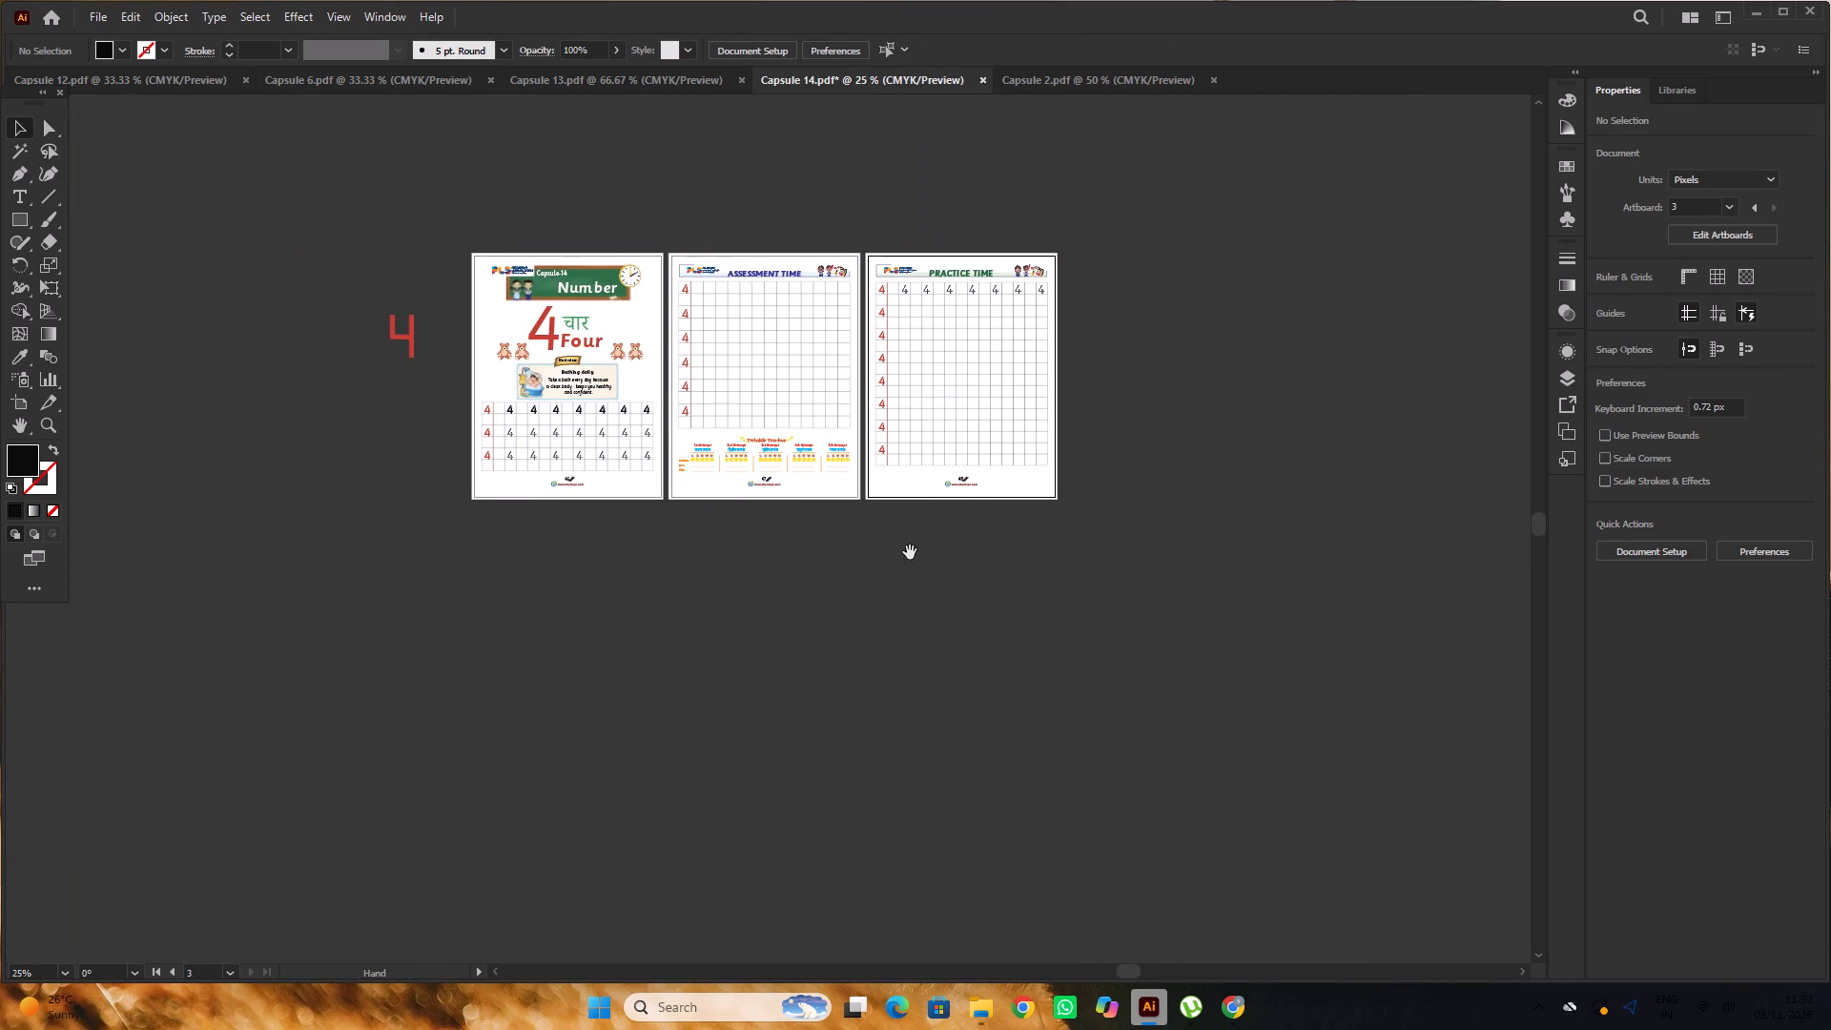
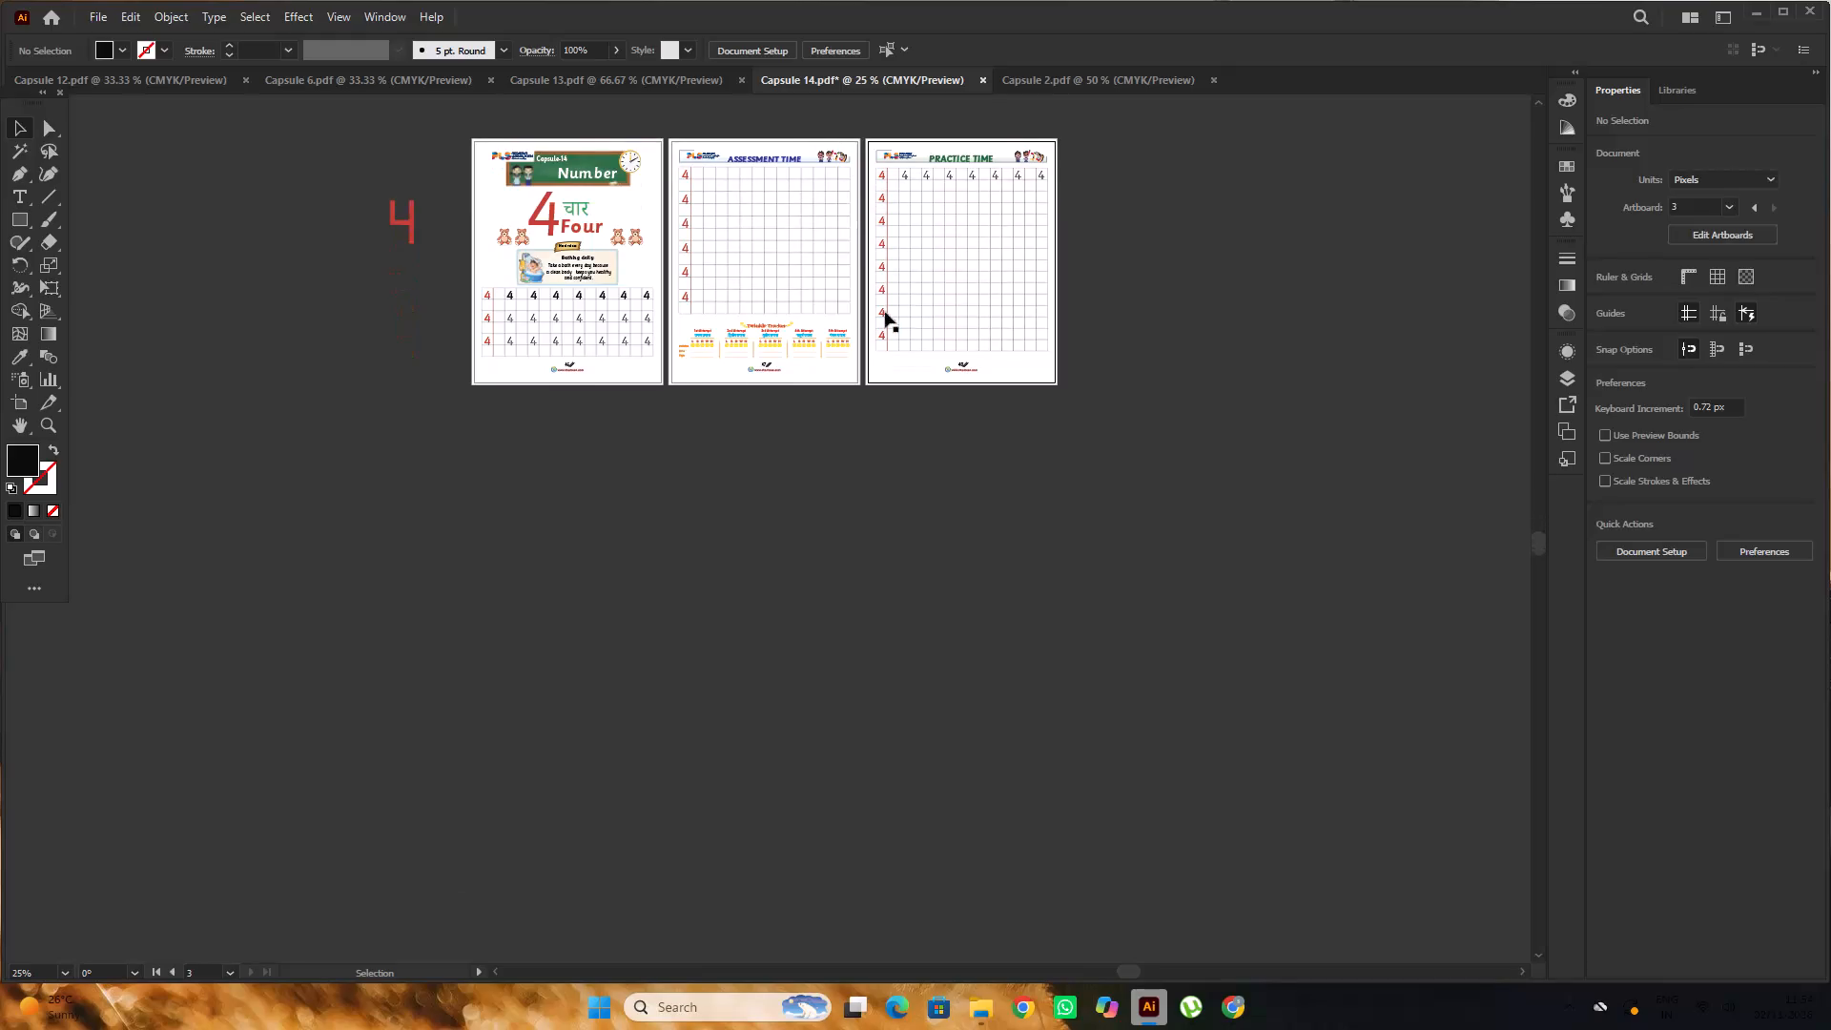
Look over the Capsule 13 pages and Capsule 14's three pages to check the page layouts and numbering.
scroll(907, 307, "up", 3, "alt")
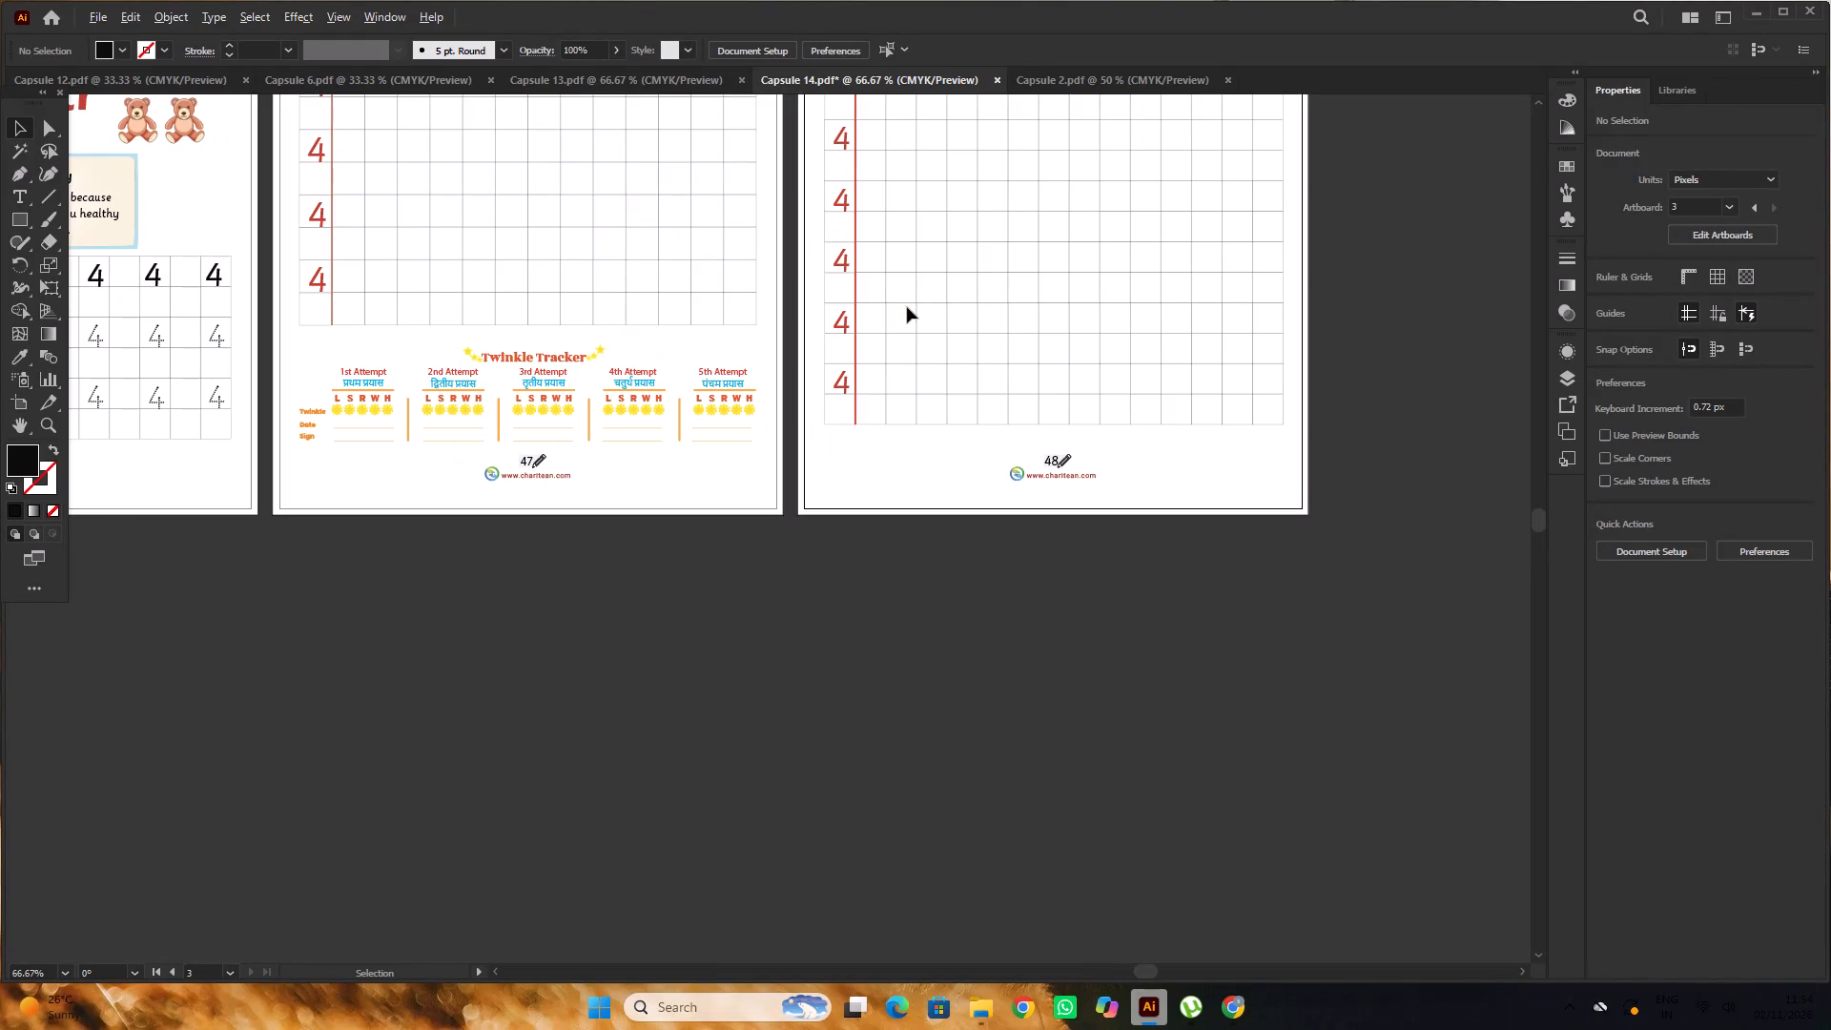
left_click(661, 82)
scroll(1050, 596, "up", 1, "alt")
scroll(688, 403, "down", 3, "alt")
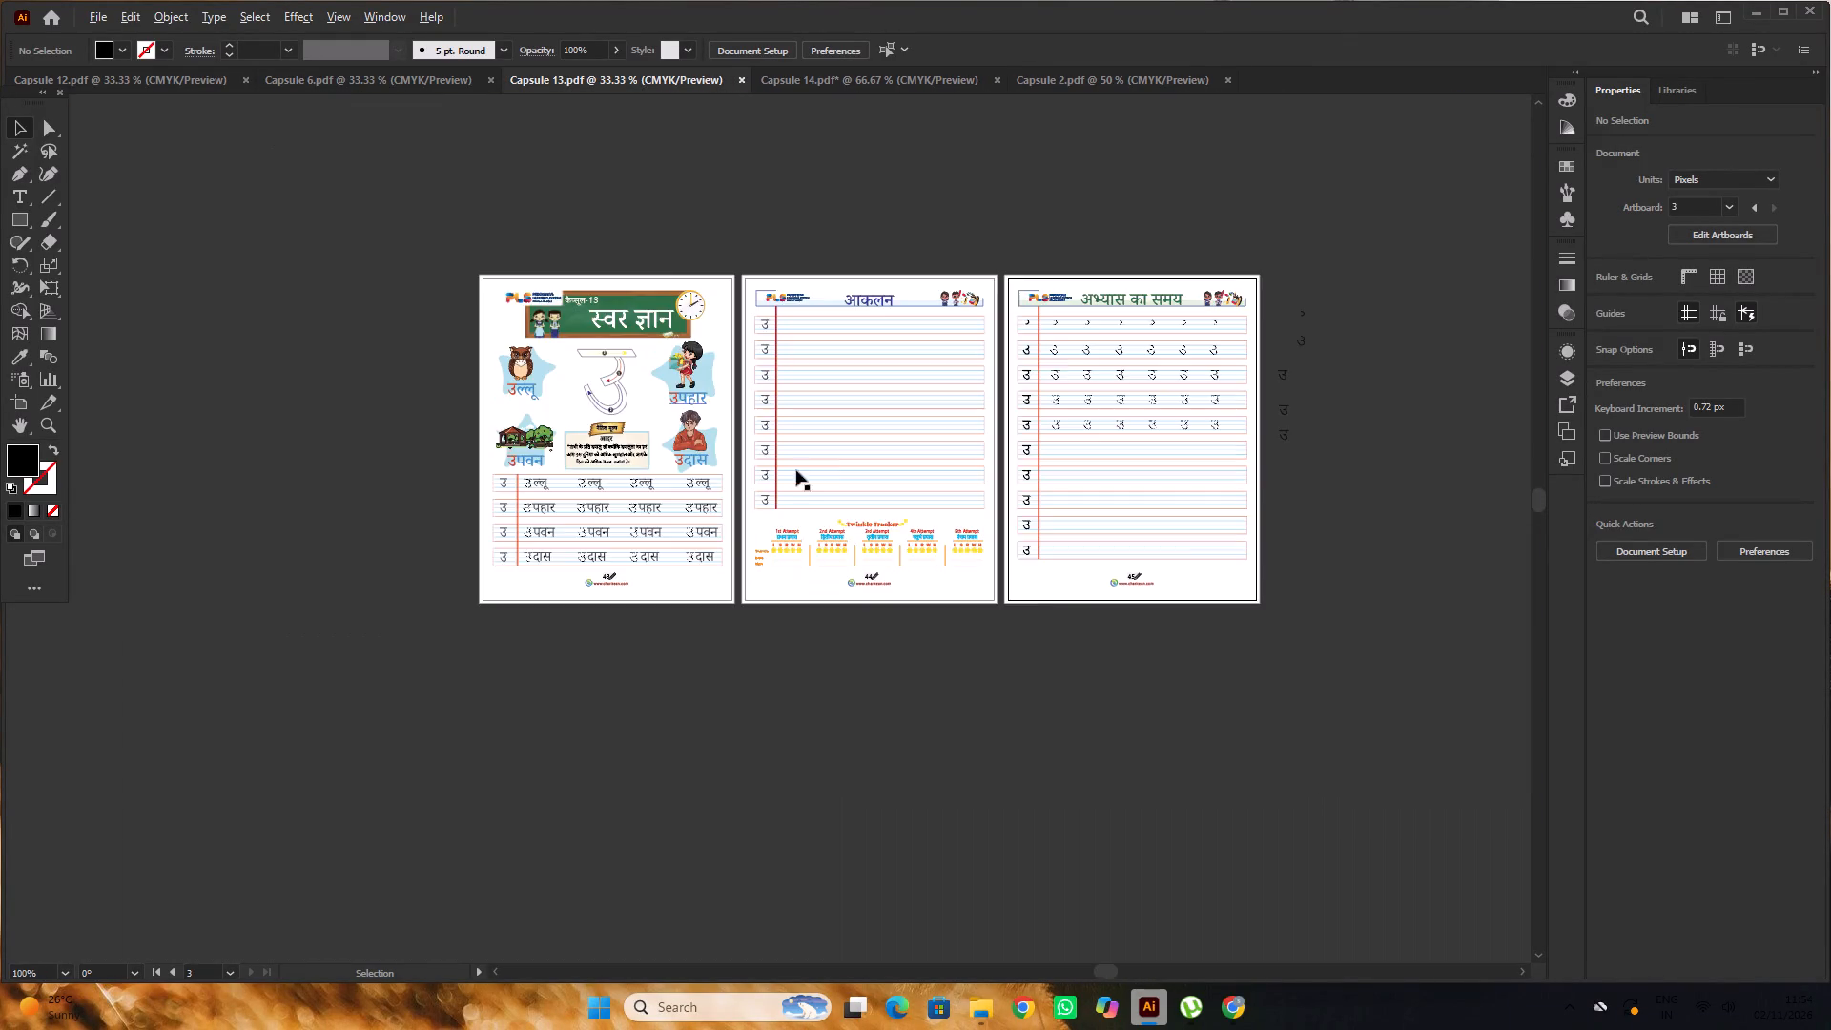
scroll(1066, 597, "up", 3, "alt")
scroll(993, 382, "down", 2, "alt")
left_click(823, 78)
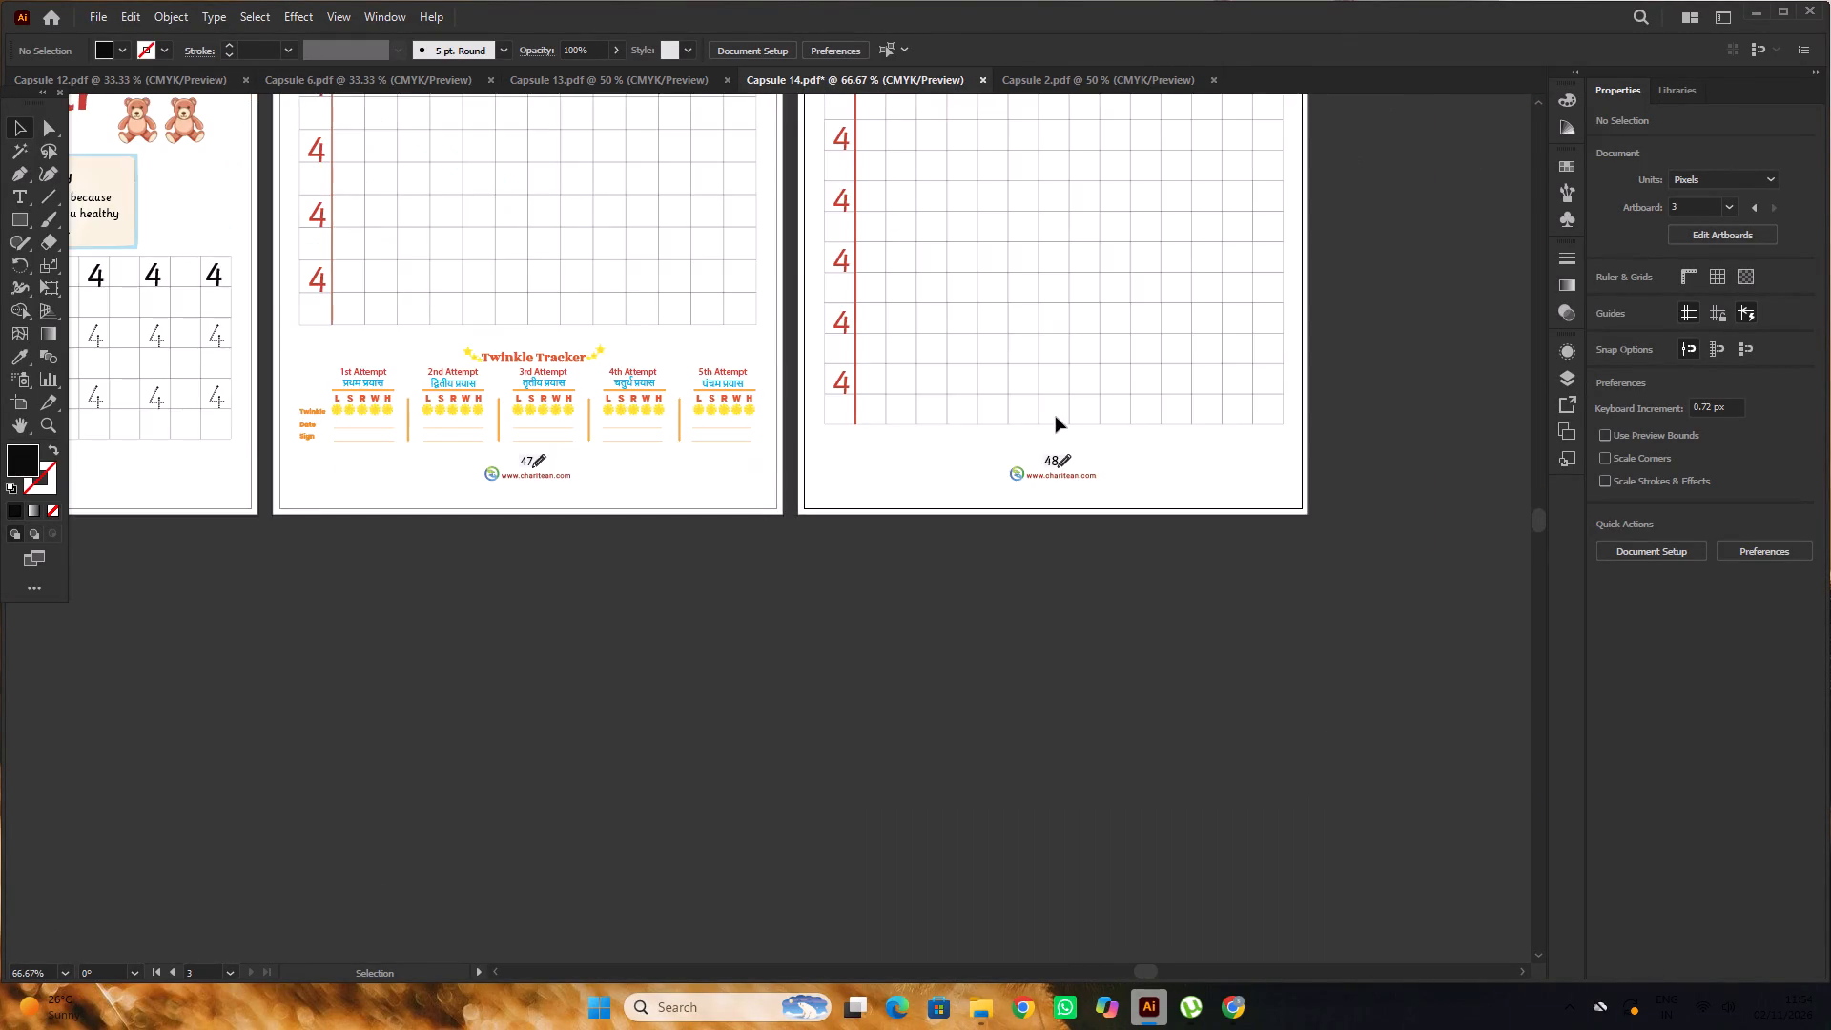
scroll(1056, 417, "up", 1, "alt")
scroll(1158, 438, "down", 4, "alt")
scroll(956, 422, "up", 5, "alt")
scroll(956, 421, "down", 5, "alt")
key("space")
left_click_drag(1068, 533, 1100, 608)
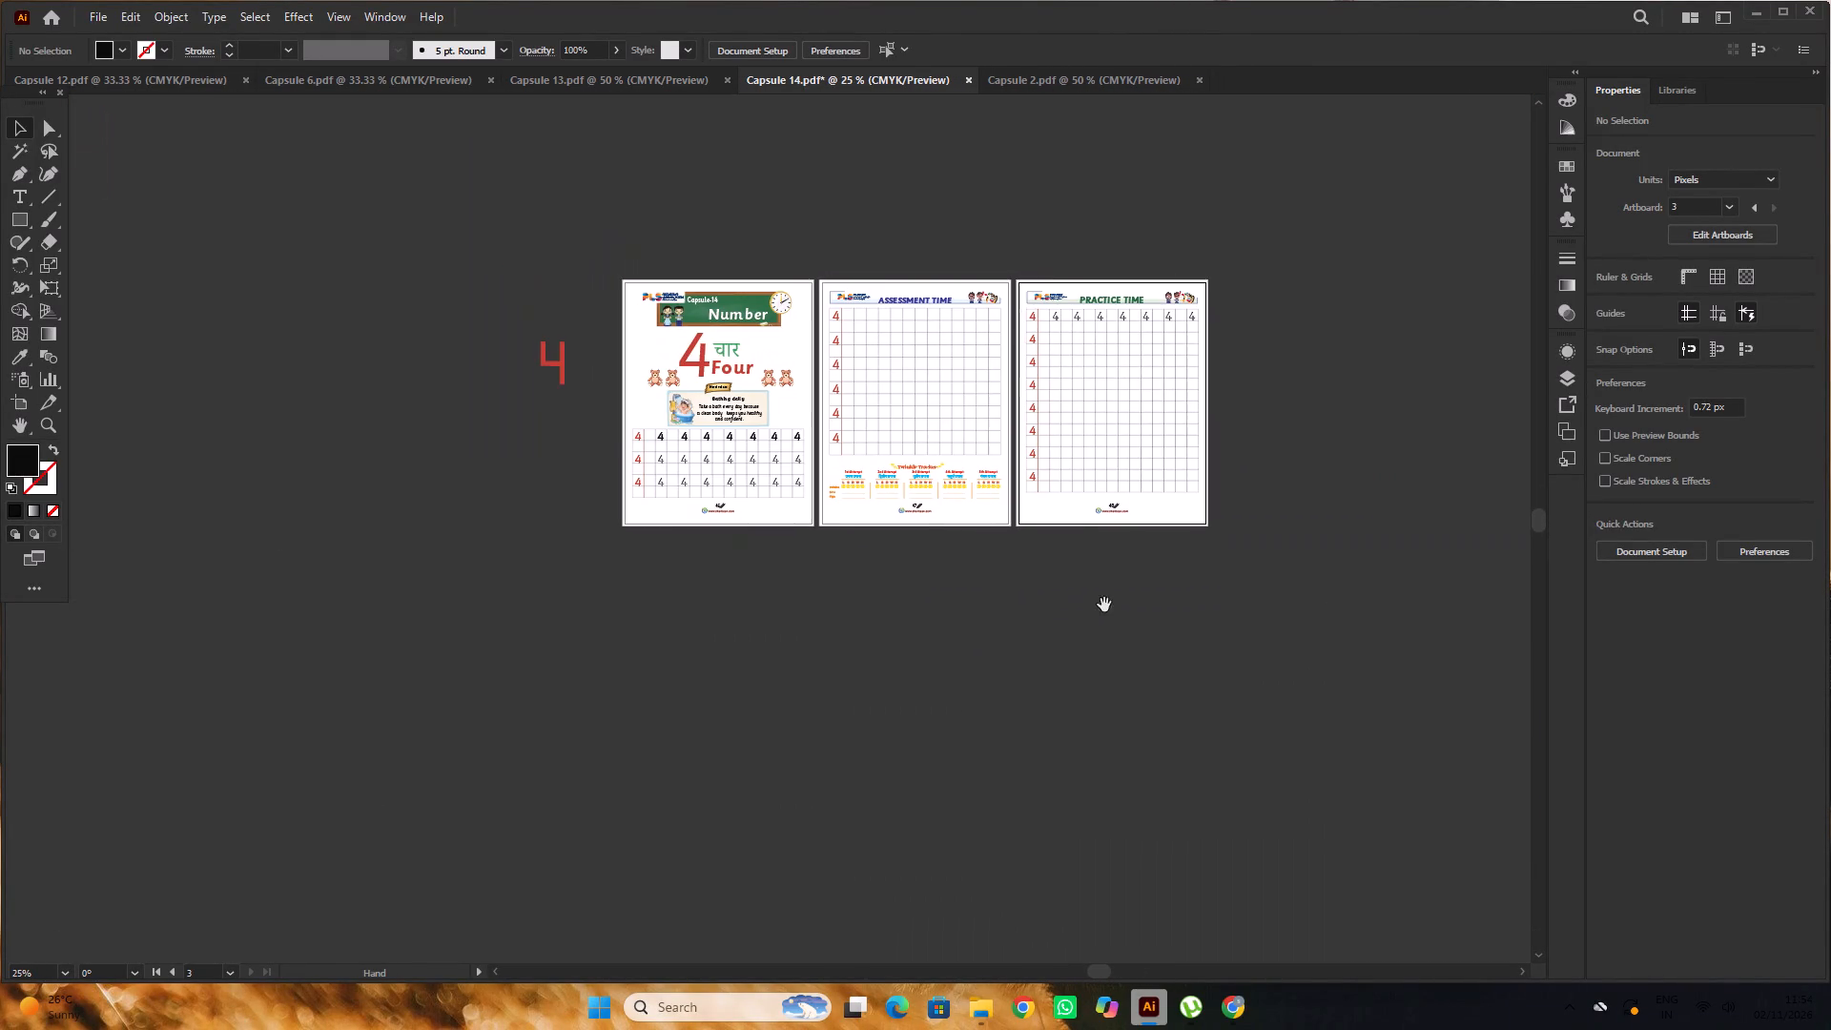
left_click(1126, 593)
scroll(1077, 524, "up", 2, "alt")
scroll(1077, 524, "down", 2, "alt")
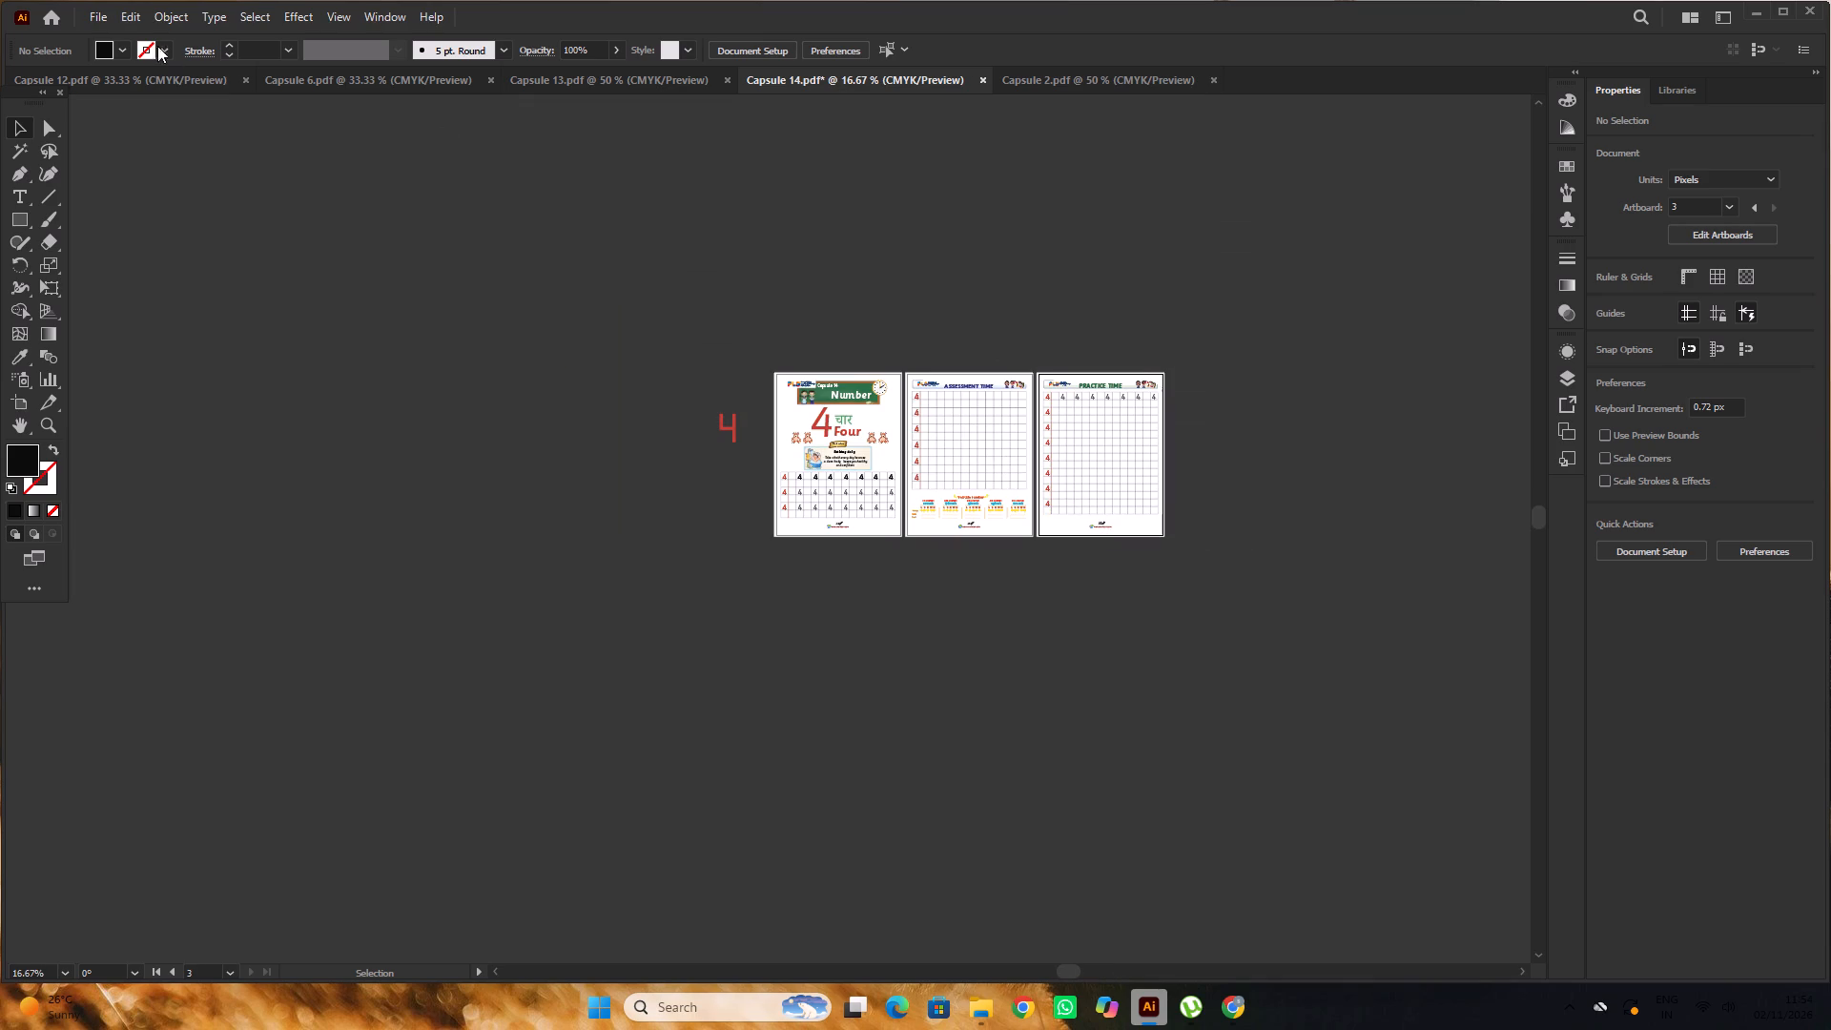
Save Capsule 14 as an Adobe PDF in the PRINT A 1 folder, replacing the existing file, with the [Illustrator Default] preset.
left_click(92, 18)
left_click(143, 216)
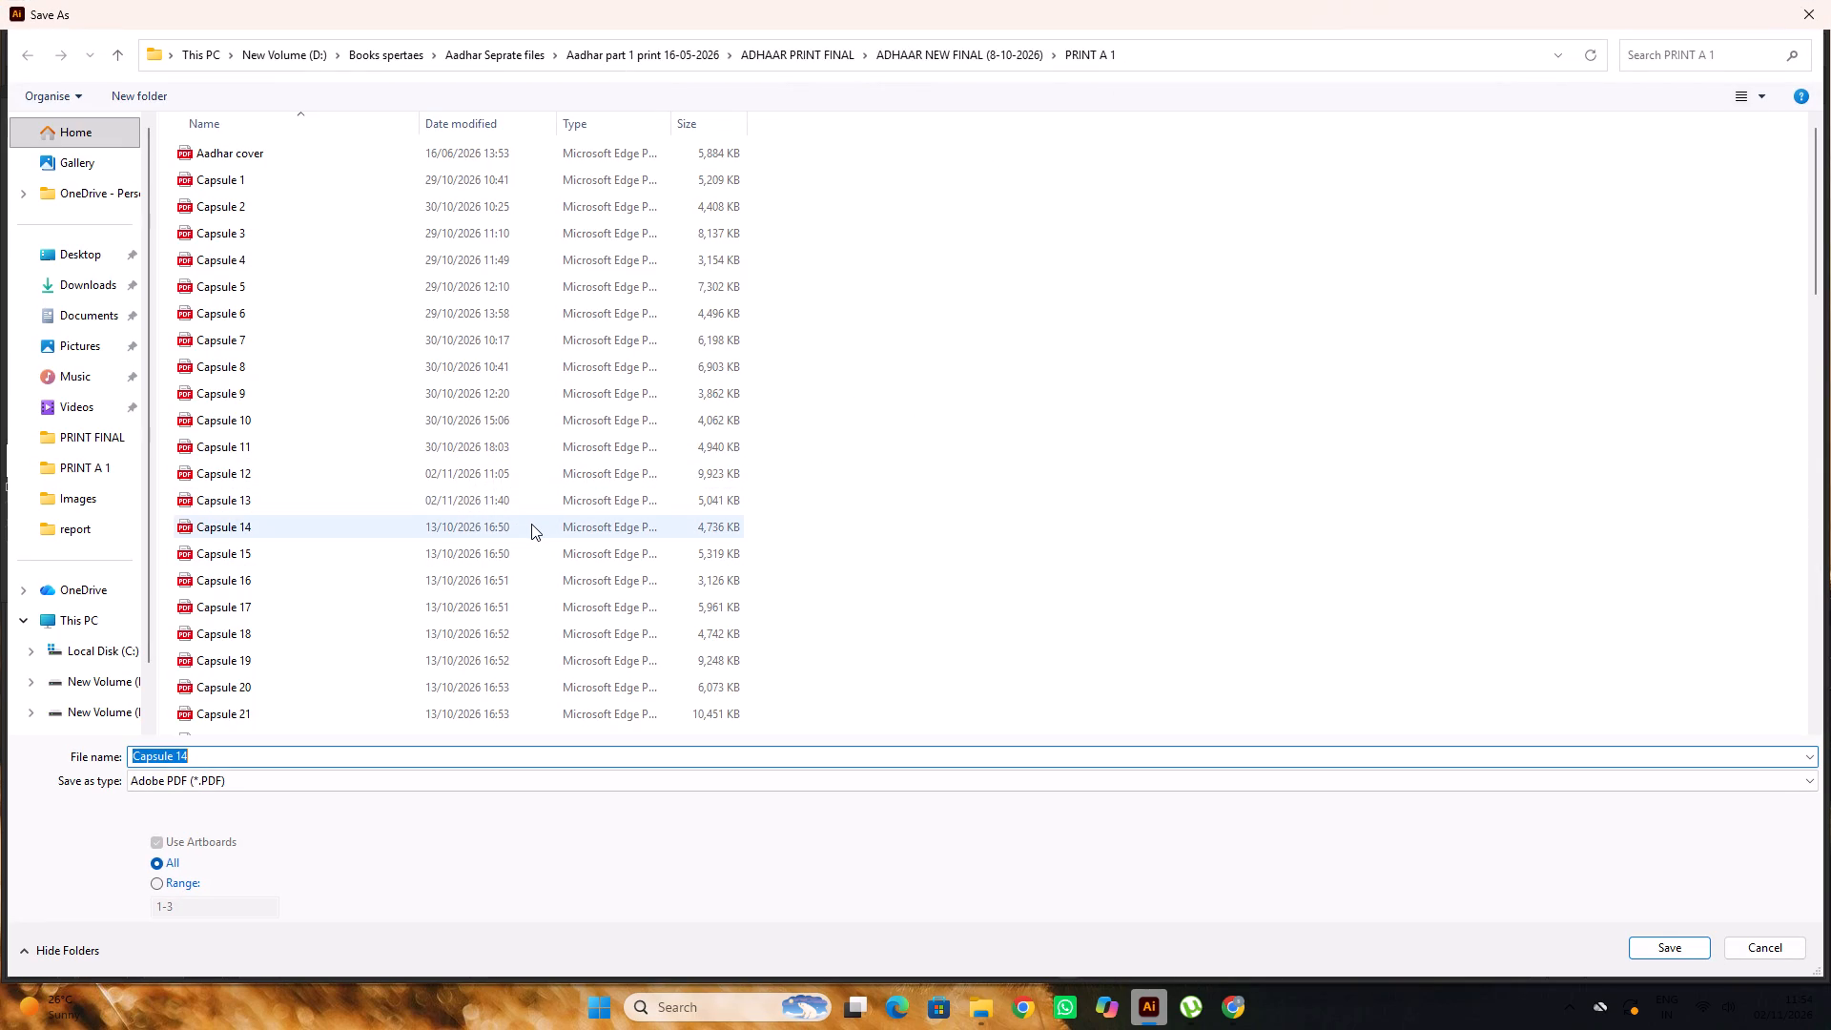
left_click(1663, 950)
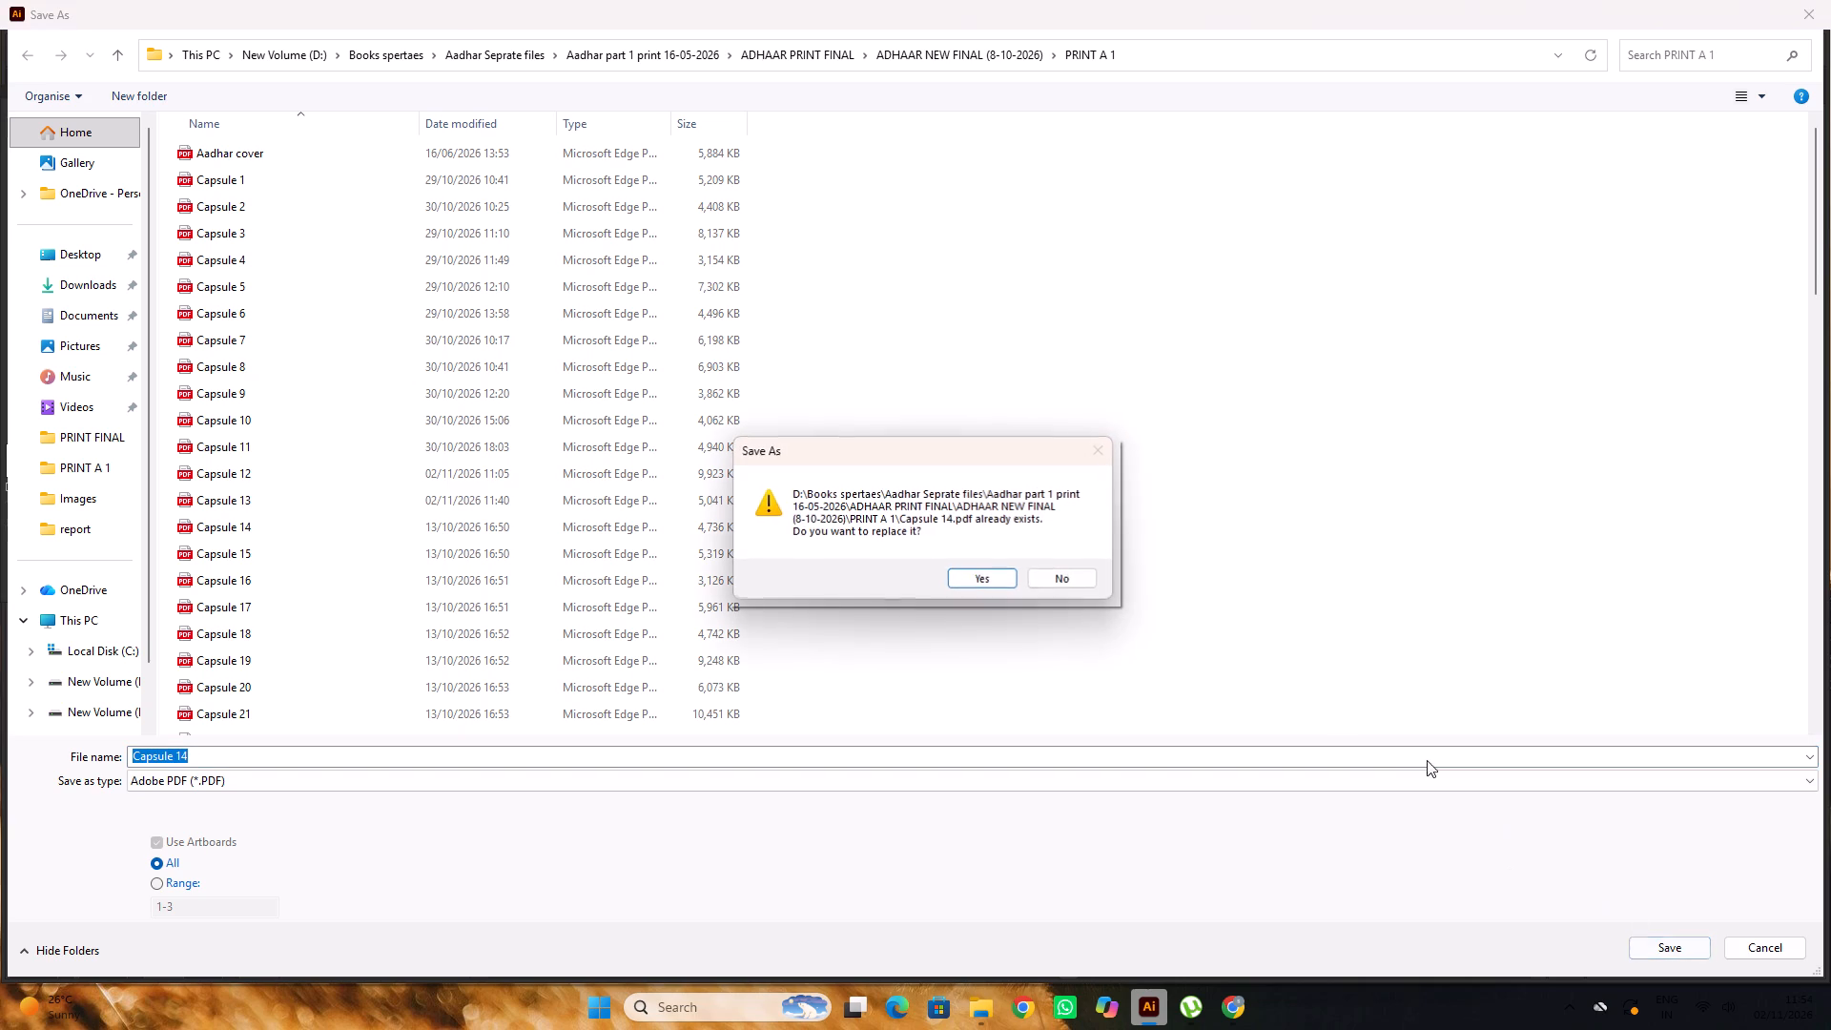
left_click(982, 578)
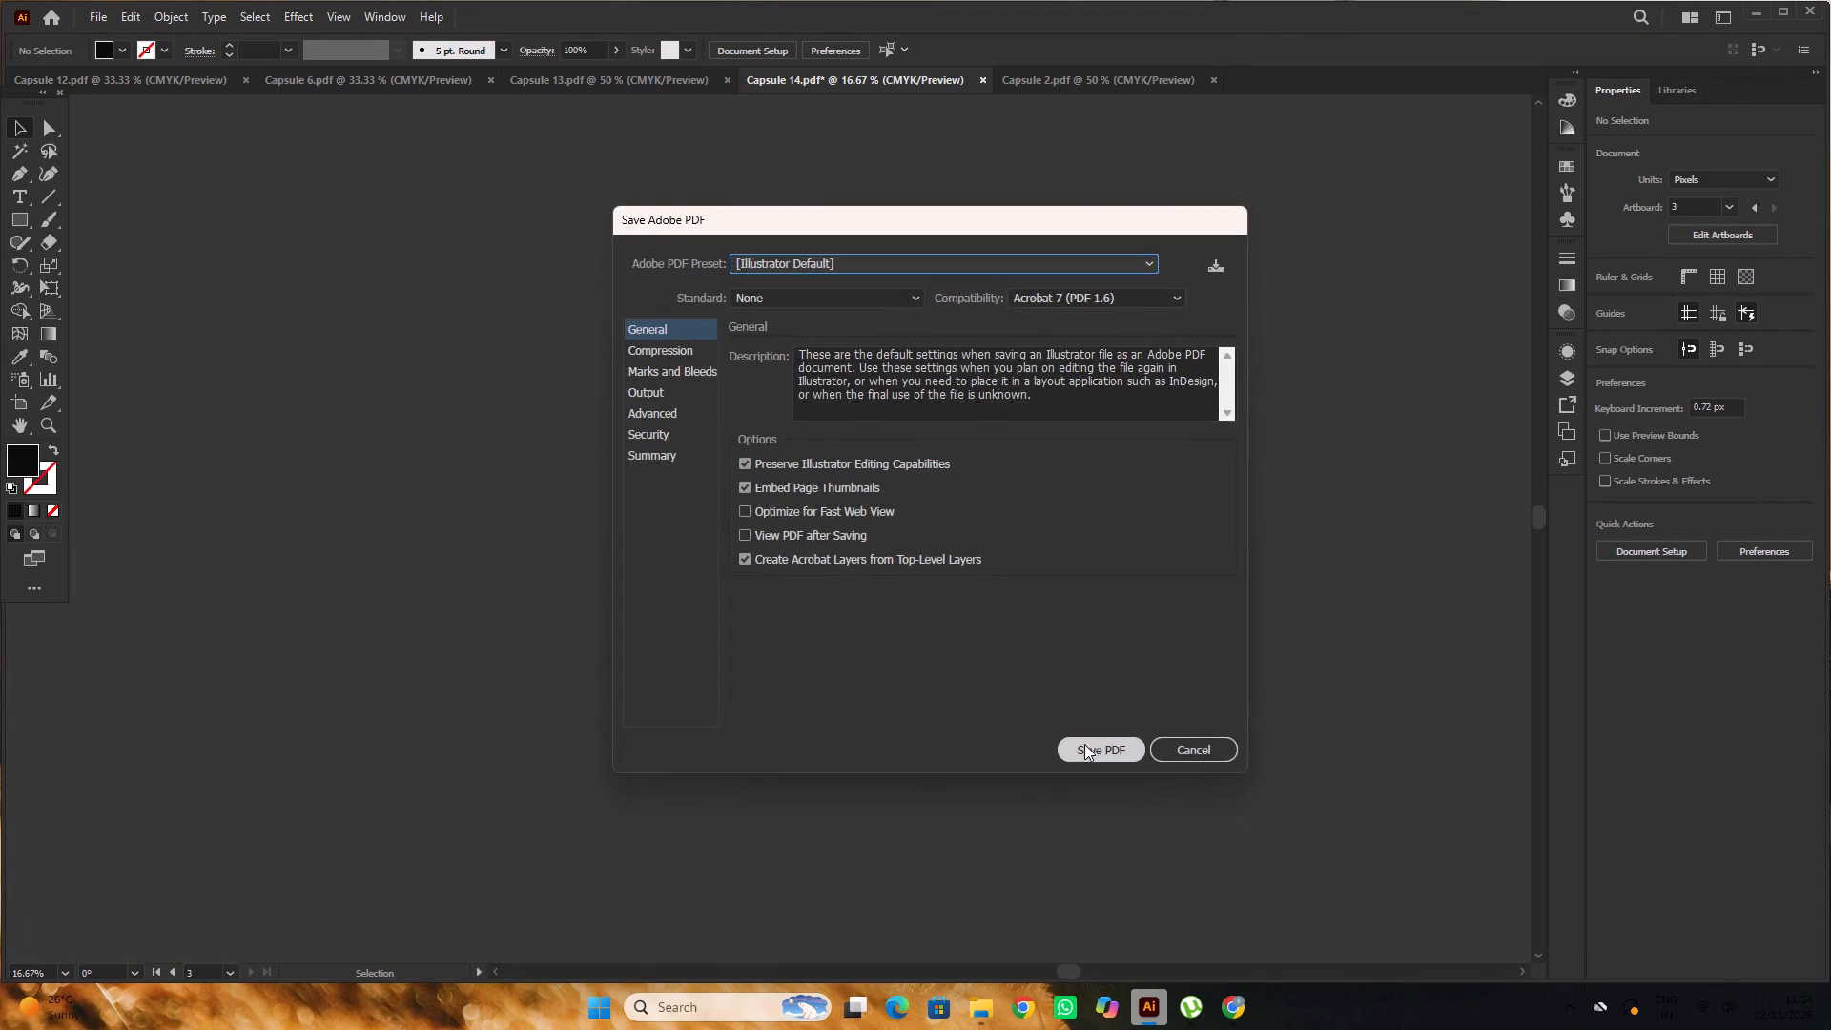
left_click(1088, 749)
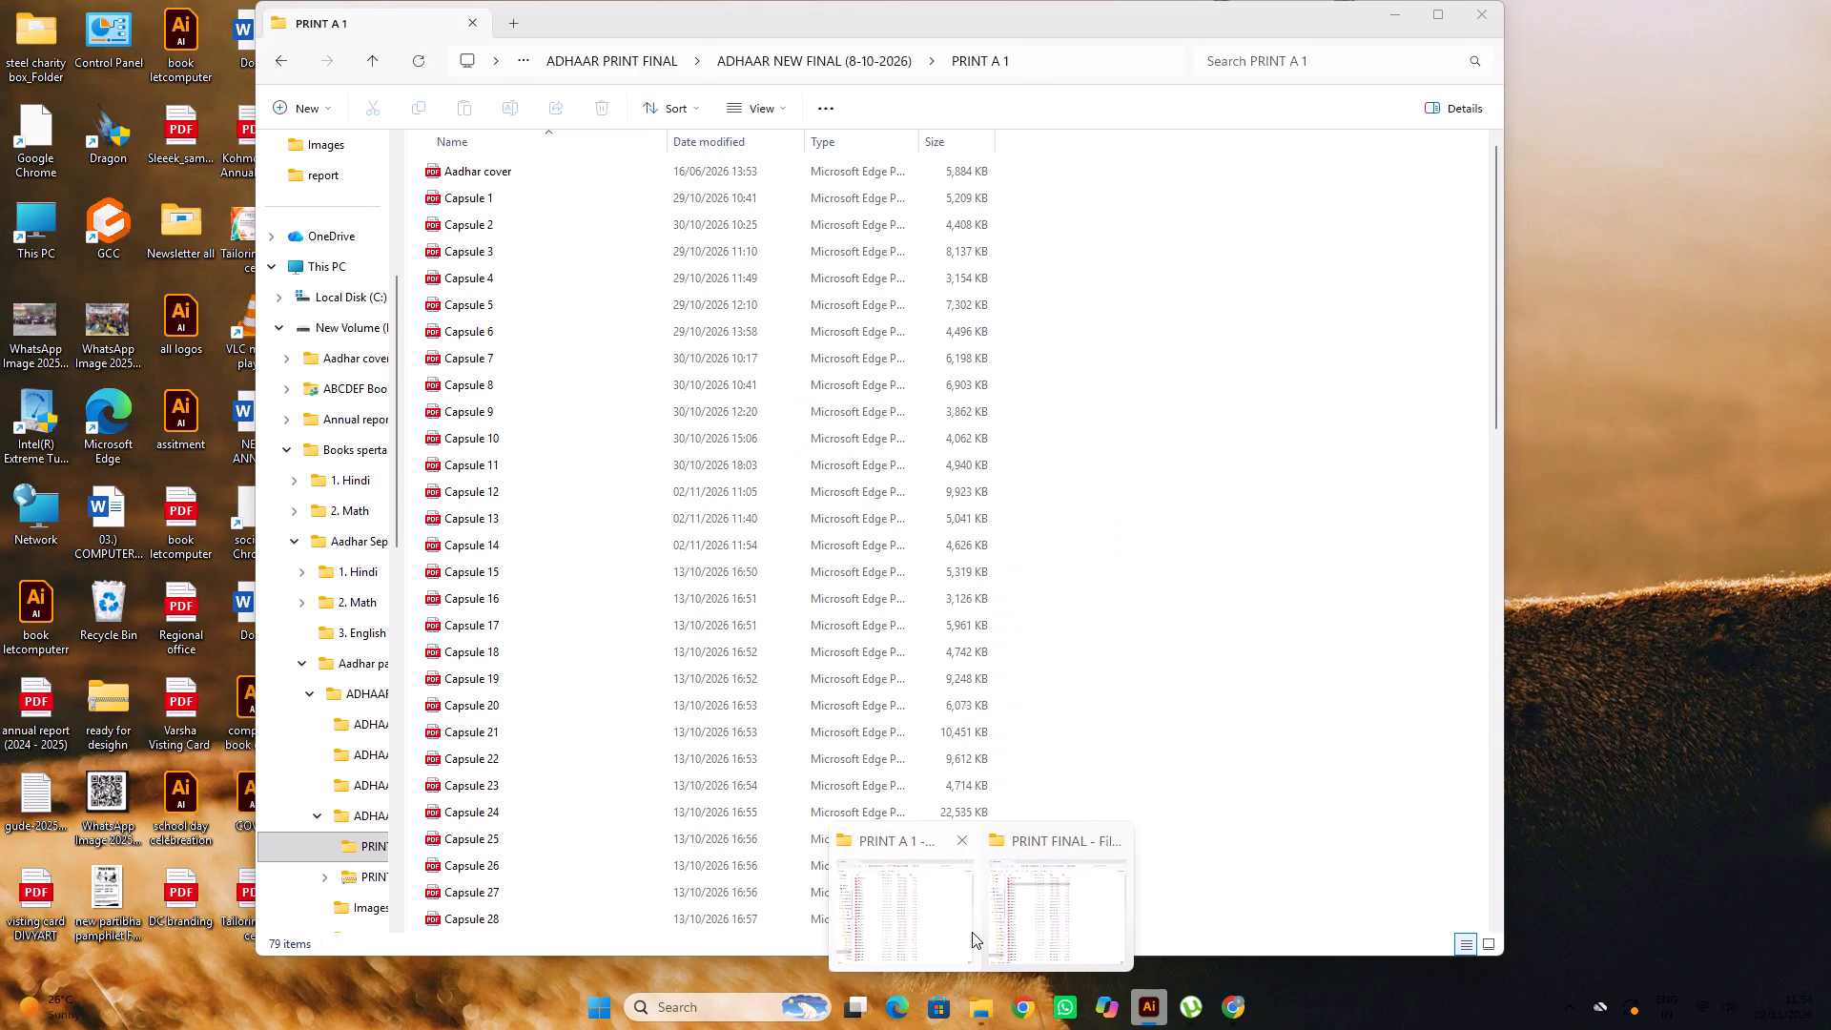
Open the saved Capsule 14 PDF from the PRINT A 1 folder and check the headings, numerals and page numbers on all three pages.
left_click(972, 932)
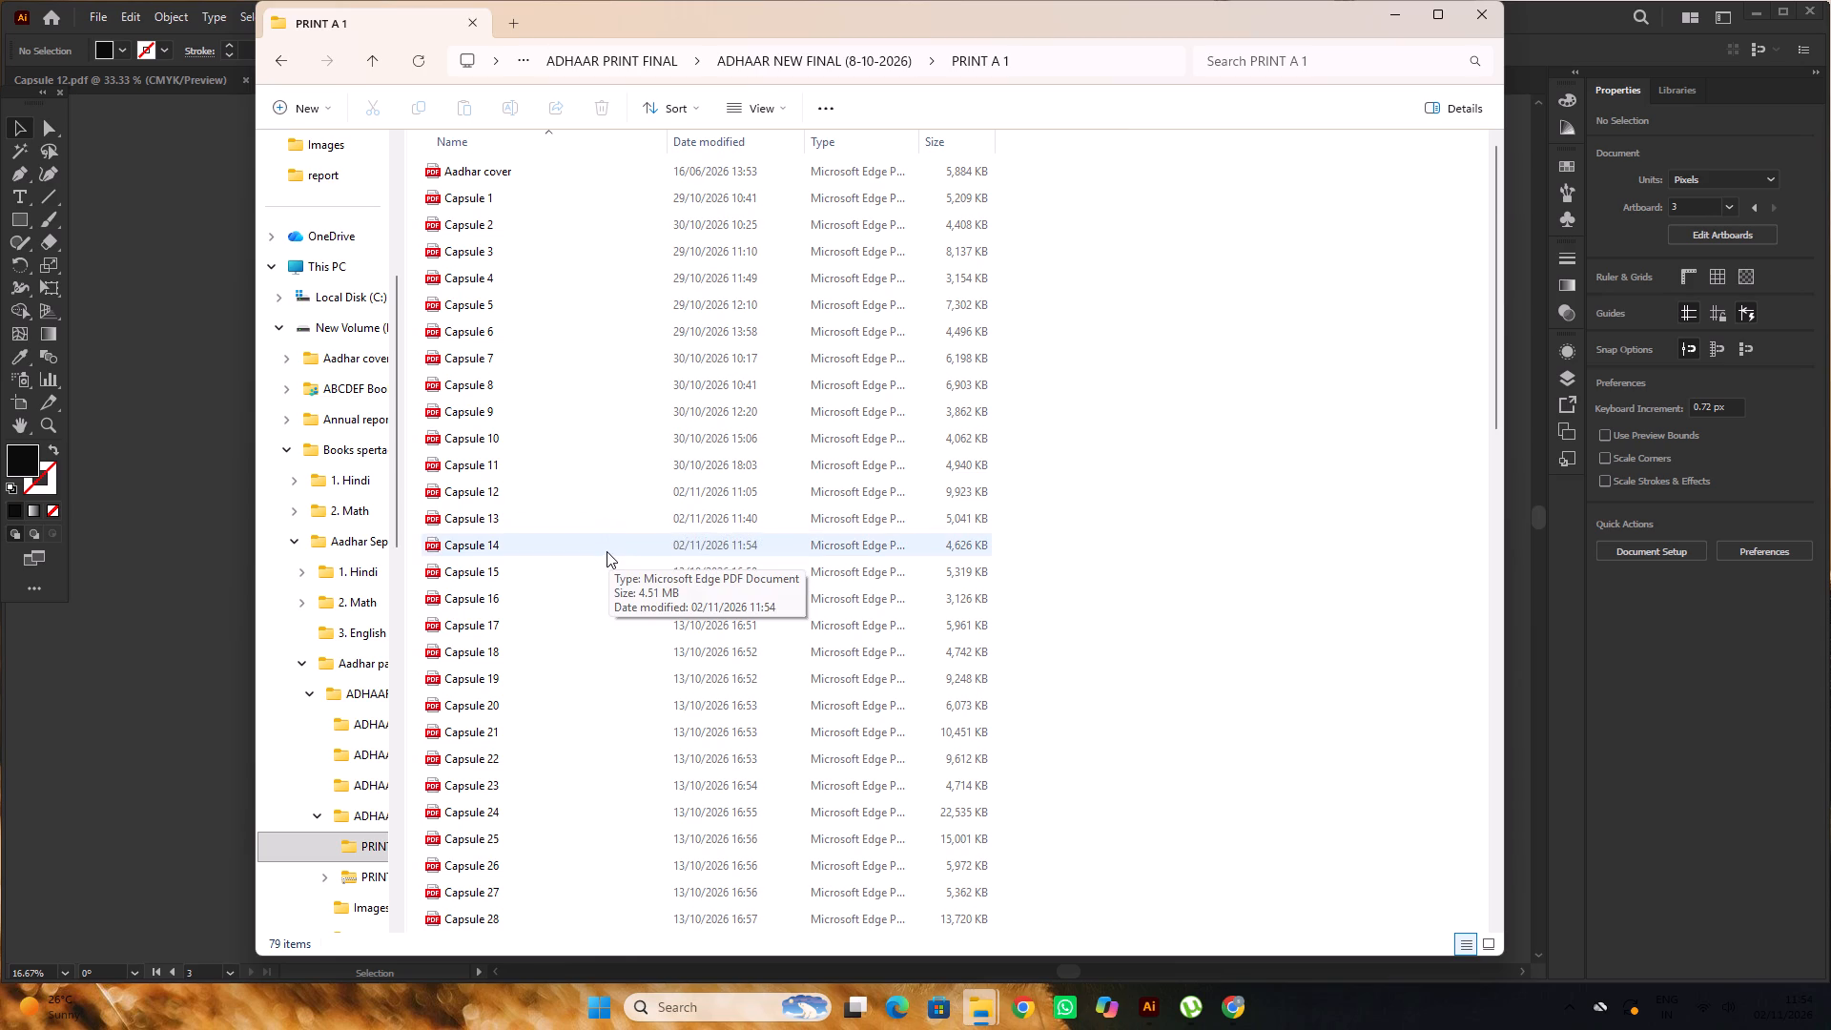
double_click(607, 551)
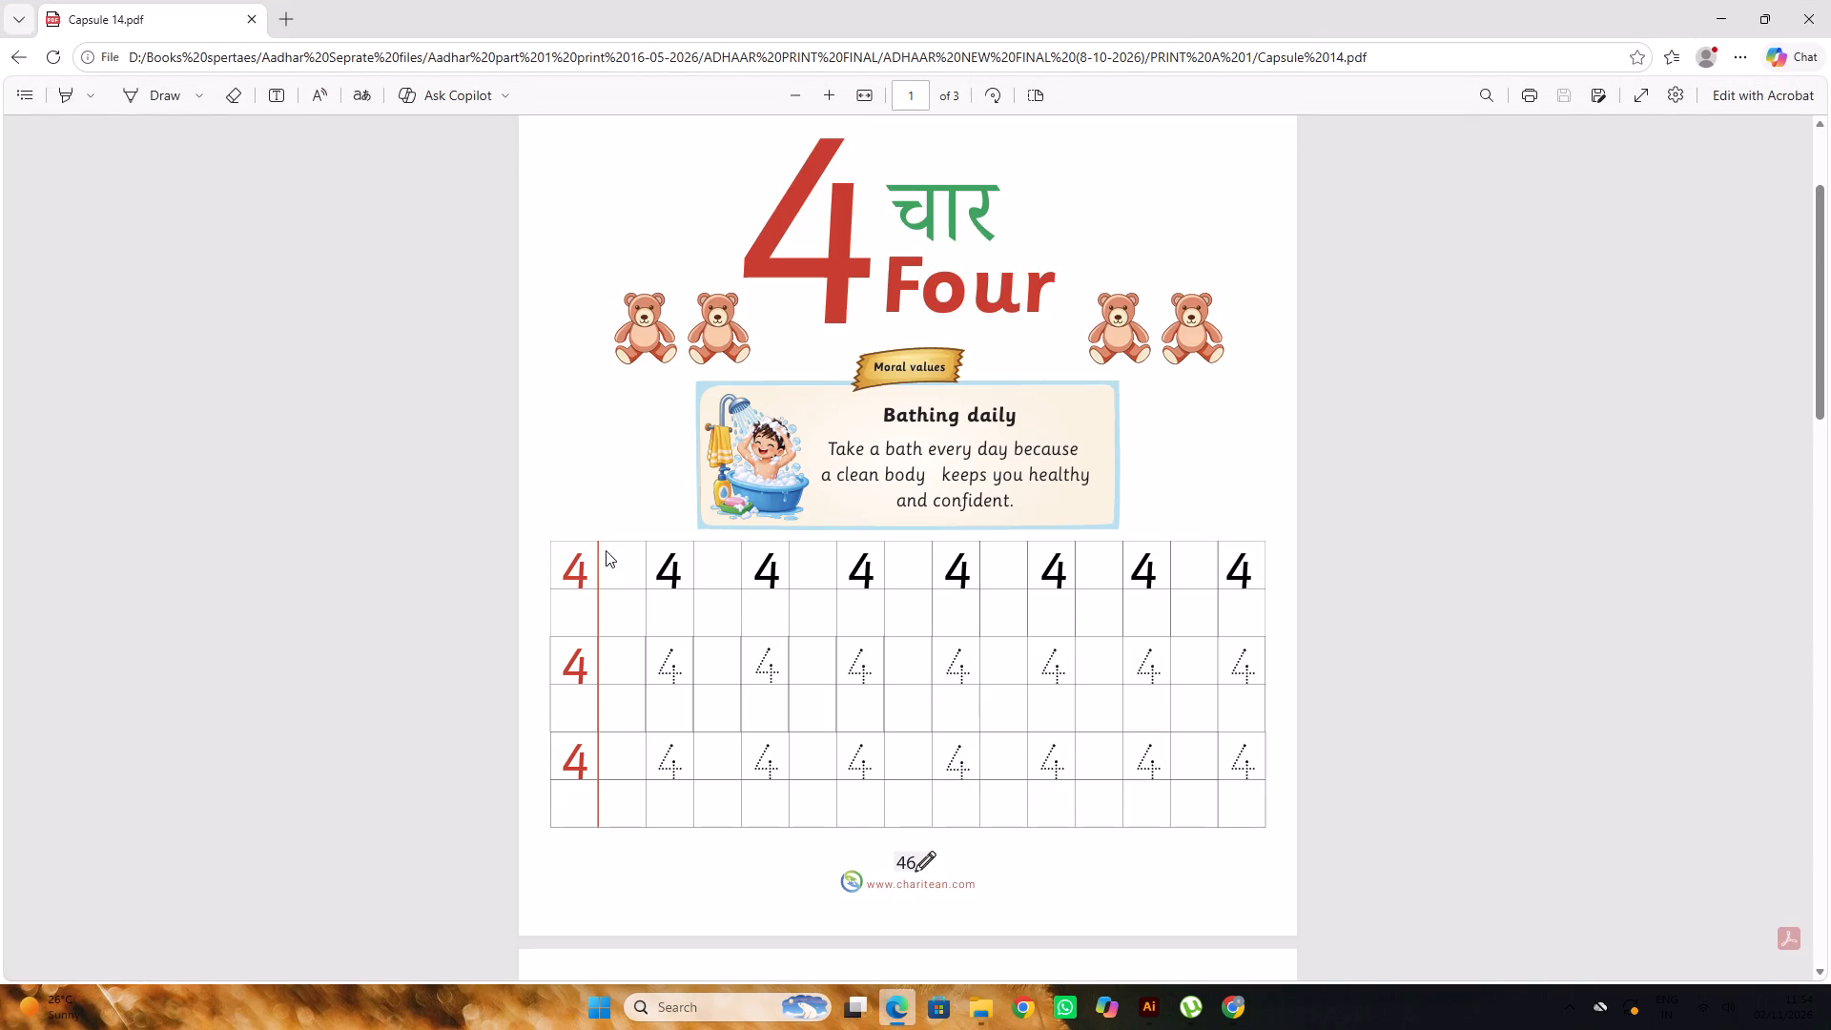
scroll(603, 547, "up", 5)
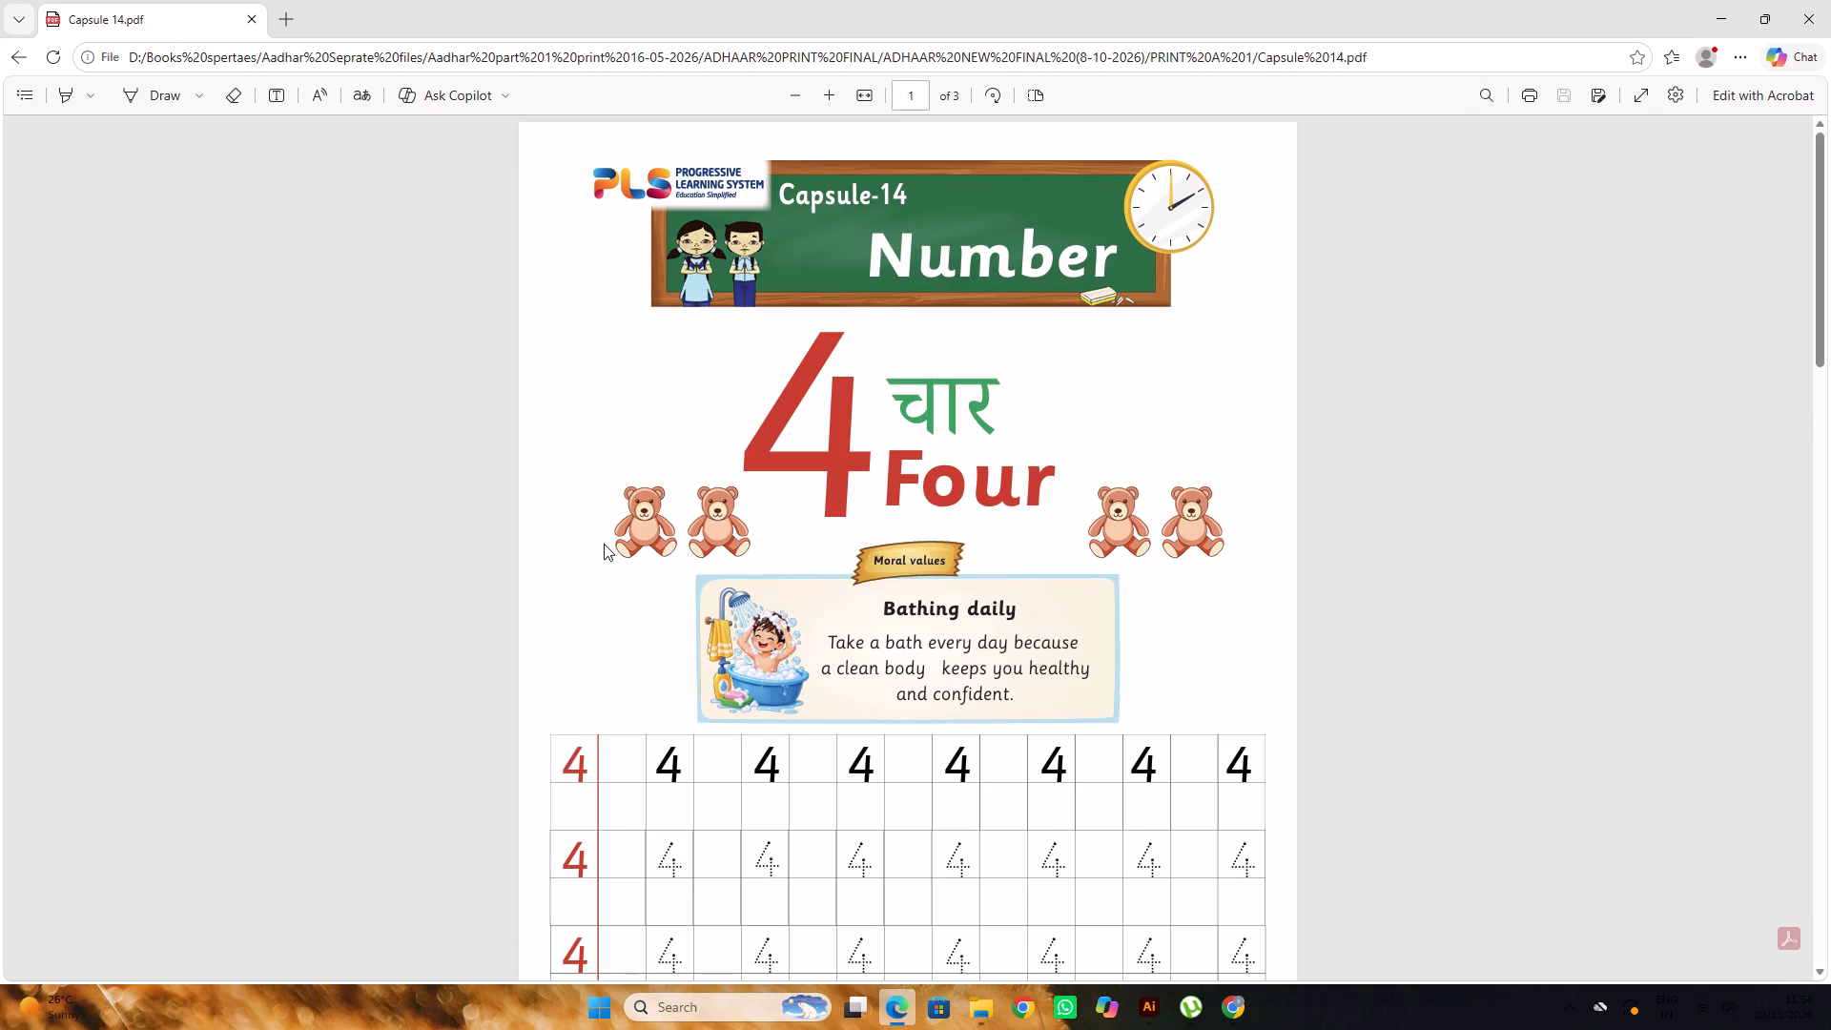
scroll(604, 544, "down", 5)
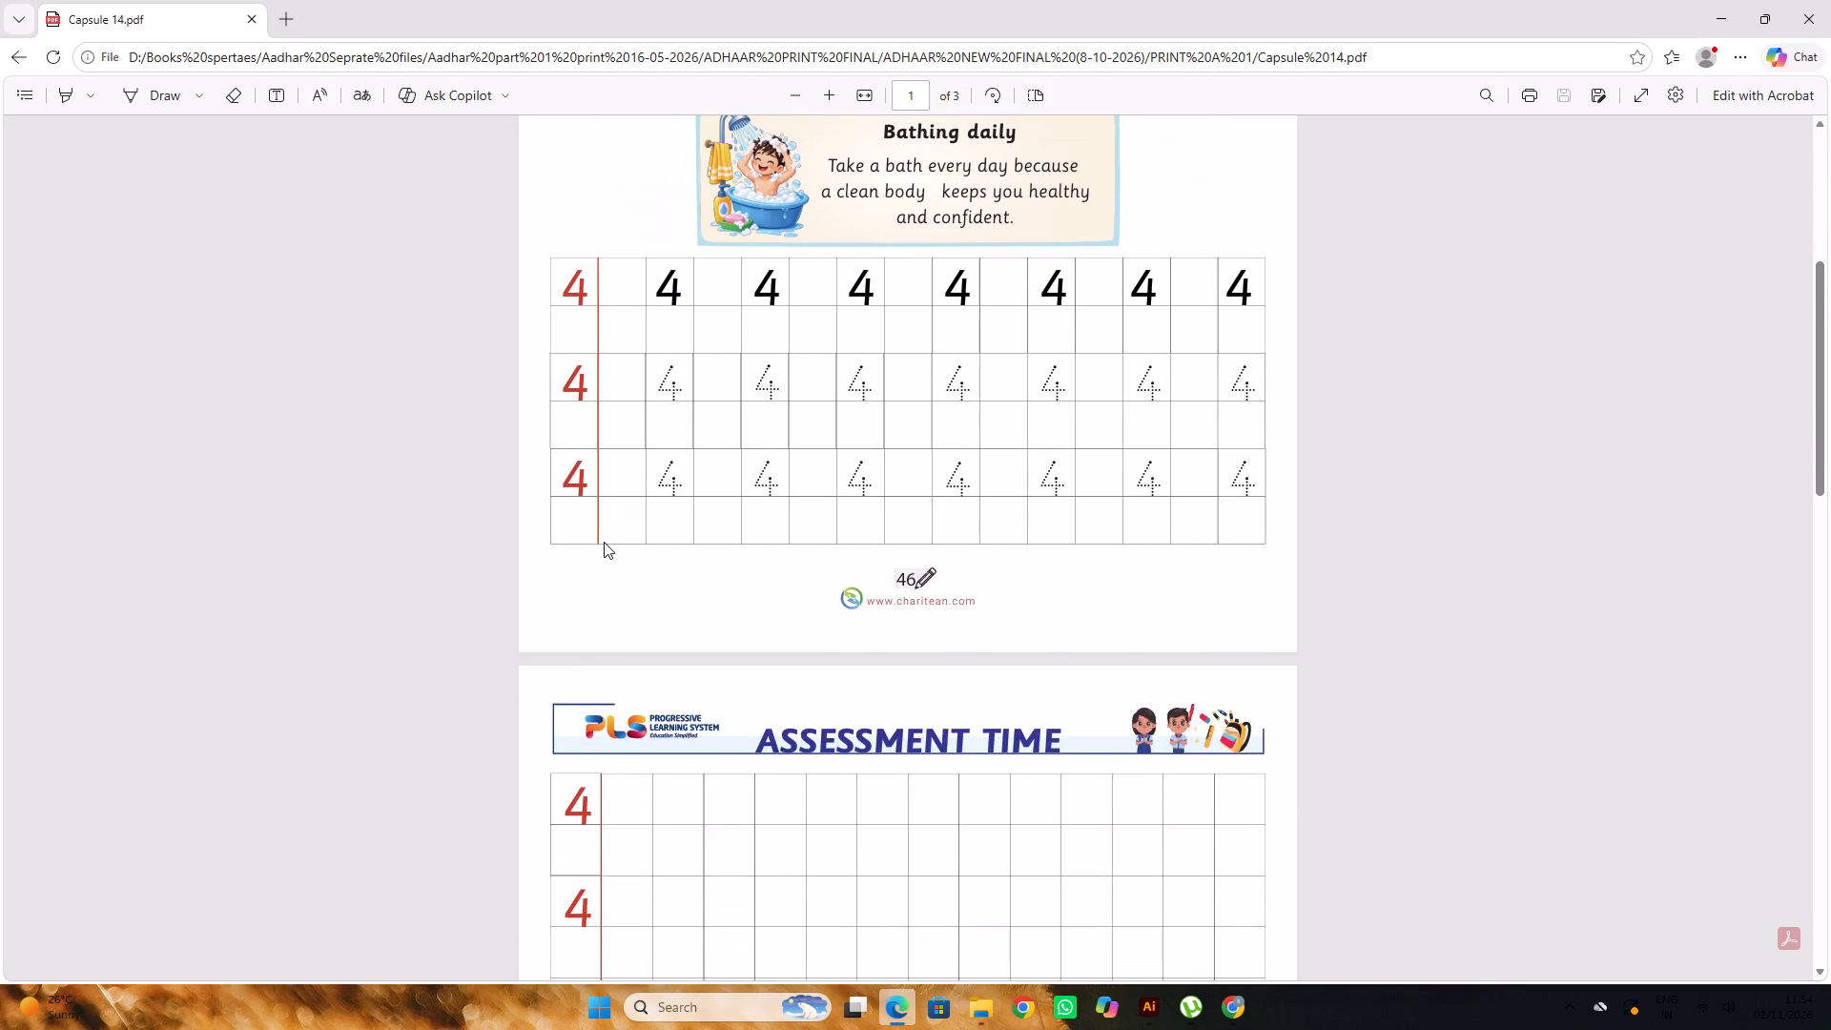
scroll(604, 542, "down", 5)
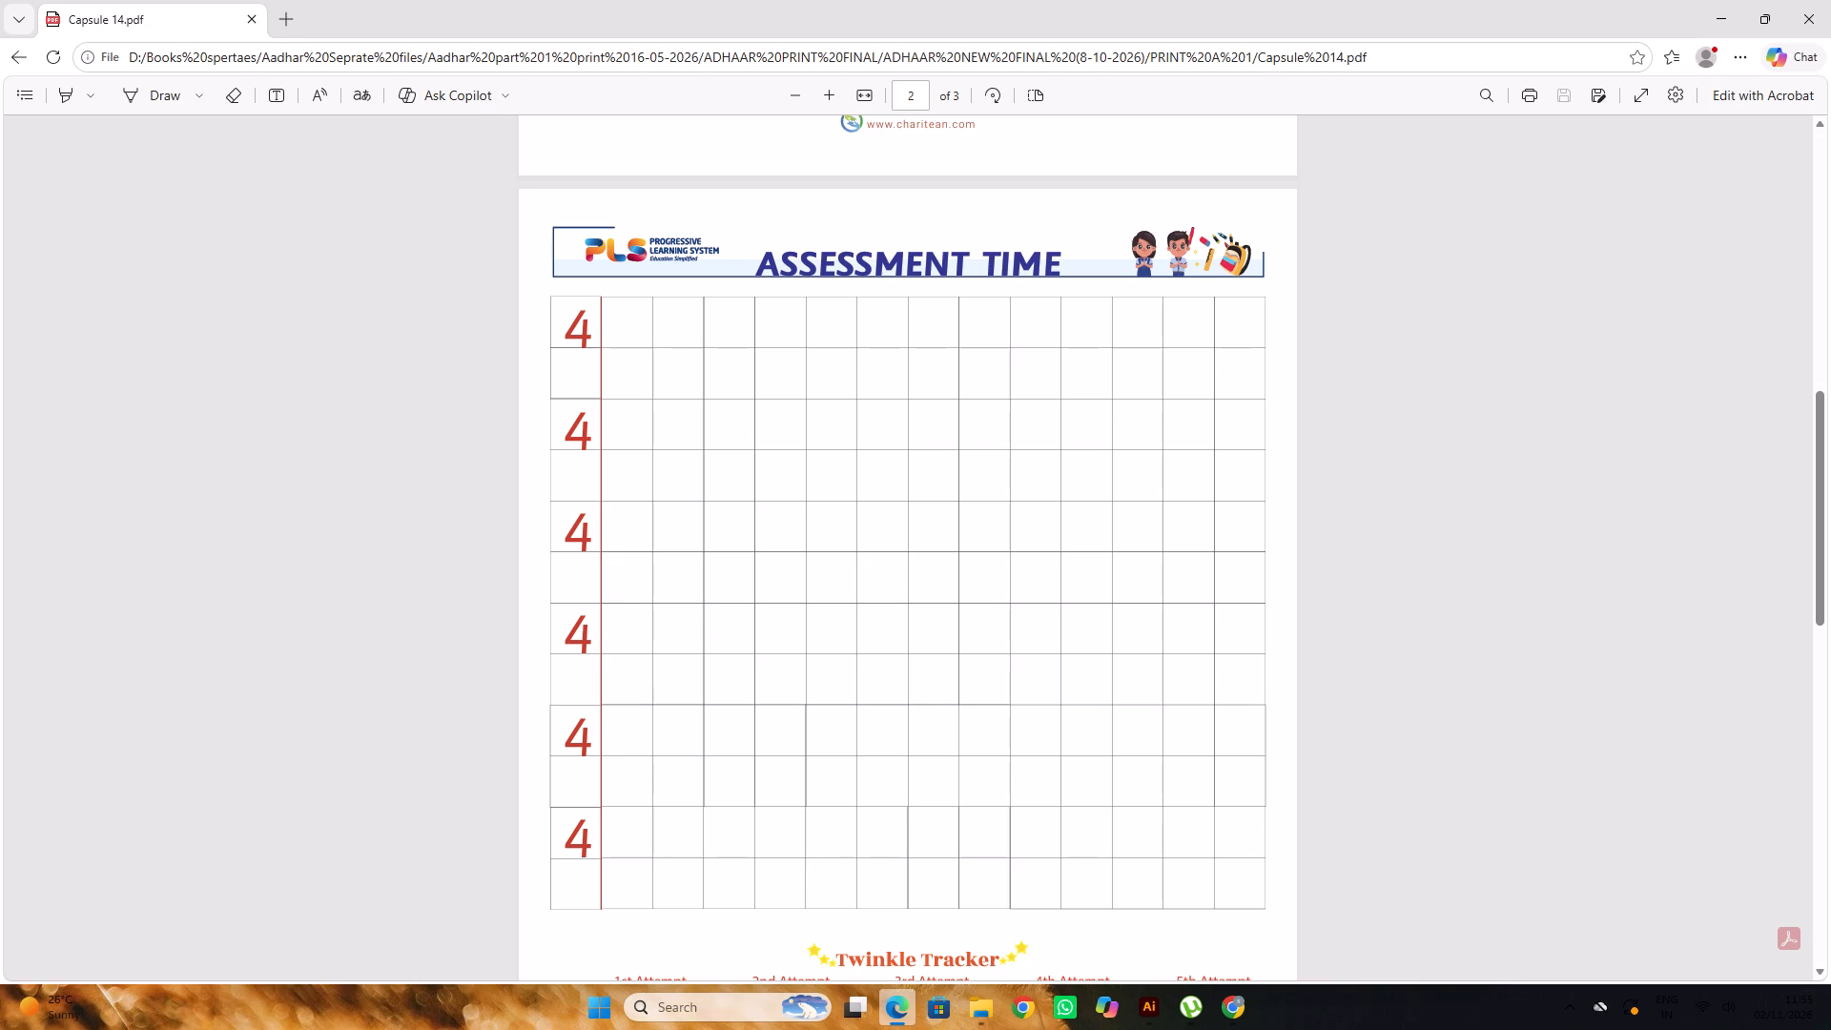
scroll(594, 531, "down", 12)
scroll(594, 531, "down", 12)
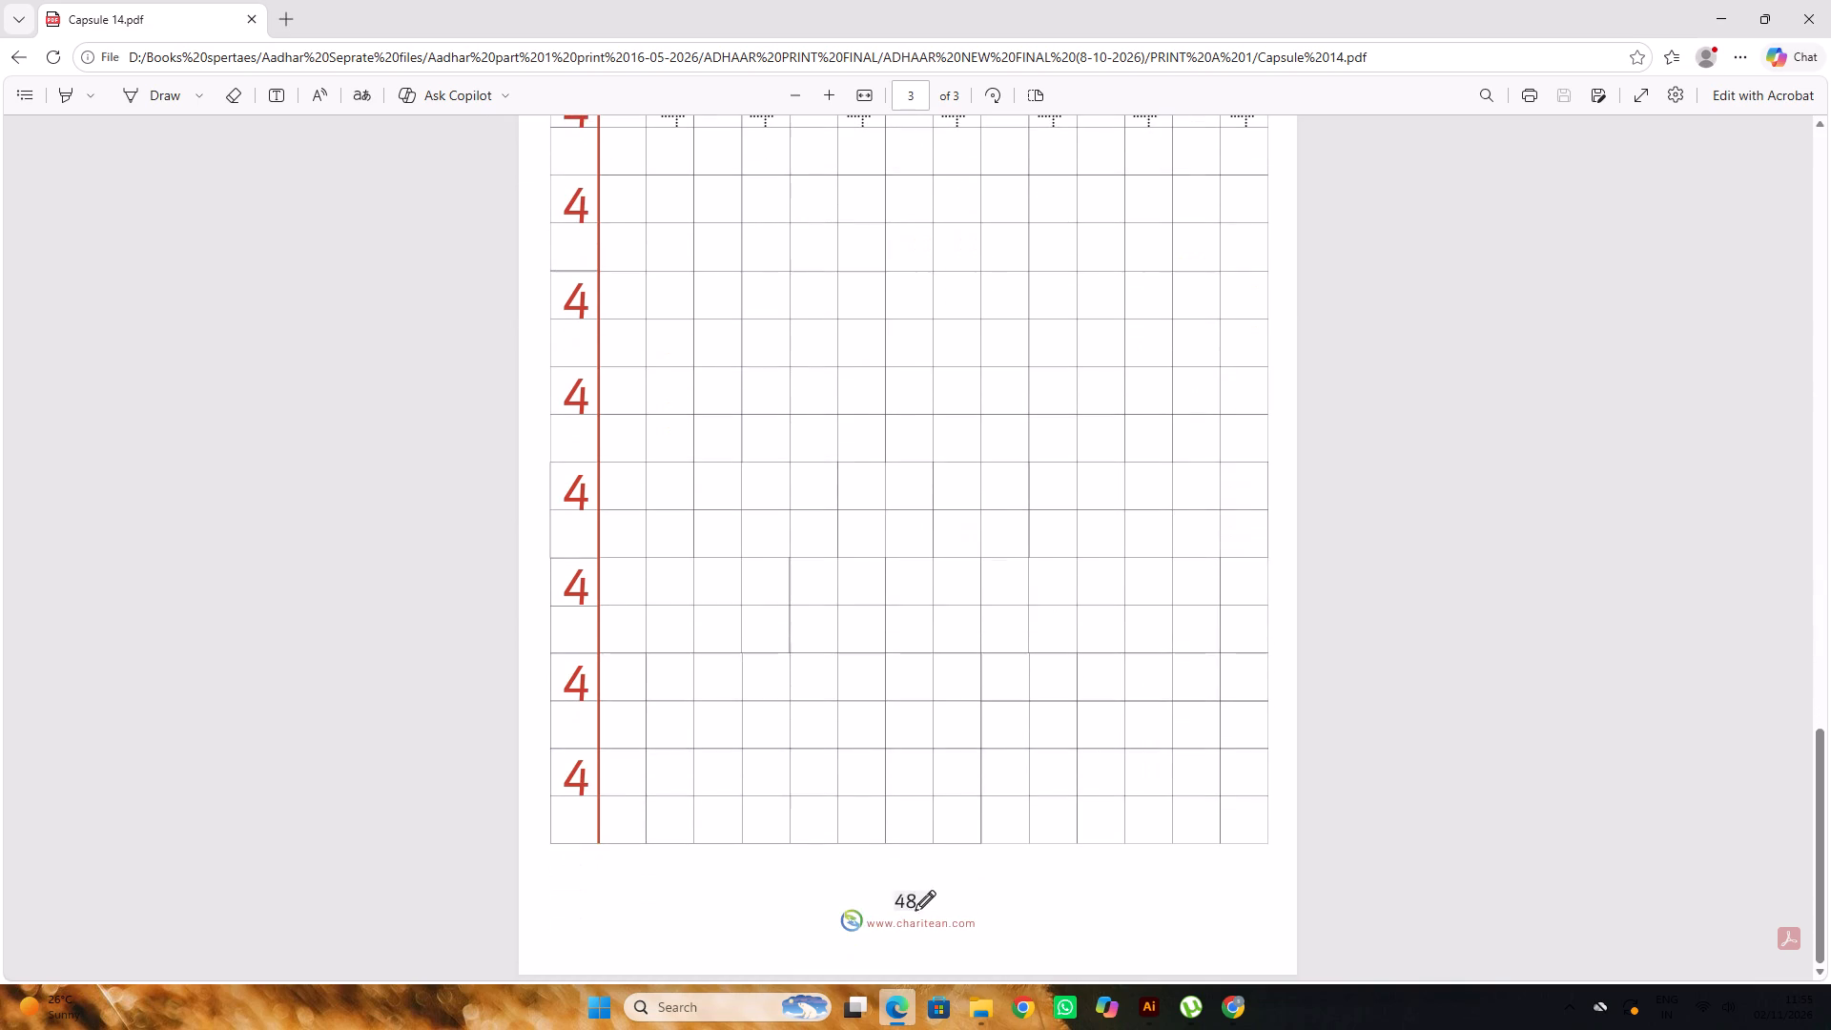
scroll(594, 531, "down", 4)
scroll(594, 531, "up", 17)
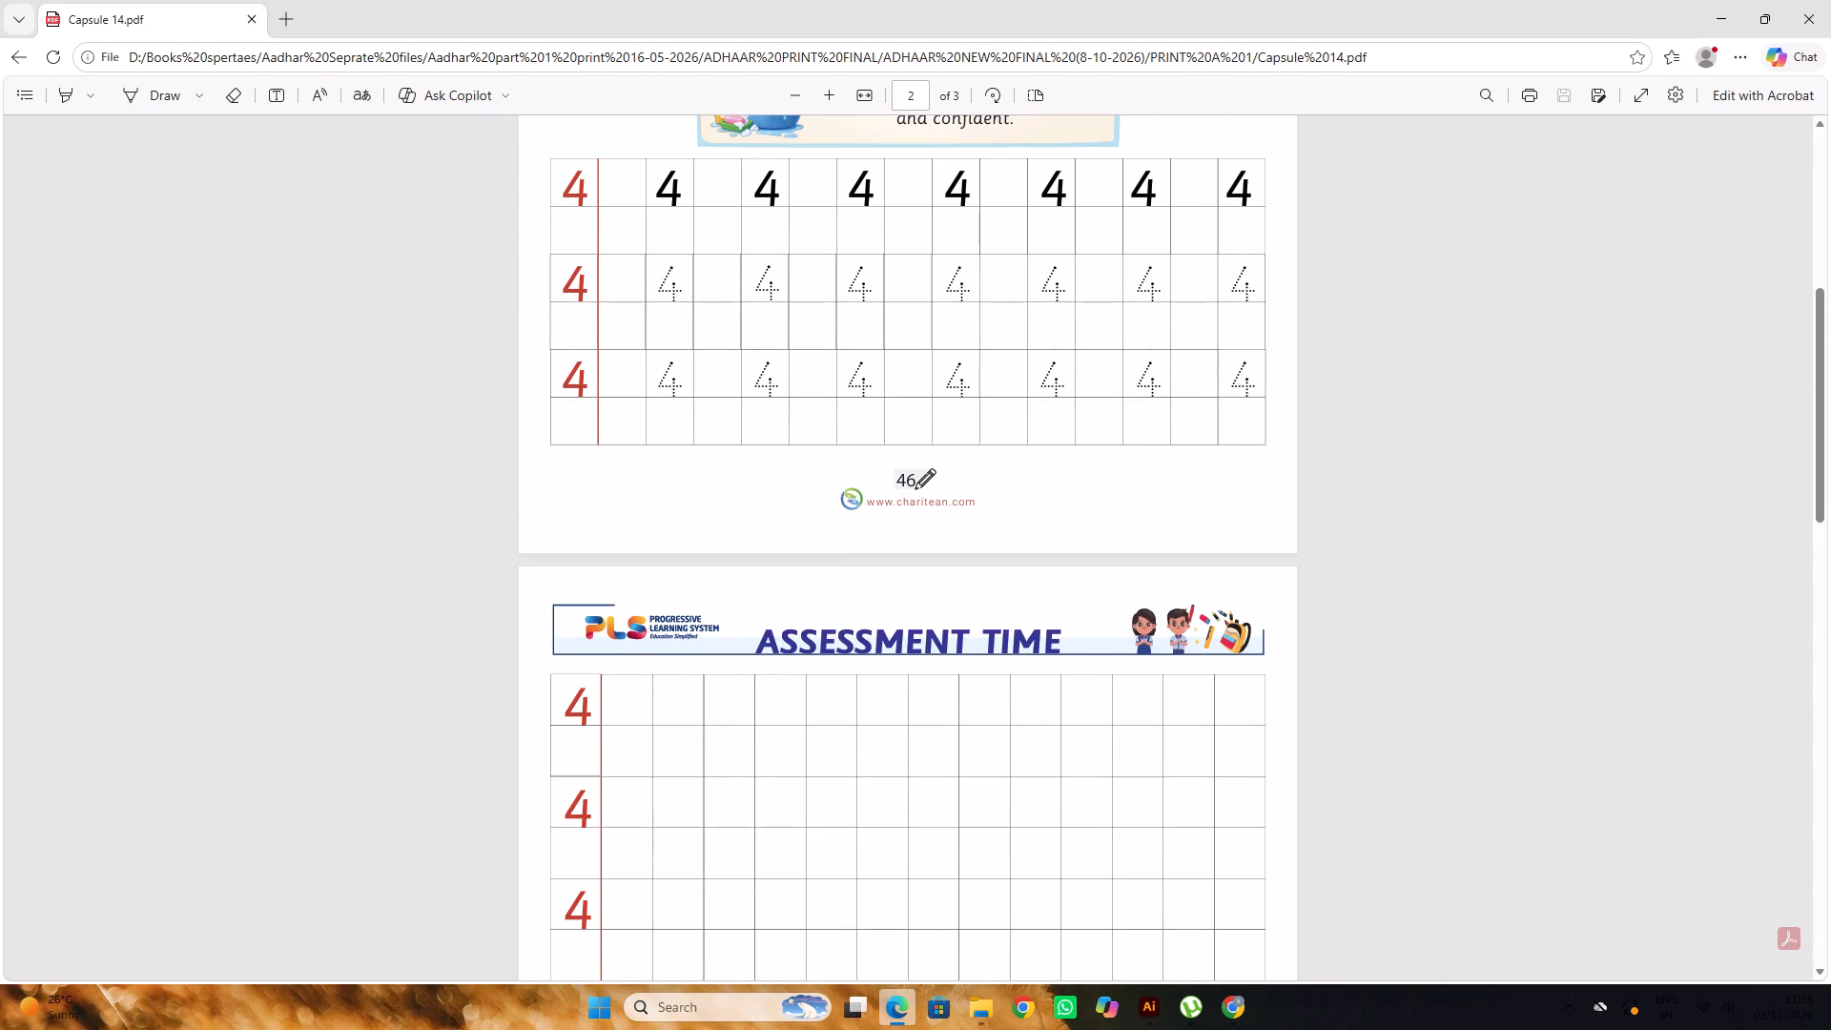
scroll(594, 531, "up", 7)
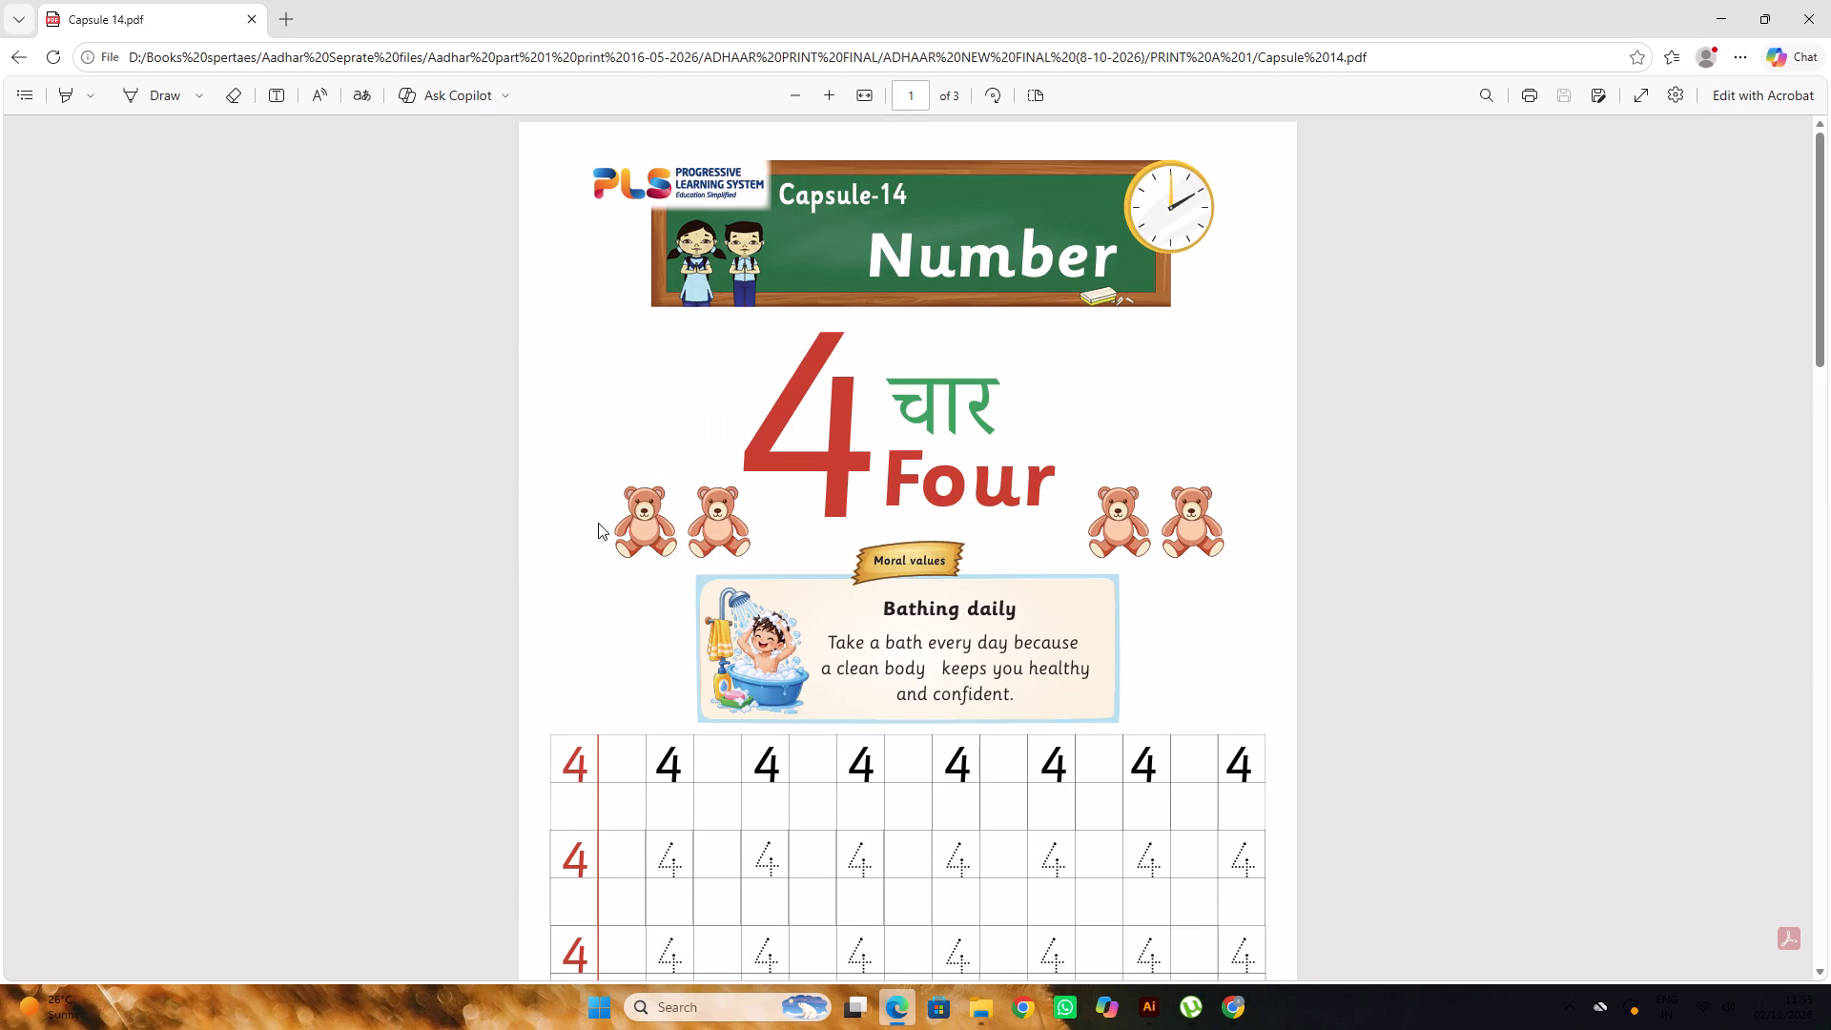
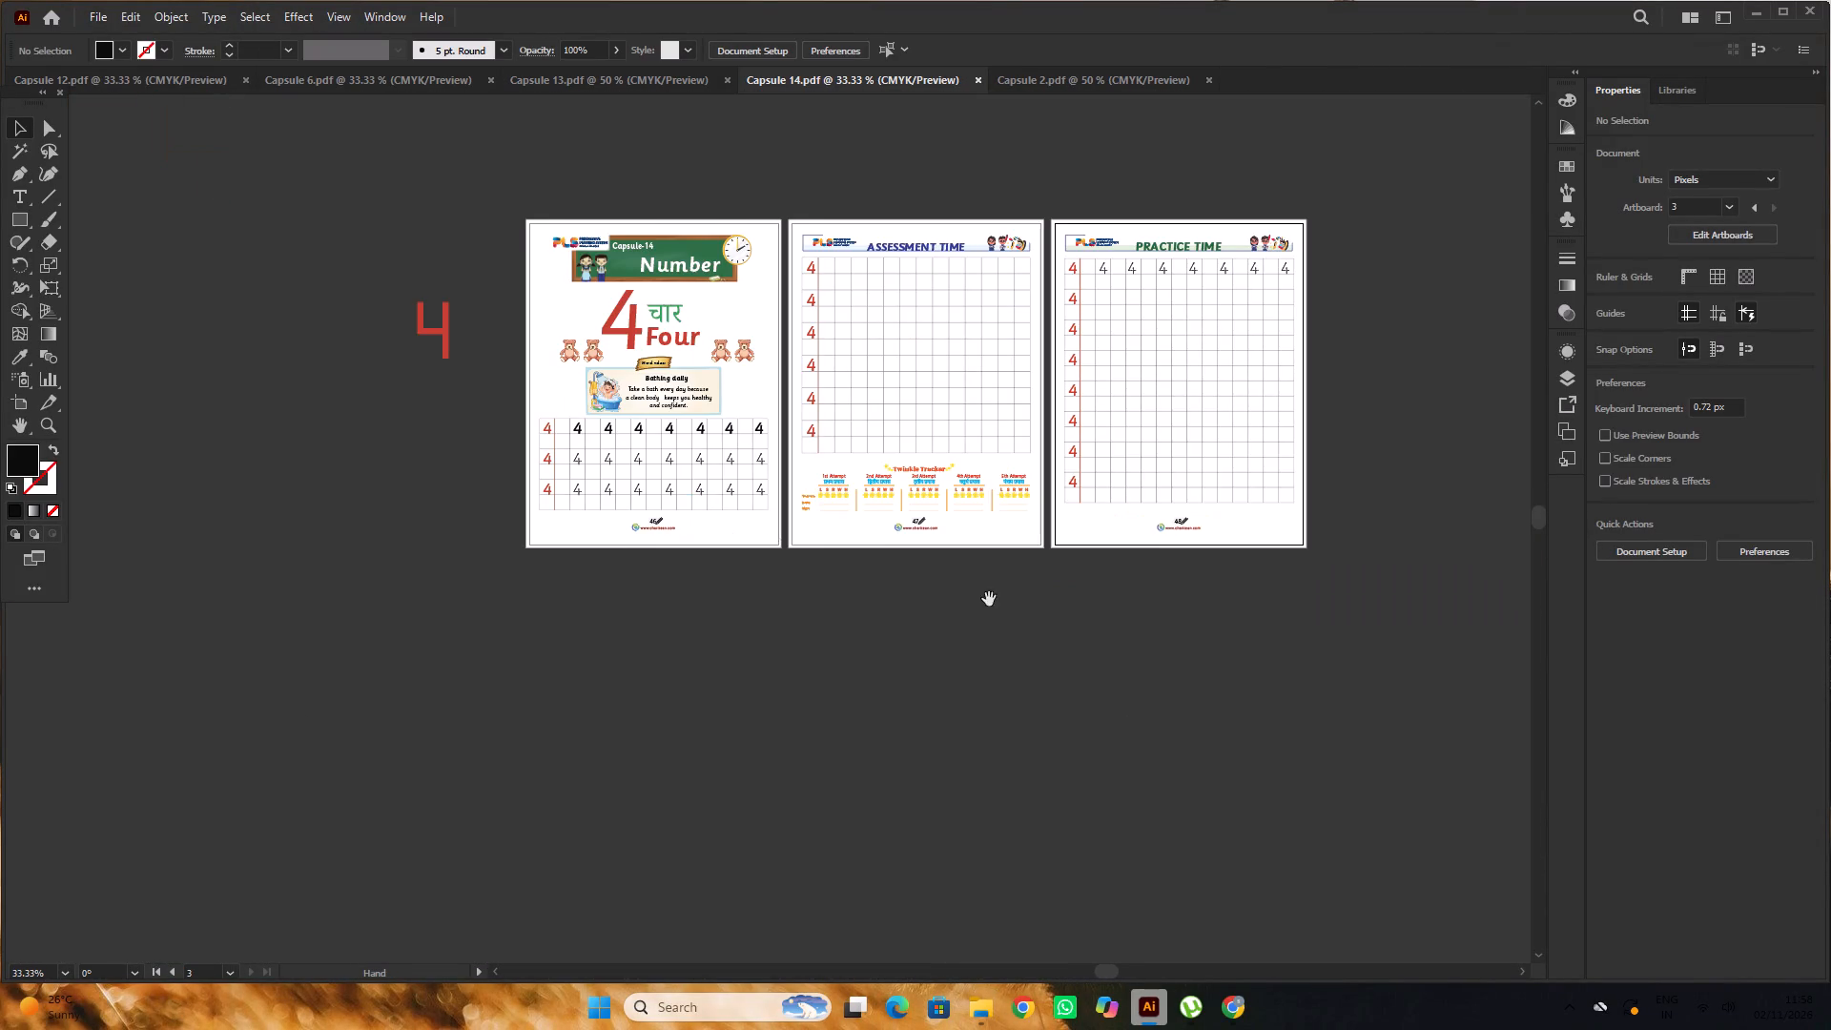
Switch to the Capsule 2 document and close it.
left_click_drag(990, 610, 976, 665)
left_click(1039, 93)
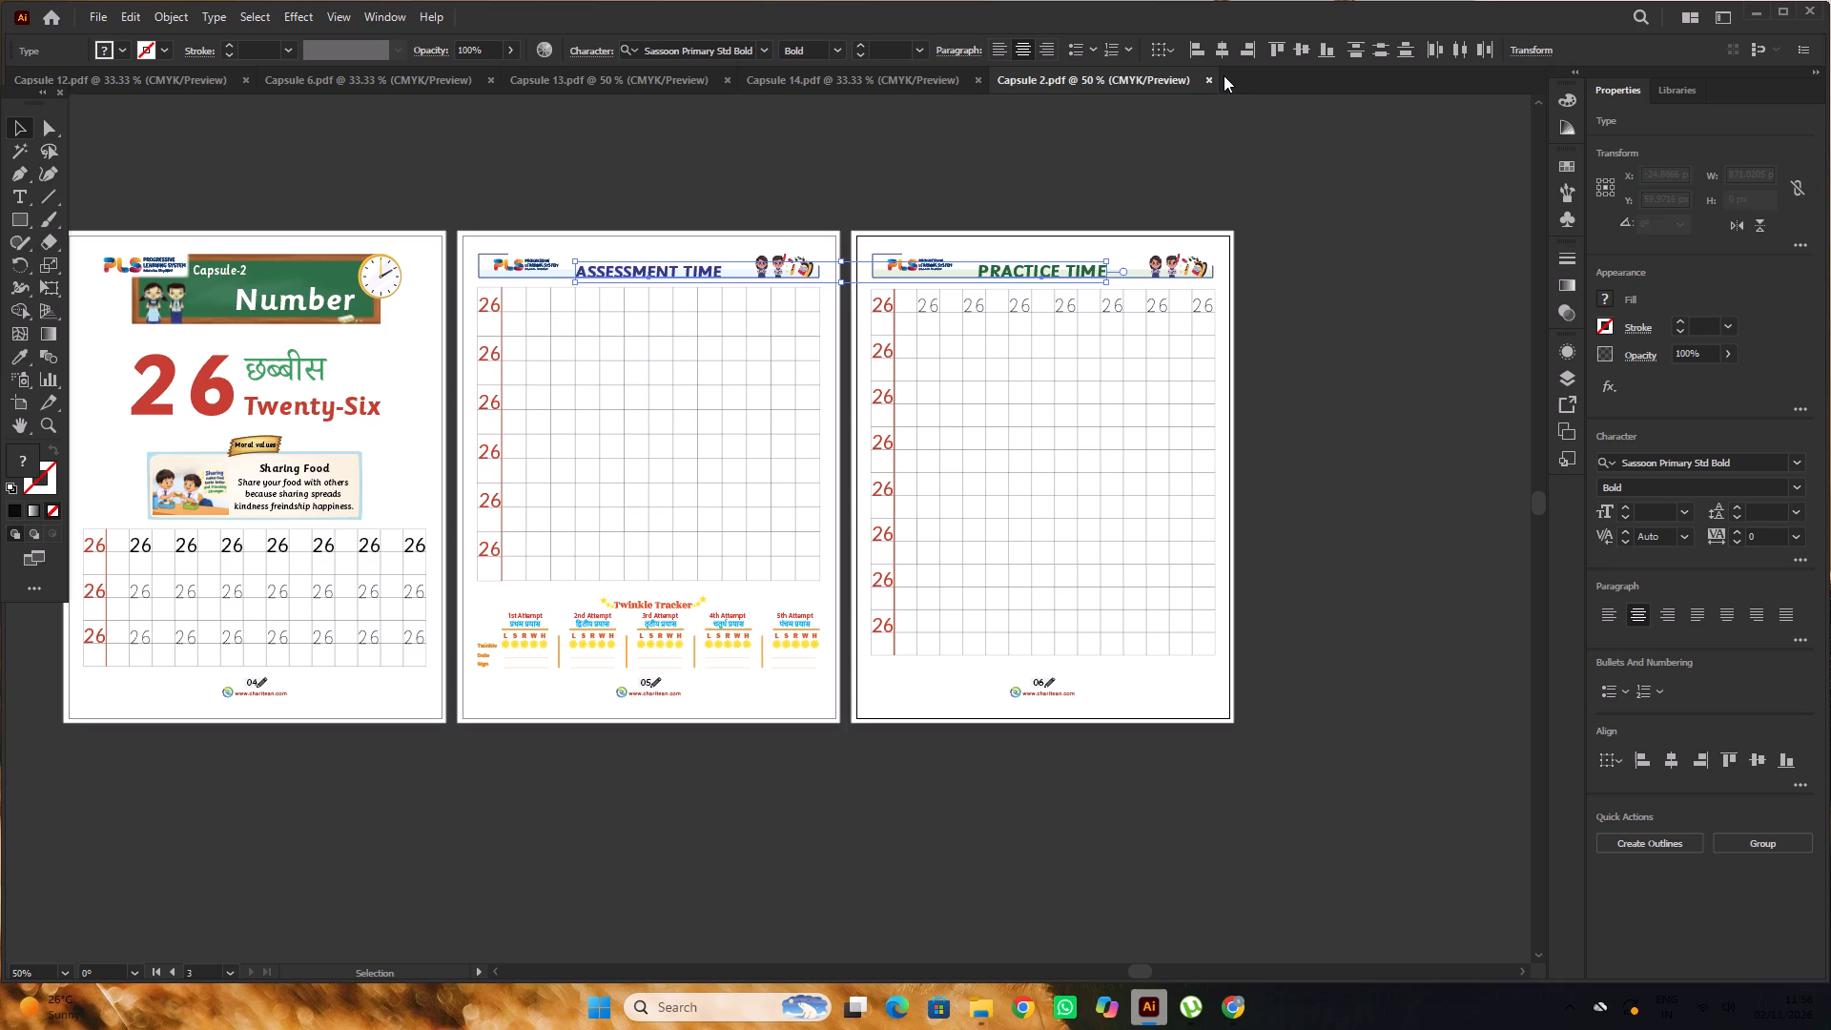
left_click(1208, 82)
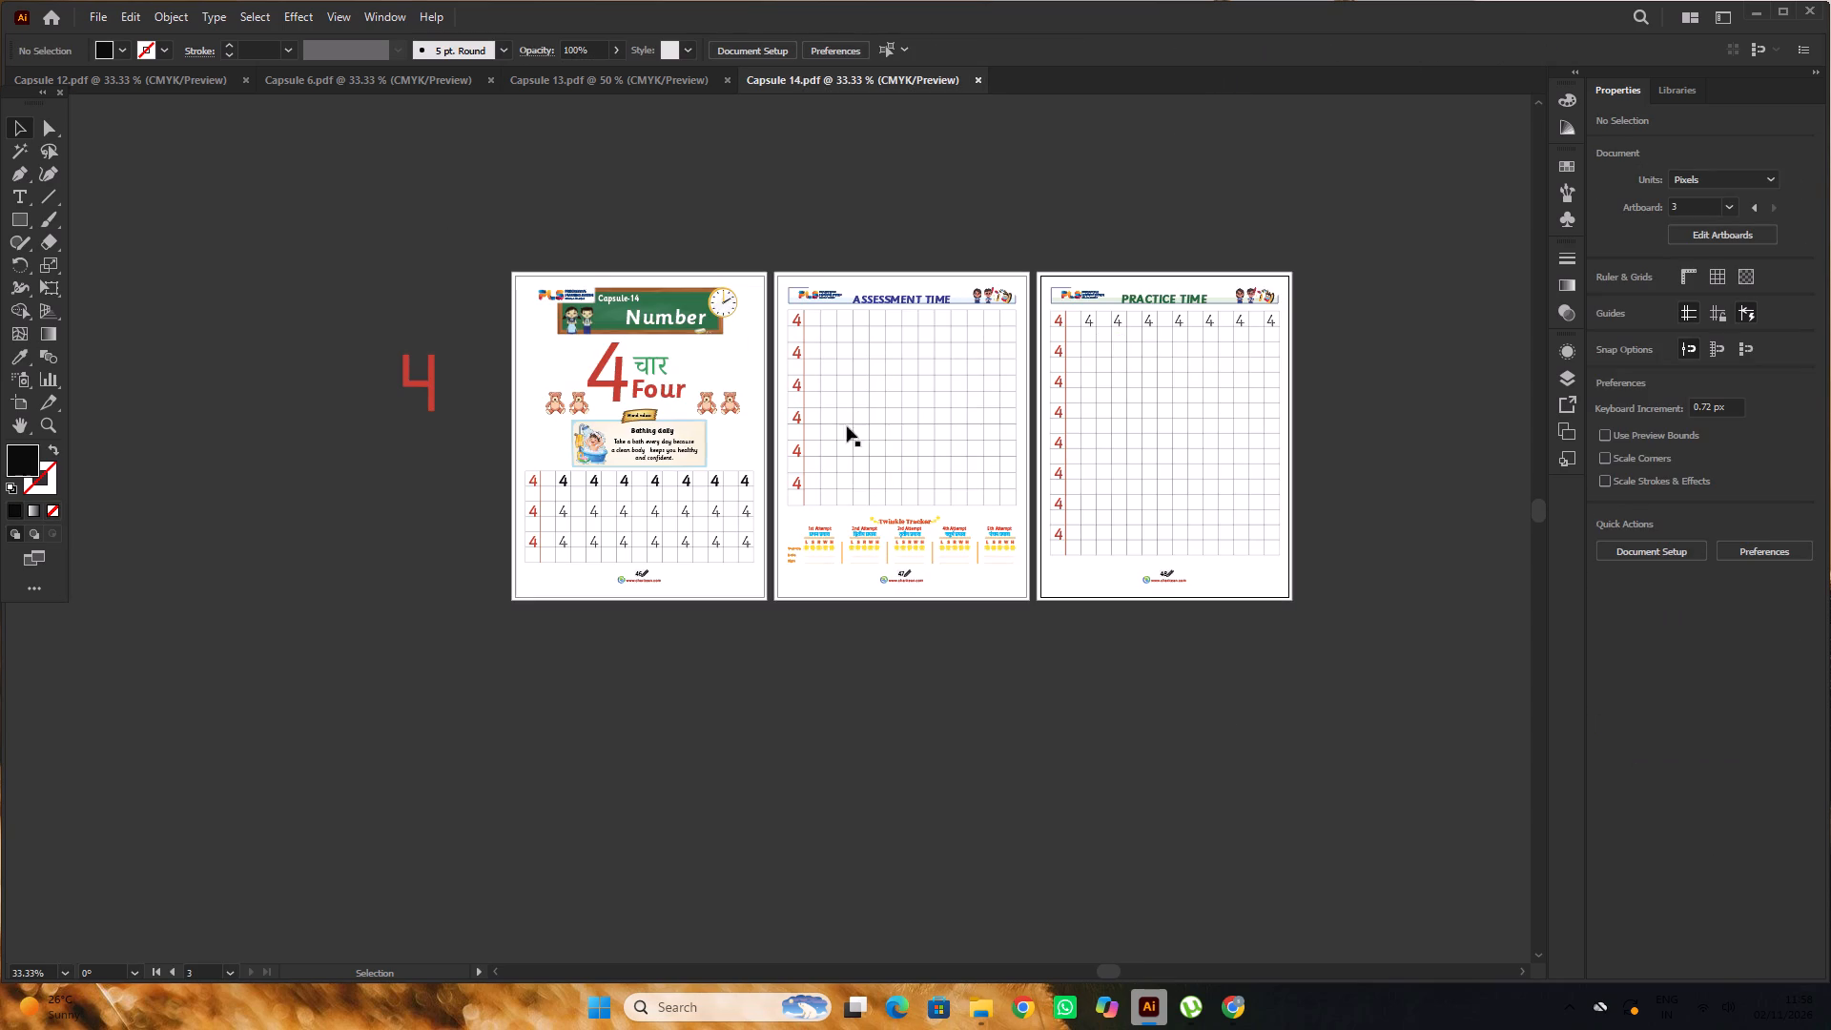
Look over Capsule 14's pages once more and save the document.
scroll(644, 450, "up", 3, "alt")
scroll(644, 446, "up", 4)
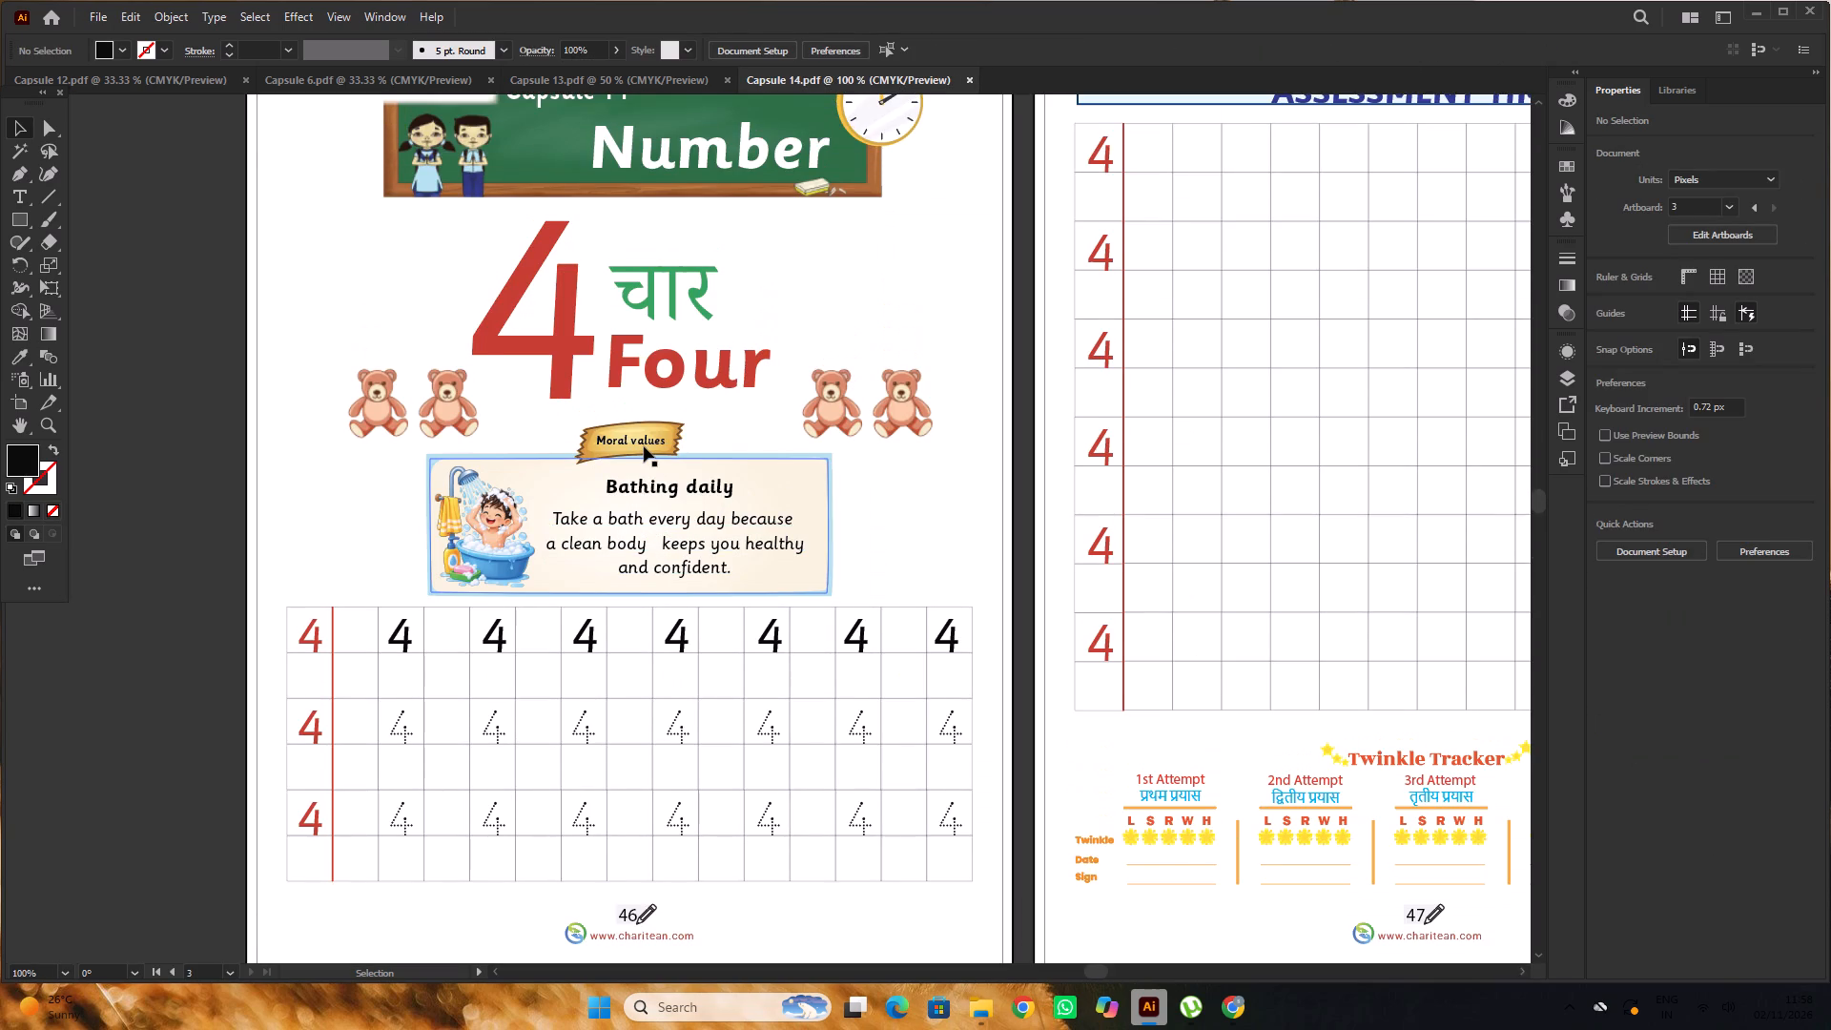
scroll(644, 446, "down", 2, "alt")
scroll(644, 446, "up", 3)
left_click(378, 290)
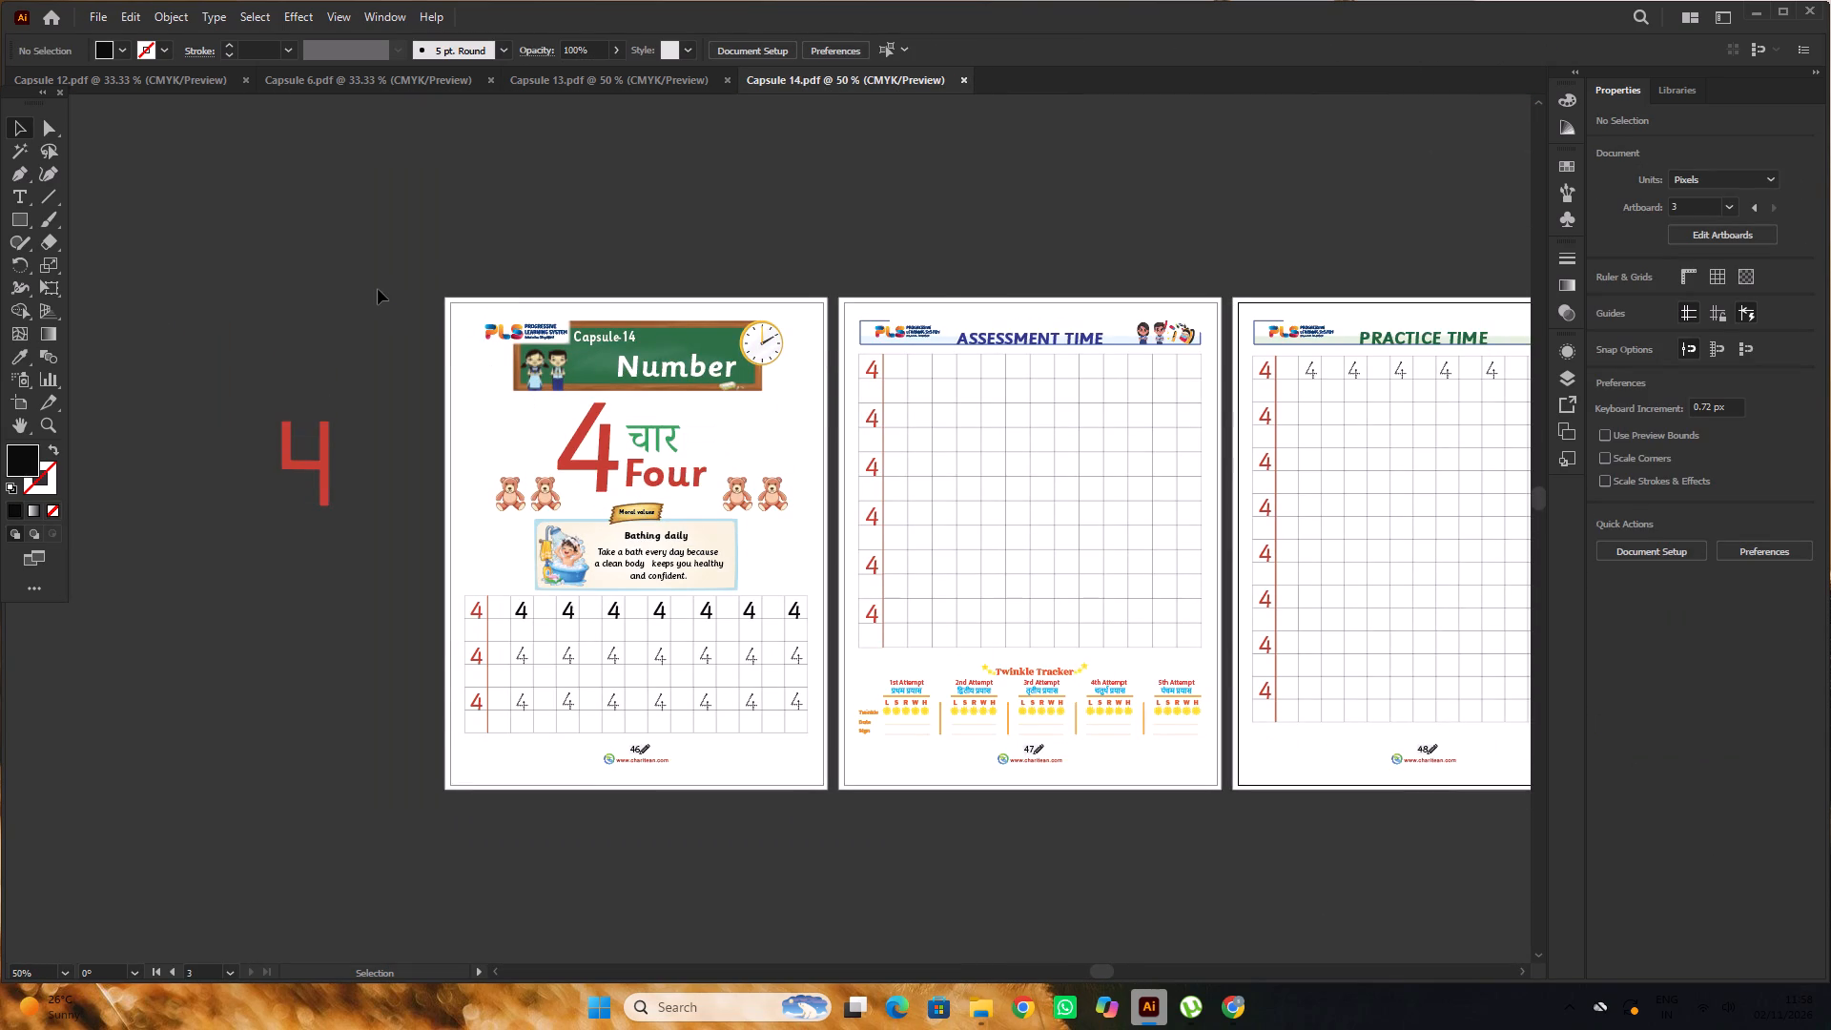
scroll(378, 289, "down", 1, "alt")
scroll(378, 289, "up", 1)
key("ctrl+s")
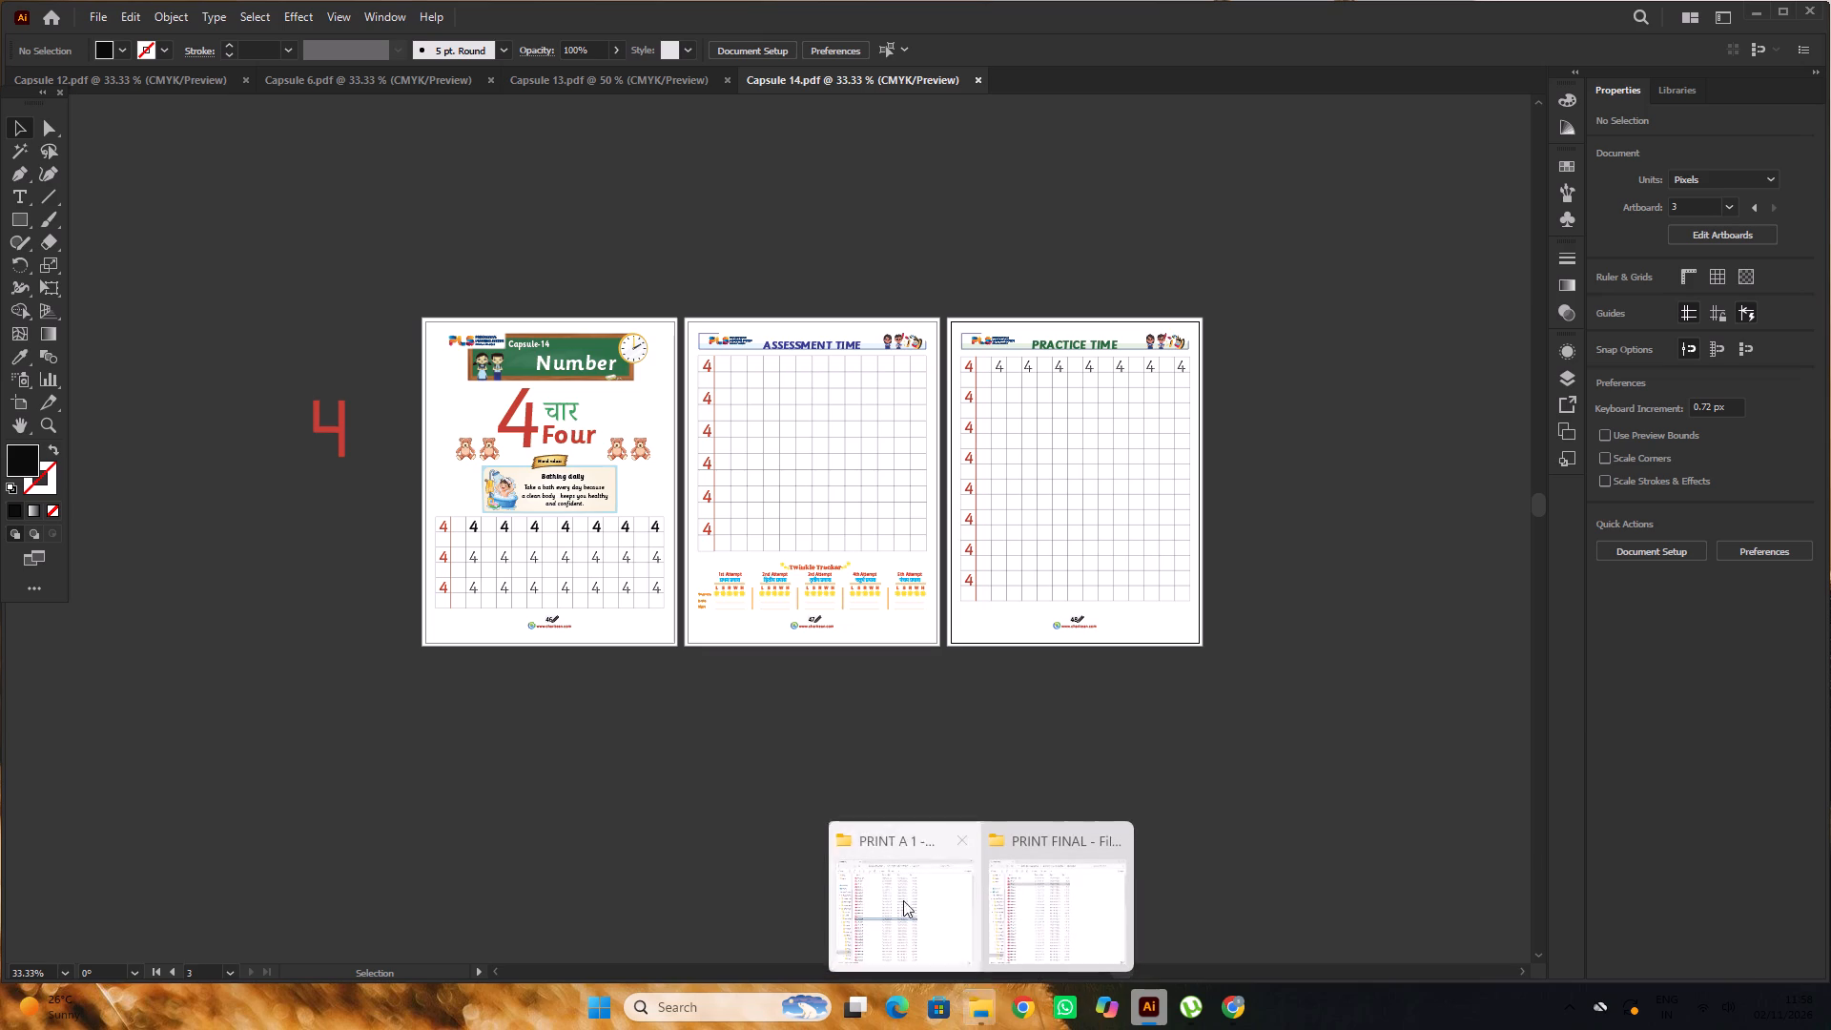
Open the Capsule 15 PDF from the PRINT A 1 folder in Illustrator.
left_click(898, 894)
left_click(531, 586)
left_click(540, 574)
right_click(540, 574)
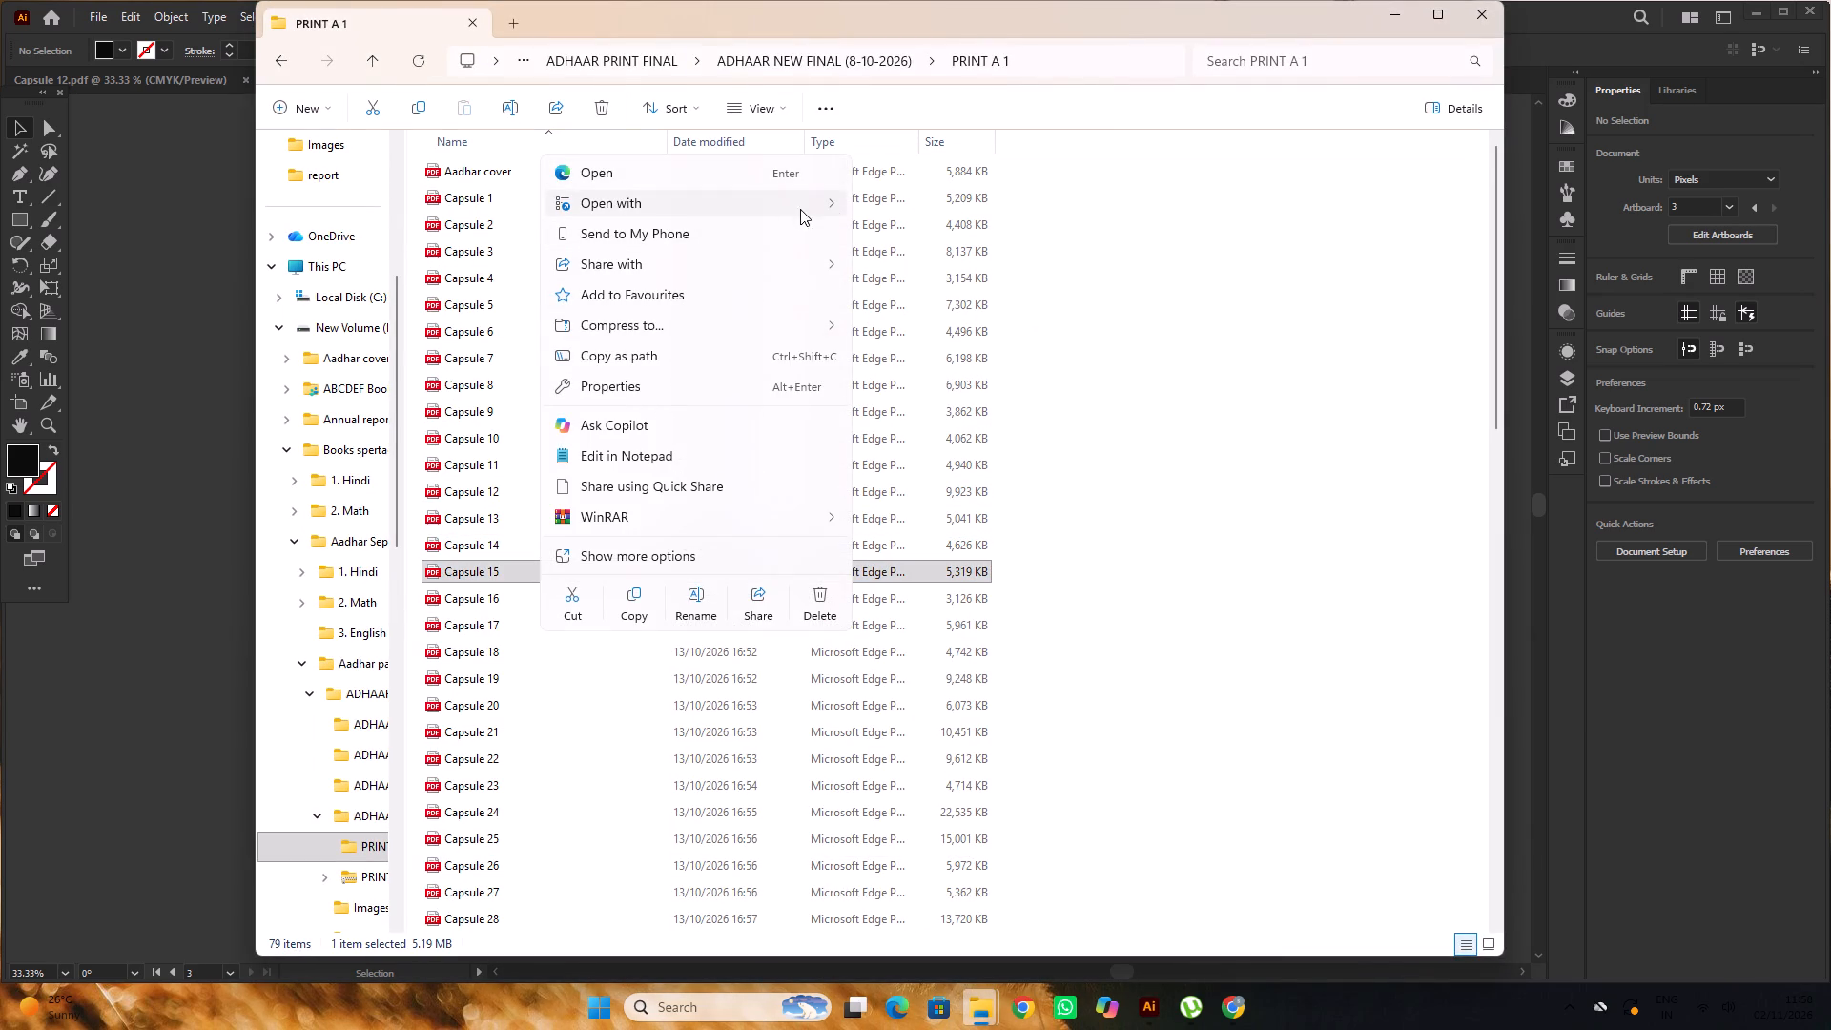
left_click(922, 207)
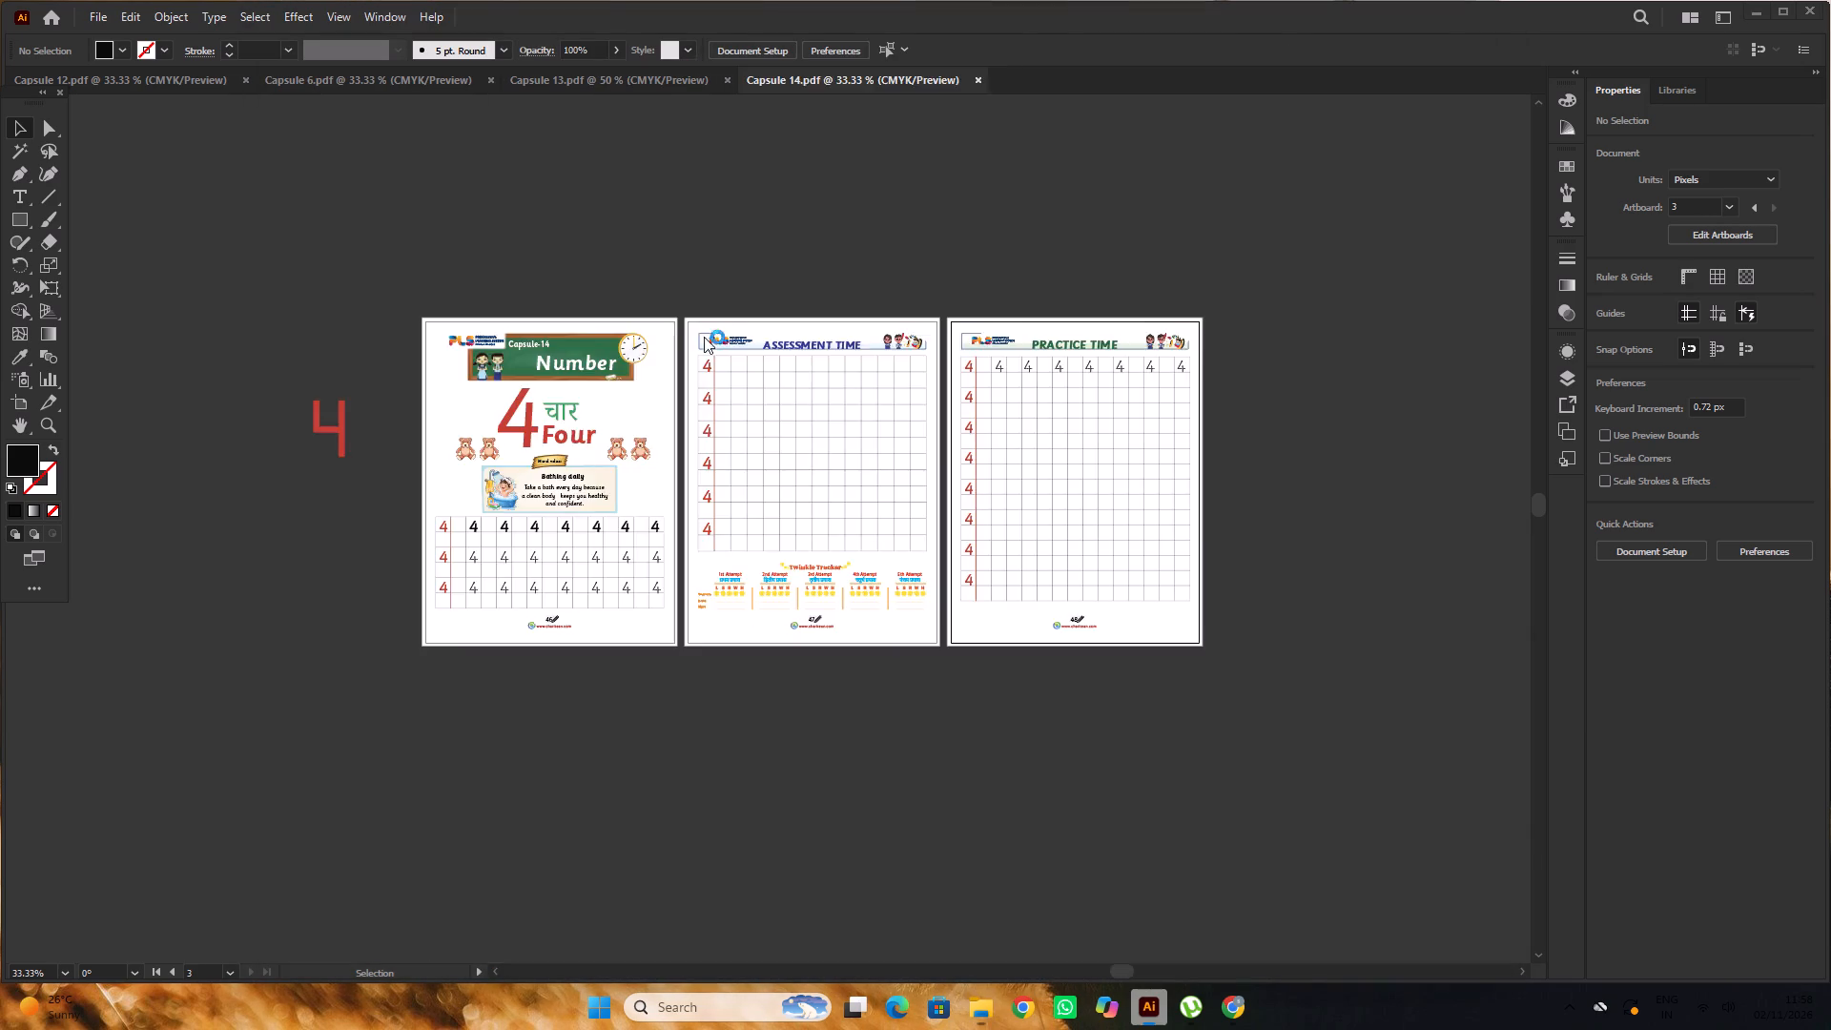
scroll(366, 433, "up", 7, "alt")
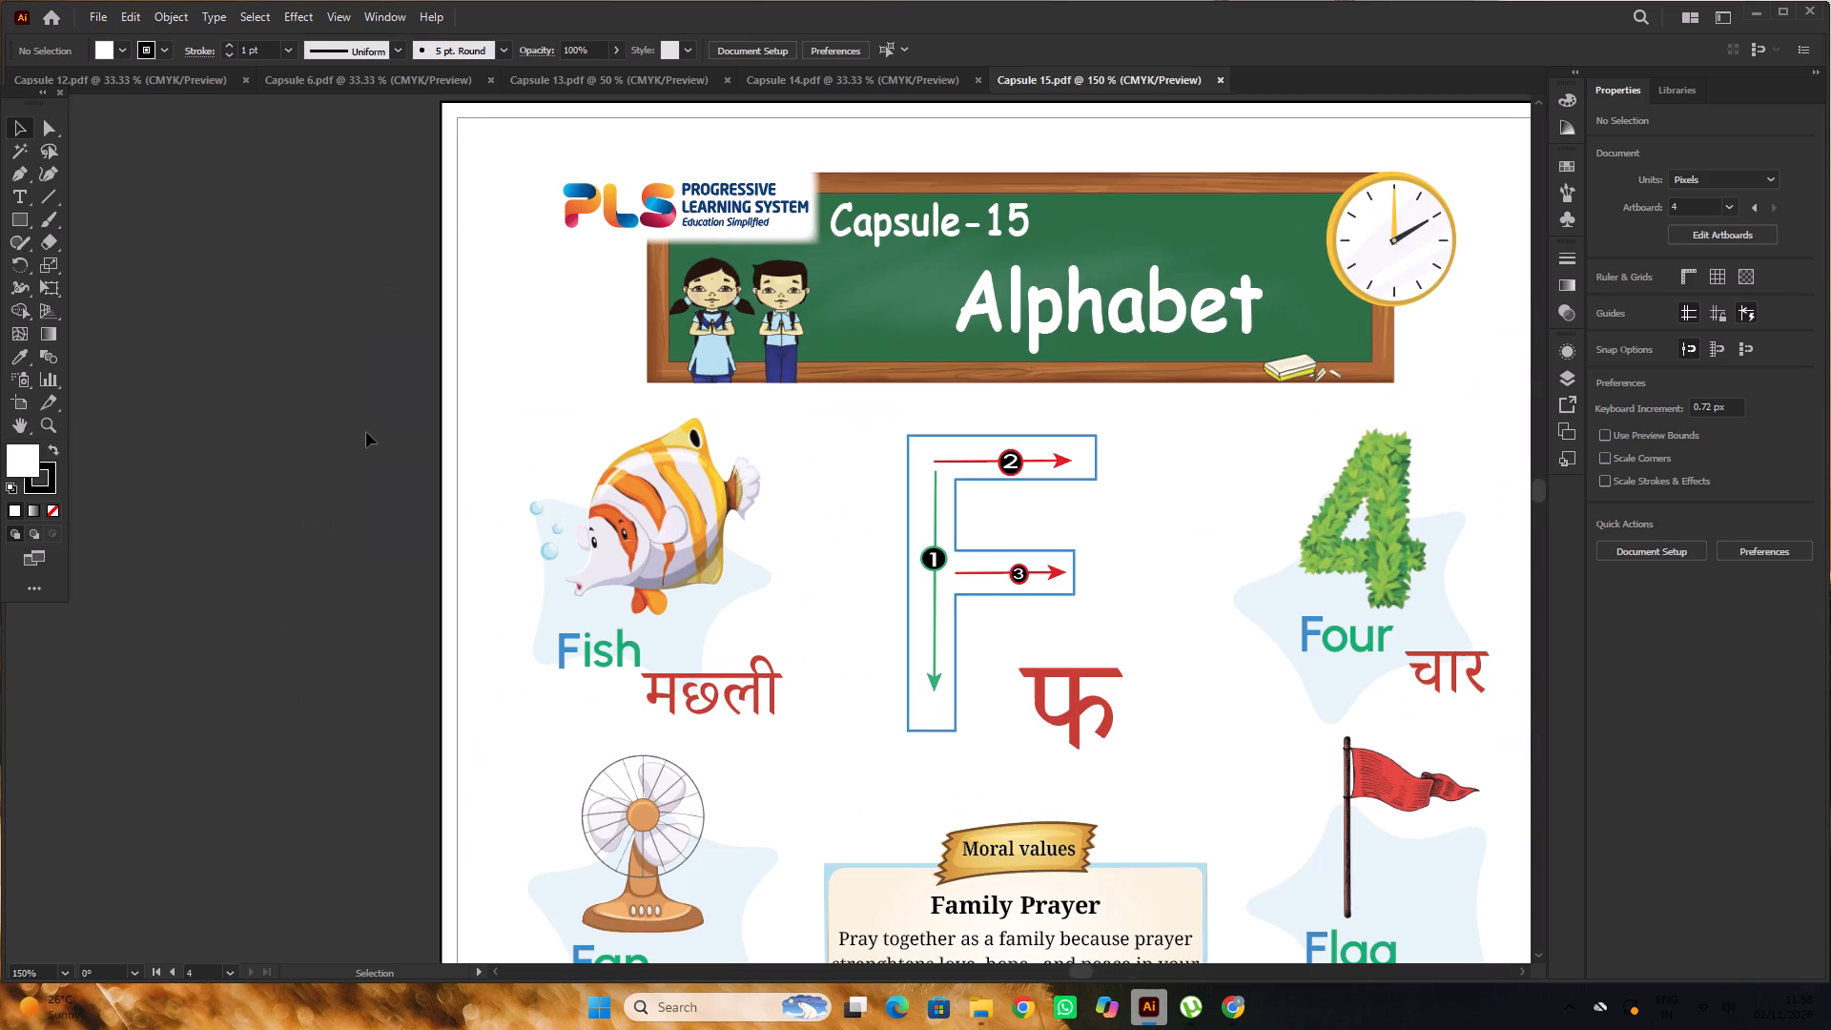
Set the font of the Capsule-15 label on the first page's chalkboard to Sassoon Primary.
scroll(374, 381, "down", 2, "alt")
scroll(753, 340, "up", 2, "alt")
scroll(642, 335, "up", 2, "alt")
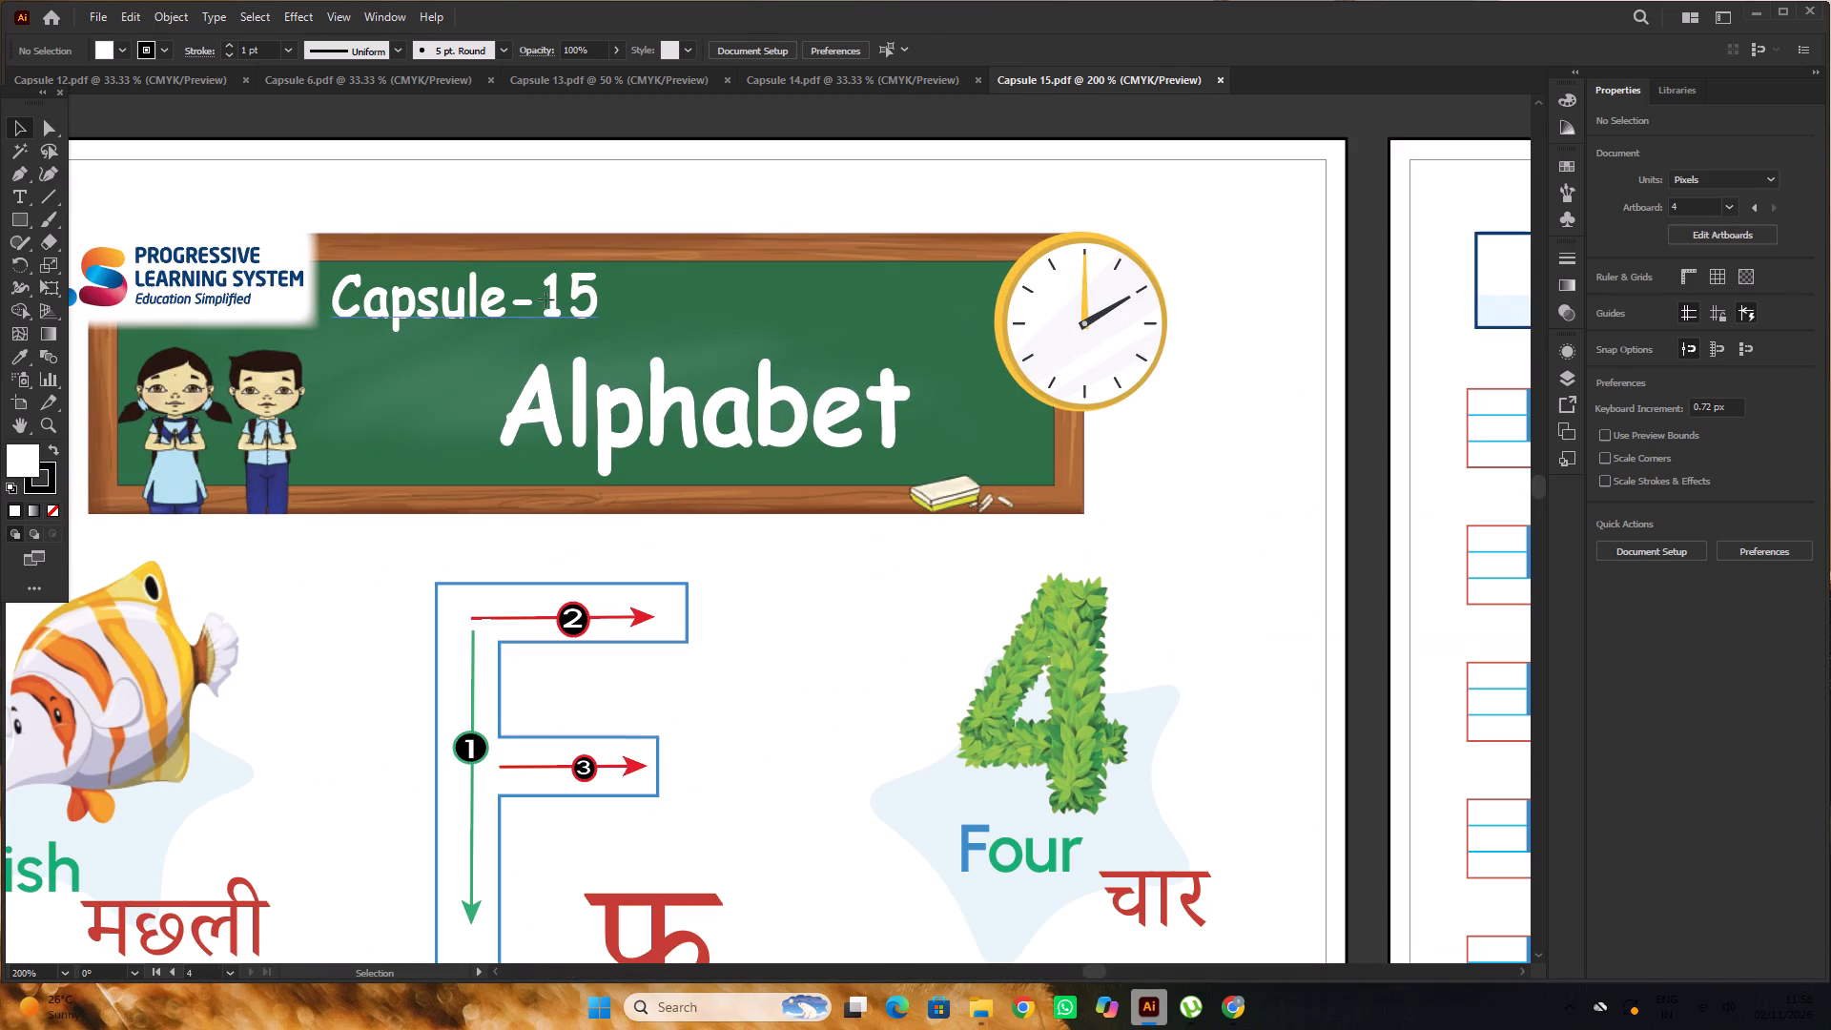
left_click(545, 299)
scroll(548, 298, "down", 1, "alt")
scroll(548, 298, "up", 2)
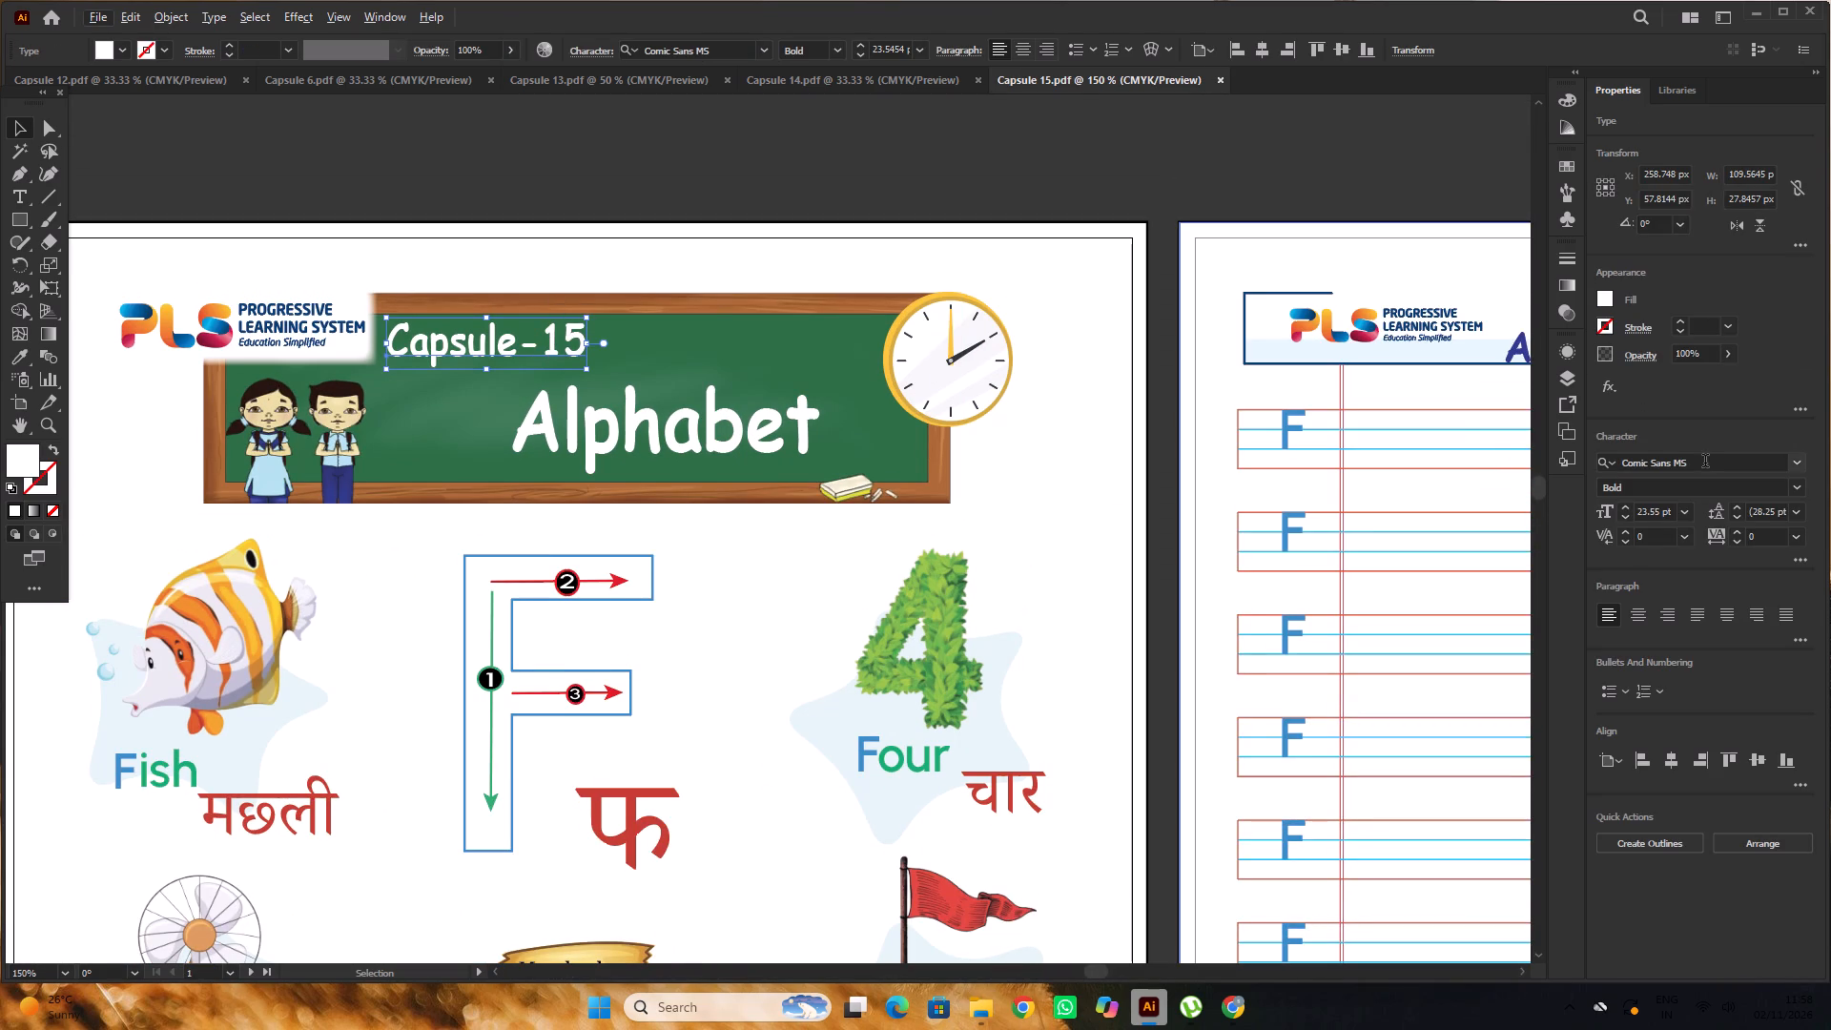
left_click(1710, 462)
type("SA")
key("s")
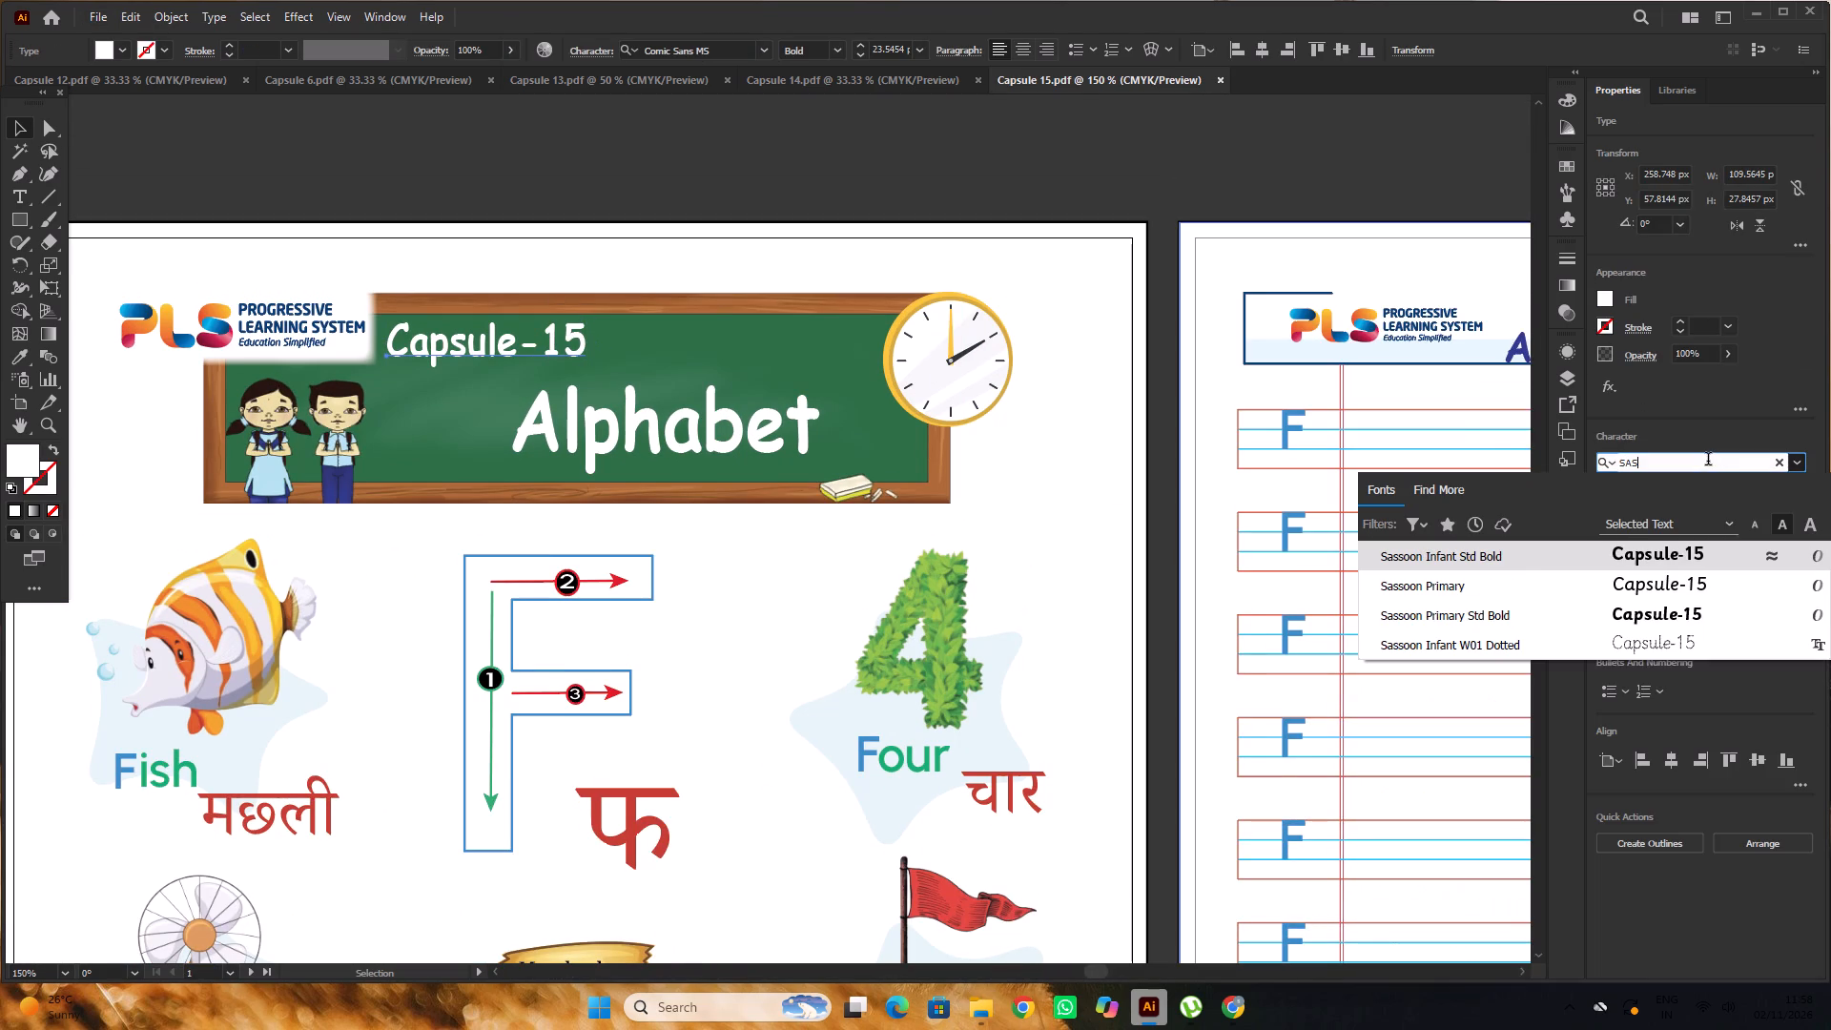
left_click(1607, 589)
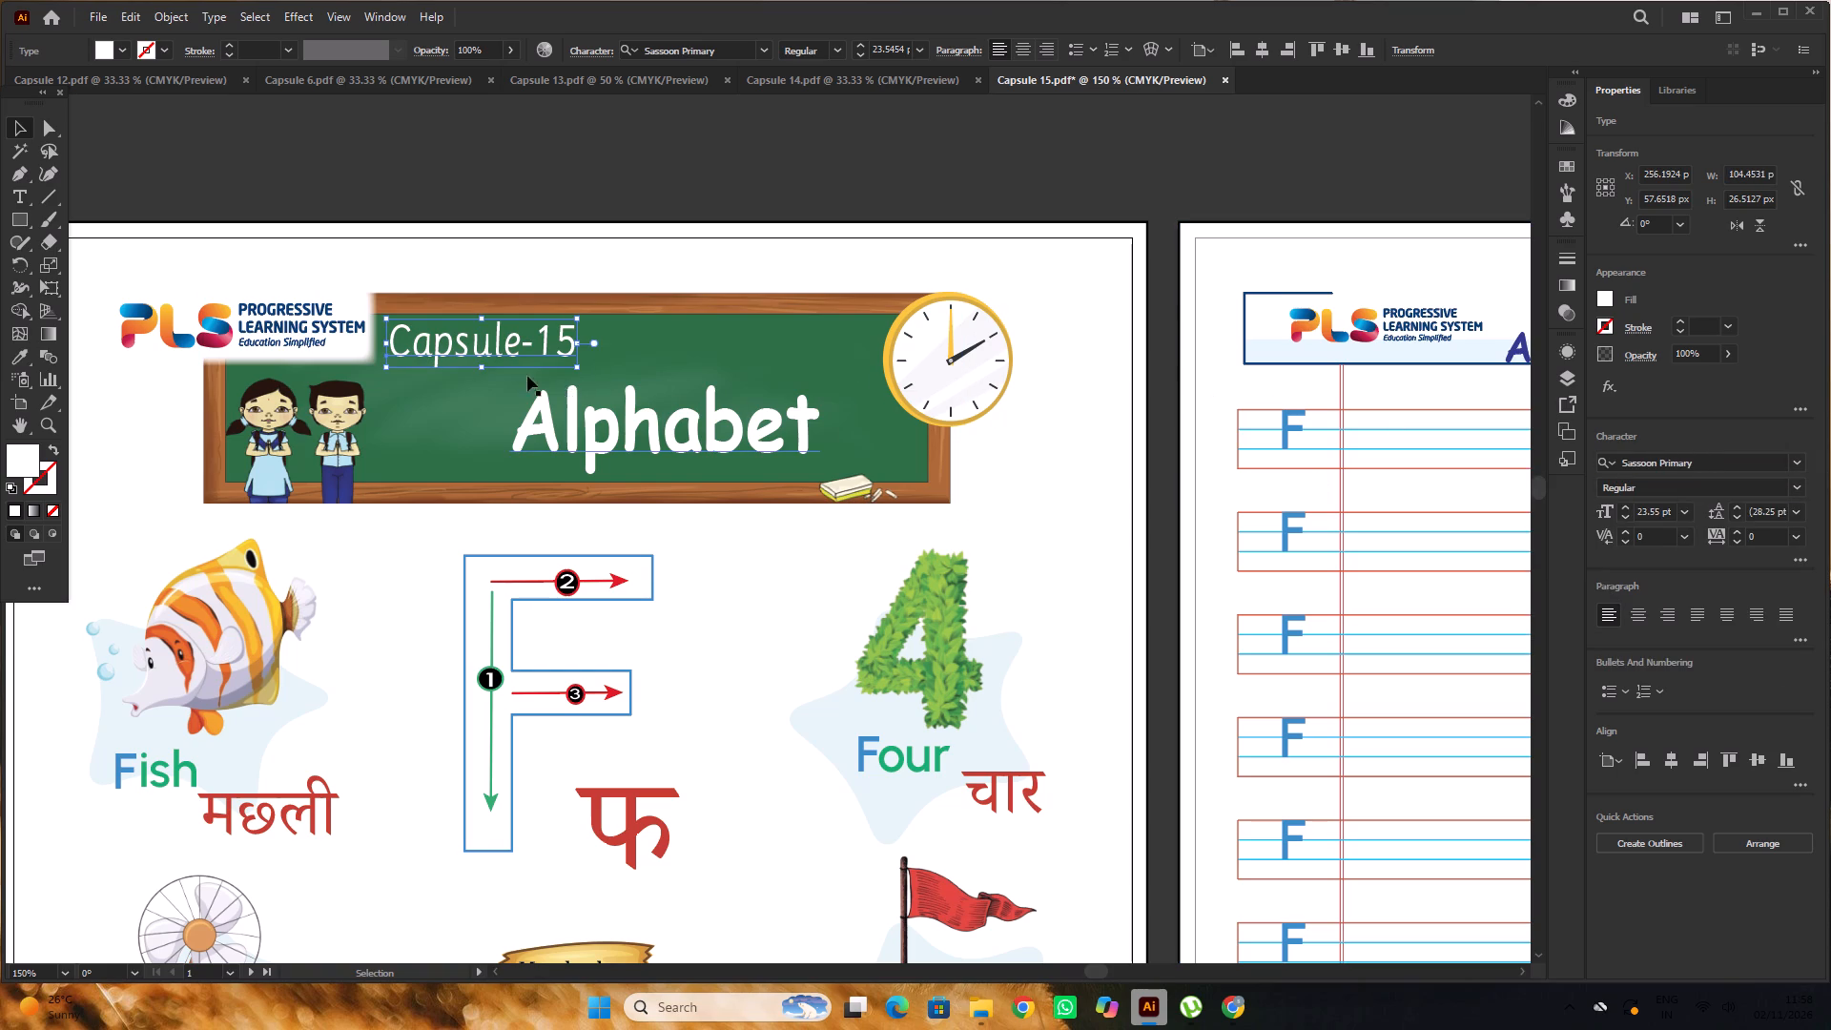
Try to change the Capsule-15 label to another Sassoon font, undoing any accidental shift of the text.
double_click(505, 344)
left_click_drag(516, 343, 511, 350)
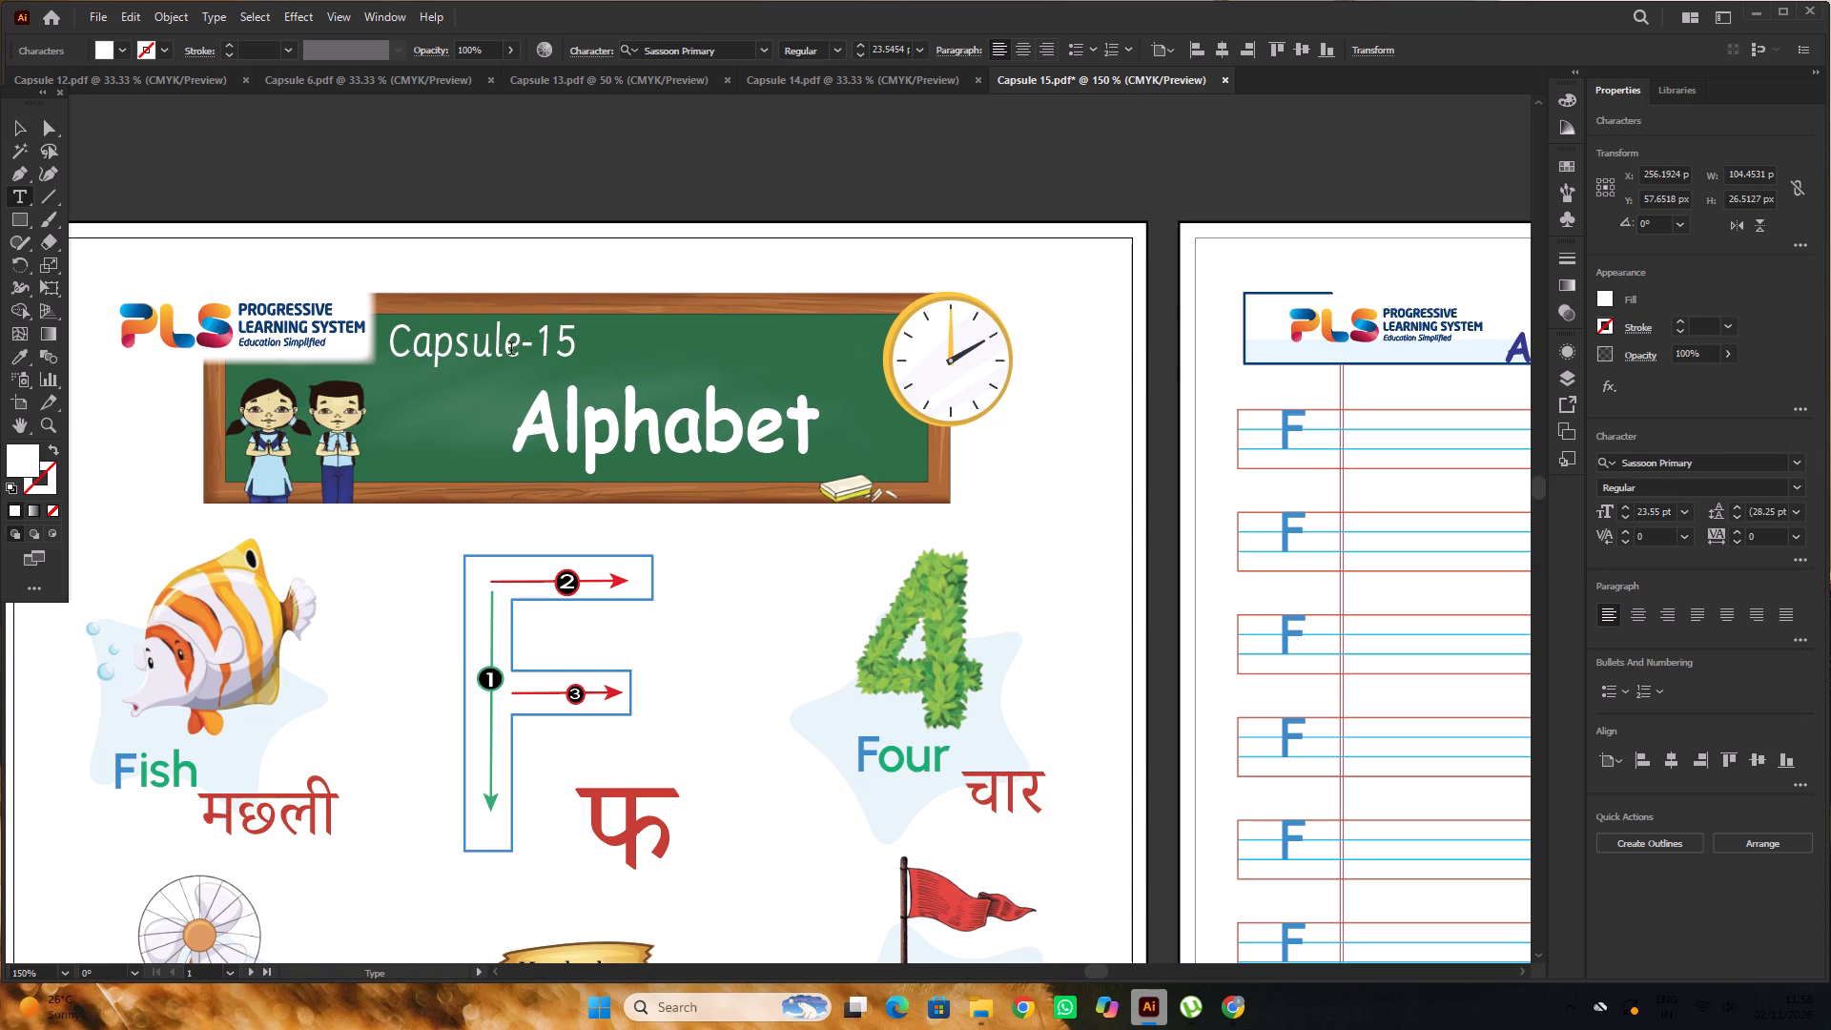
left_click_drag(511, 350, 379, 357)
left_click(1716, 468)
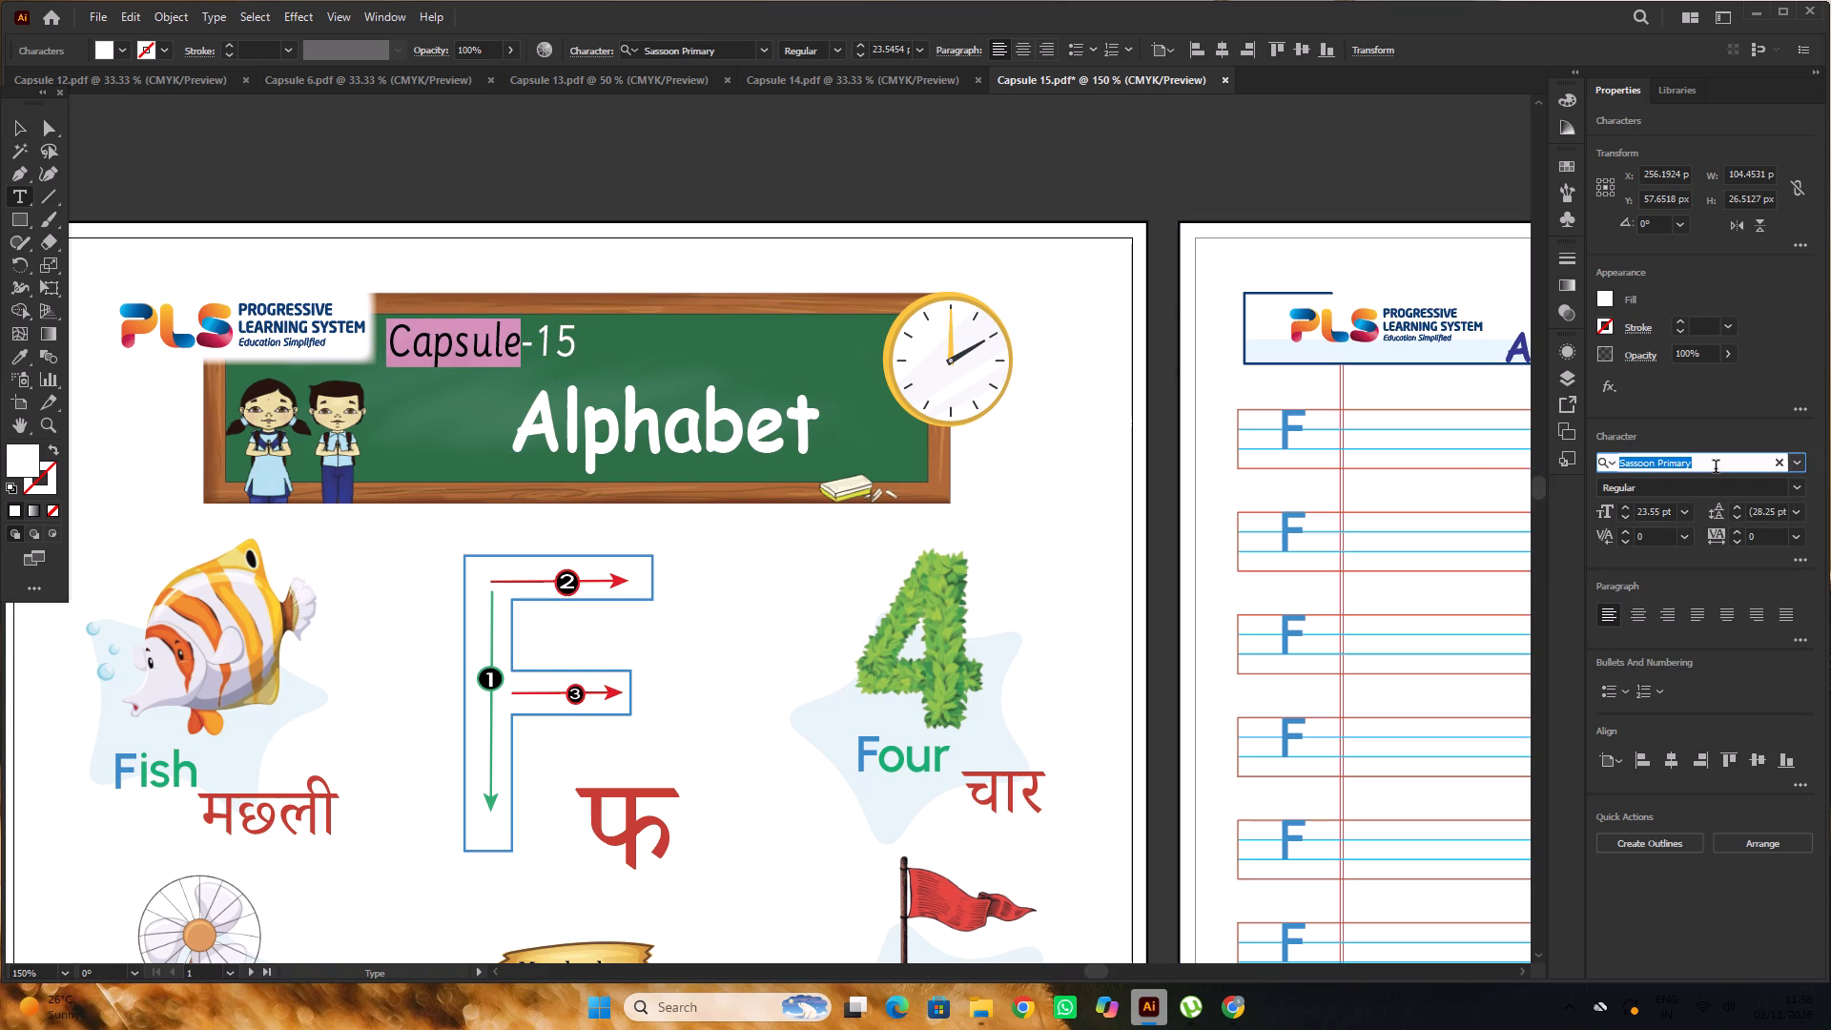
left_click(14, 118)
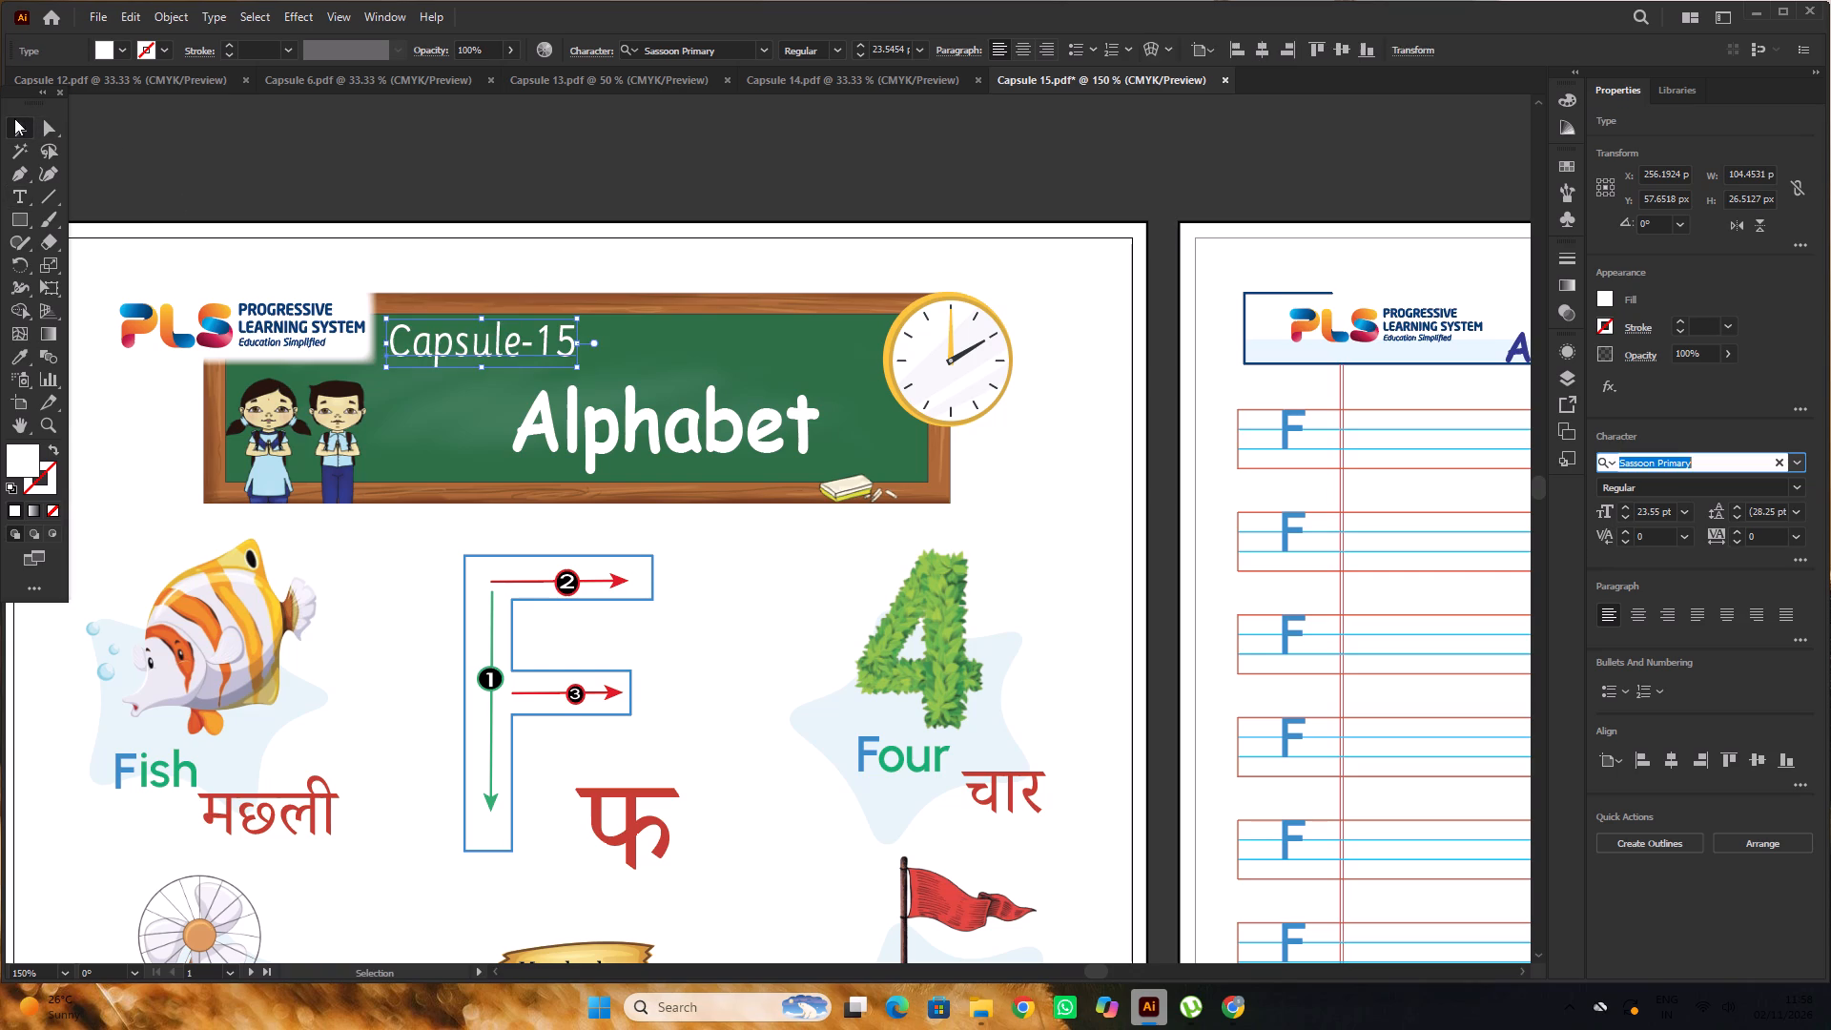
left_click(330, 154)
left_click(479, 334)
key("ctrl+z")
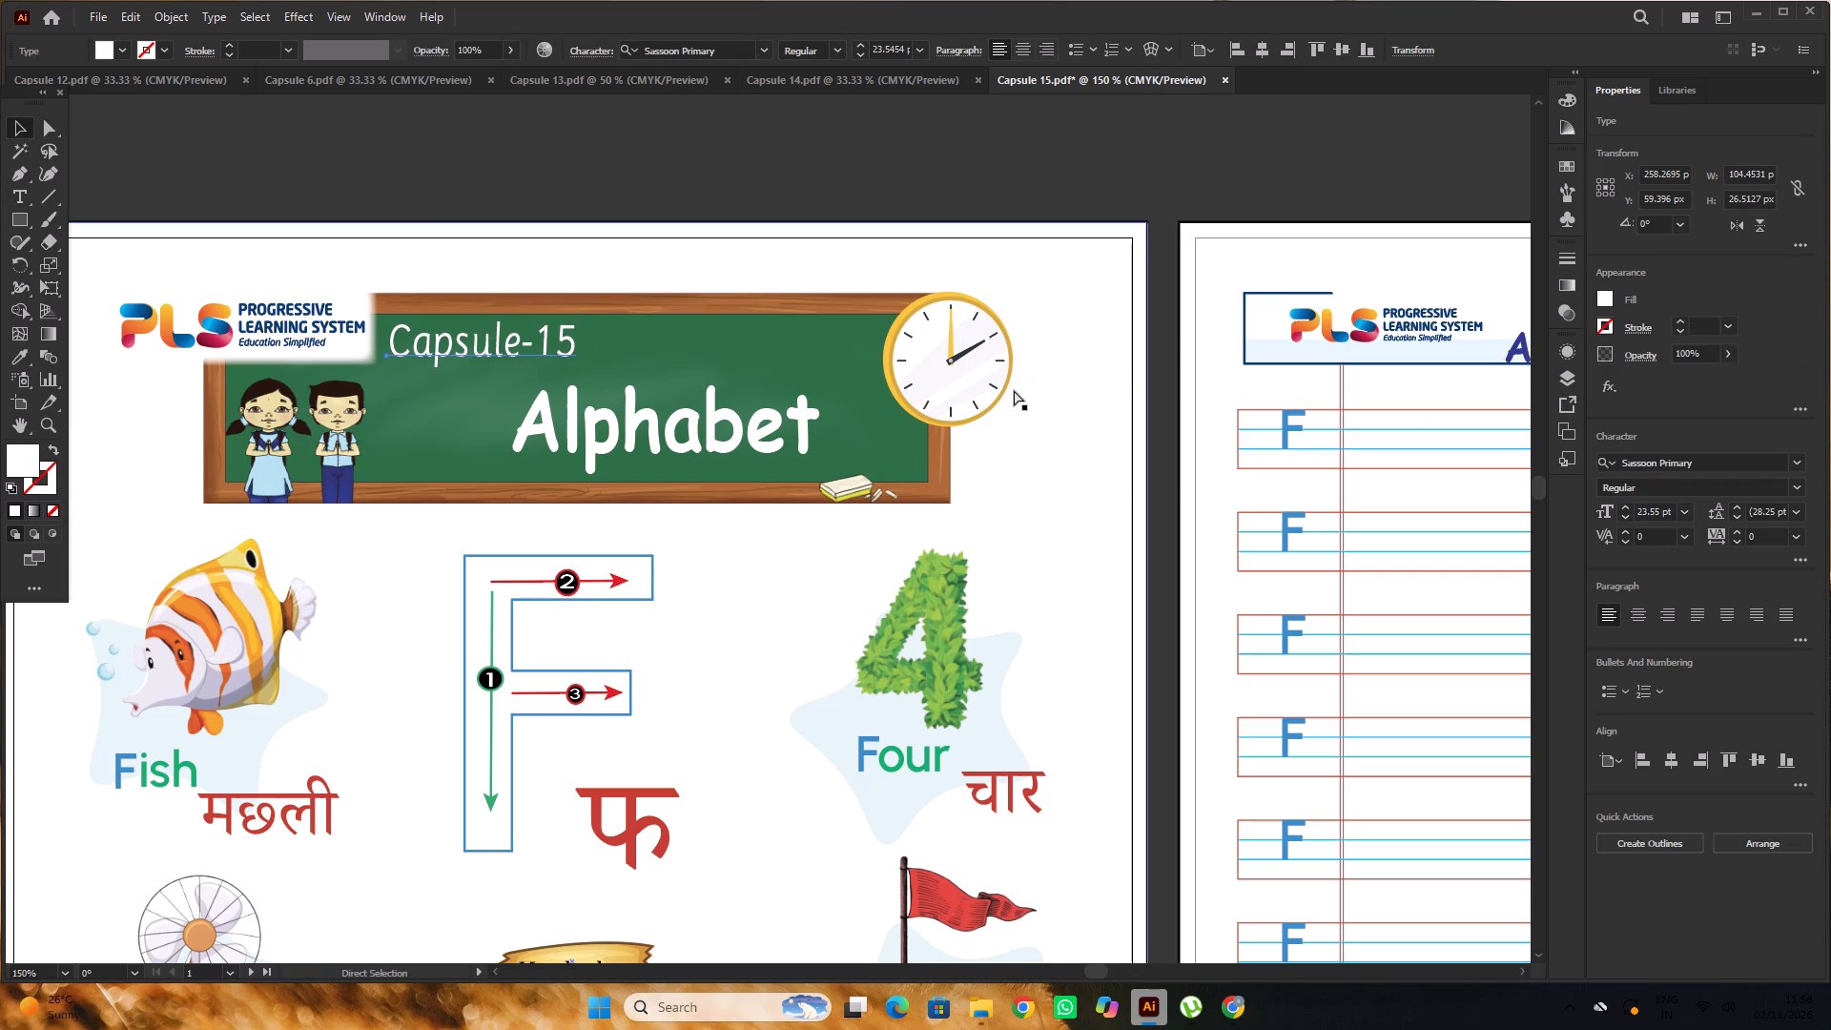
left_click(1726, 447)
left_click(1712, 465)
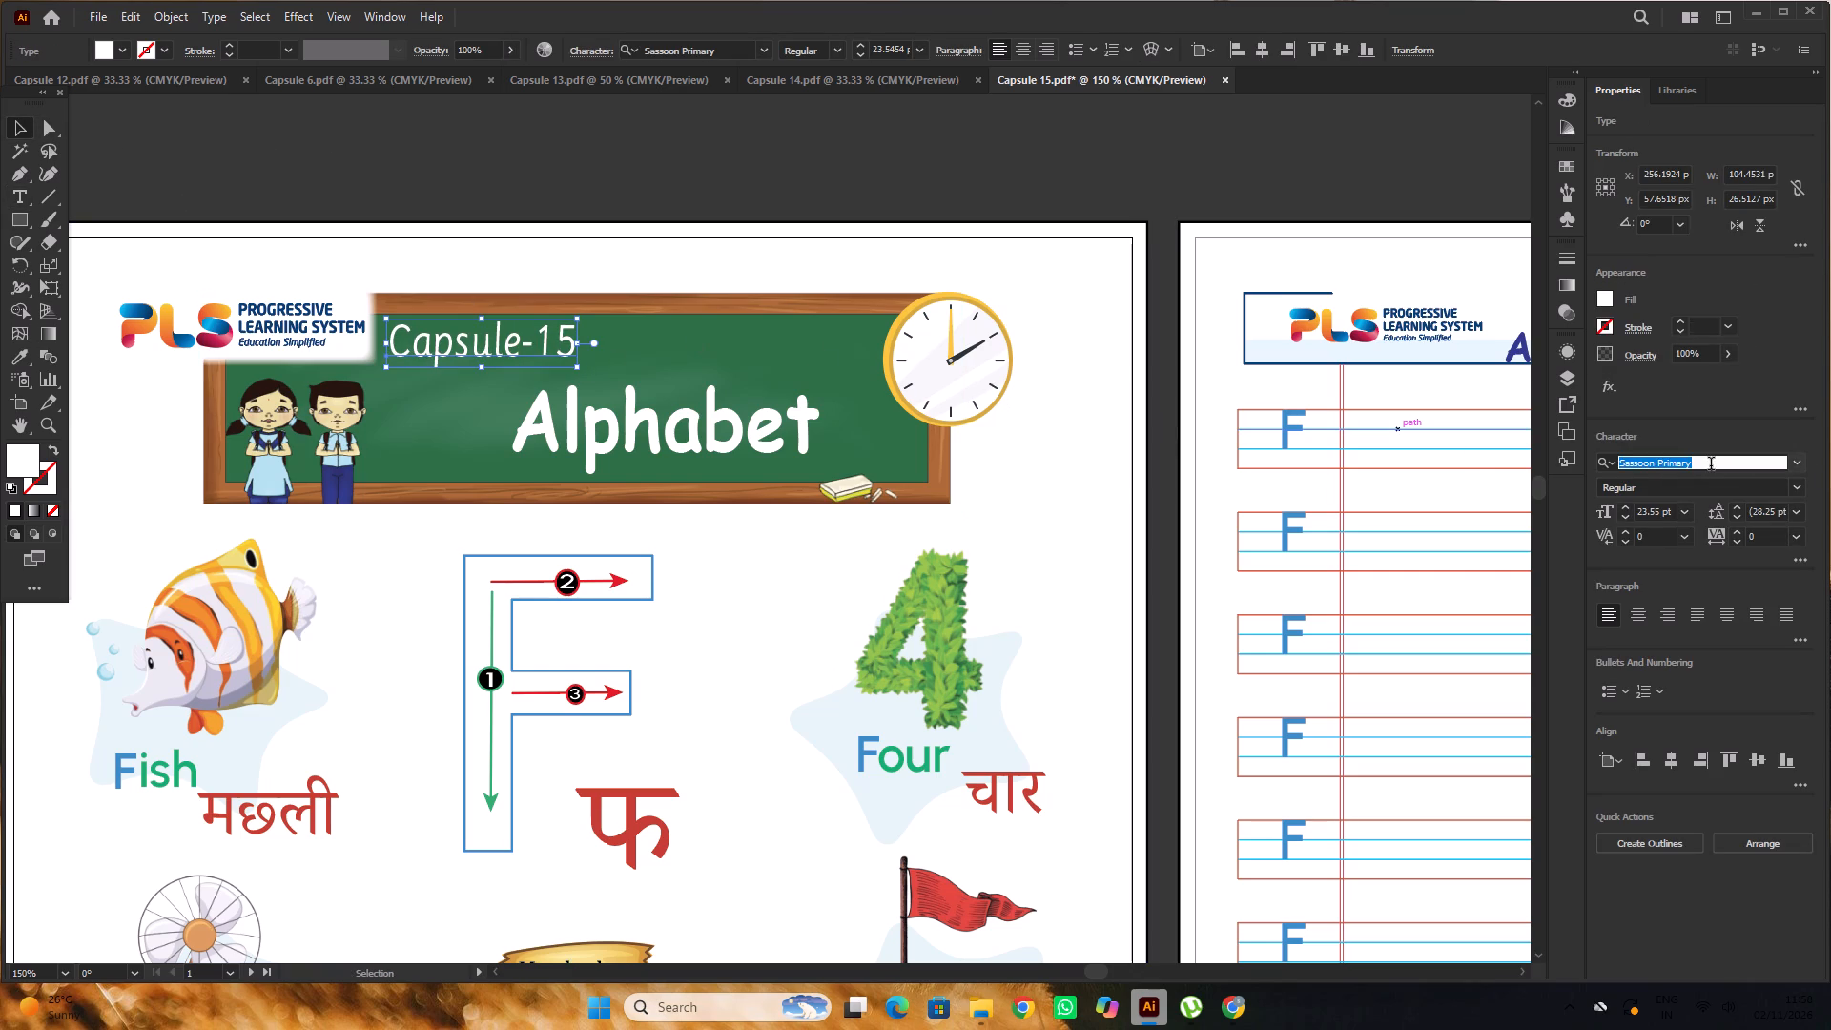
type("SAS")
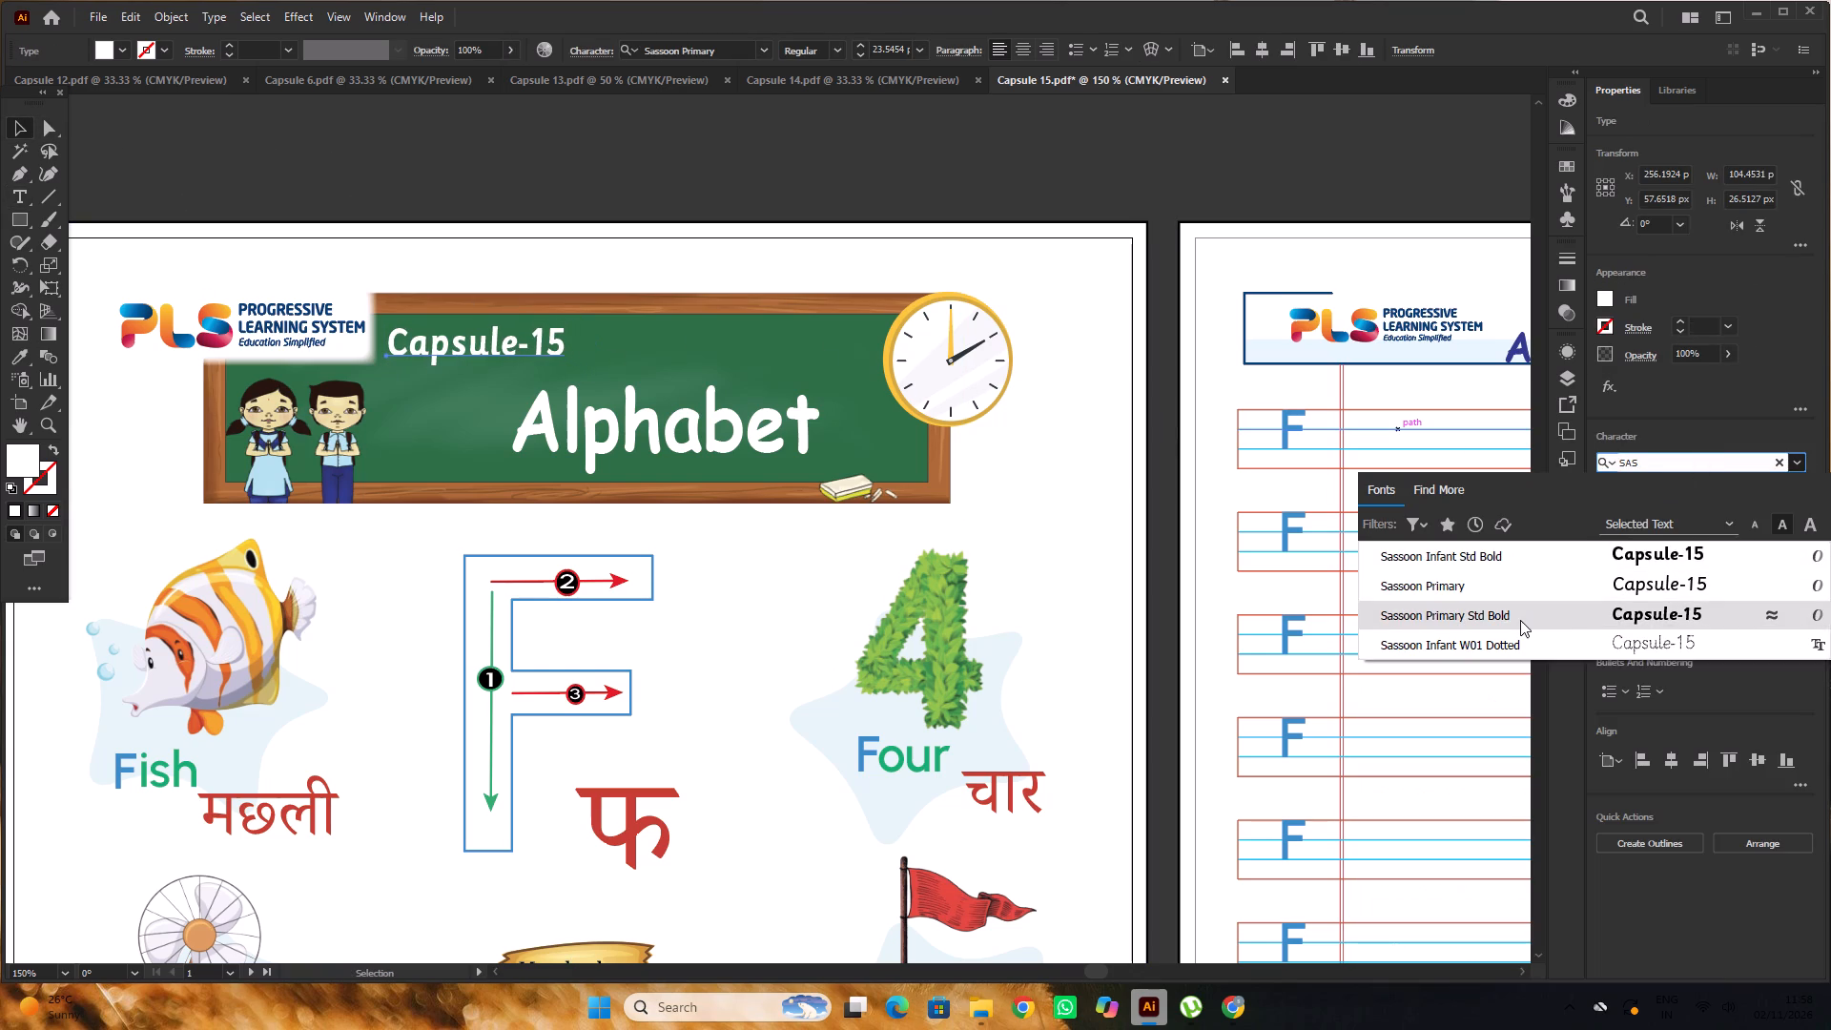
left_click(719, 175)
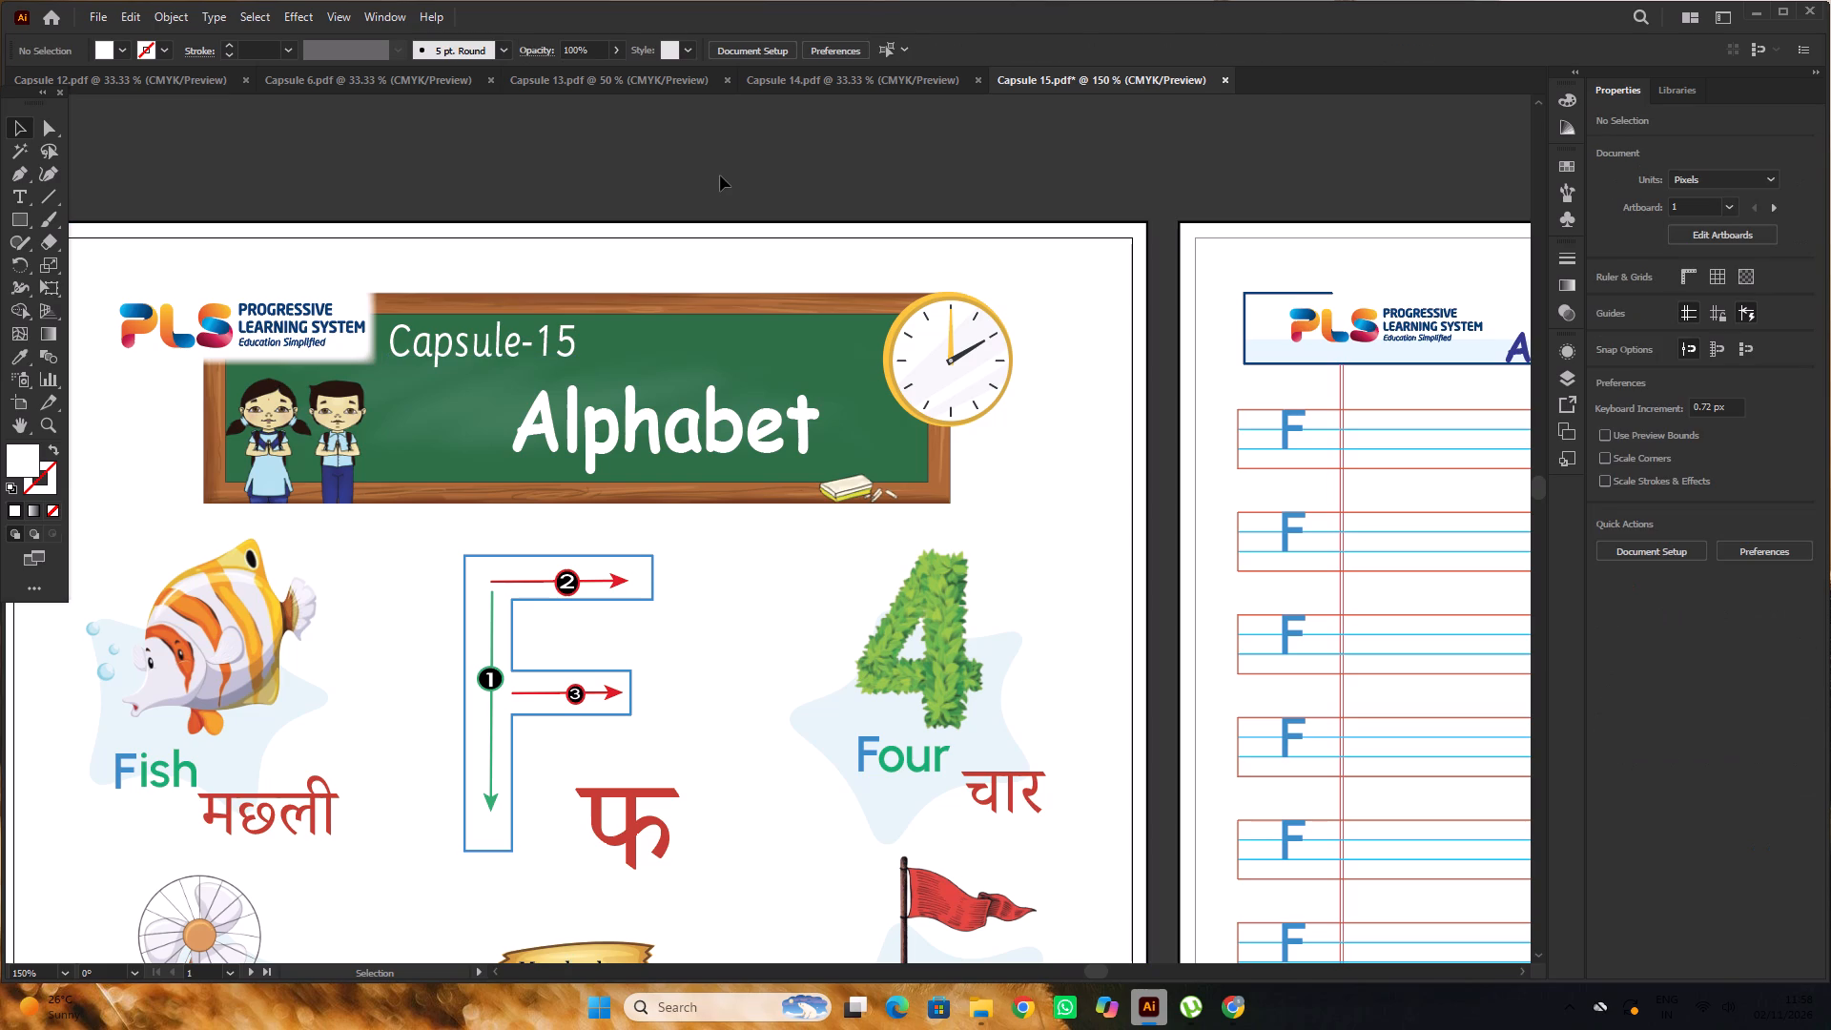
Replace the Capsule-15 label with the Capsule-6 label copied from Capsule 12, pasted in front.
left_click(253, 77)
scroll(196, 337, "up", 2, "alt")
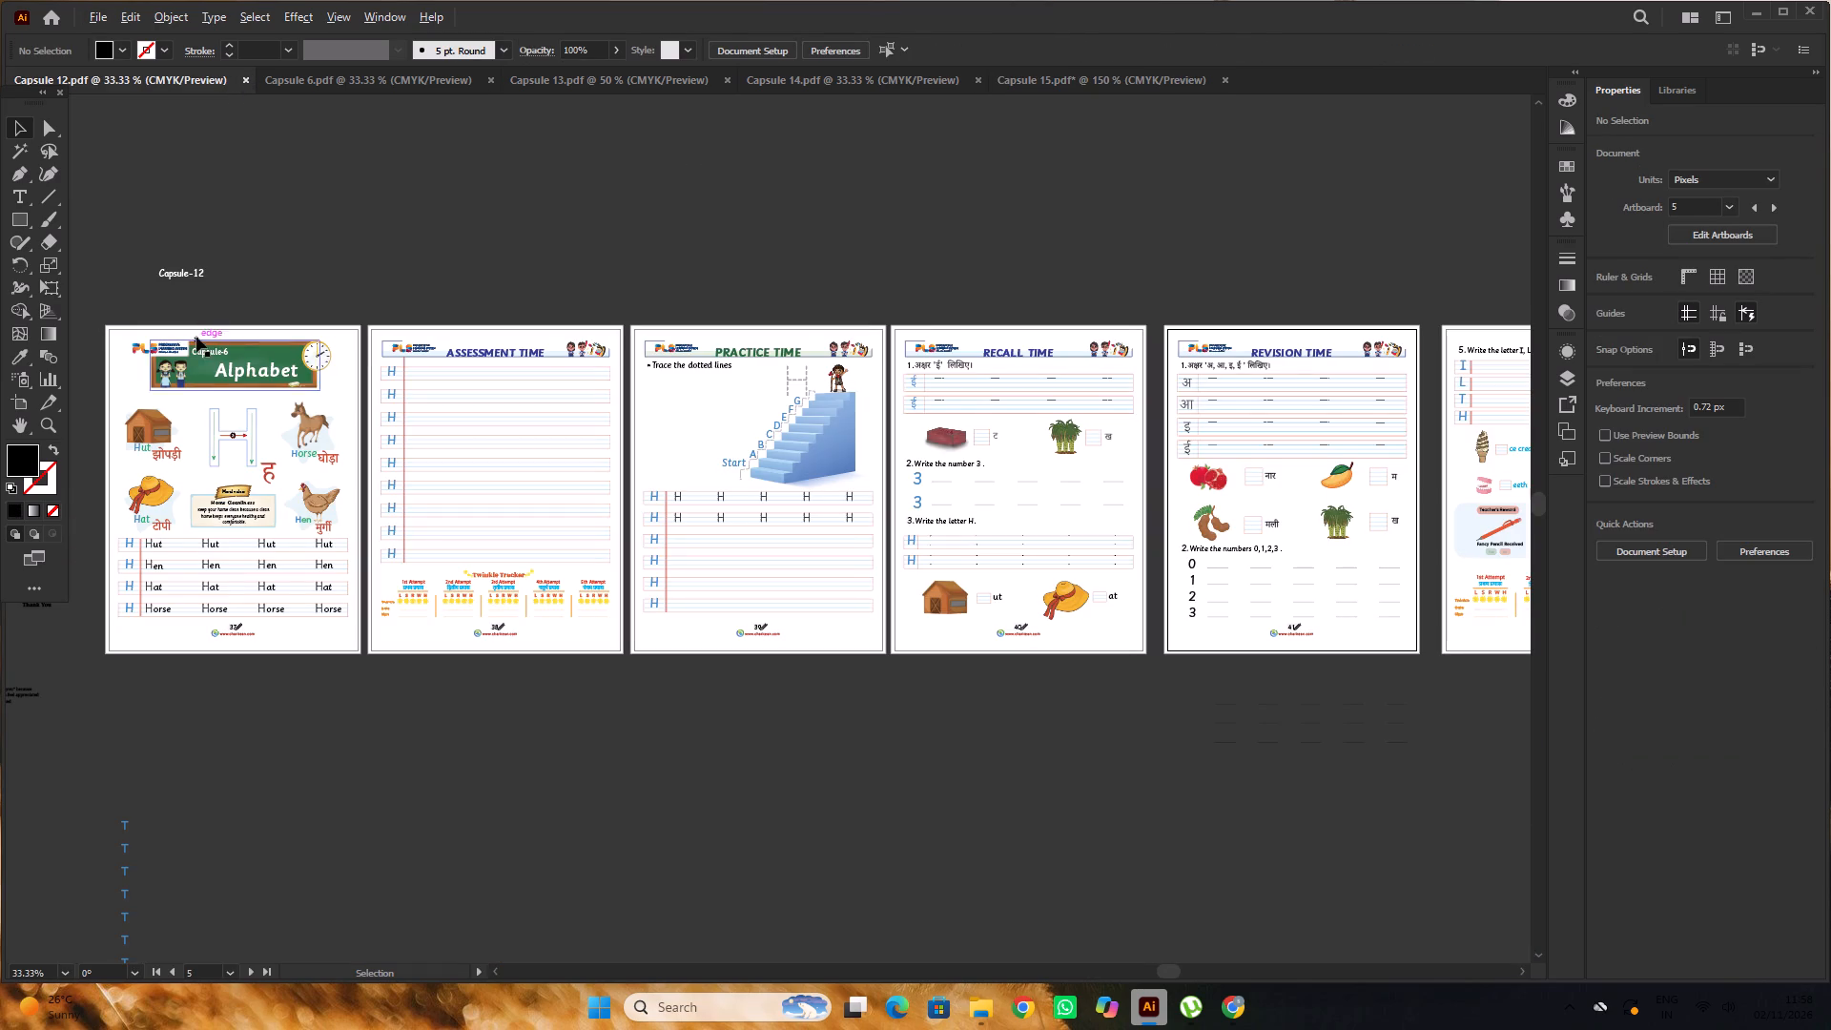
scroll(196, 337, "up", 1, "alt")
left_click(246, 383)
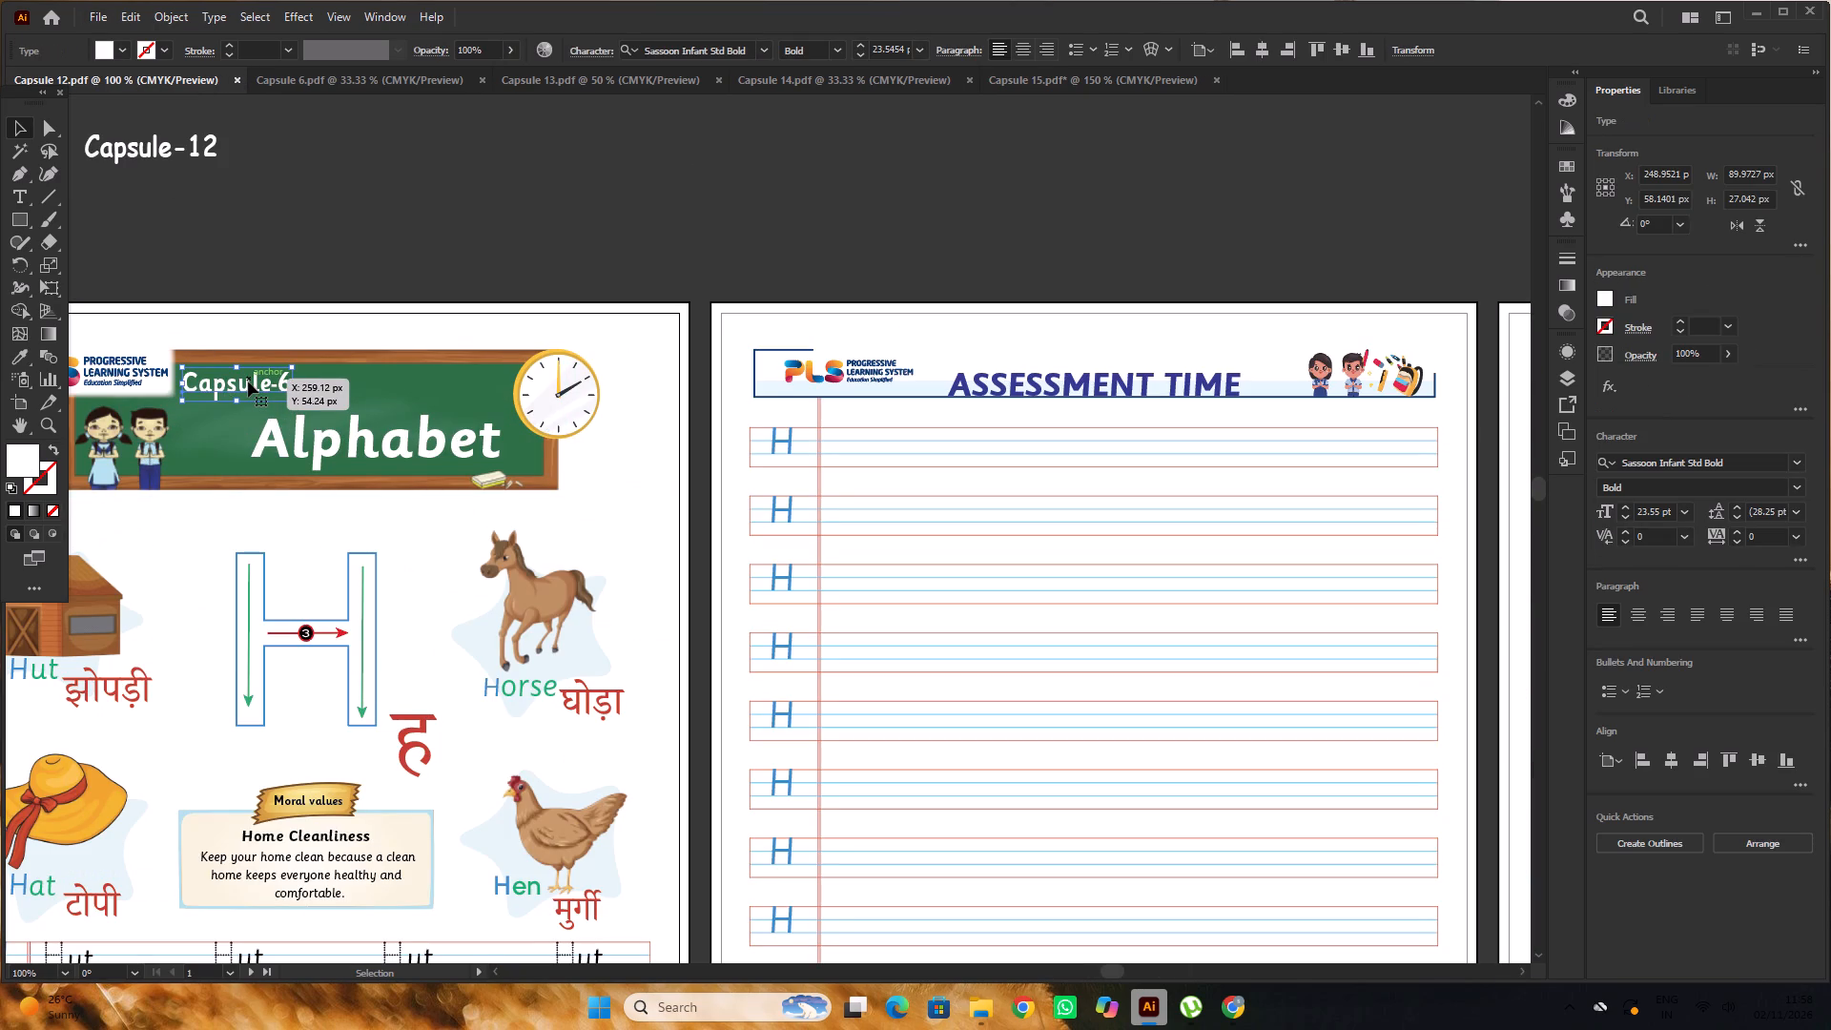
key("ctrl+c")
left_click(1079, 90)
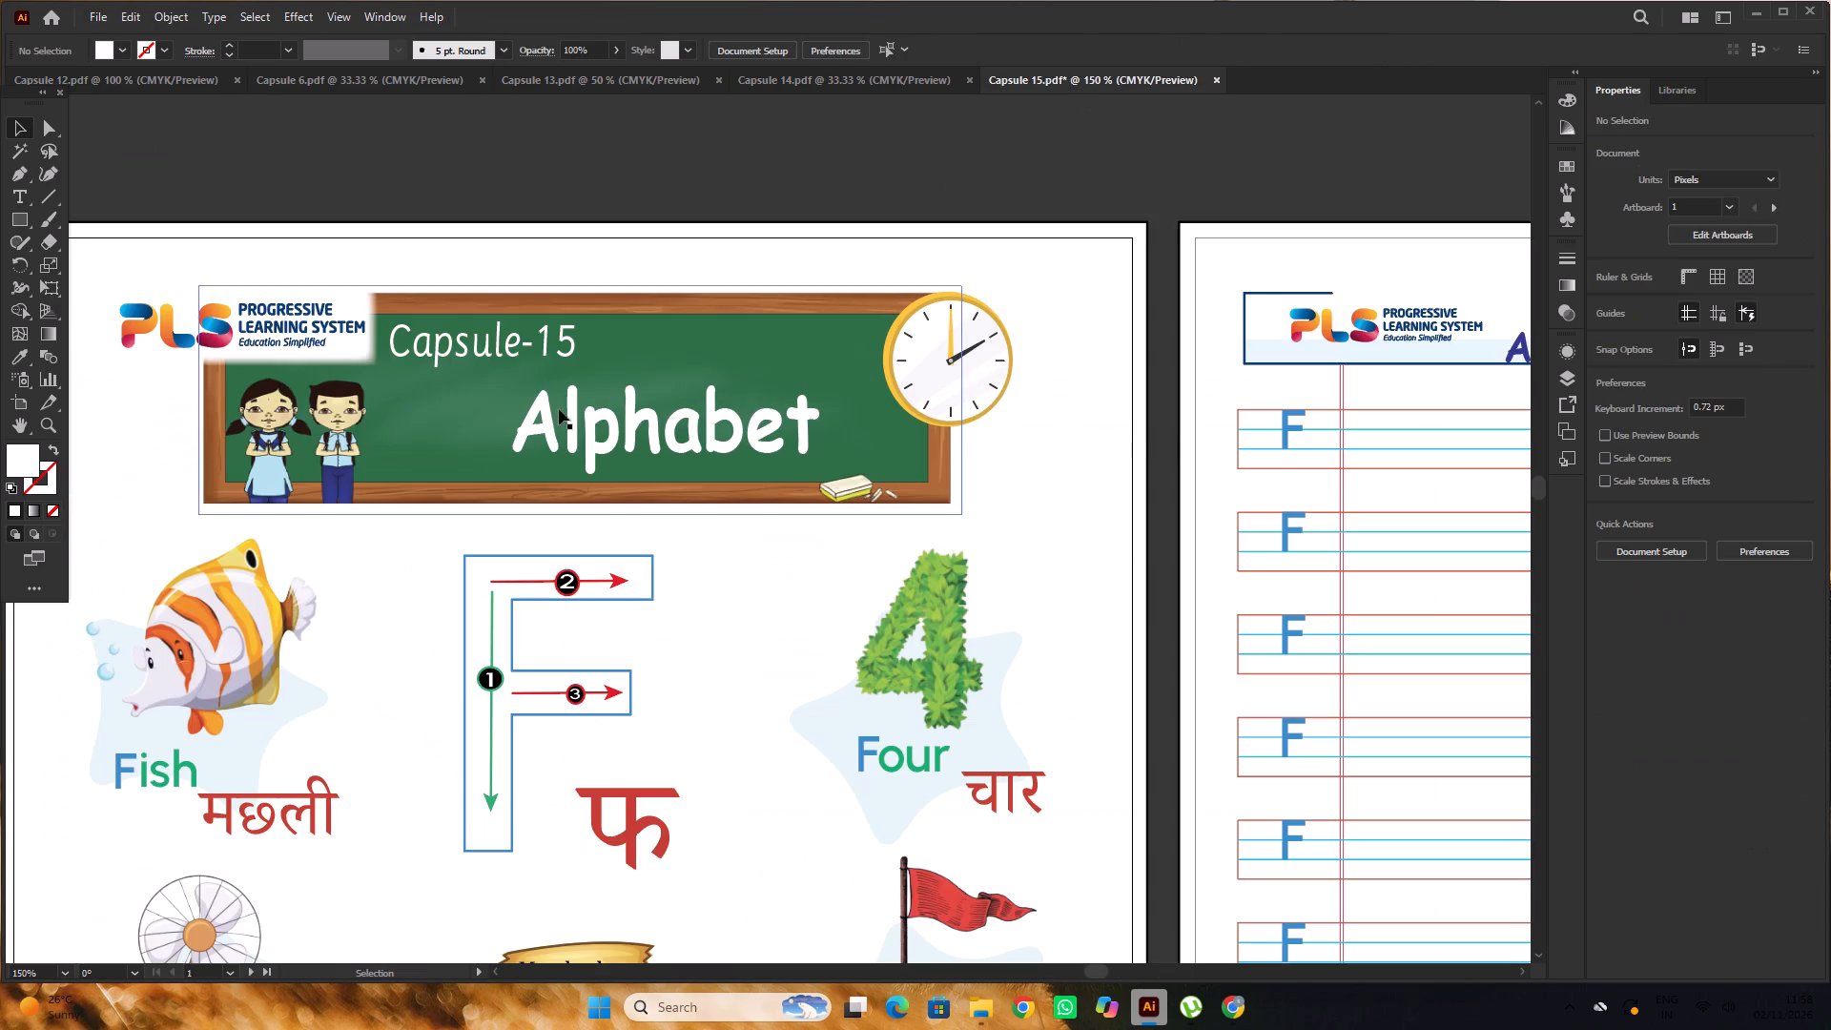
left_click(465, 353)
key("Delete")
key("ctrl+f")
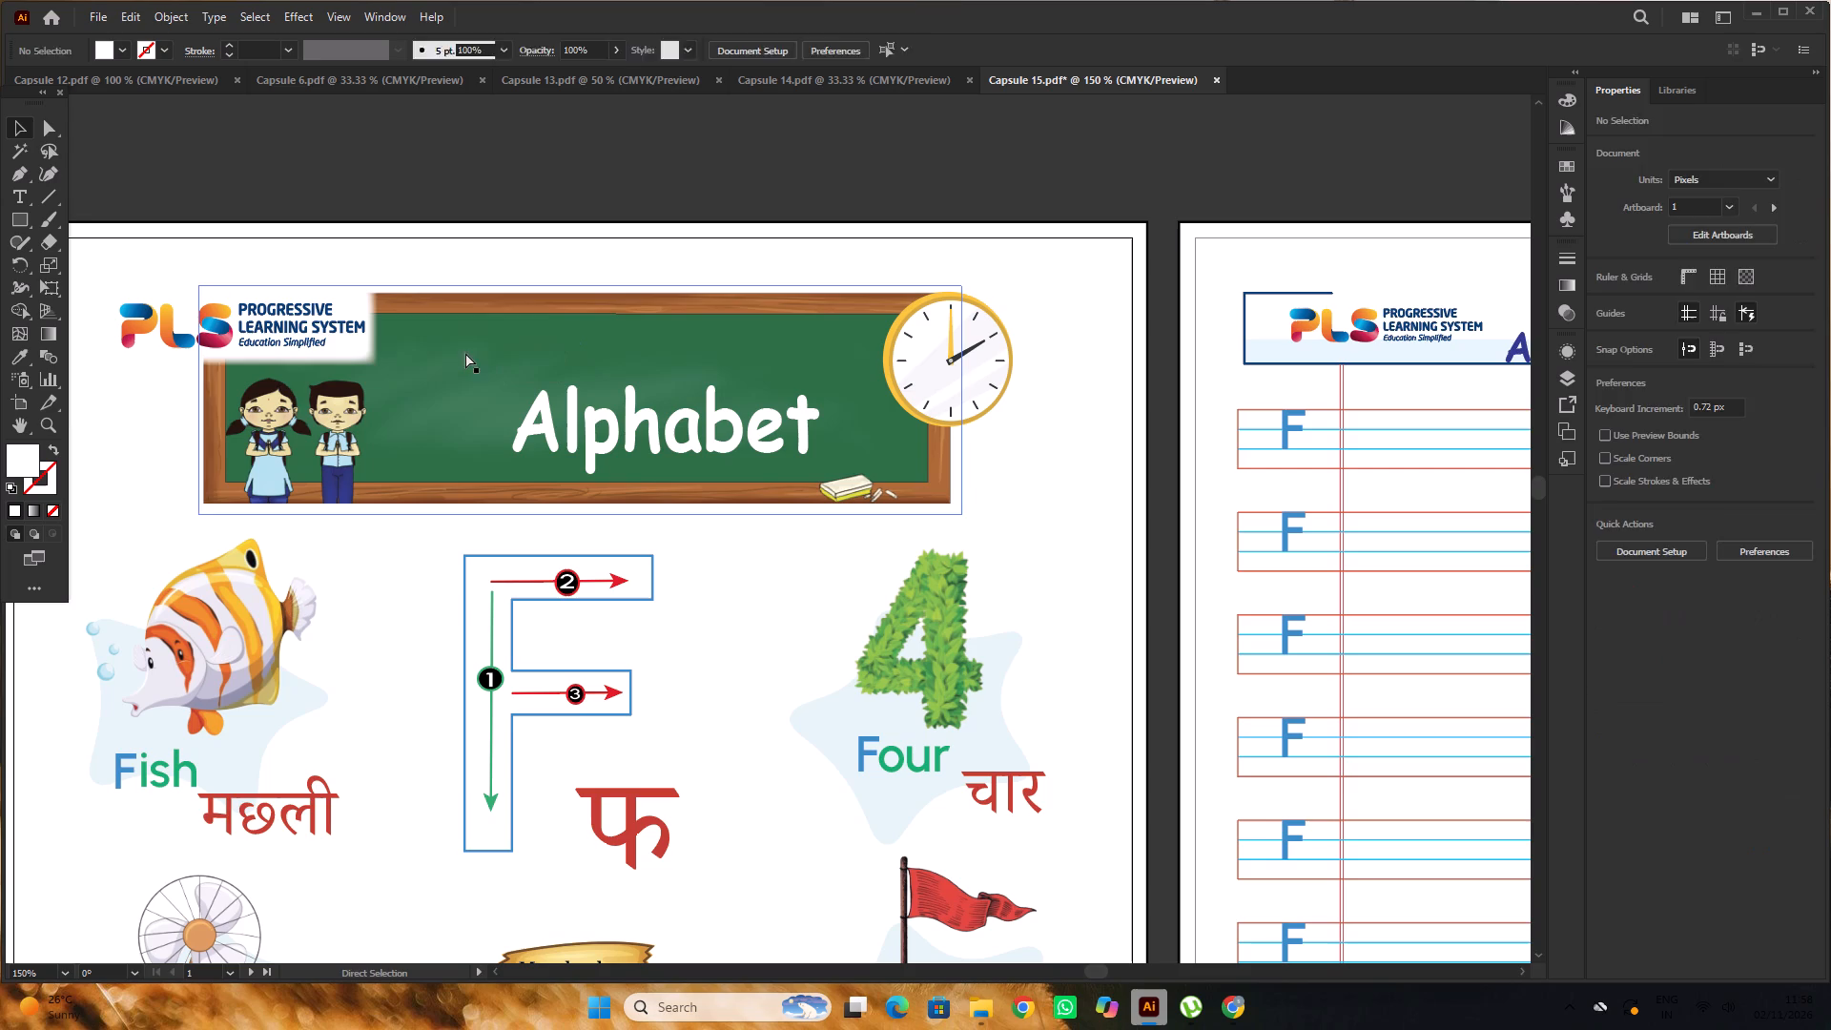
Change the number in the pasted chalkboard label to 15 so it reads Capsule-15.
key("t")
scroll(543, 349, "up", 1, "alt")
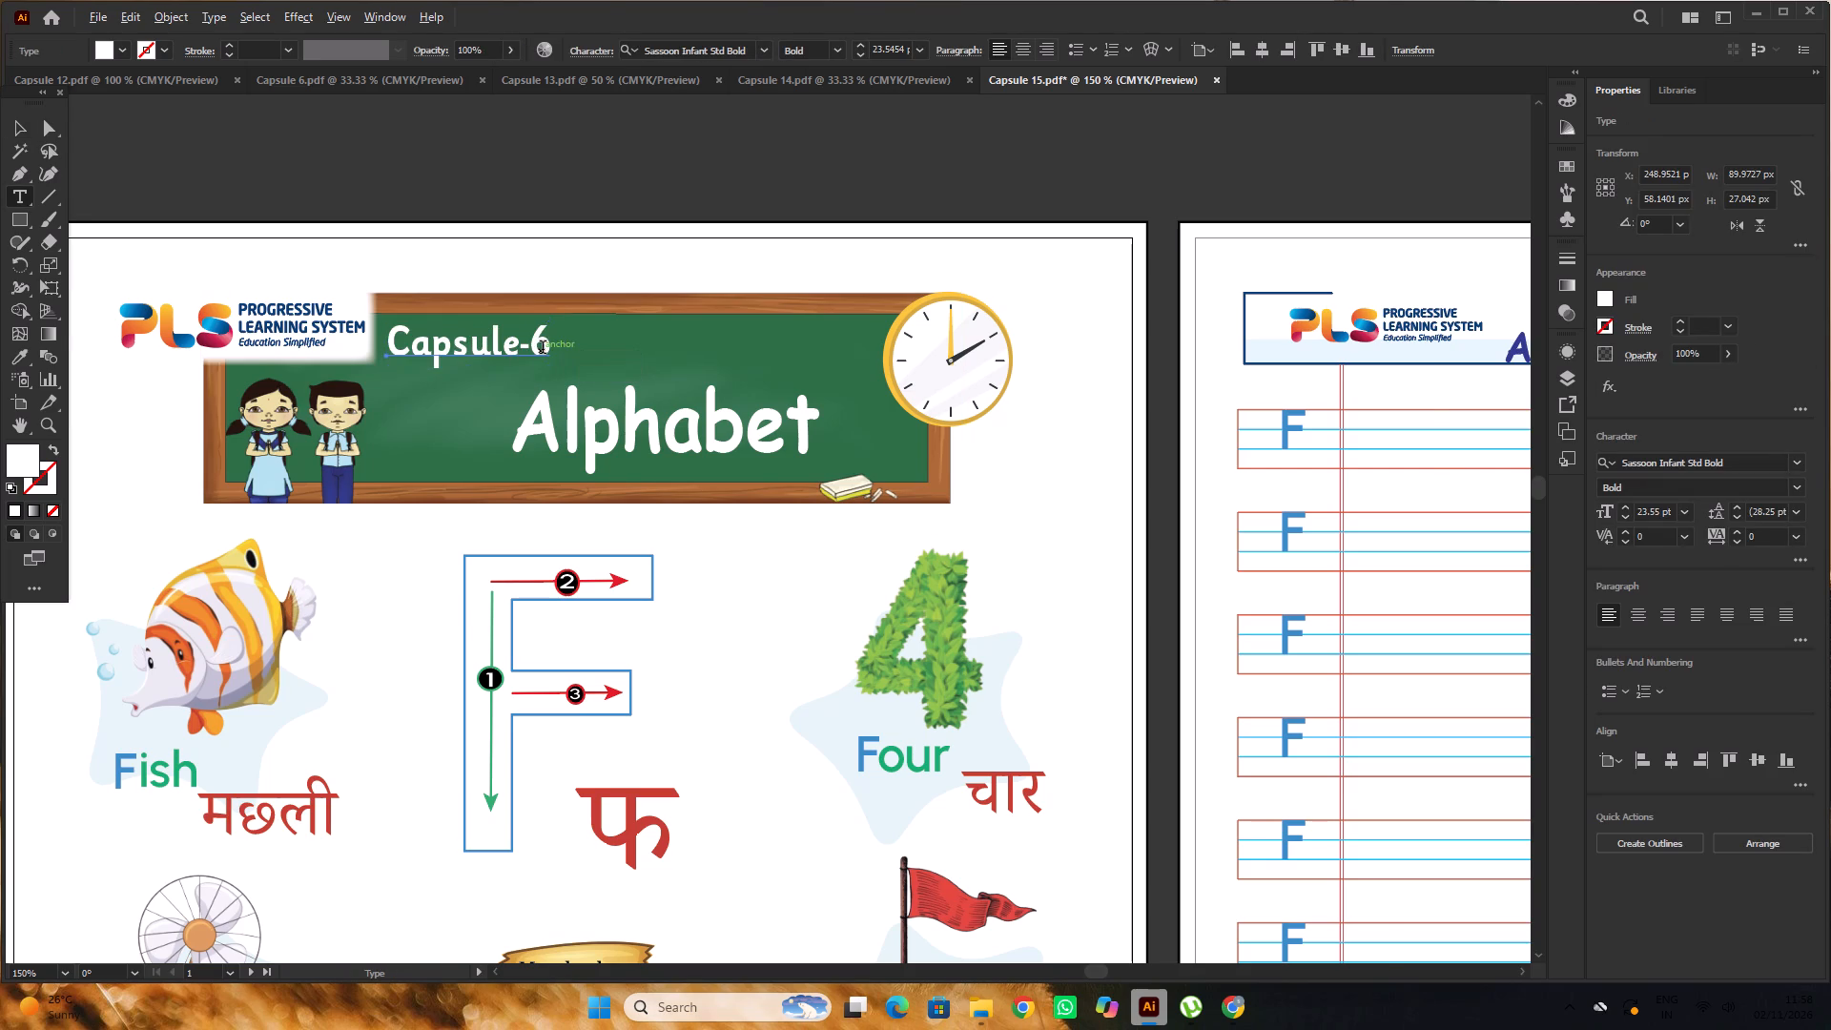
scroll(543, 349, "up", 1, "alt")
left_click_drag(526, 351, 577, 354)
type("15")
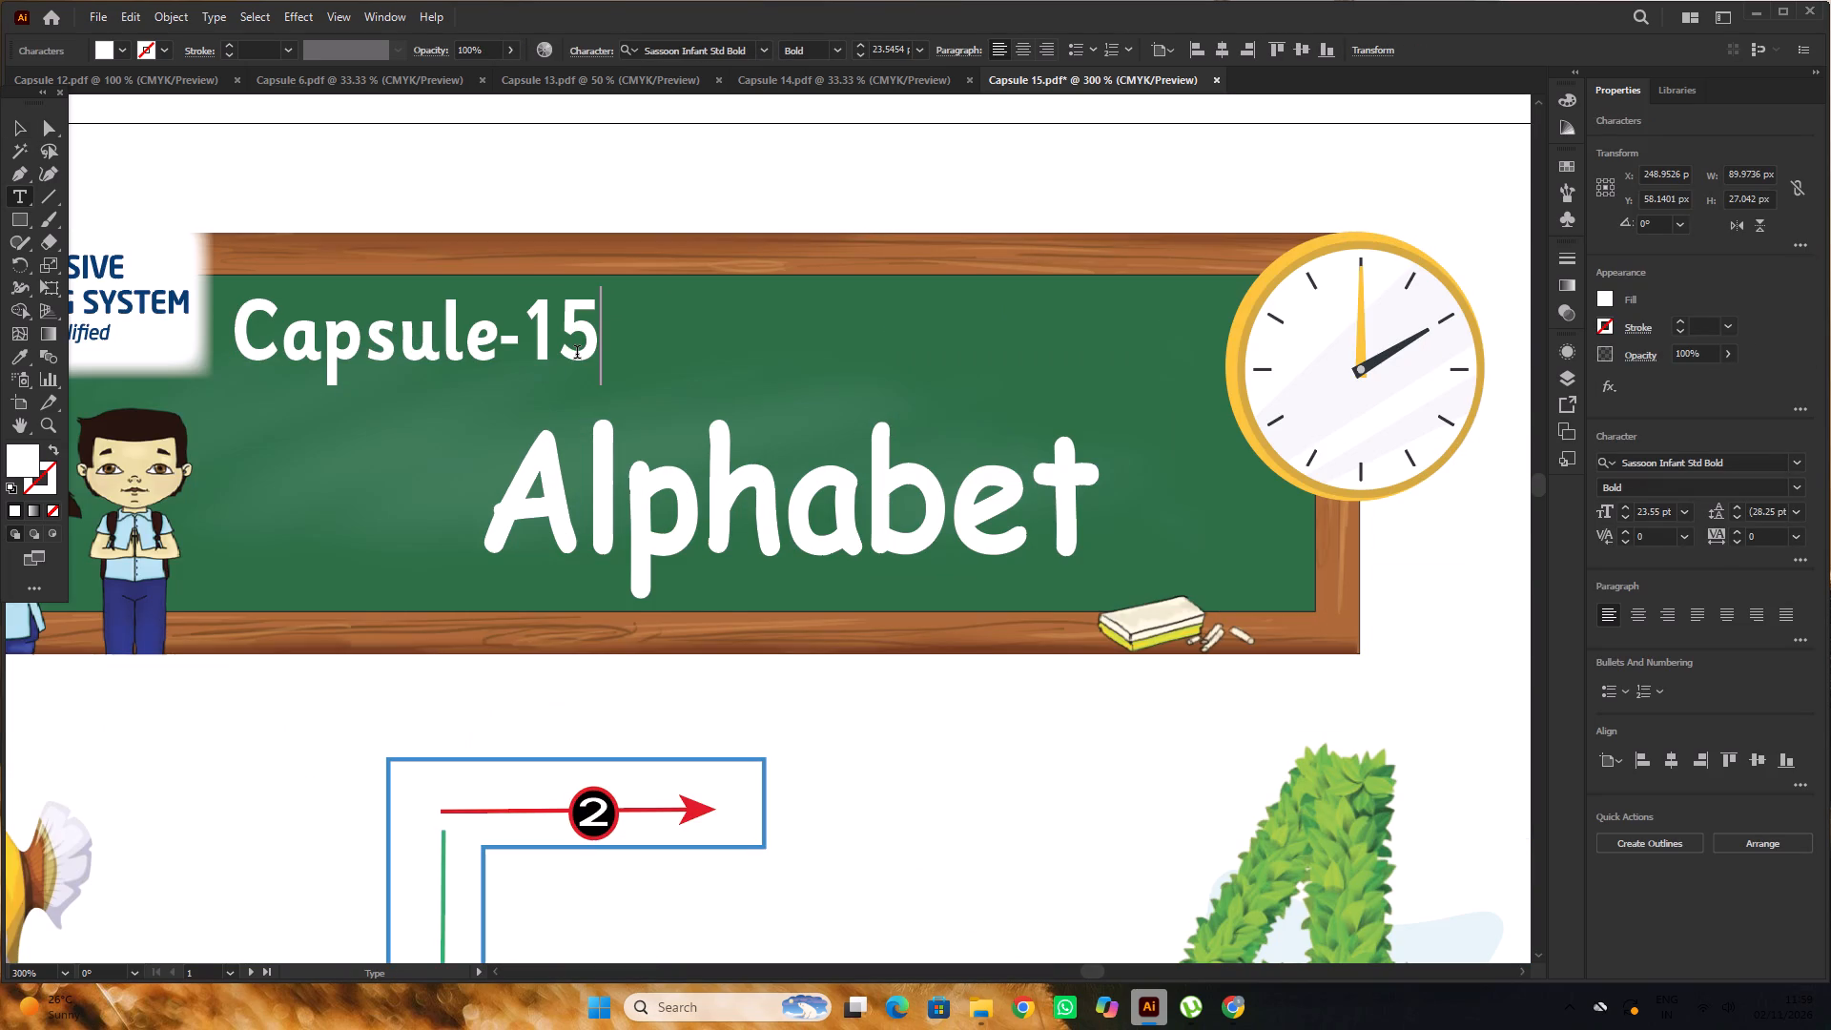
scroll(566, 339, "down", 3, "alt")
left_click(12, 117)
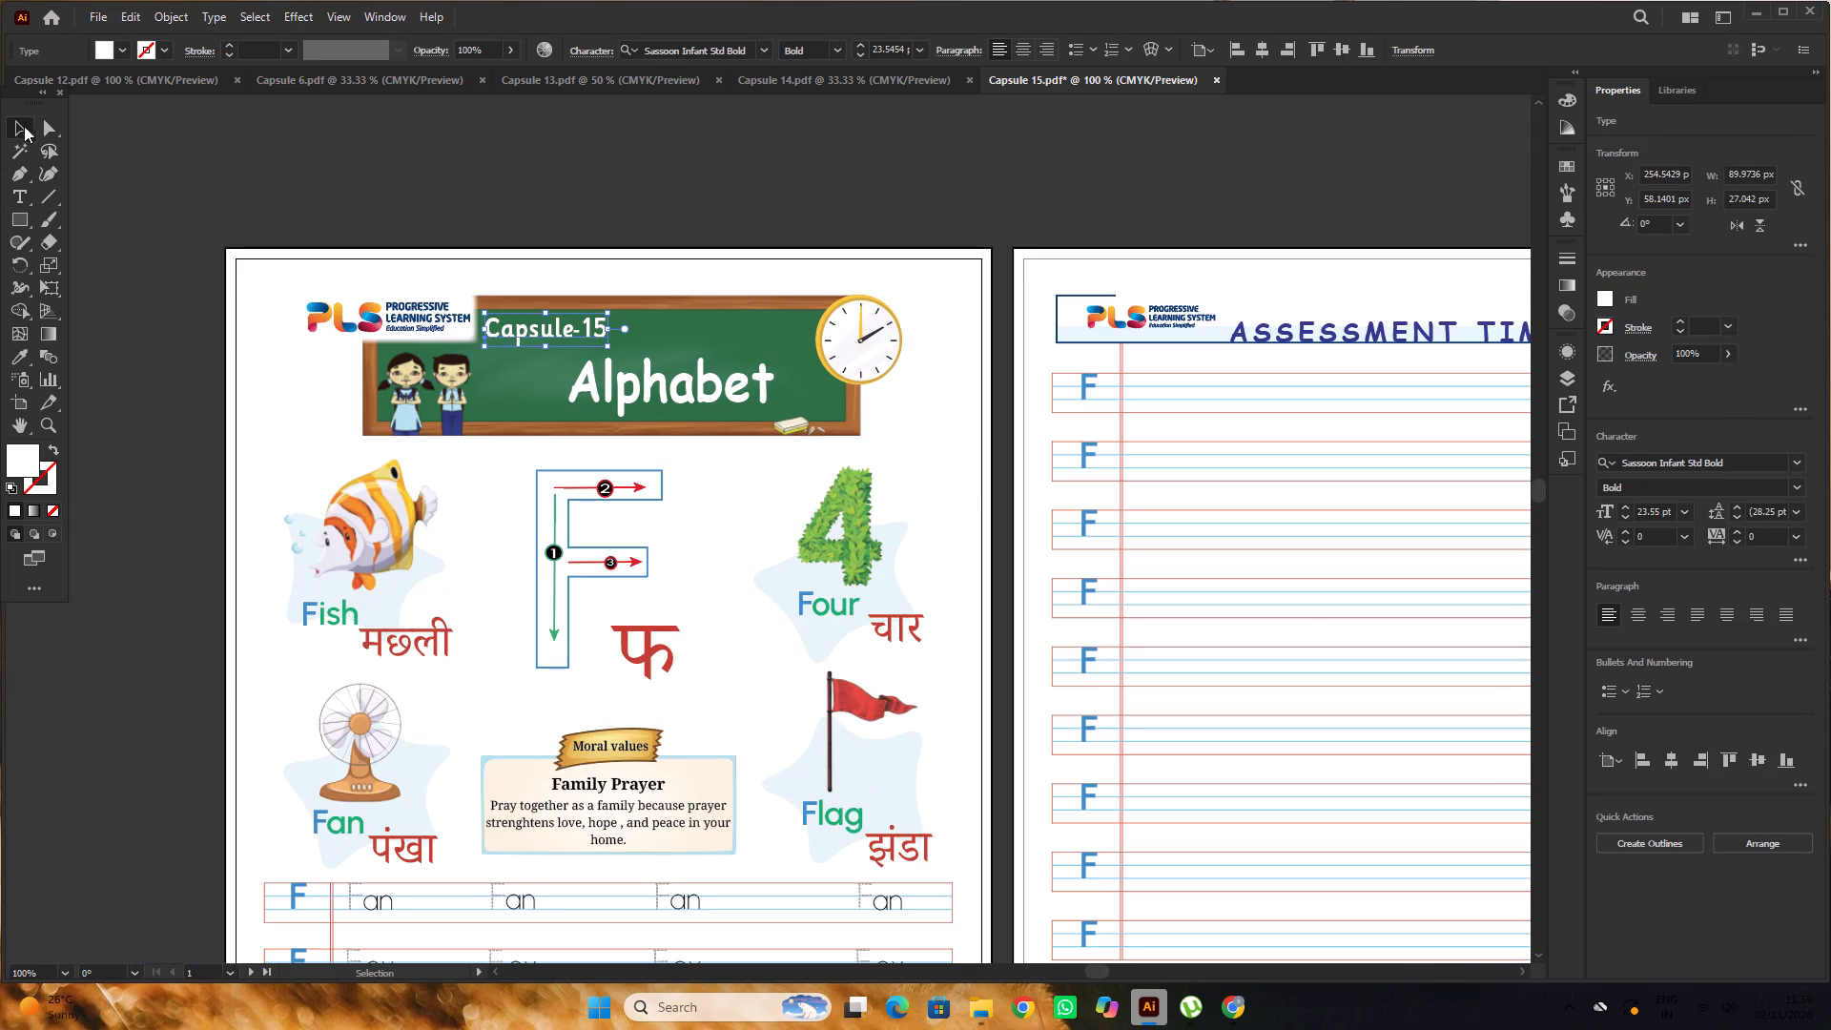
left_click(297, 151)
Delete the Alphabet title from Capsule 15's chalkboard and copy the Alphabet title from Capsule 12.
left_click(711, 395)
key("Delete")
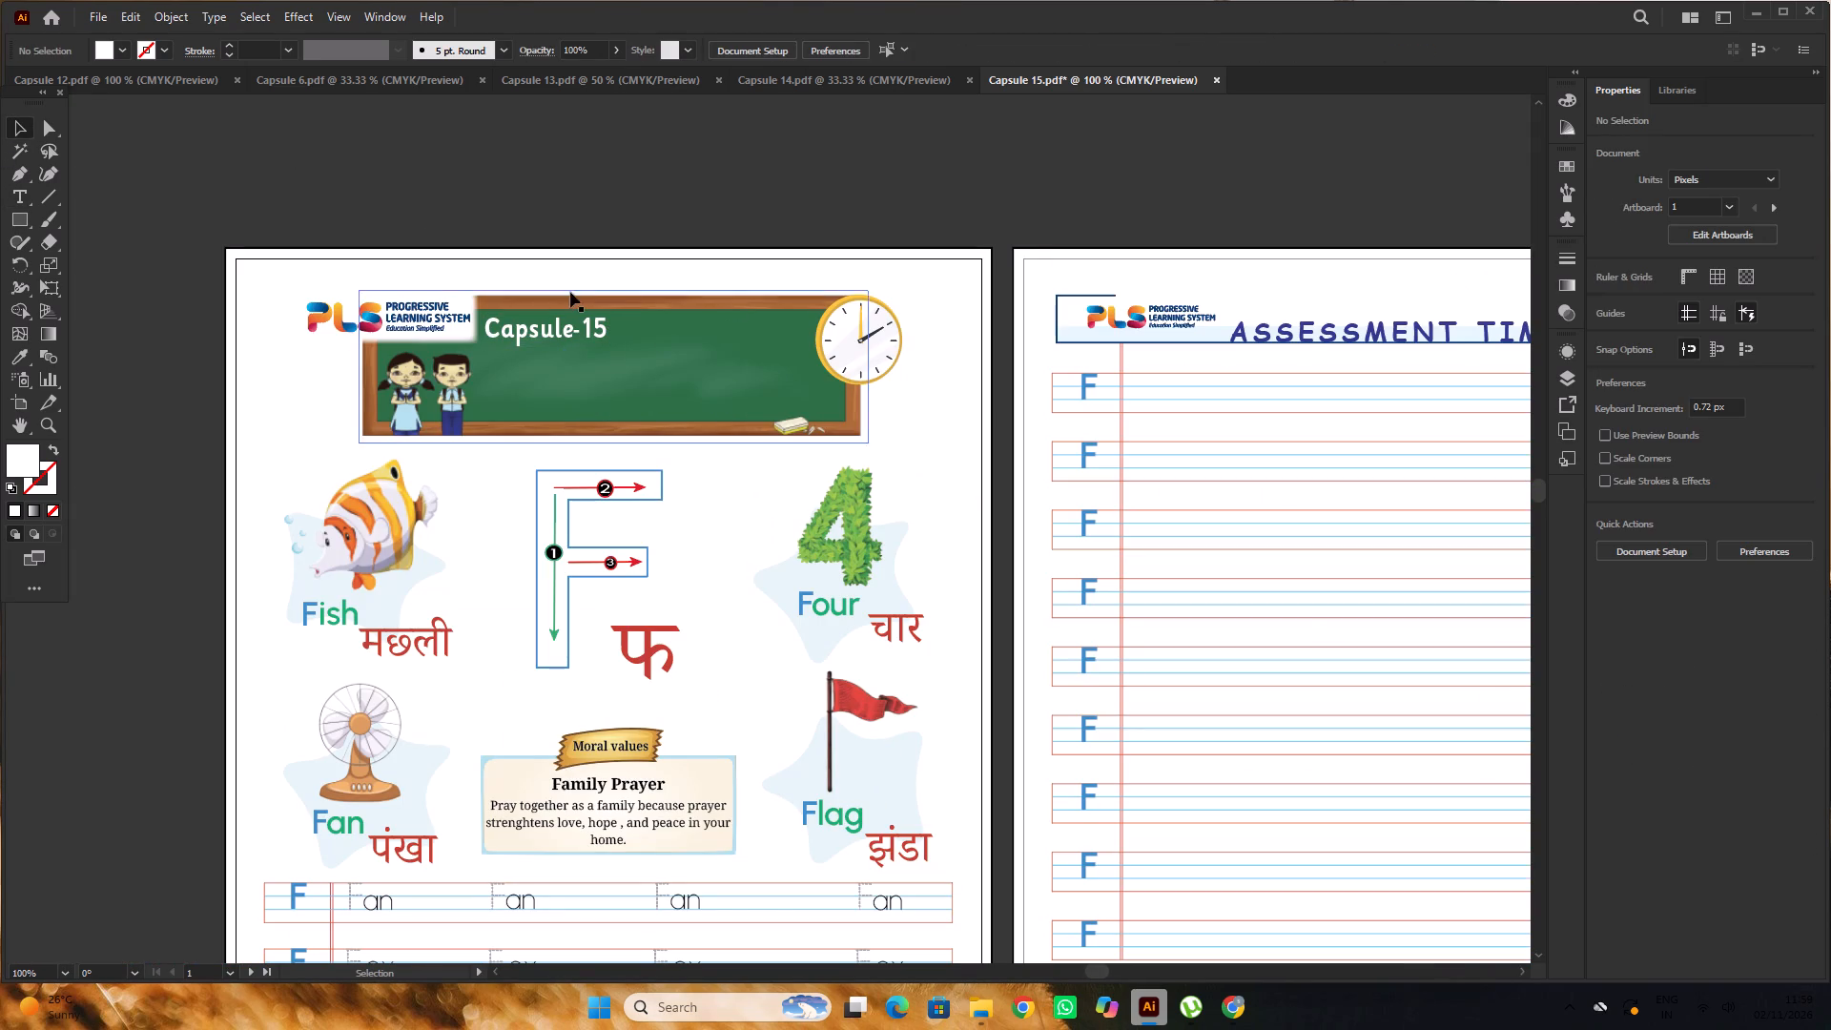
left_click(82, 74)
left_click(420, 428)
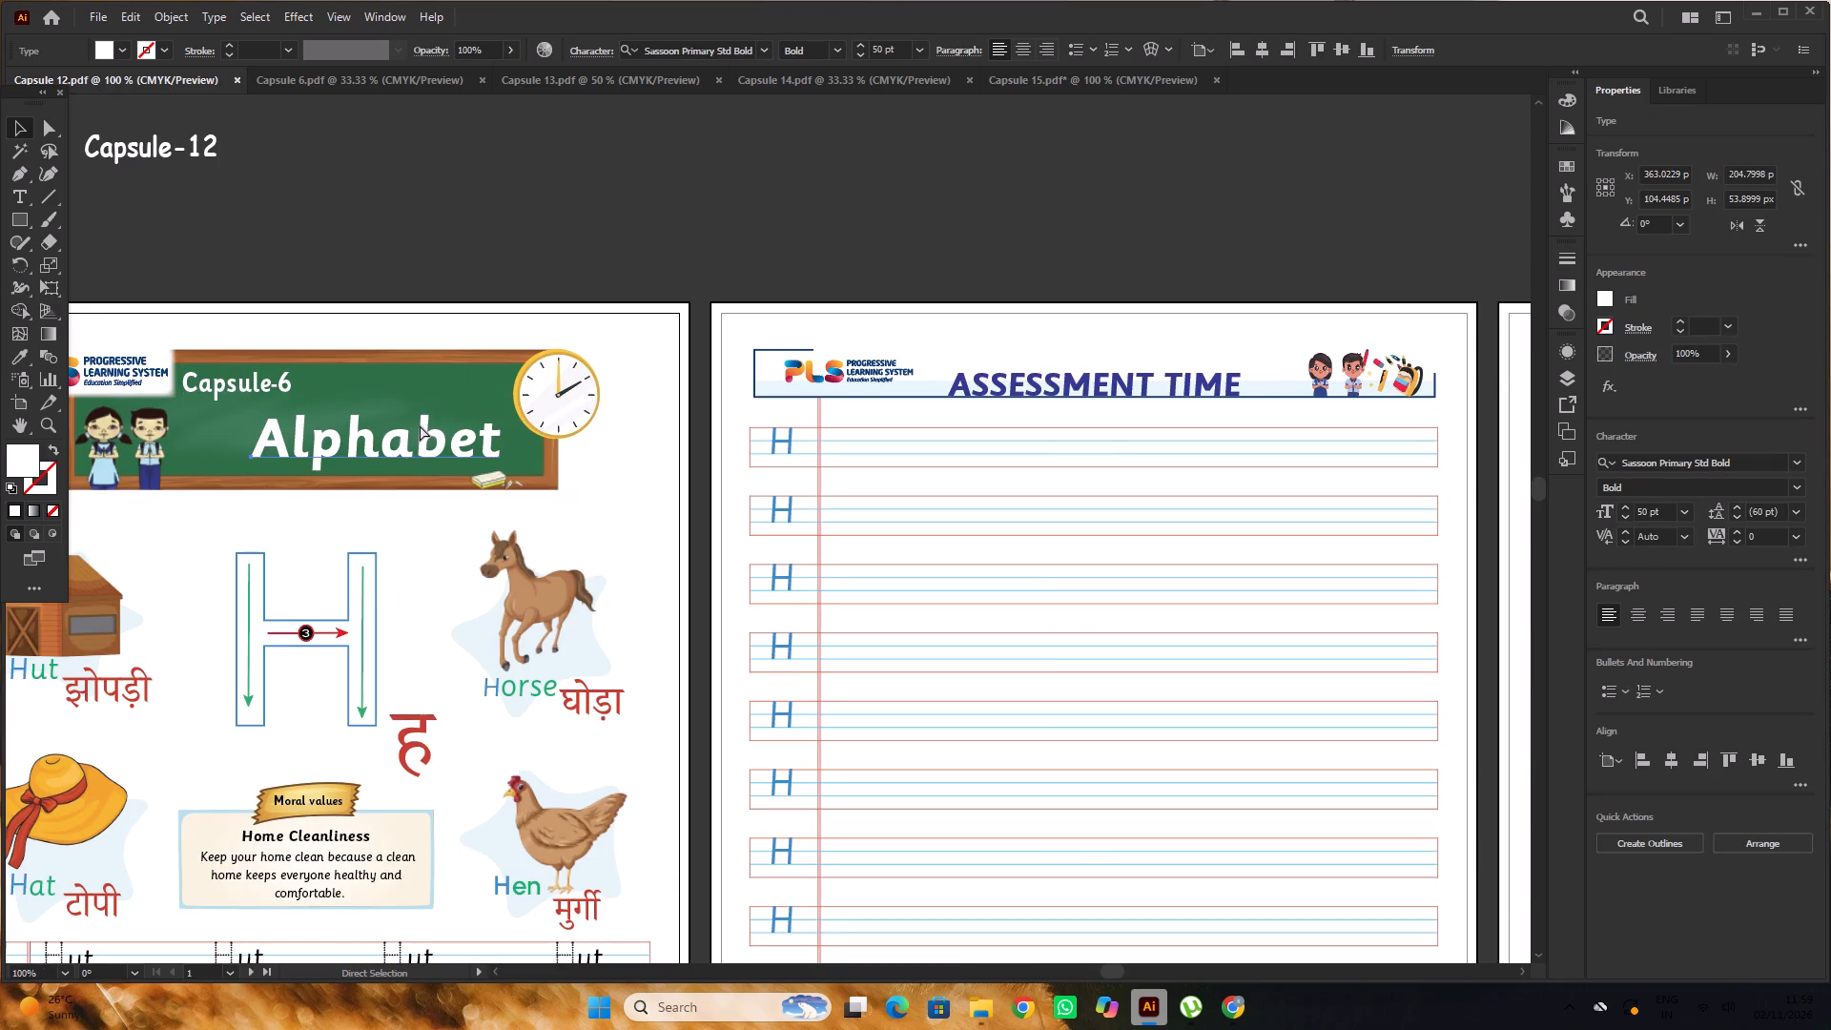
key("ctrl+c")
left_click(1115, 82)
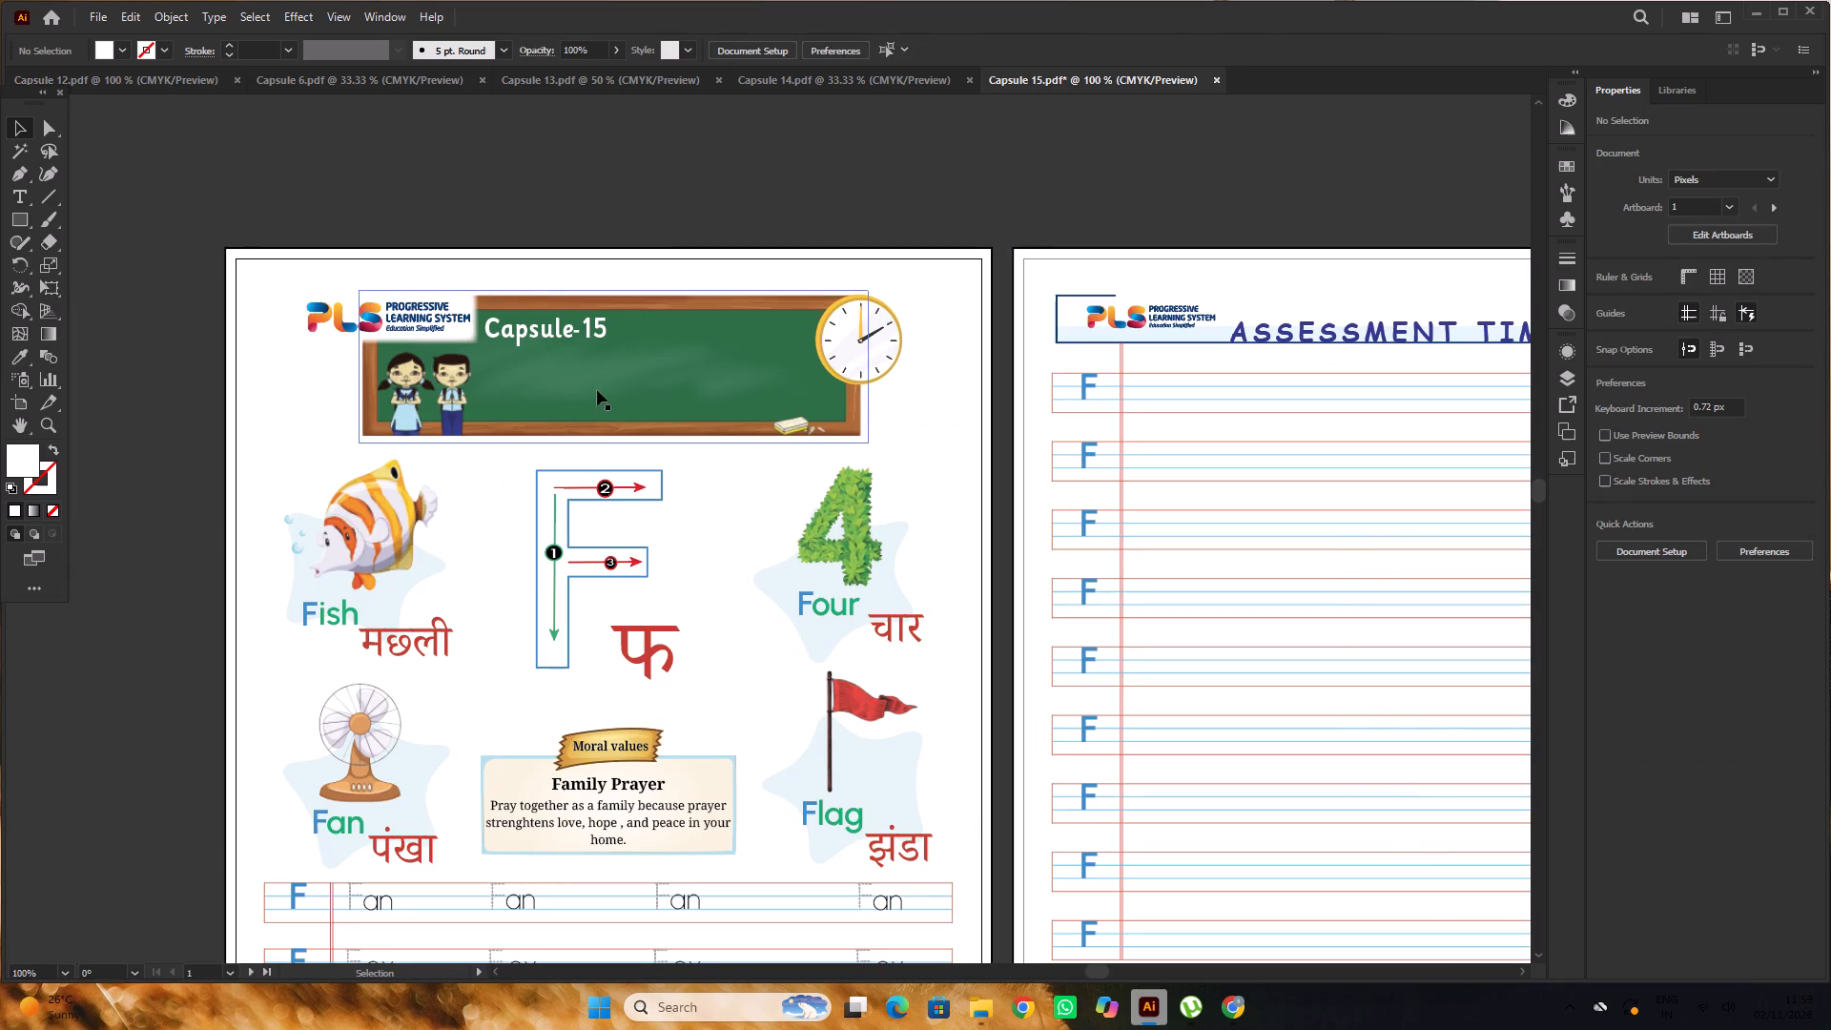
Lock the large page border rectangle behind Capsule 15's first page, undoing the stray paste.
left_click(765, 194)
left_click(959, 335)
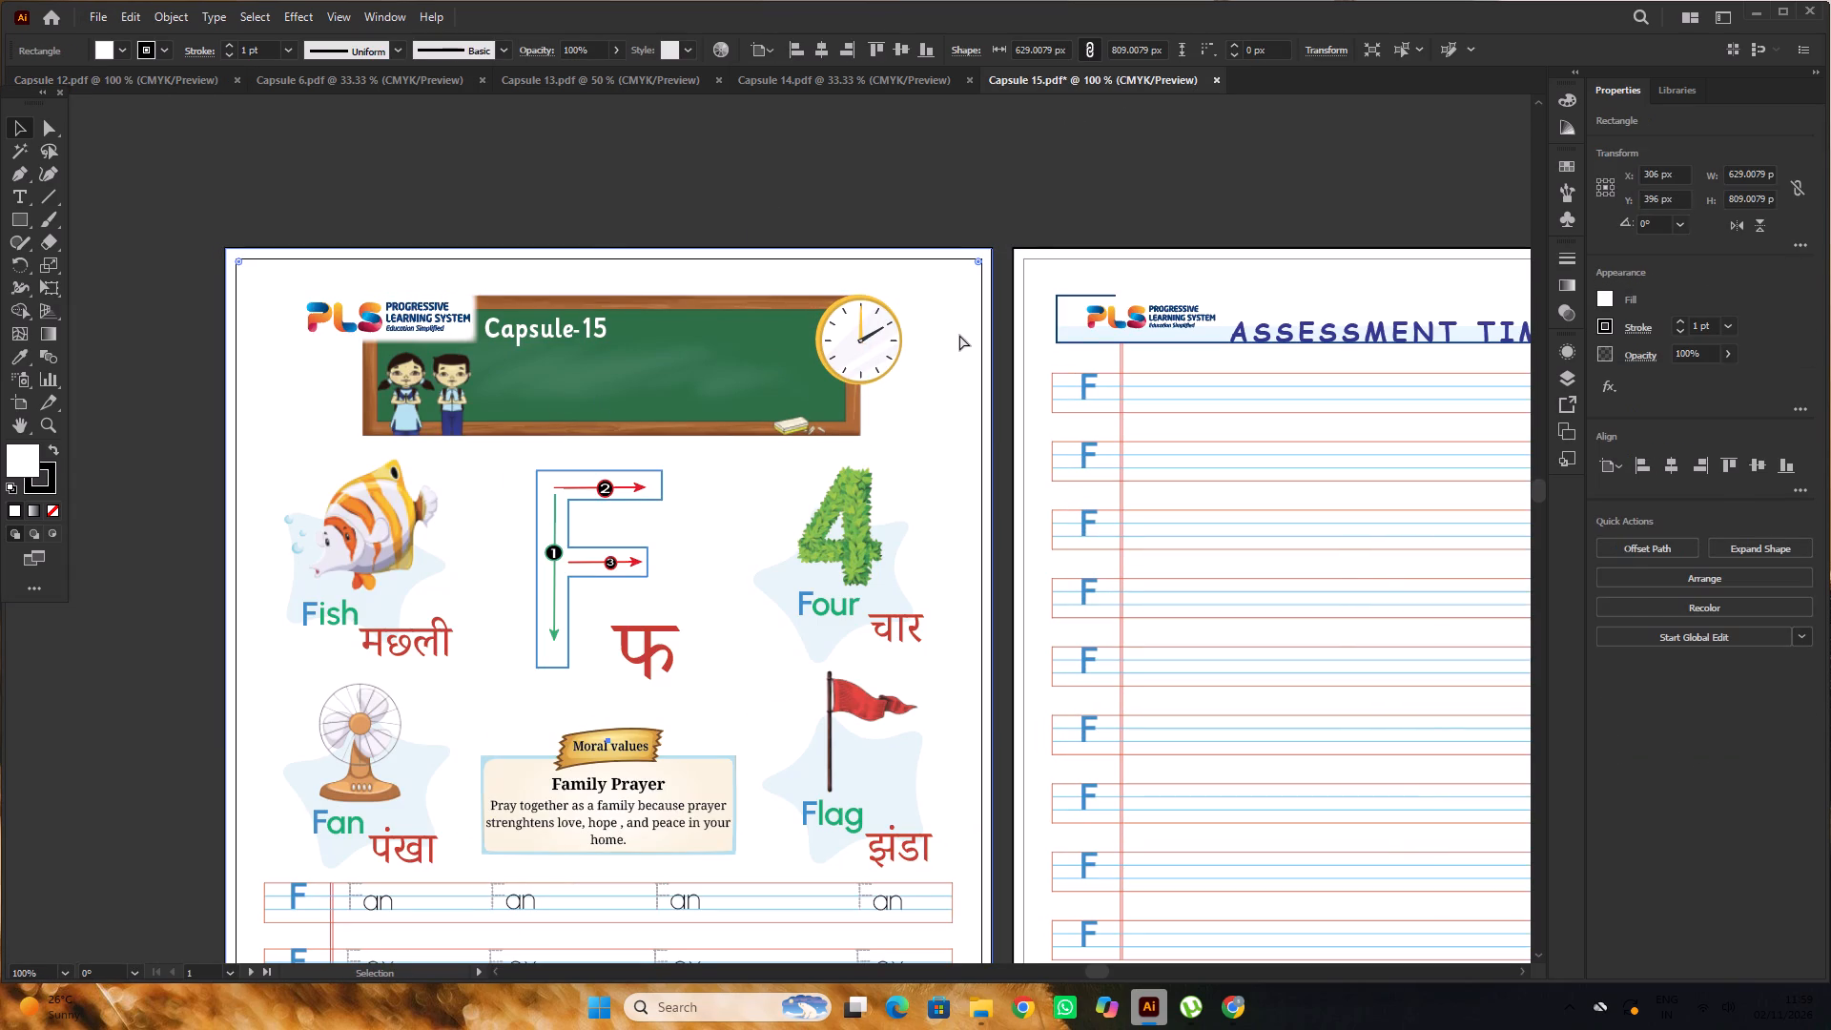
key("ctrl+f")
left_click(780, 183)
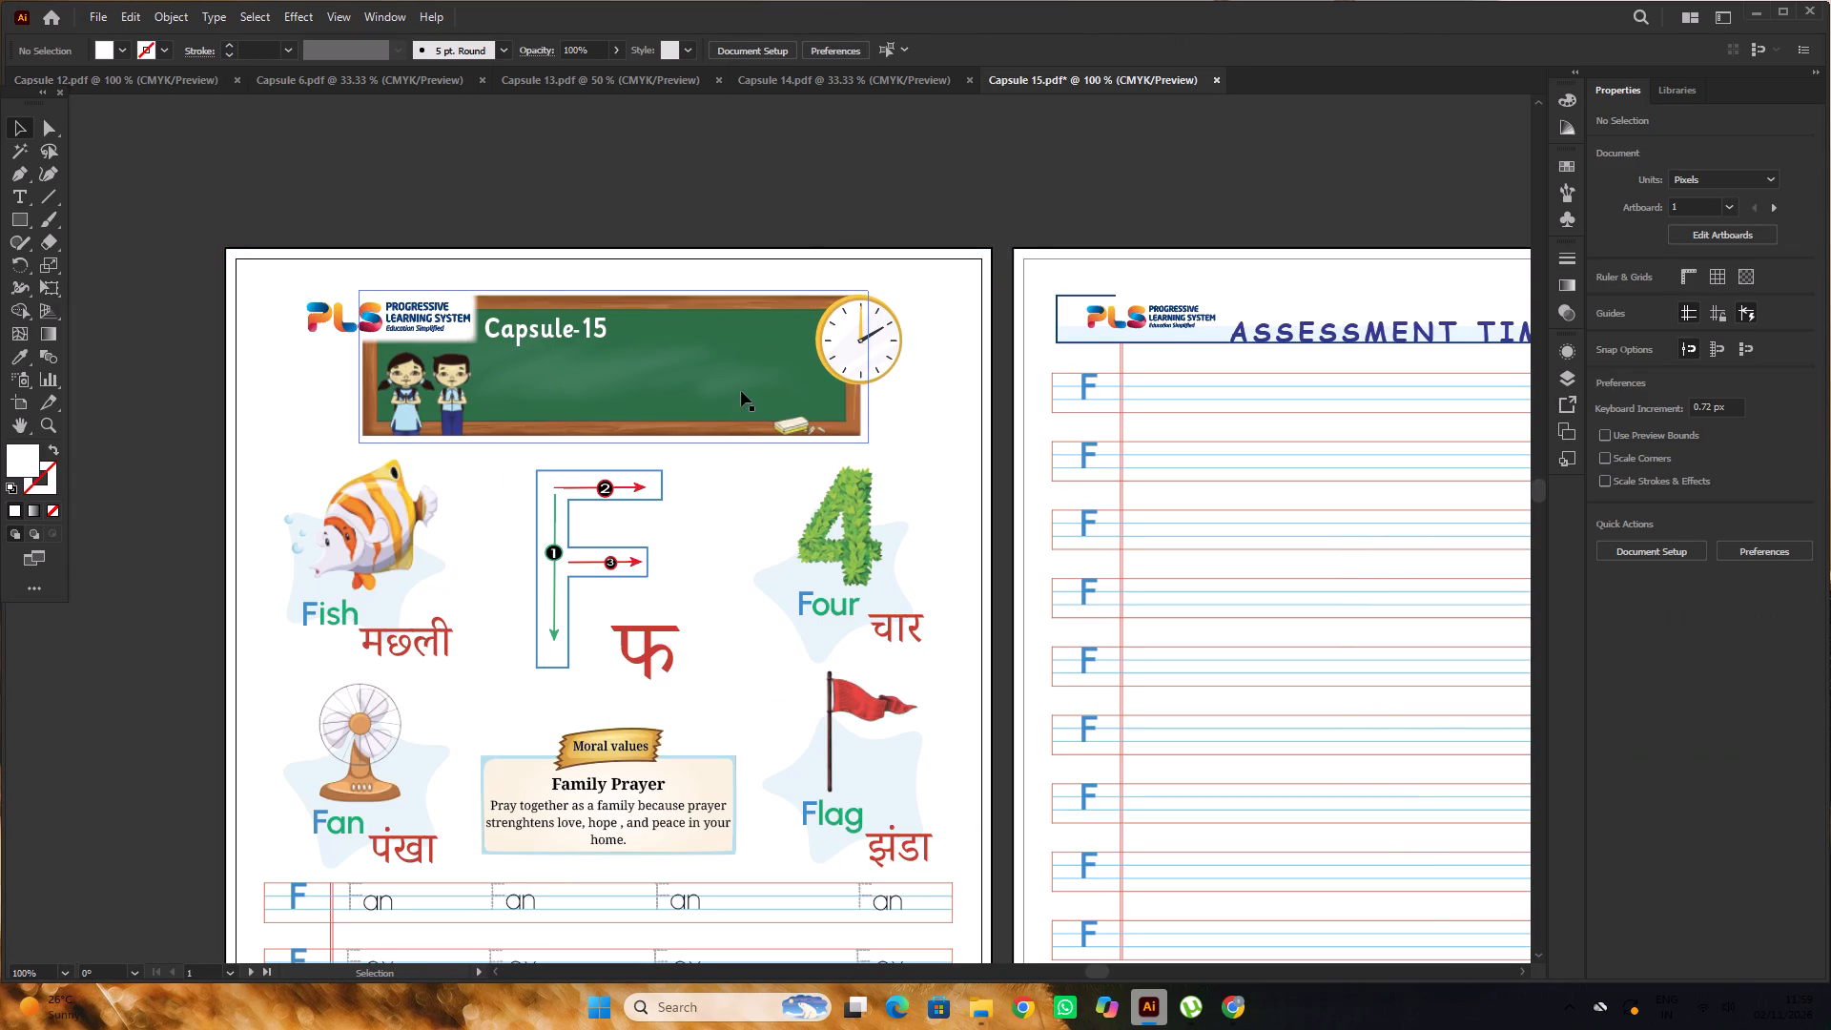
key("ctrl+z")
left_click(939, 322)
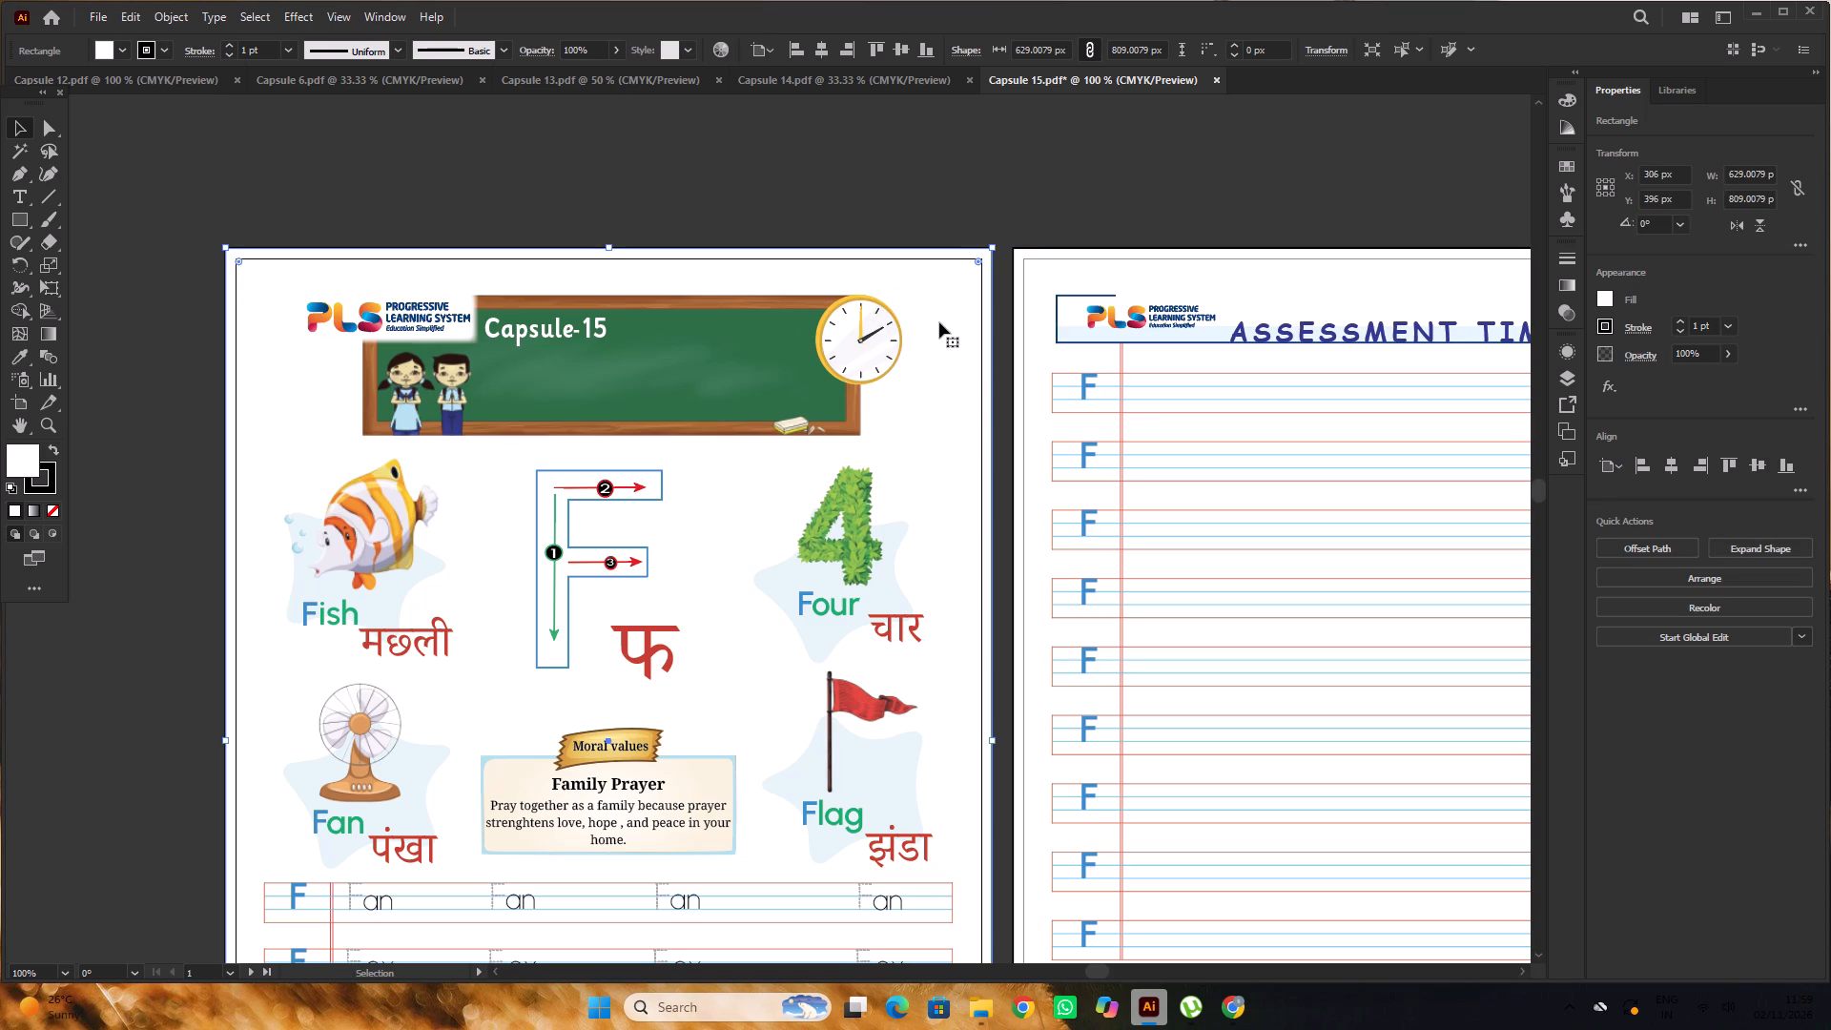
key("ctrl+2")
left_click(925, 359)
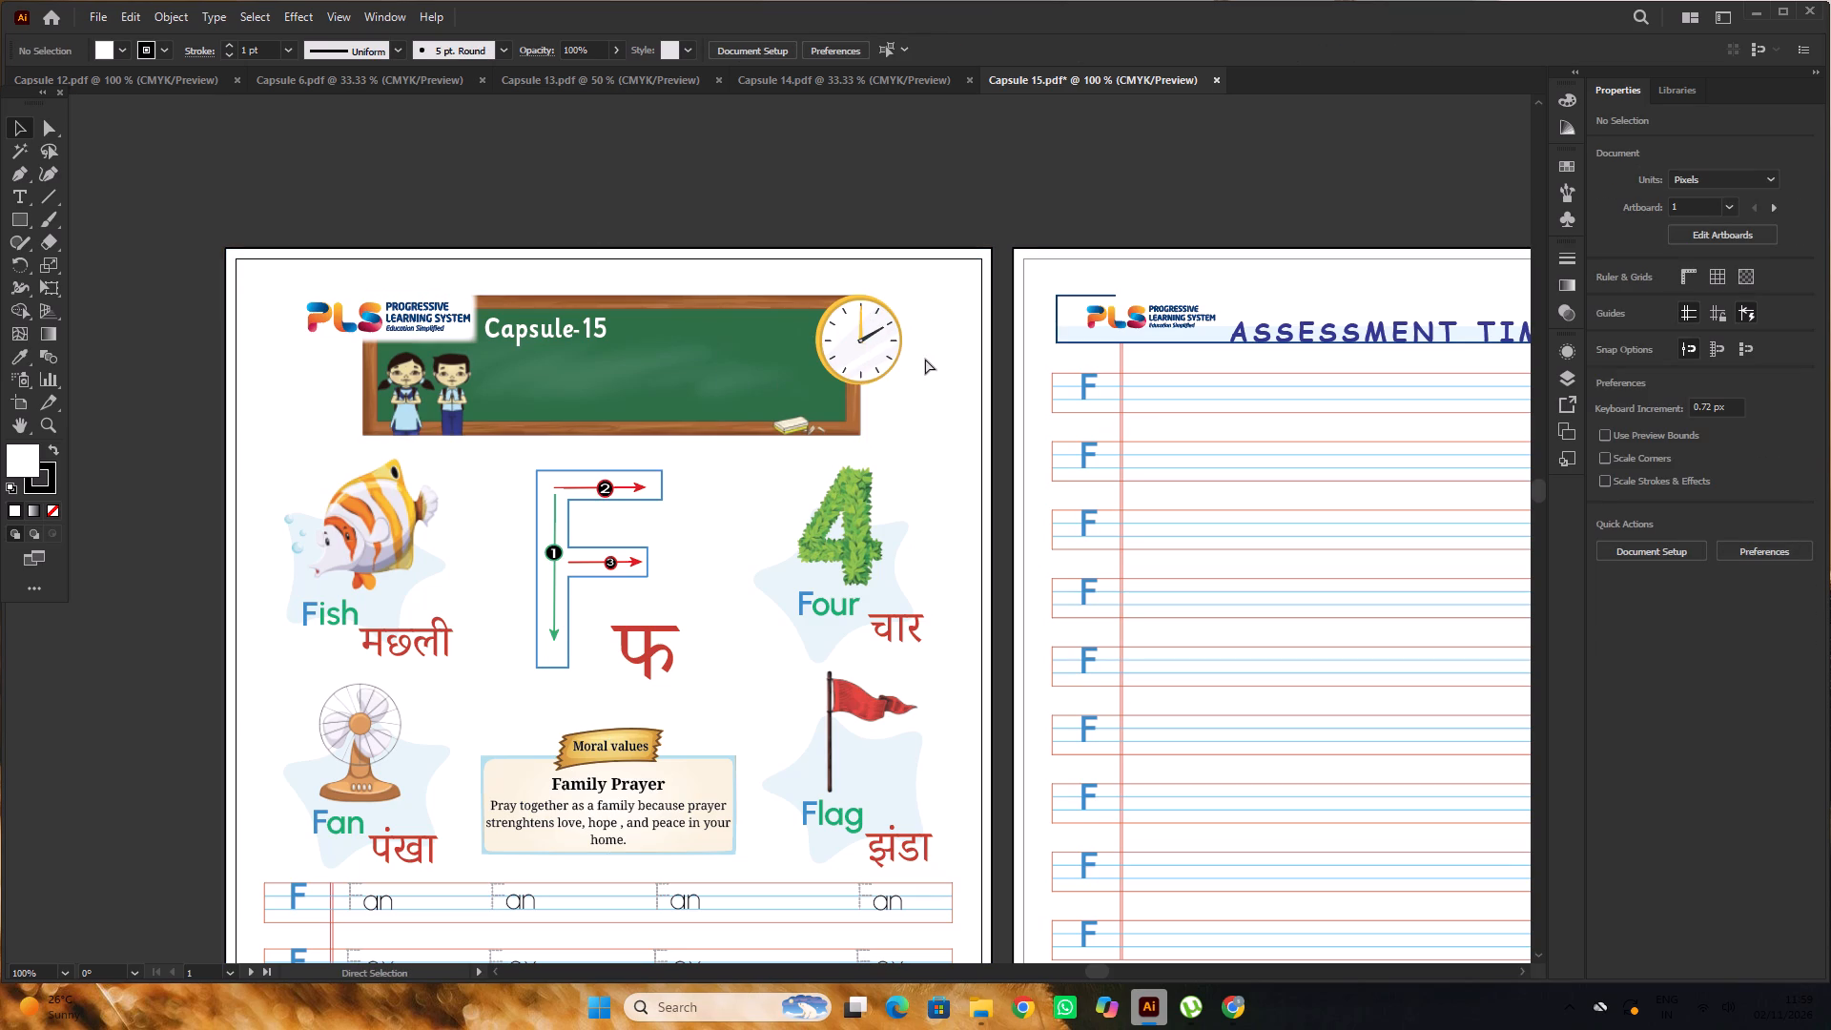
Paste the copied Alphabet title in front on Capsule 15's chalkboard and check its placement.
key("ctrl+f")
scroll(603, 298, "down", 1, "alt")
left_click(618, 203)
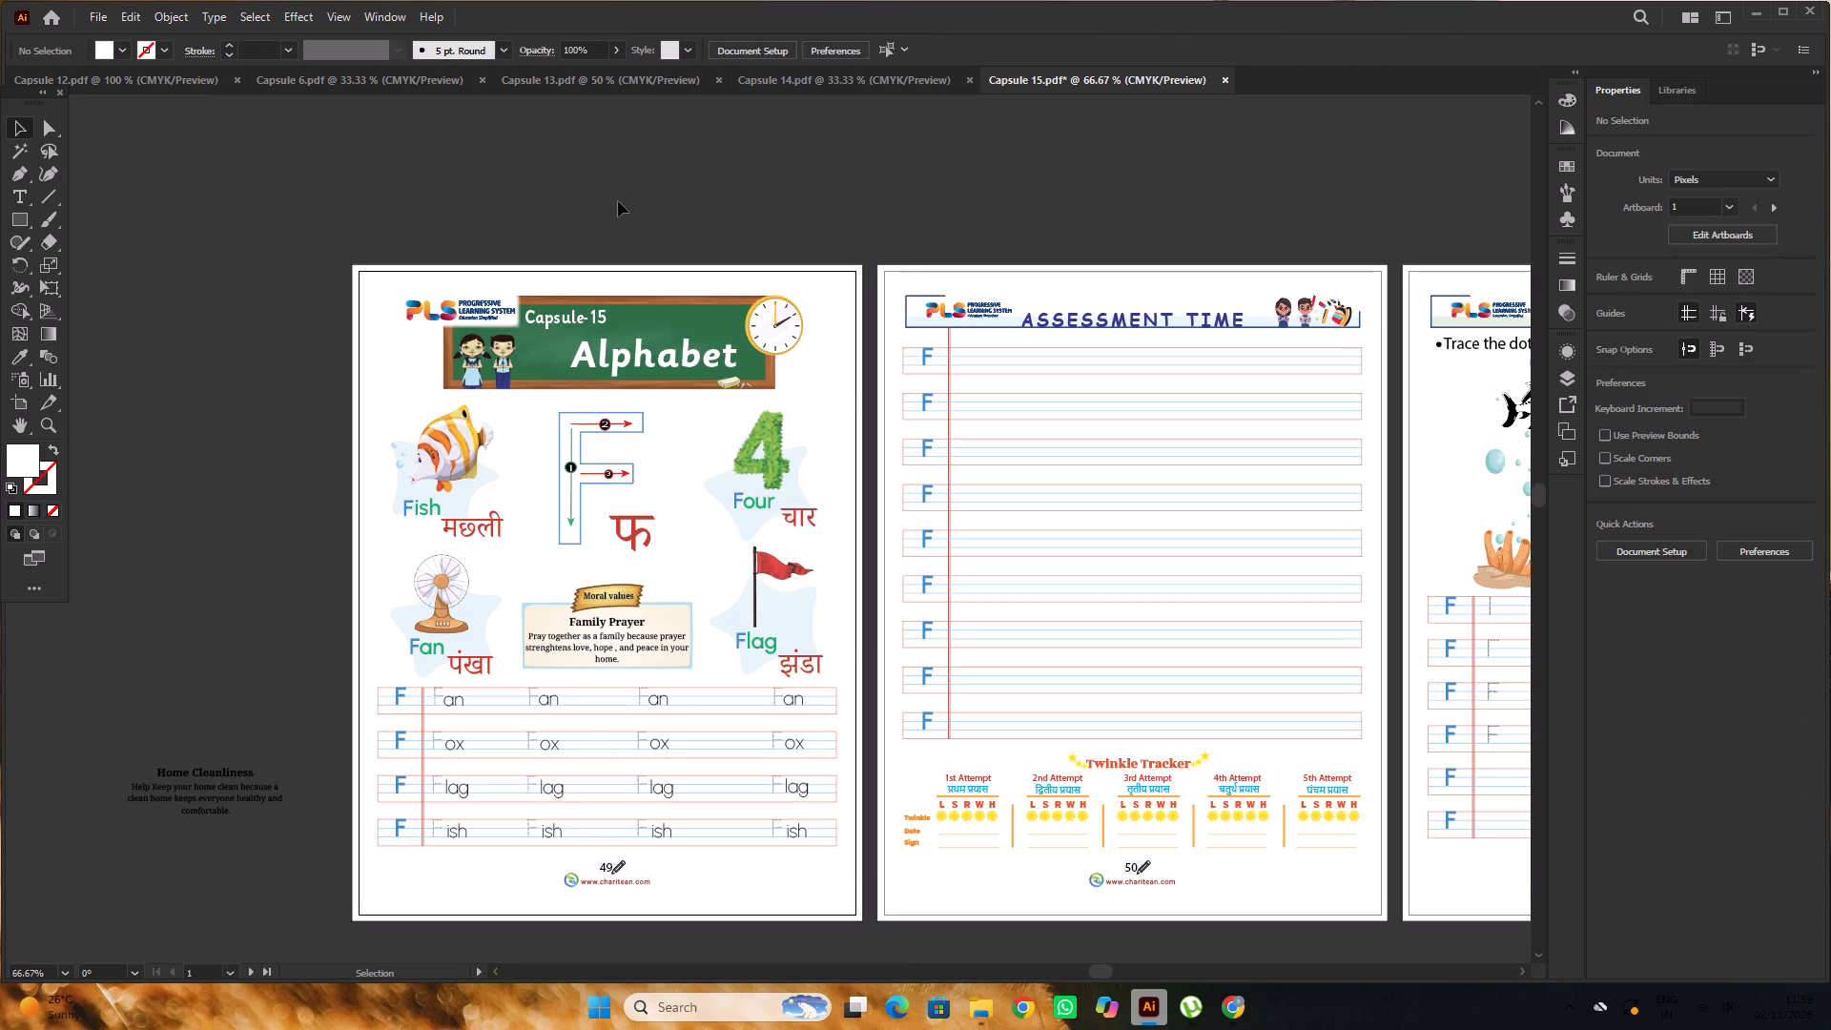
scroll(679, 386, "up", 2, "alt")
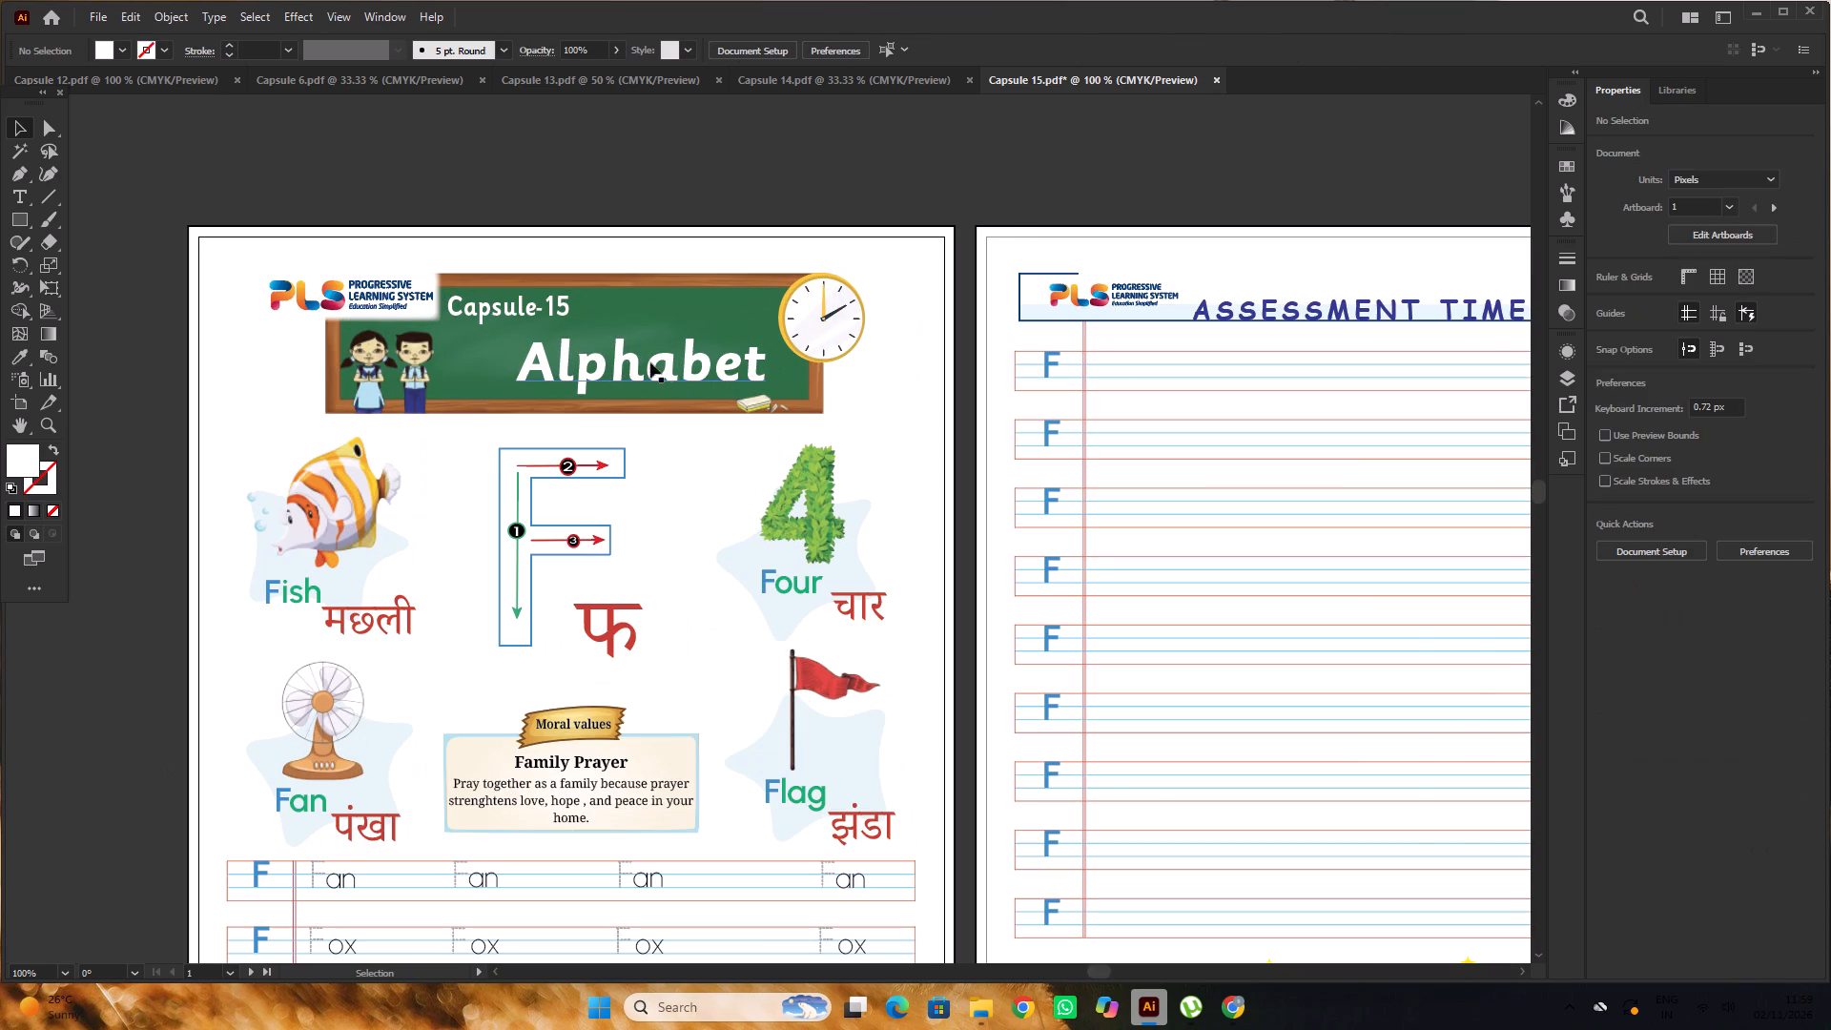
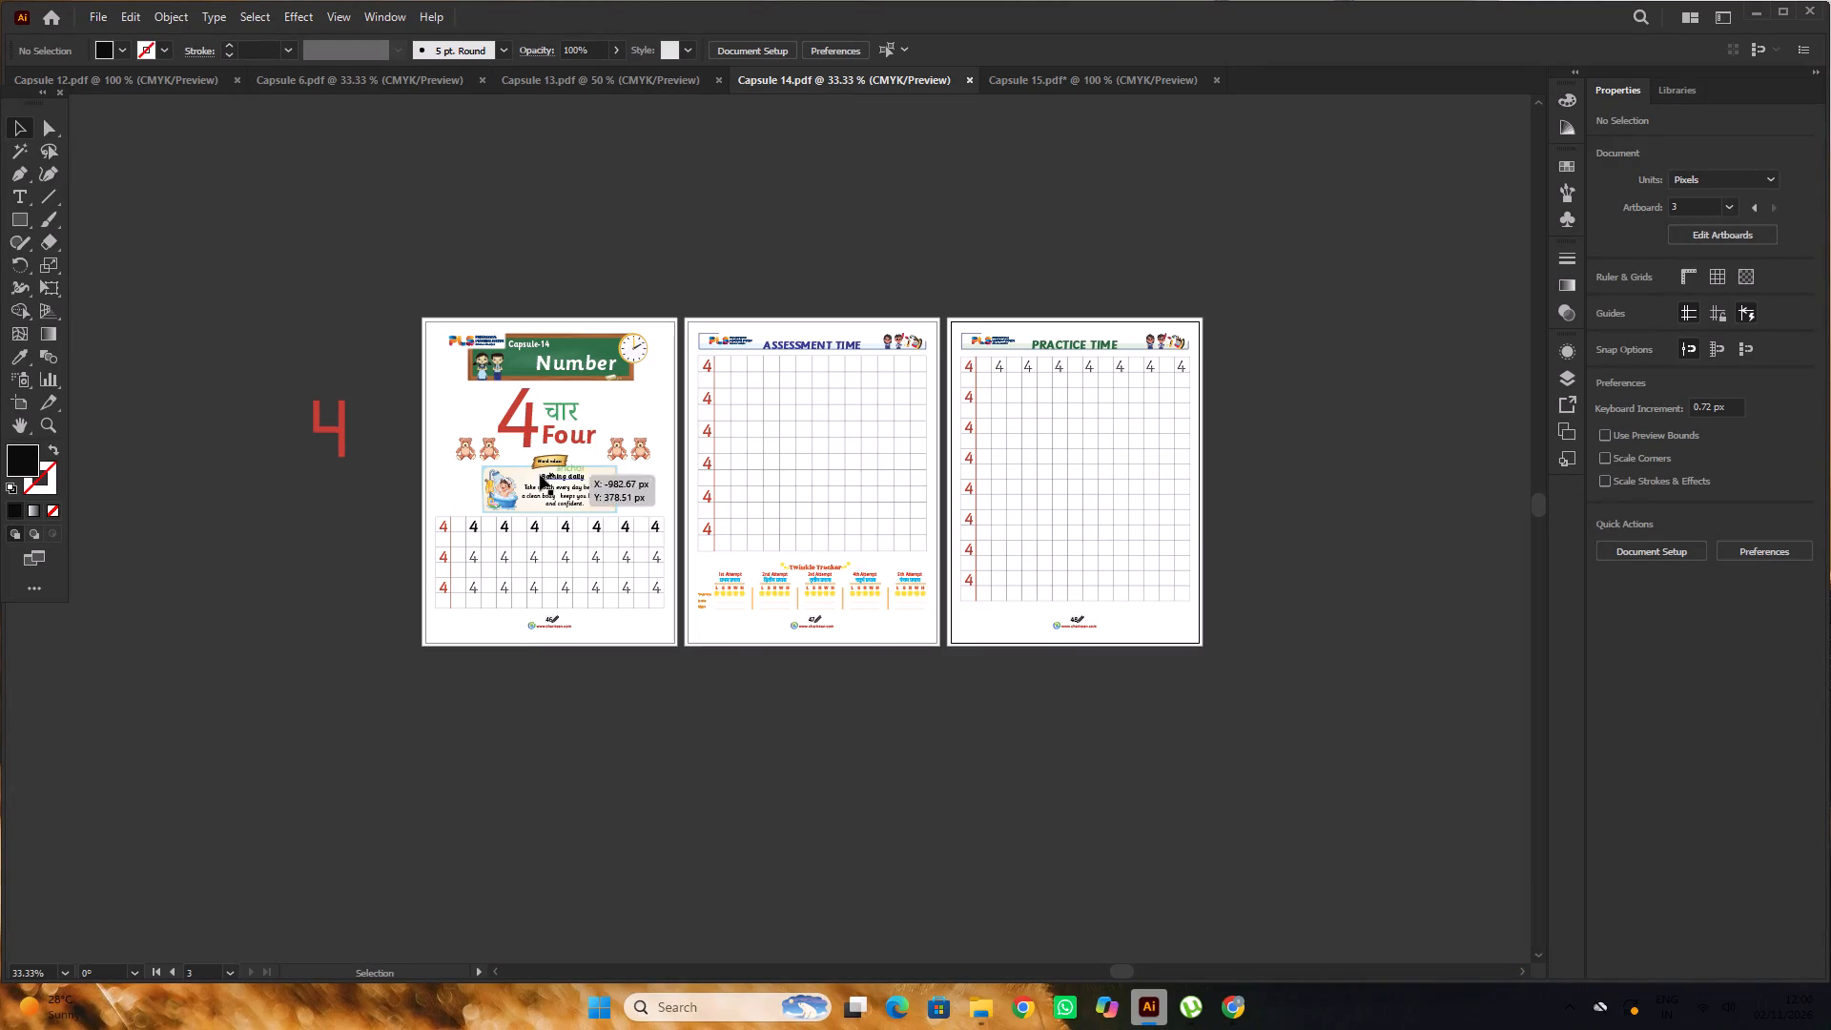
Delete the four teddy bear pictures on both sides of the moral values label on Capsule 14's first page.
scroll(508, 471, "up", 3, "alt")
left_click(475, 428)
key("Delete")
left_click(360, 387)
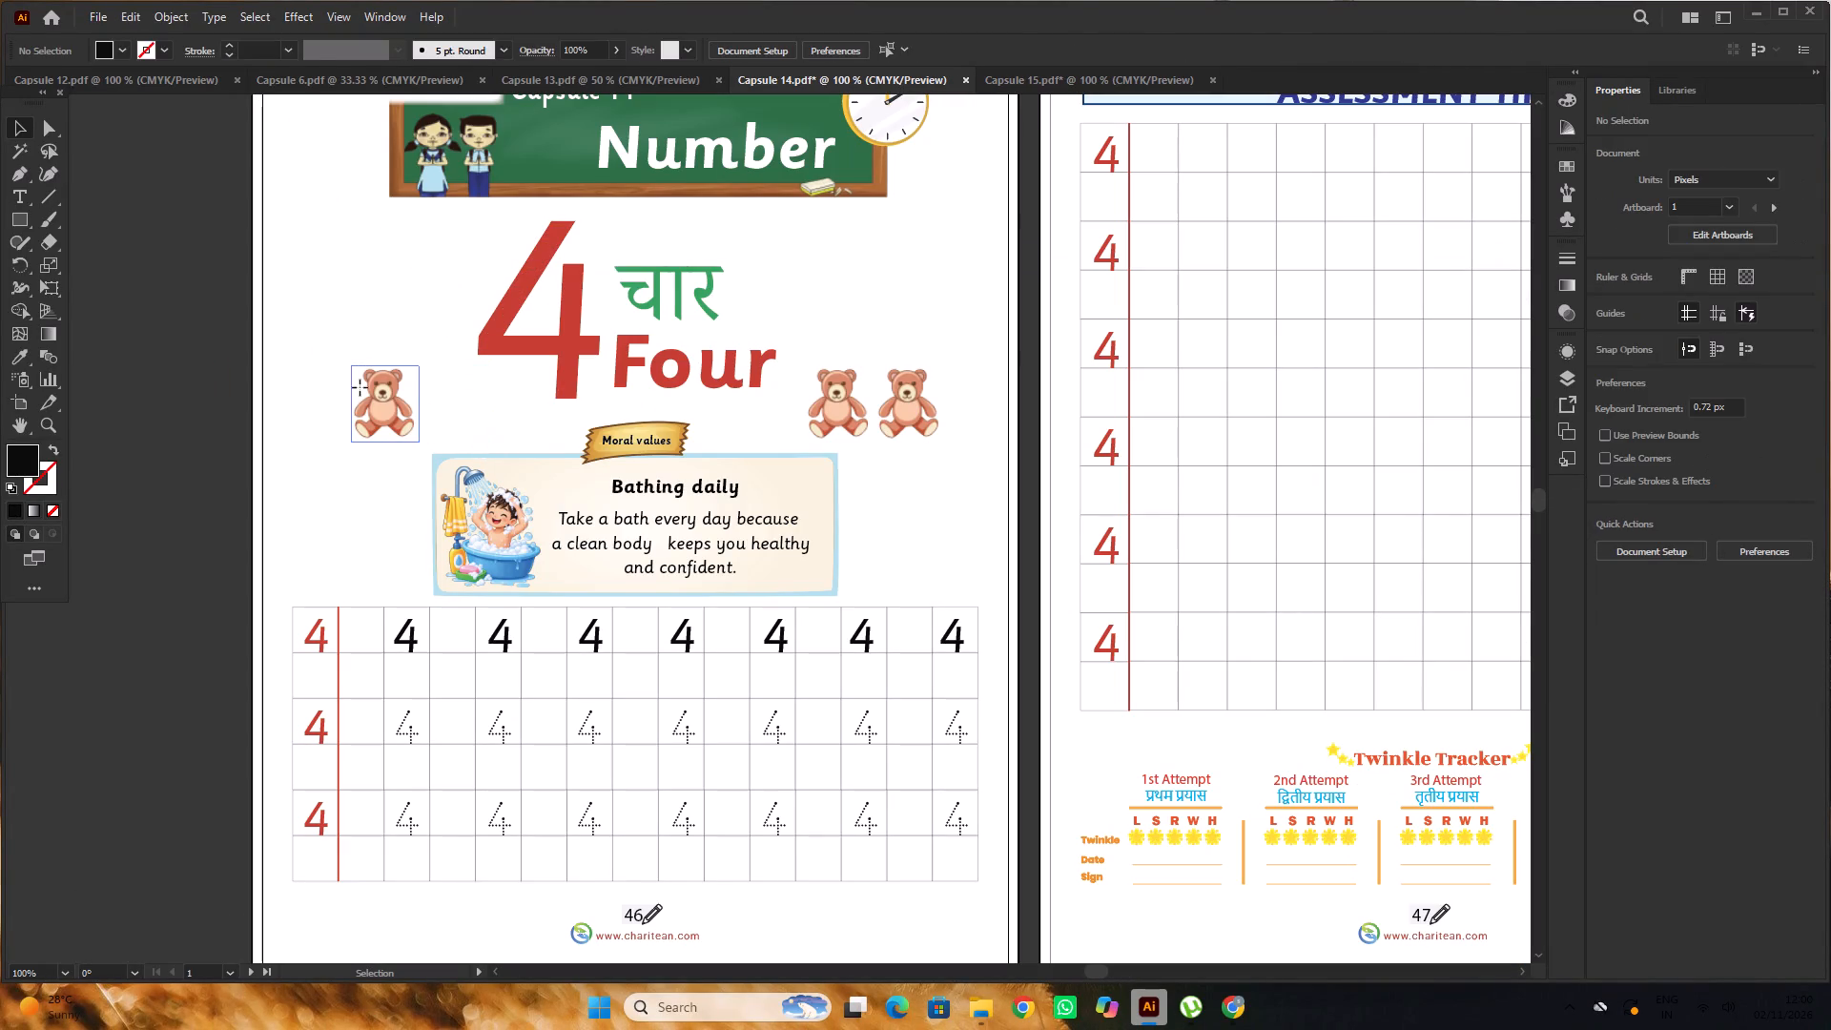
key("Delete")
left_click(866, 409)
key("Delete")
left_click(927, 413)
key("Delete")
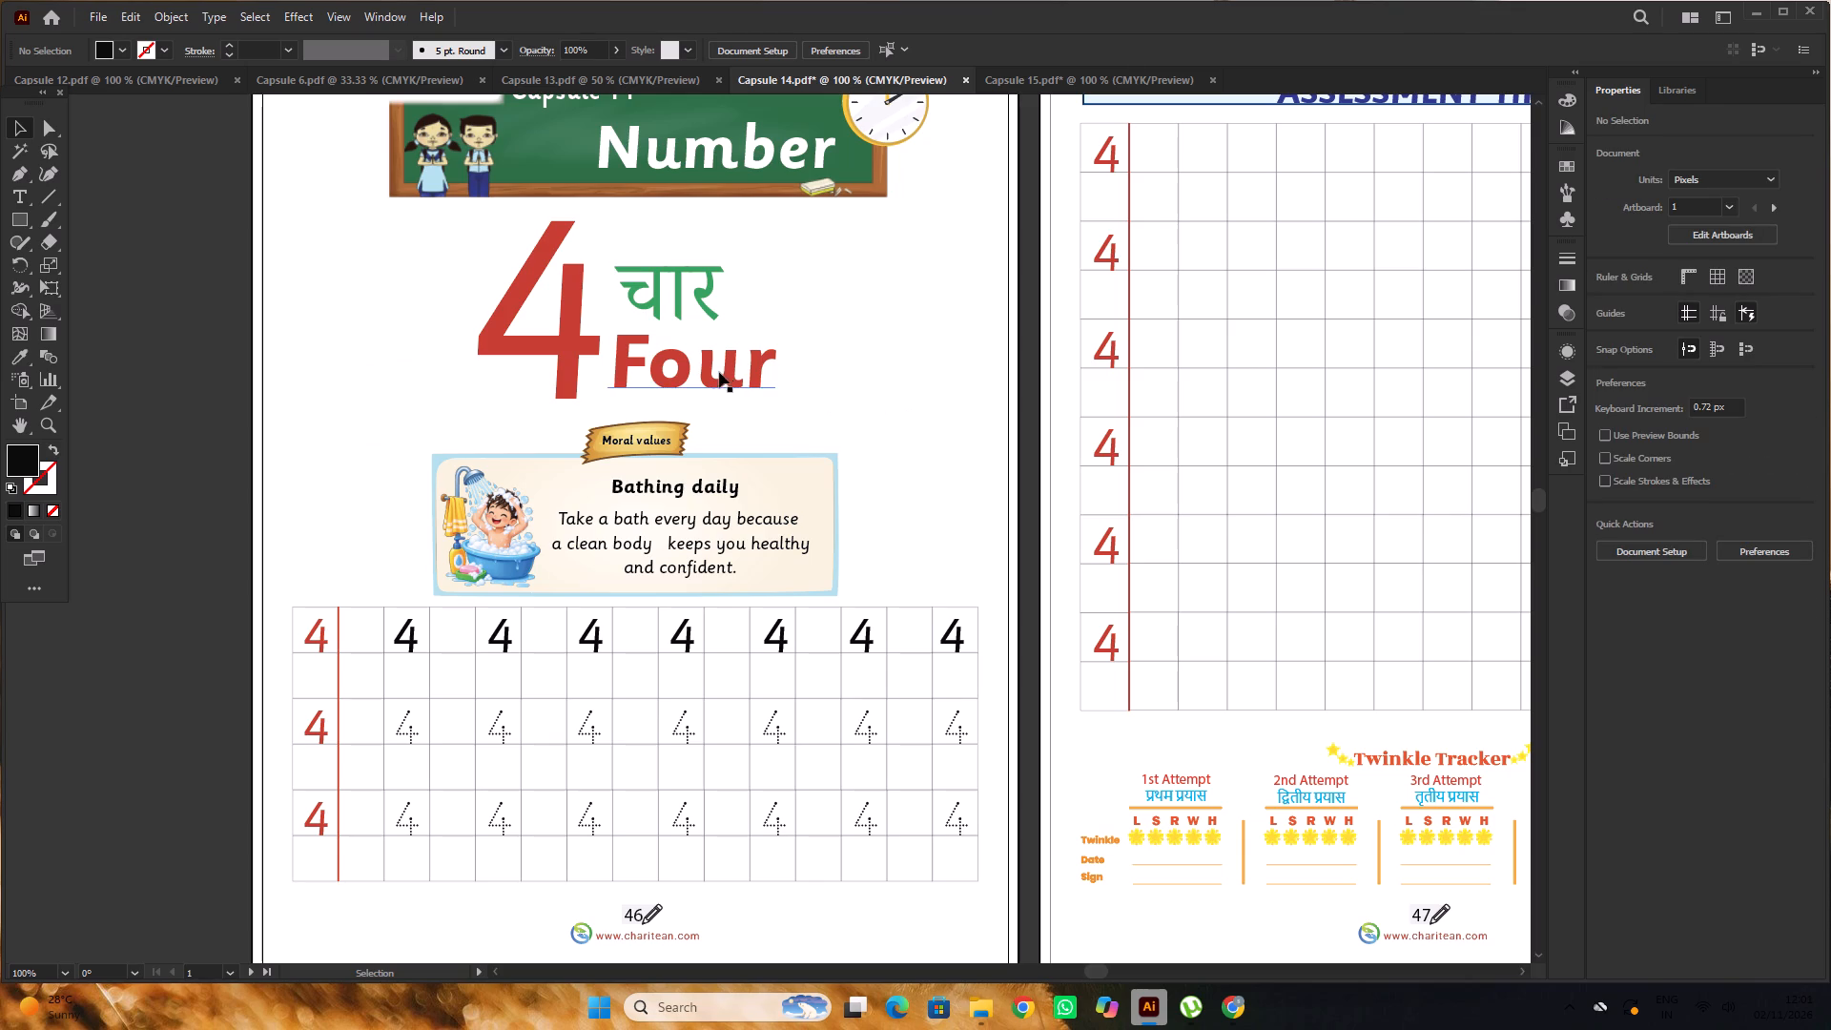
Centre the Bathing daily moral values group horizontally on Capsule 14's first page.
scroll(927, 403, "down", 2, "alt")
left_click(857, 448)
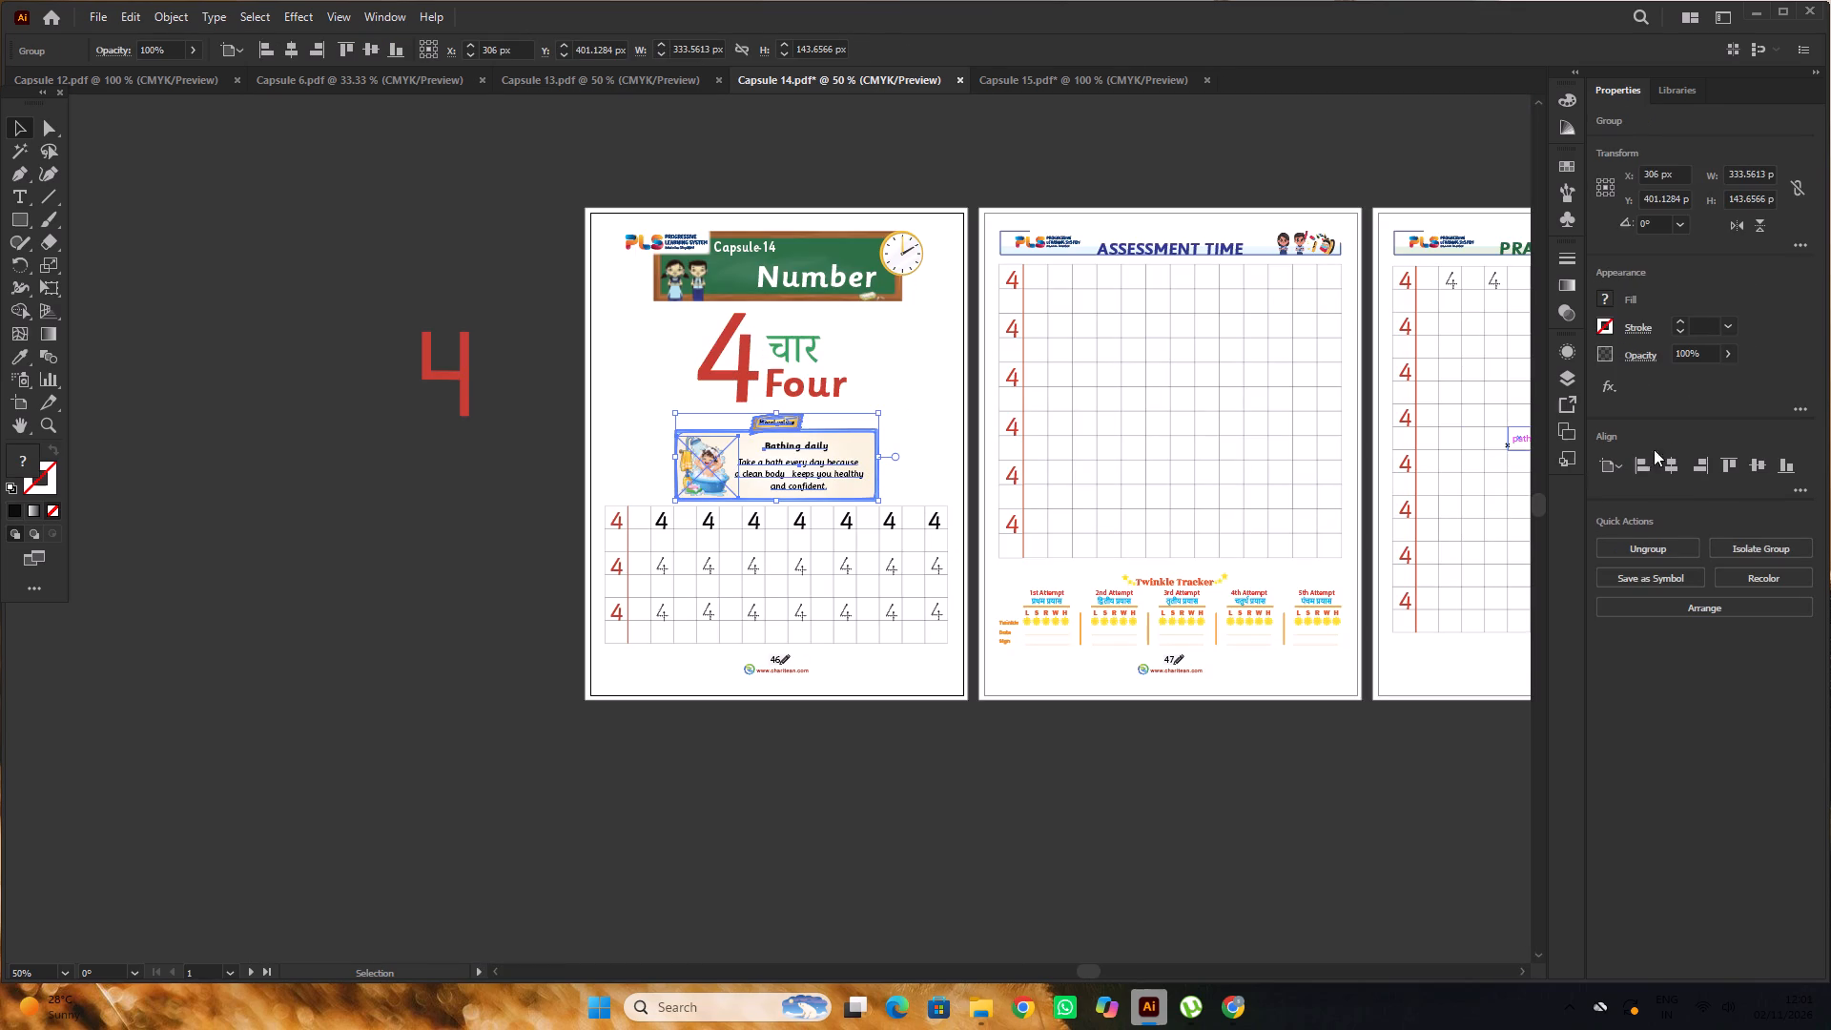
left_click(1676, 468)
left_click(525, 283)
Group the big red 4 with its Hindi word and Four, and centre the group horizontally on the page.
left_click(801, 400)
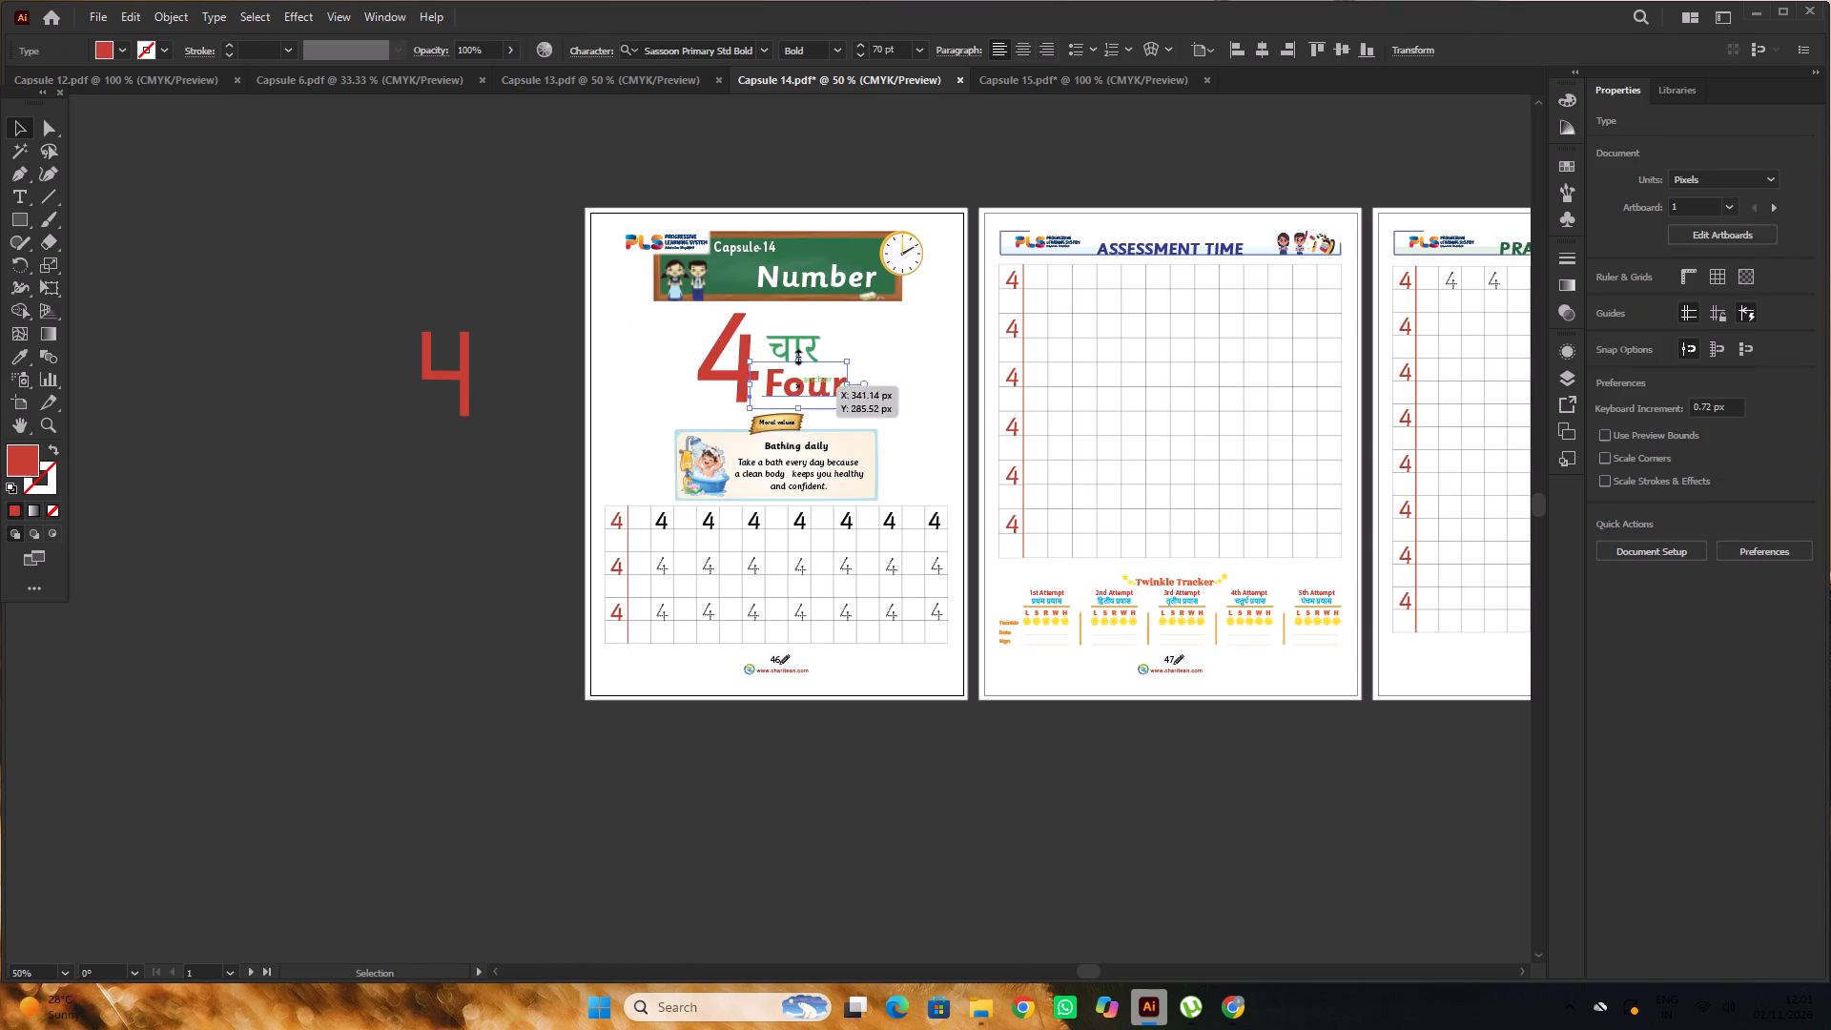
left_click(797, 343, "shift")
left_click(726, 376, "shift")
scroll(738, 373, "up", 1, "alt")
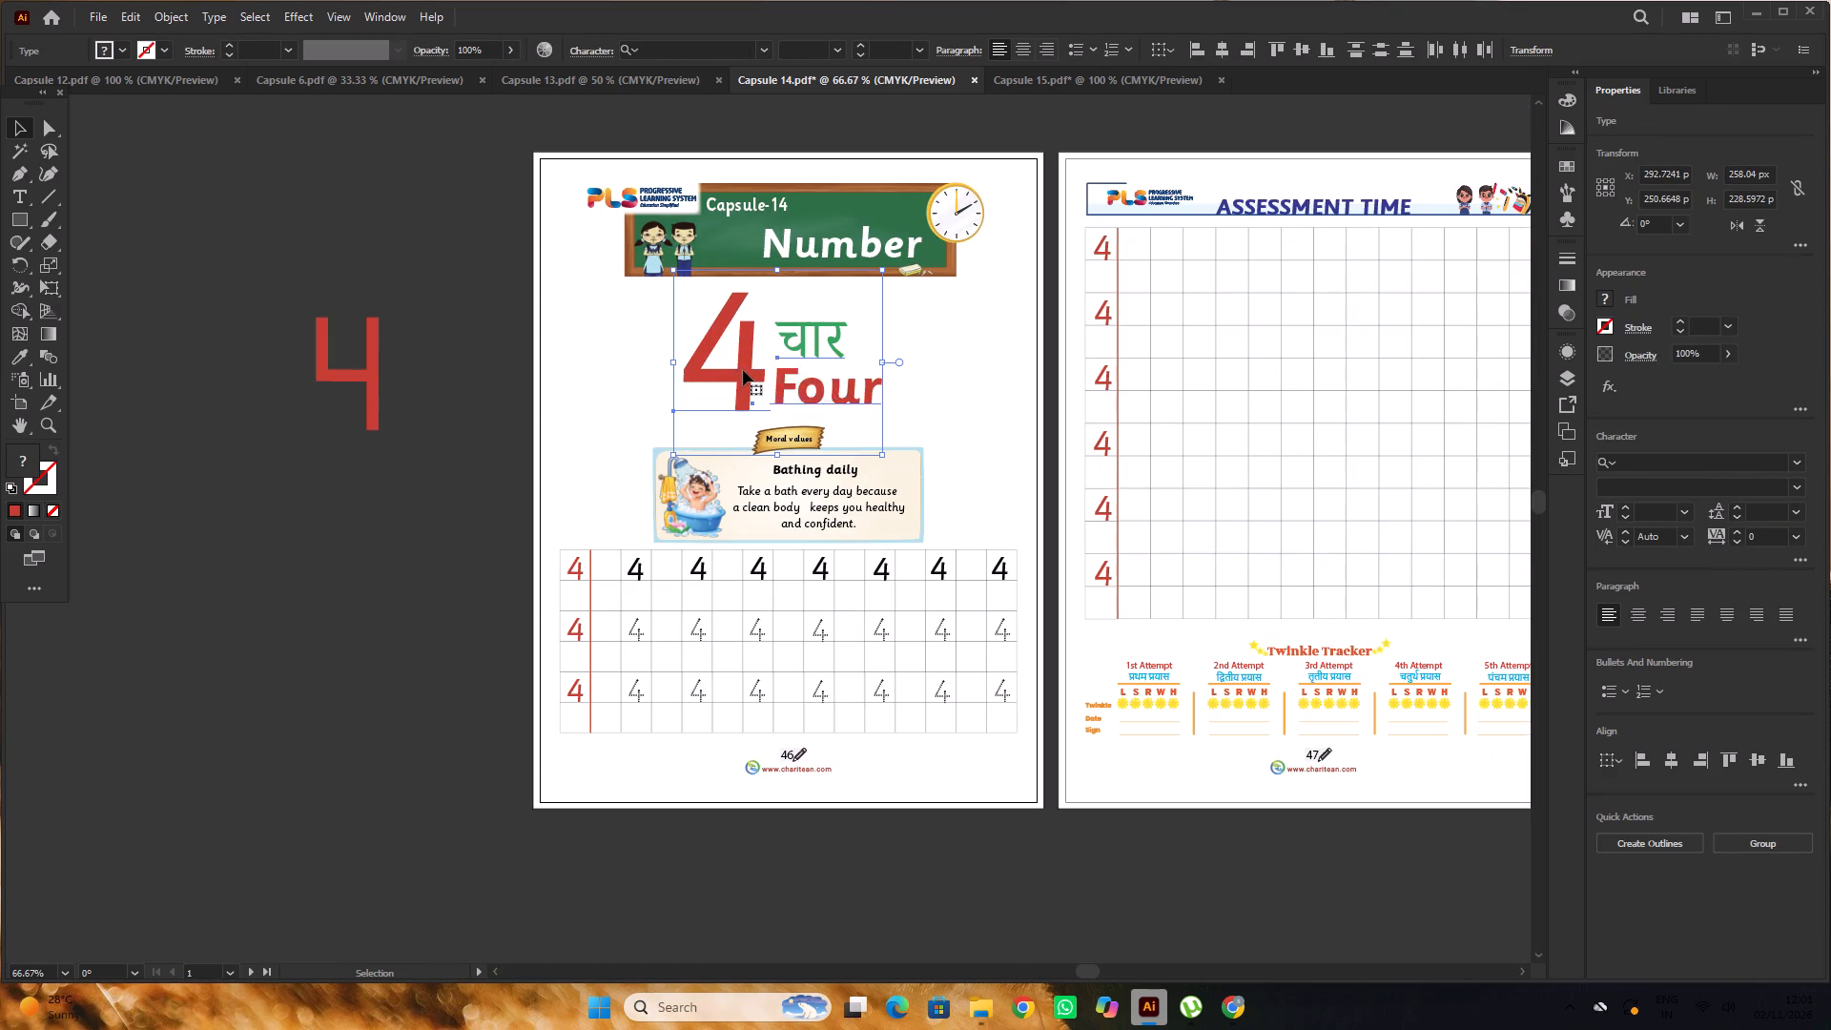
key("ctrl+g")
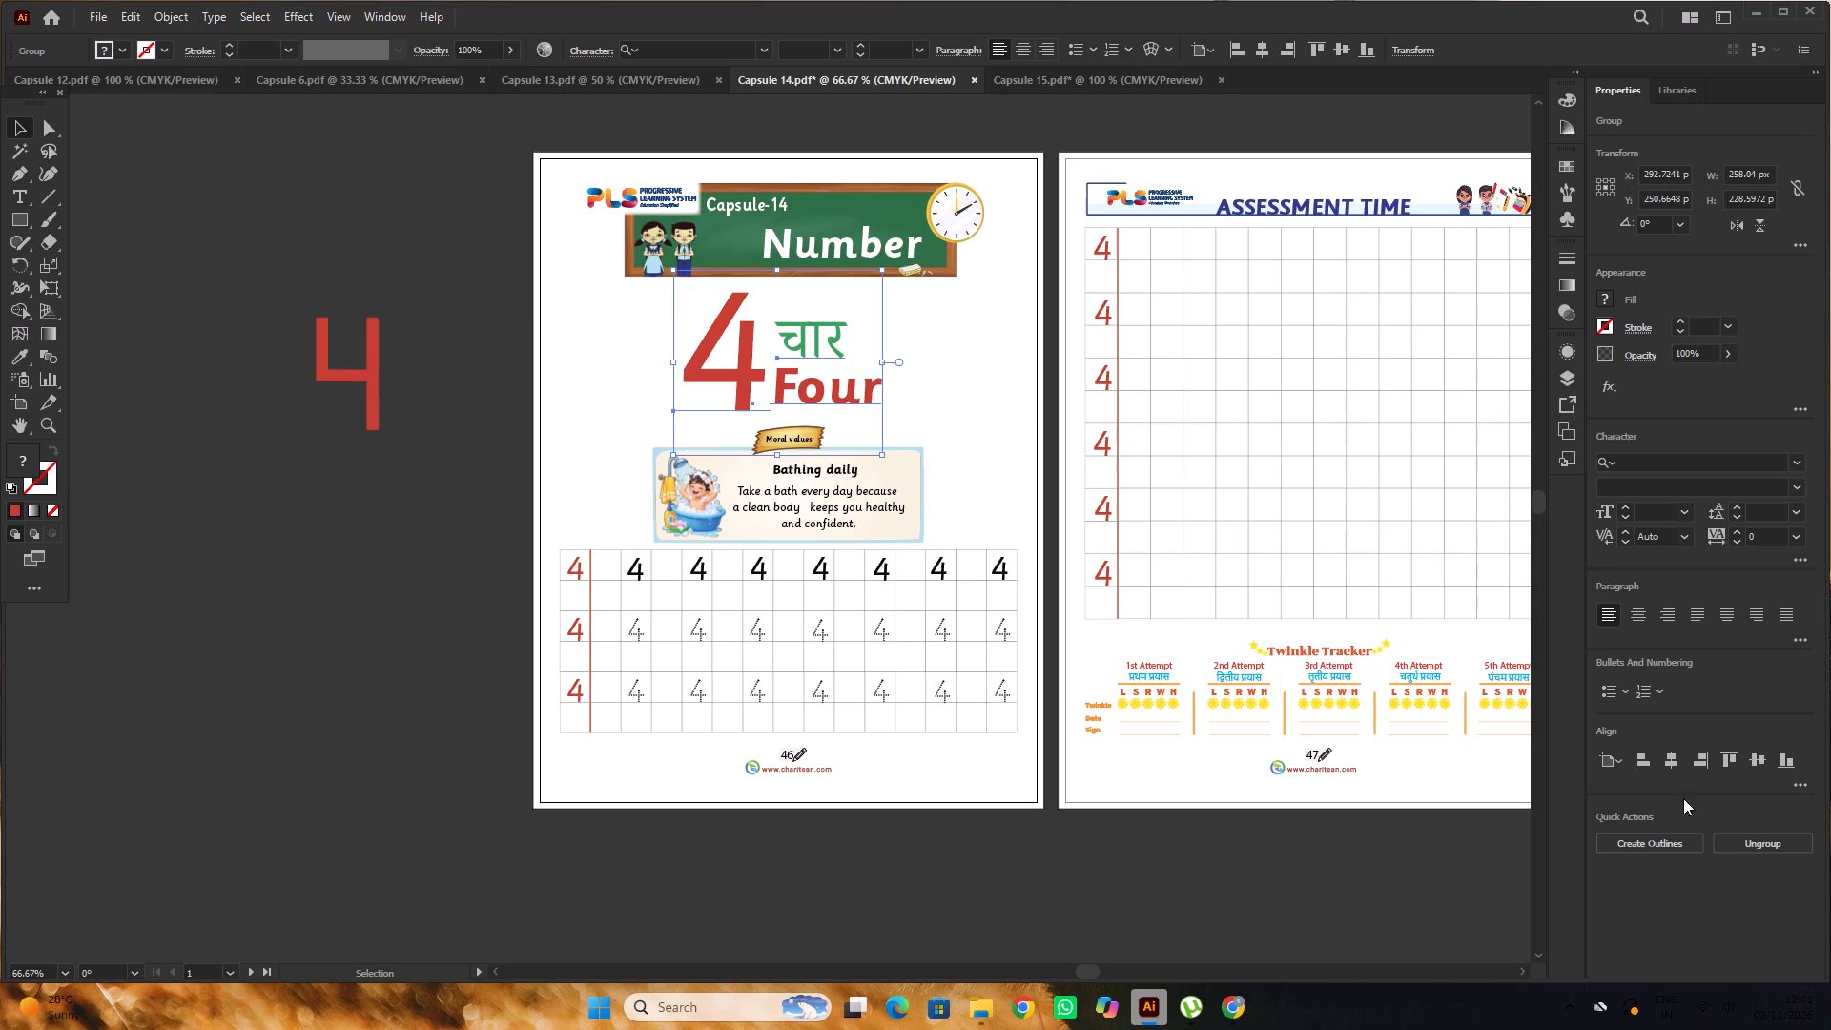
left_click(1677, 767)
double_click(383, 298)
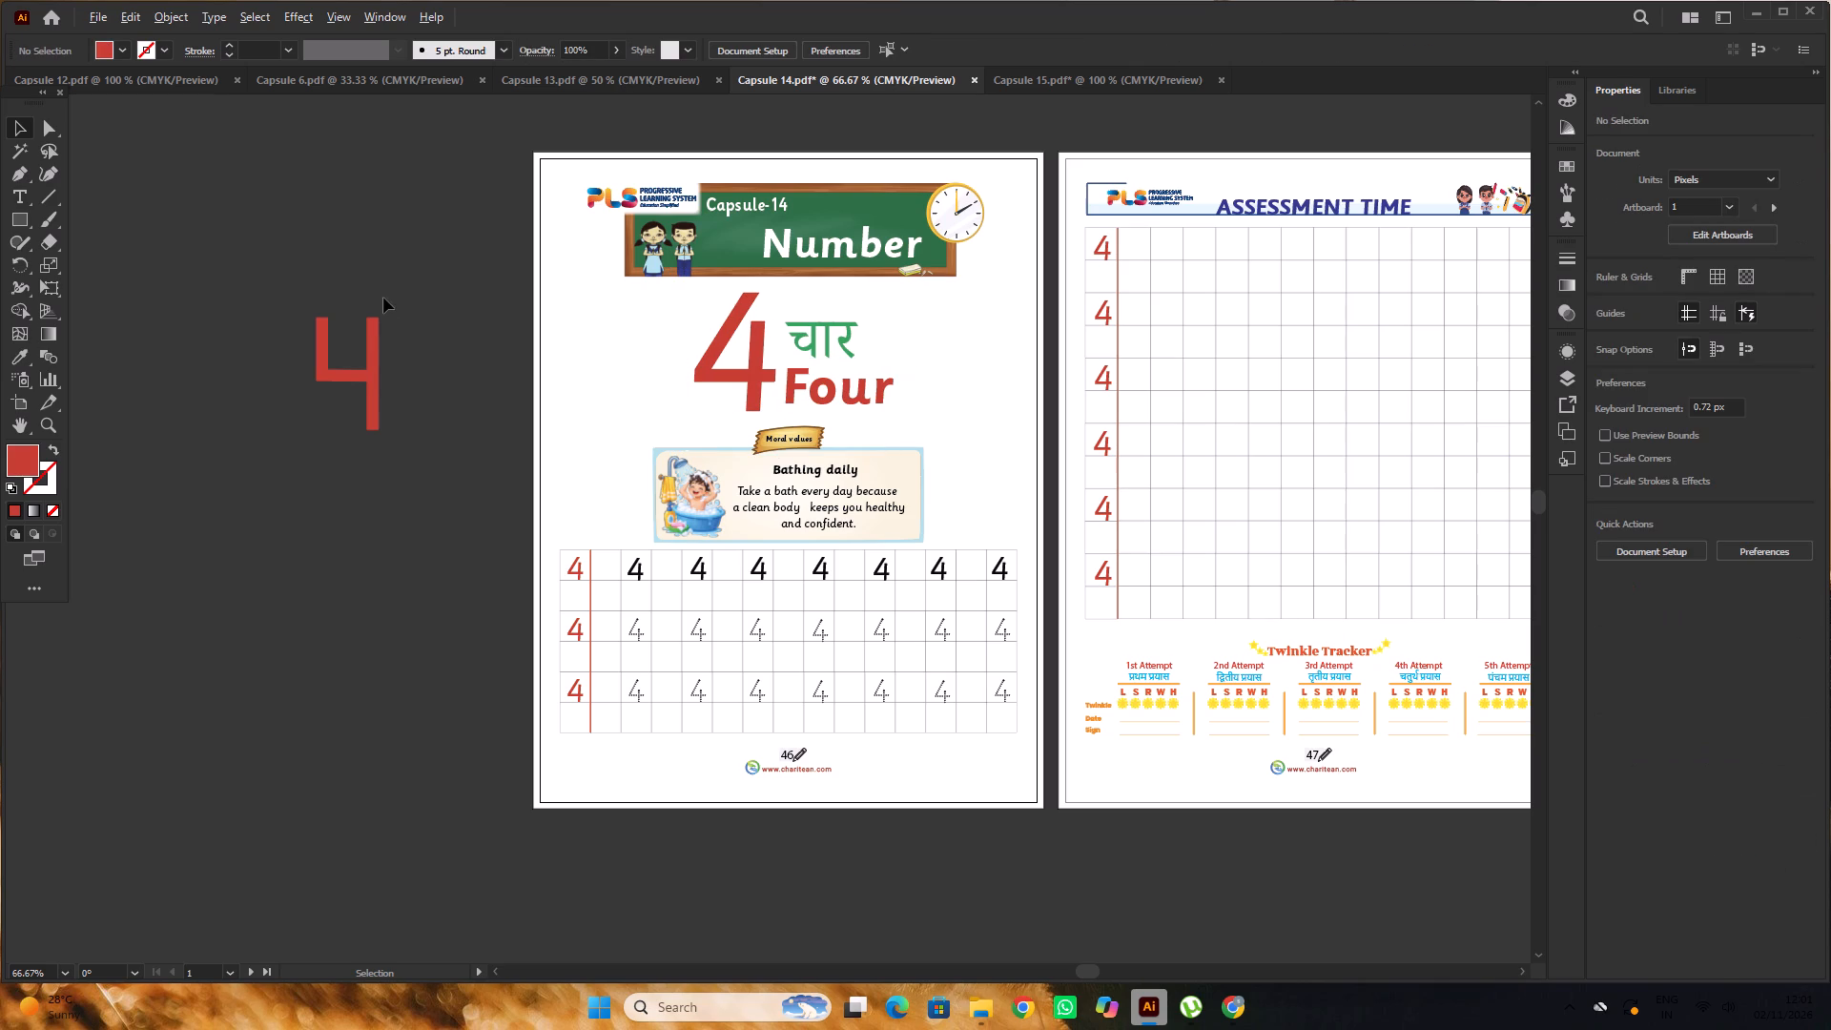
double_click(383, 298)
Check the placement of the Bathing daily box between the number heading and the tracing grid on Capsule 14's first page.
scroll(901, 545, "up", 1, "alt")
left_click(798, 448)
scroll(795, 447, "up", 1, "alt")
scroll(795, 447, "down", 2, "alt")
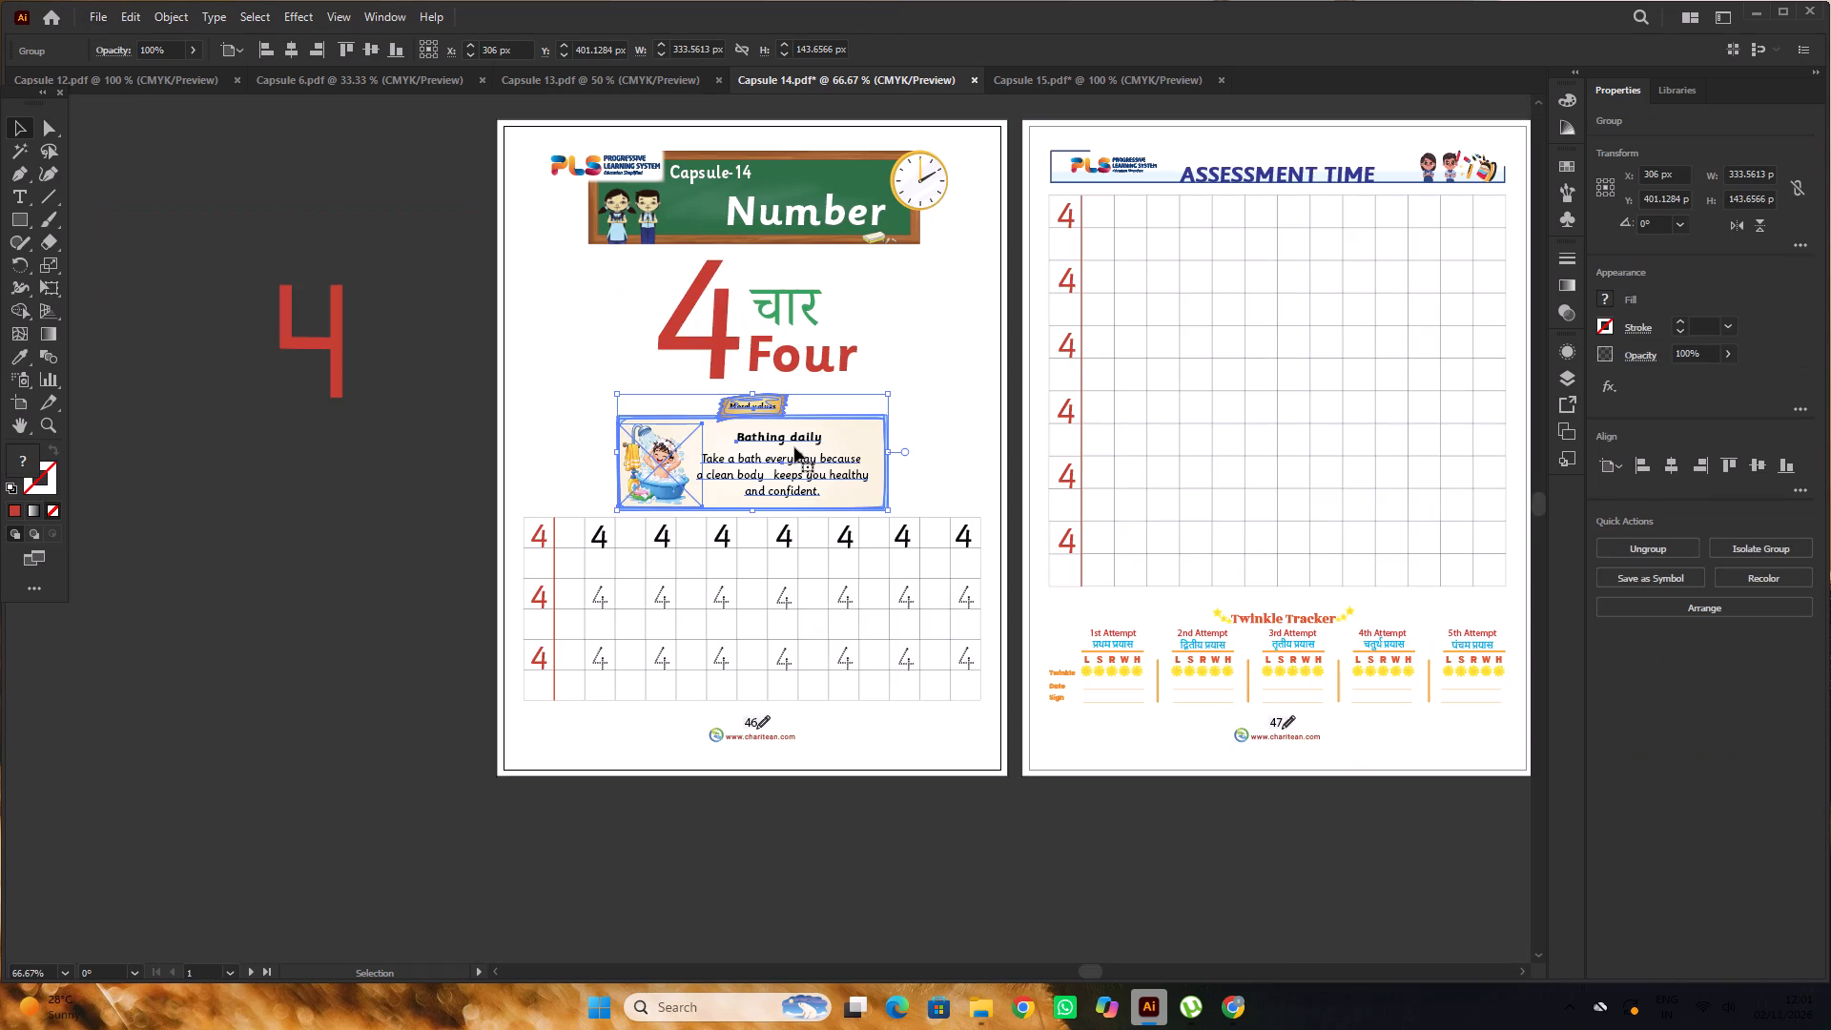
left_click(399, 463)
scroll(804, 444, "up", 1, "alt")
left_click(804, 444)
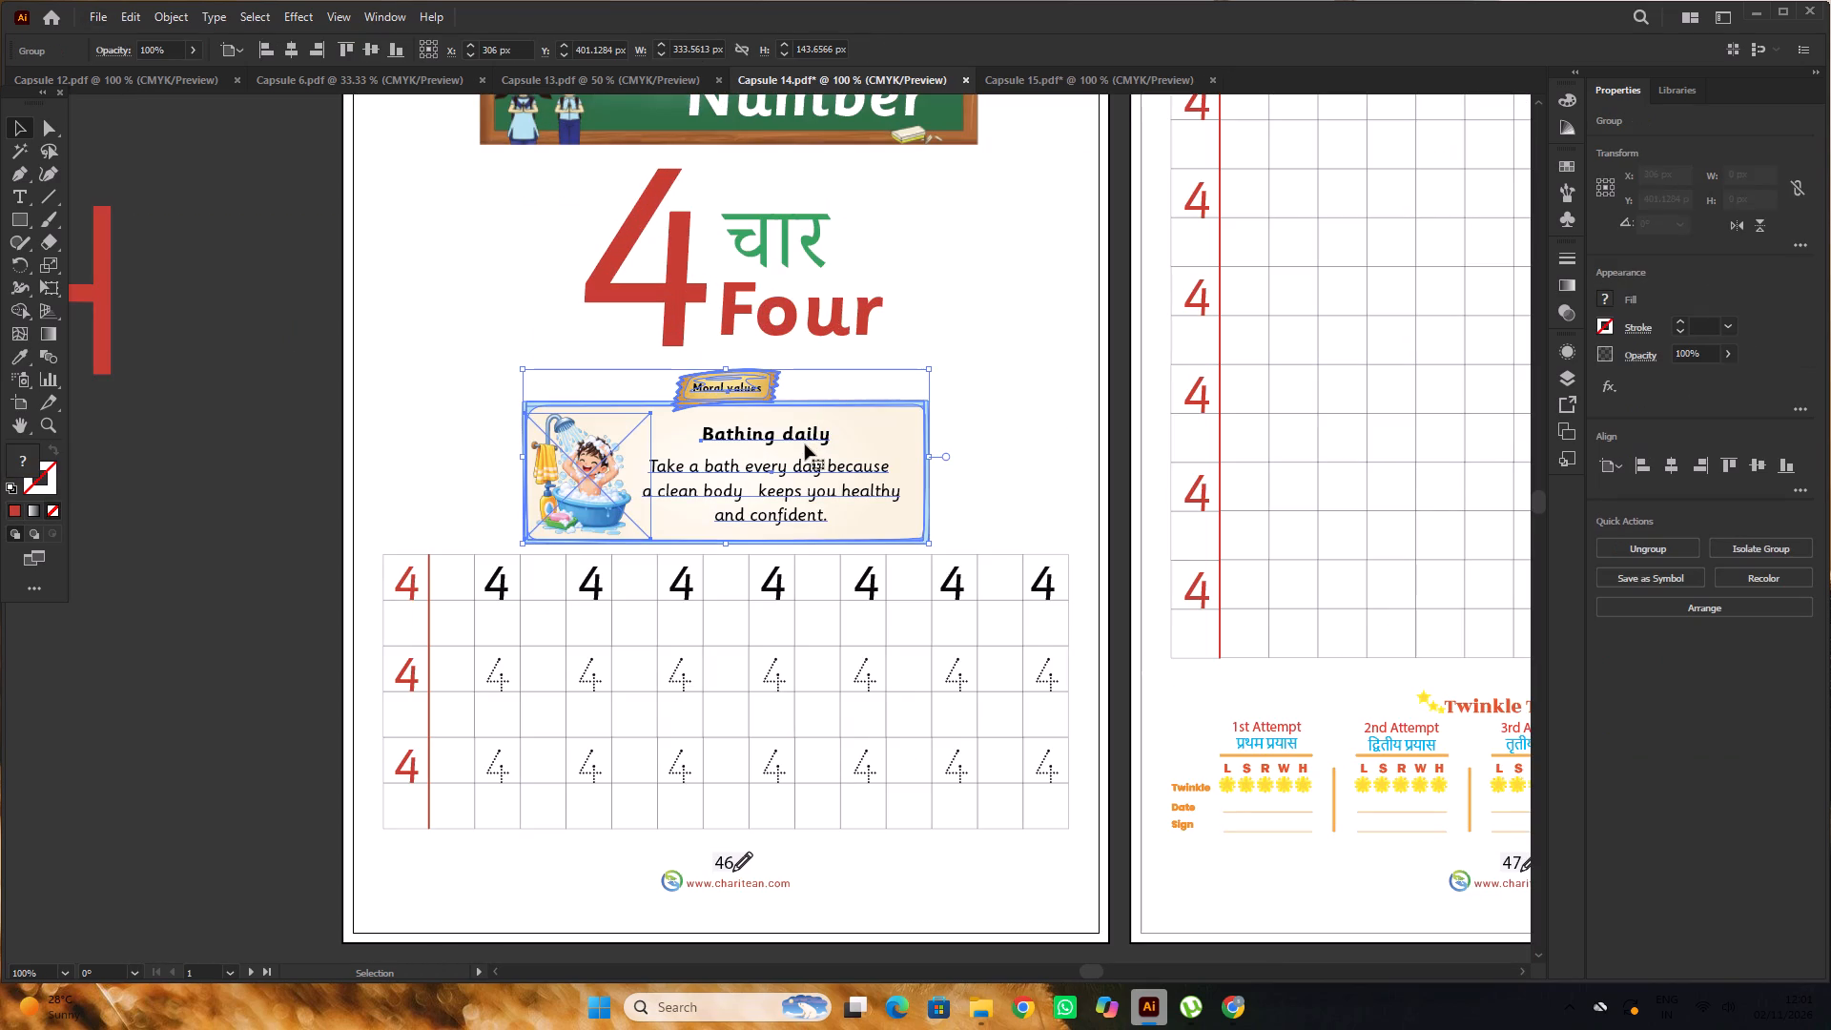
scroll(806, 442, "down", 1, "alt")
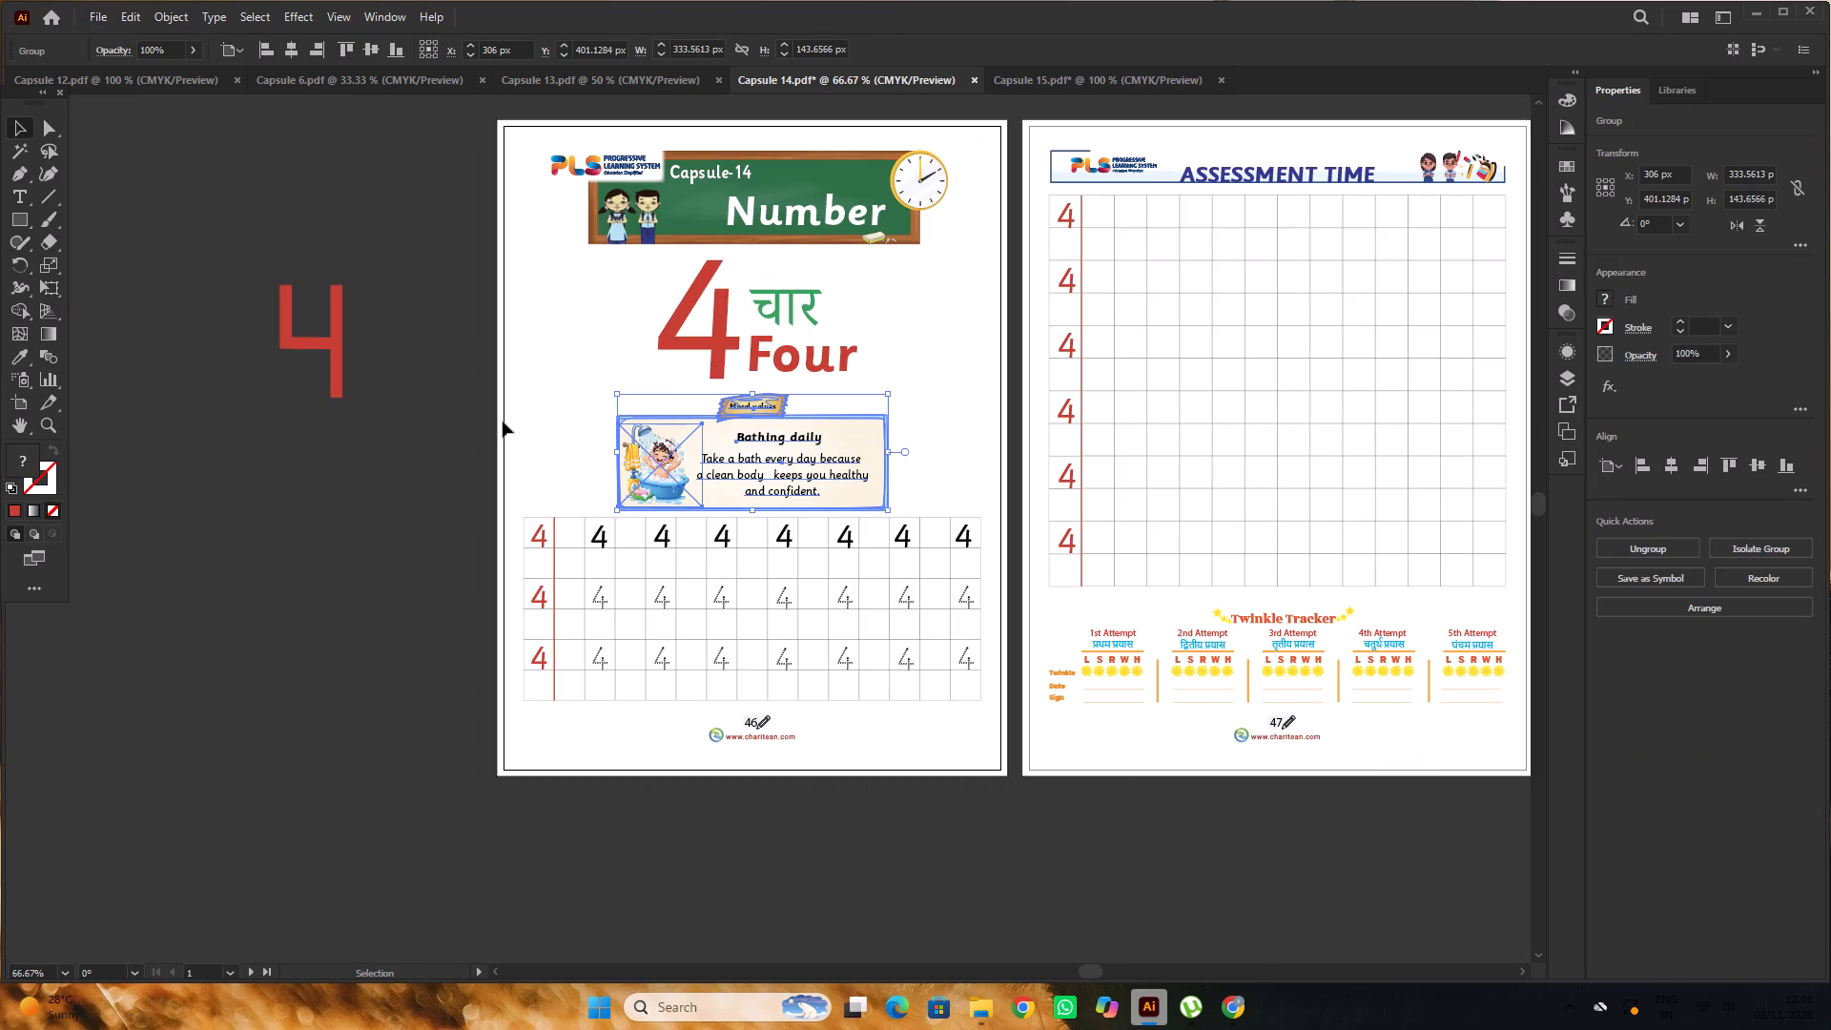
left_click(385, 416)
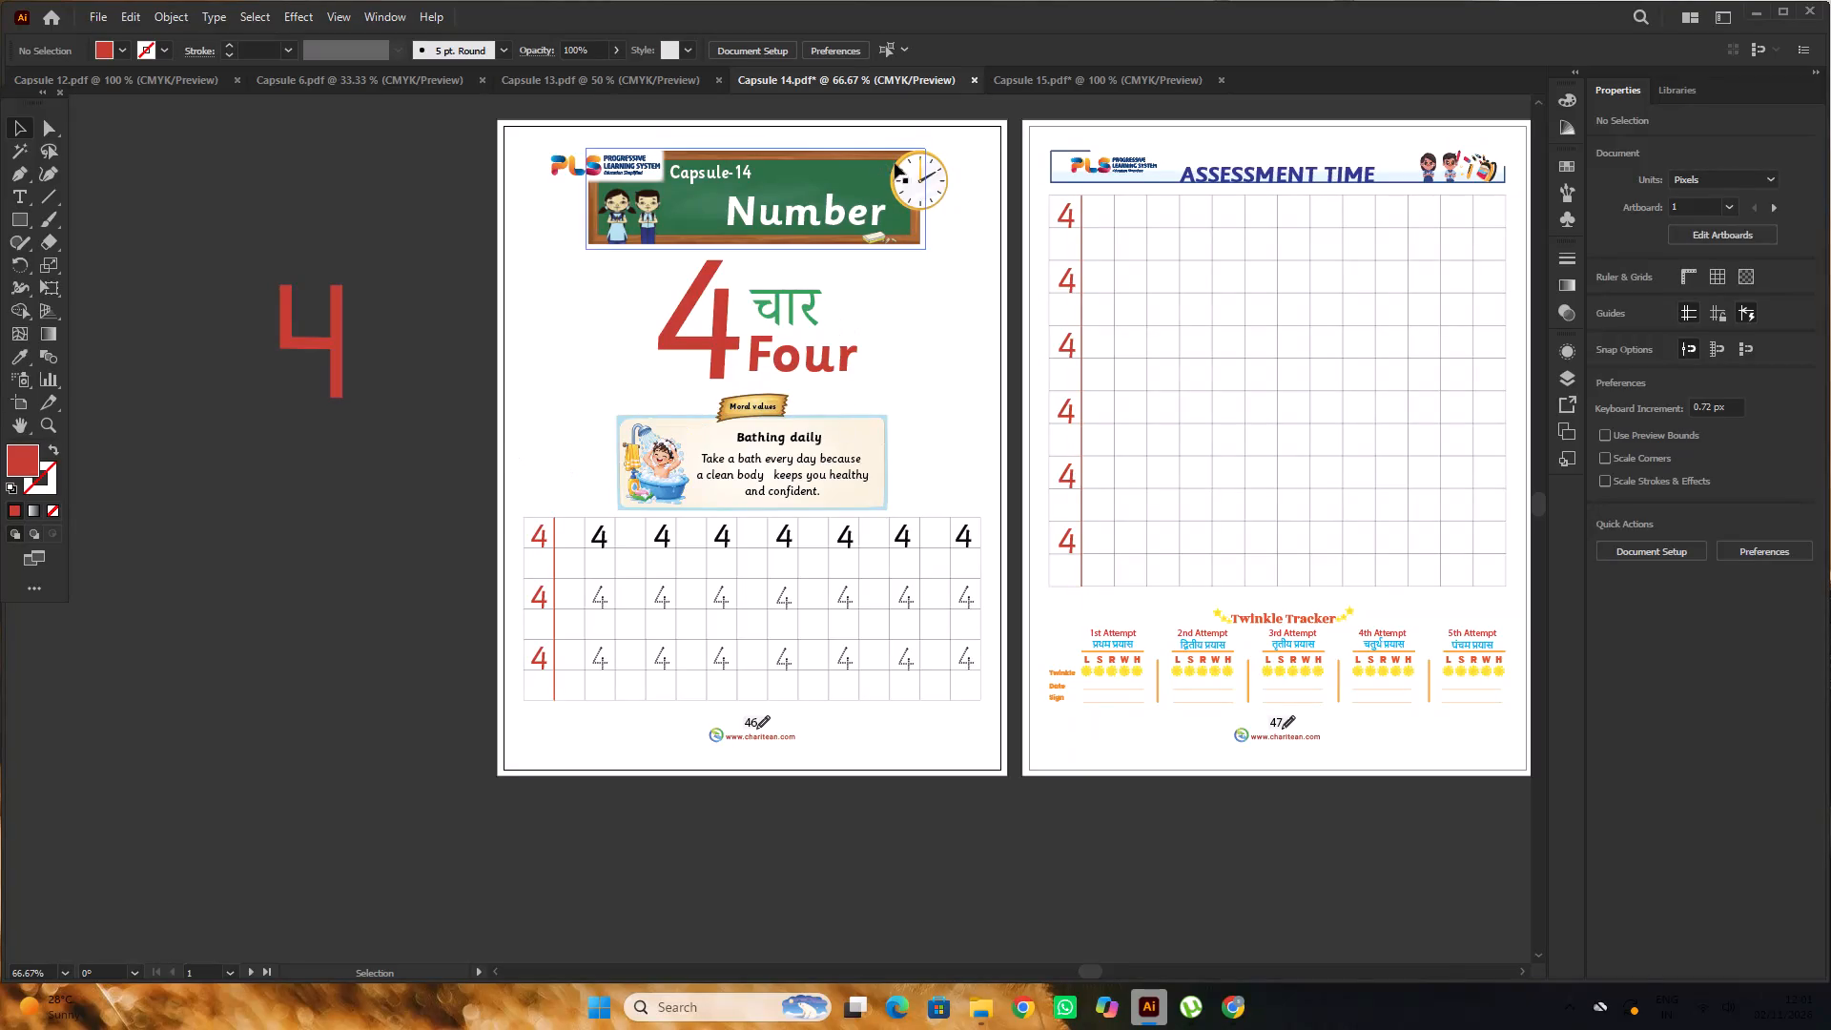
Switch to Capsule 15 and examine its first page, including the chalkboard headings, the pictures and the Family Prayer box.
left_click(1014, 85)
scroll(618, 439, "down", 2, "alt")
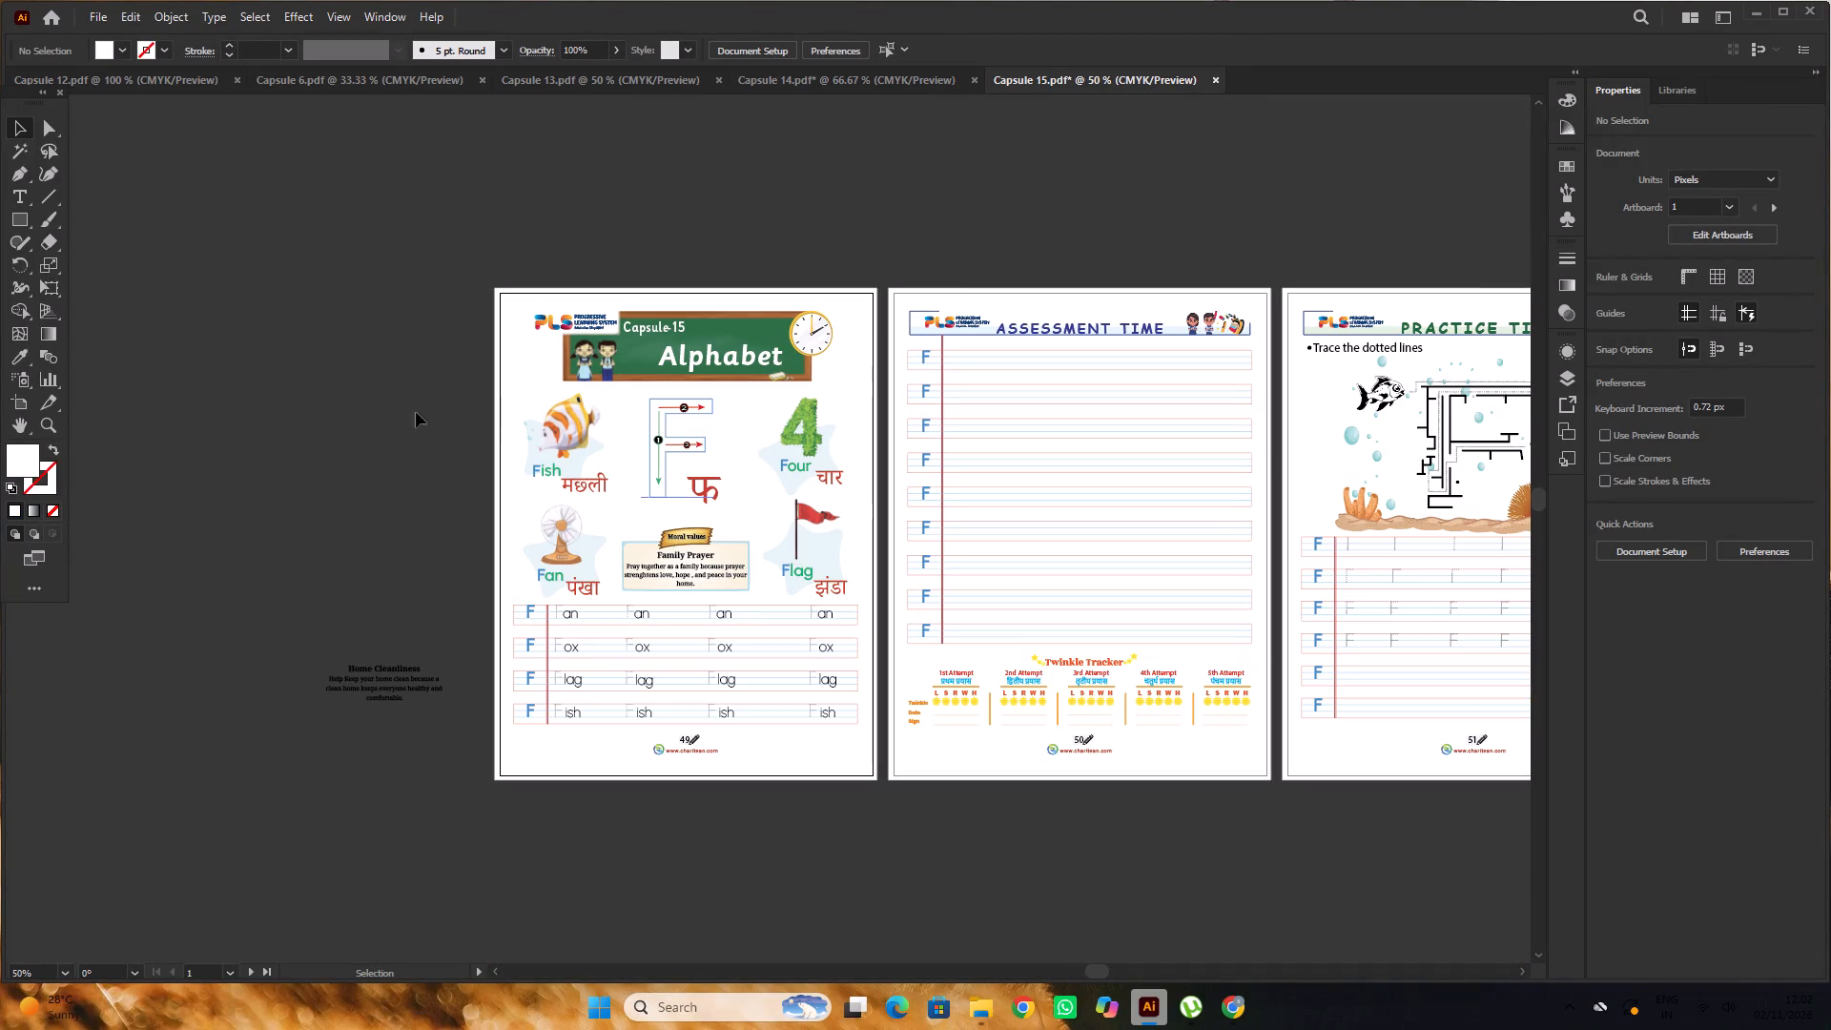
left_click(161, 389)
scroll(375, 402, "up", 2, "alt")
scroll(372, 389, "down", 3, "alt")
scroll(587, 392, "up", 2, "alt")
scroll(429, 344, "up", 3, "alt")
scroll(710, 360, "down", 2, "alt")
left_click(326, 292)
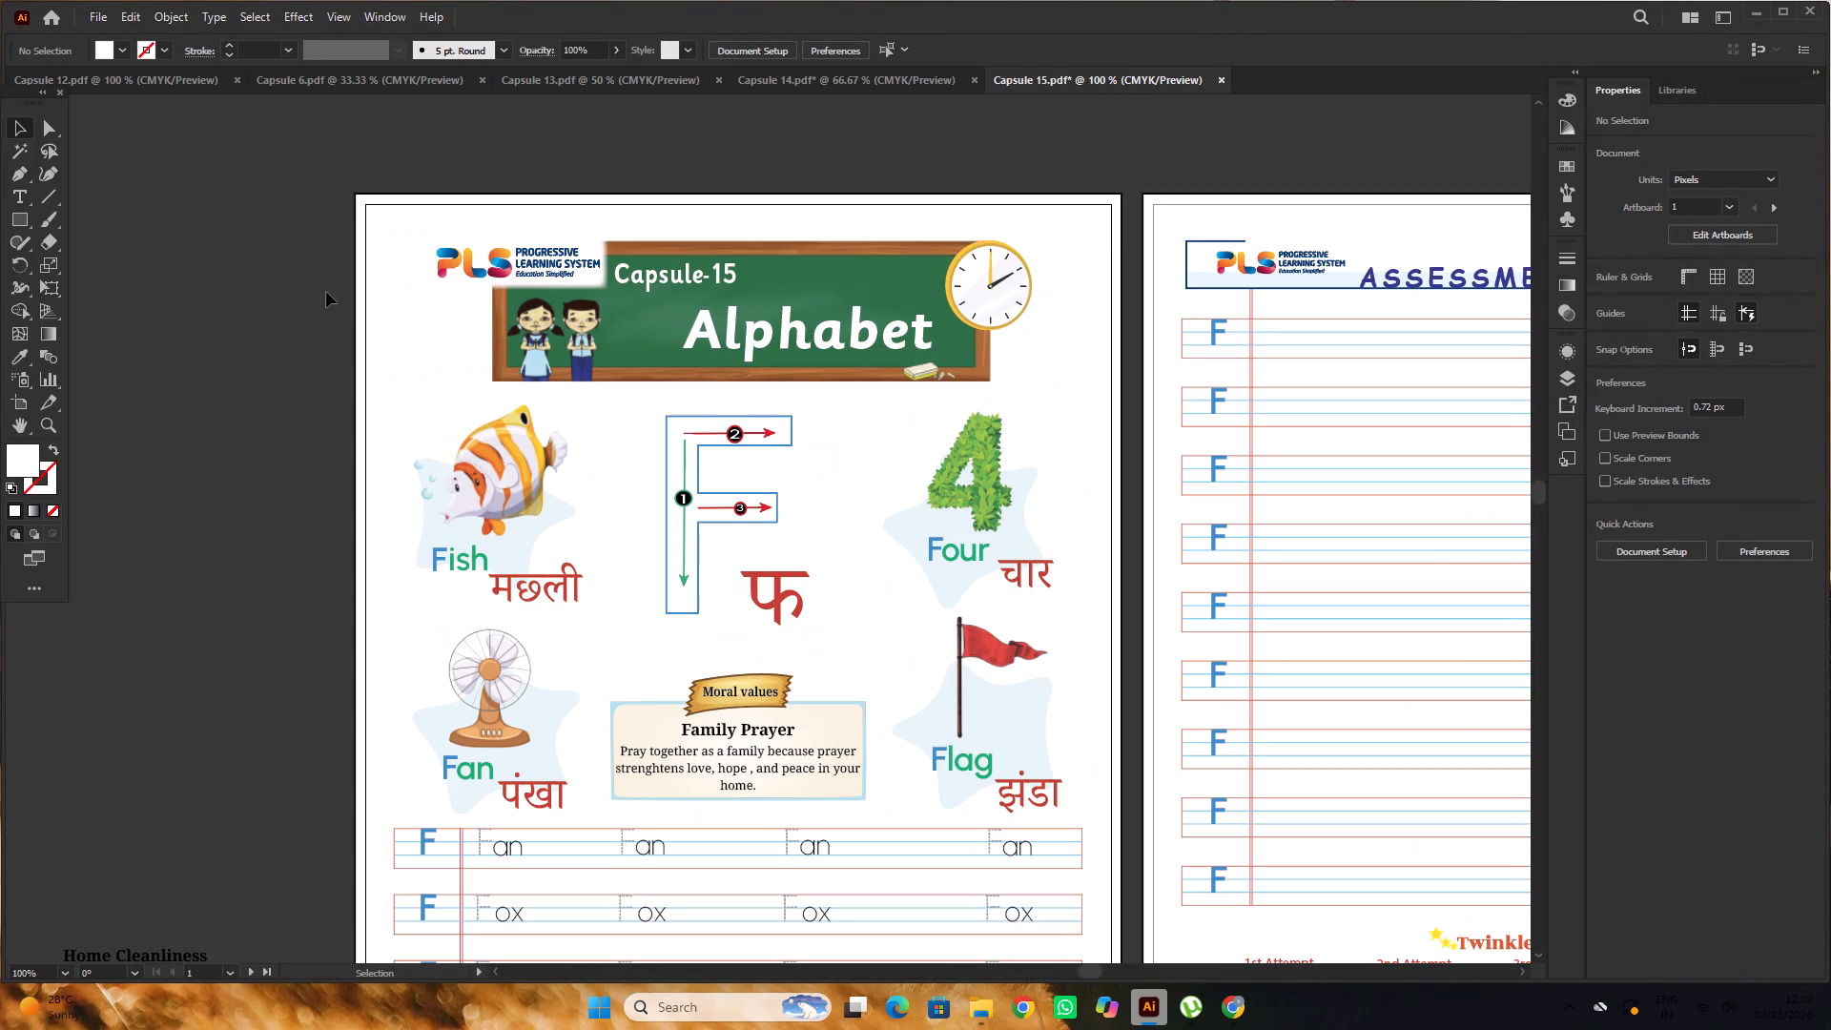
scroll(377, 299, "down", 1, "alt")
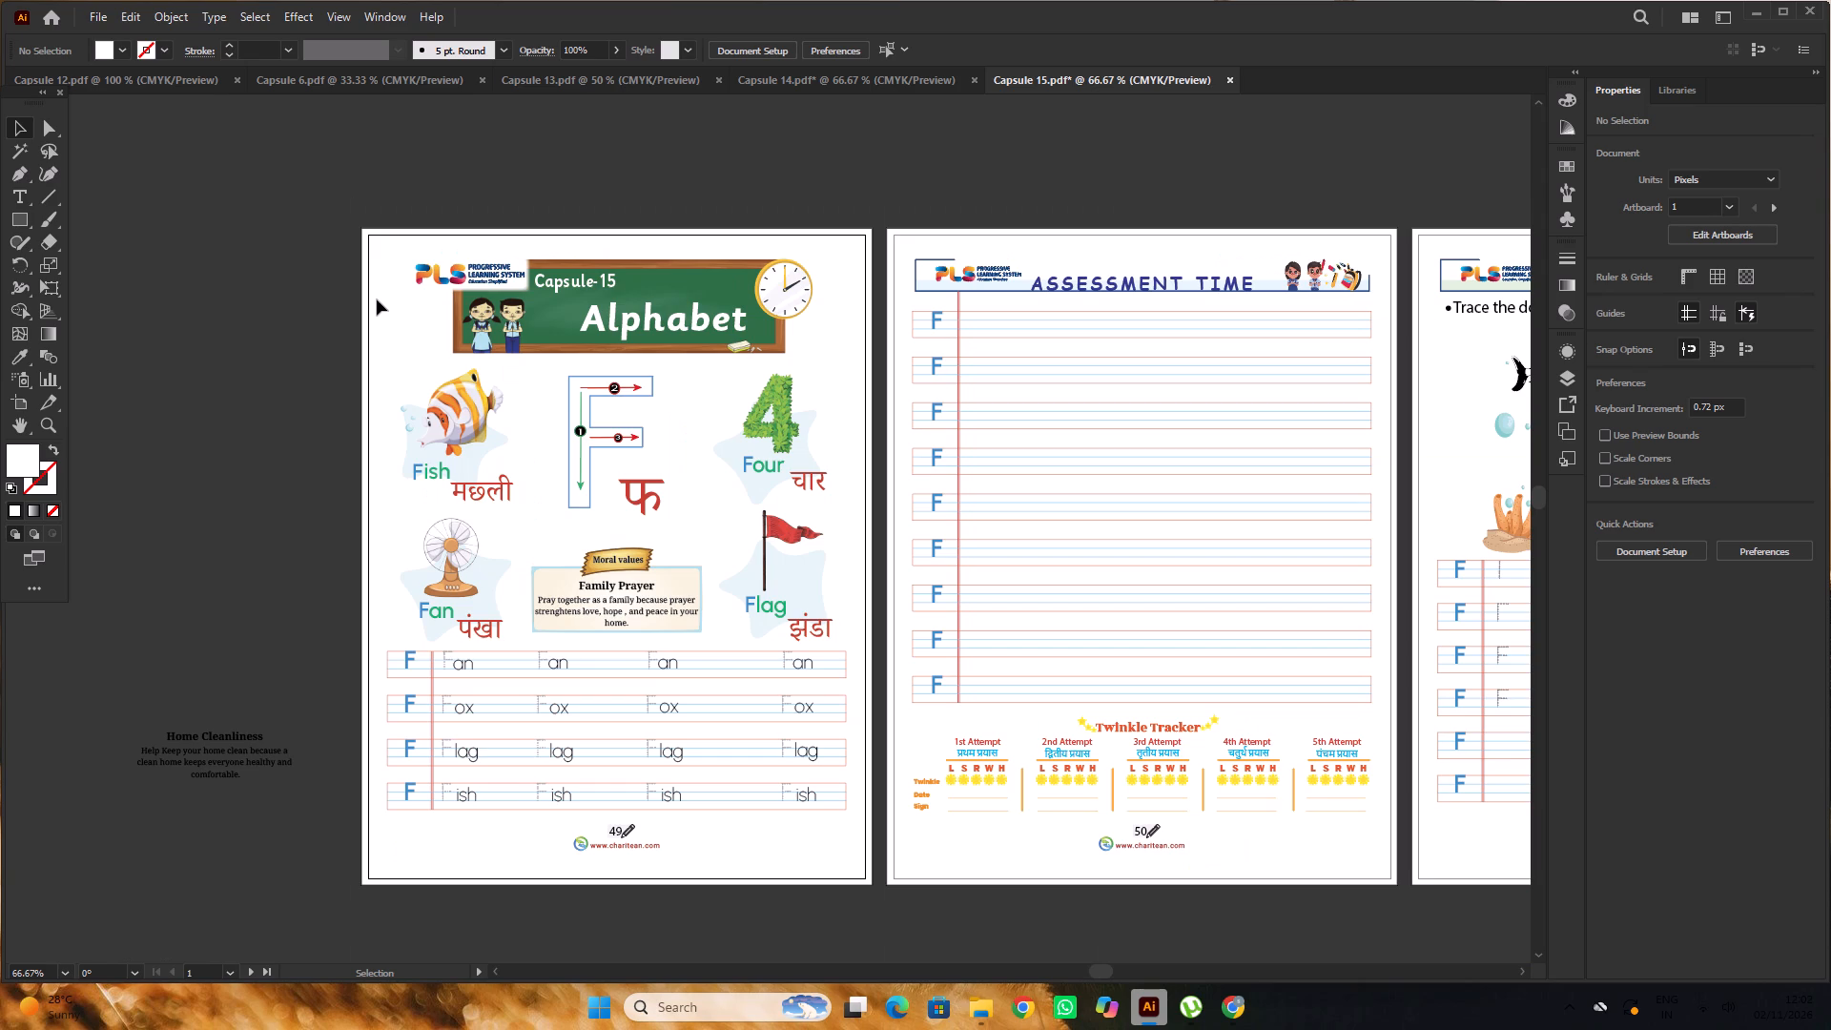
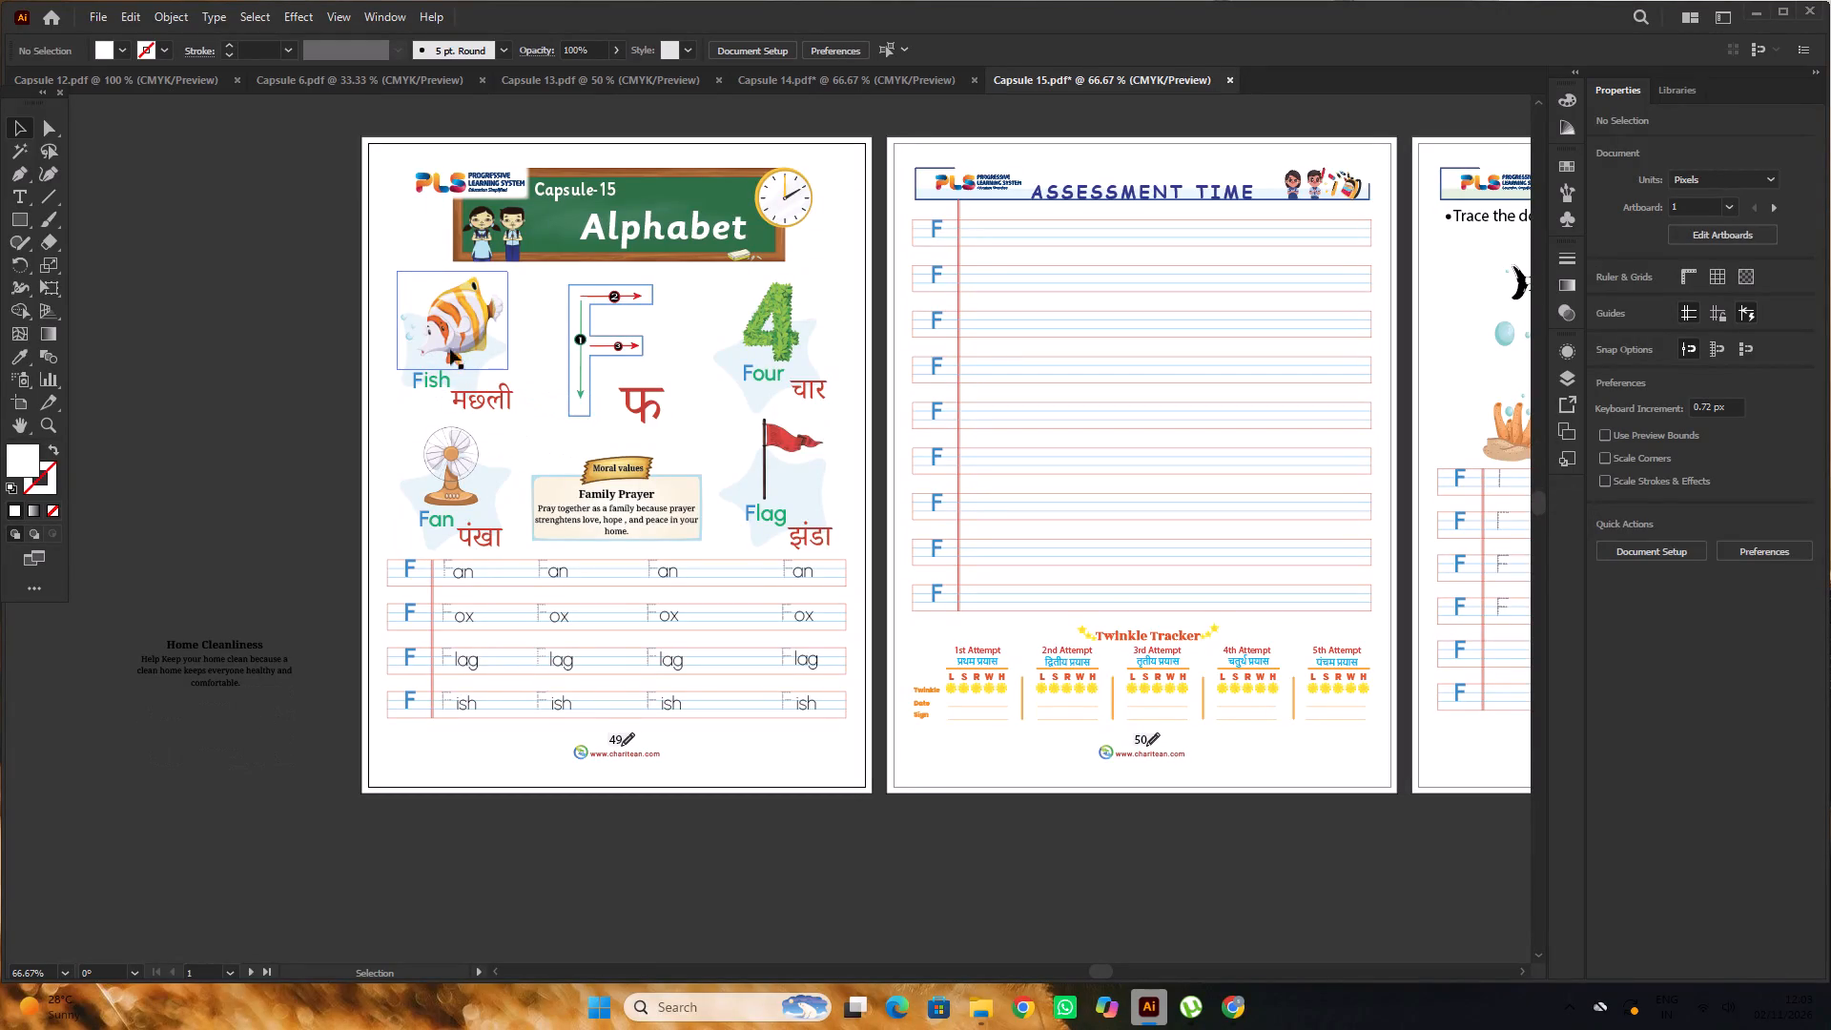
Change the font of the Fish label under the fish picture, both the F and ish, to Sassoon Primary.
left_click(434, 390)
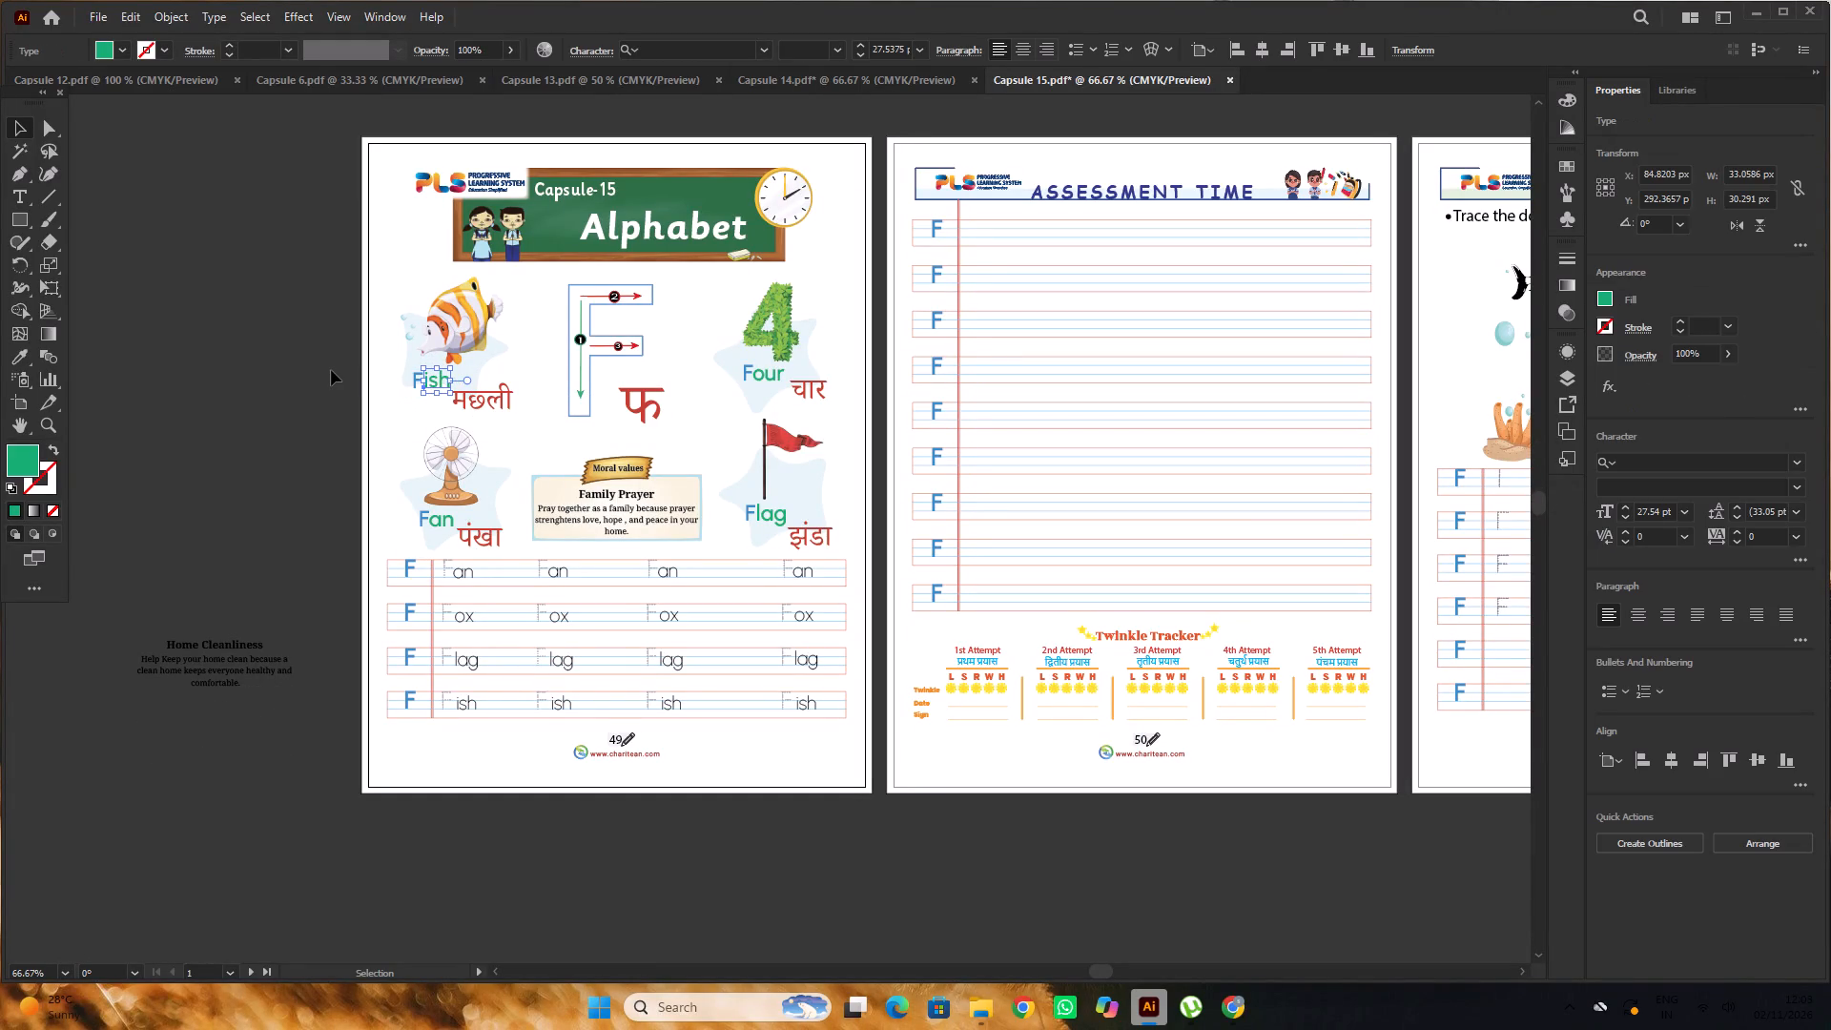
left_click(331, 370)
left_click(410, 375)
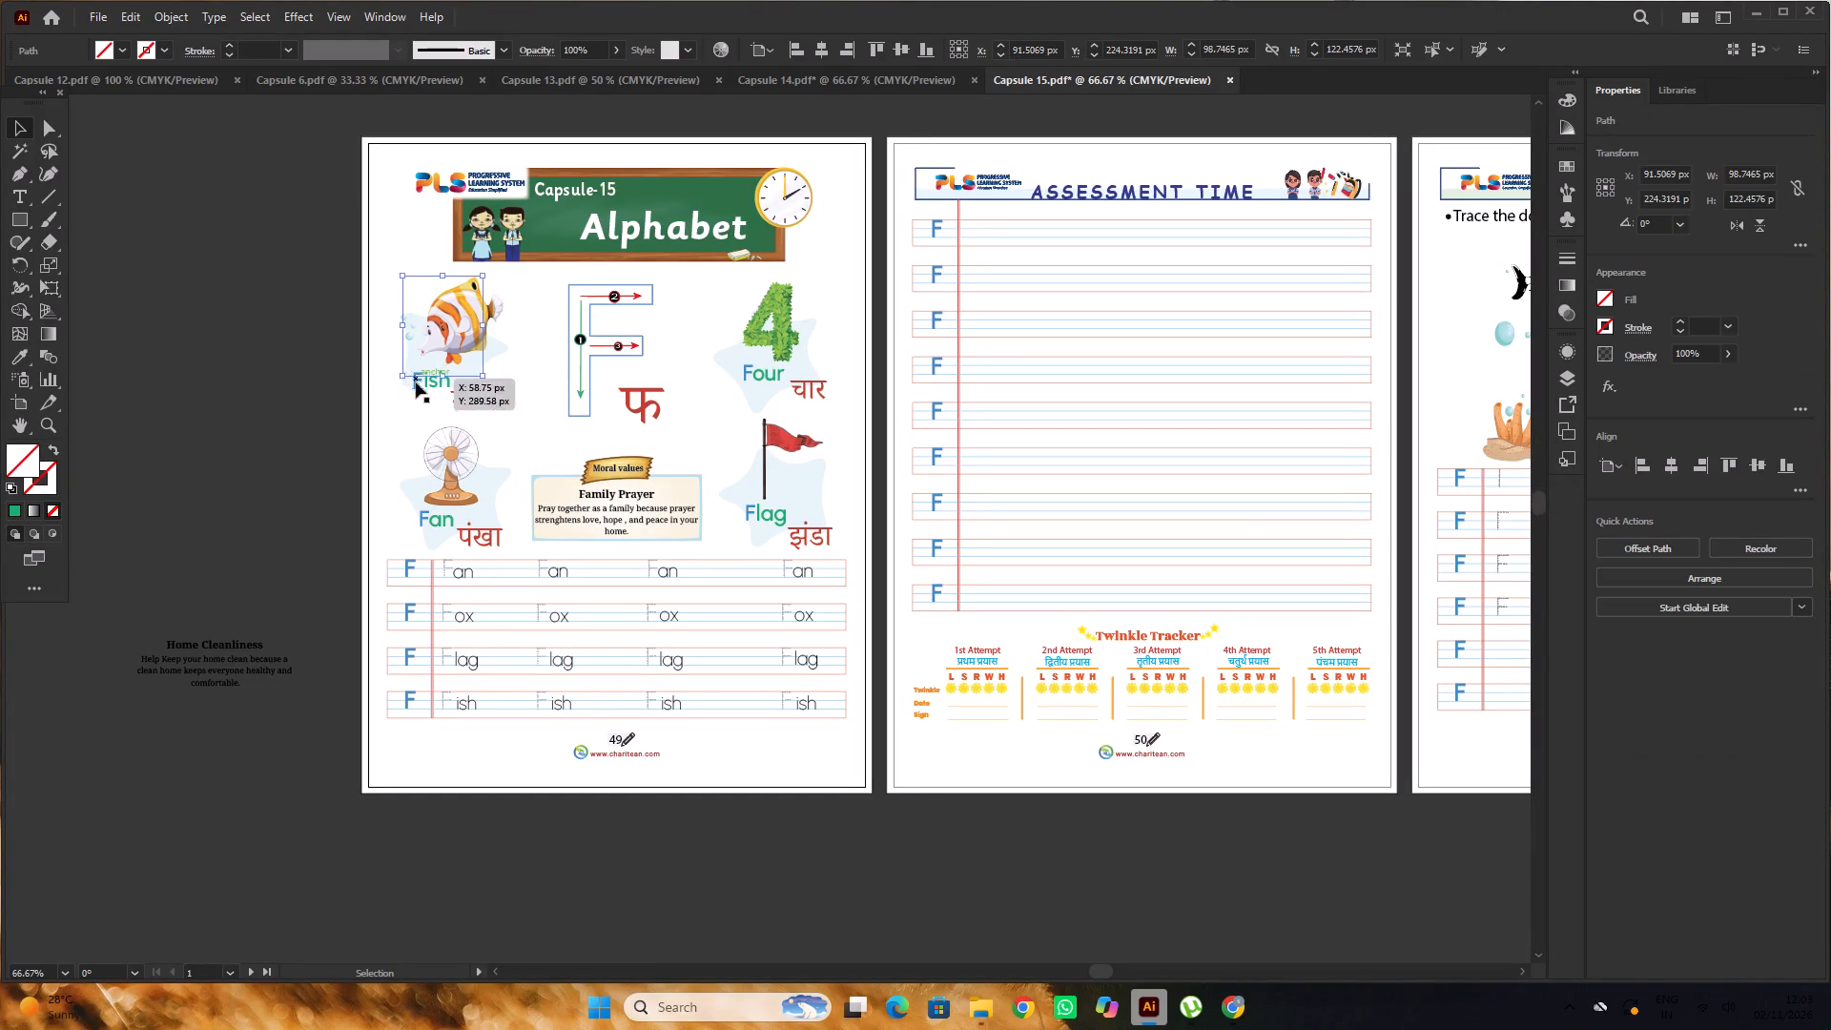
left_click(291, 337)
scroll(410, 404, "up", 3, "alt")
left_click(431, 352)
left_click(488, 347, "shift")
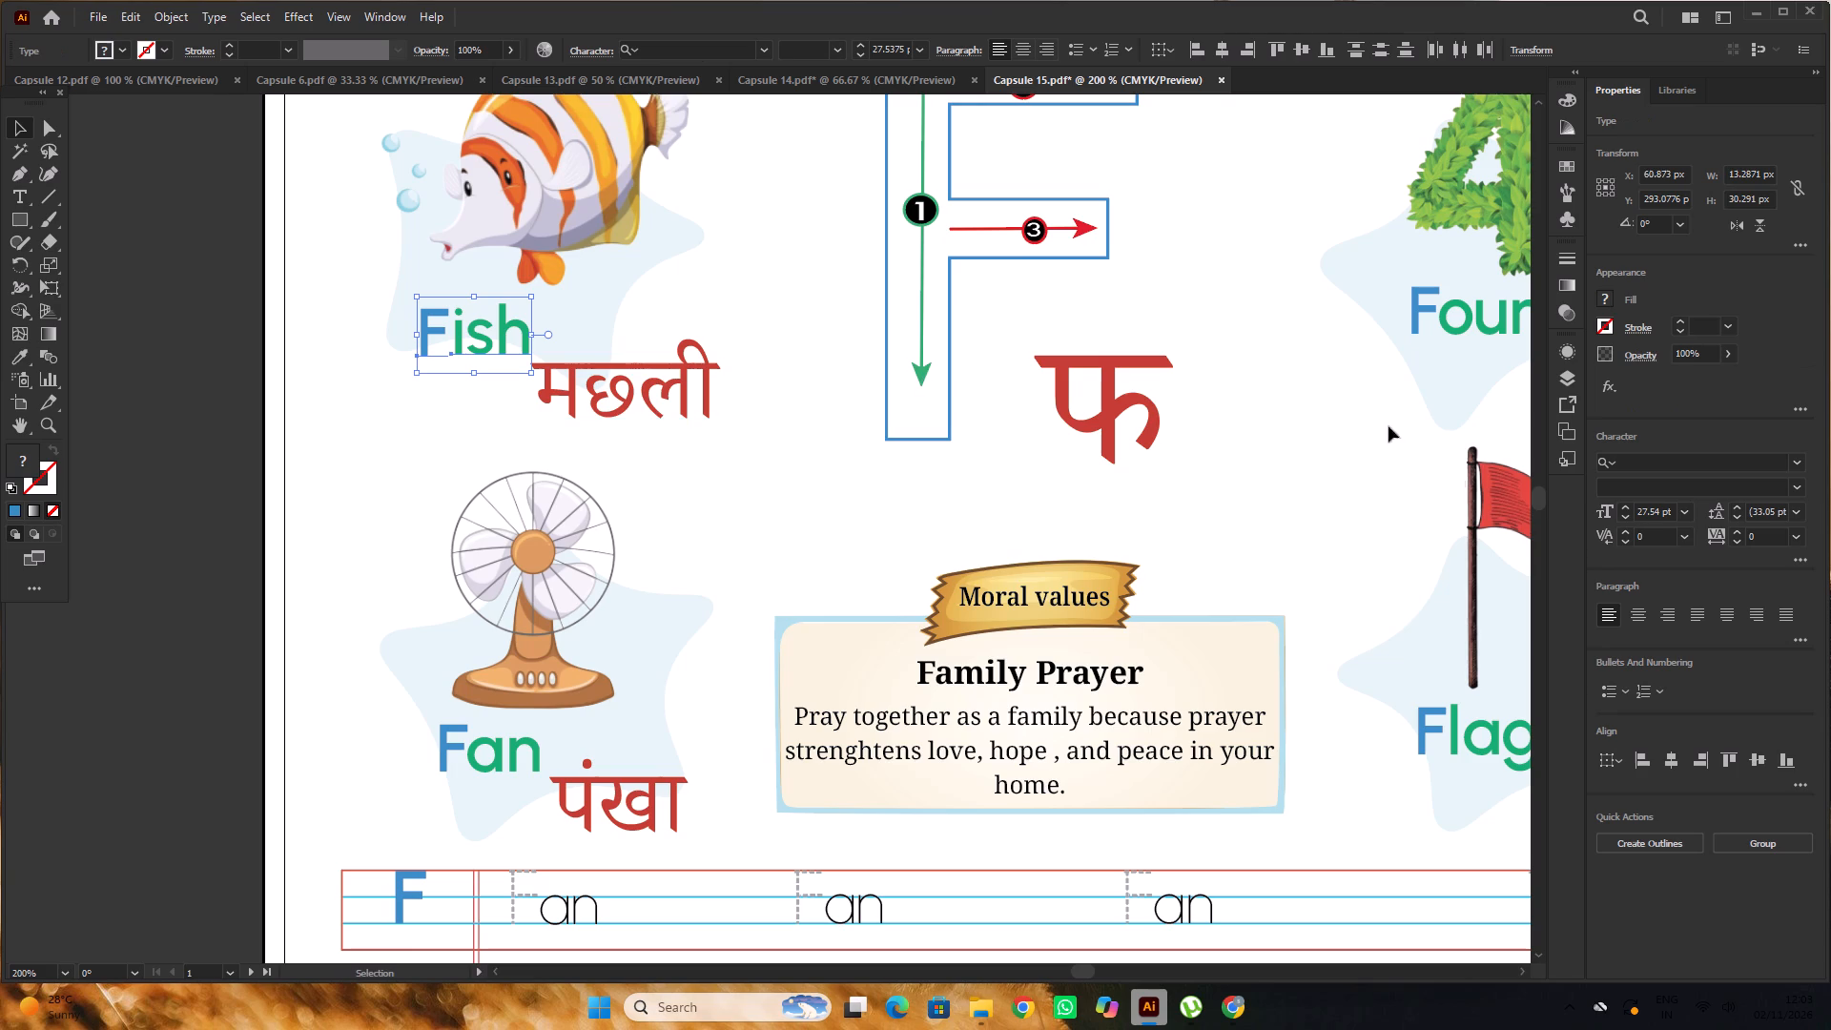
left_click(1669, 465)
key("s")
key("a")
key("s")
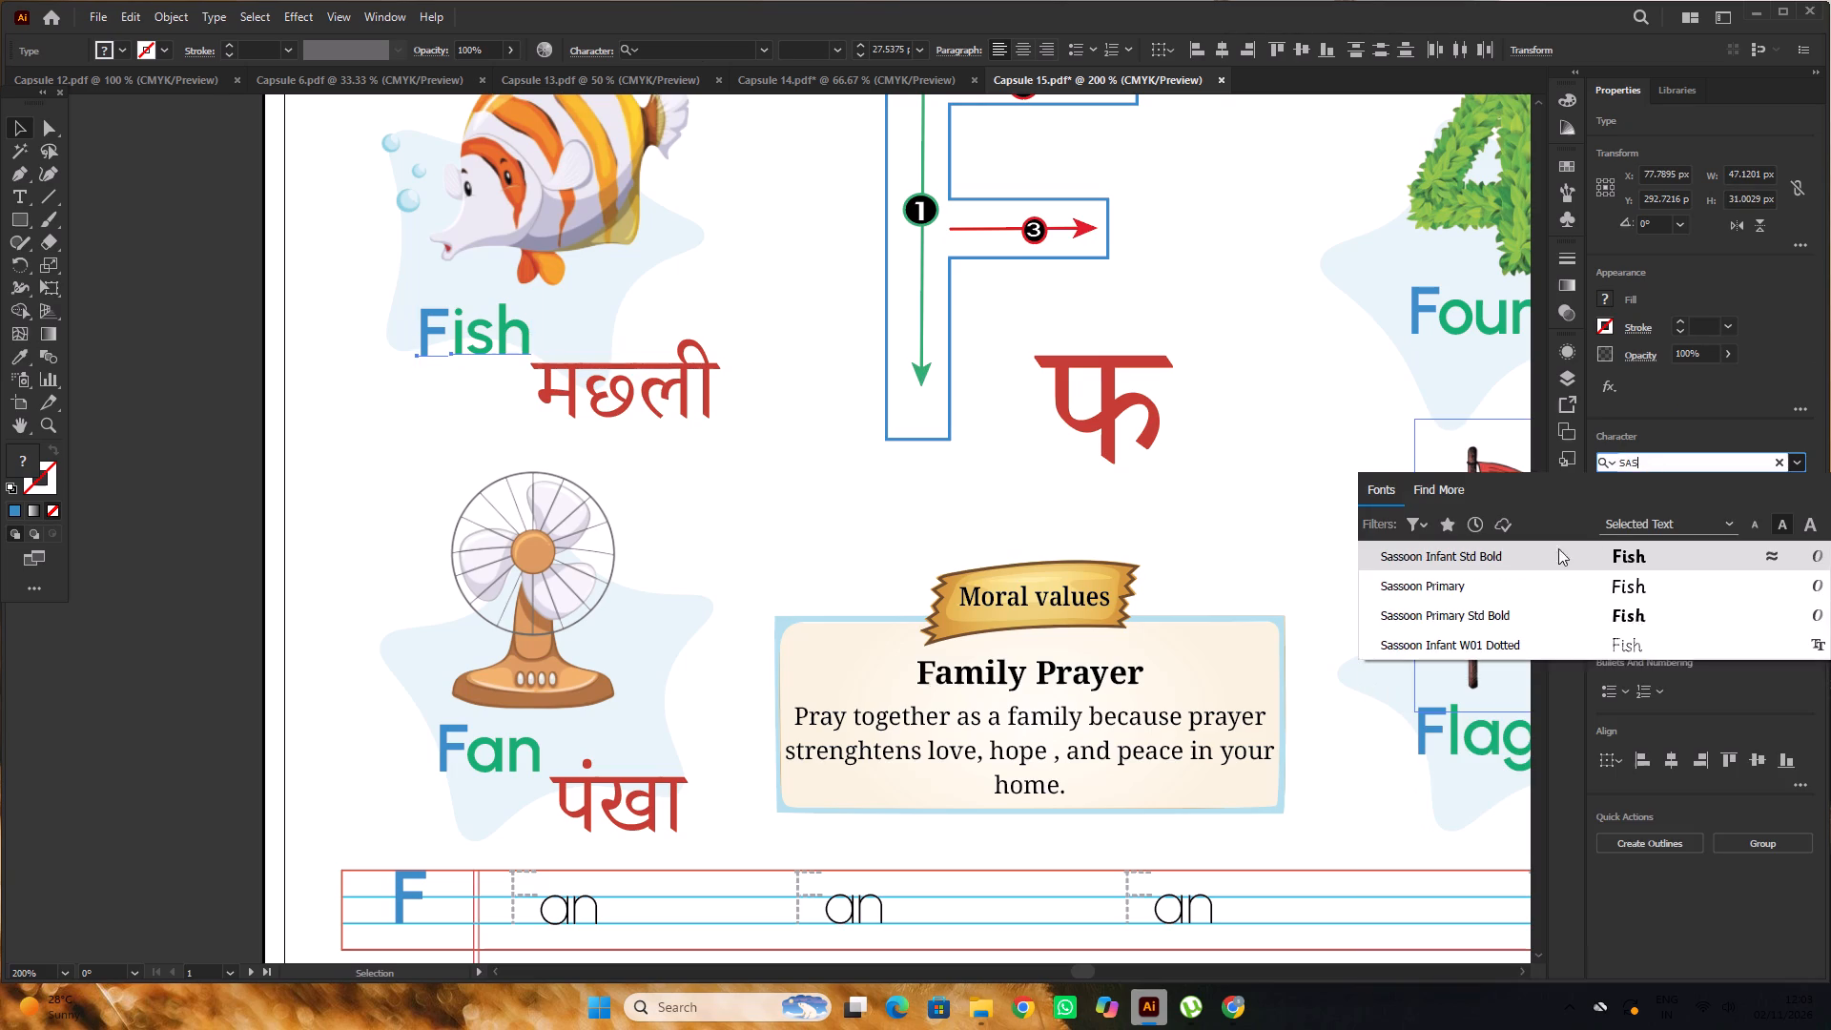
left_click(1512, 593)
scroll(477, 372, "down", 3, "alt")
left_click(346, 338)
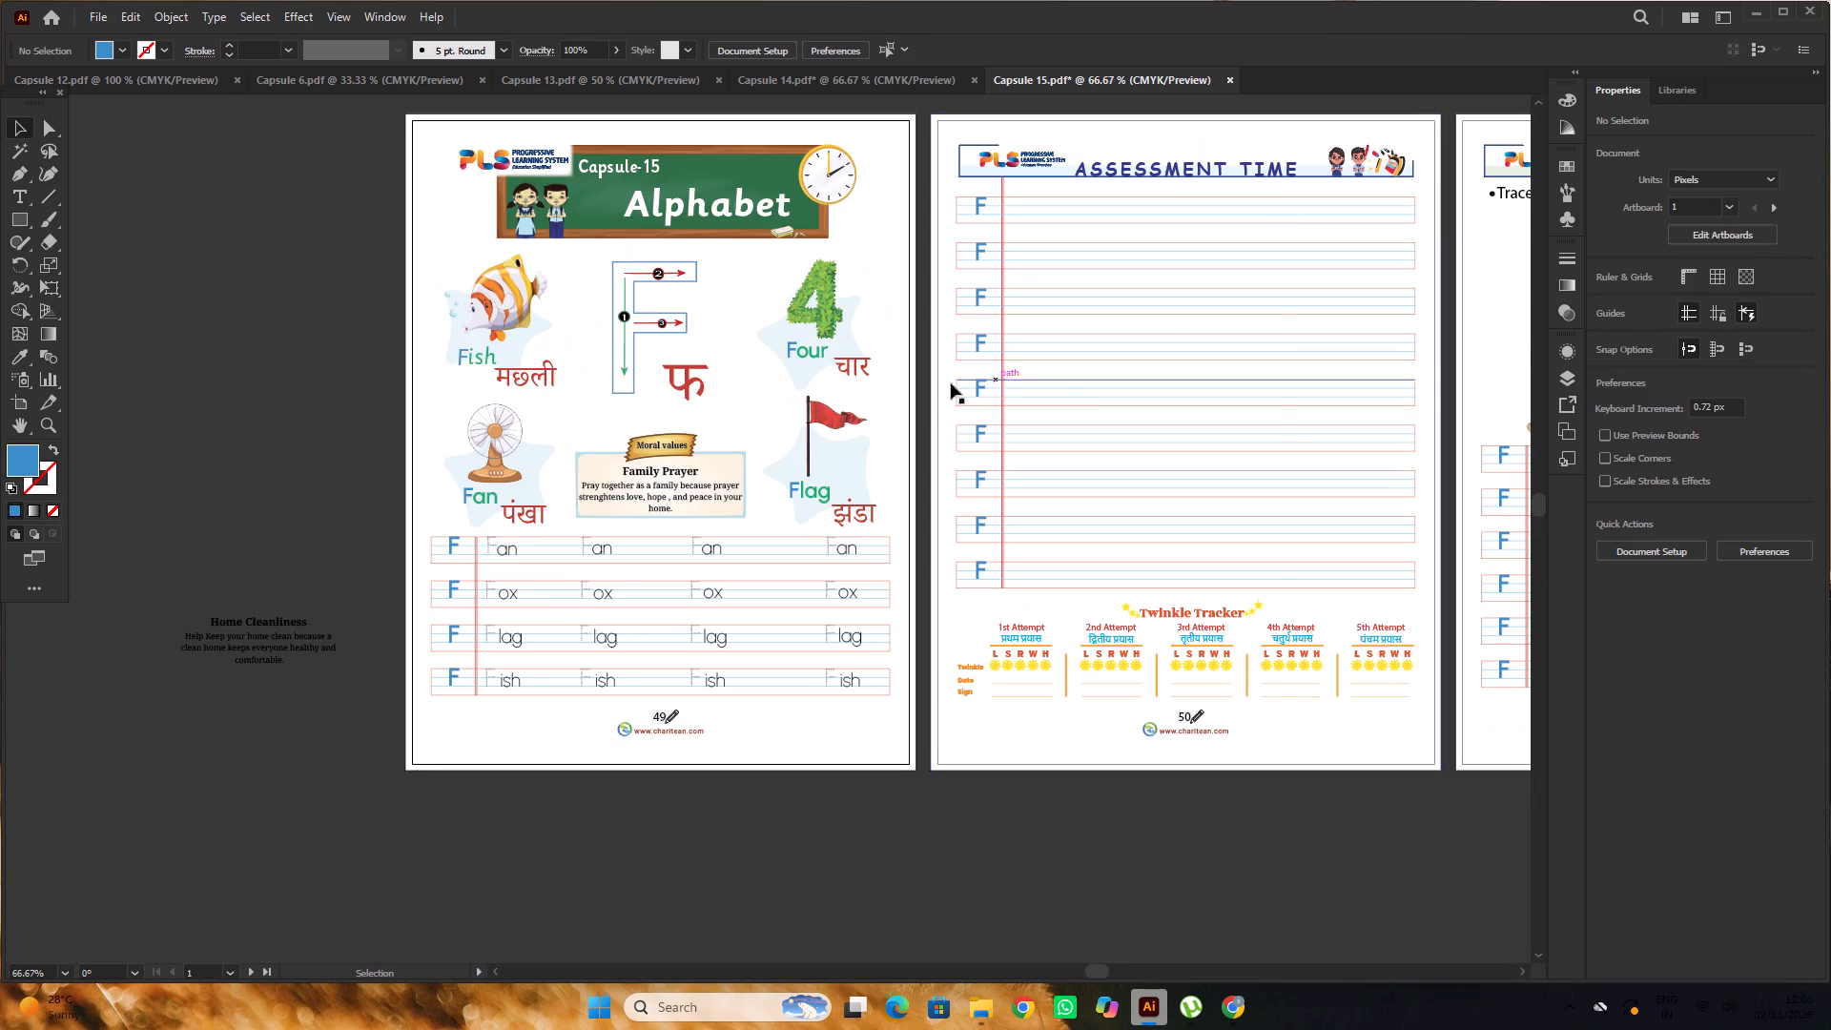
Change the font of the Flag label under the red flag picture to Sassoon Primary.
scroll(780, 372, "up", 3, "alt")
left_click(831, 322)
left_click(806, 327, "shift")
scroll(810, 340, "down", 3, "alt")
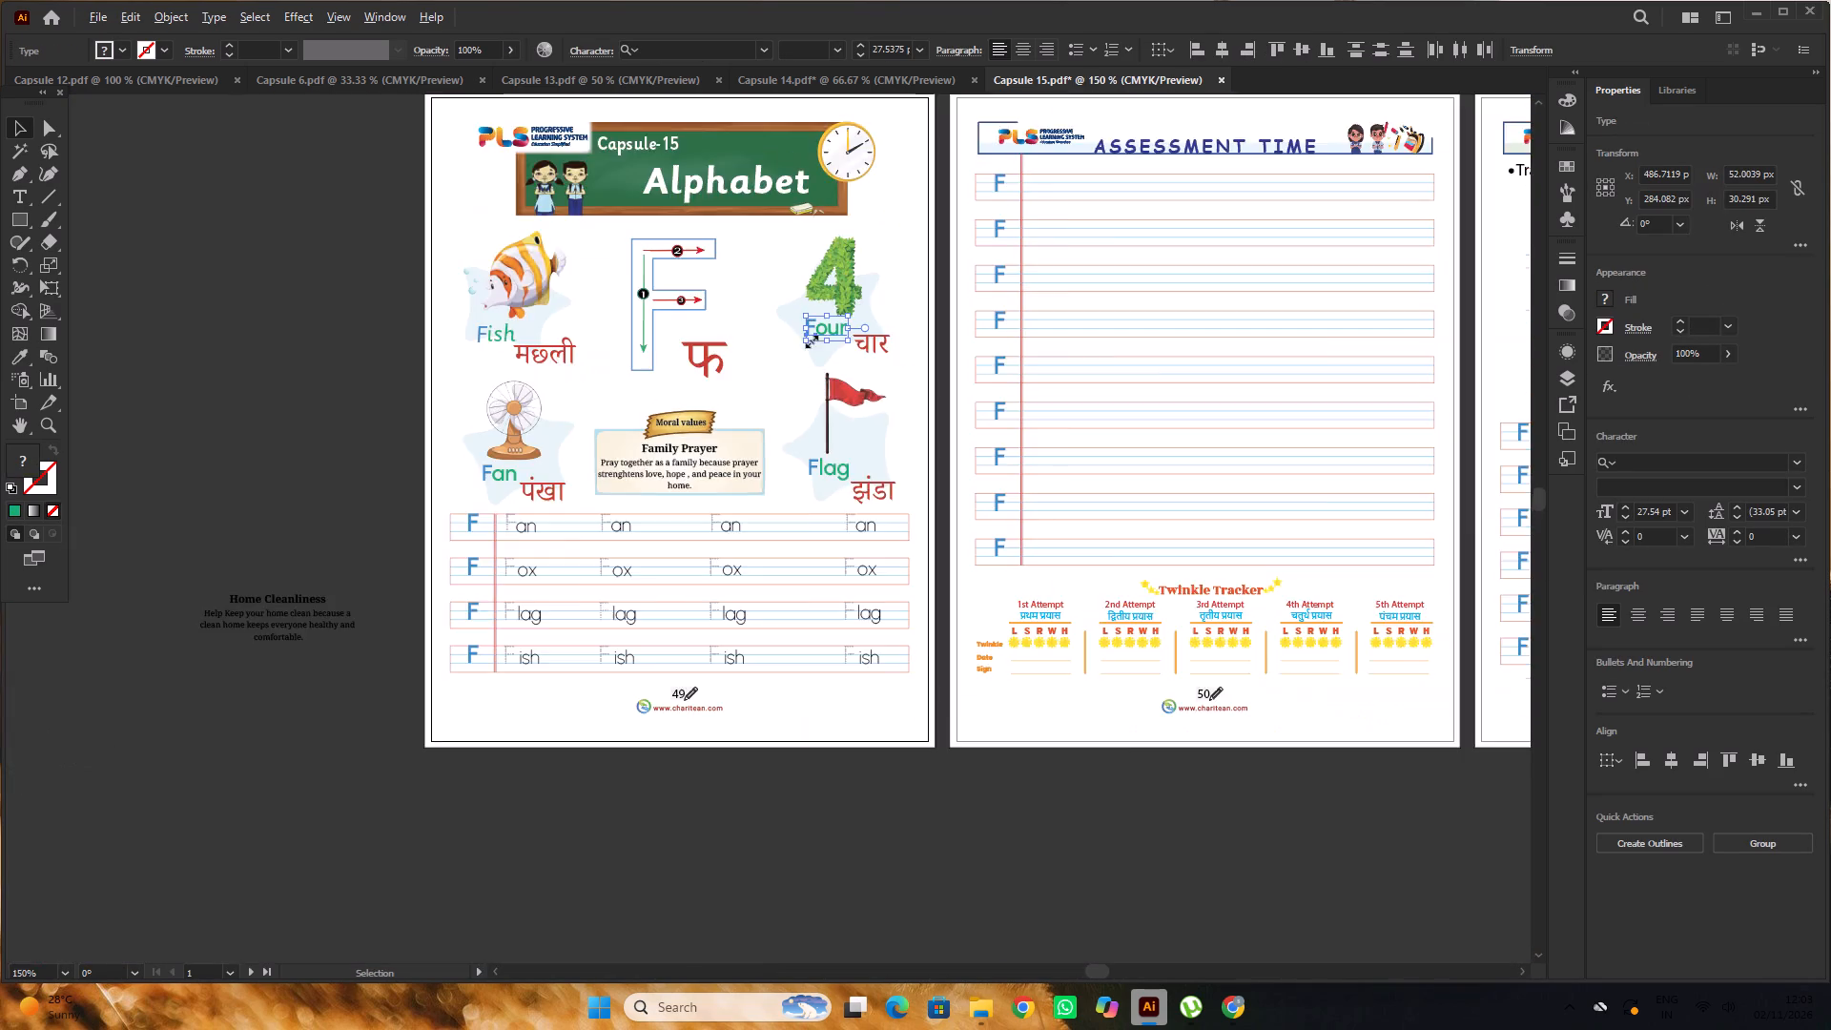
scroll(786, 517, "up", 2, "alt")
left_click(844, 410, "shift")
left_click(900, 418, "shift")
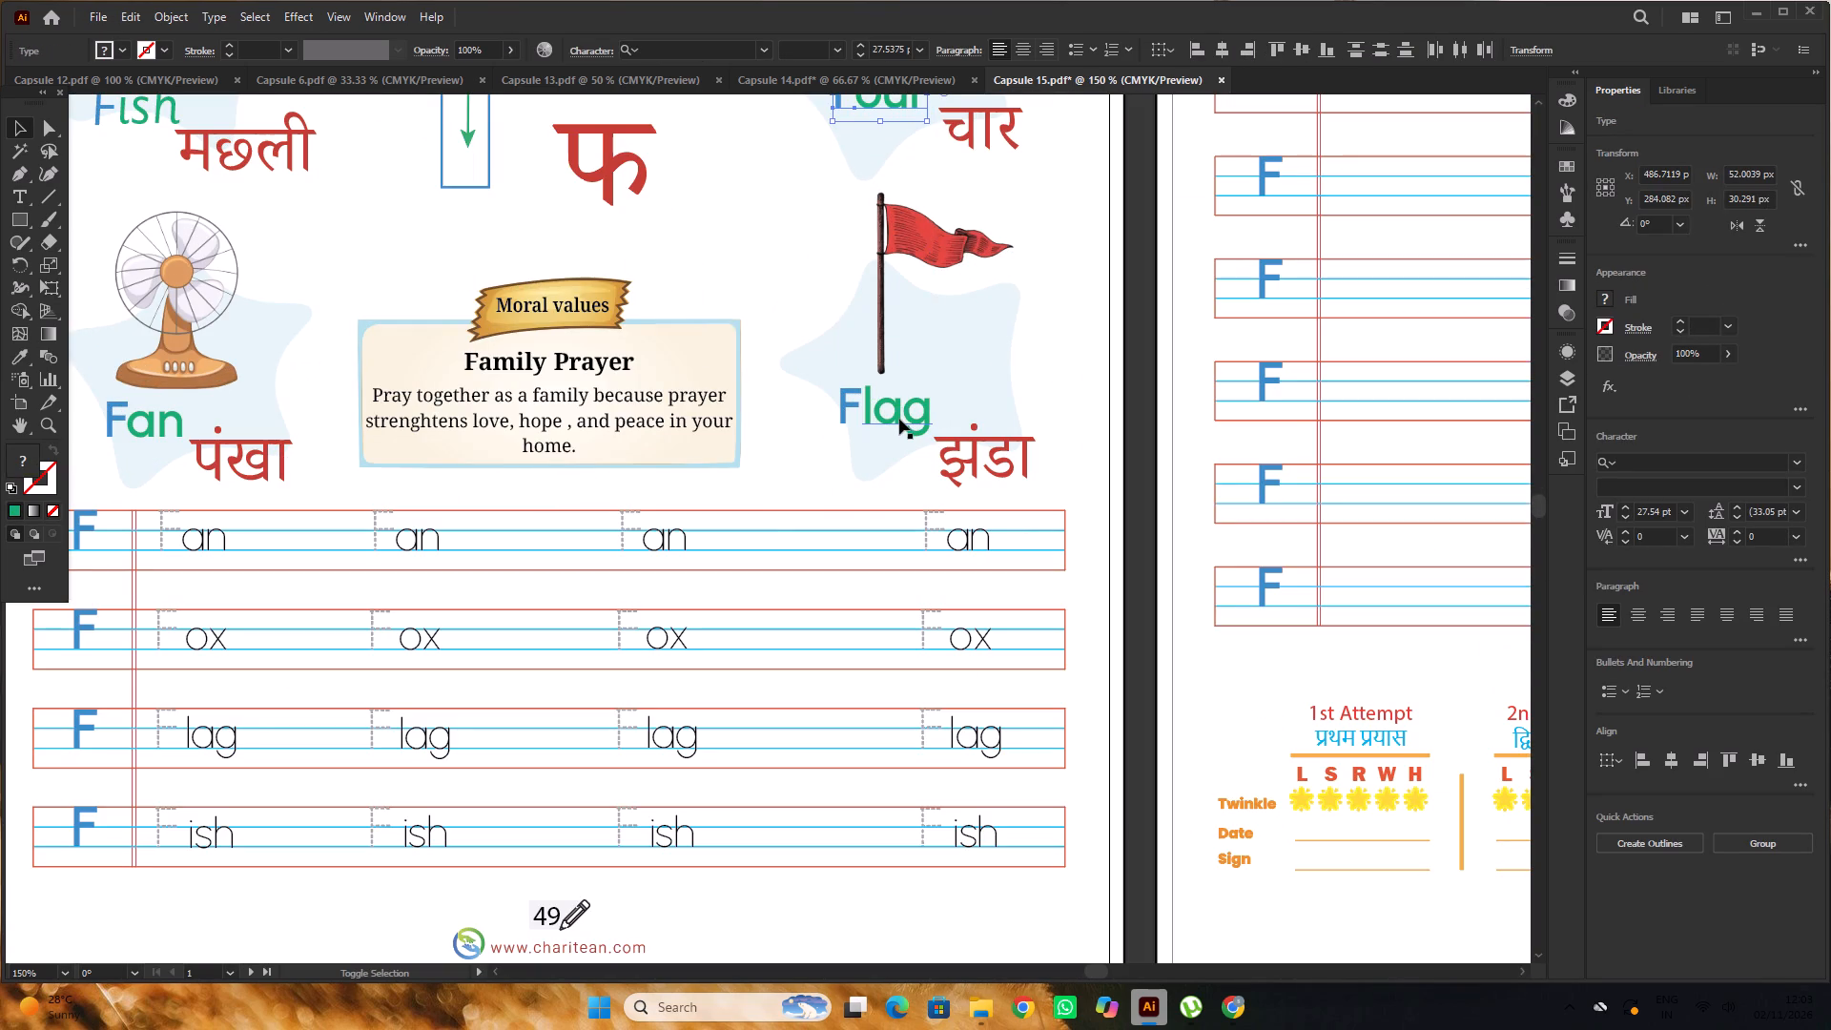
left_click(899, 419)
left_click(1651, 454)
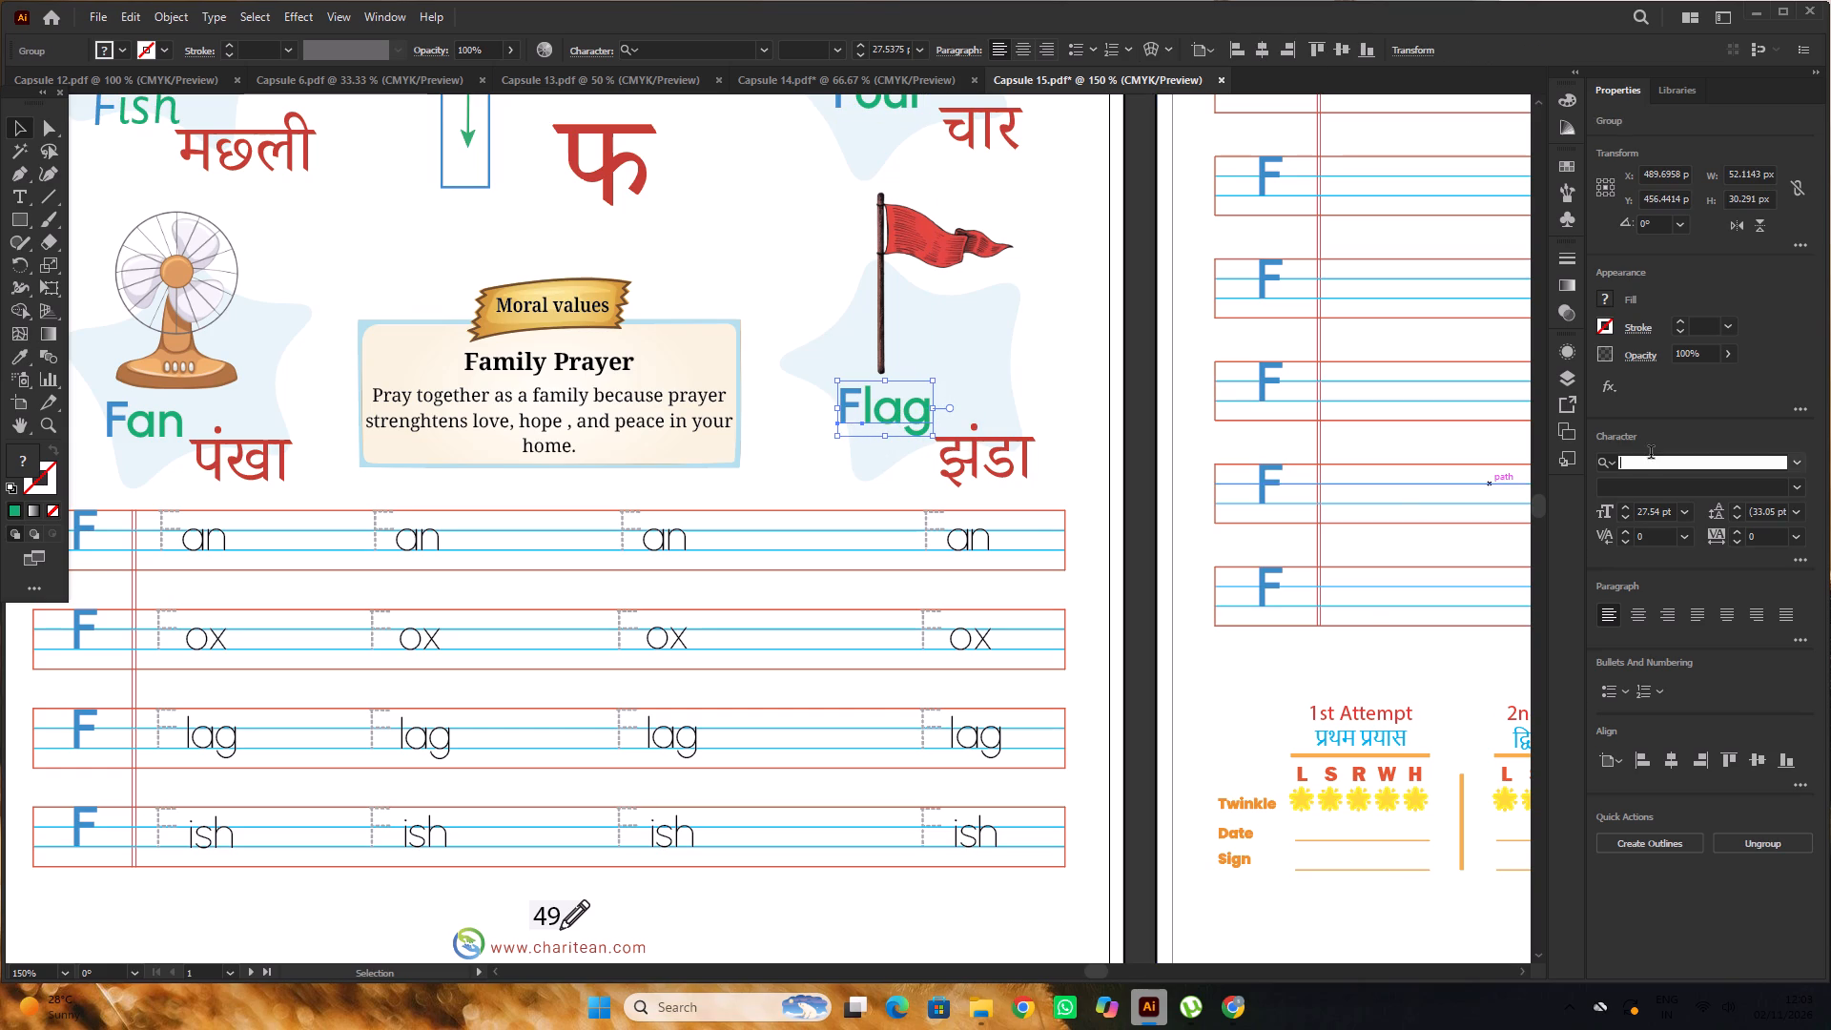
key("s")
type("AS")
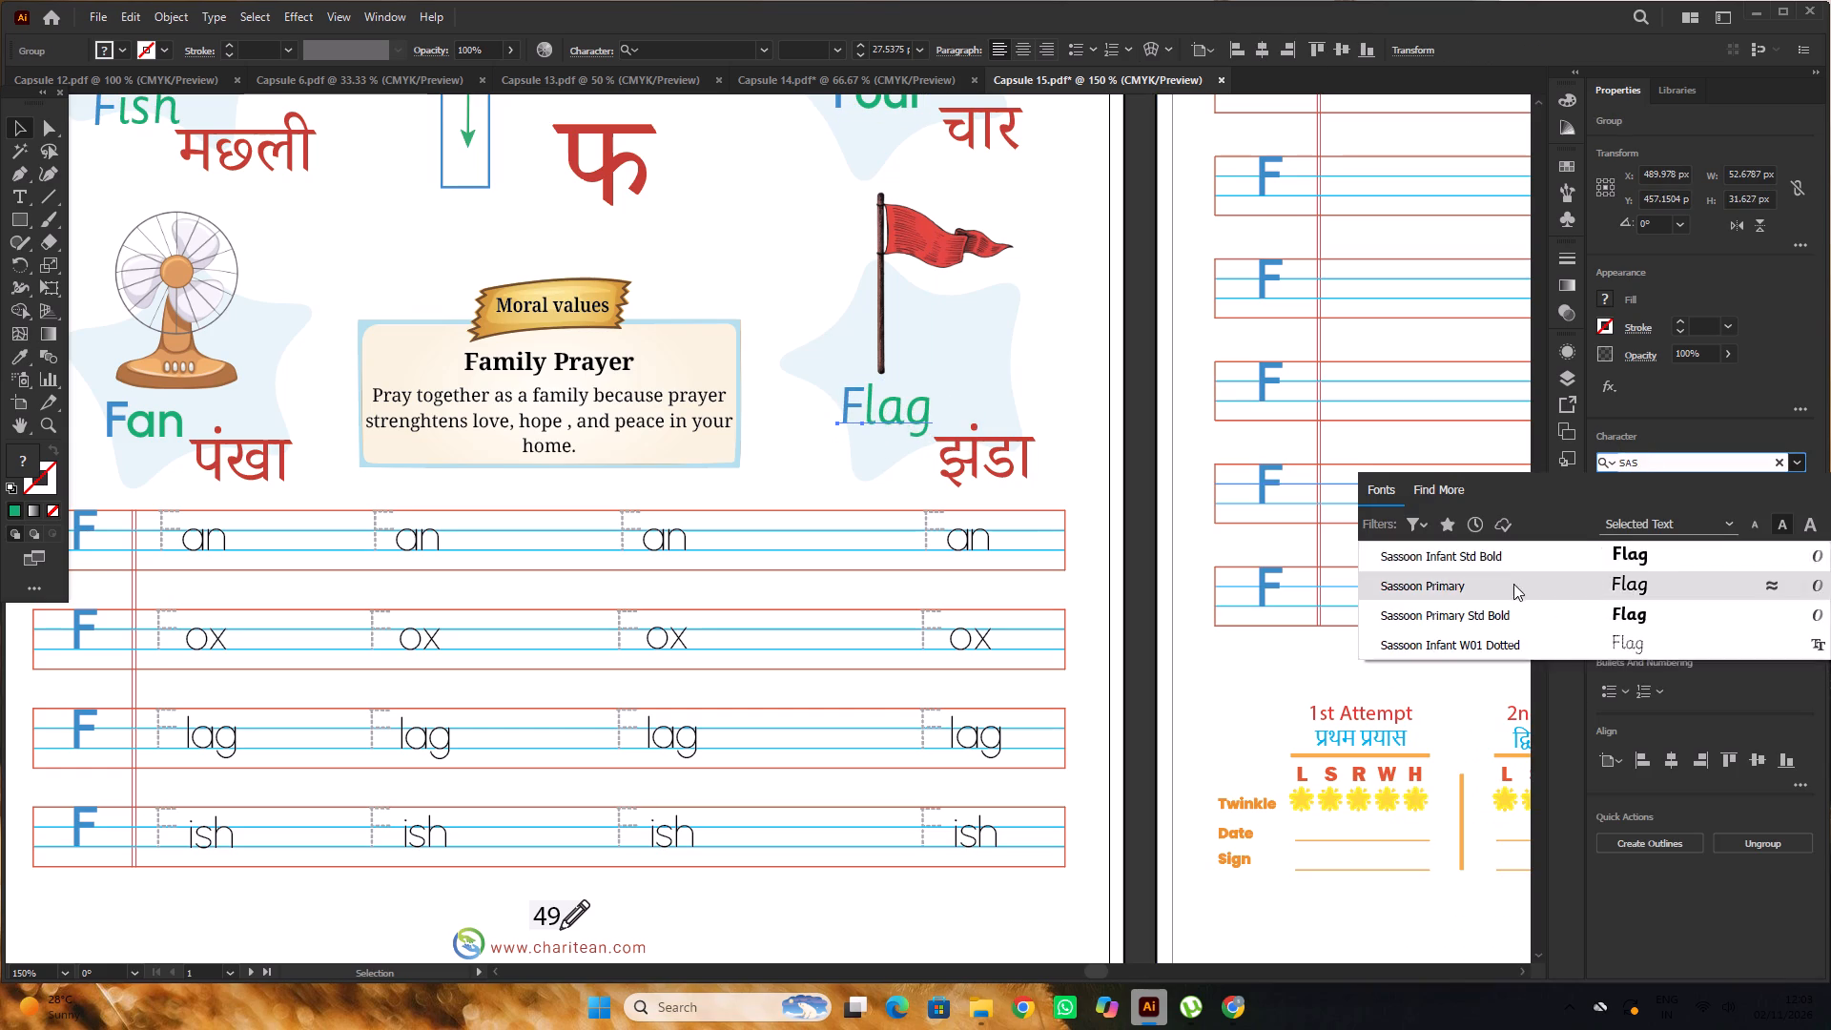
left_click(1513, 584)
Change the font of the Four label under the leafy 4, both the F and our, to Sassoon Primary.
scroll(862, 360, "up", 7)
left_click(869, 272)
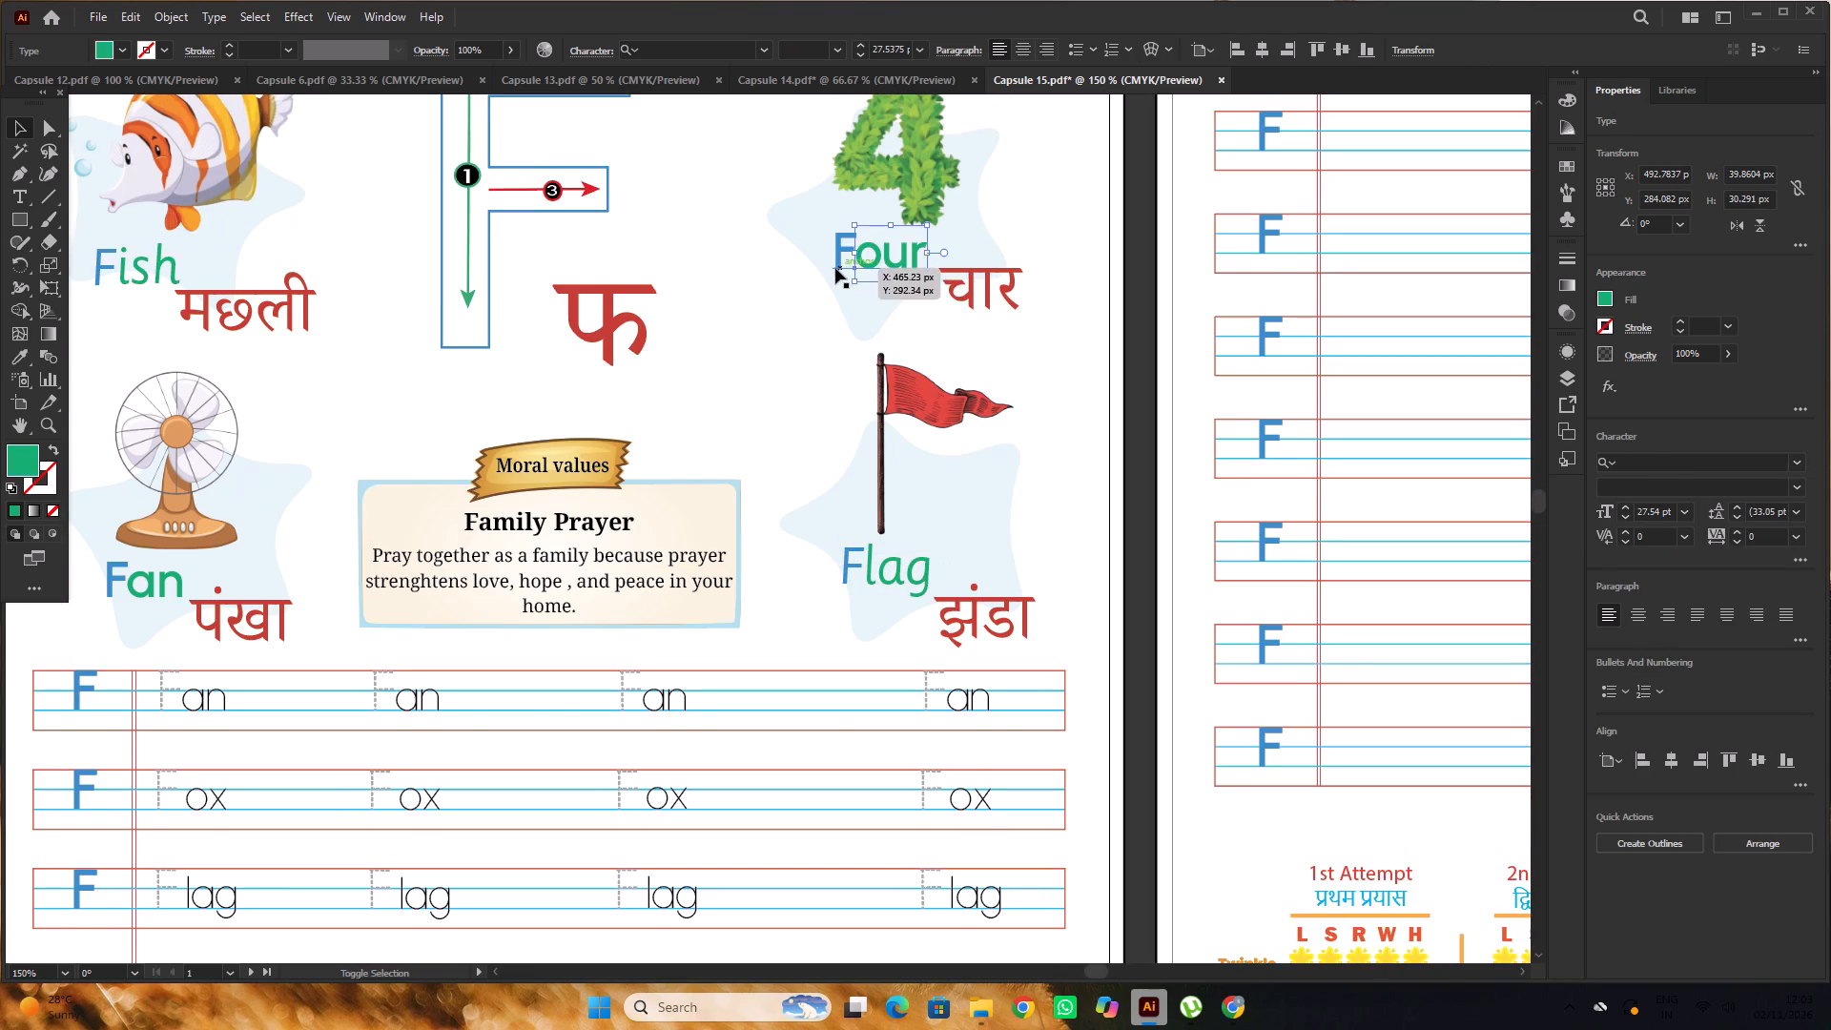
left_click(834, 268, "shift")
left_click(1670, 472)
key("s")
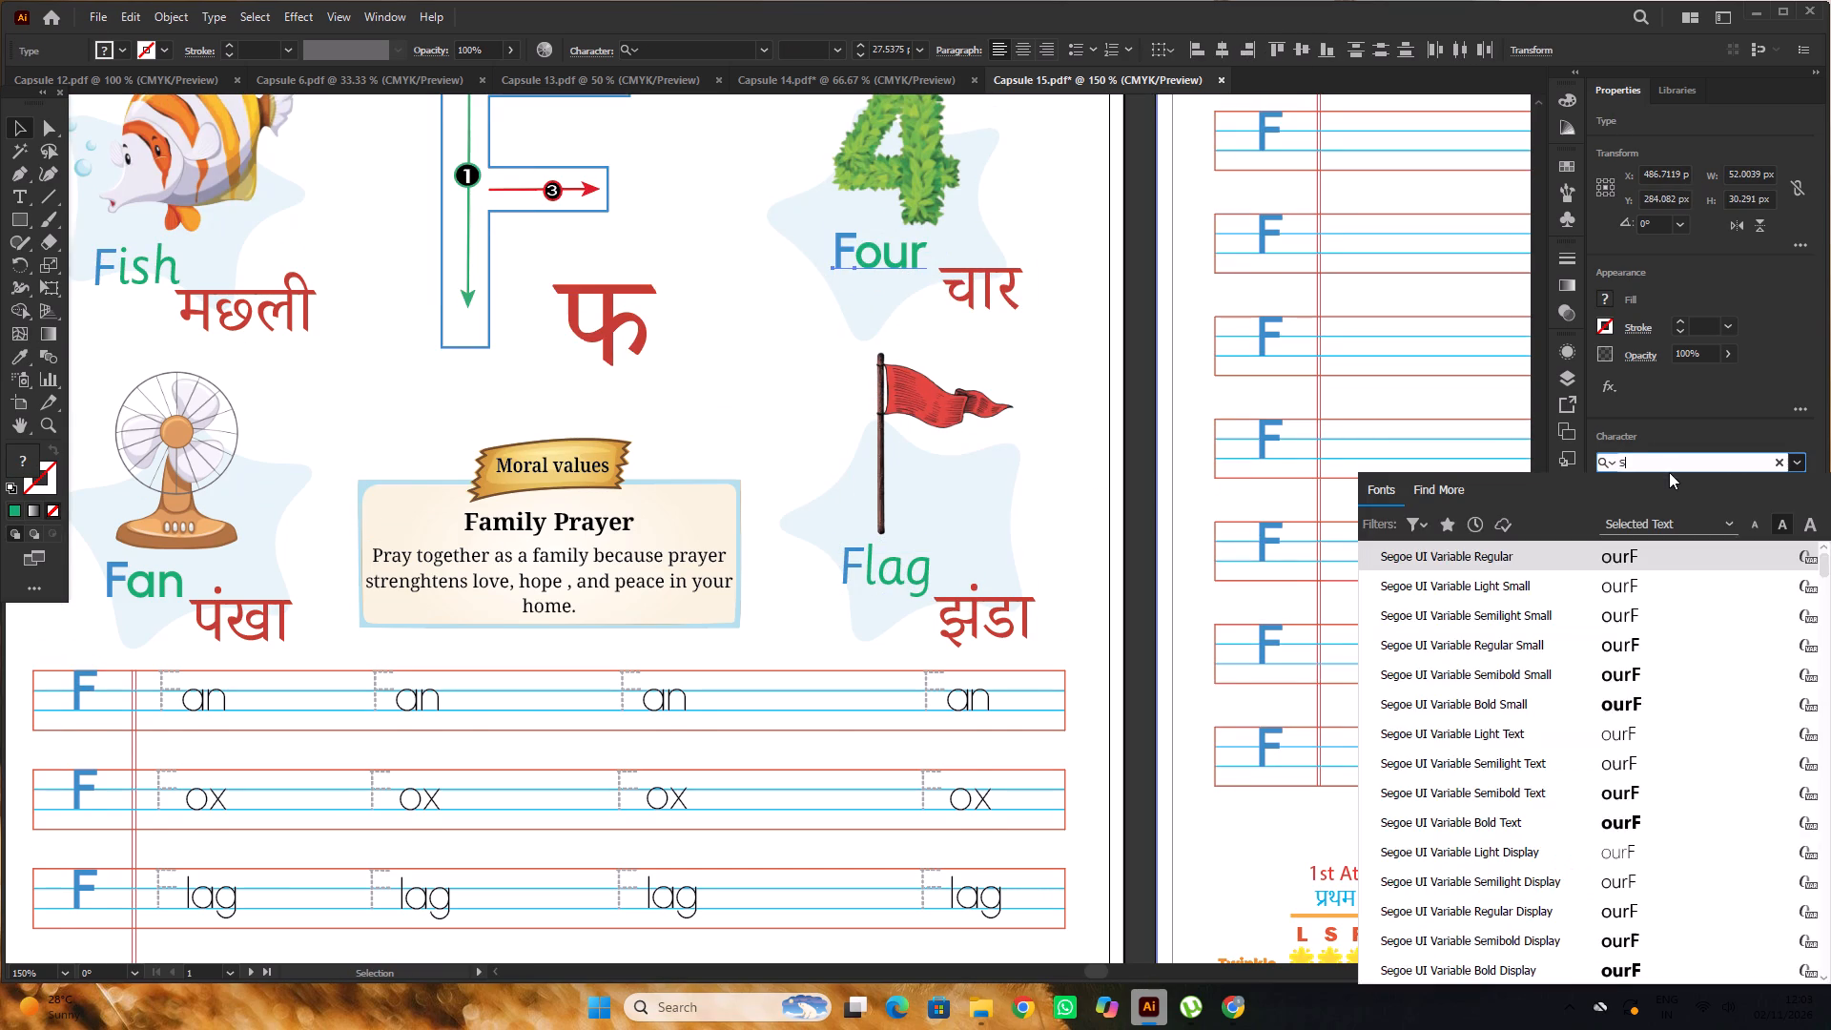
type("AS")
left_click(1536, 579)
scroll(955, 351, "down", 2, "alt")
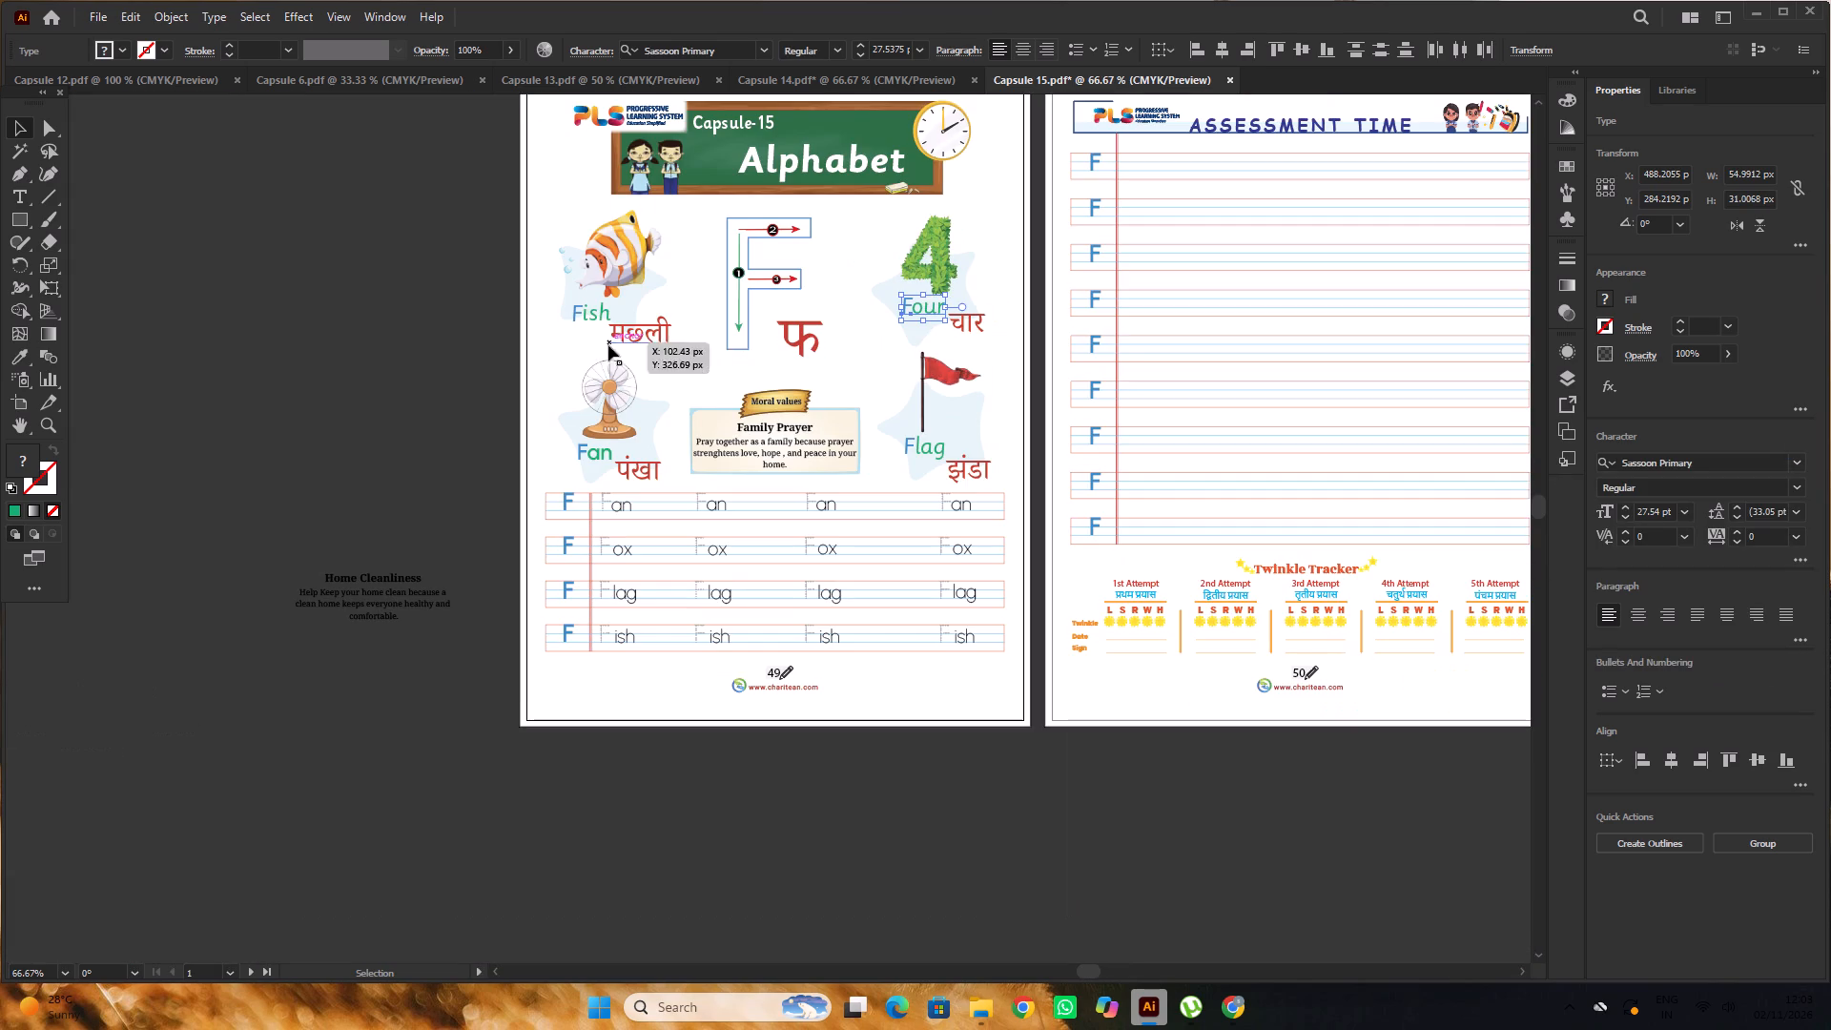
double_click(417, 347)
Change the font of the Fan label under the table fan picture to Sassoon Primary.
scroll(547, 363, "down", 4)
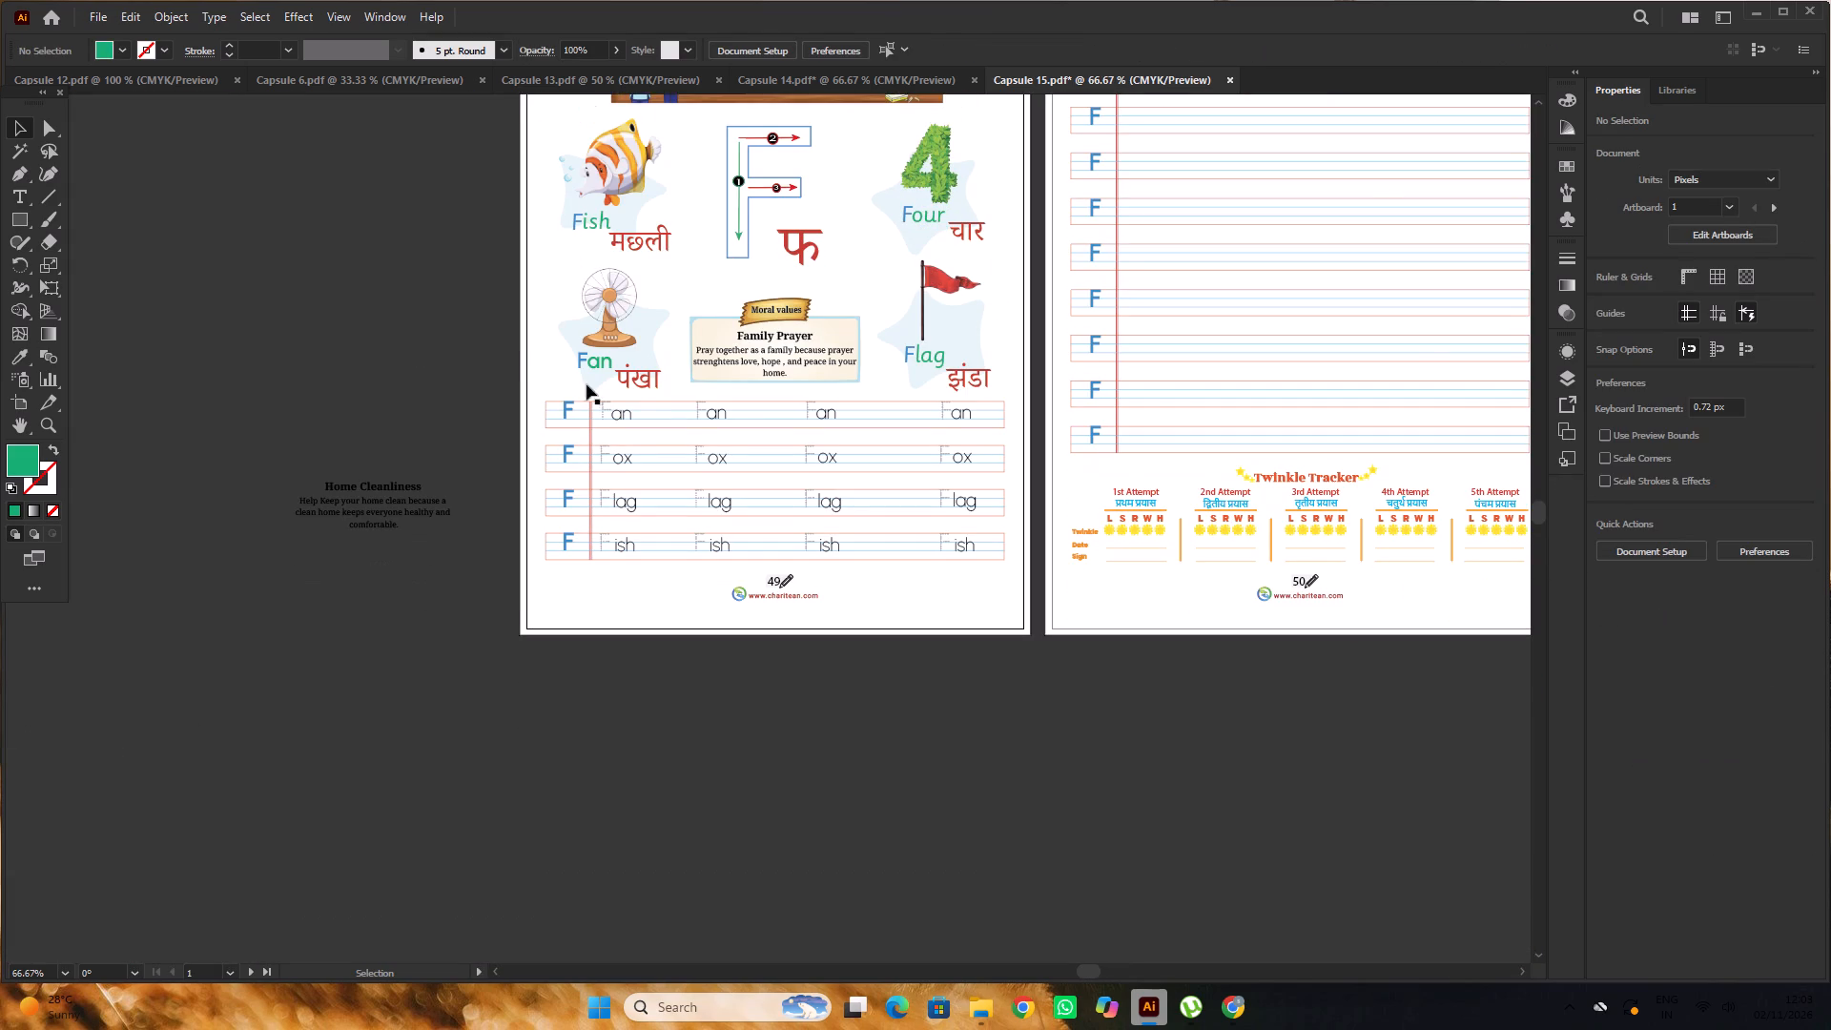
scroll(629, 377, "up", 4, "alt")
left_click(559, 357)
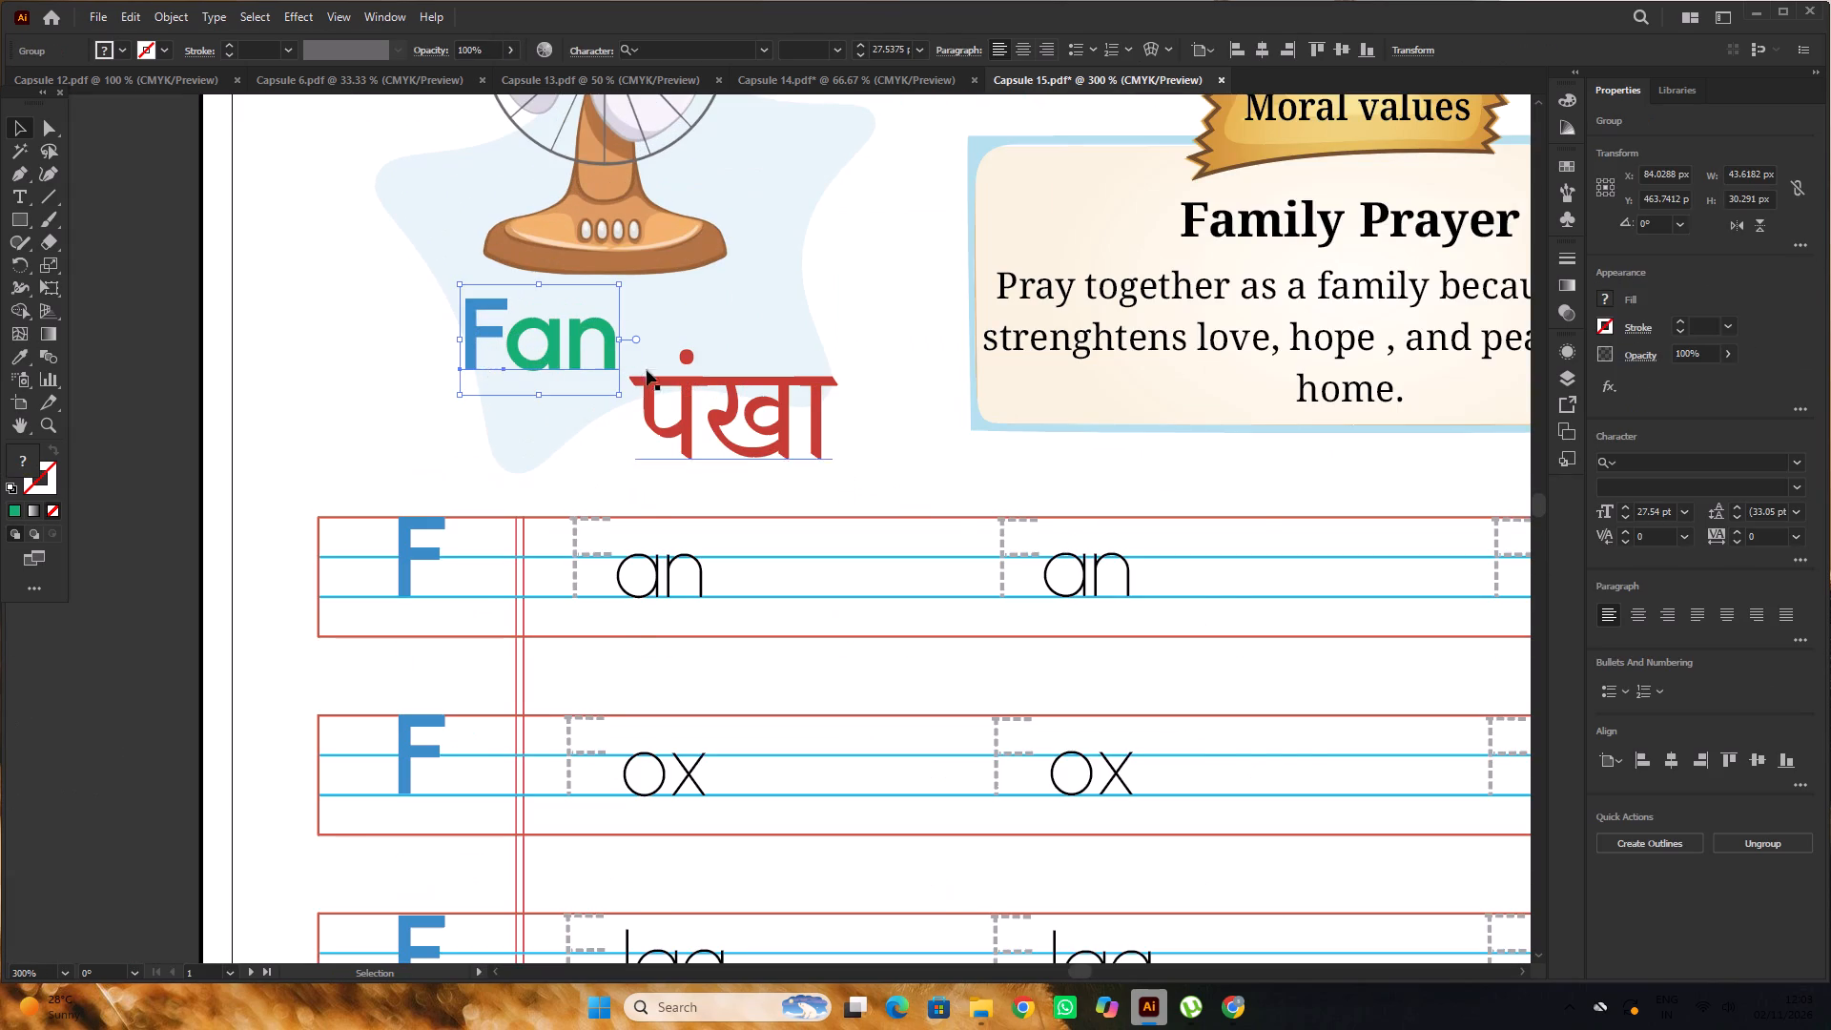
scroll(648, 370, "down", 1, "alt")
left_click(1674, 473)
left_click(1672, 463)
type("SAS")
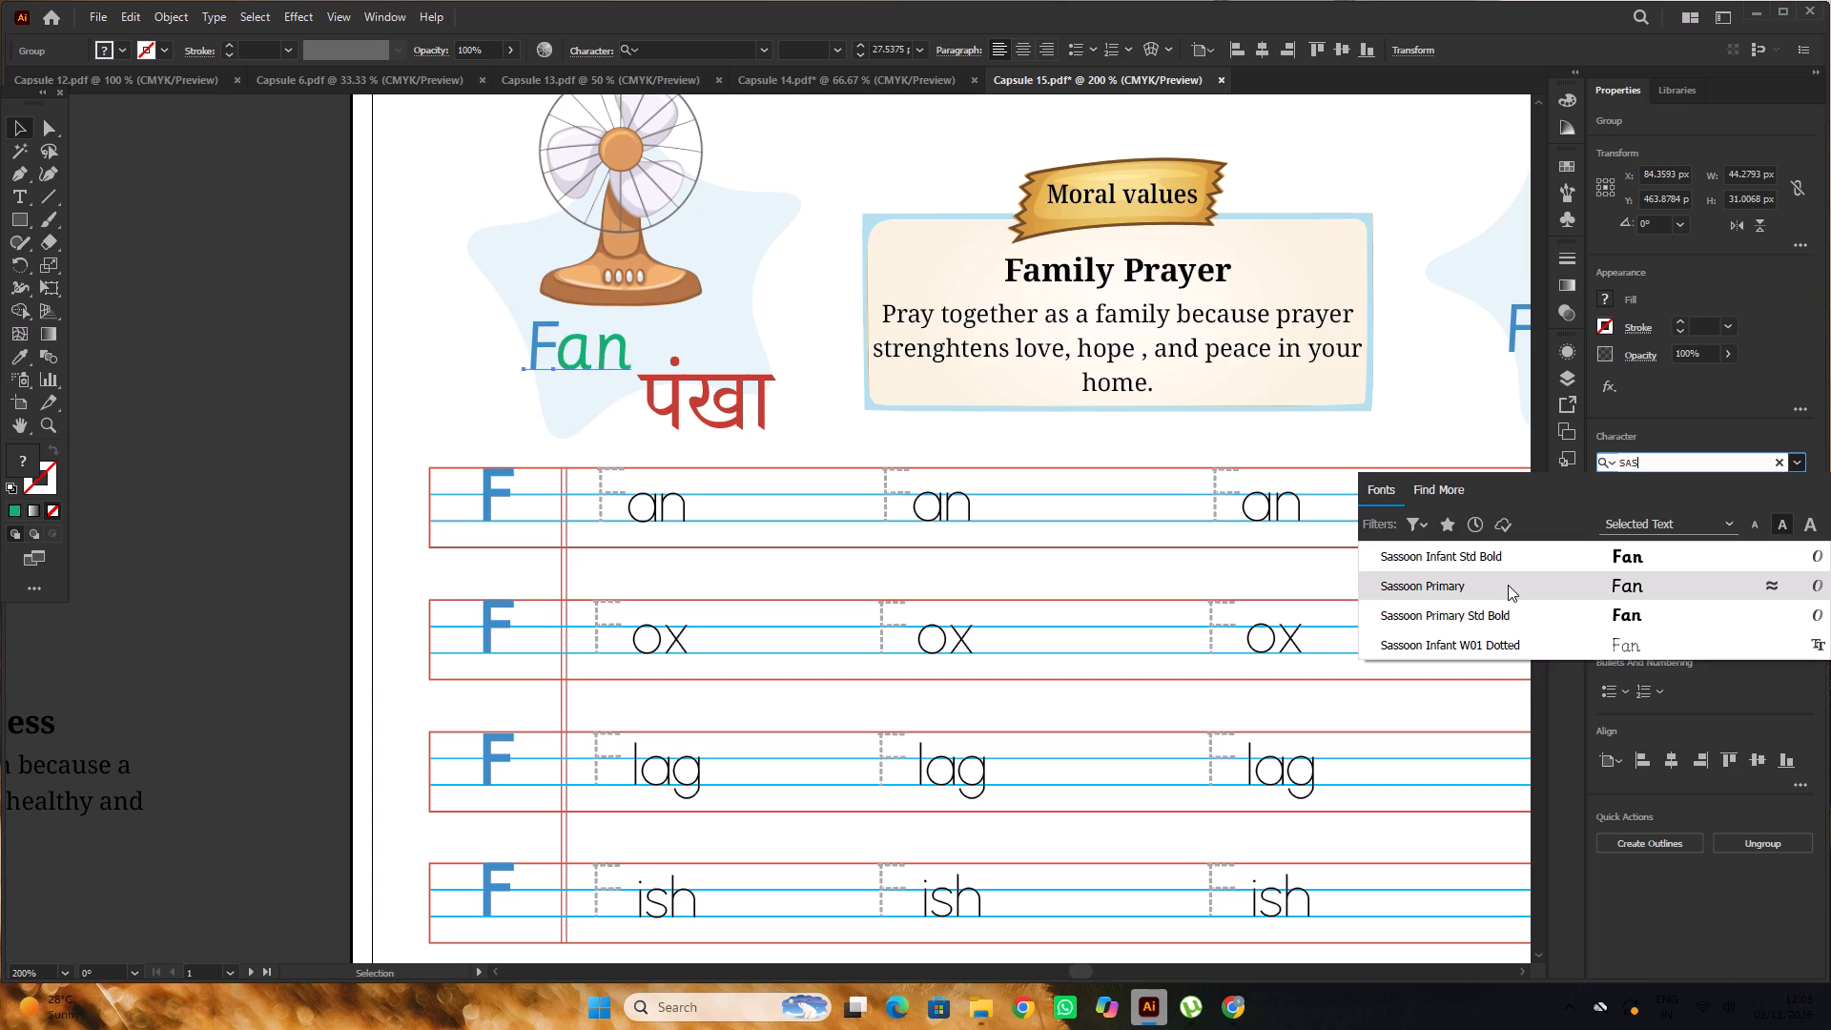
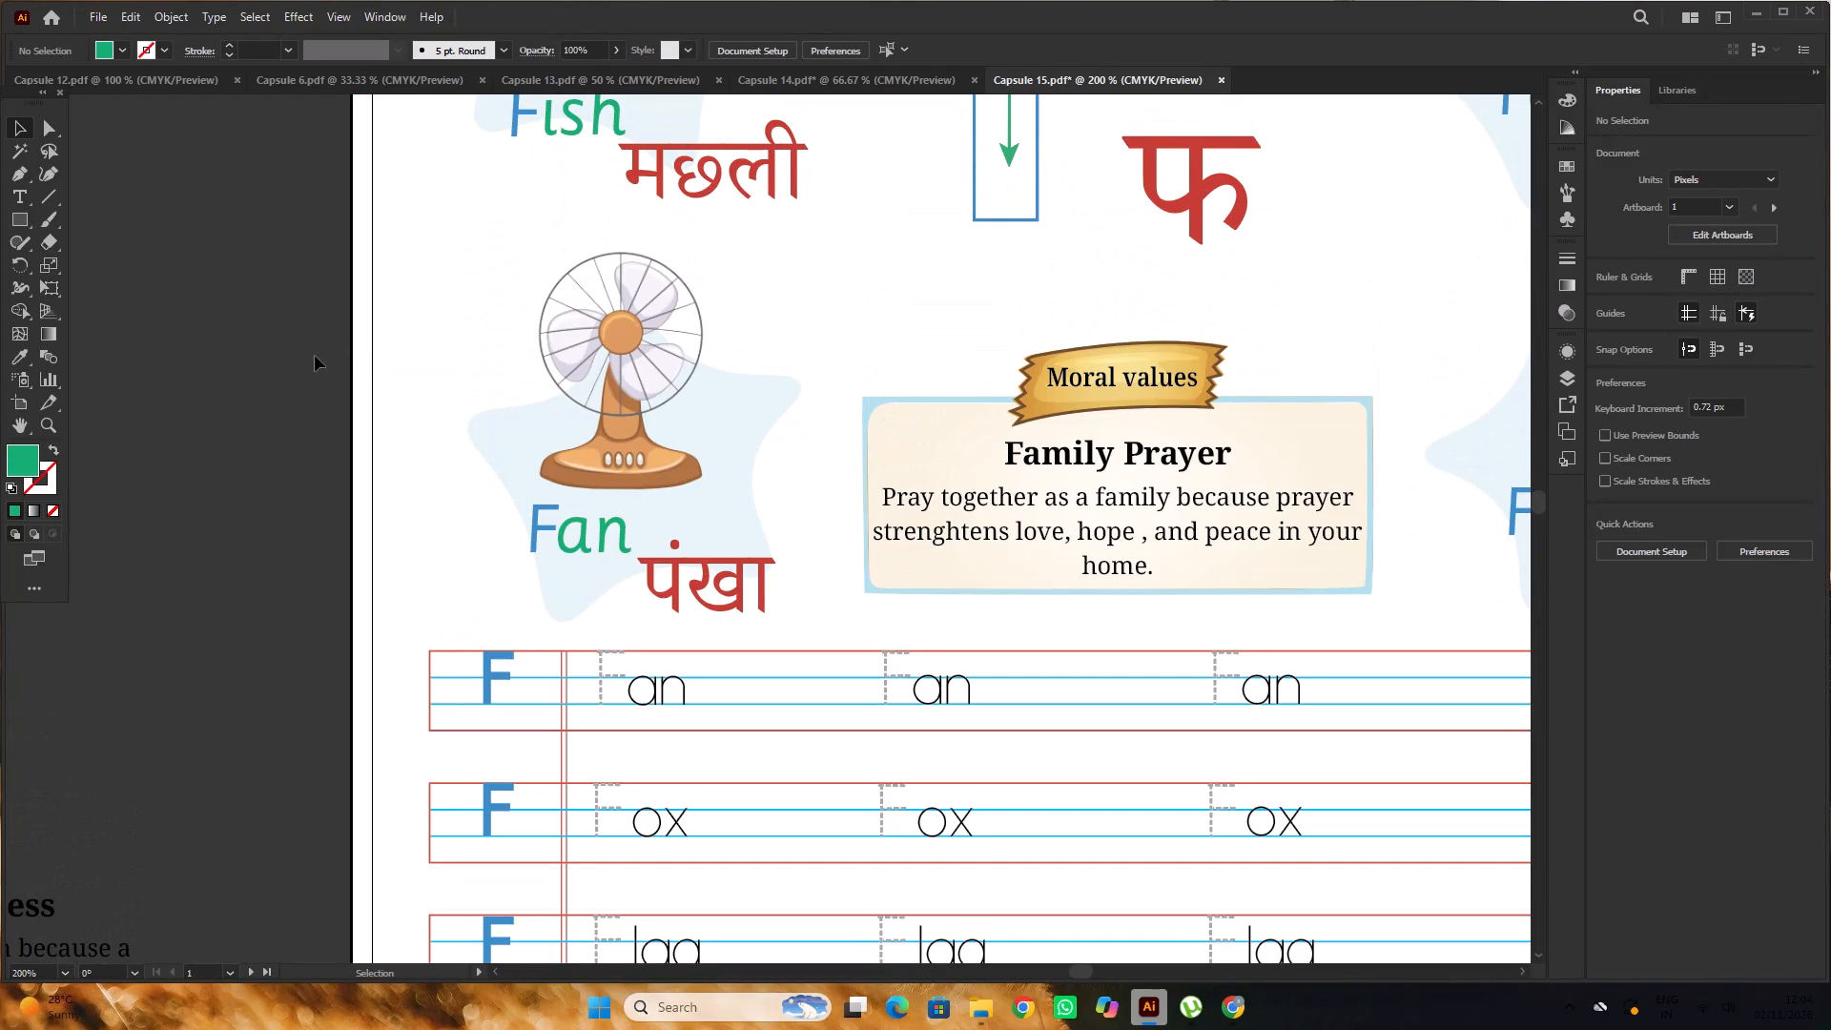
Centre the large stroke-order F group with its Hindi letter horizontally on the first page.
scroll(219, 338, "down", 3, "alt")
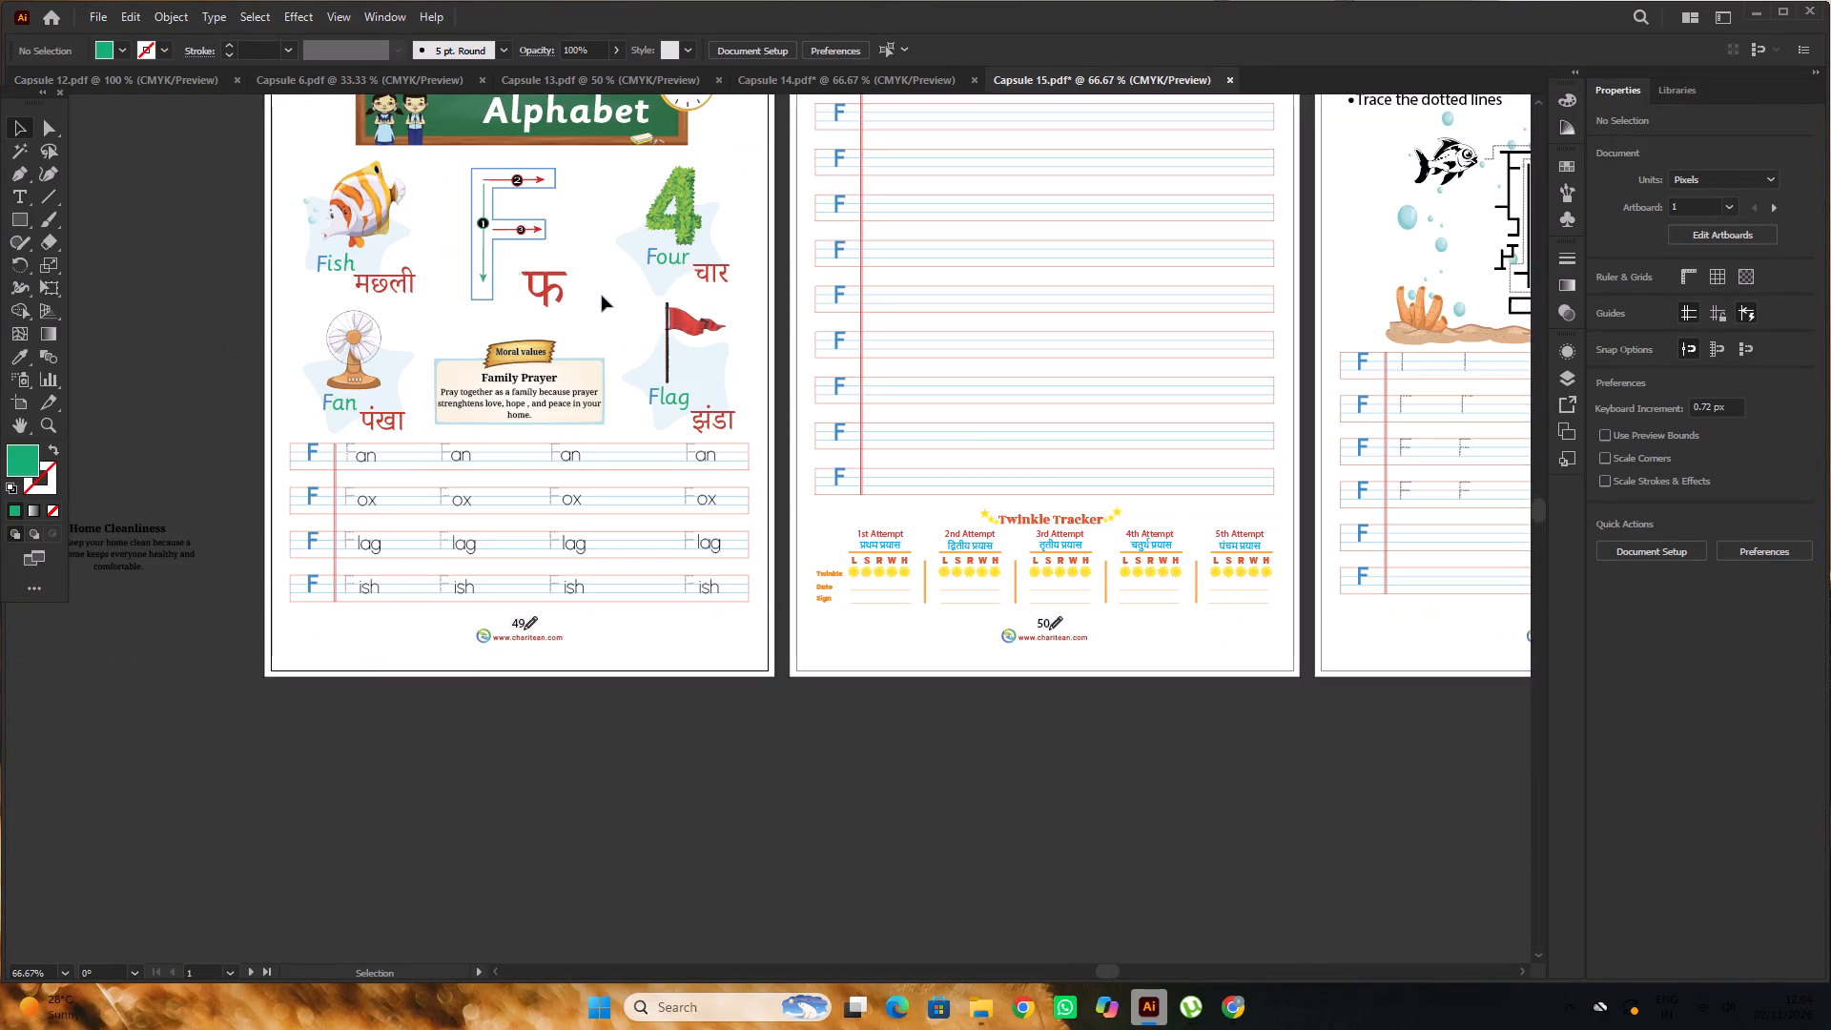
scroll(491, 263, "up", 2, "alt")
left_click(567, 207)
scroll(716, 311, "down", 2, "alt")
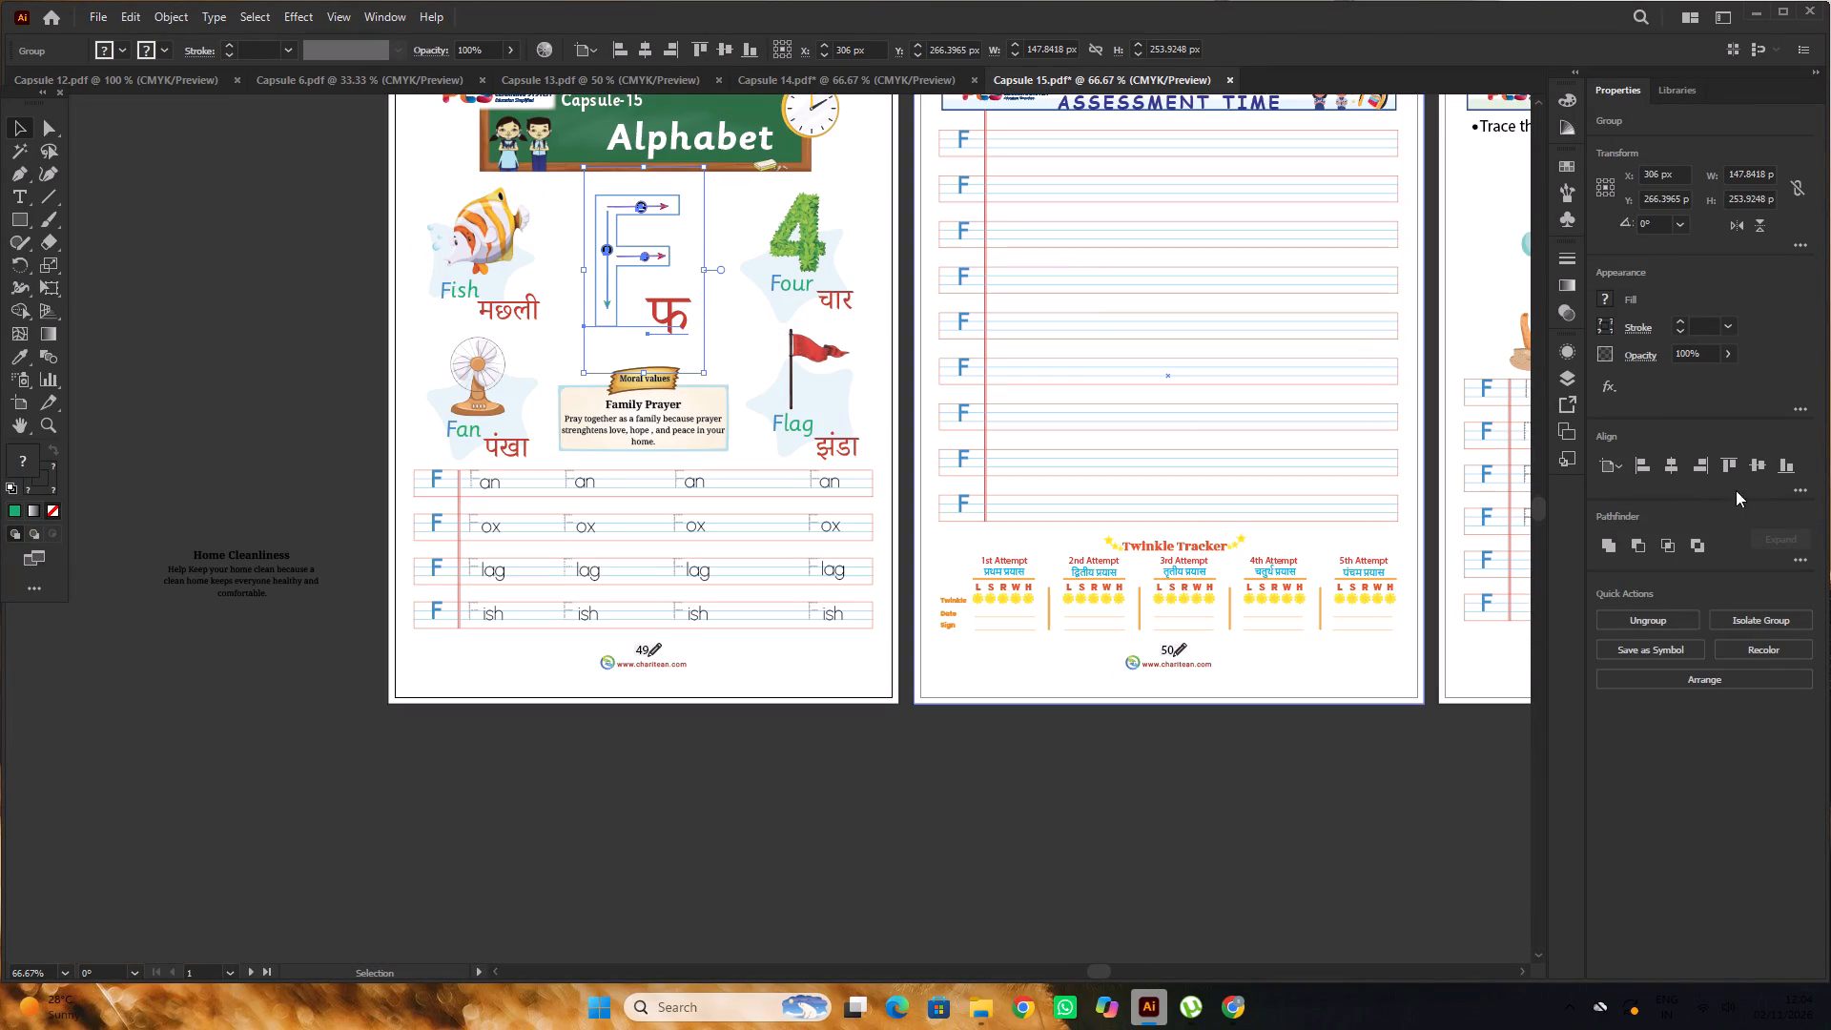
left_click(1675, 466)
left_click(212, 319)
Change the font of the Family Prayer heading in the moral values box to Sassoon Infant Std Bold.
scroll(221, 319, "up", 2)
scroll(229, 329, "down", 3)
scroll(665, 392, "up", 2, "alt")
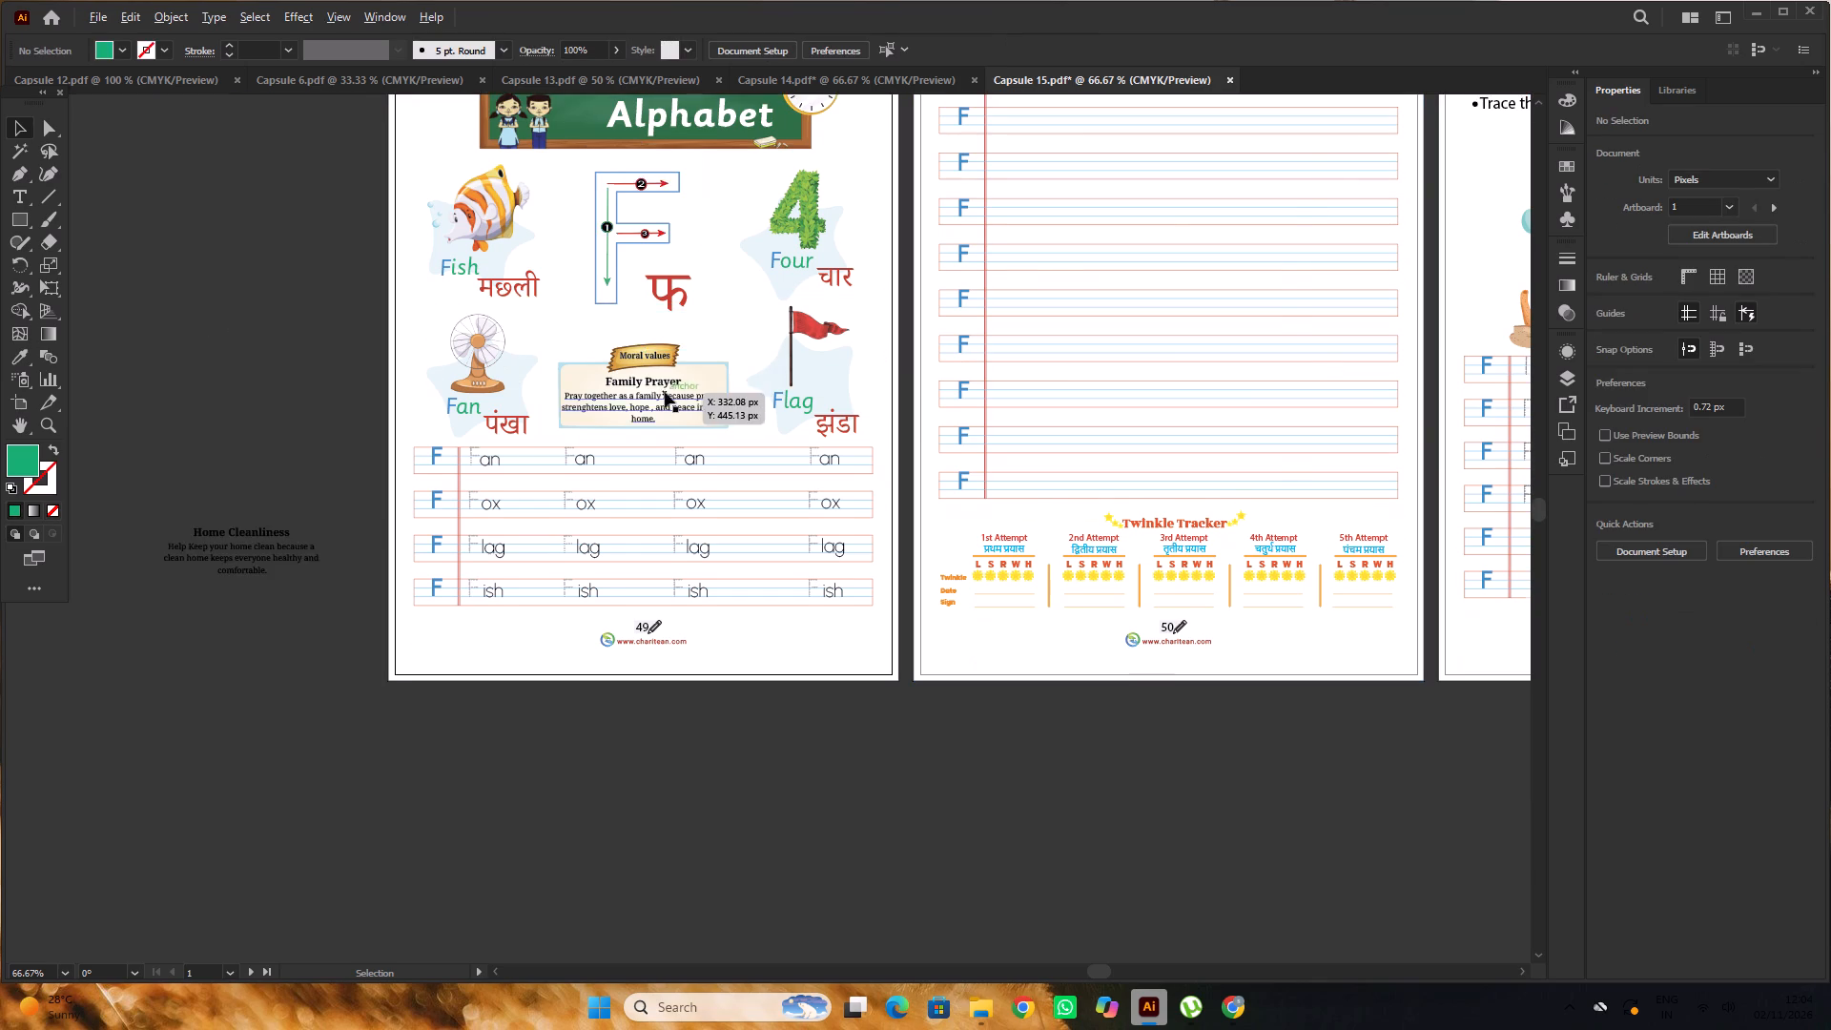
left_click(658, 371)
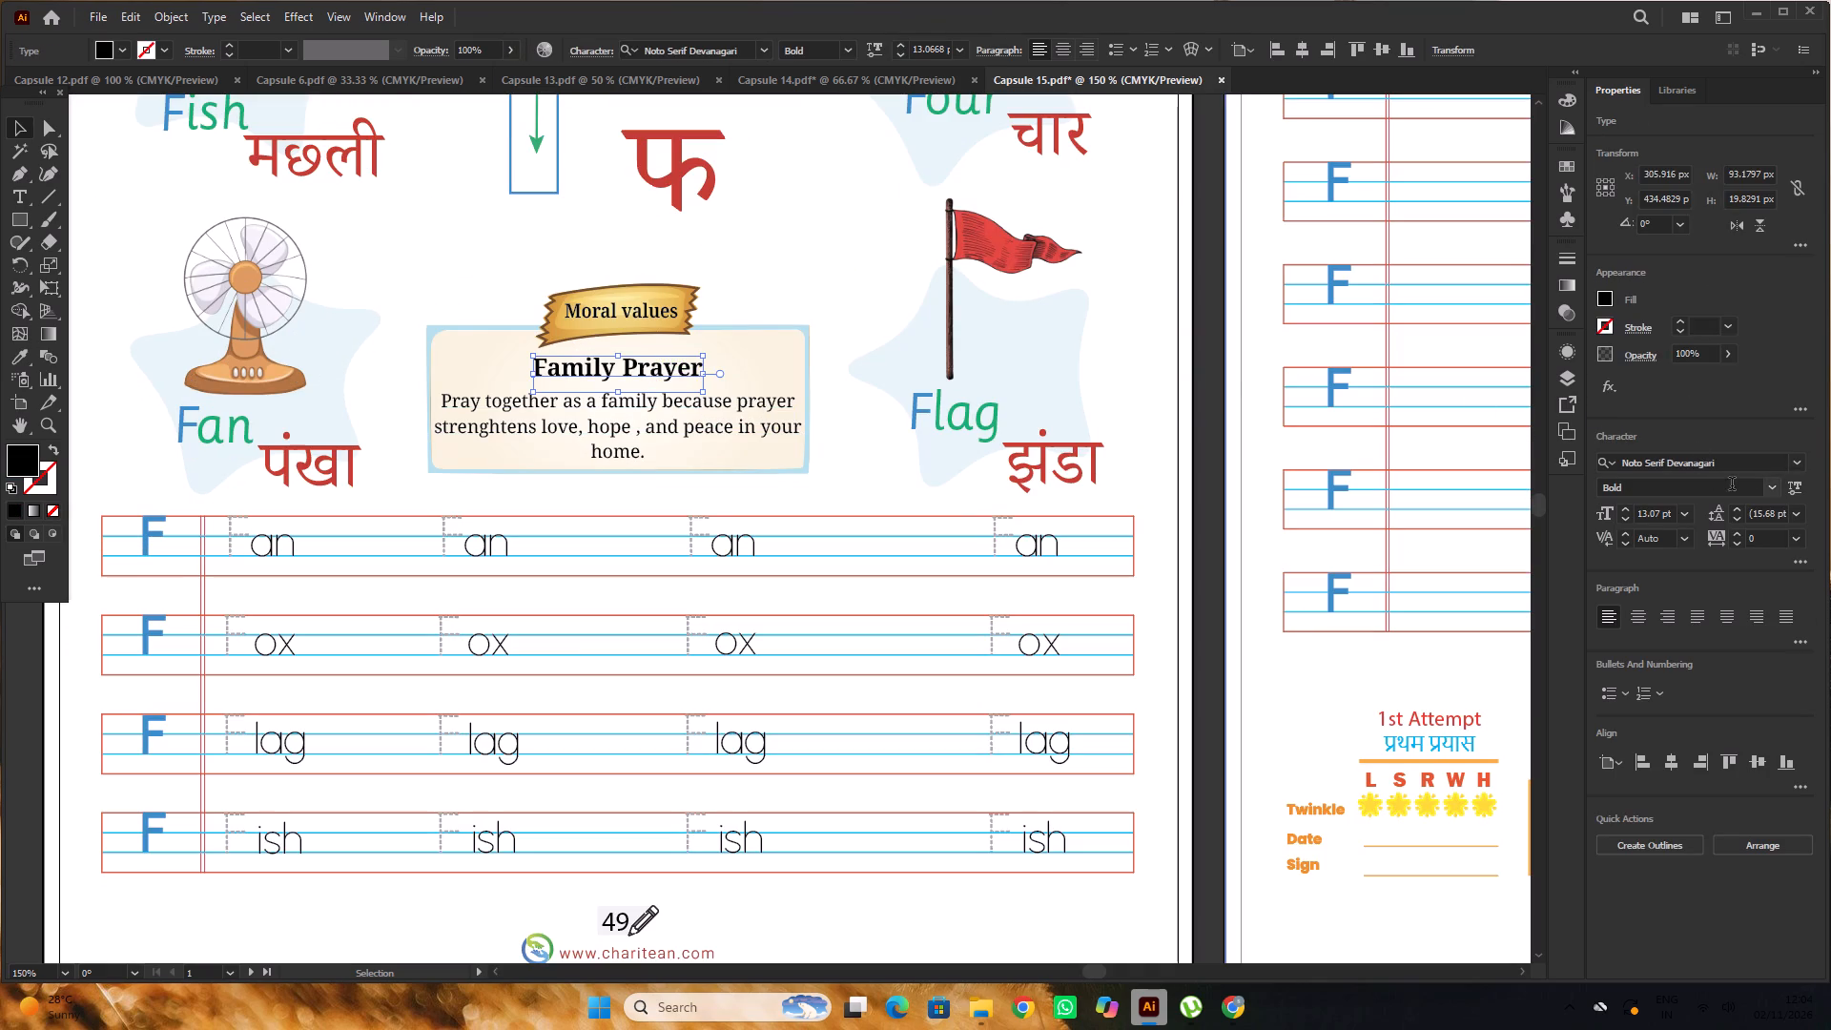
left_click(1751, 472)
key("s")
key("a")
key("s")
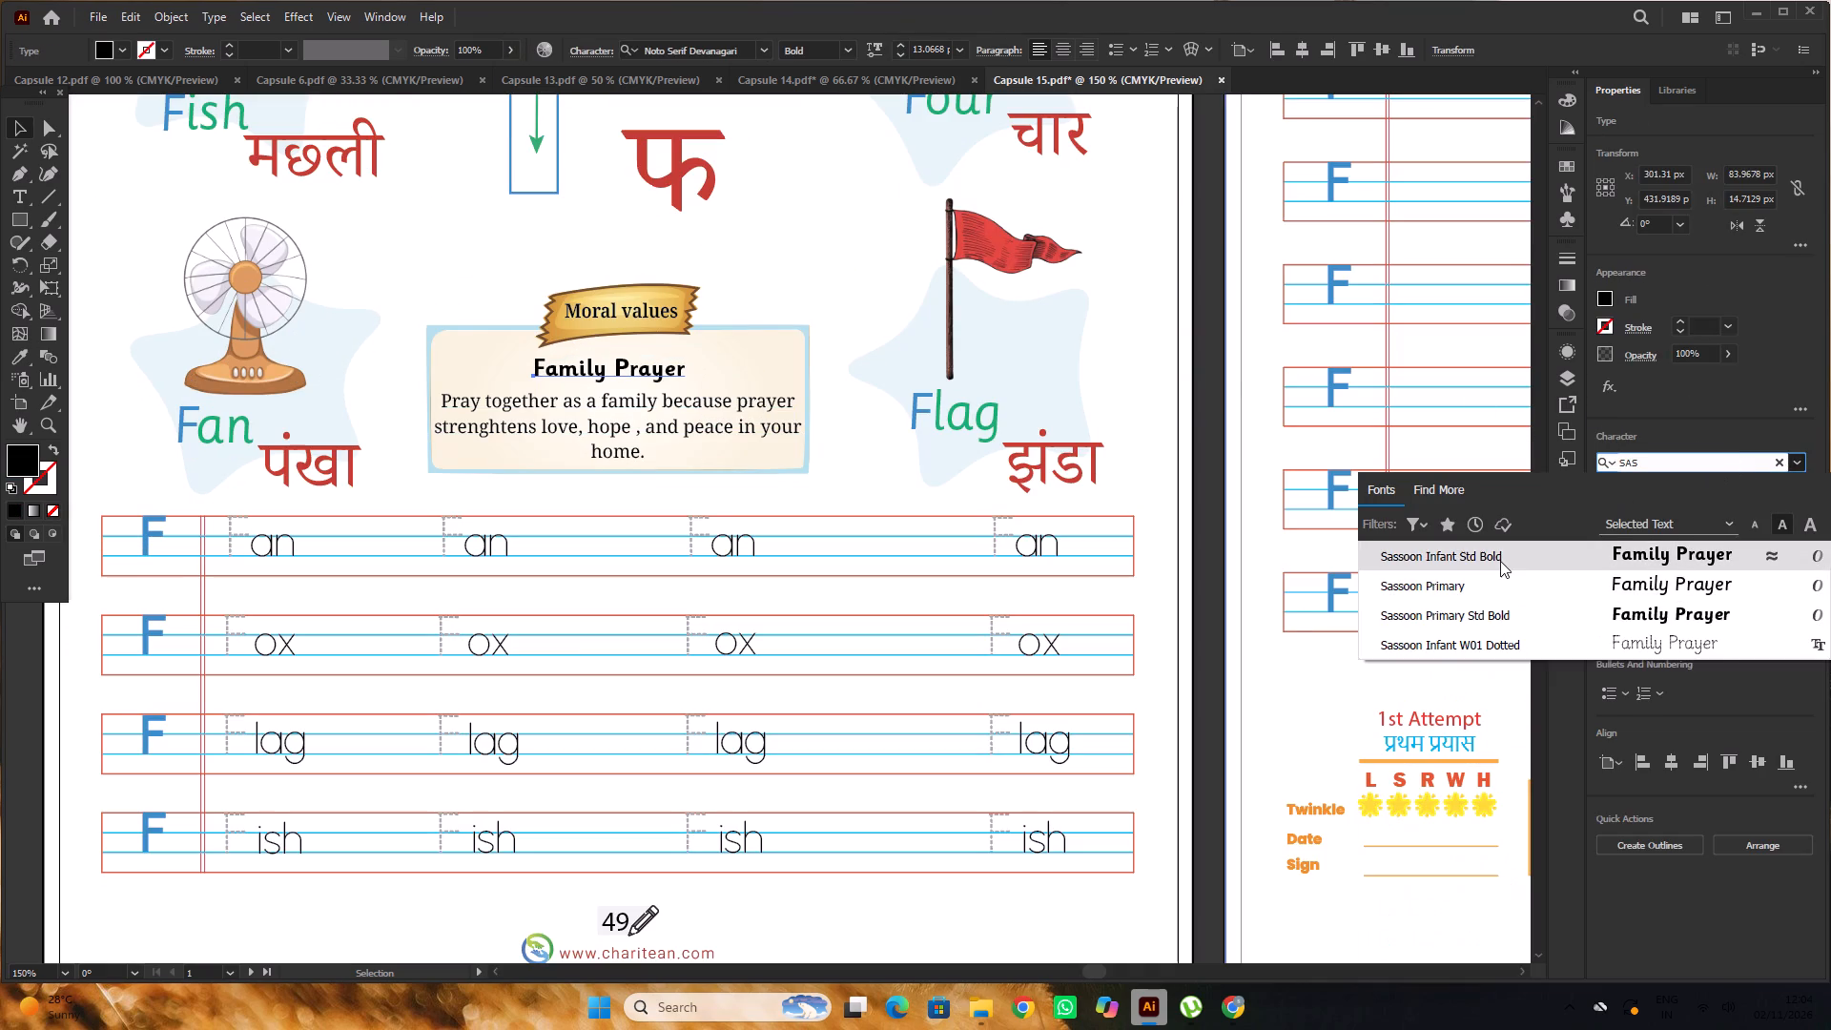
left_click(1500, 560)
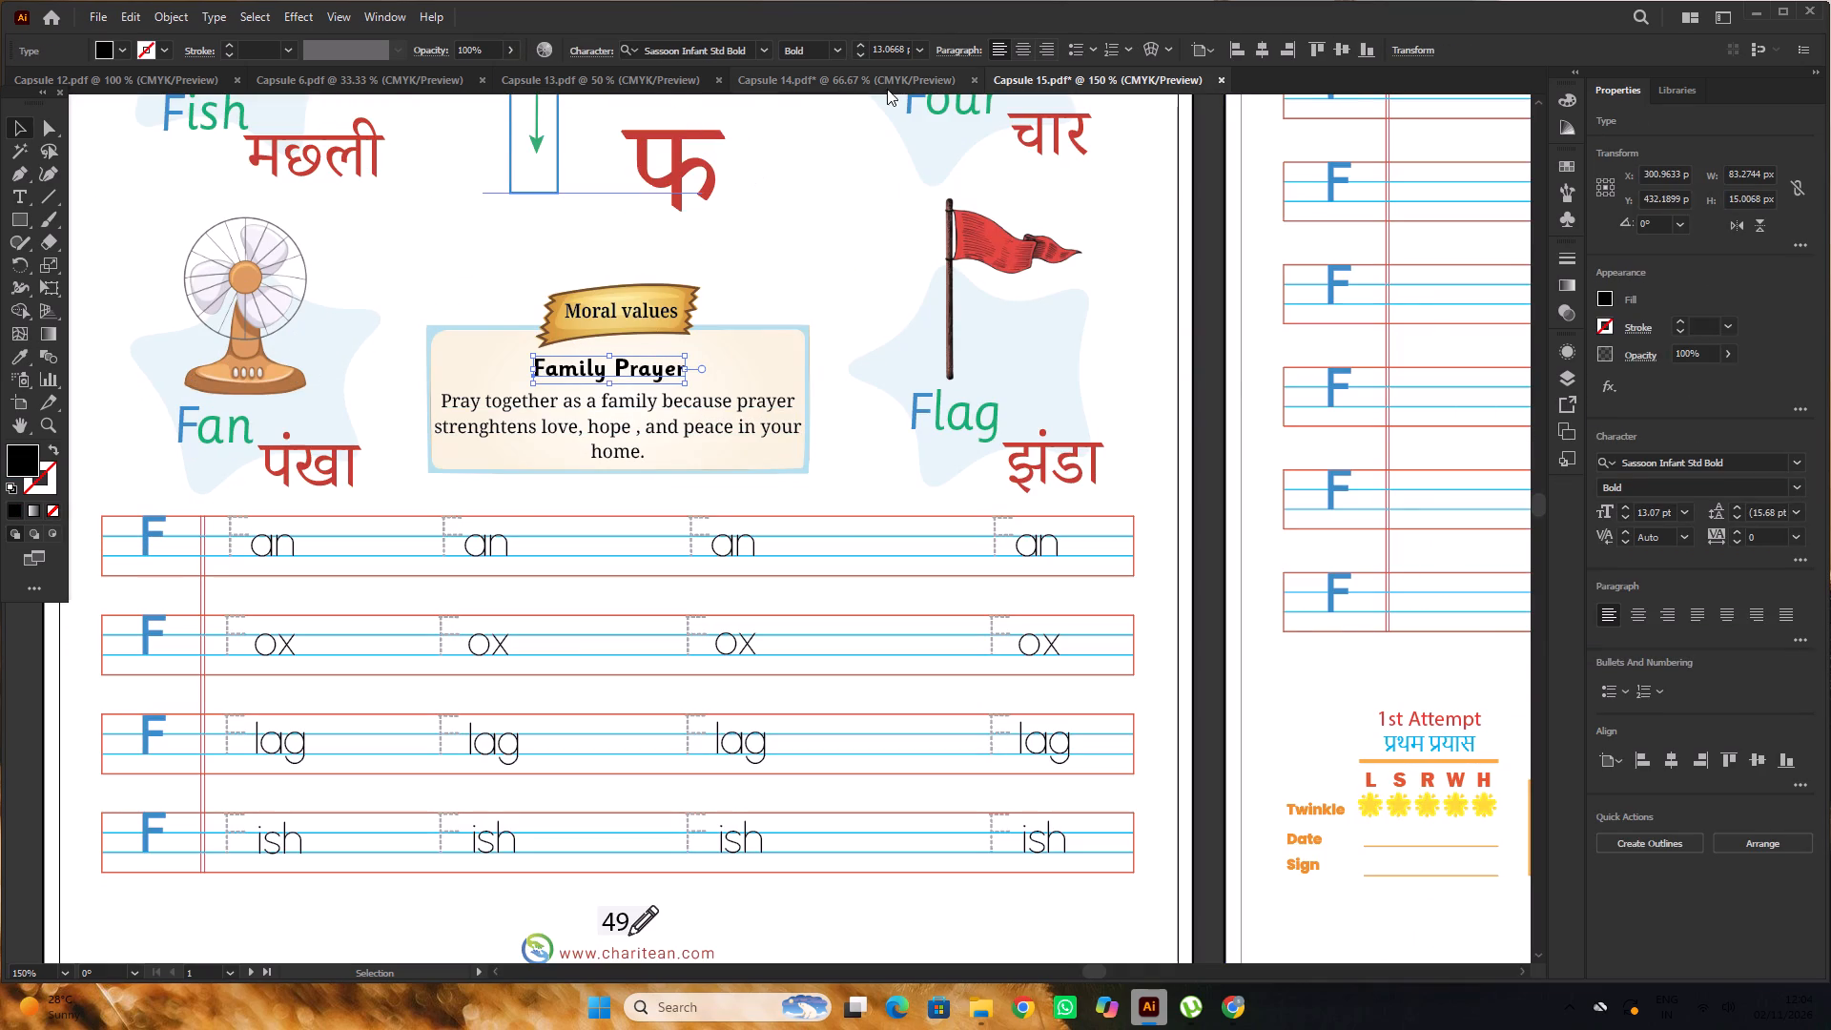
Check the Bathing daily heading in Capsule 14 and set Capsule 15's Family Prayer heading to Sassoon Primary Std Bold to match.
left_click(895, 79)
left_click(777, 443)
triple_click(777, 443)
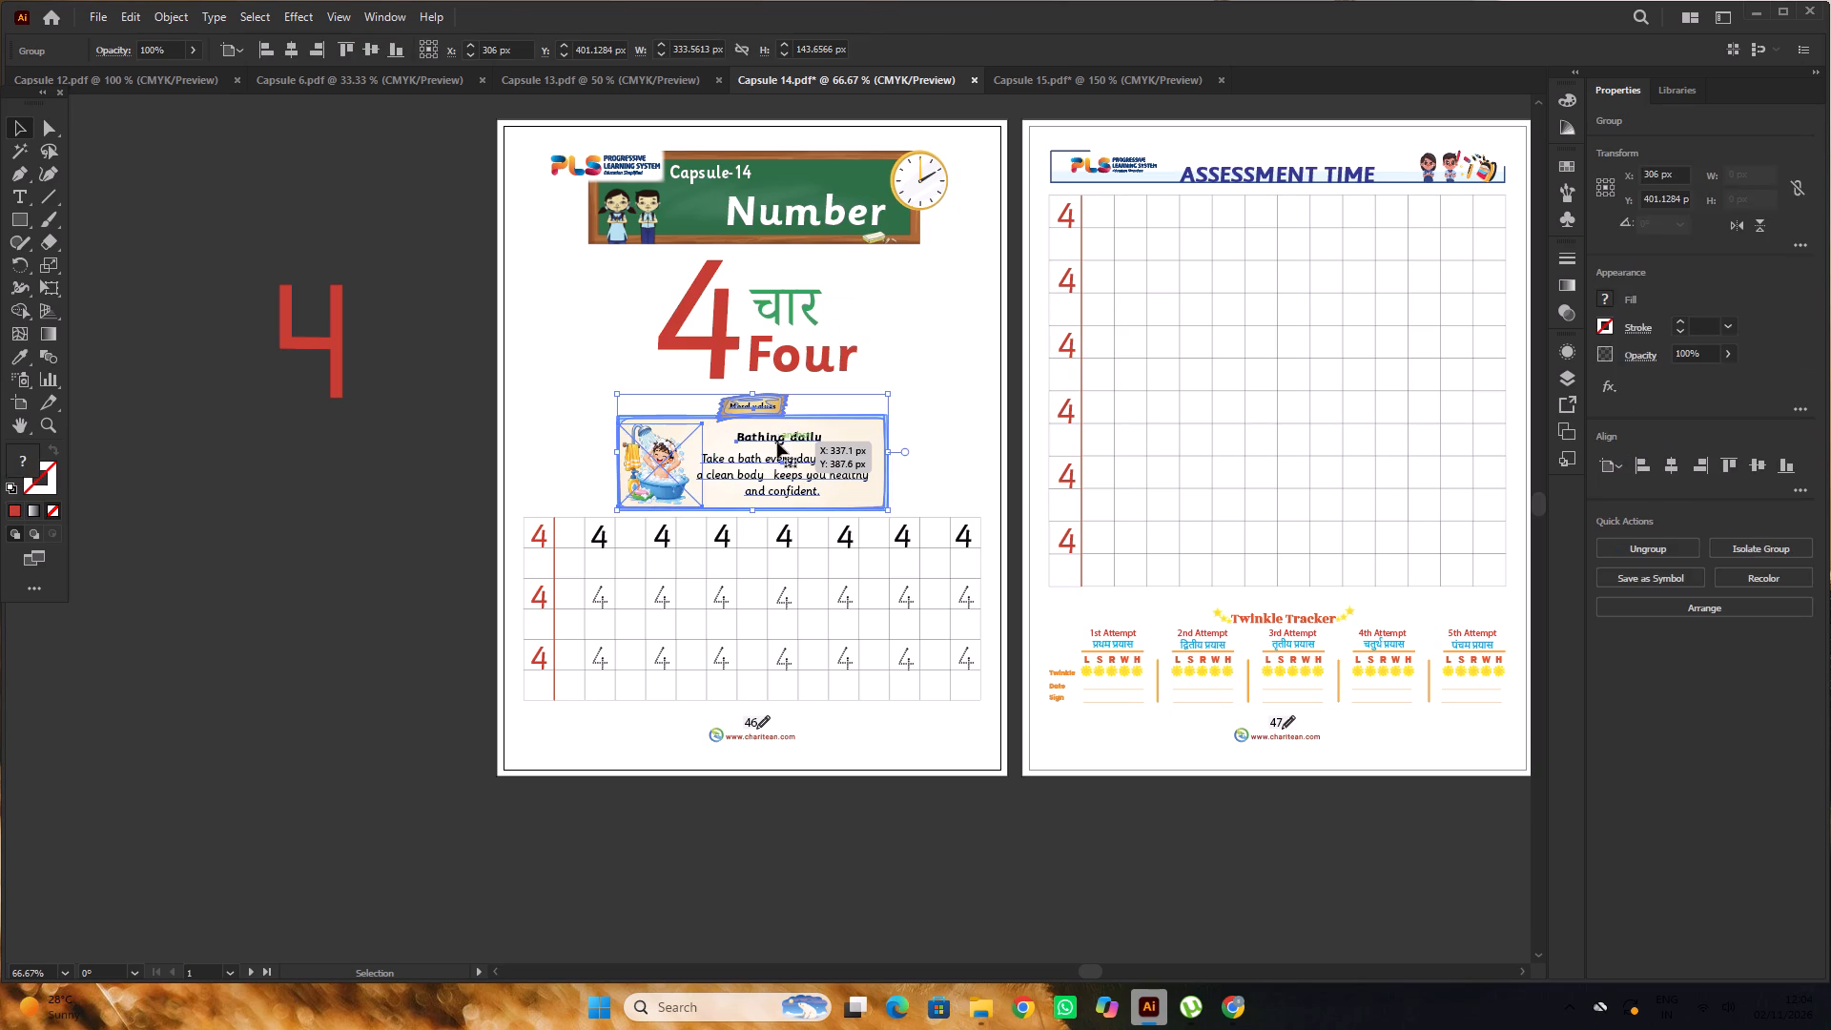
left_click(1060, 87)
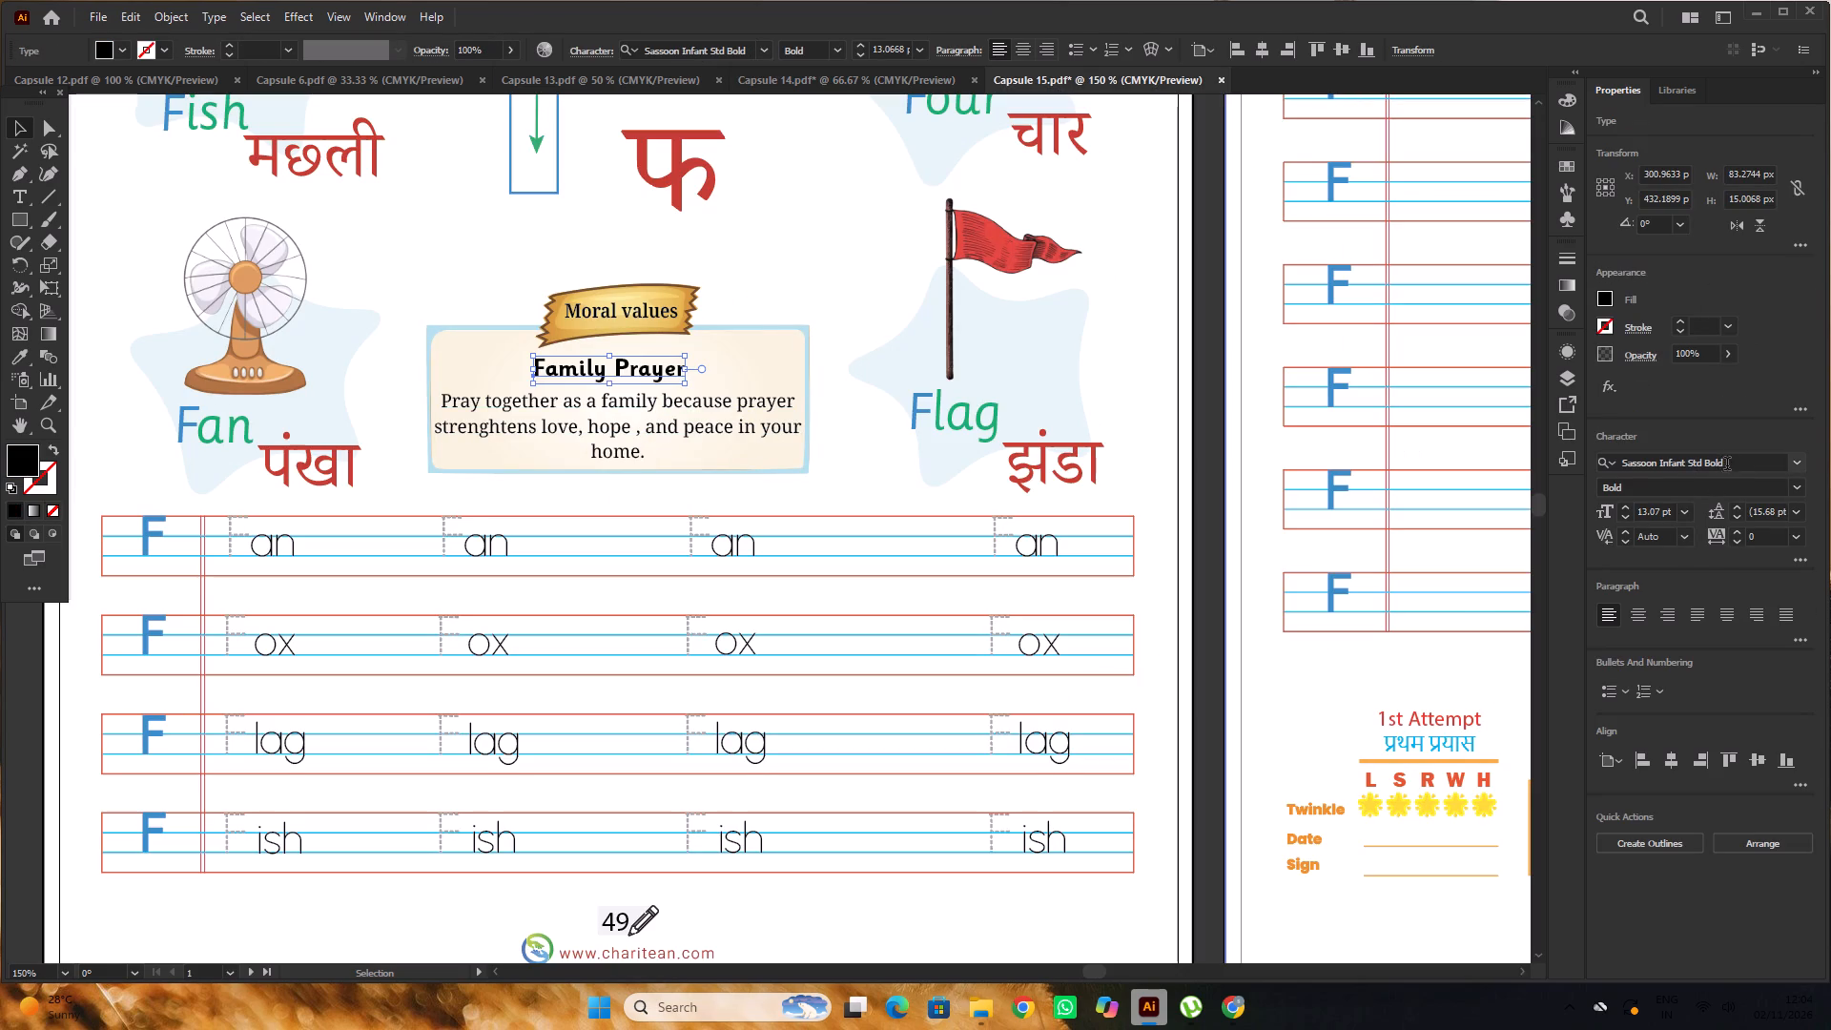
left_click(1727, 464)
key("s")
key("a")
key("s")
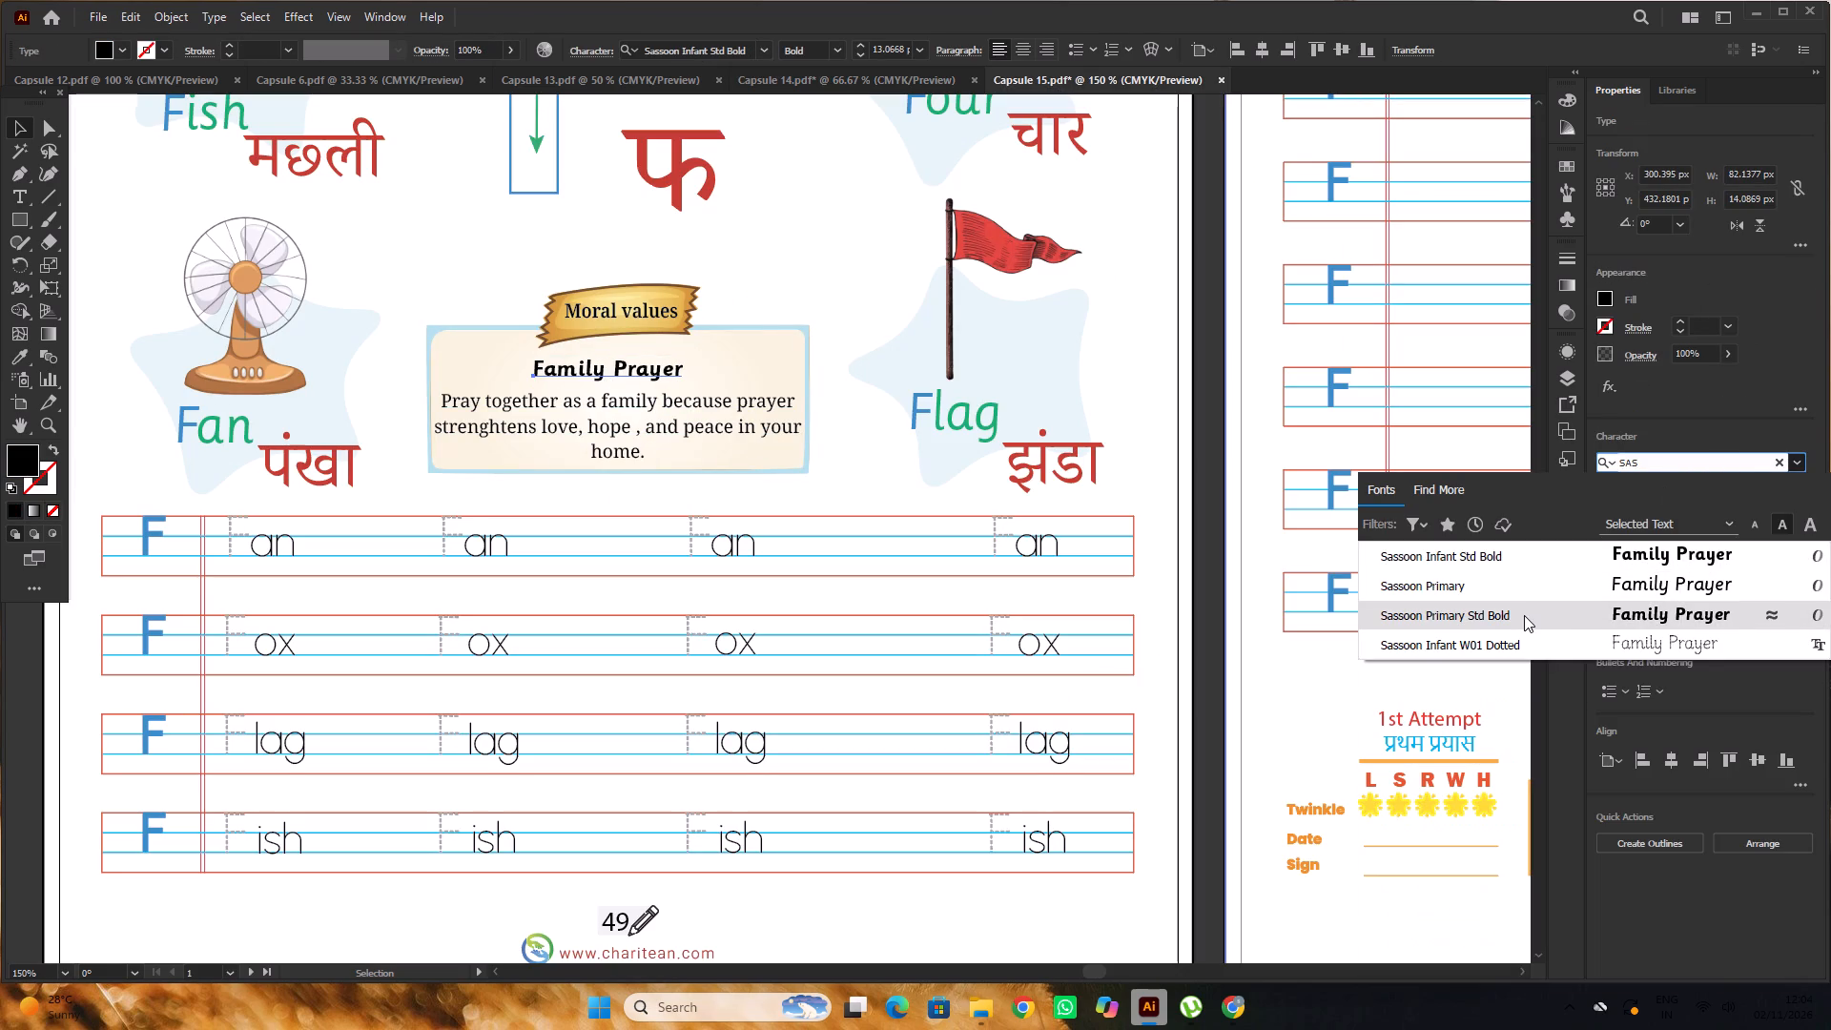
left_click(1524, 615)
left_click(911, 86)
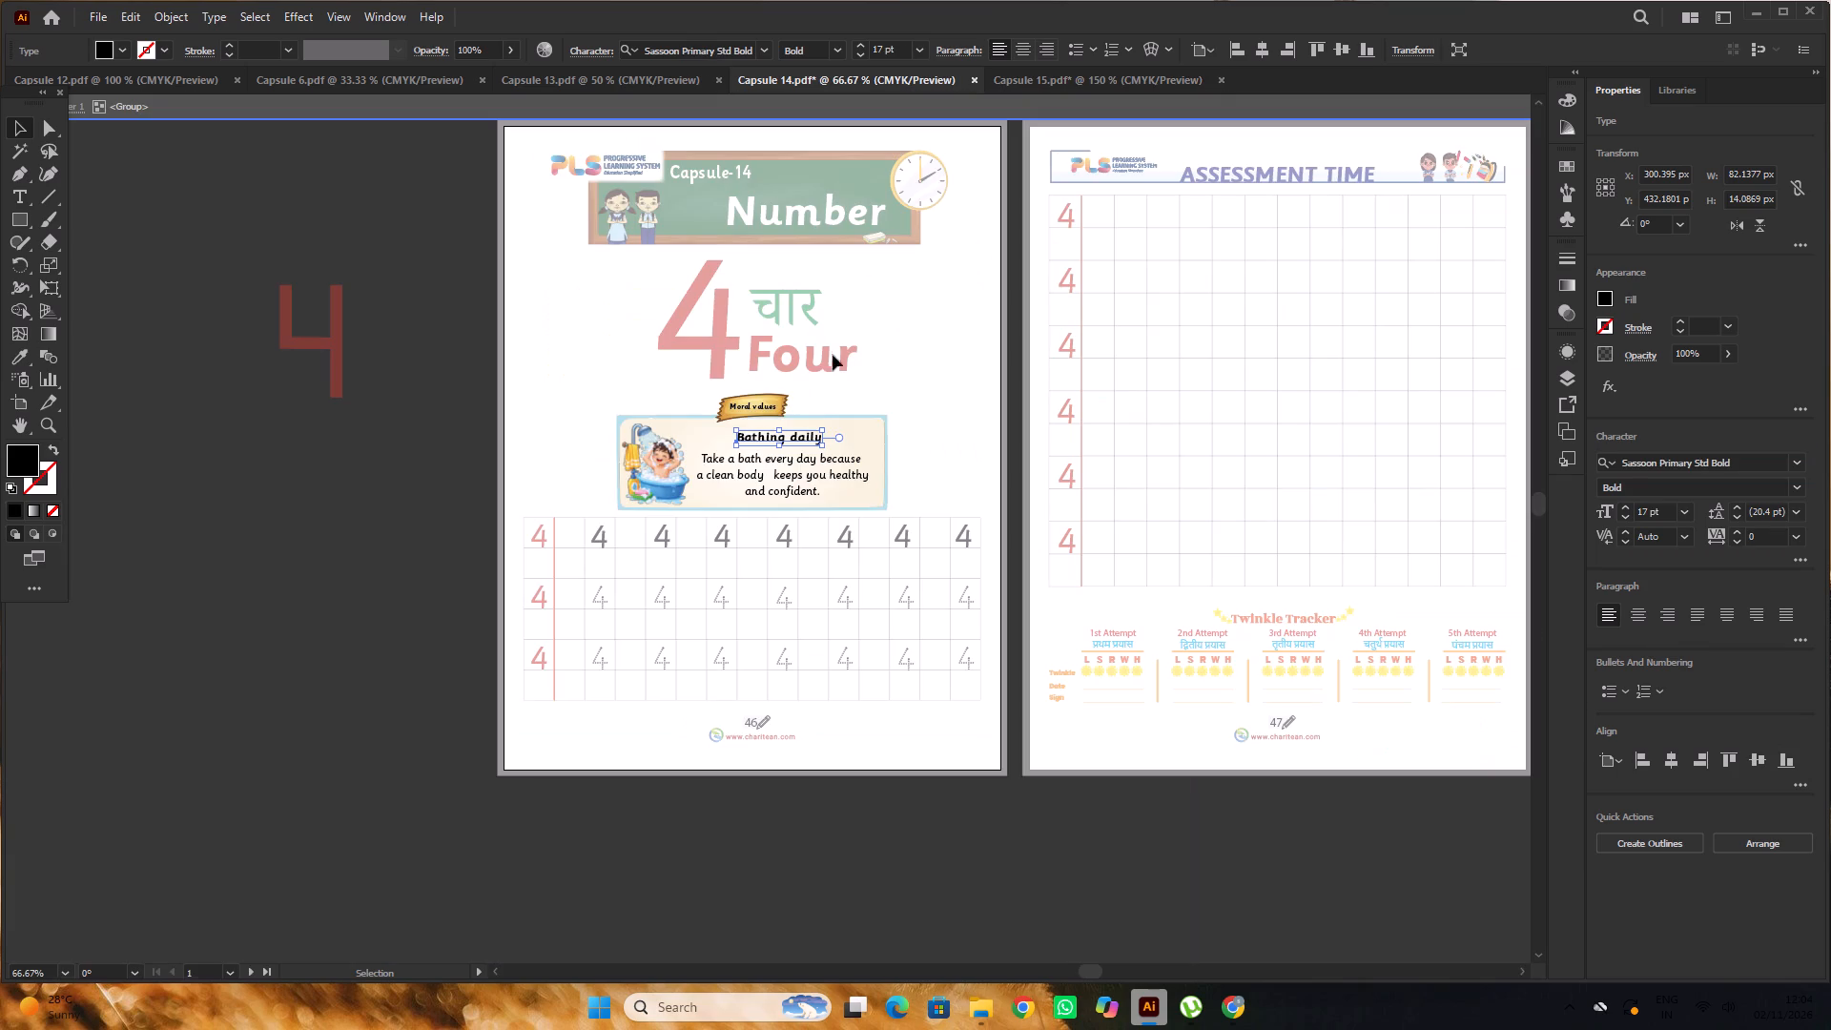
left_click(1087, 86)
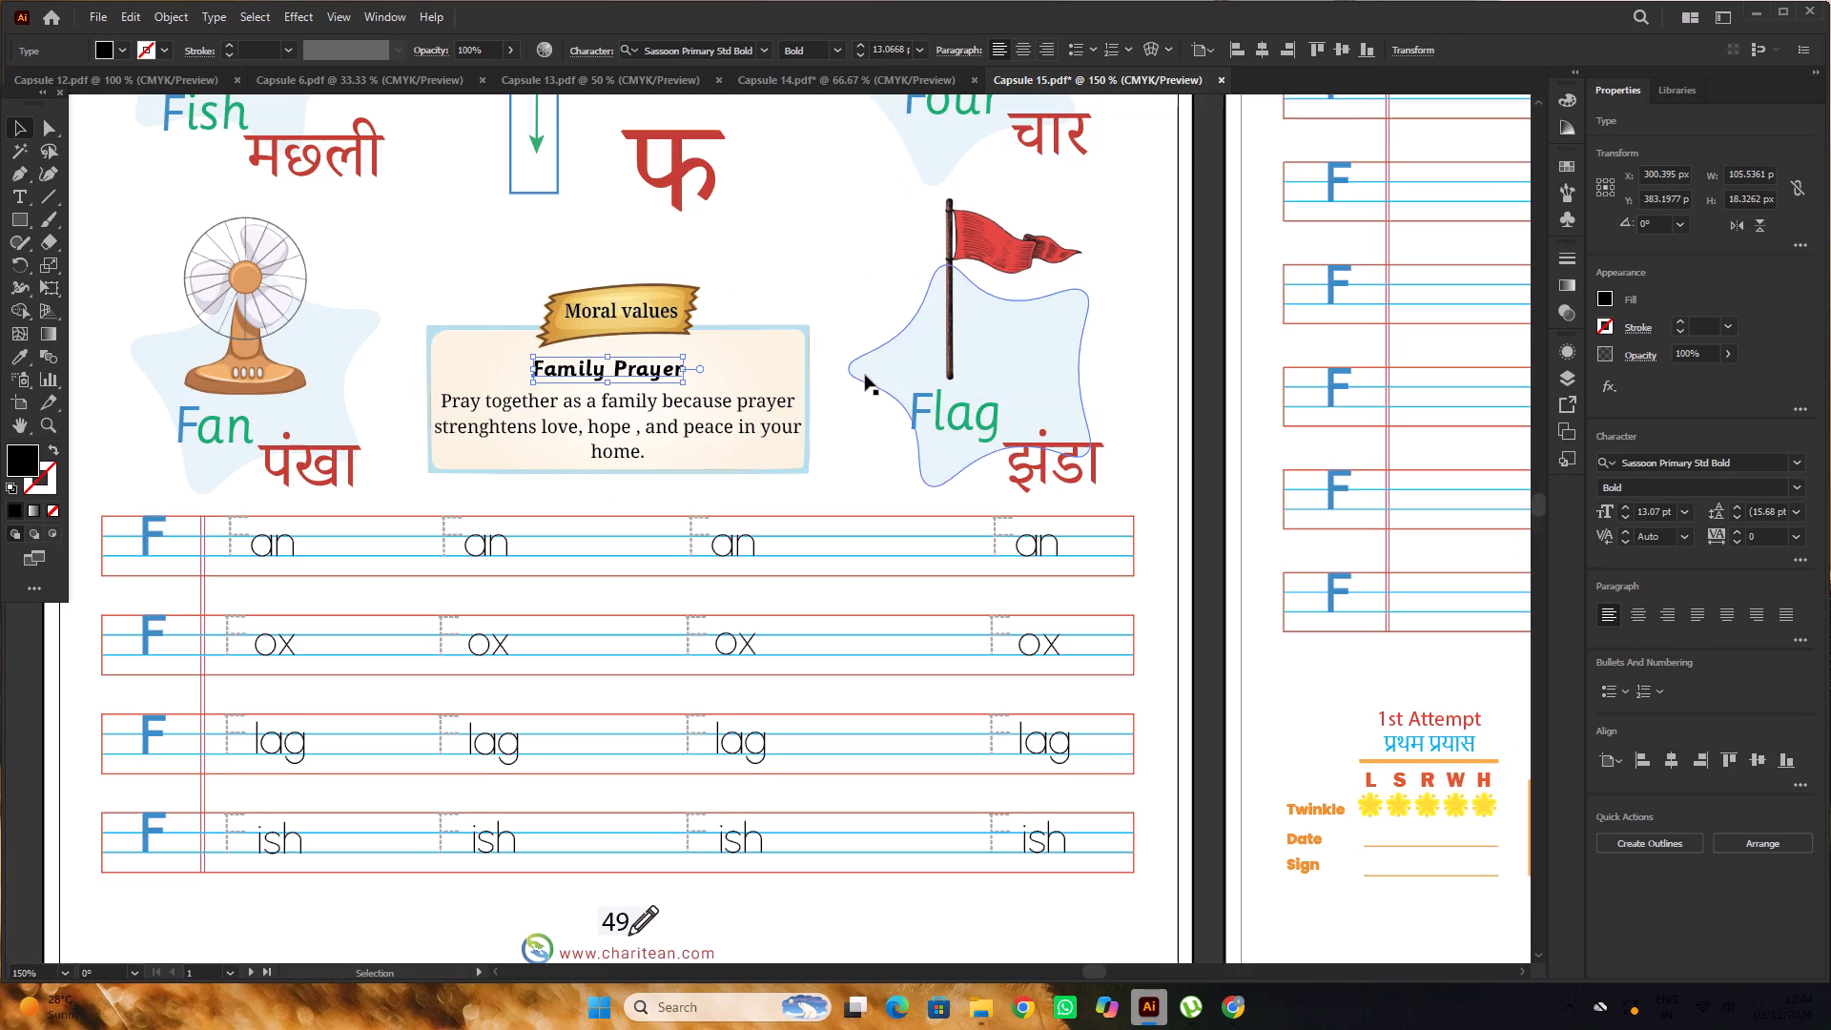
Change the font of the Moral values title on the gold banner to Sassoon Primary Std Bold.
left_click(635, 311)
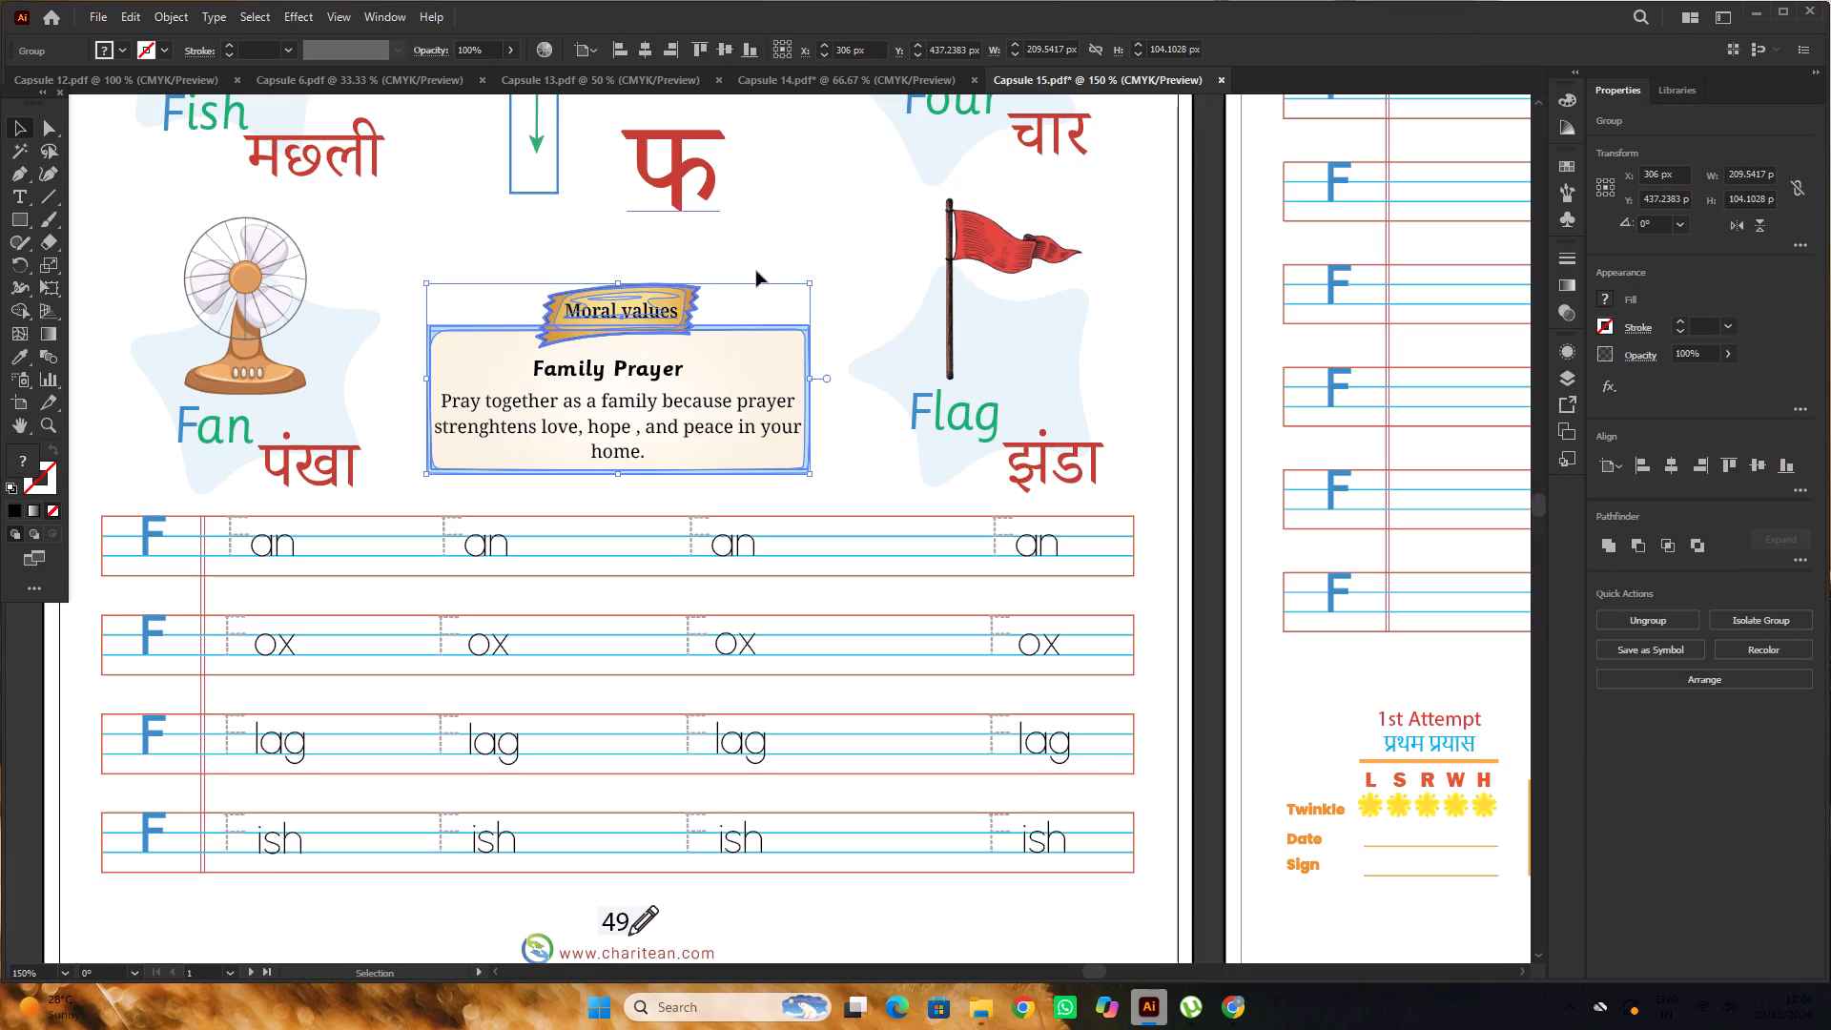
left_click(798, 245)
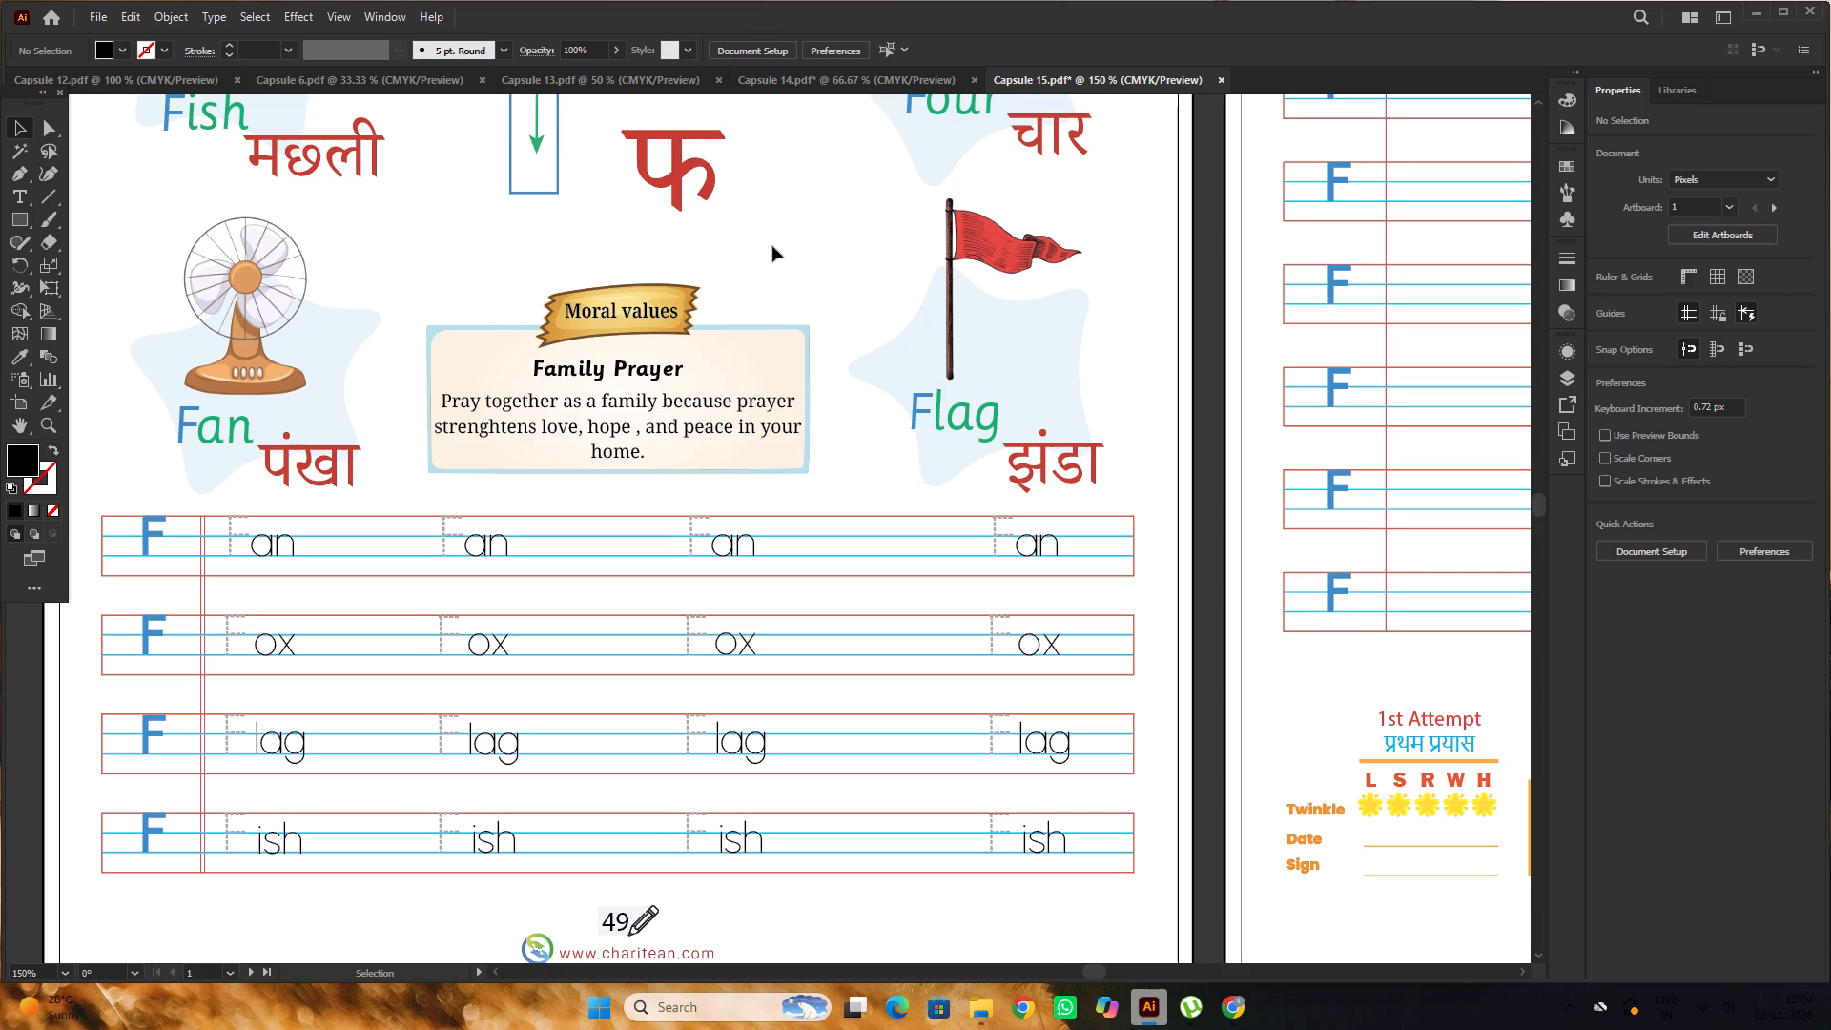
double_click(602, 313)
left_click(602, 313)
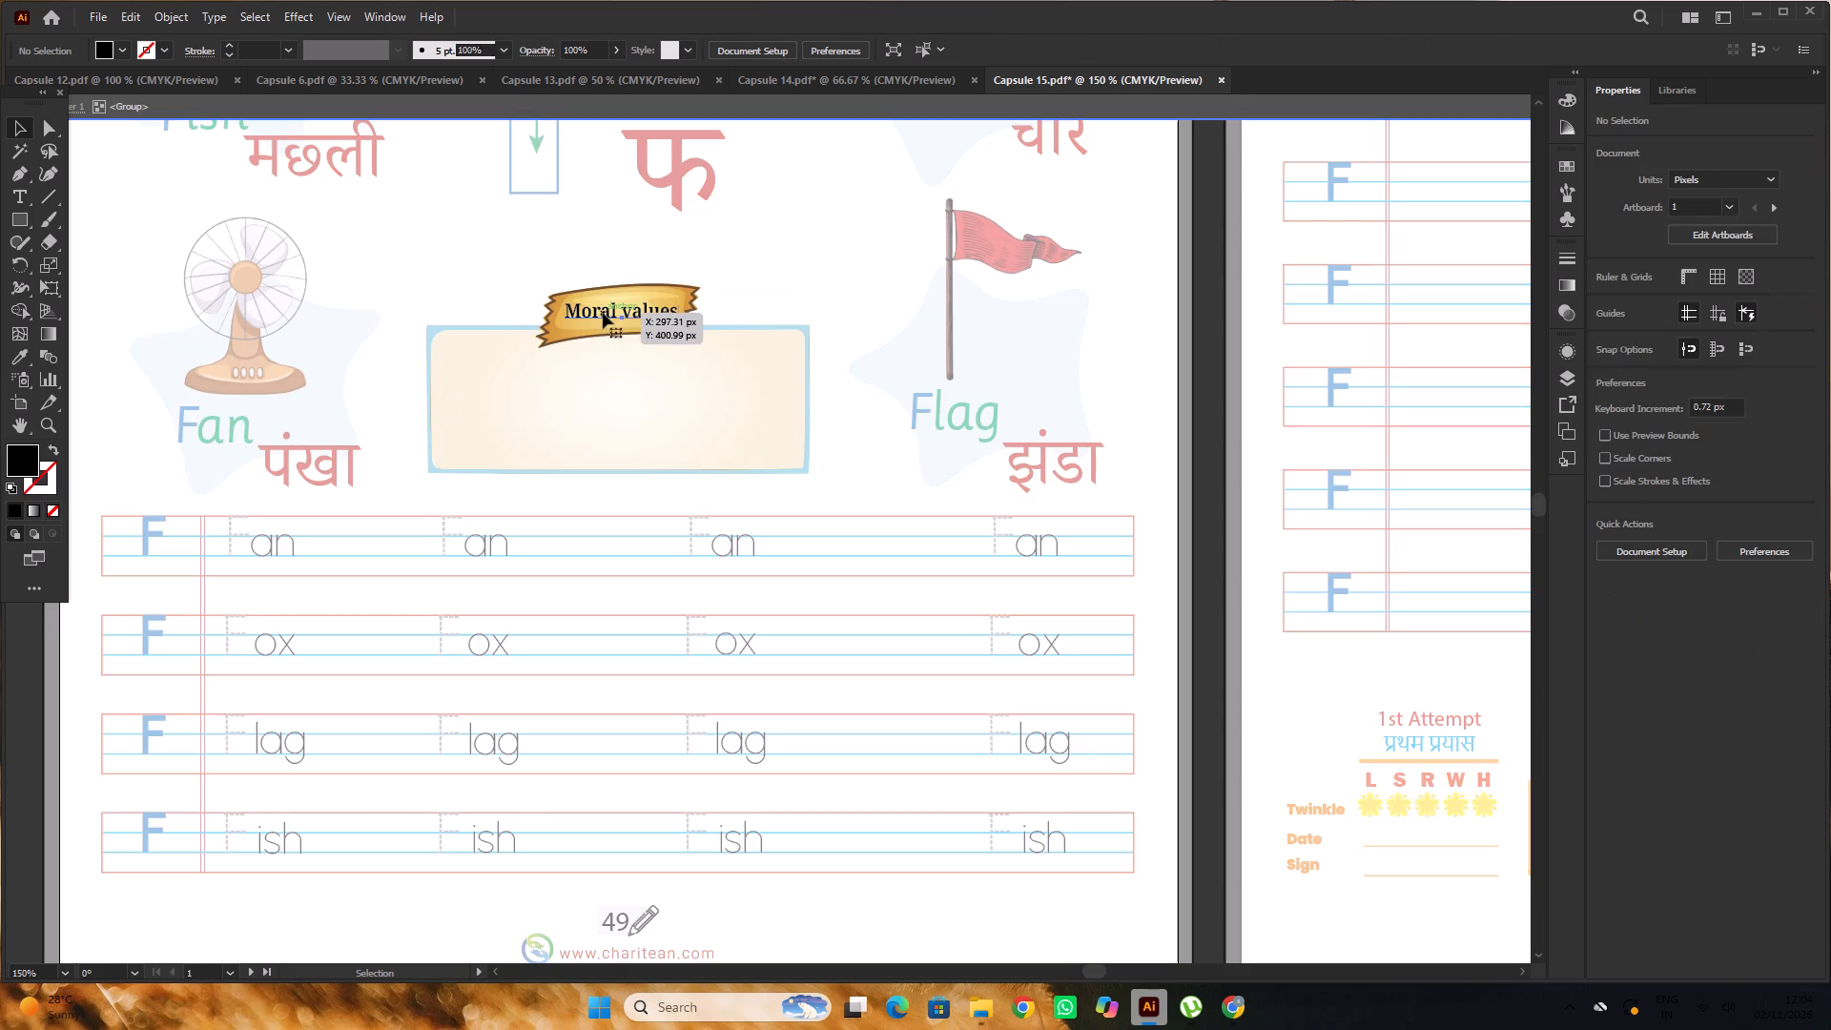
left_click(1724, 460)
key("s")
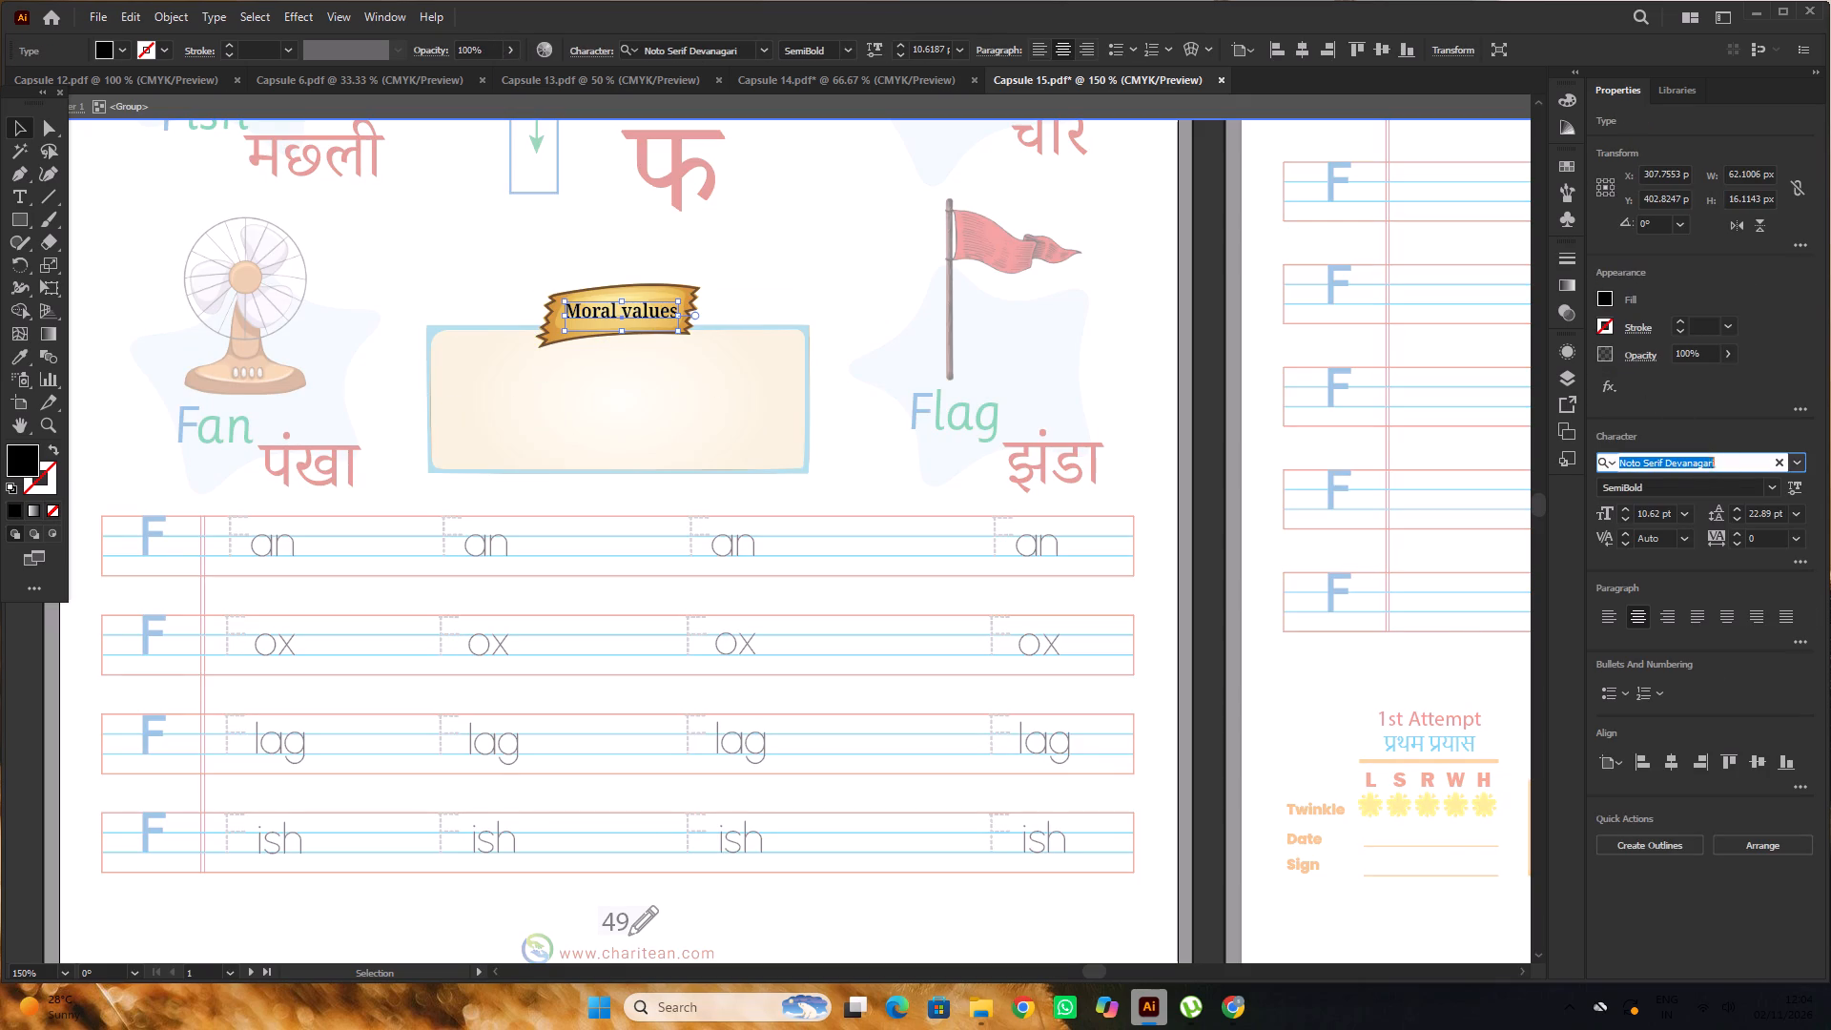
key("a")
key("s")
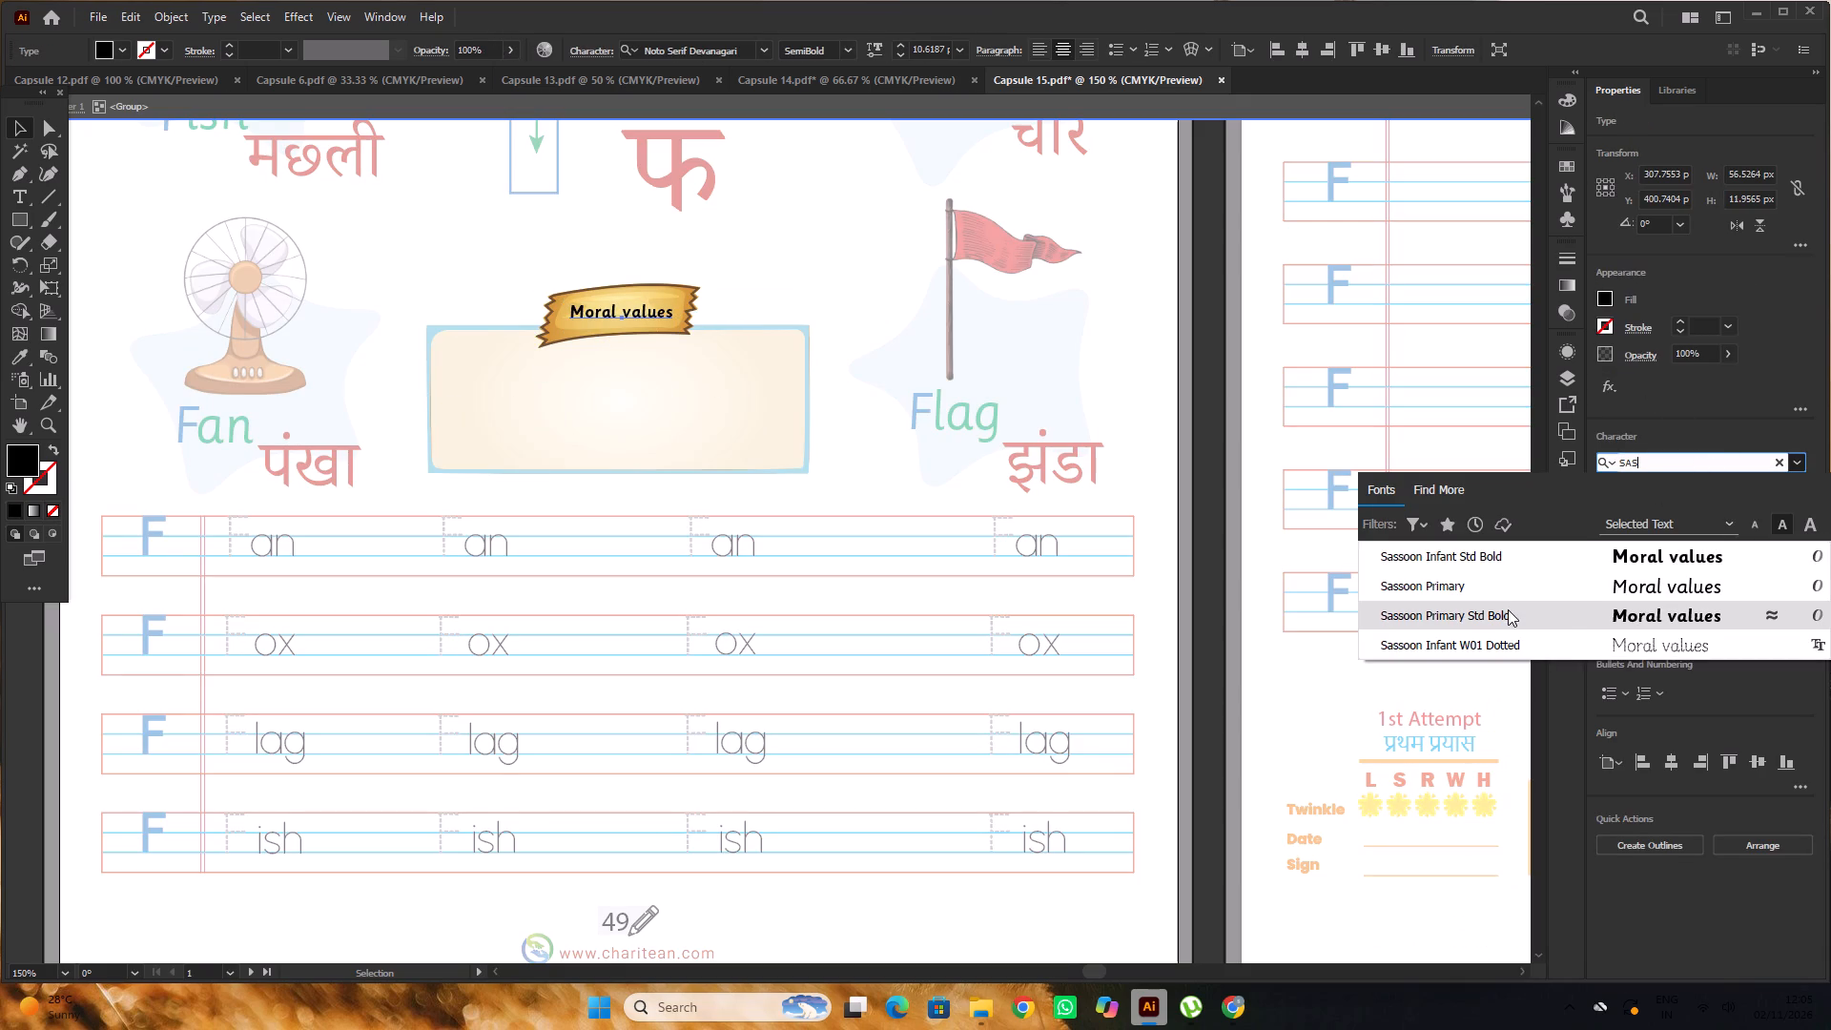
left_click(1508, 610)
scroll(1035, 381, "down", 3, "alt")
triple_click(535, 324)
left_click(532, 326)
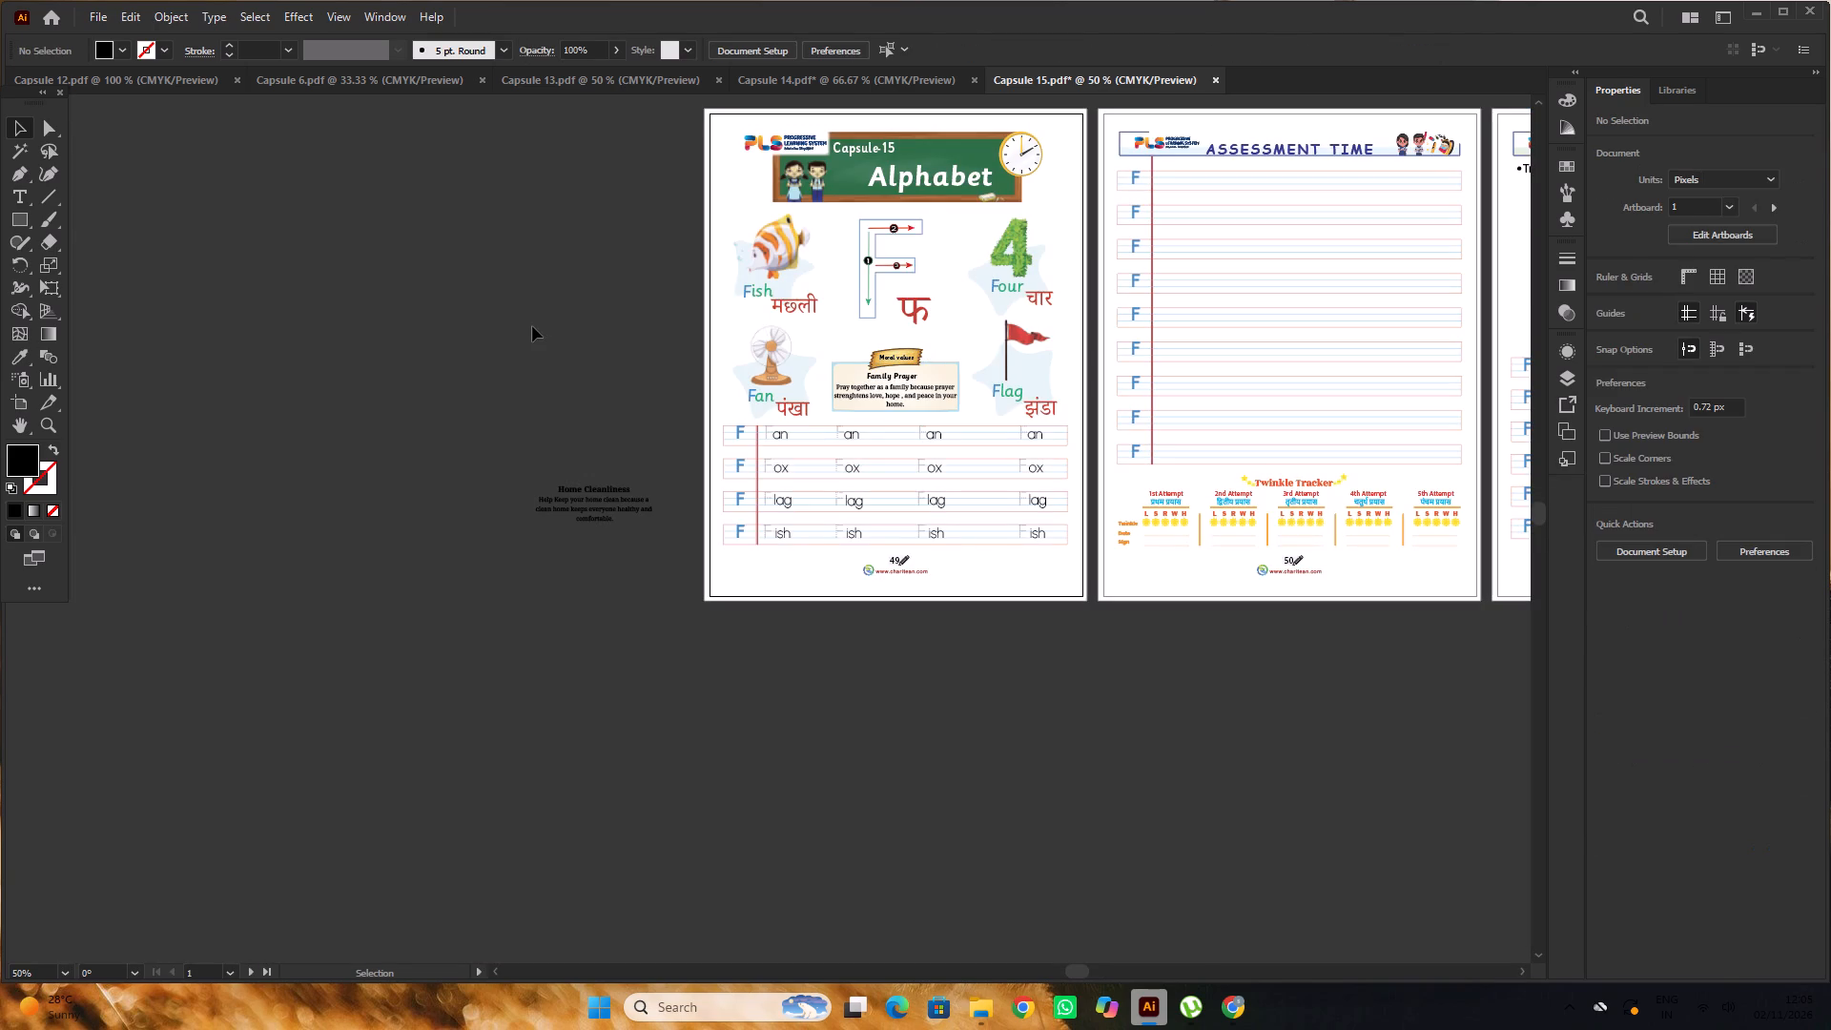
Change the font of the four blue F letters starting the writing rows on page 49 to Sassoon Primary.
scroll(904, 414, "down", 6)
scroll(908, 399, "up", 12, "alt")
scroll(859, 387, "down", 1, "alt")
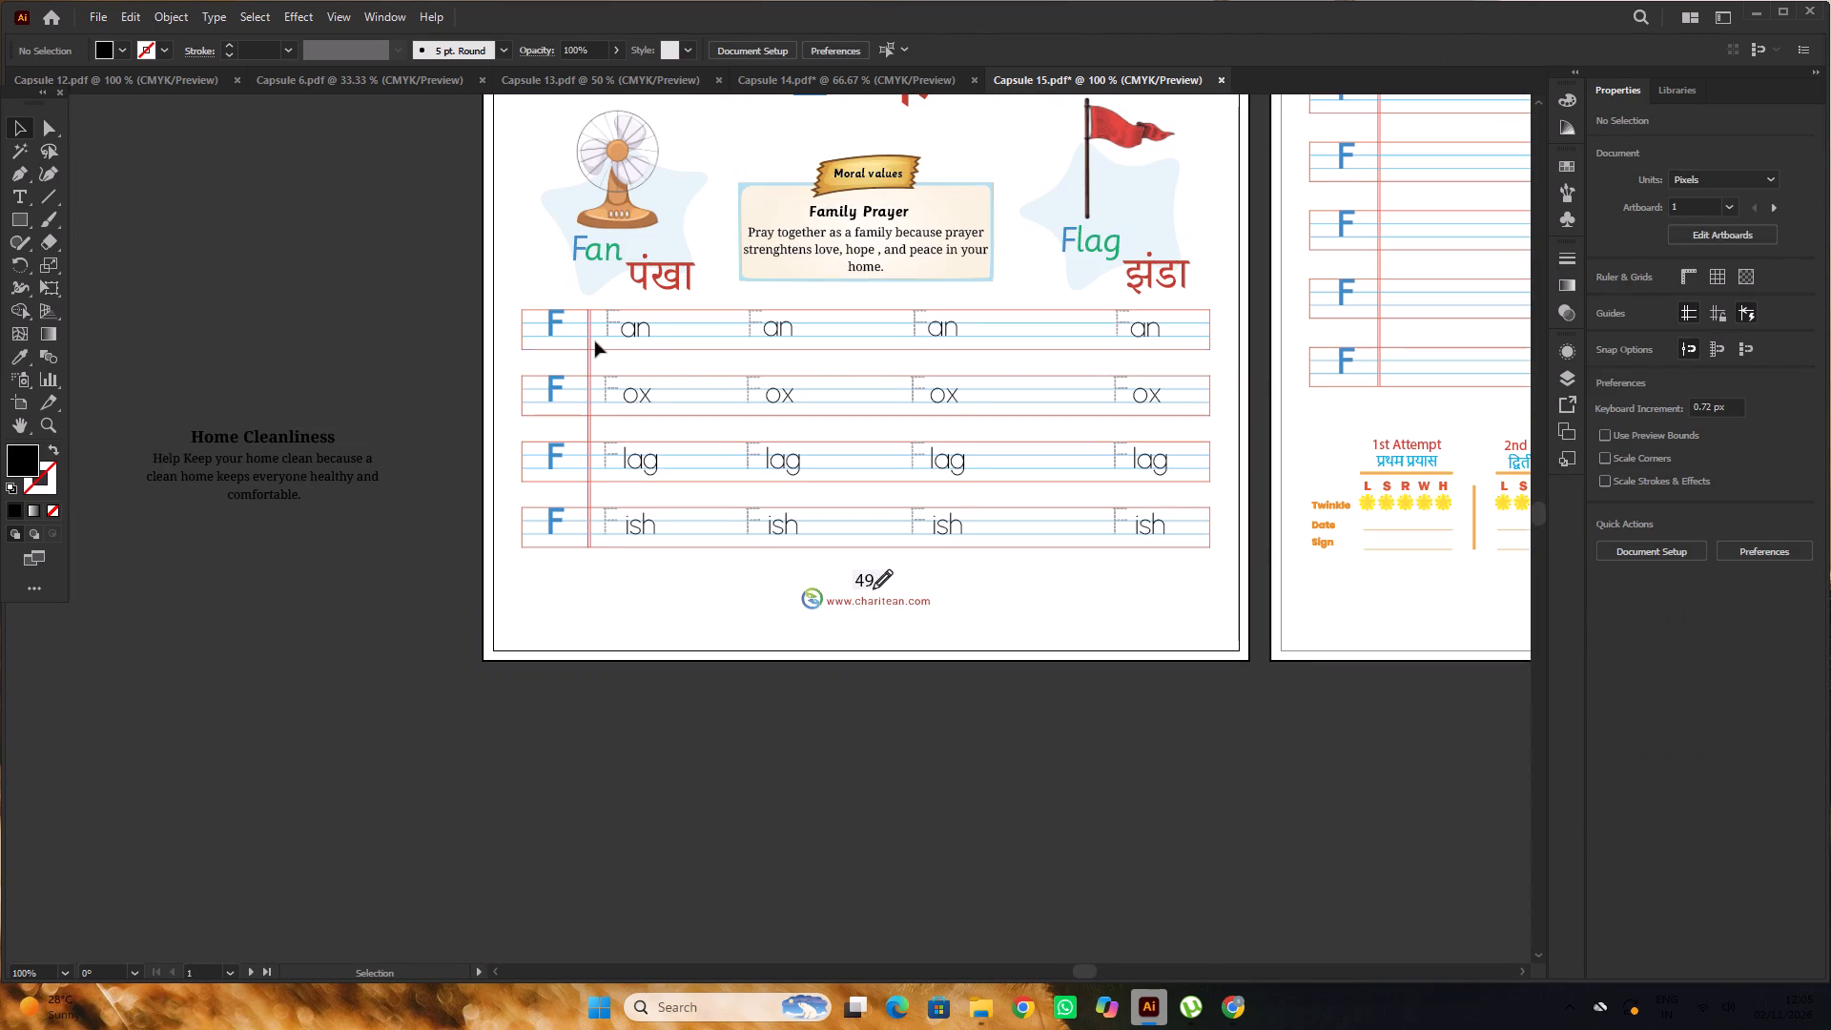
left_click(554, 324)
left_click(553, 390, "shift")
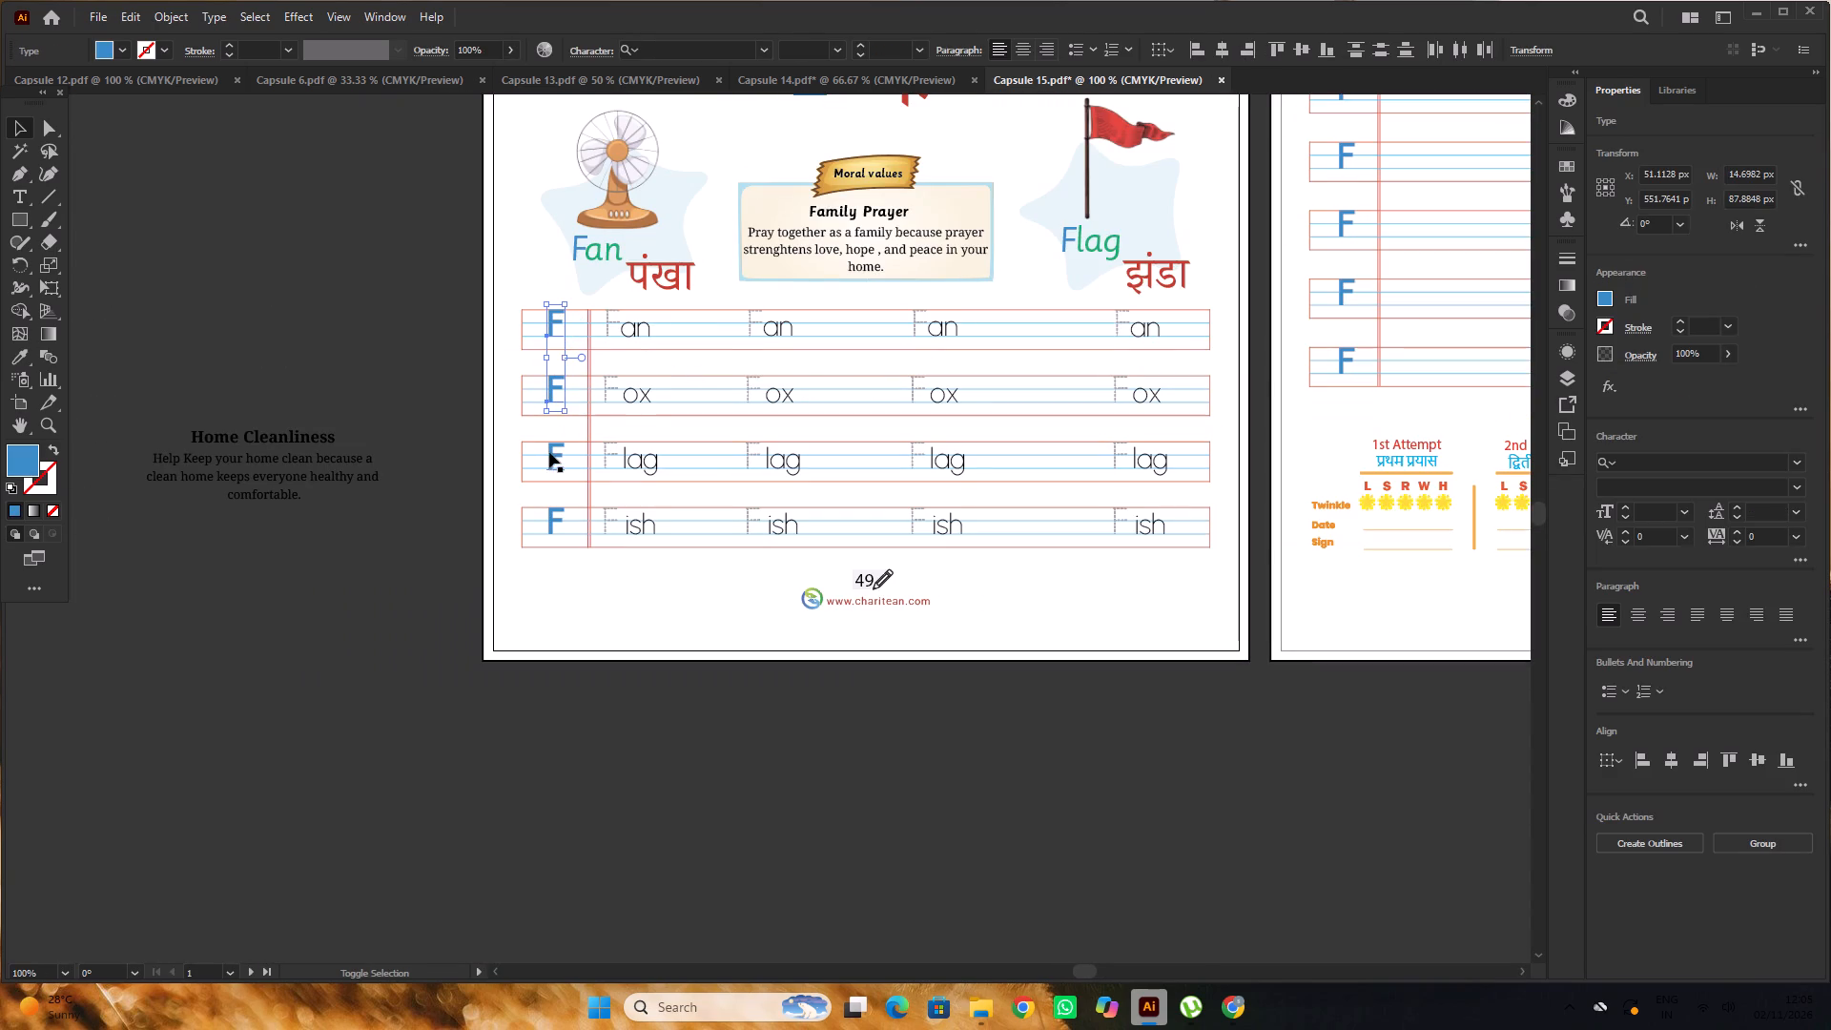
left_click(550, 452, "shift")
left_click(553, 524, "shift")
left_click(1691, 466)
key("s")
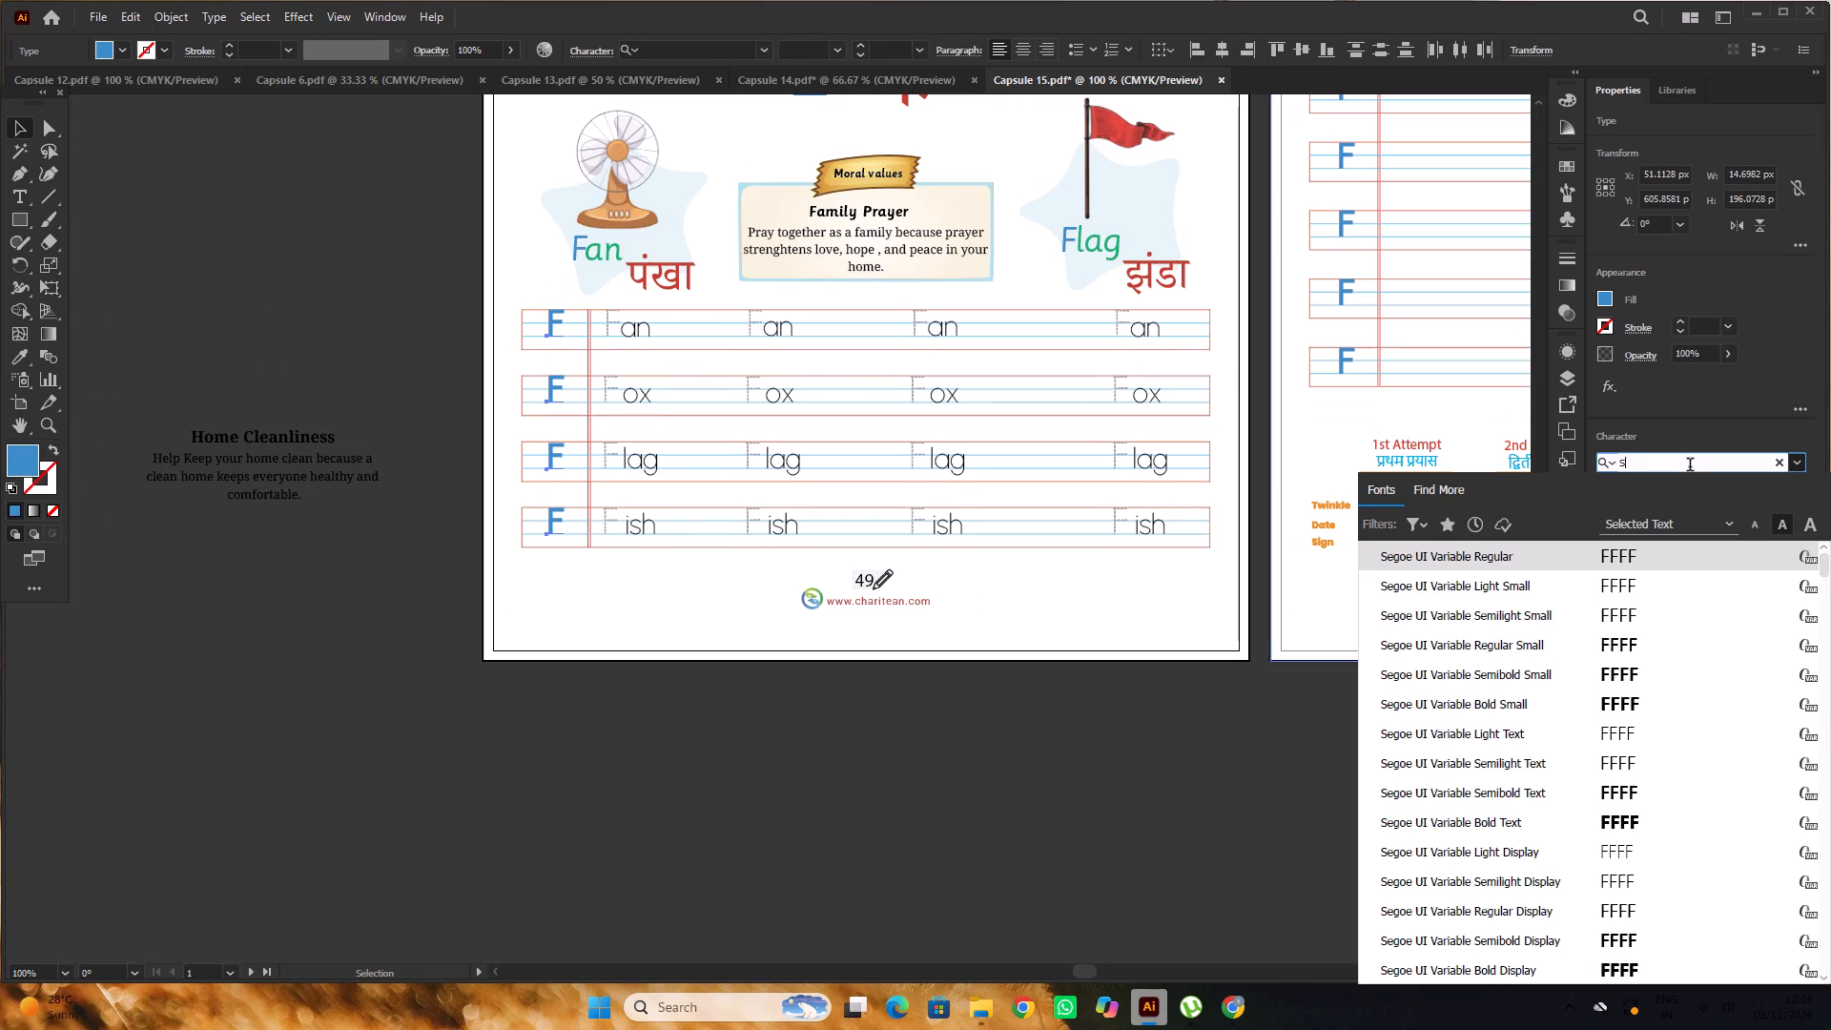
key("a")
key("s")
left_click(1497, 595)
left_click(390, 403)
Align the four blue row-start Fs on a common vertical centre line and shift them slightly left within their column.
scroll(606, 426, "up", 2, "alt")
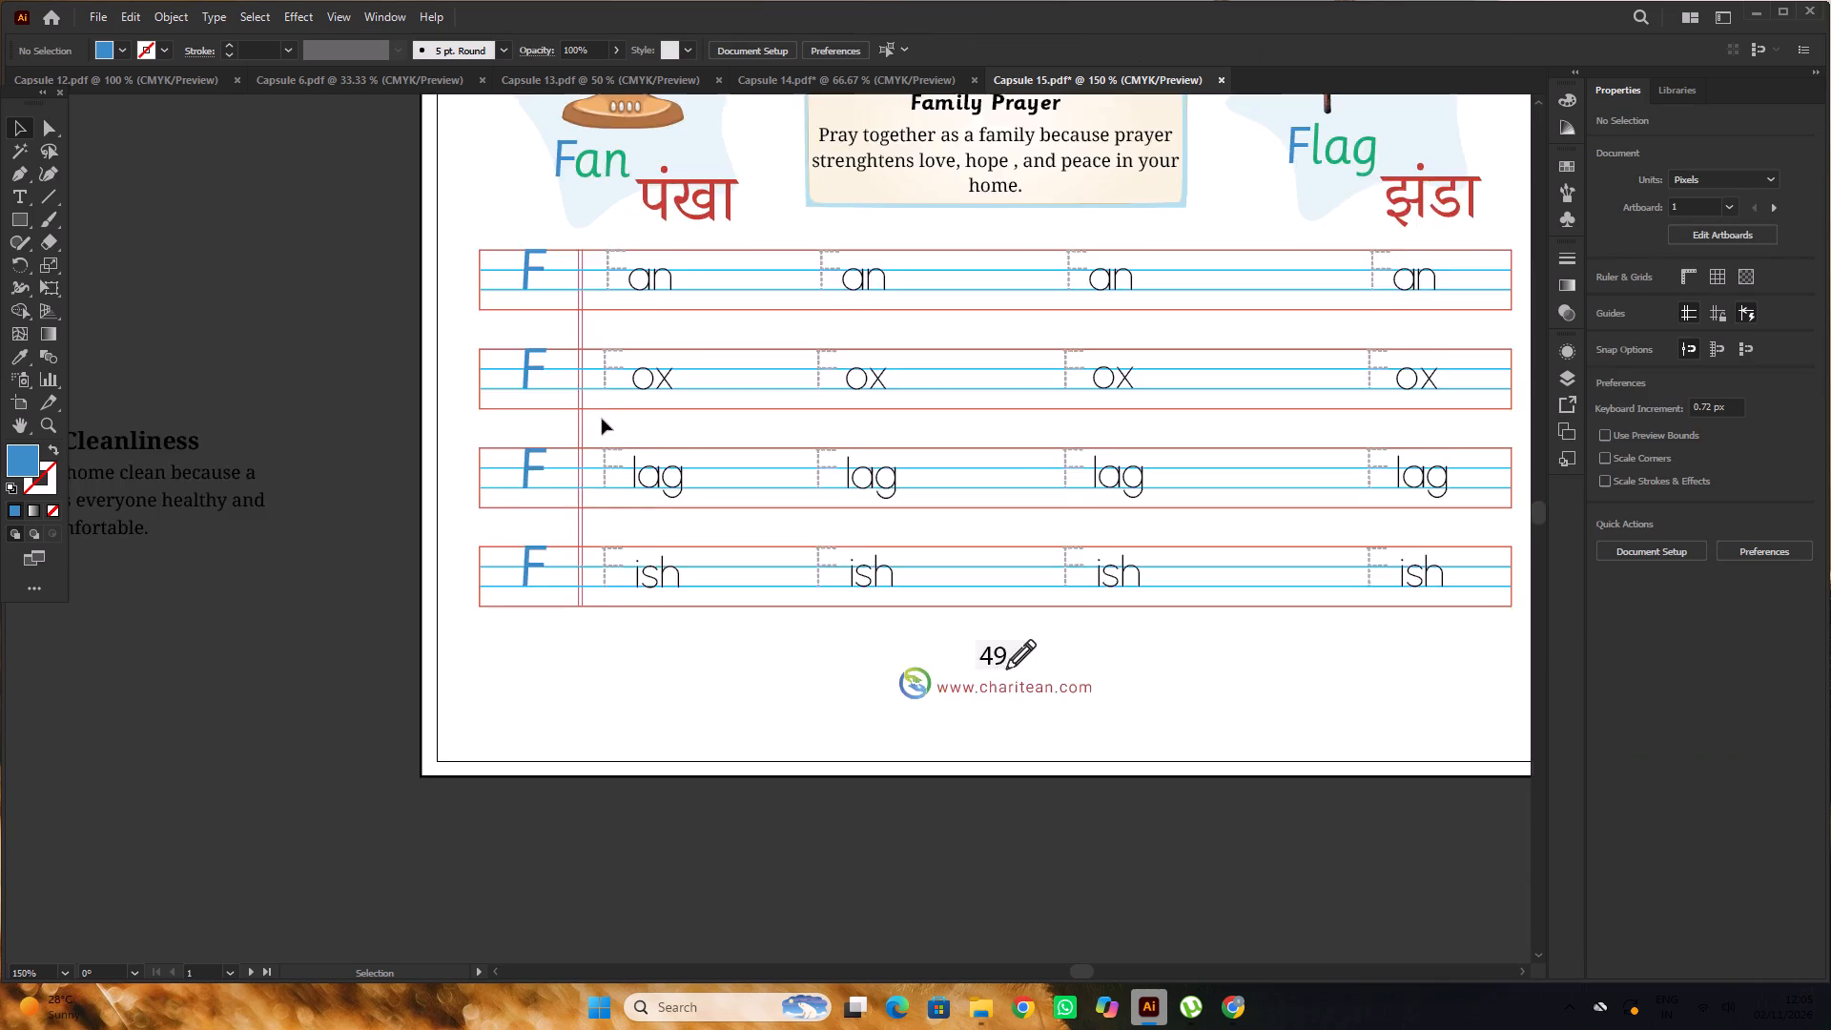
scroll(602, 419, "up", 3, "alt")
scroll(498, 394, "up", 2, "alt")
scroll(551, 350, "down", 2, "alt")
scroll(557, 466, "up", 3, "alt")
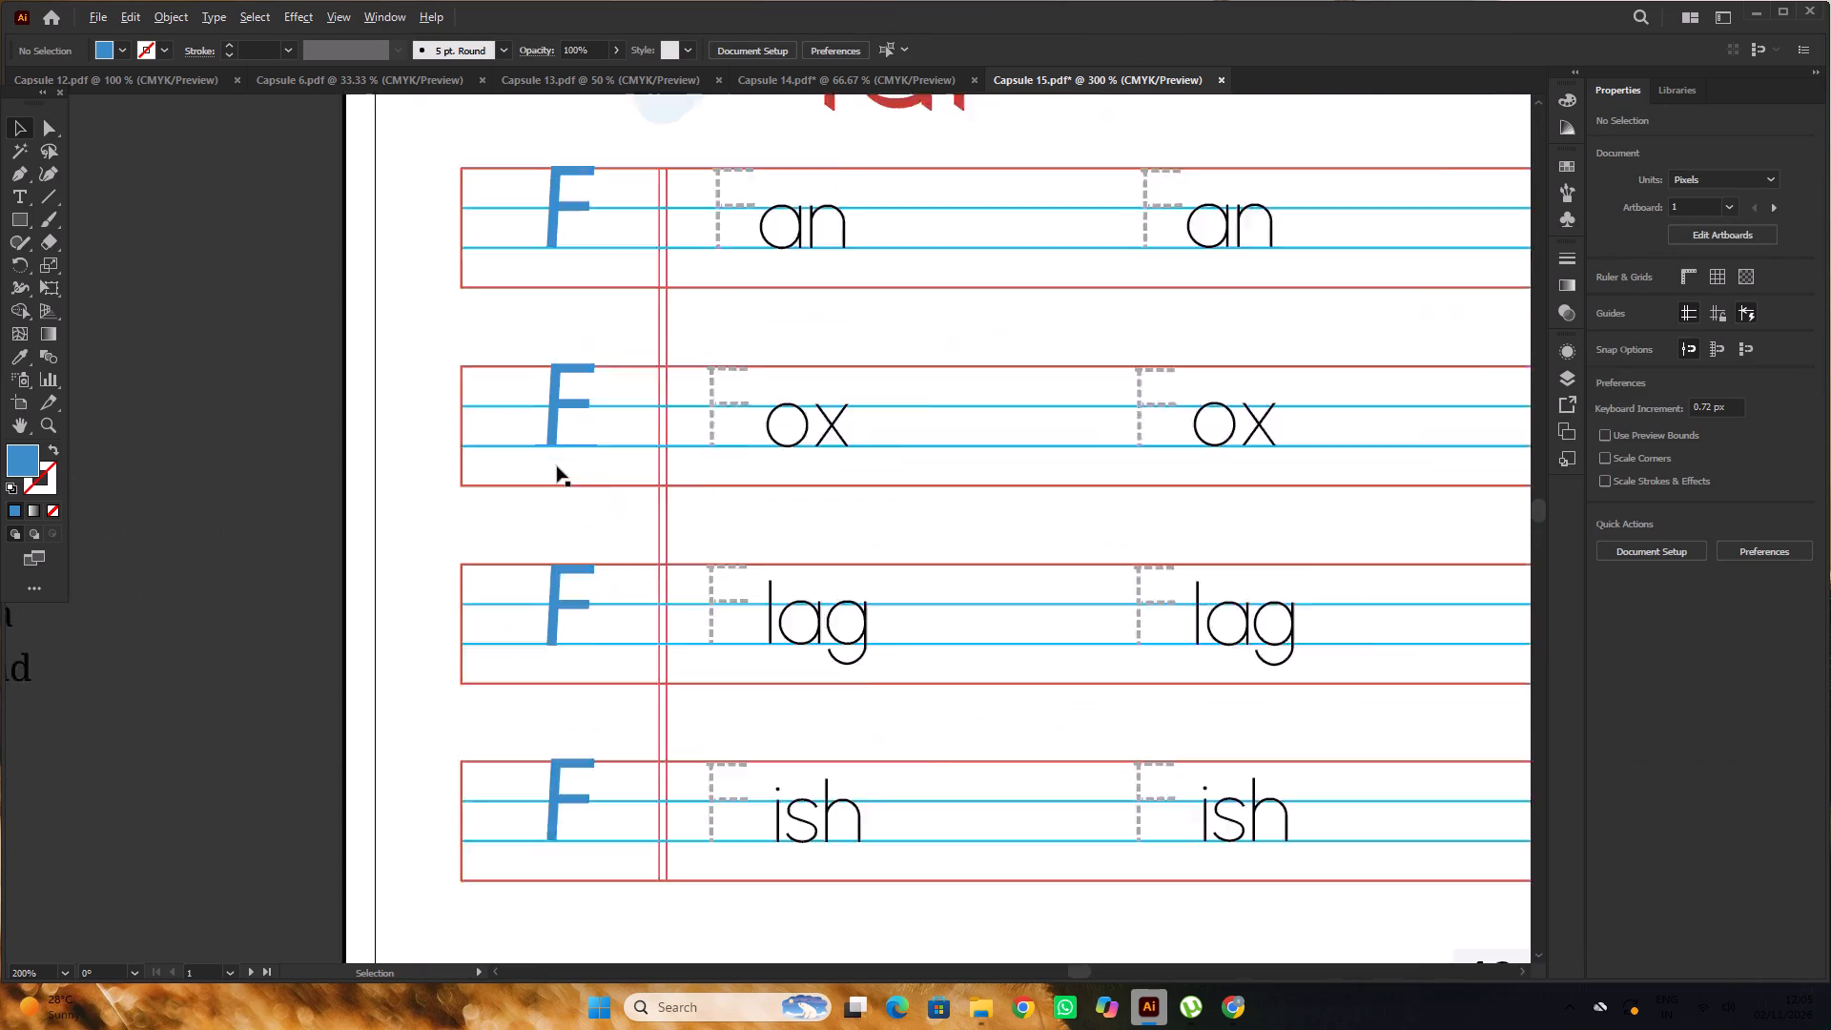
left_click(556, 406)
scroll(556, 405, "down", 3, "alt")
left_click(556, 263, "shift")
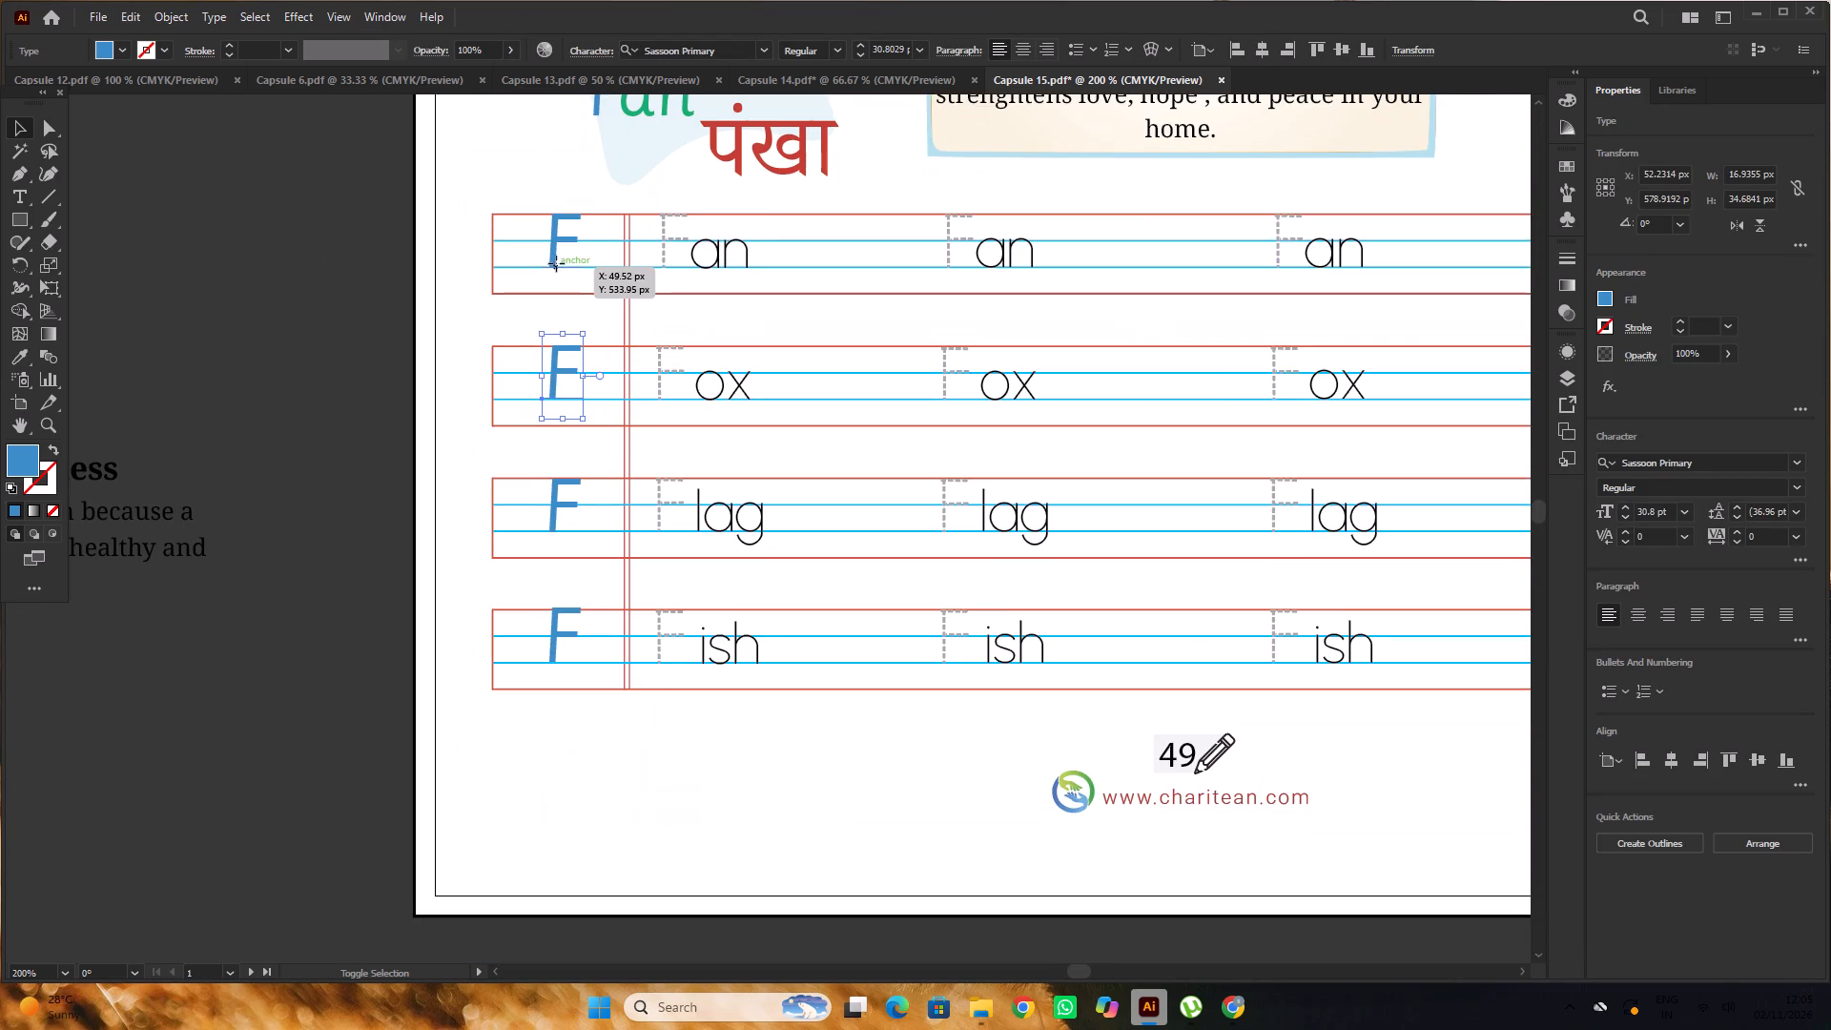
scroll(556, 285, "down", 4)
left_click(552, 420, "shift")
left_click(565, 537, "shift")
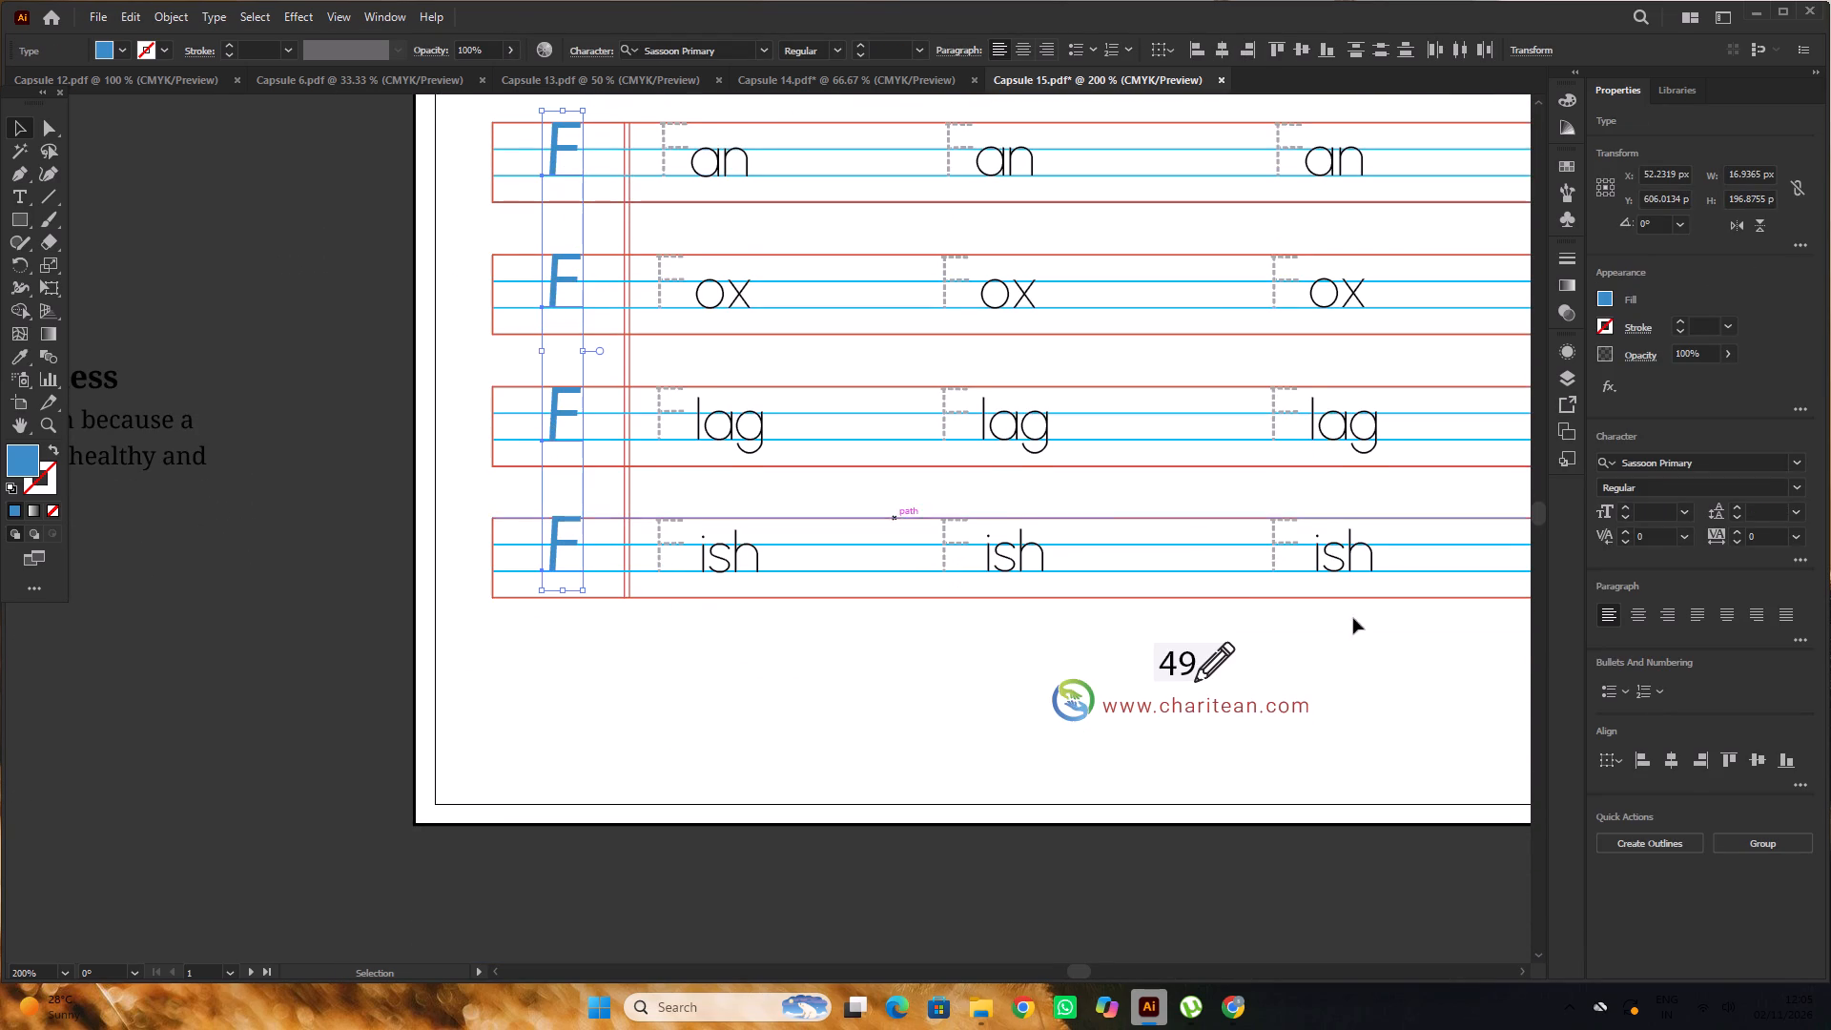
left_click(1673, 769)
scroll(510, 404, "up", 2, "alt")
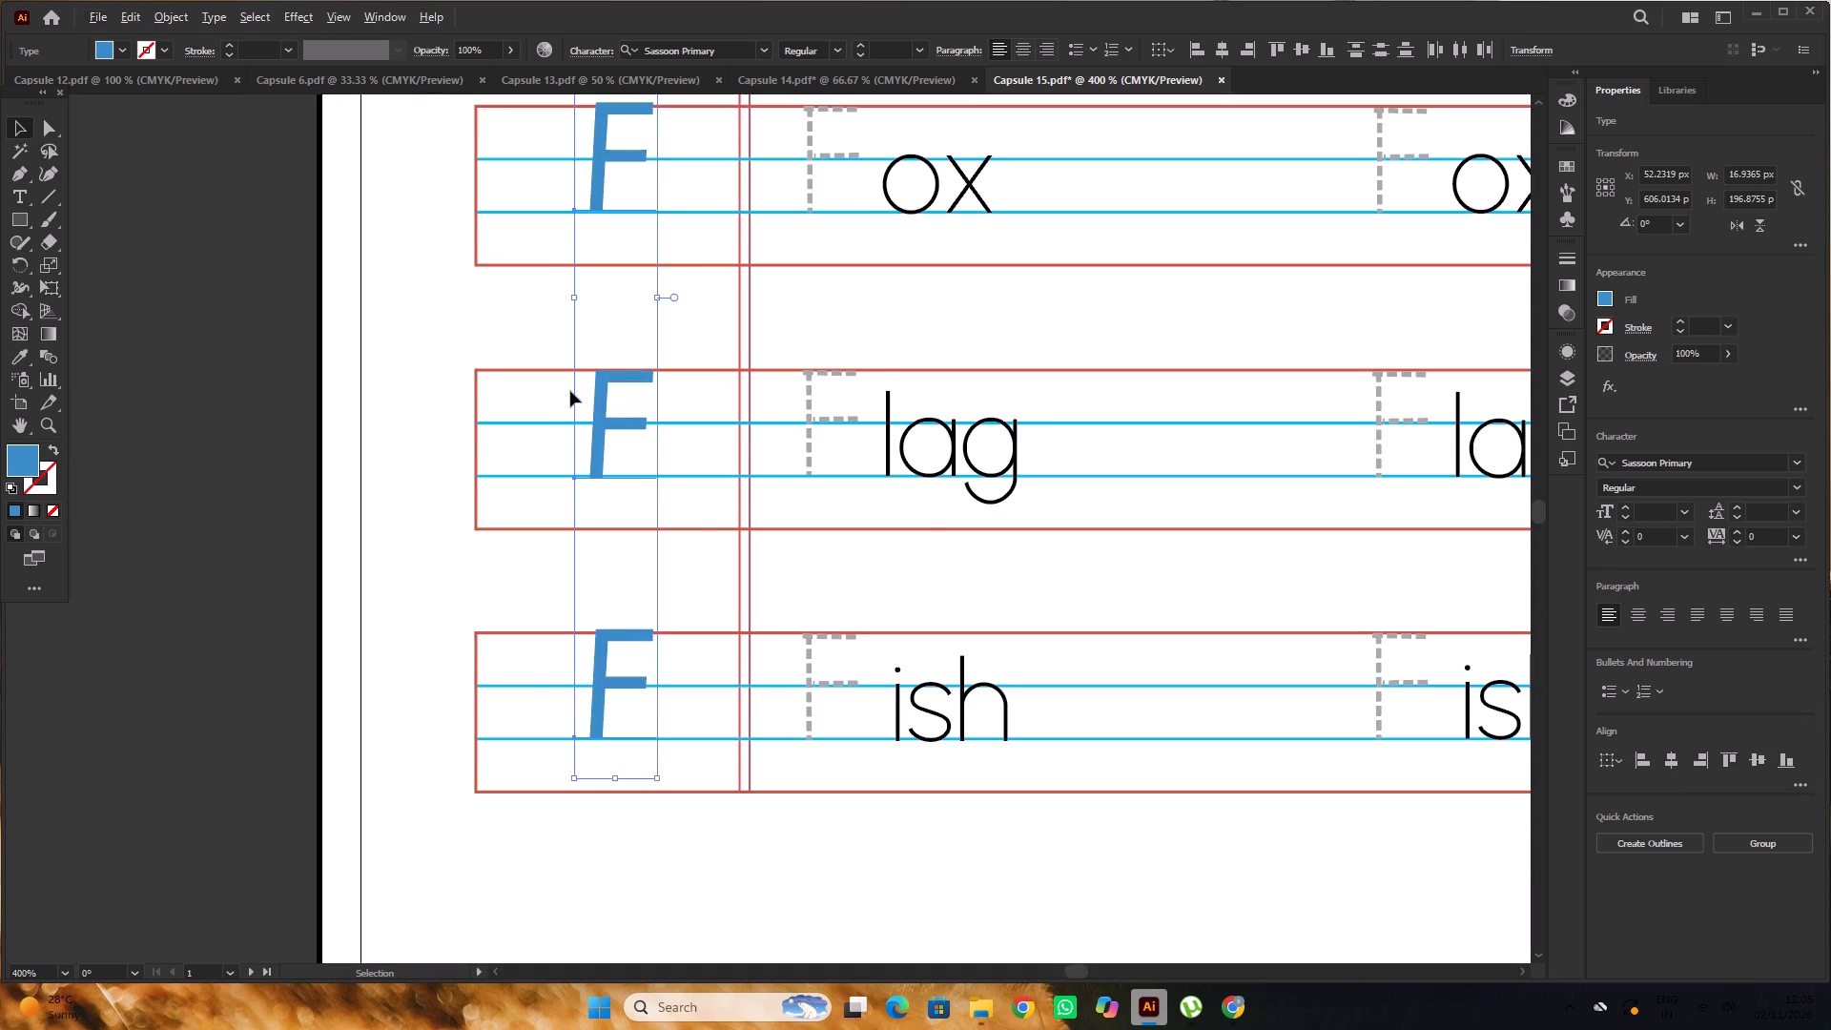
scroll(570, 391, "down", 1)
left_click_drag(627, 399, 616, 399)
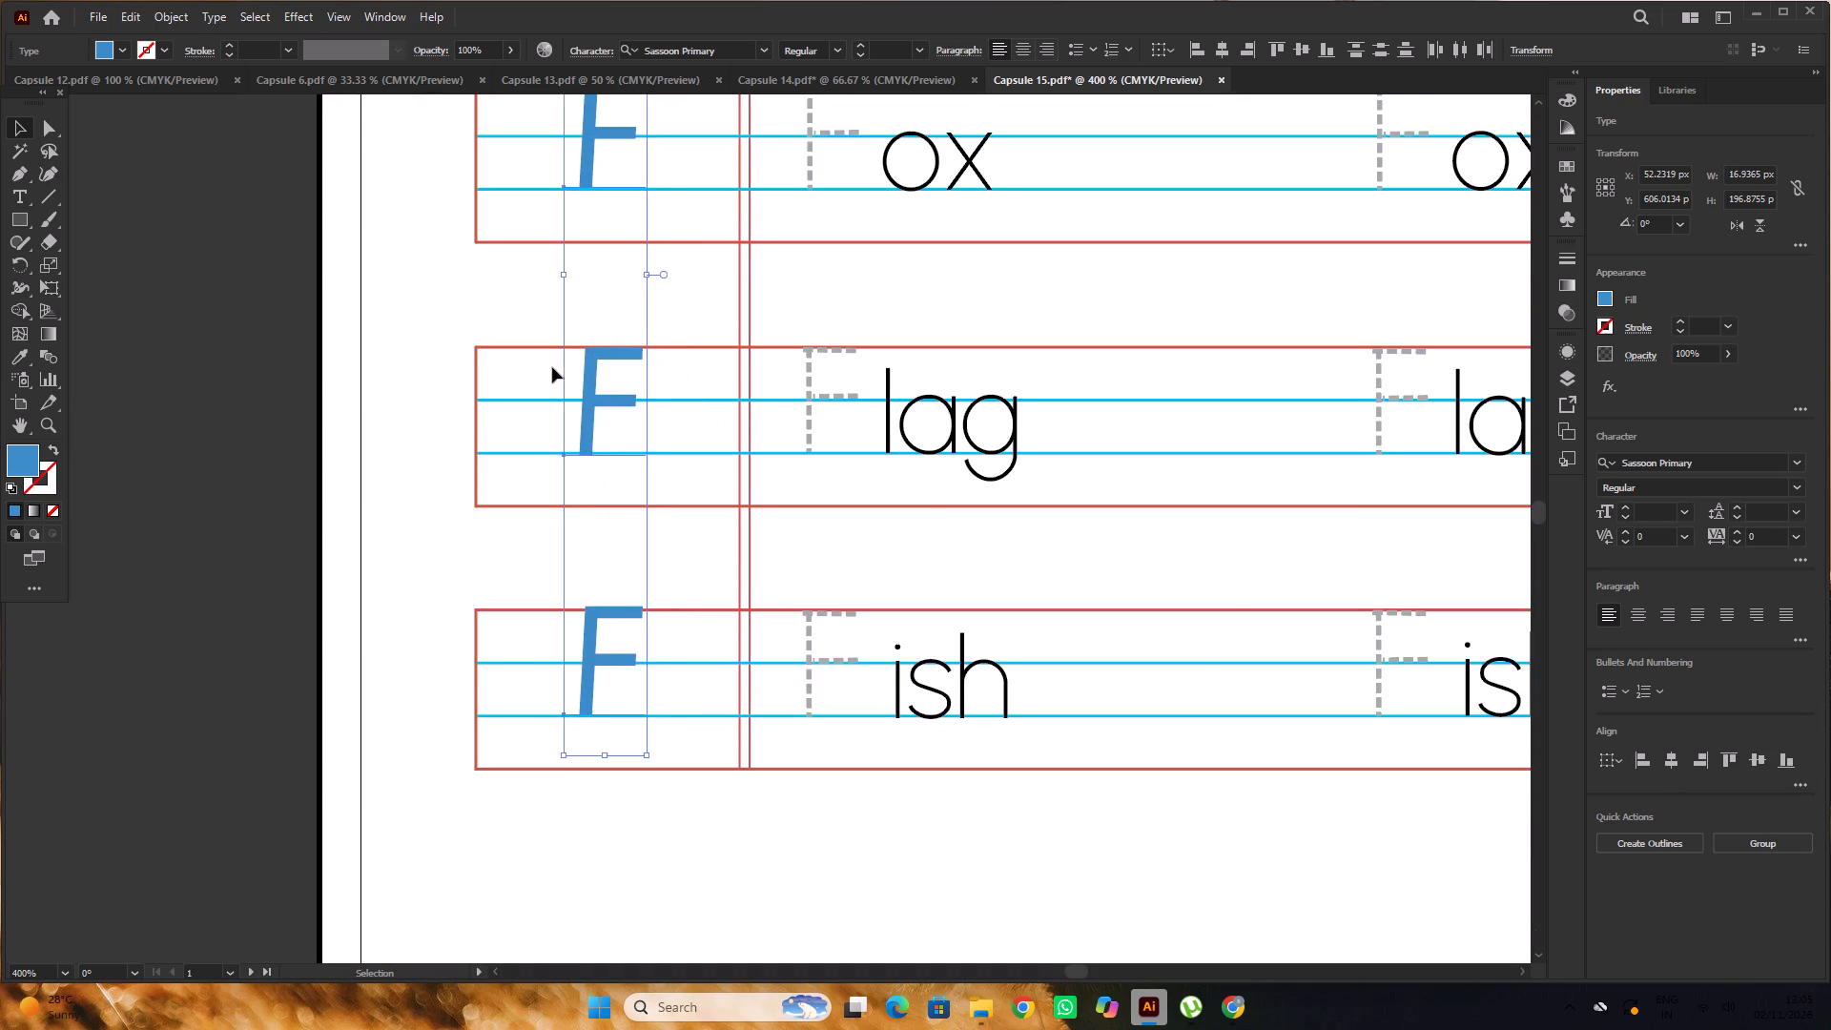
scroll(544, 364, "down", 4, "alt")
left_click(910, 636)
Move the first dotted F of the ox row off the page onto the empty canvas beside it.
scroll(856, 587, "down", 2, "alt")
key("space")
left_click_drag(1165, 653, 871, 628)
left_click(920, 653)
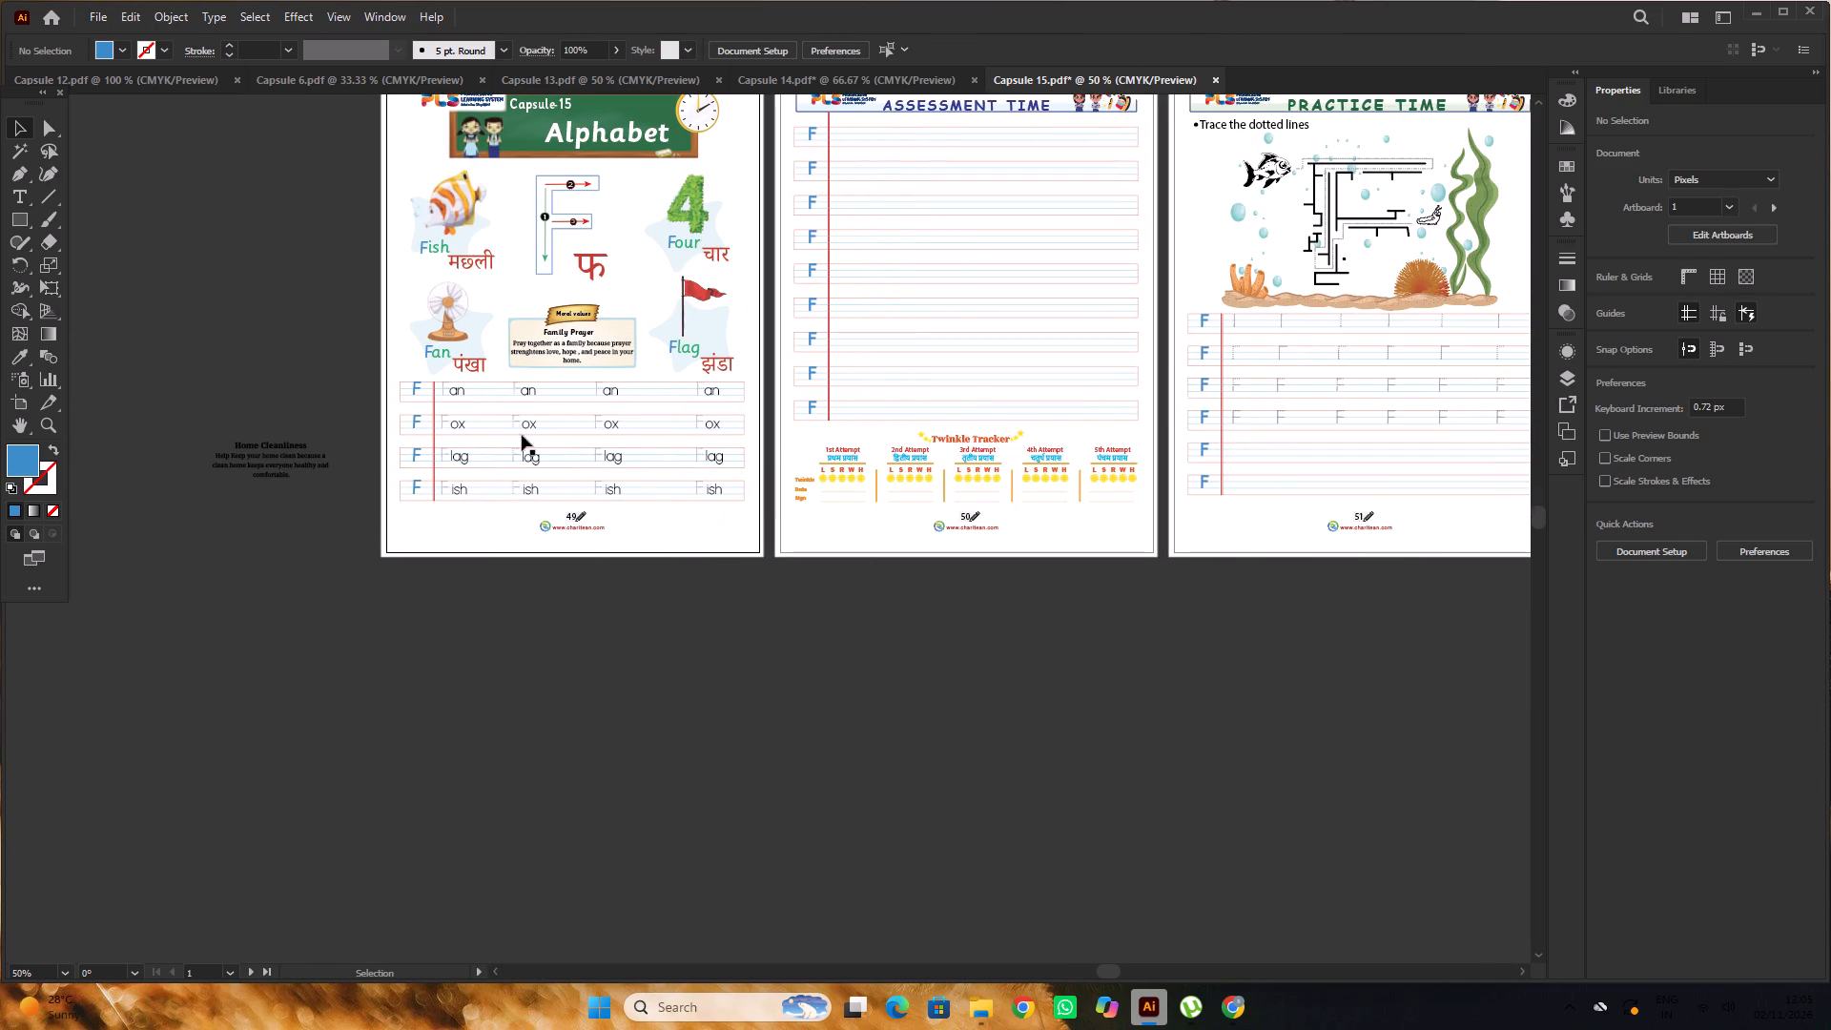
scroll(537, 433, "up", 3)
scroll(537, 434, "down", 4)
scroll(456, 440, "up", 3, "alt")
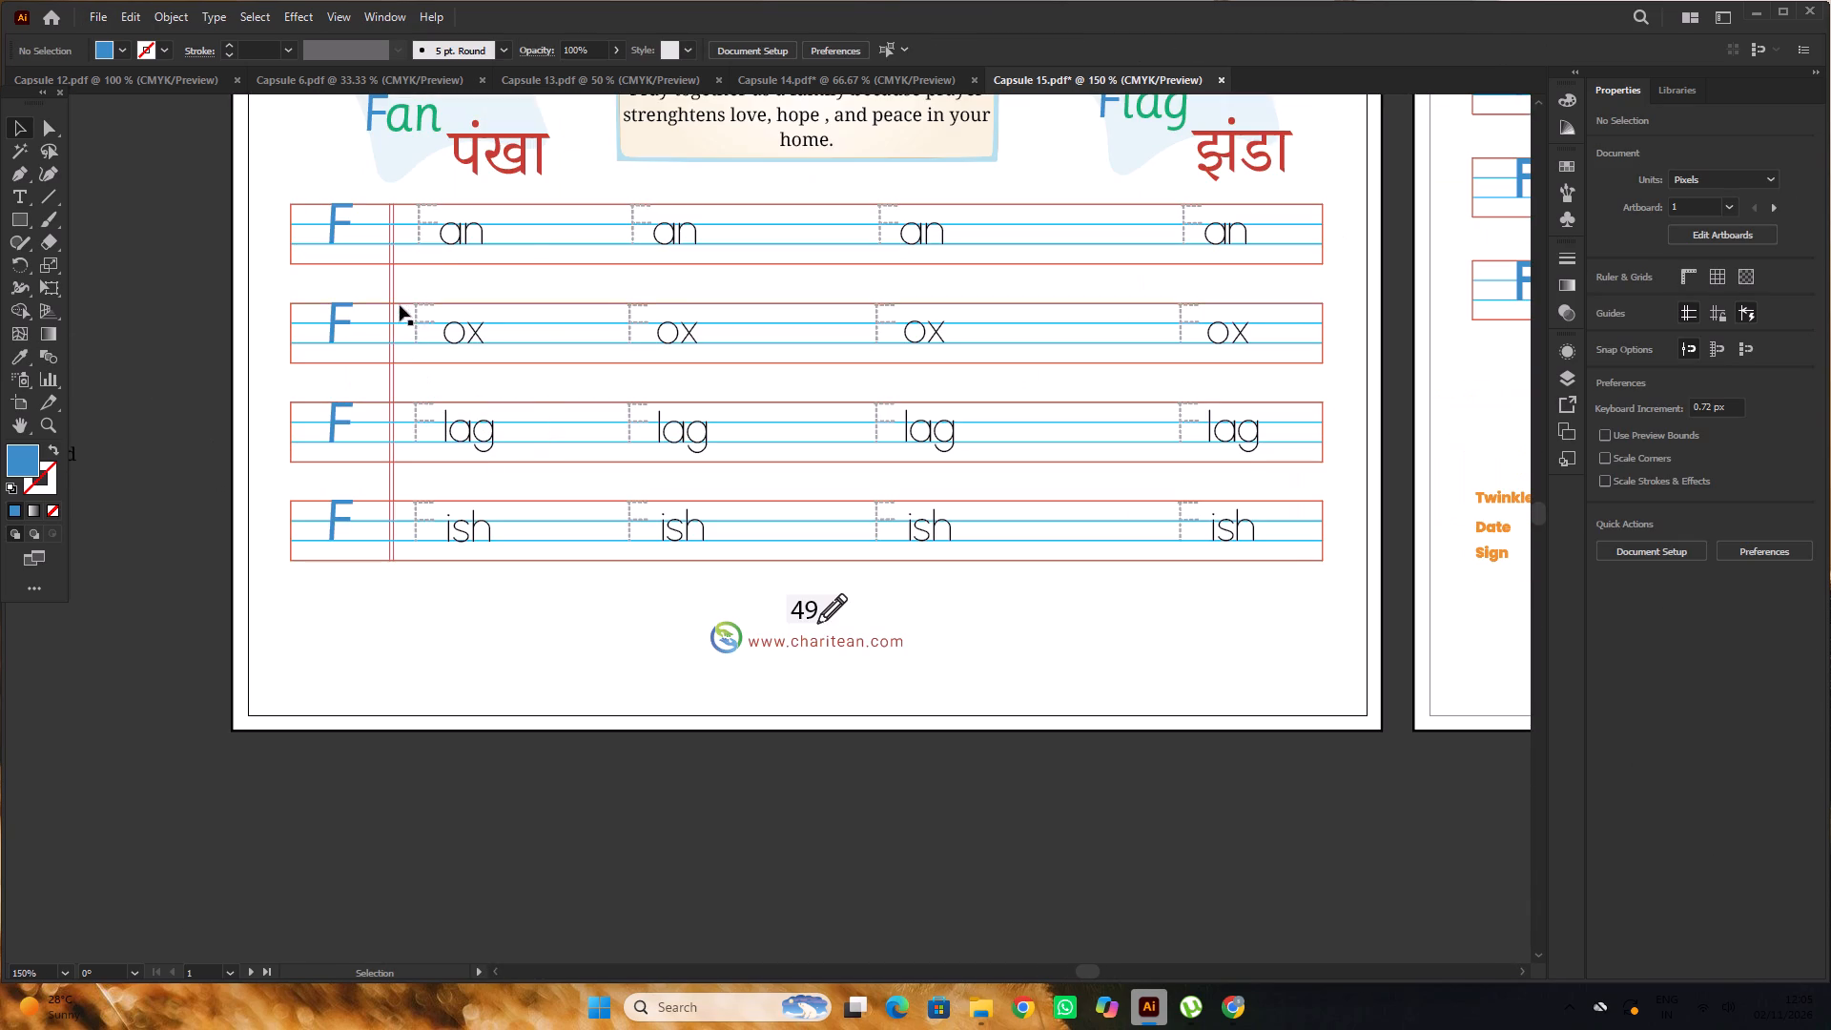
left_click(426, 230)
left_click(421, 221)
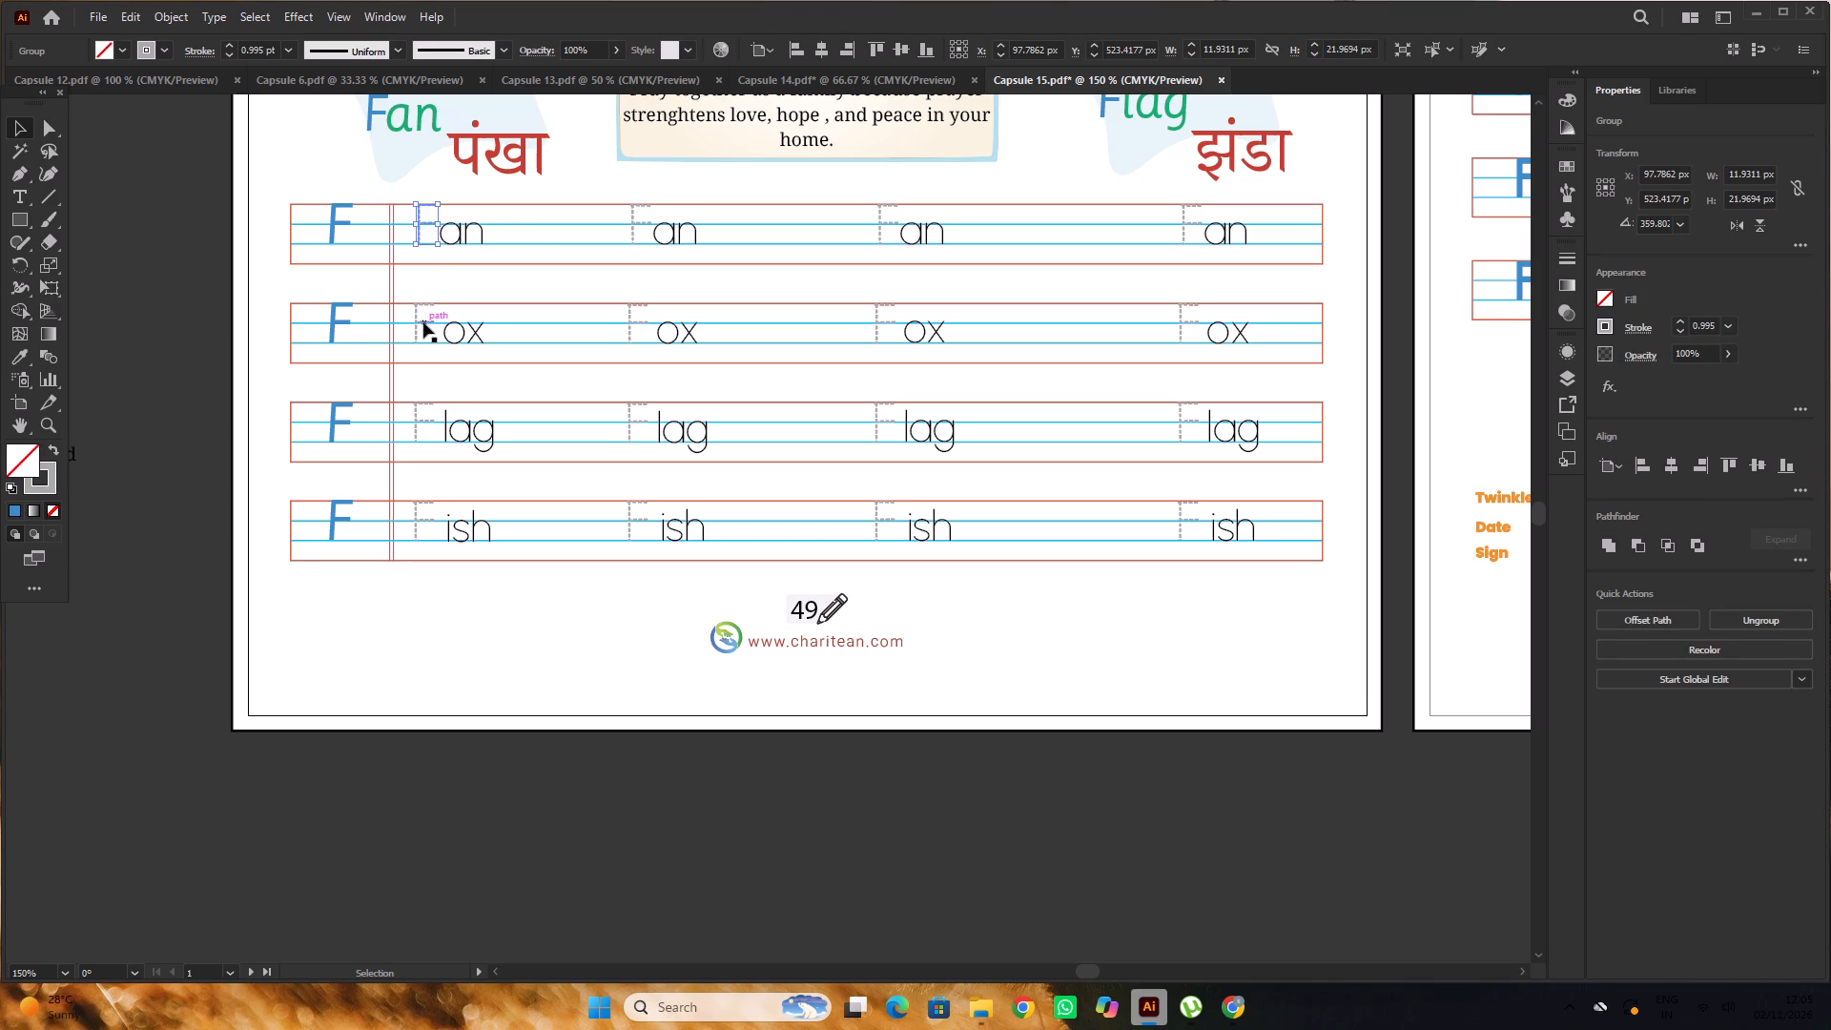
left_click_drag(423, 321, 147, 620)
left_click(204, 396)
Delete the remaining dotted Fs before the first an, lag and ish in the writing rows.
left_click(425, 223)
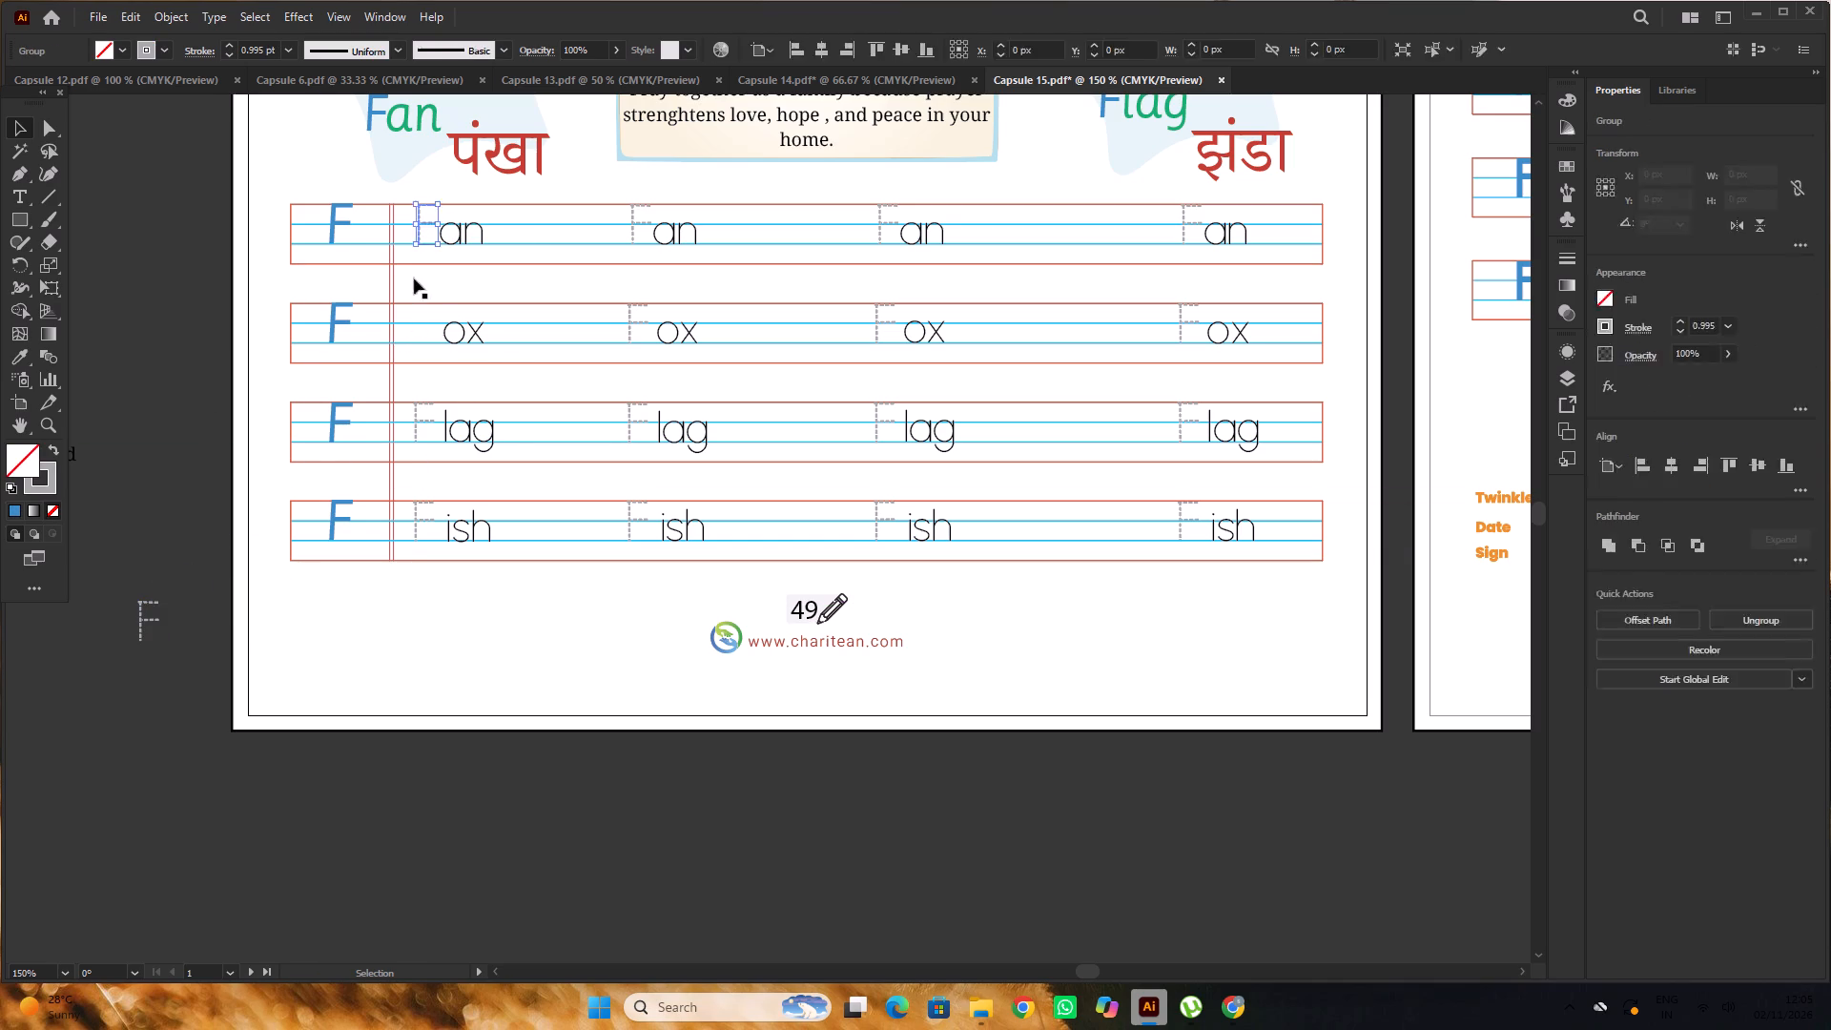
key("Delete")
left_click(415, 427)
key("Delete")
left_click(422, 522)
key("Delete")
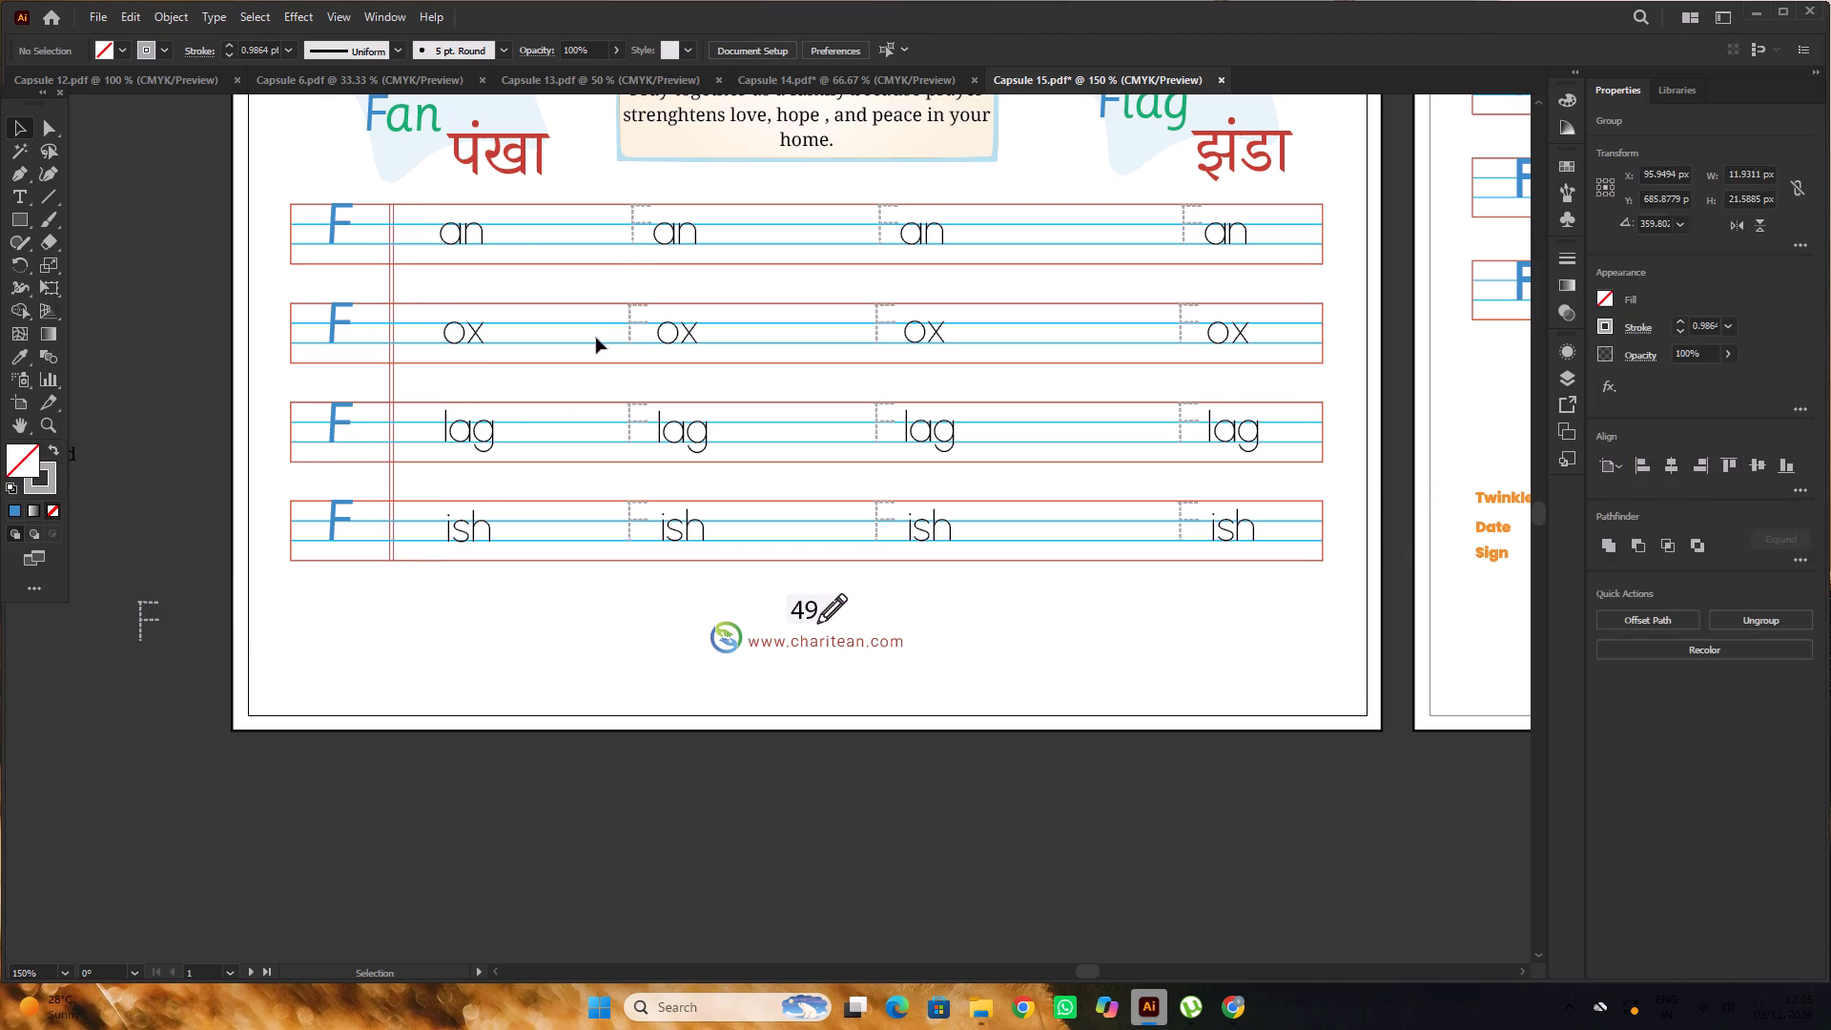
Delete the four dotted Fs in the second word column, before an, ox, lag and ish.
left_click(637, 235)
key("Delete")
left_click(630, 229)
key("Delete")
key("Delete")
key("Delete")
key("Delete")
key("Delete")
key("Delete")
key("Delete")
key("Delete")
key("Delete")
key("Delete")
key("Delete")
key("Delete")
key("Delete")
key("Delete")
key("Delete")
key("Delete")
key("Delete")
key("Delete")
key("Delete")
key("Delete")
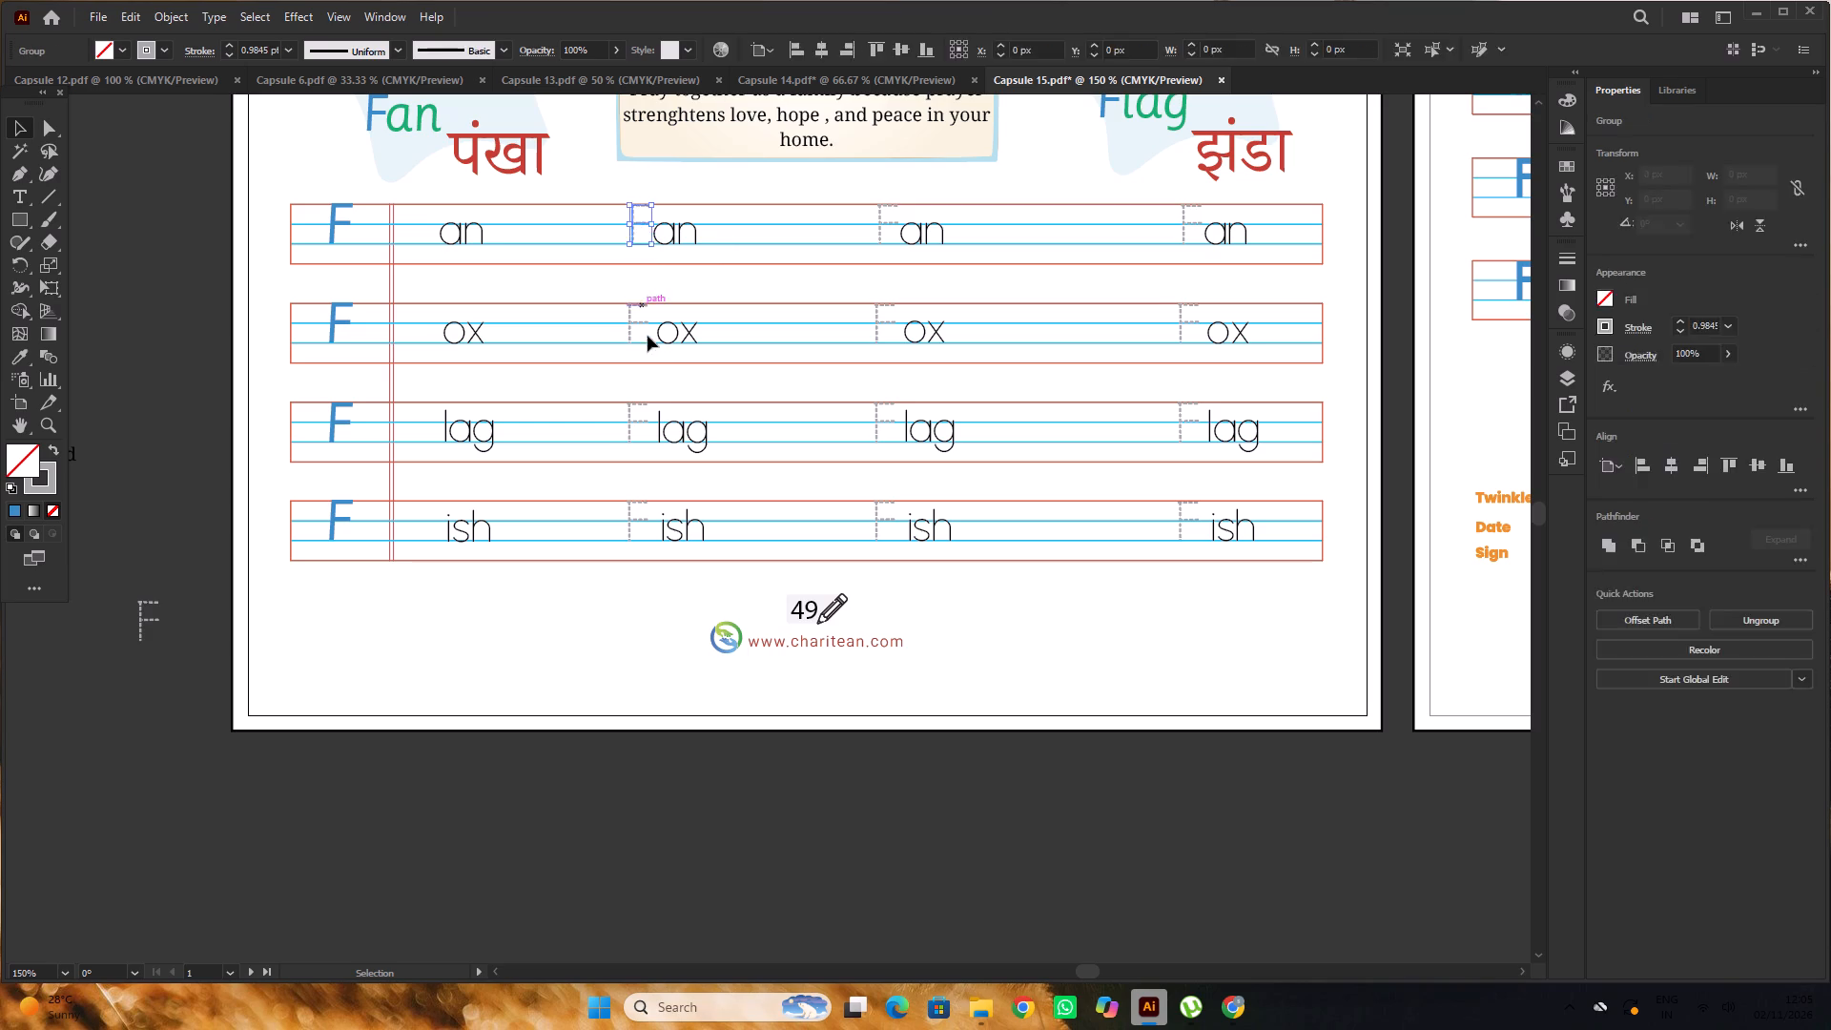
left_click(629, 338)
left_click(630, 435)
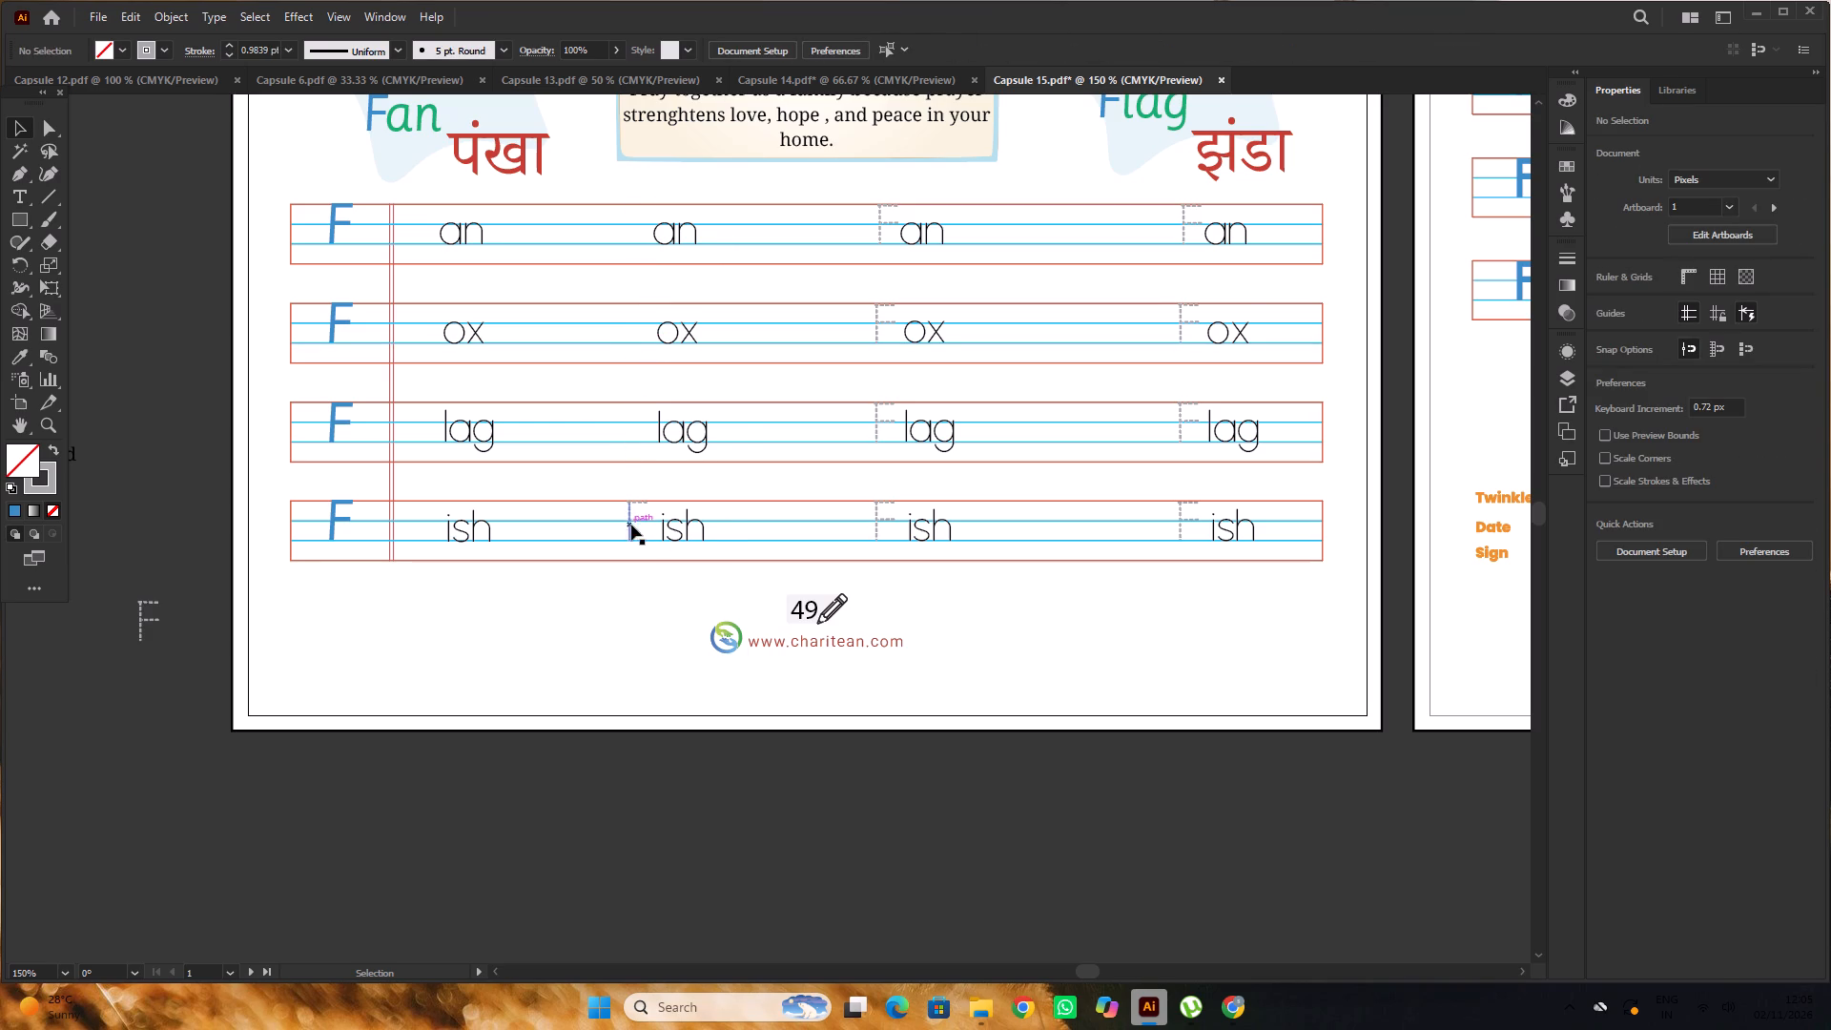
left_click(631, 525)
Delete the four dotted Fs in the third word column, before ish, lag, ox and an.
left_click(878, 525)
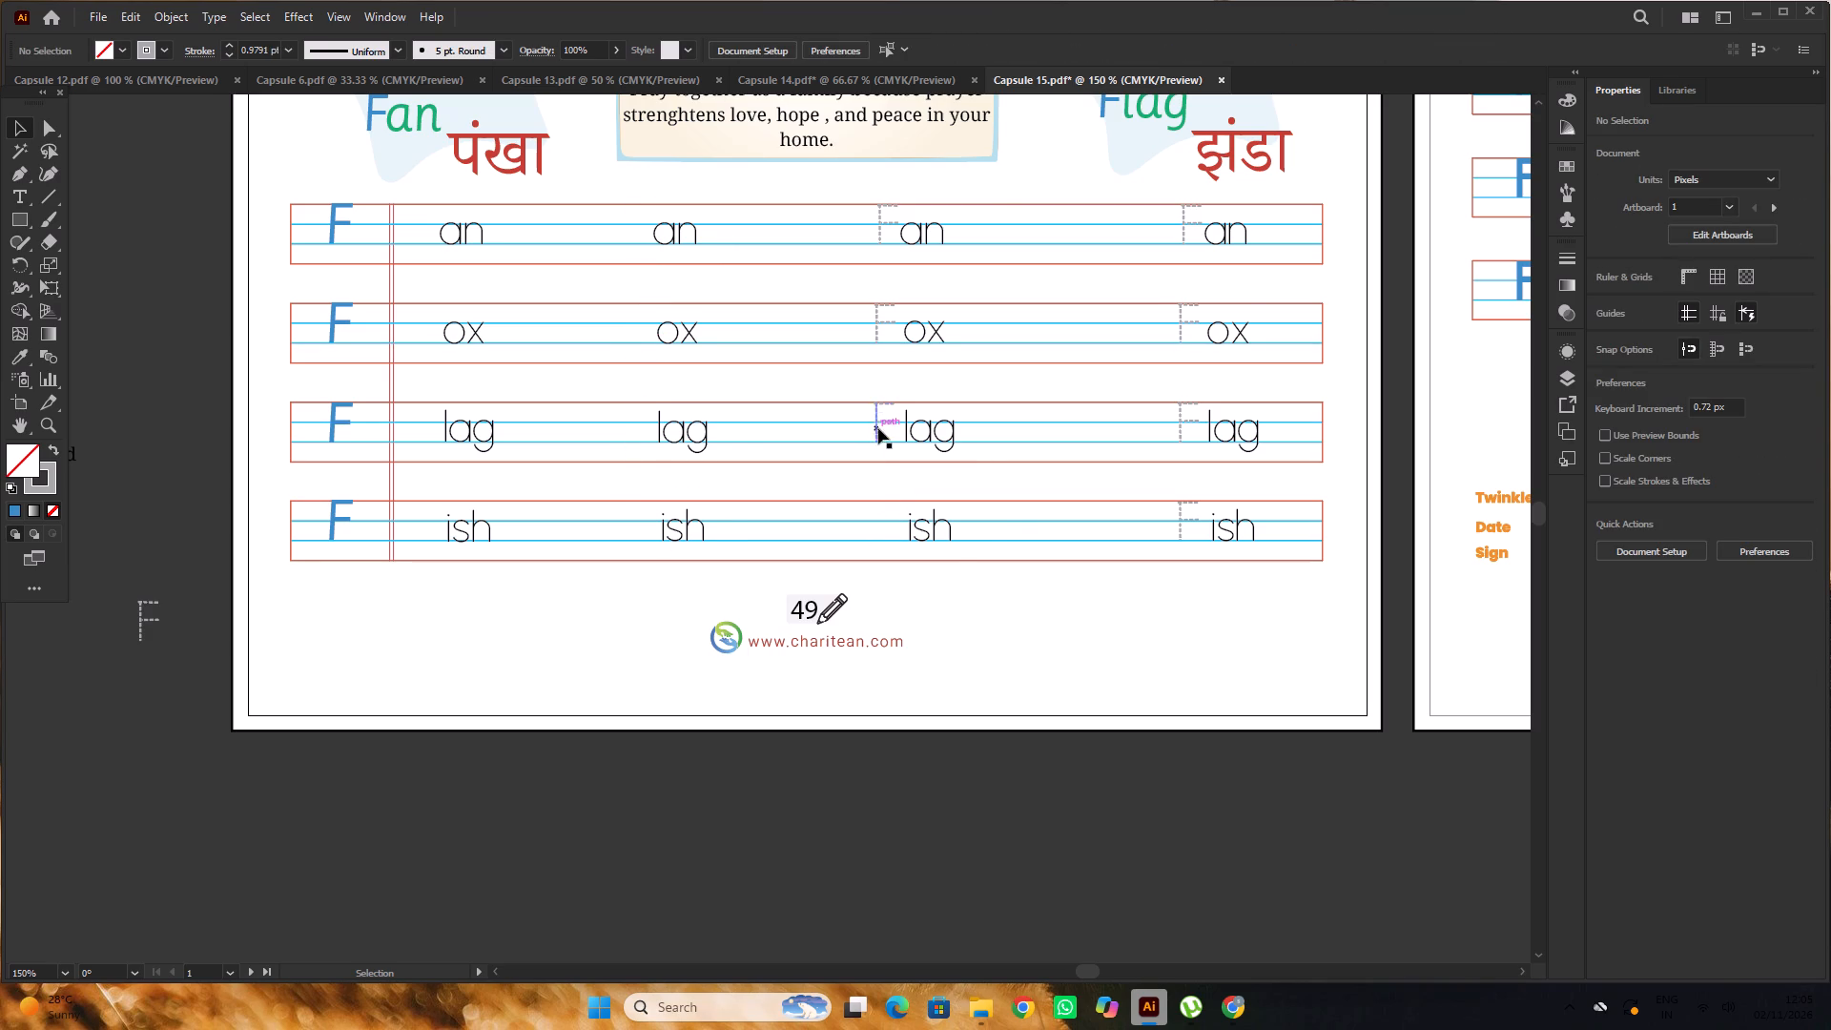
left_click(878, 428)
left_click(878, 327)
left_click(878, 238)
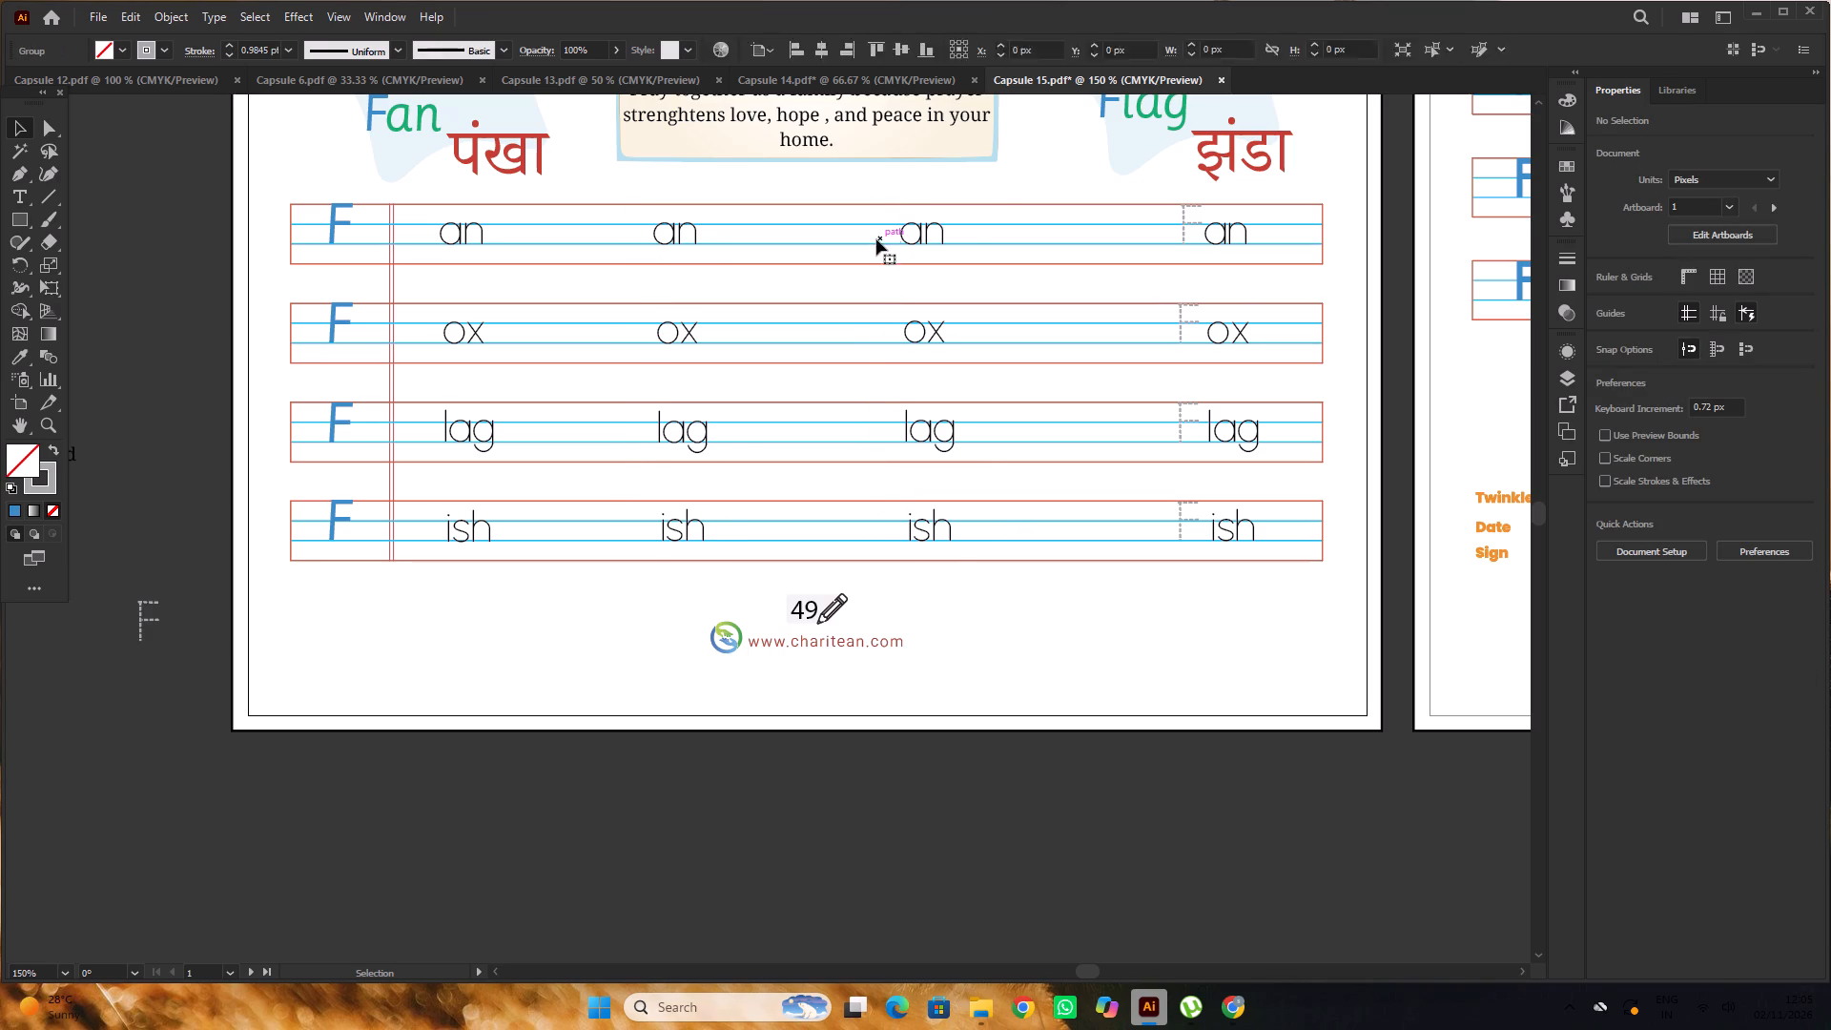
Delete the four dotted Fs in the fourth word column, before an, ox, lag and ish.
left_click(1189, 231)
left_click(1184, 231)
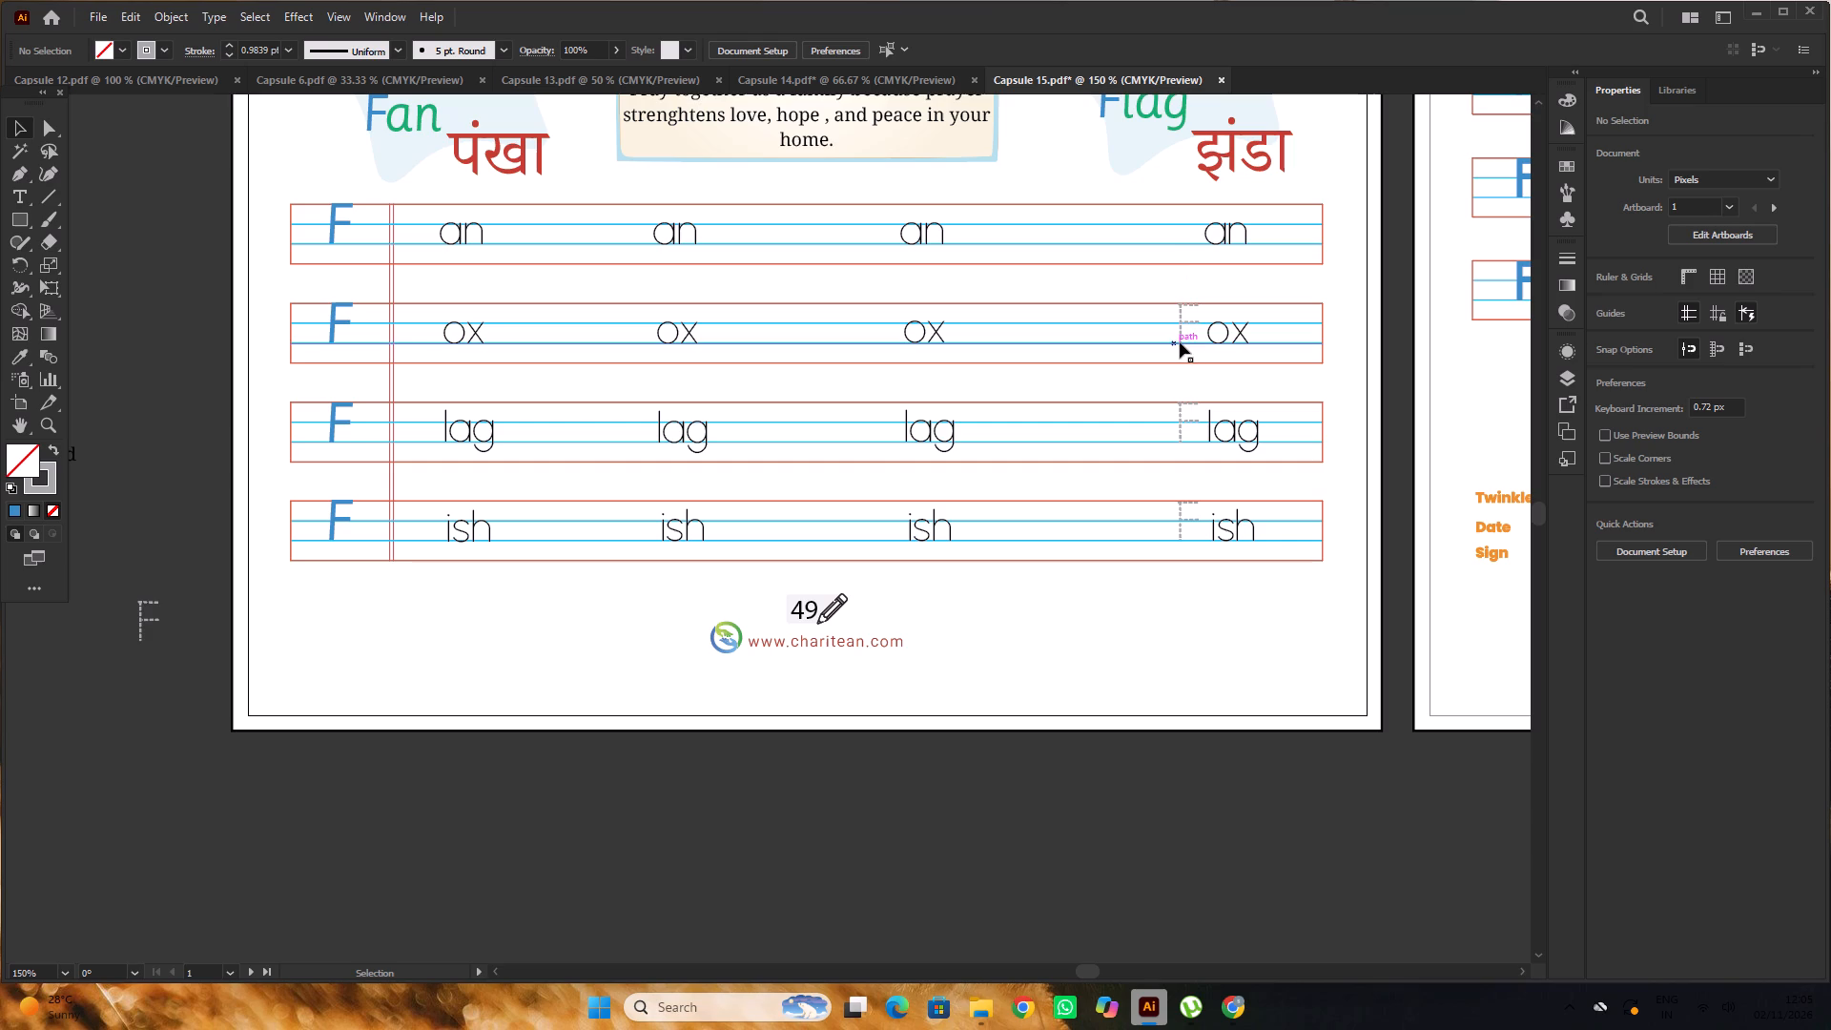
left_click(1183, 339)
left_click(1180, 422)
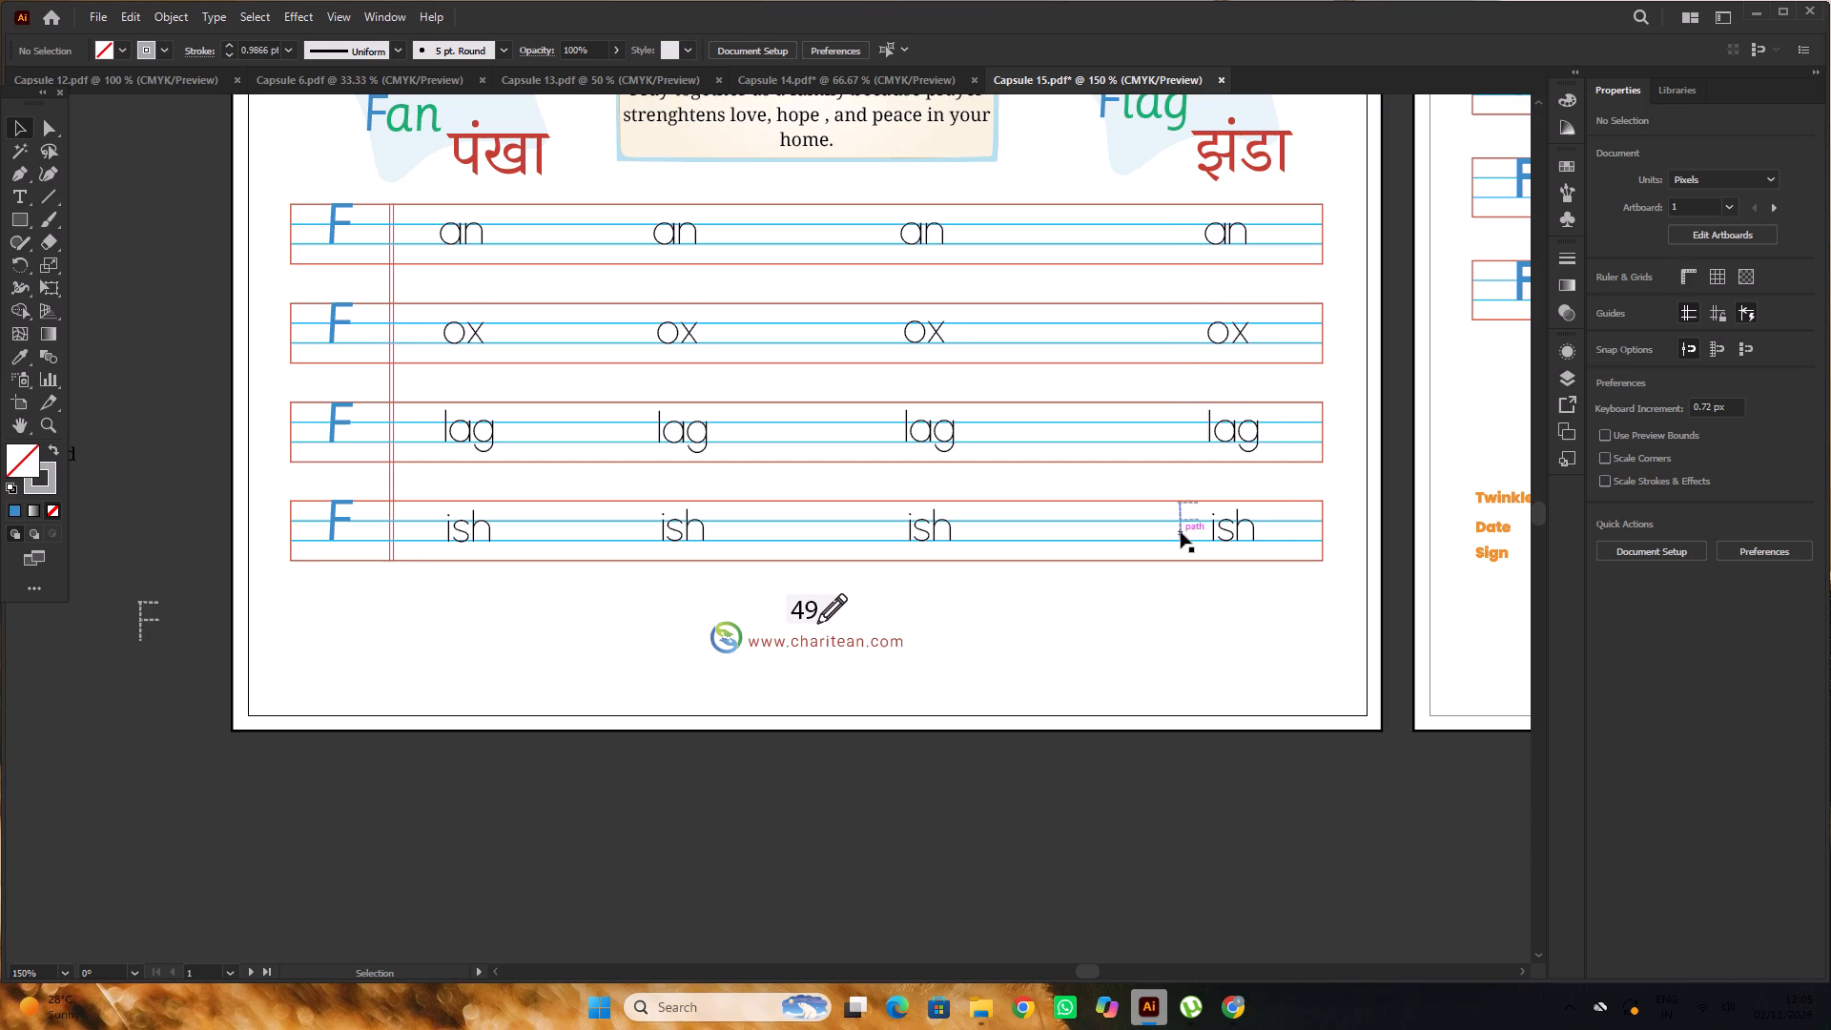
left_click(1181, 532)
left_click(1056, 841)
Look through the open Capsule 14 and Capsule 13 worksheets for dotted tracing lettering, then return to Capsule 15.
left_click(866, 78)
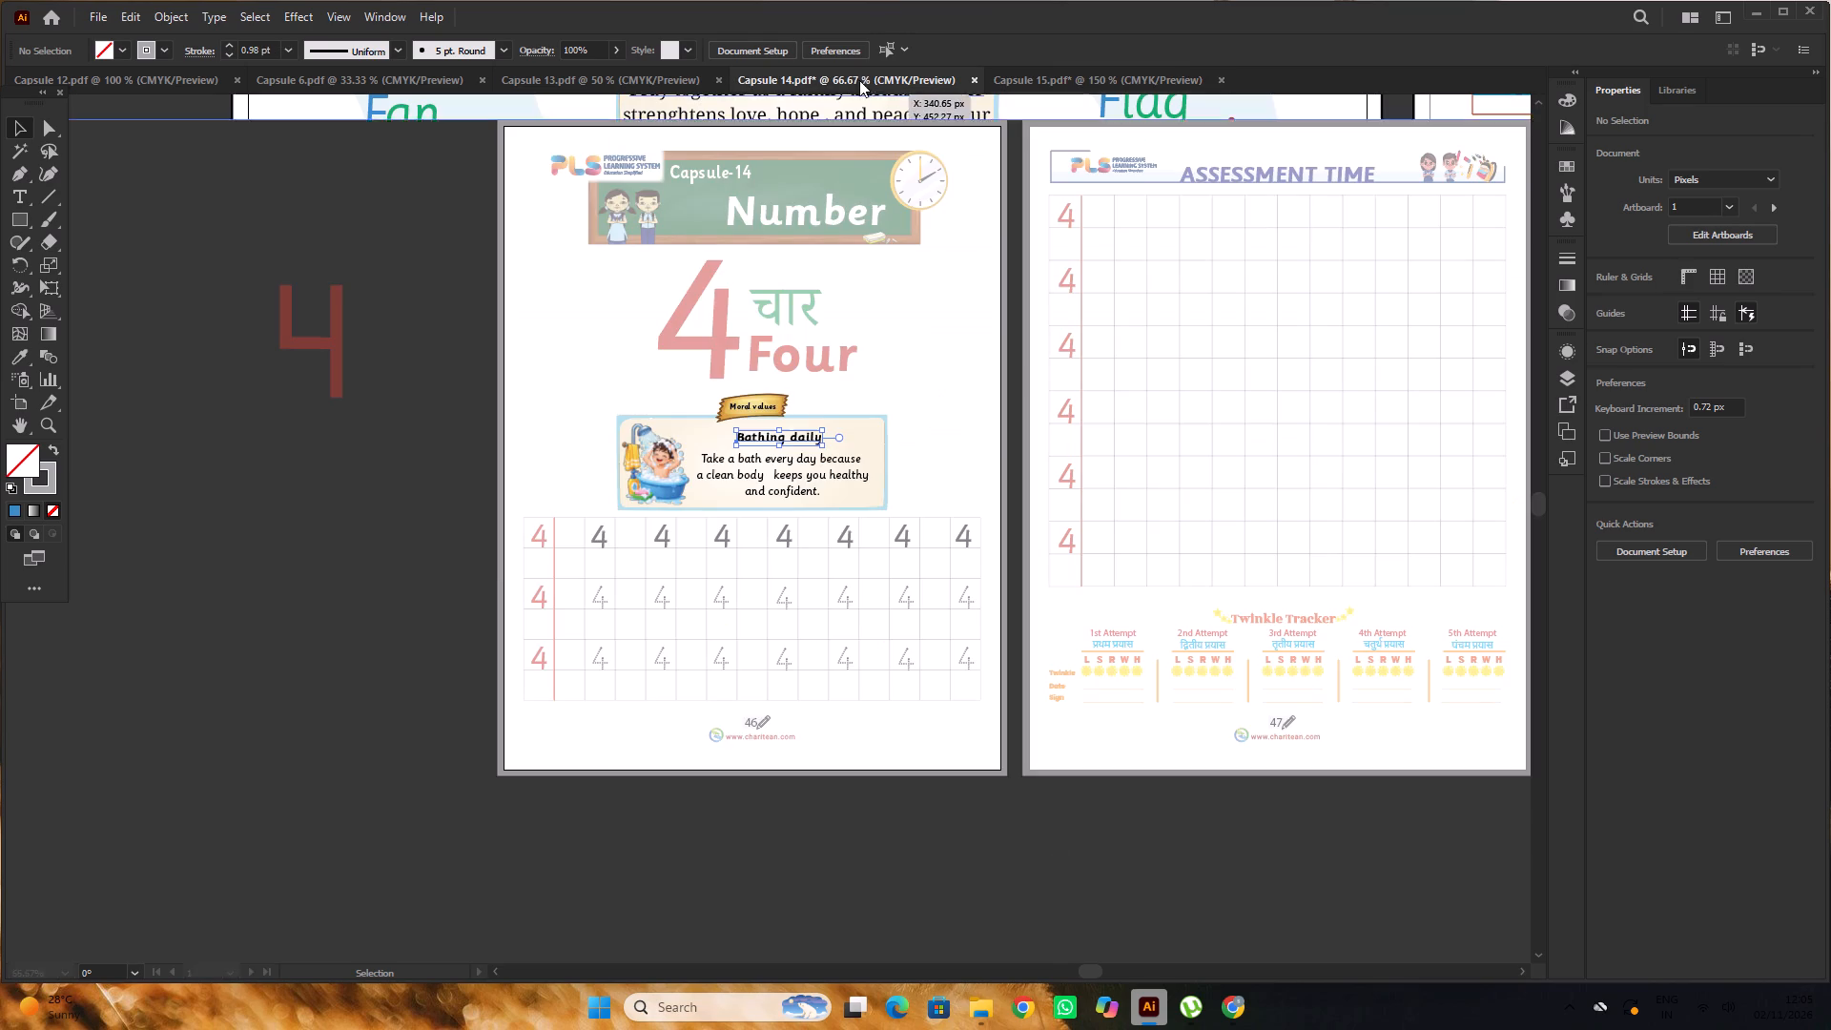
triple_click(441, 189)
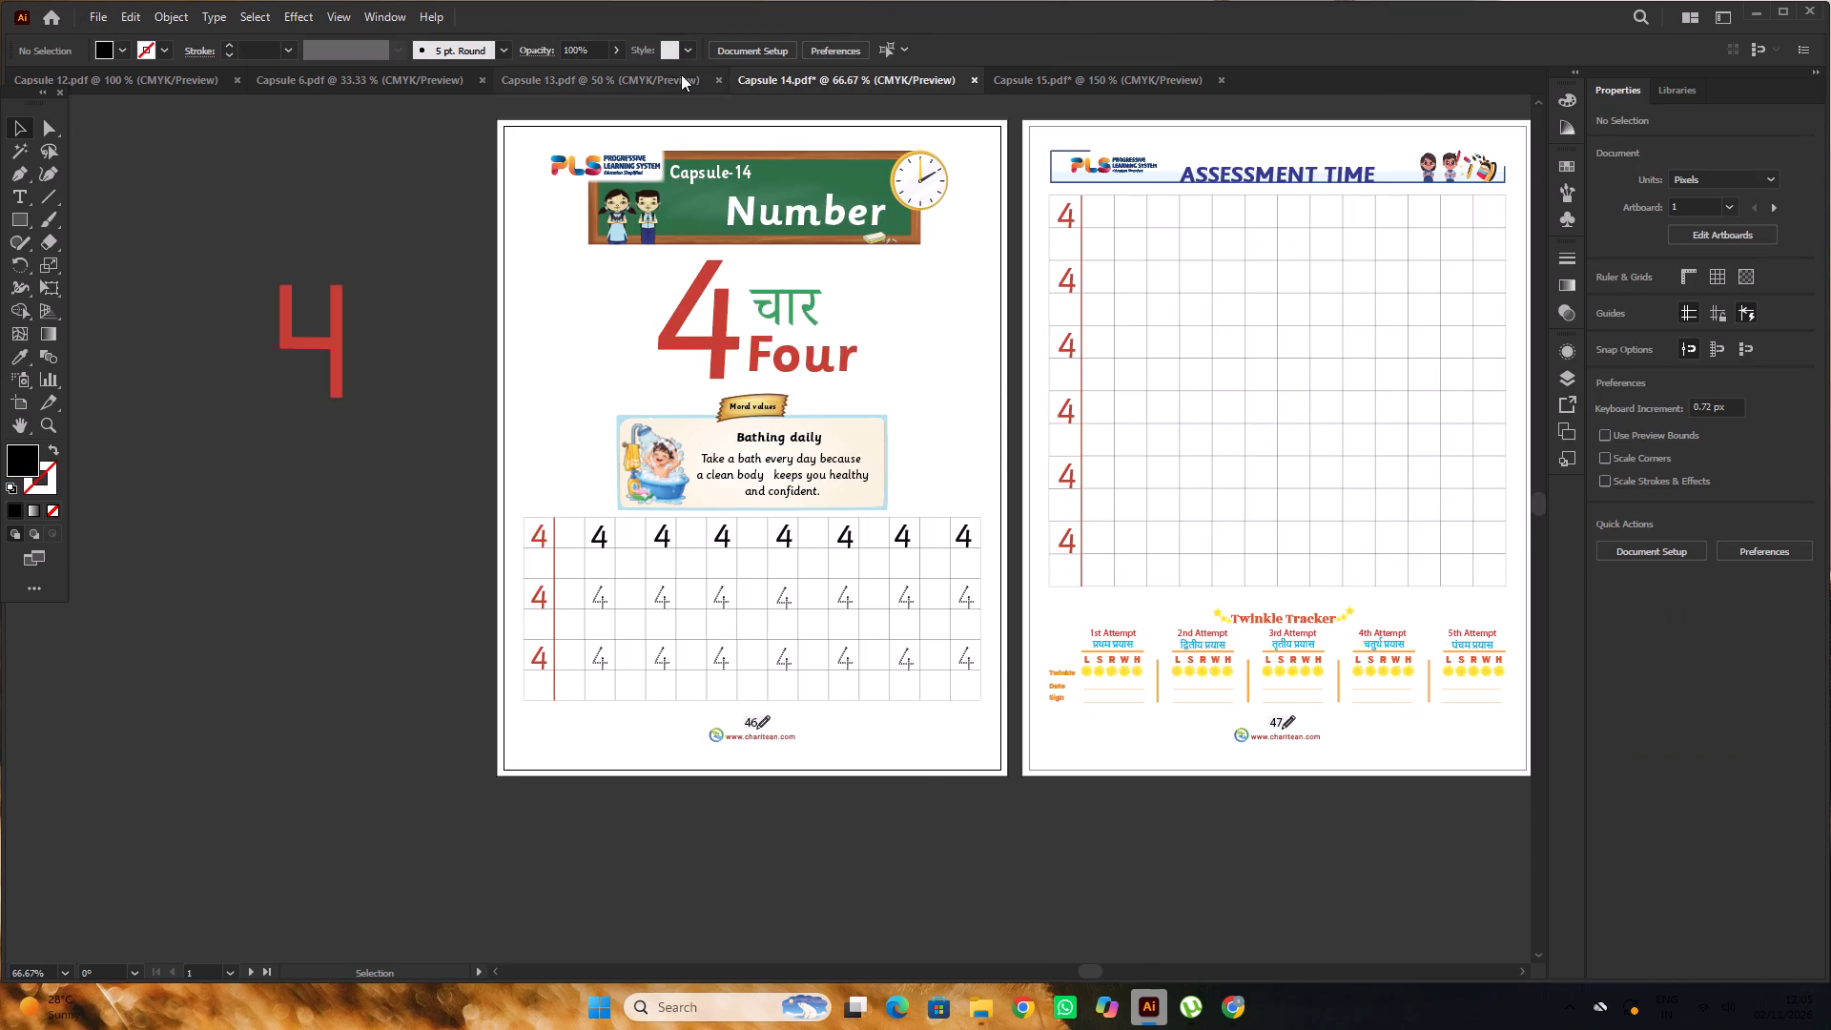
left_click(681, 74)
left_click(1057, 79)
scroll(792, 268, "down", 3, "alt")
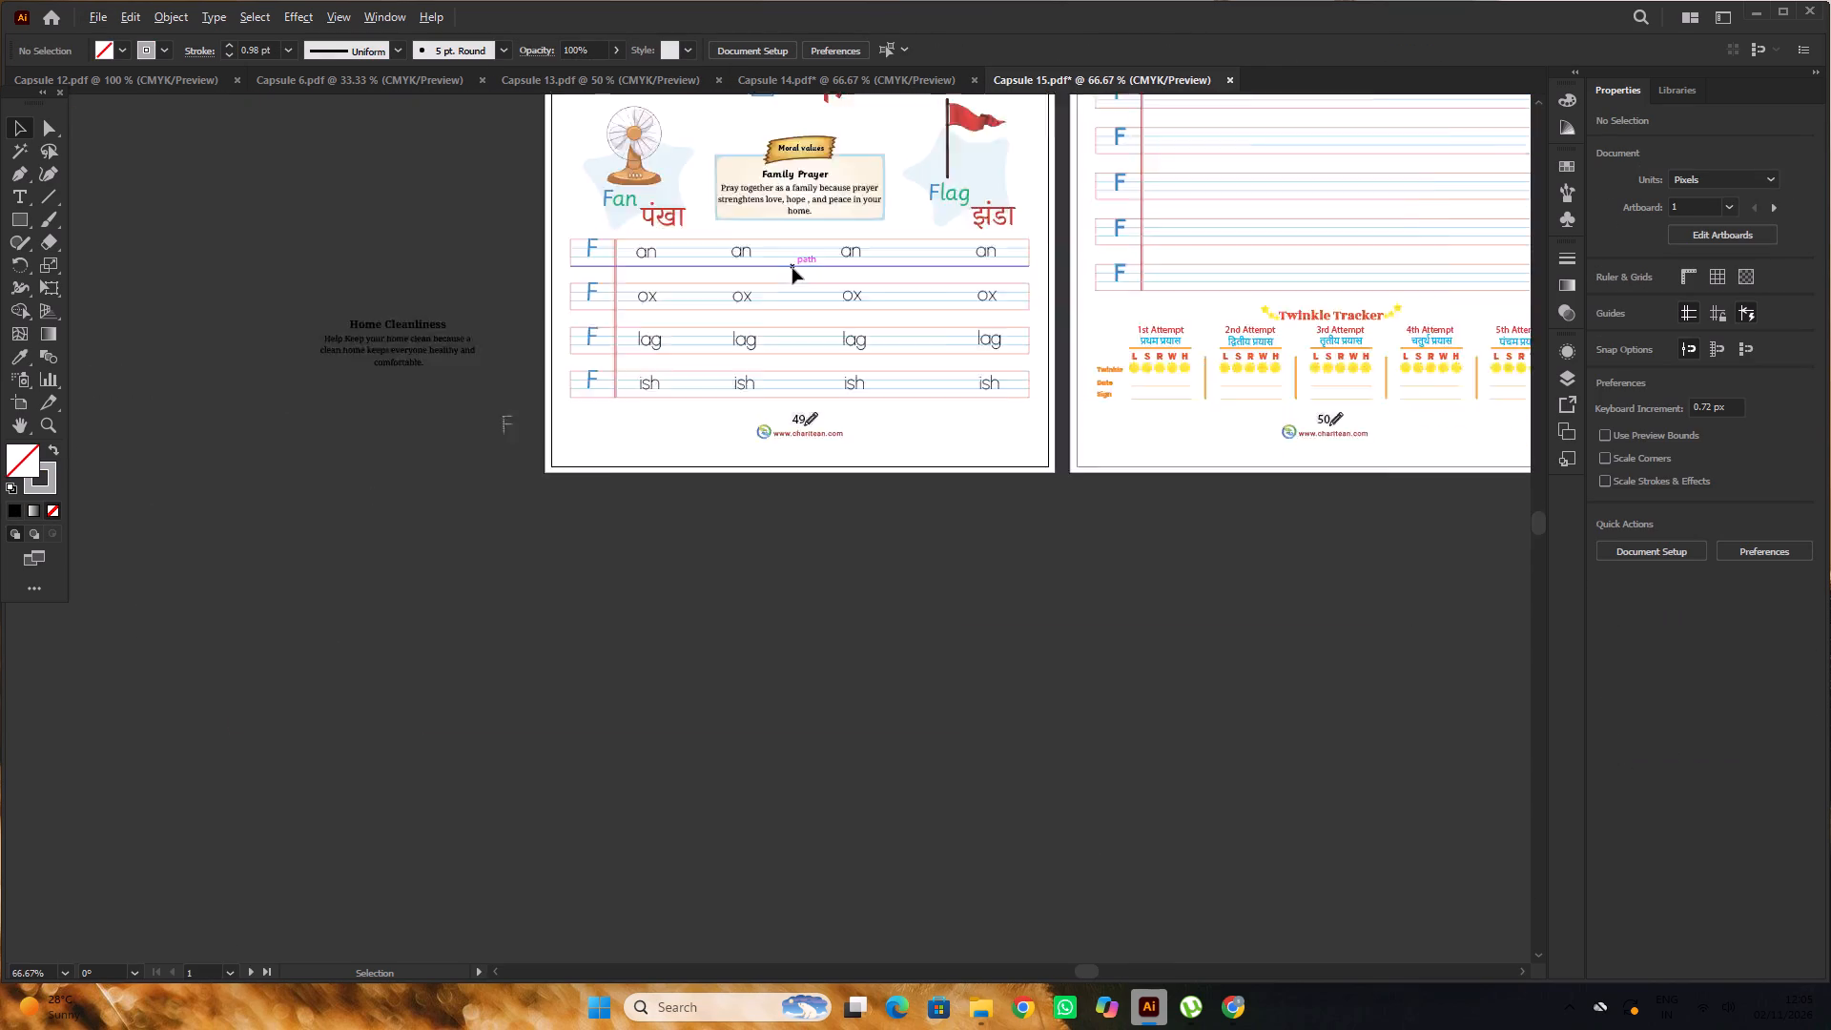
scroll(792, 268, "down", 1, "alt")
scroll(789, 262, "up", 2)
scroll(622, 261, "up", 2, "alt")
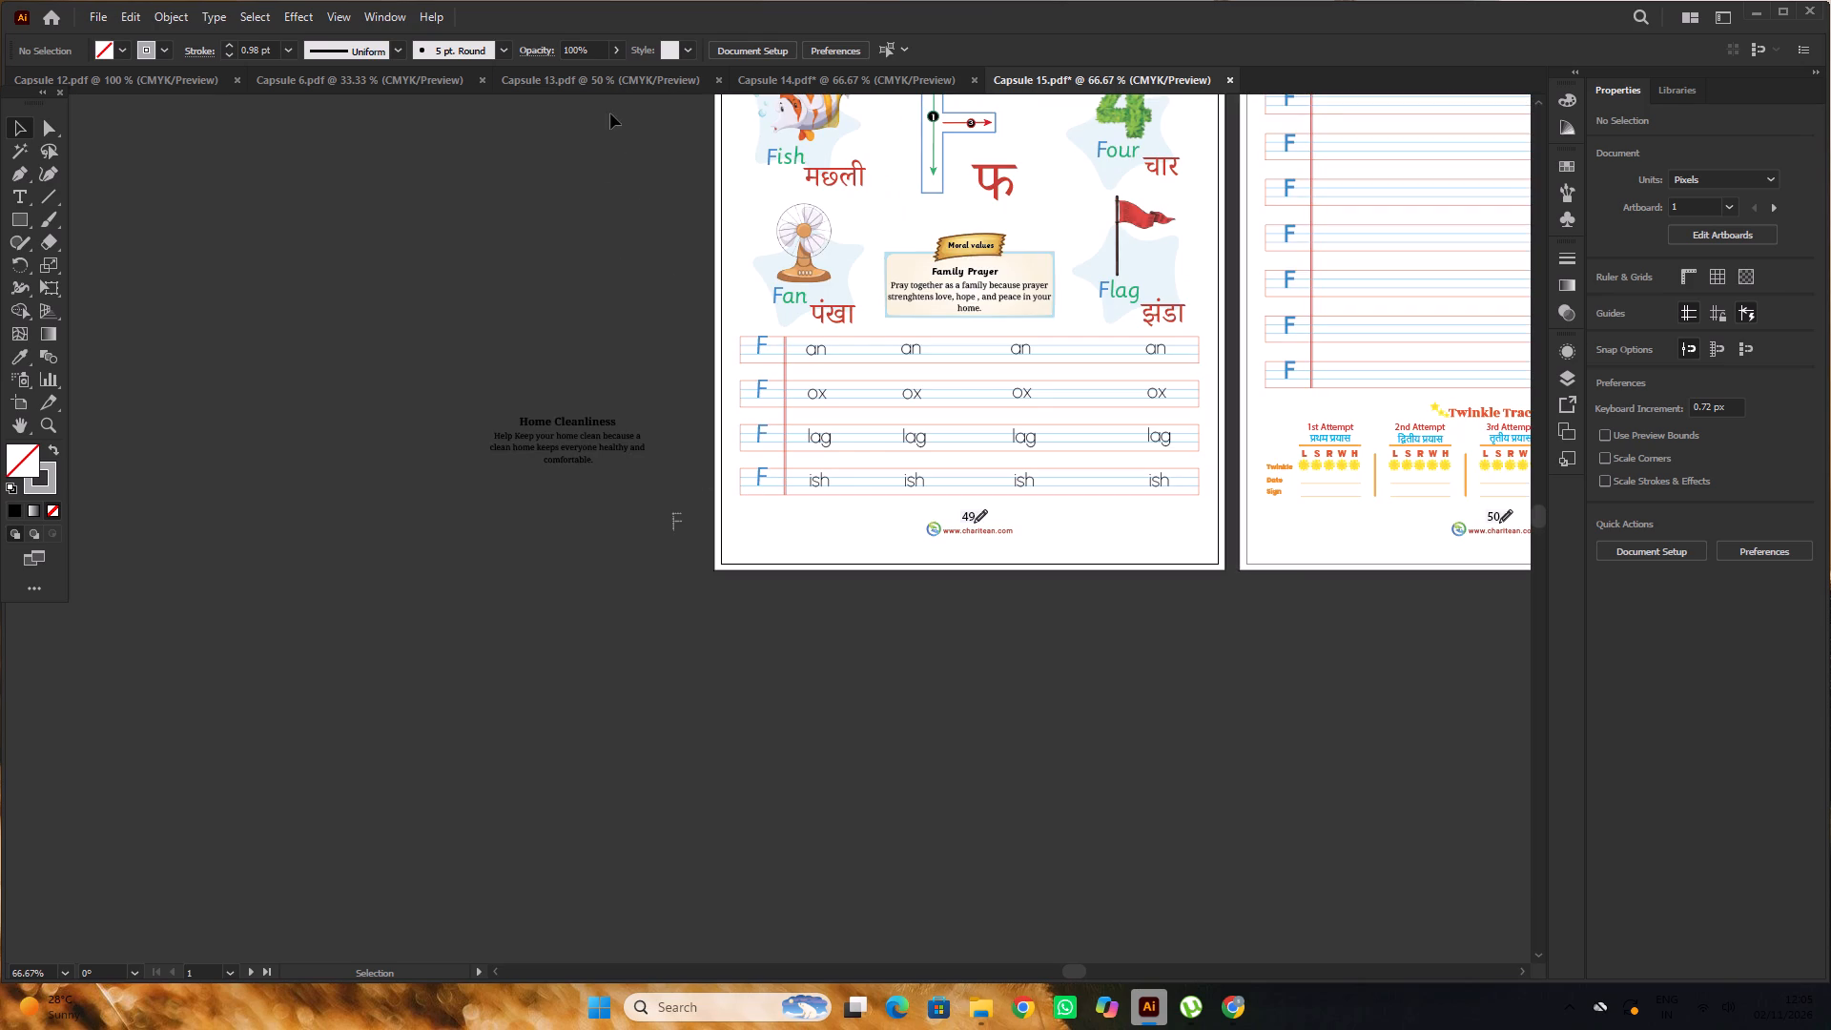
Copy the dotted L before the second ock in Capsule 6 into Capsule 15, placing it before the first an.
left_click(423, 79)
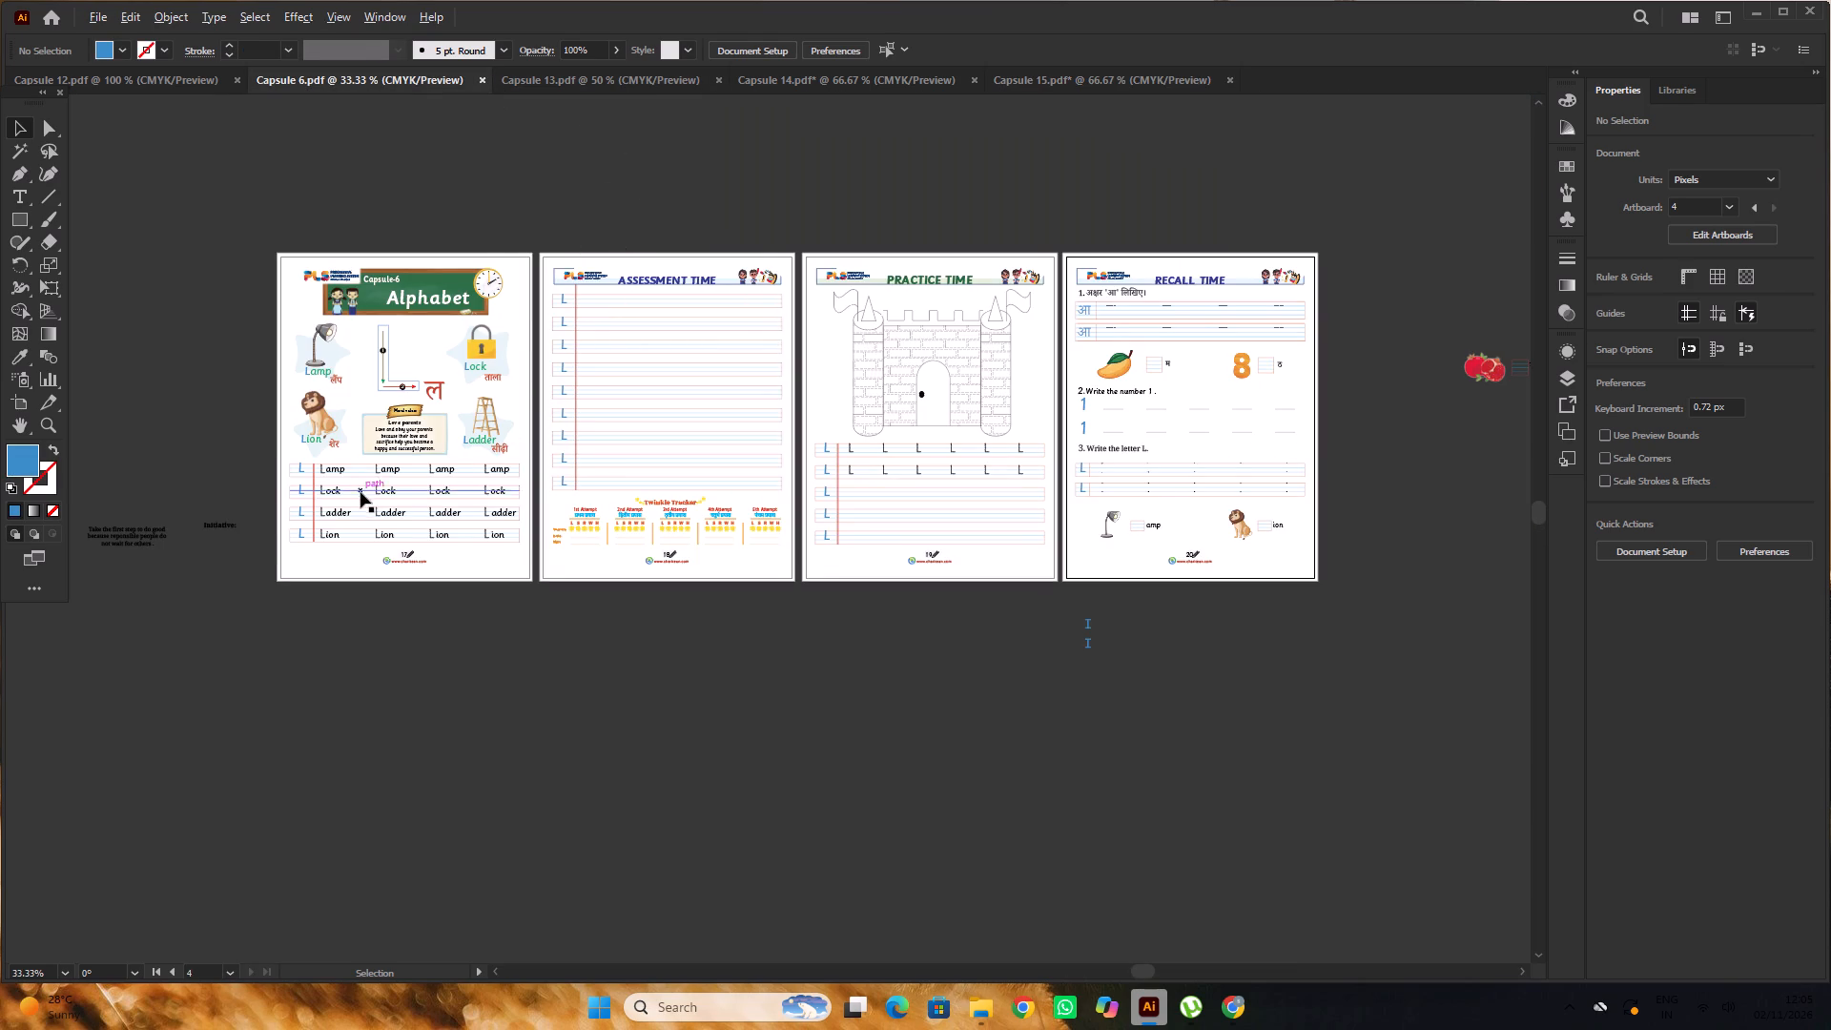
scroll(360, 492, "up", 5, "alt")
left_click(405, 514)
scroll(493, 484, "down", 1, "alt")
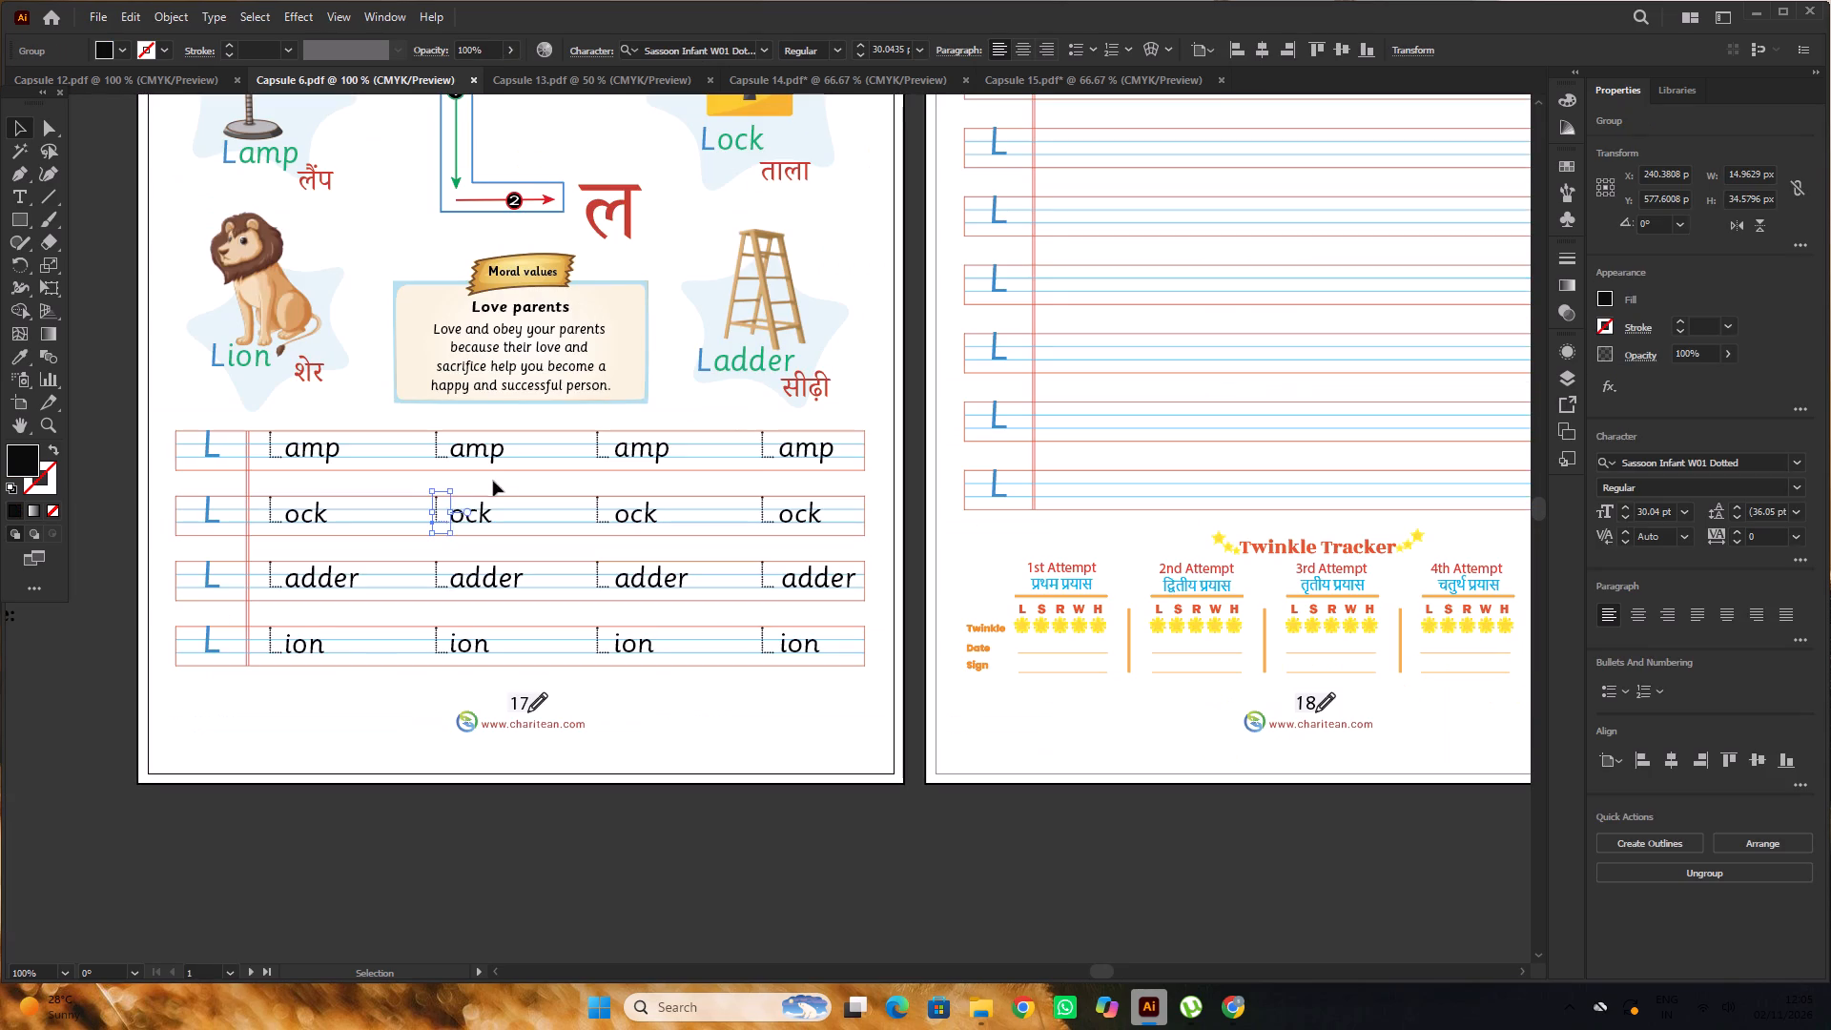
key("ctrl+c")
left_click(1010, 76)
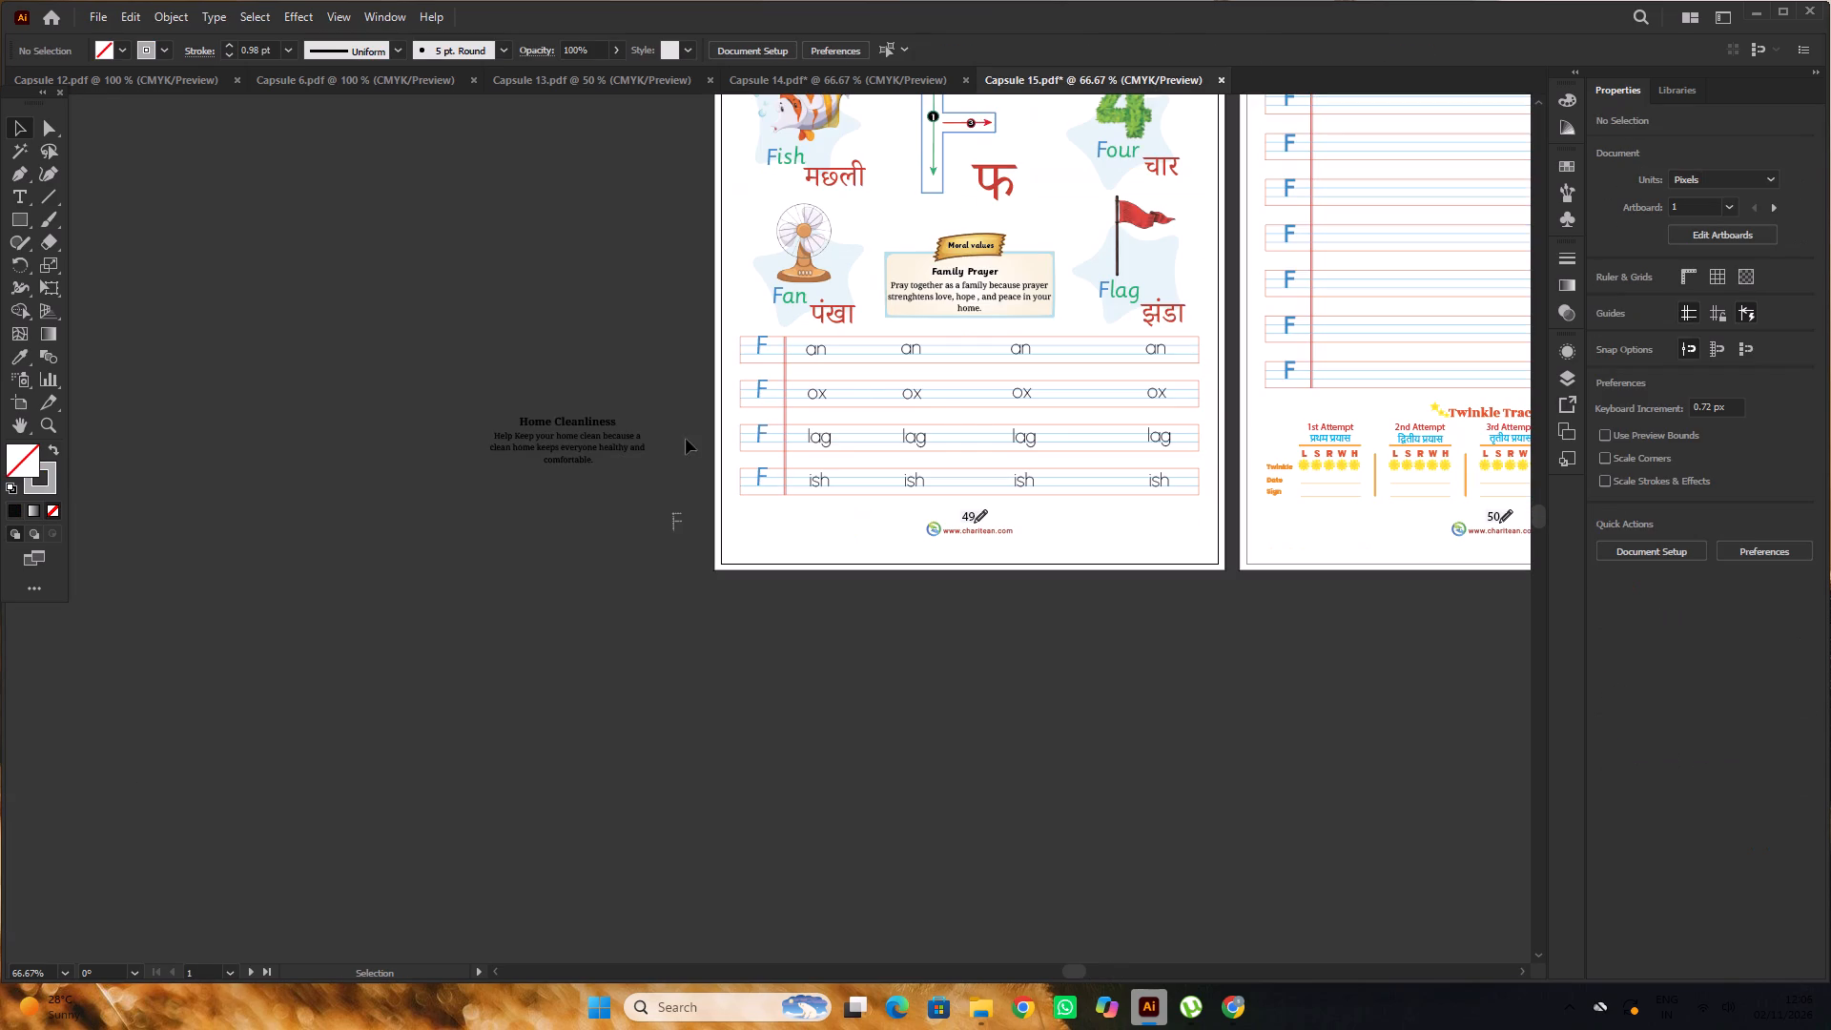
scroll(965, 386, "up", 1, "alt")
key("ctrl+f")
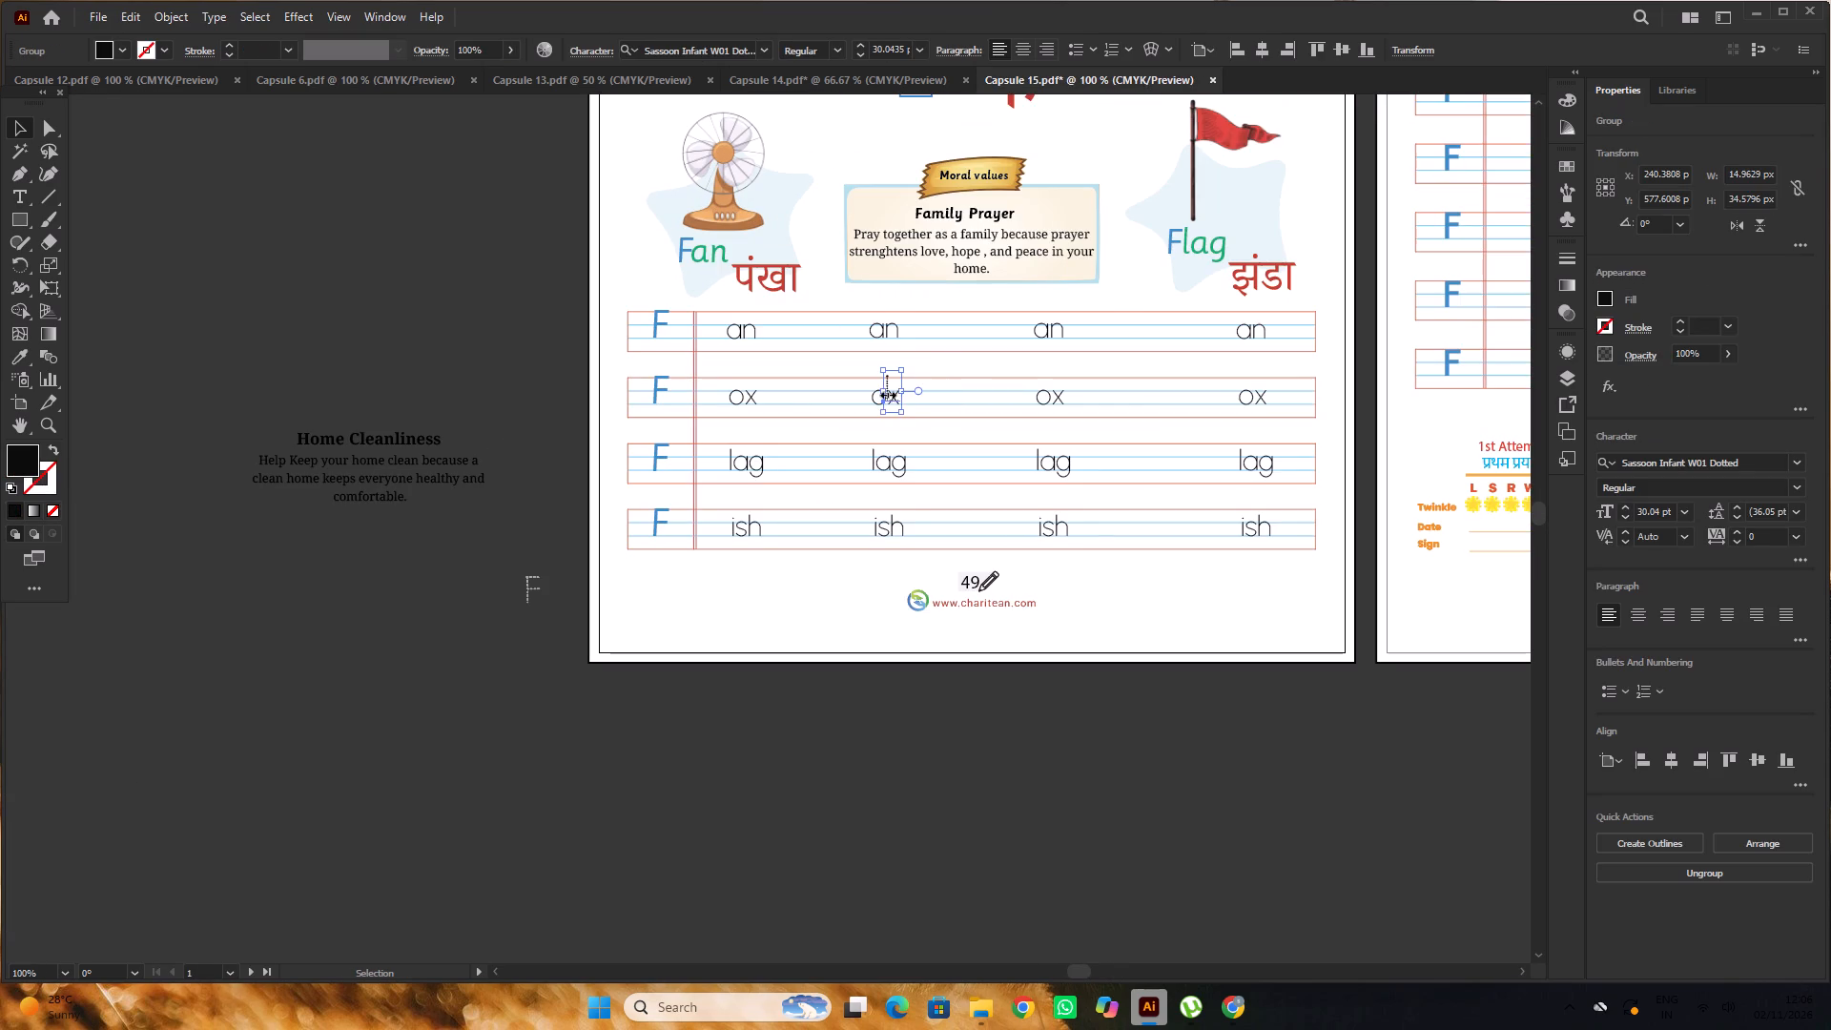
scroll(885, 393, "up", 3, "alt")
left_click_drag(889, 389, 546, 262)
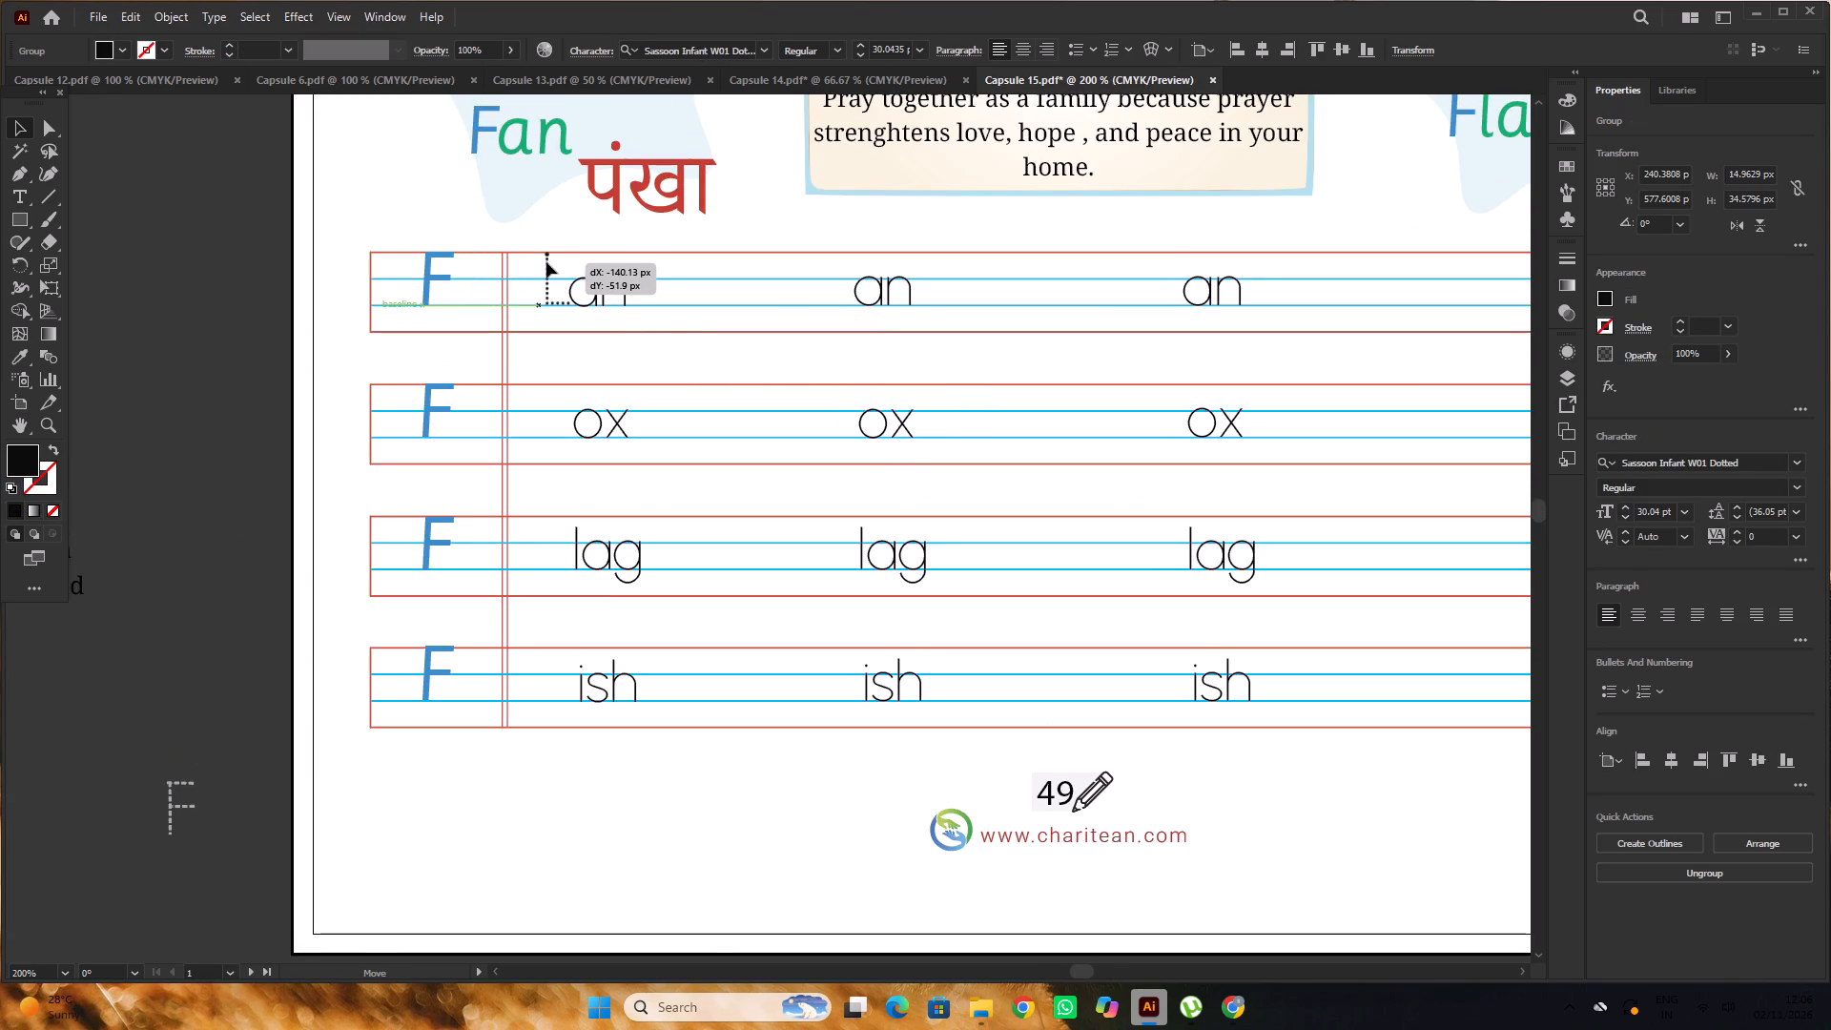
left_click_drag(546, 262, 543, 261)
Replace the pasted dotted L with an F so the first word reads Fan.
scroll(542, 262, "up", 2, "alt")
key("t")
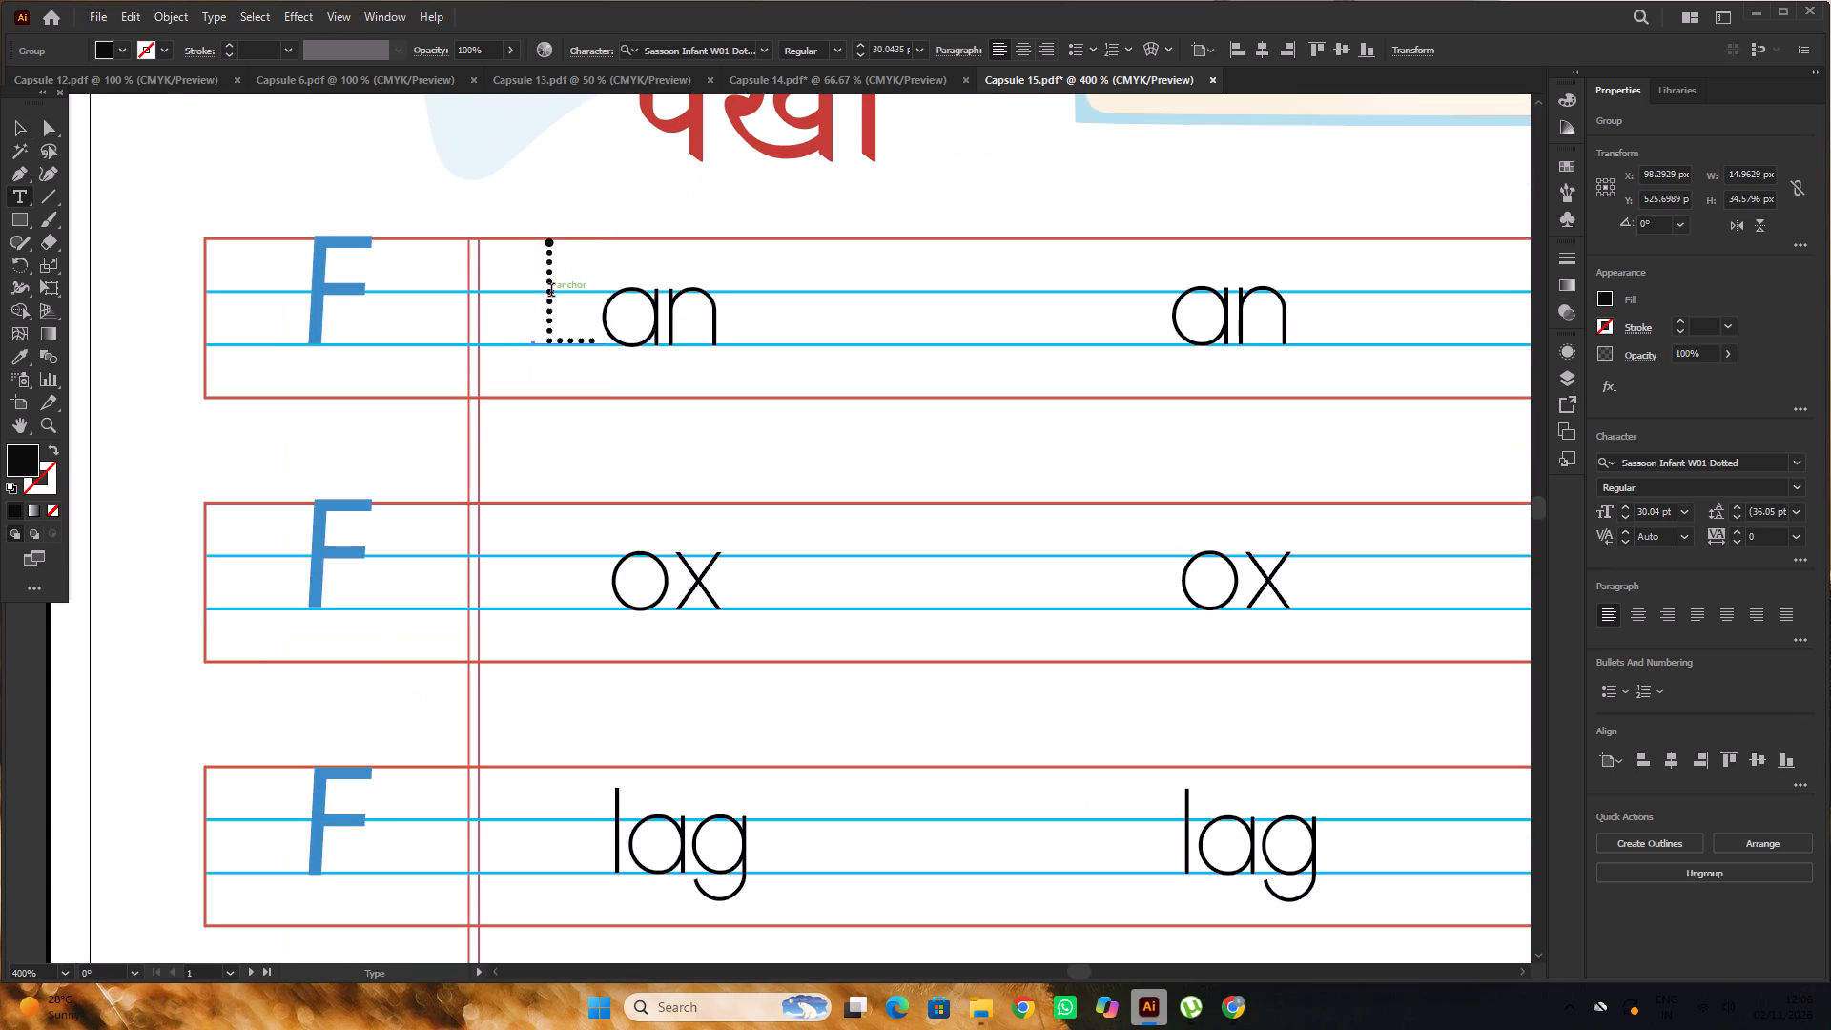
left_click_drag(572, 297, 541, 340)
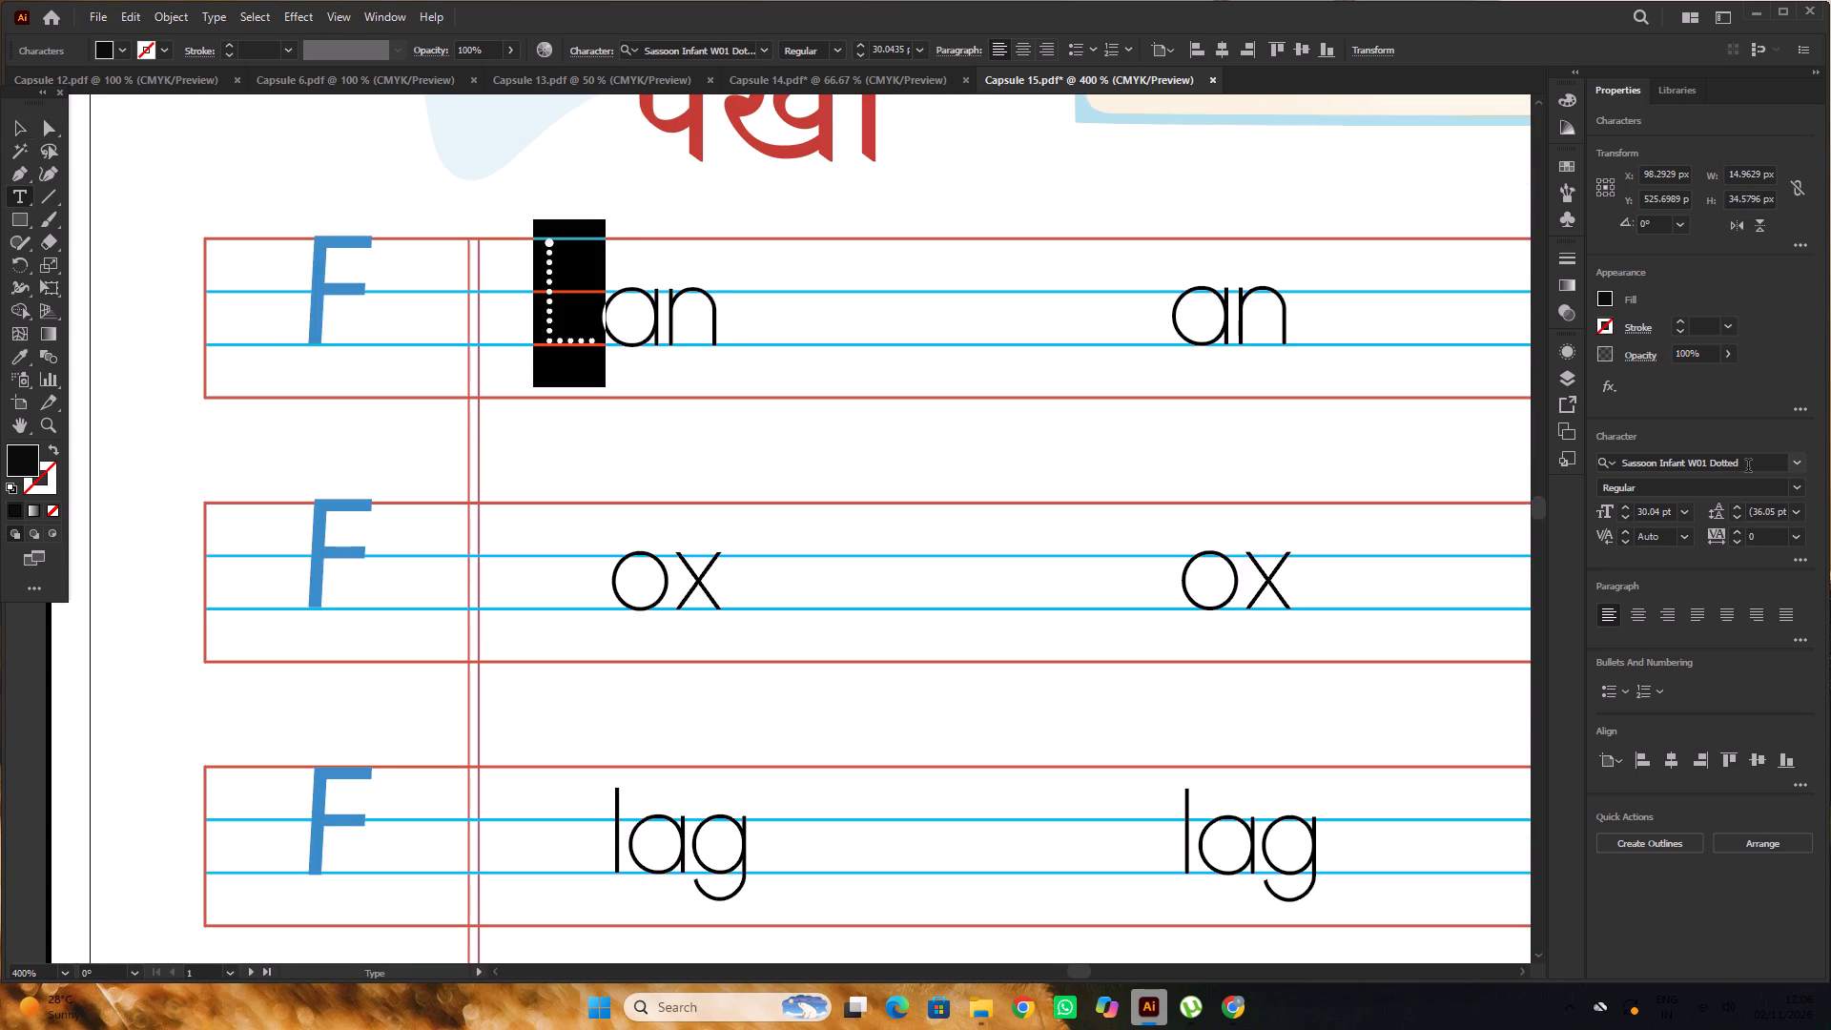
key("f")
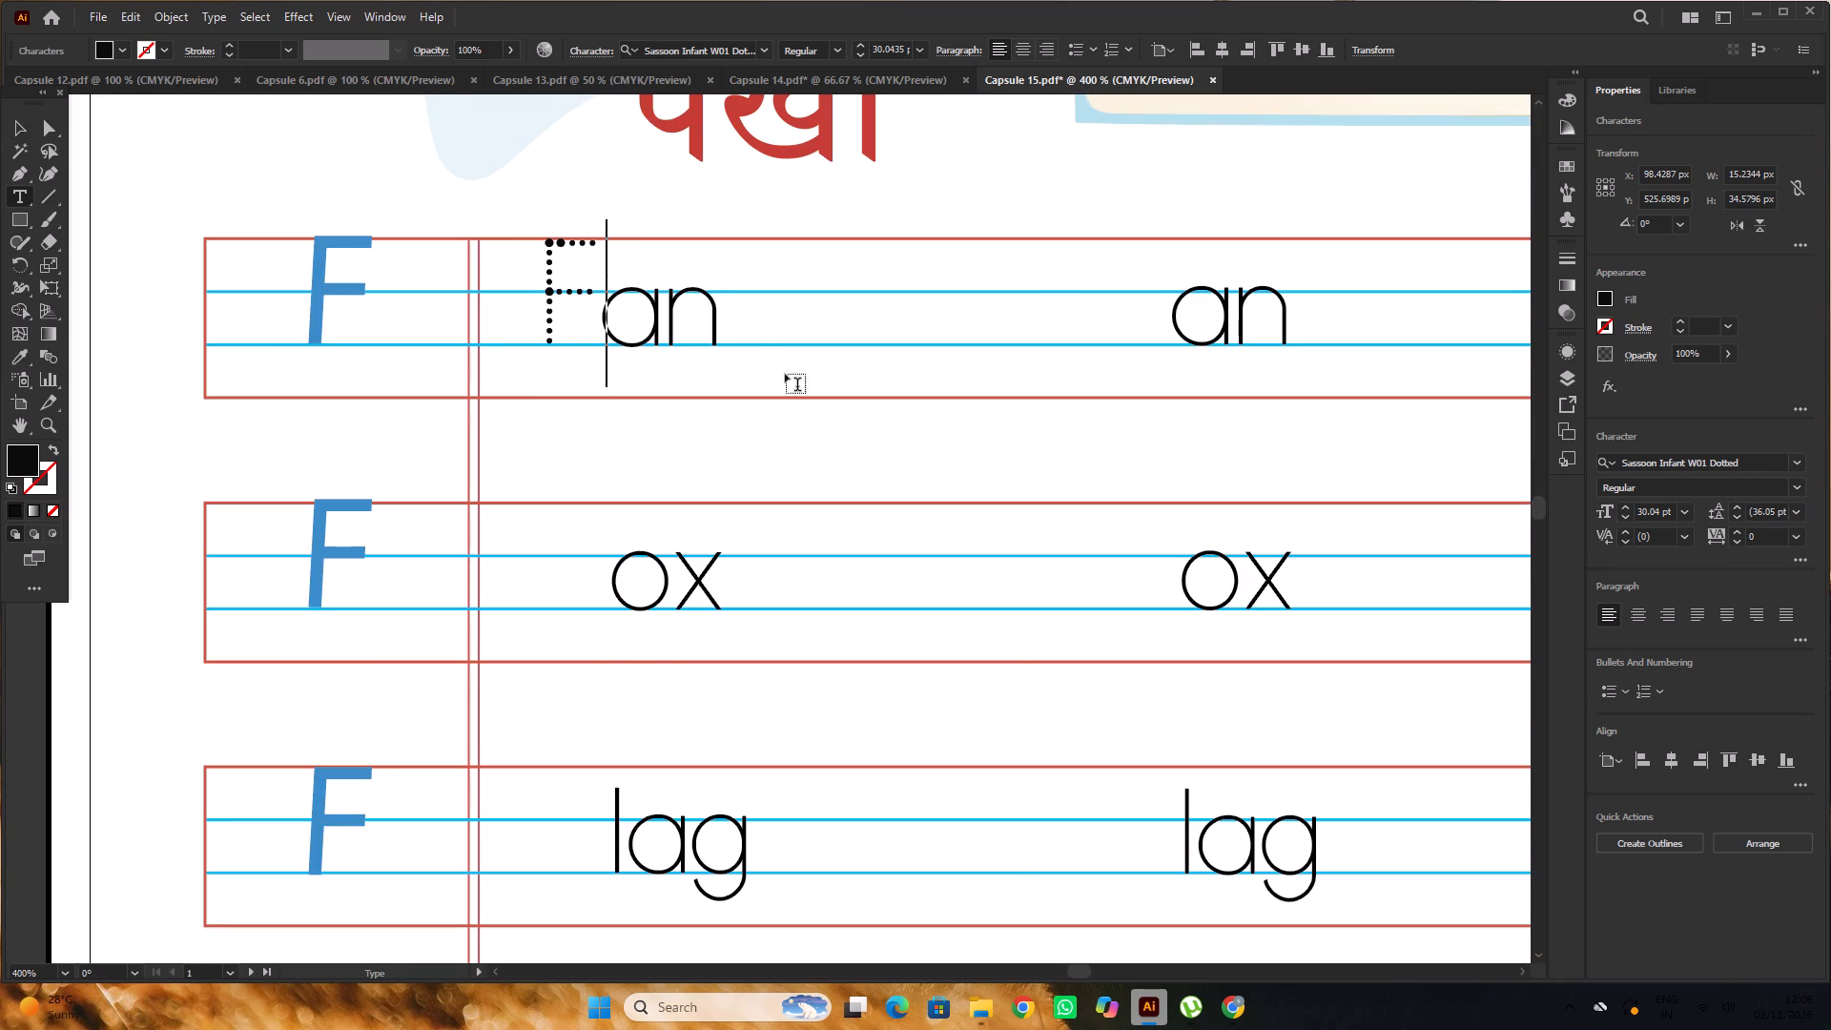
scroll(452, 269, "down", 1, "alt")
left_click(14, 124)
scroll(777, 263, "down", 2, "alt")
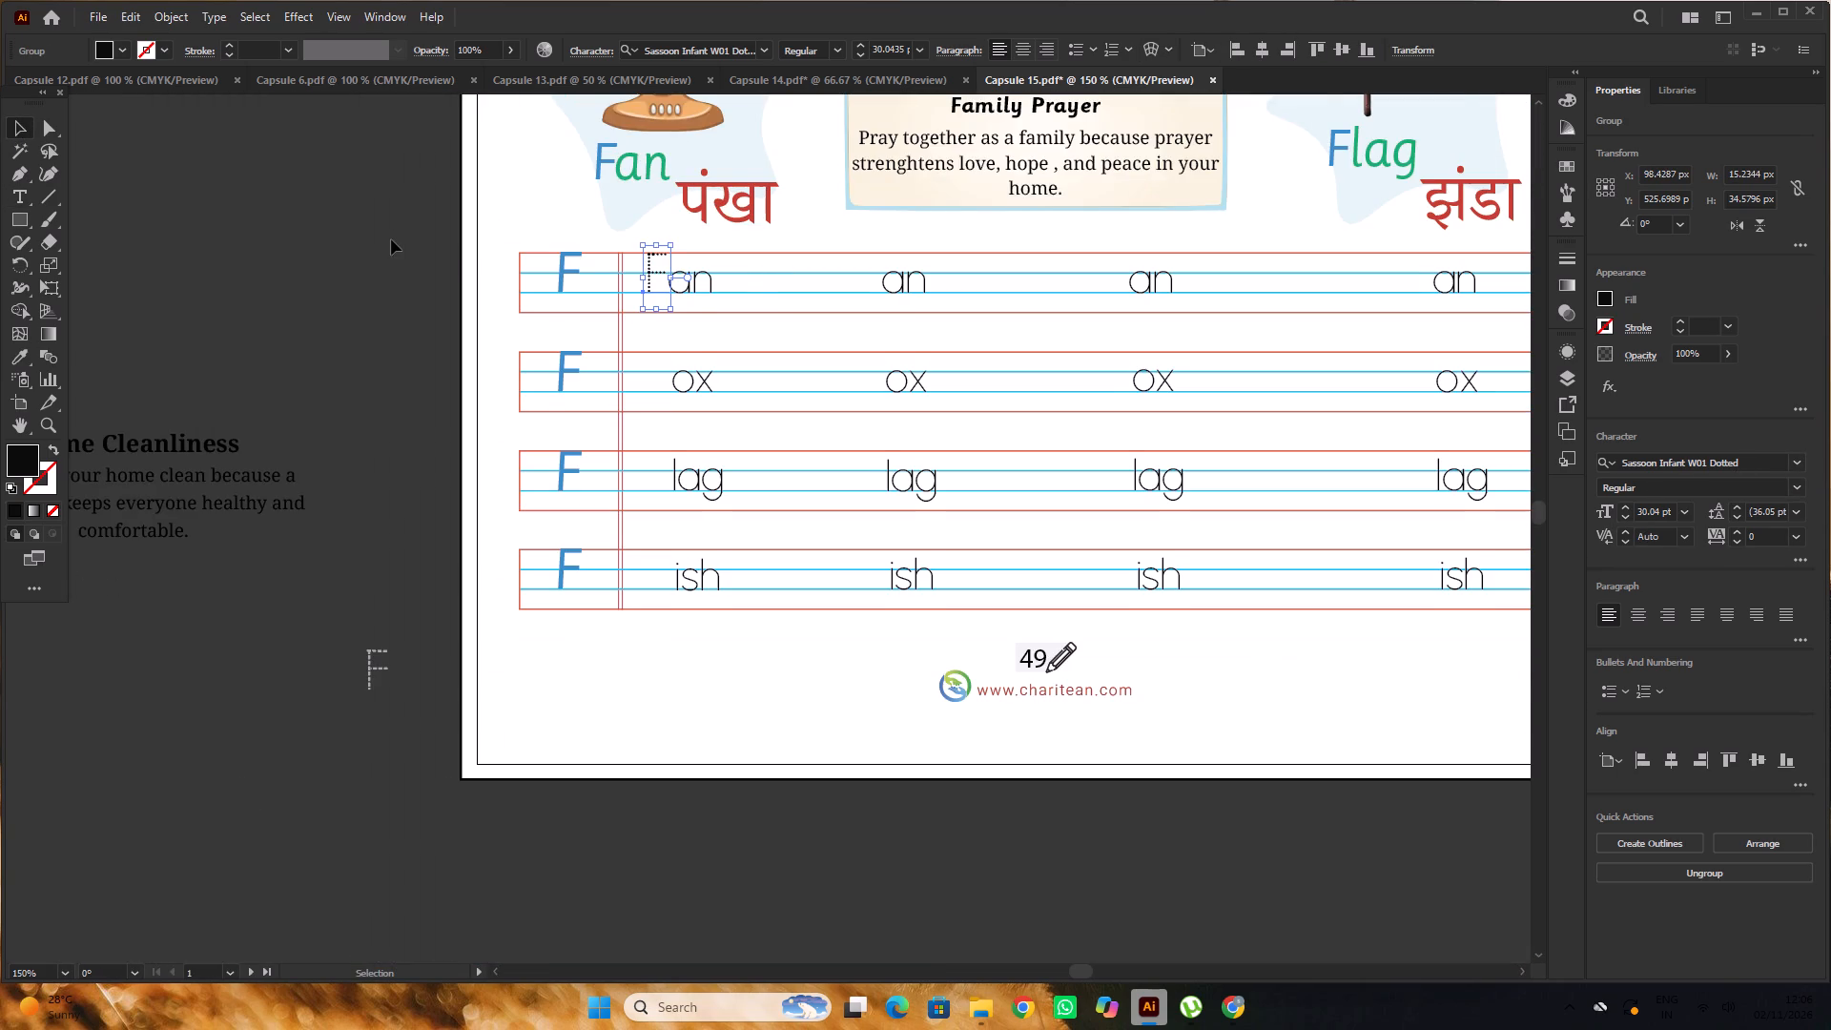
left_click(387, 237)
Duplicate the dotted F straight down before the first ox, lag and ish, seating each copy on its row's writing lines.
scroll(693, 253, "down", 3)
scroll(659, 249, "up", 2, "alt")
left_click_drag(643, 203, 658, 403, "alt")
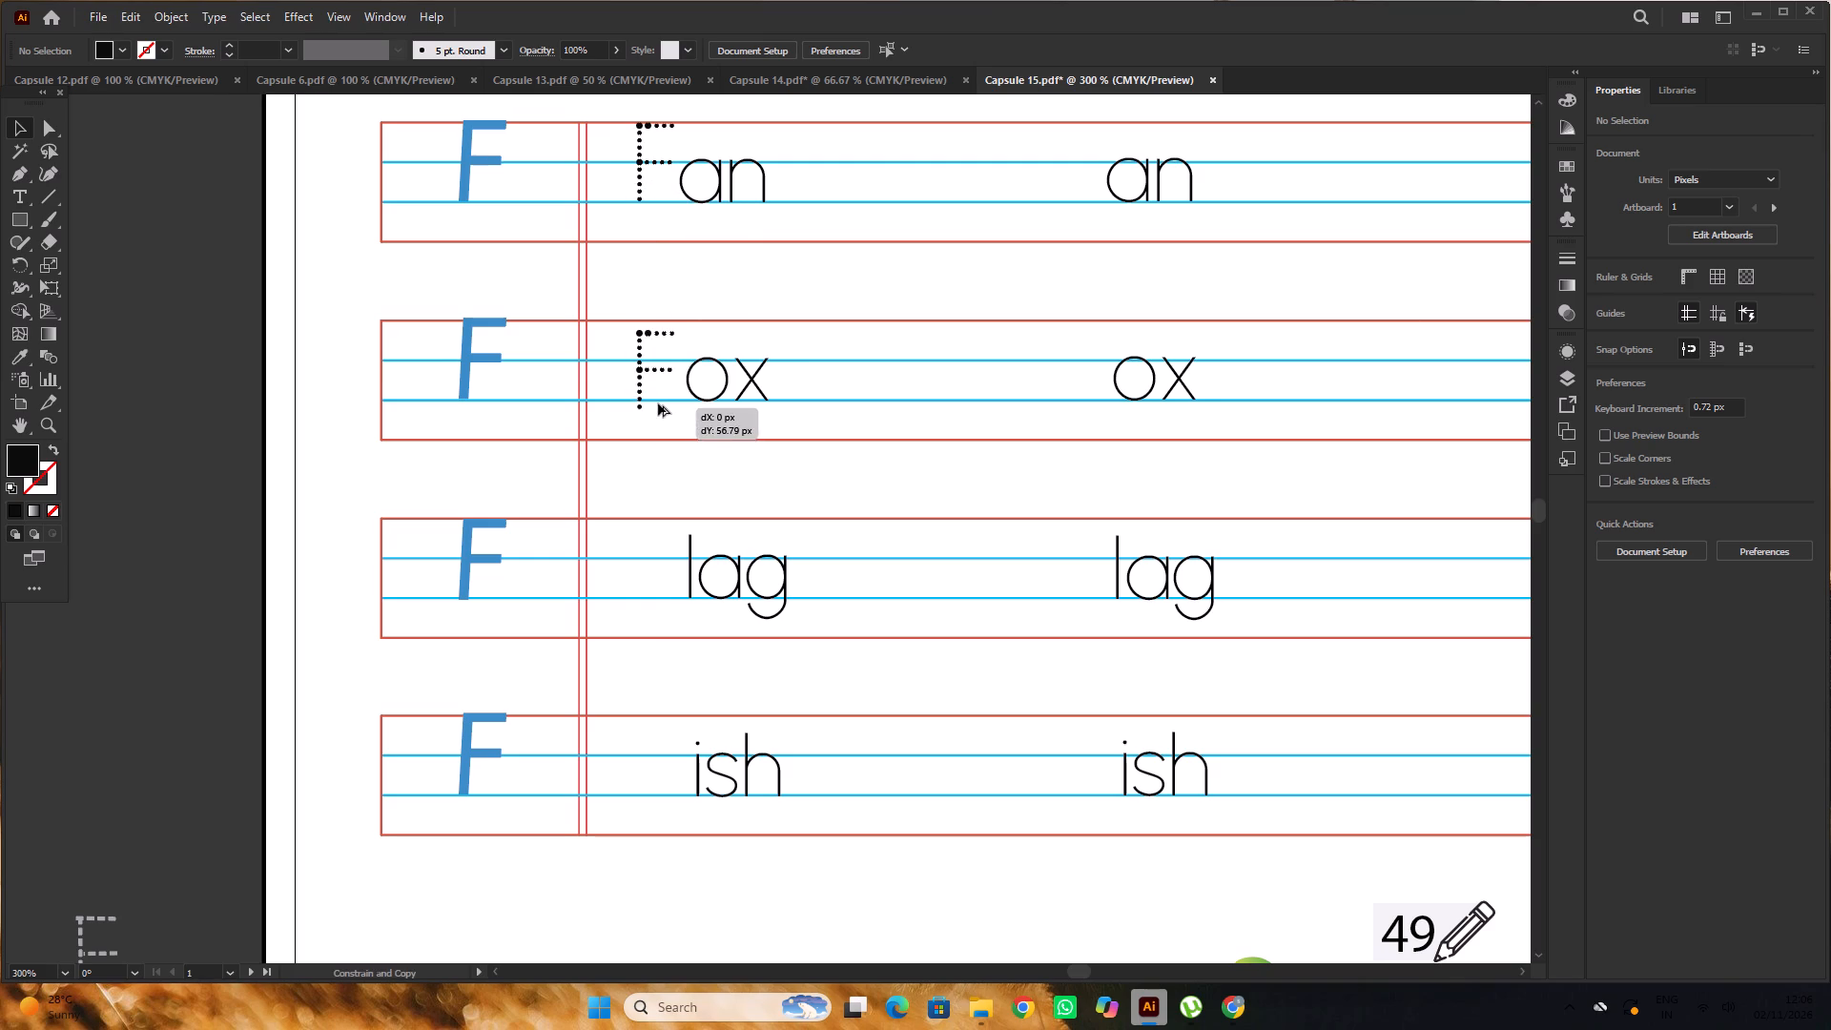
left_click_drag(658, 403, 657, 399, "alt")
scroll(646, 369, "down", 4)
left_click_drag(640, 299, 637, 489, "alt")
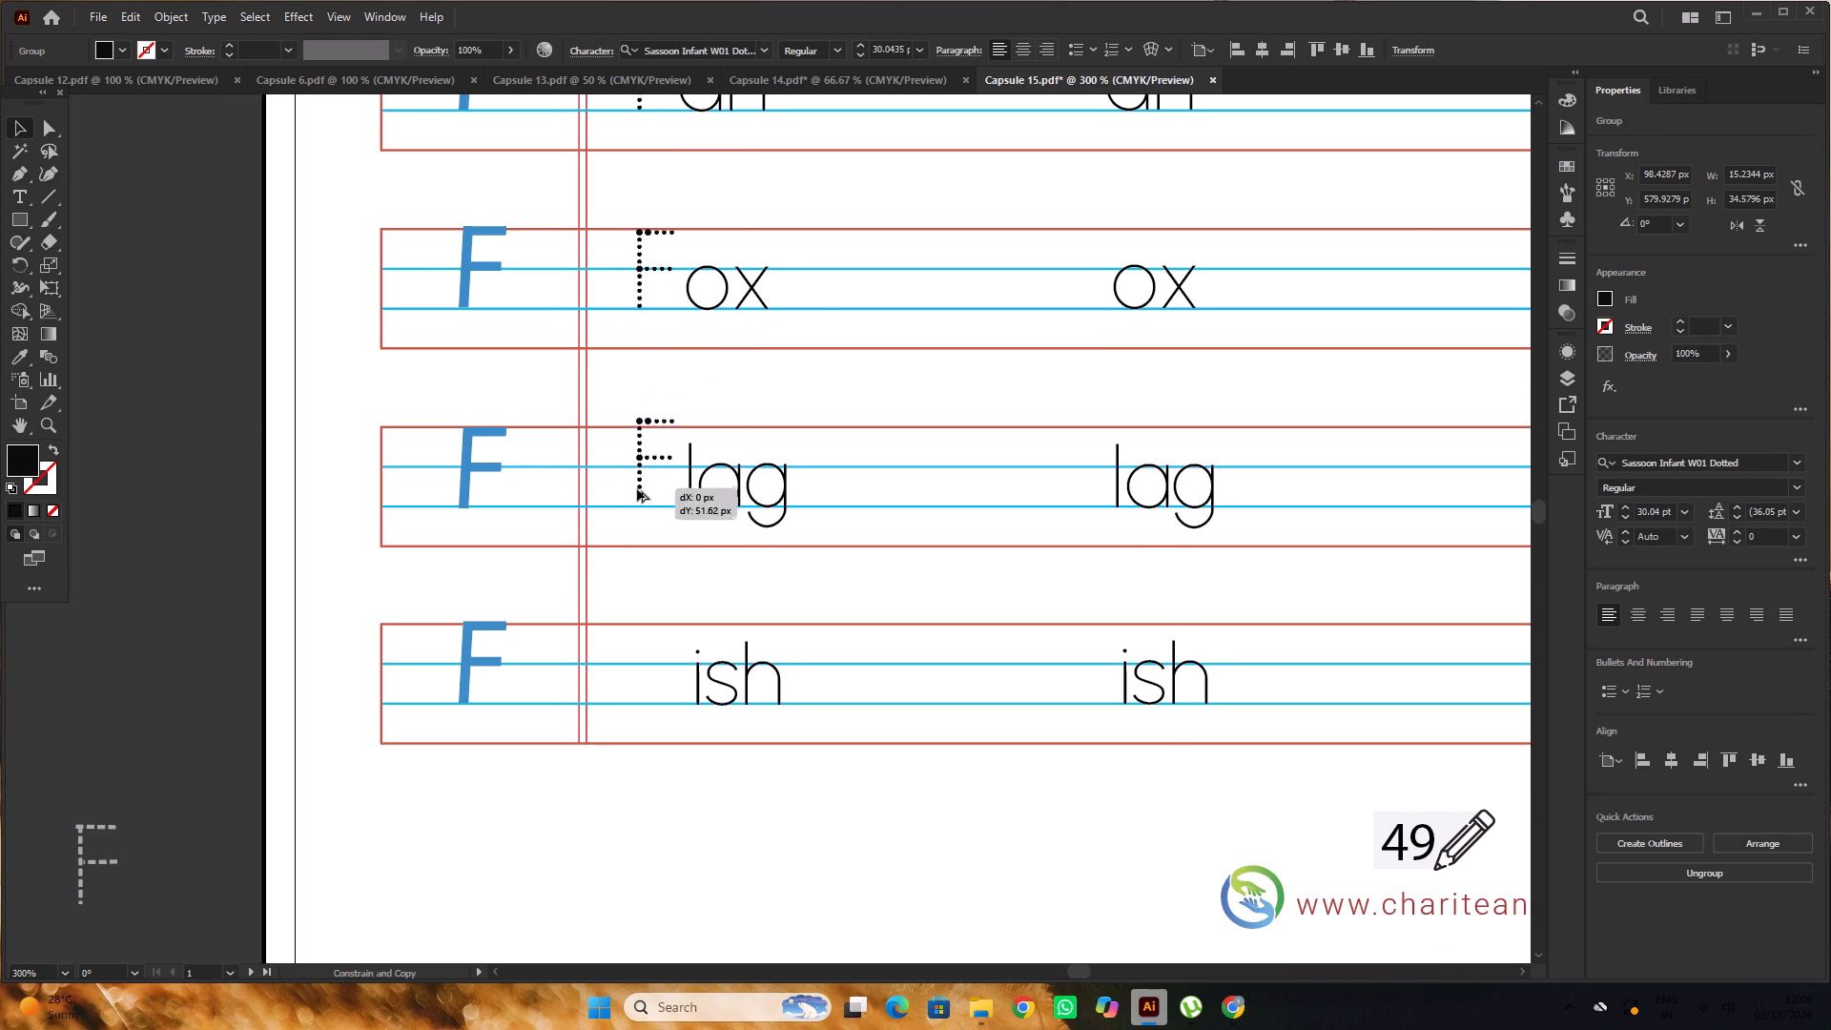
left_click_drag(637, 489, 635, 497, "alt")
scroll(577, 381, "down", 4, "alt")
left_click(401, 291)
scroll(401, 290, "down", 3)
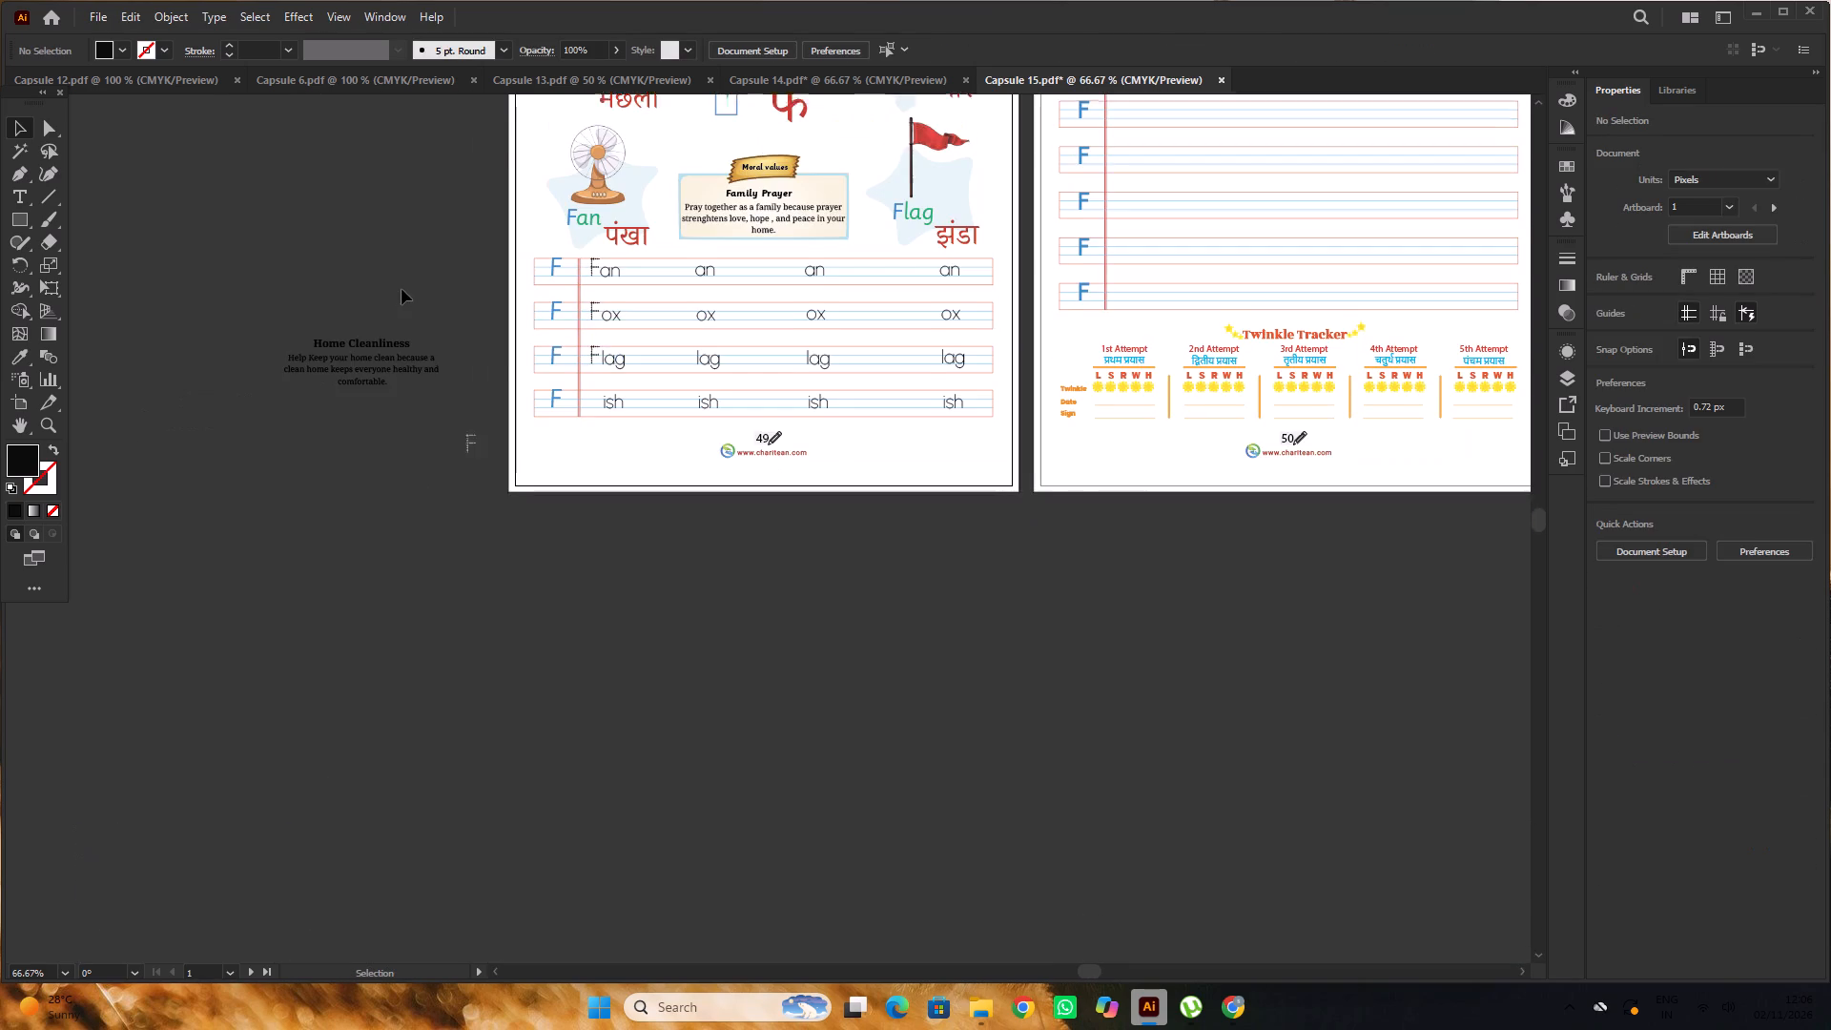
scroll(401, 289, "down", 2)
scroll(610, 311, "up", 7, "alt")
left_click_drag(541, 284, 547, 546, "alt")
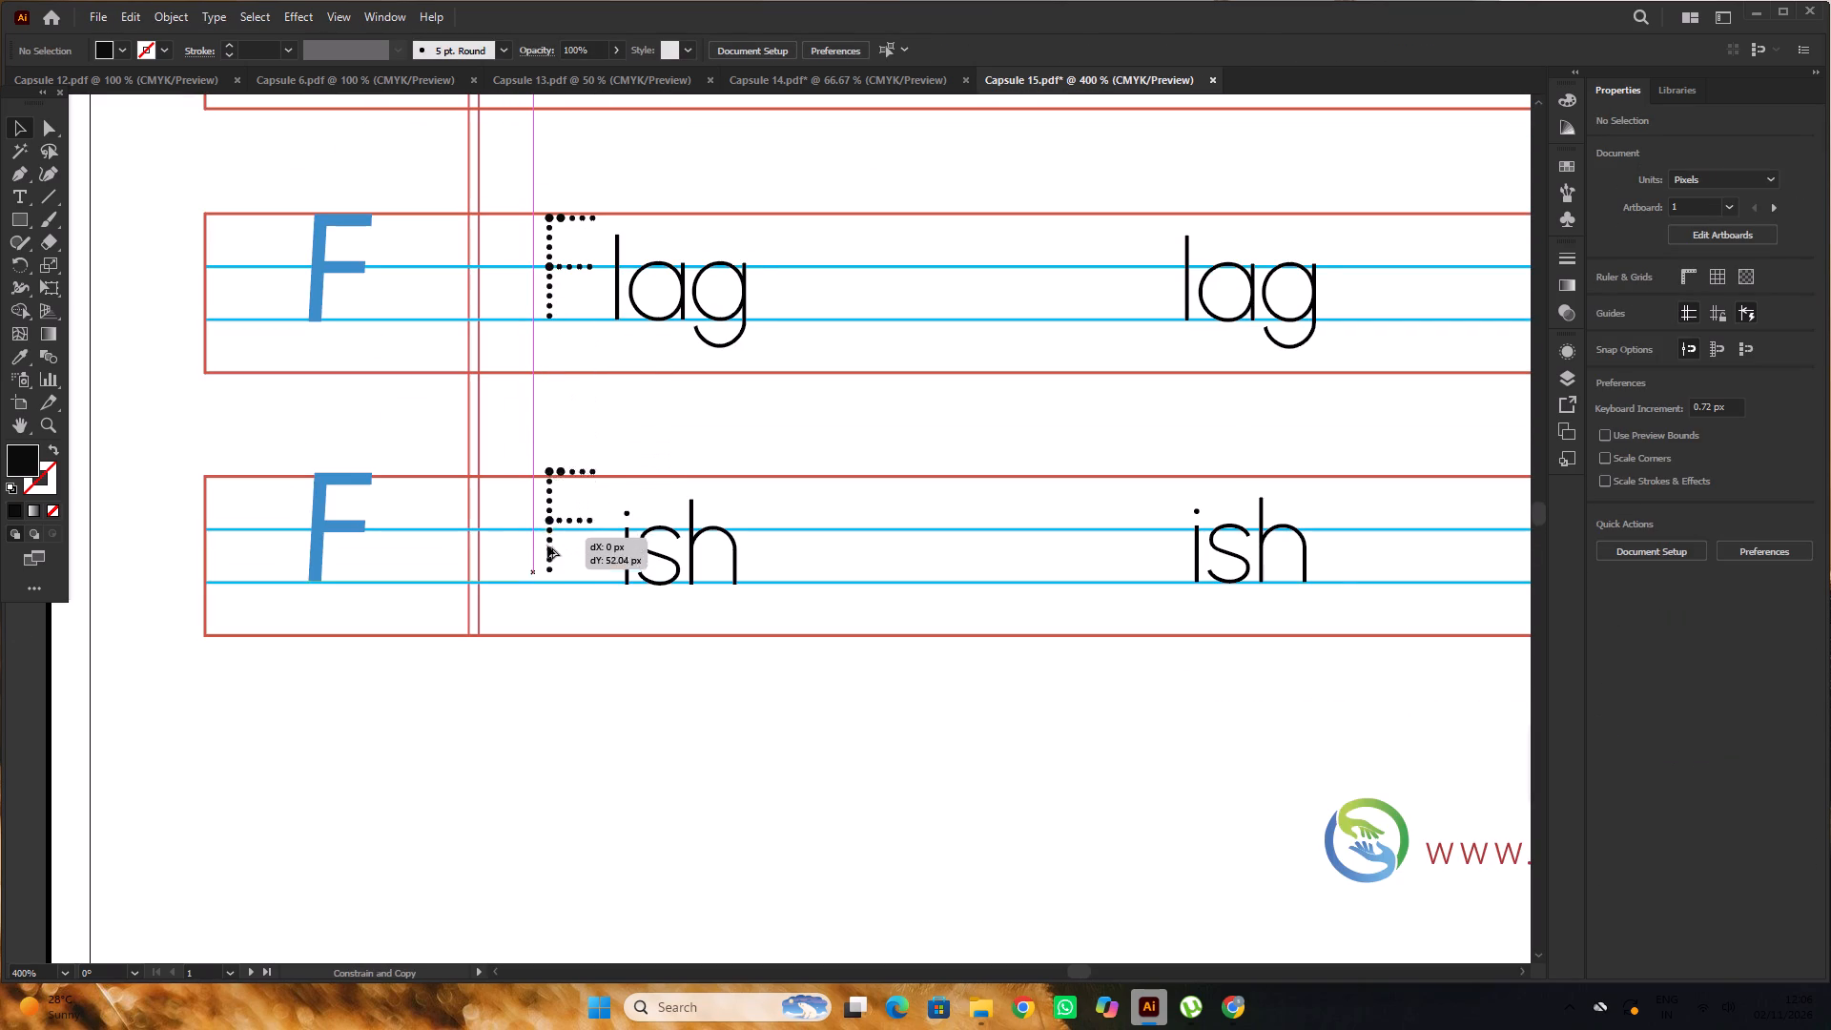
left_click_drag(547, 546, 547, 546, "alt")
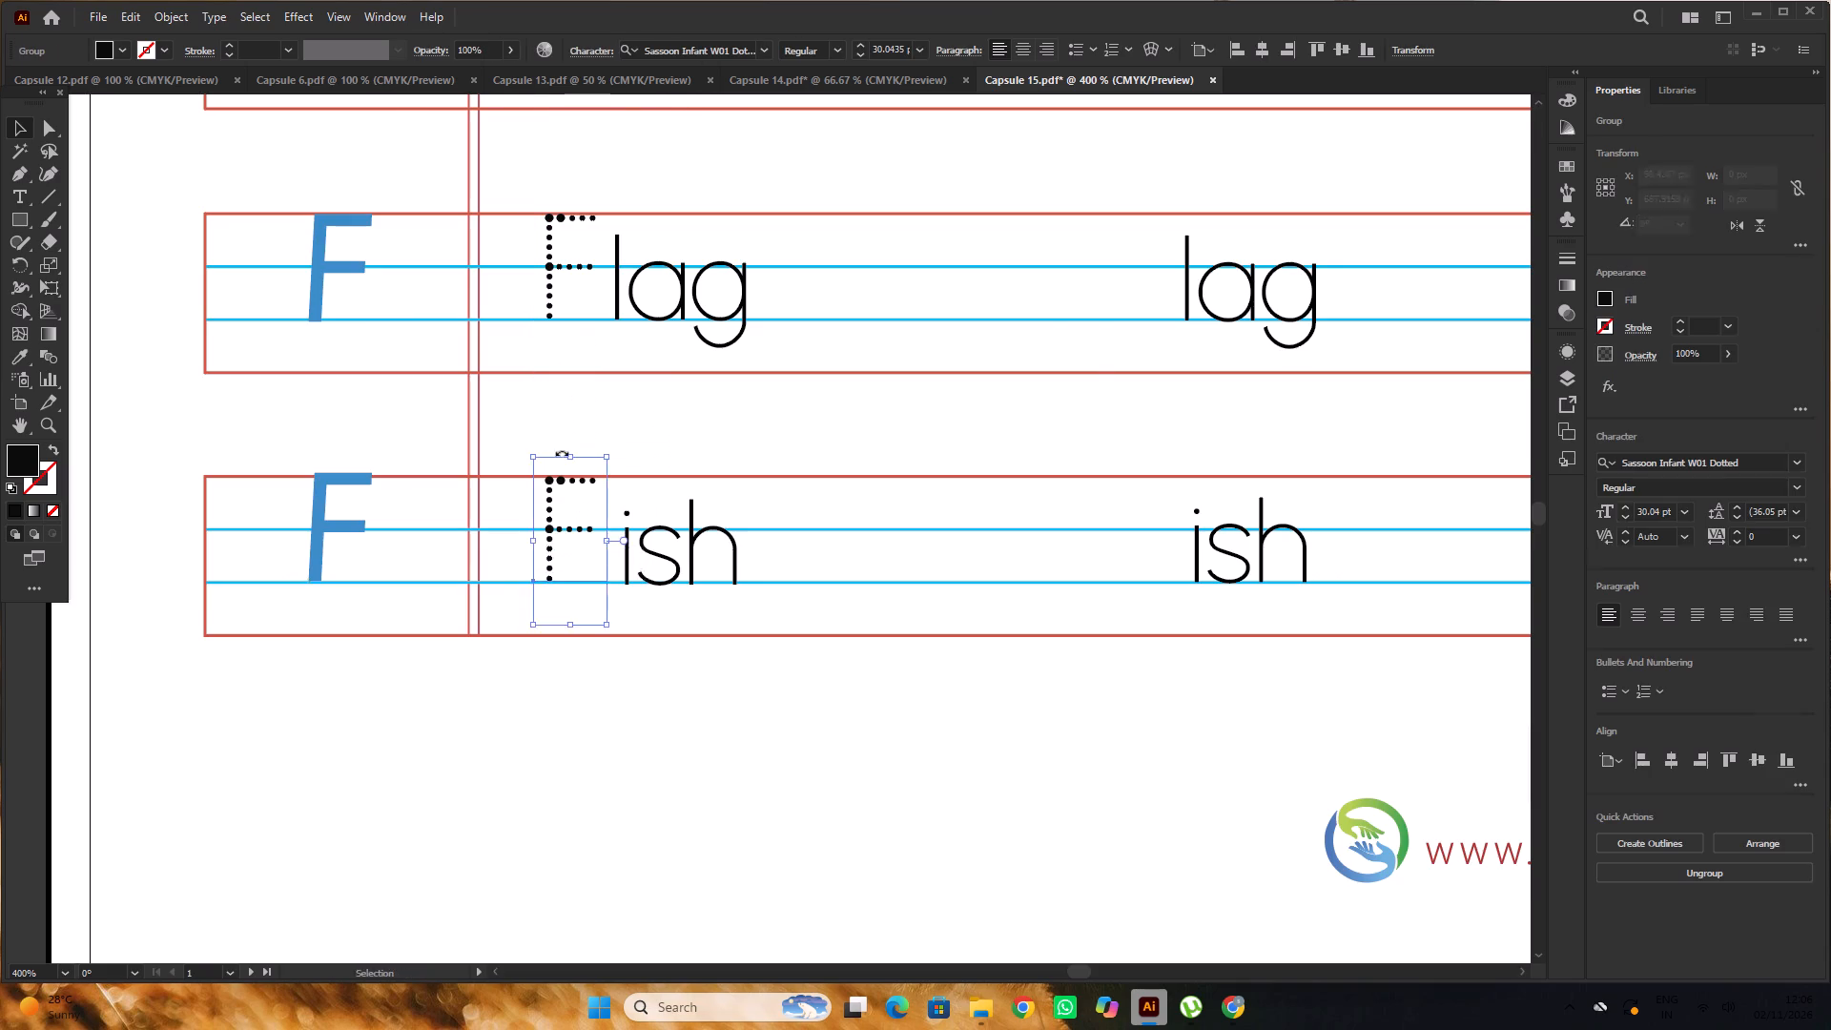
Duplicate the first column's four dotted Fs horizontally to sit before the words in the second column.
scroll(562, 452, "down", 4, "alt")
scroll(663, 261, "up", 1, "alt")
left_click(508, 290, "shift")
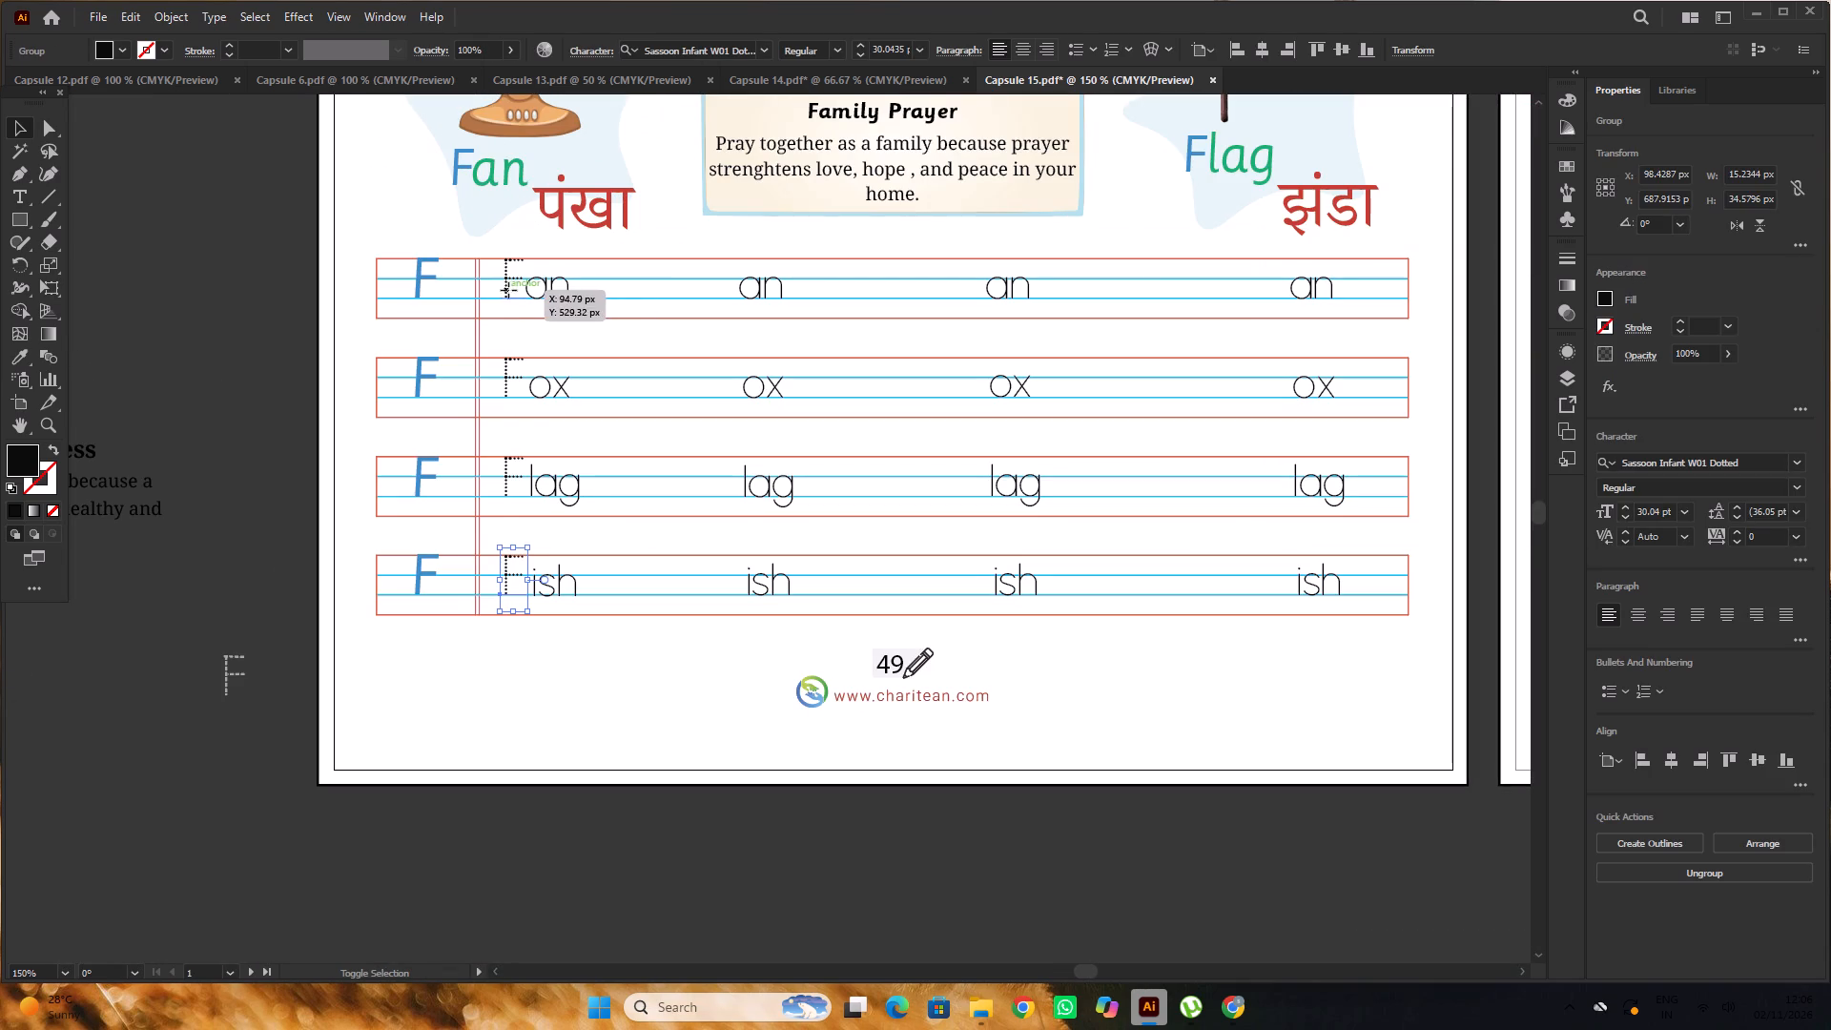
left_click(509, 393, "shift")
left_click(504, 484, "shift")
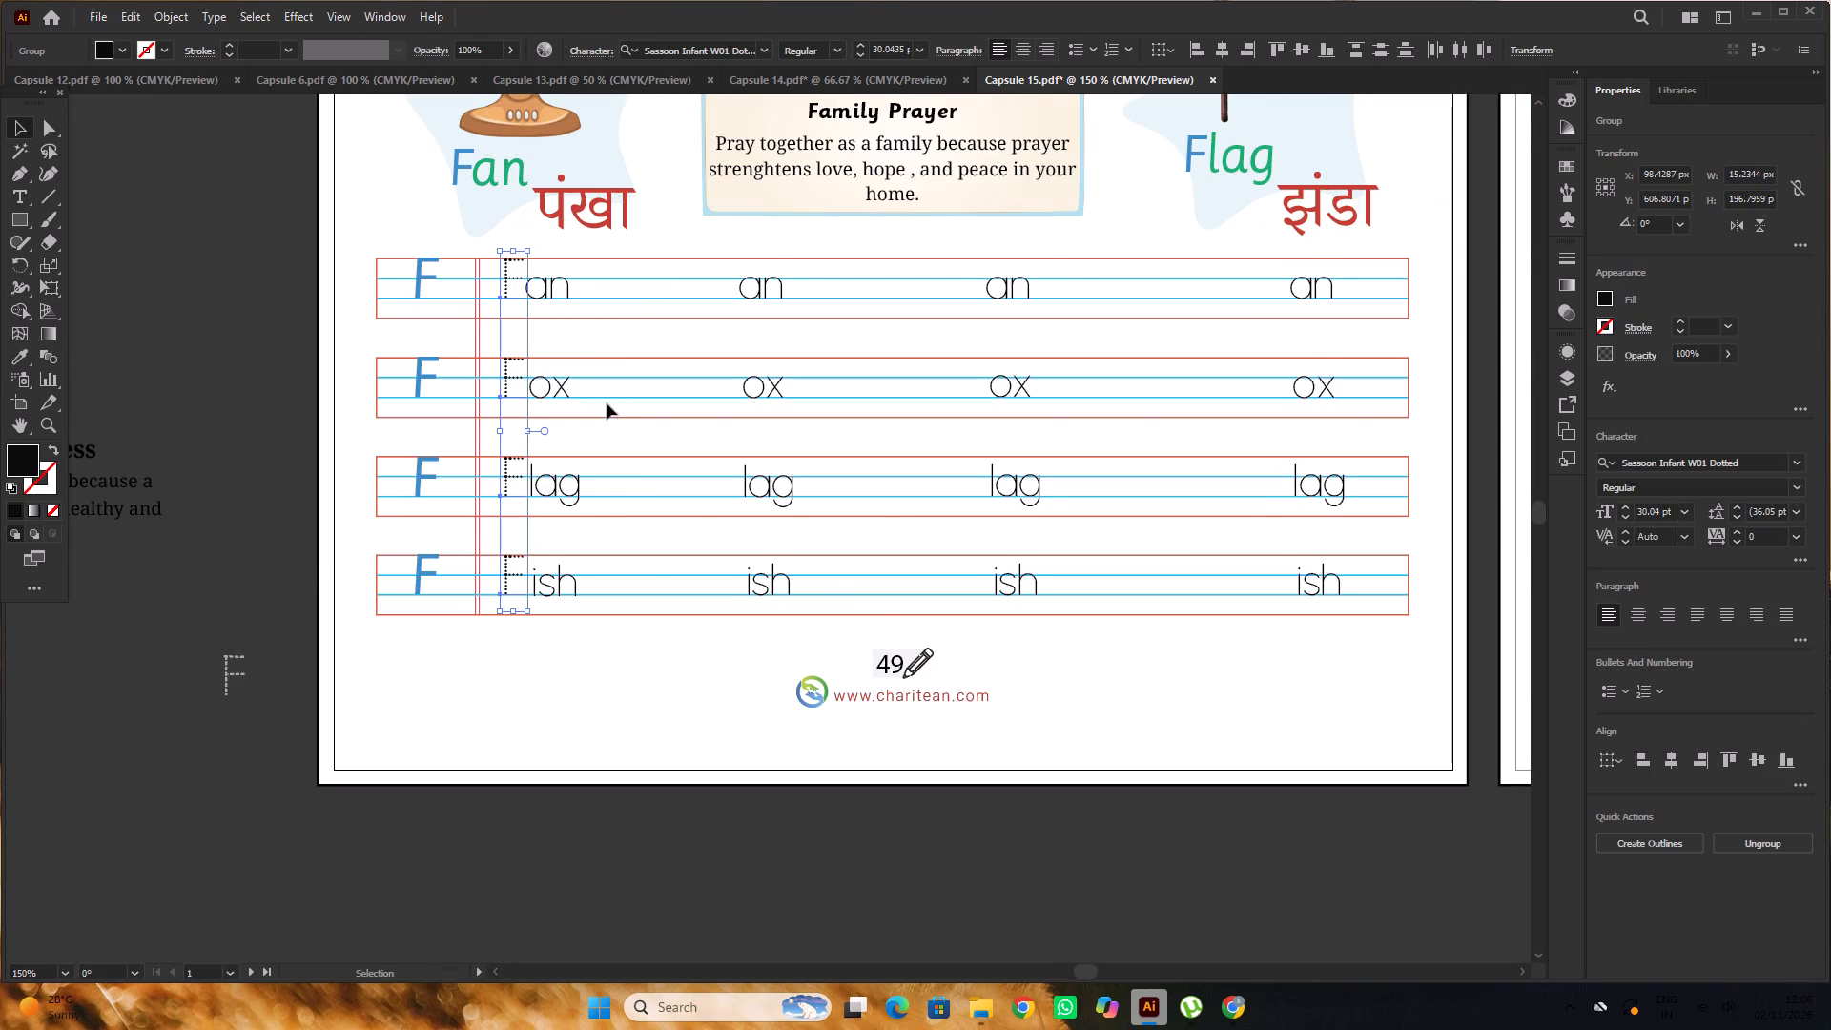
scroll(608, 393, "down", 1, "alt")
scroll(727, 345, "up", 2, "alt")
left_click_drag(353, 304, 530, 338, "alt")
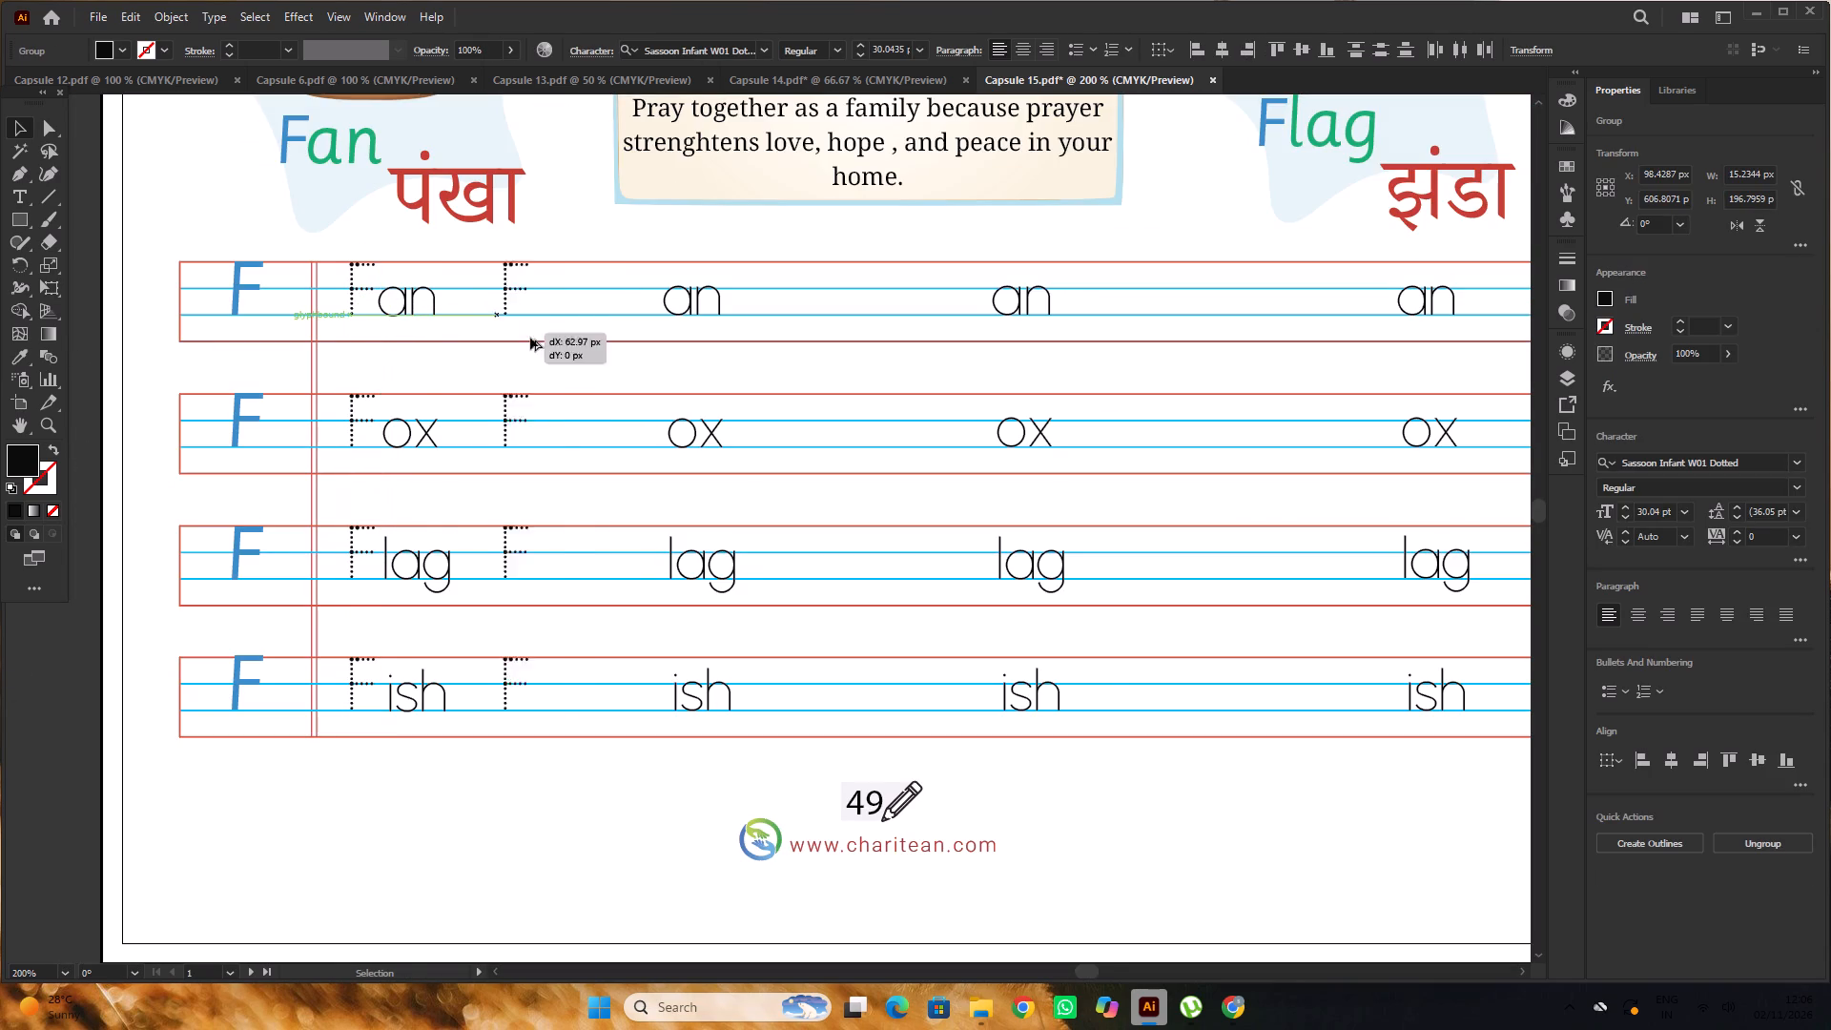
left_click_drag(530, 338, 639, 344, "alt")
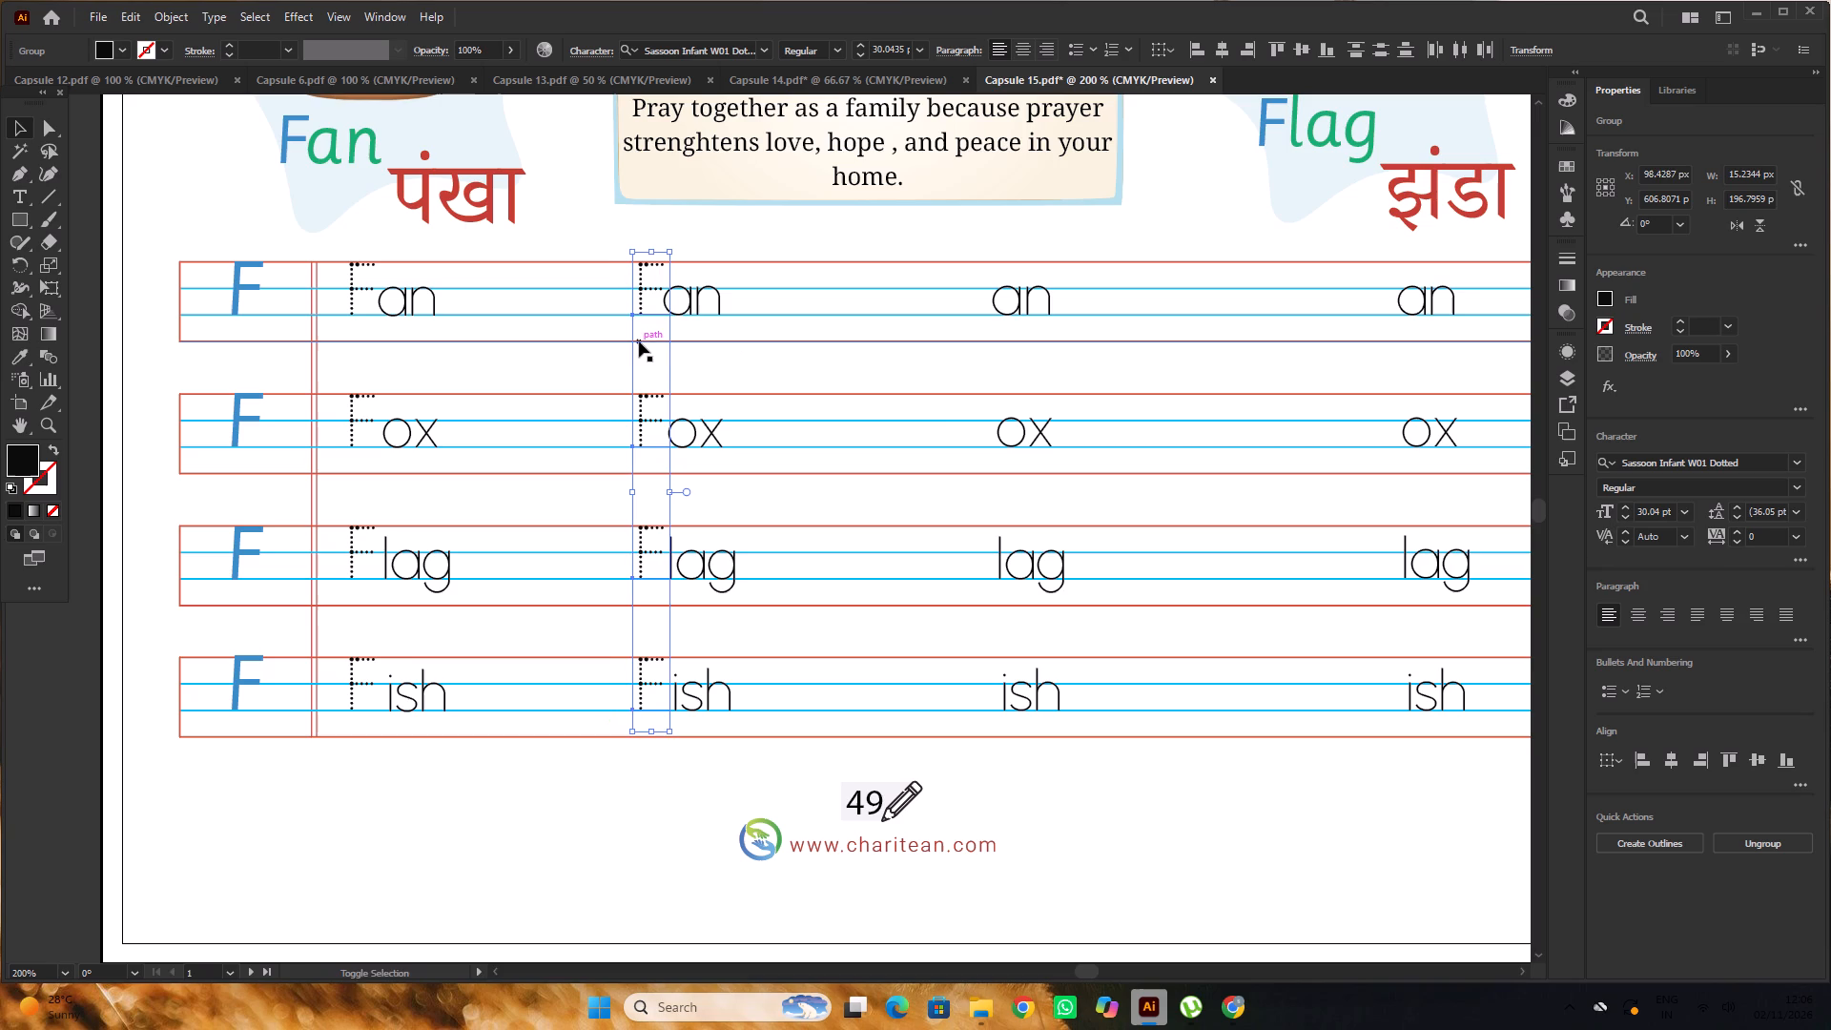
Duplicate the column of four dotted Fs horizontally before the words in the third and fourth columns.
left_click_drag(641, 314, 960, 337)
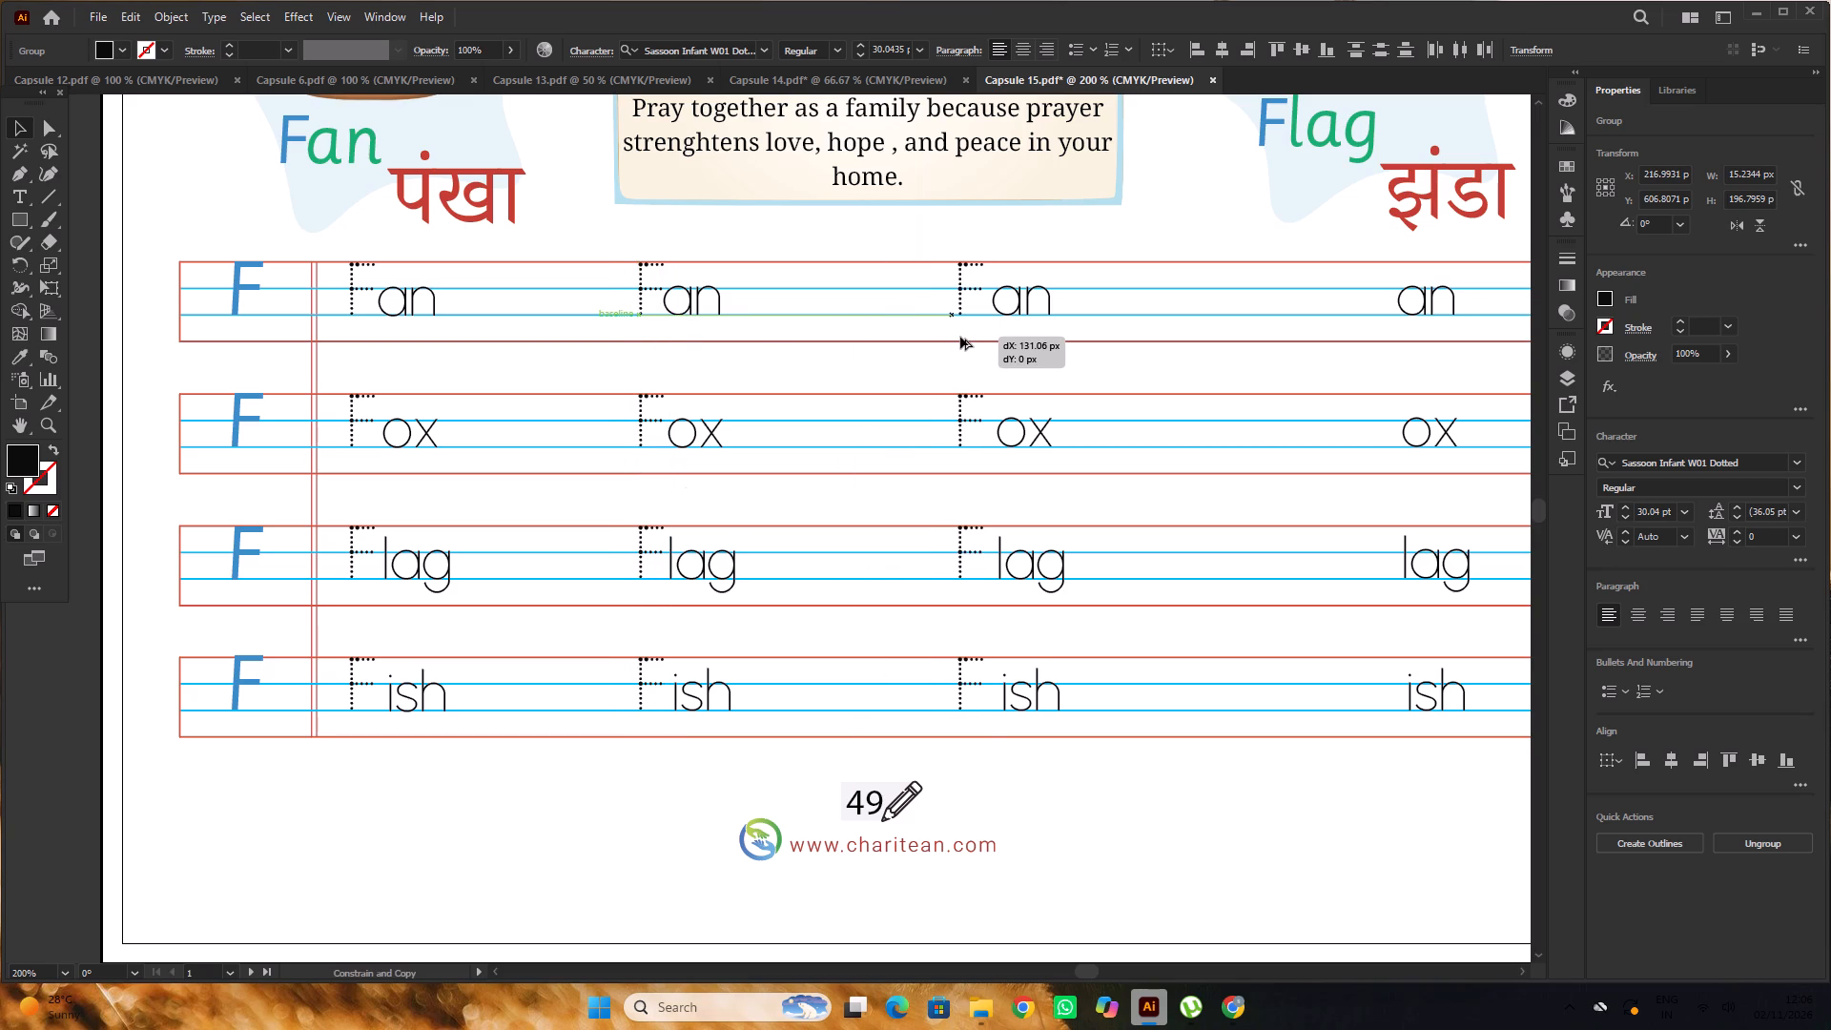
left_click_drag(960, 337, 961, 337)
scroll(326, 336, "down", 2, "alt")
scroll(738, 340, "up", 2, "alt")
left_click_drag(549, 294, 661, 300, "alt")
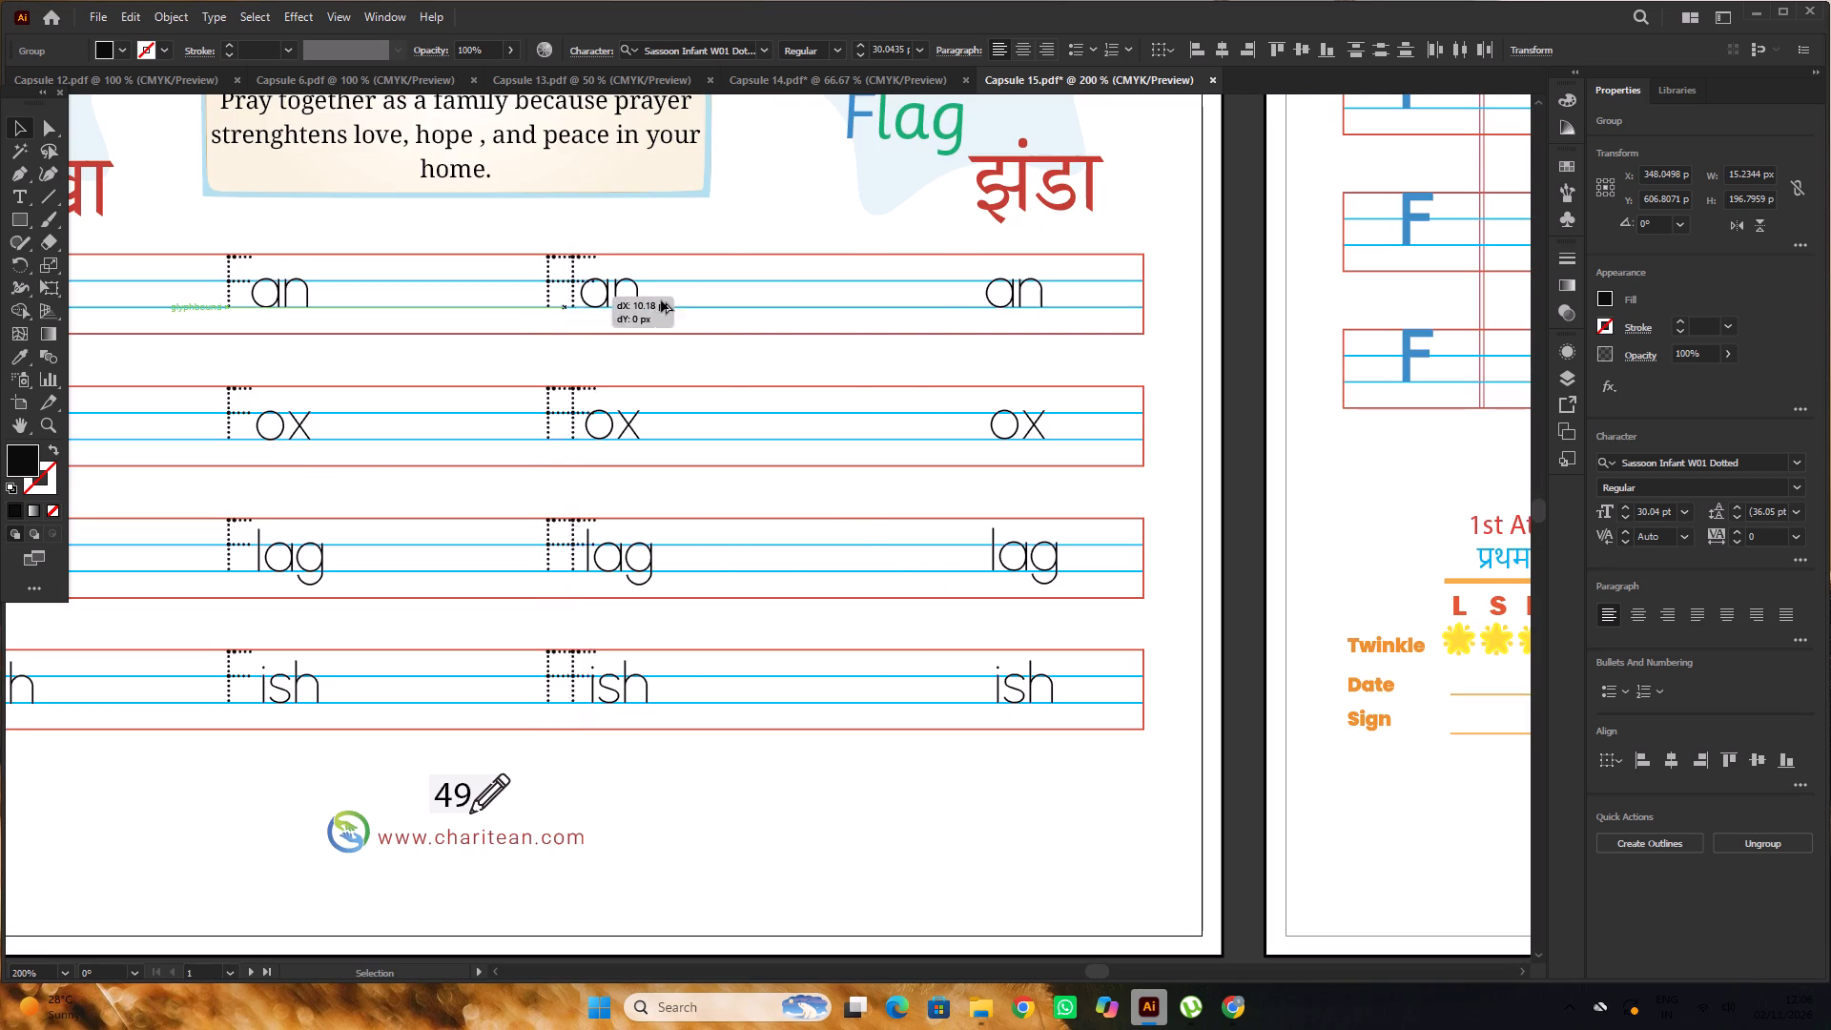
left_click_drag(661, 300, 954, 314, "alt")
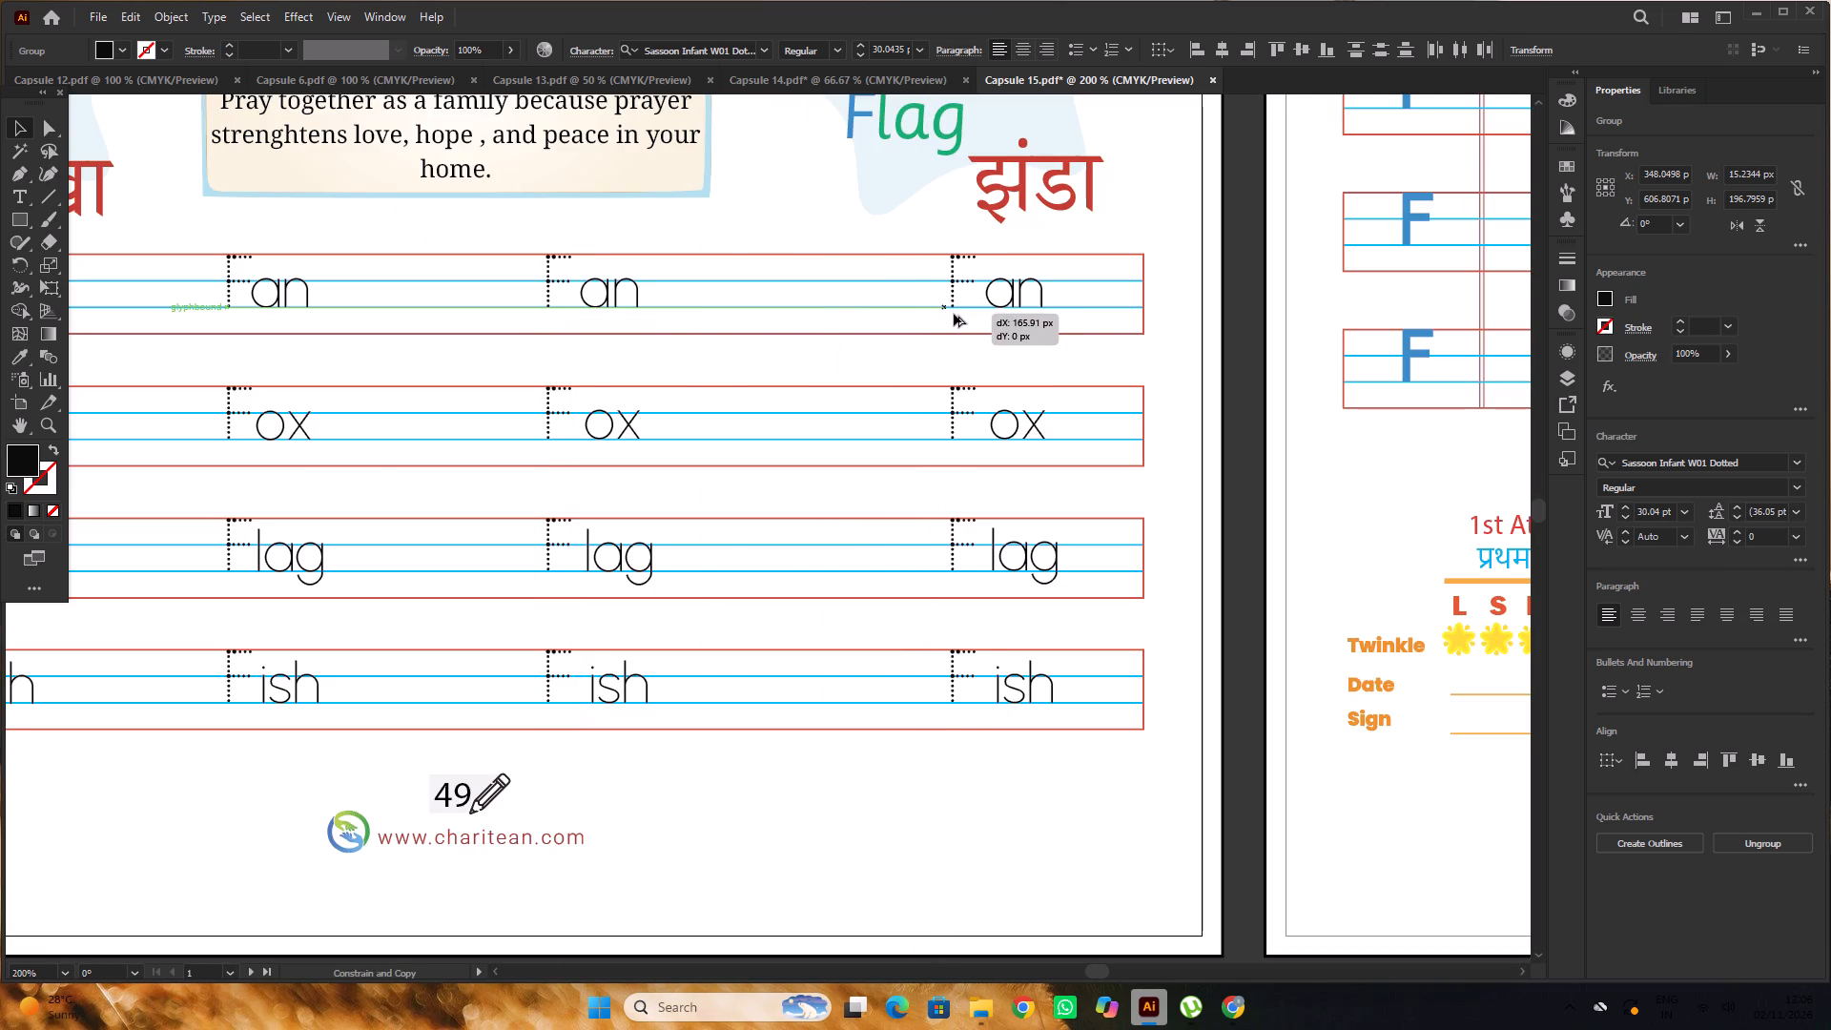
left_click_drag(954, 314, 955, 314, "alt")
scroll(764, 340, "down", 4, "alt")
left_click(1056, 671)
Select the blue Fs at the start of the writing rows on the Assessment Time page, beginning with the top three.
key("space")
left_click_drag(1251, 589, 1079, 698)
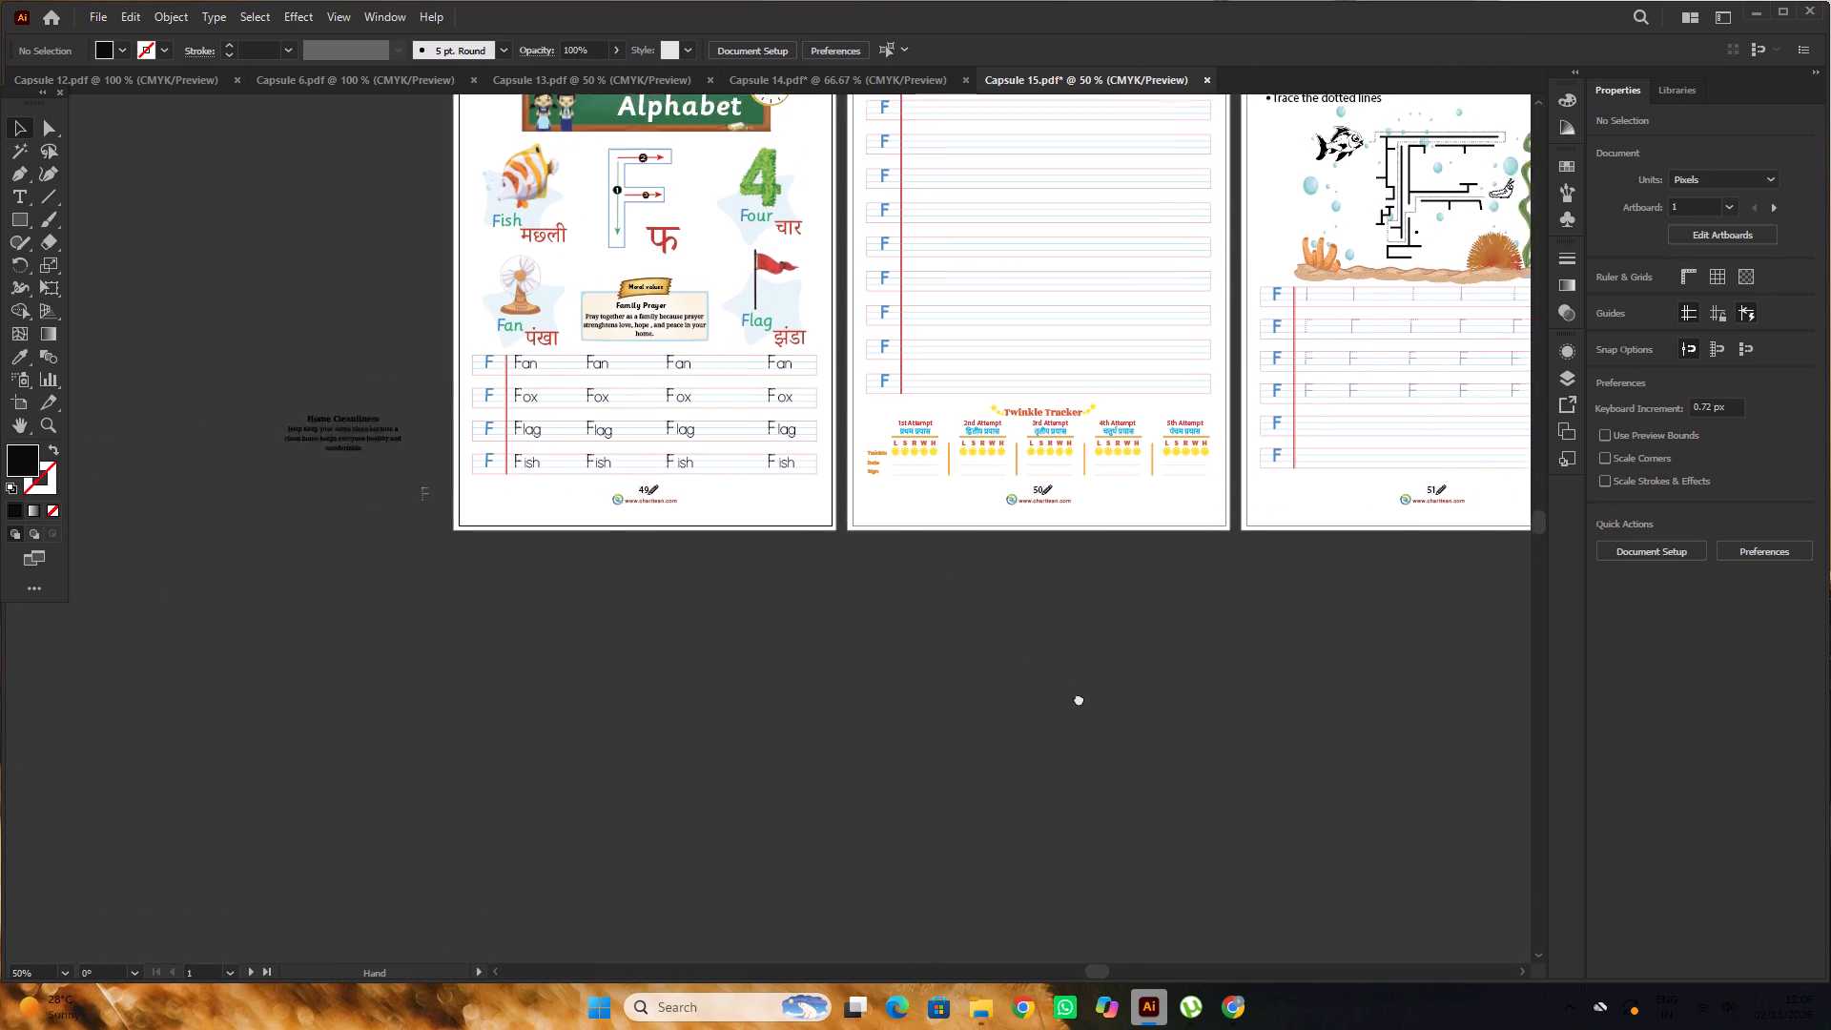
left_click_drag(1079, 698, 1048, 717)
left_click_drag(1070, 723, 1068, 714)
scroll(735, 213, "up", 1, "alt")
left_click(730, 190)
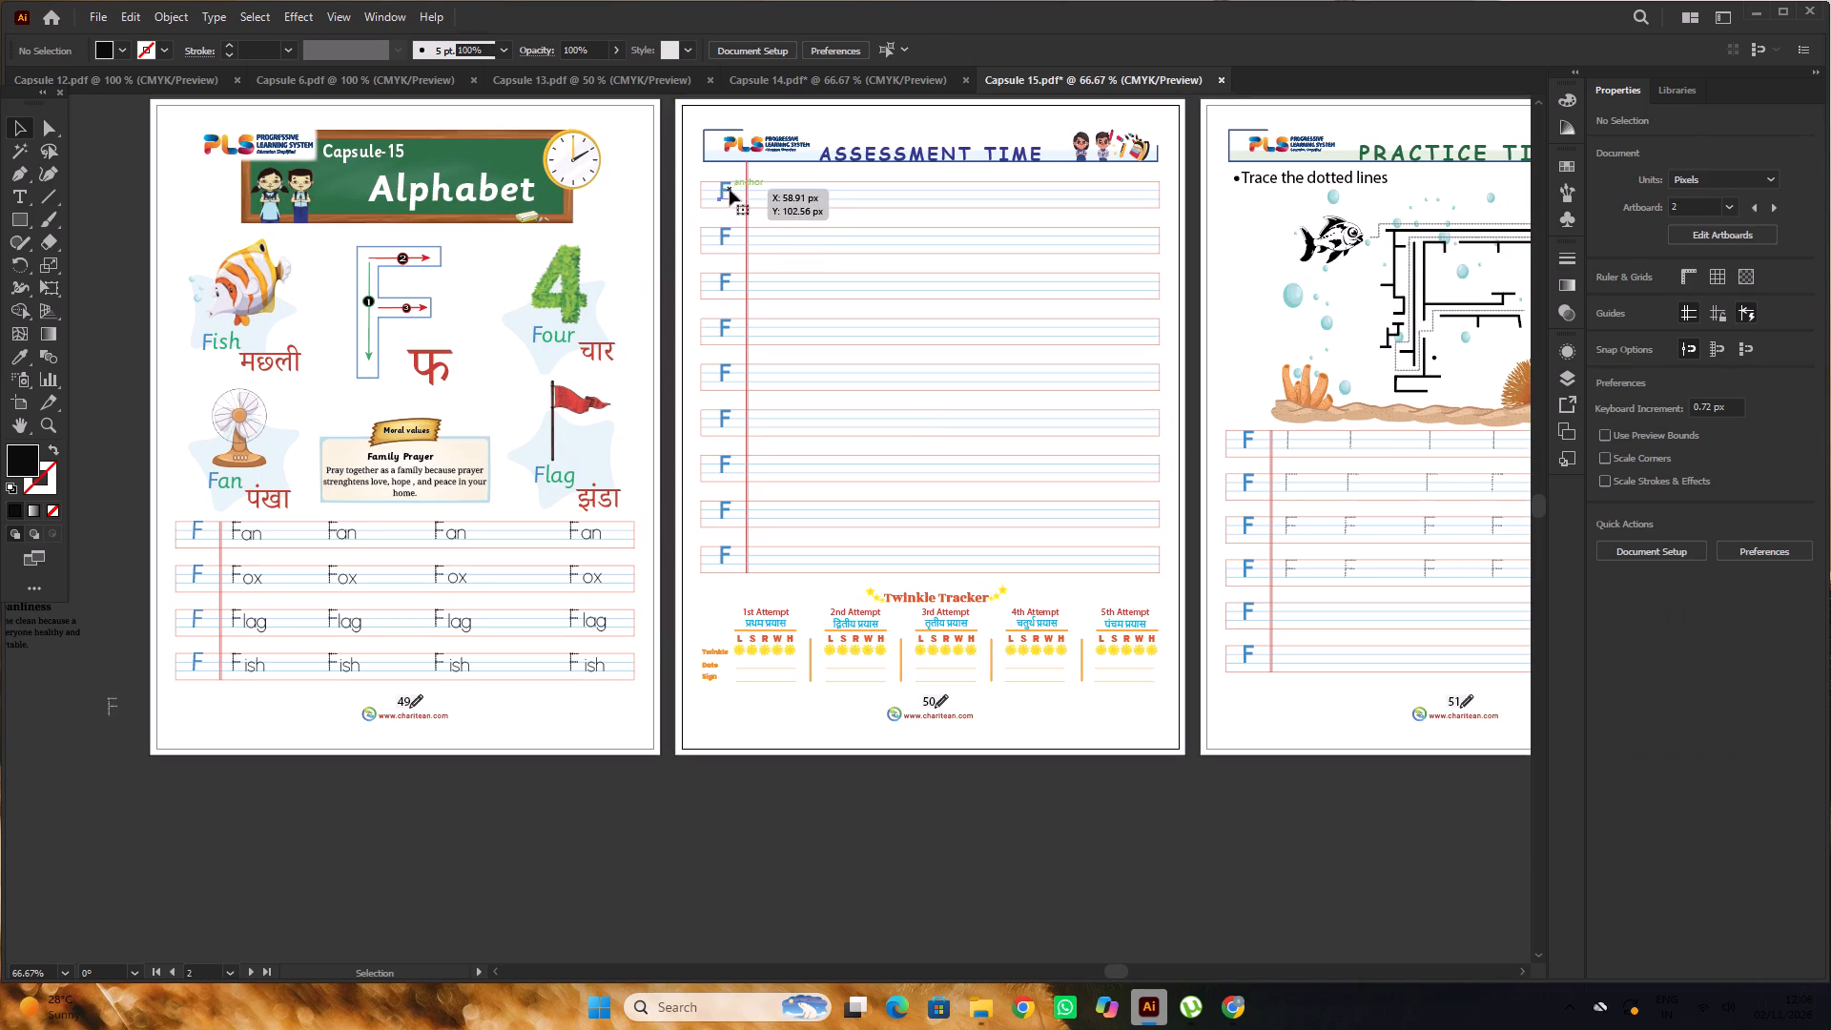
left_click(728, 229, "shift")
scroll(729, 257, "up", 1, "alt")
left_click(724, 297, "shift")
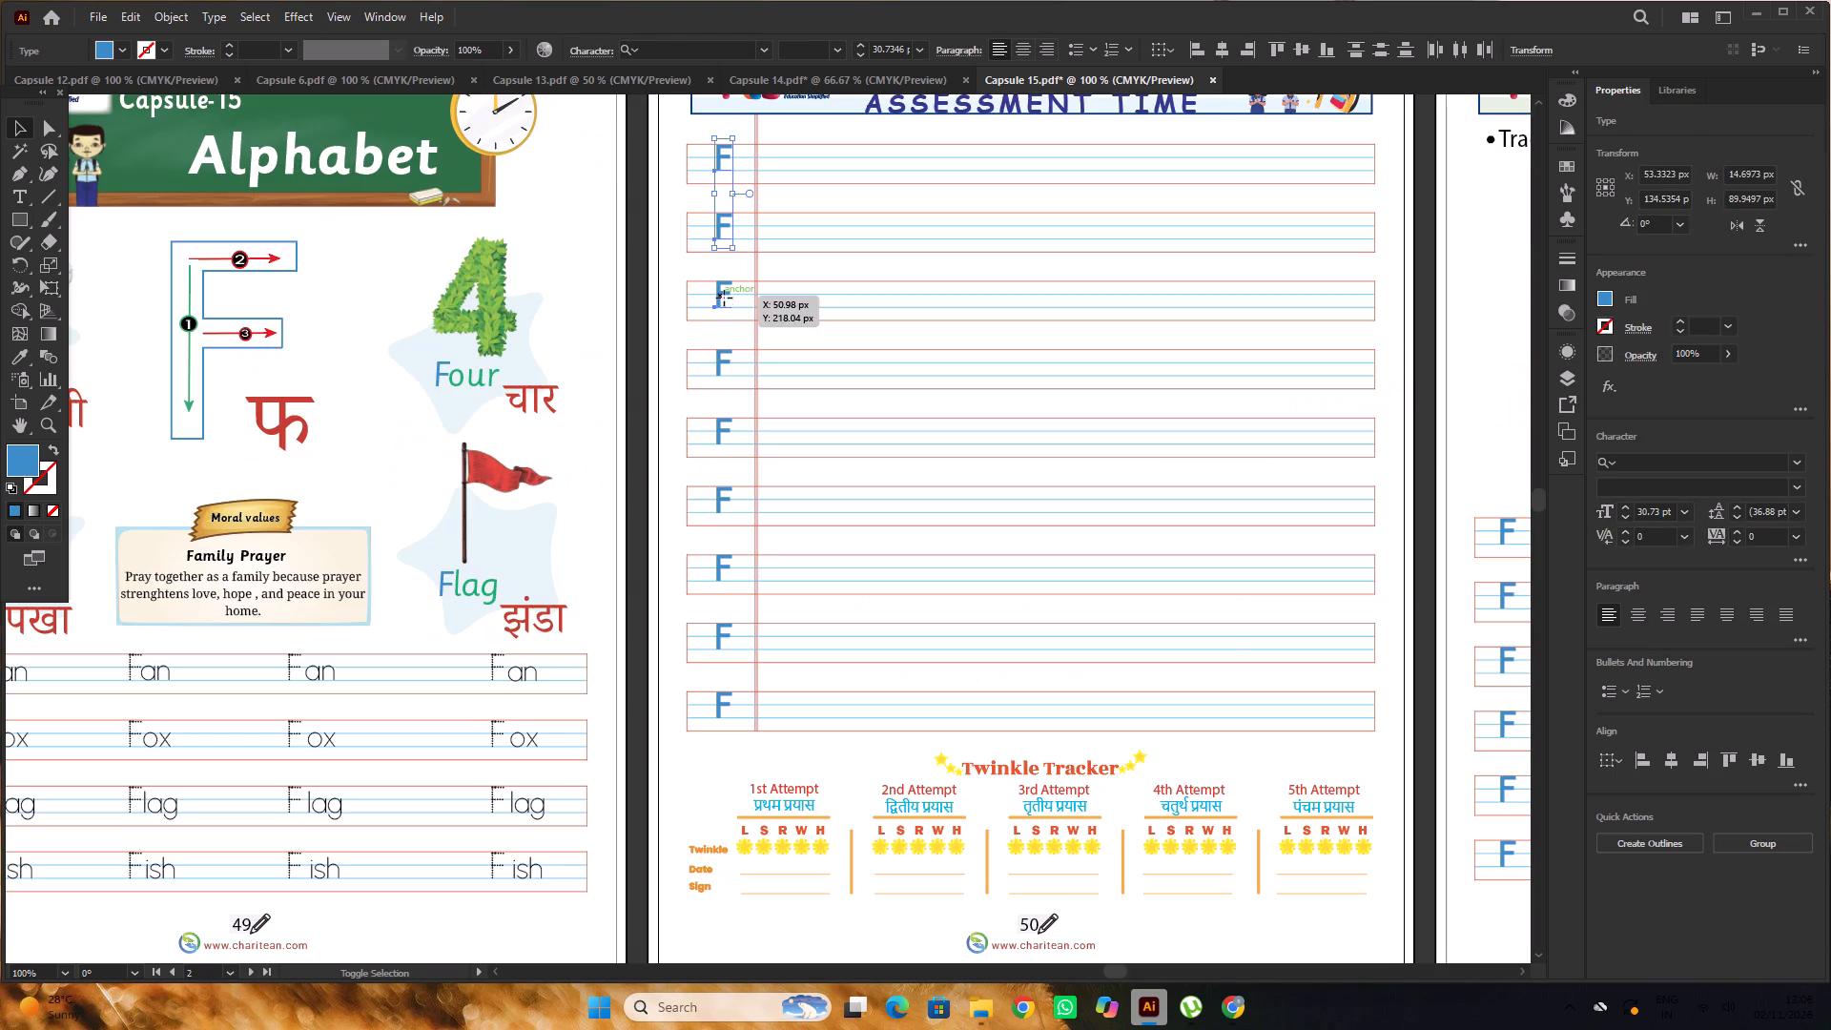
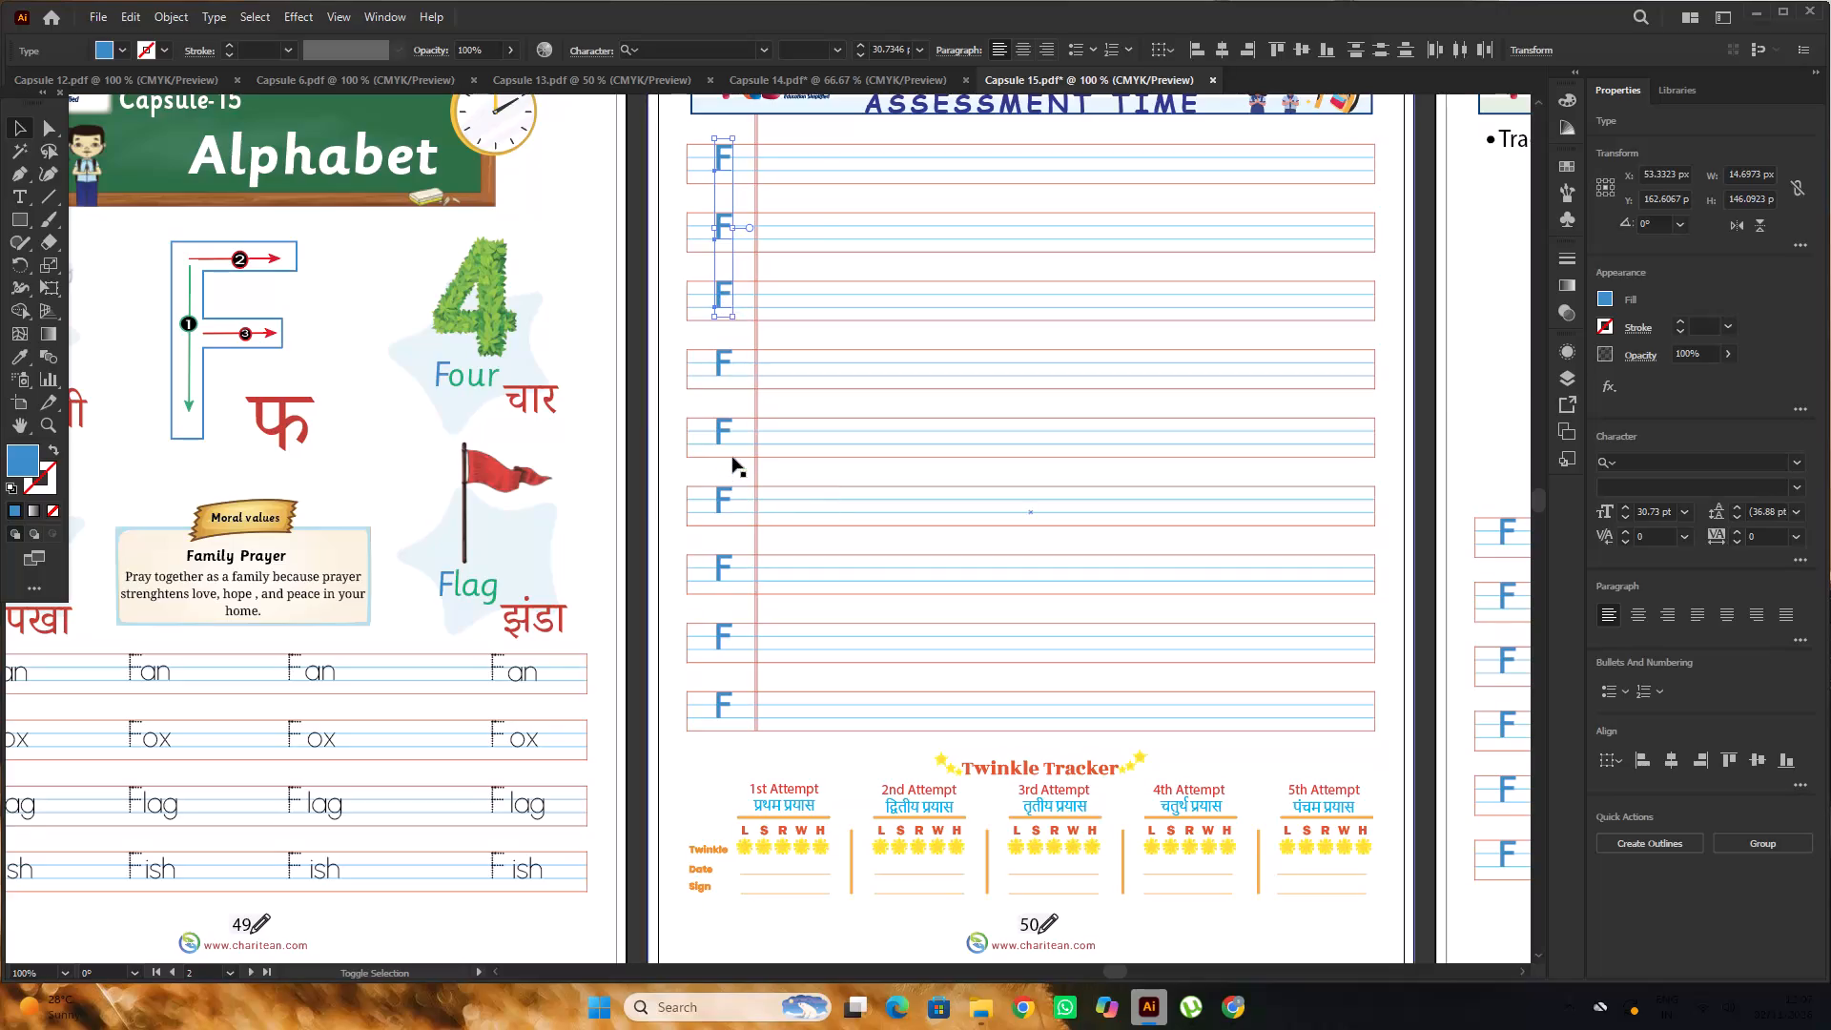
Add the remaining row-start blue Fs on the Assessment Time page to the selection and set all nine to the Sassoon Primary font.
left_click(721, 370, "shift")
left_click(719, 426, "shift")
scroll(659, 353, "down", 1, "alt")
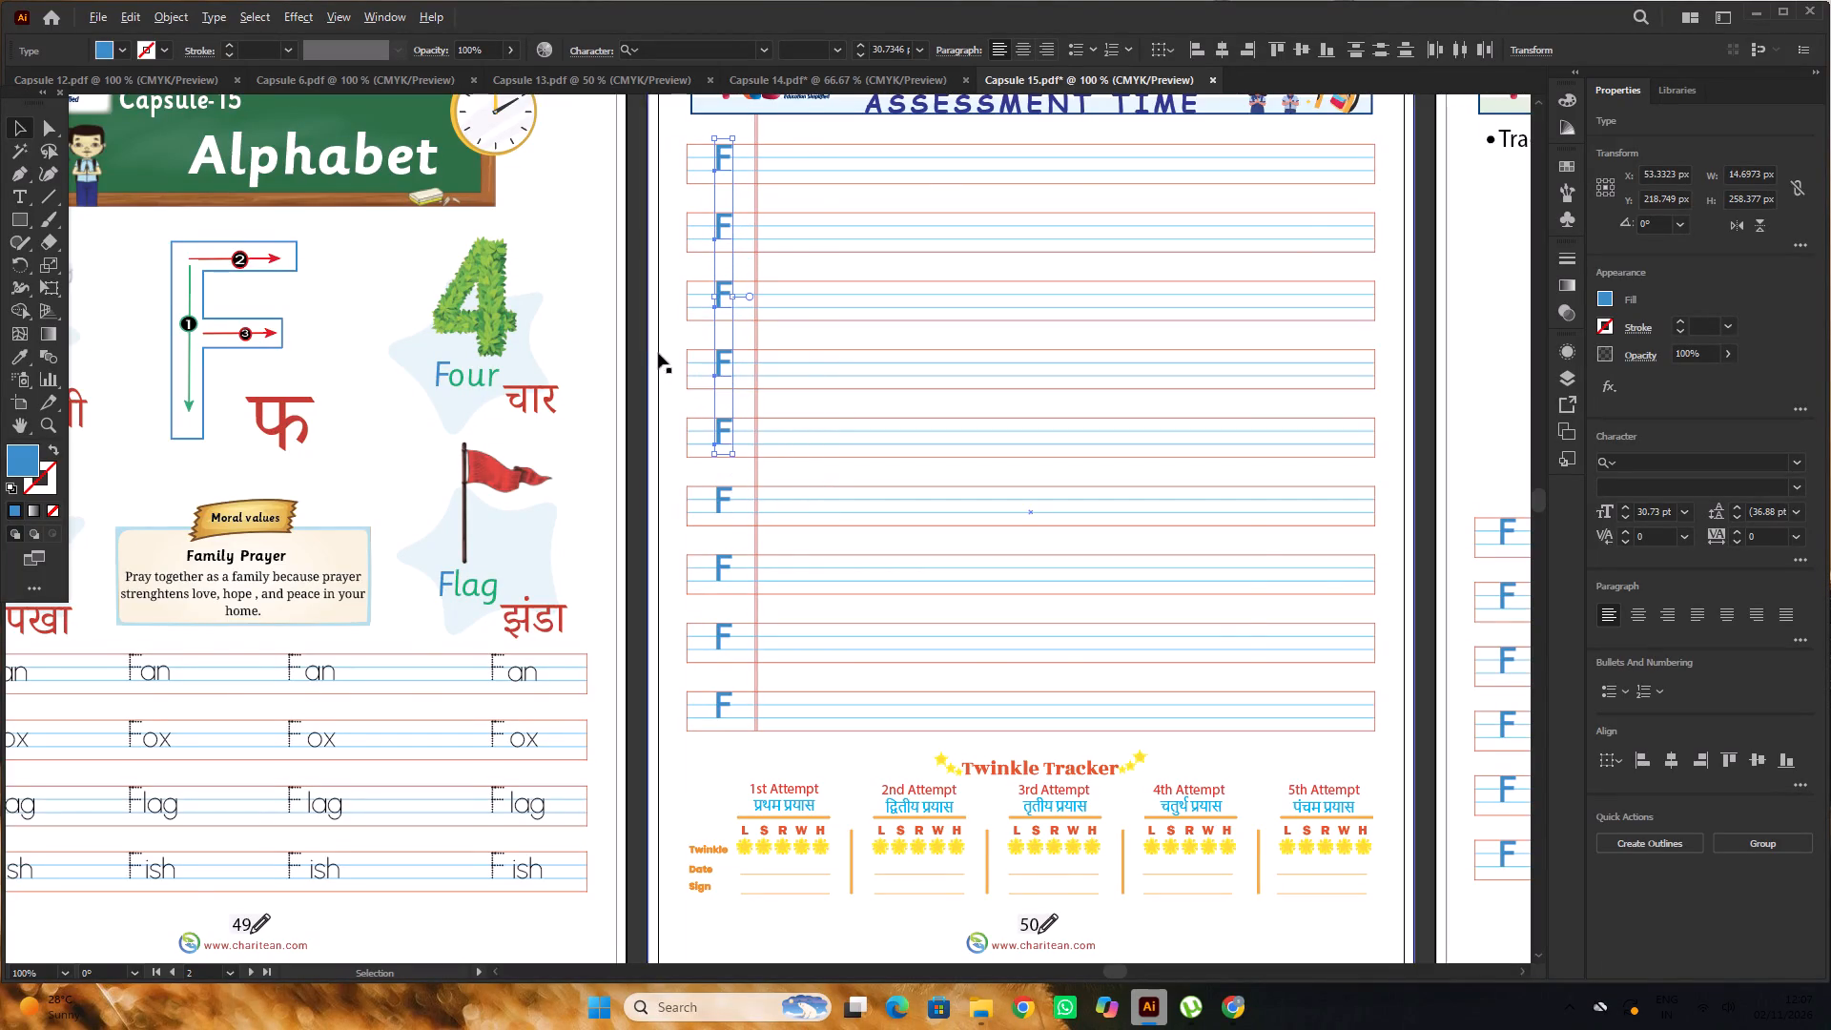
scroll(658, 353, "down", 4, "alt")
scroll(671, 339, "up", 2, "alt")
left_click(711, 376, "shift")
left_click(710, 442, "shift")
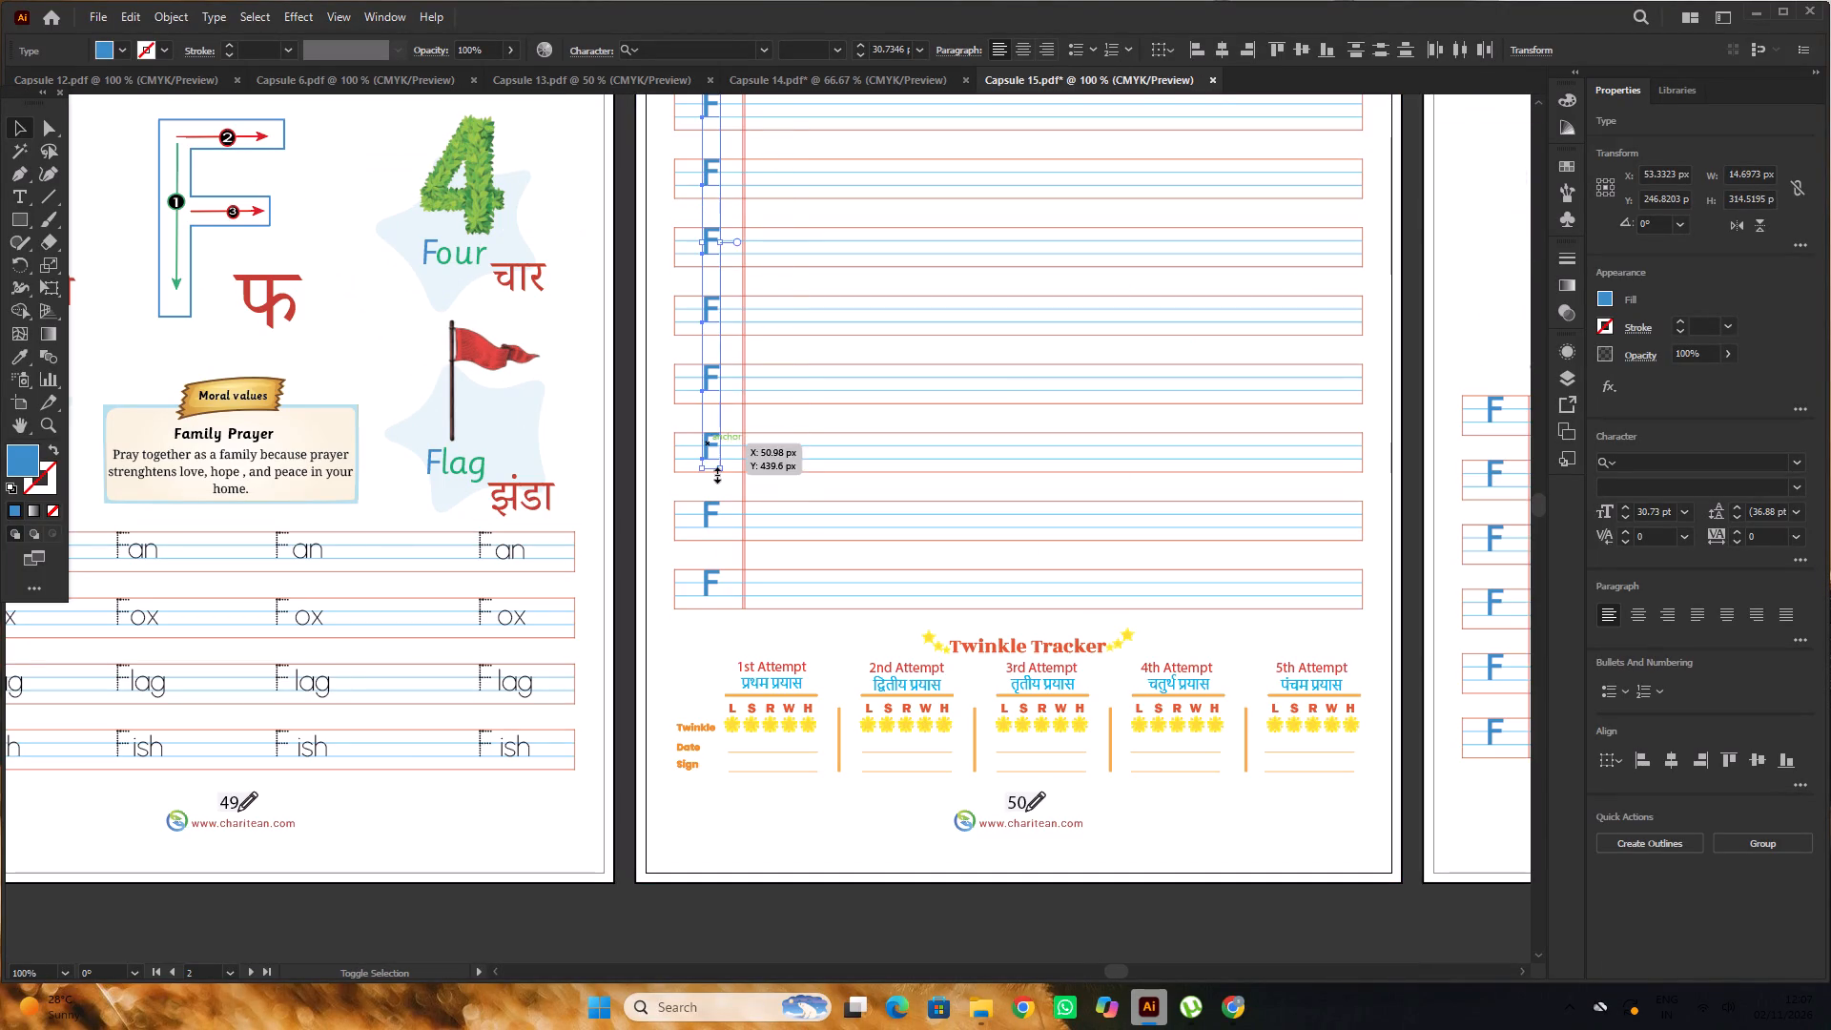
left_click(709, 511, "shift")
key("ctrl+z")
scroll(706, 449, "down", 4)
scroll(706, 494, "up", 2, "alt")
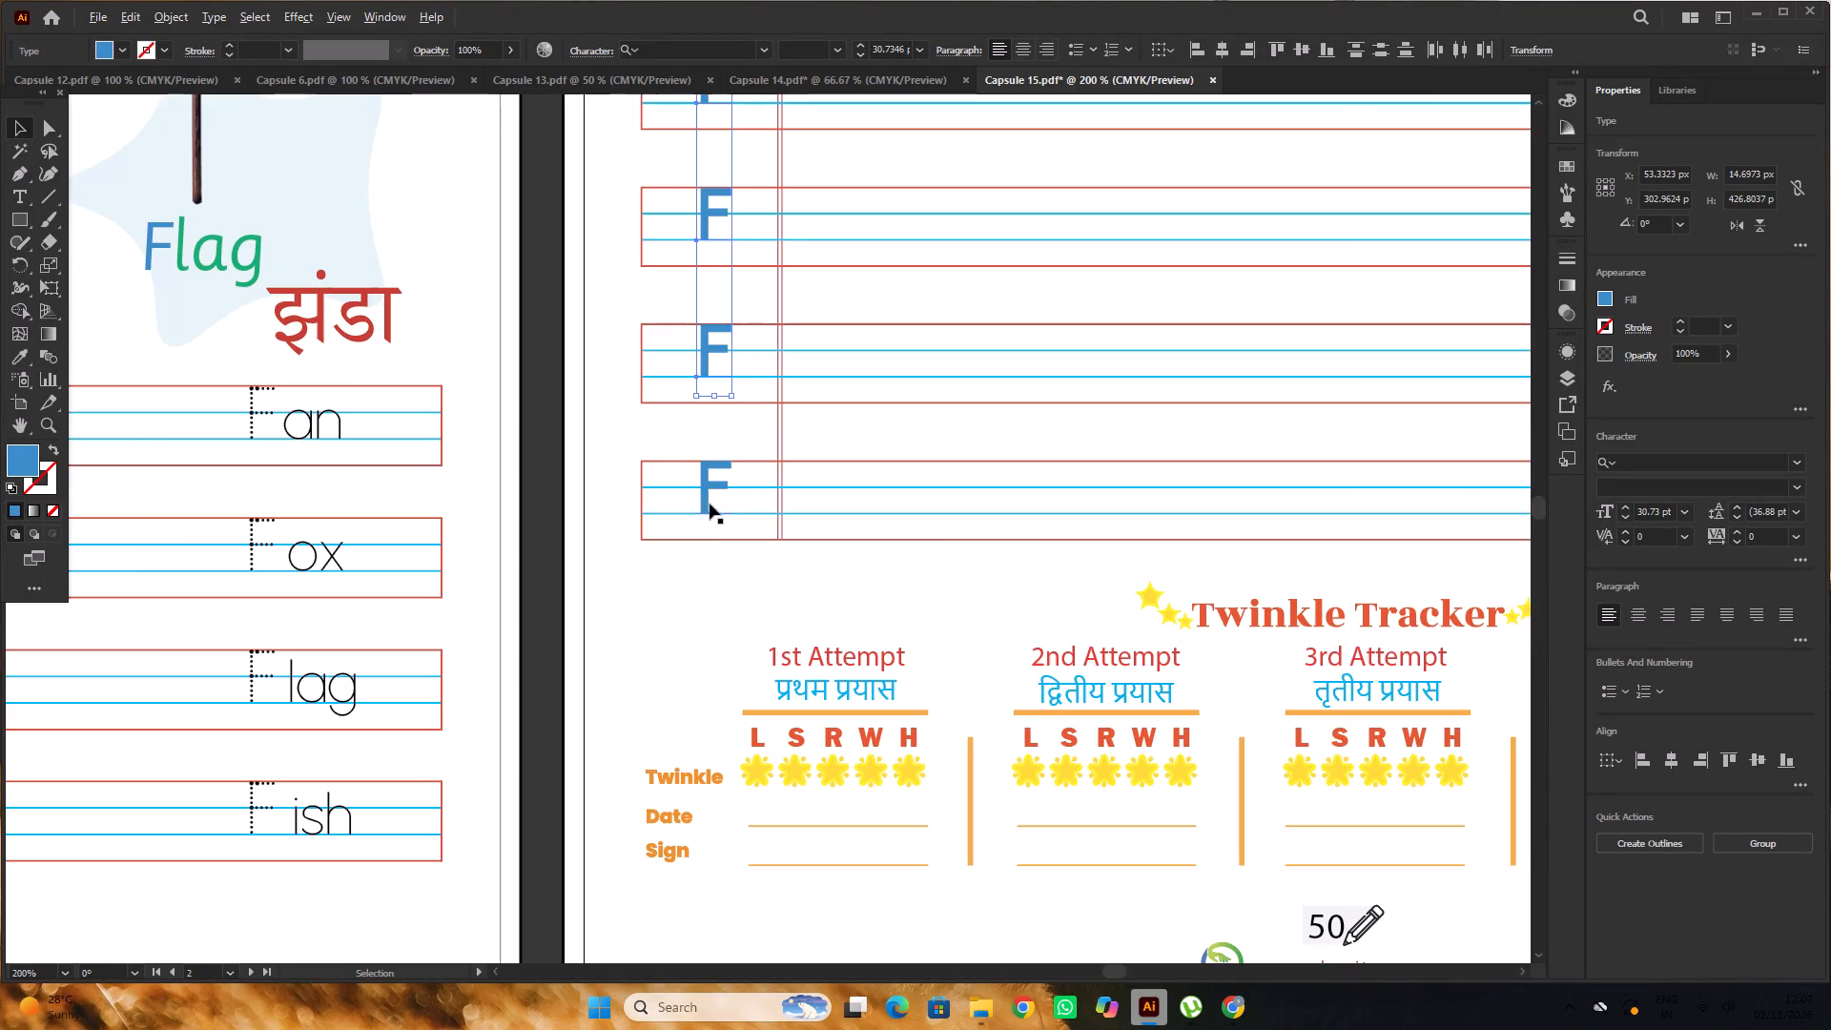
left_click(706, 494, "shift")
scroll(708, 472, "down", 4, "alt")
scroll(698, 441, "up", 3)
scroll(726, 383, "up", 3, "alt")
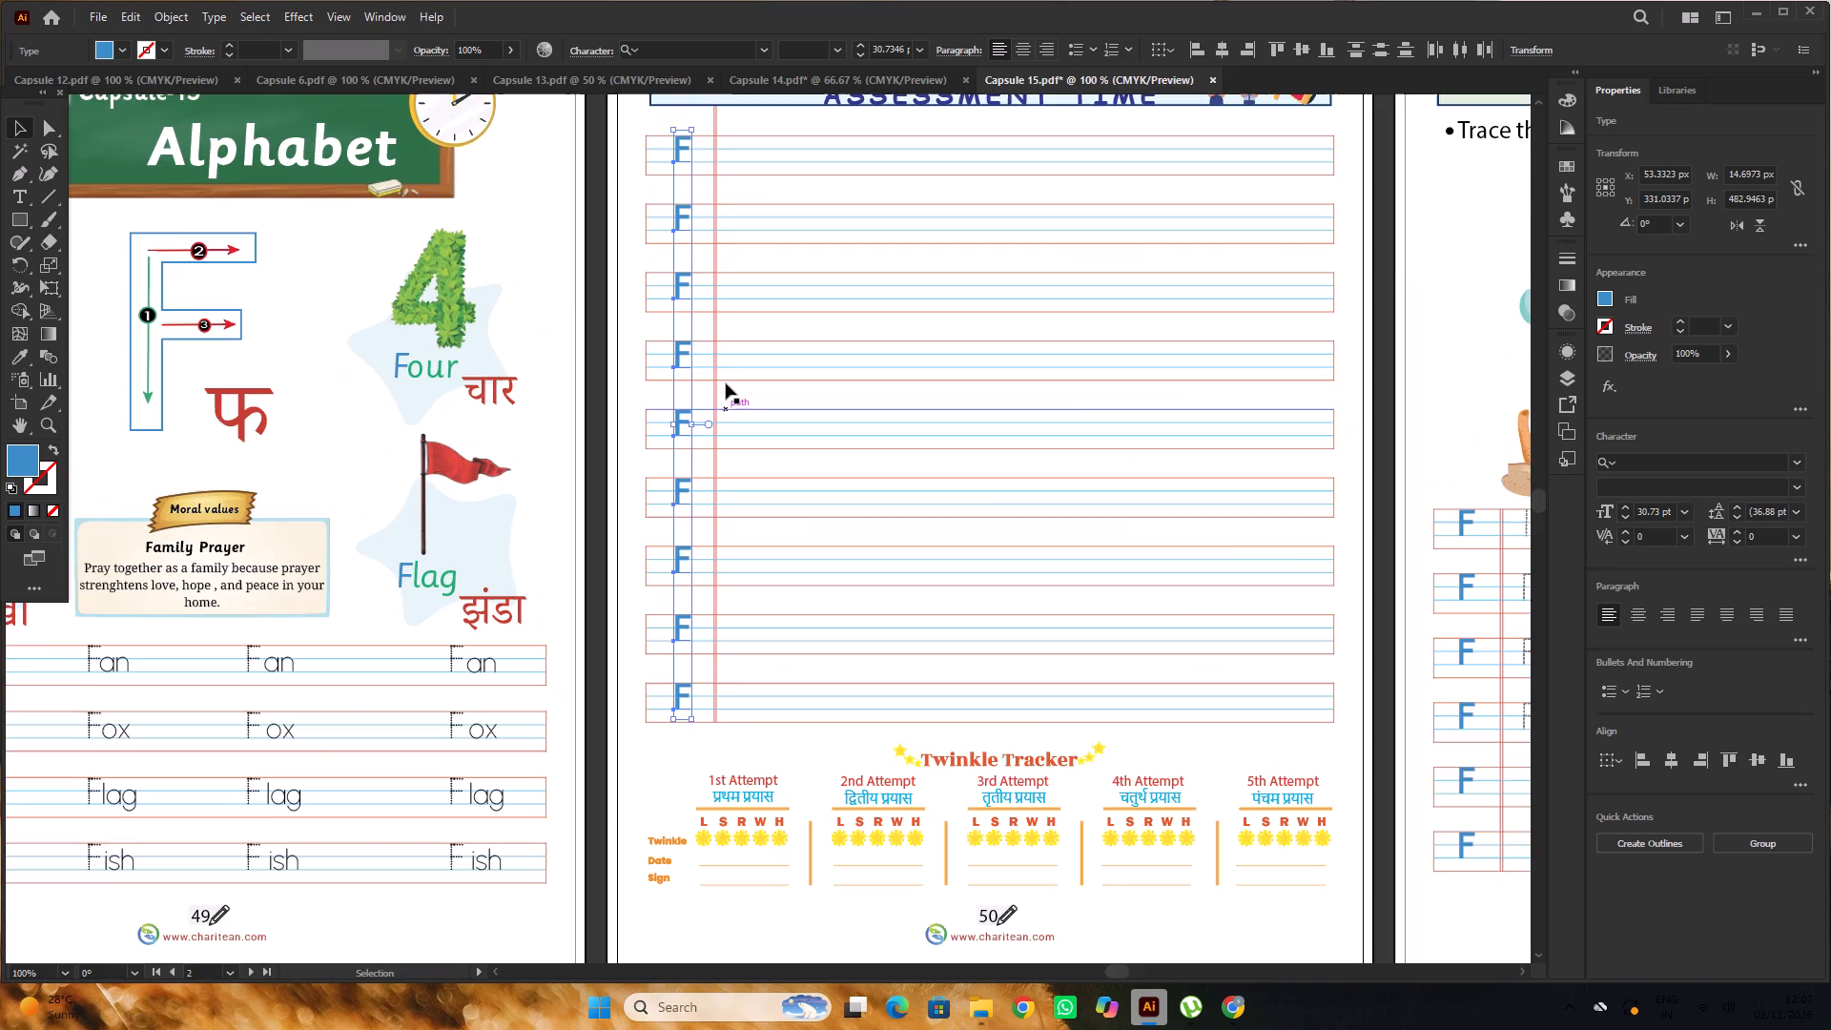
scroll(707, 362, "down", 1, "alt")
scroll(706, 357, "up", 1, "alt")
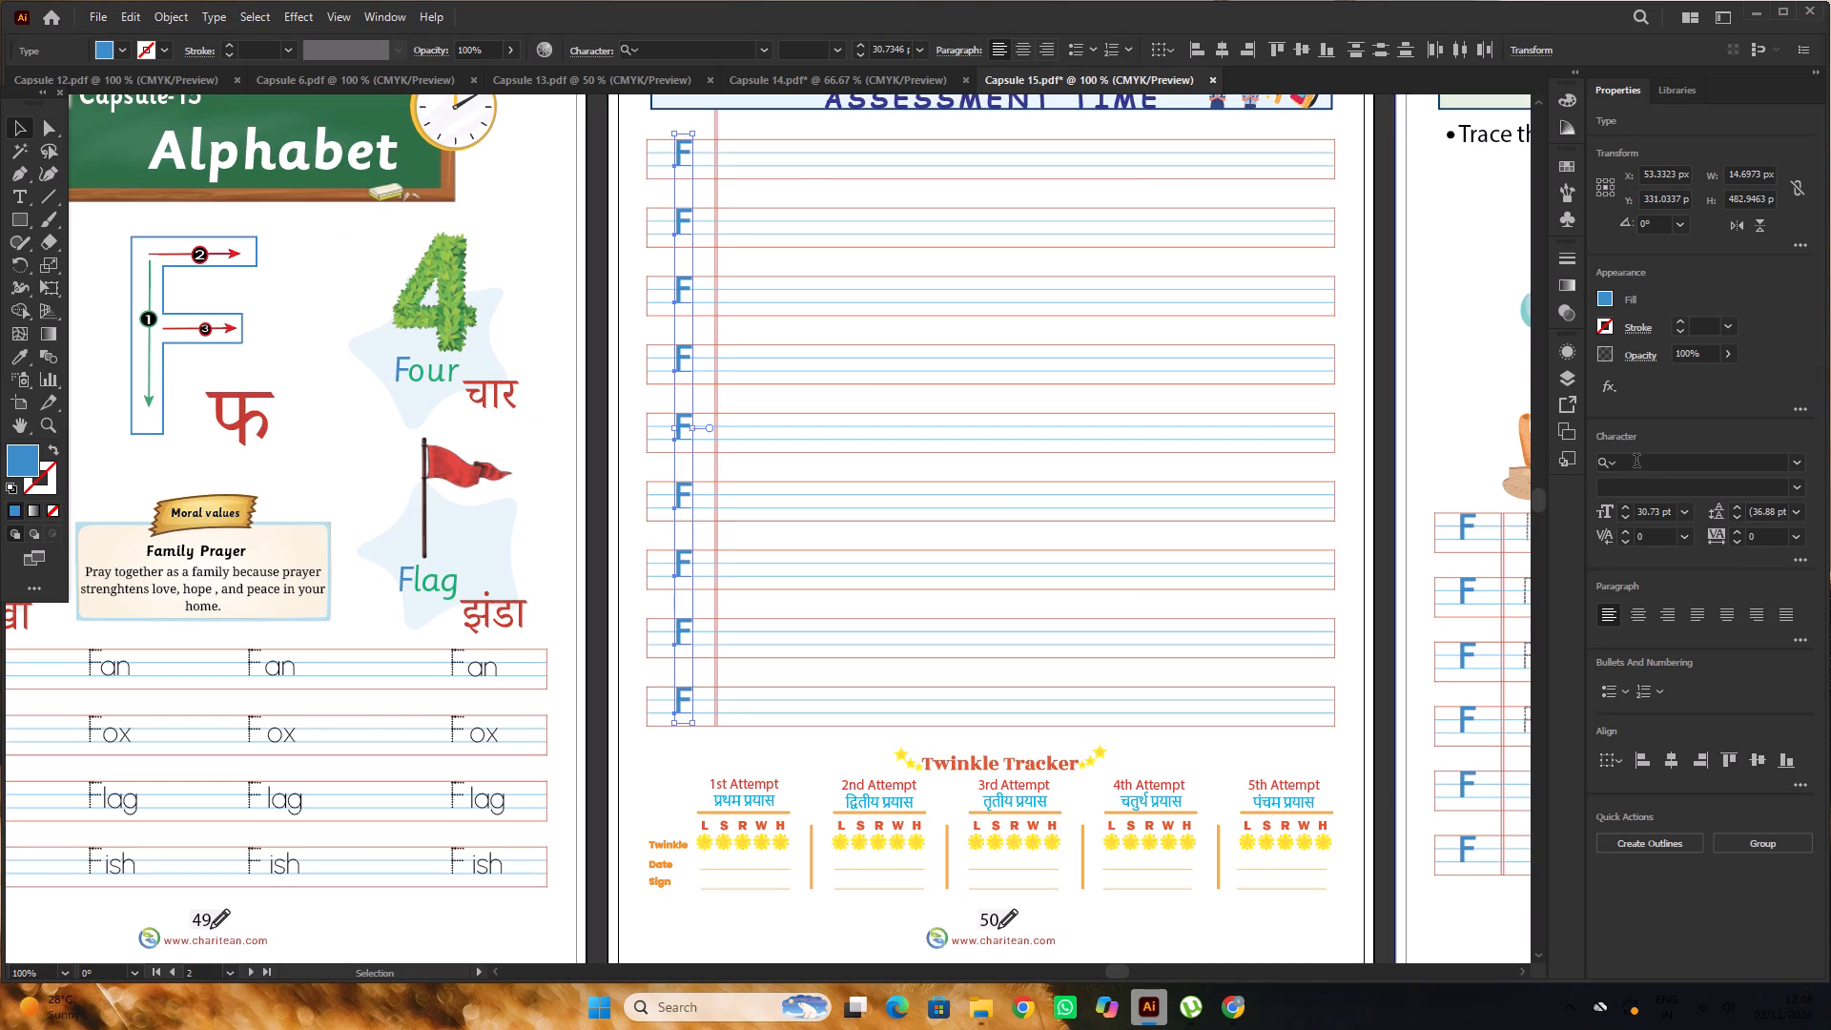
left_click(1636, 463)
type("SAS")
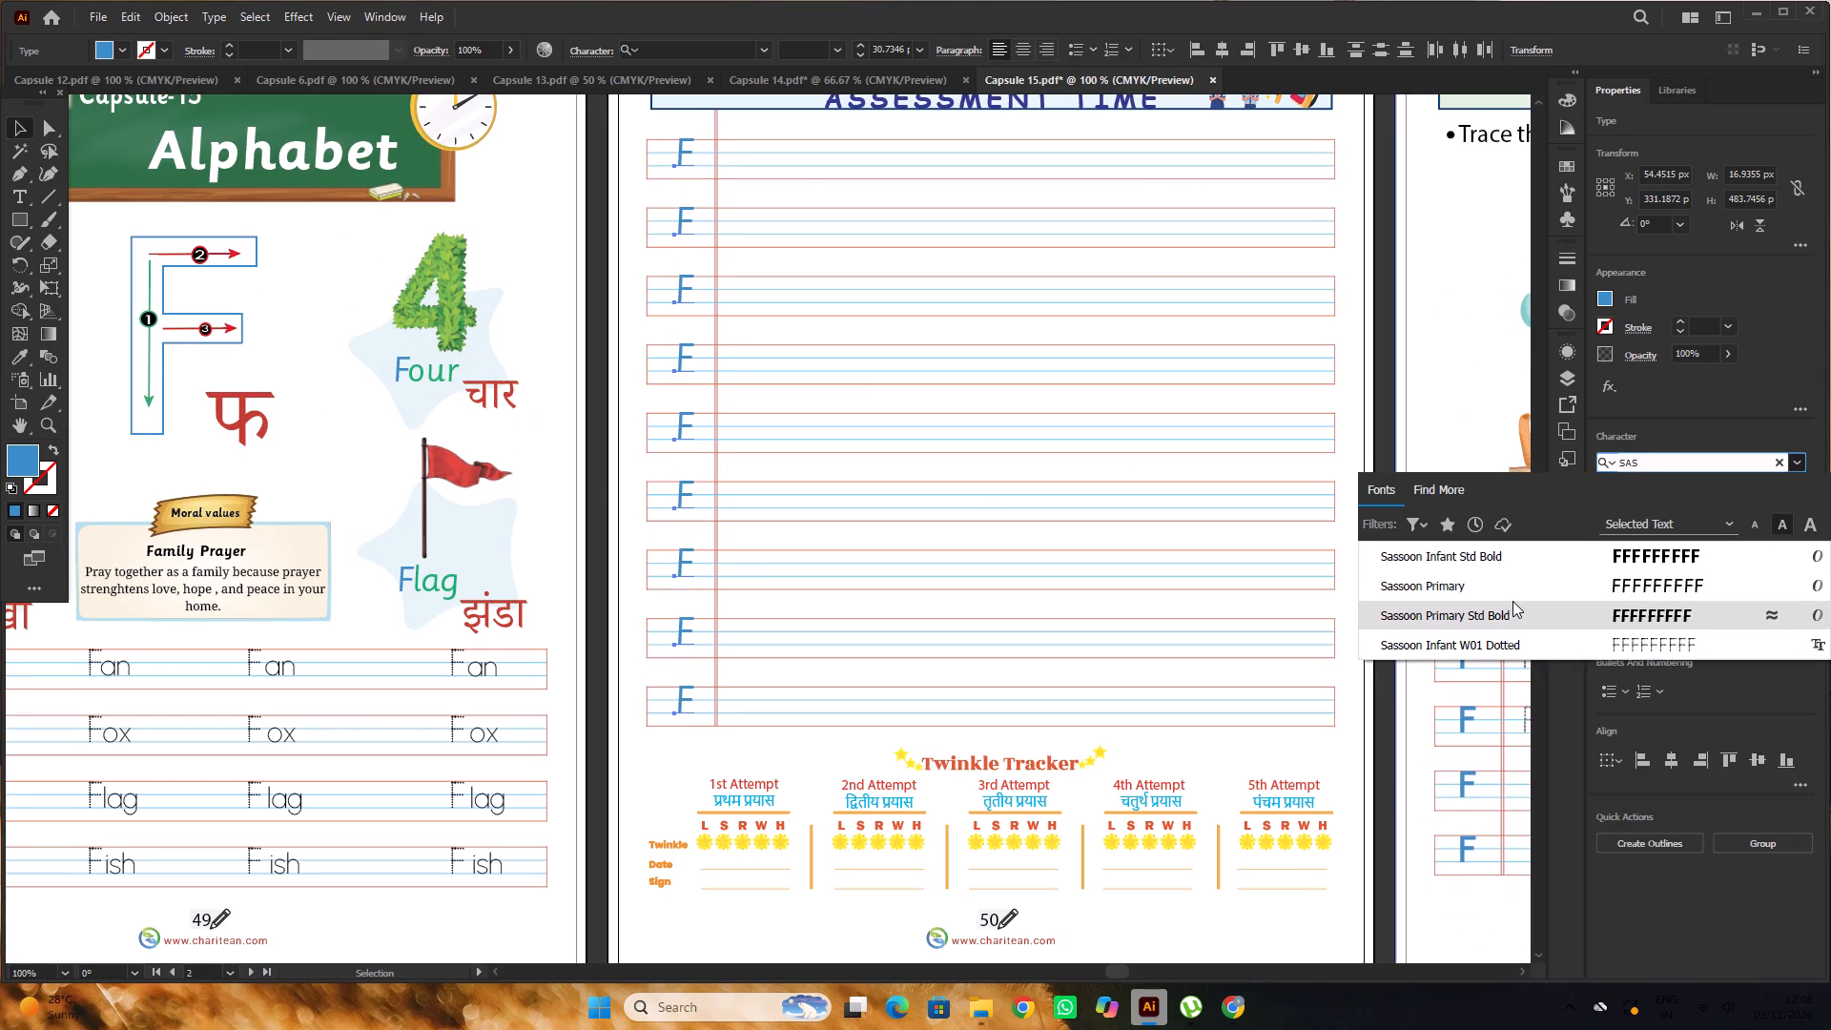
left_click(1514, 585)
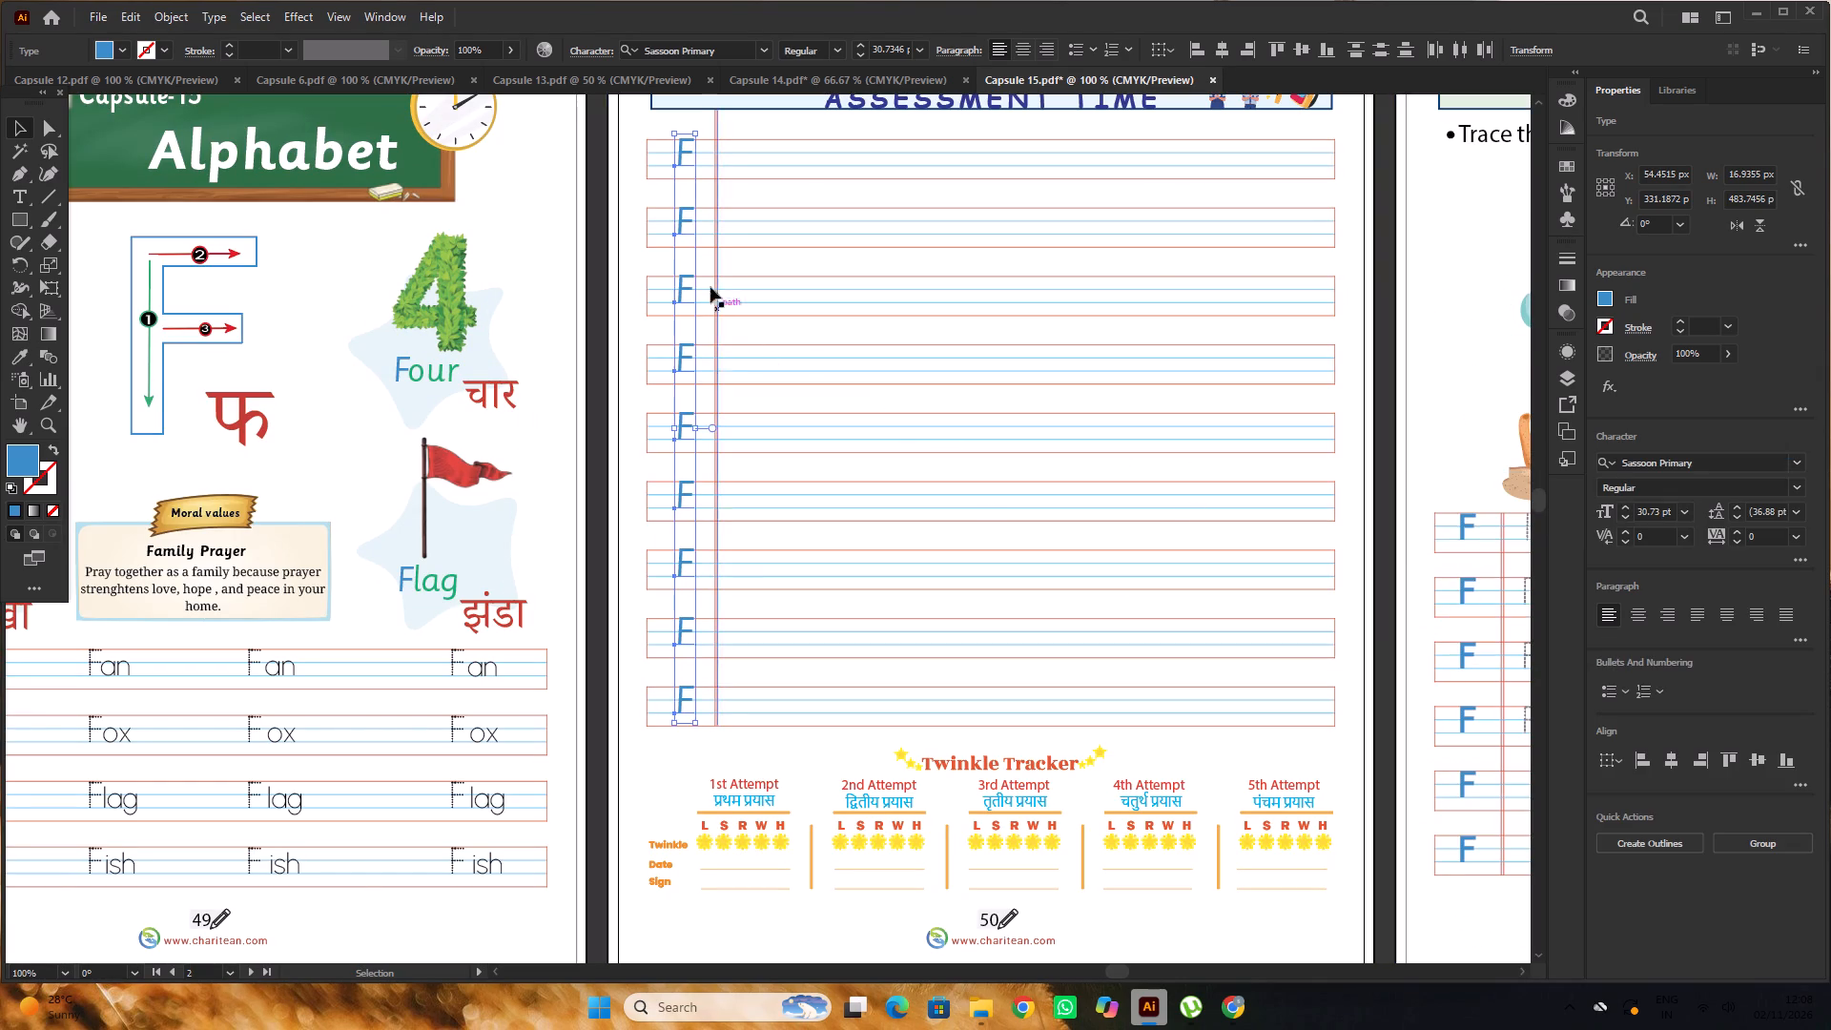
scroll(702, 259, "up", 5, "alt")
scroll(680, 297, "down", 8, "alt")
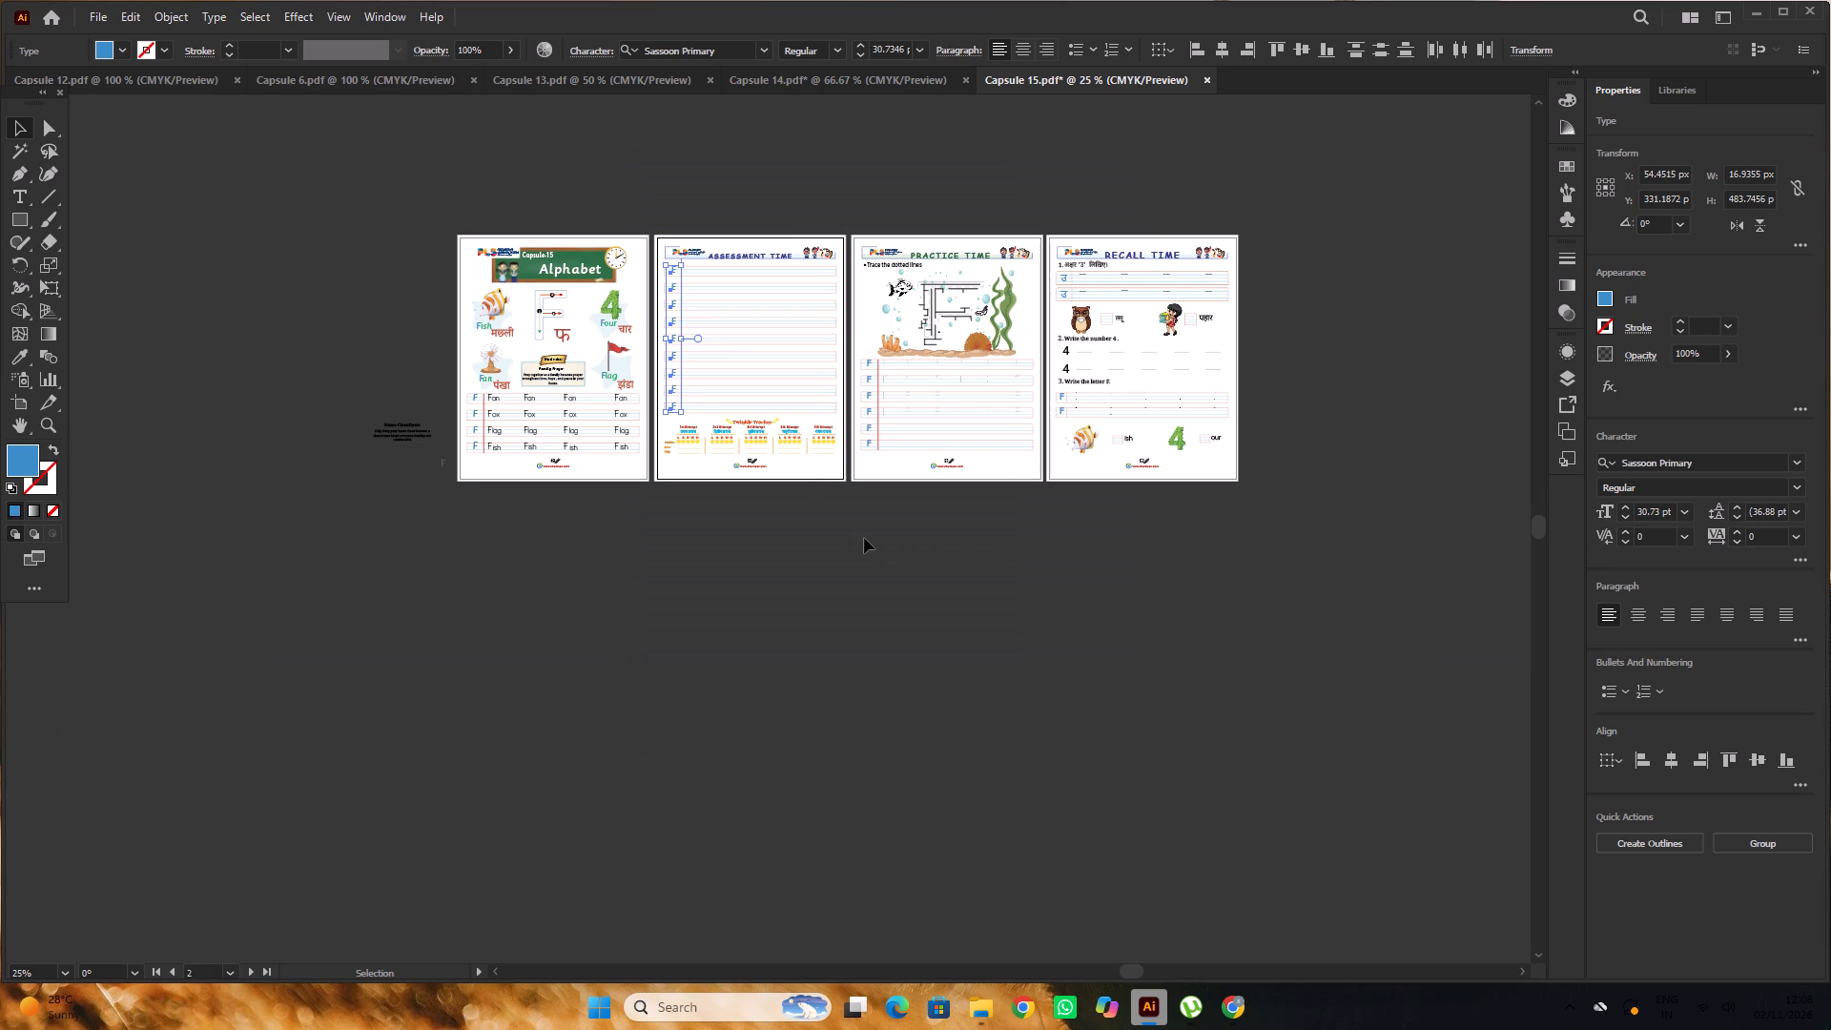
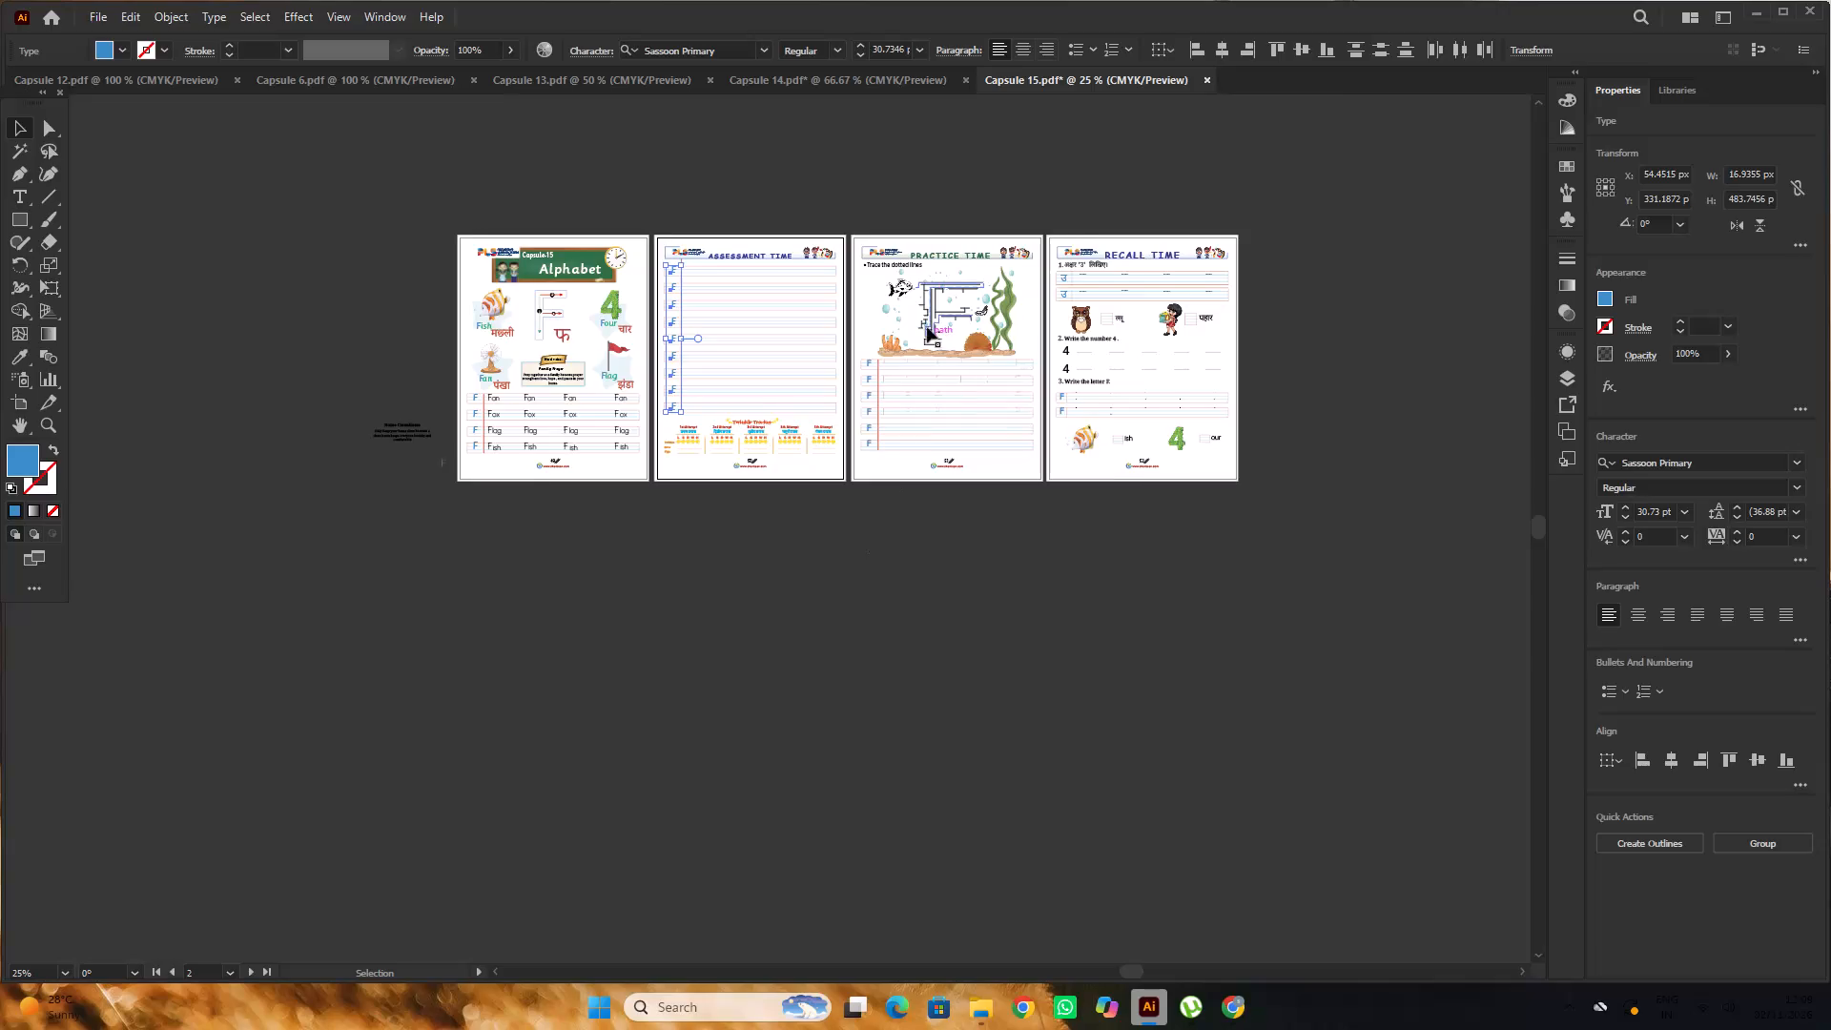
Set the six row-start blue Fs on the Practice Time page to the Sassoon Primary font.
scroll(927, 327, "down", 4)
scroll(928, 324, "up", 2, "alt")
scroll(415, 312, "up", 7)
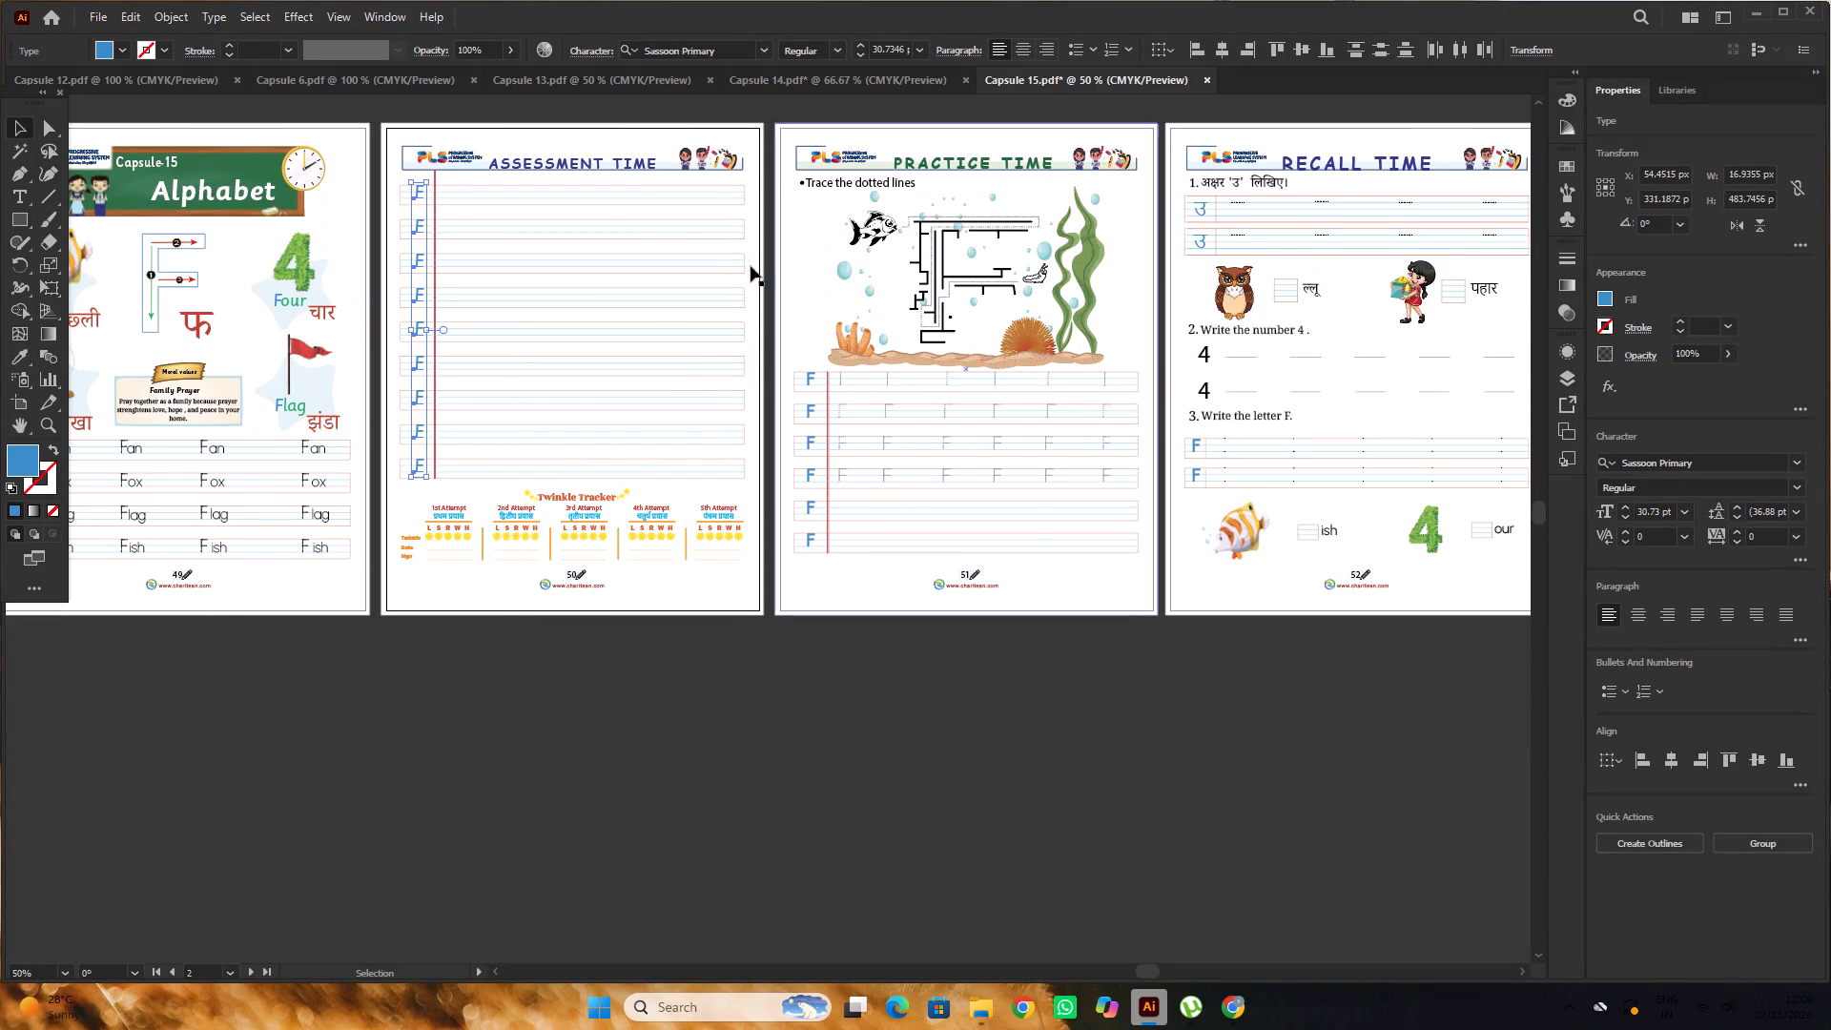
scroll(746, 262, "down", 1, "alt")
left_click(1034, 624)
scroll(834, 317, "down", 4)
scroll(792, 287, "up", 2, "alt")
left_click(779, 214)
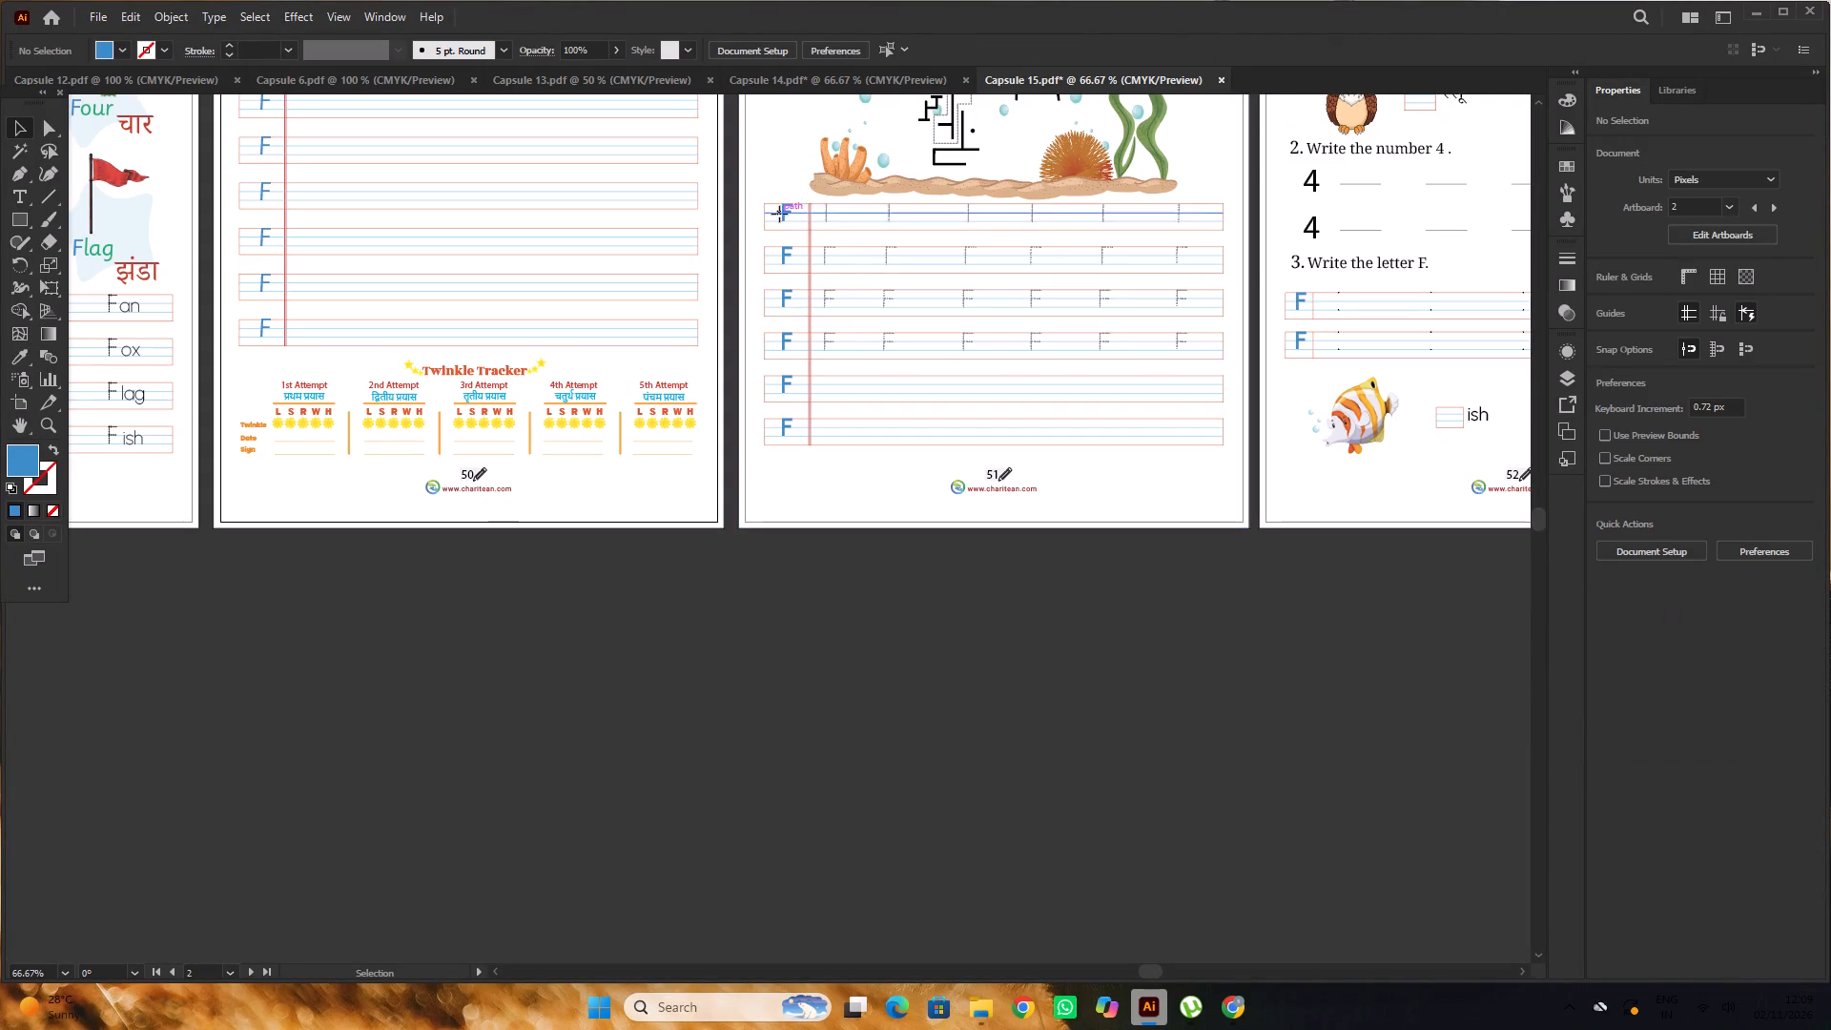
scroll(790, 250, "up", 3, "alt")
scroll(786, 246, "down", 4, "alt")
left_click(994, 613)
scroll(829, 282, "up", 1, "alt")
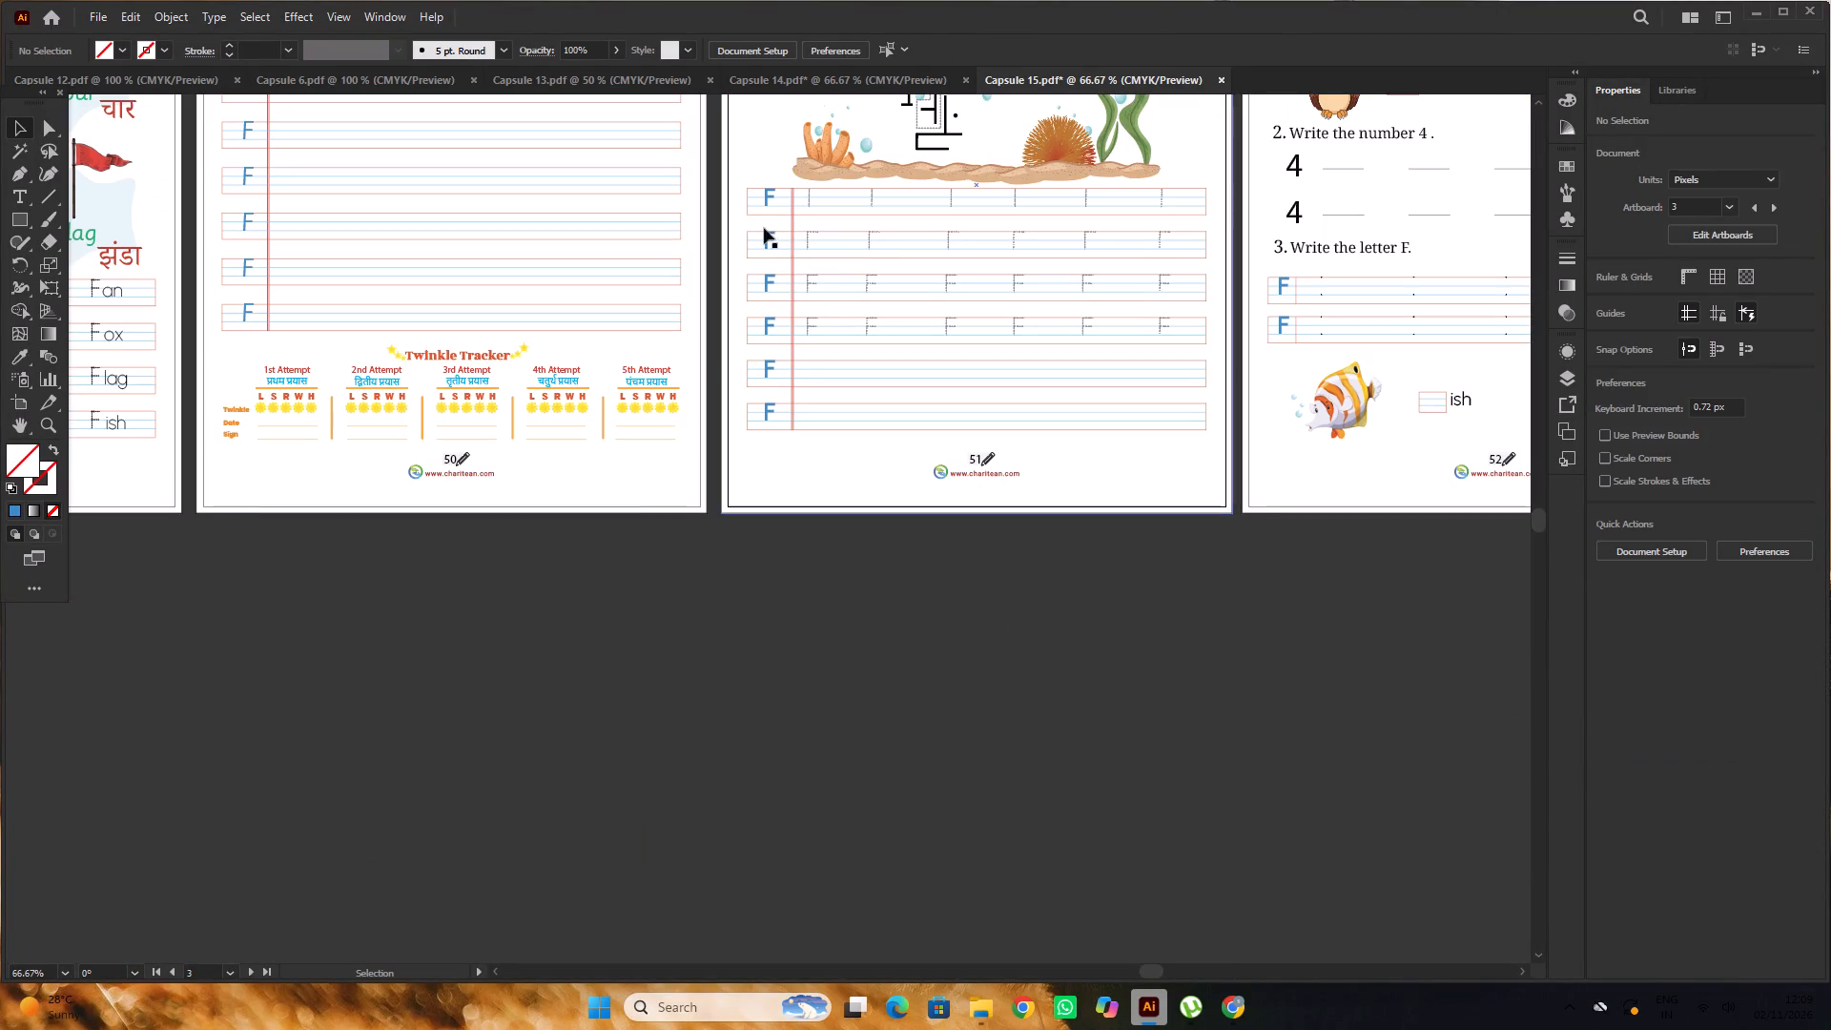
left_click(769, 203)
scroll(769, 203, "up", 2, "alt")
left_click(772, 288, "shift")
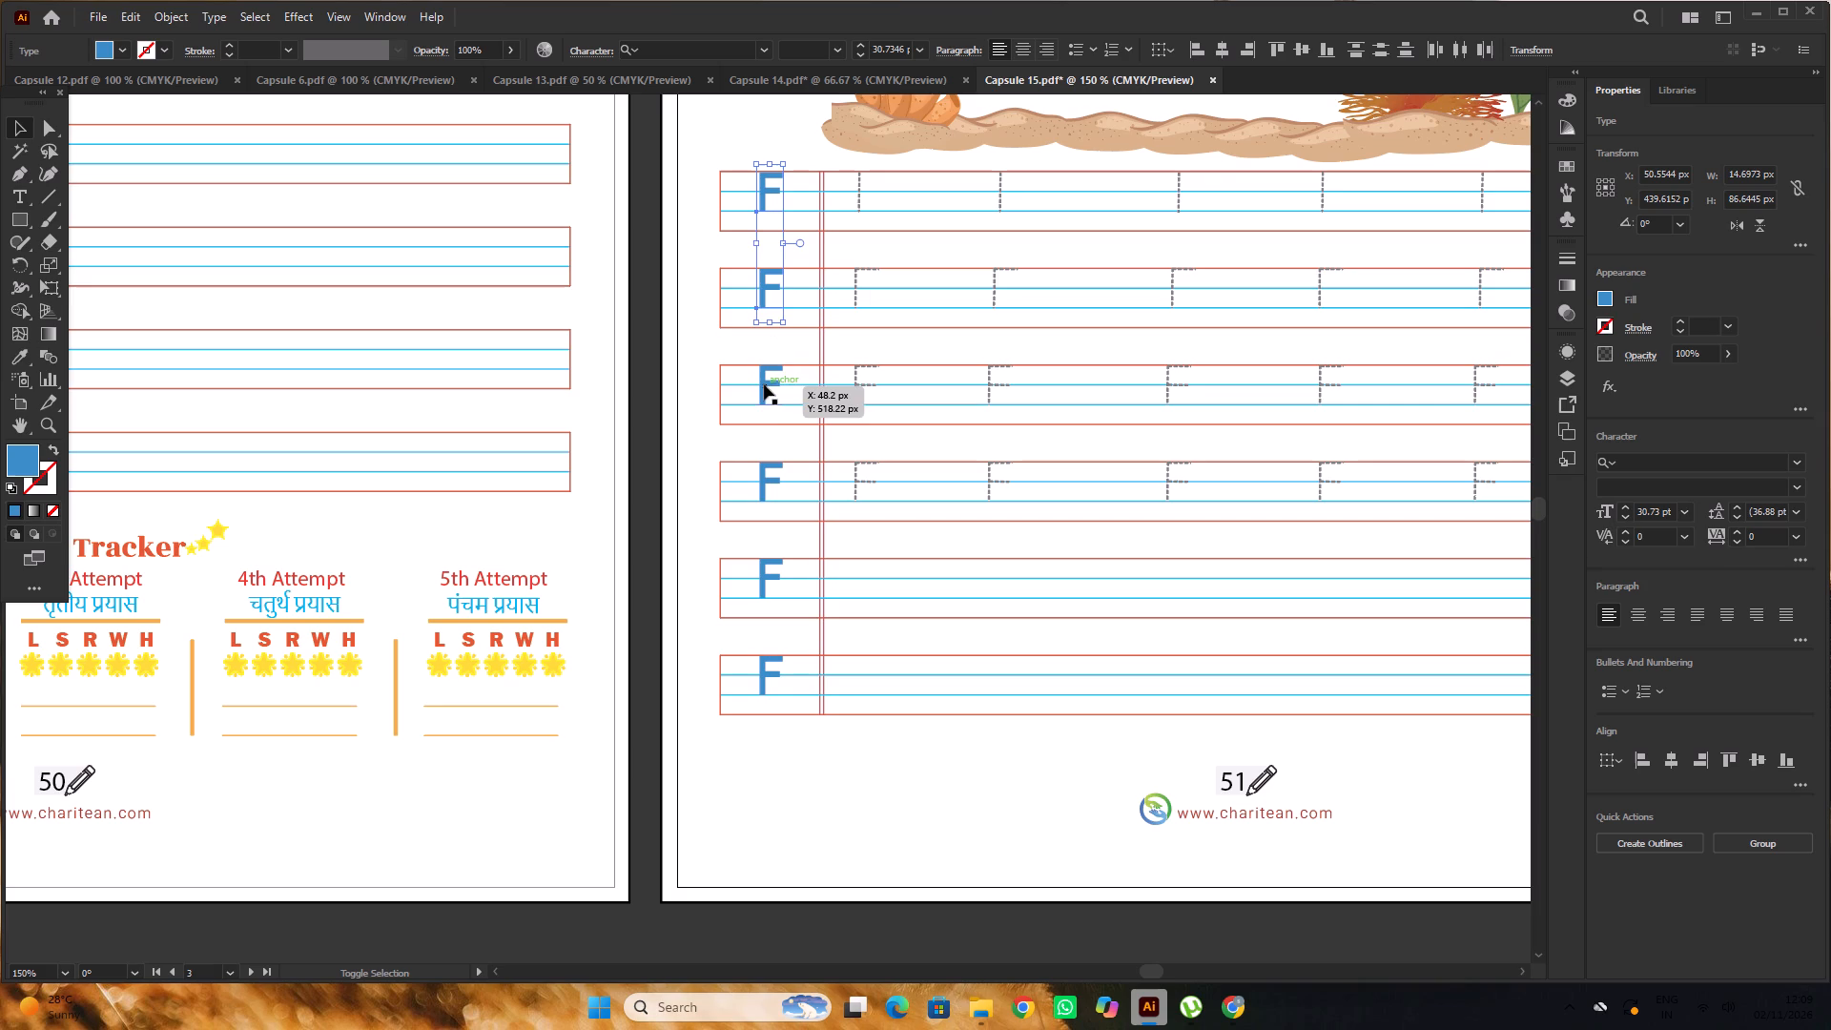
left_click(764, 384, "shift")
left_click(761, 487, "shift")
left_click(767, 573, "shift")
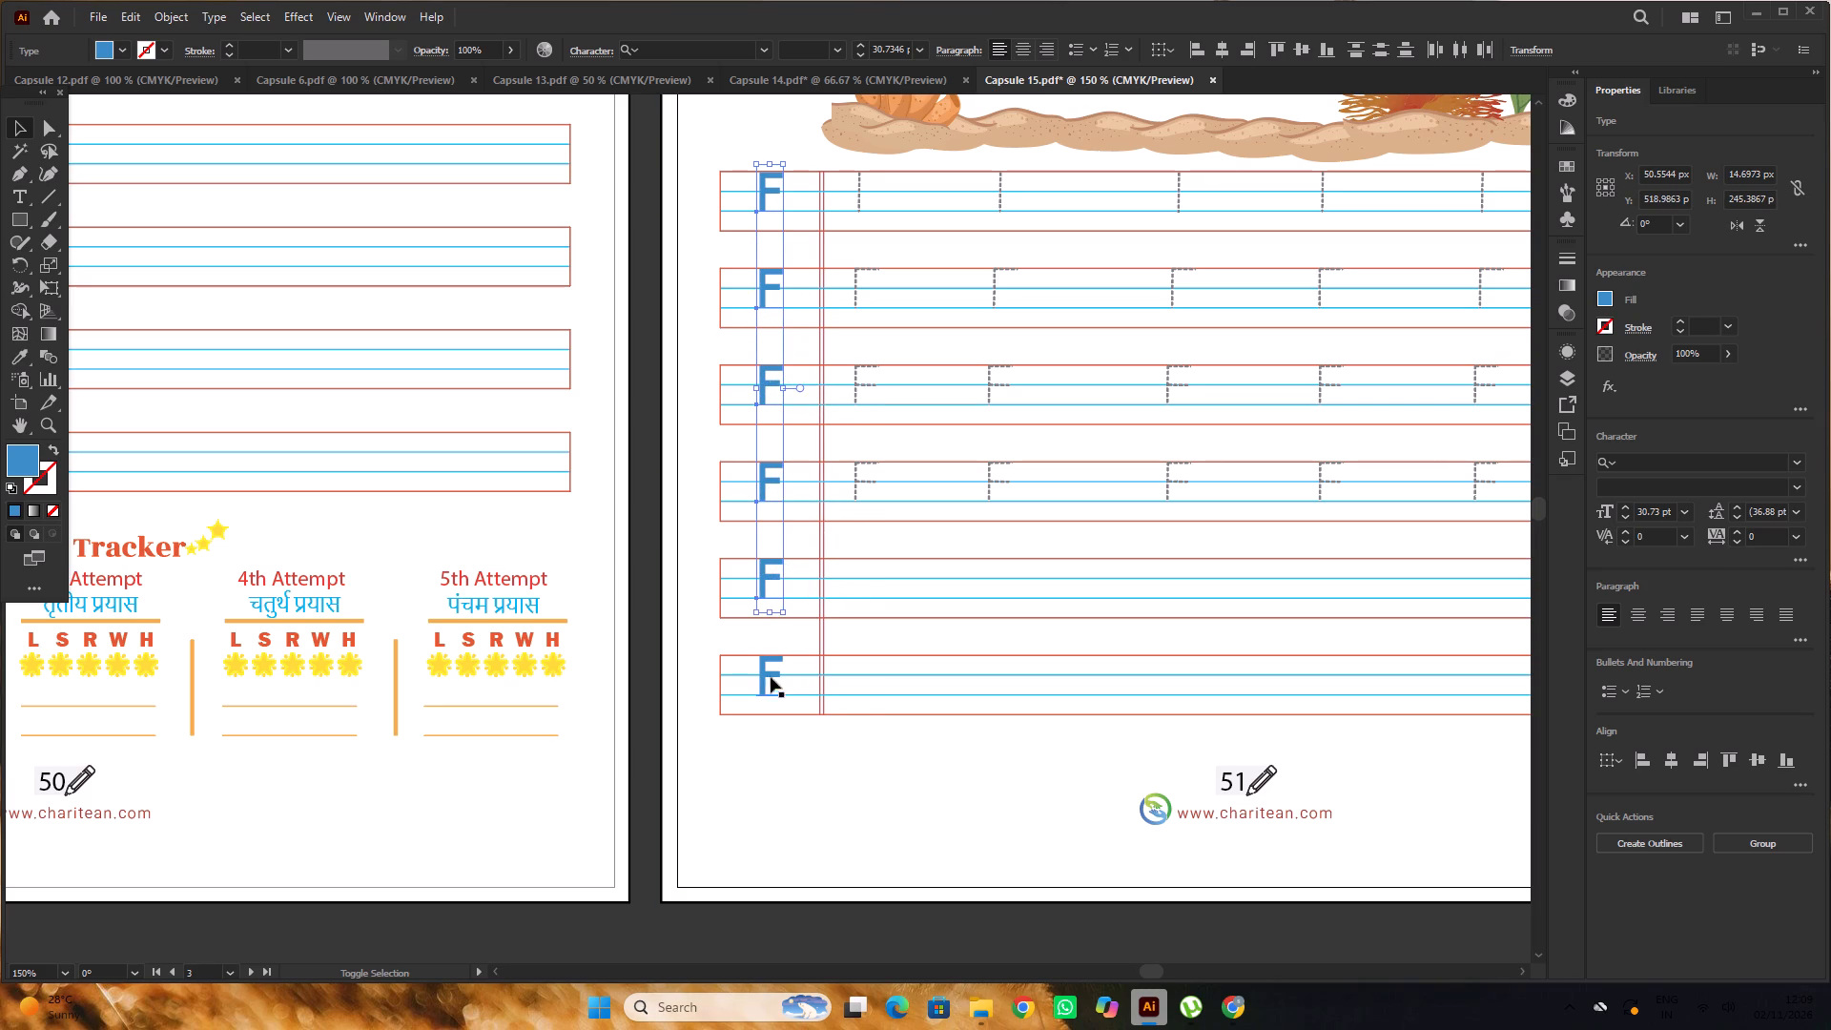
left_click(767, 673, "shift")
left_click(1656, 477)
left_click(1656, 469)
type("SA")
key("s")
left_click(1522, 582)
scroll(891, 429, "down", 3)
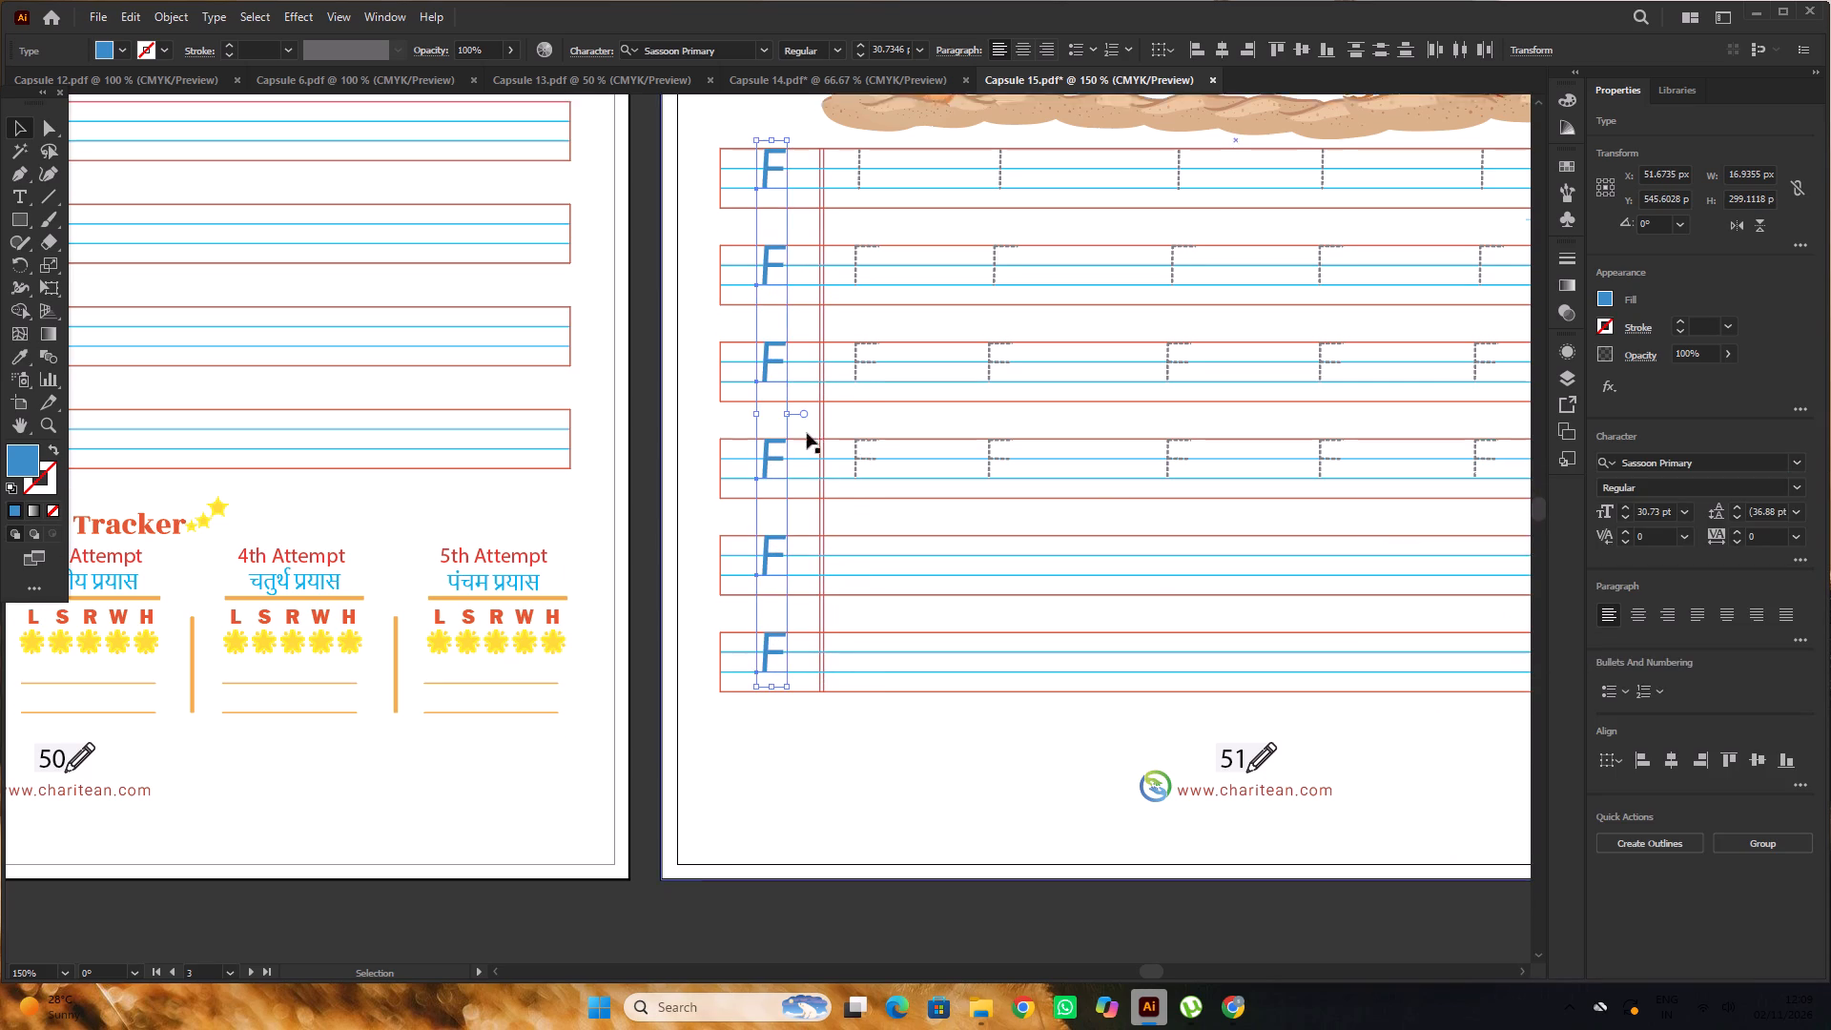
scroll(766, 430, "up", 3, "alt")
scroll(666, 392, "down", 5, "alt")
scroll(676, 529, "up", 4, "alt")
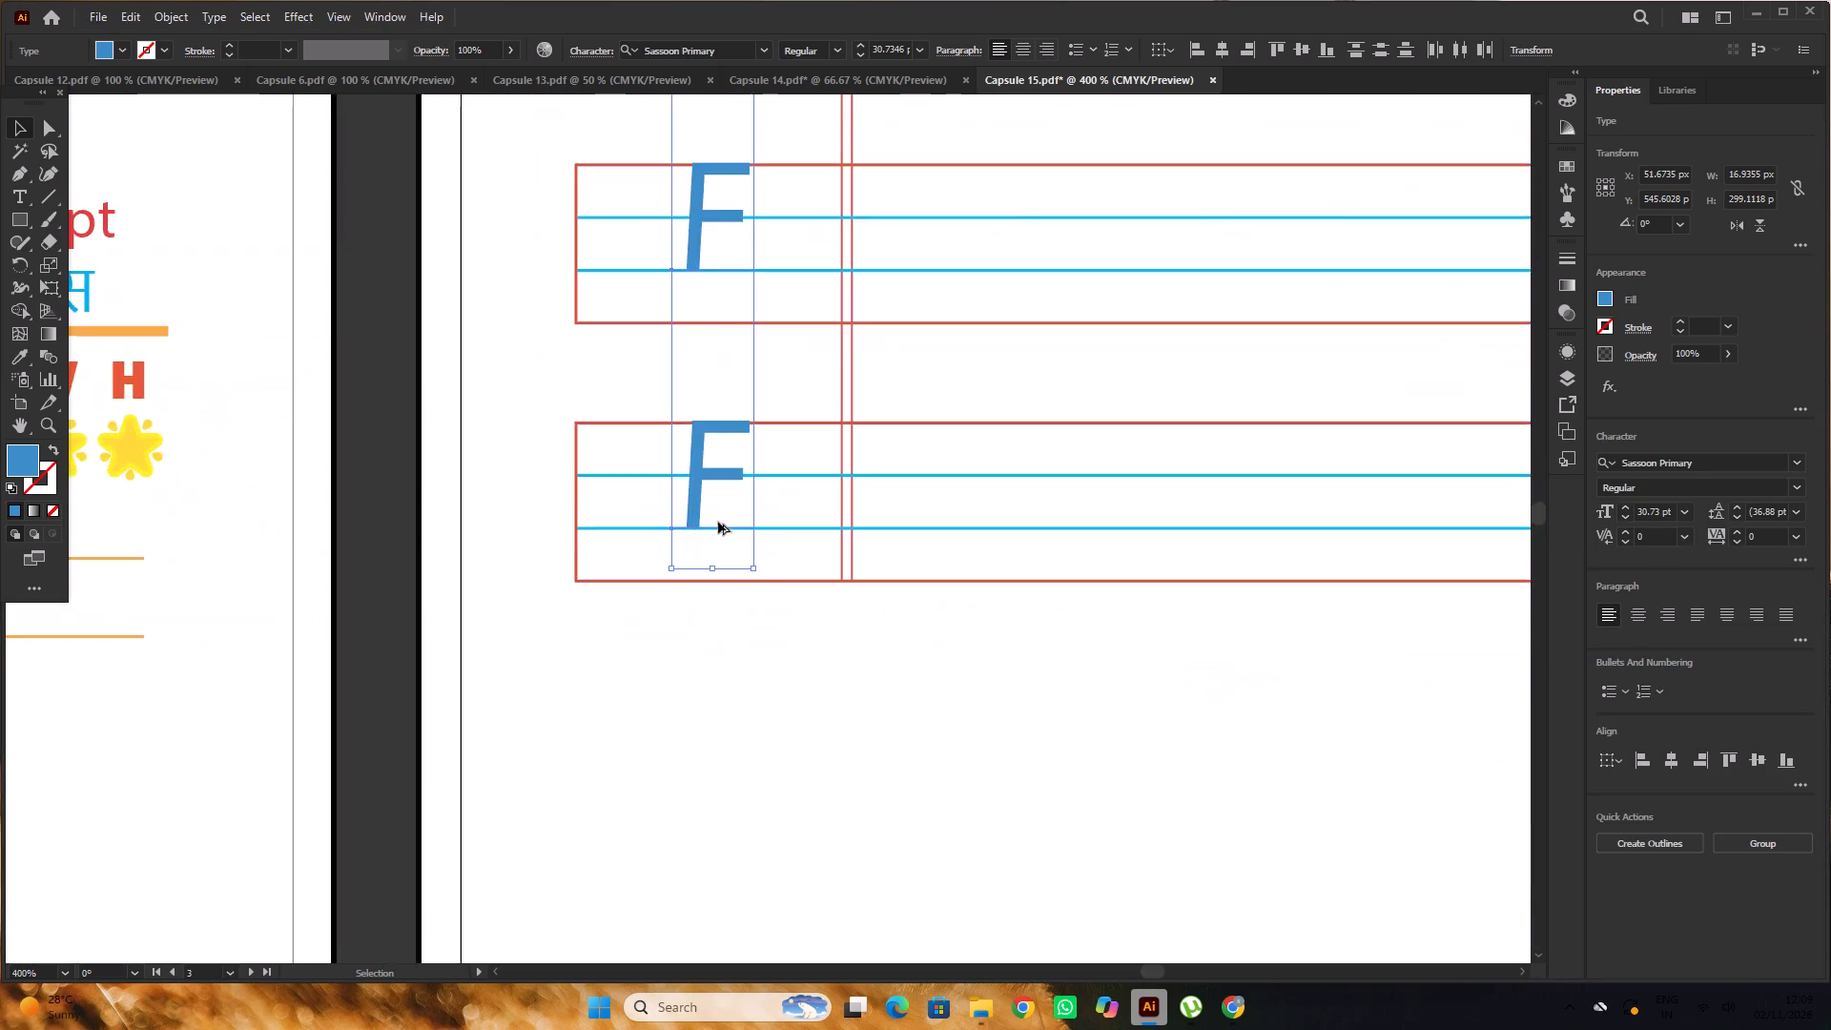
scroll(718, 522, "up", 2, "alt")
scroll(653, 439, "down", 10, "alt")
left_click(895, 629)
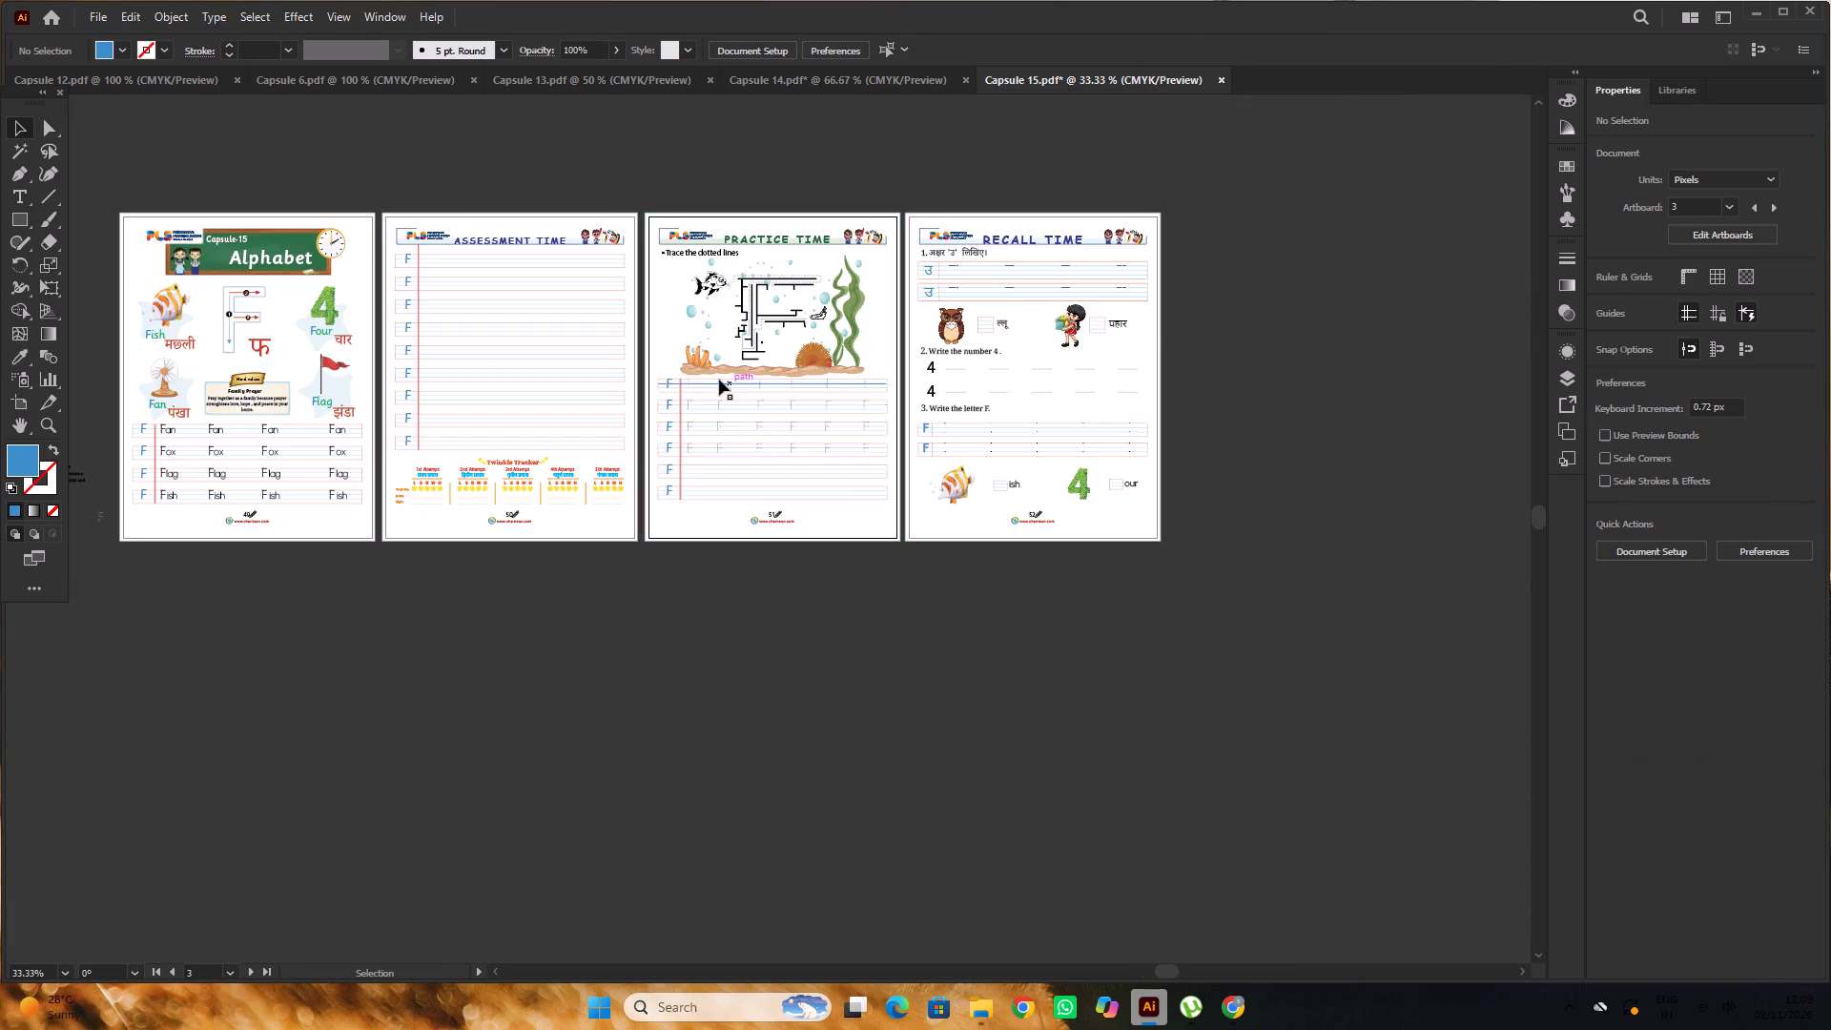
Examine the Practice Time page's maze and tracing rows, and the Alphabet page's moral values box and word rows.
scroll(711, 377, "up", 3, "alt")
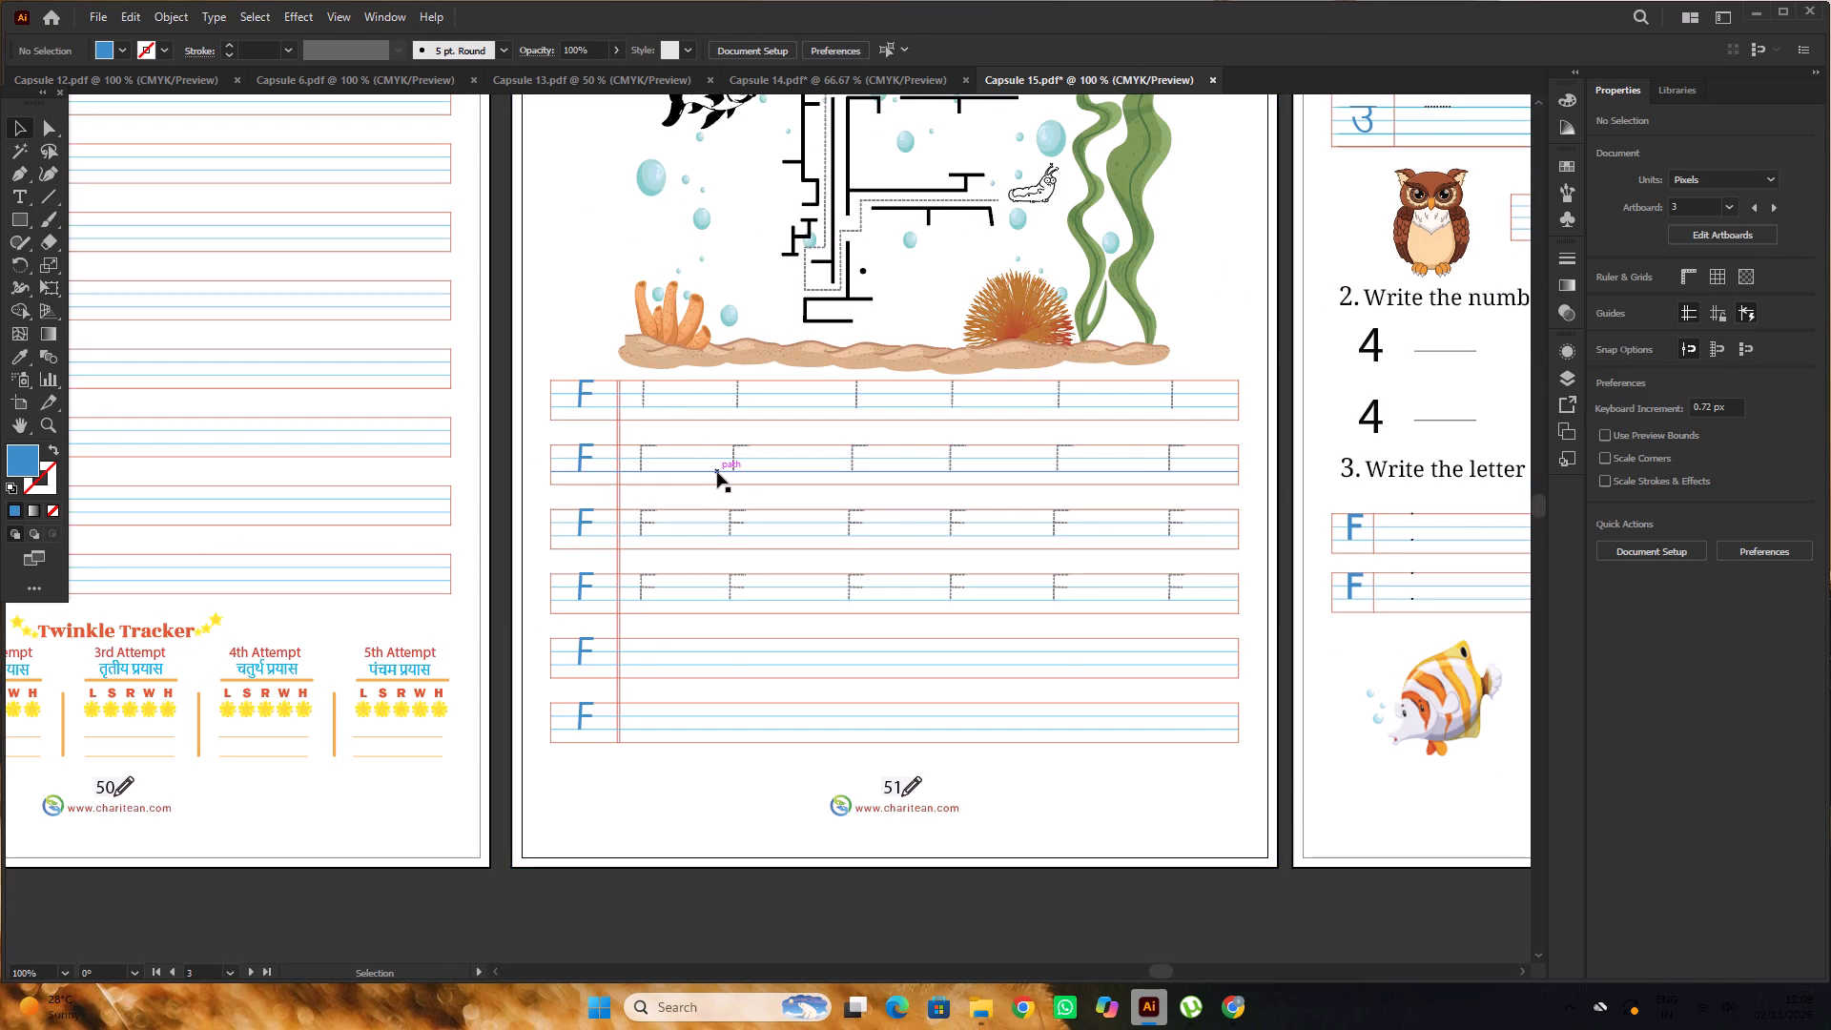
scroll(721, 471, "up", 5)
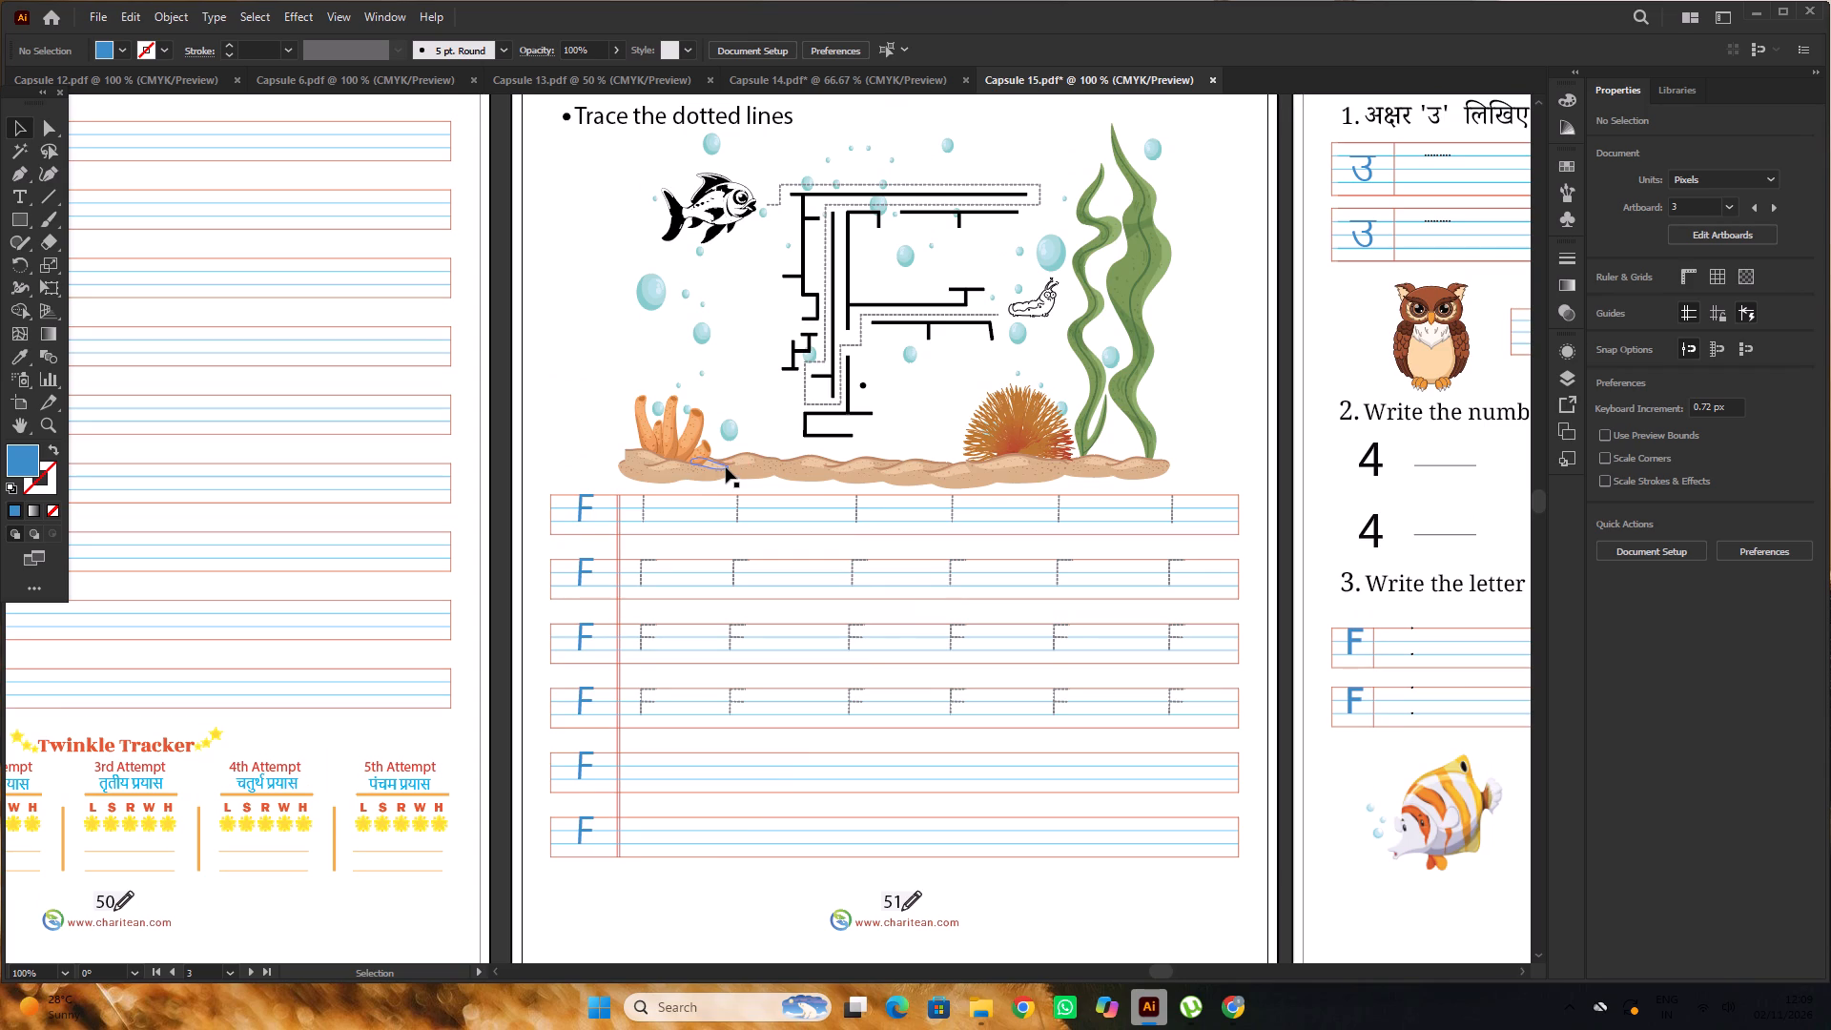
scroll(947, 484, "down", 2, "alt")
scroll(947, 485, "down", 3)
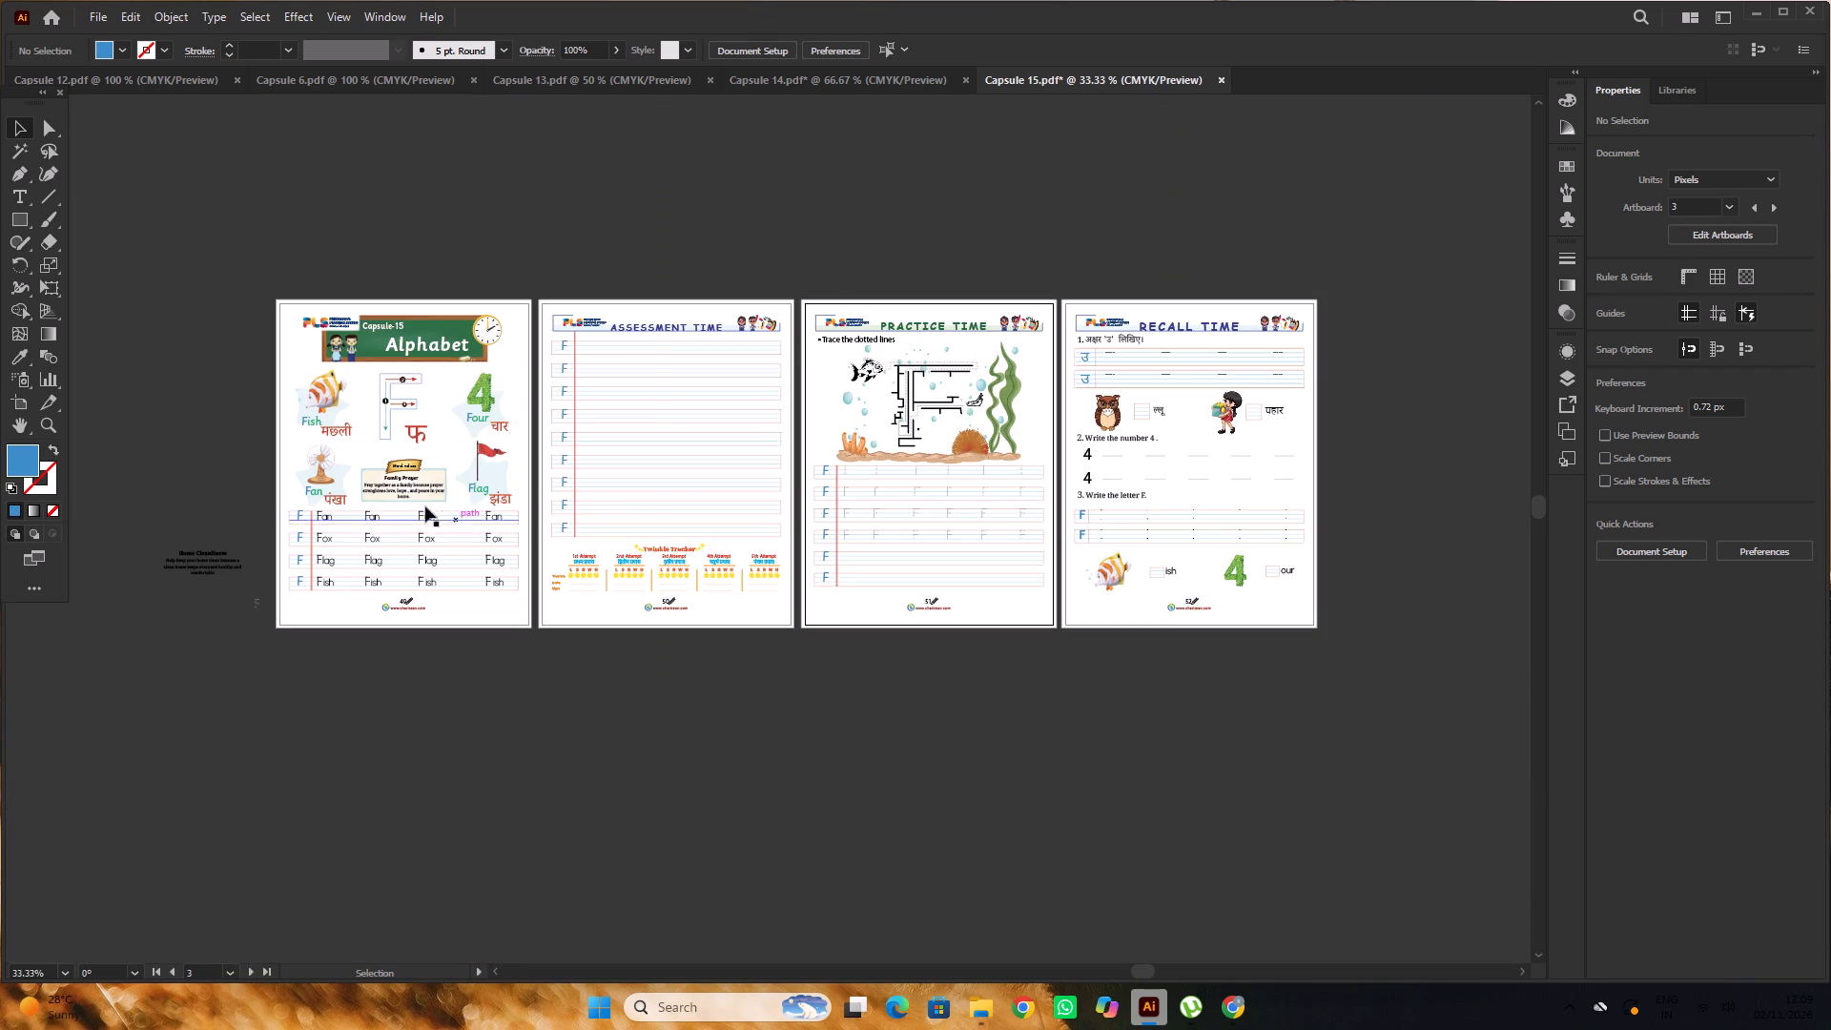
scroll(384, 504, "up", 6, "alt")
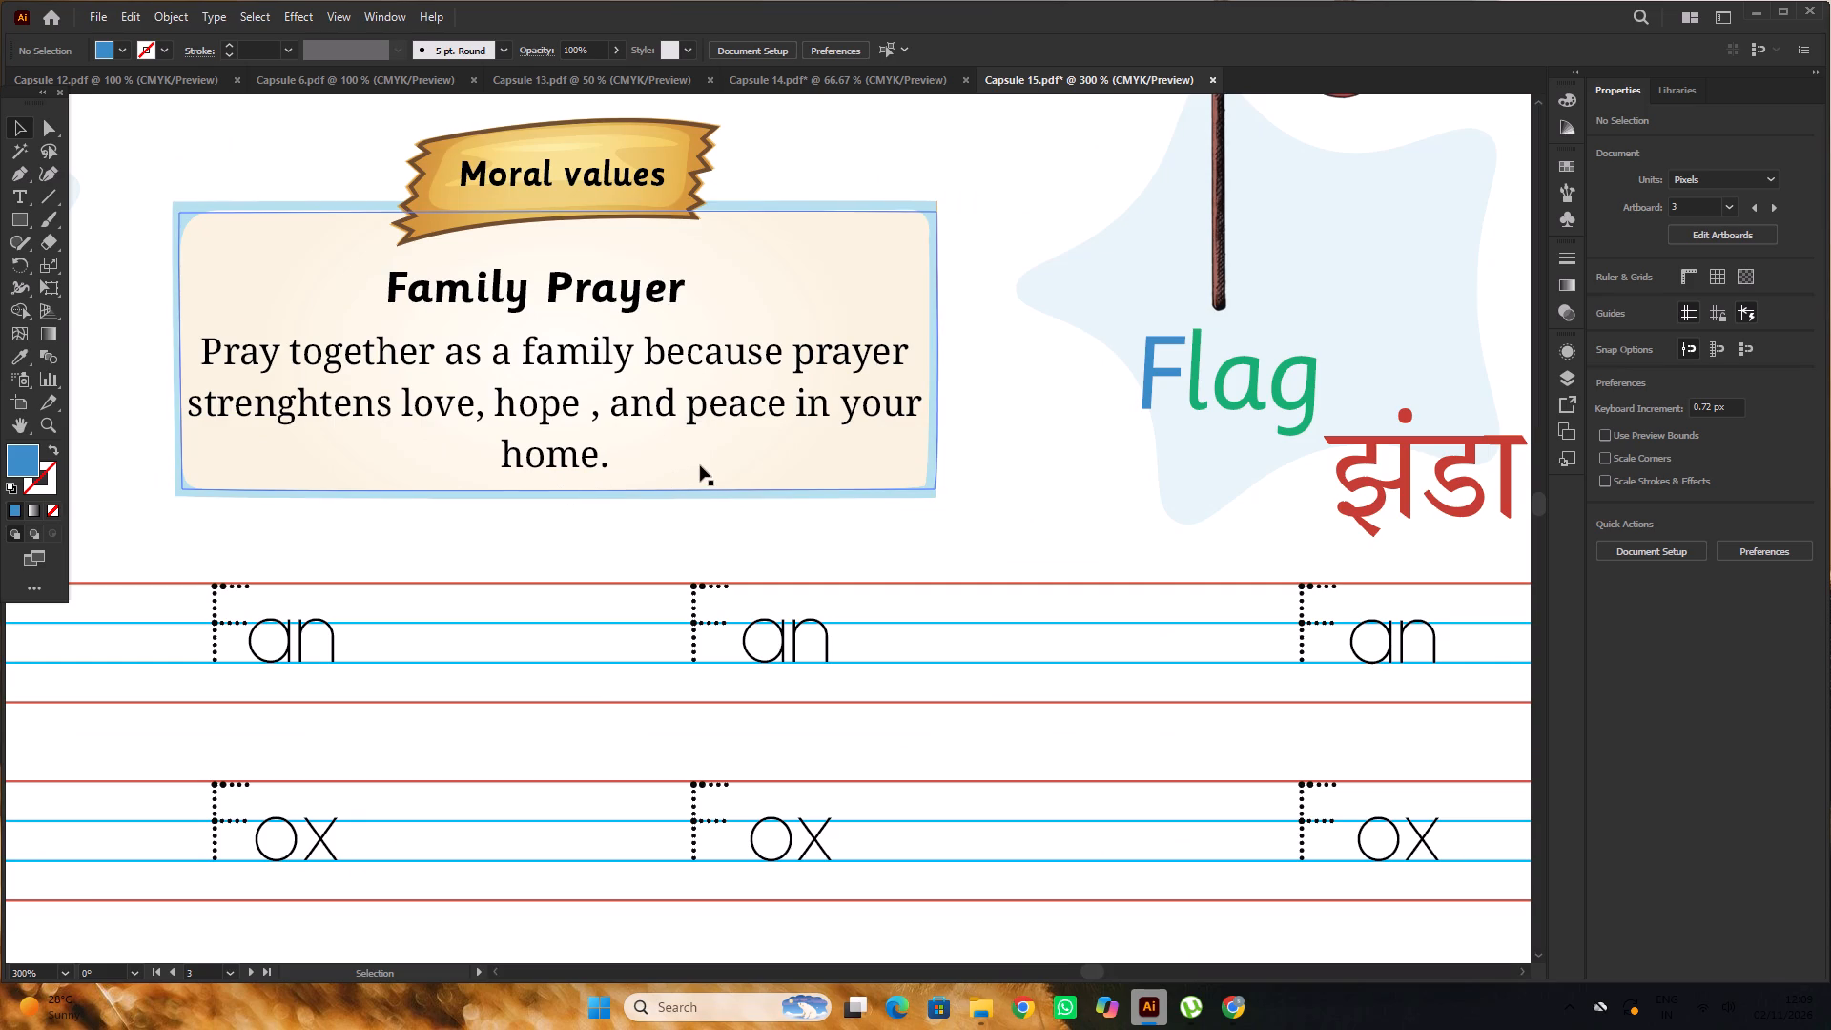
scroll(700, 464, "down", 6, "alt")
scroll(700, 464, "up", 3, "alt")
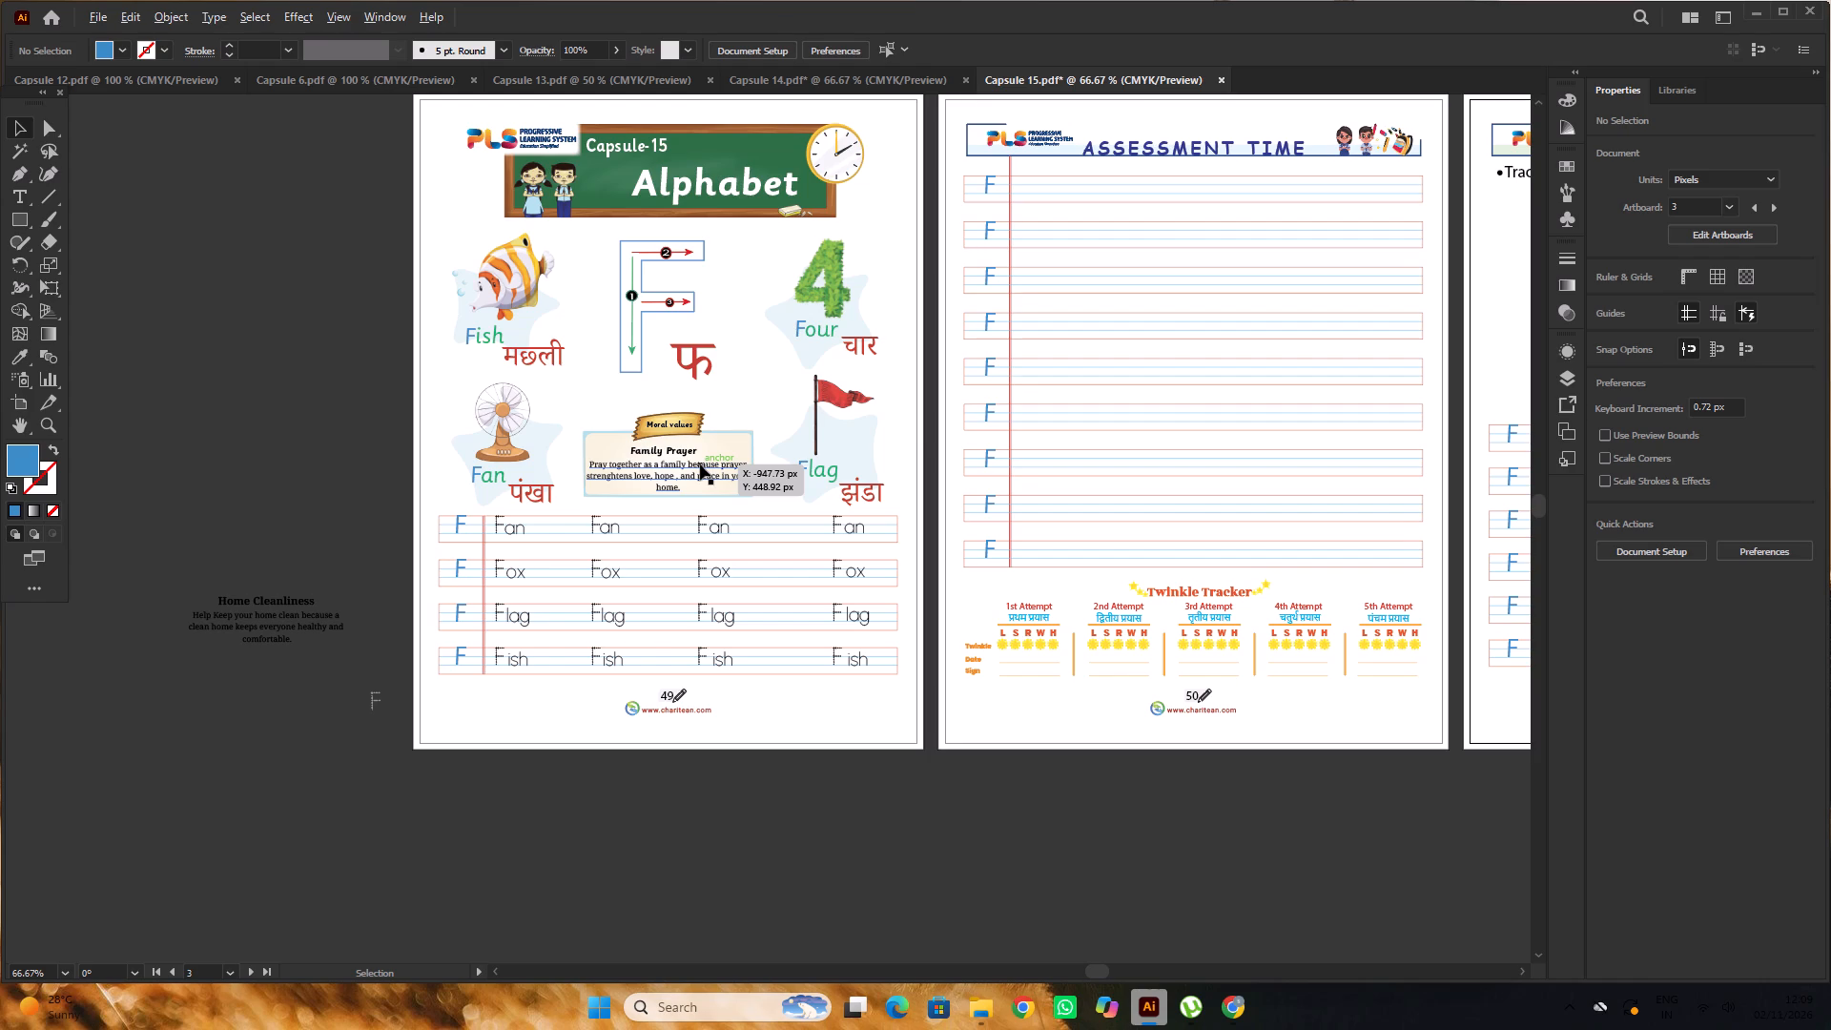
In the Capsule 14 document, insert ", refreshed" after "healthy" in the Bathing daily moral values text.
left_click(788, 80)
scroll(588, 420, "down", 2)
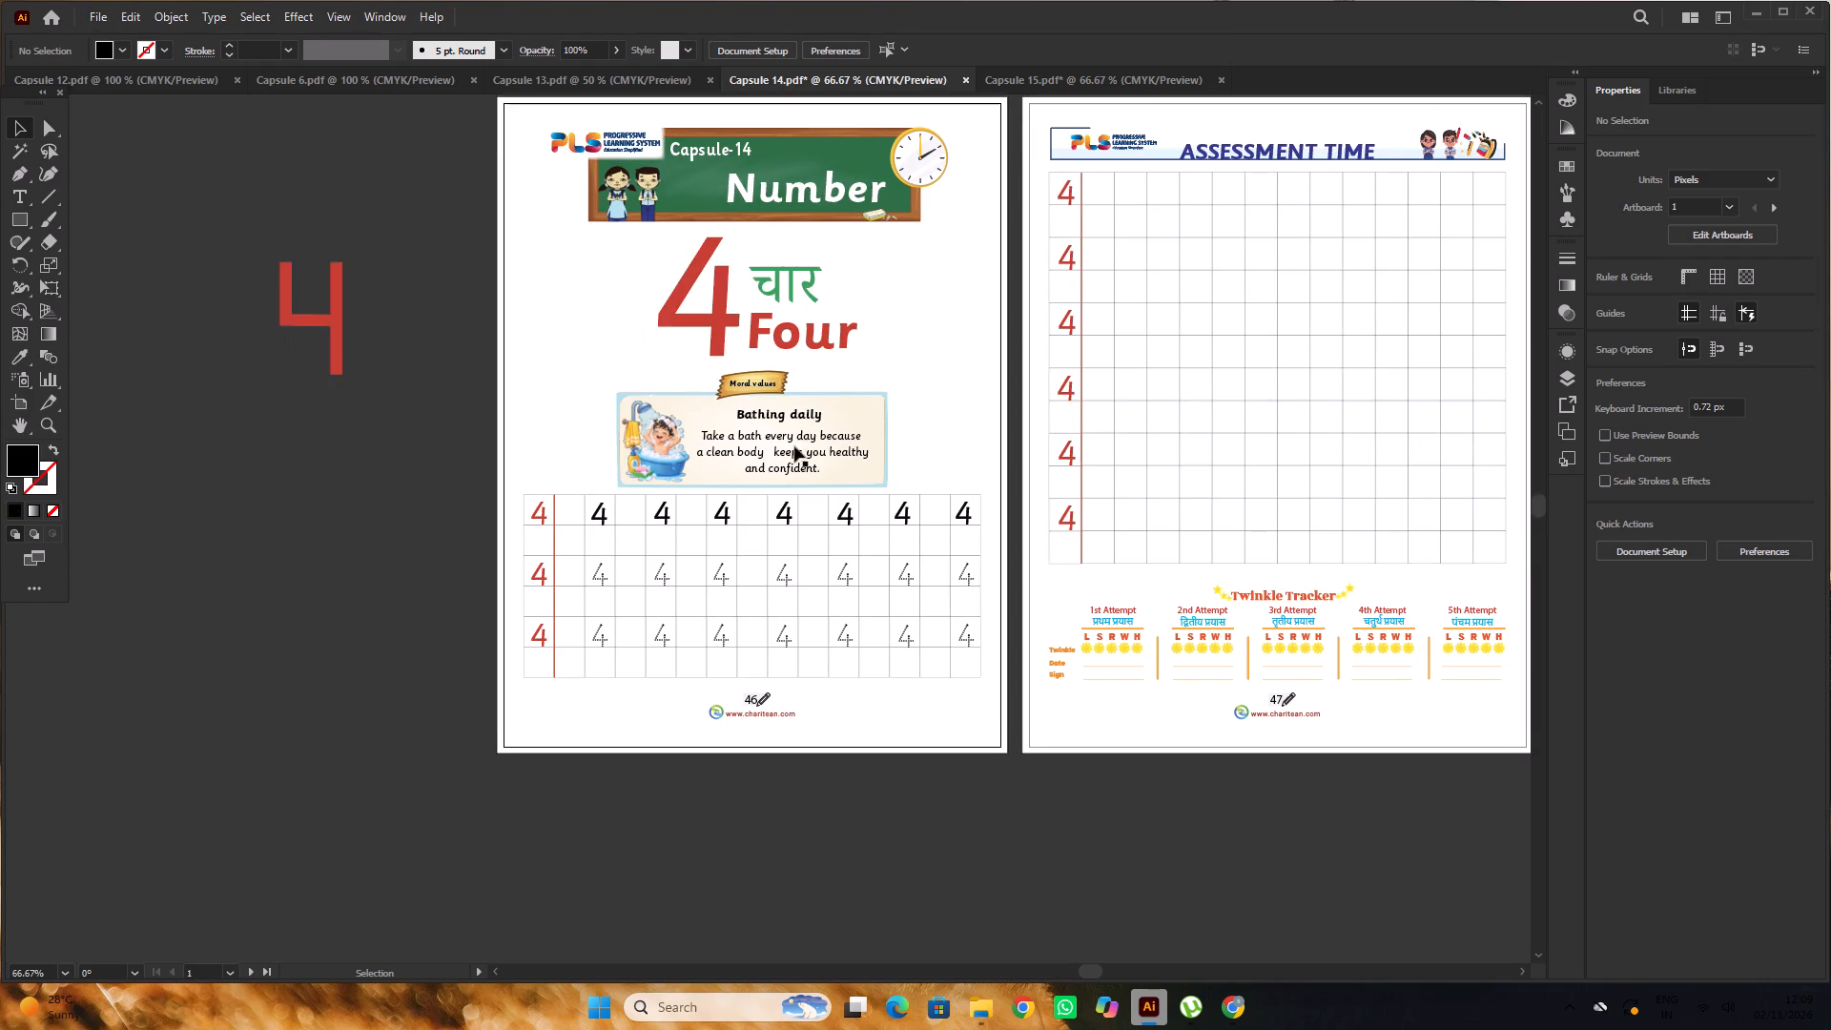
scroll(874, 444, "up", 3, "alt")
double_click(849, 403)
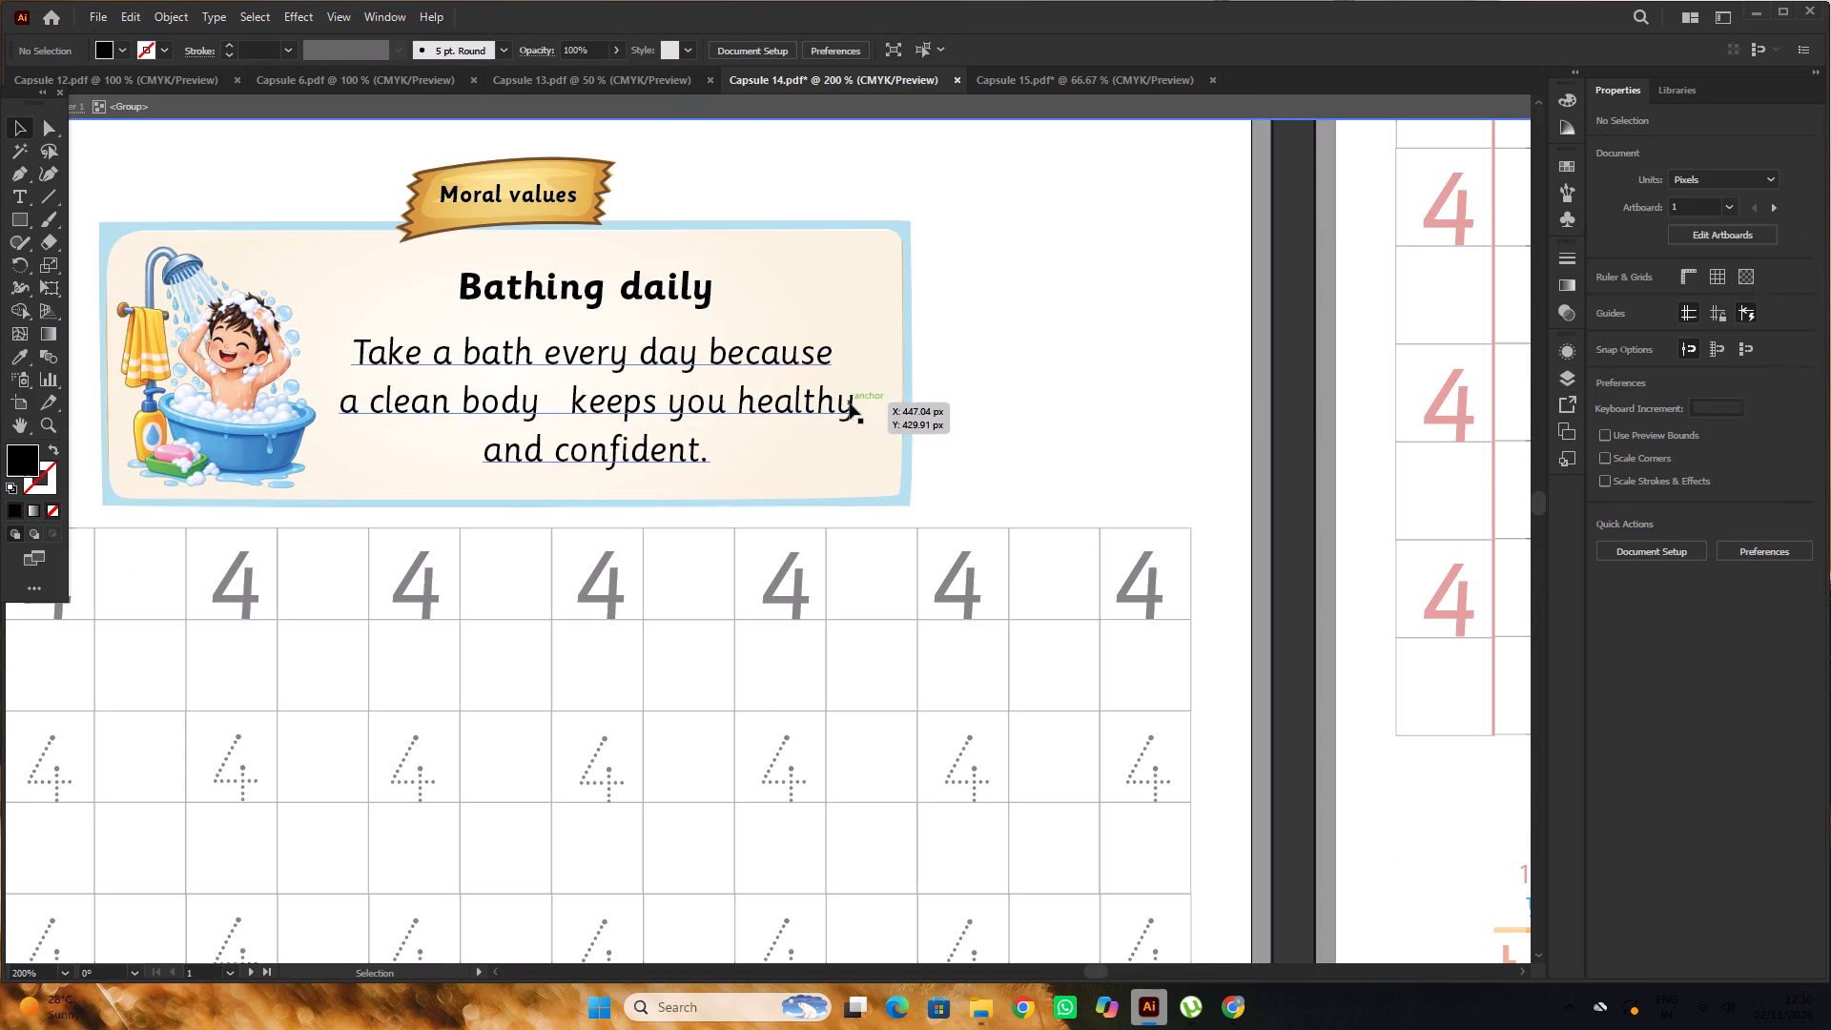
left_click(854, 401)
double_click(847, 416)
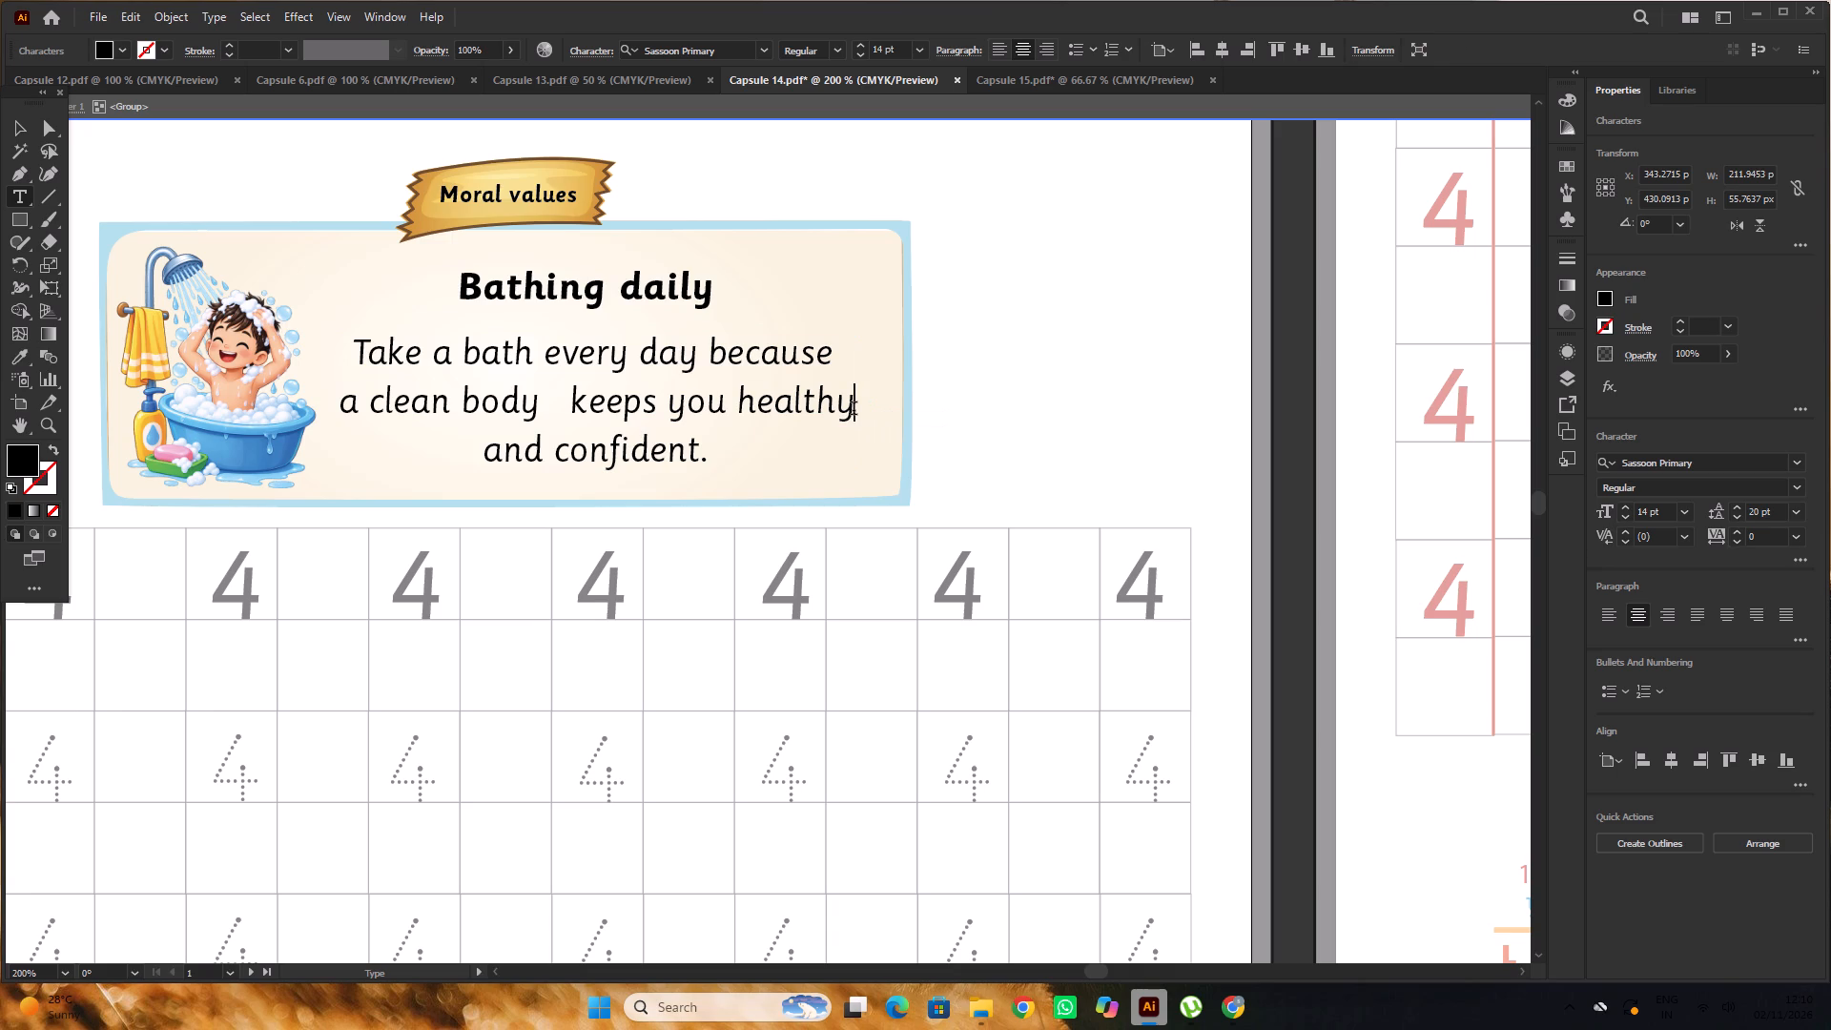
type(",")
key("space")
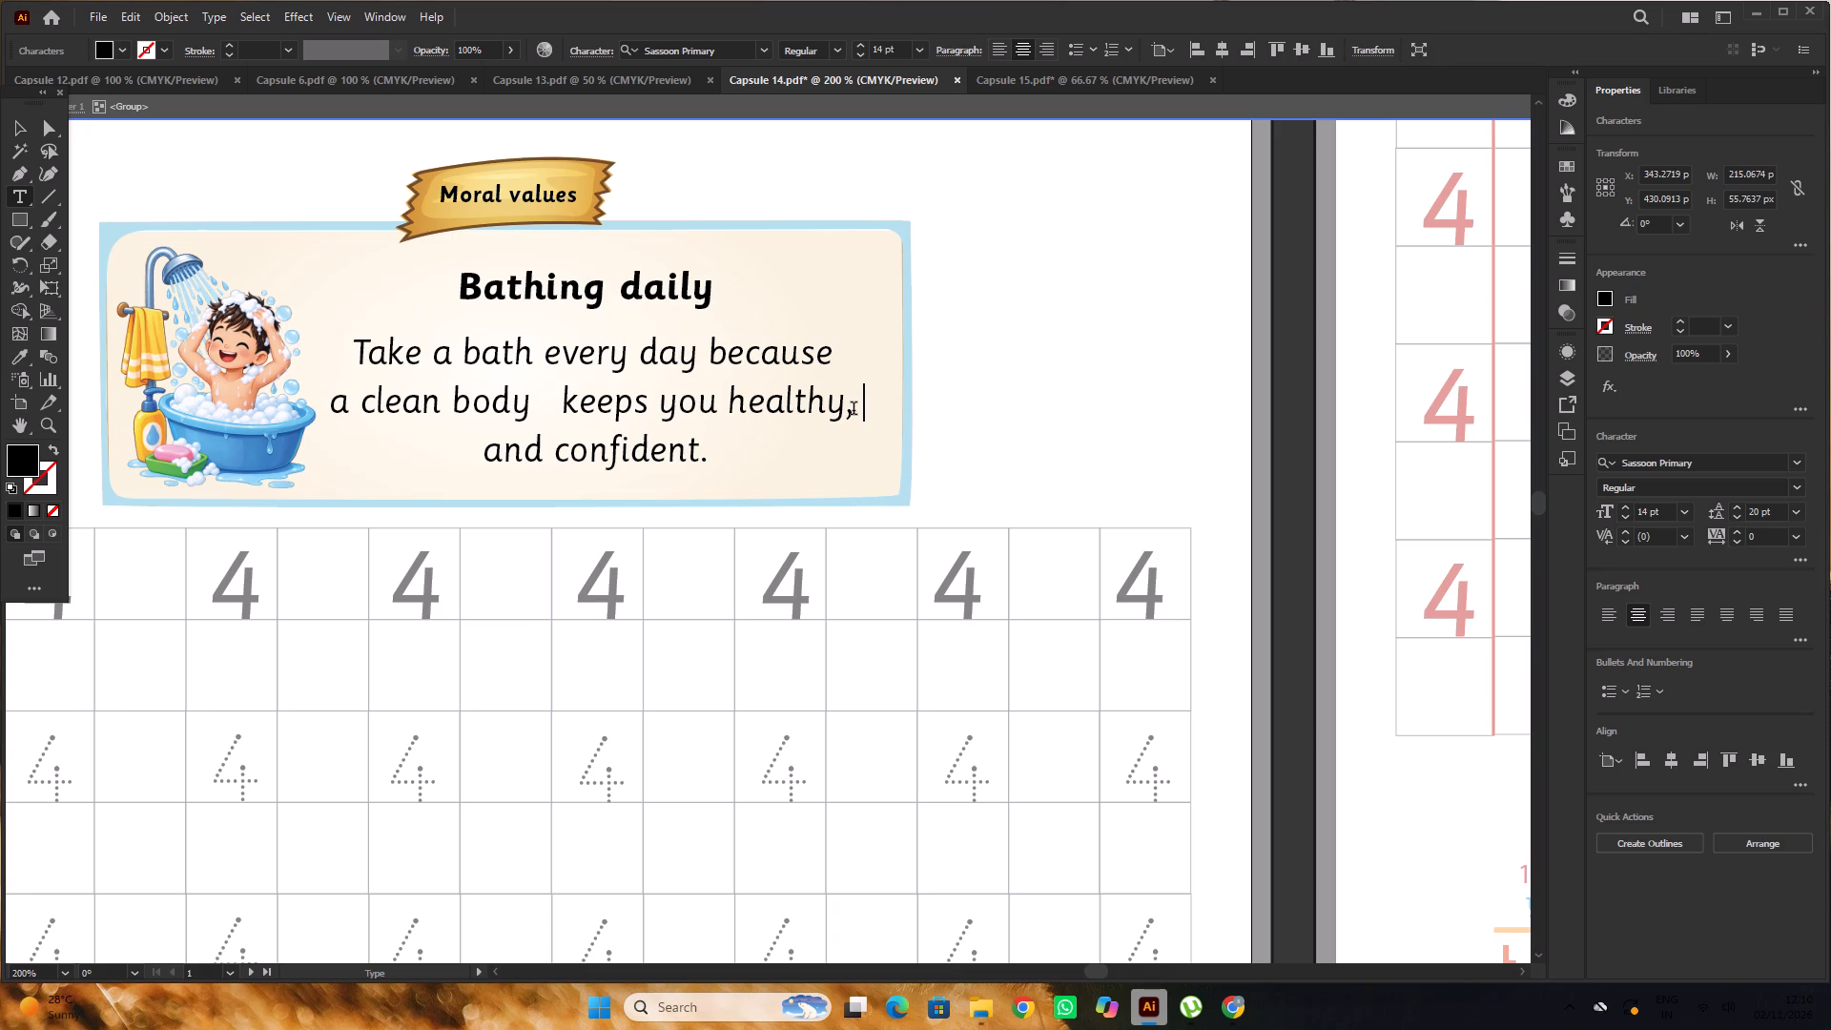
type("REF")
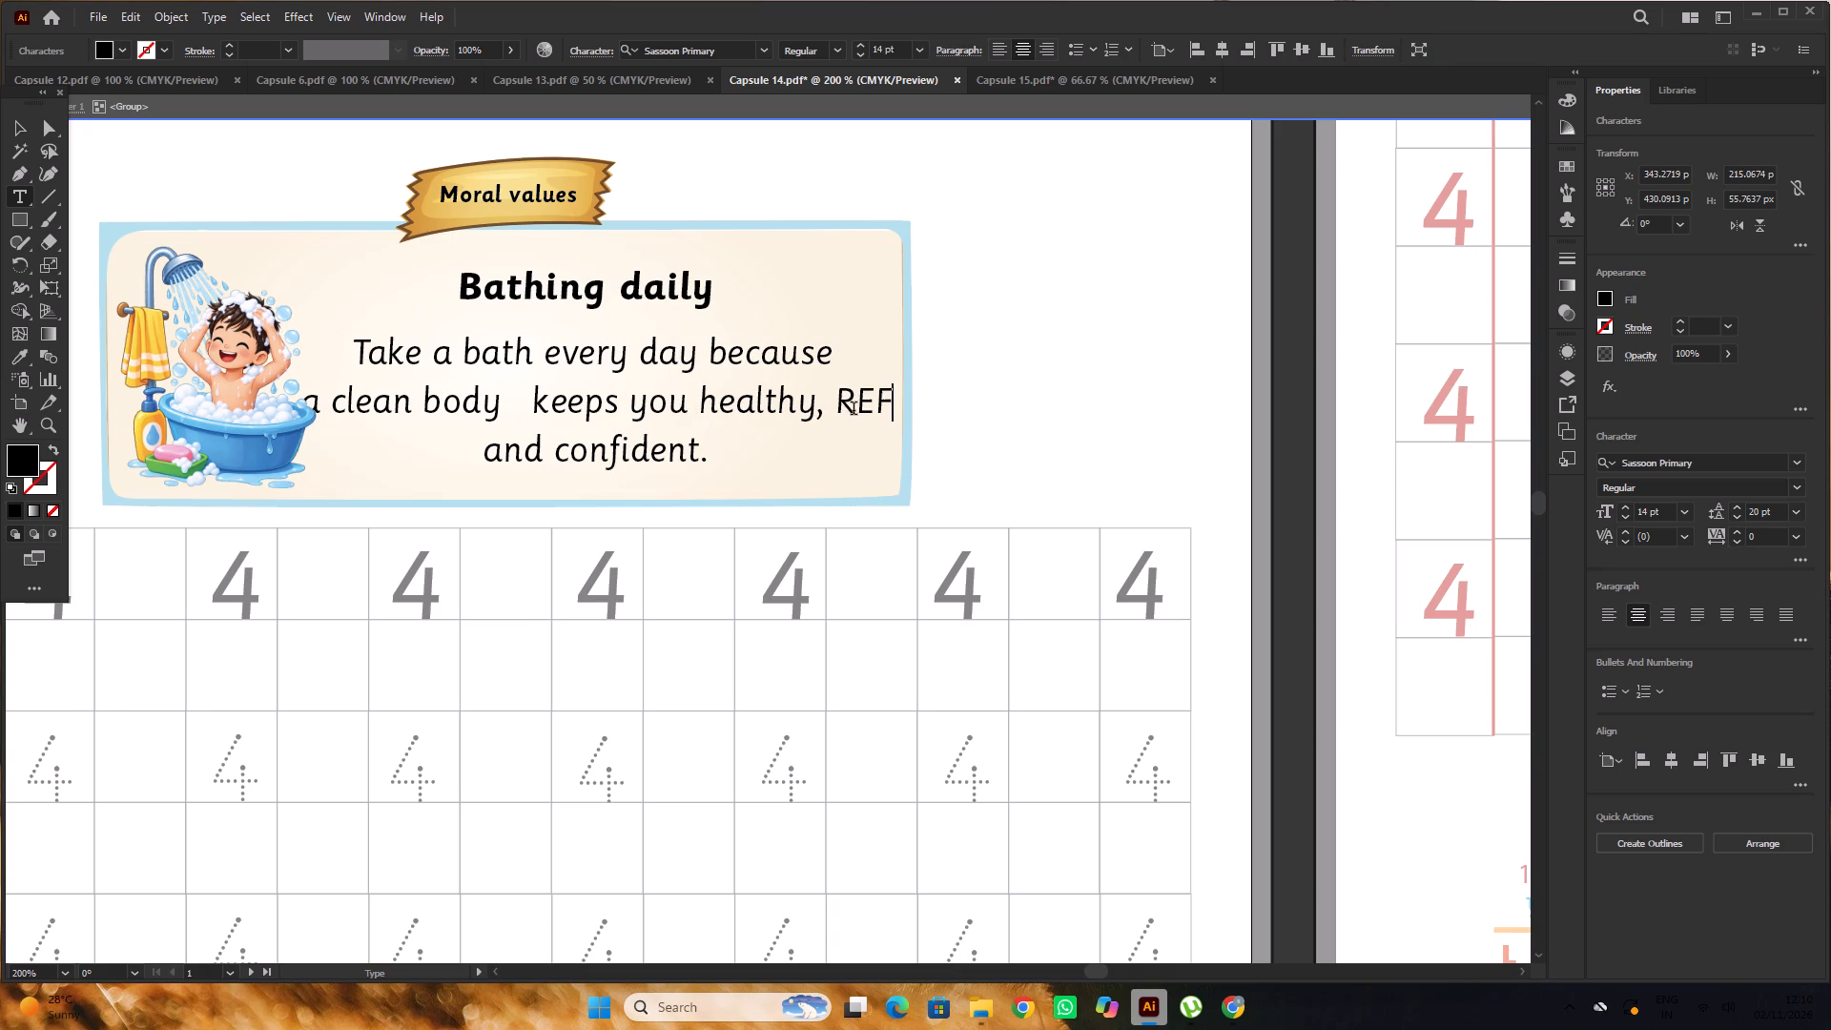
key("BackSpace")
key("BackSpace")
key("BackSpace")
key("r")
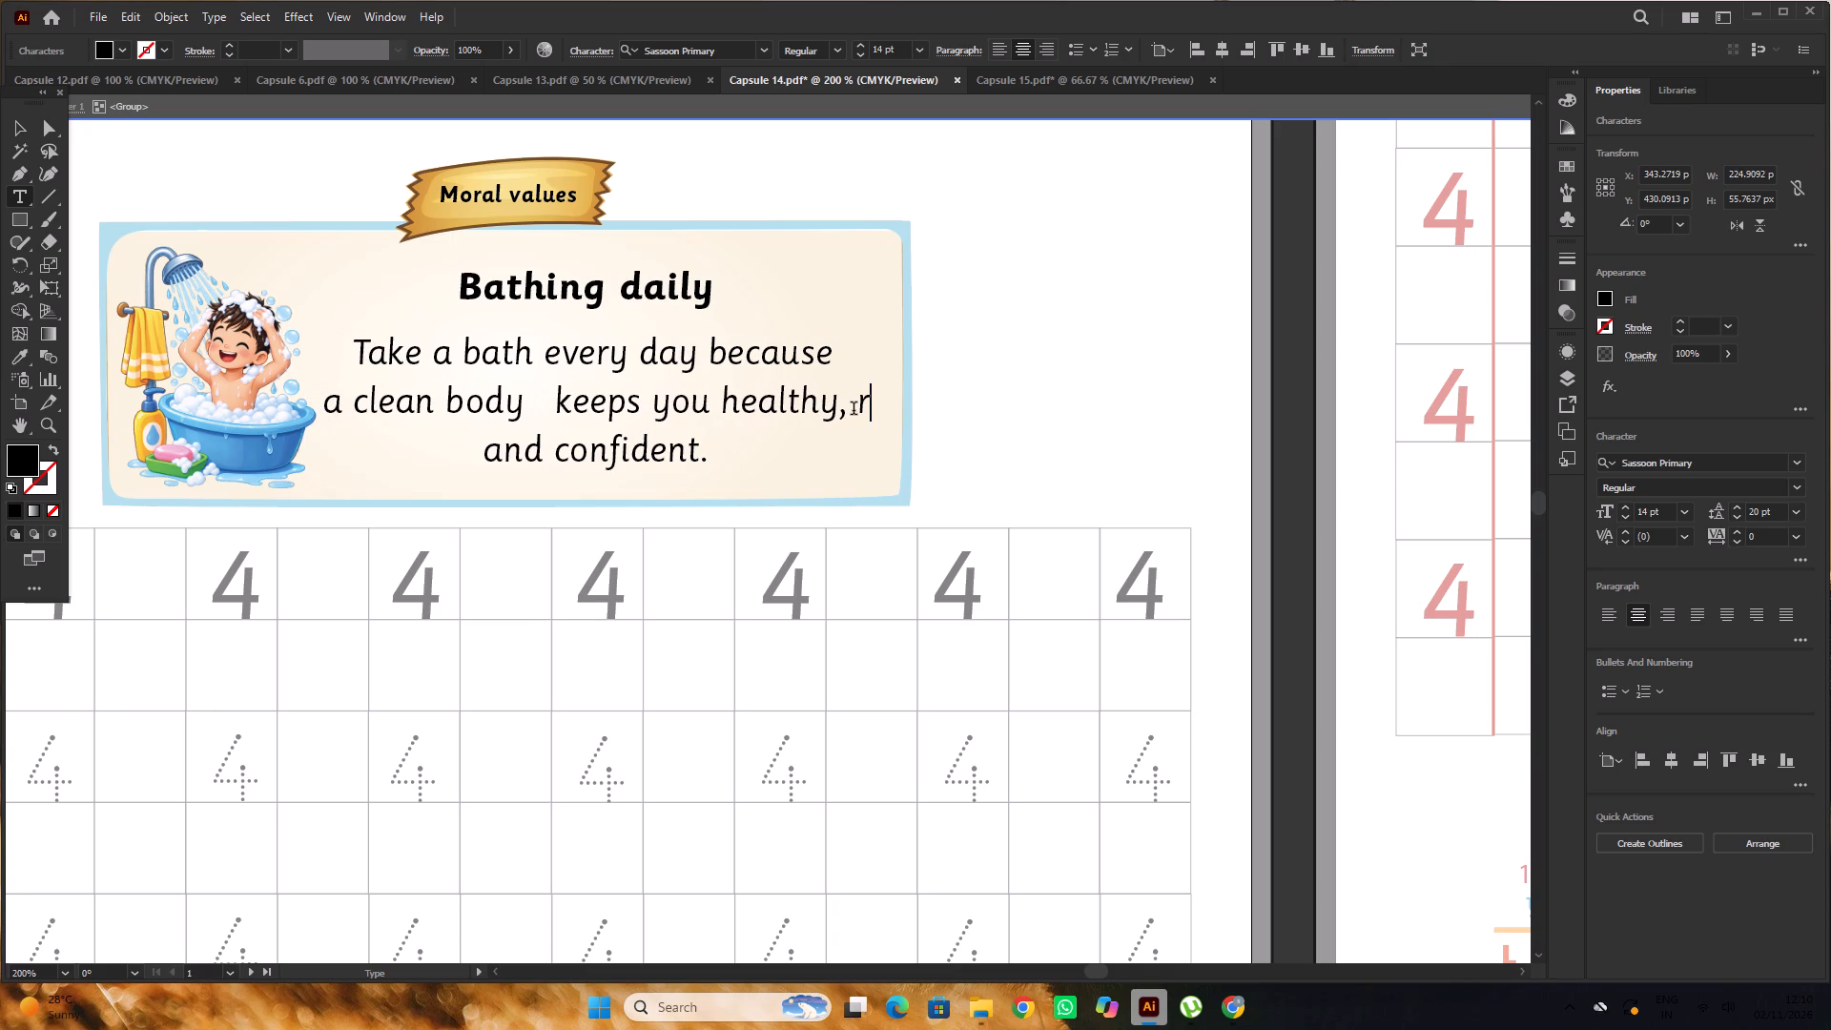
key("e")
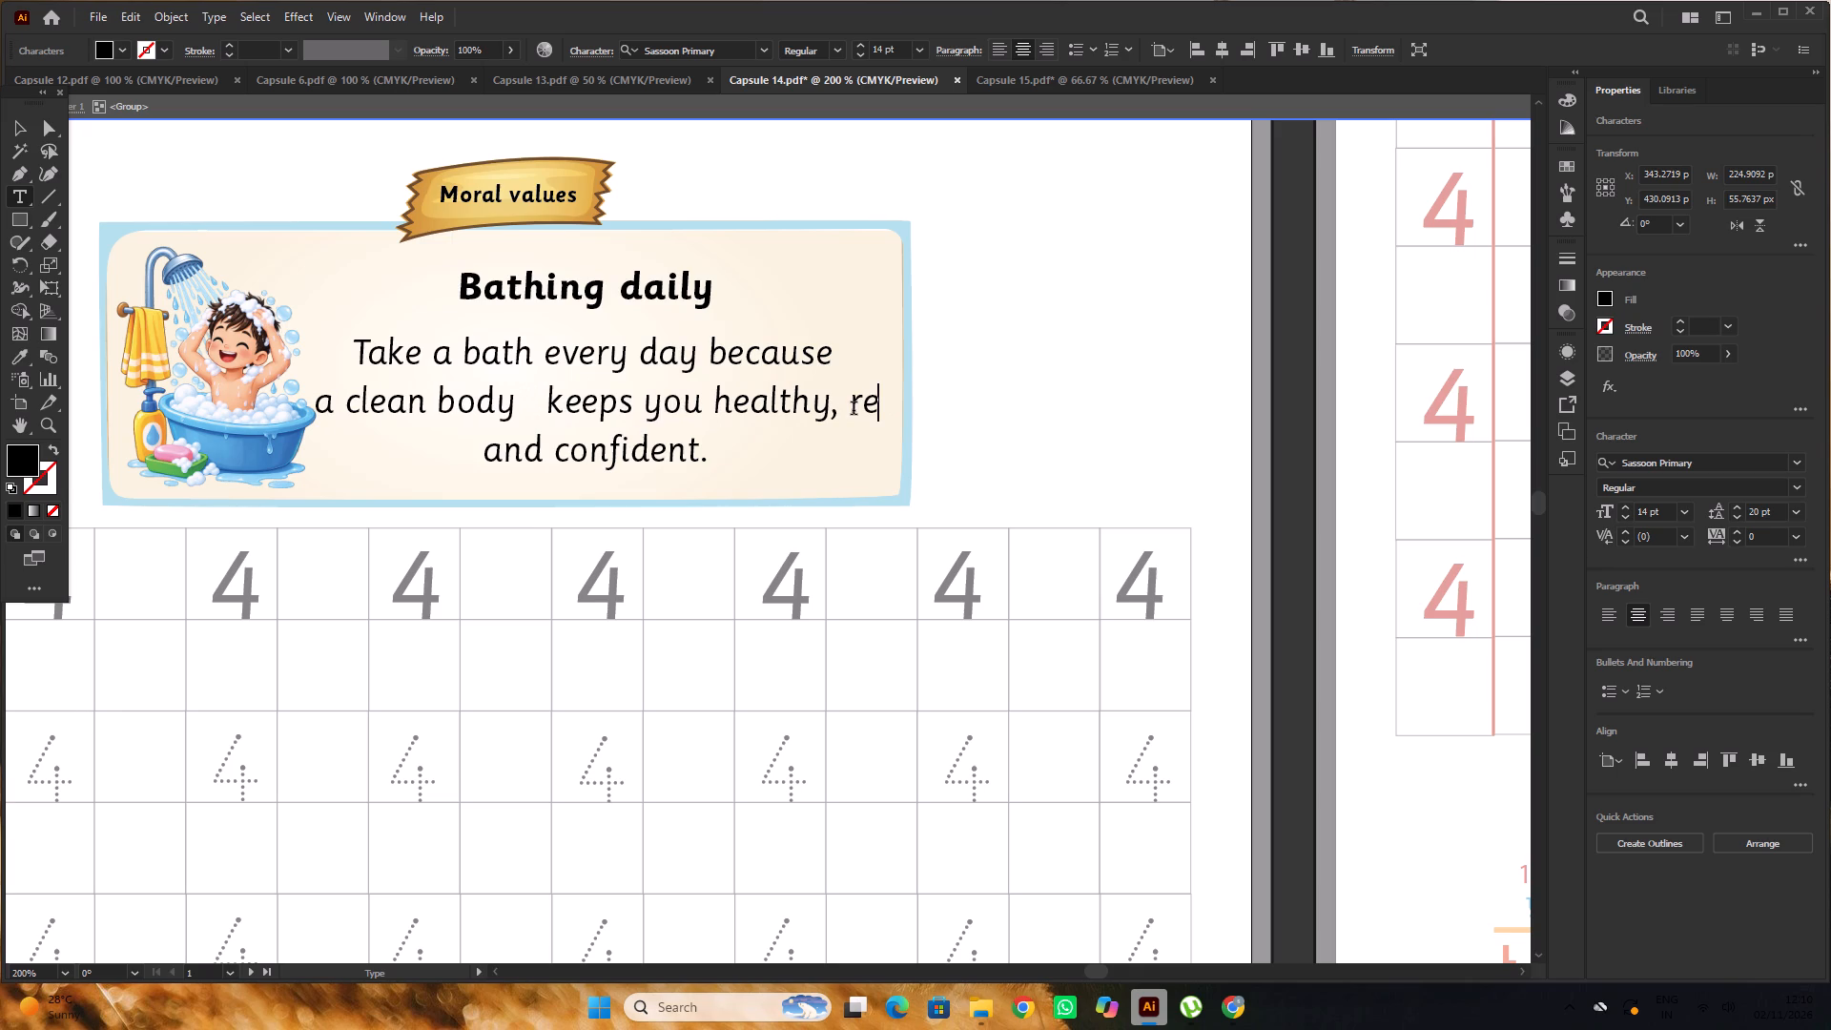
type("fre")
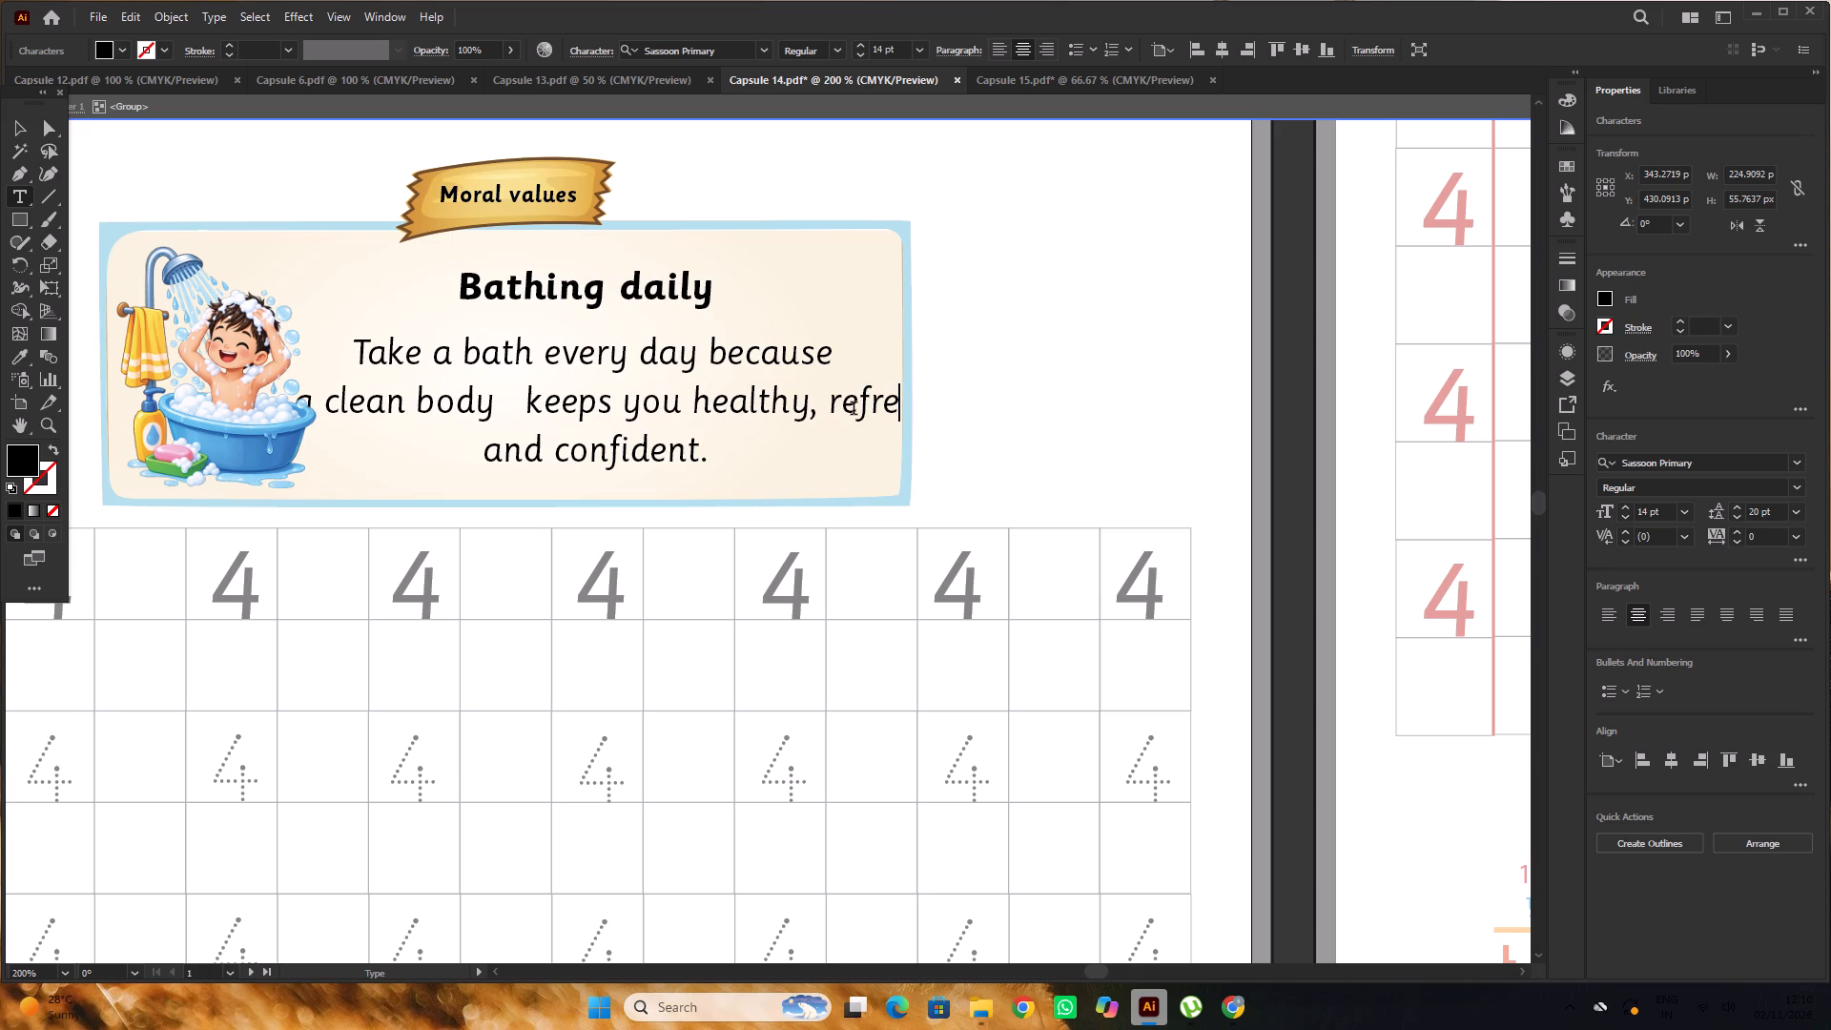
key("s")
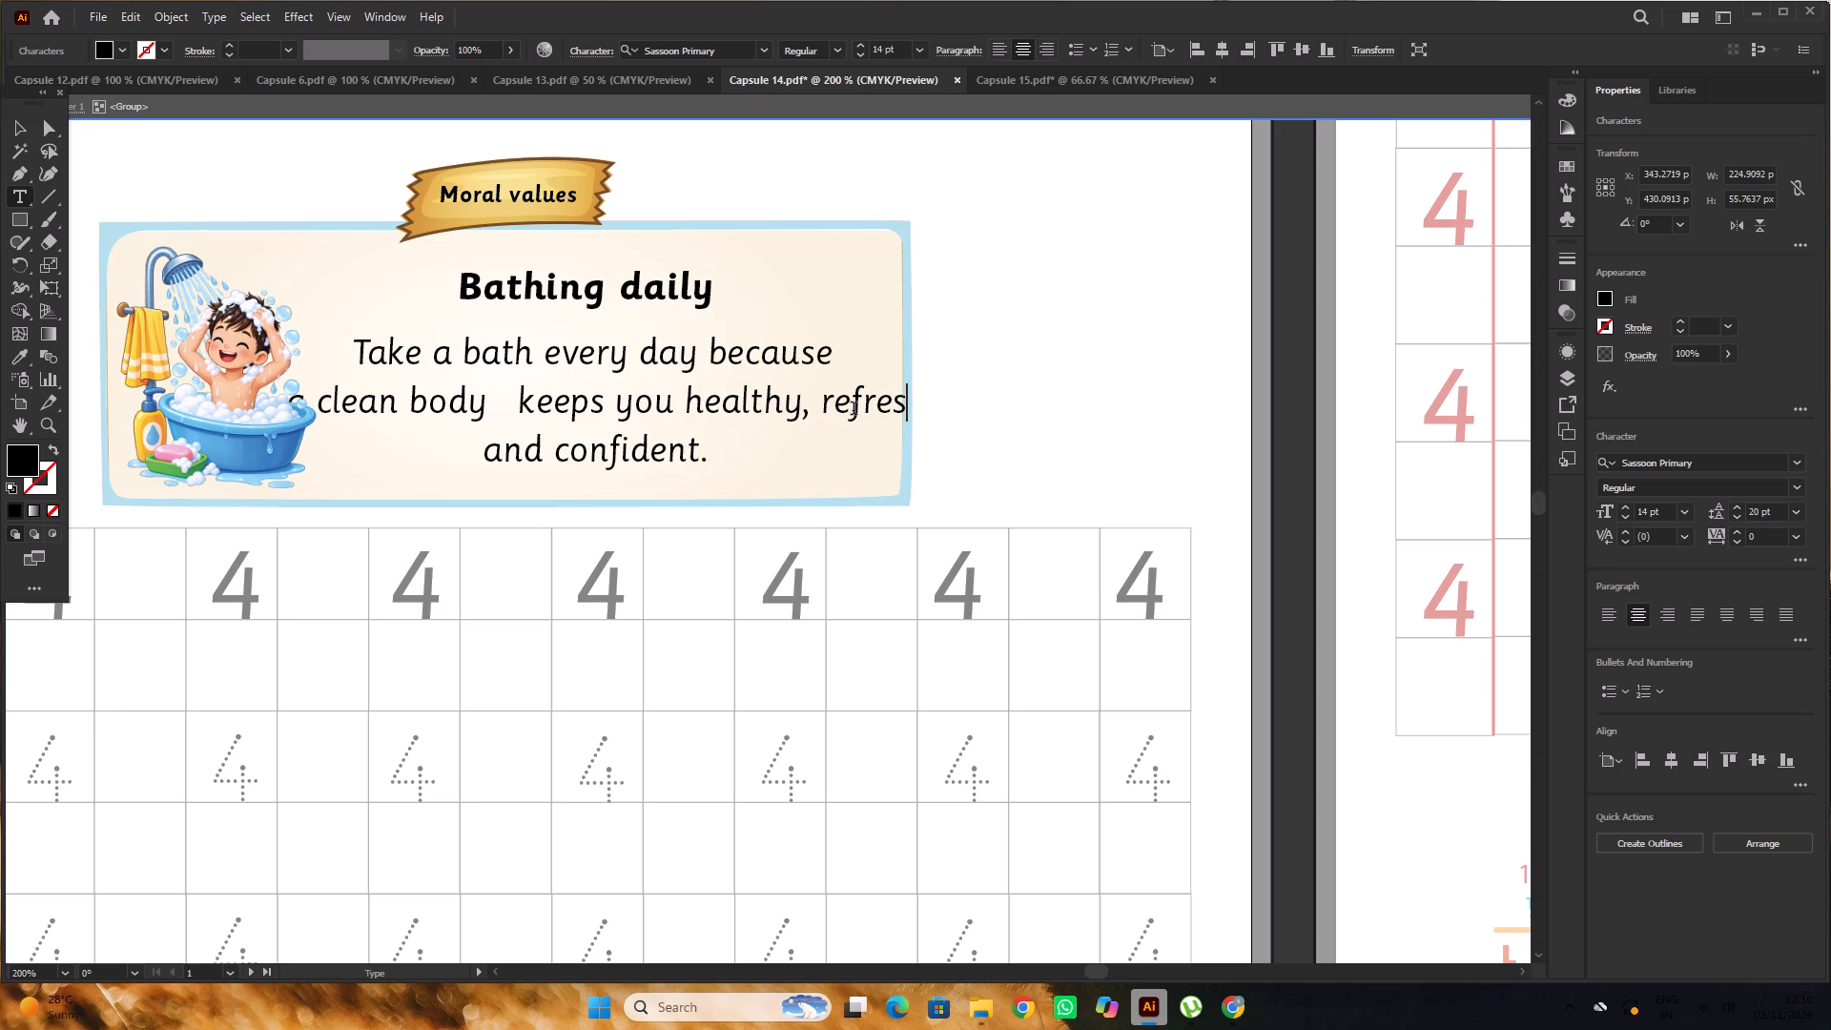
type("hed")
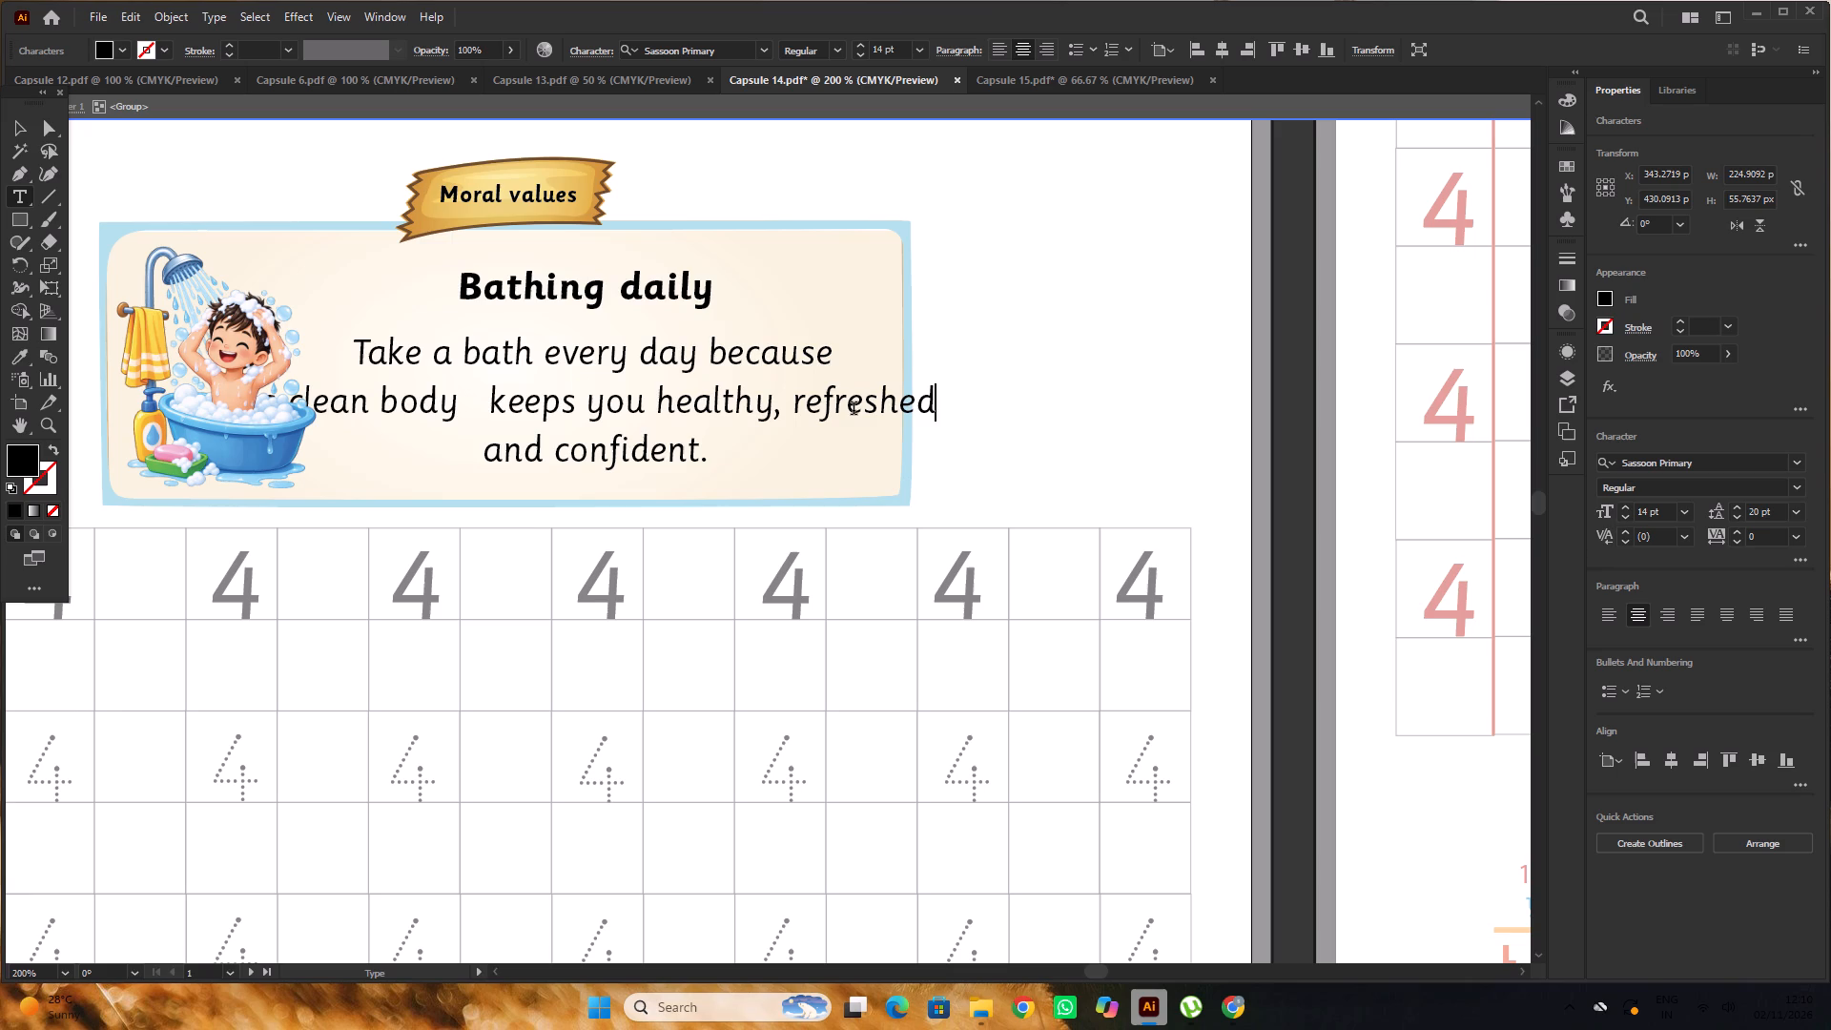
Rebreak the Bathing daily text so its last line reads "refreshed and confident.", and leave group isolation.
left_click(790, 413)
key("Return")
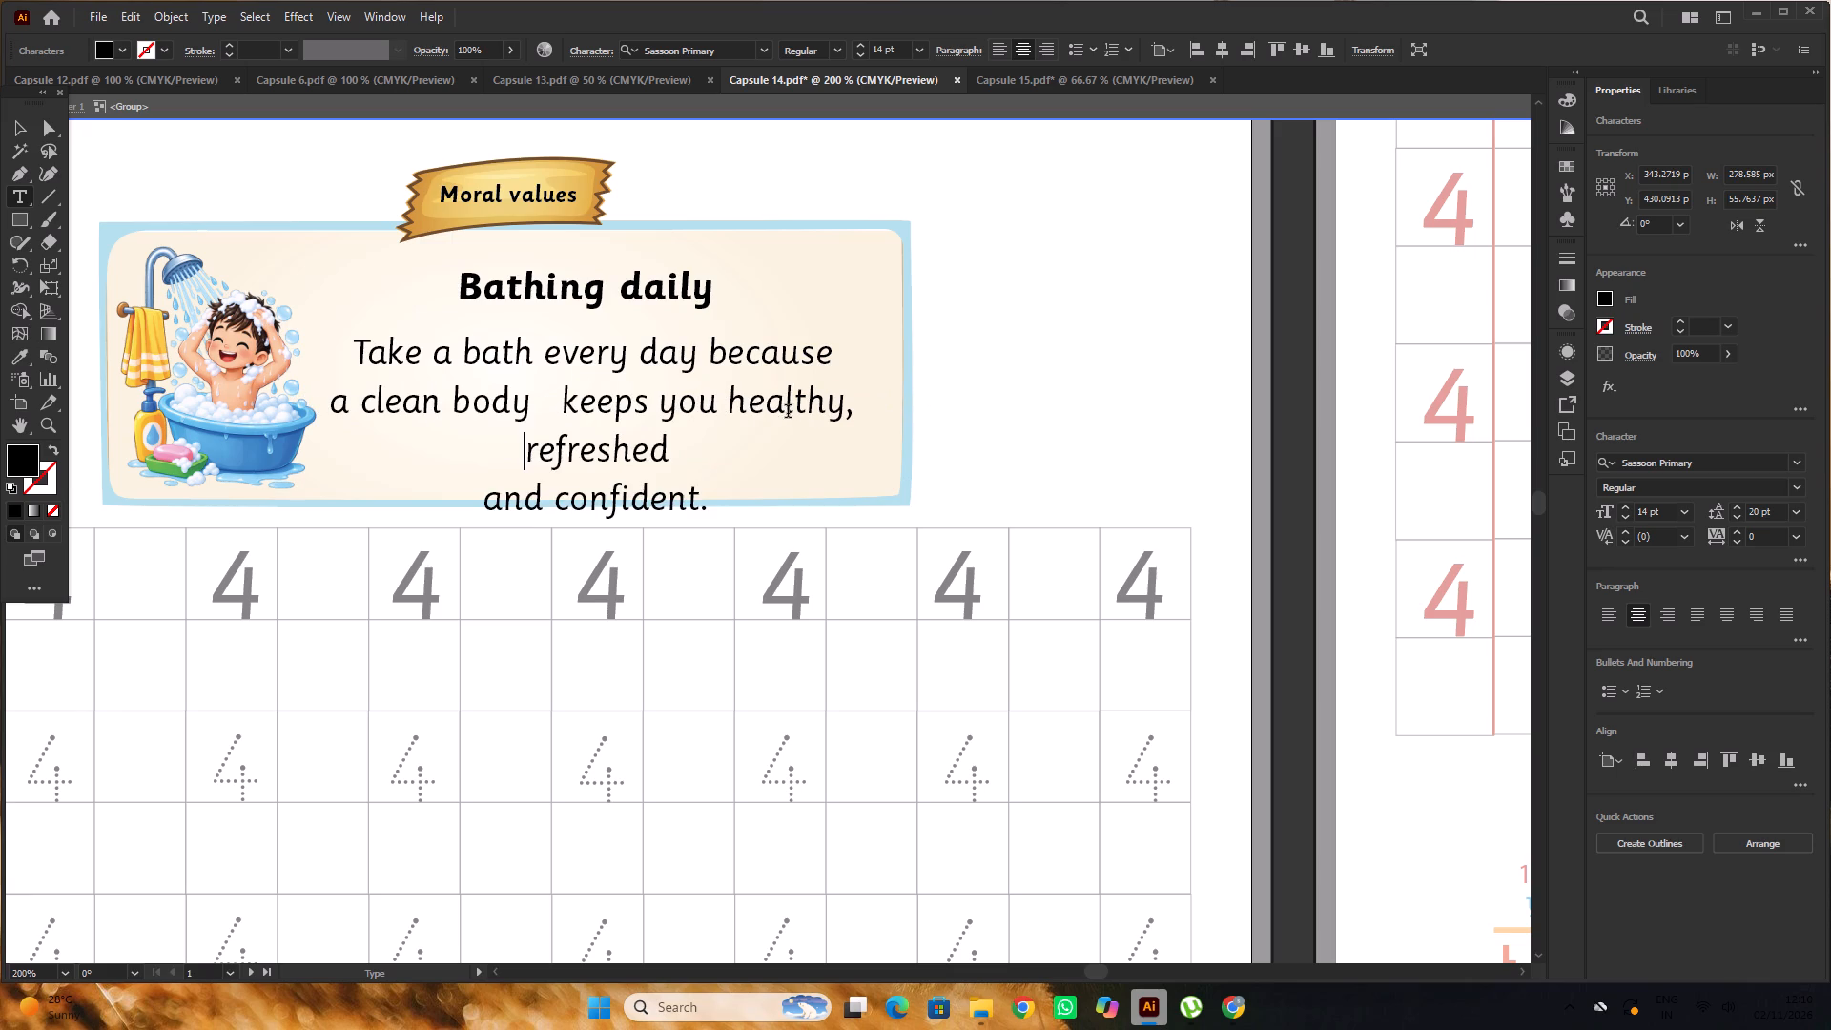
left_click(488, 502)
key("BackSpace")
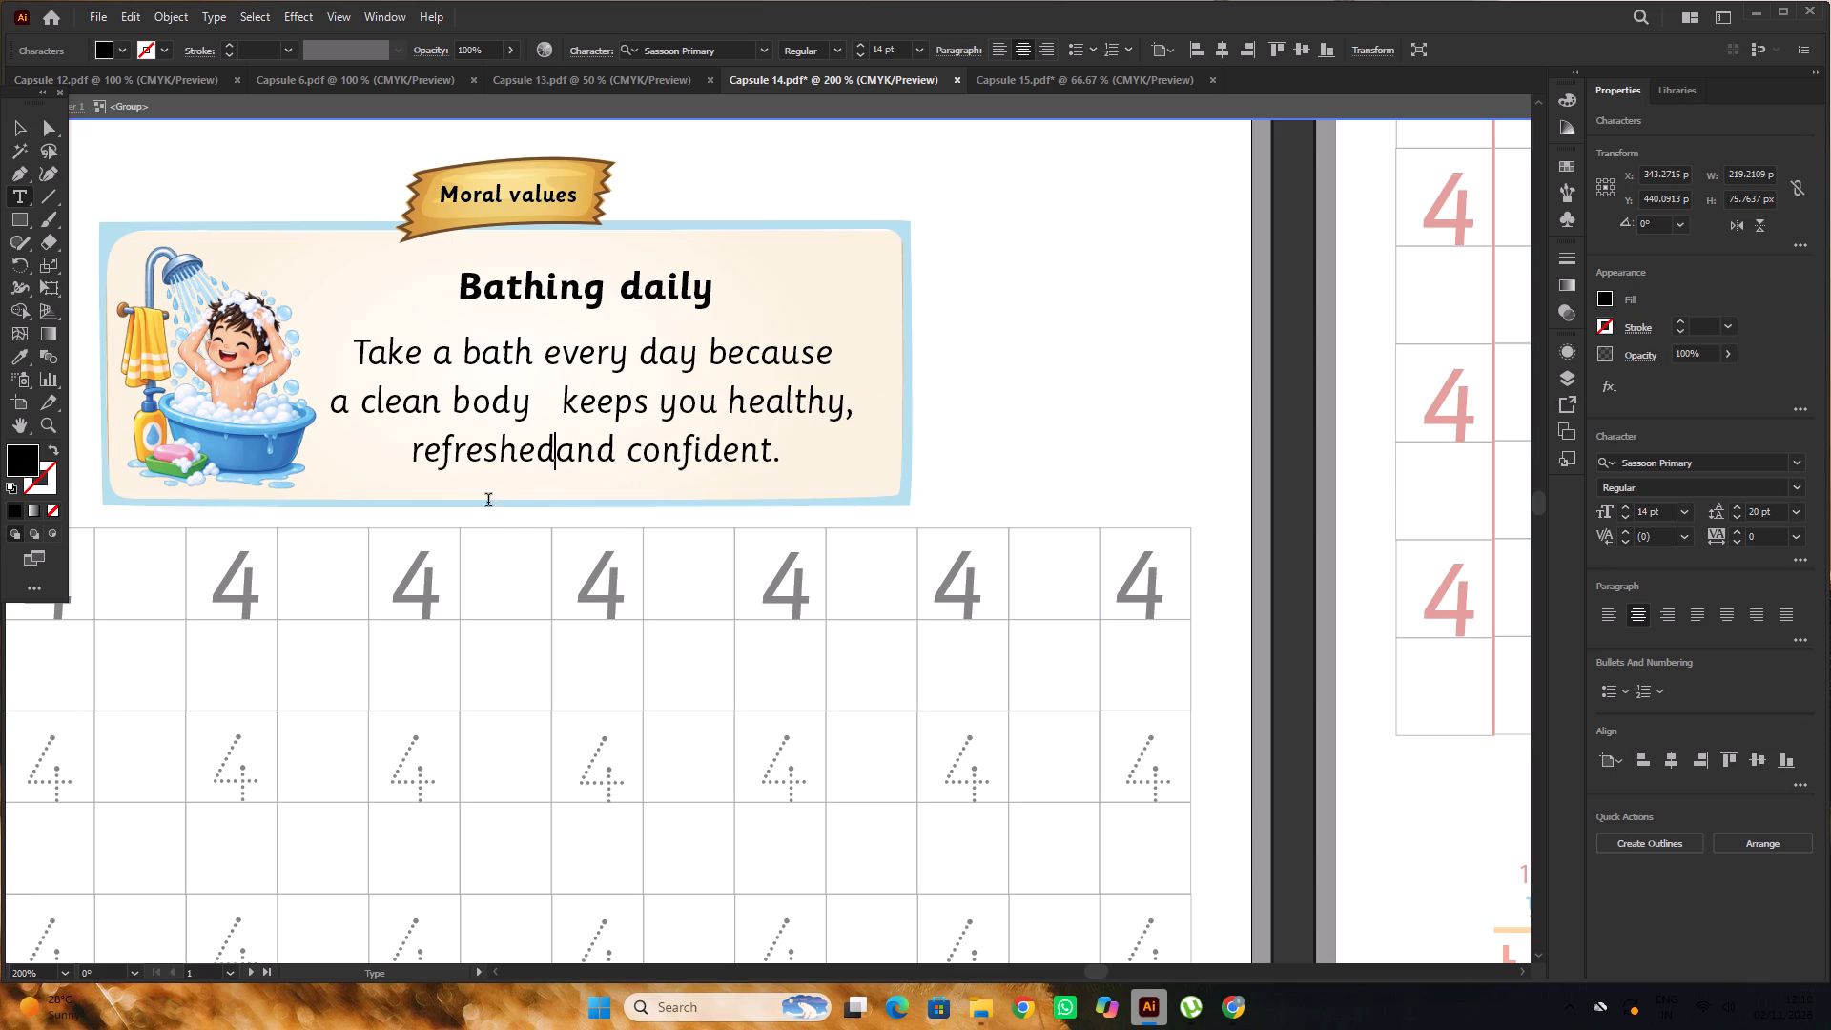
key("space")
scroll(593, 280, "down", 1, "alt")
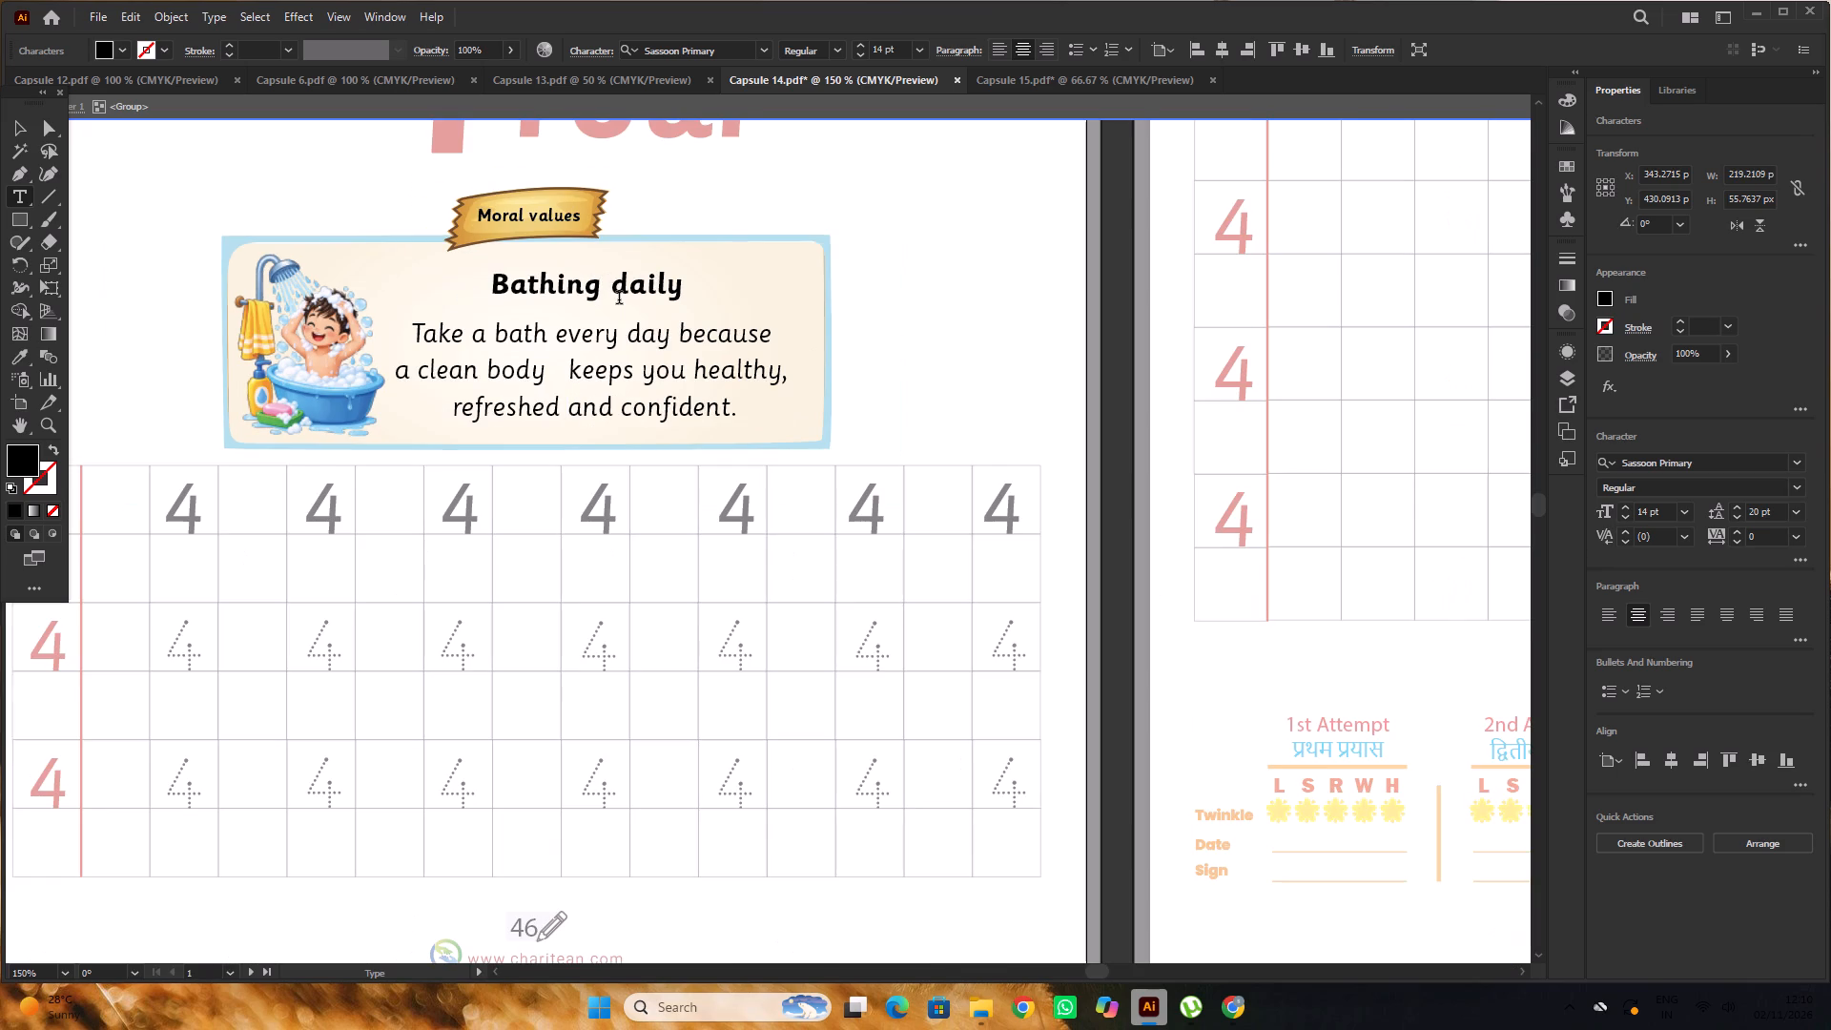
left_click(14, 123)
scroll(504, 250, "down", 4, "alt")
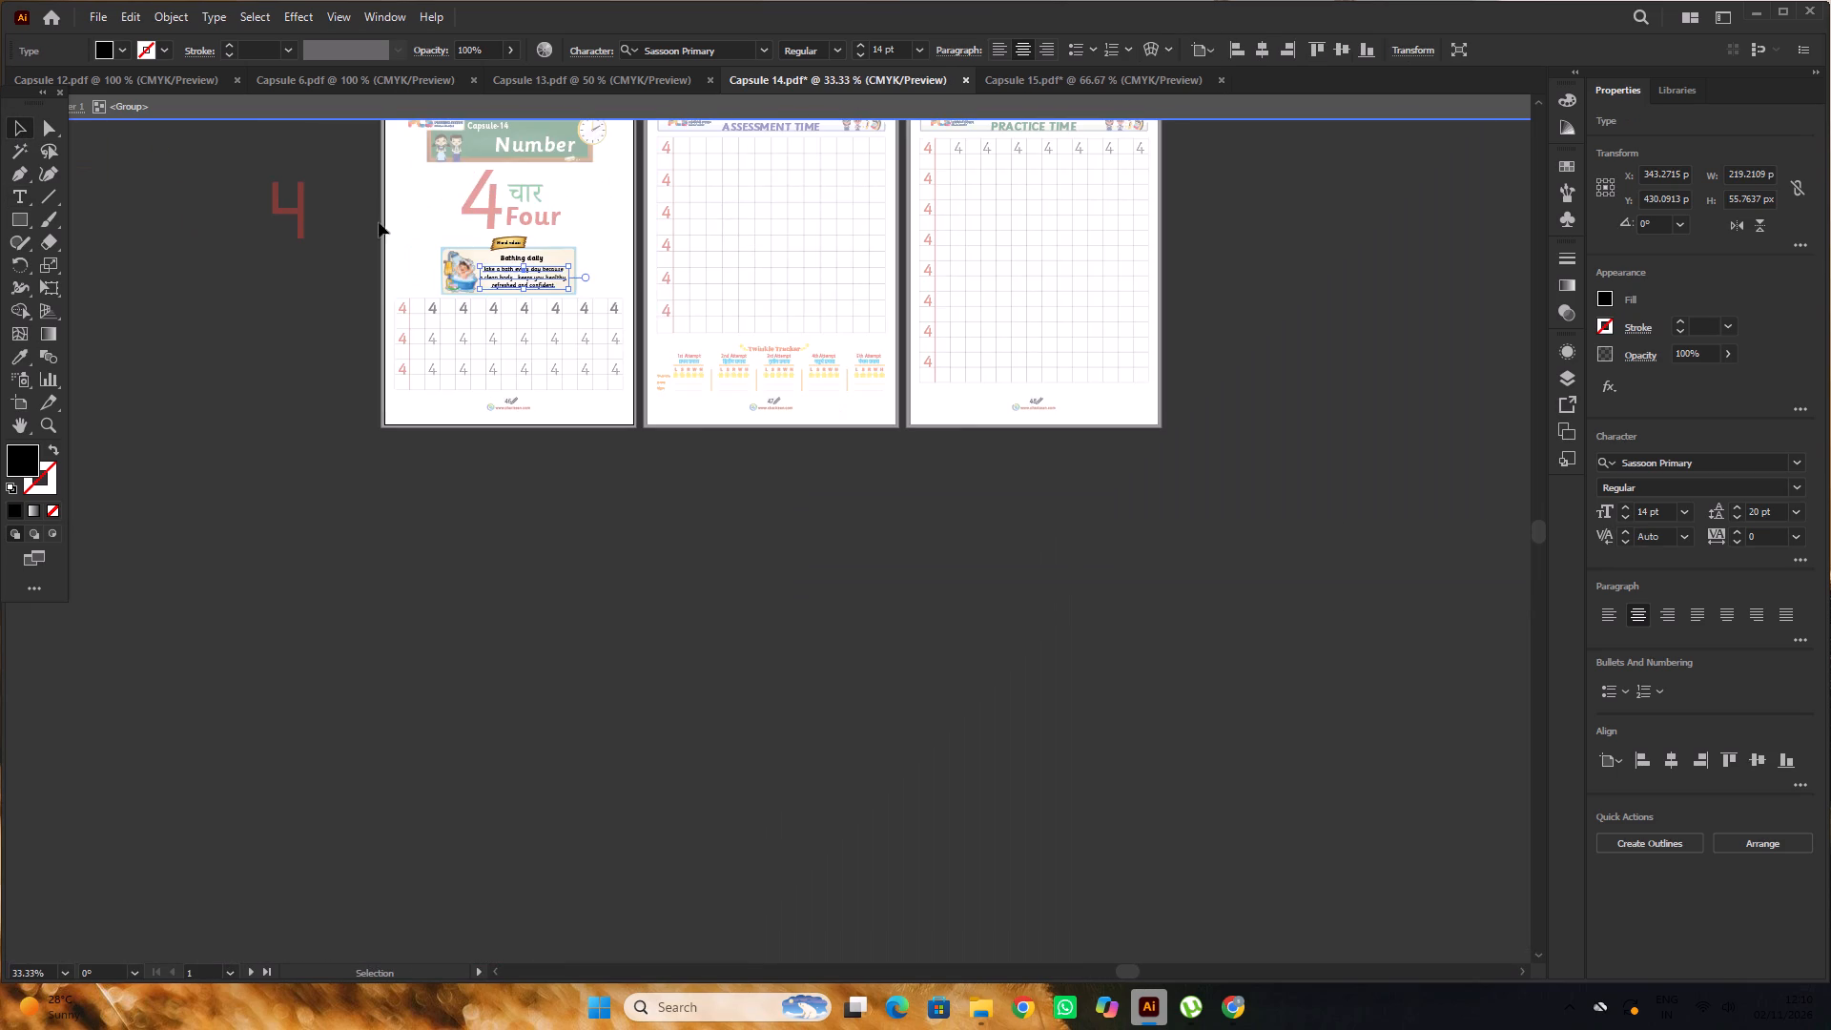
triple_click(259, 212)
scroll(619, 278, "up", 2, "alt")
scroll(619, 277, "down", 3, "alt")
key("space")
left_click_drag(901, 501, 899, 585)
left_click(1036, 530)
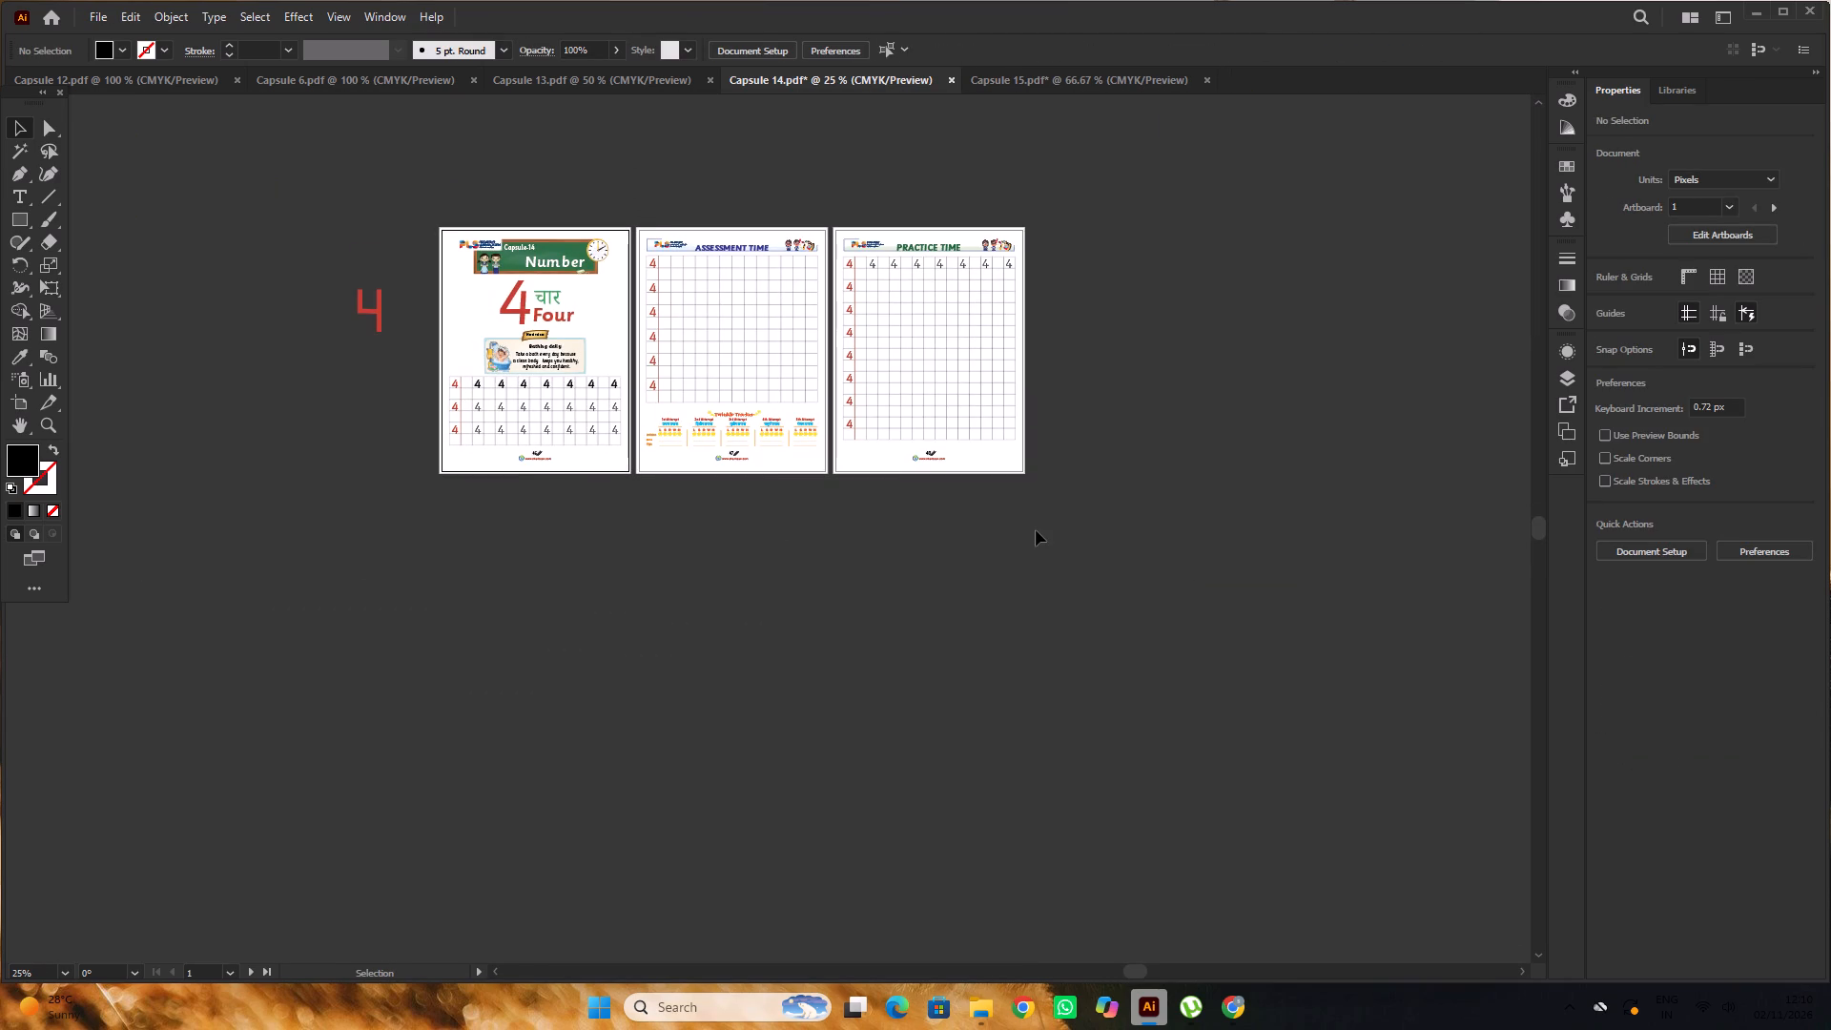
Save the Capsule 14 document with its revised Bathing daily text.
key("ctrl+s")
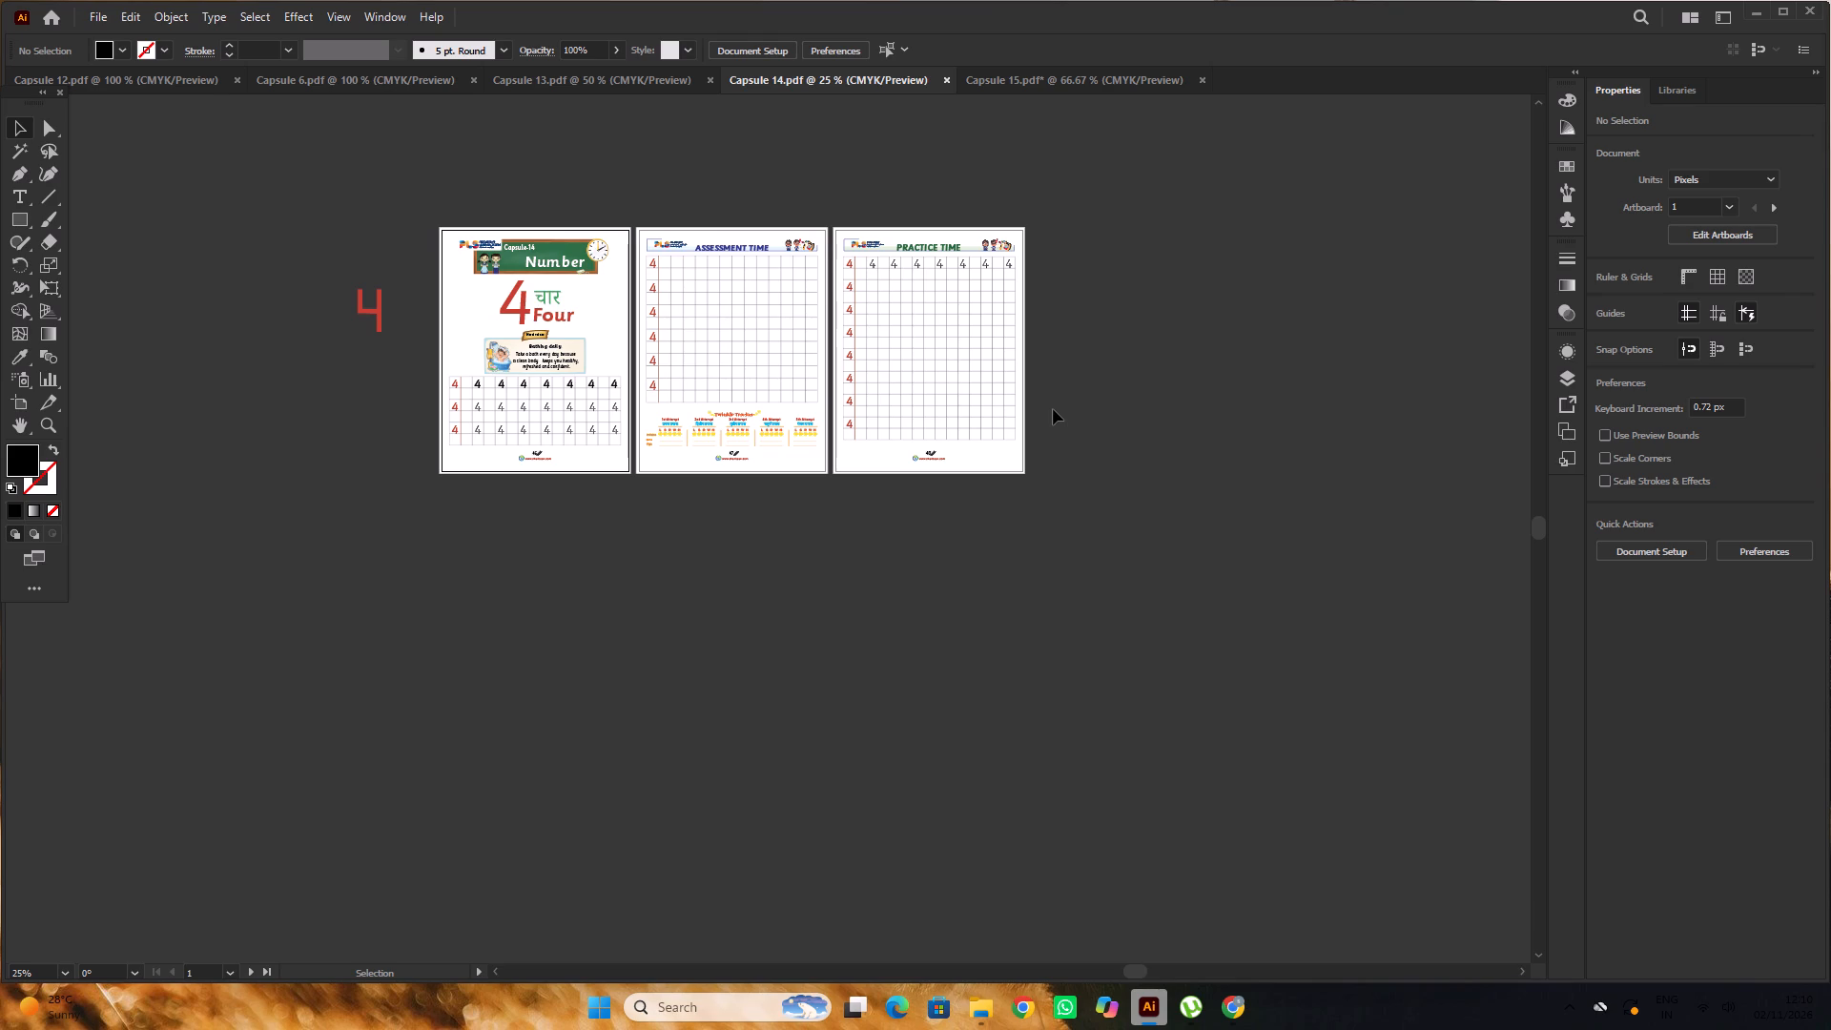
View the Capsule 15 Alphabet and Assessment Time pages, and switch to the Chrome browser.
left_click(1083, 75)
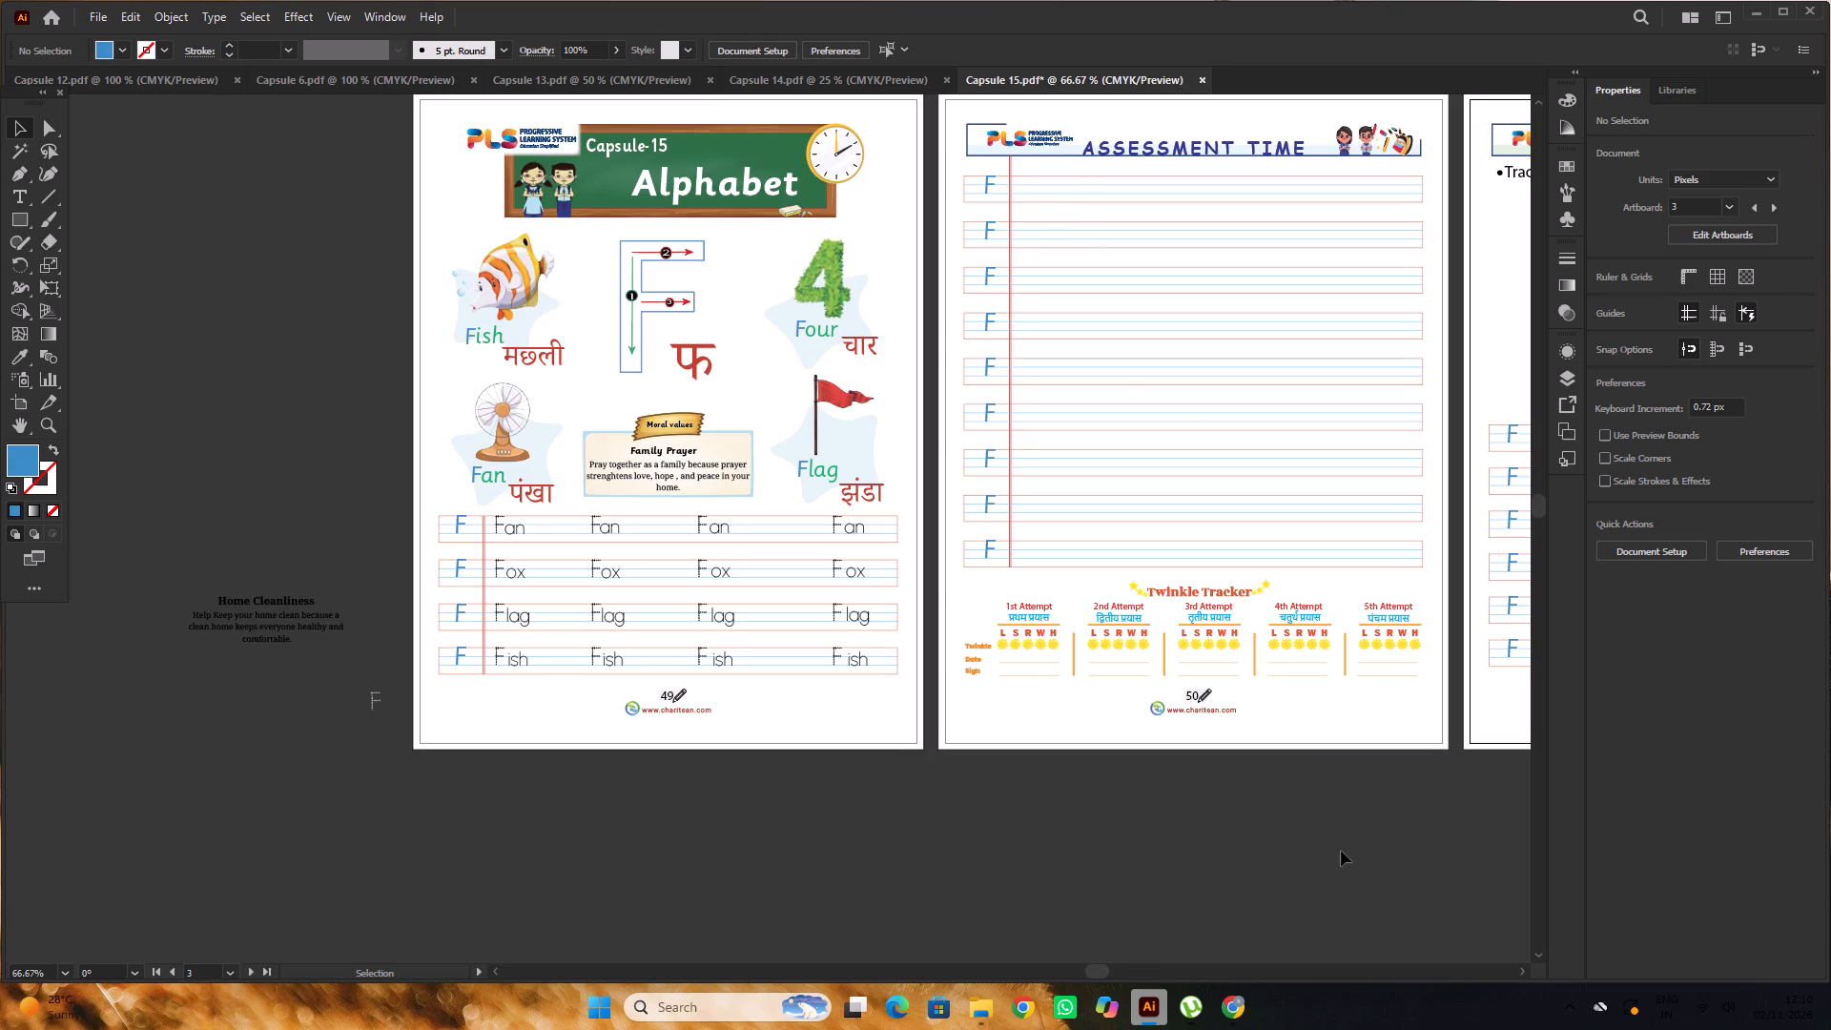
left_click(1236, 1010)
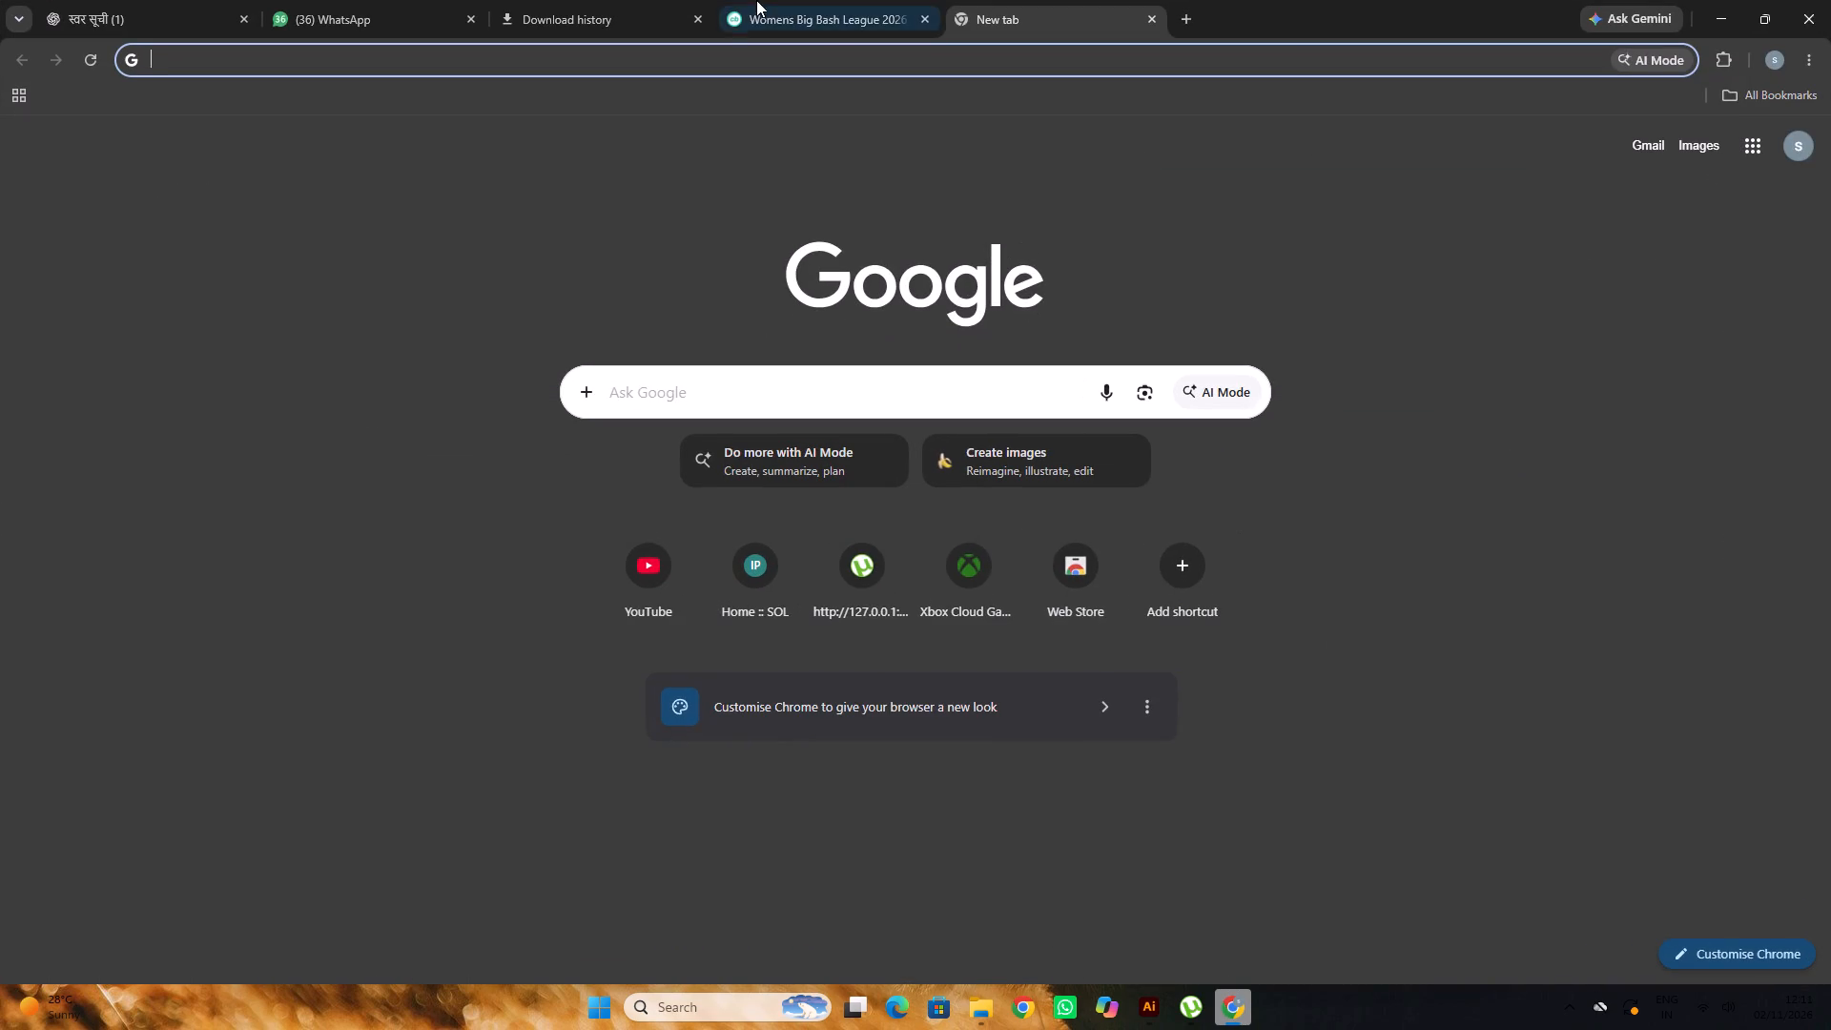
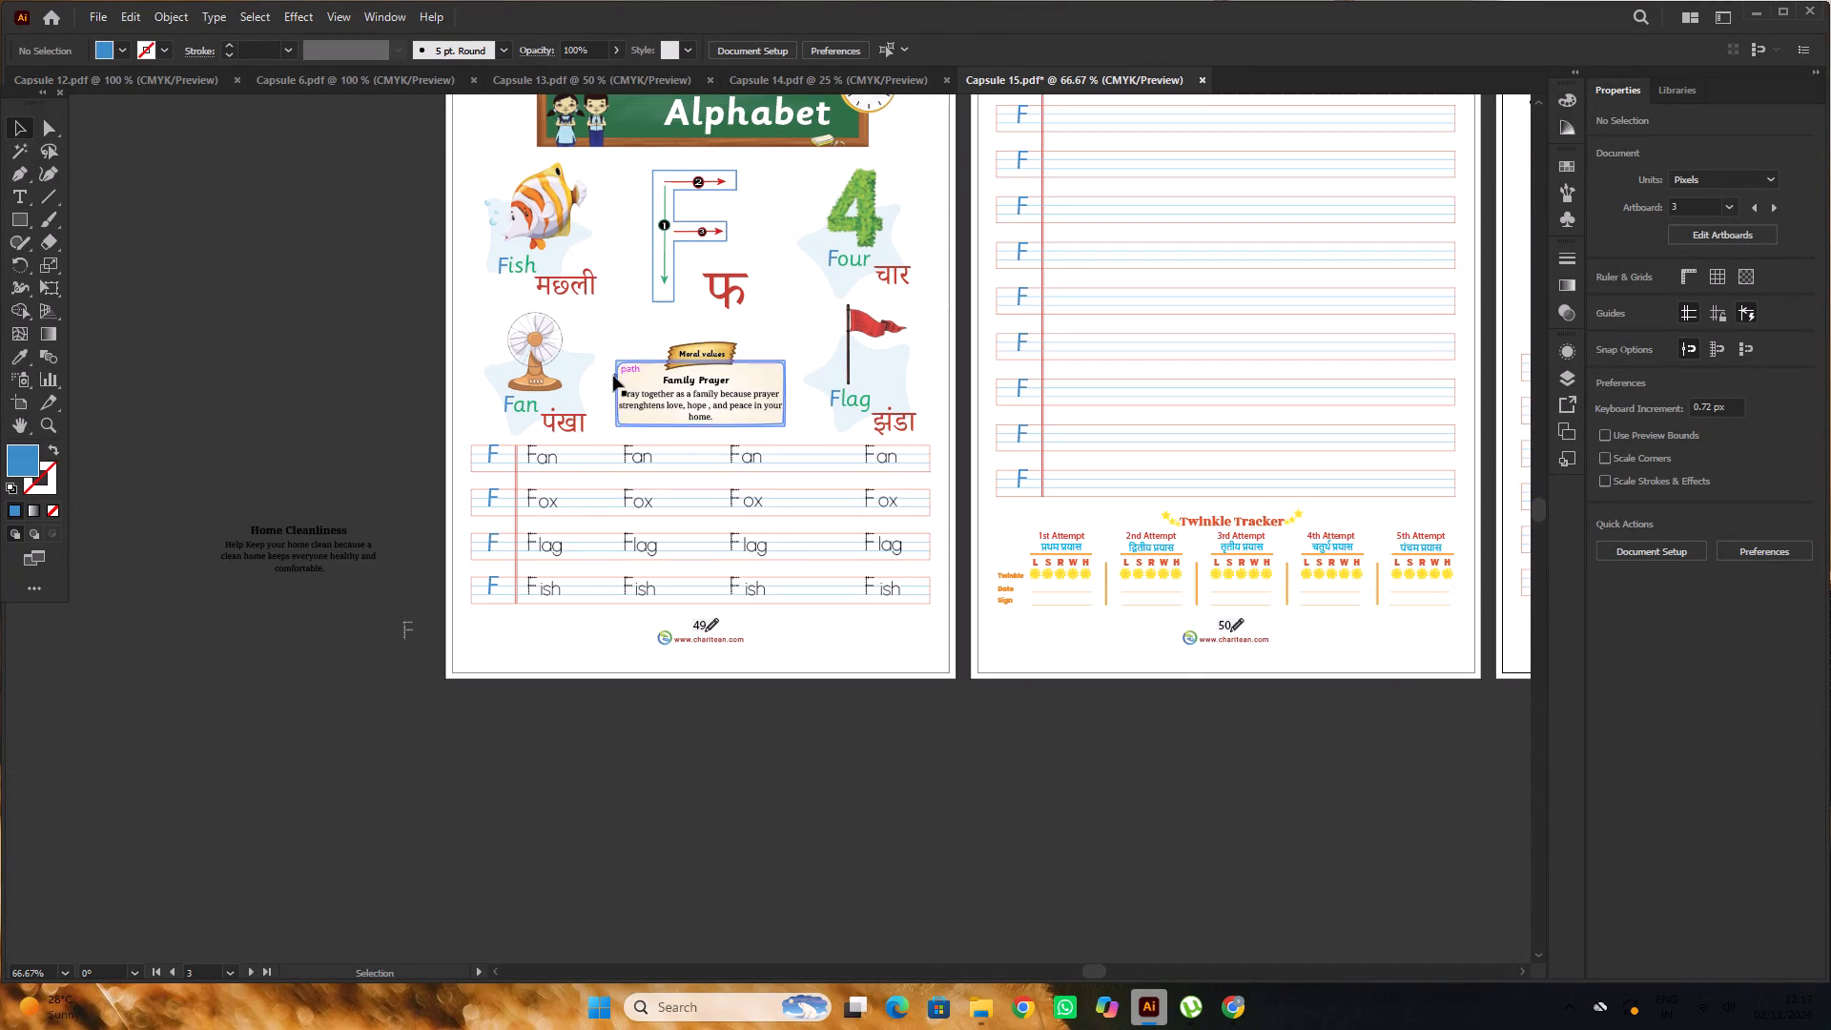
Check which font the first dotted F in the Fan tracing row of the Alphabet page uses, and deselect it.
scroll(527, 464, "up", 2, "alt")
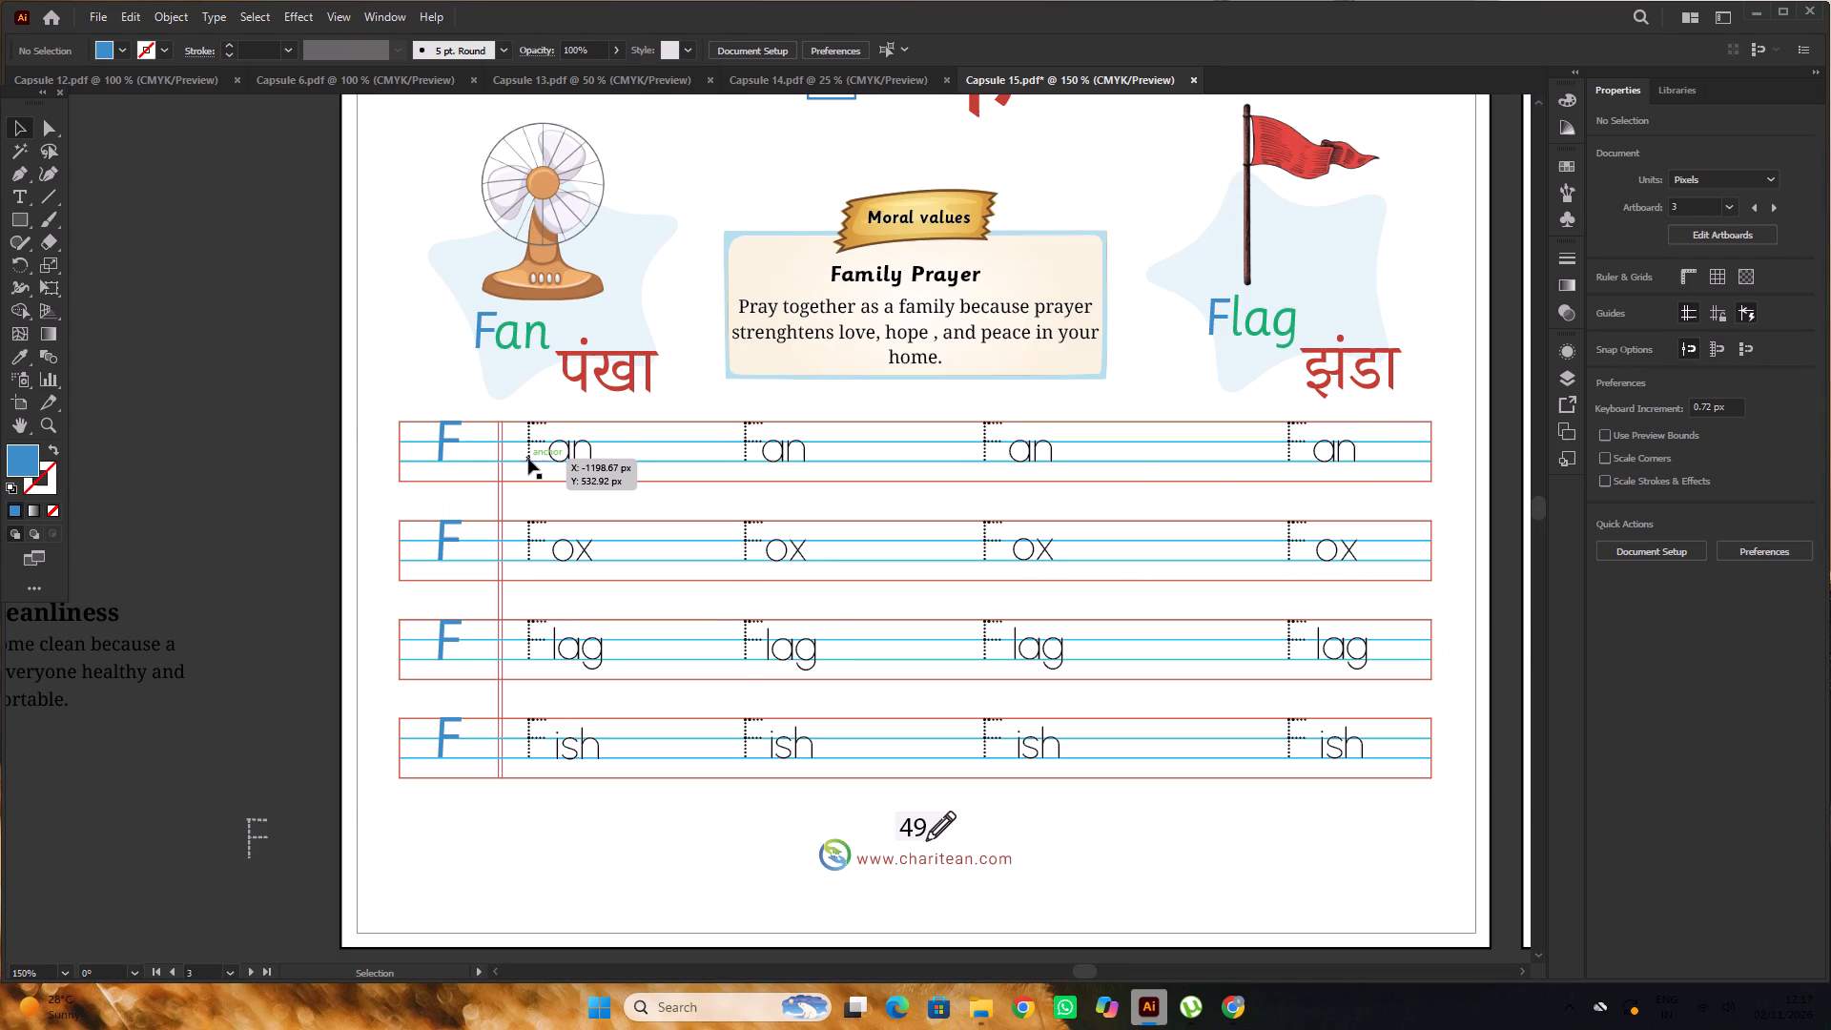
scroll(528, 459, "up", 2, "alt")
left_click(528, 459)
scroll(529, 459, "down", 2, "alt")
scroll(529, 459, "down", 4)
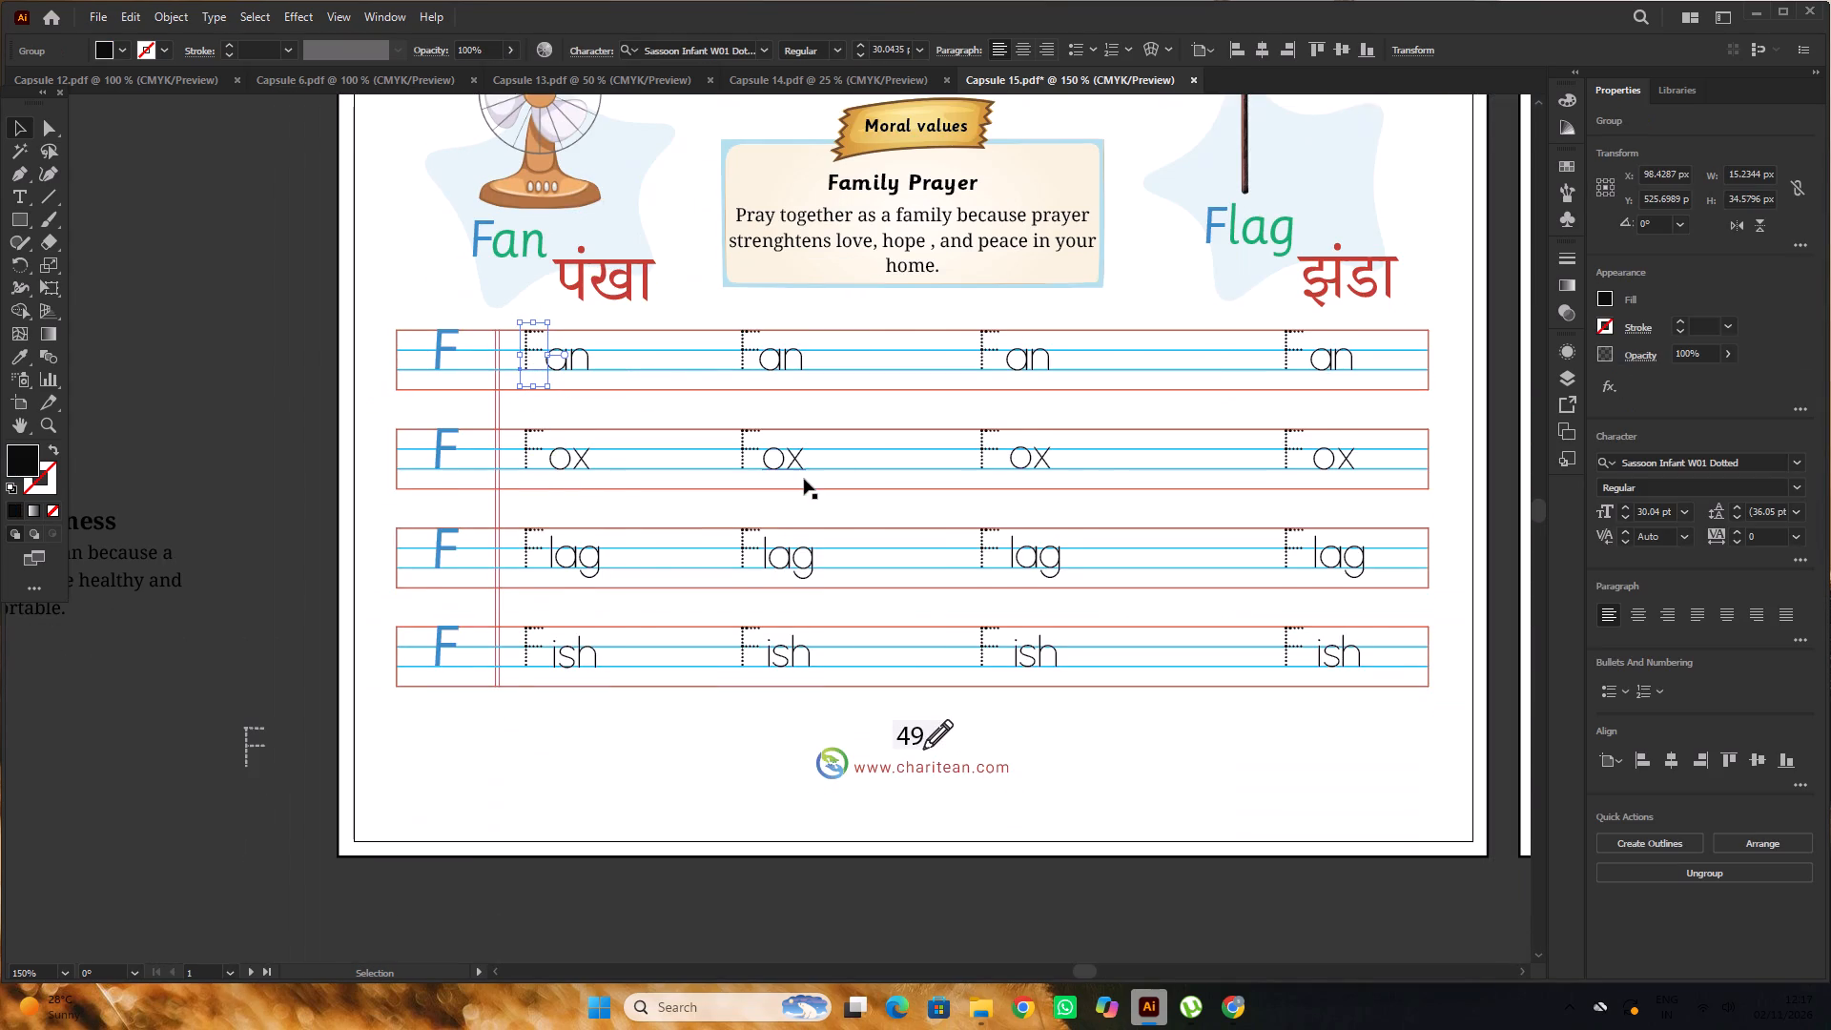
left_click(1754, 466)
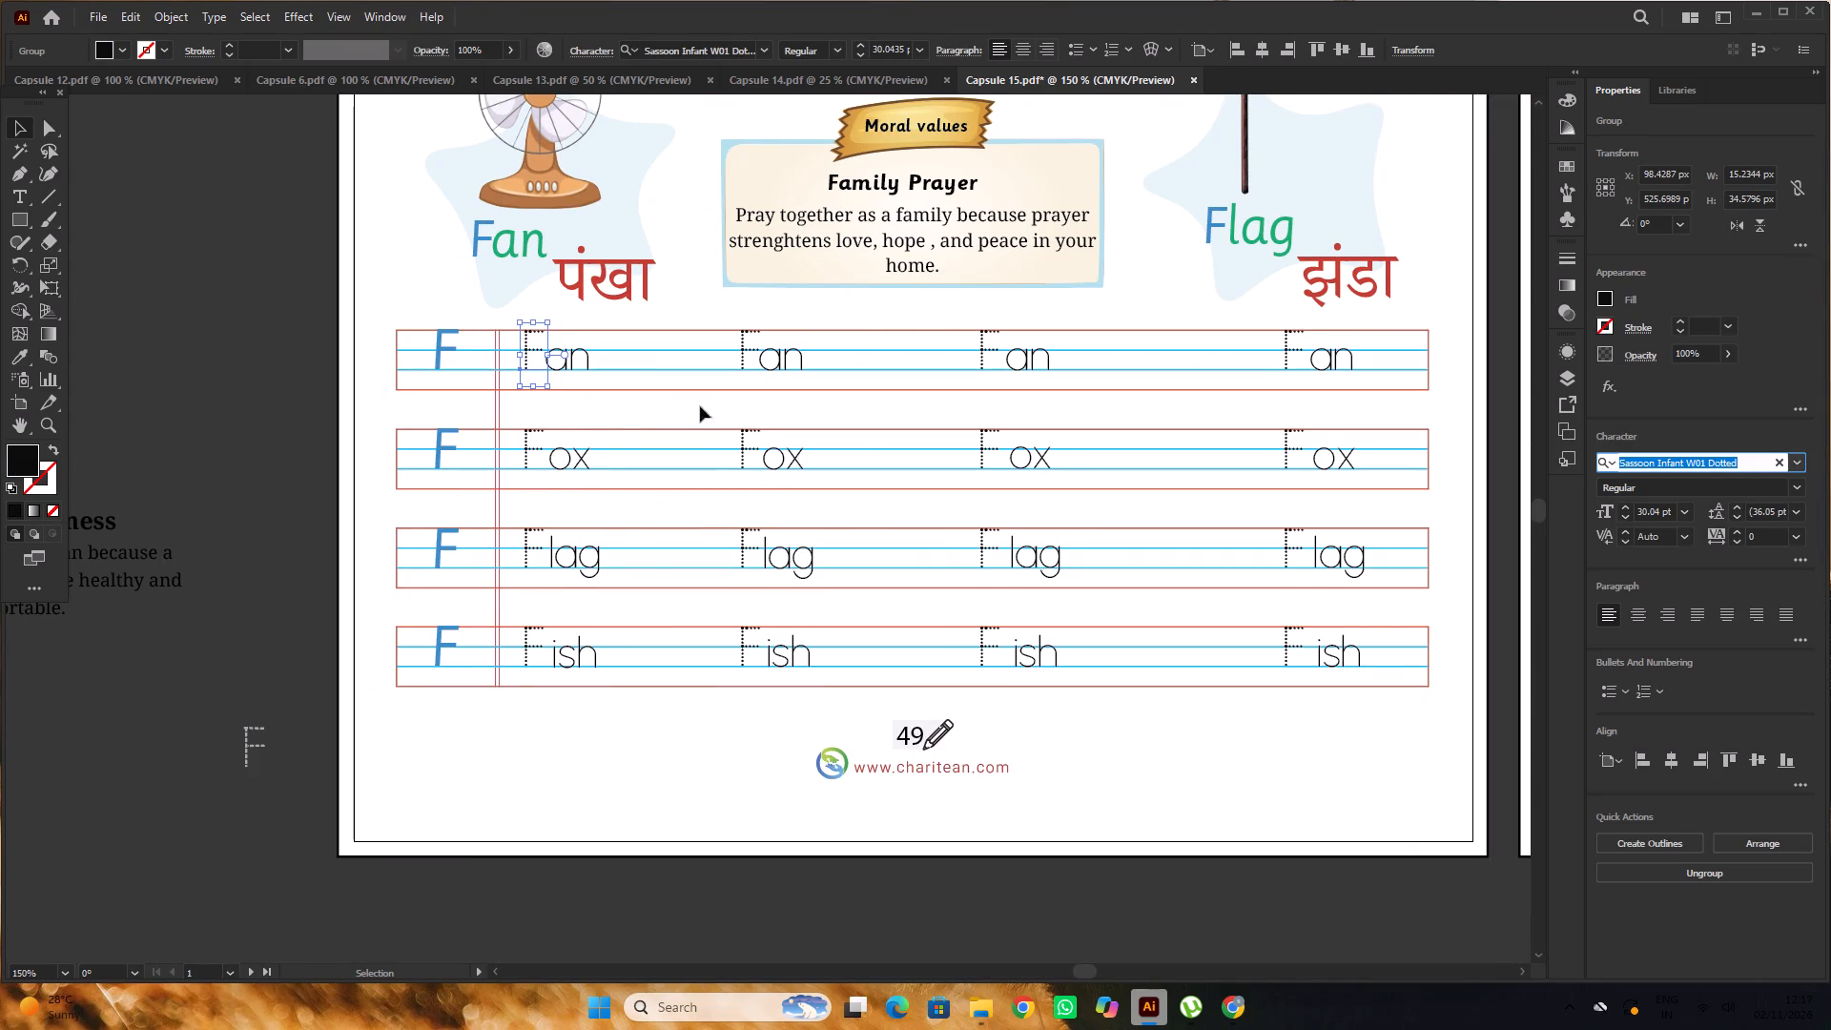
left_click(257, 346)
Switch to the Capsule 14 document to view its number pages.
left_click(869, 81)
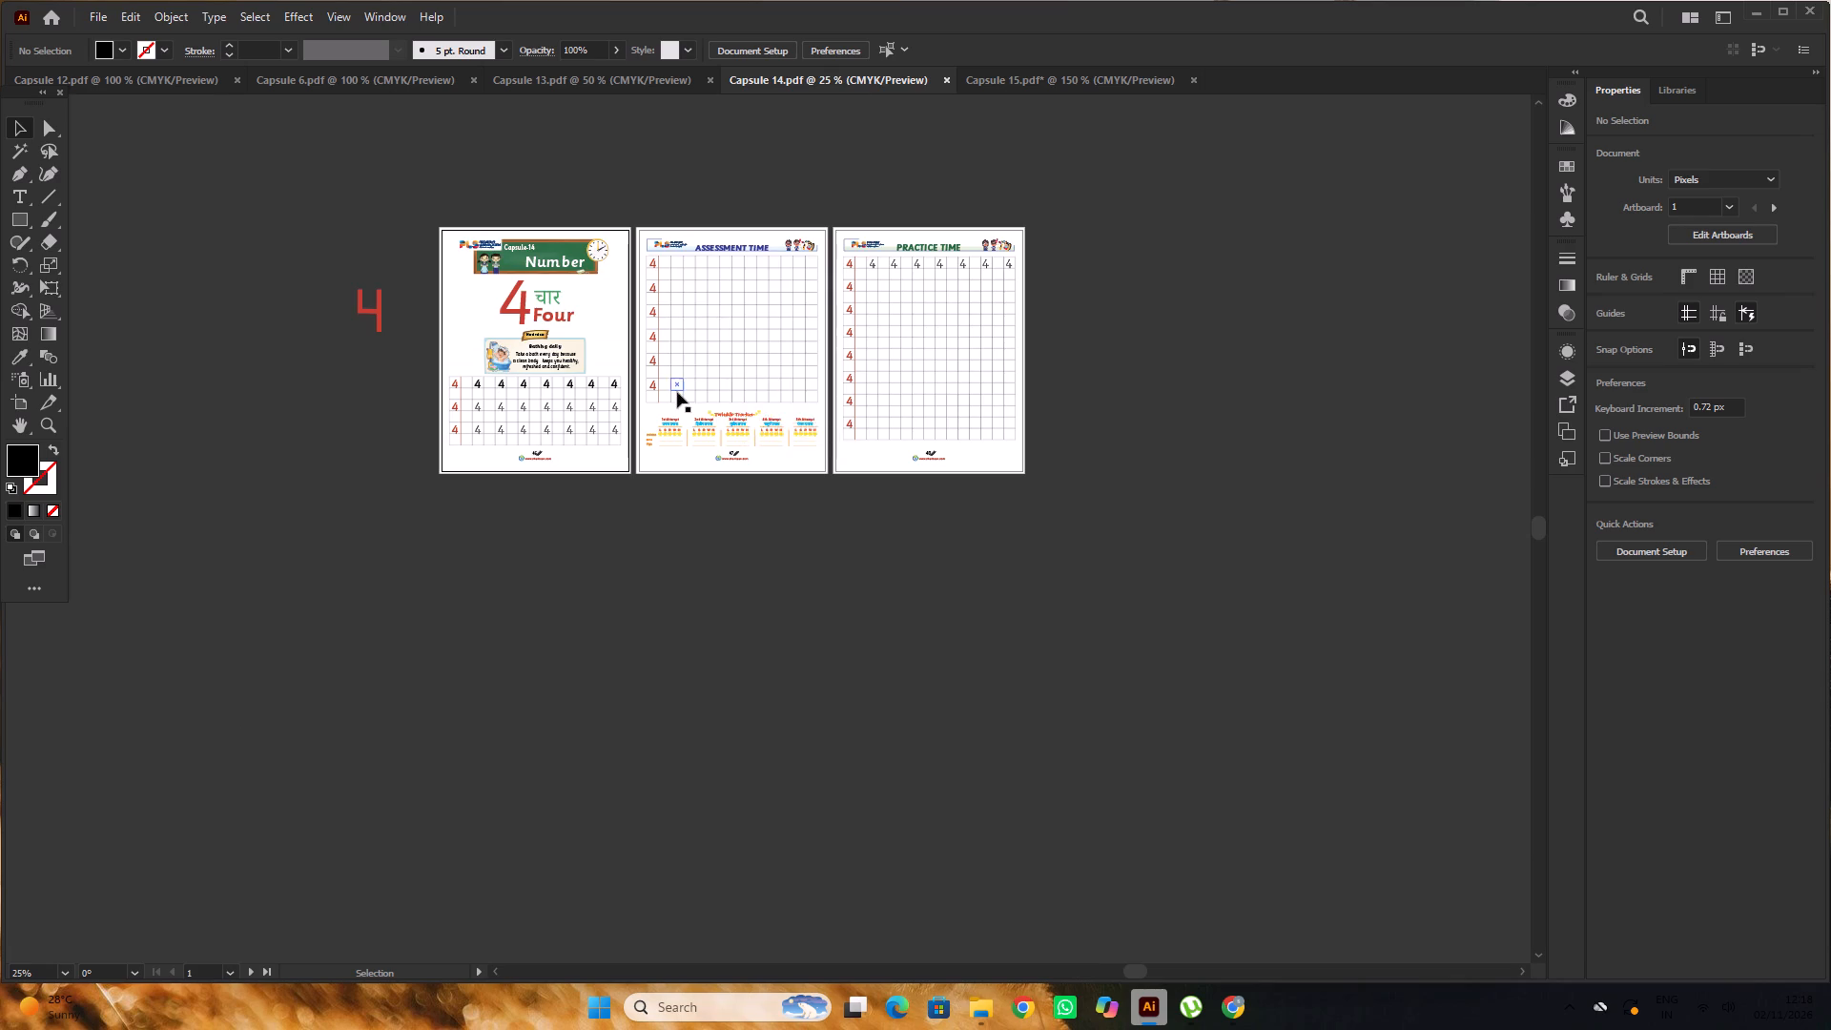
Compare the tracing-word lettering in Capsule 6 with the Fan, Fox, Flag and Fish rows in Capsule 15.
scroll(677, 392, "up", 3, "alt")
scroll(750, 377, "down", 3, "alt")
left_click(625, 91)
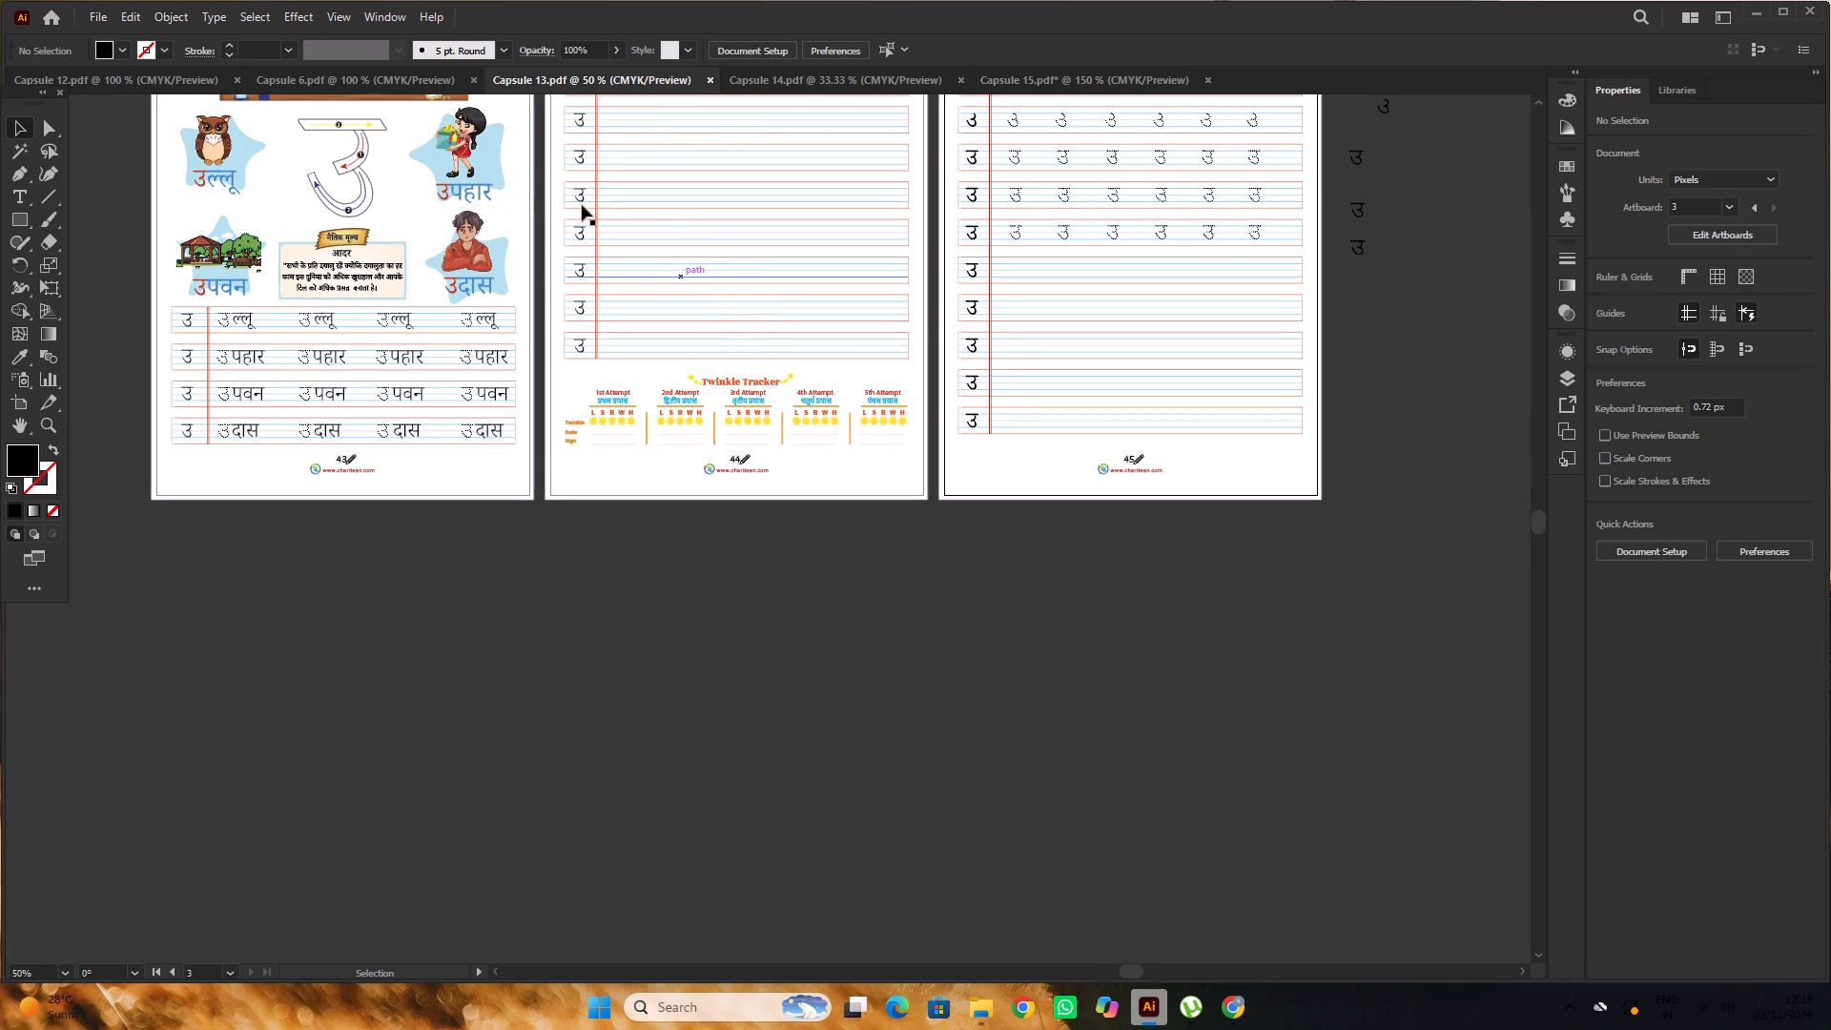
left_click(305, 74)
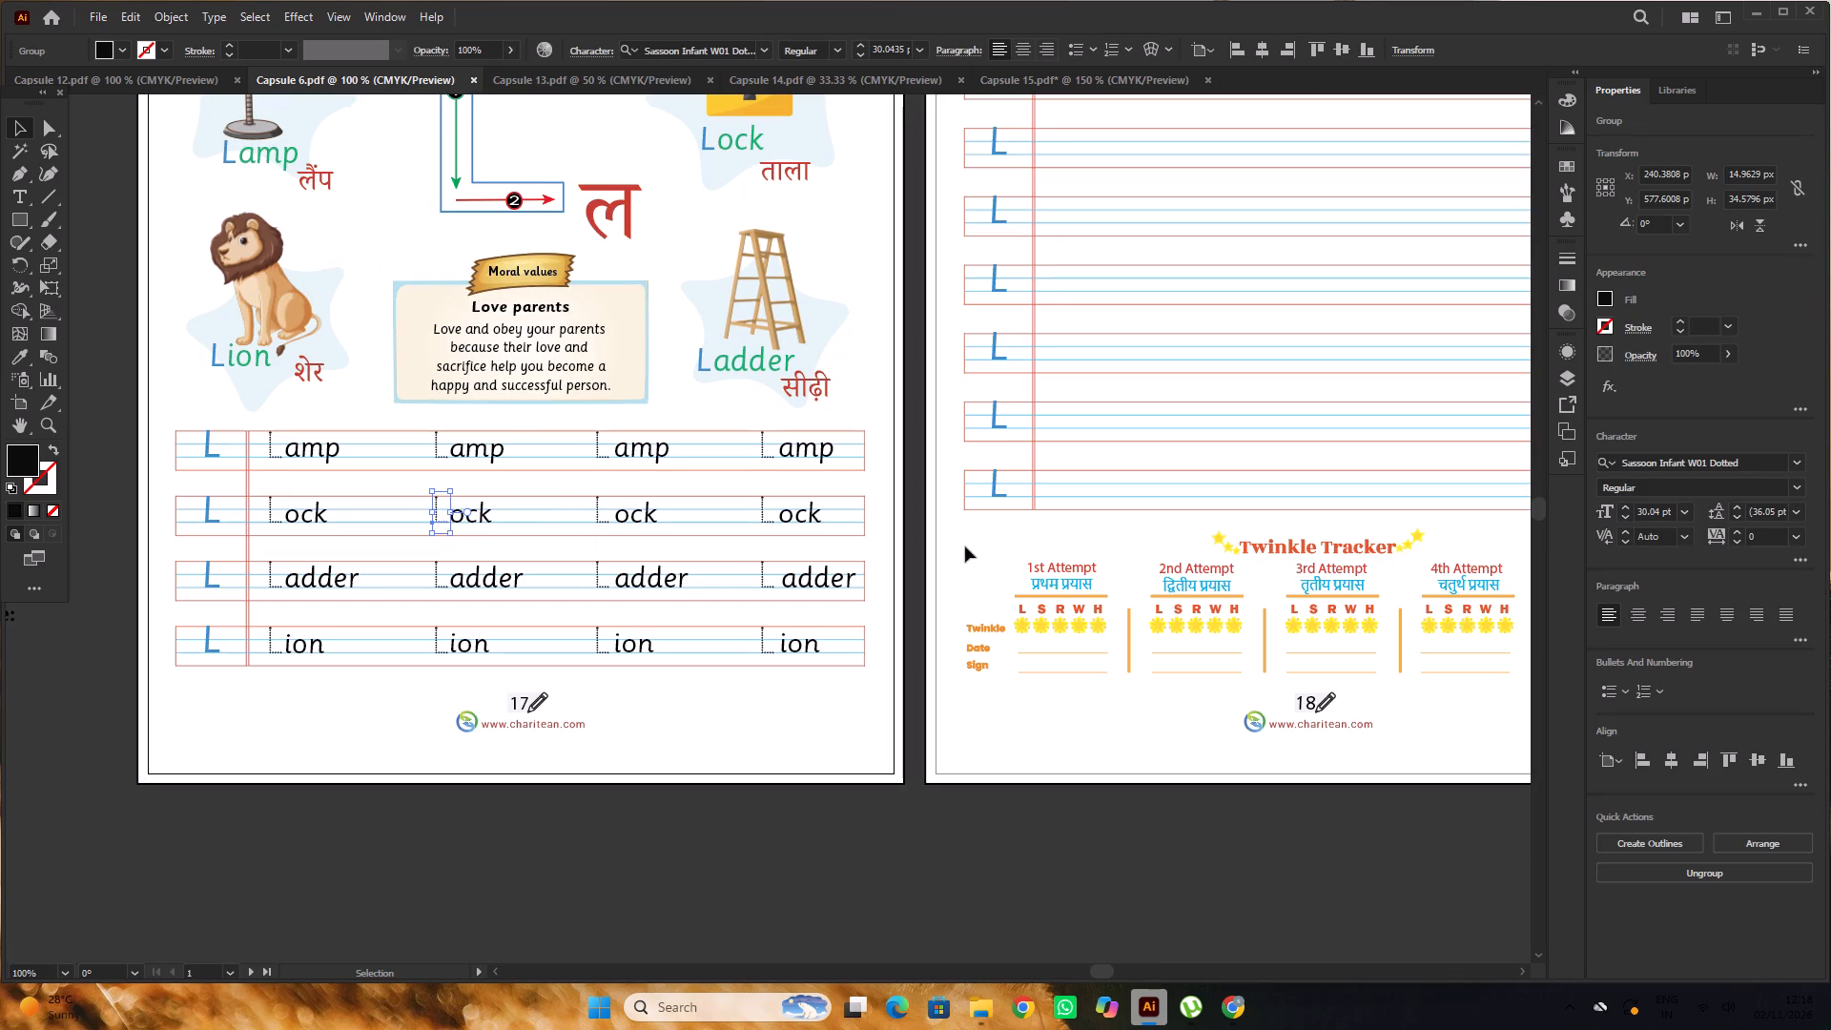
left_click(1098, 77)
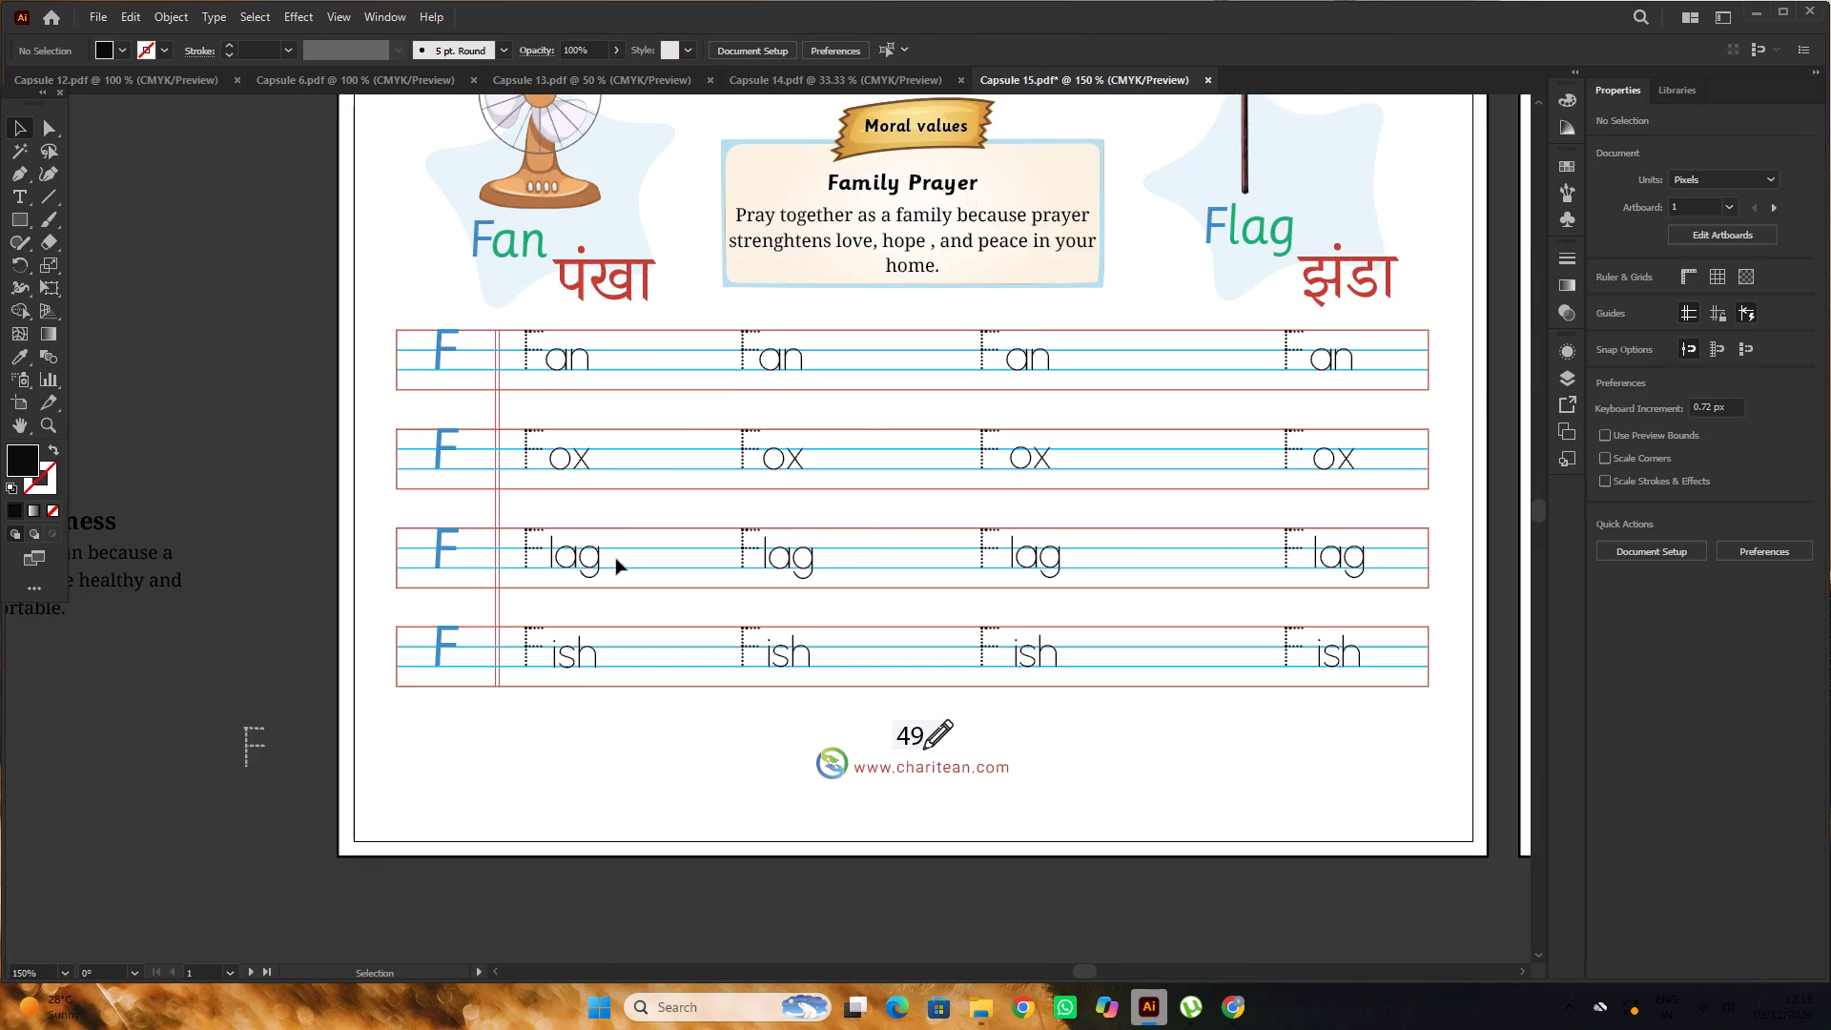
scroll(535, 521, "down", 2, "alt")
left_click(848, 777)
scroll(746, 567, "up", 2, "alt")
left_click(730, 588)
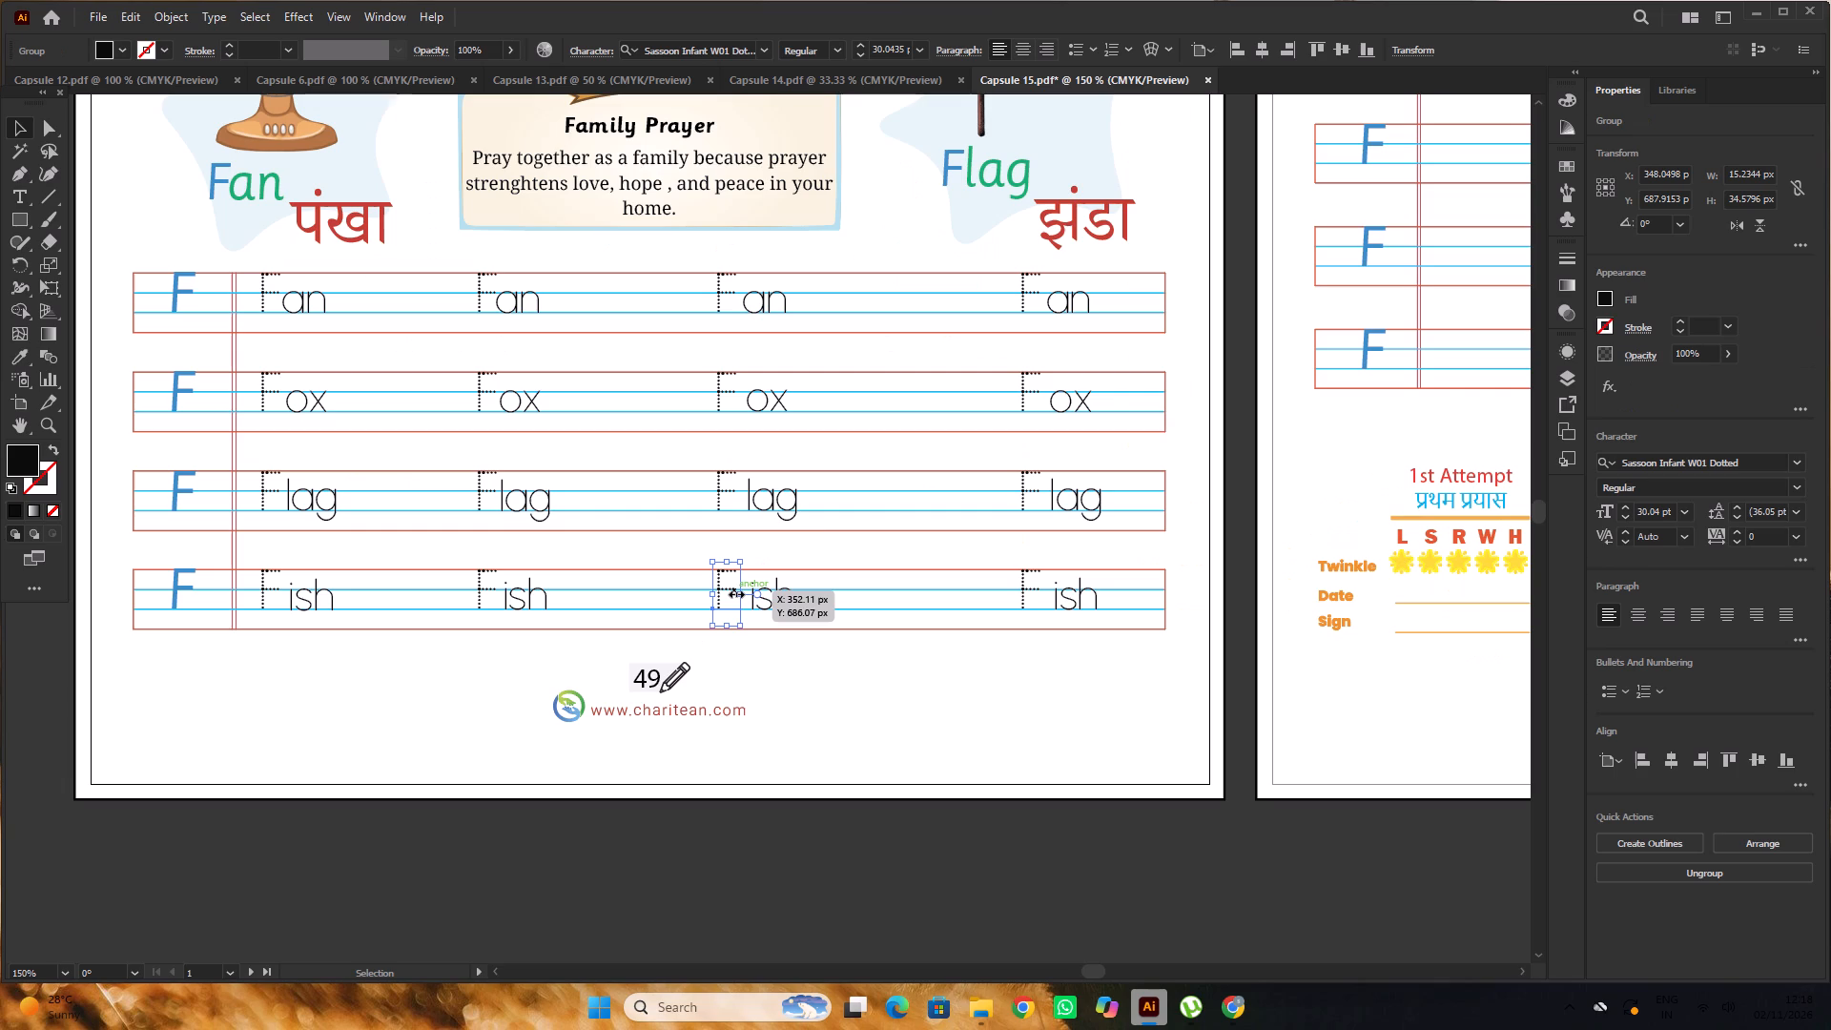
left_click(926, 860)
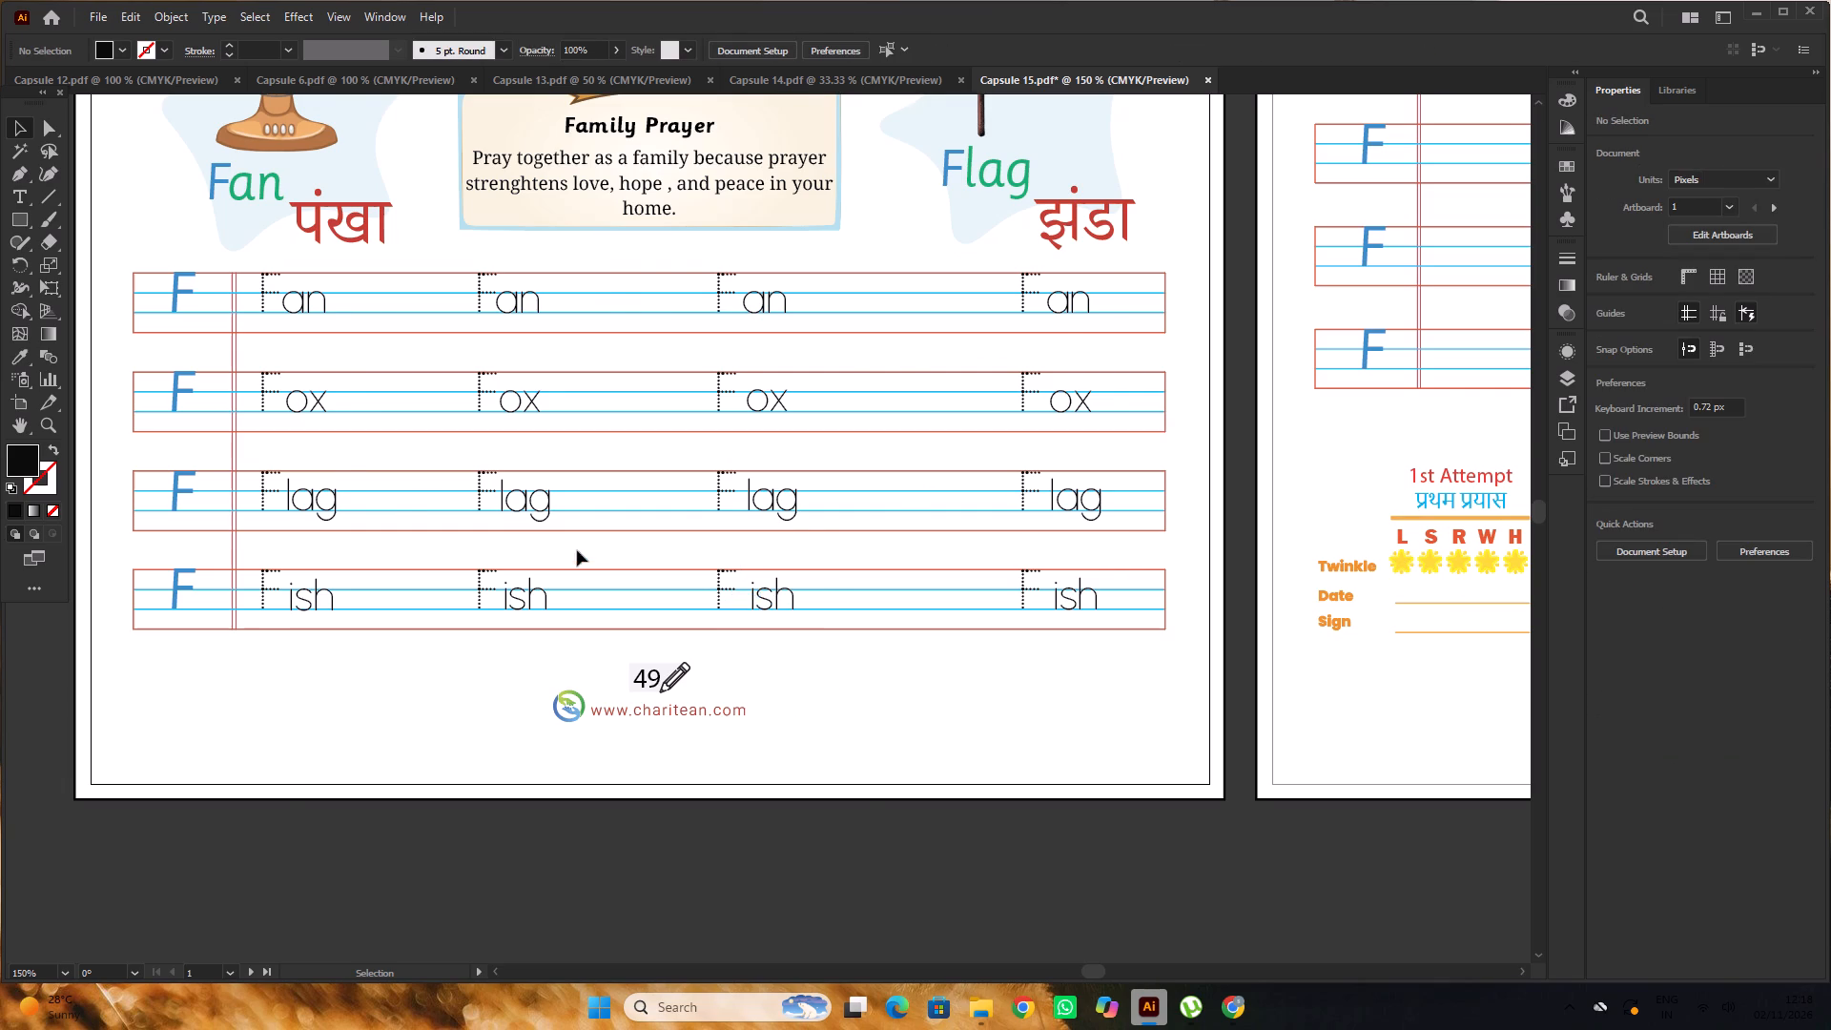
scroll(577, 550, "down", 1, "alt")
scroll(297, 372, "up", 2, "alt")
Set the first-column word endings "an", "ox", "lag" and "ish" on Capsule 15's Alphabet page to the Sassoon Primary font.
left_click(519, 409)
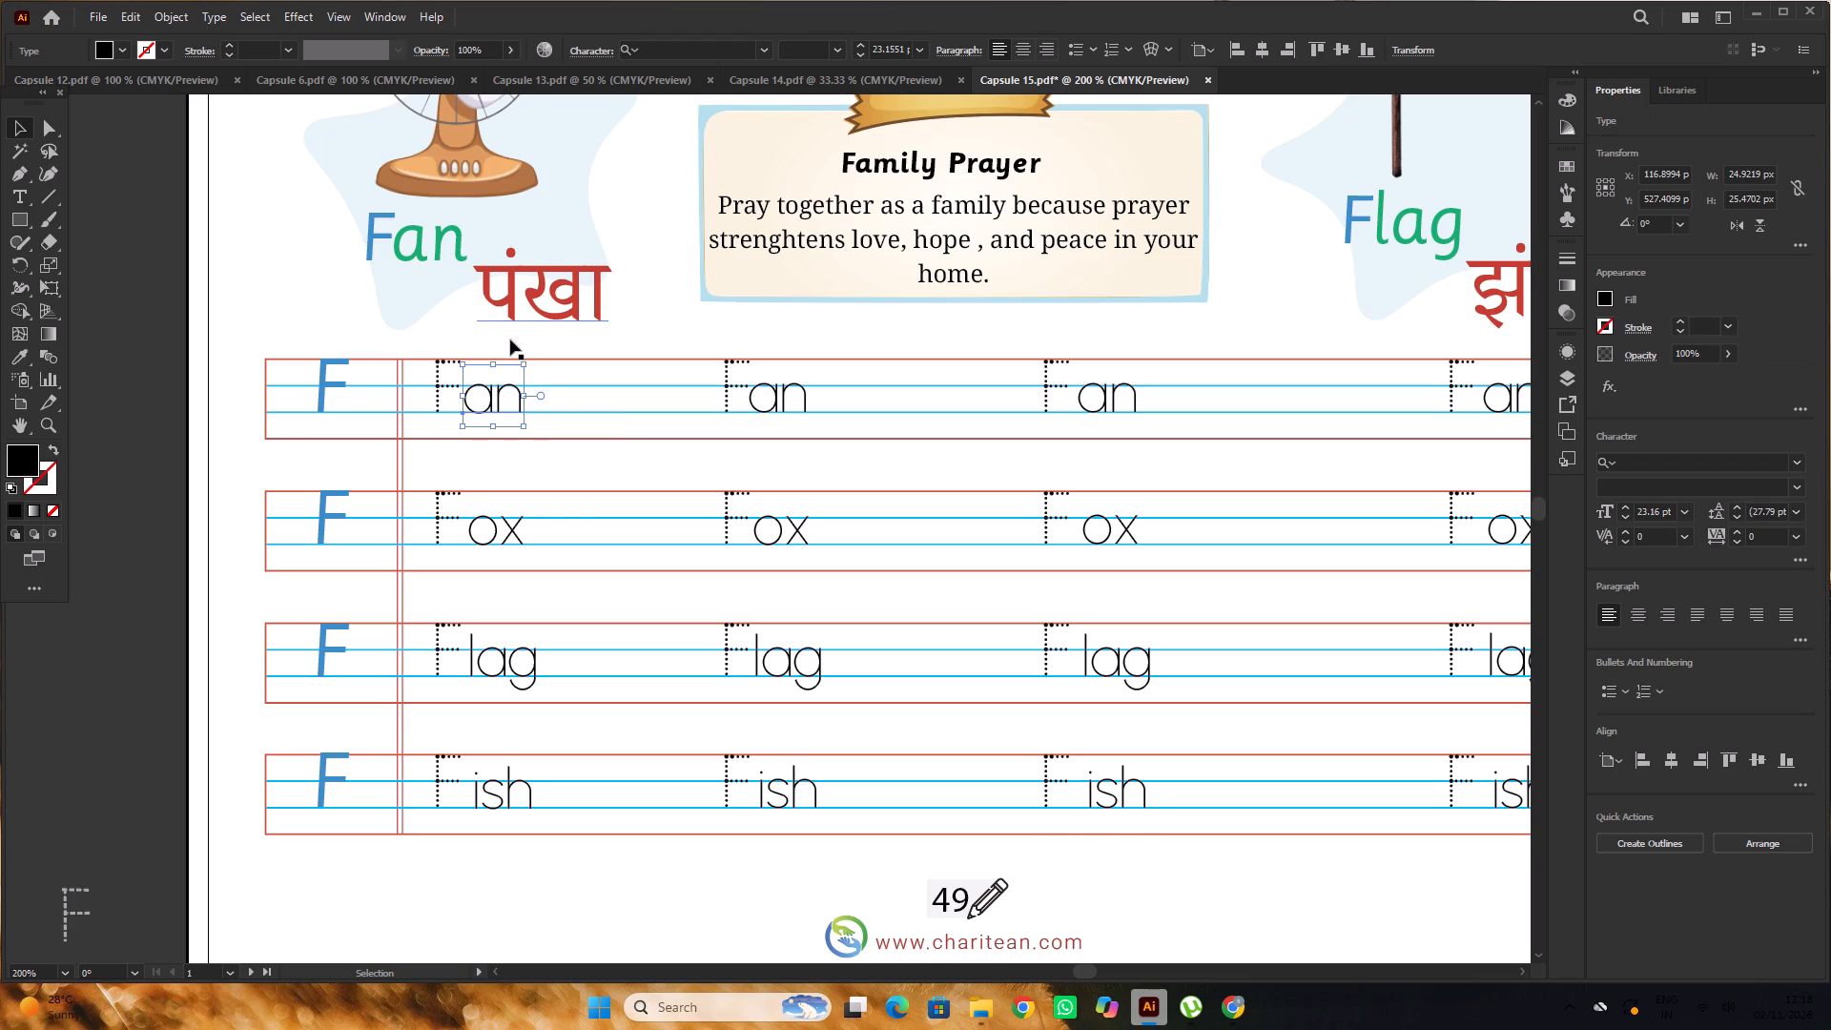
scroll(511, 340, "up", 1)
scroll(517, 490, "down", 3)
left_click(514, 488, "shift")
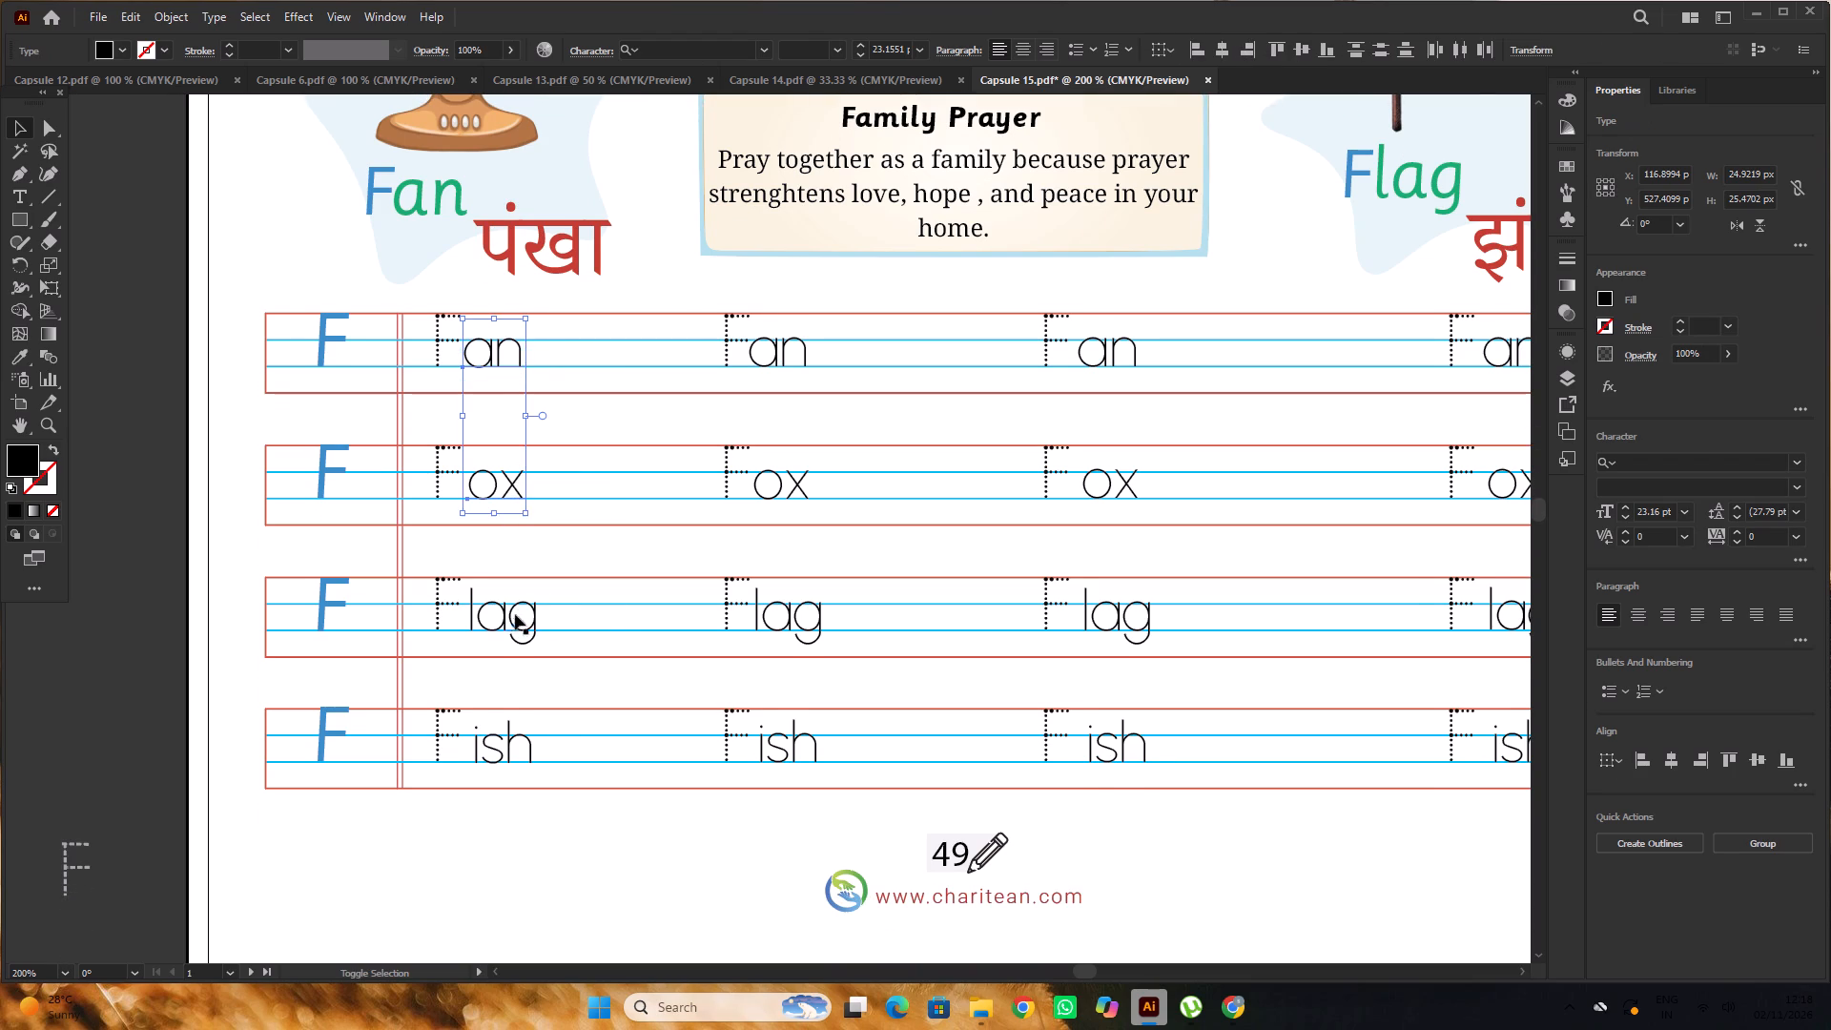
left_click(511, 619, "shift")
left_click(513, 734, "shift")
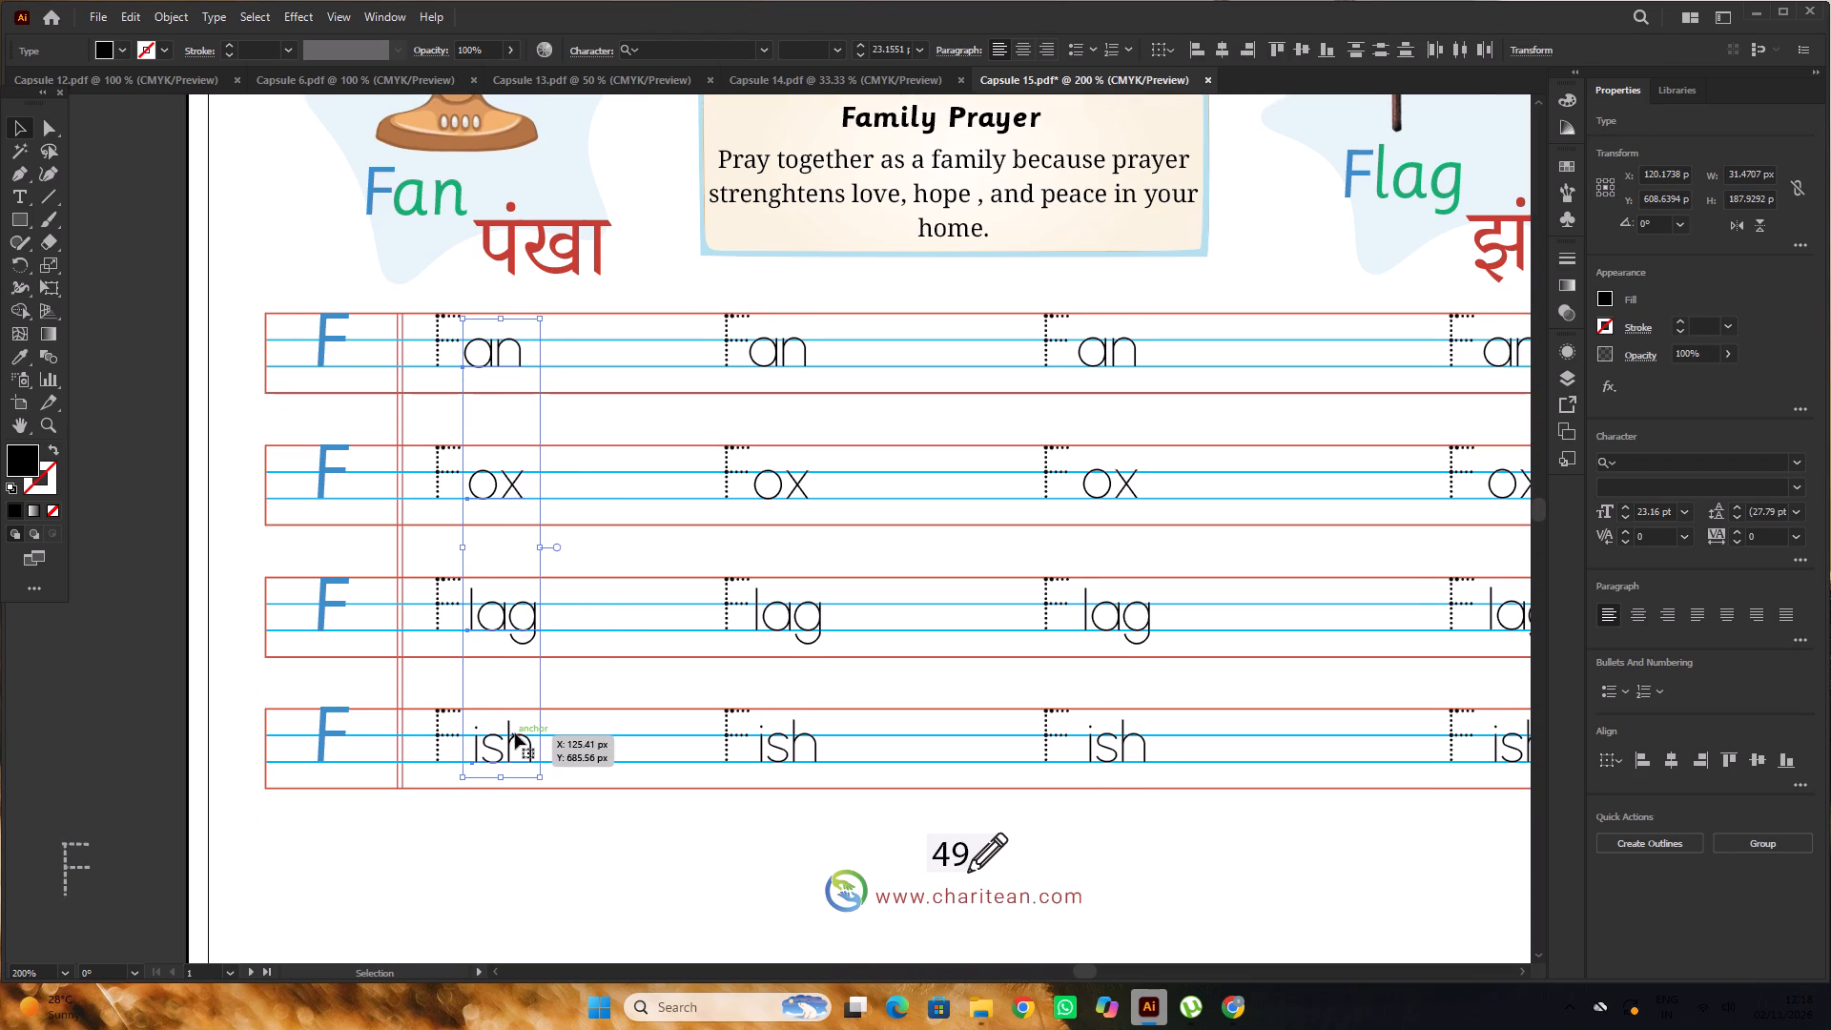
left_click(1678, 463)
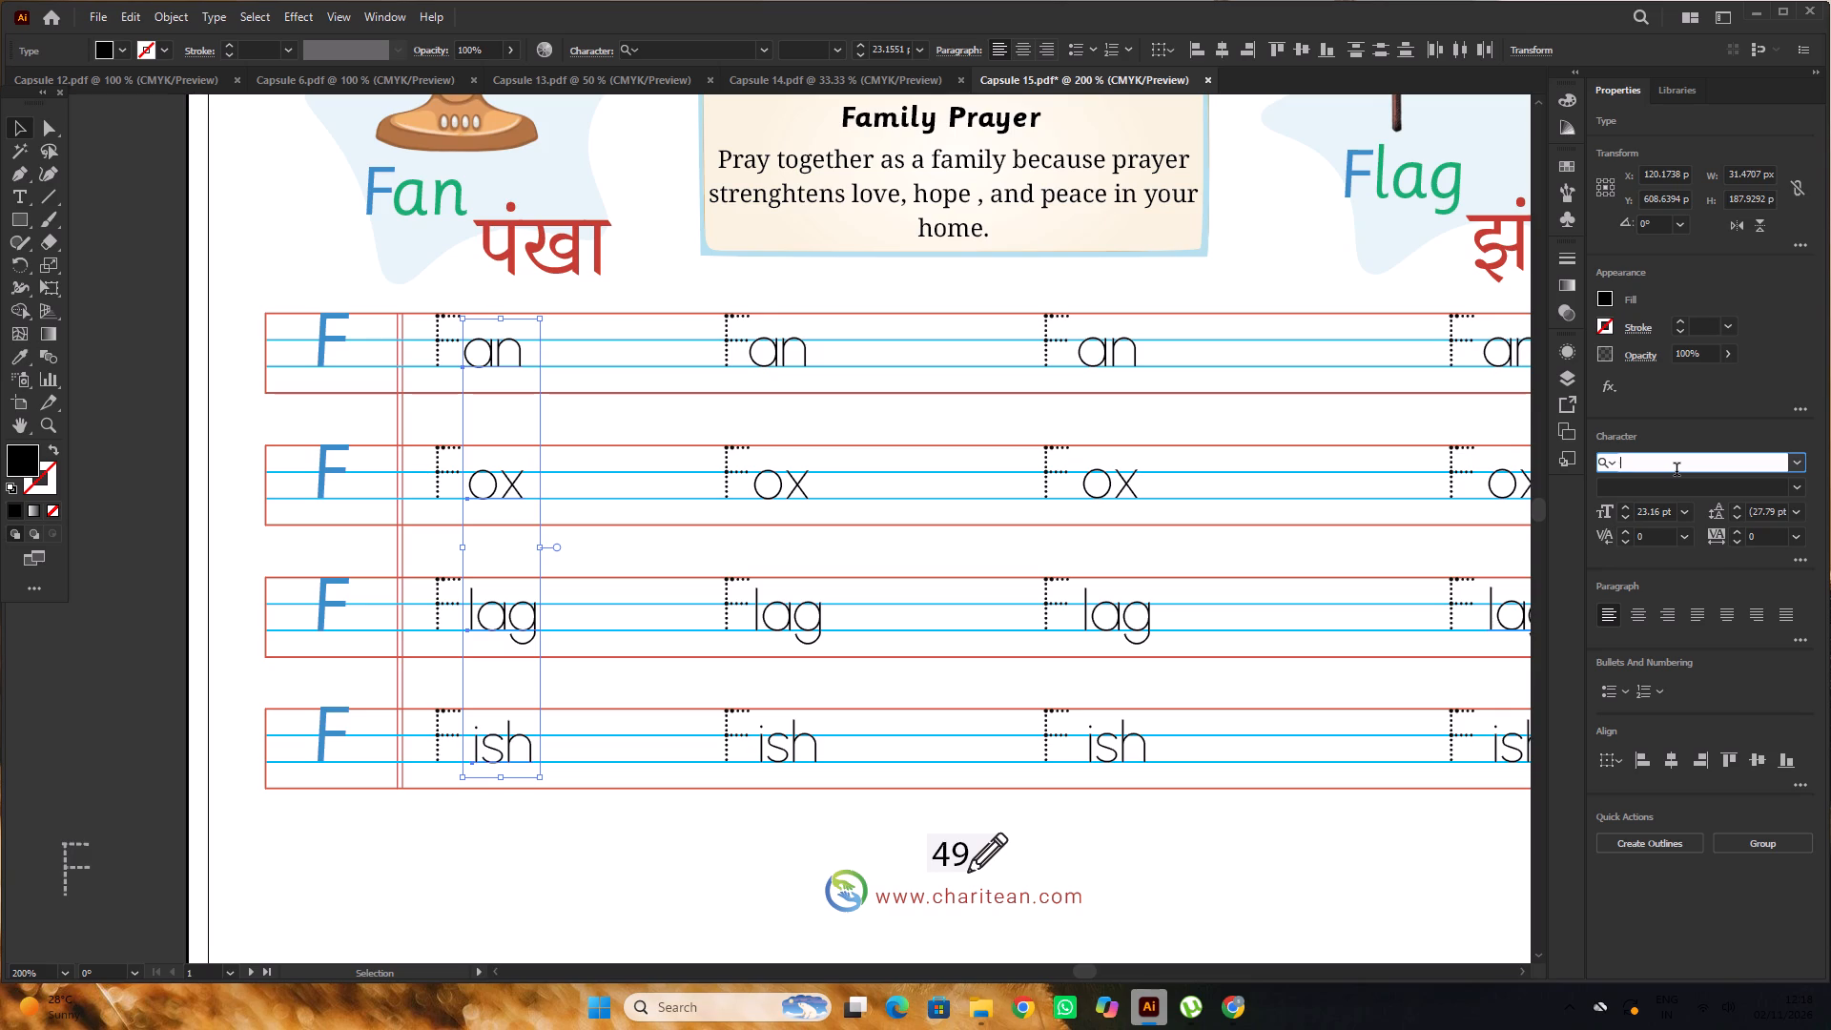
key("s")
key("a")
key("s")
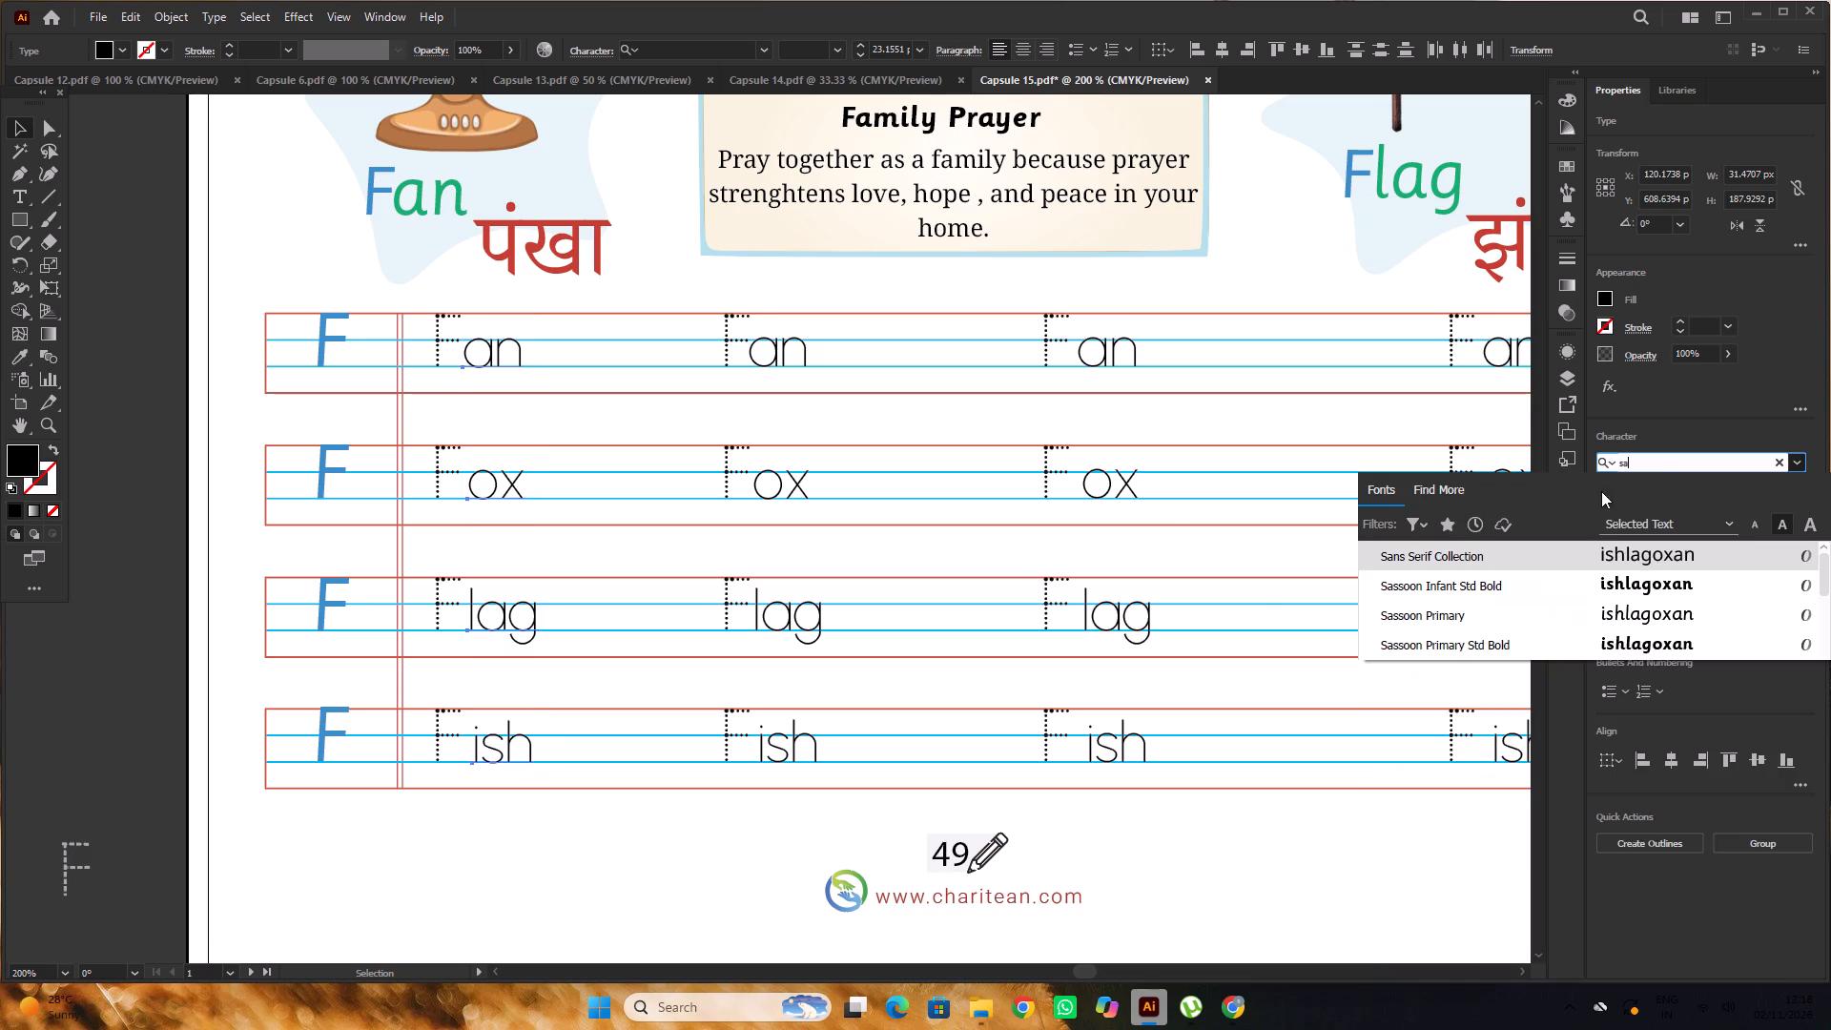
left_click(1472, 581)
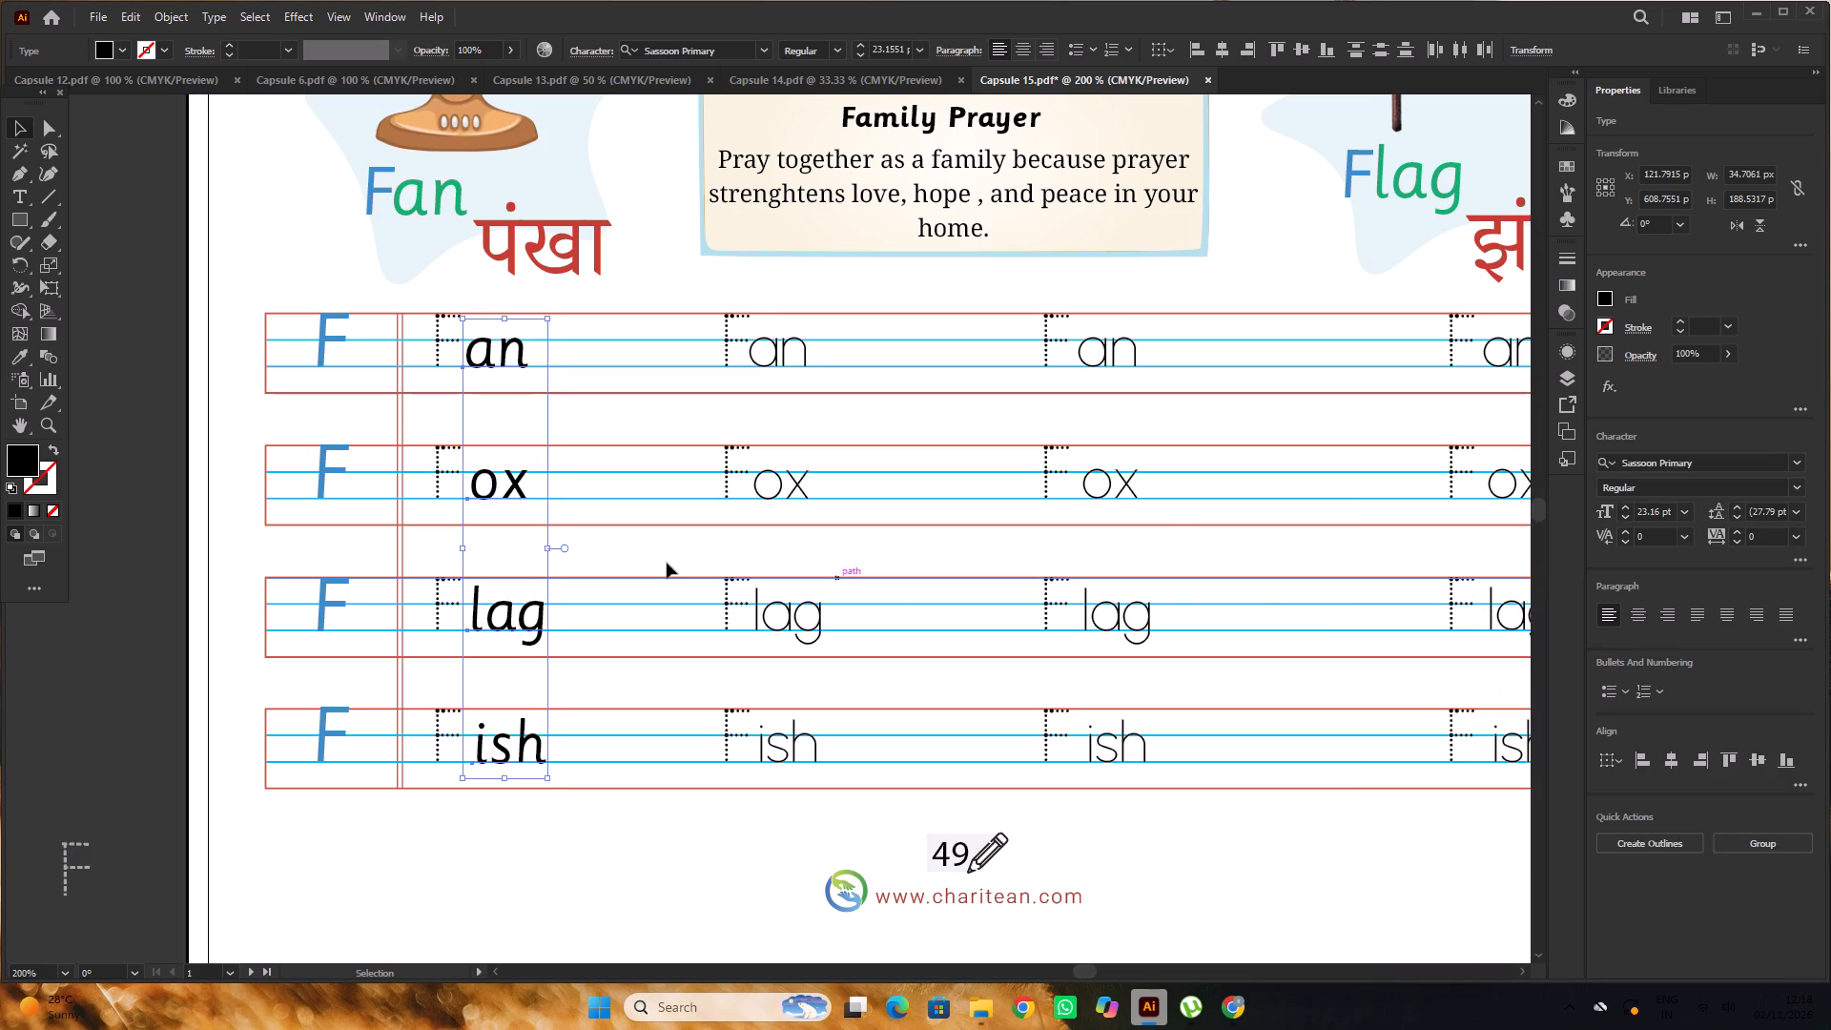
scroll(586, 513, "down", 4, "alt")
left_click(433, 444)
Set the word endings in the other three columns of the Fan, Fox, Flag and Fish rows to Sassoon Primary.
scroll(585, 485, "up", 4, "alt")
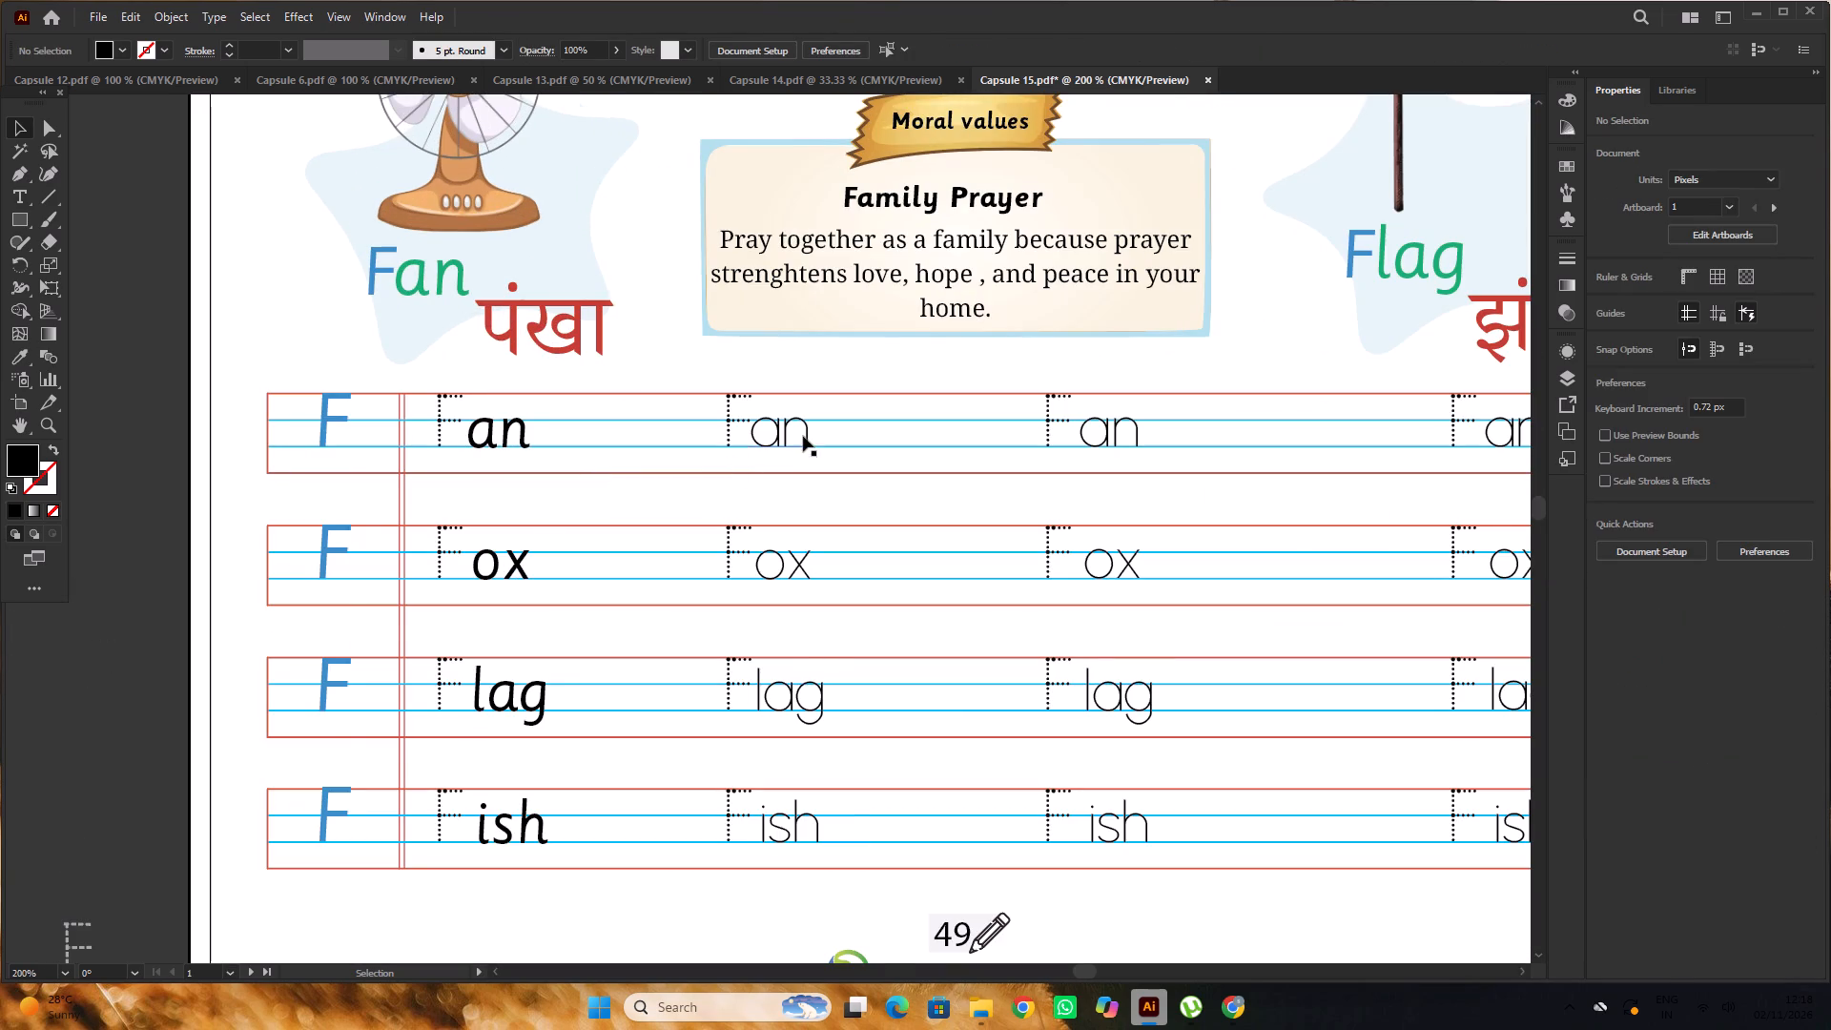
left_click(803, 436)
scroll(769, 431, "down", 4)
left_click(779, 469, "shift")
left_click(788, 608, "shift")
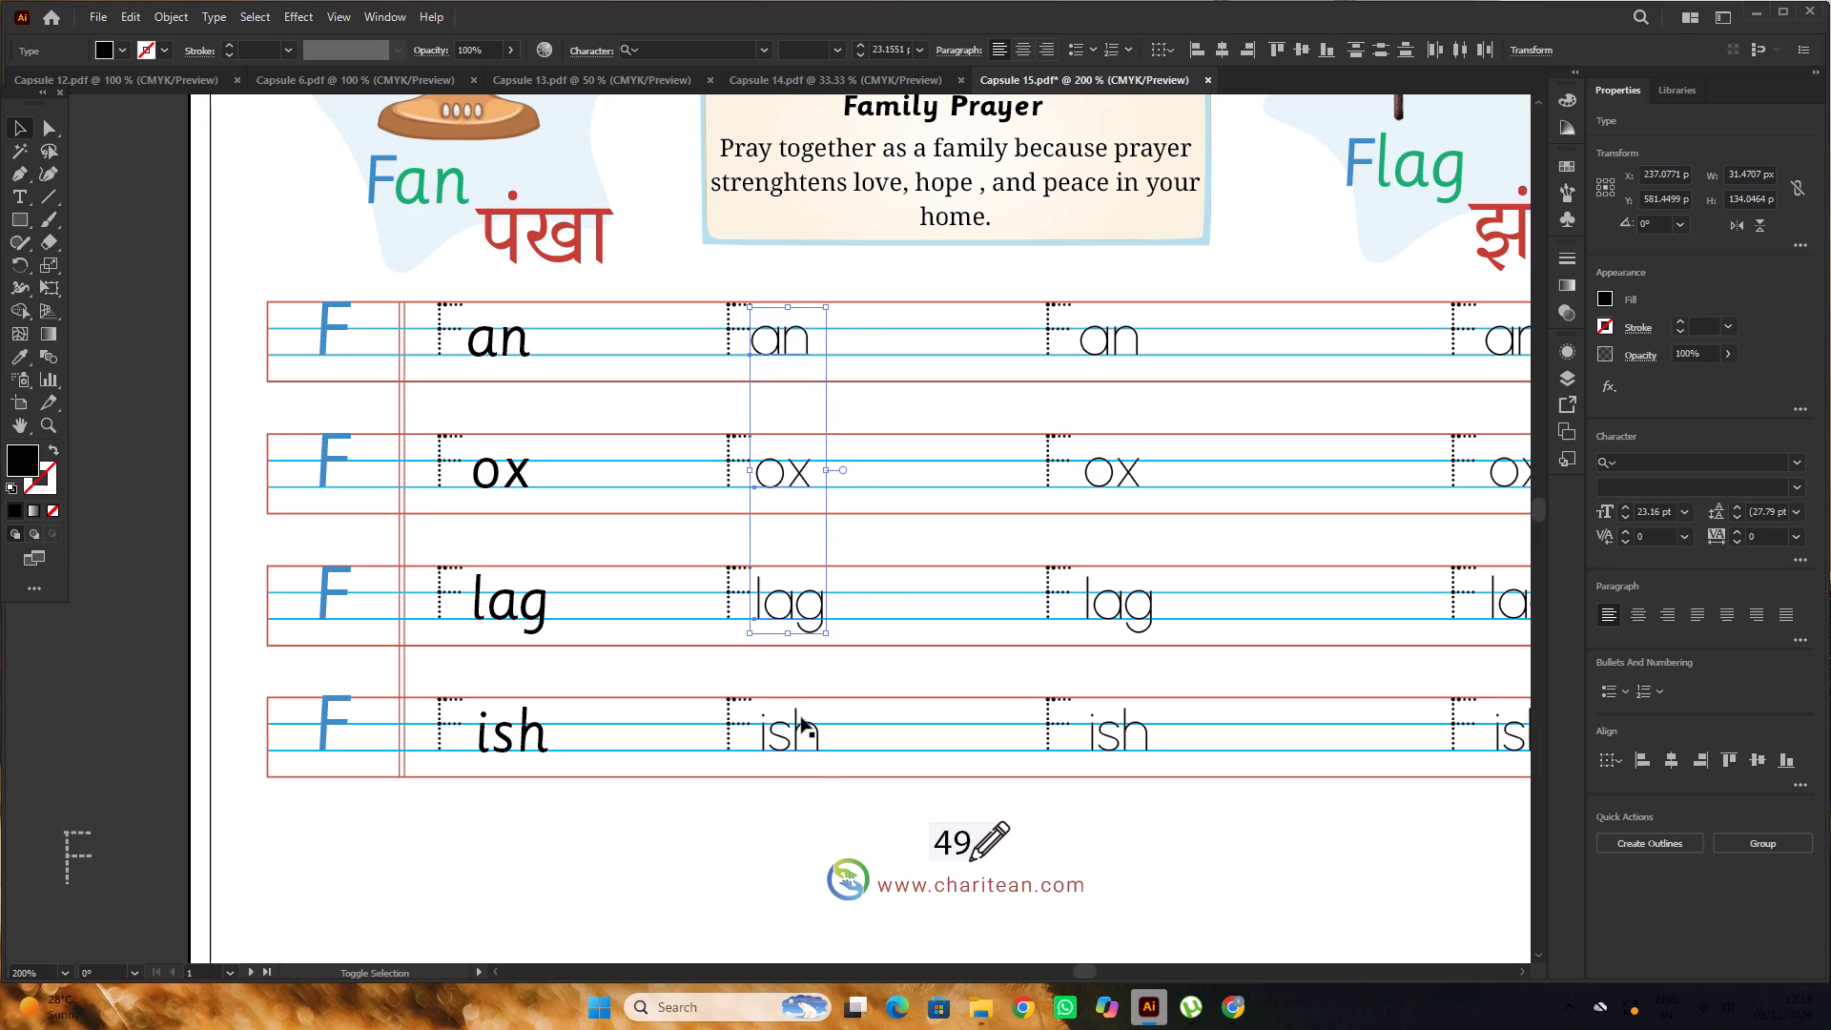
left_click(797, 713, "shift")
scroll(603, 594, "down", 3, "alt")
scroll(996, 571, "up", 1, "alt")
left_click(660, 478, "shift")
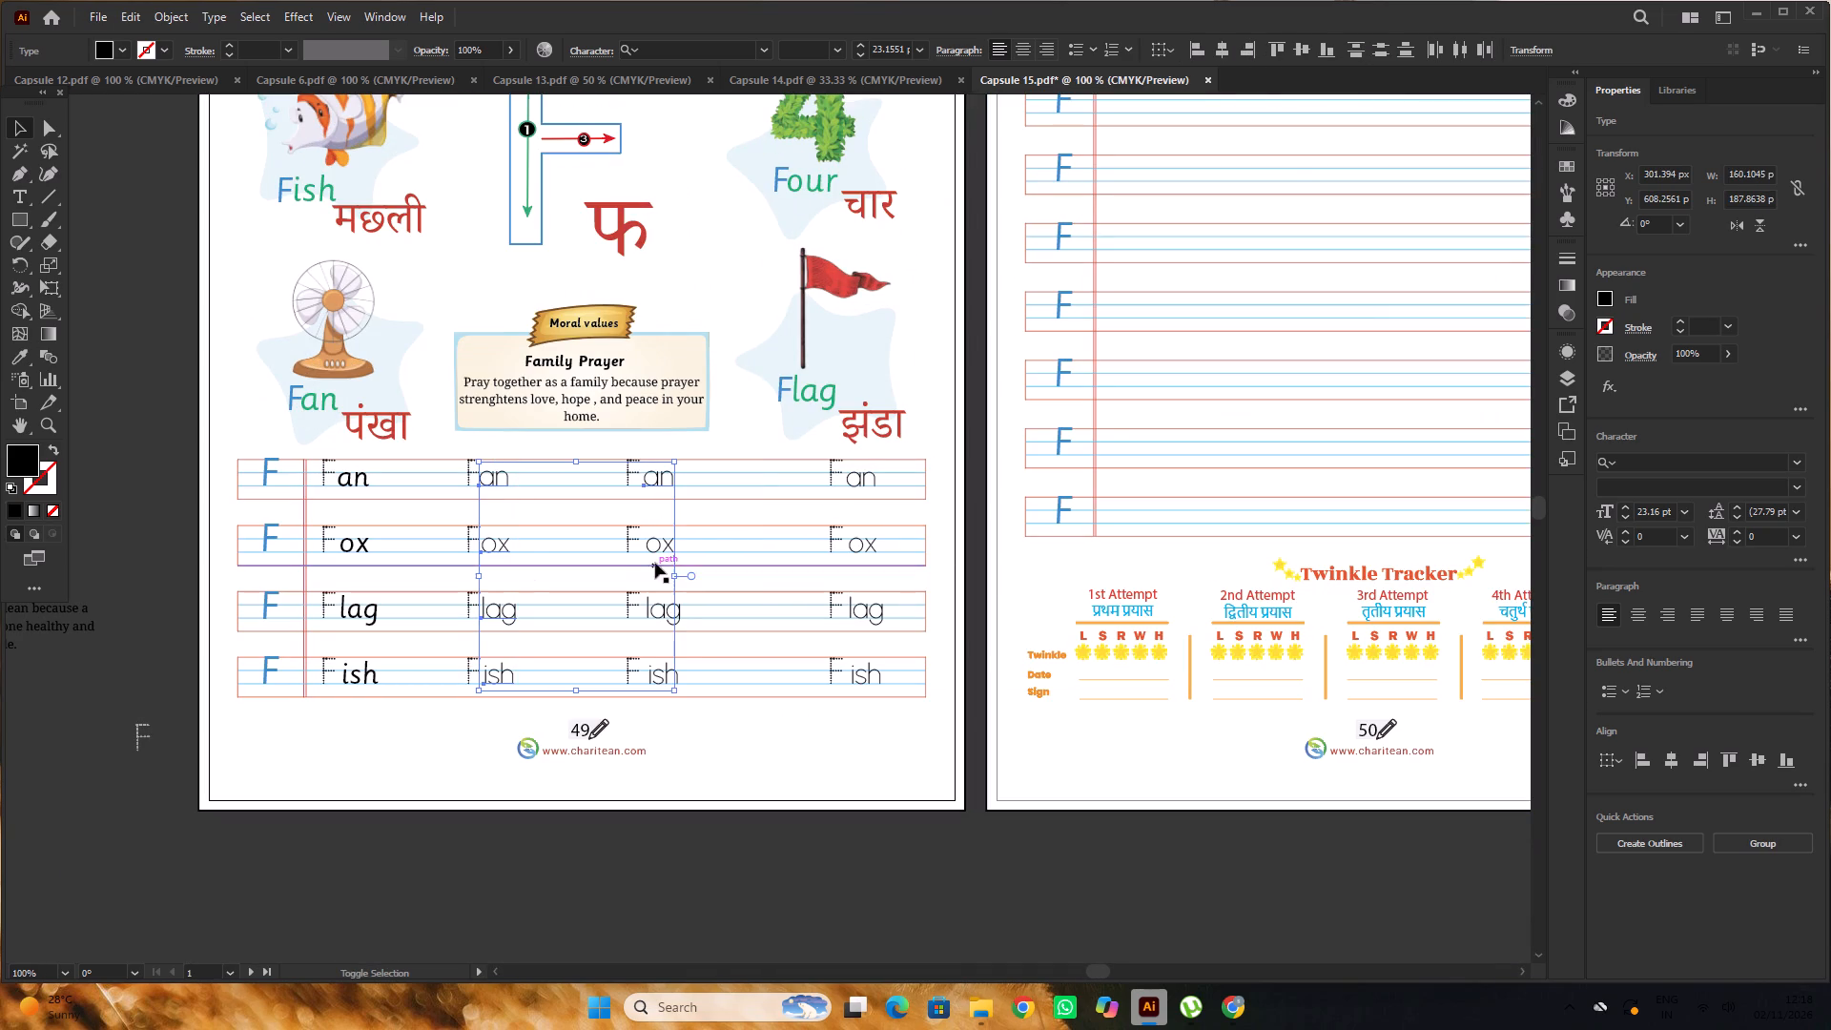
left_click(660, 547, "shift")
left_click(662, 619, "shift")
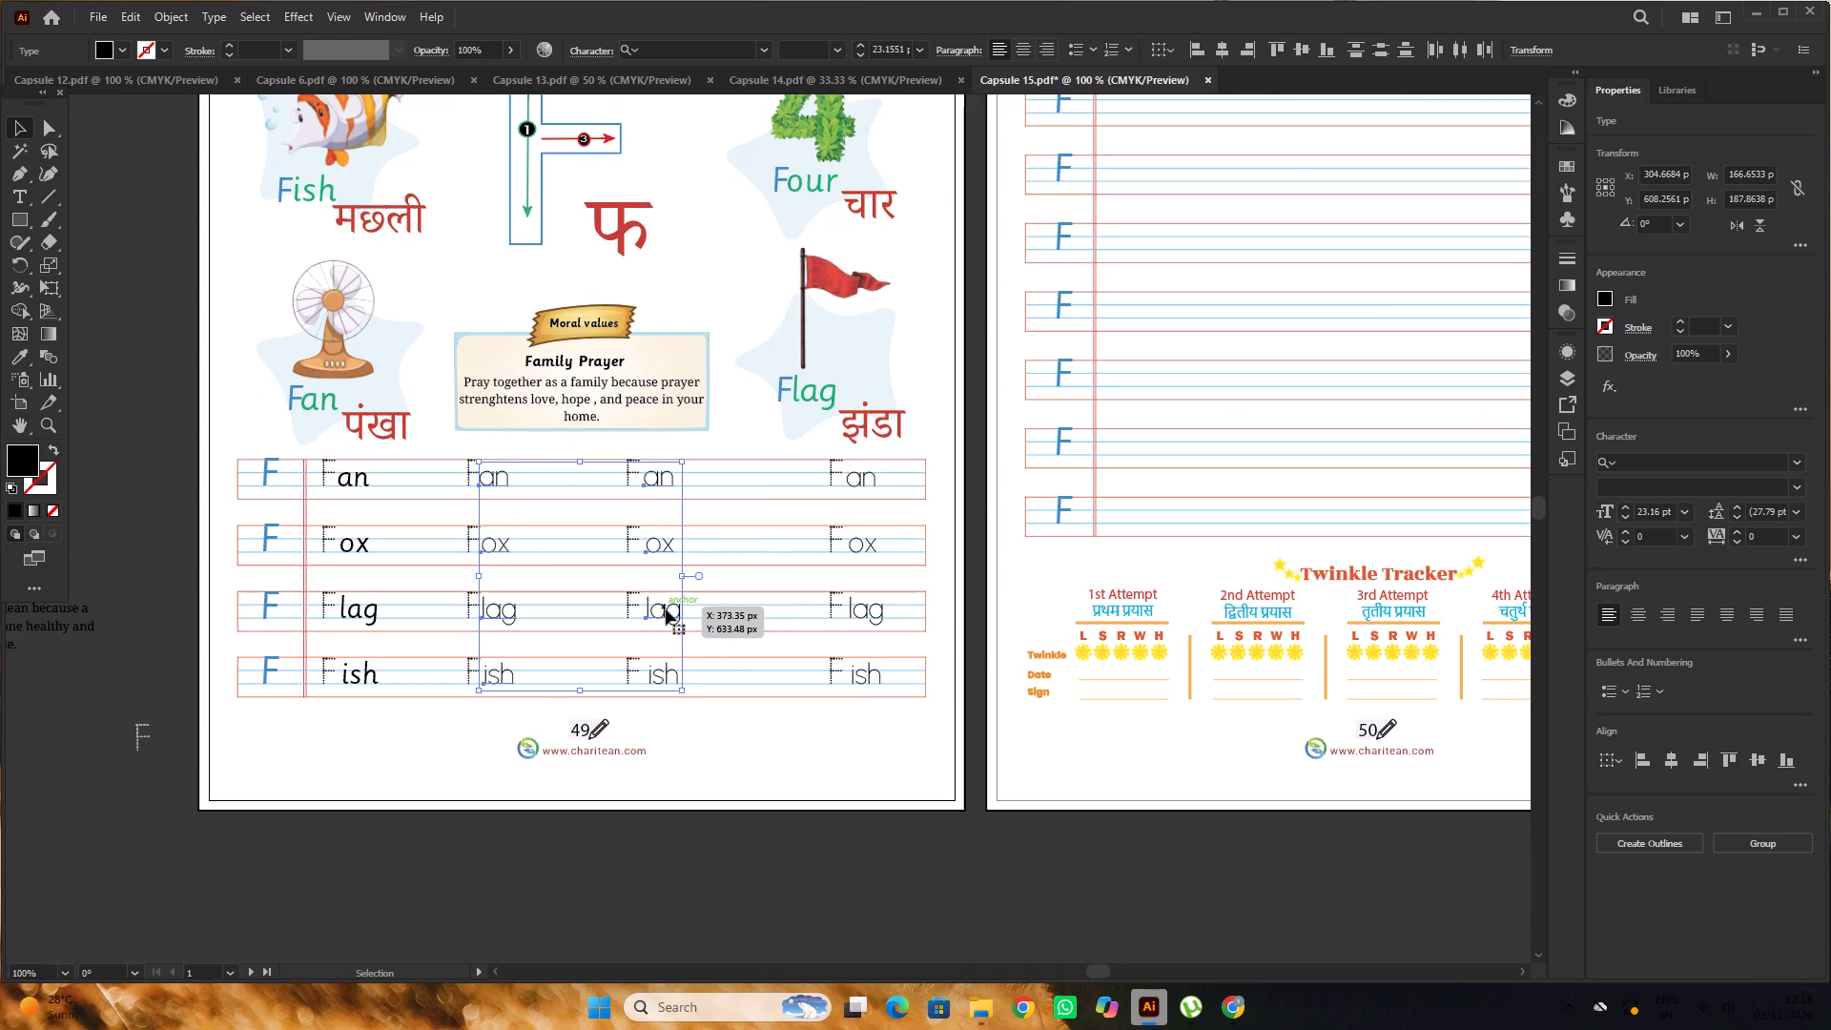
left_click(660, 681, "shift")
left_click(868, 480, "shift")
left_click(864, 535, "shift")
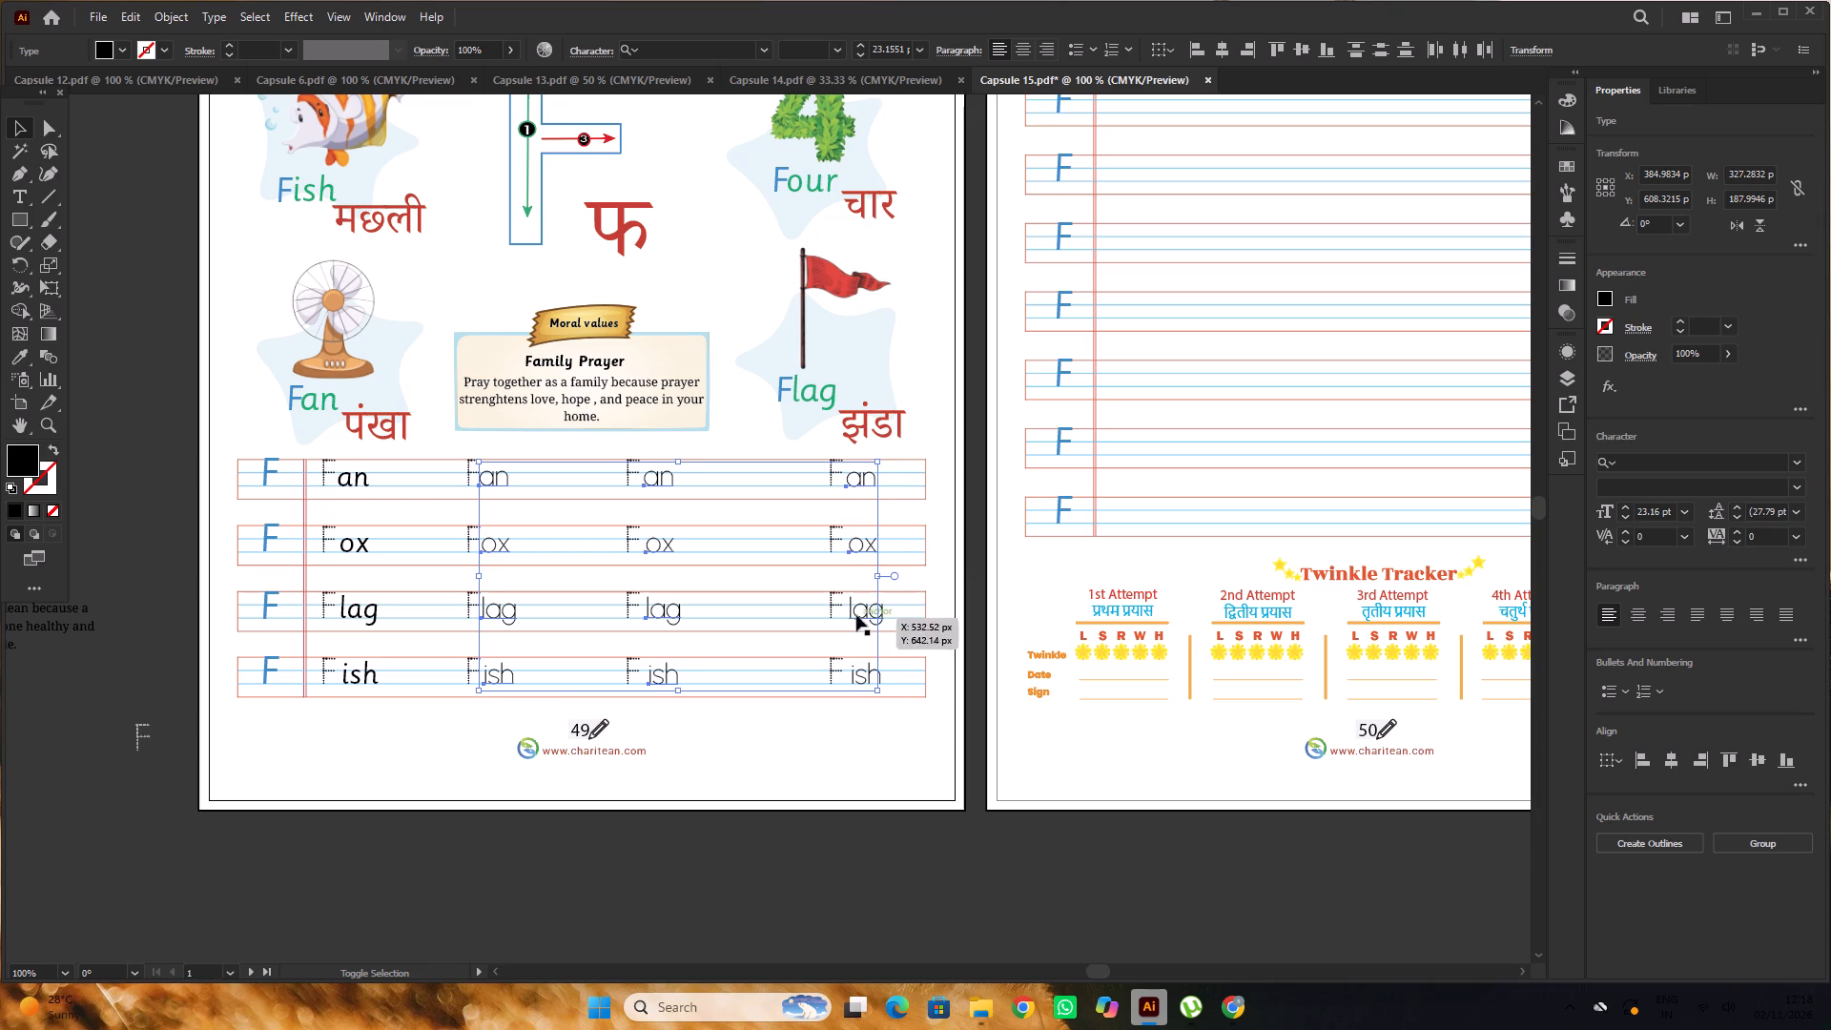
left_click(856, 614, "shift")
left_click(853, 685, "shift")
left_click(1659, 461)
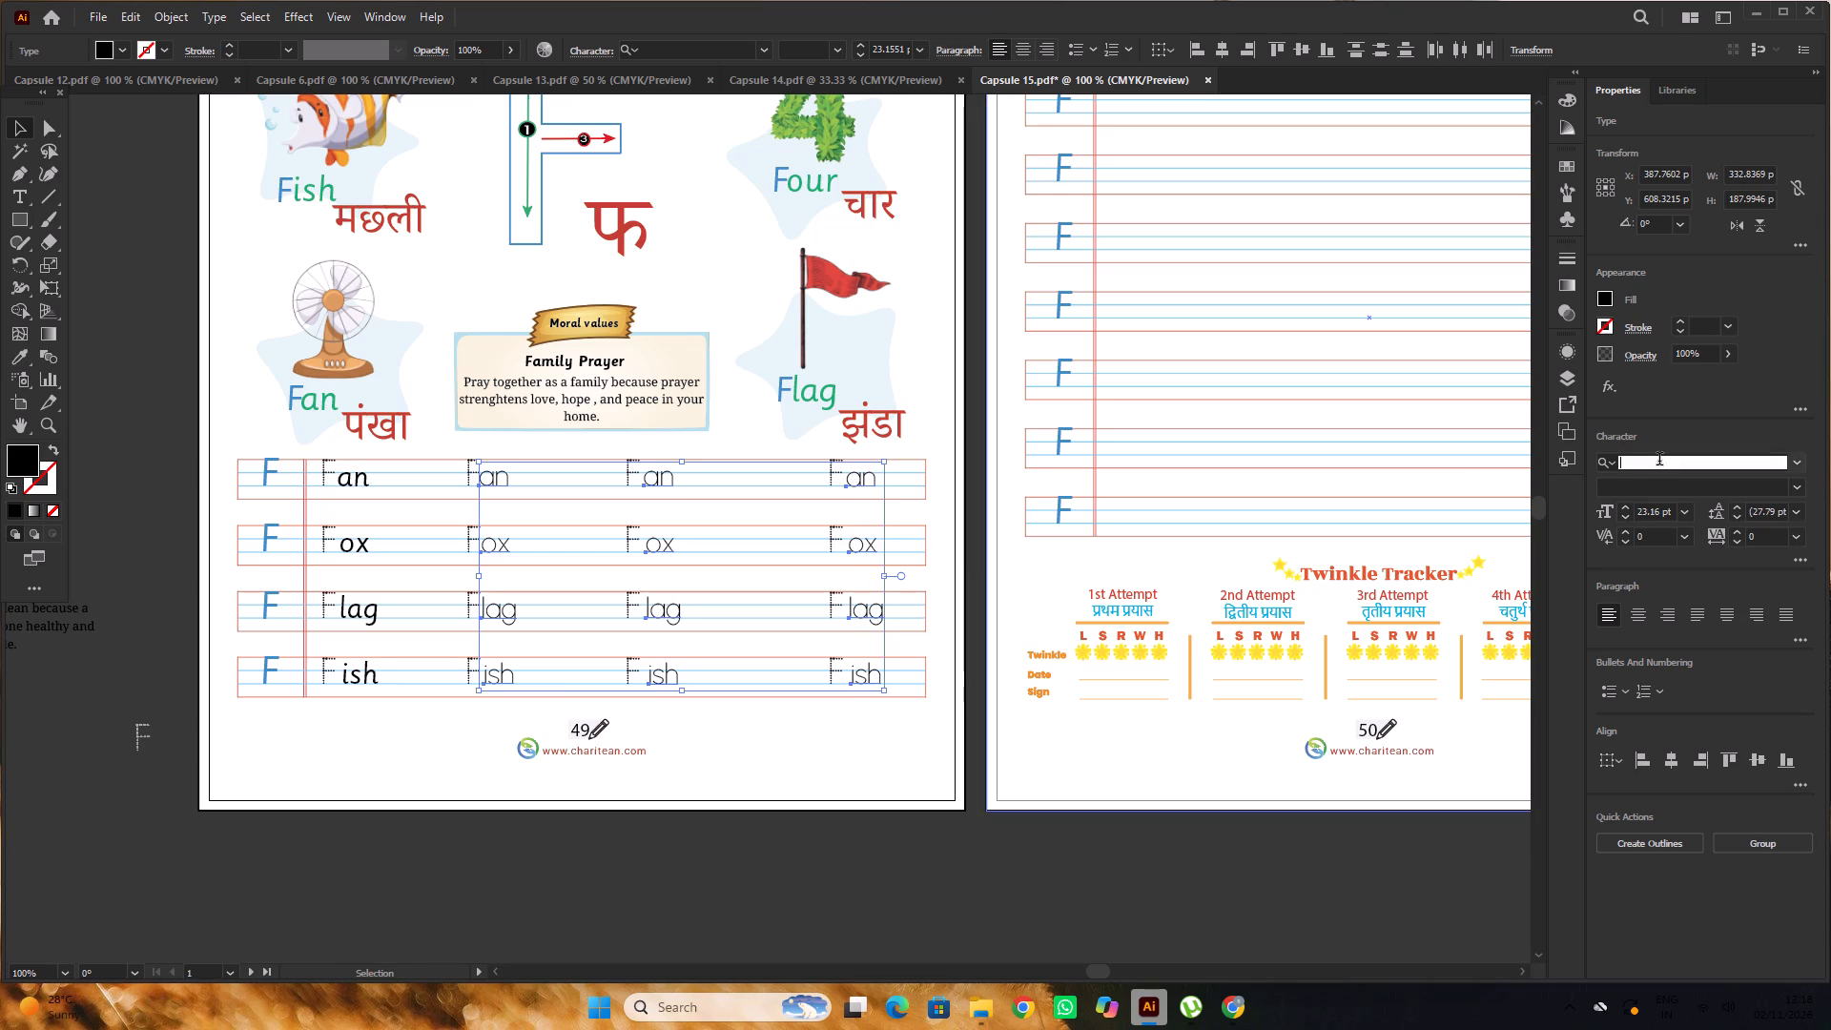
key("s")
key("a")
key("s")
left_click(1483, 589)
scroll(863, 533, "down", 5)
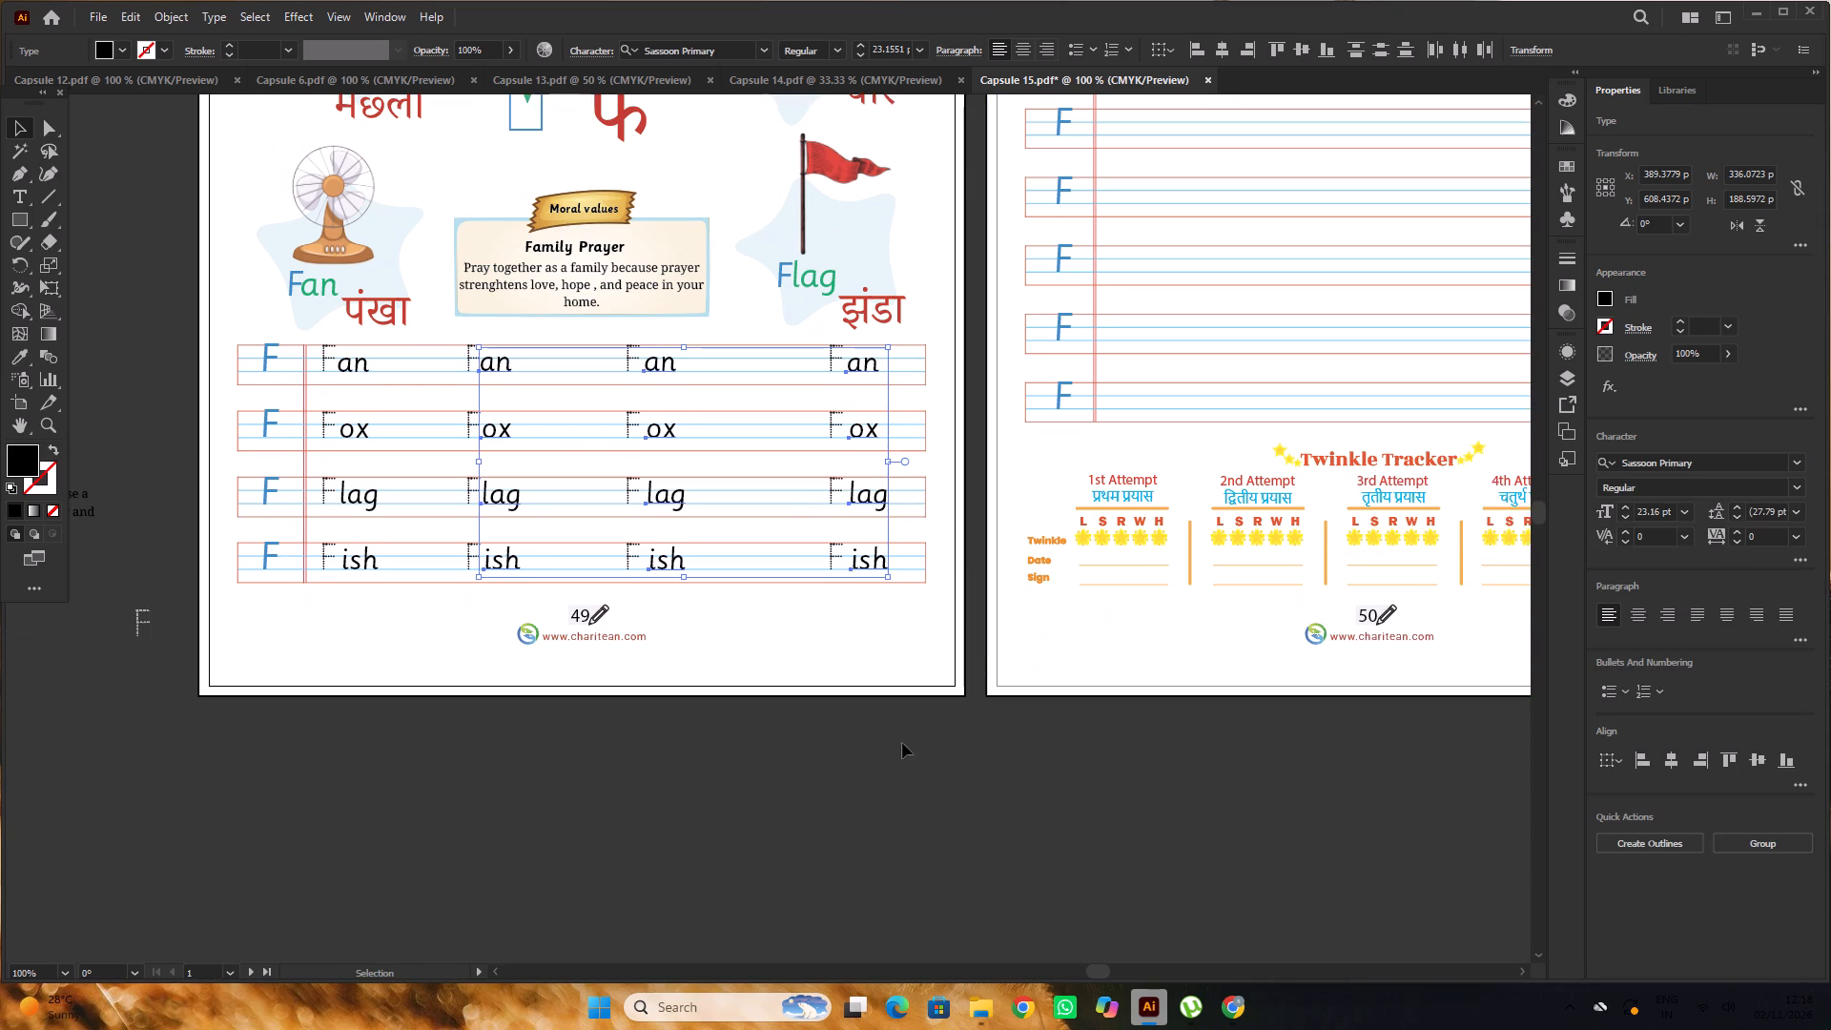
left_click(922, 754)
Examine the Alphabet page's word rows and look across the Assessment, Practice and Recall Time pages.
scroll(801, 525, "up", 3, "alt")
scroll(978, 538, "down", 3, "alt")
scroll(707, 541, "up", 2, "alt")
scroll(805, 531, "down", 2, "alt")
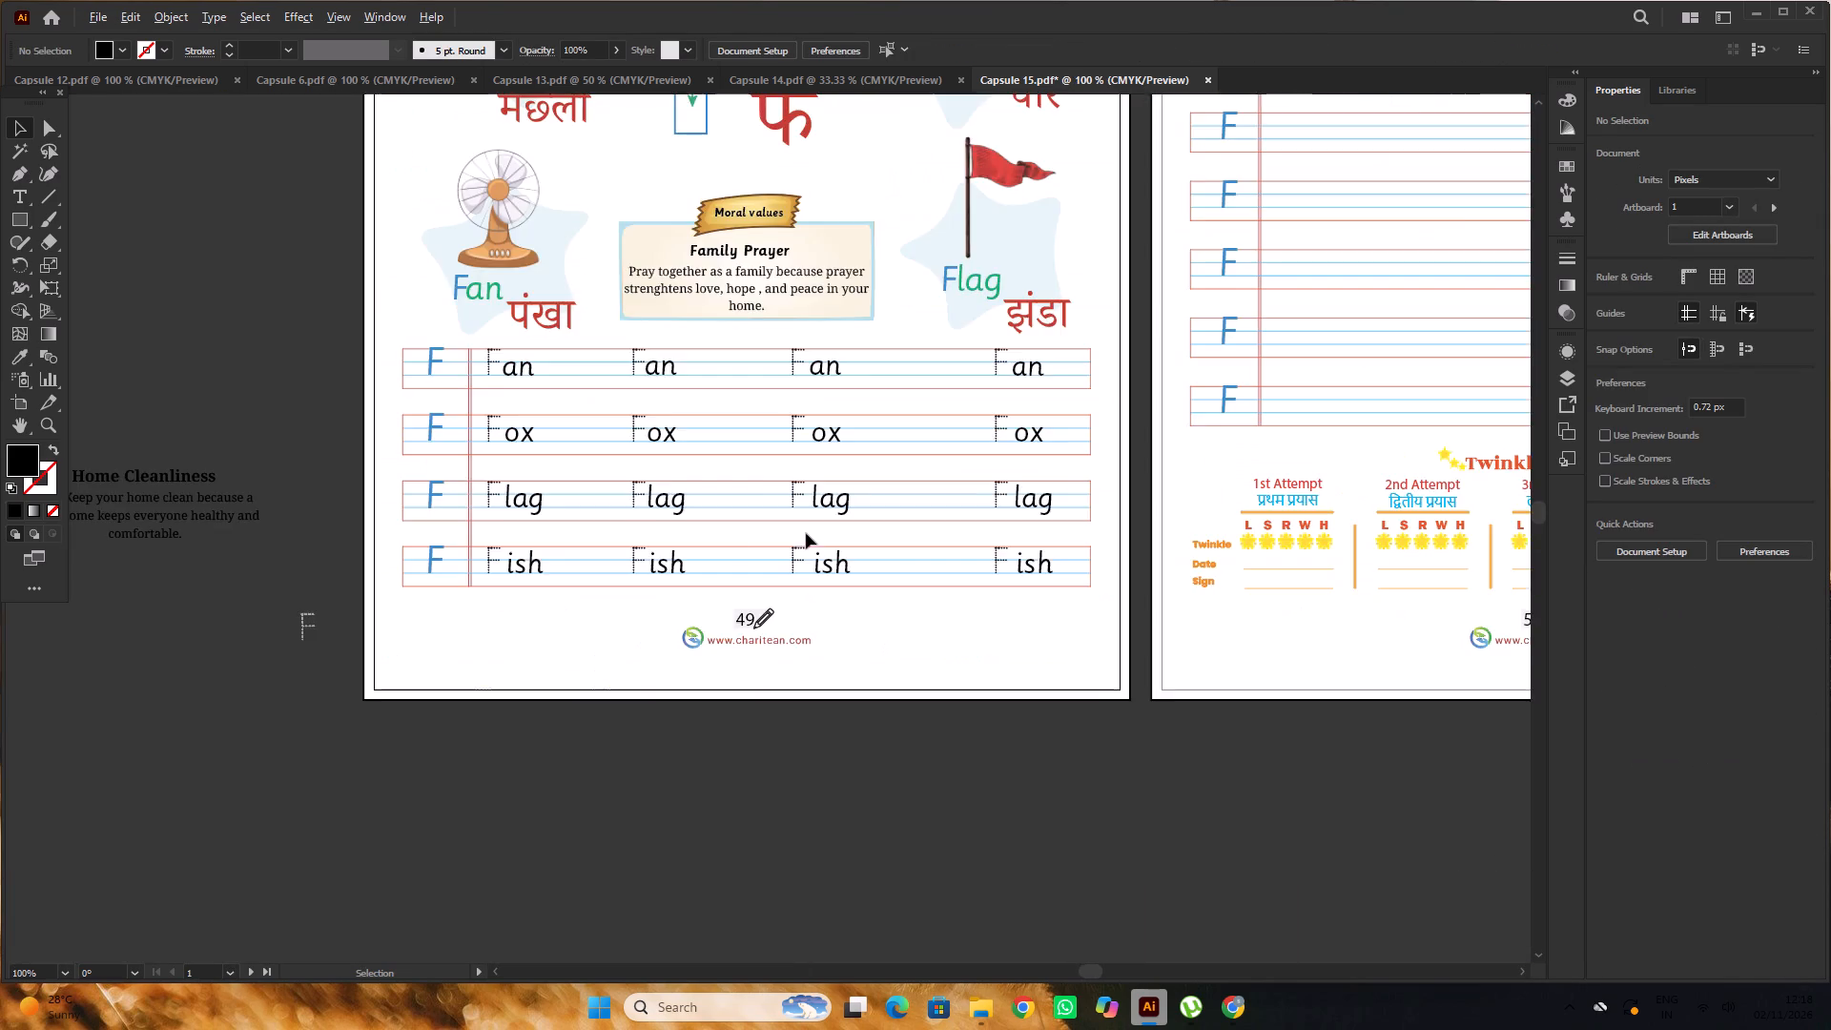
scroll(600, 511, "up", 3, "alt")
scroll(734, 517, "down", 5, "alt")
key("space")
key("space")
key("space")
key("space")
key("space")
left_click_drag(1059, 685, 862, 709)
left_click(953, 704)
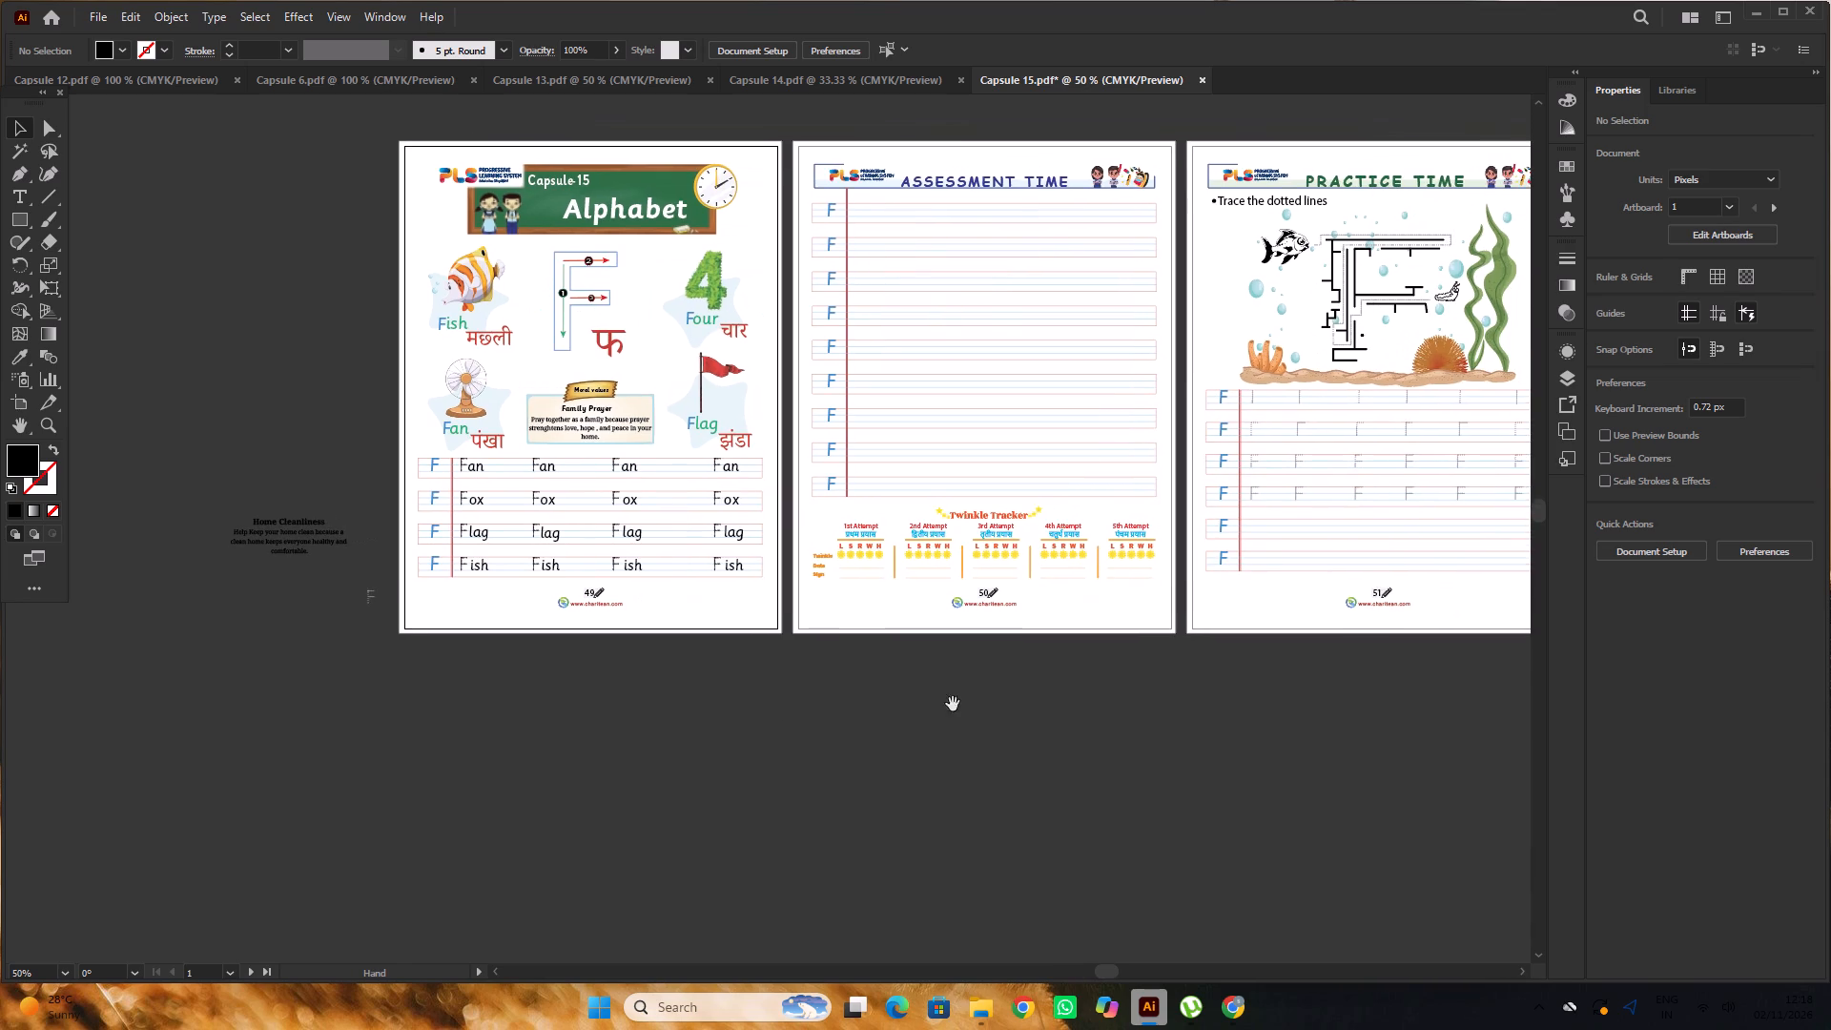
key("space")
left_click_drag(1049, 693, 874, 732)
left_click(936, 738)
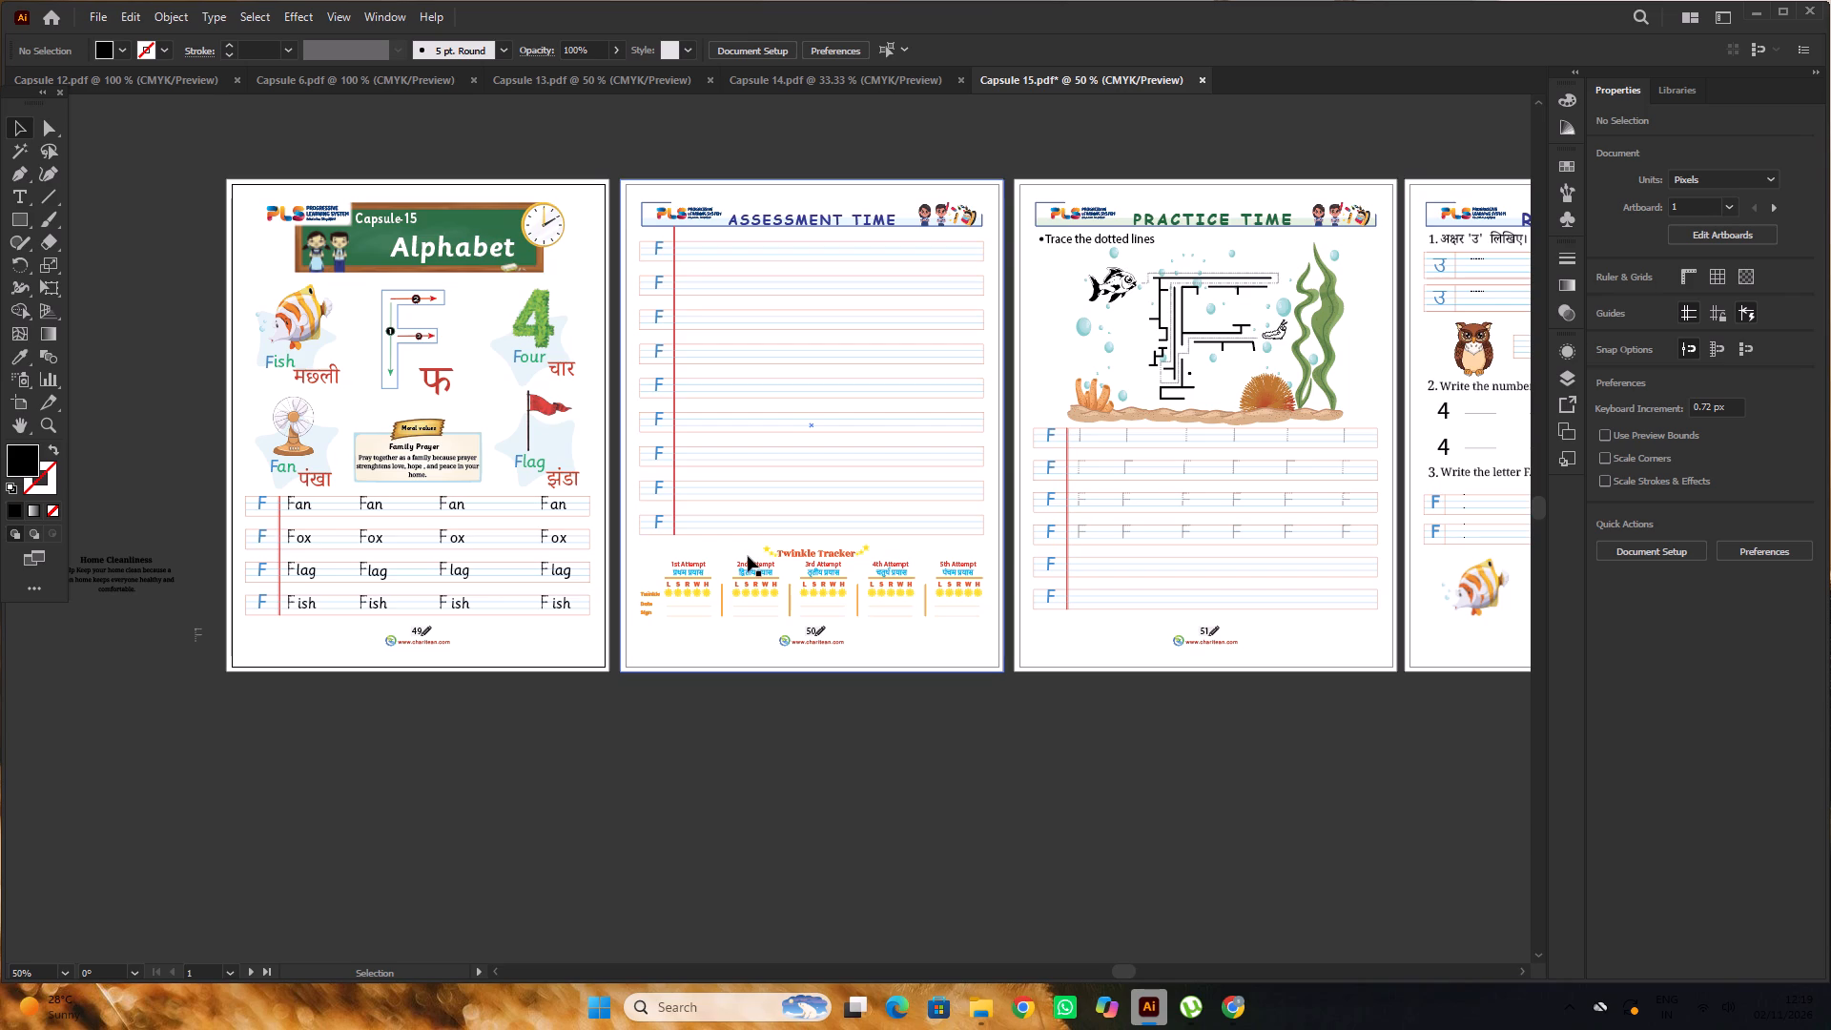
scroll(747, 554, "down", 4)
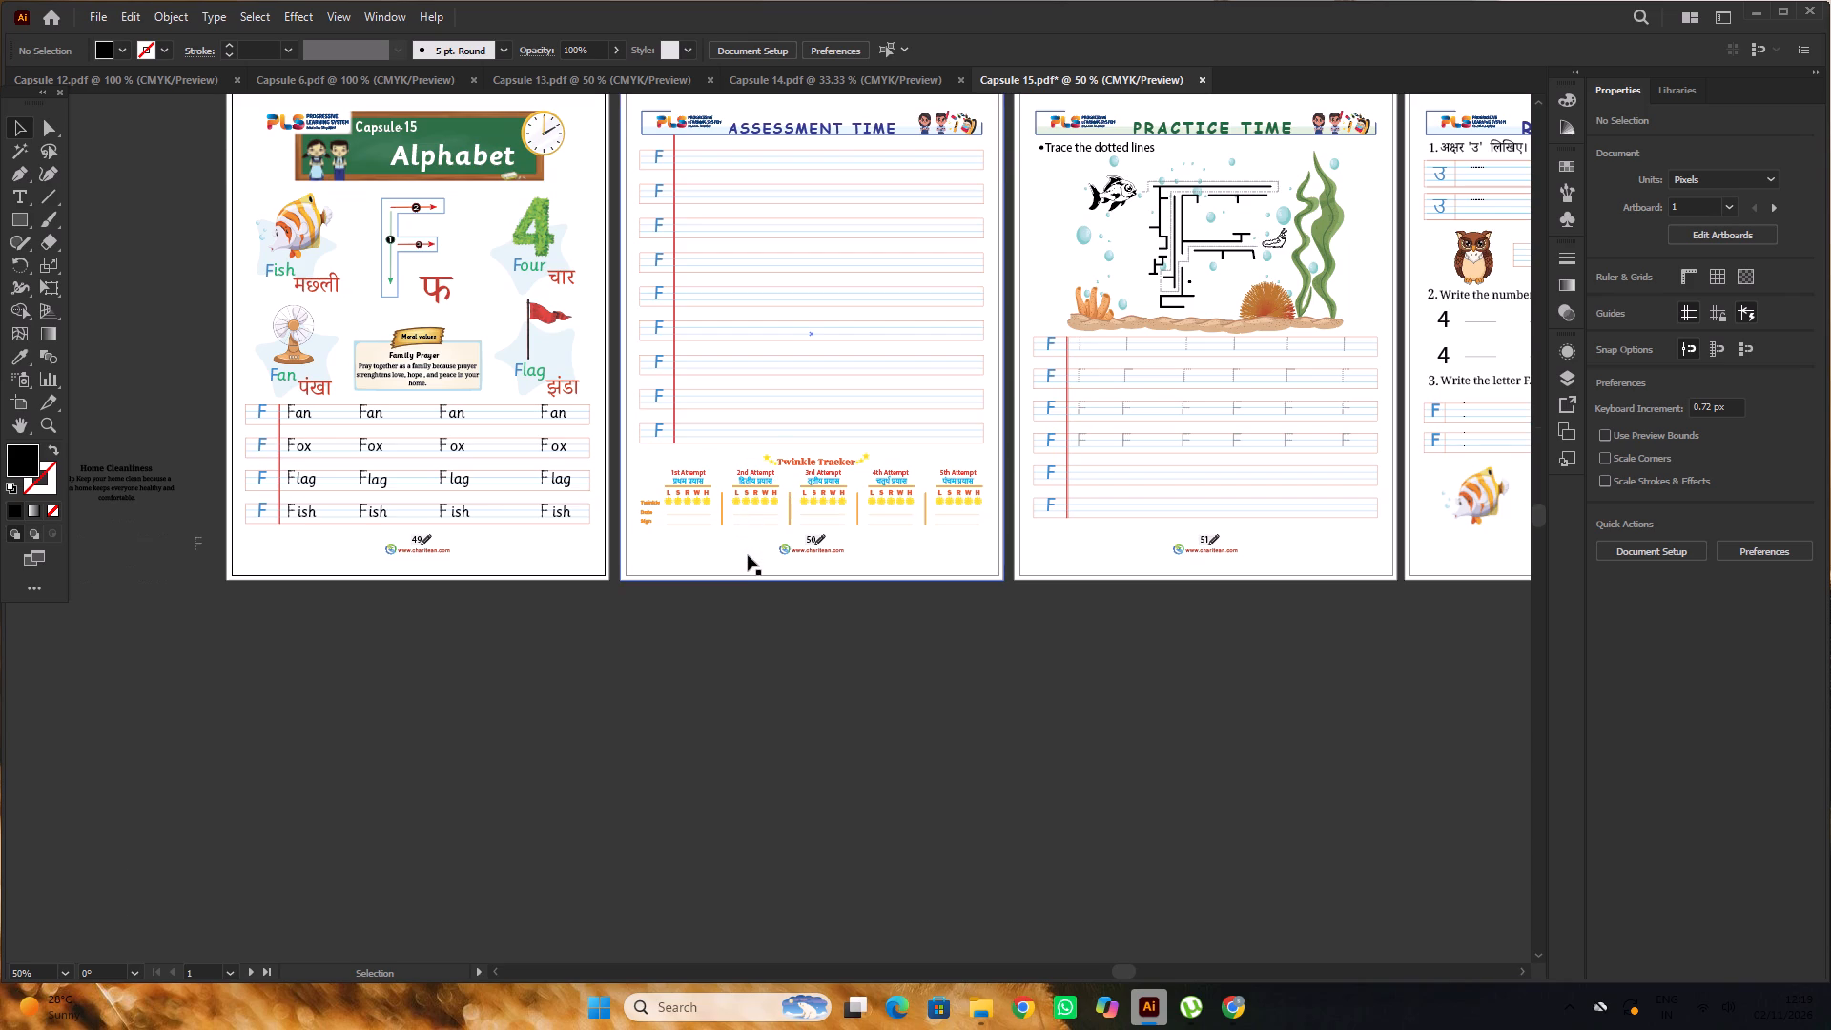
scroll(822, 521, "up", 2)
scroll(640, 484, "down", 2, "alt")
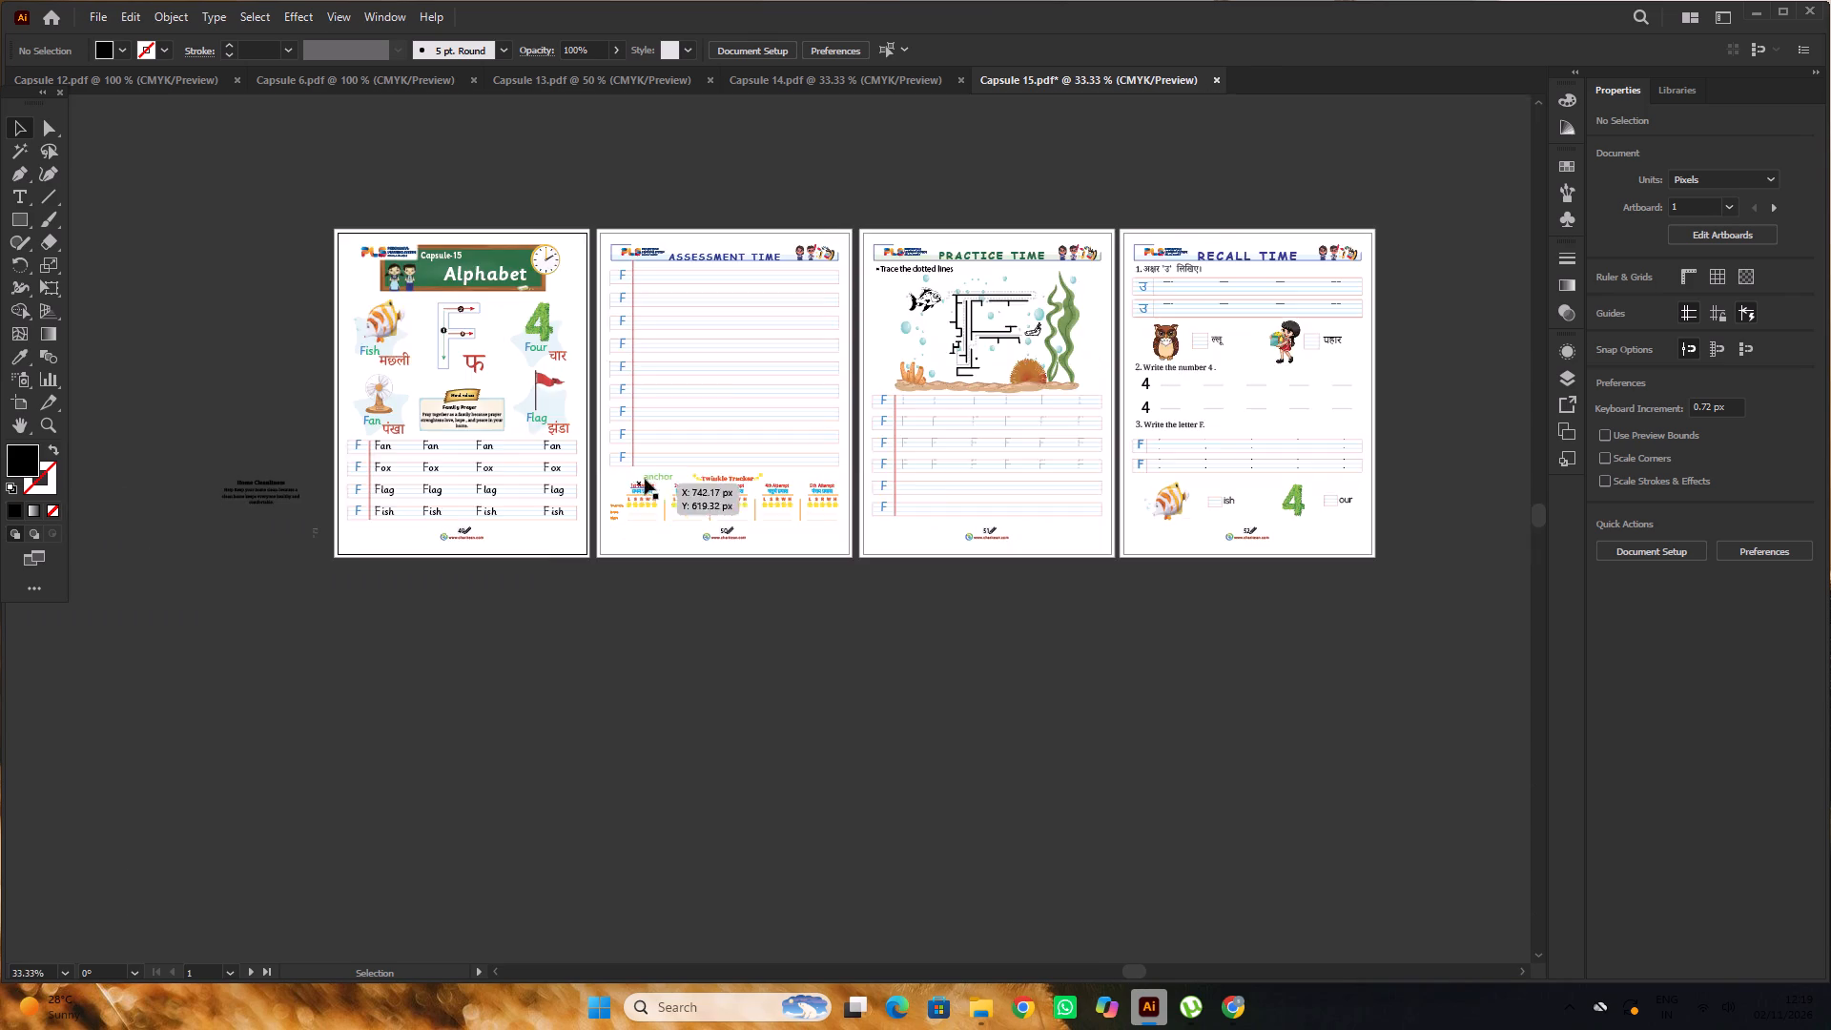
scroll(933, 471, "up", 3, "alt")
scroll(640, 389, "down", 2, "alt")
key("space")
left_click_drag(1034, 589, 876, 626)
left_click(1056, 631)
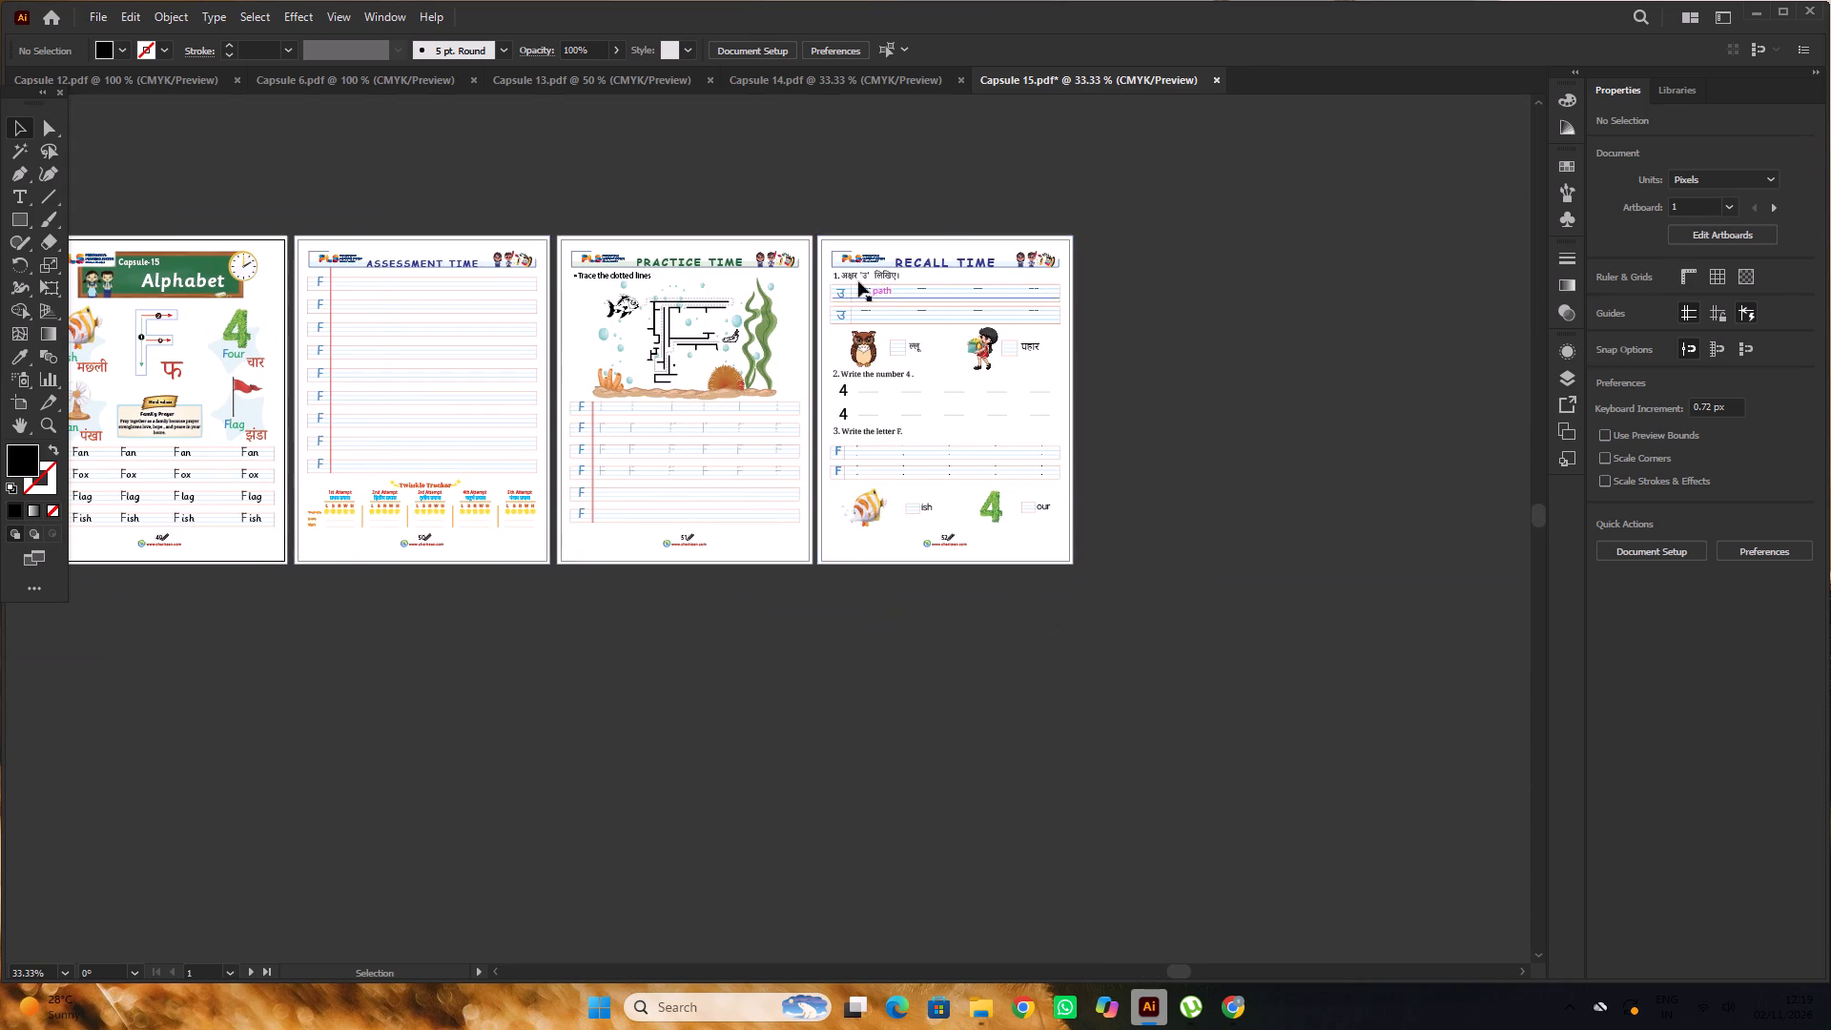
Check the font of the first Hindi instruction on the Recall Time page.
scroll(855, 277, "up", 2, "alt")
left_click(864, 274)
scroll(922, 282, "up", 1, "alt")
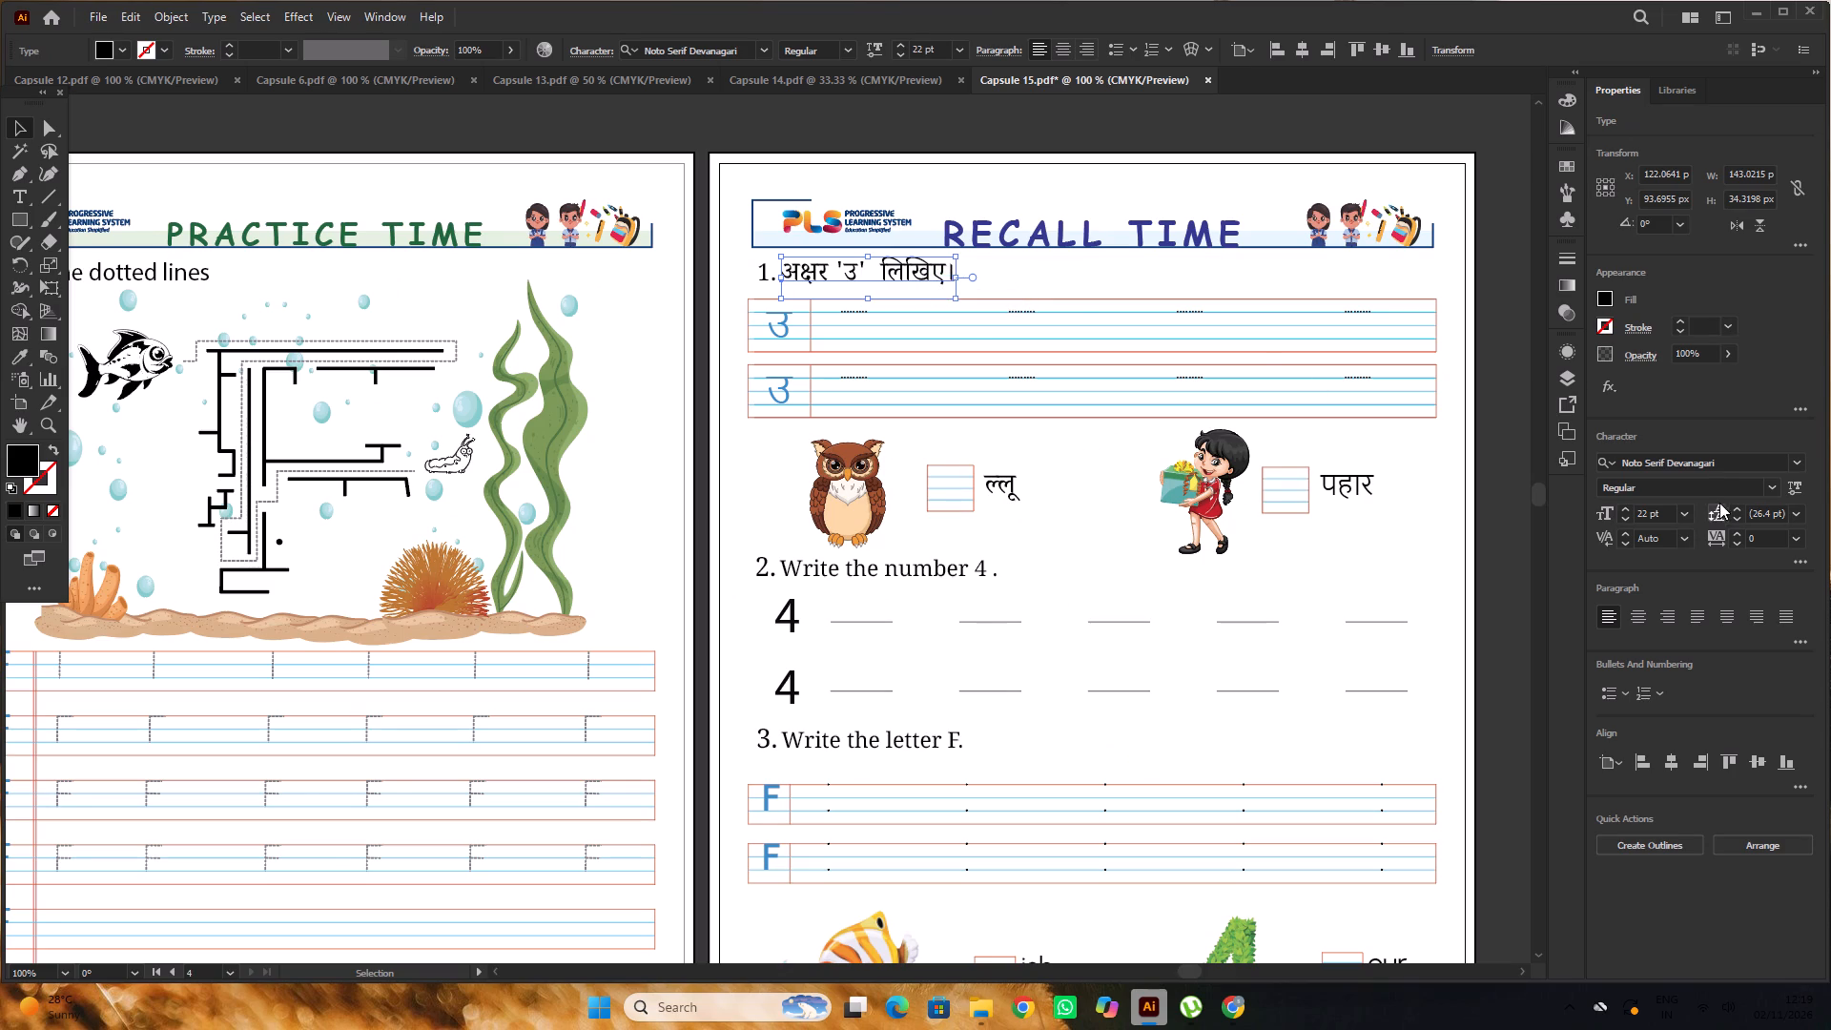
scroll(960, 340, "down", 2, "alt")
left_click(957, 198)
scroll(873, 294, "up", 2, "alt")
scroll(962, 320, "down", 1, "alt")
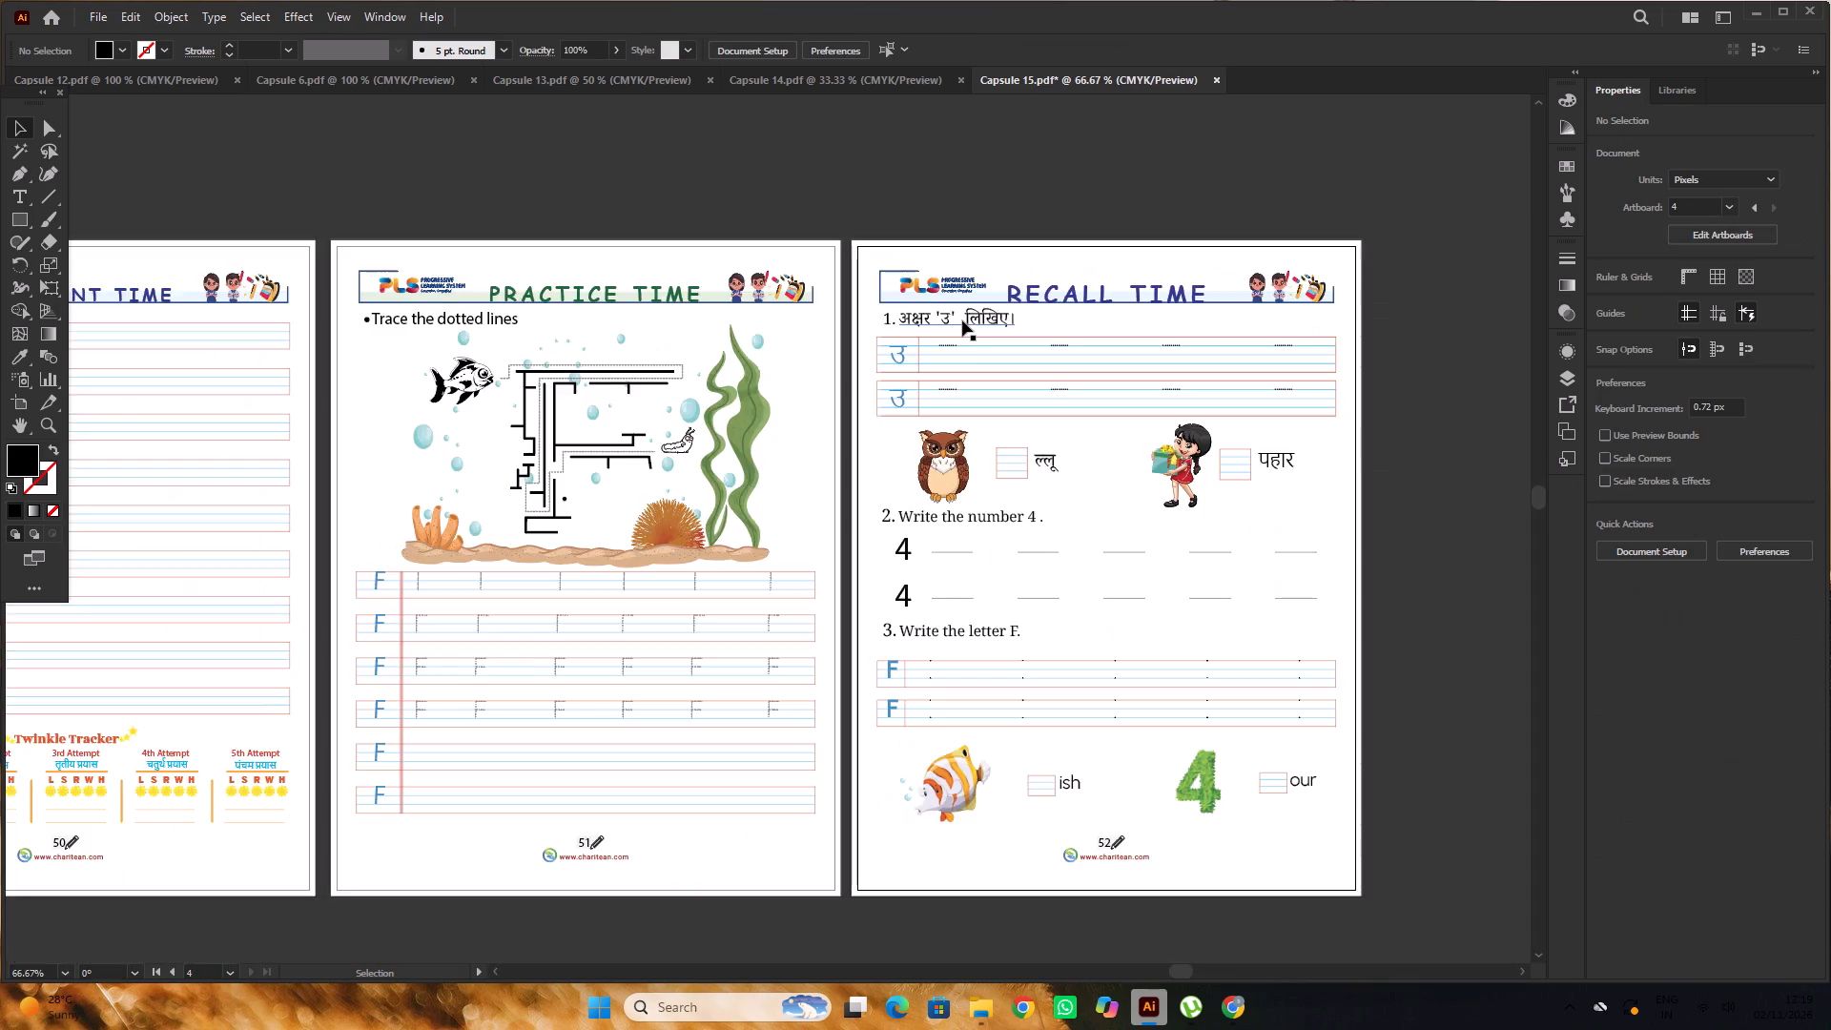
Set the "Trace the dotted lines" instruction on the Practice Time page to the Sassoon Primary font.
scroll(962, 320, "down", 2, "alt")
scroll(689, 335, "up", 3, "alt")
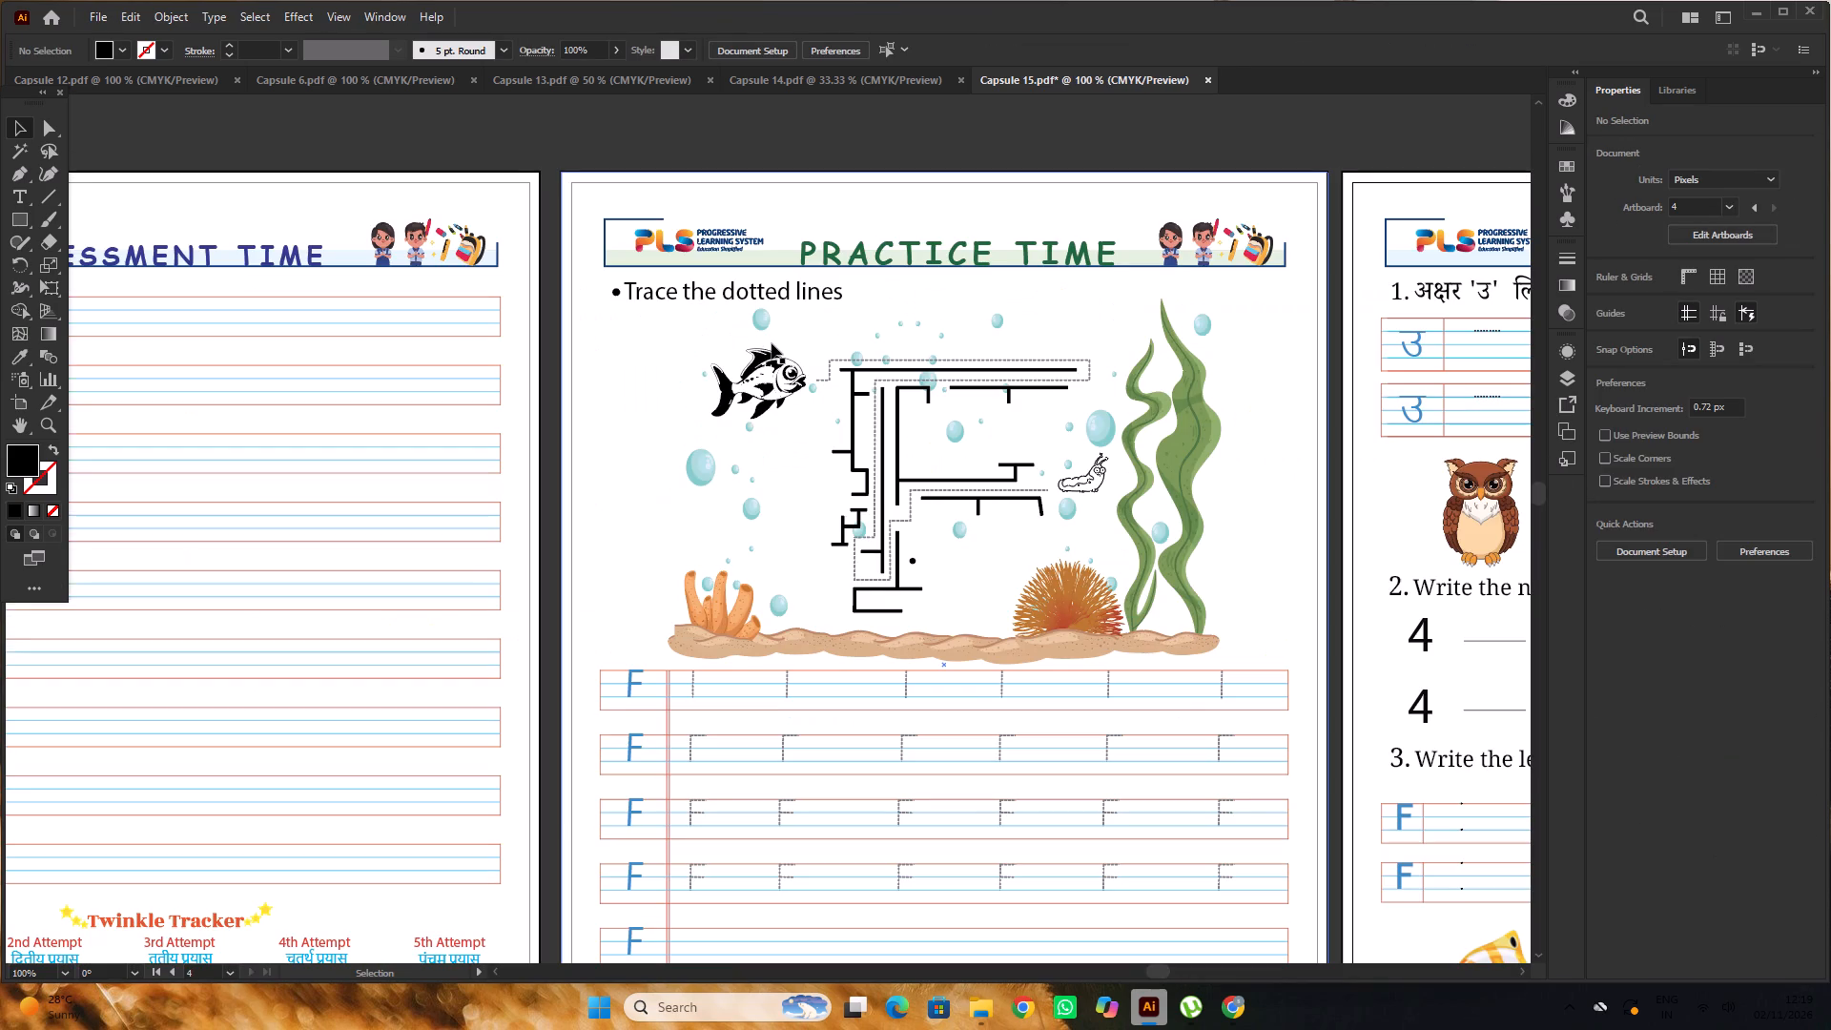
left_click(749, 292)
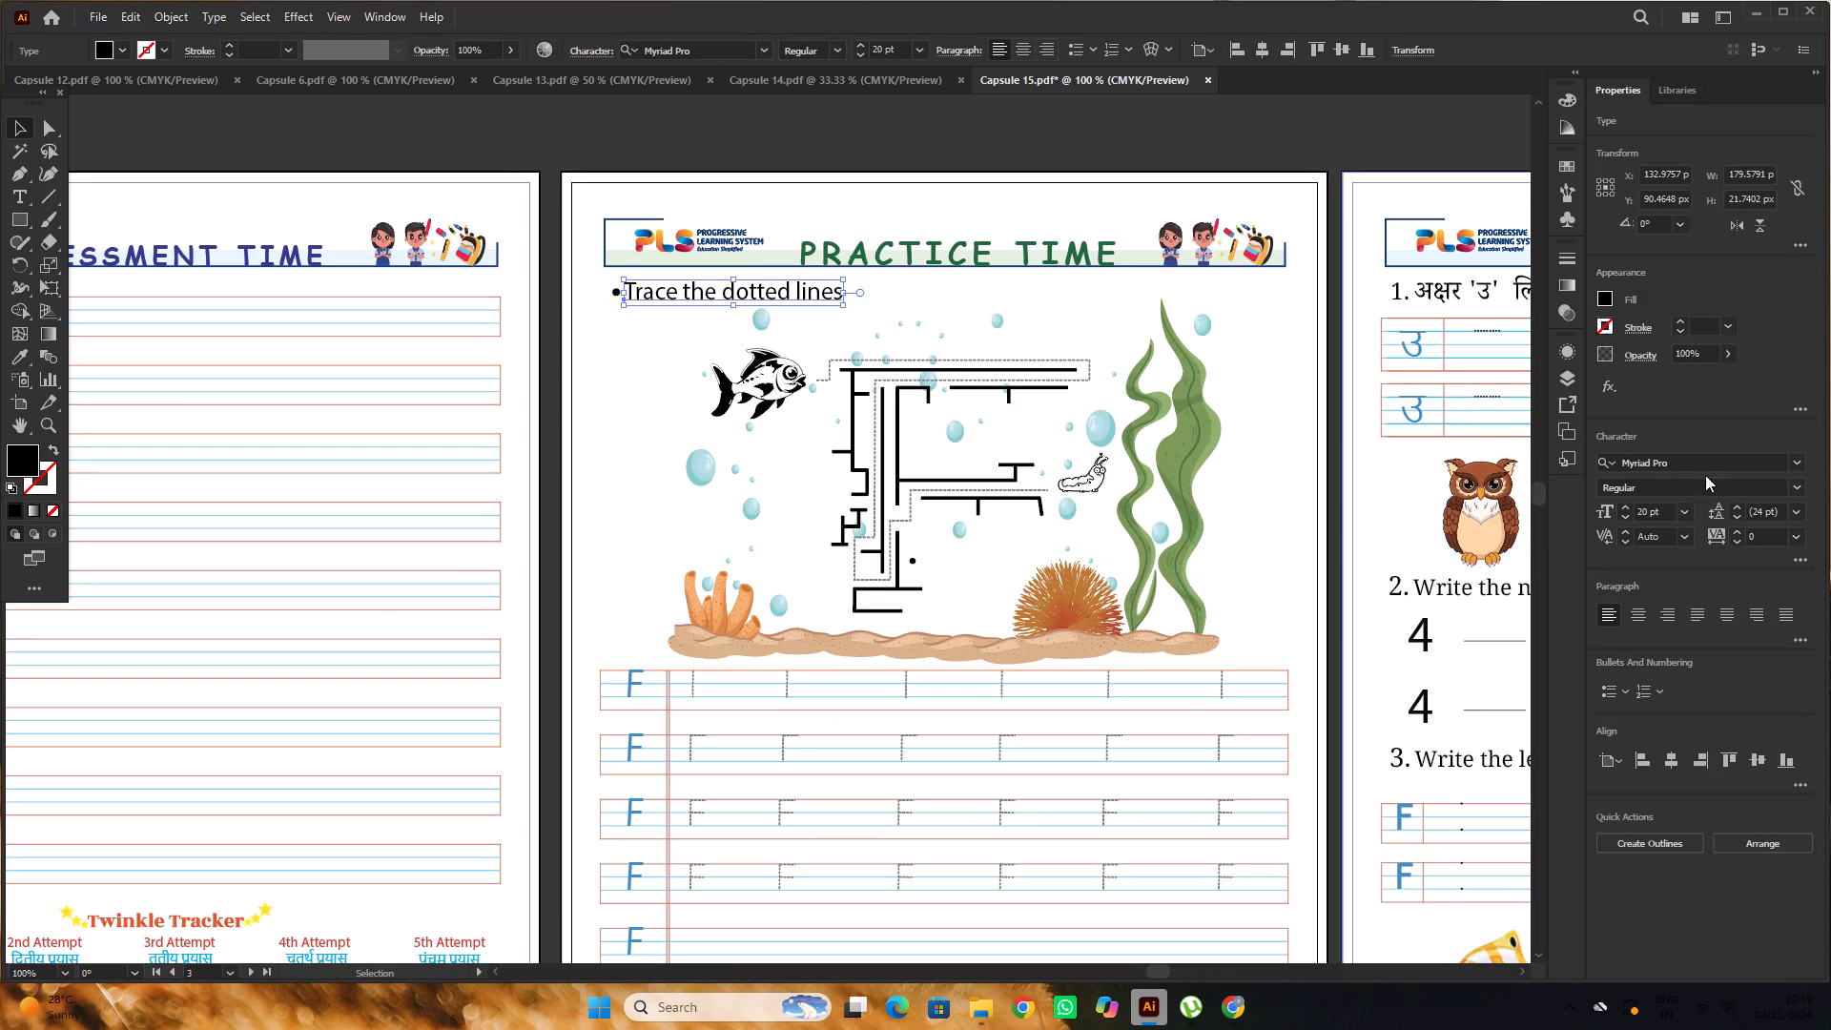
left_click(1705, 473)
left_click(1691, 457)
type("sas")
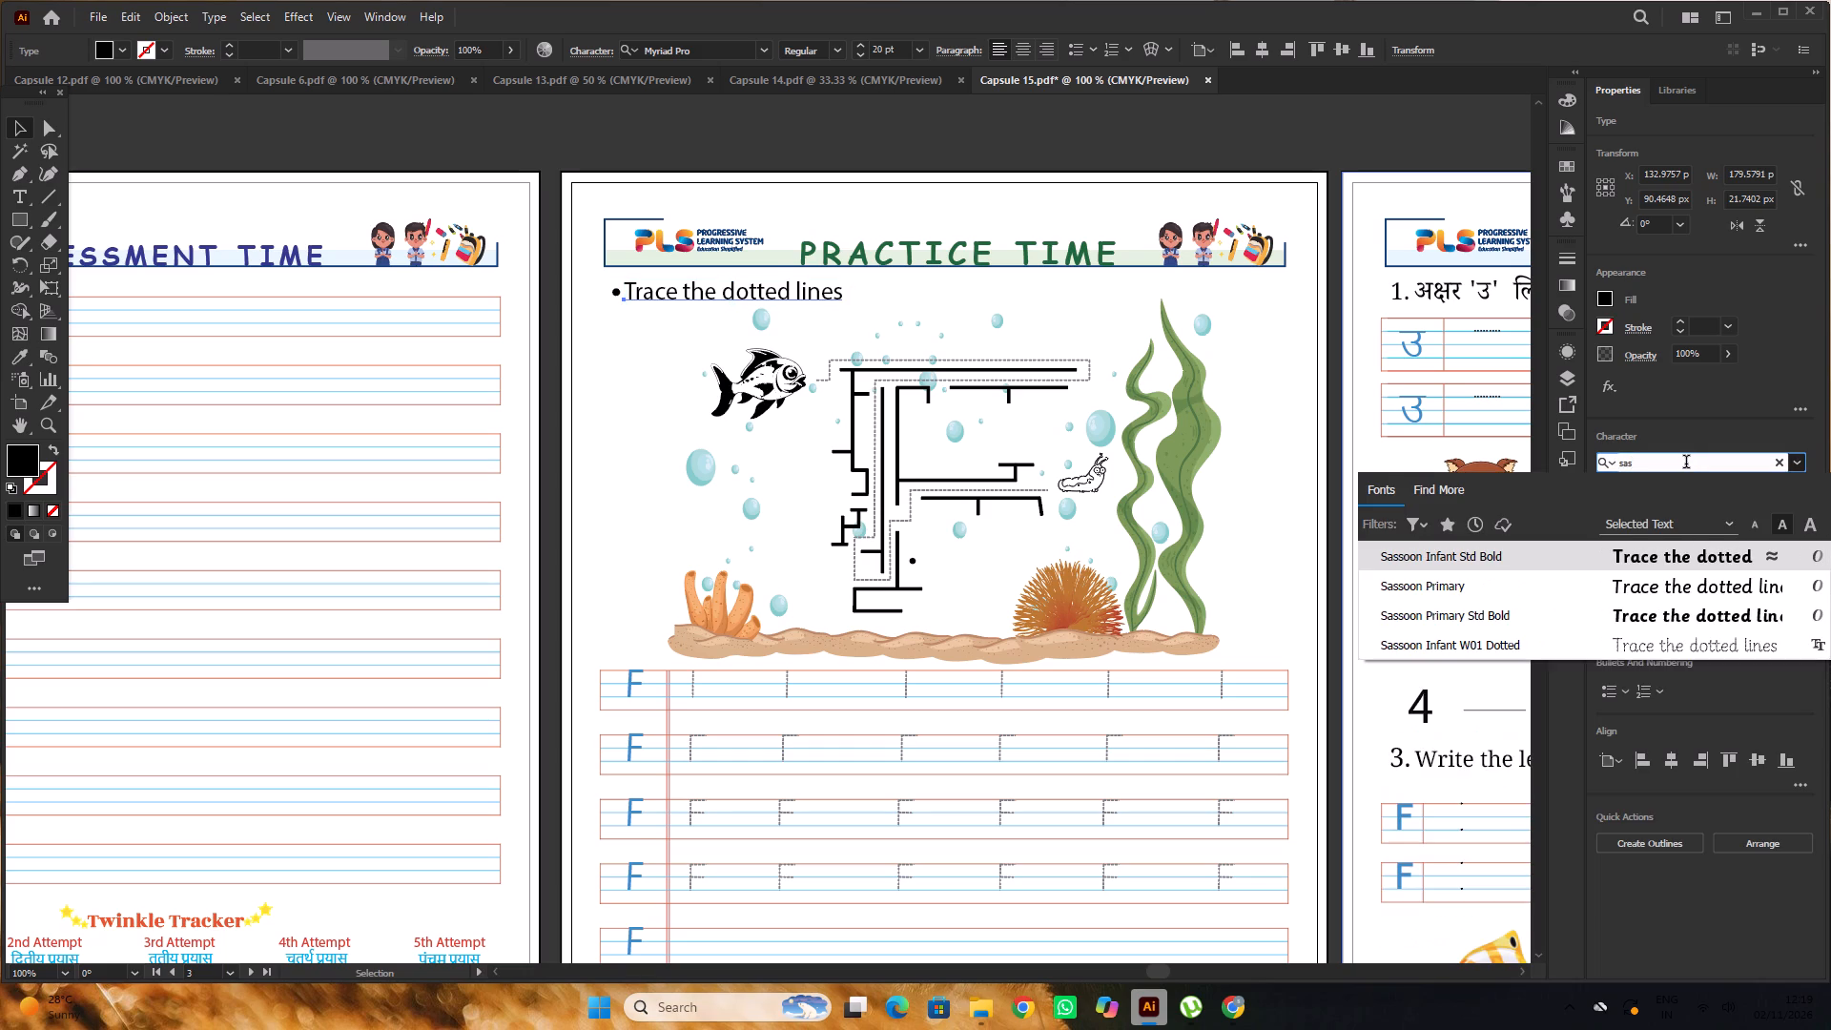
left_click(1578, 580)
scroll(856, 352, "down", 2, "alt")
scroll(856, 350, "up", 3)
left_click(853, 236)
Delete the ASSESSMENT TIME, PRACTICE TIME and RECALL TIME titles from the page headers of Capsule 15.
scroll(854, 234, "down", 2)
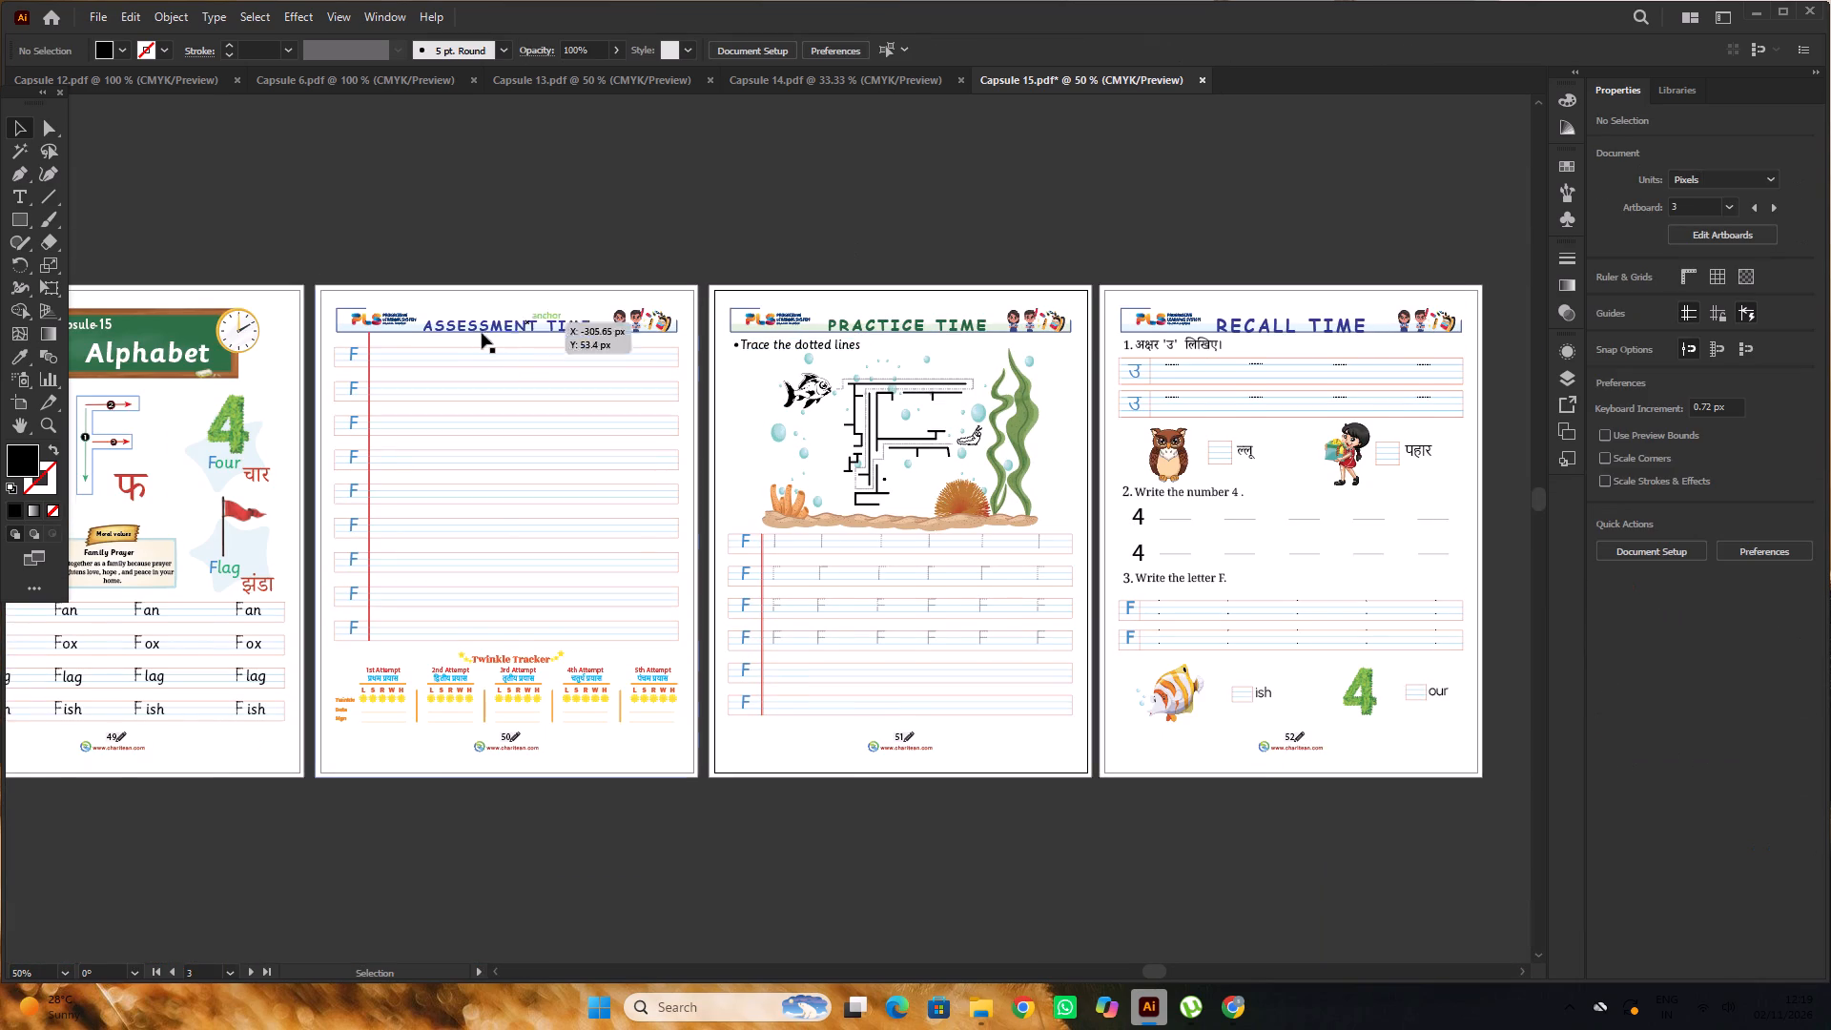
left_click(483, 324)
left_click(857, 329, "shift")
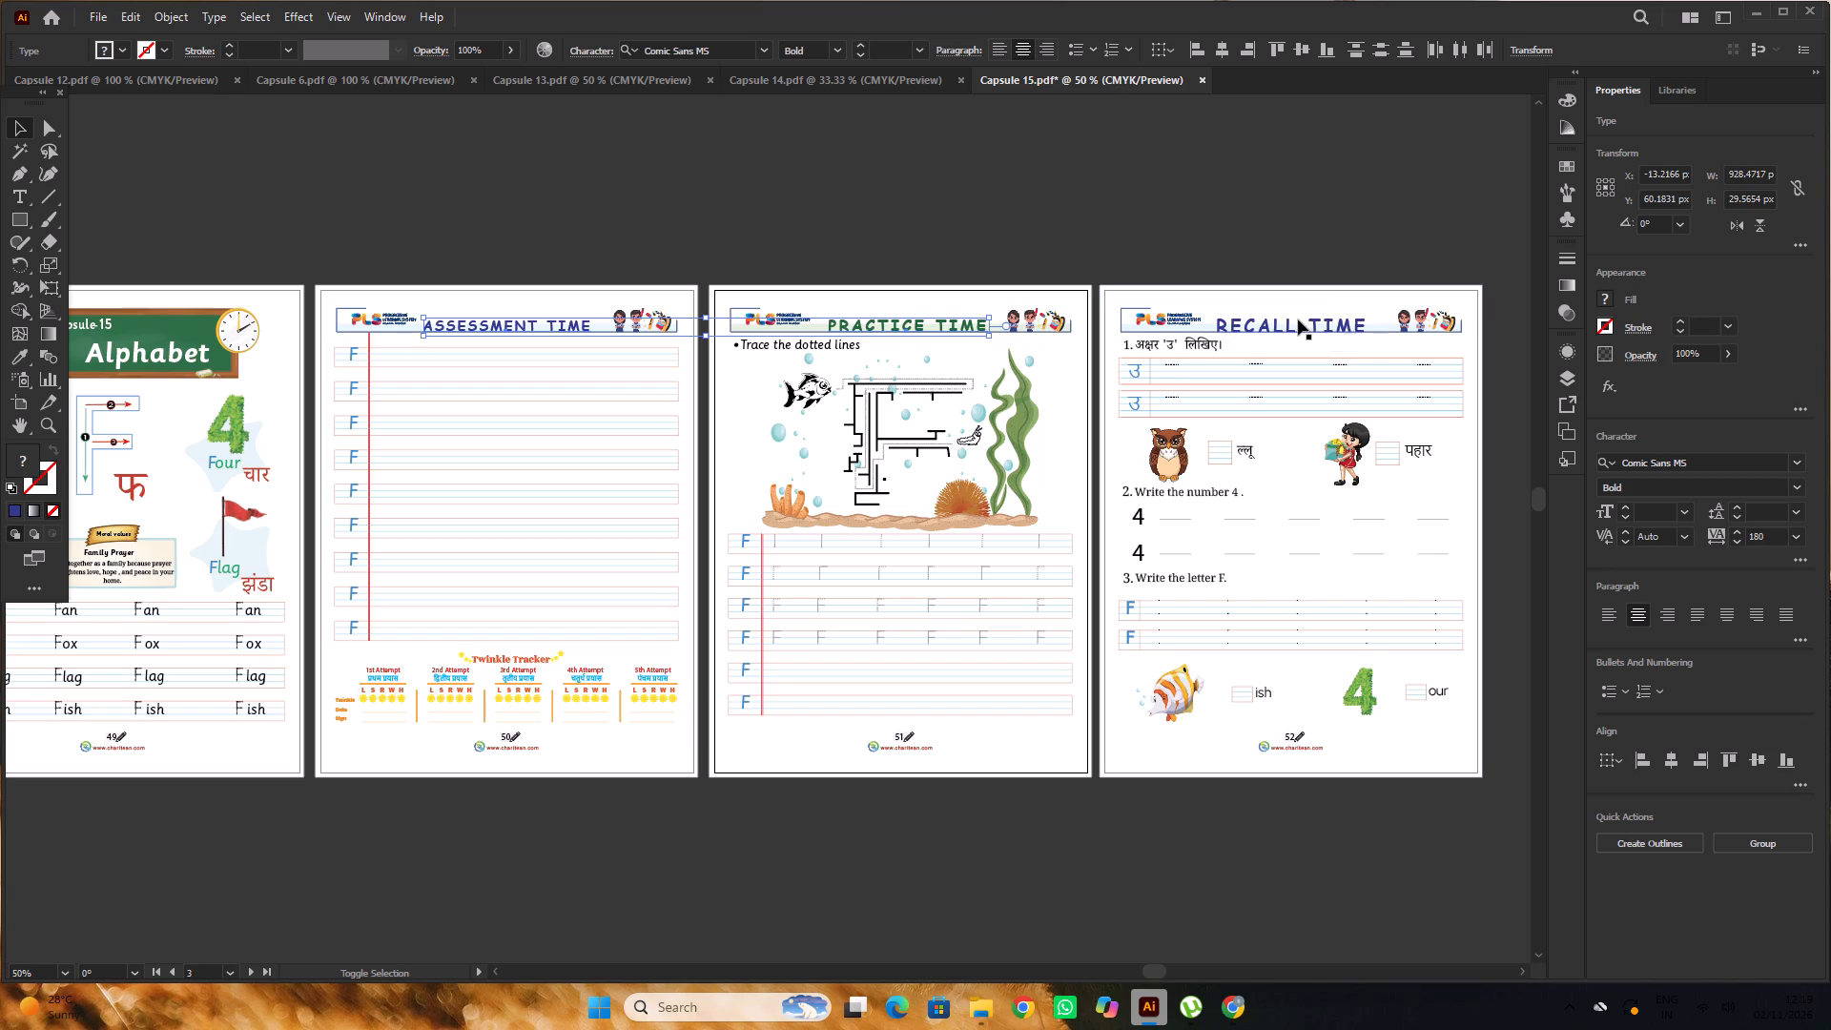
left_click(1255, 331, "shift")
key("Delete")
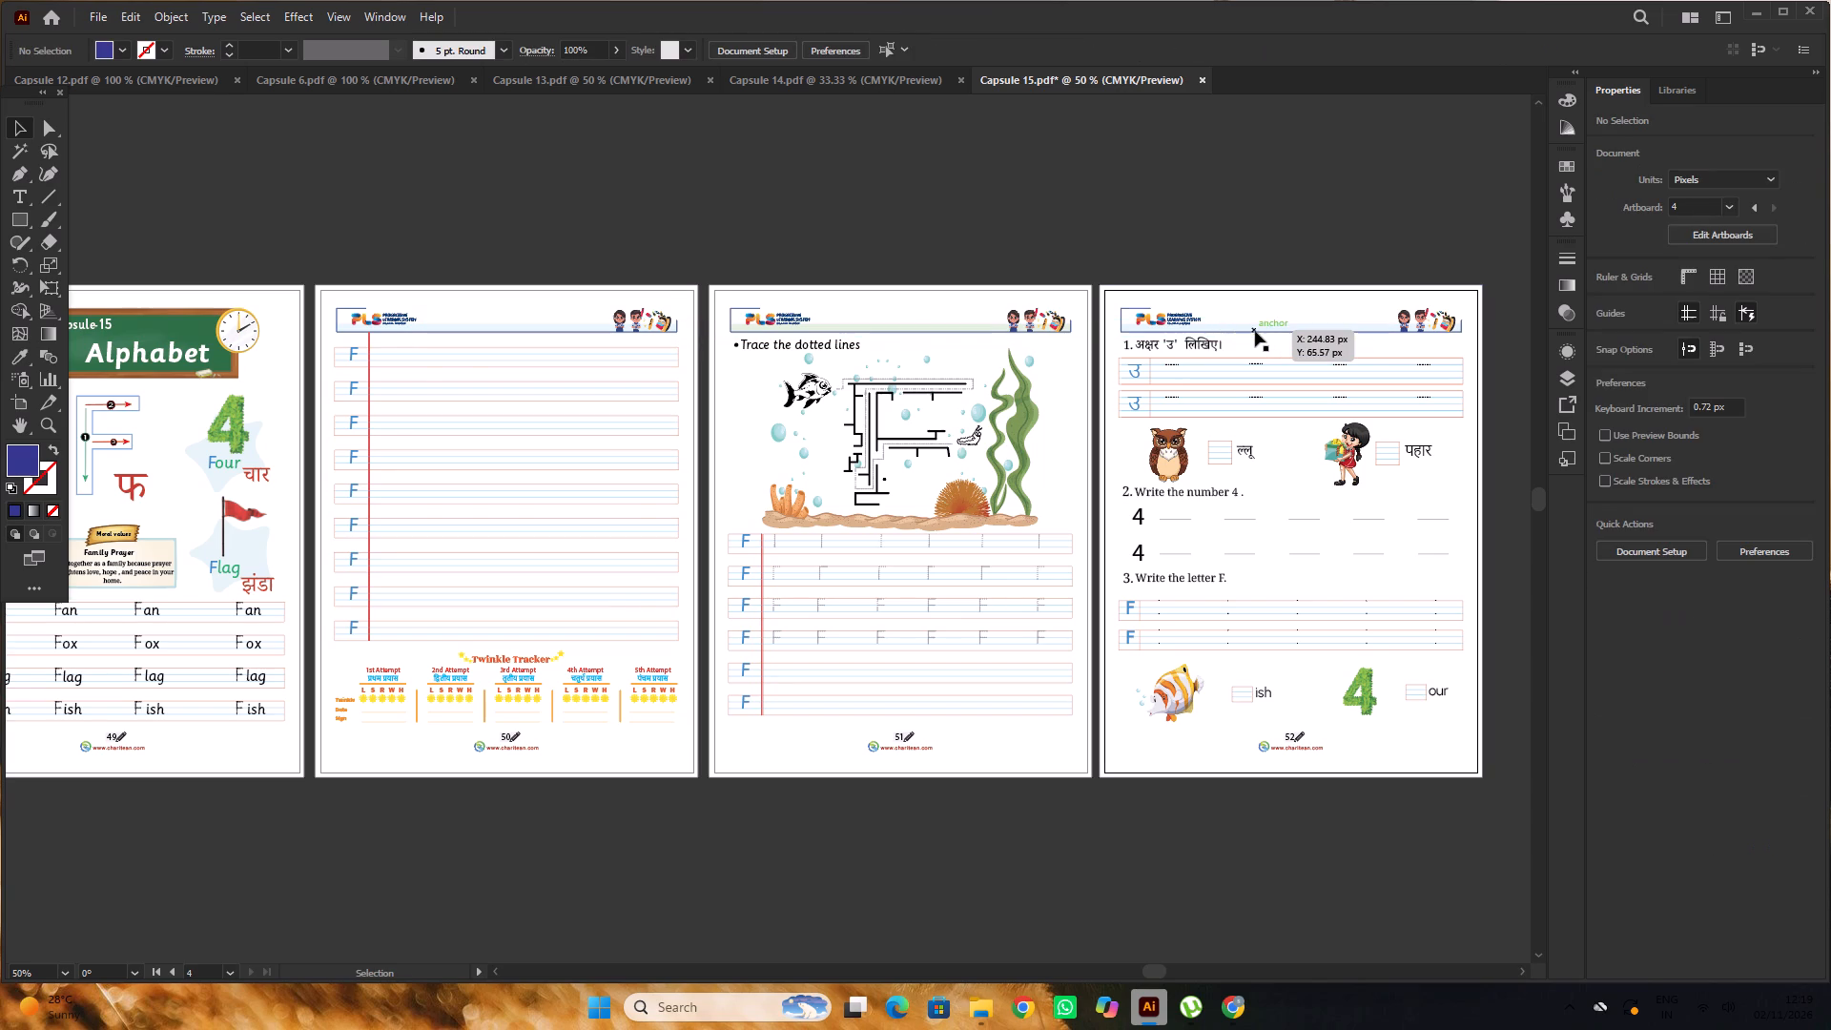
scroll(1268, 337, "down", 2, "alt")
scroll(1268, 337, "up", 2)
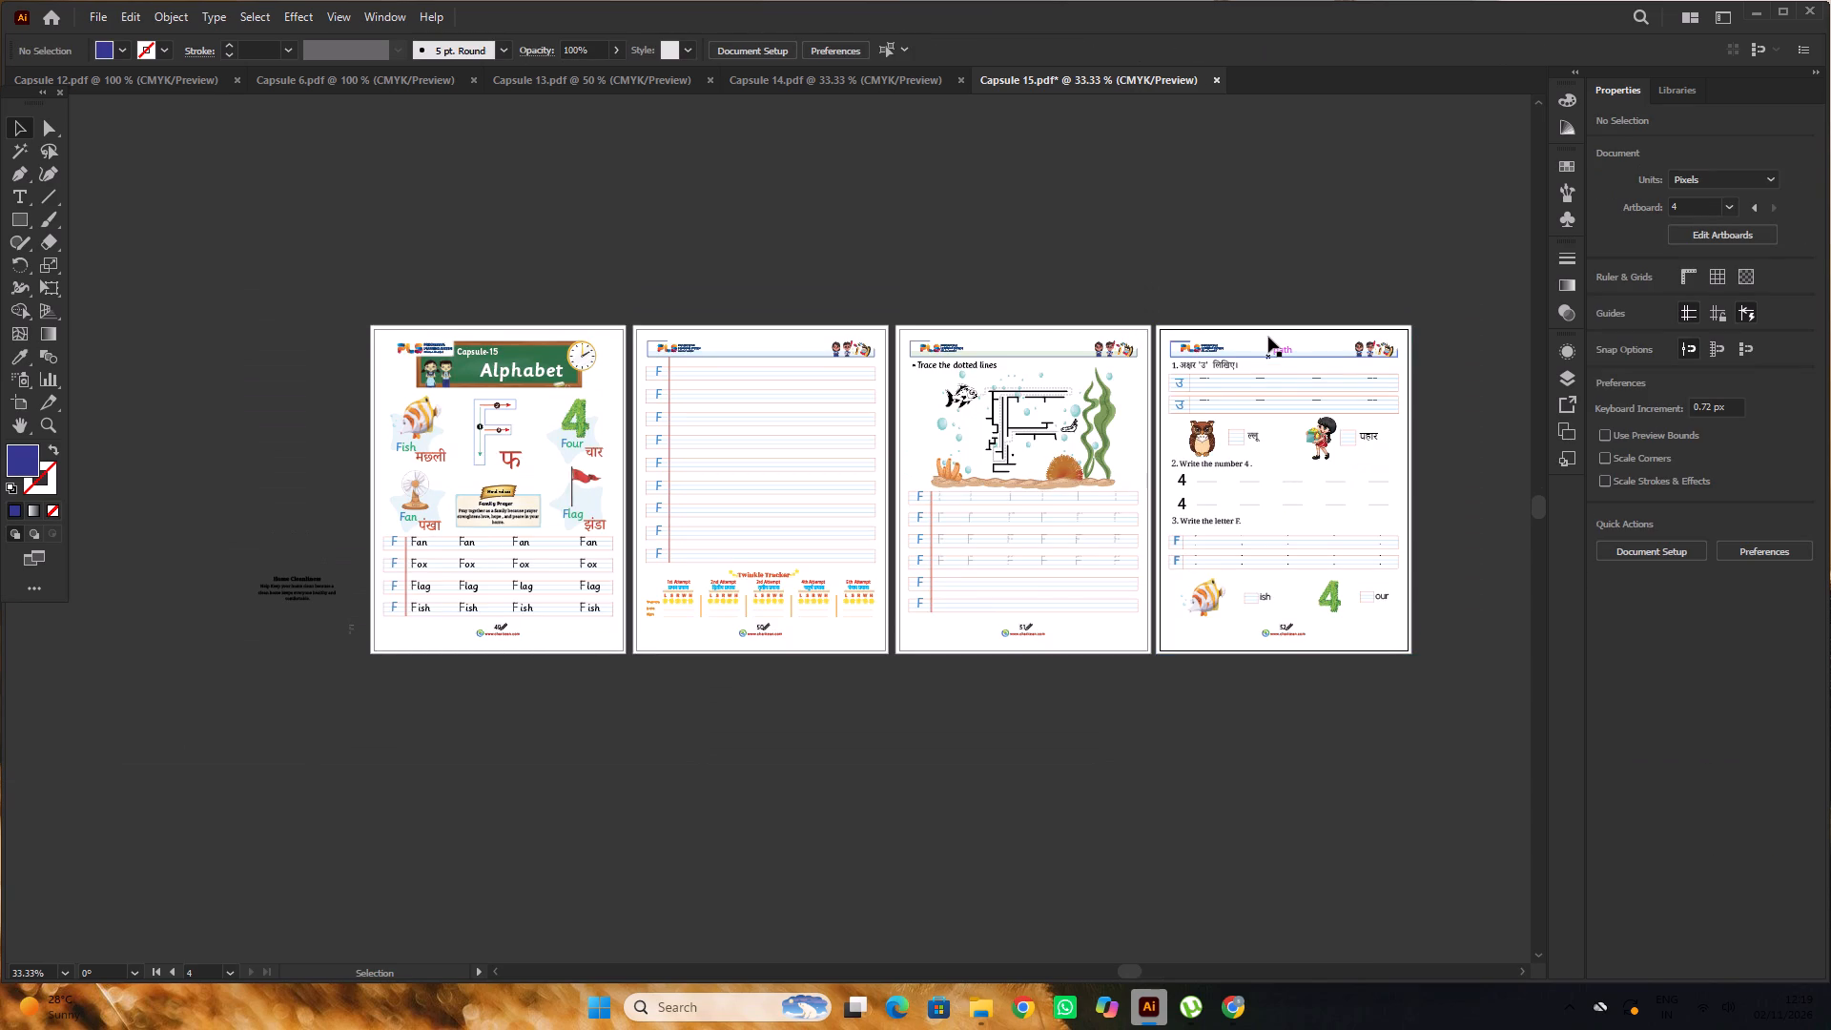
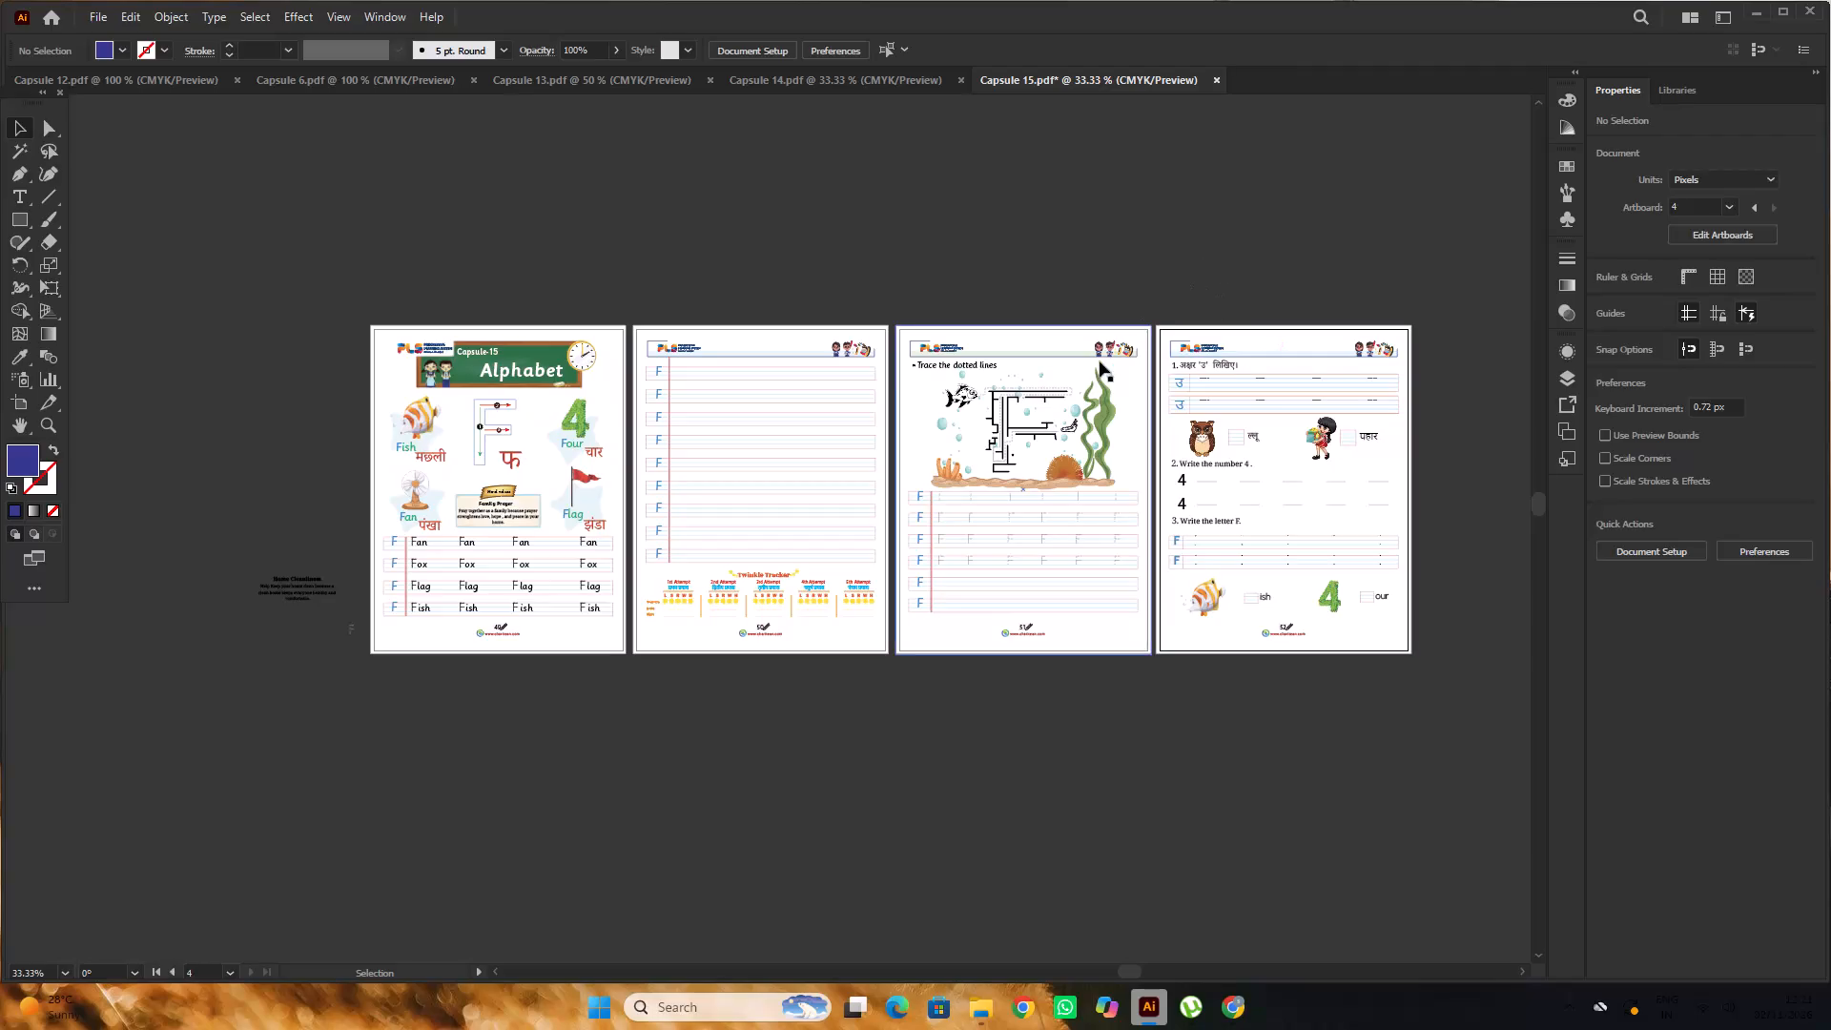
Compare the page headers of Capsule 15 with the titled pages of Capsule 14.
scroll(977, 295, "up", 2, "alt")
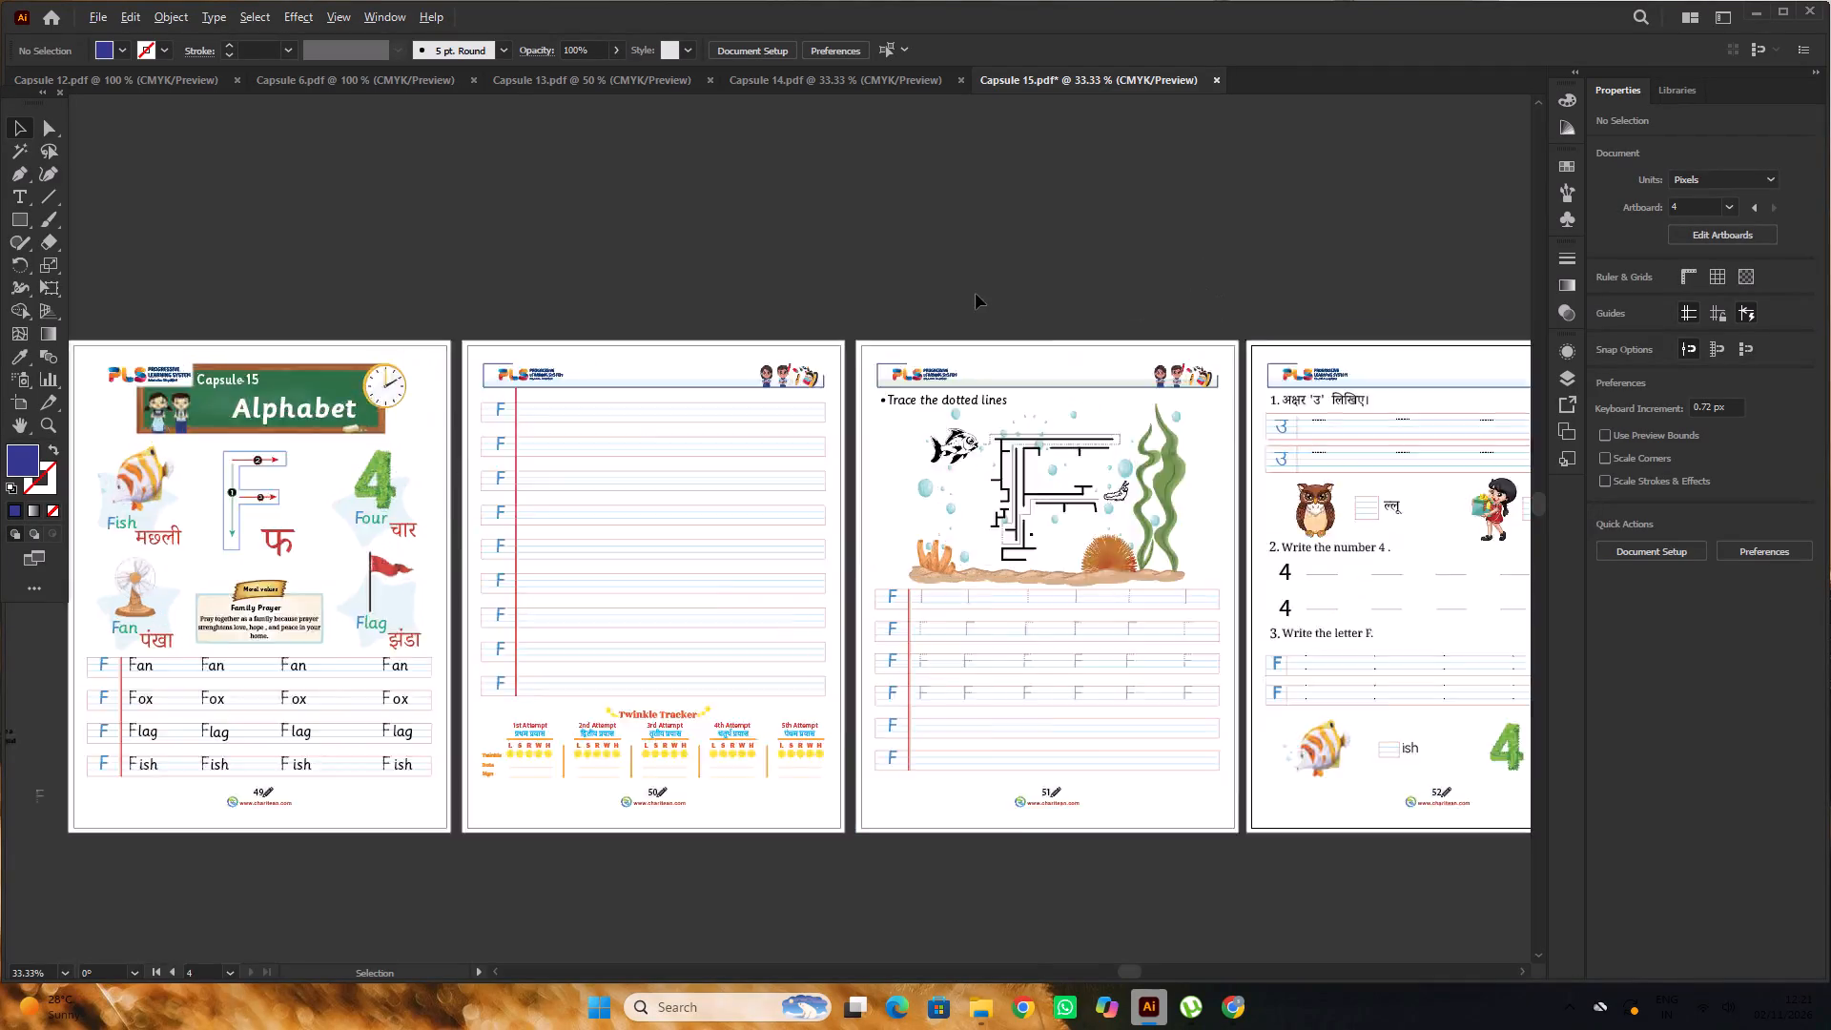
scroll(976, 294, "up", 2, "alt")
left_click(828, 78)
scroll(839, 282, "down", 2)
scroll(839, 280, "up", 7)
scroll(835, 274, "up", 1, "alt")
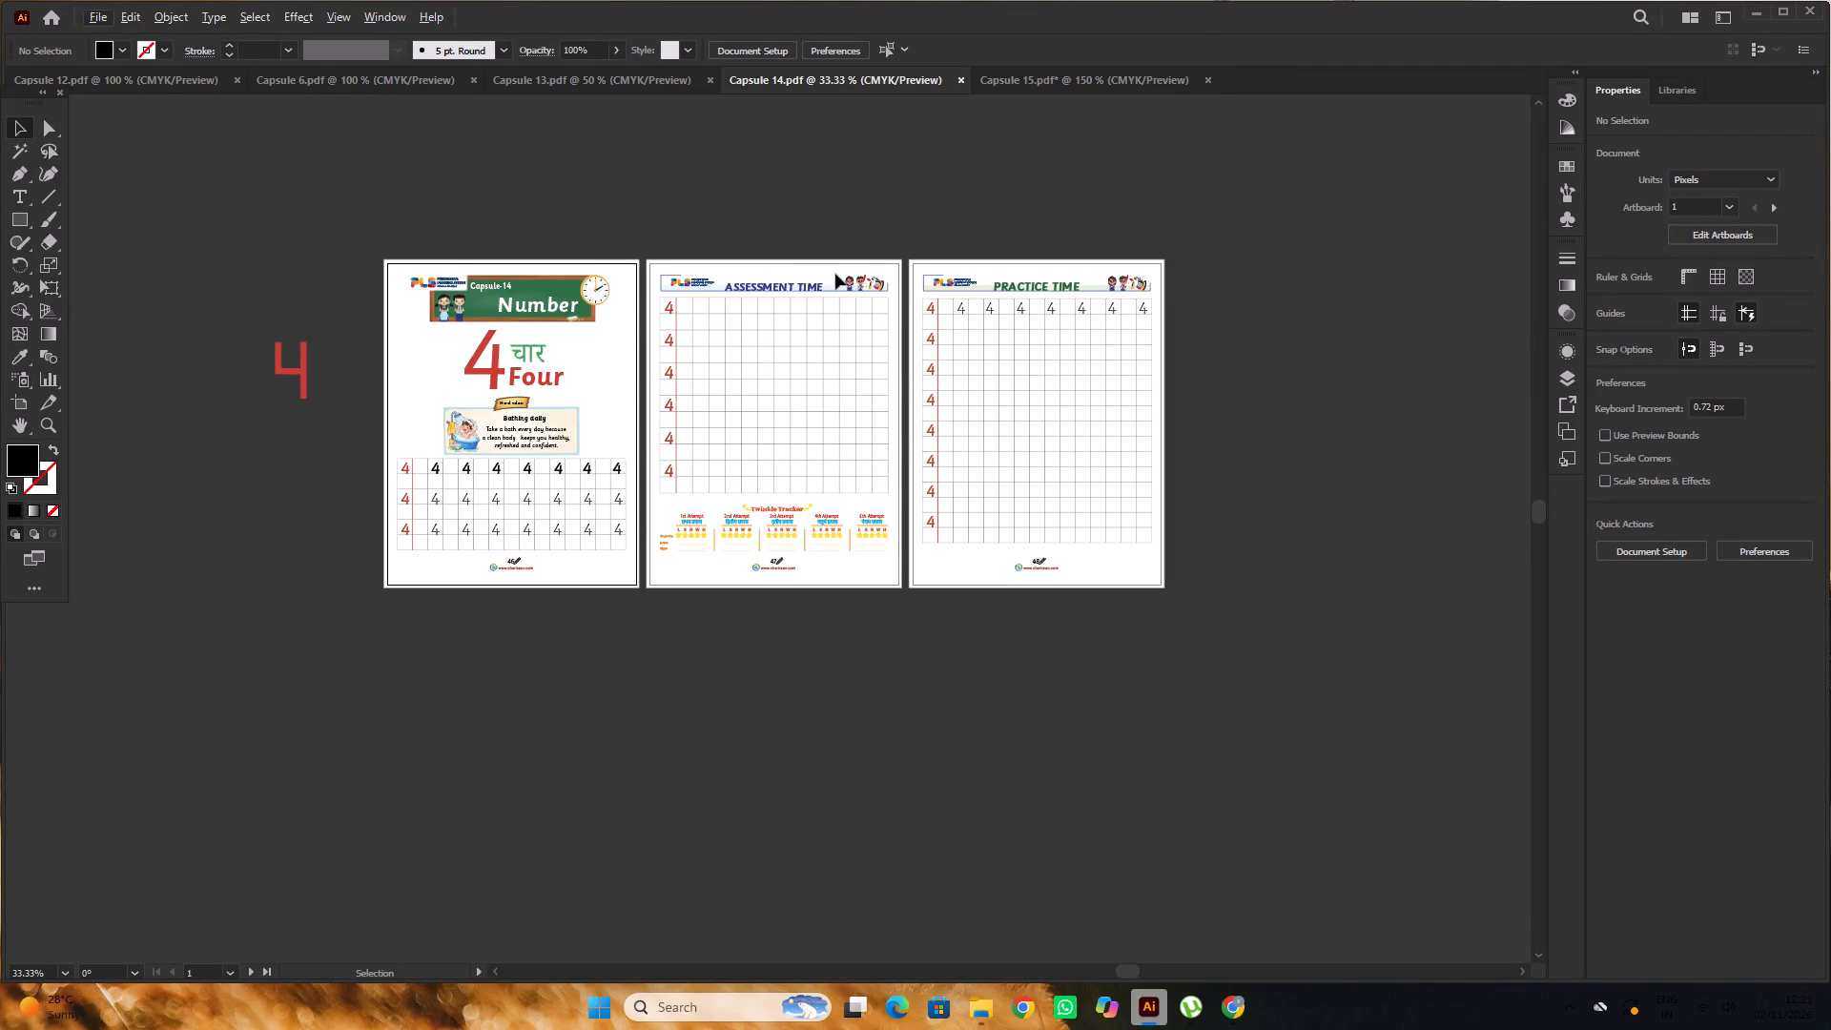
scroll(835, 274, "up", 1, "alt")
left_click(1092, 78)
scroll(1018, 258, "down", 4, "alt")
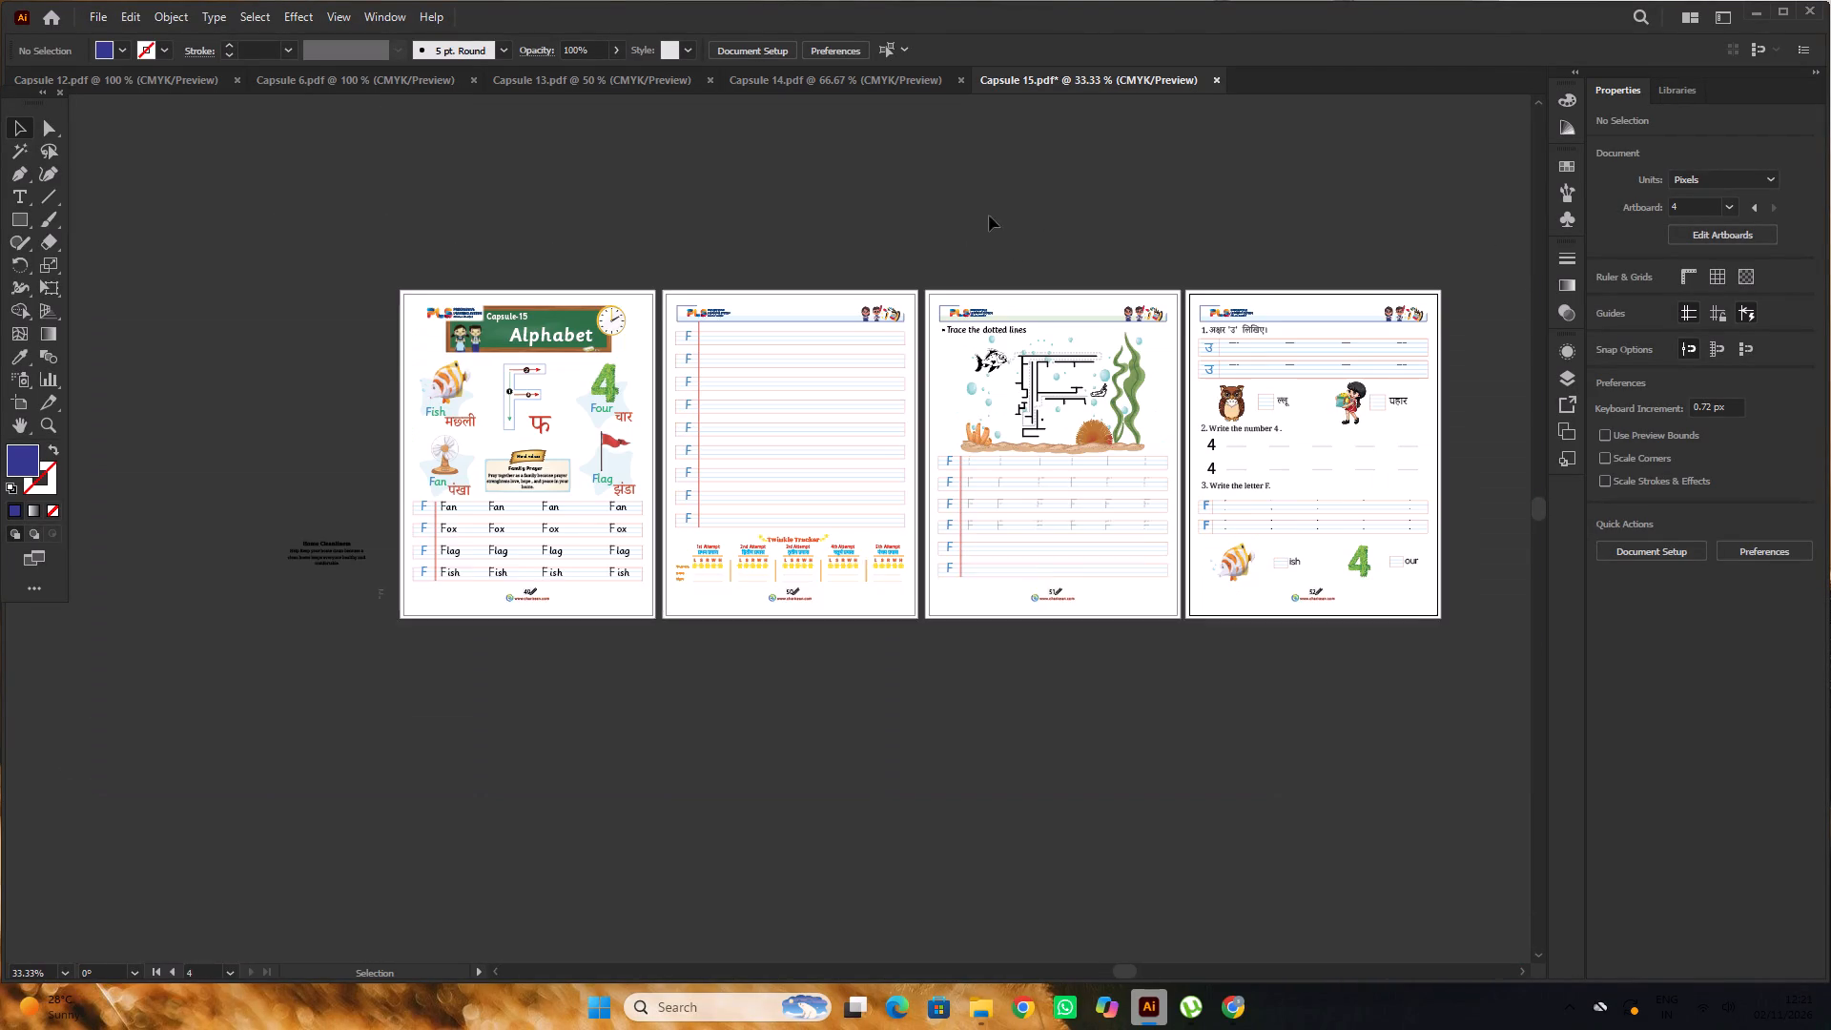
key("space")
left_click_drag(976, 207, 1007, 236)
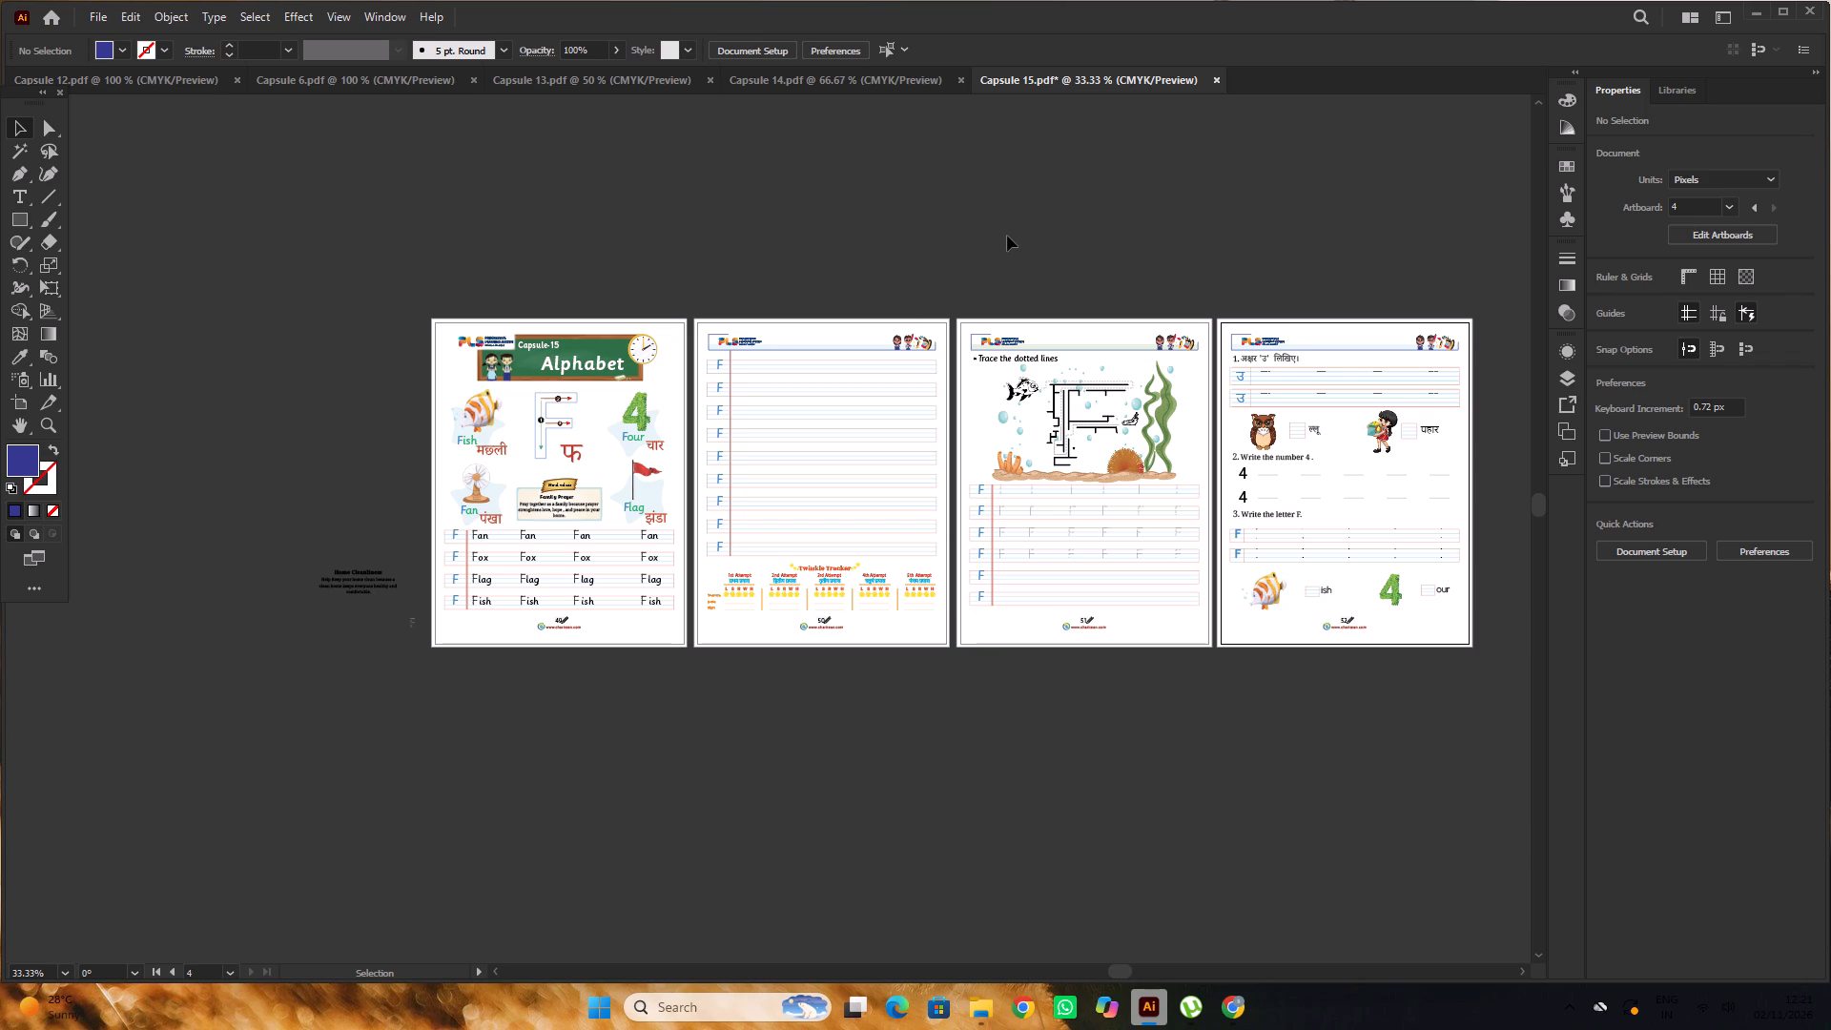
key("space")
left_click_drag(1121, 211, 980, 264)
scroll(872, 214, "up", 1, "alt")
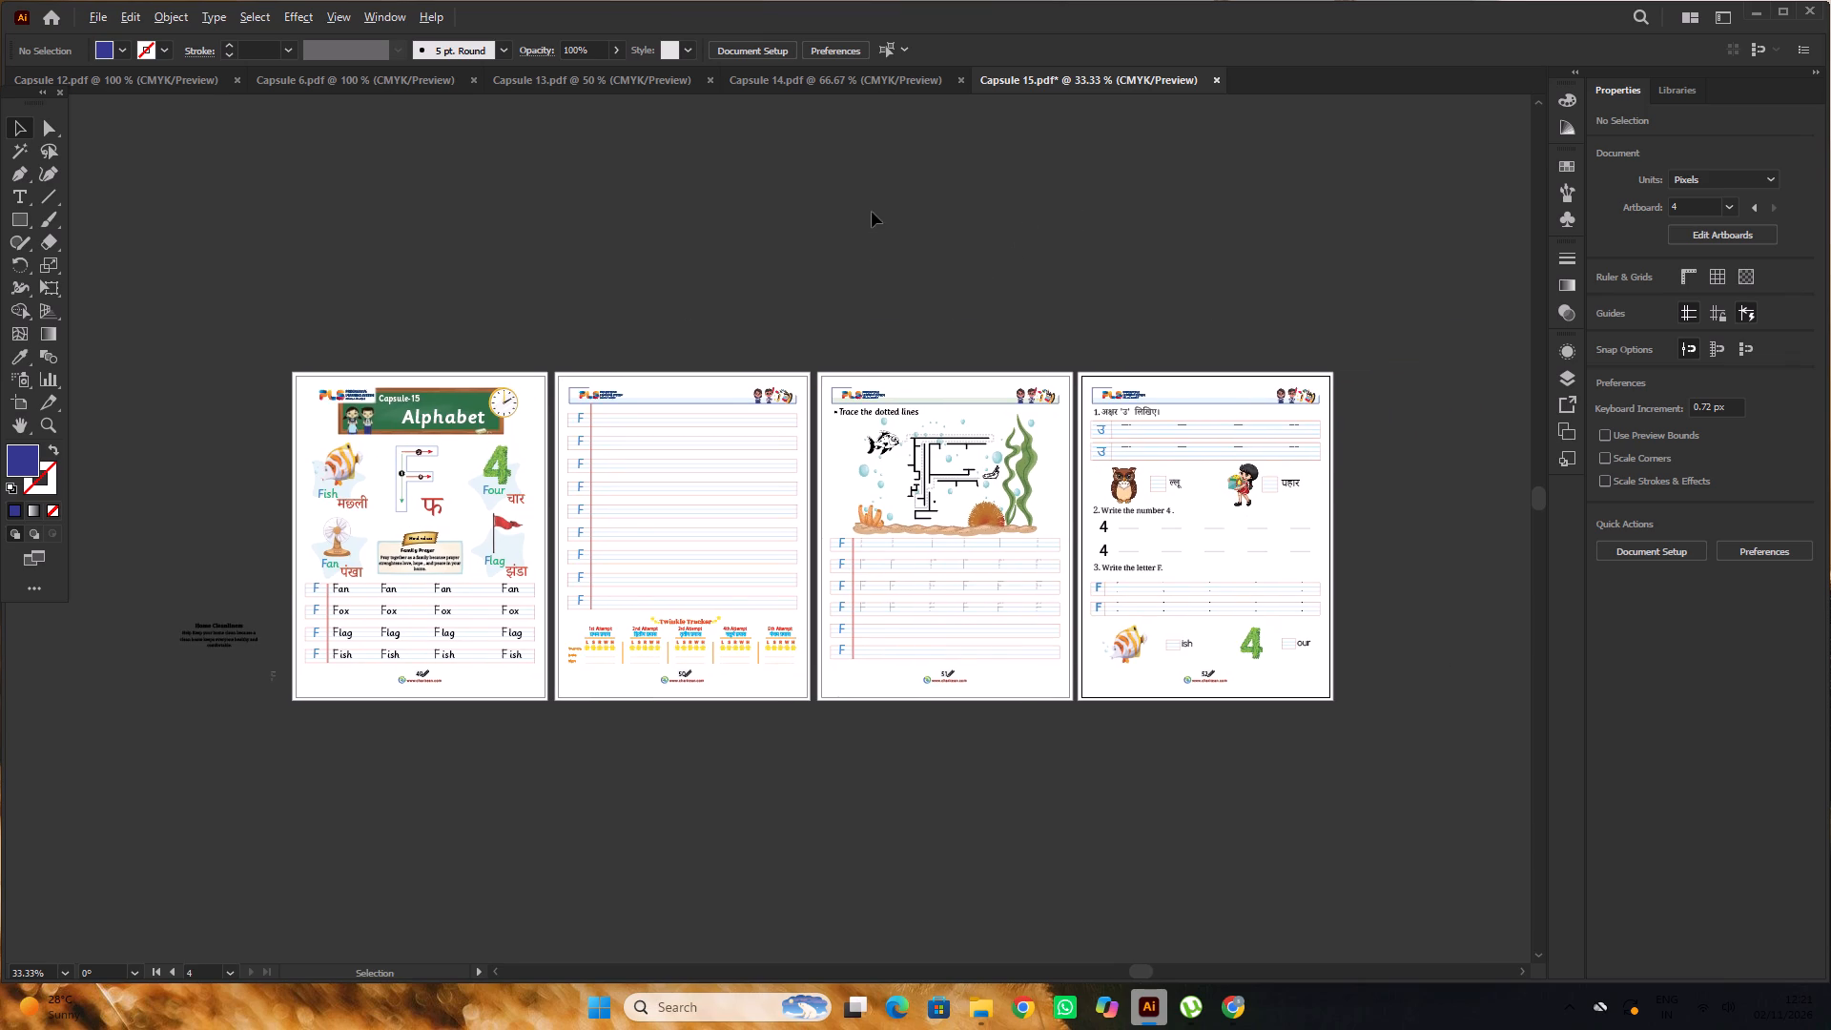
Copy the ASSESSMENT TIME and PRACTICE TIME titles together from the page headers of Capsule 6.
left_click(557, 90)
scroll(717, 295, "up", 6)
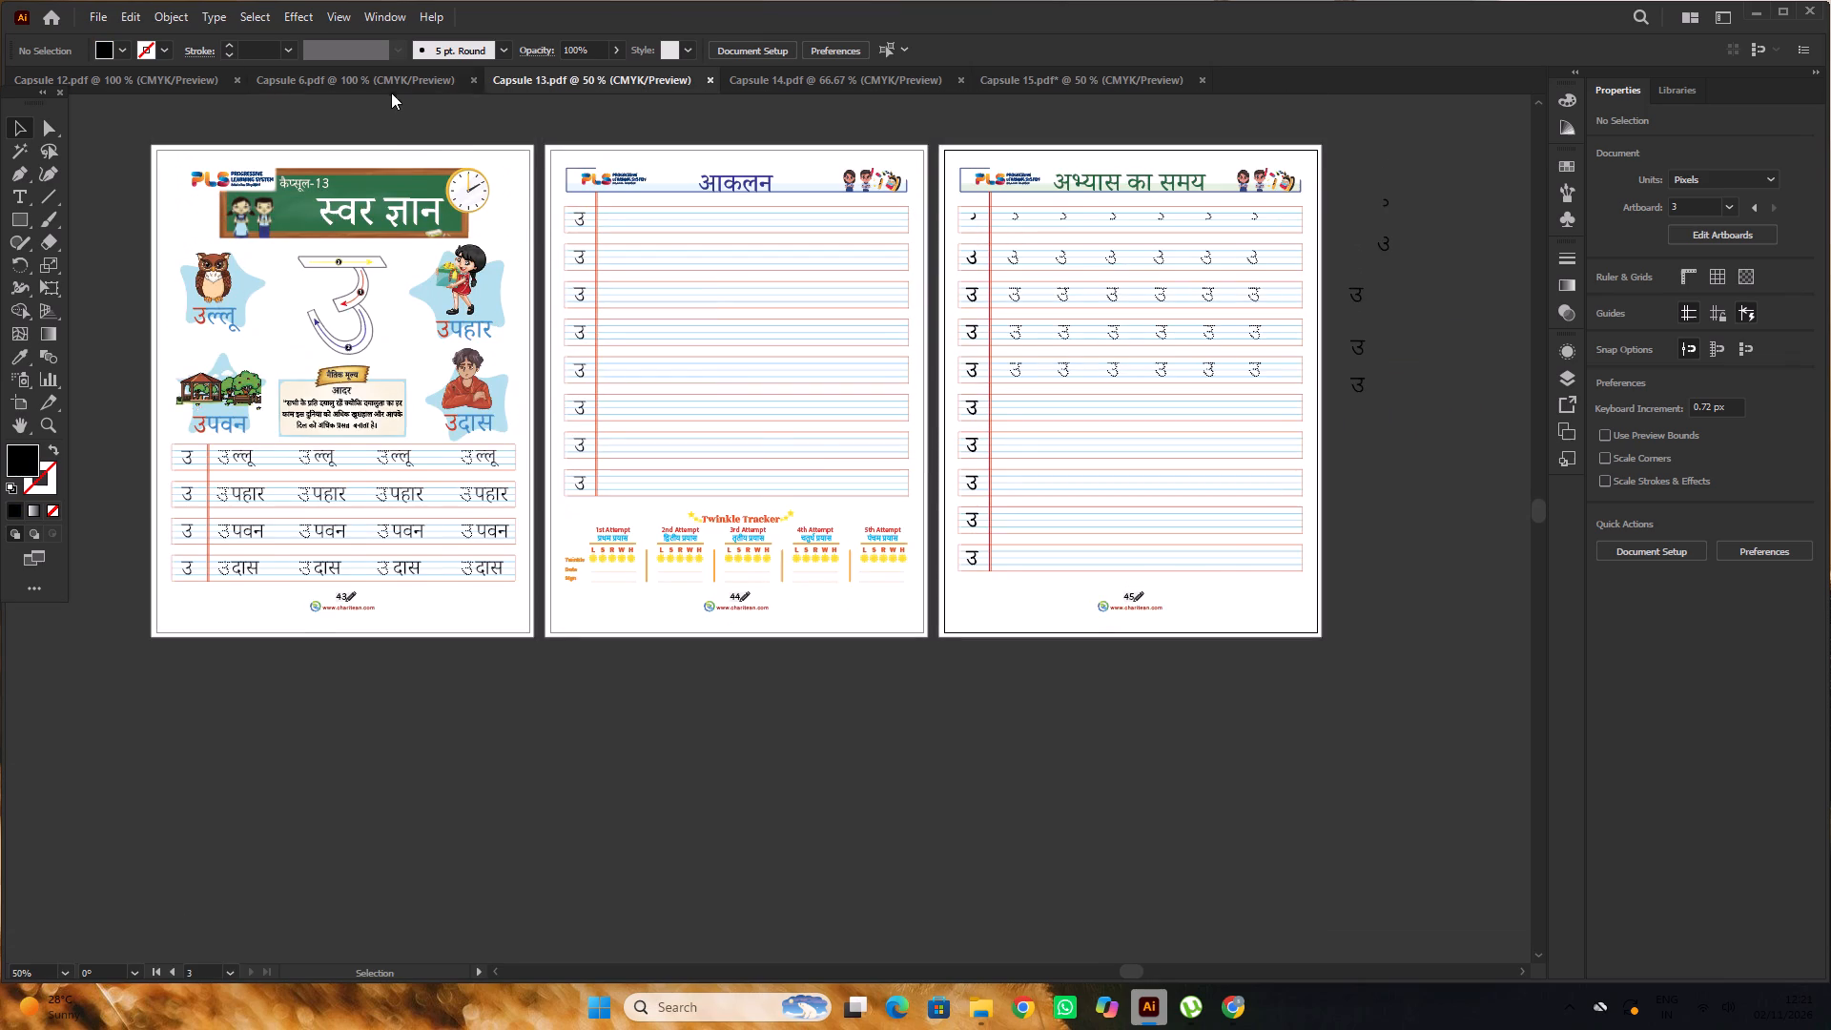
left_click(391, 93)
scroll(607, 241, "up", 3)
scroll(608, 243, "down", 2, "alt")
scroll(608, 243, "up", 4)
key("space")
left_click_drag(1000, 186, 683, 321)
left_click(823, 210)
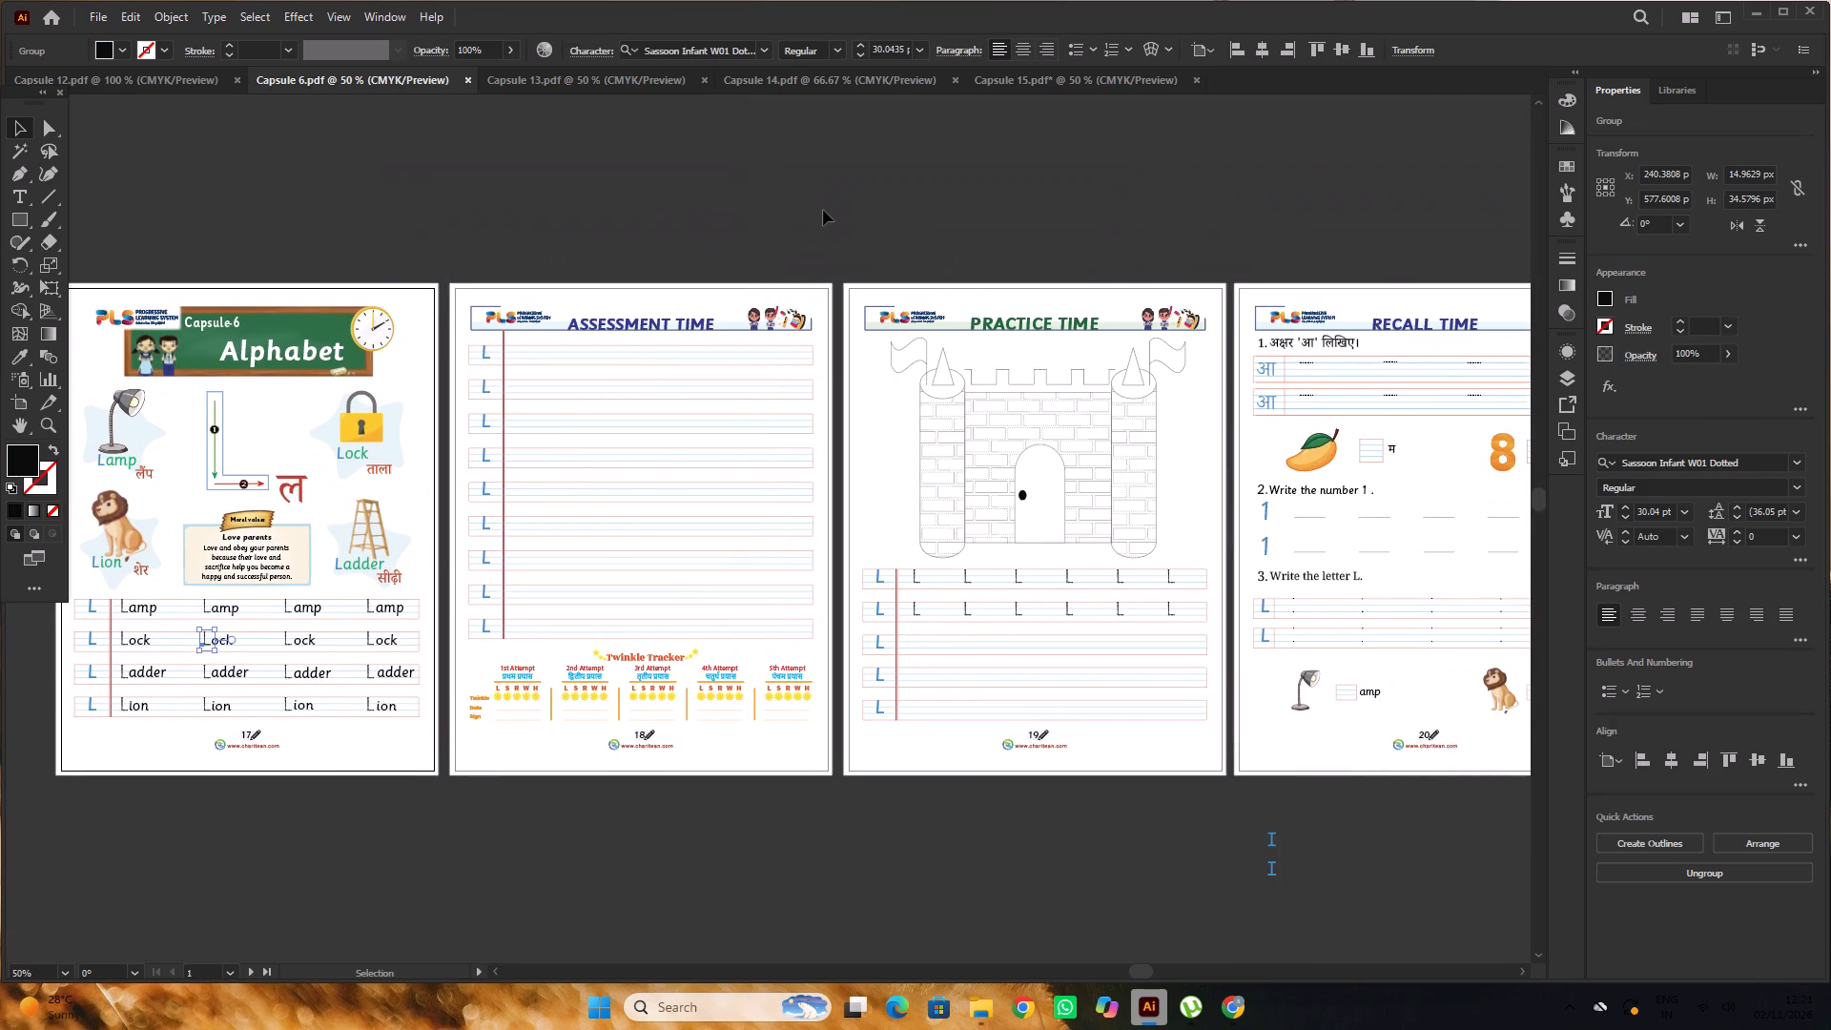
left_click(683, 327)
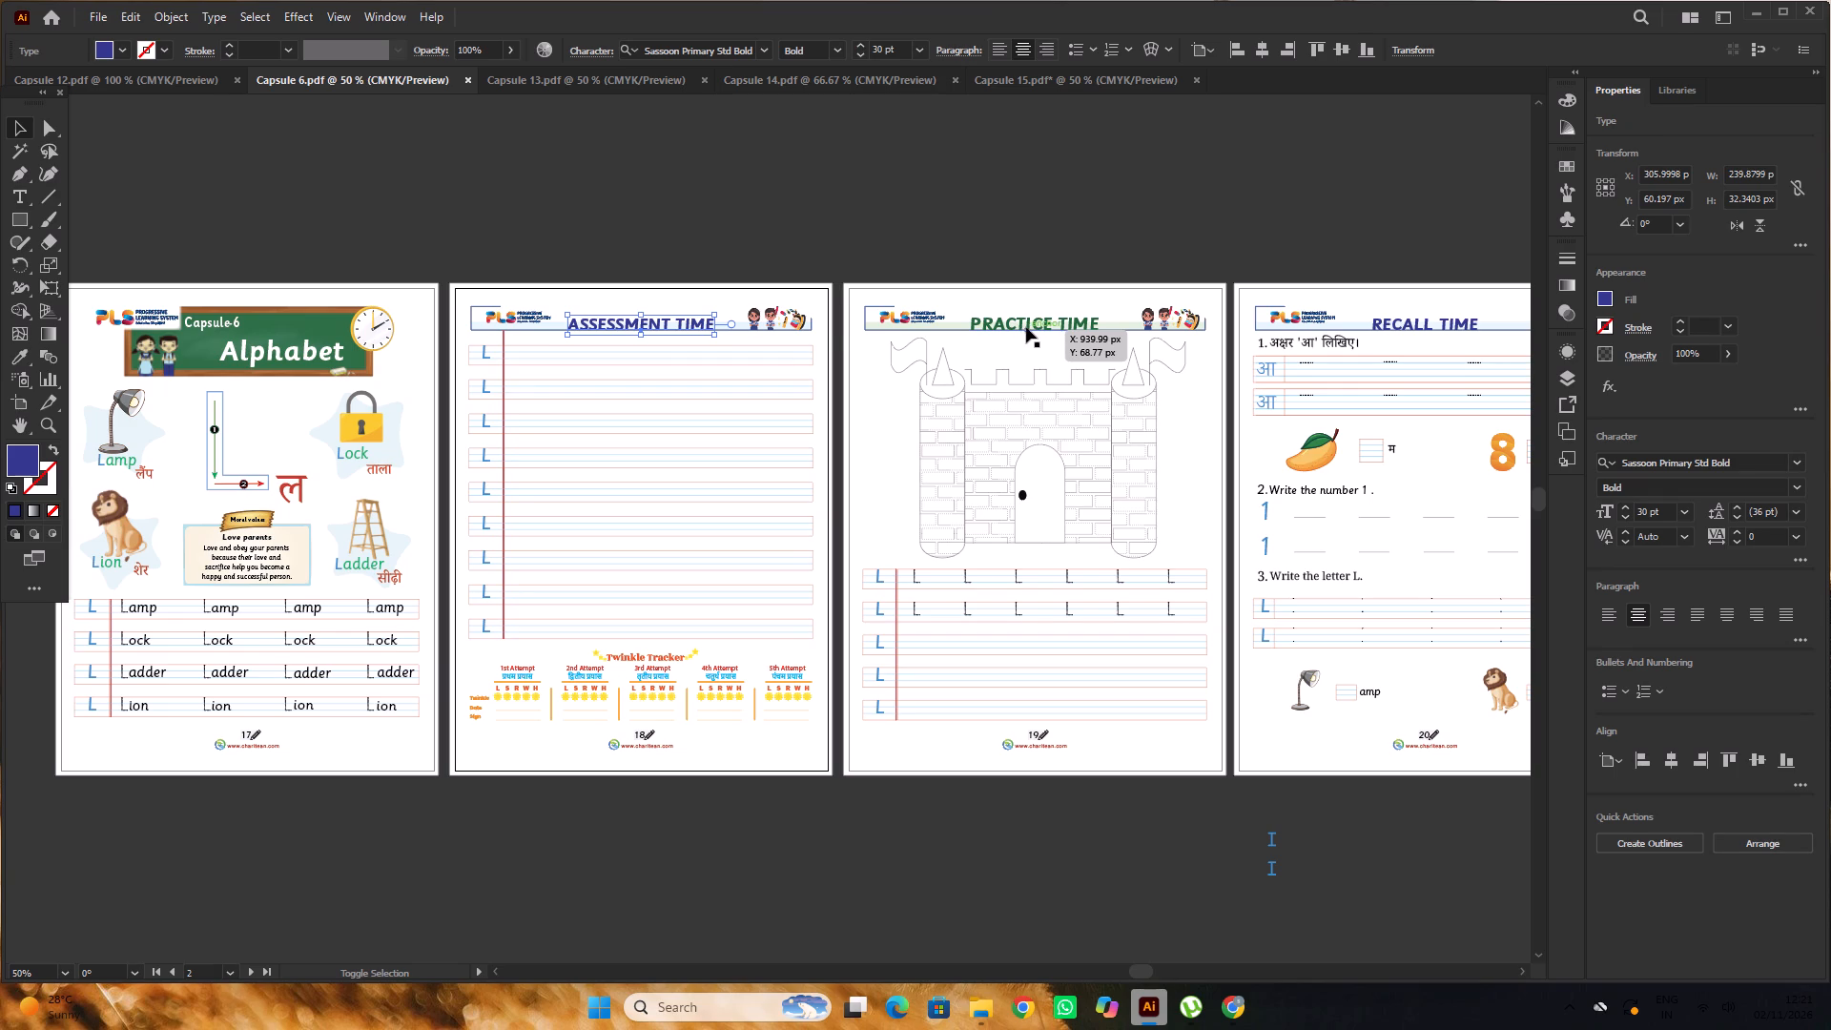
left_click(1026, 327, "shift")
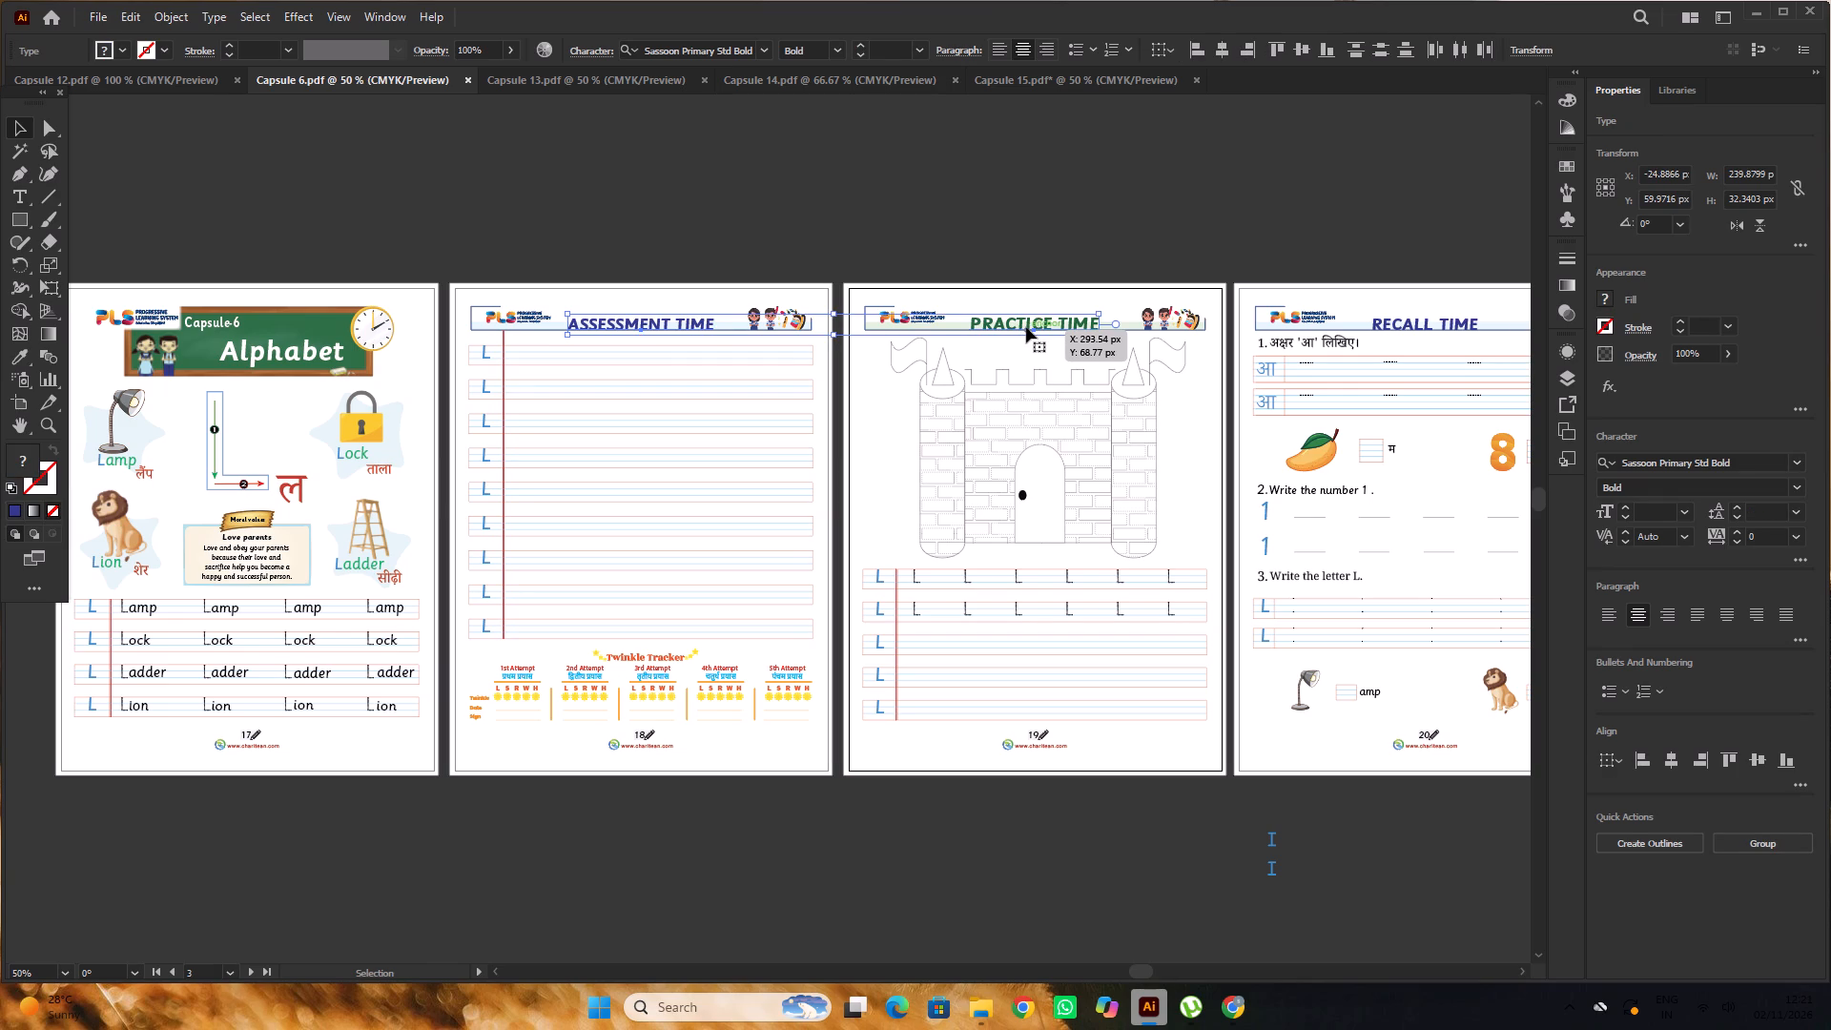
scroll(904, 345, "down", 1, "alt")
scroll(902, 345, "up", 2)
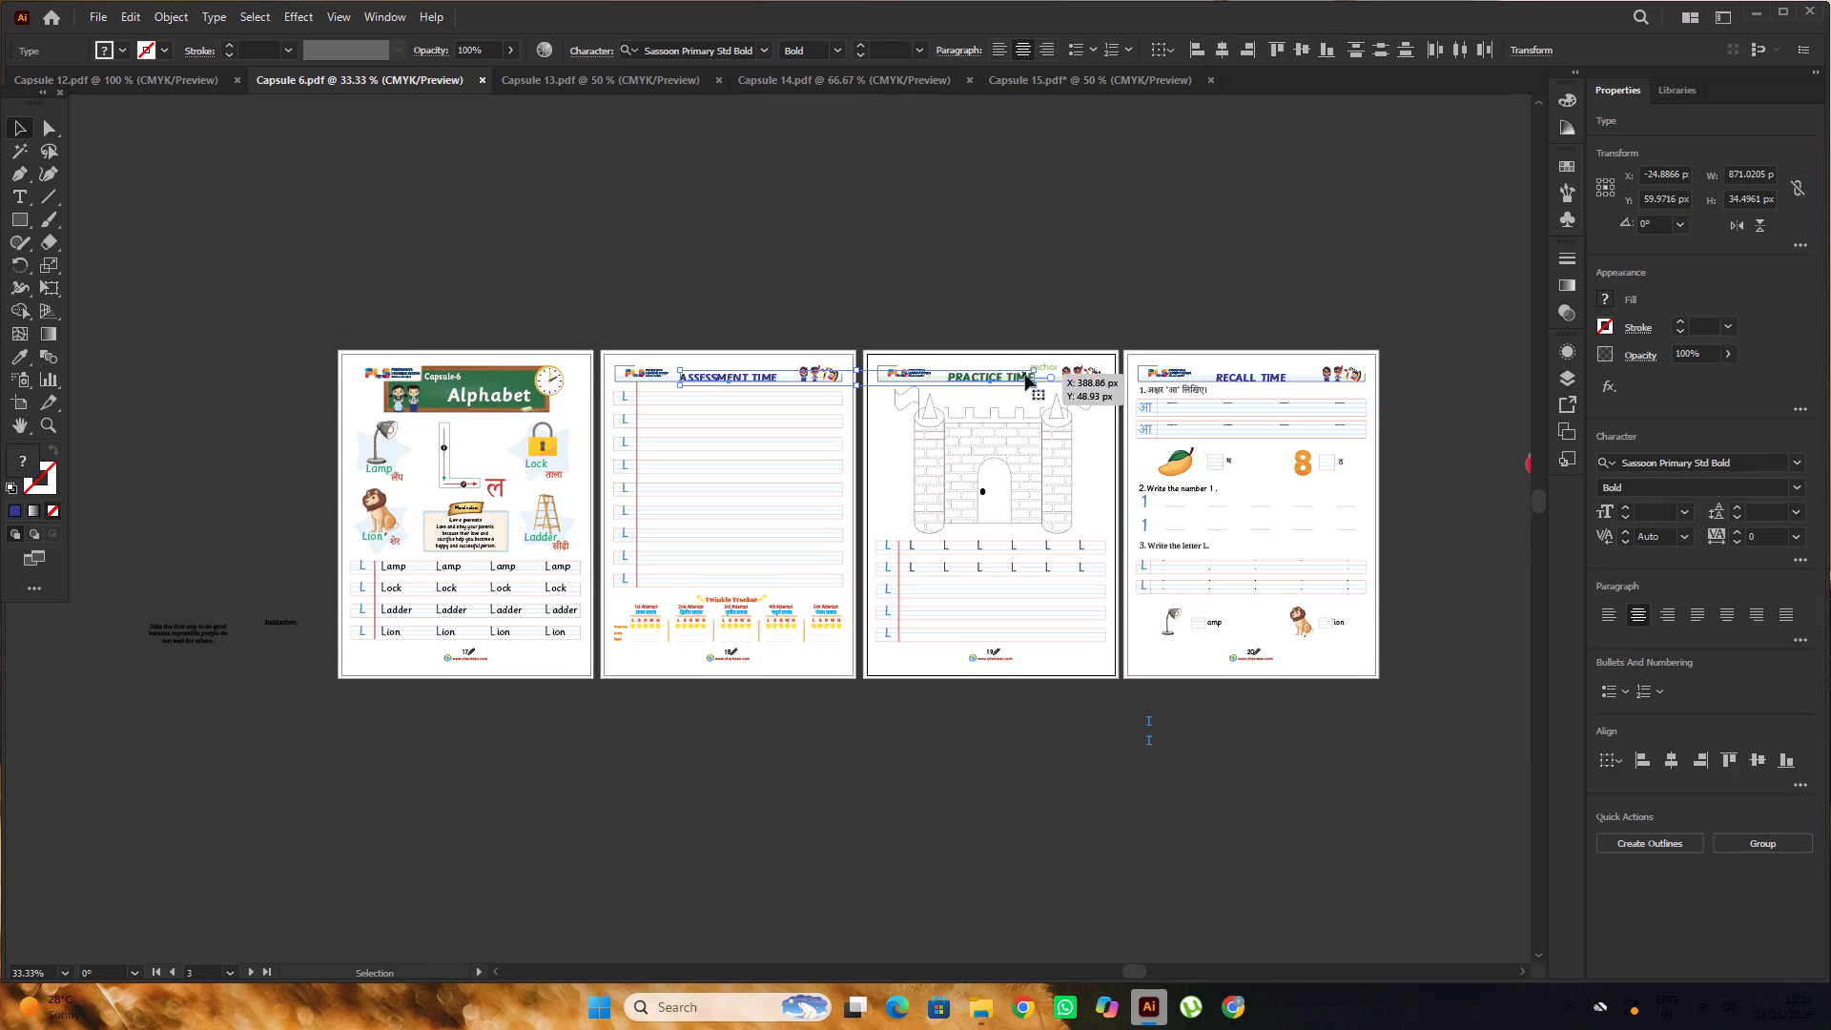
scroll(1025, 375, "up", 2)
scroll(930, 341, "down", 1, "alt")
scroll(954, 340, "up", 1, "alt")
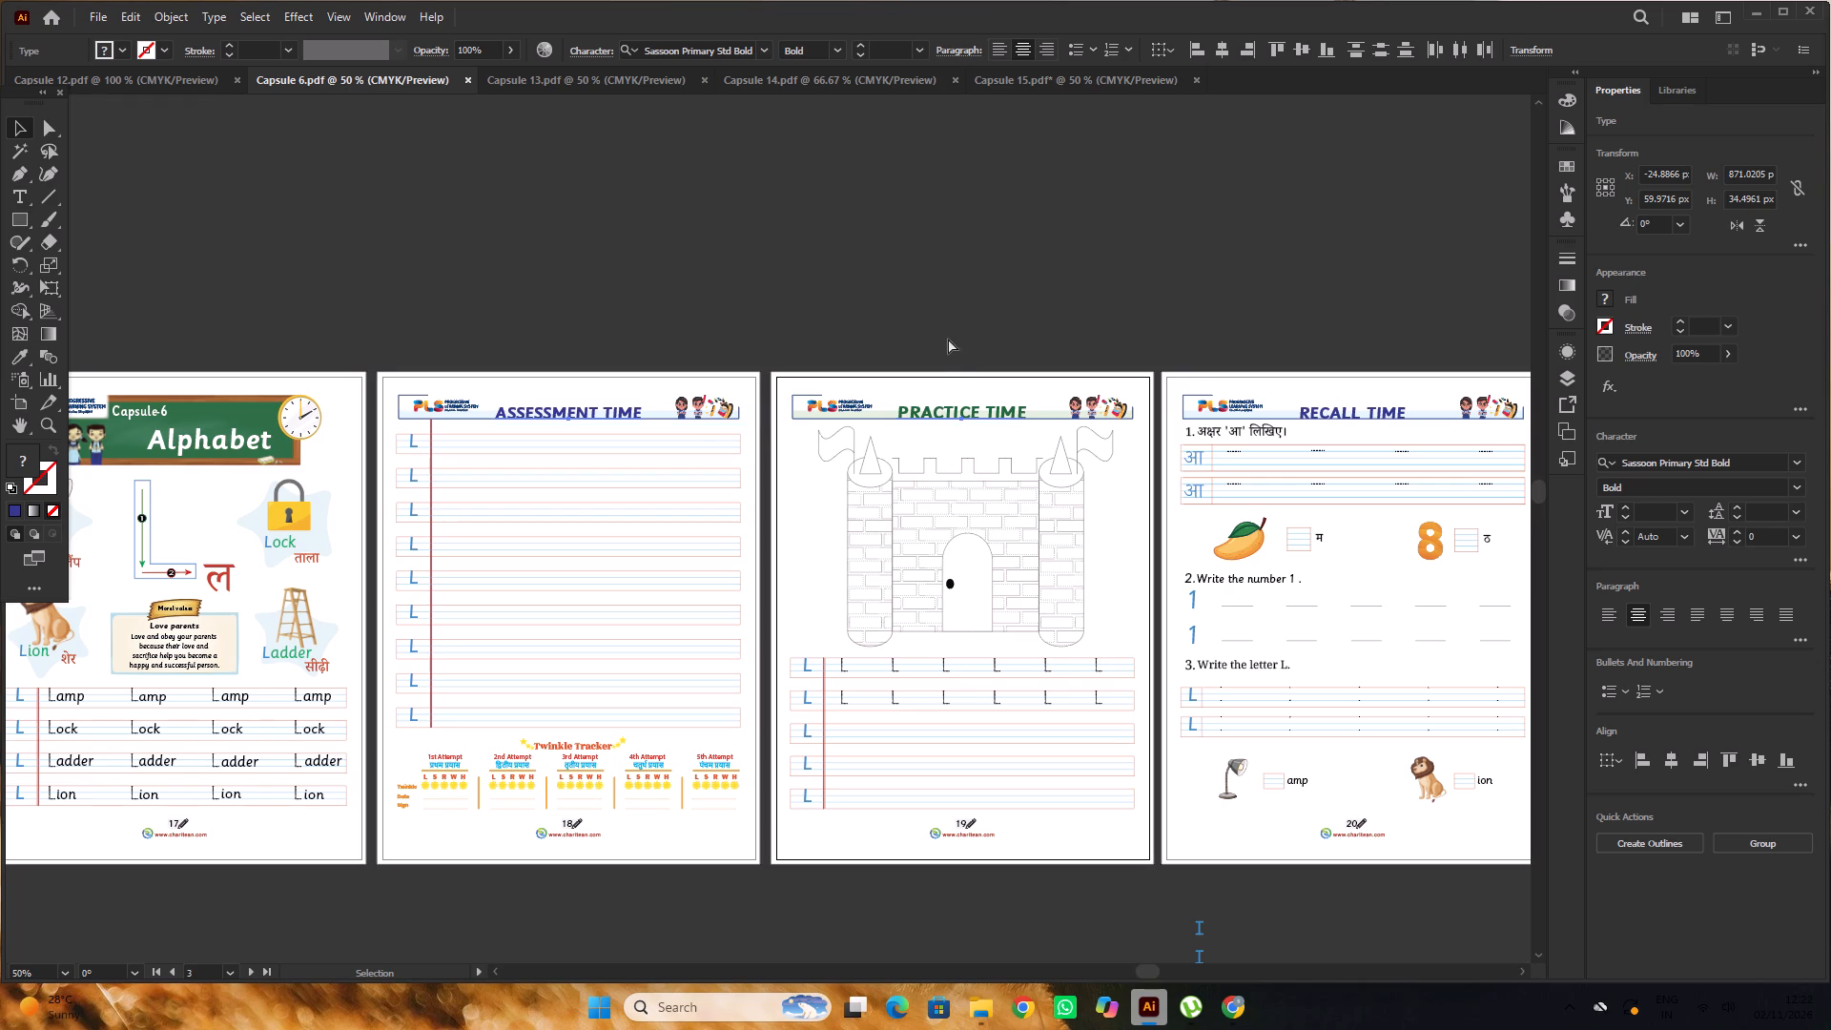
key("ctrl+c")
Paste the copied ASSESSMENT TIME and PRACTICE TIME titles in place in Capsule 15 and bring them to the front.
left_click(843, 79)
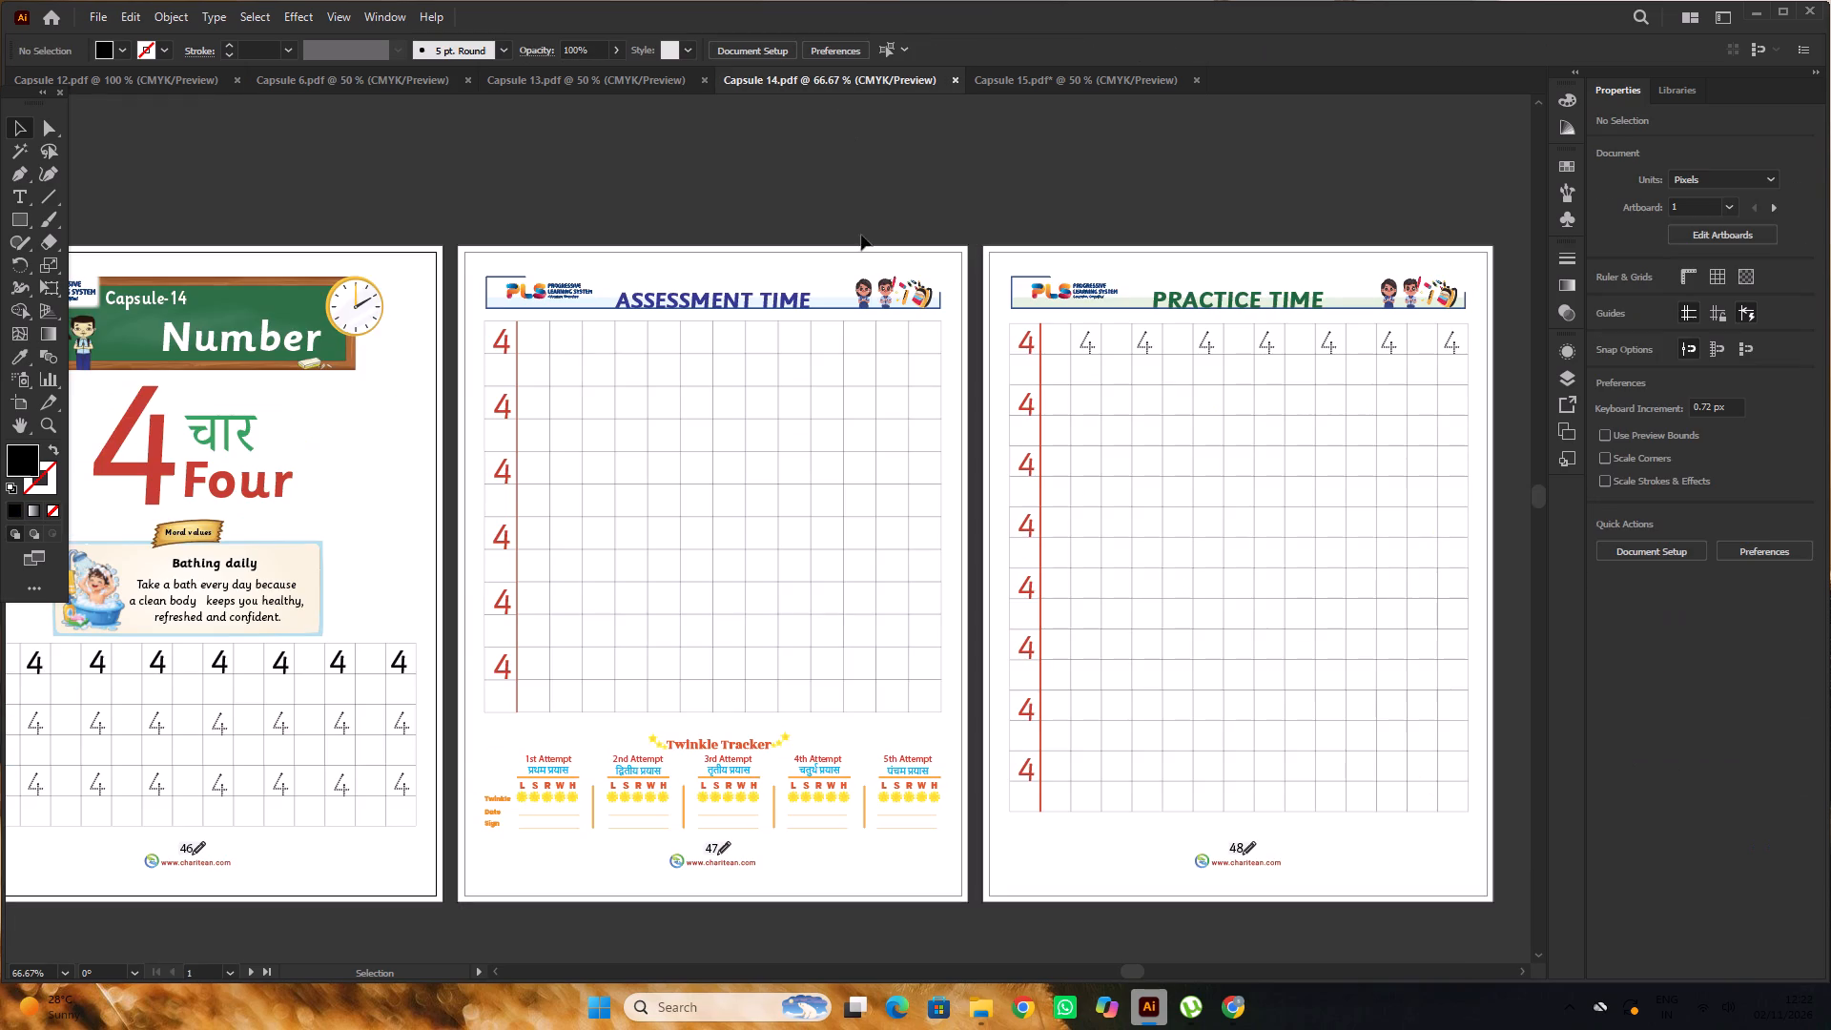
scroll(849, 223, "up", 3)
scroll(849, 223, "down", 1, "alt")
left_click(1000, 86)
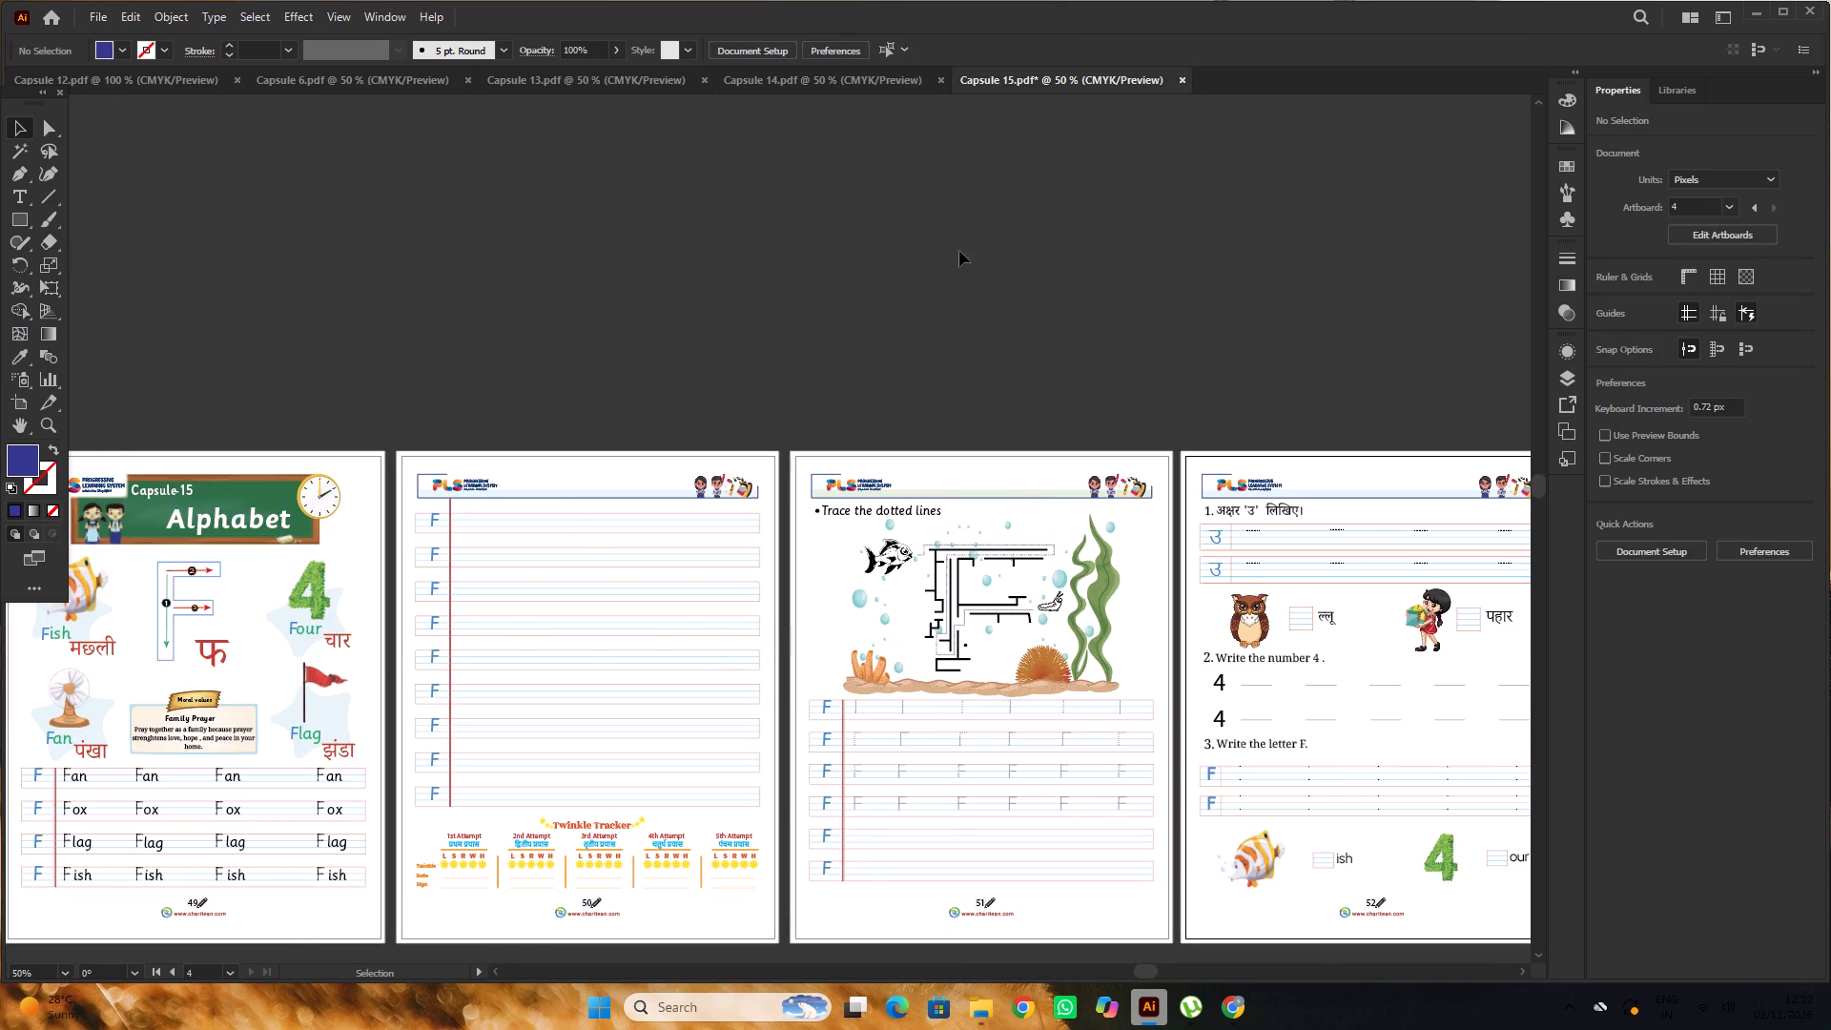
scroll(959, 251, "down", 2, "alt")
scroll(885, 366, "up", 2, "alt")
left_click(915, 368)
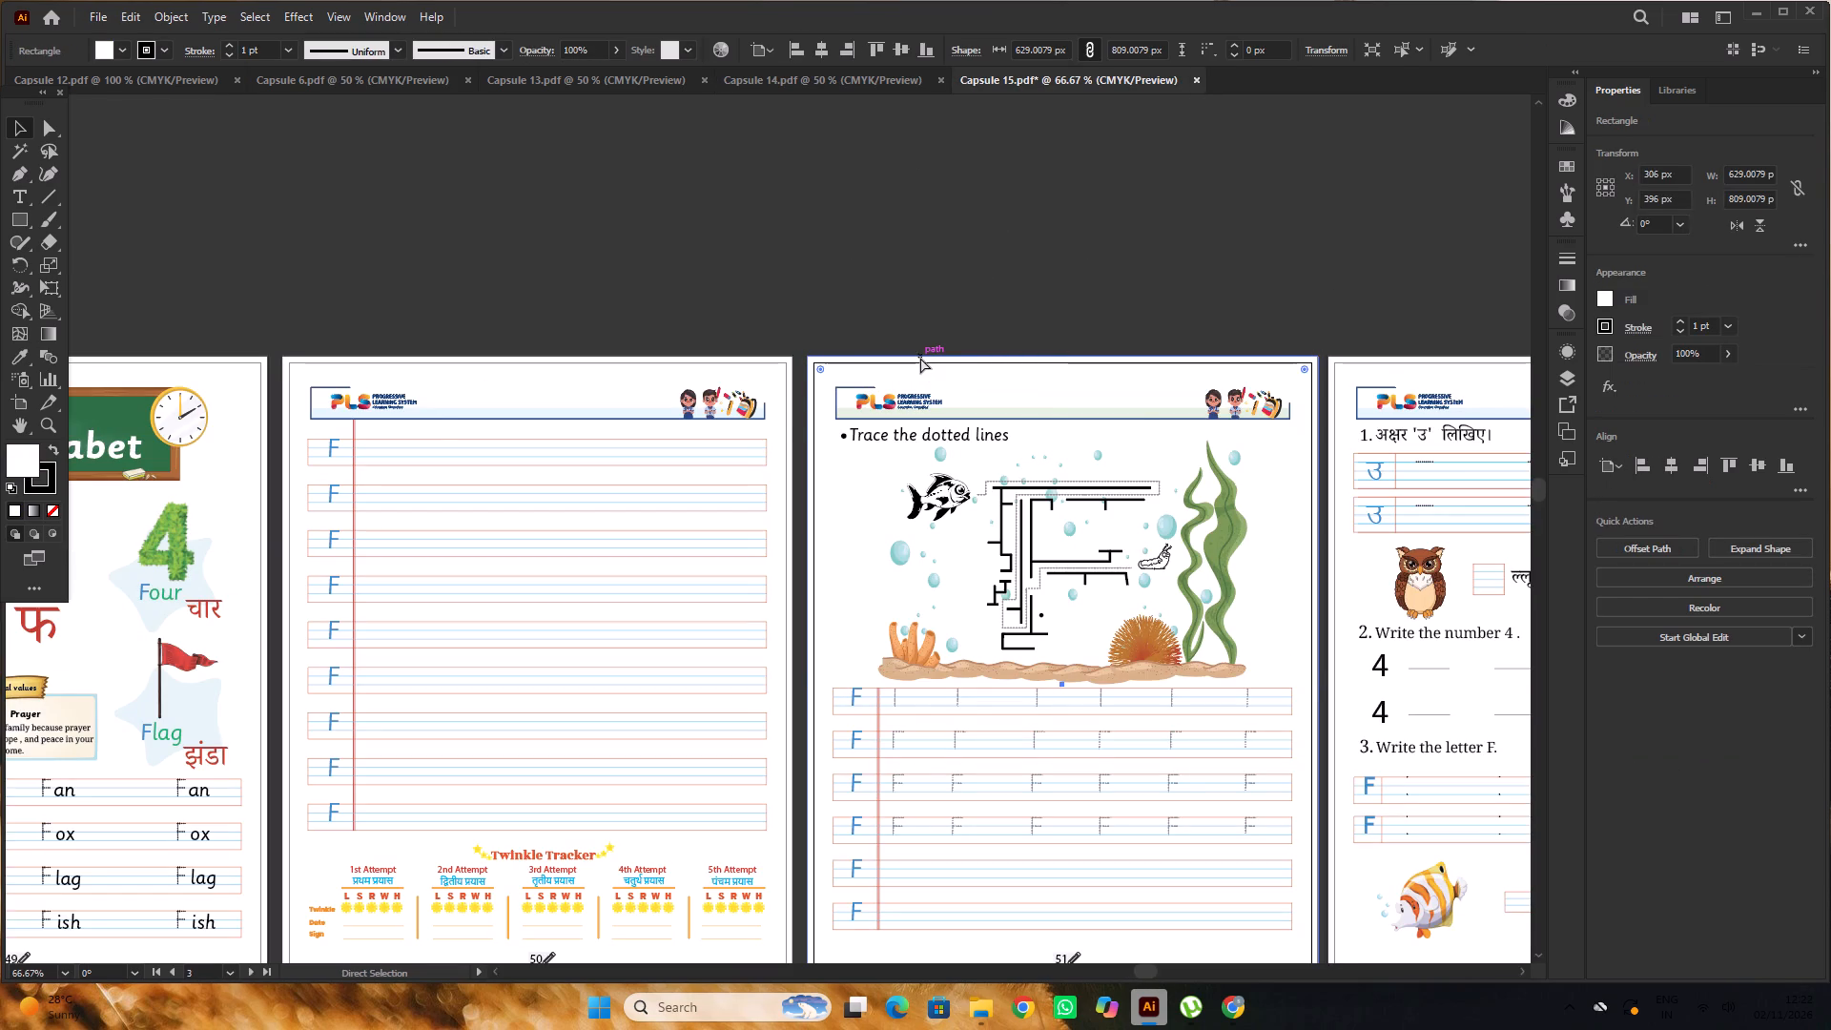
key("ctrl+f")
key("ctrl+shift+bracketright")
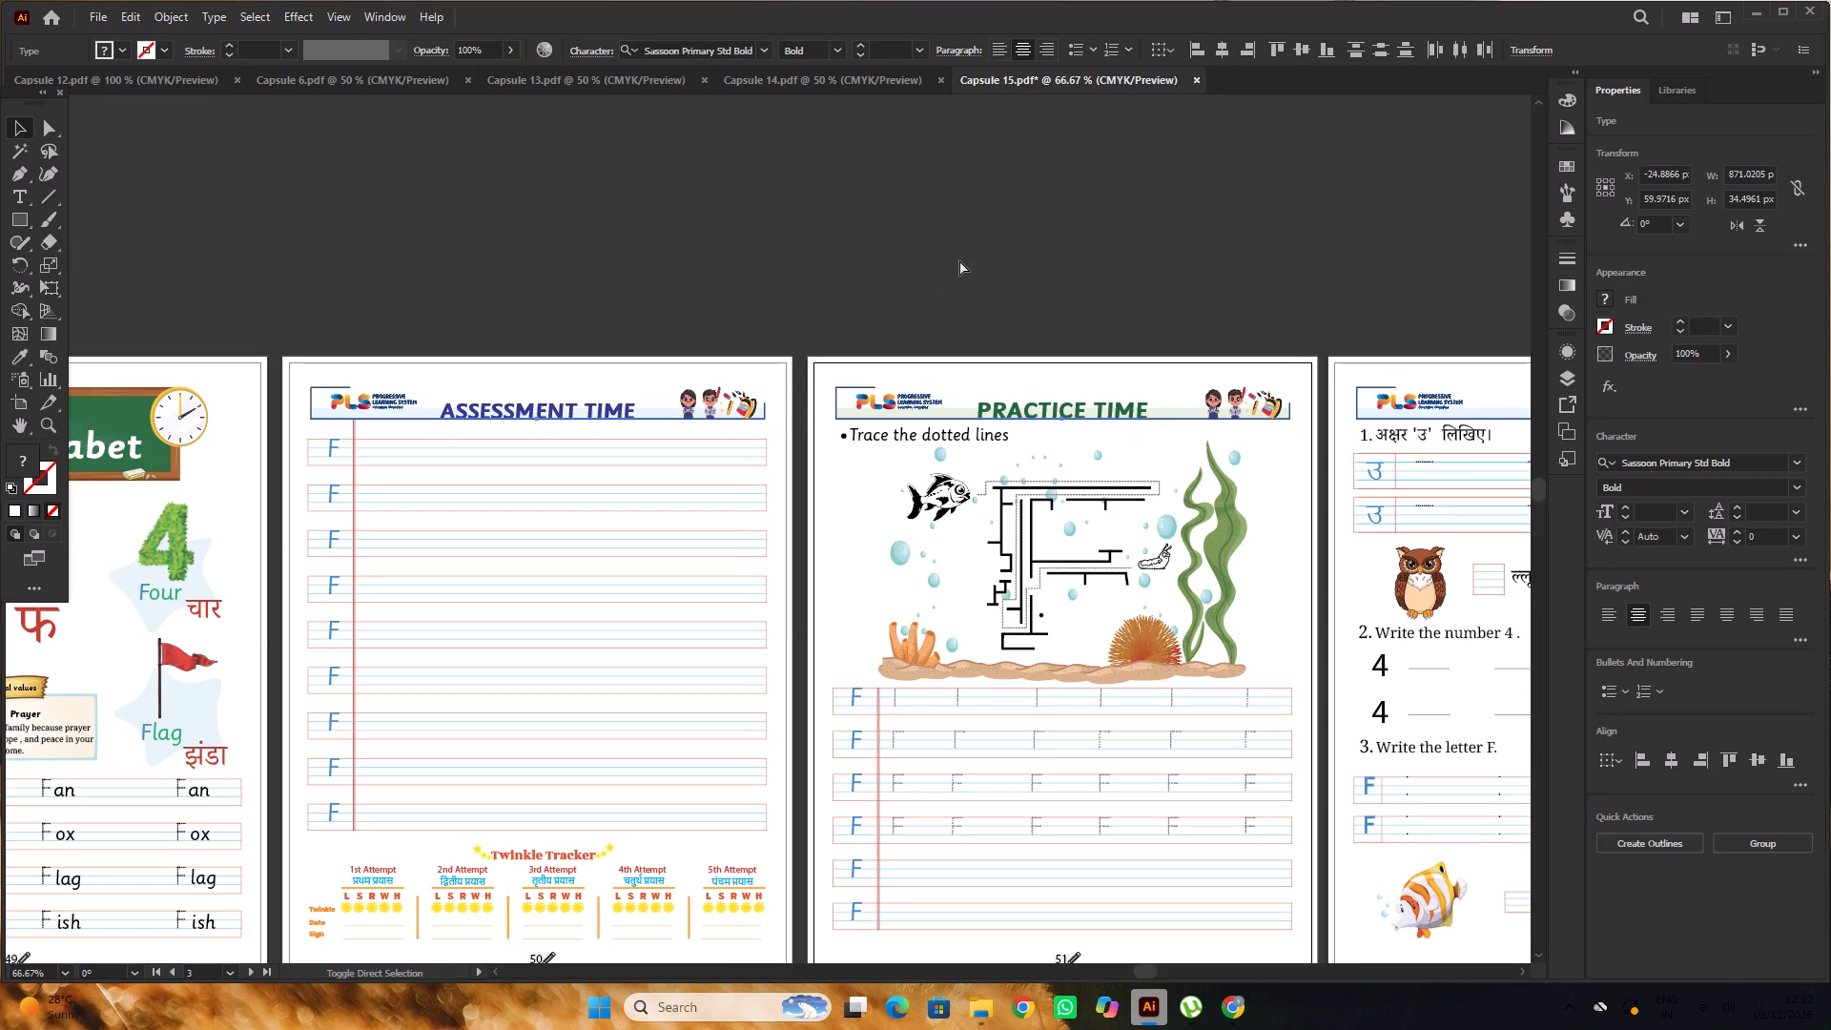
left_click(960, 251)
scroll(957, 254, "down", 2)
scroll(676, 343, "up", 2, "alt")
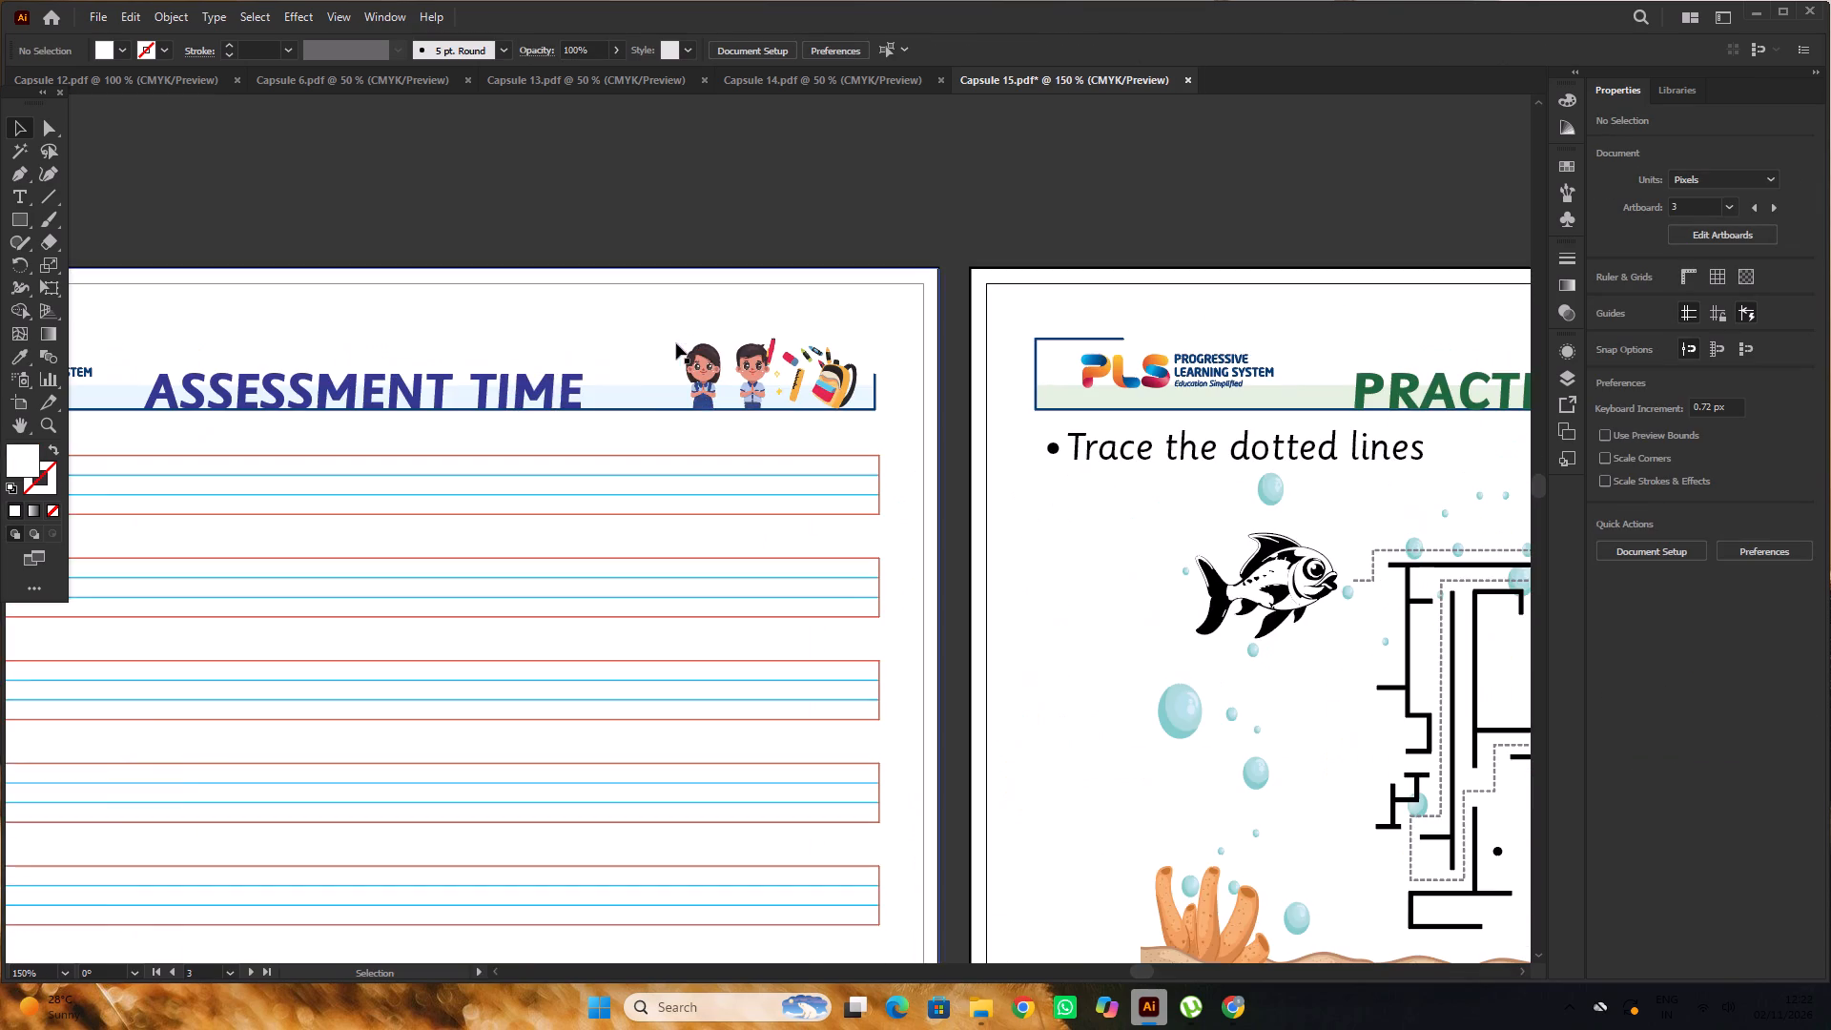
Centre the ASSESSMENT TIME title horizontally on its Capsule 15 page.
scroll(636, 401, "down", 2, "alt")
left_click(544, 392)
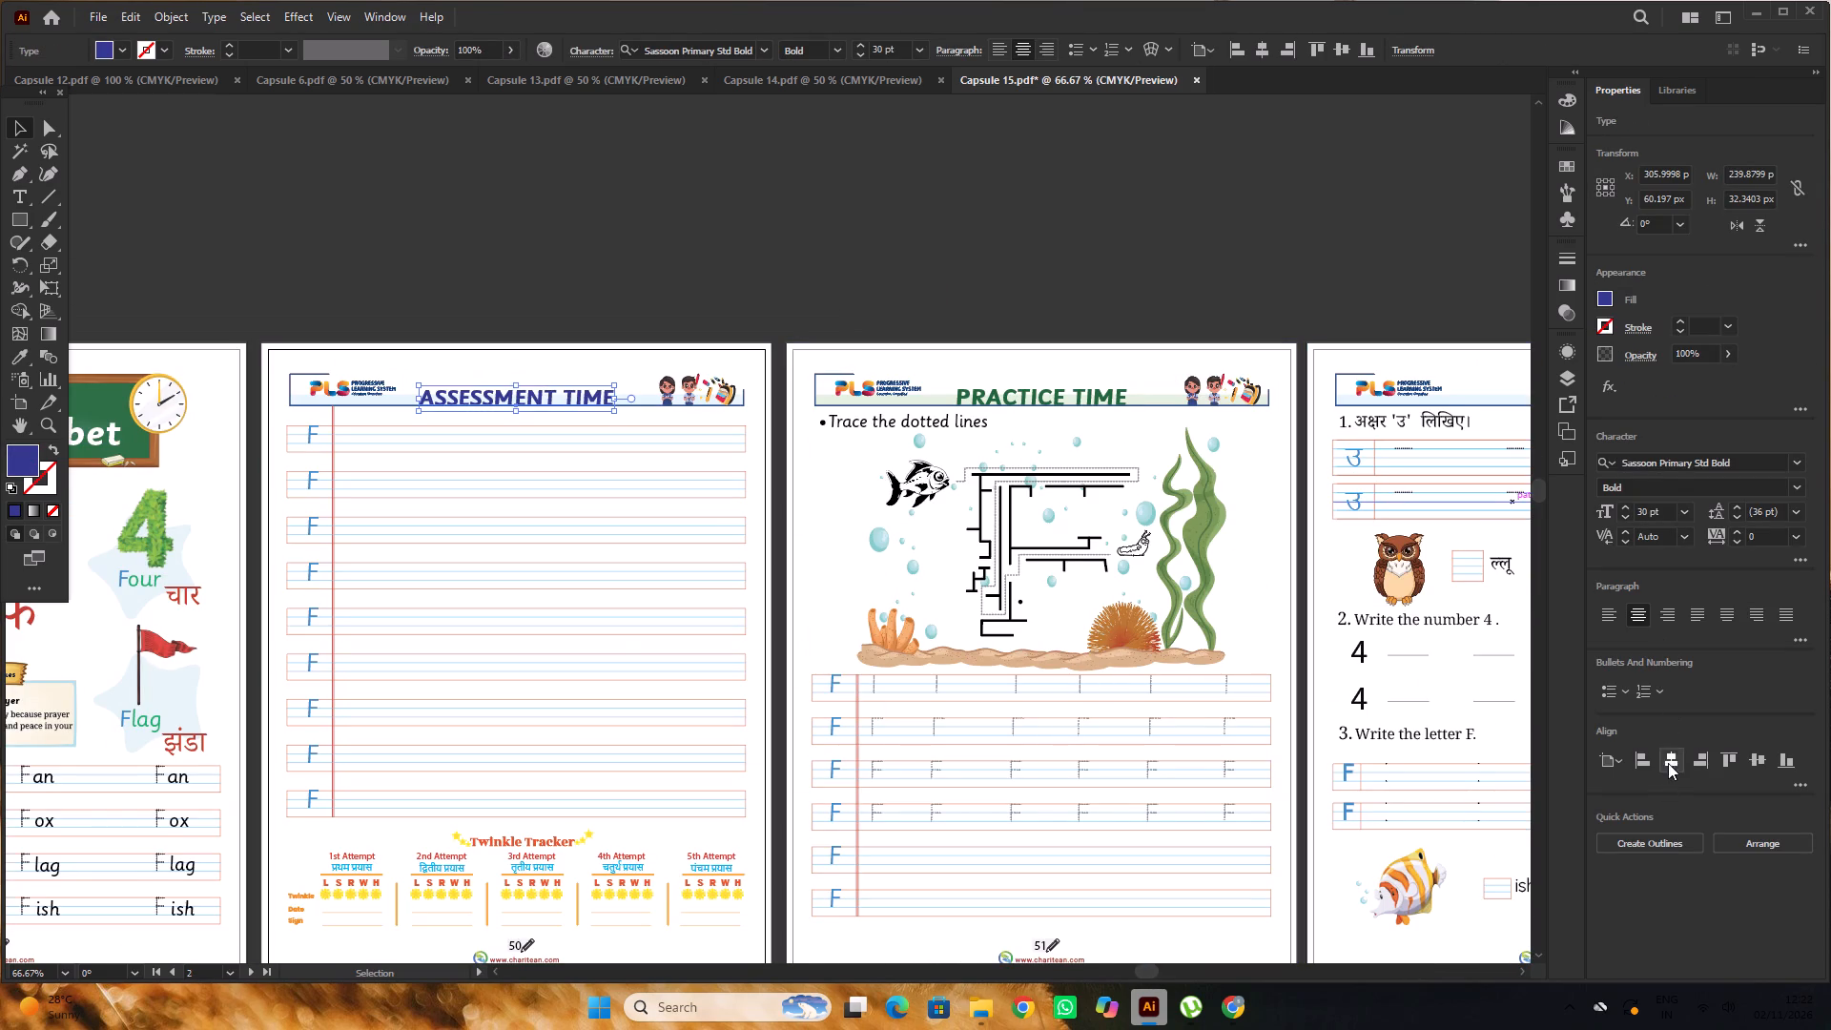
left_click(1668, 763)
double_click(970, 356)
left_click(1088, 285)
Copy the RECALL TIME title from the header of Capsule 6's last page.
scroll(1088, 295, "down", 1, "alt")
key("space")
left_click_drag(1293, 257, 1161, 271)
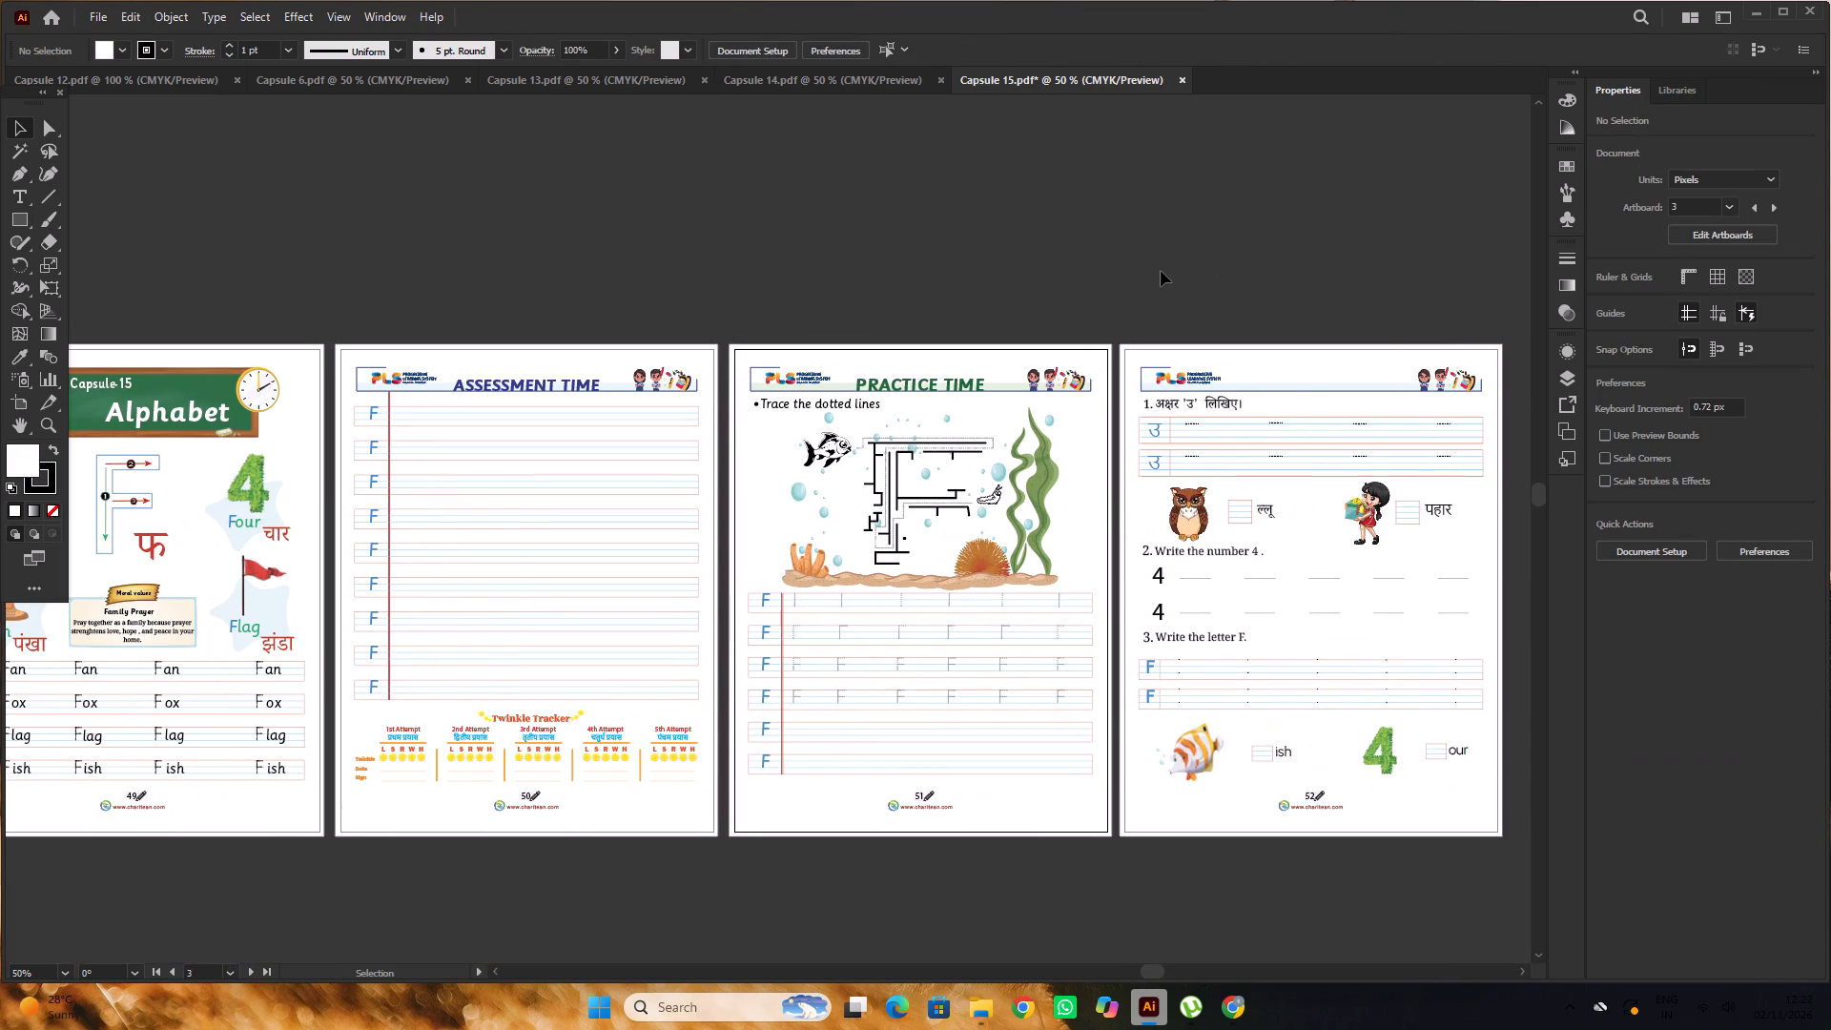
key("space")
key("space")
key("space")
key("space")
left_click_drag(1334, 288, 1164, 275)
left_click(1193, 260)
scroll(1207, 270, "down", 2)
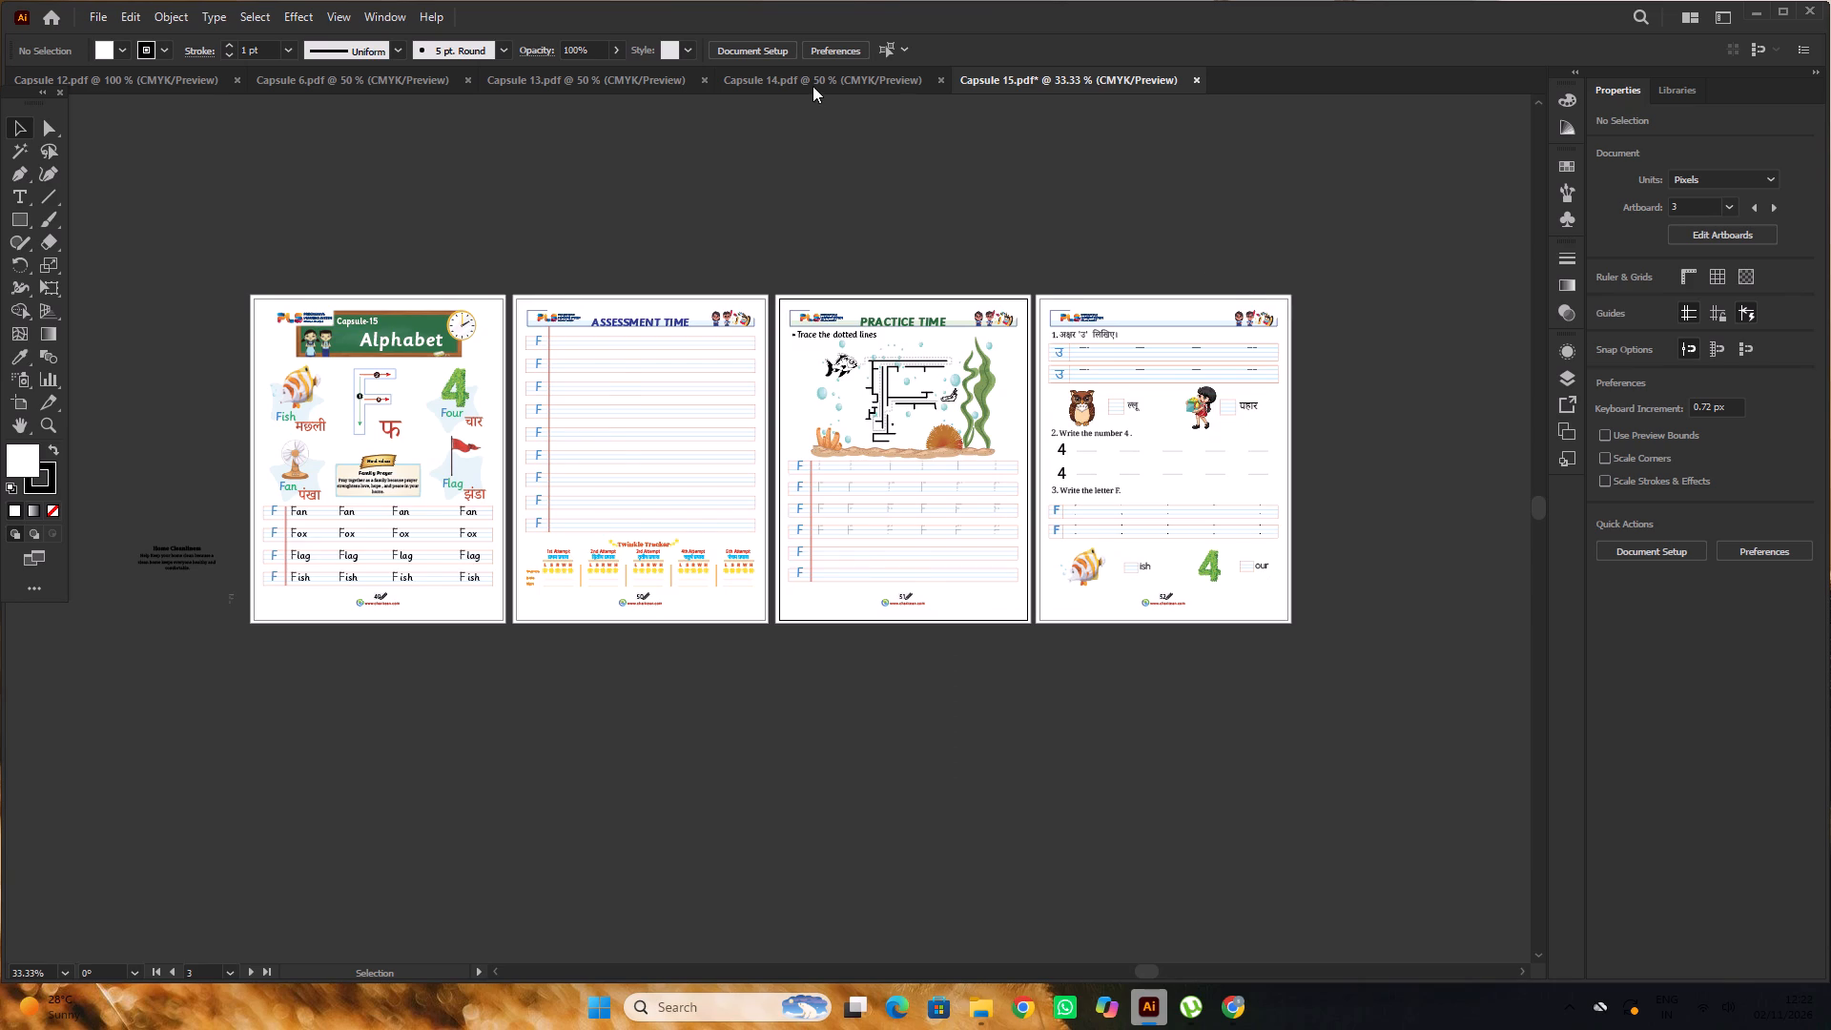
left_click(813, 86)
left_click(547, 73)
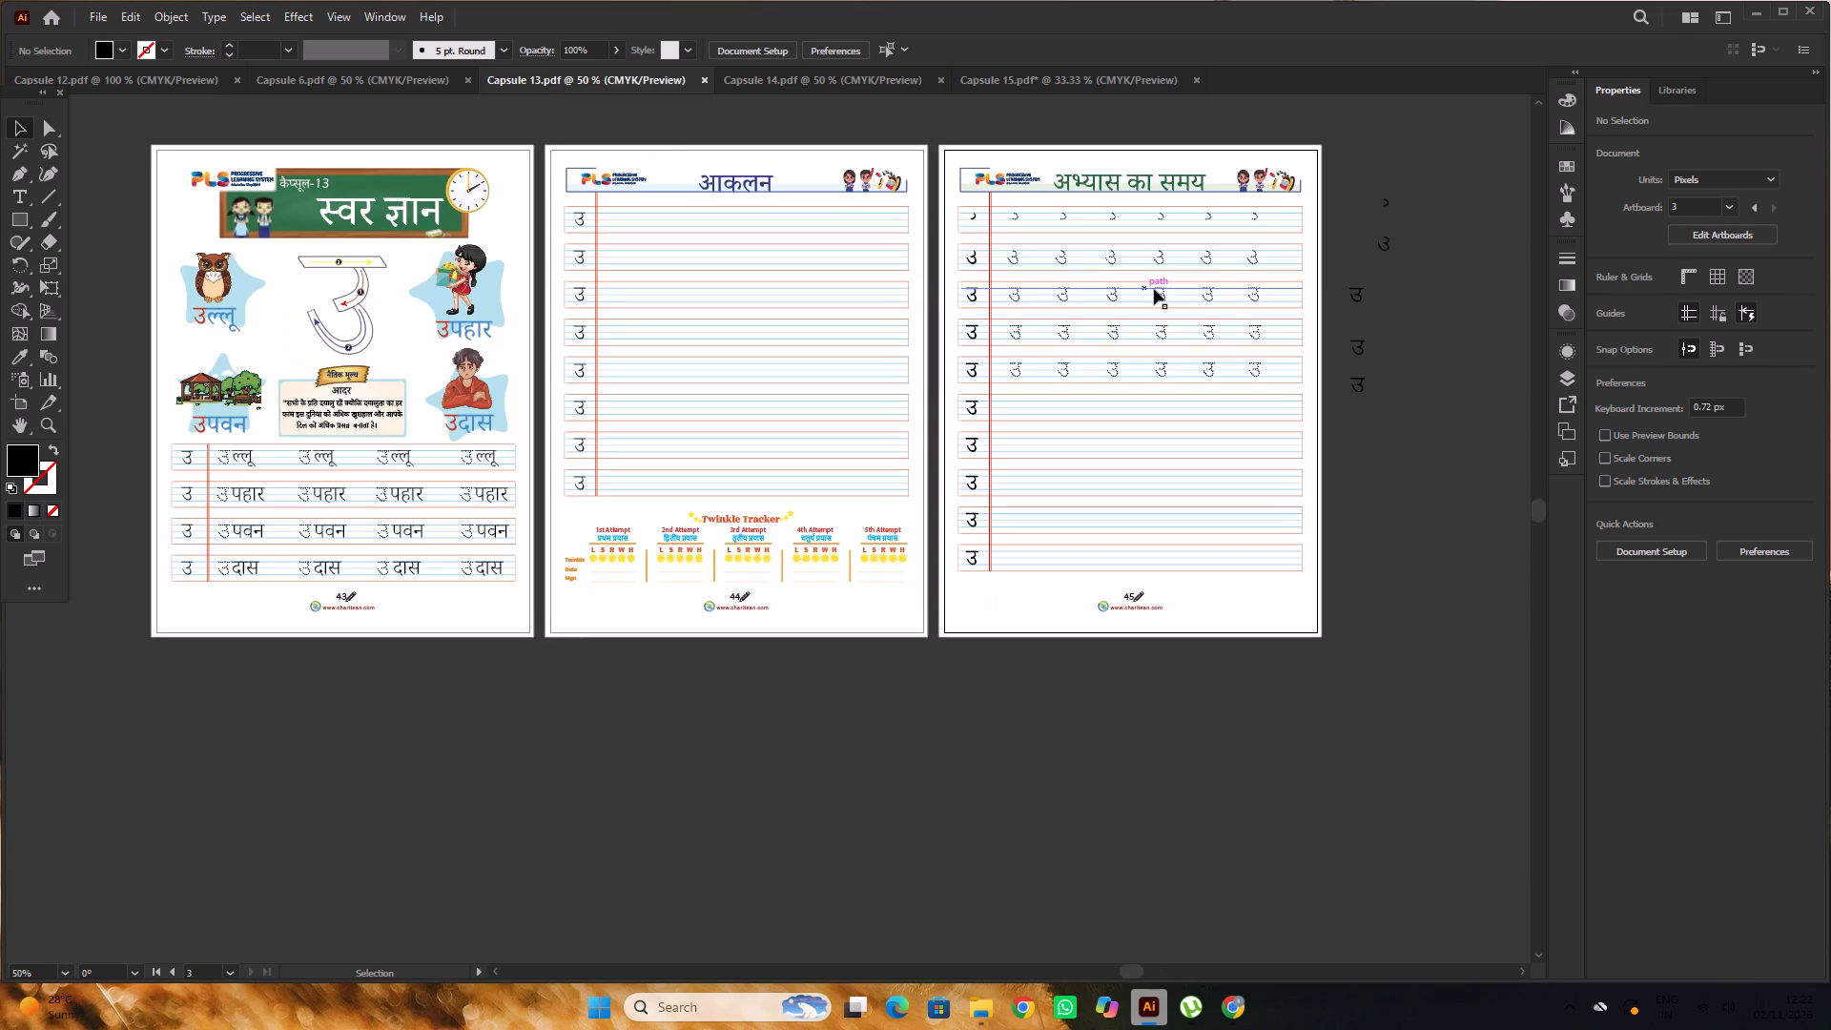
scroll(1154, 289, "up", 4)
left_click(415, 88)
scroll(962, 296, "down", 2, "alt")
left_click(1222, 287)
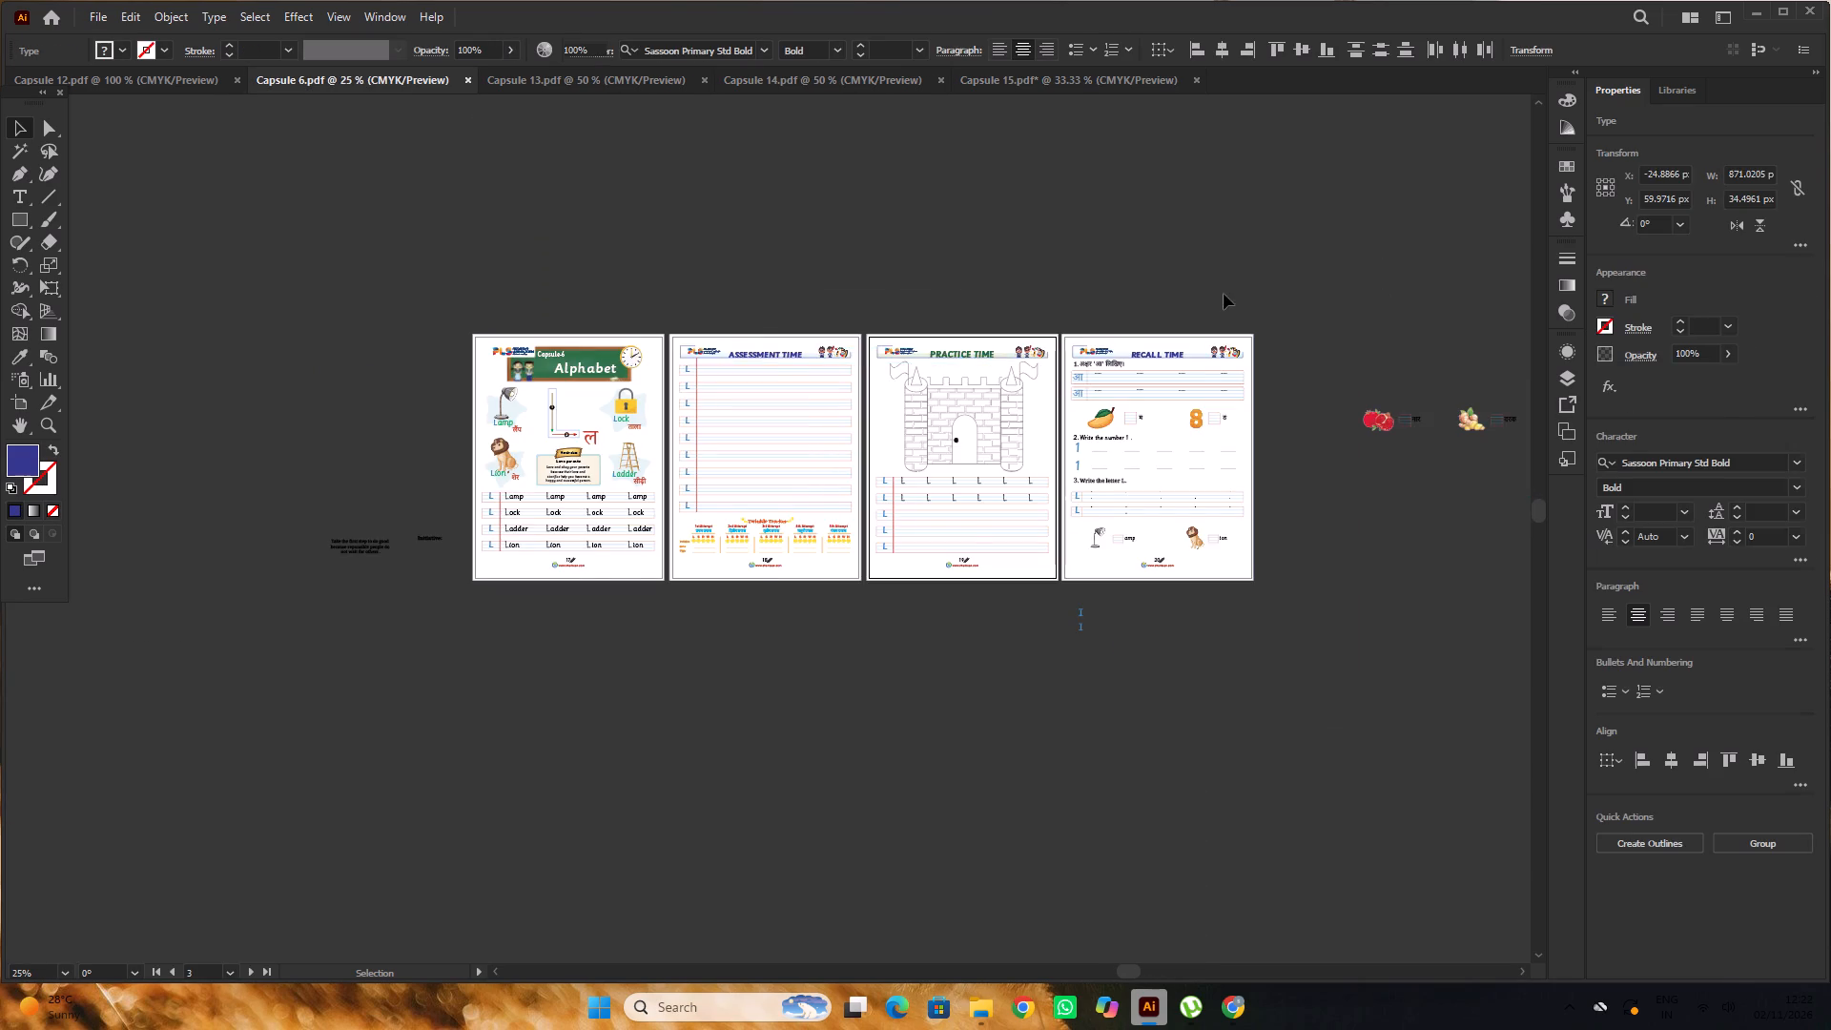
scroll(1192, 349, "up", 3, "alt")
left_click(1161, 362)
key("ctrl+c")
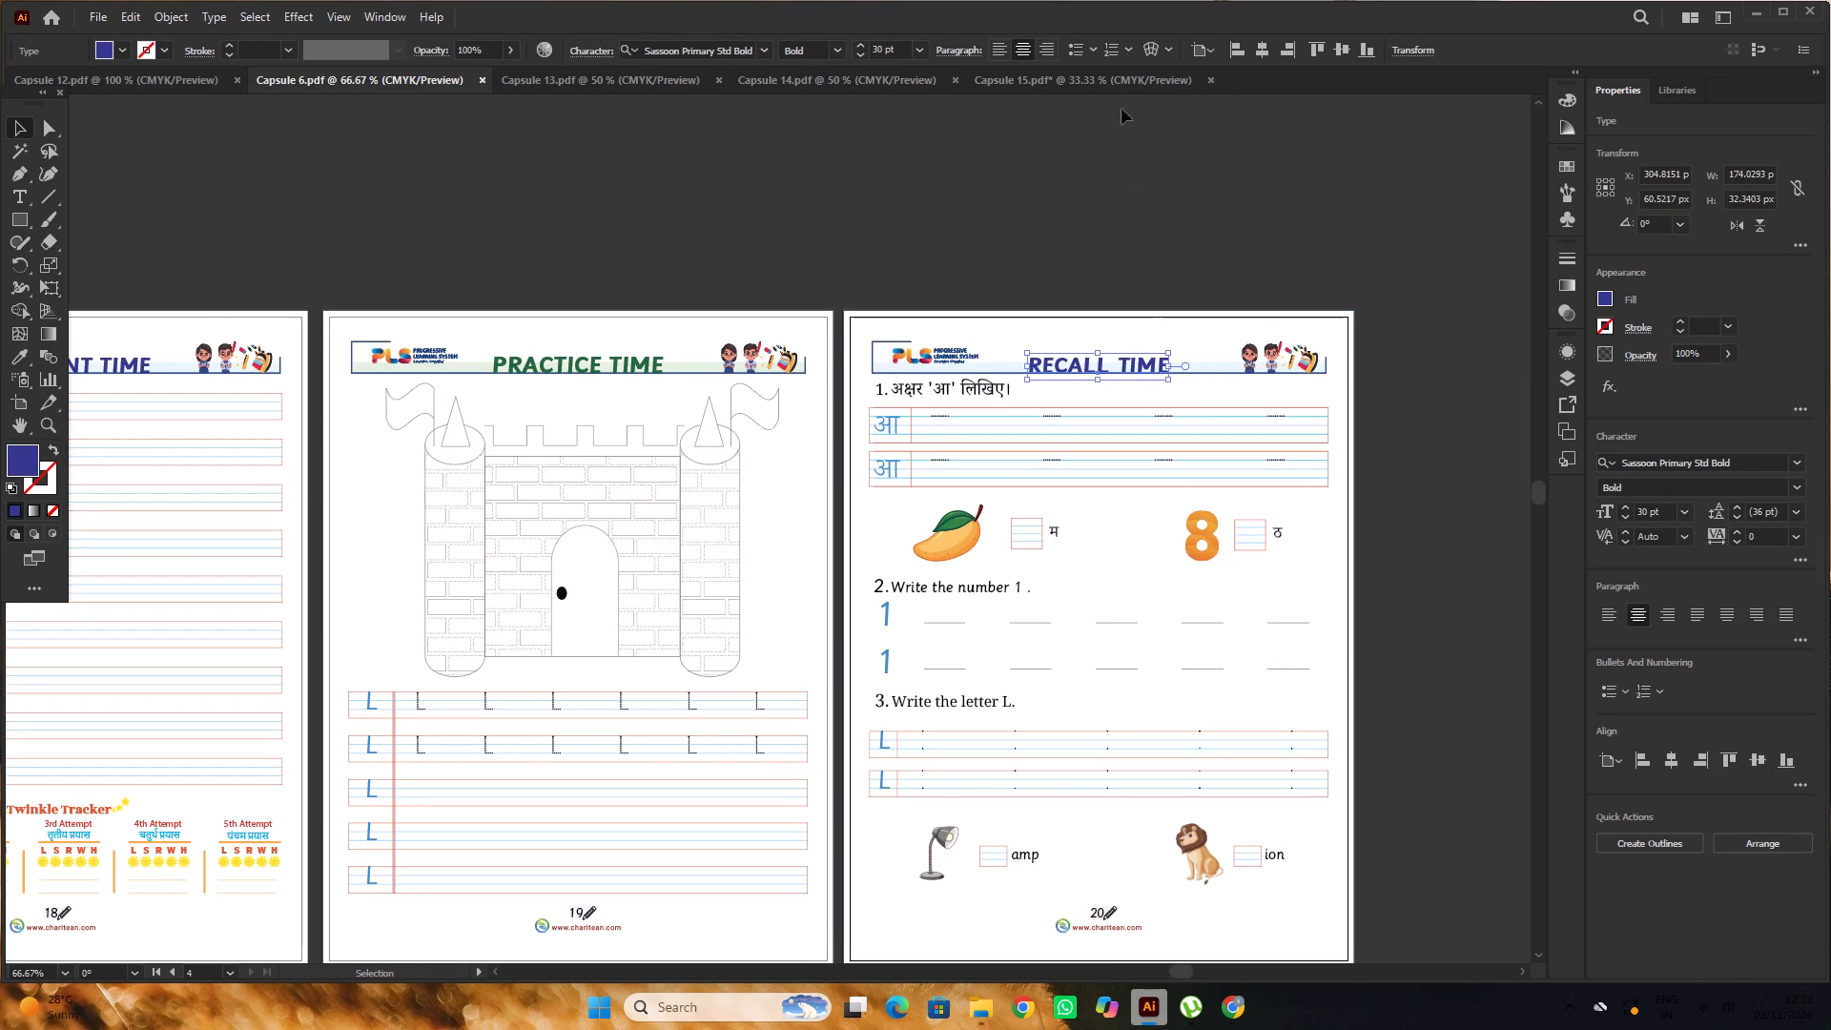
Paste the RECALL TIME title in place on Capsule 15's last page and bring it to the front.
left_click(1088, 79)
scroll(1144, 285, "up", 3, "alt")
left_click(1189, 304)
left_click(1199, 356)
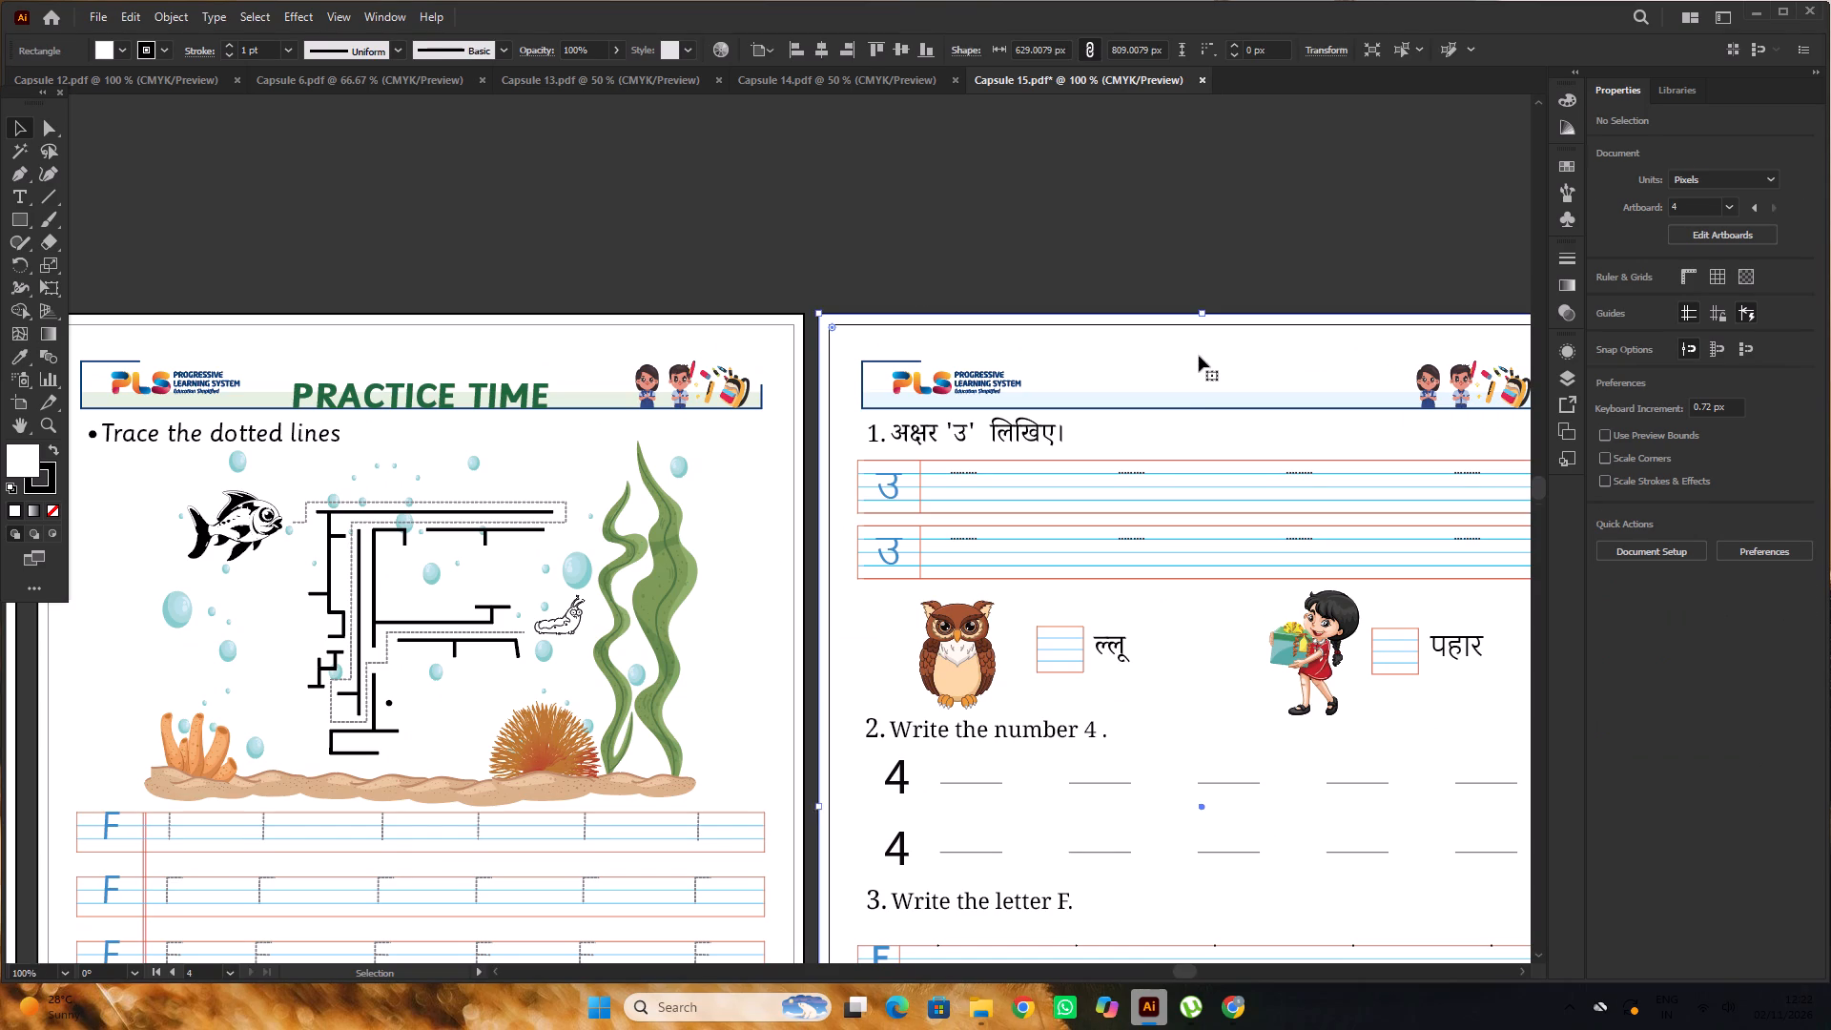
key("ctrl+f")
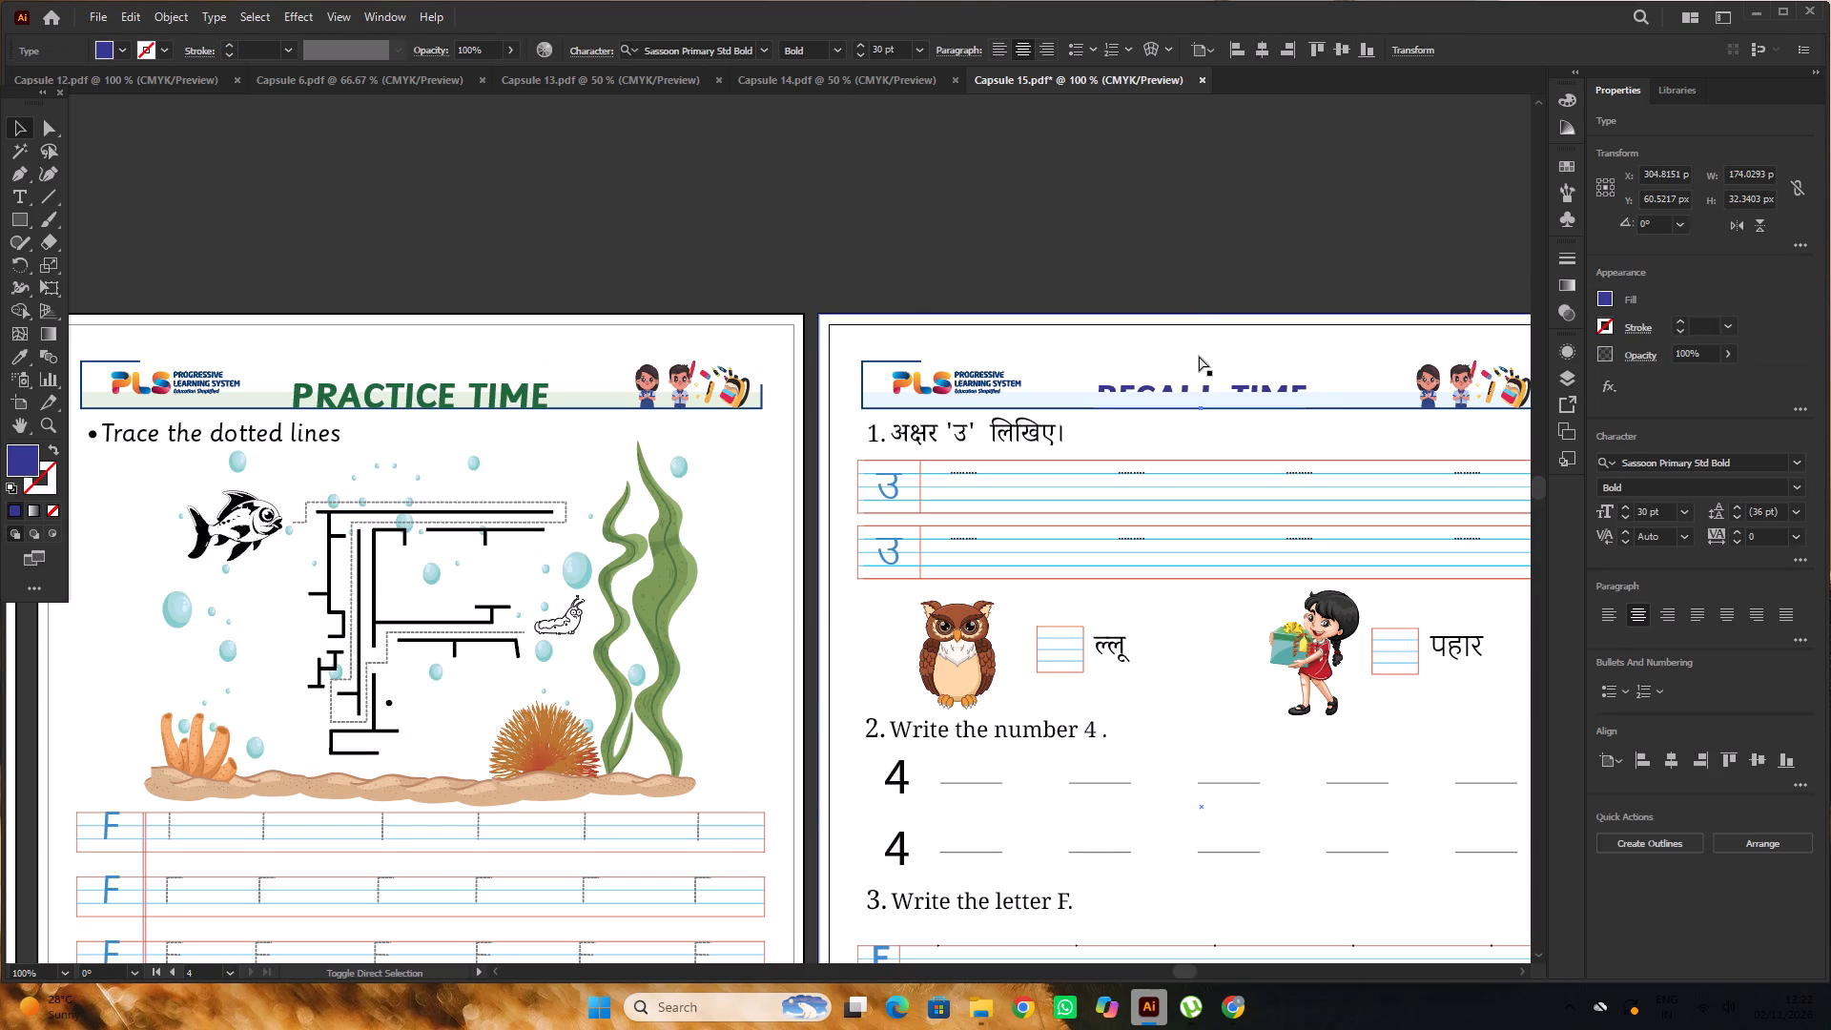
key("ctrl+shift+bracketright")
scroll(1199, 356, "down", 2, "alt")
left_click(1178, 266)
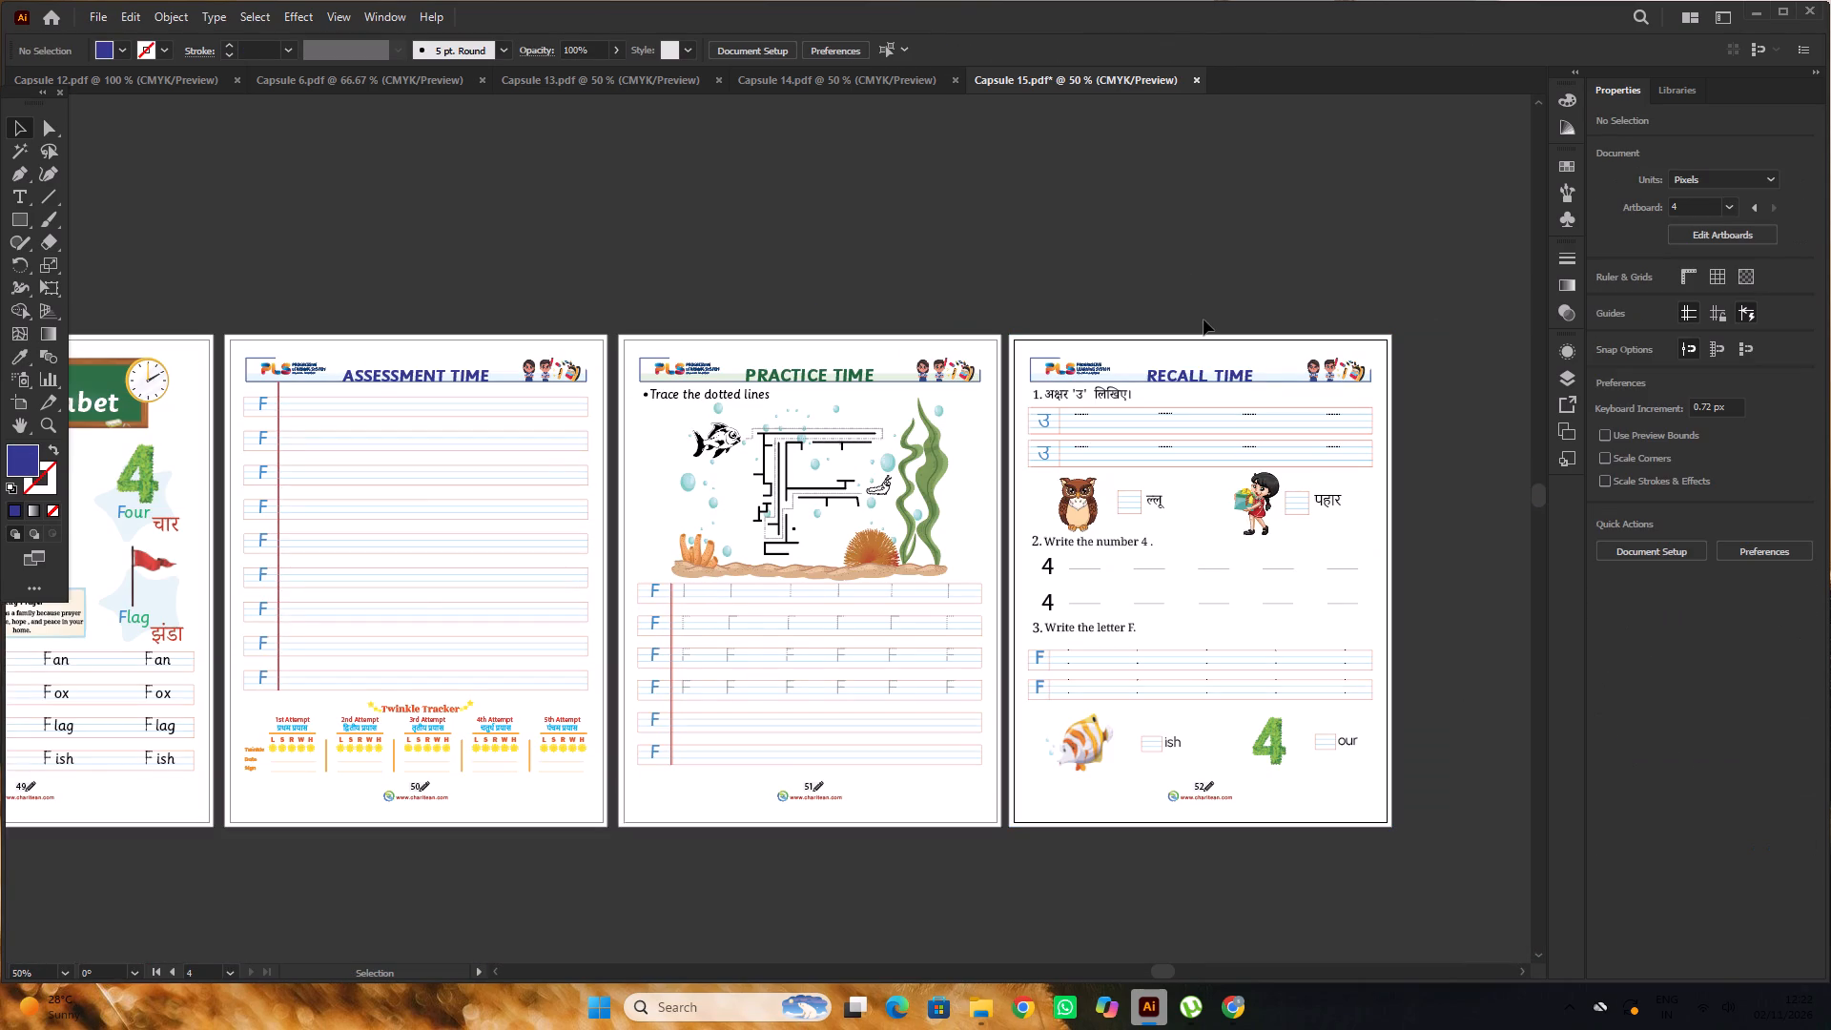
Look over the four Capsule 15 pages with their replaced header titles.
scroll(1178, 325, "down", 1, "alt")
key("space")
left_click_drag(785, 259, 946, 250)
left_click(989, 247)
scroll(930, 291, "down", 2)
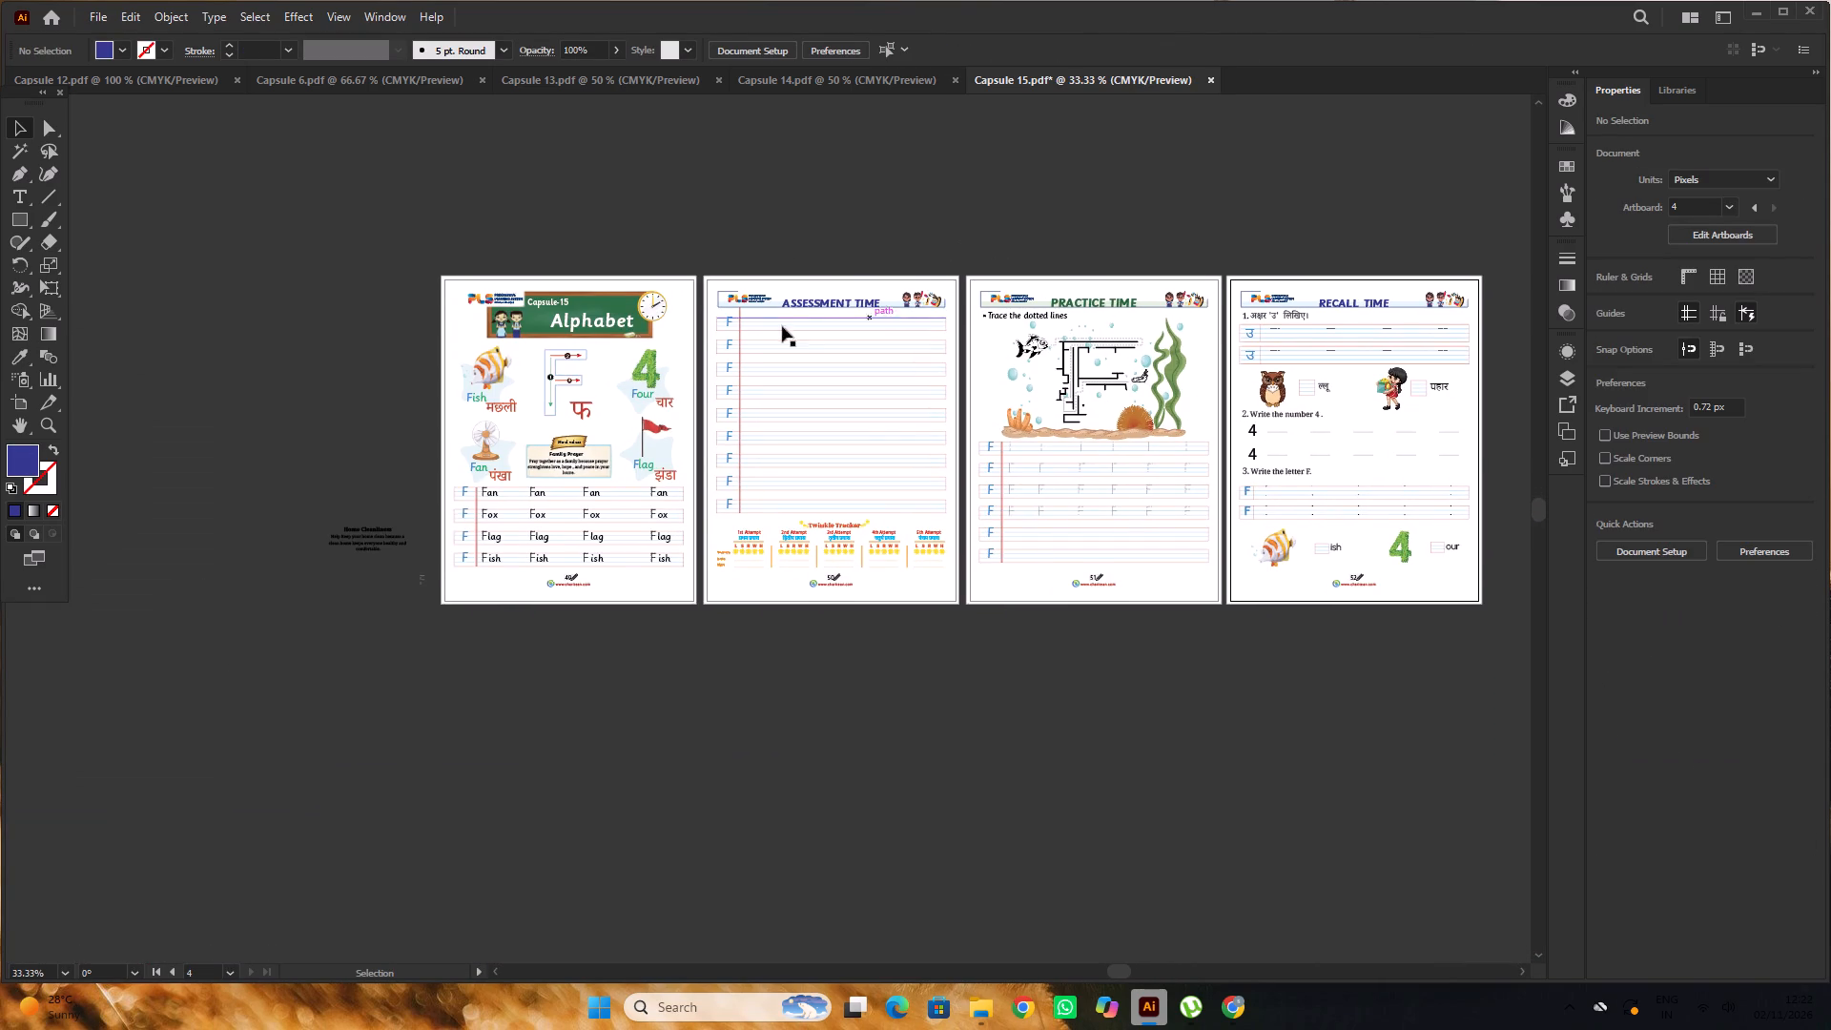
scroll(764, 326, "up", 2, "alt")
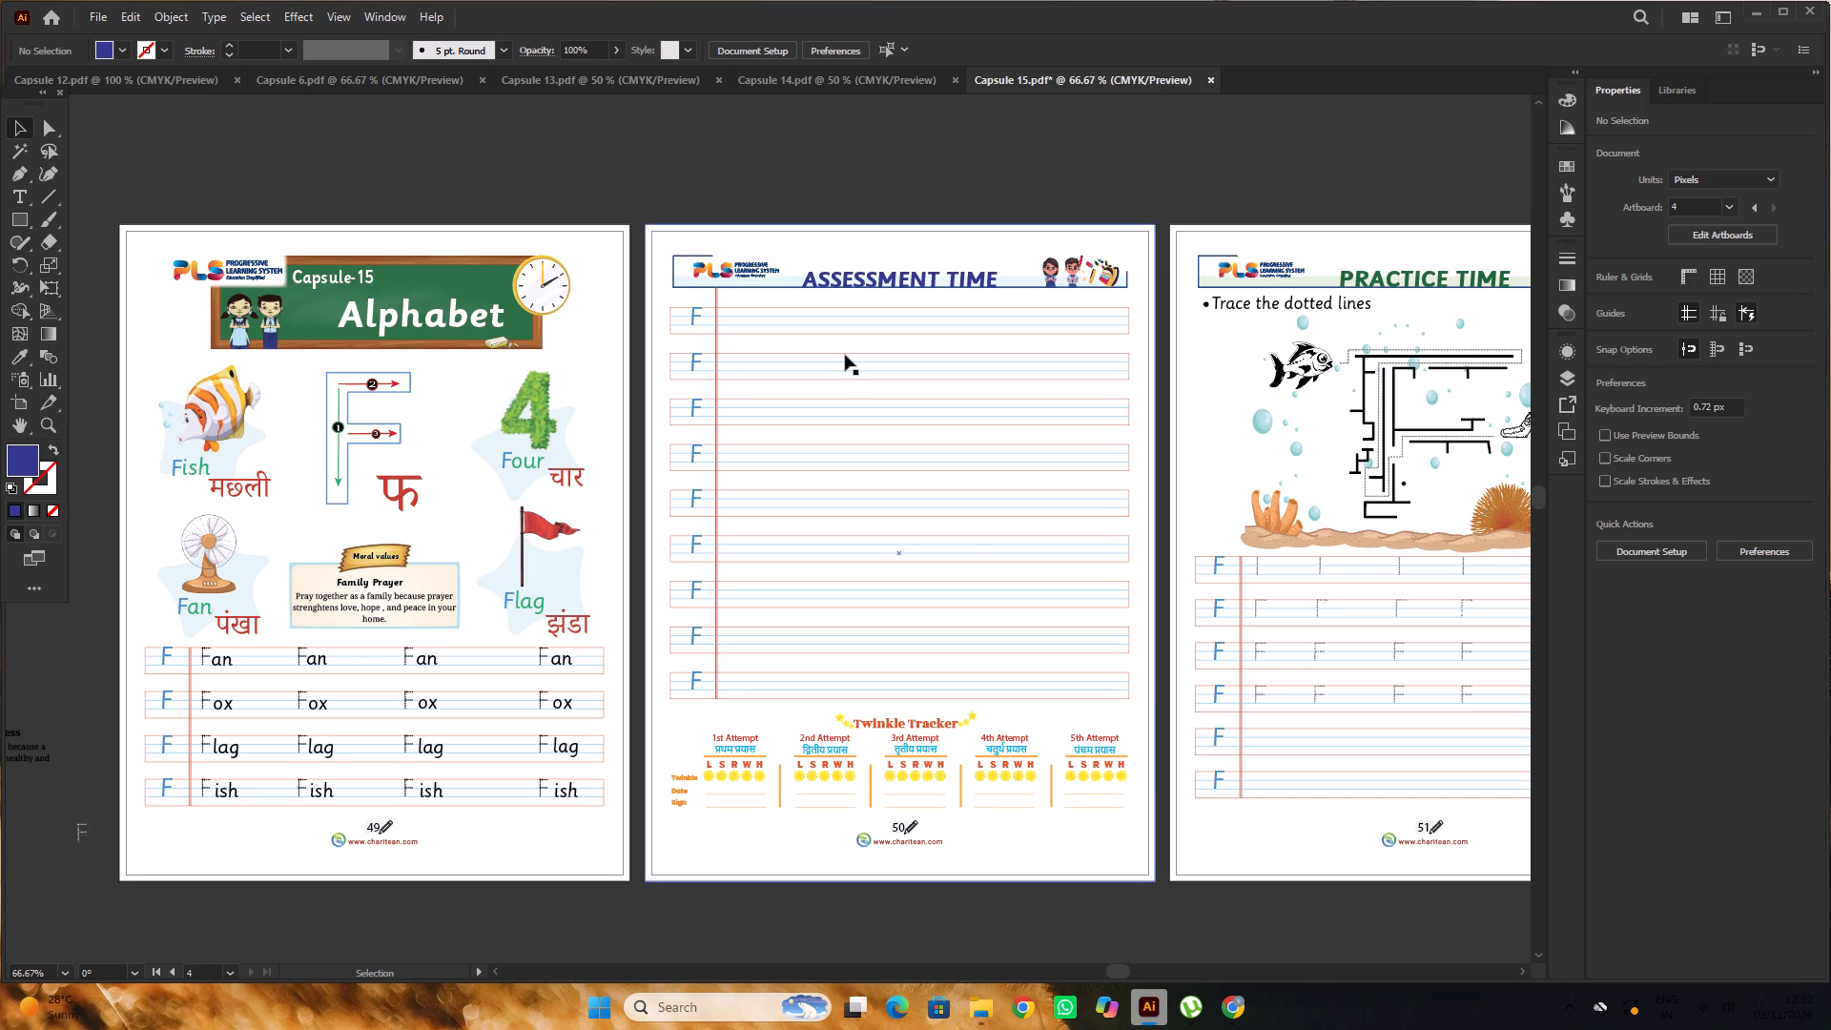
scroll(845, 354, "down", 3, "alt")
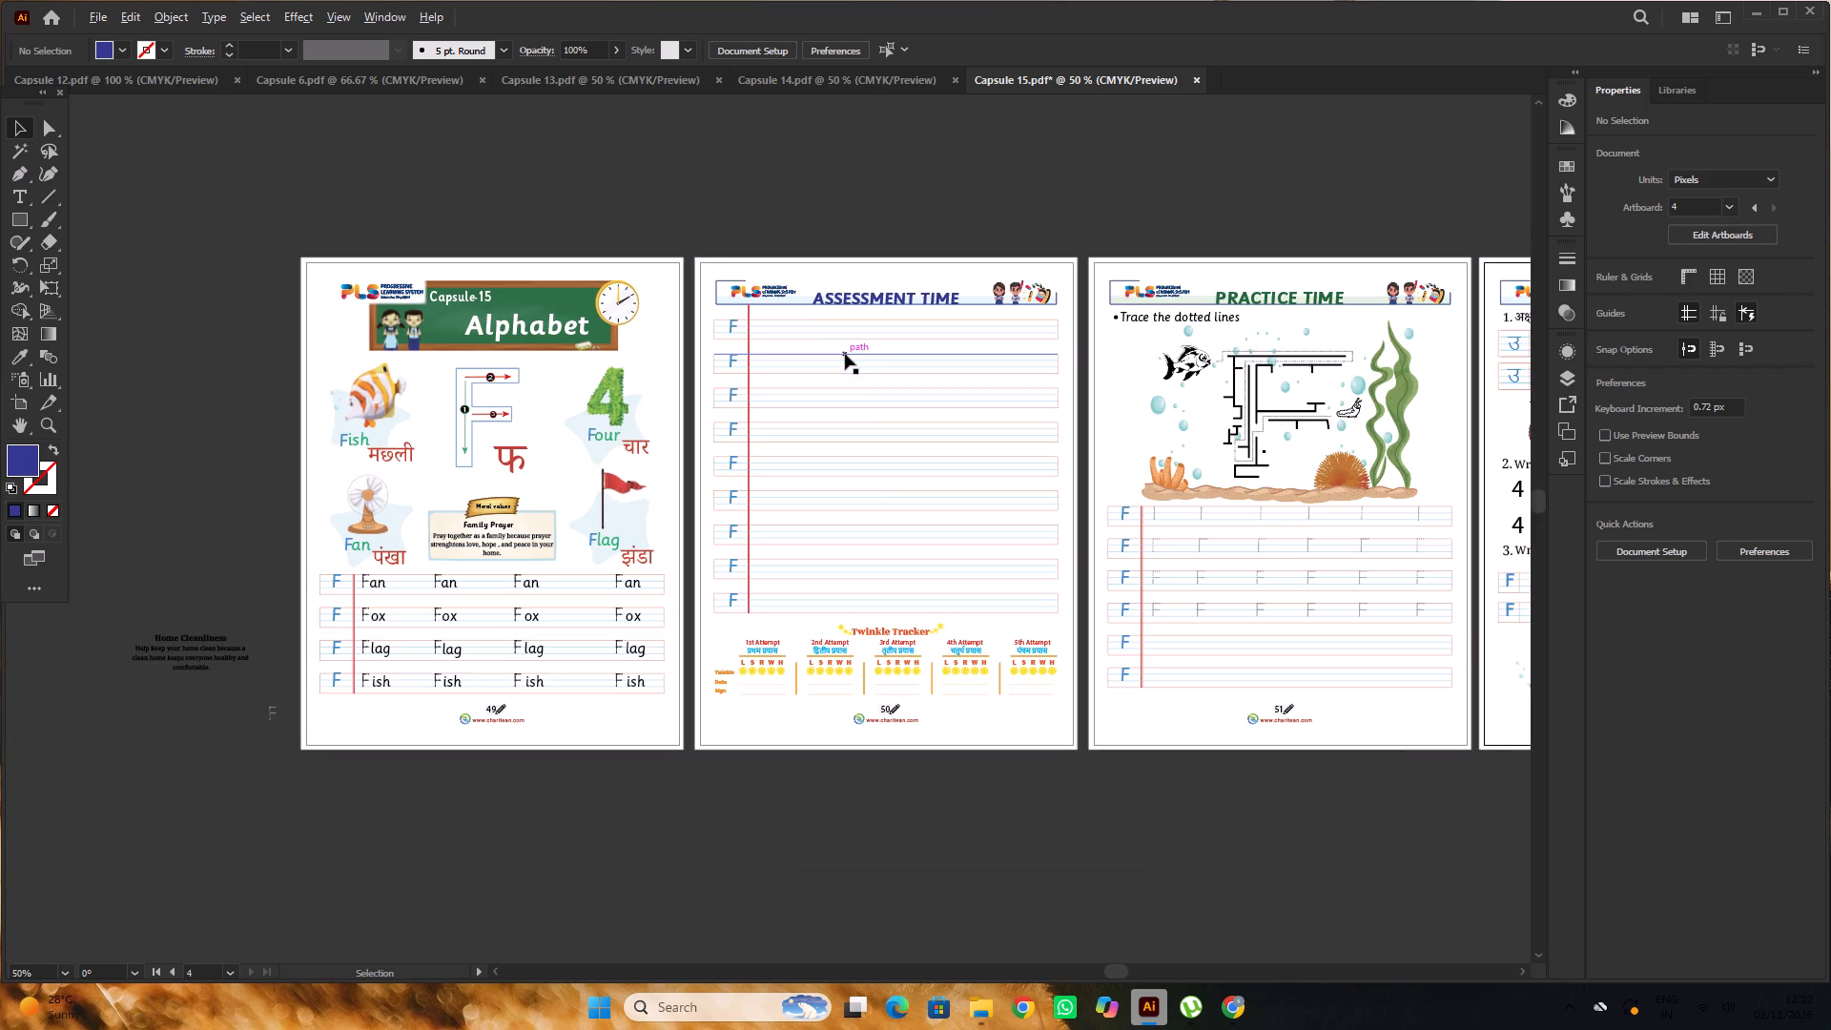
scroll(845, 354, "down", 2, "alt")
Lock the background page frames of the Practice Time and Assessment Time pages in Capsule 15.
key("space")
key("space")
key("space")
key("space")
key("space")
key("space")
key("space")
key("space")
key("space")
key("space")
left_click_drag(1298, 660, 931, 606)
left_click(1054, 682)
scroll(893, 461, "up", 1, "alt")
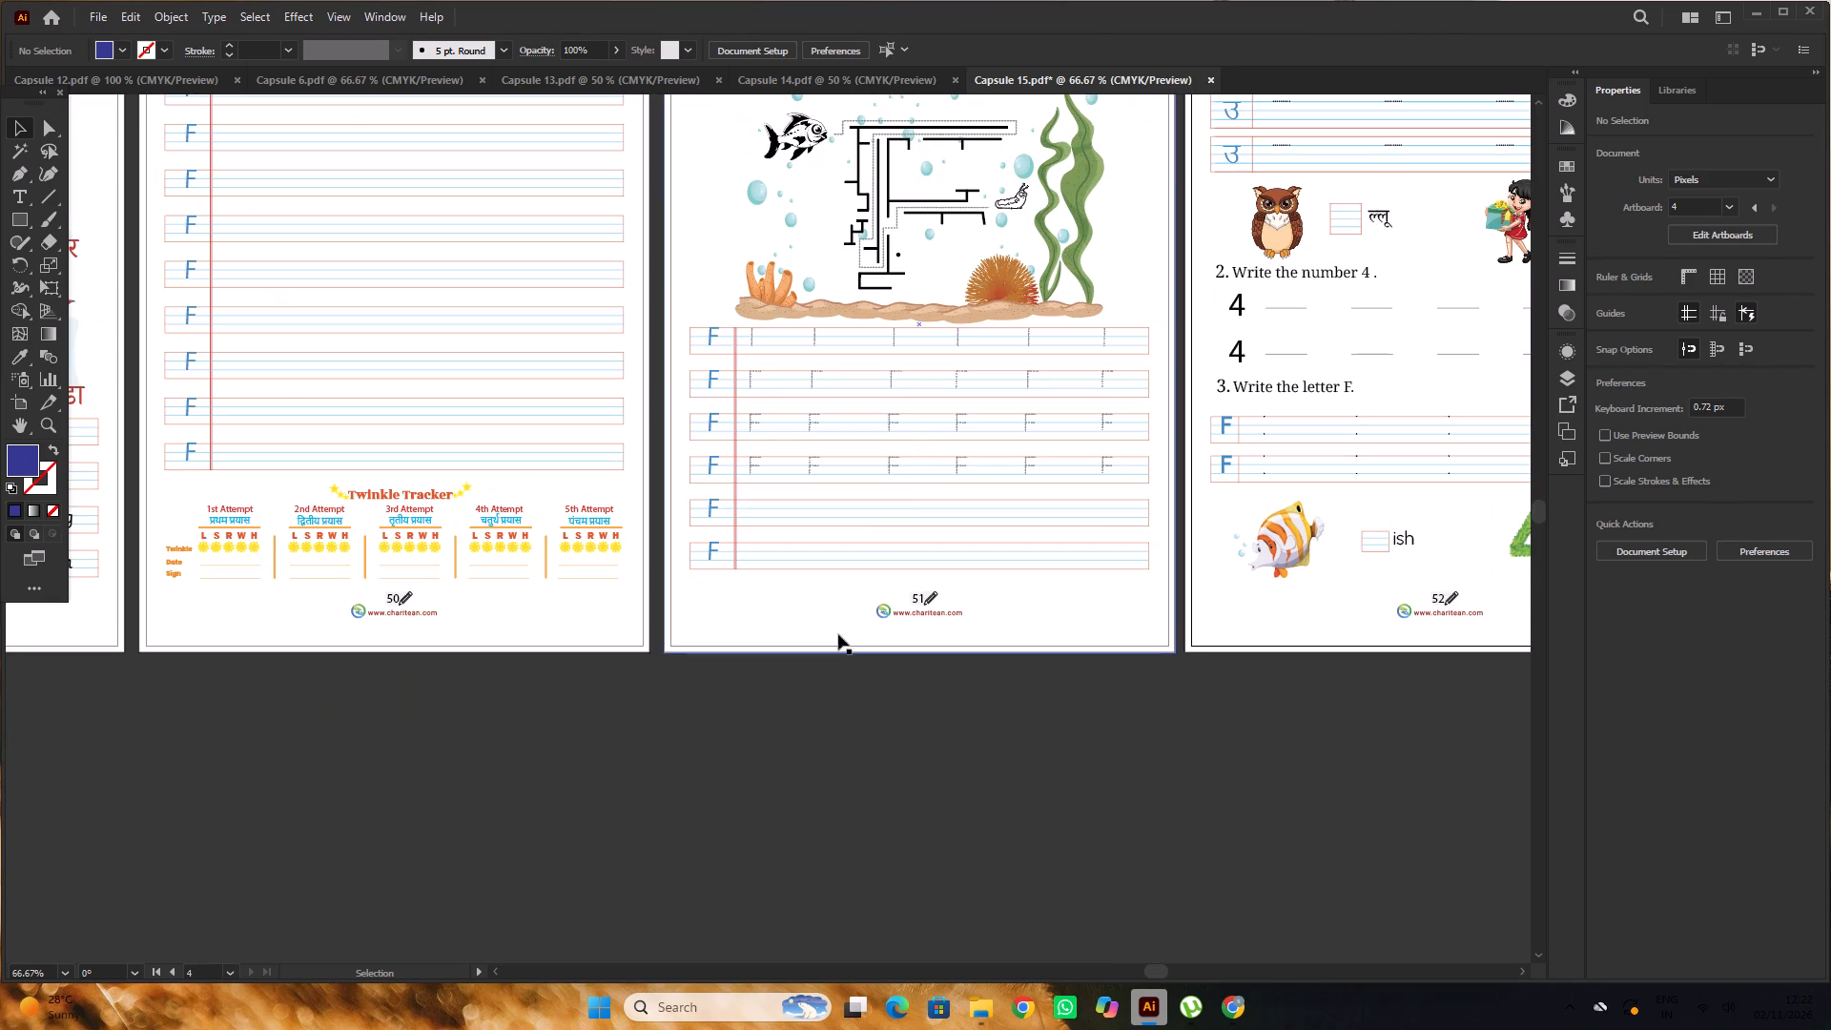
left_click(835, 631)
key("ctrl+2")
scroll(1036, 554, "down", 1, "alt")
scroll(720, 578, "up", 2, "alt")
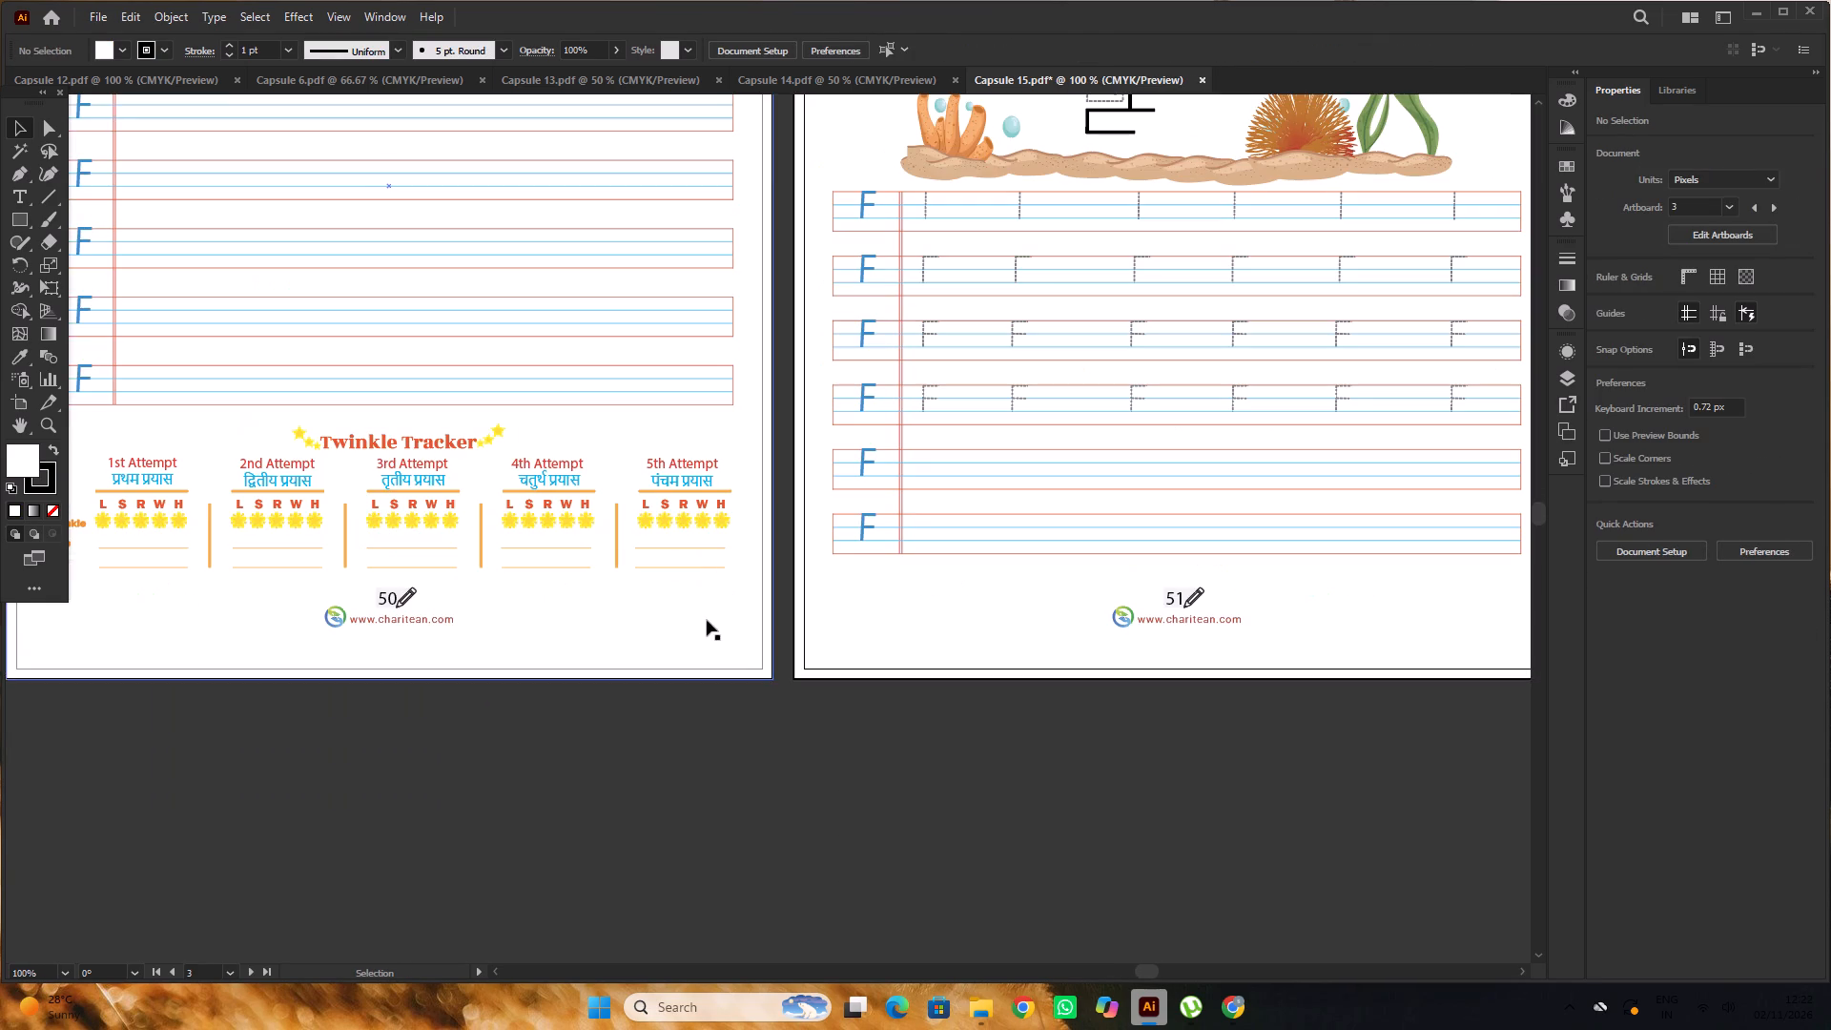
left_click(705, 622)
key("ctrl+2")
Examine the layout of Capsule 15's pages, especially the Practice Time maze and its F tracing rows.
scroll(902, 596, "down", 1, "alt")
left_click(968, 744)
scroll(983, 681, "down", 1, "alt")
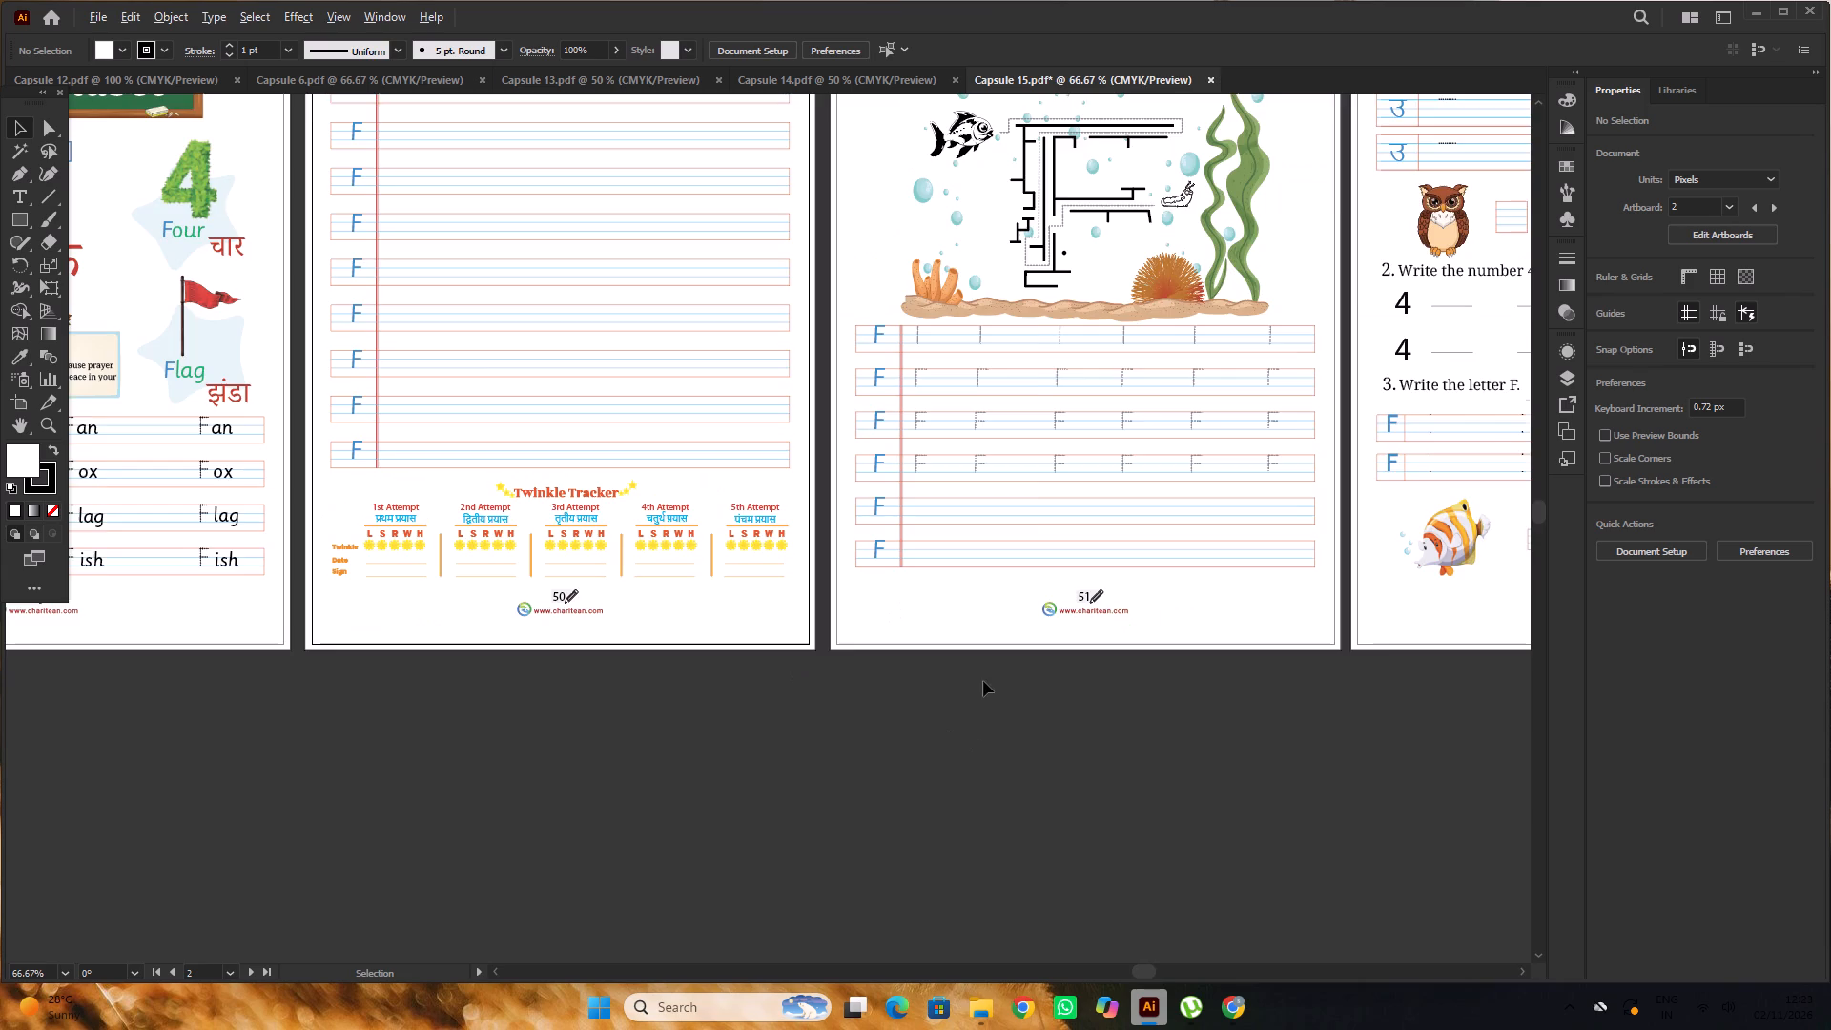
scroll(983, 681, "down", 1, "alt")
key("space")
left_click_drag(1122, 738, 1071, 736)
left_click(1085, 733)
scroll(1063, 689, "down", 3)
scroll(735, 499, "up", 2, "alt")
scroll(869, 507, "down", 2, "alt")
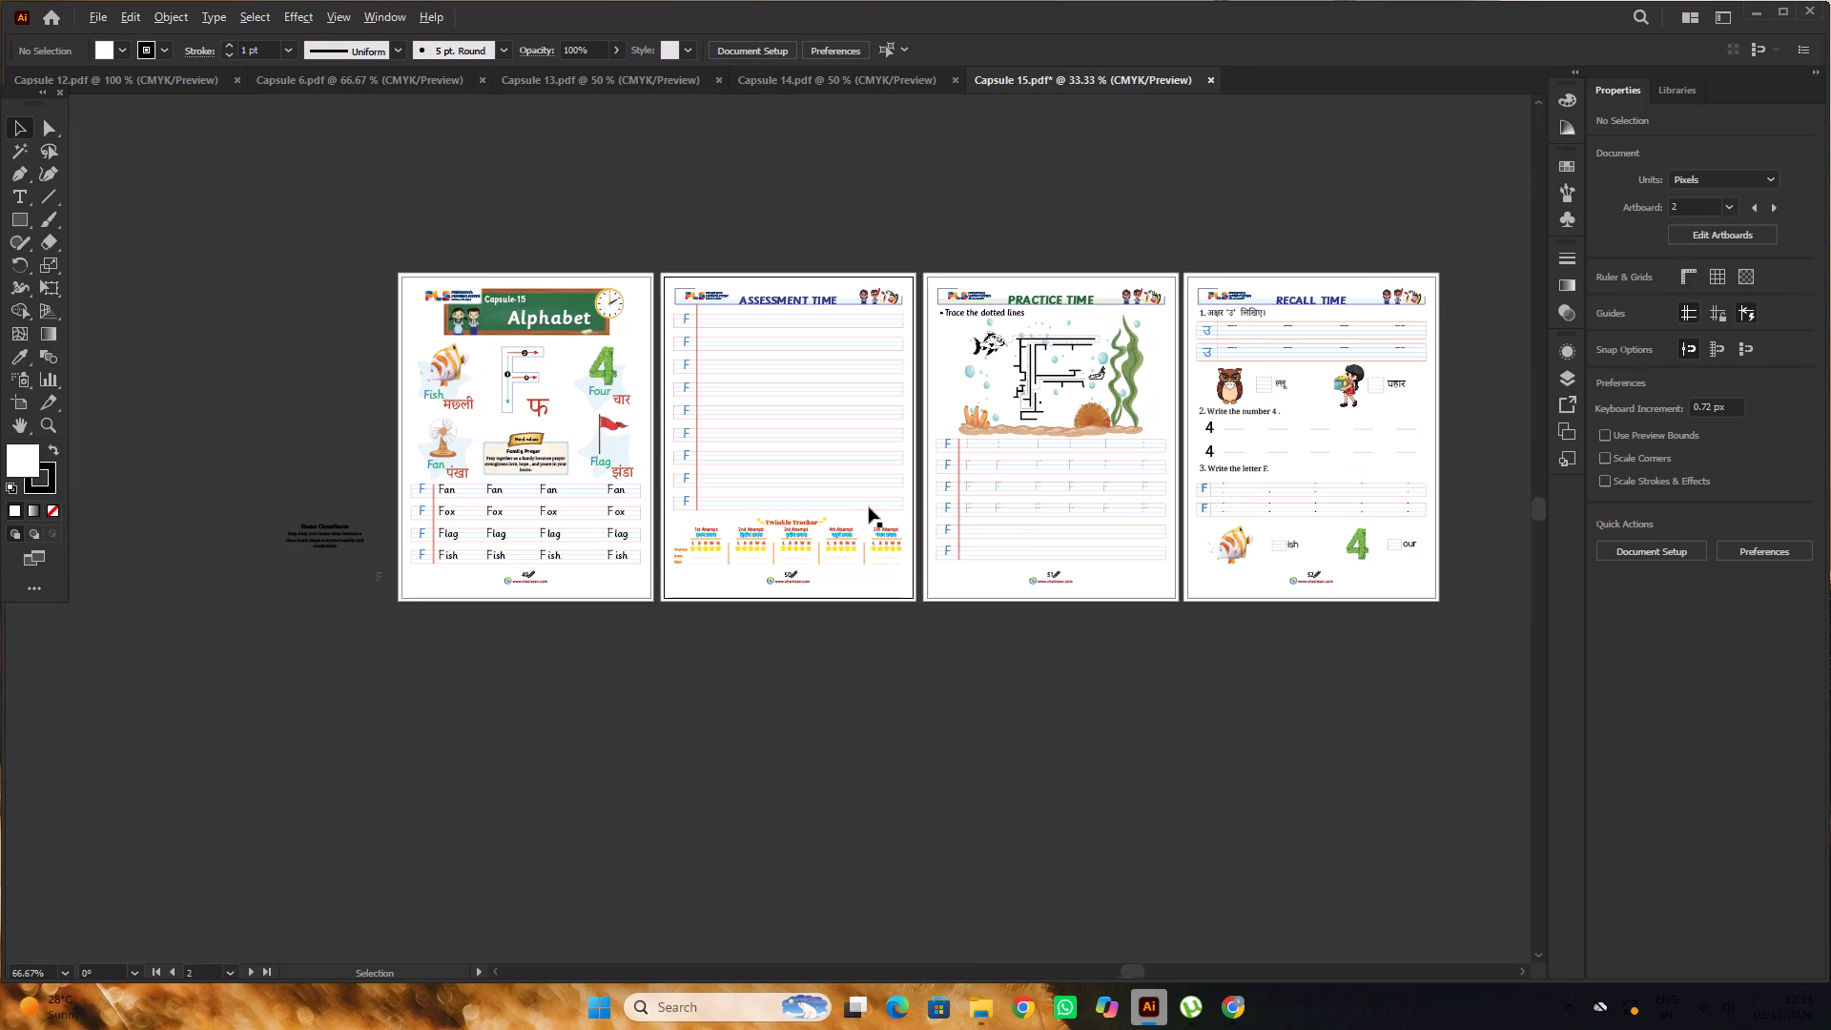
key("space")
key("space")
left_click_drag(1180, 604, 926, 553)
left_click(1001, 634)
scroll(756, 414, "up", 1)
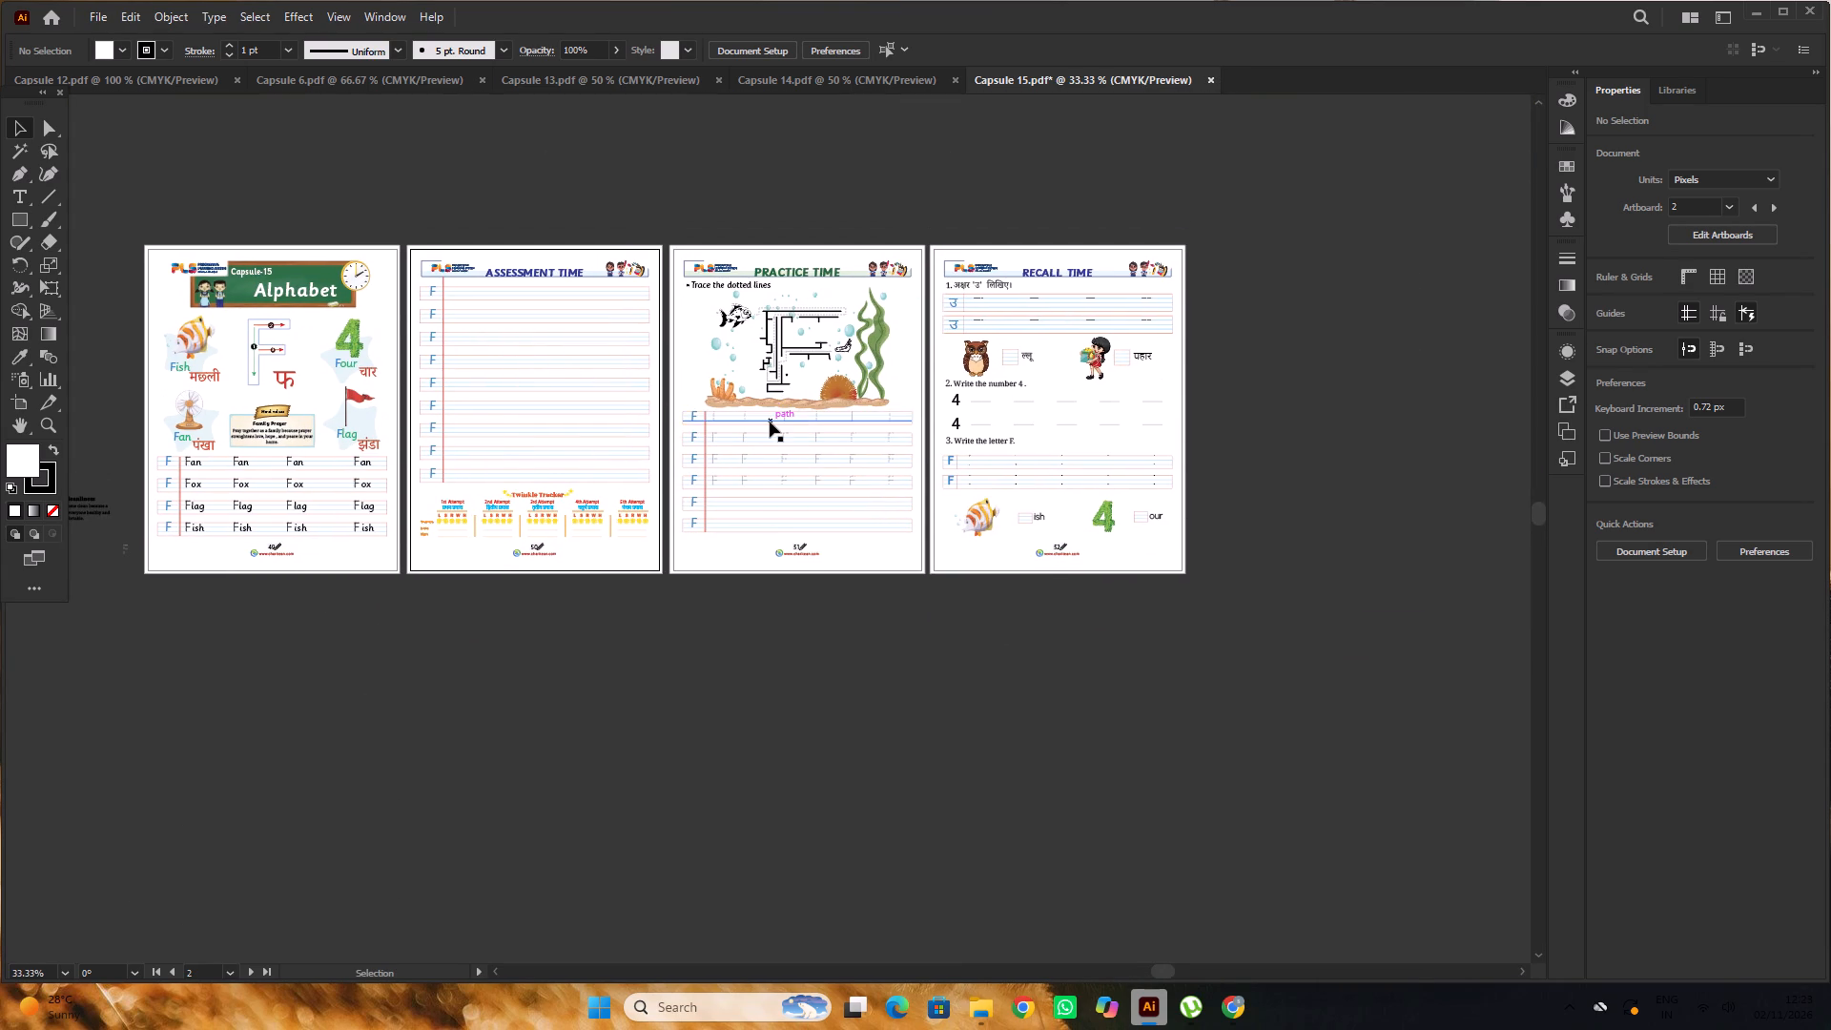
scroll(769, 416, "up", 2, "alt")
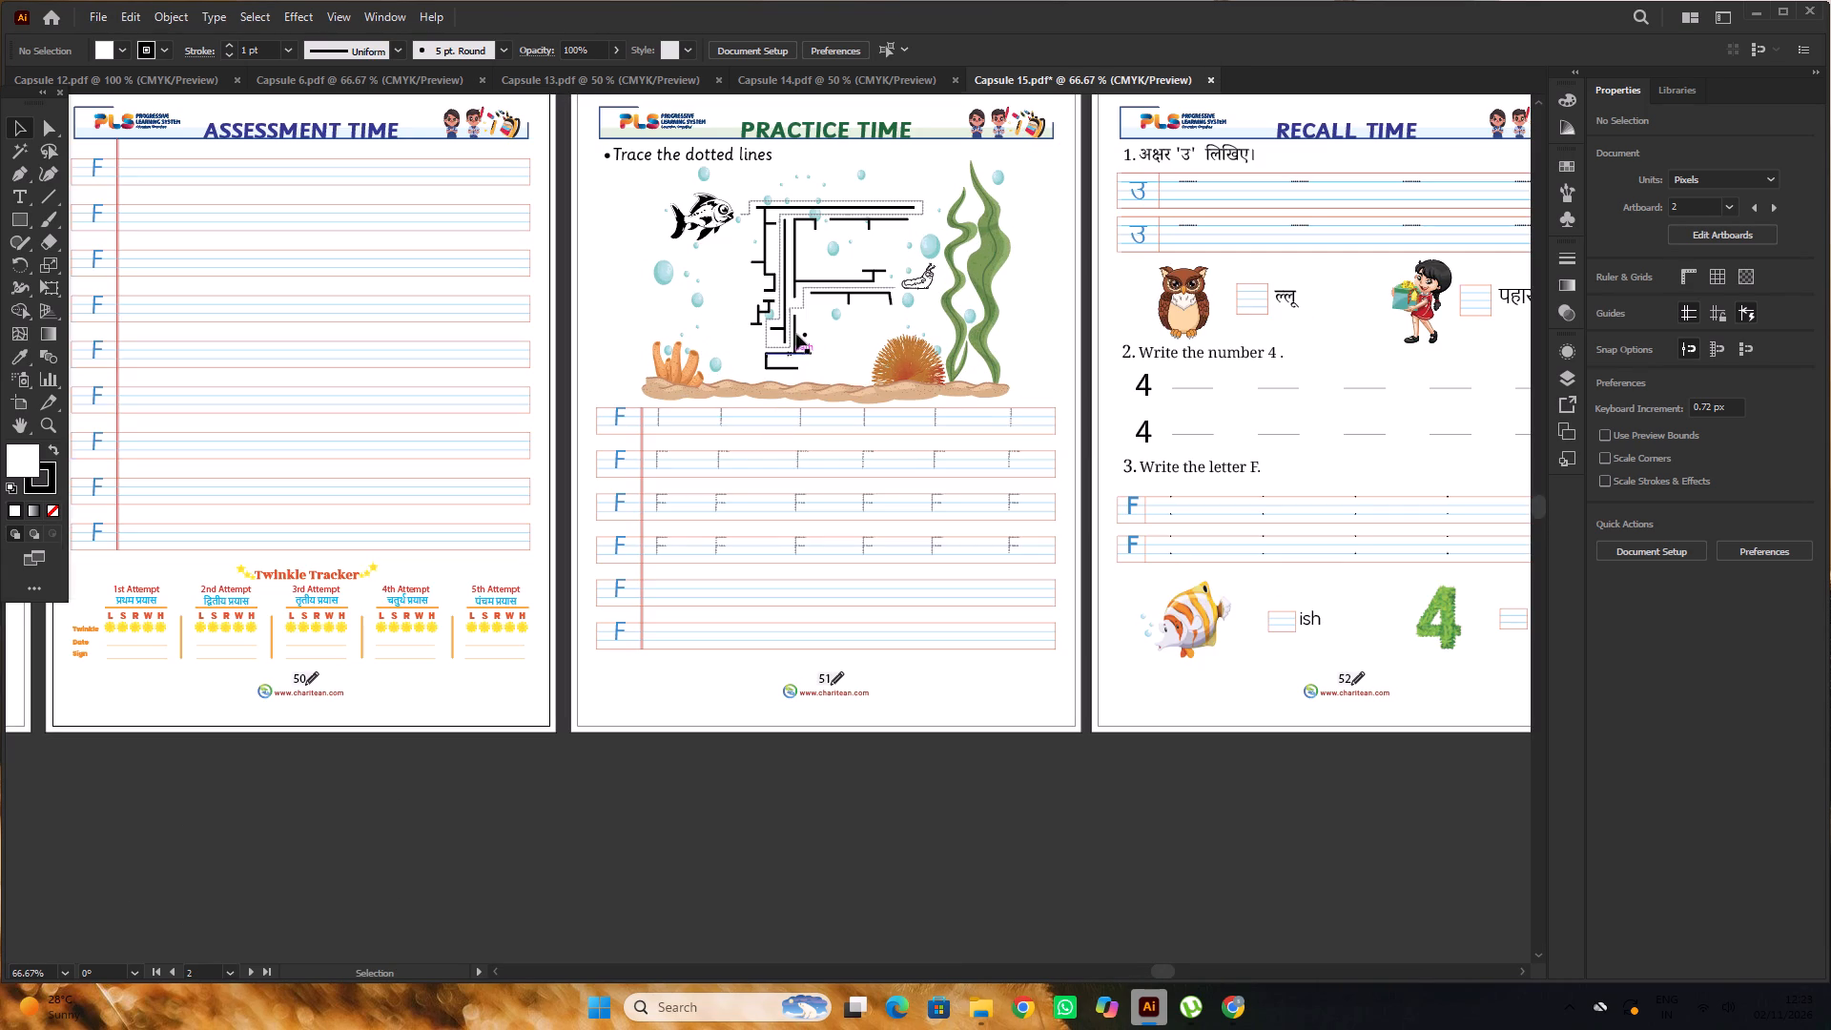
left_click(800, 319)
scroll(691, 418, "up", 2, "alt")
scroll(691, 417, "down", 3, "alt")
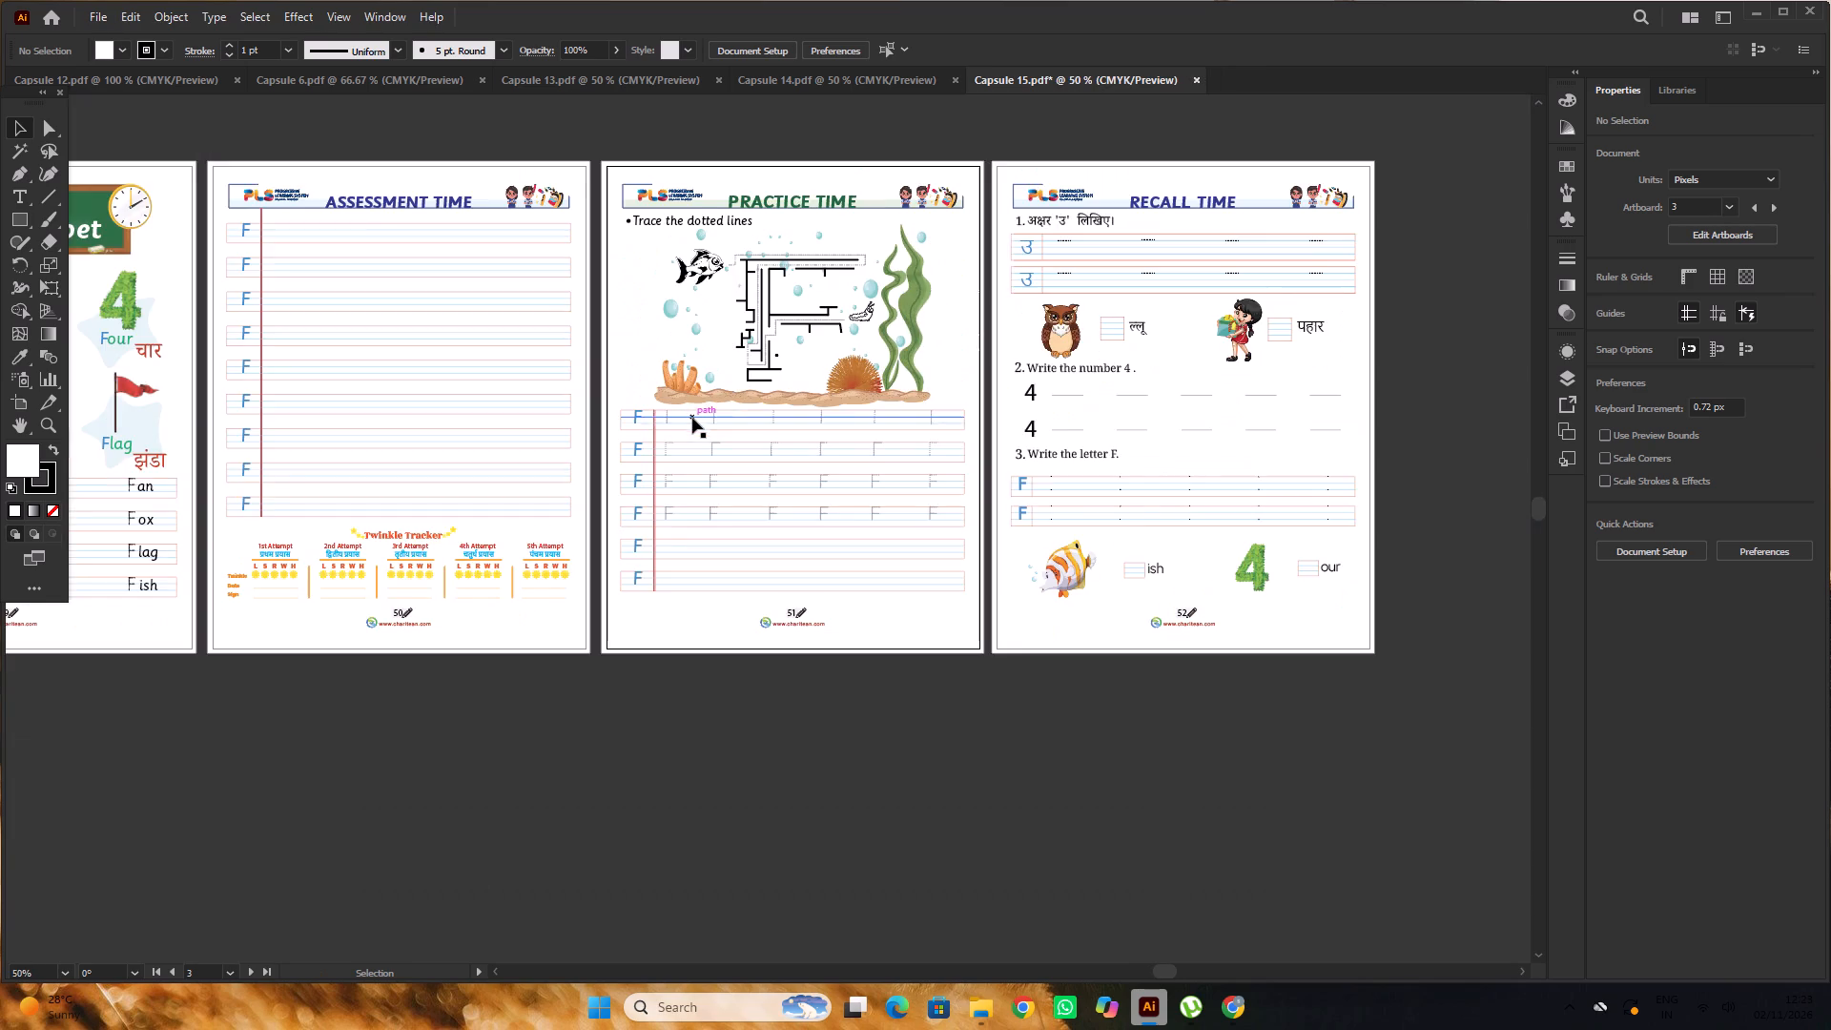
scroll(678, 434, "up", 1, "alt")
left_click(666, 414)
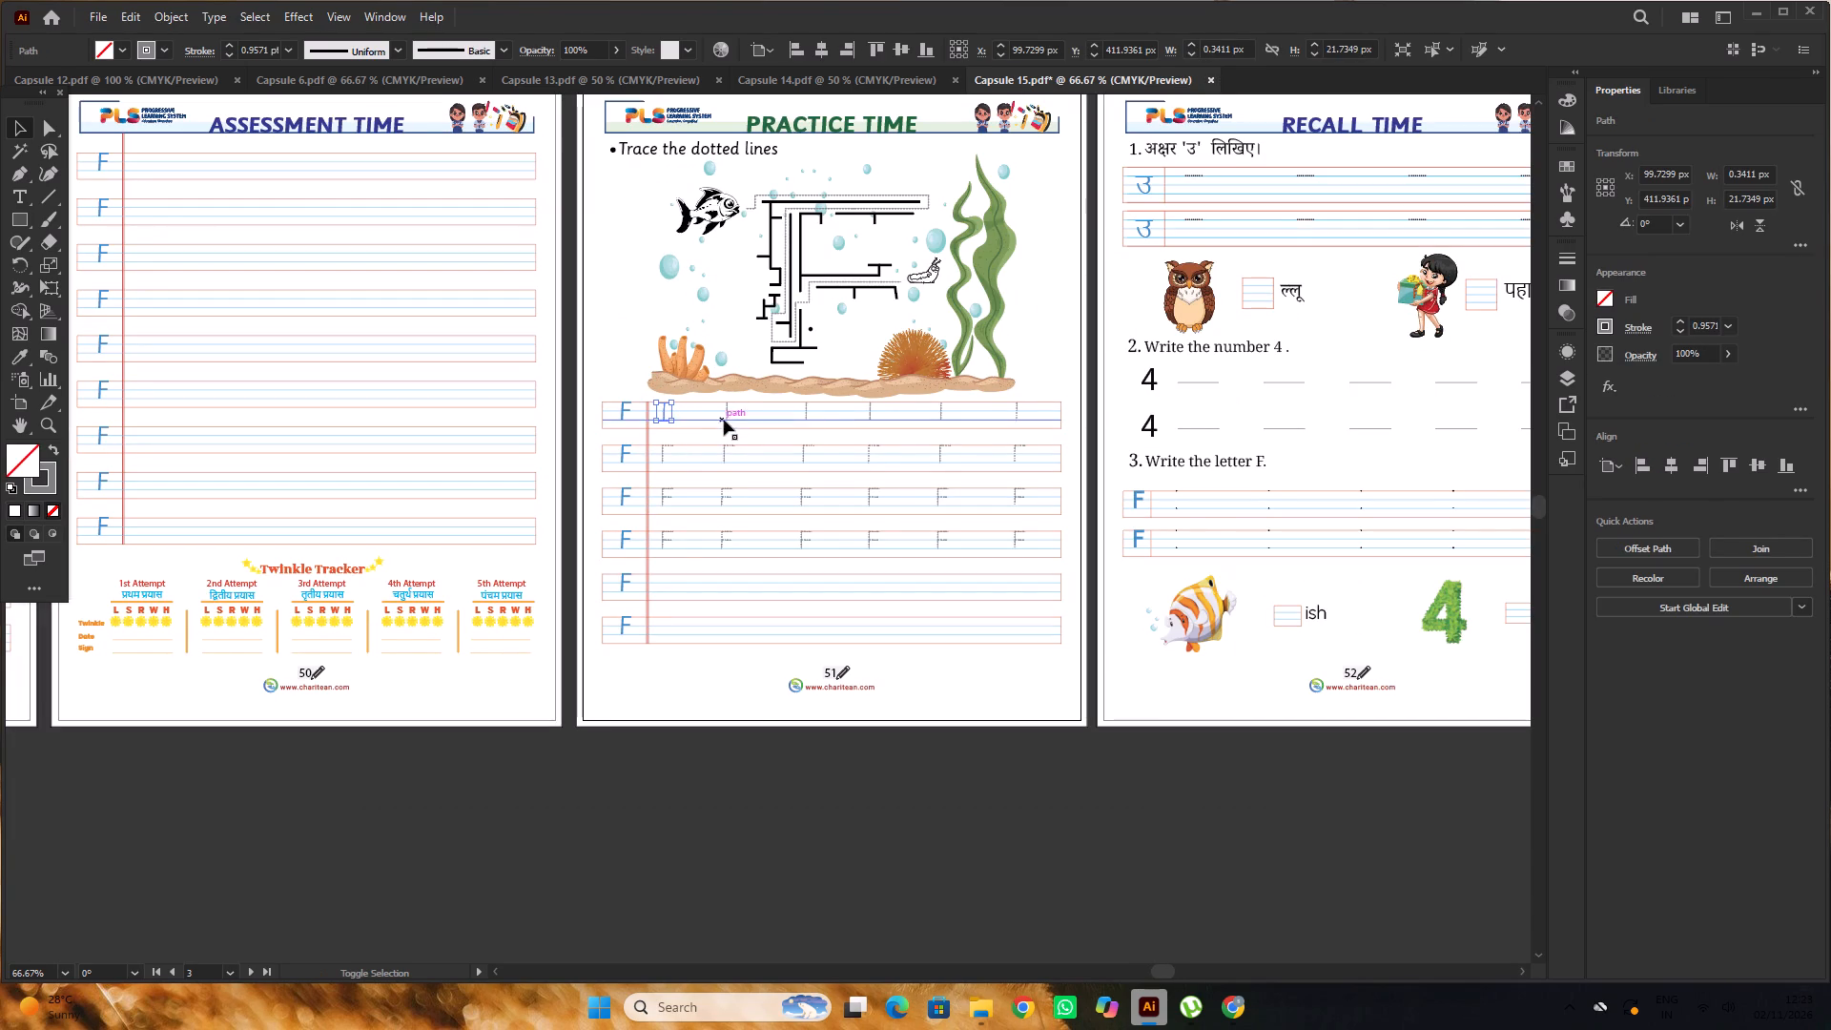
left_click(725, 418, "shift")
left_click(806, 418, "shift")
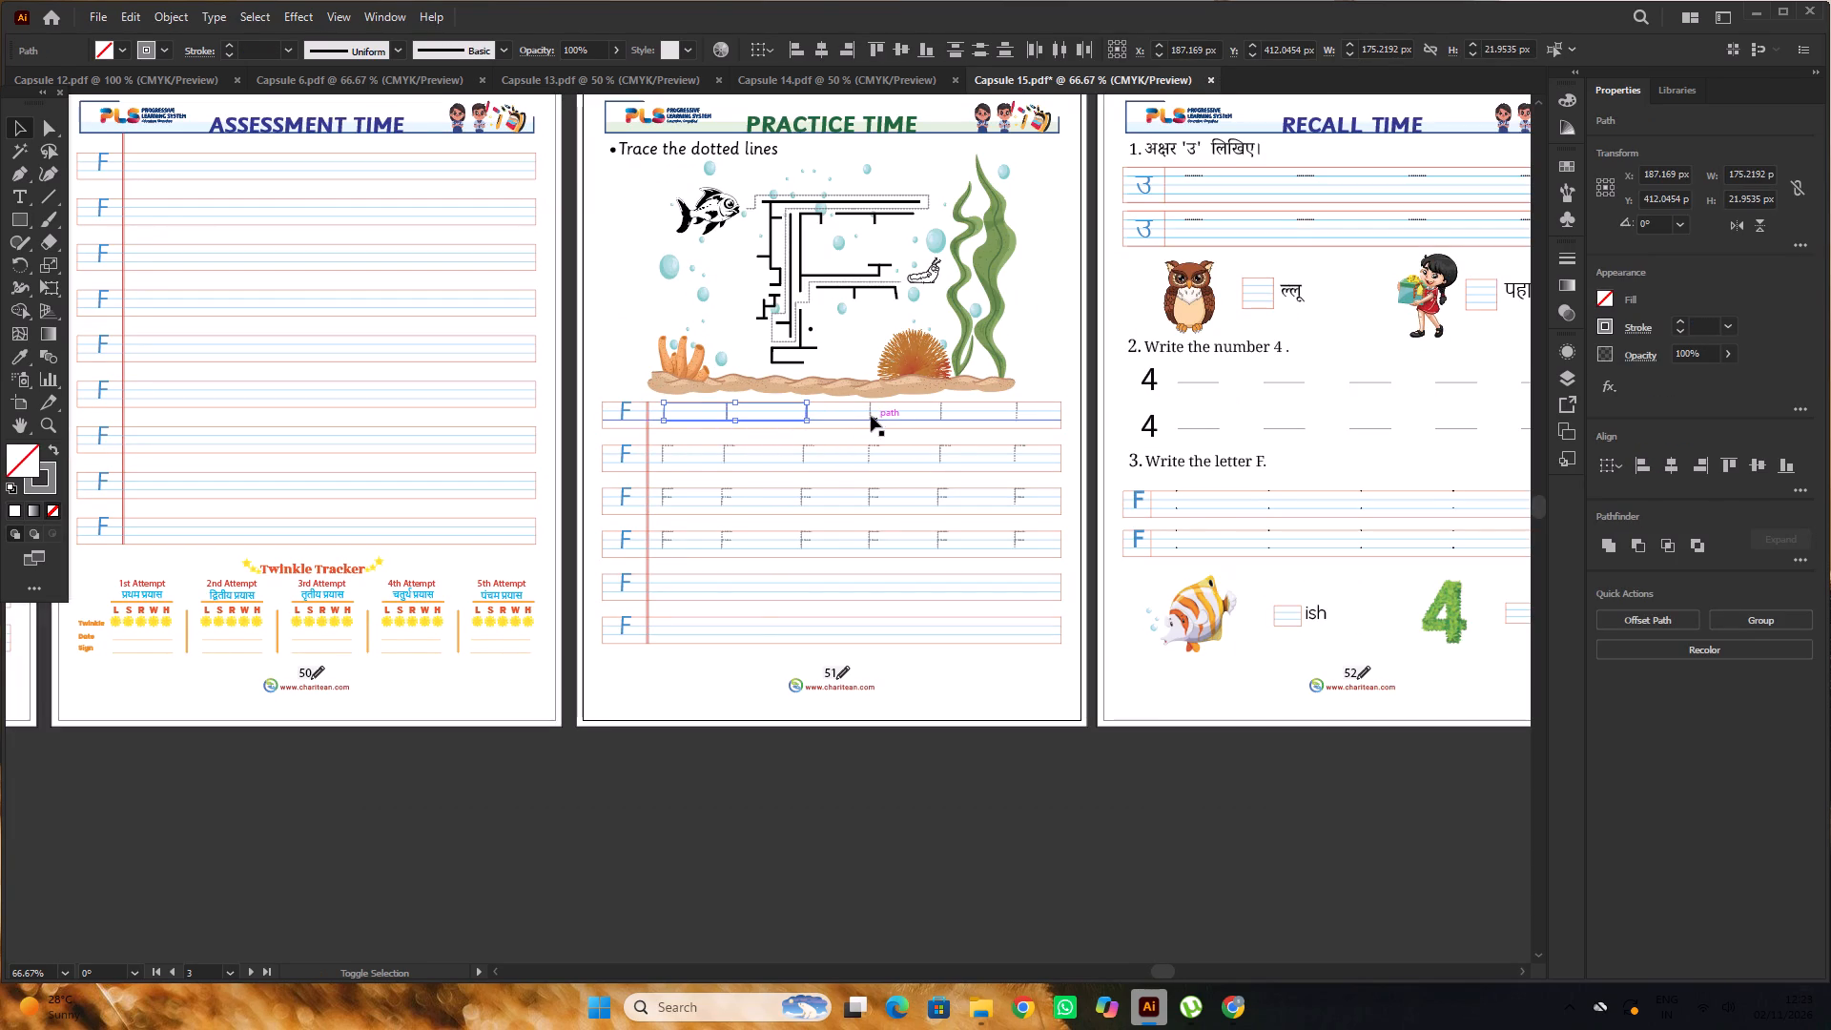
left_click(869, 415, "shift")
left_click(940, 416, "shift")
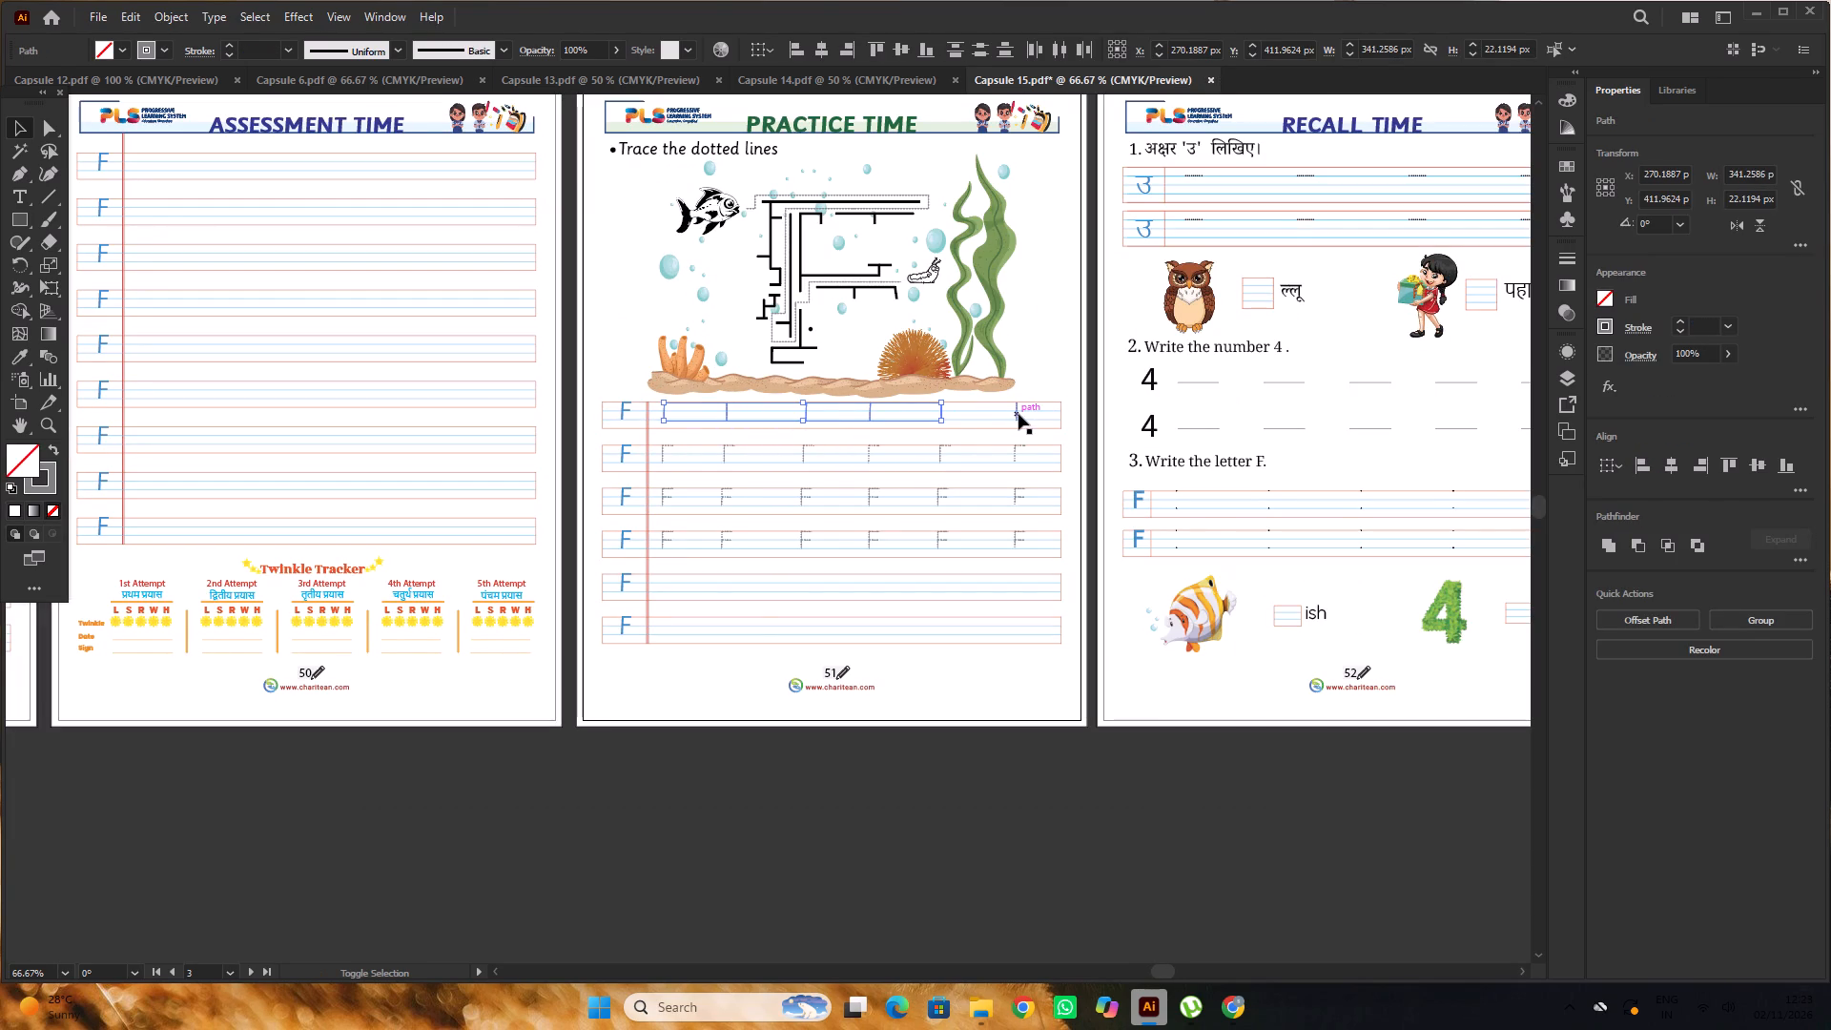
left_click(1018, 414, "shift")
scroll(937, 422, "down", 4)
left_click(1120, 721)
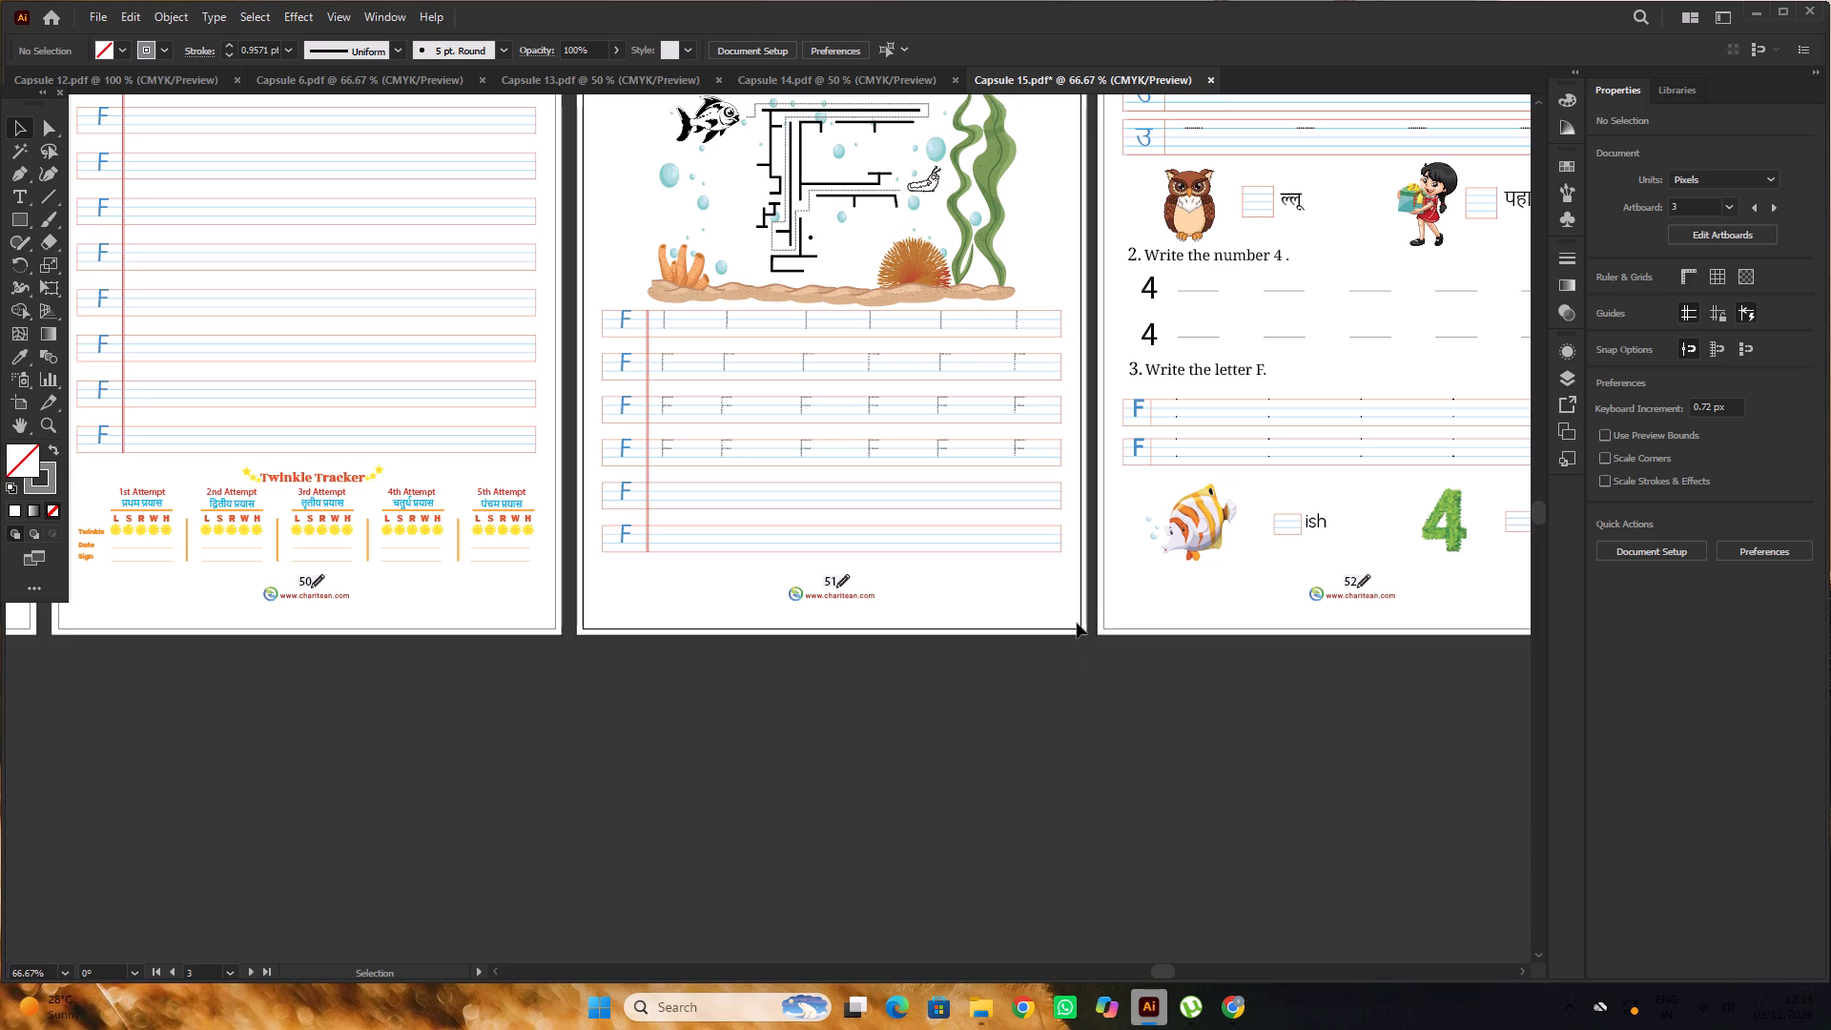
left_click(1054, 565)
Lock the ruled writing-line group beneath the maze on the Practice Time page.
left_click_drag(1049, 579, 1057, 294)
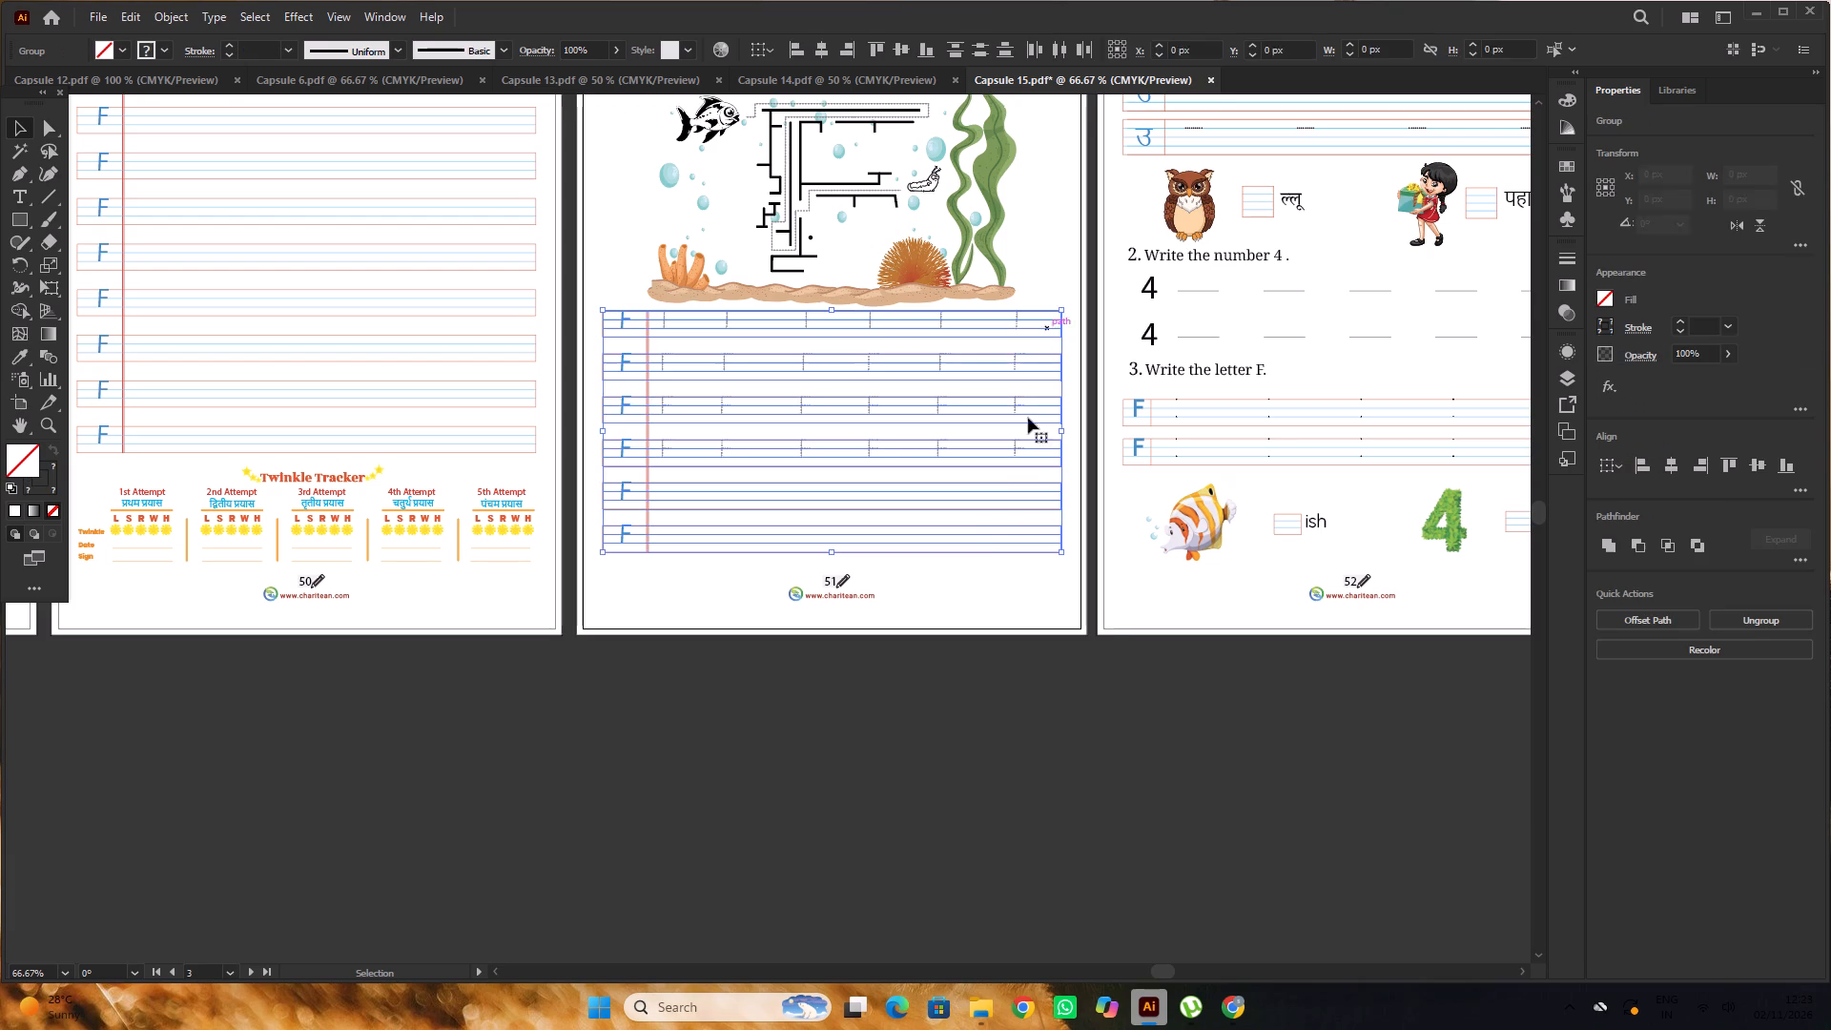
key("ctrl+2")
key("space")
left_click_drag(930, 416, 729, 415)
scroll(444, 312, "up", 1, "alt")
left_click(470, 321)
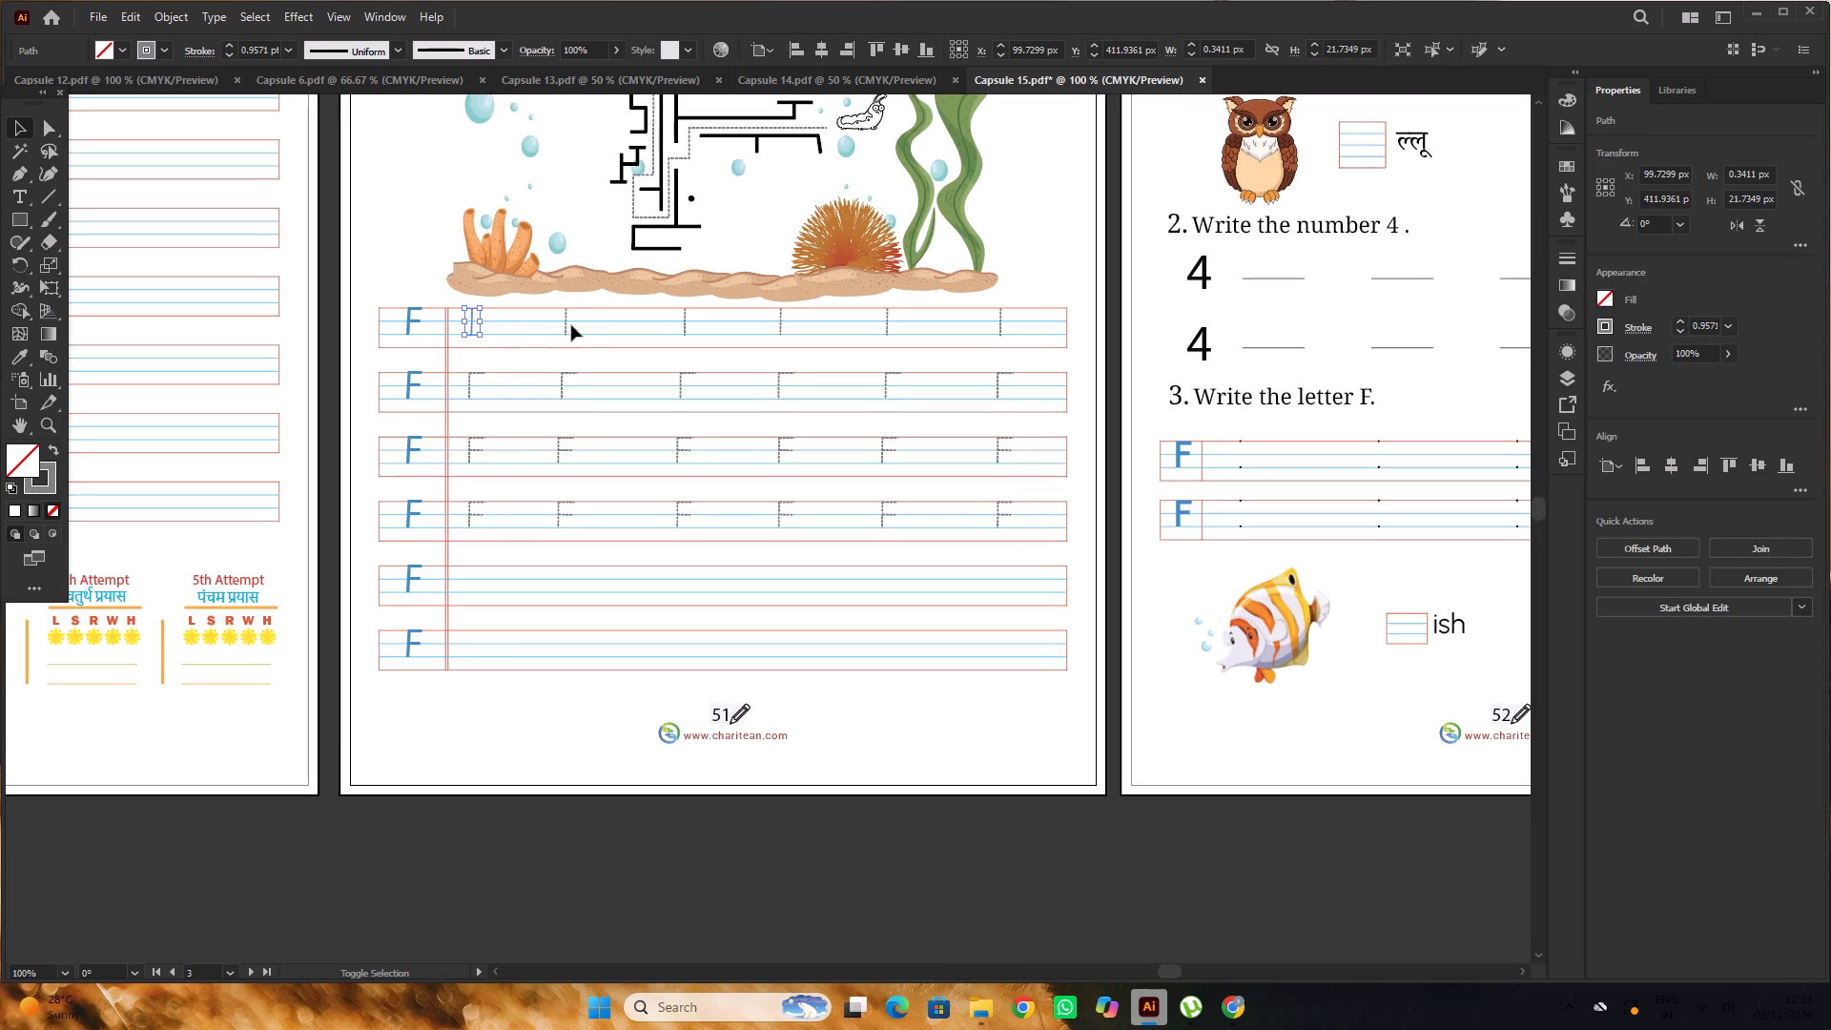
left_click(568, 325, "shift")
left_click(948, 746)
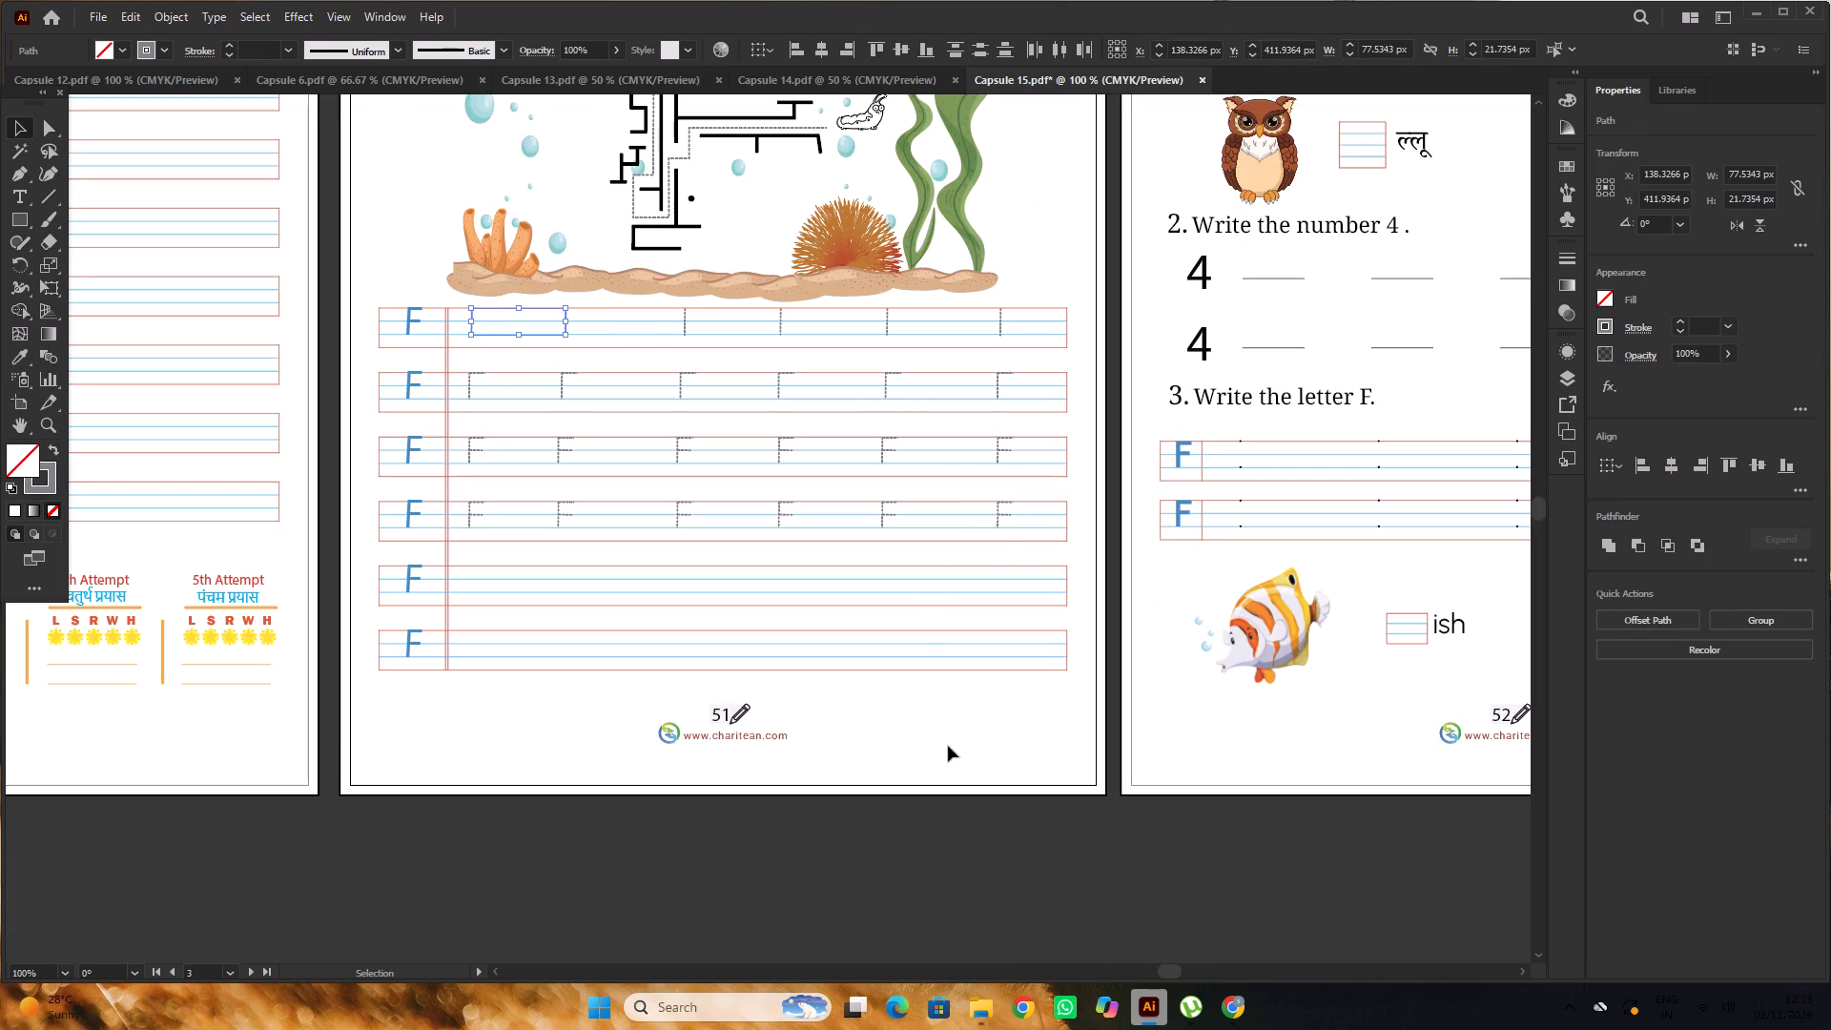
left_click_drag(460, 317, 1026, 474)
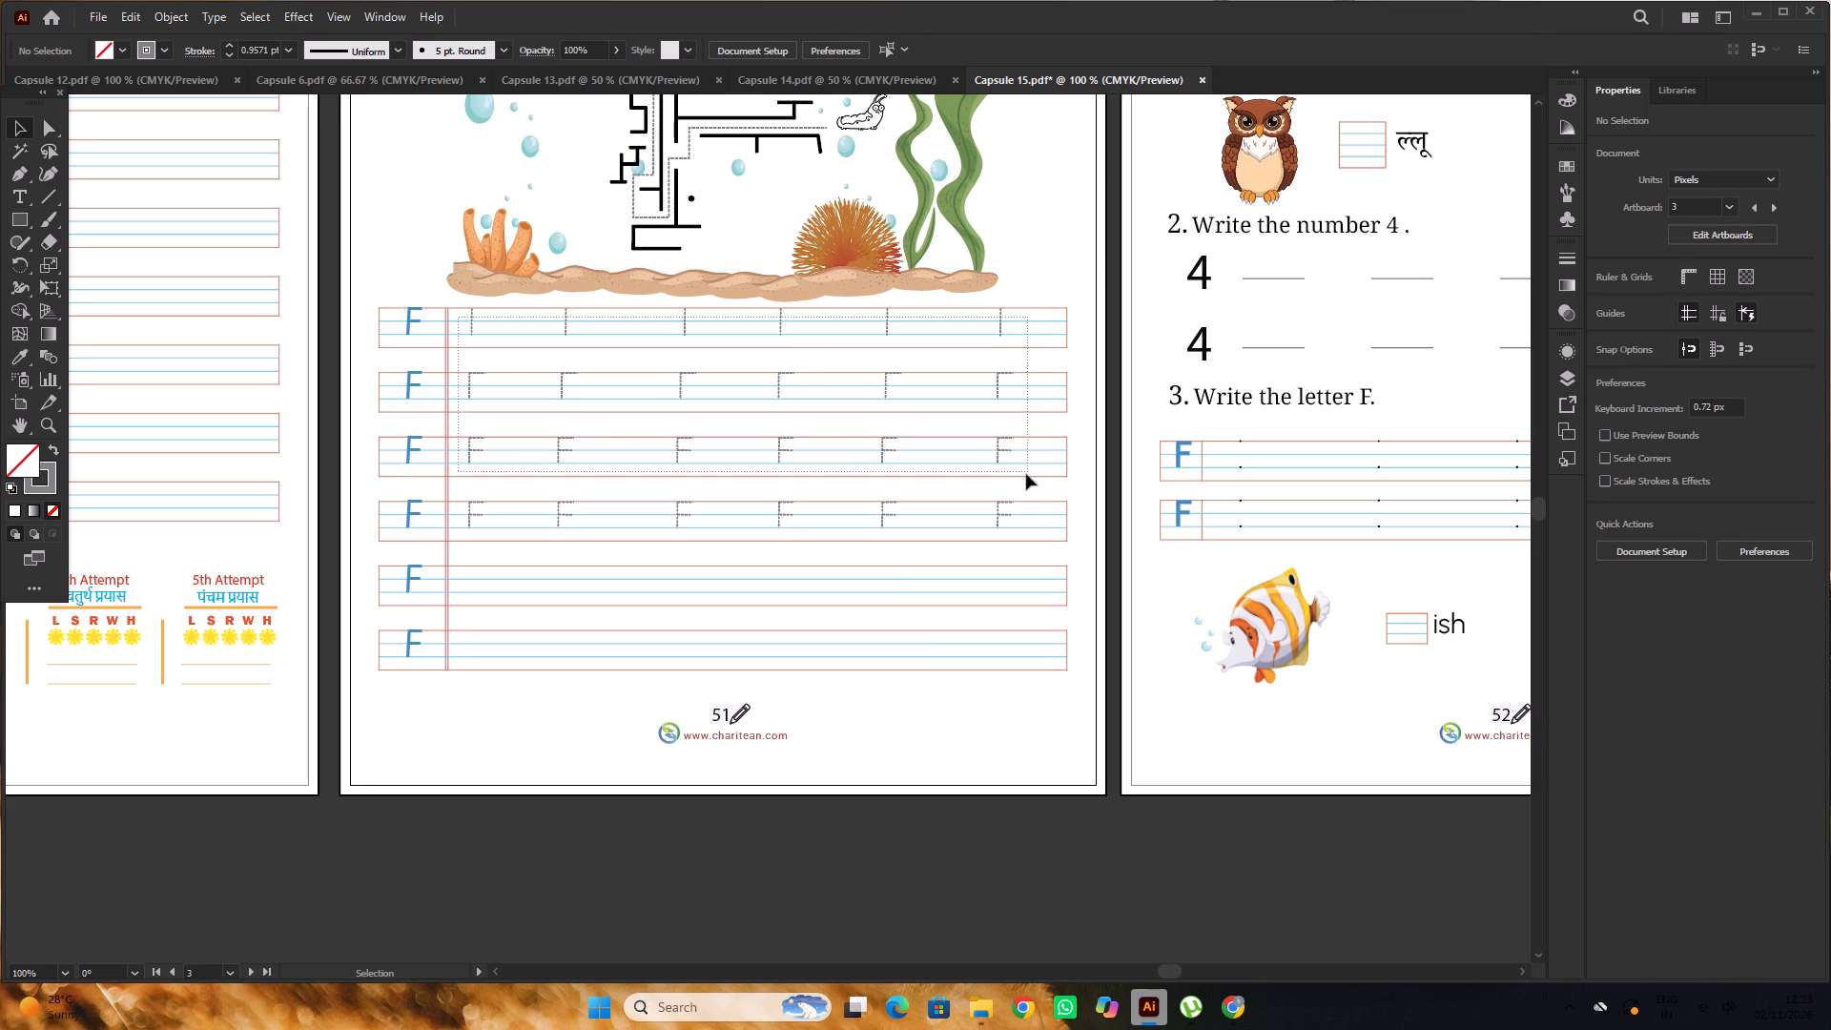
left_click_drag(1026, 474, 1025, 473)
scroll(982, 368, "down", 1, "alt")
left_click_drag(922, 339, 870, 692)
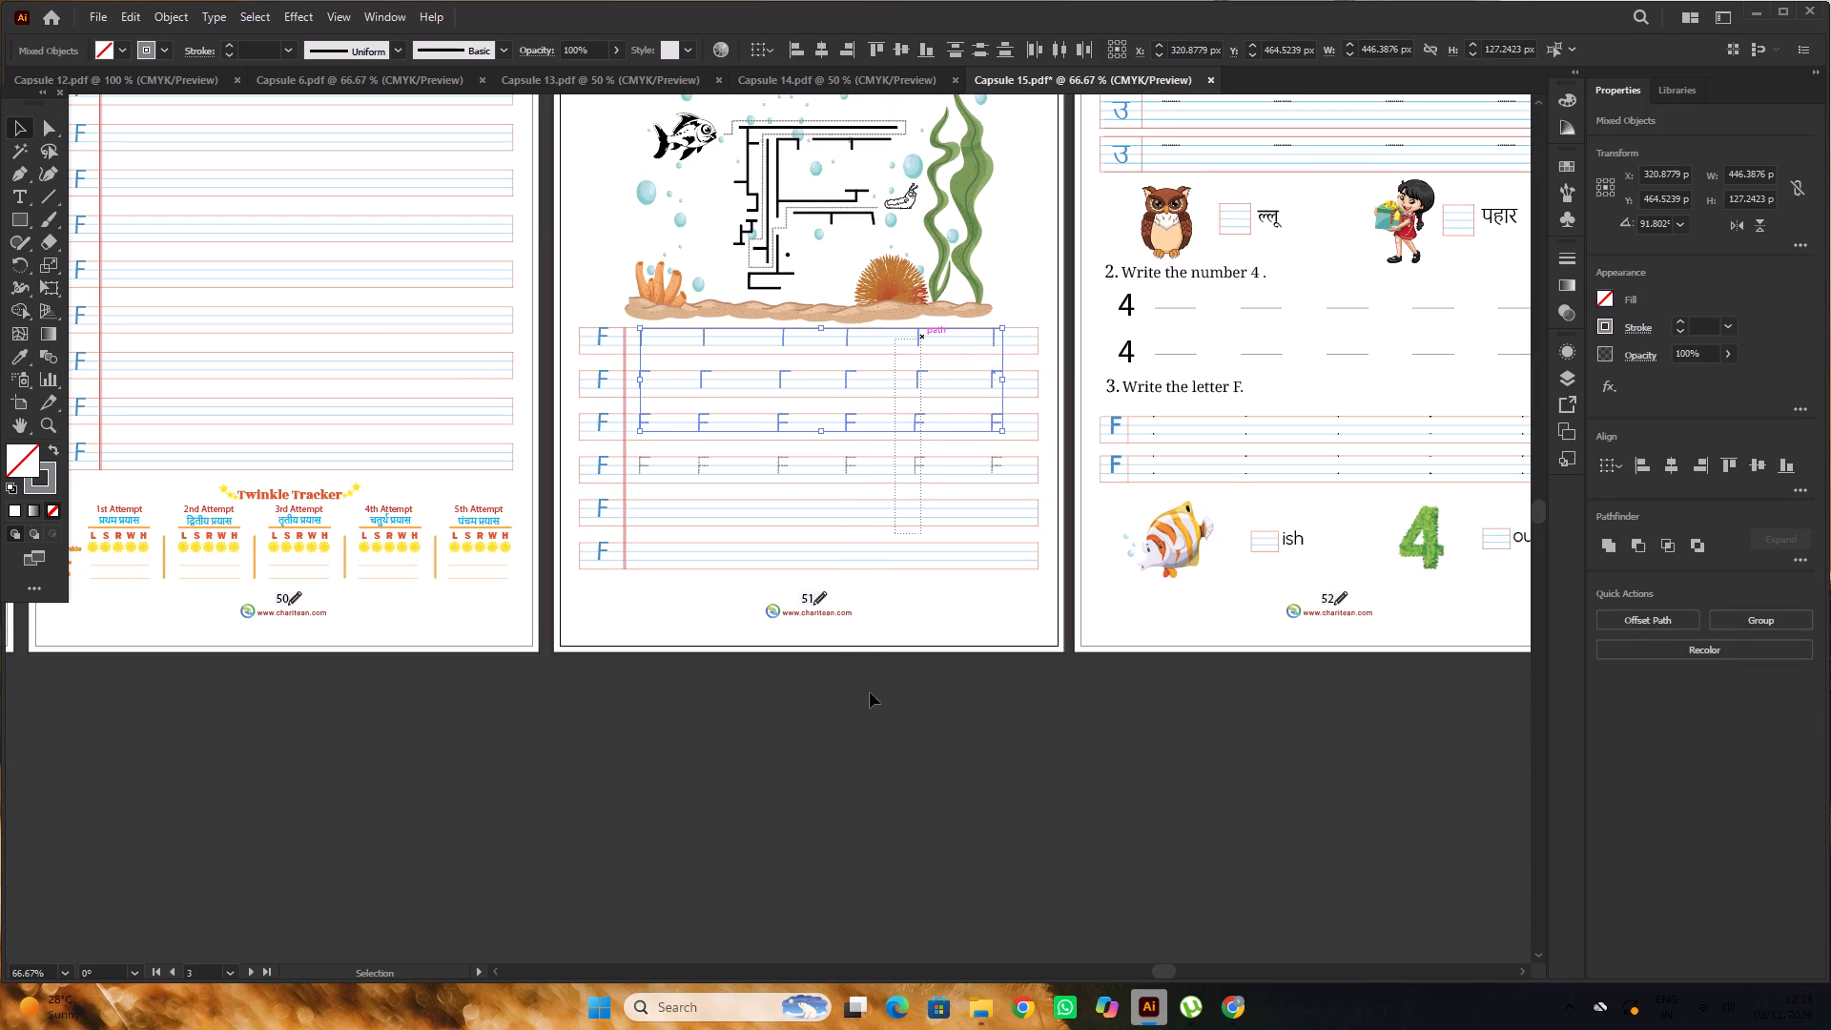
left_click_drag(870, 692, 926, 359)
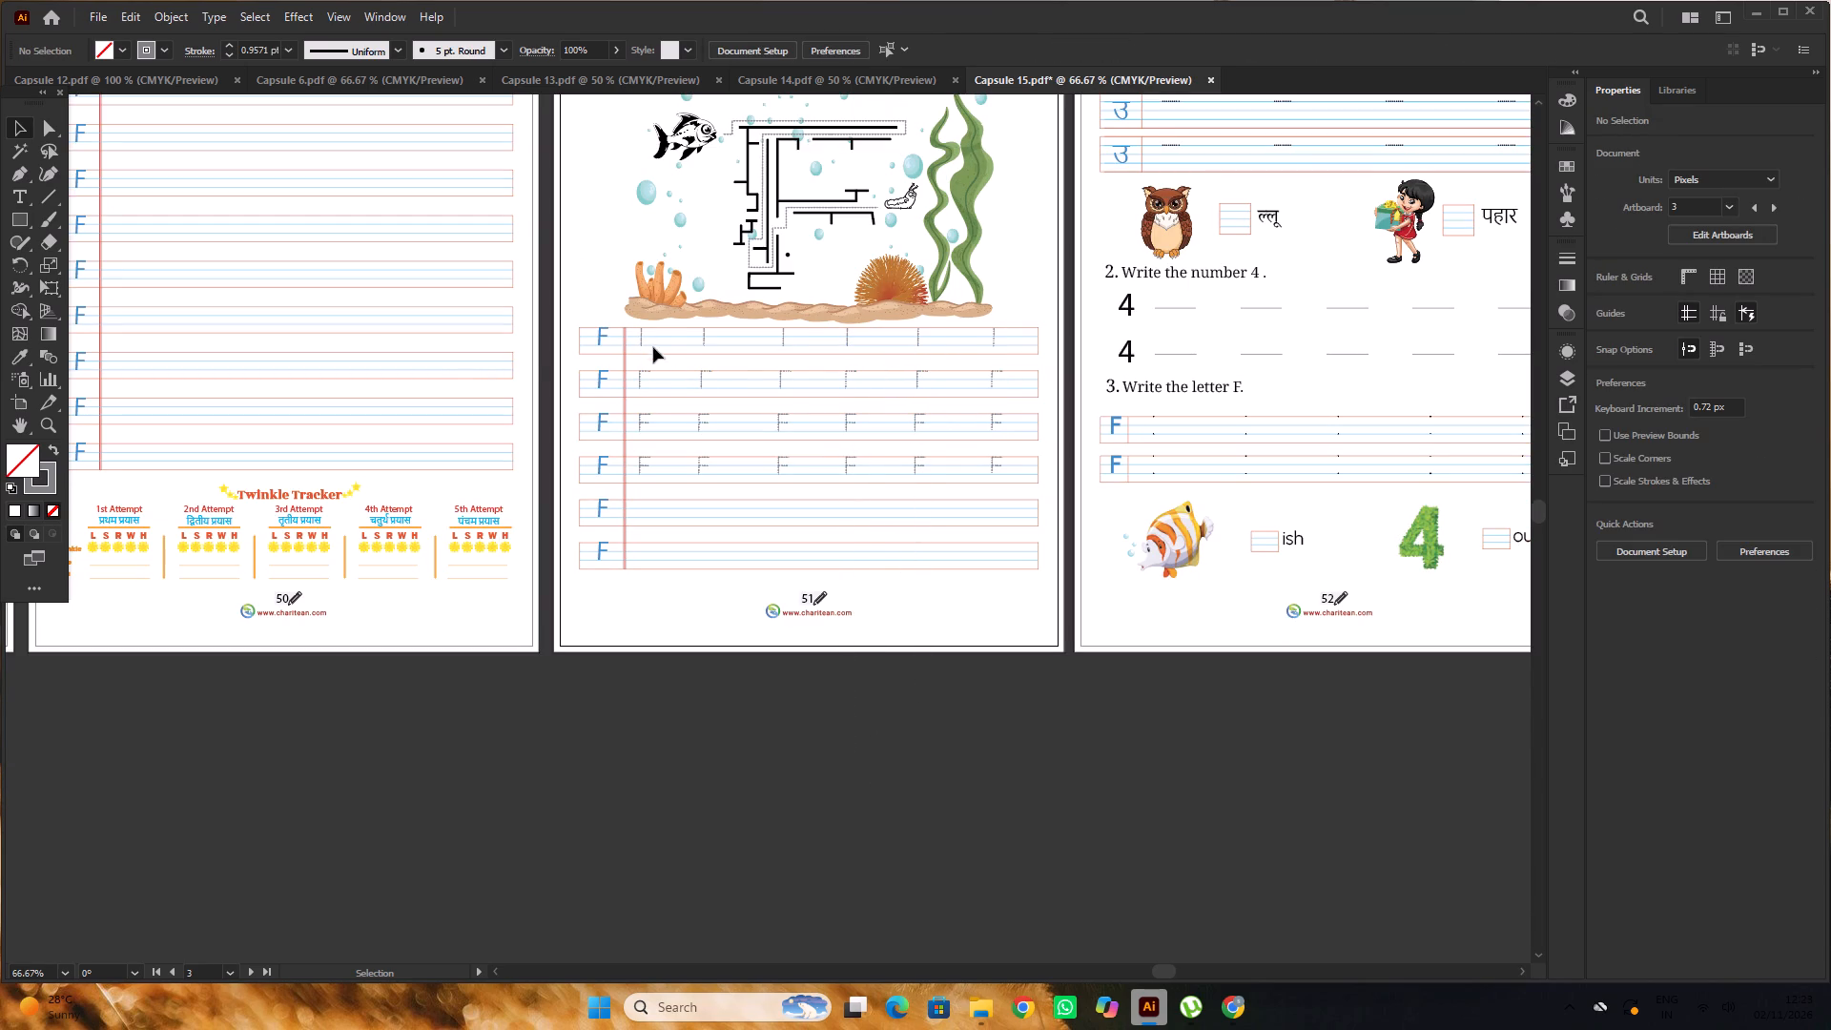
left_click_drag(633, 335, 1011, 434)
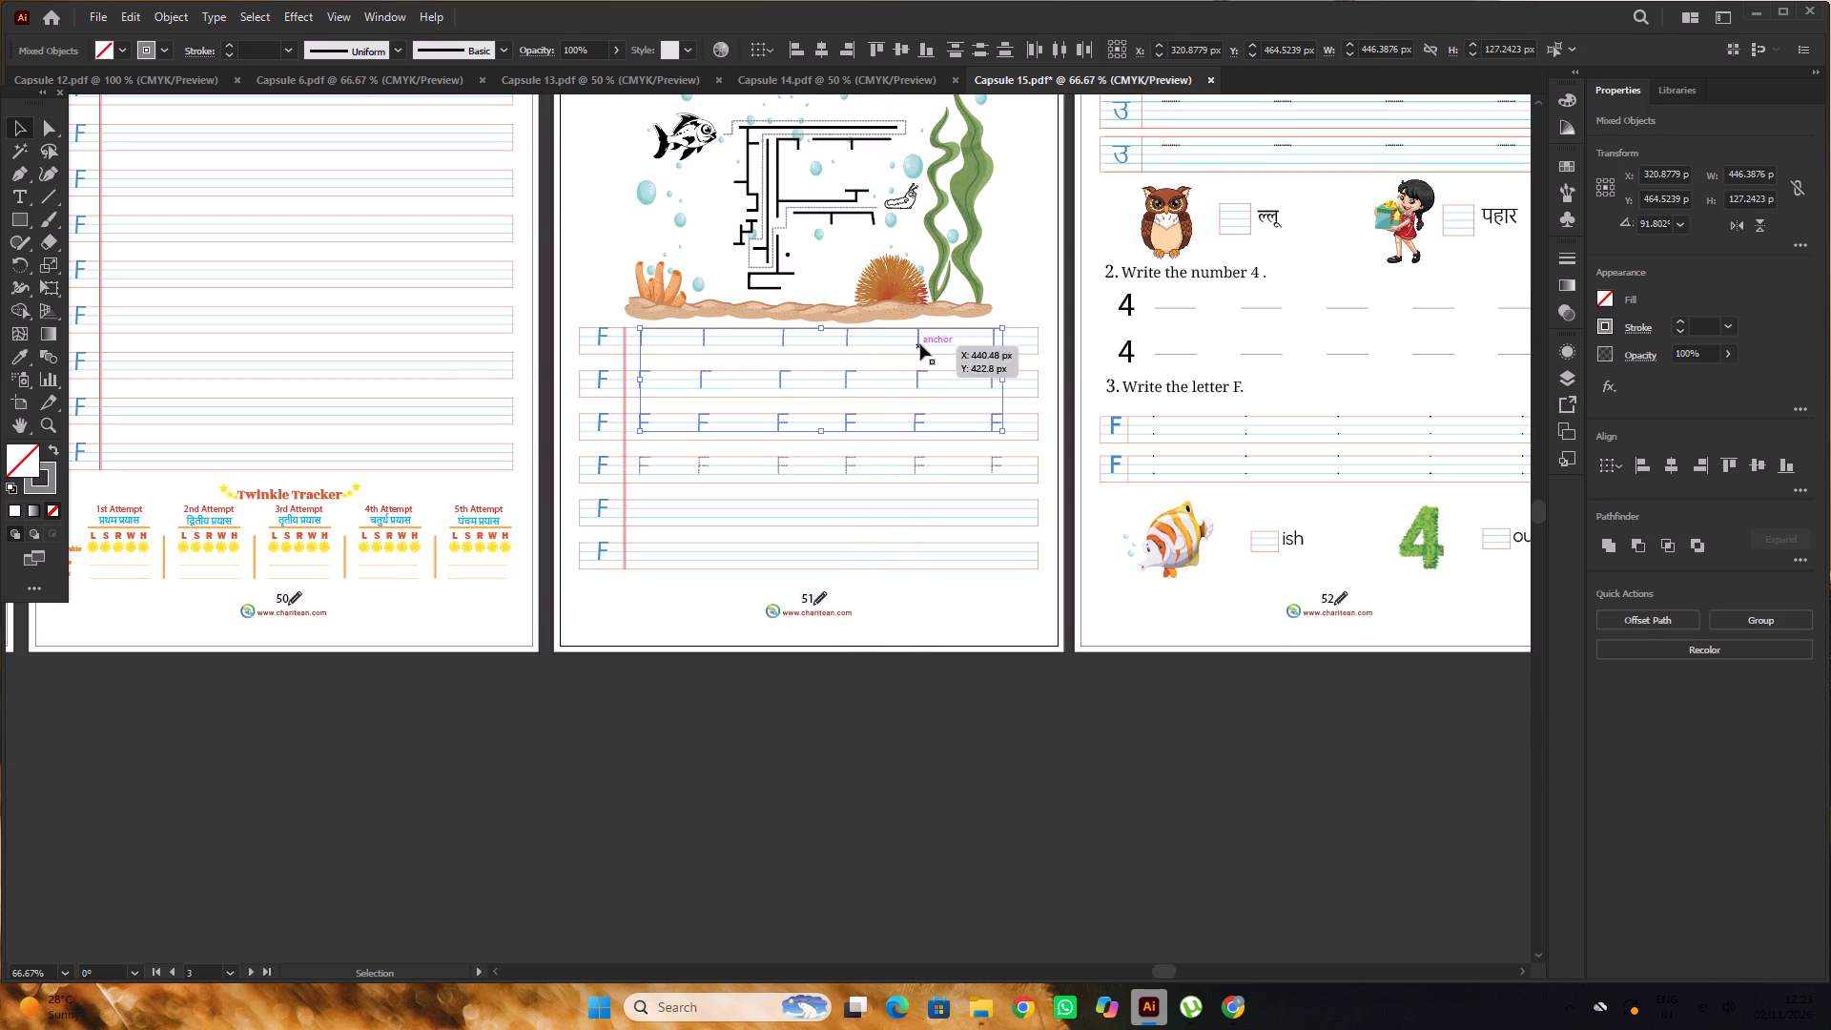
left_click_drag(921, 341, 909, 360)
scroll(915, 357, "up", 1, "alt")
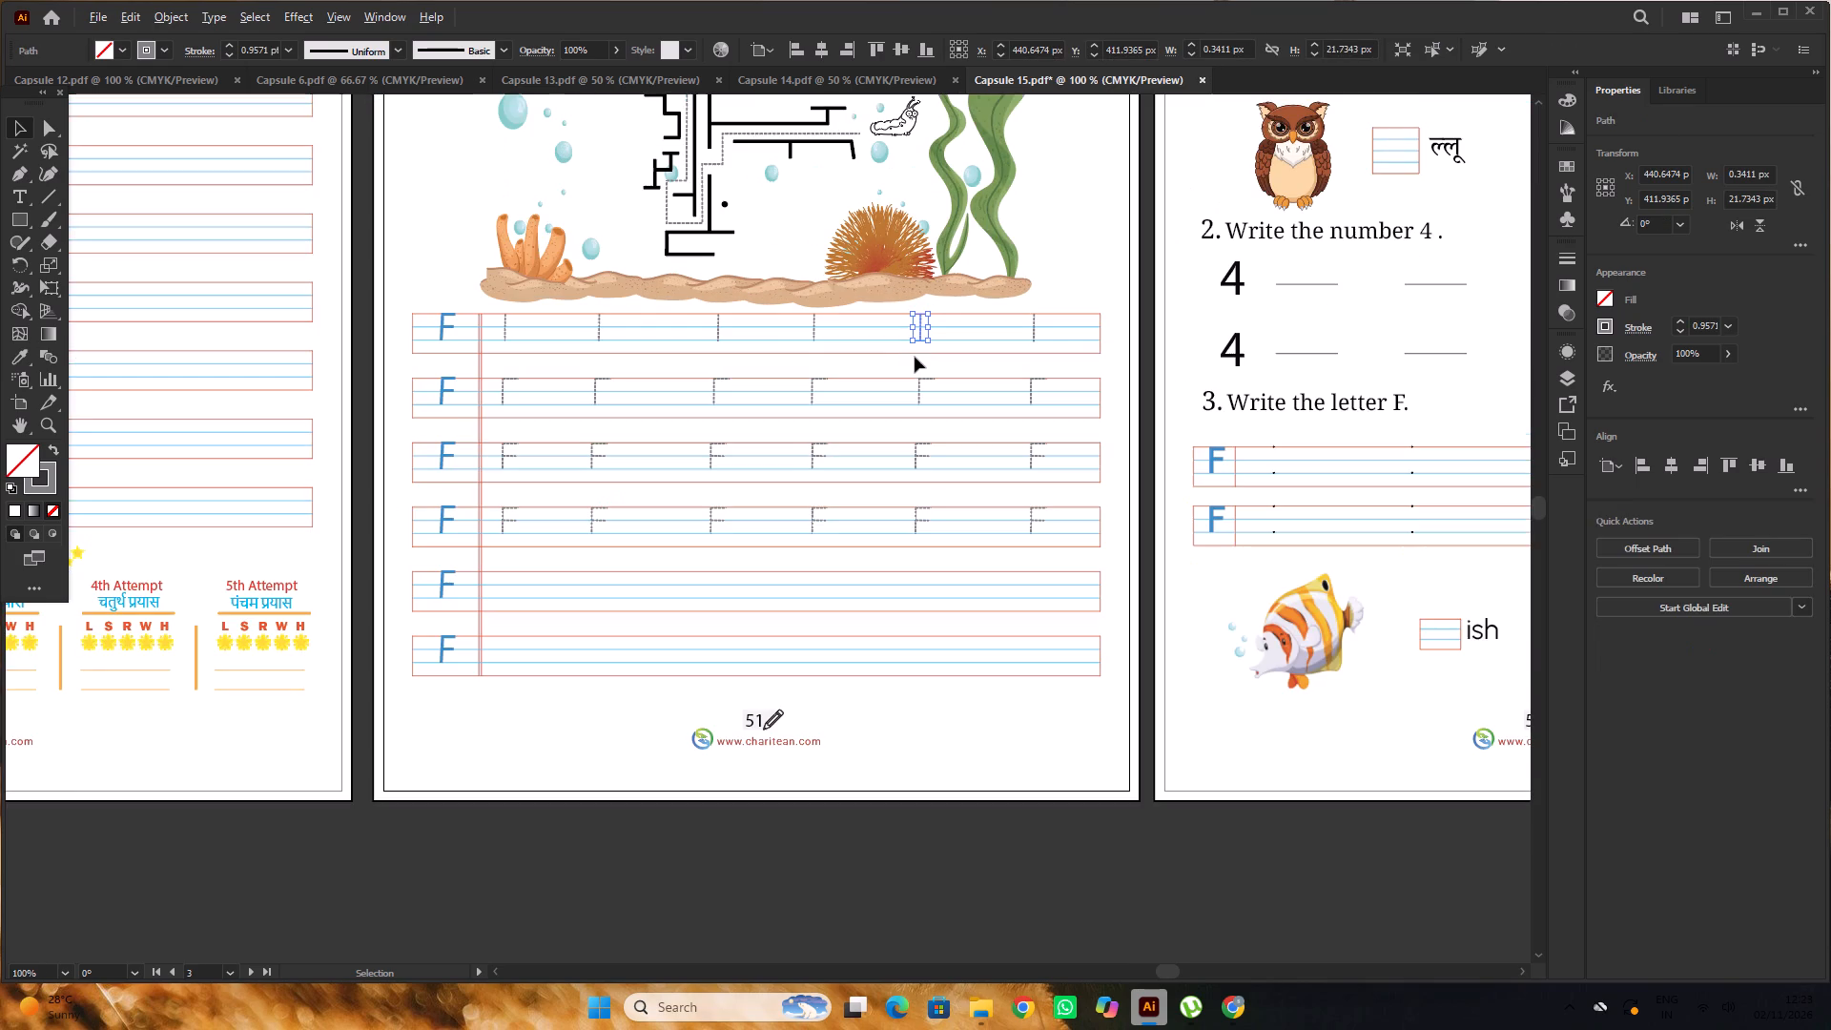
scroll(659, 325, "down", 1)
Move the old dotted strokes of the first three Practice Time tracing rows off the artboard, below the page.
left_click(497, 306)
left_click_drag(497, 305, 920, 426)
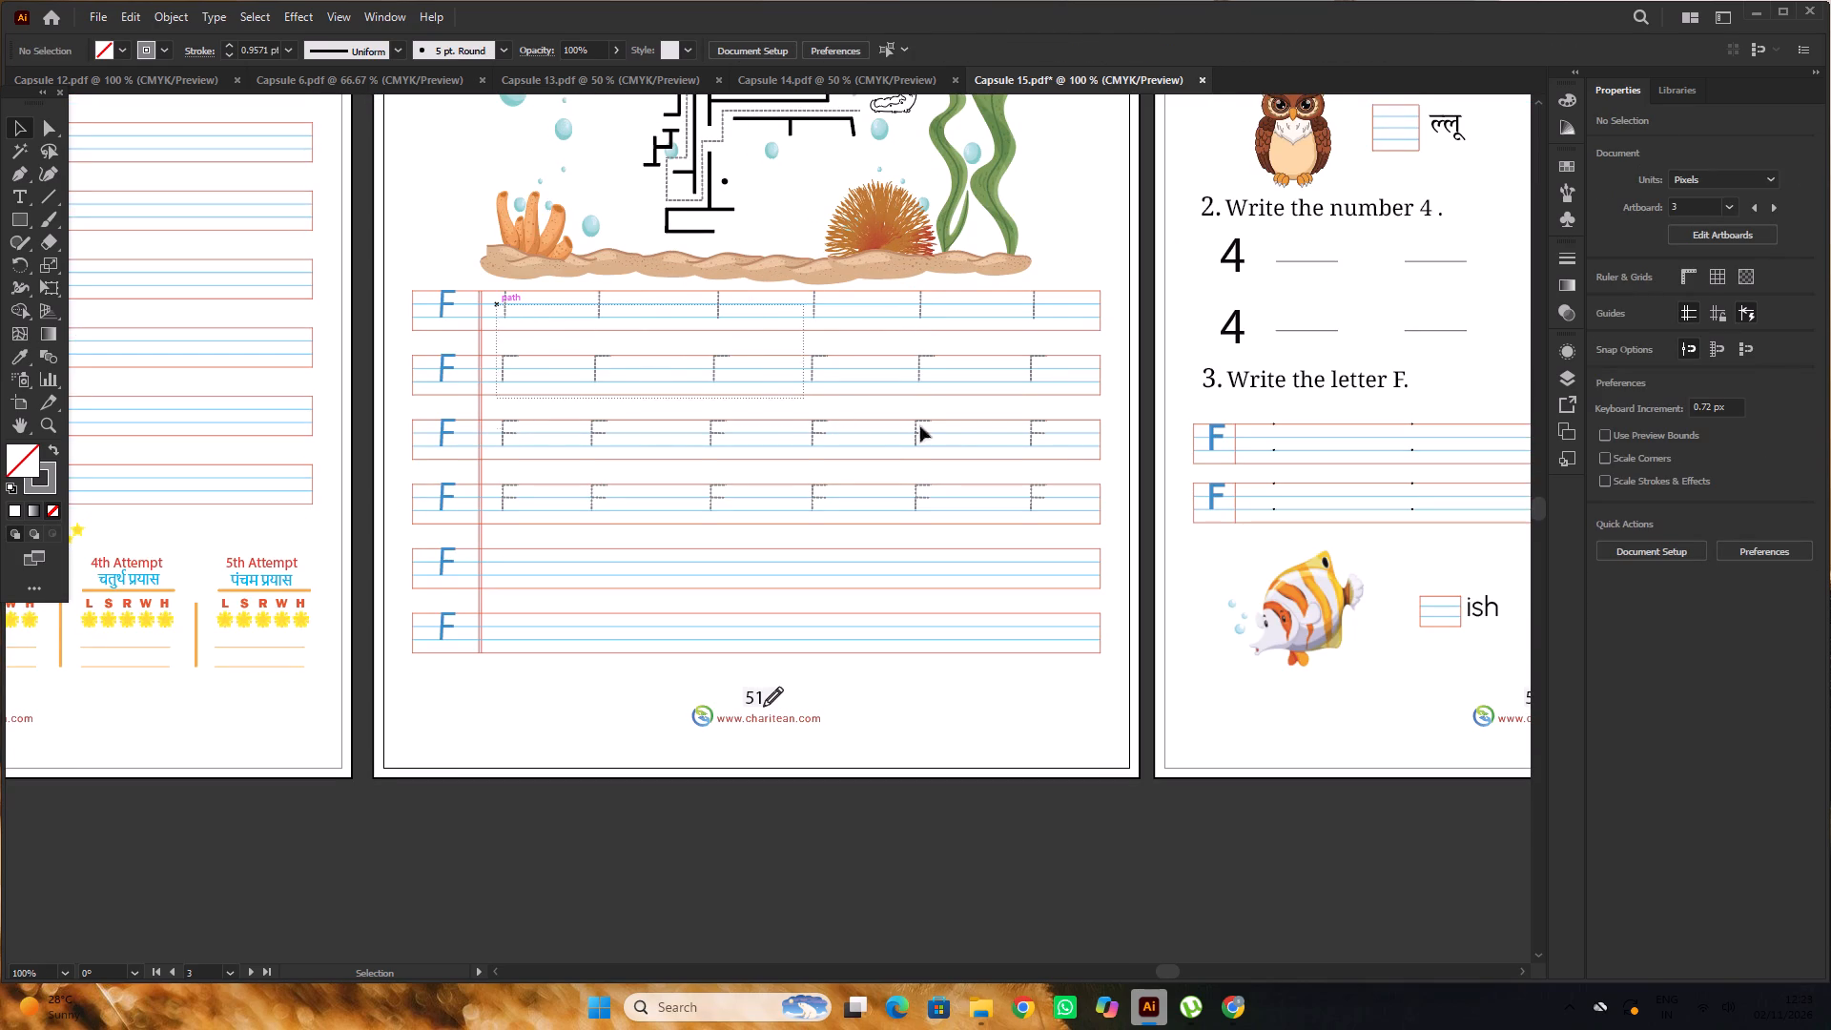
left_click_drag(920, 426, 1049, 450)
left_click_drag(920, 310, 922, 329)
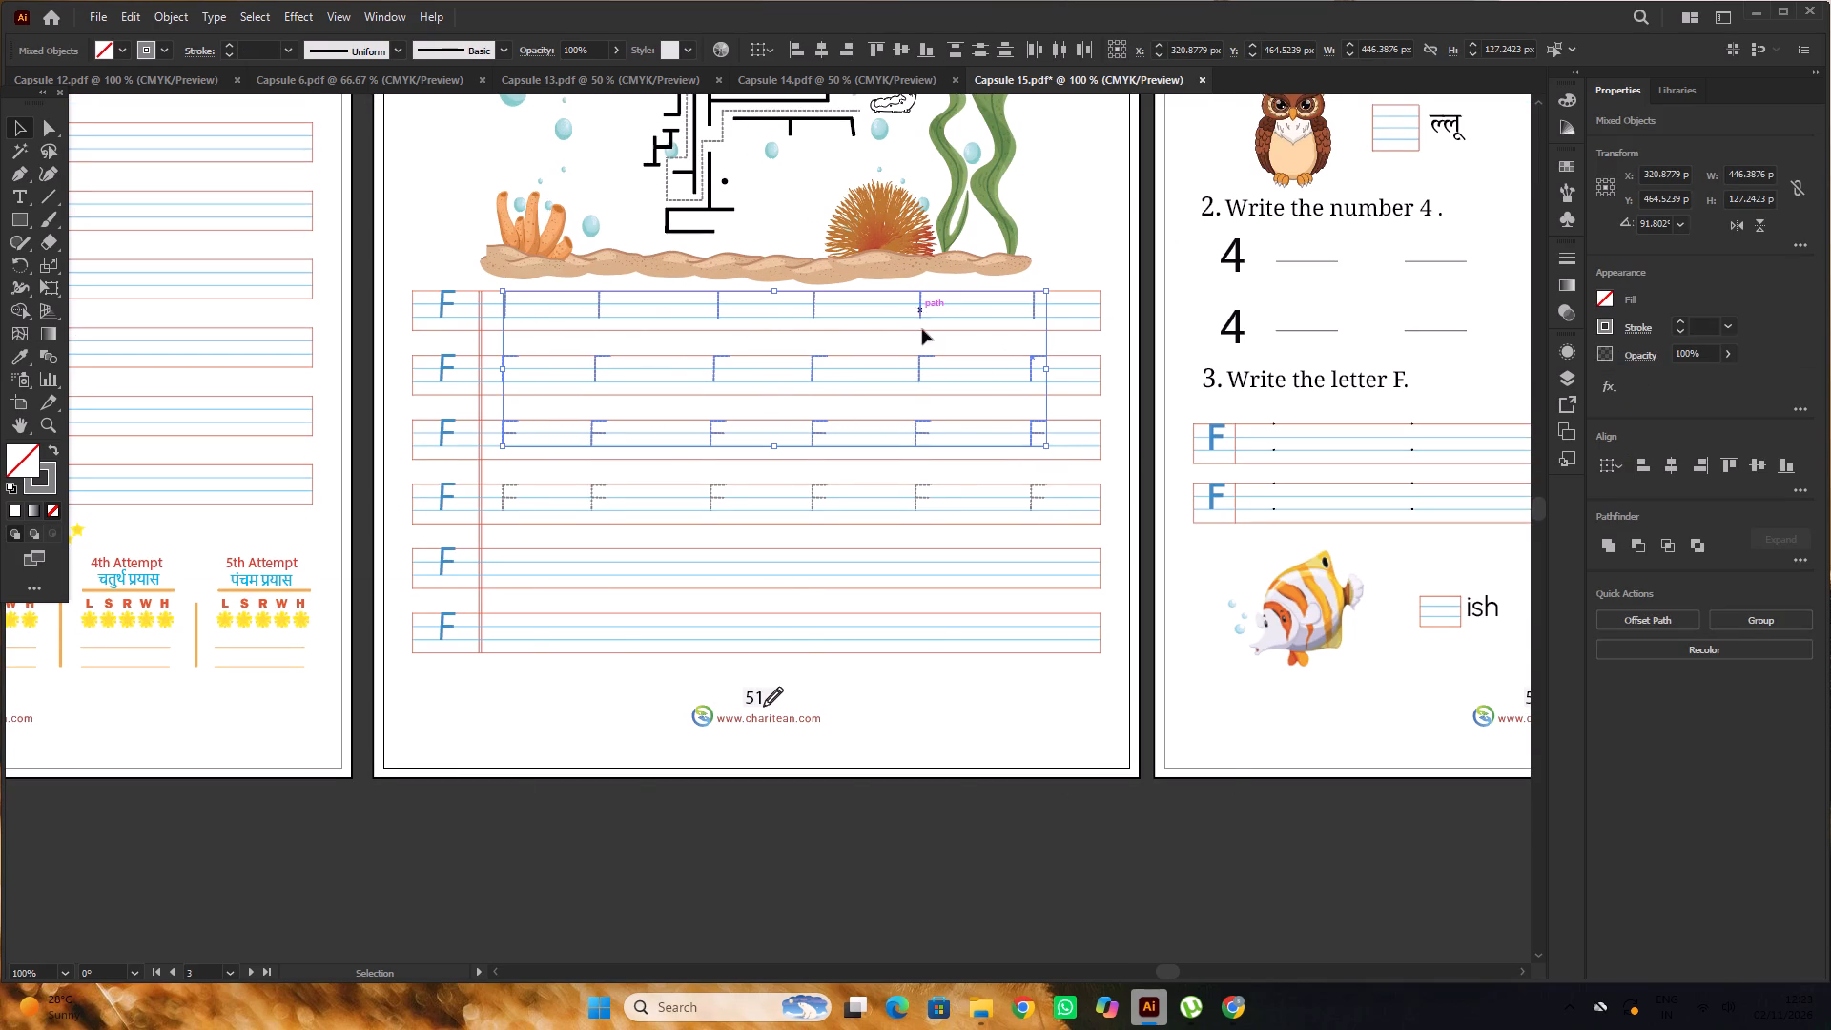
left_click_drag(922, 329, 944, 843)
scroll(827, 421, "down", 5)
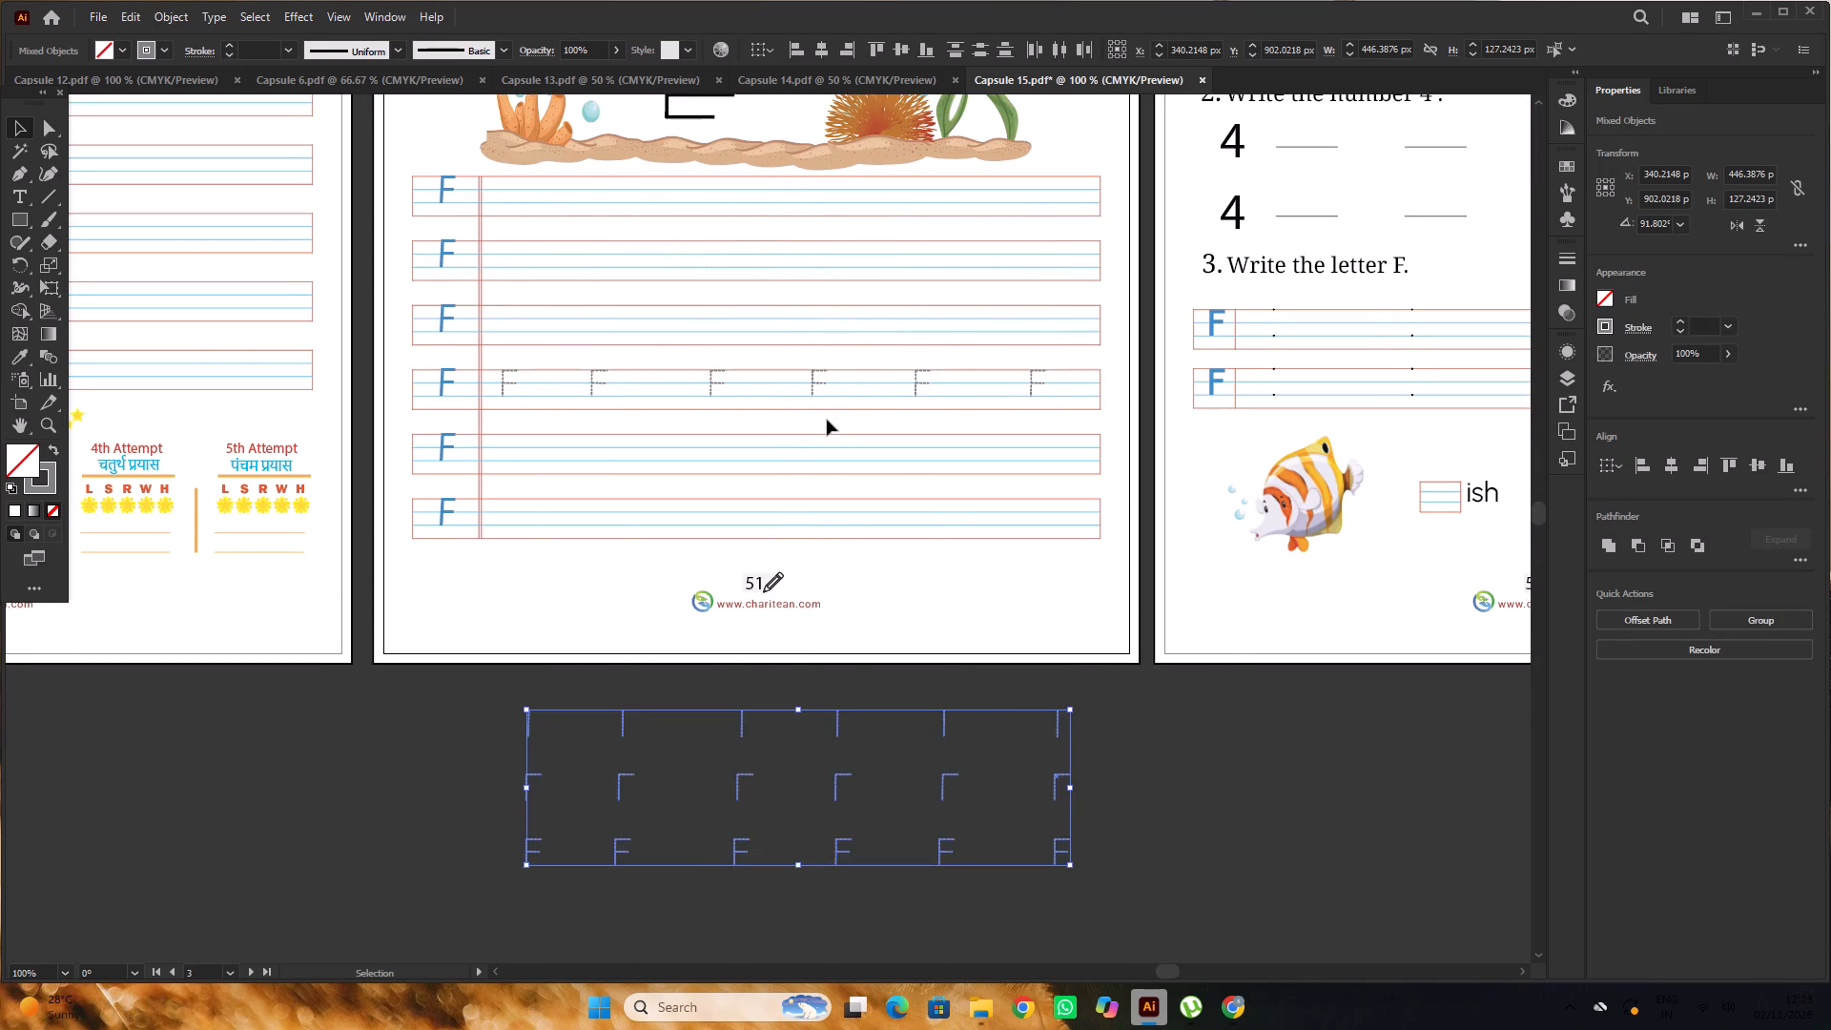
scroll(824, 419, "up", 1, "alt")
scroll(611, 384, "down", 1, "alt")
left_click(726, 347)
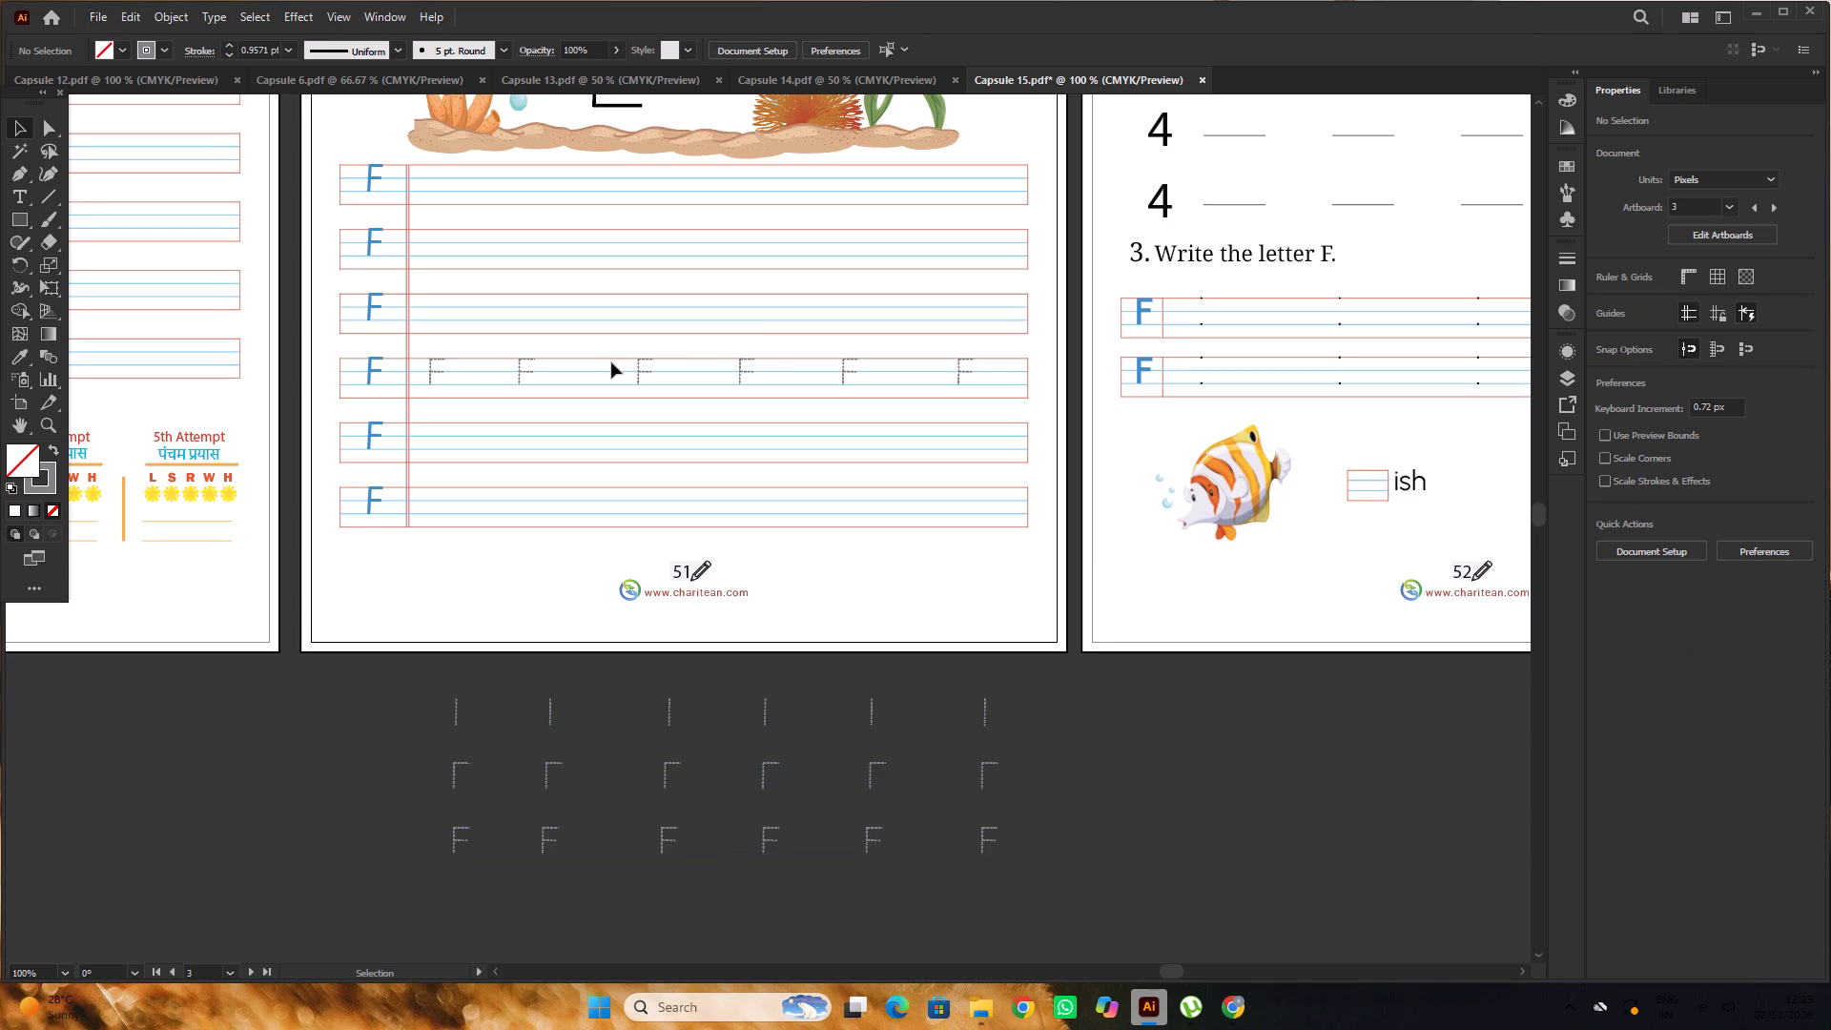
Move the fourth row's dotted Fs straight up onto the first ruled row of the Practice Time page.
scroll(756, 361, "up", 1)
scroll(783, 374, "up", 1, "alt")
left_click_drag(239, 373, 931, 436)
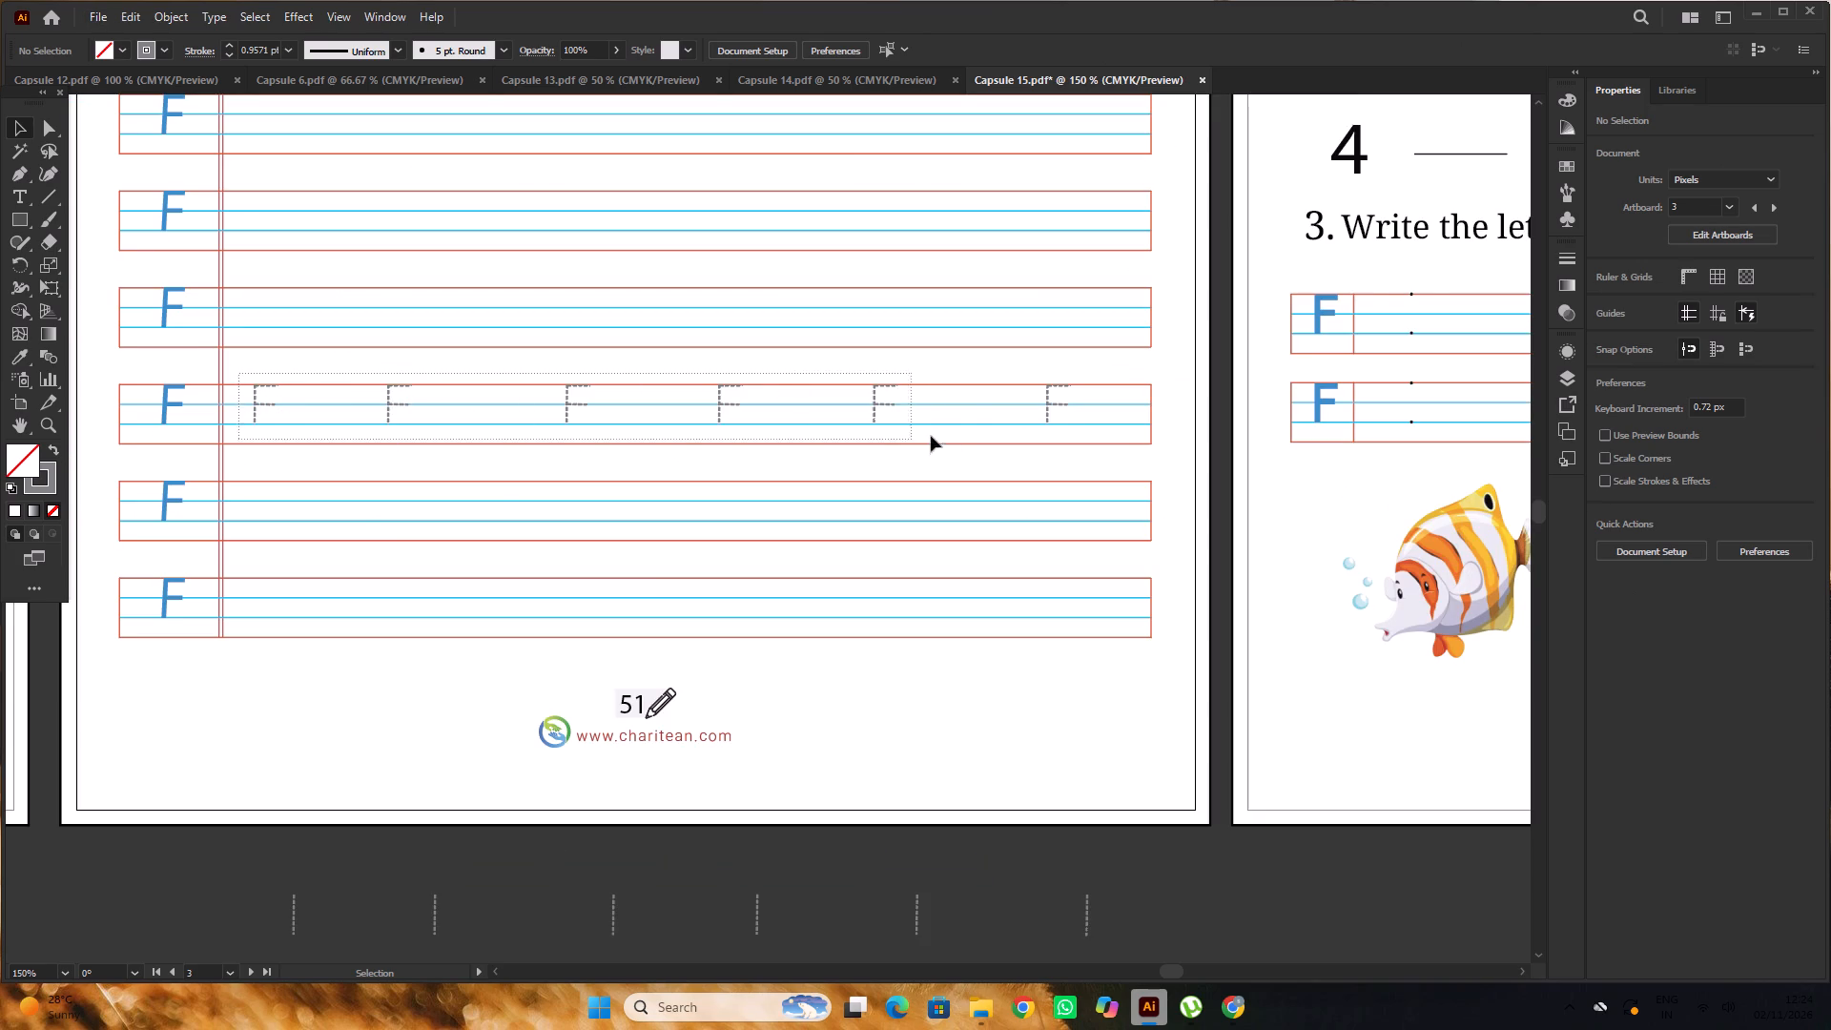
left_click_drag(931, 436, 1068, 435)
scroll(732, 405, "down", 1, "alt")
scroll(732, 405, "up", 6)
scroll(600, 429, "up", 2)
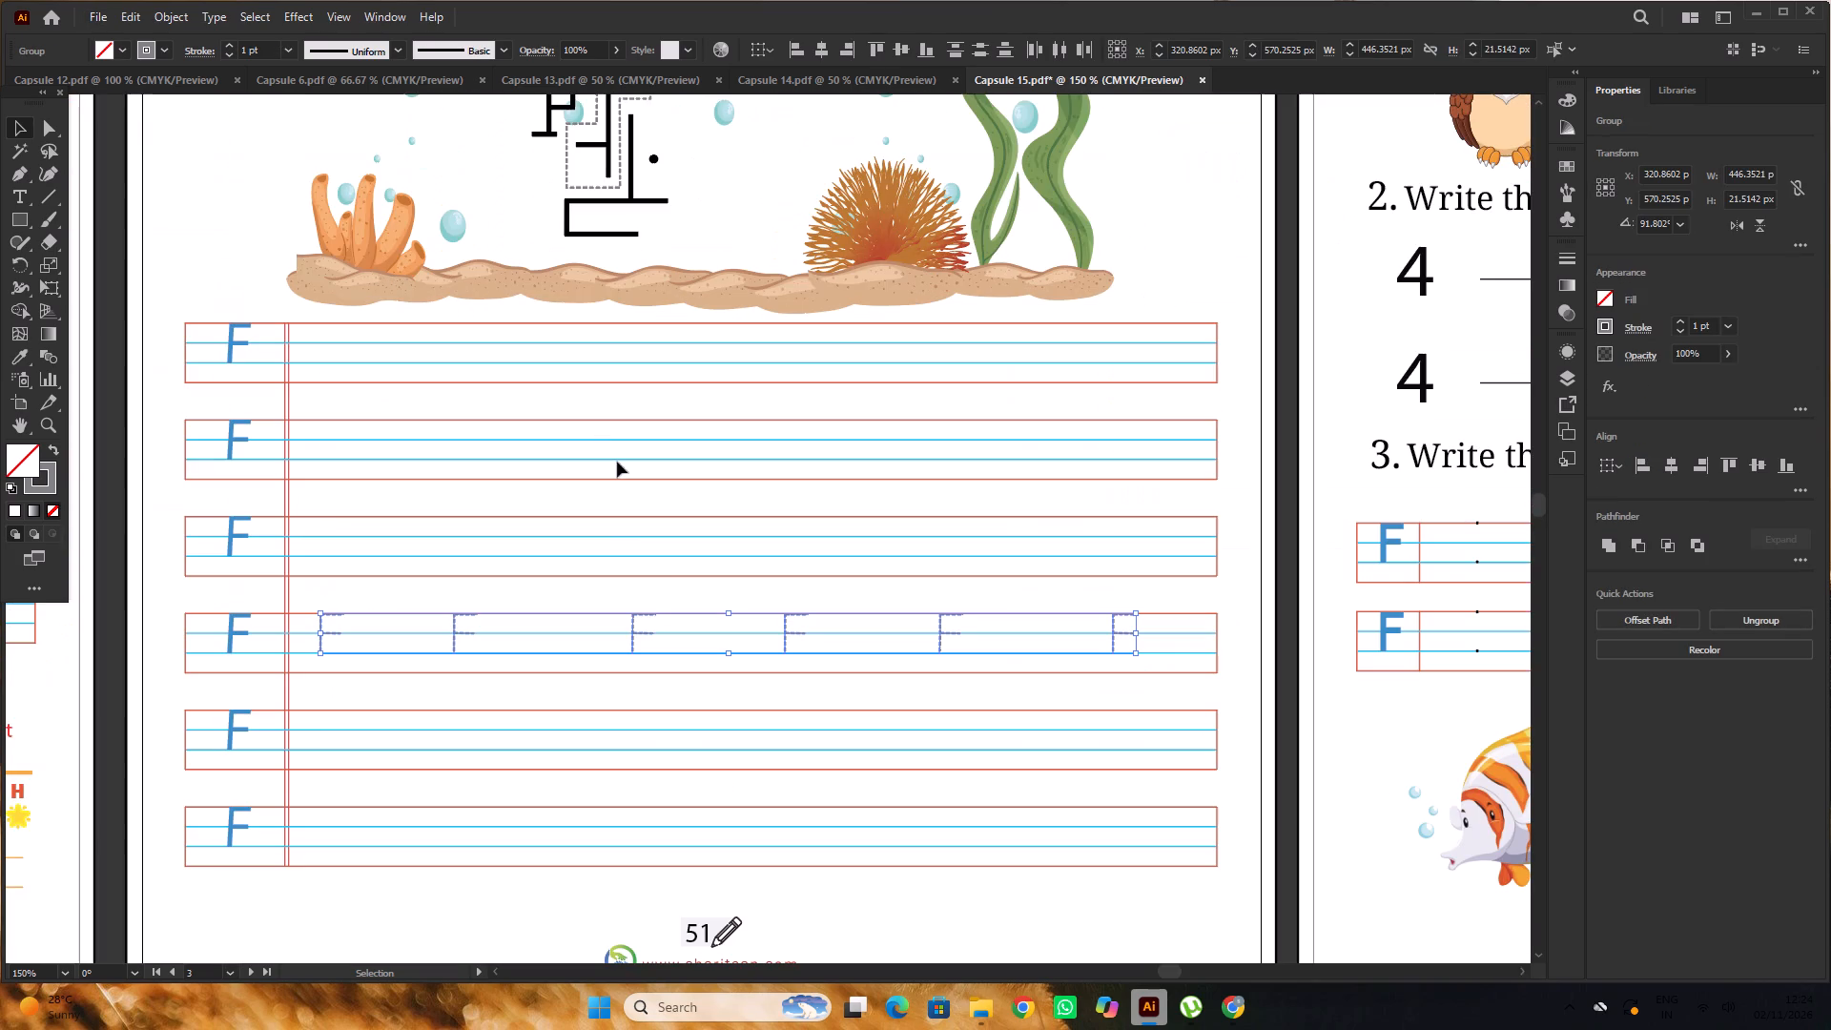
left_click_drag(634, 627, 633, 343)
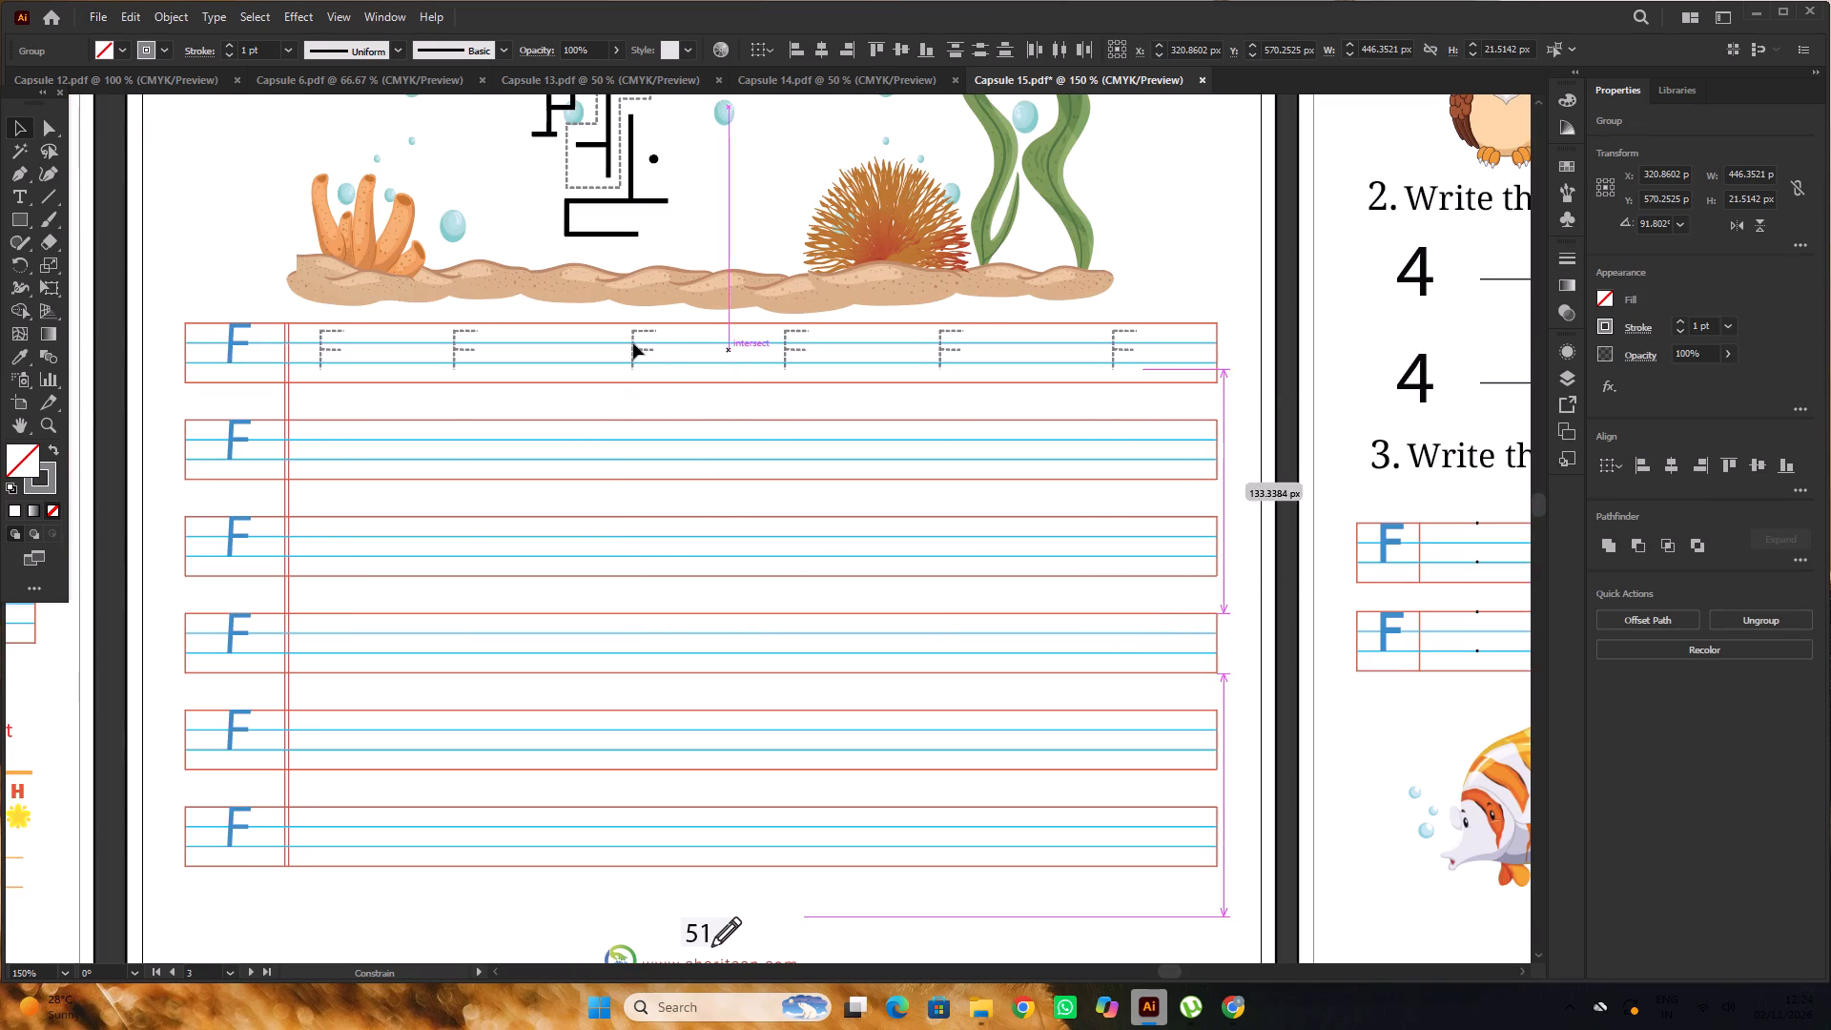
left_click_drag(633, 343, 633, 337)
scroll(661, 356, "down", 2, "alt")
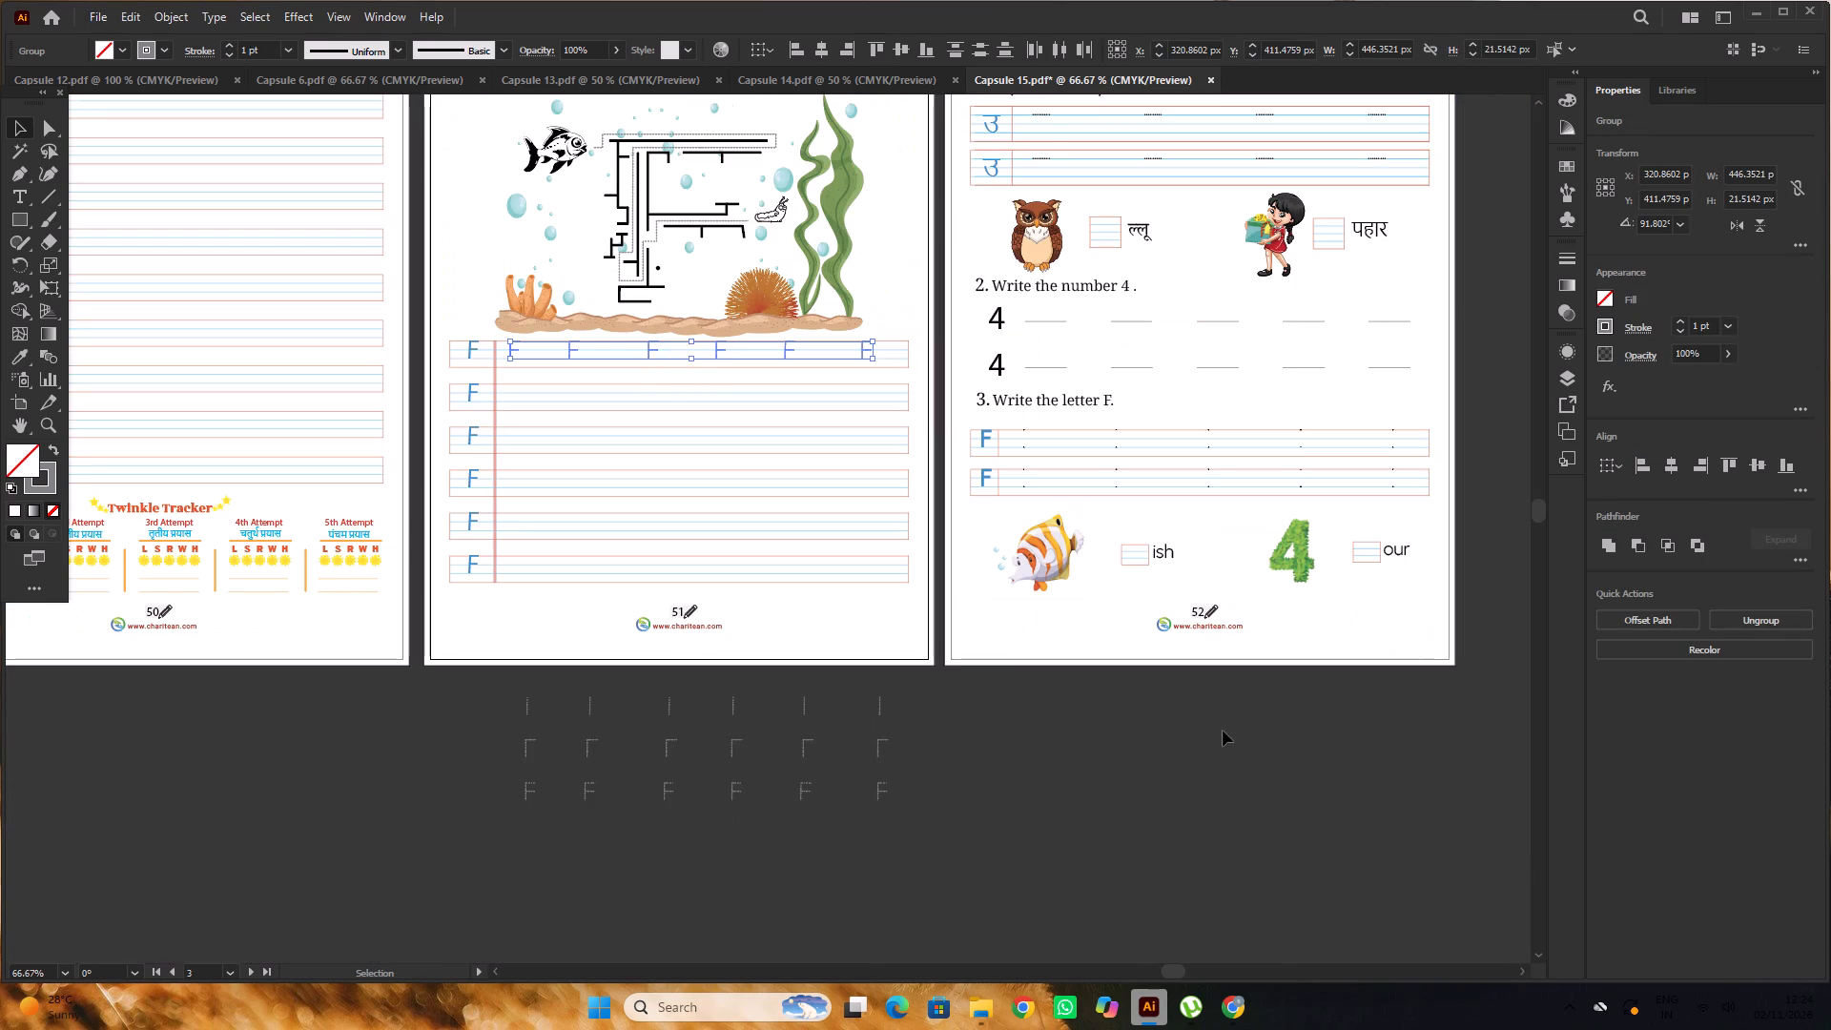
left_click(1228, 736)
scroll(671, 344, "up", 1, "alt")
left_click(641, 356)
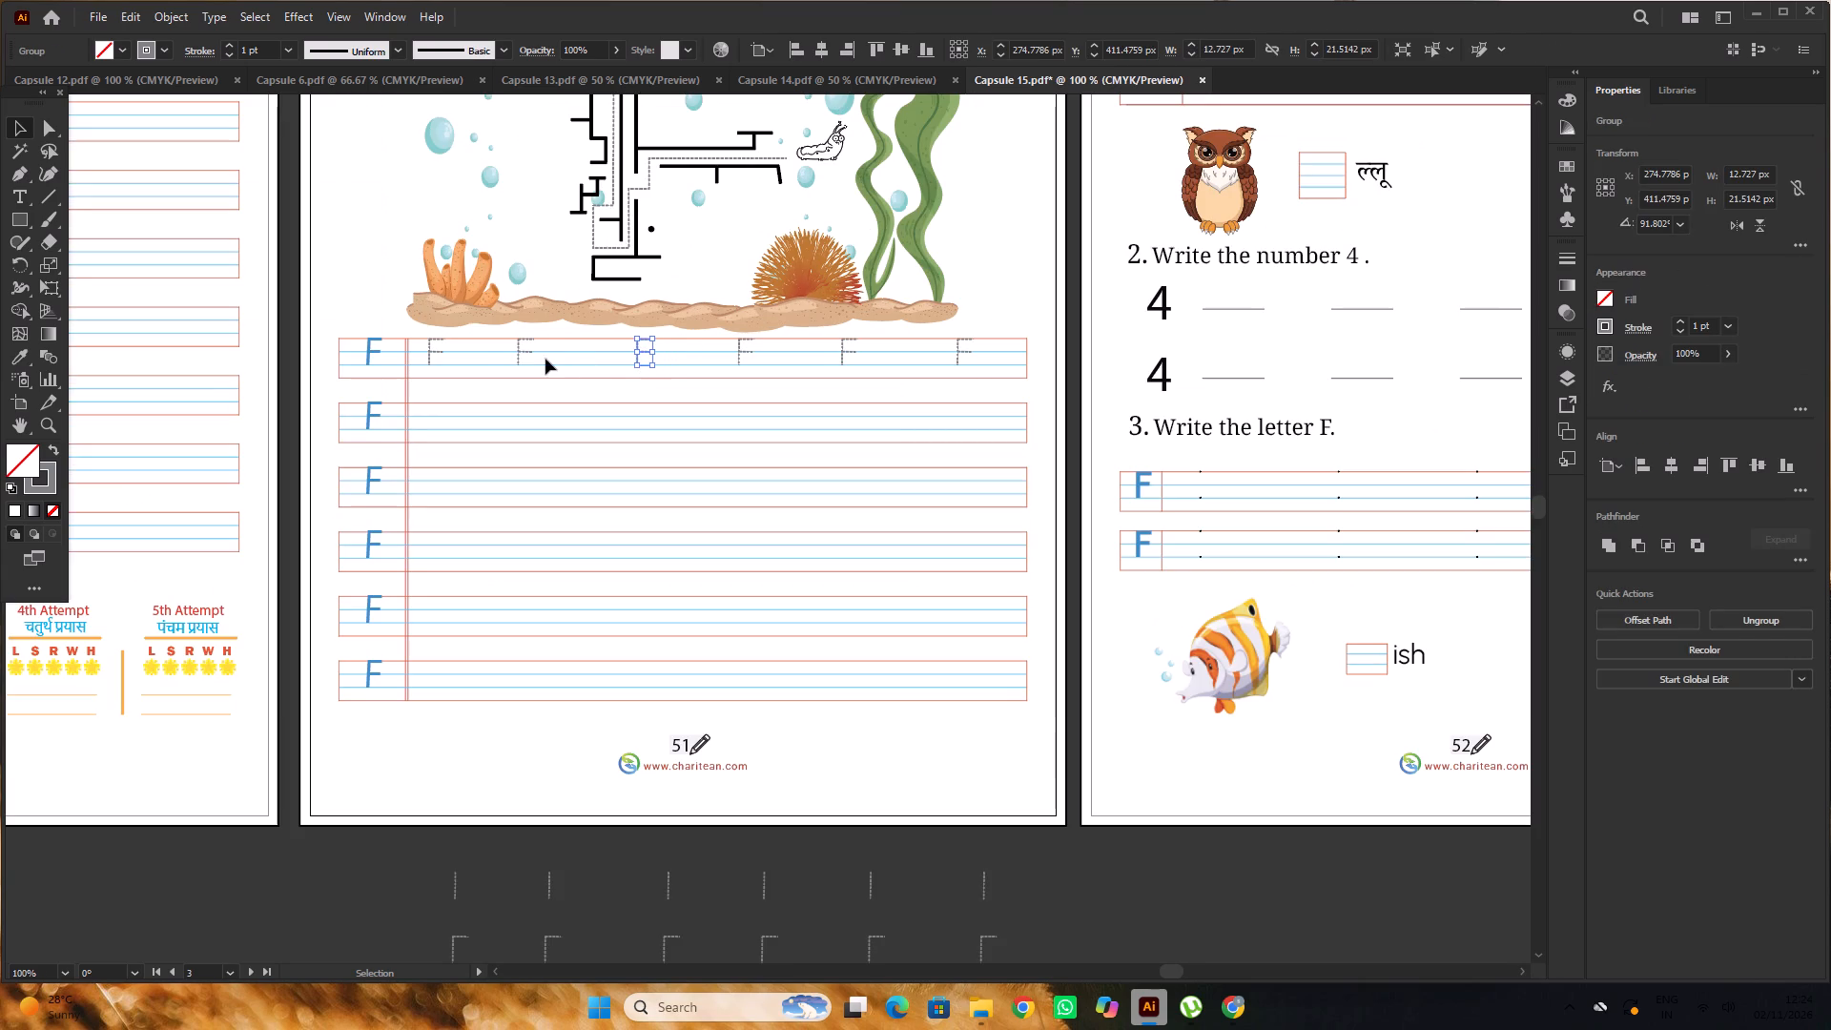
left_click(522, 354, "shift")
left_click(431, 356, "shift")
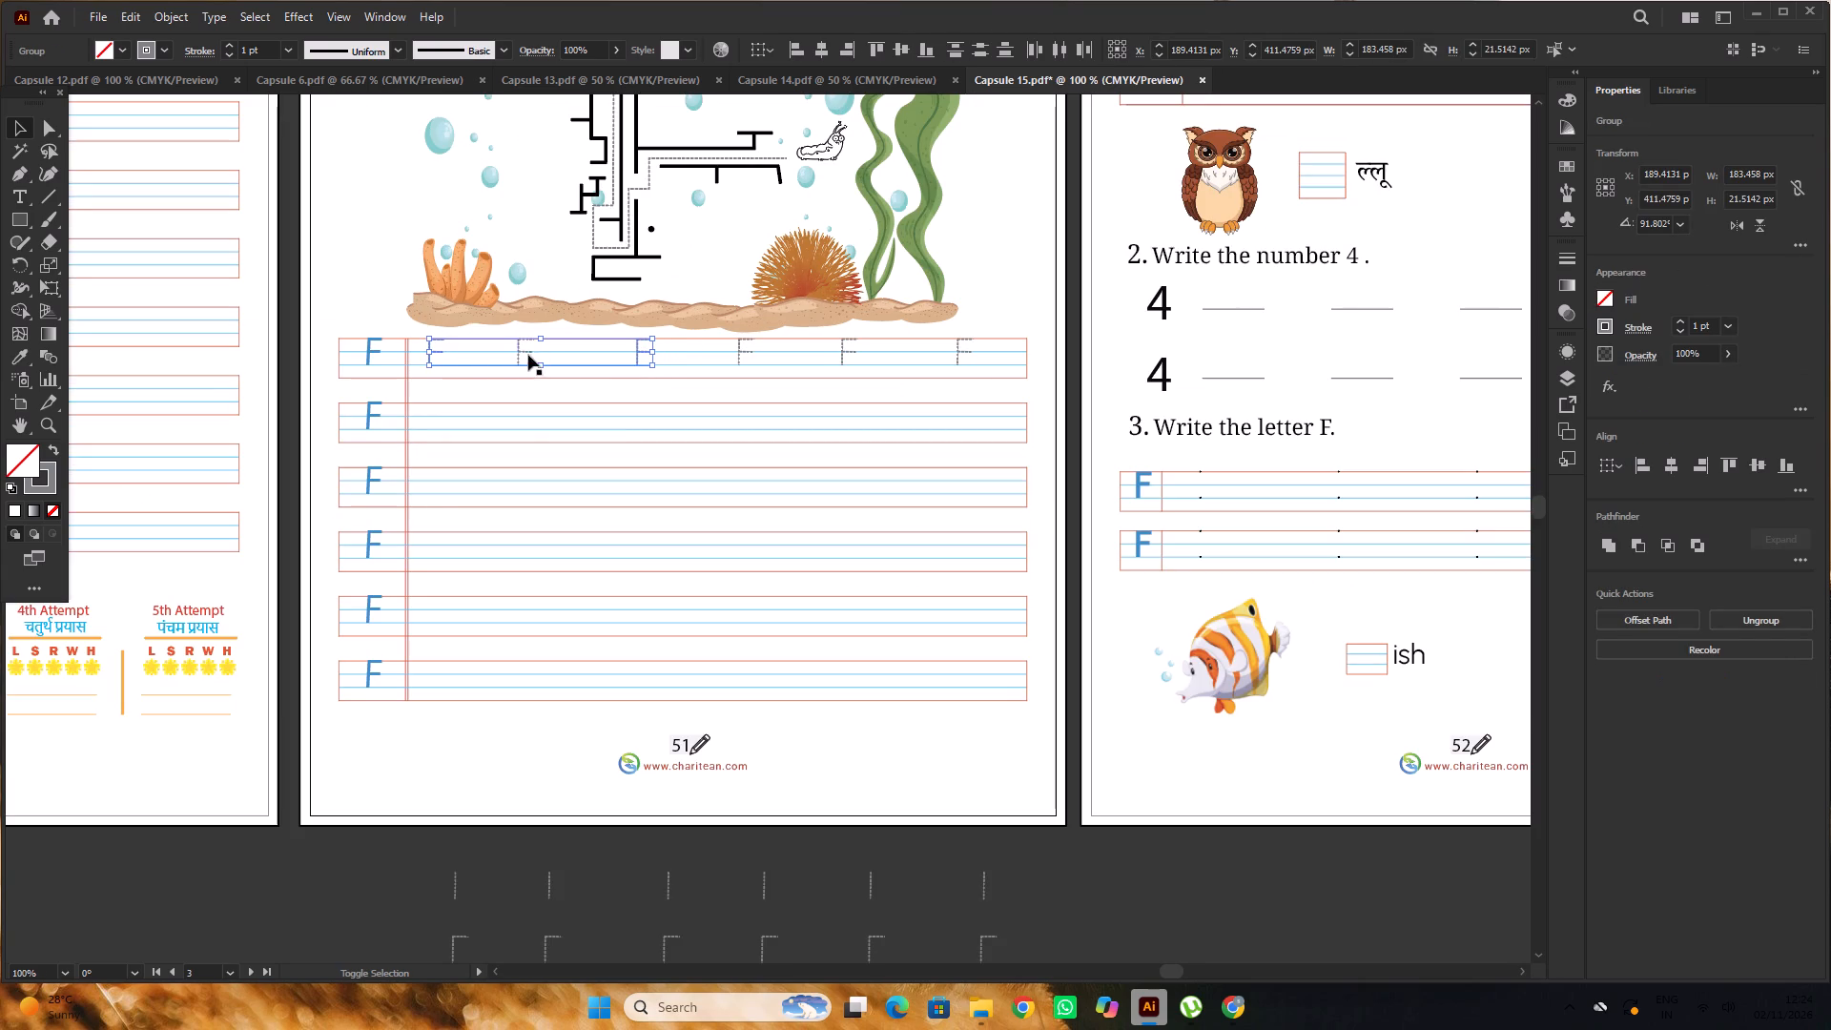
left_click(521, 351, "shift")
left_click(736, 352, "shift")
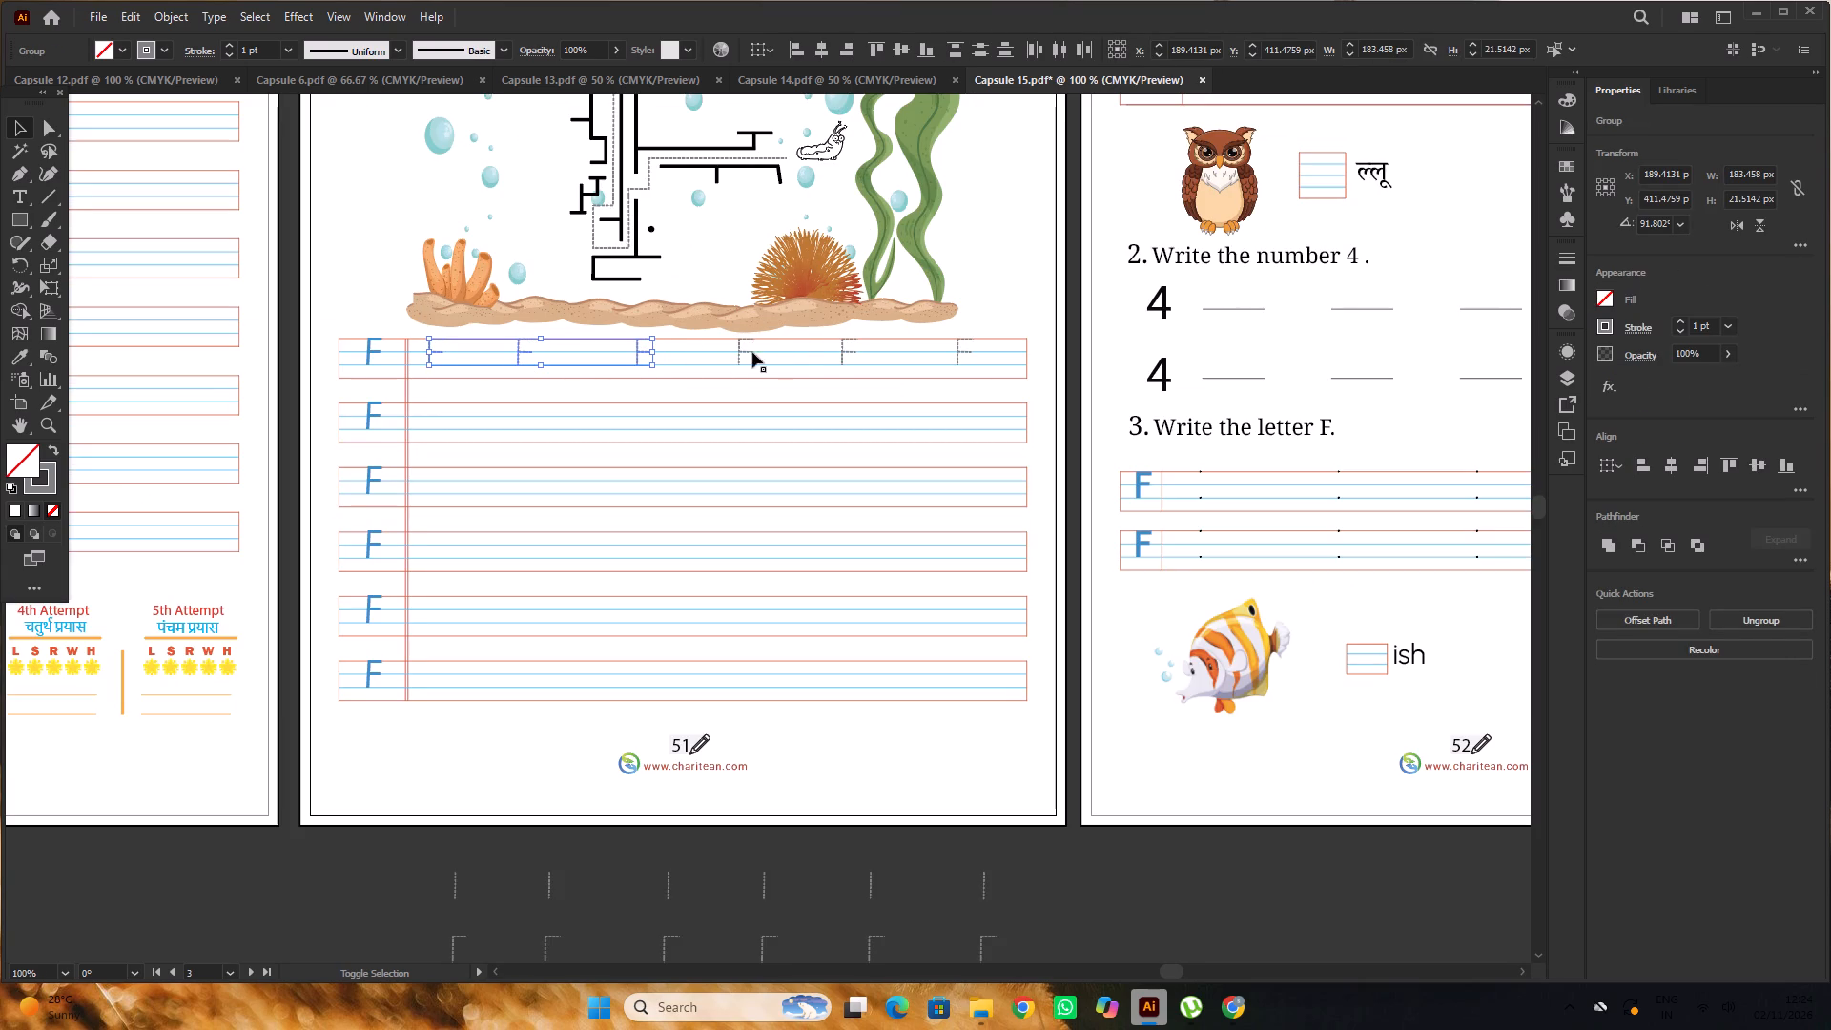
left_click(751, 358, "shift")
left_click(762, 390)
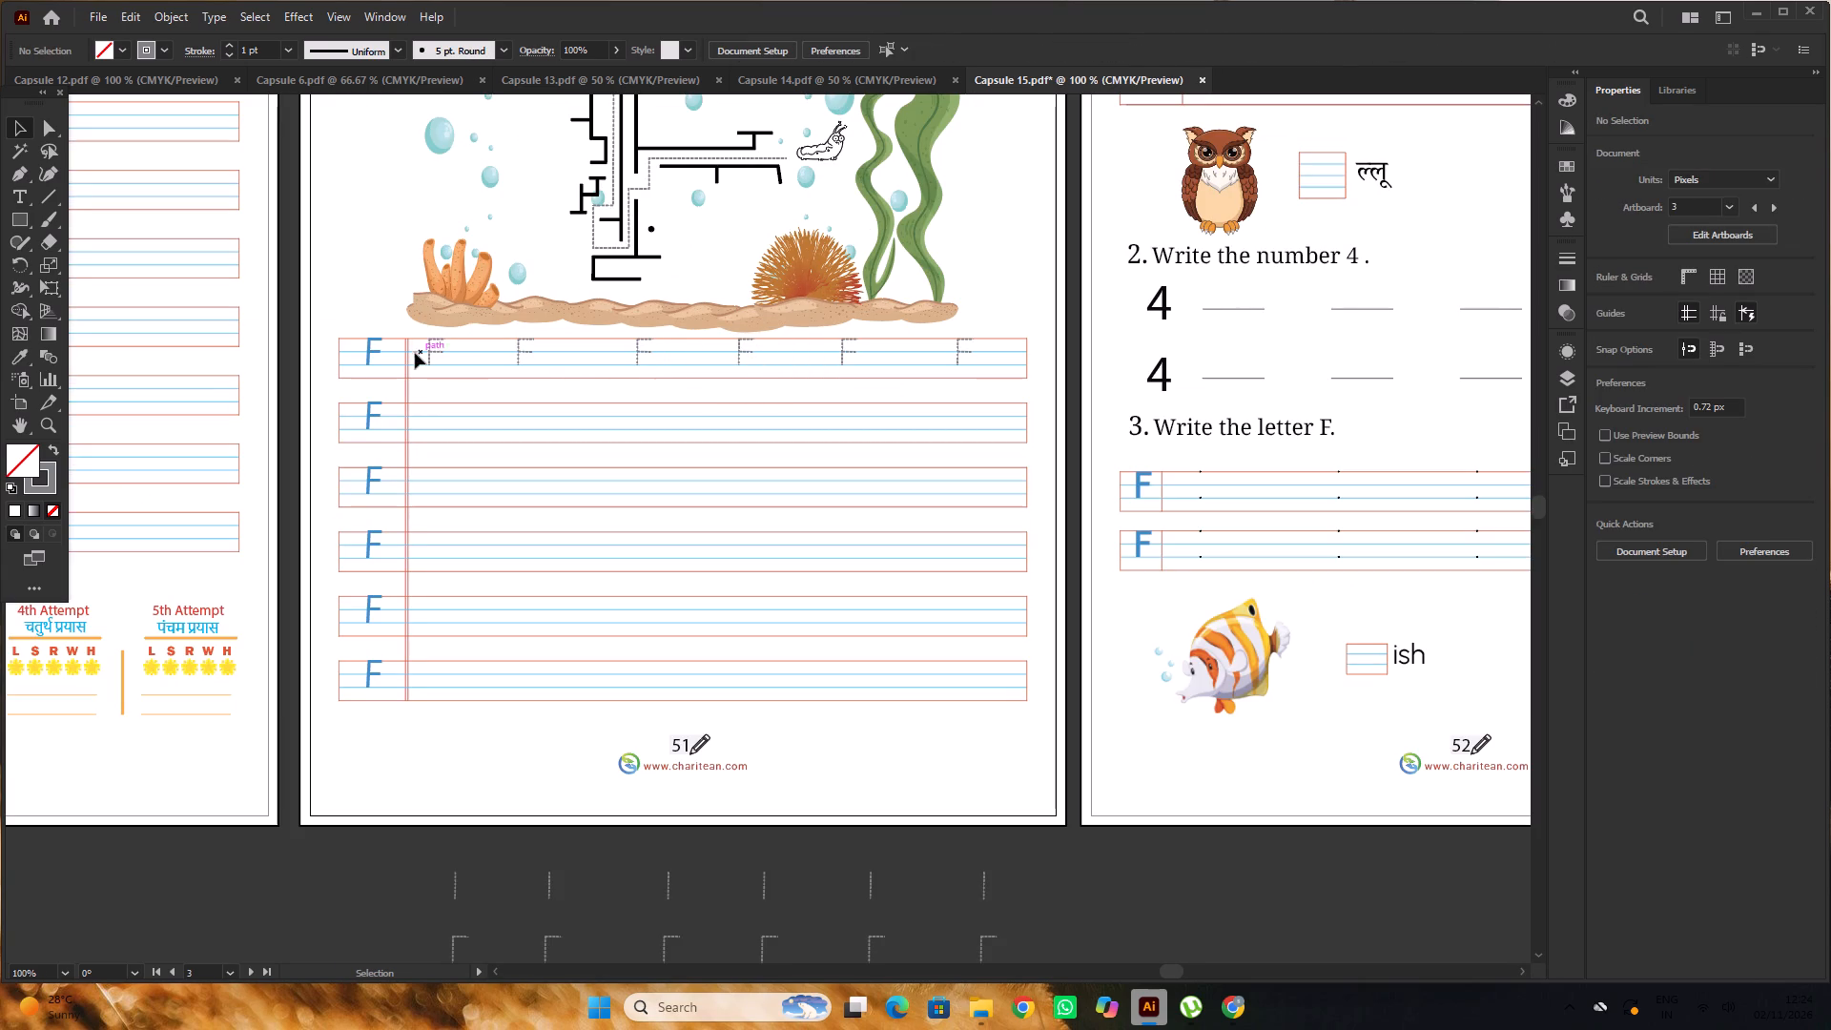
Move the remaining row of old dotted Fs off the Practice Time page, below the other removed strokes.
left_click_drag(415, 353, 982, 371)
scroll(884, 347, "down", 2, "alt")
left_click_drag(864, 351, 944, 718)
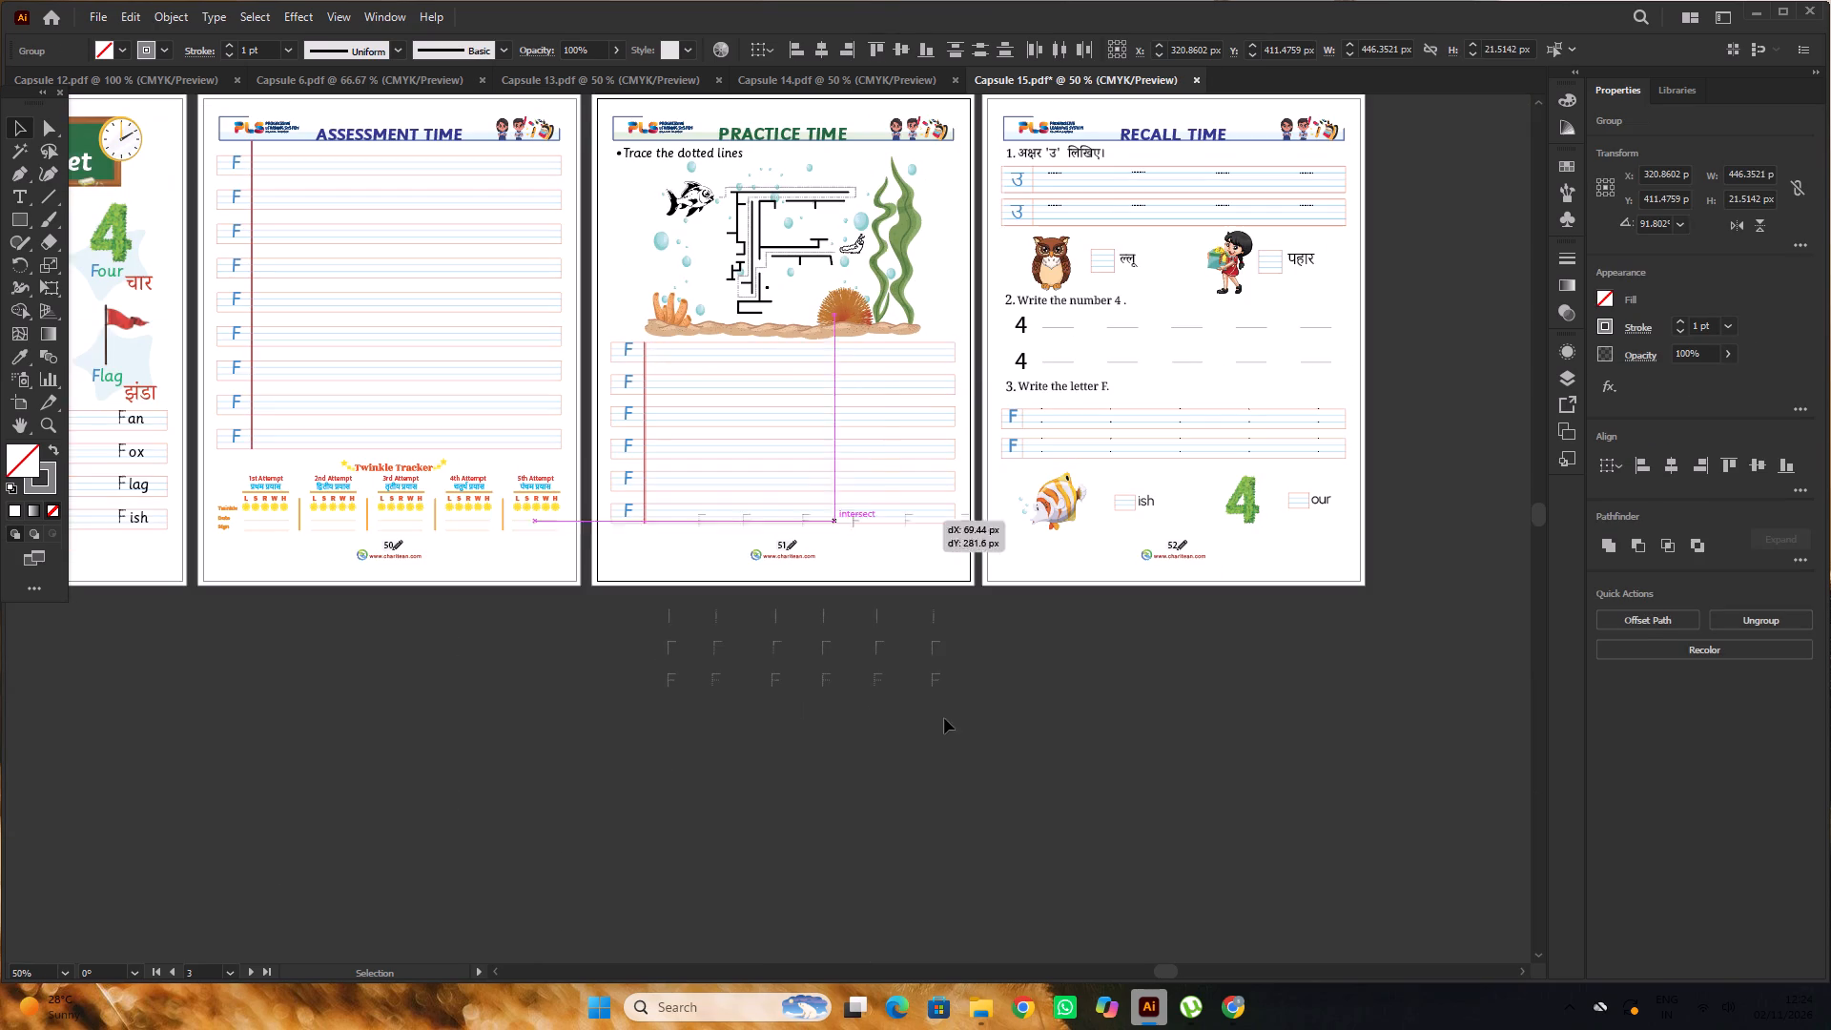
left_click_drag(944, 718, 952, 719)
left_click(1165, 635)
Copy the dotted Sassoon F from the Fox line onto the first Practice Time row, aligned with the blue F.
scroll(925, 404, "up", 3)
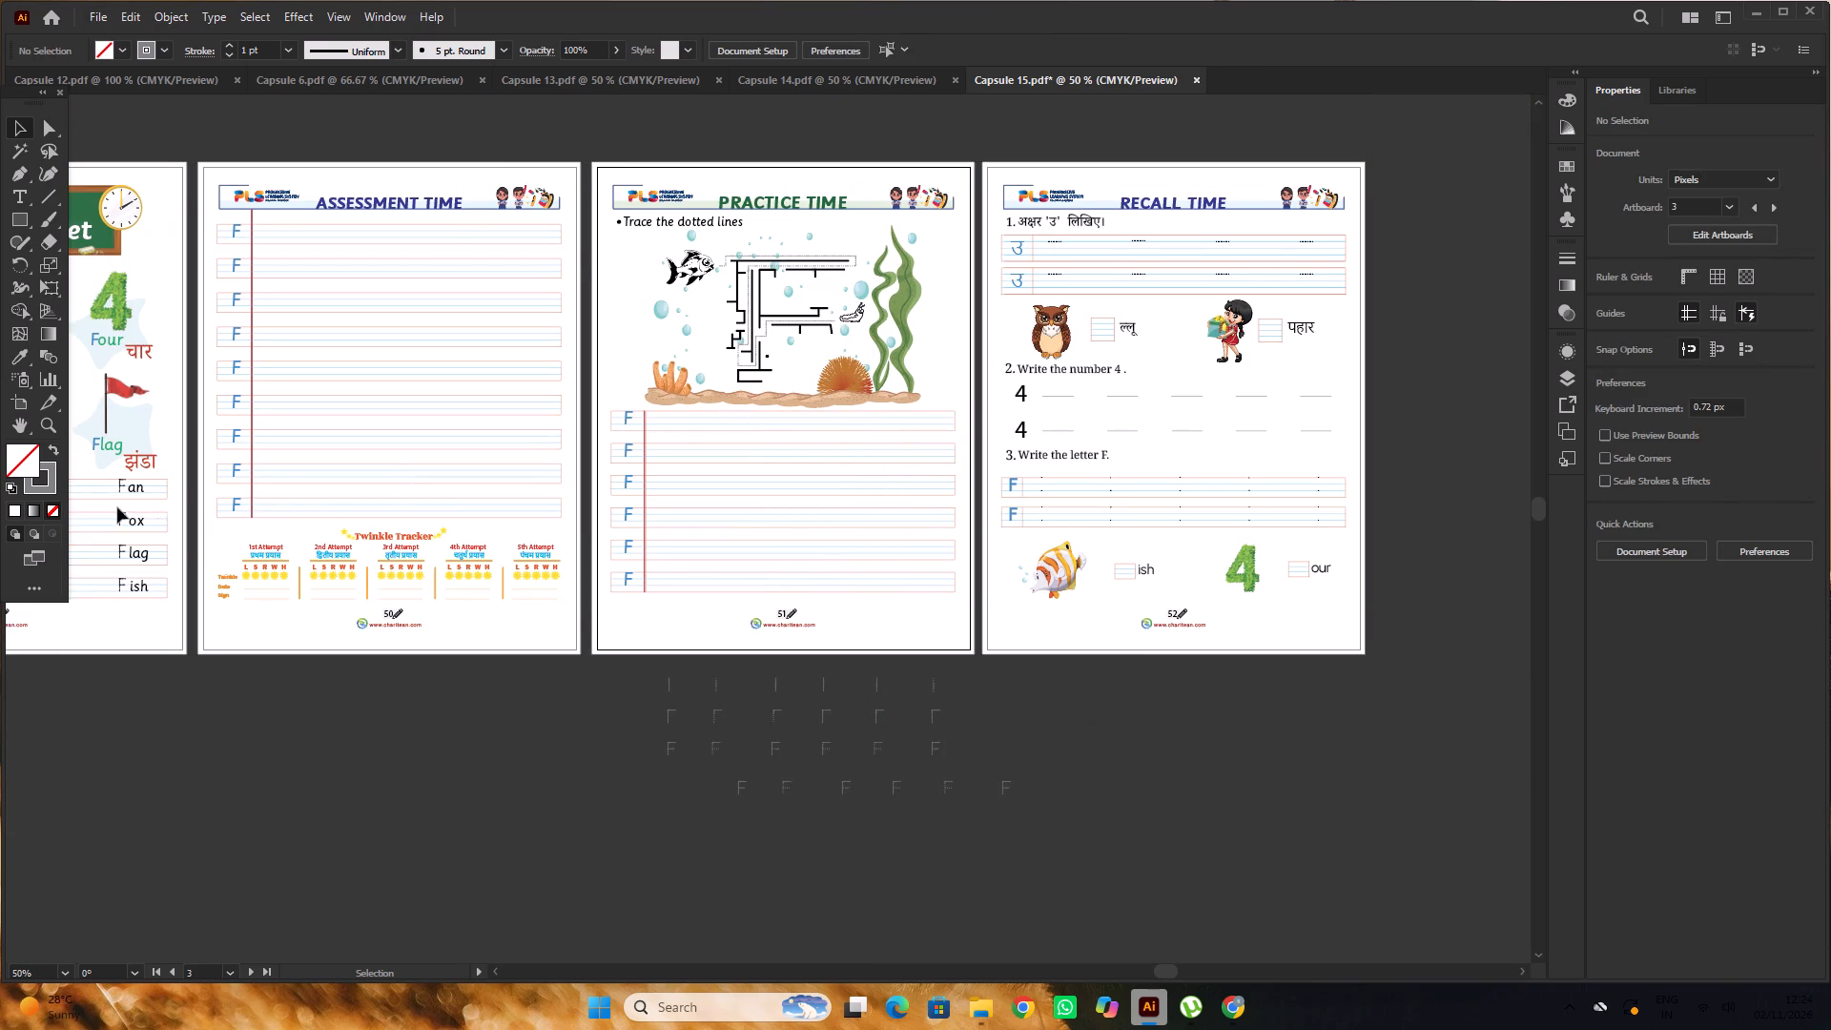
left_click_drag(121, 519, 667, 420)
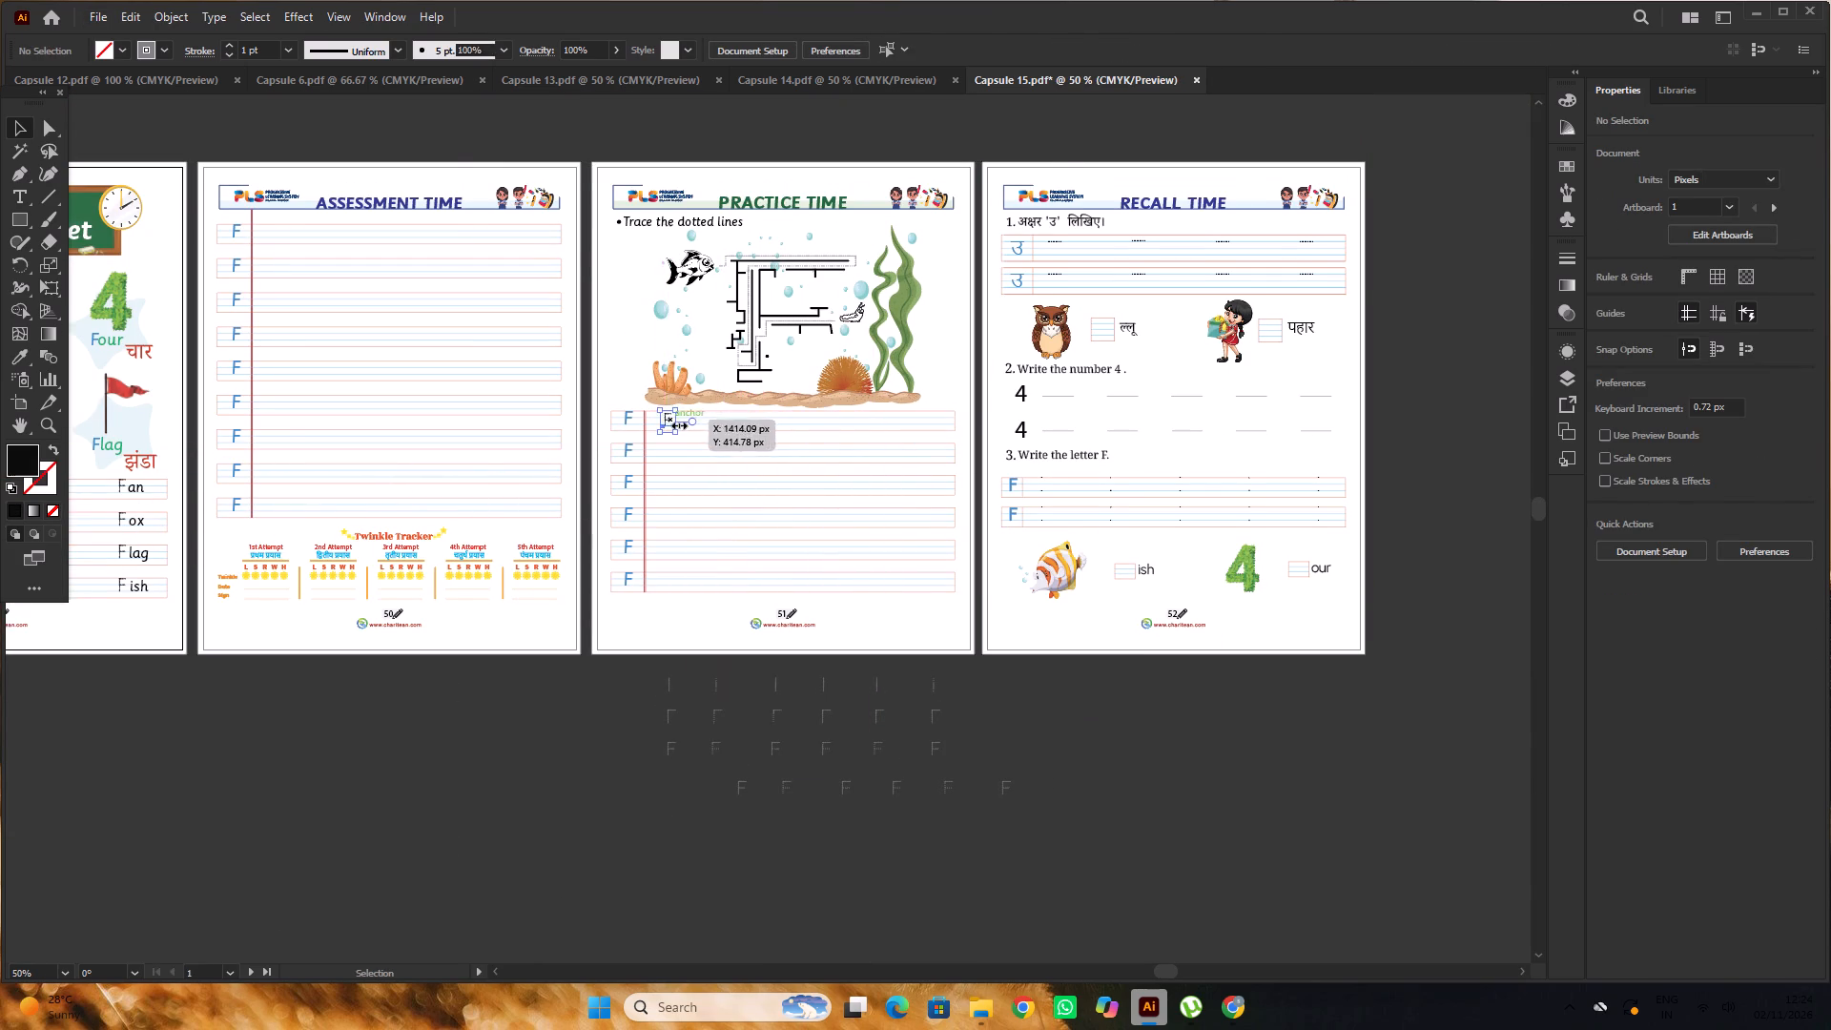
scroll(677, 423, "up", 7, "alt")
left_click_drag(640, 412, 573, 402)
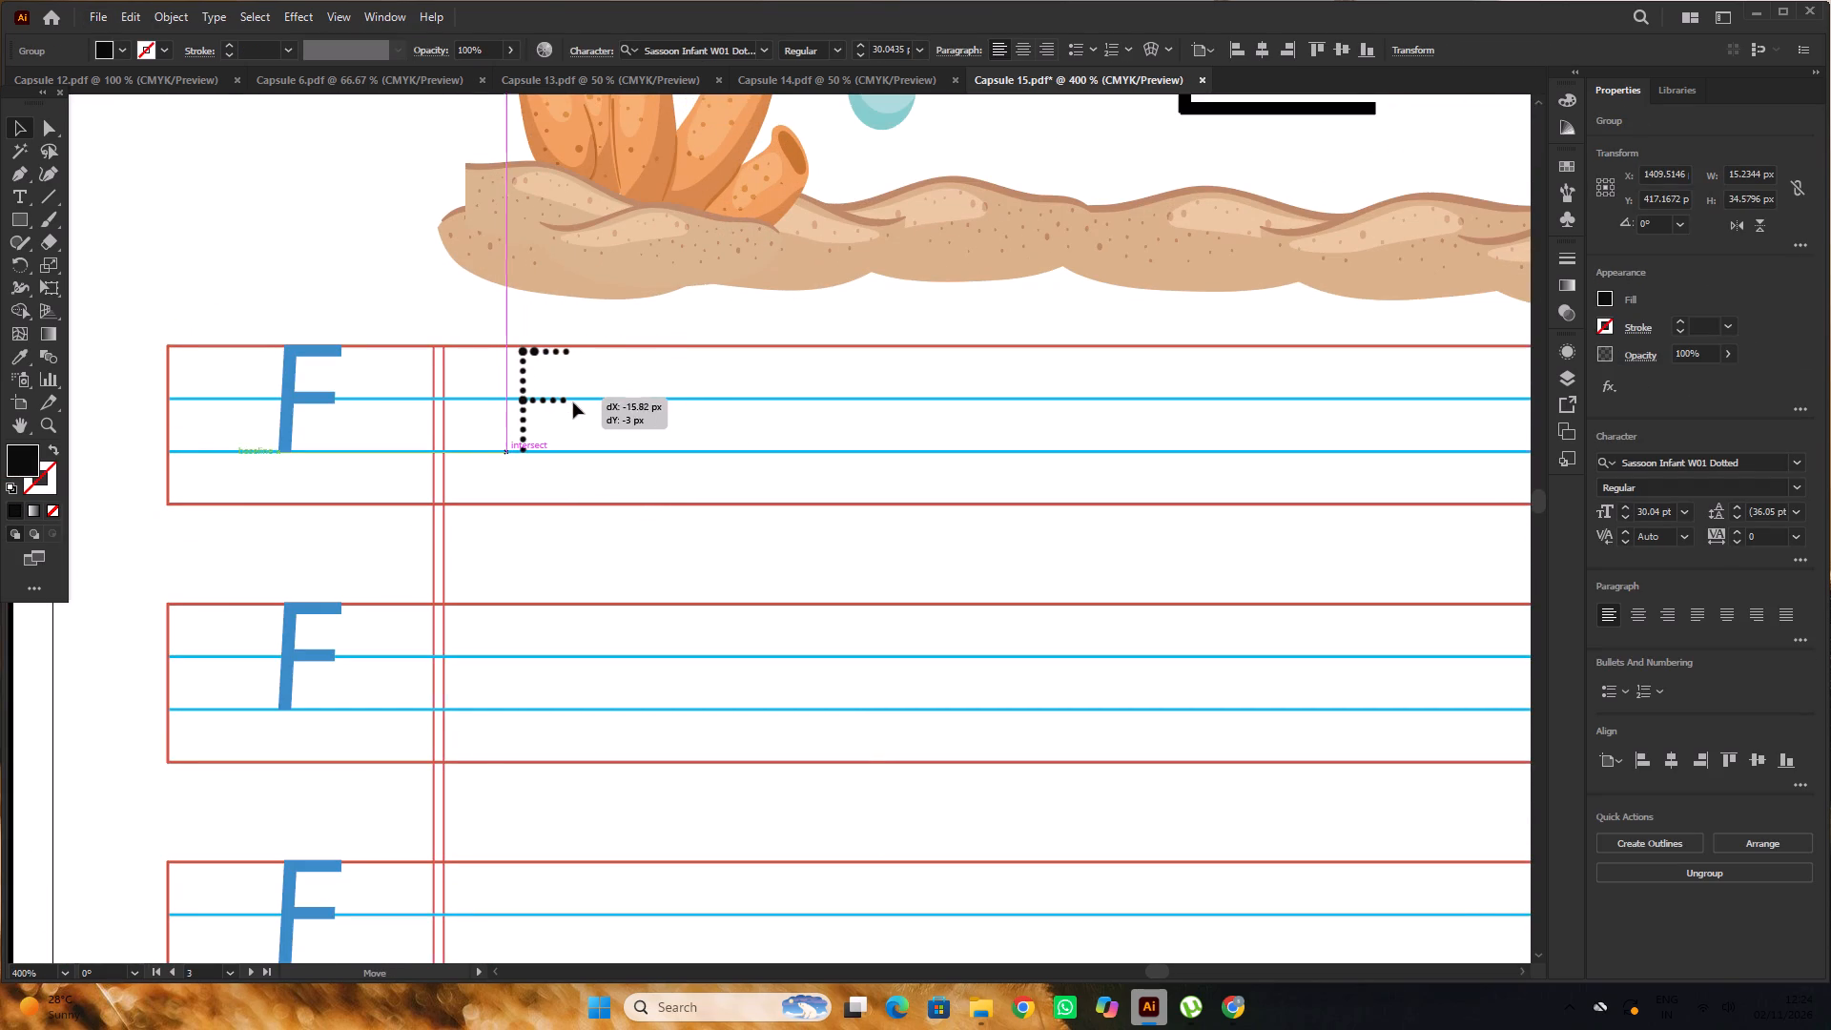
left_click_drag(573, 402, 577, 397)
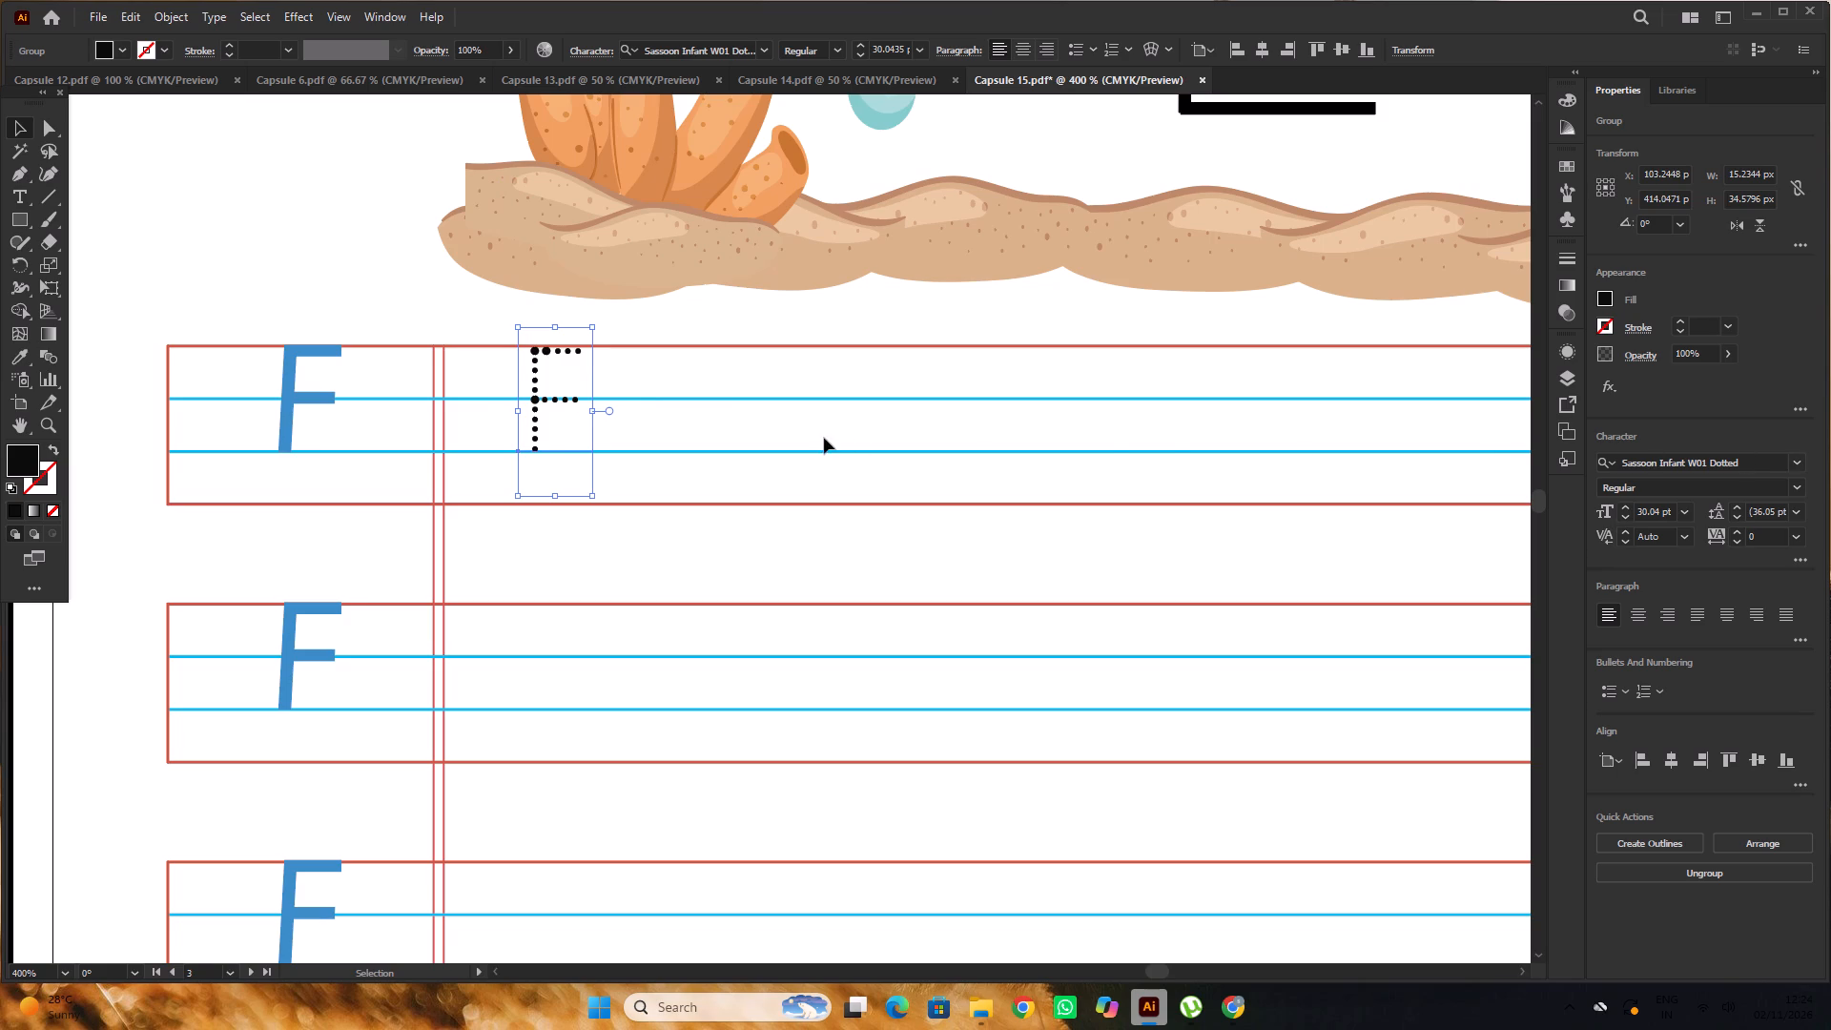
Duplicate the dotted F along the first row at equal intervals of about 72 px, making six letters.
scroll(503, 449, "down", 2, "alt")
left_click_drag(537, 428, 774, 442, "alt")
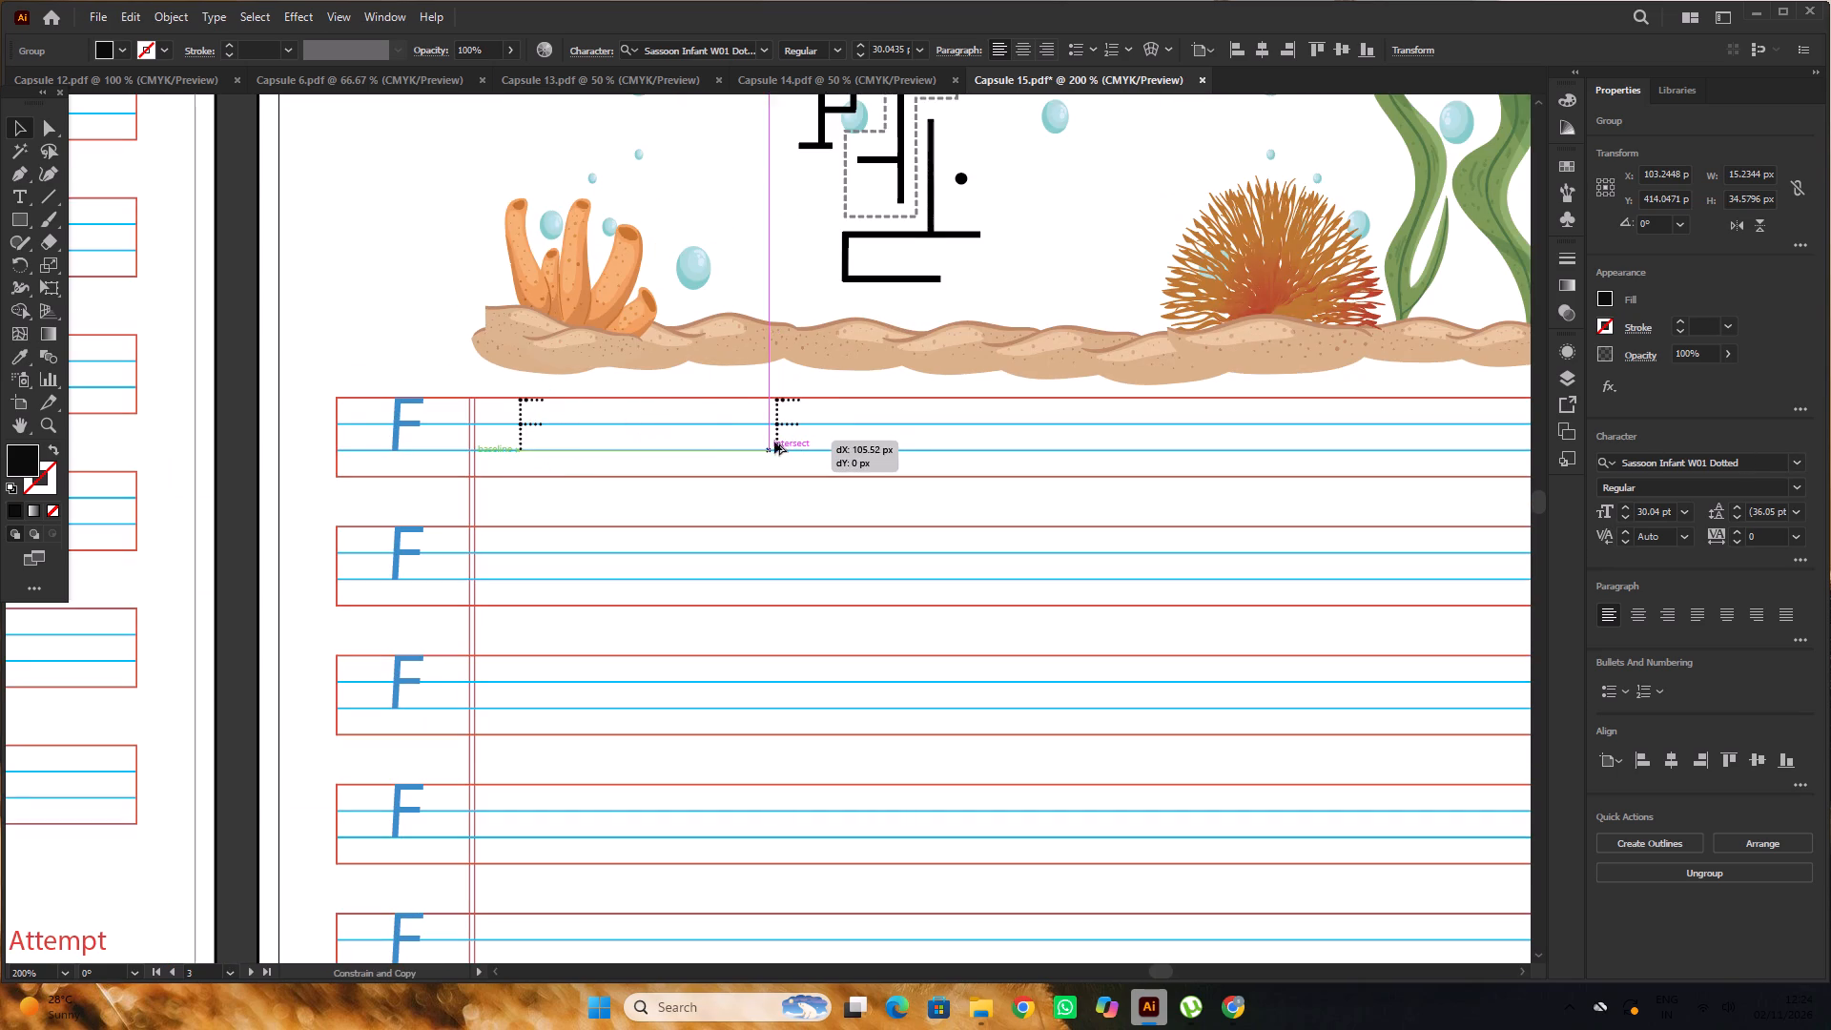
left_click_drag(774, 442, 712, 442, "alt")
scroll(485, 437, "down", 3, "alt")
scroll(654, 437, "up", 2, "alt")
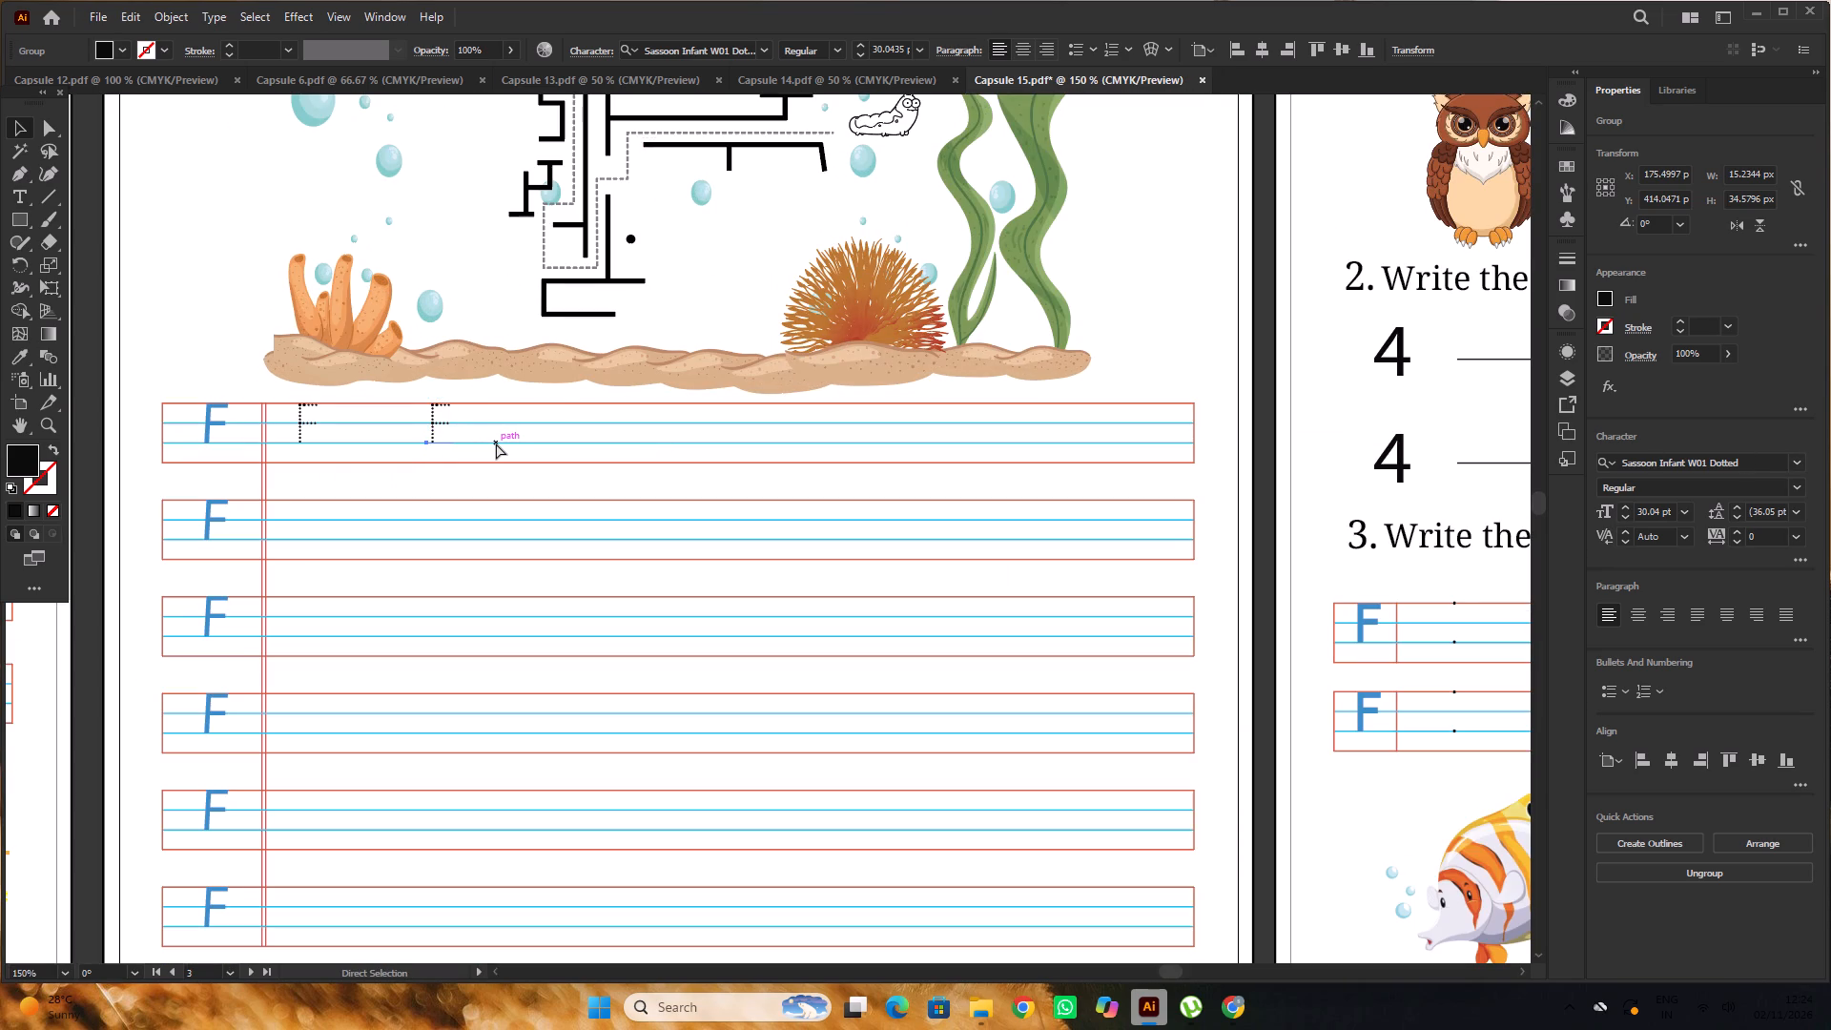
key("ctrl+d")
key("ctrl+d")
key("ctrl+d")
key("ctrl+d")
left_click(839, 481)
Move the sixth dotted F horizontally to near the right end of the first row, at about X 557 px.
scroll(972, 437, "up", 2, "alt")
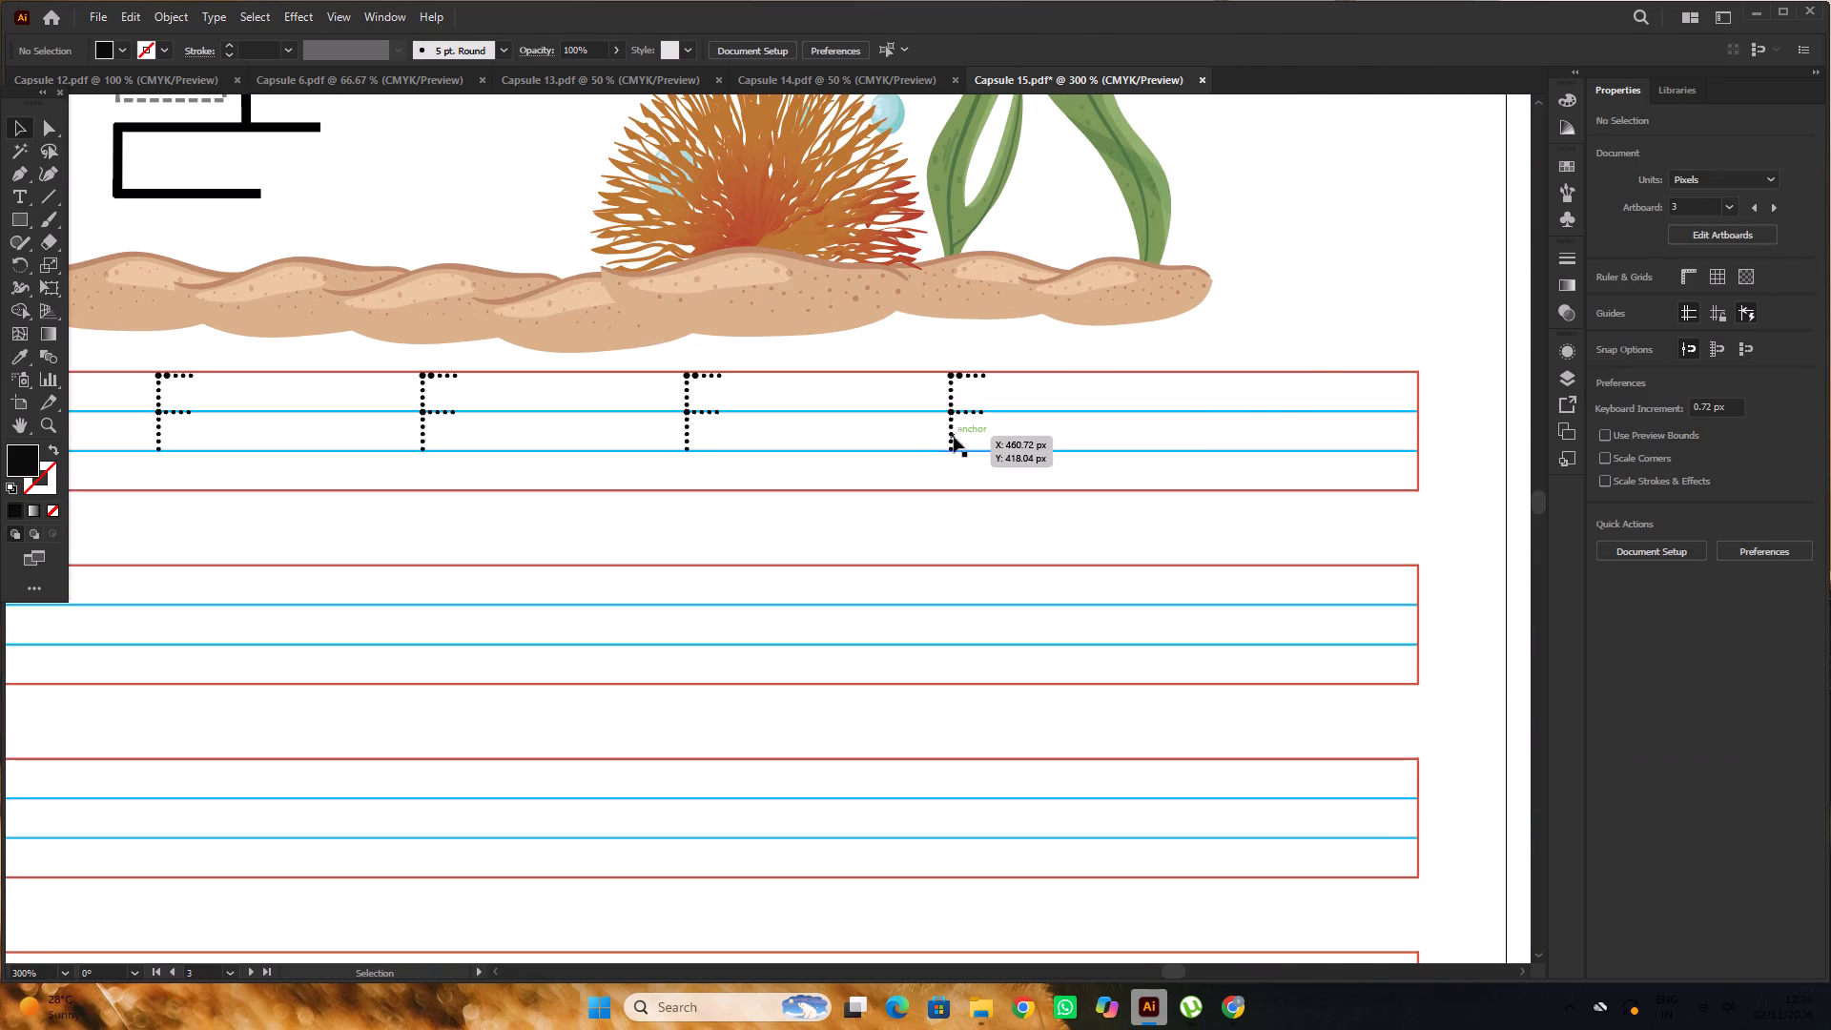
left_click_drag(946, 436, 1286, 441)
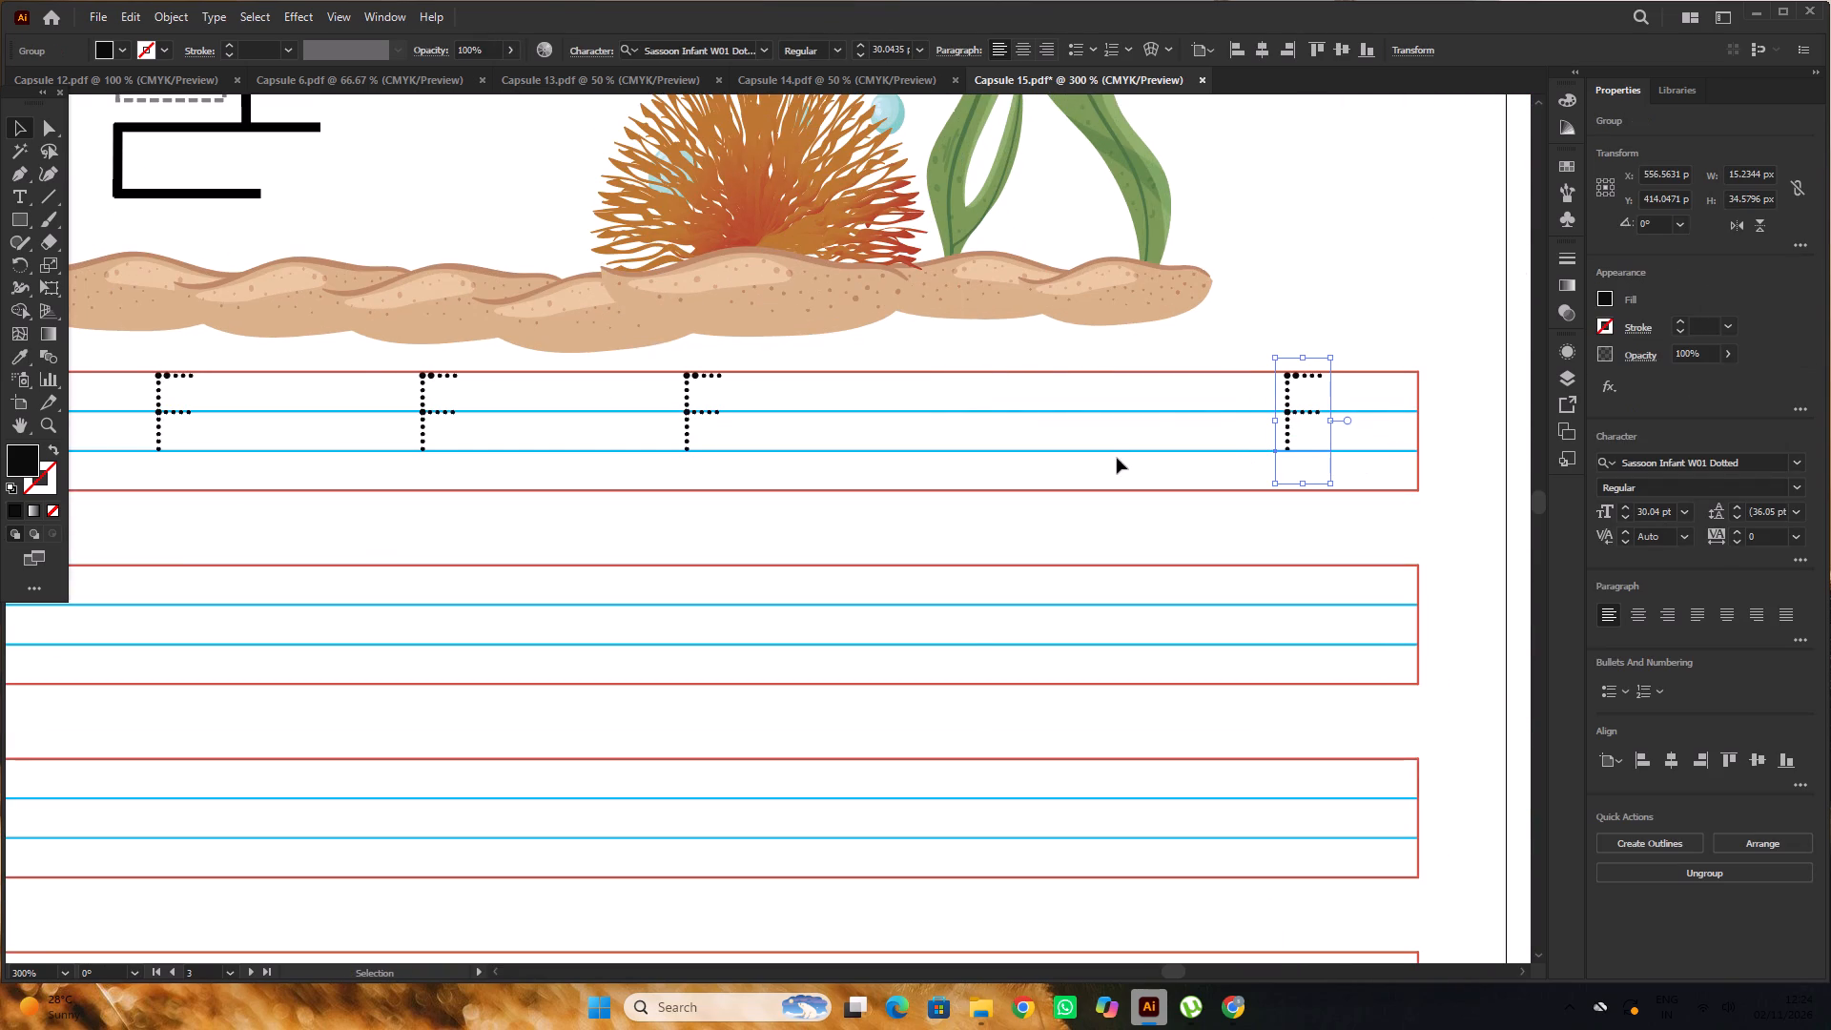
scroll(887, 446, "down", 3, "alt")
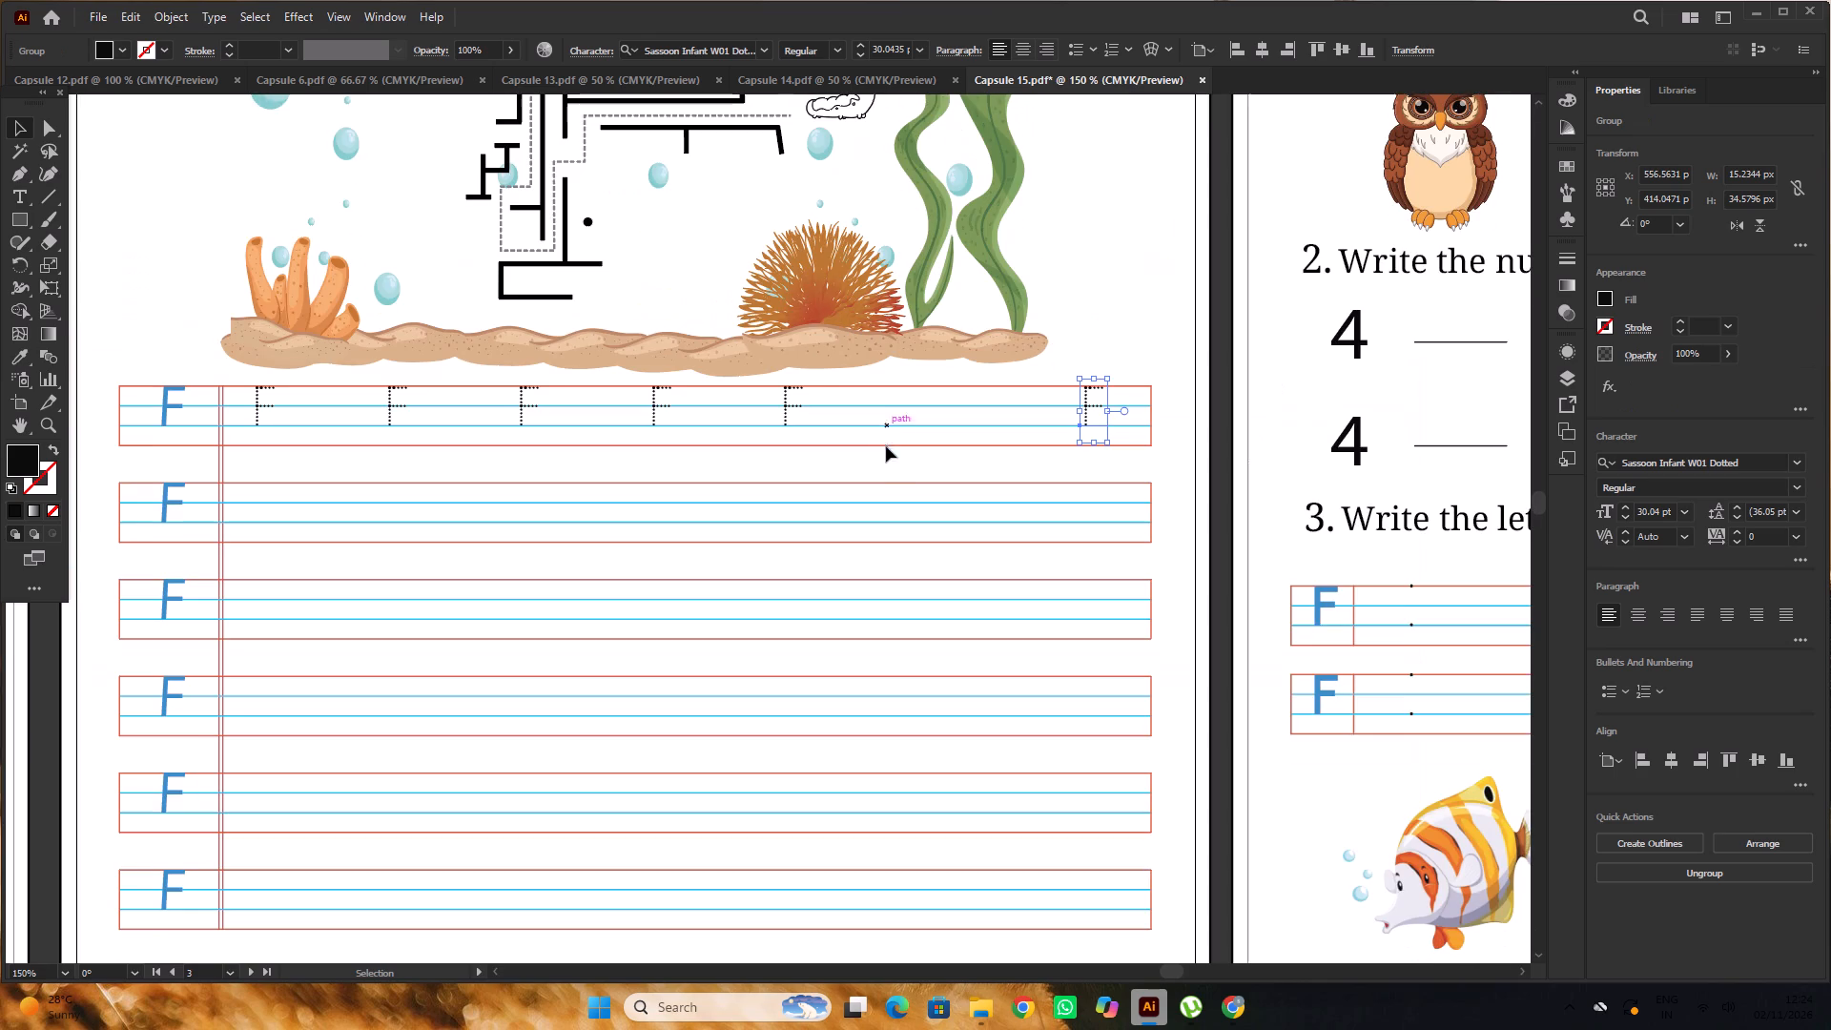
Distribute the horizontal spacing of the six dotted Fs evenly across the first Practice Time row.
left_click(319, 458)
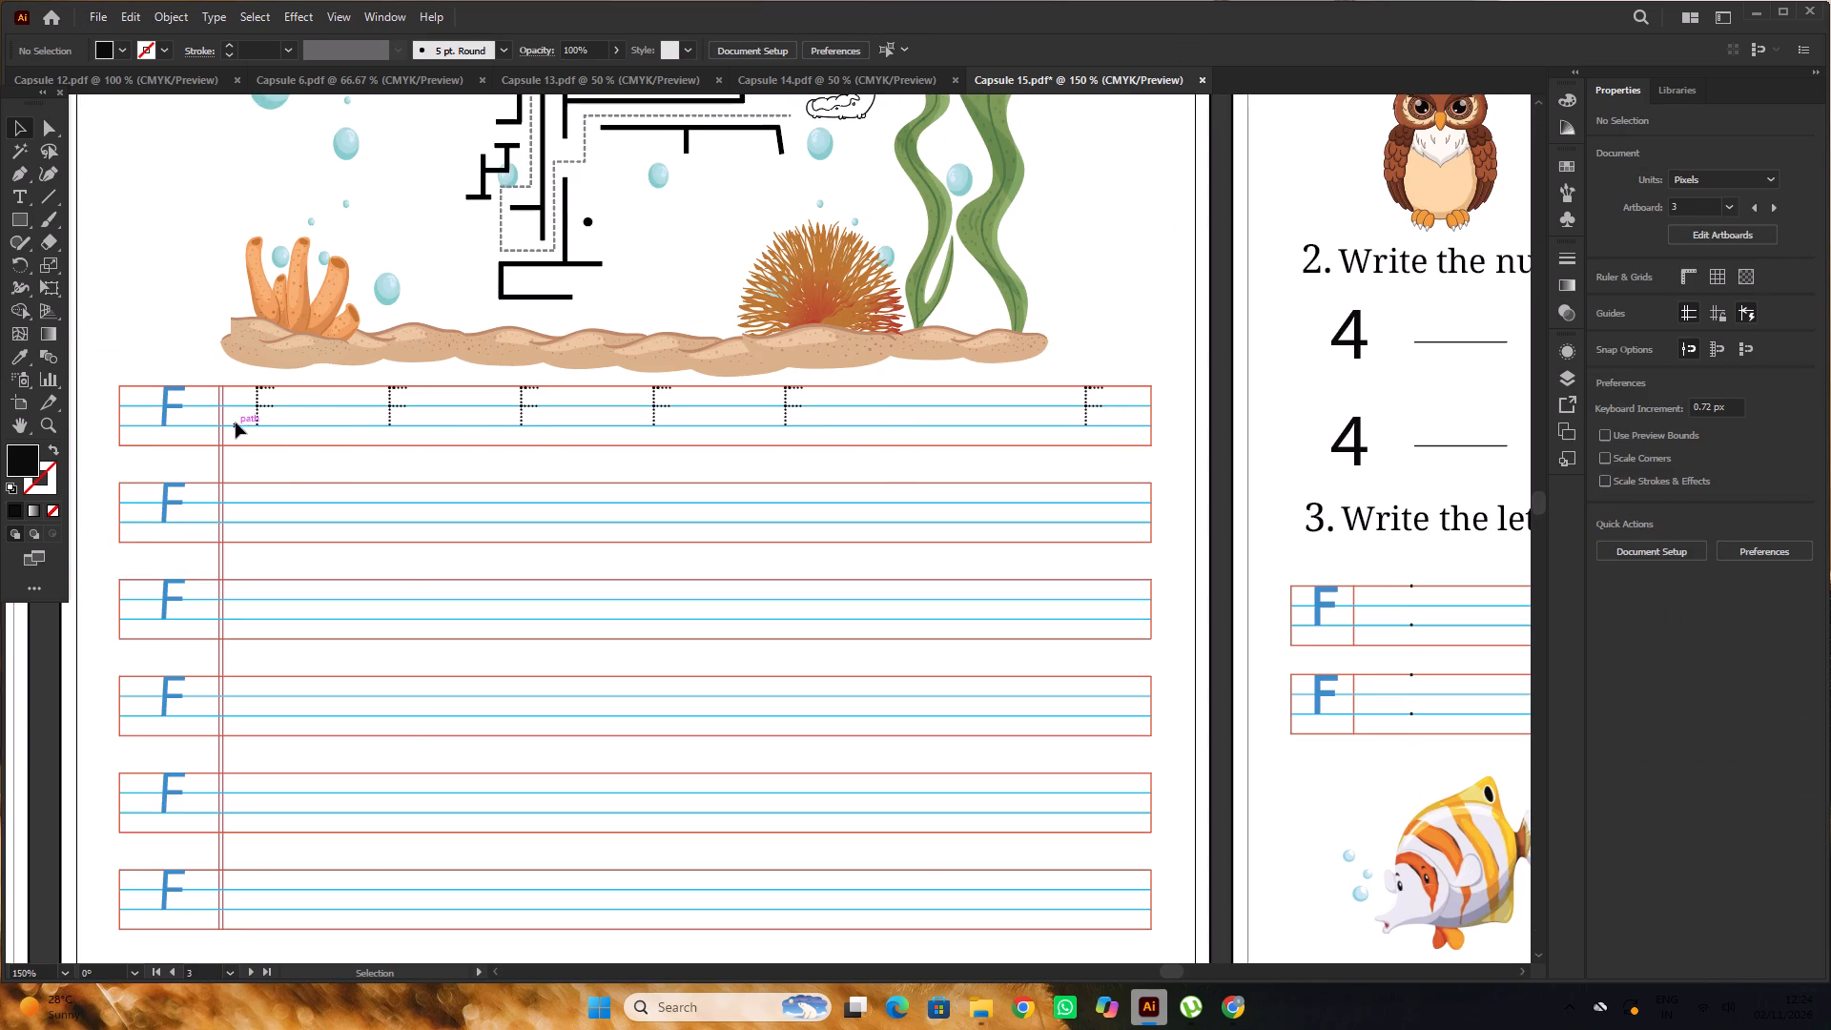
left_click_drag(237, 419, 1097, 432)
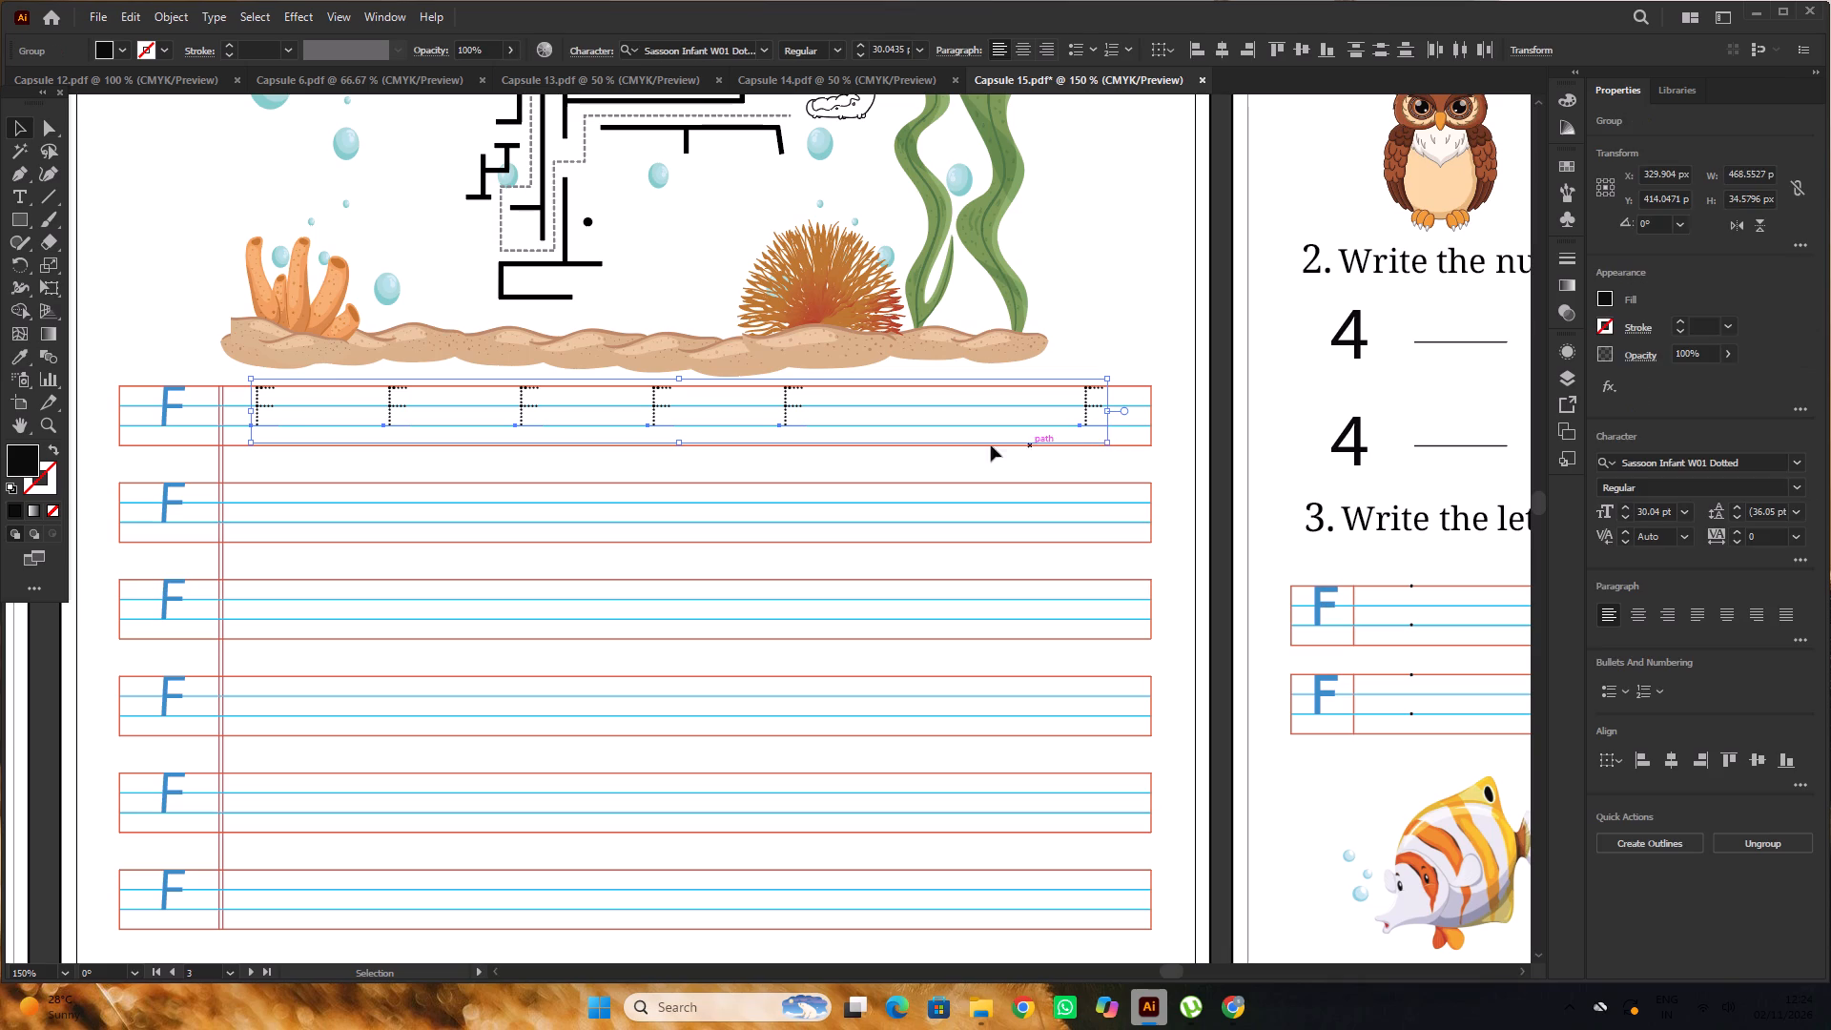
left_click(1817, 789)
left_click(1784, 788)
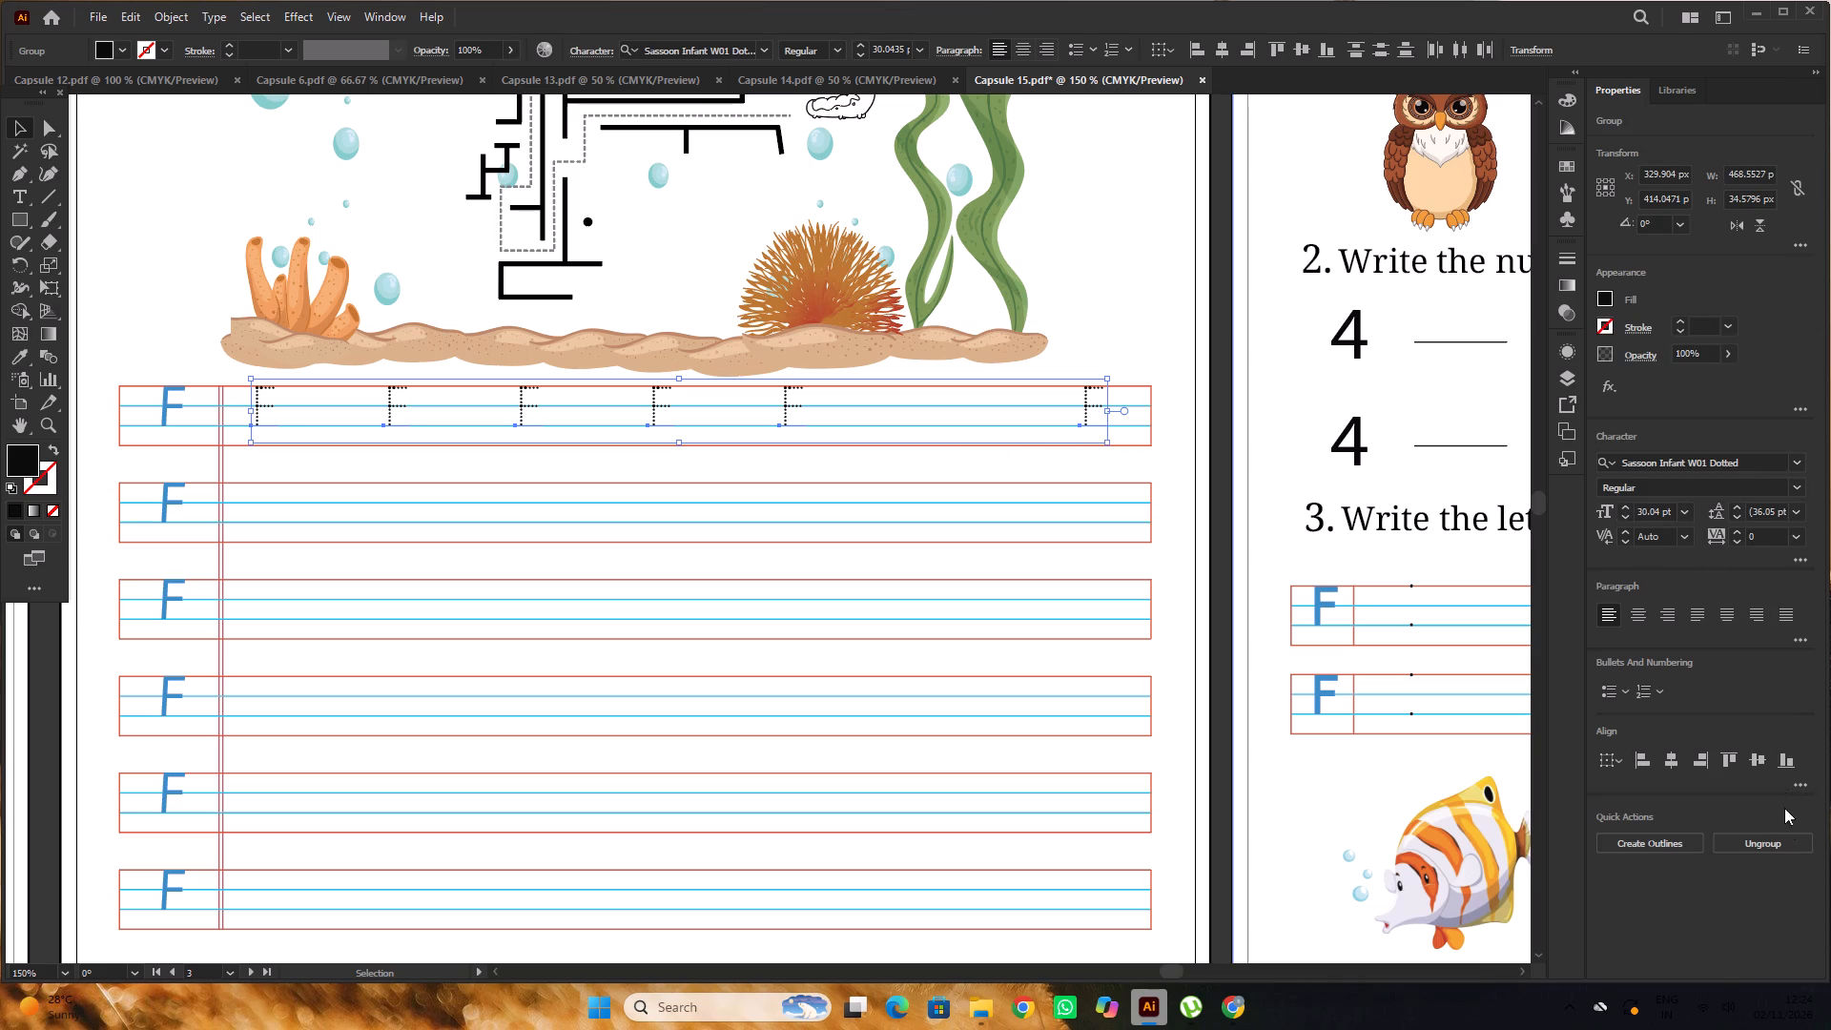
left_click(1800, 782)
left_click(1624, 946)
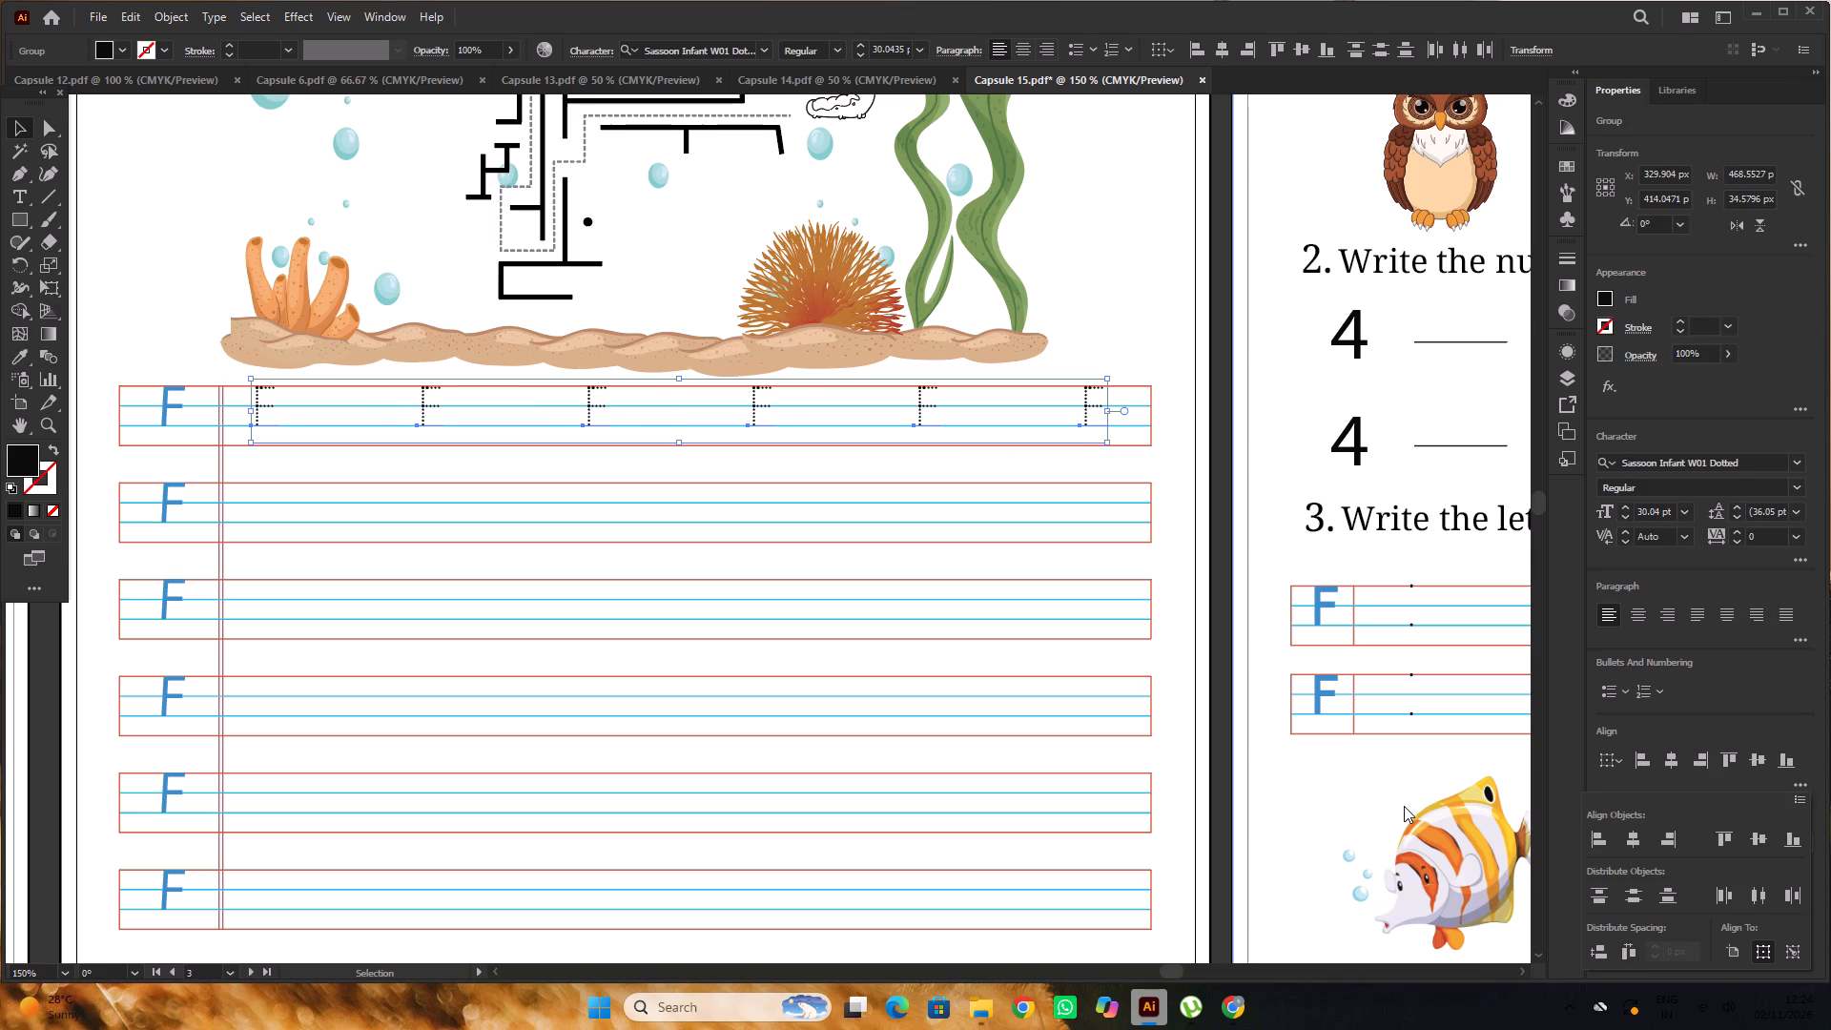
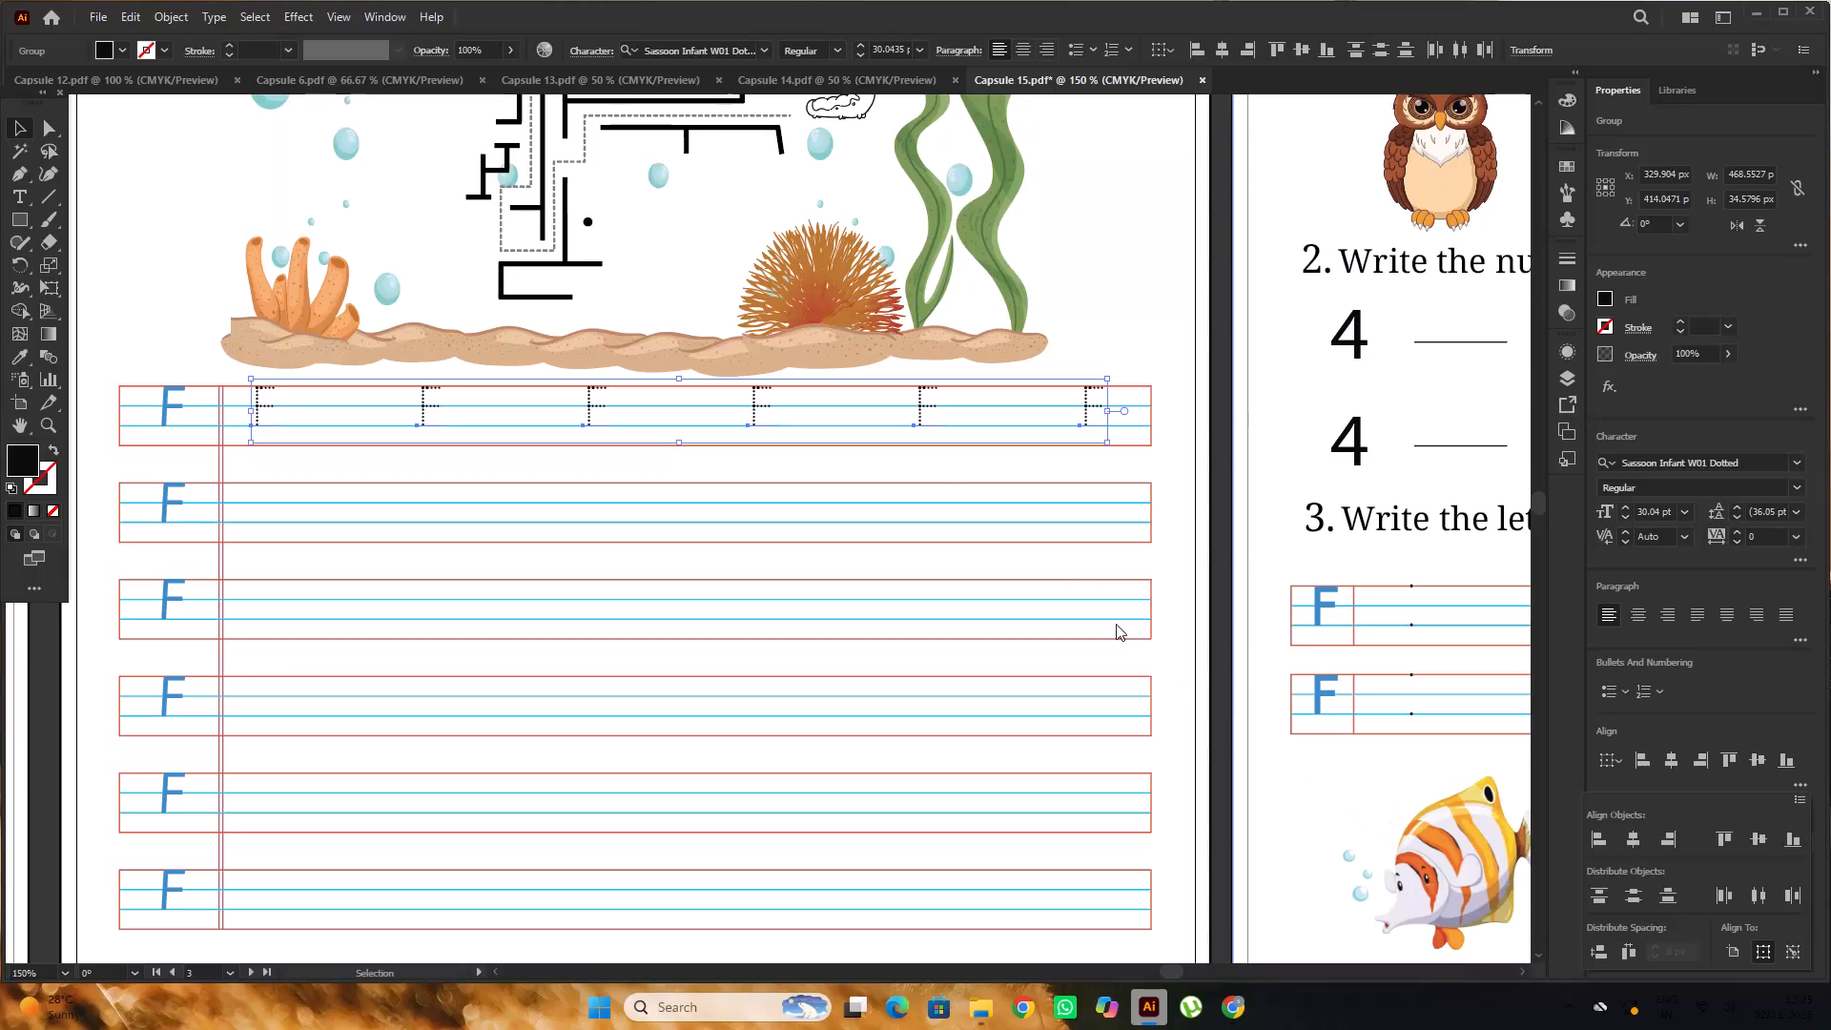
Duplicate the row of six dotted Fs straight down onto the second Practice Time row, about 53 px below the first.
scroll(650, 429, "down", 2)
scroll(601, 430, "up", 2, "alt")
scroll(599, 410, "down", 1, "alt")
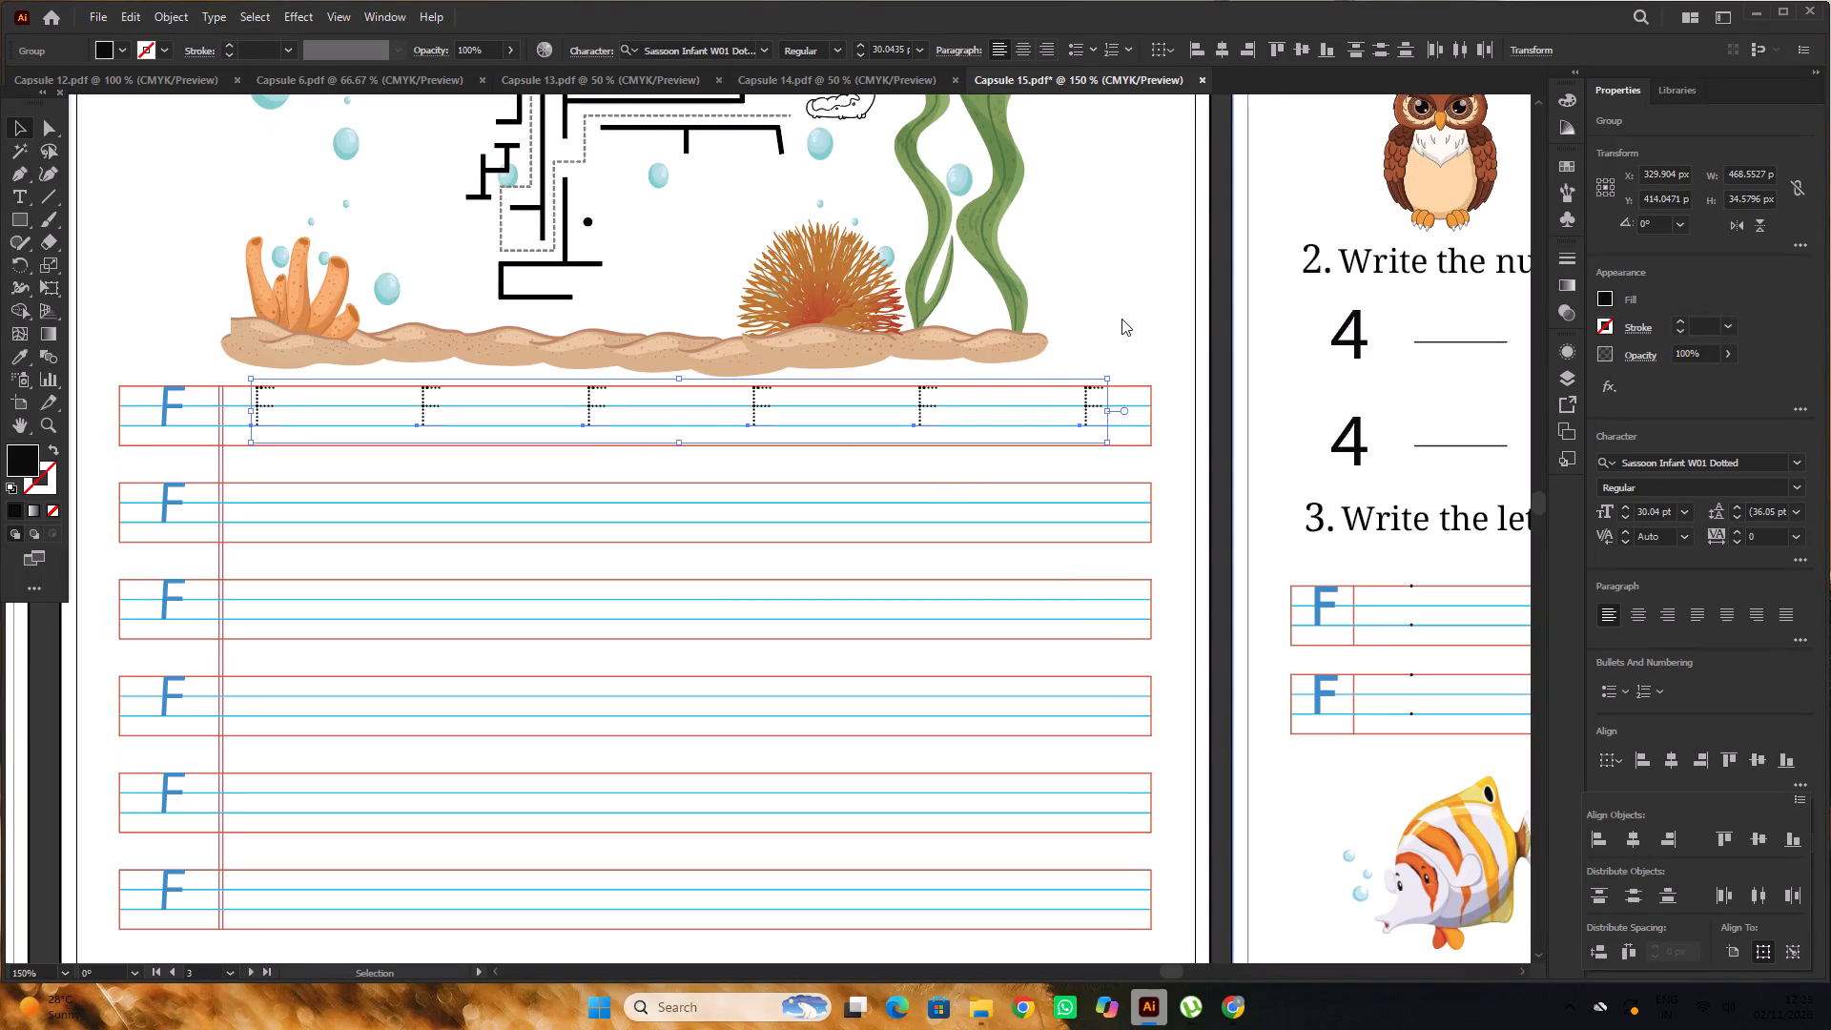
left_click(1121, 319)
scroll(874, 439, "down", 1)
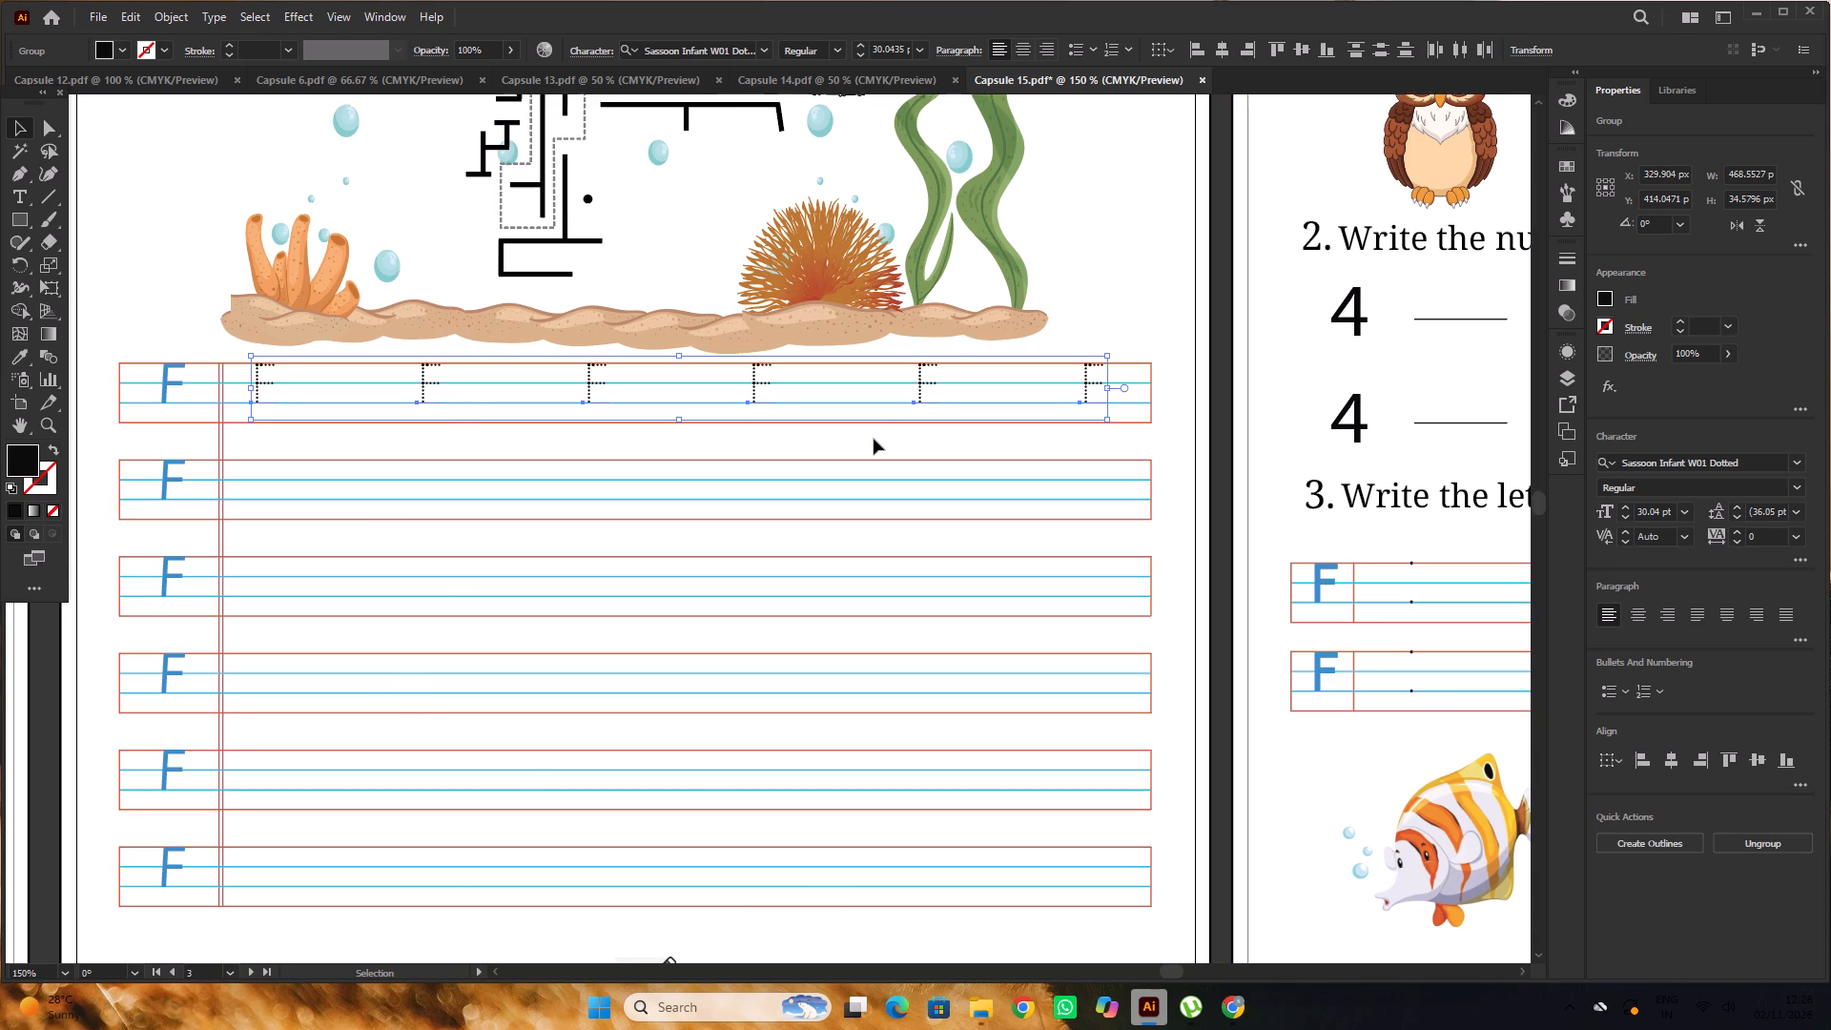
scroll(874, 439, "down", 1)
scroll(619, 436, "up", 2, "alt")
left_click_drag(544, 370, 540, 441, "alt")
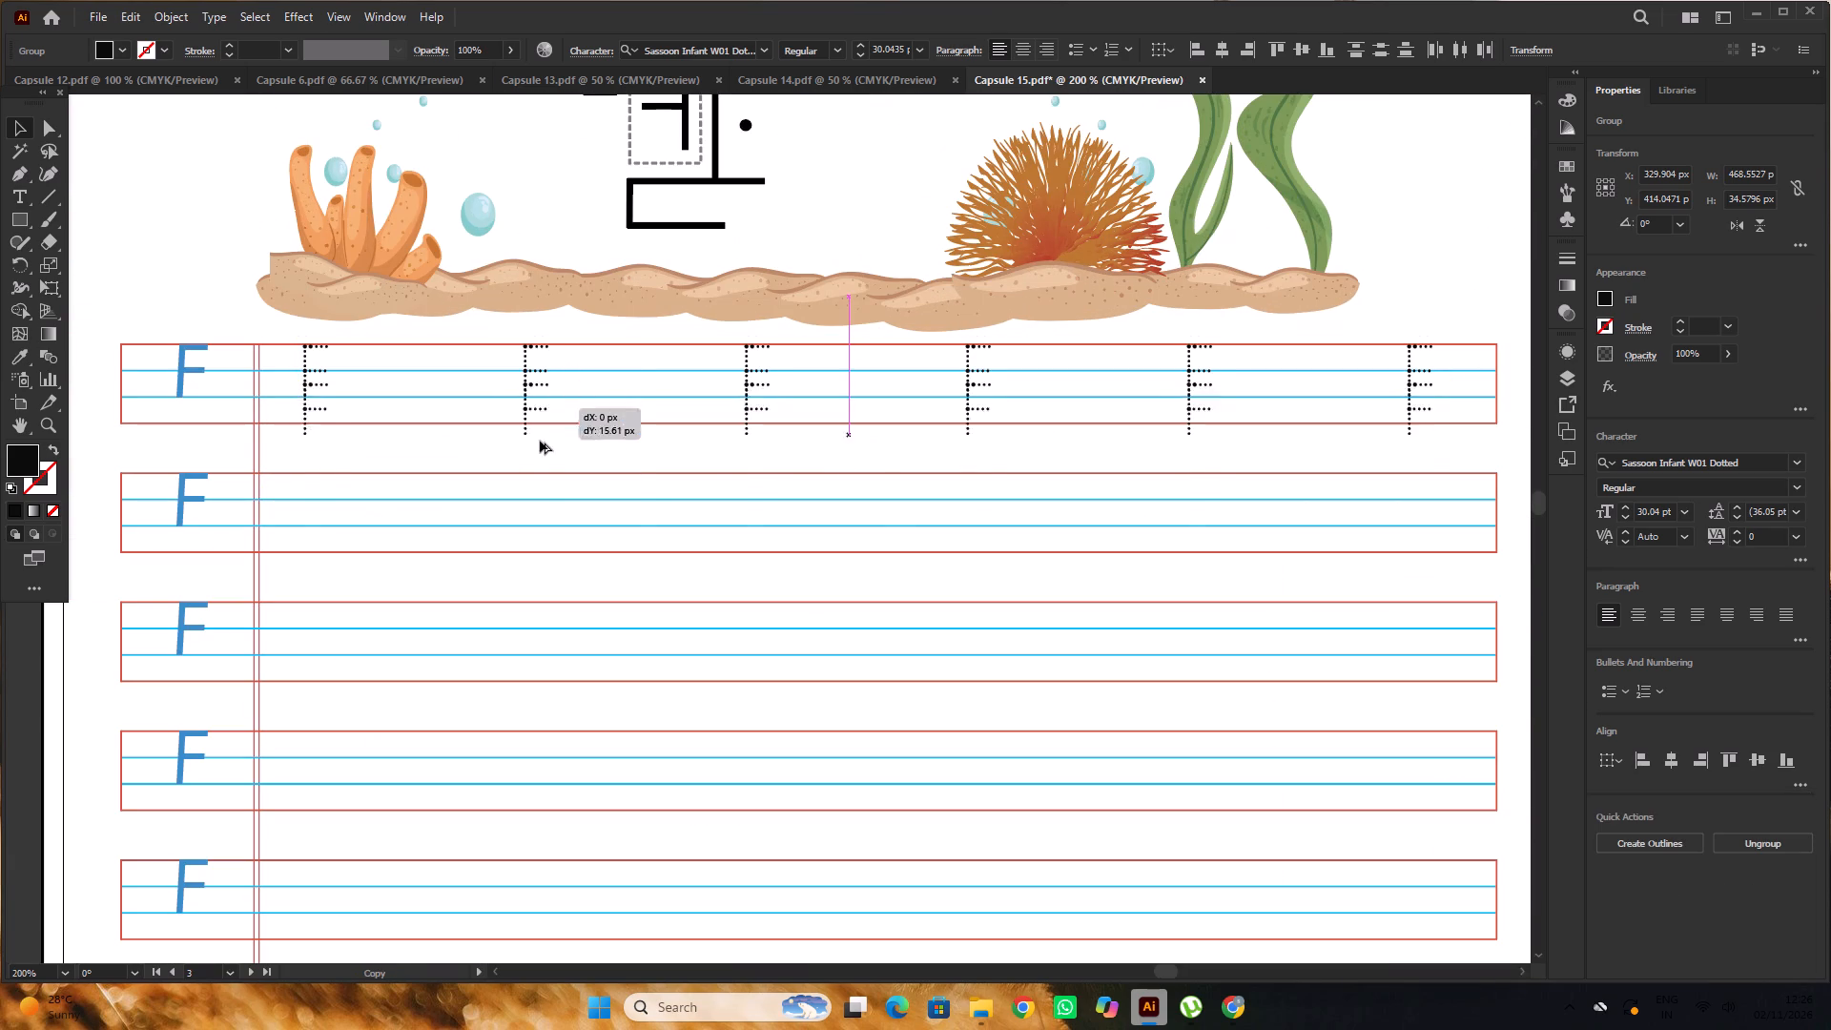
left_click_drag(540, 441, 540, 498, "alt")
scroll(539, 483, "down", 5, "alt")
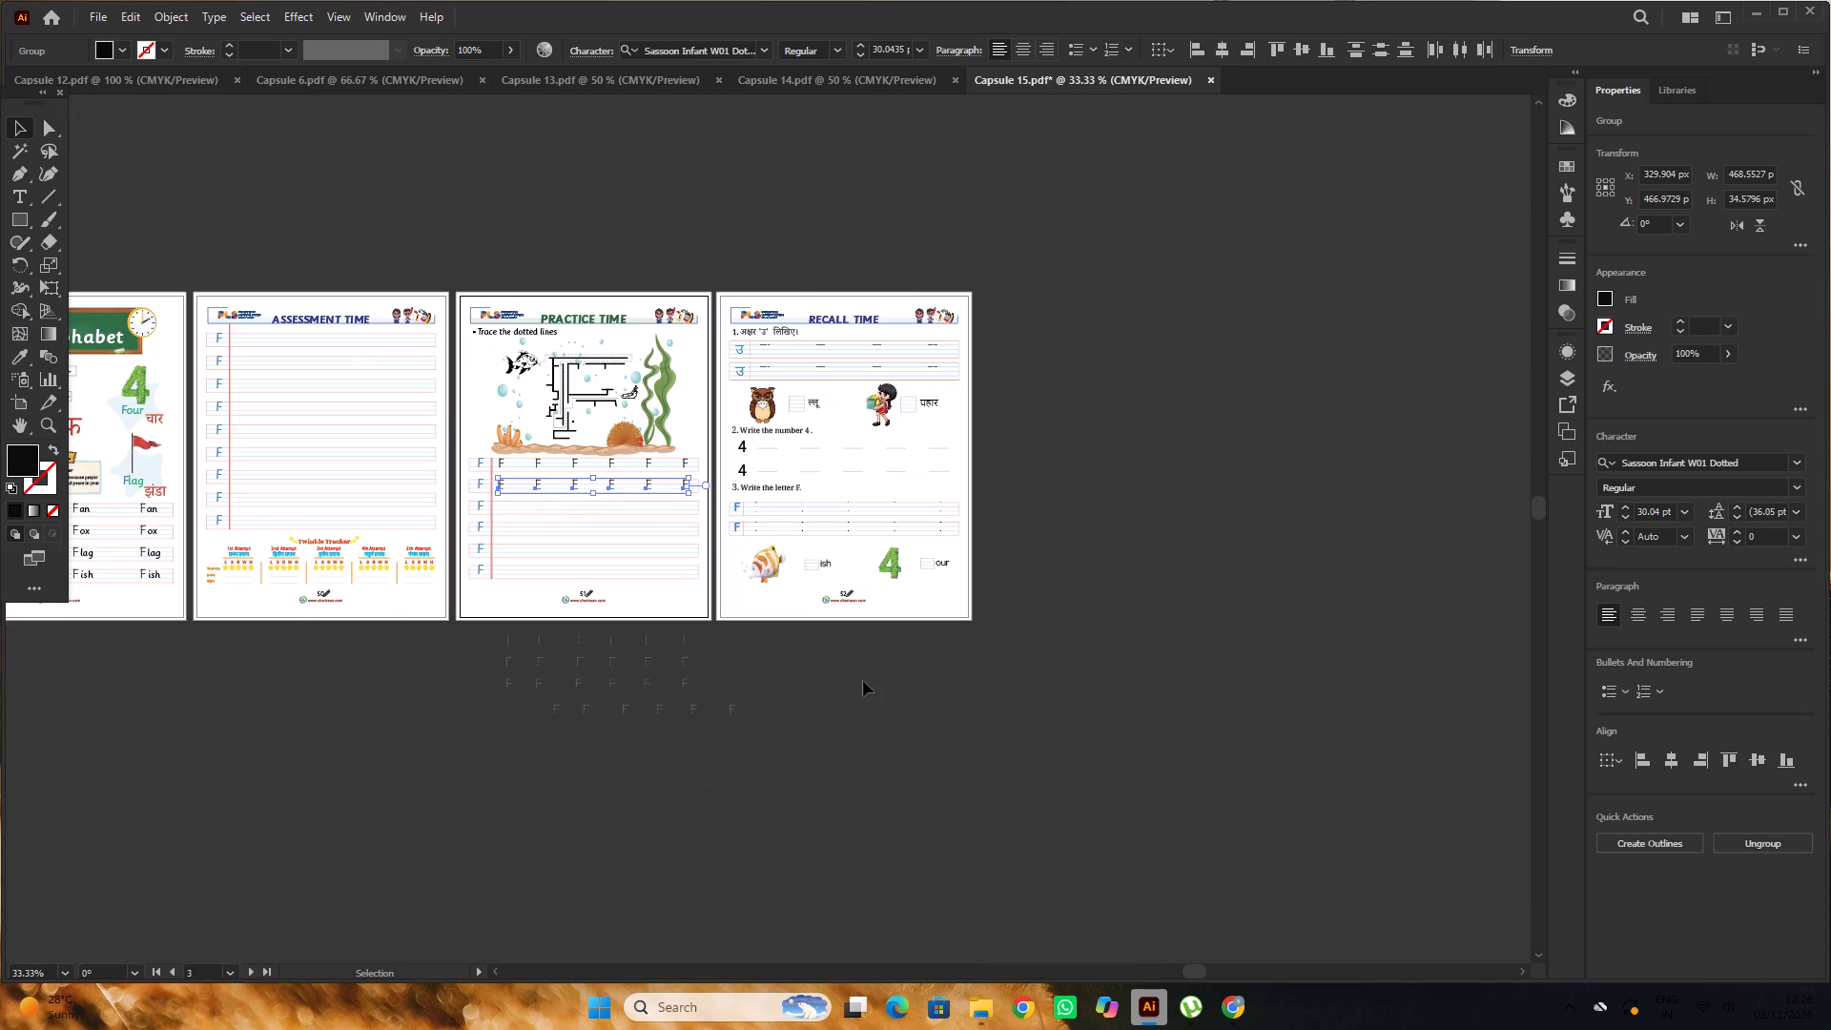
left_click(863, 681)
Set the two blue उ letters in the Recall Time writing rows in Noto Serif Devanagari Light.
scroll(810, 608, "up", 4, "alt")
scroll(810, 608, "down", 2, "alt")
key("space")
key("space")
key("space")
key("space")
key("space")
key("space")
key("space")
key("space")
key("space")
key("space")
key("space")
left_click_drag(826, 710, 1236, 653)
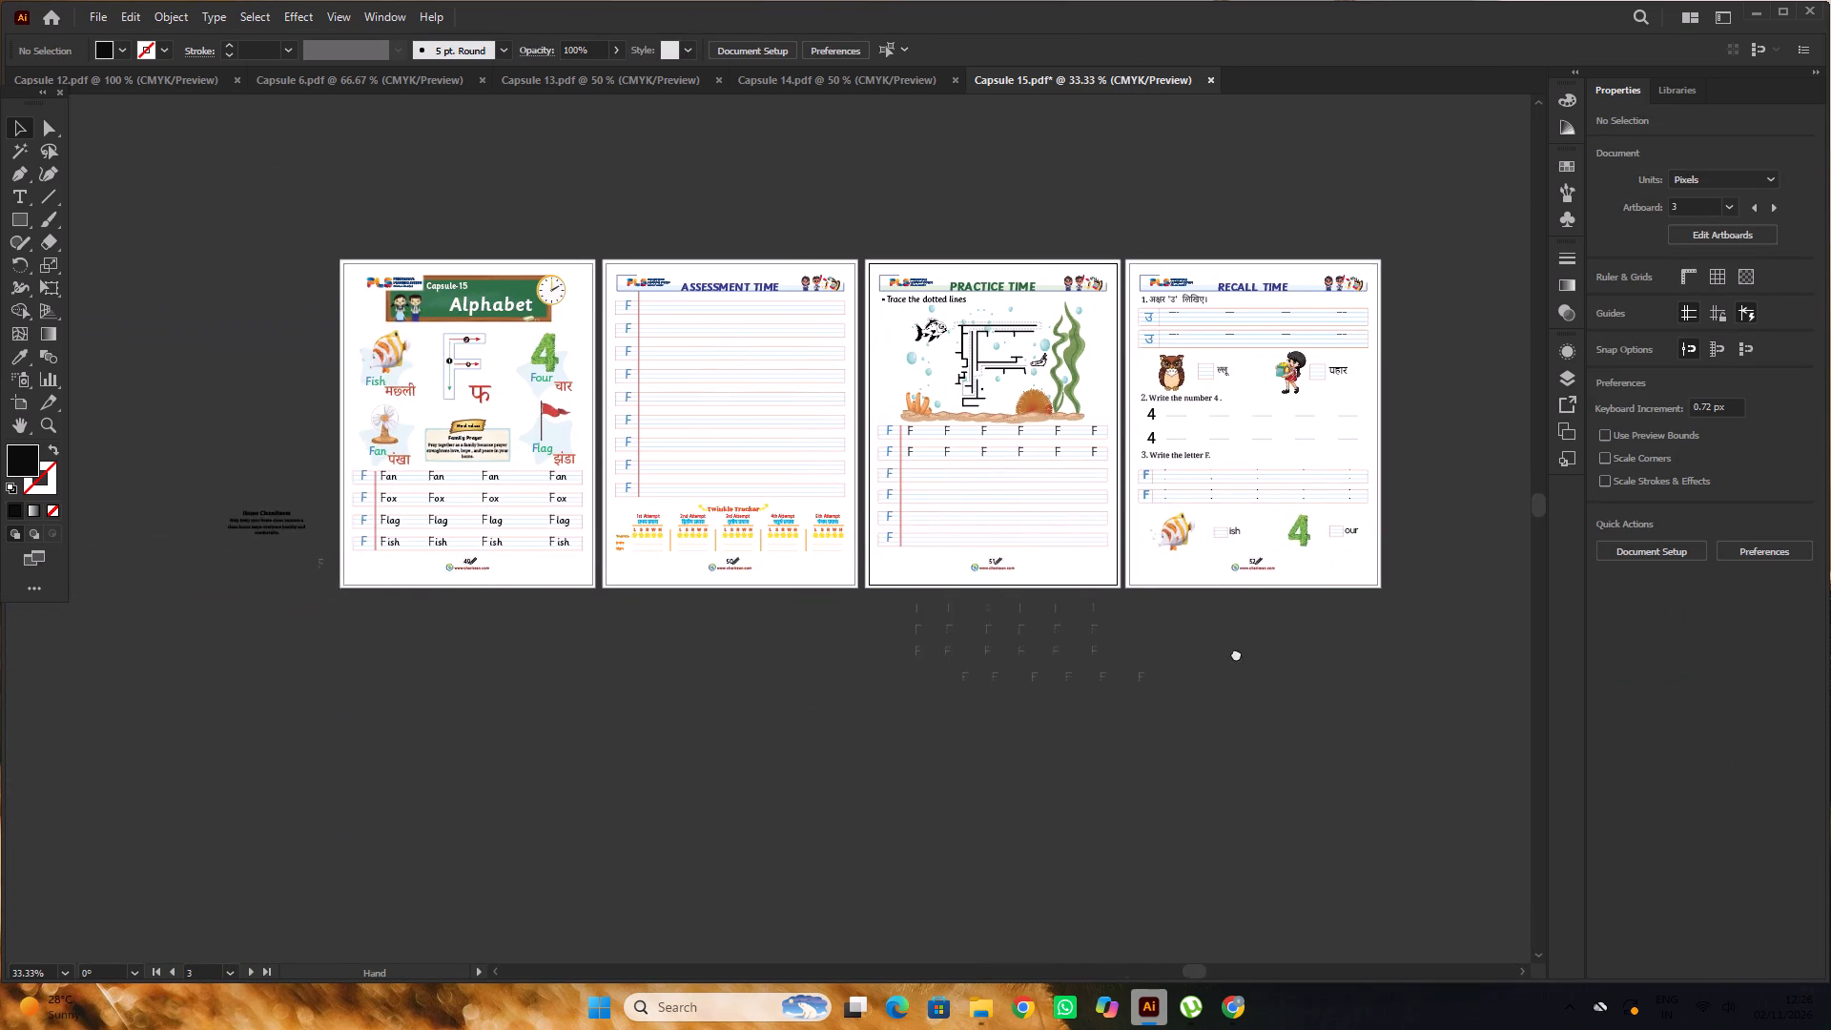
left_click_drag(1236, 653, 845, 694)
left_click_drag(1058, 725, 1044, 693)
scroll(903, 360, "up", 2, "alt")
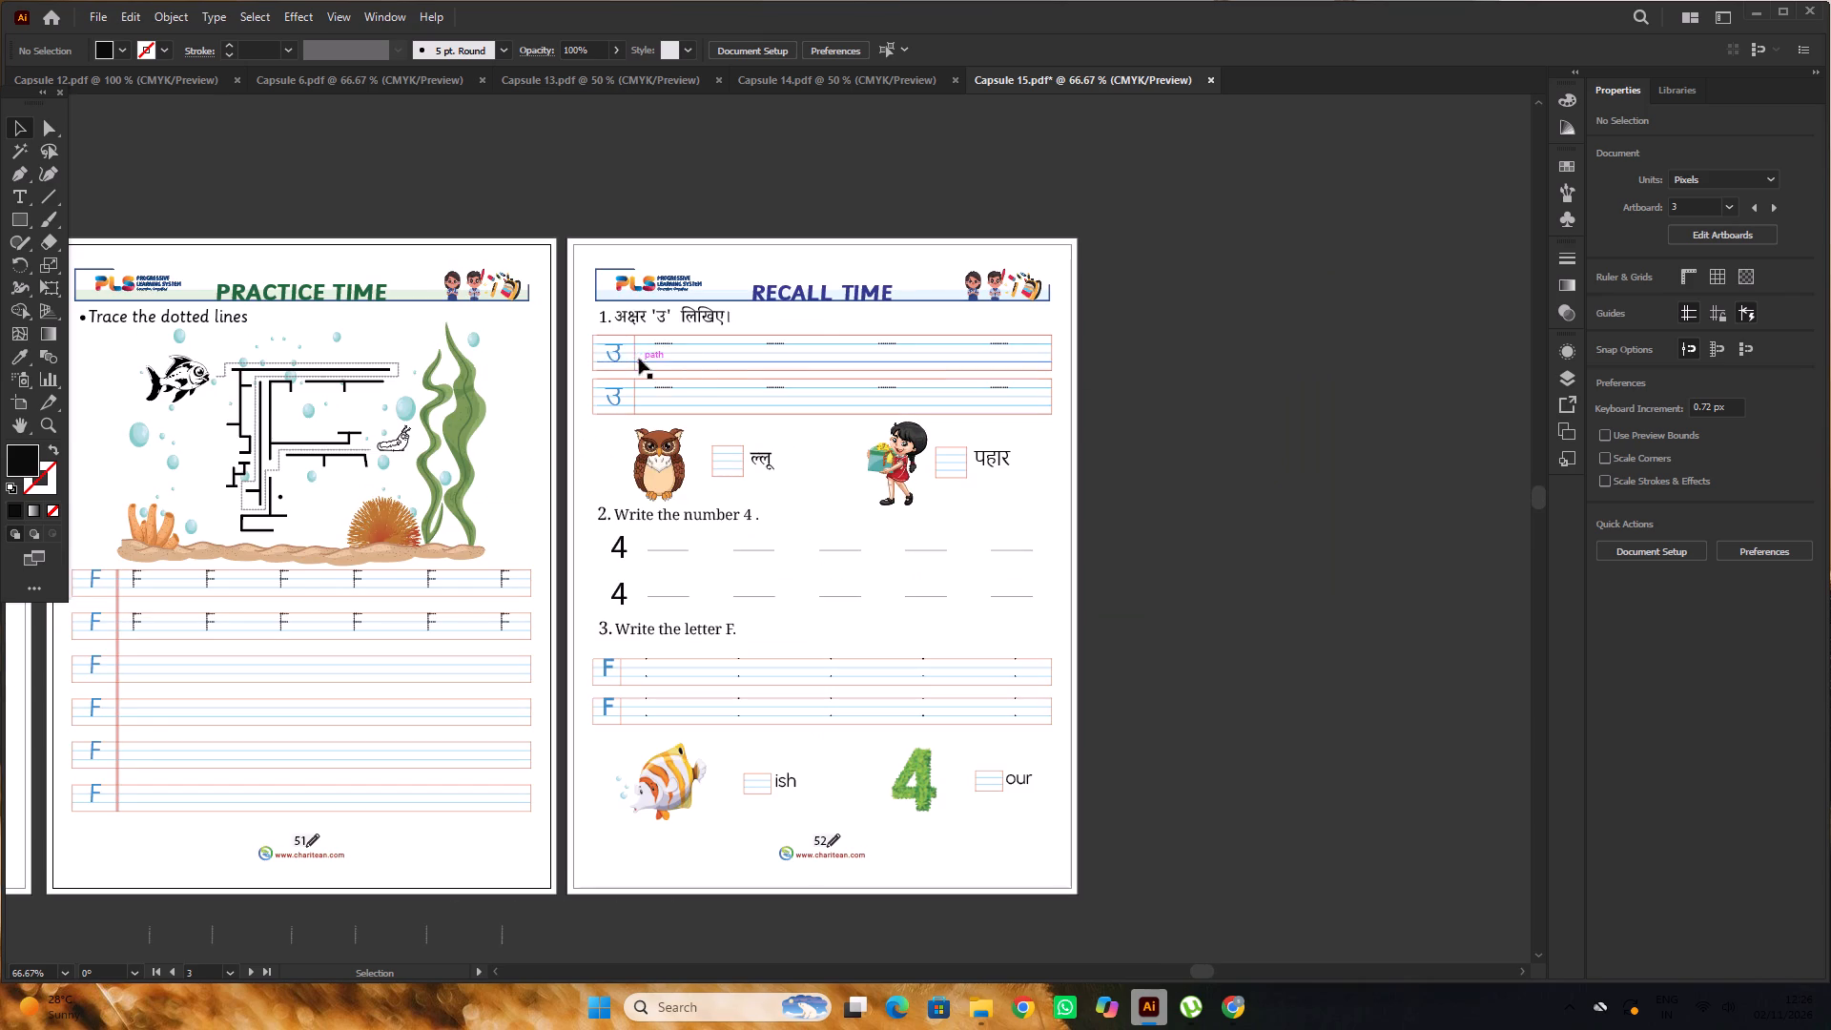
left_click(618, 355)
left_click(615, 398, "shift")
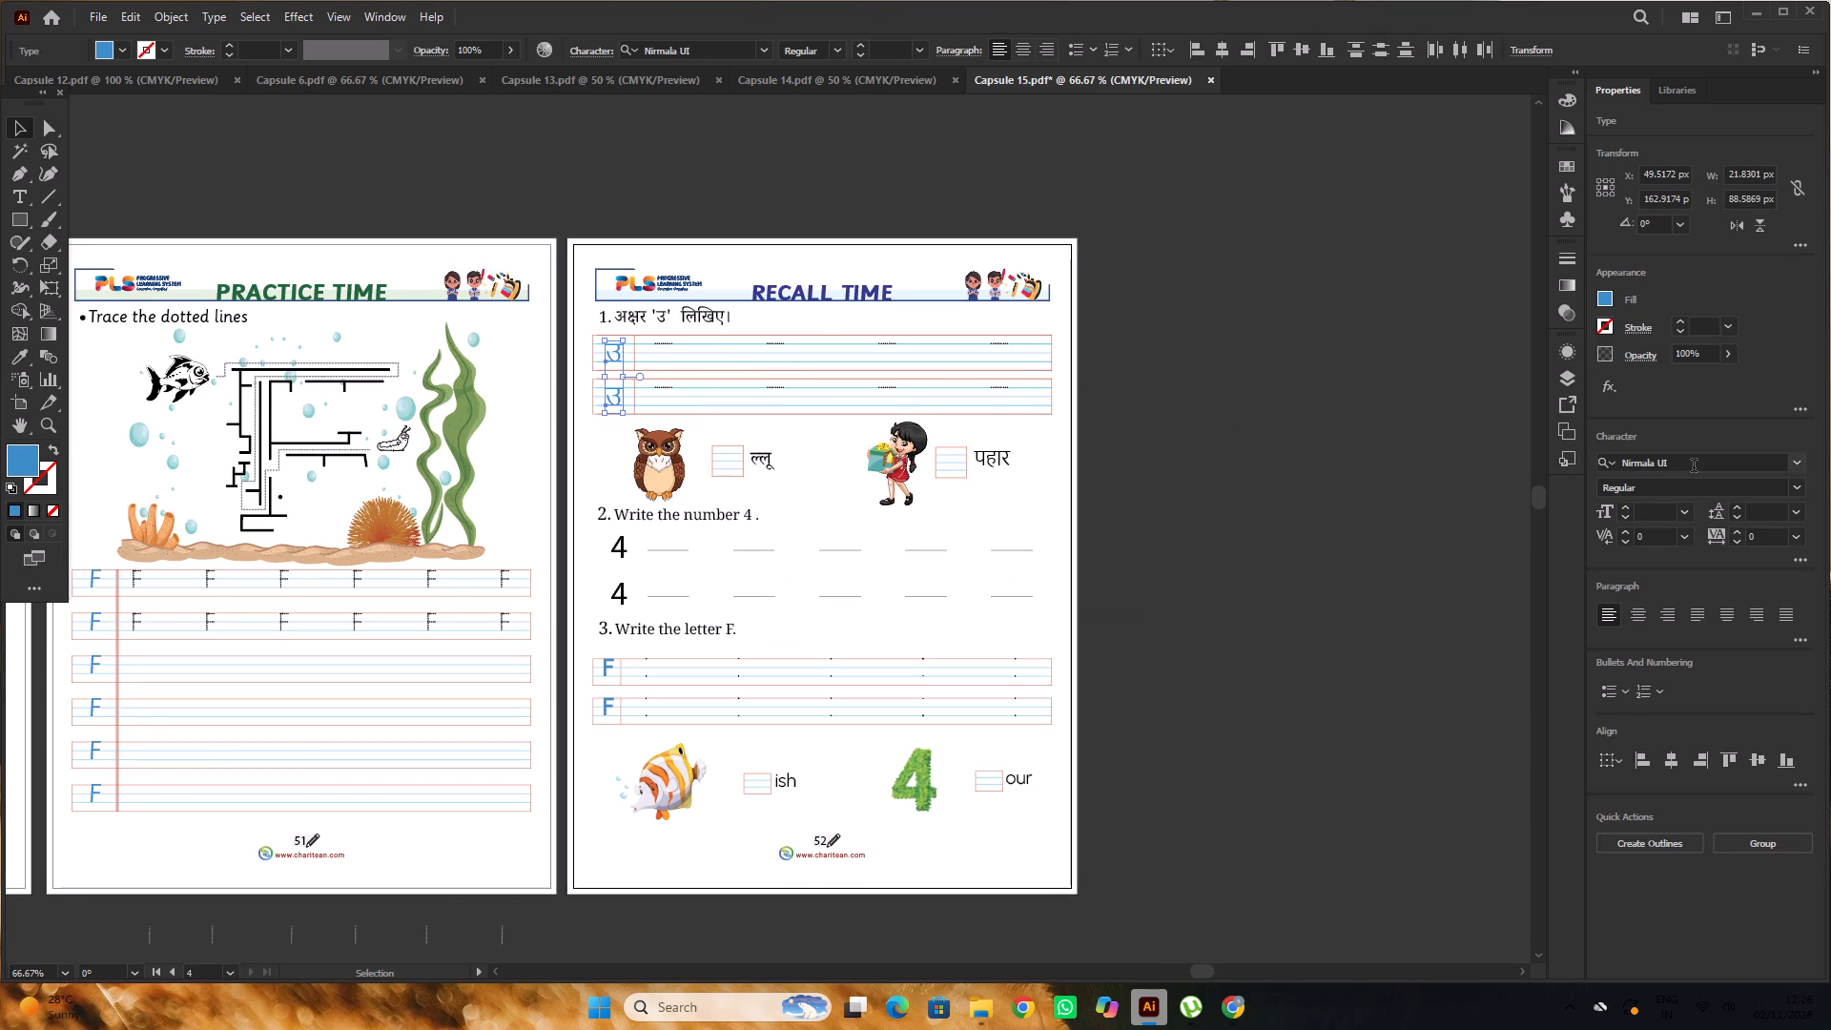
left_click(1694, 467)
key("s")
key("a")
key("s")
left_click(1452, 588)
left_click(1698, 466)
key("s")
key("a")
key("s")
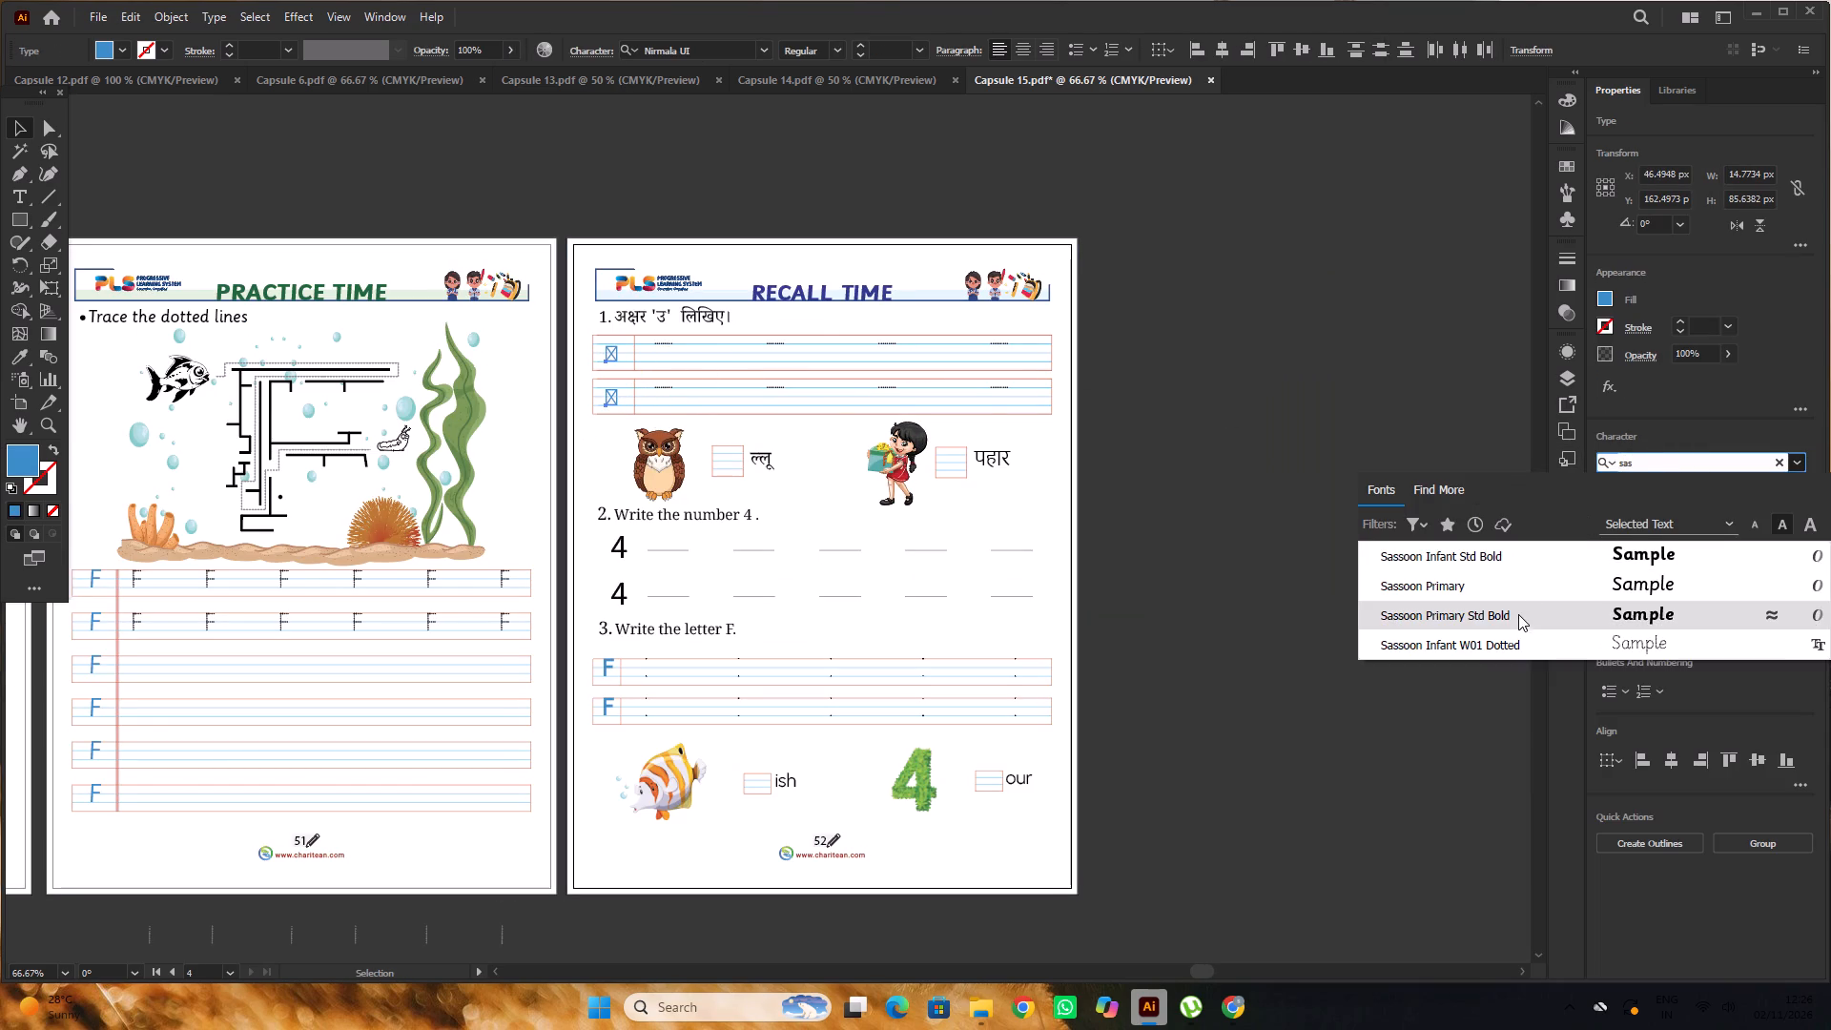
left_click(1687, 466)
key("BackSpace")
key("BackSpace")
key("BackSpace")
type("not")
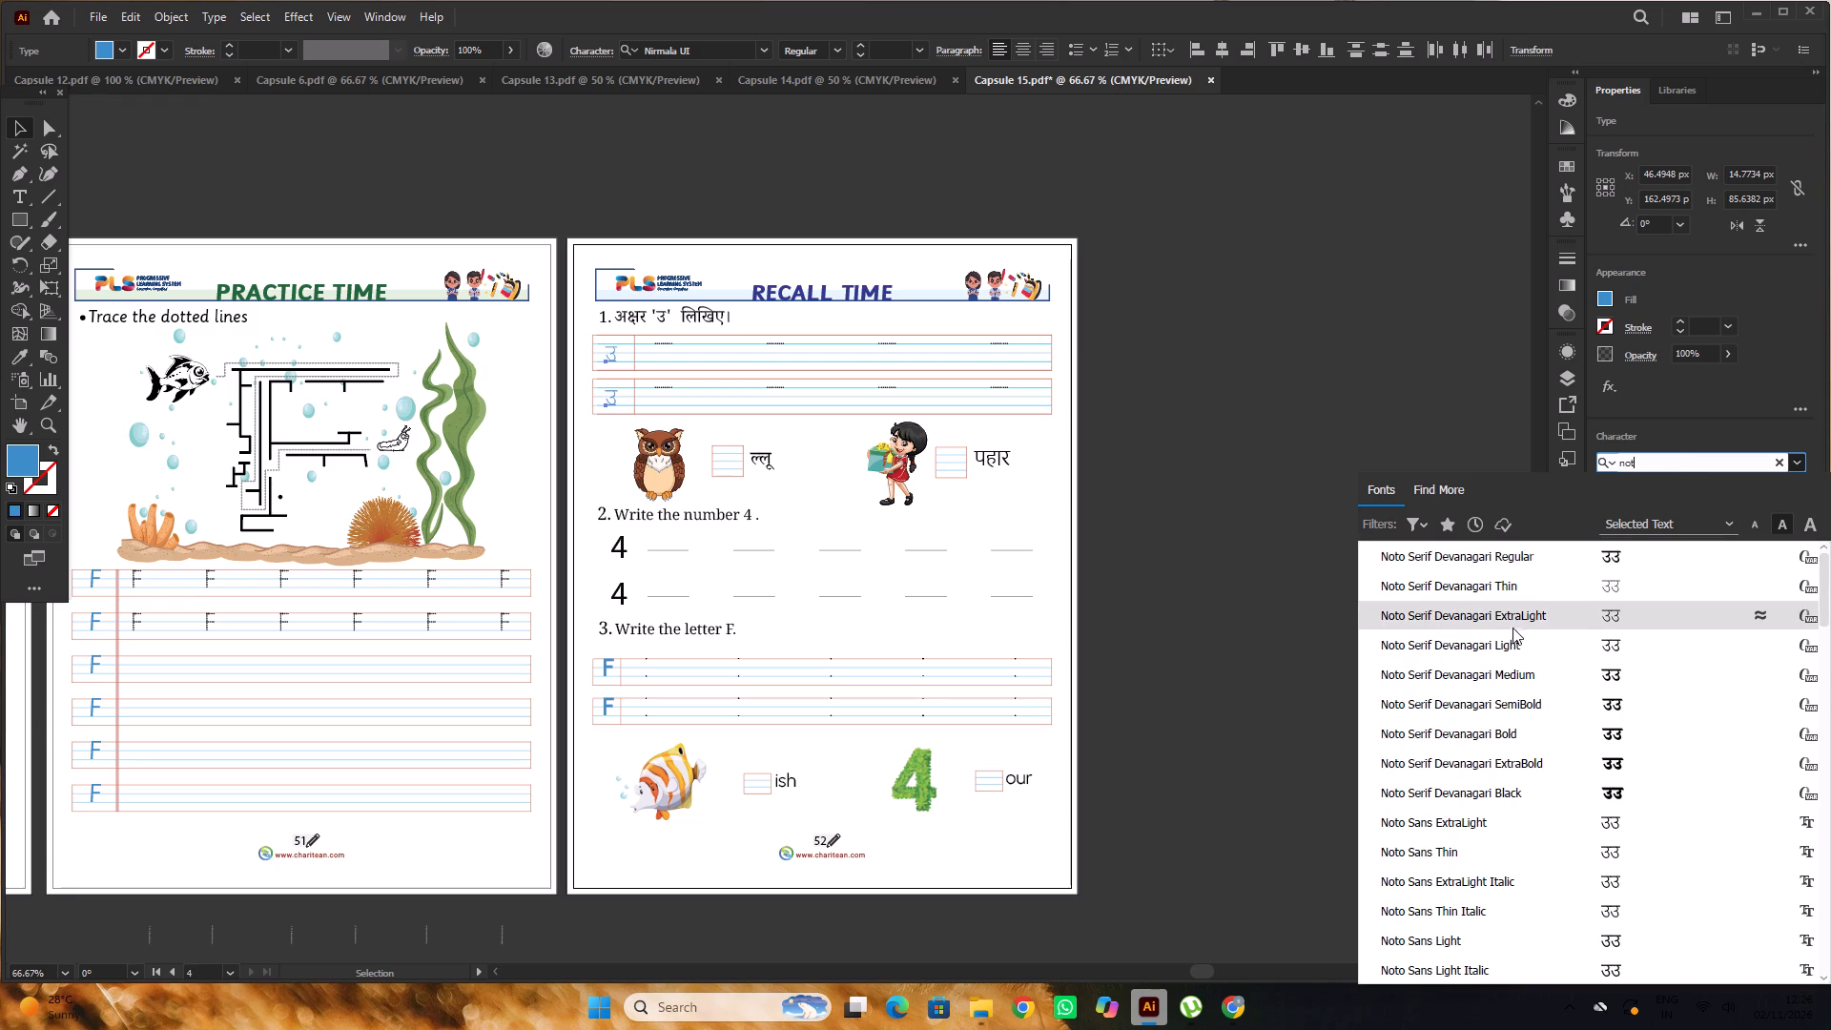
left_click(1507, 651)
left_click(1304, 495)
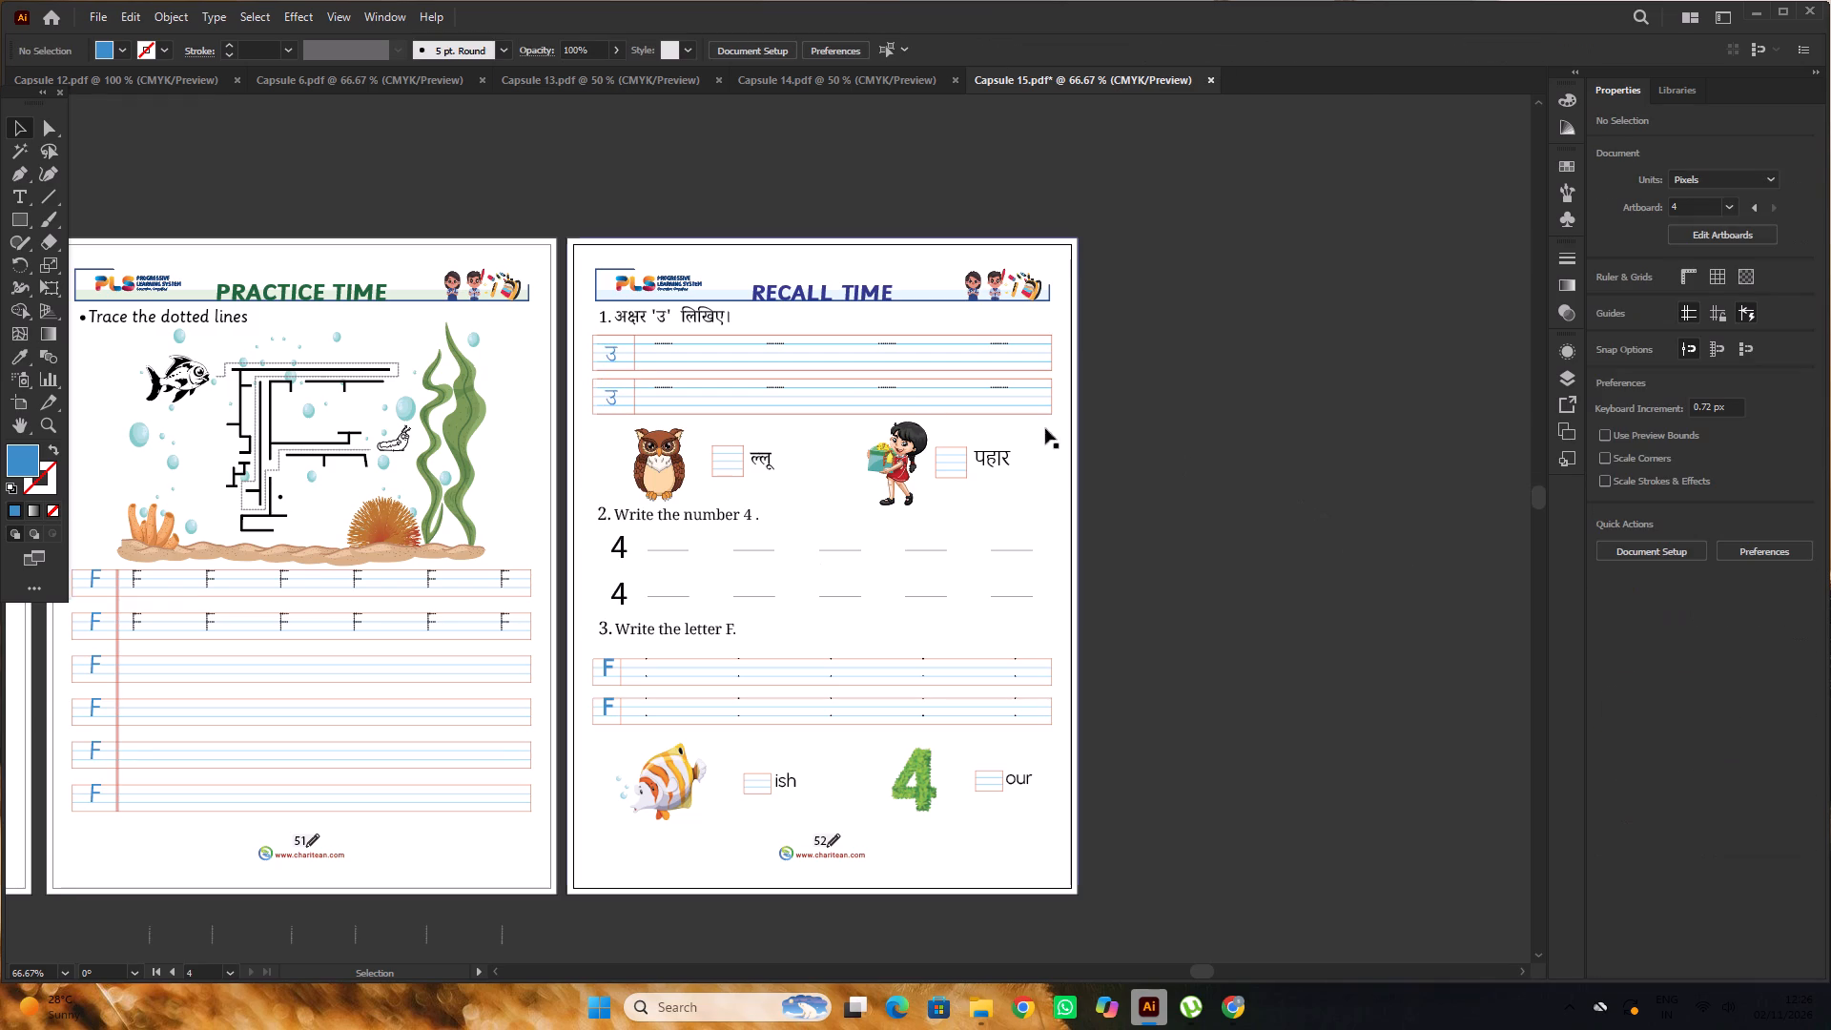
Enlarge the first Recall Time row's blue उ to about 36.87 pt, fitting it between the upper and lower blue guide lines.
scroll(842, 401, "up", 3, "alt")
scroll(846, 405, "up", 1)
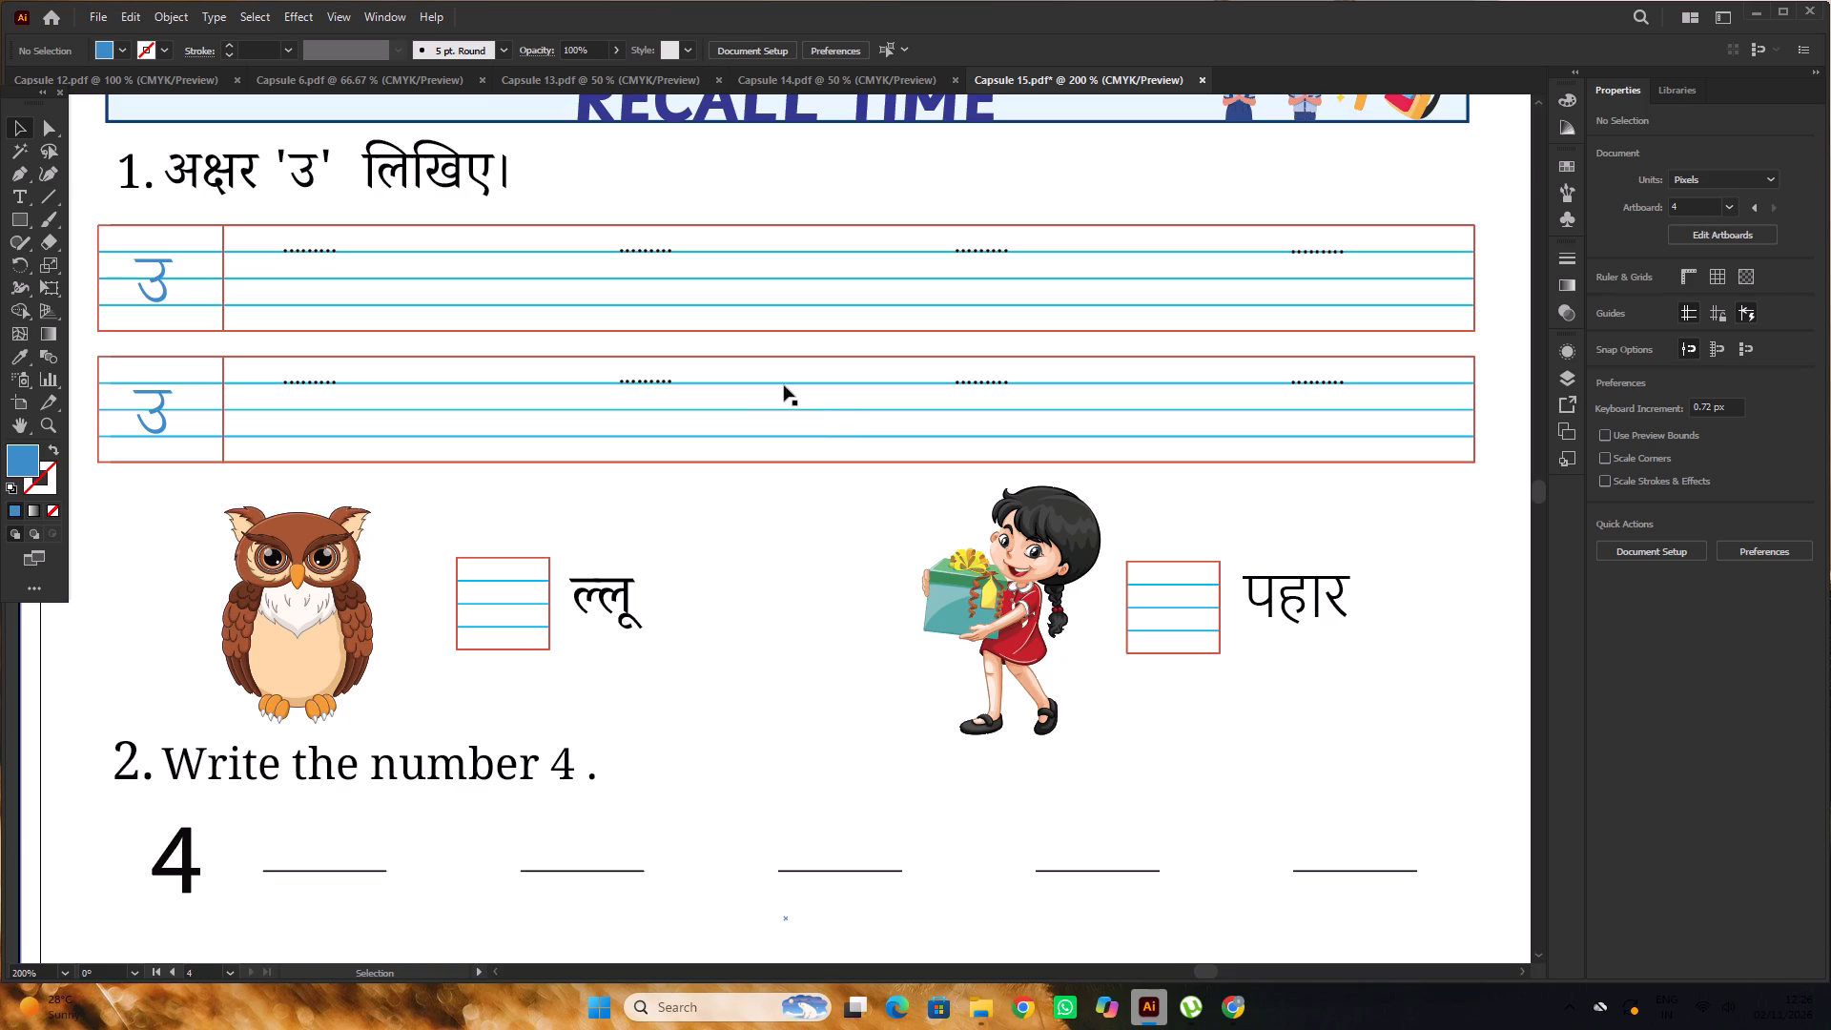
scroll(583, 316, "up", 1, "alt")
scroll(704, 304, "down", 5, "alt")
scroll(661, 301, "up", 4)
left_click(629, 205)
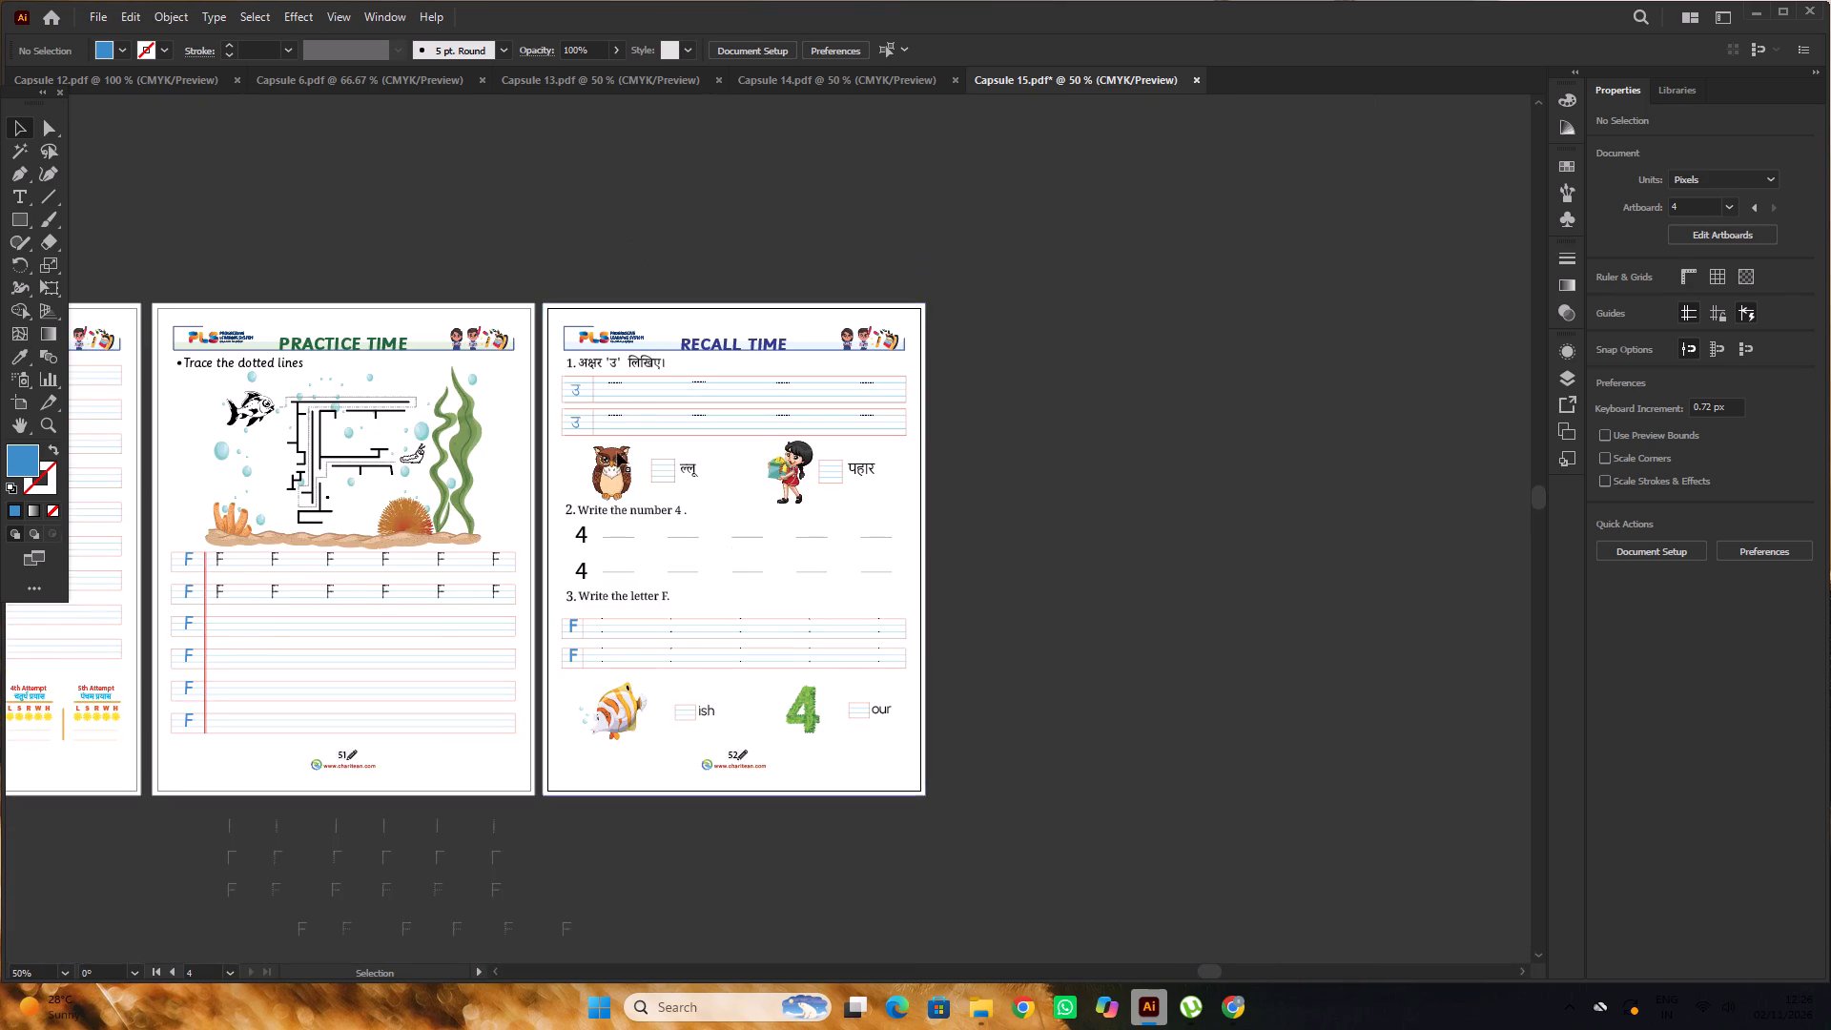
scroll(613, 451, "up", 2, "alt")
scroll(551, 381, "up", 8)
left_click_drag(563, 439, 564, 420)
left_click_drag(598, 565, 613, 589, "shift")
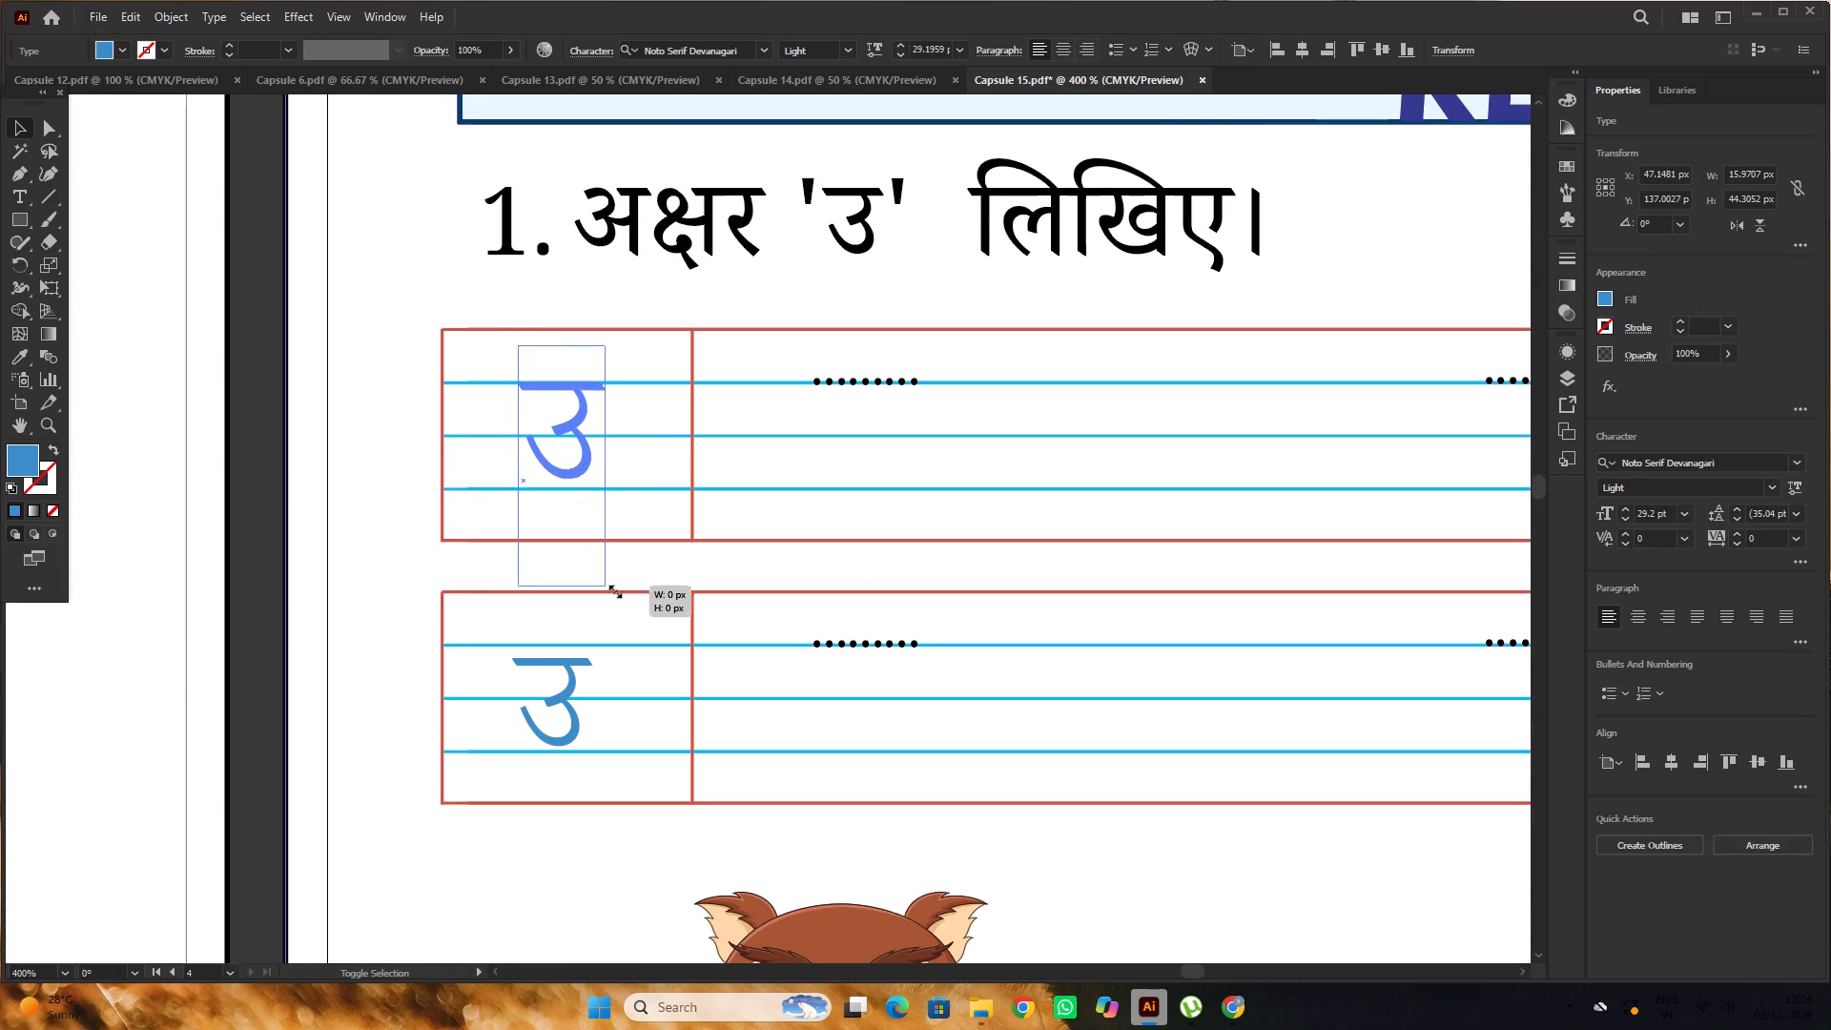
left_click_drag(613, 589, 620, 607, "shift")
scroll(579, 458, "up", 2, "alt")
left_click_drag(612, 462, 613, 445)
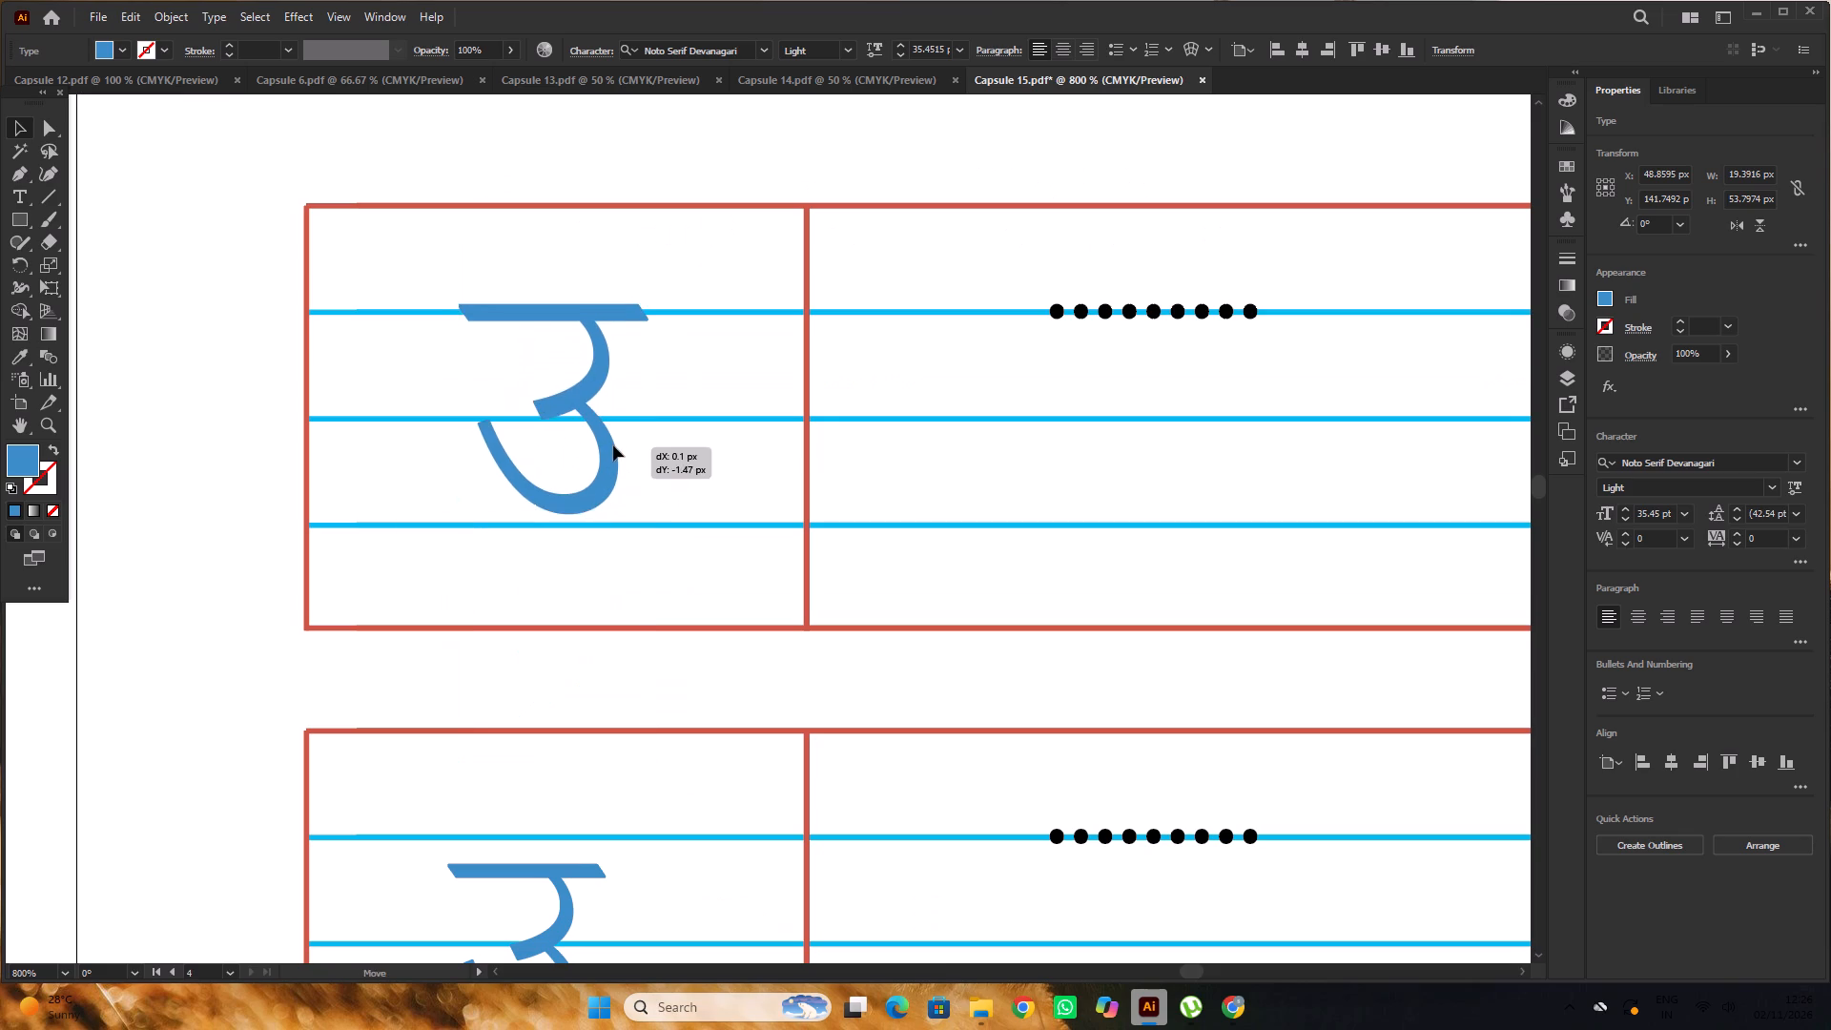
left_click_drag(613, 445, 613, 444)
scroll(610, 445, "down", 2, "alt")
left_click_drag(629, 595, 634, 603, "shift")
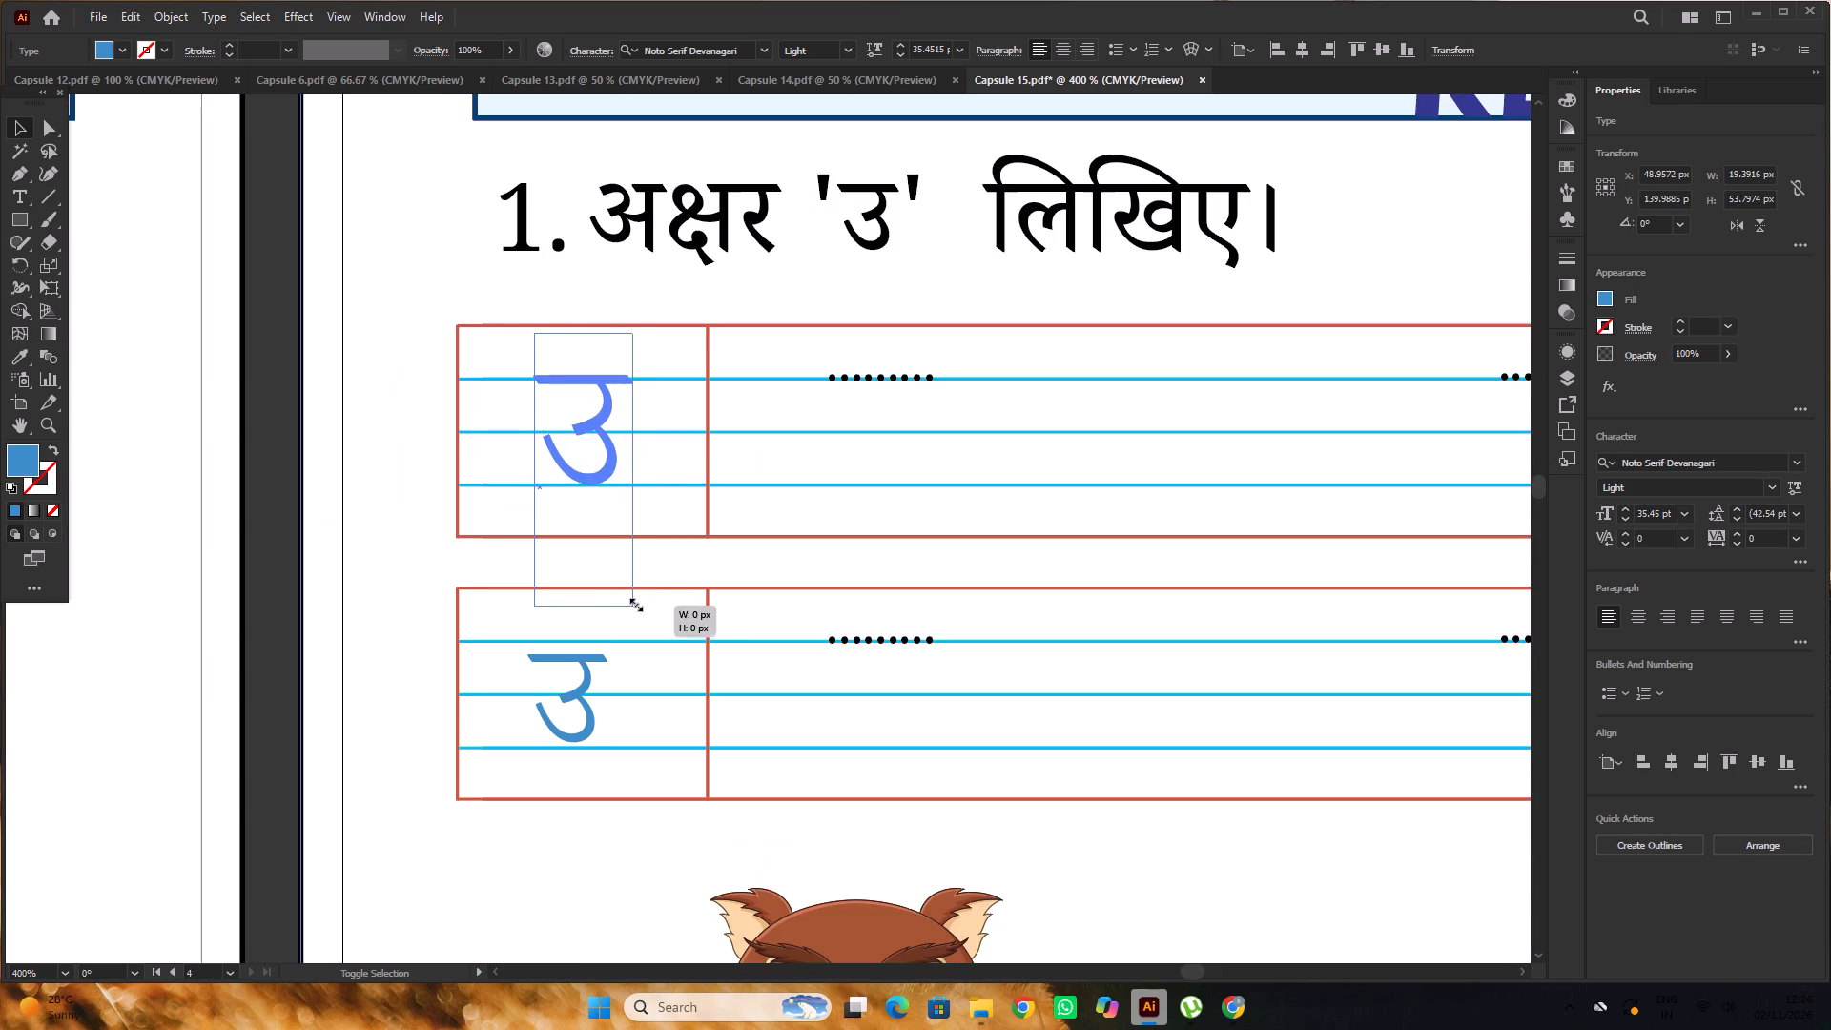
left_click_drag(634, 603, 634, 606, "shift")
scroll(433, 418, "down", 3, "alt")
left_click(378, 388)
scroll(378, 387, "down", 4)
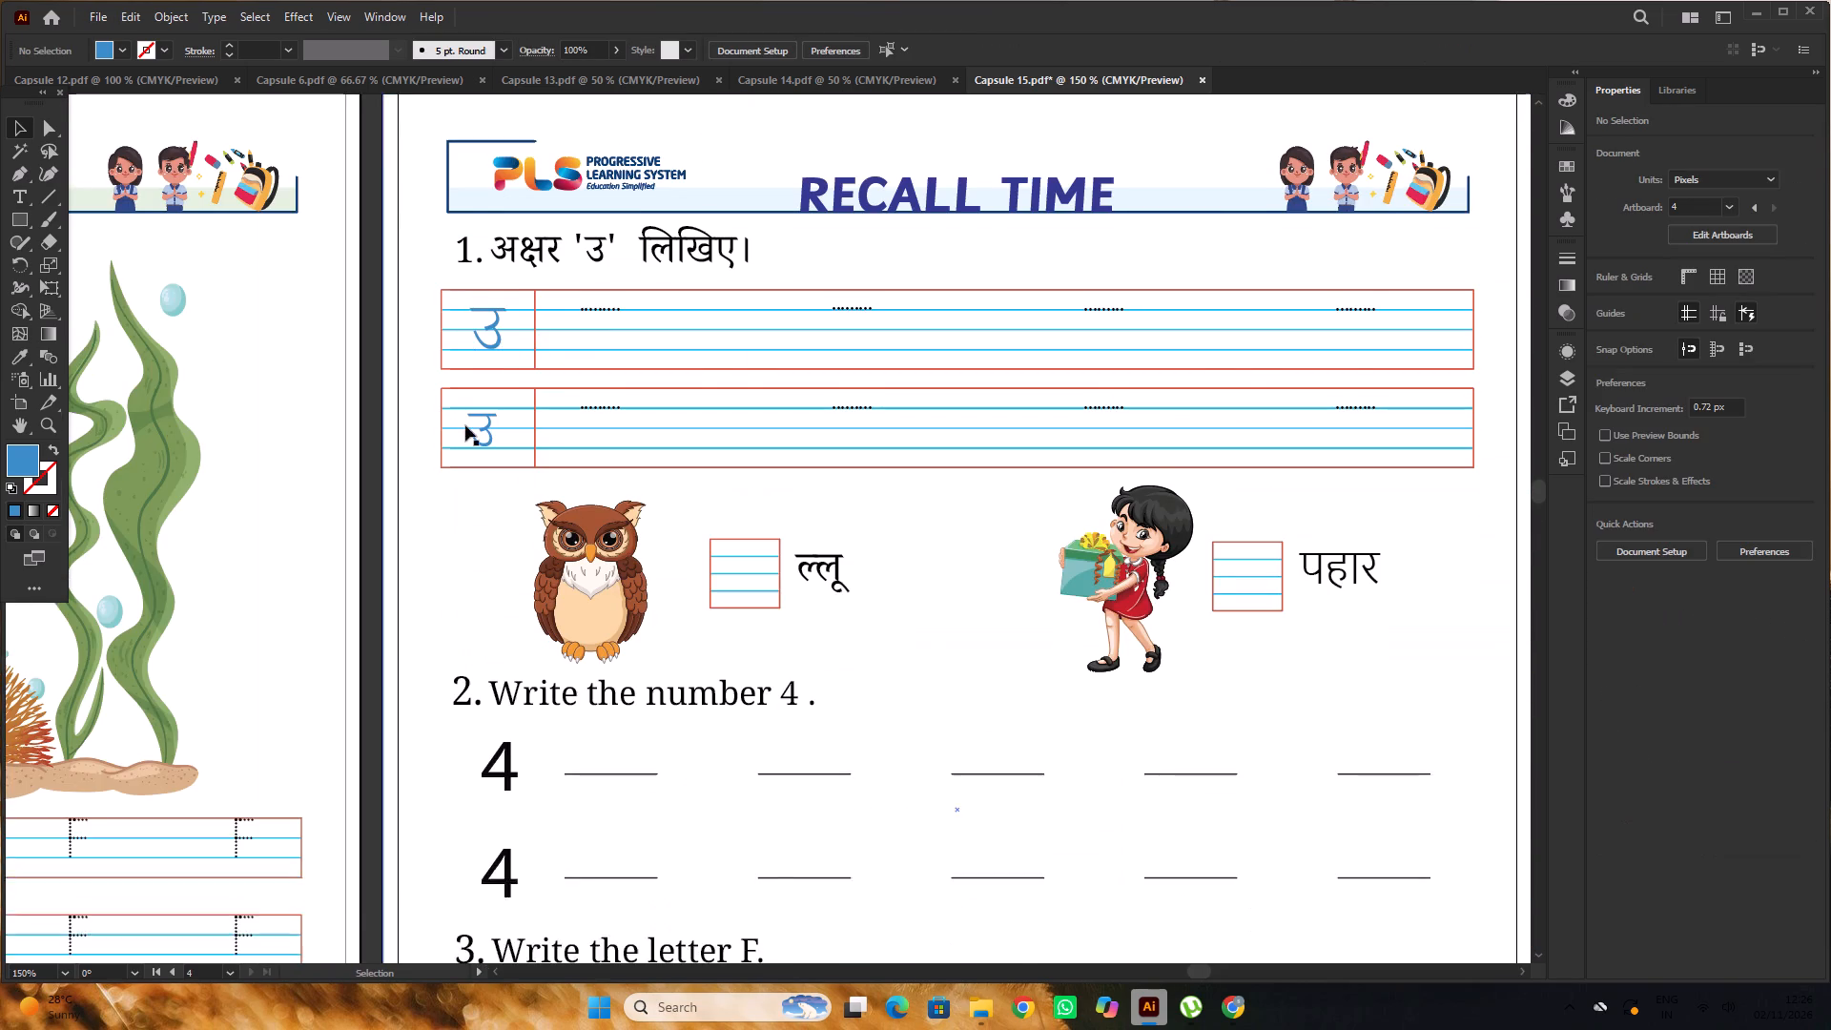
Replace the second Recall Time row's उ with a copy of the enlarged first-row उ, aligned to its guide lines.
scroll(465, 425, "up", 2, "alt")
left_click(515, 429)
key("Delete")
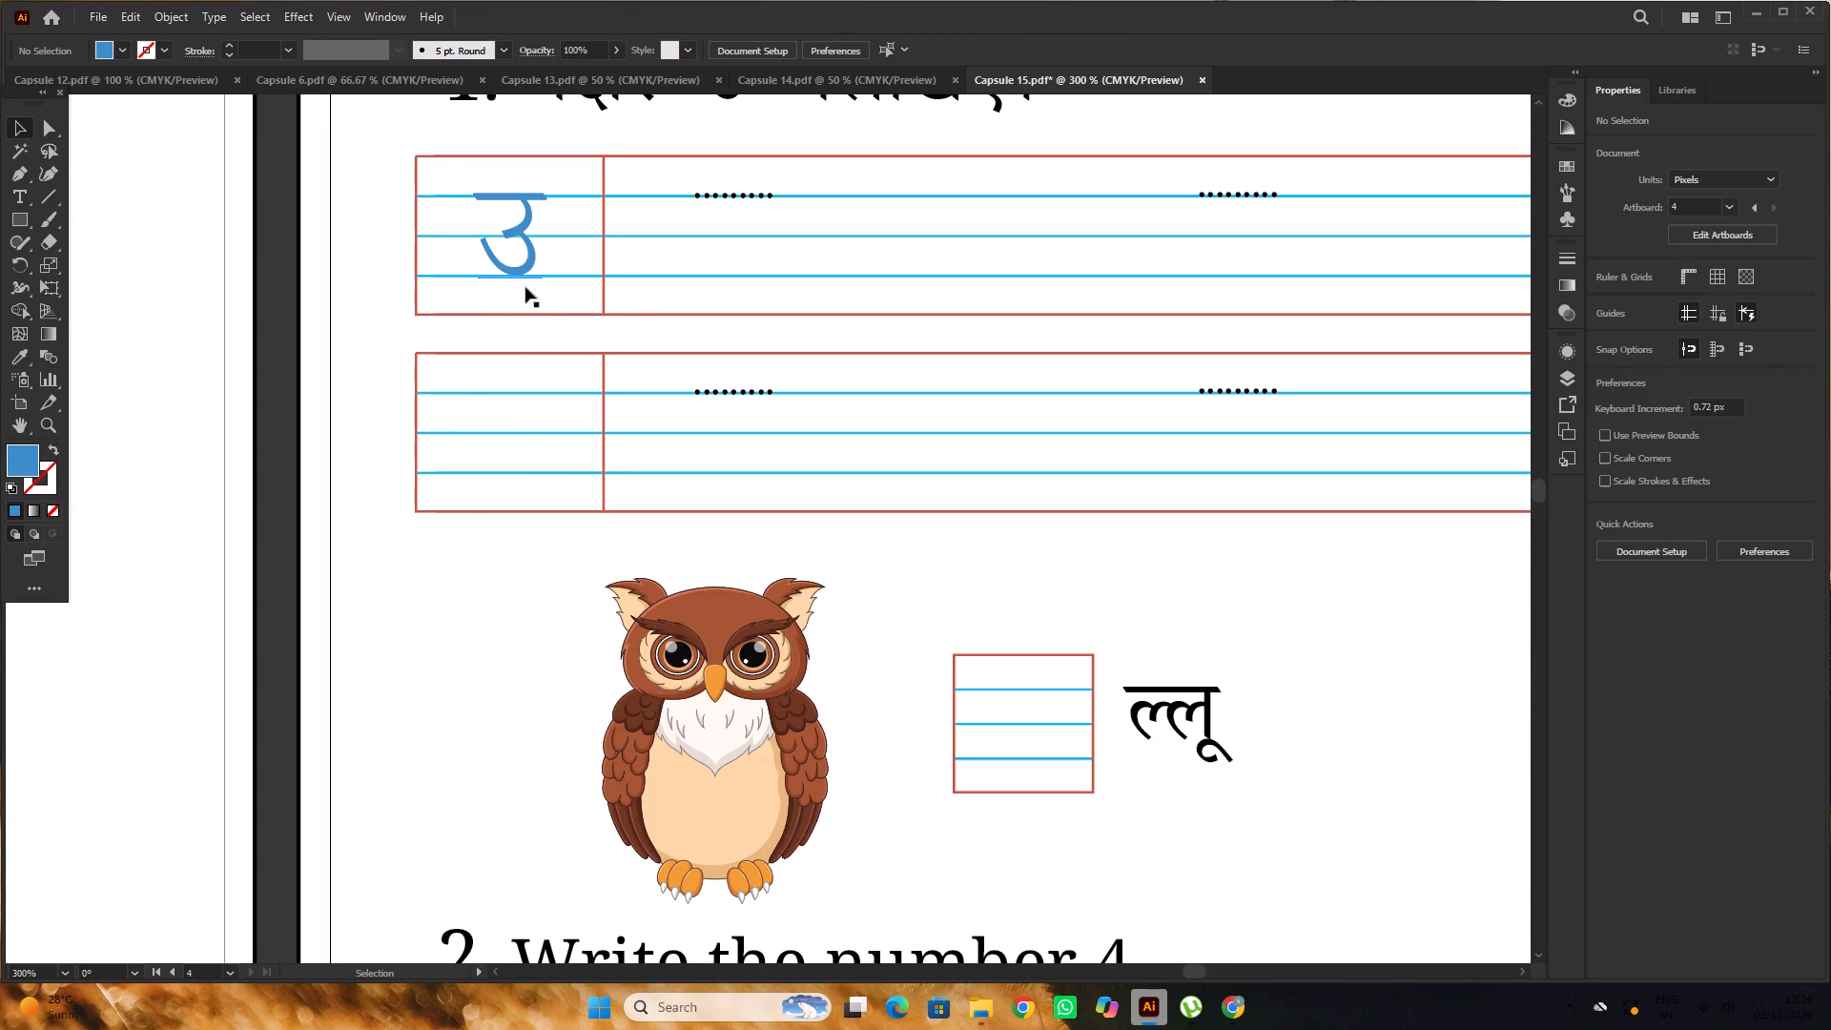
left_click_drag(528, 259, 525, 459, "alt")
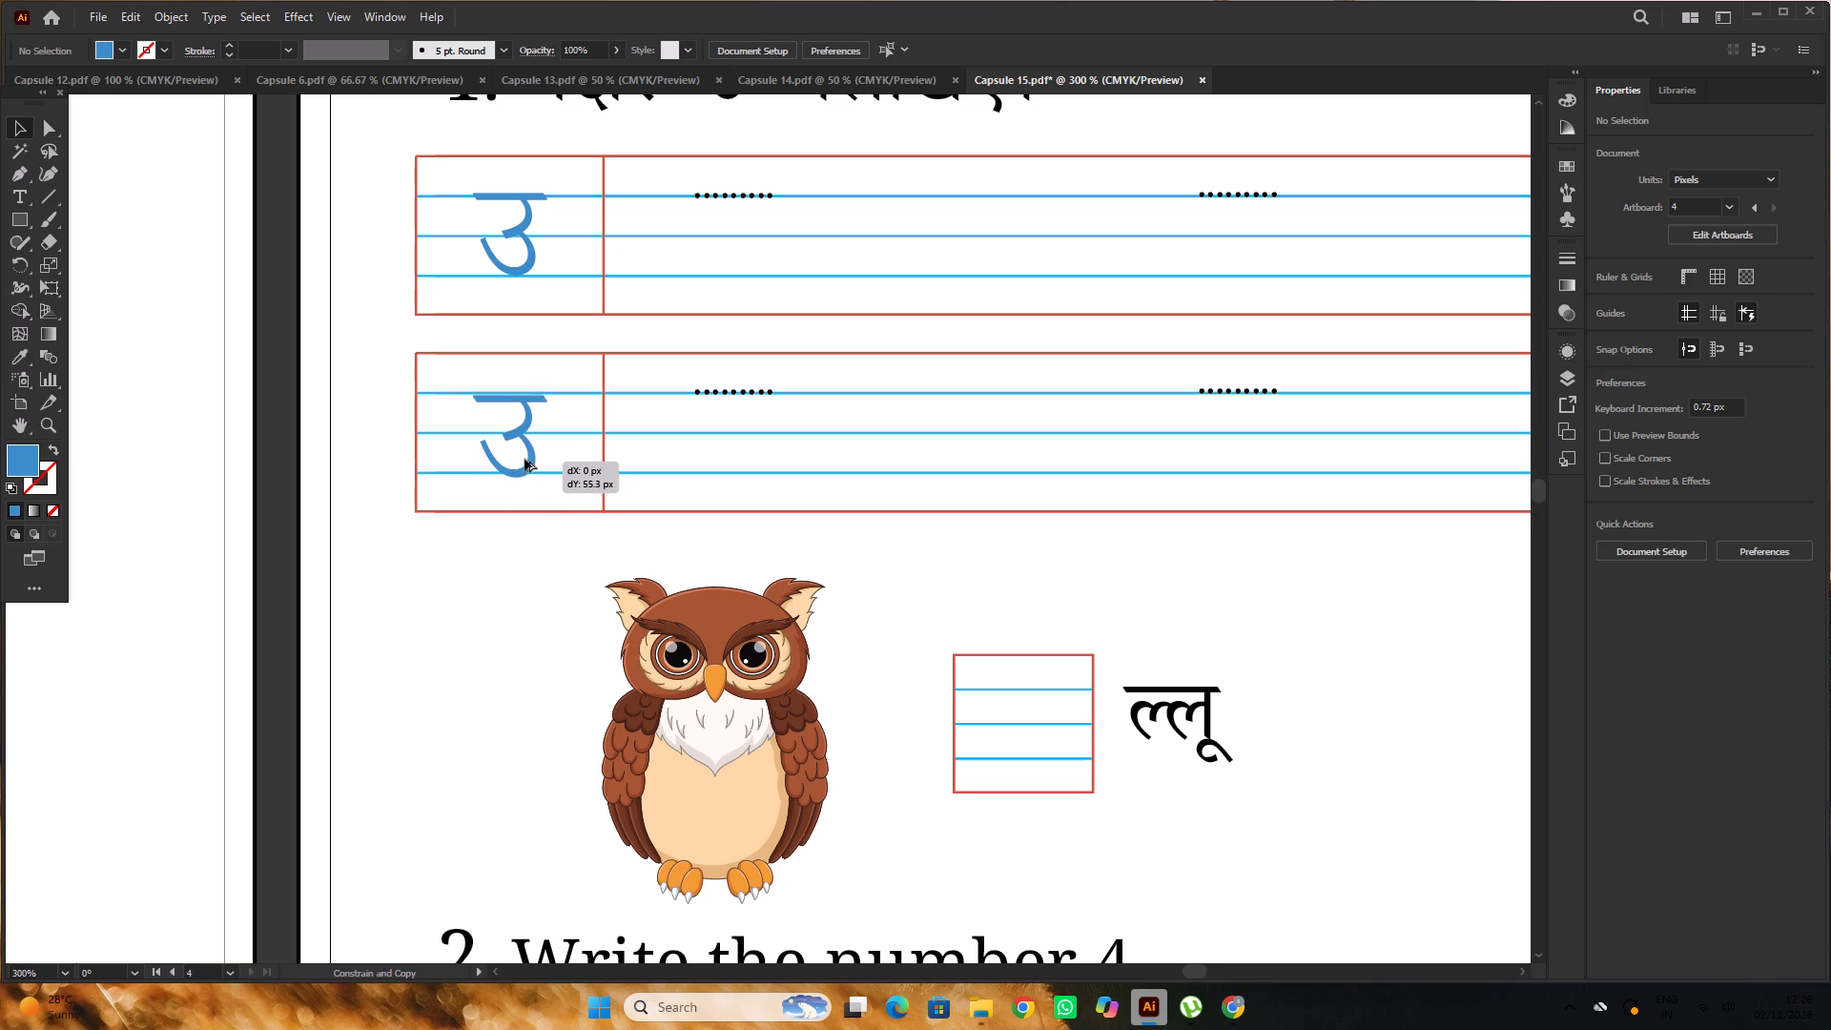
left_click_drag(525, 459, 525, 457, "alt")
scroll(524, 461, "up", 3, "alt")
left_click(531, 397)
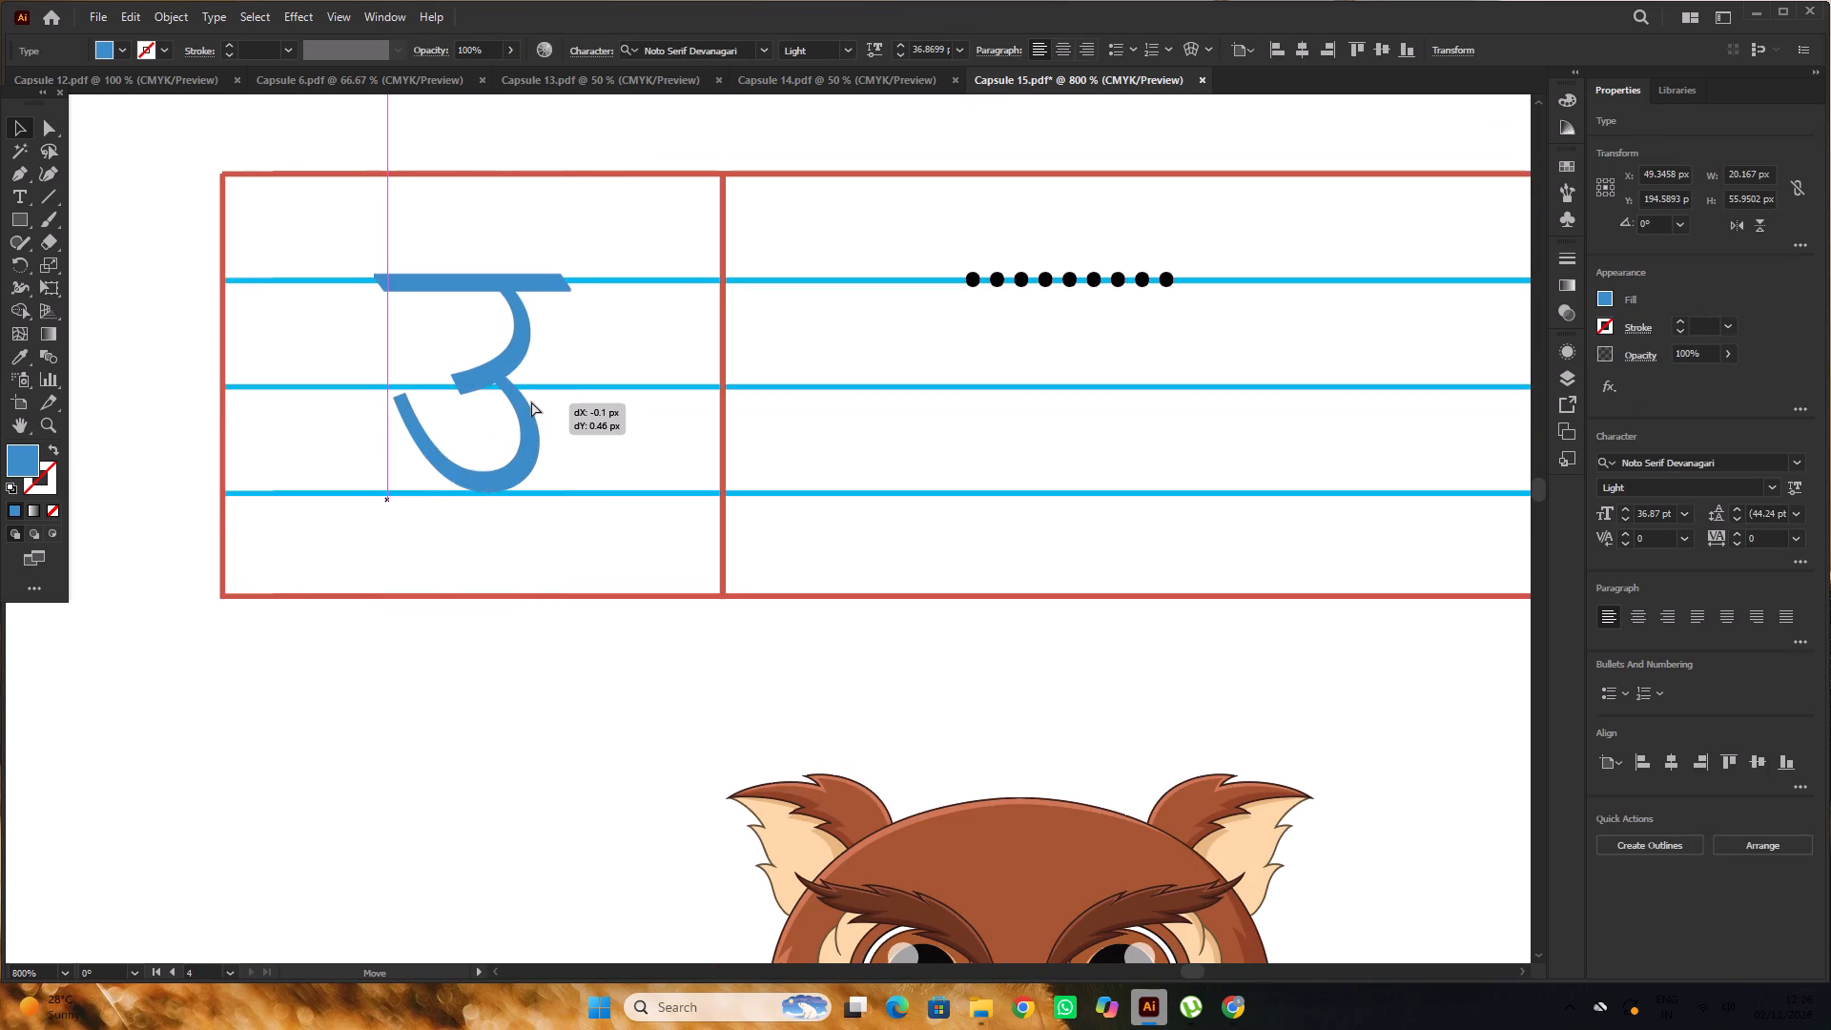
scroll(530, 402, "down", 8, "alt")
left_click(1093, 391)
Set the words ल्लू and पहार beside the owl and girl pictures in Noto Serif Devanagari Regular.
scroll(1051, 379, "down", 4)
scroll(731, 373, "up", 1, "alt")
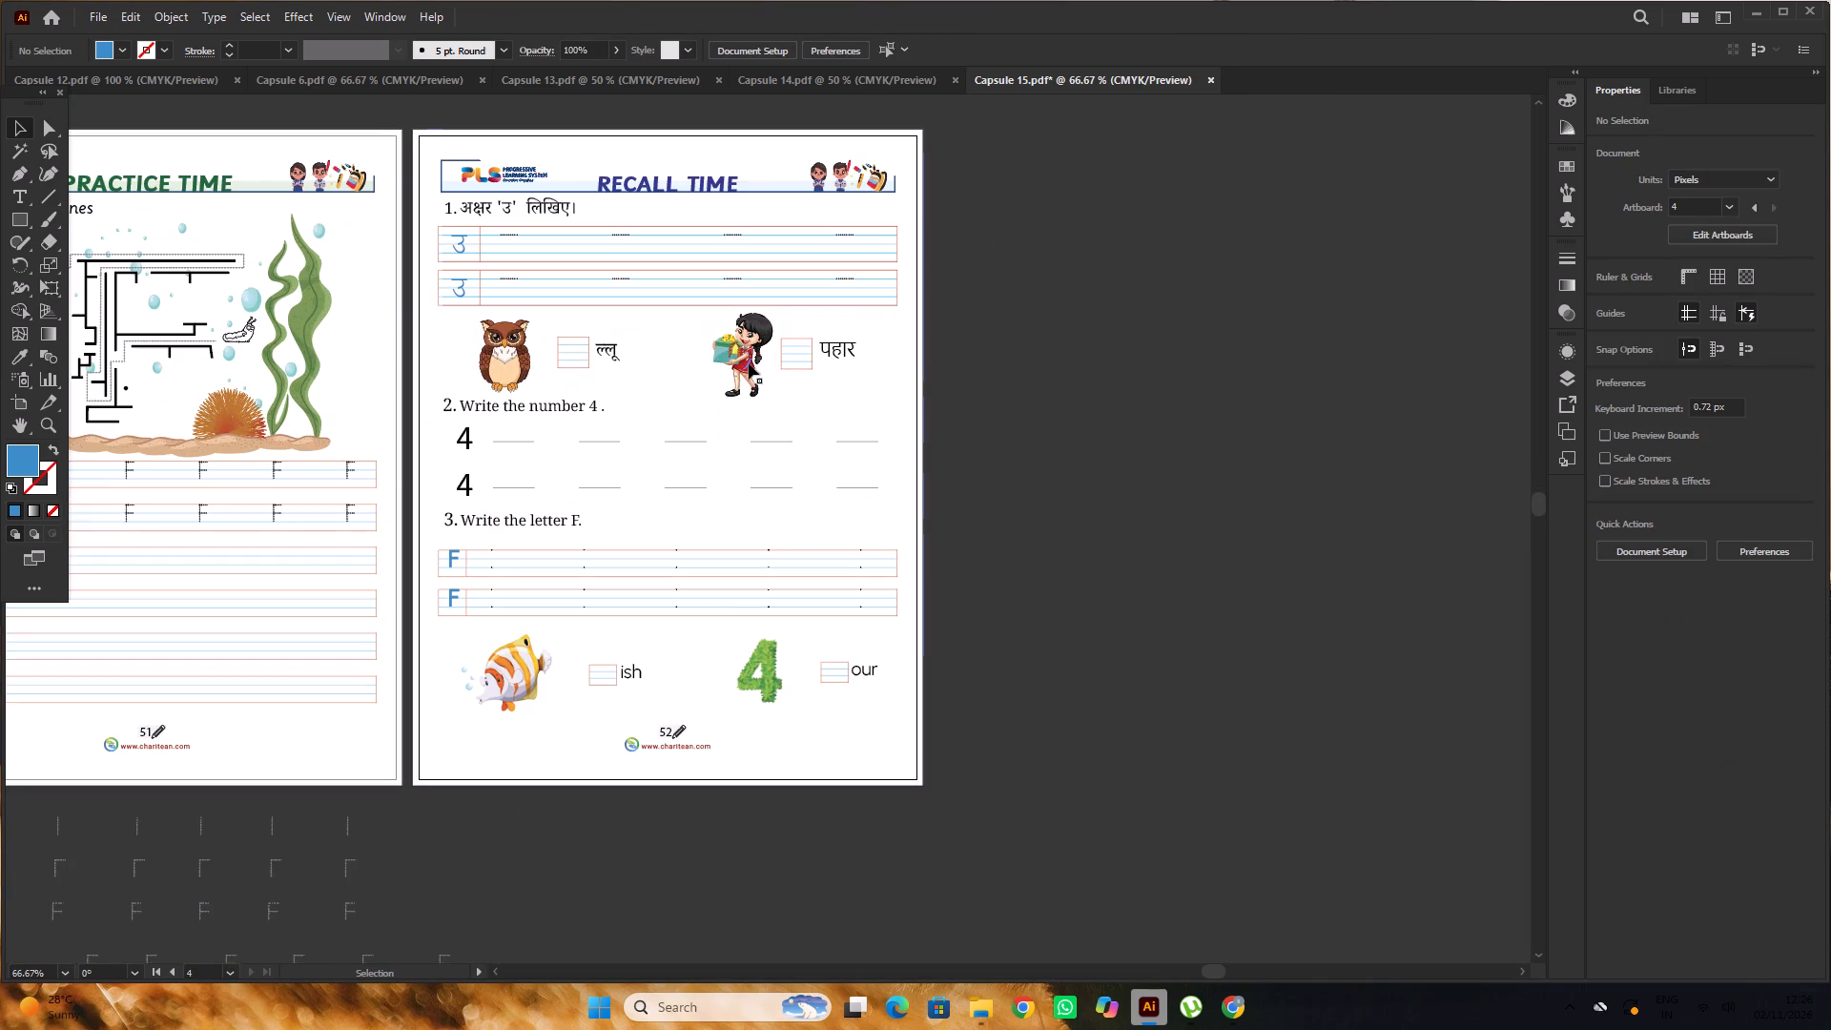
left_click(612, 348)
double_click(612, 348)
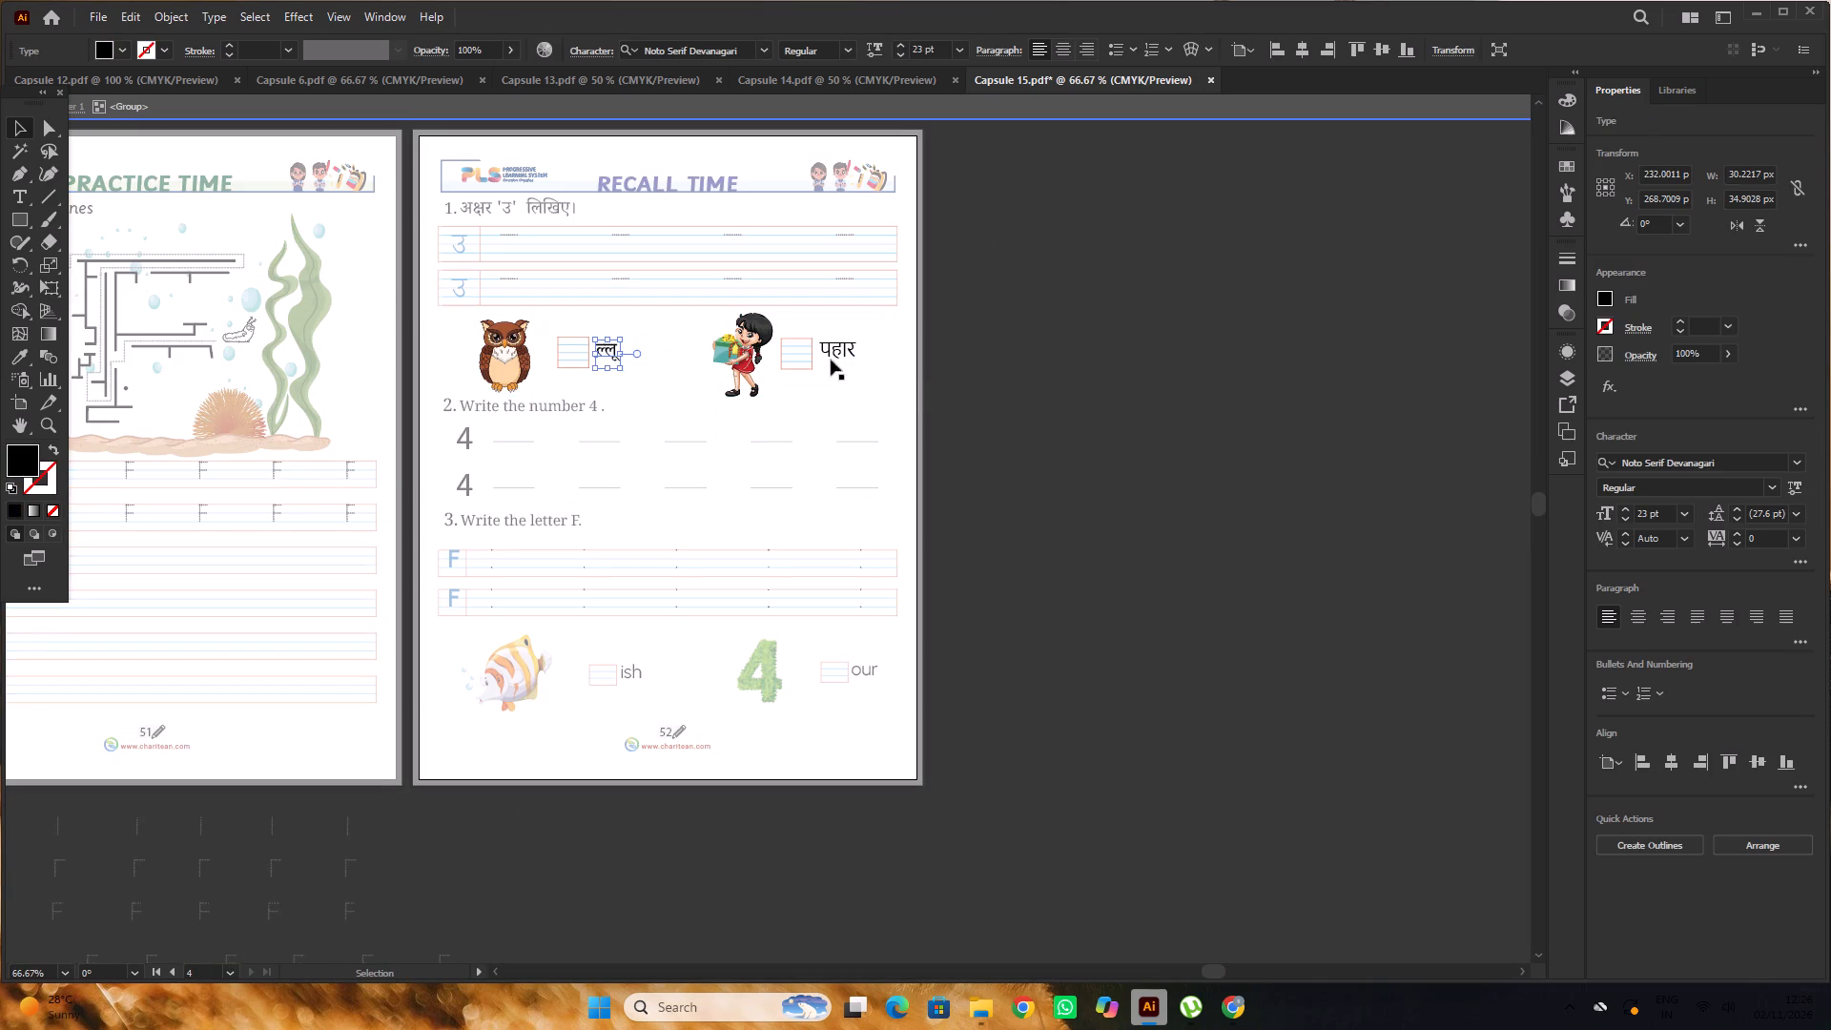
left_click(838, 349, "shift")
left_click(1636, 458)
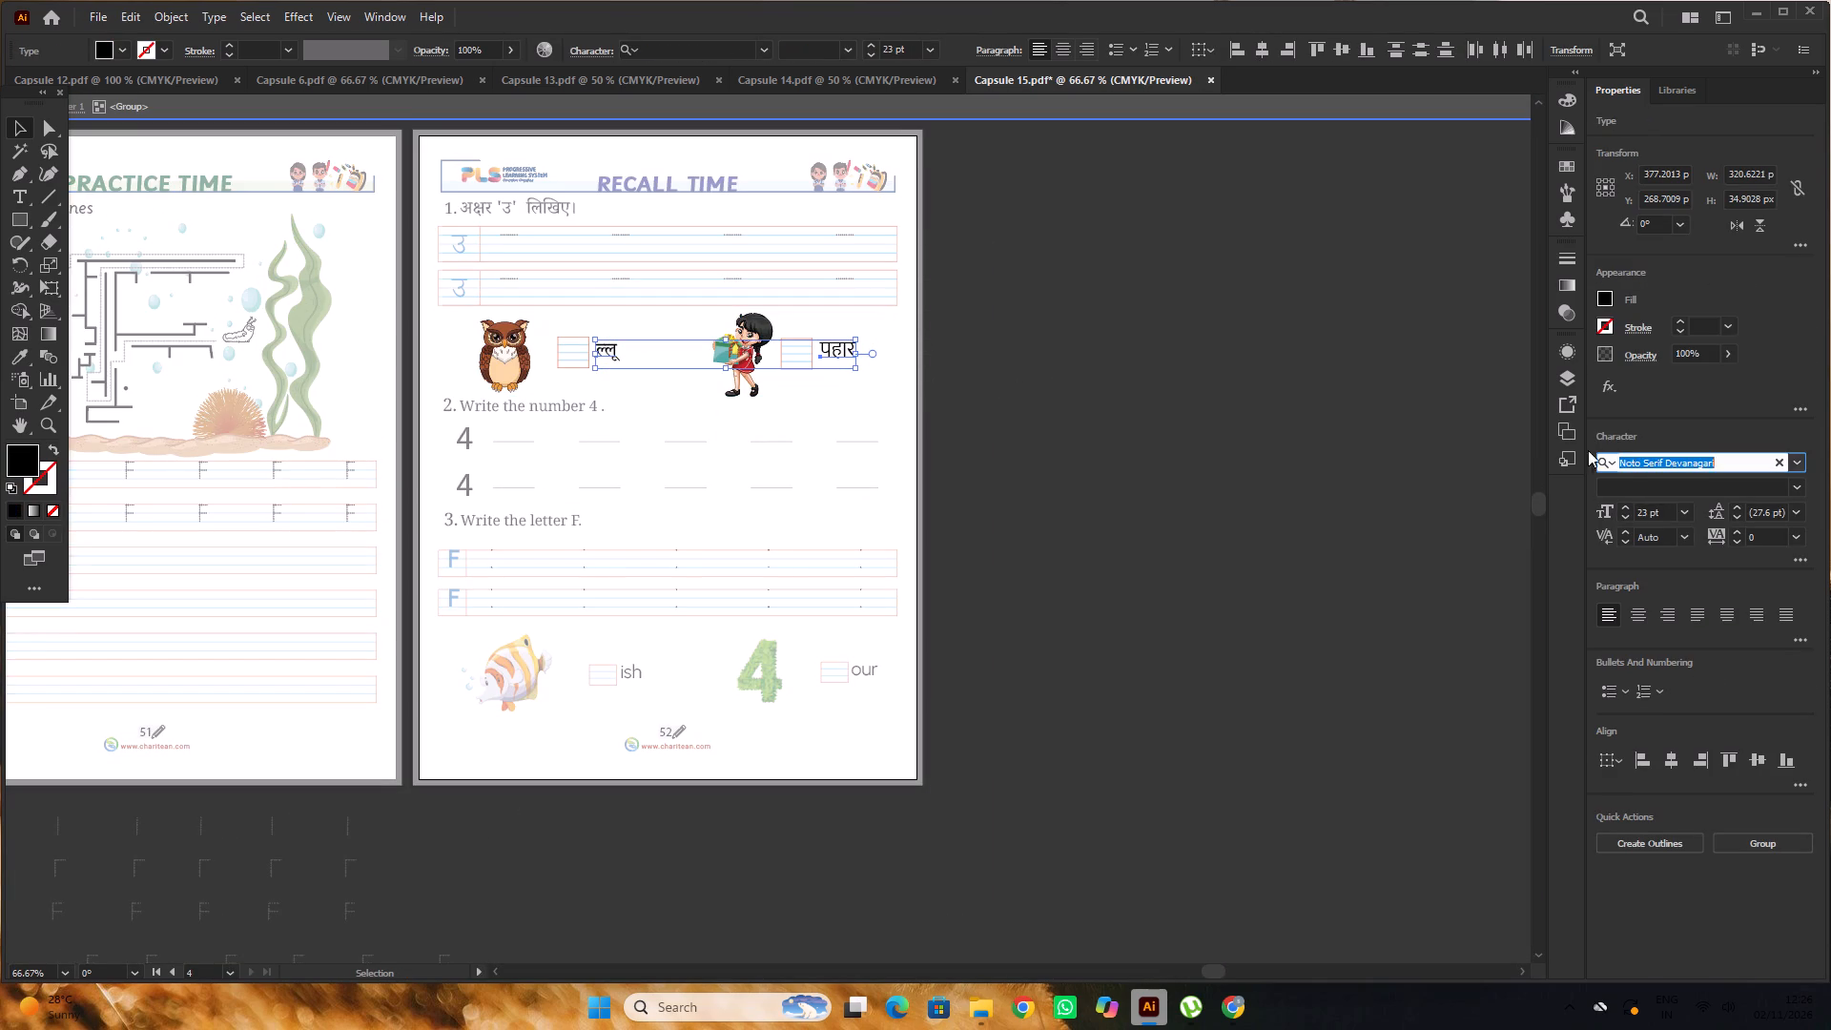
left_click(1682, 461)
left_click(1736, 464)
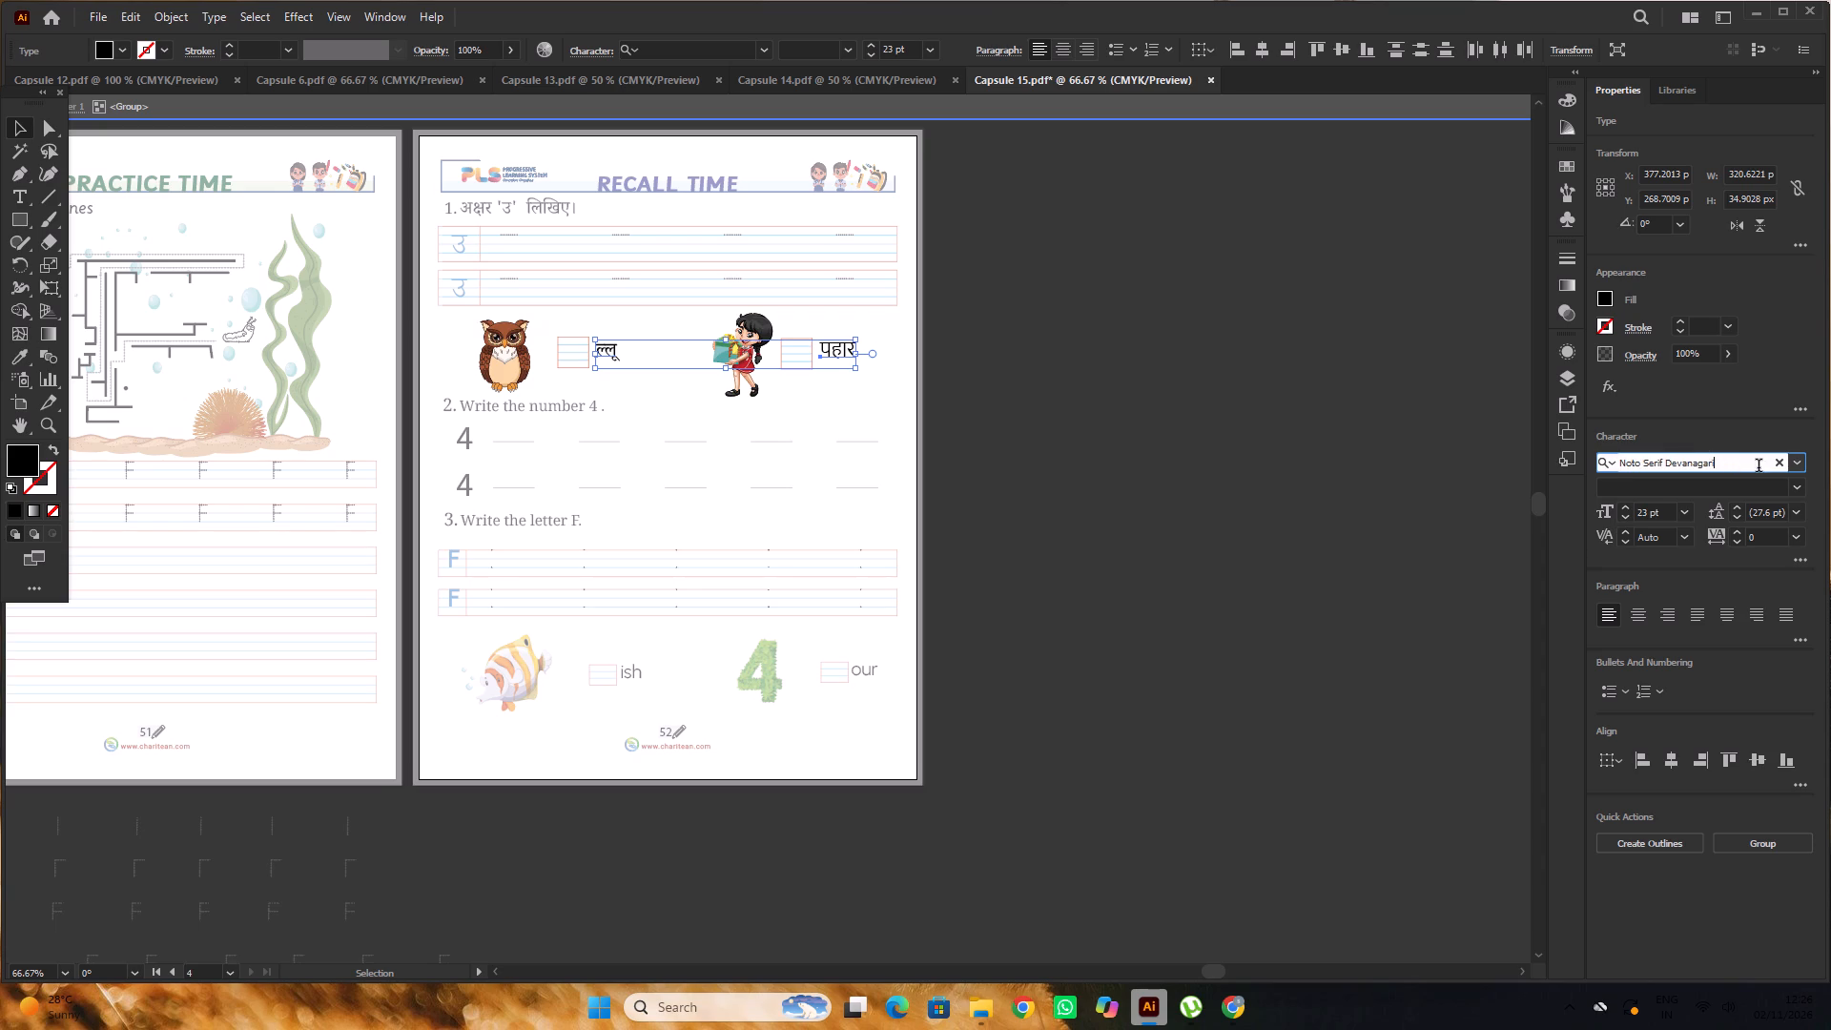
left_click(1222, 363)
left_click(853, 349)
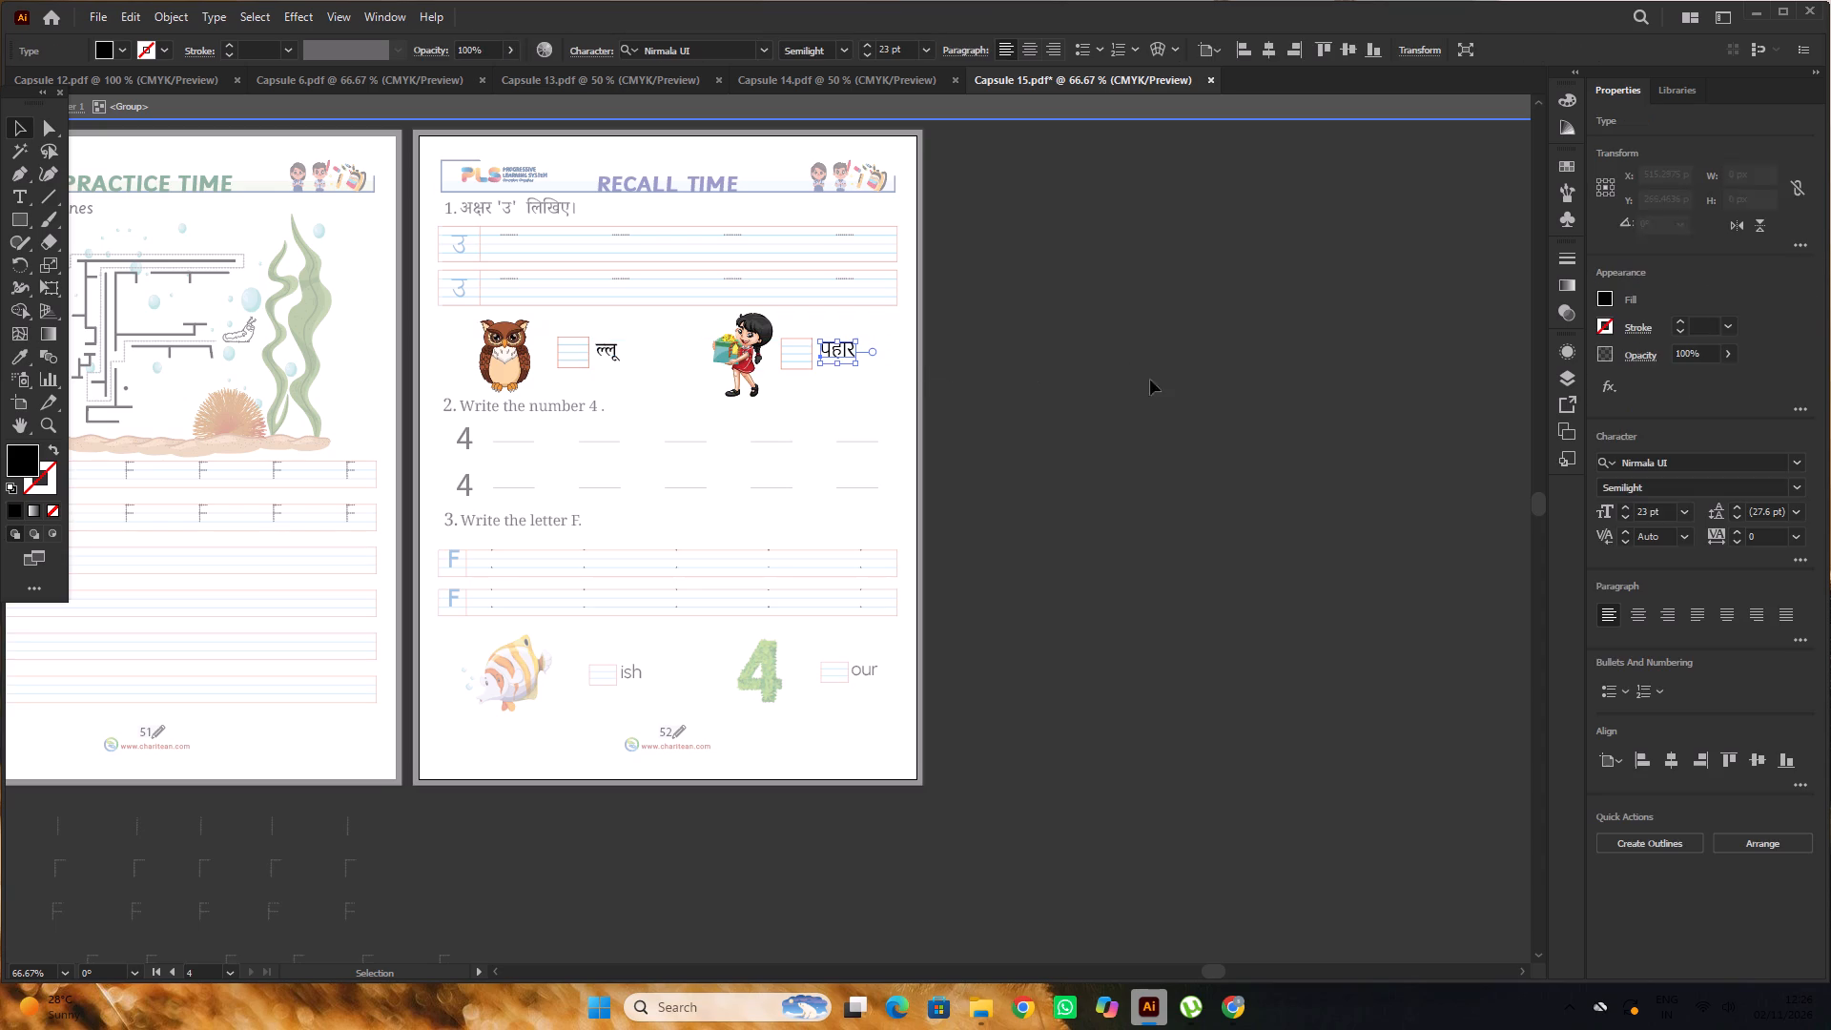
left_click(615, 352, "shift")
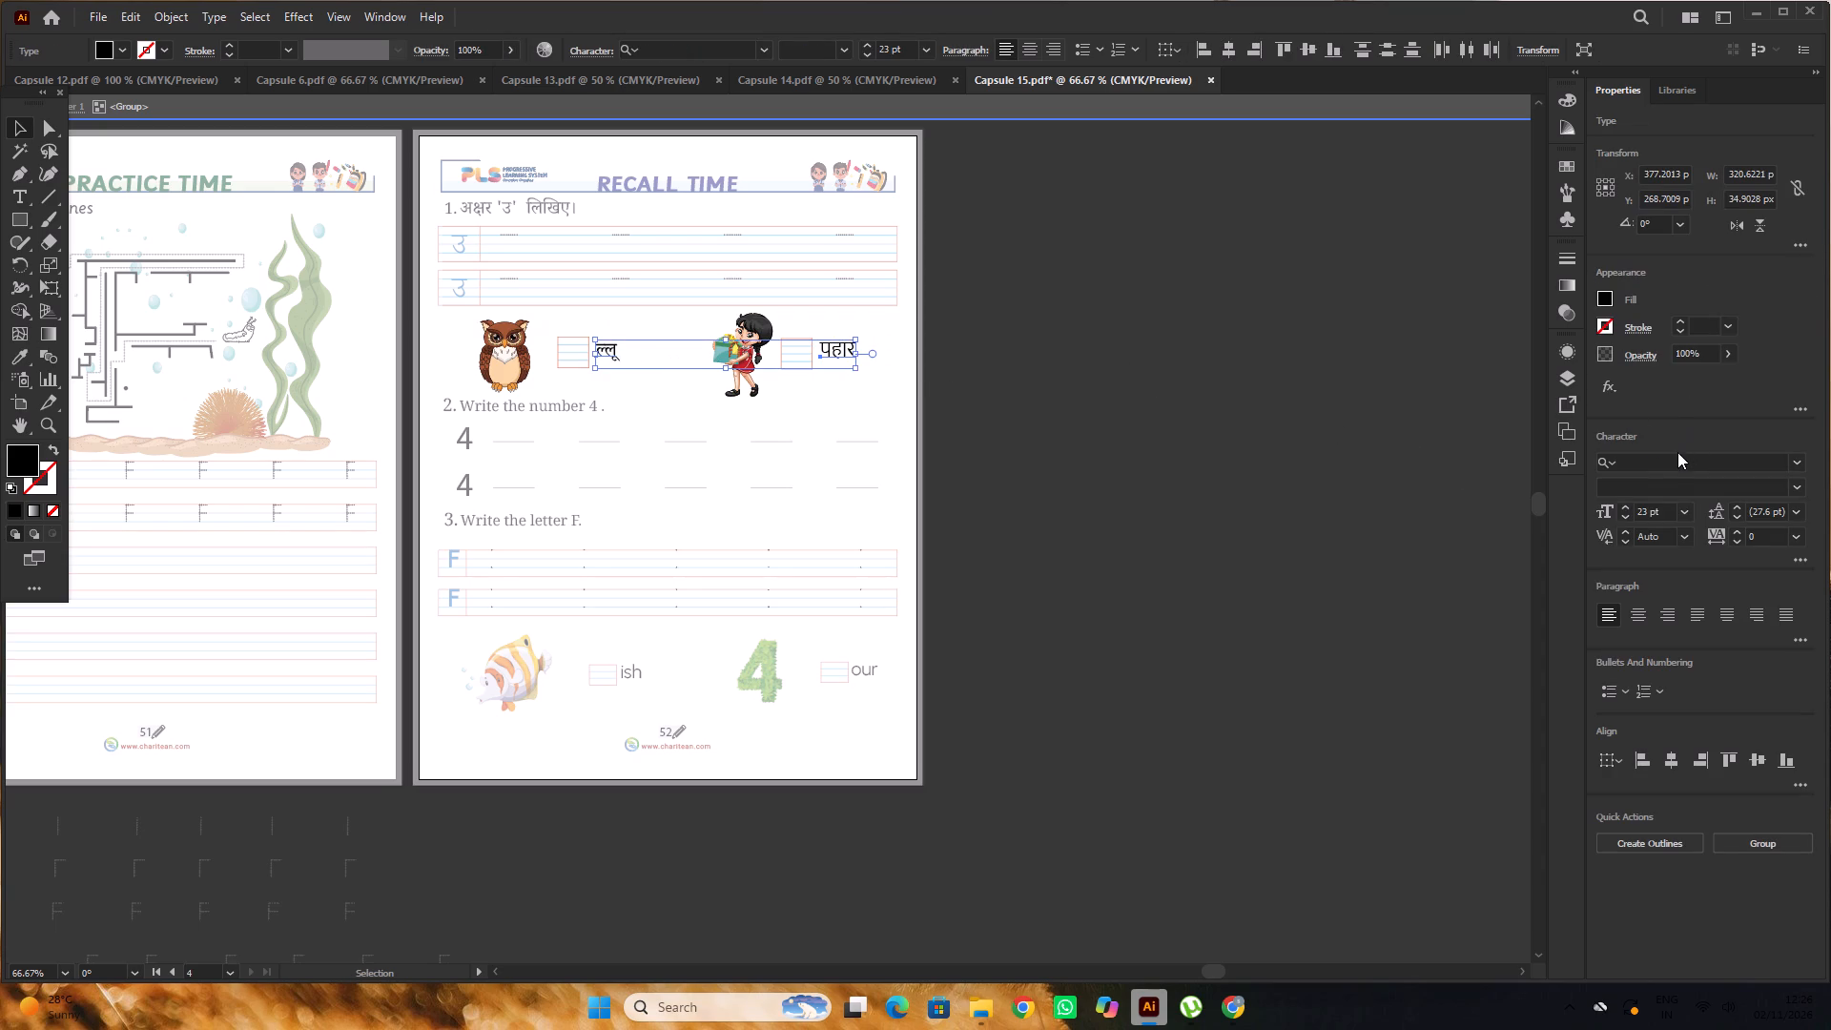
left_click(1677, 452)
left_click(1675, 460)
type("no")
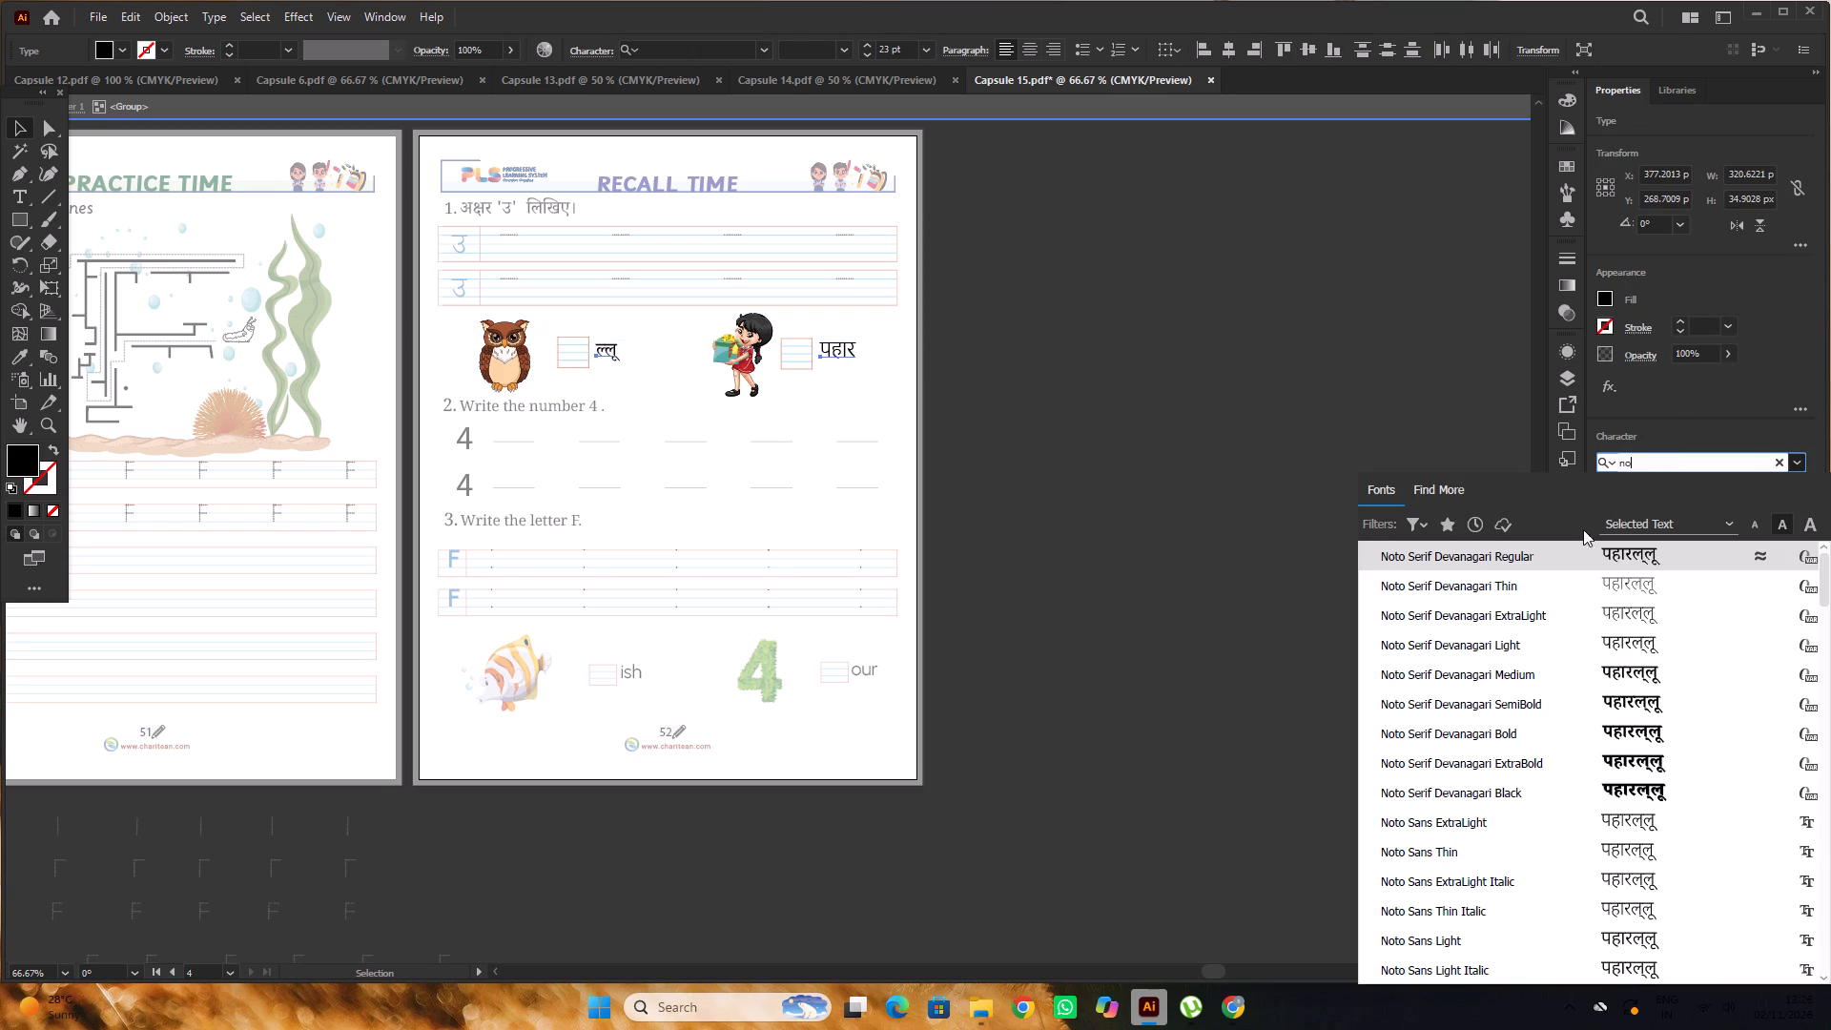
left_click(1522, 548)
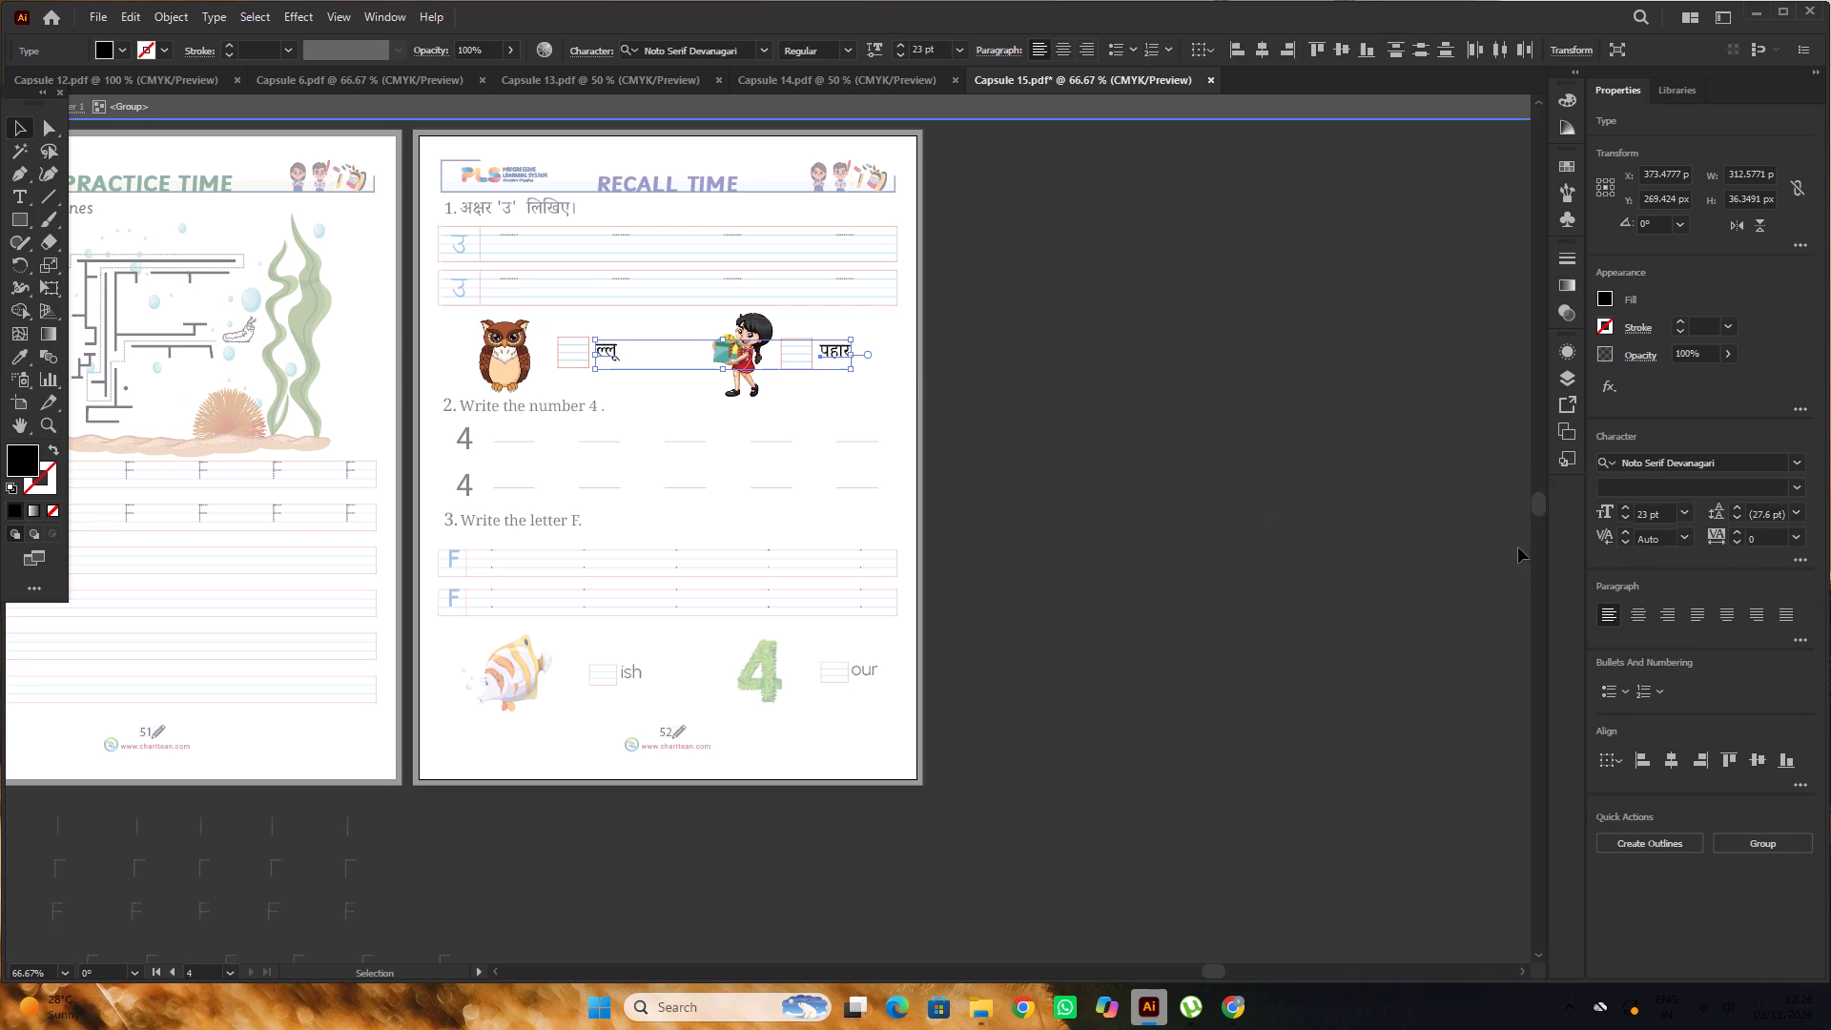
triple_click(1135, 450)
Set the question 2 heading "Write the number 4" and its numeral in Sassoon Primary.
scroll(913, 364, "down", 2, "alt")
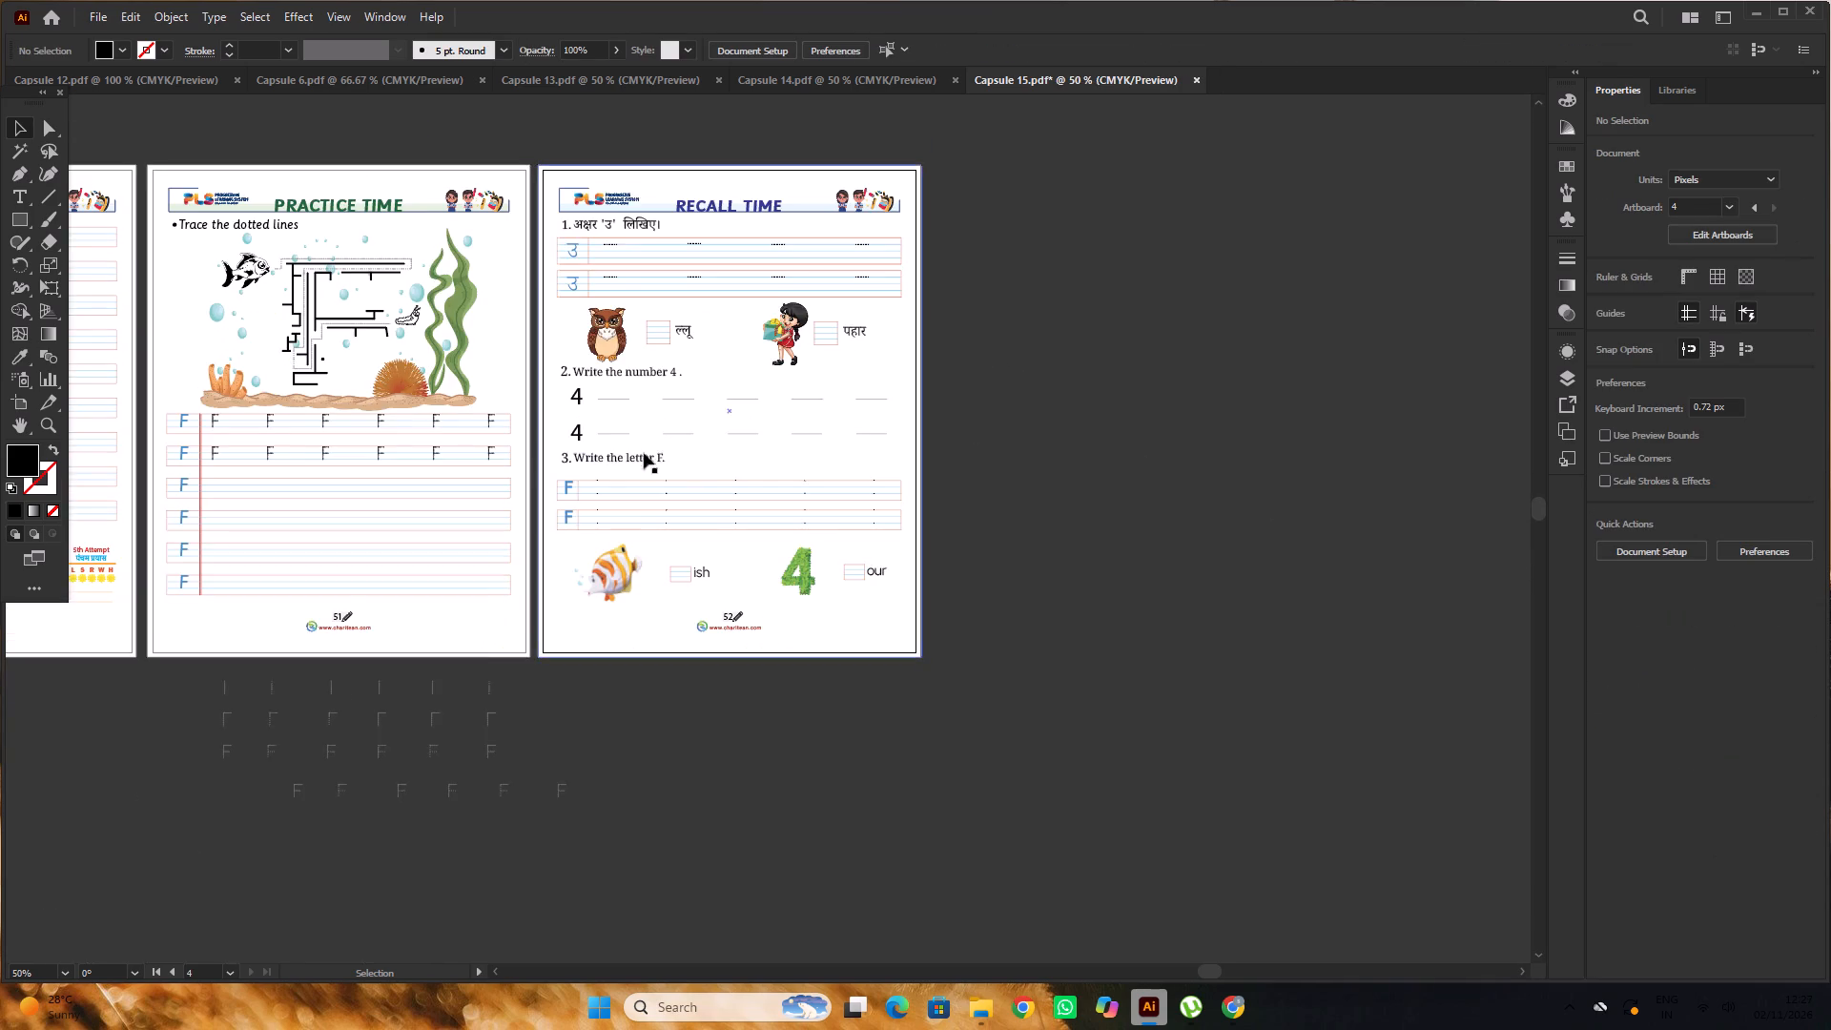
scroll(612, 435, "up", 2, "alt")
left_click(634, 319)
left_click(518, 321, "shift")
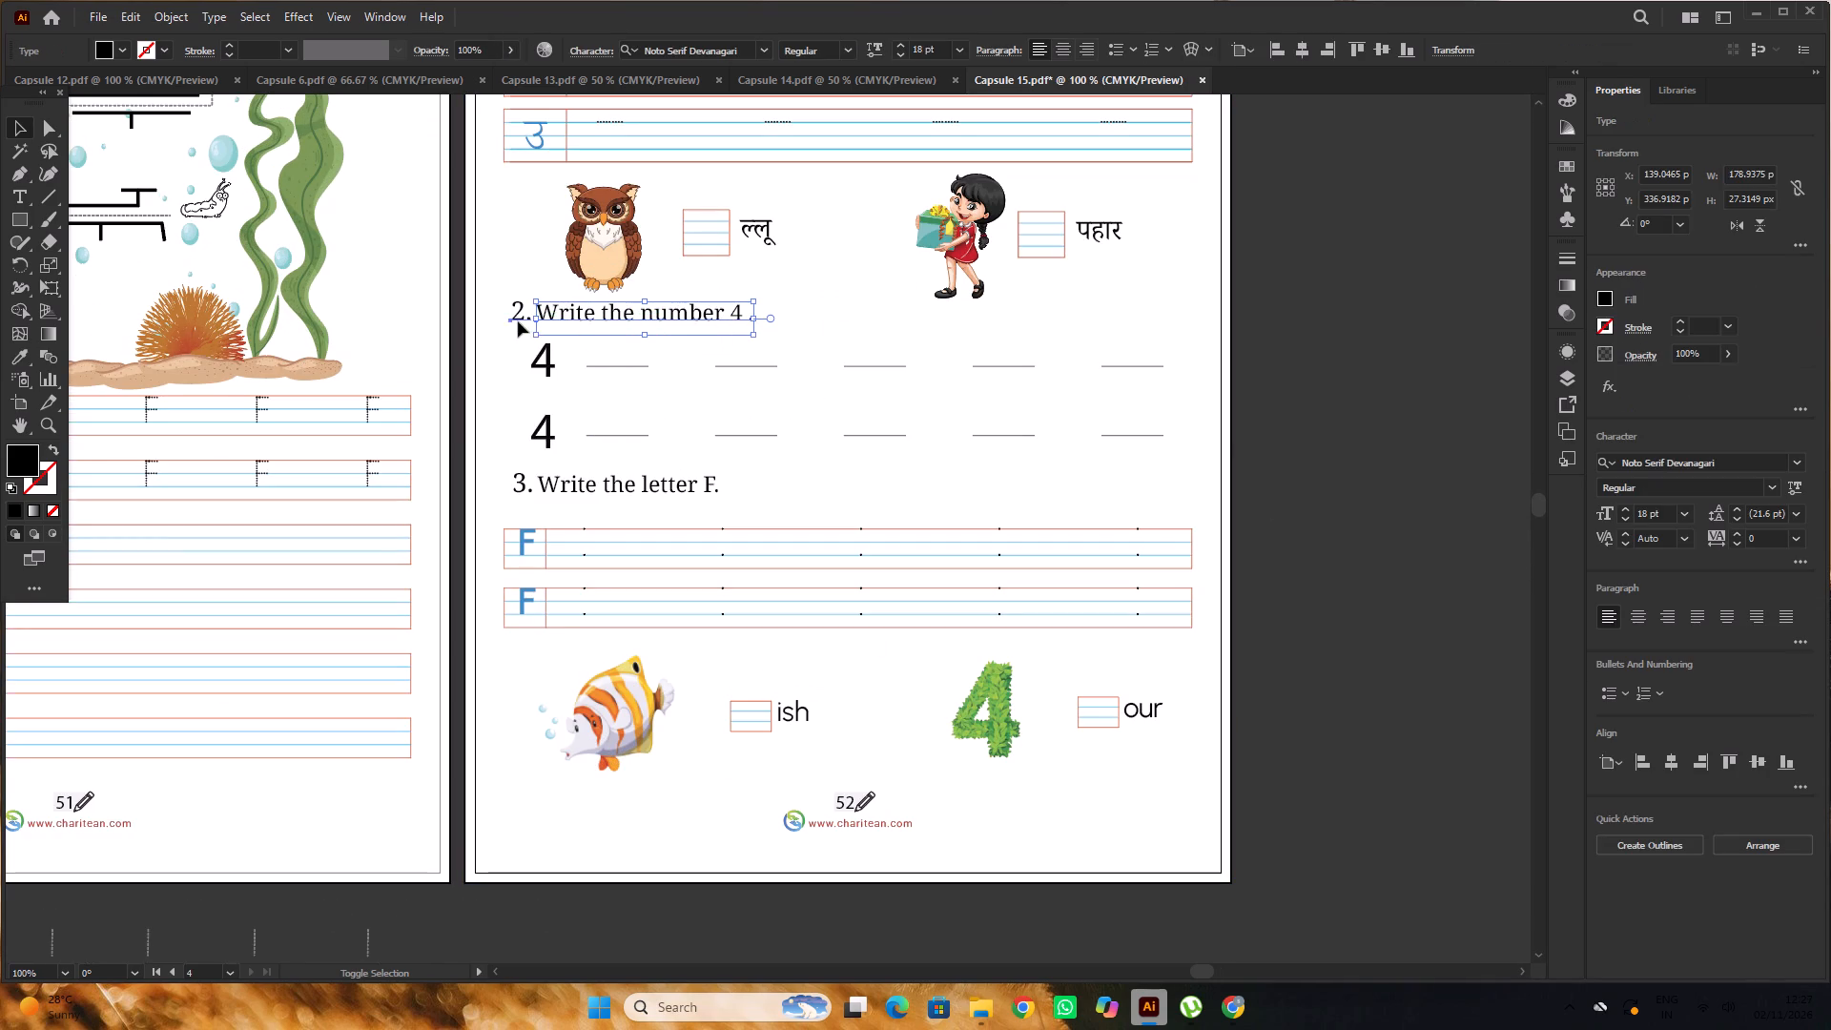
left_click(1736, 471)
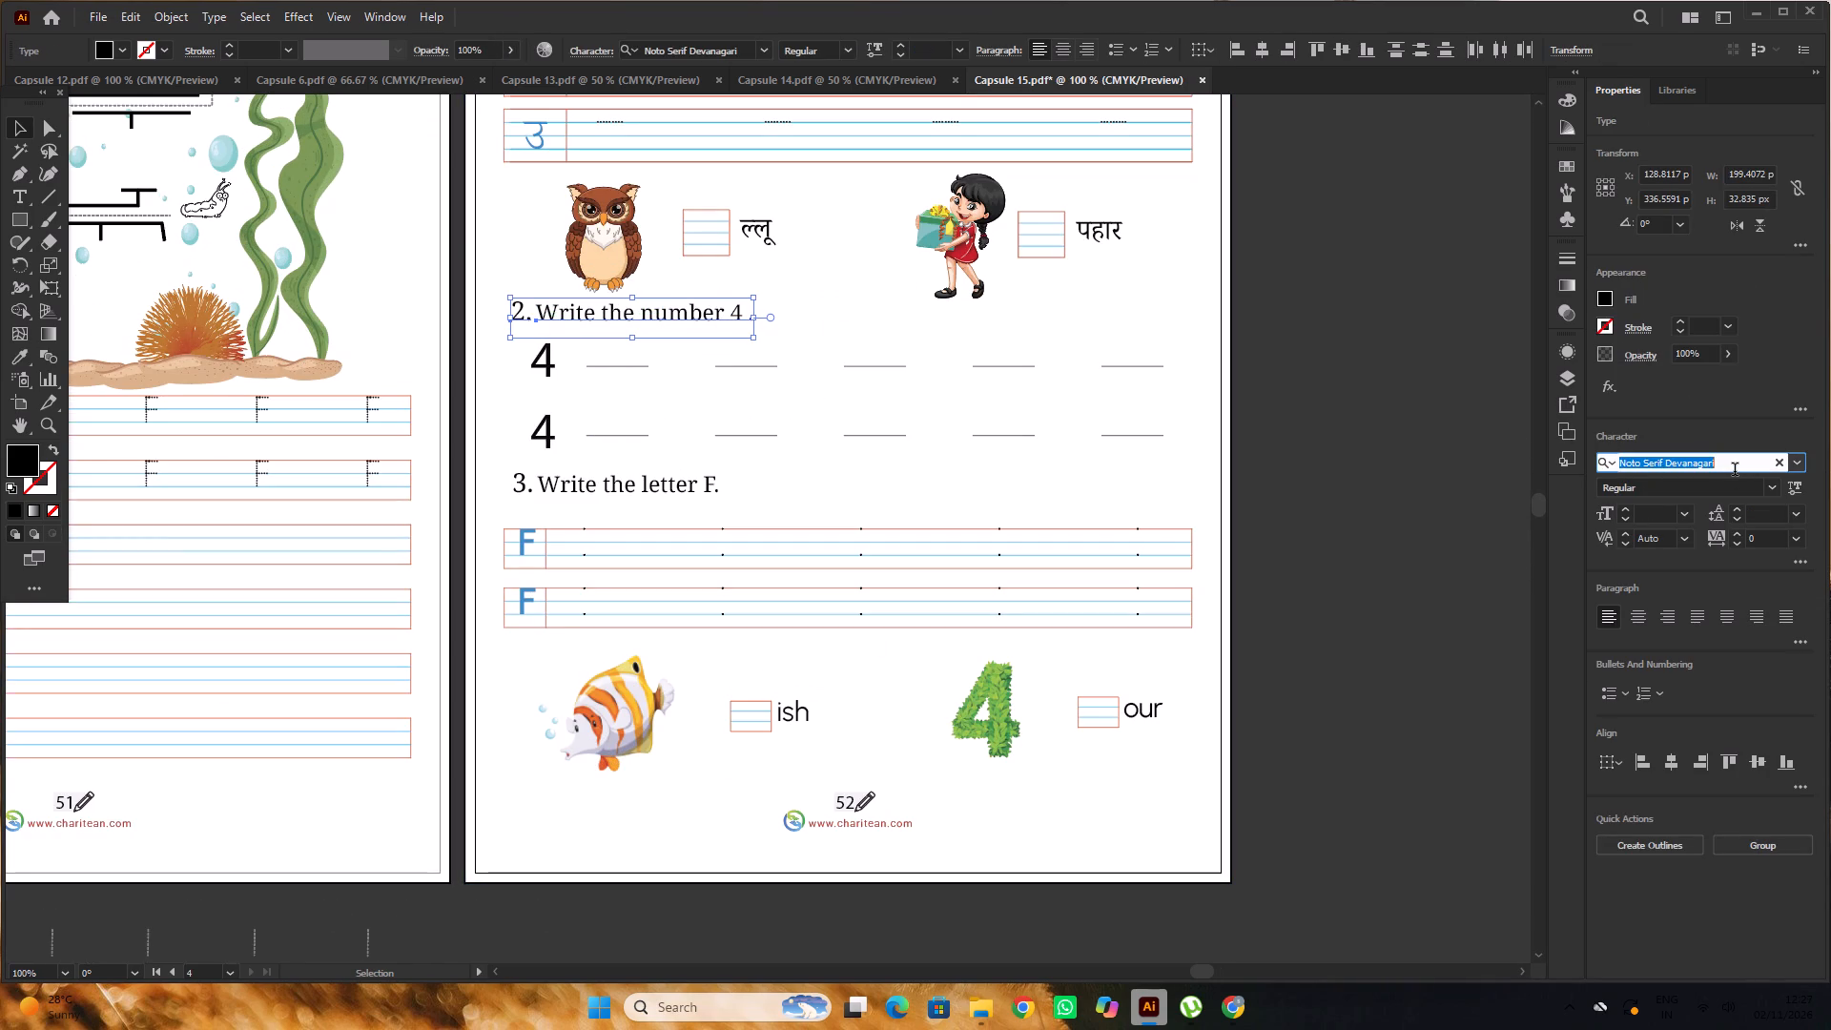
type("sas")
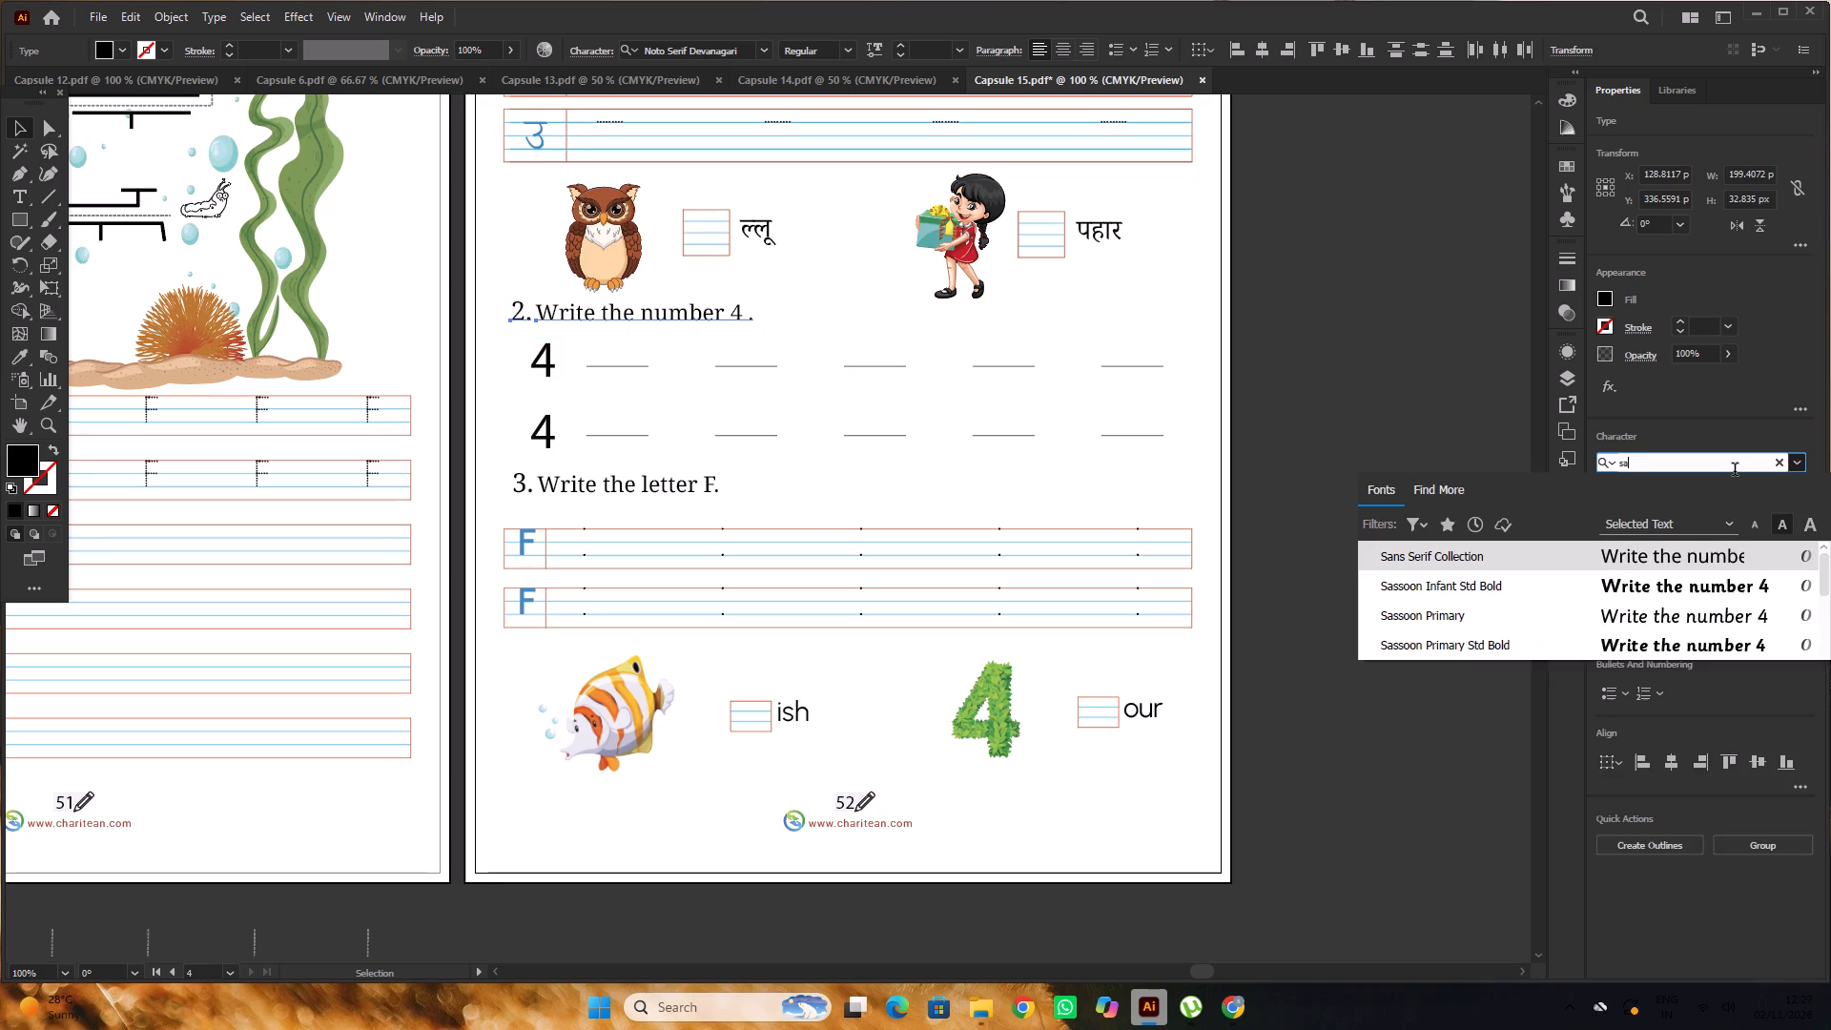
key("a")
key("BackSpace")
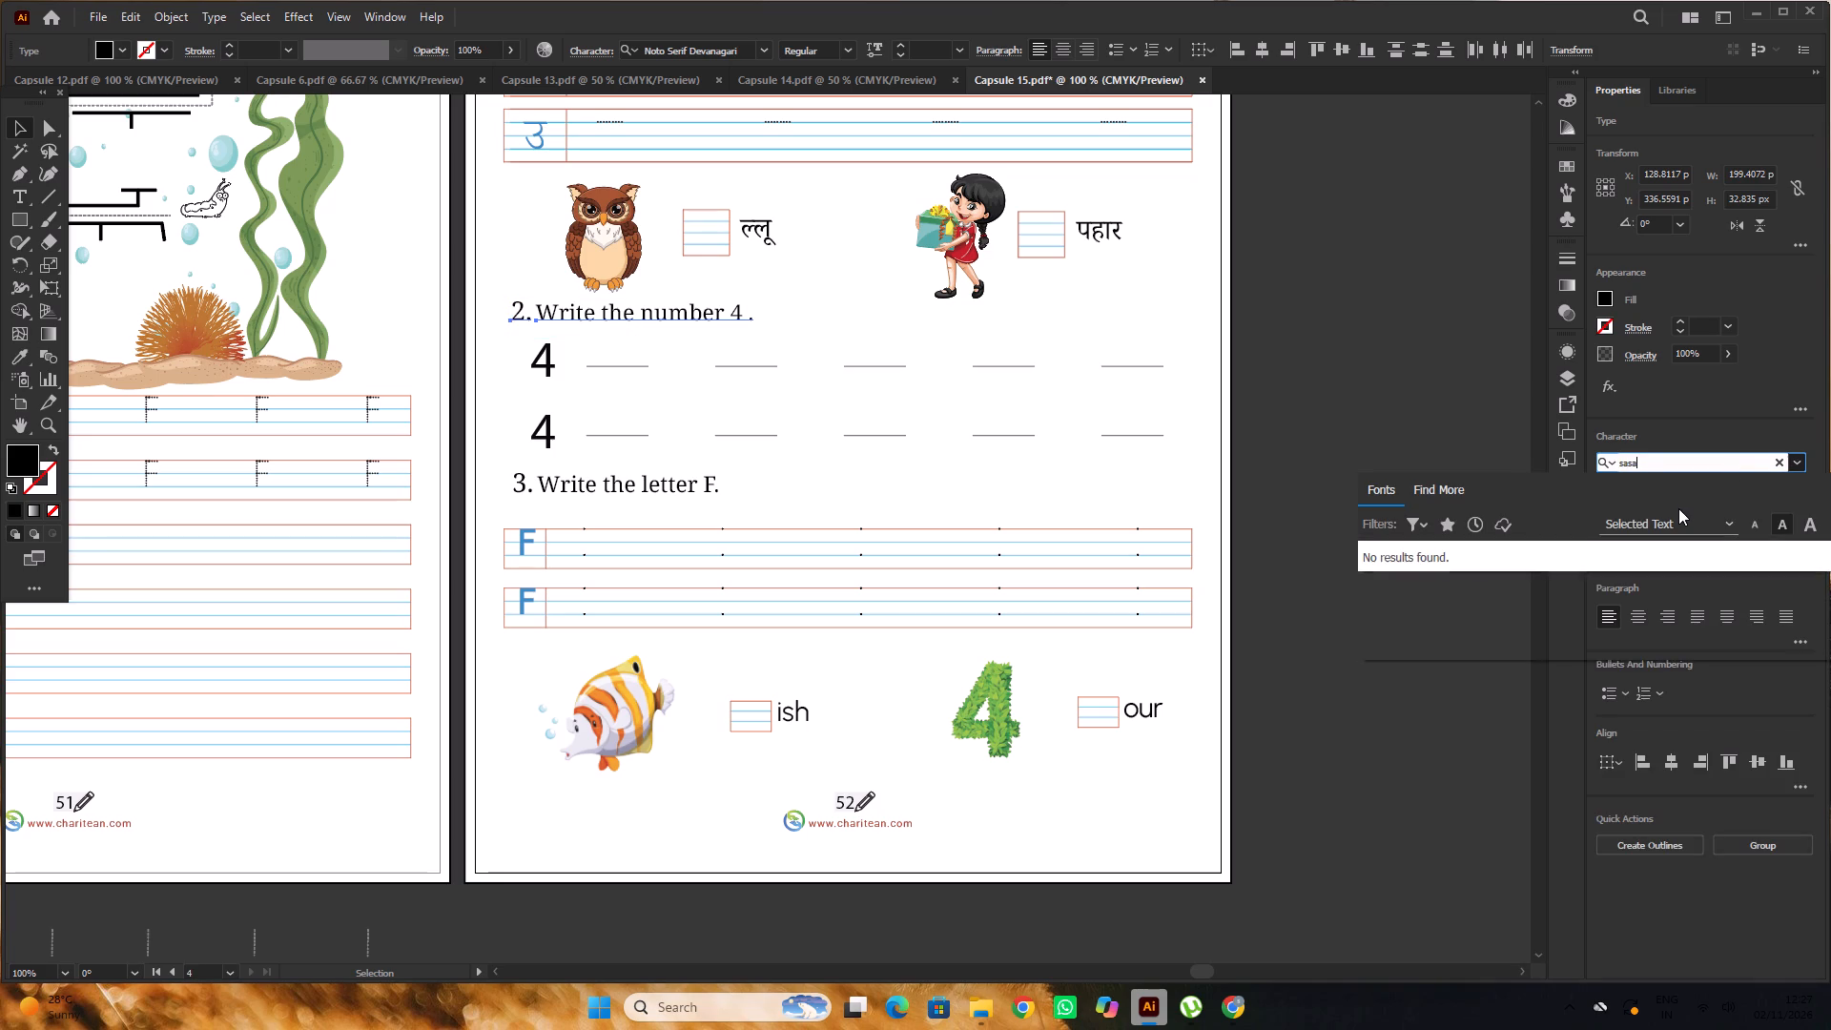
left_click(1556, 583)
double_click(1294, 429)
scroll(630, 397, "down", 1, "alt")
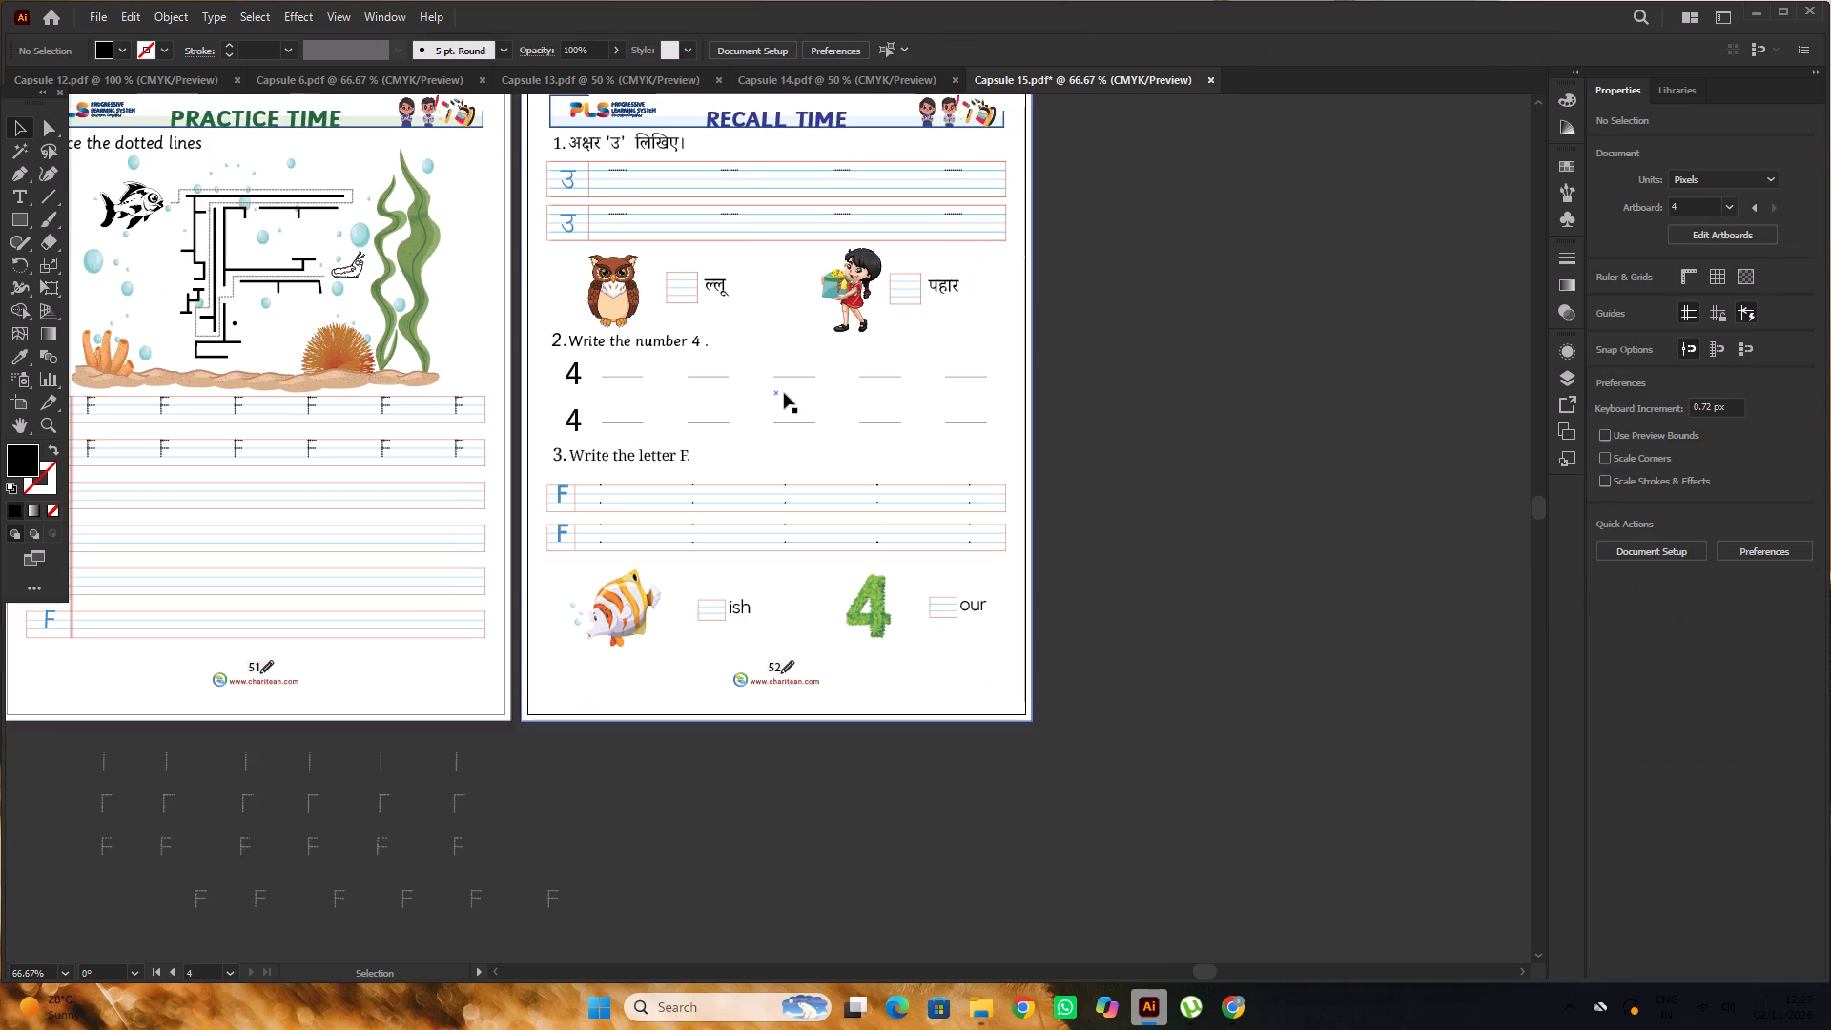
Recolour both large question 2 numerals 4 on the Recall Time page with the blue of the उ, hex 248bcb.
scroll(868, 400, "down", 2, "alt")
scroll(866, 400, "down", 2)
scroll(640, 363, "up", 2, "alt")
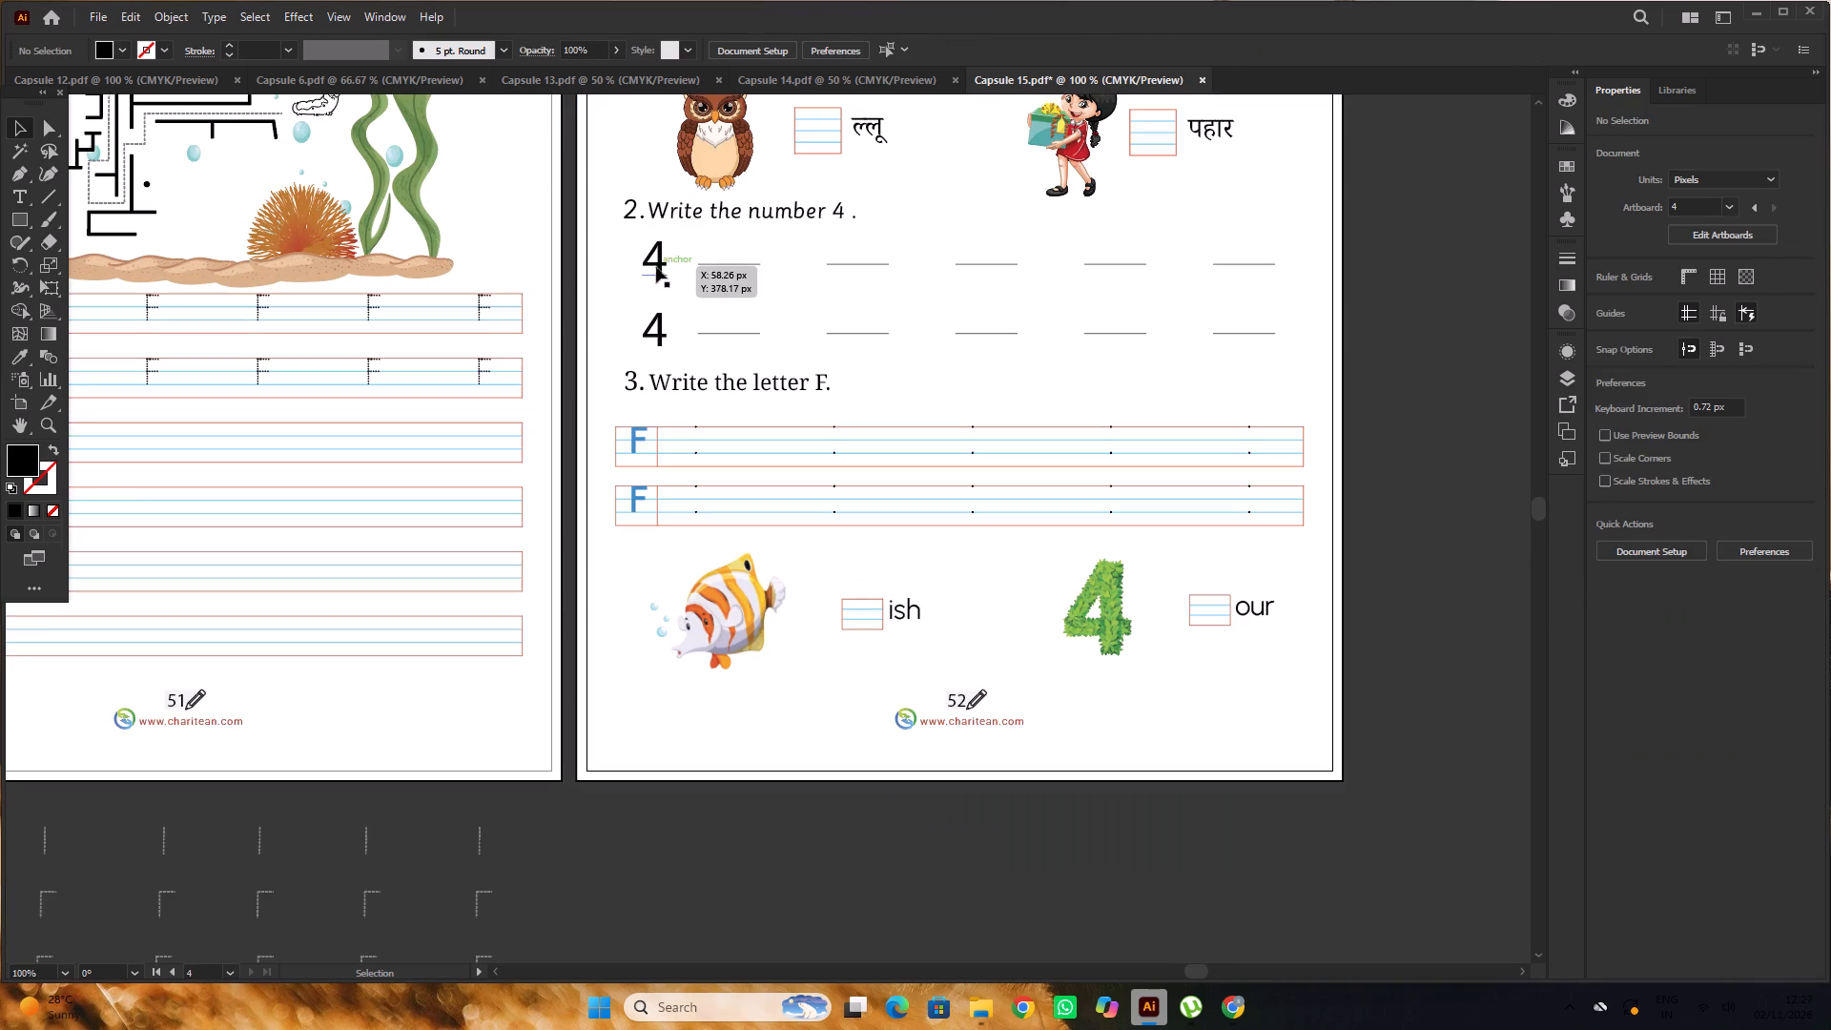
scroll(751, 480, "down", 1, "alt")
scroll(751, 481, "up", 3)
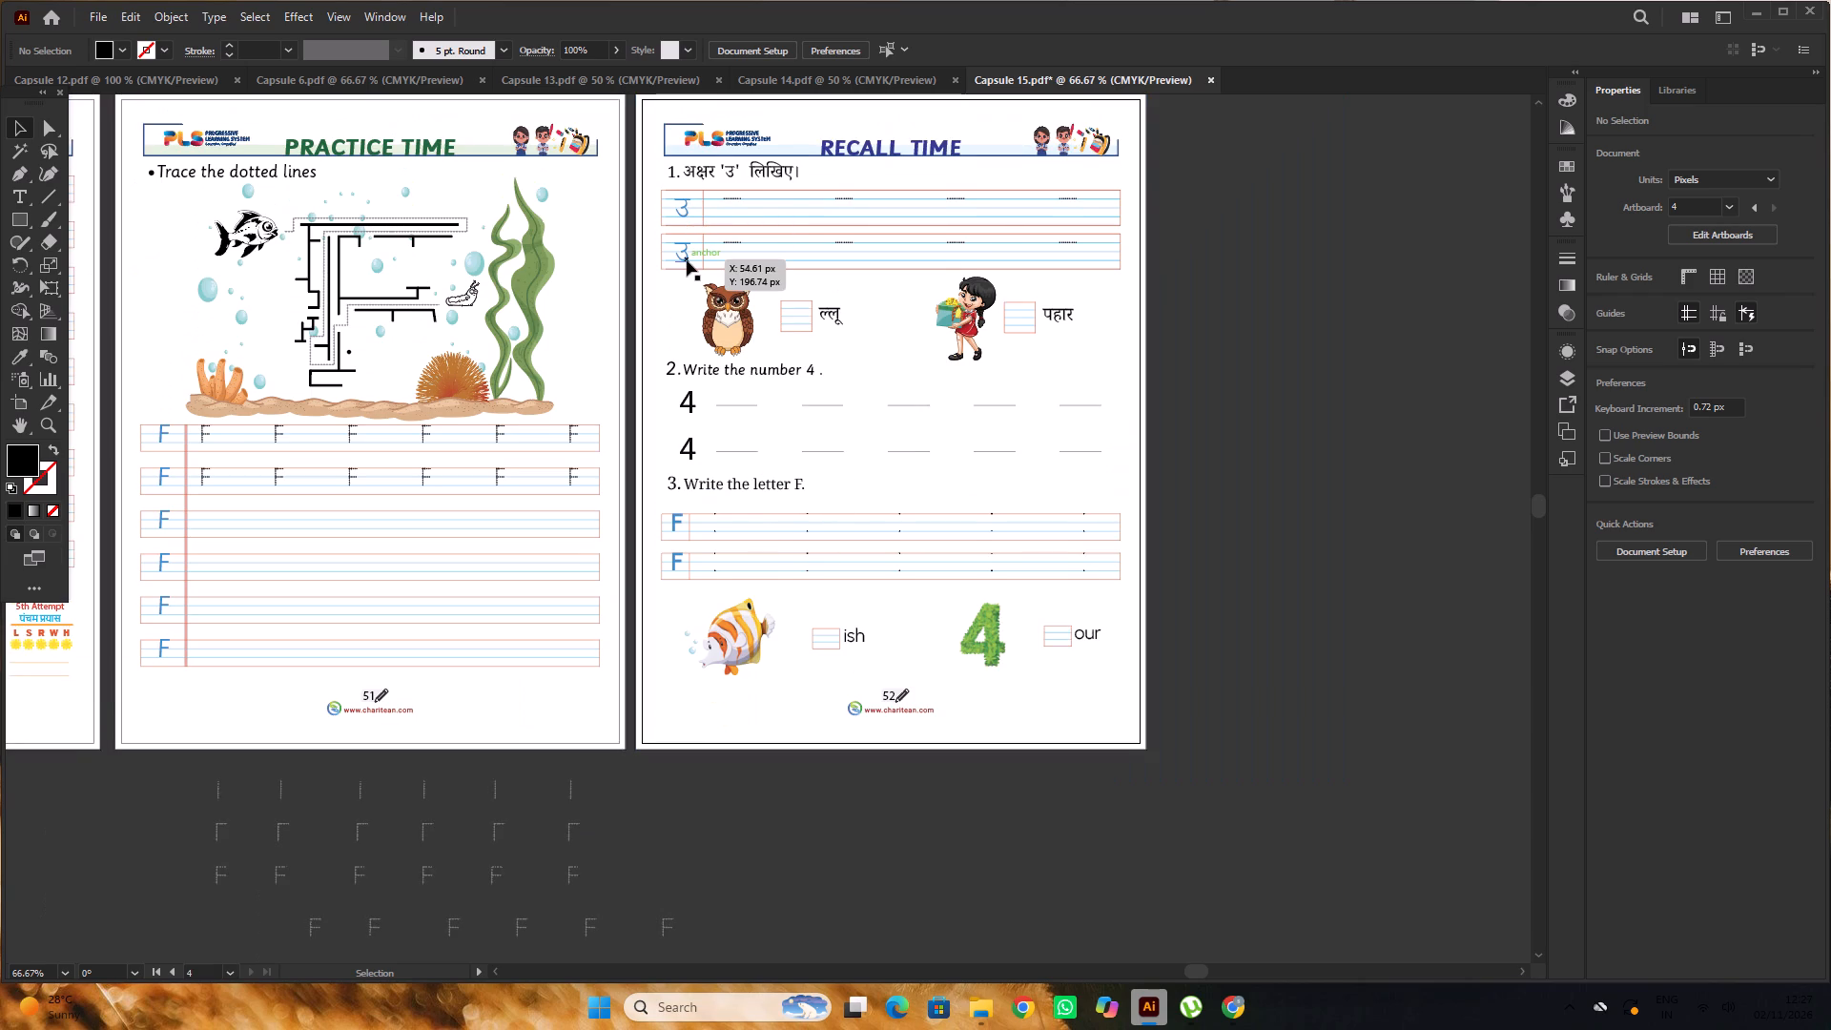
left_click(687, 259)
double_click(7, 457)
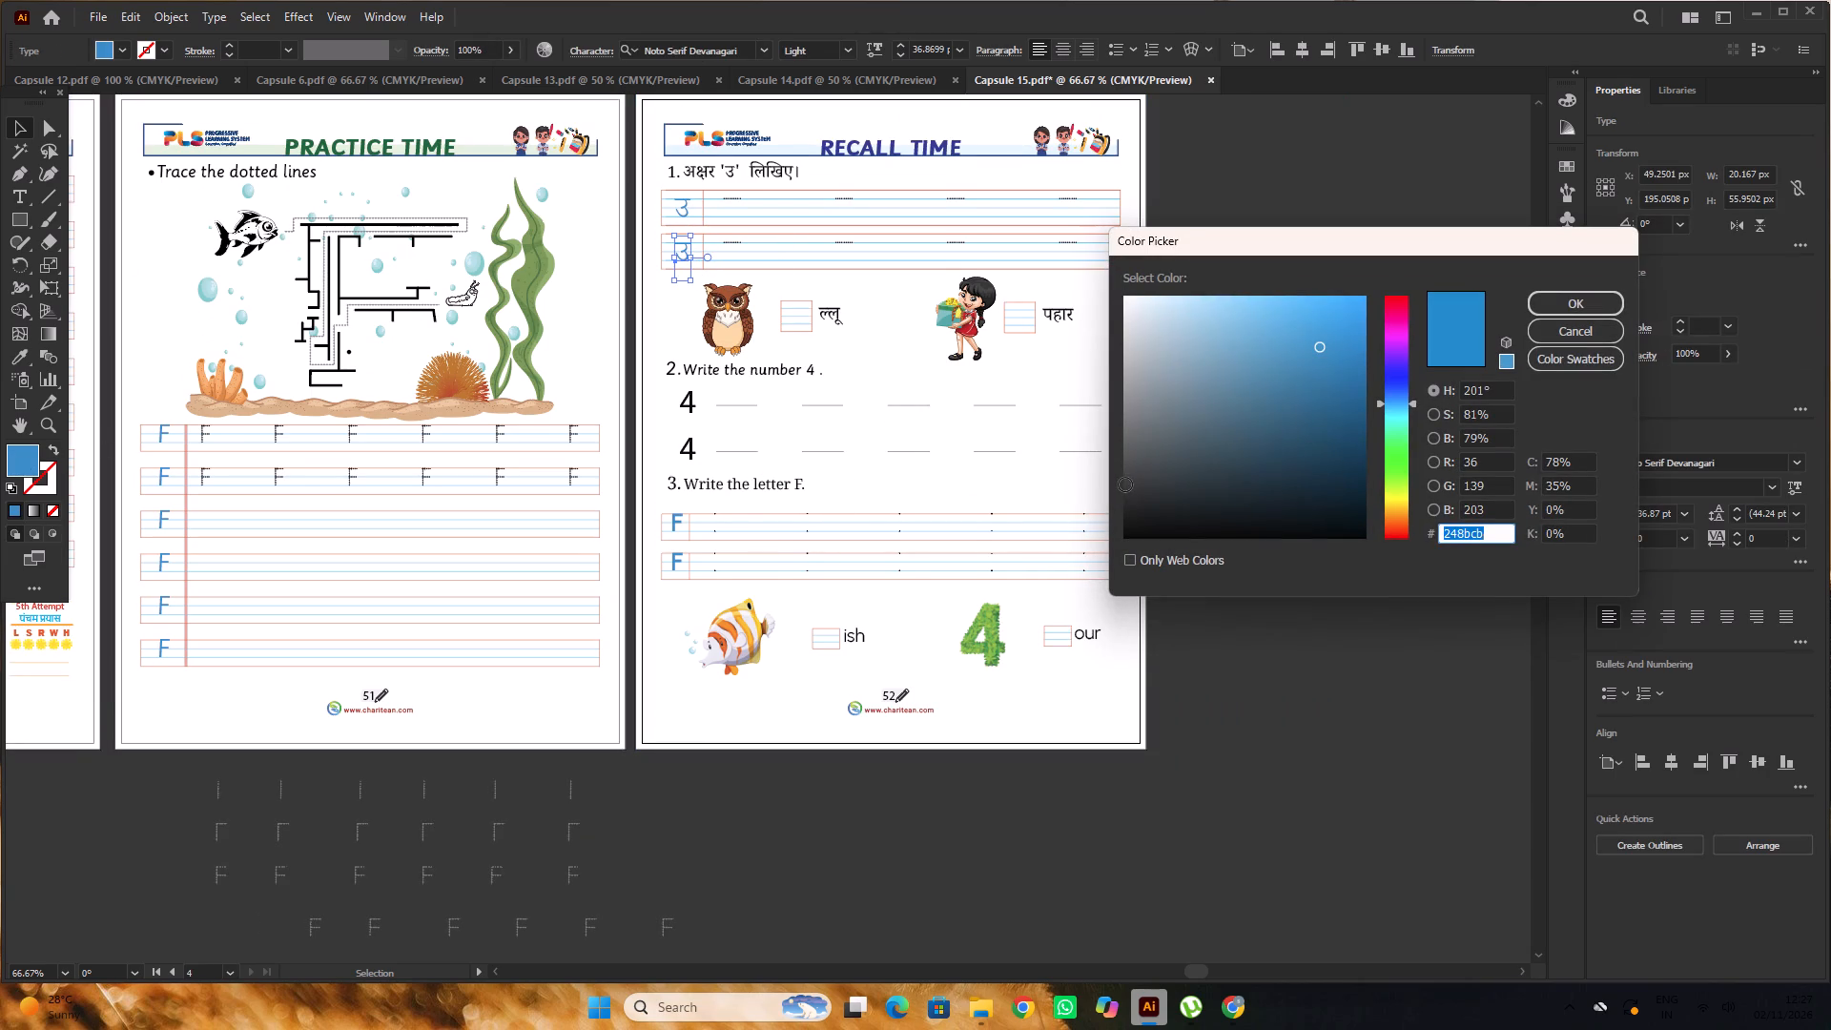
key("ctrl+c")
left_click(1623, 311)
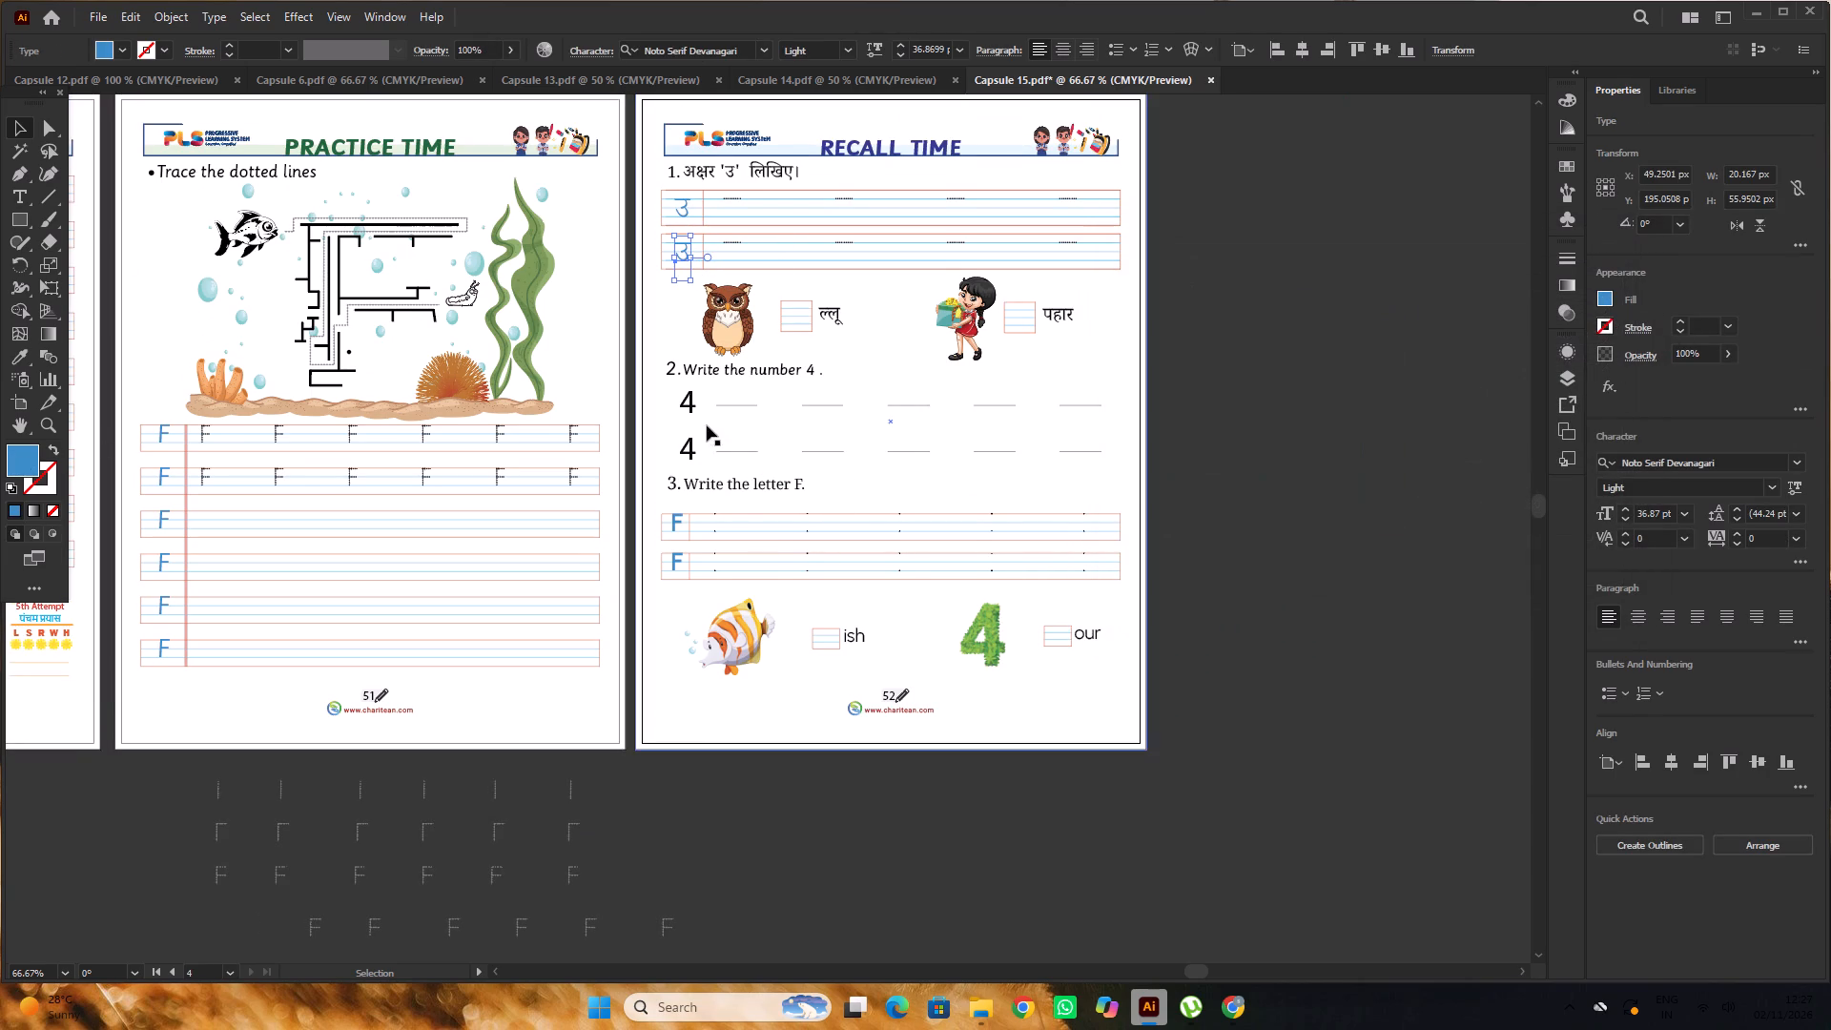
left_click(693, 406)
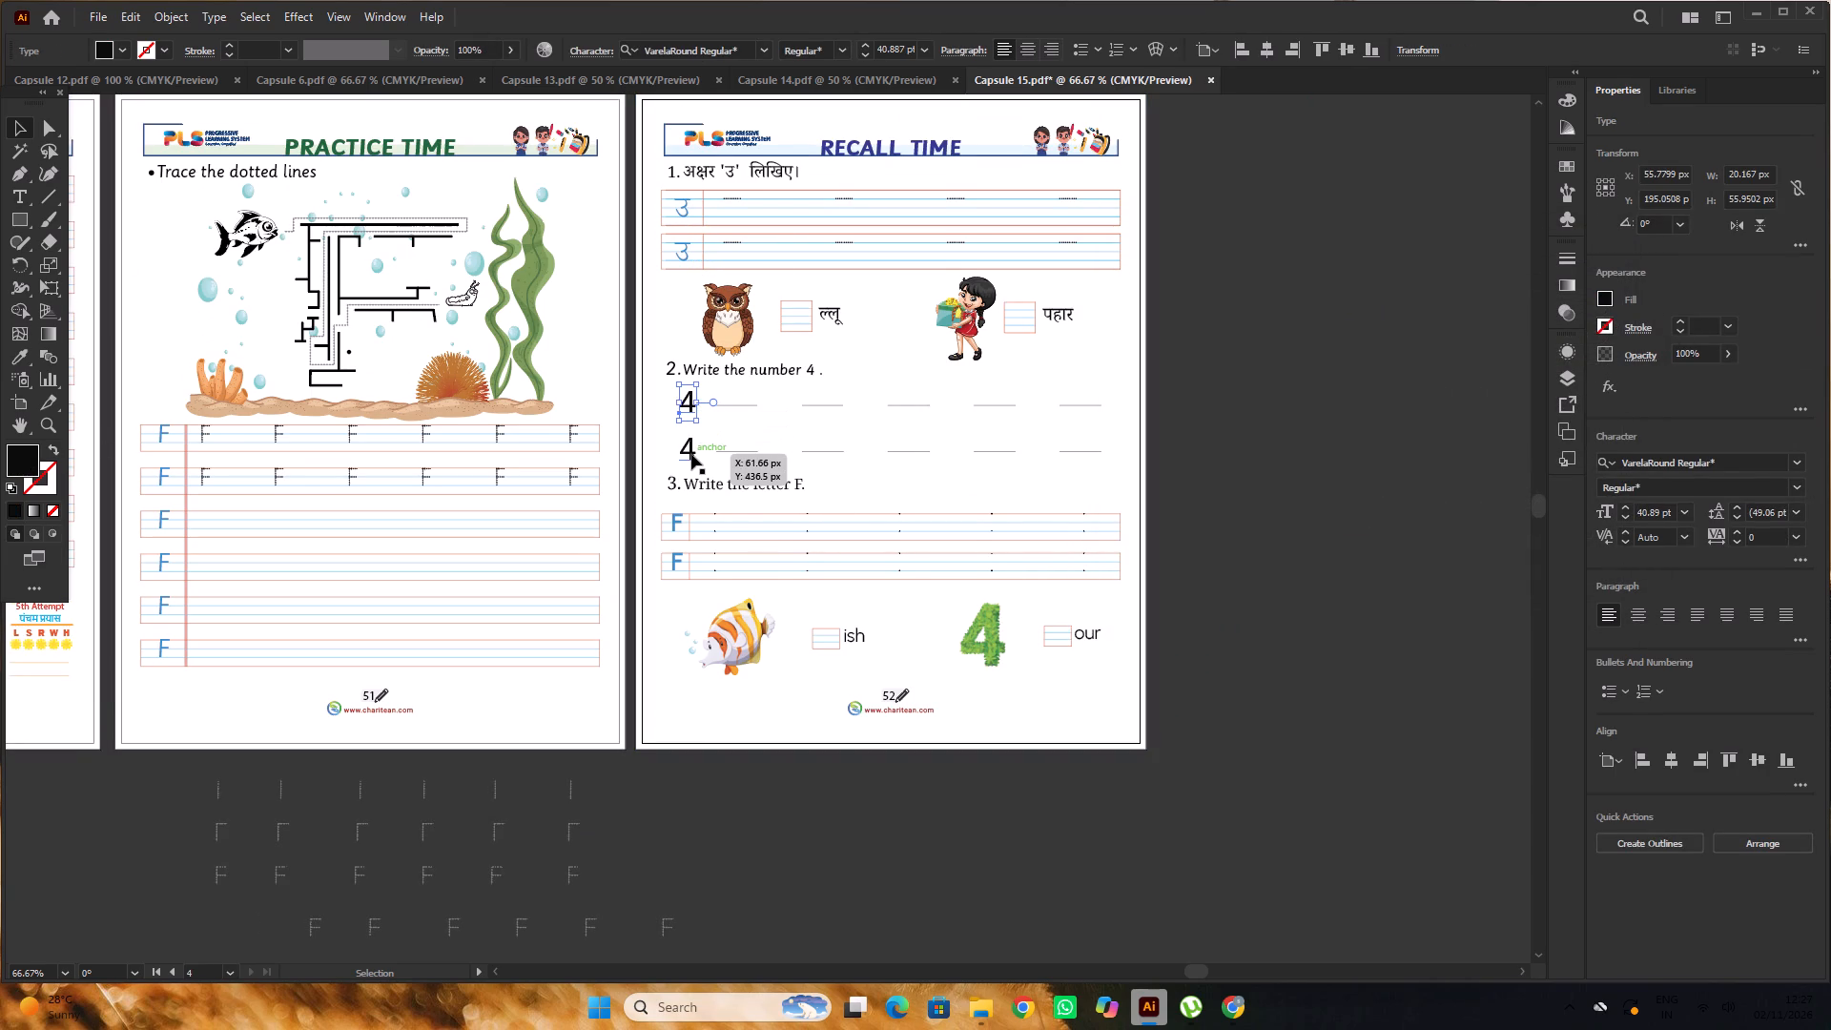
left_click(691, 454, "shift")
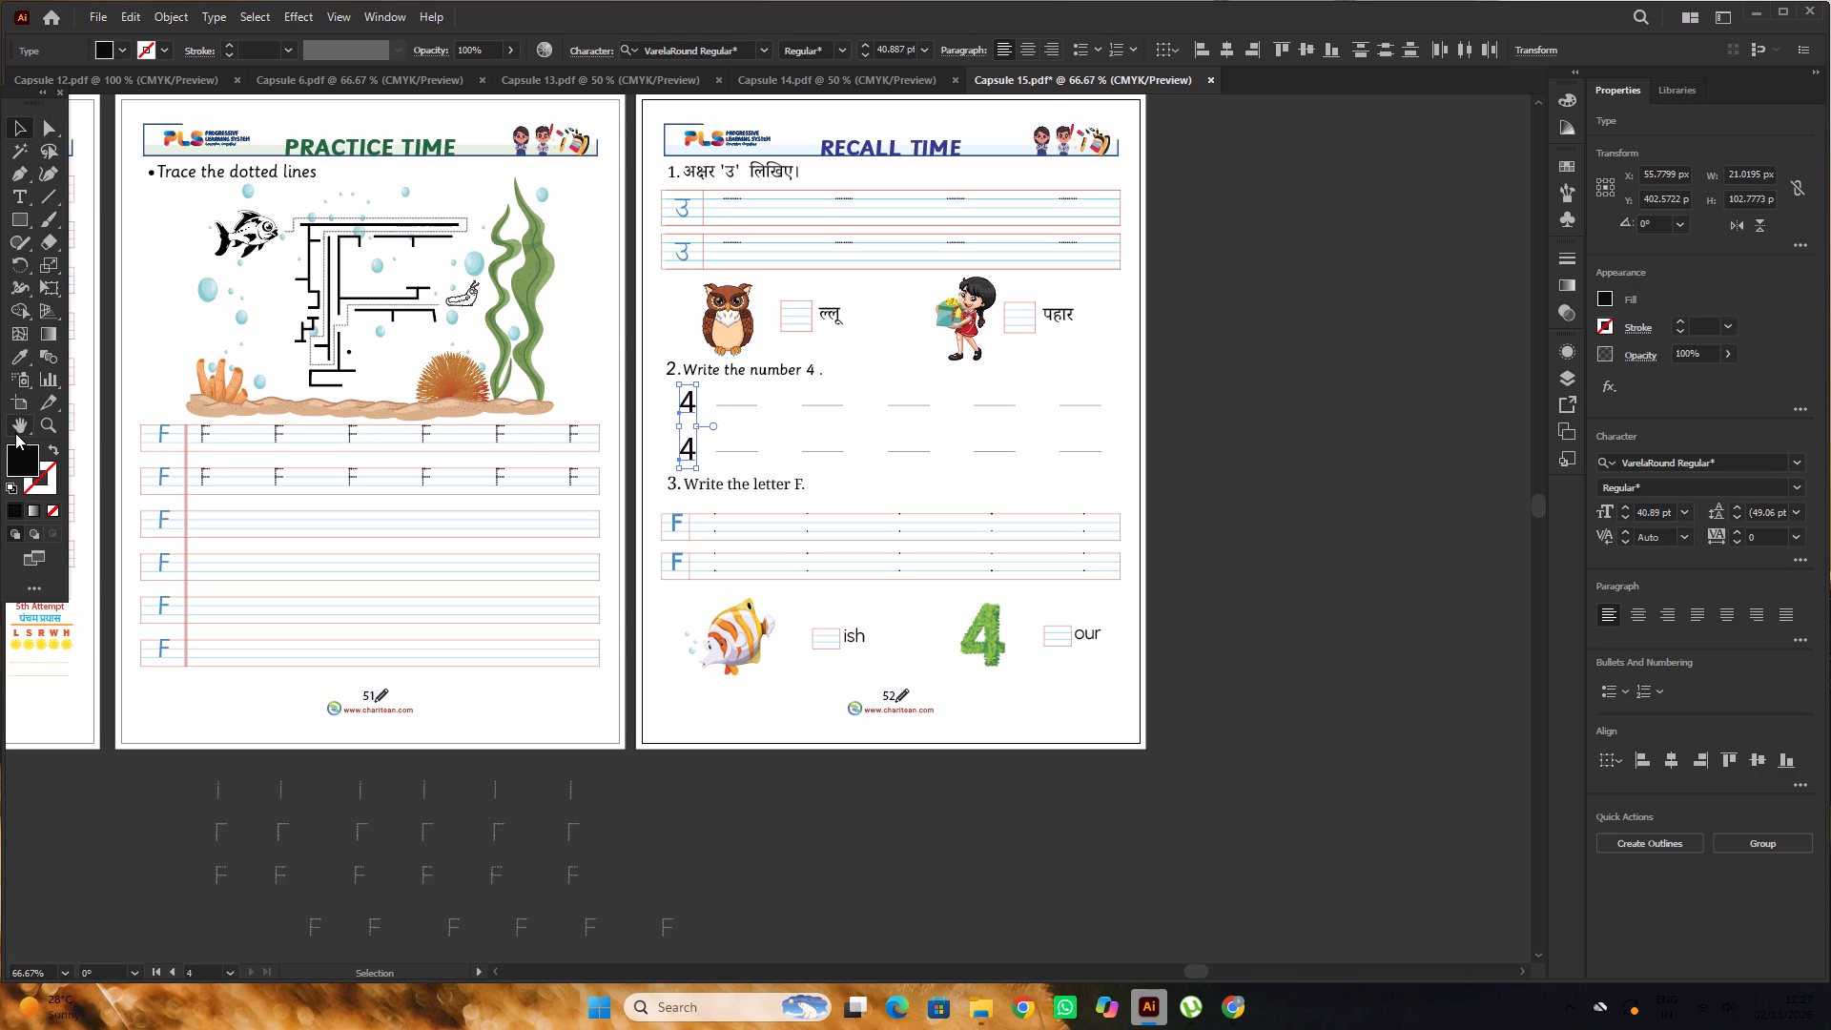
double_click(17, 457)
key("ctrl+v")
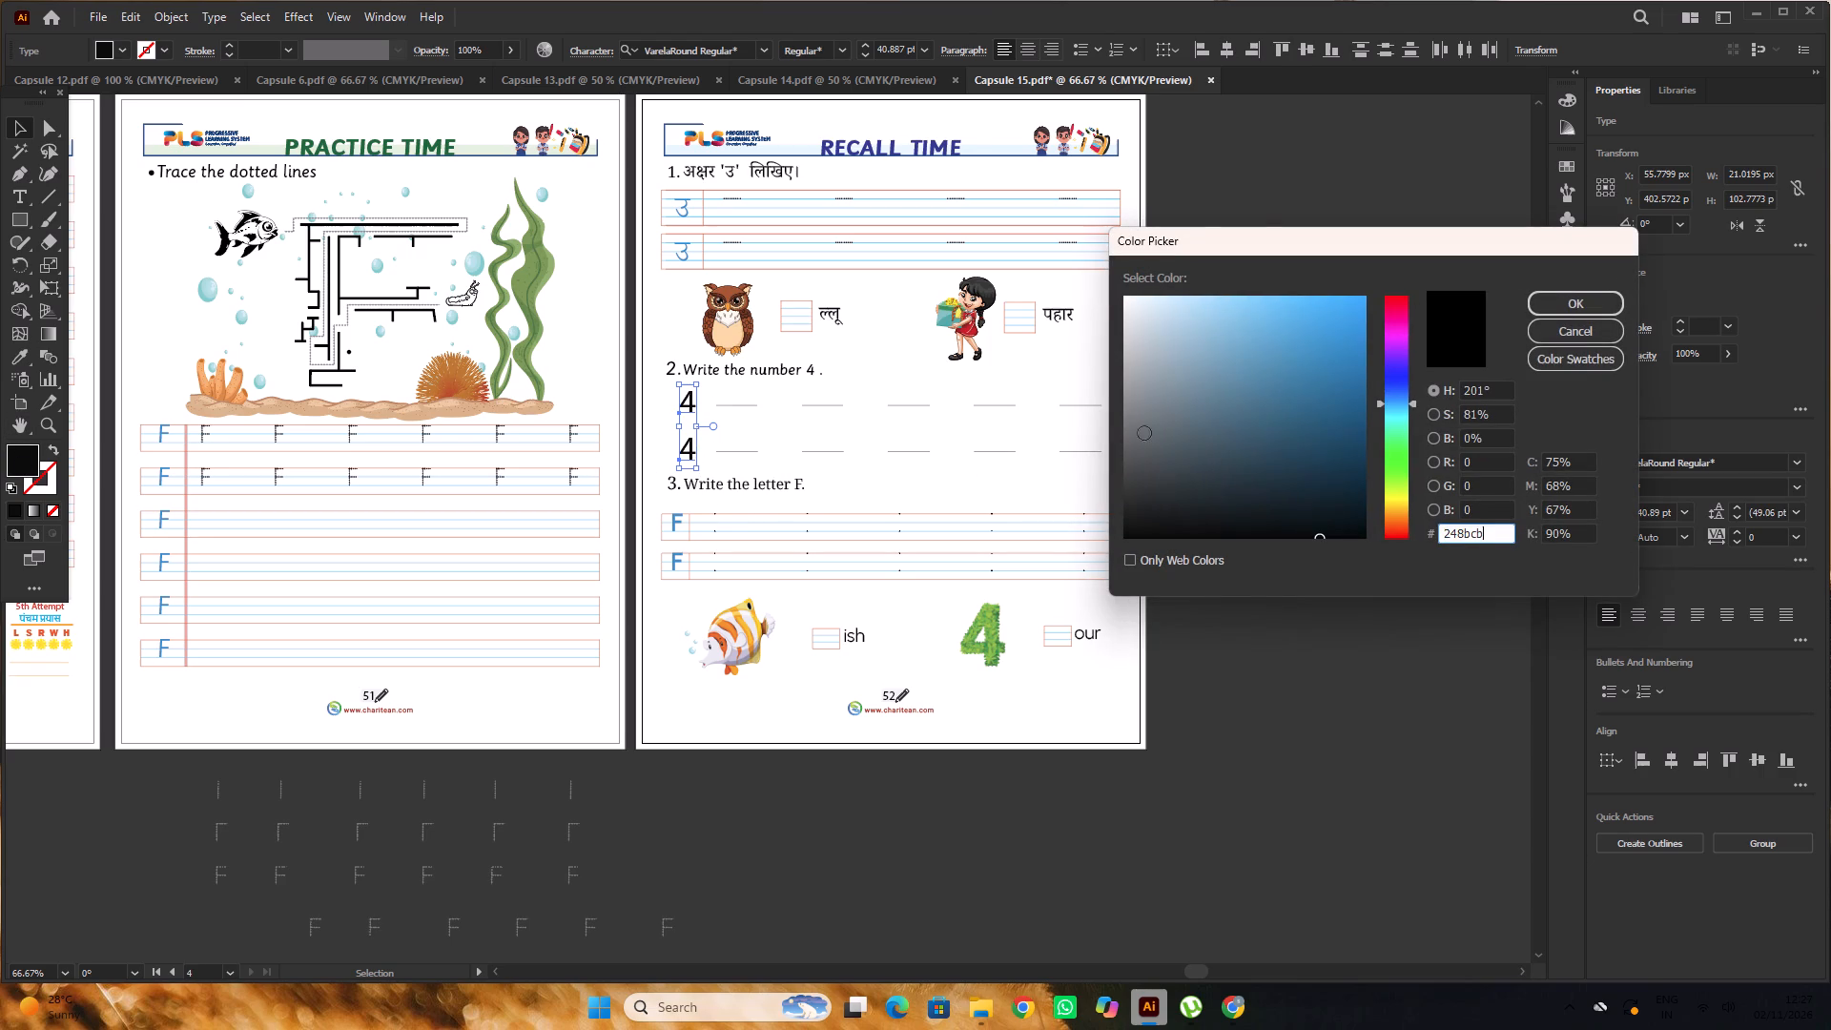
left_click(1578, 301)
triple_click(1277, 375)
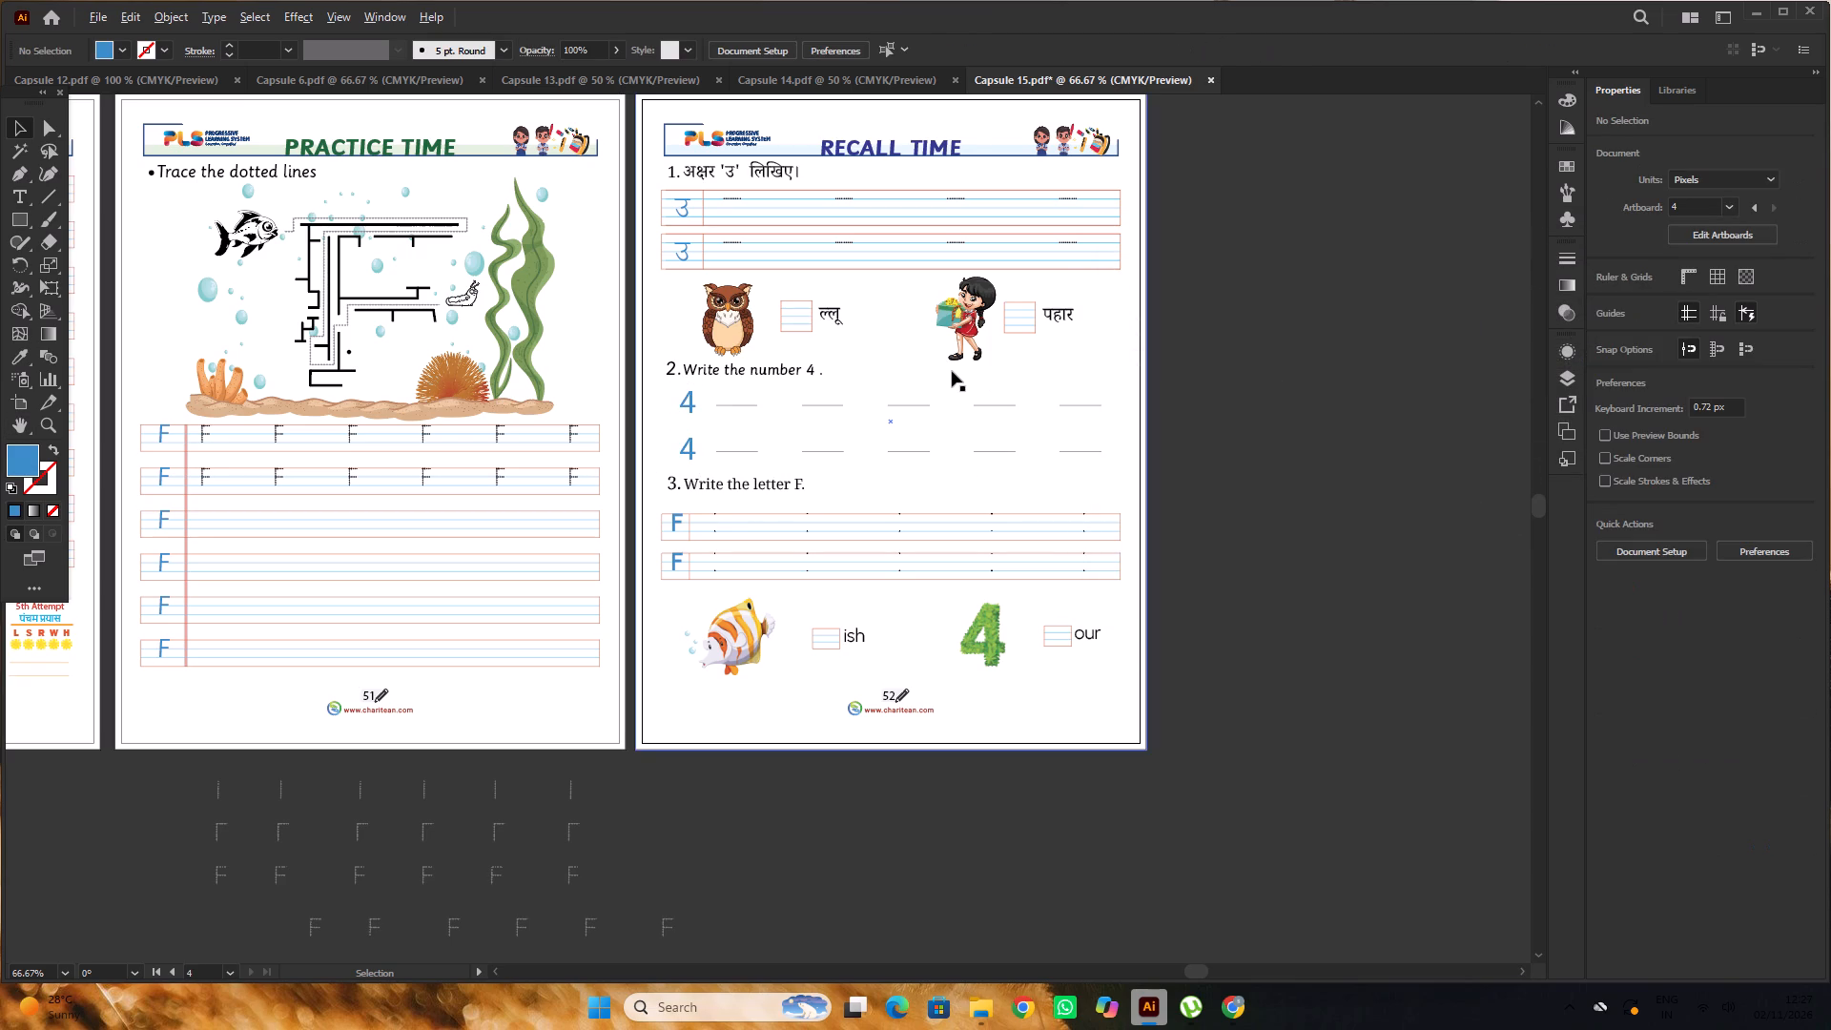
Set the question 3 heading "Write the letter F." and its numeral in Sassoon Primary.
scroll(952, 370, "down", 5)
scroll(757, 397, "up", 1, "alt")
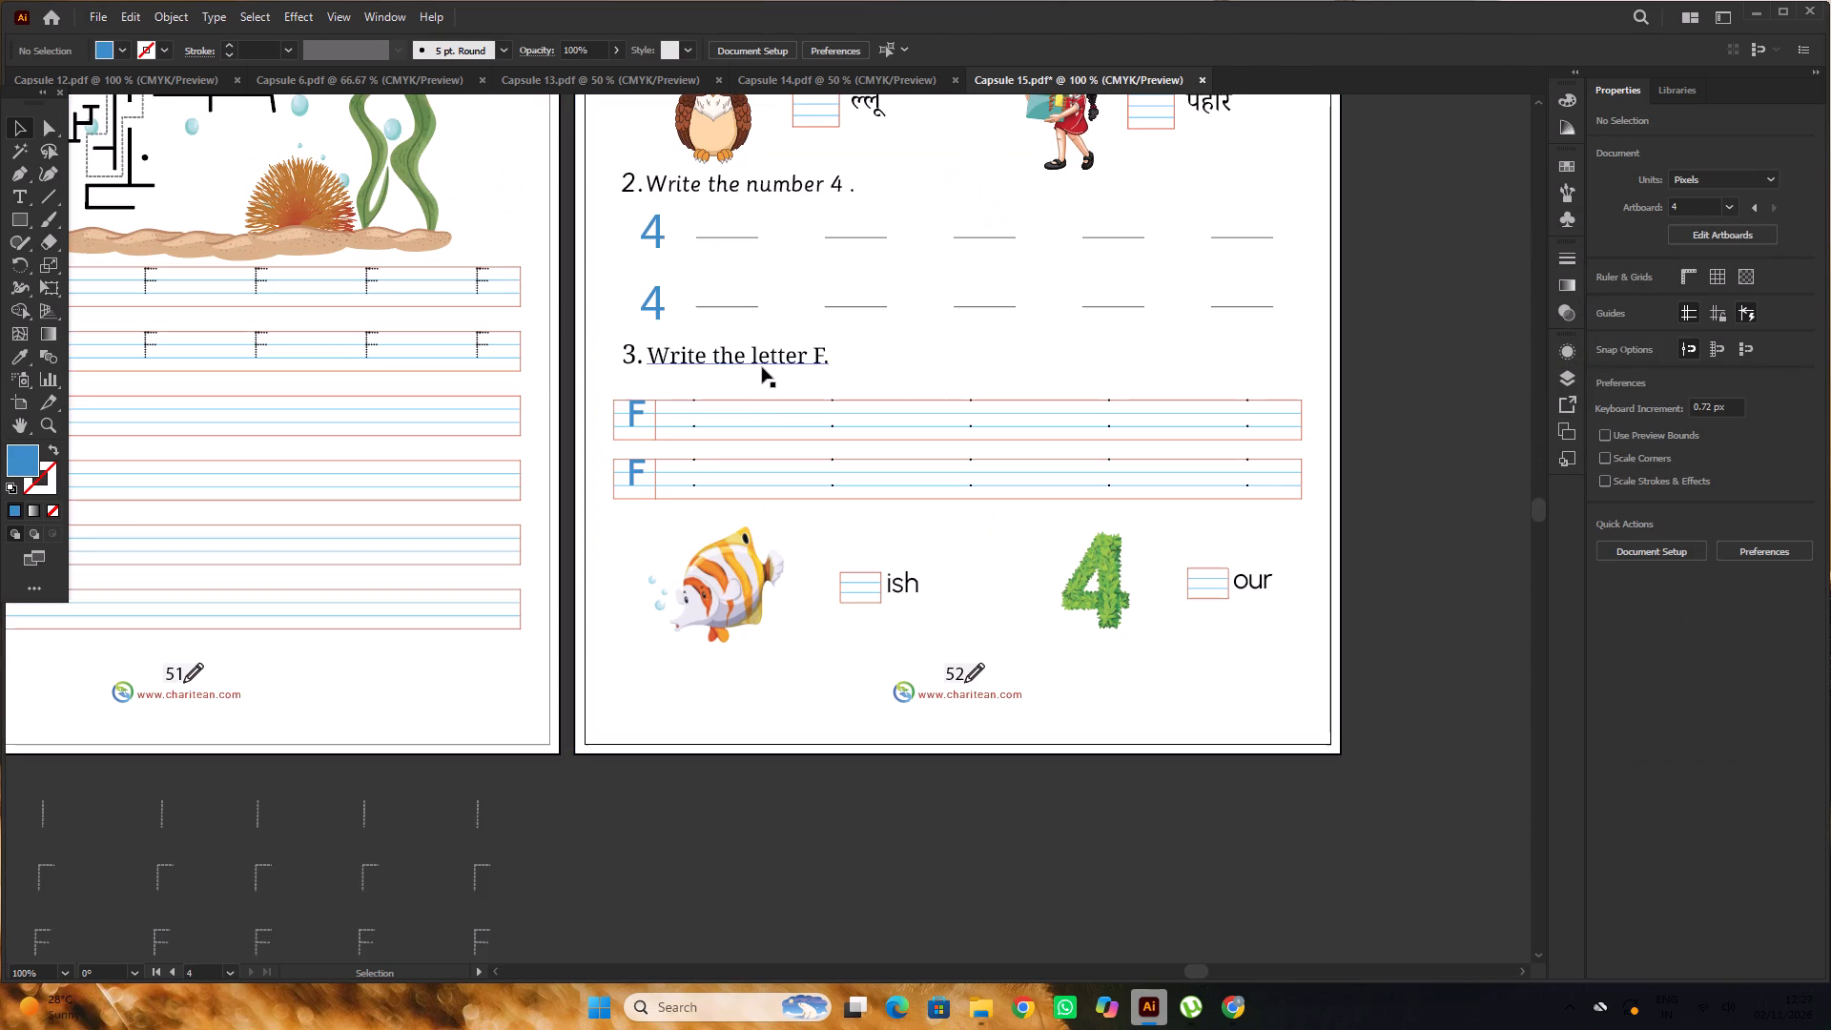
left_click(762, 367)
left_click(628, 365, "shift")
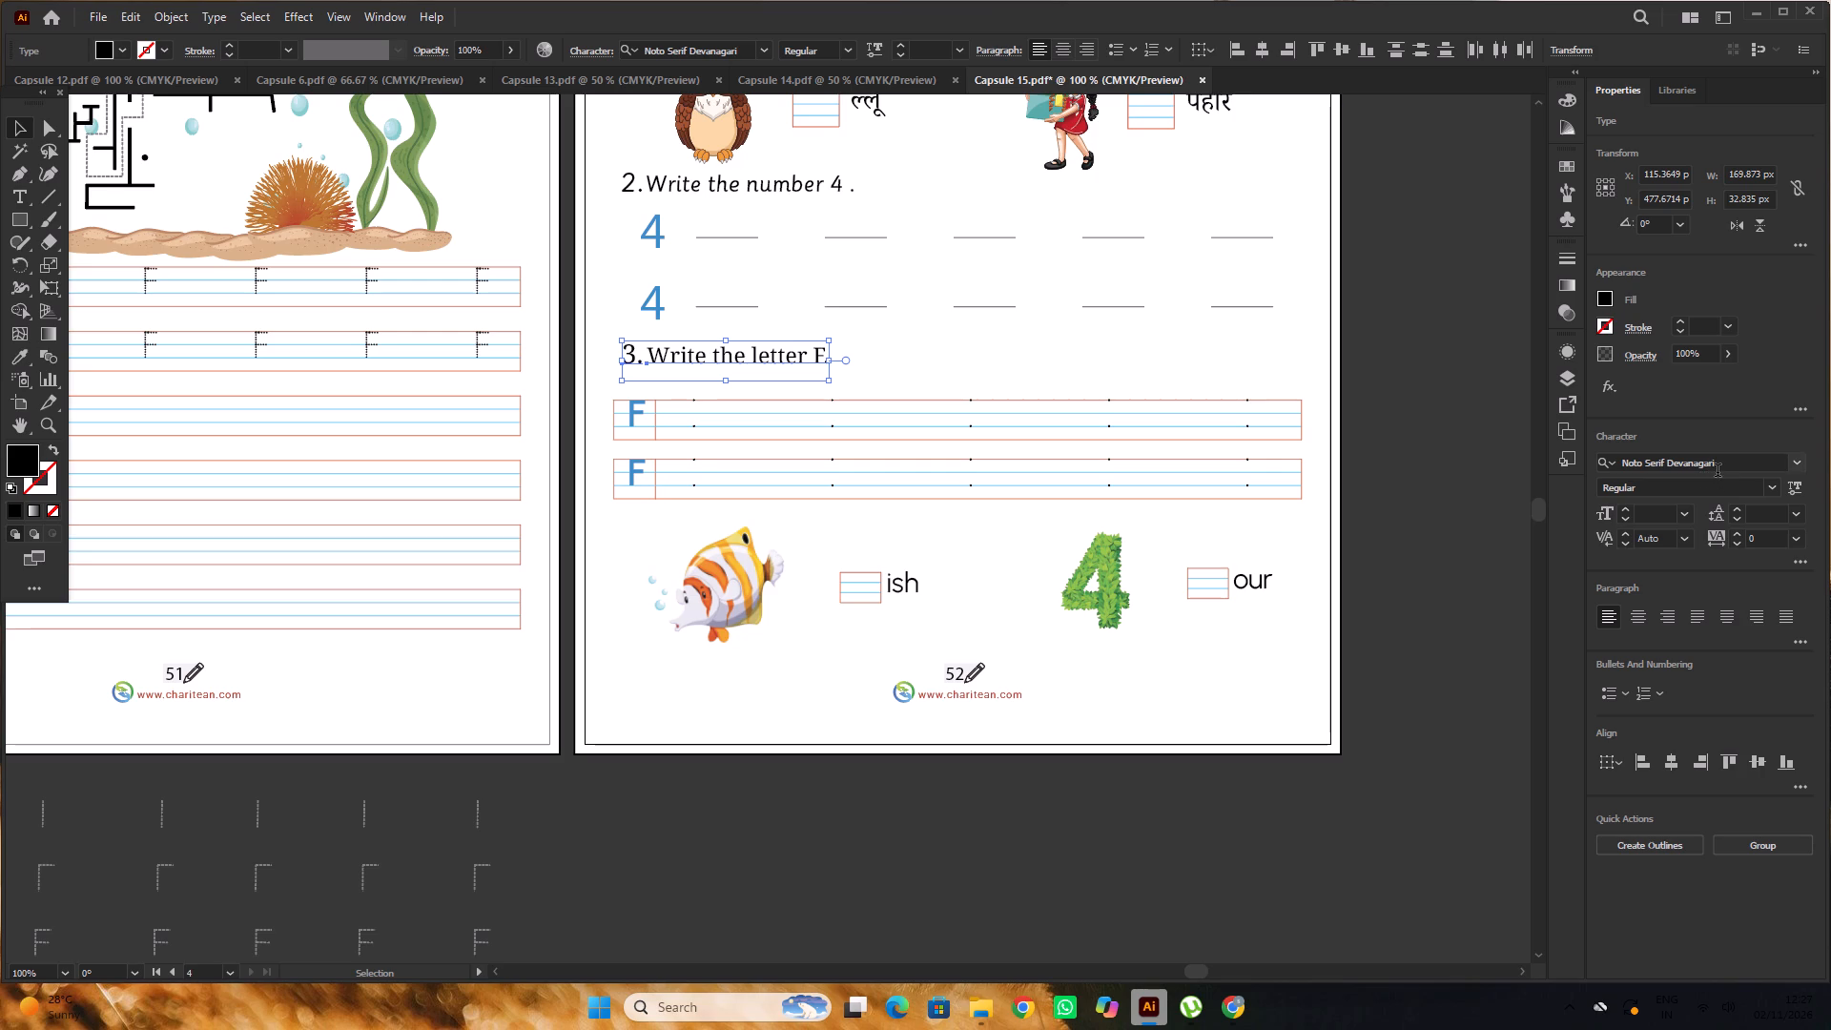
left_click(1728, 467)
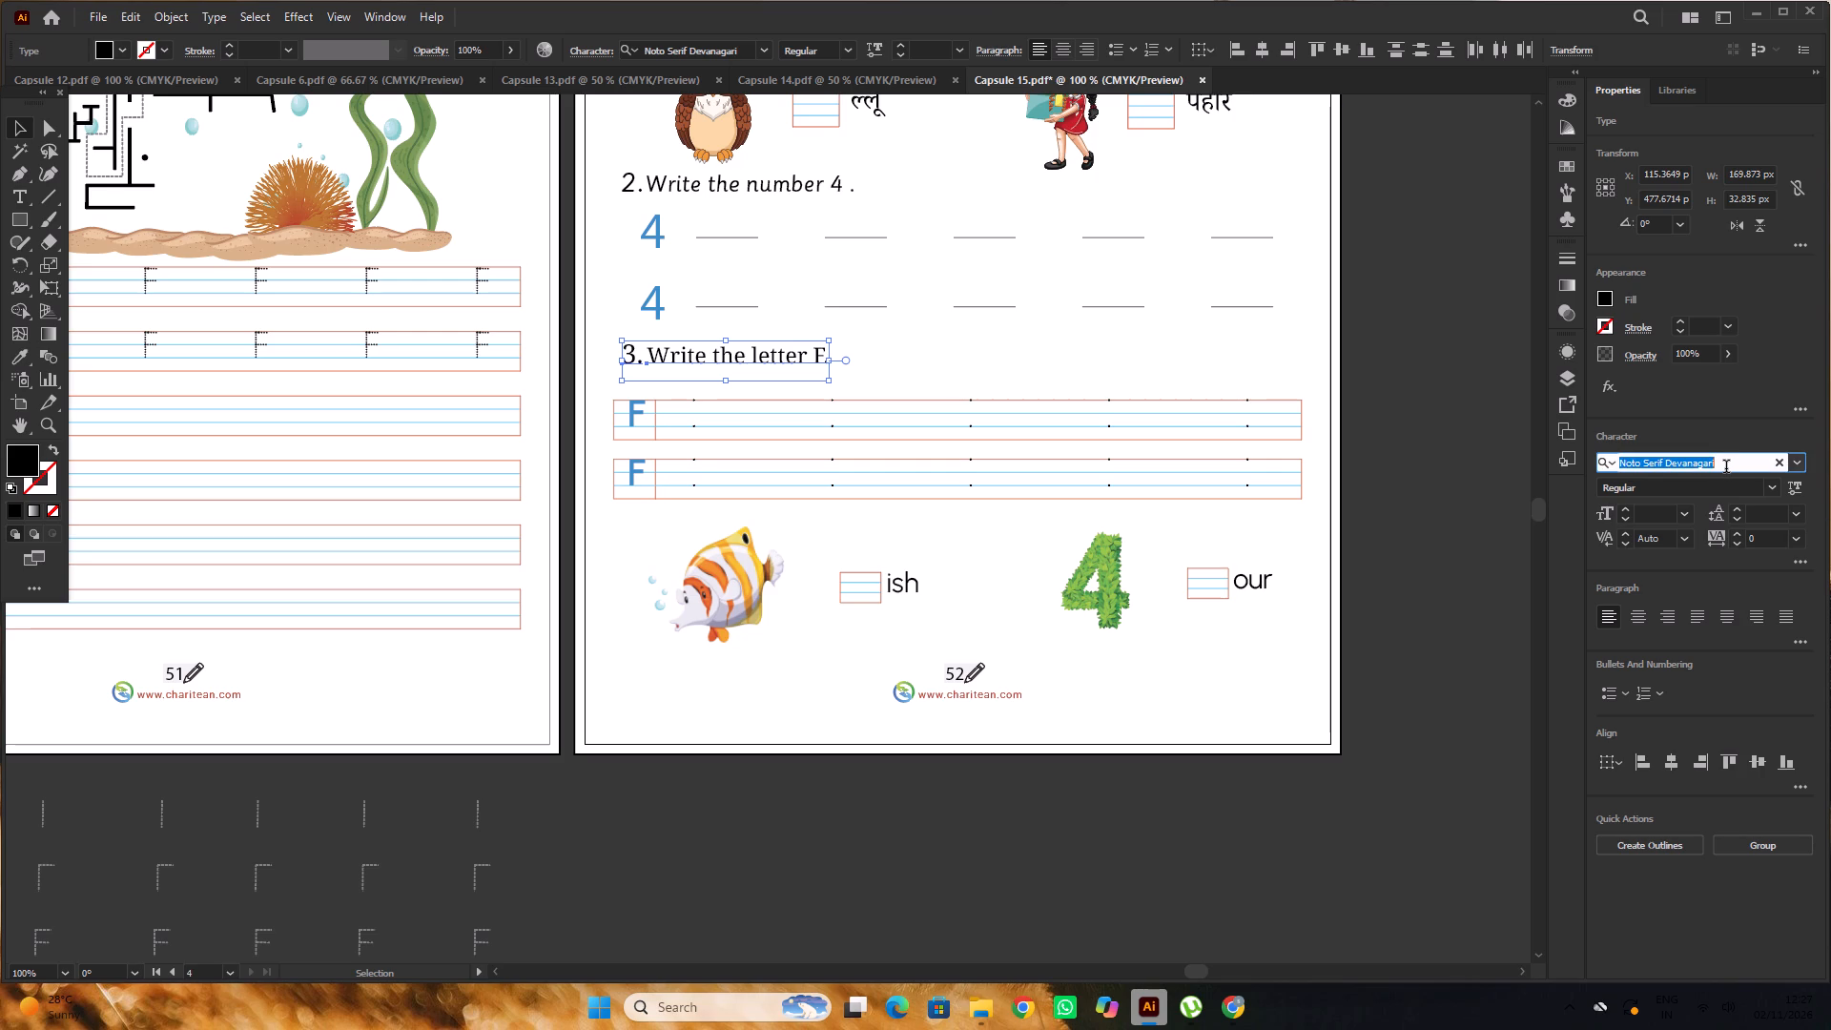
type("sa")
key("s")
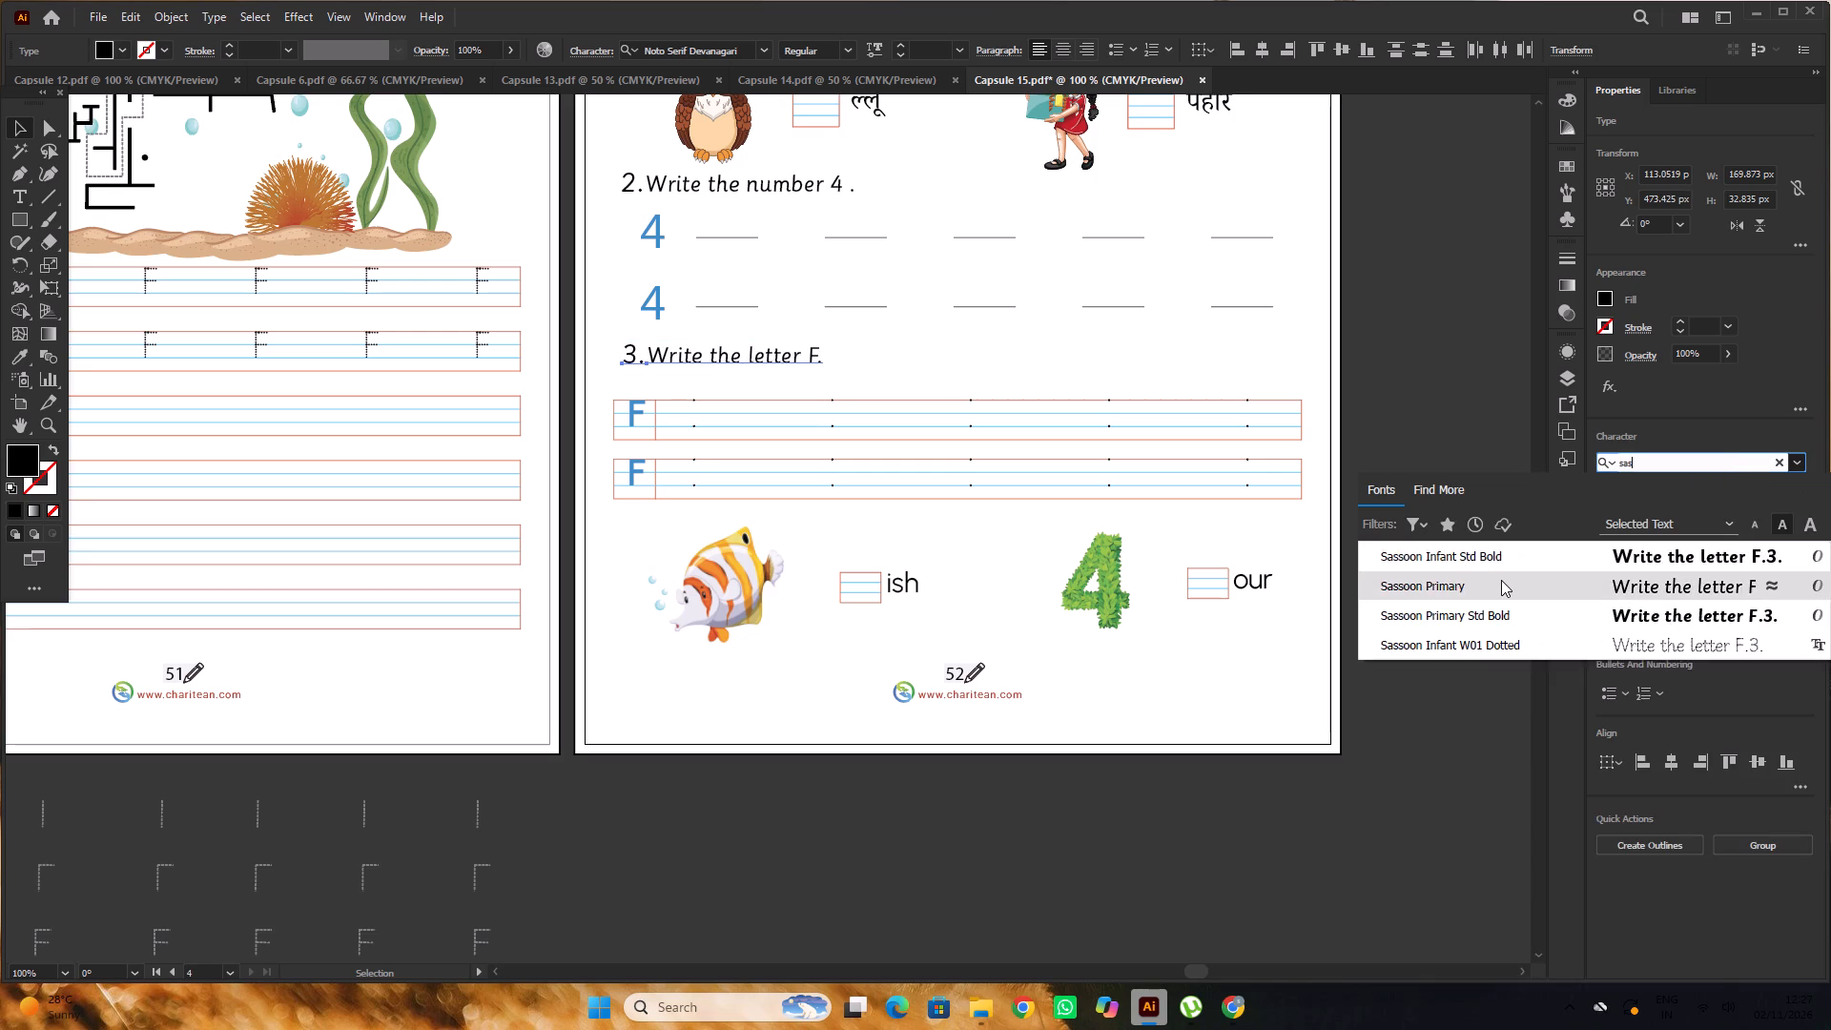
left_click(1501, 580)
double_click(1368, 481)
Set the two blue F letters in the question 3 writing rows in Sassoon Primary.
left_click(625, 414)
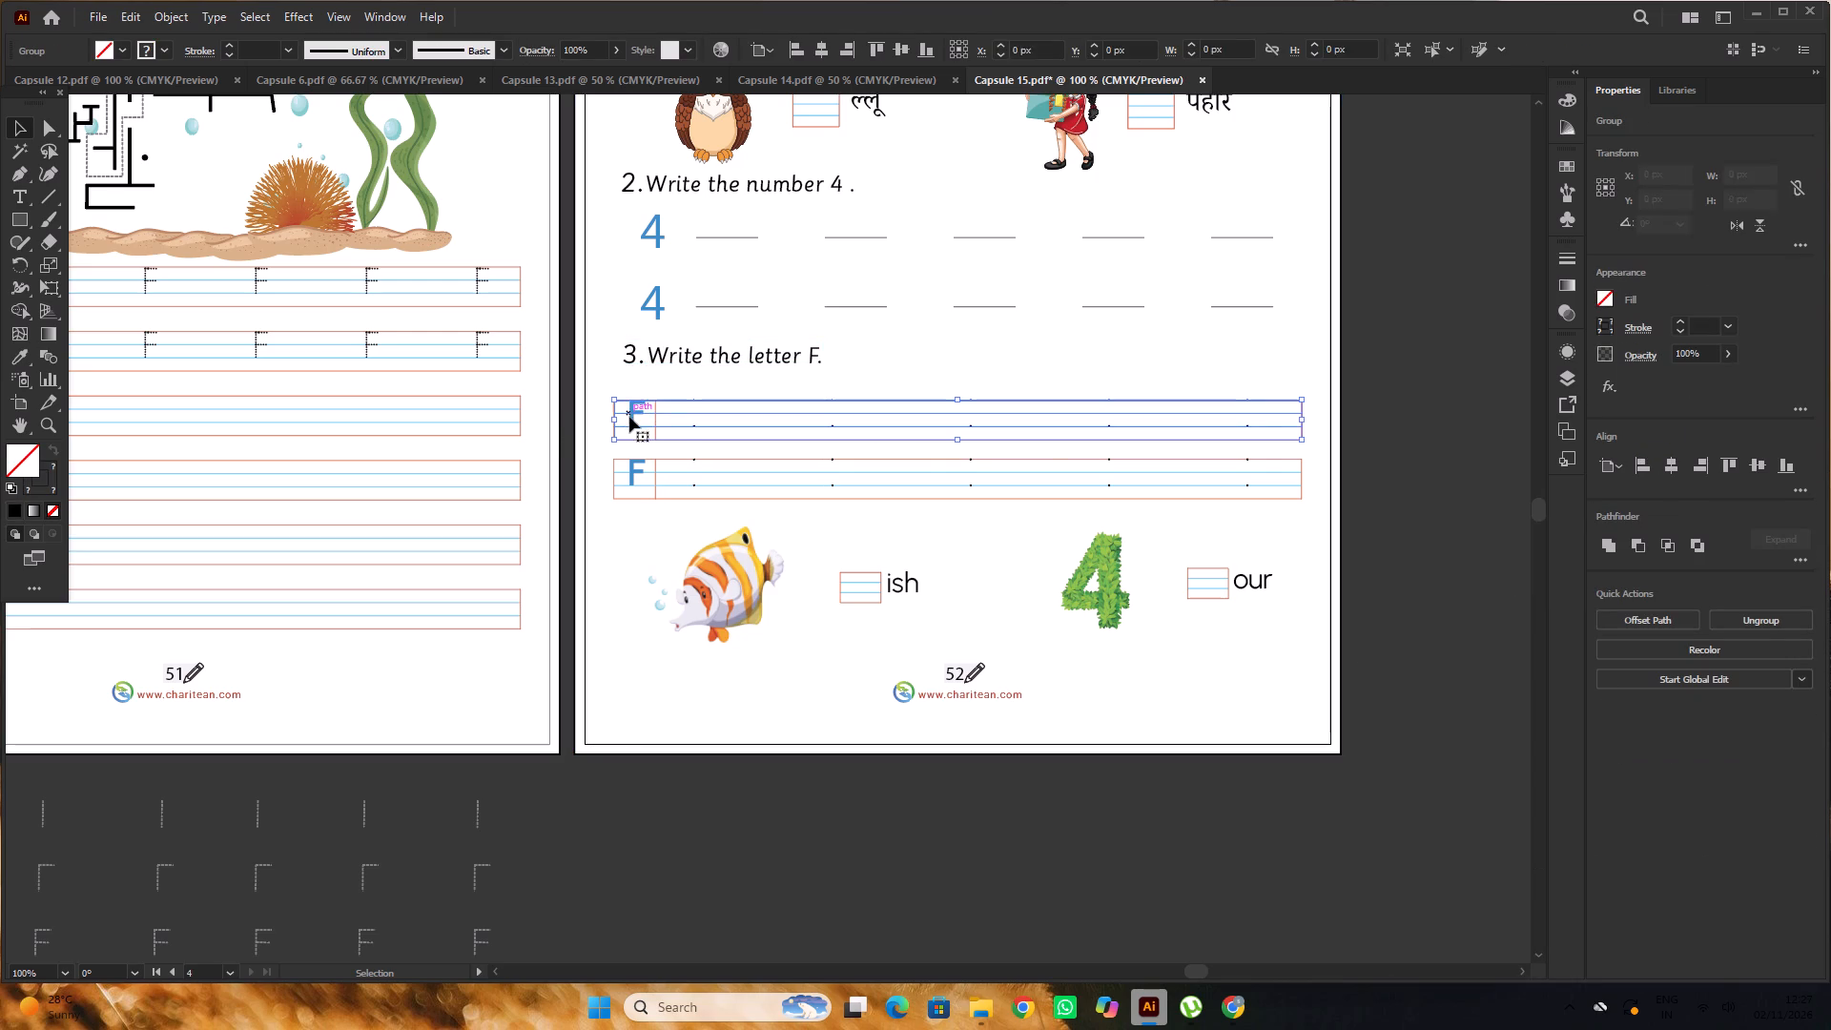
left_click(1020, 819)
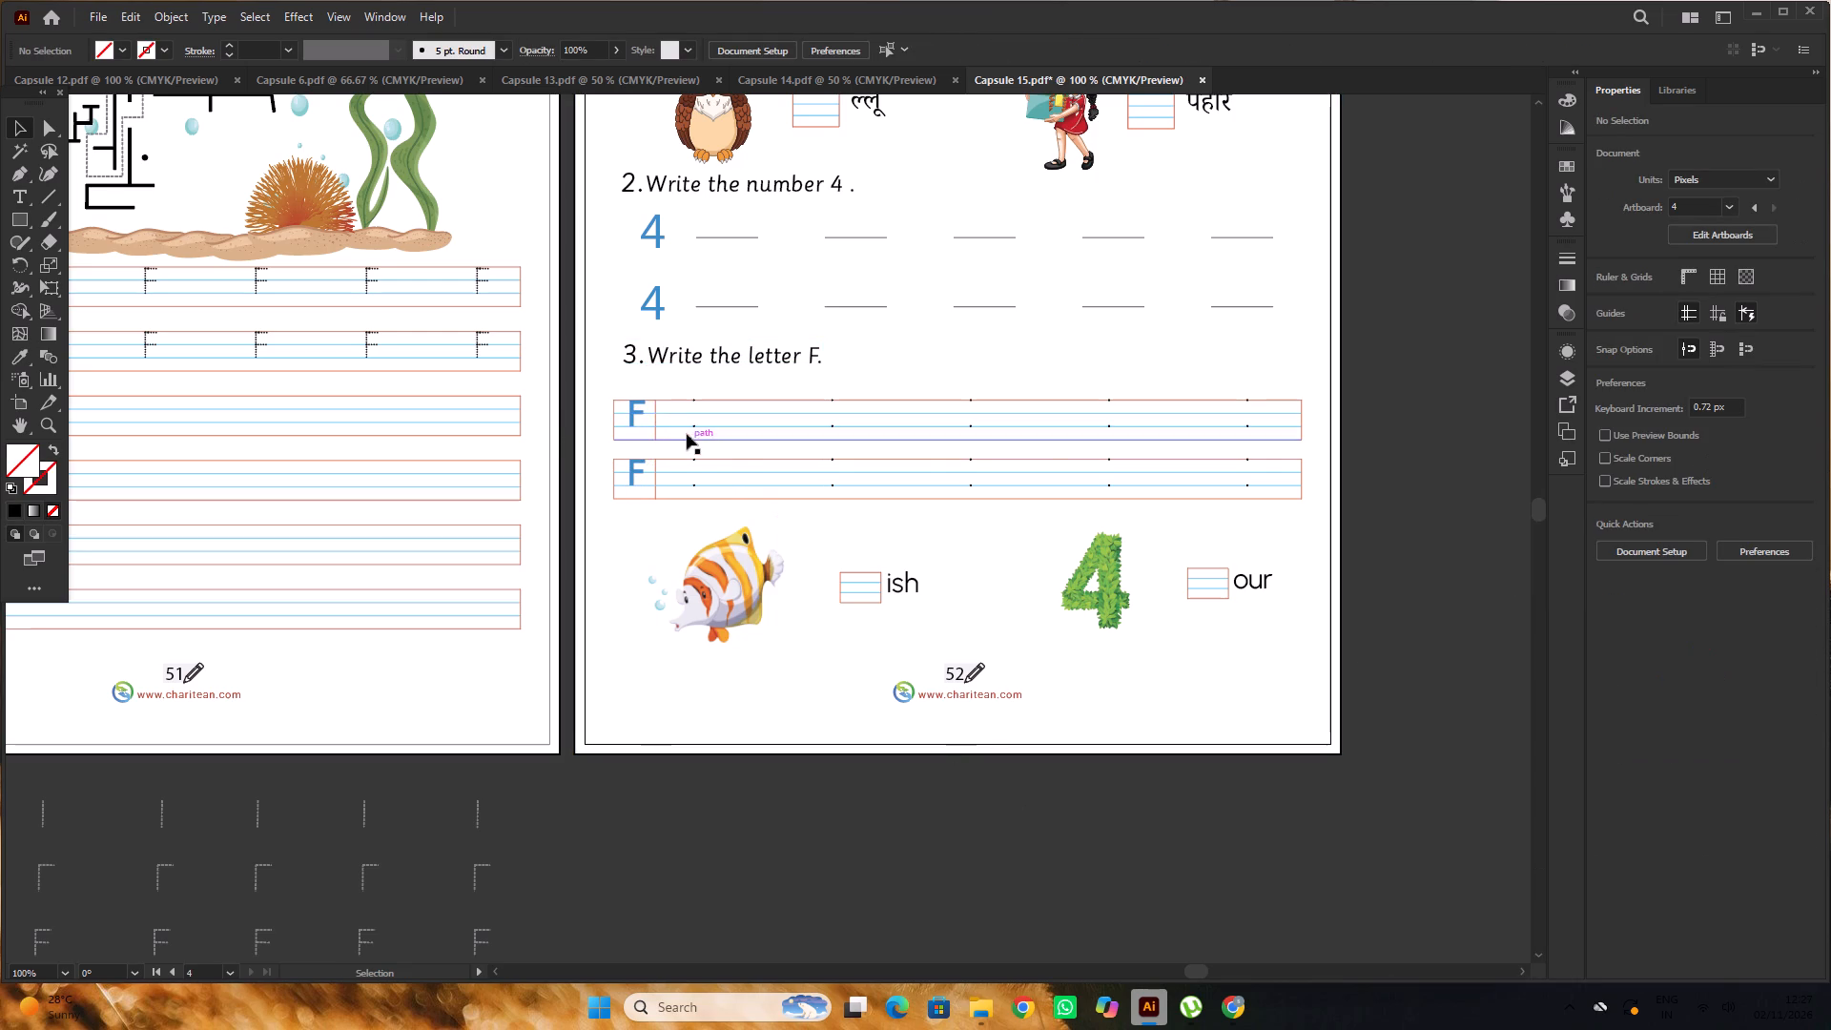
left_click(633, 417)
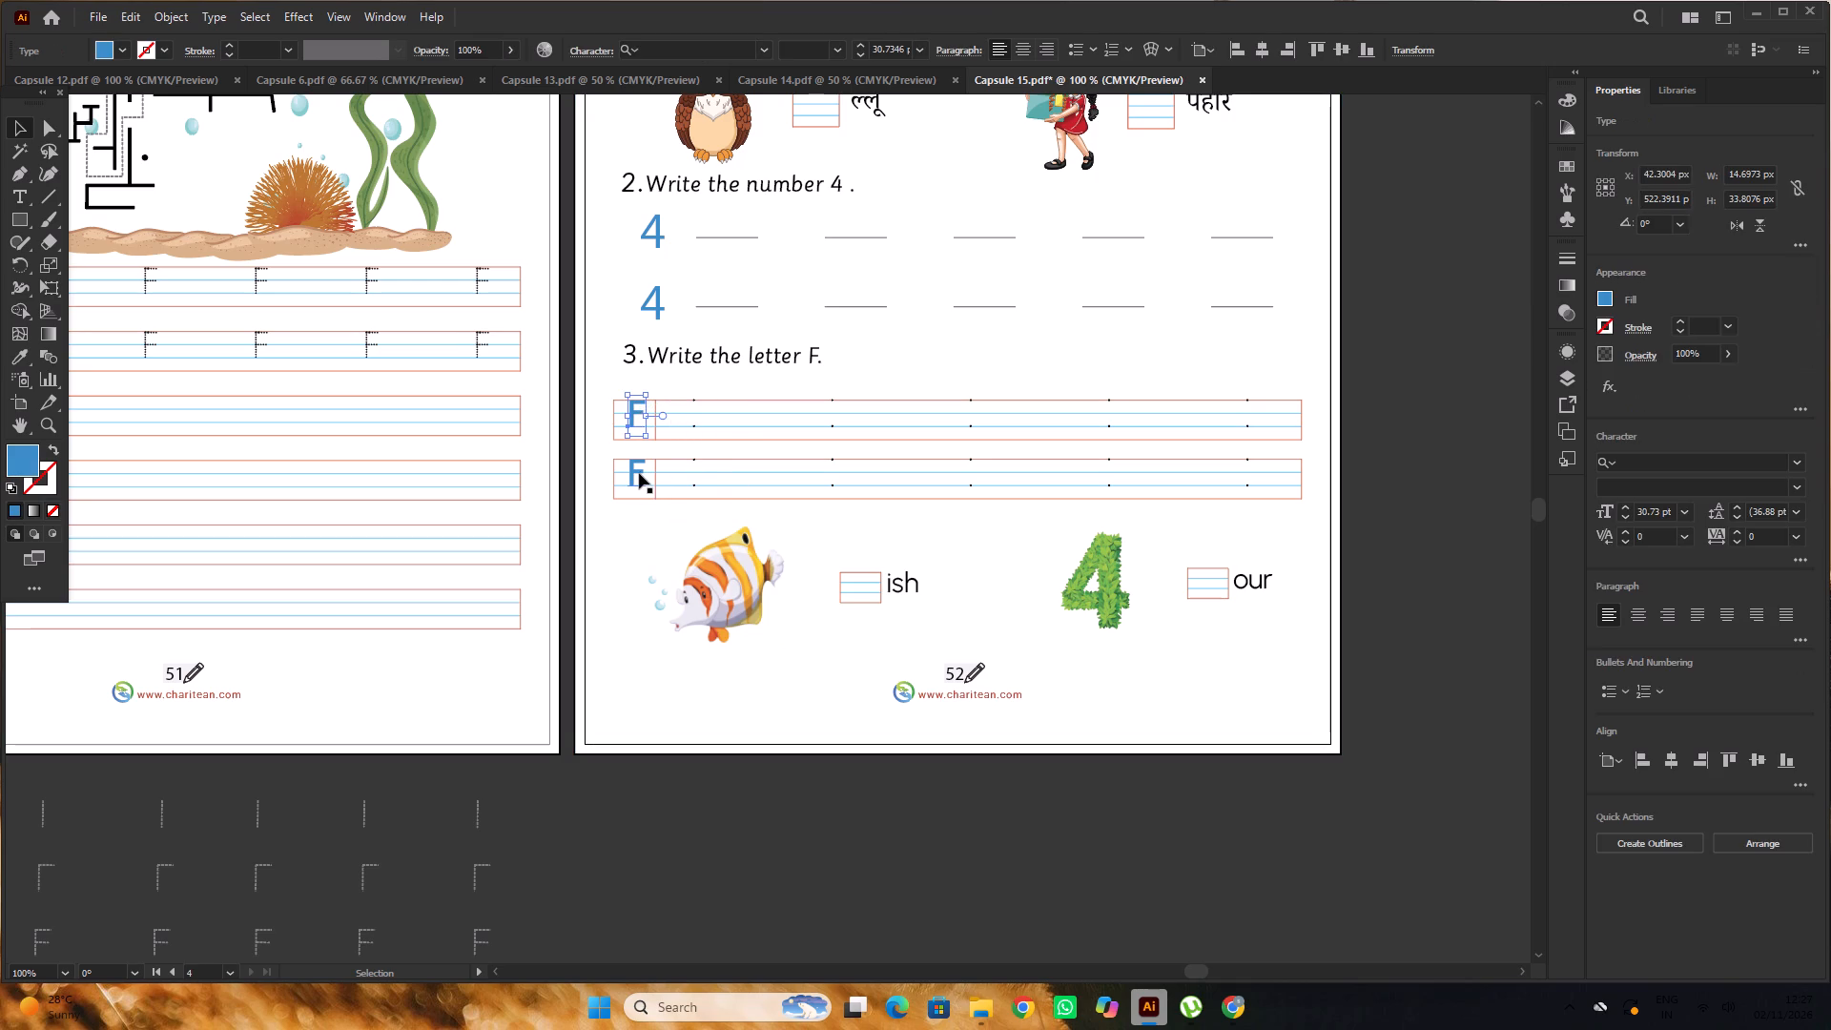
left_click(636, 471, "shift")
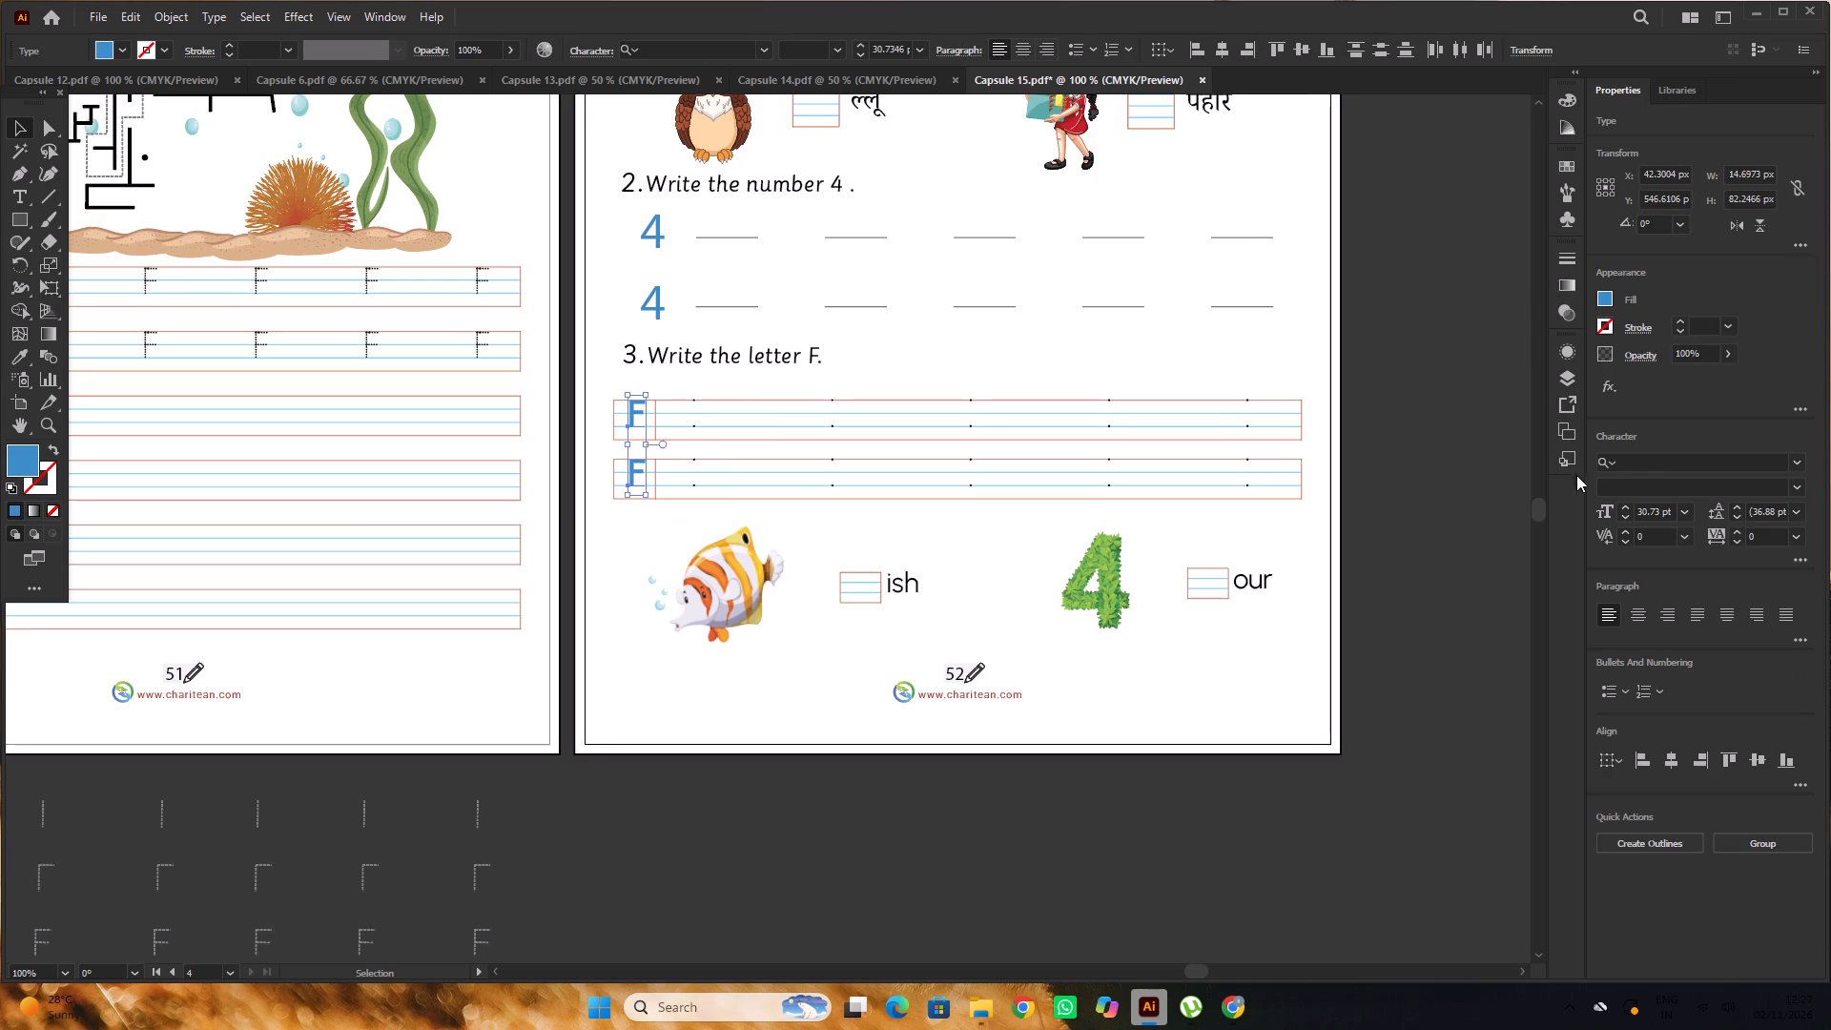
left_click(1644, 461)
key("s")
key("a")
key("s")
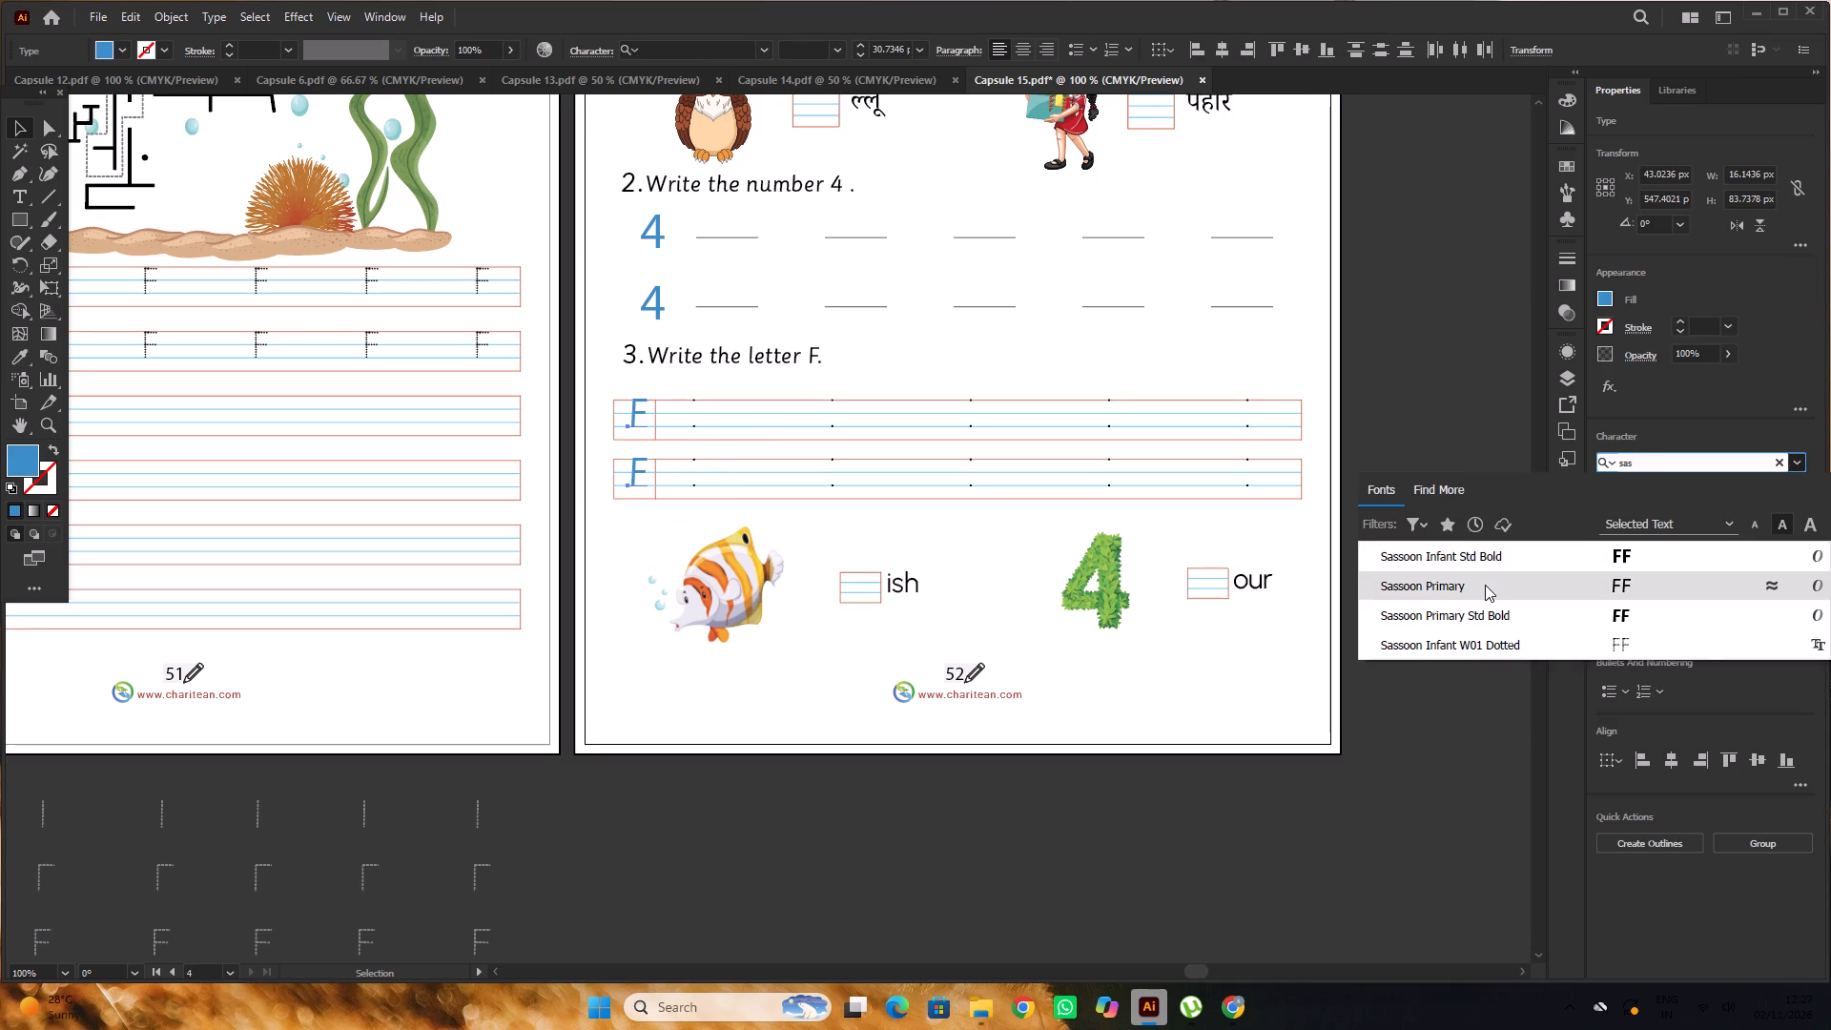
left_click(1484, 585)
double_click(1429, 508)
Check how the question 3 F letters sit on their guide lines and review all four Capsule 15 pages.
scroll(1349, 484, "down", 4)
scroll(616, 337, "up", 2, "alt")
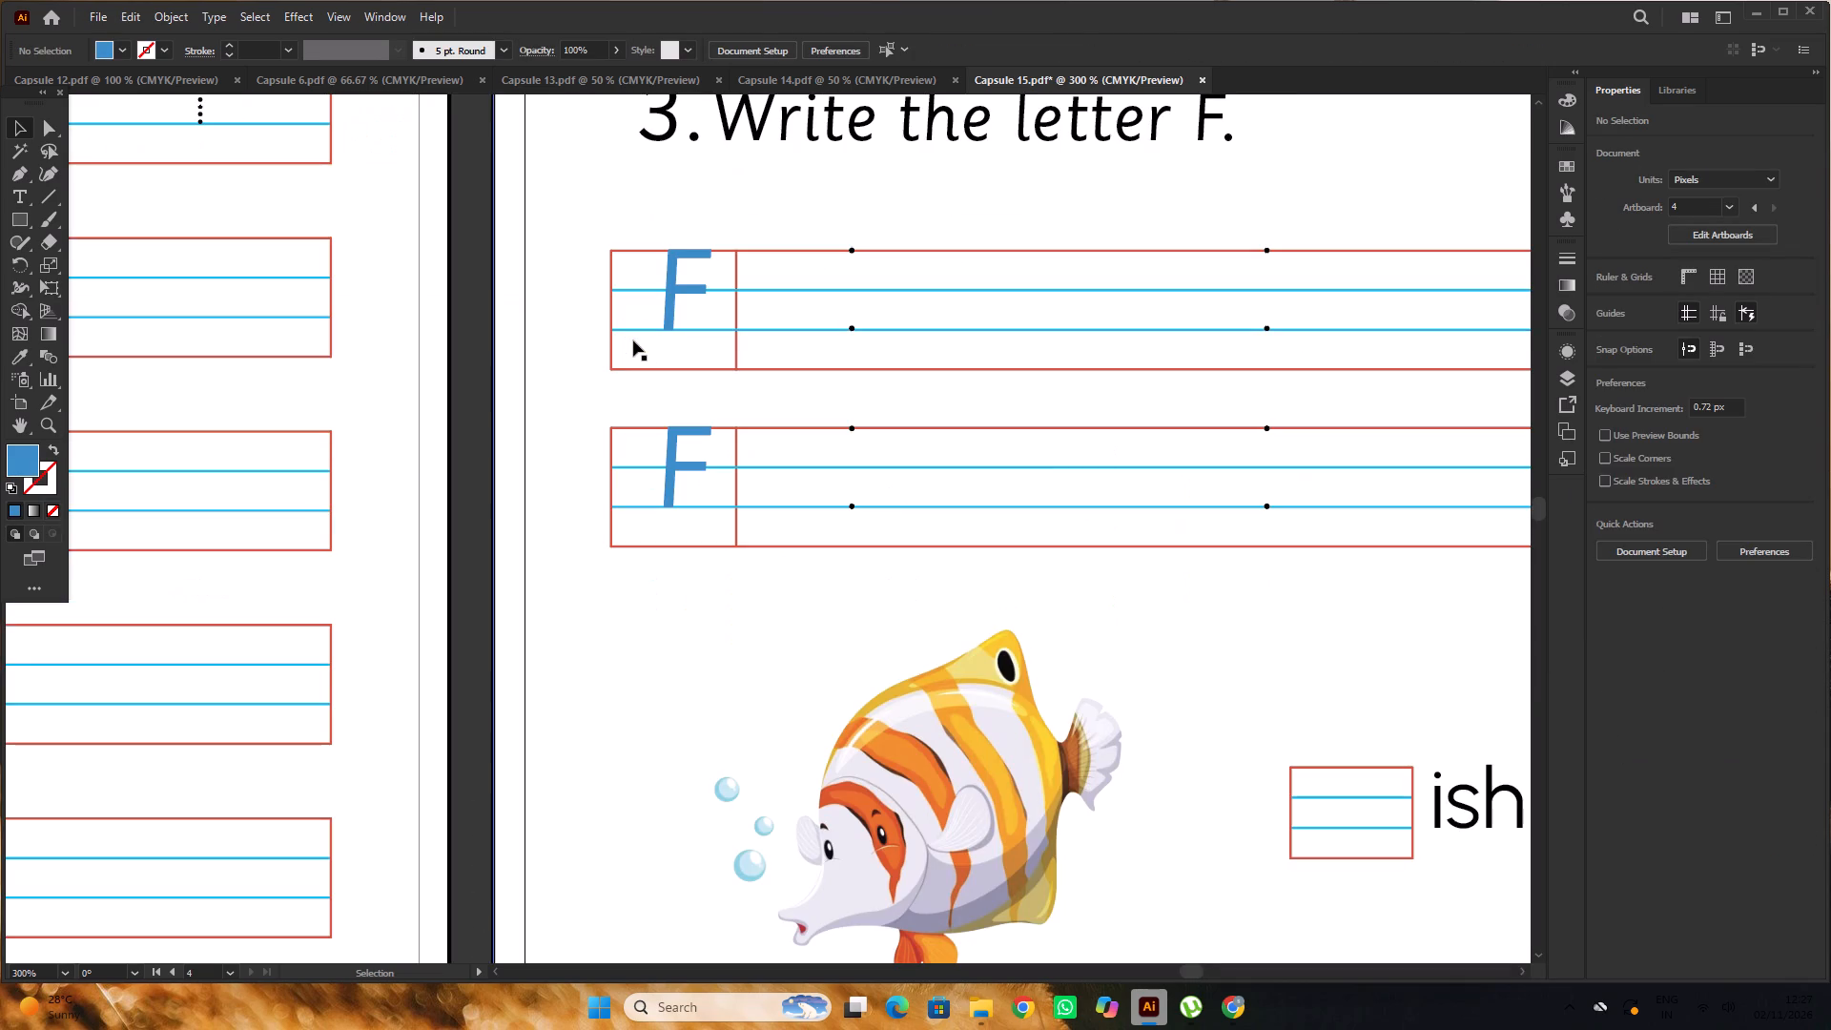
scroll(633, 341, "down", 3, "alt")
scroll(692, 362, "down", 5)
left_click(1040, 577)
scroll(1030, 561, "up", 3)
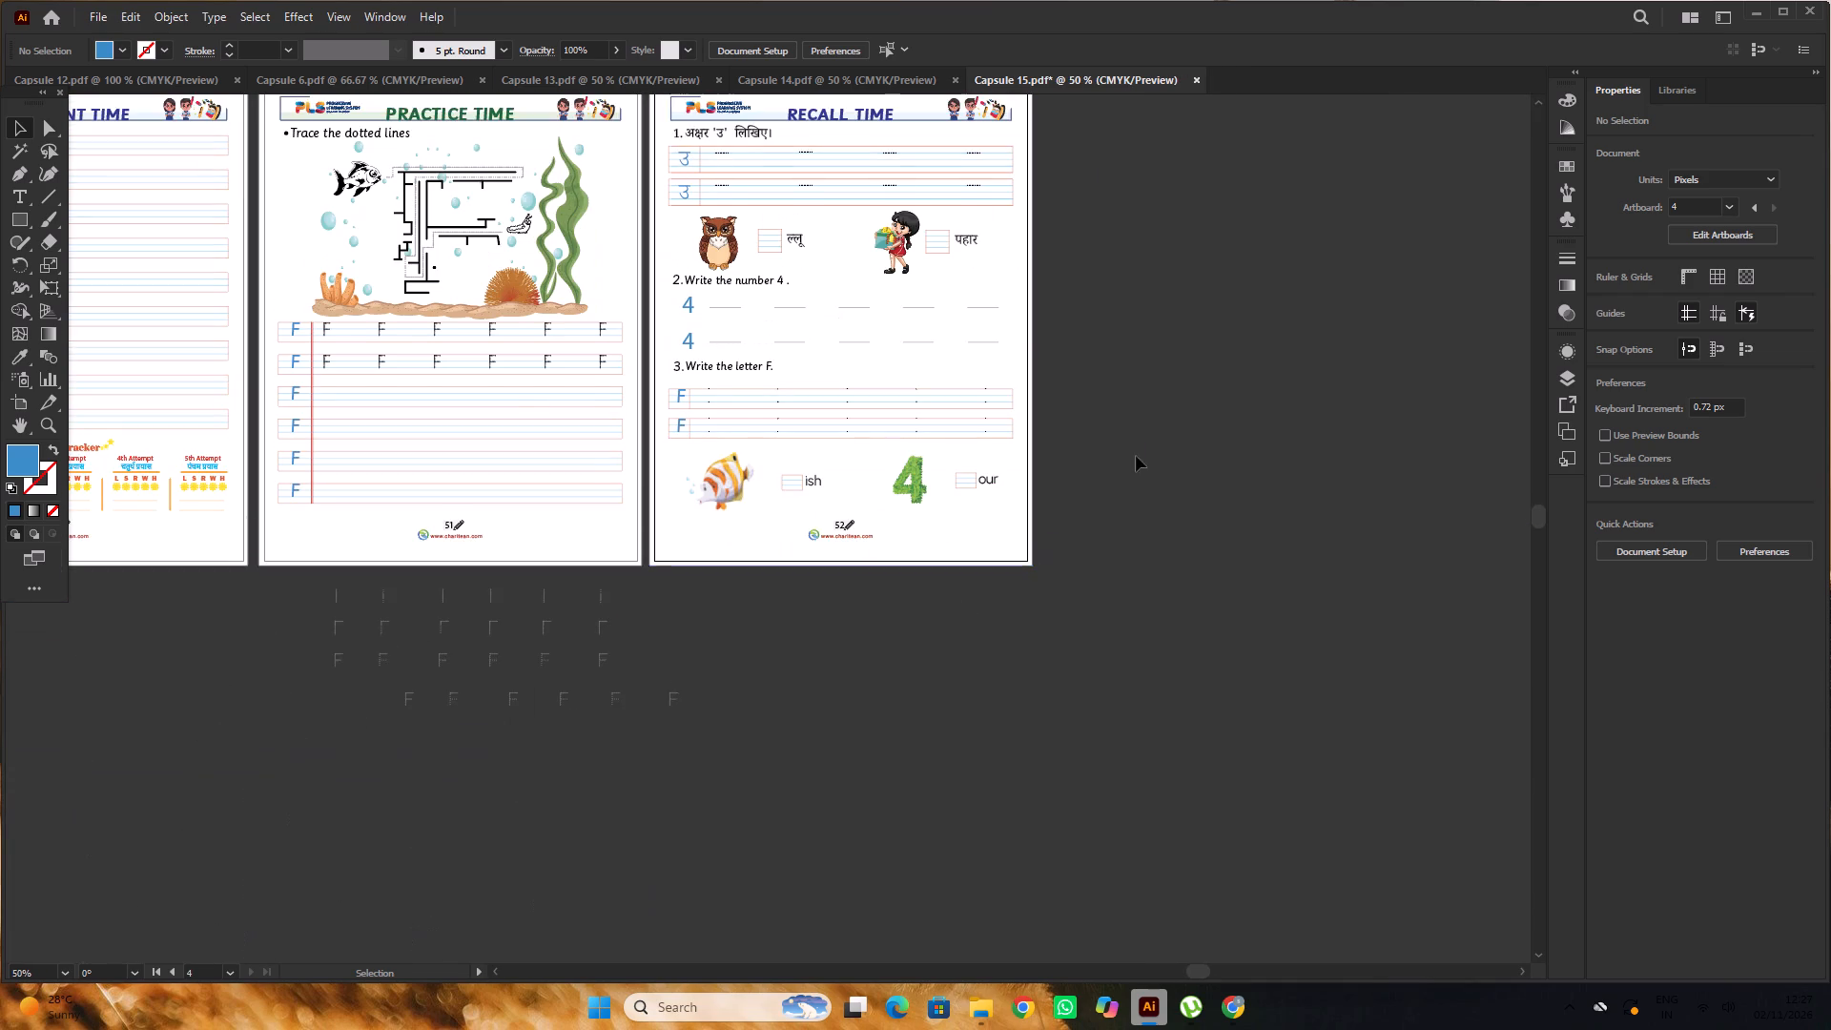
key("space")
left_click_drag(1140, 429, 1191, 527)
scroll(1156, 468, "down", 1)
scroll(1143, 450, "down", 1, "alt")
scroll(1143, 450, "down", 3)
key("space")
key("space")
key("space")
key("space")
key("space")
key("space")
key("space")
key("space")
key("space")
key("space")
key("space")
key("space")
left_click_drag(1144, 452, 1200, 455)
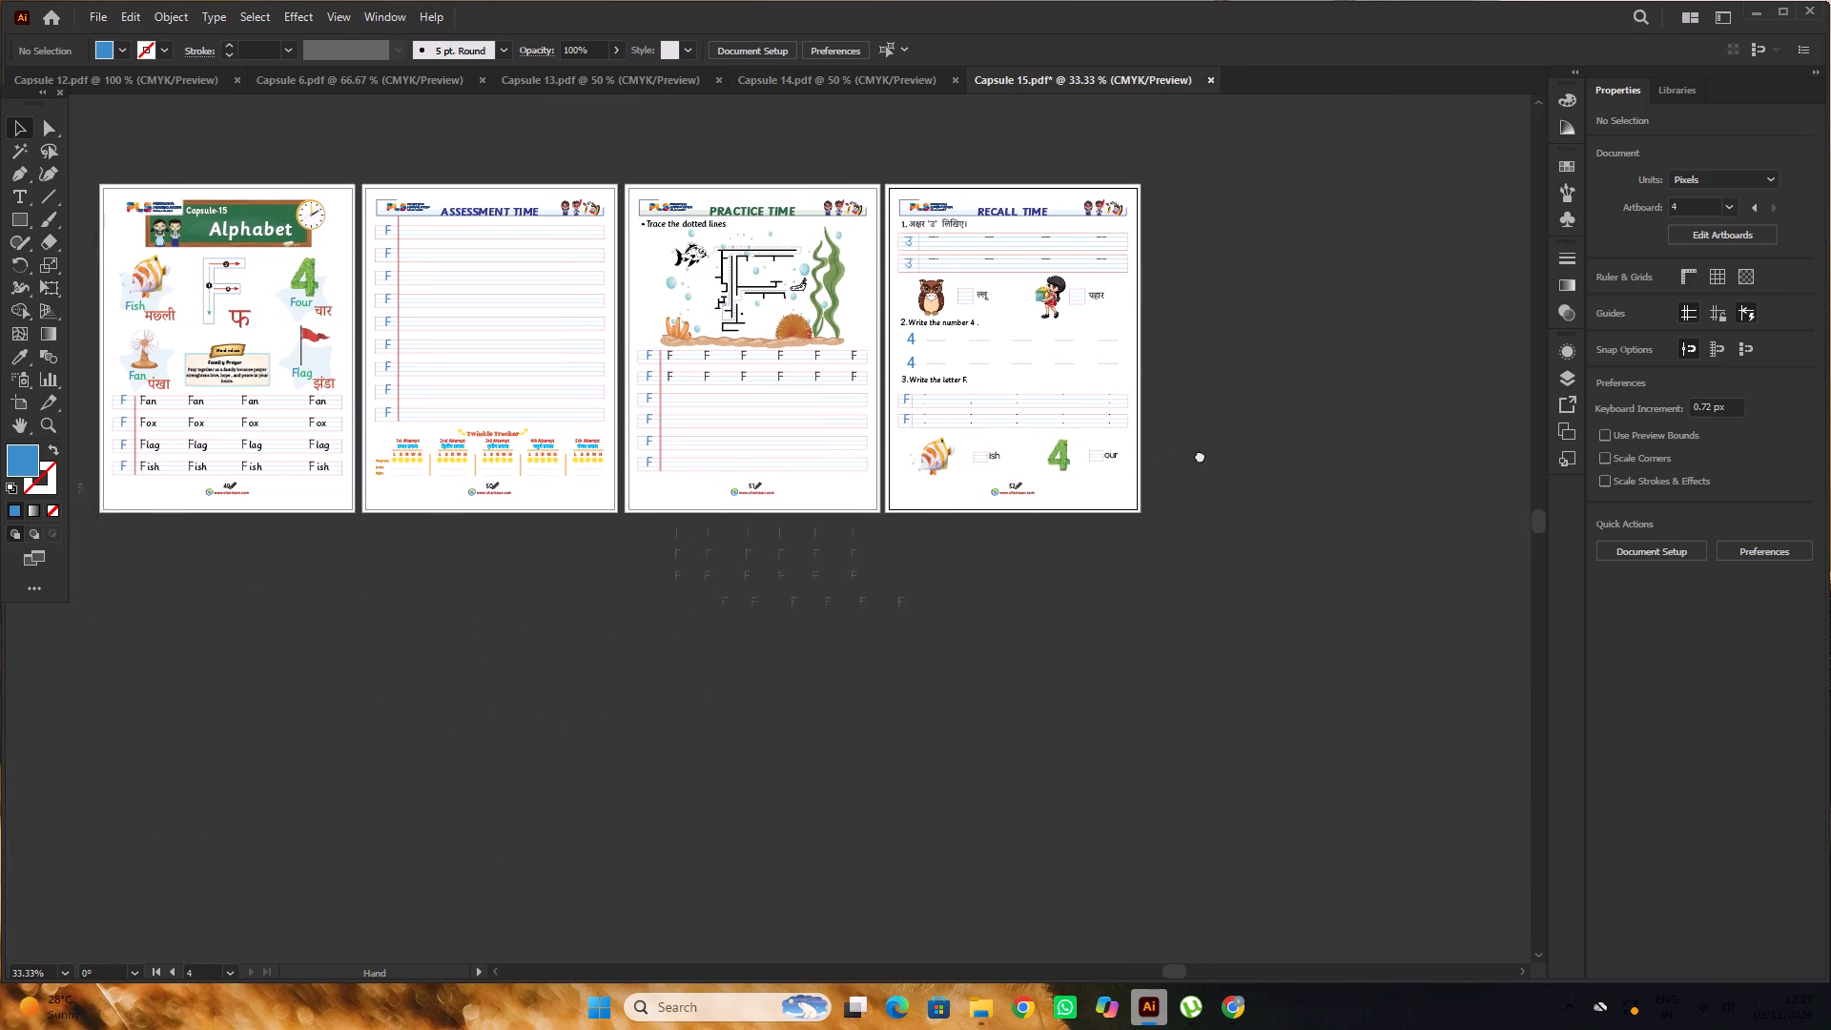
left_click_drag(1200, 455, 1101, 456)
scroll(1099, 456, "up", 1, "alt")
scroll(1099, 456, "up", 4)
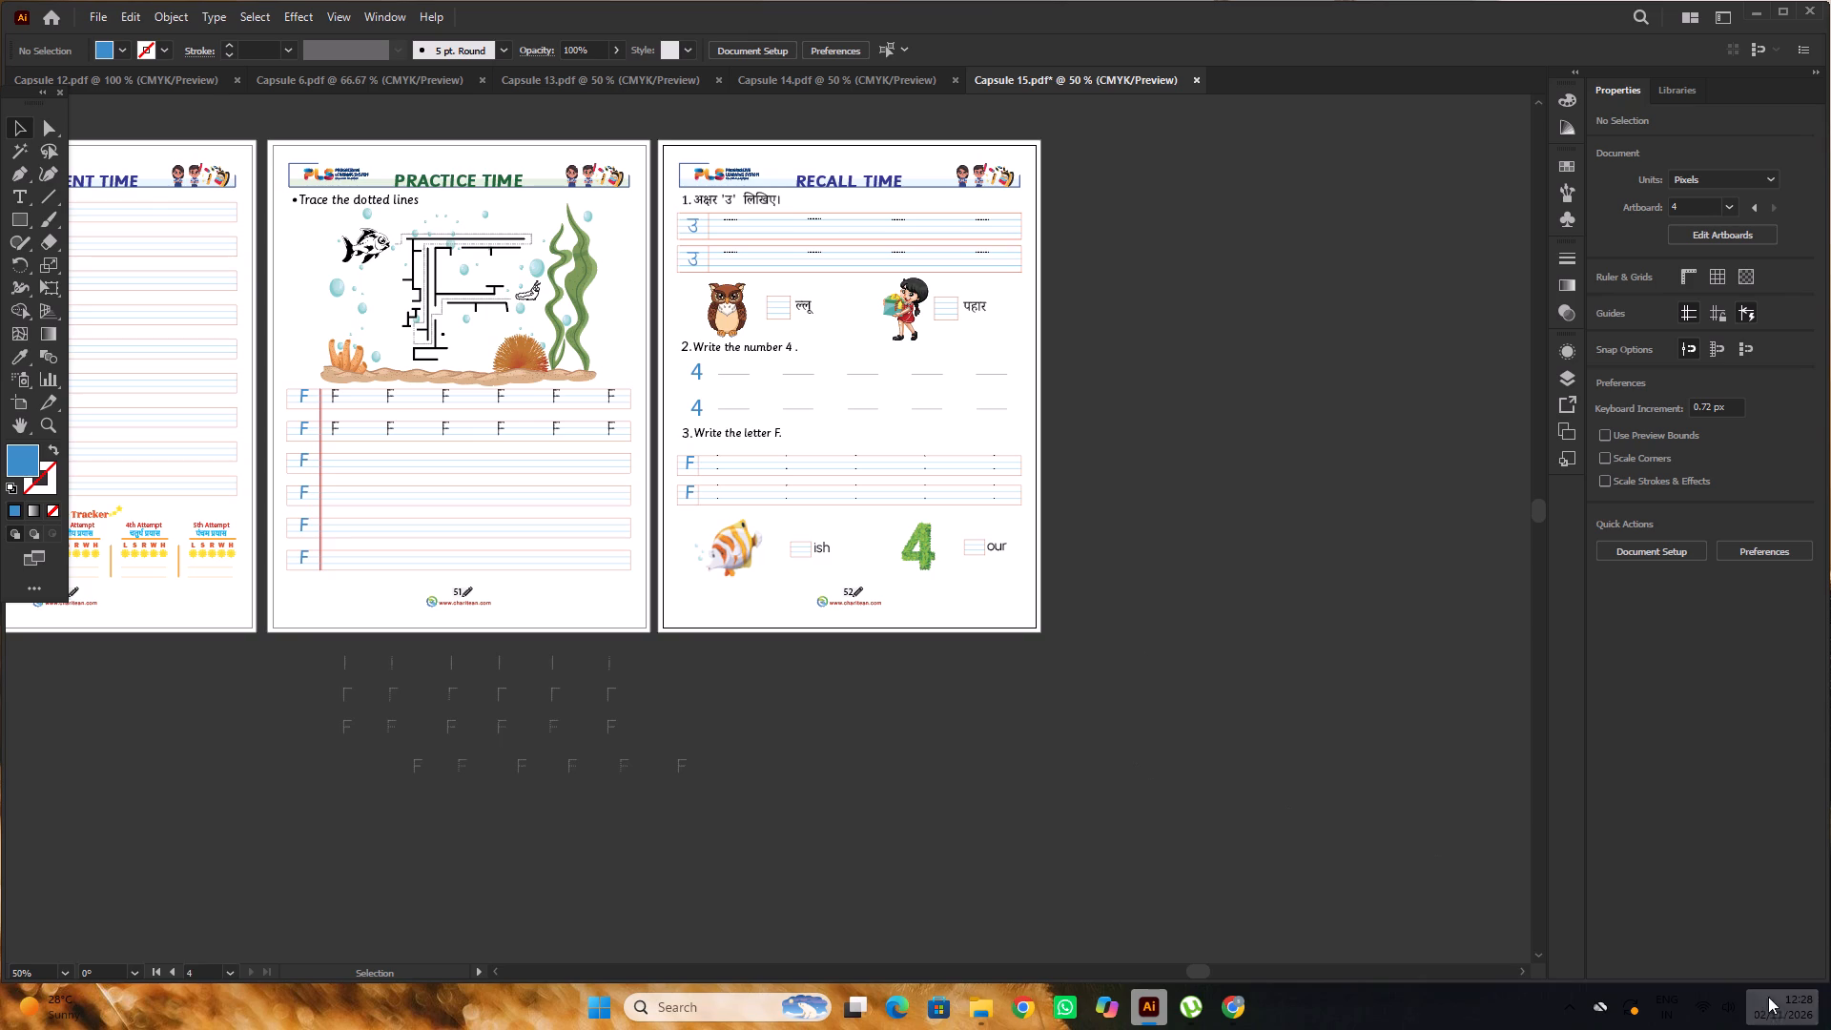
Switch to the Chrome browser window.
left_click(1243, 999)
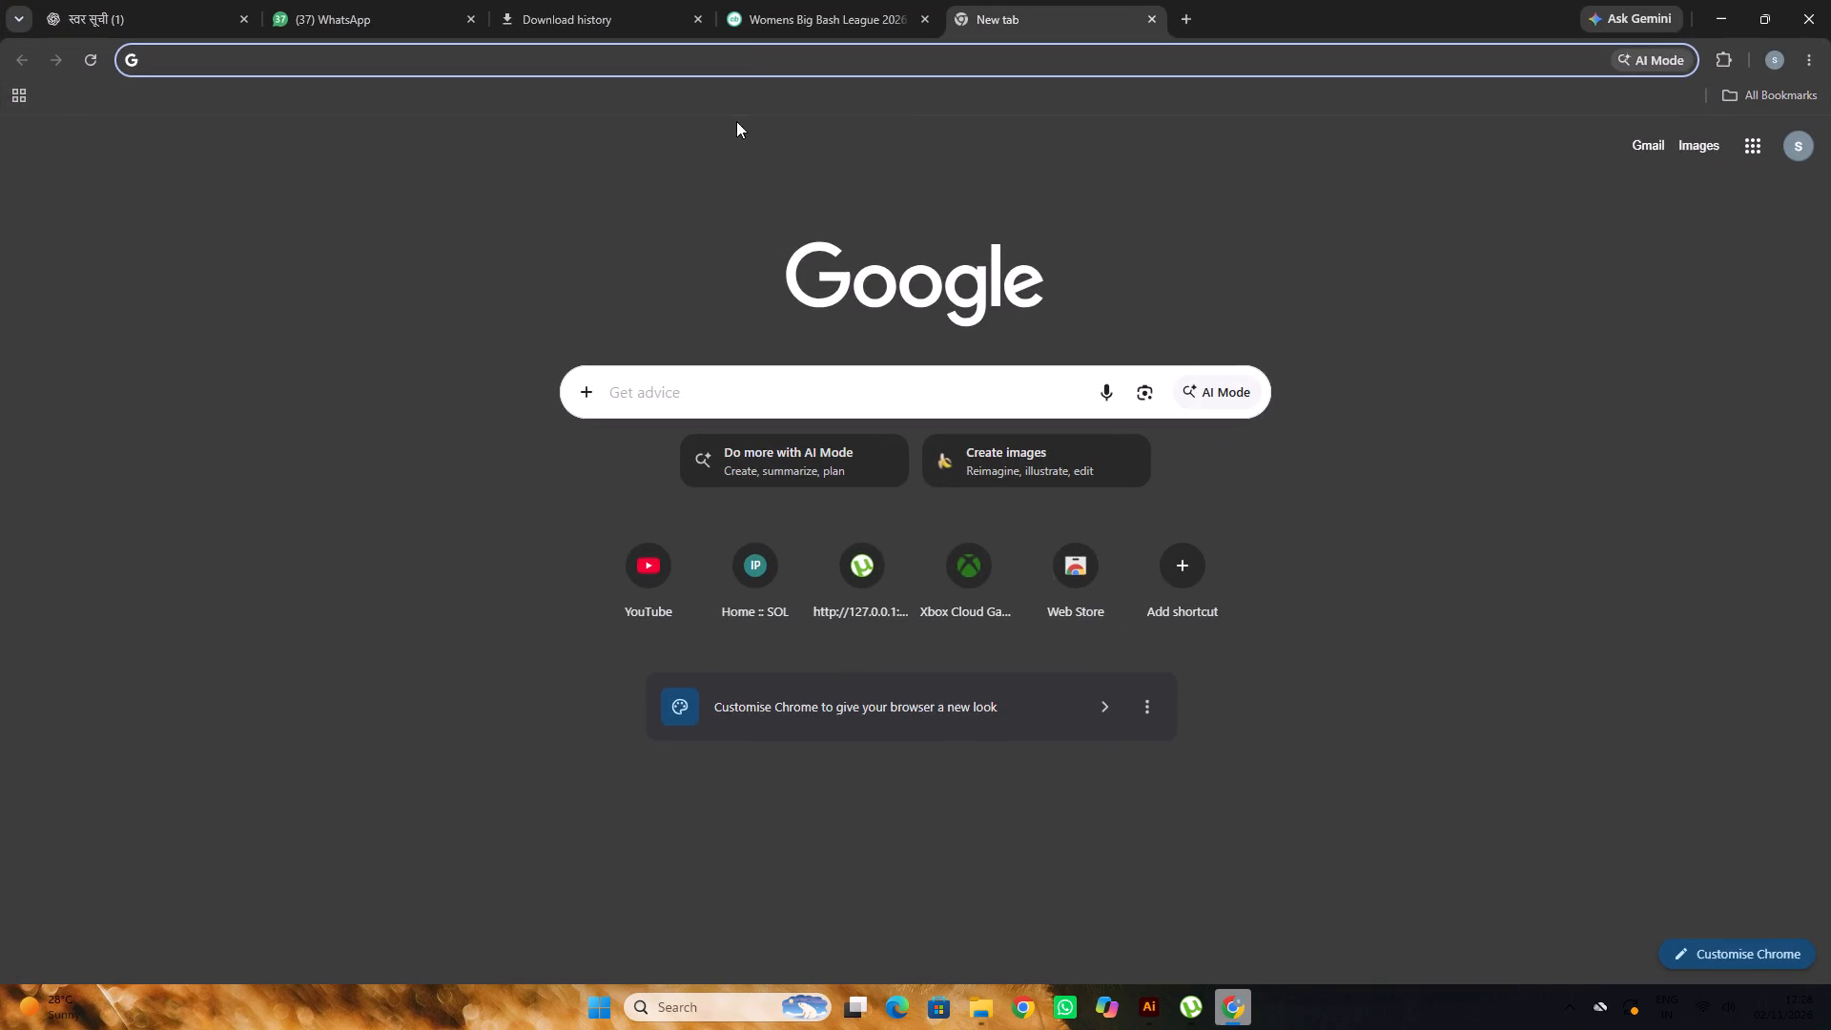
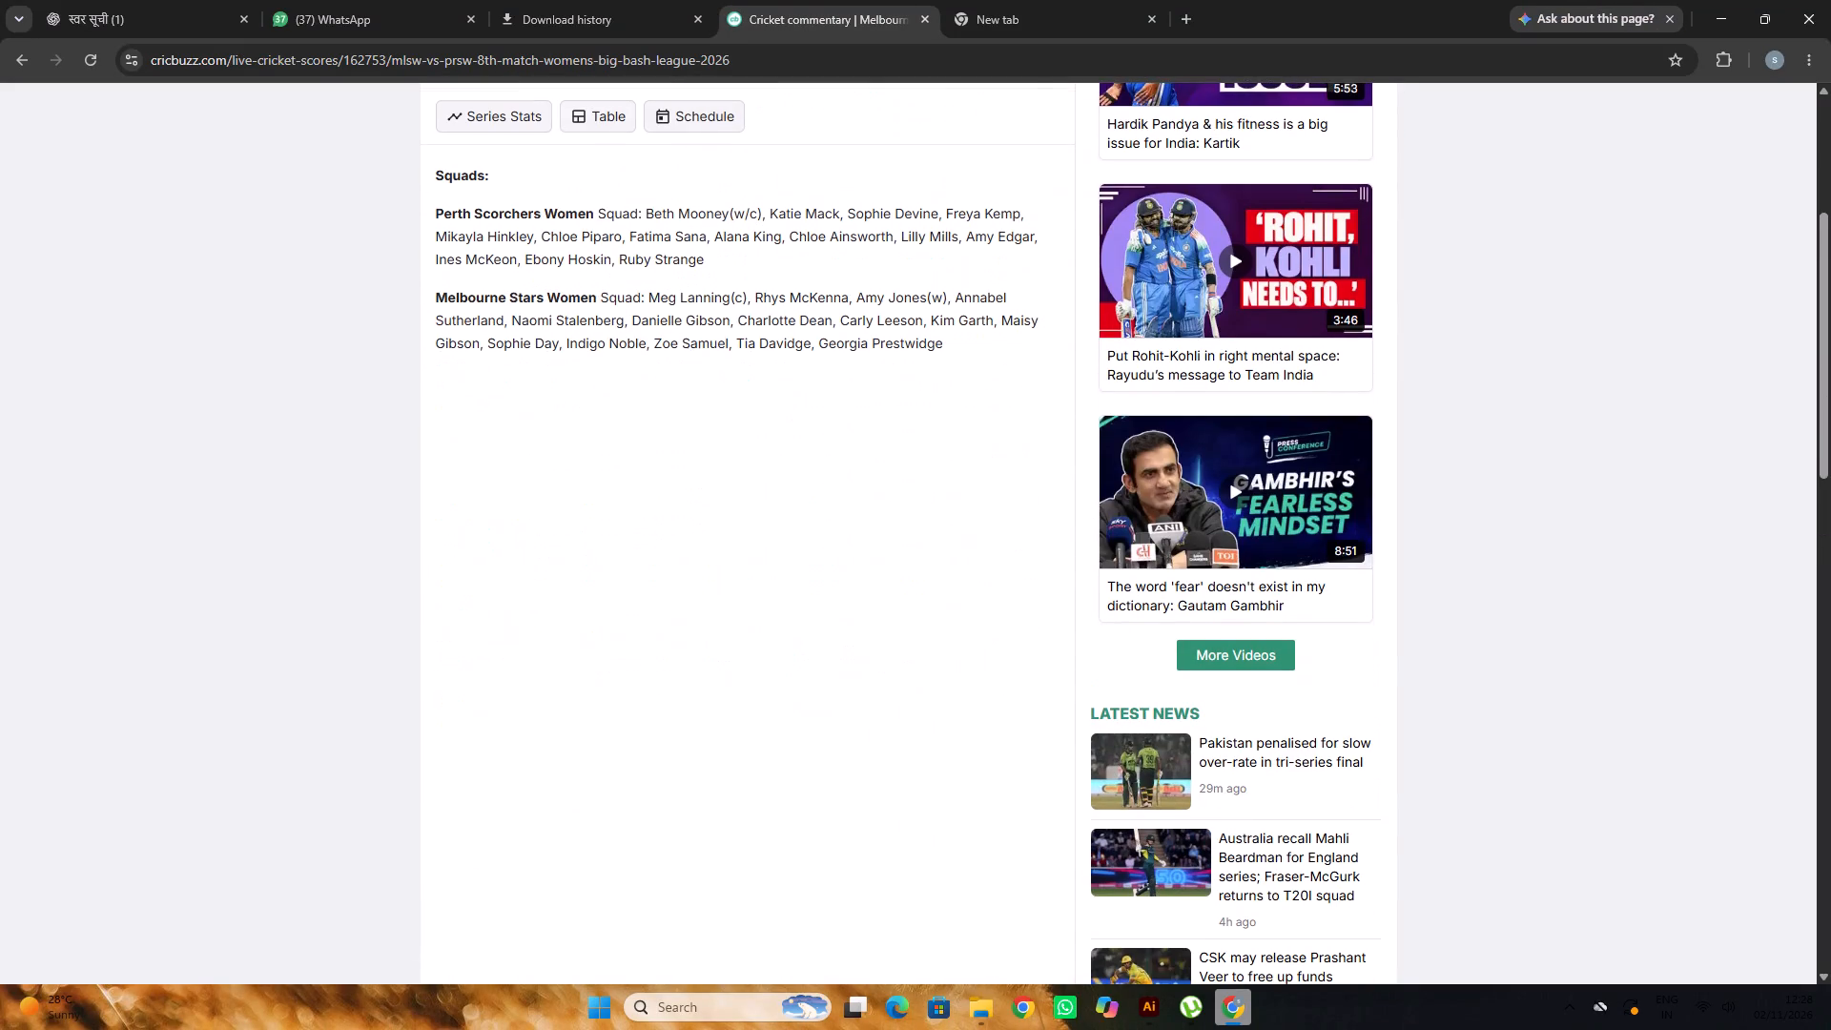
Leave the cricket page and return from the browser to the Capsule 15 document in Illustrator.
scroll(934, 181, "up", 5)
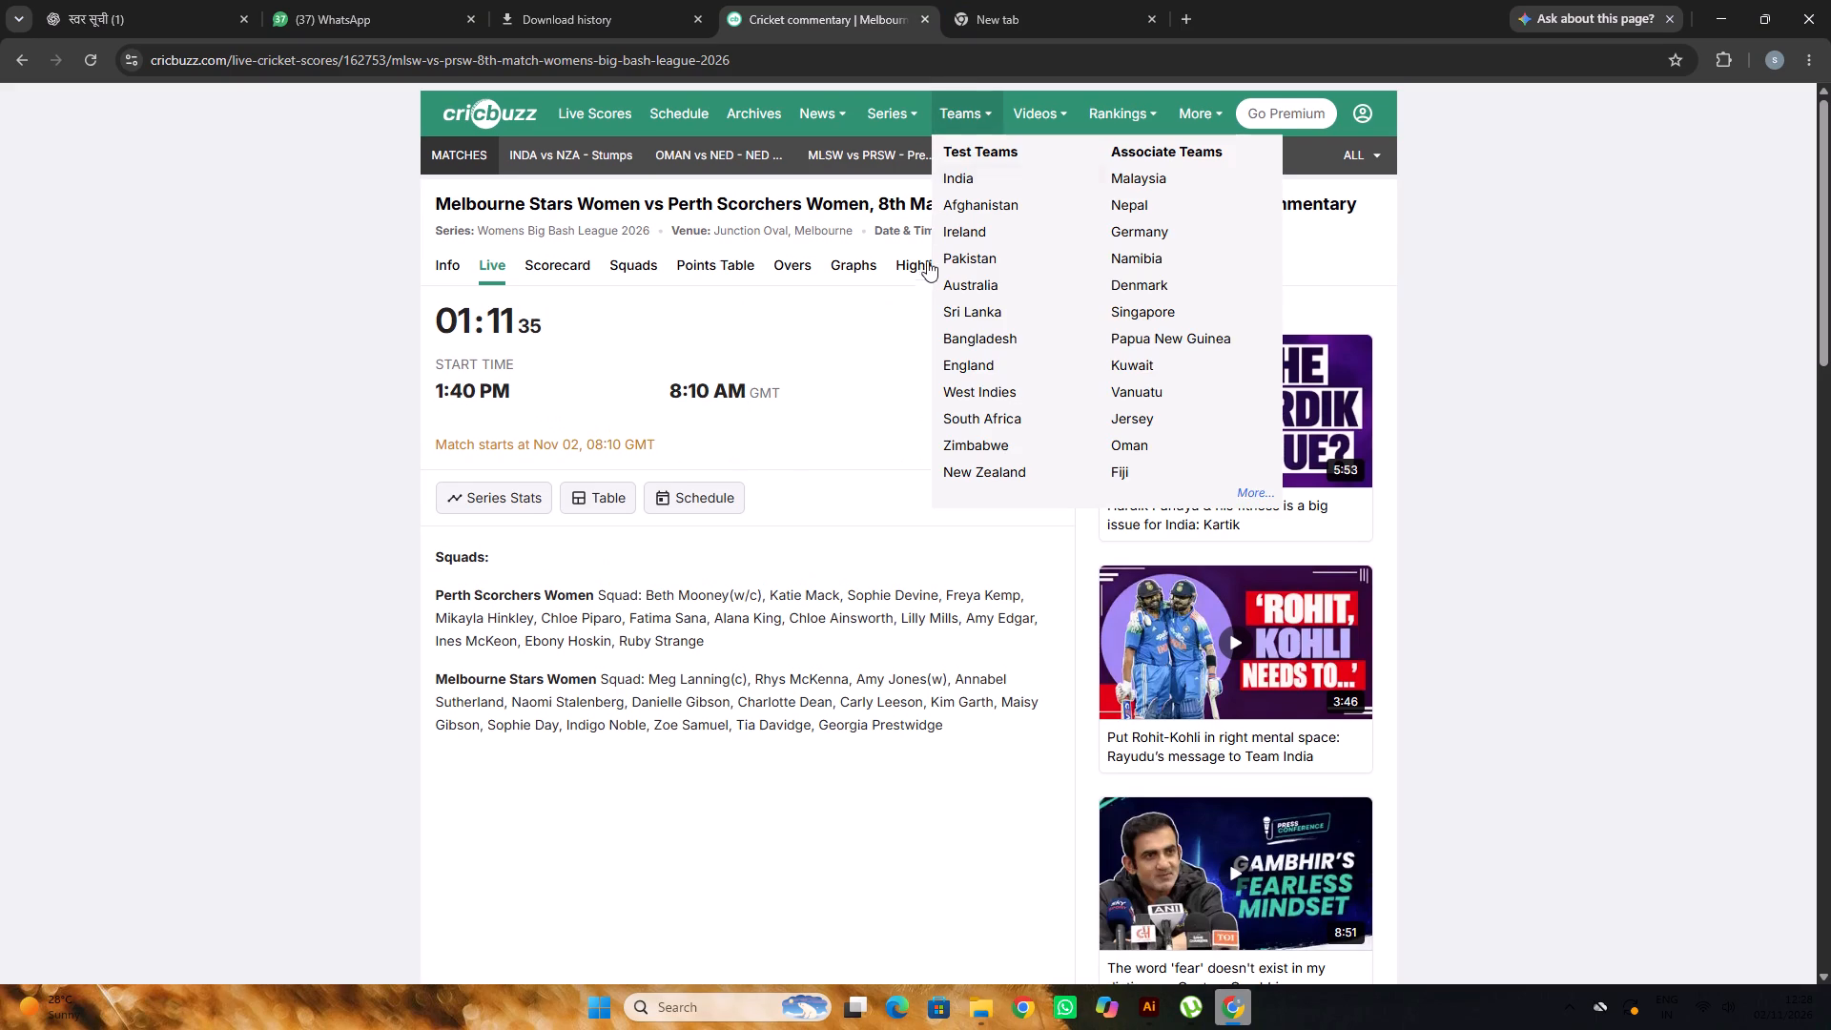
left_click(1034, 0)
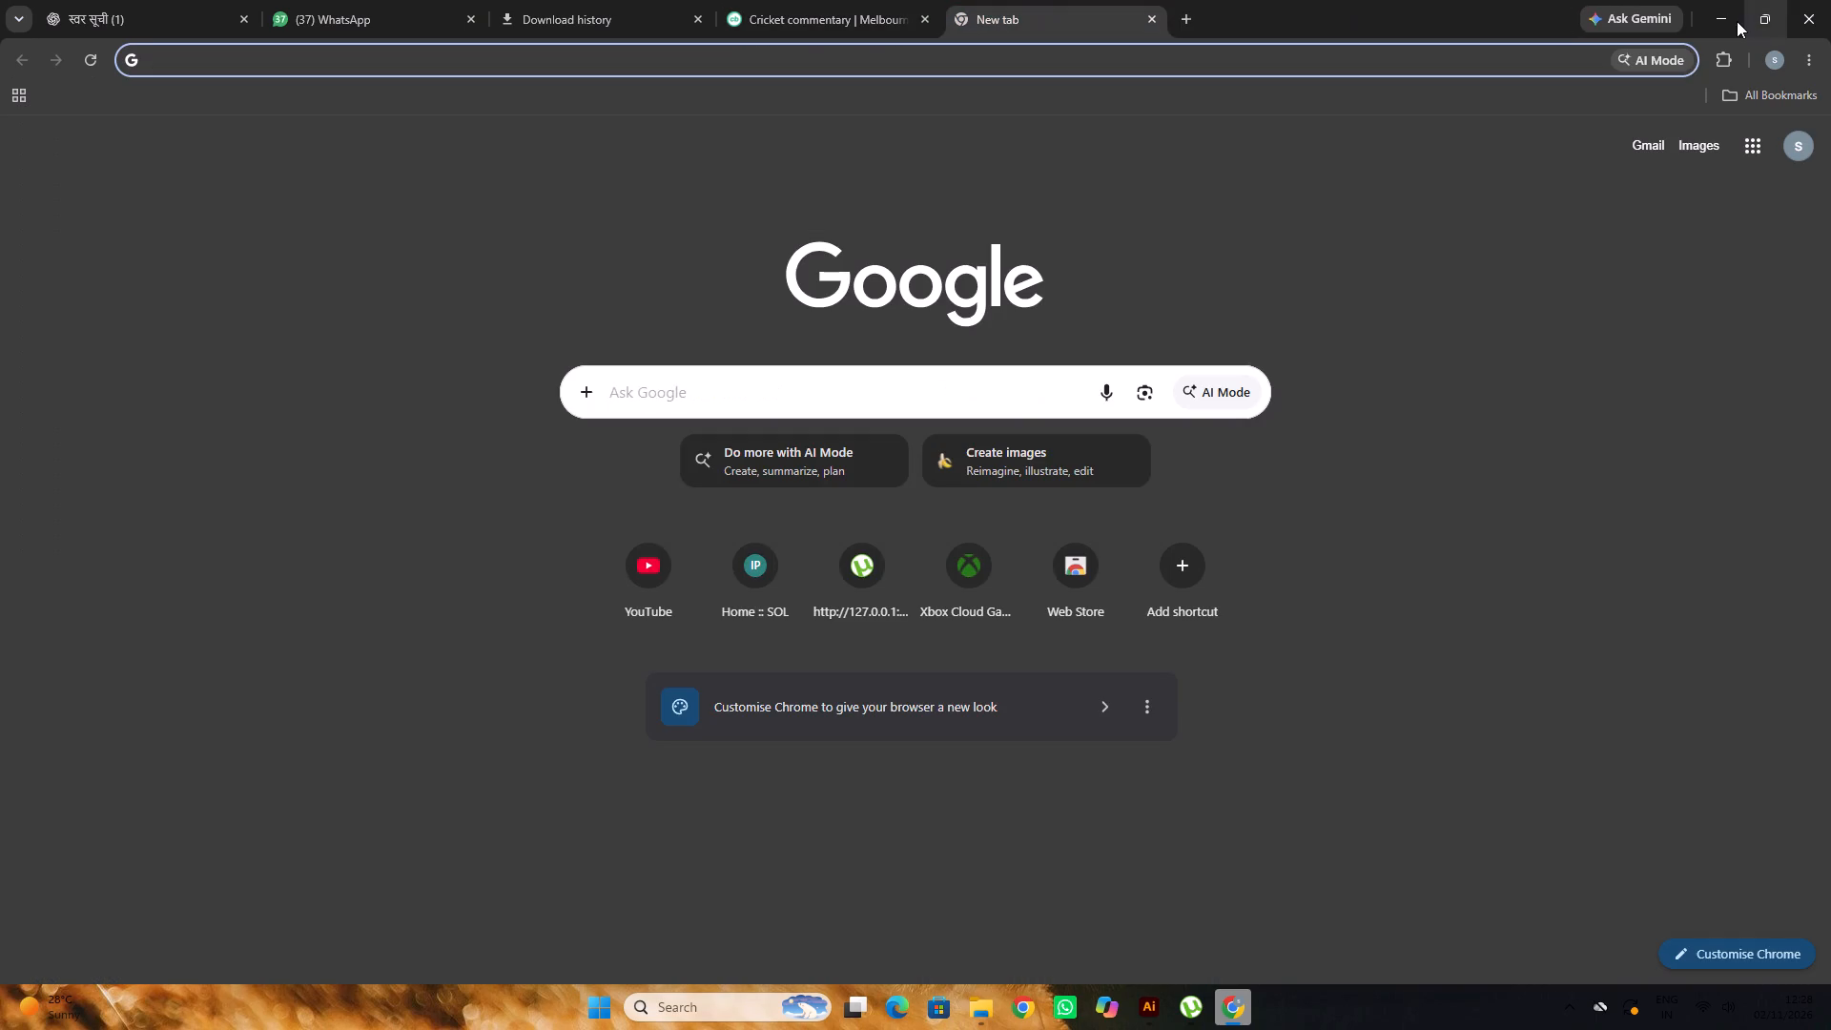
left_click(1729, 21)
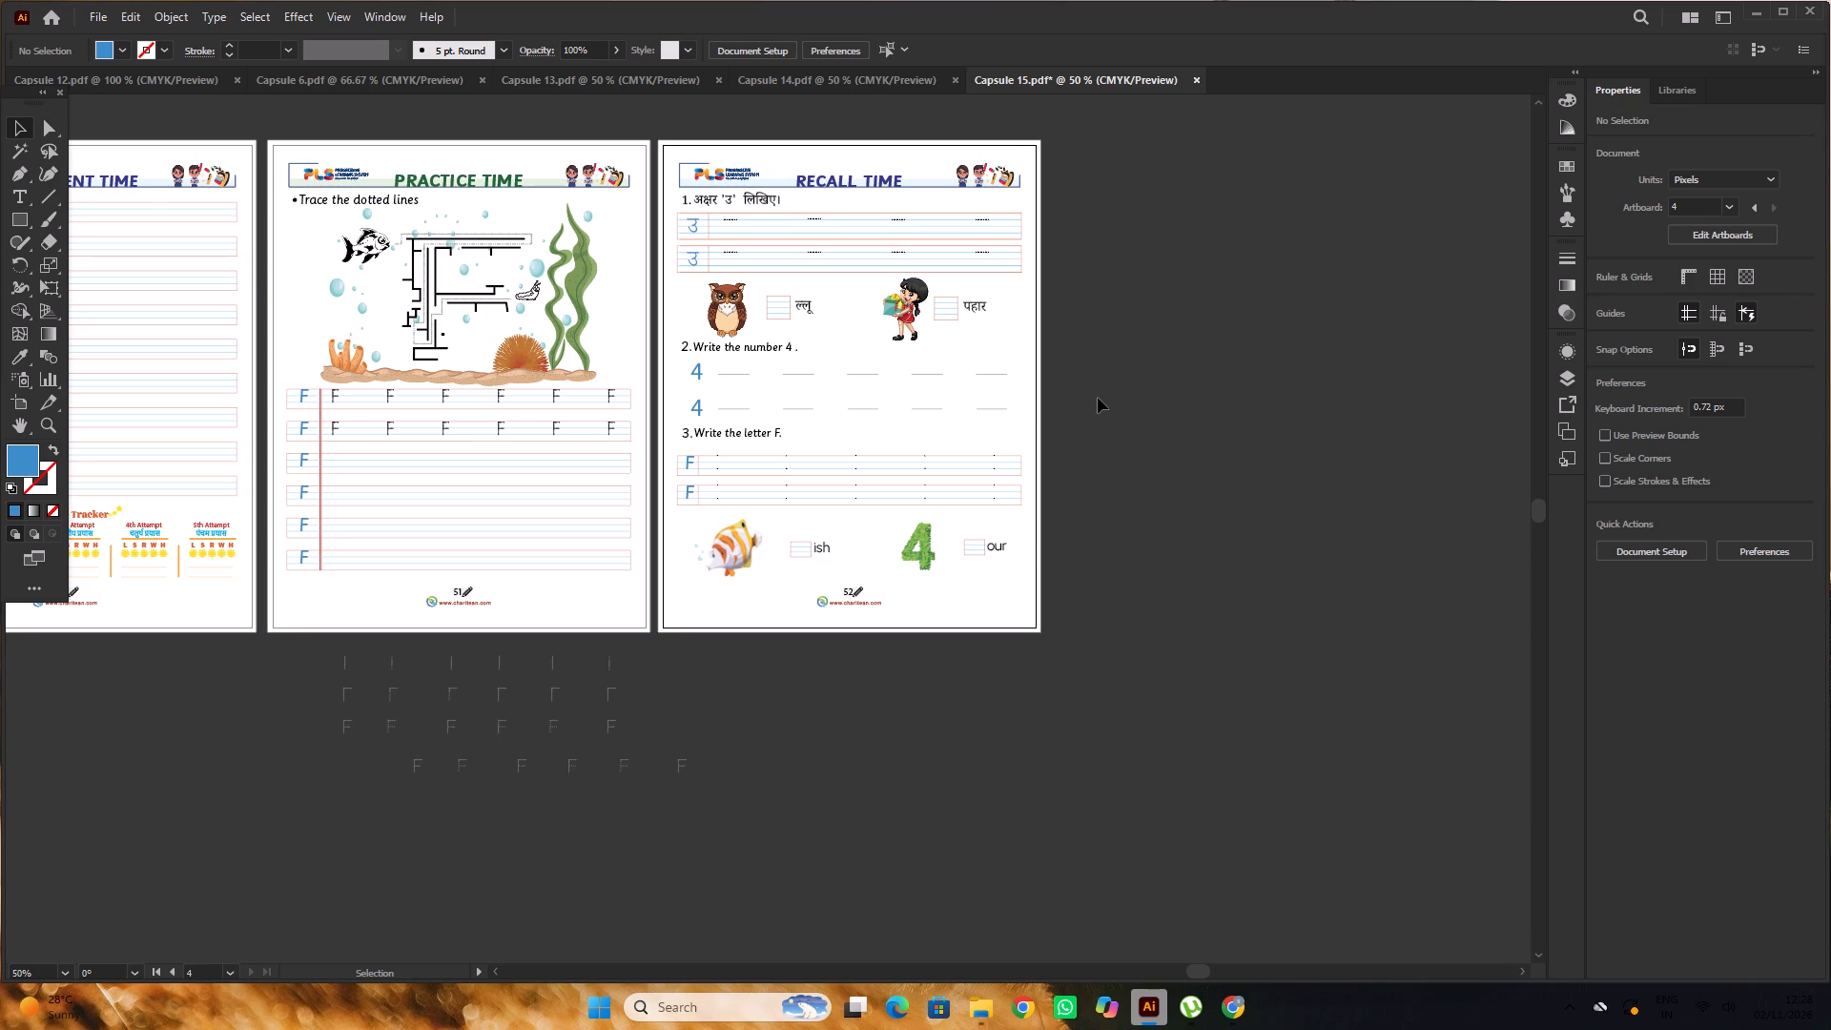
Set the "ish" and "our" word endings beside the fish and number 4 pictures in Sassoon Primary.
scroll(1130, 337, "down", 6)
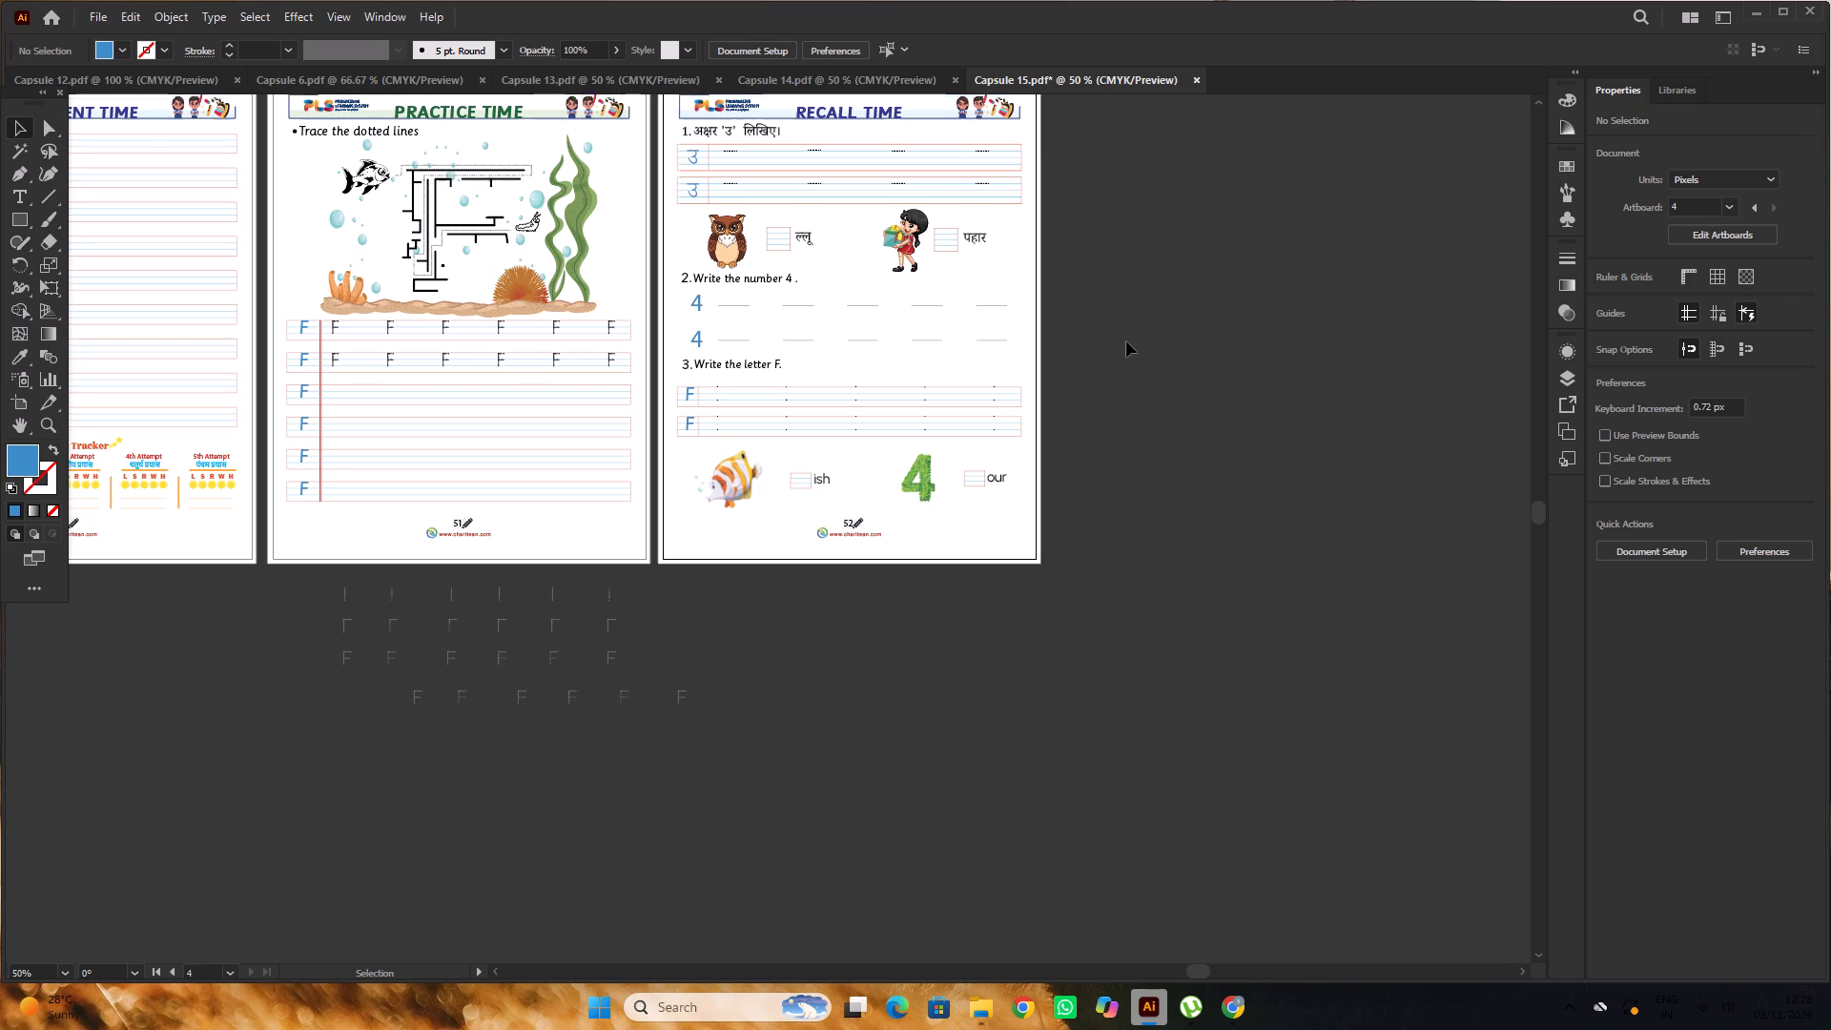
scroll(1066, 347, "down", 6)
scroll(876, 297, "up", 2)
scroll(792, 331, "up", 2, "alt")
left_click(834, 266)
double_click(834, 266)
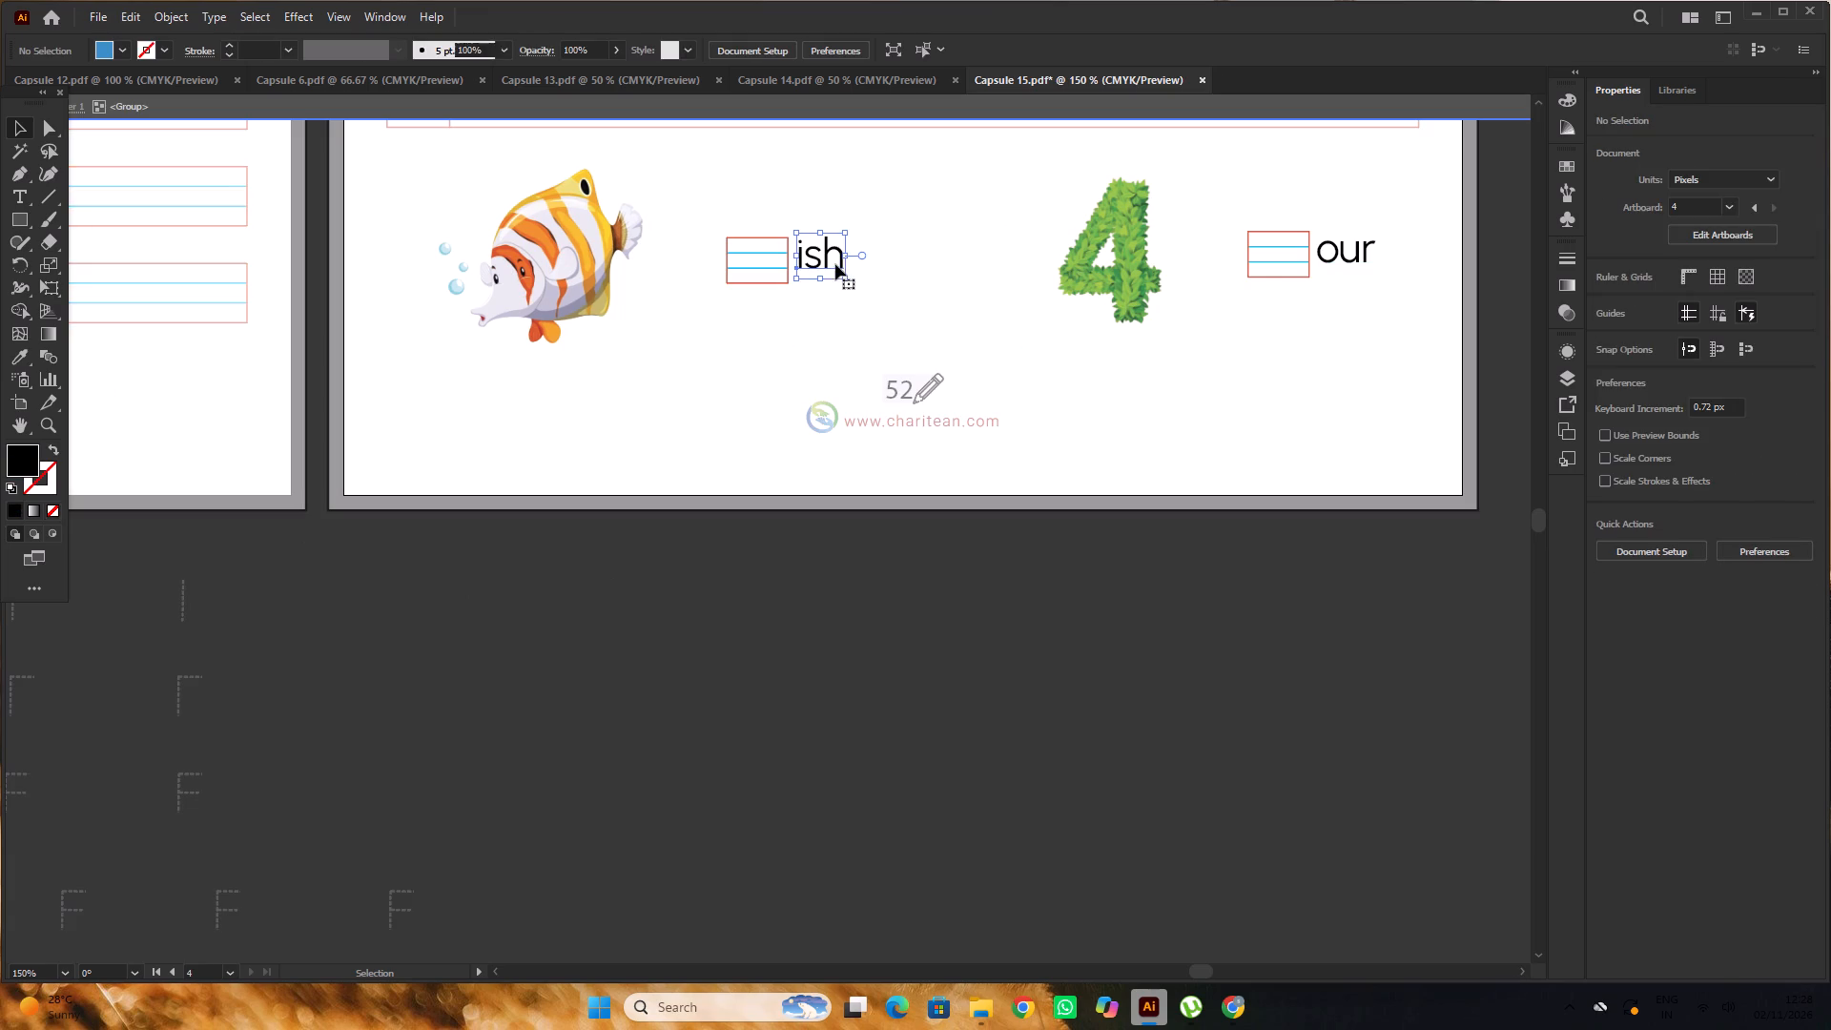
left_click(1340, 258, "shift")
scroll(897, 281, "down", 2, "alt")
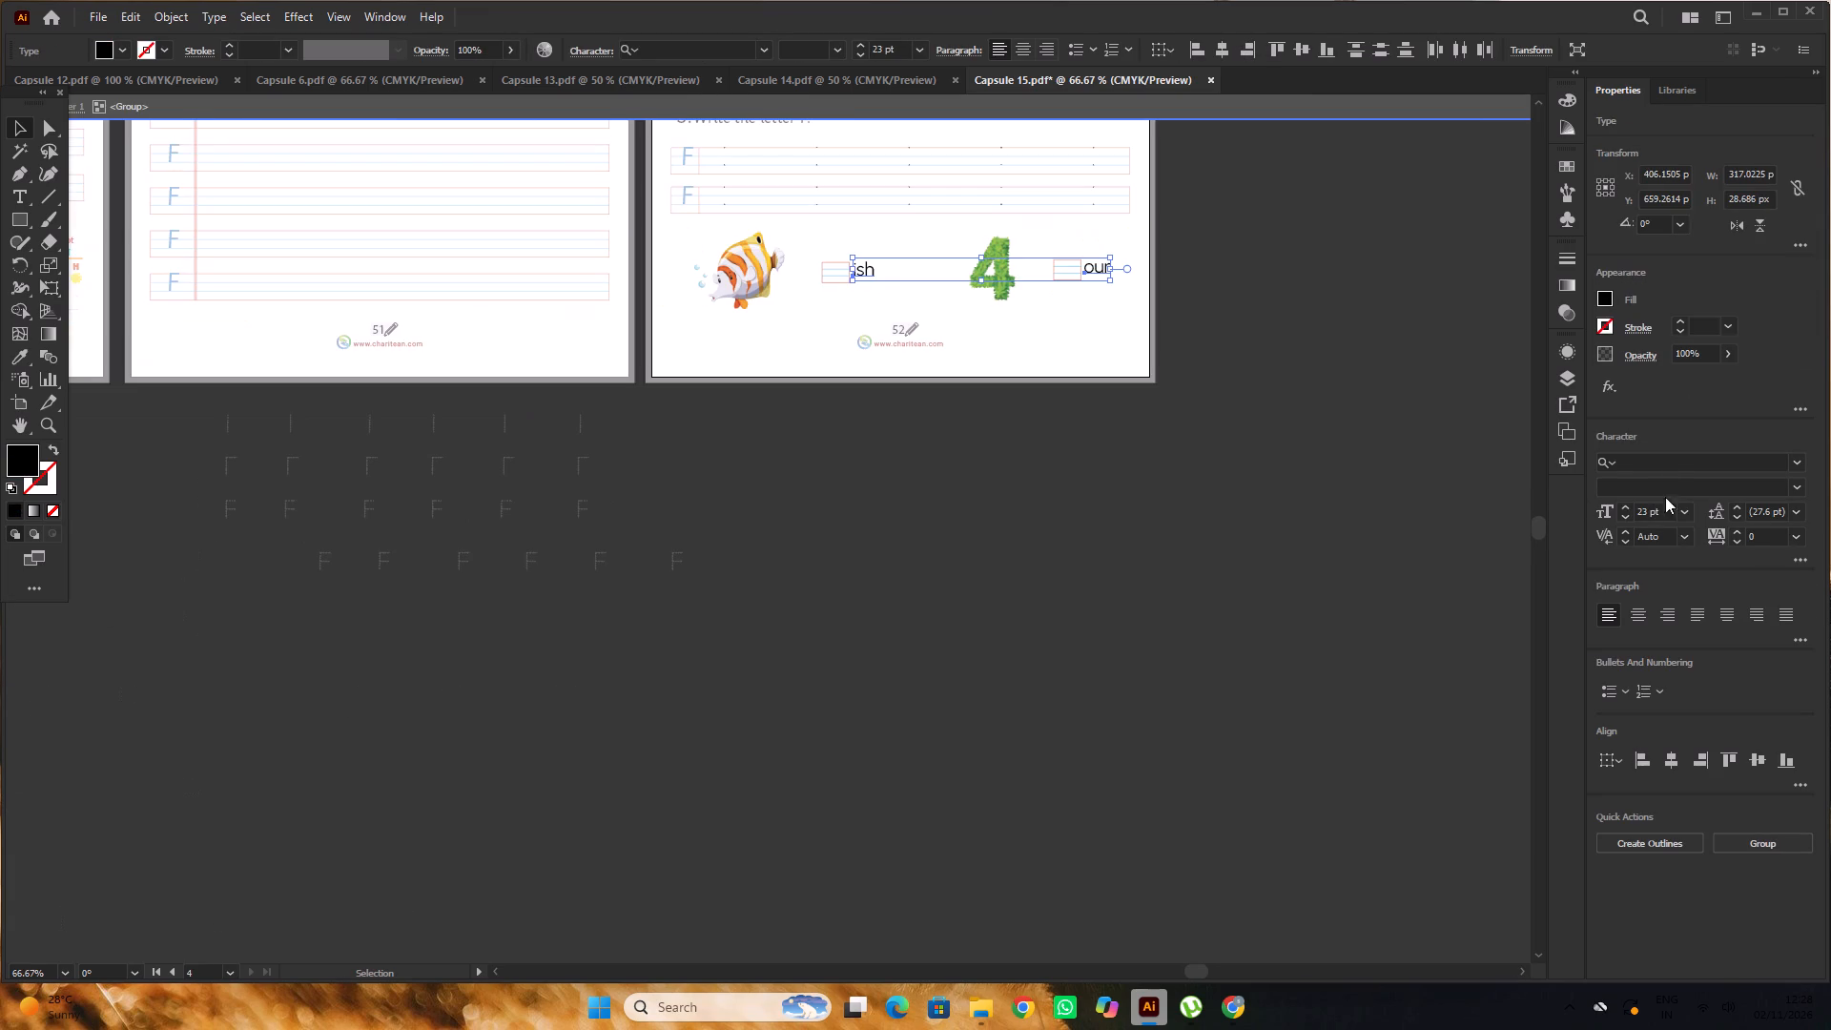
left_click(1661, 462)
type("sa")
key("s")
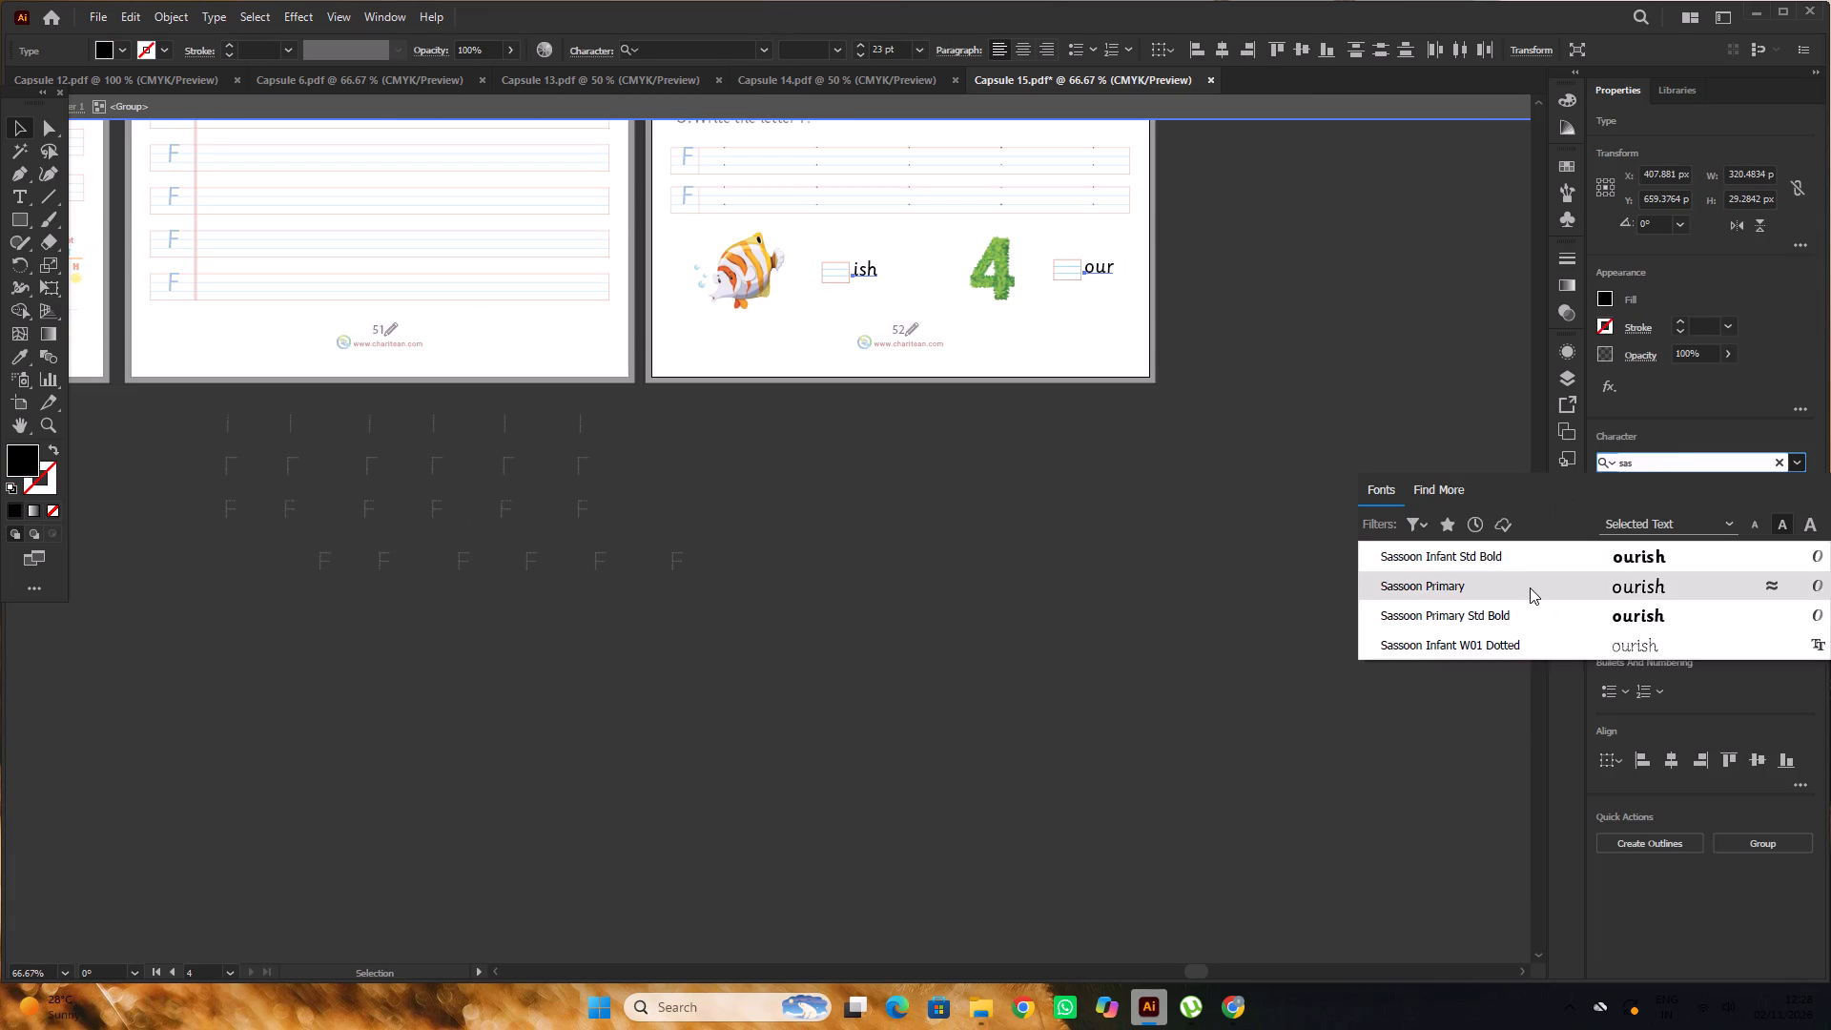
left_click(1530, 587)
triple_click(1330, 475)
left_click(1330, 474)
Centre the "RECALL TIME" heading horizontally on its page.
scroll(1328, 472, "up", 9)
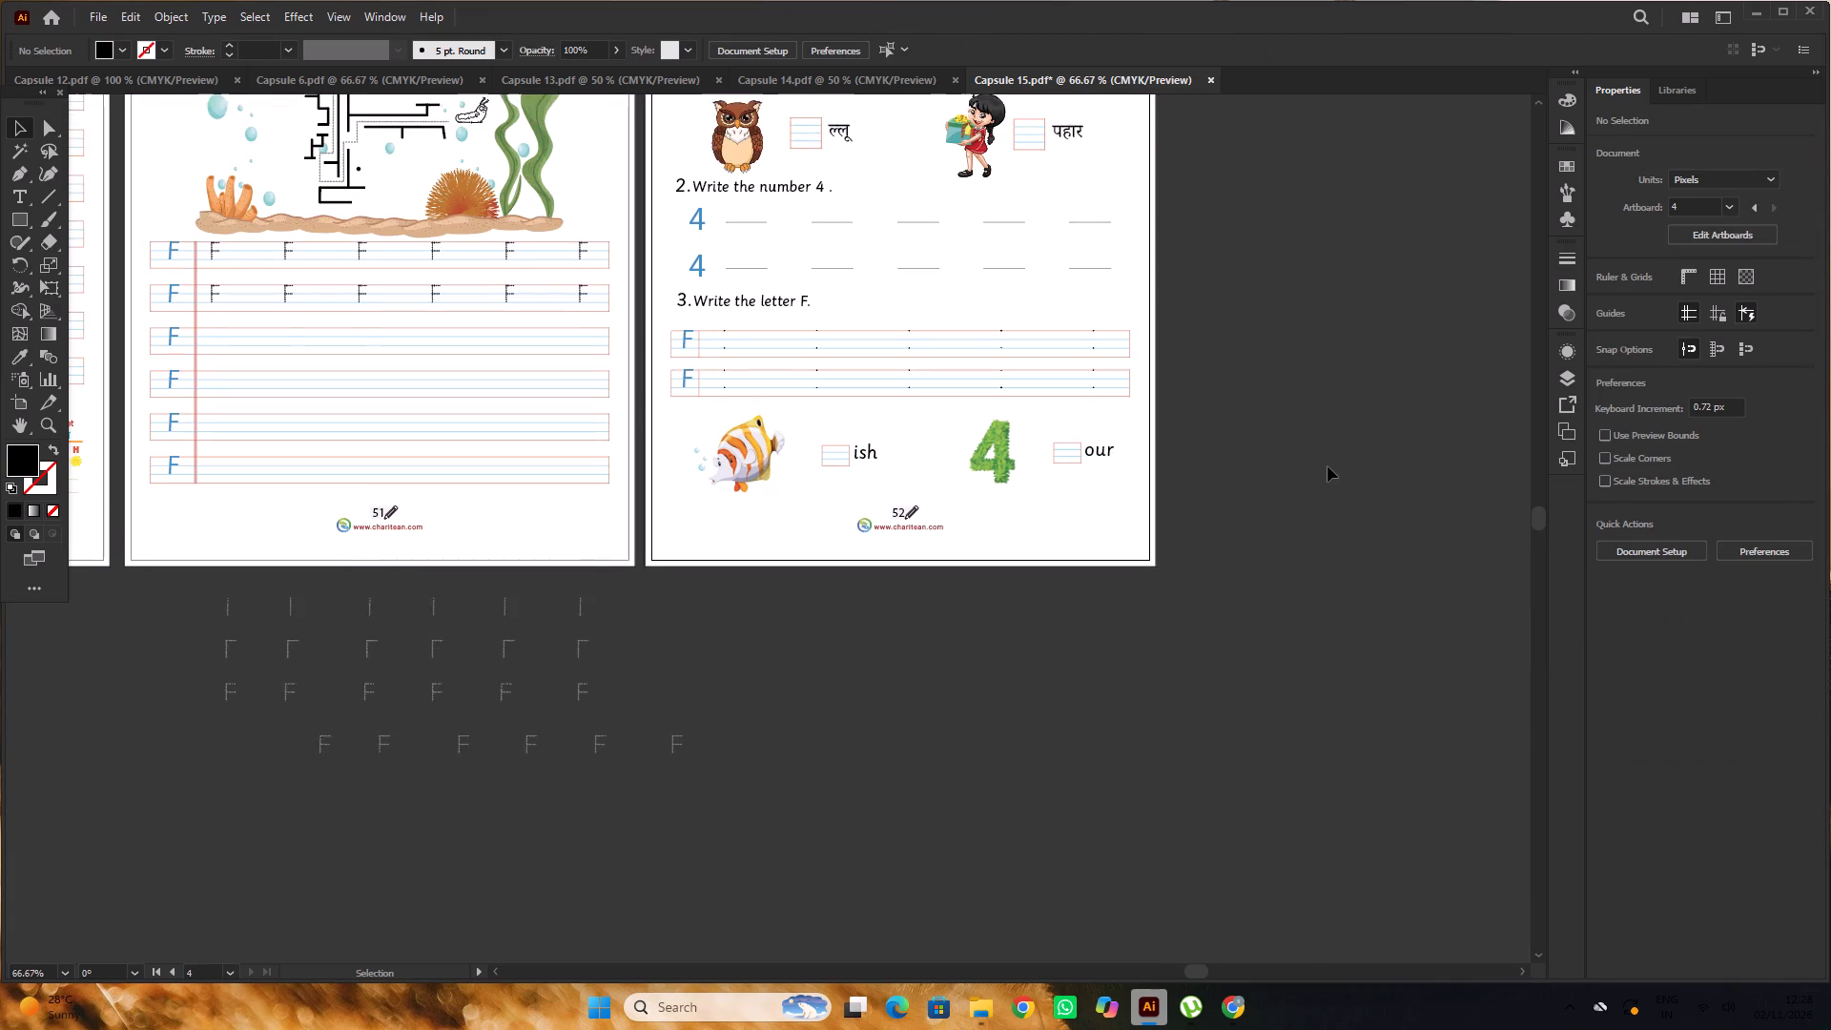
scroll(1327, 466, "up", 1)
scroll(1327, 465, "down", 6, "alt")
scroll(944, 333, "up", 2, "alt")
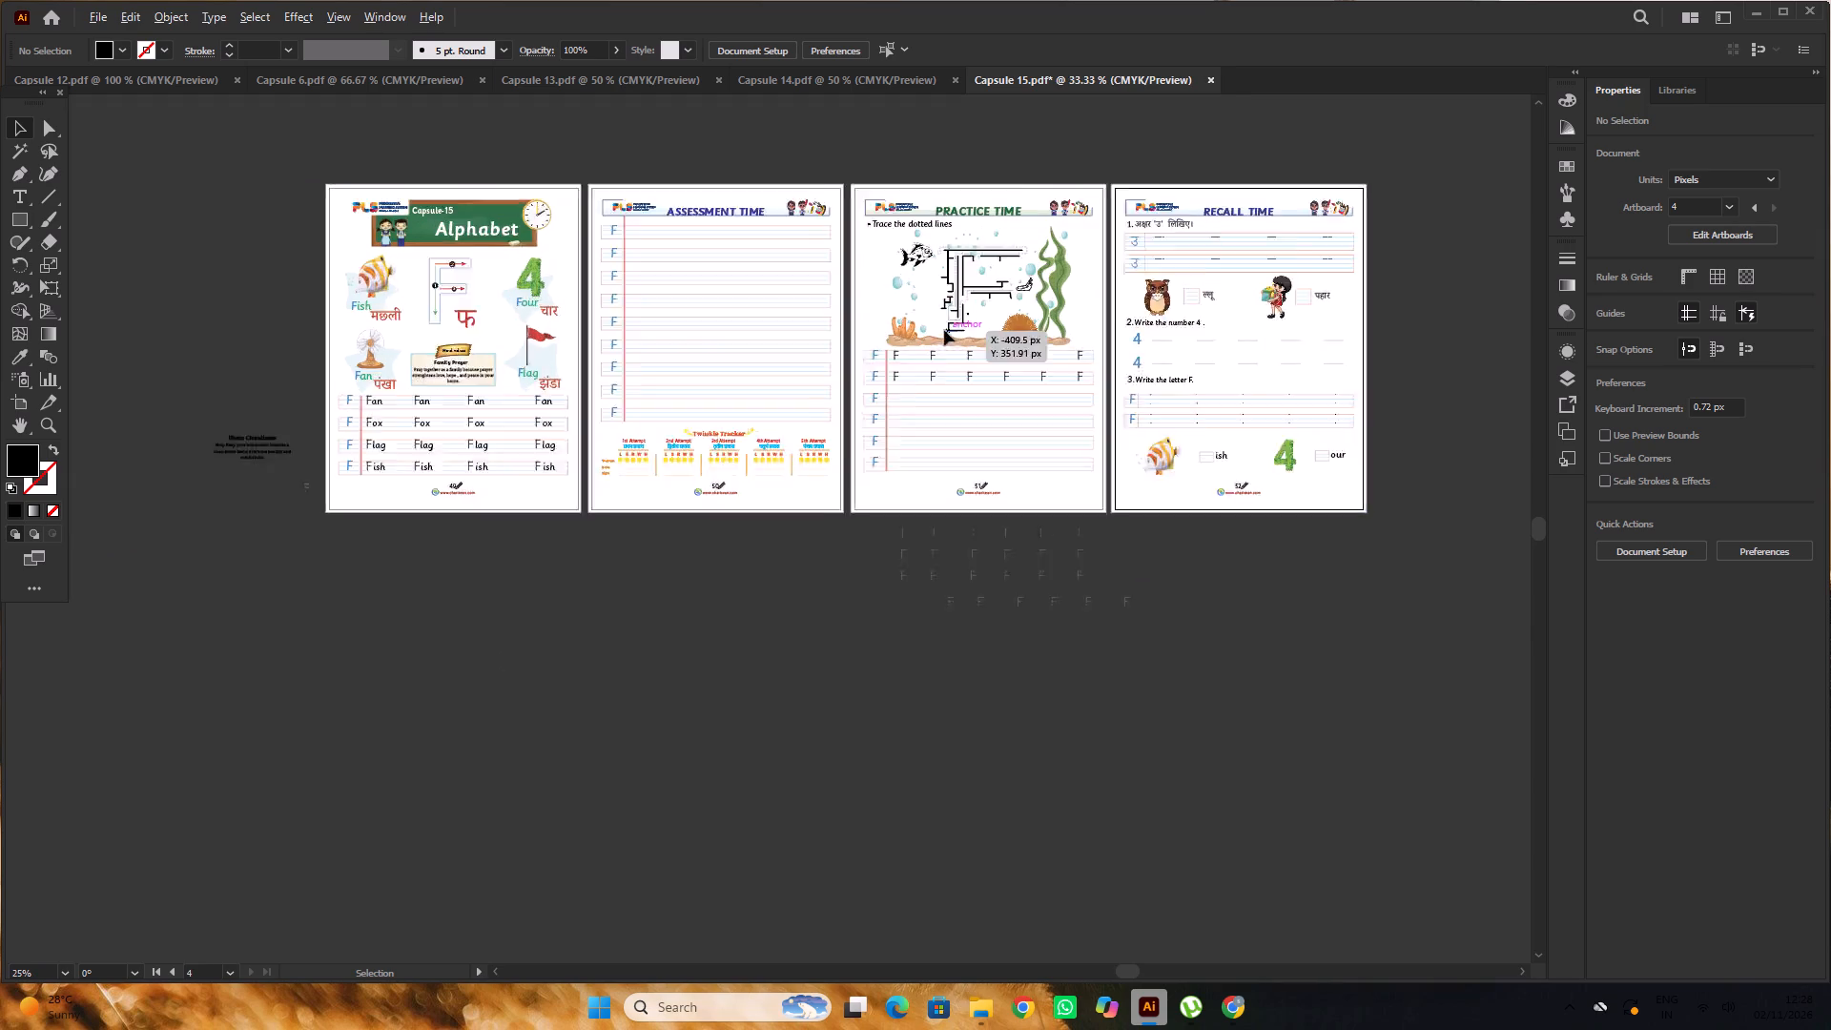
scroll(944, 330, "up", 5, "alt")
scroll(1013, 315, "down", 1, "alt")
scroll(1328, 295, "up", 2, "alt")
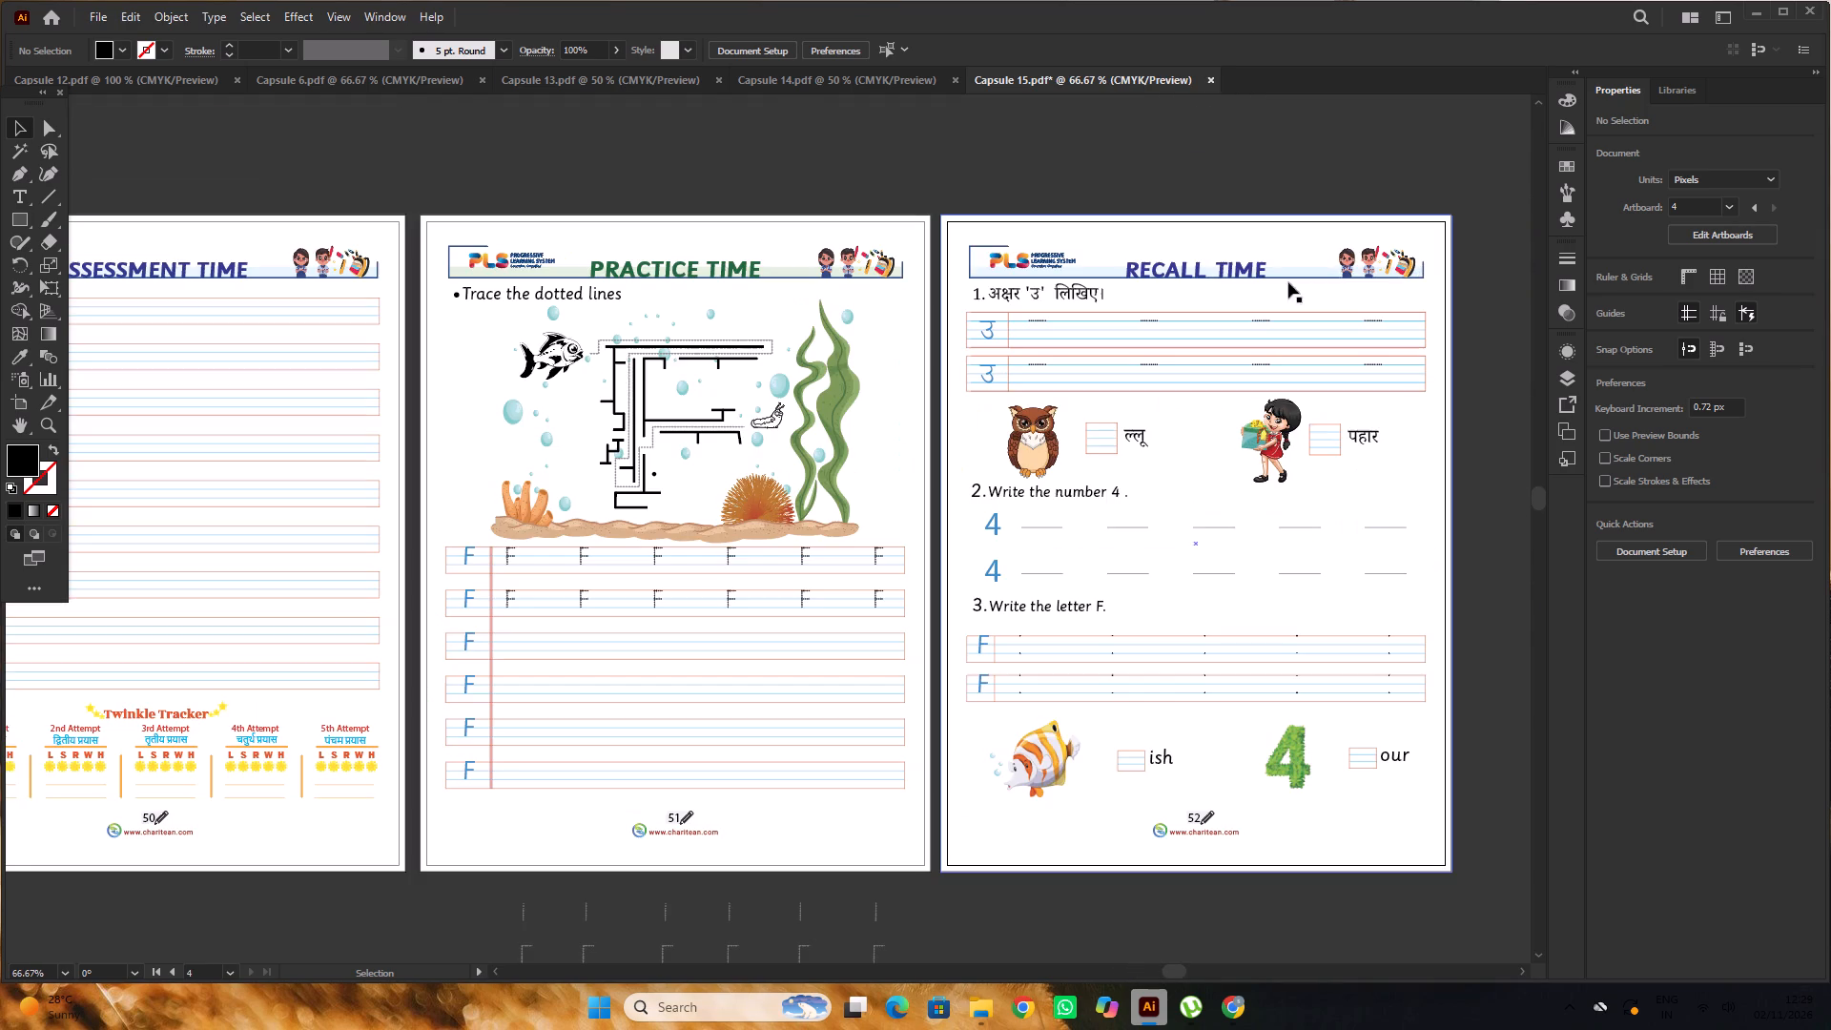
left_click(1256, 267)
left_click(1677, 755)
double_click(1211, 148)
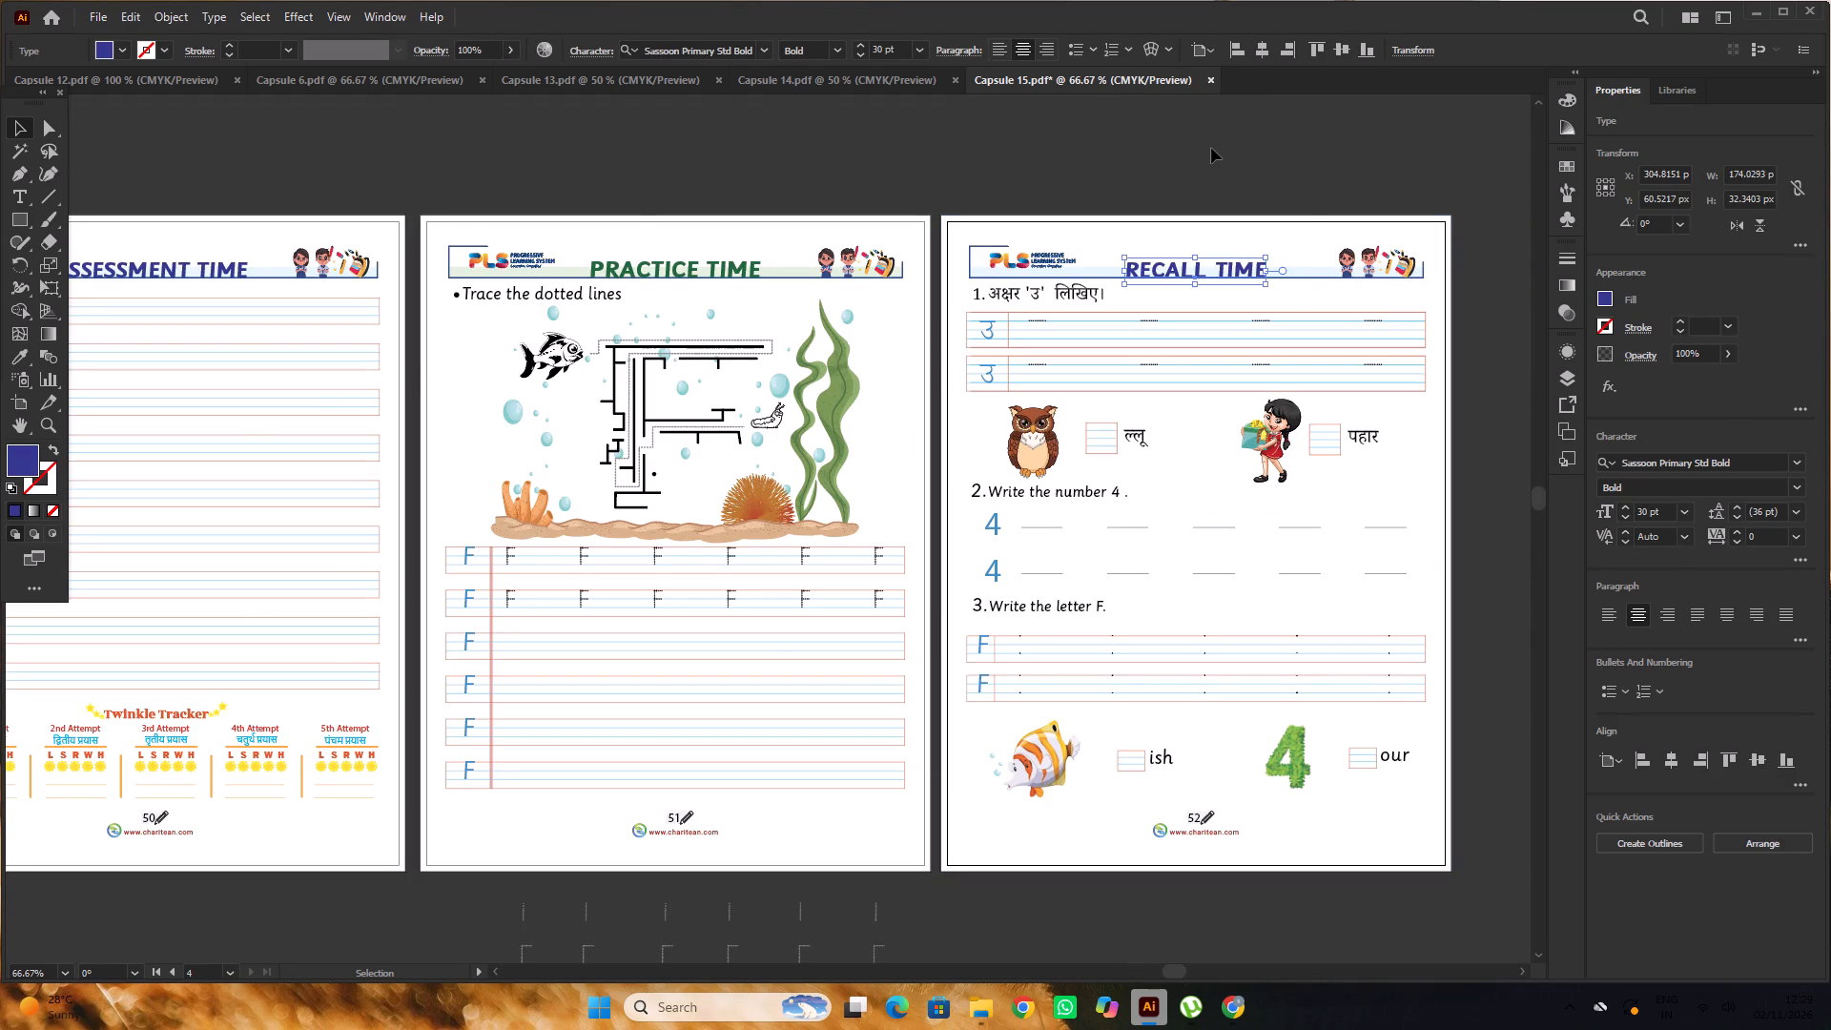
Set page number 49 in the Alphabet page's footer in Sassoon Primary.
scroll(1219, 154, "down", 5, "alt")
scroll(643, 382, "up", 10, "alt")
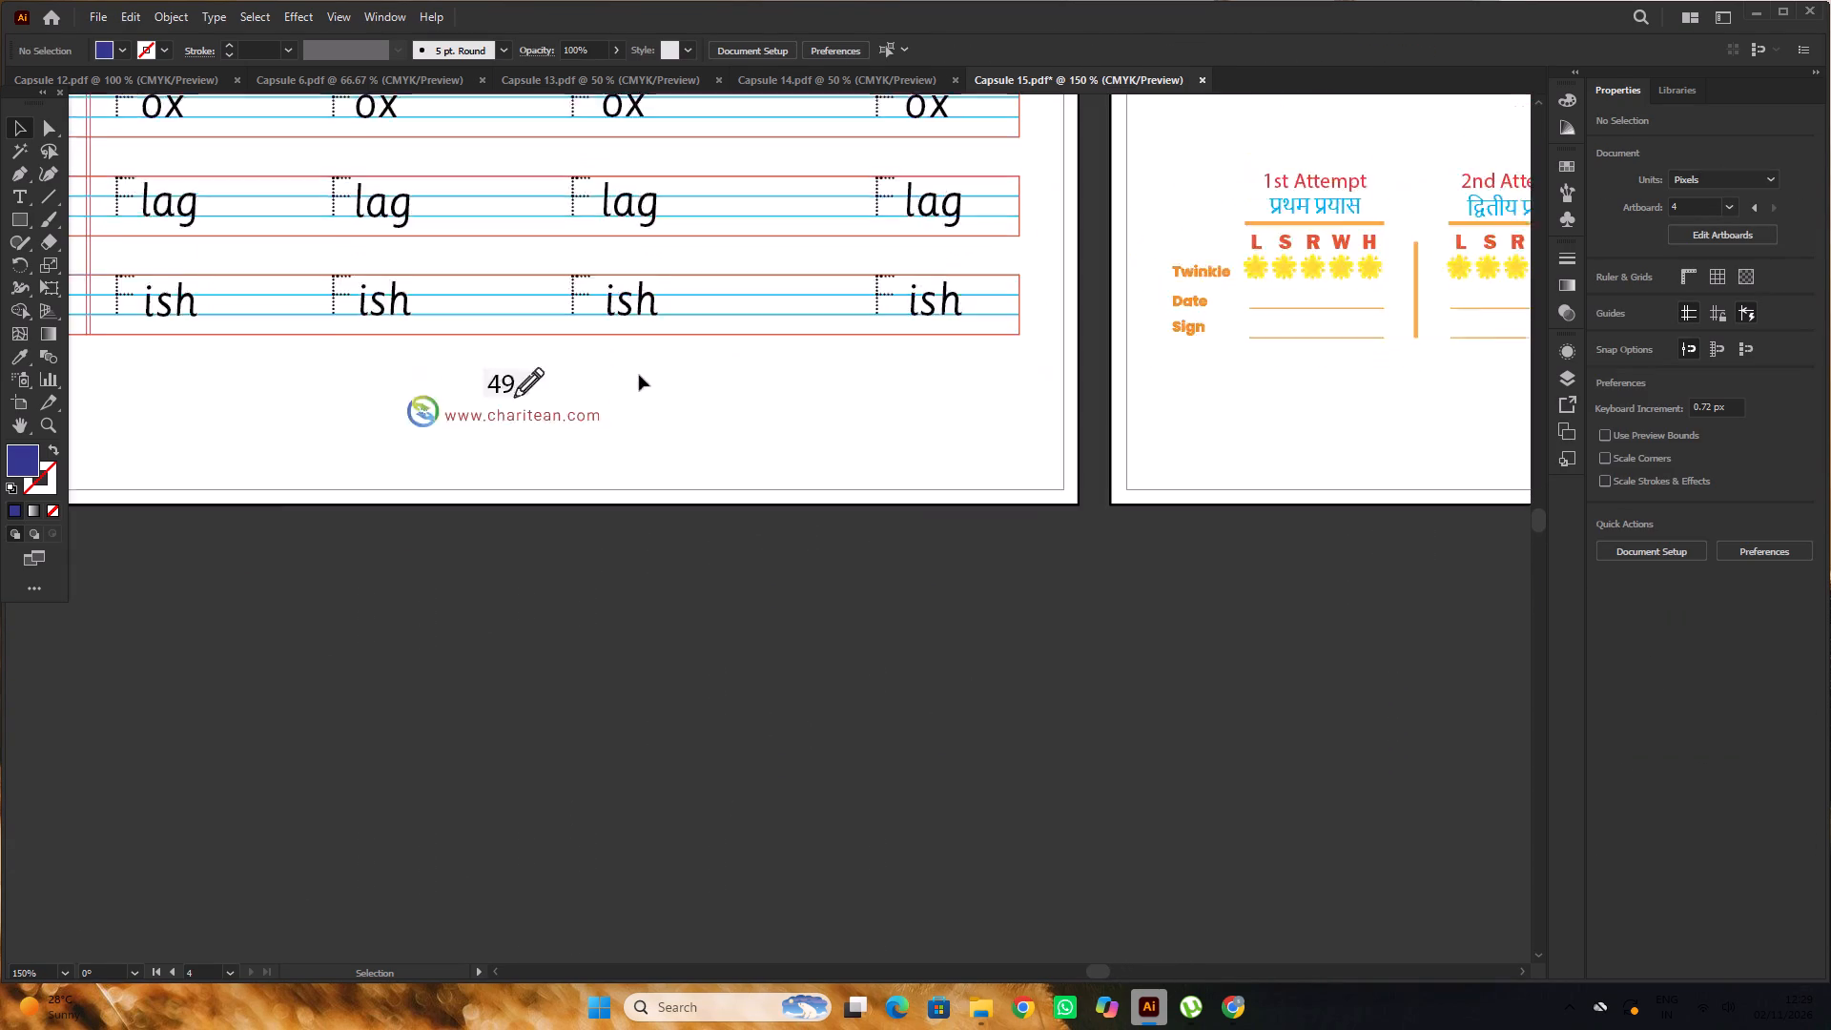
scroll(639, 375, "up", 5, "alt")
scroll(632, 372, "down", 3, "alt")
scroll(607, 453, "up", 3, "alt")
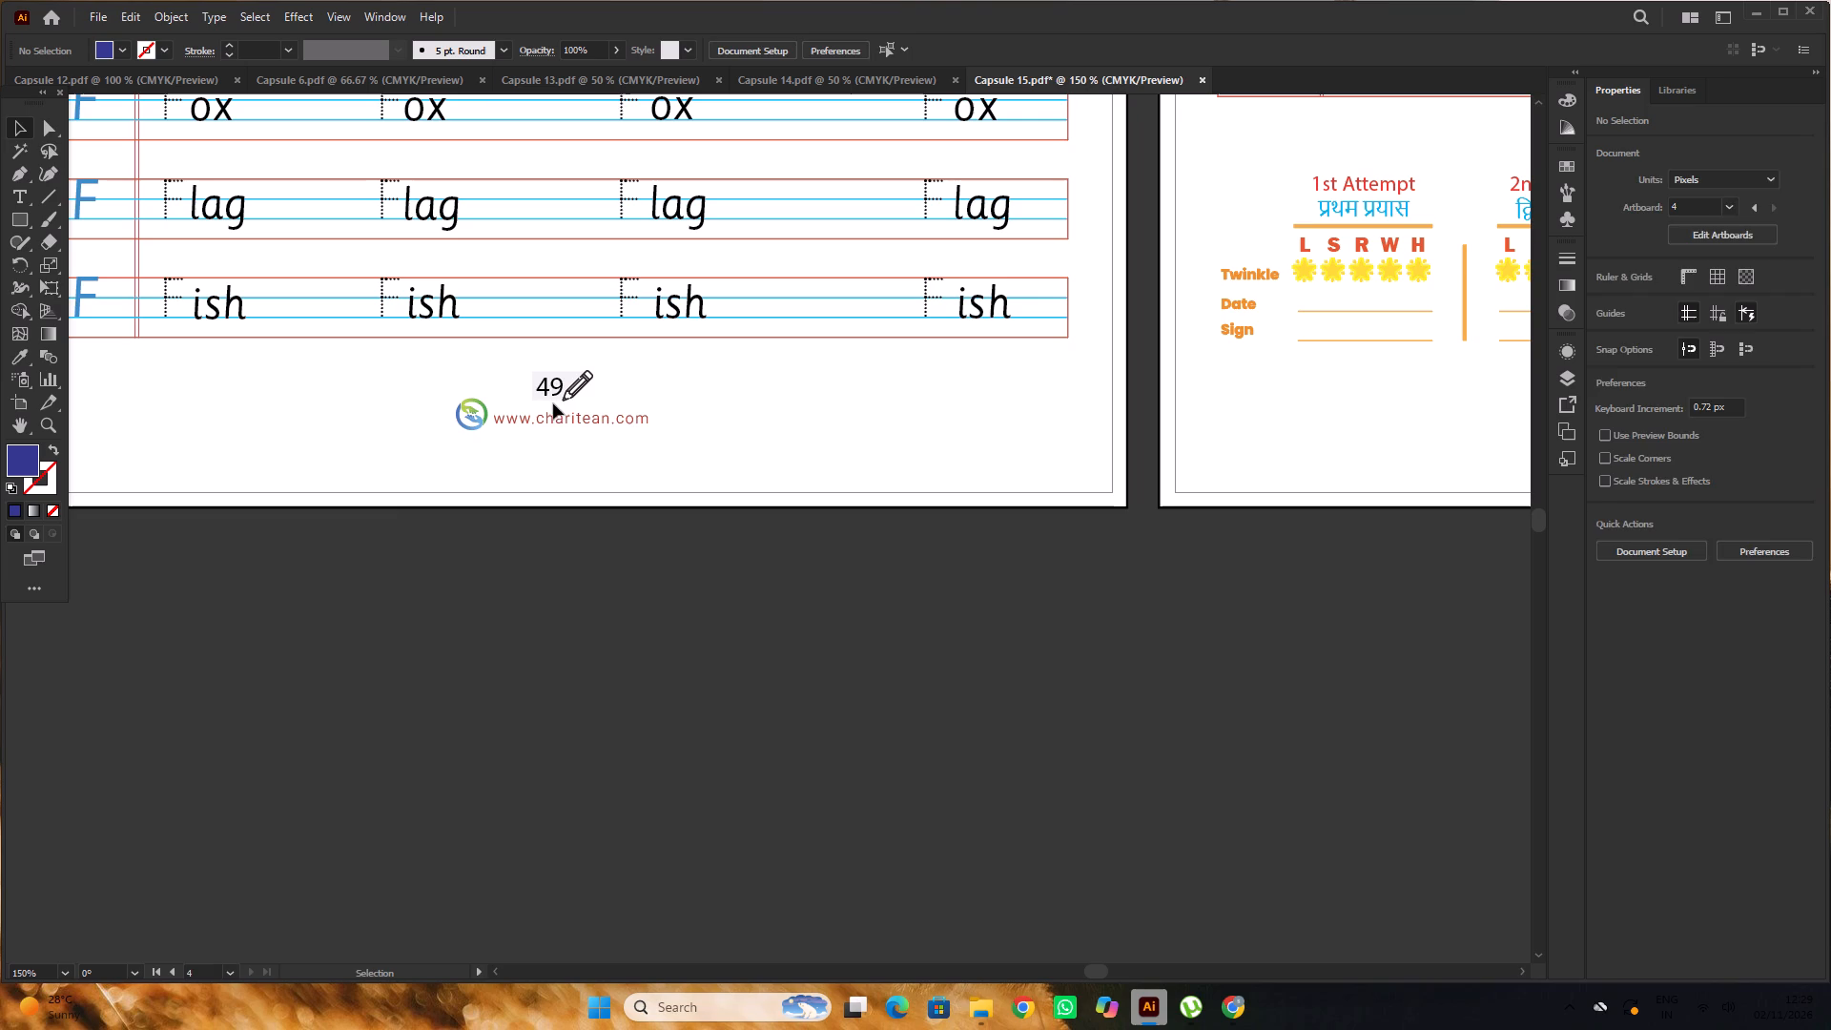
key("t")
left_click_drag(562, 388, 538, 399)
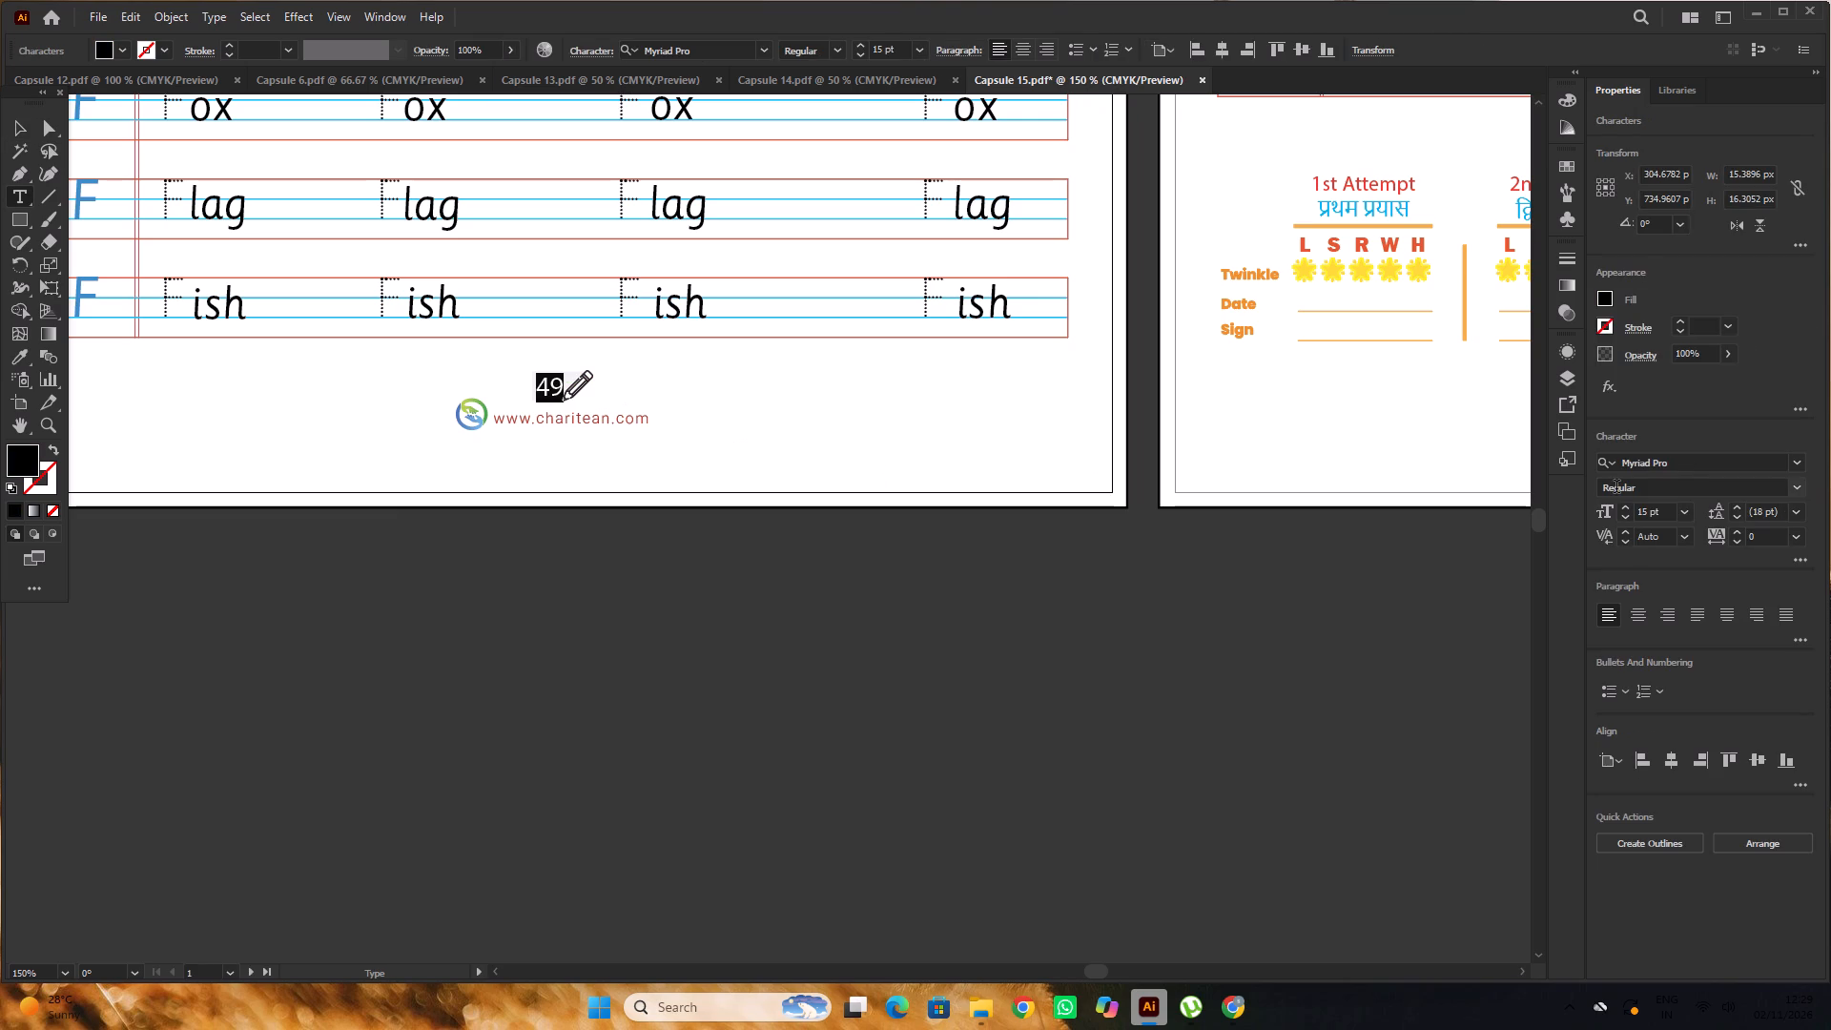
left_click(1686, 467)
key("s")
key("a")
key("s")
left_click(1496, 589)
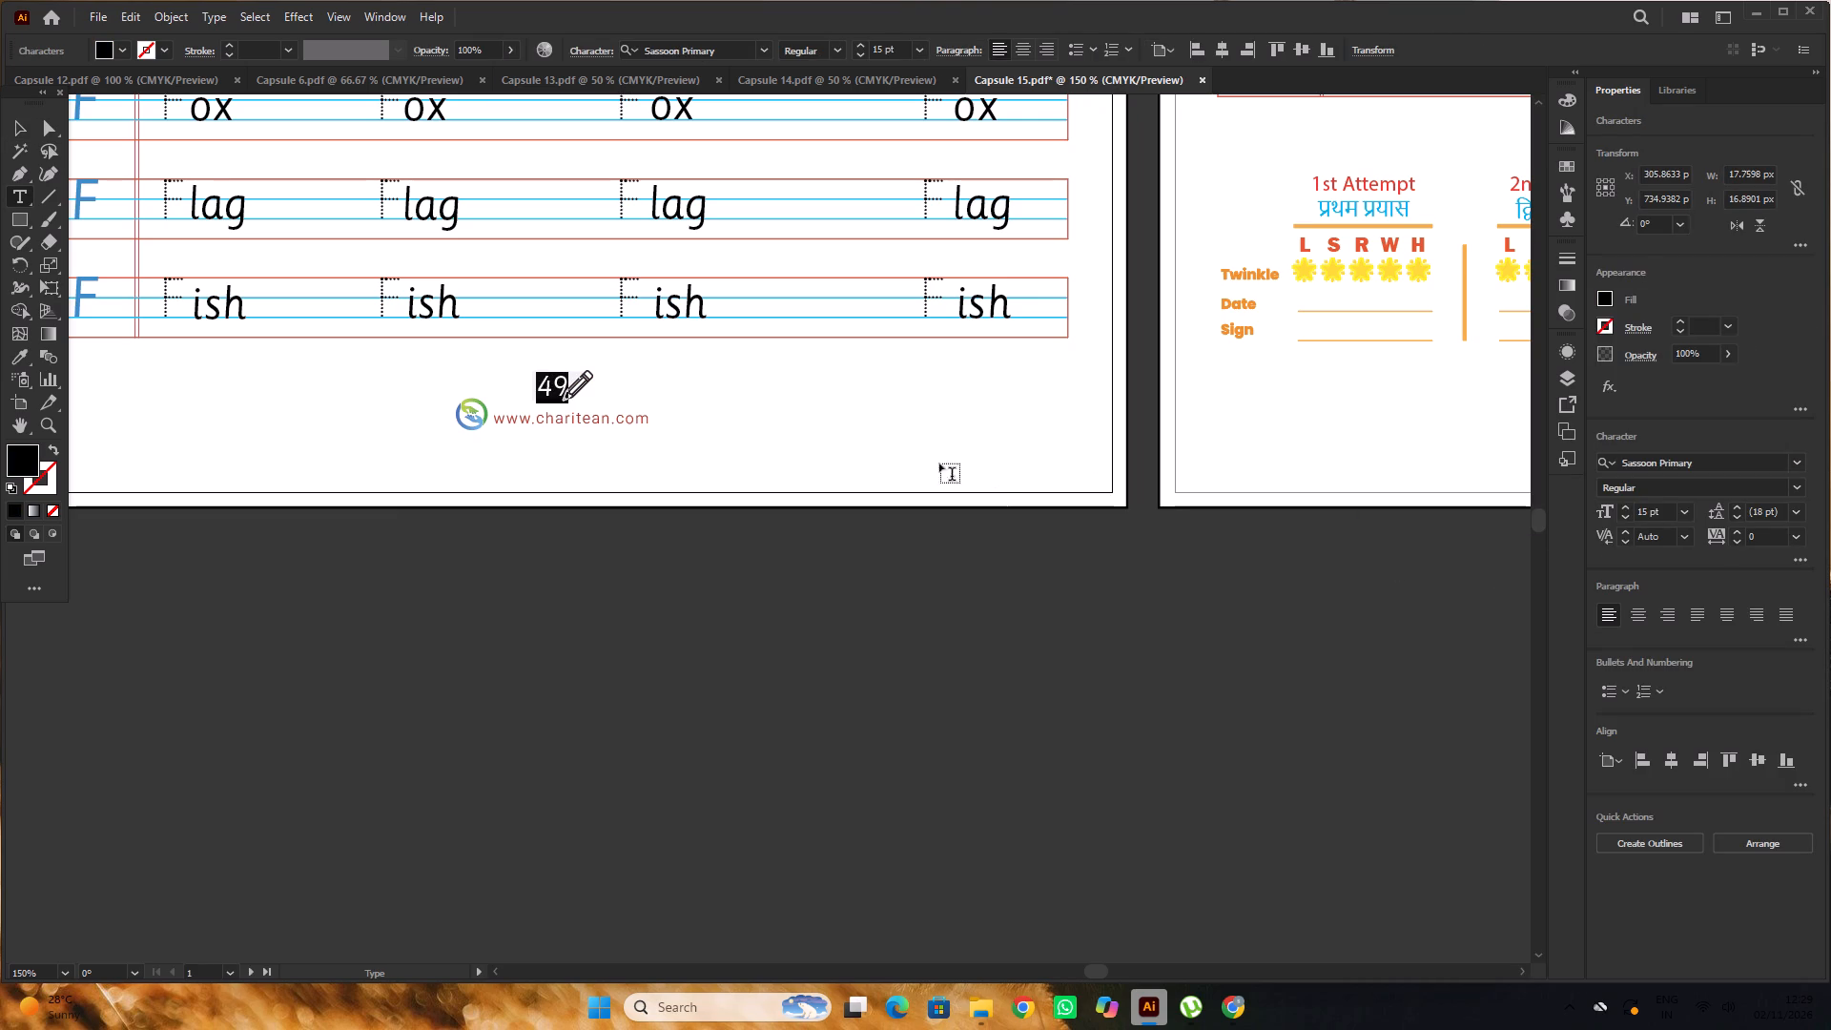
left_click(20, 133)
left_click(519, 650)
Nudge page number 49 slightly left, by about 0.7 px, away from the pencil icon.
scroll(538, 401, "up", 5, "alt")
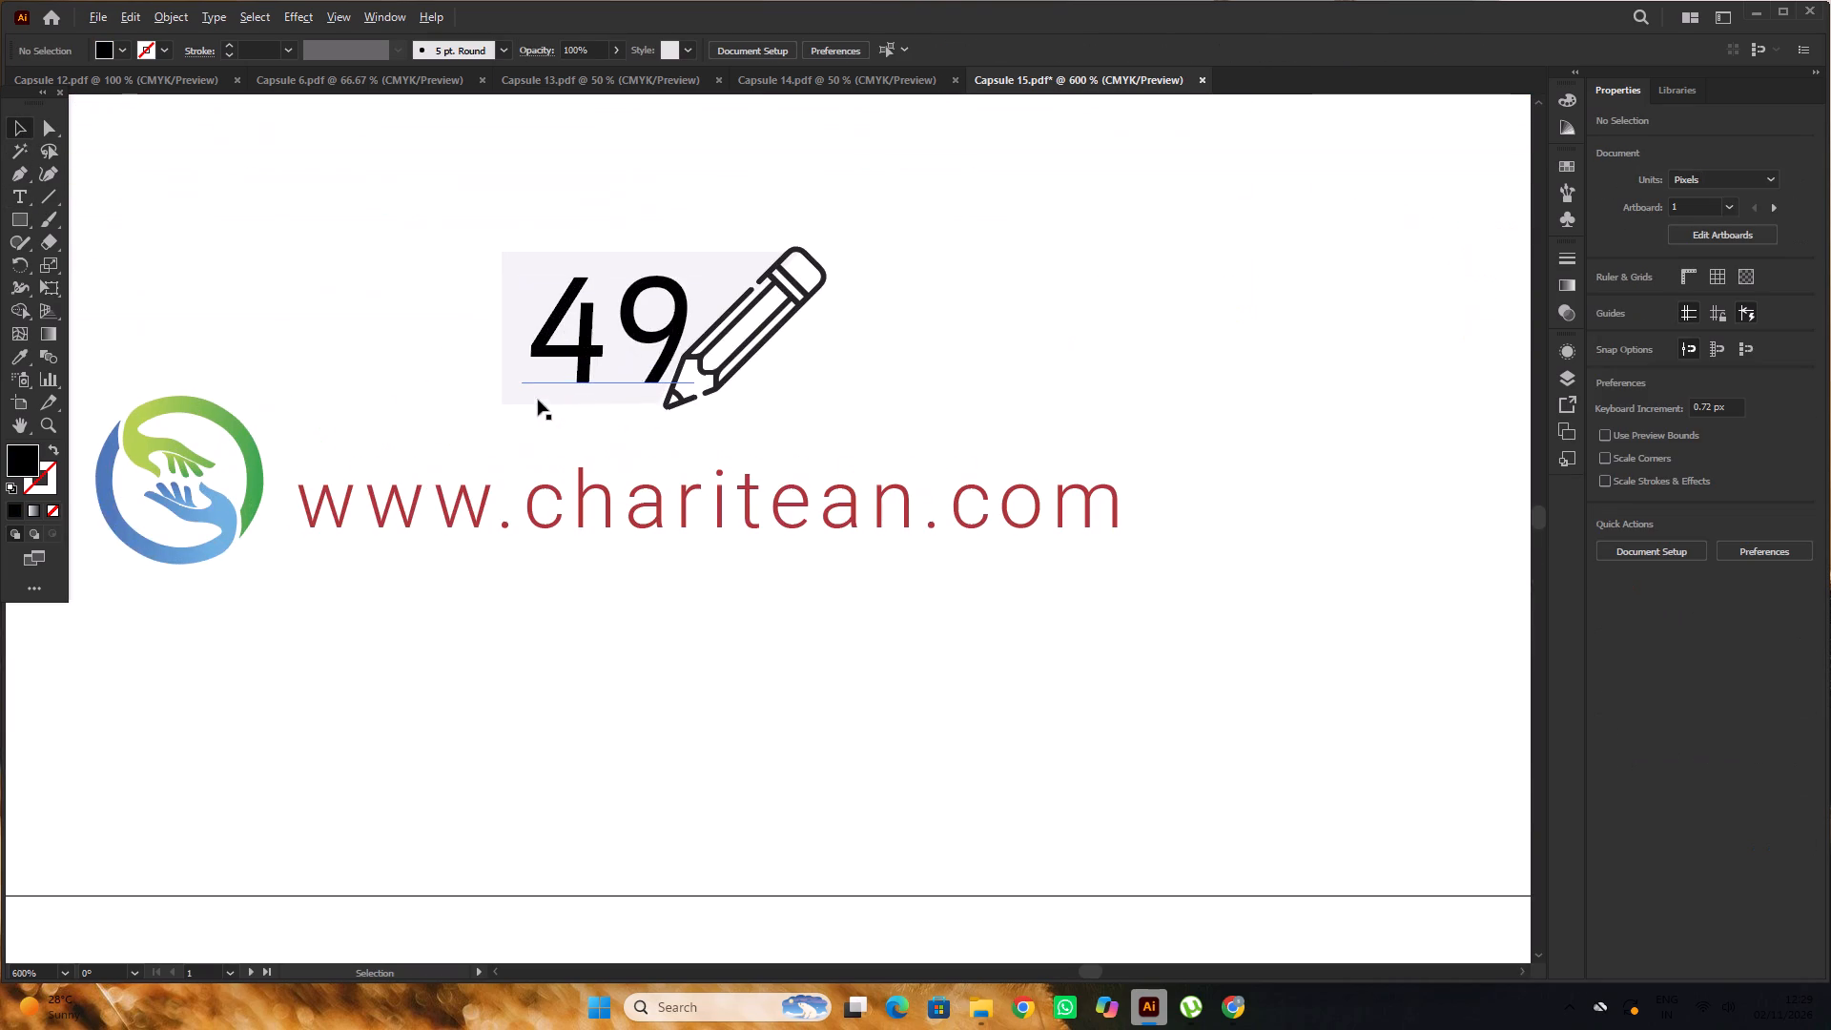
left_click(656, 331)
triple_click(662, 330)
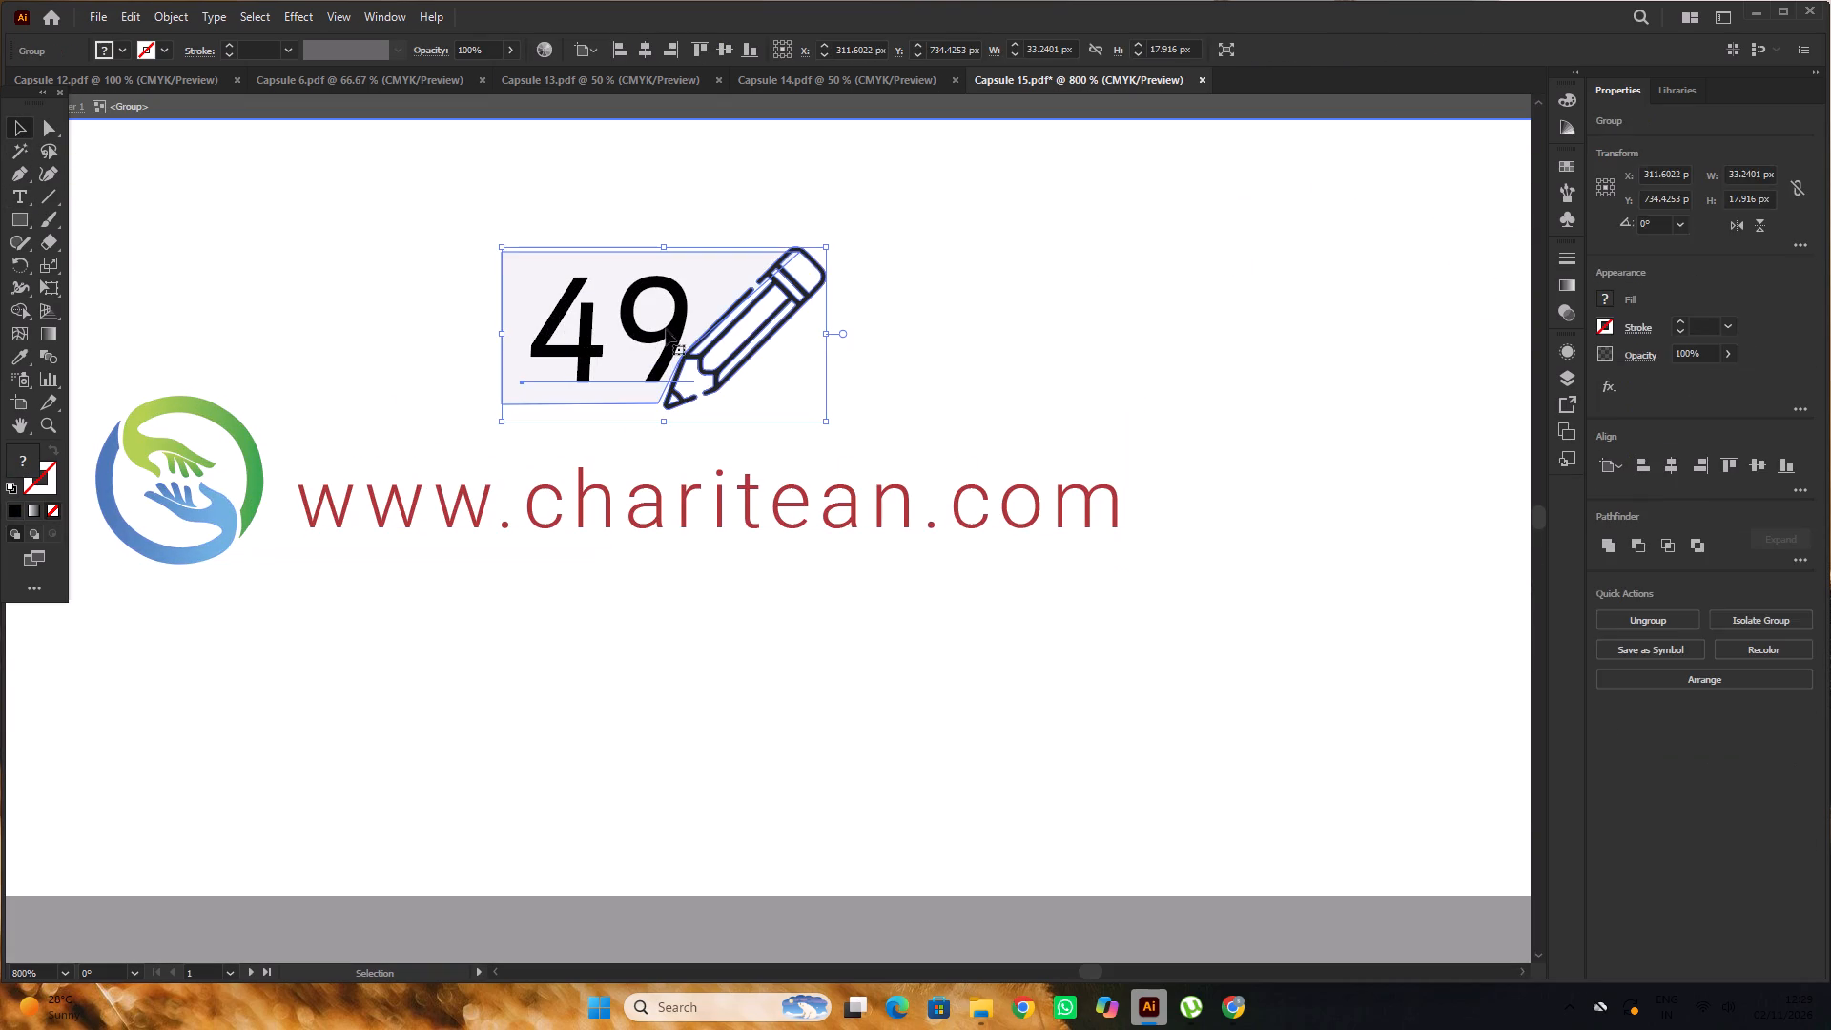
double_click(666, 328)
left_click(670, 330)
left_click_drag(672, 330, 665, 330)
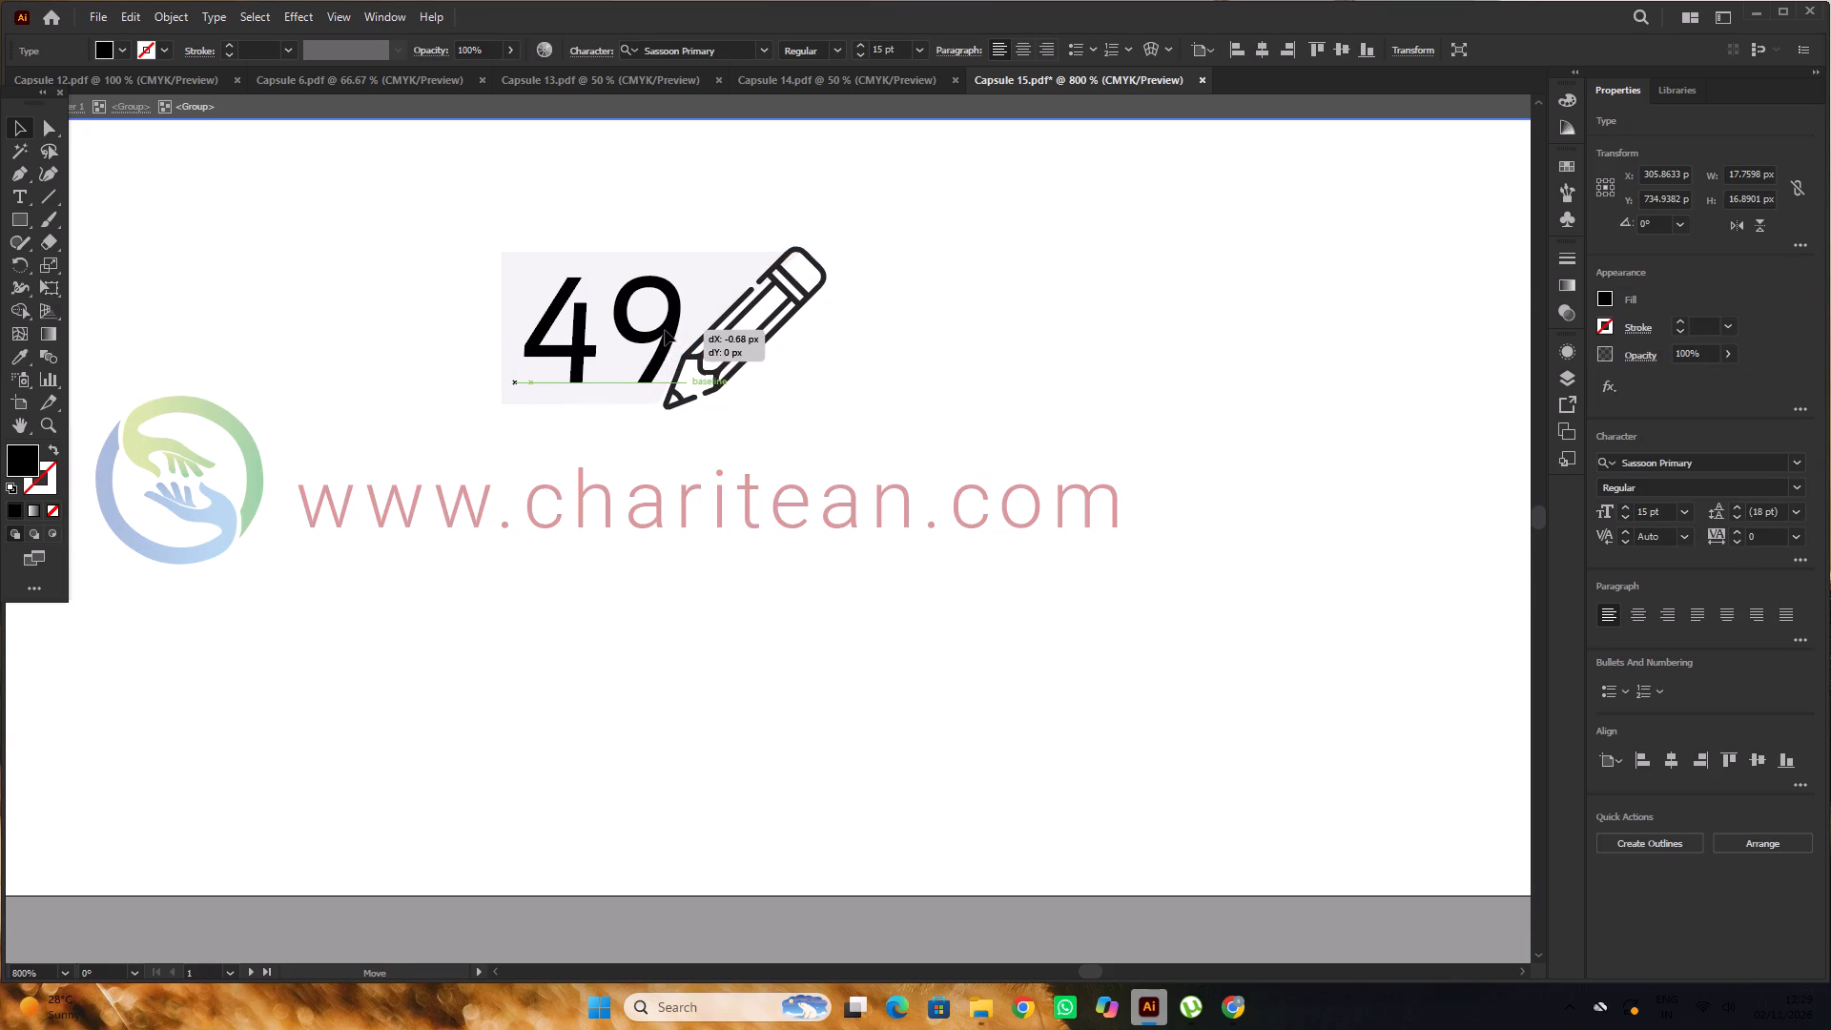
left_click_drag(665, 330, 664, 331)
scroll(384, 353, "down", 4, "alt")
triple_click(771, 628)
Set page number 50 in the Assessment Time page's footer in Sassoon Primary.
scroll(731, 589, "down", 4, "alt")
key("space")
key("space")
left_click_drag(1099, 632, 1068, 638)
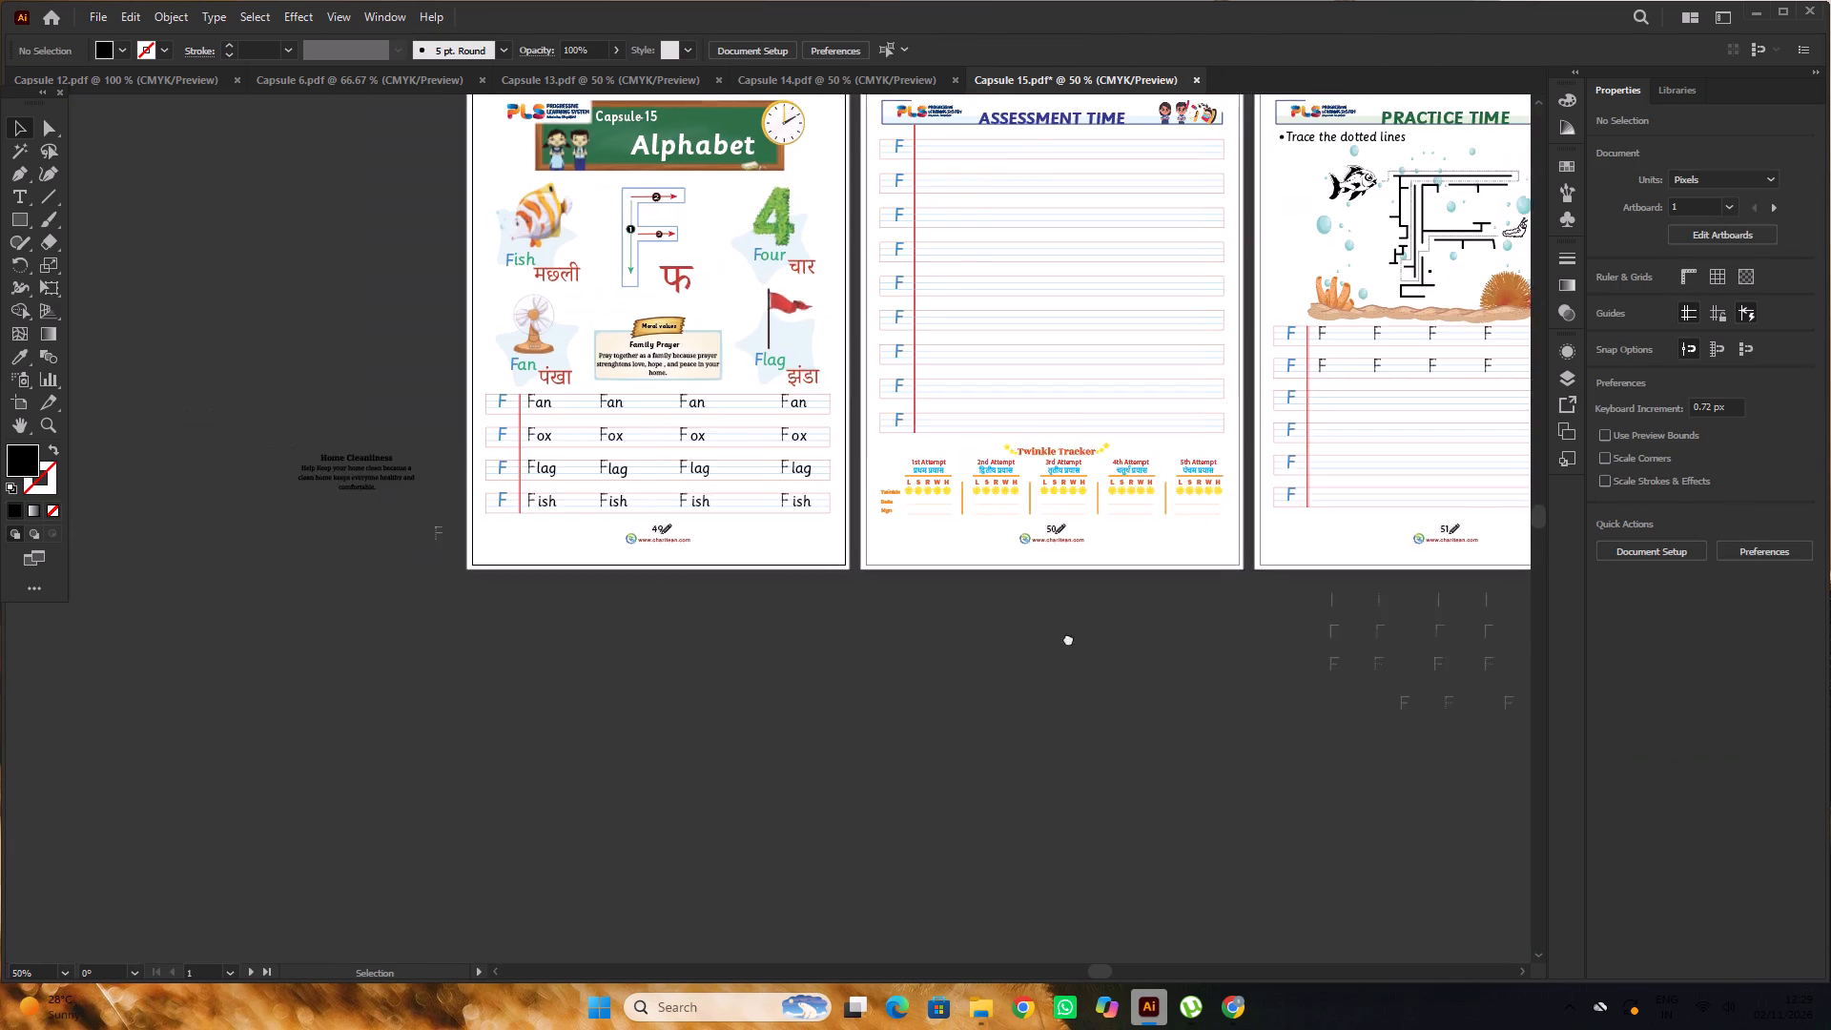
left_click_drag(1068, 638, 695, 598)
scroll(684, 506, "up", 6, "alt")
key("t")
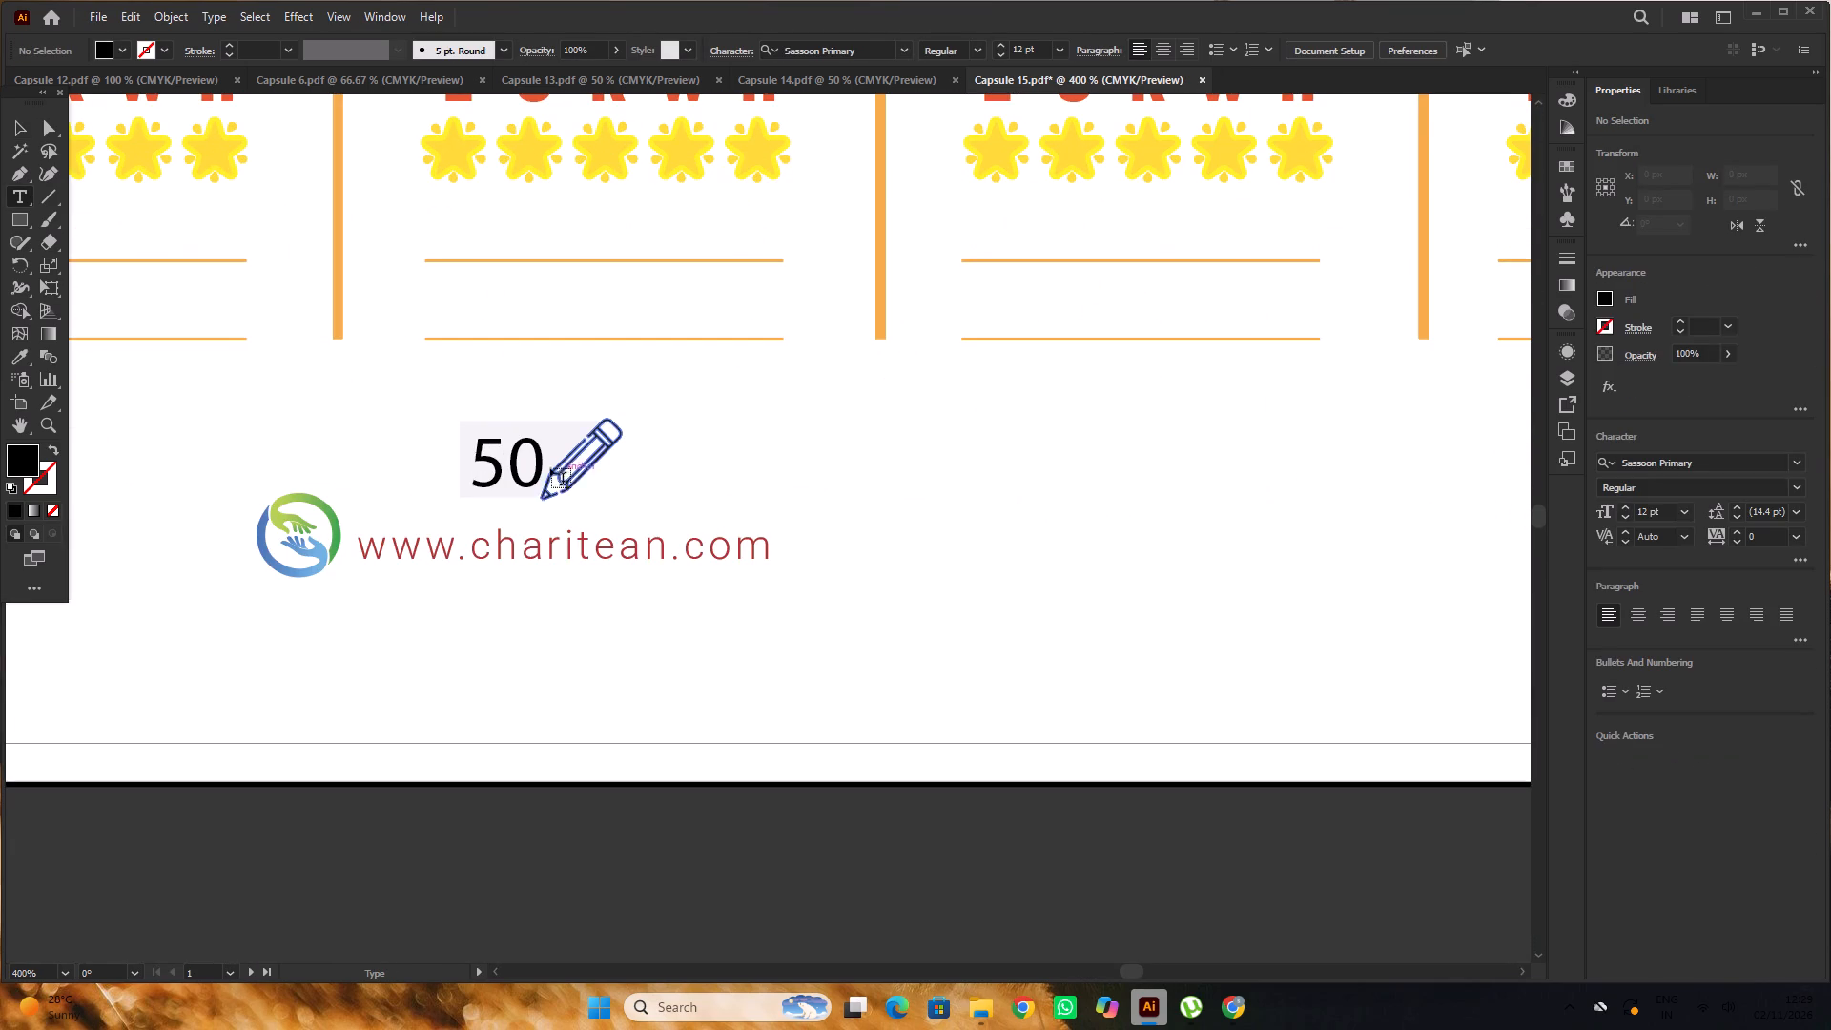
left_click_drag(534, 464, 448, 481)
left_click(1664, 461)
key("s")
key("a")
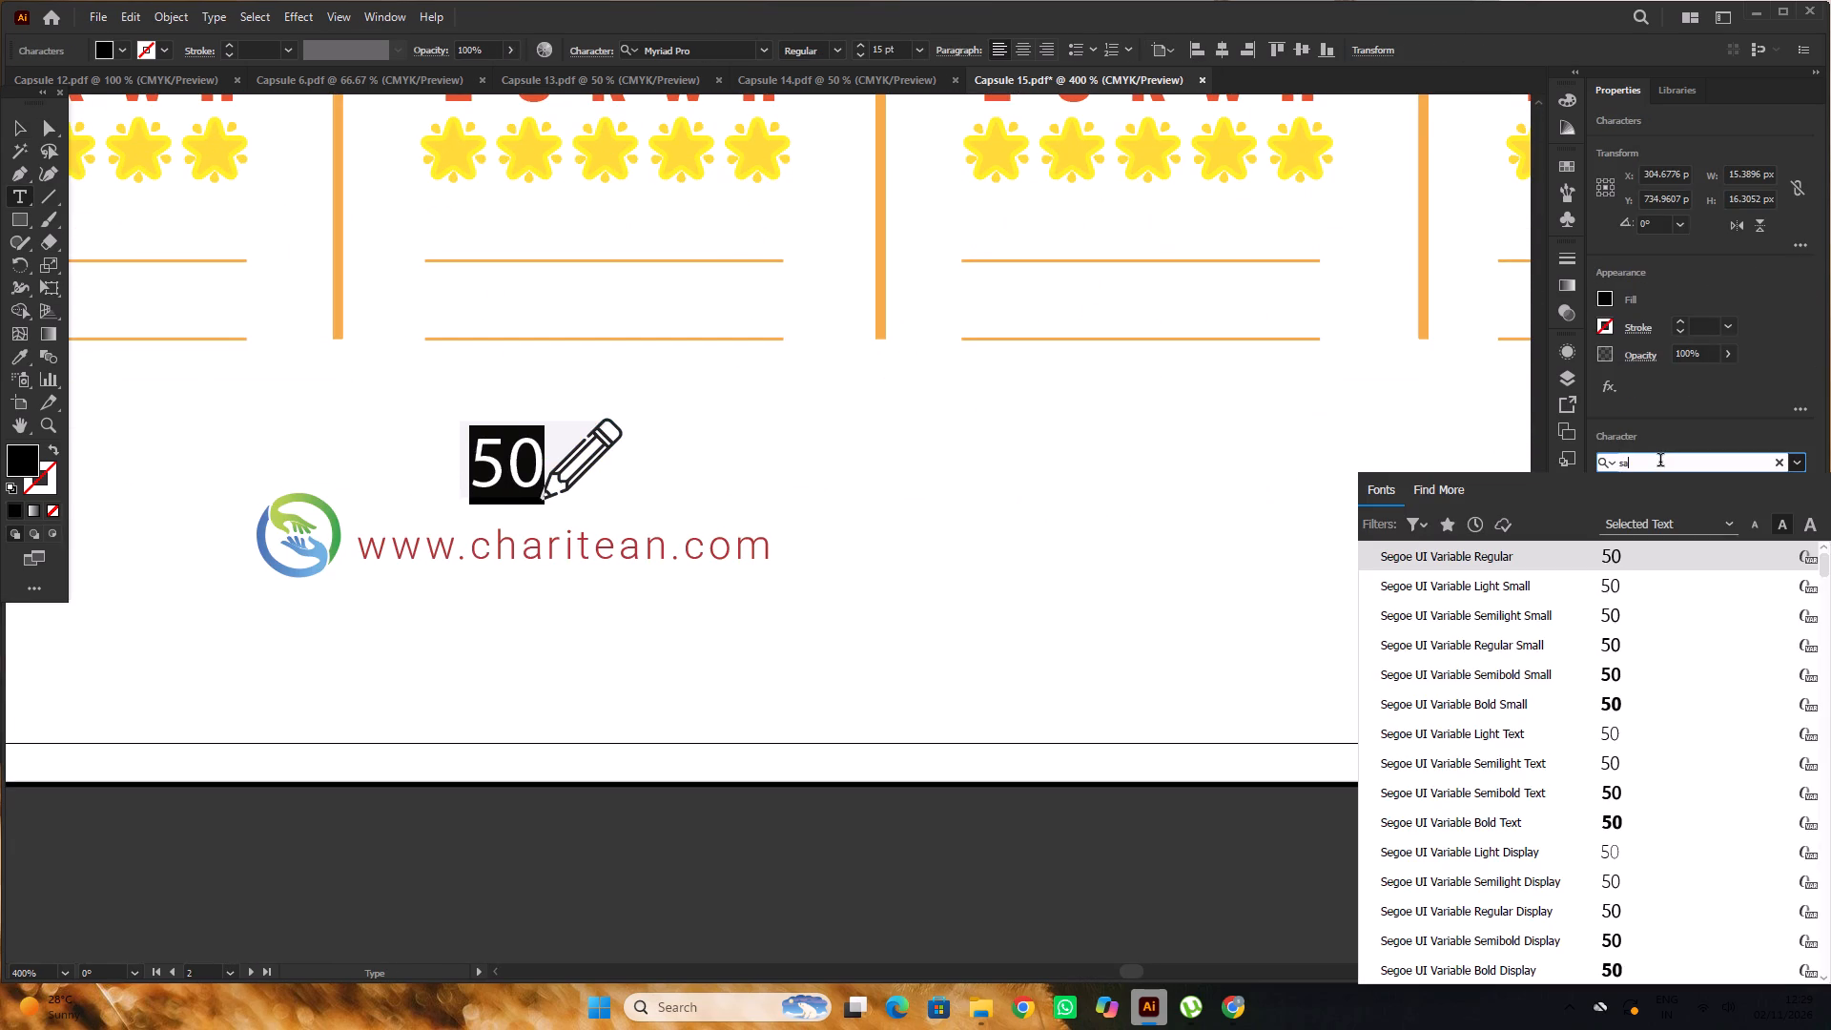
key("s")
left_click(1485, 580)
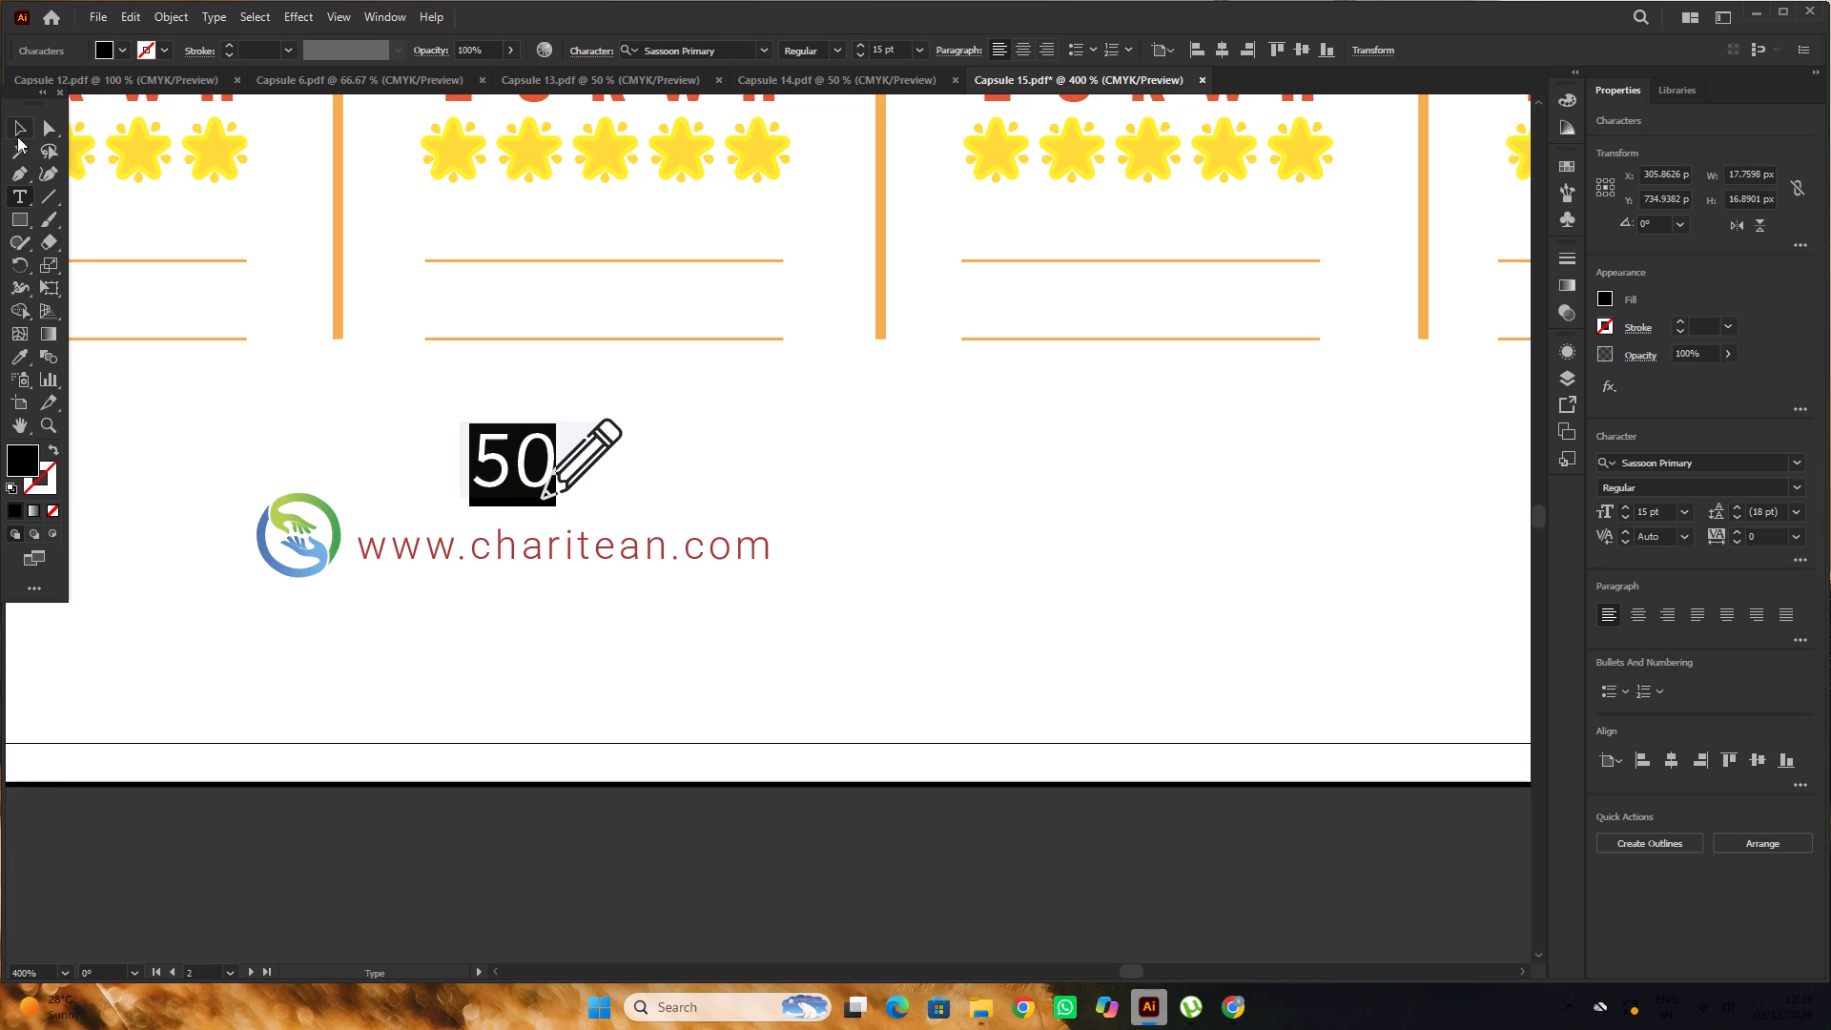
left_click(17, 136)
Nudge page number 50 about 1.2 px left, away from the pencil icon.
scroll(529, 486, "up", 3, "alt")
left_click_drag(529, 477, 512, 477)
Set page number 51 in the Practice Time page's footer in Sassoon Primary.
scroll(491, 457, "down", 8, "alt")
key("space")
left_click_drag(963, 665, 680, 660)
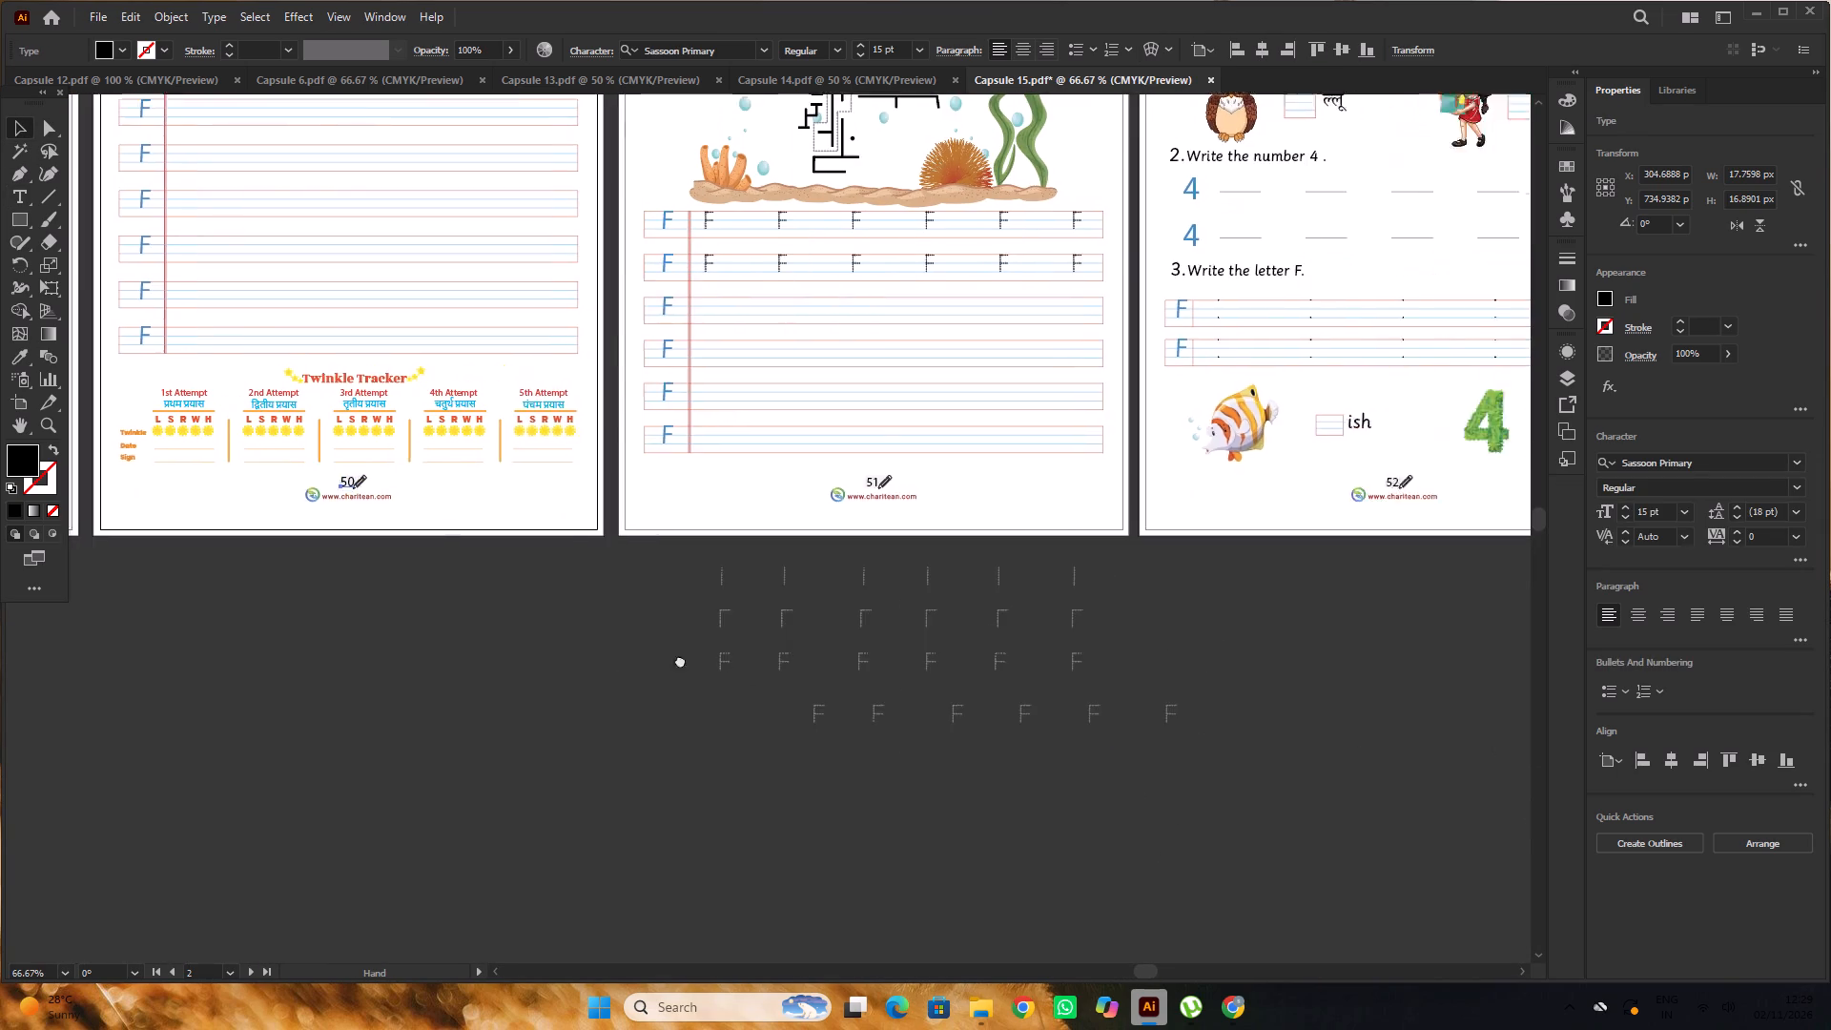
left_click_drag(680, 660, 637, 654)
double_click(851, 672)
scroll(726, 523, "up", 7, "alt")
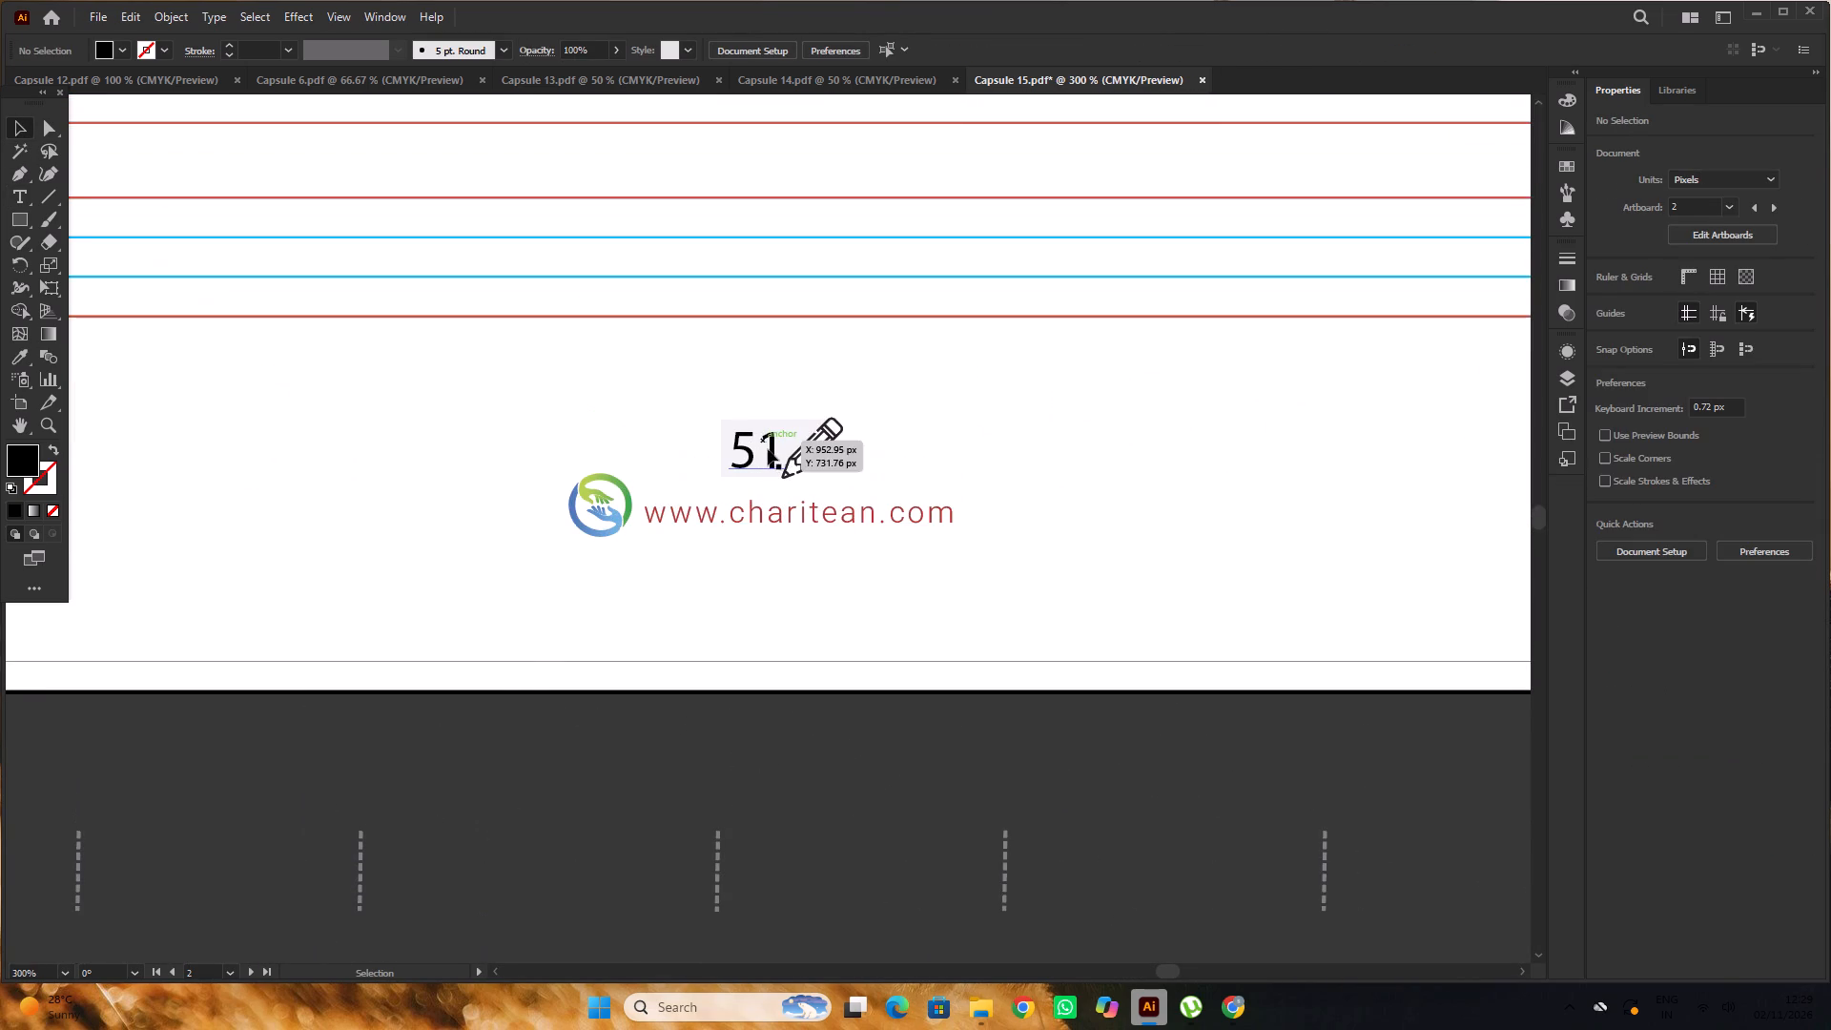
key("t")
left_click_drag(776, 450, 705, 470)
left_click(1679, 463)
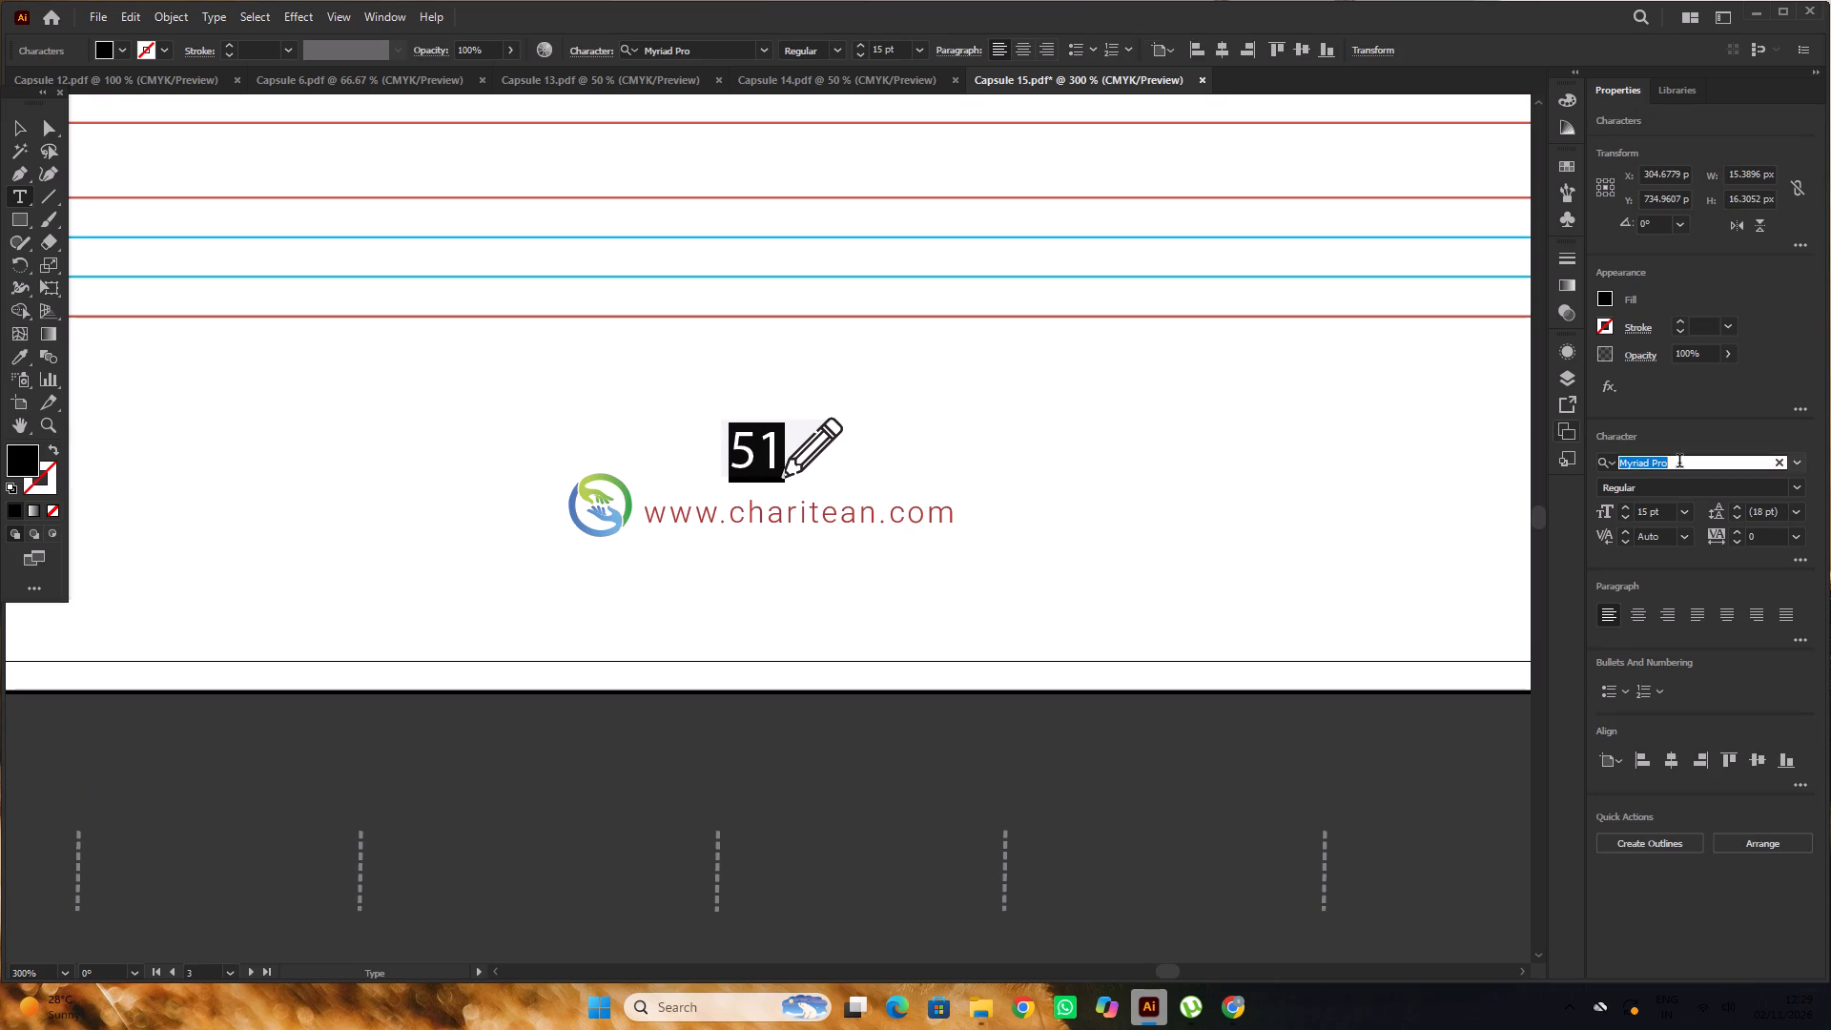
key("s")
key("a")
key("s")
left_click(1519, 588)
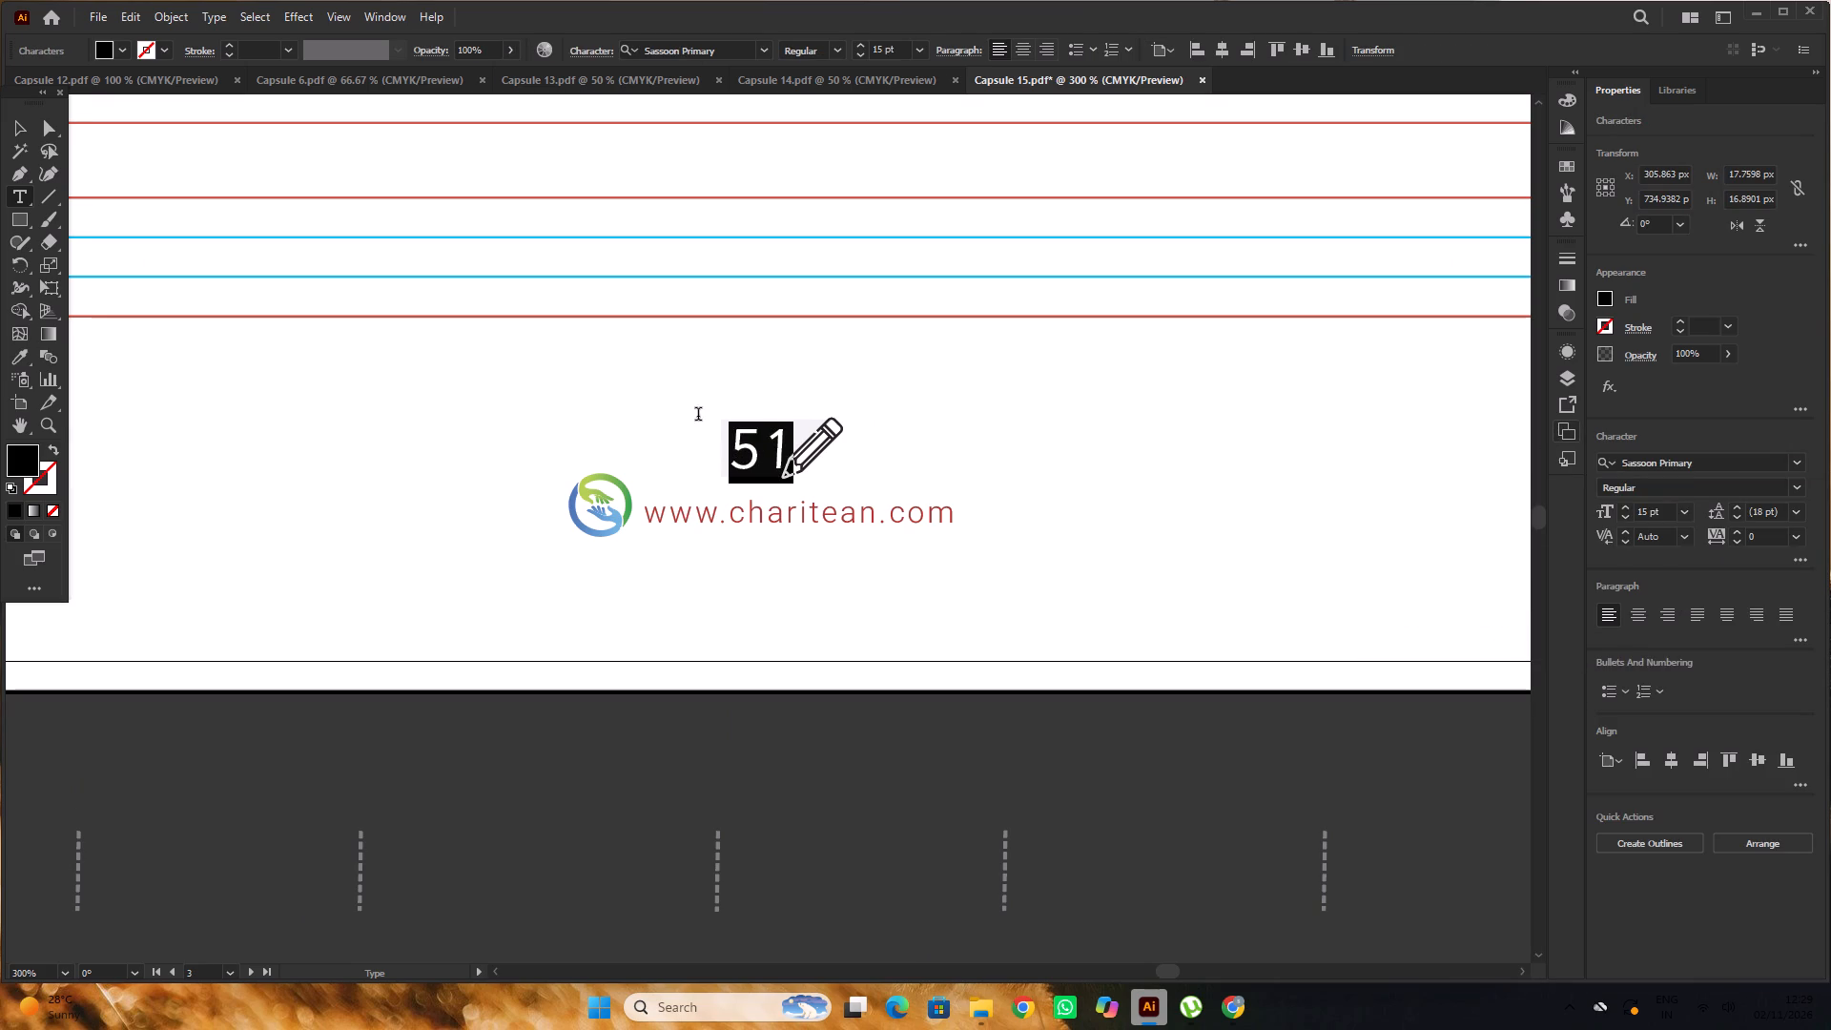
left_click(17, 133)
Nudge page number 51 about 0.7 px left, away from the pencil icon.
scroll(759, 477, "up", 3, "alt")
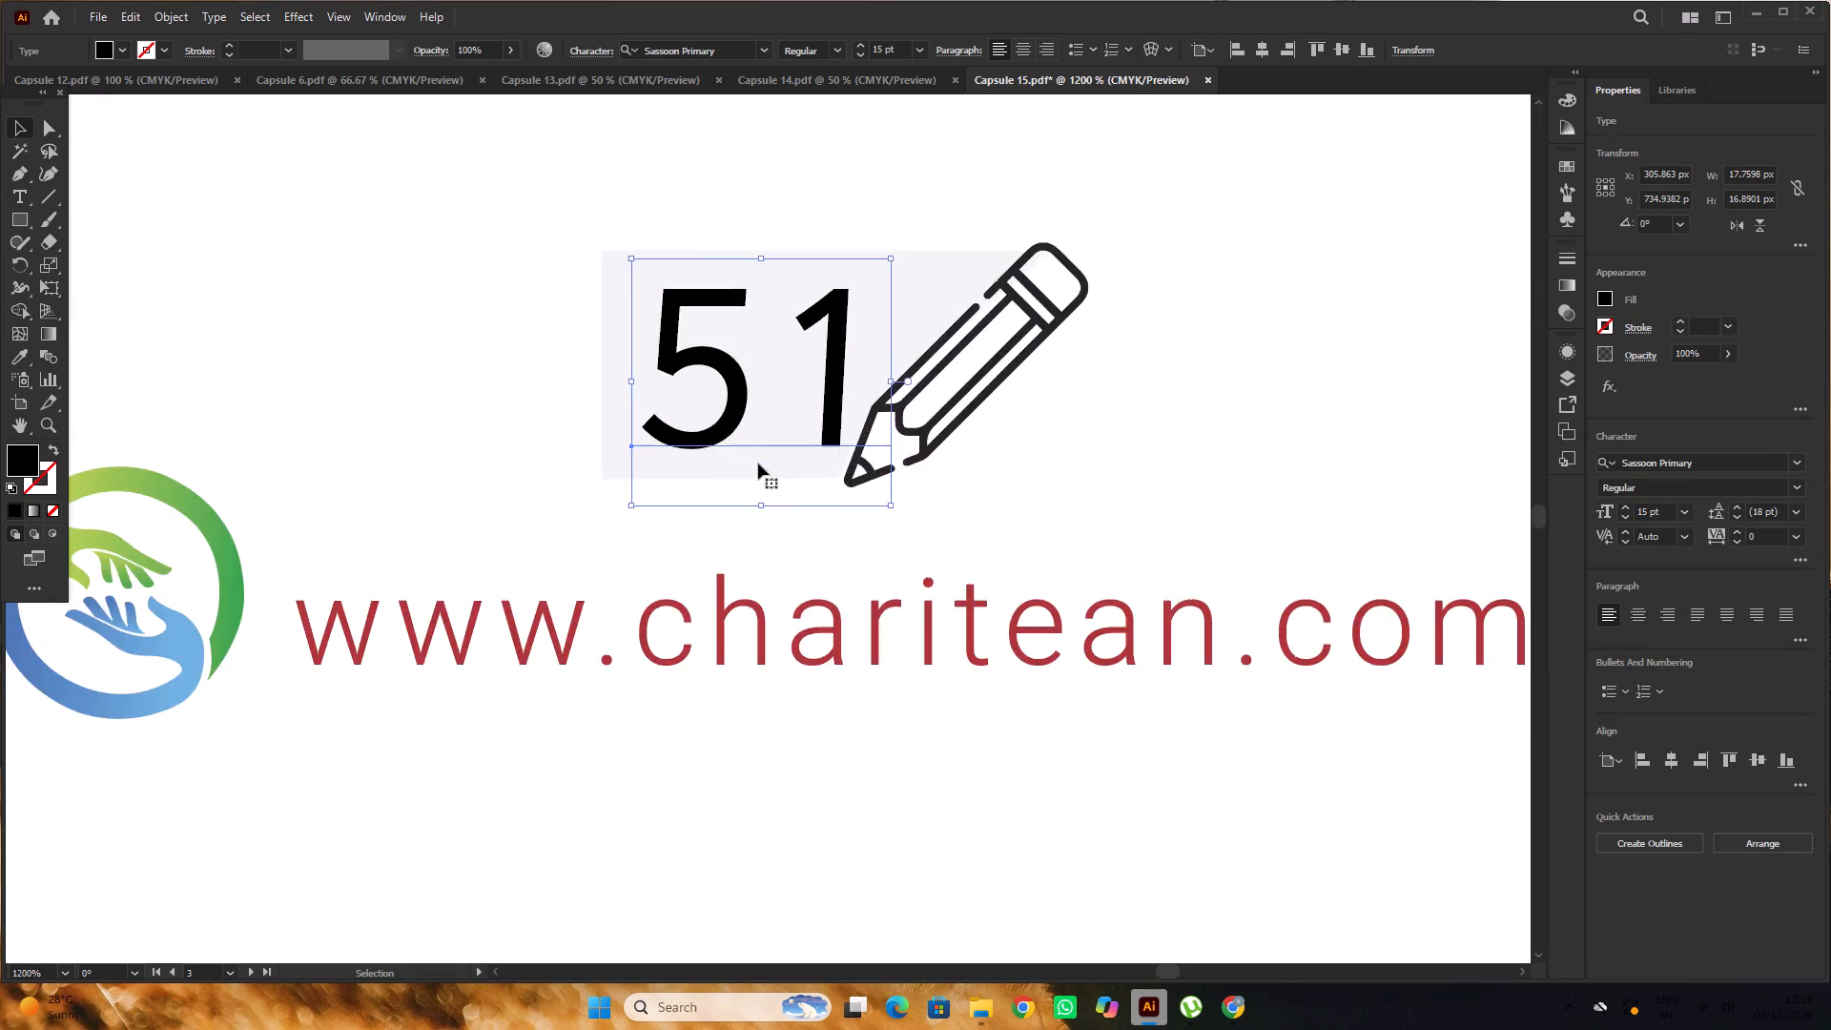
scroll(758, 463, "up", 2, "alt")
left_click_drag(716, 421, 703, 423)
Set page number 52 in the Recall Time page's footer in Sassoon Primary.
scroll(503, 358, "down", 10, "alt")
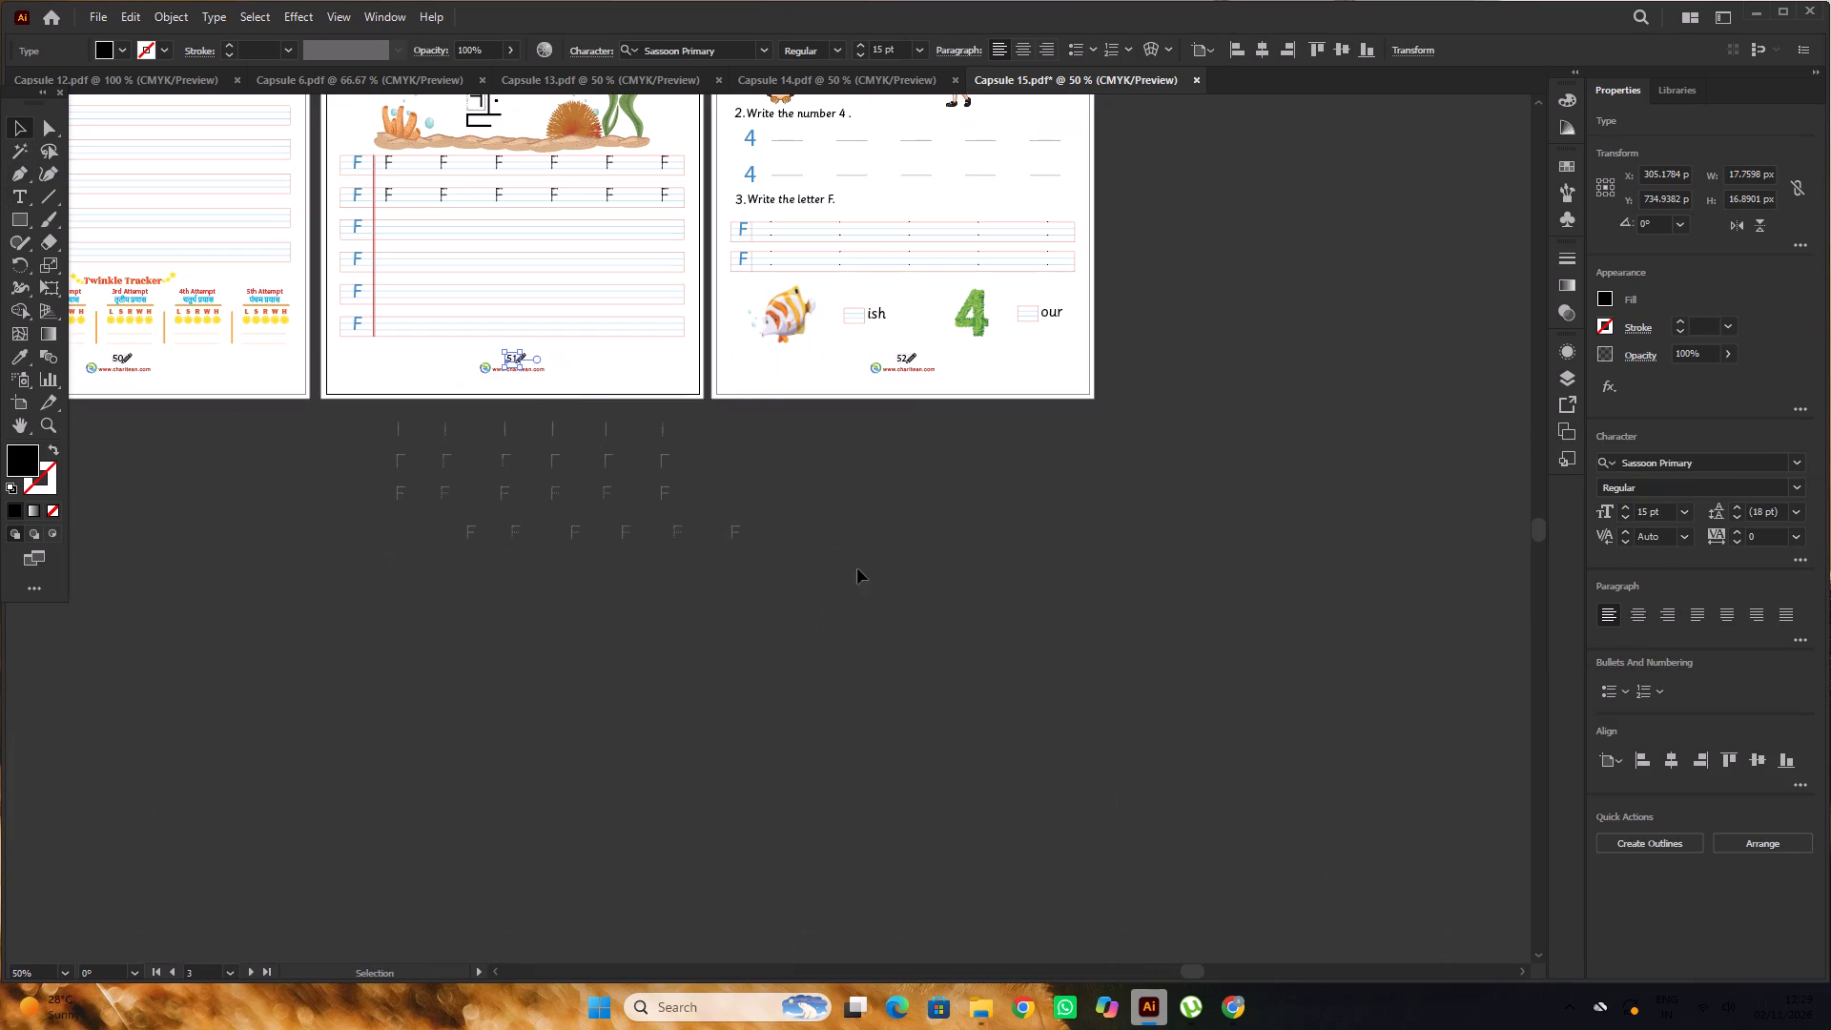
double_click(1045, 522)
scroll(886, 359, "up", 5, "alt")
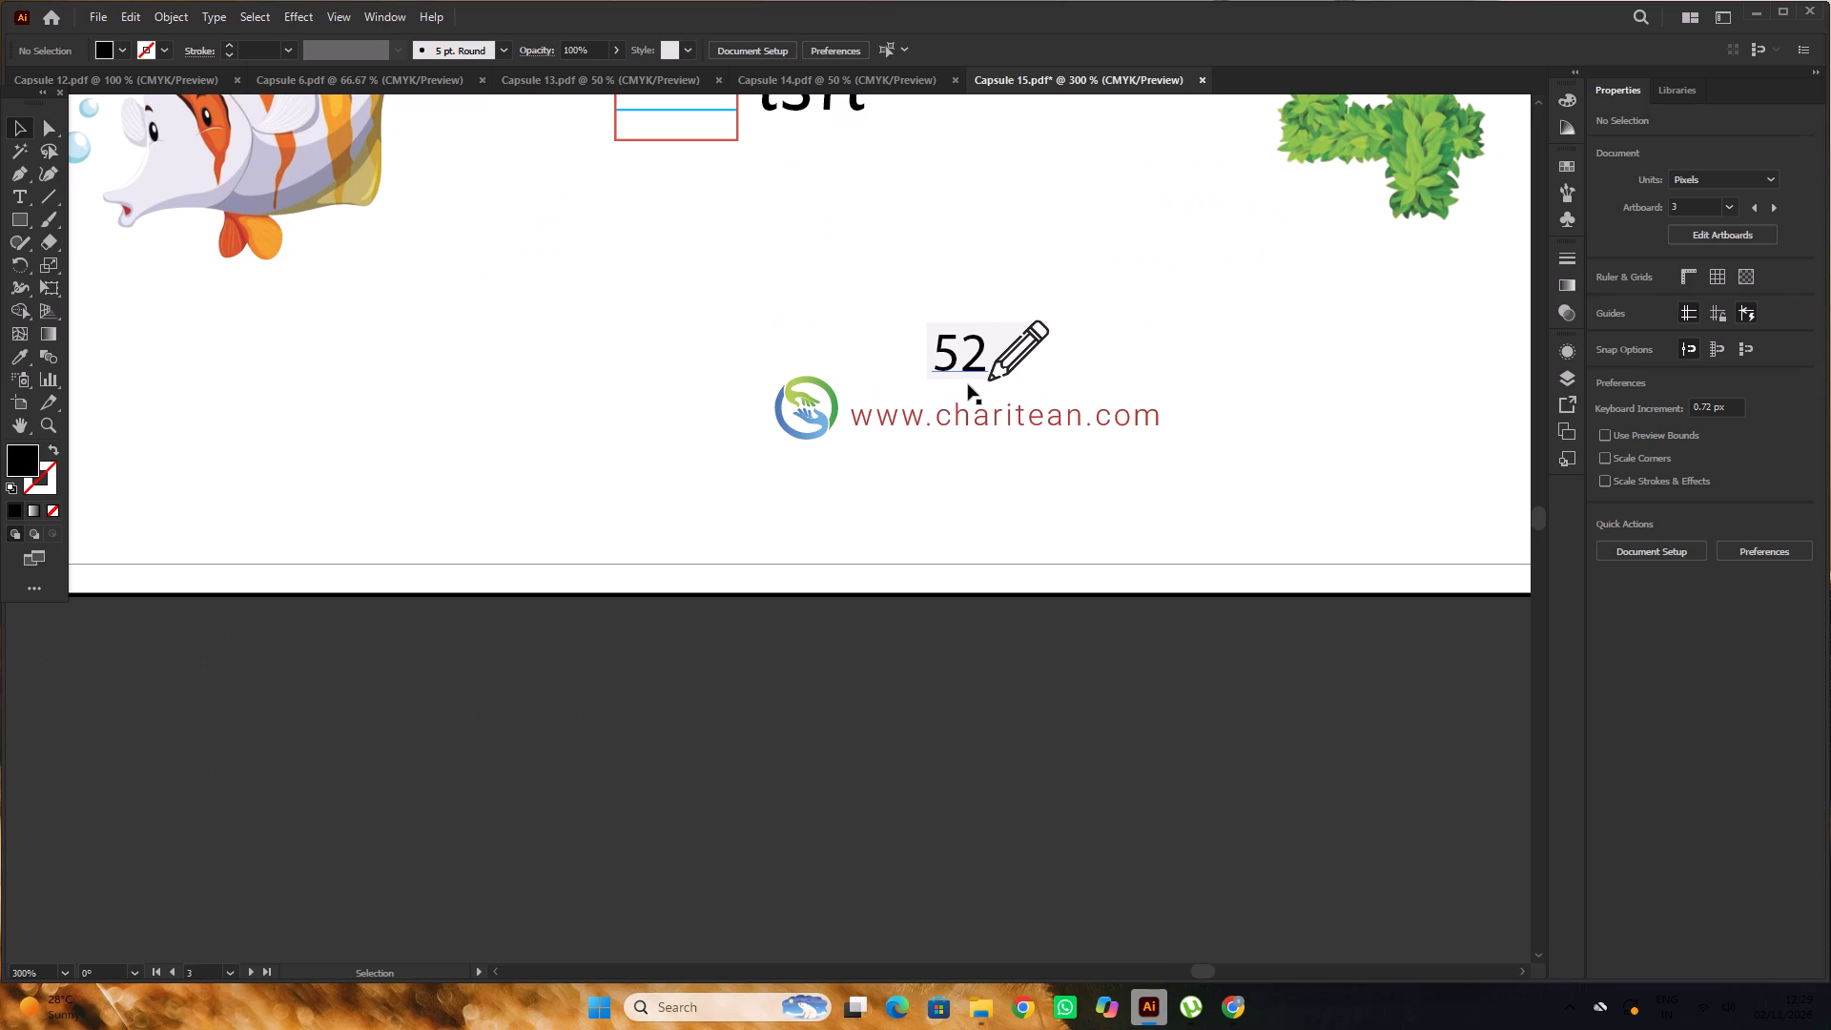
left_click(973, 364)
double_click(973, 364)
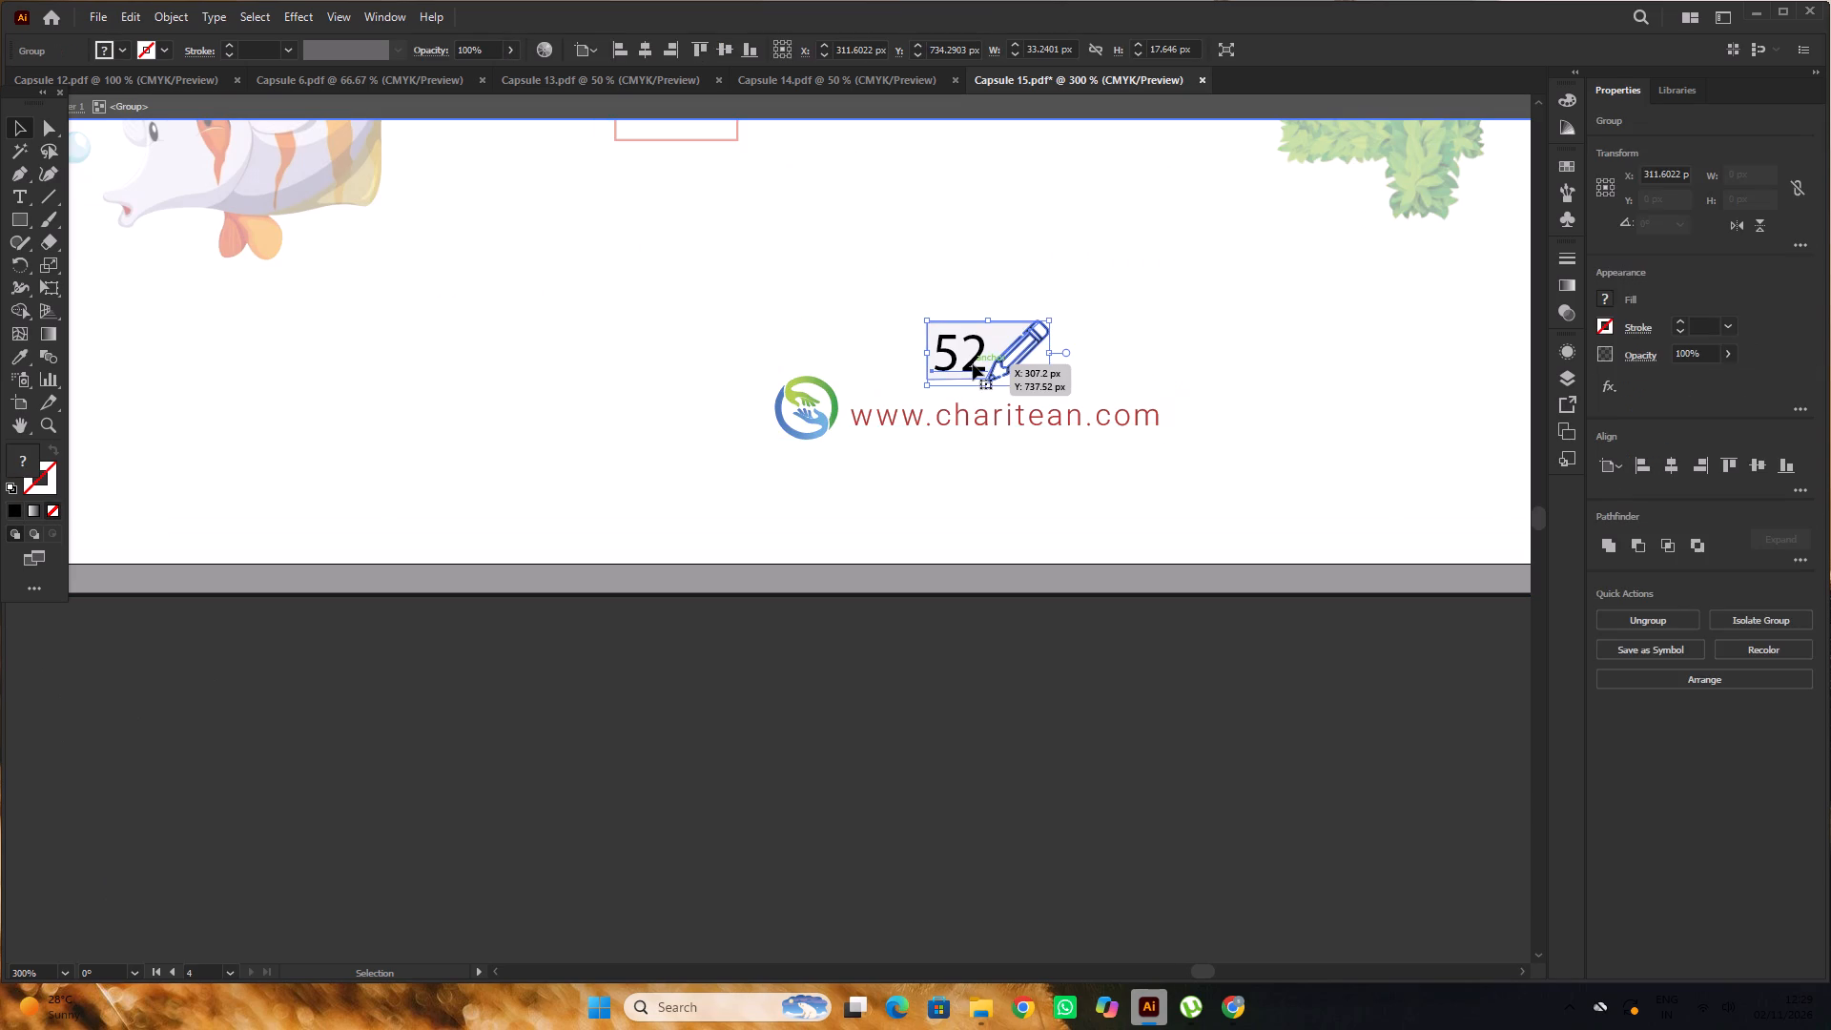
triple_click(973, 364)
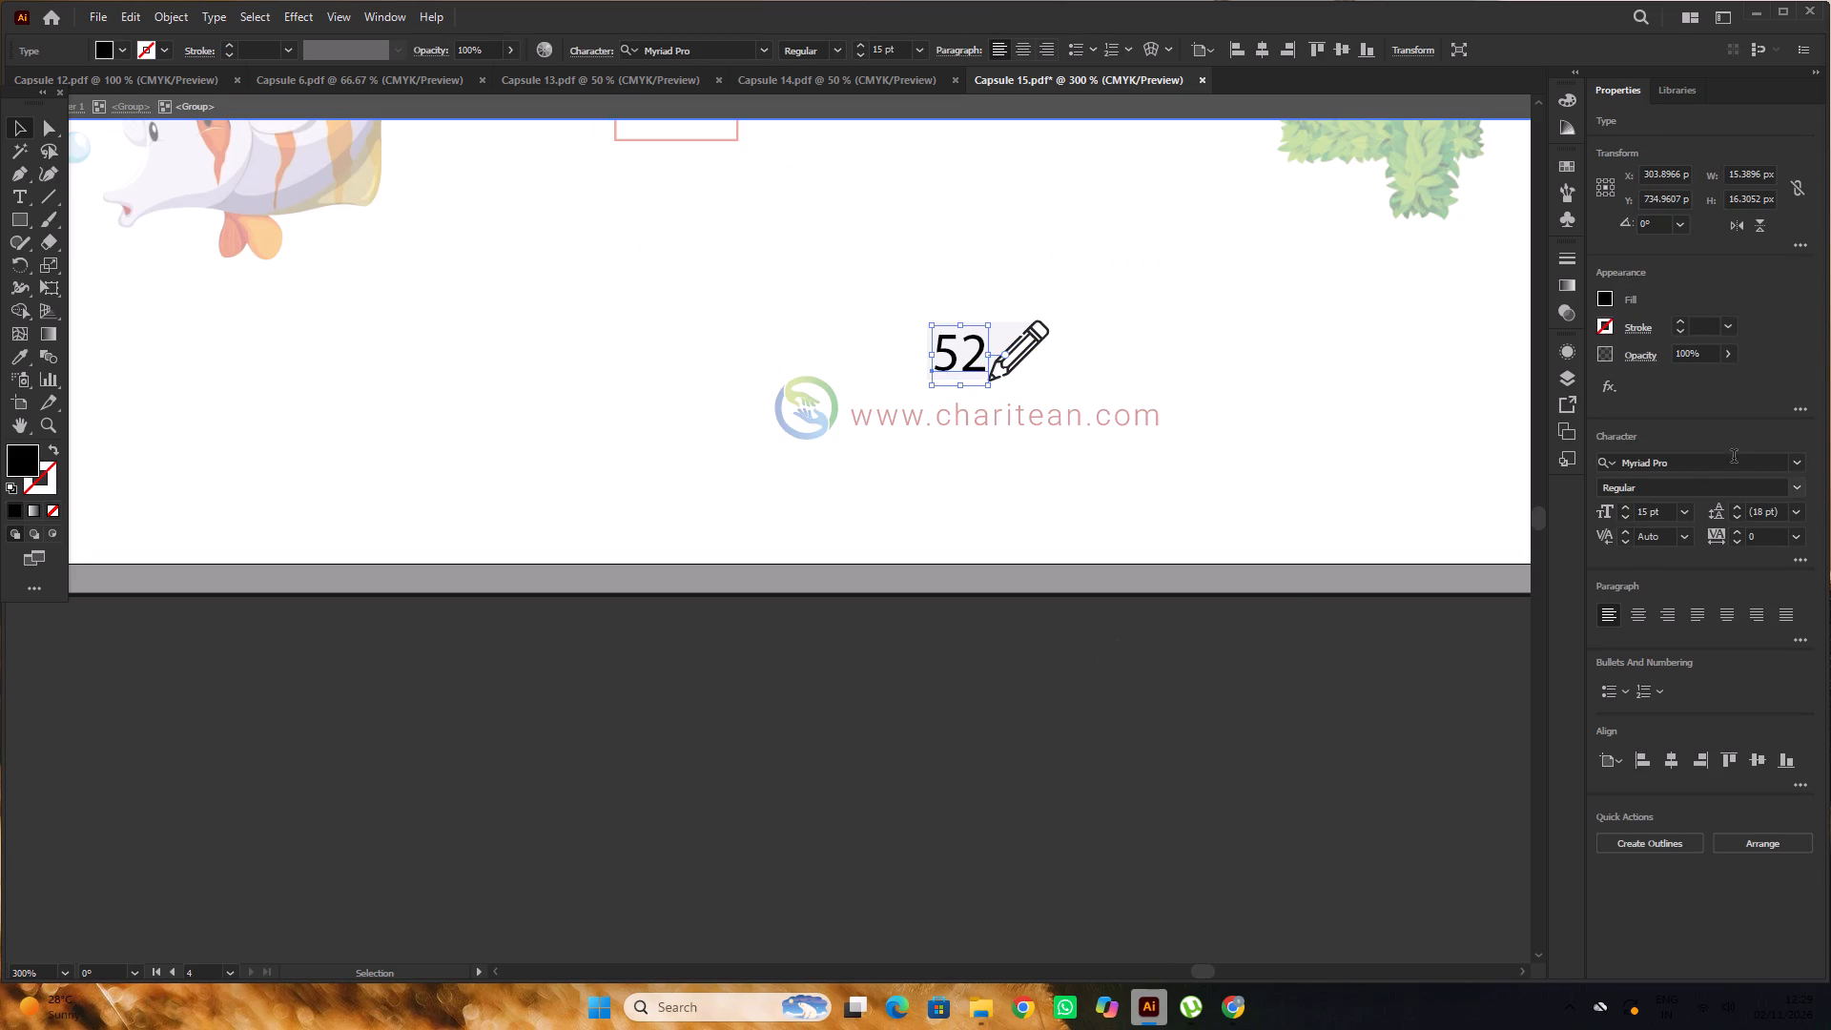
left_click(1708, 475)
left_click(1708, 467)
key("s")
key("a")
key("s")
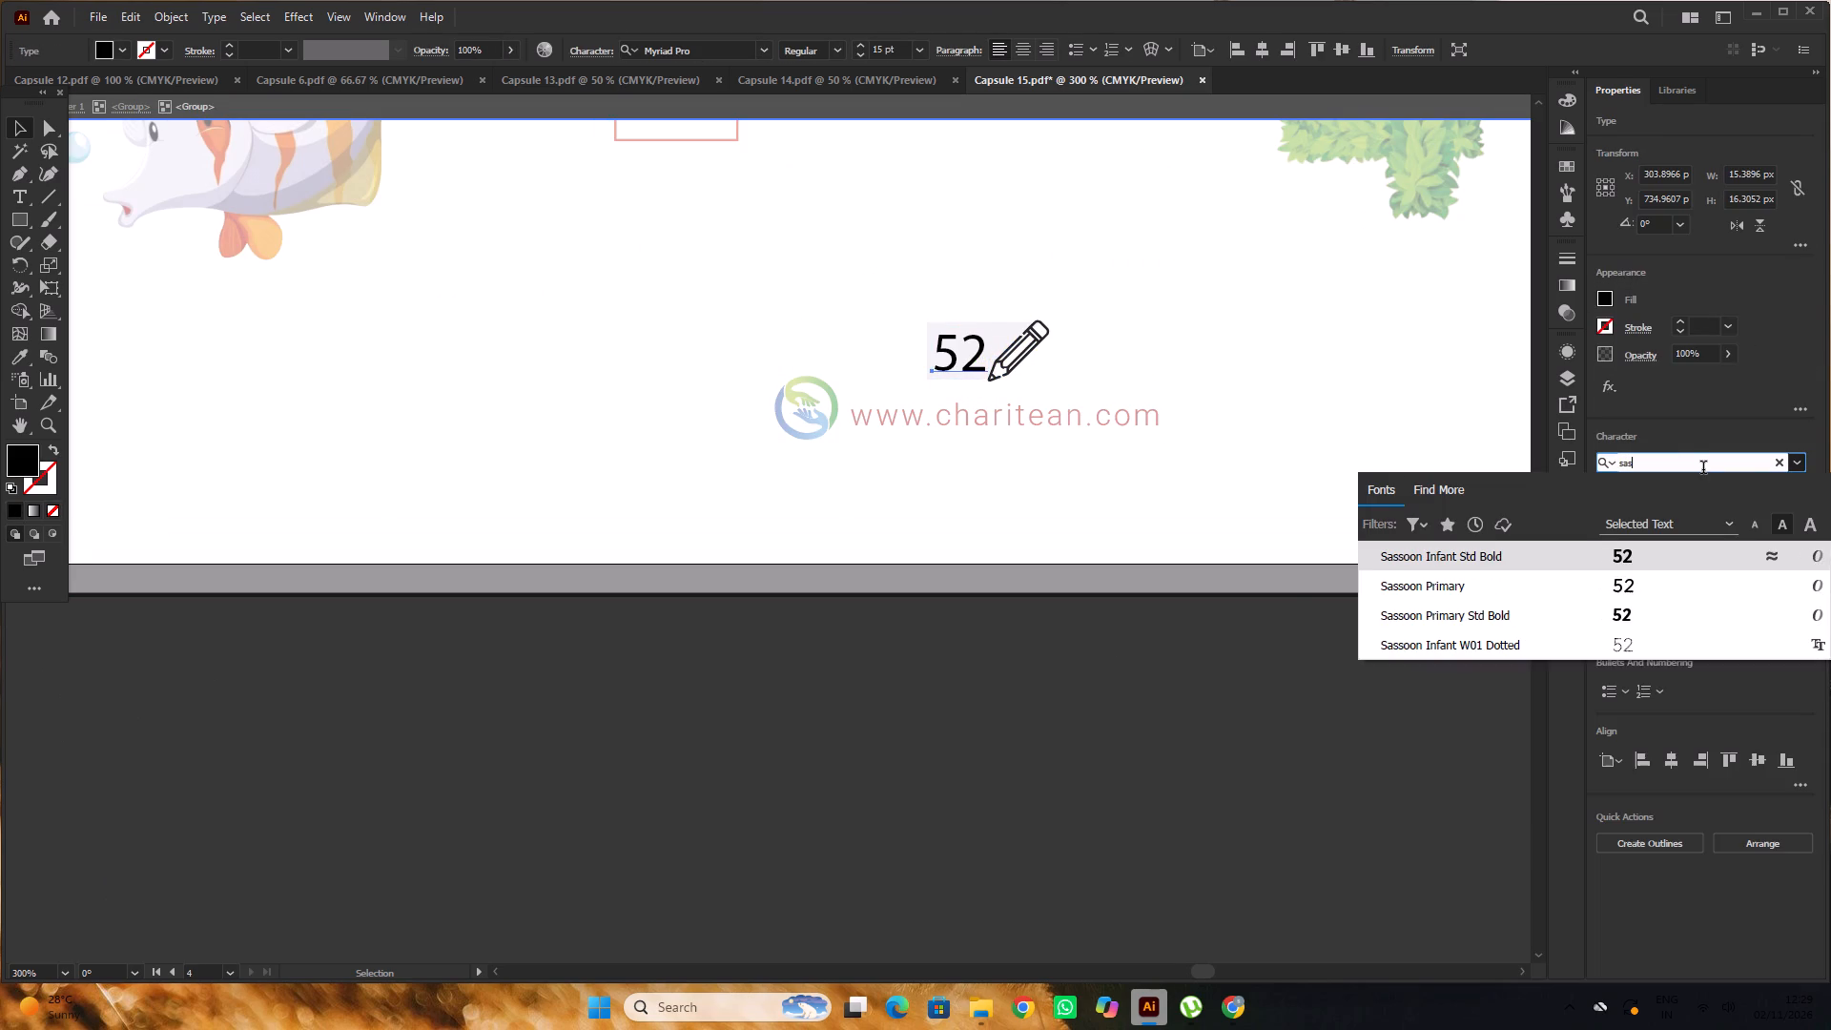
left_click(1537, 582)
Nudge page number 52 about 1.2 px left, away from the pencil icon, and leave group isolation.
scroll(983, 345, "up", 5, "alt")
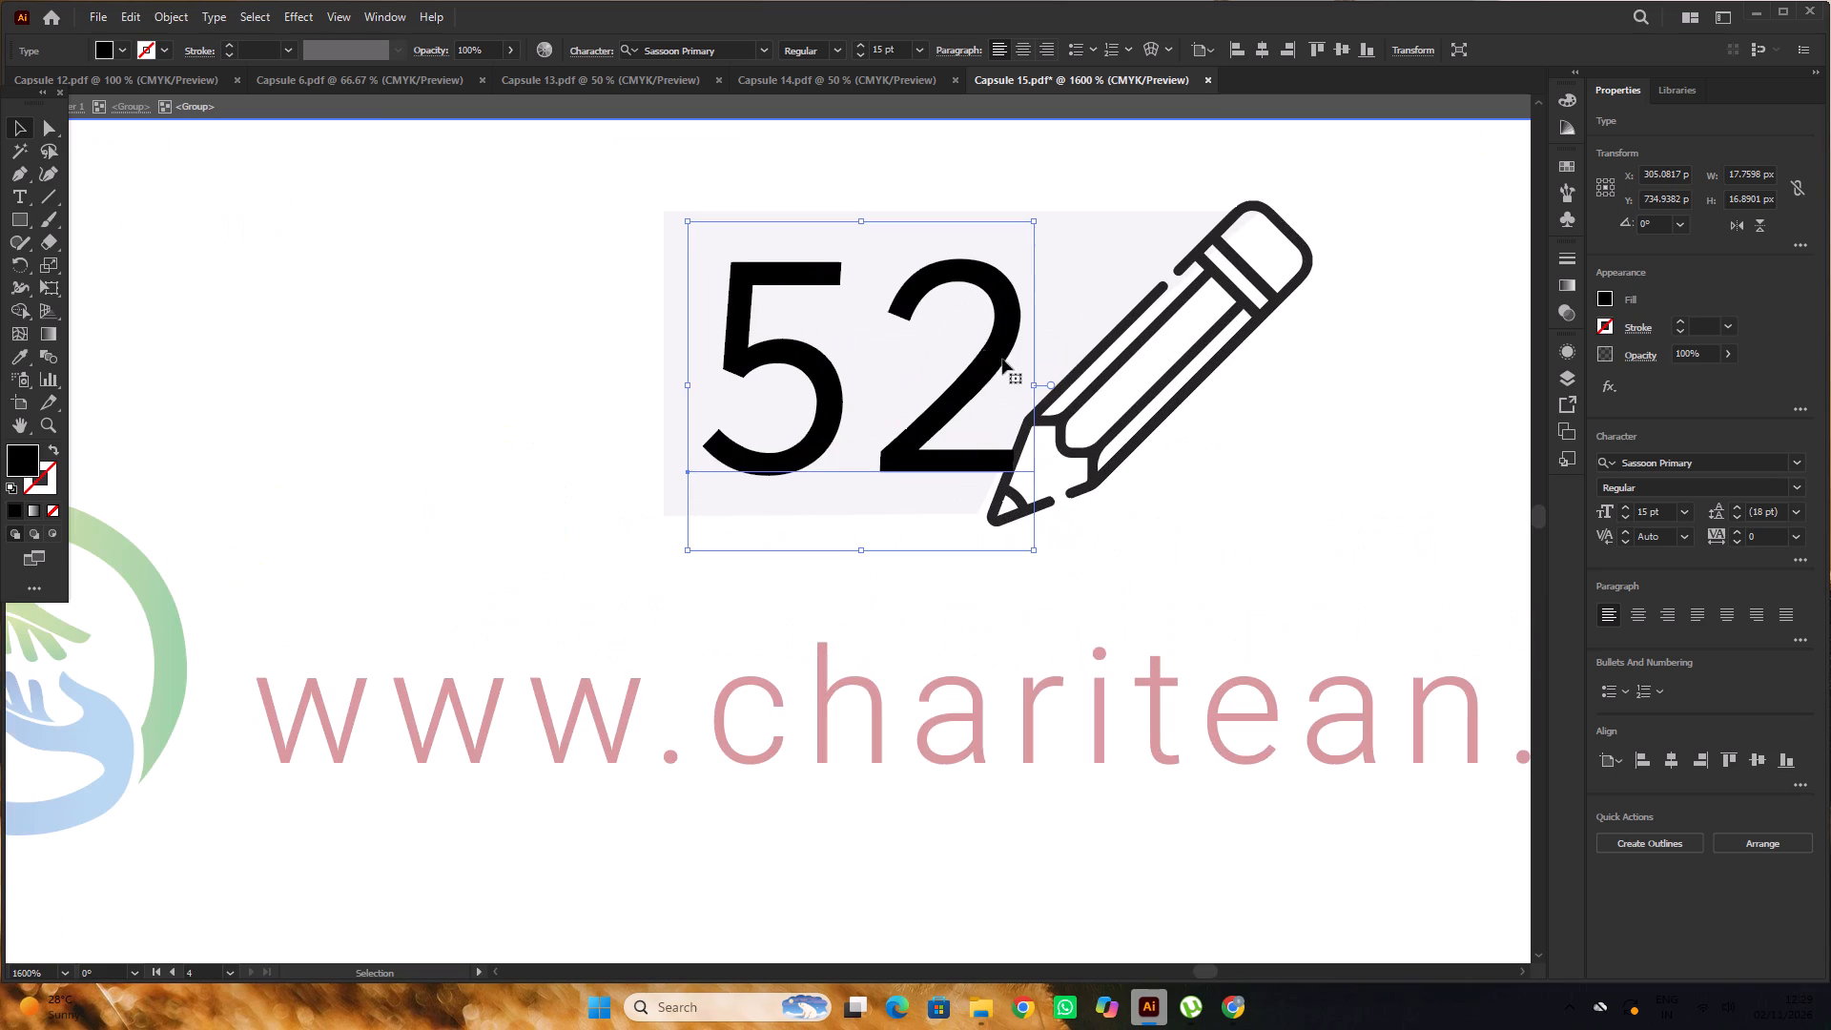
left_click_drag(1002, 356, 978, 356)
scroll(968, 345, "down", 6, "alt")
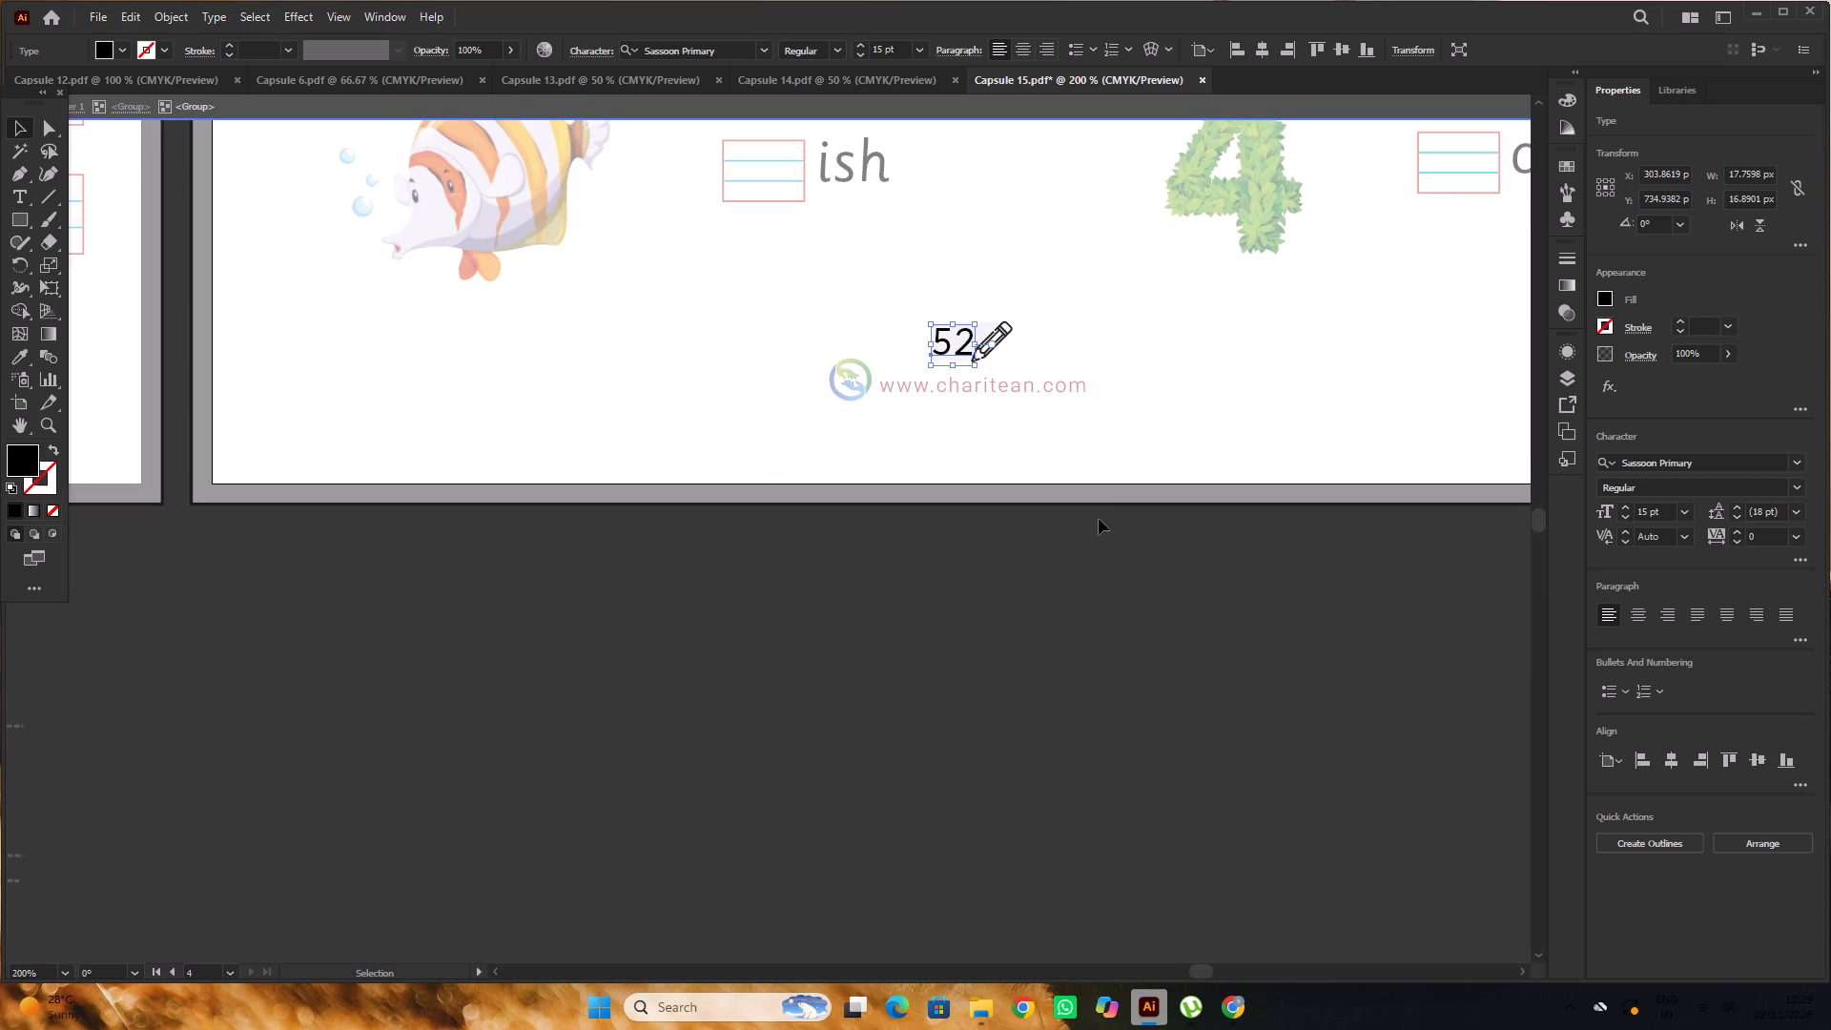
triple_click(1097, 514)
scroll(1083, 476, "up", 4)
scroll(1082, 473, "down", 3, "alt")
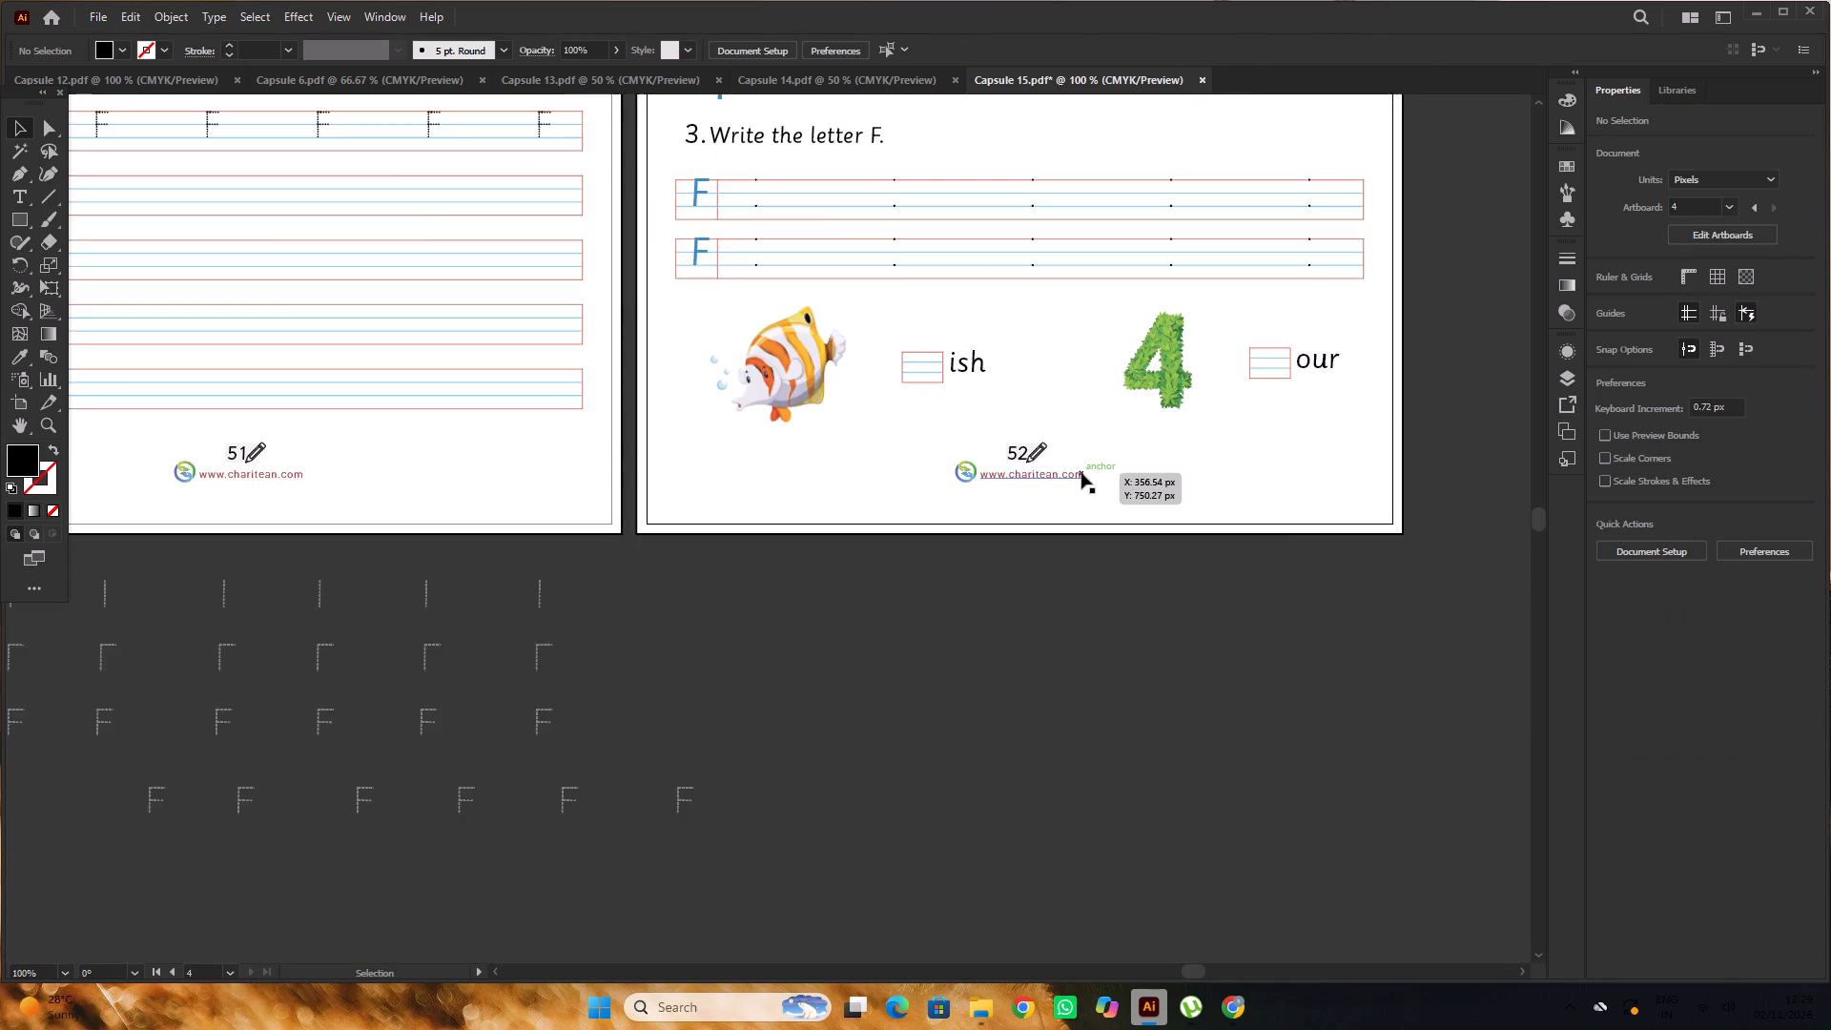
Review Capsule 15's Alphabet, Assessment, Practice and Recall Time pages for remaining errors in text, layout and page numbers.
scroll(1081, 473, "down", 2, "alt")
scroll(1080, 472, "up", 4)
scroll(1079, 471, "up", 3, "alt")
scroll(1079, 470, "down", 3, "alt")
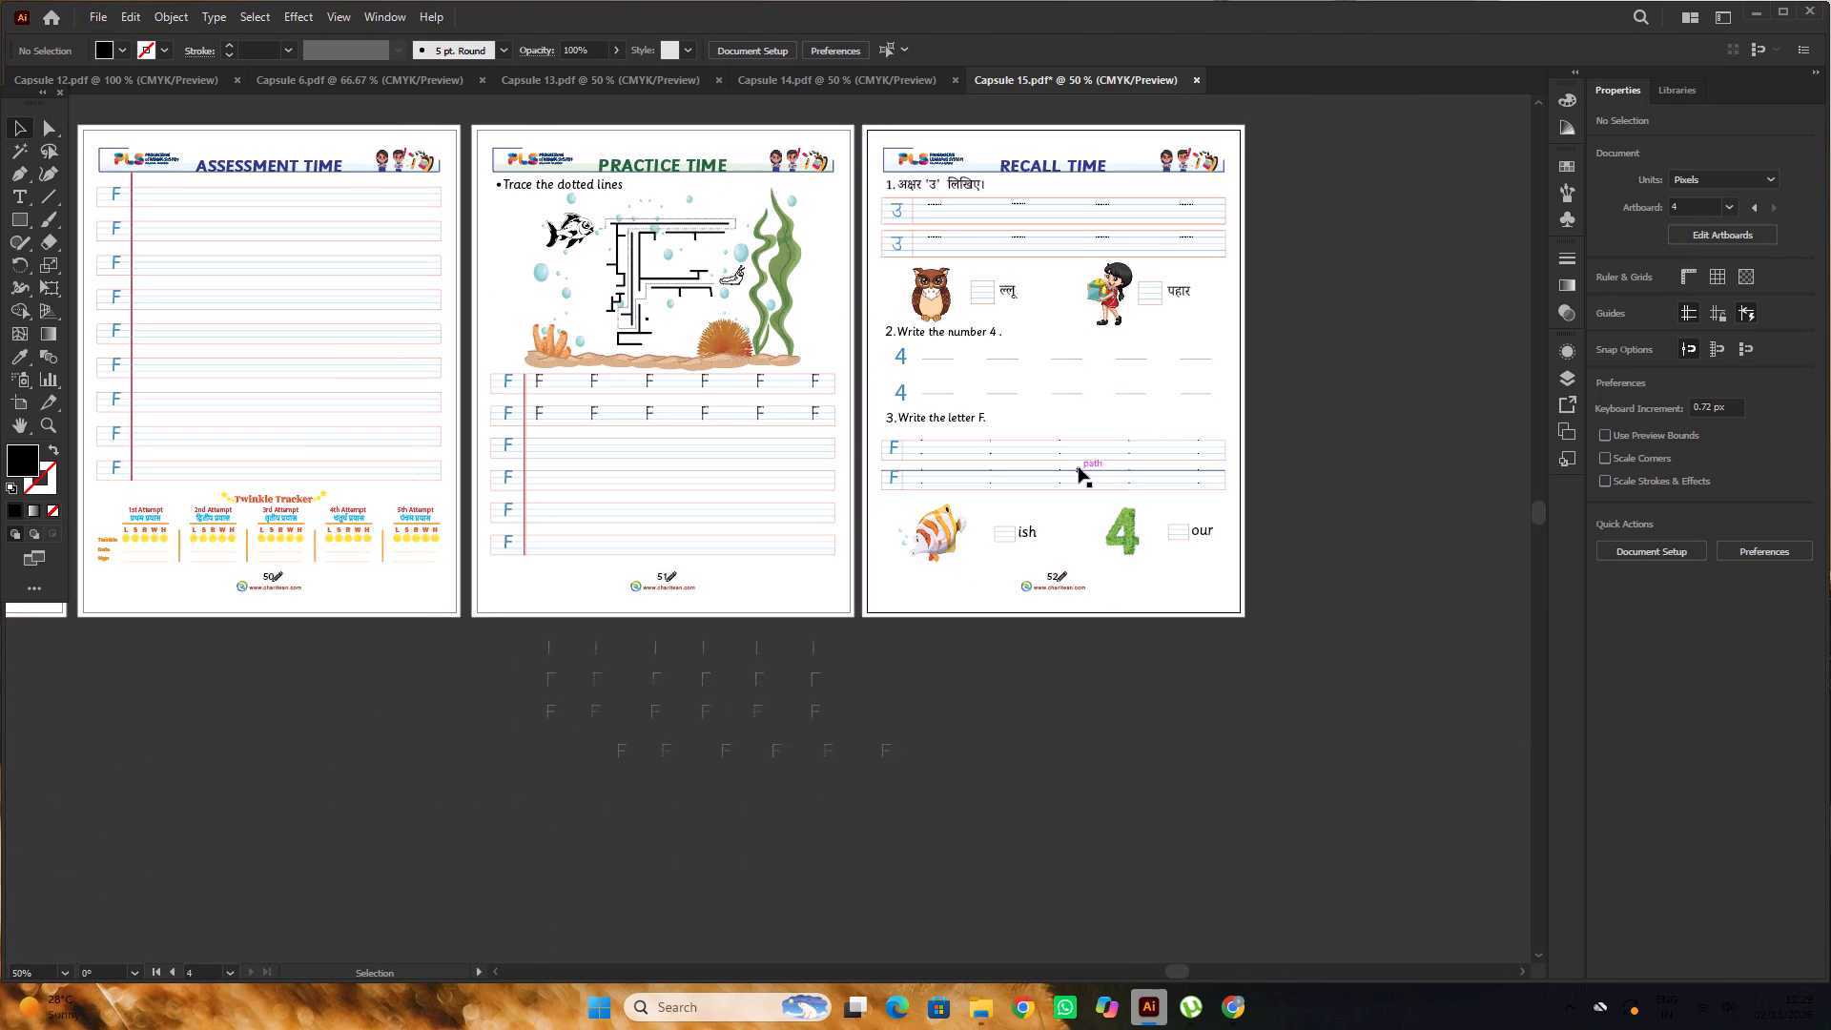
scroll(1059, 454, "up", 1, "alt")
scroll(1129, 459, "down", 1, "alt")
scroll(761, 412, "up", 3, "alt")
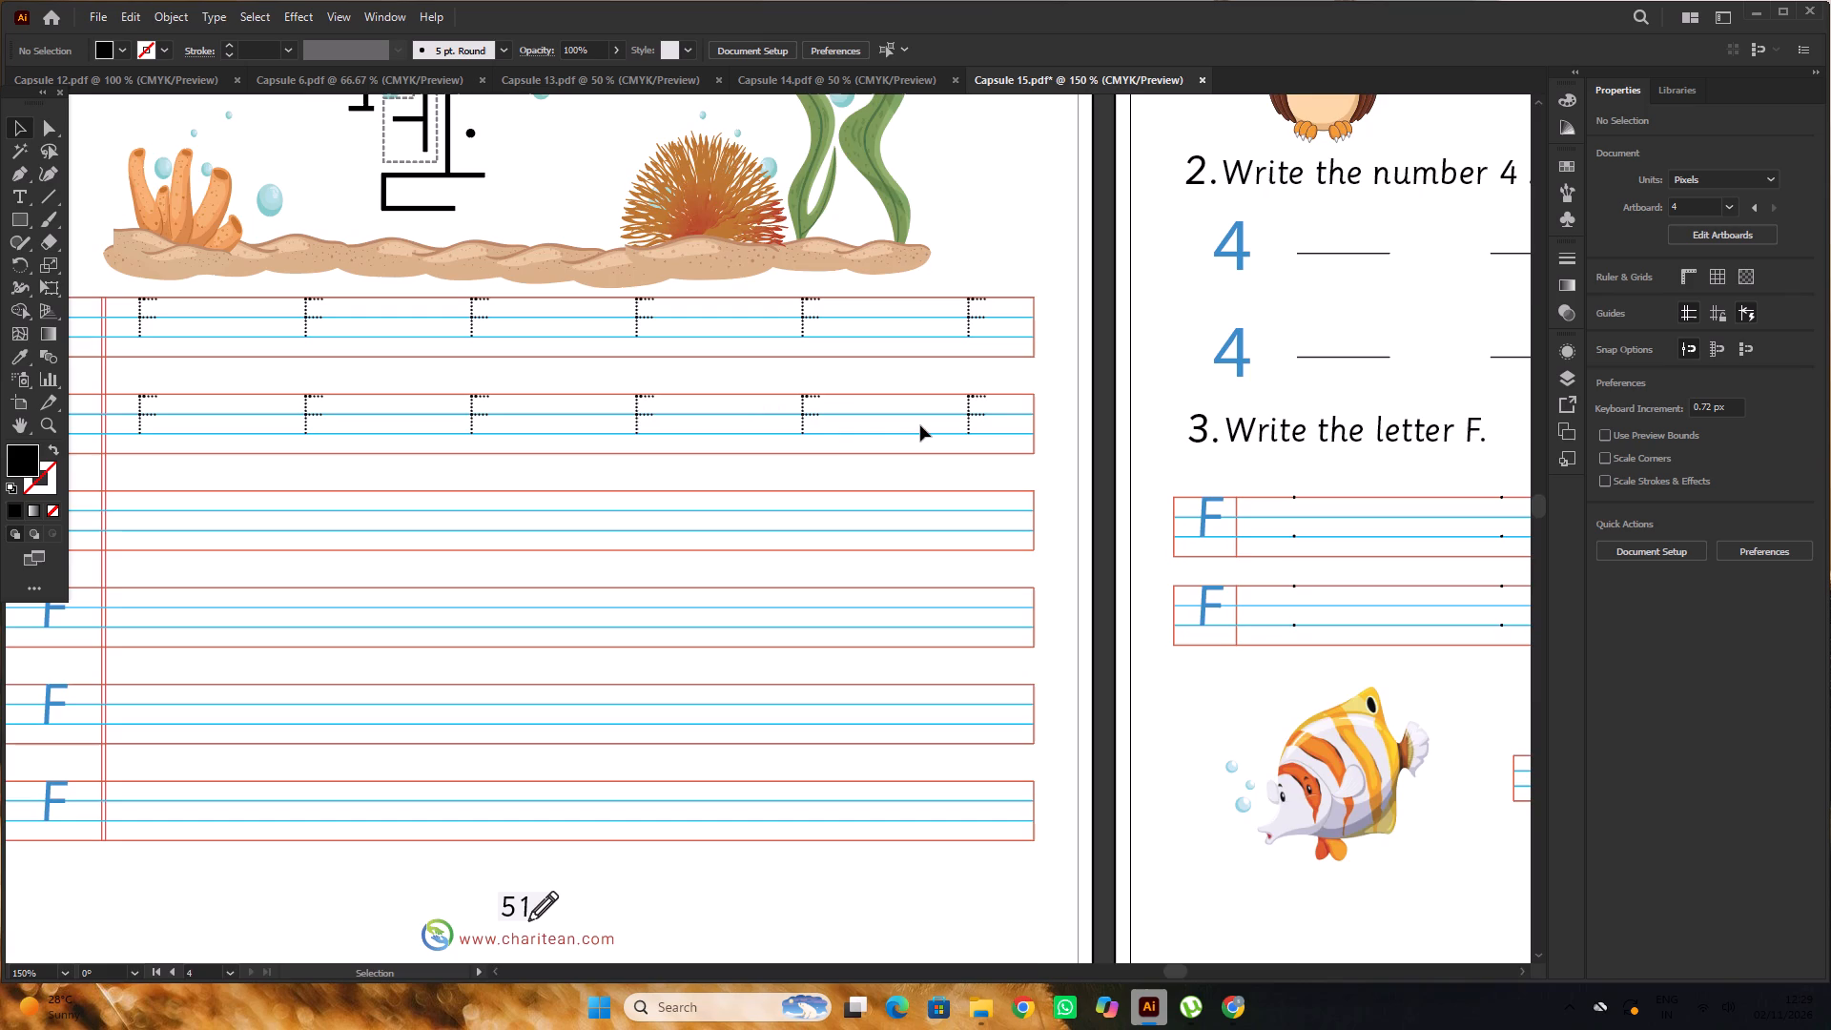
scroll(1035, 399, "up", 4, "alt")
scroll(1035, 399, "down", 4, "alt")
scroll(1005, 396, "up", 4, "alt")
scroll(1016, 396, "down", 7, "alt")
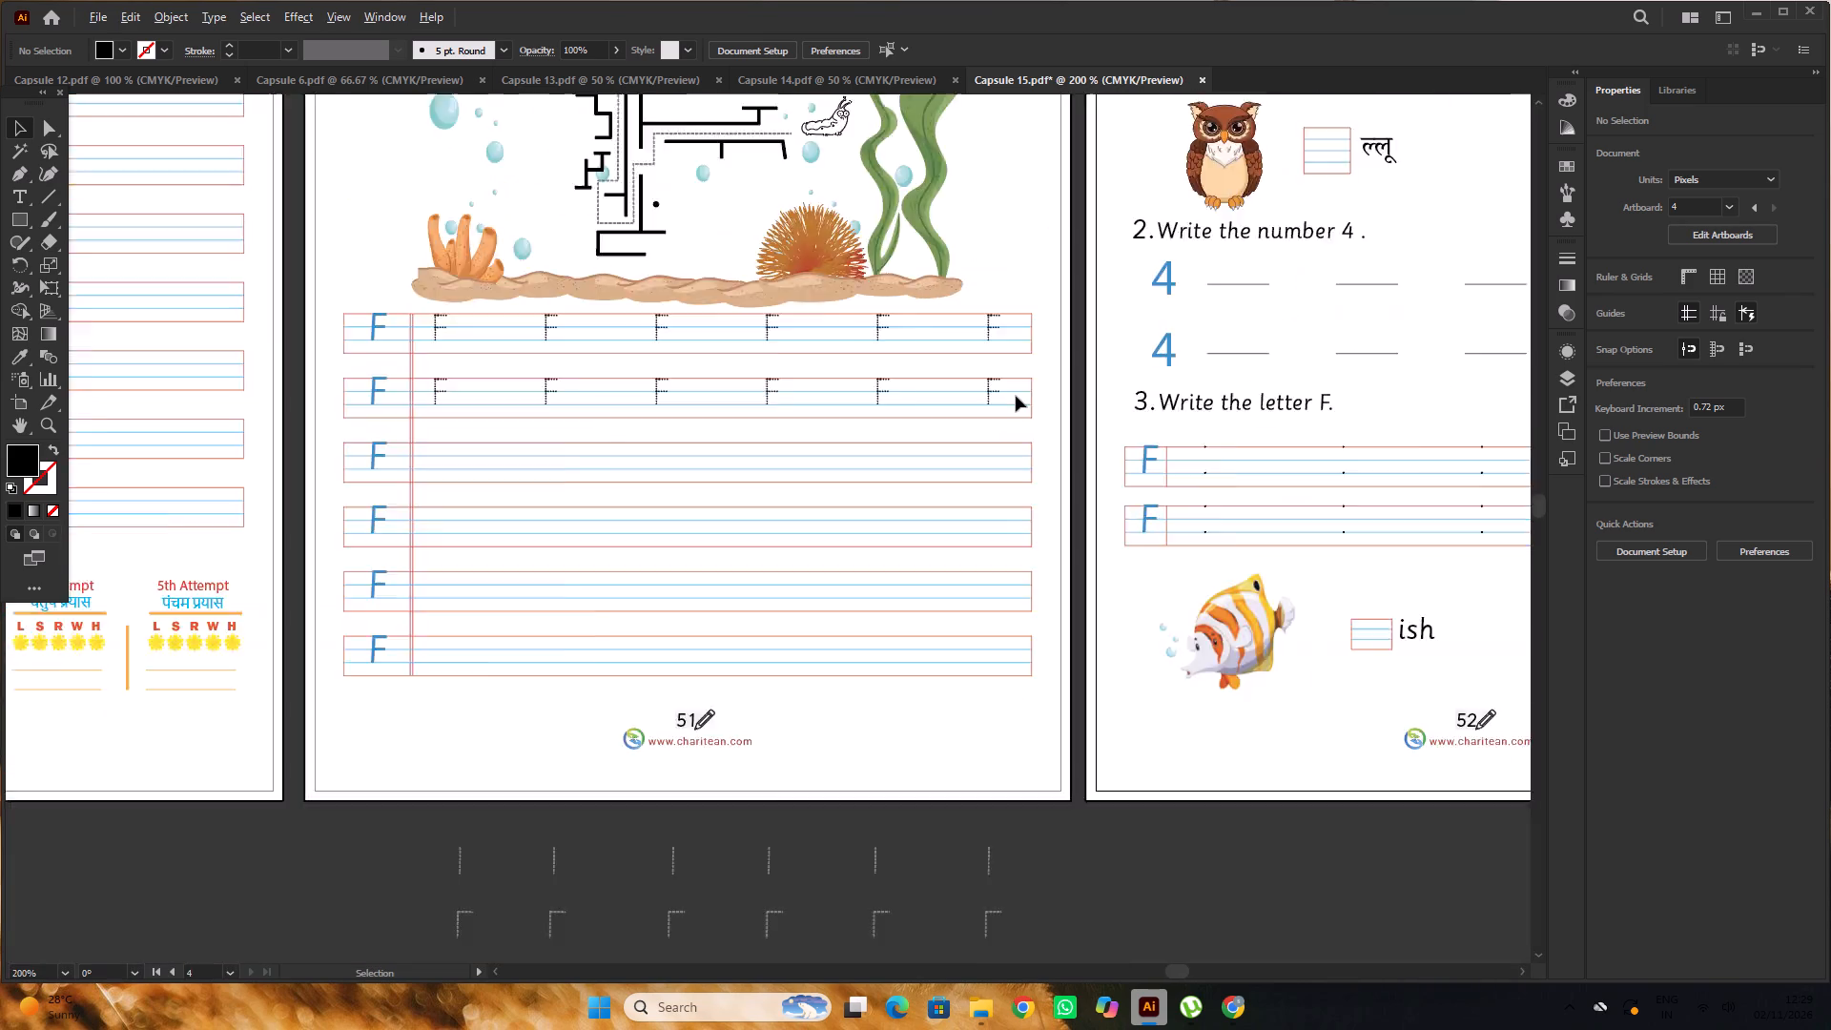
scroll(1016, 396, "down", 1, "alt")
scroll(1016, 396, "up", 5)
scroll(1016, 396, "down", 2, "alt")
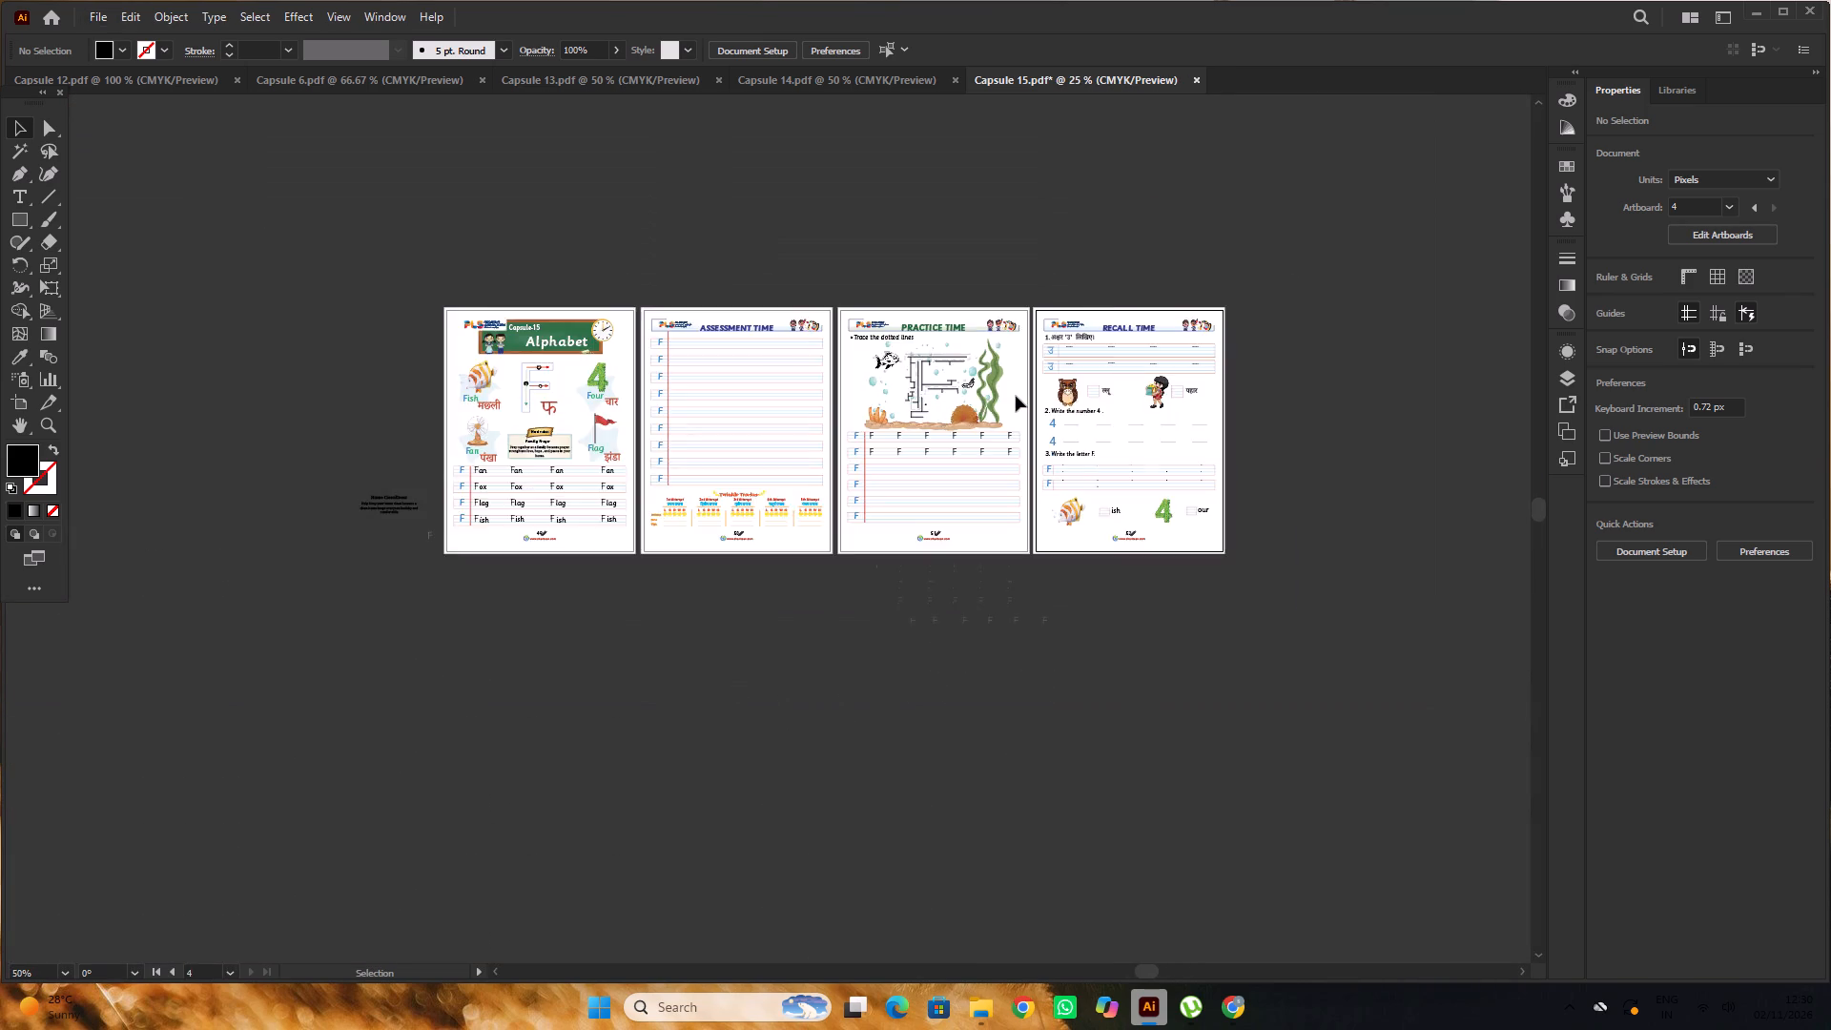
scroll(793, 406, "up", 3, "alt")
scroll(863, 408, "down", 5, "alt")
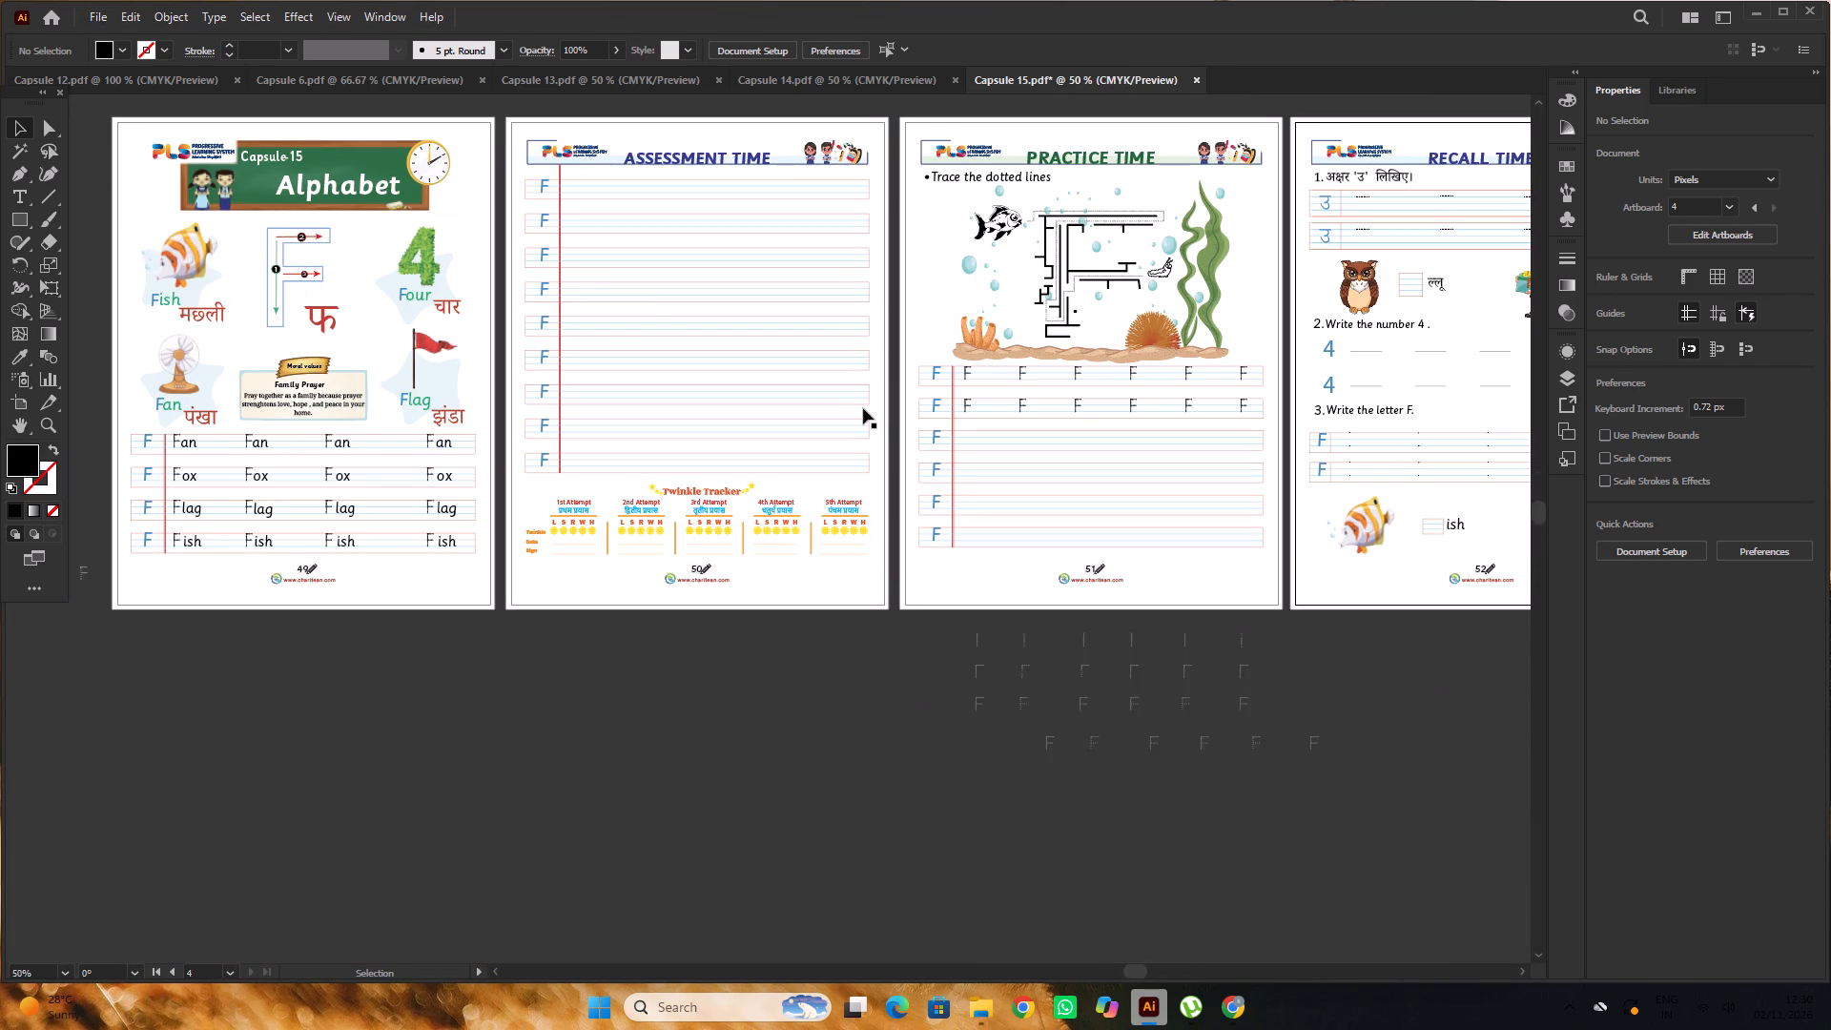
scroll(863, 408, "up", 4)
scroll(863, 408, "down", 5)
key("space")
left_click_drag(1143, 541, 1077, 576)
left_click(1144, 557)
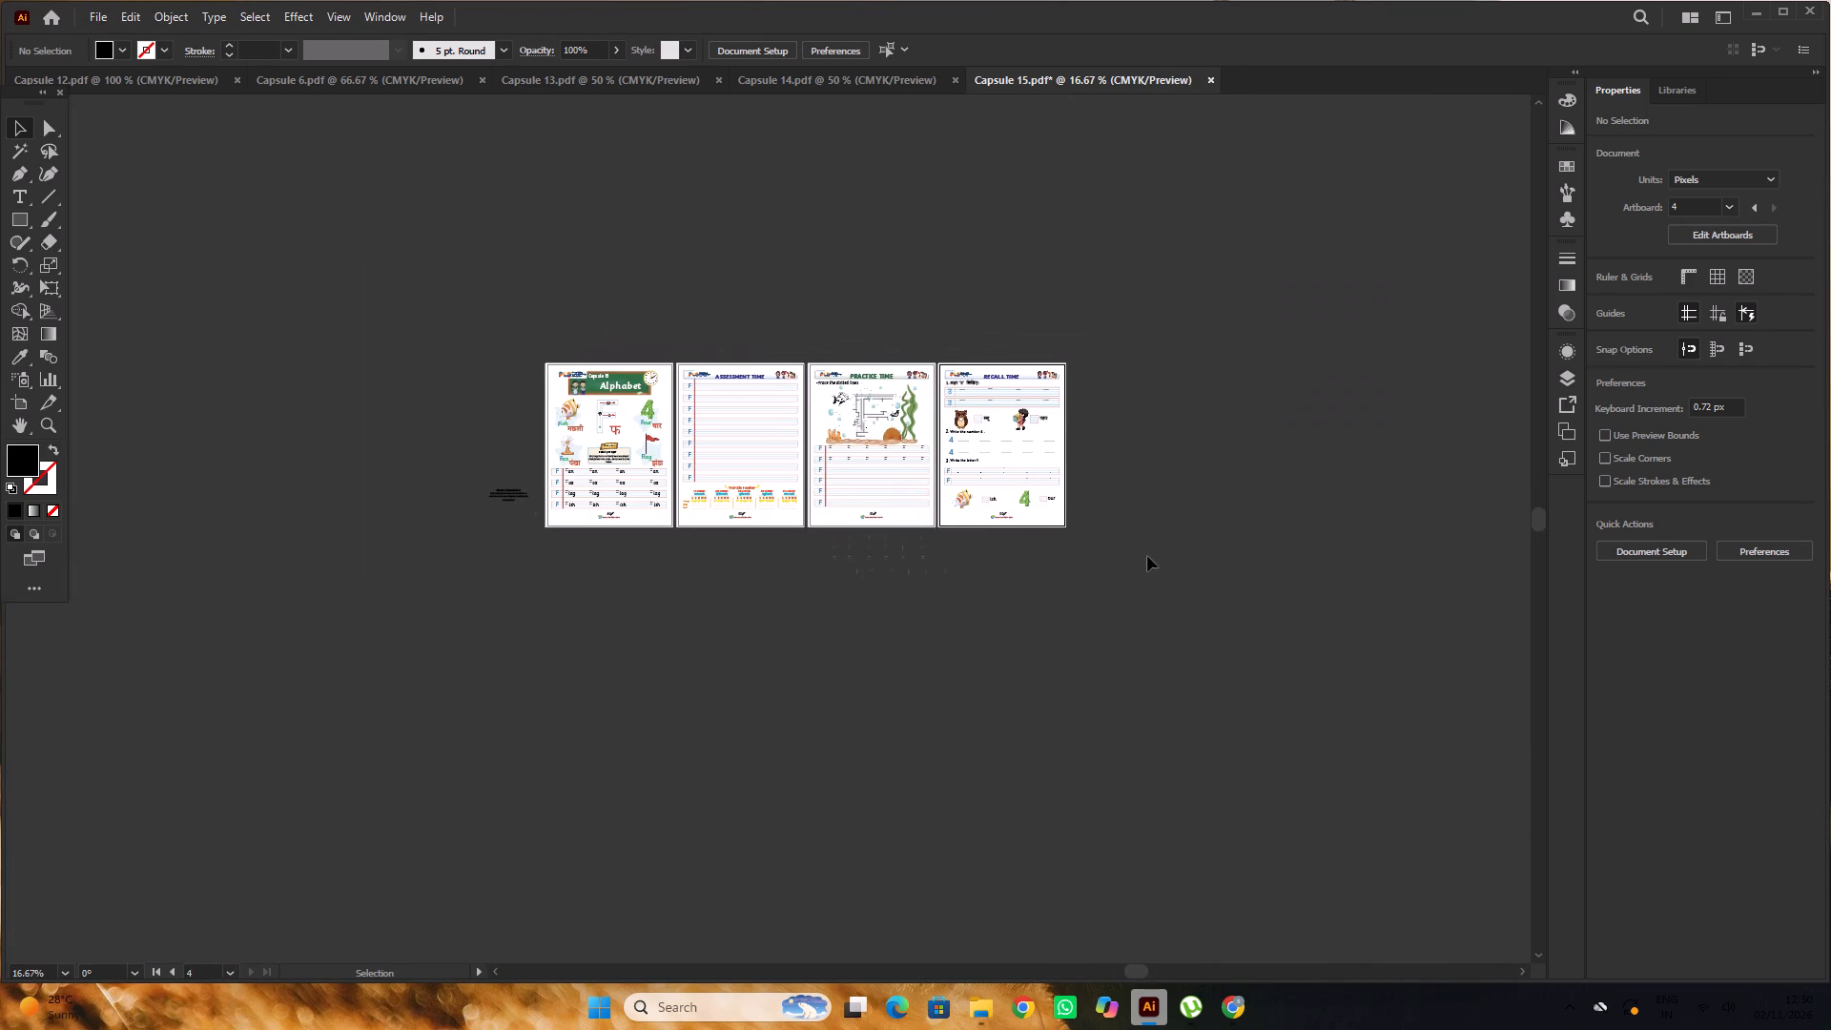
scroll(944, 449, "up", 3, "alt")
scroll(943, 449, "up", 4)
scroll(943, 449, "down", 3, "alt")
left_click(869, 261)
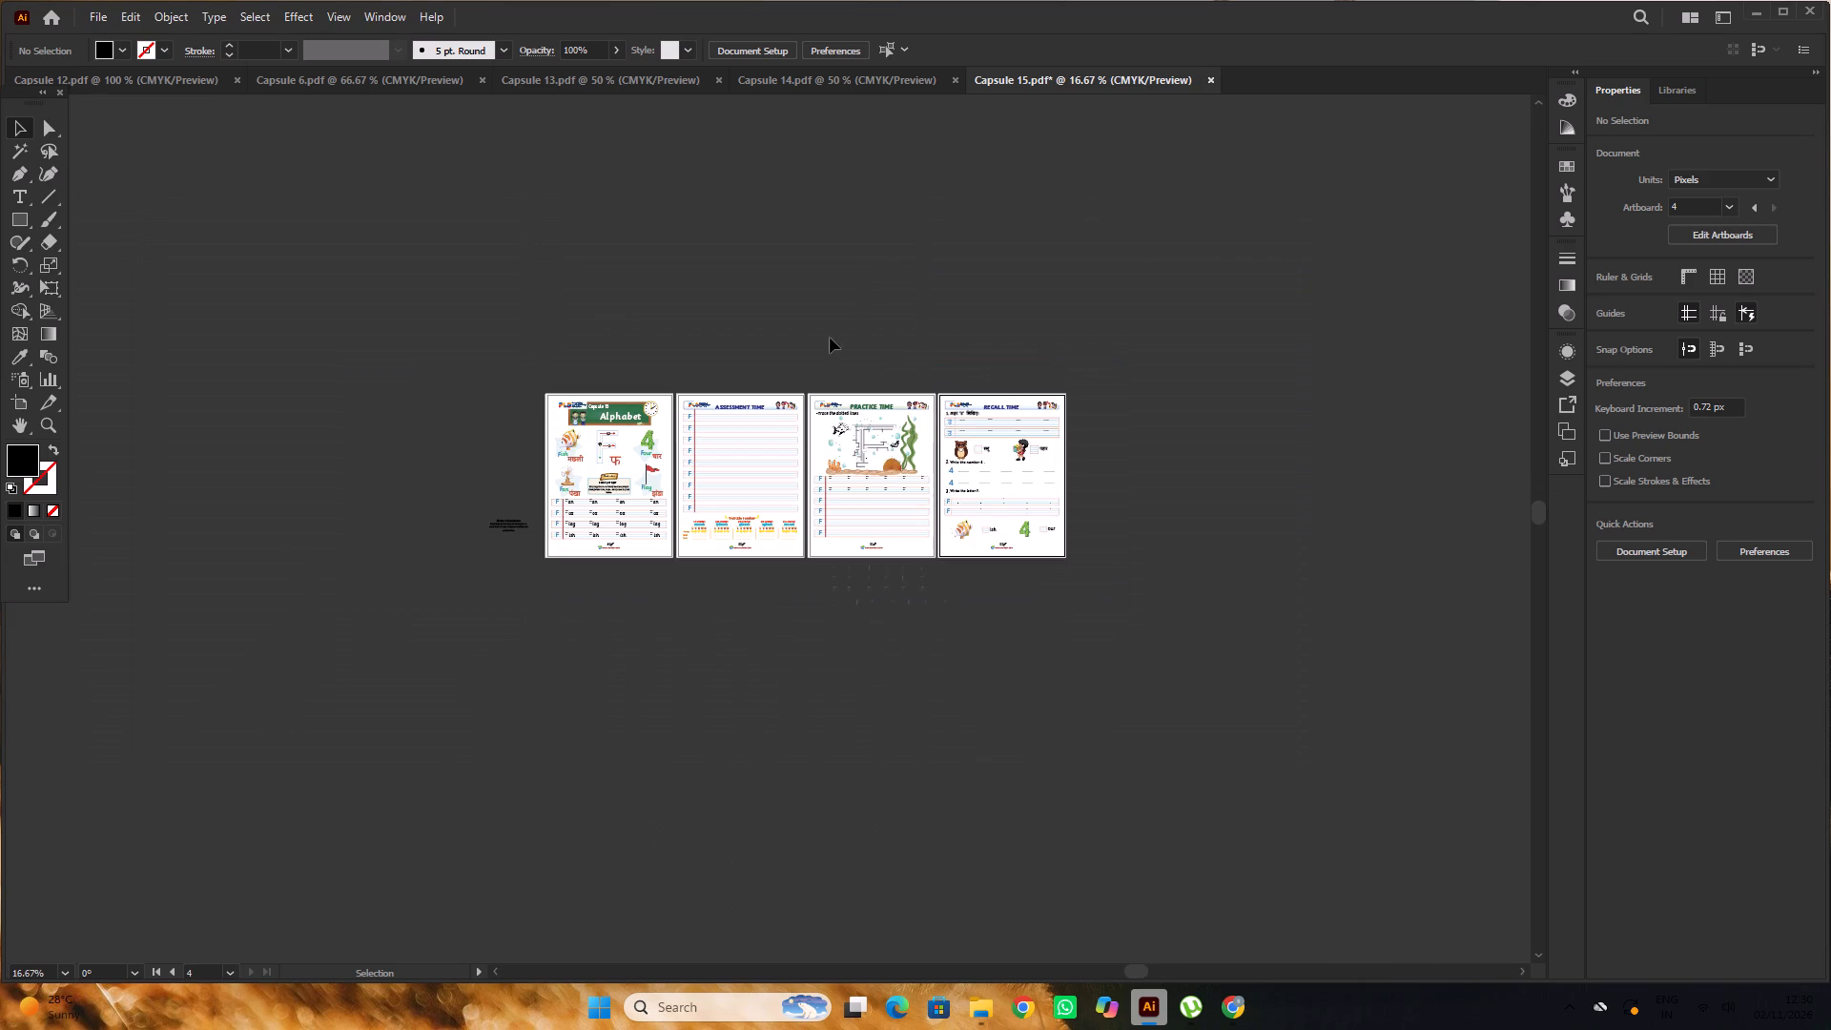
scroll(752, 402, "up", 3, "alt")
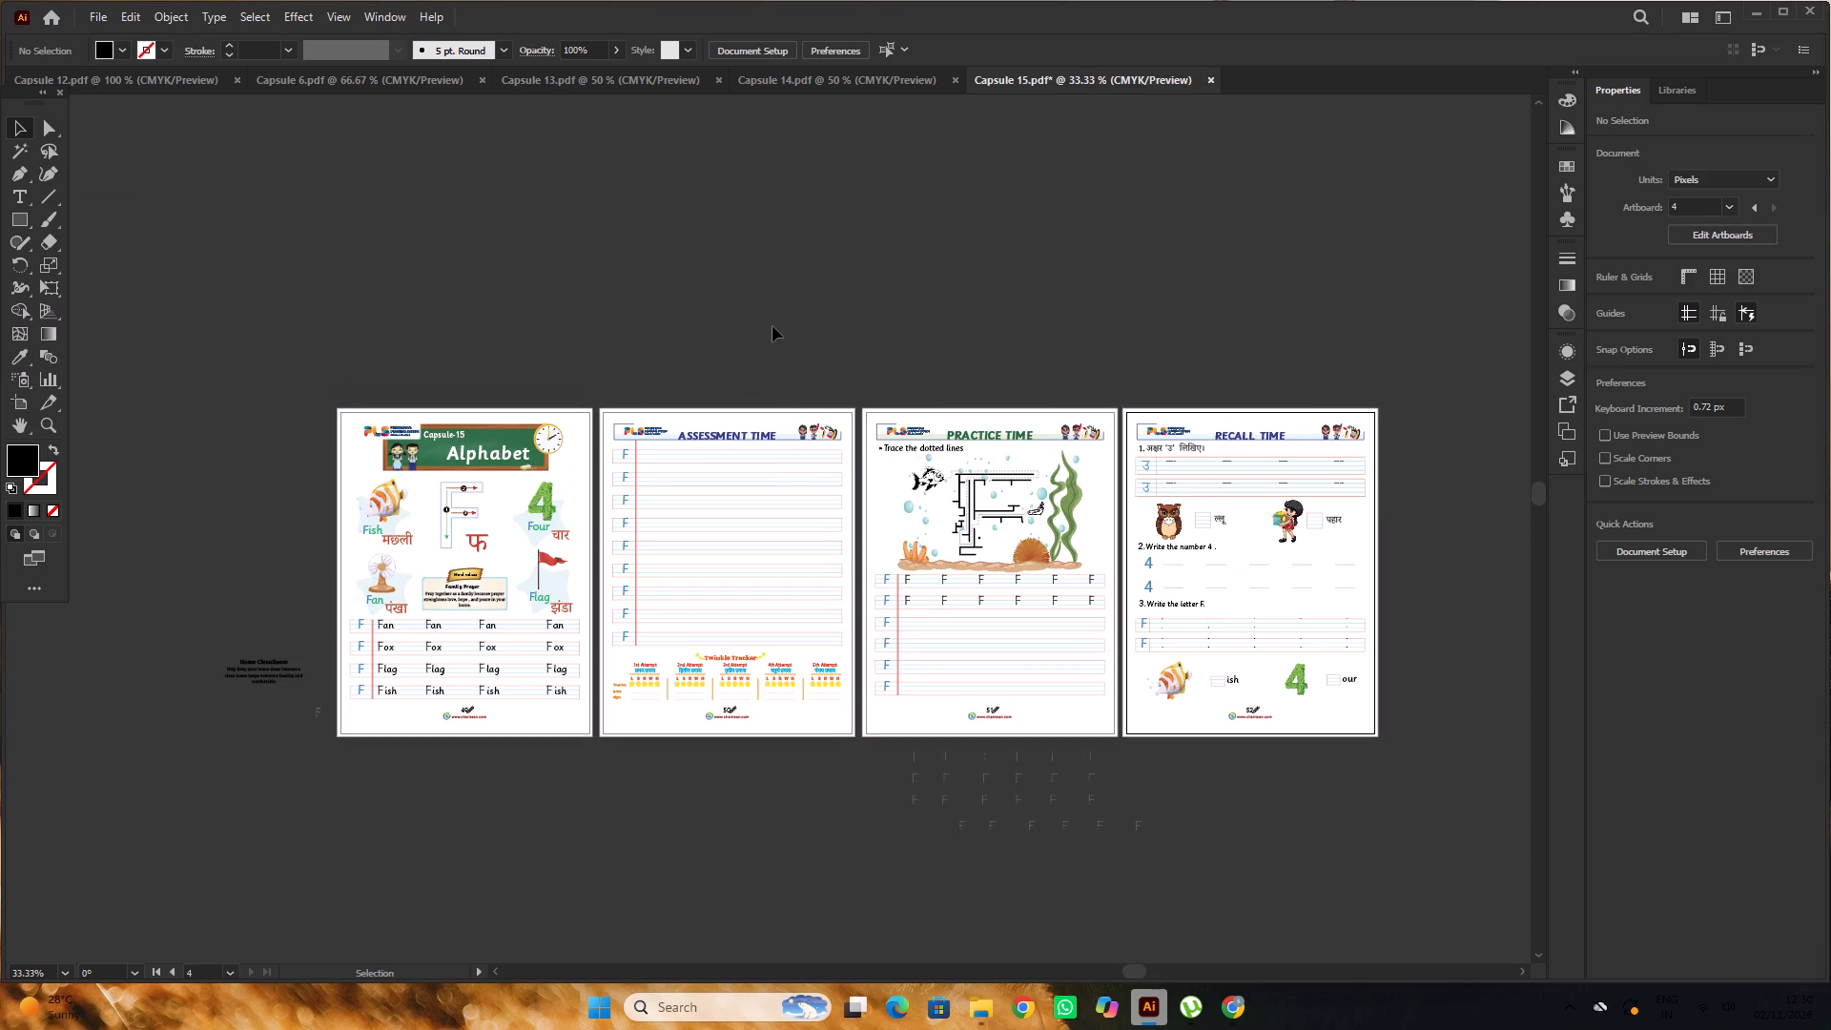
Replace the word "strenghtens" with "strengthnes" in the Family Prayer moral text on the Alphabet page.
scroll(762, 475, "down", 5)
scroll(483, 475, "up", 4, "alt")
scroll(485, 475, "down", 5)
scroll(378, 431, "up", 3, "alt")
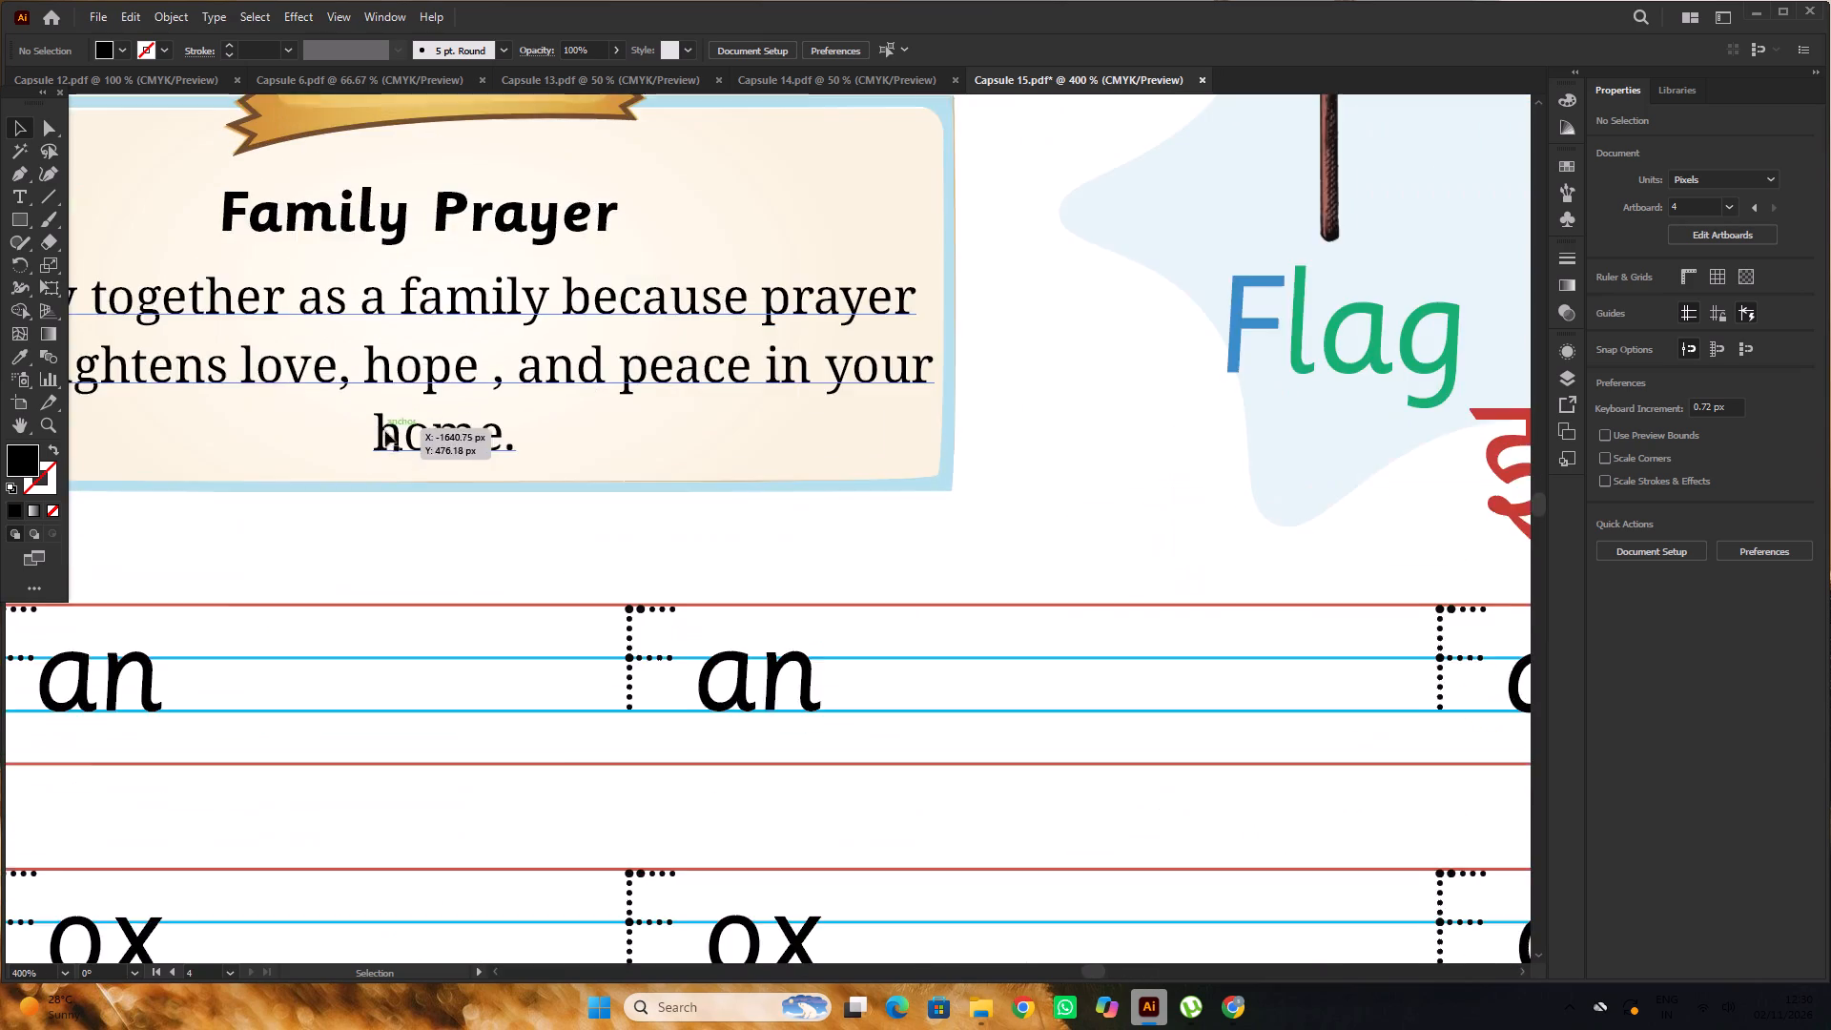
key("space")
left_click_drag(380, 440, 689, 388)
scroll(404, 328, "up", 2, "alt")
key("t")
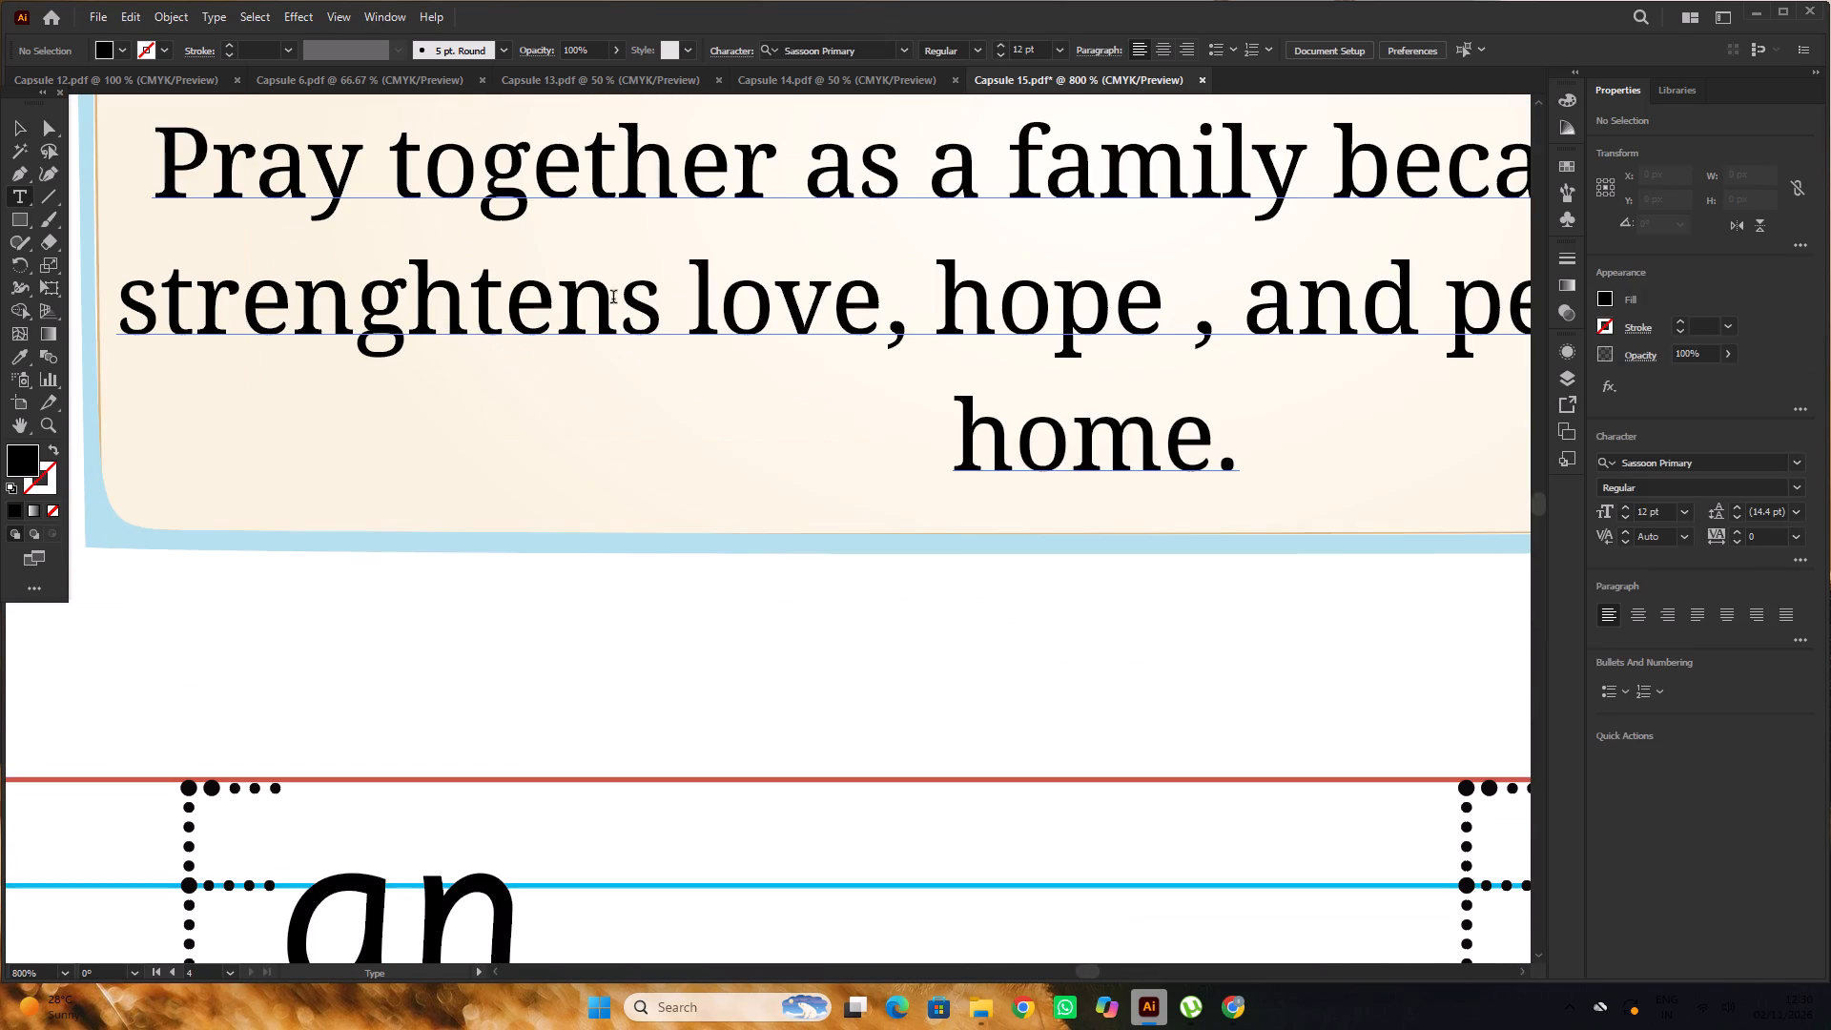
left_click_drag(670, 300, 297, 369)
key("BackSpace")
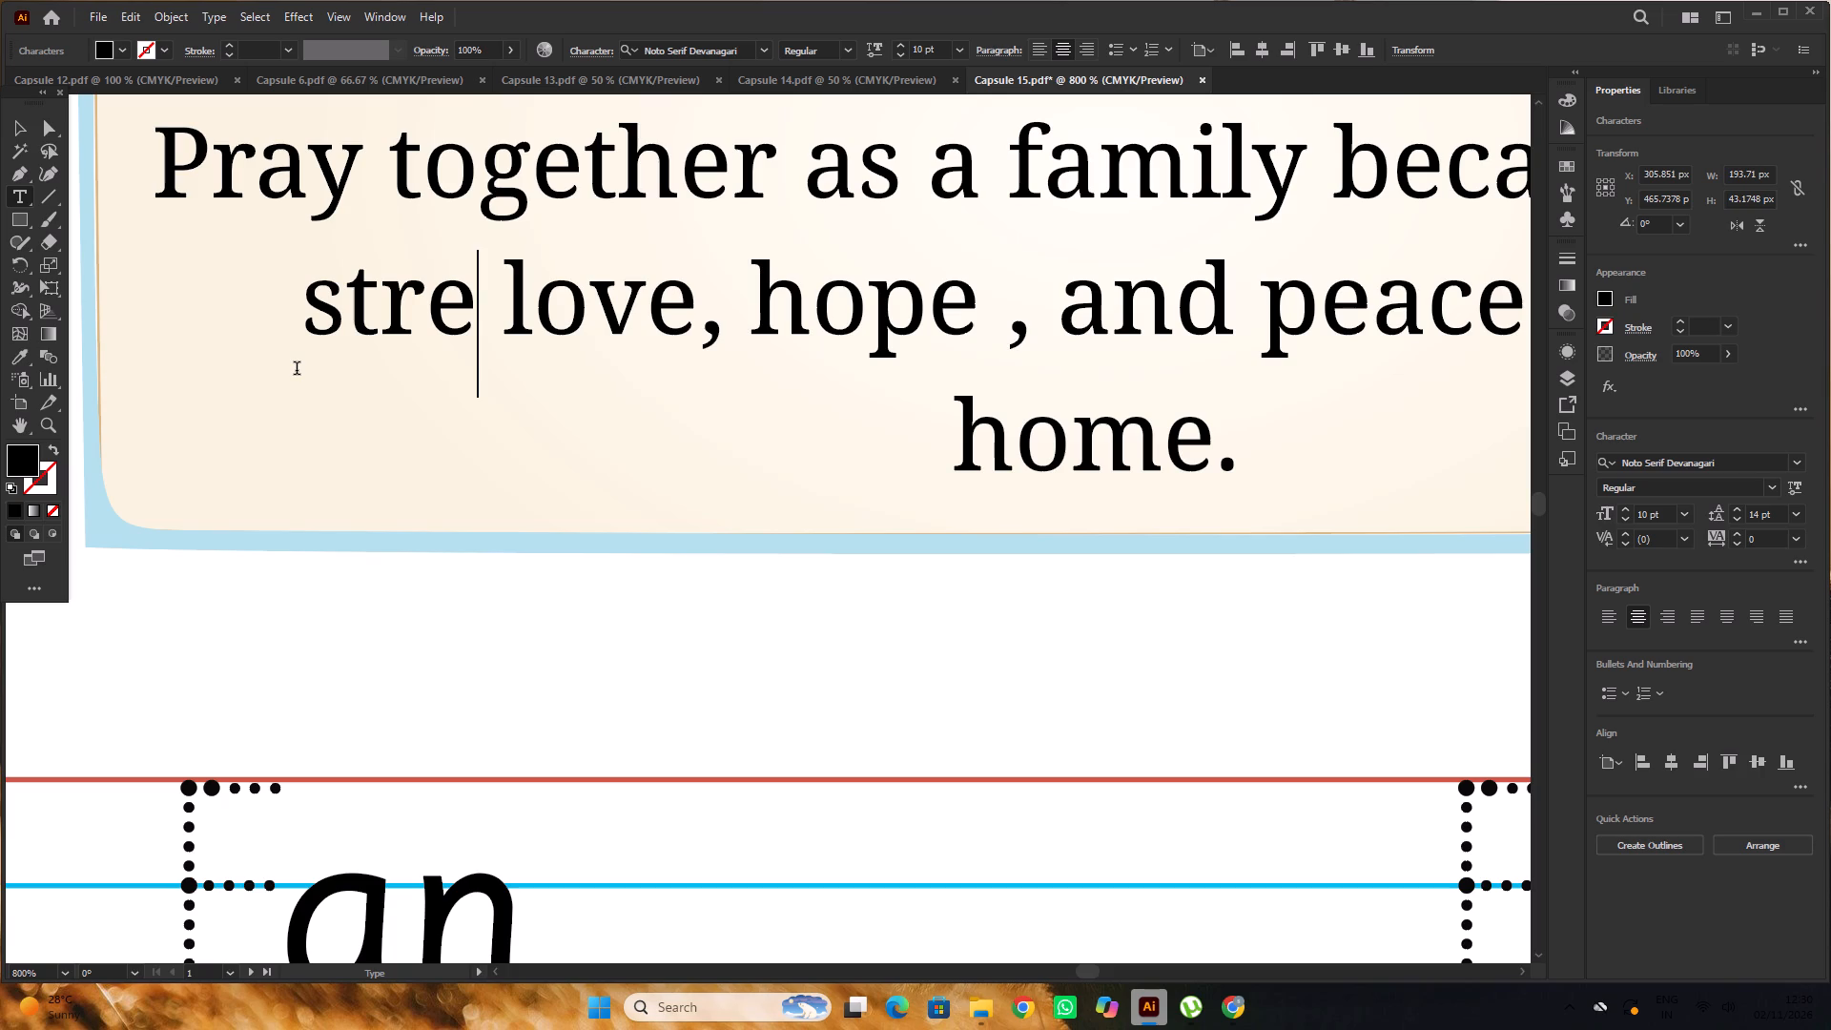
type("ng")
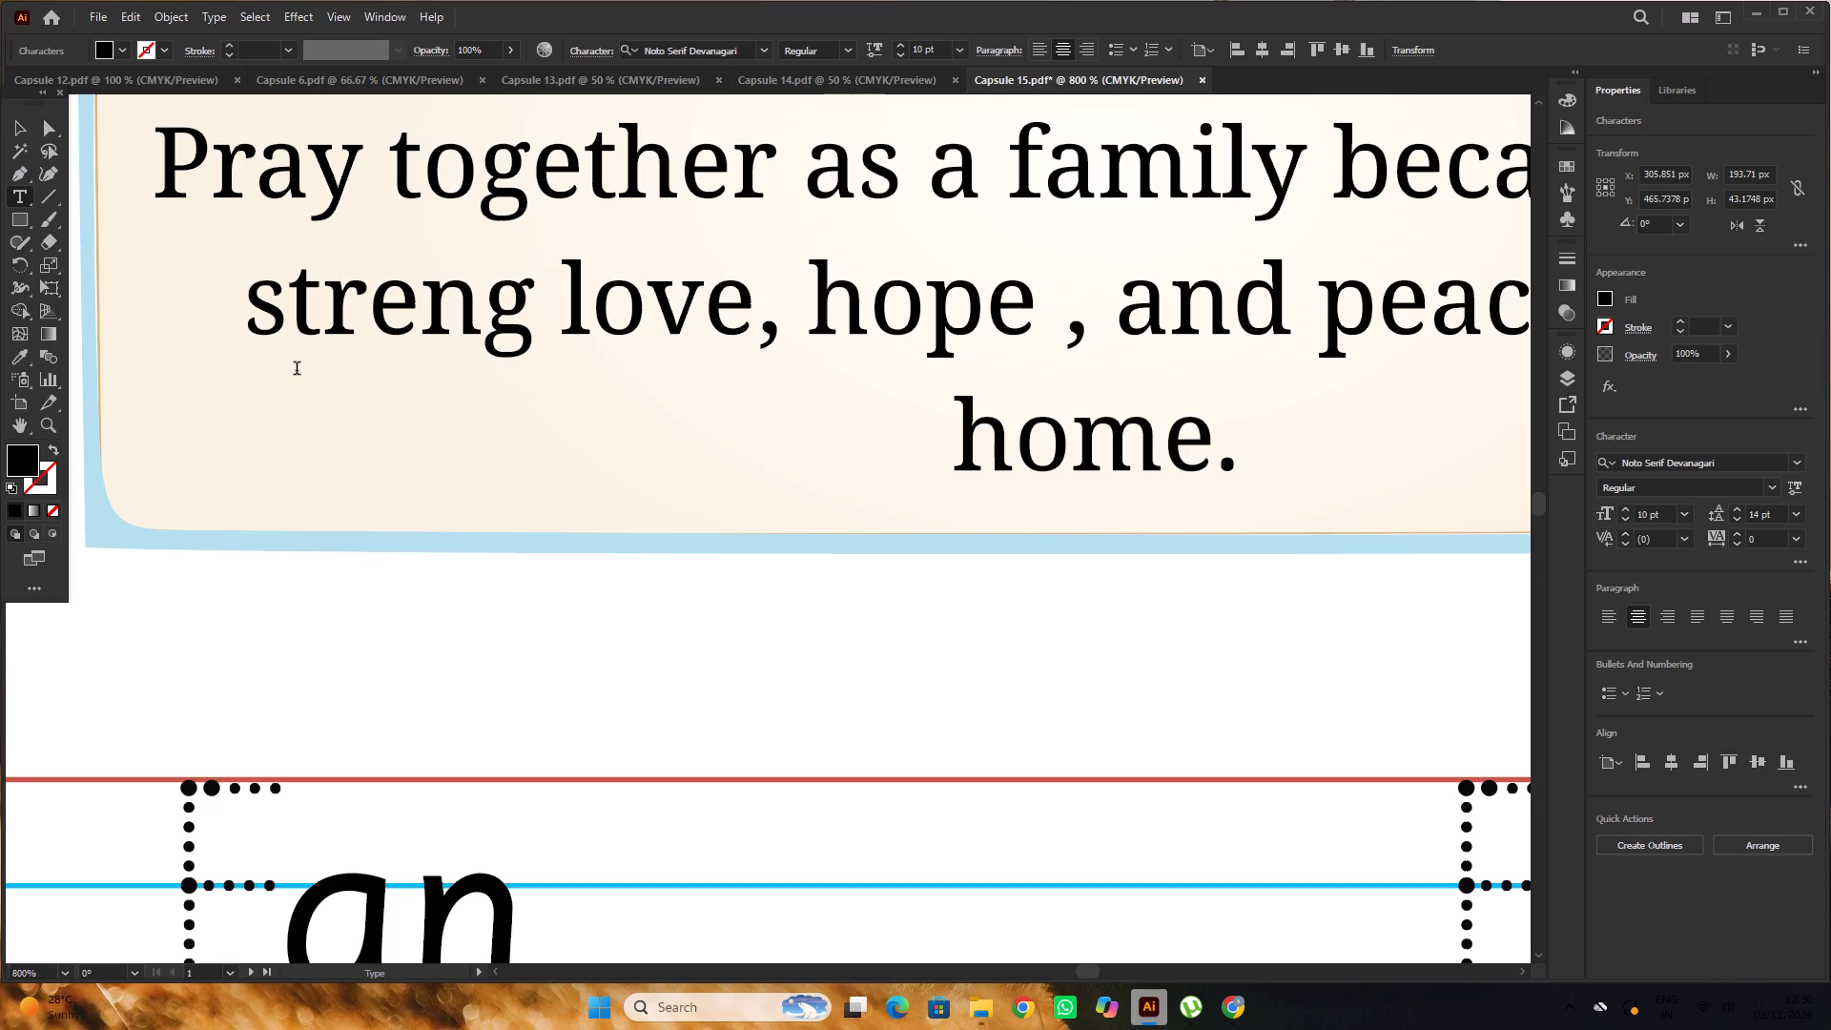
type("thness")
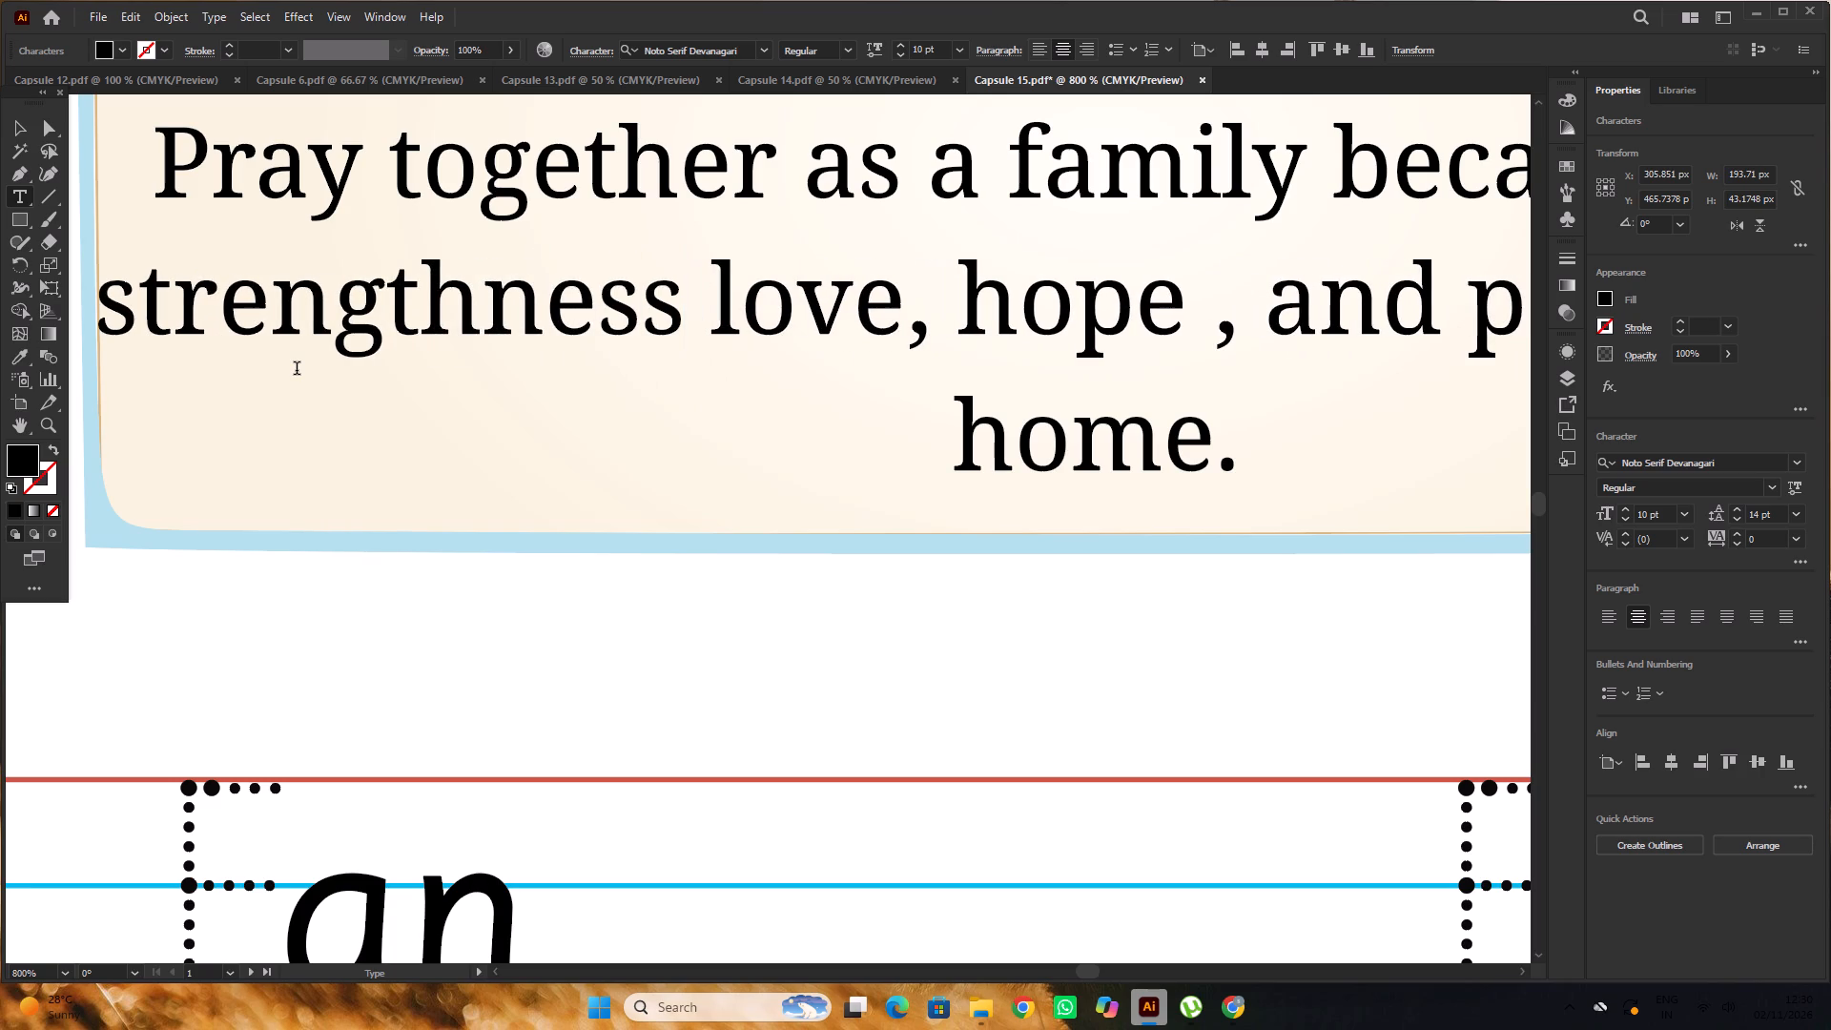
key("BackSpace")
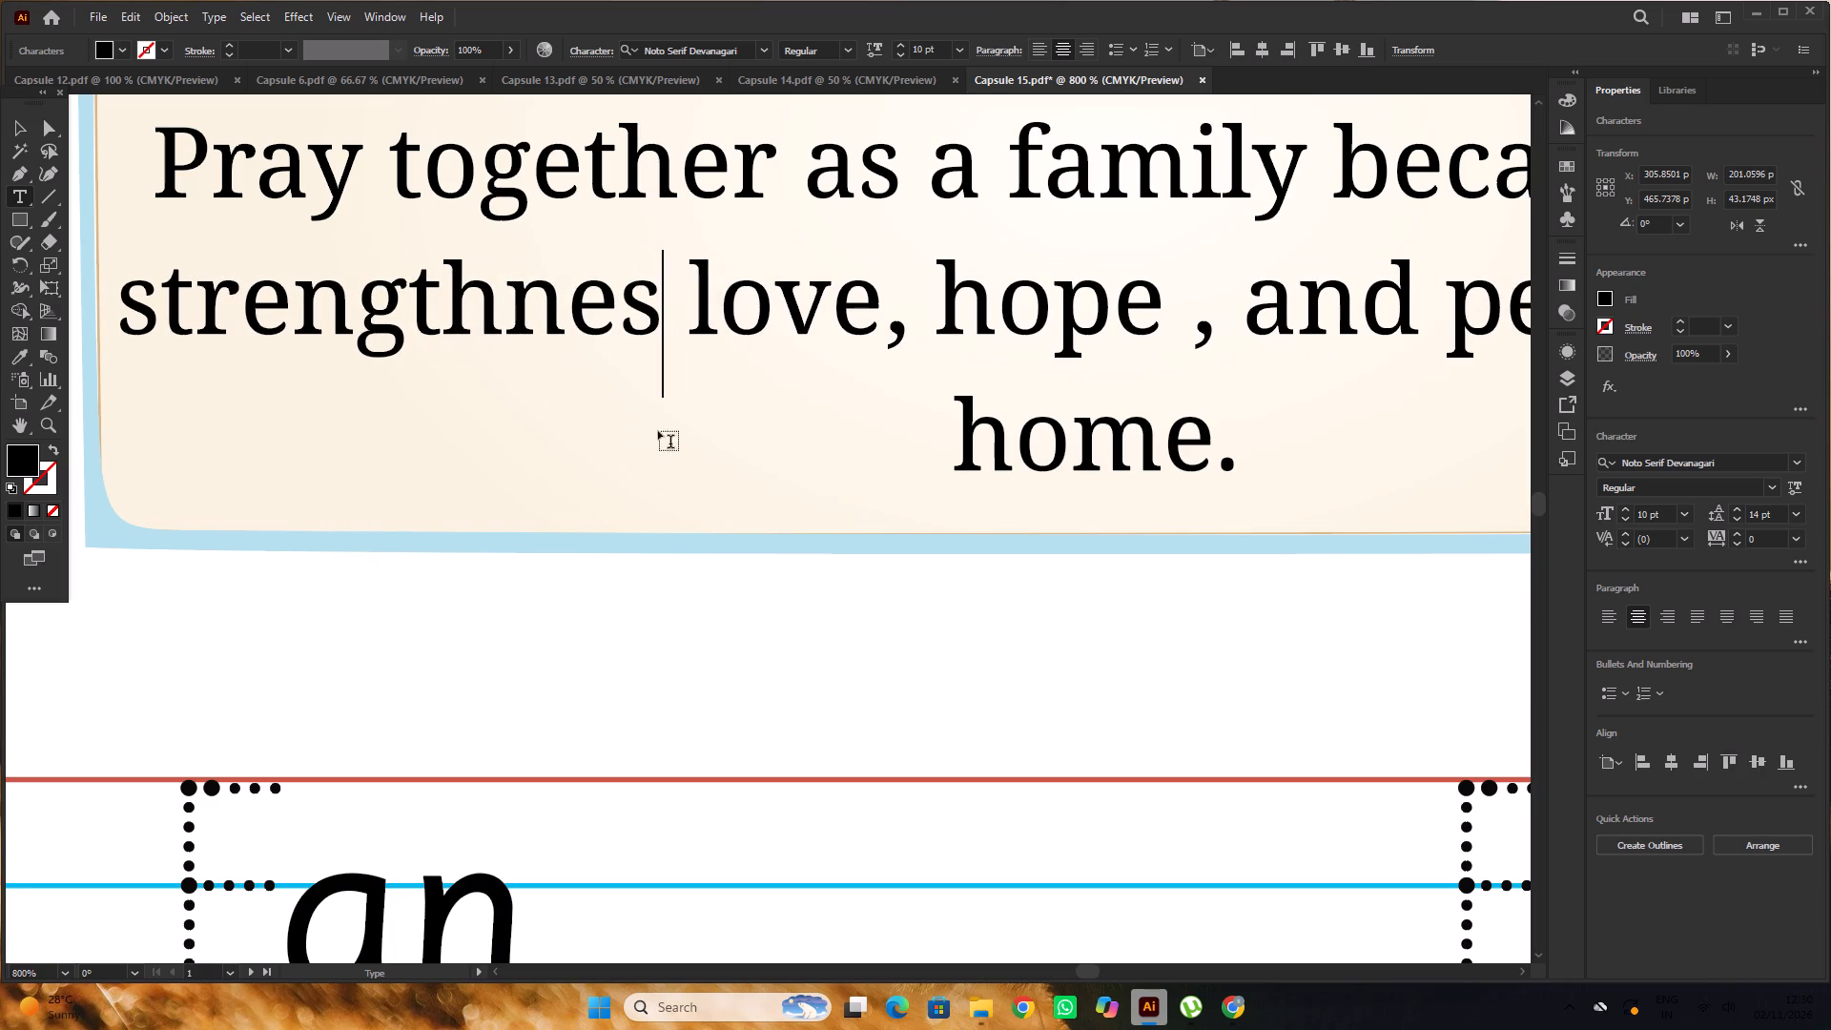
Delete the space and comma after "hope" in the Family Prayer text and finish text editing.
scroll(330, 375, "down", 2, "alt")
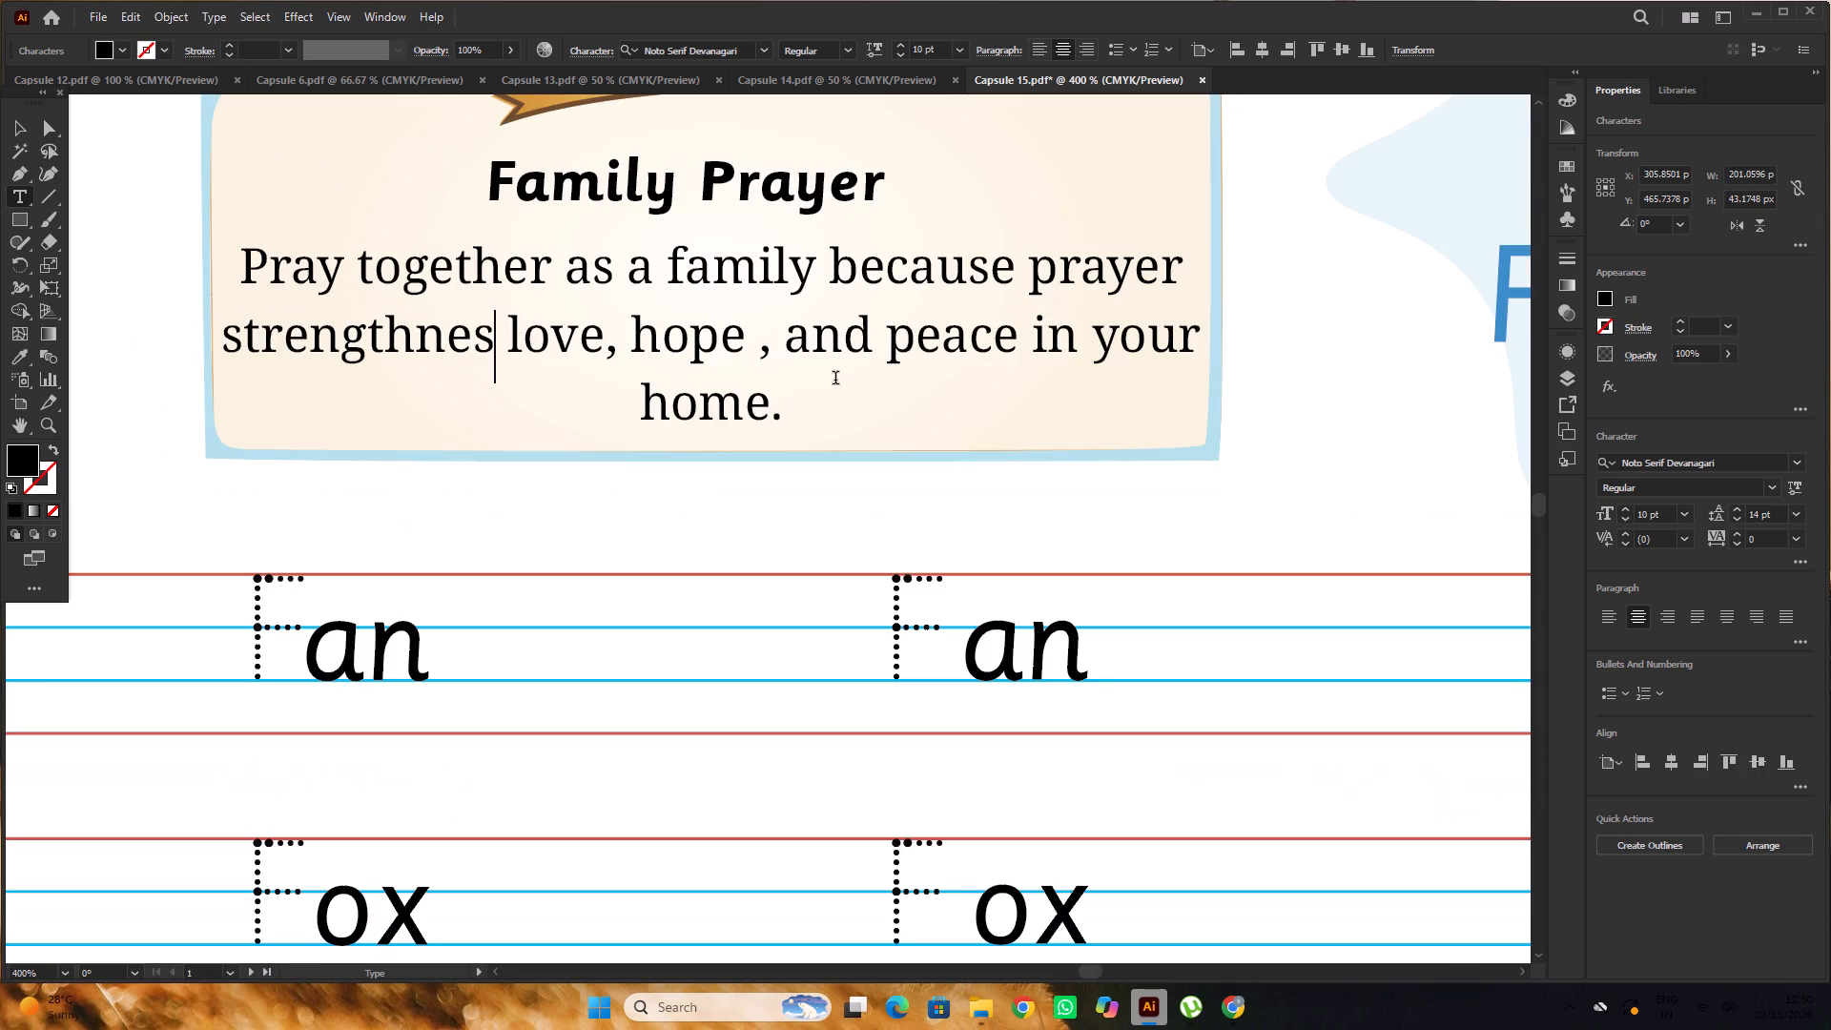
left_click_drag(774, 354, 745, 375)
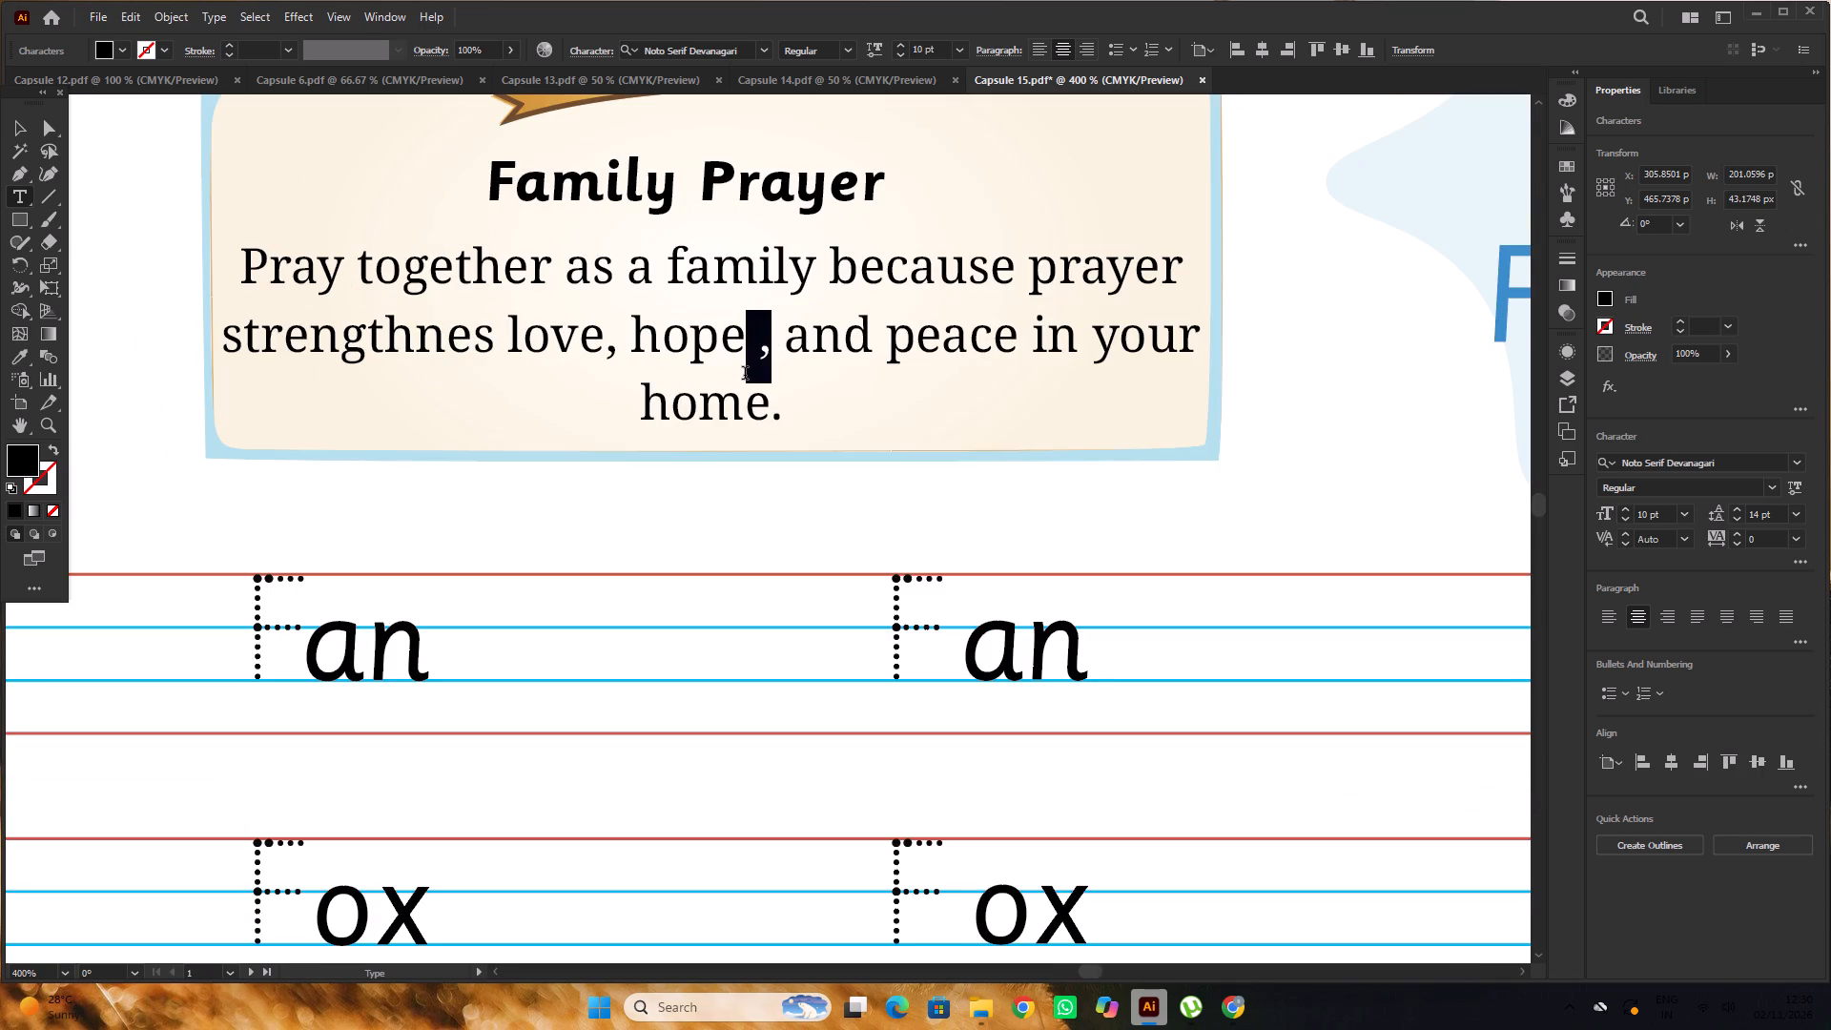
key("BackSpace")
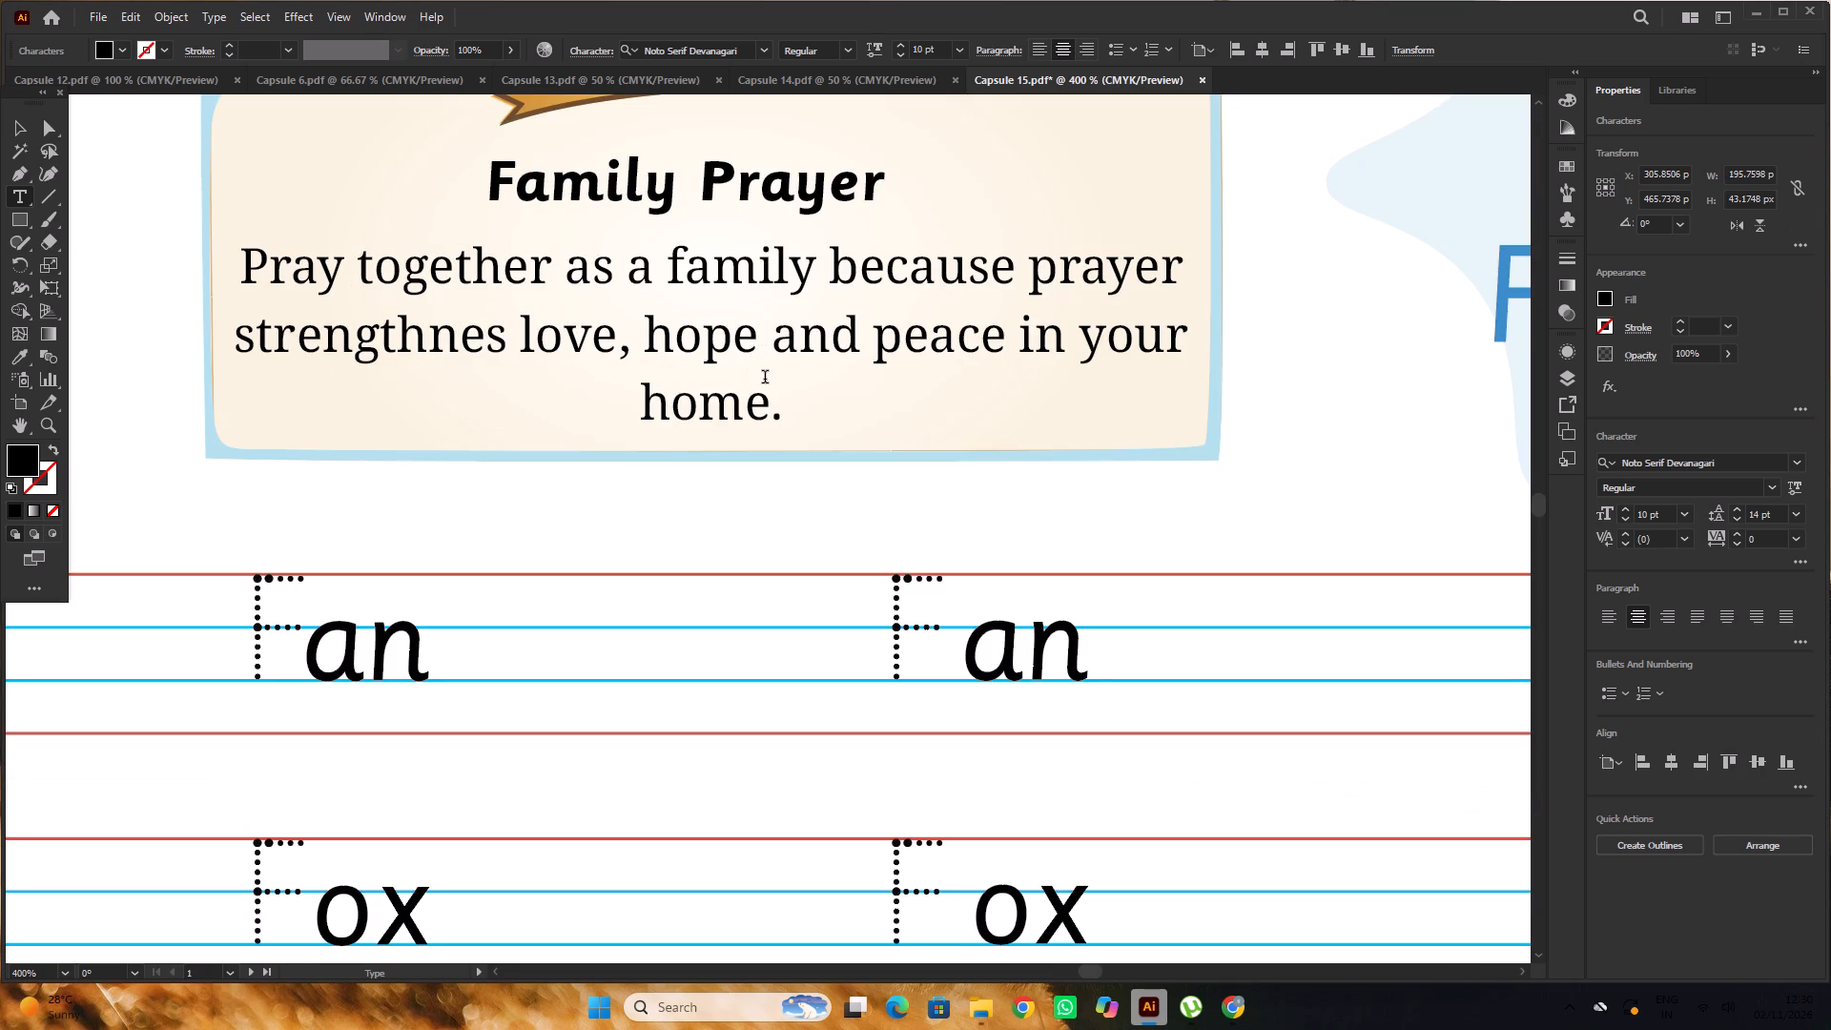
scroll(787, 397, "down", 2, "alt")
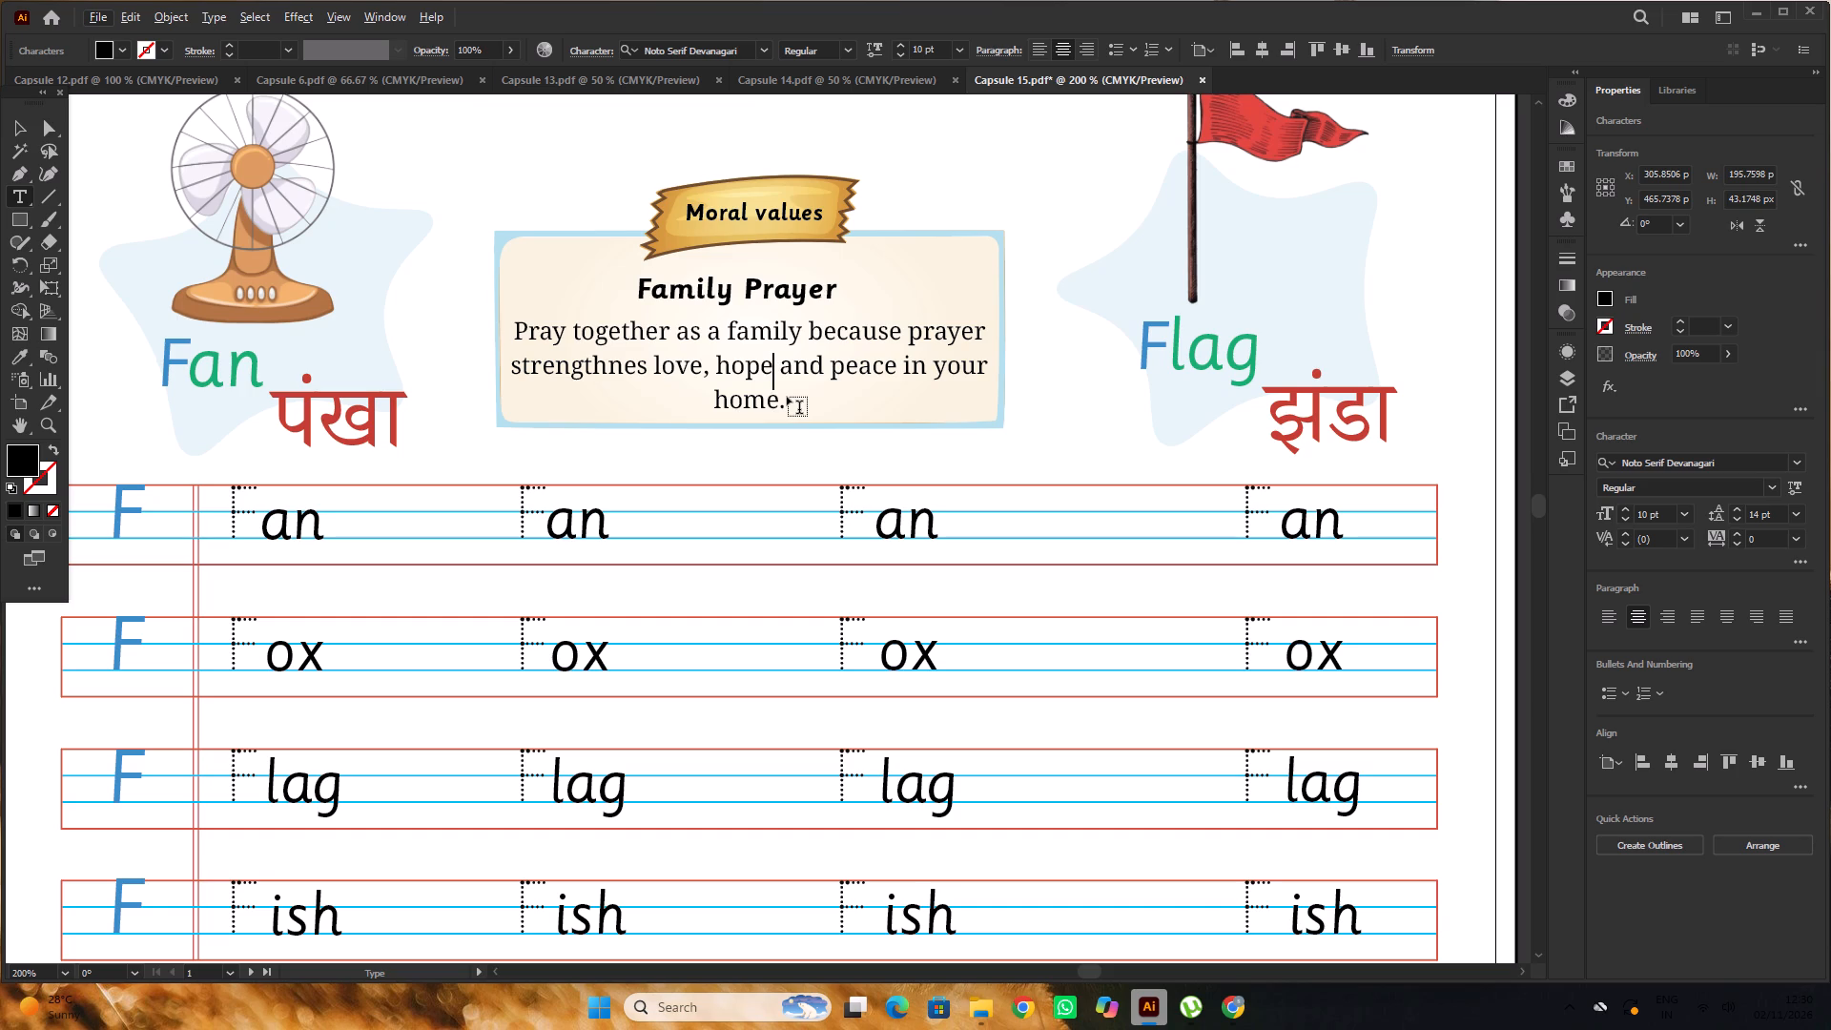
scroll(571, 388, "down", 1, "alt")
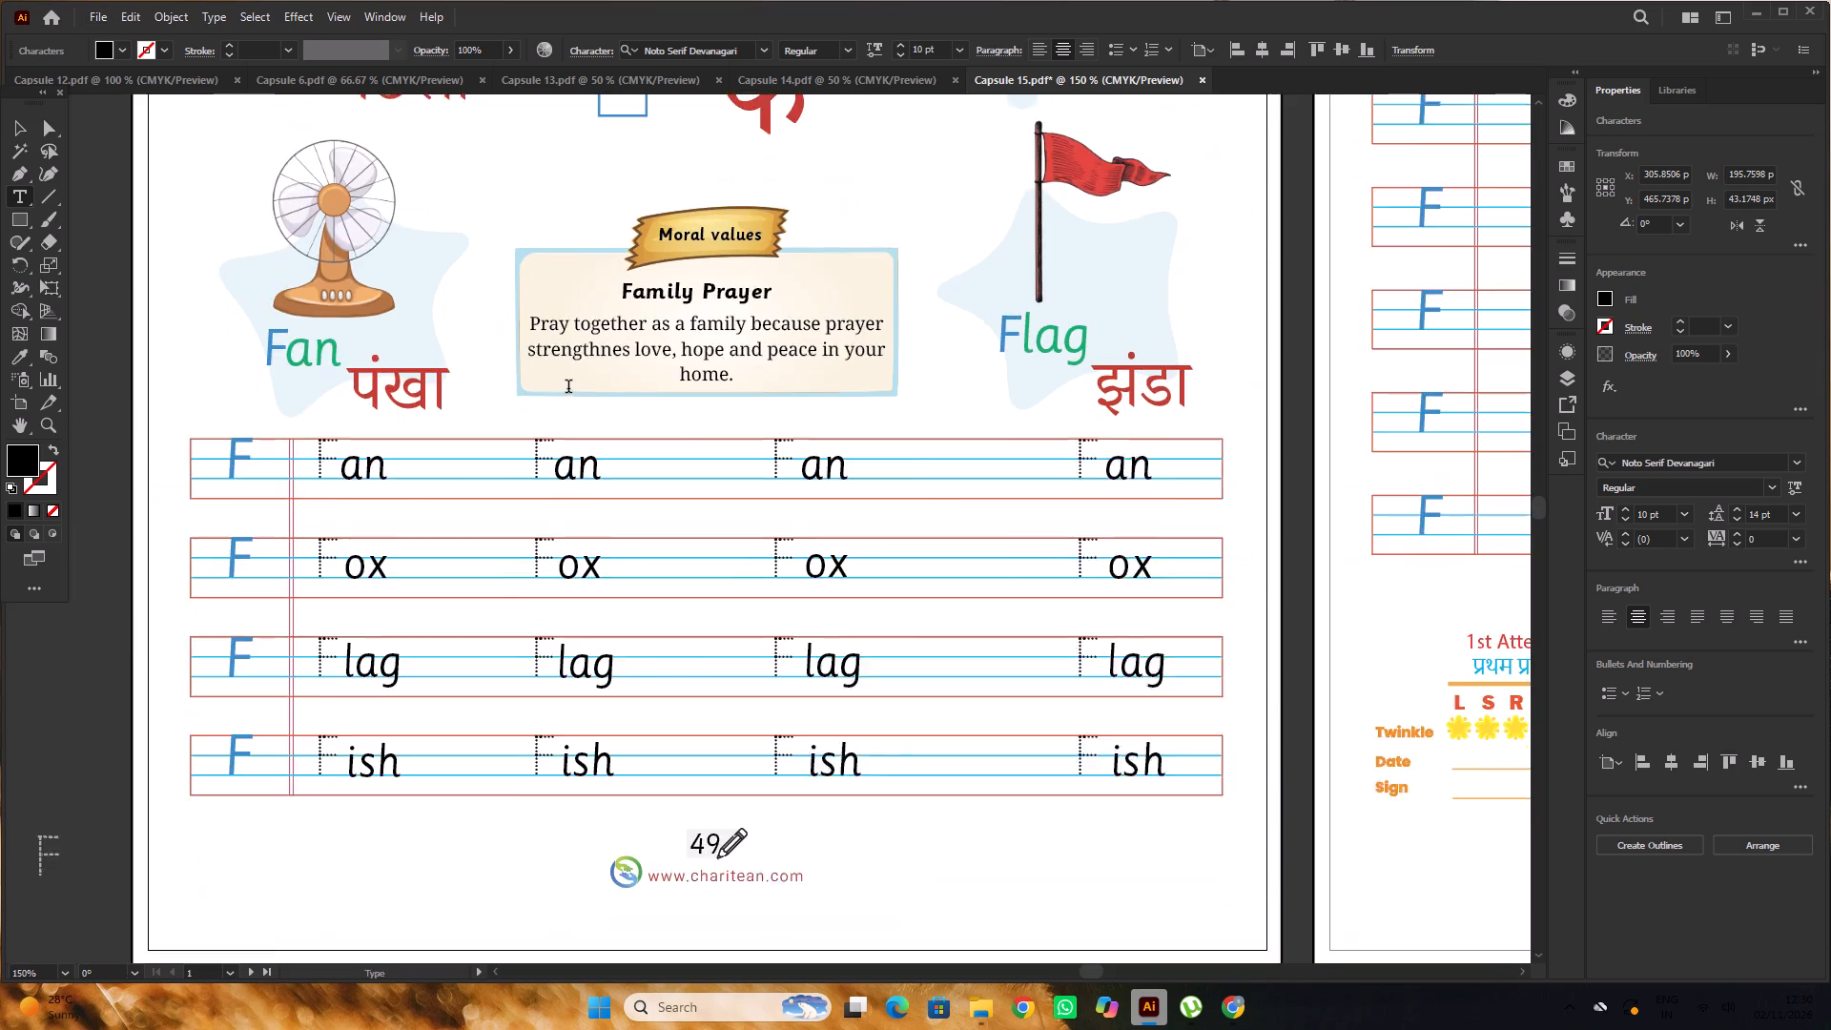
scroll(568, 388, "down", 2, "alt")
left_click(23, 120)
left_click(93, 182)
Save the corrected Capsule 15 file.
scroll(93, 183, "down", 2, "alt")
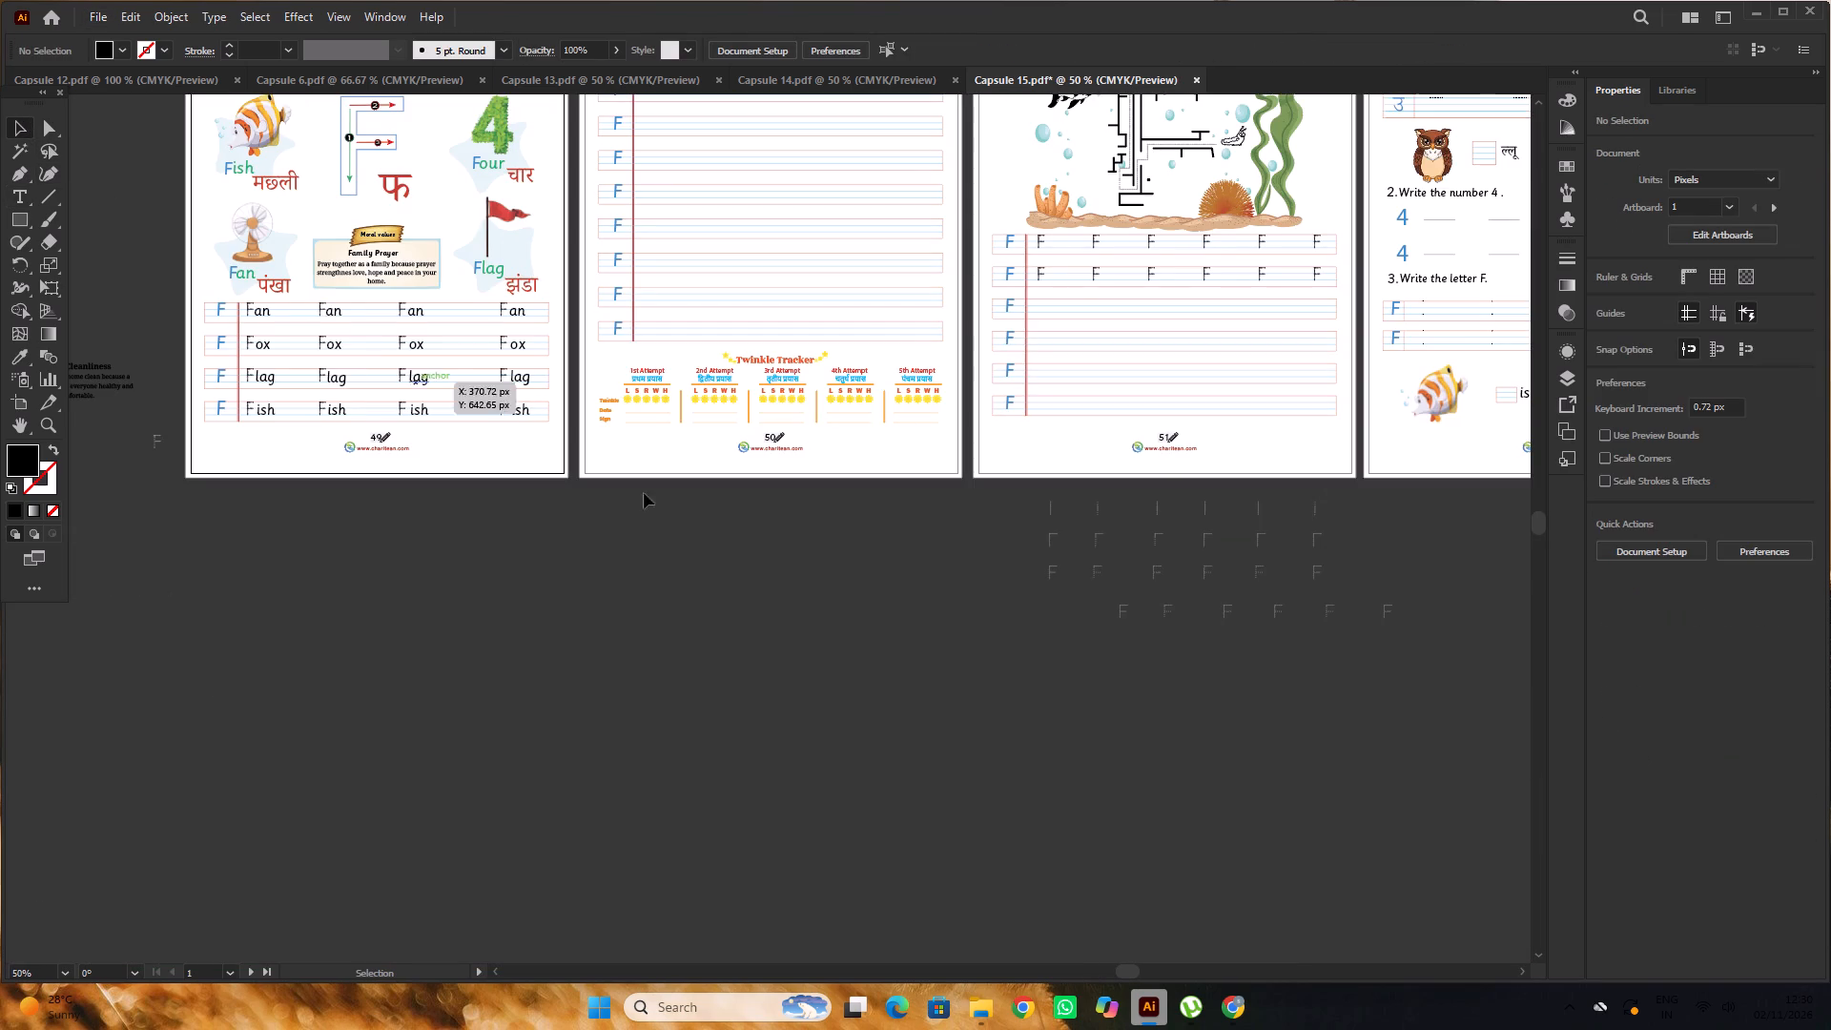
scroll(675, 490, "up", 2)
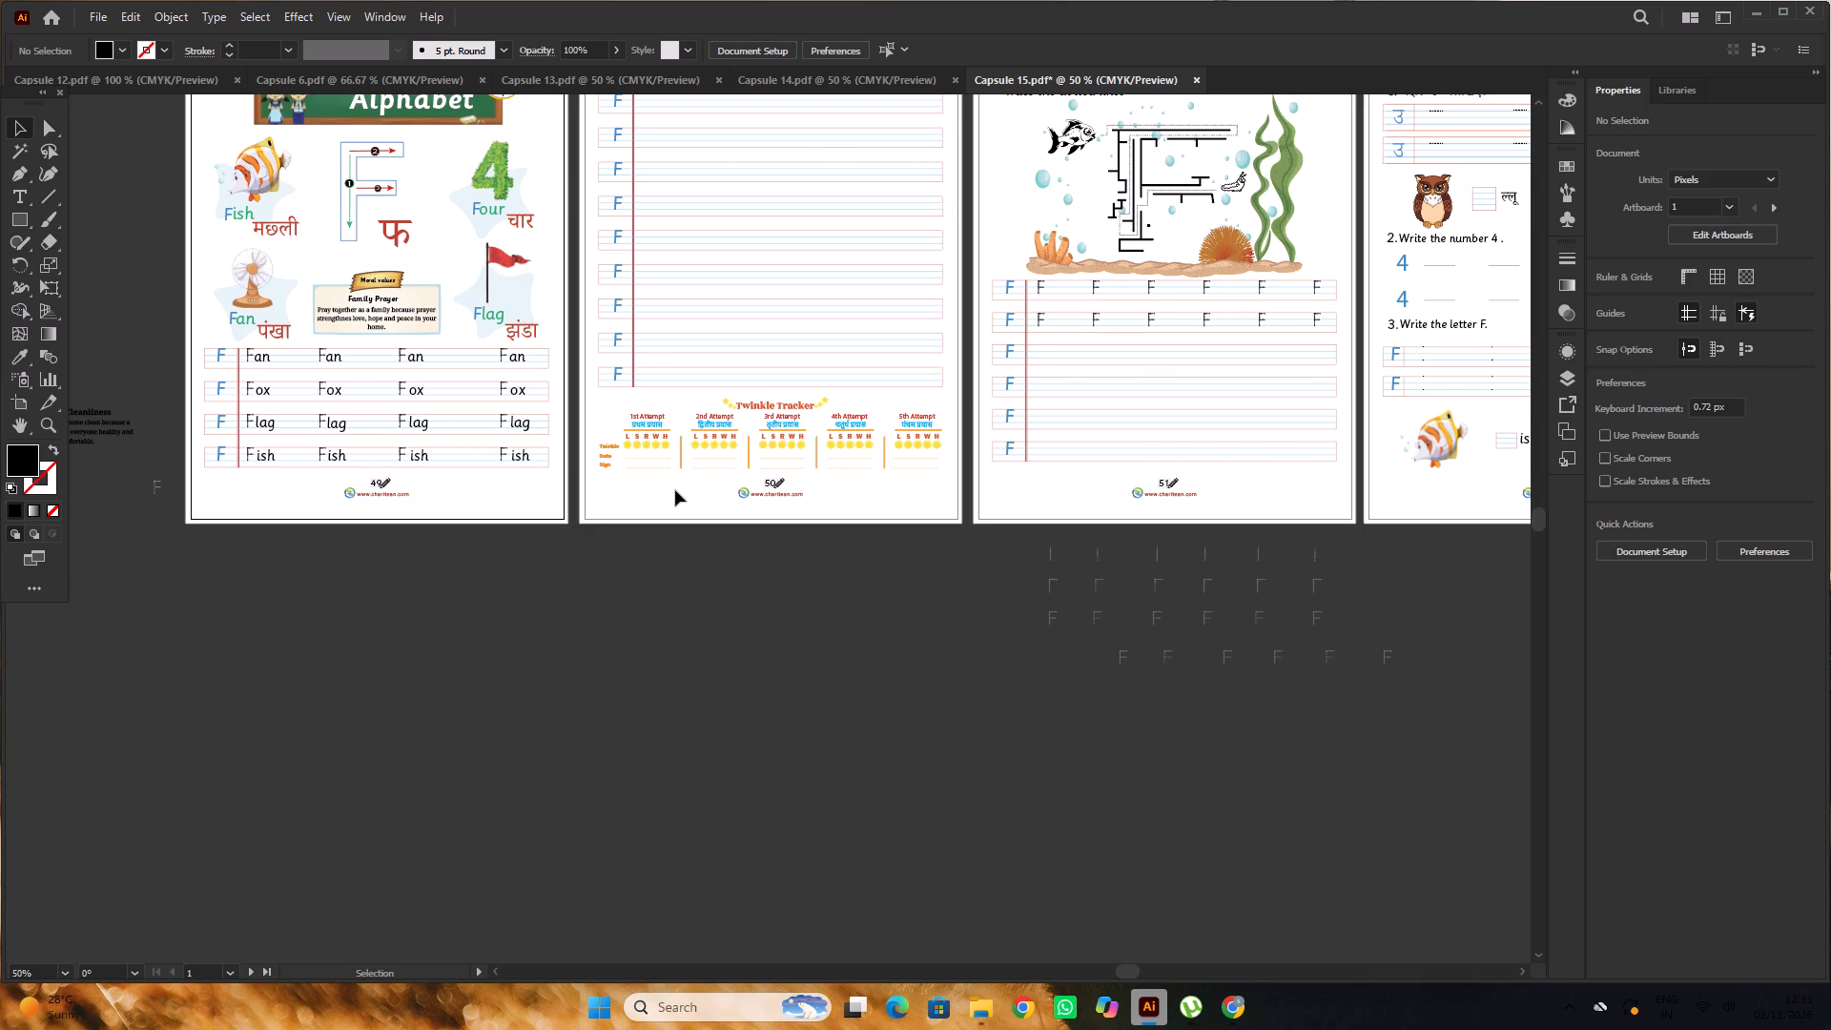
scroll(675, 490, "down", 1, "alt")
left_click(779, 641)
key("ctrl+s")
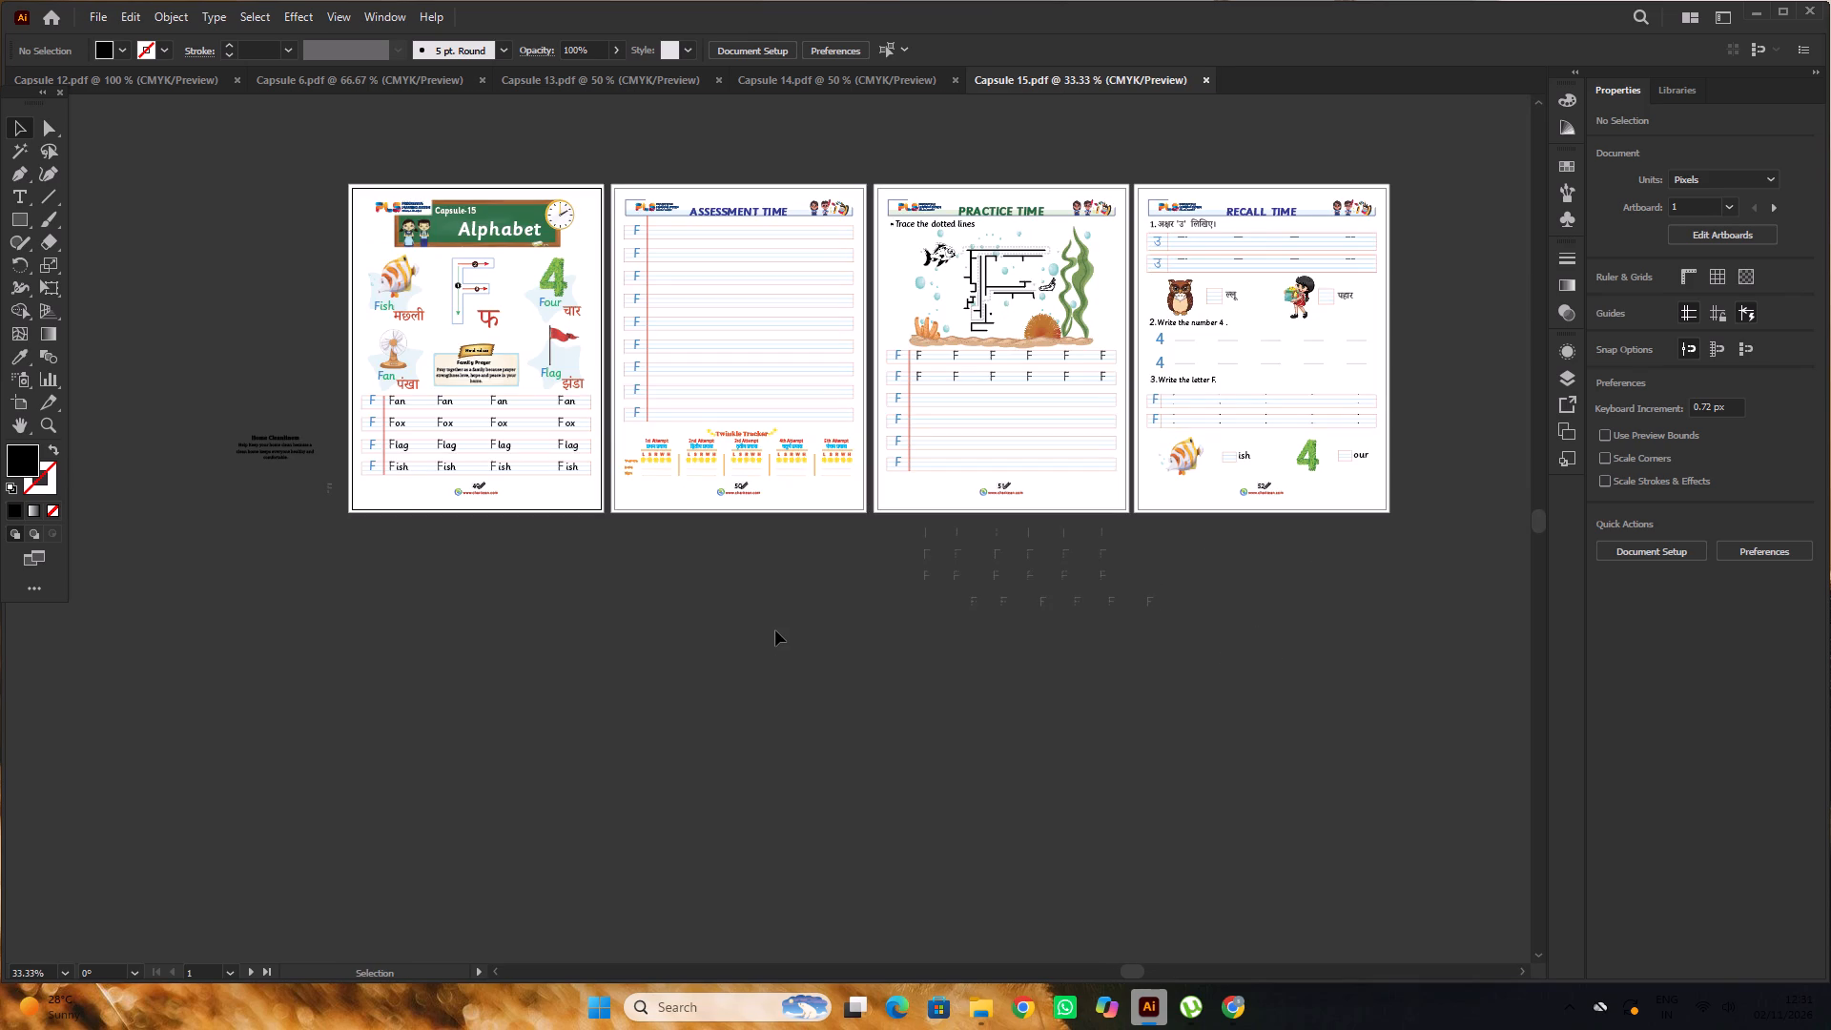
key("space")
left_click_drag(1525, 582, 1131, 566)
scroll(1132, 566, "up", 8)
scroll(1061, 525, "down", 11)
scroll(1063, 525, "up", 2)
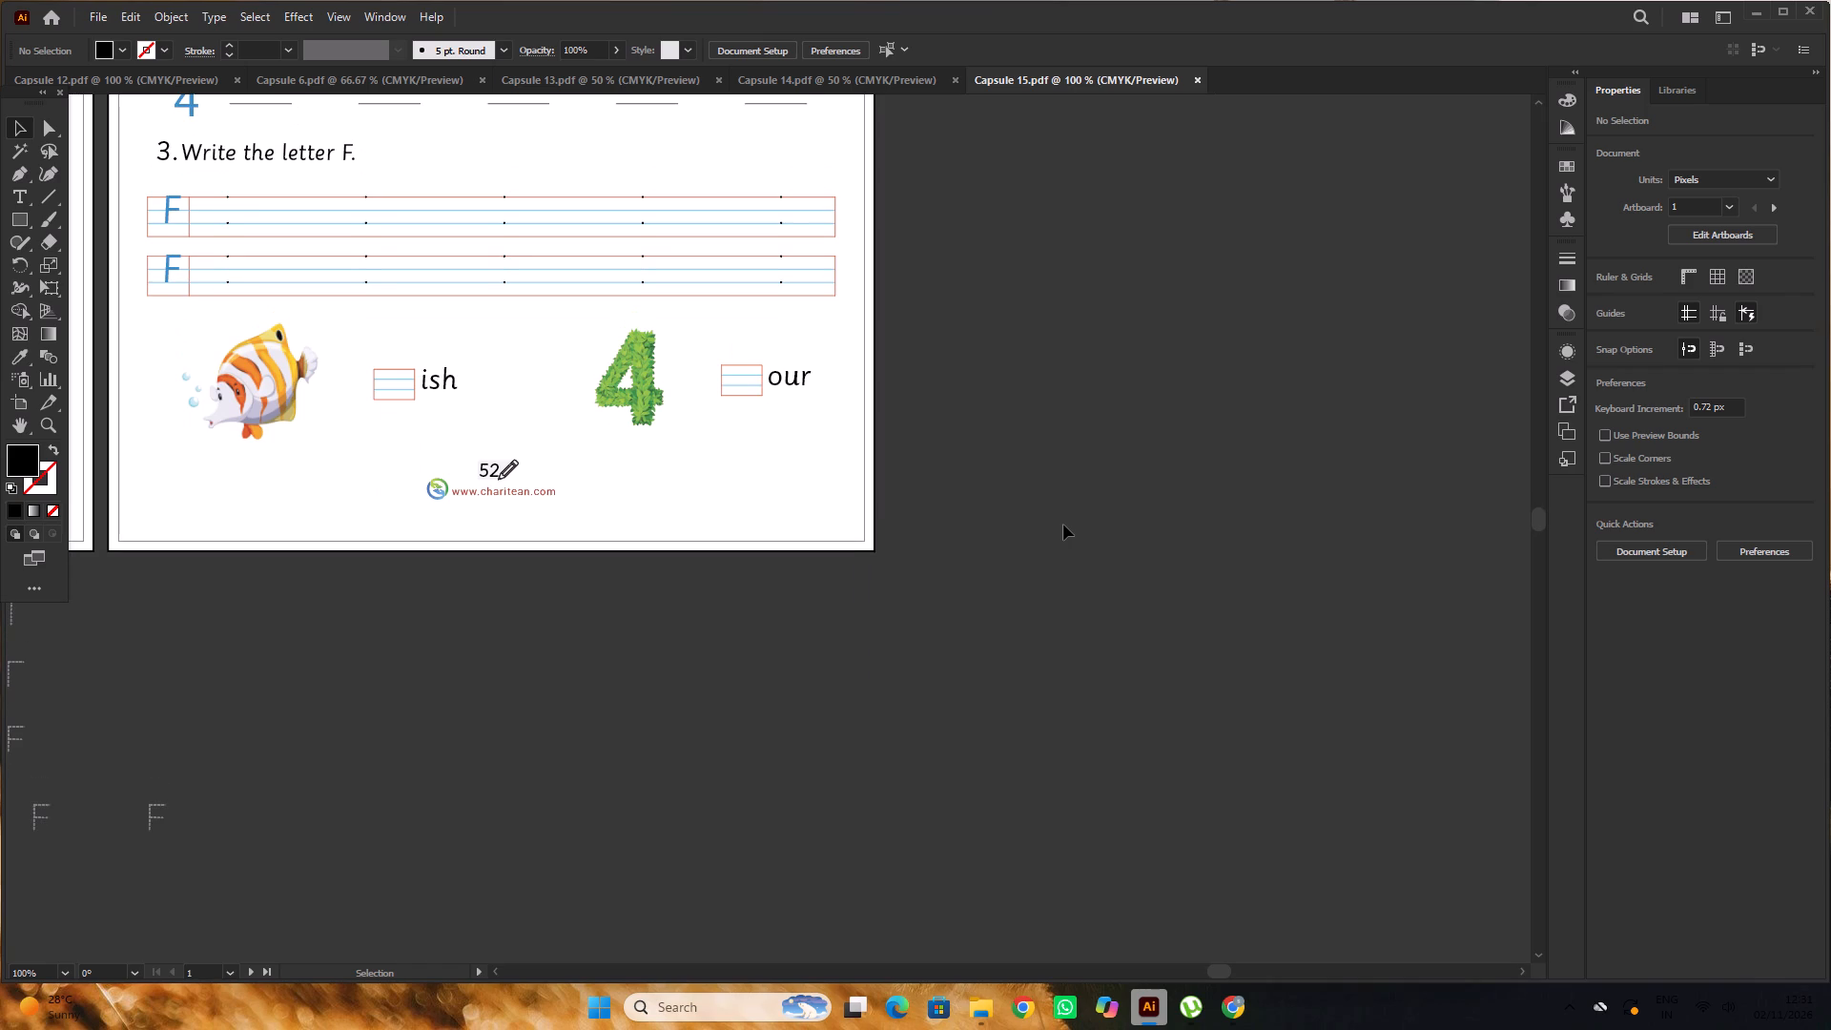
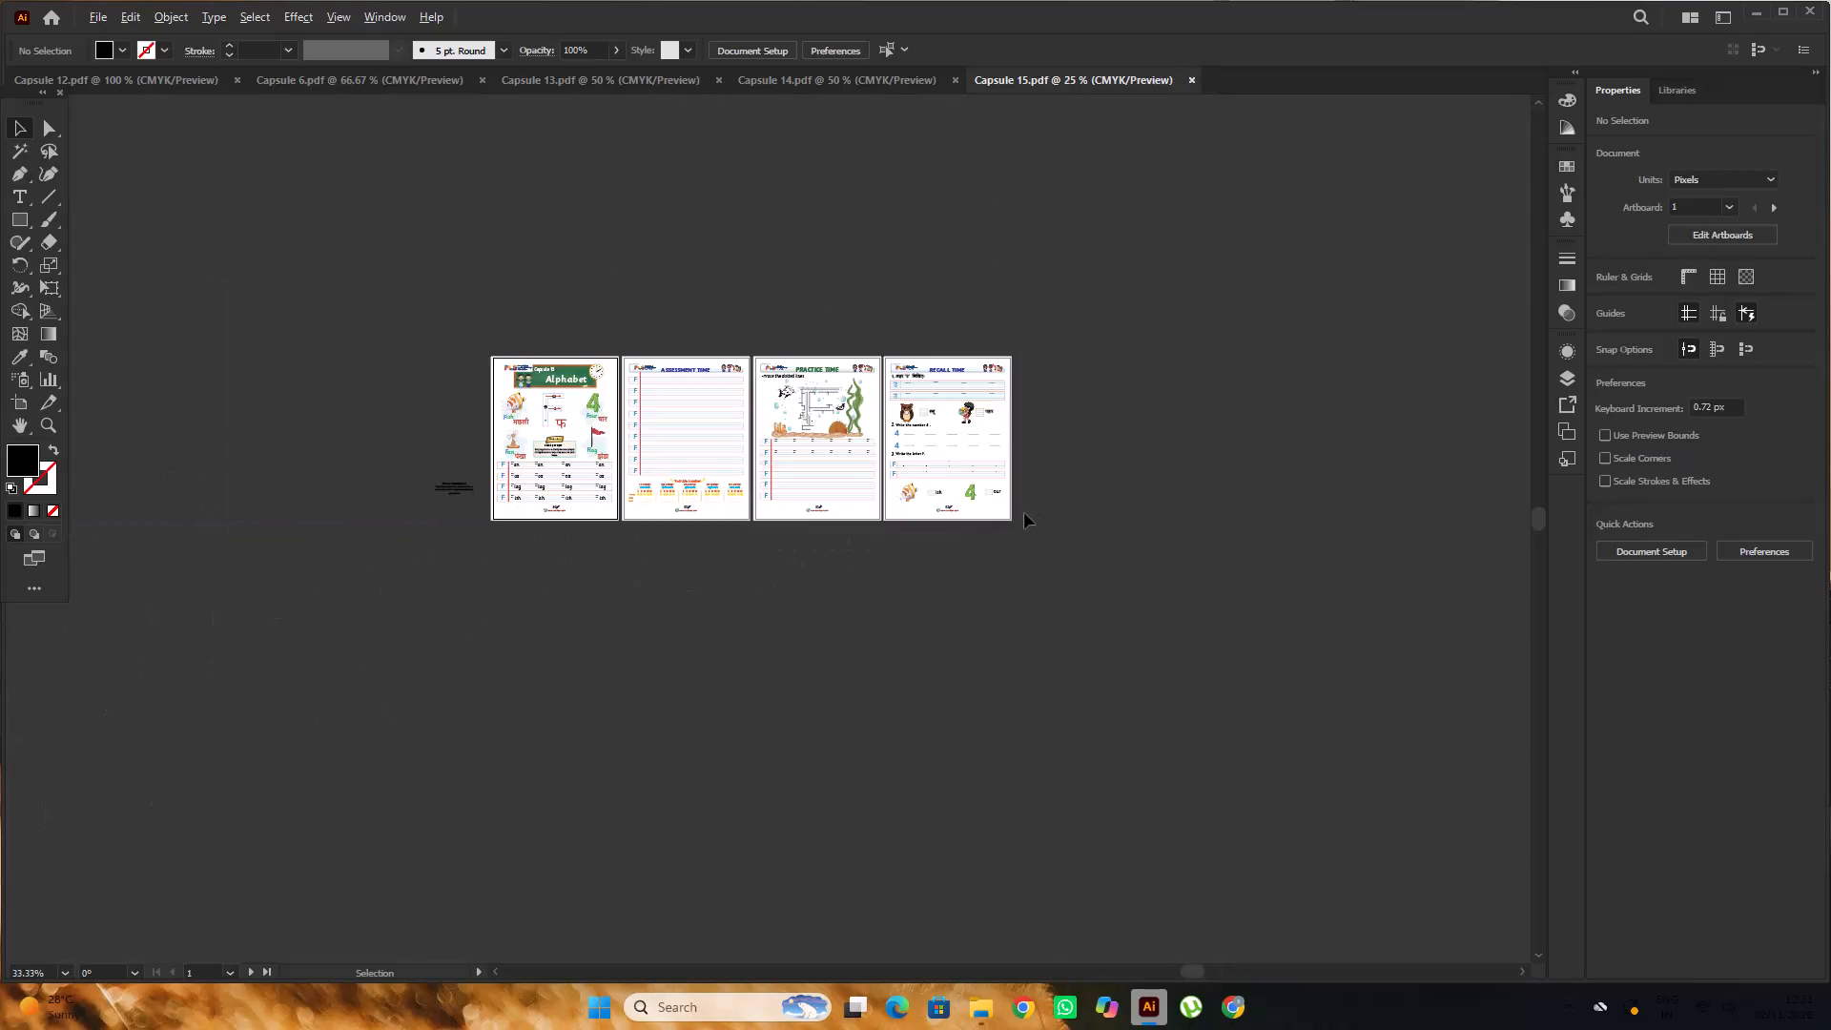
Examine the four Capsule 15 worksheet pages, from Alphabet to Recall Time, including the loose letter F rows beneath the artboards.
key("space")
left_click_drag(833, 721, 1064, 639)
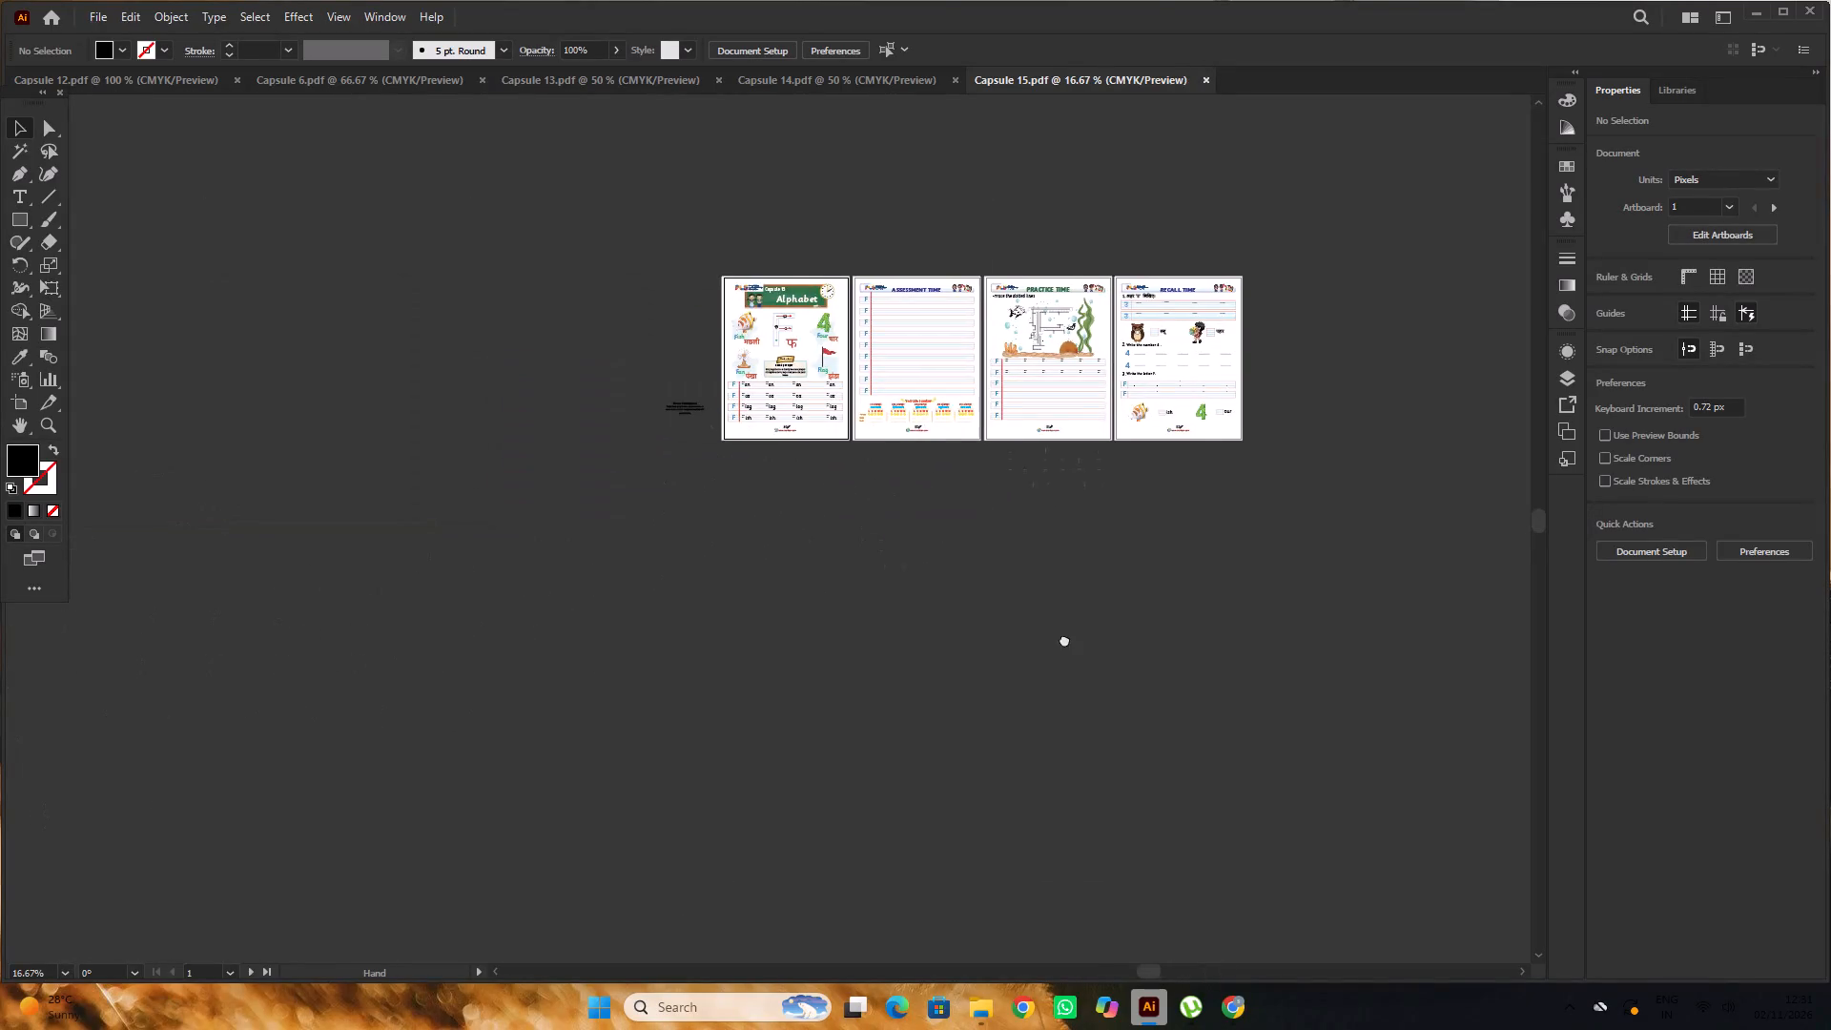
left_click_drag(1064, 639, 1054, 627)
scroll(1015, 486, "up", 3, "alt")
key("space")
left_click_drag(1228, 522, 1103, 654)
key("space")
left_click_drag(1170, 597, 1106, 653)
scroll(1095, 619, "up", 3)
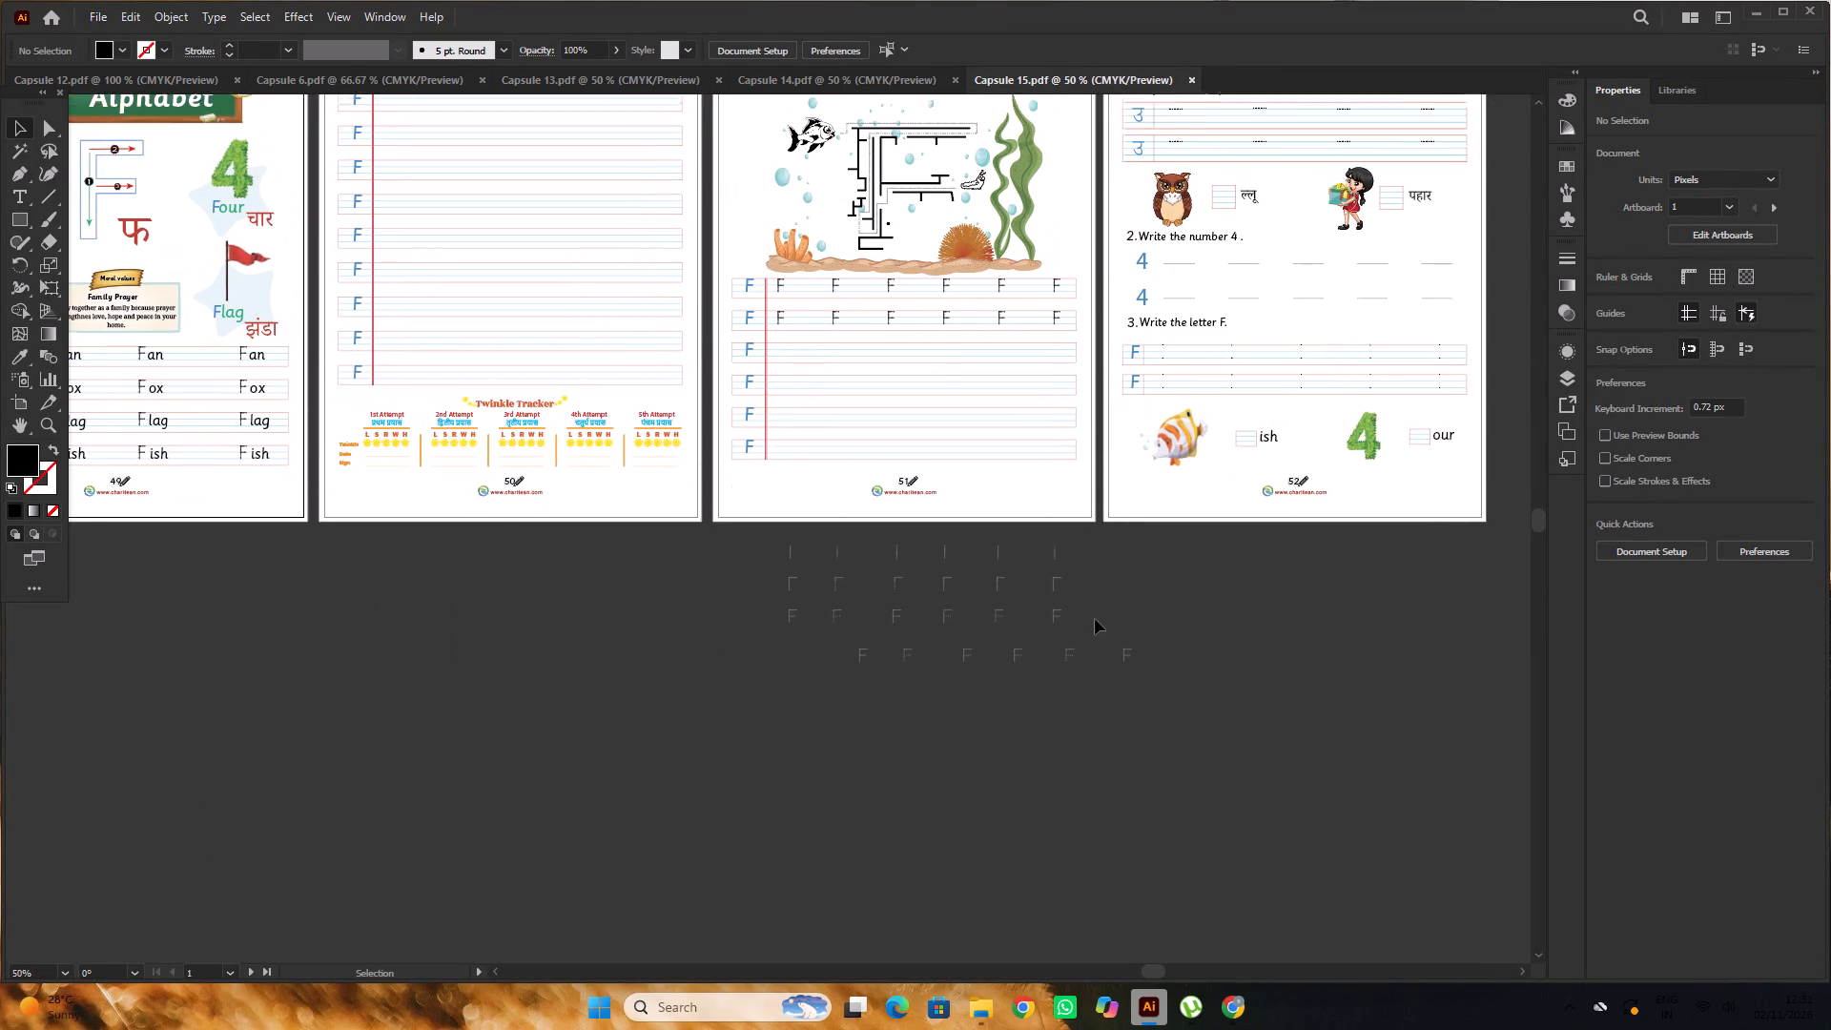
scroll(1095, 619, "up", 2)
scroll(1095, 596, "down", 2, "alt")
key("space")
left_click_drag(1258, 672, 1190, 665)
scroll(709, 449, "up", 3, "alt")
scroll(709, 448, "down", 2, "alt")
scroll(709, 448, "up", 1)
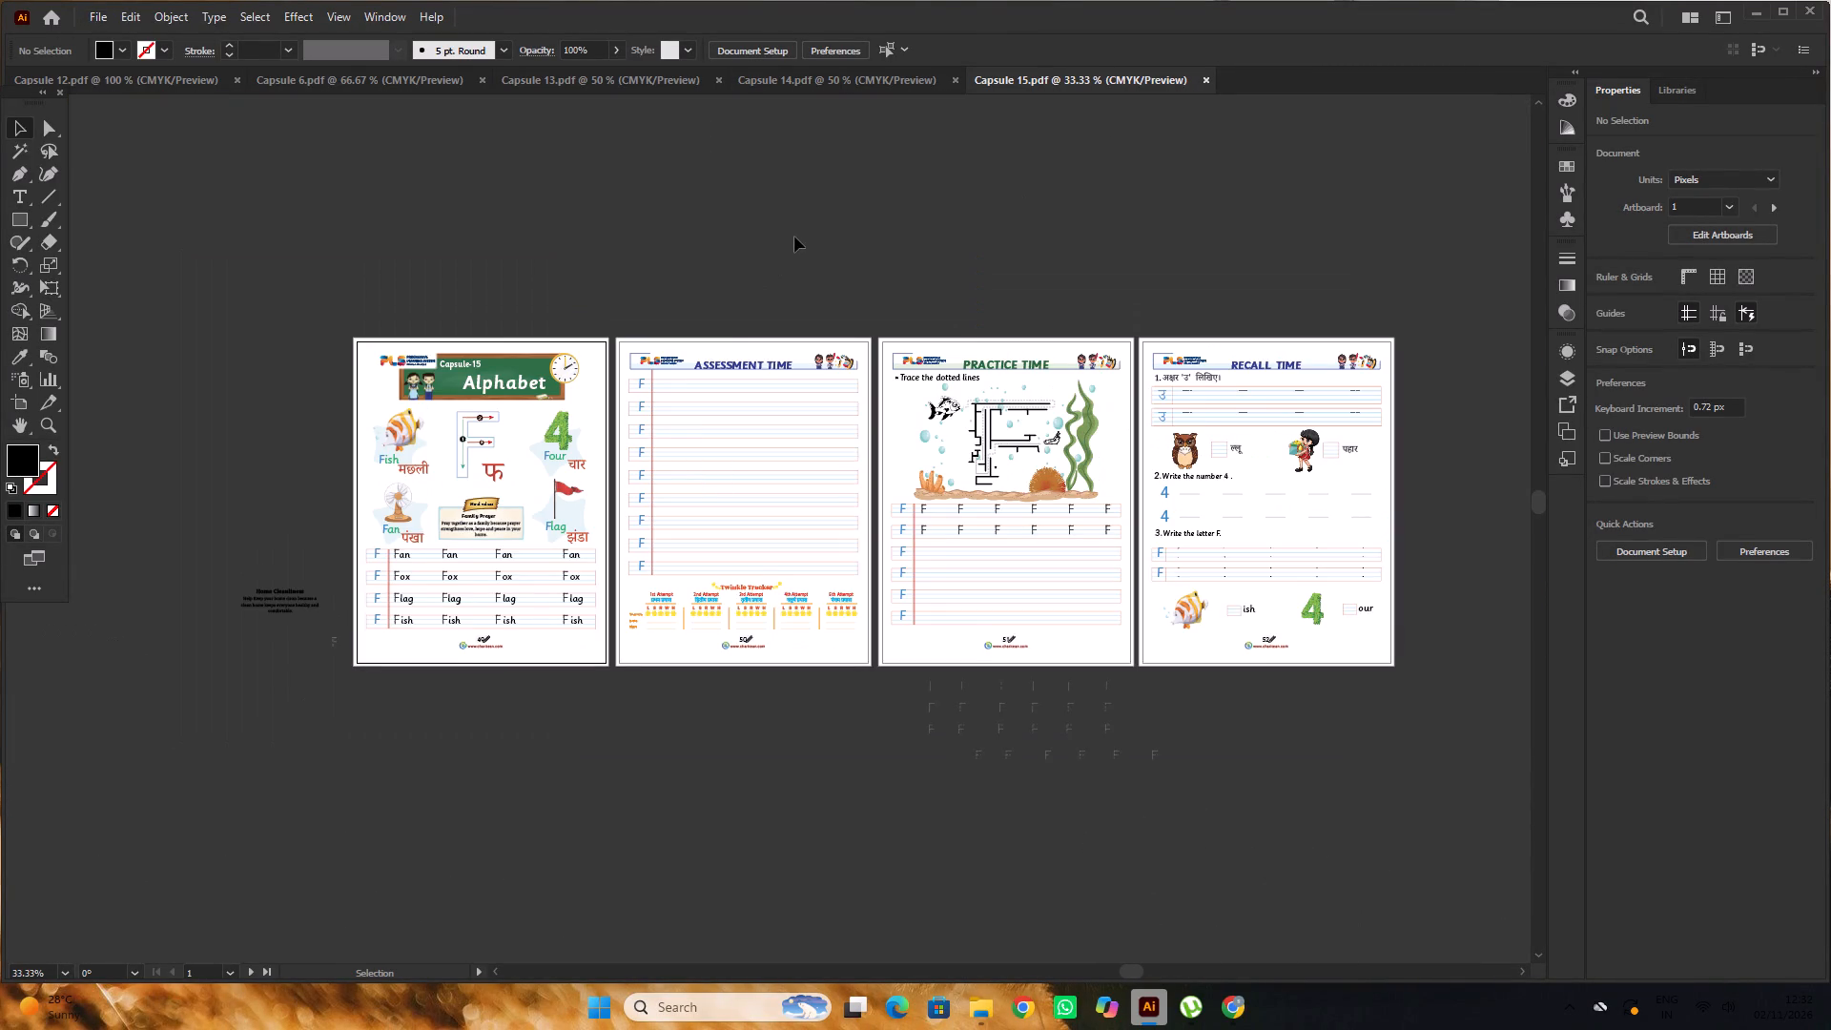
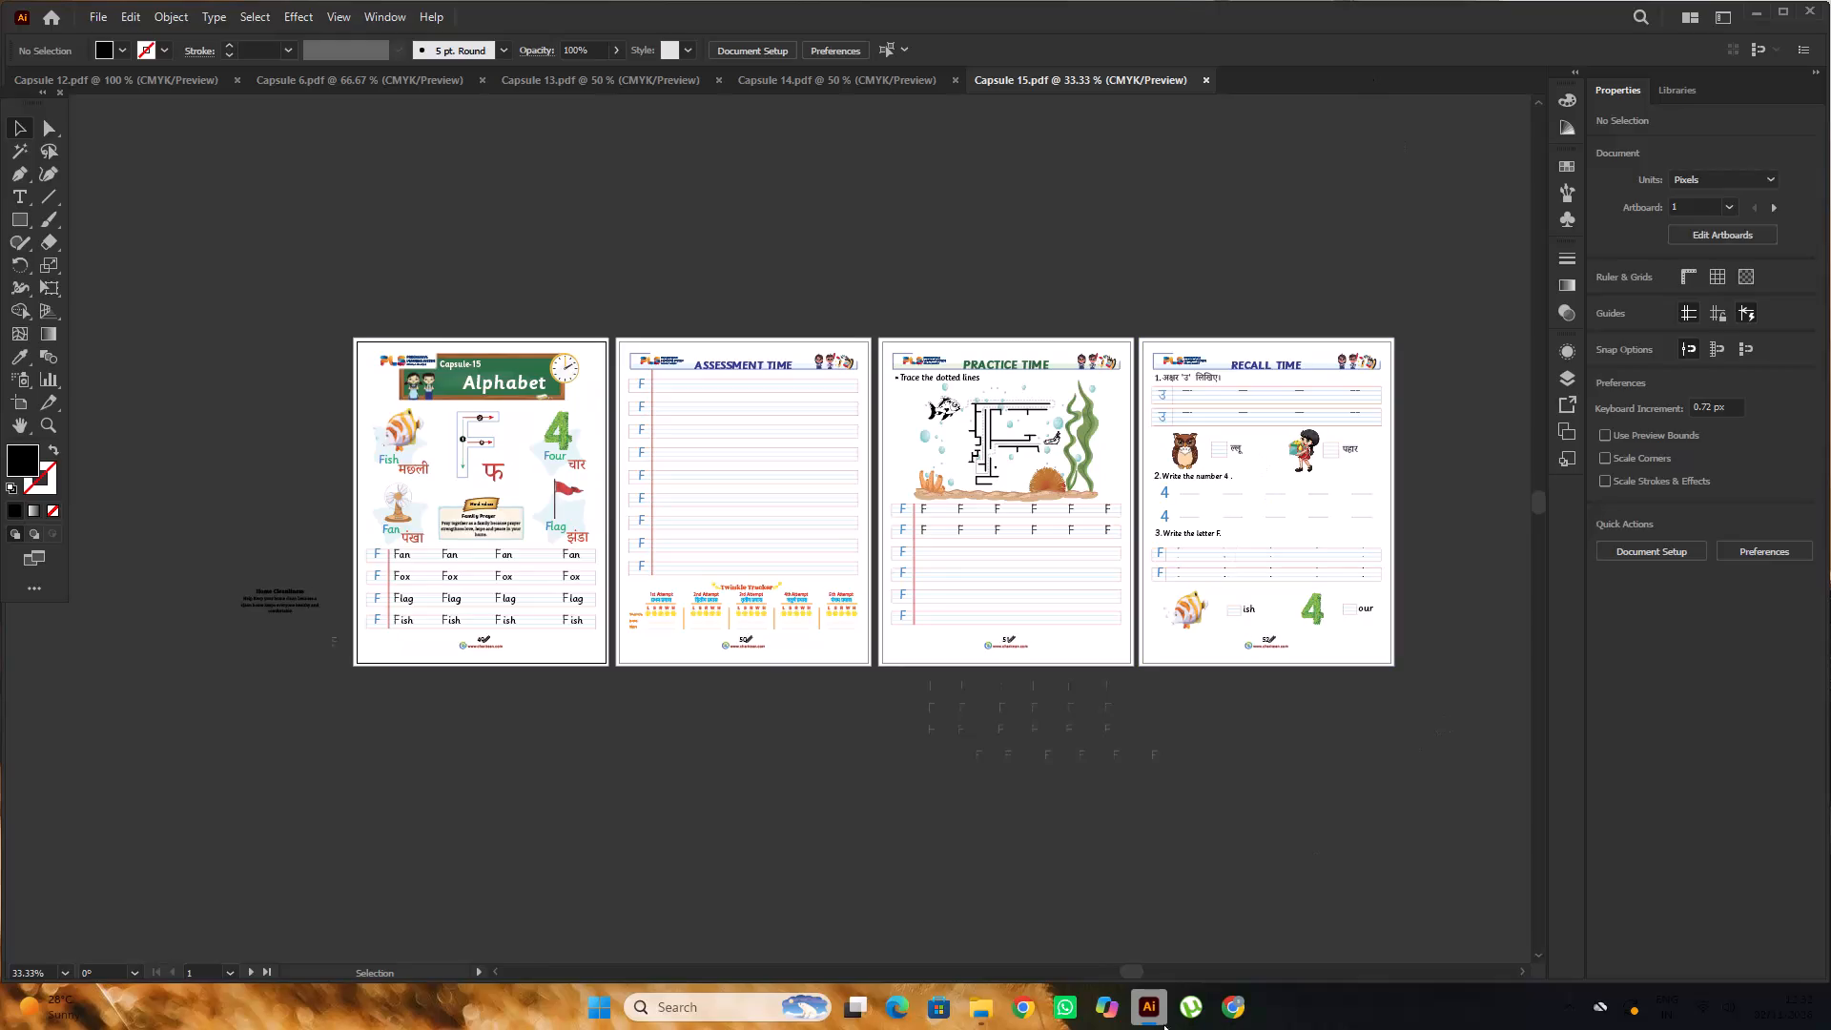
Switch to Chrome and examine the Cricbuzz scorecard of the 7th Women's Big Bash League match, Sydney Sixers Women vs Hobart Hurricanes Women.
left_click(1235, 1007)
left_click(823, 0)
scroll(767, 459, "up", 3)
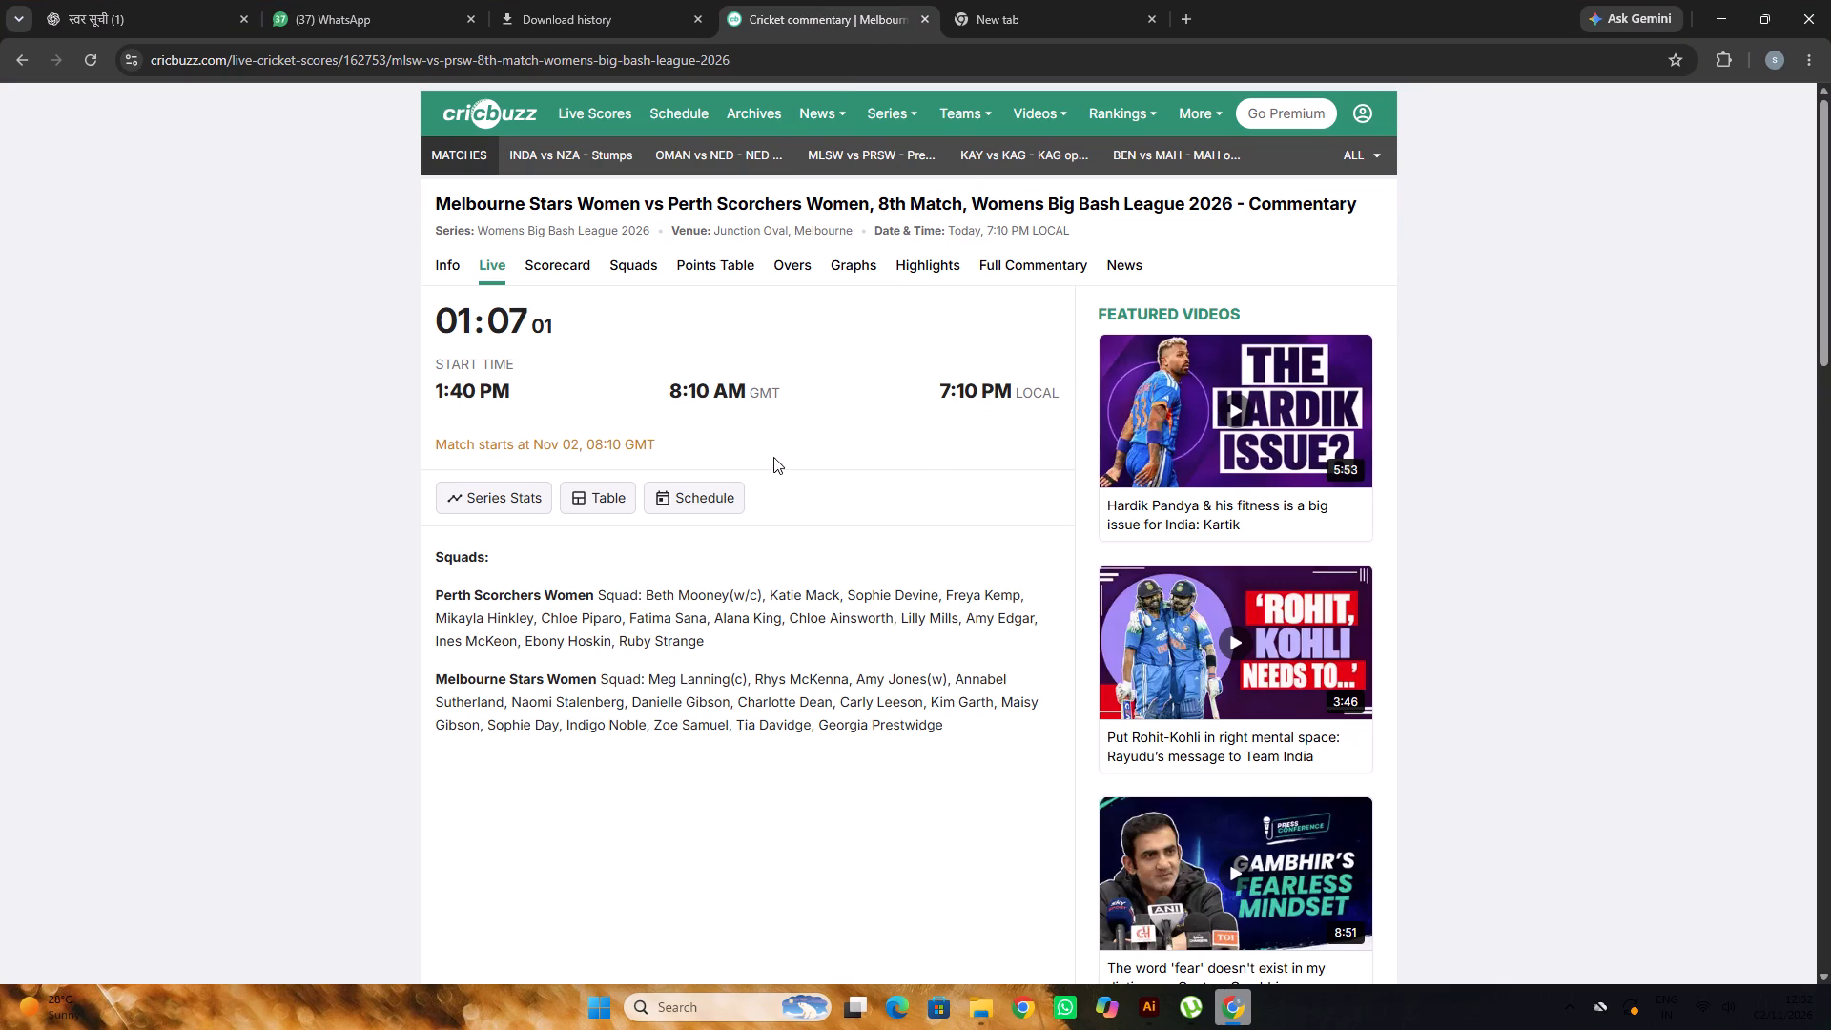
scroll(773, 457, "up", 5)
left_click(1, 49)
scroll(690, 459, "up", 3)
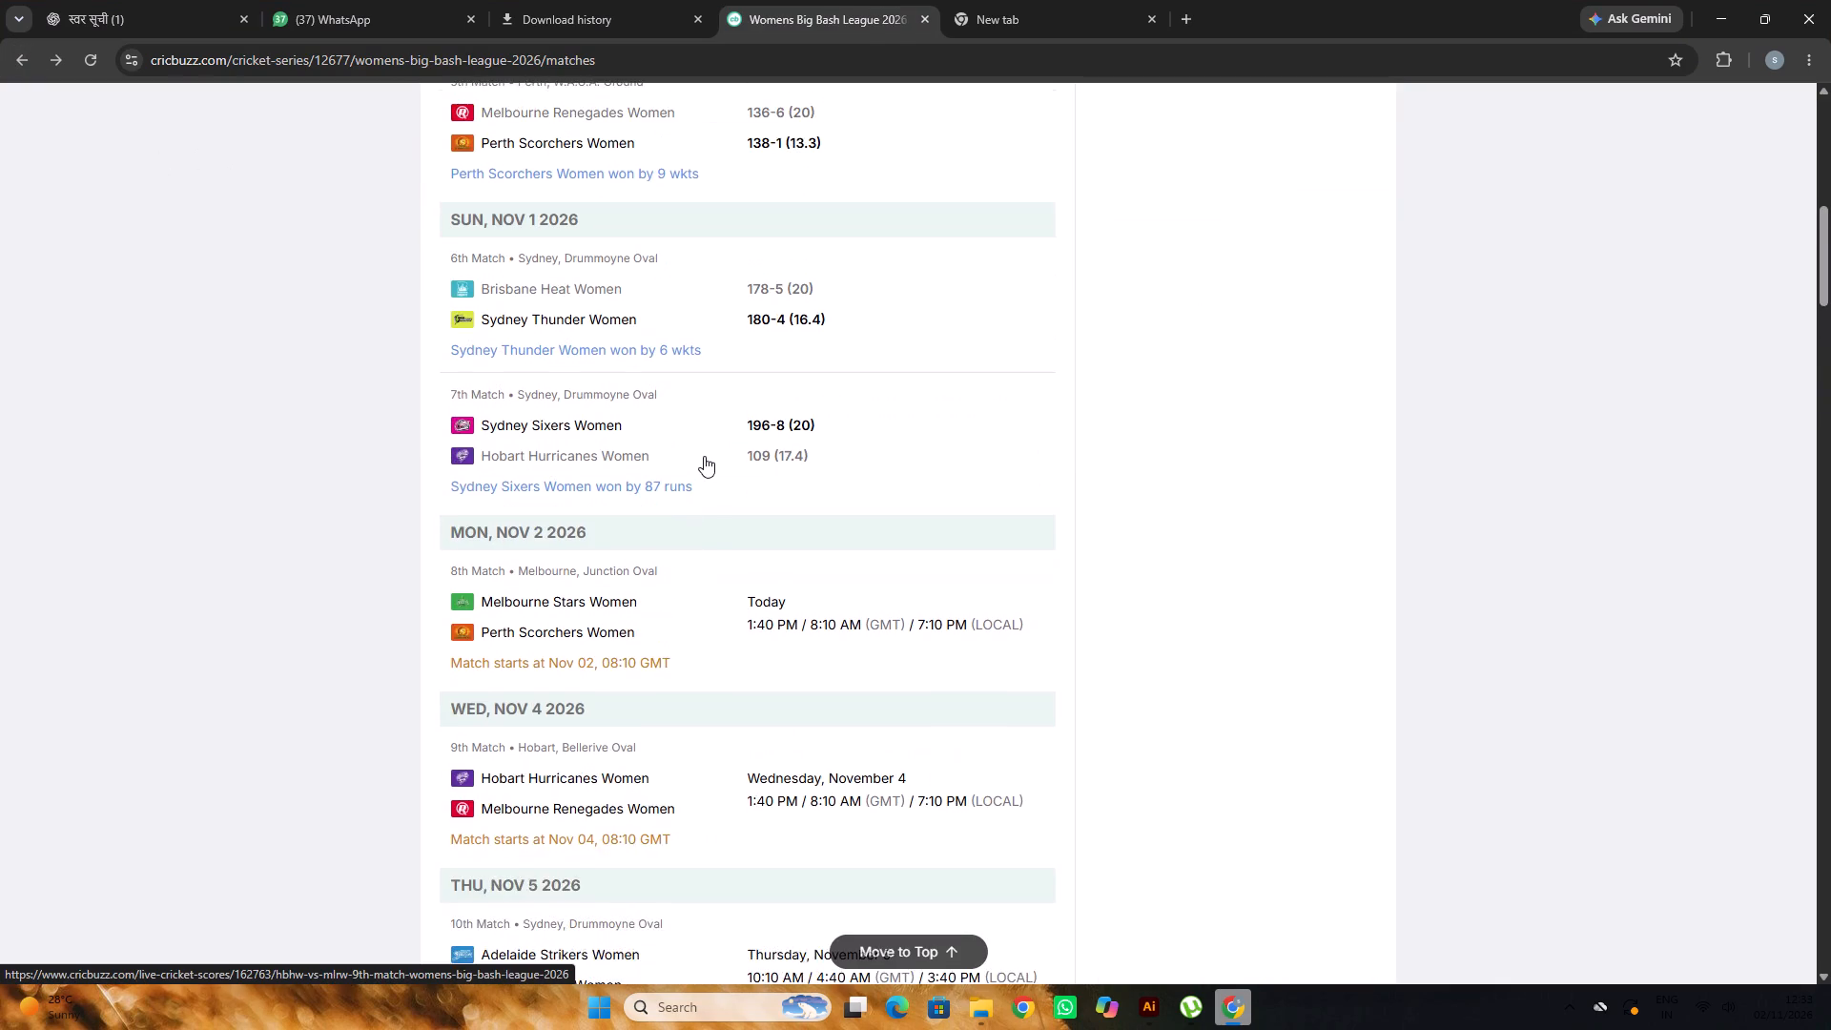
scroll(704, 456, "down", 2)
scroll(1079, 460, "up", 2)
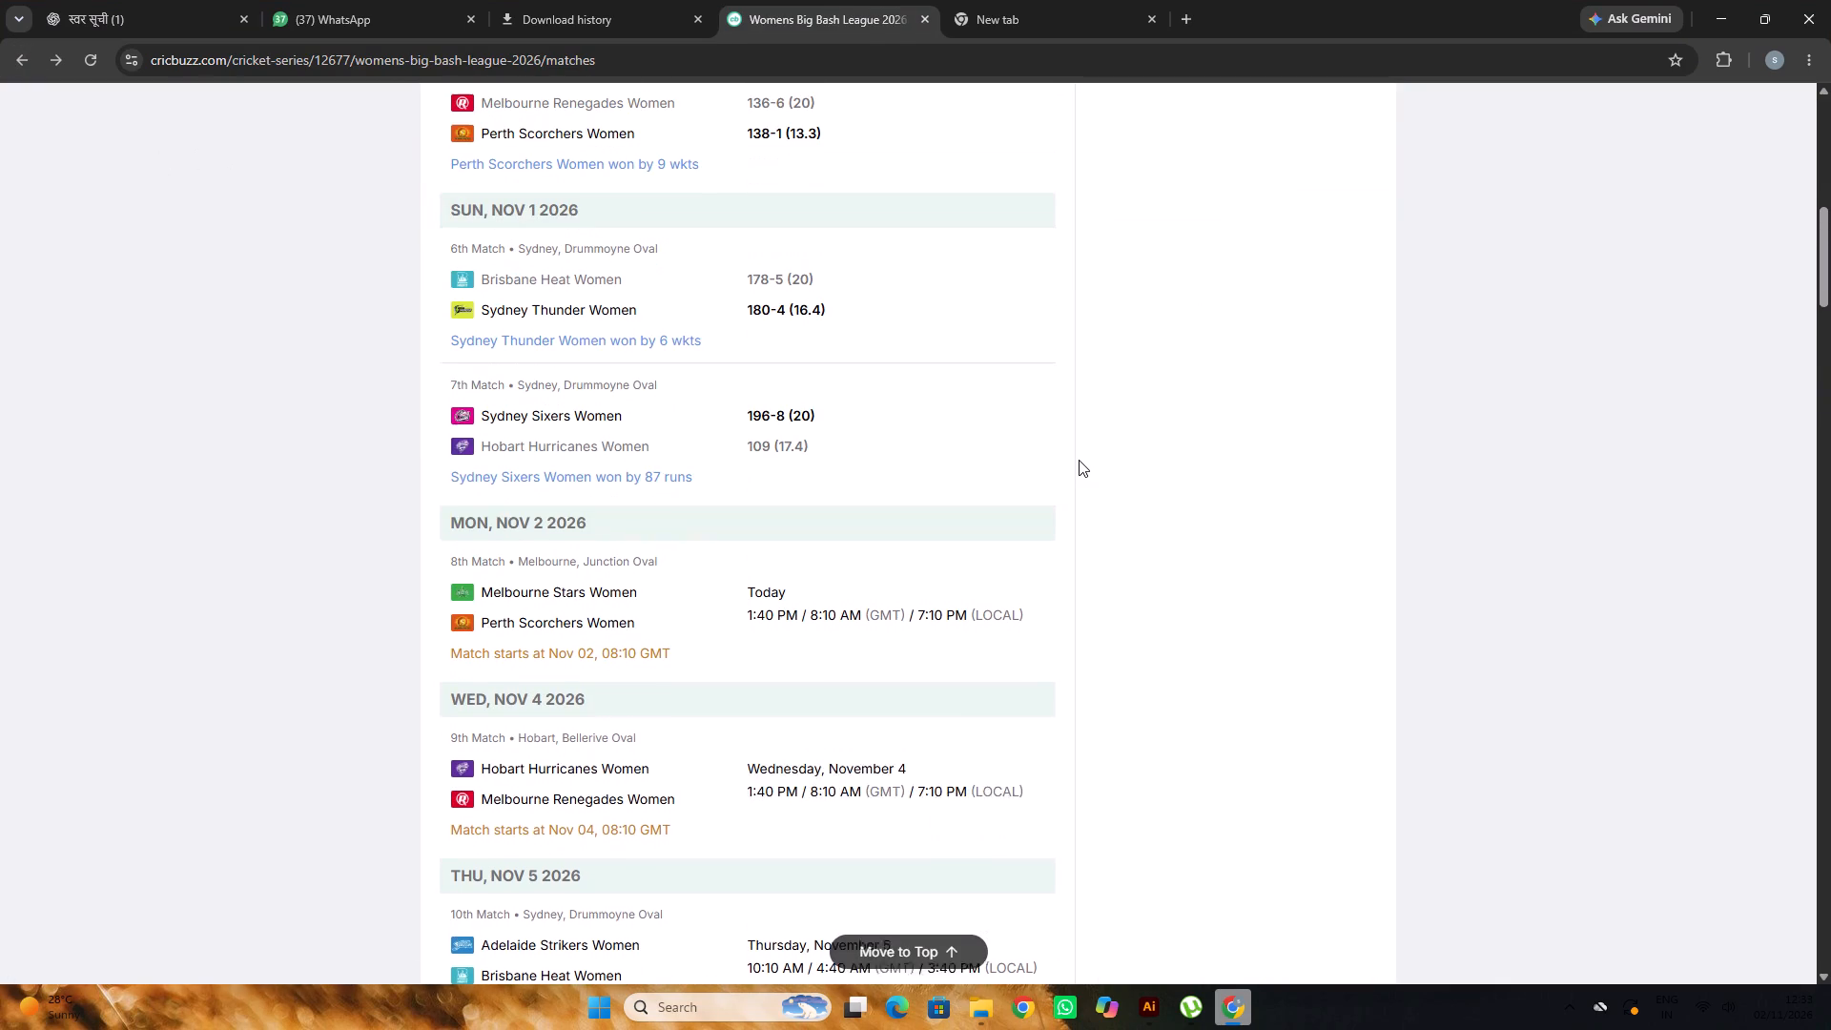
scroll(1076, 458, "up", 1)
left_click(912, 546)
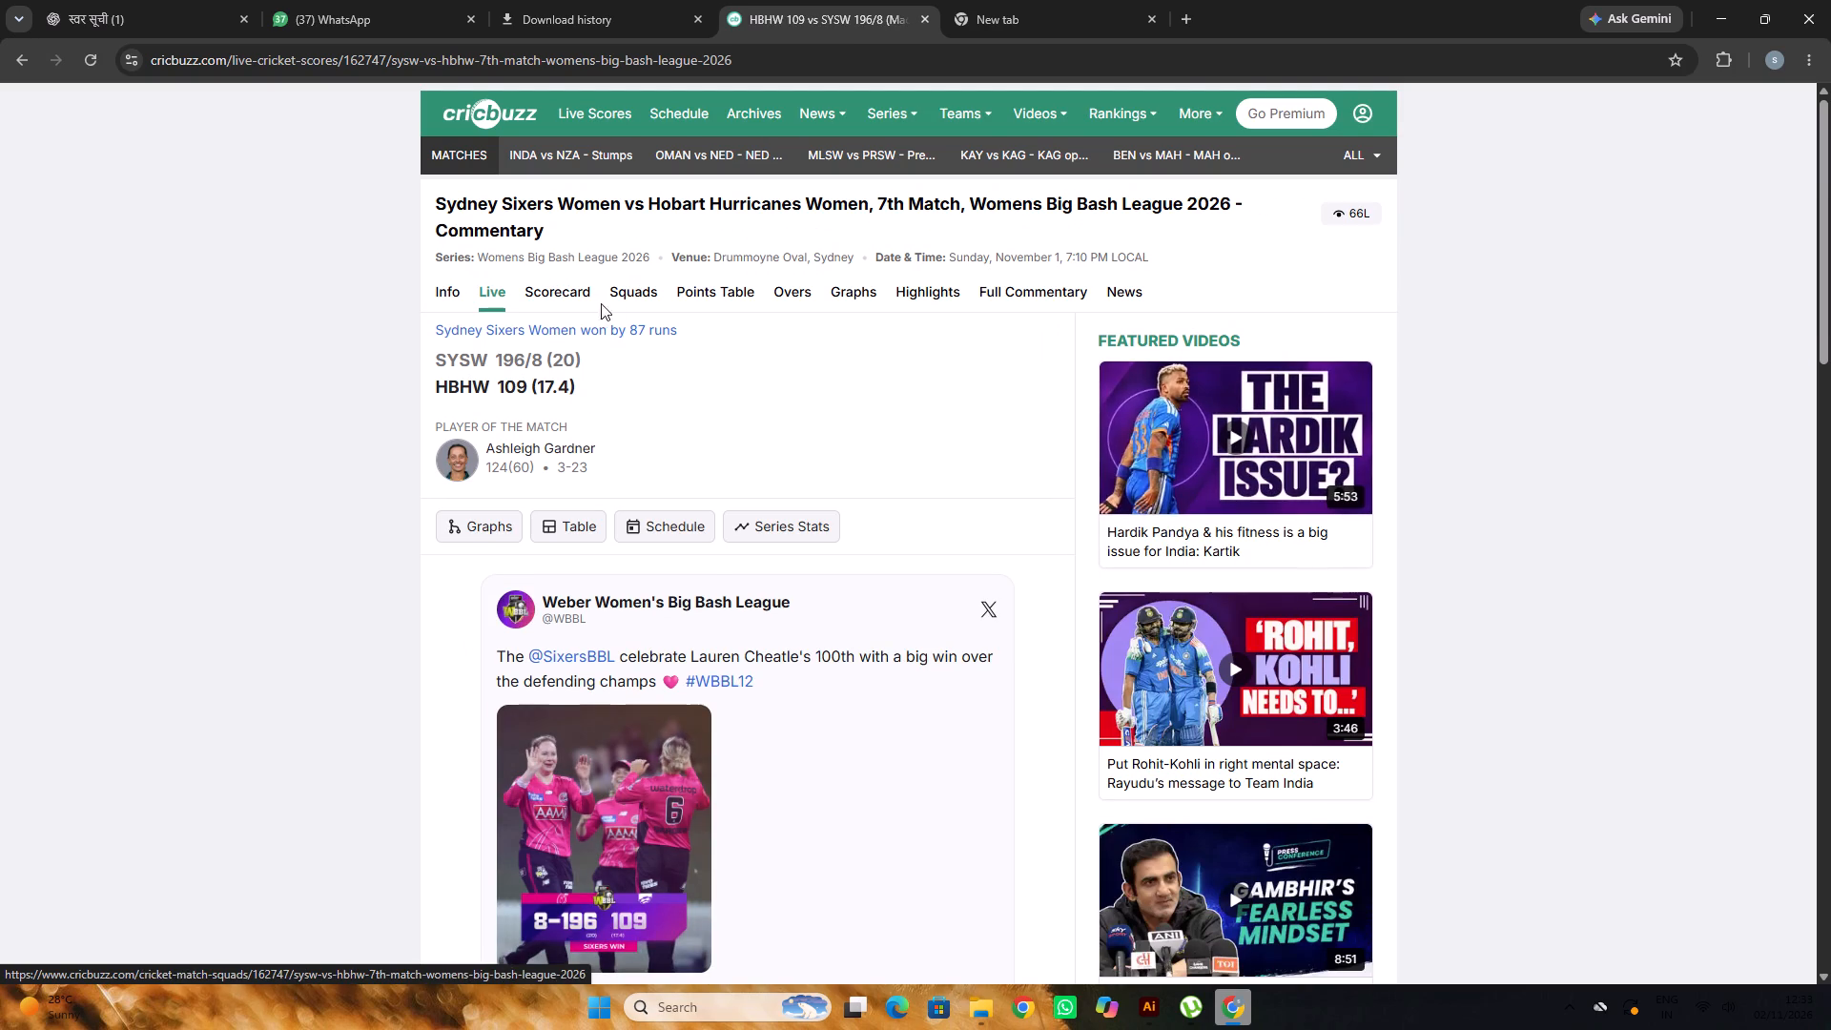
left_click(547, 292)
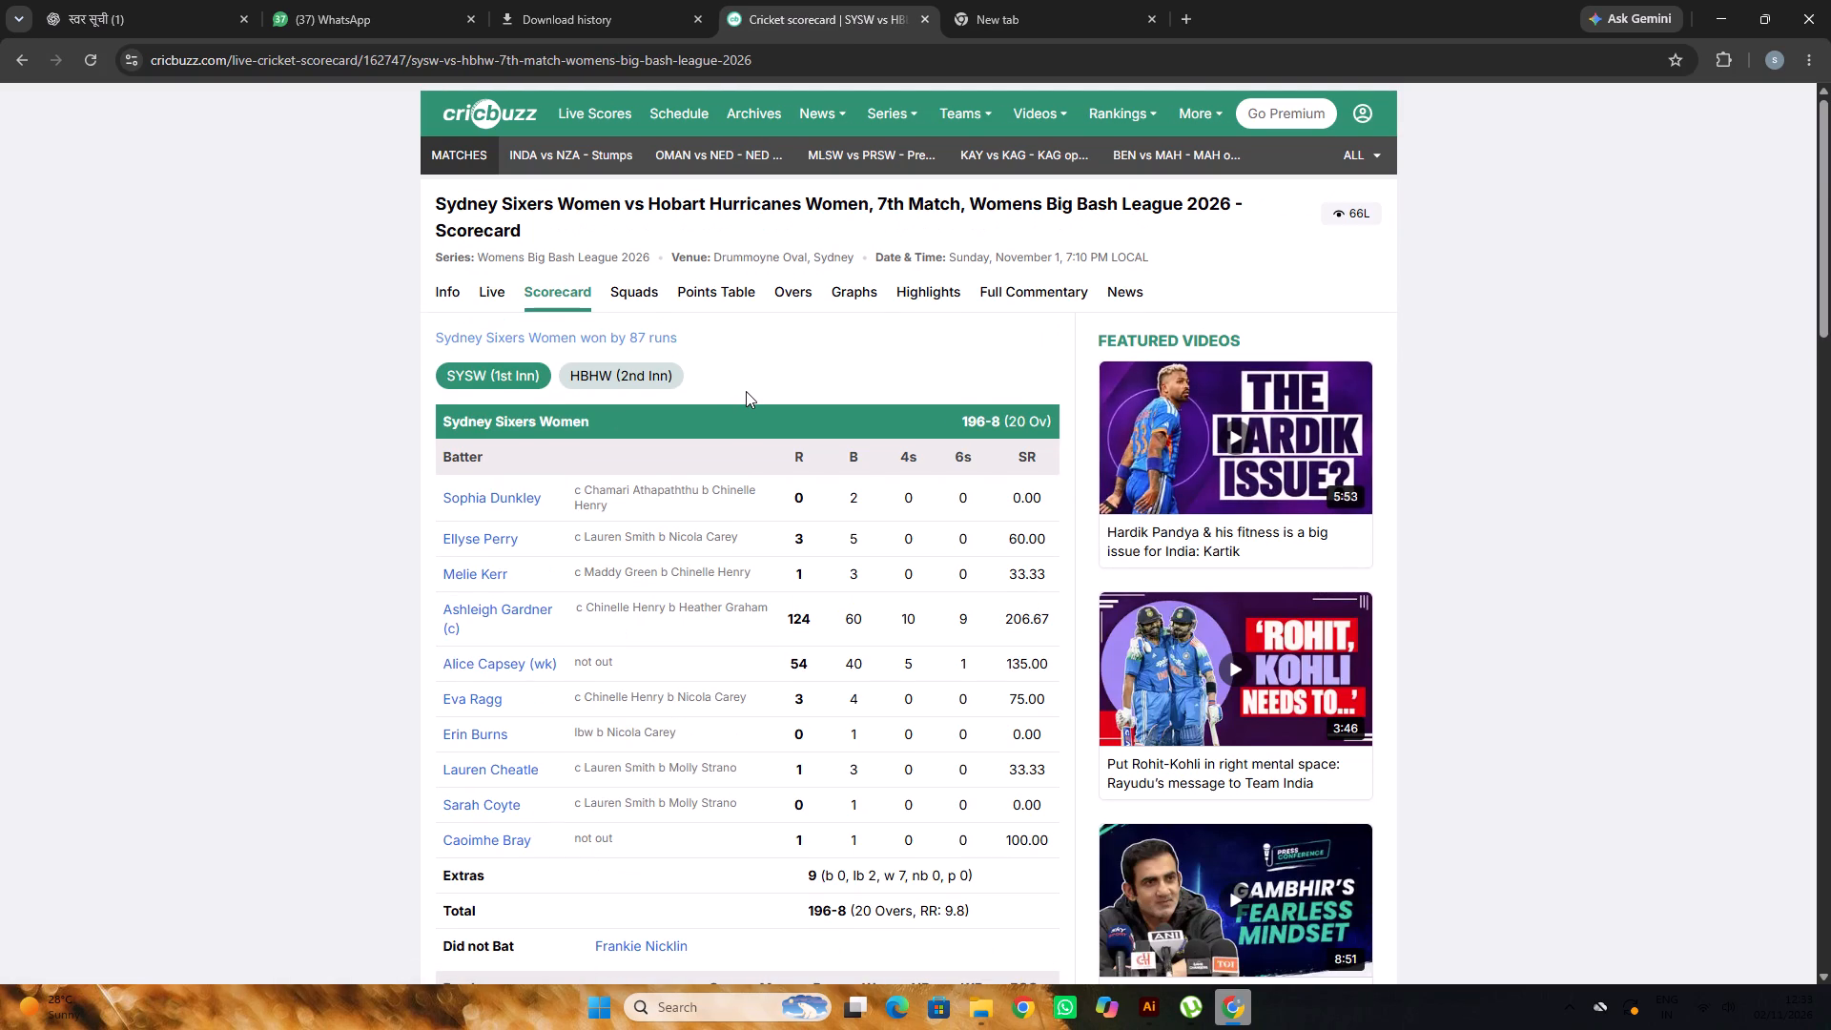
scroll(746, 391, "down", 1)
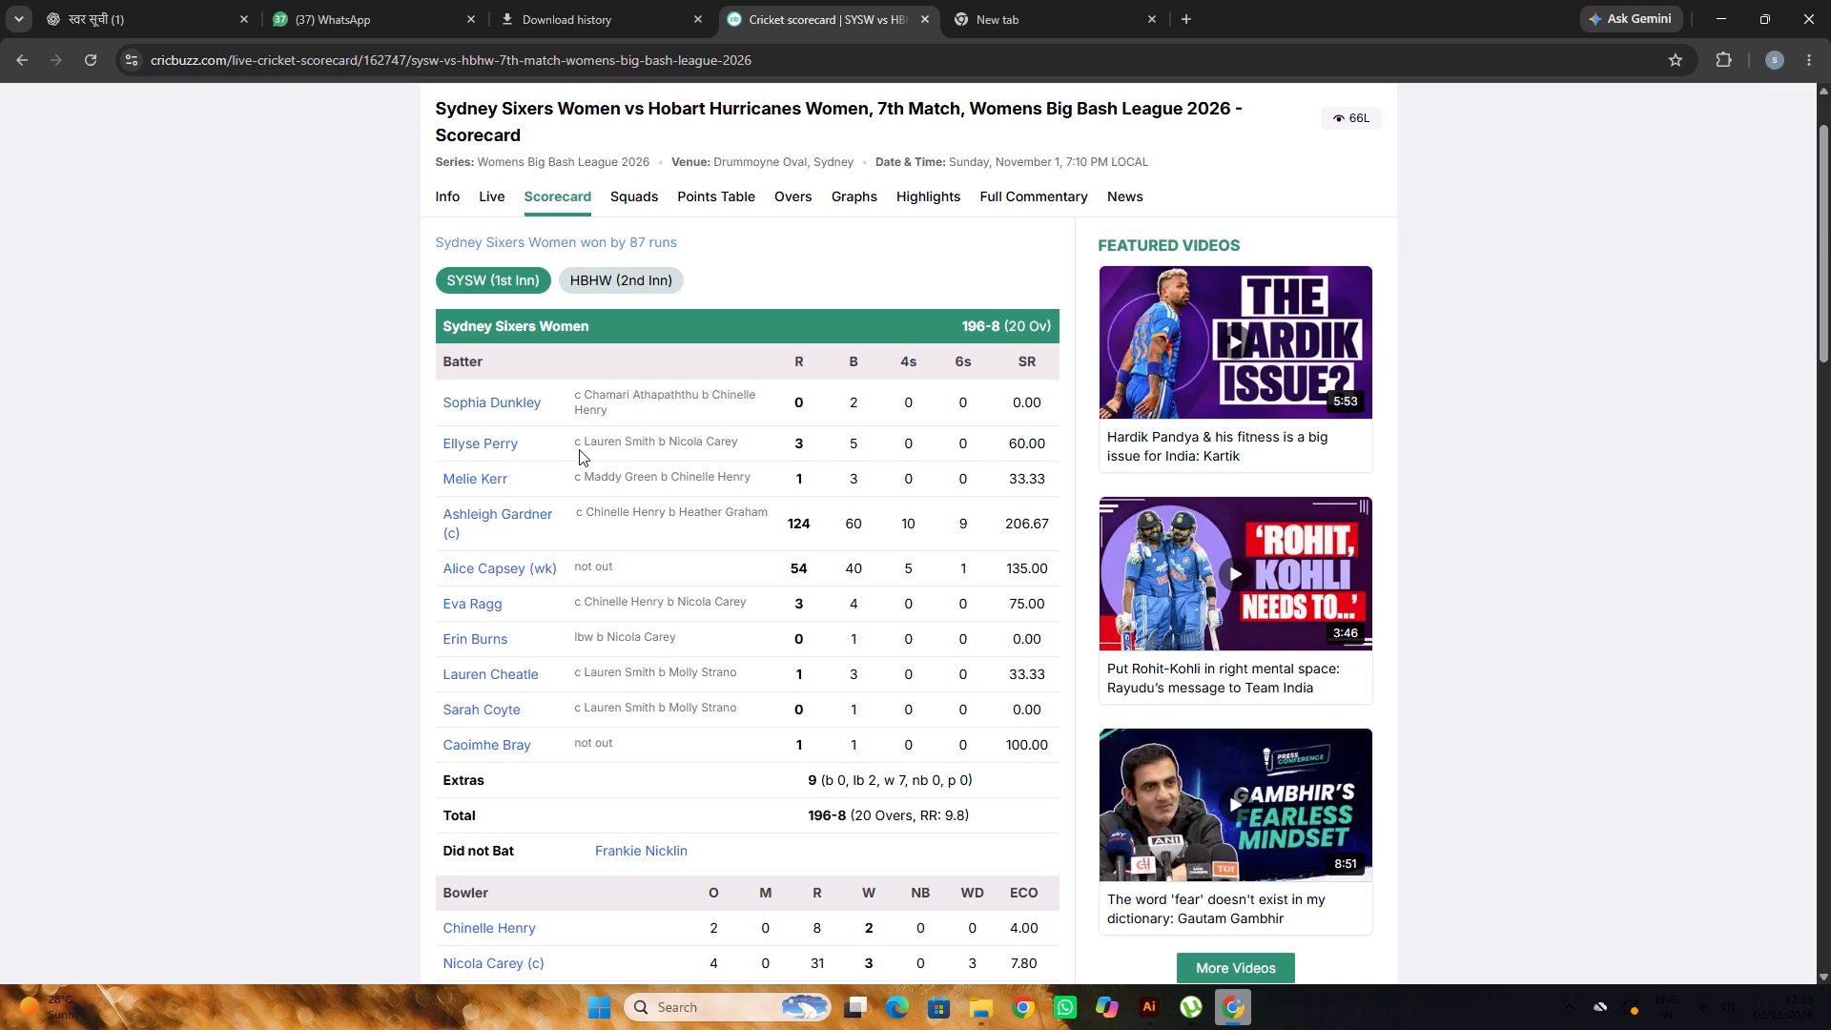
scroll(522, 415, "up", 1)
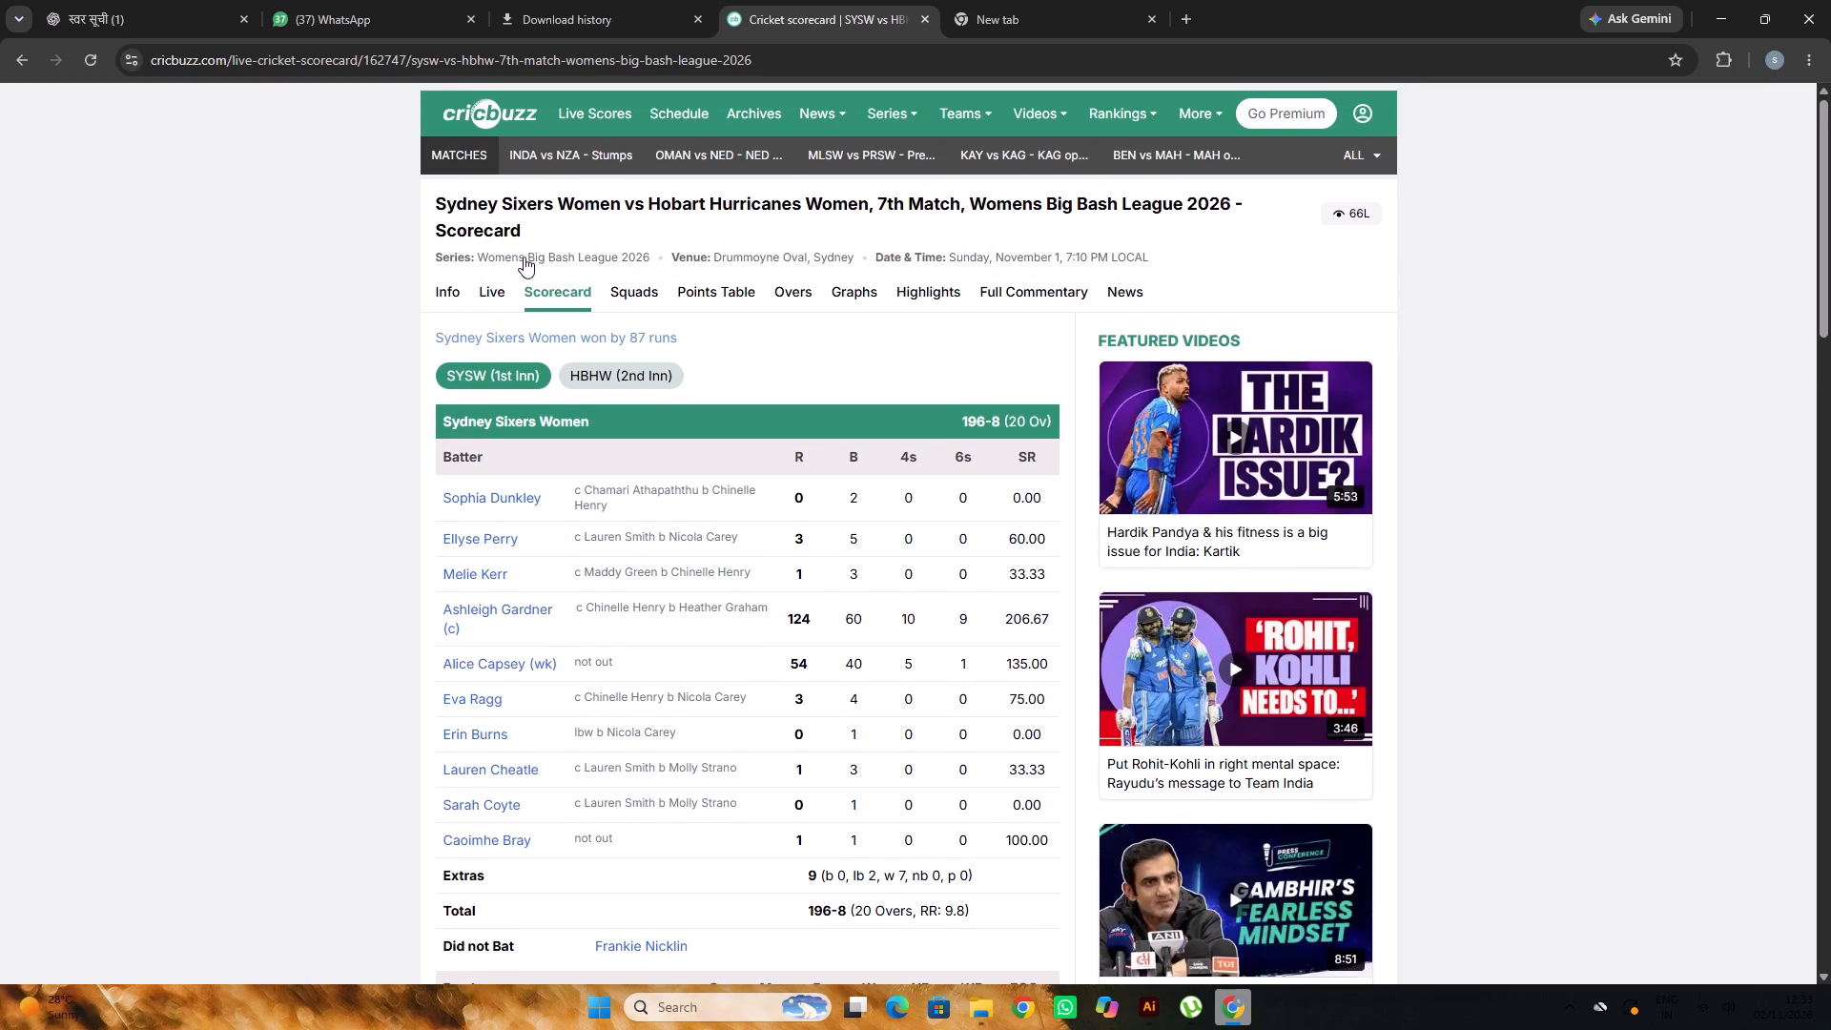
scroll(522, 265, "down", 3)
Return to the match list and examine both innings on the 6th match scorecard, Sydney Thunder Women vs Brisbane Heat Women.
left_click(27, 56)
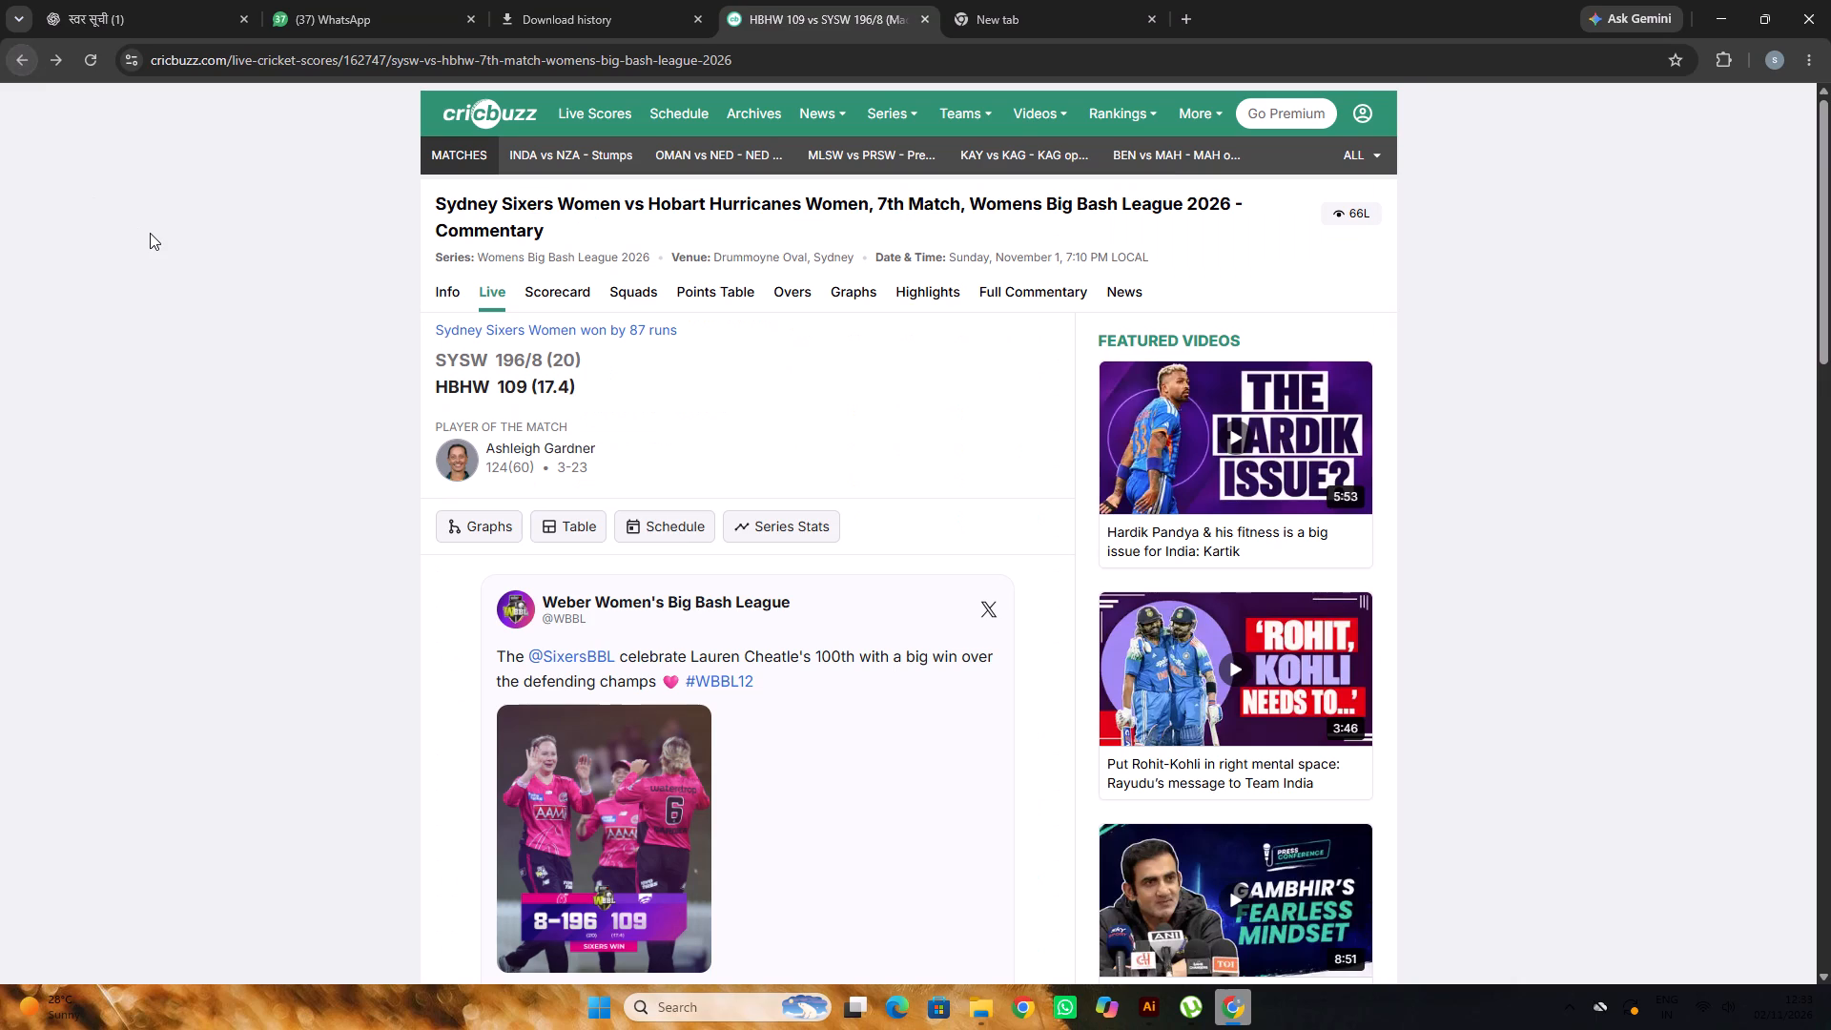
left_click(16, 63)
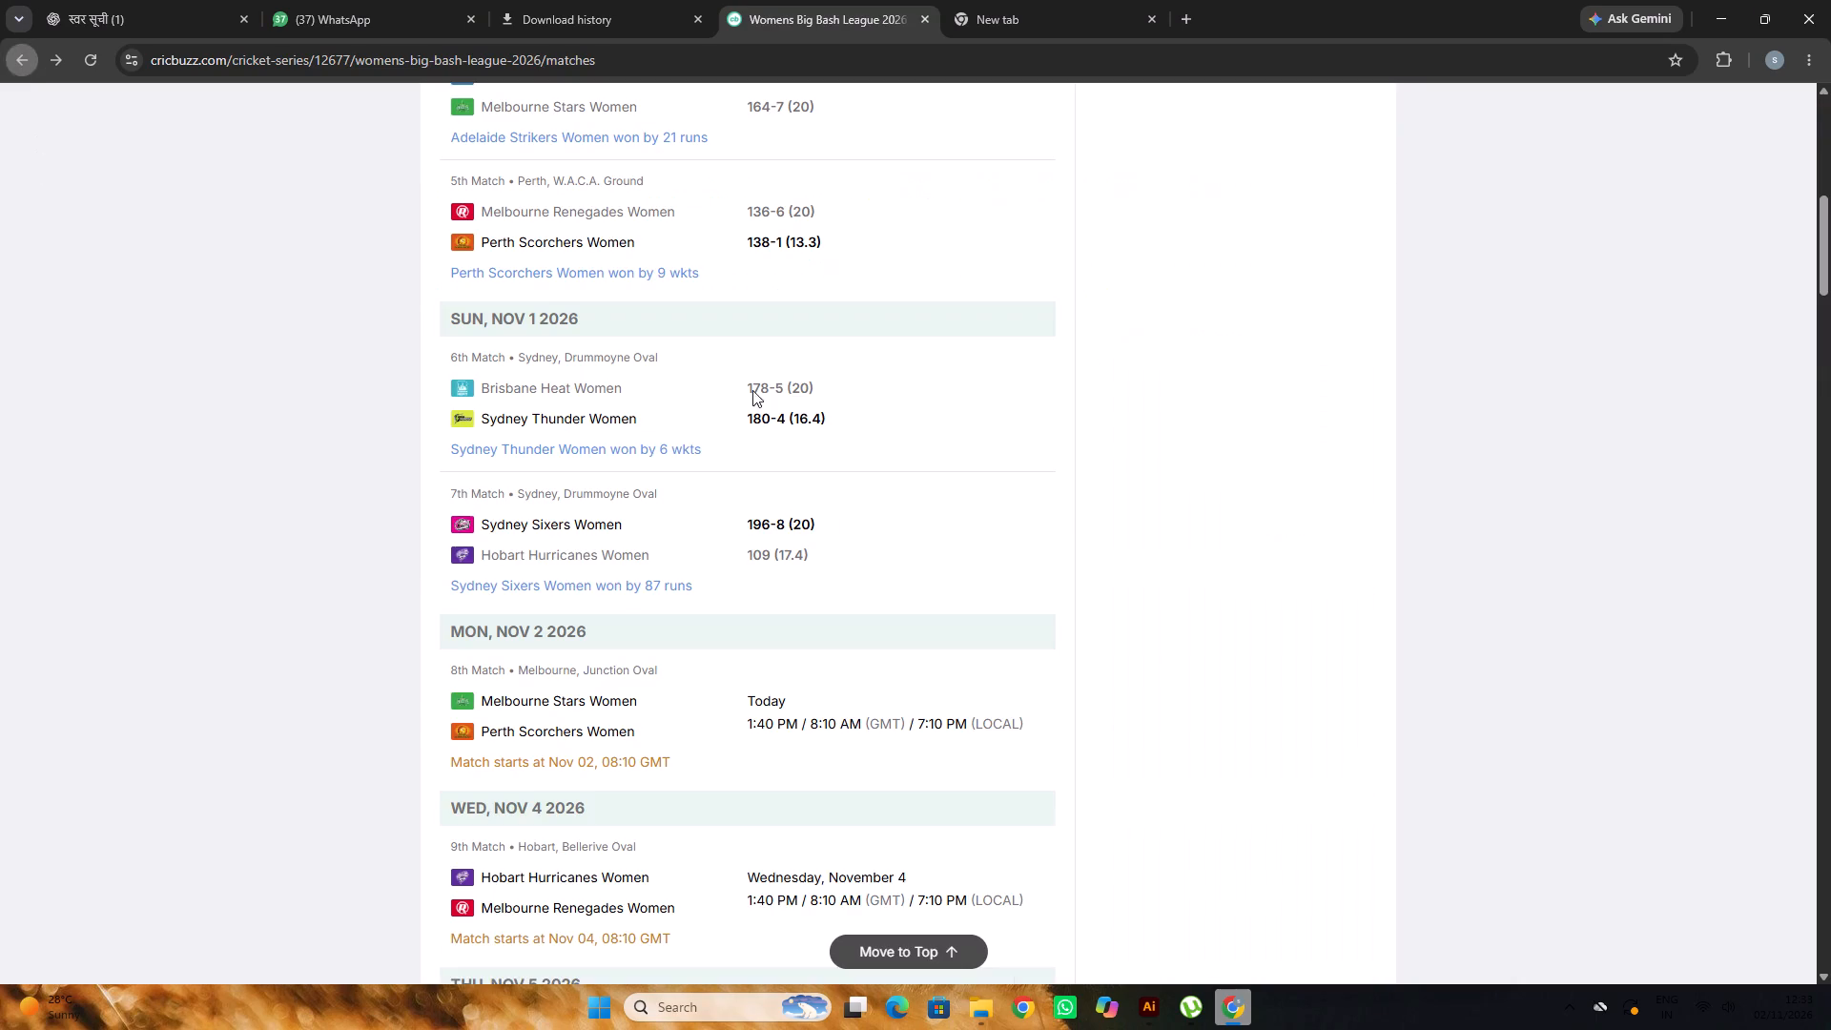
scroll(795, 469, "up", 1)
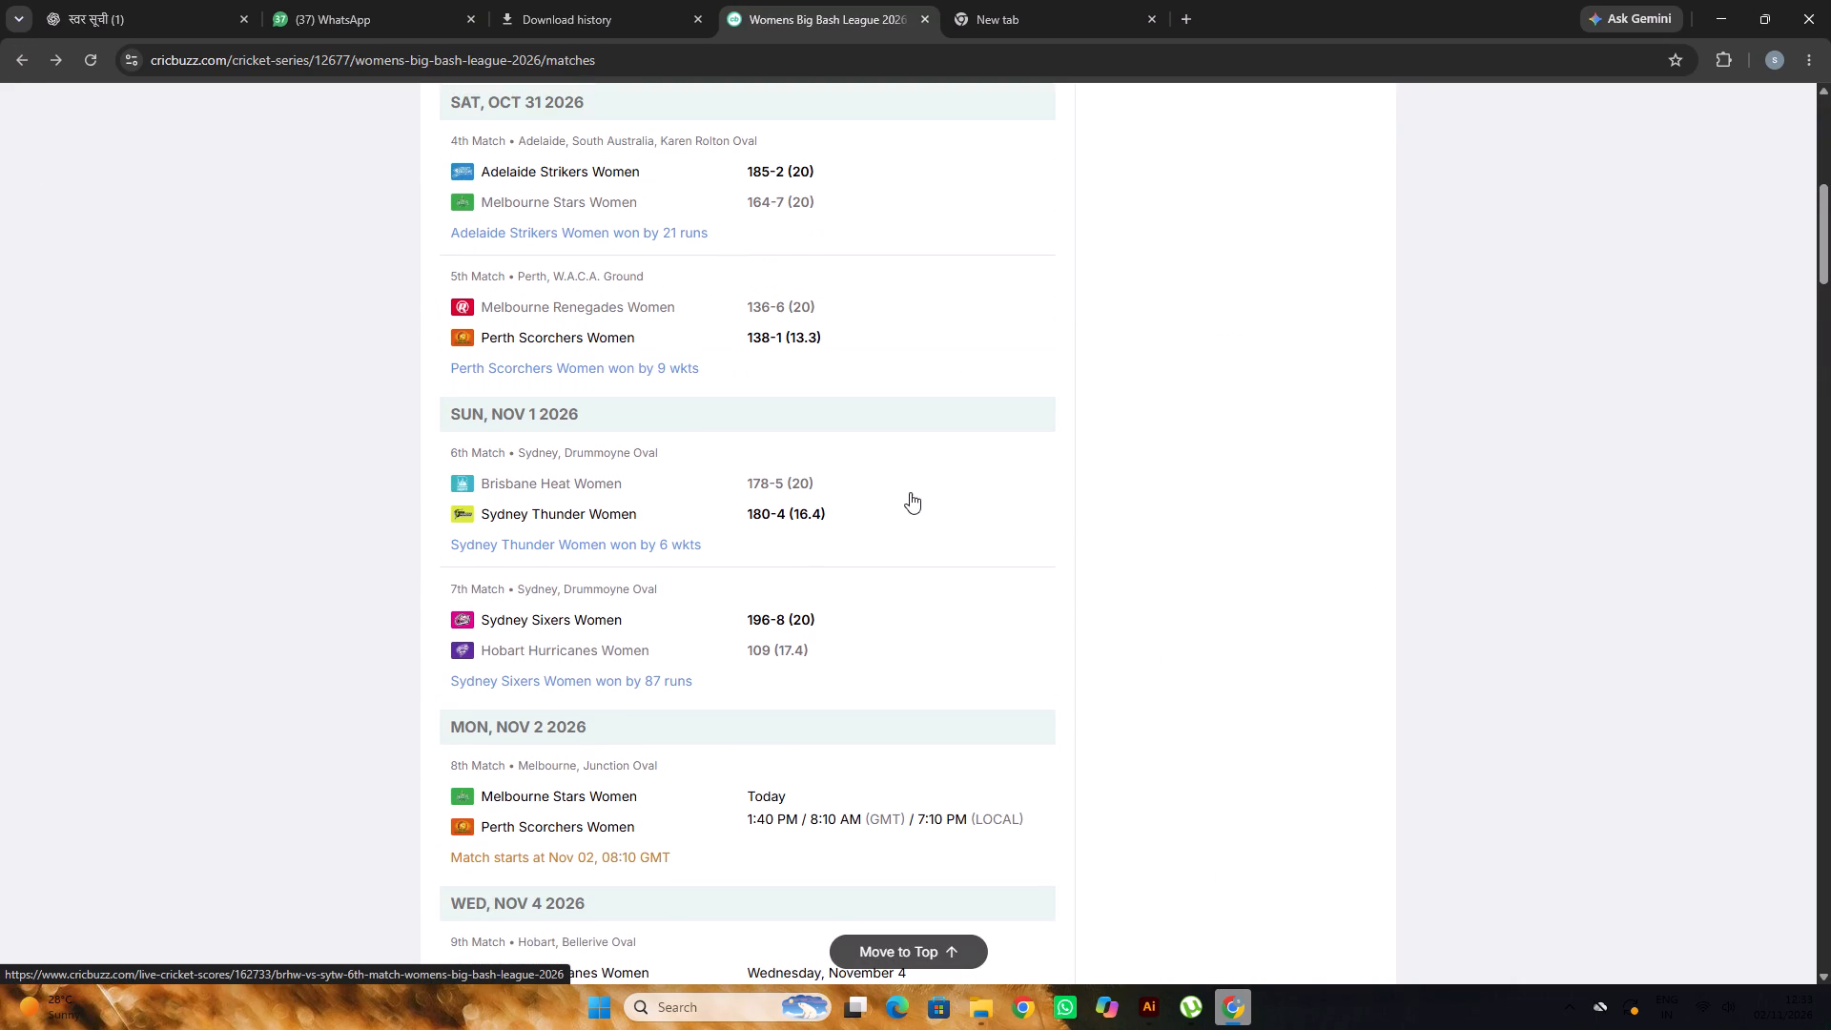
left_click(910, 492)
left_click(557, 288)
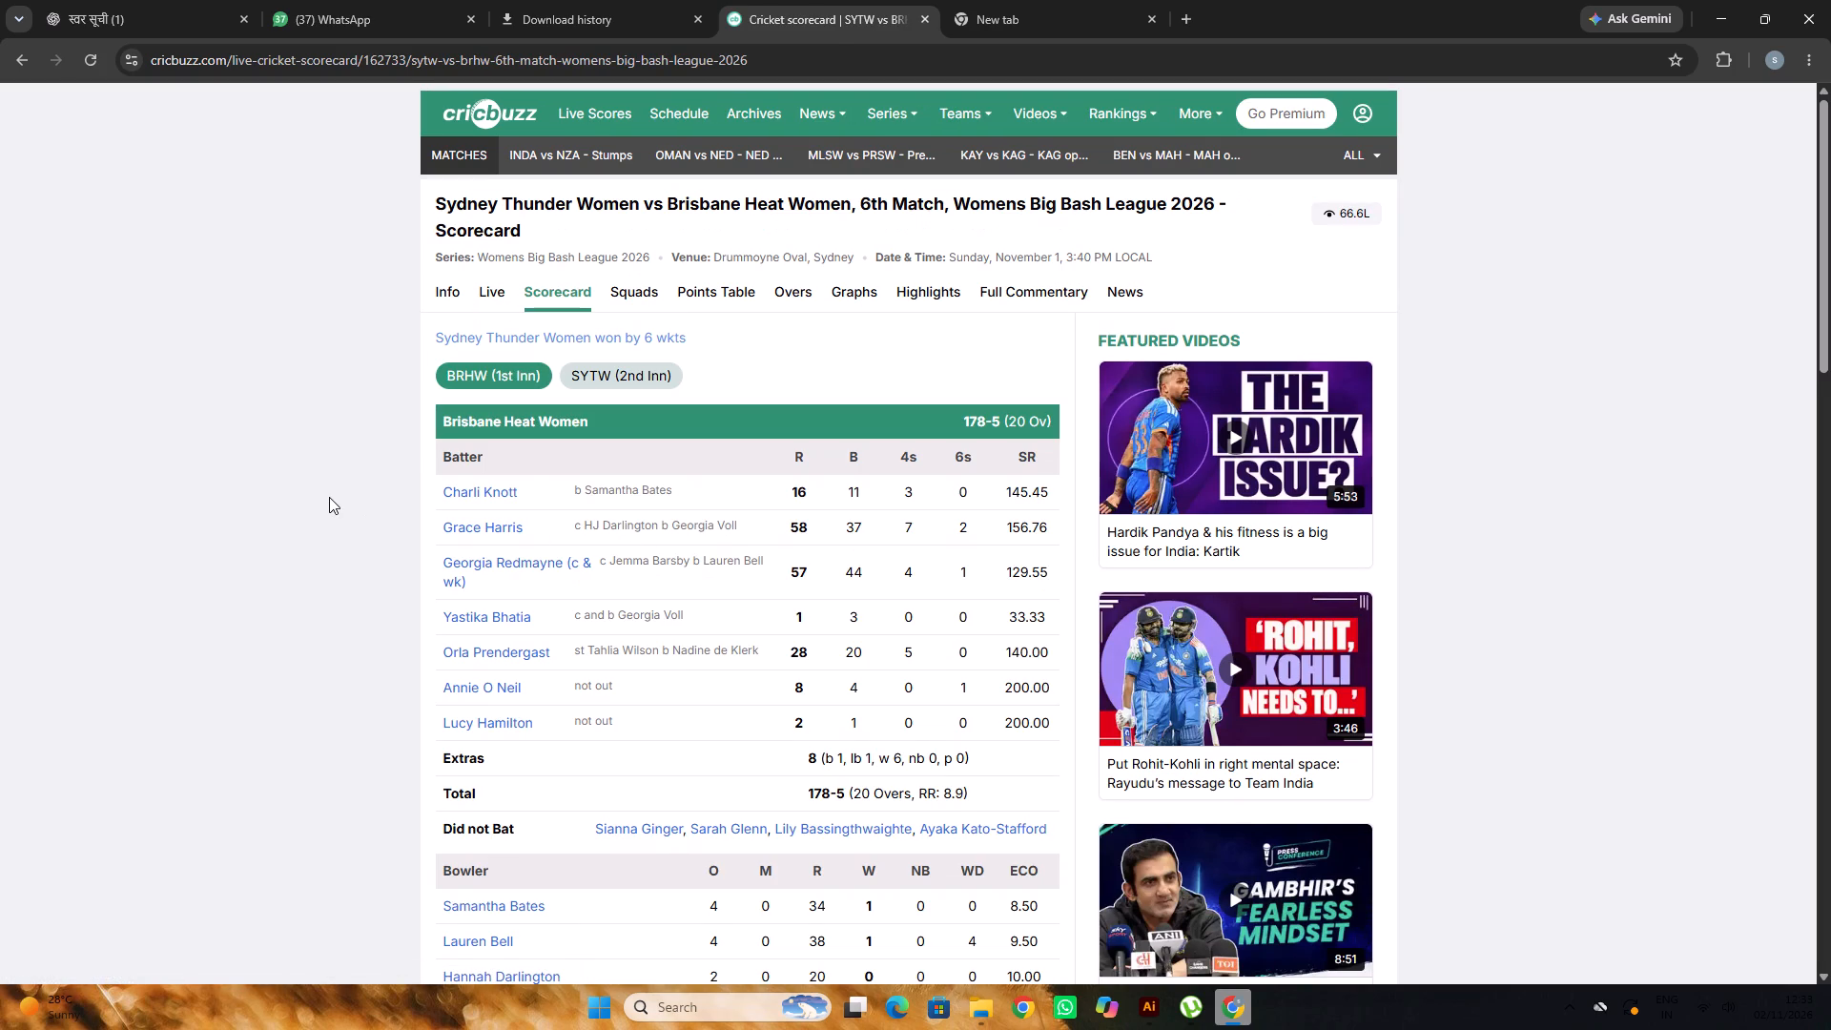
scroll(335, 489, "down", 3)
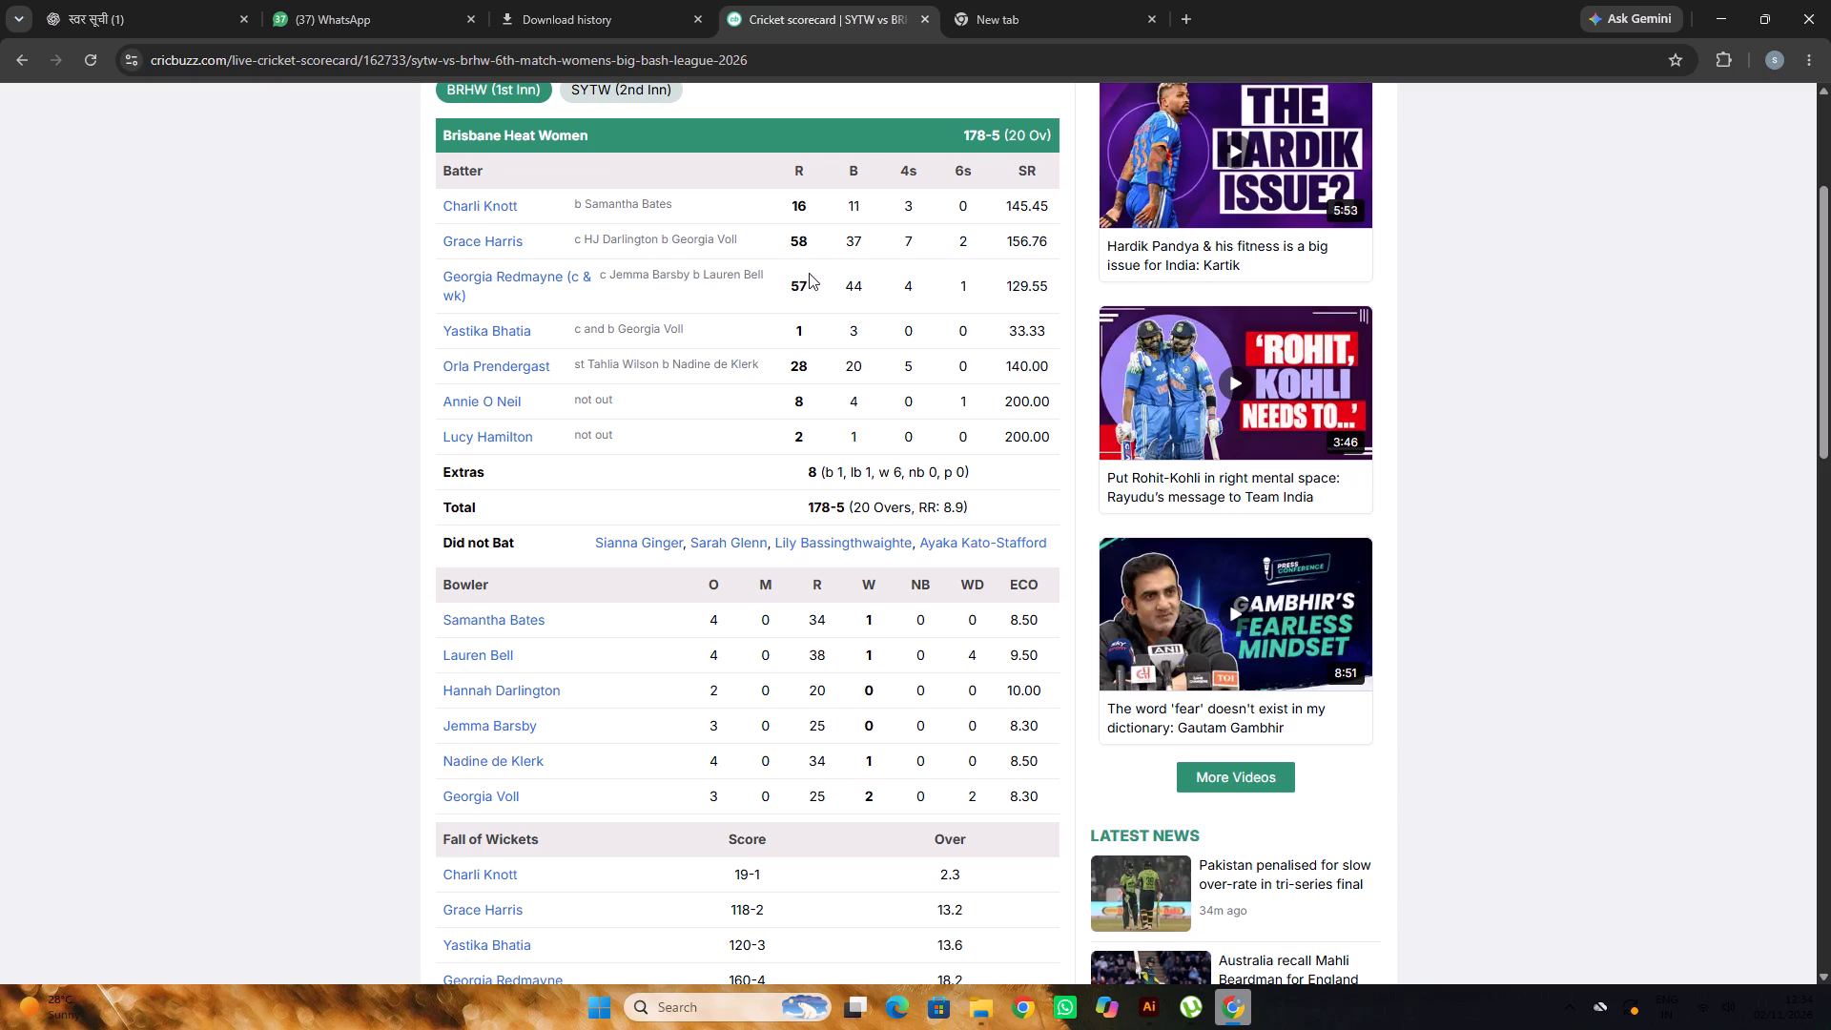
scroll(812, 280, "up", 3)
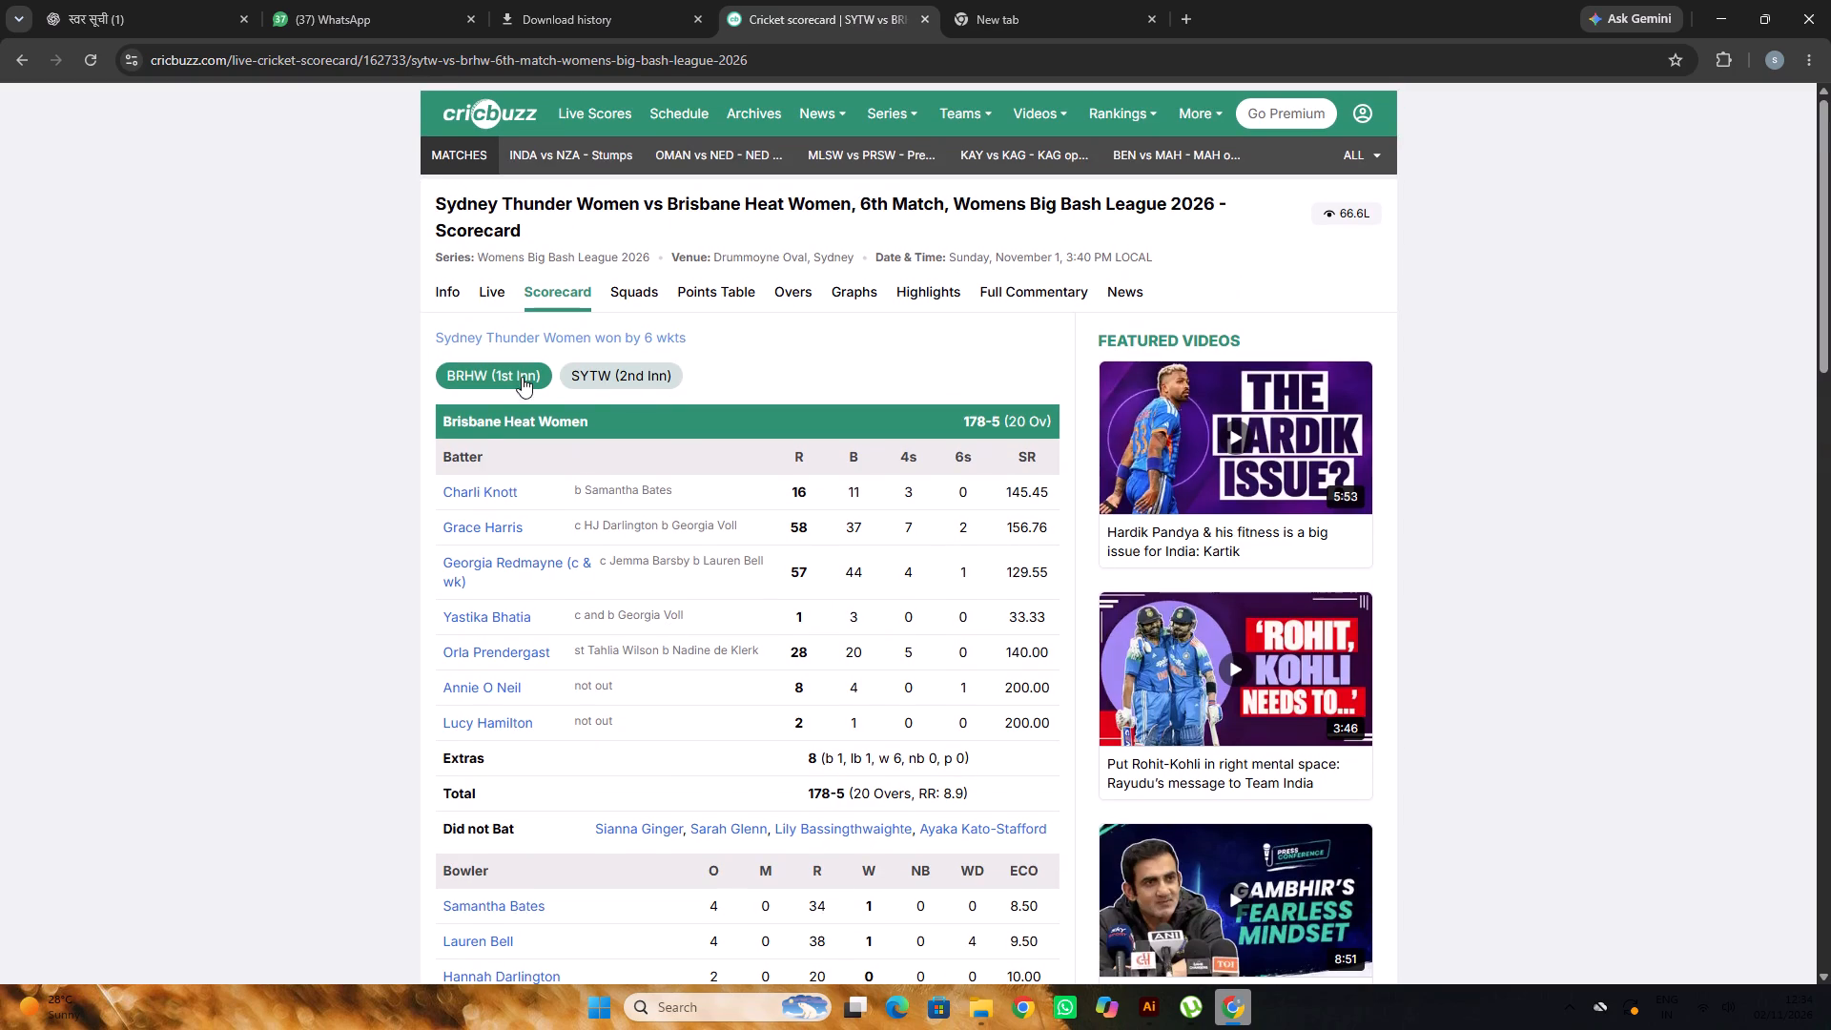
left_click(621, 369)
scroll(526, 421, "down", 2)
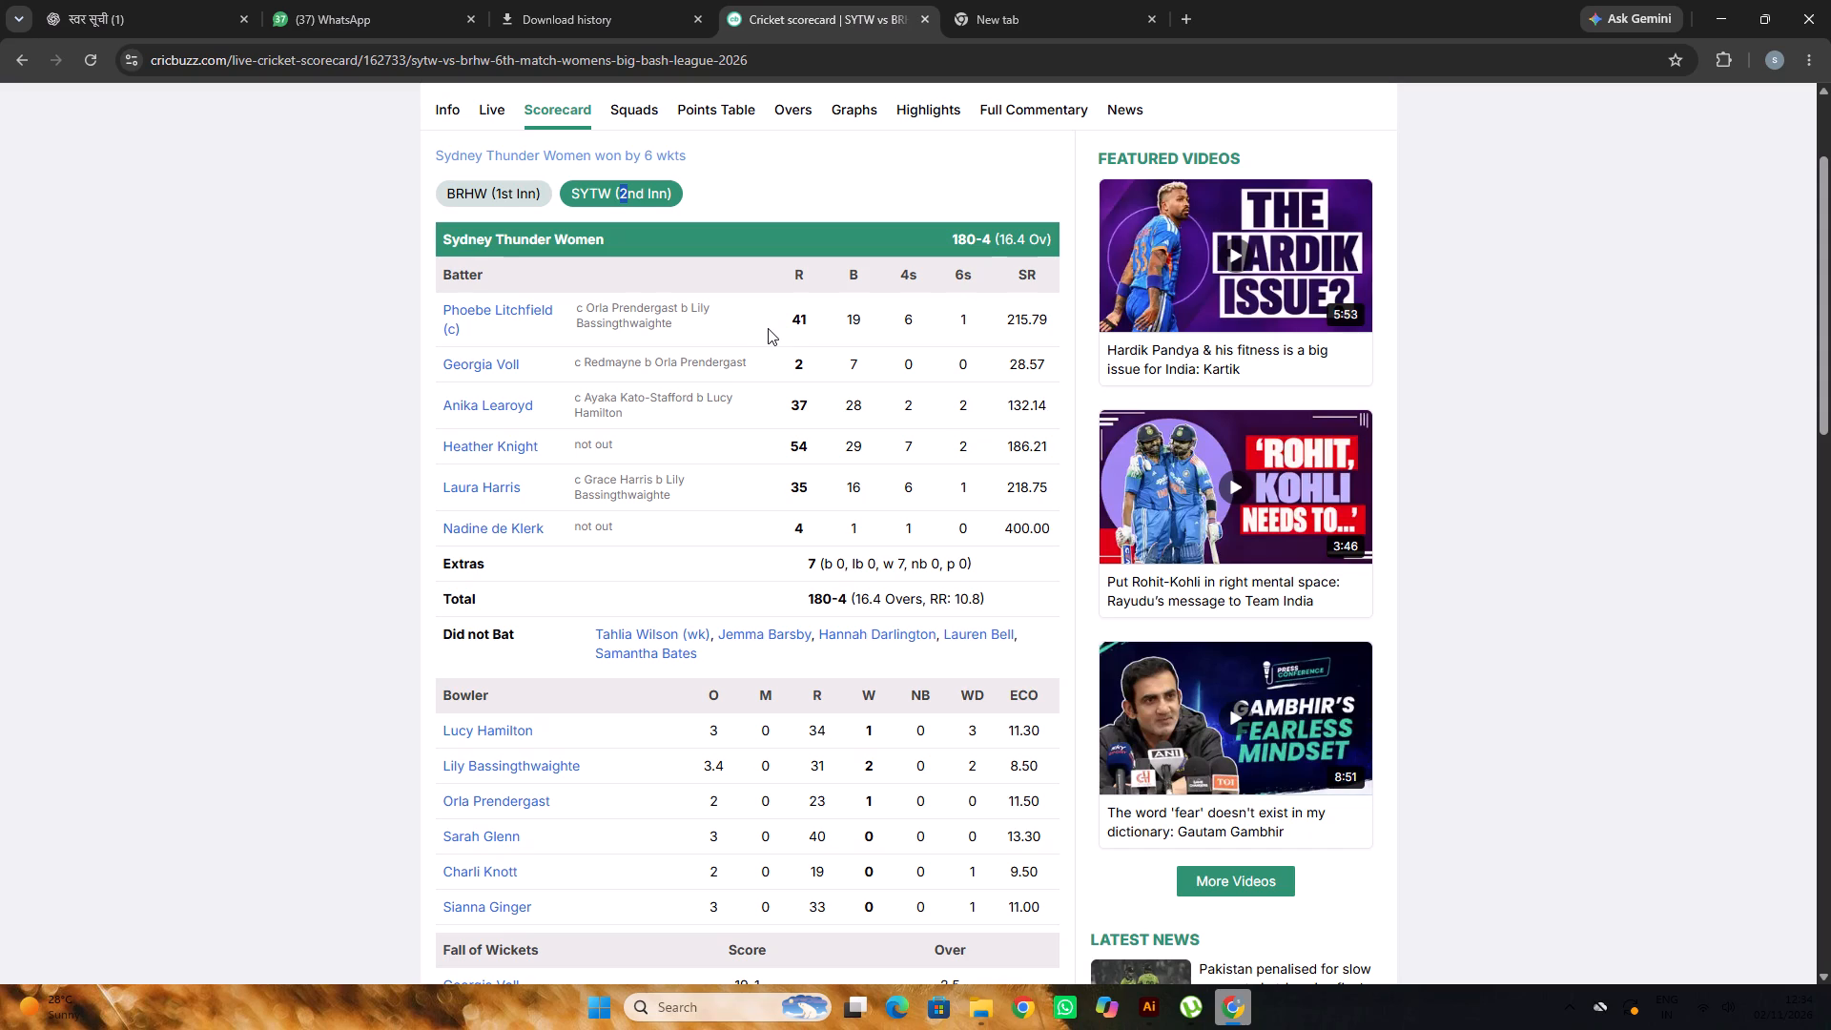
left_click(278, 318)
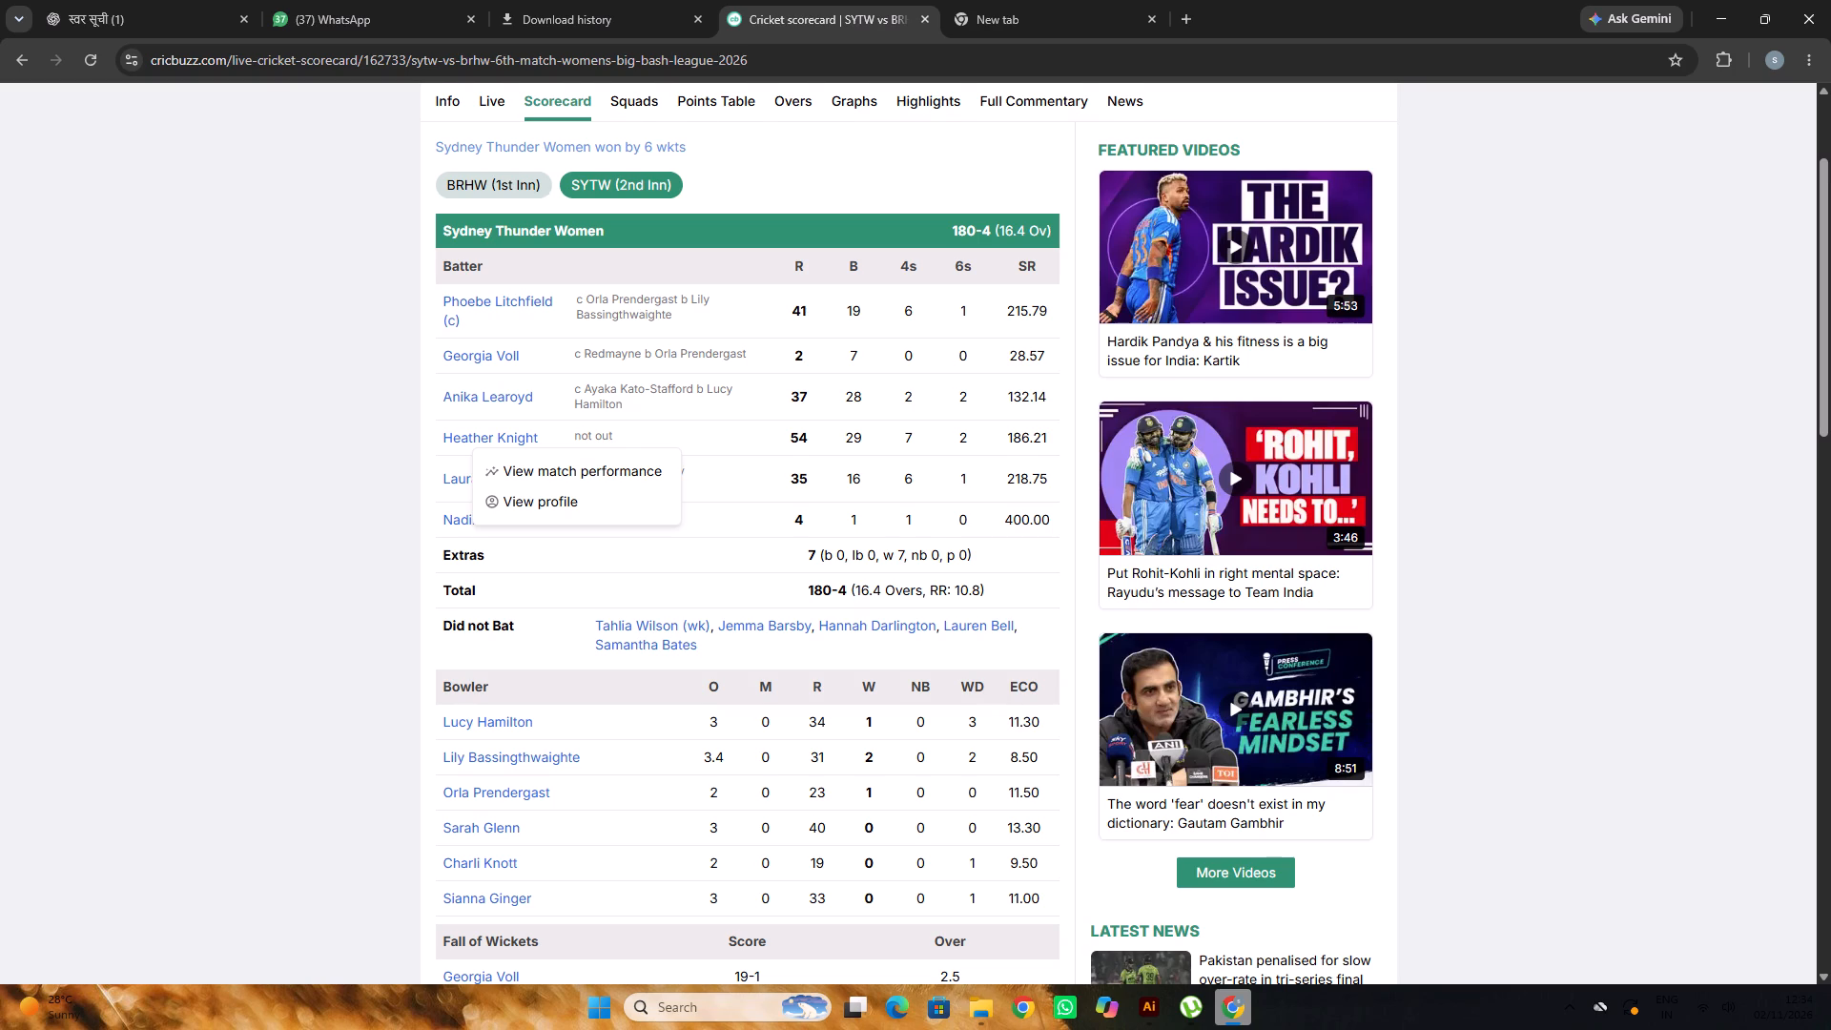
Return to the Womens Big Bash League match list, browse the fixtures and open the 8th match, Melbourne Stars Women vs Perth Scorchers Women.
scroll(584, 326, "up", 2)
left_click(26, 64)
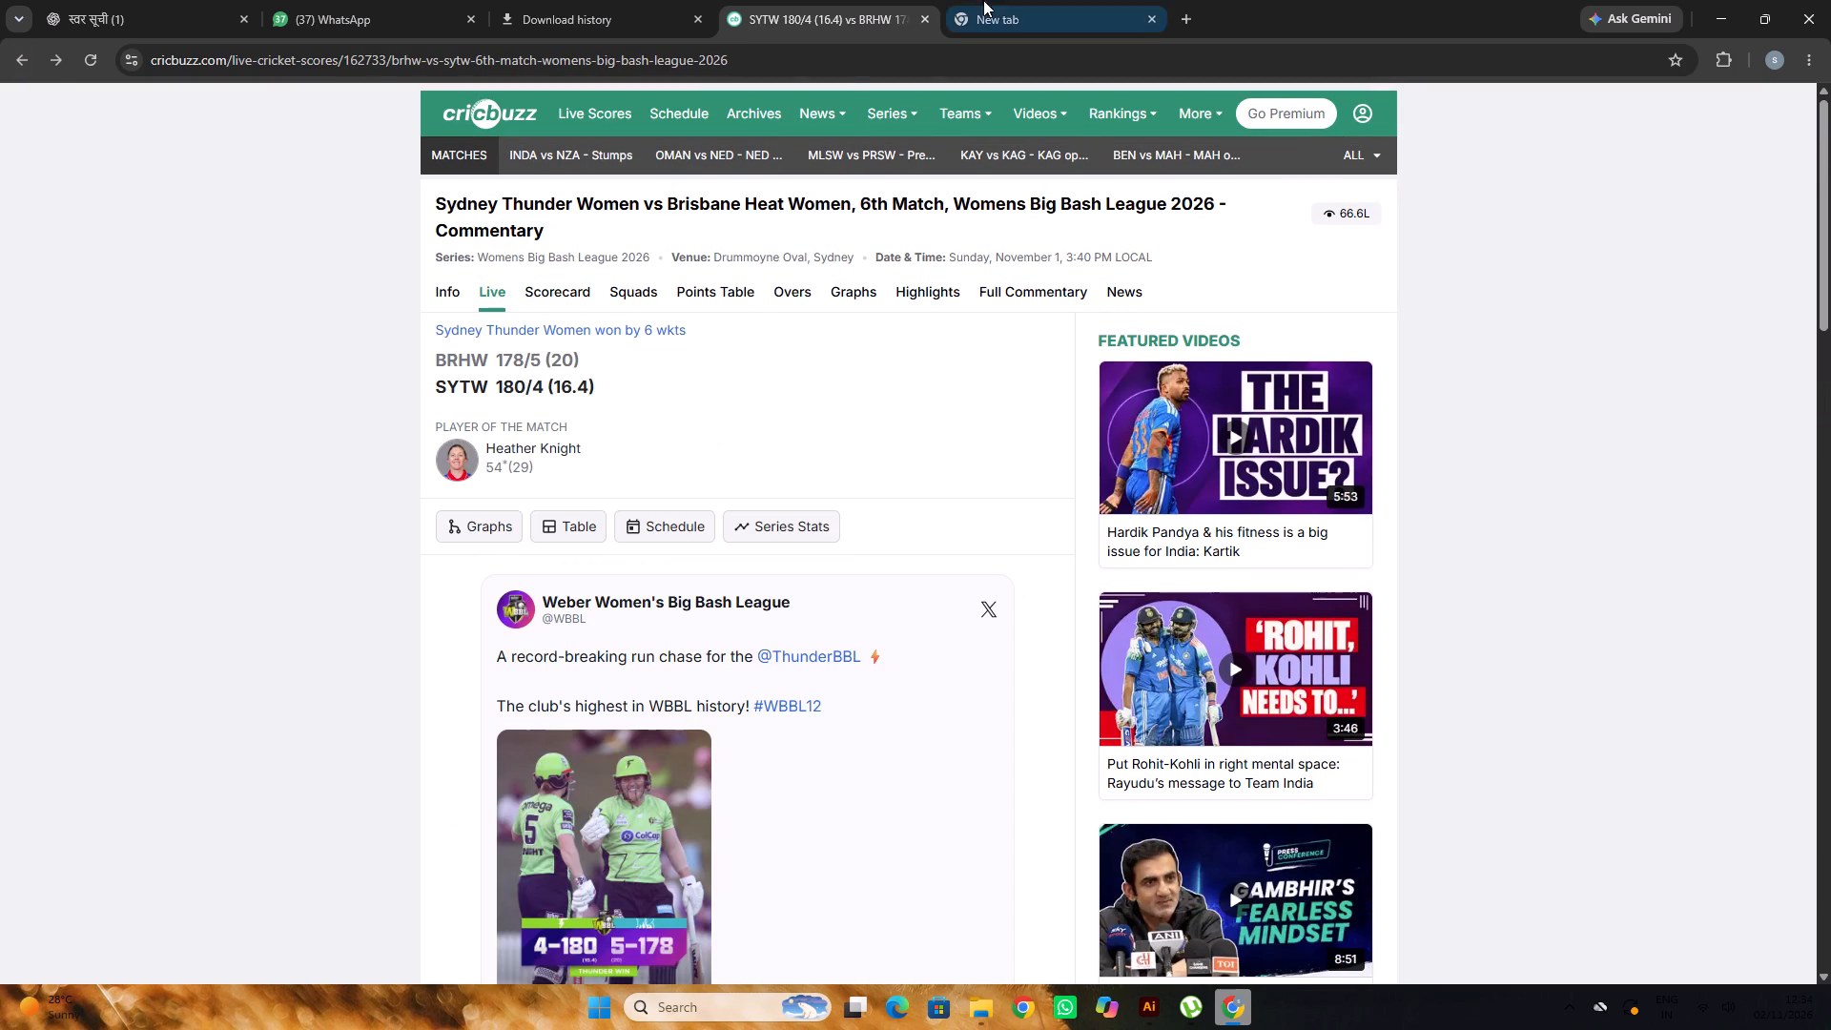
scroll(922, 330, "up", 2)
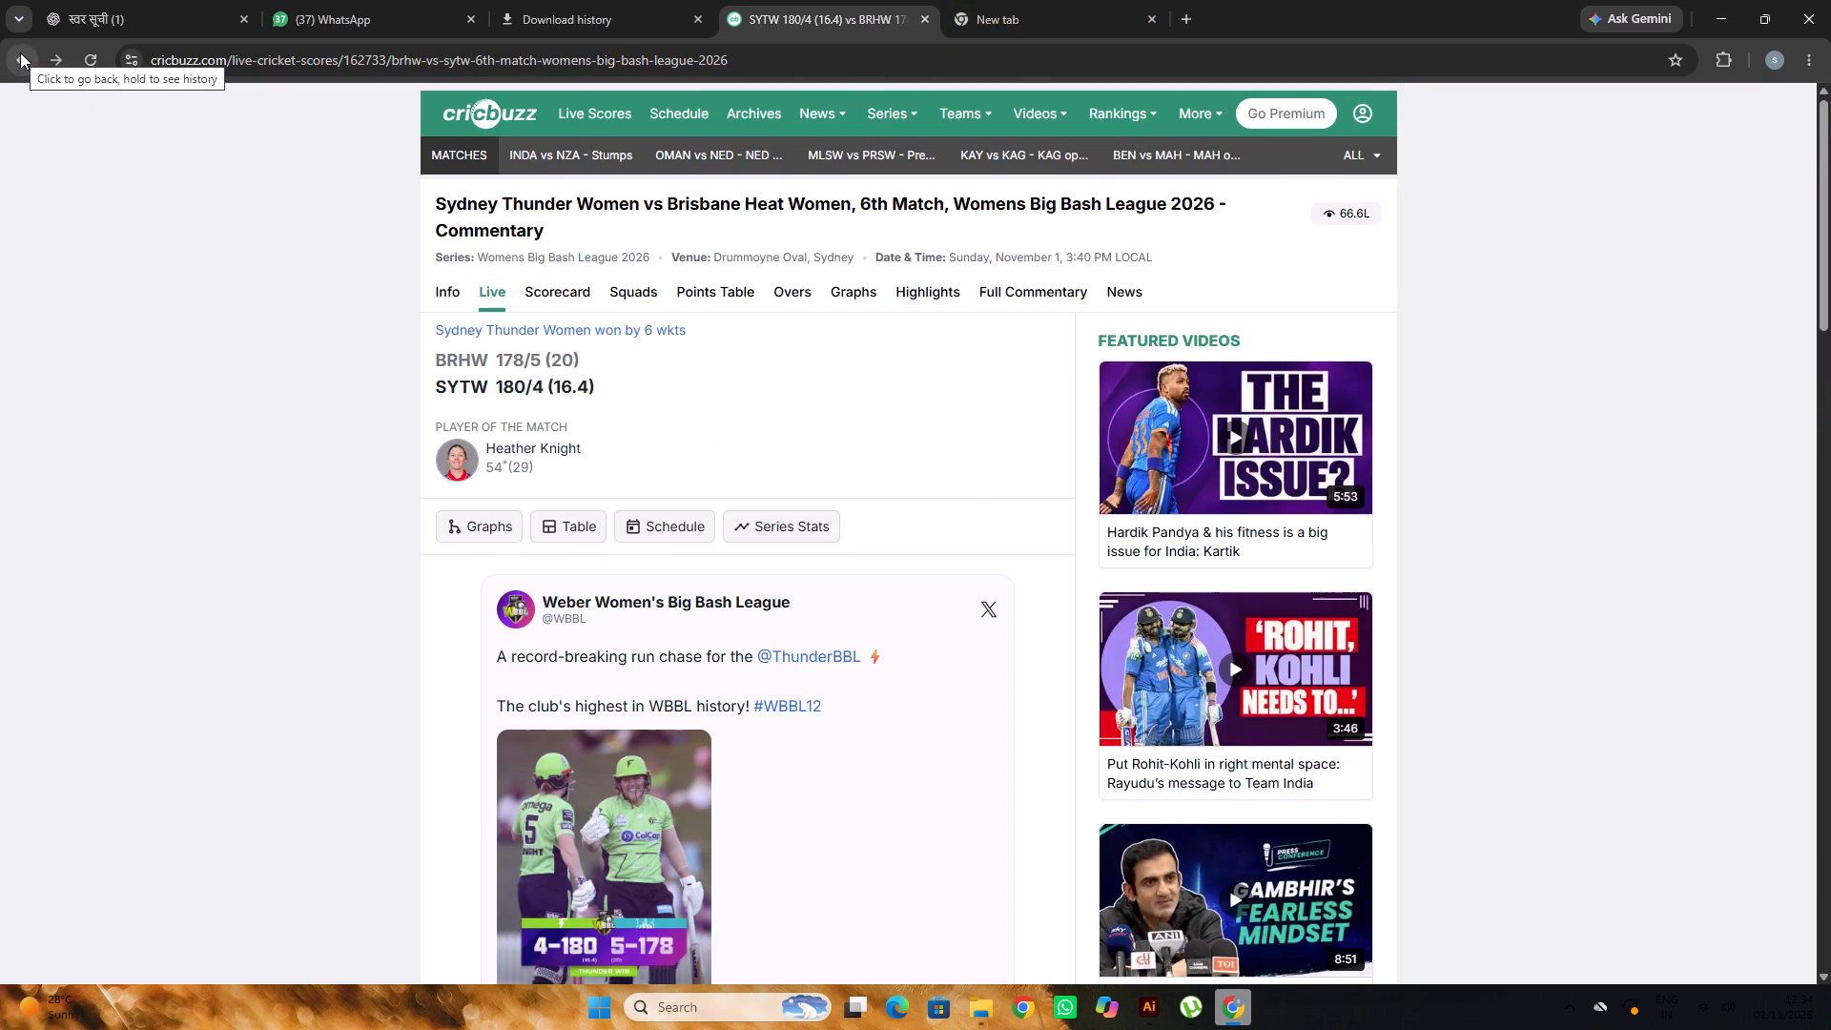
left_click(20, 51)
scroll(932, 444, "down", 4)
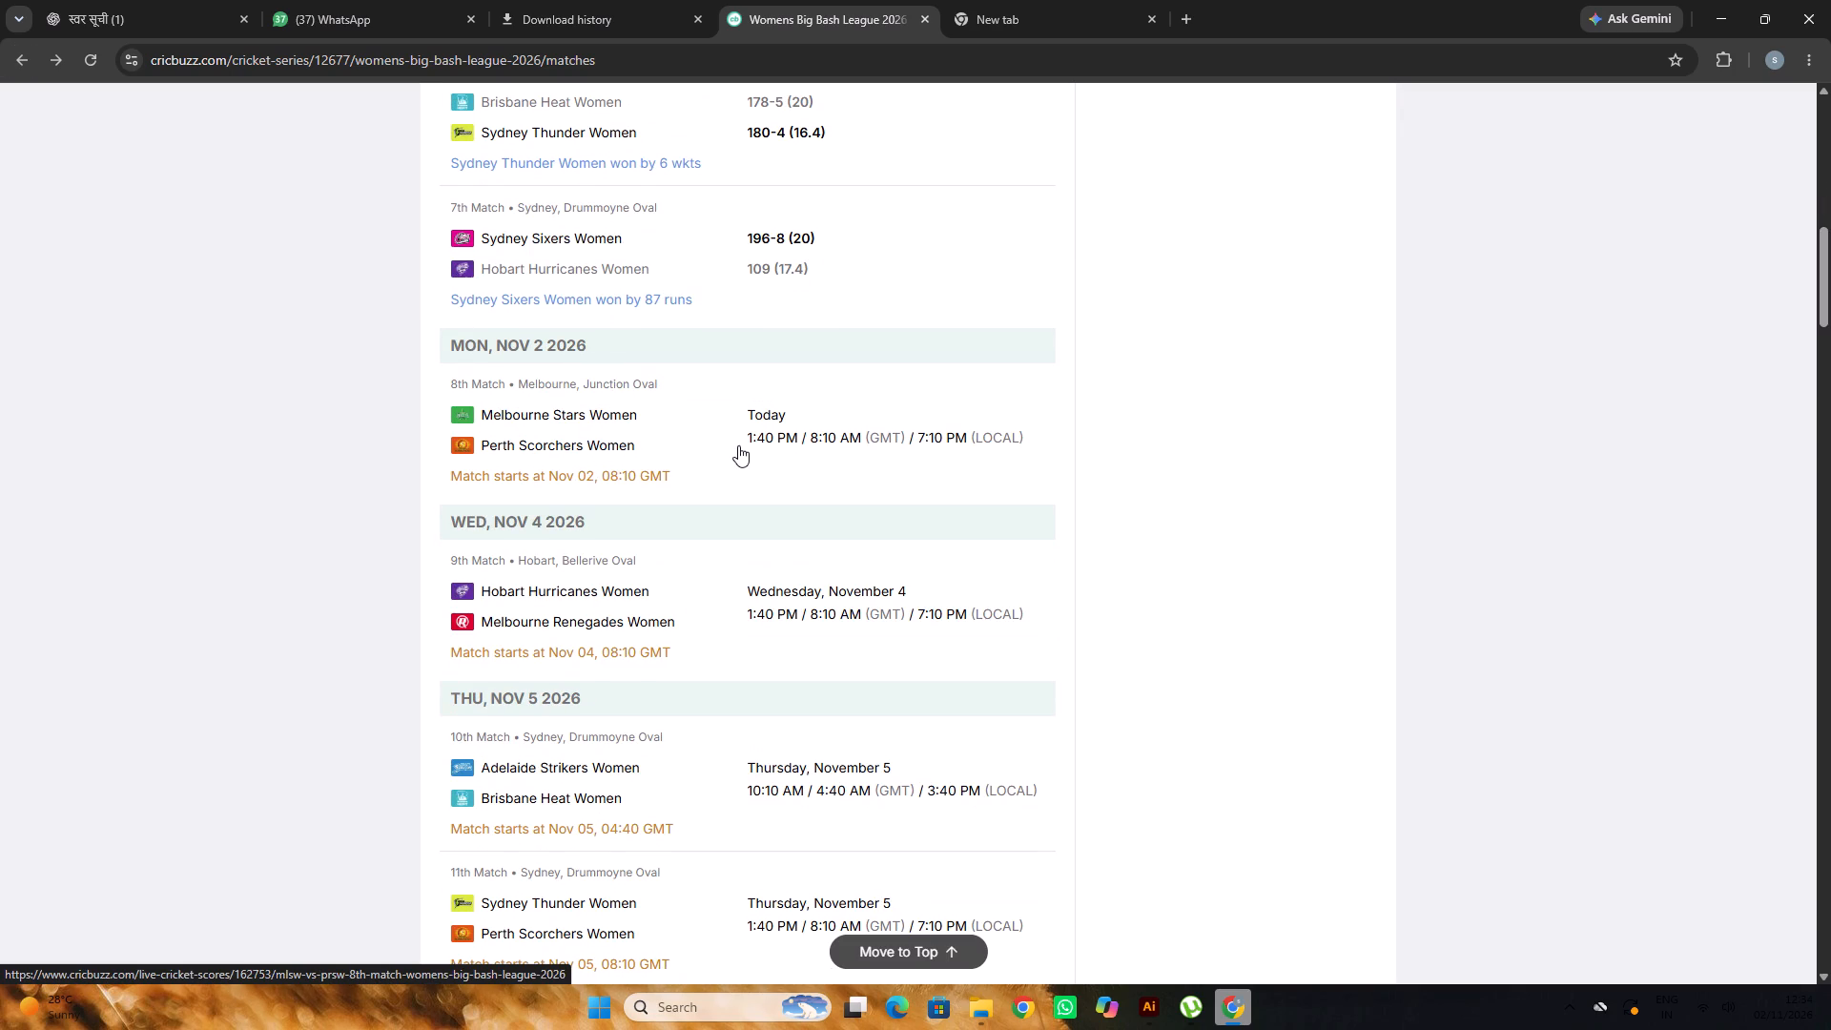
scroll(739, 443, "up", 5)
scroll(743, 424, "down", 3)
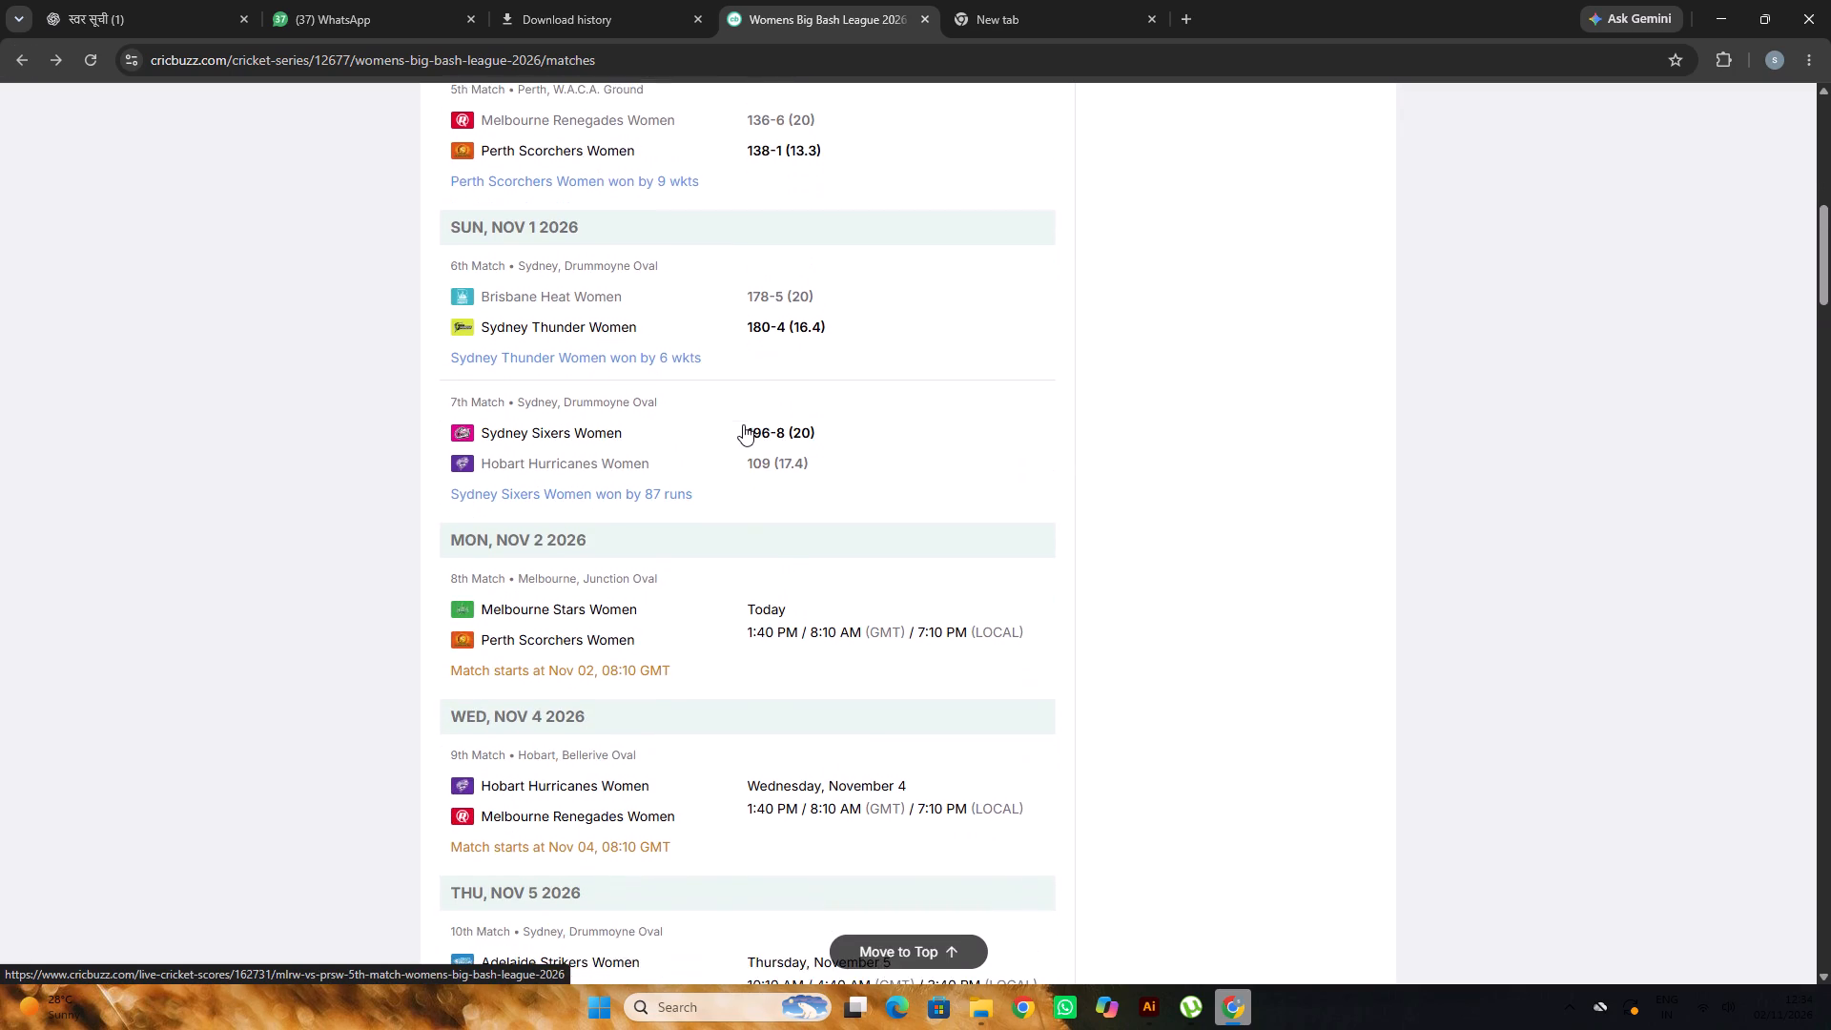
scroll(739, 458, "down", 1)
left_click(707, 537)
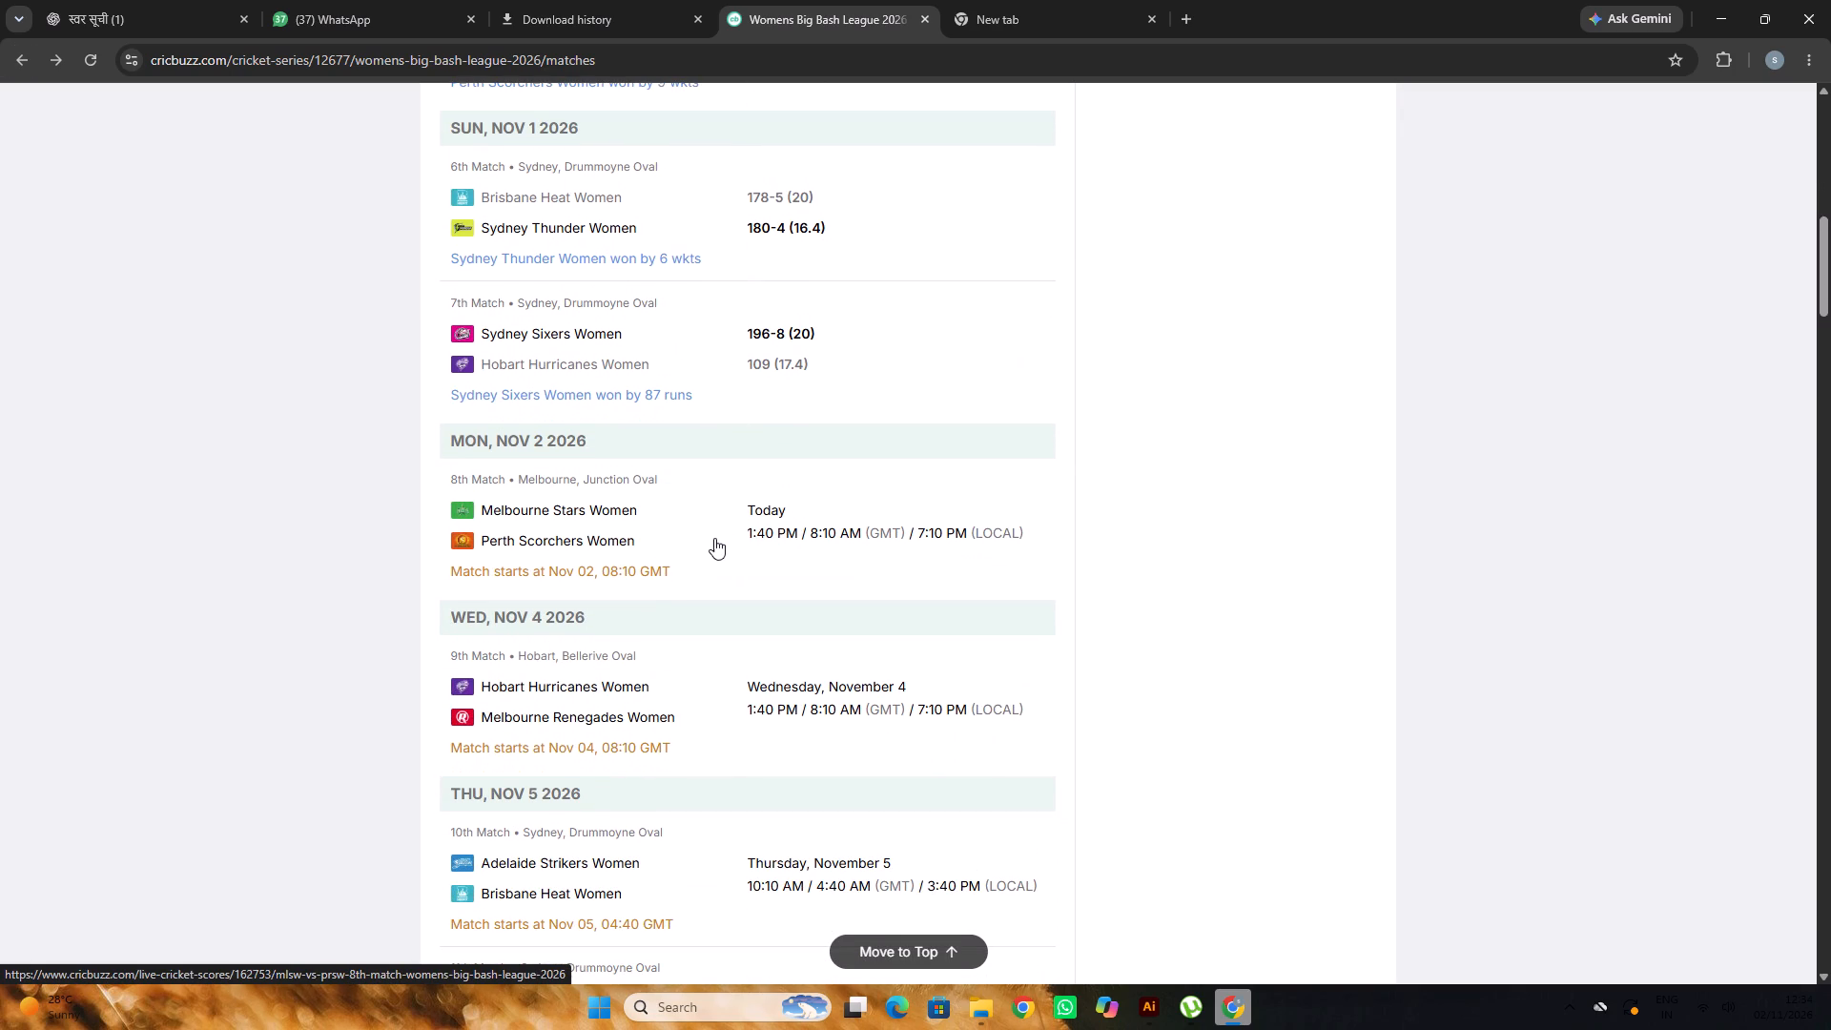
scroll(721, 532, "up", 1)
scroll(721, 532, "down", 1)
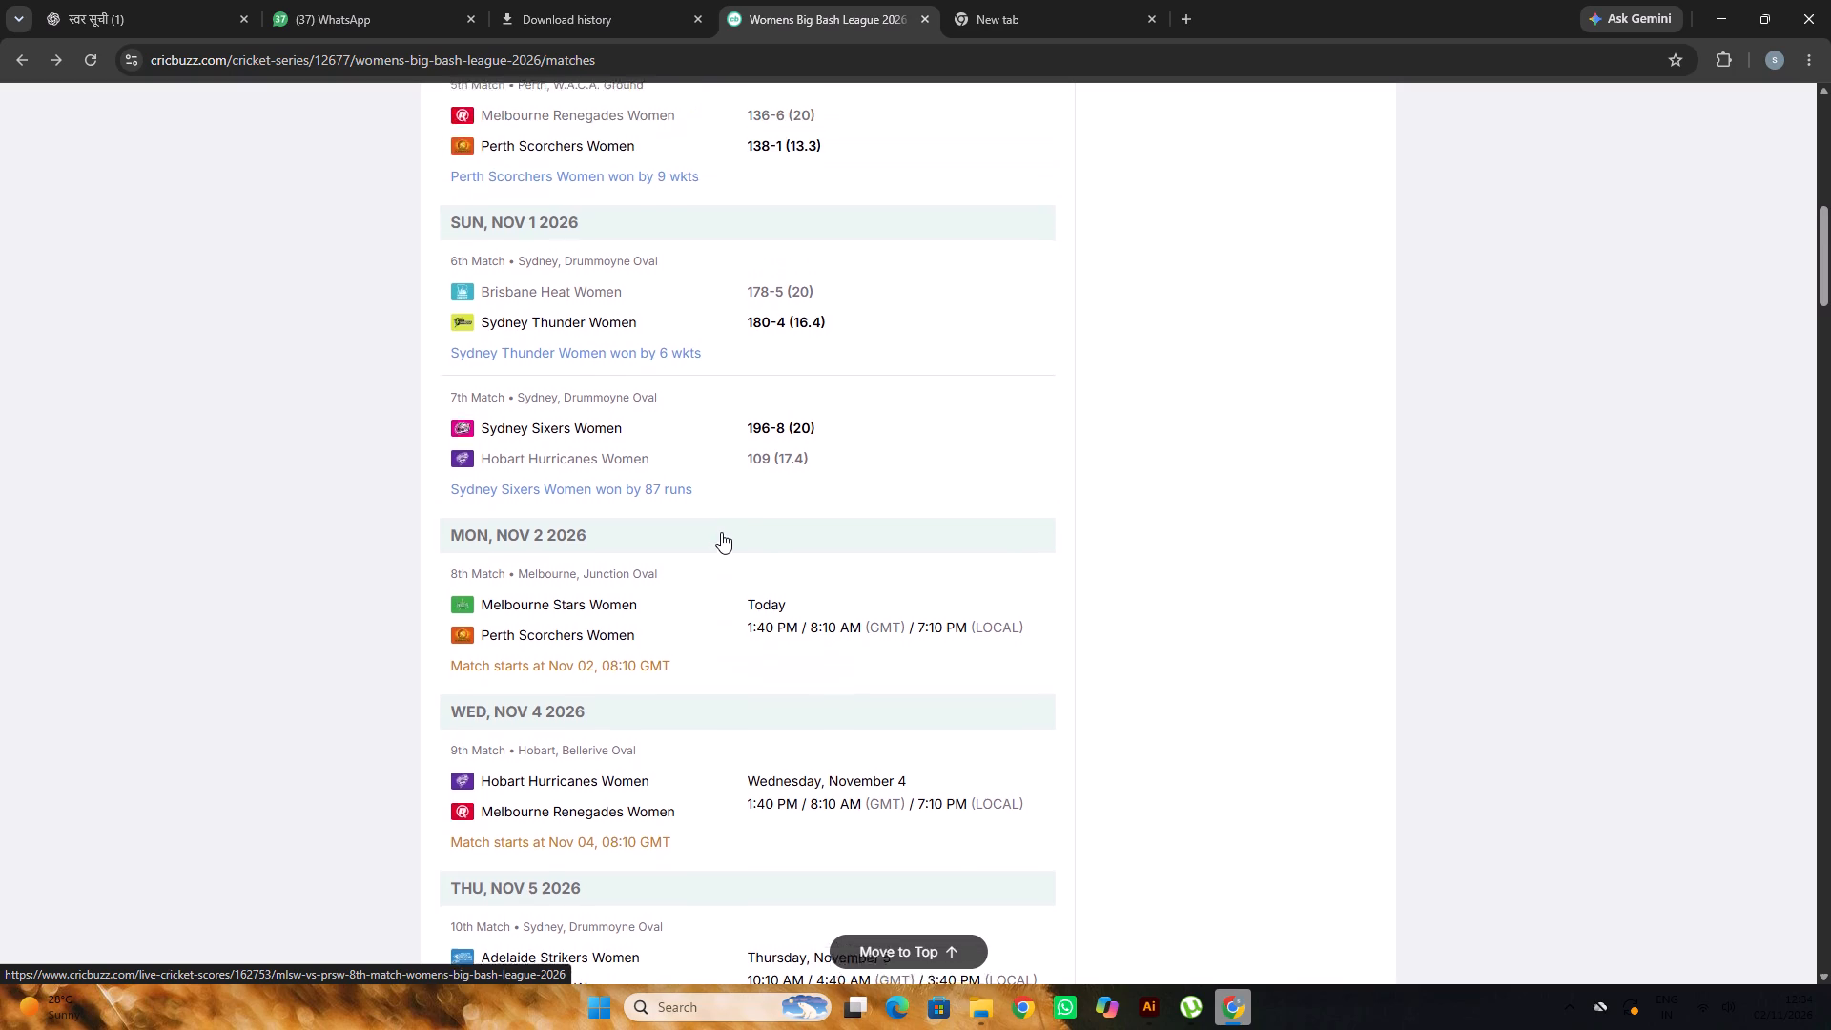
scroll(721, 532, "down", 1)
left_click(732, 423)
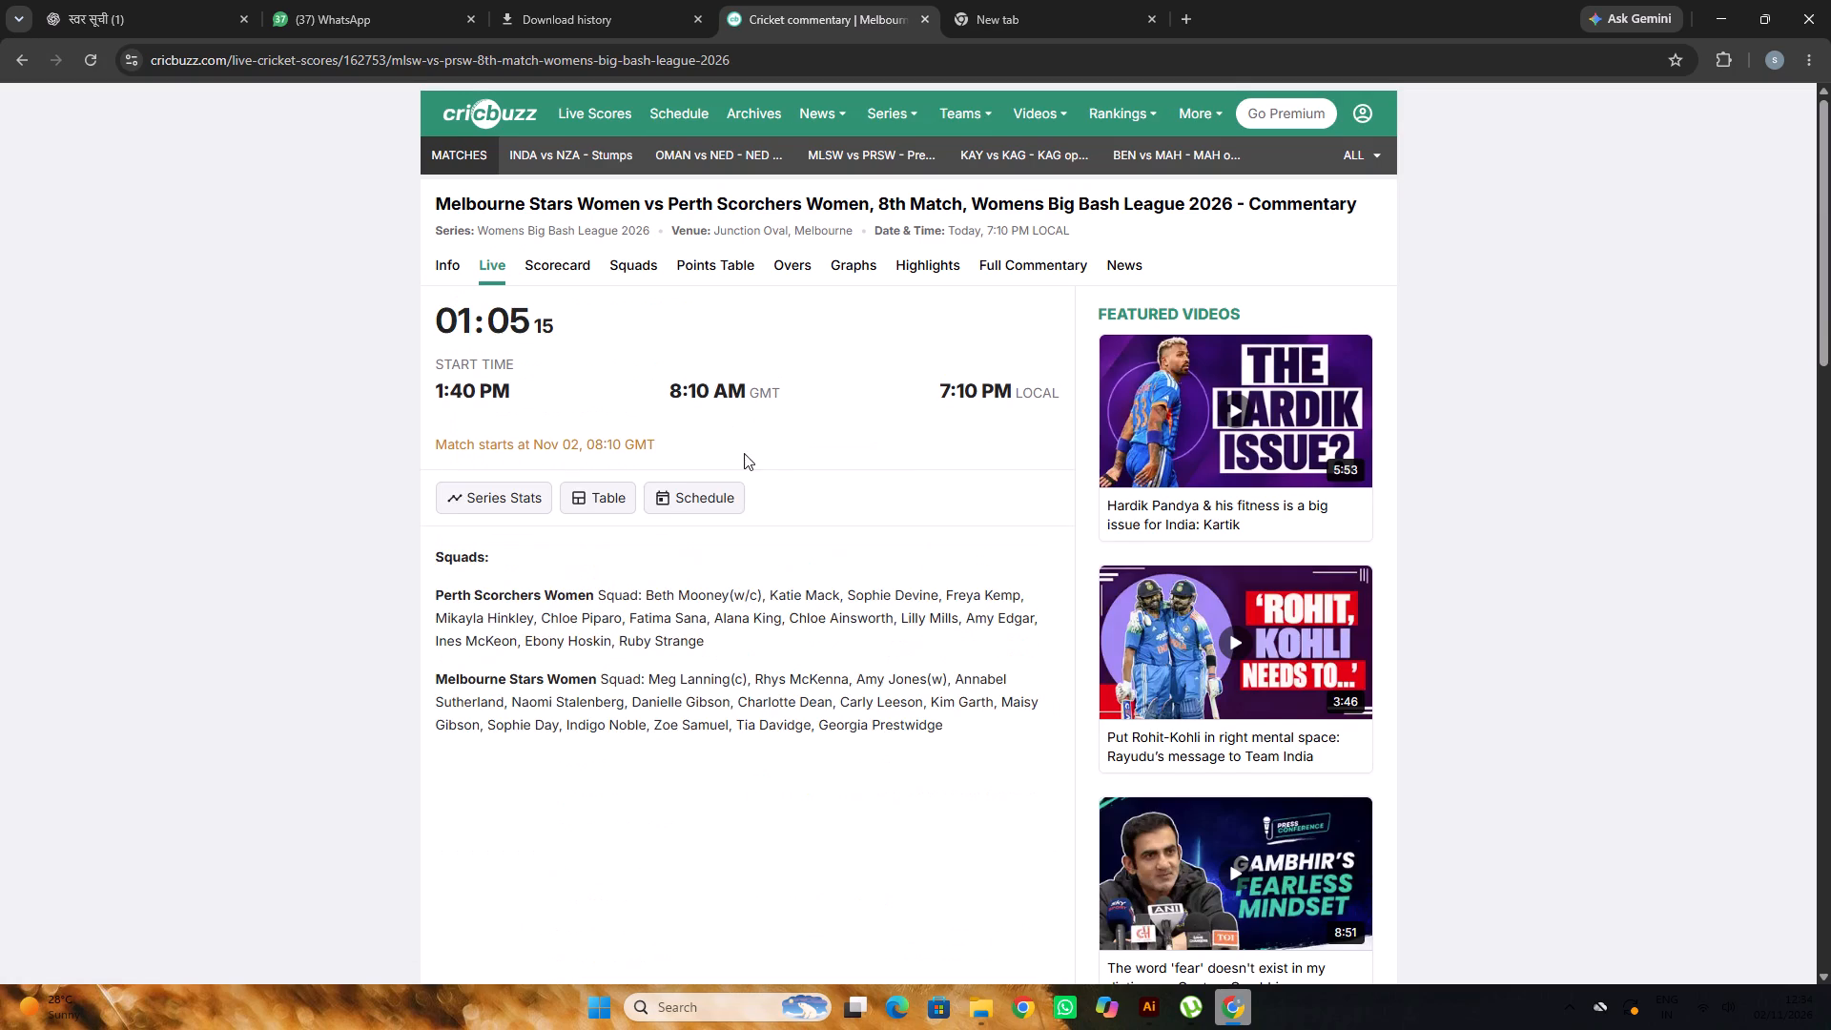
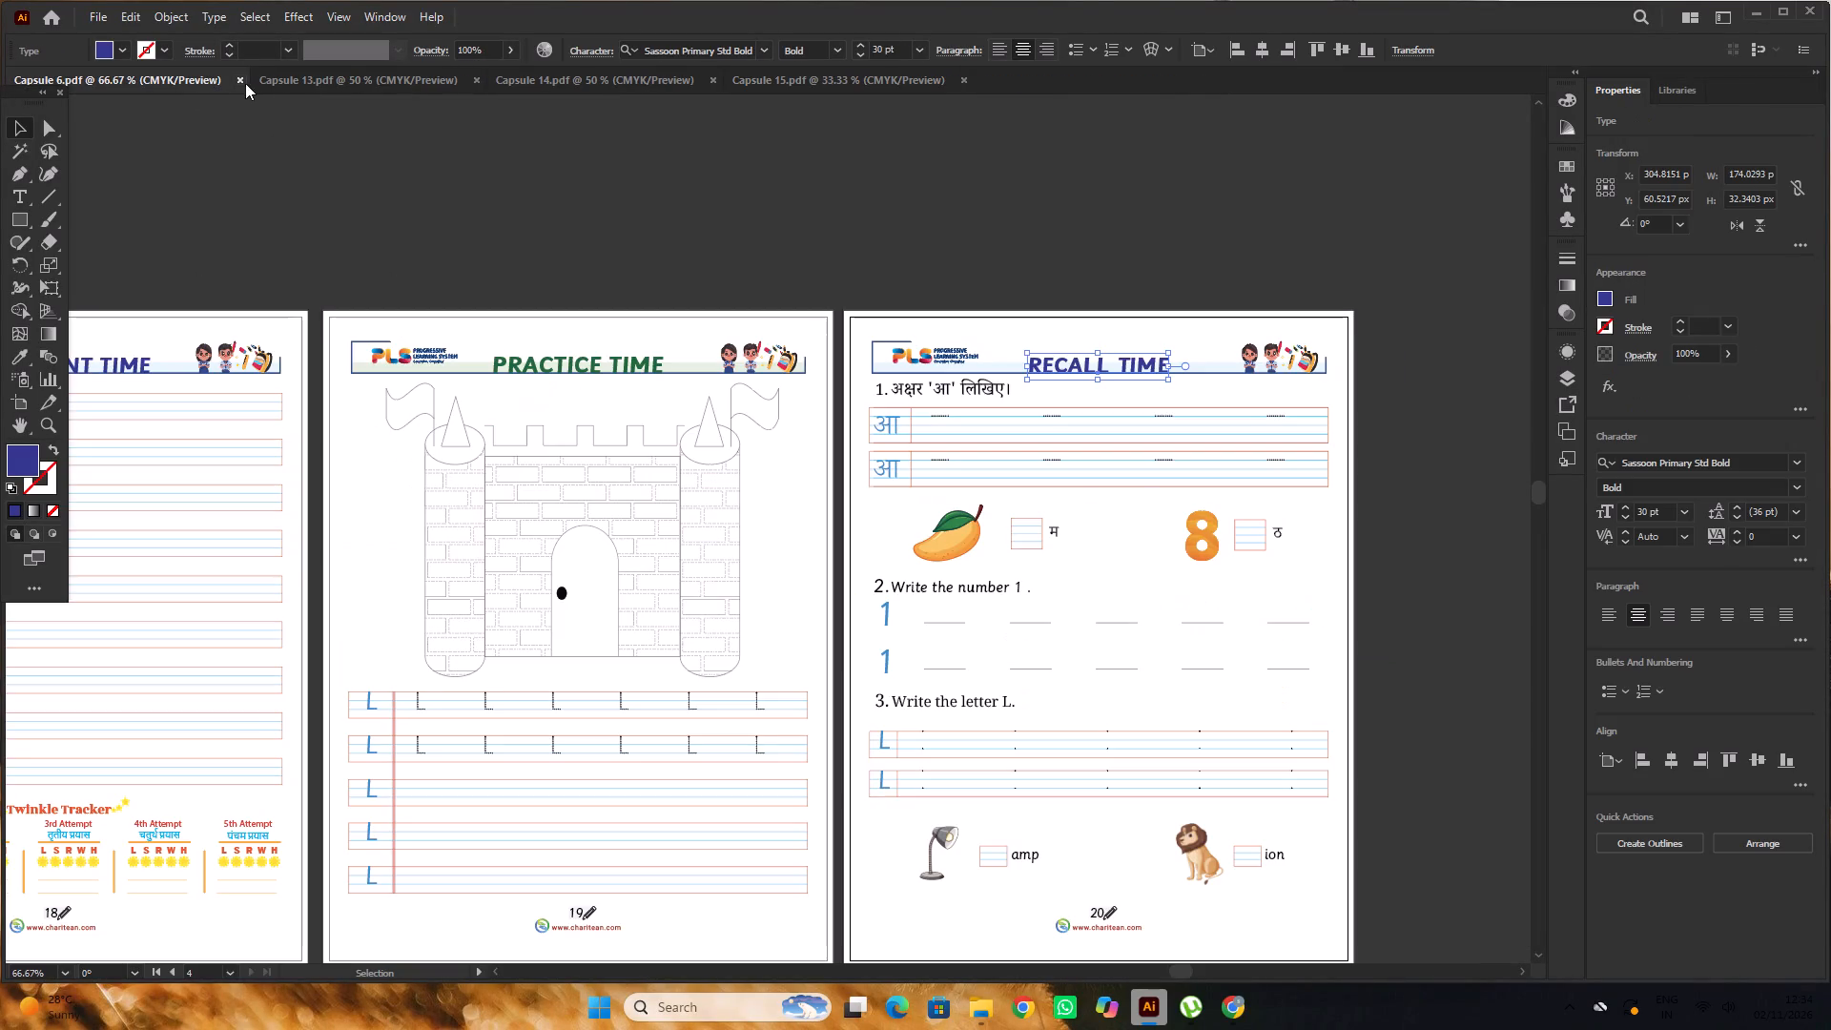
Close the Capsule 6 document, leaving the Capsule 13, 14 and 15 files open.
left_click(237, 80)
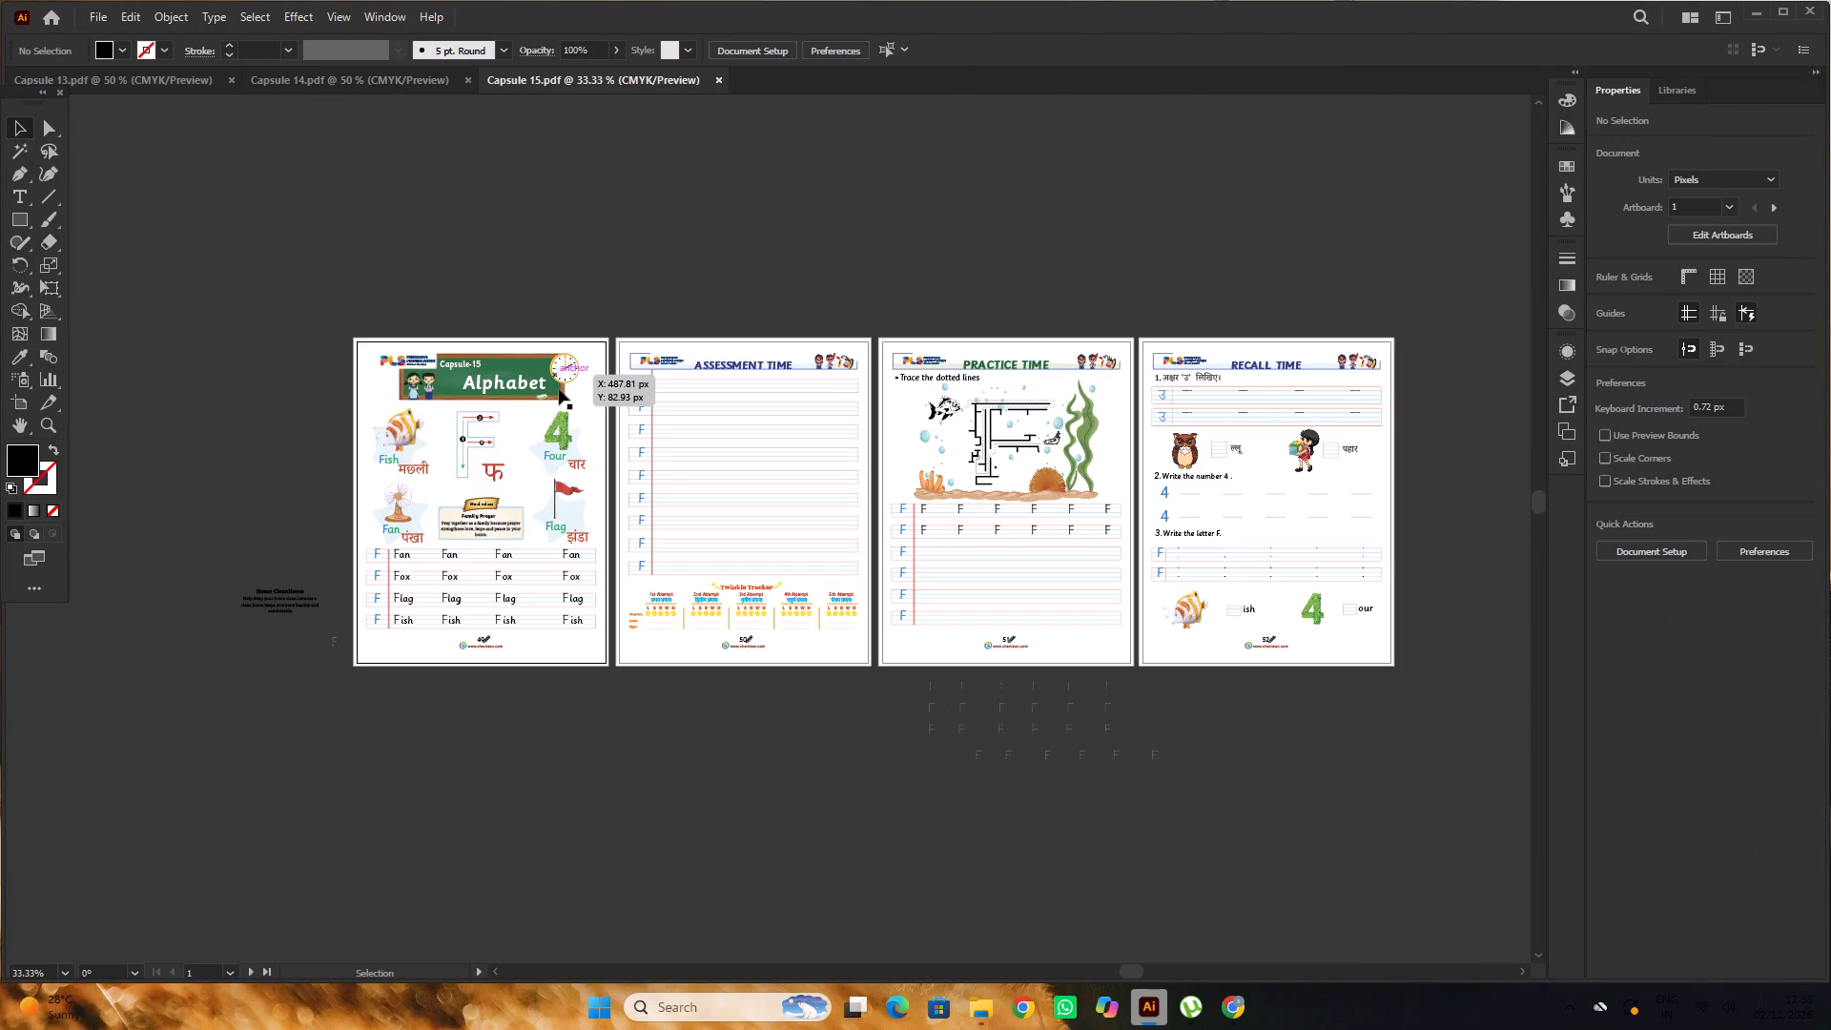
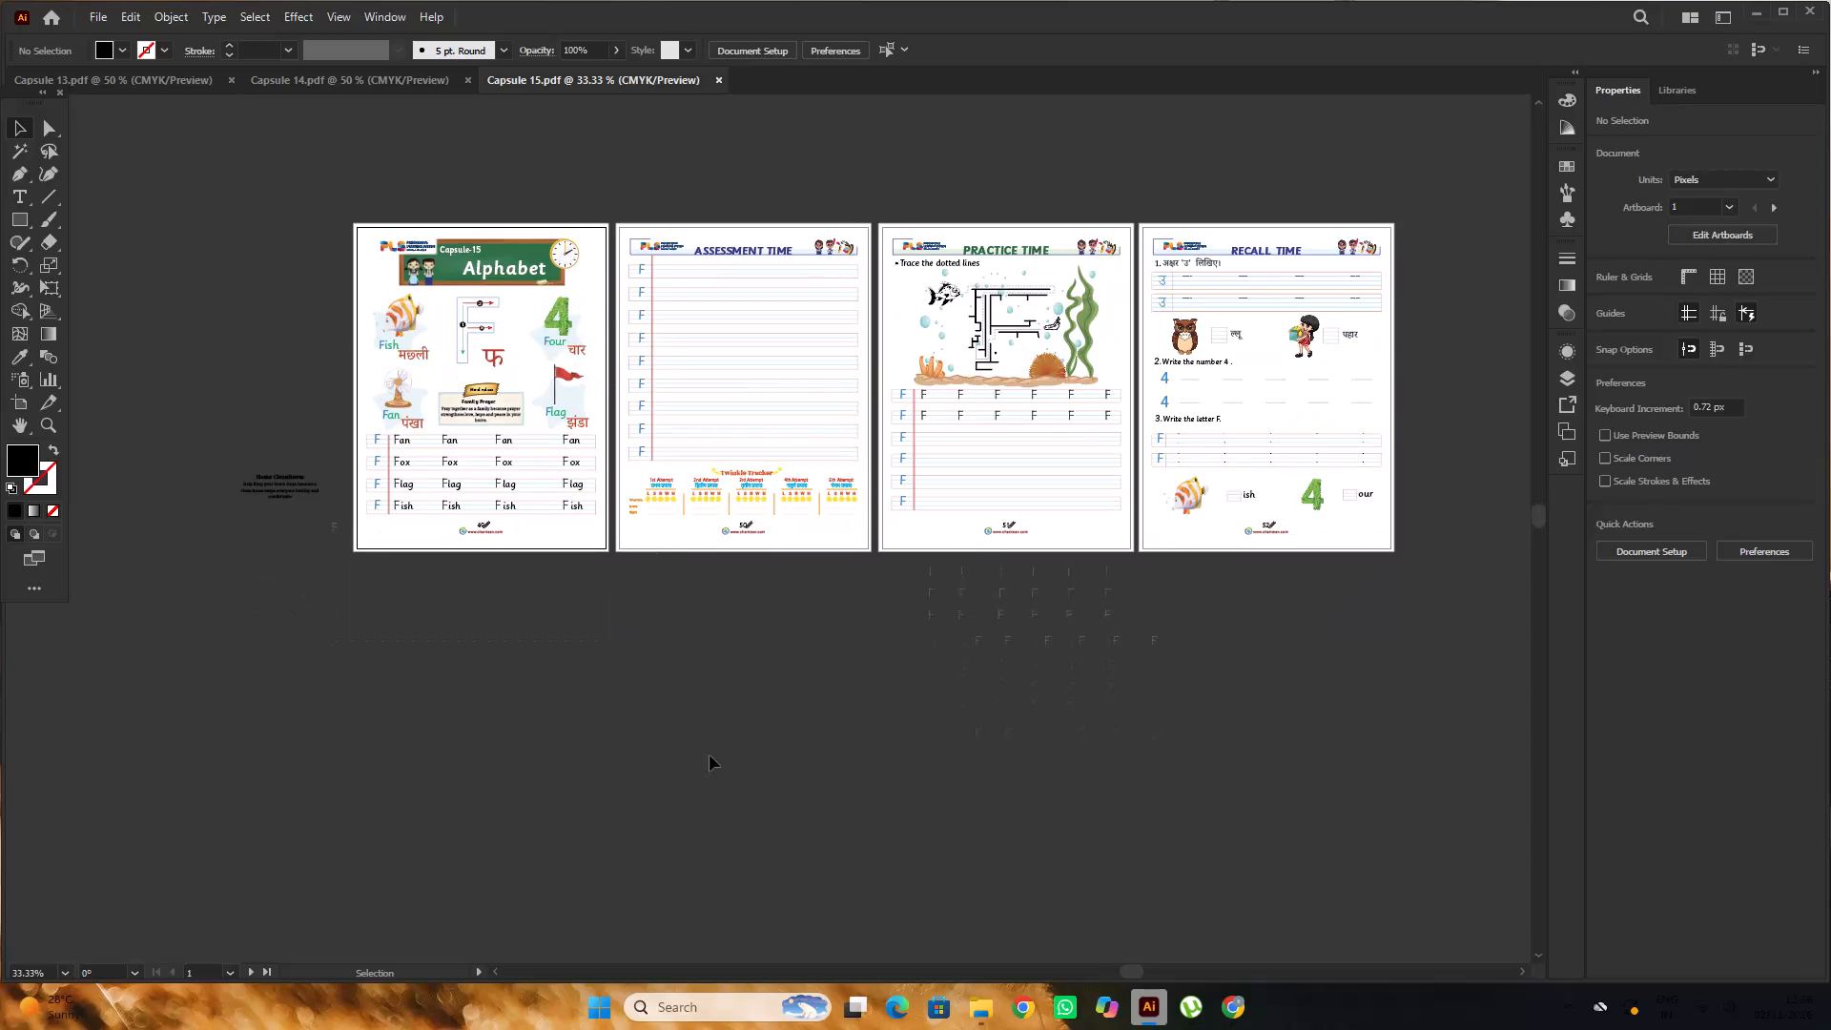
Open the Capsule 16 PDF from the PRINT A 1 folder in Adobe Illustrator 2022.
left_click(980, 1006)
left_click(892, 851)
left_click(625, 602)
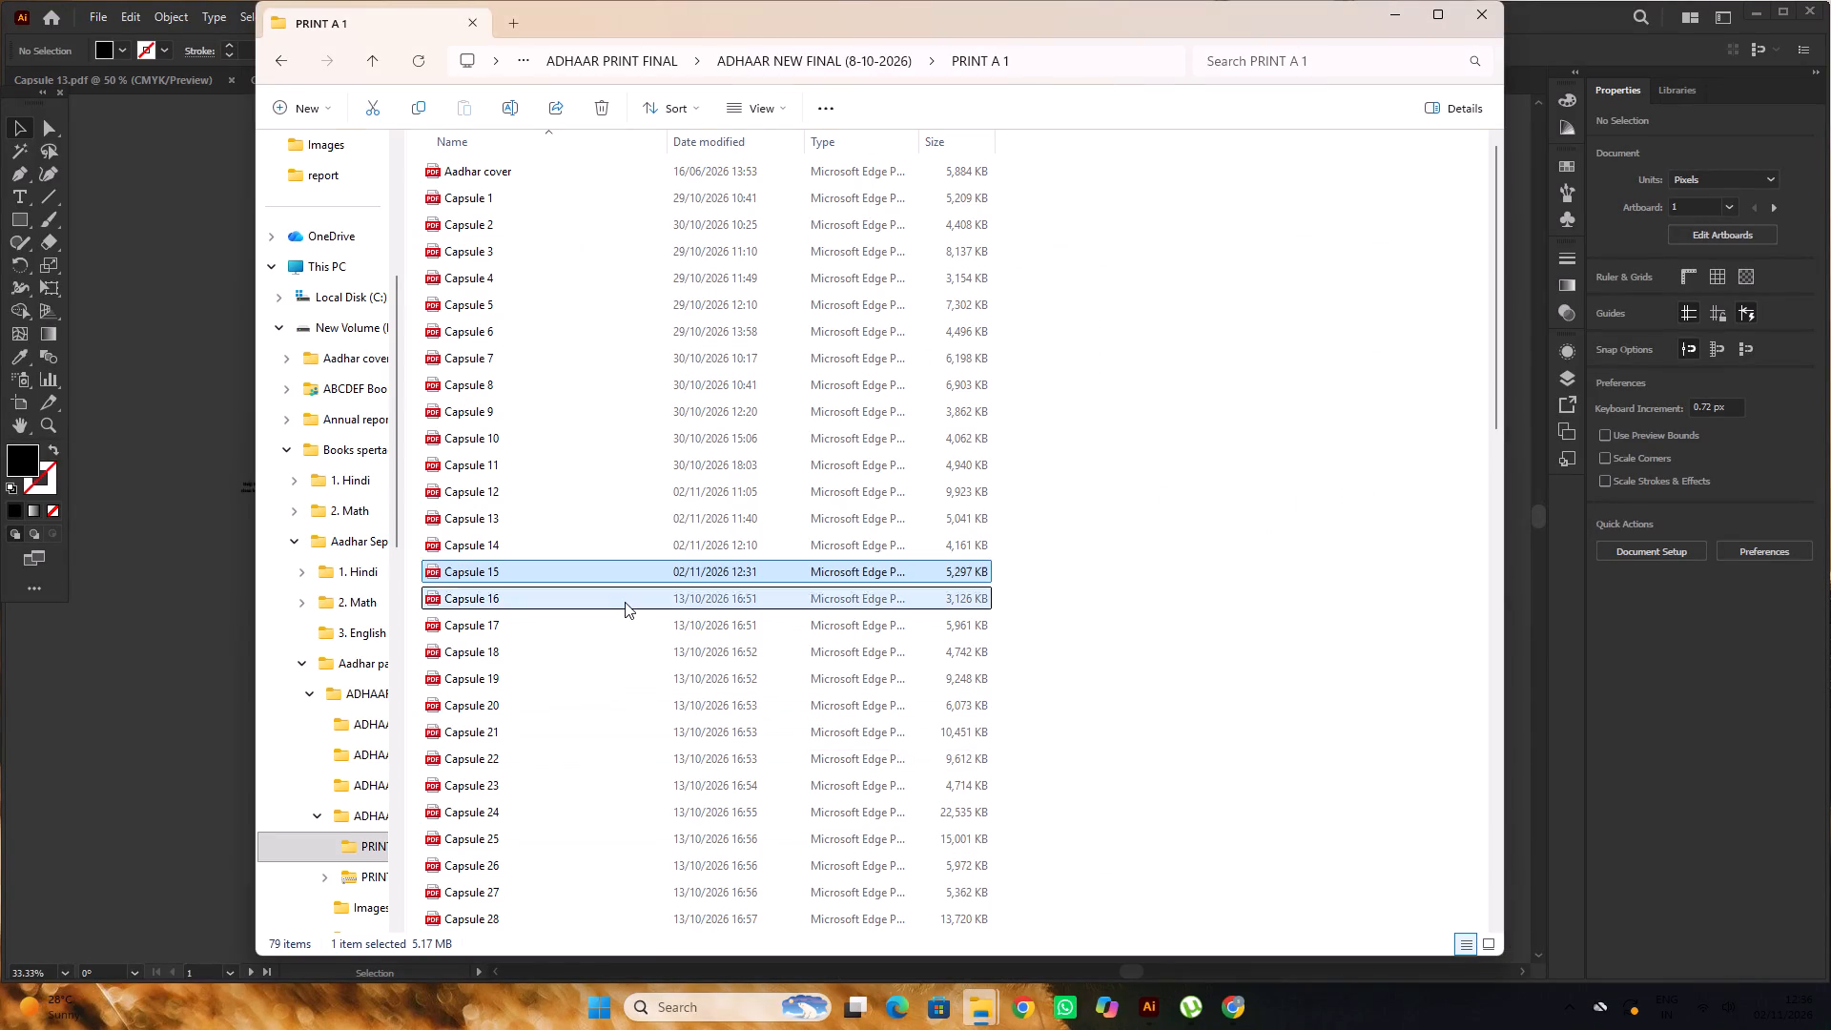
right_click(625, 602)
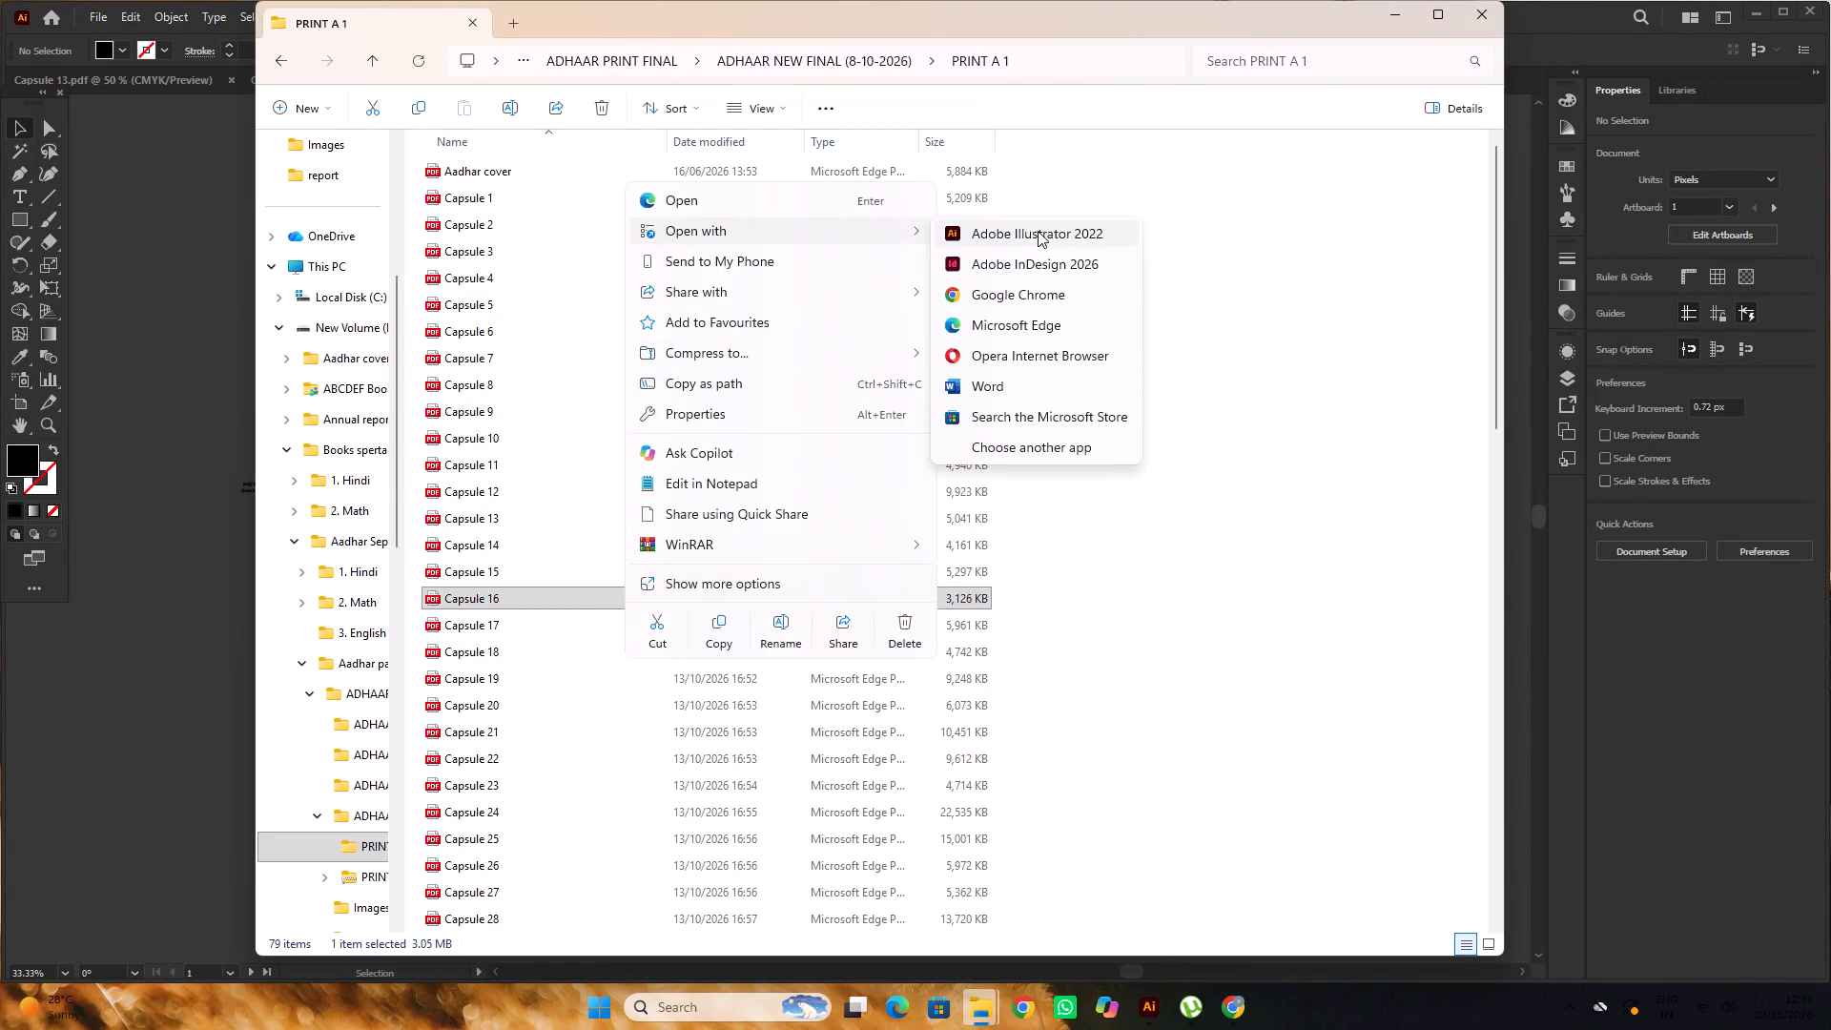
left_click(1038, 231)
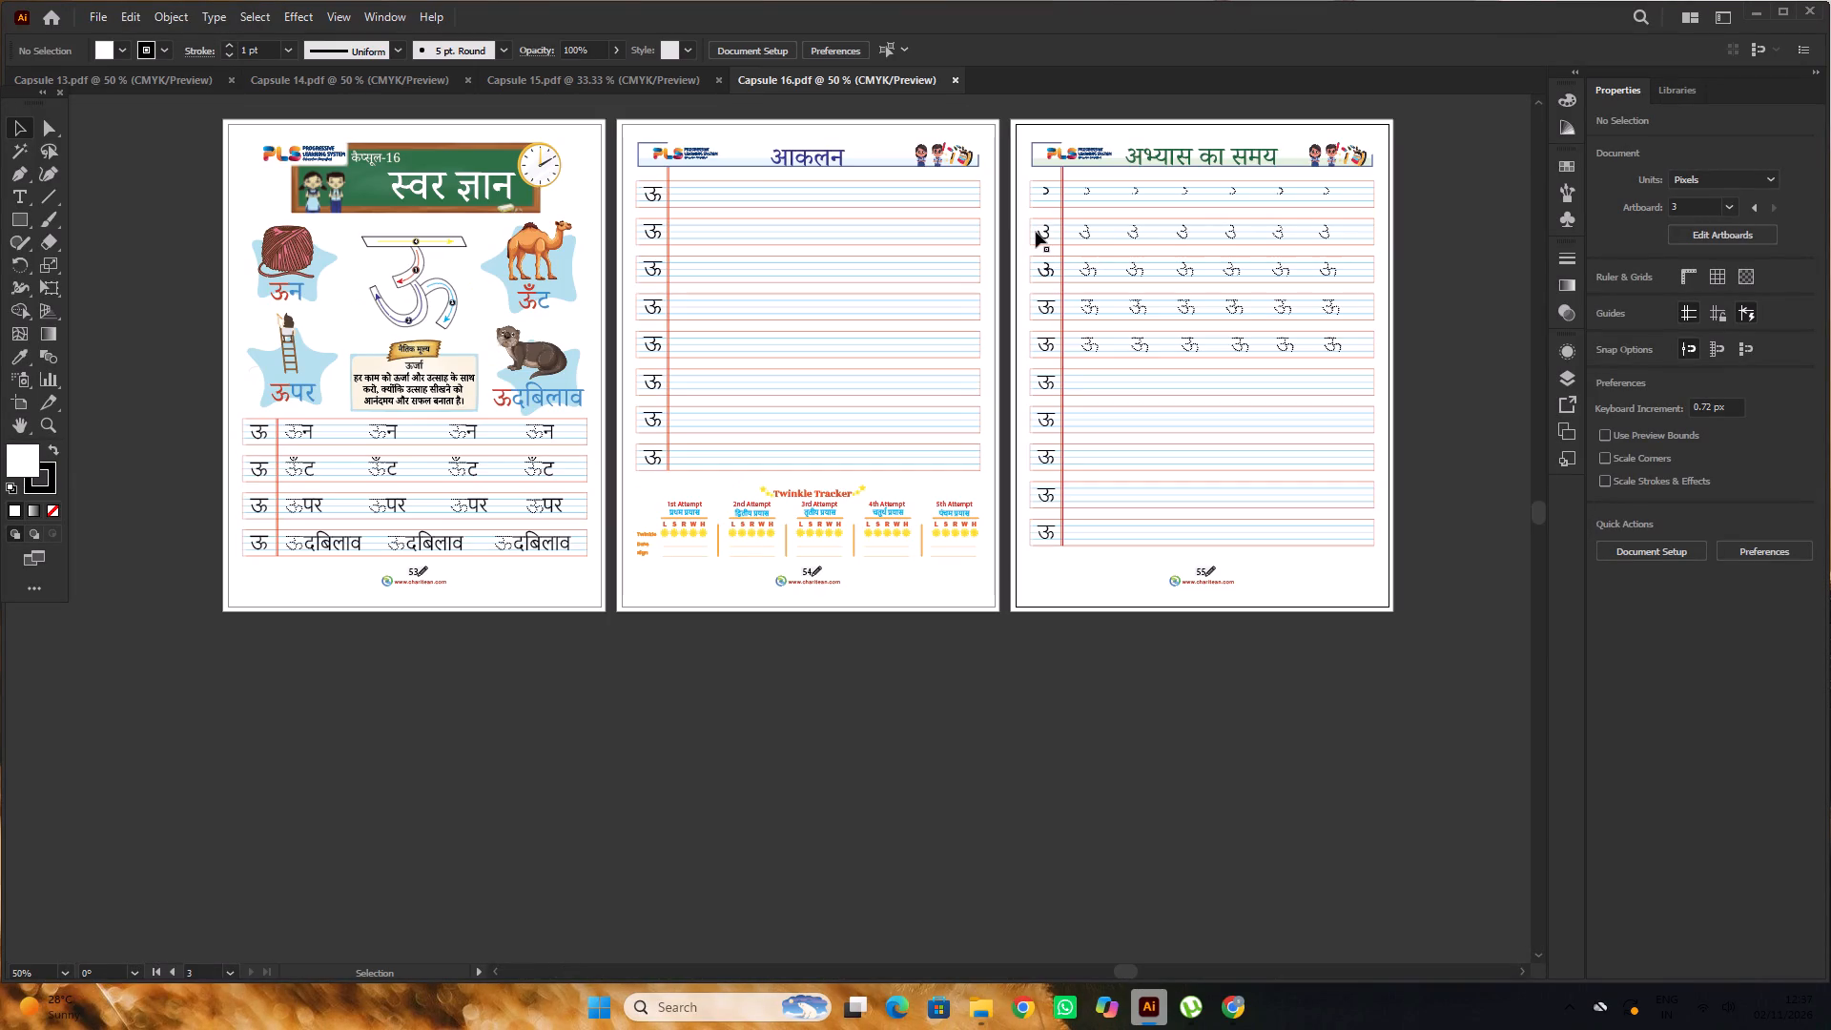
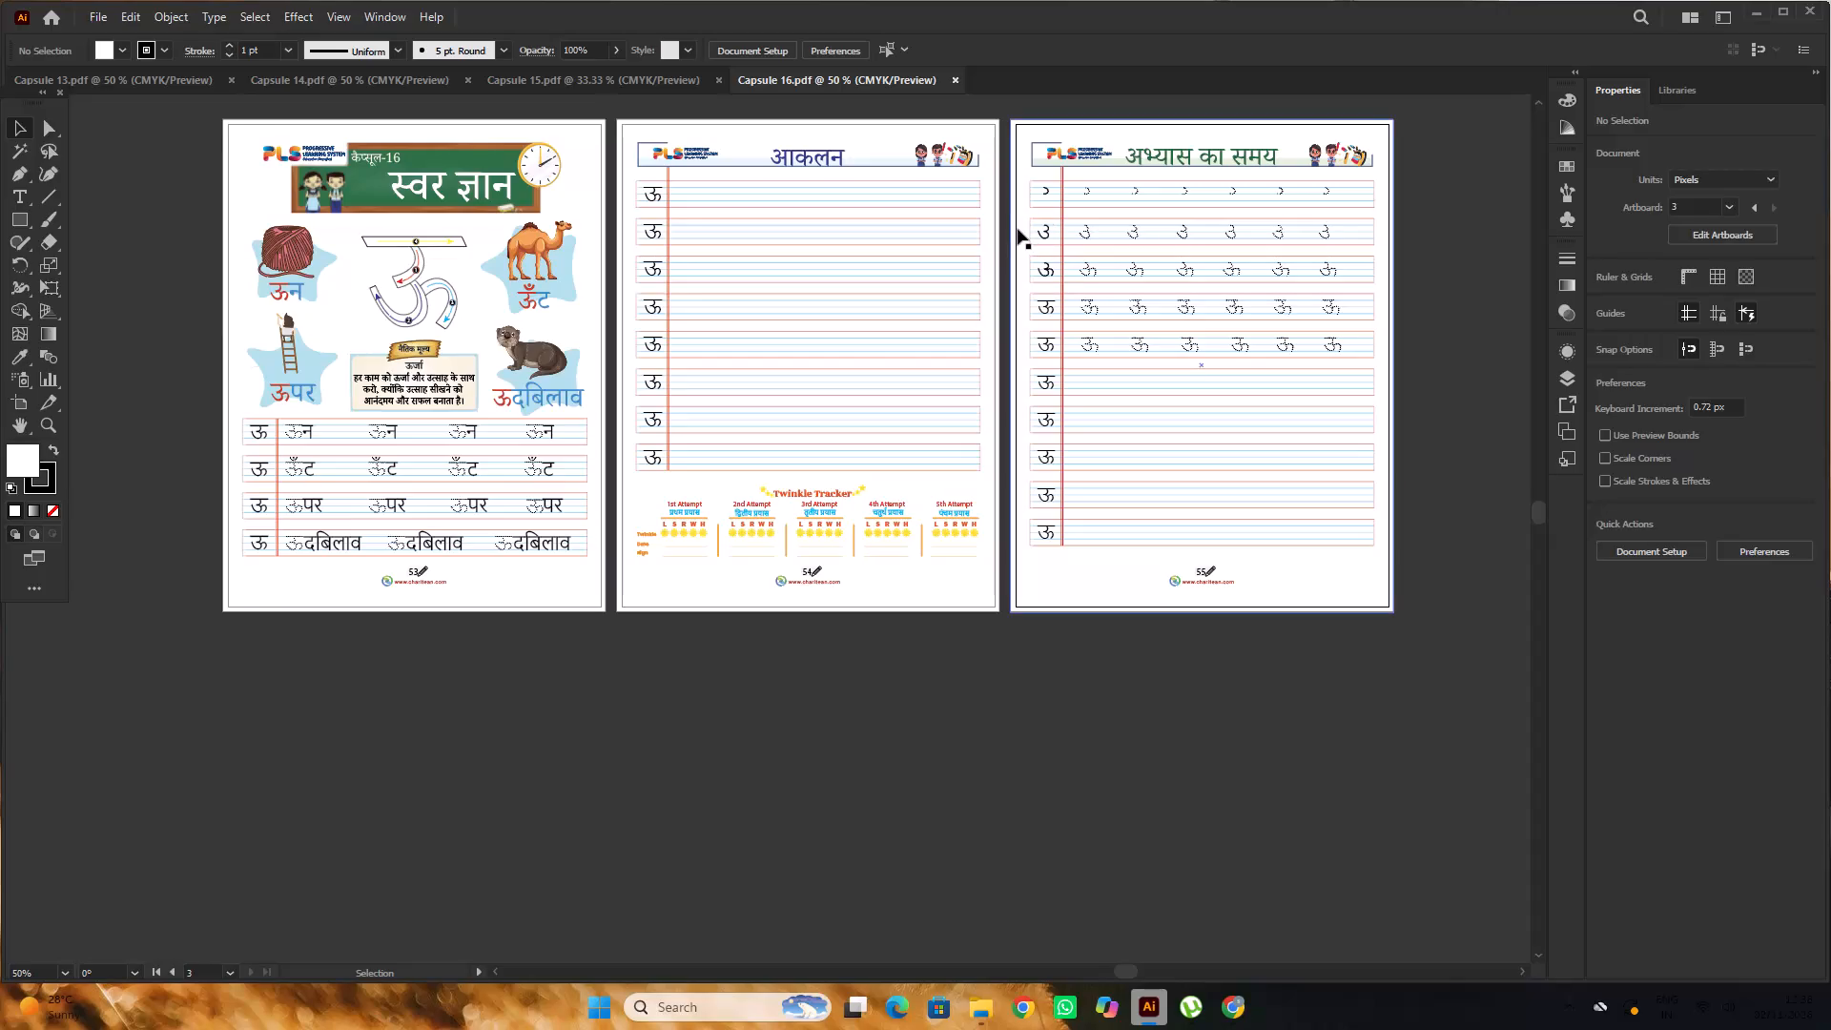
Change the font of the number 16 in the first page's कैप्सूल-16 heading to Sassoon Primary Regular.
scroll(347, 167, "up", 3, "alt")
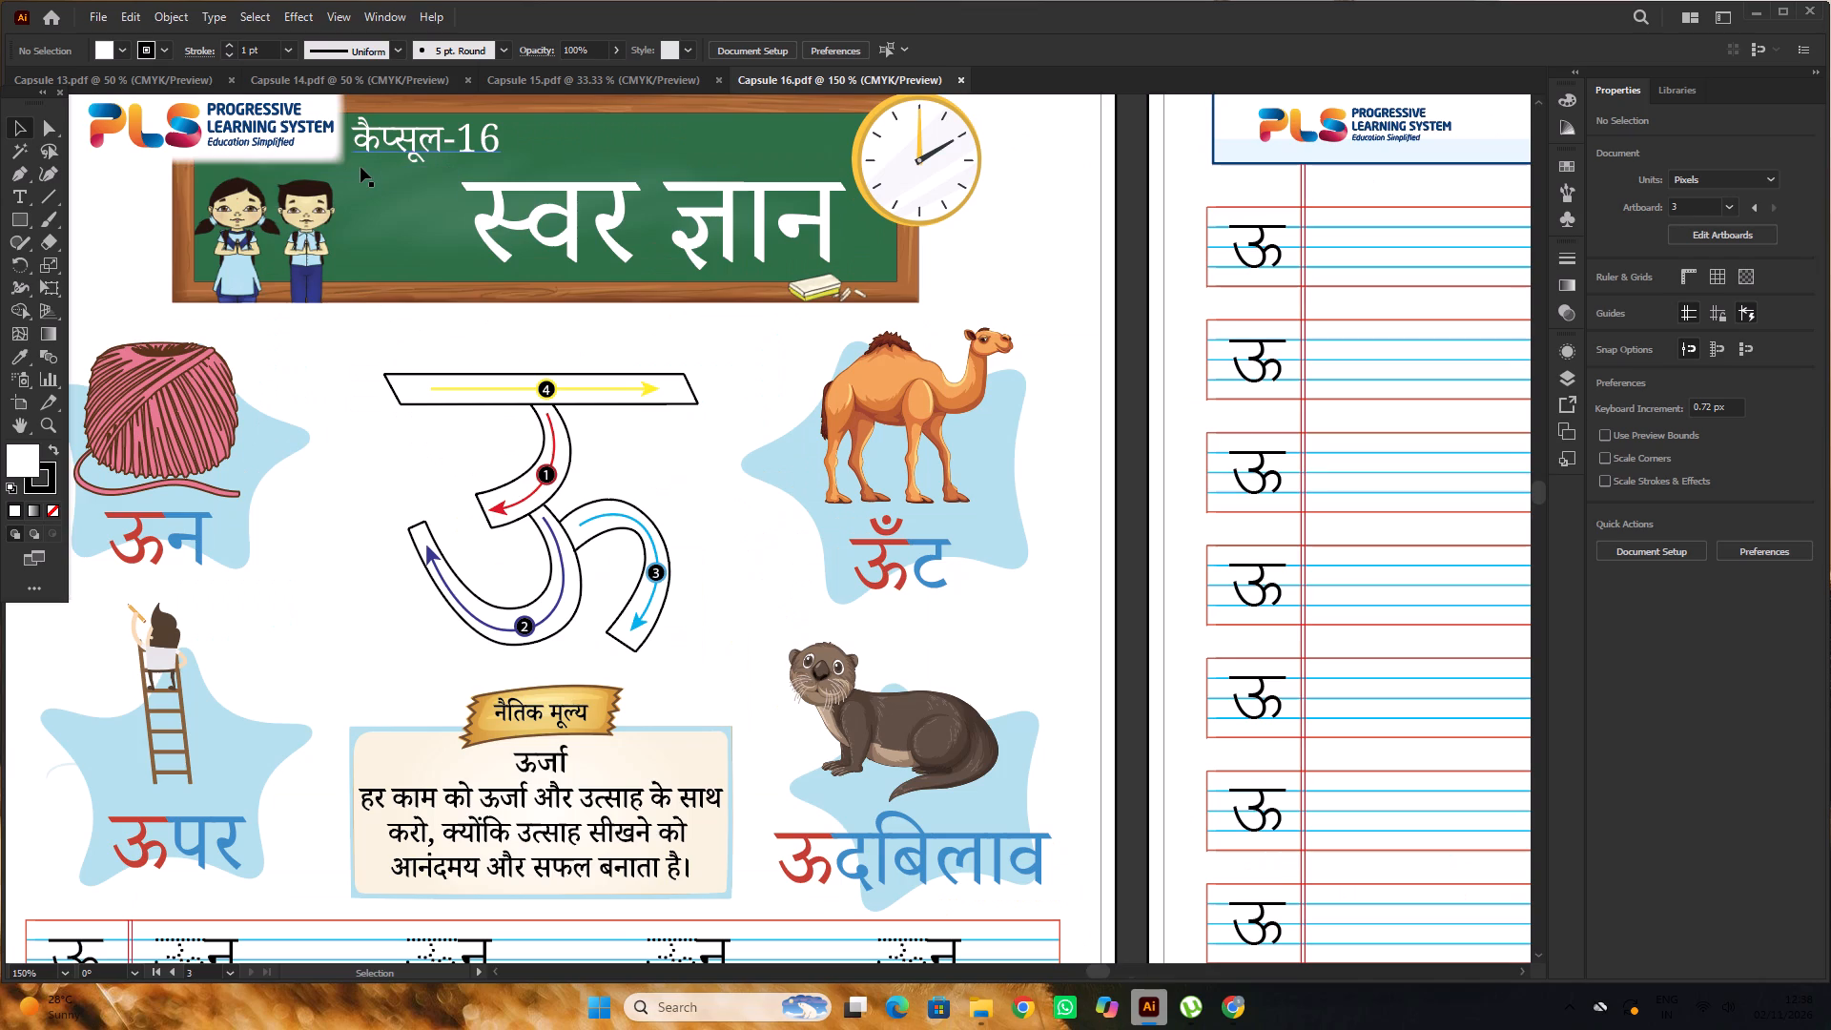
scroll(569, 184, "down", 1, "alt")
scroll(567, 187, "up", 2)
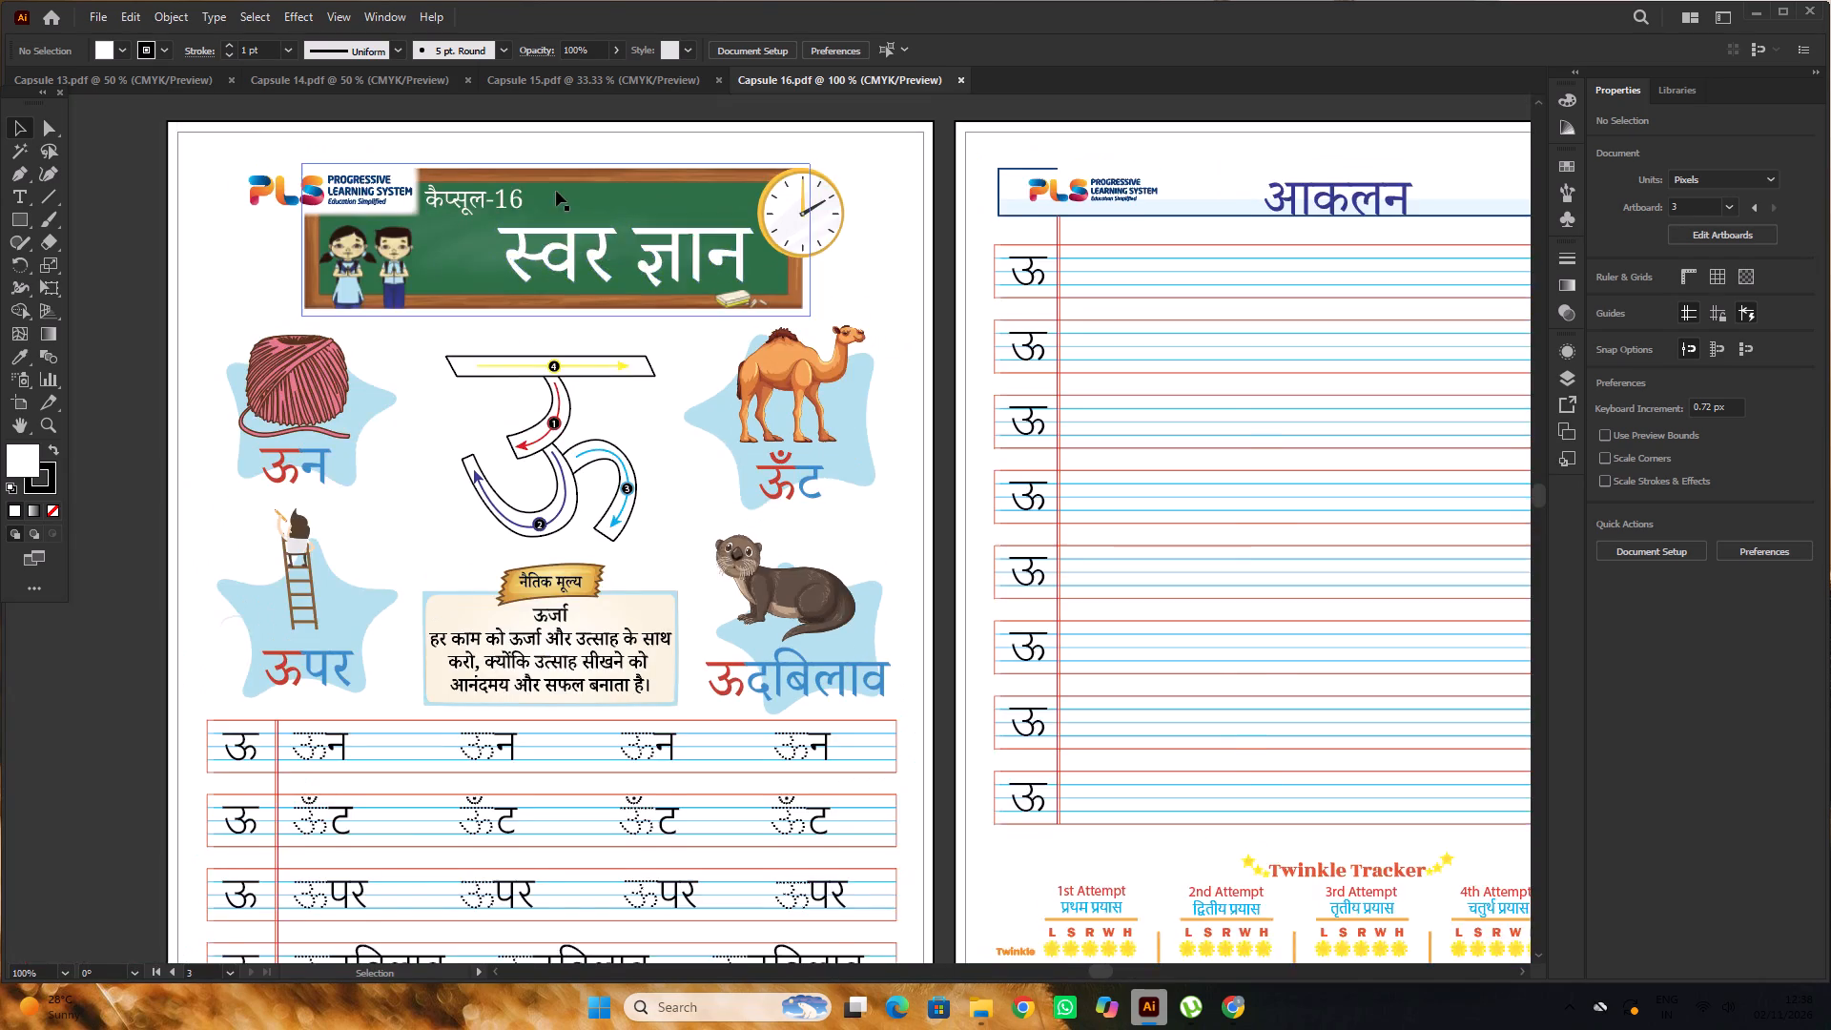
scroll(556, 191, "up", 3)
key("t")
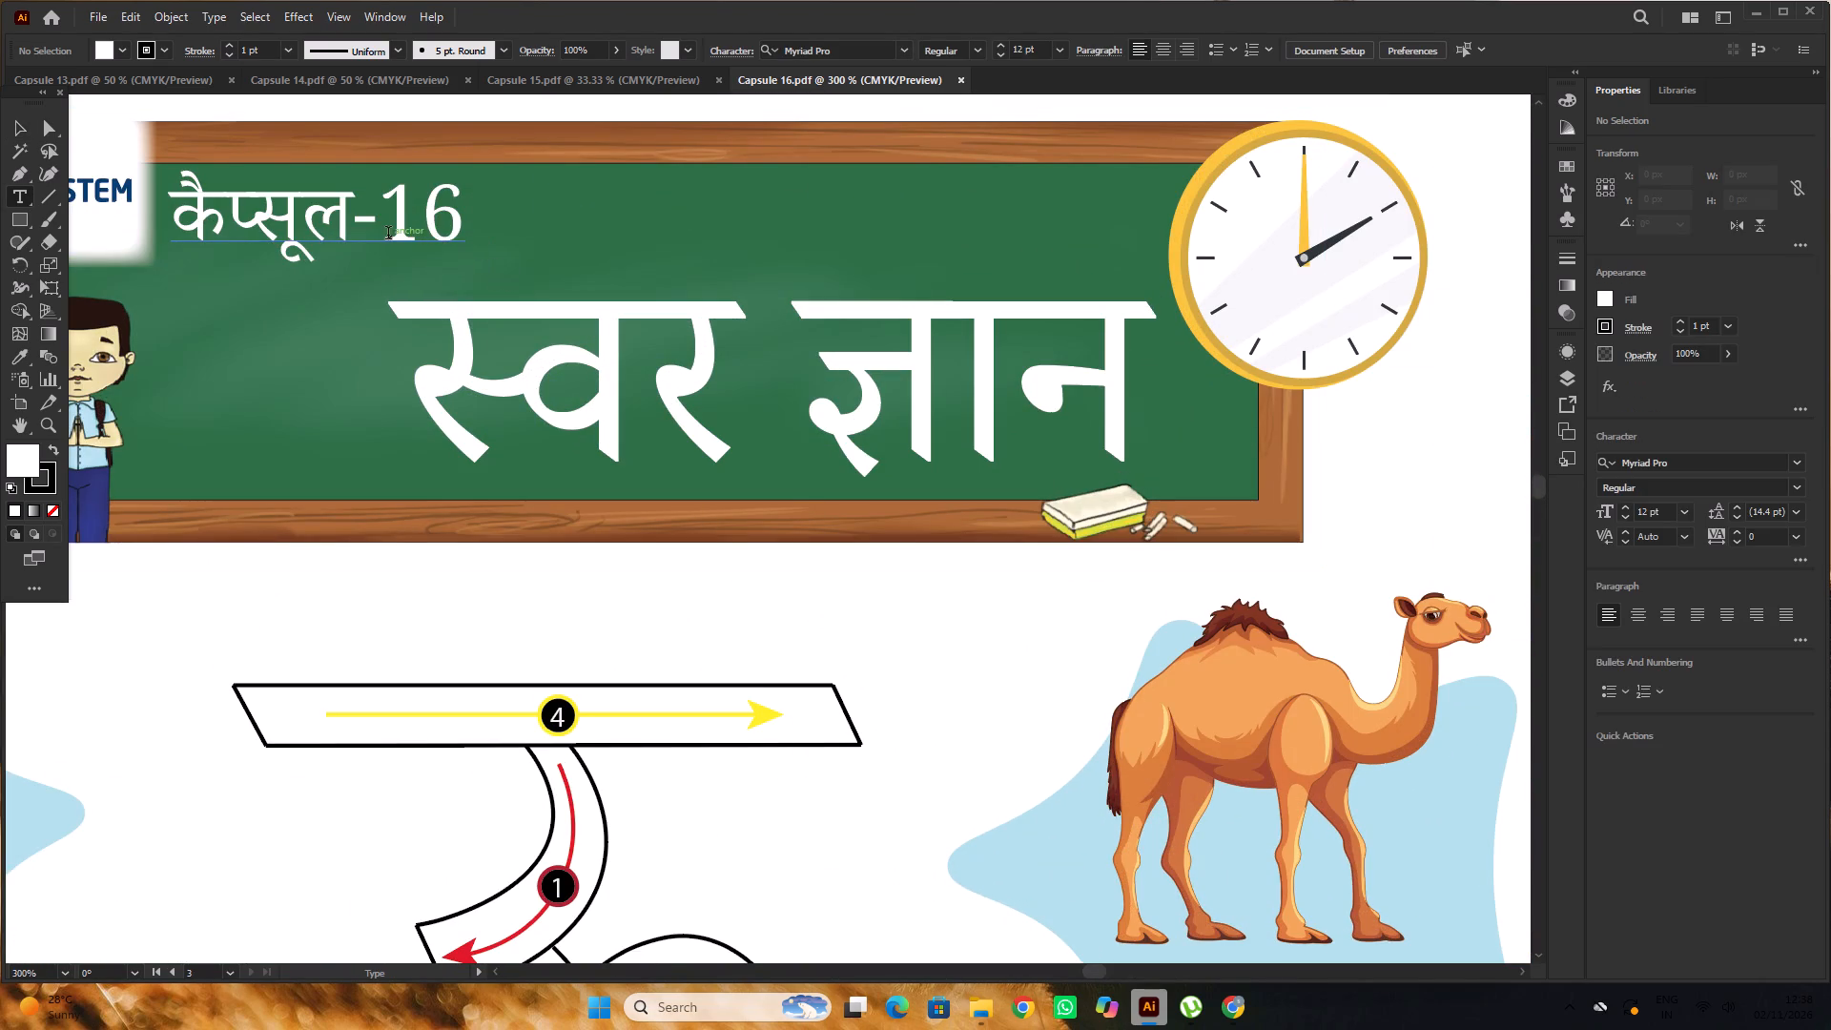
left_click_drag(388, 236, 804, 243)
left_click(1743, 471)
type("sa")
key("s")
left_click(1435, 592)
scroll(629, 302, "down", 2, "alt")
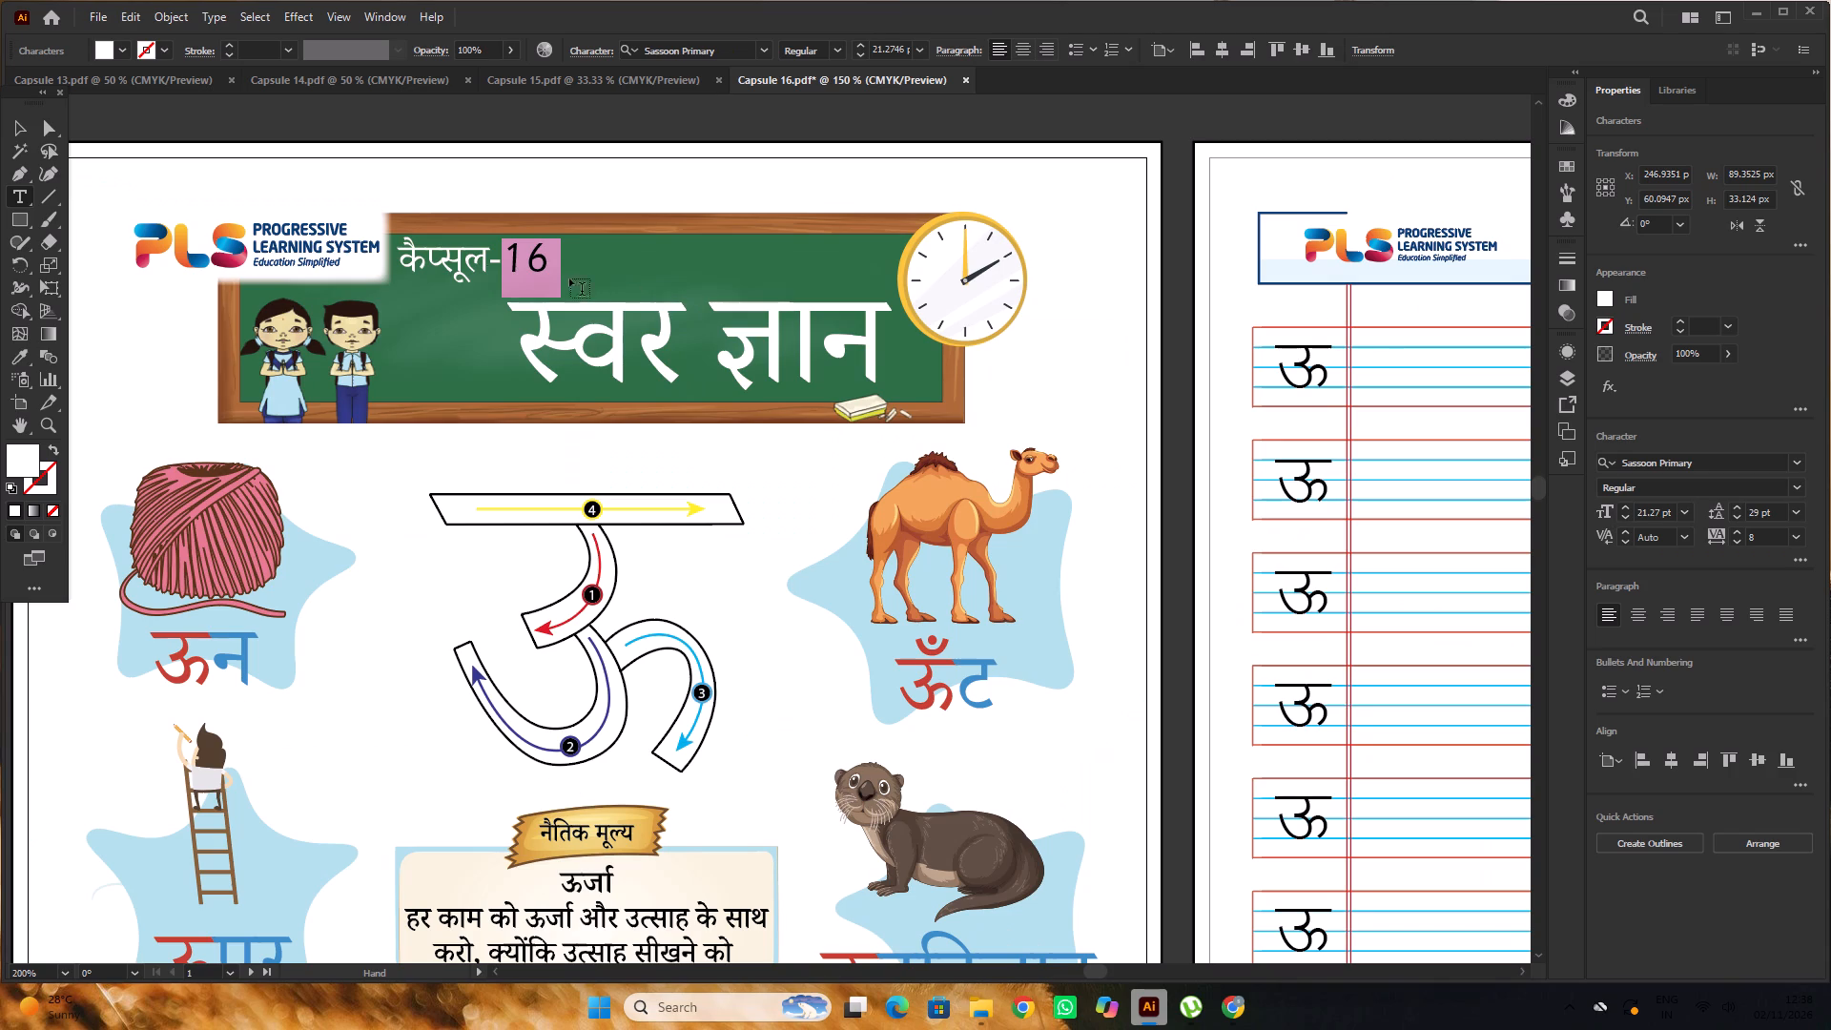
left_click(25, 124)
scroll(650, 212, "down", 2, "alt")
scroll(648, 212, "up", 2)
left_click(632, 189)
scroll(632, 188, "up", 3)
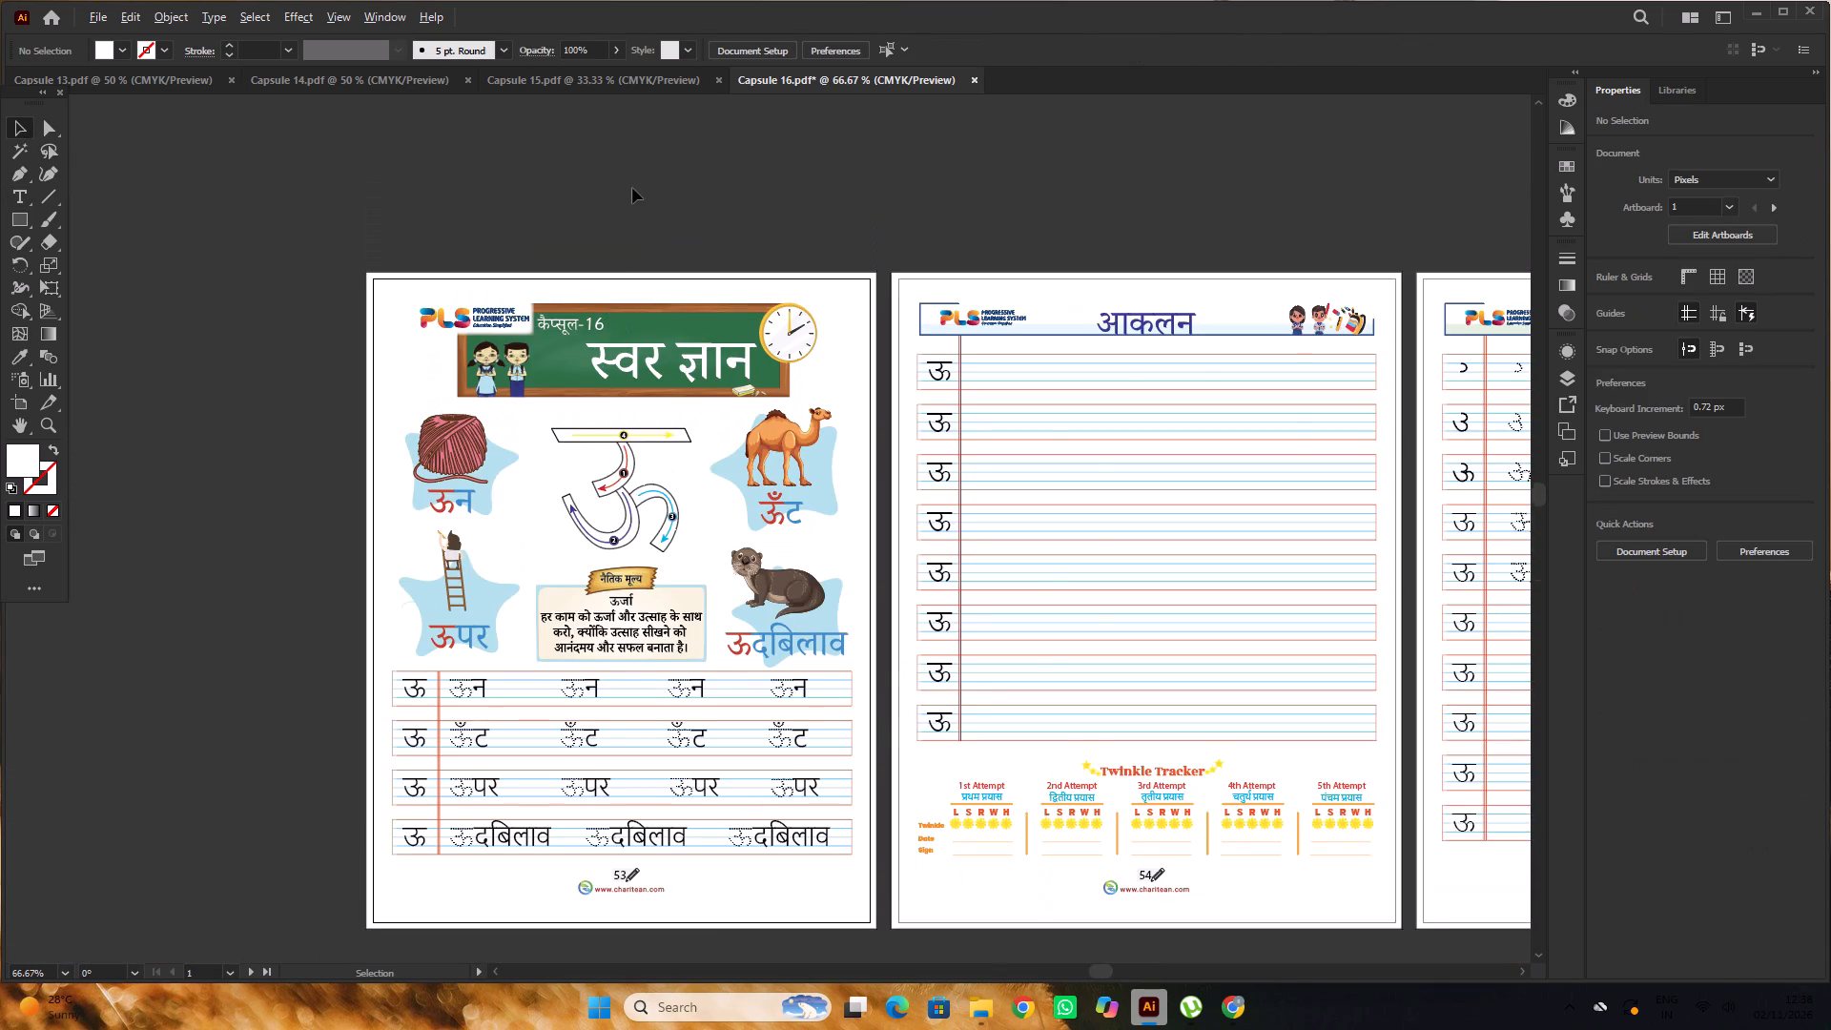
Check the Capsule 14 and Capsule 13 worksheets for comparison and return to the Capsule 16 document.
left_click(490, 86)
left_click(377, 86)
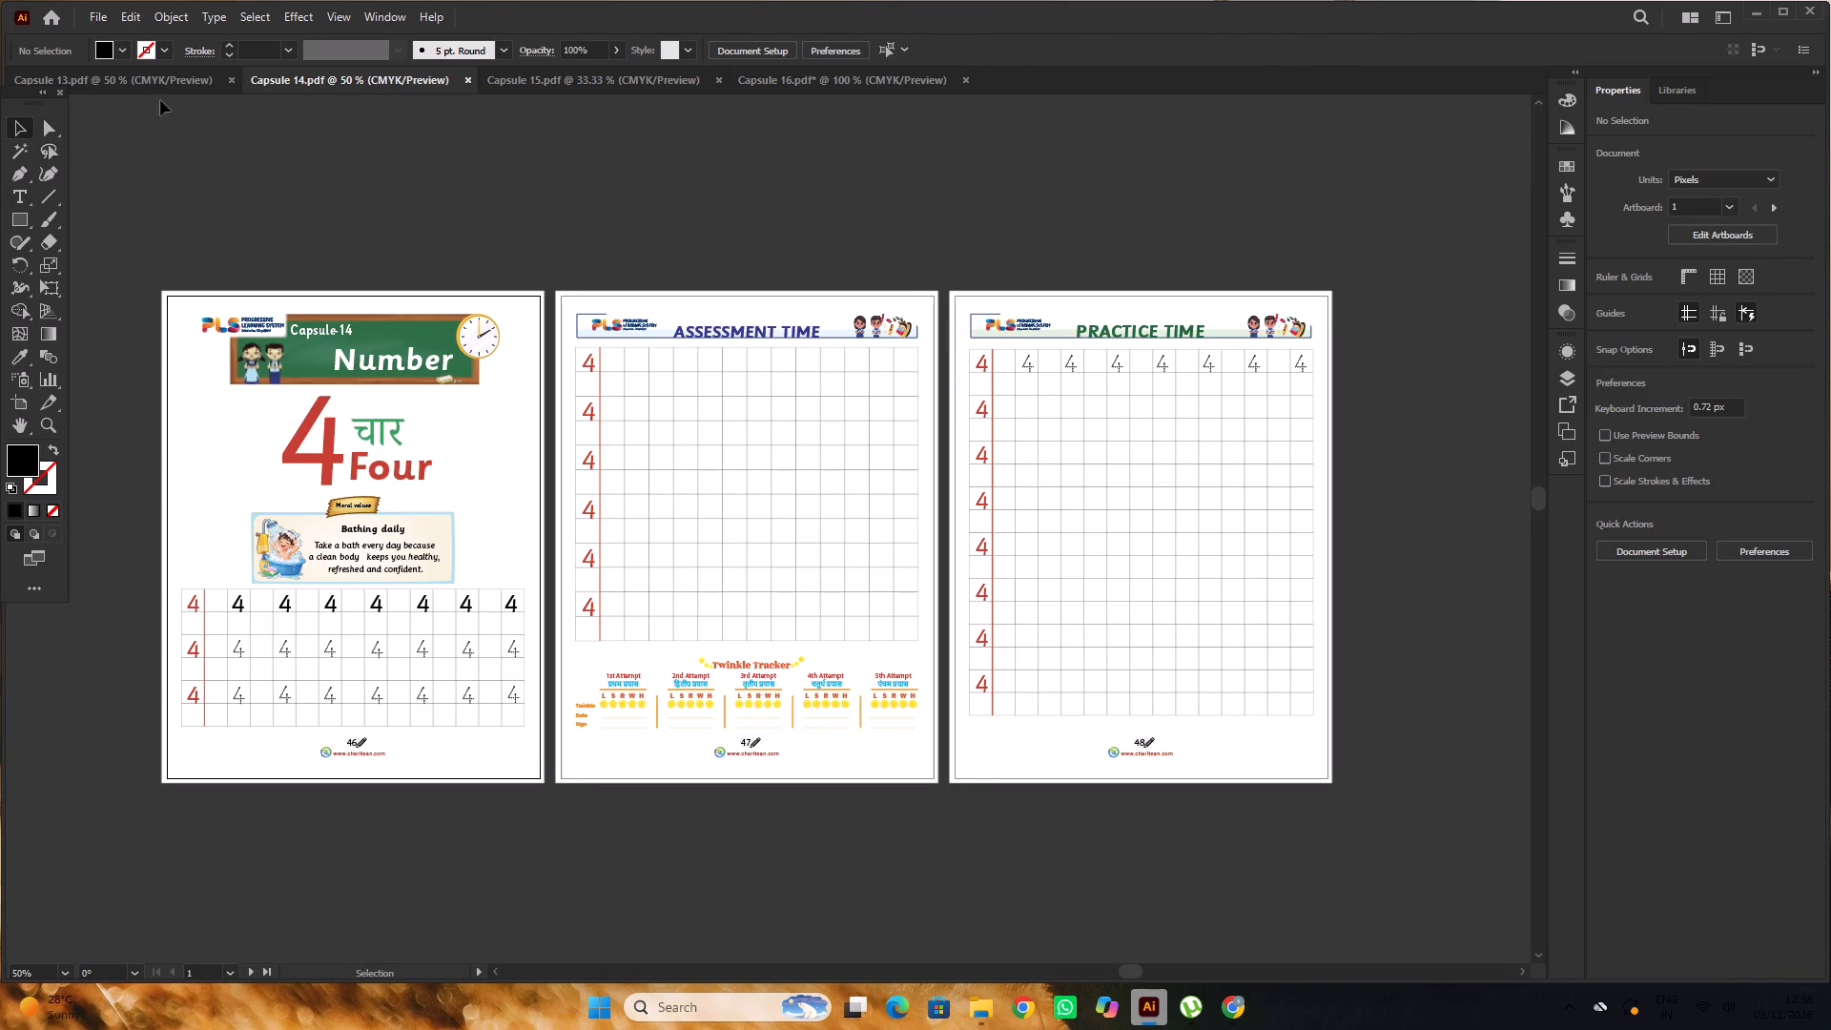
left_click(158, 89)
scroll(325, 216, "up", 3, "alt")
scroll(668, 223, "down", 1, "alt")
left_click(791, 87)
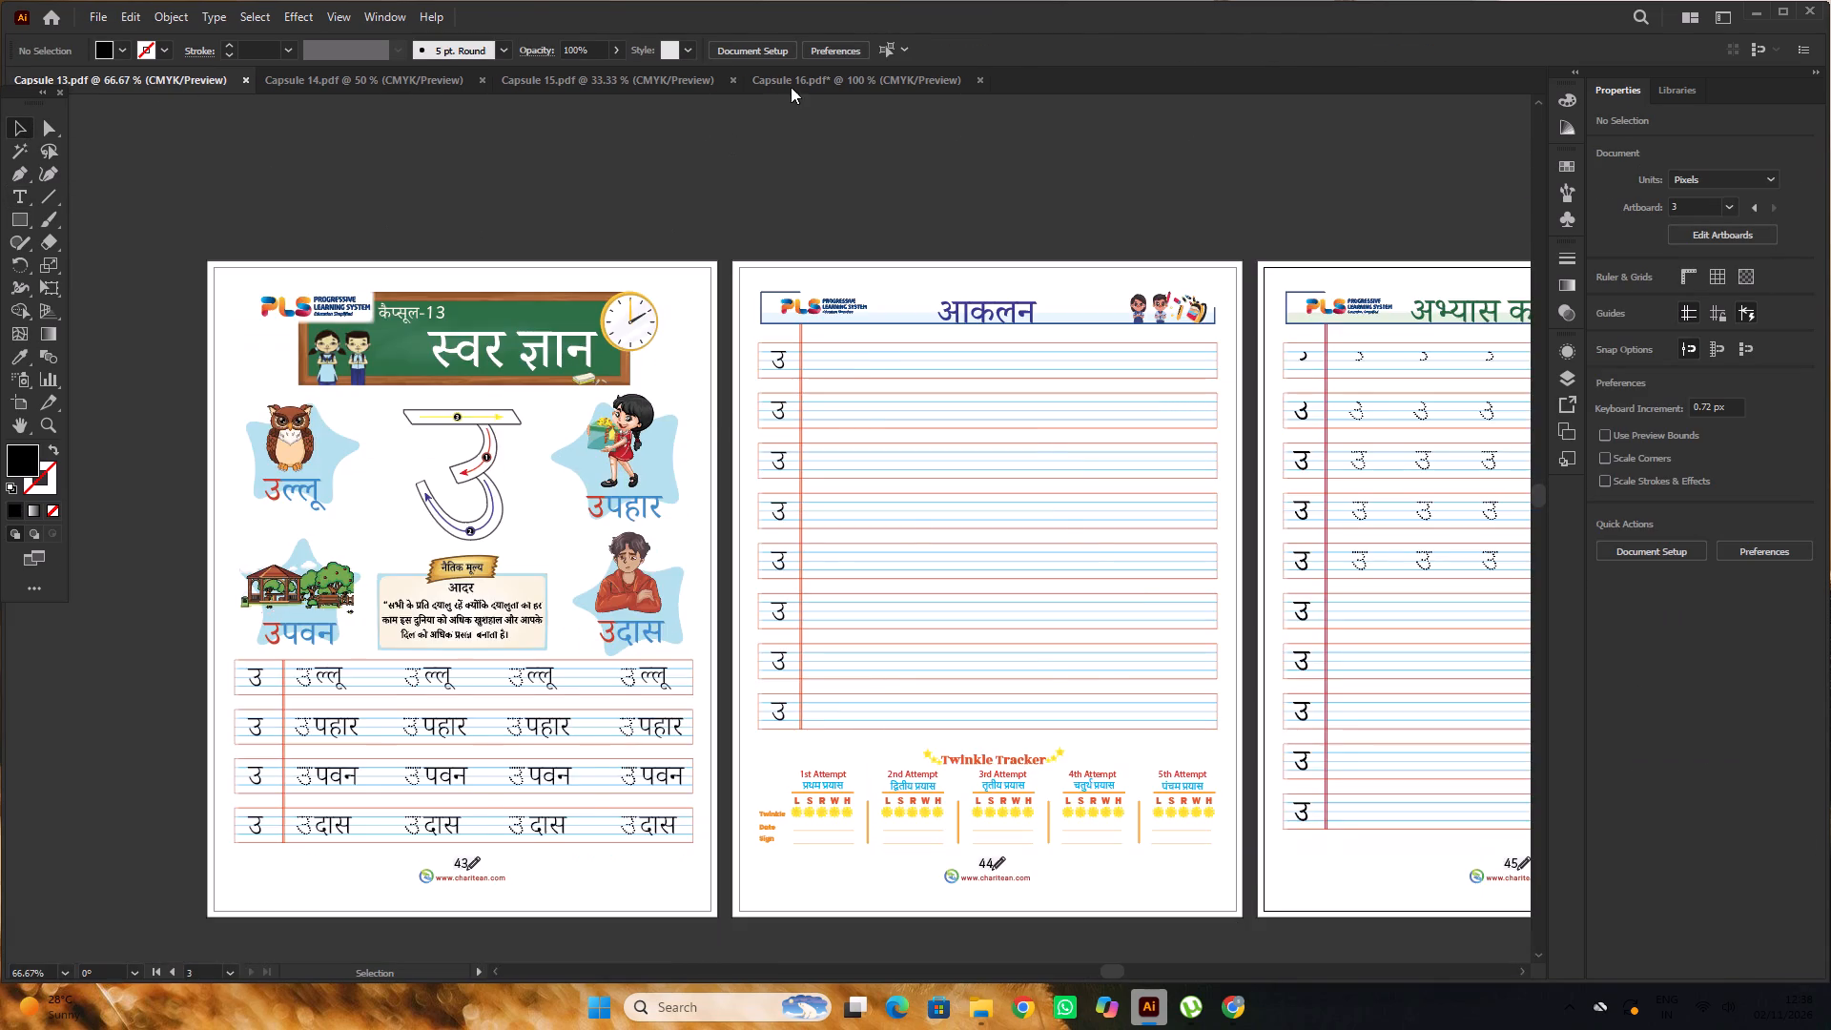
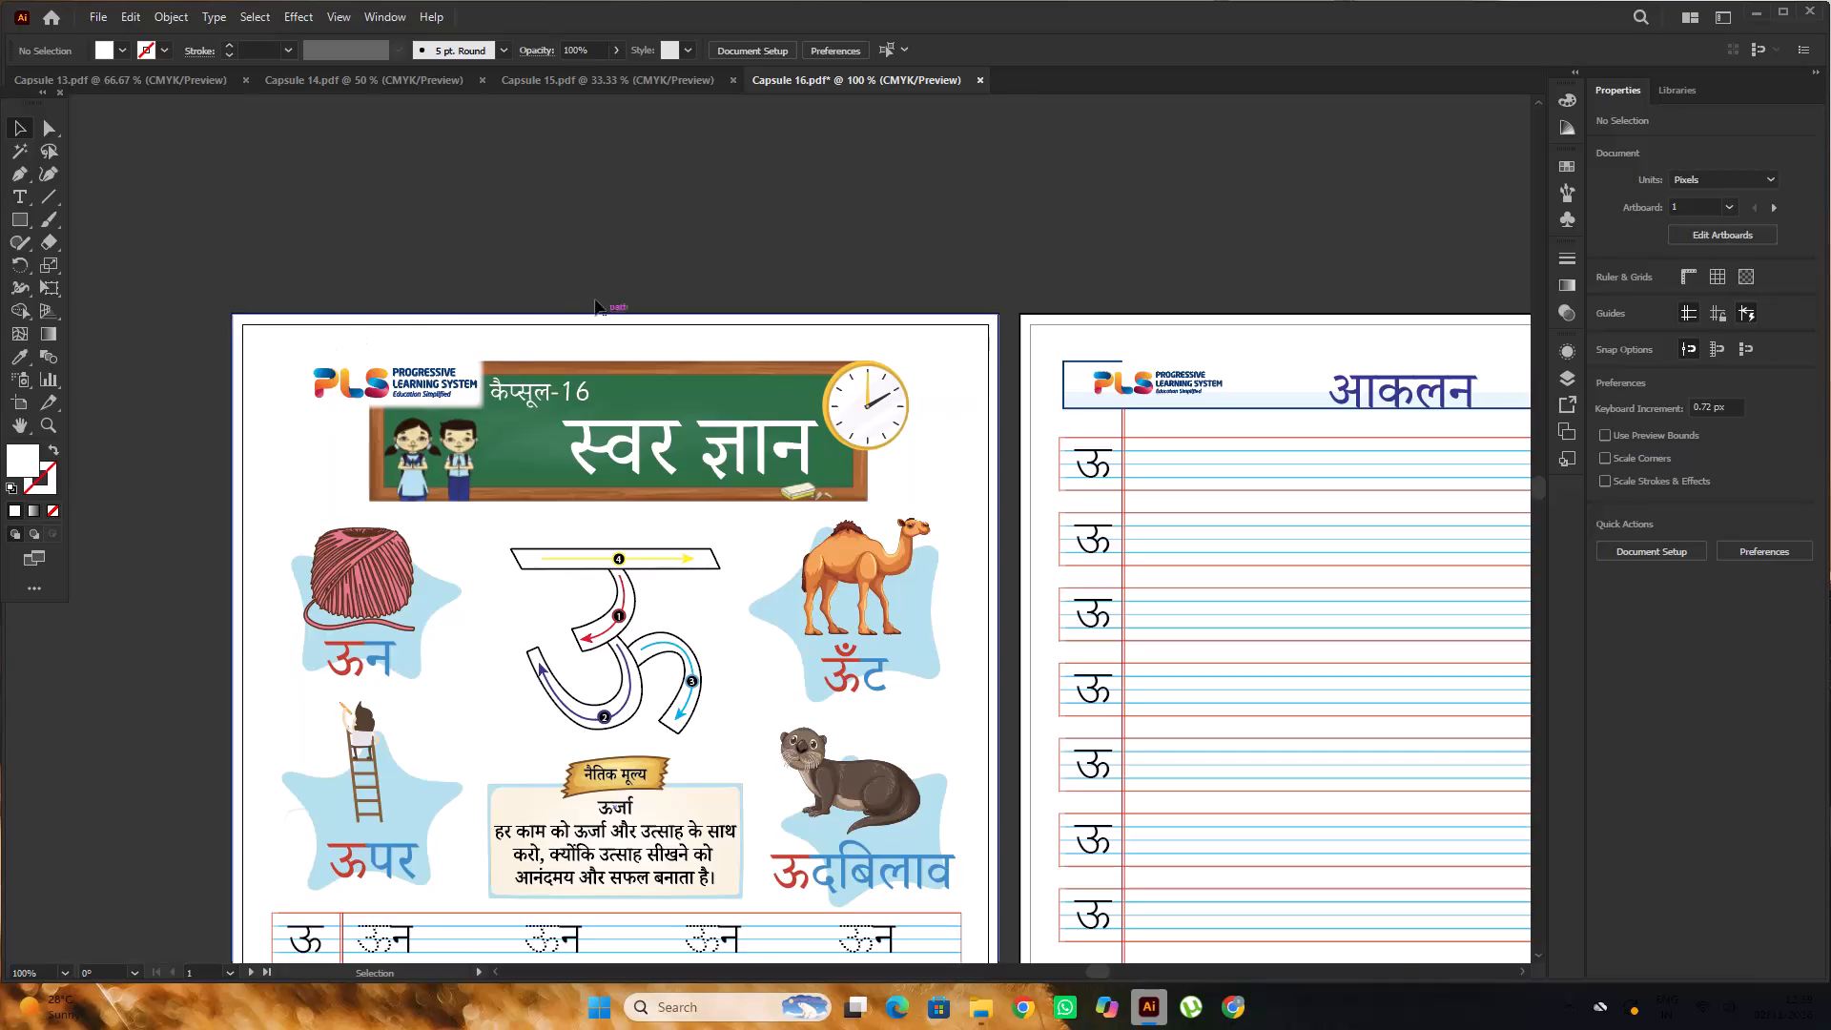
Change the font of the four solid ऊ letters in the practice rows' first column to Noto Serif Devanagari Light.
scroll(595, 299, "down", 8, "alt")
scroll(583, 326, "up", 3, "alt")
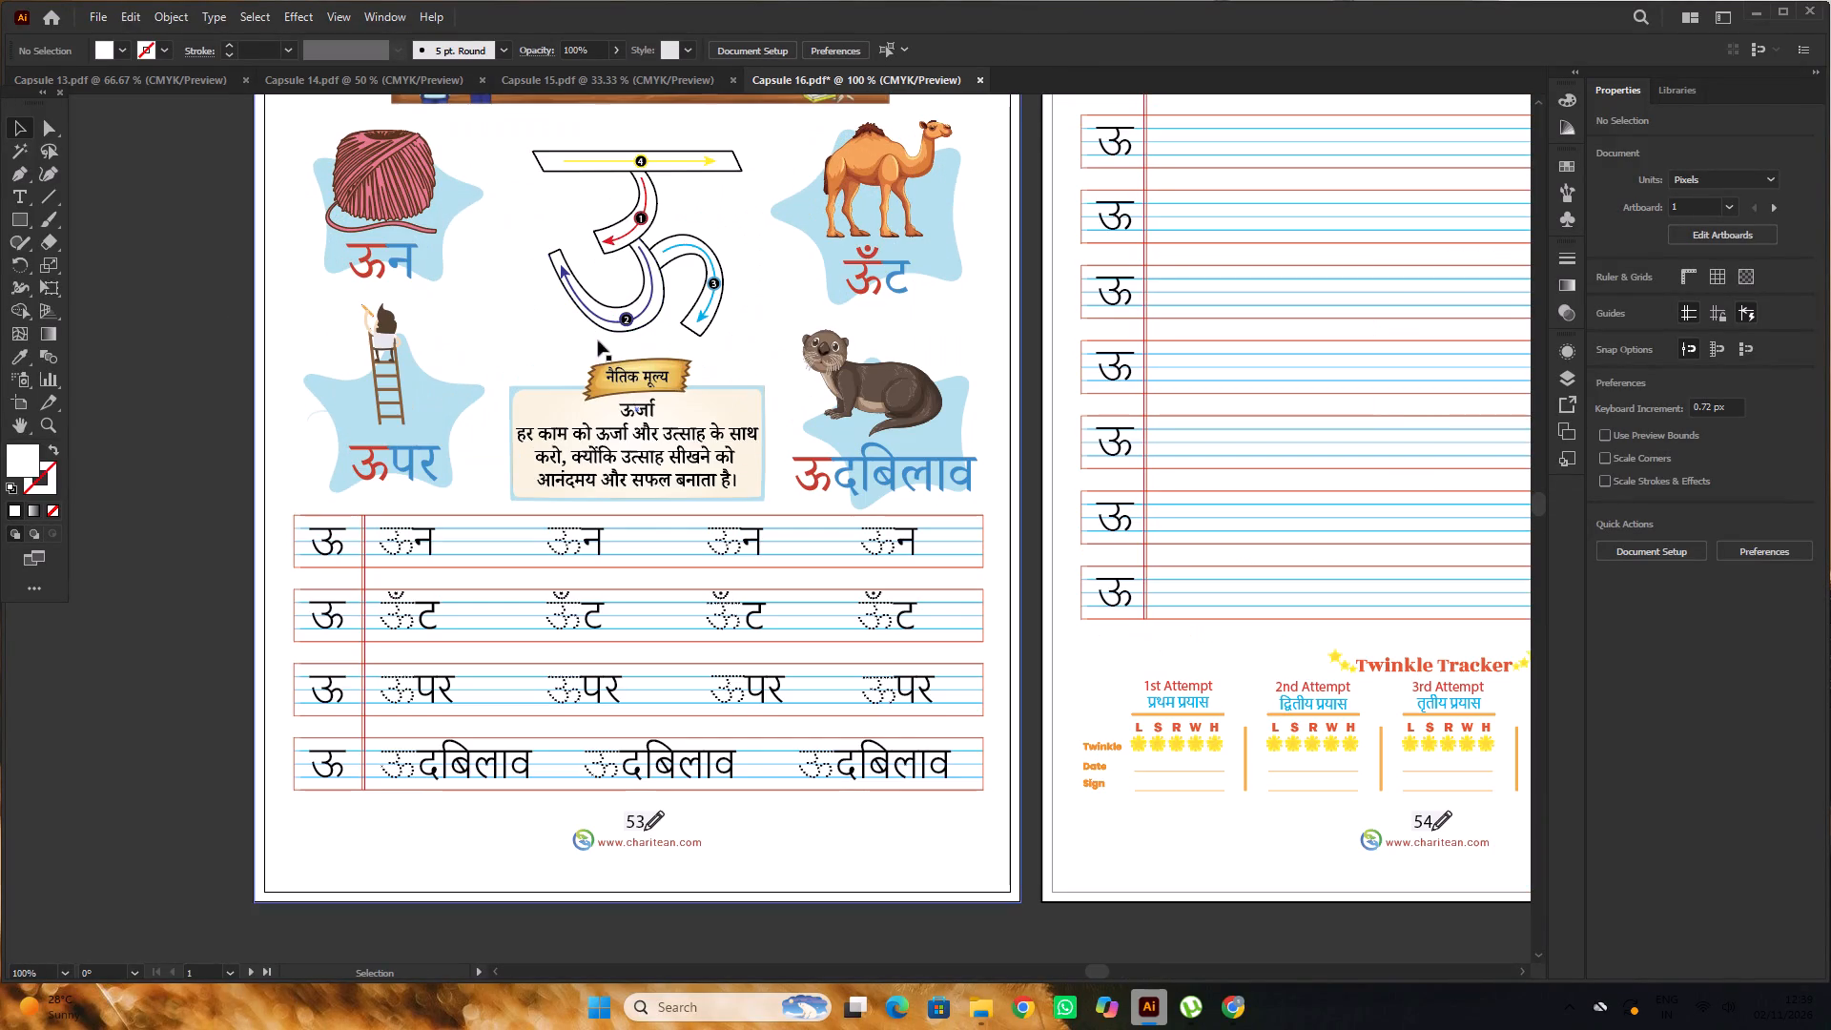
scroll(608, 369, "down", 1, "alt")
scroll(610, 416, "up", 3, "alt")
scroll(627, 389, "down", 2, "alt")
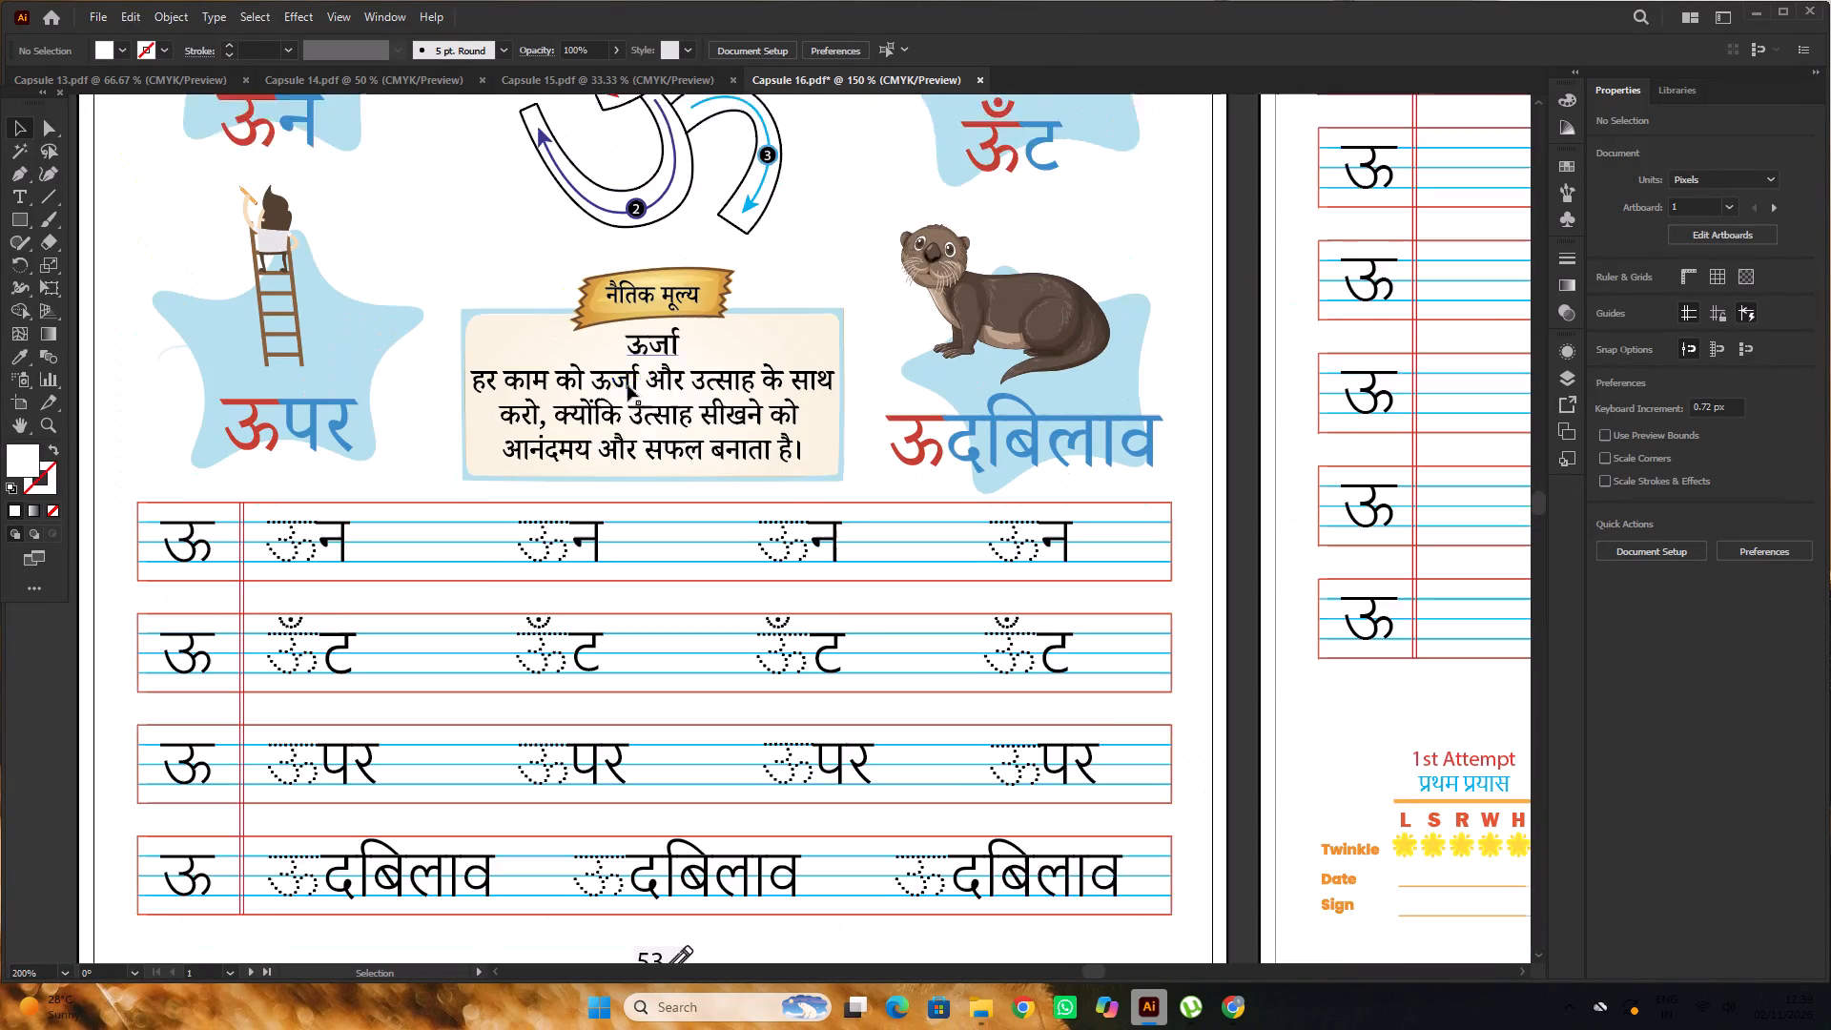
scroll(627, 385, "down", 7, "alt")
scroll(335, 398, "up", 2, "alt")
left_click(541, 411)
scroll(503, 381, "down", 1, "alt")
scroll(558, 464, "up", 2, "alt")
left_click(533, 480, "shift")
left_click(514, 653, "shift")
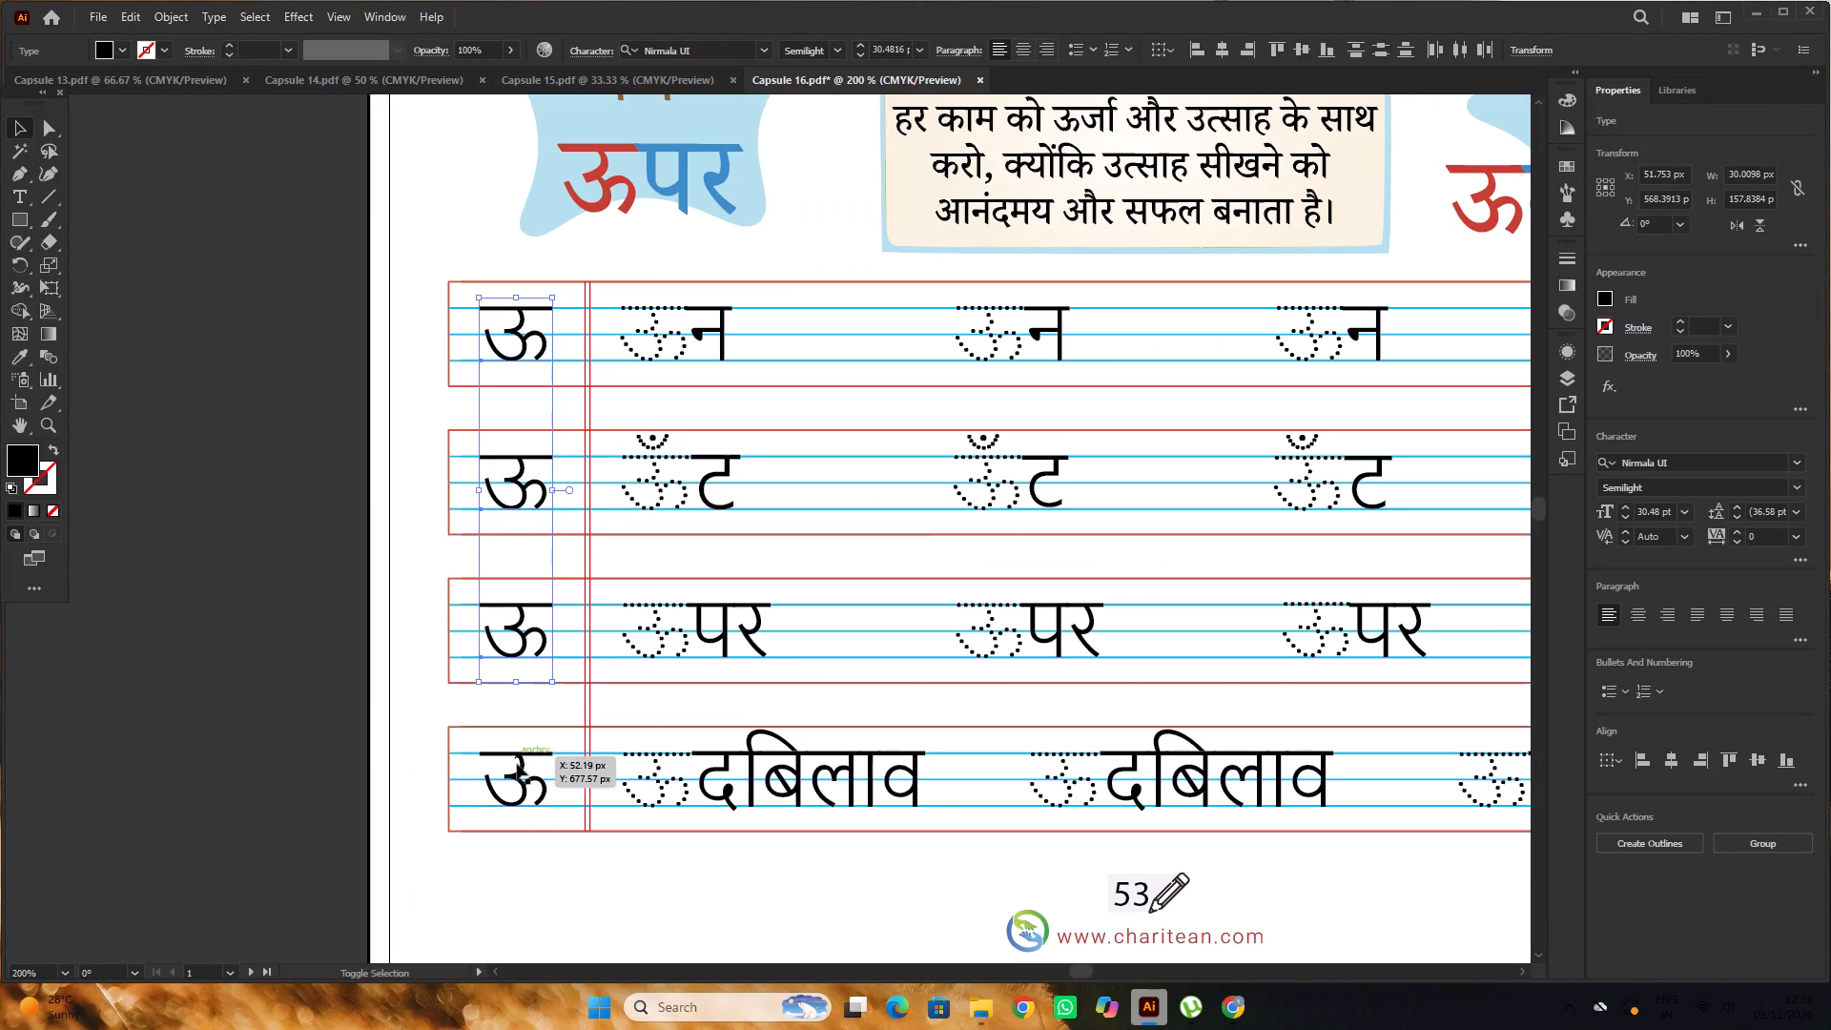
left_click(519, 767, "shift")
left_click(1687, 461)
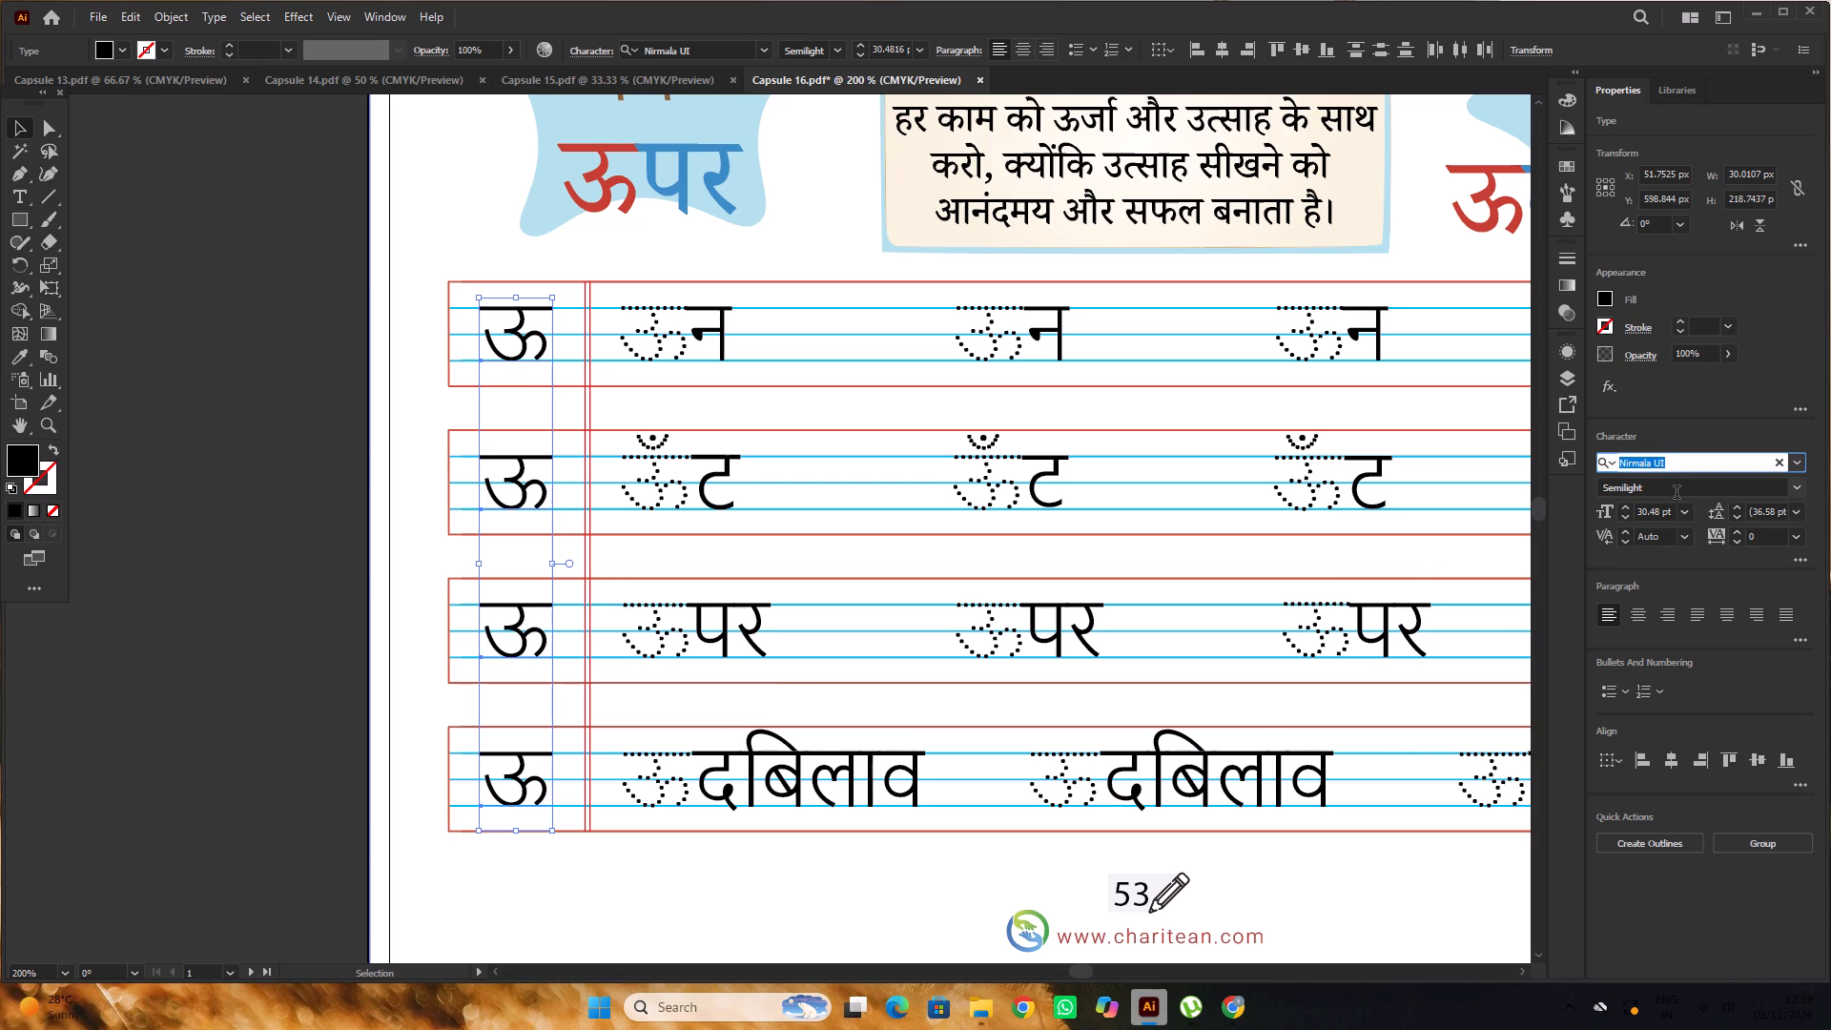
key("n")
key("o")
left_click(1538, 643)
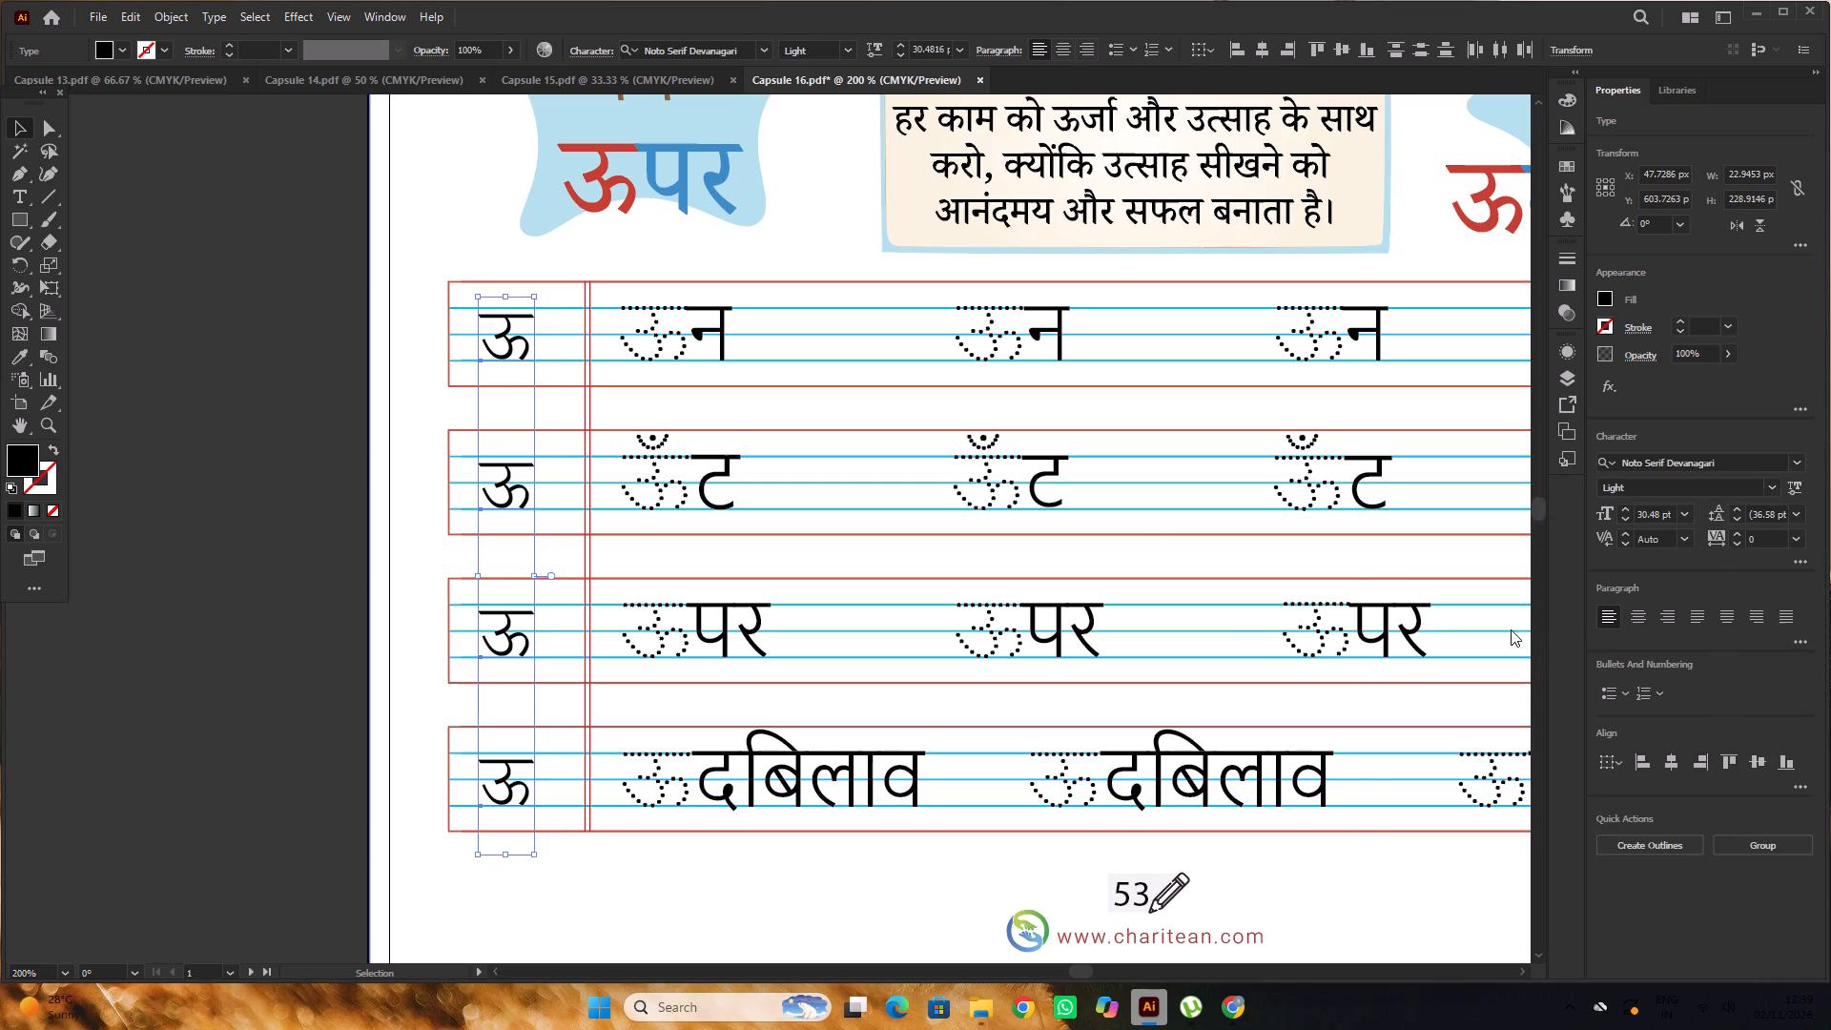
left_click(213, 335)
Enlarge the first row's ऊ to about 35.75 pt and position it so it fits between the top and bottom blue lines.
scroll(465, 262, "up", 3, "alt")
scroll(563, 422, "up", 2, "alt")
left_click_drag(570, 426, 579, 386)
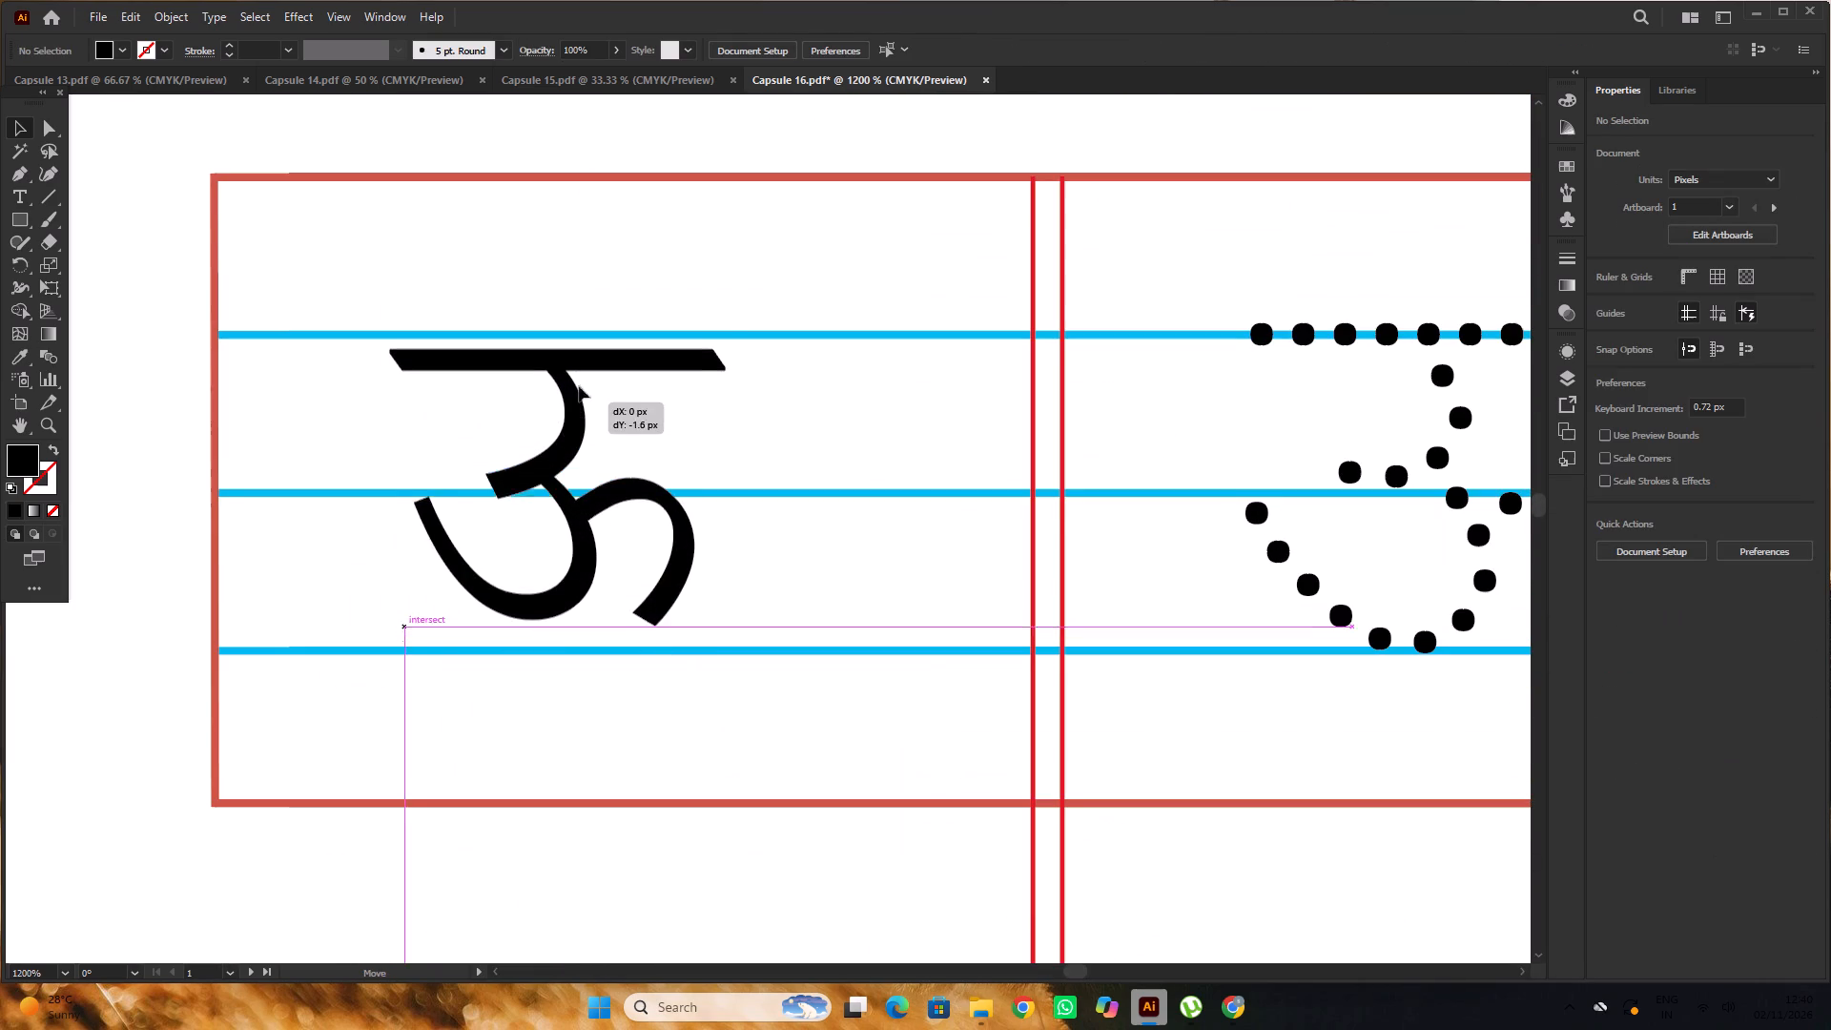
left_click_drag(579, 386, 584, 378)
scroll(475, 326, "down", 3, "alt")
scroll(594, 569, "up", 1, "alt")
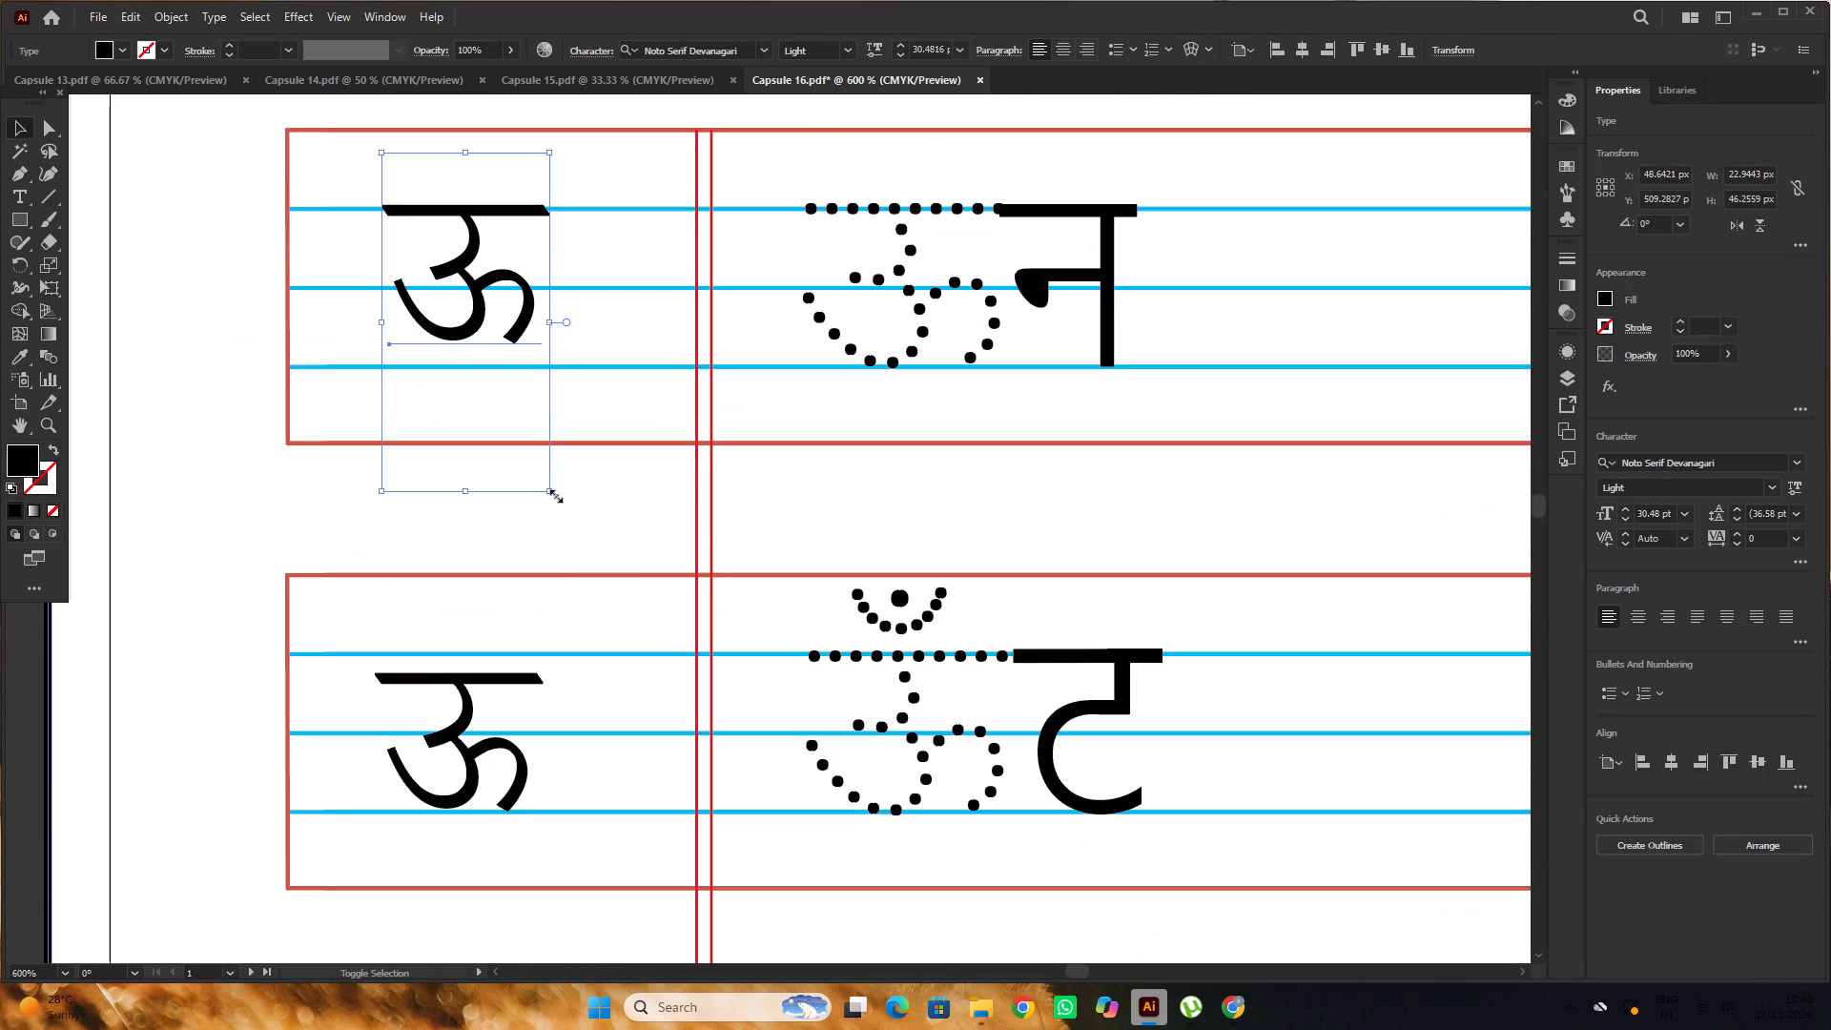
left_click_drag(554, 494, 576, 536, "shift")
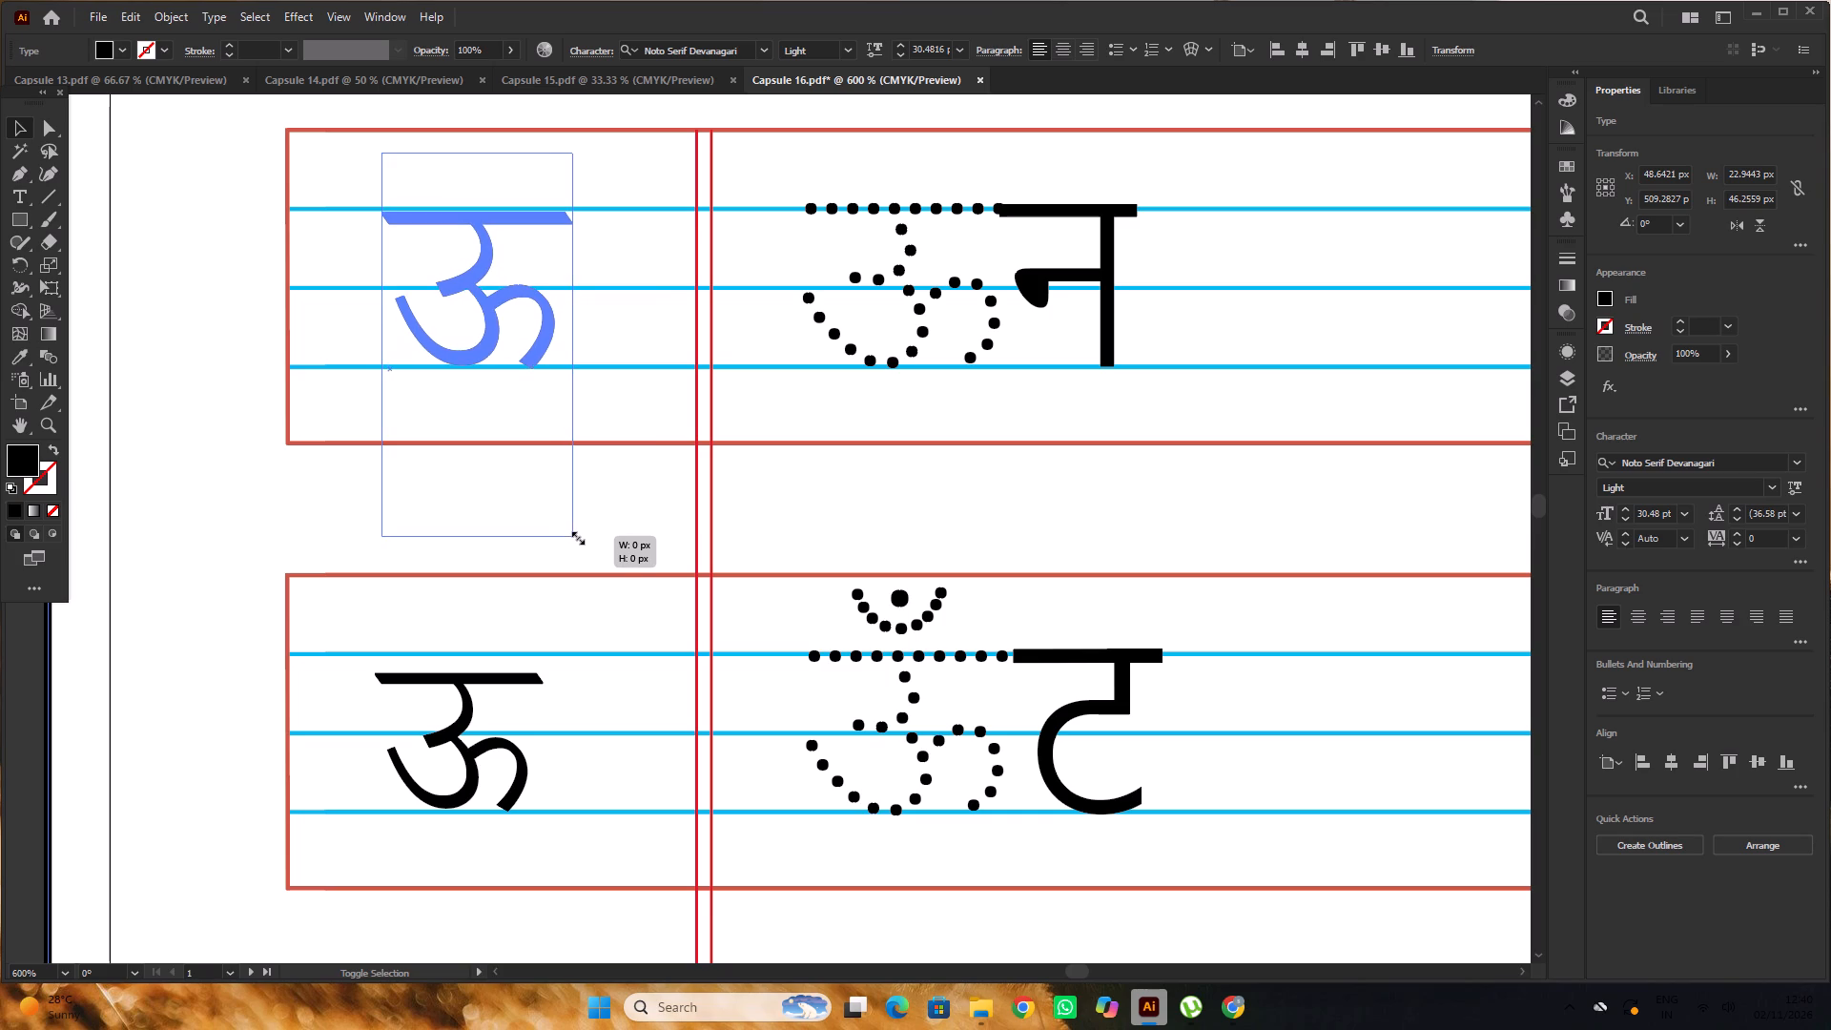
left_click_drag(576, 536, 574, 535, "shift")
scroll(497, 301, "up", 6)
left_click_drag(481, 355, 481, 348)
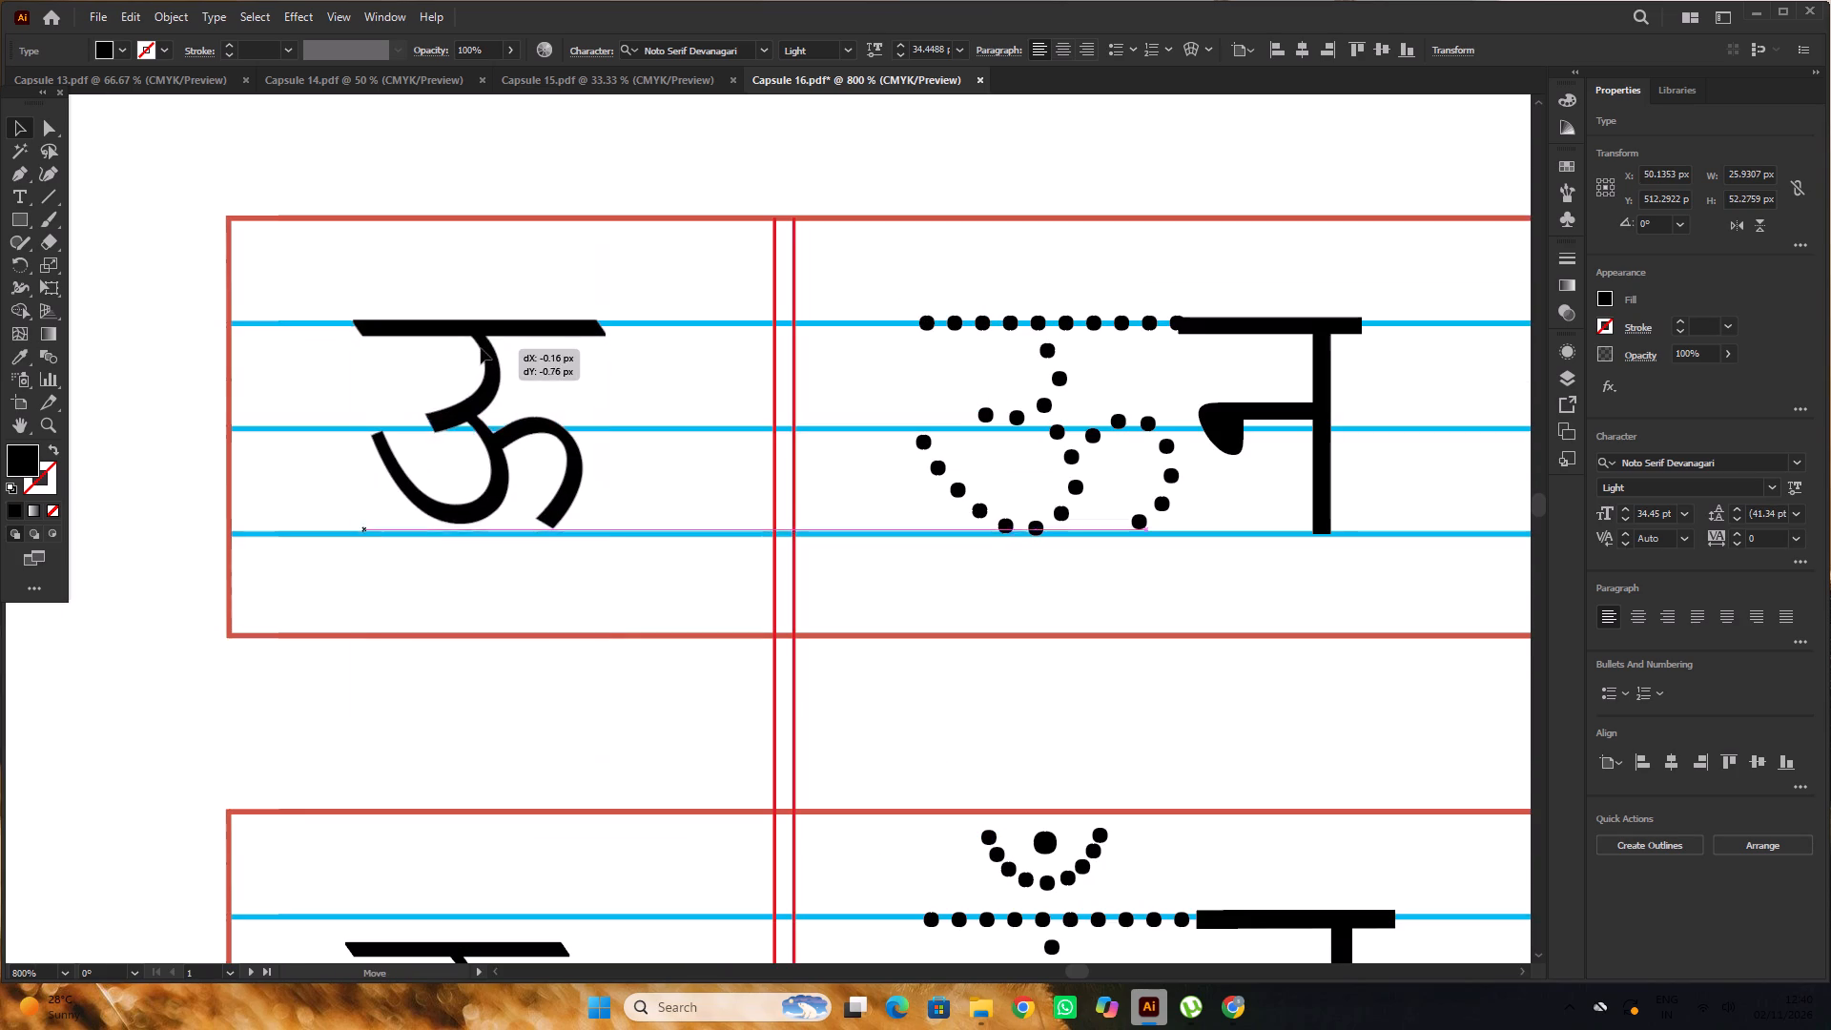
left_click_drag(481, 348, 481, 345)
scroll(481, 340, "down", 5)
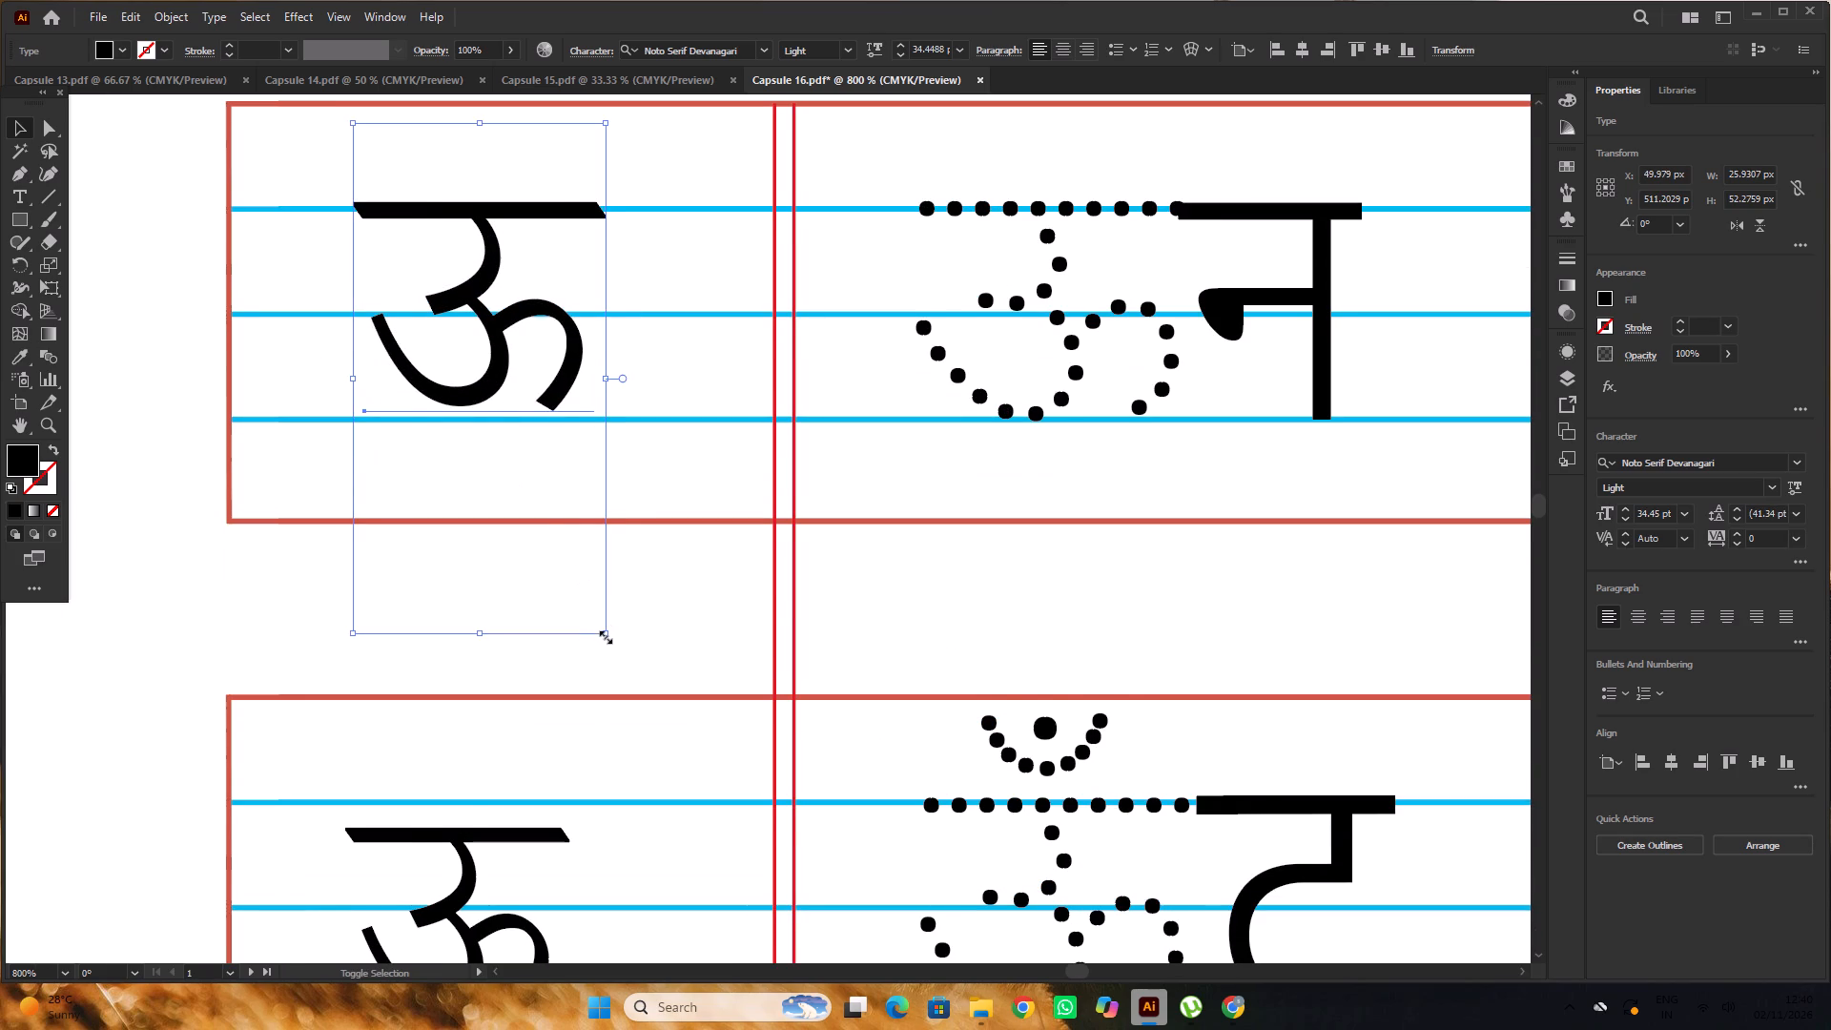
left_click_drag(607, 635, 616, 651, "shift")
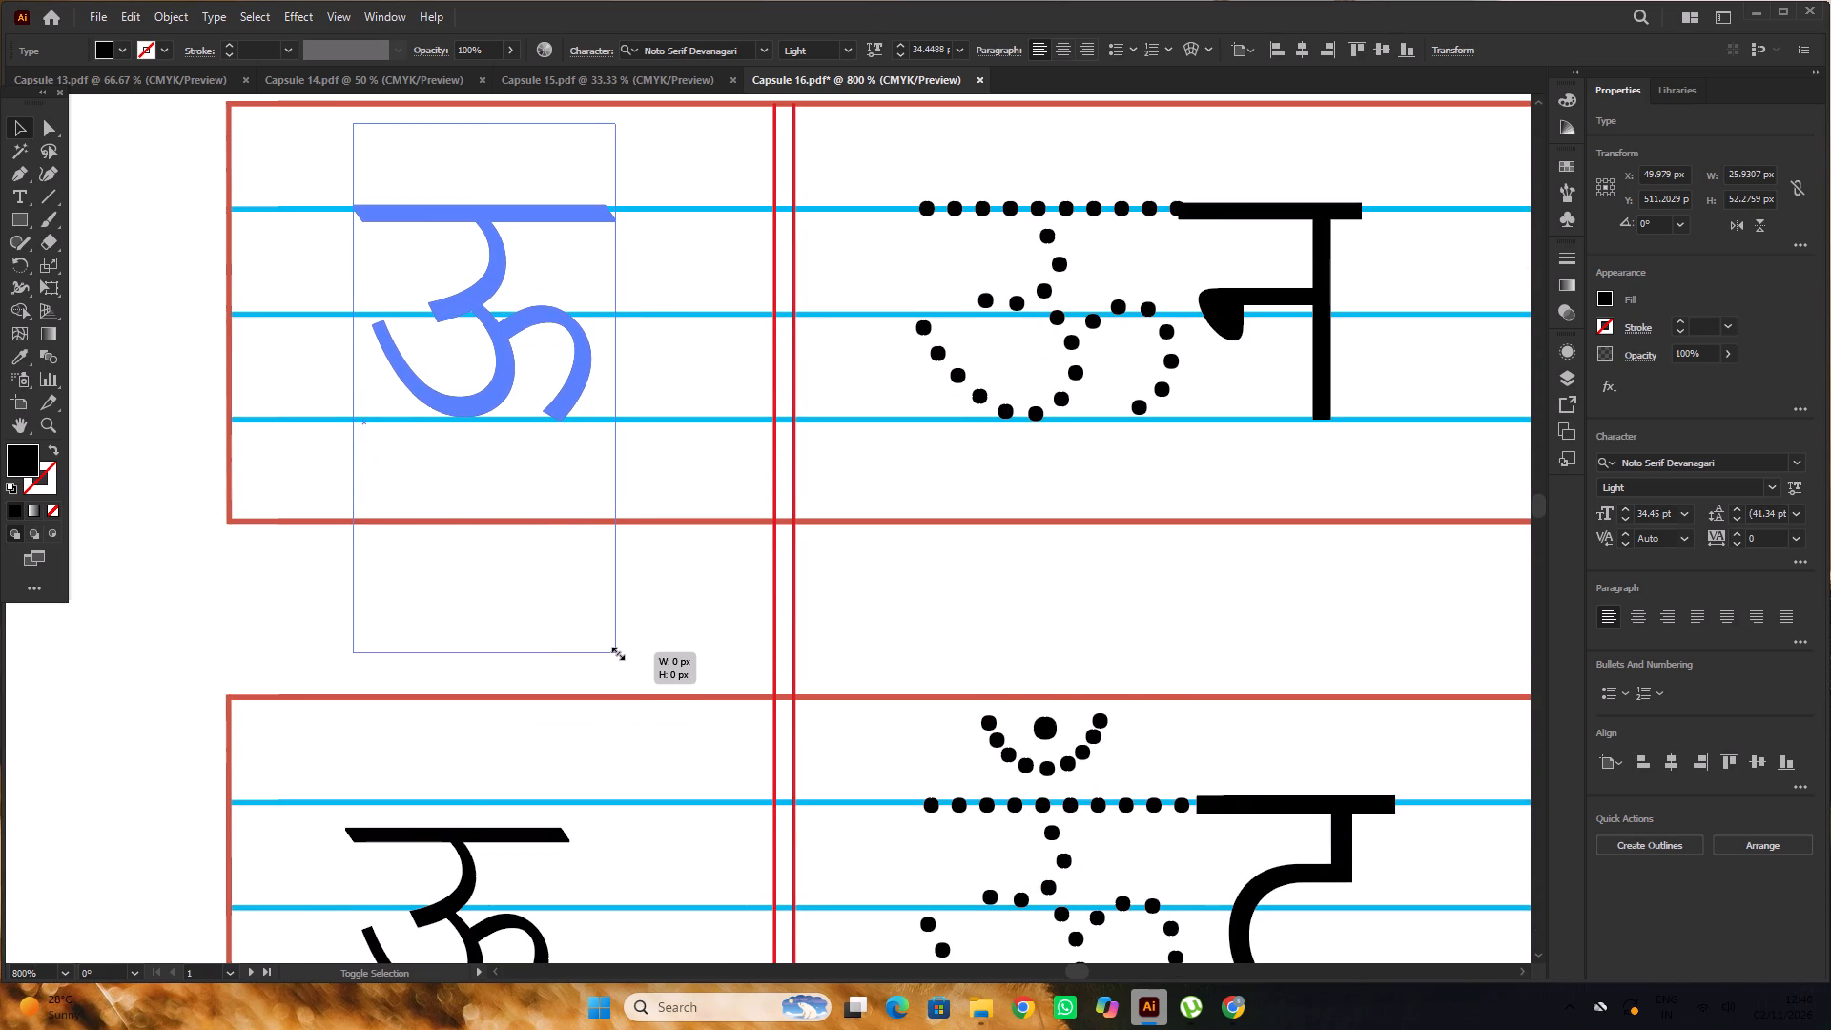
left_click_drag(616, 651, 619, 652, "shift")
scroll(498, 450, "down", 6, "alt")
left_click(381, 406)
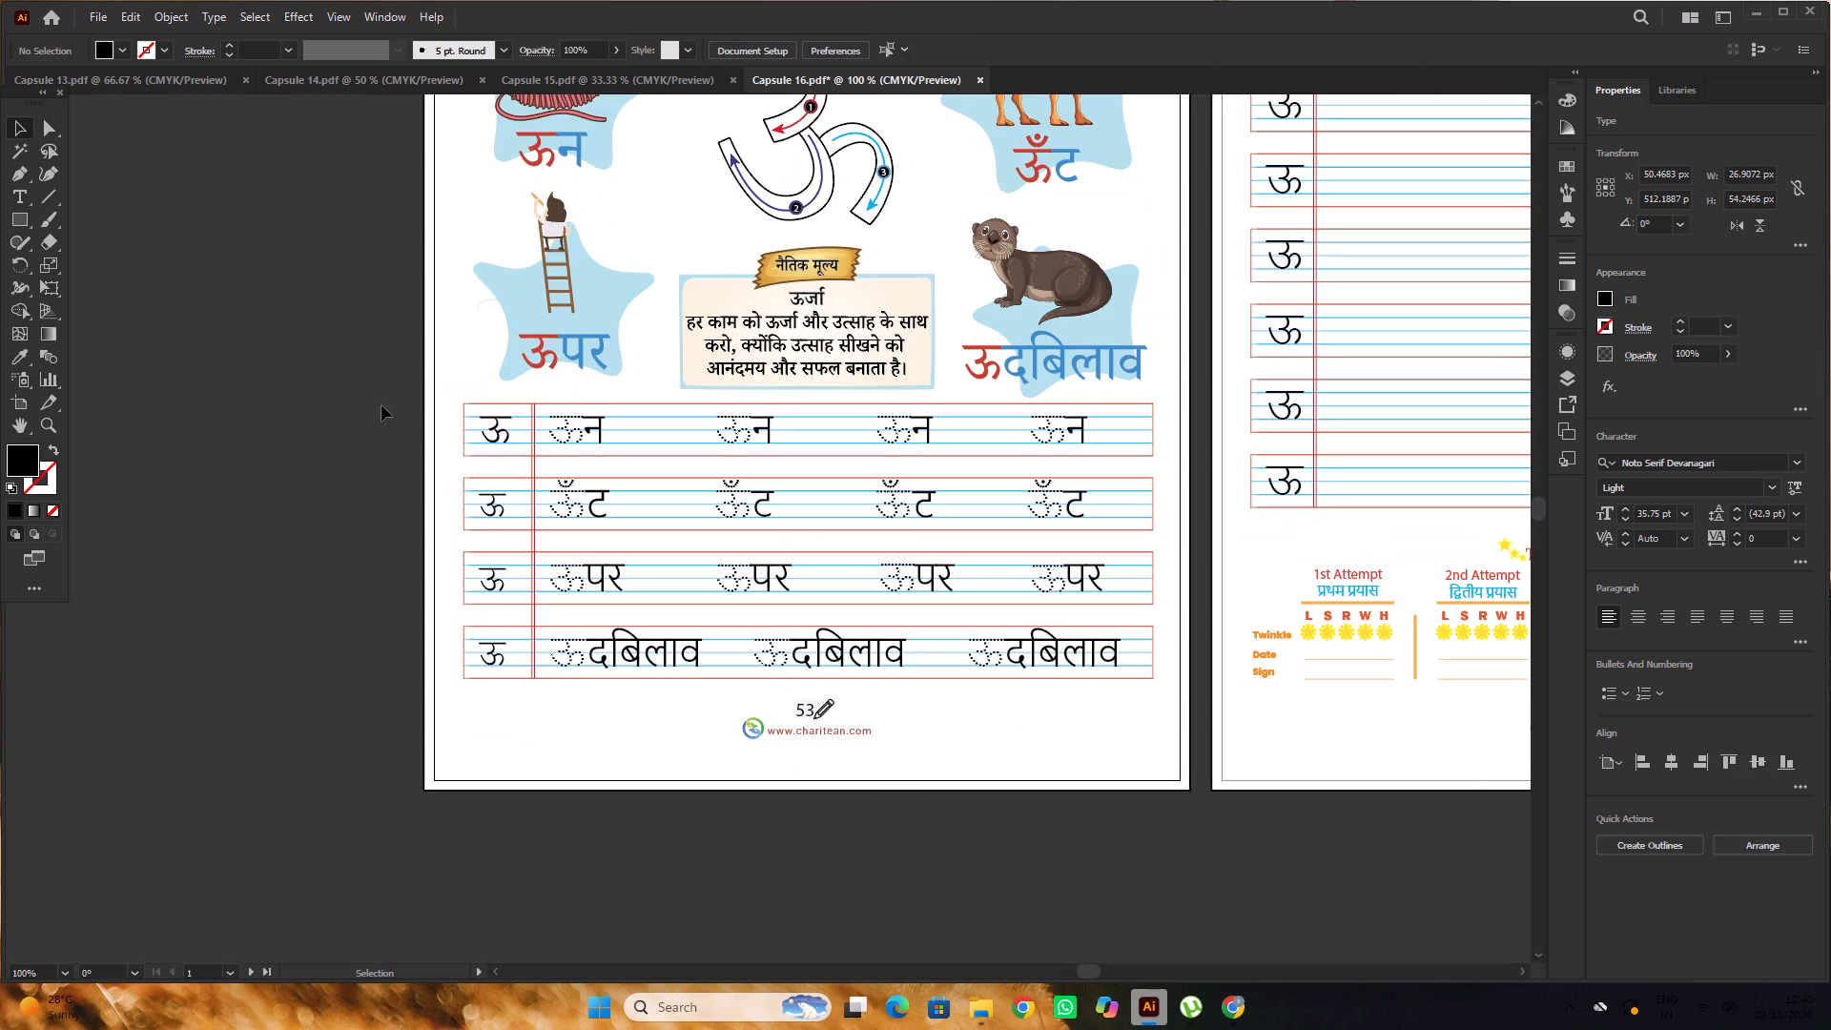
Delete the solid ऊ letters at the start of the second, third and fourth practice rows.
scroll(381, 405, "down", 5)
scroll(512, 422, "up", 4, "alt")
left_click(494, 406)
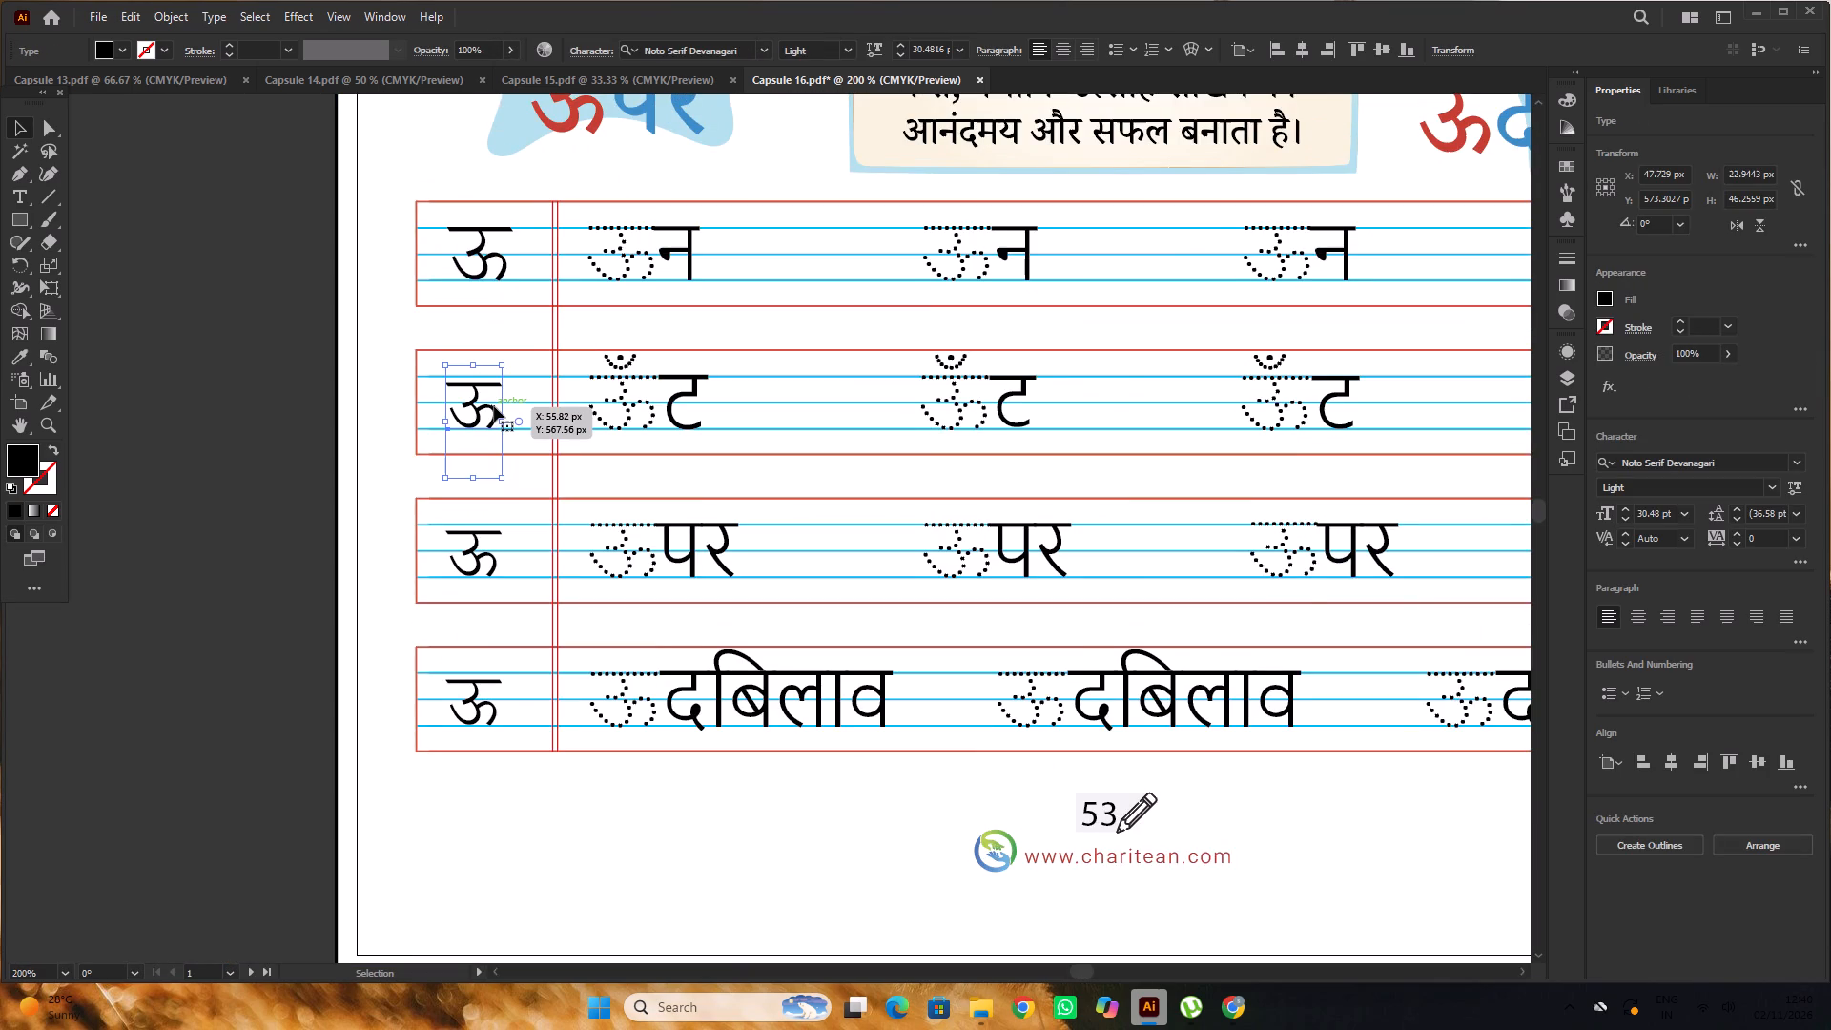
key("Delete")
left_click(484, 560)
key("Delete")
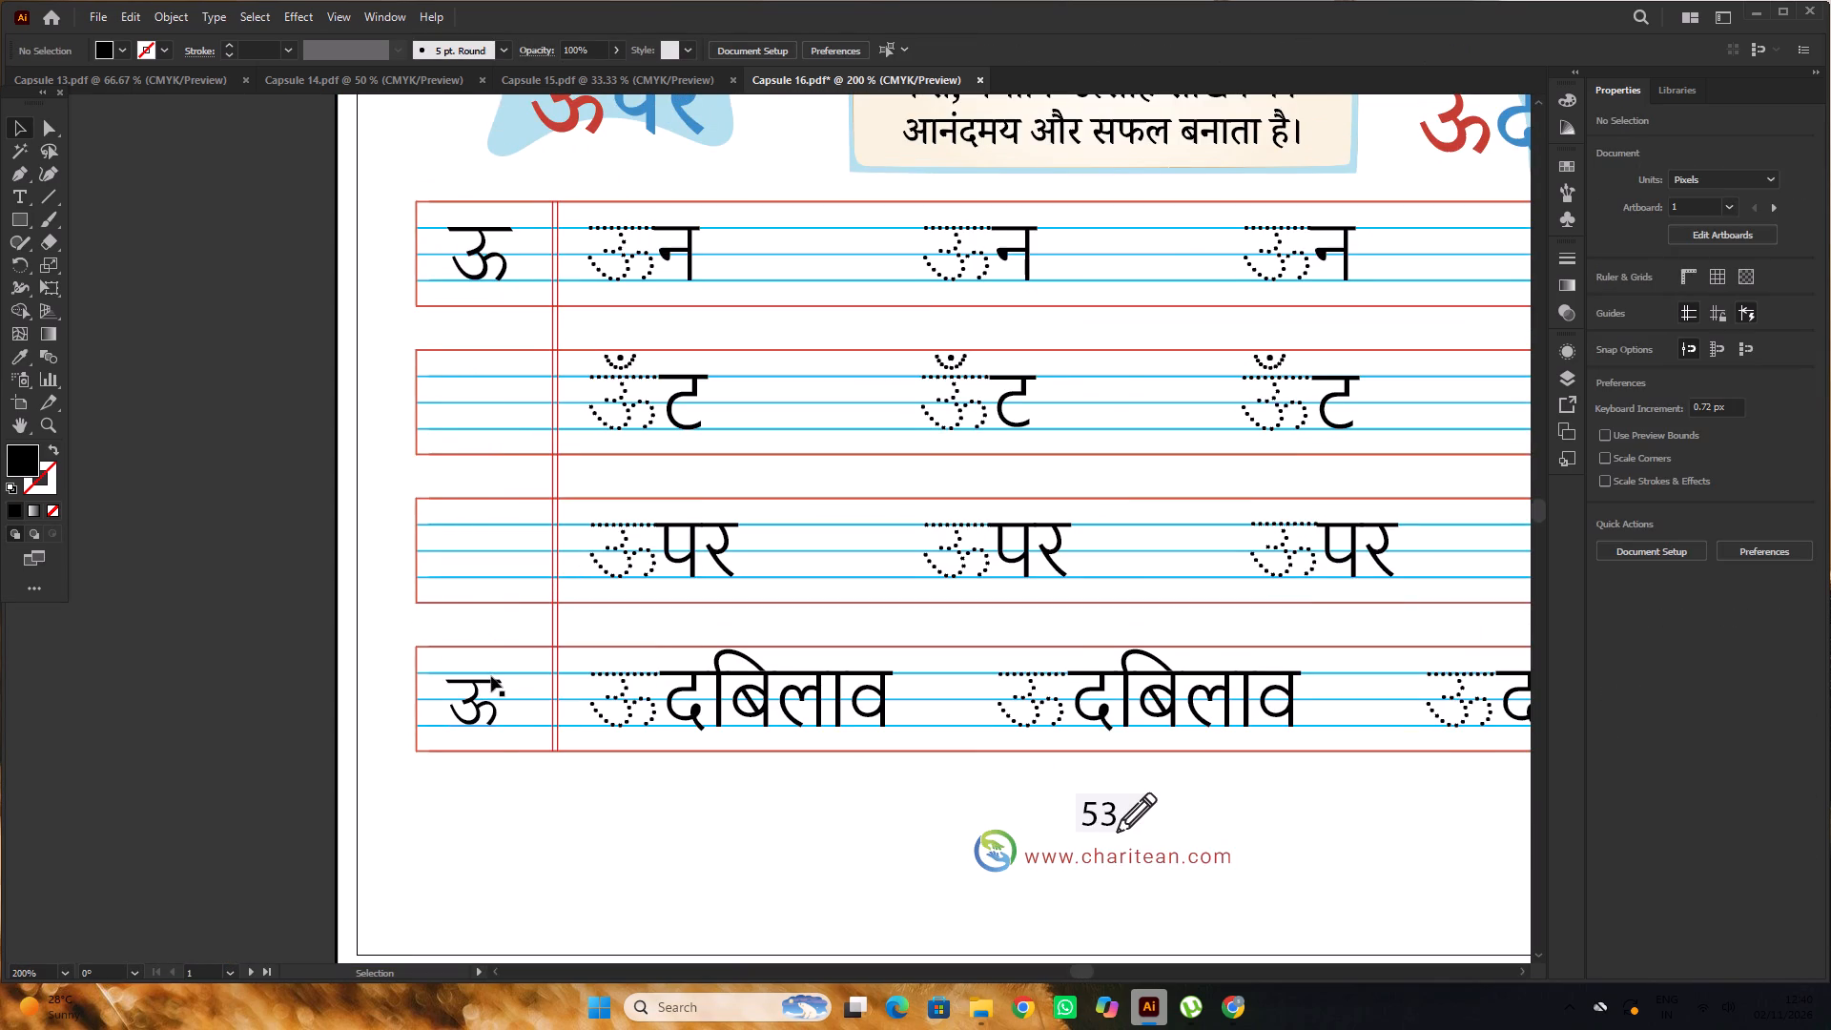
left_click(490, 676)
key("Delete")
Copy the resized ऊ from the first row straight down into the second, third and fourth rows, aligned with their blue lines.
scroll(499, 236, "down", 1)
scroll(474, 216, "up", 2, "alt")
left_click_drag(484, 256, 488, 556, "alt")
scroll(479, 330, "down", 2, "alt")
left_click(323, 225)
scroll(336, 237, "down", 7)
scroll(507, 310, "up", 2, "alt")
left_click_drag(465, 269, 467, 296, "alt")
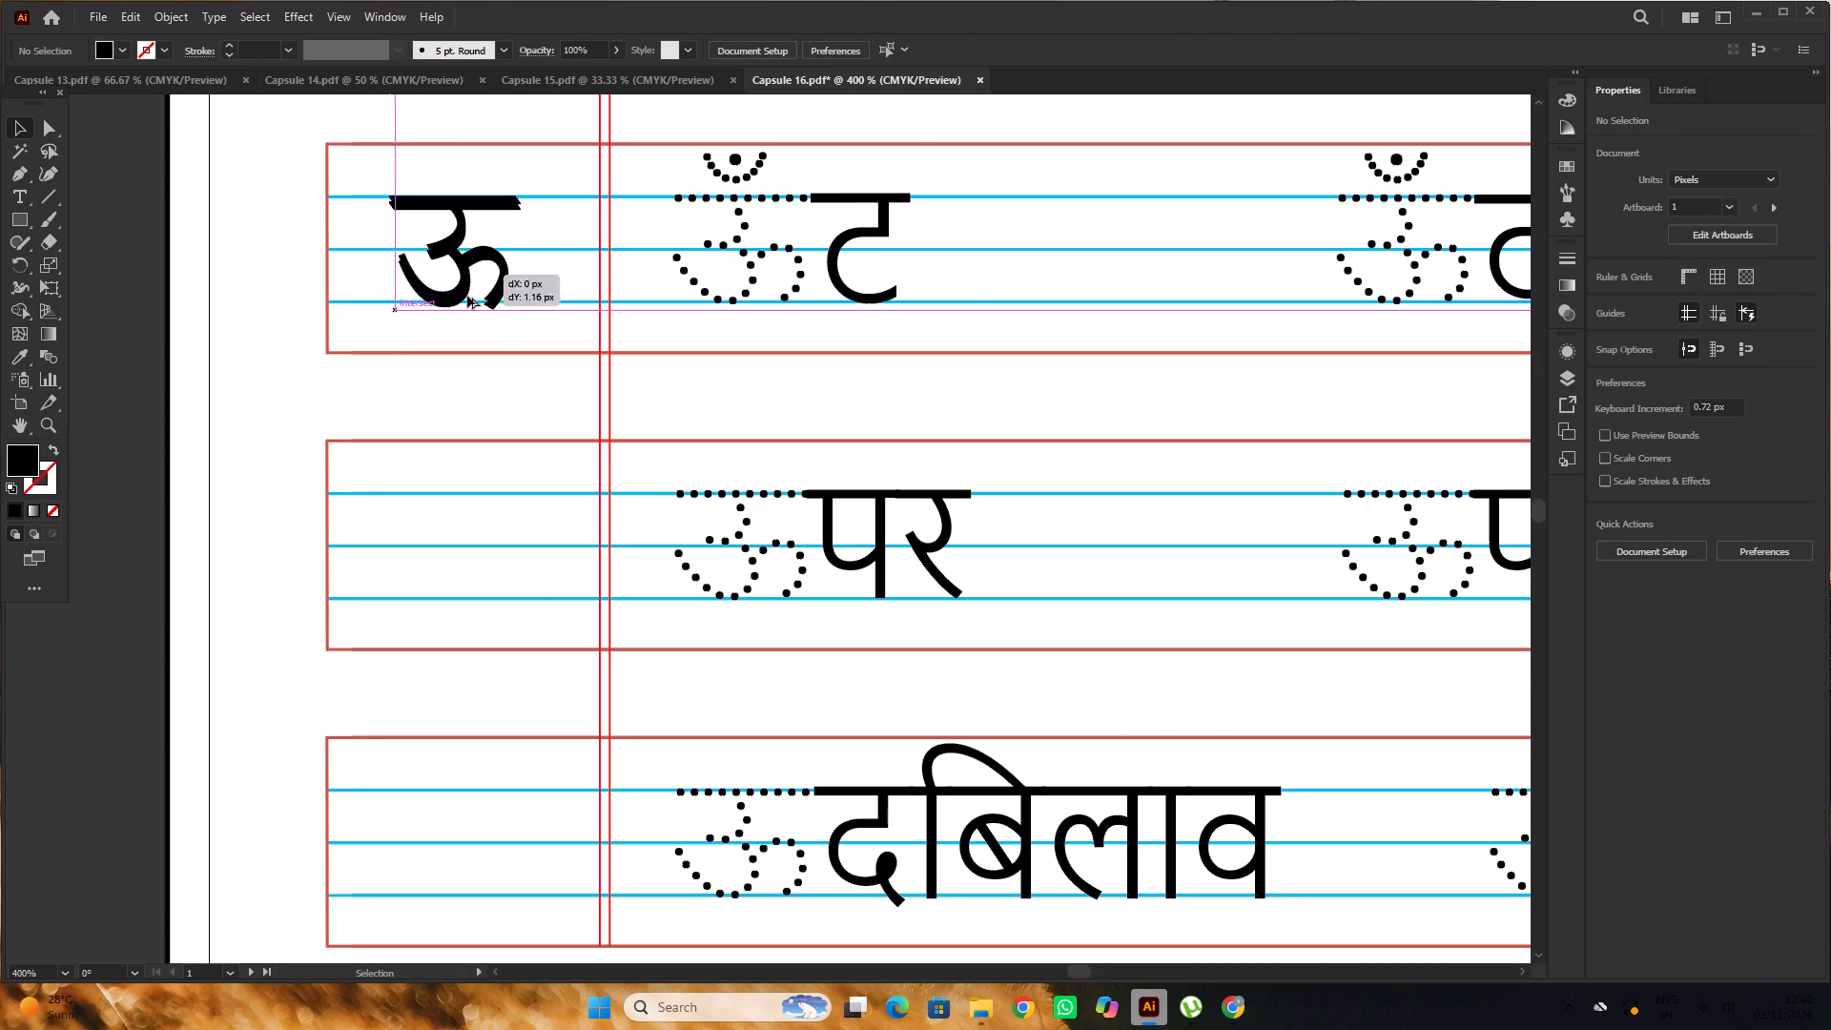
left_click_drag(467, 296, 490, 564, "alt")
scroll(451, 440, "down", 4, "alt")
left_click(280, 331)
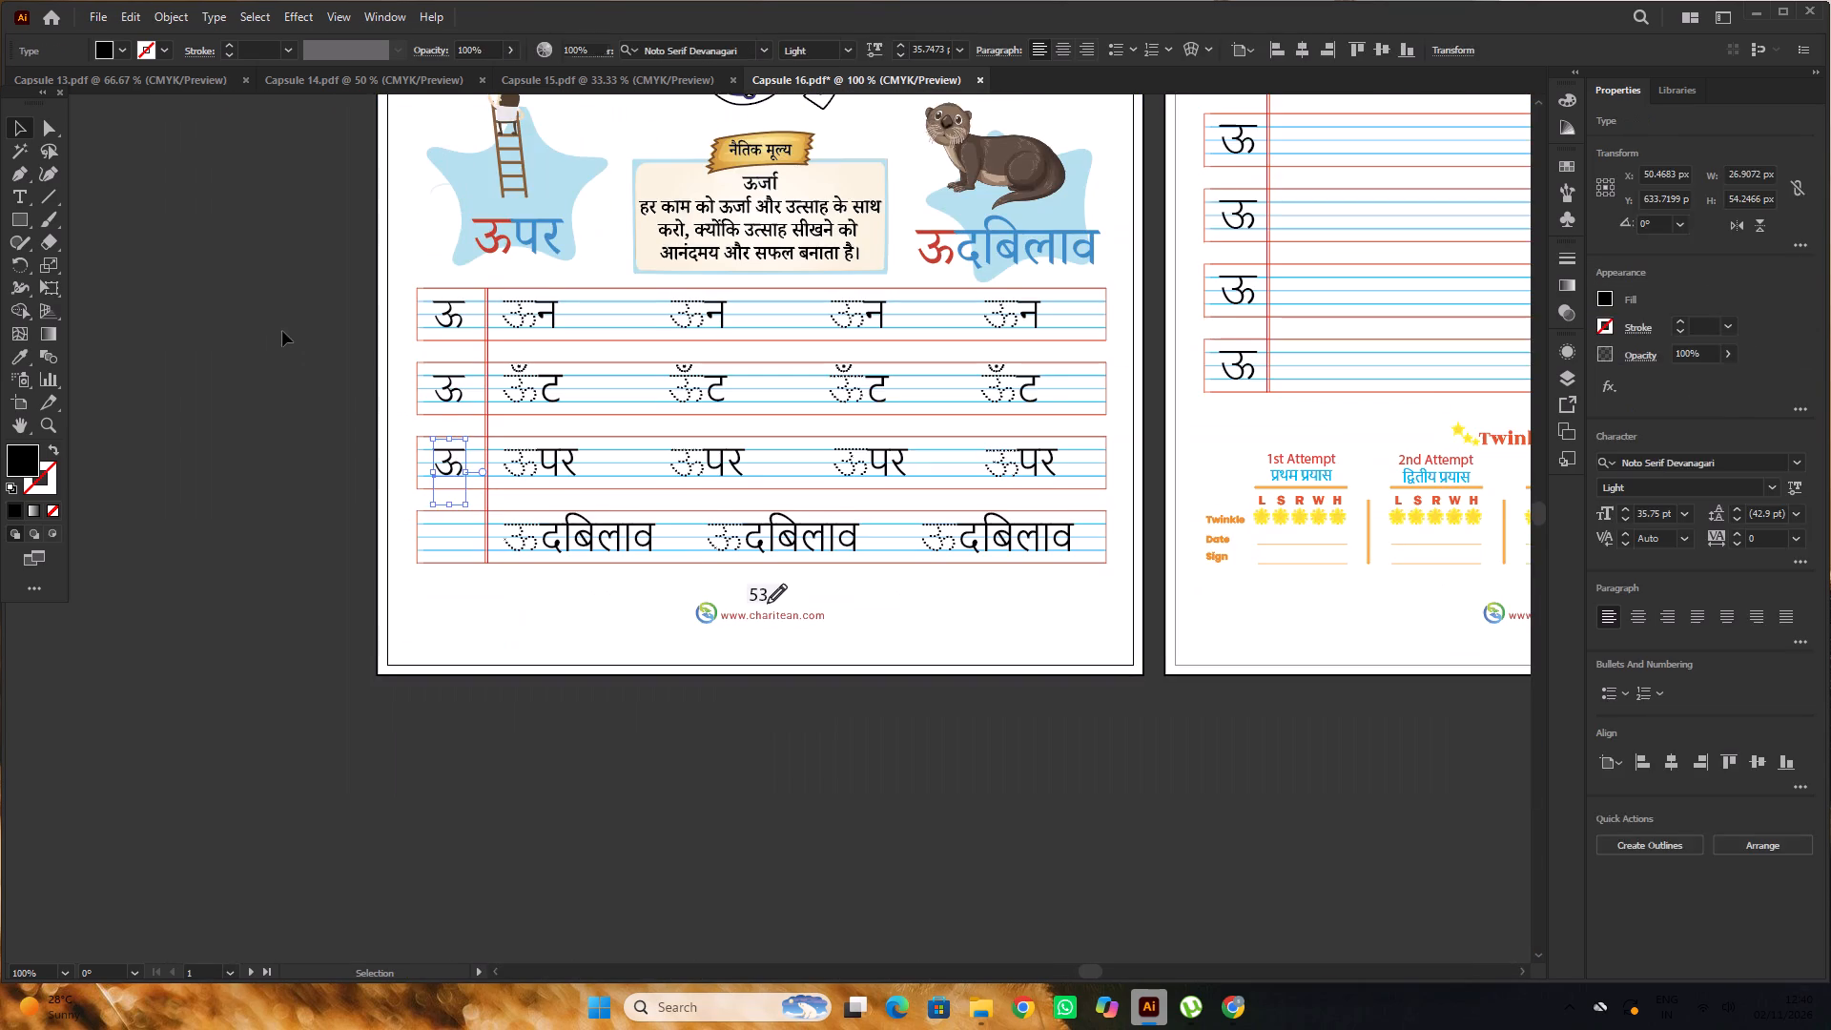
scroll(288, 336, "down", 4)
scroll(393, 361, "up", 3, "alt")
left_click_drag(566, 414, 560, 632, "alt")
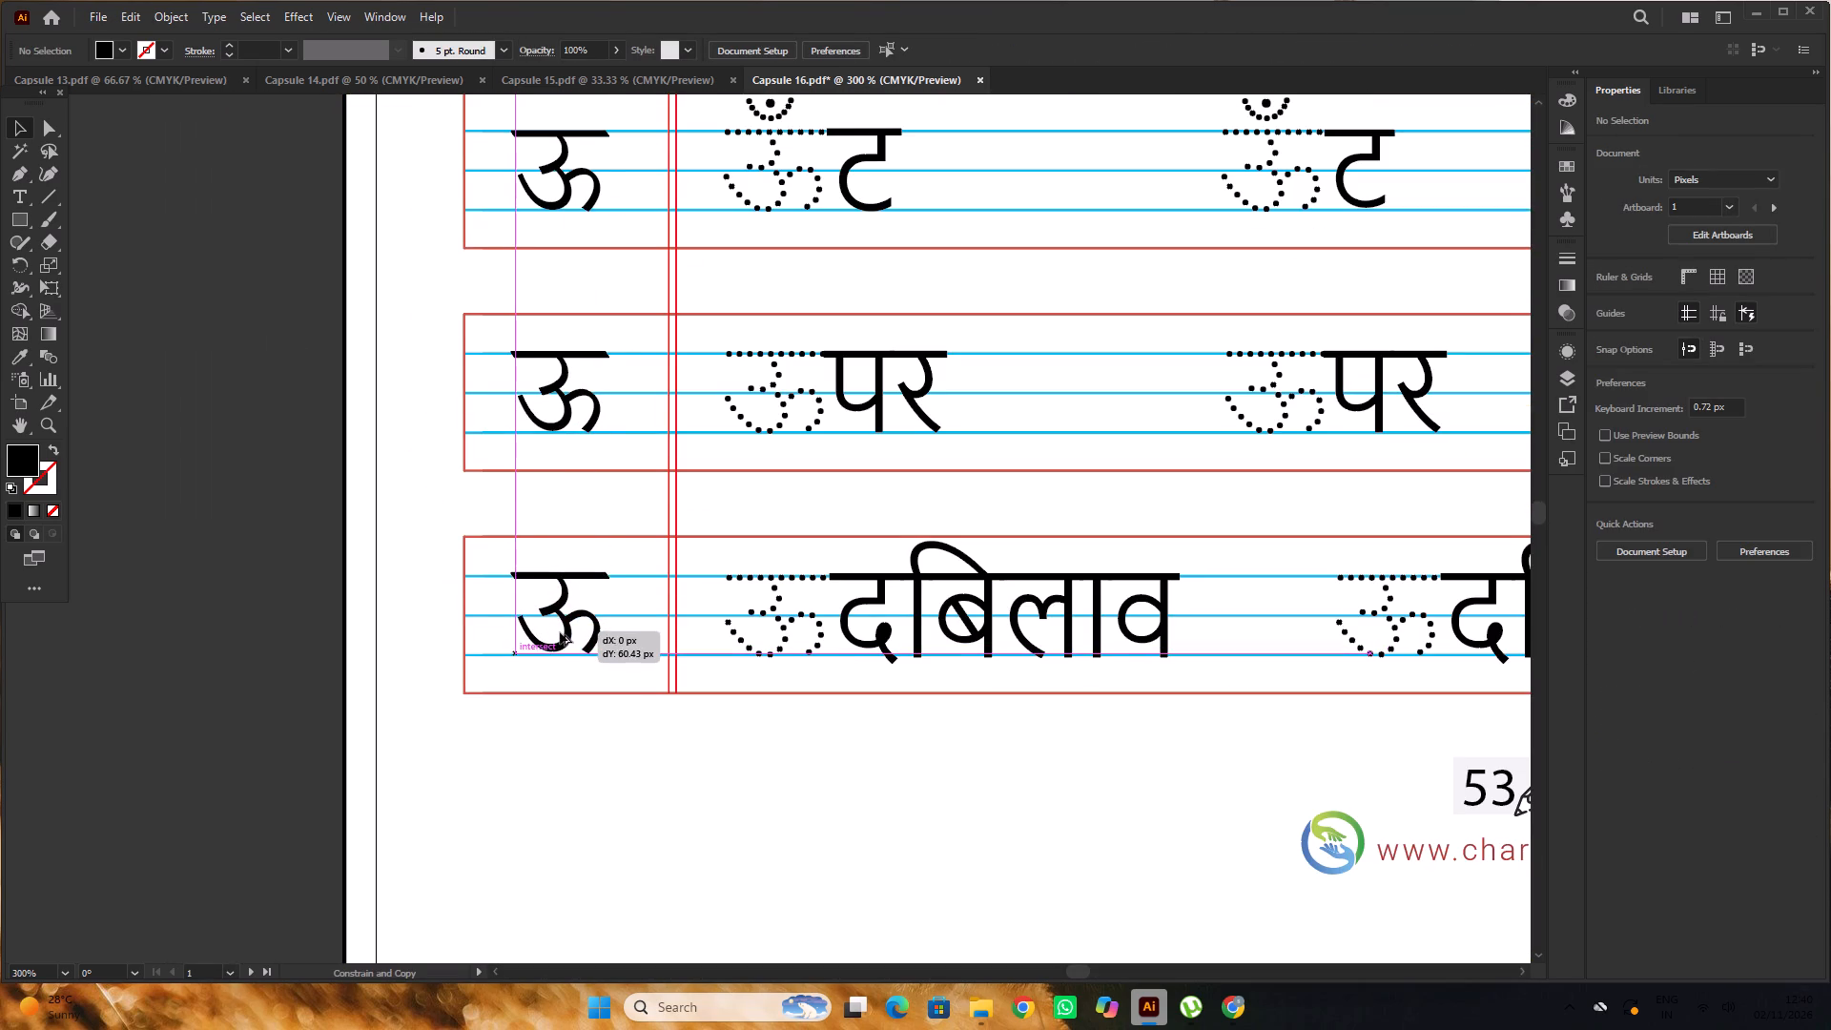
left_click_drag(560, 632, 559, 632, "alt")
scroll(330, 370, "down", 3, "alt")
left_click(235, 306)
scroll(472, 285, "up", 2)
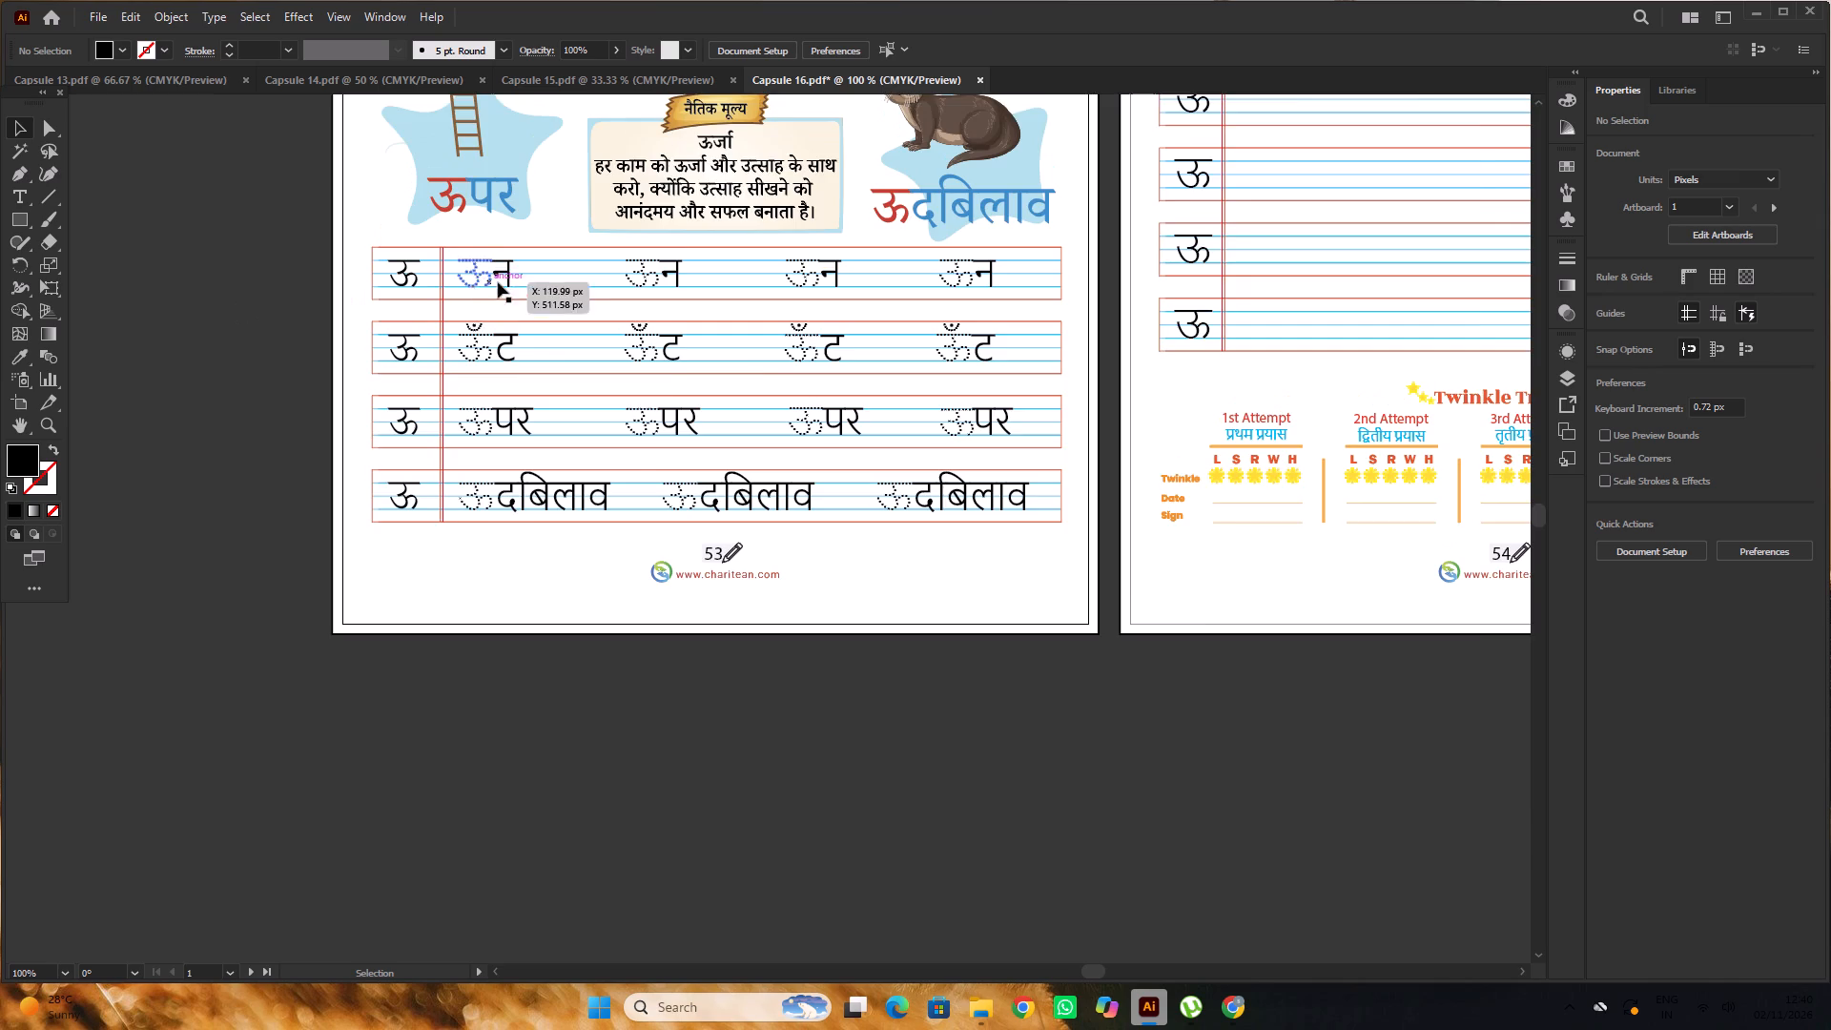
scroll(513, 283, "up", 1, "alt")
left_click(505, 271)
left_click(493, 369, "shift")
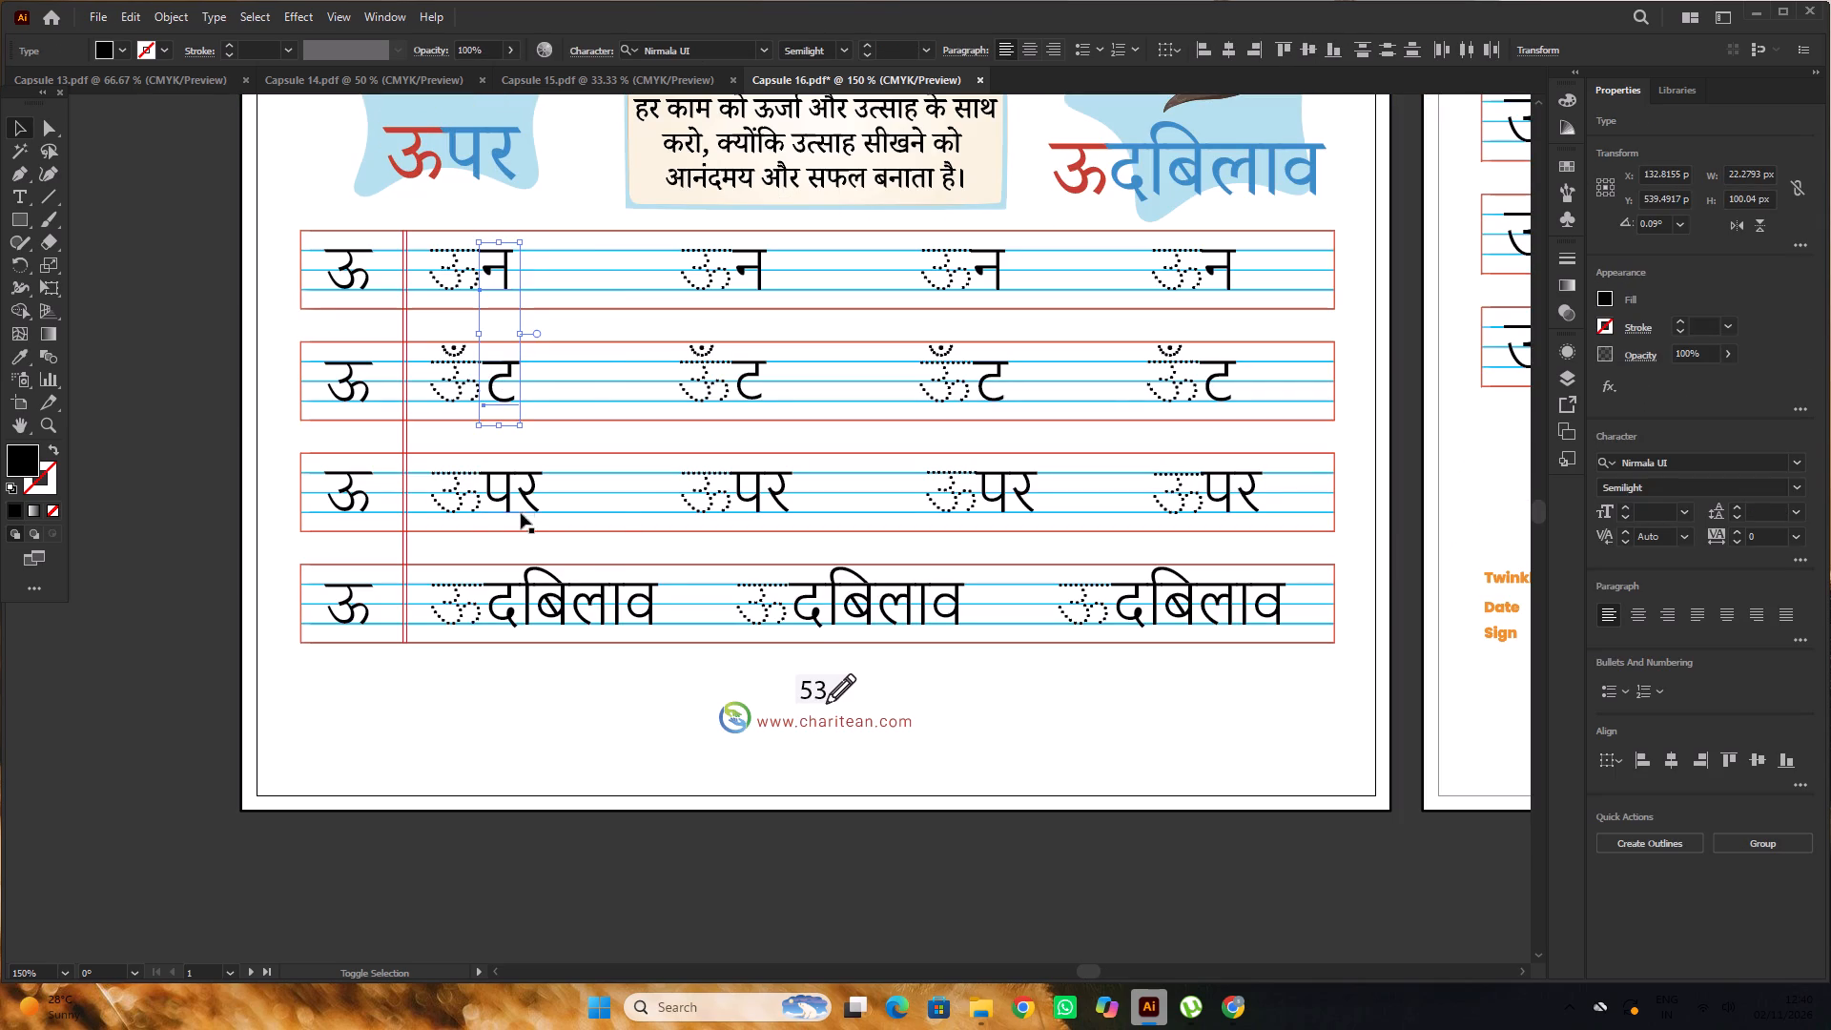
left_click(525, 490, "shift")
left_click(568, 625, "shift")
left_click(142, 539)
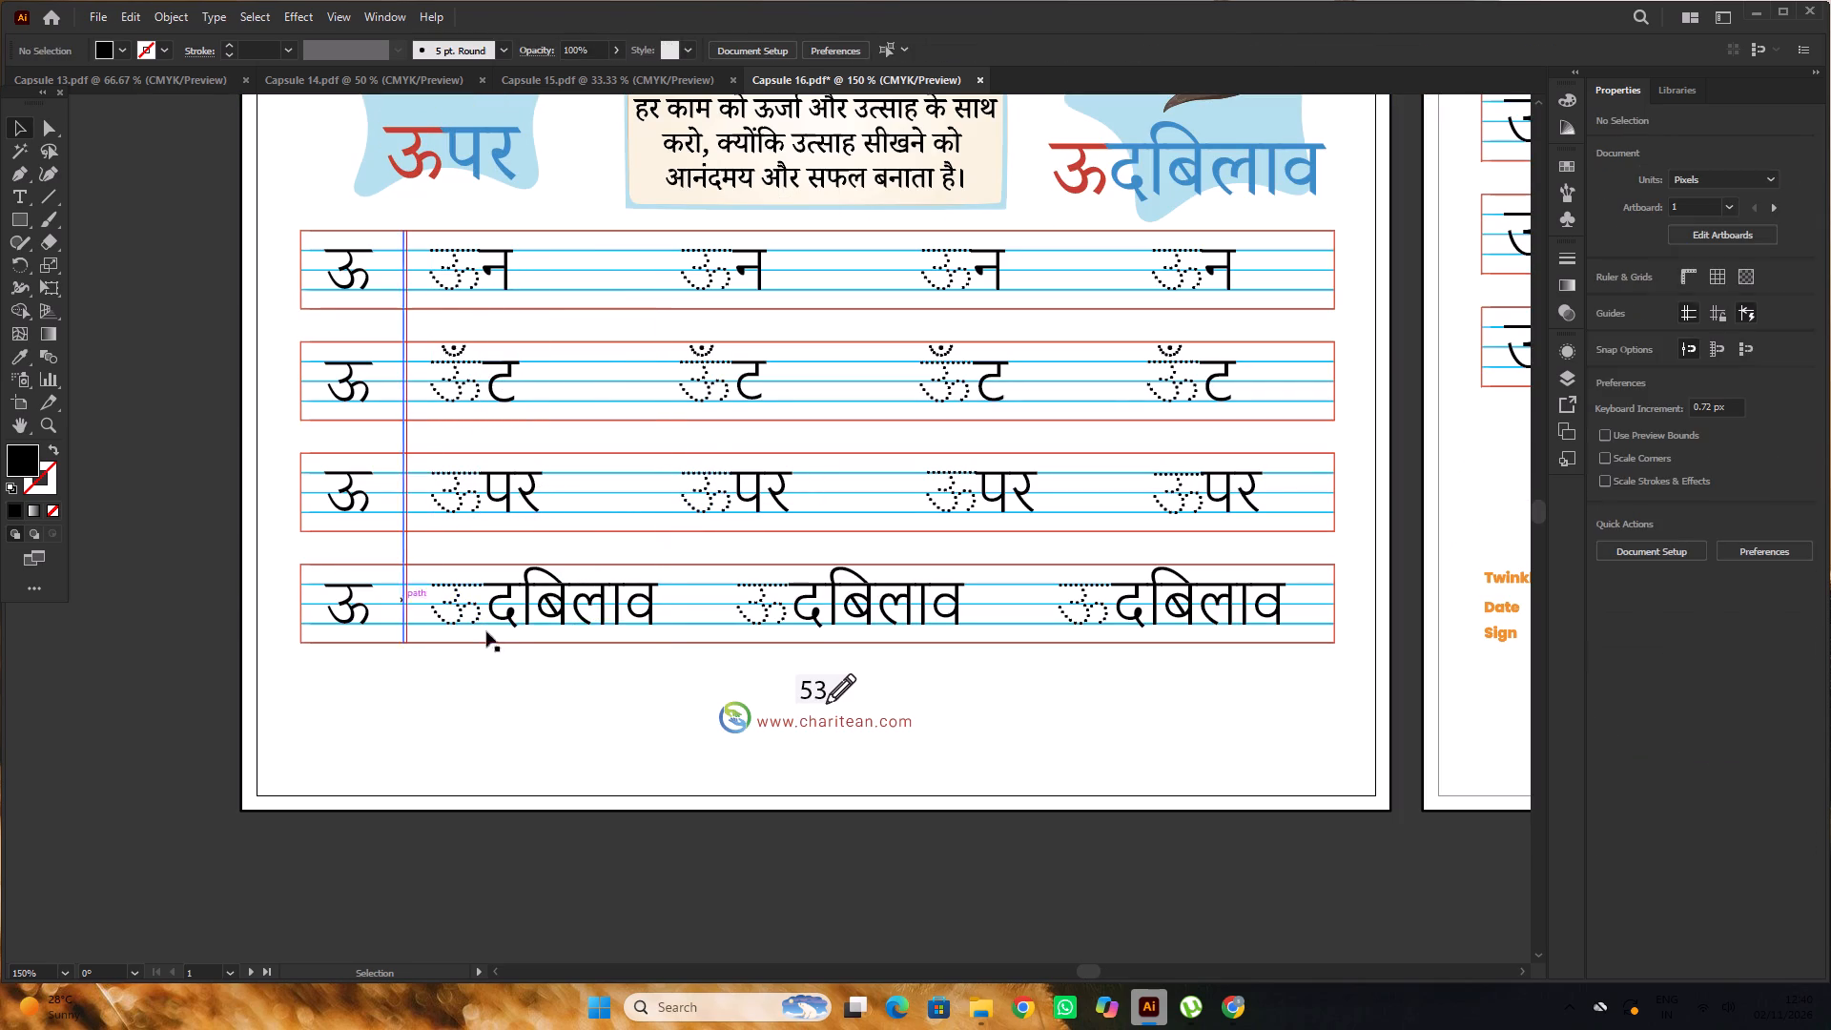
Ungroup the first ऊदबिलाव tracing word in the fourth row.
left_click(517, 620)
right_click(518, 616)
left_click(583, 444)
left_click(213, 442)
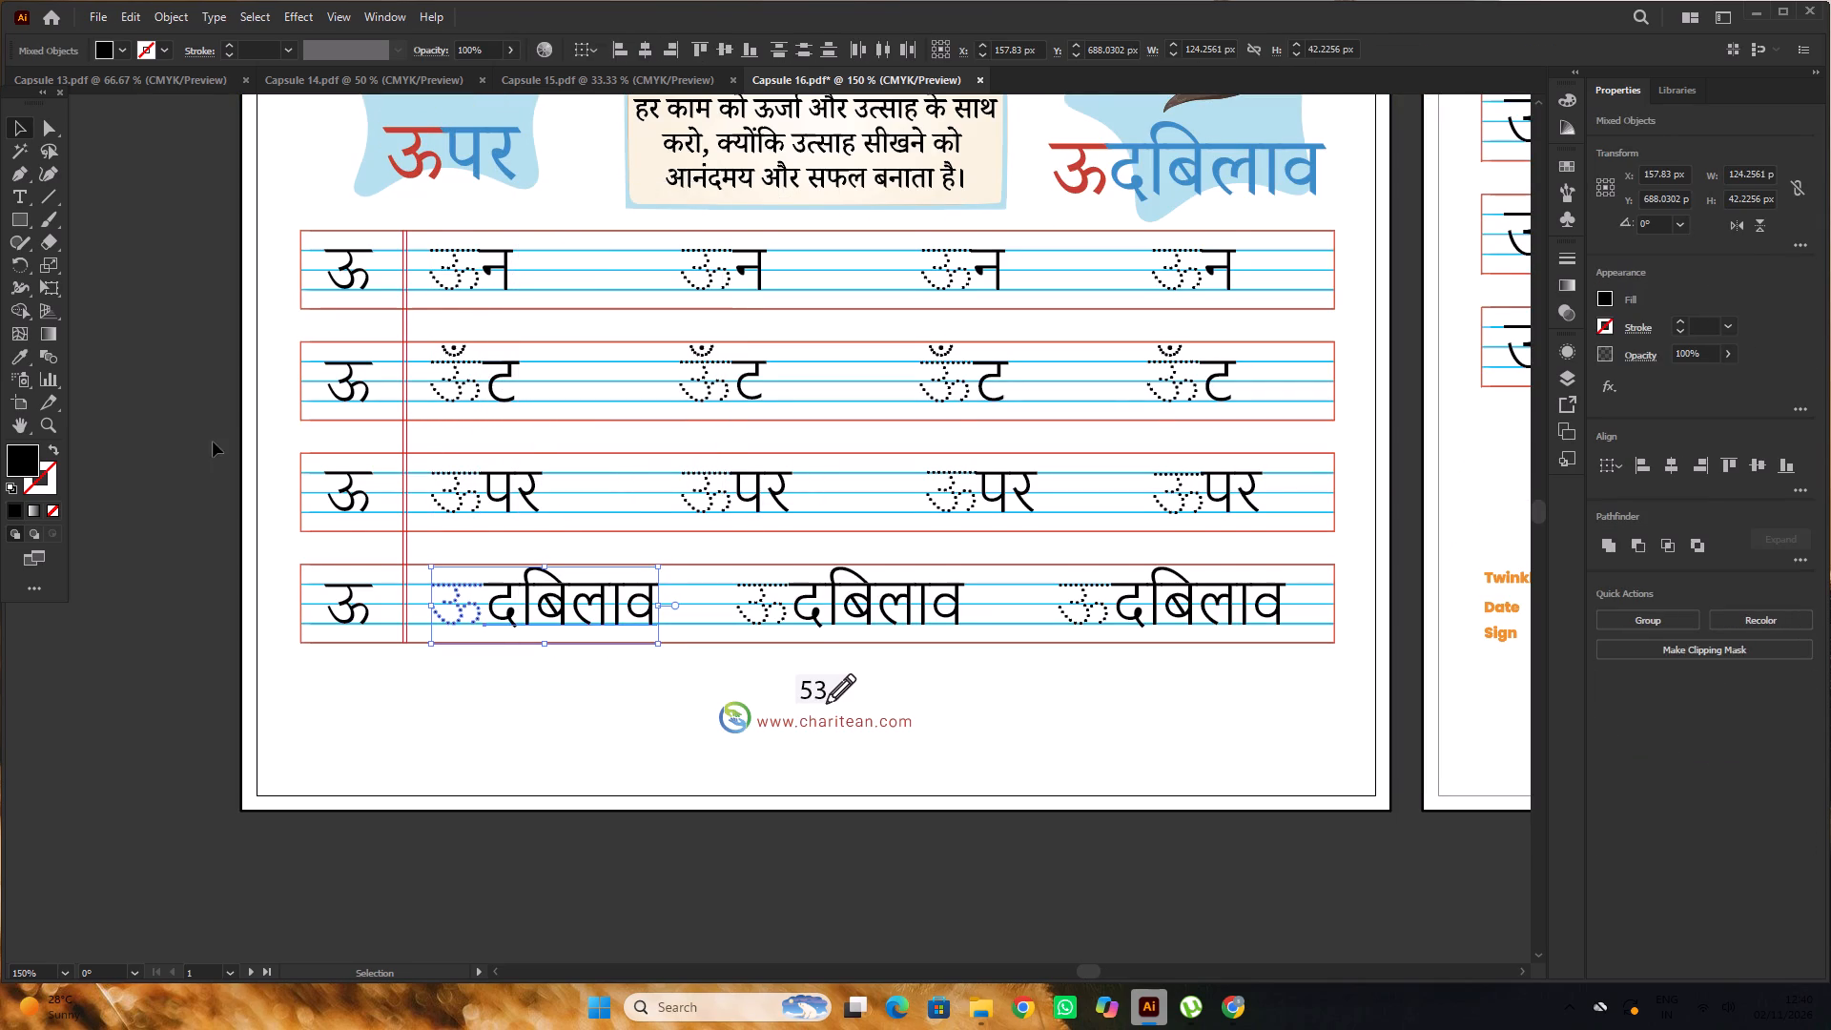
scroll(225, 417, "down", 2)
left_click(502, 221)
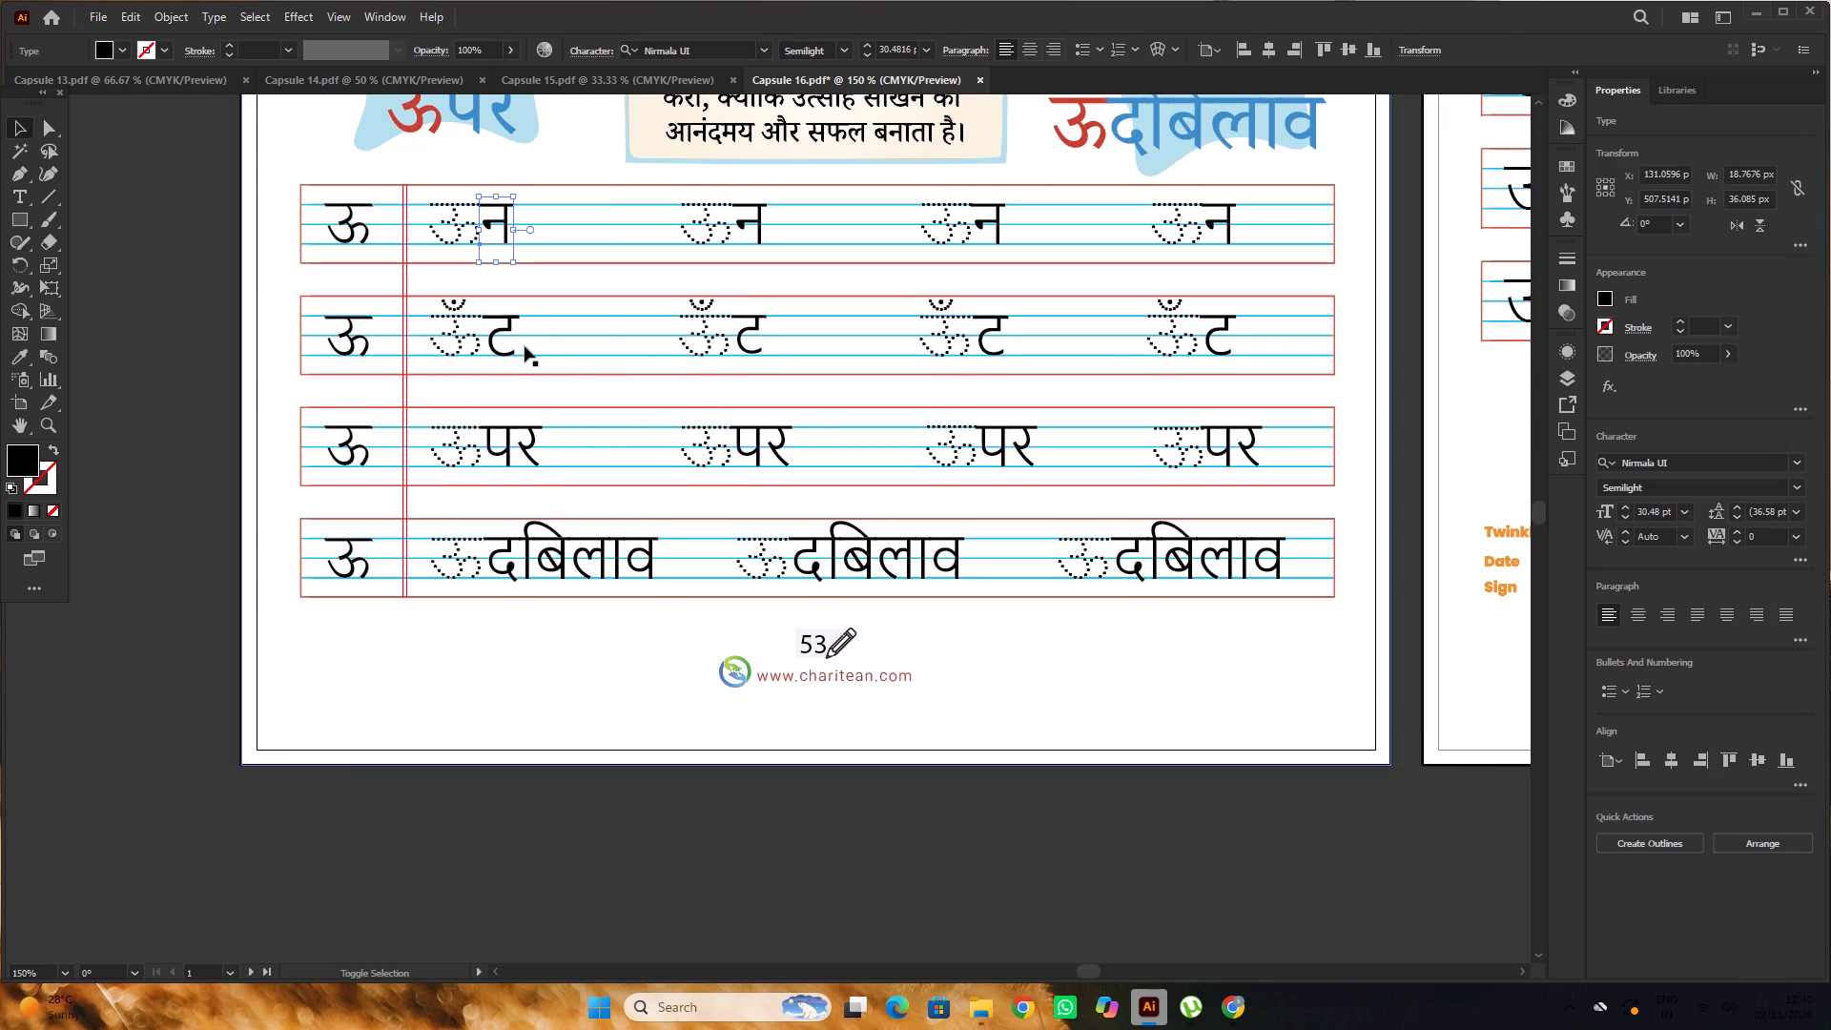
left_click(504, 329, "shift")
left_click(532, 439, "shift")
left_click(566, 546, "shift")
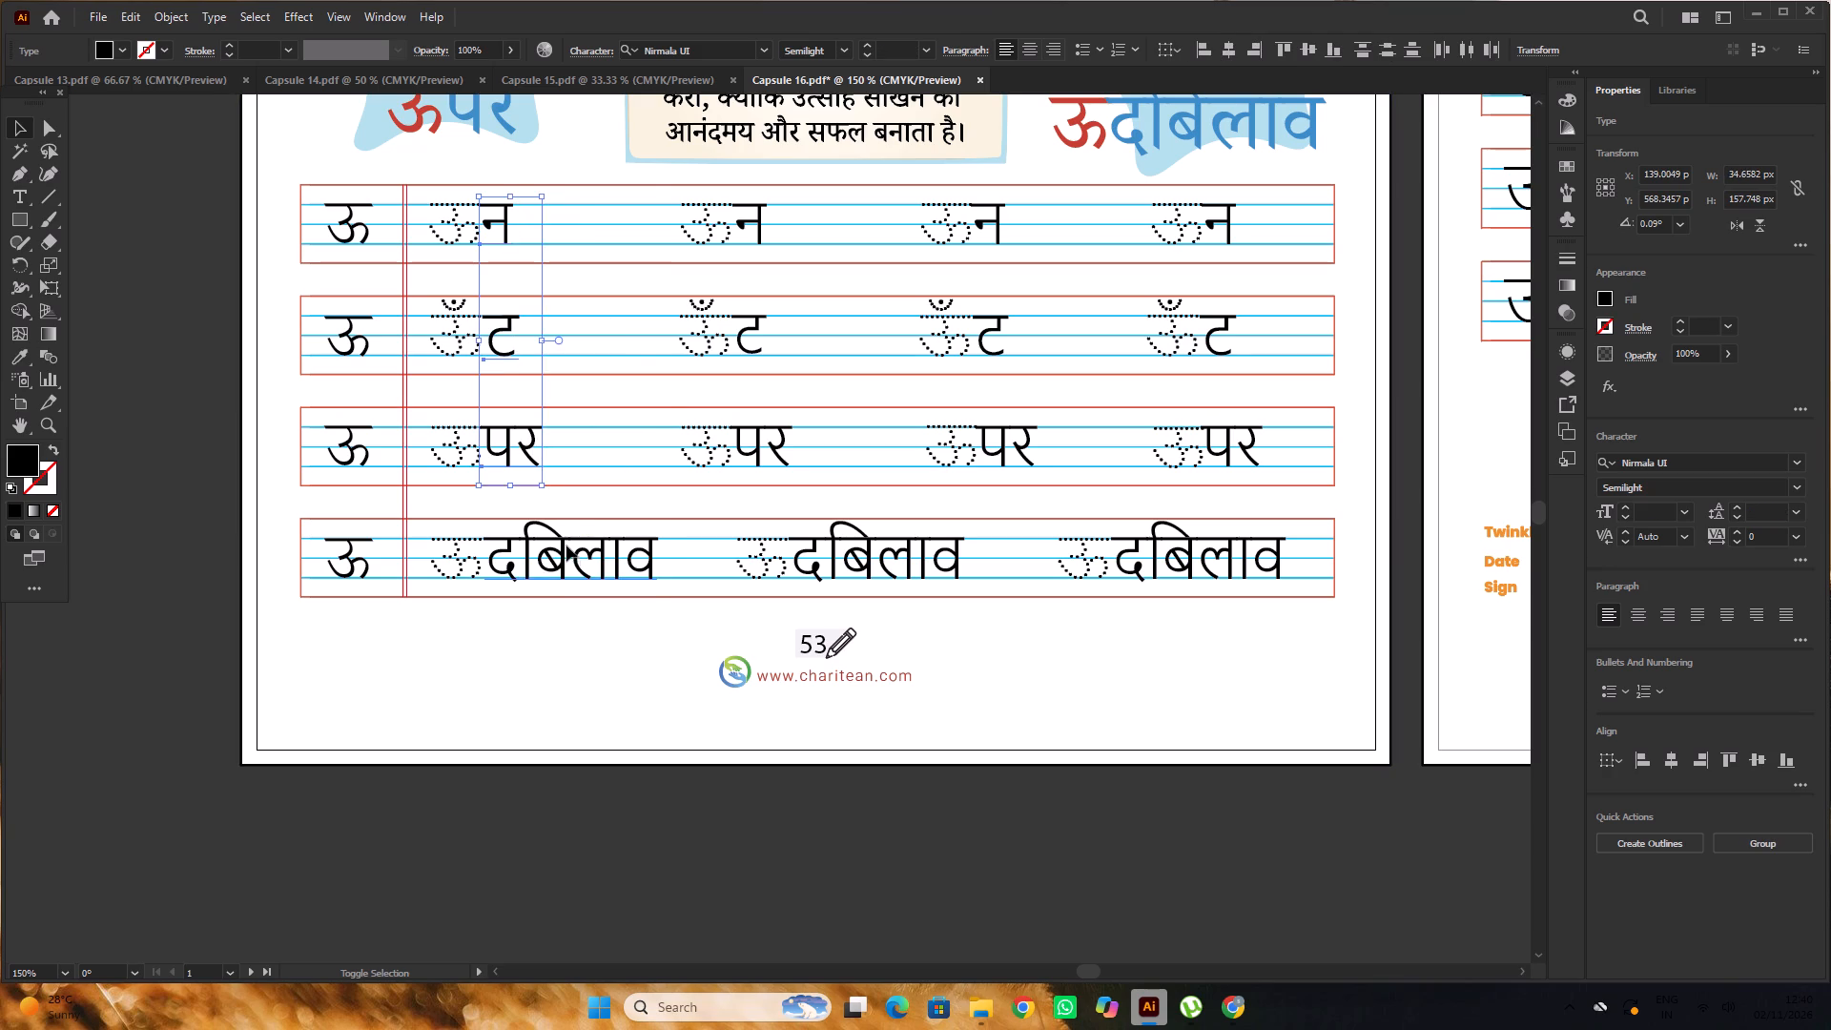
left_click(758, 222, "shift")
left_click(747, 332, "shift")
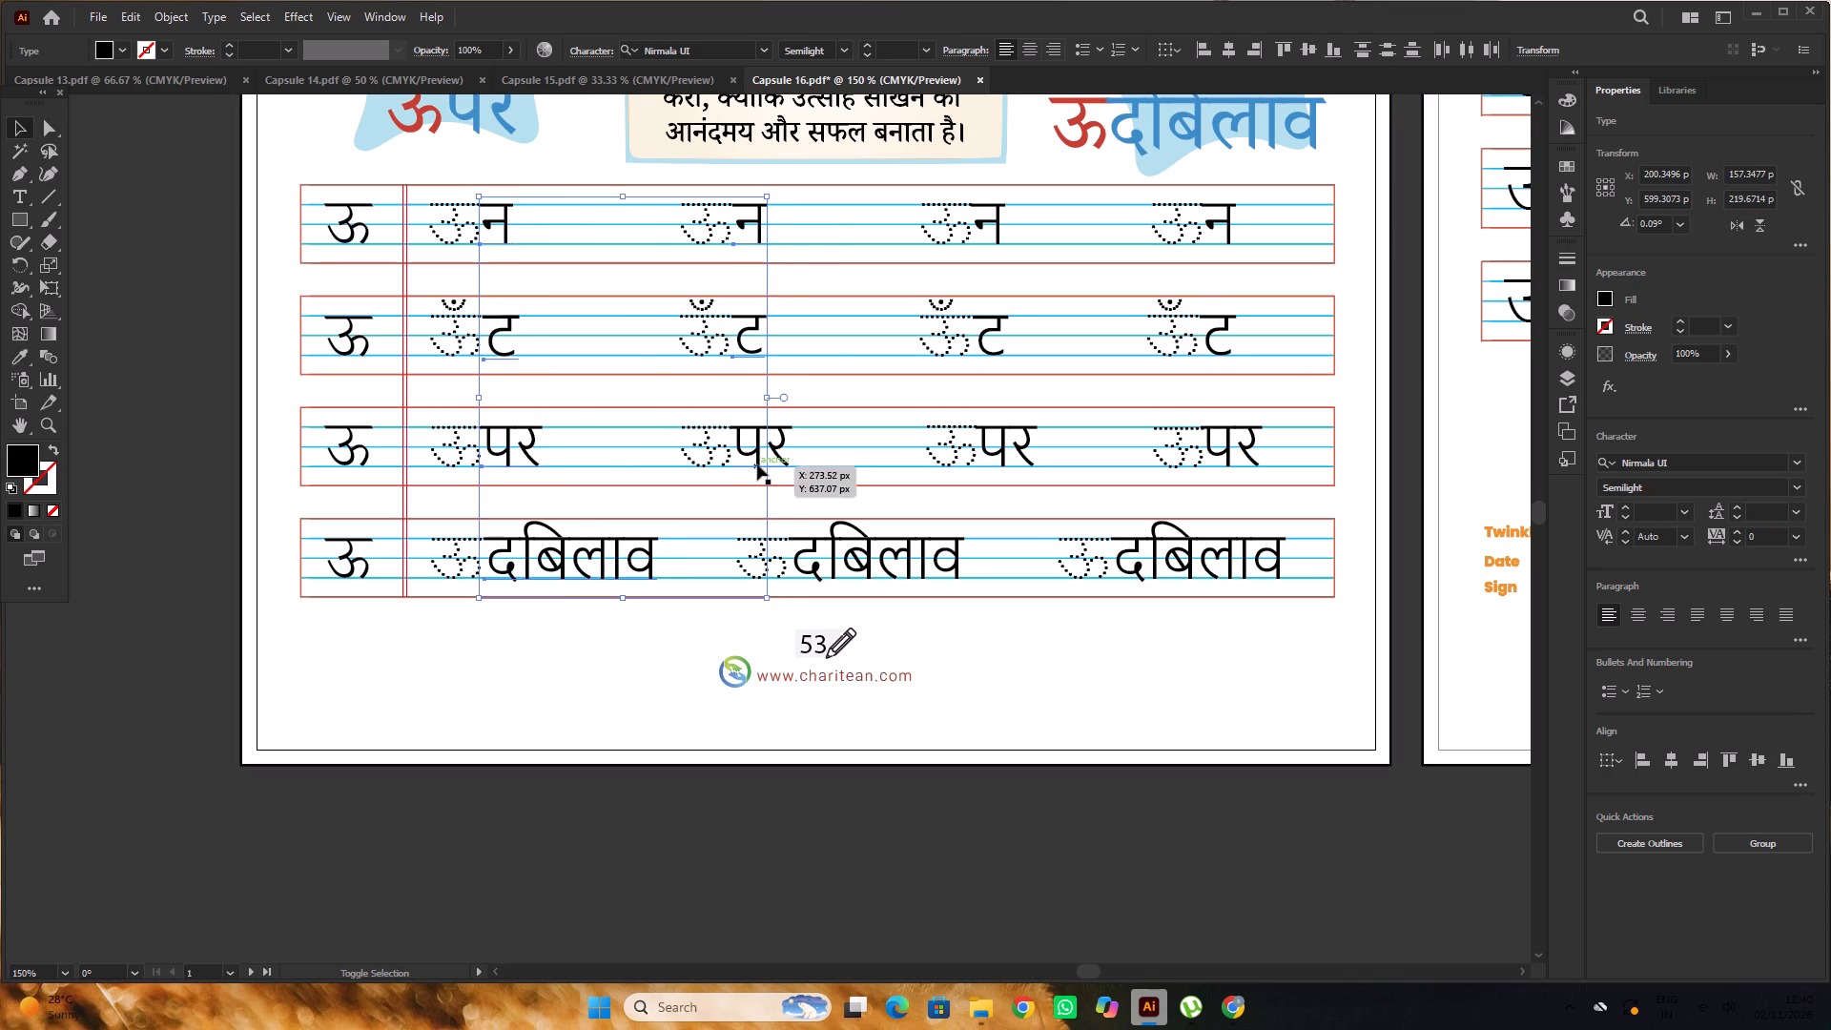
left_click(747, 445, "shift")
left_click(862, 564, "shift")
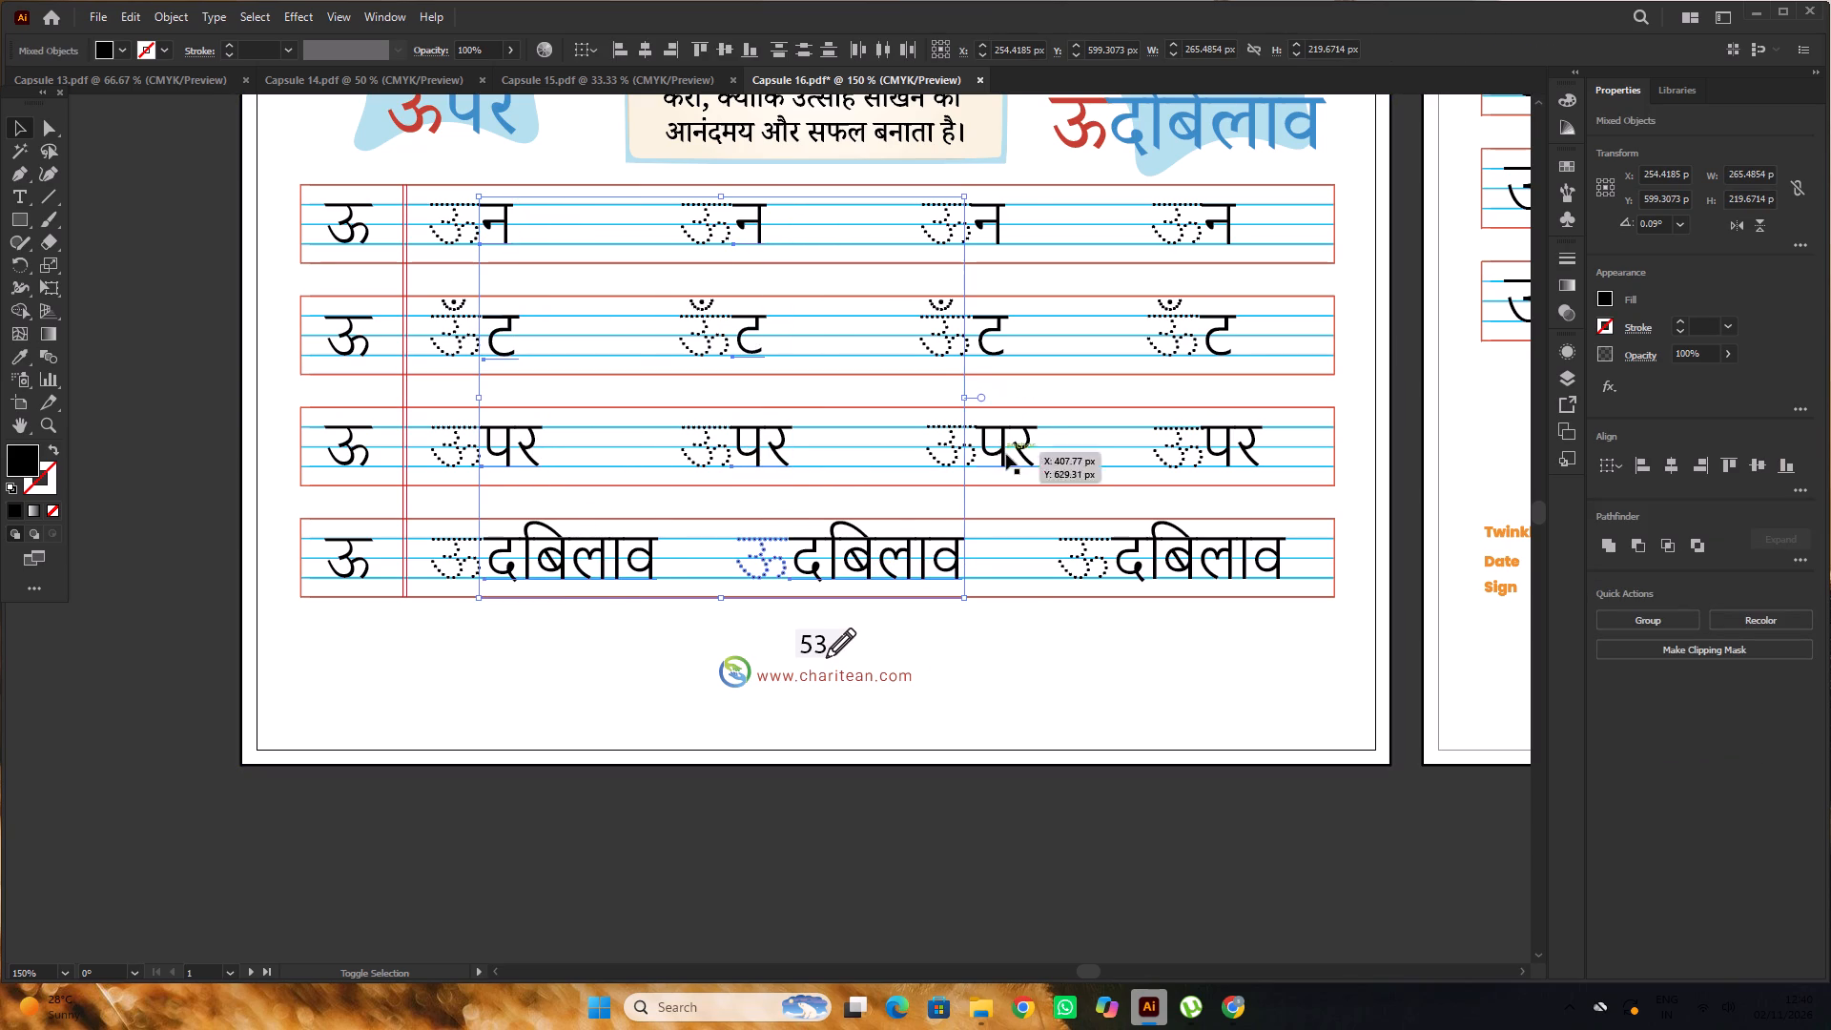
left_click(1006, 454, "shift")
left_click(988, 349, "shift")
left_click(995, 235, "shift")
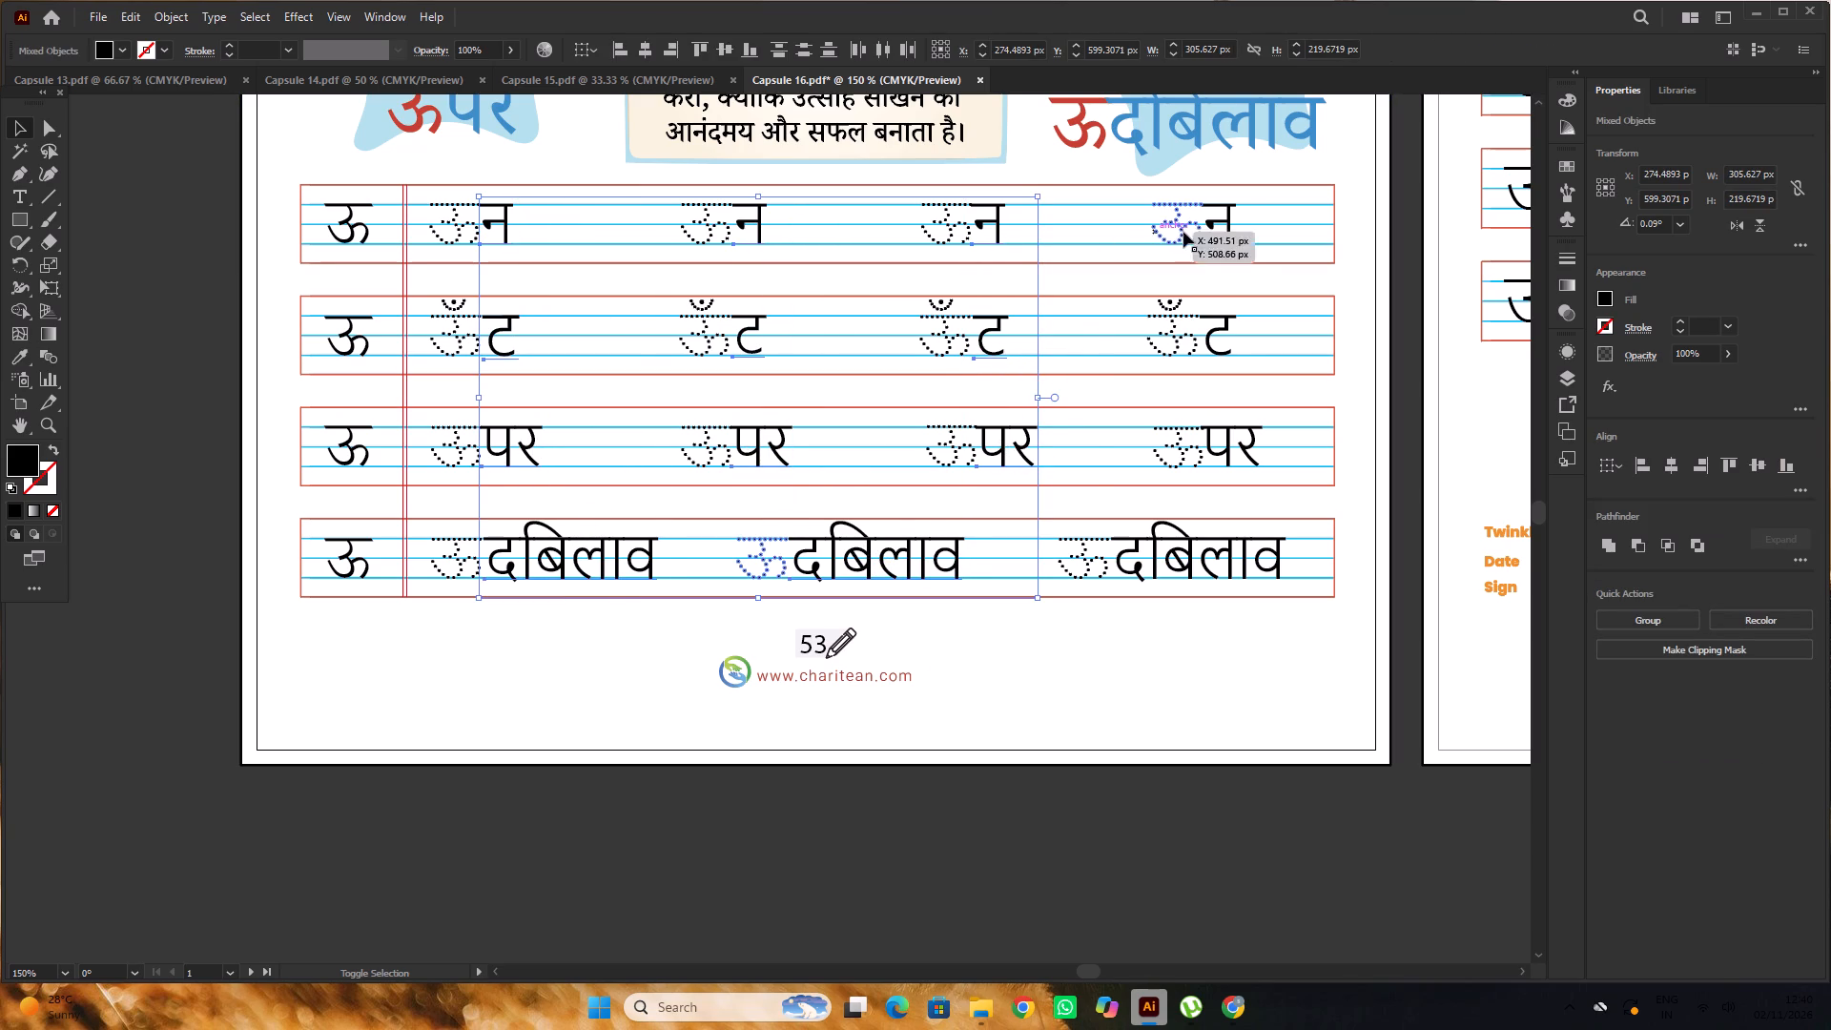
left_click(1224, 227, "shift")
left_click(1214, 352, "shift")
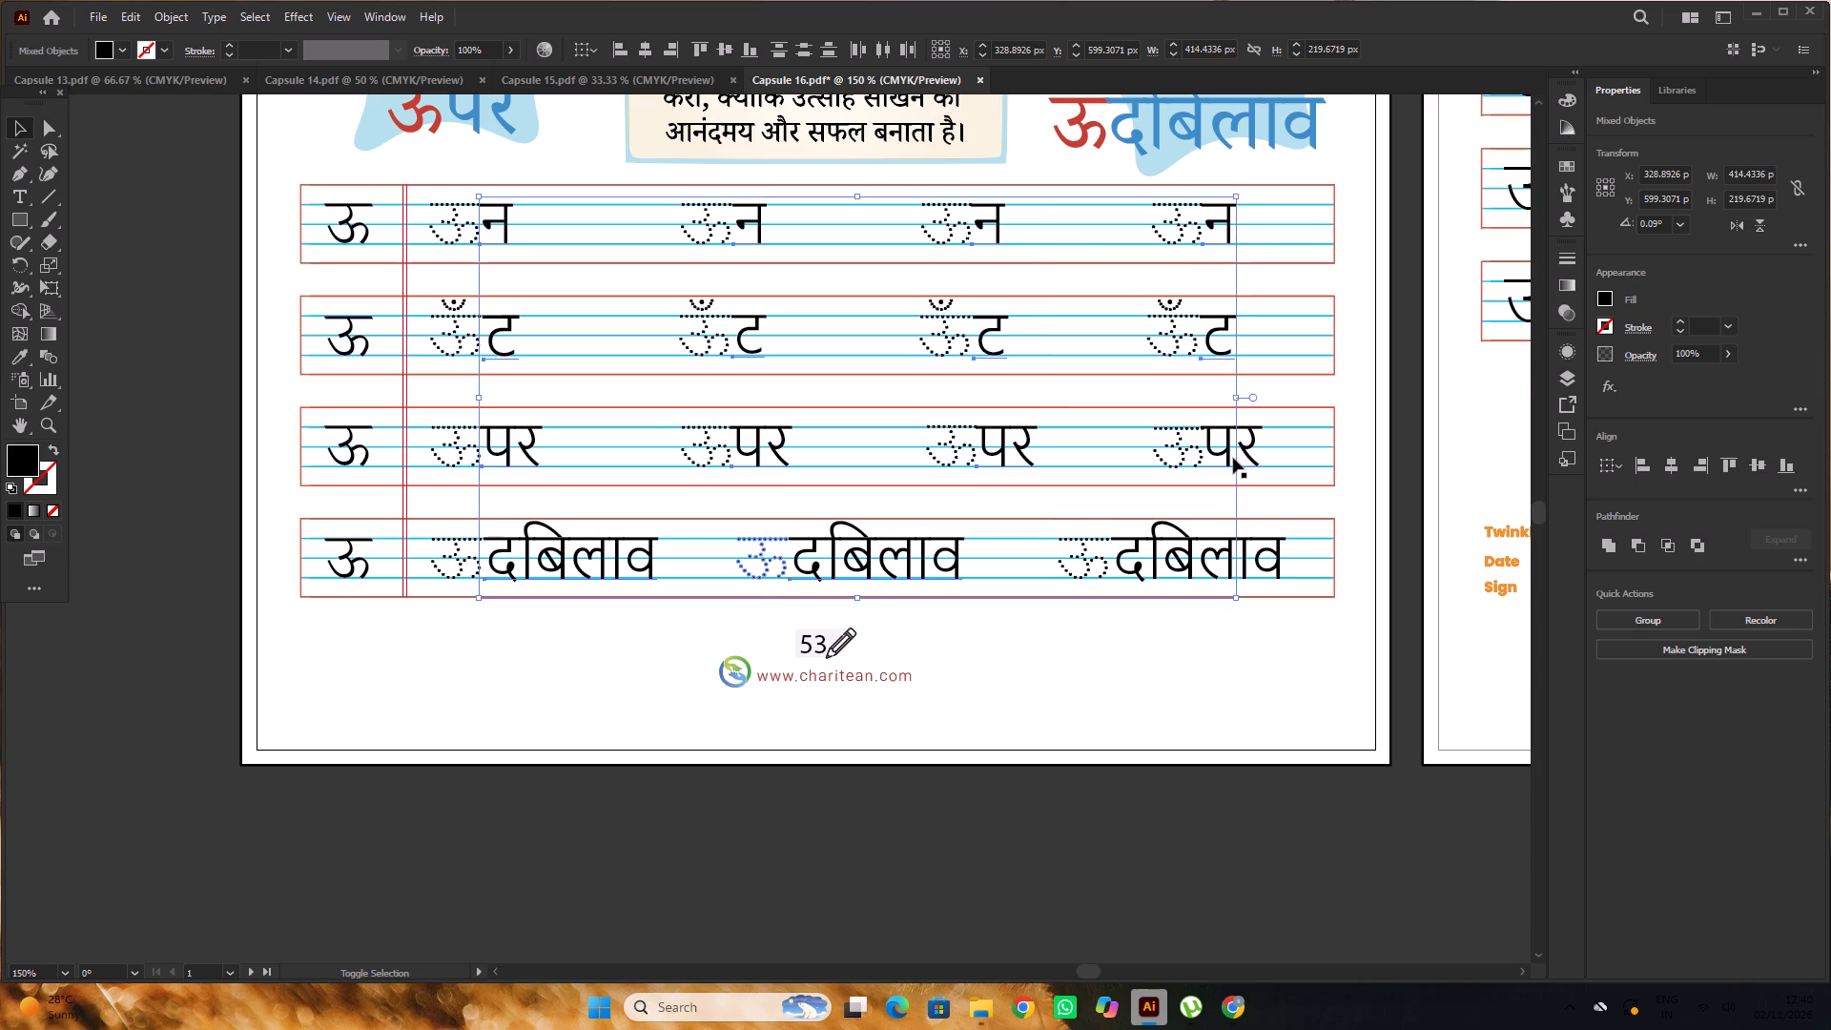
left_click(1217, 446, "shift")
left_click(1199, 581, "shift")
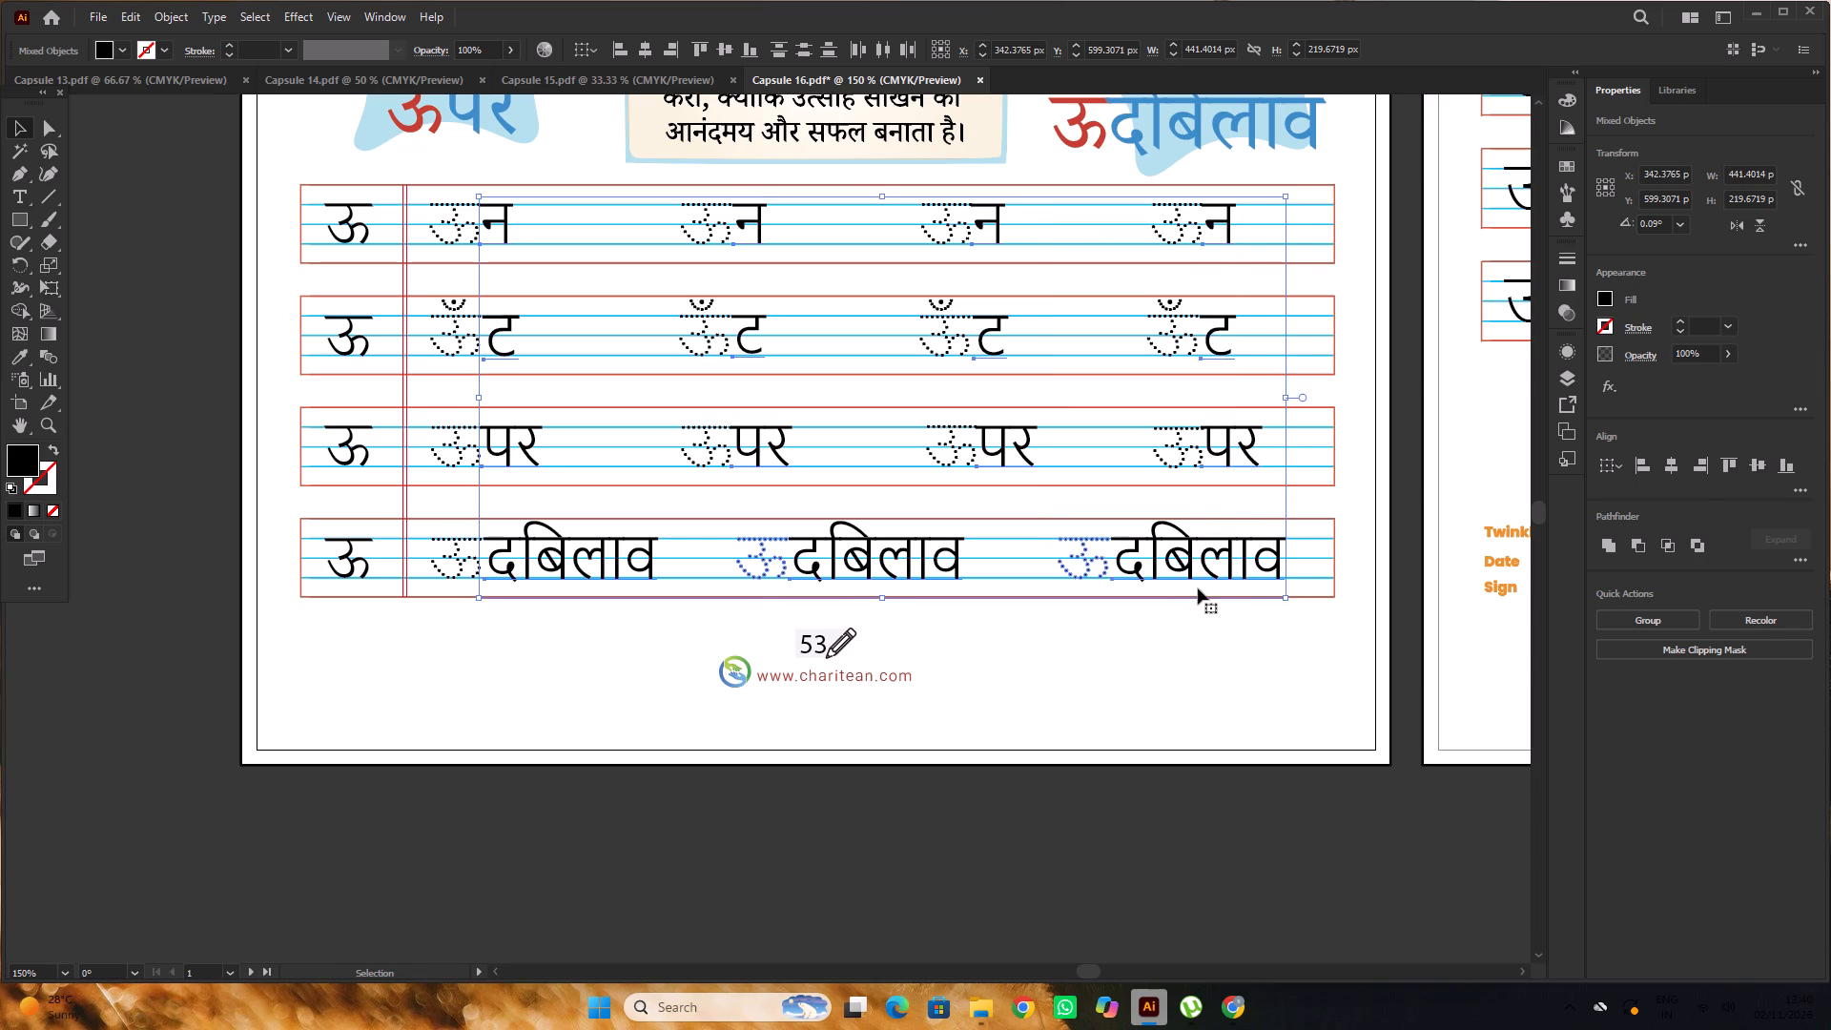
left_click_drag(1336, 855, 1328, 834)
Ungroup the third ऊदबिलाव tracing word in the fourth row.
left_click(1181, 560)
right_click(1181, 560)
left_click(1239, 381)
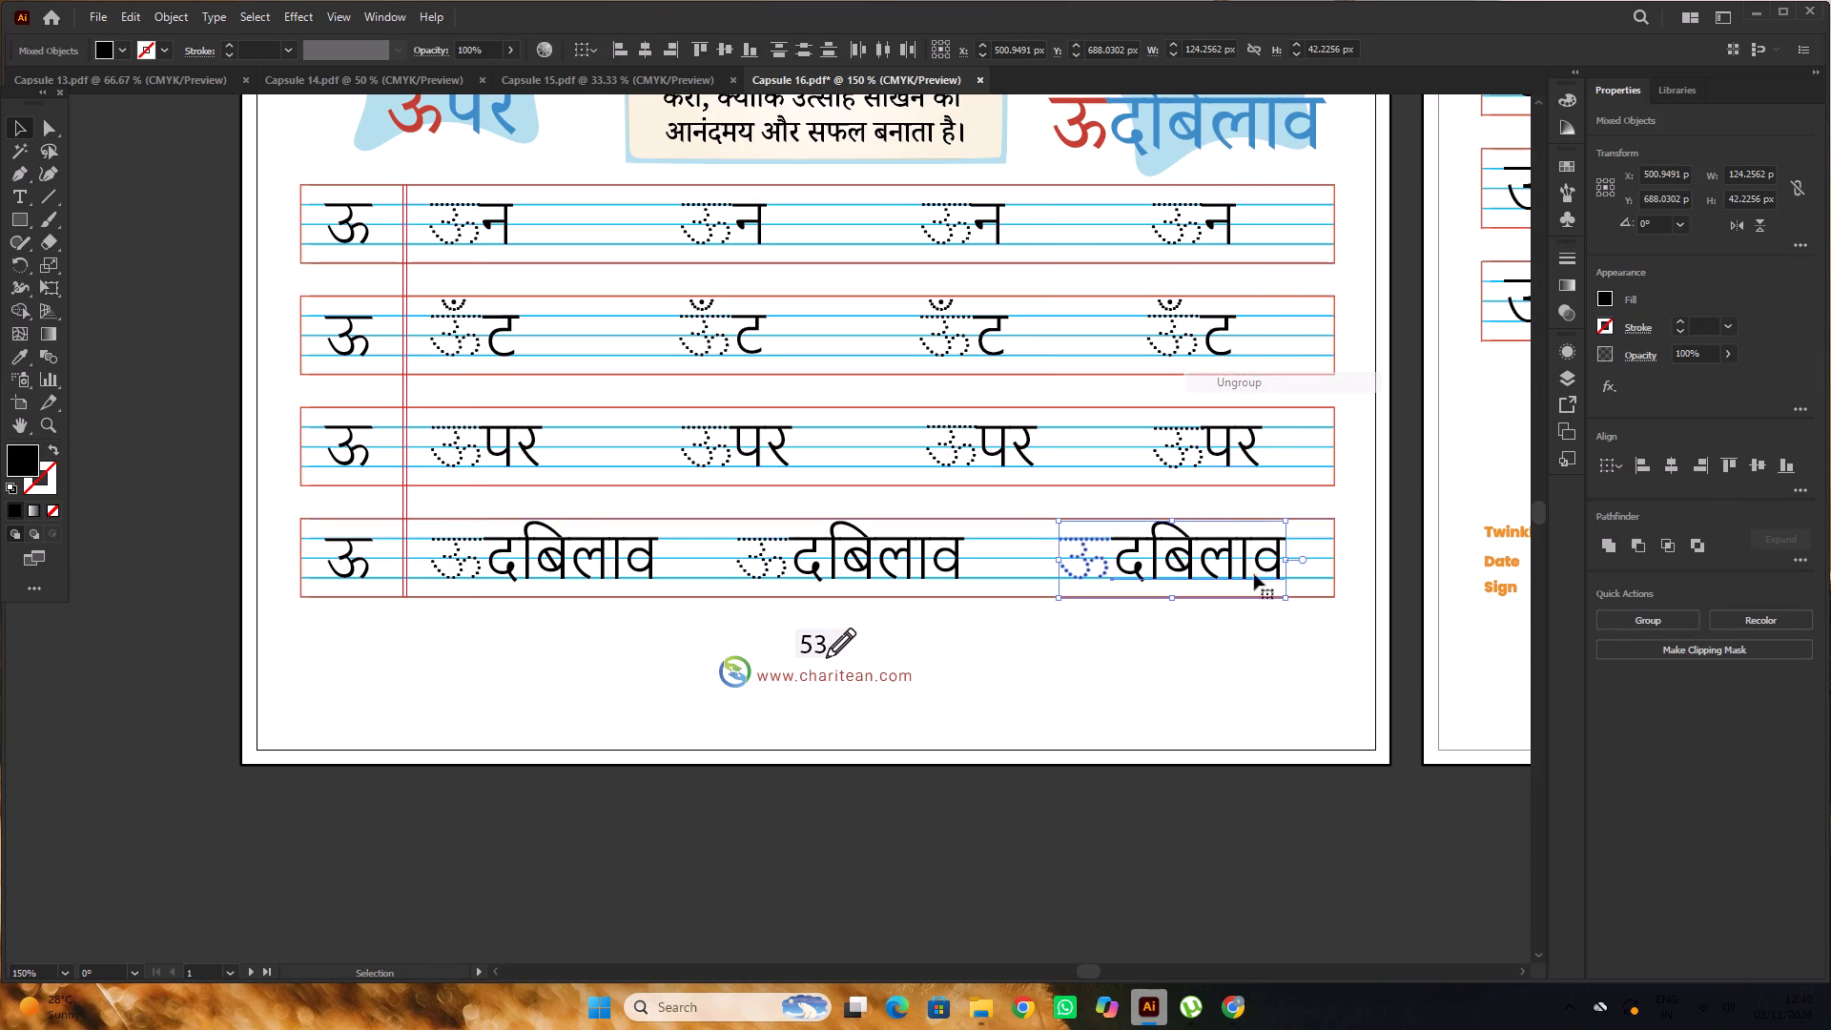
left_click(1306, 852)
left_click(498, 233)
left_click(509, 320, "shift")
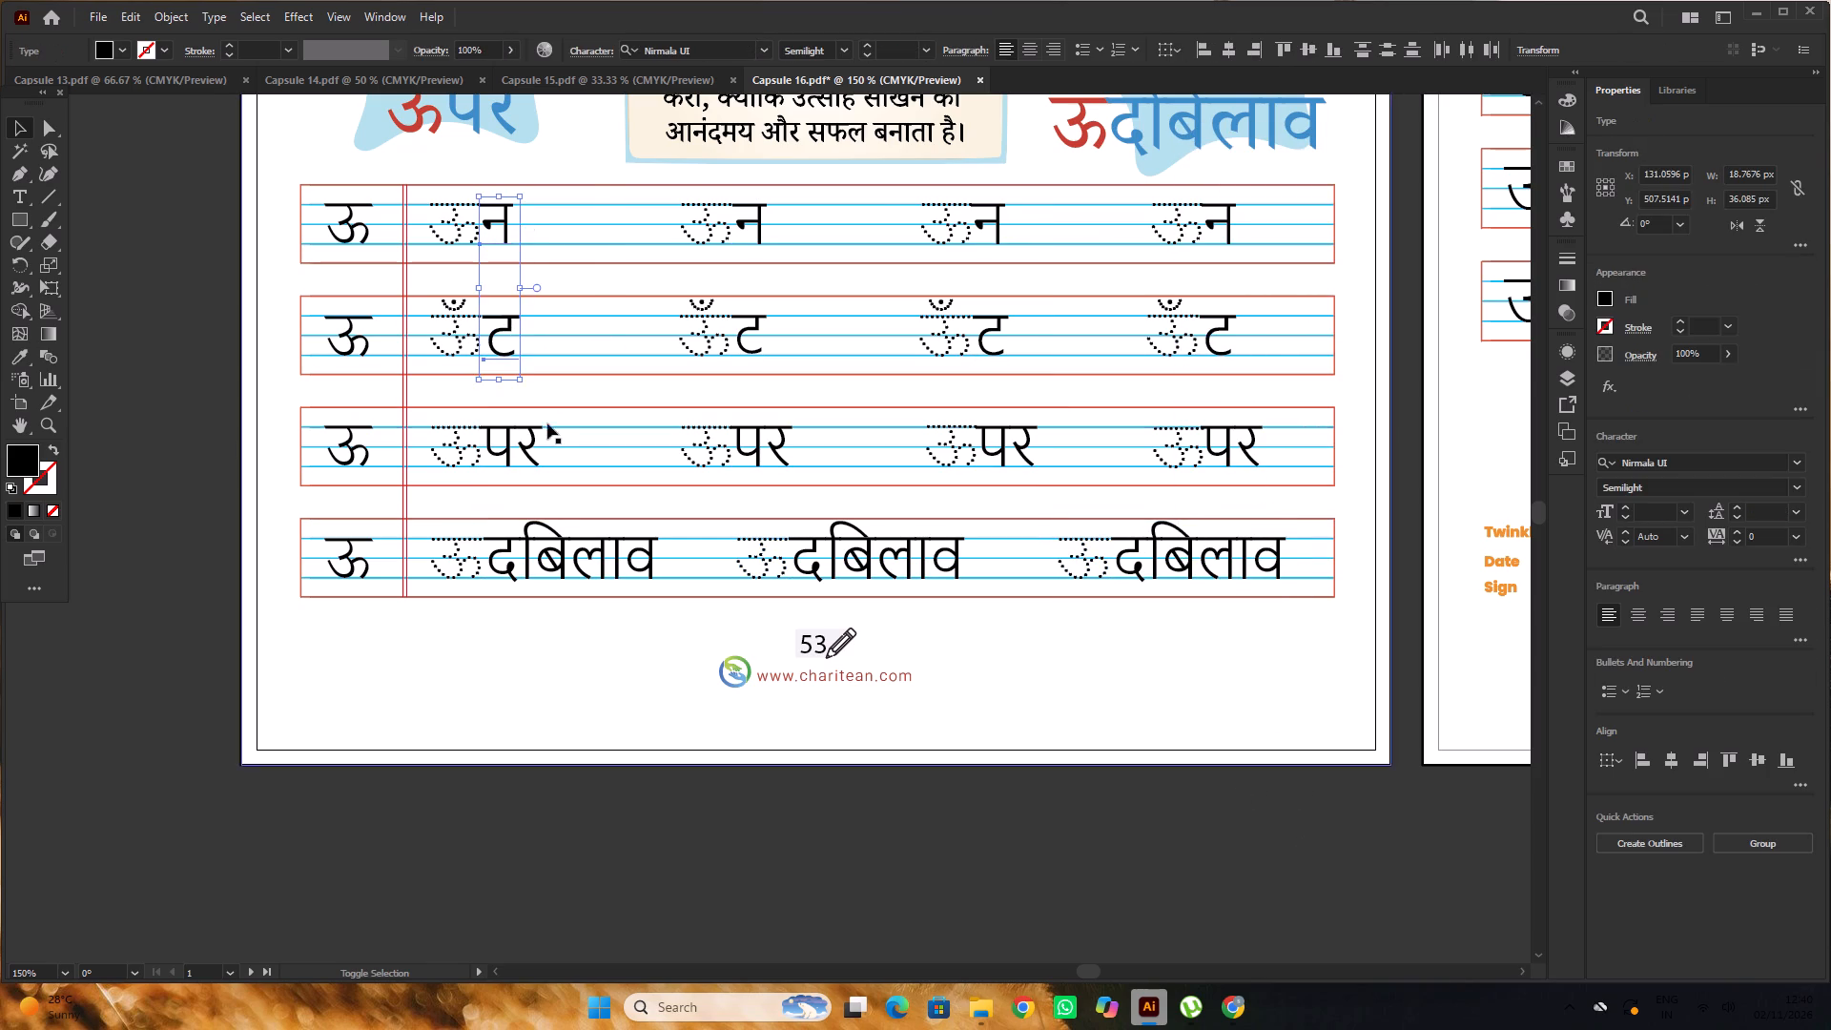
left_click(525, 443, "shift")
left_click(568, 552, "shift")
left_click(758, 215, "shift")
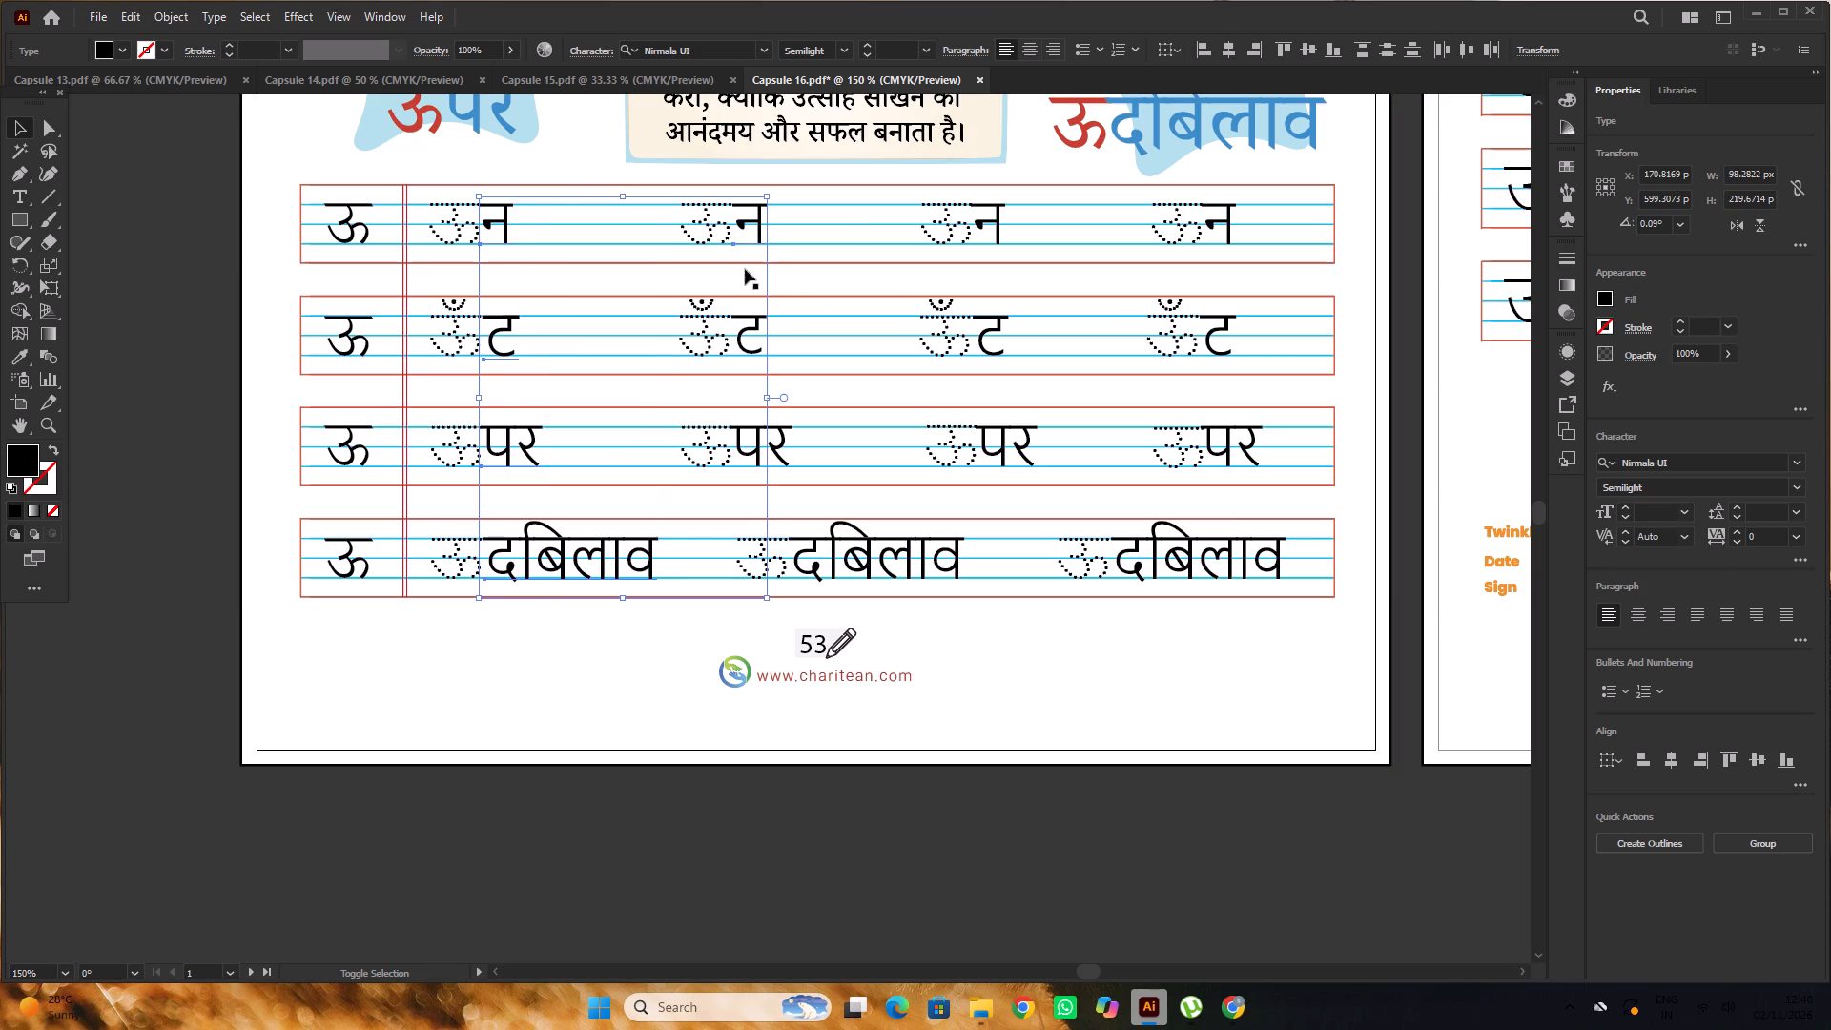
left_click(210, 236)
Change the font of the solid letters न, ट, पर and दबिलाव in the first column of tracing words to Noto Serif Devanagari Light.
left_click(501, 216)
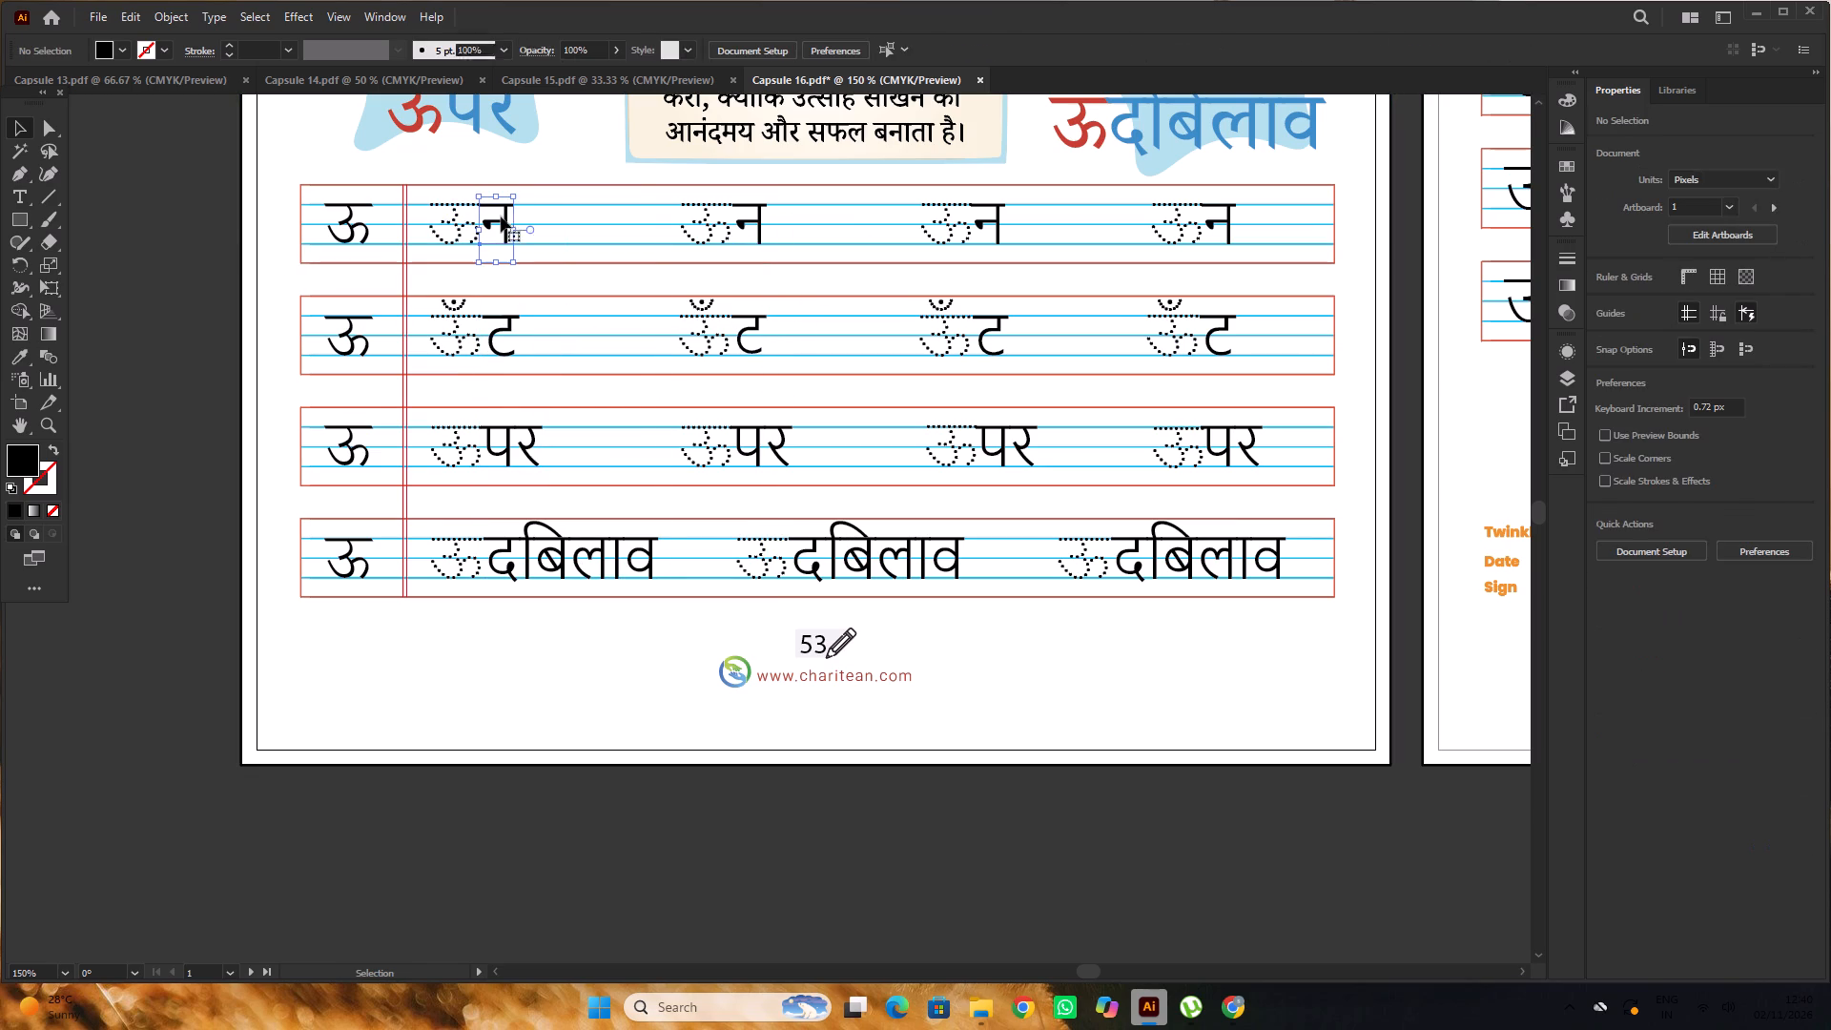
left_click(518, 333, "shift")
left_click(518, 433, "shift")
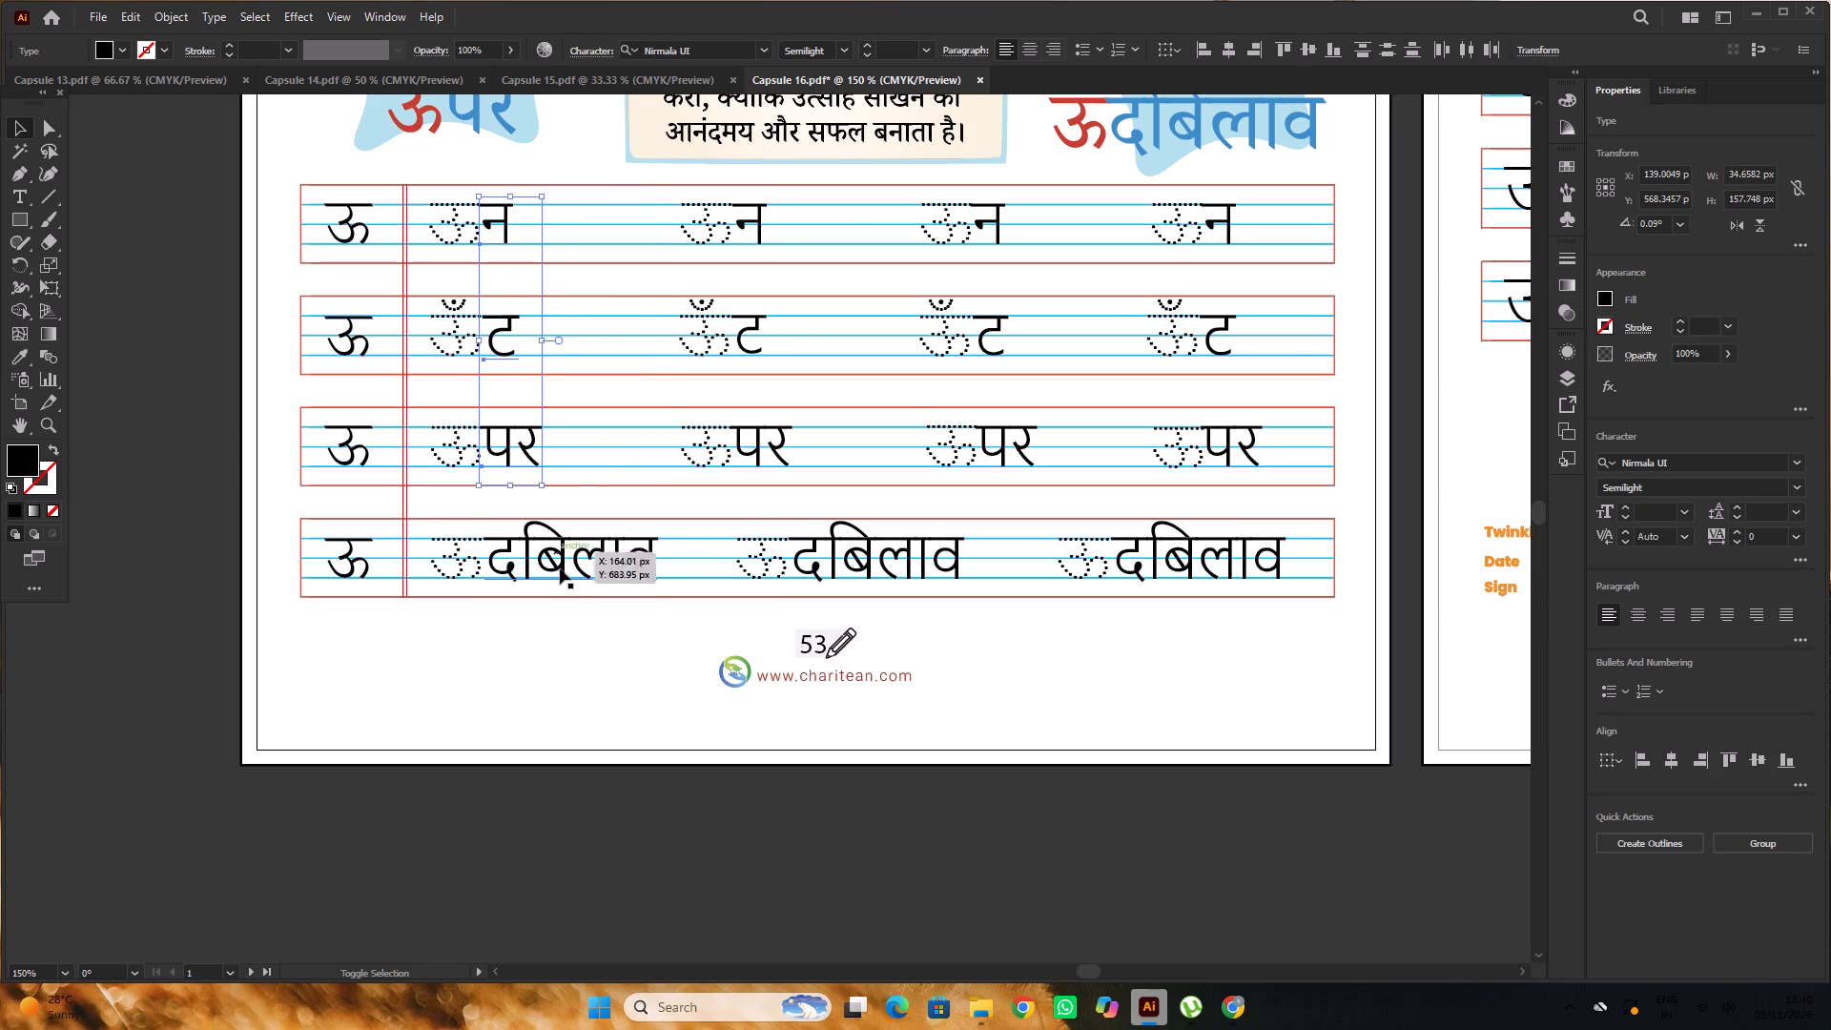
left_click(560, 568, "shift")
left_click(1707, 470)
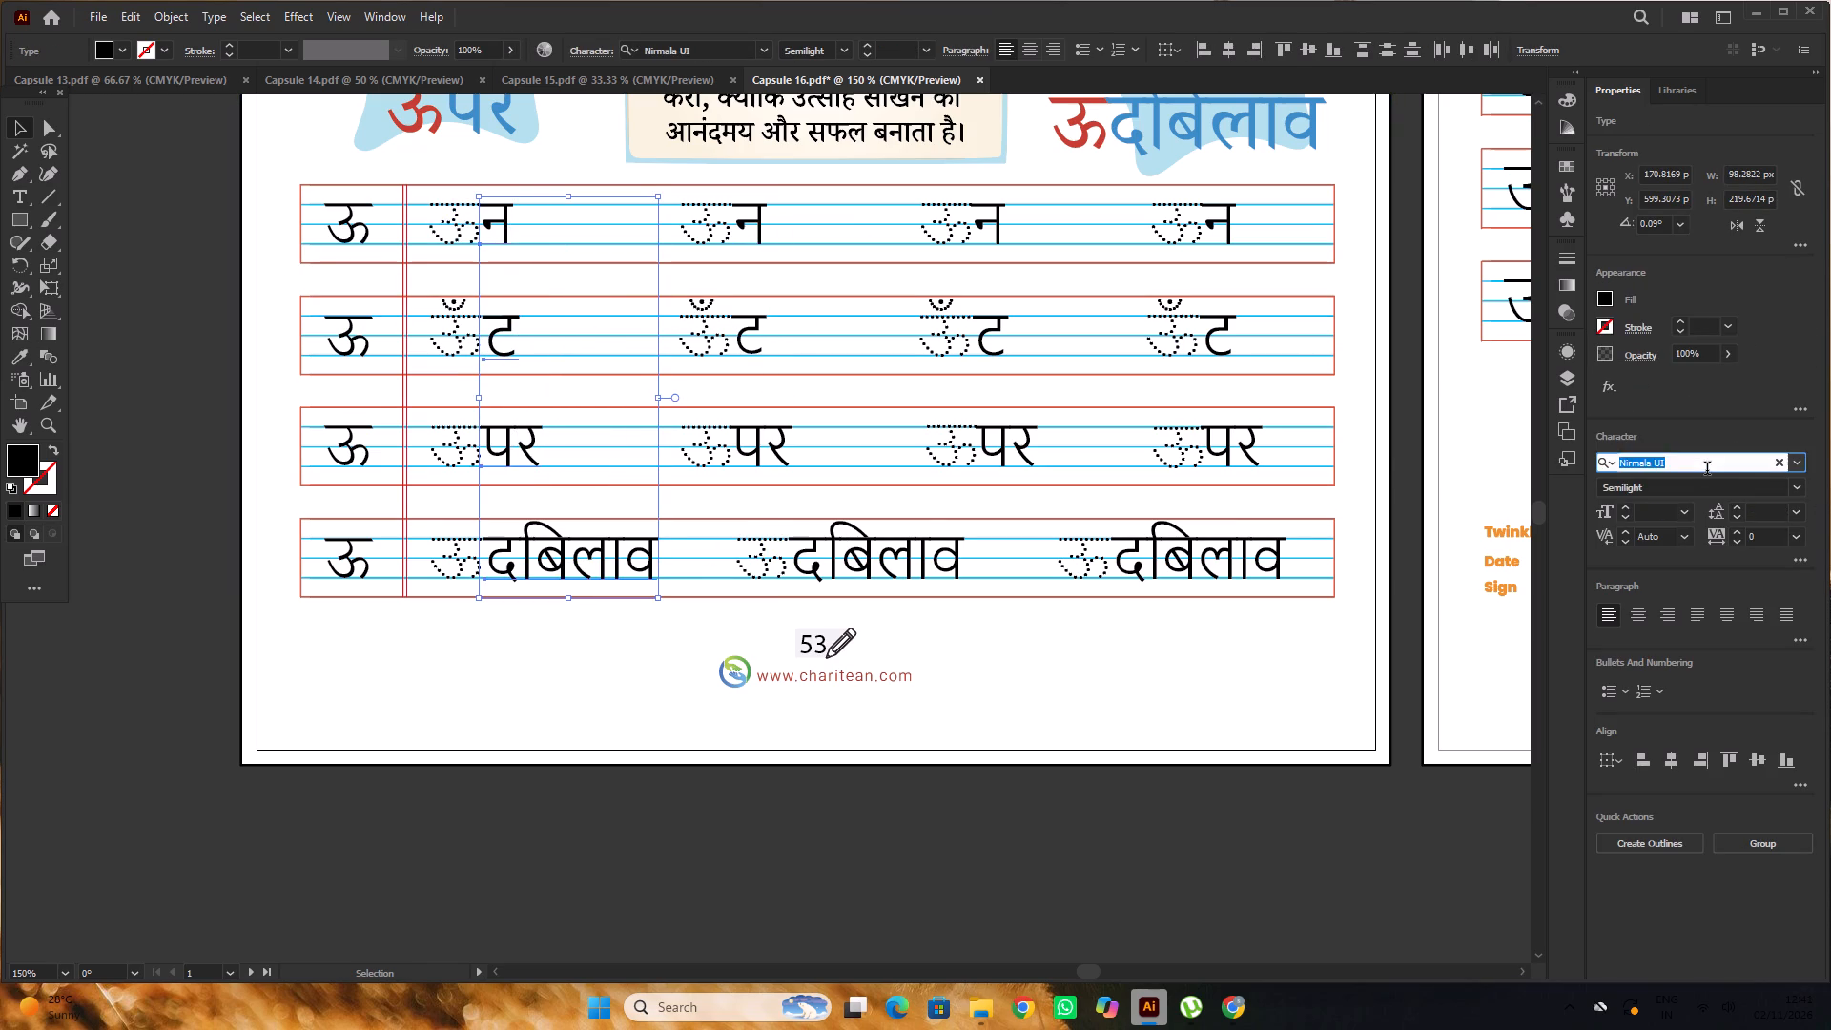
type("no")
left_click(1536, 654)
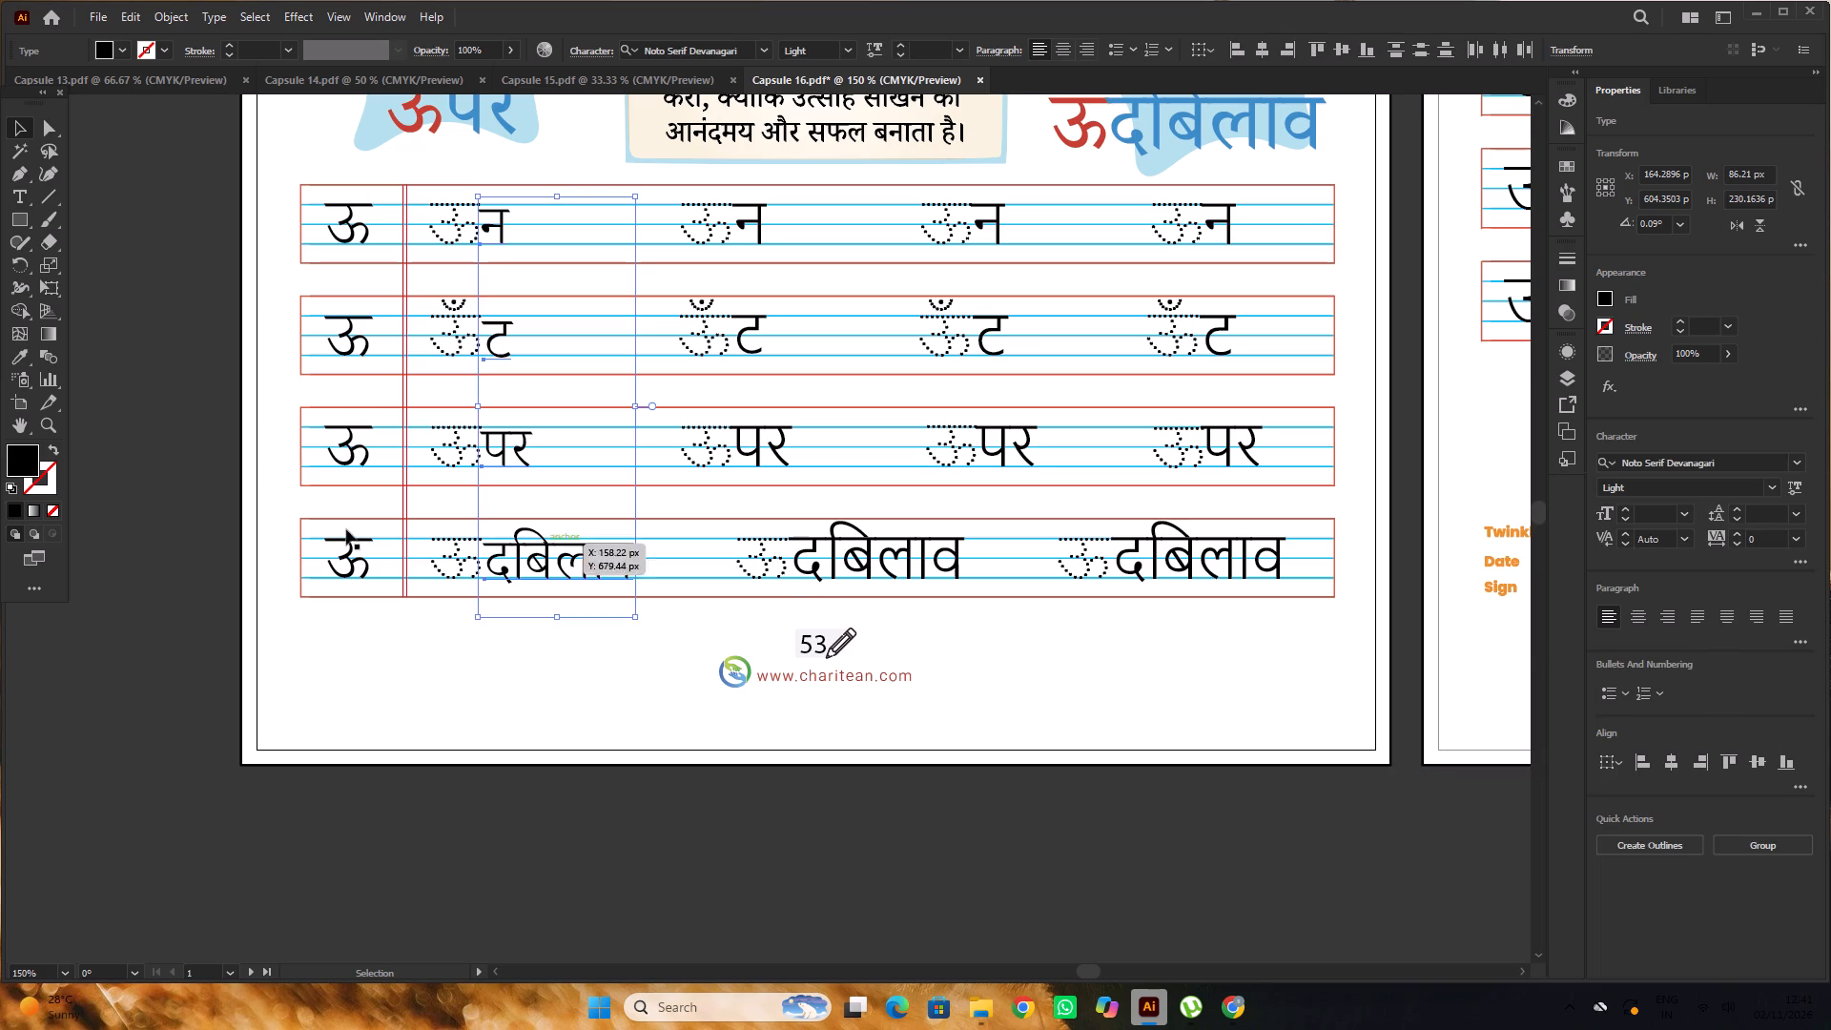
Shift the first row's first solid न clear of its dotted ऊ and enlarge it to span from the top to the bottom blue line.
left_click(196, 422)
scroll(237, 425, "up", 9)
scroll(423, 423, "up", 2, "alt")
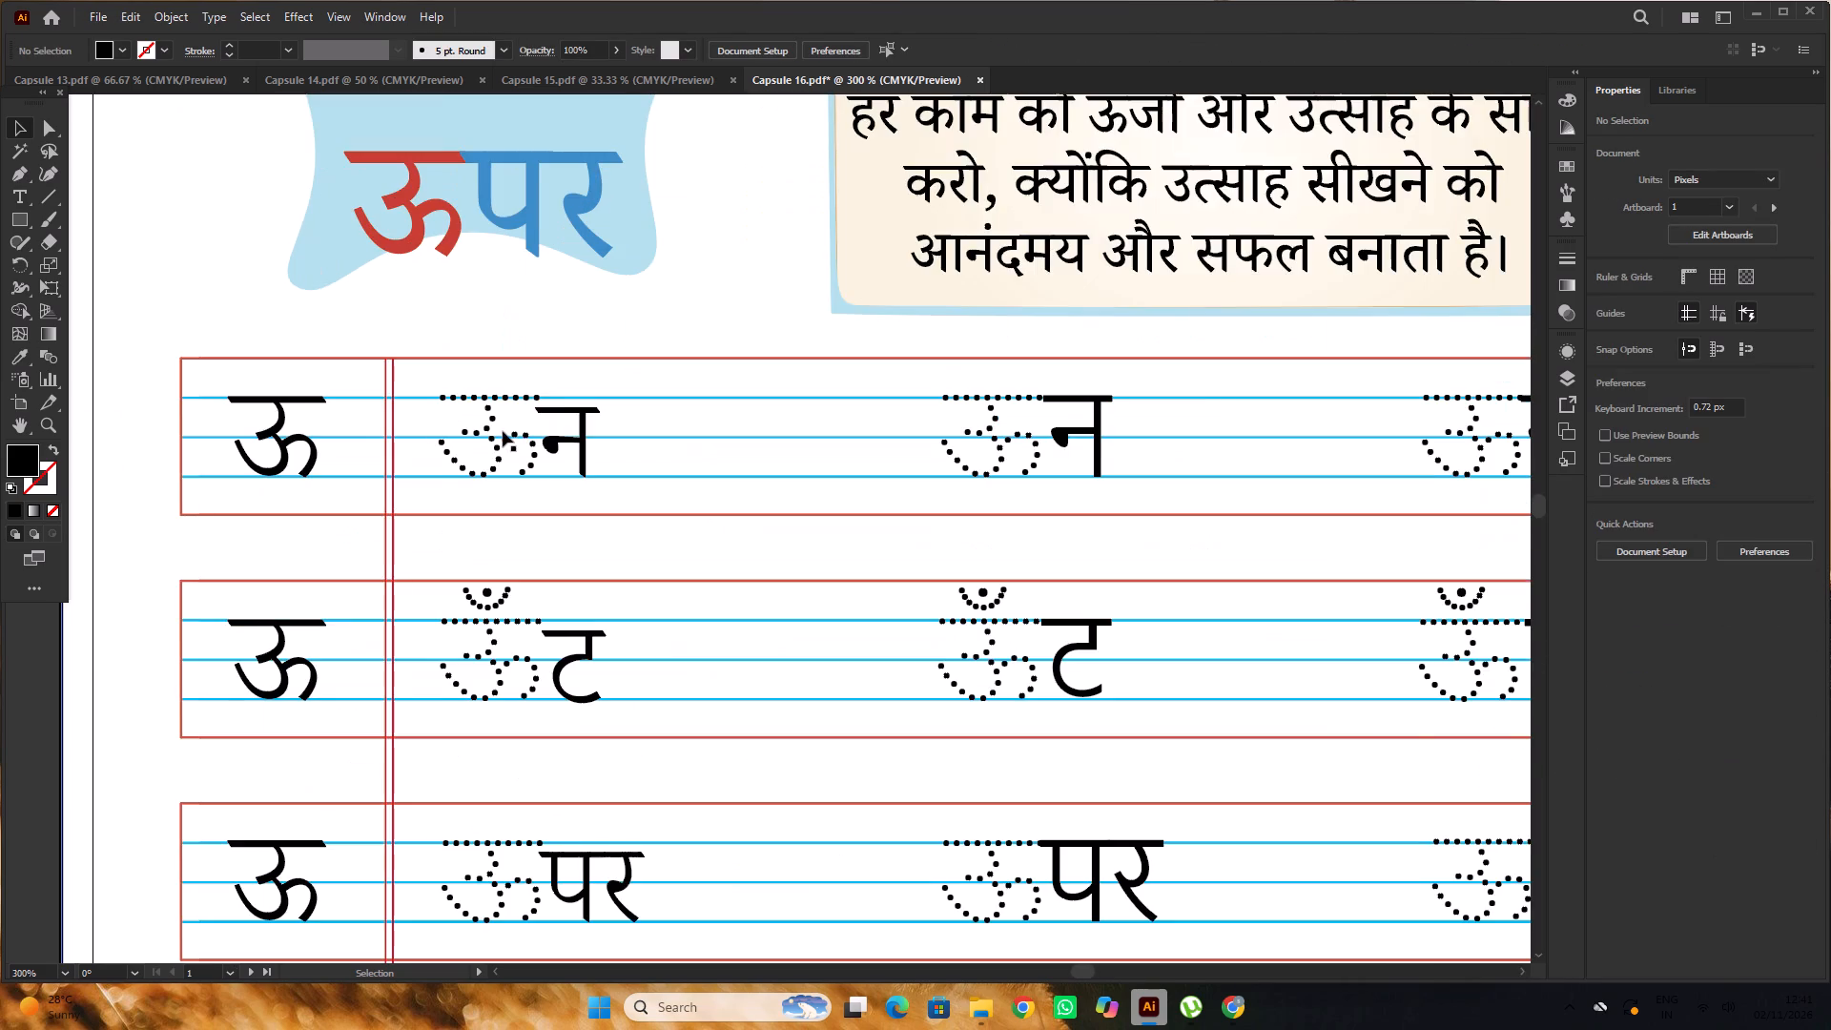
scroll(553, 440, "up", 2)
left_click_drag(586, 455, 612, 440)
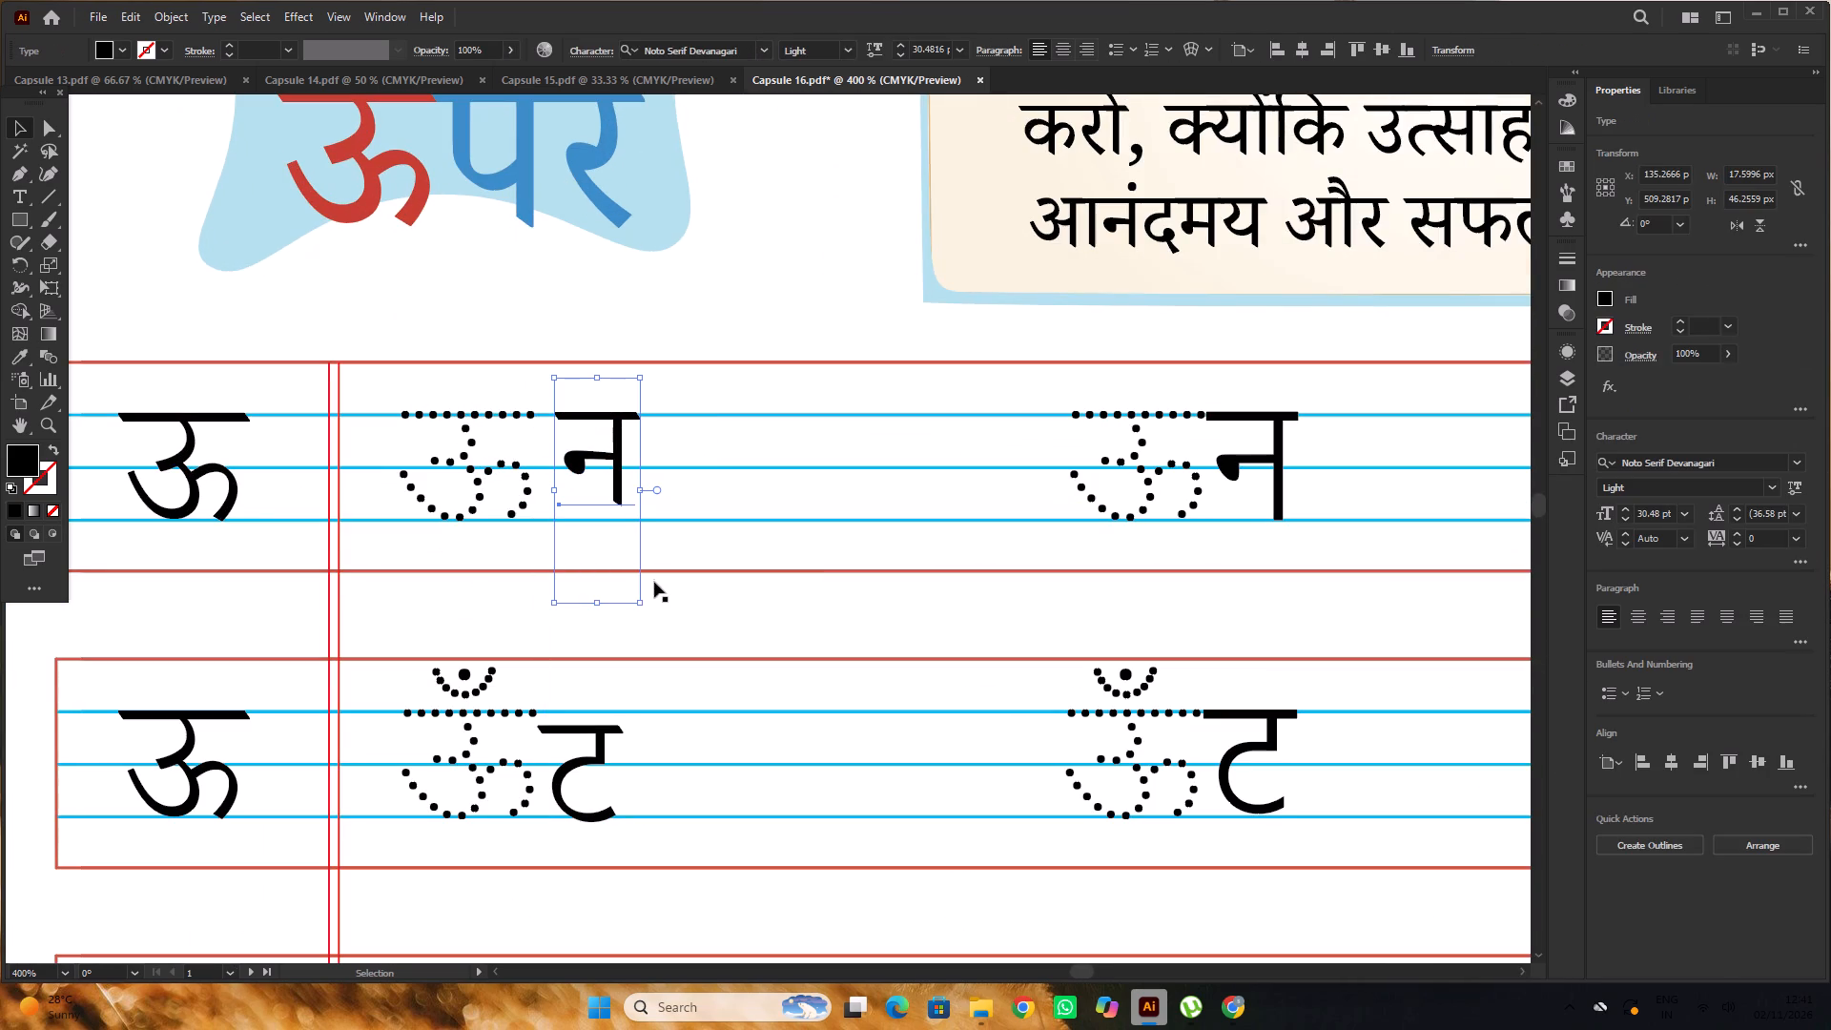
left_click_drag(642, 602, 658, 624, "shift")
scroll(623, 454, "up", 3)
left_click(624, 486)
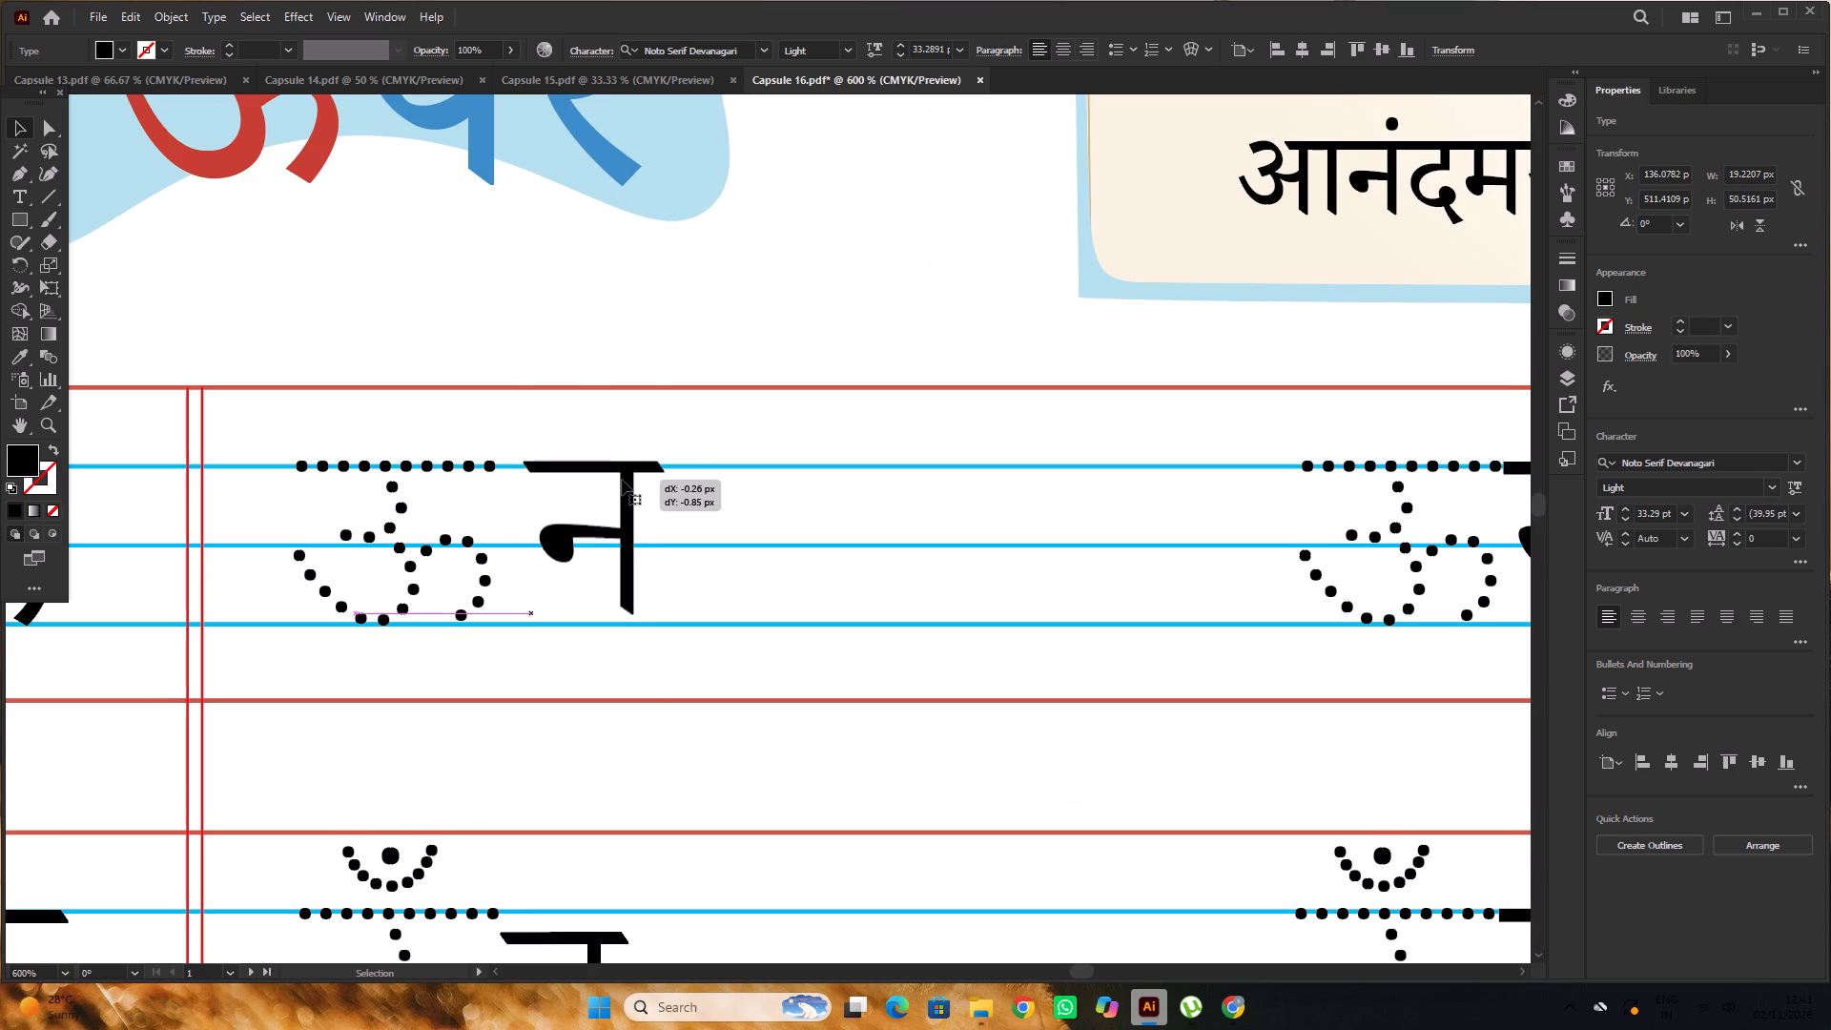
scroll(625, 462, "down", 6)
left_click_drag(668, 634, 678, 654, "shift")
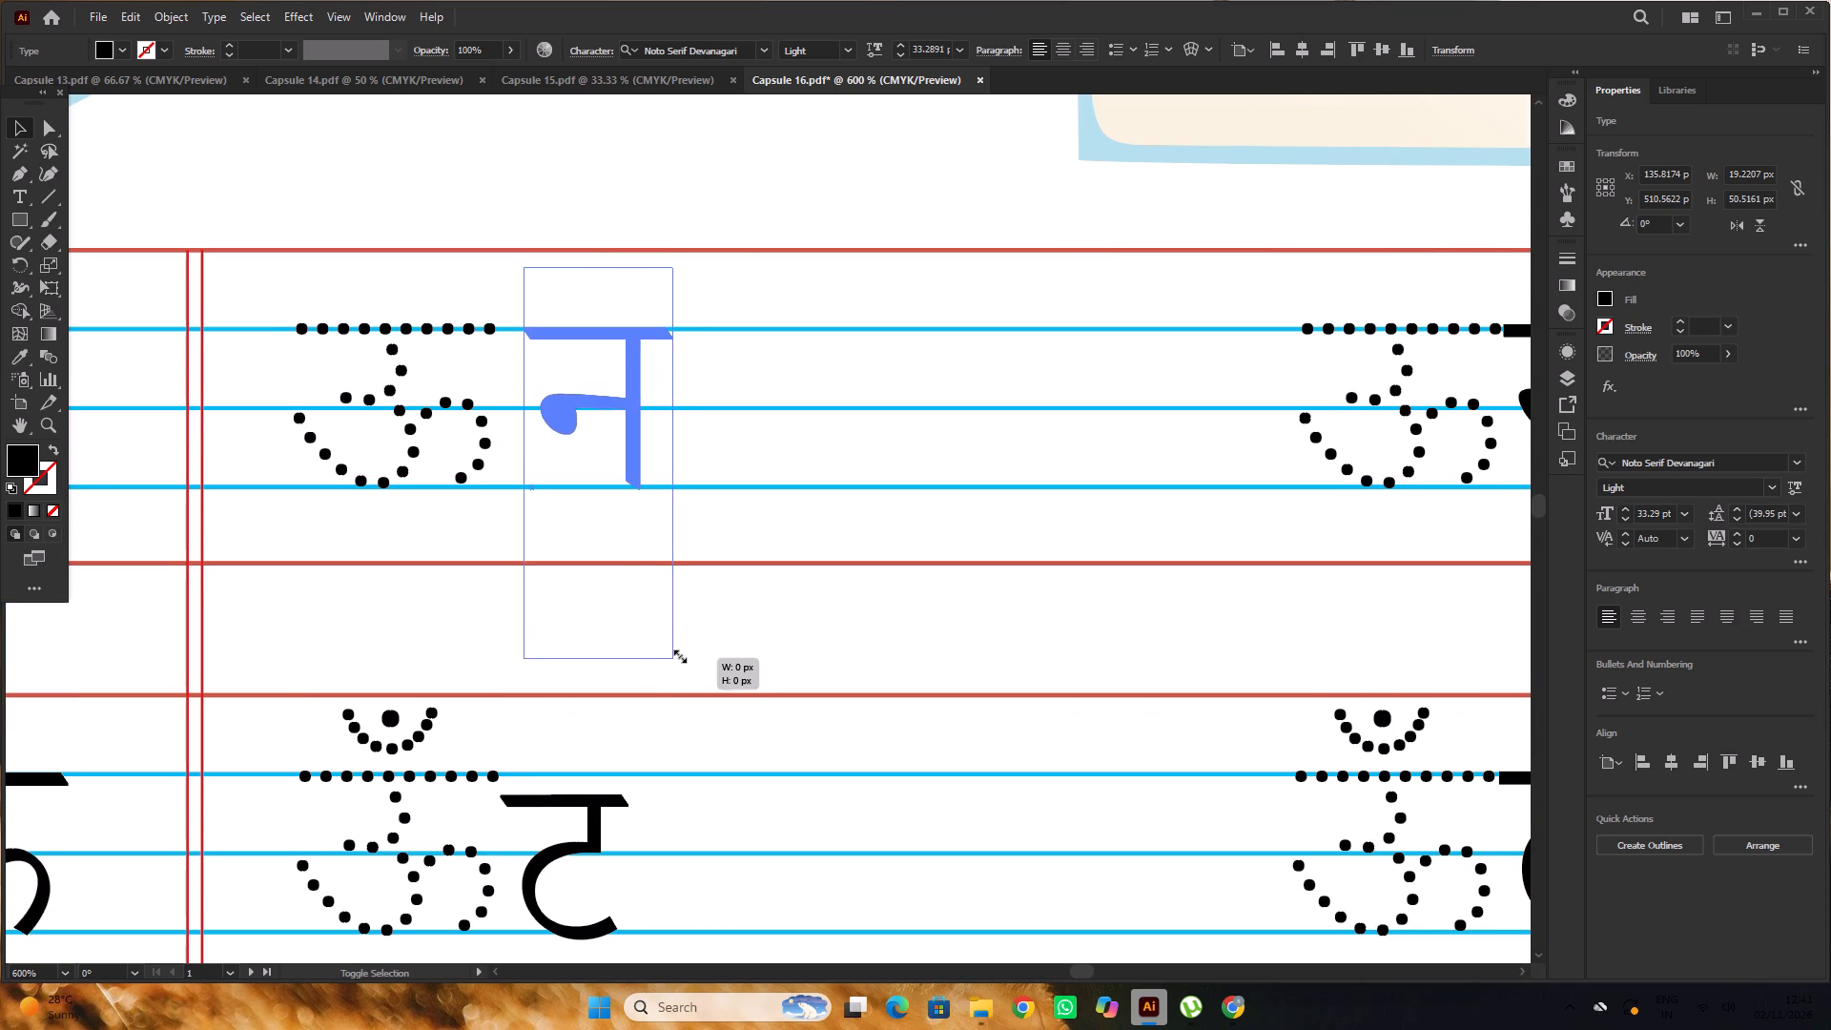
left_click_drag(678, 654, 677, 649, "shift")
scroll(591, 413, "down", 4, "alt")
scroll(590, 413, "up", 4, "alt")
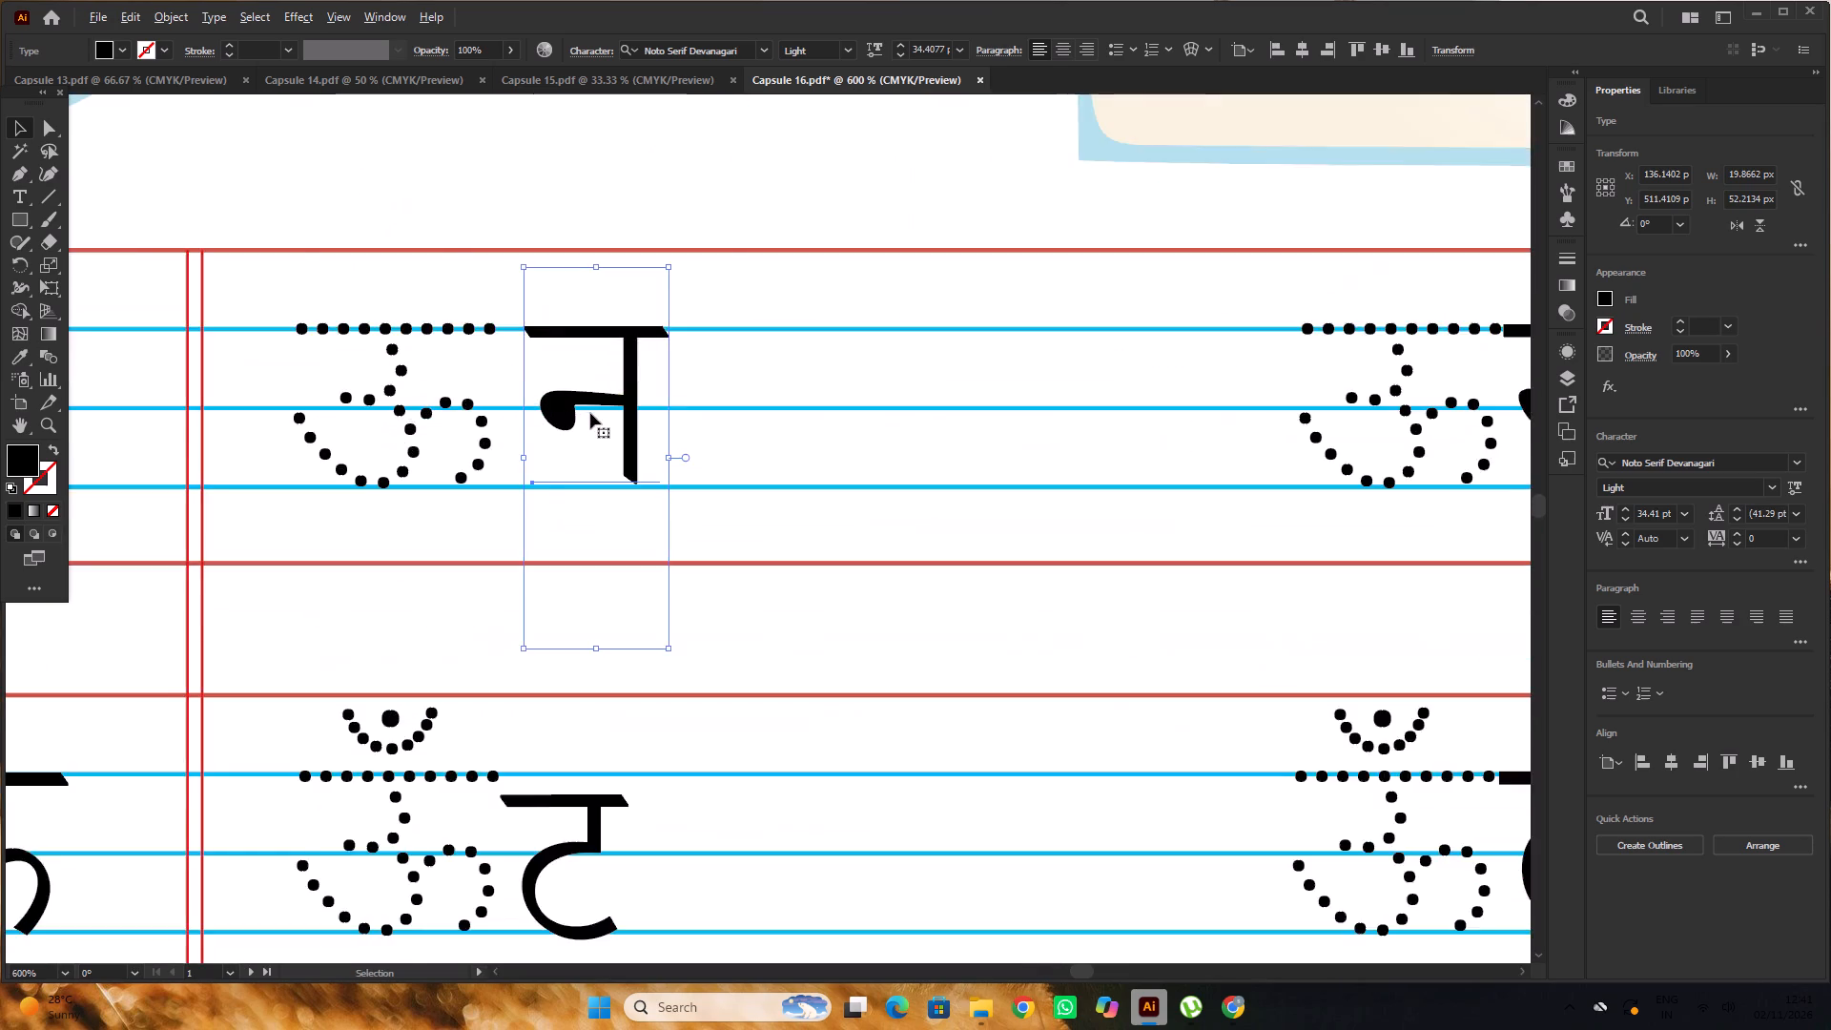
scroll(590, 413, "up", 3, "alt")
scroll(663, 425, "up", 3)
left_click_drag(683, 439, 682, 428)
scroll(681, 426, "down", 3, "alt")
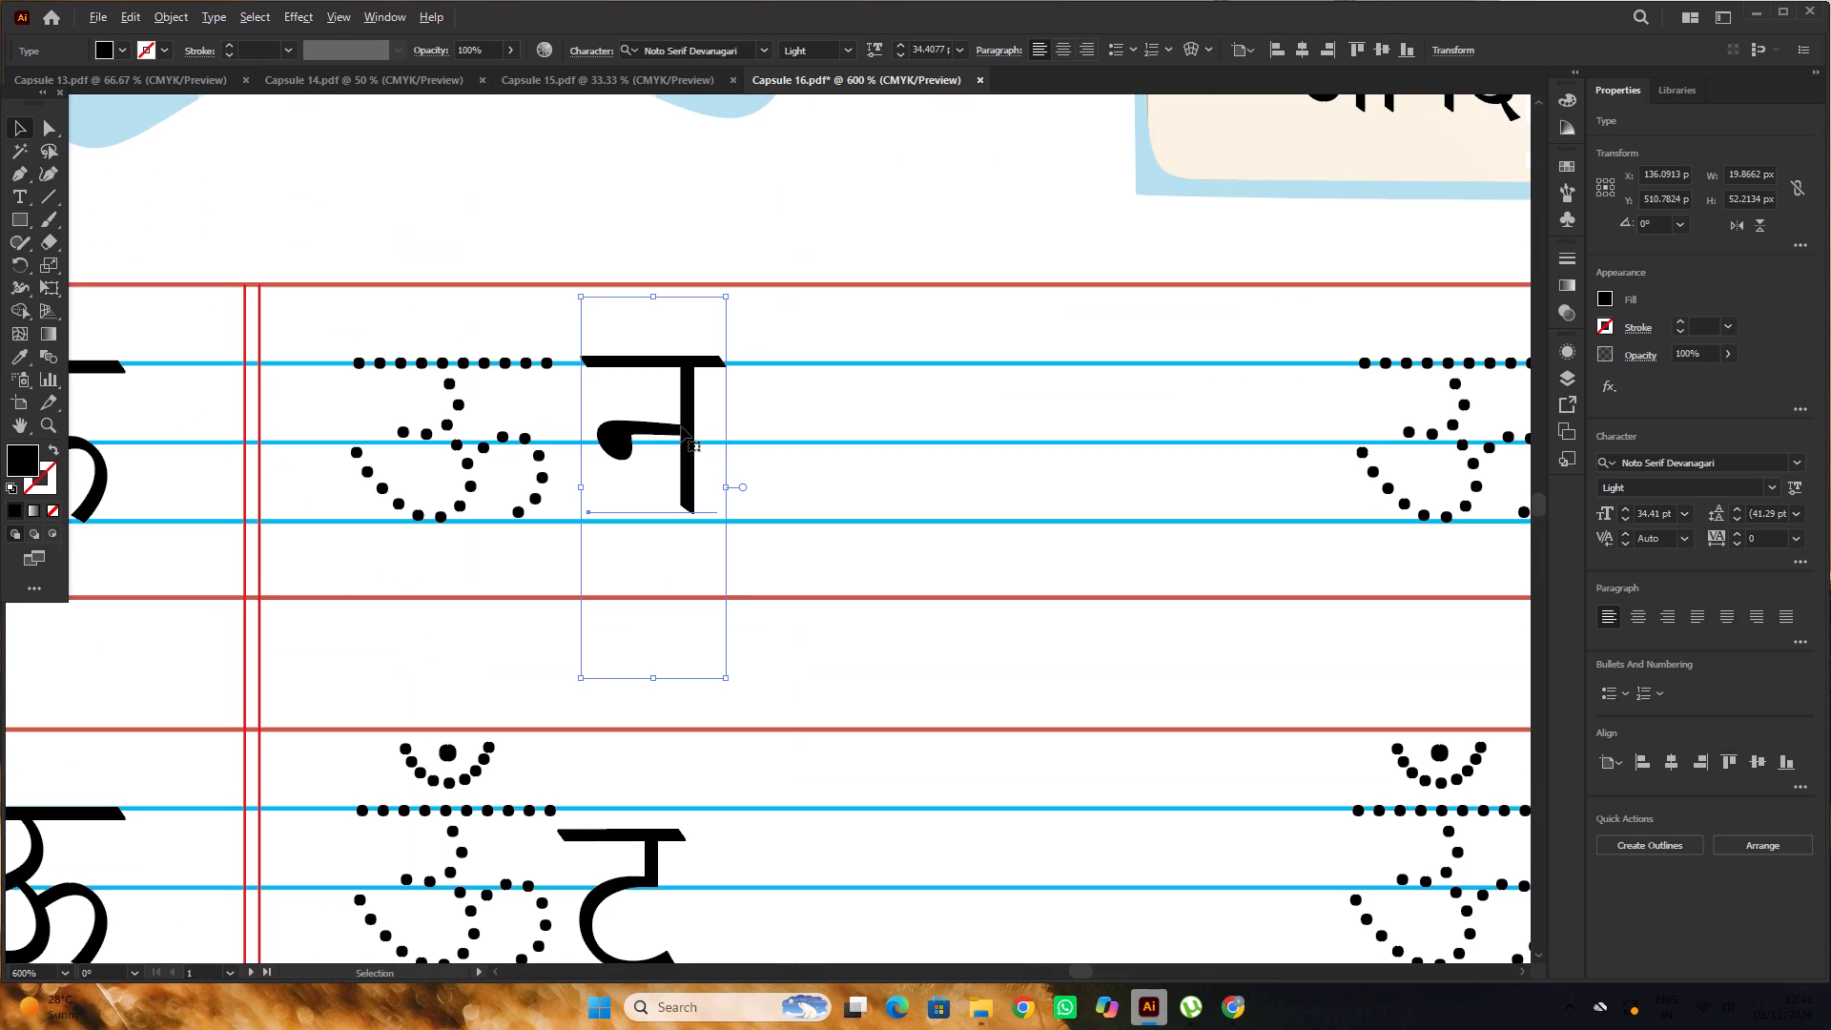
left_click_drag(725, 678, 740, 690, "shift")
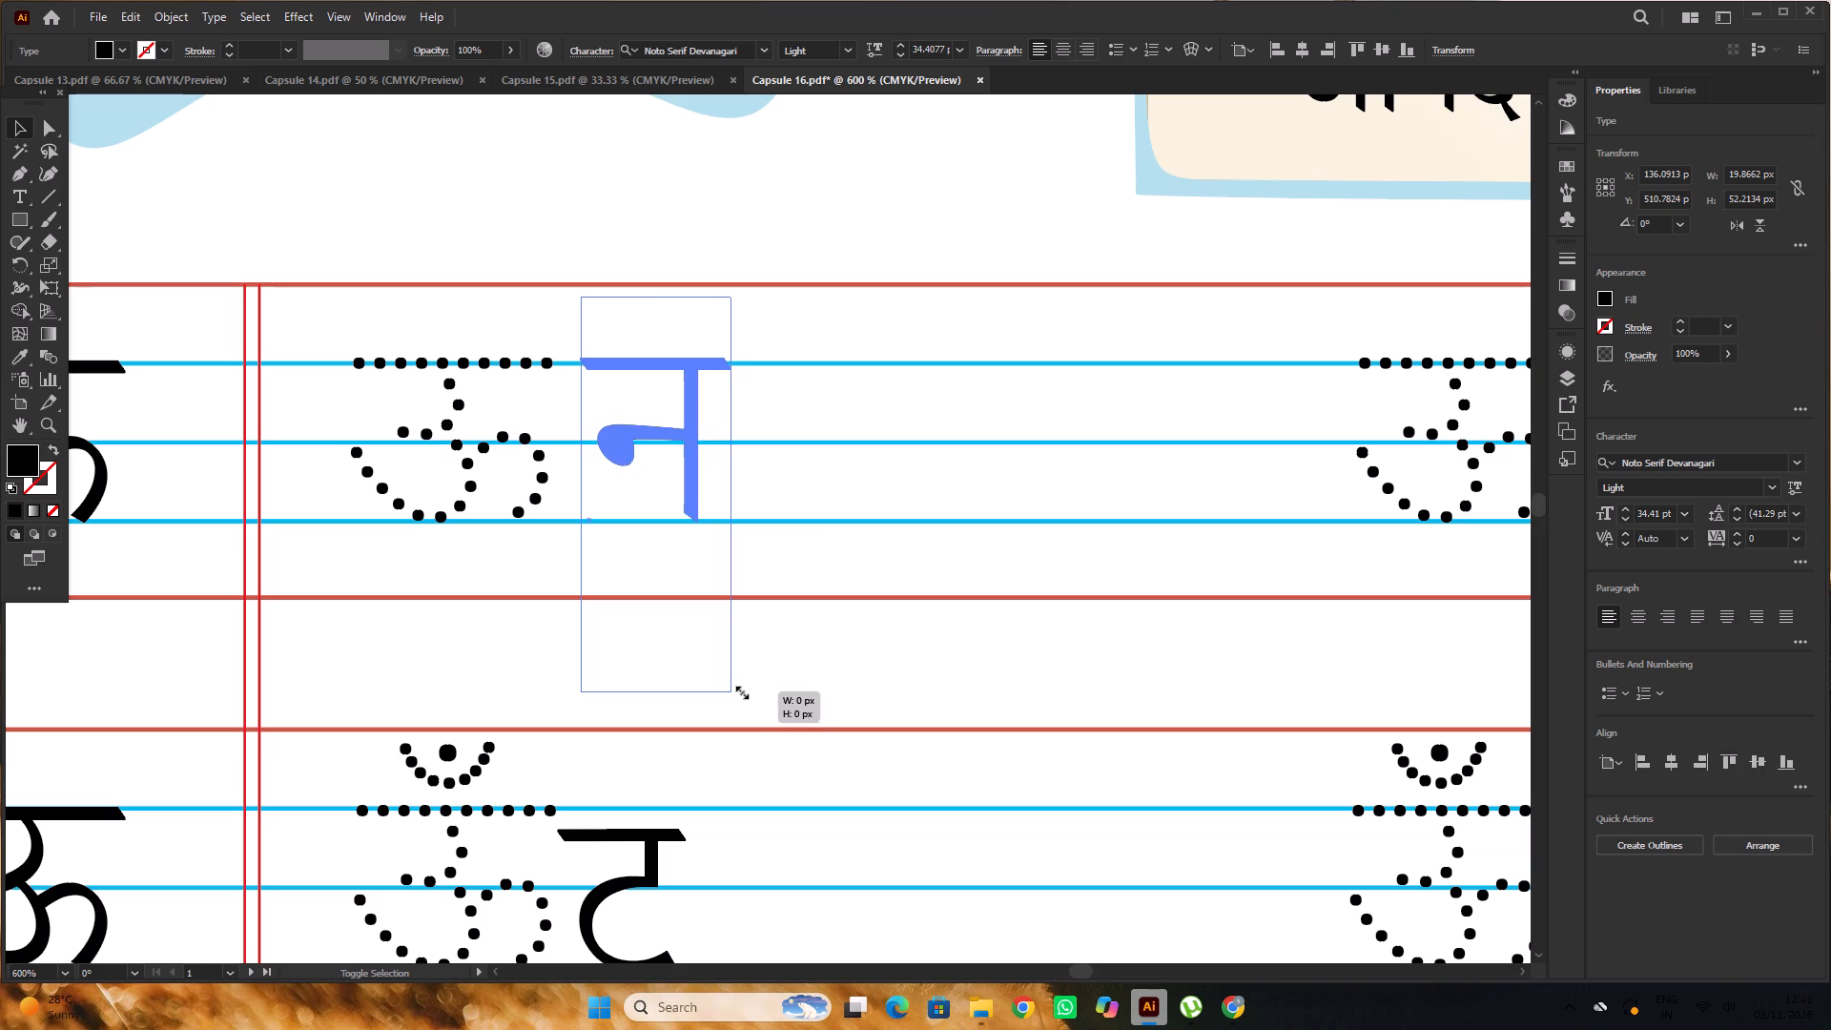
left_click_drag(740, 690, 739, 690, "shift")
scroll(583, 539, "down", 6, "alt")
left_click(312, 416)
Shift the second row's first solid ट clear of its dotted letter, align its headline with the top blue line, and enlarge it to fit.
scroll(312, 415, "down", 6)
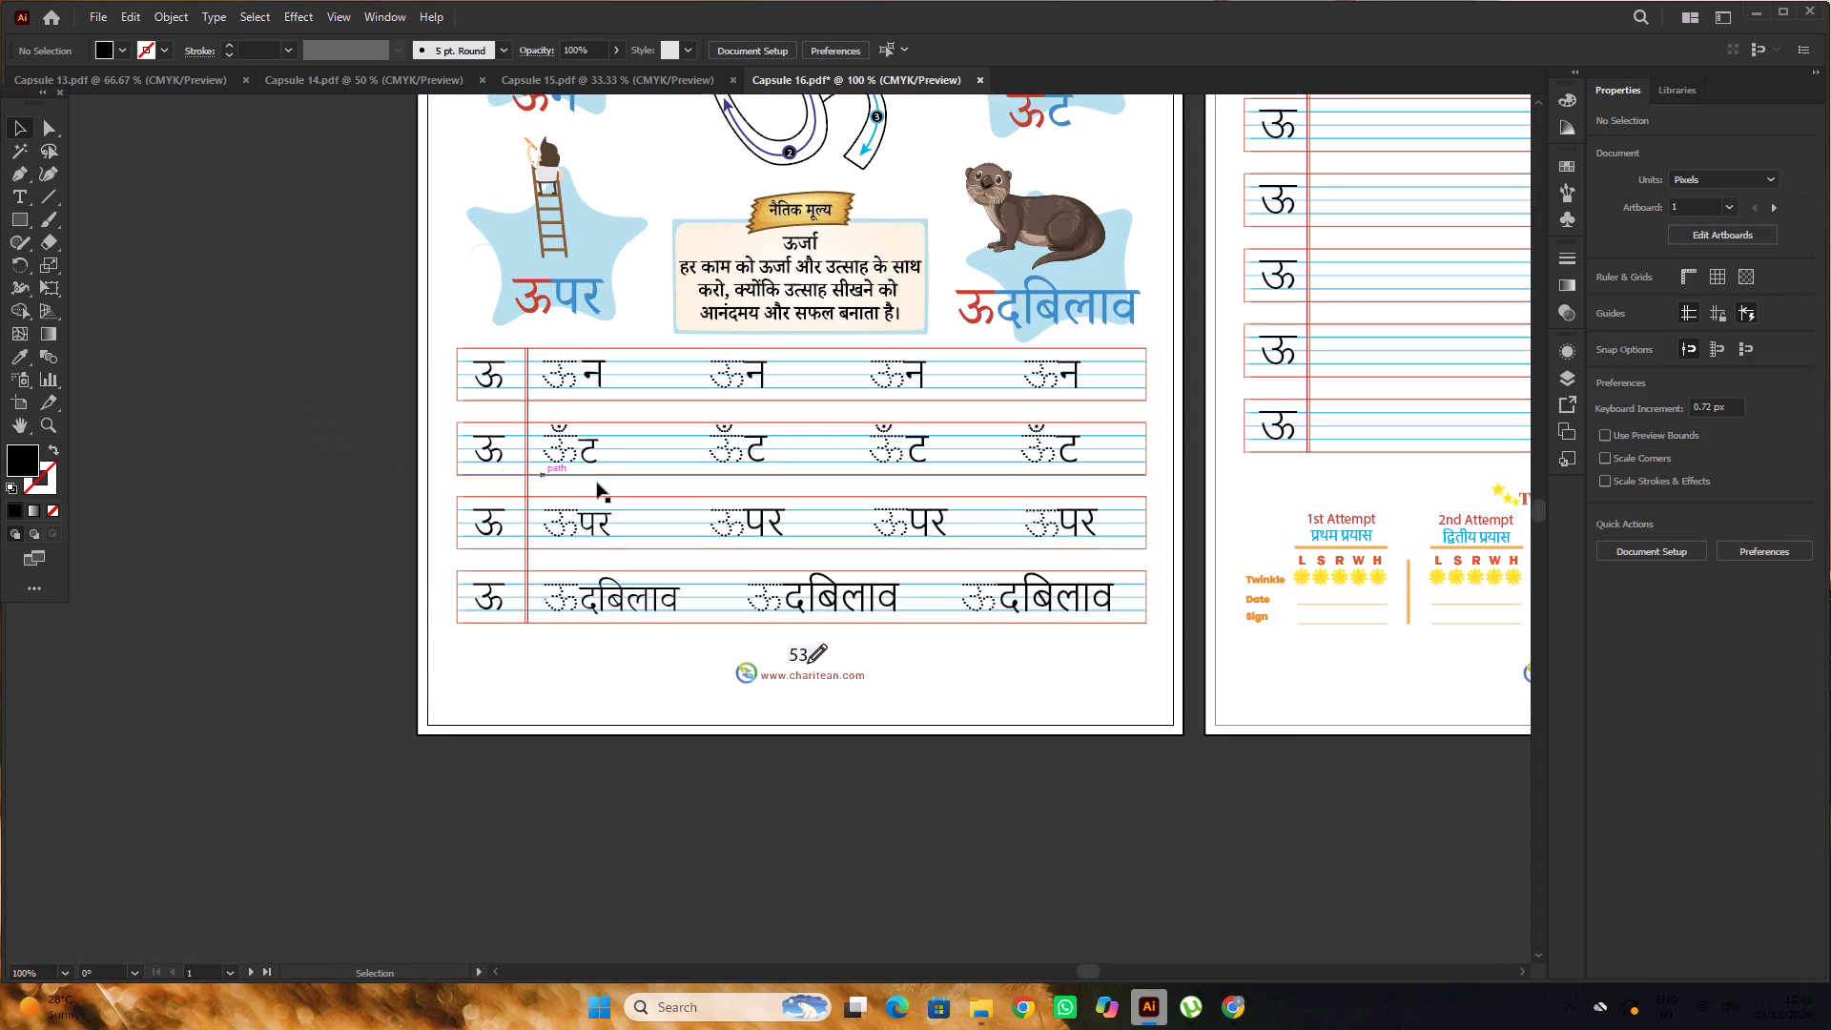
scroll(598, 484, "up", 2, "alt")
left_click(586, 442)
scroll(586, 441, "up", 5)
left_click_drag(600, 466, 637, 441)
scroll(636, 438, "down", 3)
left_click_drag(671, 664, 685, 681, "shift")
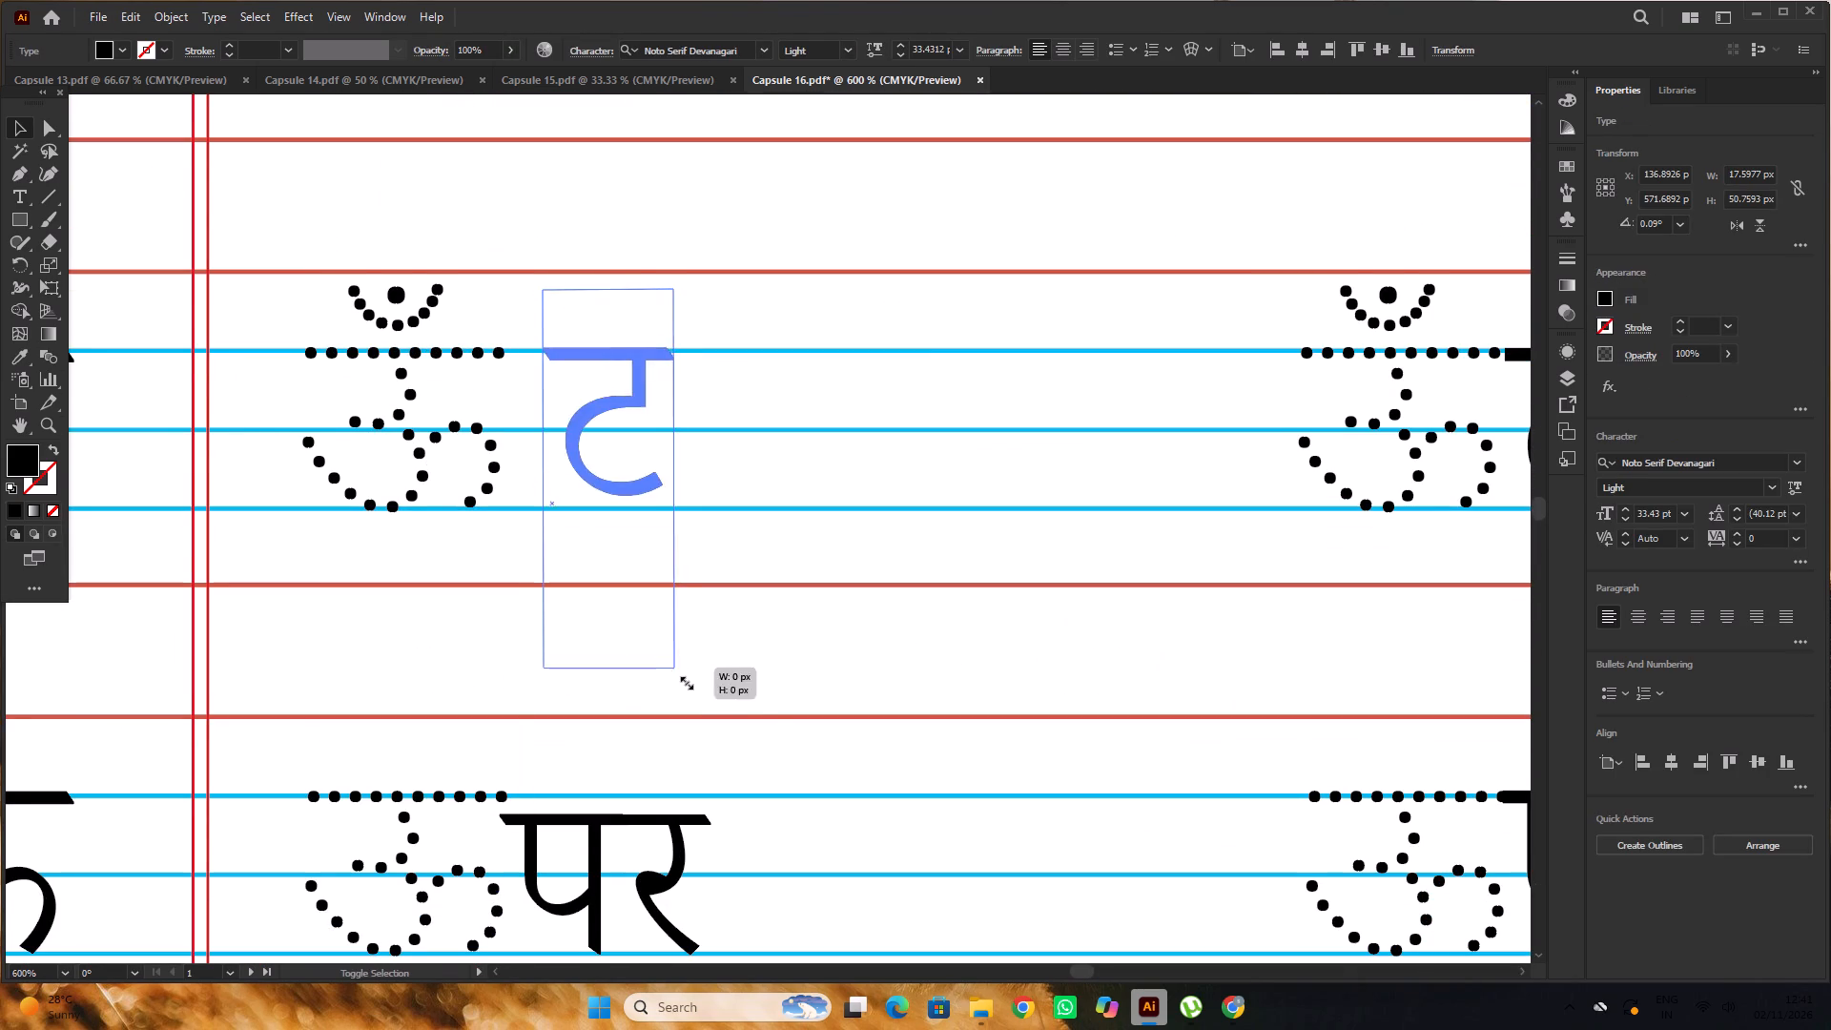
left_click_drag(685, 681, 696, 690, "shift")
left_click(641, 402)
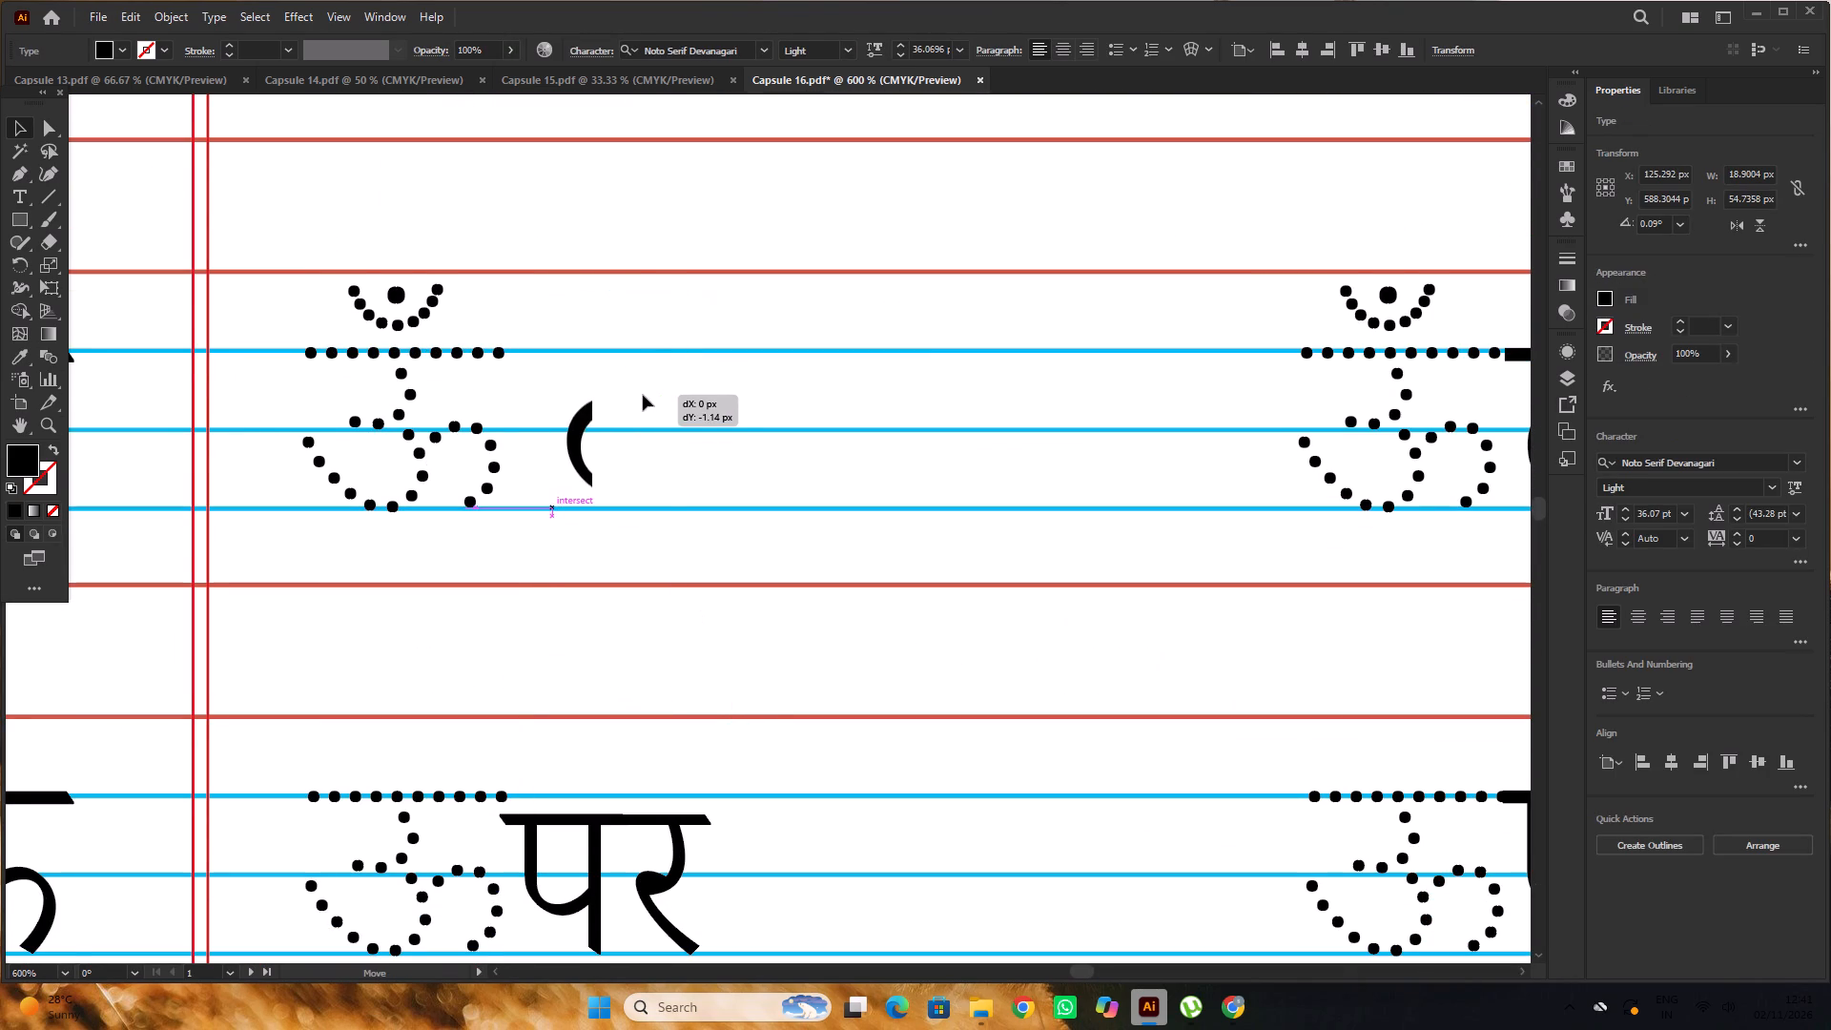
left_click_drag(686, 680, 689, 688, "shift")
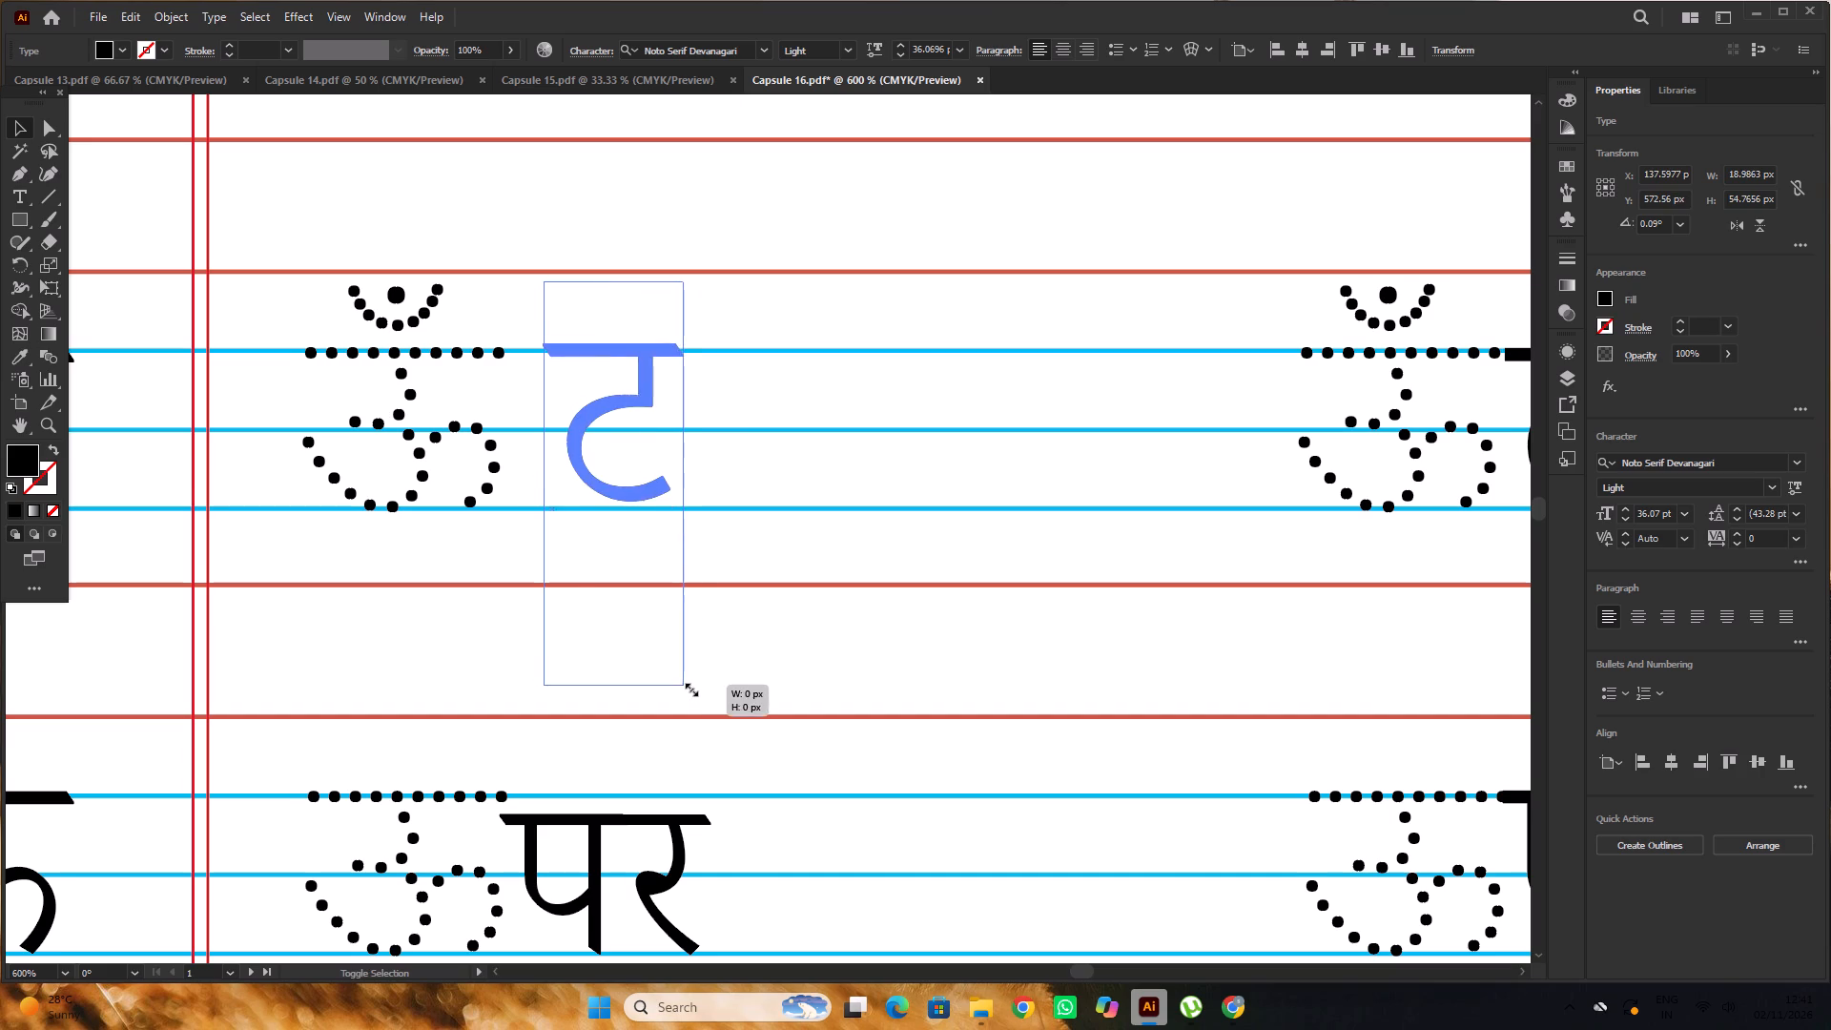
left_click_drag(689, 688, 693, 696, "shift")
scroll(596, 454, "down", 6)
left_click(406, 383)
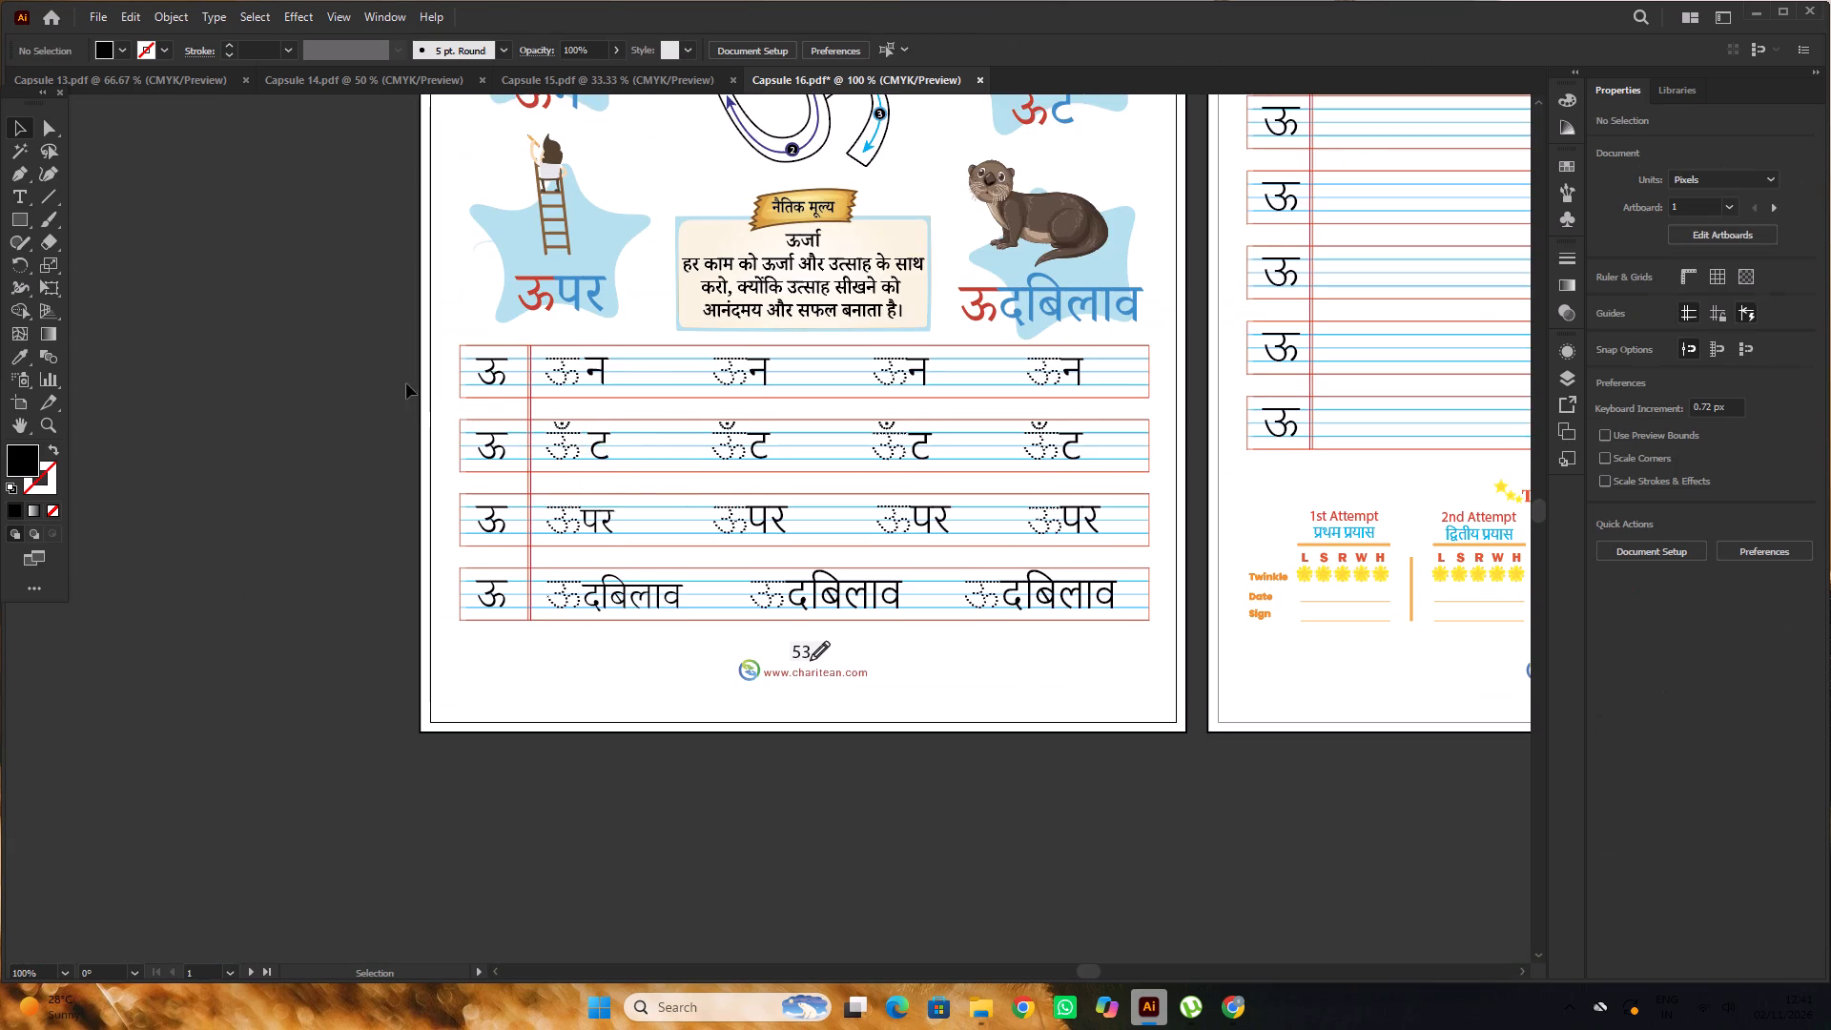
Shift the third row's first solid पर clear of its dotted ऊ and enlarge it to about 34.9 pt to fit the blue lines.
scroll(409, 387, "down", 6)
scroll(657, 425, "up", 2, "alt")
scroll(646, 399, "up", 6)
left_click_drag(577, 434, 589, 420)
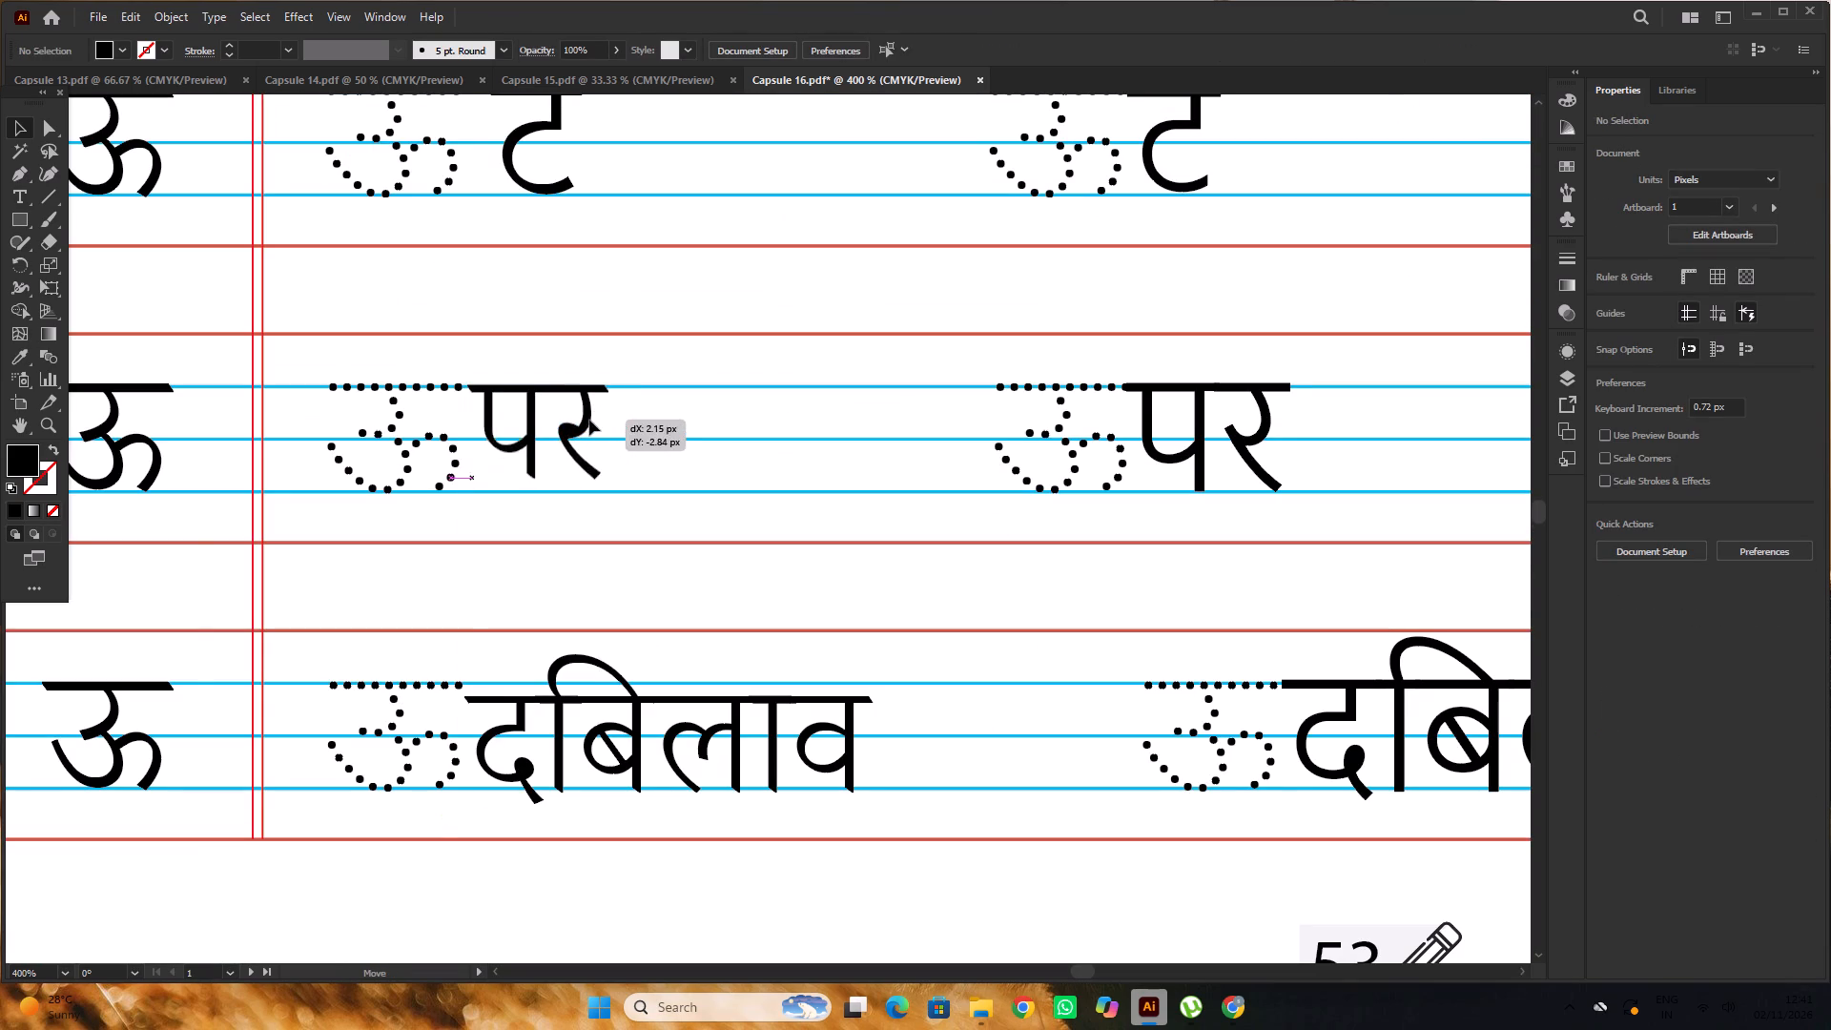
left_click_drag(589, 420, 597, 418)
left_click_drag(618, 575, 669, 617)
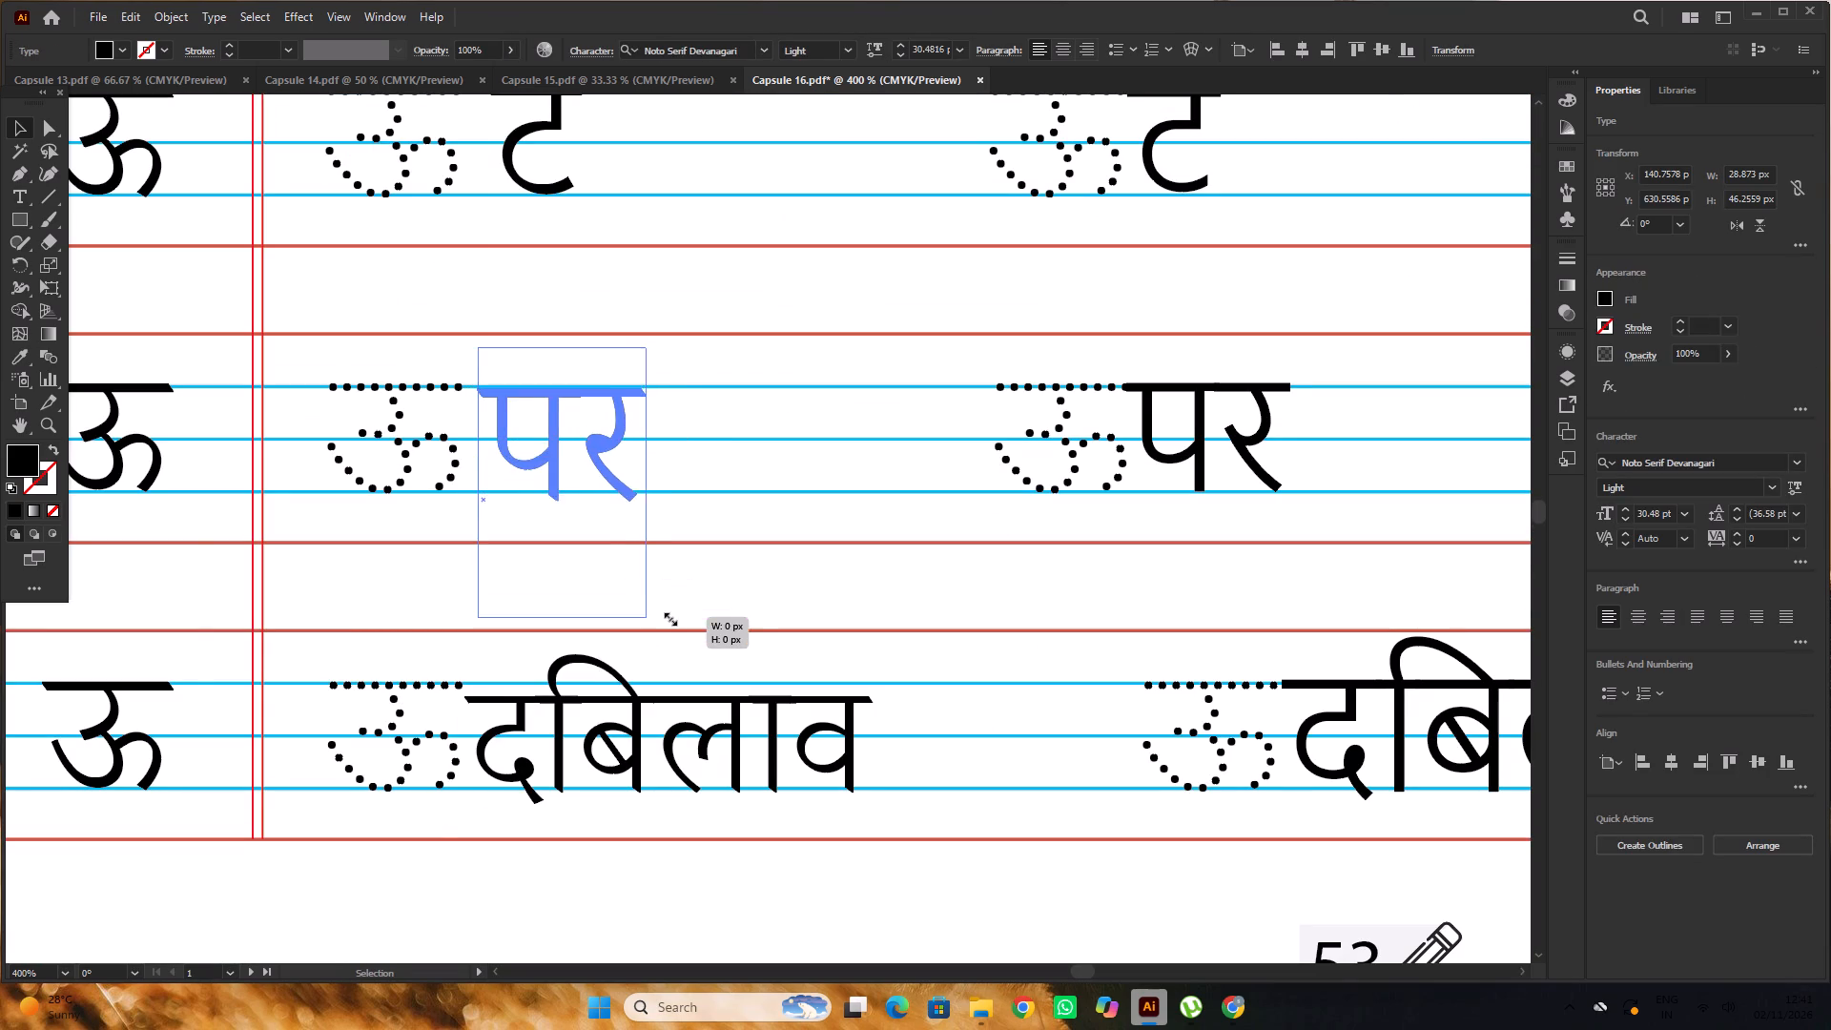
left_click_drag(669, 617, 660, 600)
scroll(600, 440, "up", 3, "alt")
left_click(609, 435)
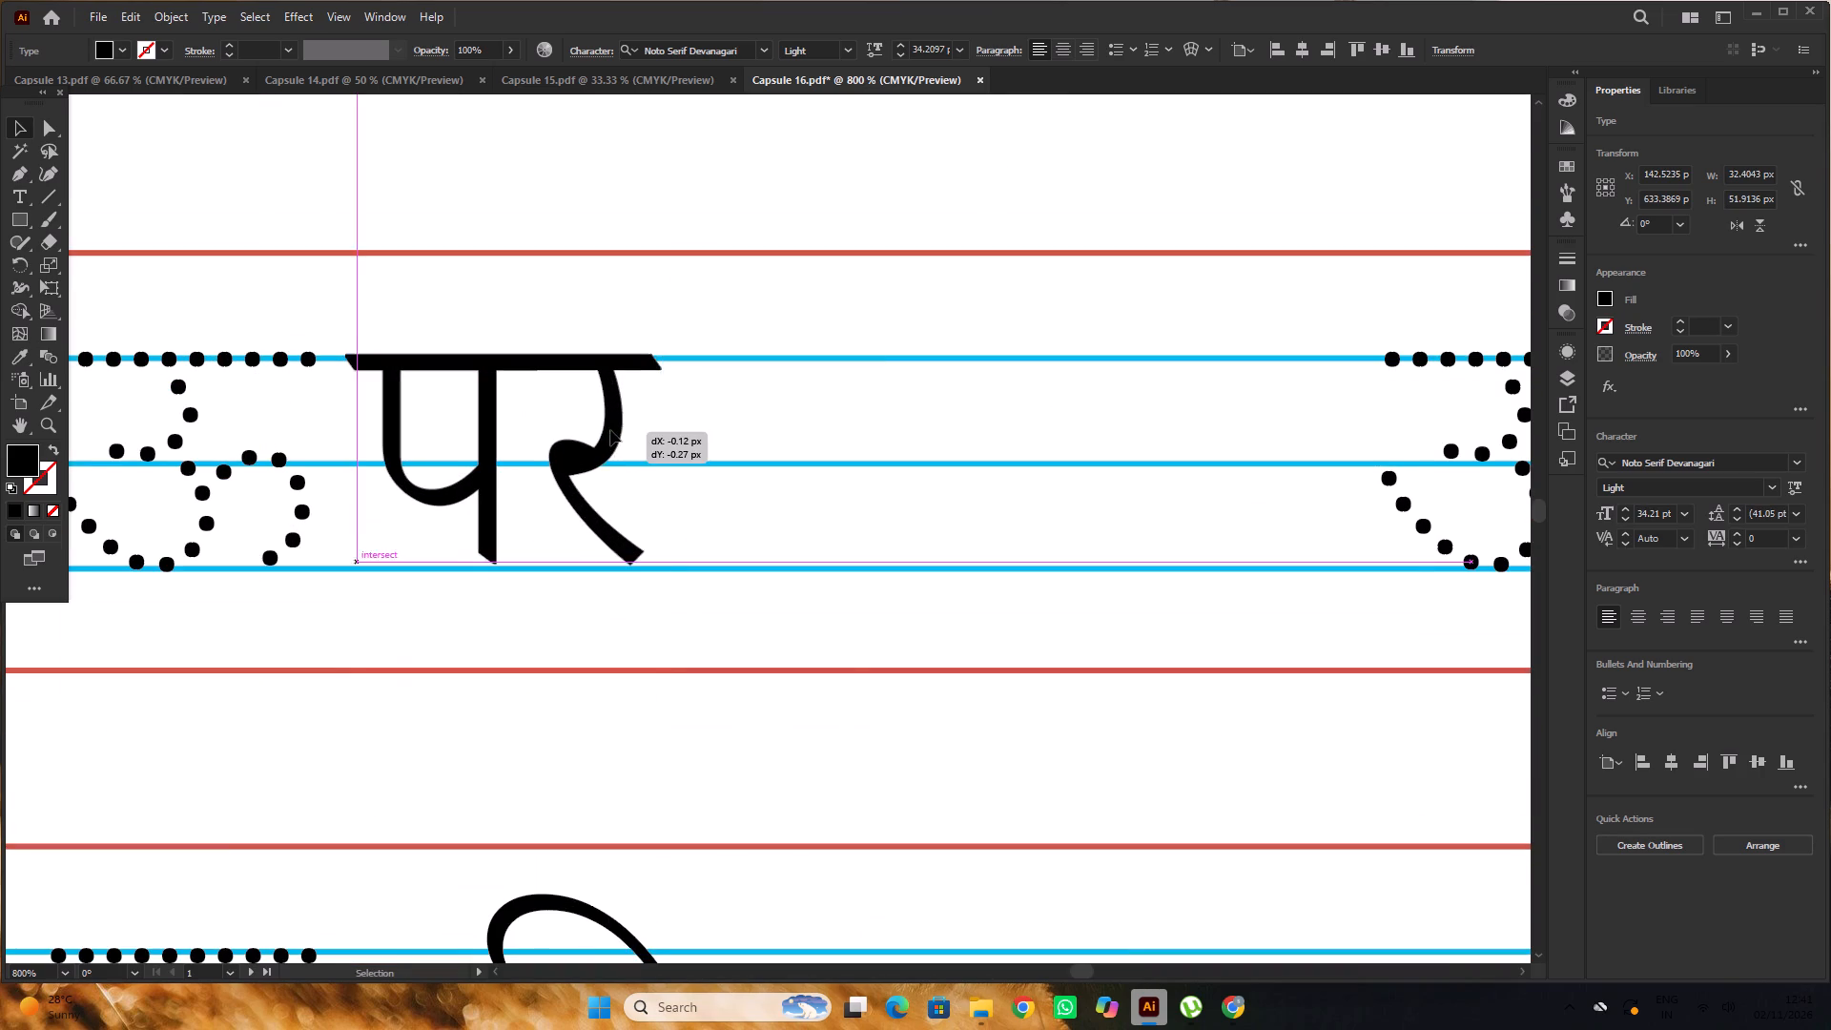
left_click_drag(661, 775, 682, 805, "shift")
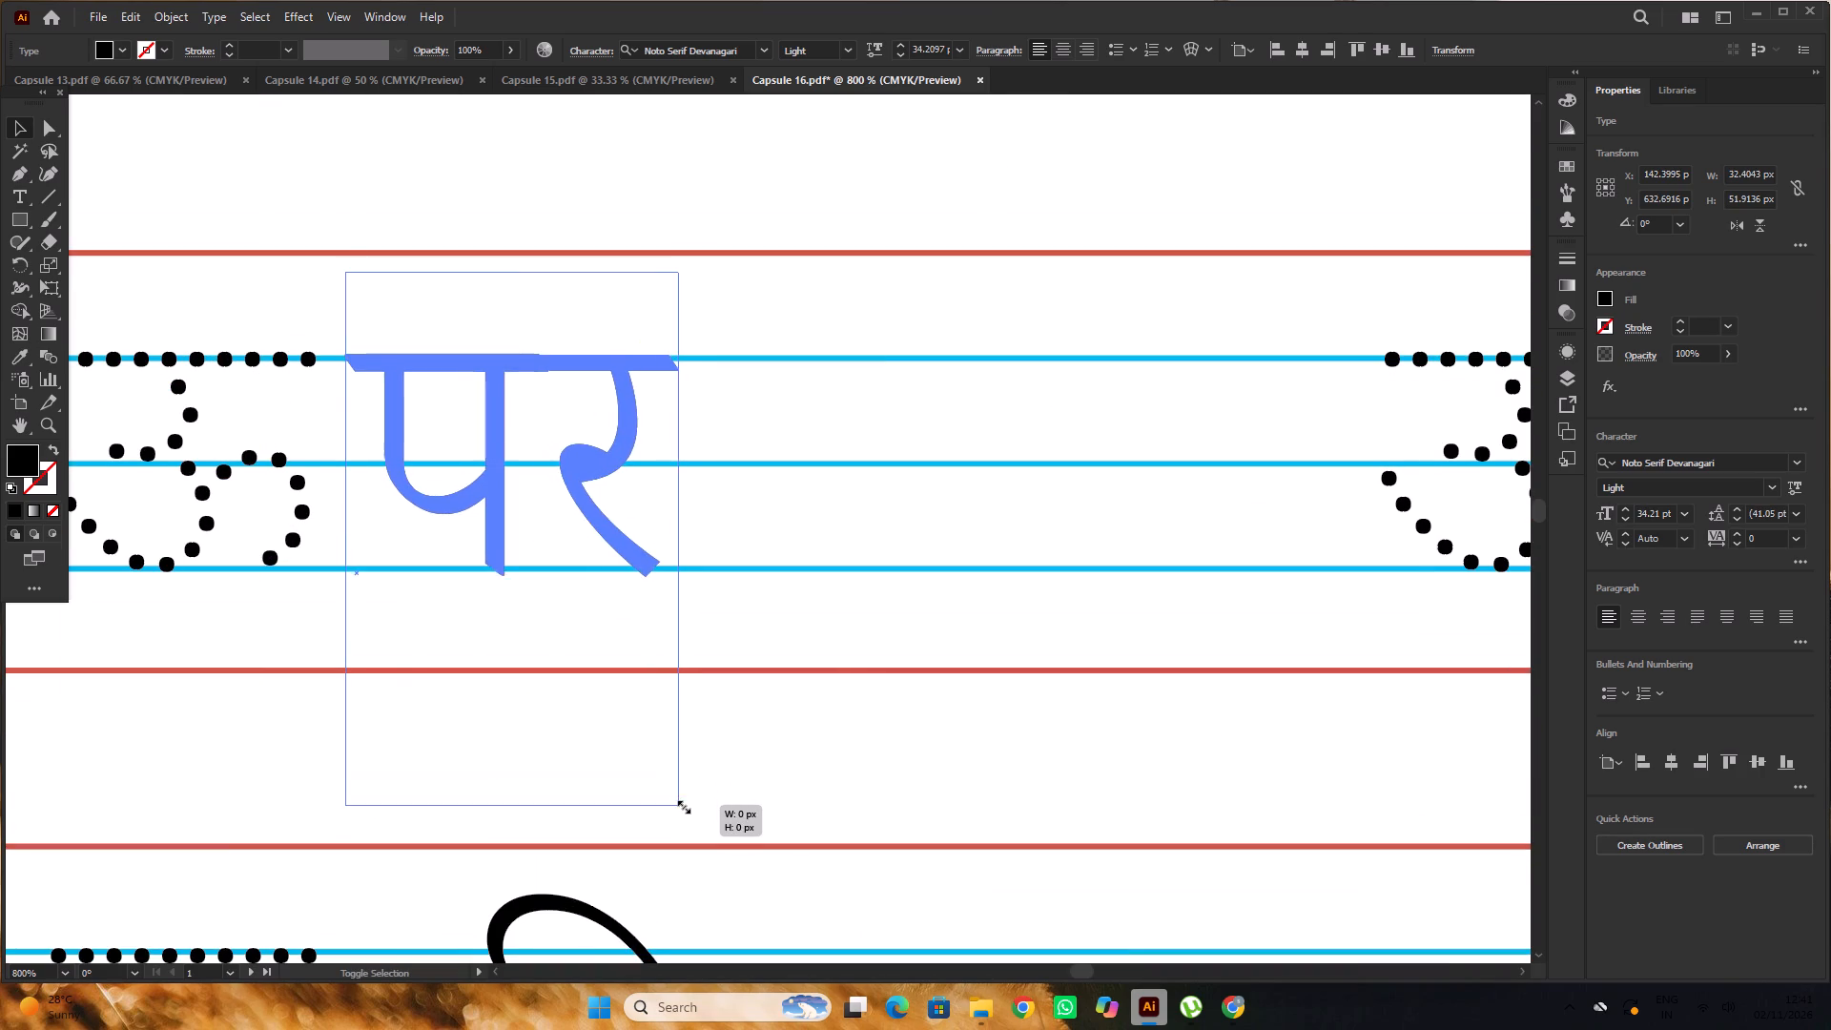
left_click_drag(682, 805, 675, 788, "shift")
scroll(576, 481, "down", 6, "alt")
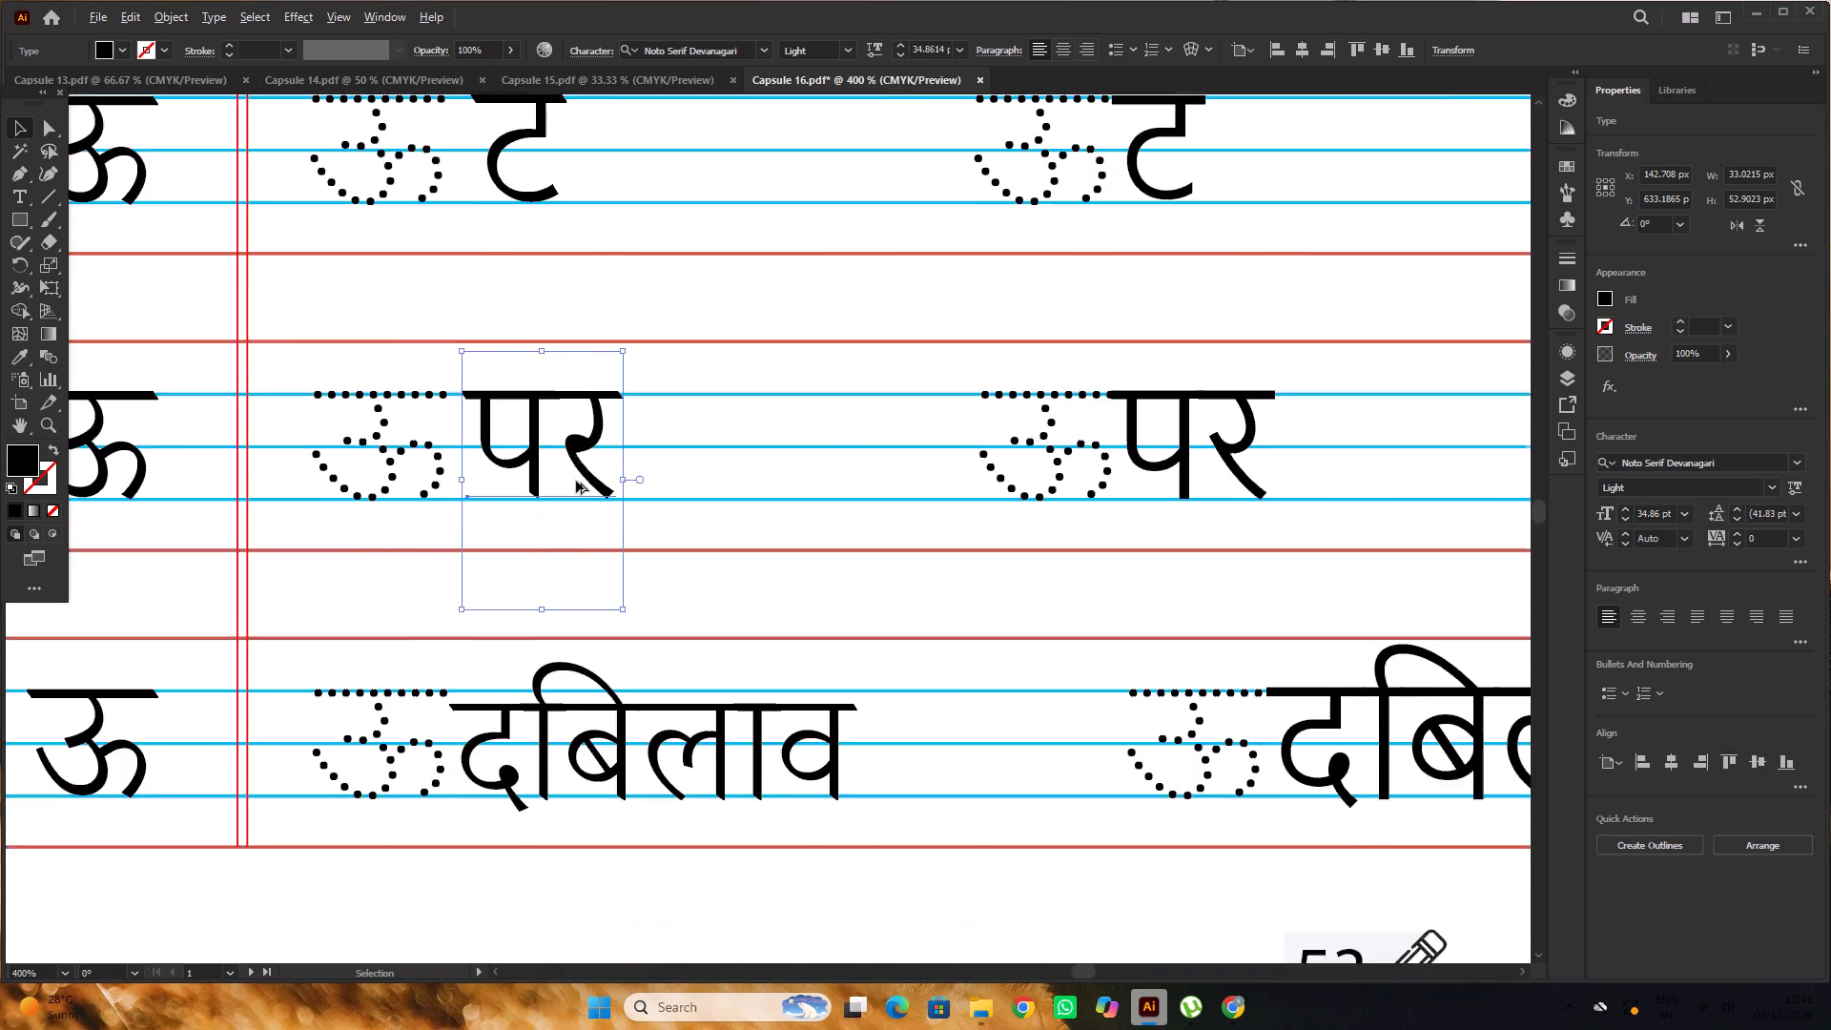
scroll(576, 481, "down", 2, "alt")
left_click(328, 425)
Move the fourth row's first solid दबिलाव clear of its dotted ऊ, with its headline on the top blue line.
scroll(641, 569, "up", 6, "alt")
scroll(529, 560, "up", 3, "alt")
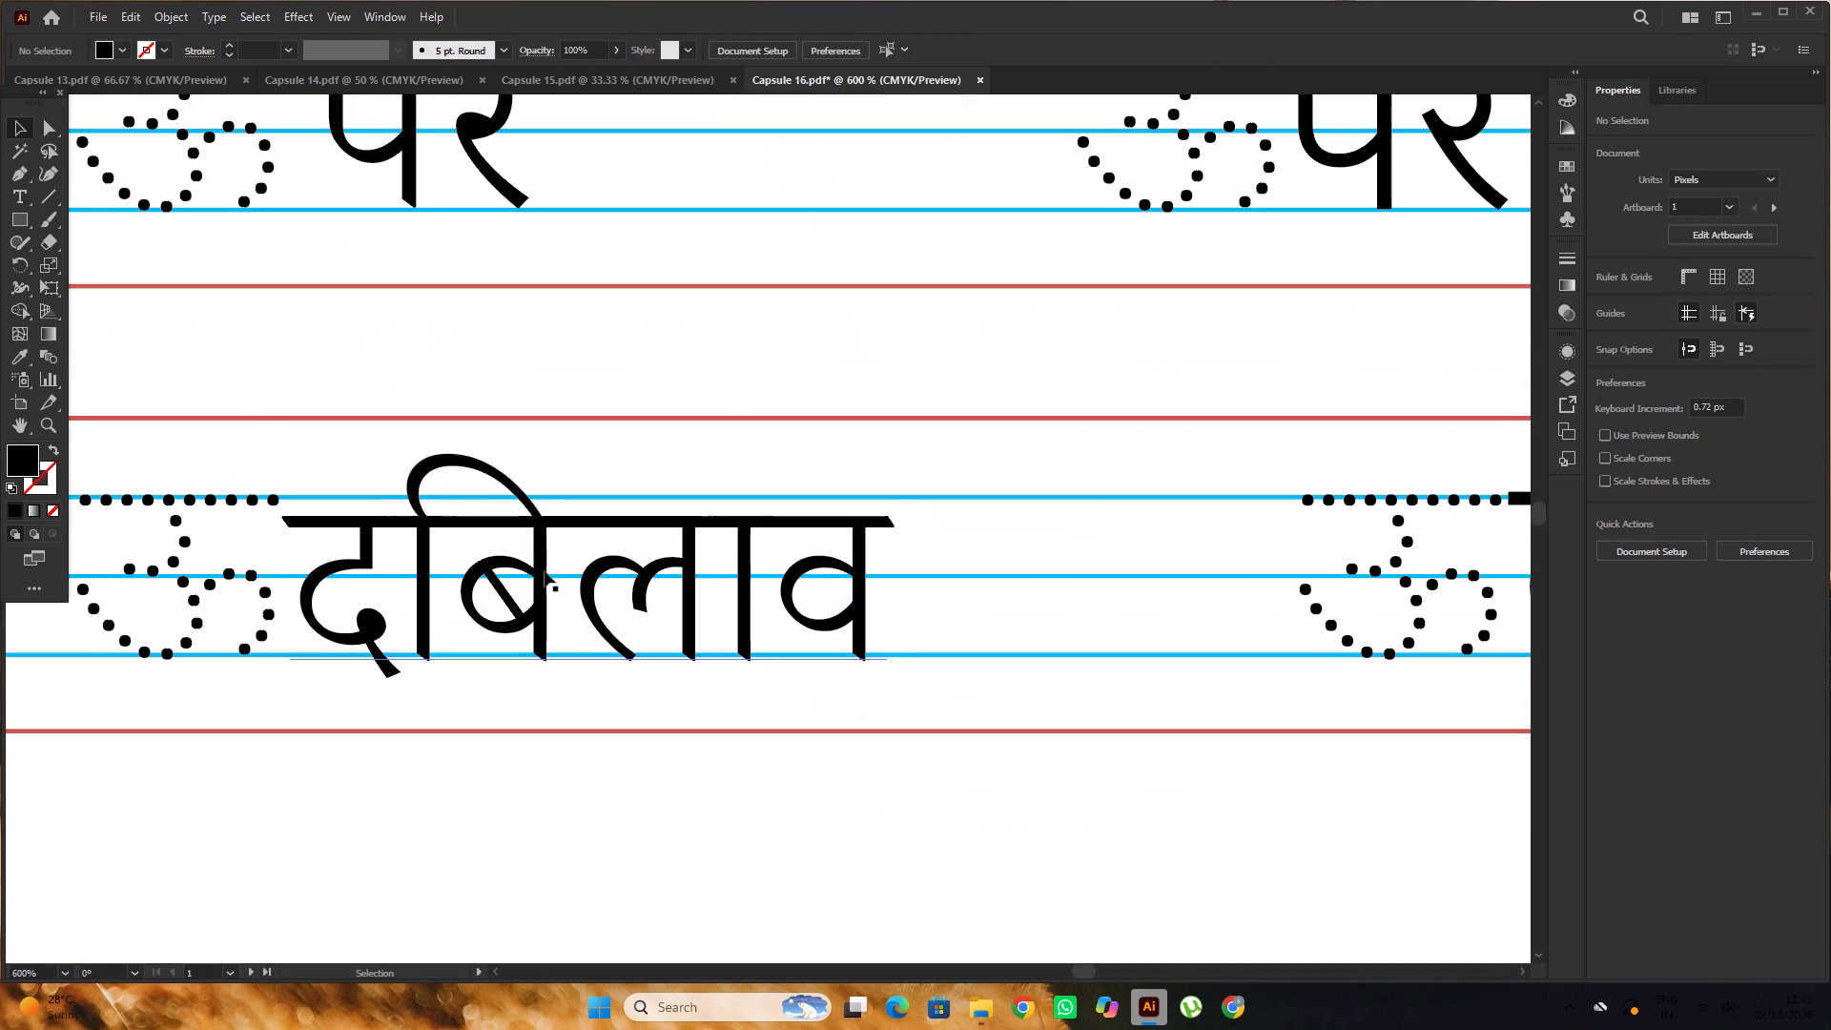
left_click_drag(549, 586, 566, 565)
scroll(566, 565, "down", 3, "alt")
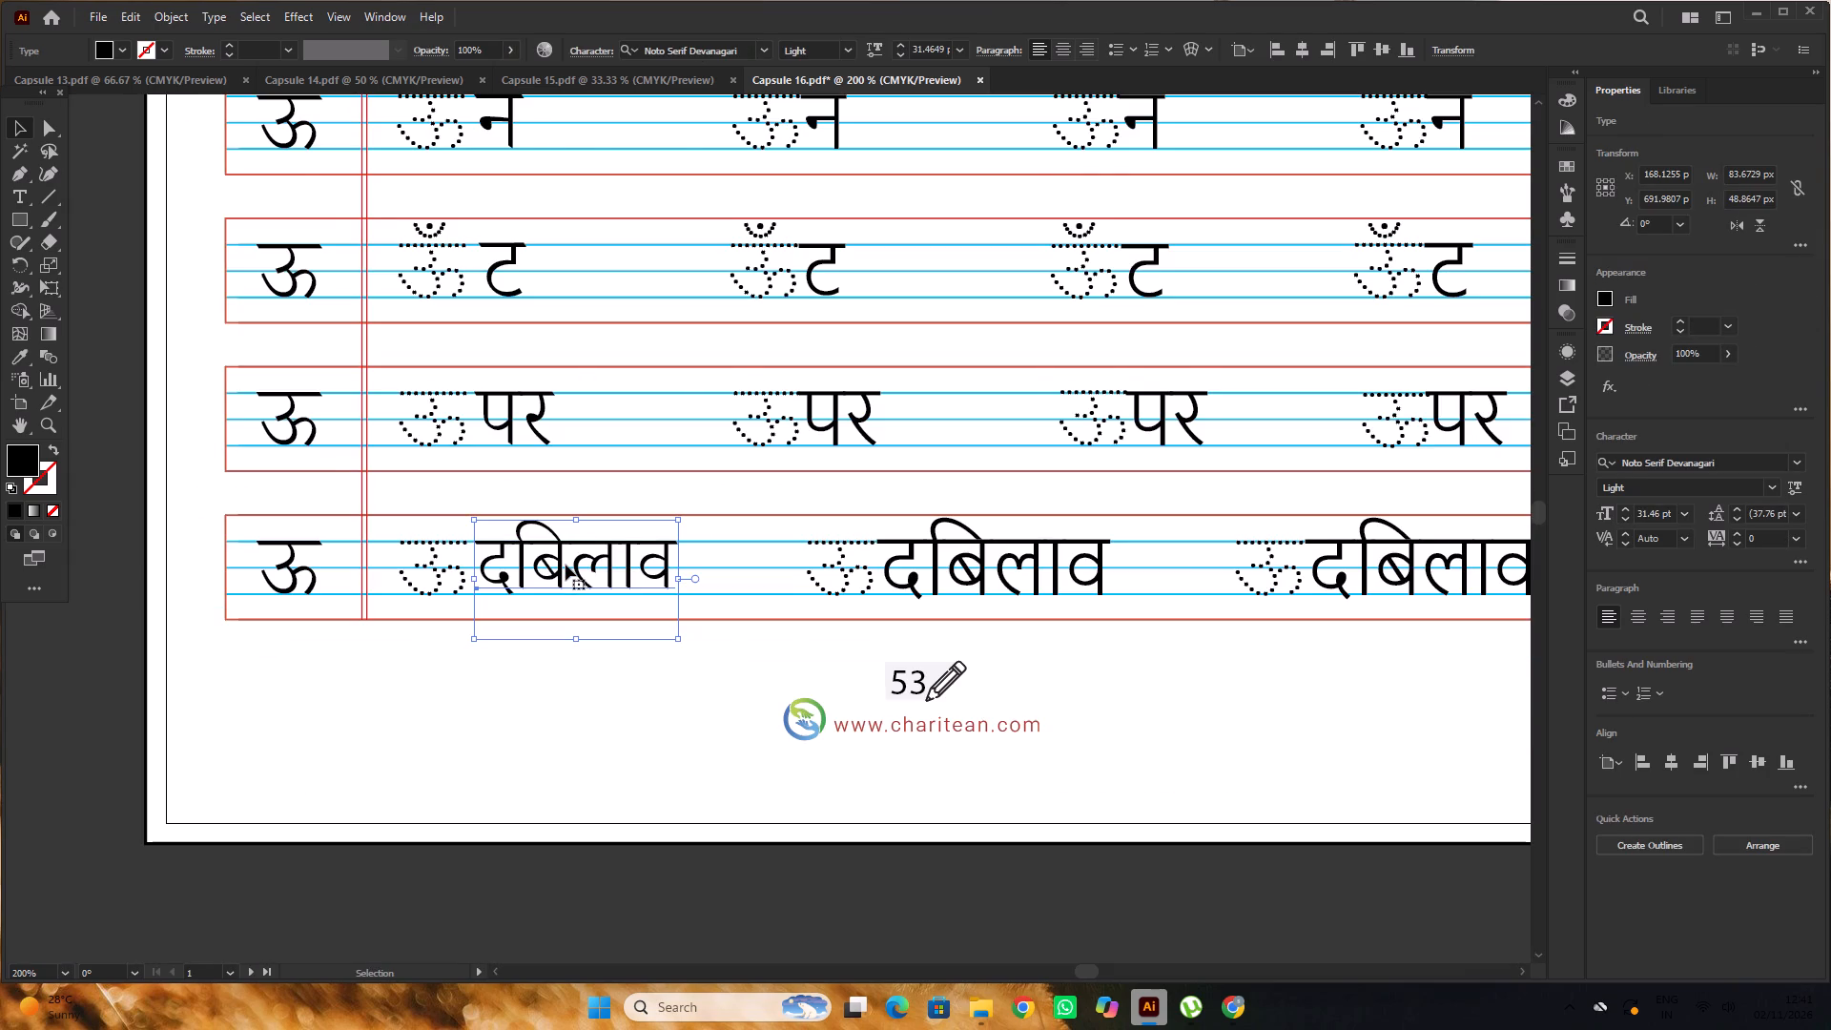
scroll(201, 449, "up", 1, "alt")
scroll(559, 505, "down", 1, "alt")
scroll(653, 583, "up", 2, "alt")
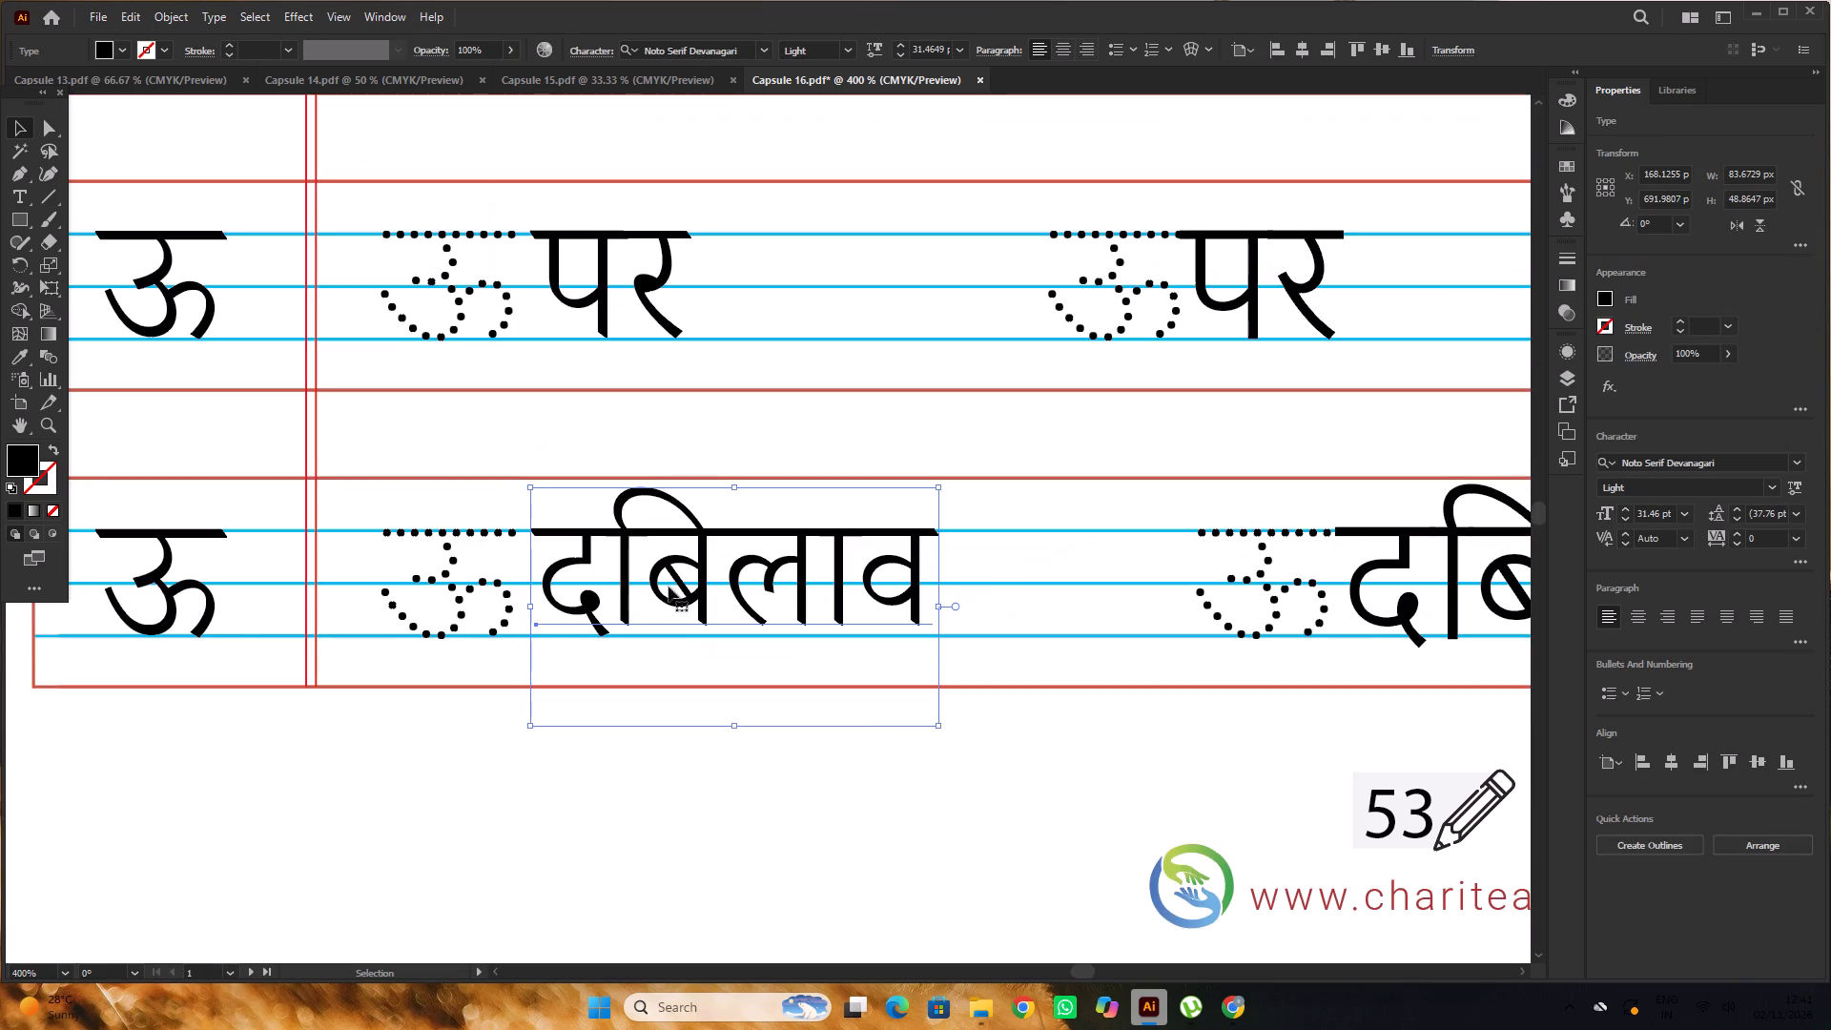
scroll(814, 655, "down", 2, "alt")
left_click(237, 505)
Move the dotted ऊ of the fourth row's first word straight up about 0.8 px onto the blue line.
scroll(720, 660, "up", 4, "alt")
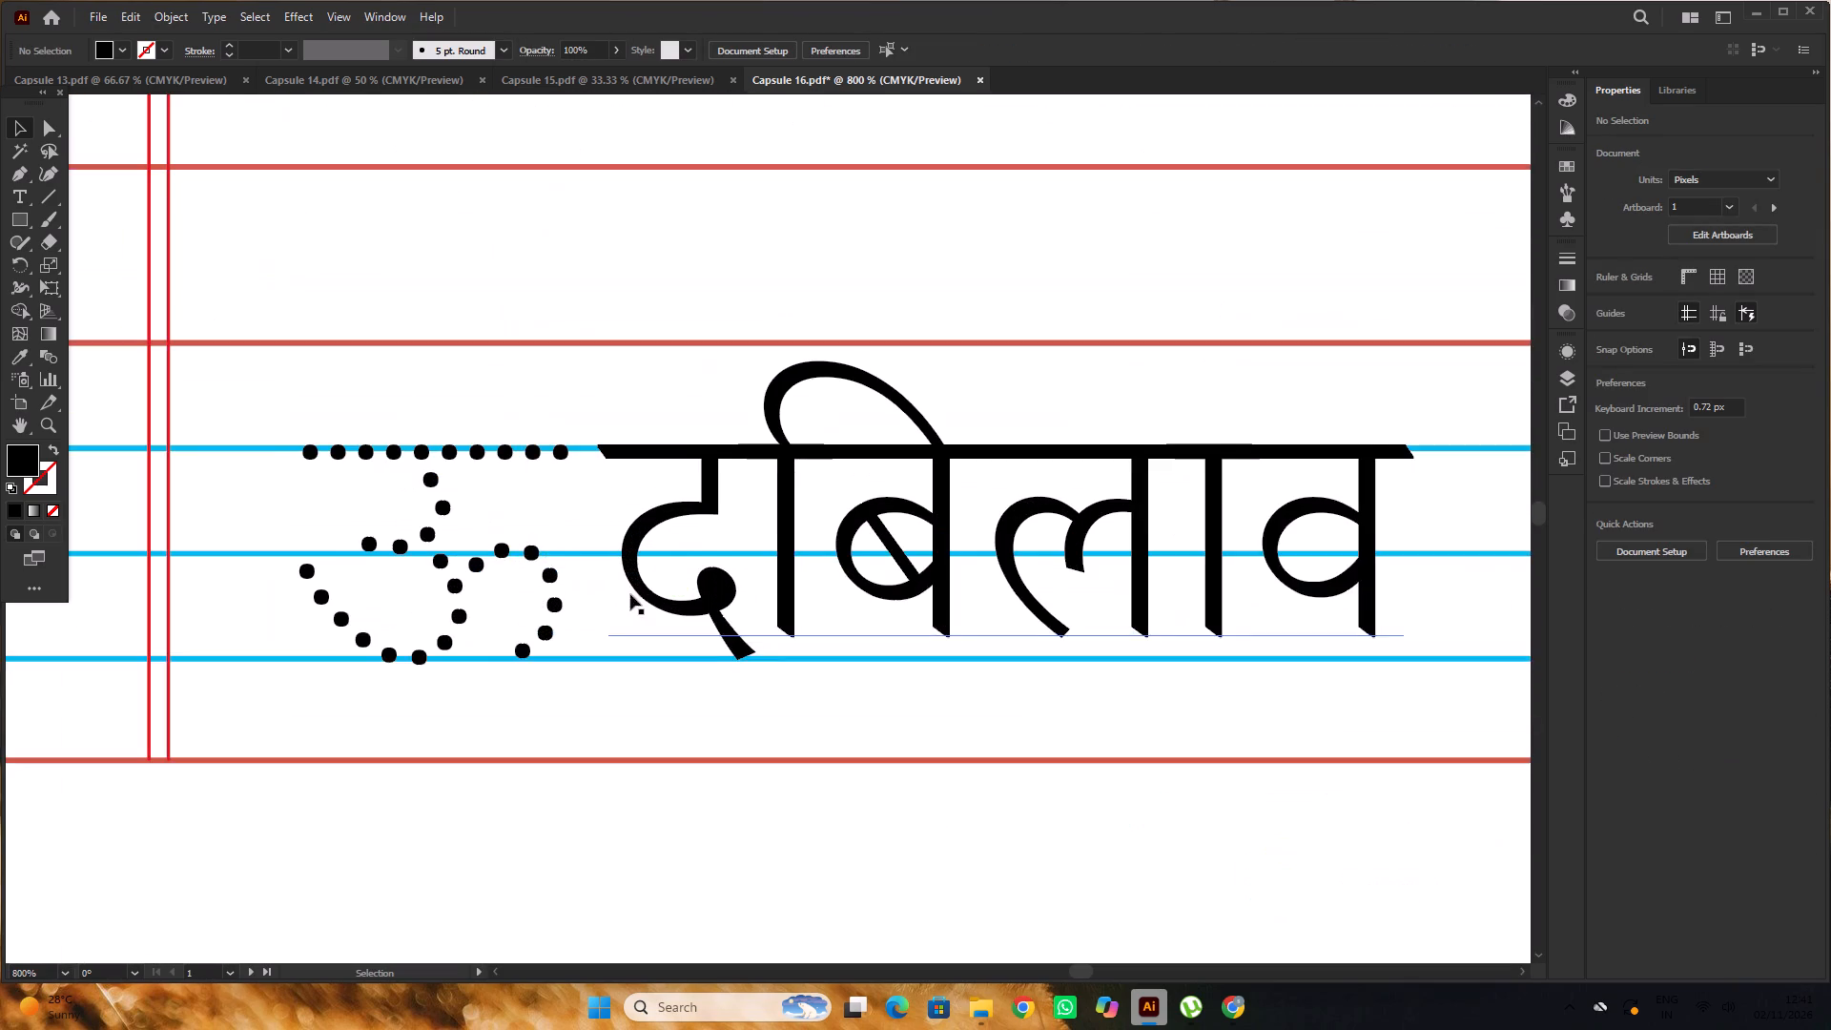
scroll(535, 560, "up", 4)
left_click(510, 541)
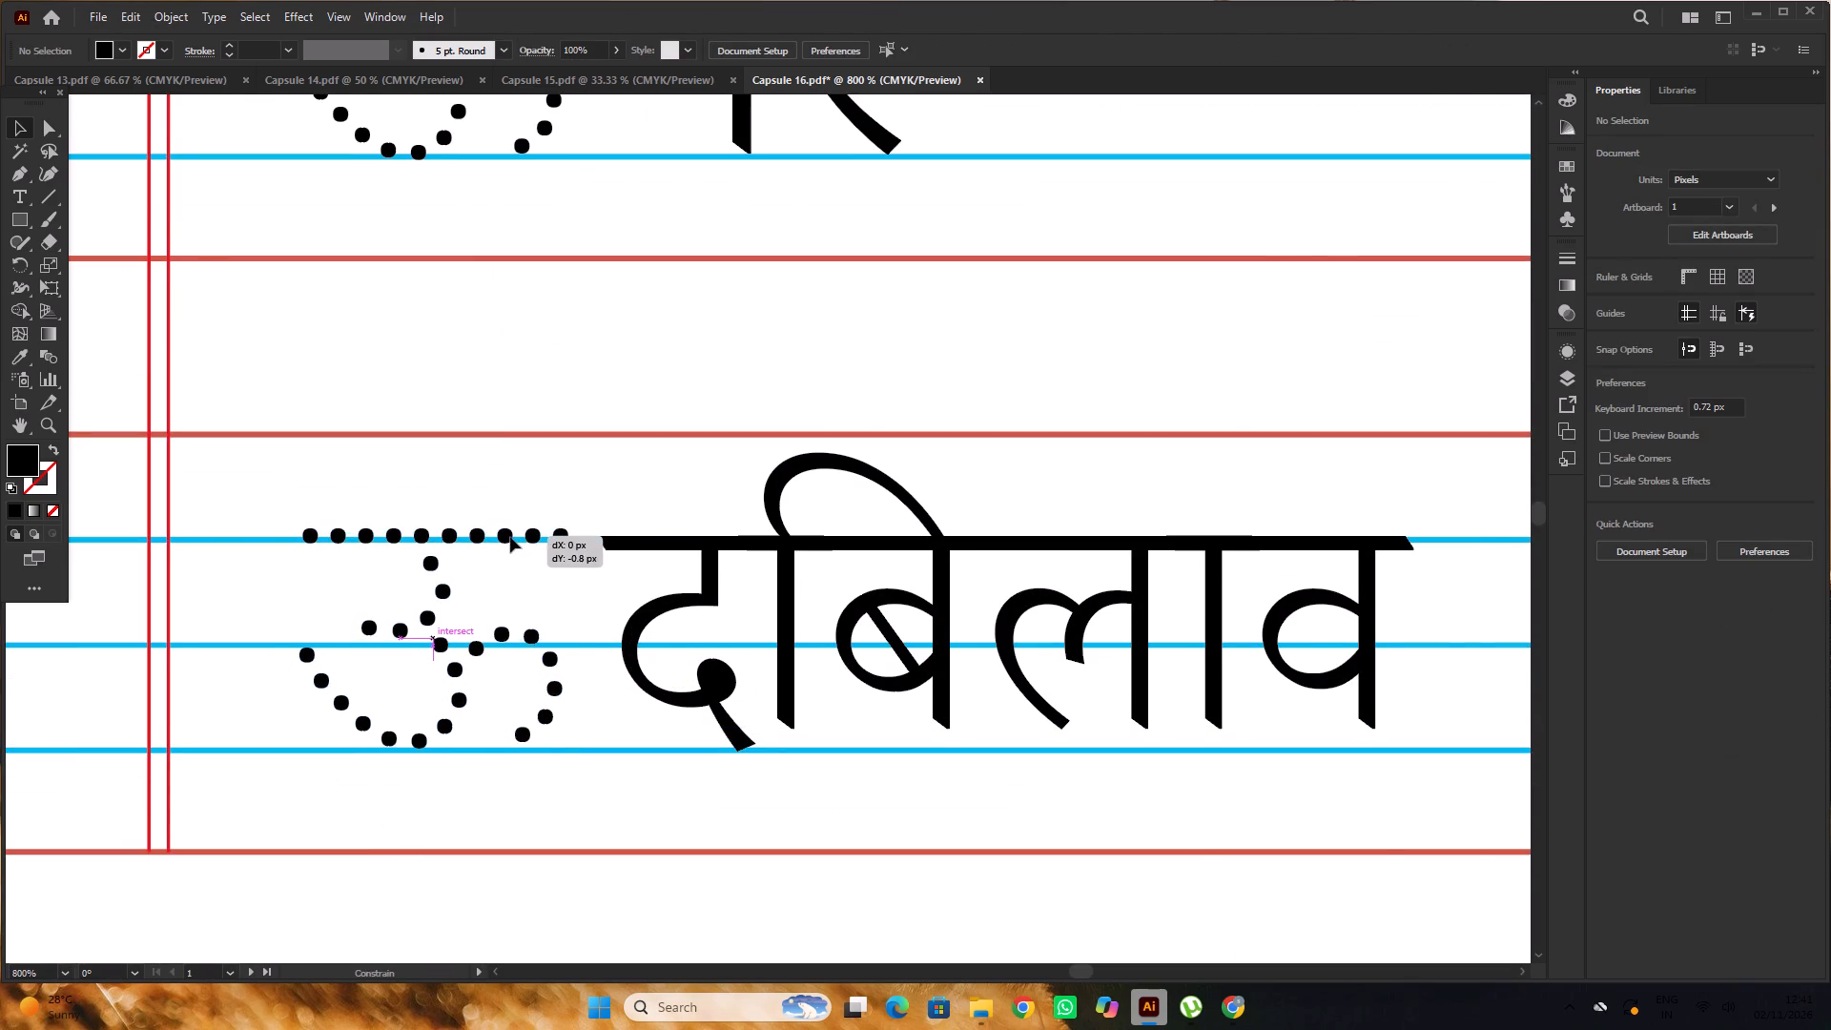
scroll(510, 537, "down", 5, "alt")
scroll(510, 537, "up", 2)
left_click(199, 447)
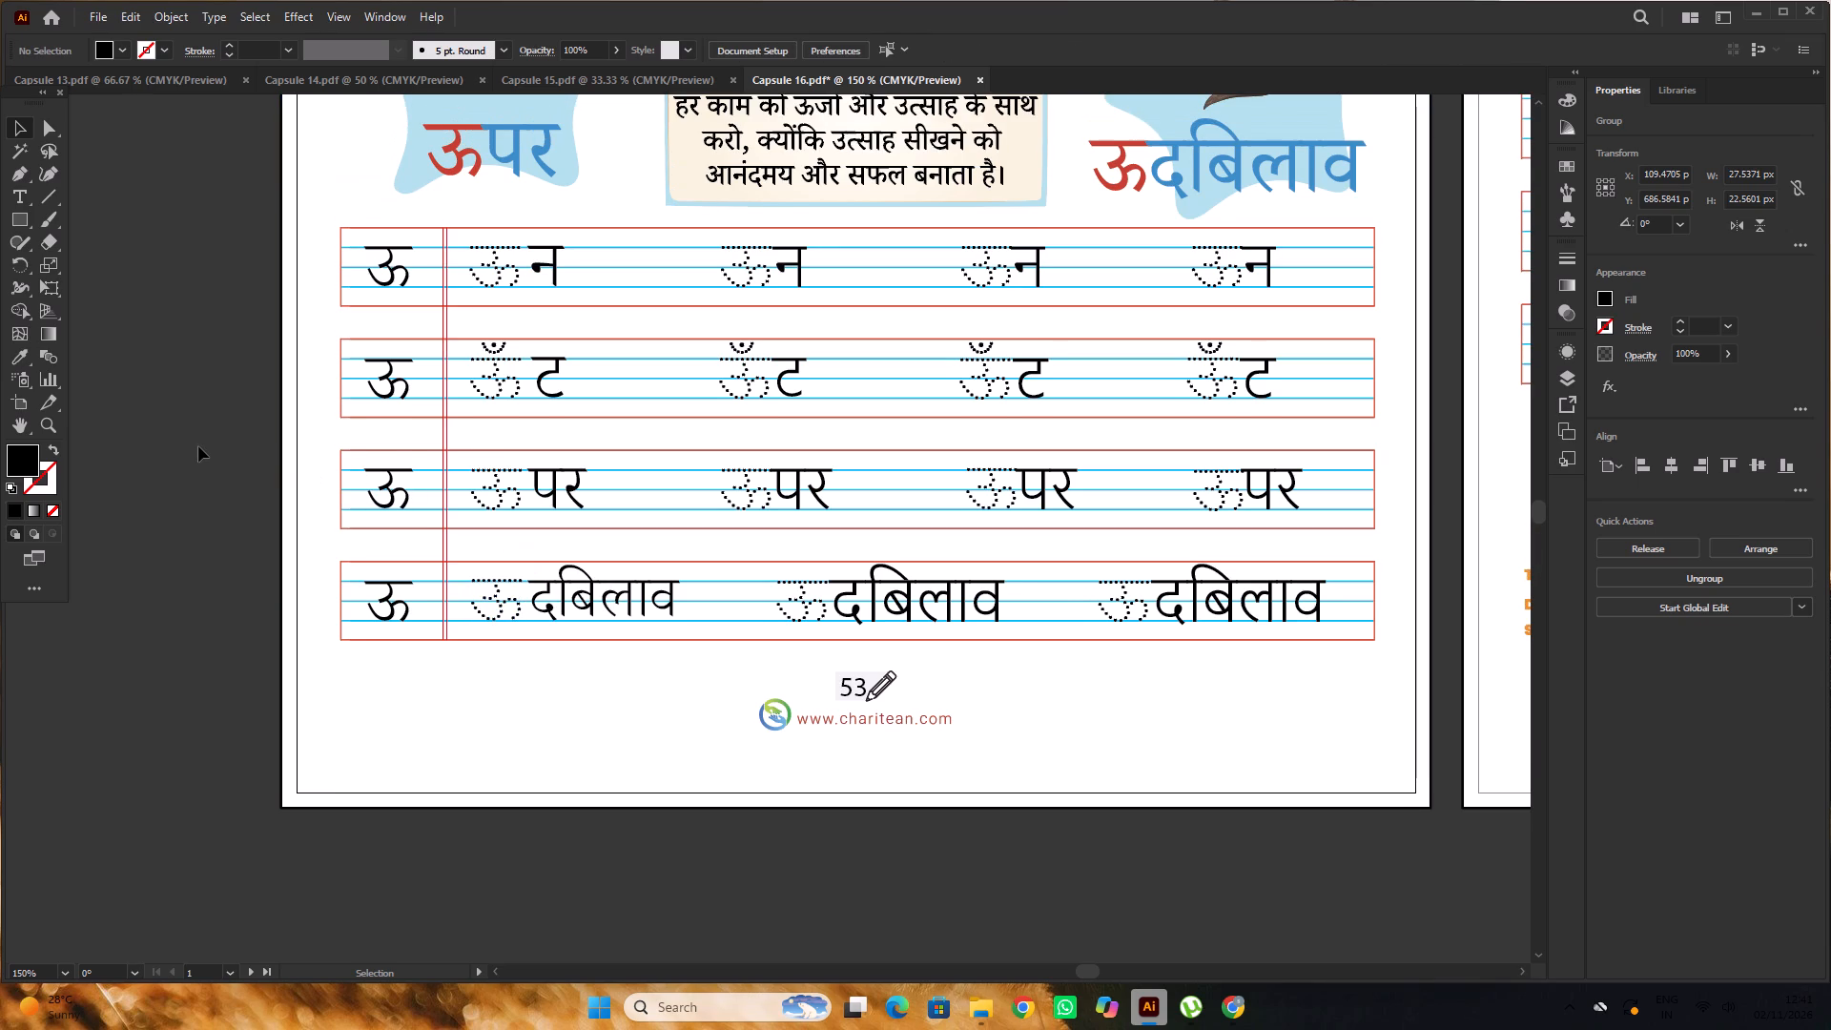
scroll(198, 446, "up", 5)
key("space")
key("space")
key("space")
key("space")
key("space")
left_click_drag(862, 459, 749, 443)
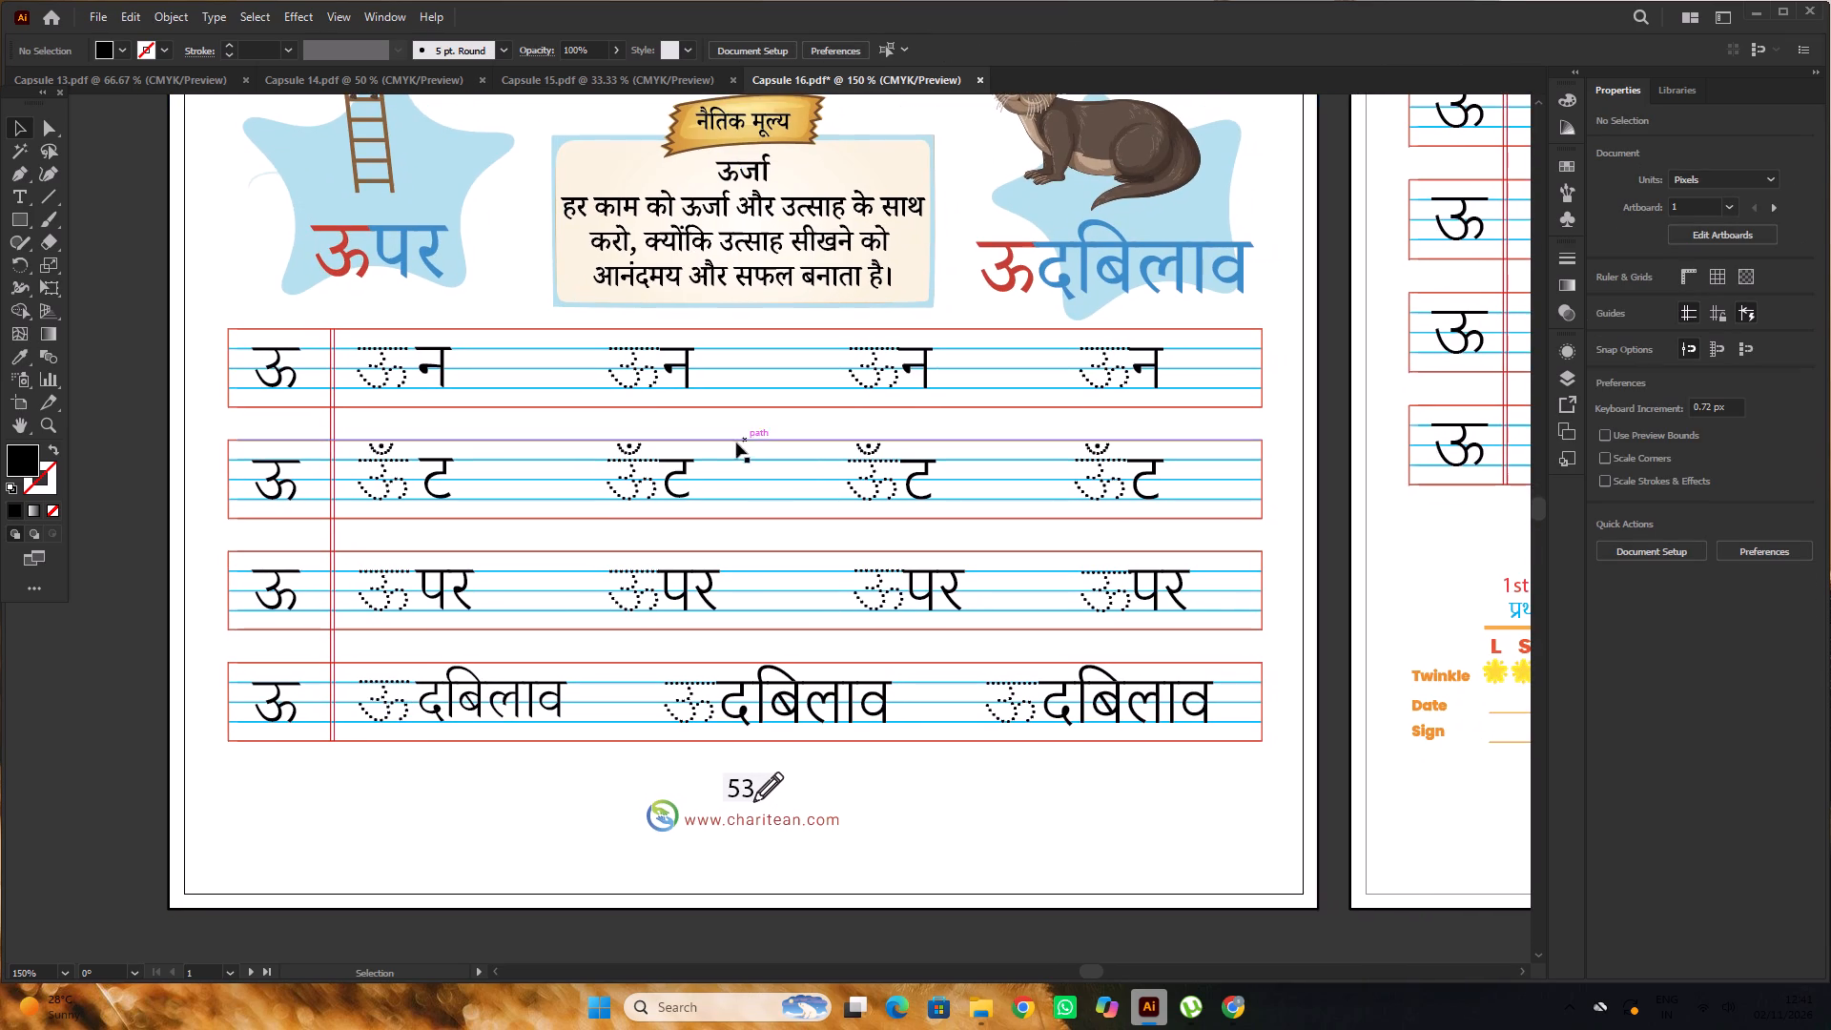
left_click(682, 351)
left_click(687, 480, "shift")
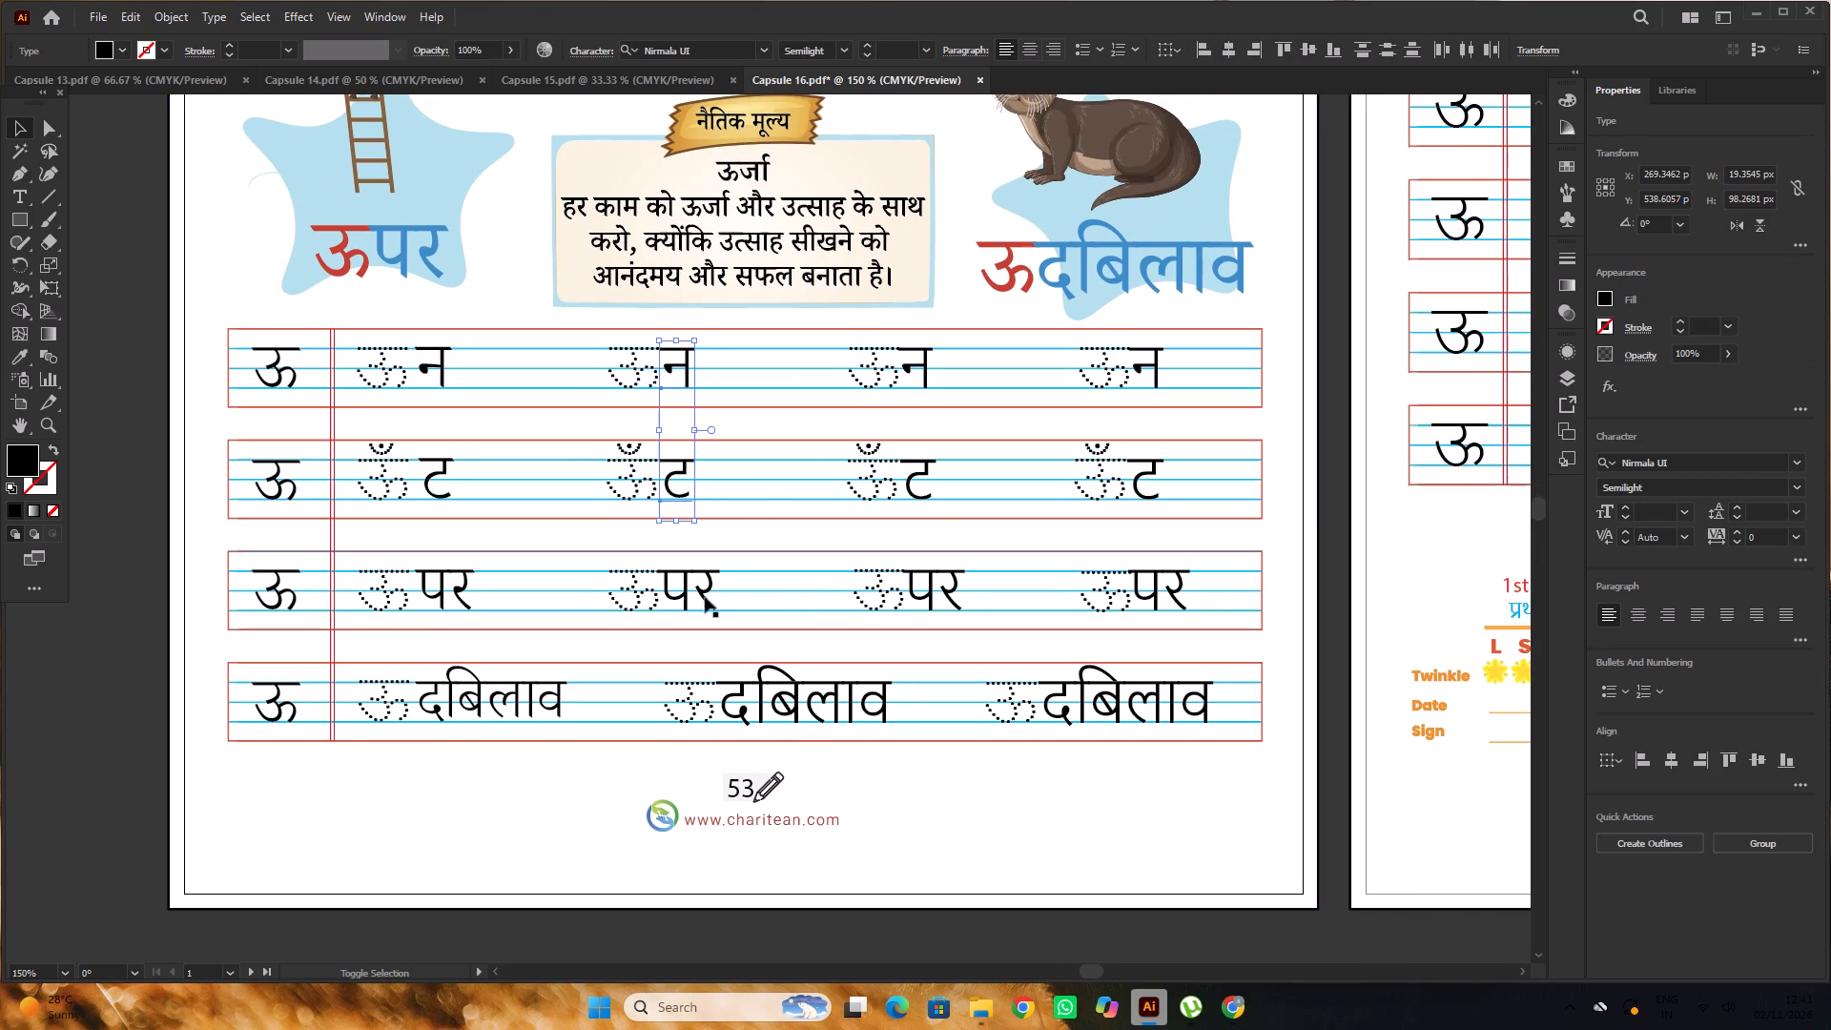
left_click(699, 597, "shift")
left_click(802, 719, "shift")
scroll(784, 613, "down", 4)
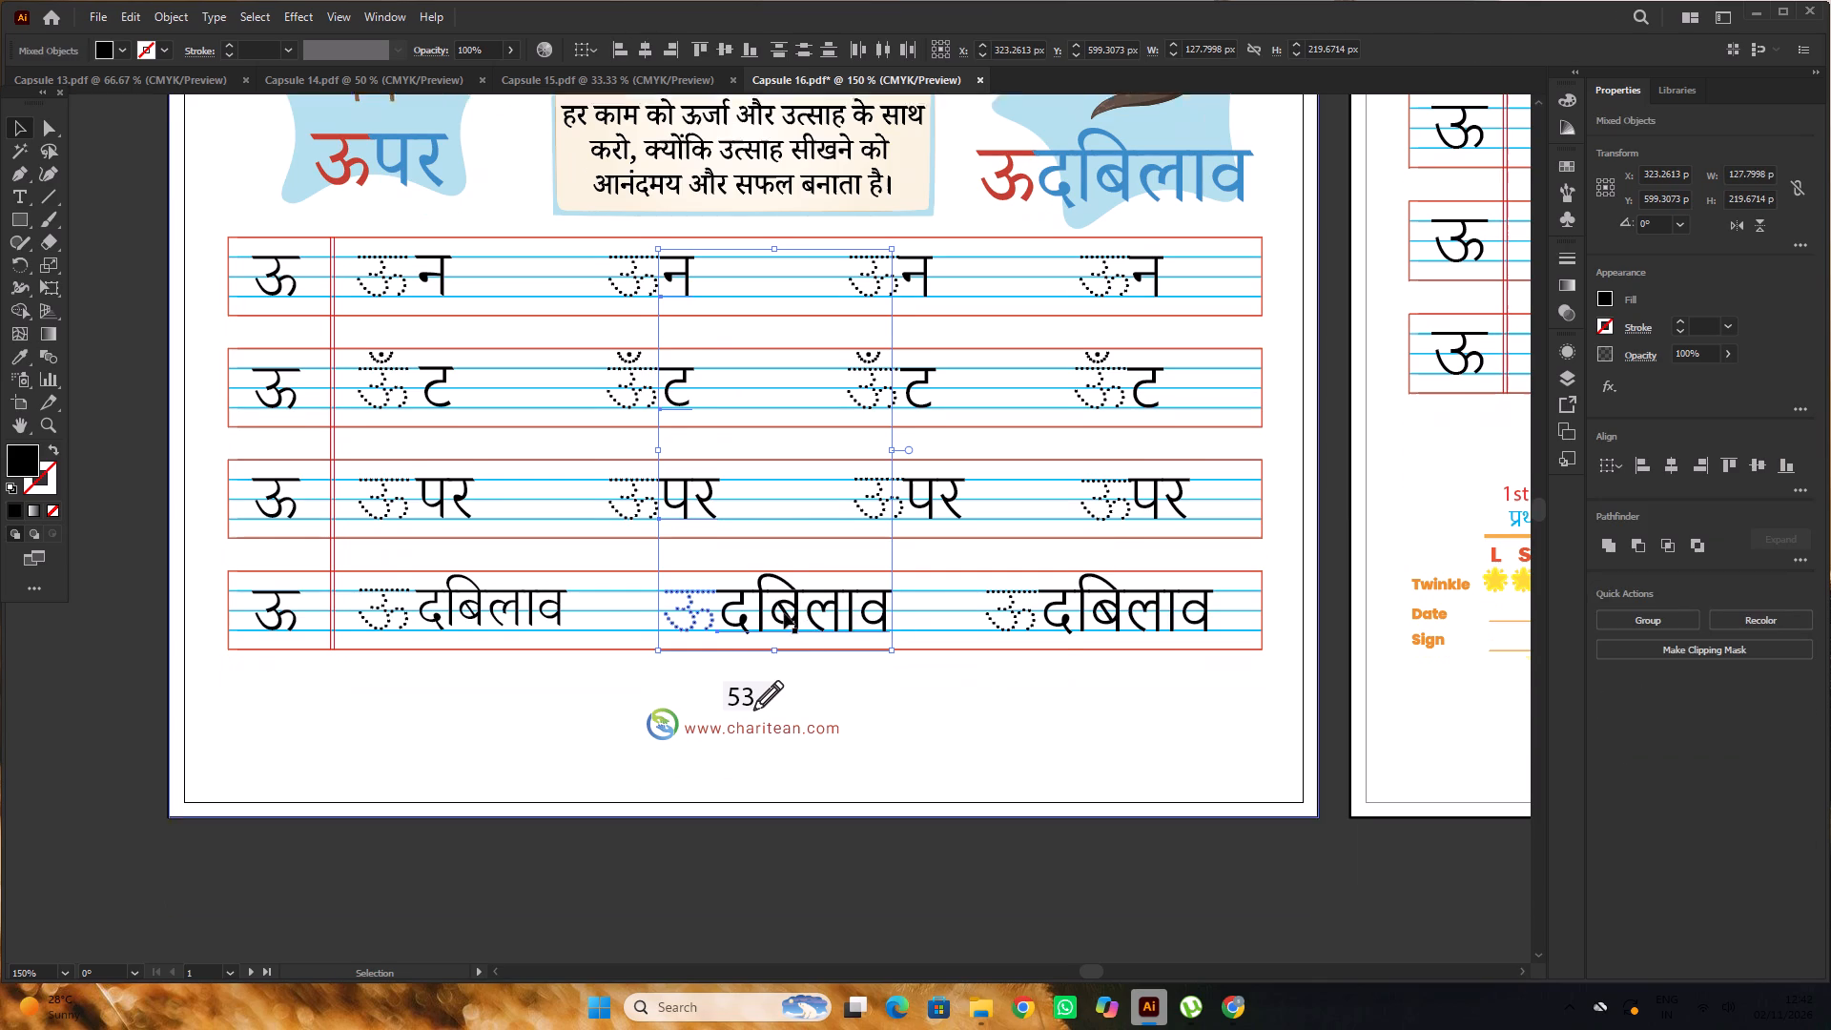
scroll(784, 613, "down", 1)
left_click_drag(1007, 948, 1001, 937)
Ungroup the second ऊदबिलाव tracing word in the fourth row.
left_click(804, 583)
right_click(804, 582)
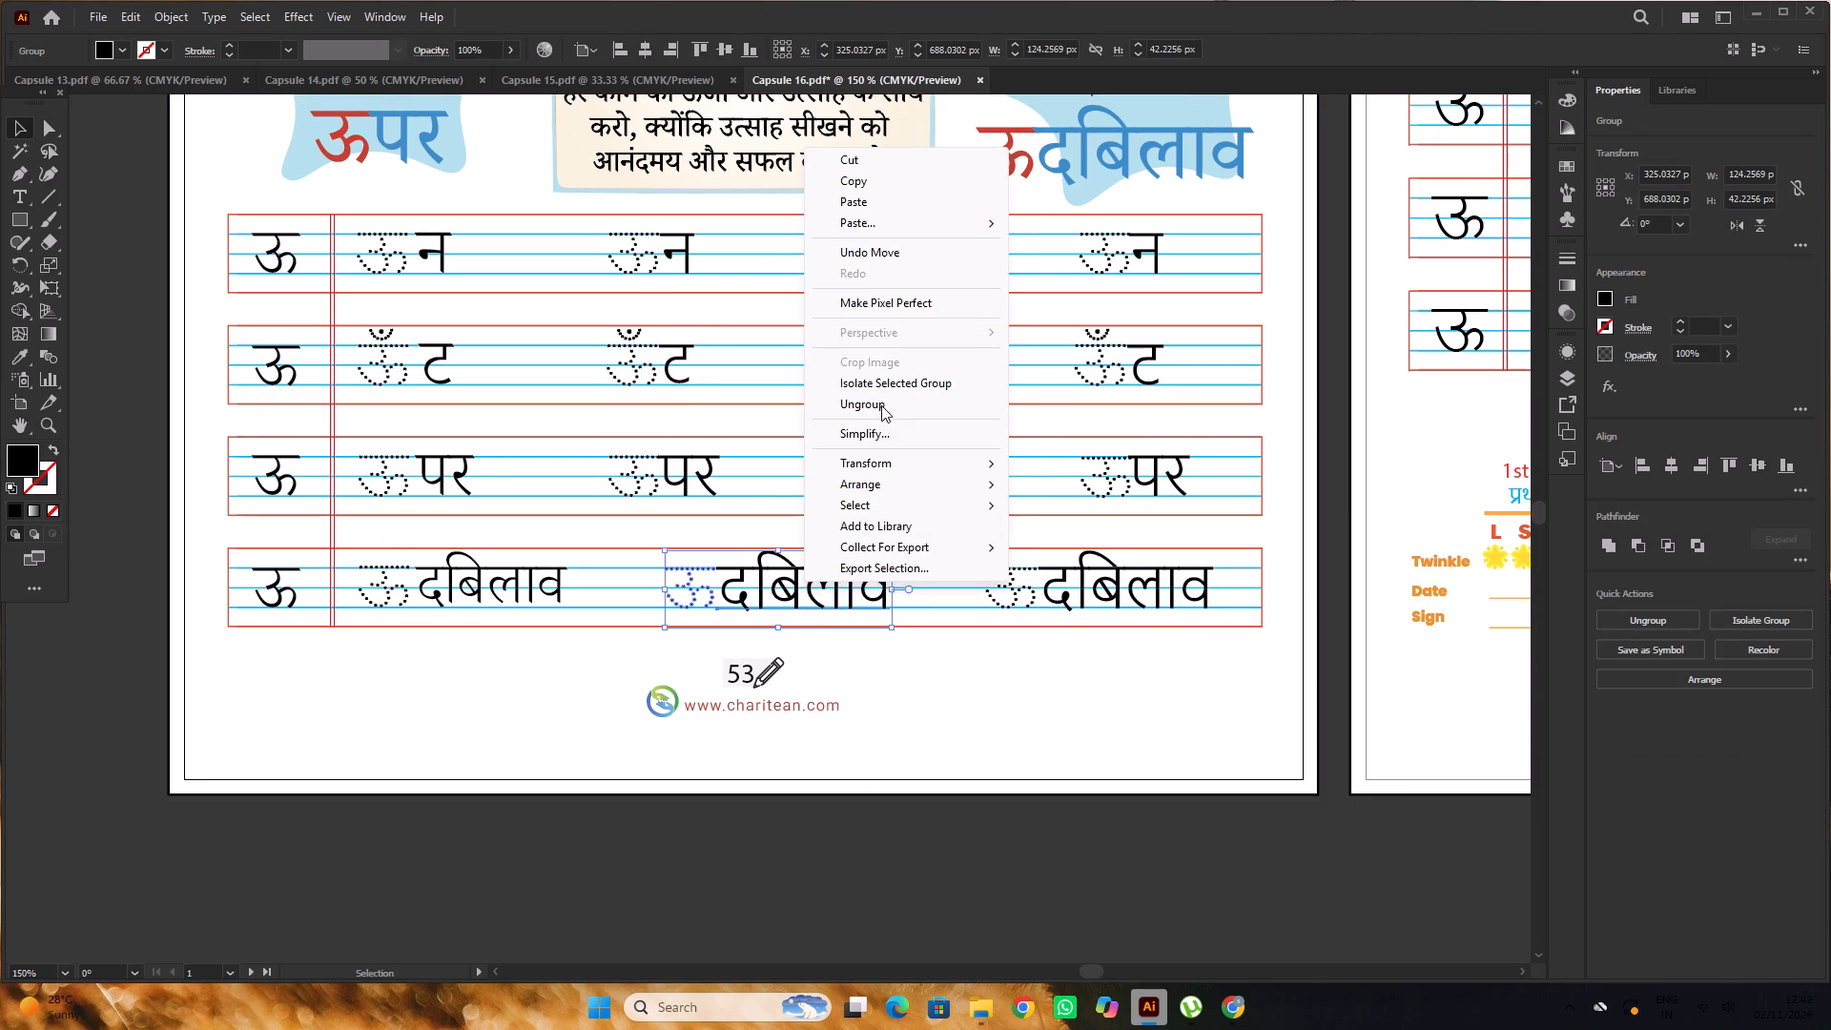
left_click(881, 405)
left_click(1006, 820)
Delete the old solid letters दबिलाव, पर, ट and न from the second column of tracing words, keeping the dotted letters.
left_click(818, 586)
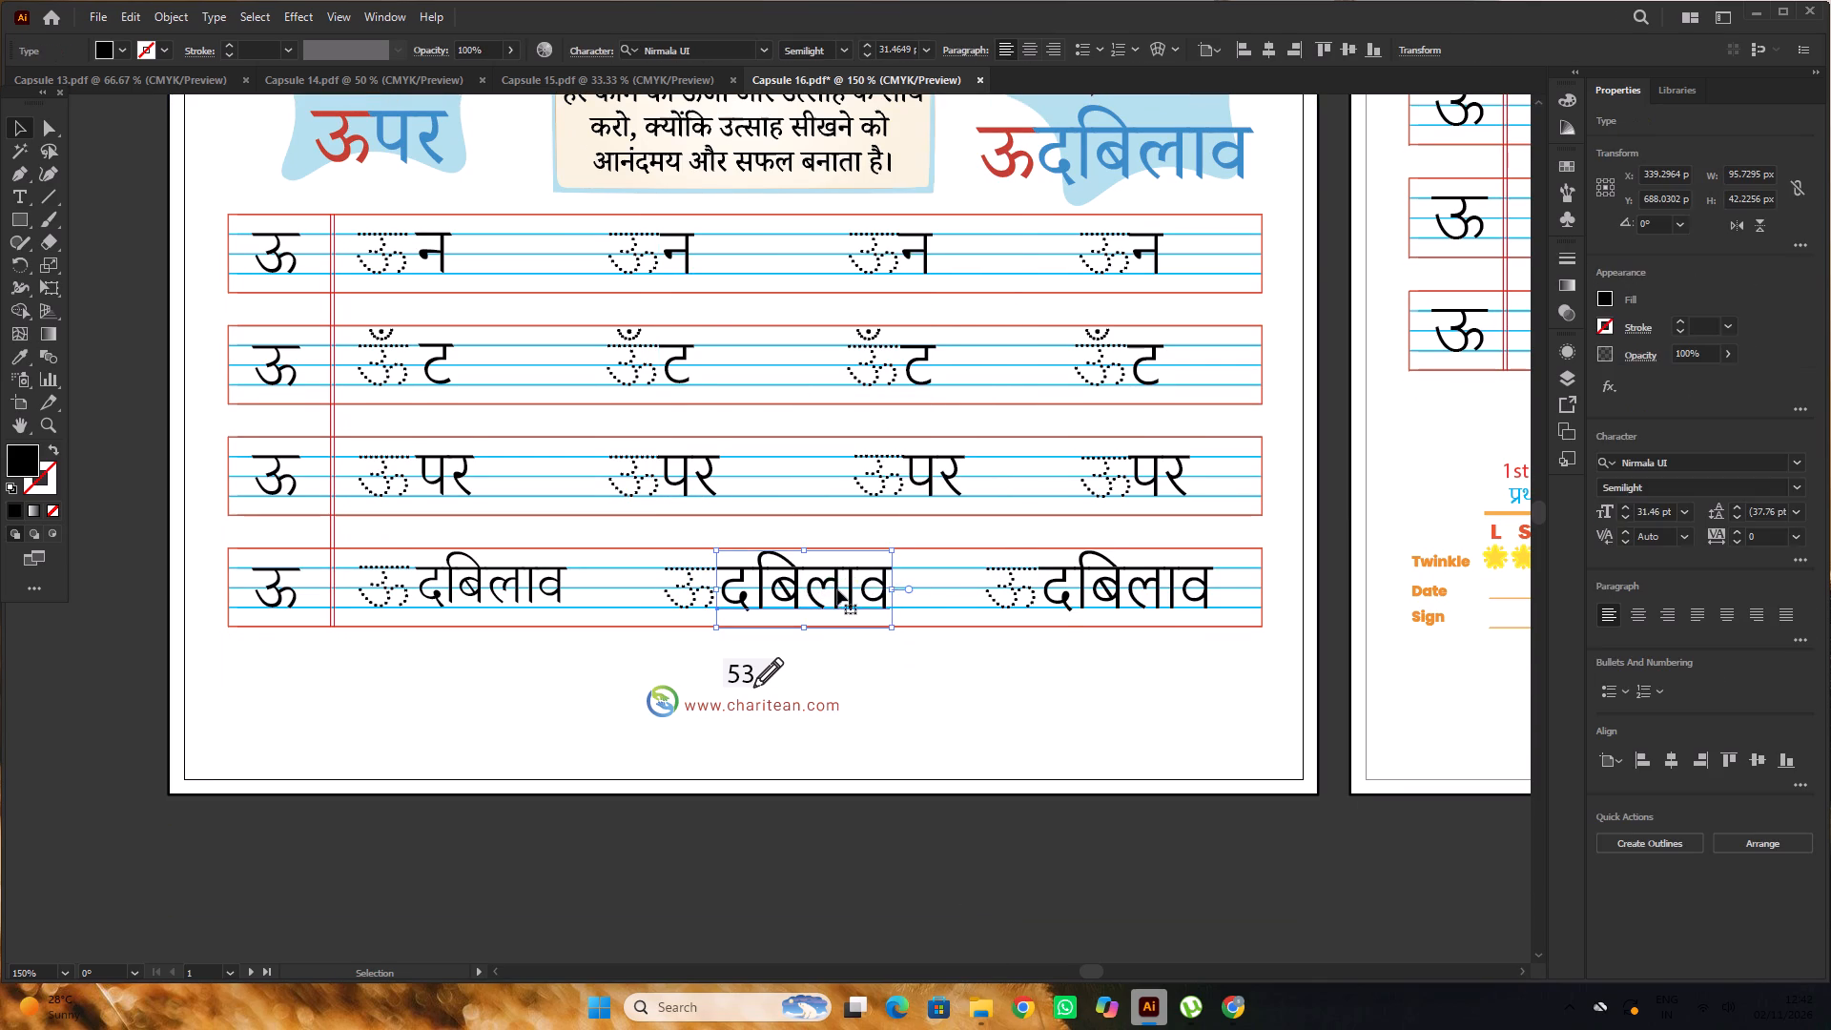
key("Return")
left_click(1036, 647)
key("Delete")
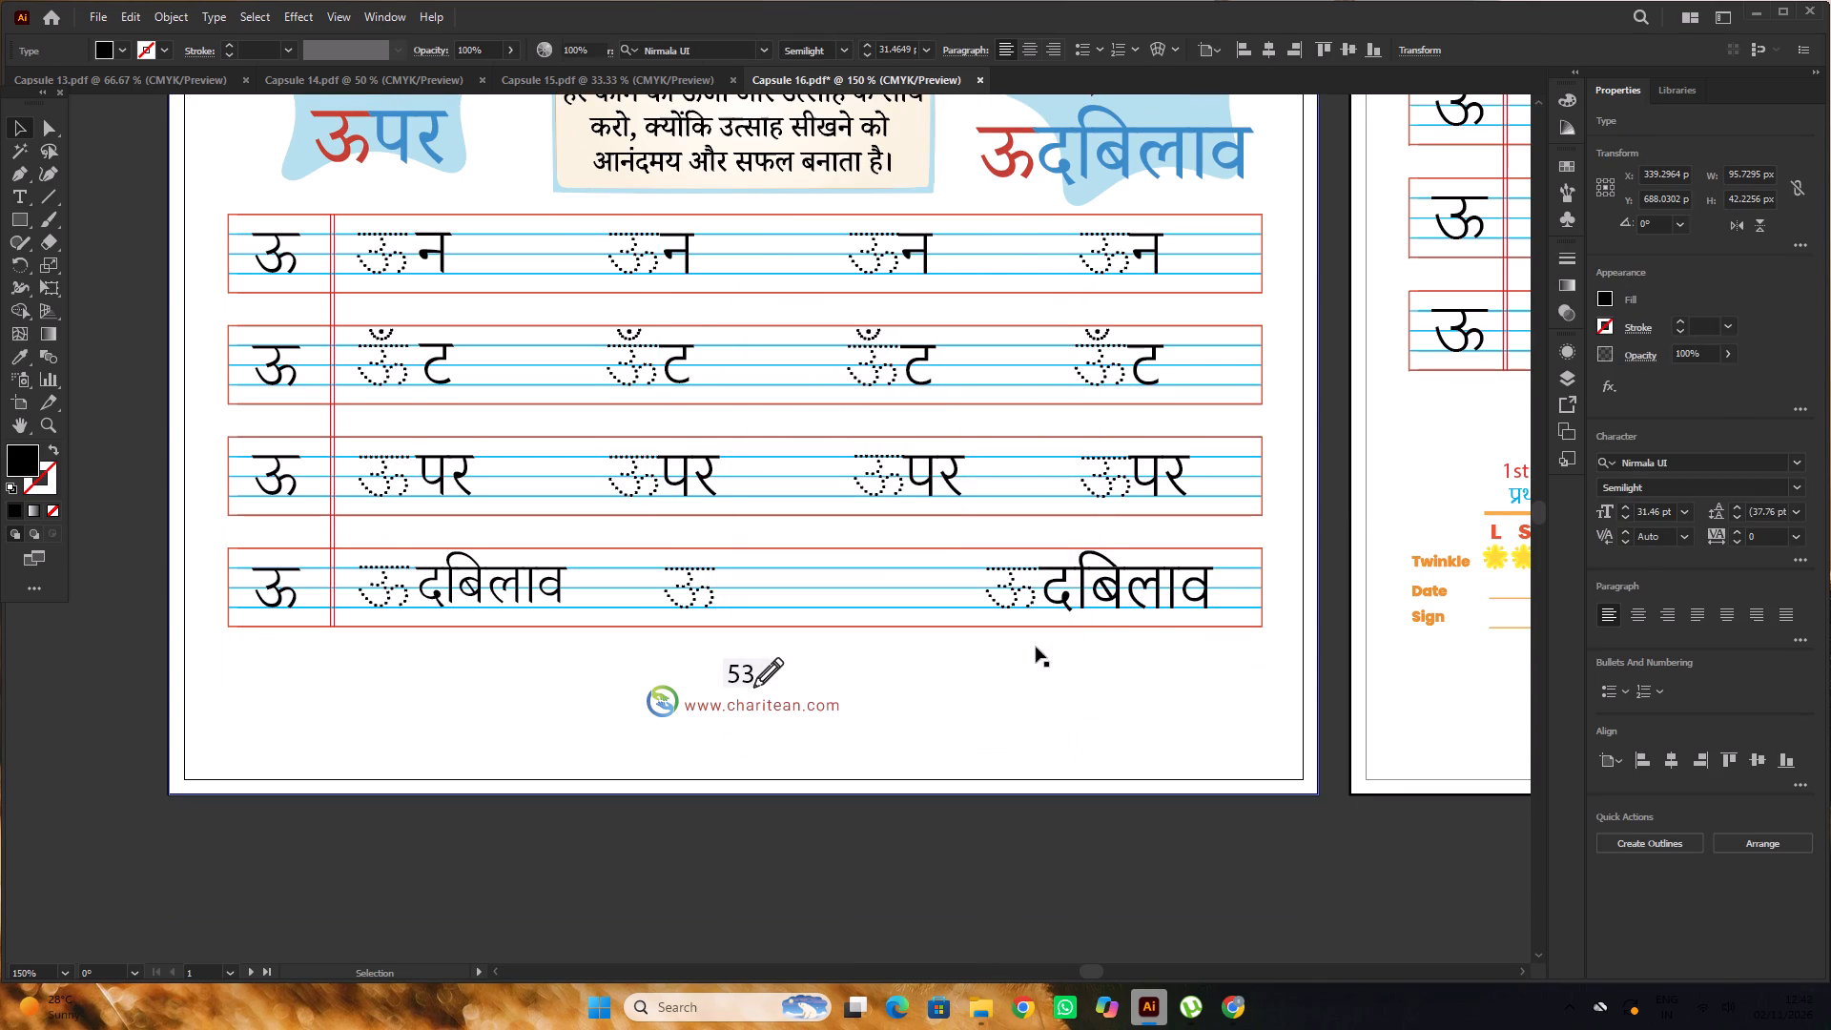
left_click(681, 462)
key("Delete")
left_click(677, 360)
key("Delete")
left_click(685, 258)
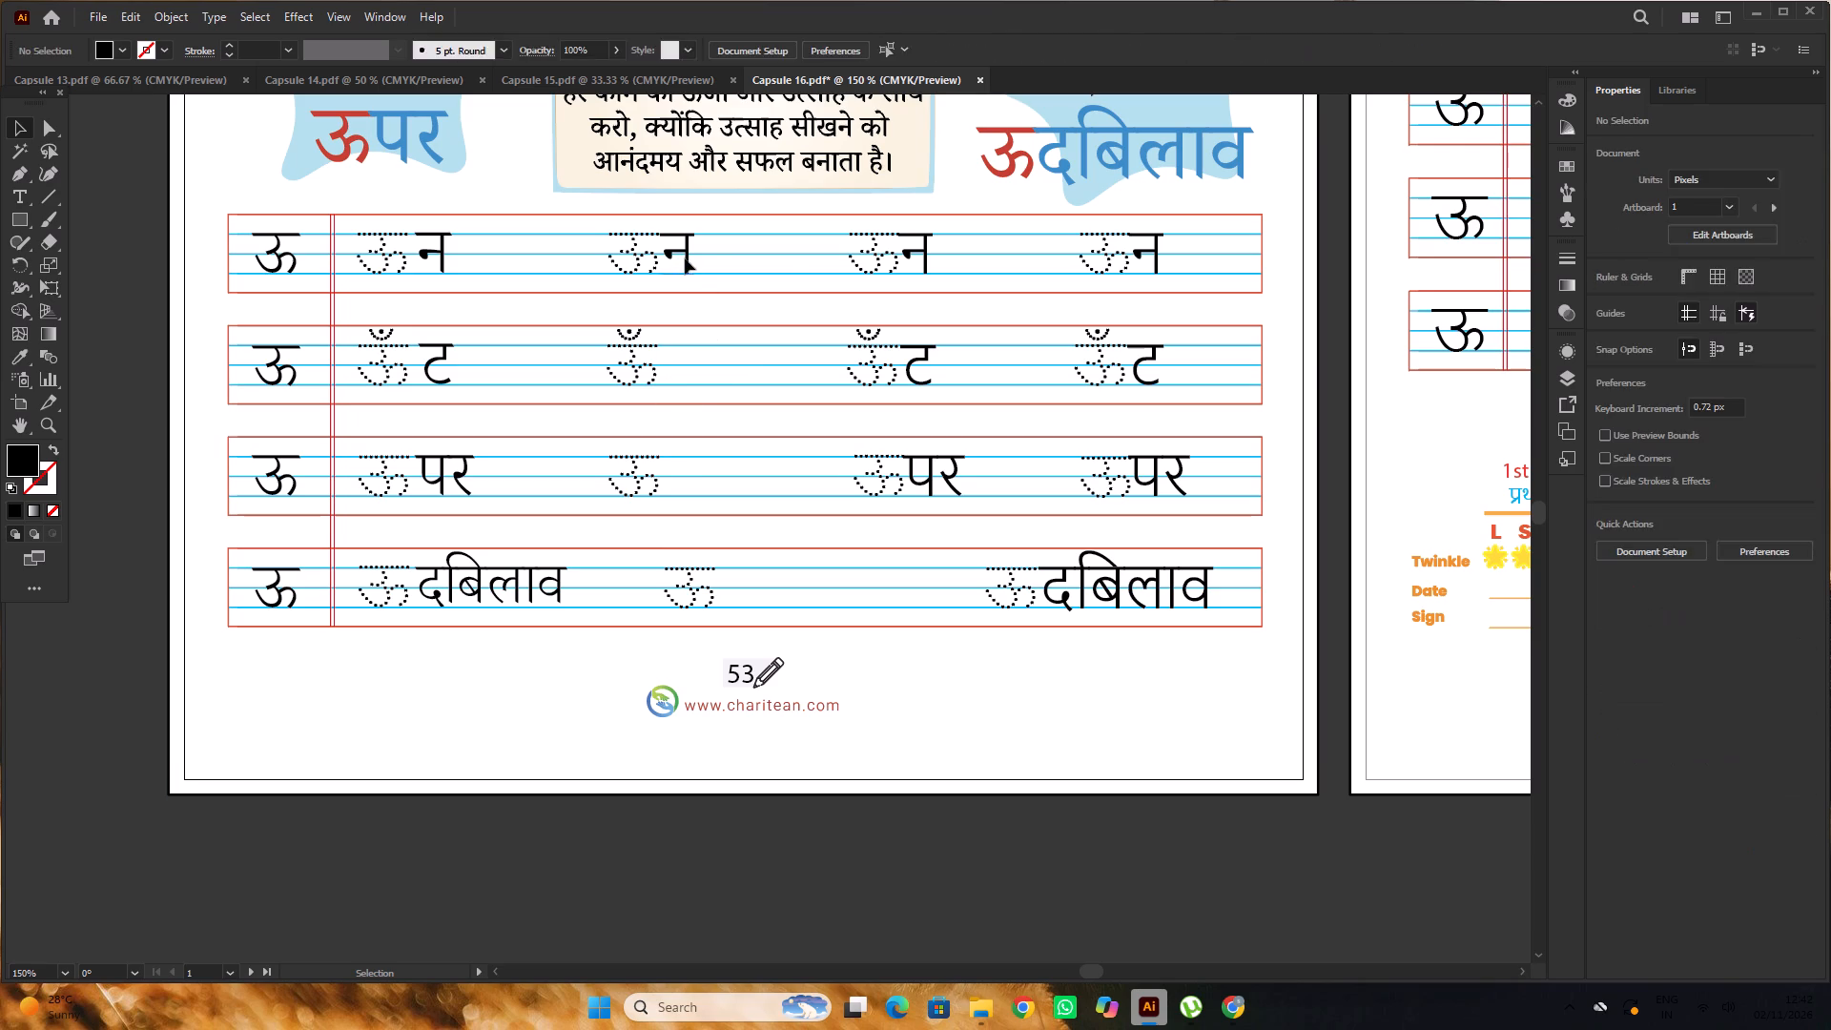
key("Delete")
Delete the old solid letters न, ट, पर and दबिलाव from the third column of tracing words.
left_click(915, 256)
key("Delete")
left_click(919, 378)
key("Delete")
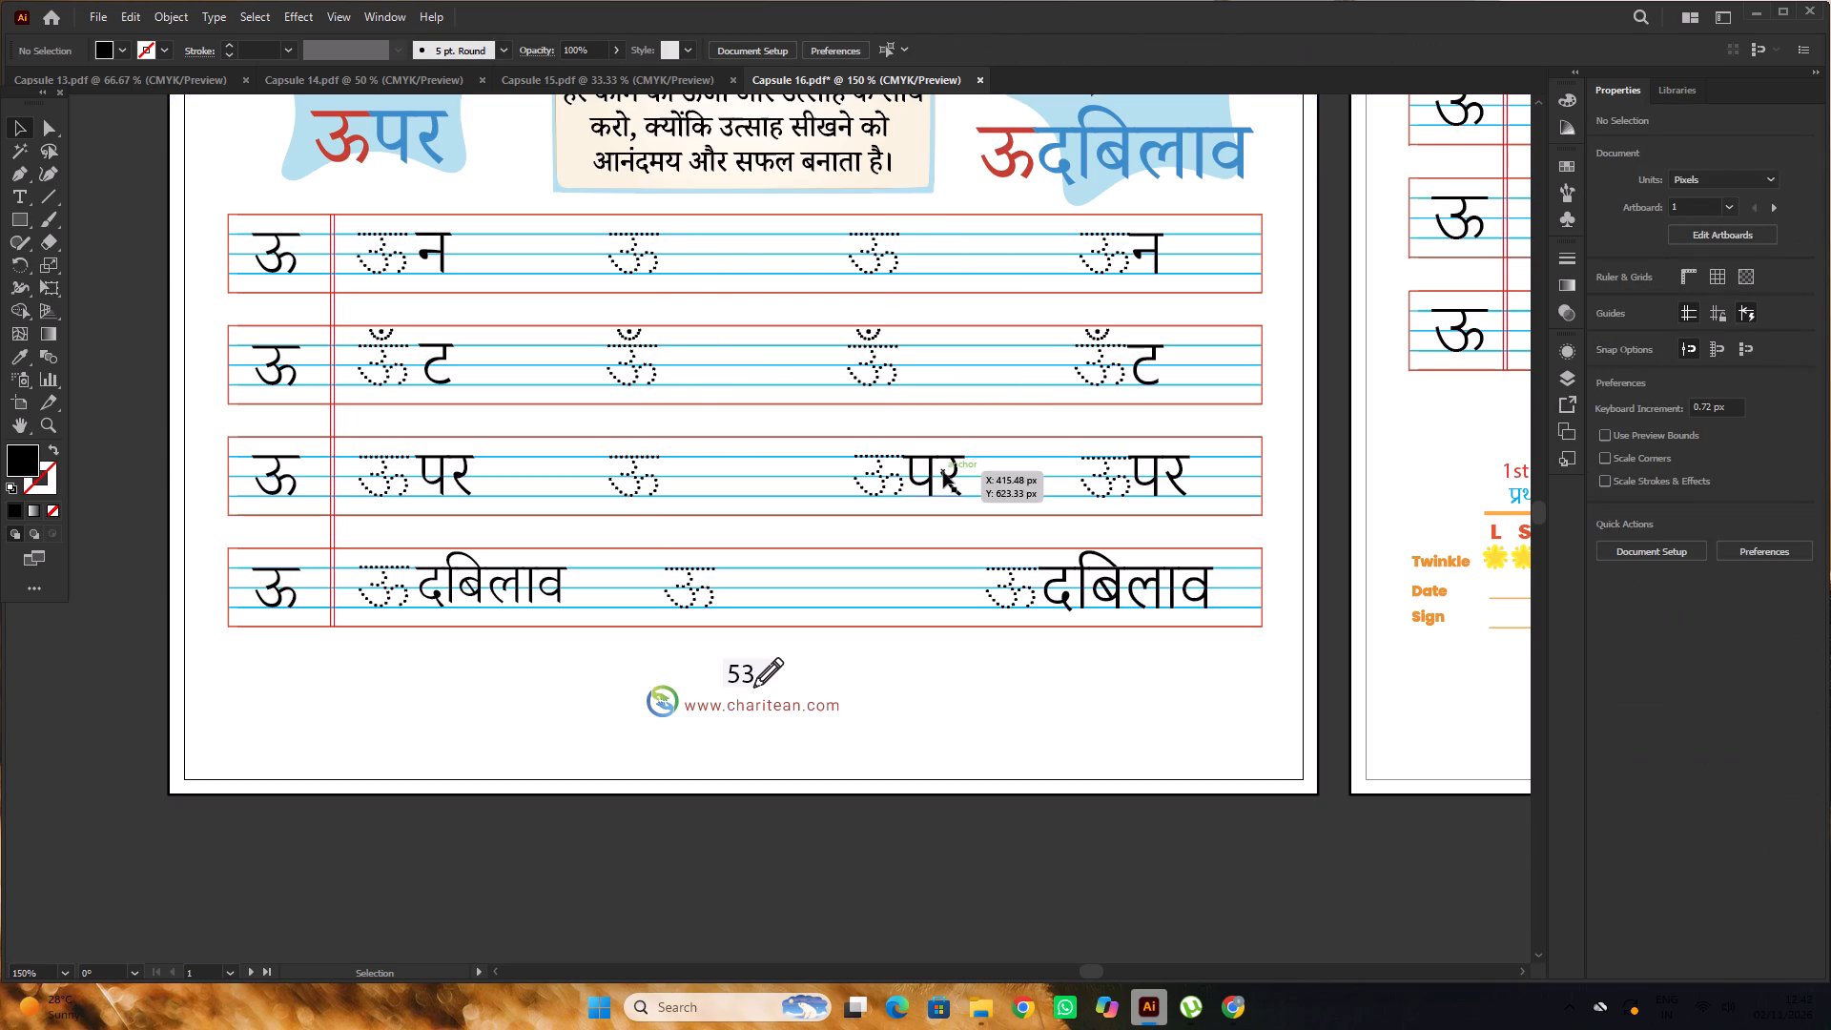
left_click(943, 472)
key("Delete")
left_click(1100, 605)
key("Delete")
Delete the old solid letters पर, ट and न from the fourth column of tracing words.
left_click(1182, 479)
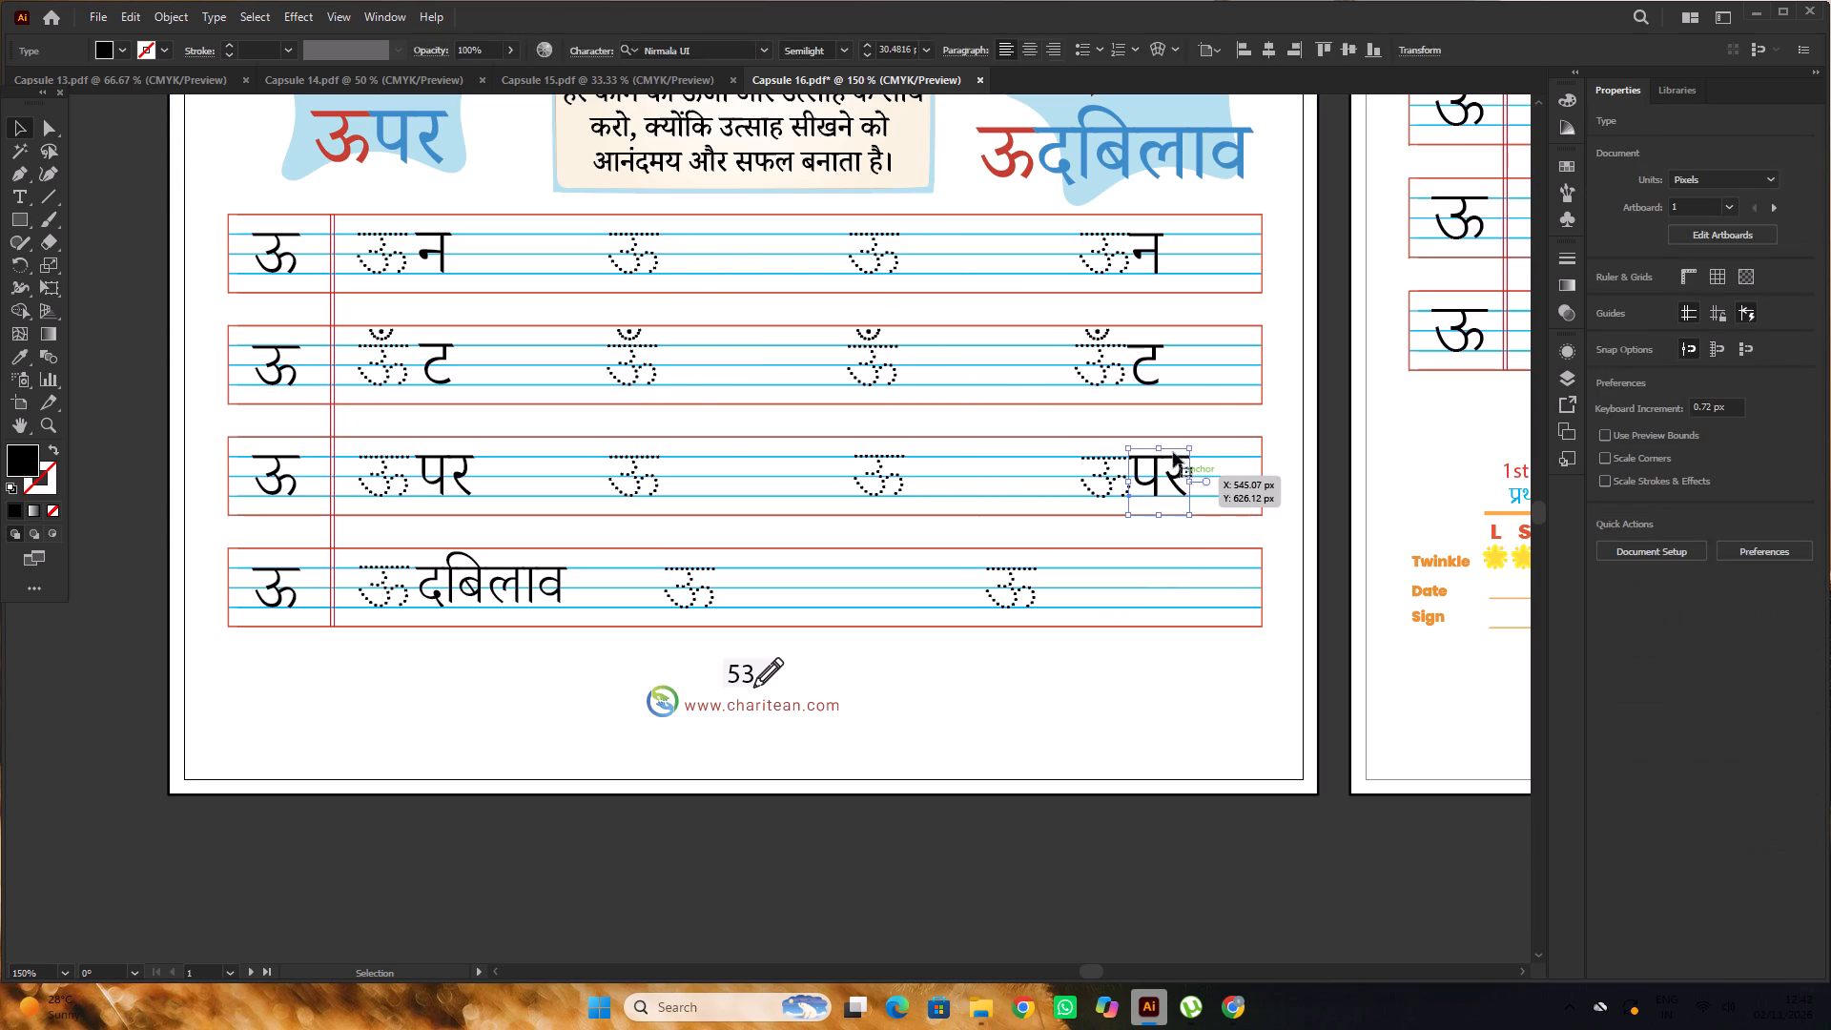
key("Delete")
left_click(1154, 375)
key("Delete")
left_click(1155, 264)
key("Delete")
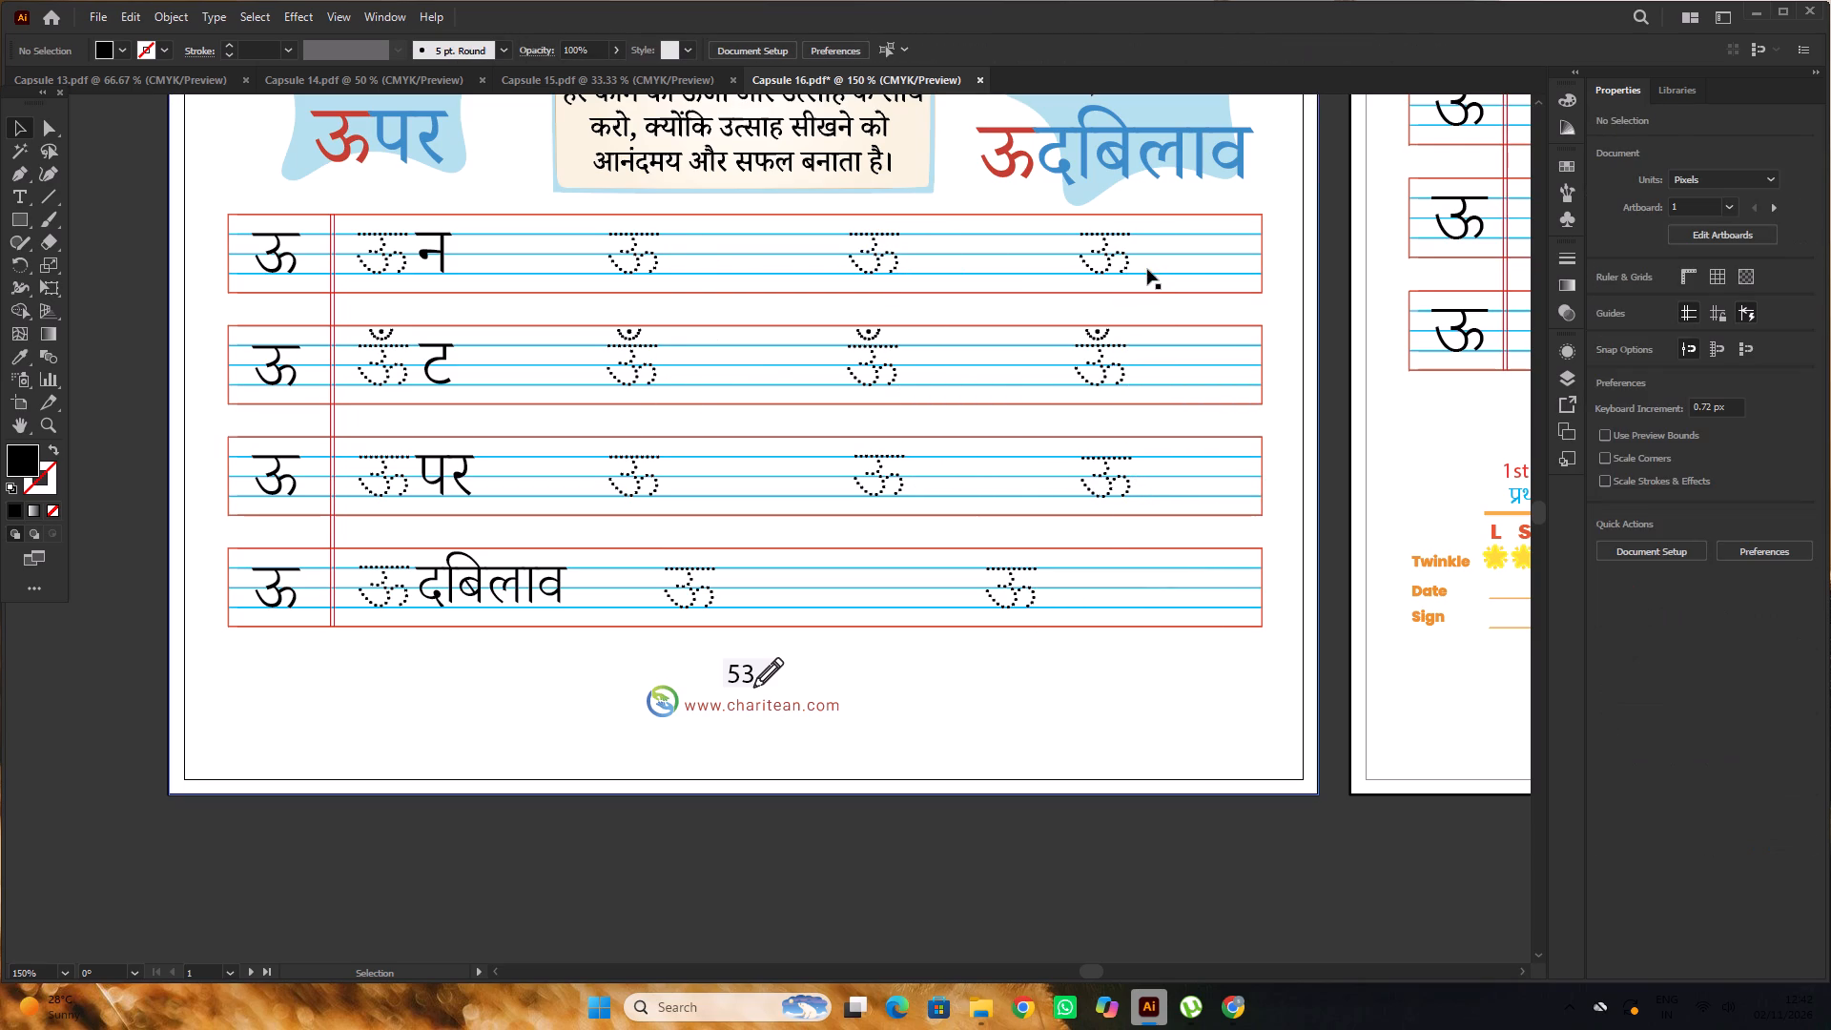
Copy the new न, ट, पर and दबिलाव from the first column of tracing words horizontally about 138 px into the second column.
left_click(446, 253)
left_click(447, 354, "shift")
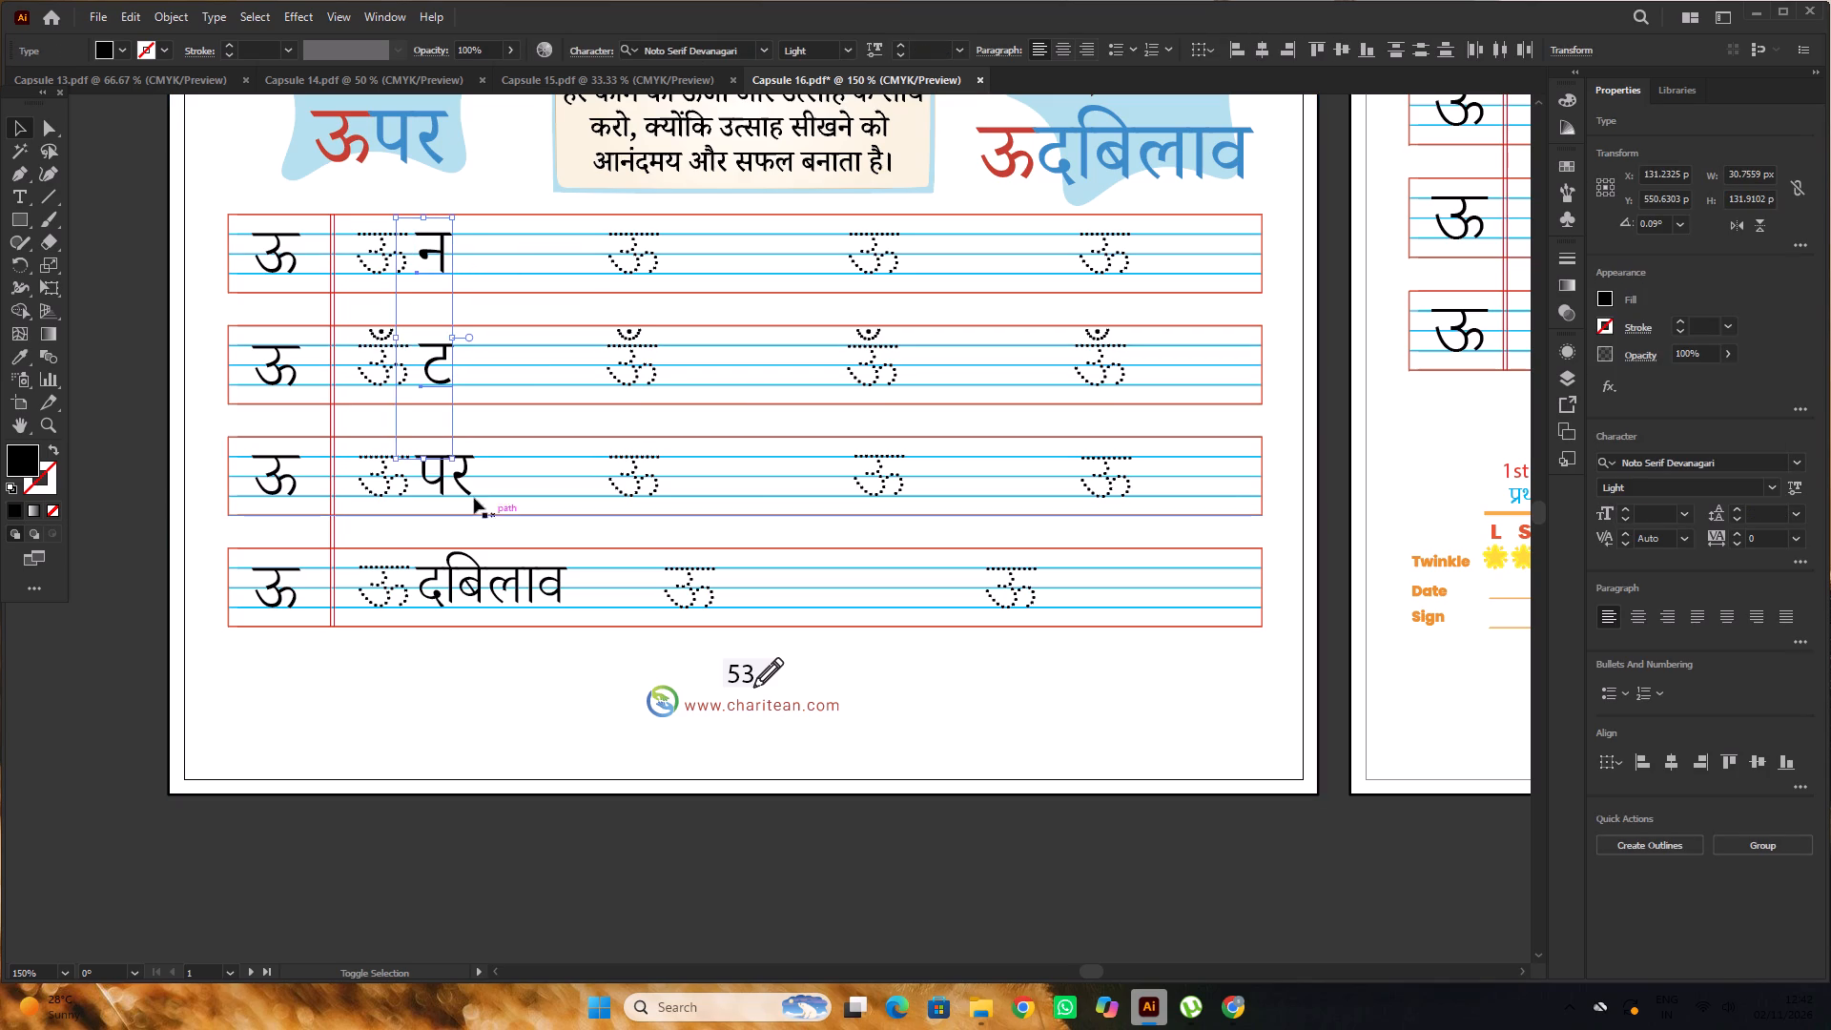
left_click(463, 487, "shift")
left_click(522, 565, "shift")
scroll(511, 462, "up", 4, "shift")
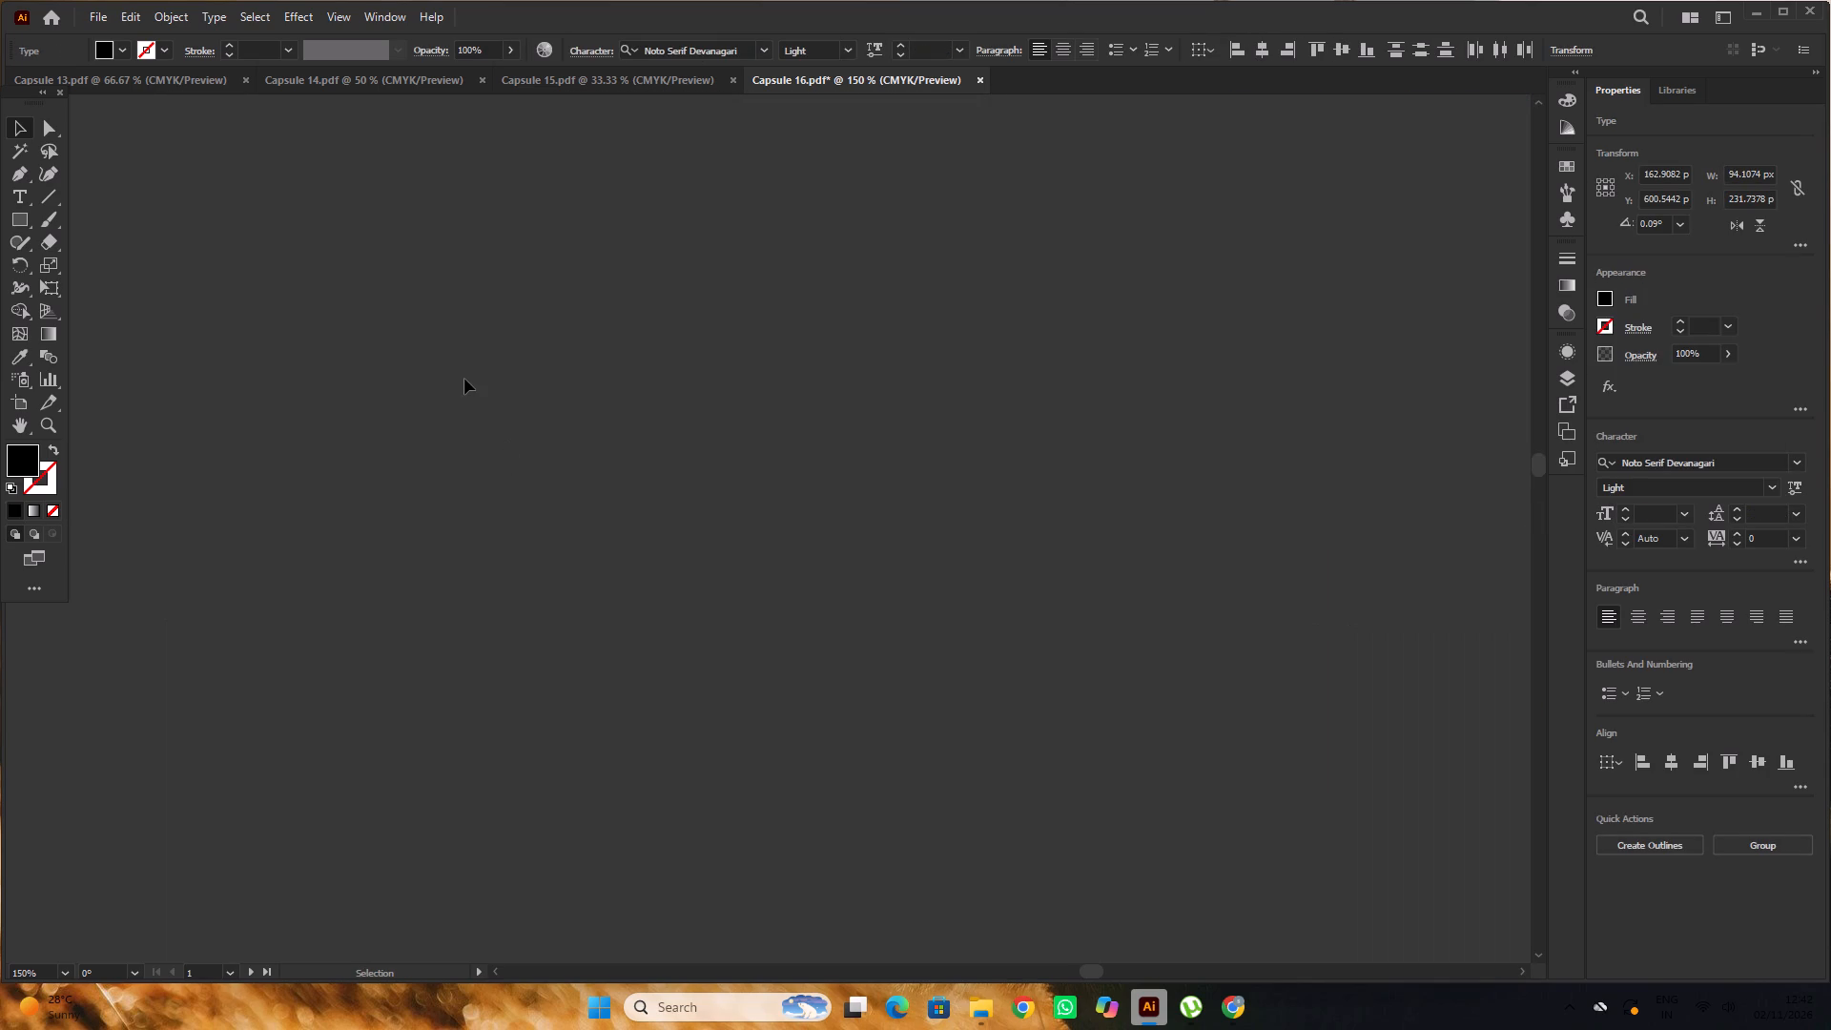
scroll(464, 379, "down", 20, "alt")
scroll(464, 379, "down", 10, "alt")
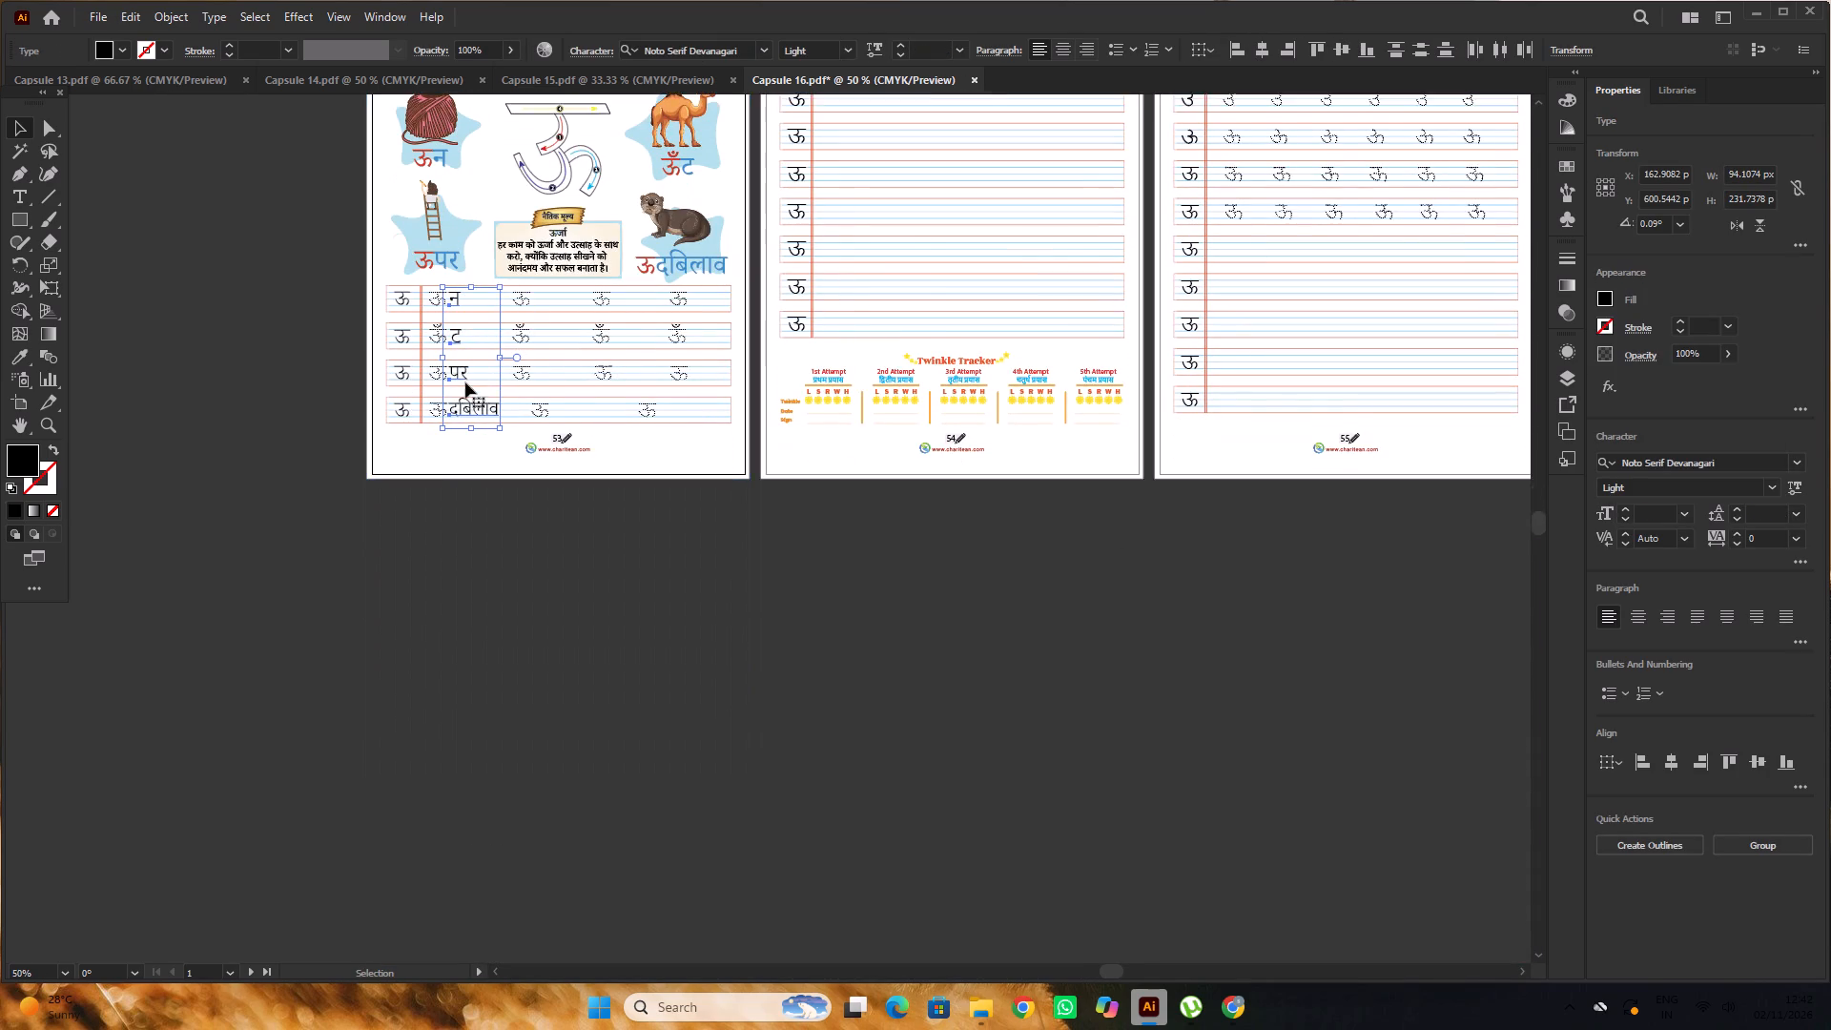
scroll(467, 358, "up", 6, "alt")
scroll(468, 343, "up", 5)
left_click_drag(426, 330, 530, 337, "alt")
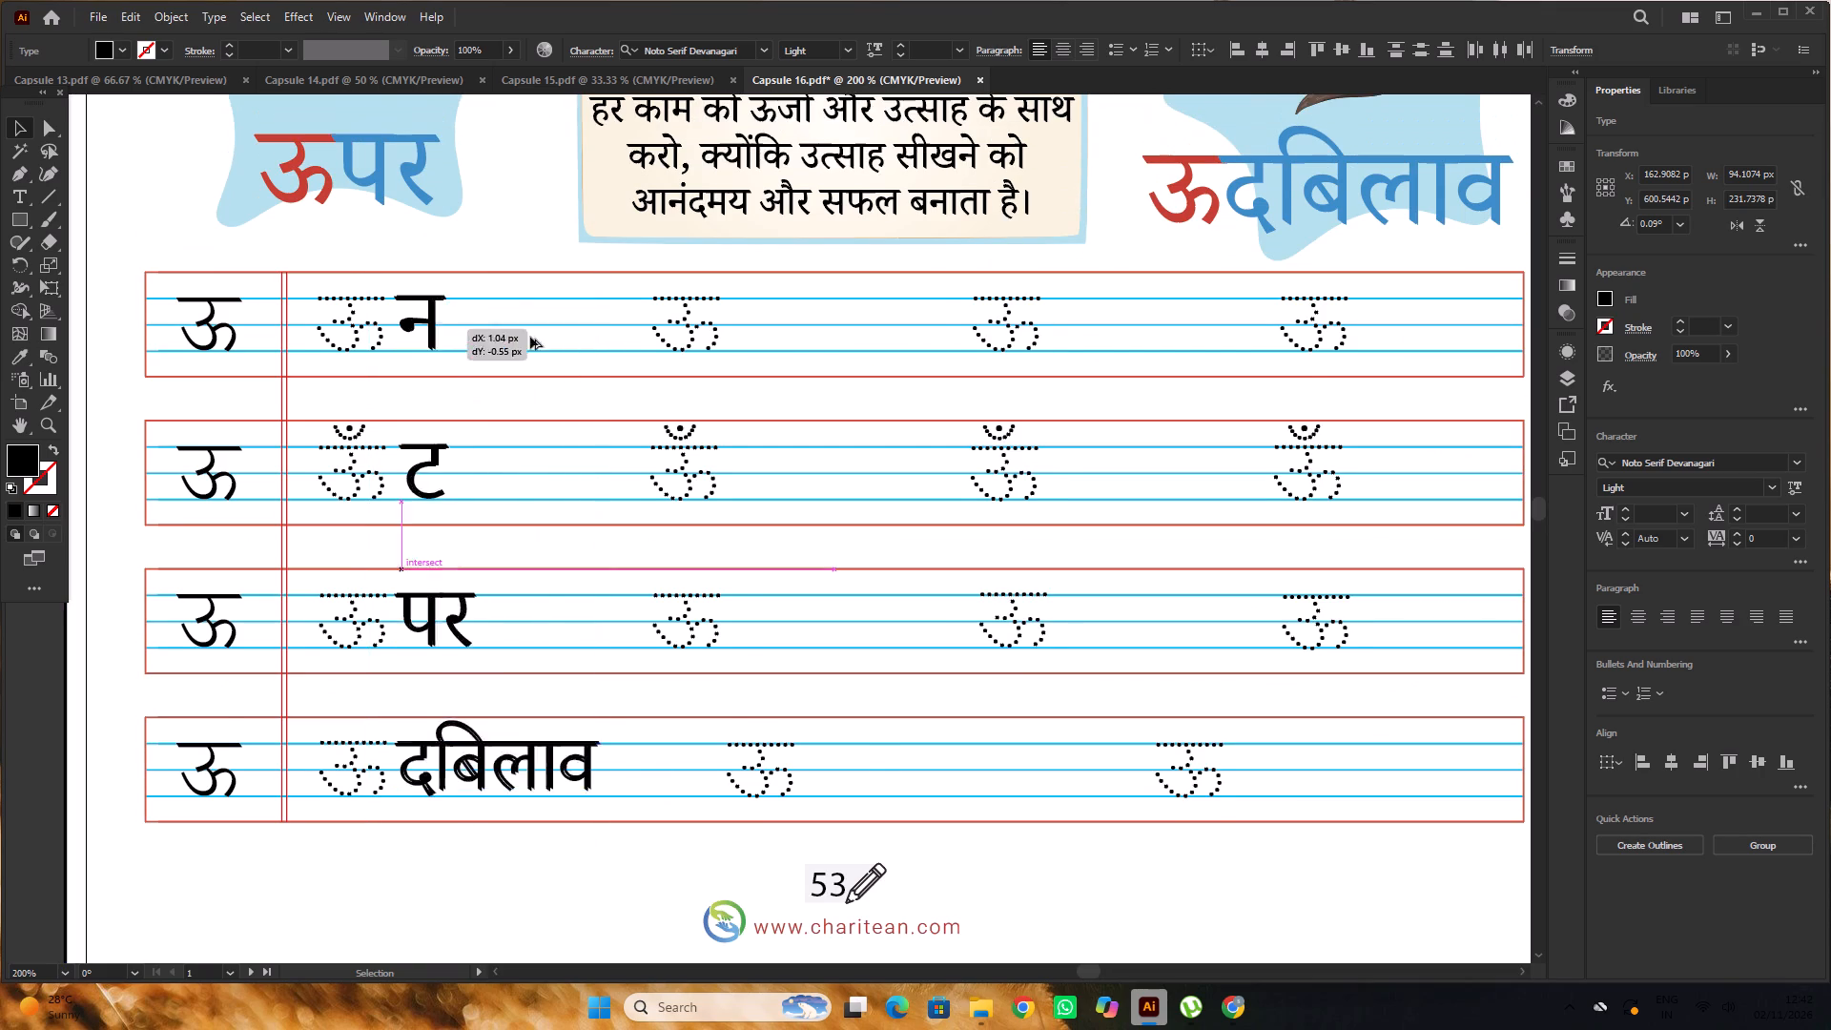
left_click_drag(530, 337, 763, 361, "alt")
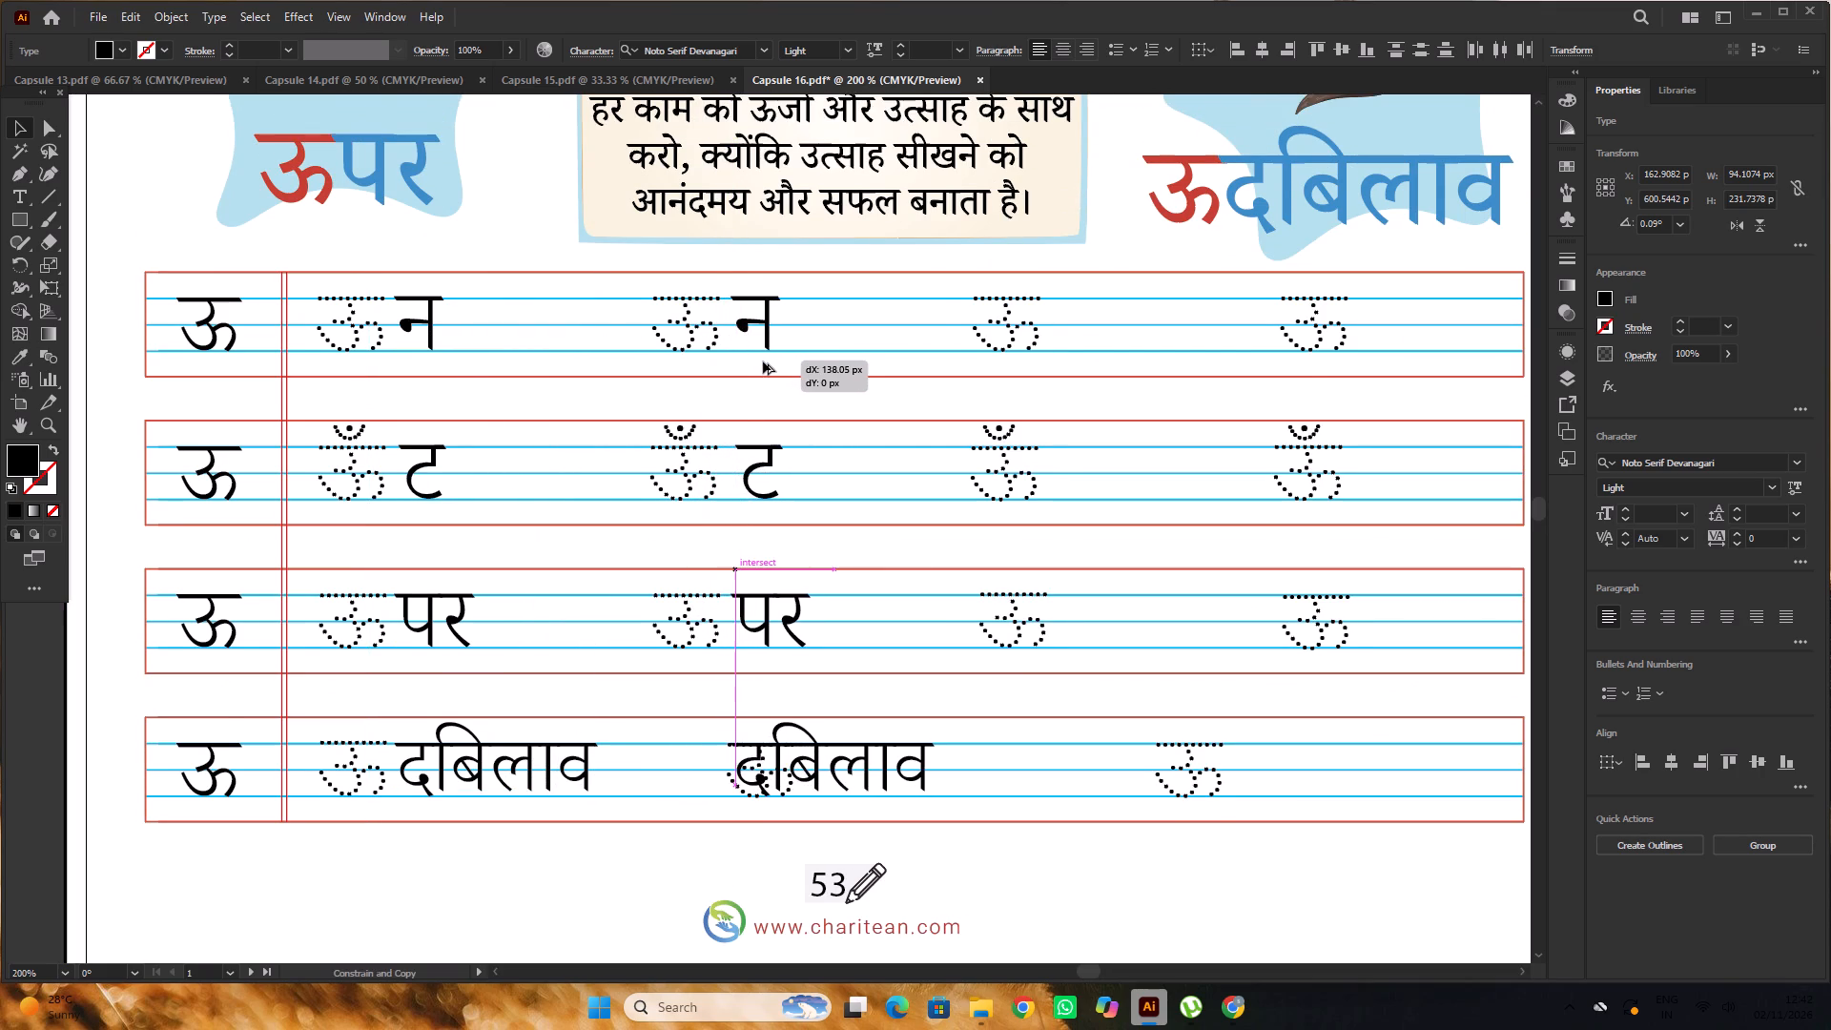
left_click_drag(763, 361, 764, 361, "alt")
scroll(730, 348, "down", 2, "alt")
left_click(946, 755)
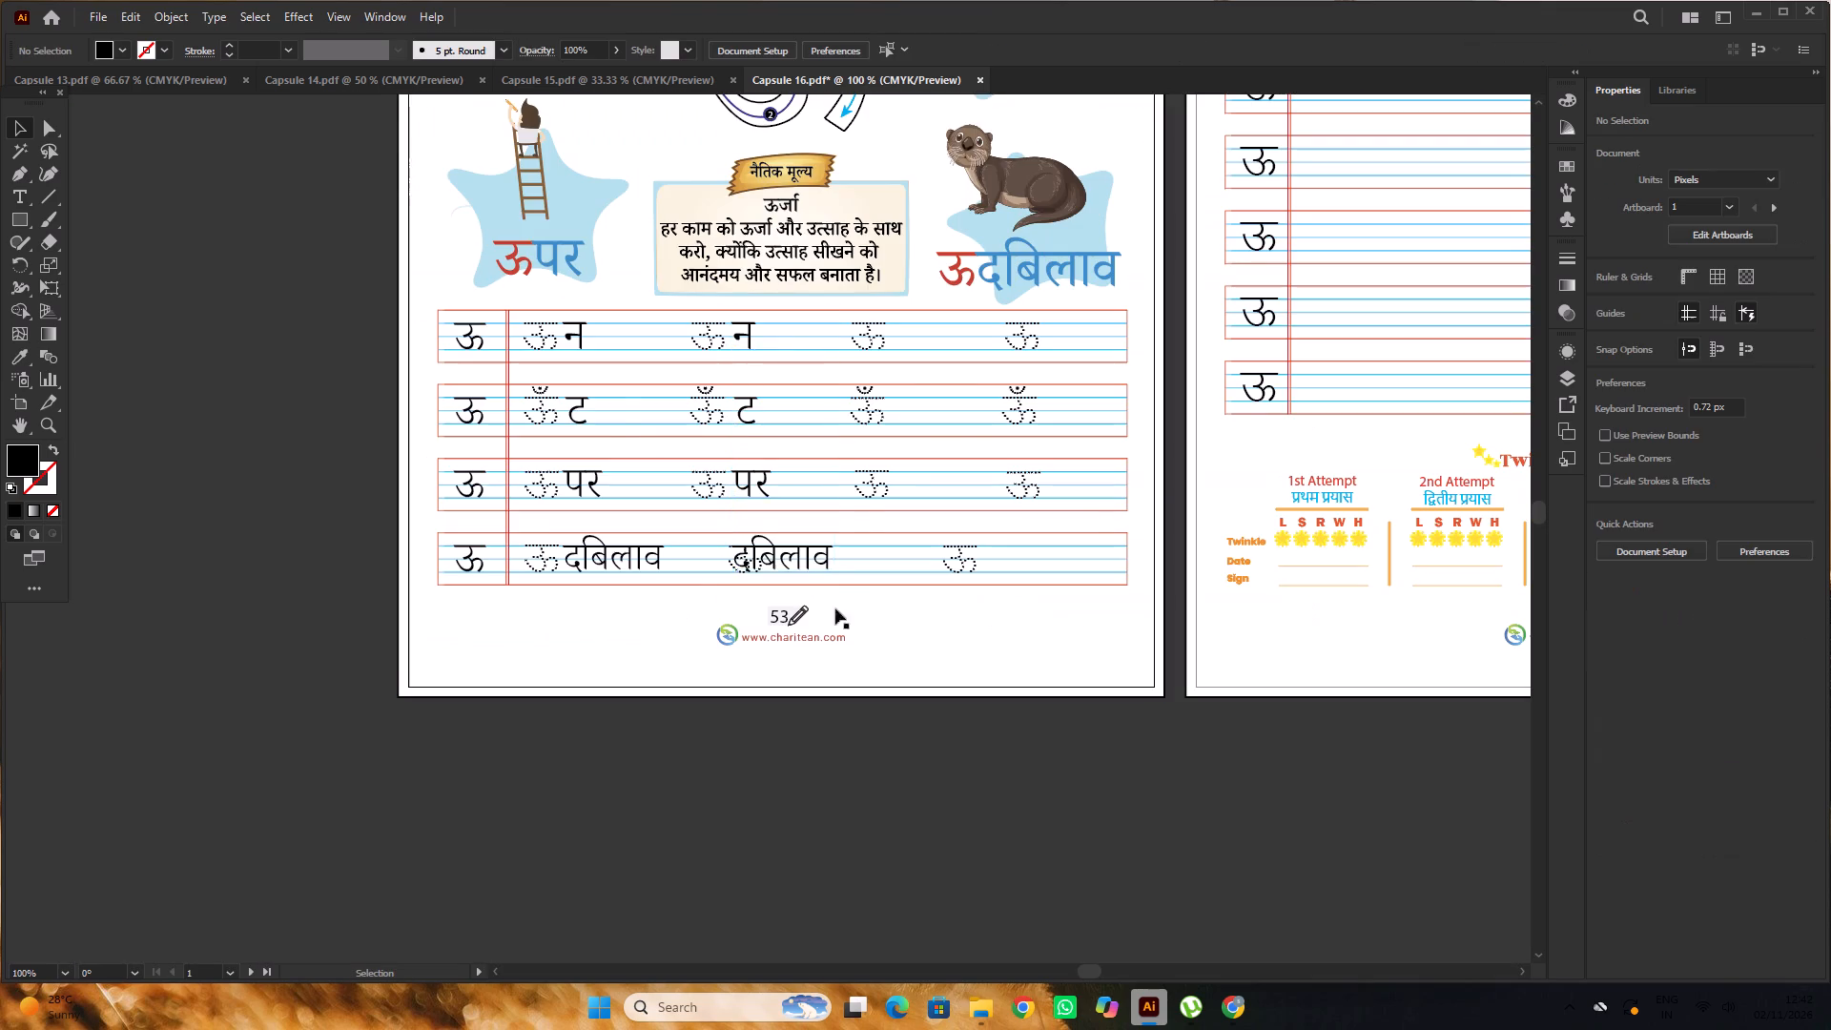
Move the copied दबिलाव about 32 px along the fourth row so it follows the second dotted ऊ.
scroll(797, 558, "up", 4, "alt")
left_click_drag(806, 562, 958, 565)
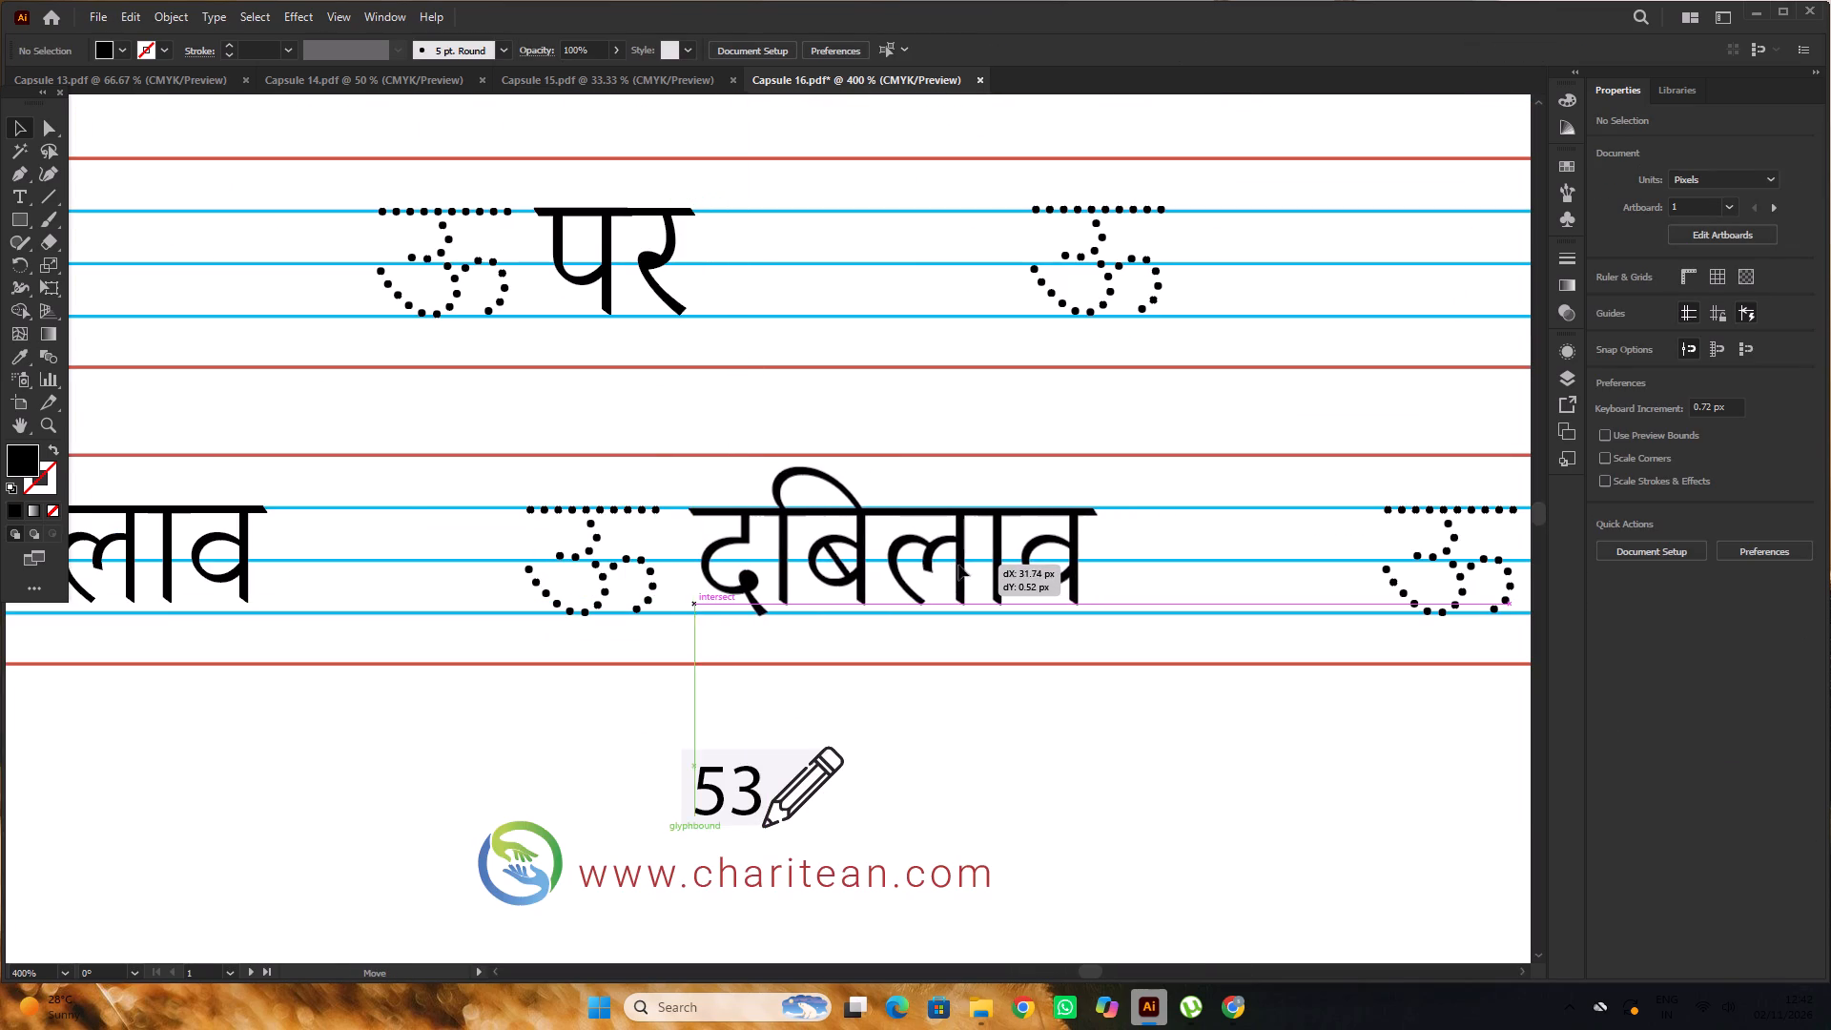
left_click_drag(958, 565, 955, 565)
scroll(625, 436, "down", 5, "alt")
left_click(886, 619)
Copy न, ट and पर from the second column horizontally about 133 px, beside the dotted letters of the third column.
scroll(794, 505, "up", 7)
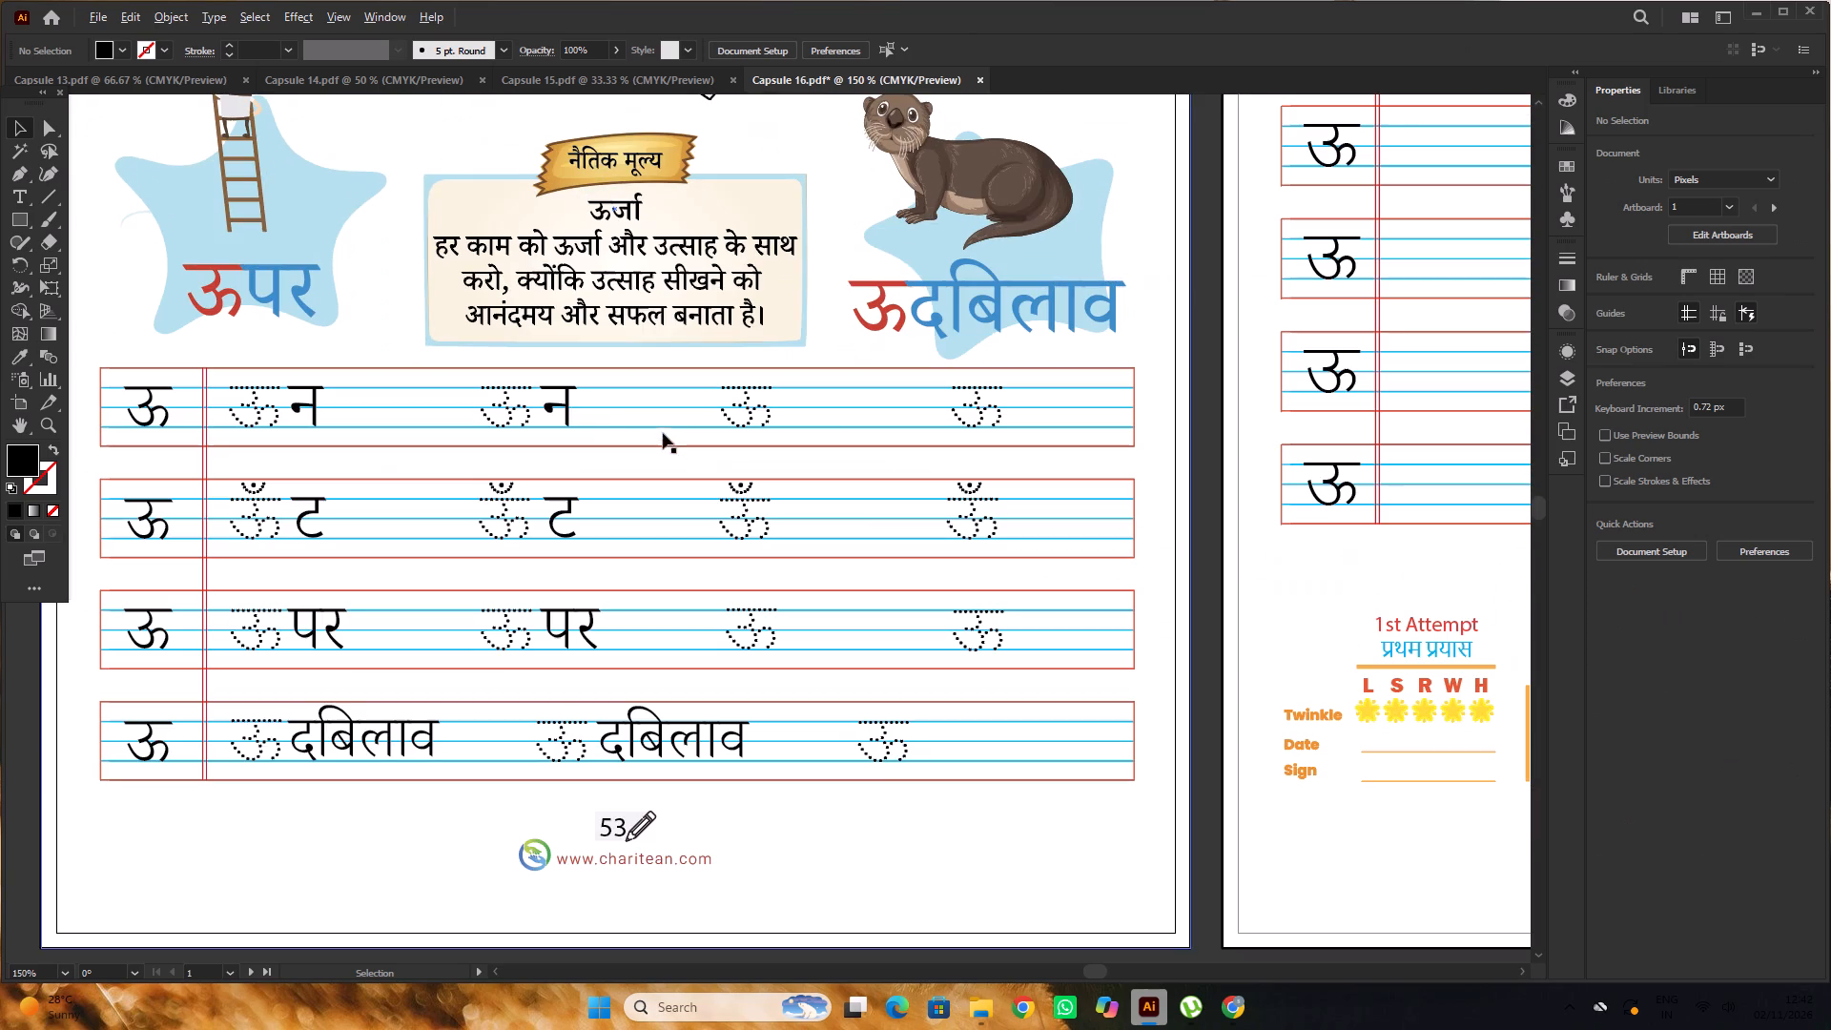
left_click(569, 392)
left_click(562, 505, "shift")
left_click(590, 628, "shift")
scroll(616, 523, "up", 3)
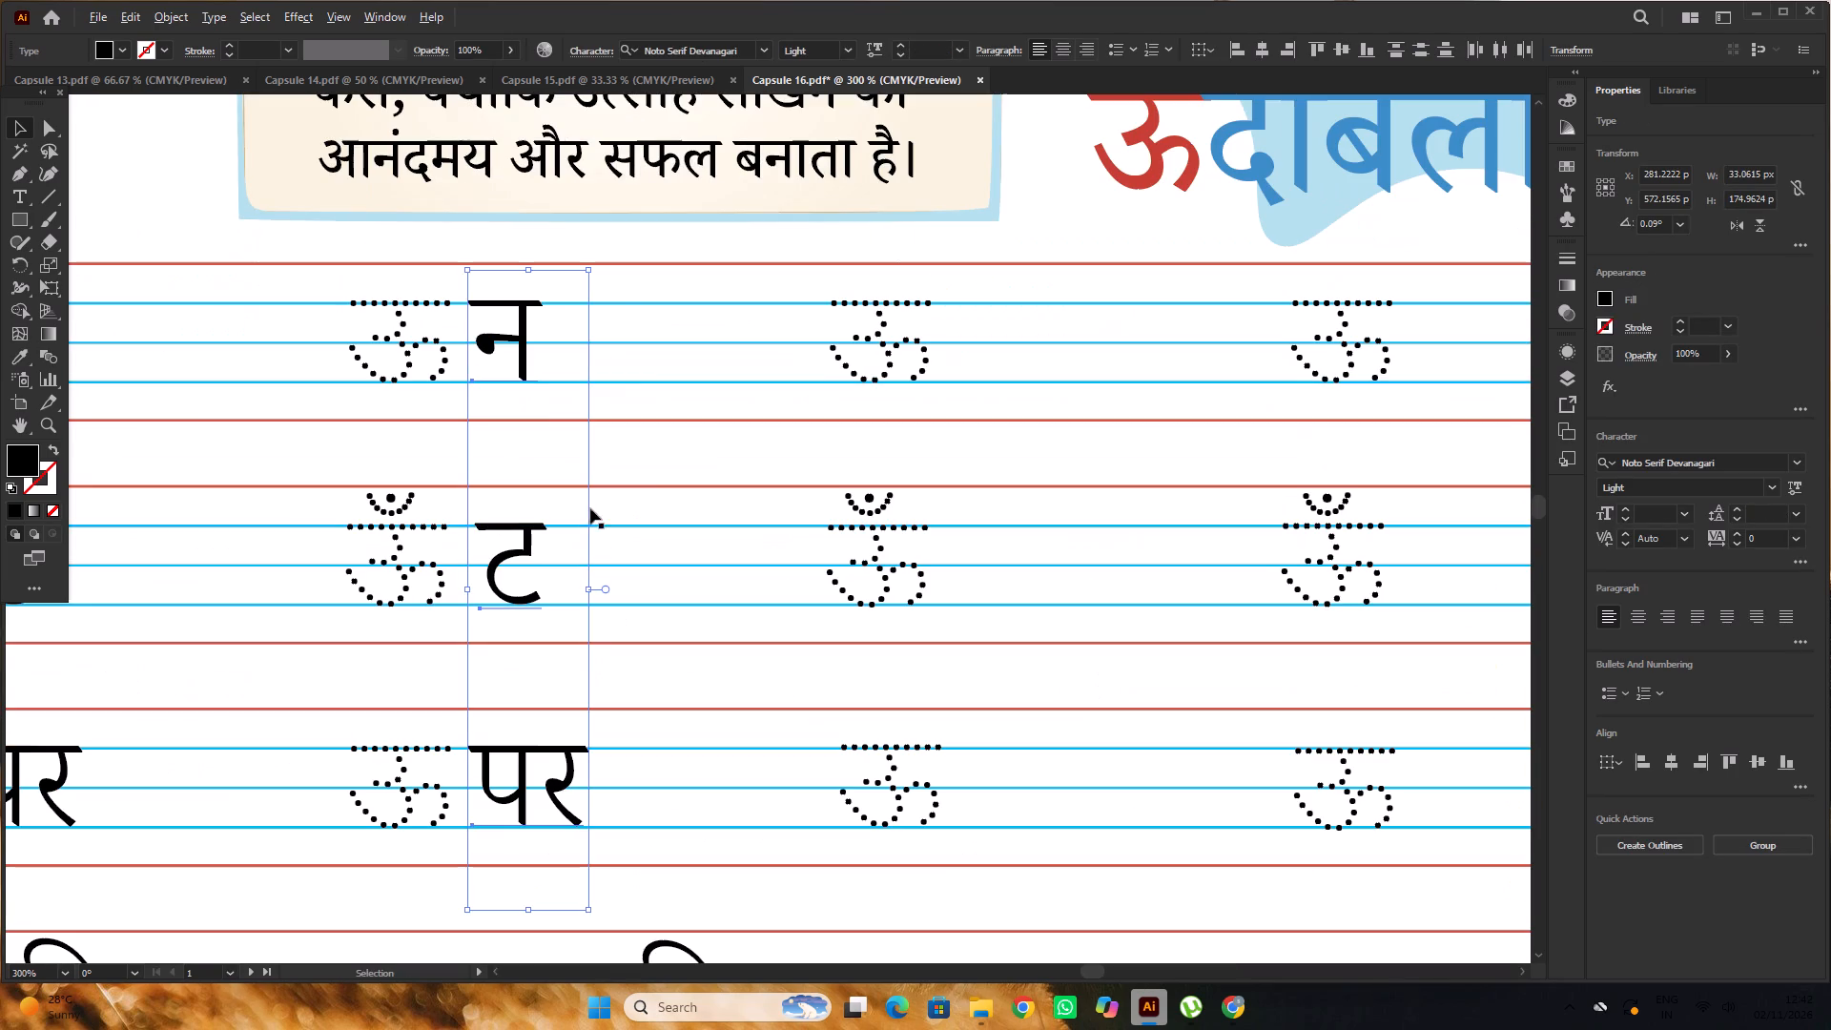
left_click_drag(525, 381, 1006, 406)
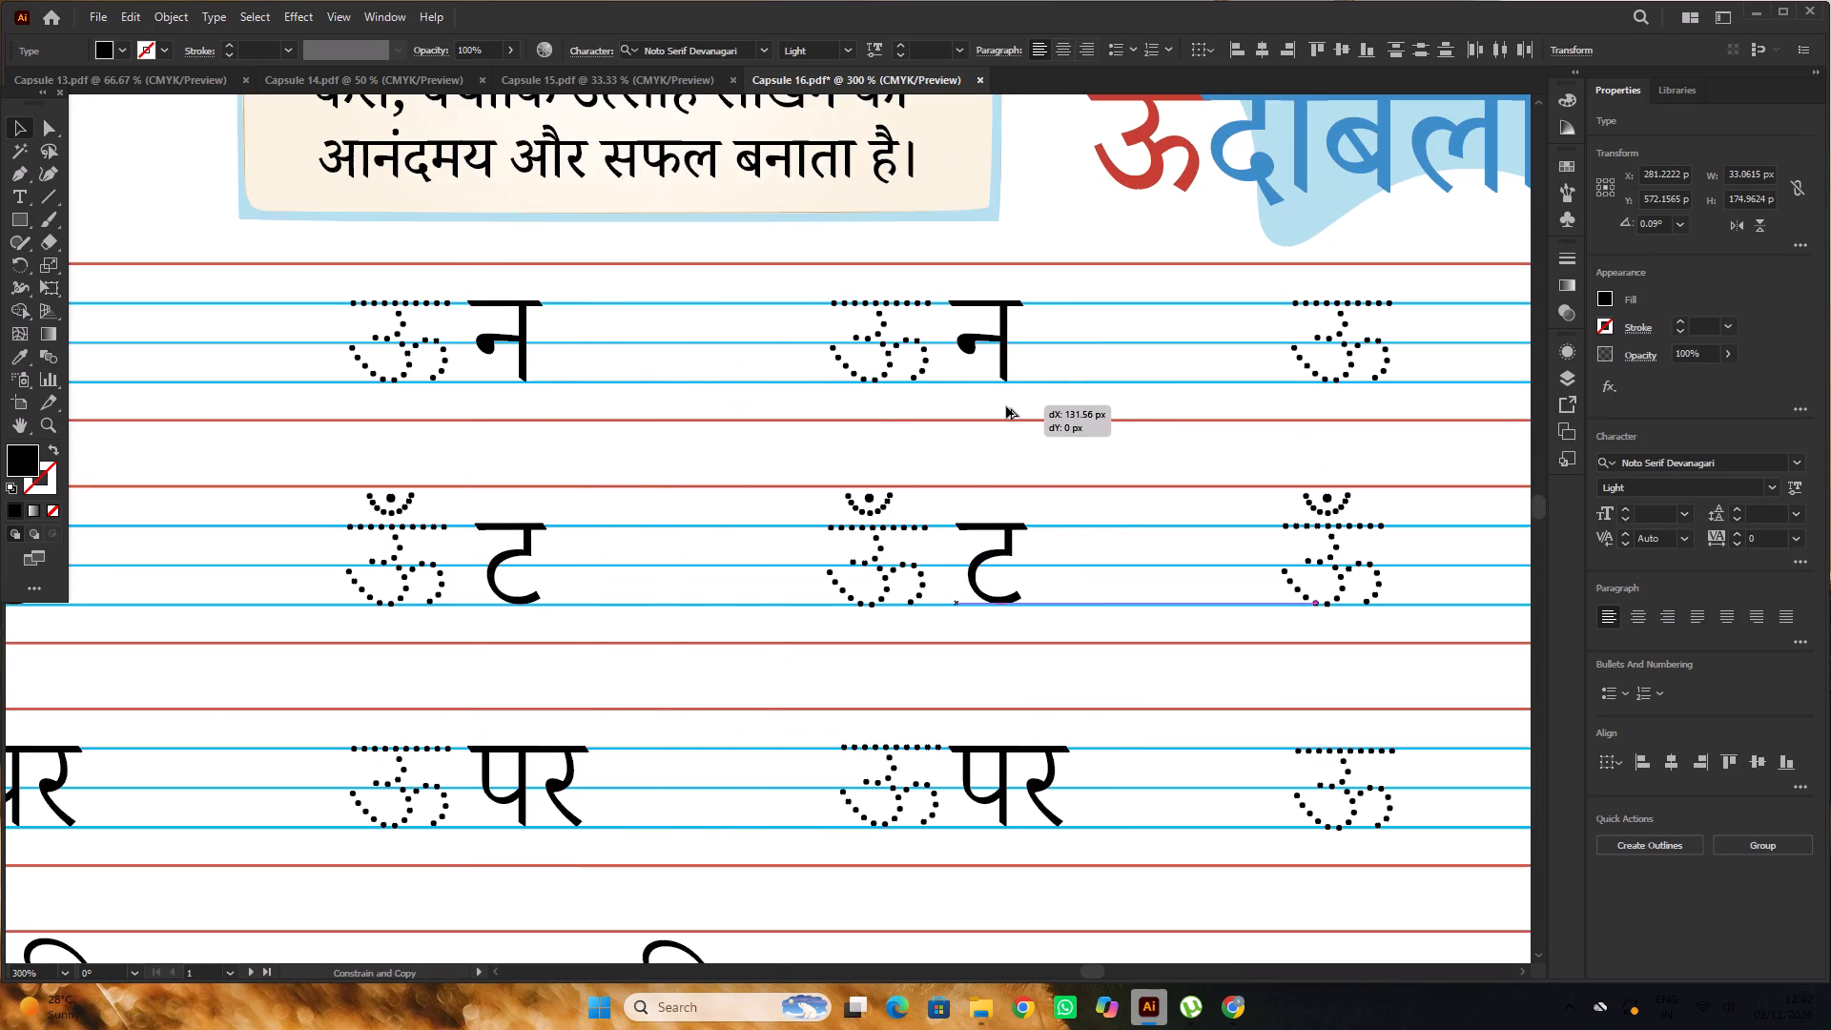
left_click_drag(1006, 406, 1013, 405)
scroll(901, 401, "down", 2, "alt")
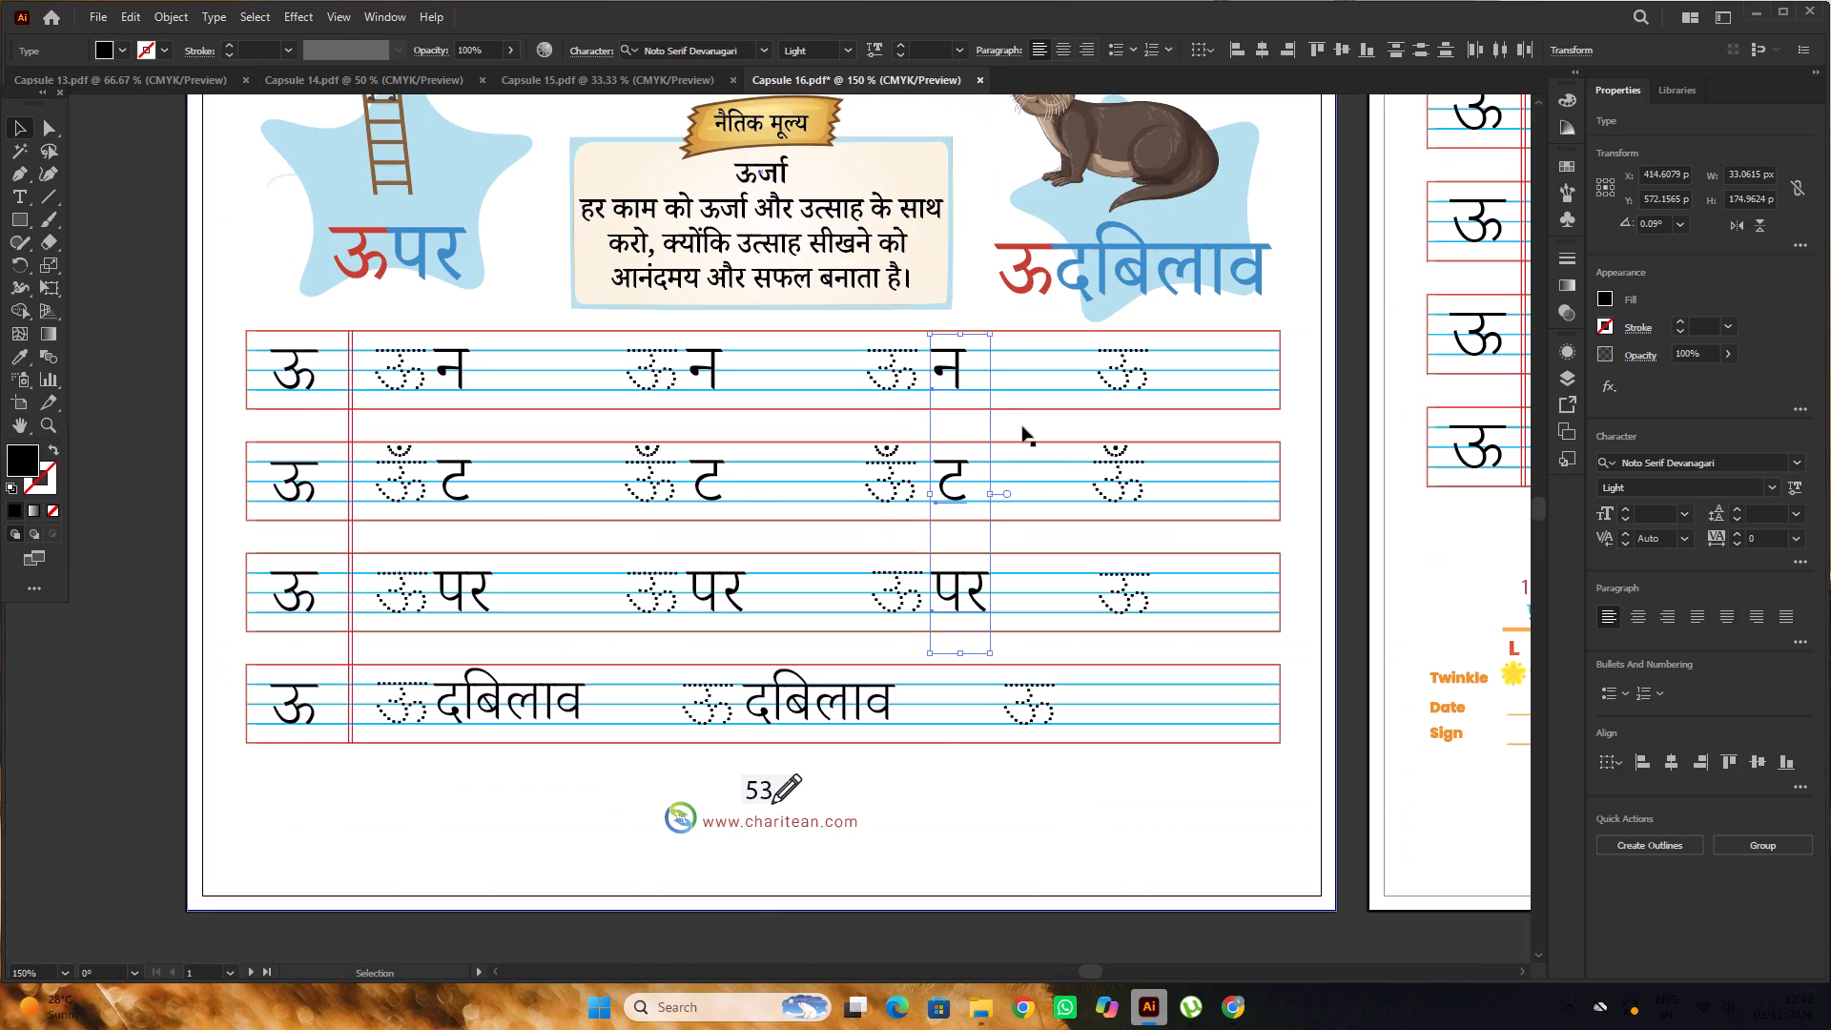
left_click(1023, 425)
Move the third column's ट closer to its dotted ऊँ.
scroll(969, 456, "up", 4, "alt")
left_click_drag(947, 503, 913, 505)
scroll(874, 478, "down", 1, "alt")
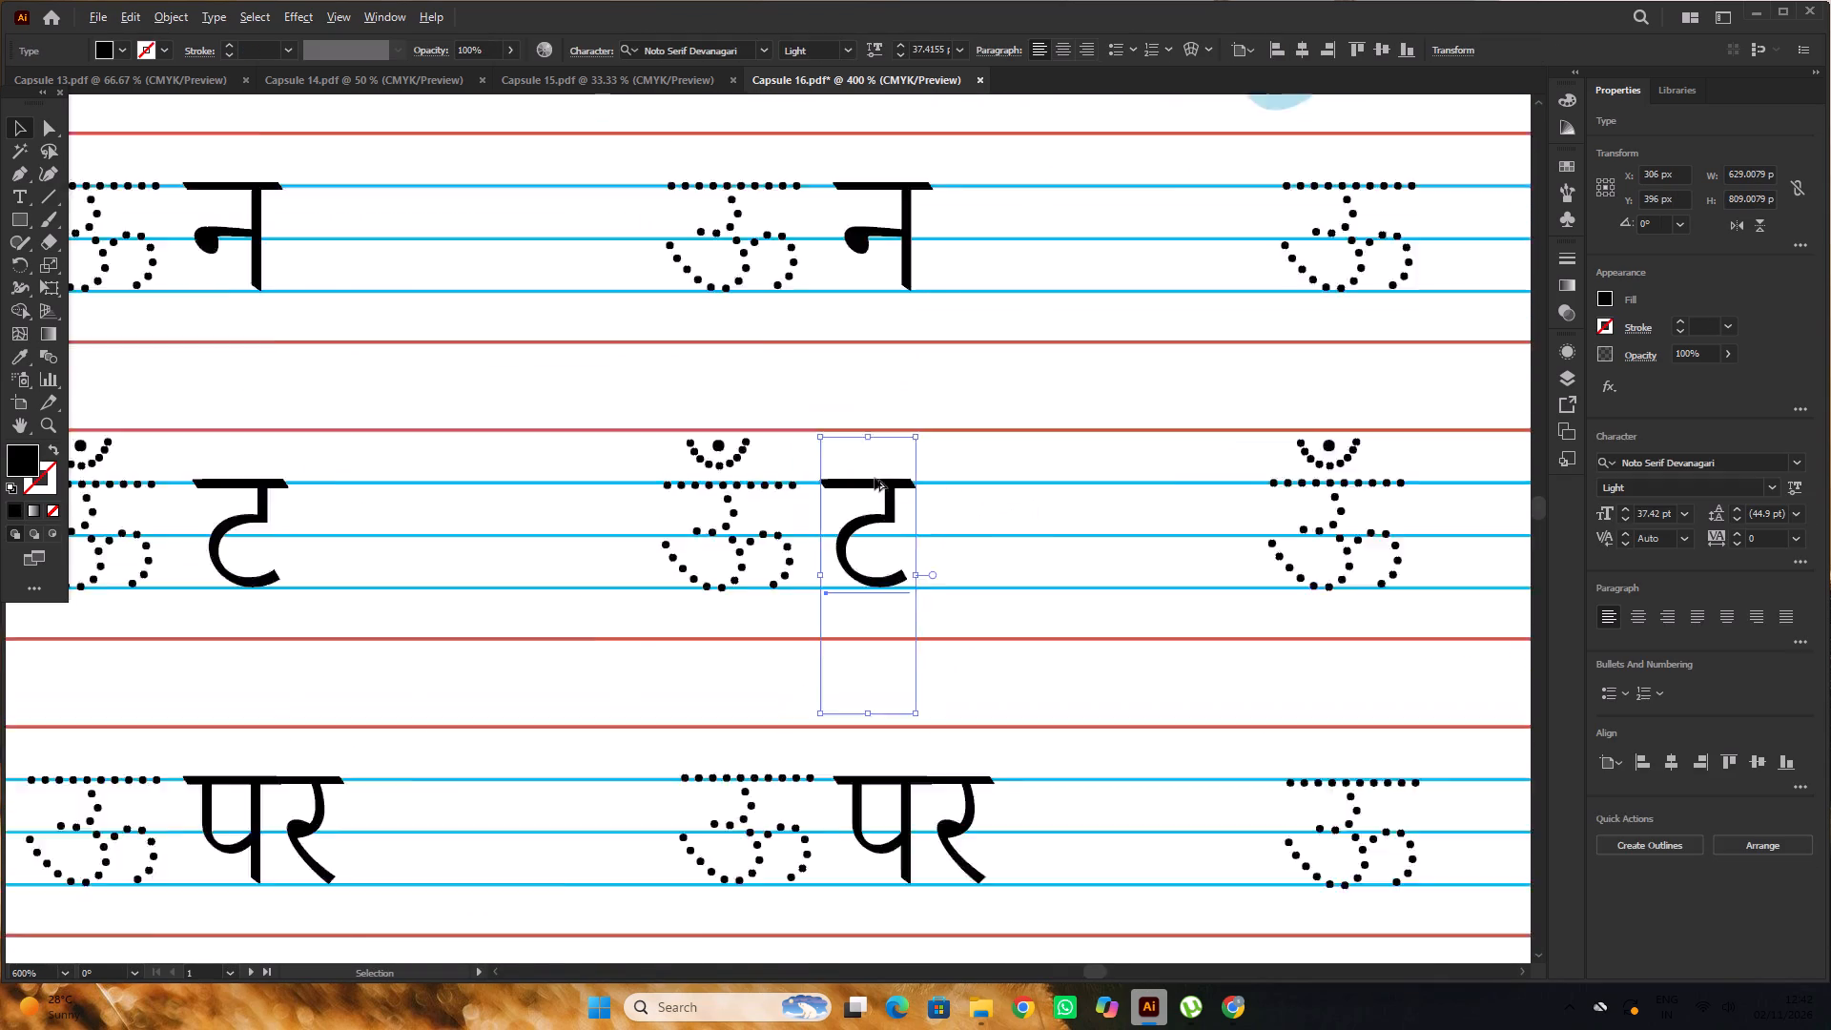
scroll(874, 478, "down", 2, "alt")
left_click(995, 439)
Copy न, ट and पर from the third column horizontally about 125 px, beside the dotted letters of the fourth column.
key("space")
key("space")
key("space")
left_click_drag(1043, 426, 703, 440)
left_click(1067, 432)
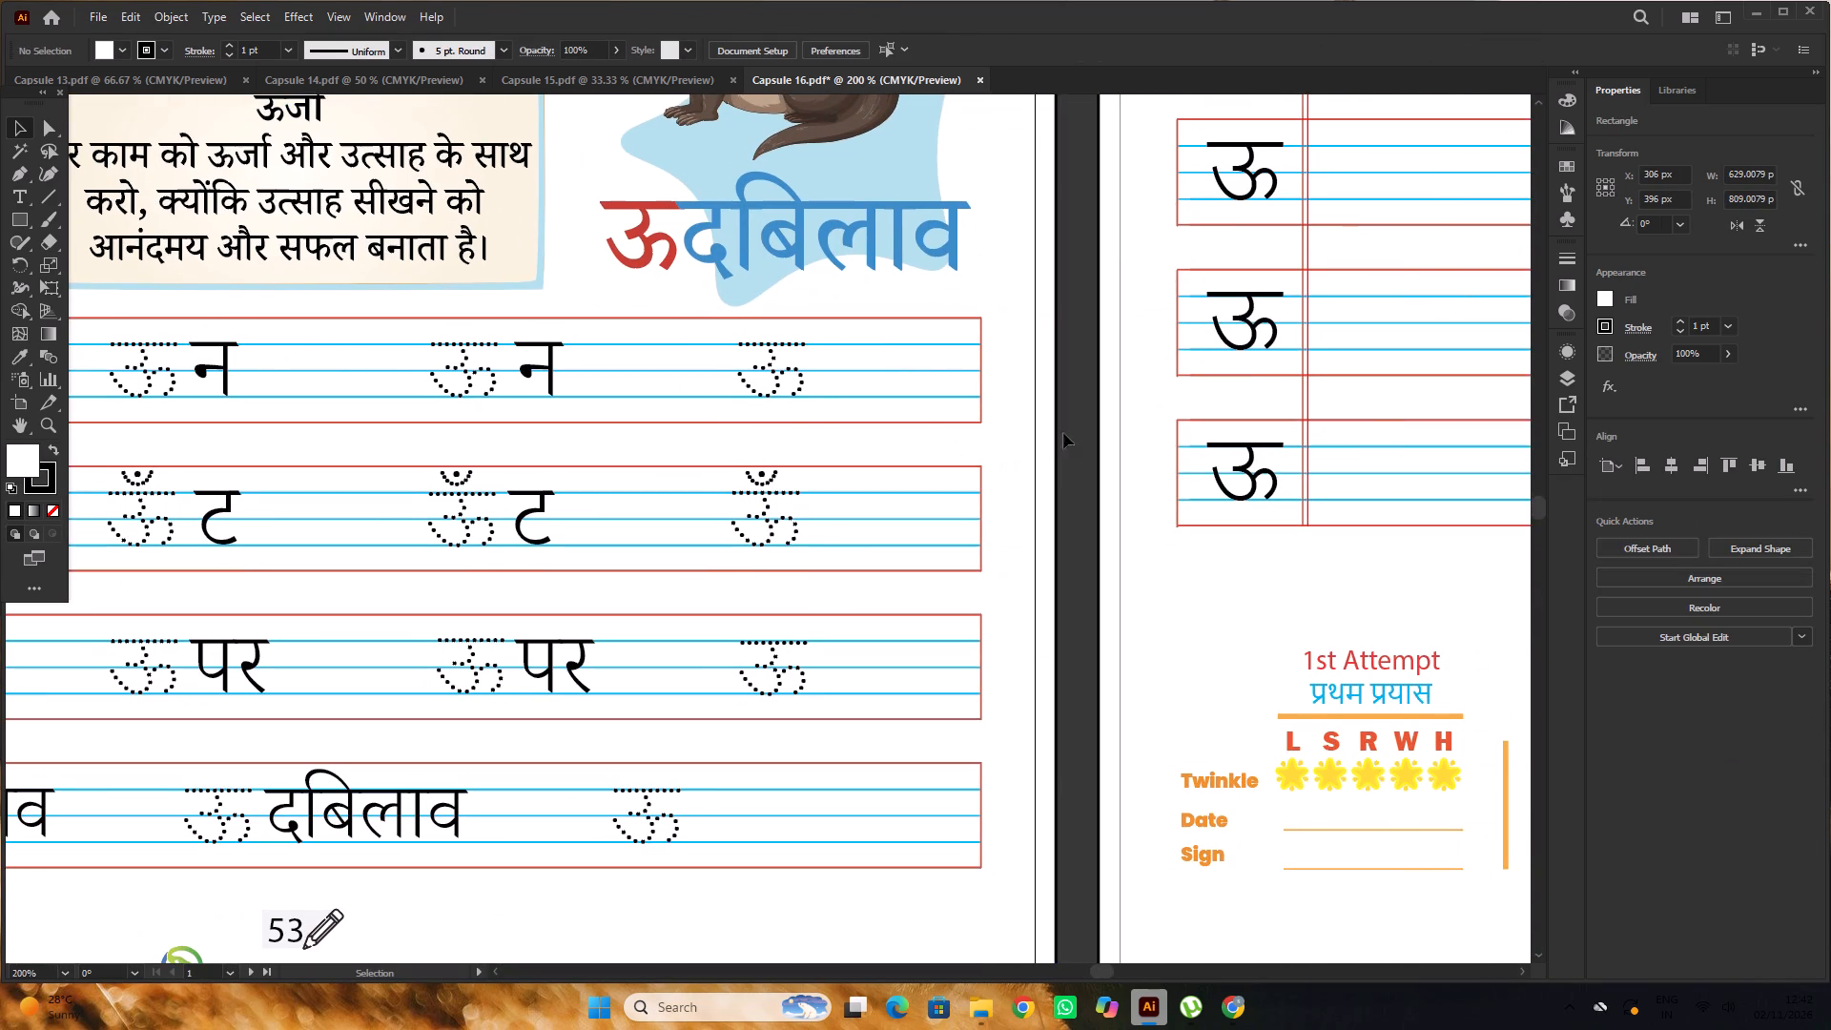
left_click(547, 360)
left_click(533, 531, "shift")
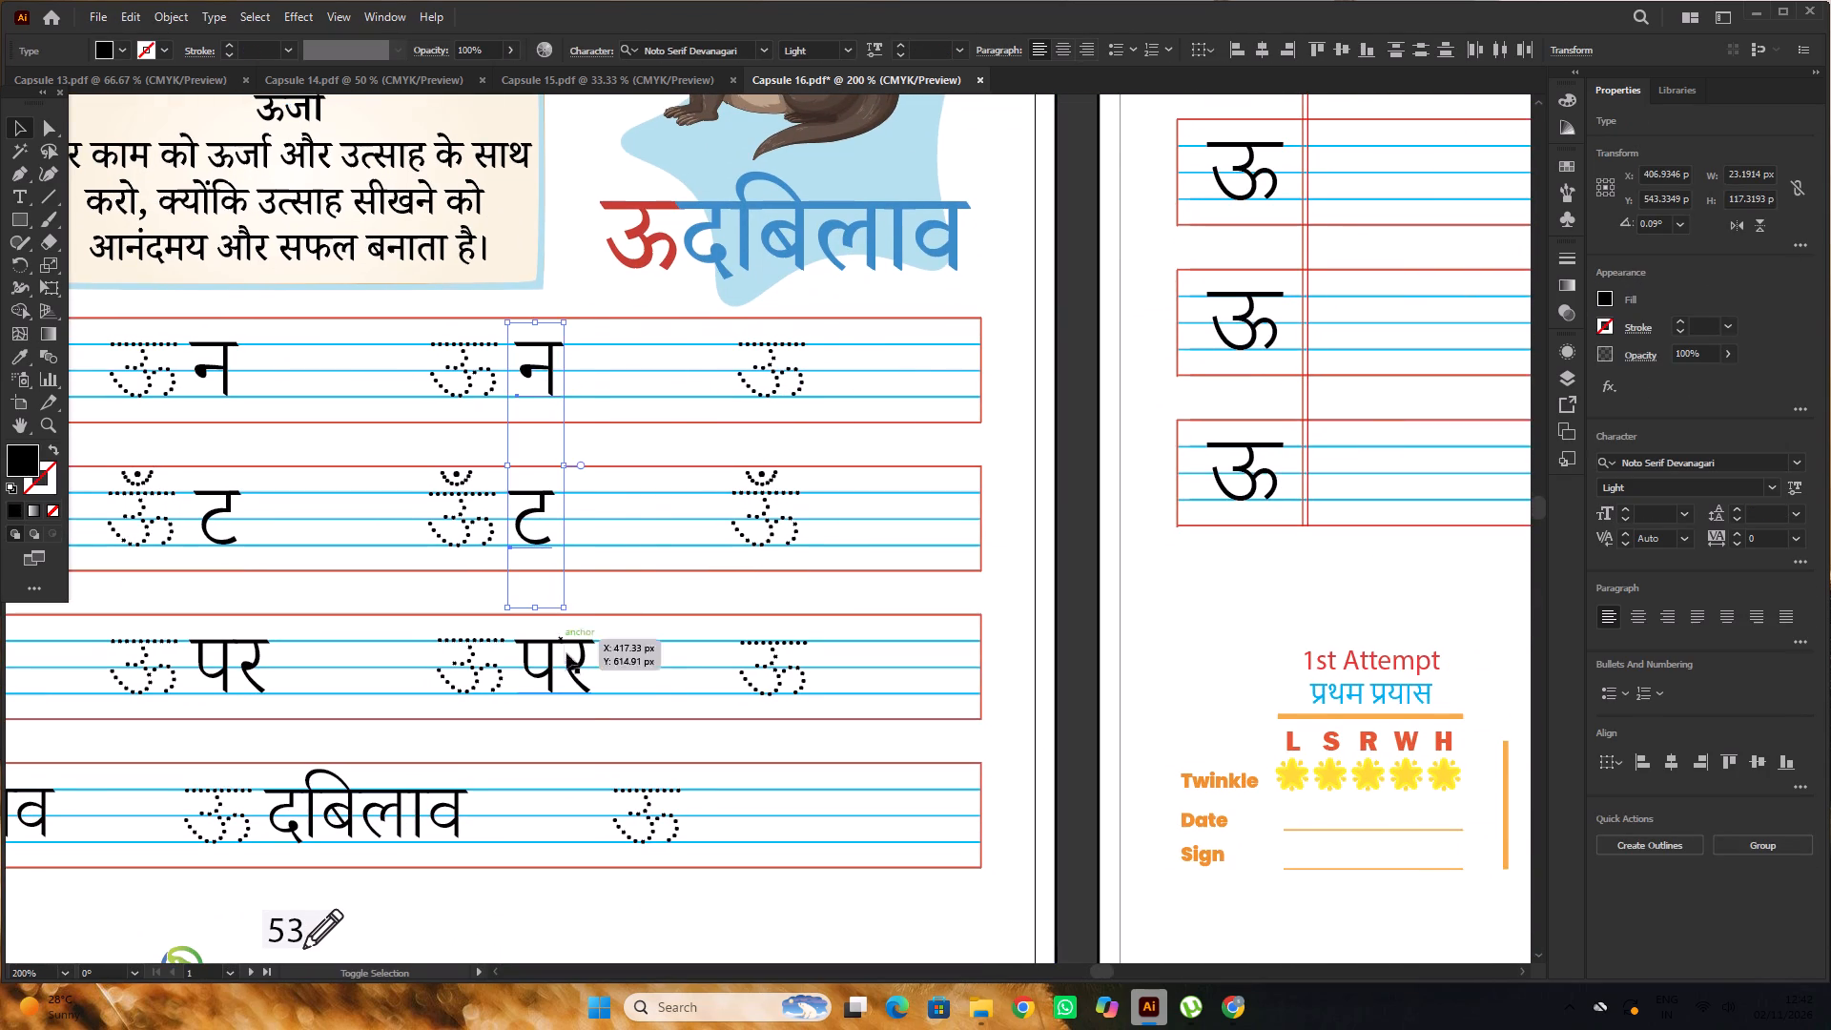
left_click(569, 659, "shift")
scroll(550, 397, "up", 2, "alt")
left_click_drag(556, 376, 1174, 393, "alt")
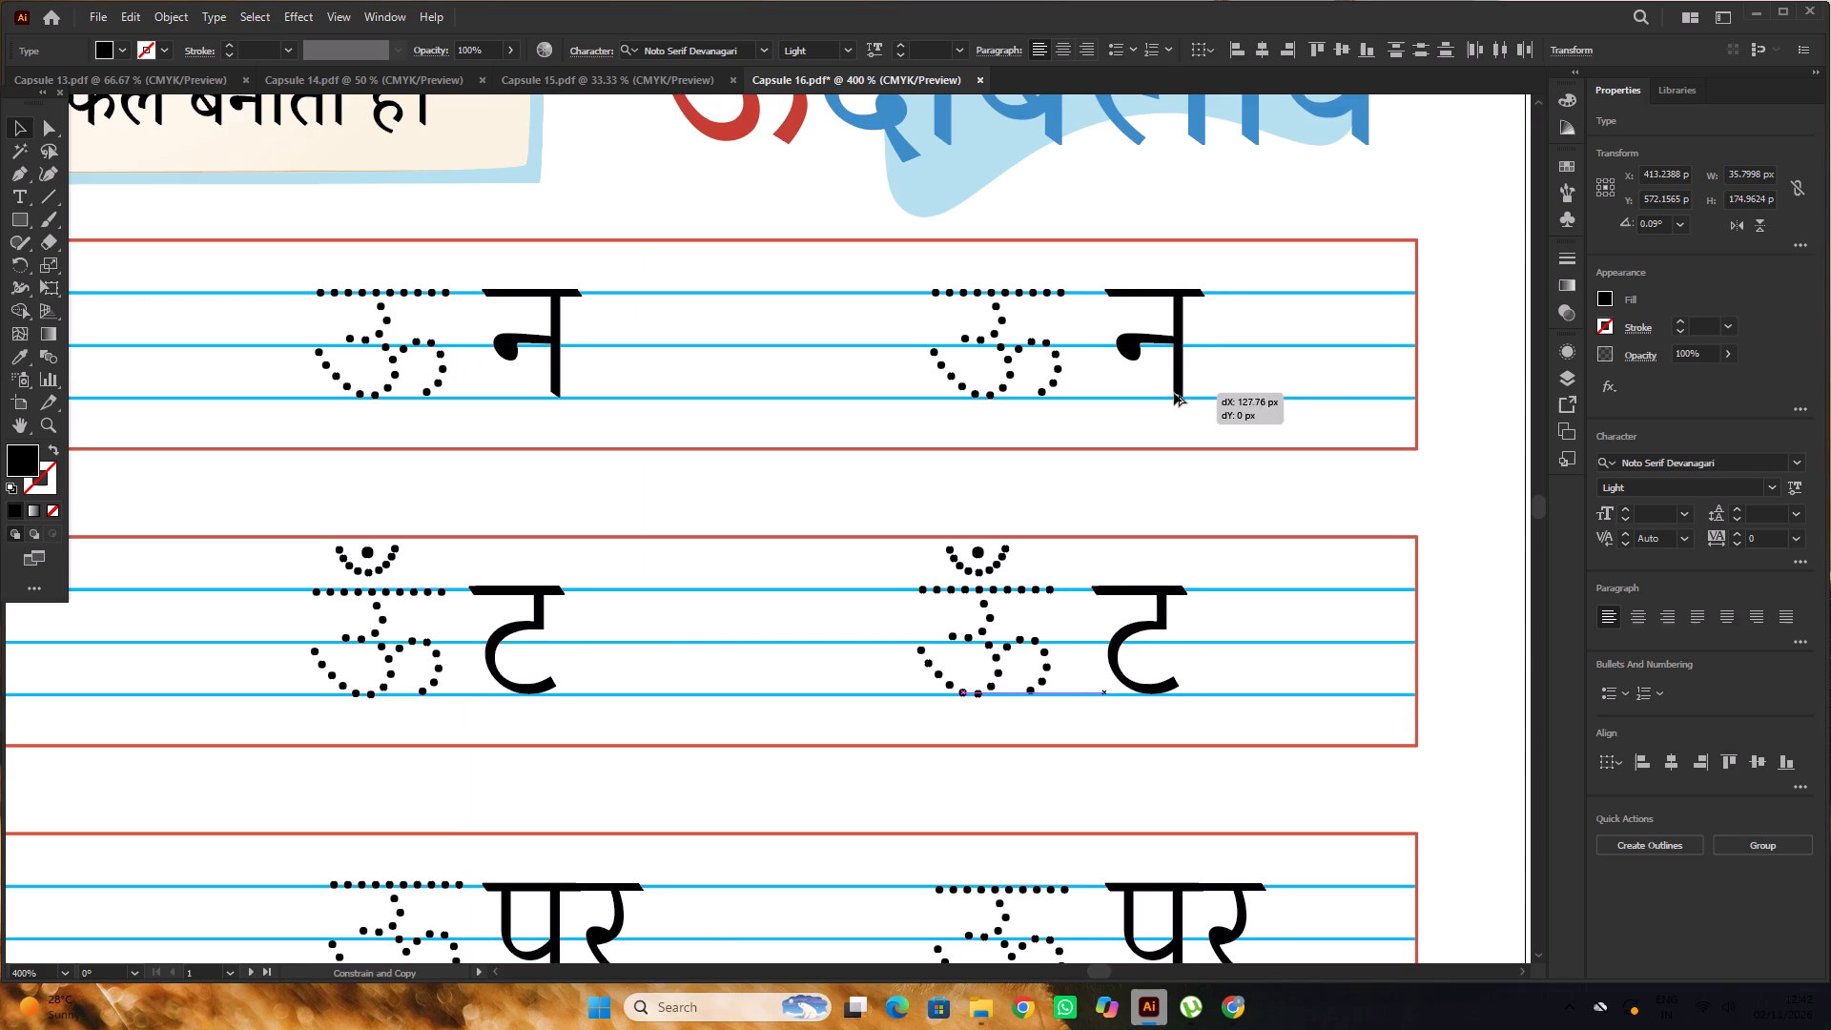
left_click_drag(1174, 393, 1161, 397, "alt")
scroll(864, 400, "down", 3, "alt")
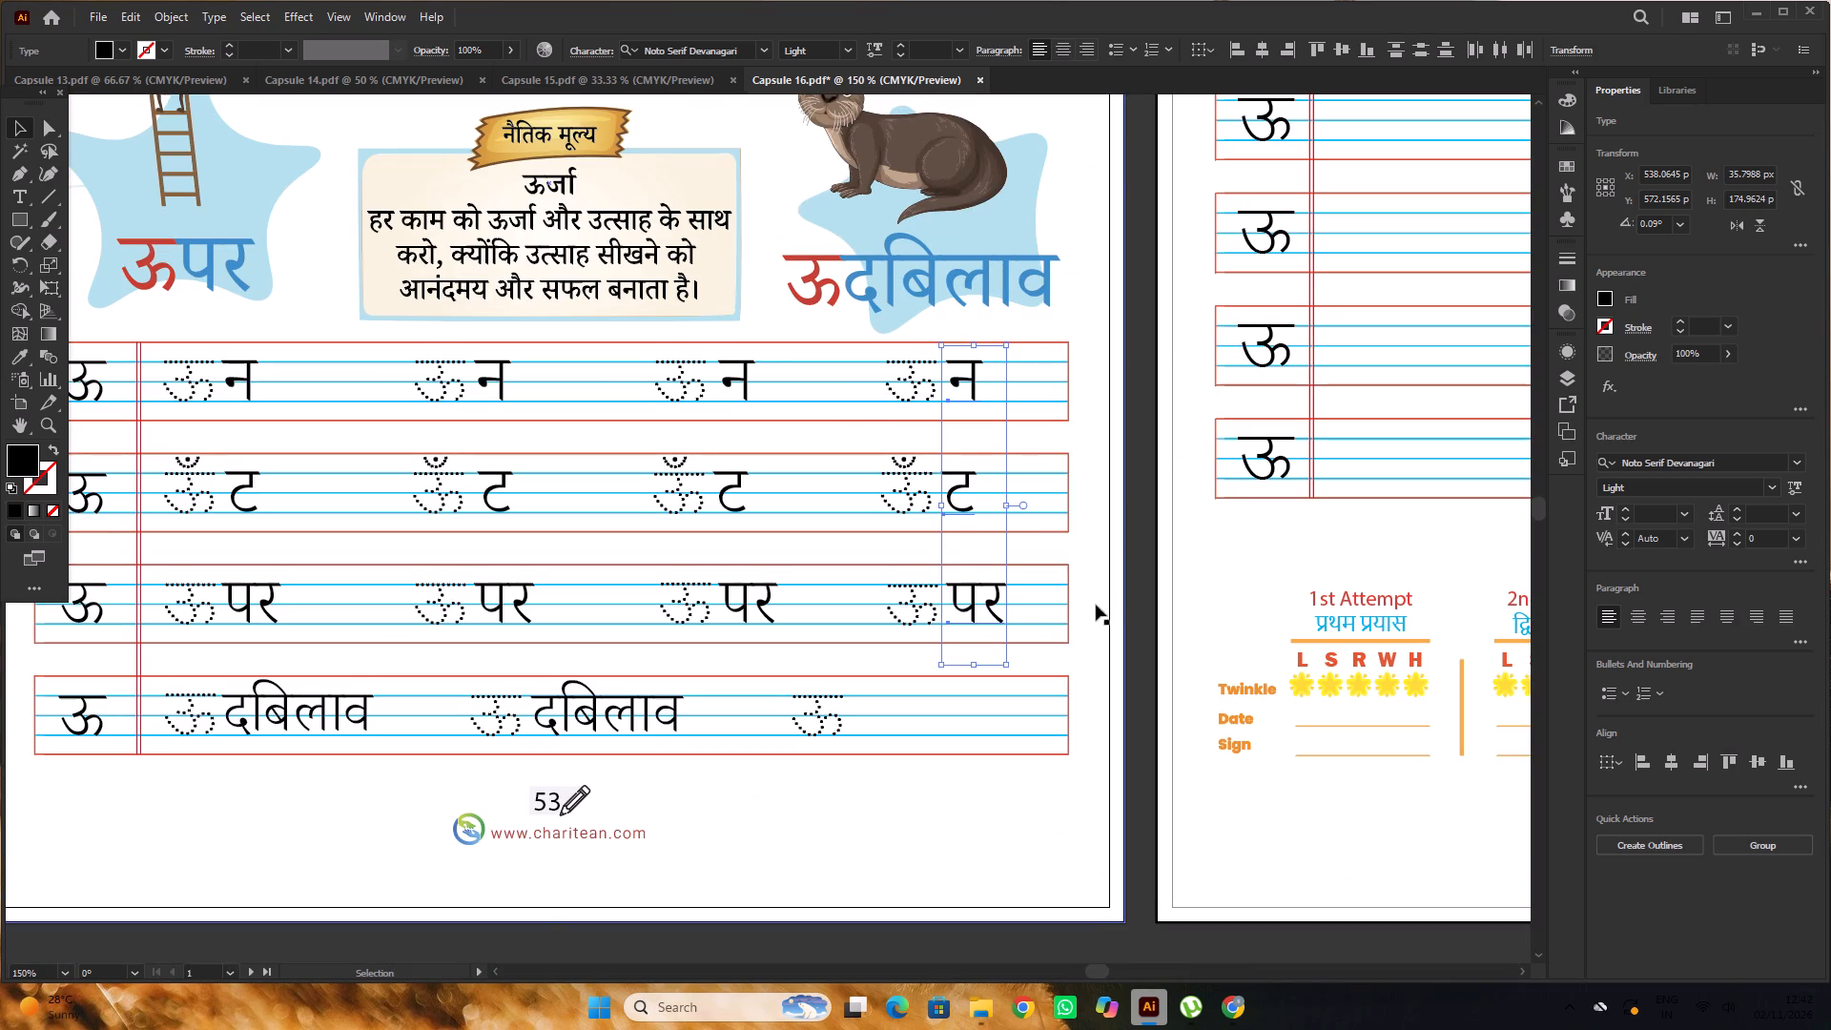
left_click(1096, 605)
Copy the second दबिलाव along the fourth row to follow the last dotted ऊ.
scroll(1078, 567, "down", 7)
scroll(1001, 567, "up", 1, "alt")
left_click(510, 561)
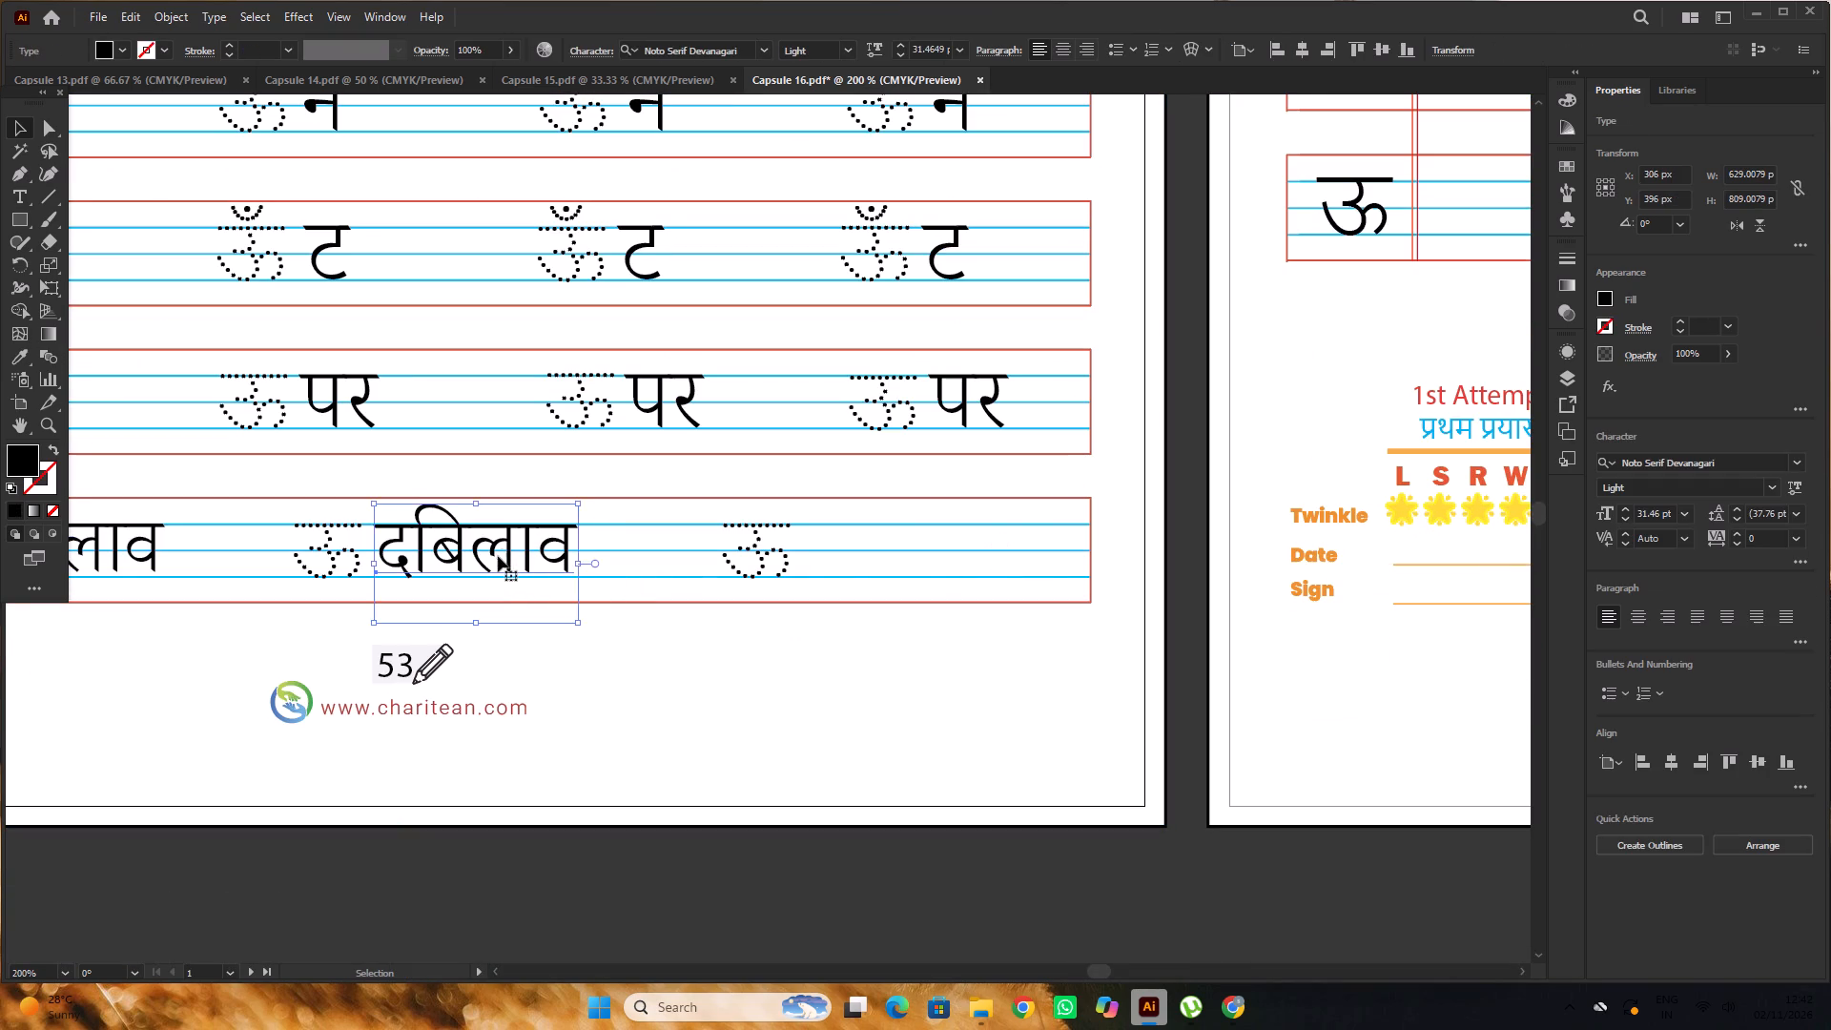
left_click_drag(497, 555, 926, 546)
scroll(769, 507, "down", 2, "alt")
left_click(971, 707)
Lock the background rectangle of the आकलन page.
scroll(896, 643, "down", 2, "alt")
key("space")
key("space")
key("space")
key("space")
key("space")
key("space")
key("space")
key("space")
key("space")
key("space")
key("space")
key("space")
key("space")
key("space")
key("space")
key("space")
key("space")
key("space")
key("space")
key("space")
left_click_drag(1212, 737, 939, 719)
left_click(1045, 744)
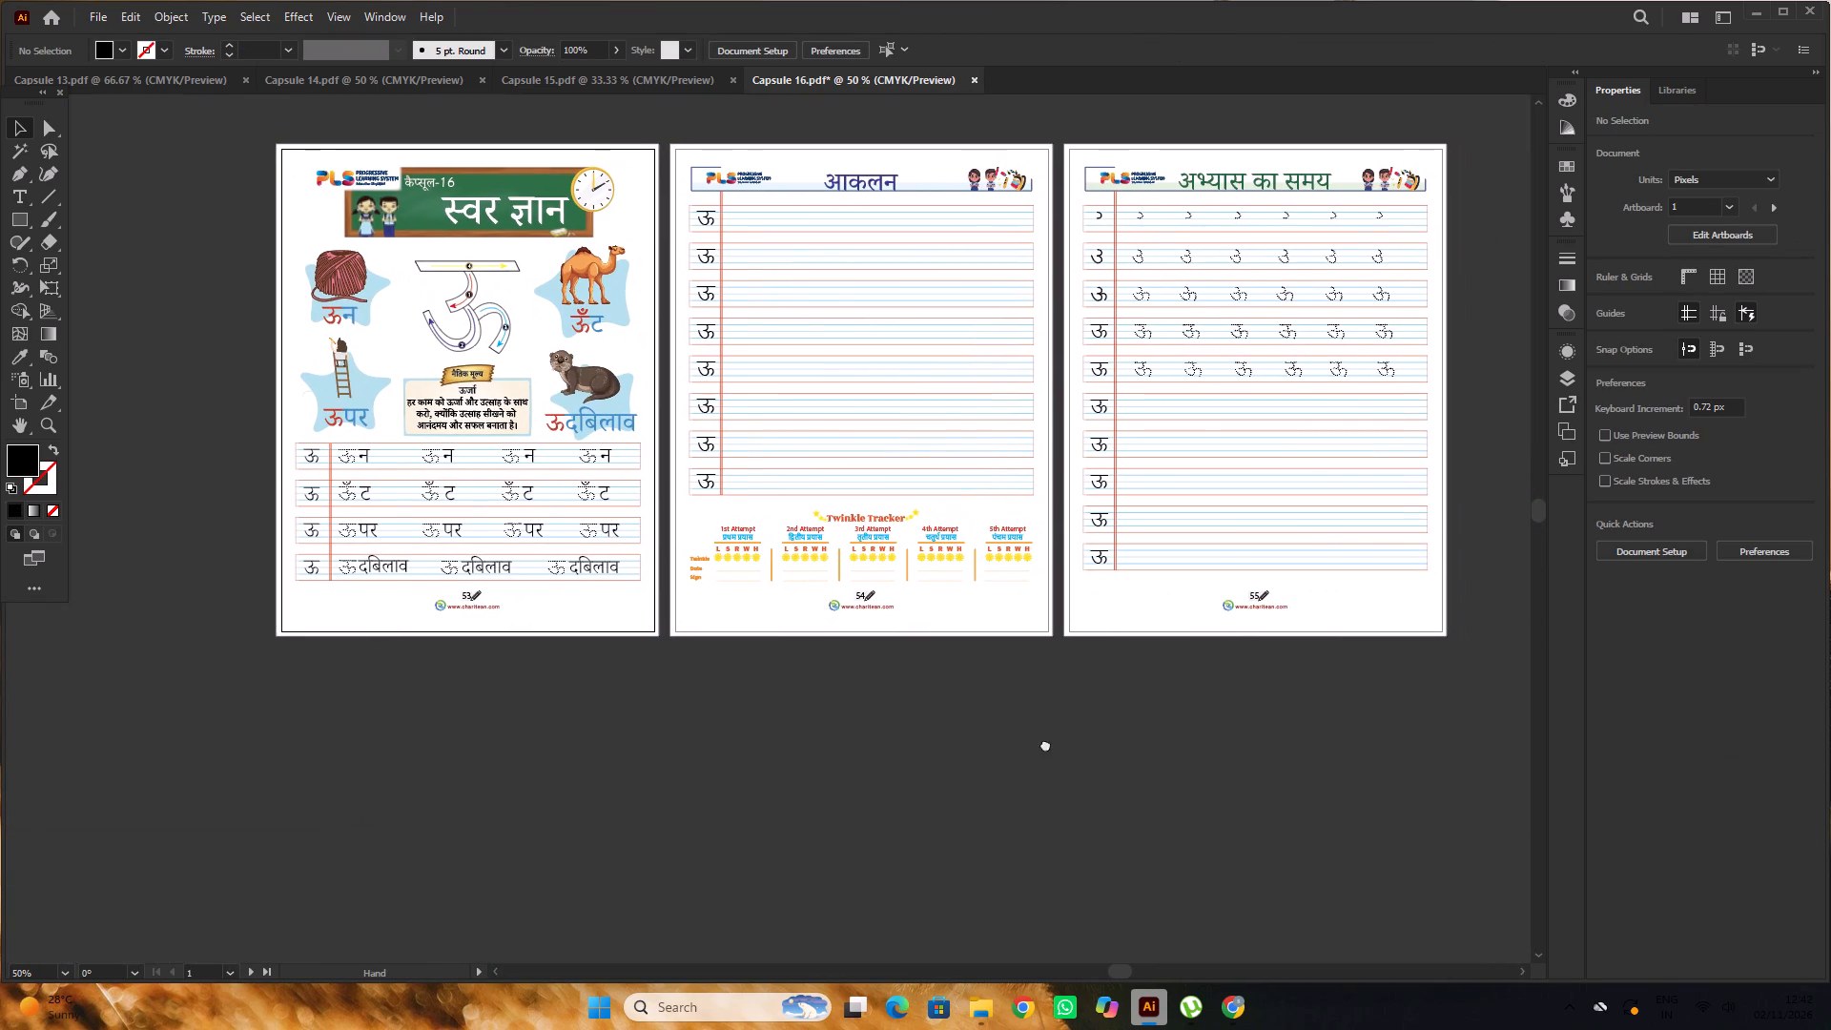
left_click_drag(1060, 739, 999, 756)
left_click(668, 634)
key("ctrl+2")
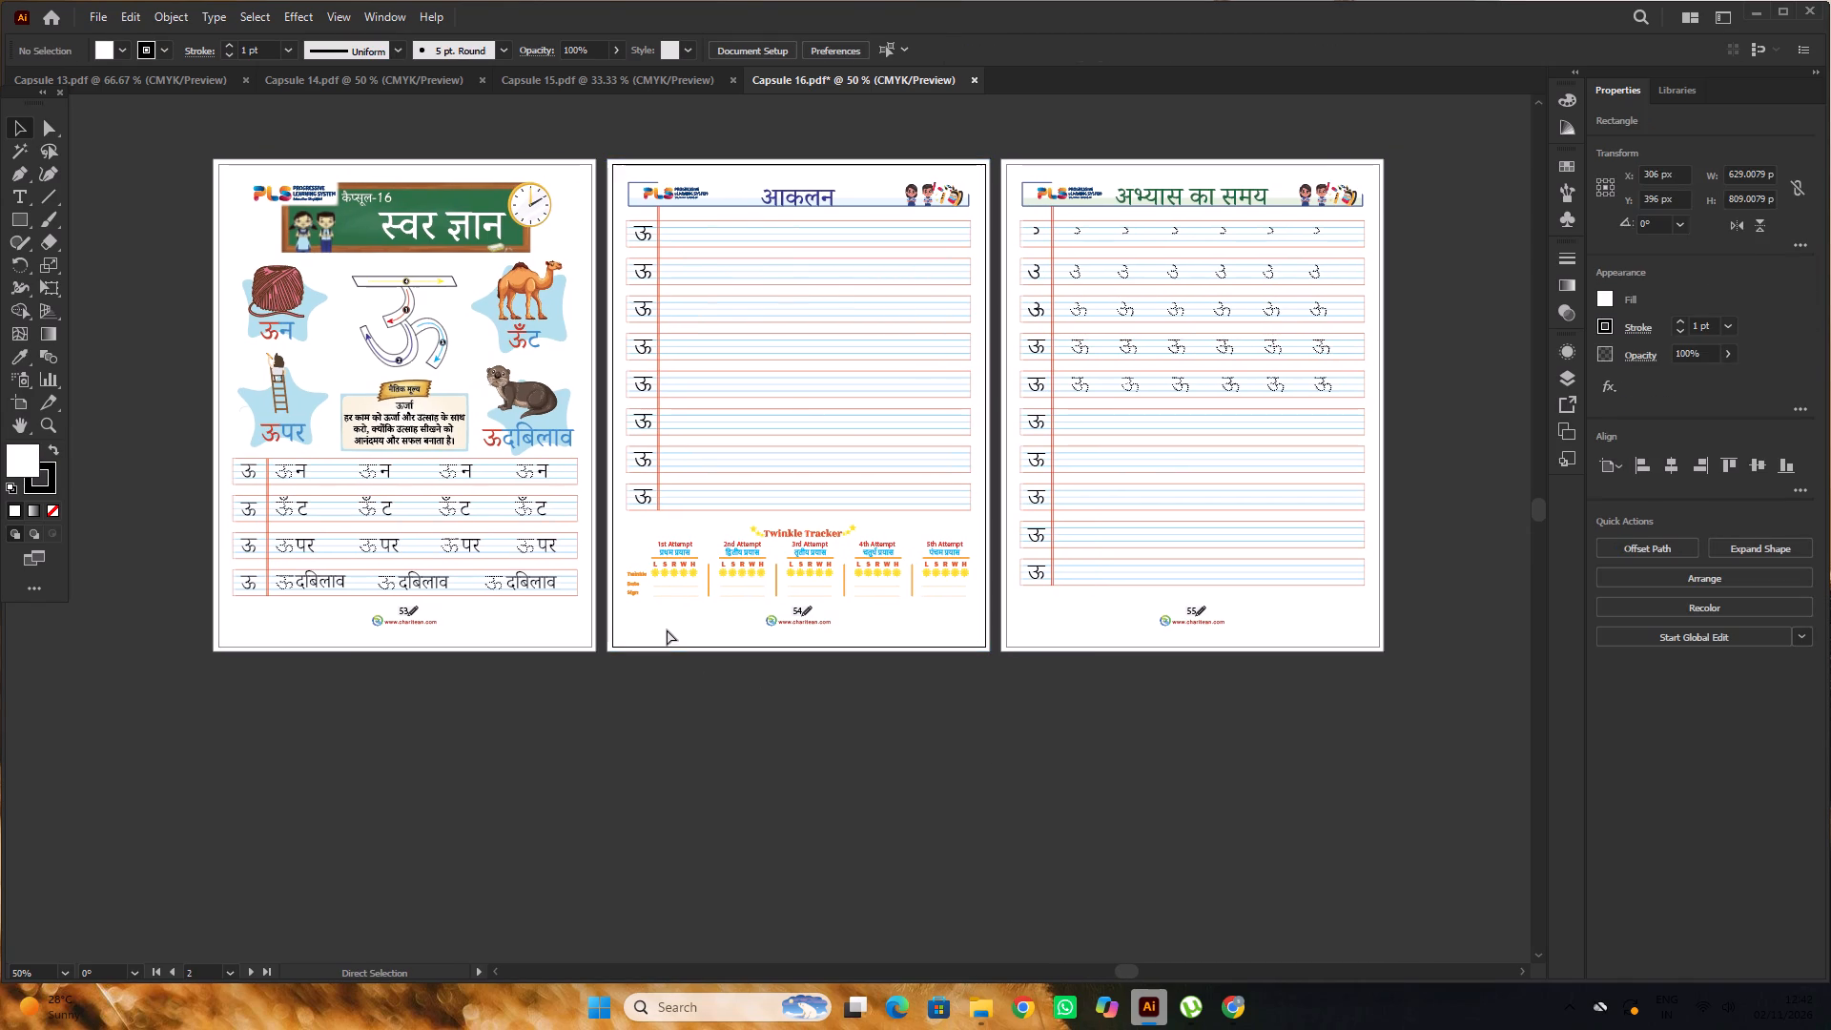
Set the font of all eight ऊ letters in the आकलन page's first column to Noto Serif Devanagari Light.
scroll(649, 243, "up", 2, "alt")
left_click(648, 240)
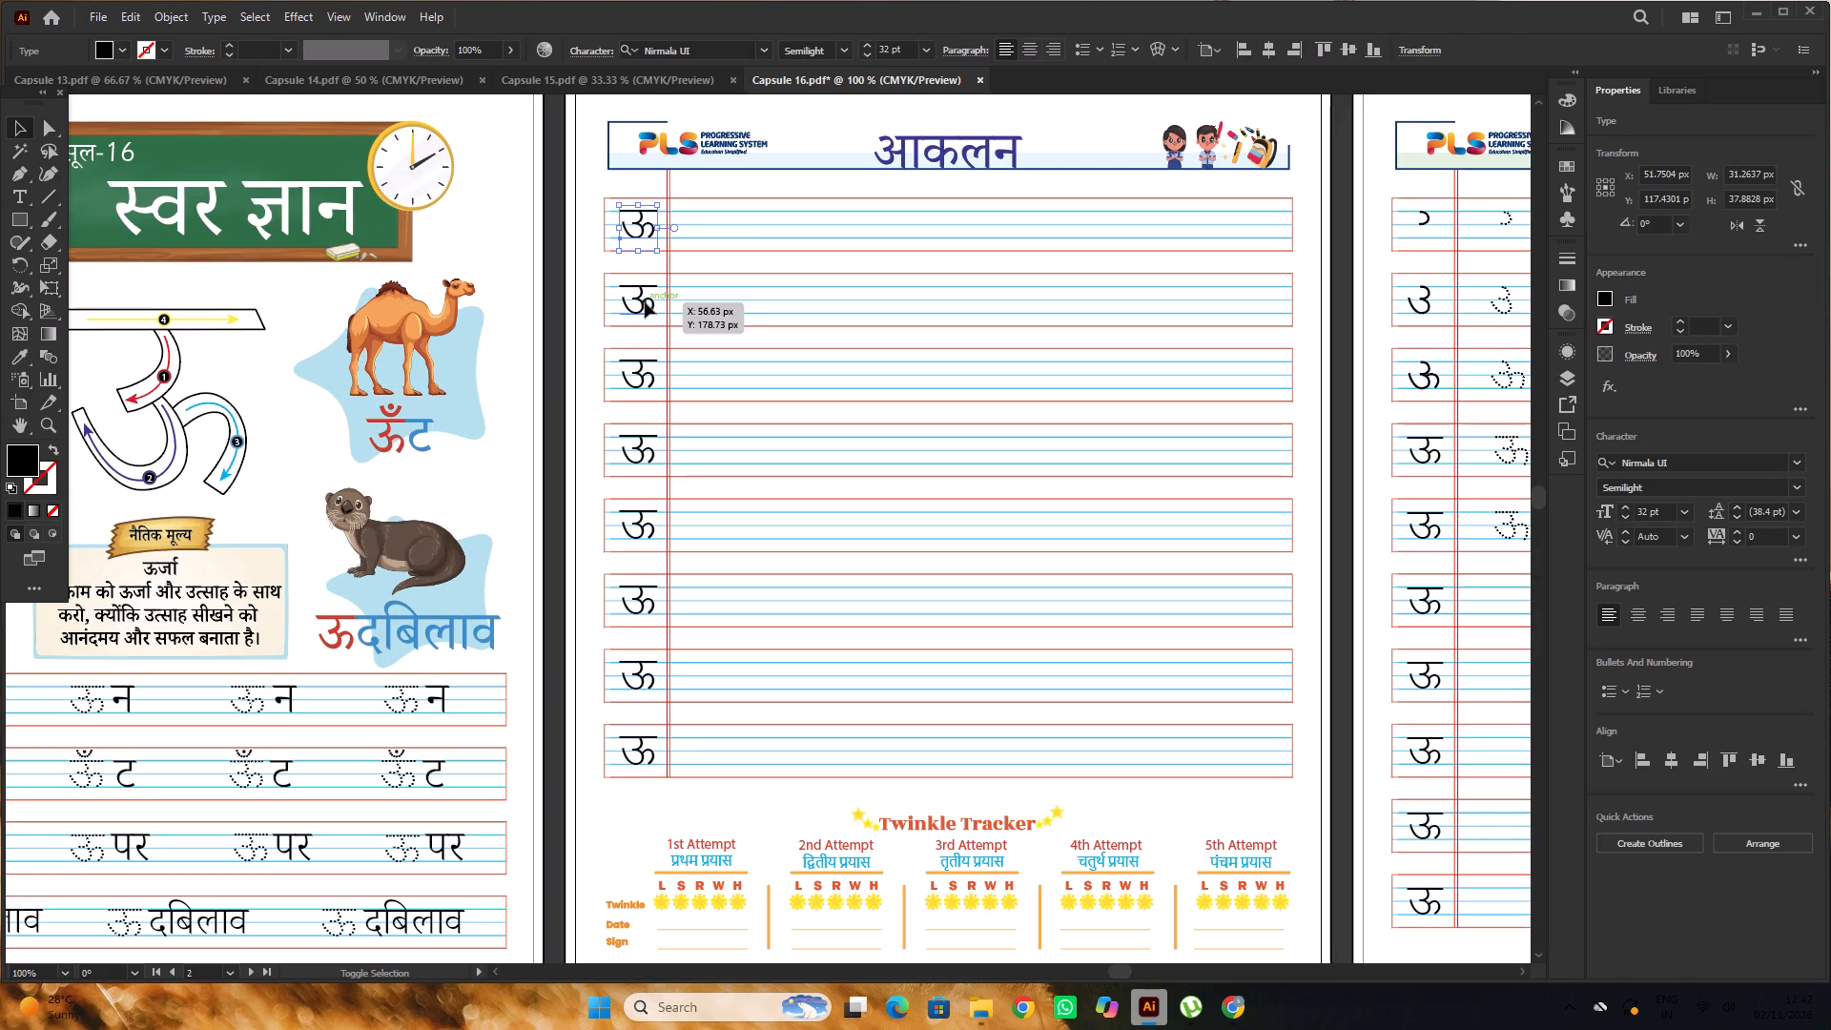
left_click(645, 302, "shift")
left_click(641, 365, "shift")
left_click(642, 444, "shift")
scroll(630, 405, "down", 5)
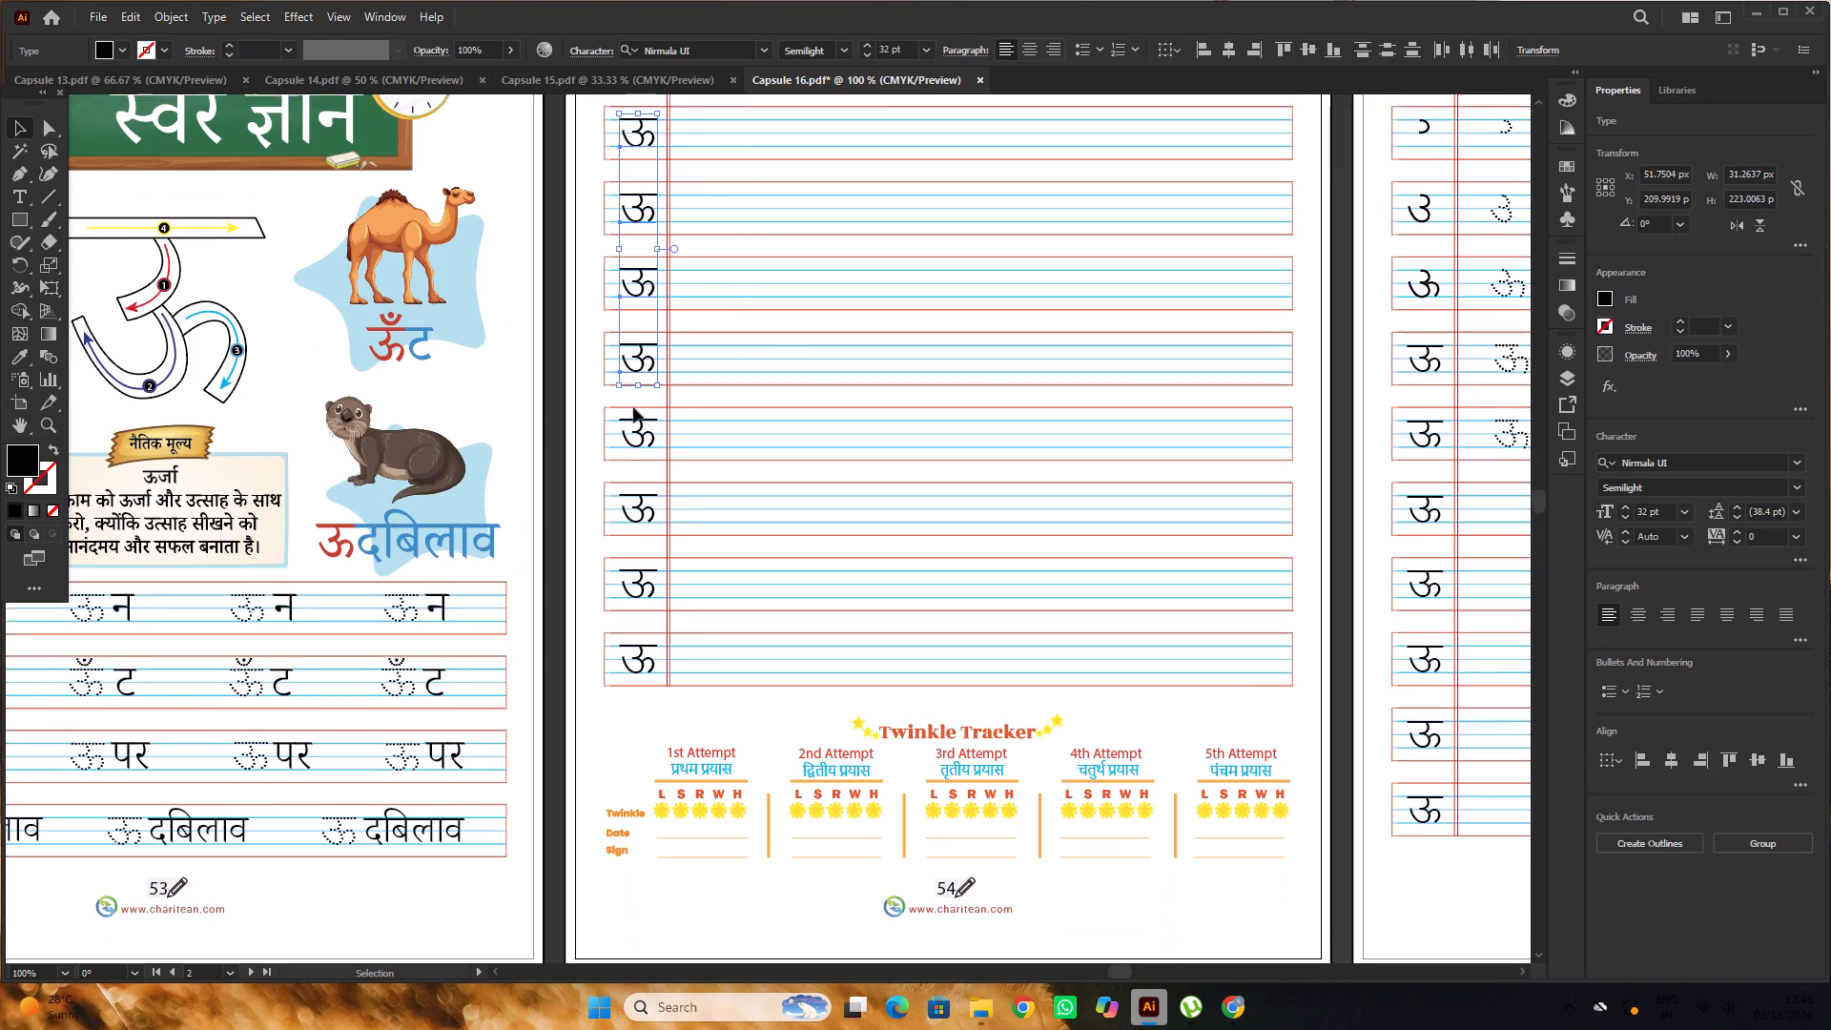
scroll(1053, 406, "down", 3)
scroll(676, 346, "up", 1, "alt")
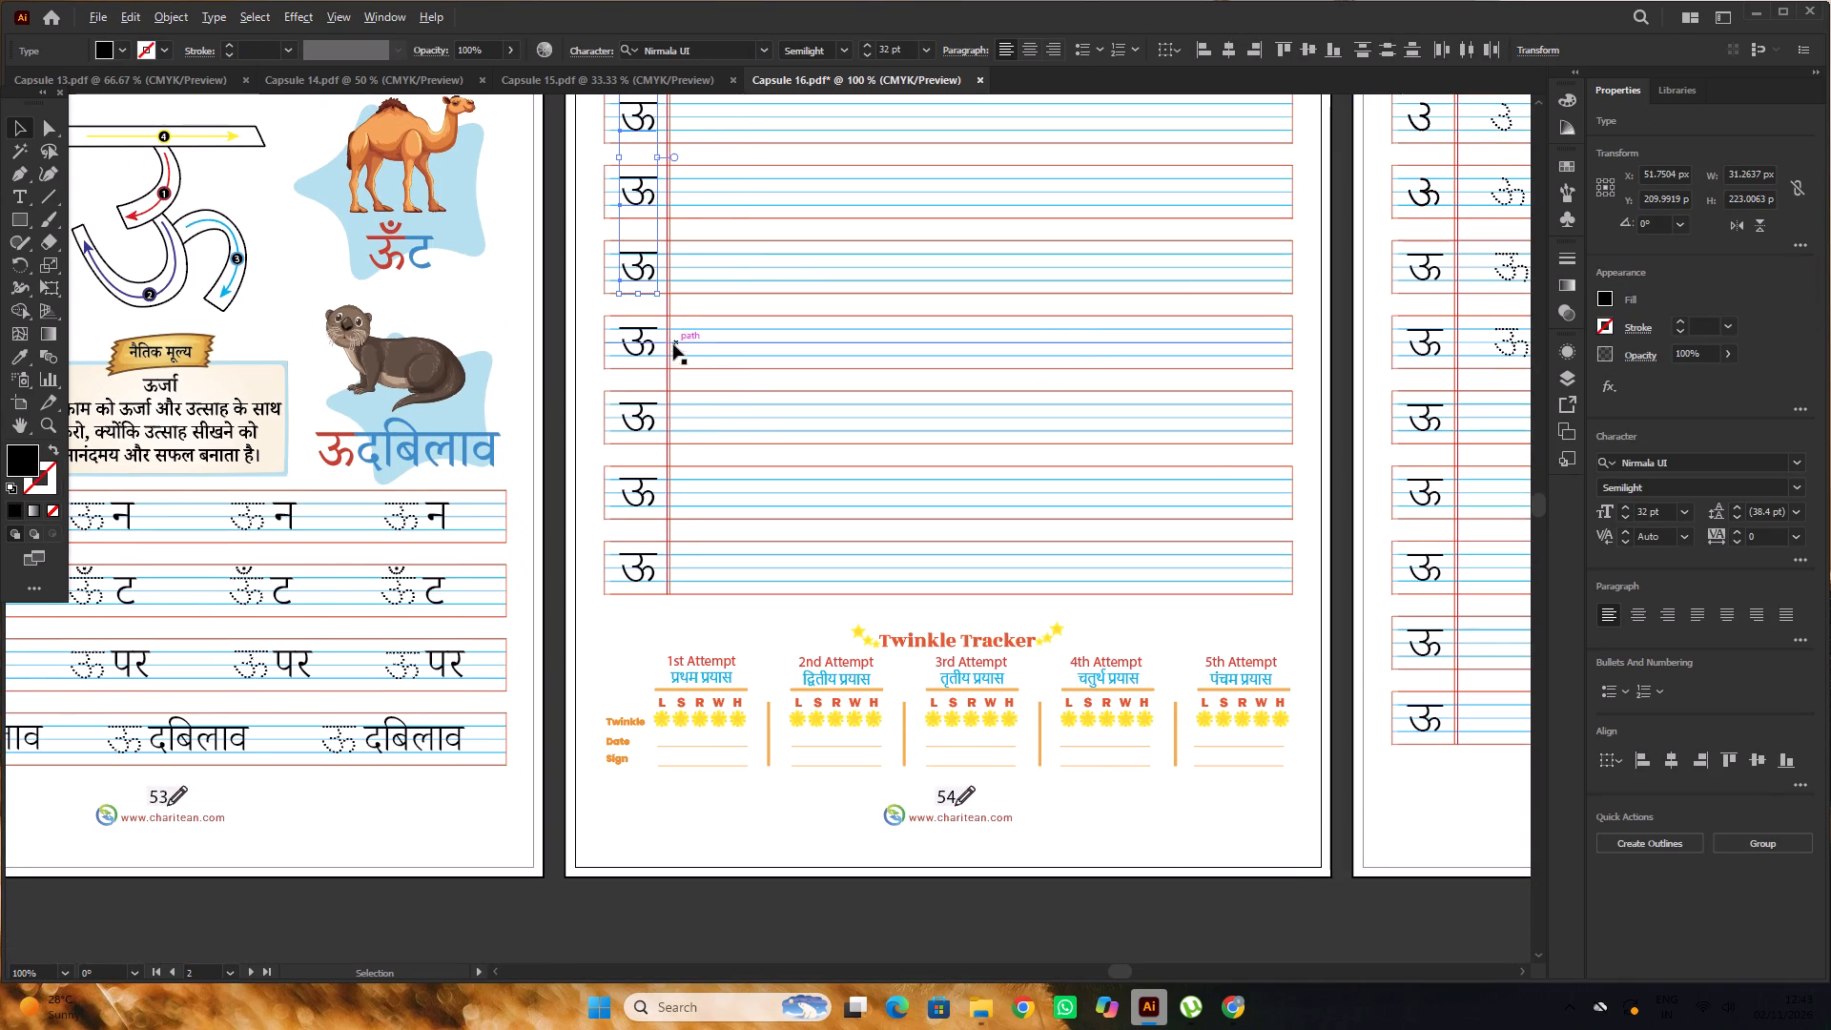
left_click(617, 332, "shift")
left_click(627, 438, "shift")
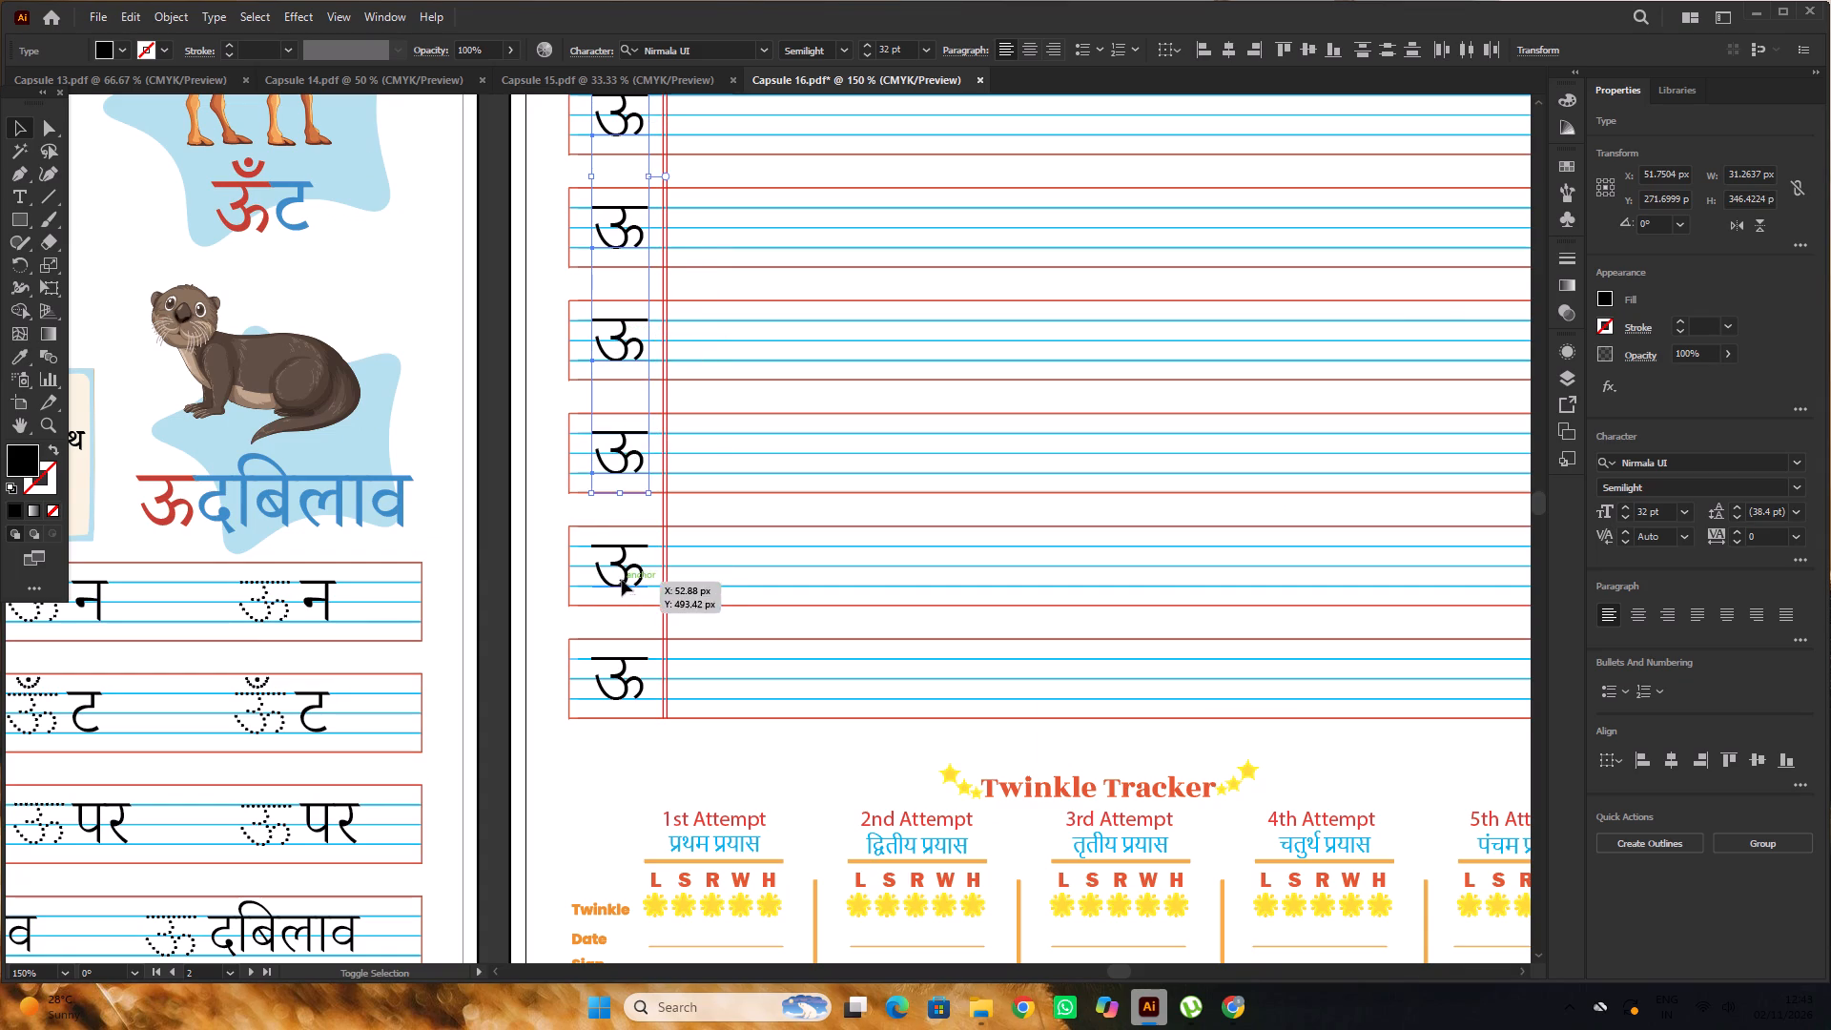
left_click(622, 580, "shift")
left_click(634, 683, "shift")
left_click(1677, 465)
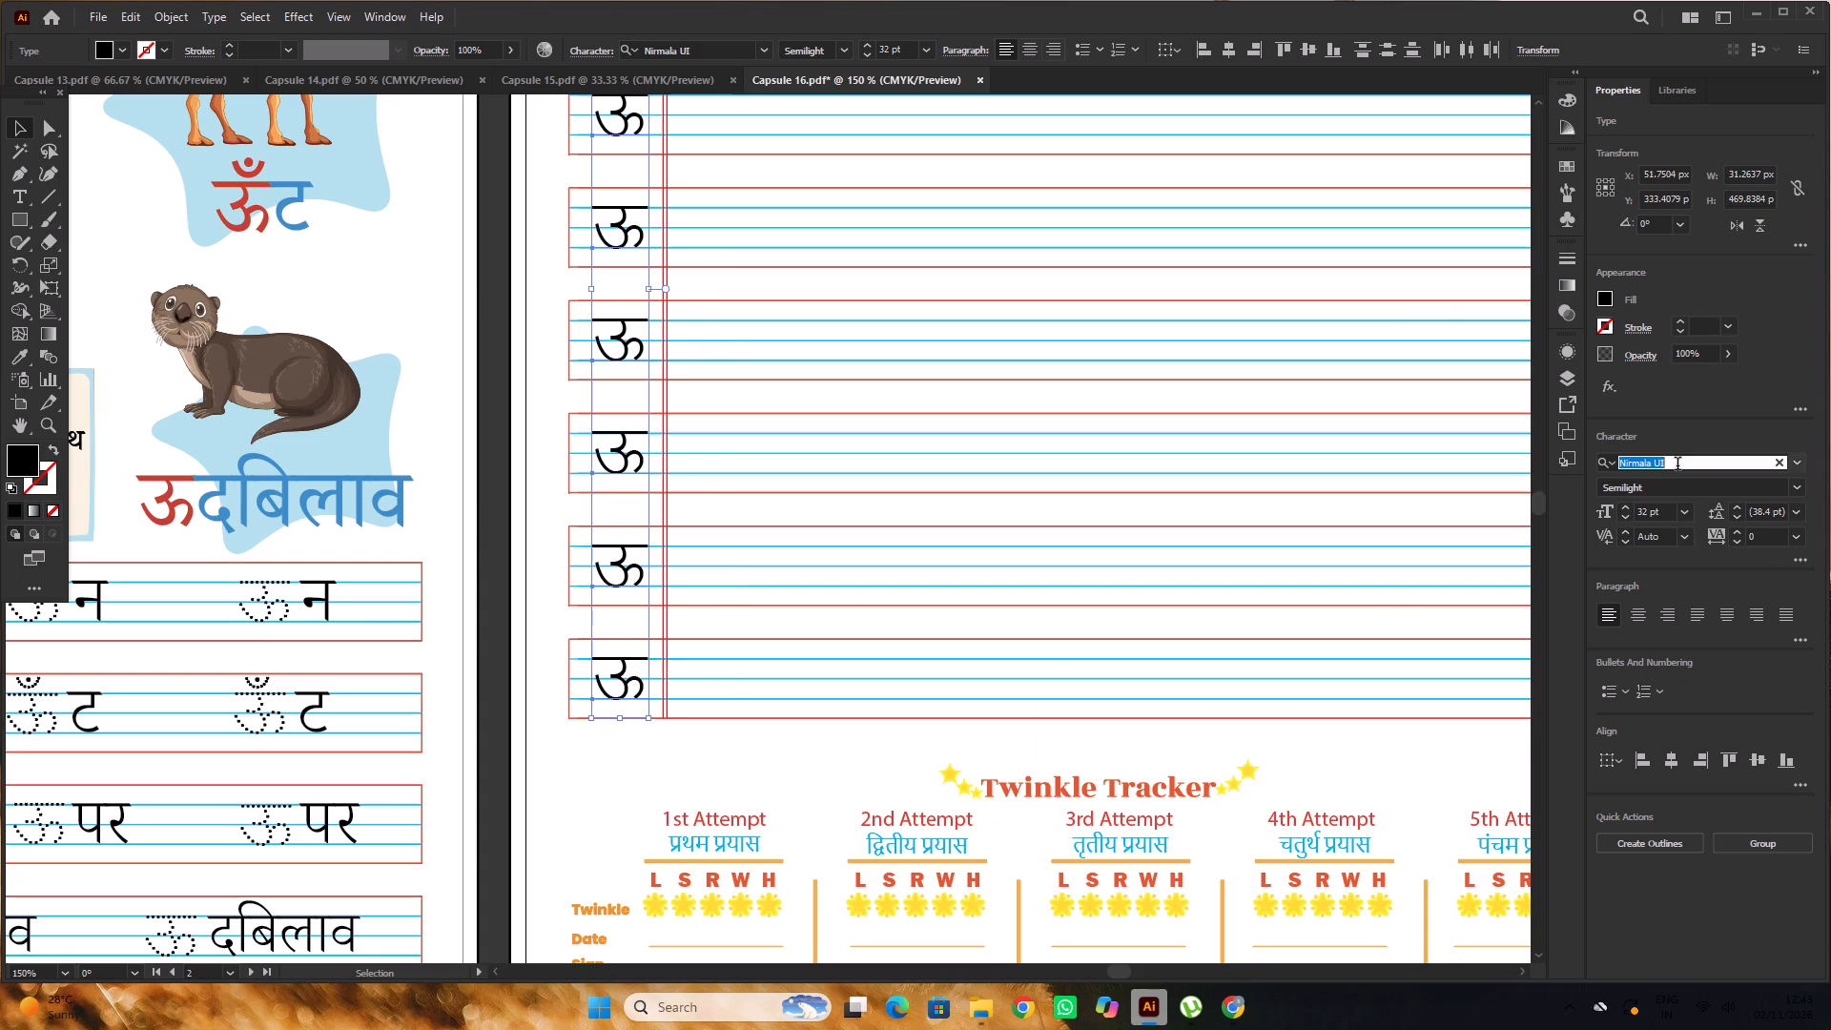
type("noto")
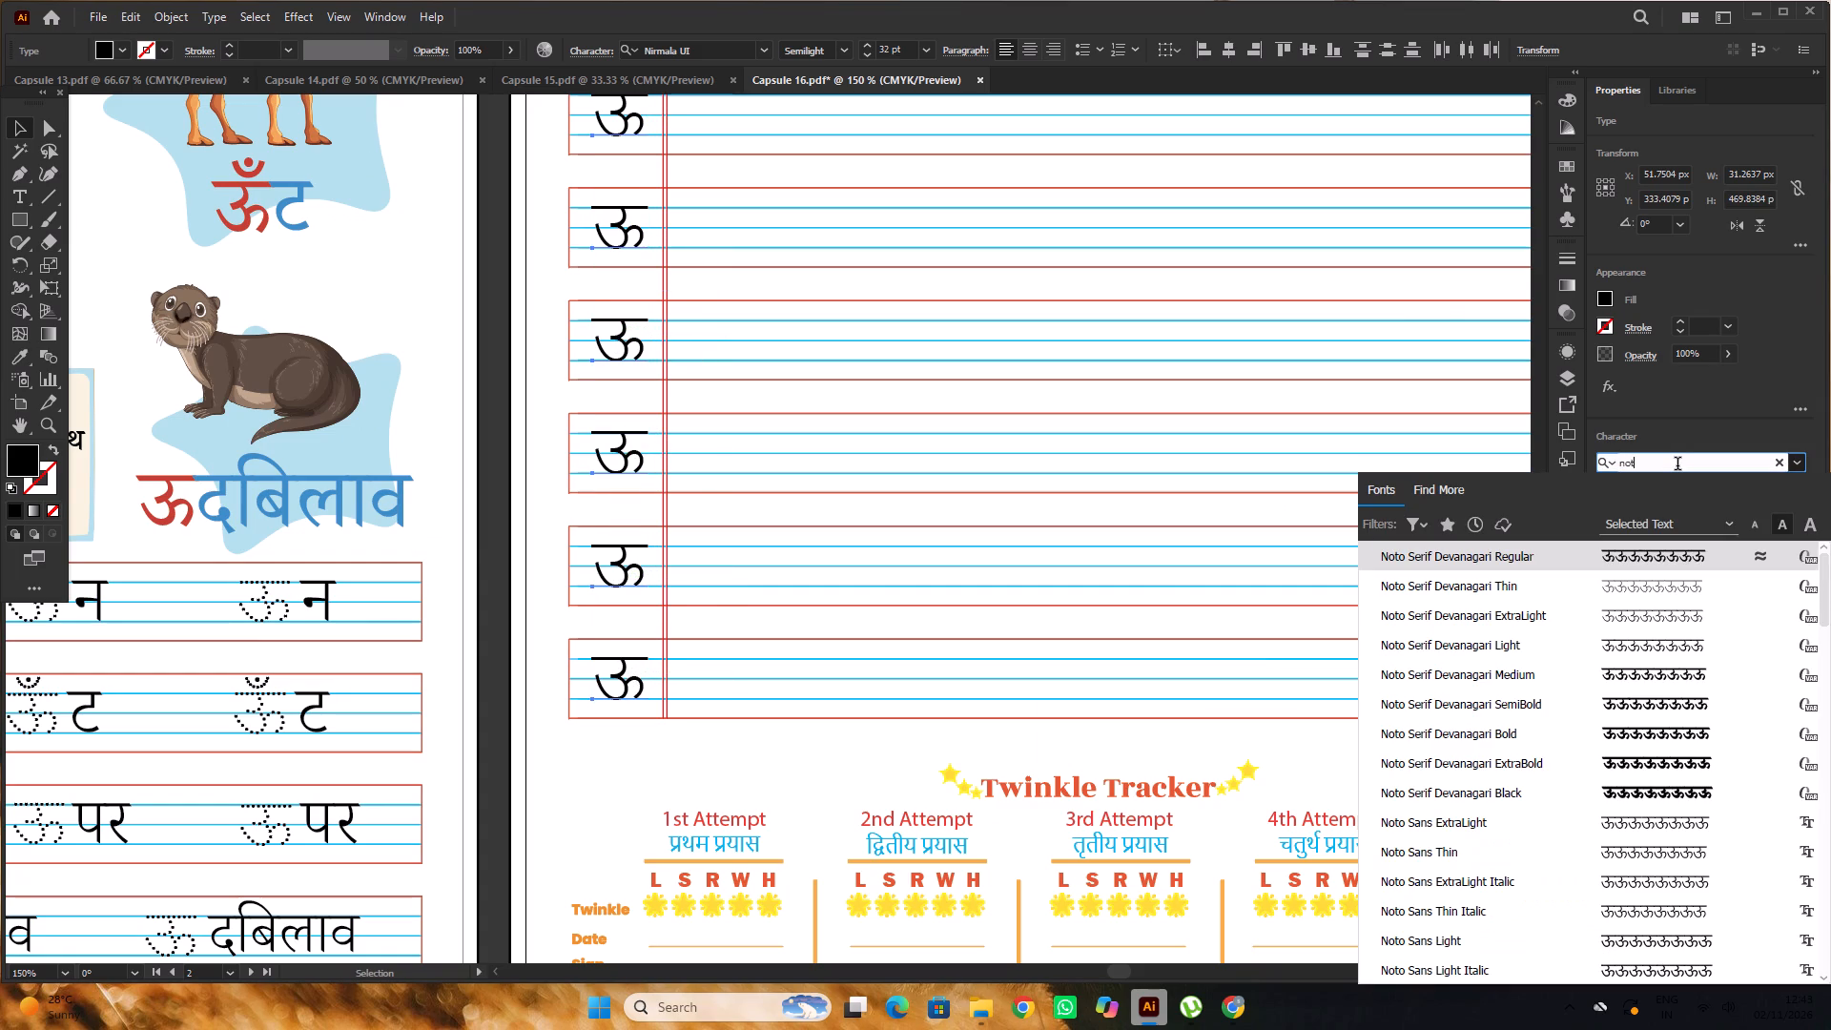
left_click(1526, 644)
scroll(767, 442, "down", 2, "alt")
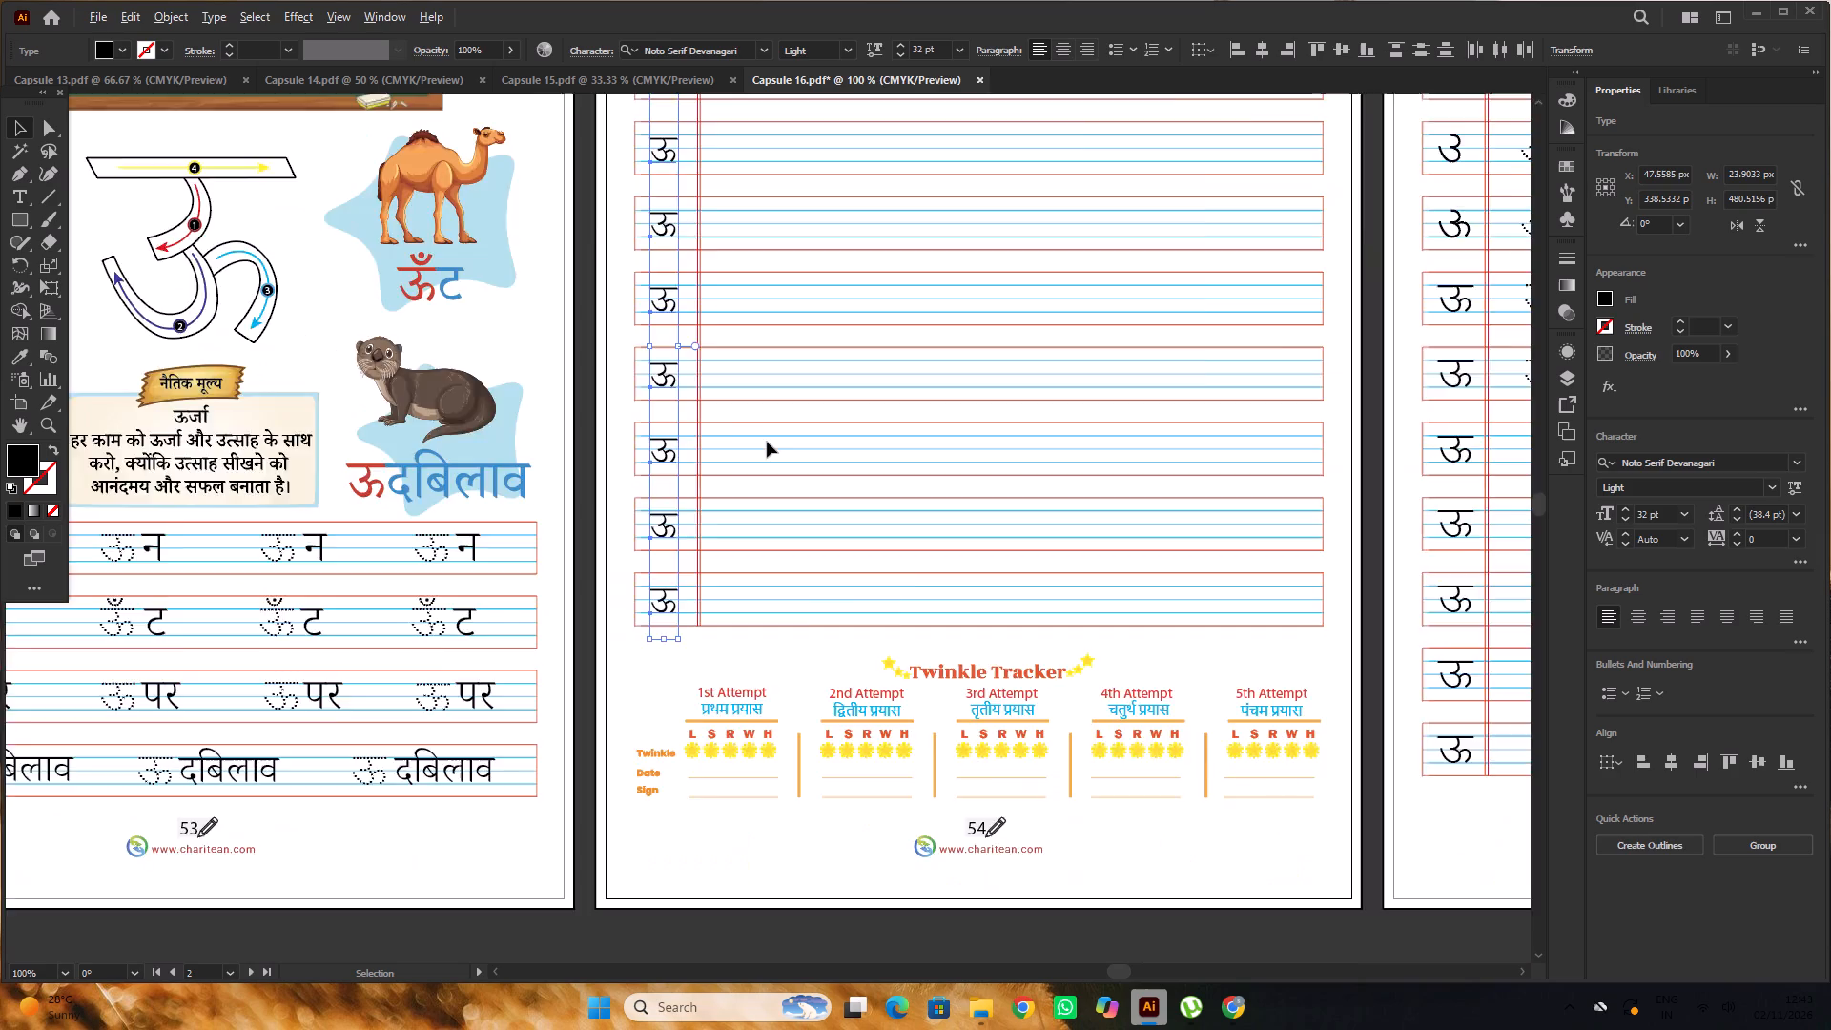
scroll(767, 442, "down", 1, "alt")
left_click(1114, 889)
Enlarge the first-row ऊ on the आकलन page to about 36.24 pt and align it between the blue guide lines.
scroll(861, 515, "up", 8)
scroll(731, 426, "up", 2, "alt")
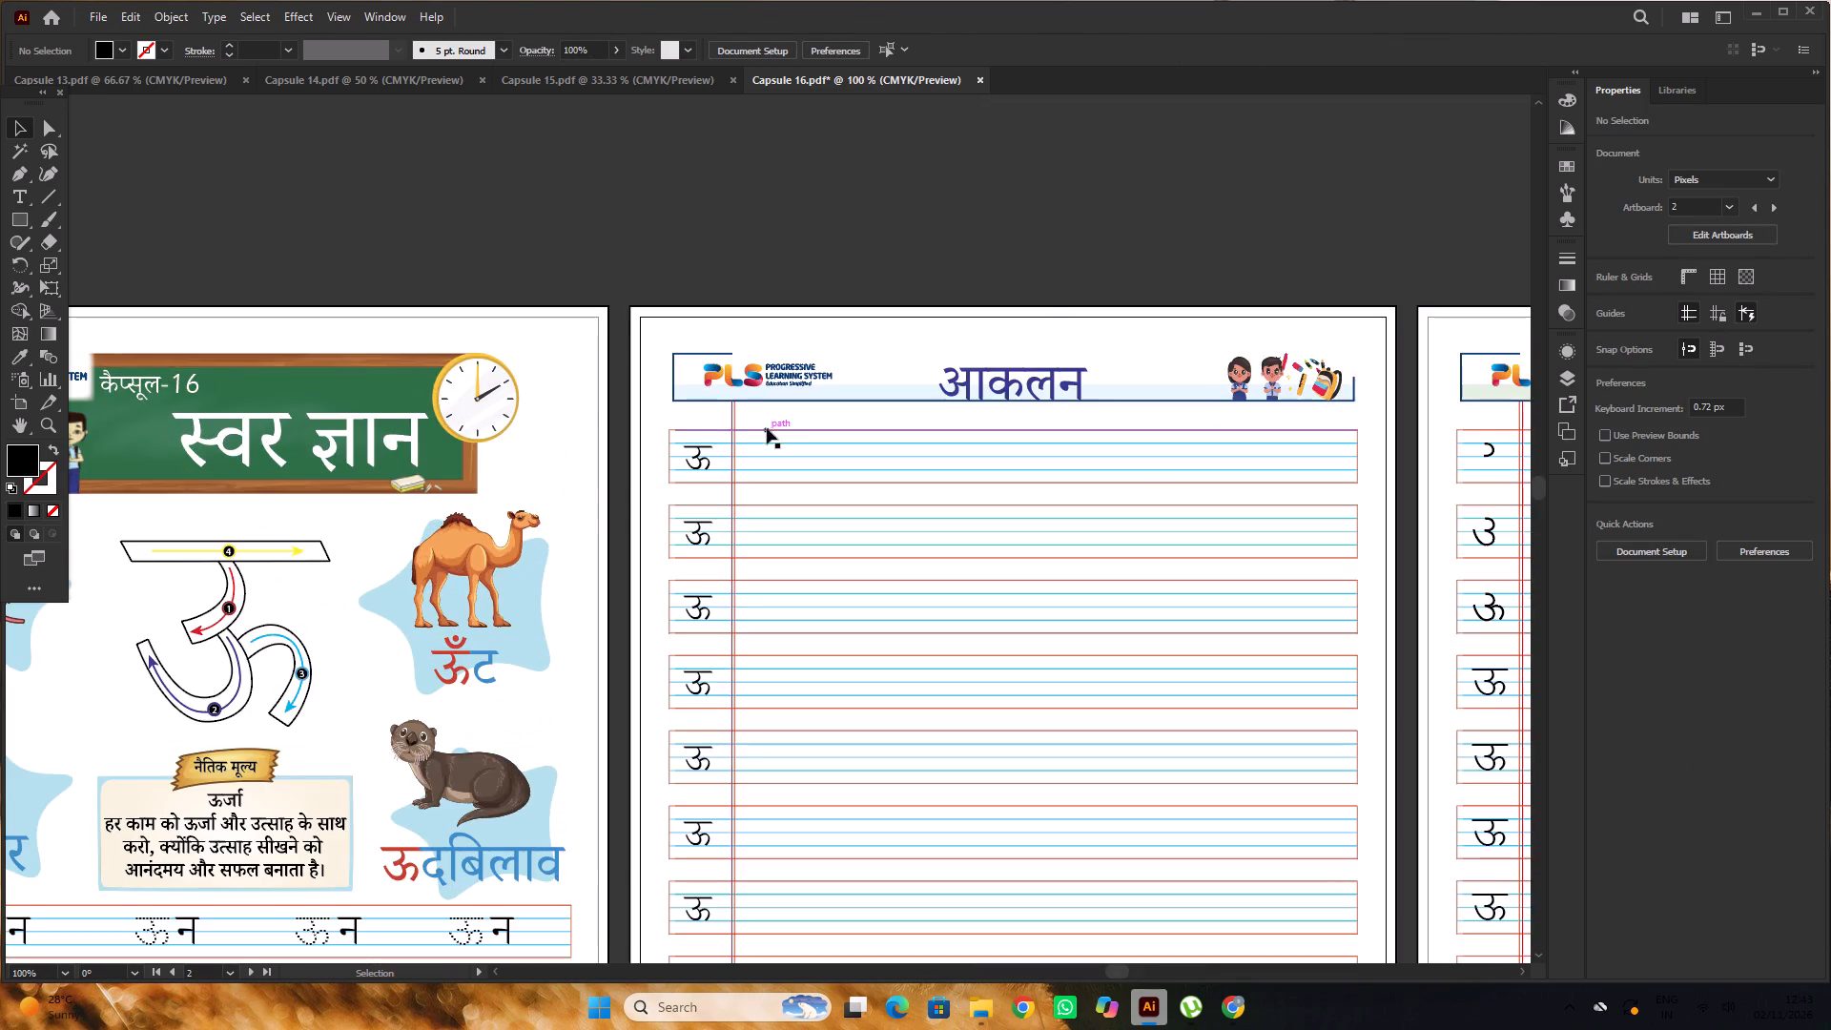
scroll(766, 430, "down", 1)
scroll(688, 431, "up", 3, "alt")
left_click(721, 440)
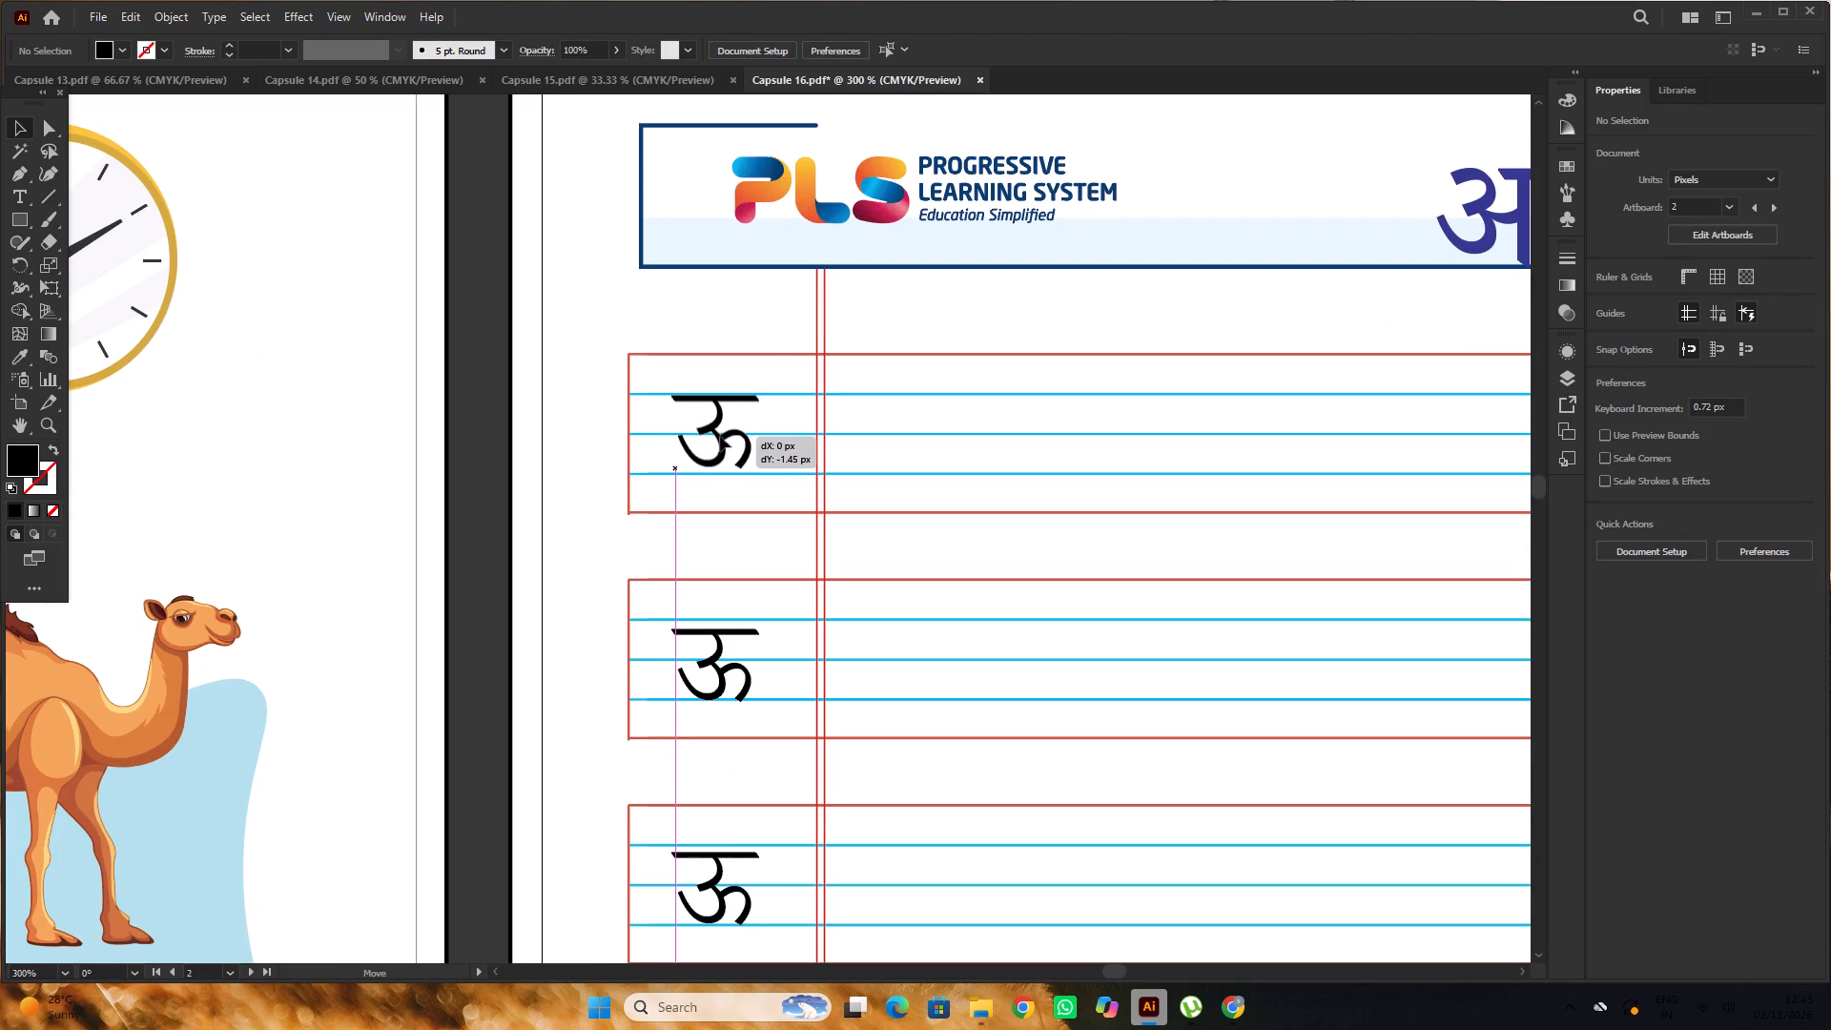
scroll(720, 433, "down", 2)
scroll(724, 436, "up", 2, "alt")
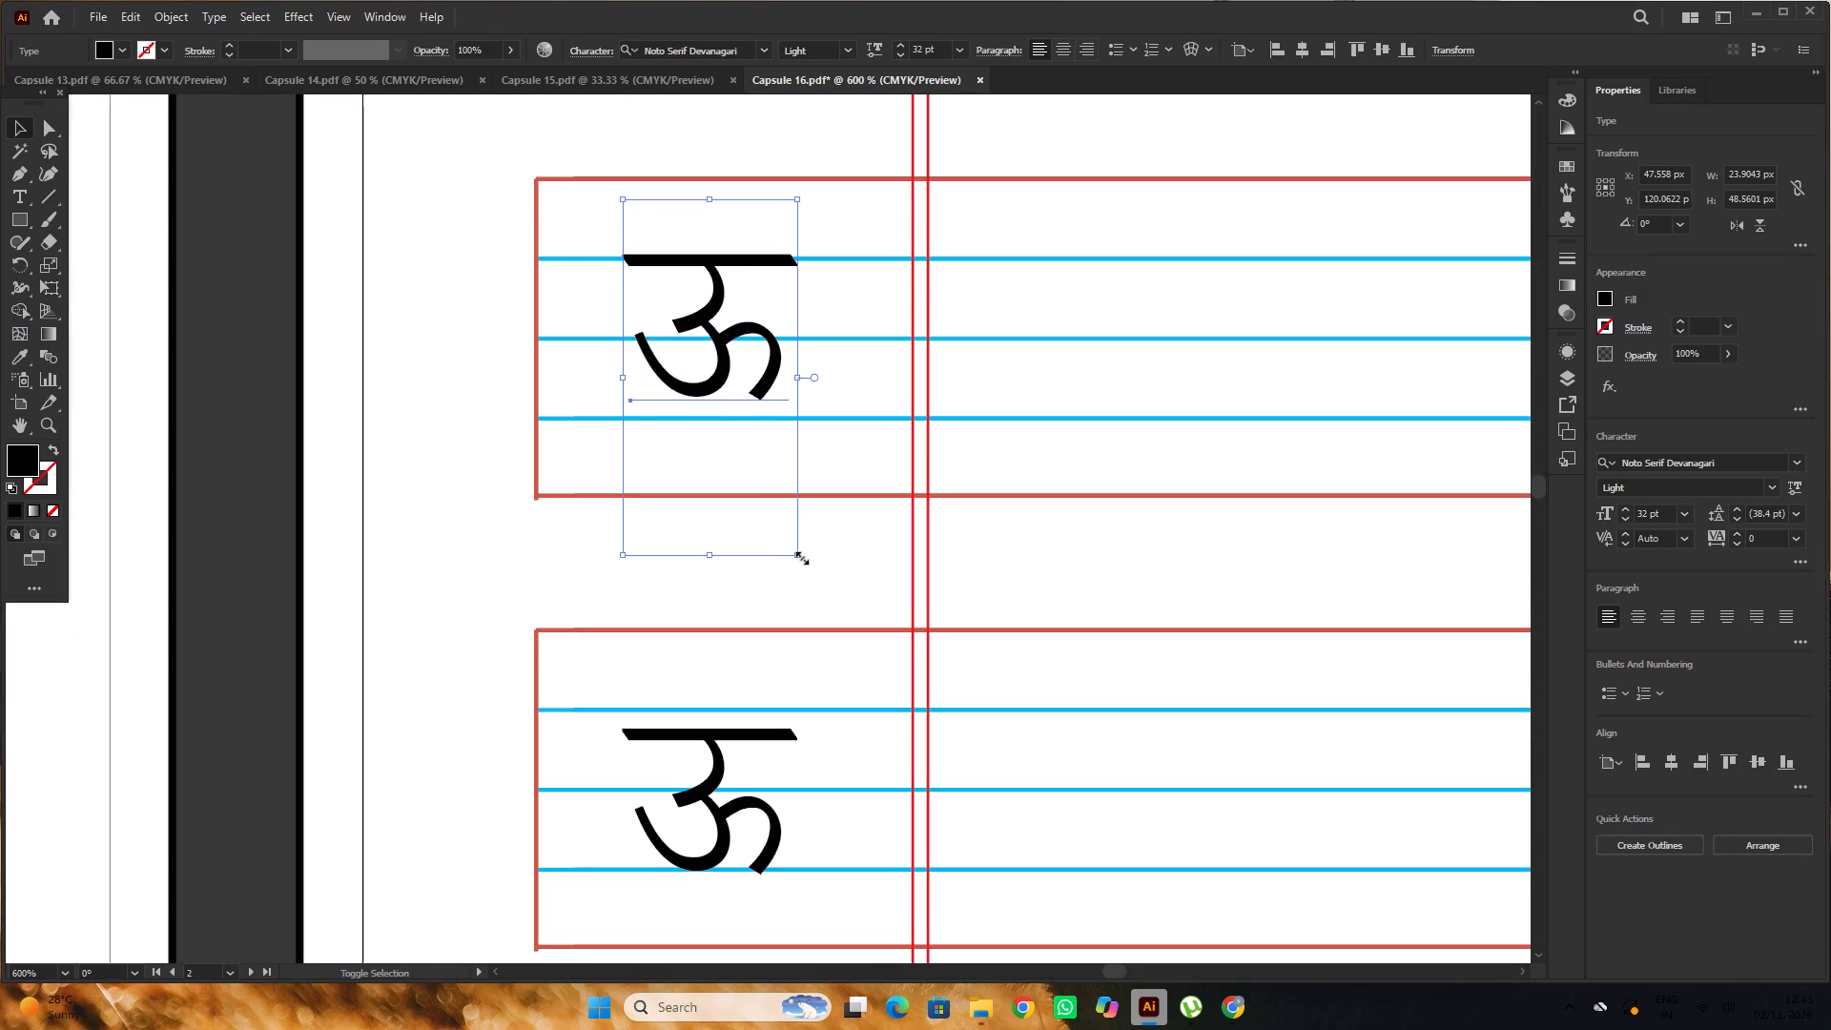
left_click_drag(800, 556, 829, 602, "shift")
scroll(683, 256, "up", 5)
left_click_drag(732, 385, 735, 370)
scroll(721, 351, "down", 6, "alt")
scroll(716, 165, "up", 2)
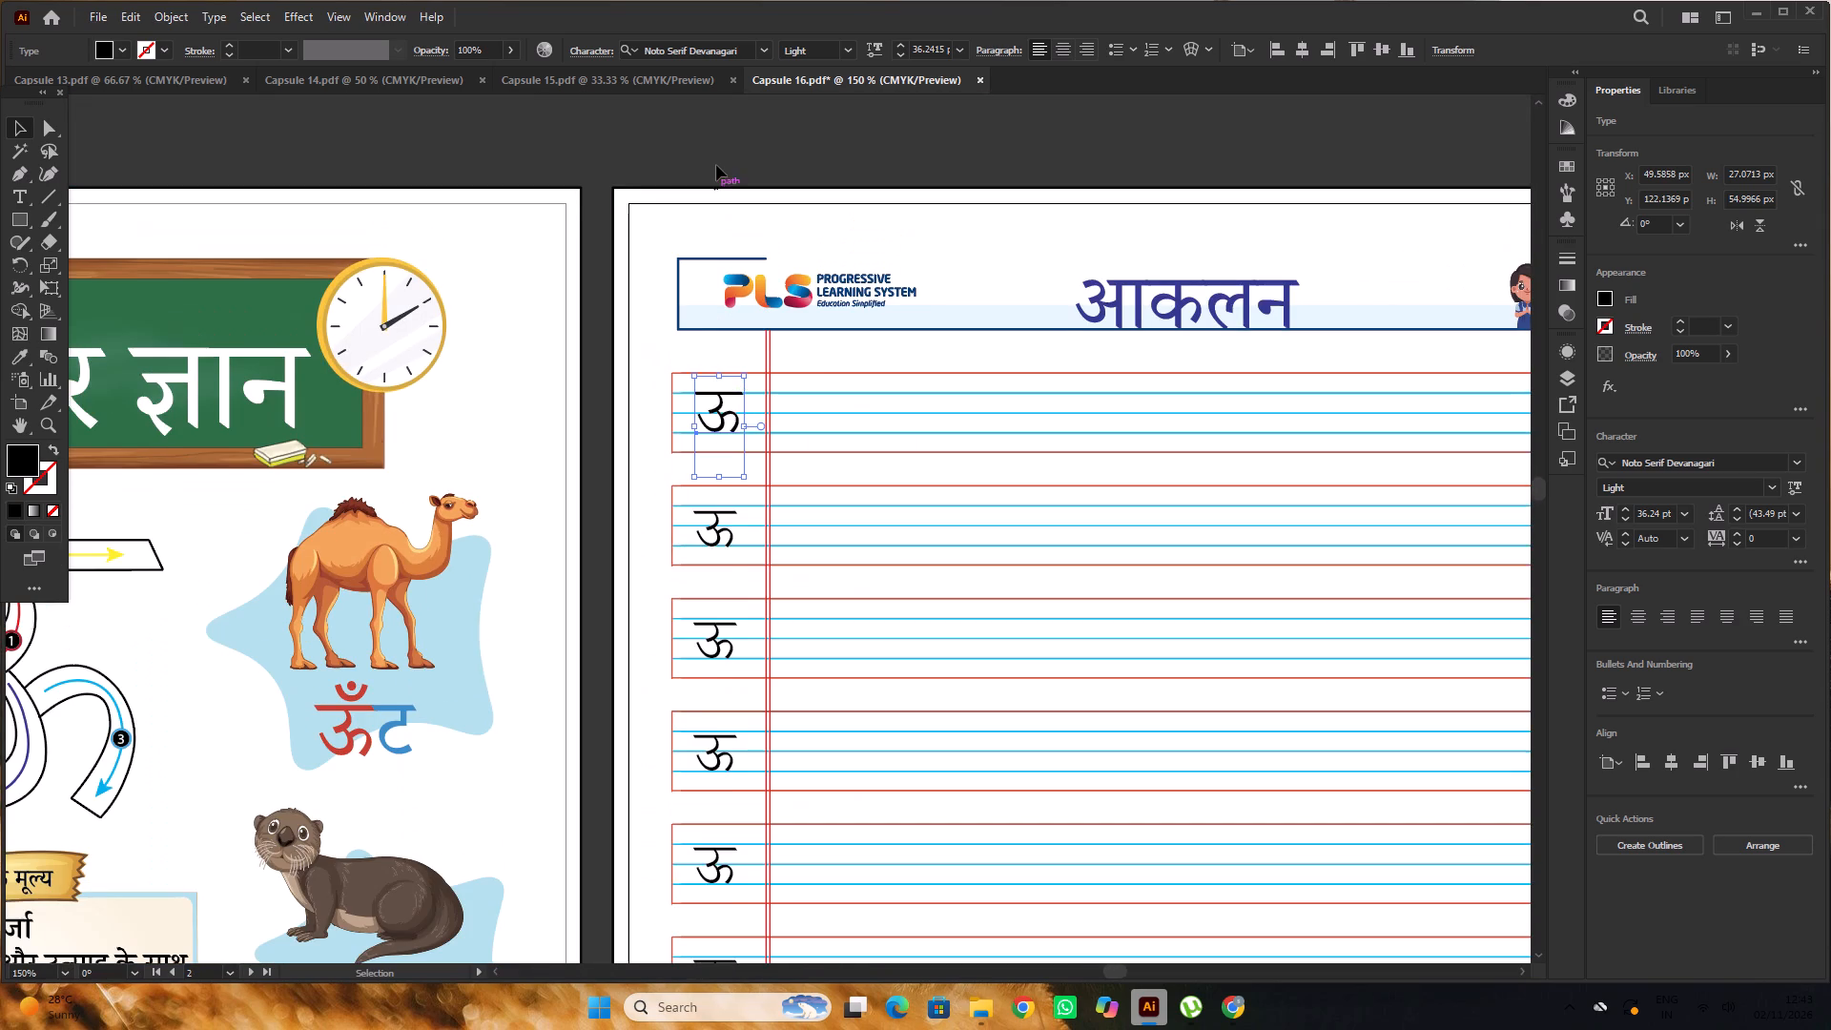
left_click(716, 164)
Delete the remaining seven ऊ letters from the second to eighth rows of the आकलन page.
scroll(716, 164, "down", 4, "alt")
scroll(724, 258, "up", 1, "alt")
left_click(723, 293)
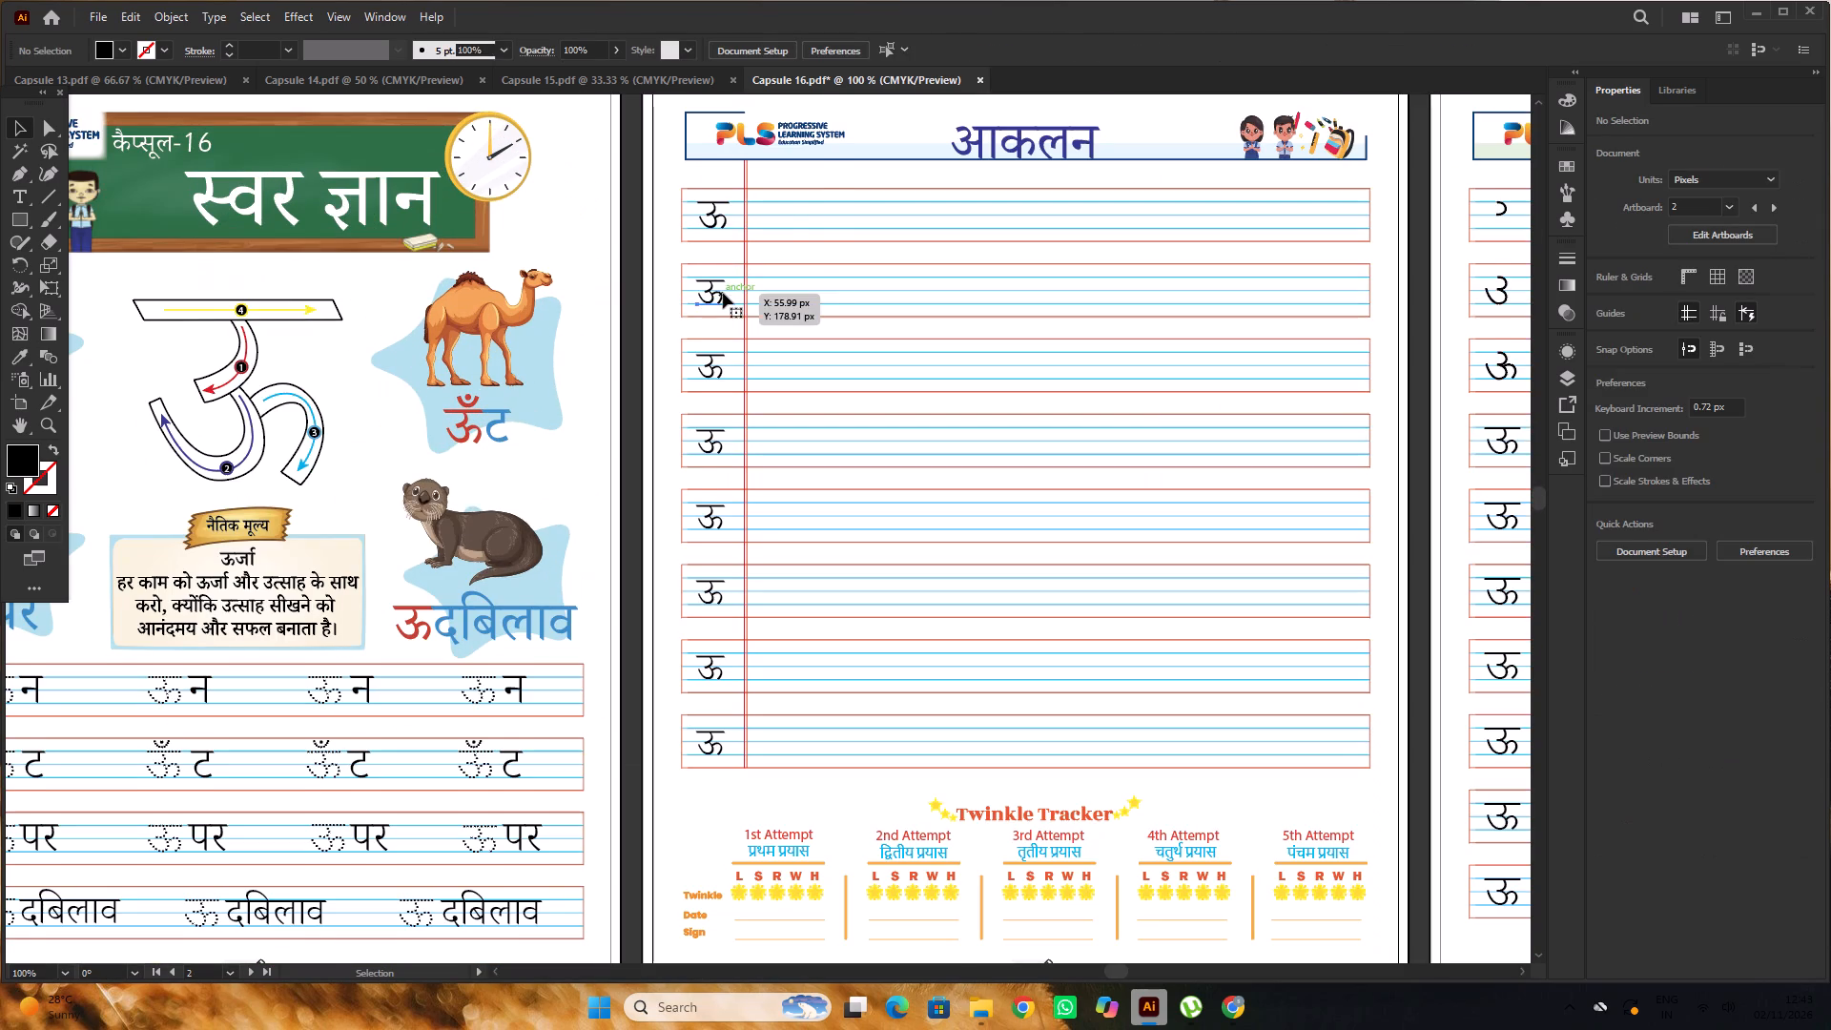
scroll(723, 293, "down", 1)
scroll(723, 293, "up", 1, "alt")
key("Delete")
left_click(695, 357)
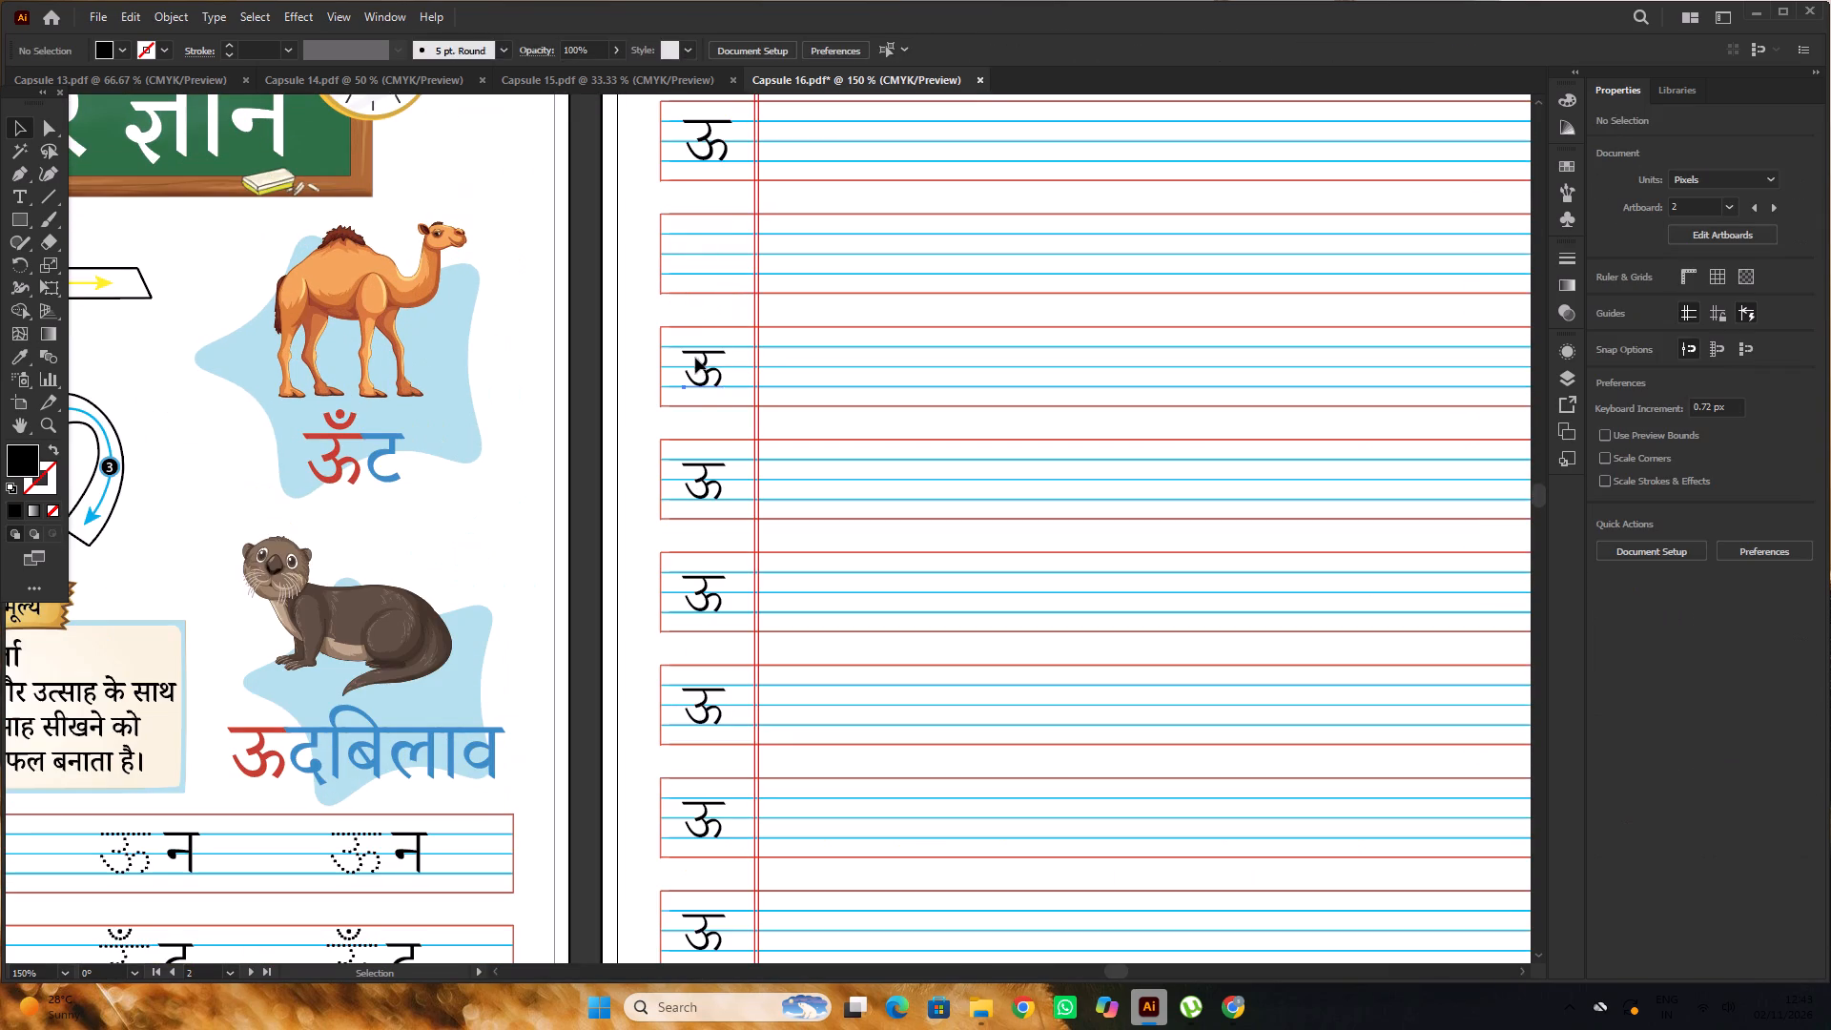
key("Delete")
scroll(694, 348, "down", 4)
left_click(703, 377)
key("Delete")
scroll(708, 348, "down", 6)
left_click(708, 362)
key("Delete")
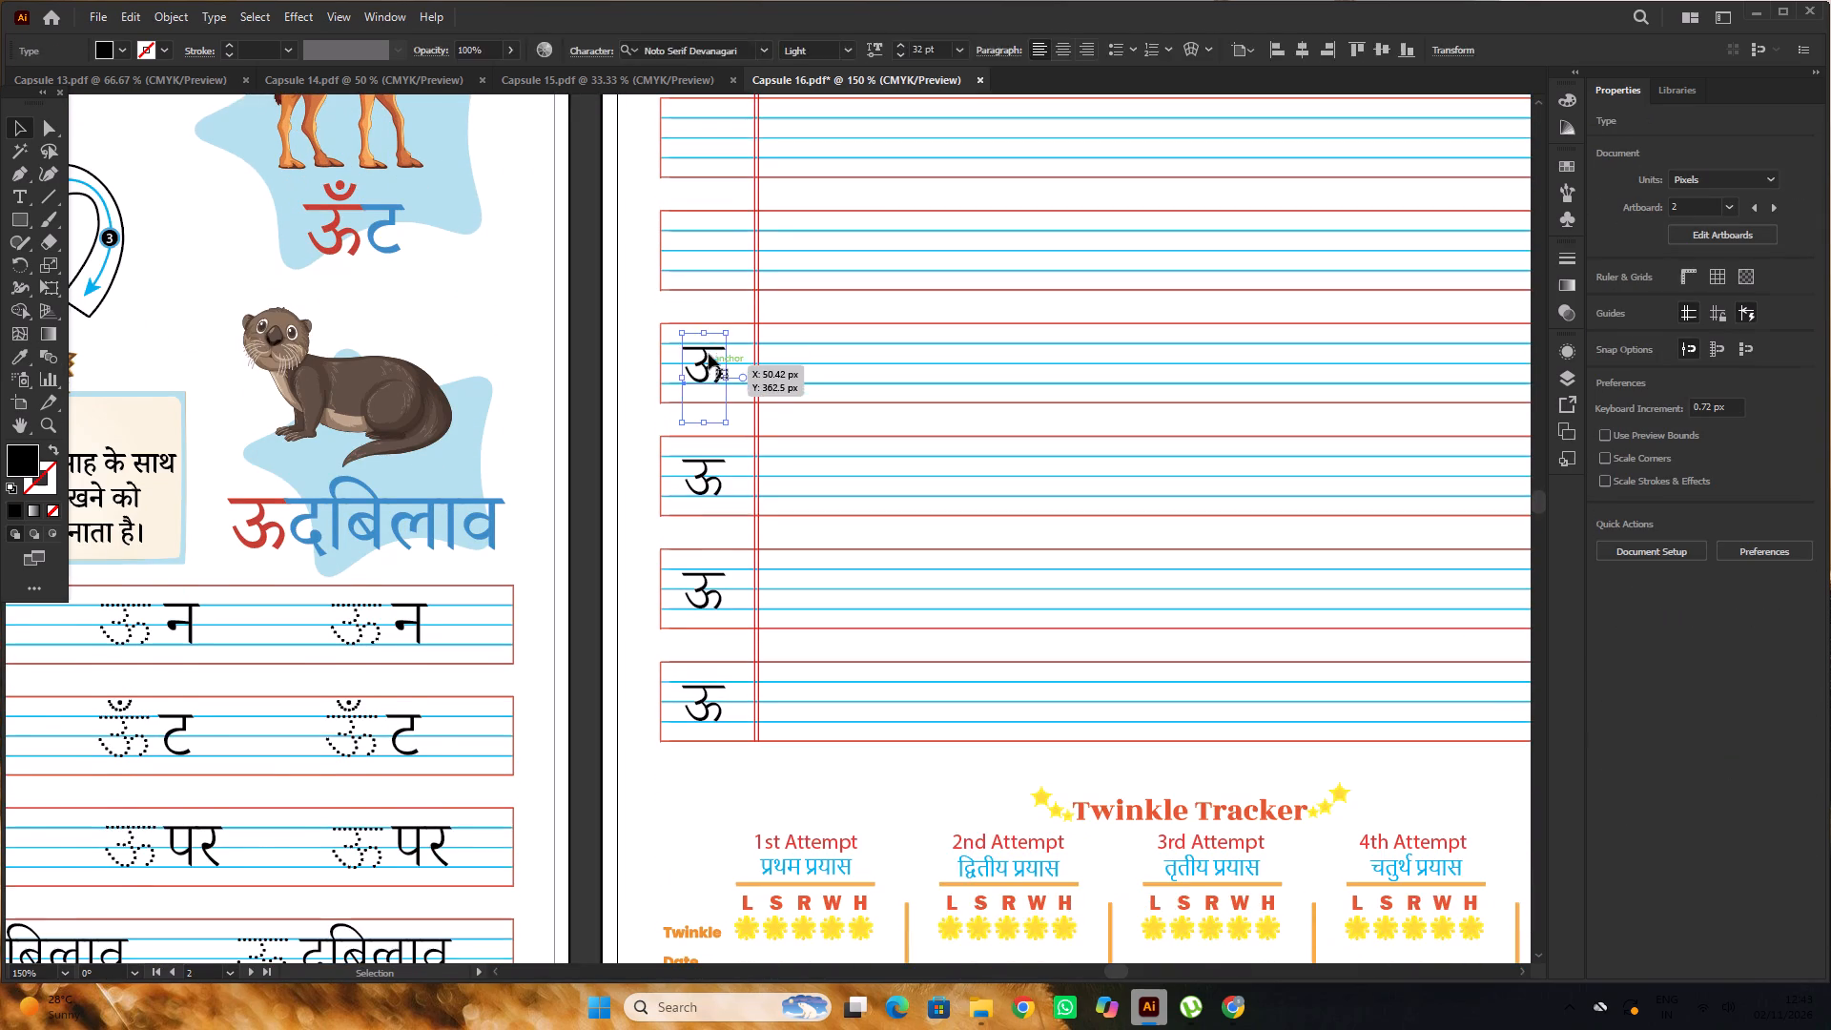
scroll(709, 354, "down", 6)
left_click(710, 347)
key("Delete")
scroll(710, 344, "down", 5)
left_click(710, 349)
key("Delete")
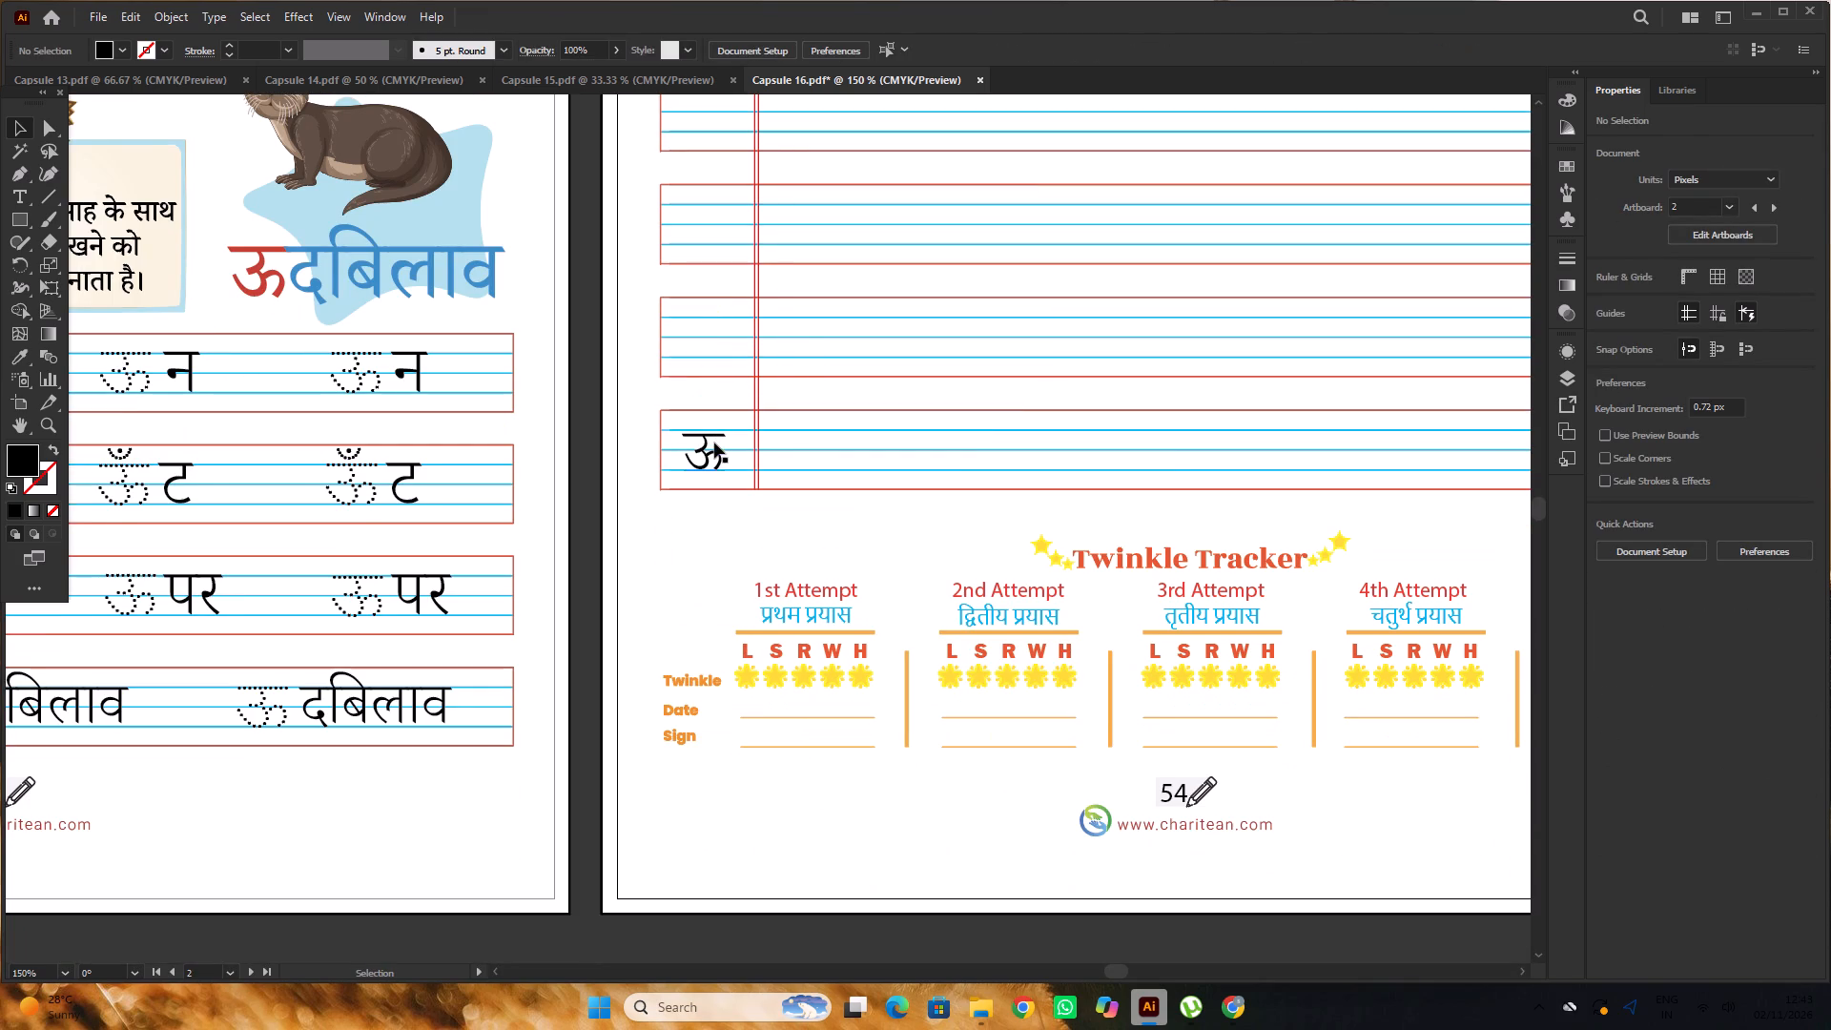
left_click(713, 446)
key("Delete")
Copy the refitted ऊ straight down into the second and third rows of the आकलन page.
scroll(699, 368, "up", 19)
scroll(713, 262, "up", 4)
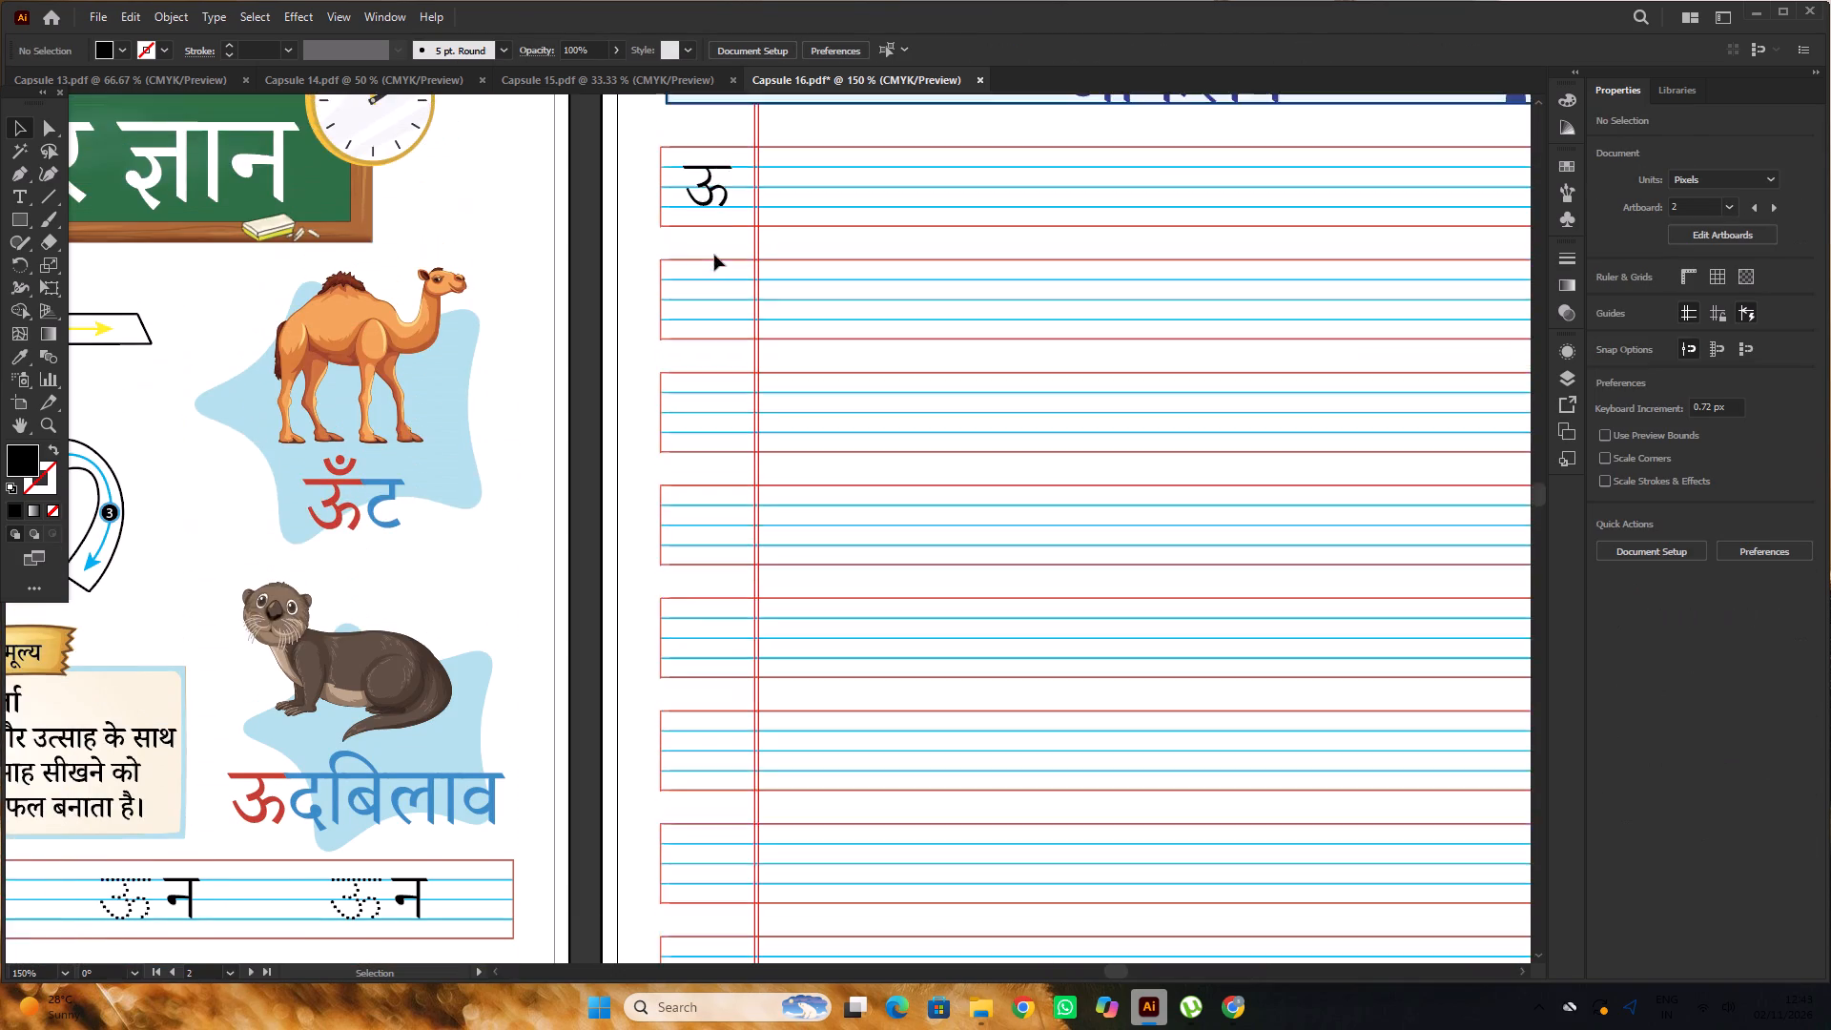
scroll(714, 255, "up", 6)
left_click_drag(740, 310, 745, 537, "alt")
scroll(742, 410, "down", 9, "alt")
left_click(671, 332)
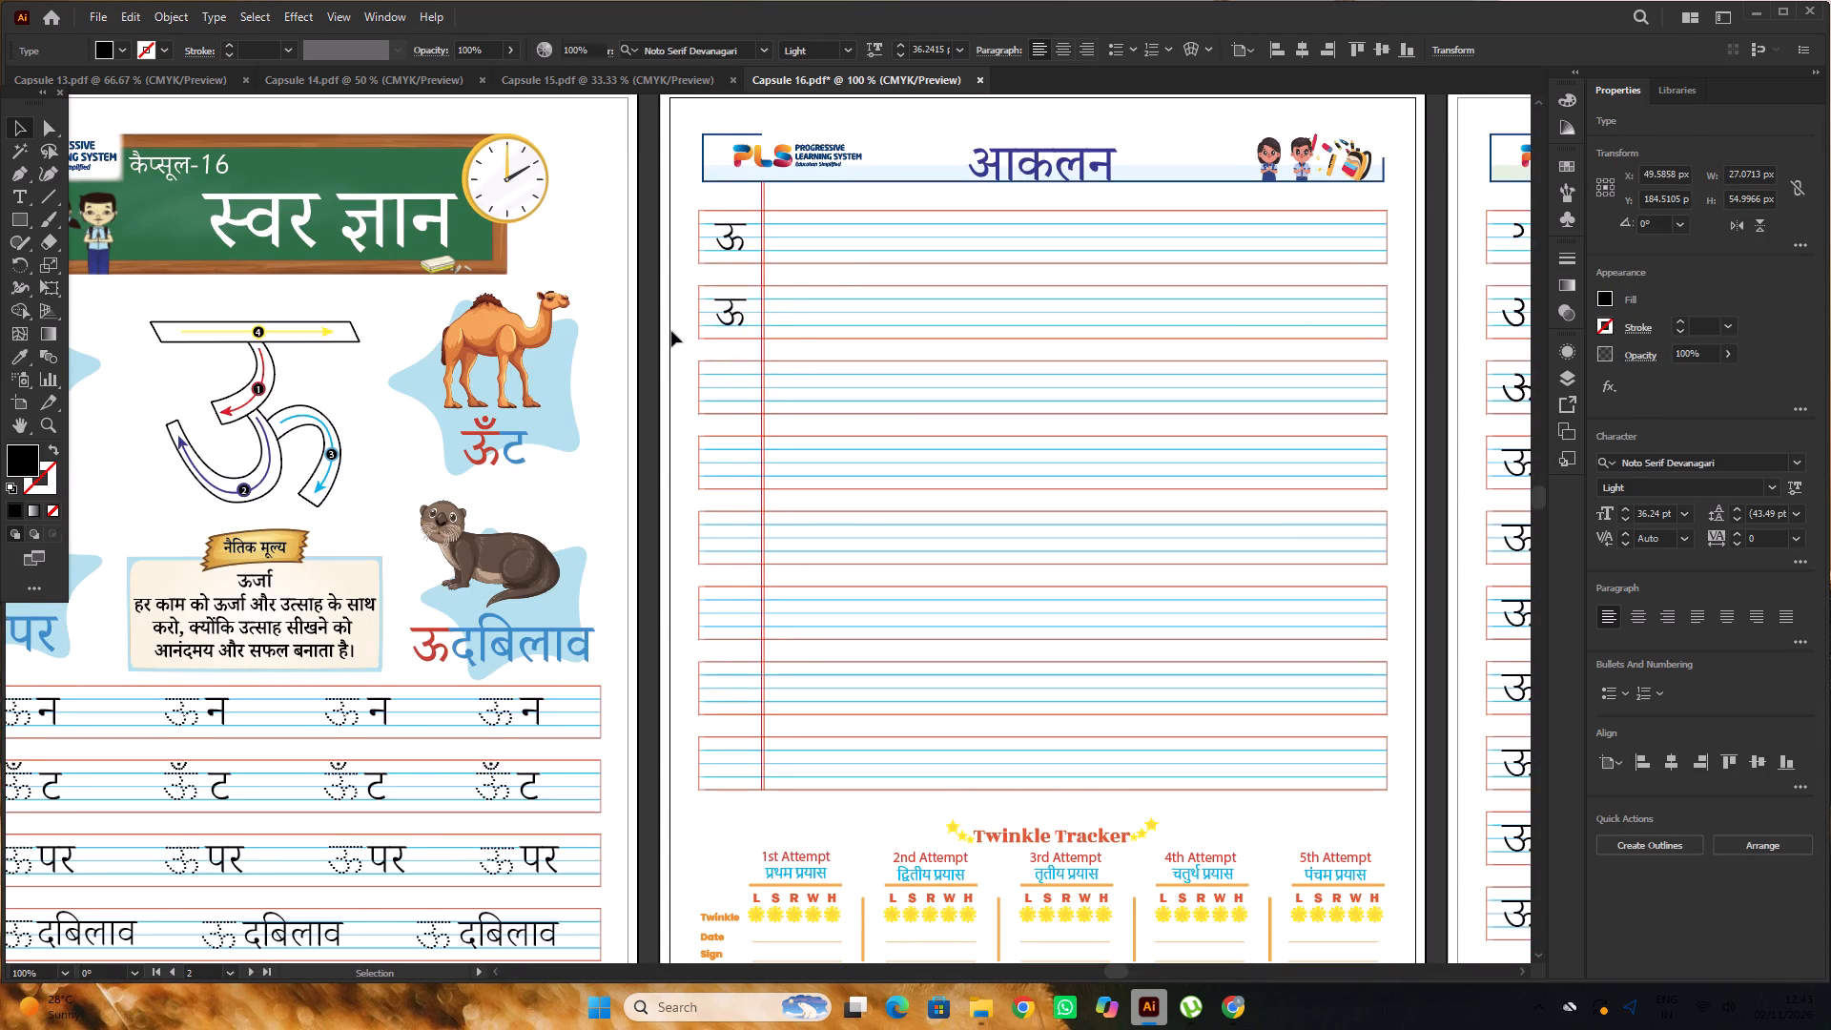
scroll(744, 330, "down", 3)
scroll(725, 247, "up", 2, "alt")
left_click_drag(731, 247, 752, 397, "alt+shift")
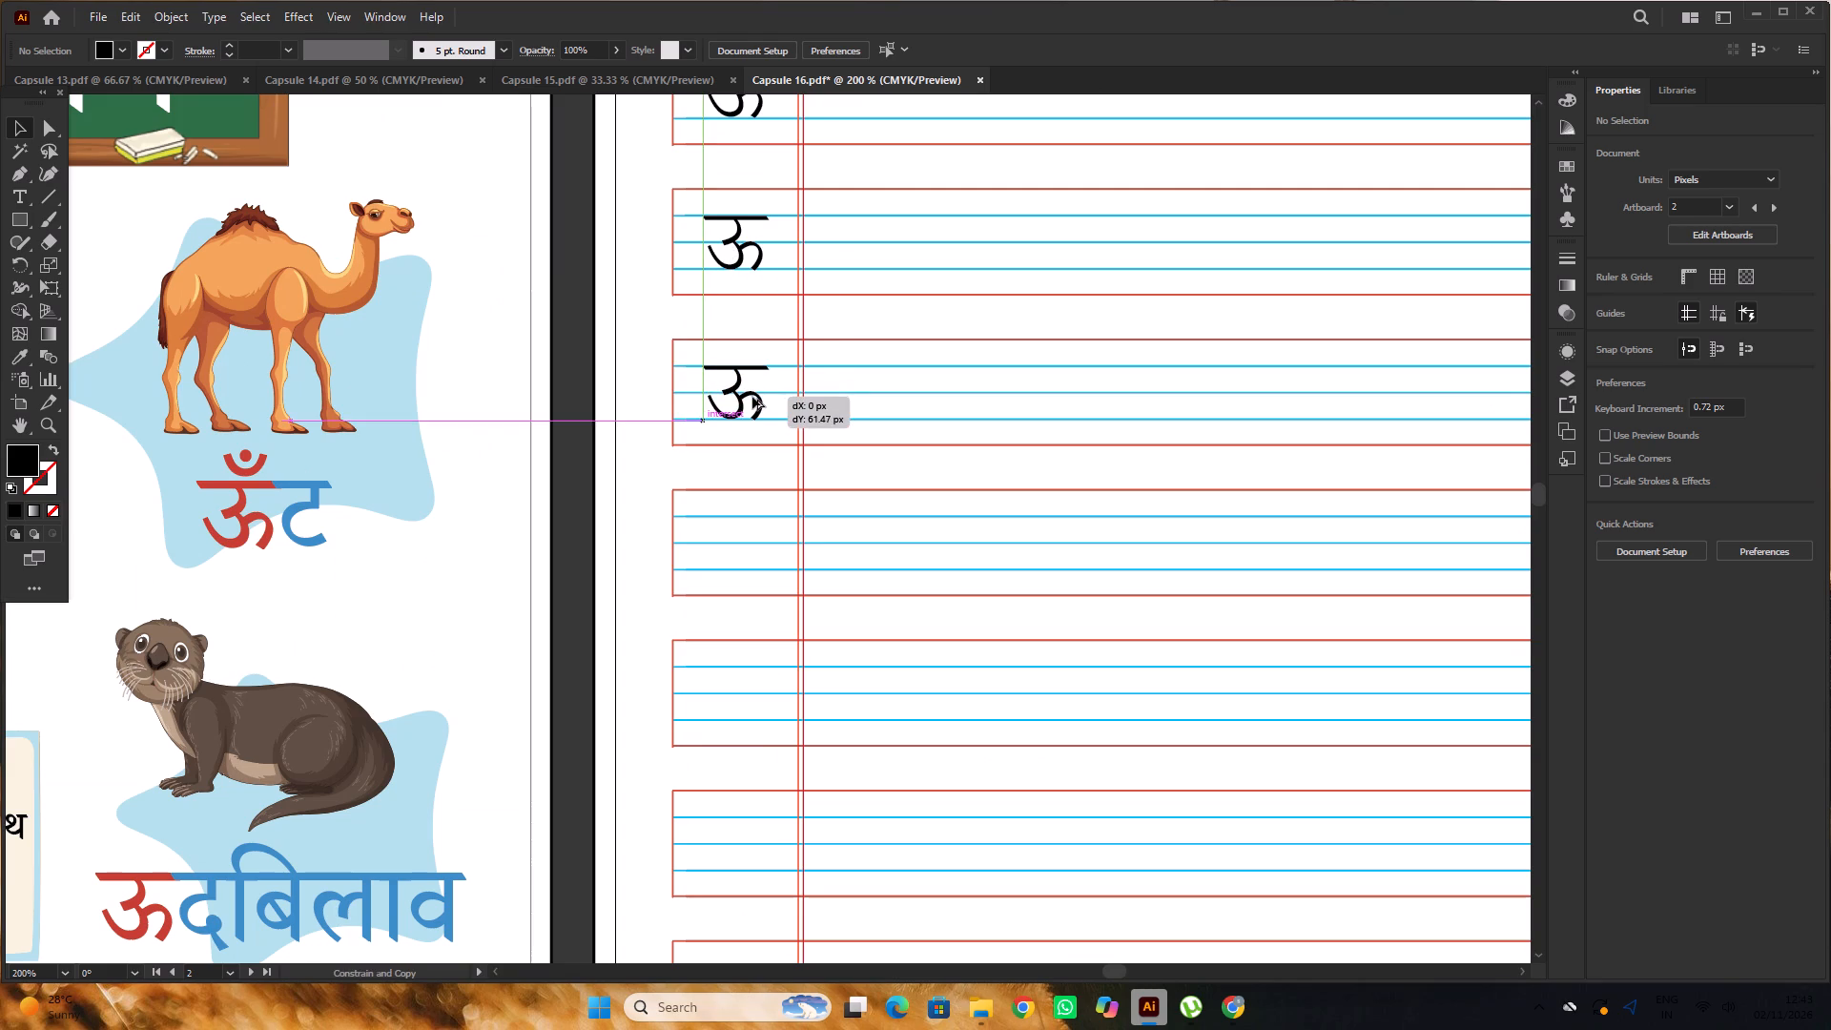
left_click_drag(752, 397, 751, 395, "alt+shift")
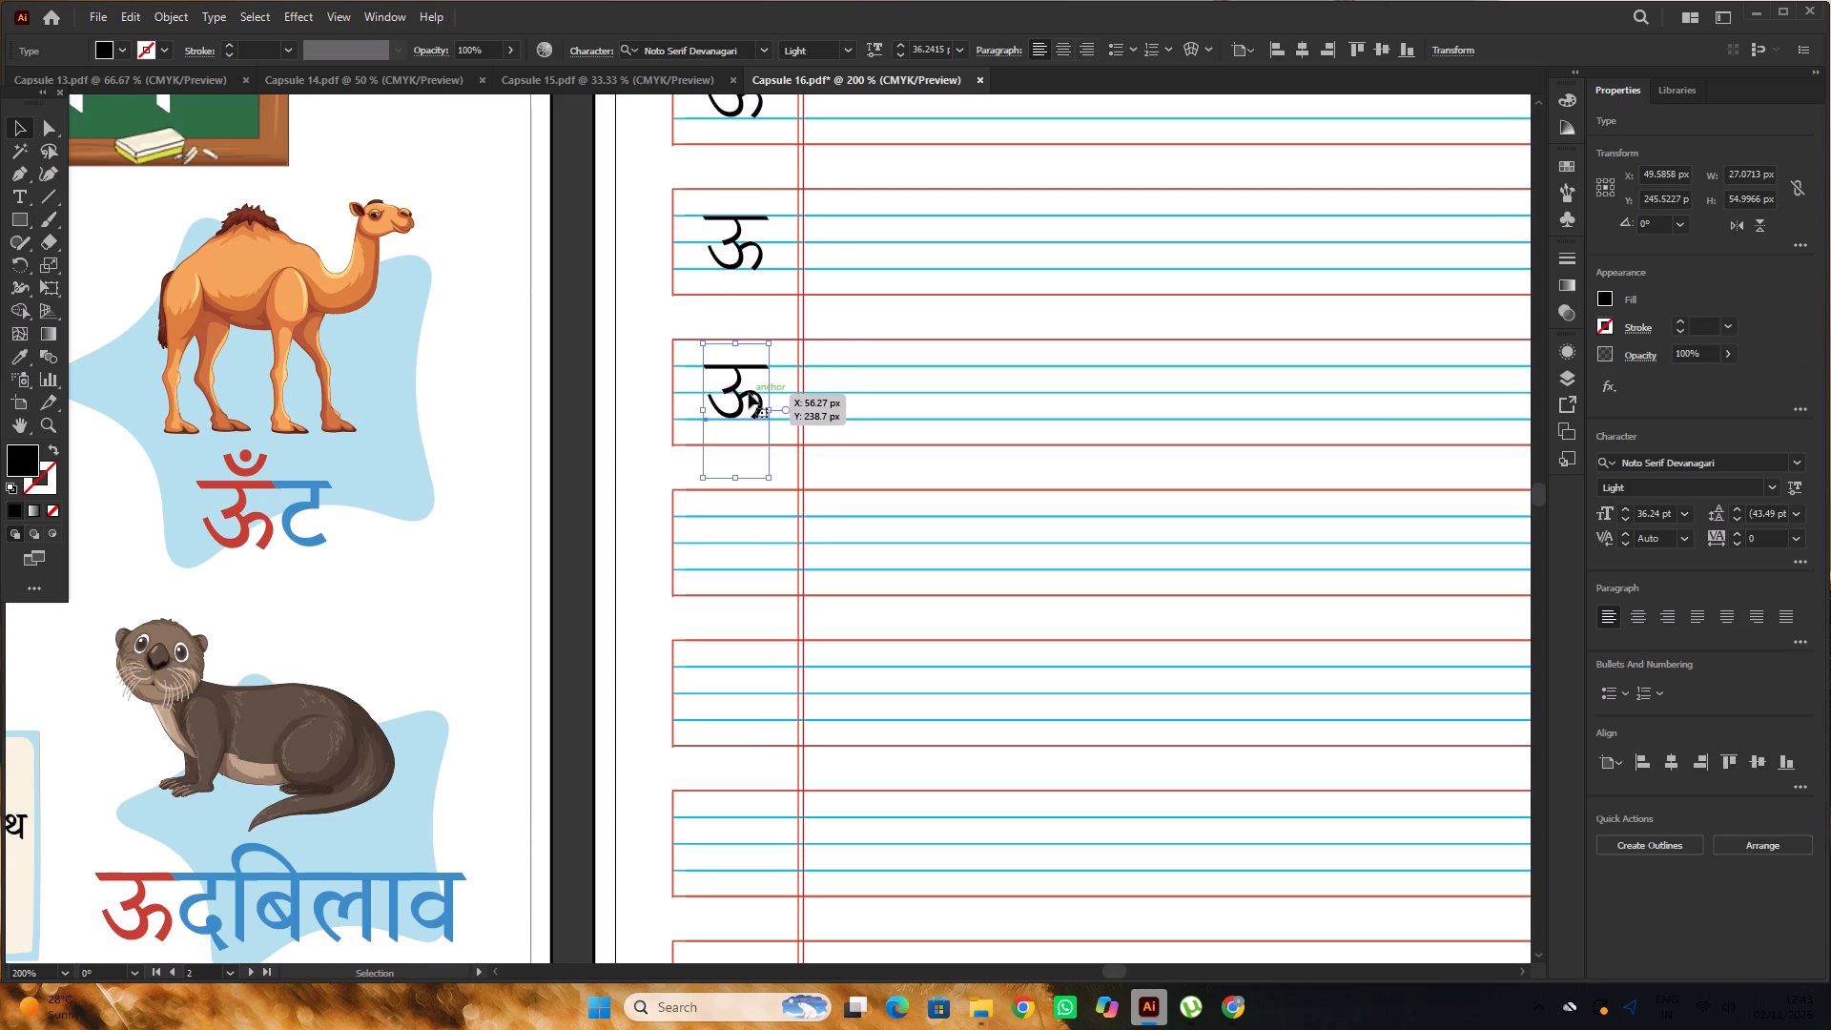
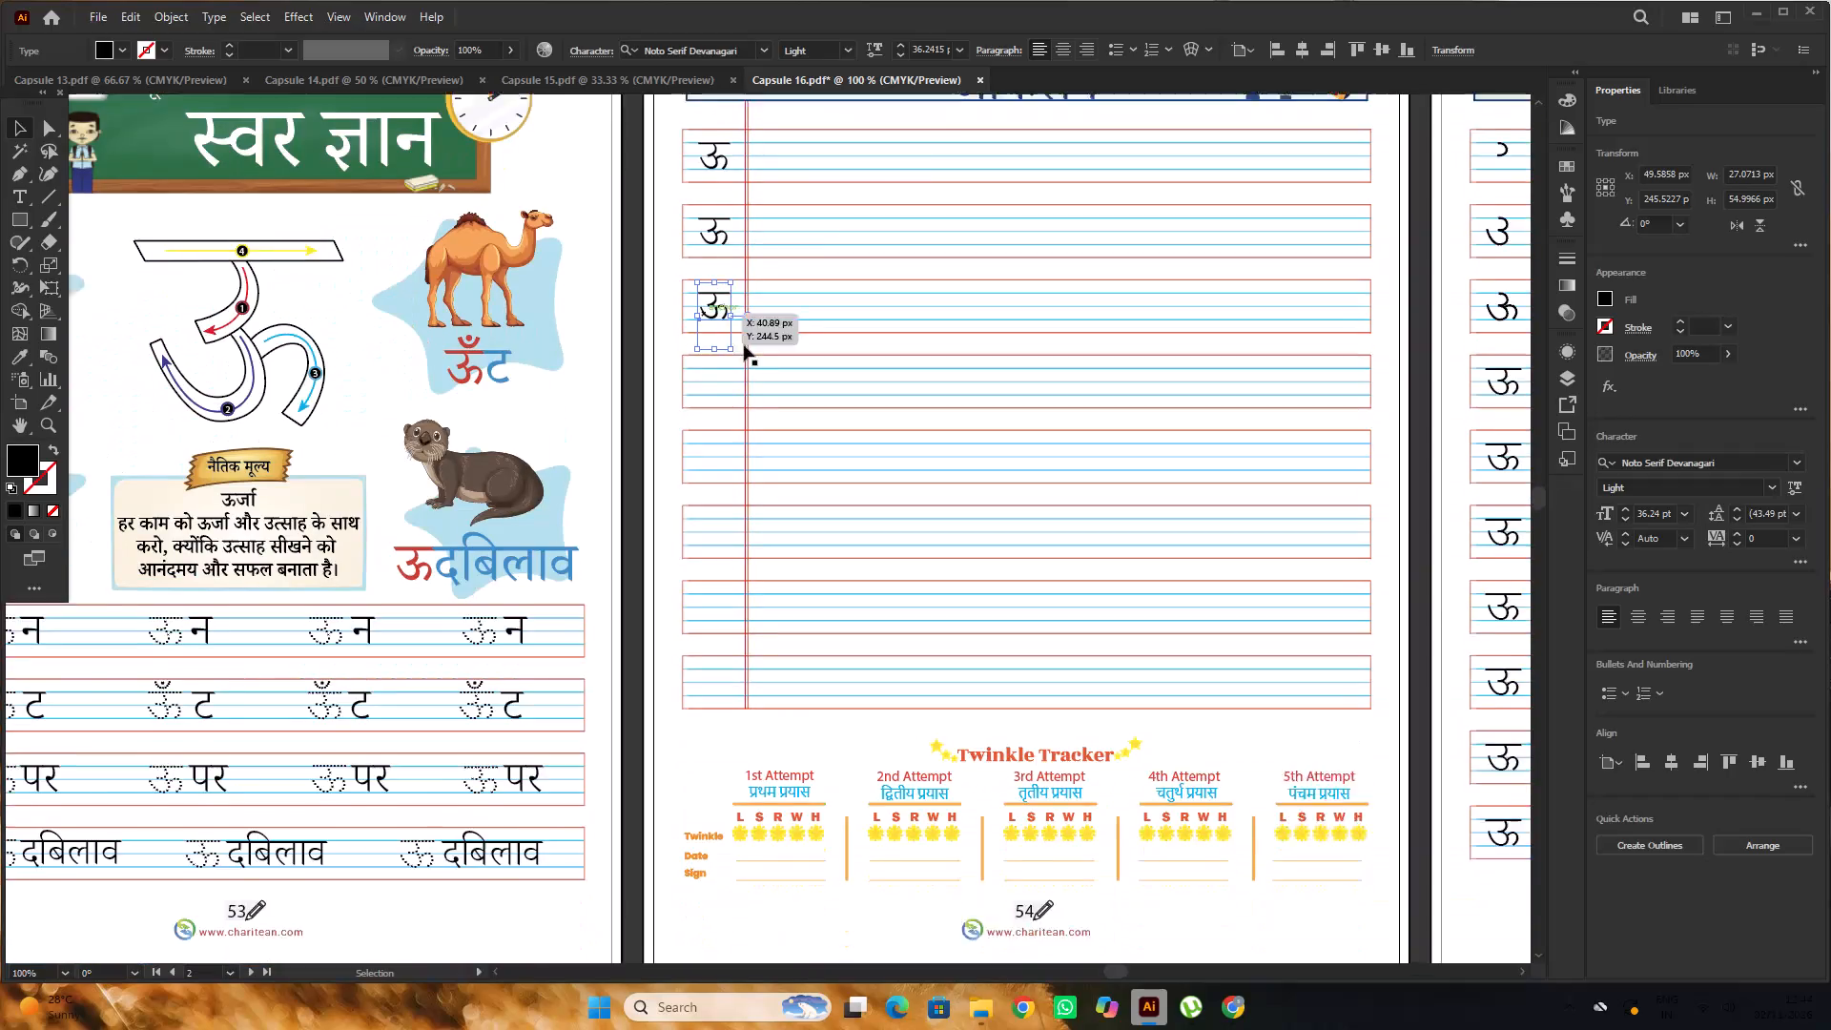
Copy the refitted ऊ straight down into the fourth to eighth rows of the आकलन page.
scroll(743, 314, "up", 2, "alt")
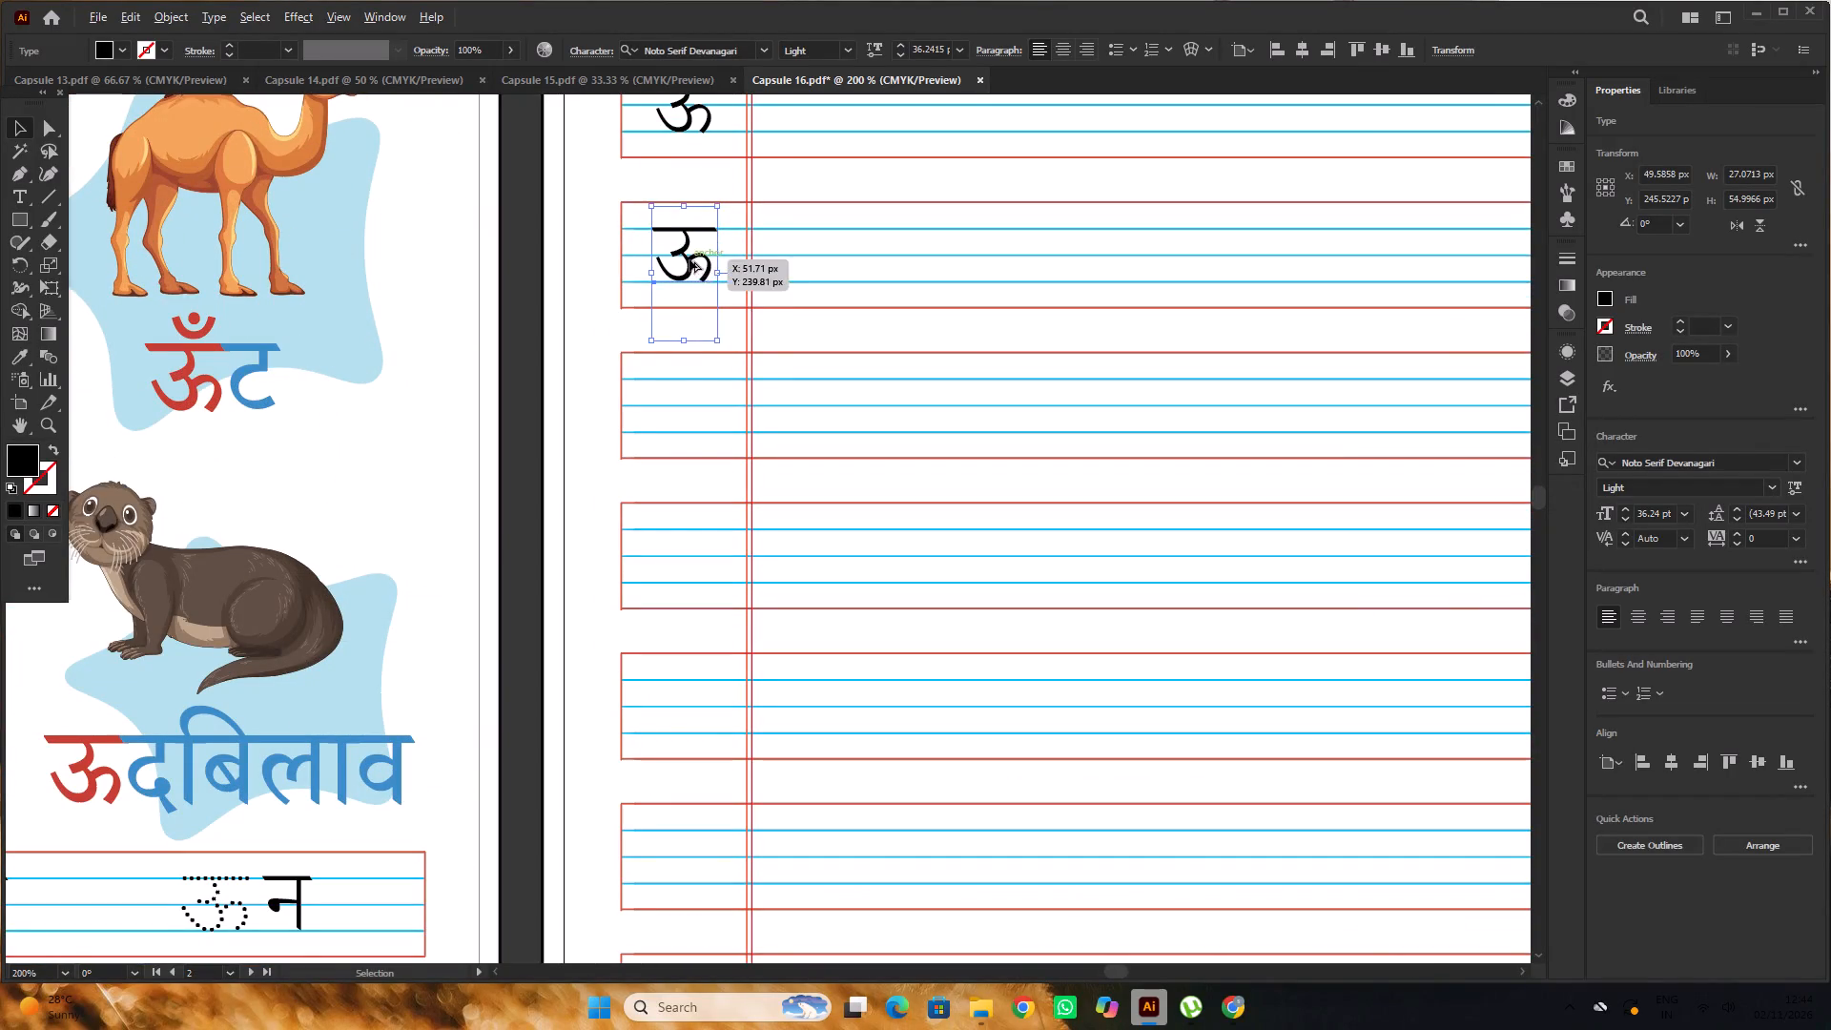
left_click_drag(689, 259, 689, 406, "alt")
left_click_drag(688, 403, 688, 563)
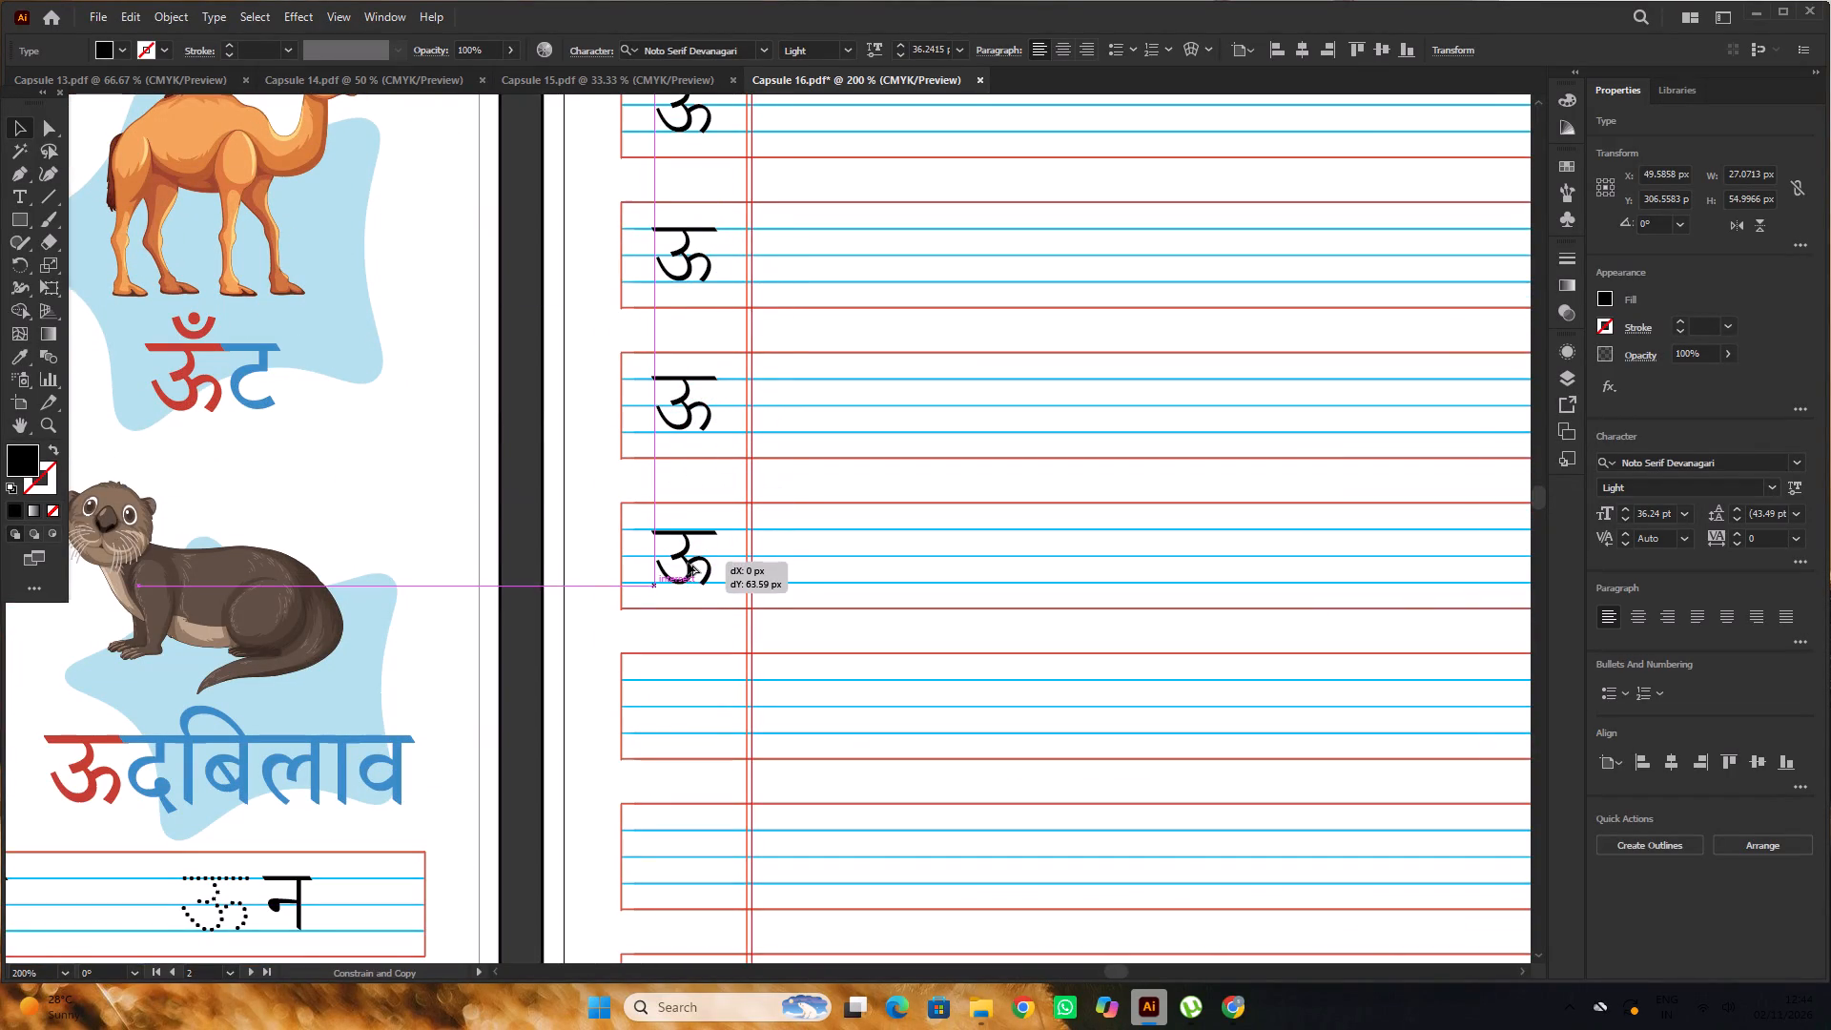
left_click_drag(688, 563, 688, 559)
scroll(681, 478, "down", 10)
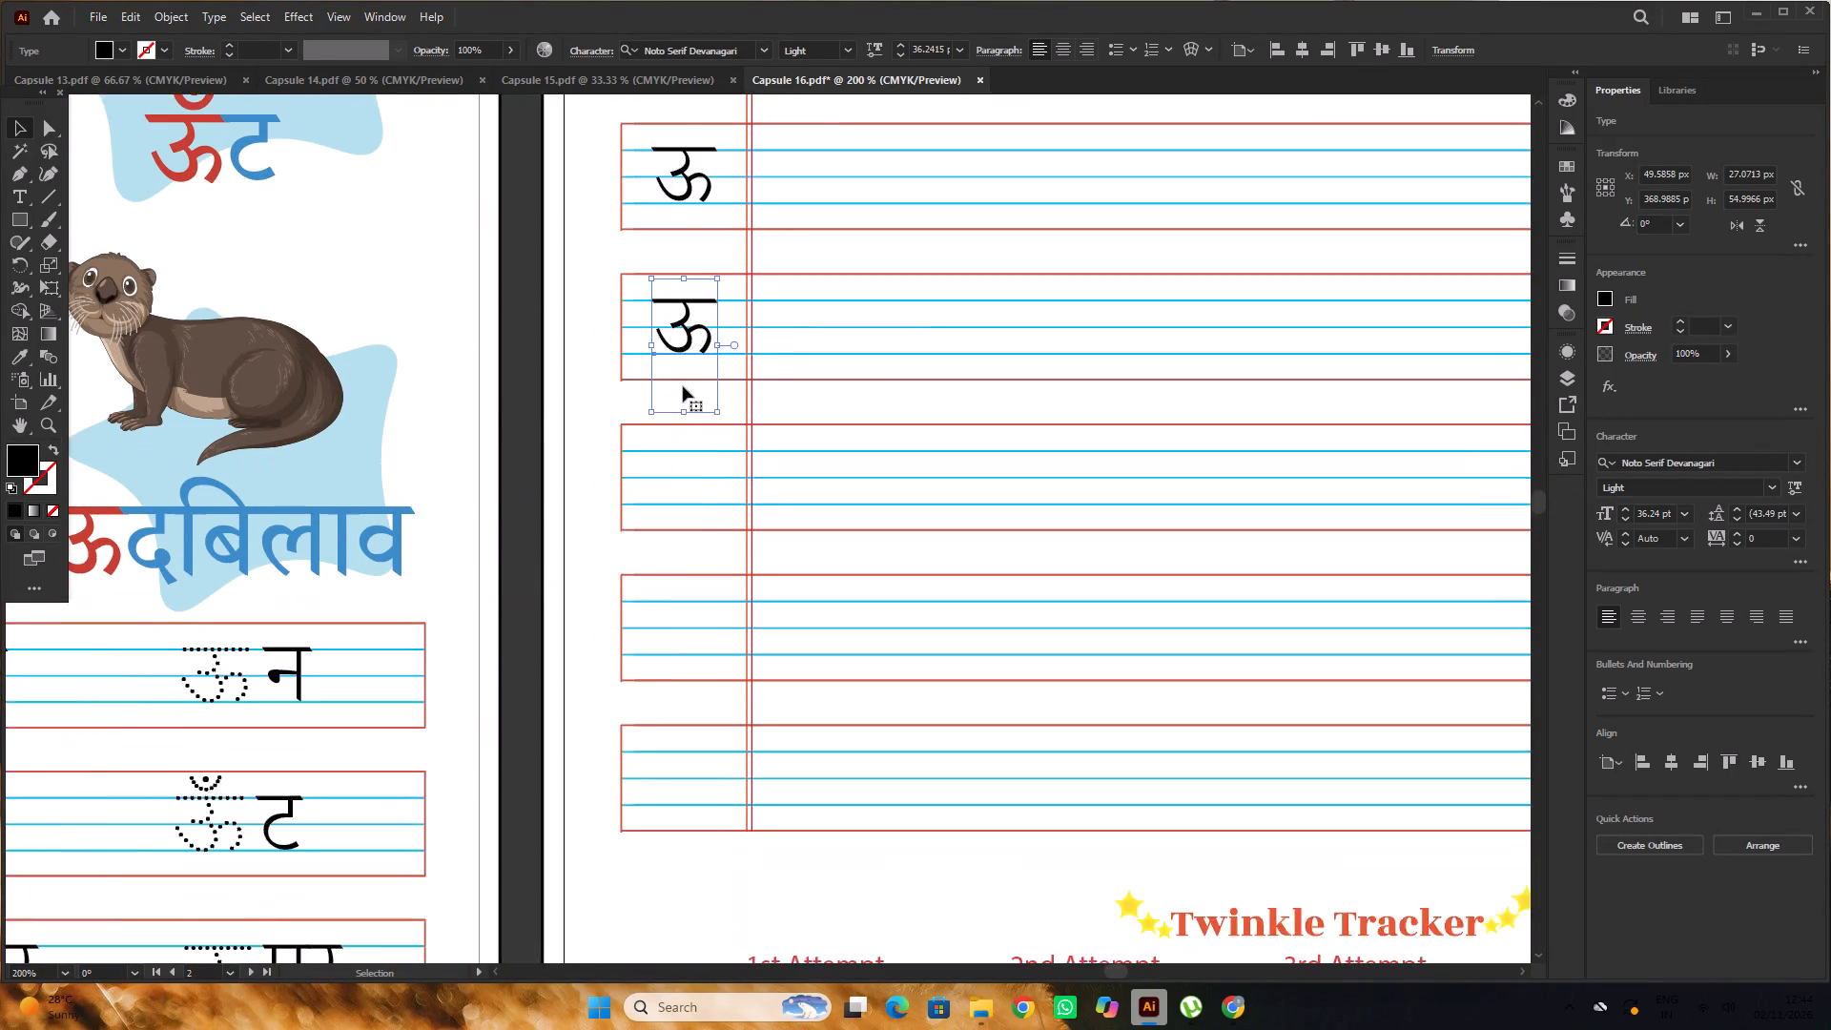
scroll(688, 365, "up", 2, "alt")
left_click_drag(691, 324, 697, 625, "alt")
scroll(686, 517, "down", 9, "alt")
scroll(567, 337, "down", 5)
scroll(683, 332, "up", 3, "alt")
left_click_drag(692, 268, 698, 566, "alt")
scroll(701, 493, "down", 5)
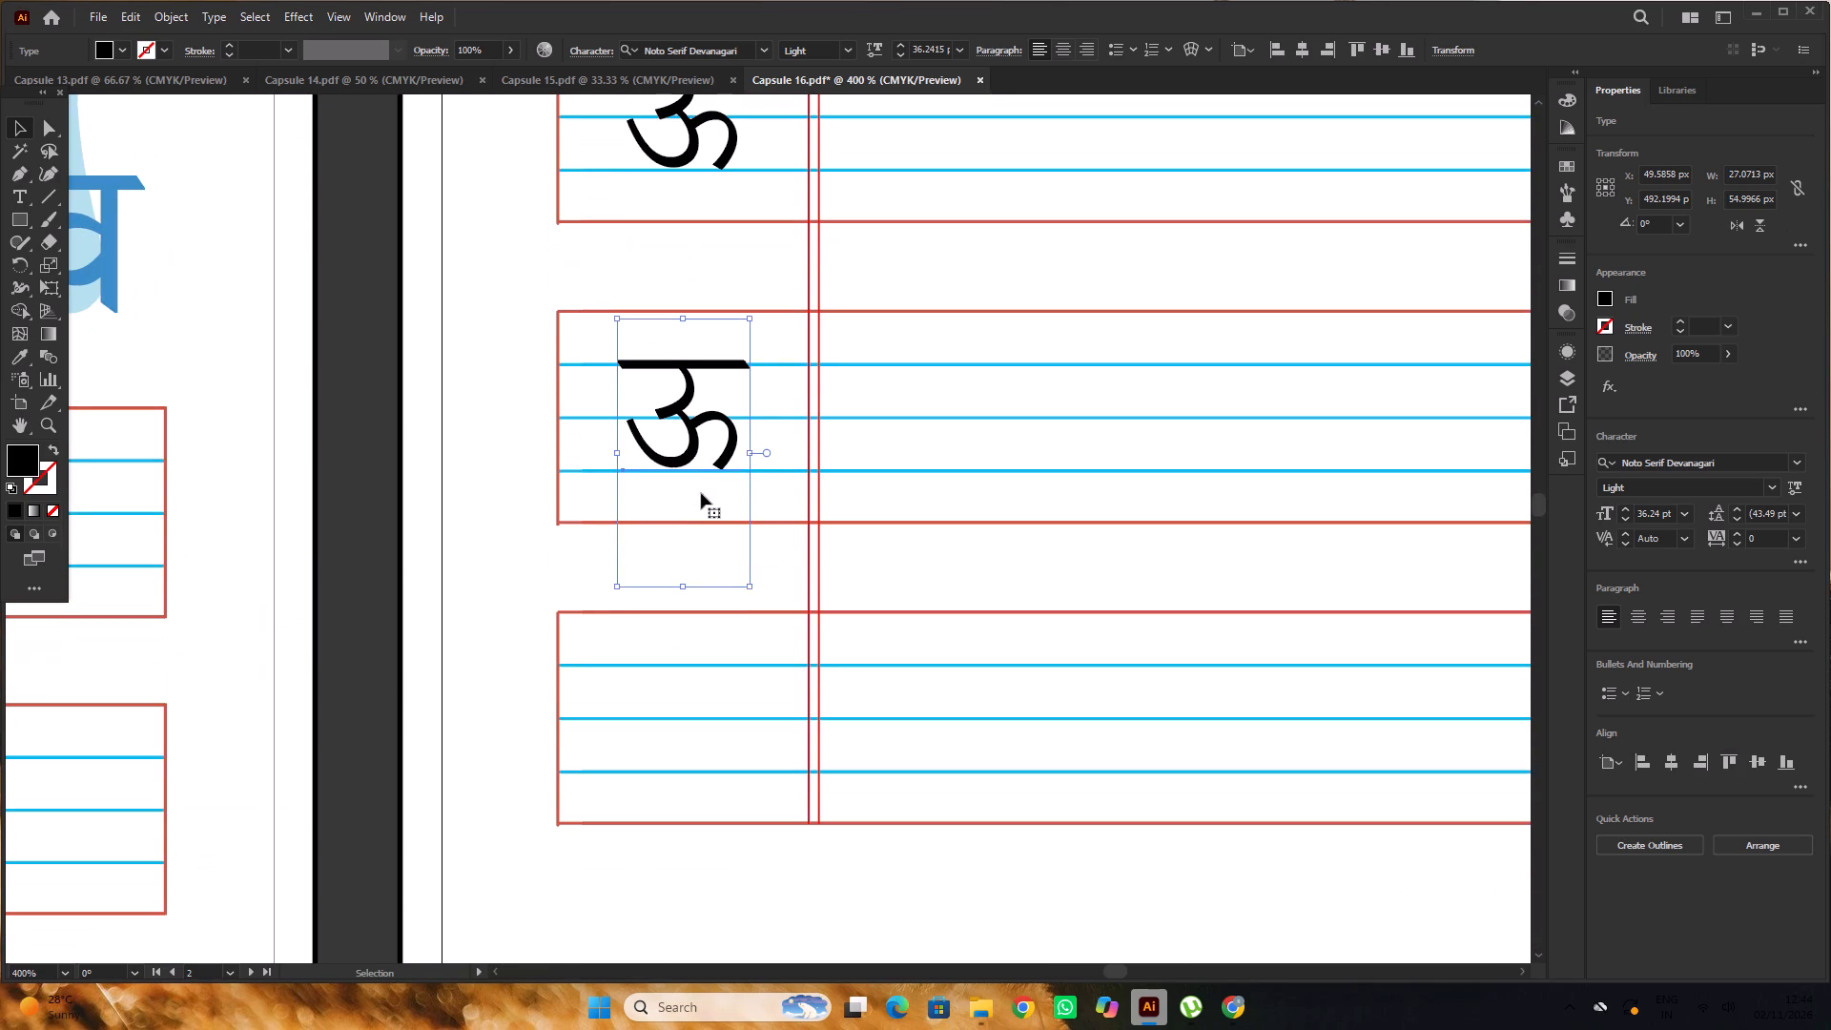
left_click_drag(689, 441, 709, 741, "alt")
scroll(632, 554, "down", 2)
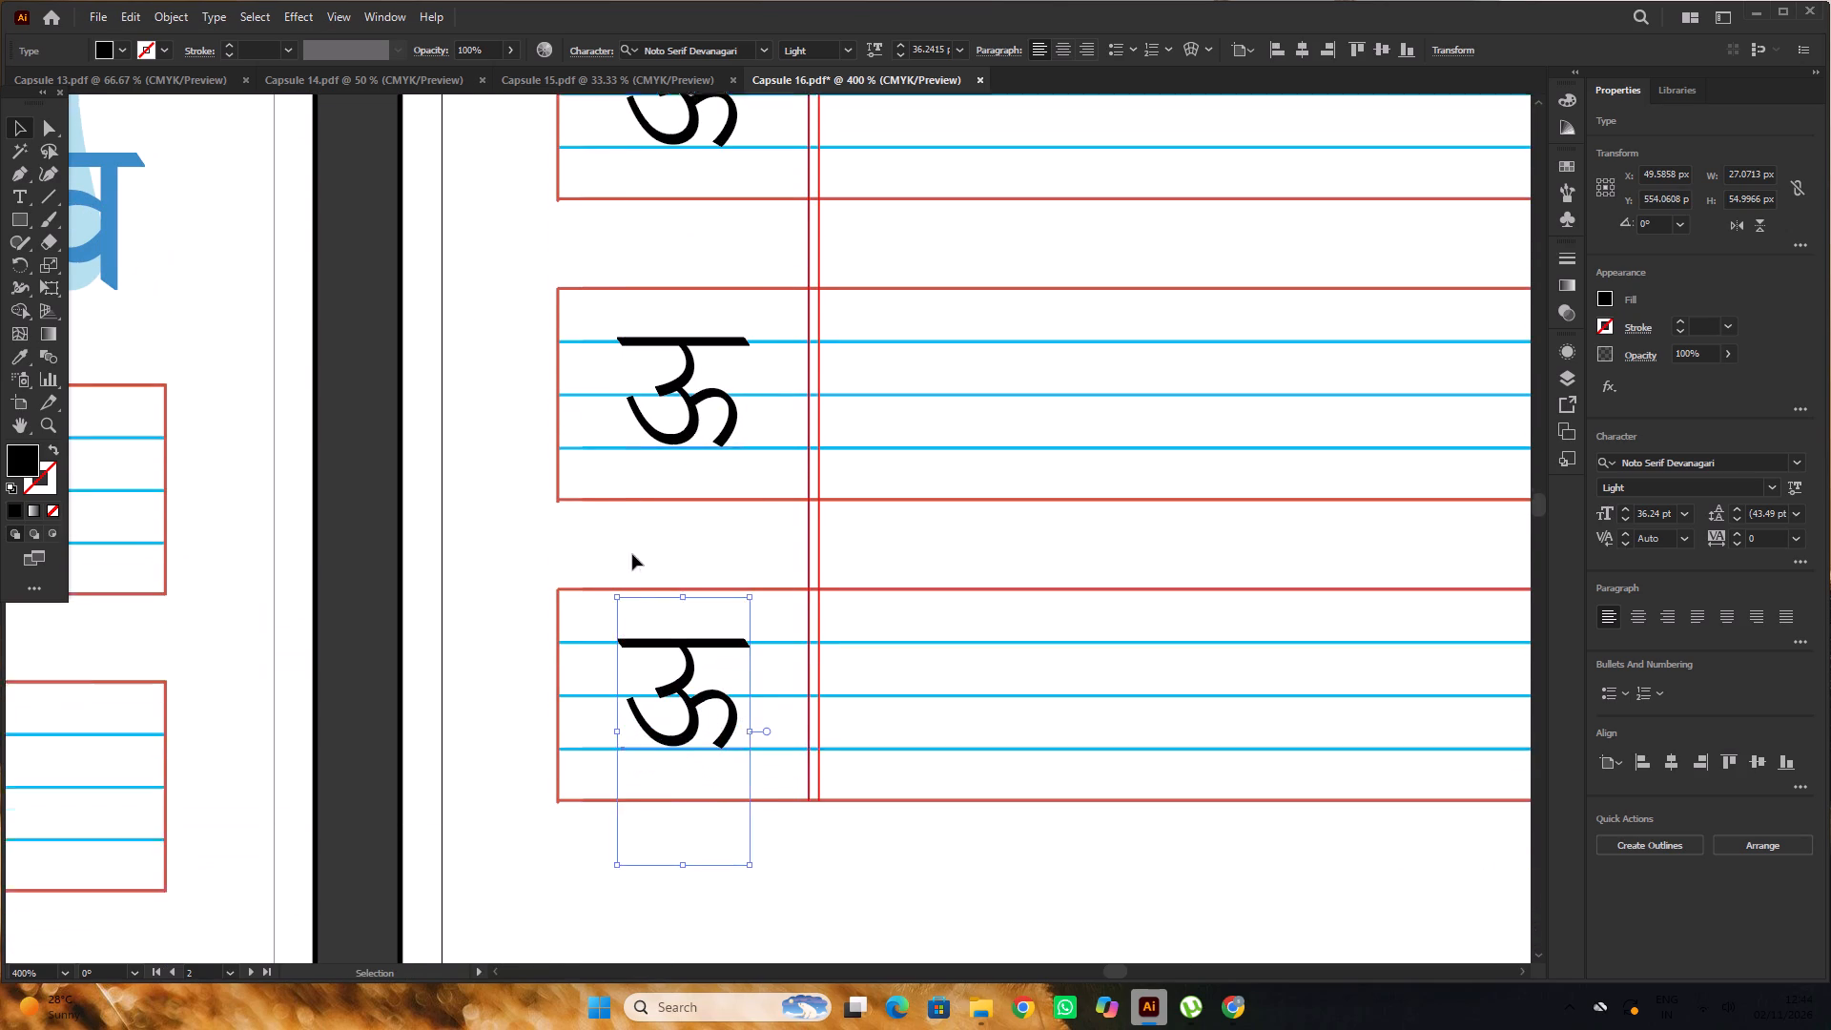
scroll(632, 554, "down", 7)
left_click(931, 859)
Lock the page background and the ruled-line group on the अभ्यास का समय page.
key("space")
left_click_drag(1068, 791, 966, 809)
left_click(1024, 798)
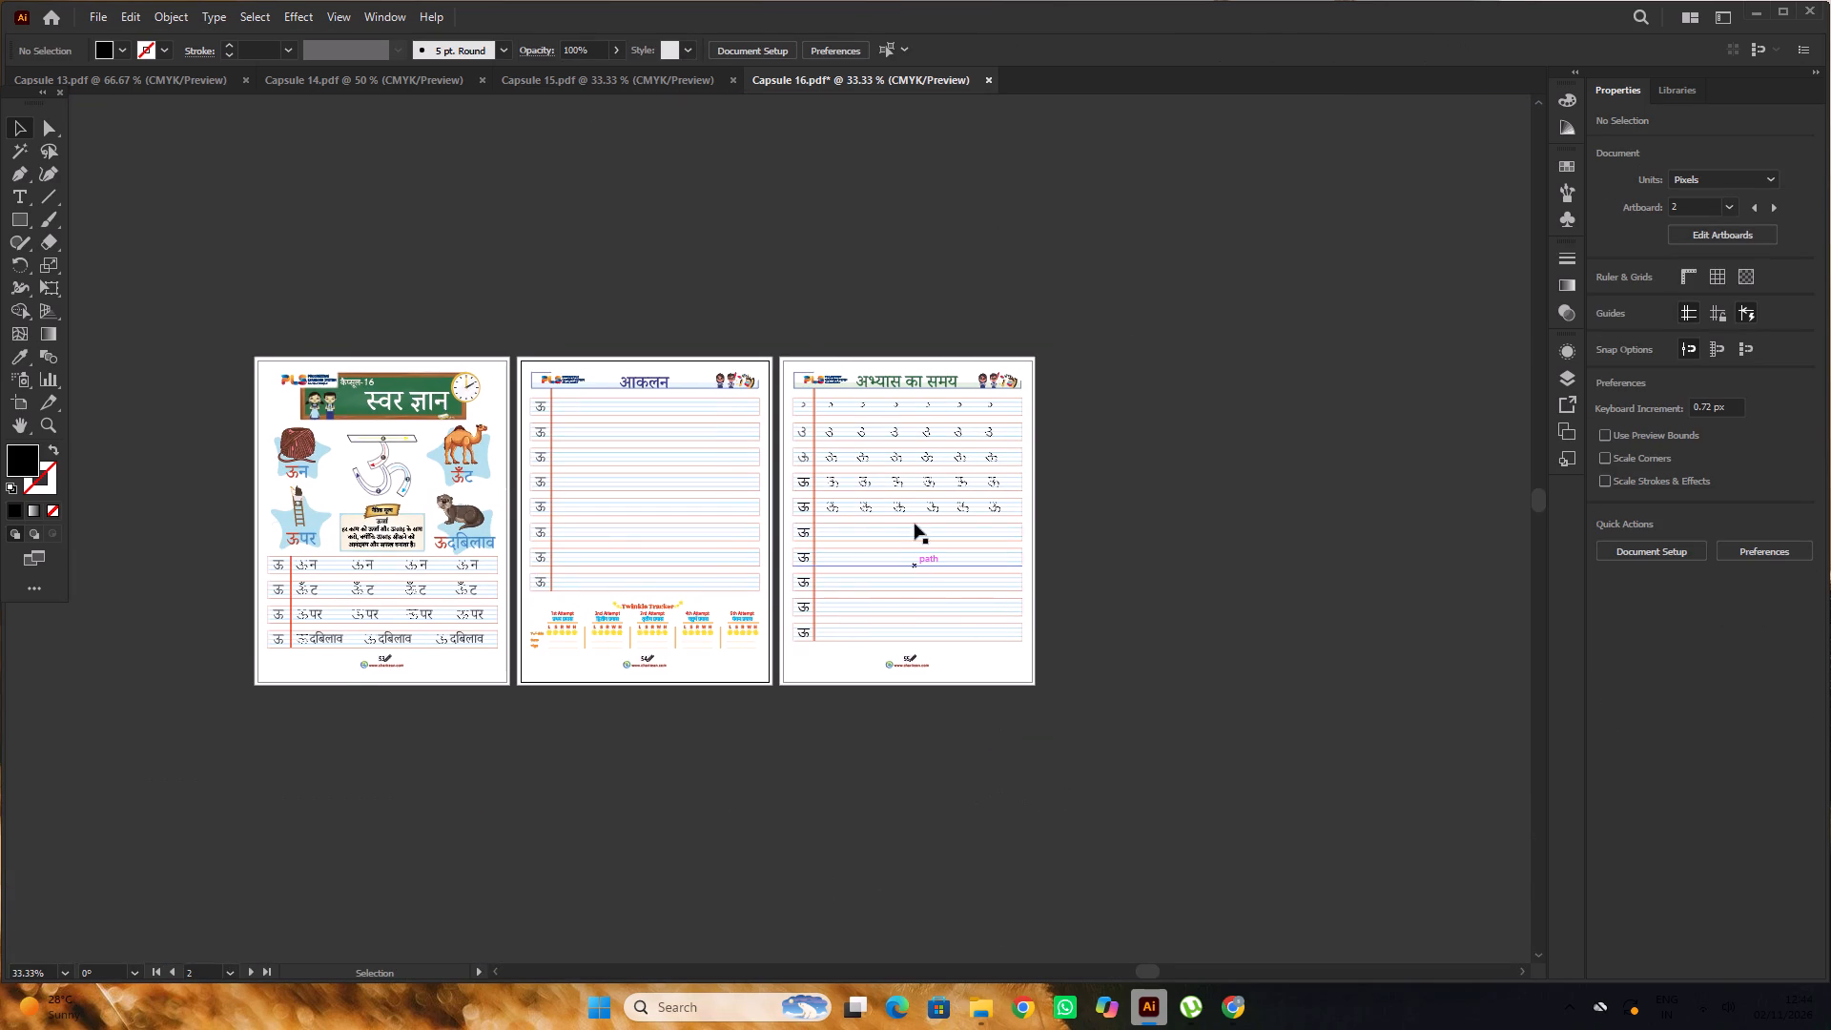
scroll(909, 491, "up", 7, "alt")
scroll(704, 397, "down", 2, "alt")
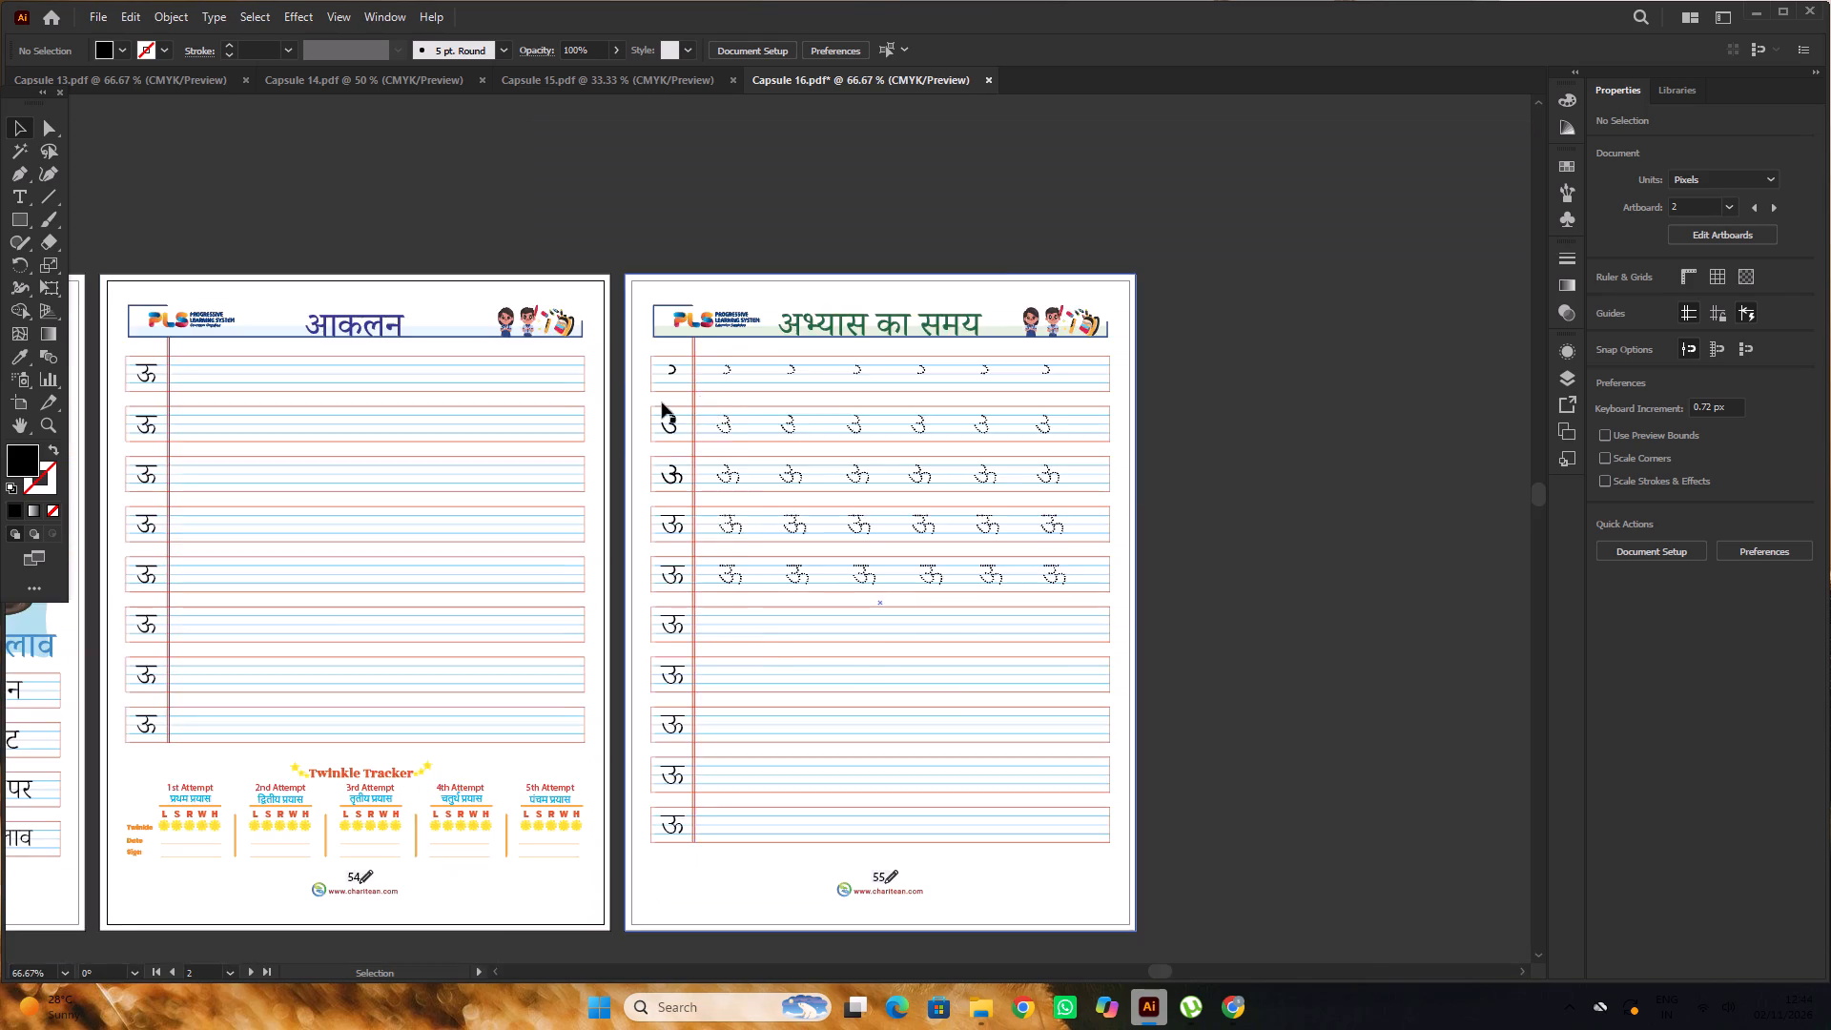
scroll(662, 402, "up", 1, "alt")
scroll(1179, 340, "down", 3, "alt")
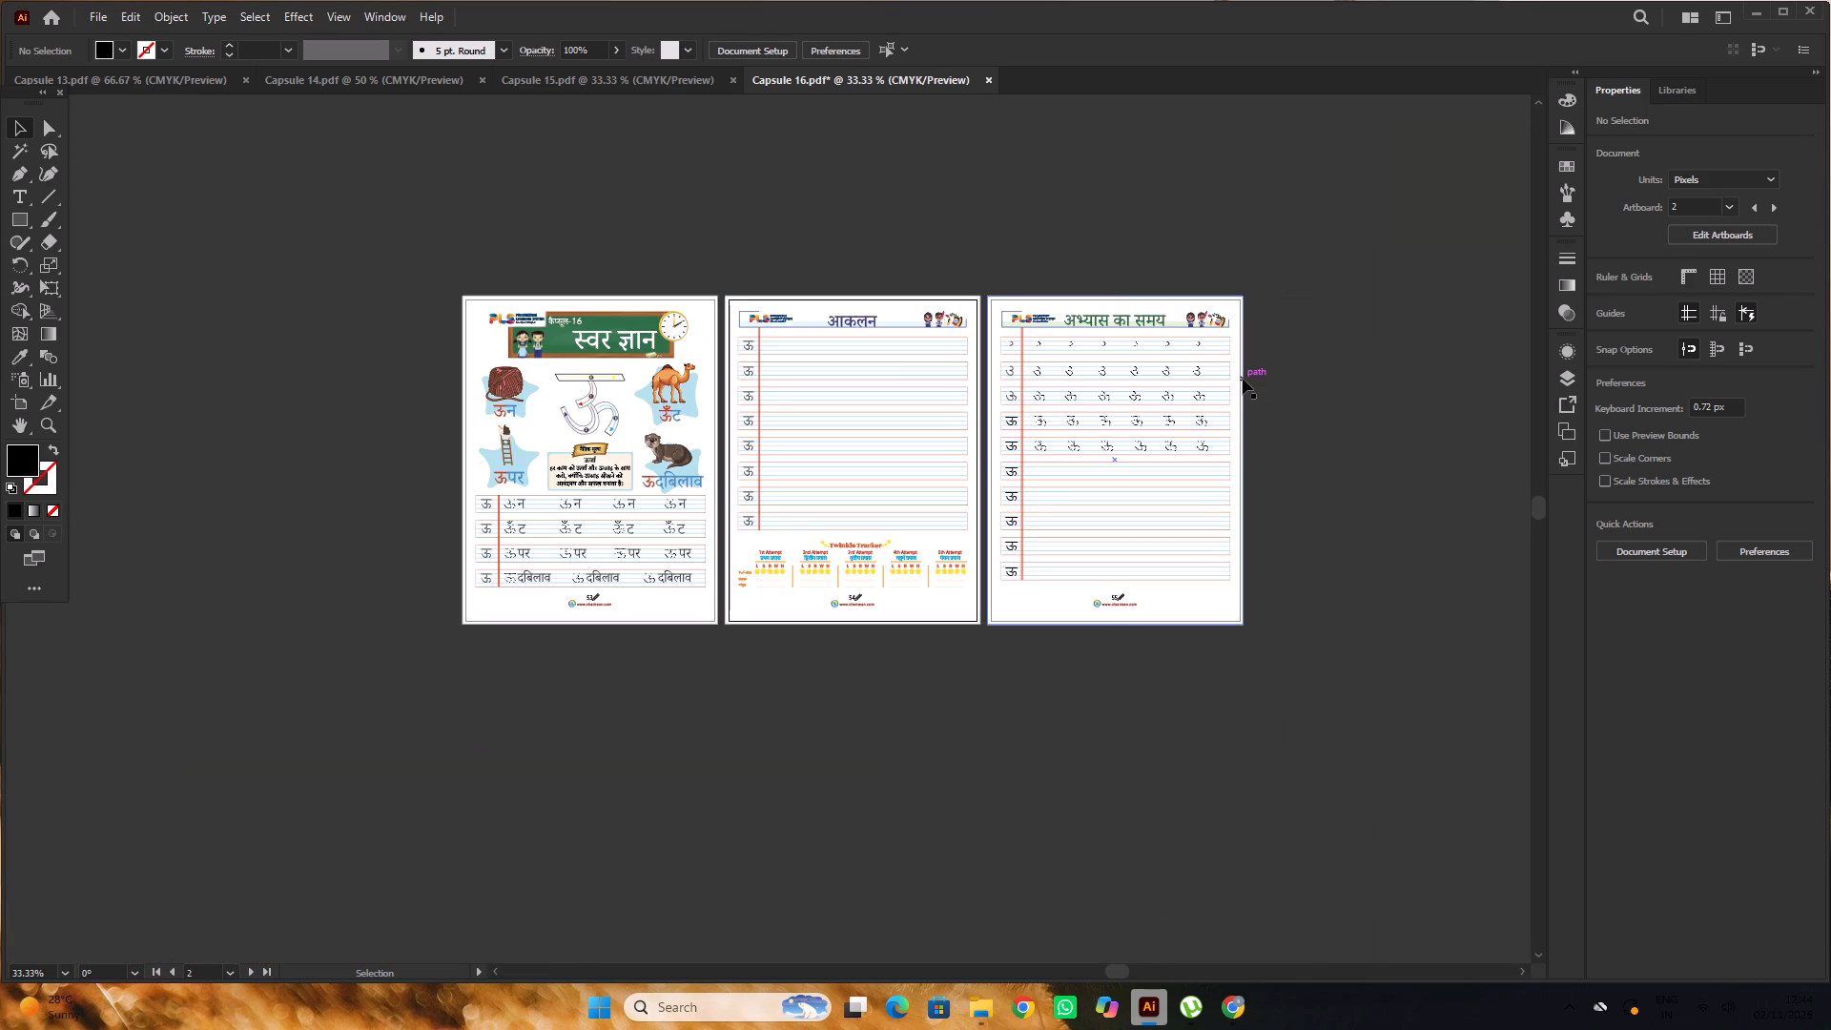
left_click(1243, 379)
scroll(1243, 379, "up", 3, "alt")
key("ctrl+2")
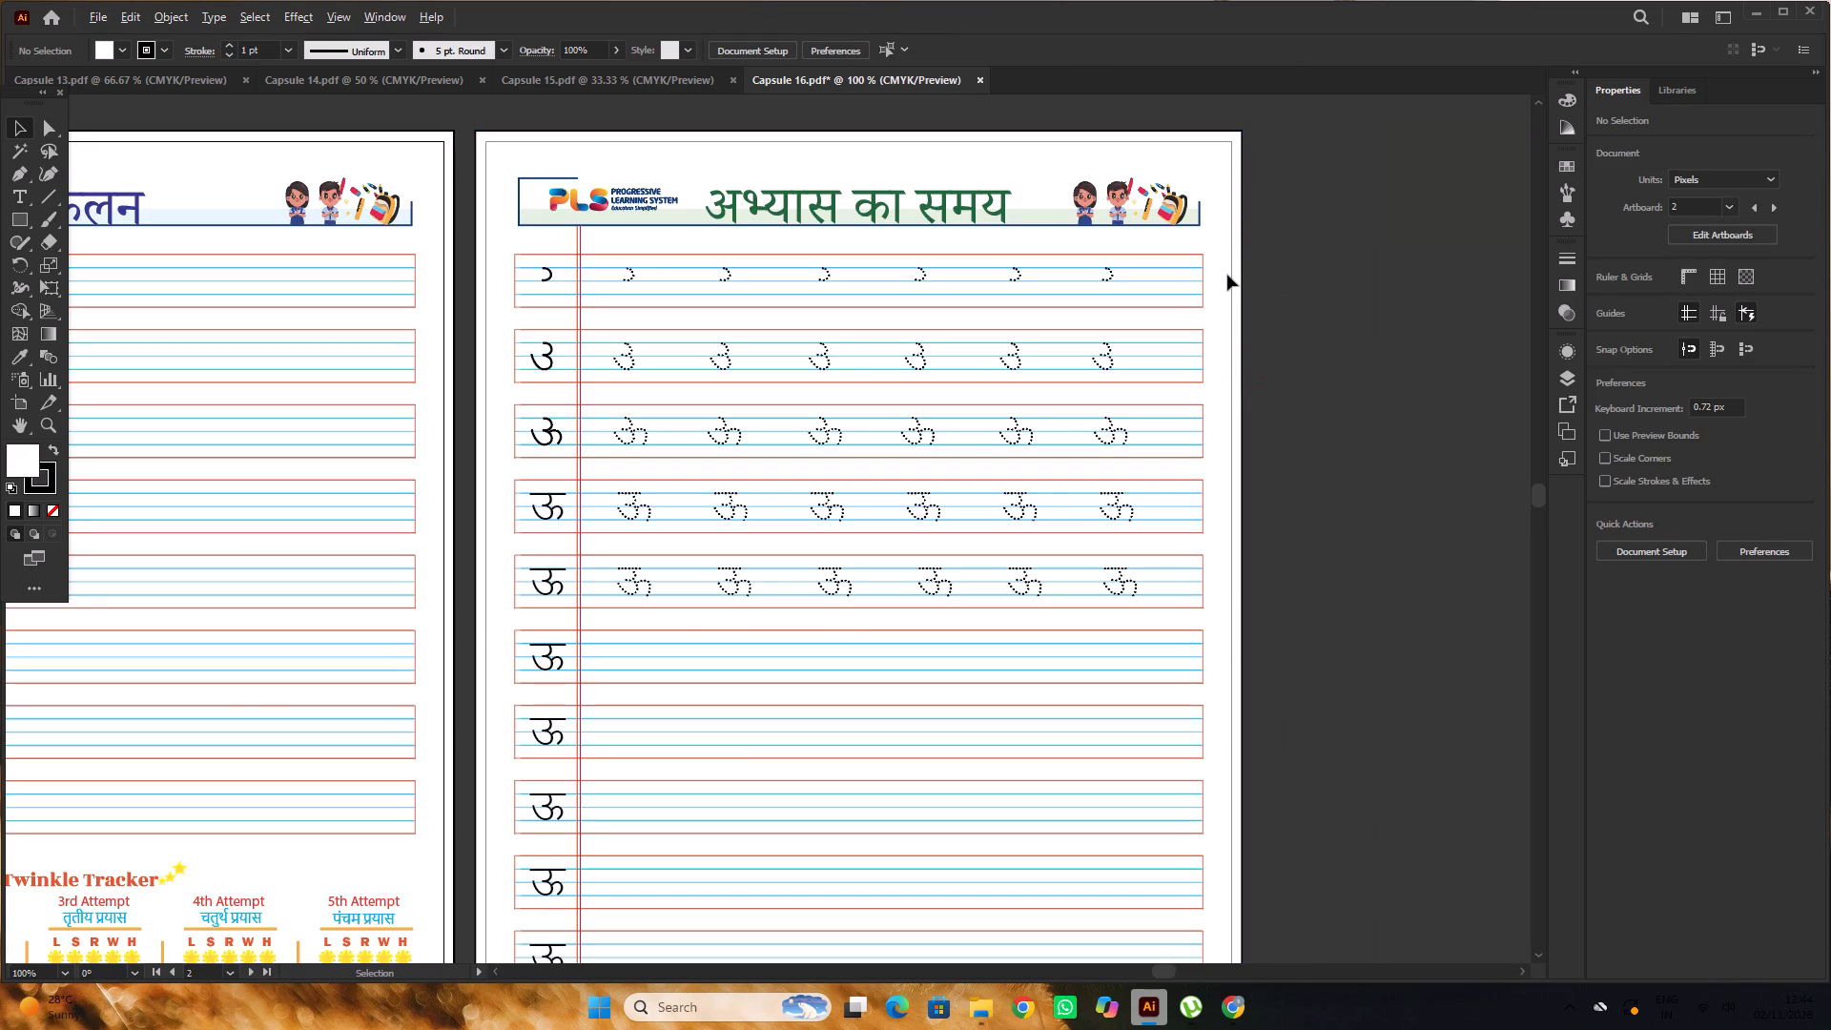
left_click(1225, 272)
scroll(1222, 264, "down", 2, "alt")
left_click_drag(1222, 262, 1210, 648)
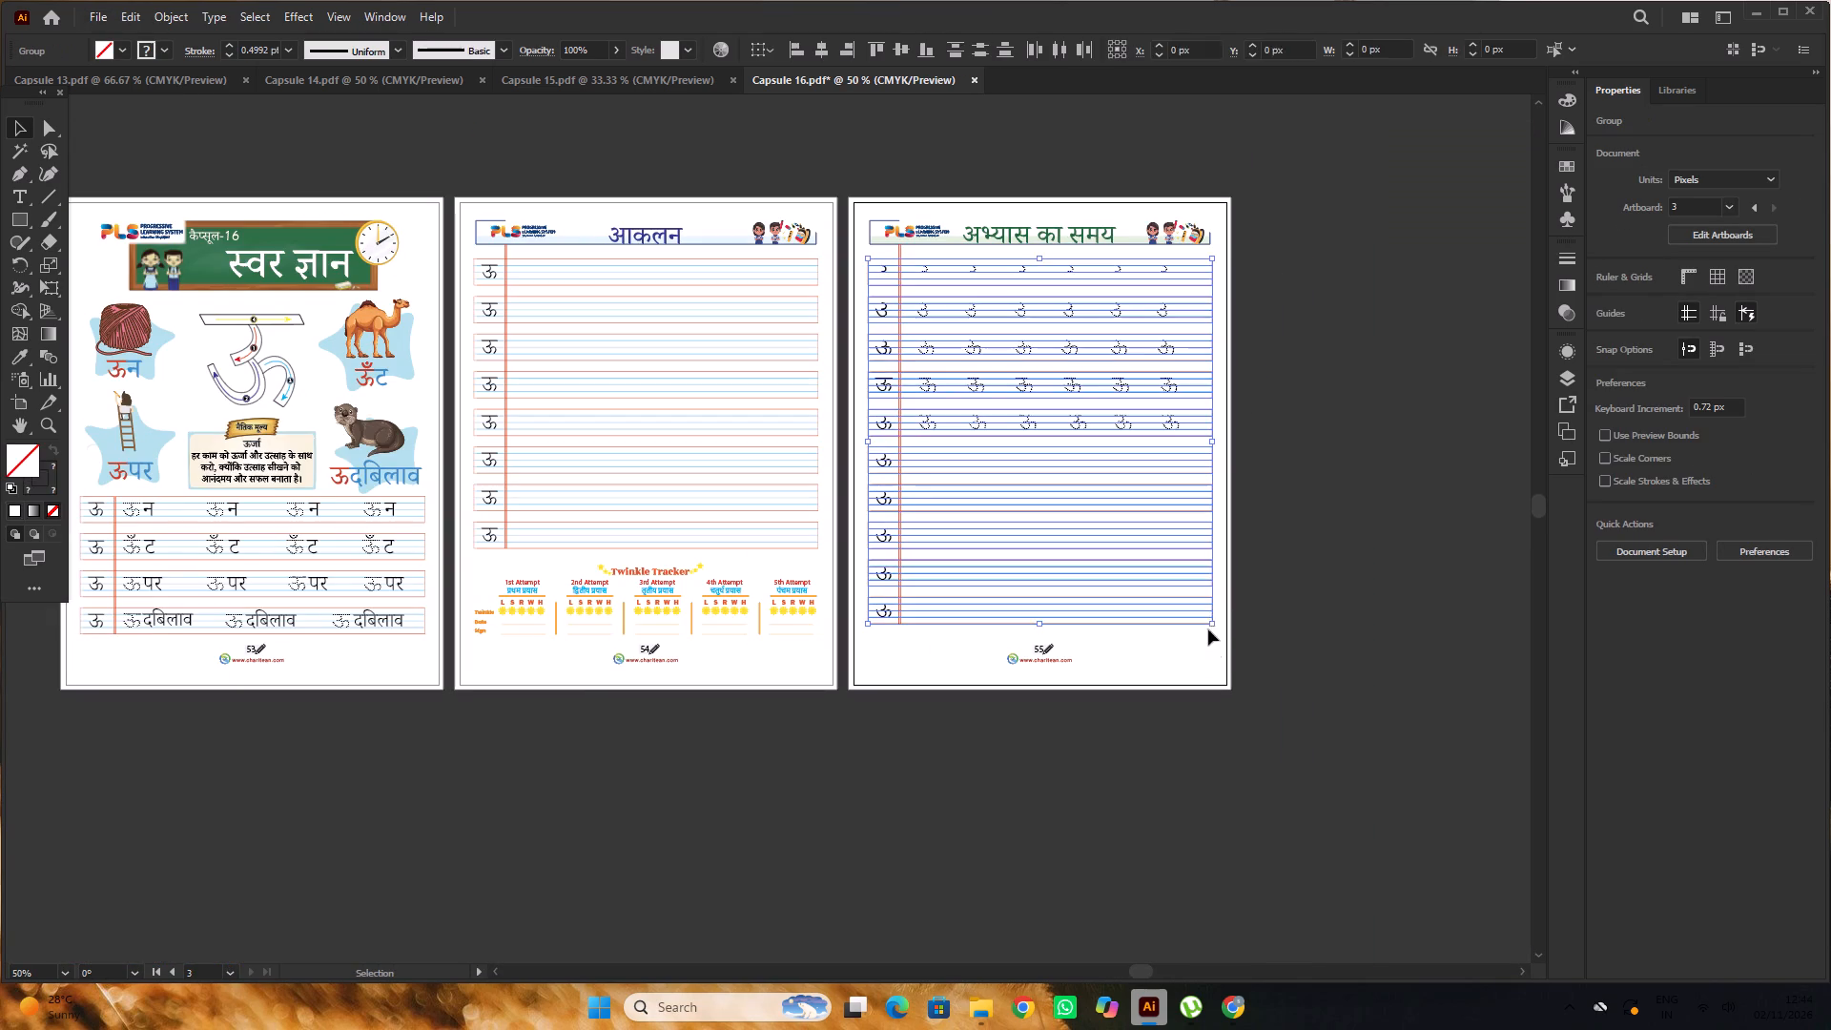
key("ctrl+2")
Delete the first-column letters from the second to tenth rows of the अभ्यास का समय page.
scroll(849, 264, "up", 2, "alt")
scroll(919, 270, "down", 1, "alt")
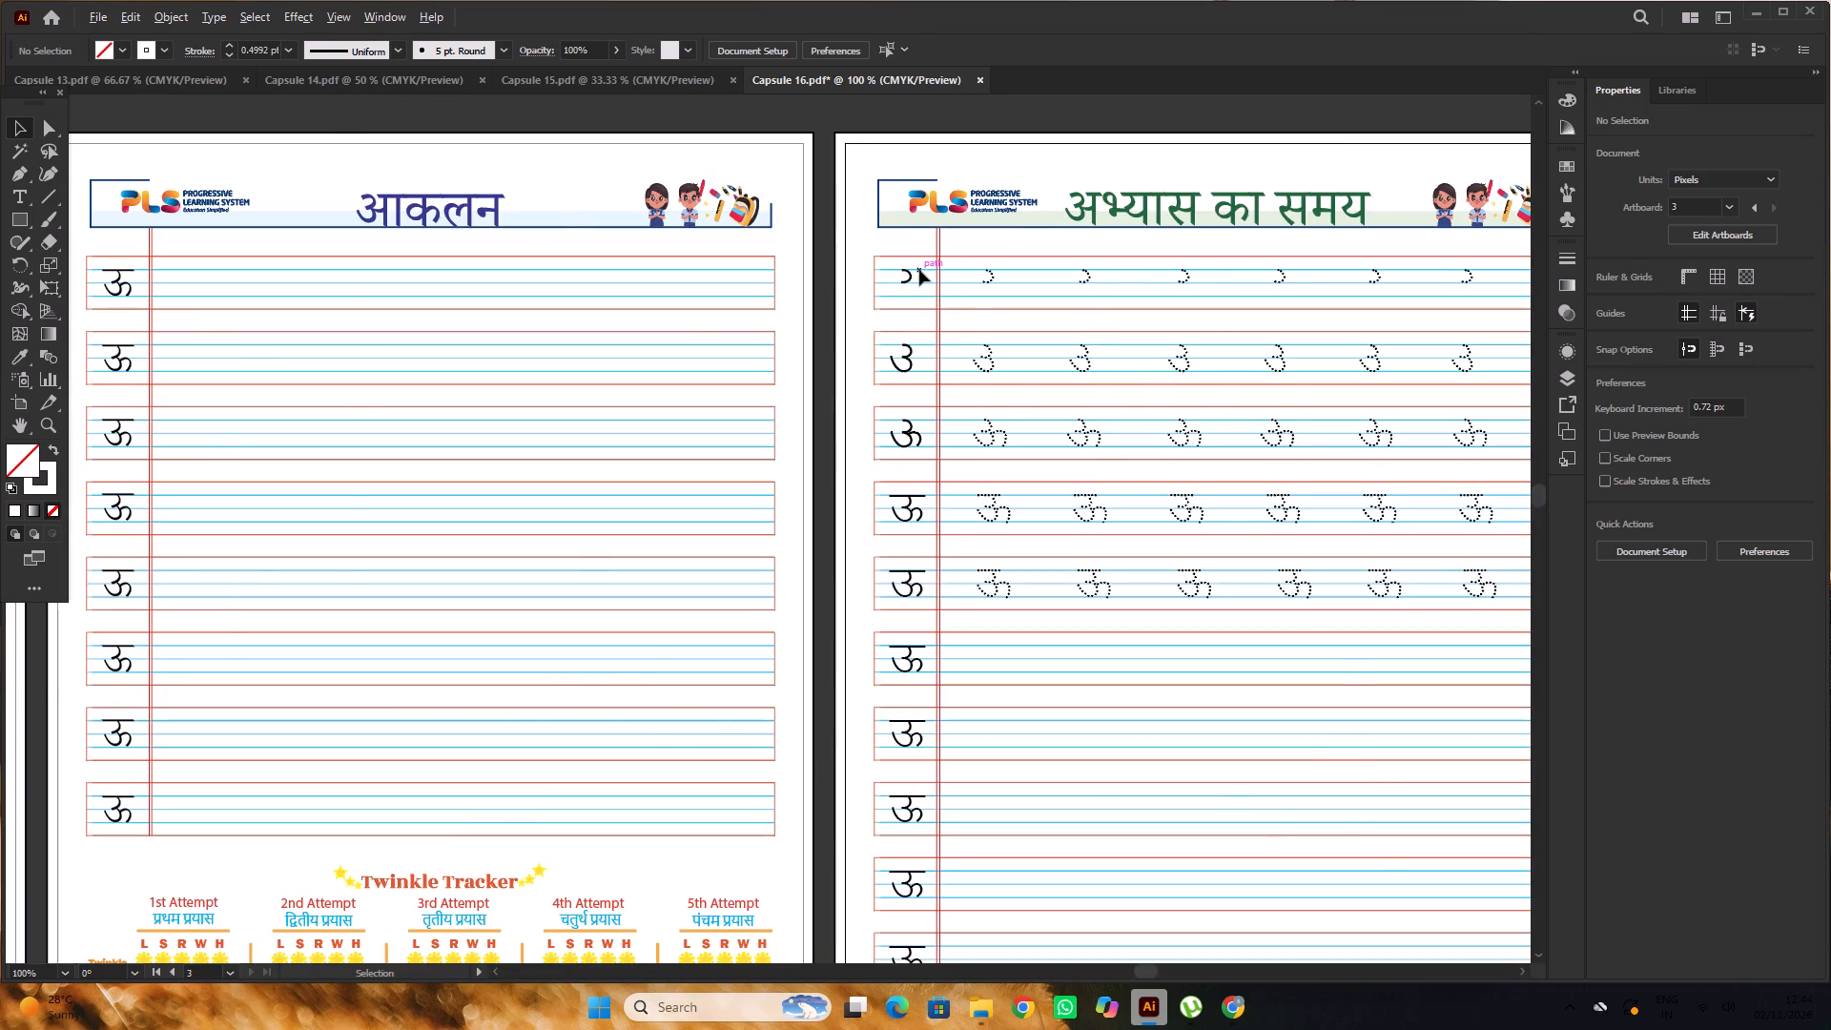
left_click_drag(919, 281, 903, 731)
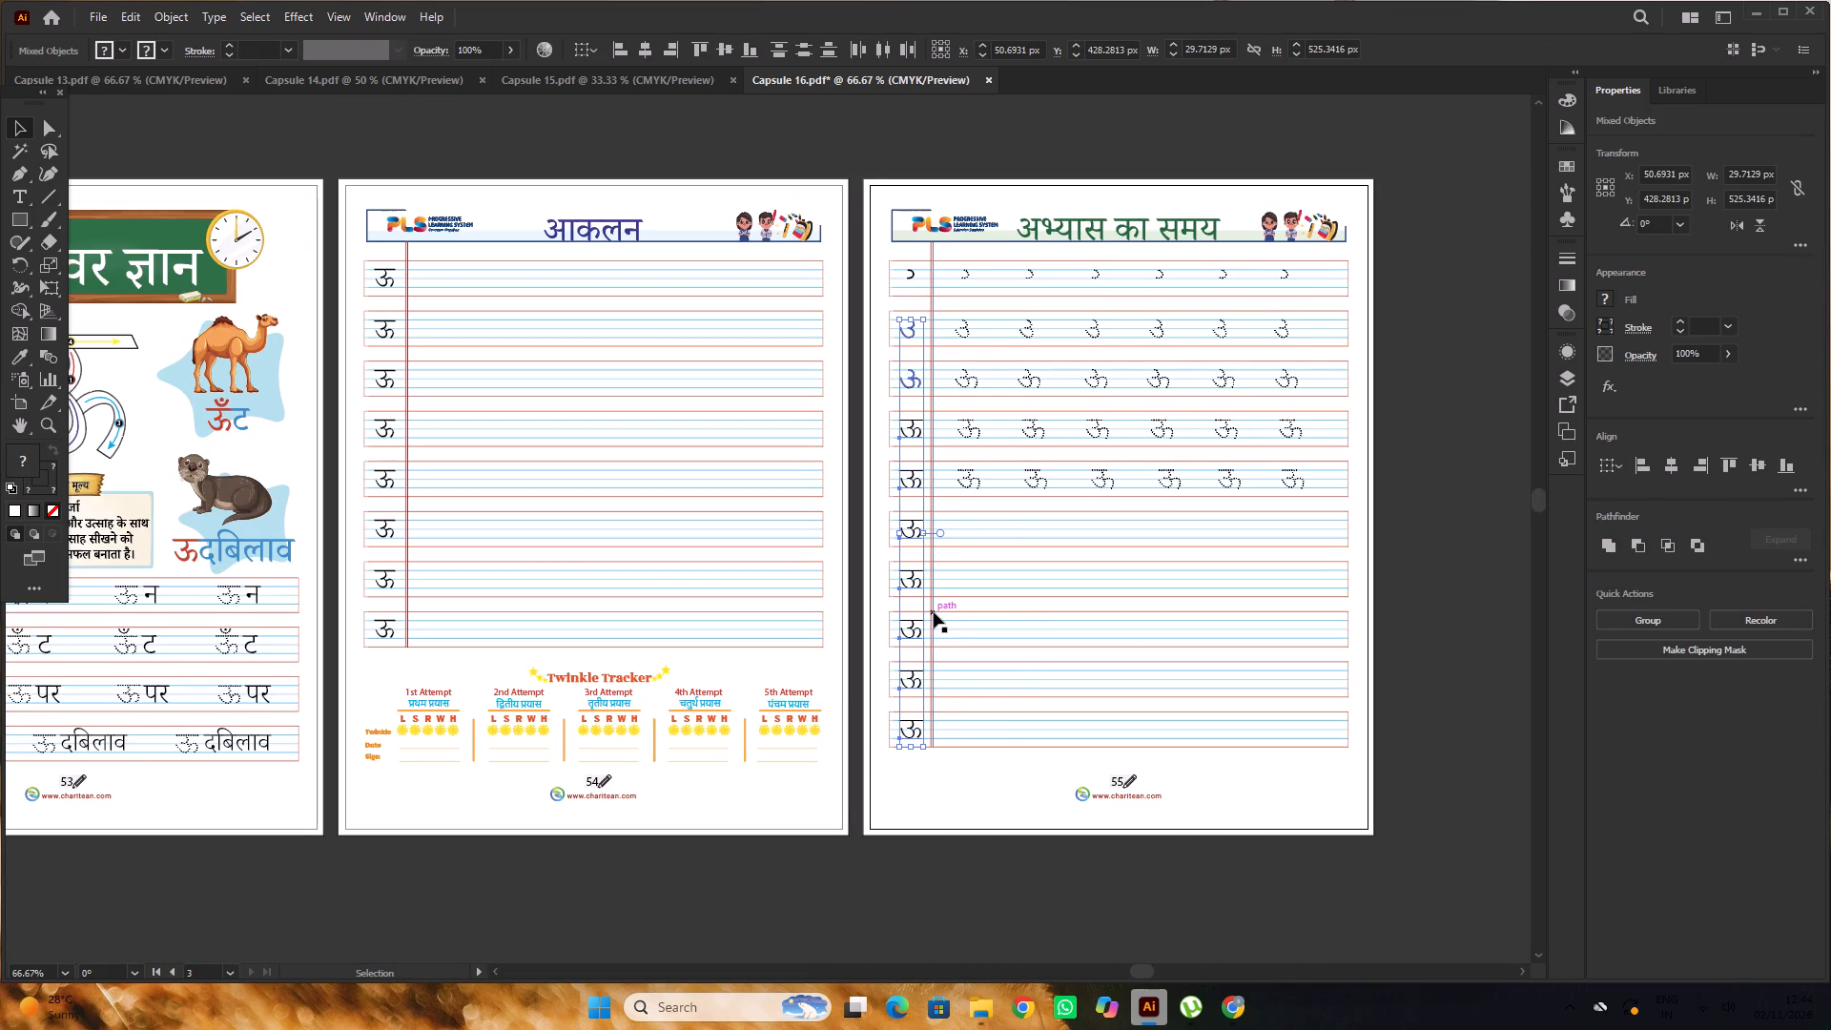
scroll(925, 598, "down", 5)
scroll(909, 480, "up", 3)
scroll(909, 480, "down", 2)
key("Delete")
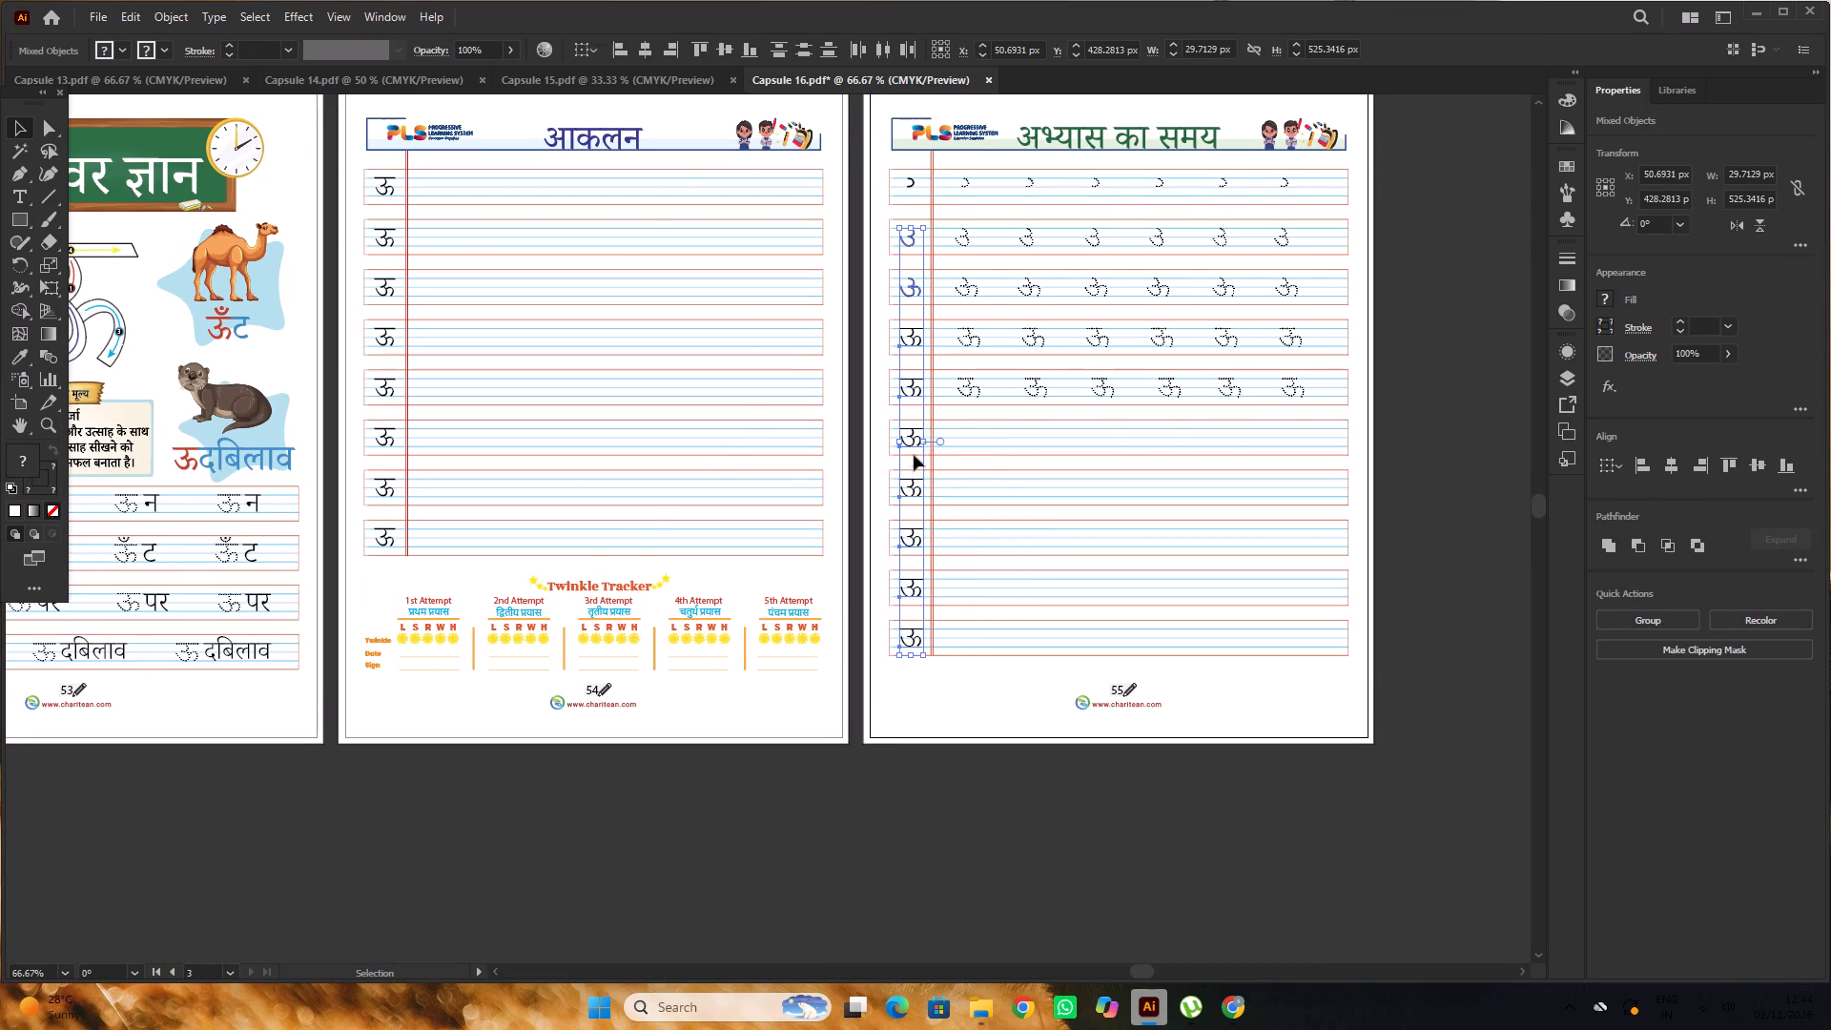
Copy the उ without its headline from the second row of Capsule 13's अभ्यास का समय page.
scroll(927, 356, "up", 3)
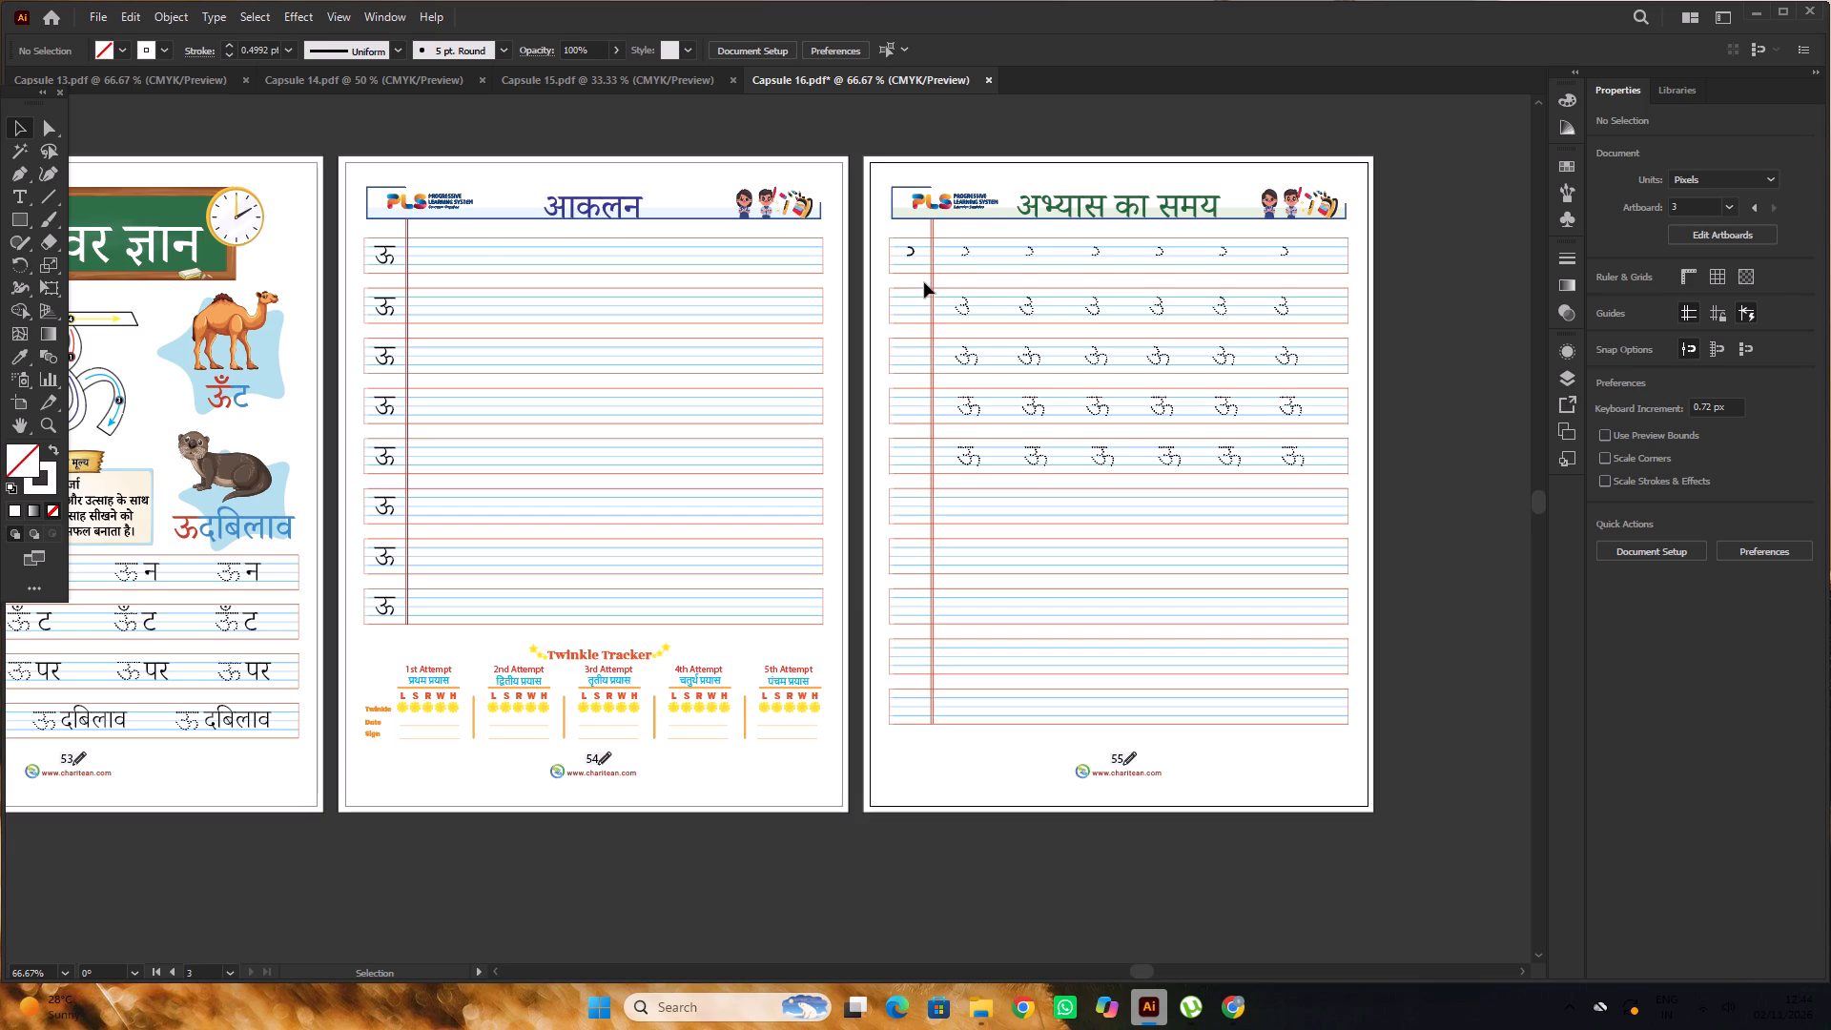
scroll(924, 282, "up", 2)
scroll(748, 160, "up", 2)
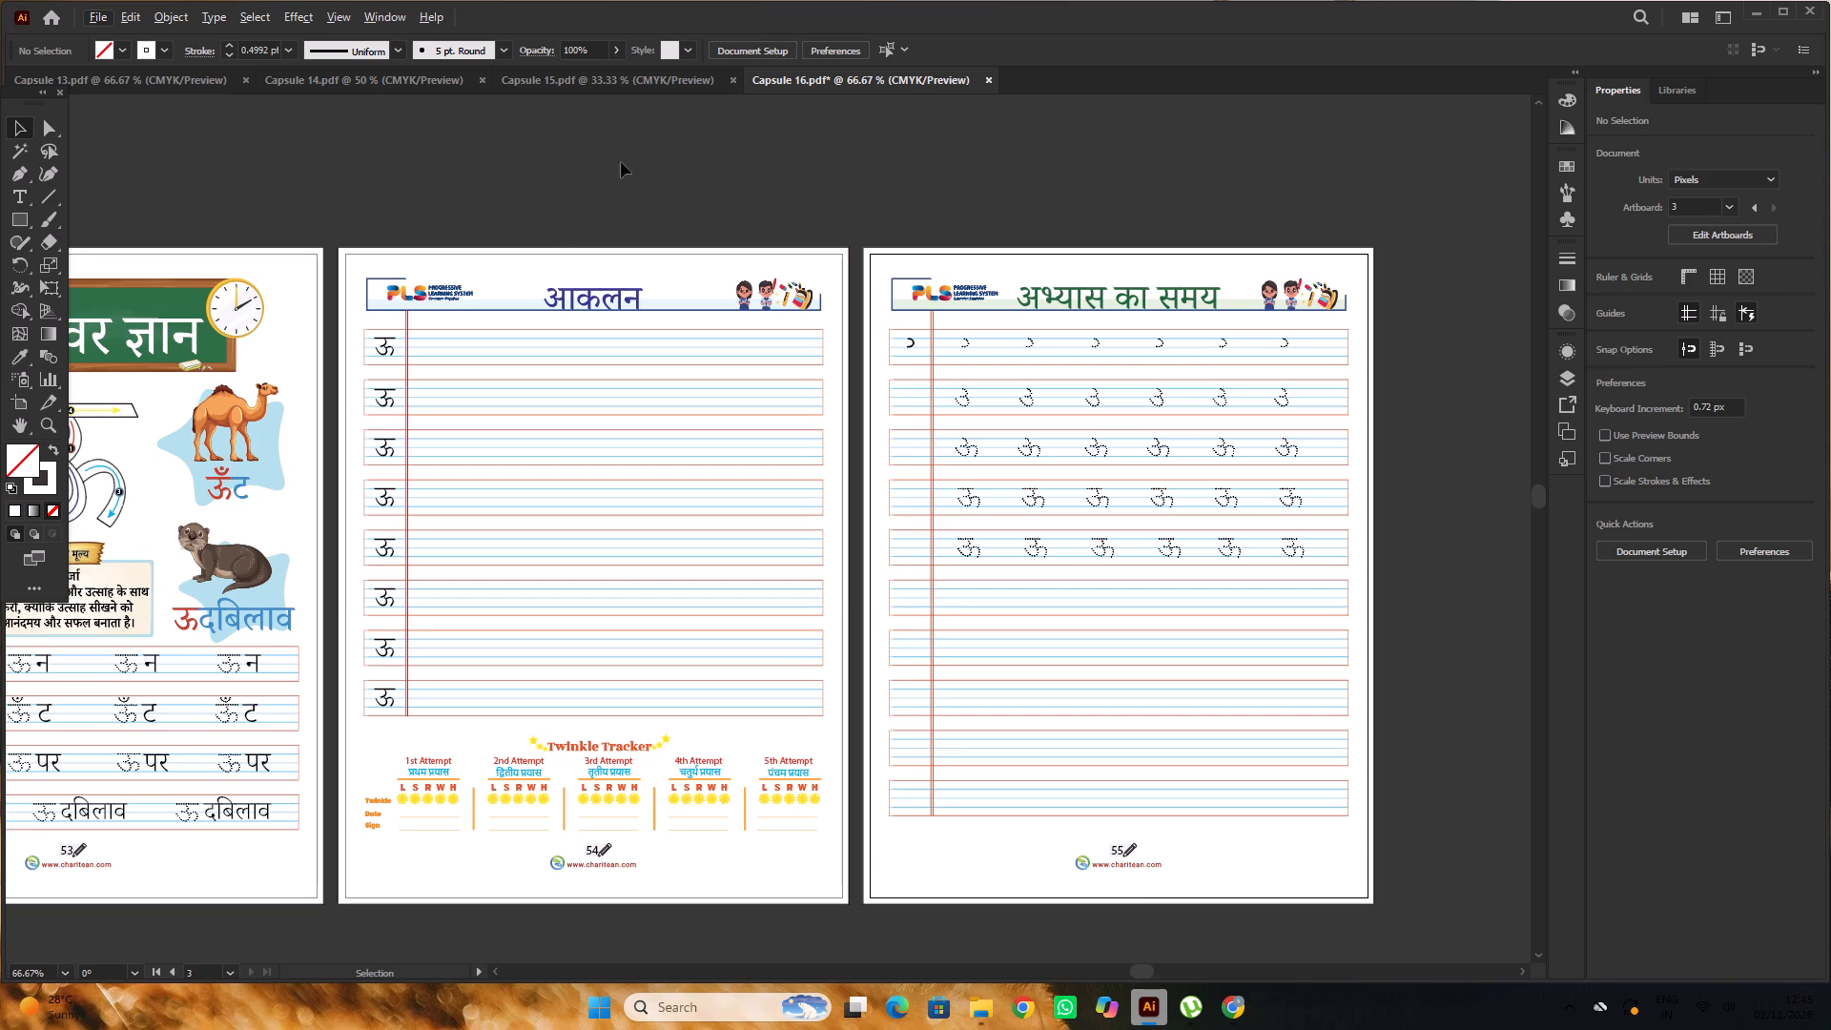
left_click(614, 76)
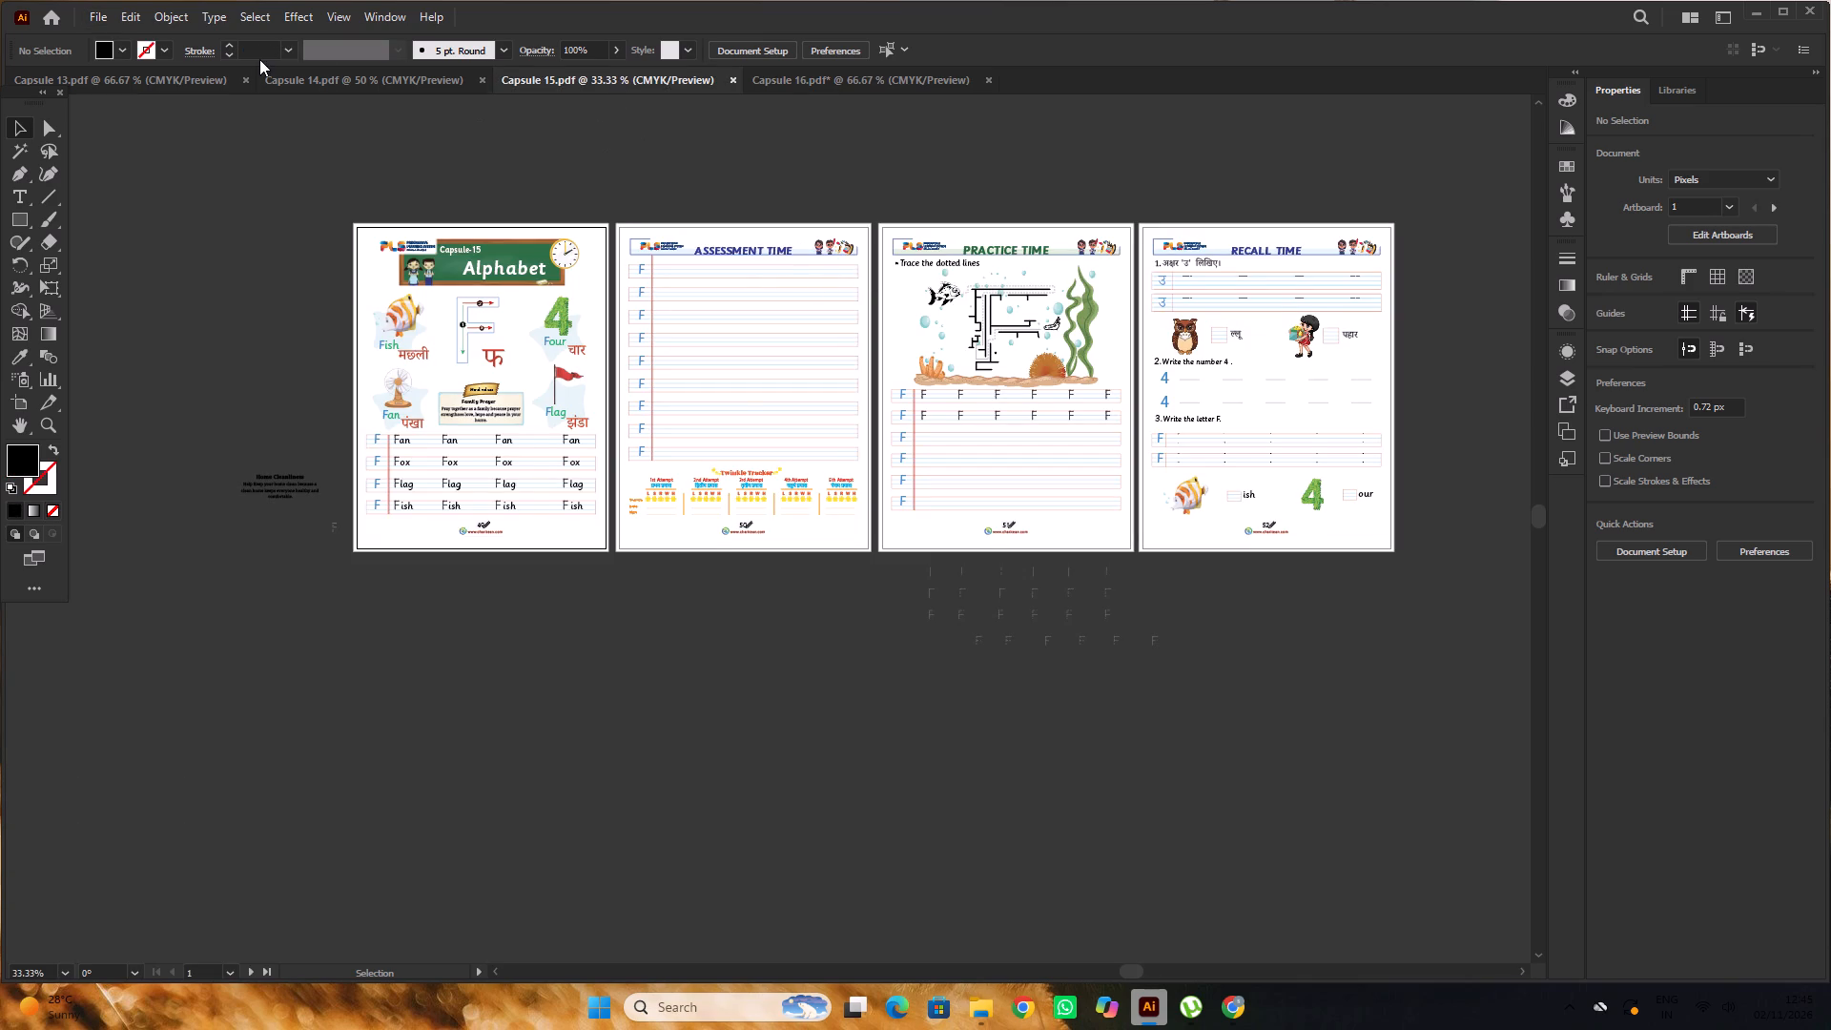
left_click(259, 59)
left_click(299, 82)
left_click(90, 90)
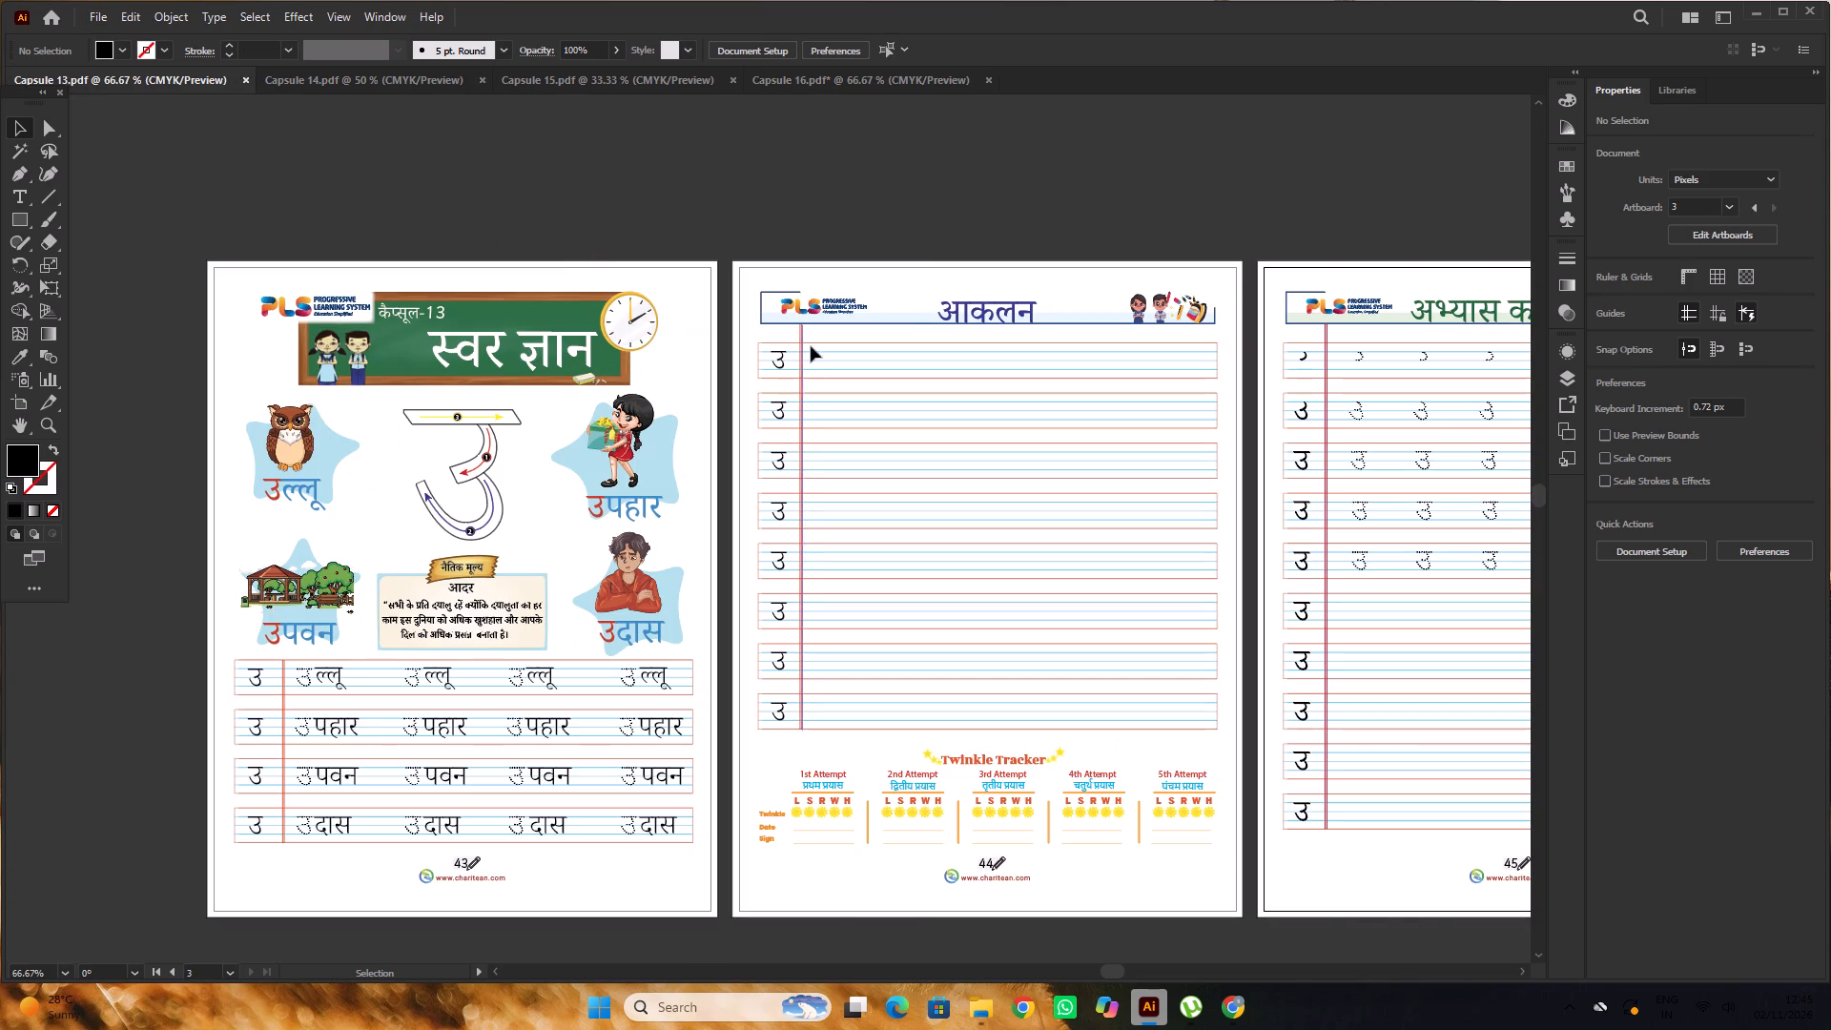
key("space")
key("space")
left_click_drag(1201, 245, 649, 211)
left_click(977, 205)
scroll(825, 342, "up", 2, "alt")
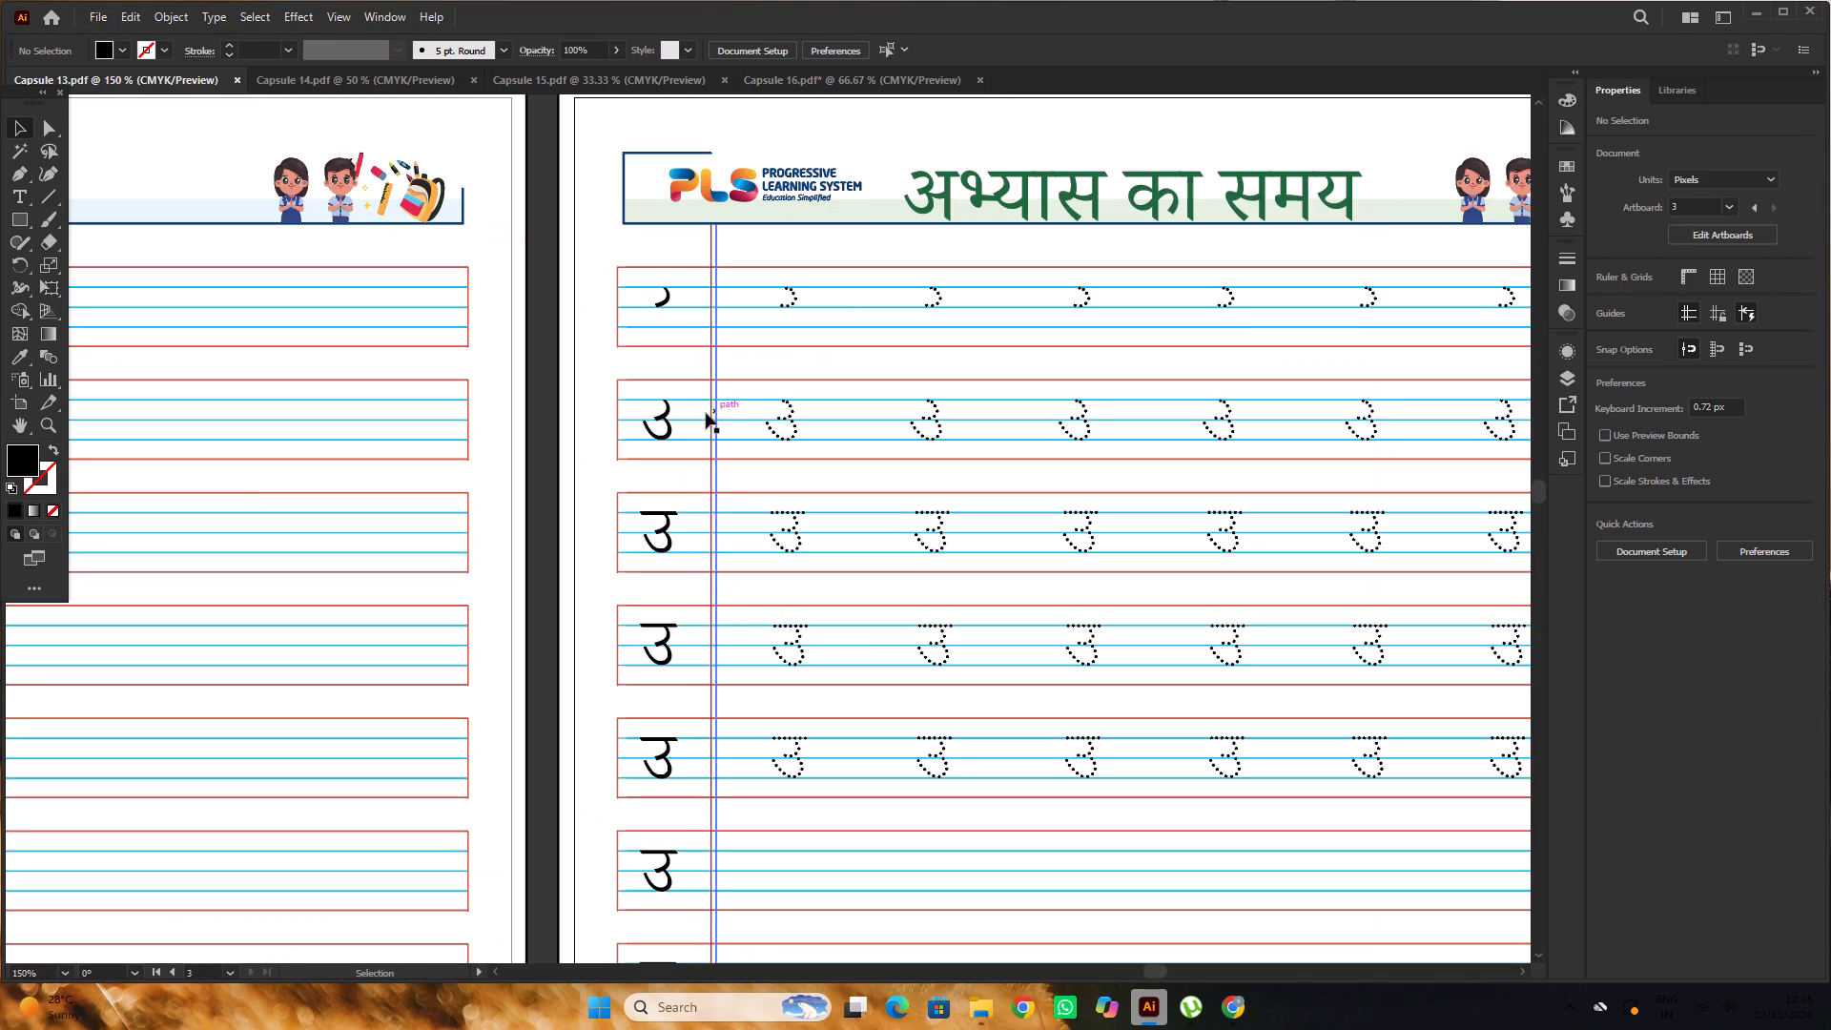
left_click(669, 426)
key("ctrl+c")
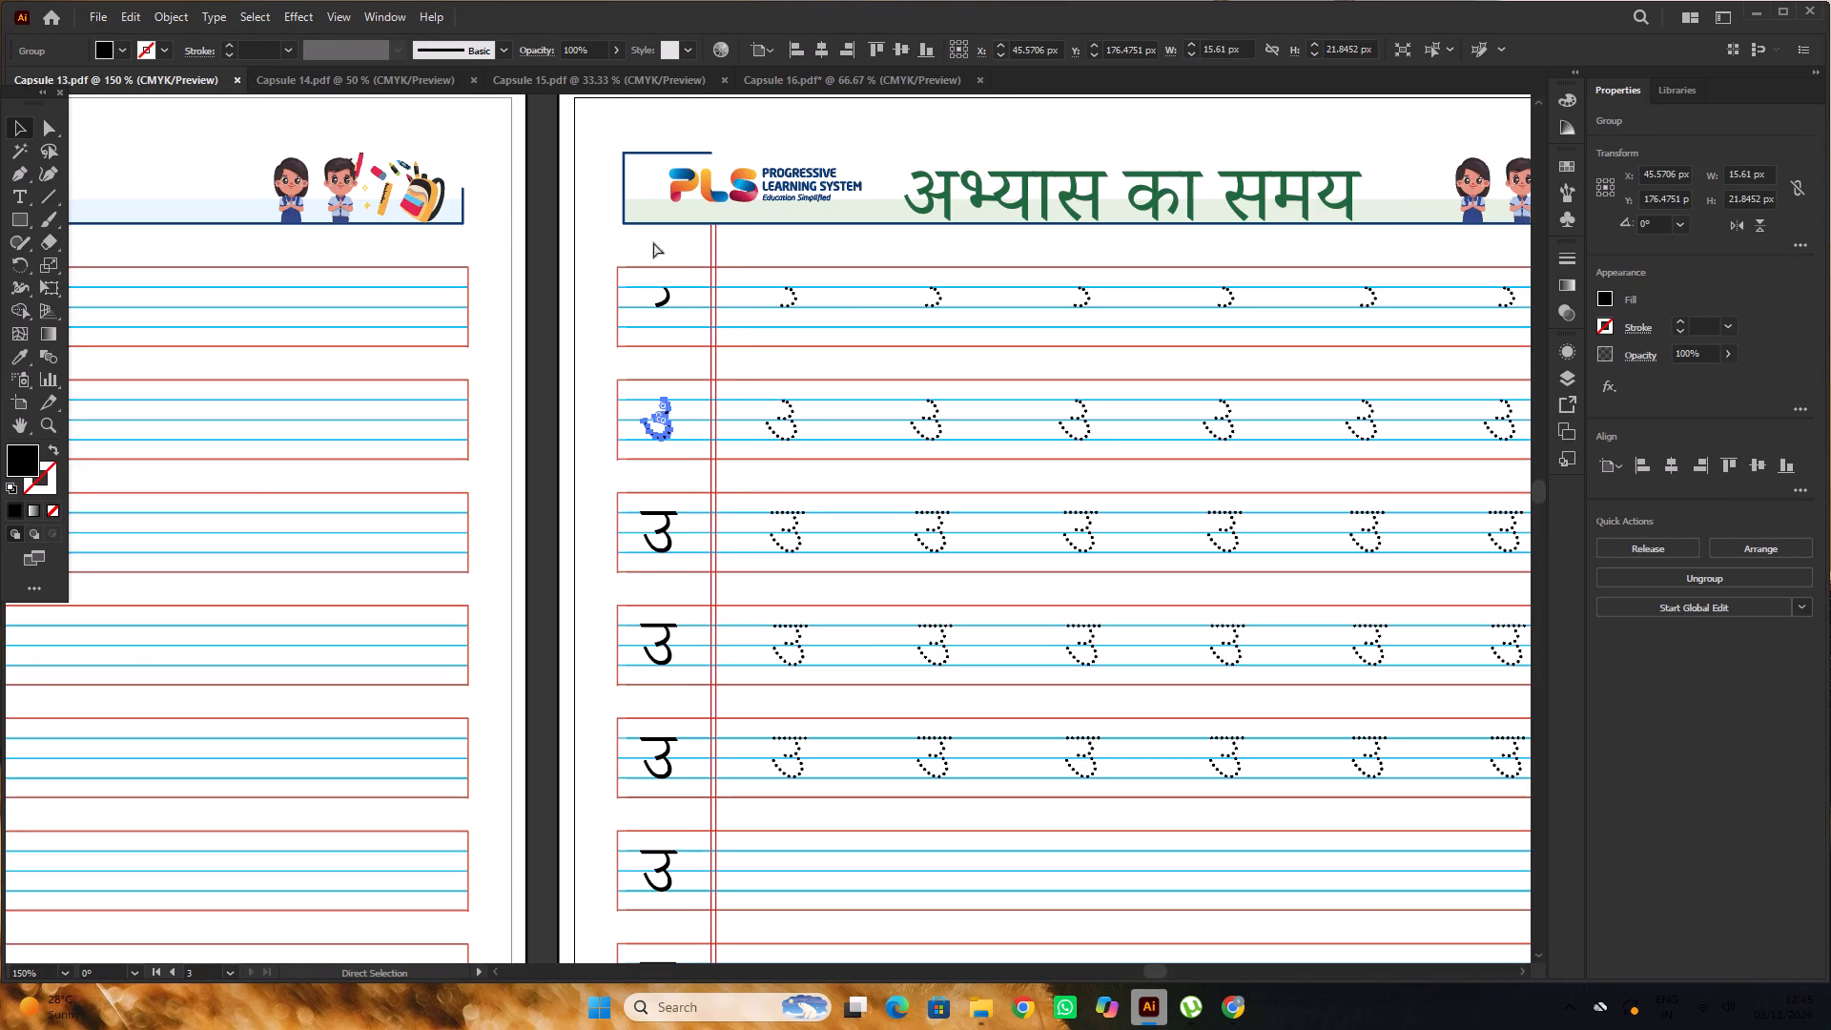
Paste the copied partial उ in place in the second row of Capsule 16's अभ्यास का समय page.
left_click(795, 82)
scroll(965, 396, "up", 2, "alt")
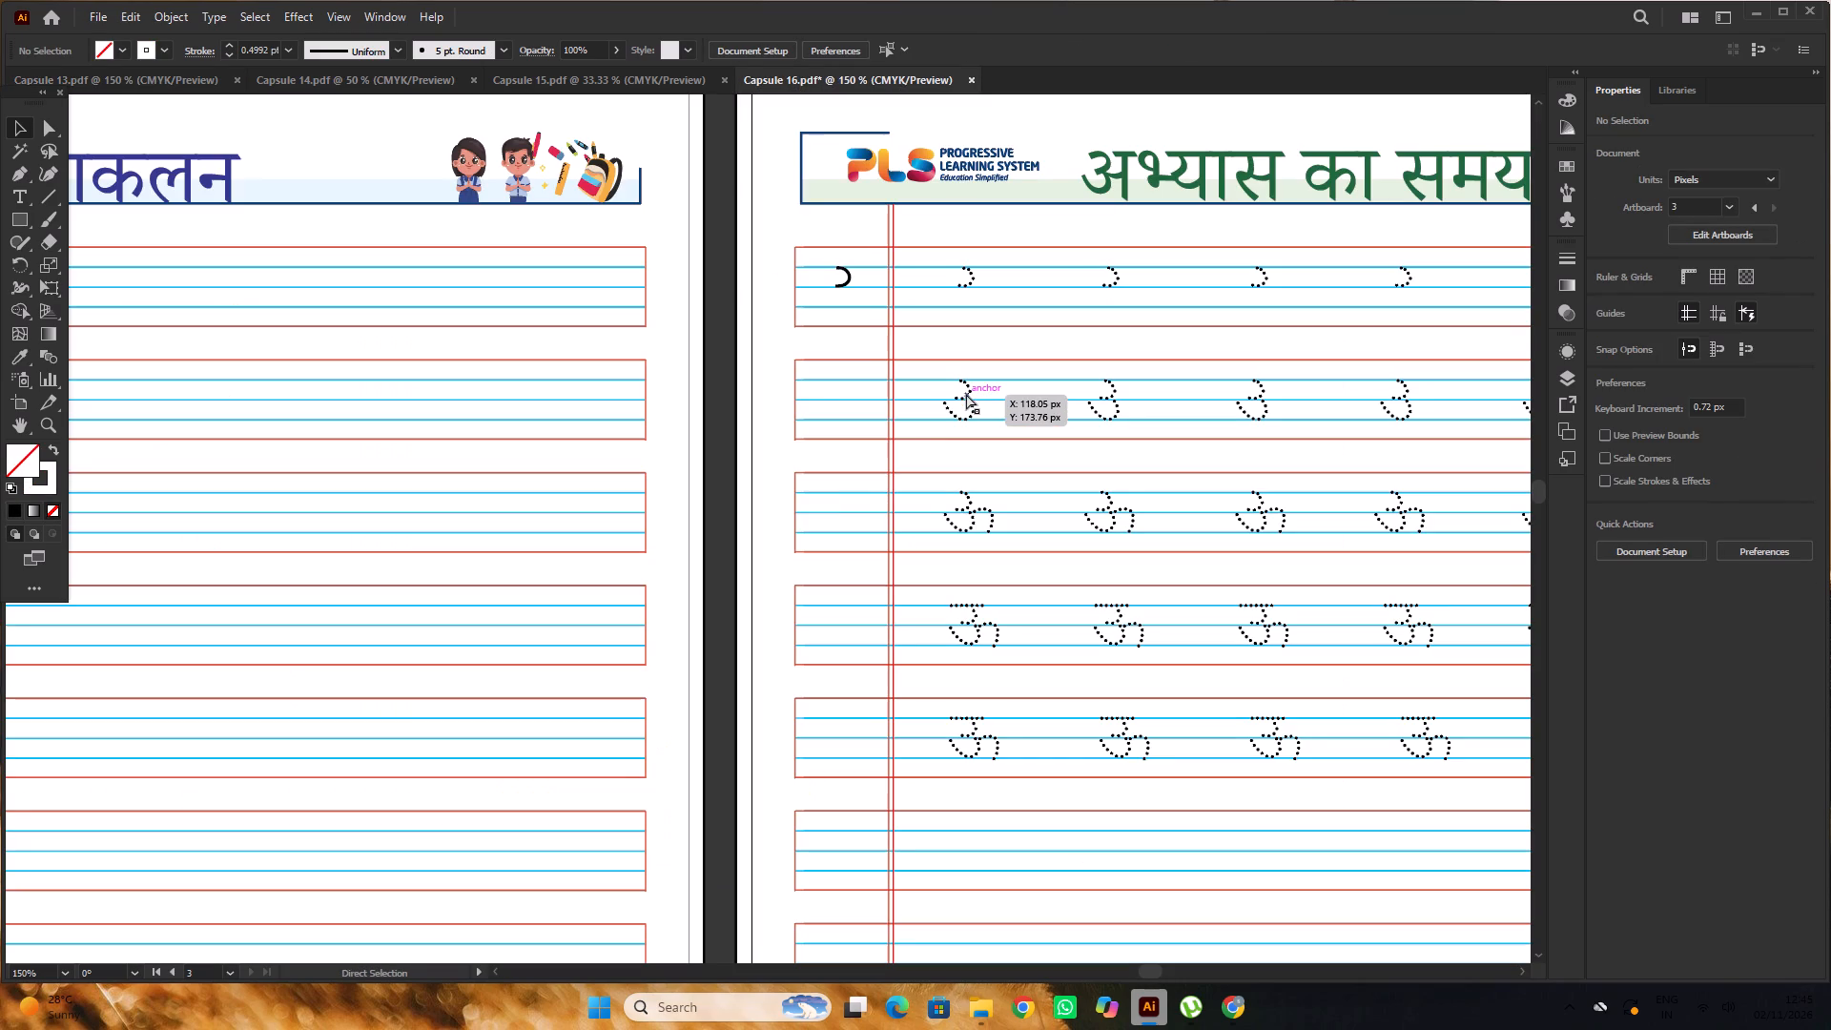
key("ctrl+f")
scroll(870, 403, "up", 4, "alt")
scroll(768, 366, "down", 4, "alt")
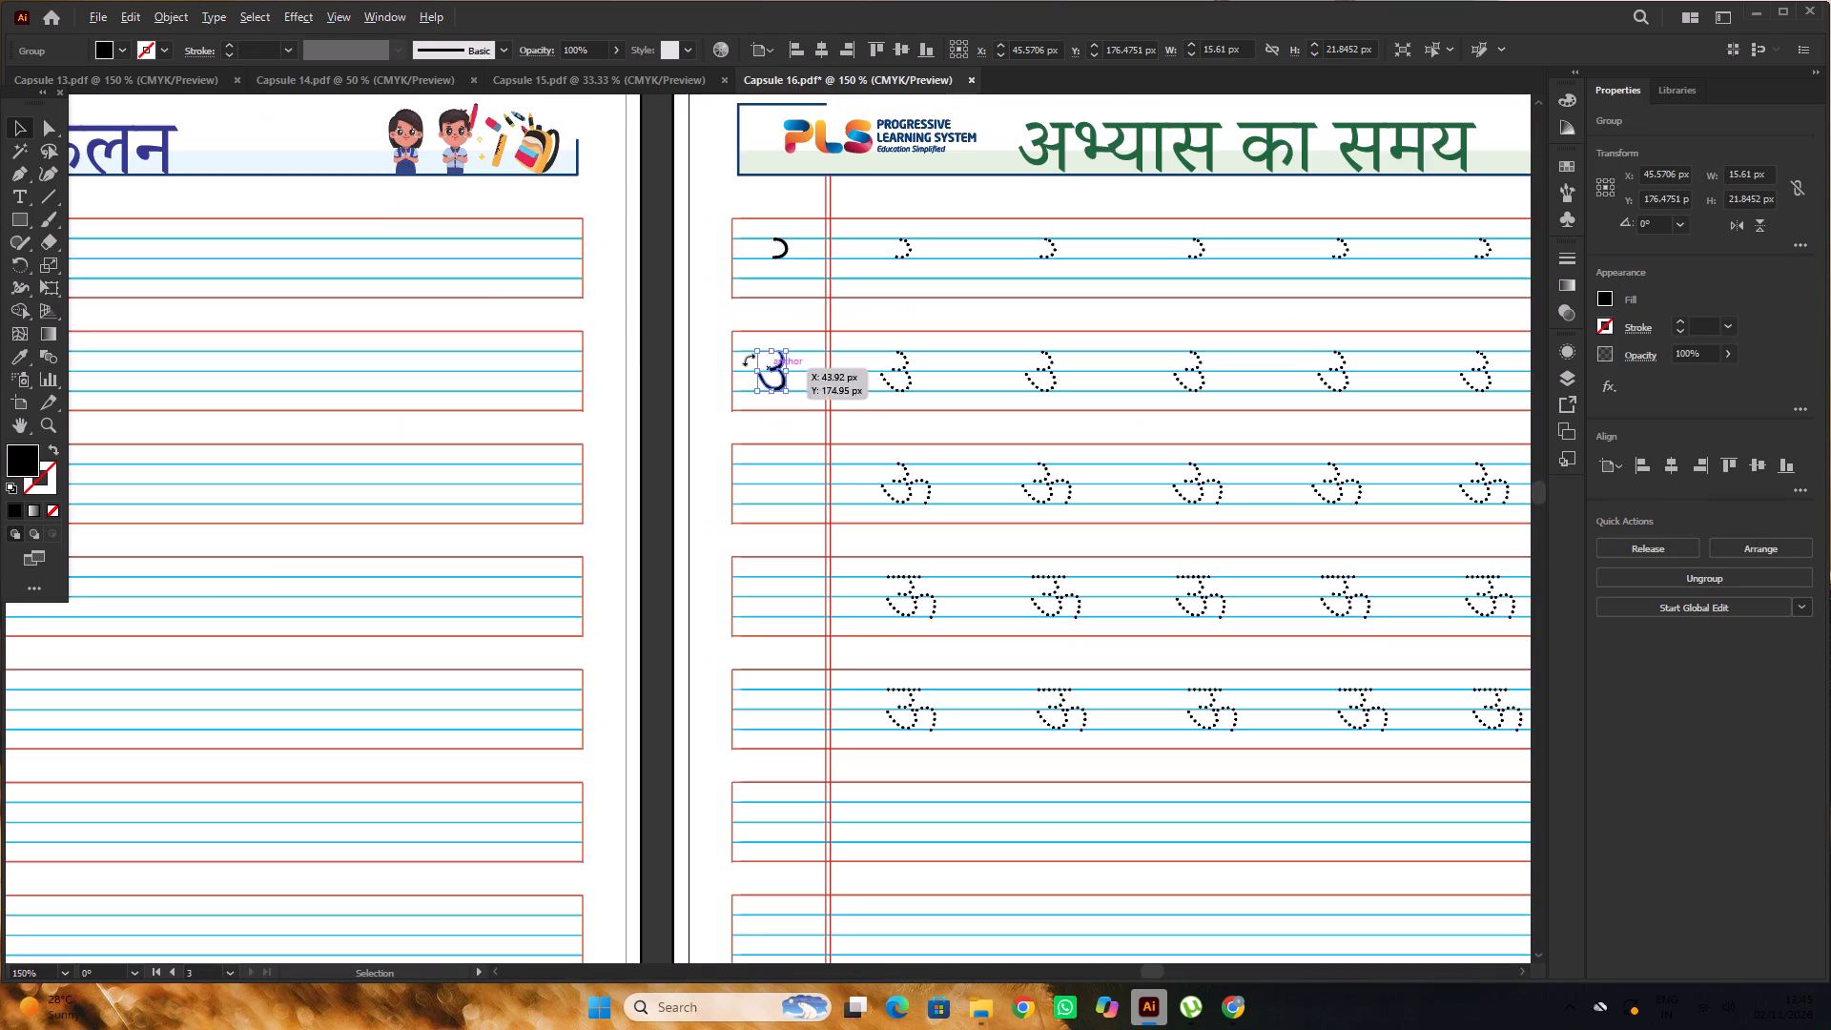
left_click(669, 345)
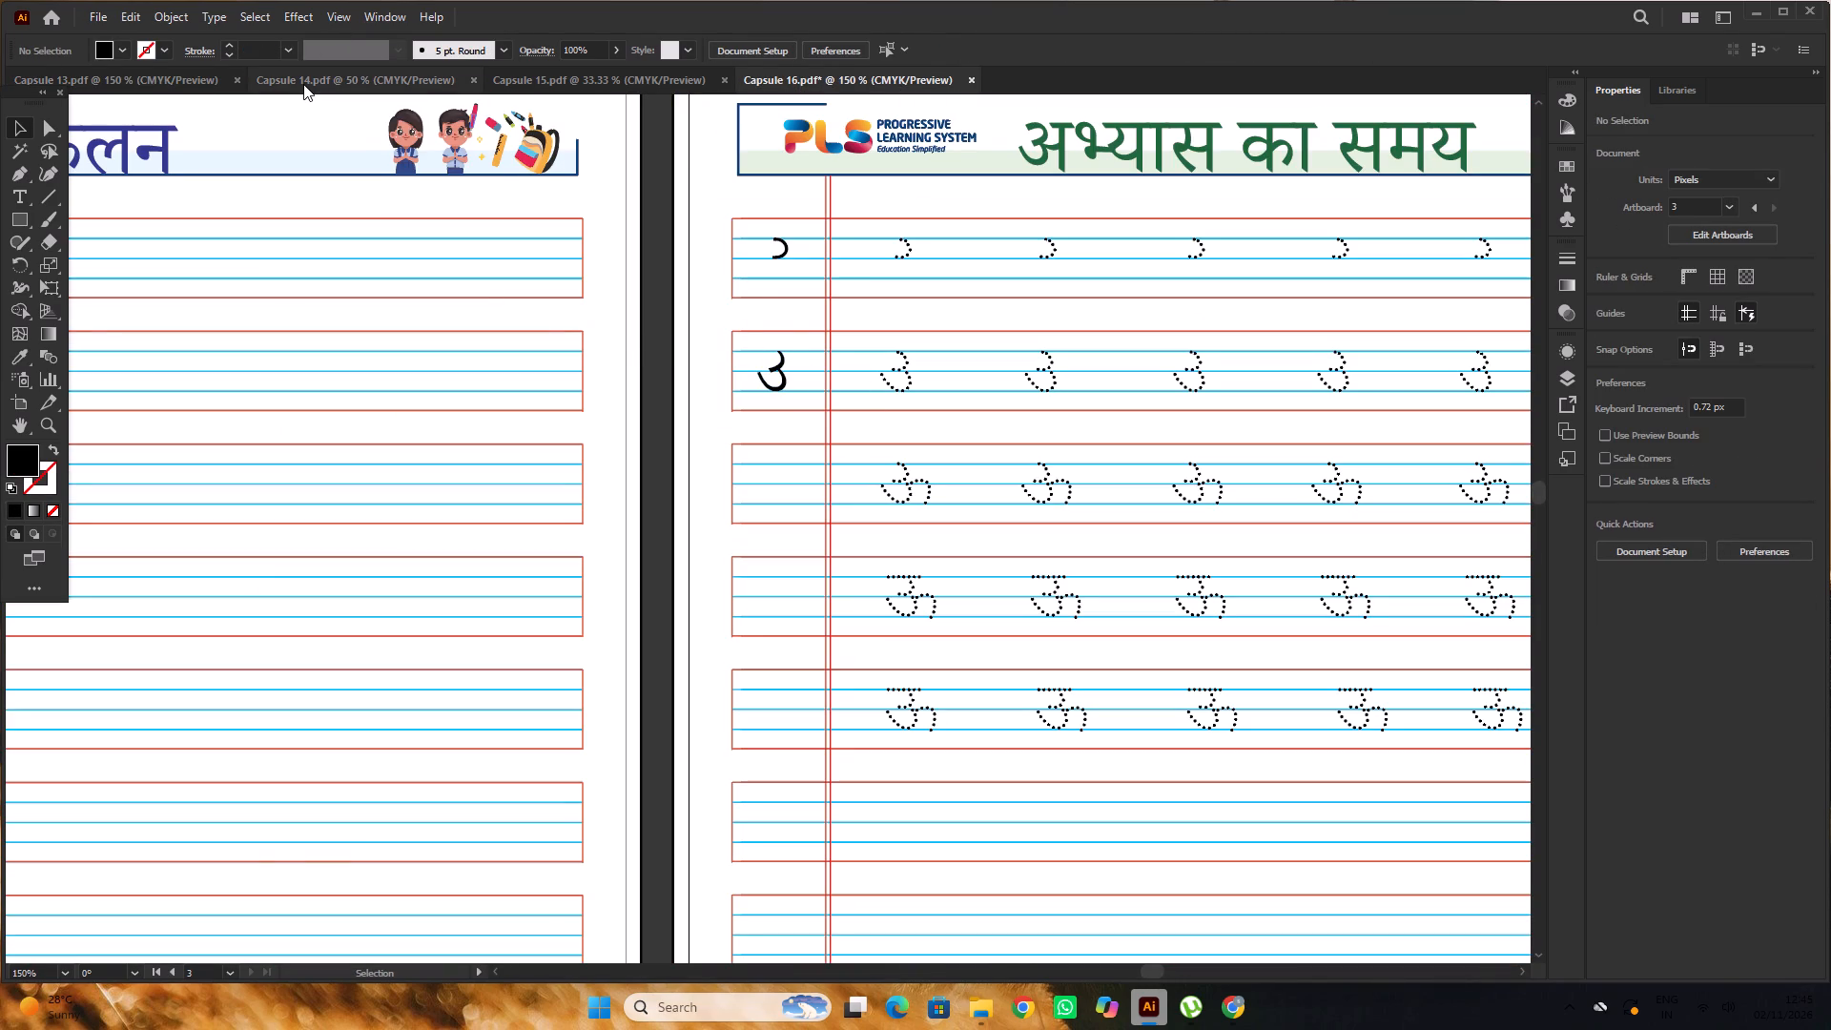
Copy the third-row ऊ from the आकलन page into the अभ्यास का समय page's third row, fitted between the blue guide lines.
scroll(746, 299, "down", 3, "alt")
left_click_drag(239, 359, 646, 352)
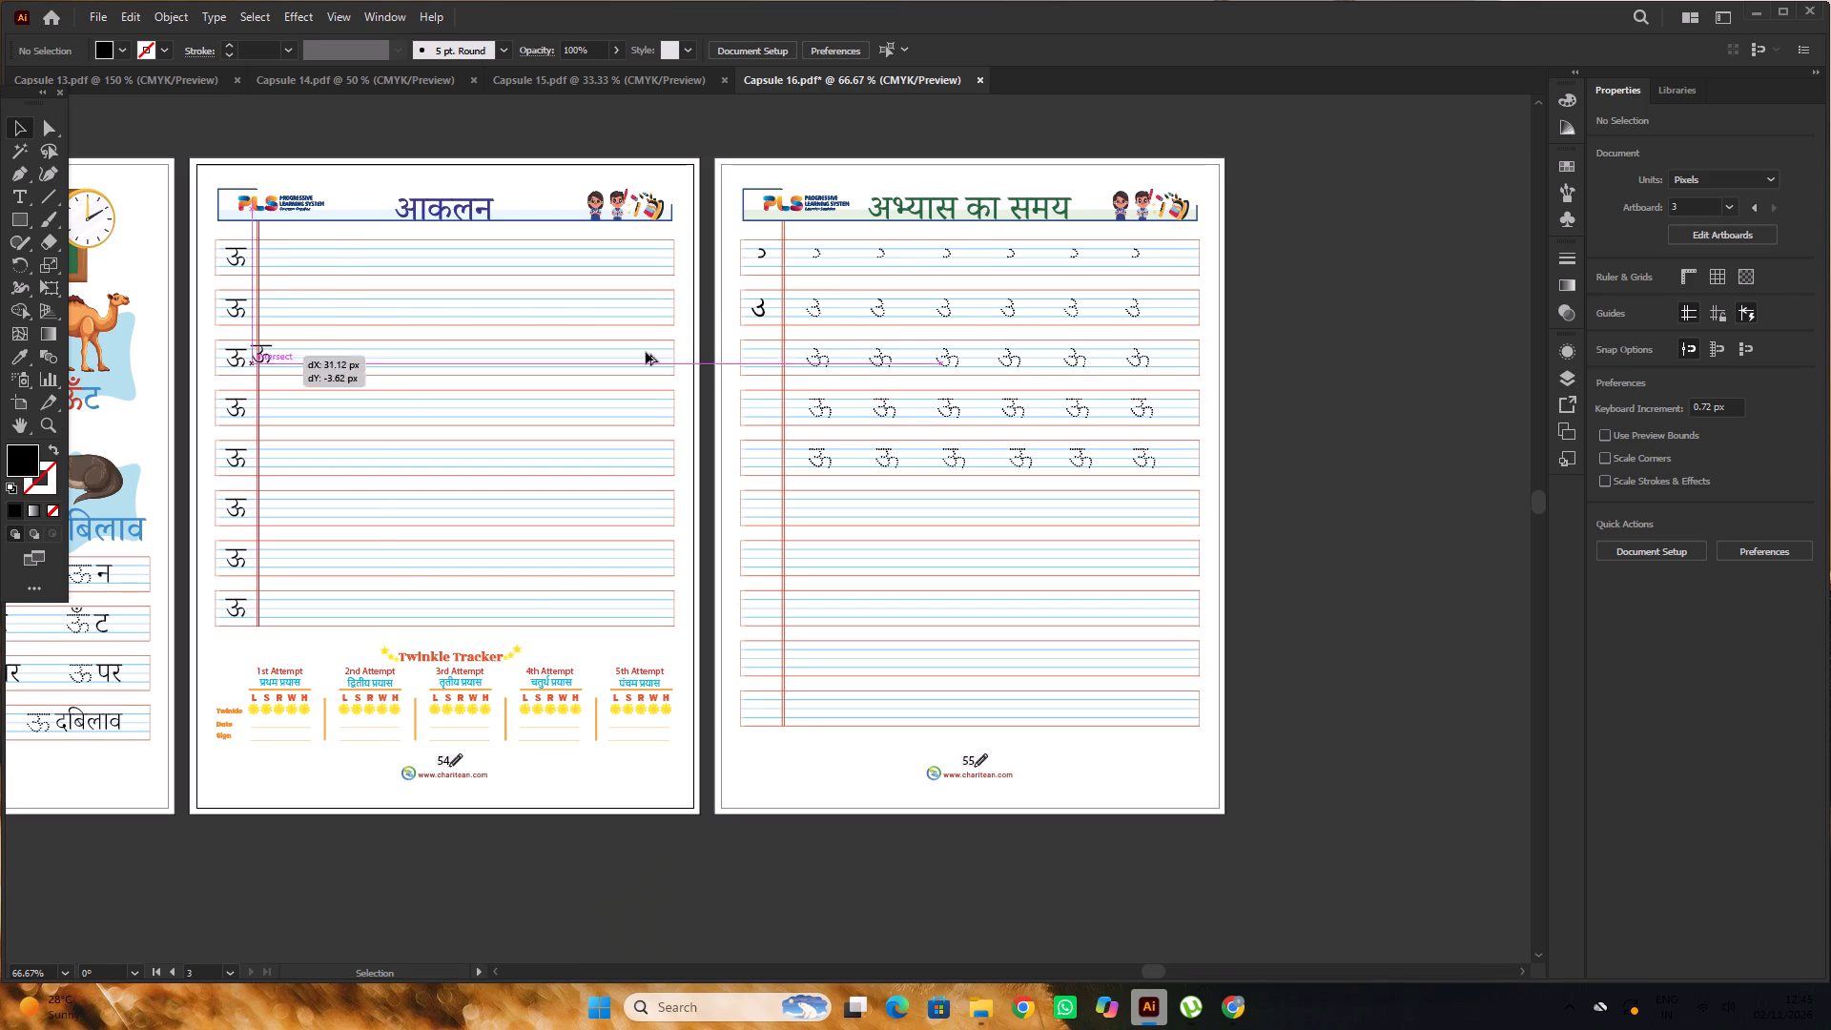
left_click_drag(646, 352, 781, 366)
scroll(778, 361, "up", 5, "alt")
left_click_drag(785, 385, 720, 367)
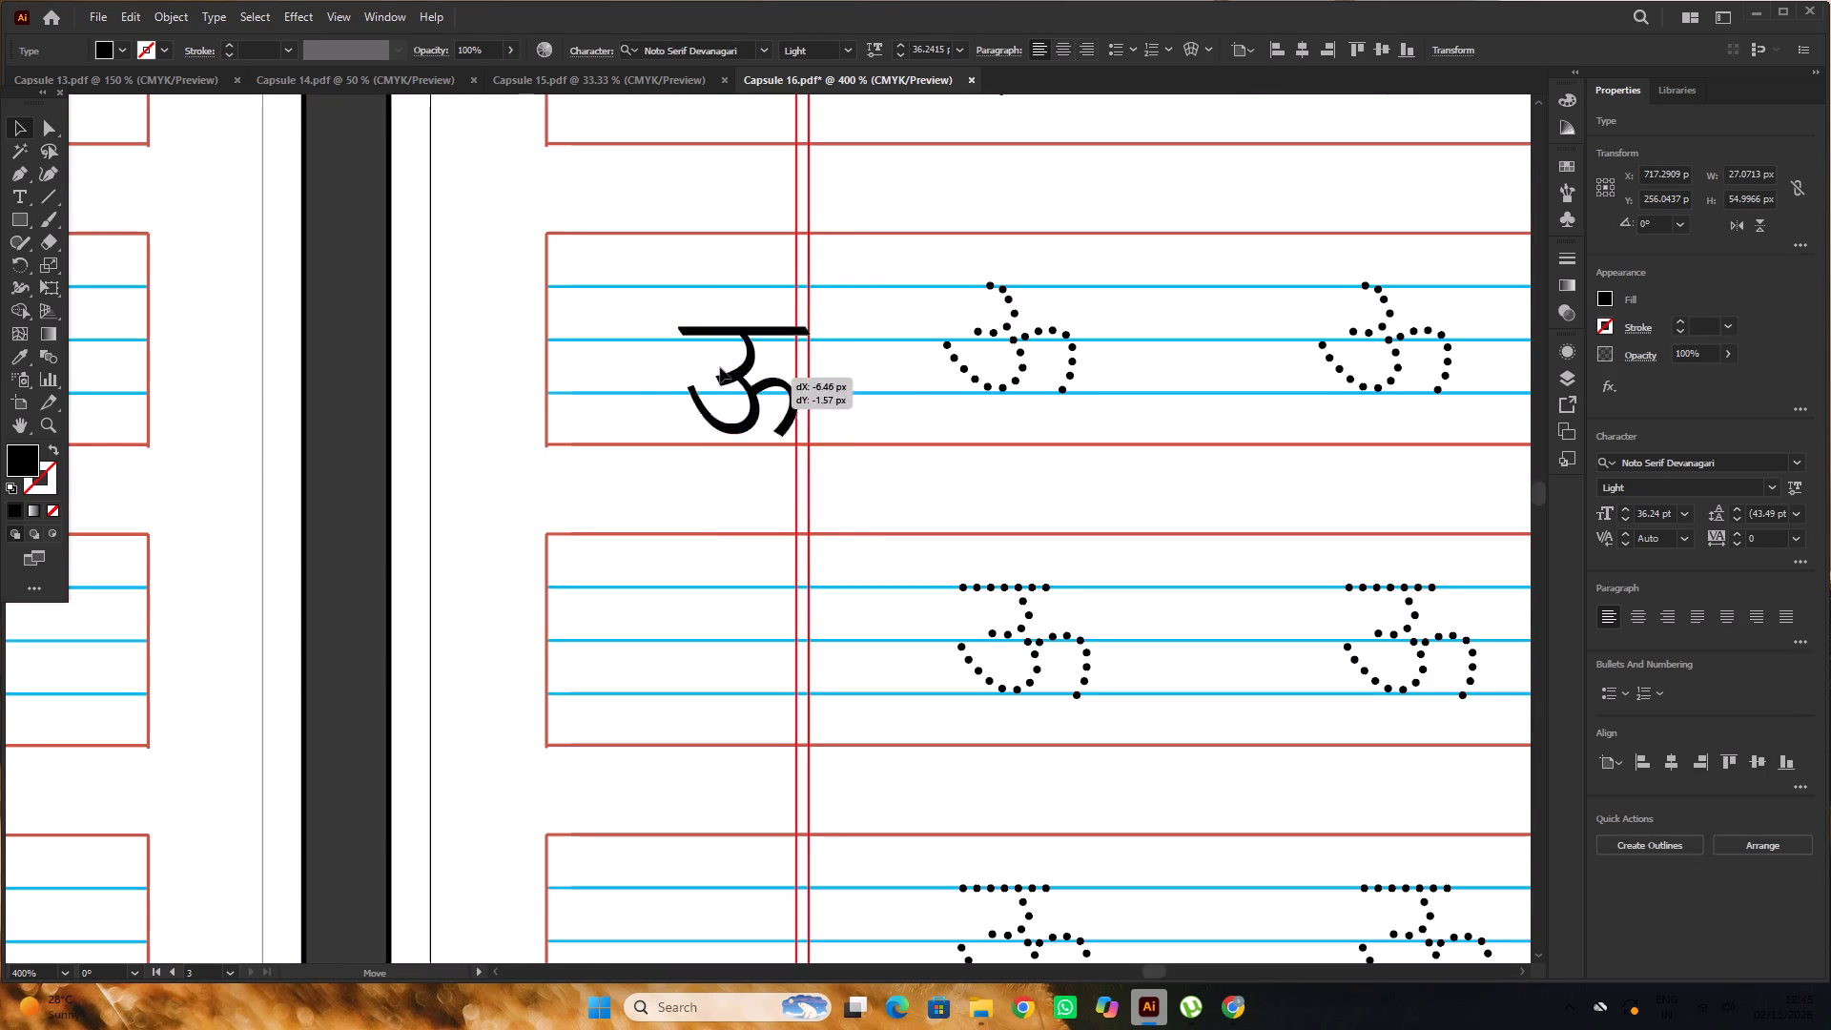
left_click_drag(720, 367, 684, 338)
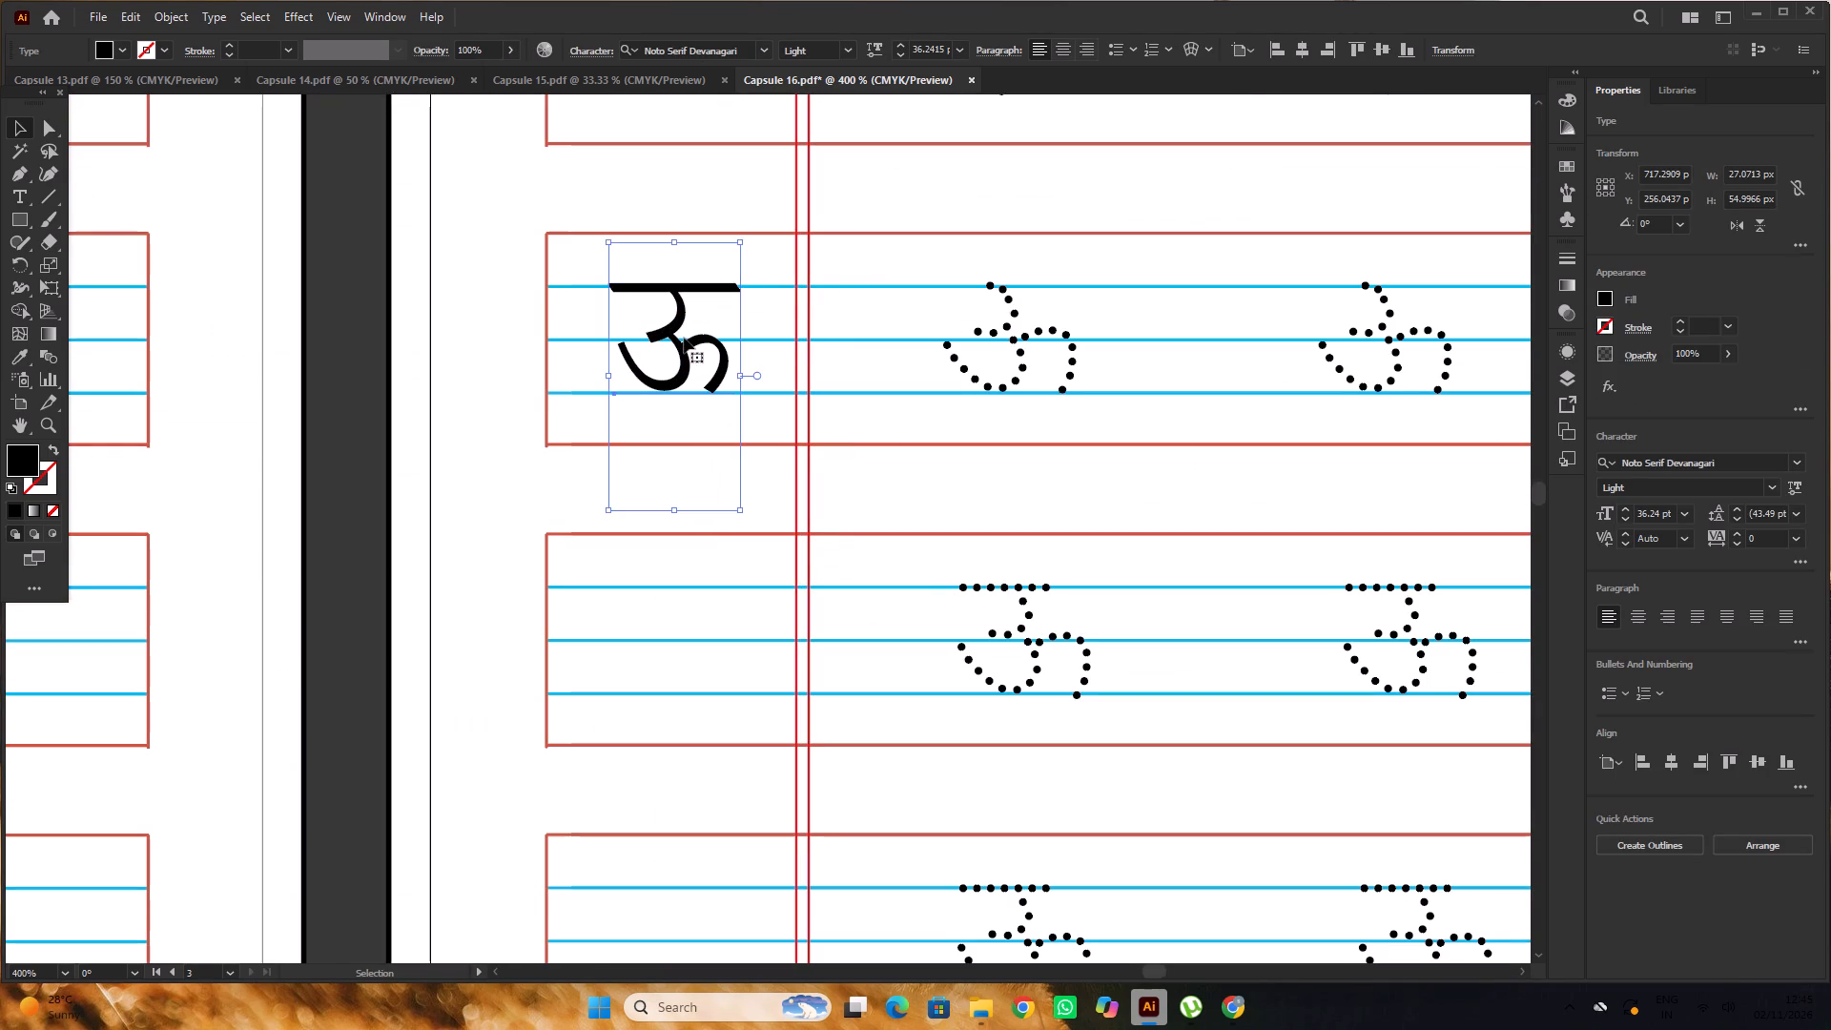
Convert the third-row ऊ on the अभ्यास का समय page to outlines and delete its headline stroke.
key("ctrl+shift+o")
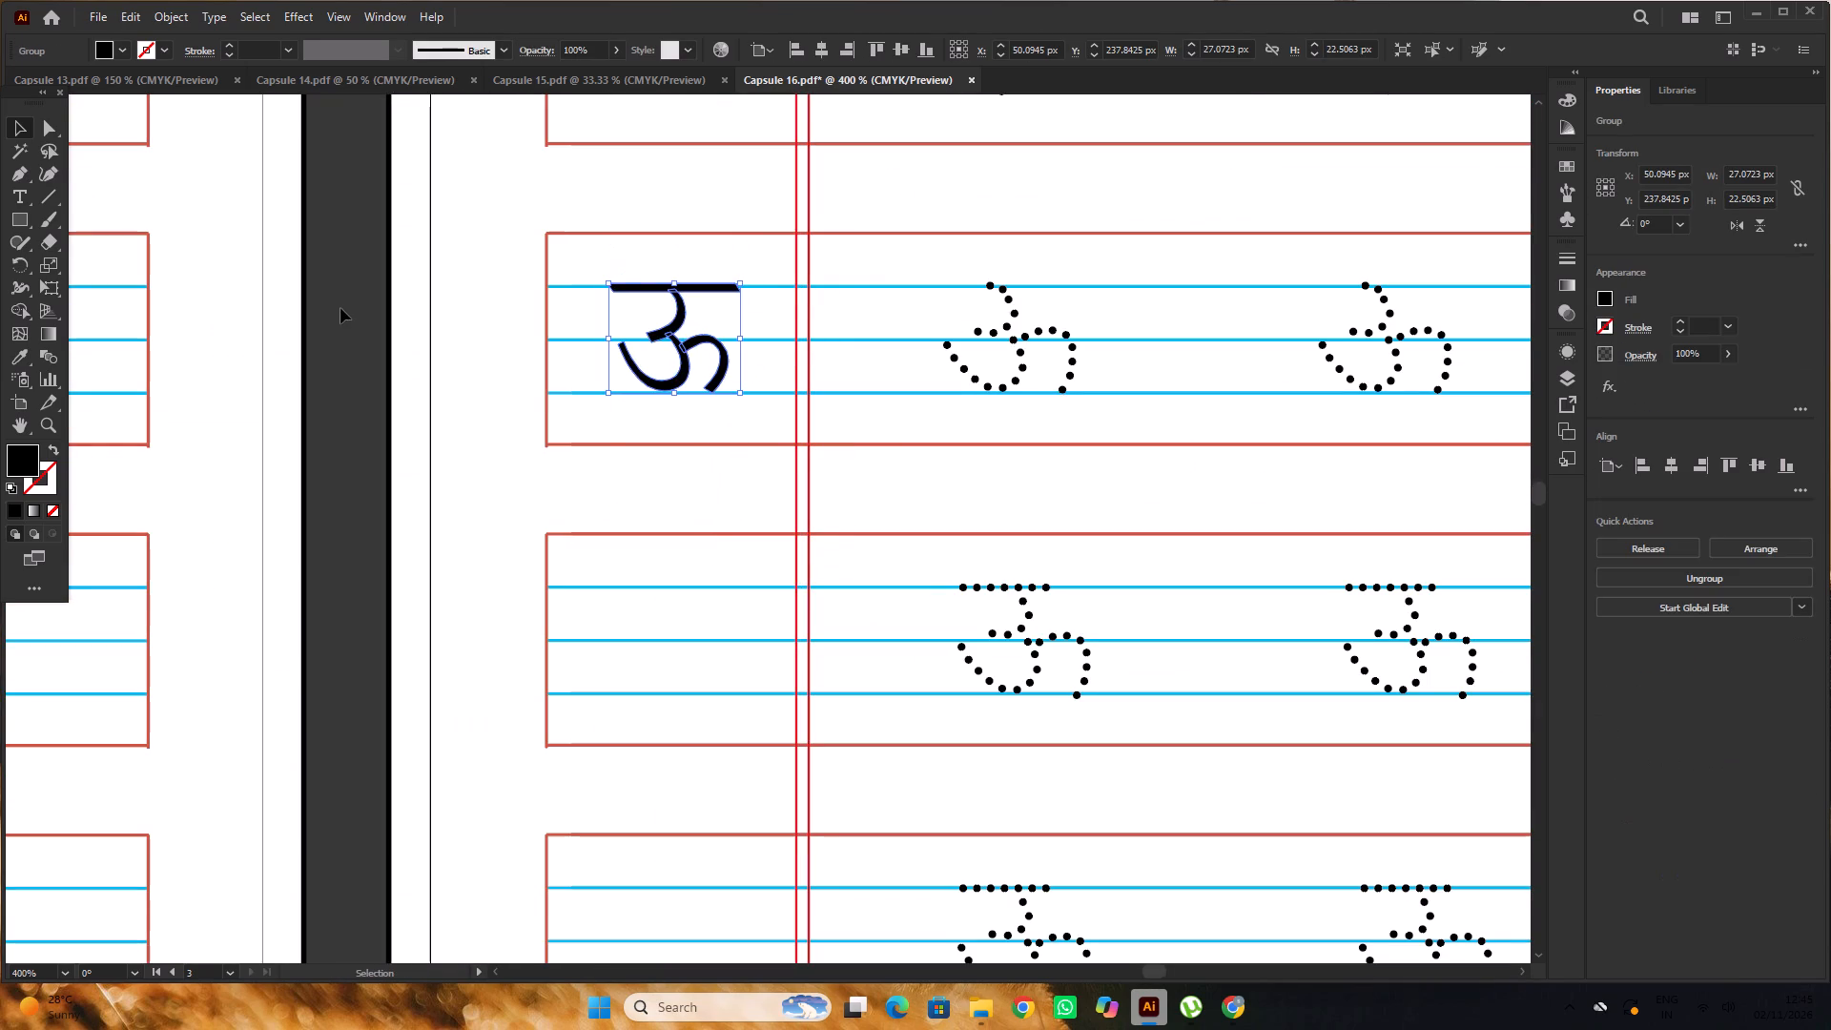
left_click(340, 308)
left_click(718, 299)
double_click(720, 291)
left_click(721, 288)
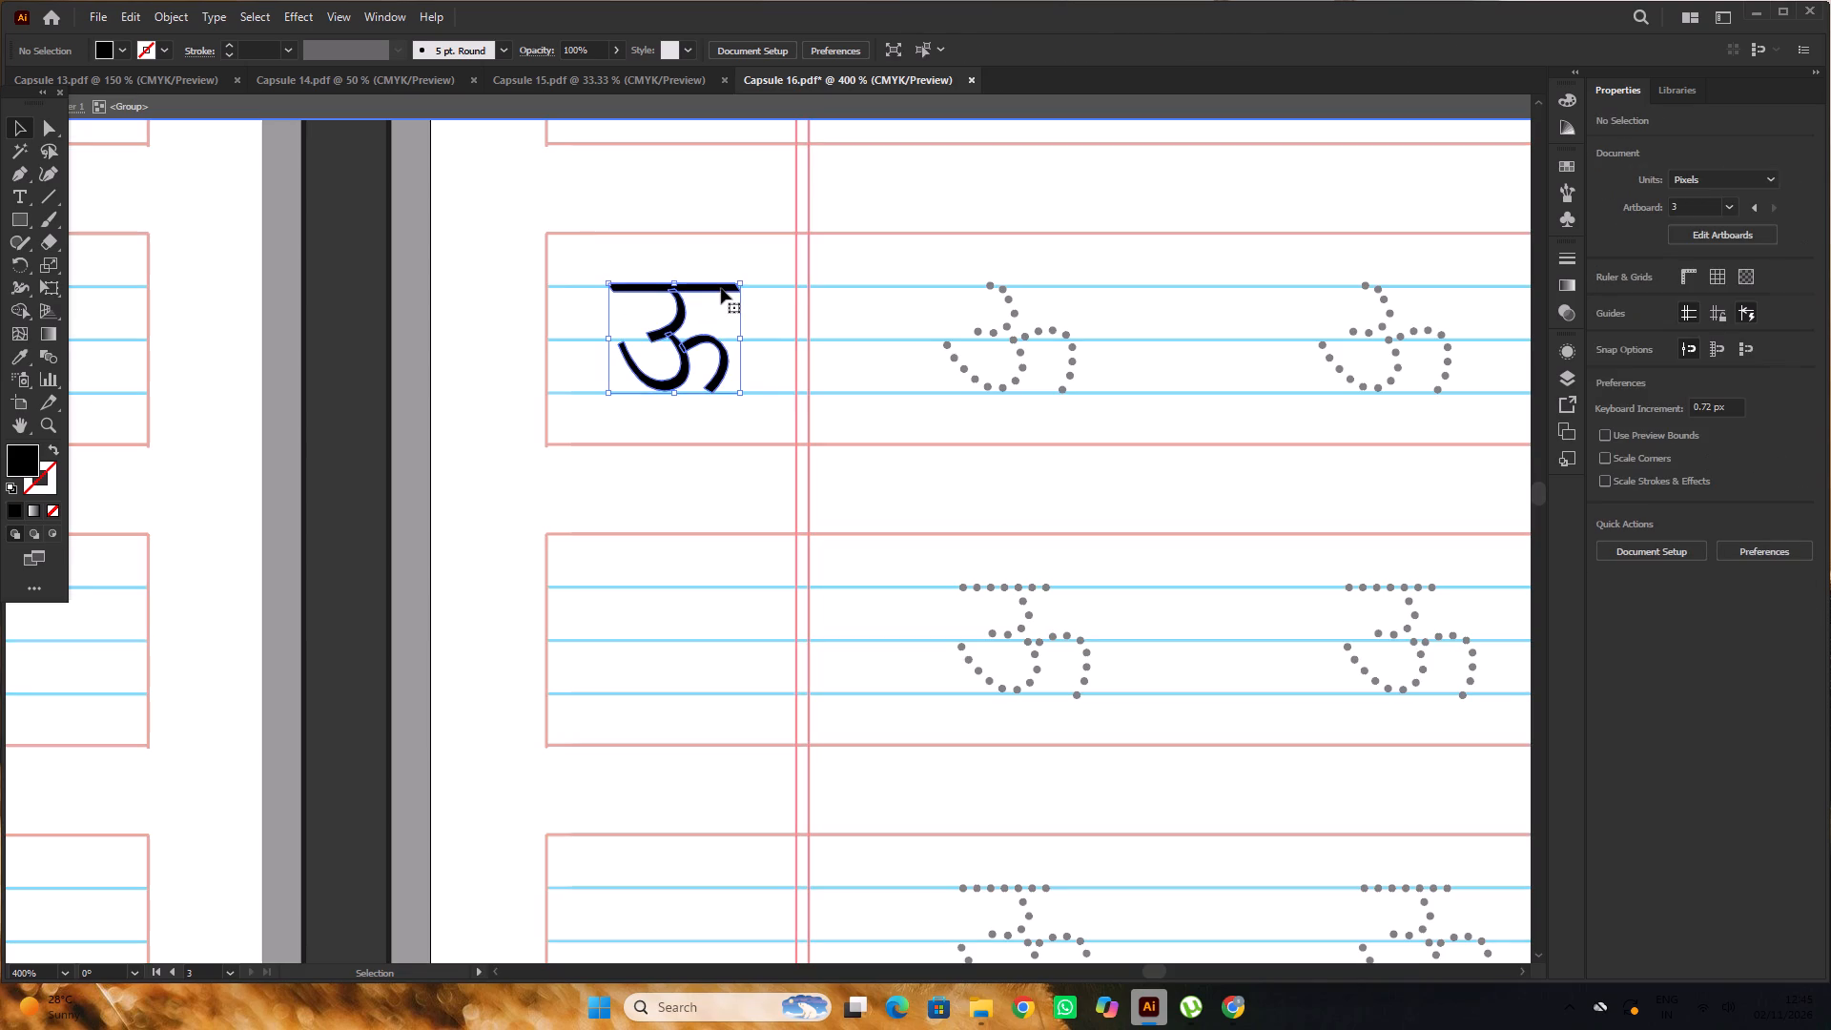
triple_click(721, 288)
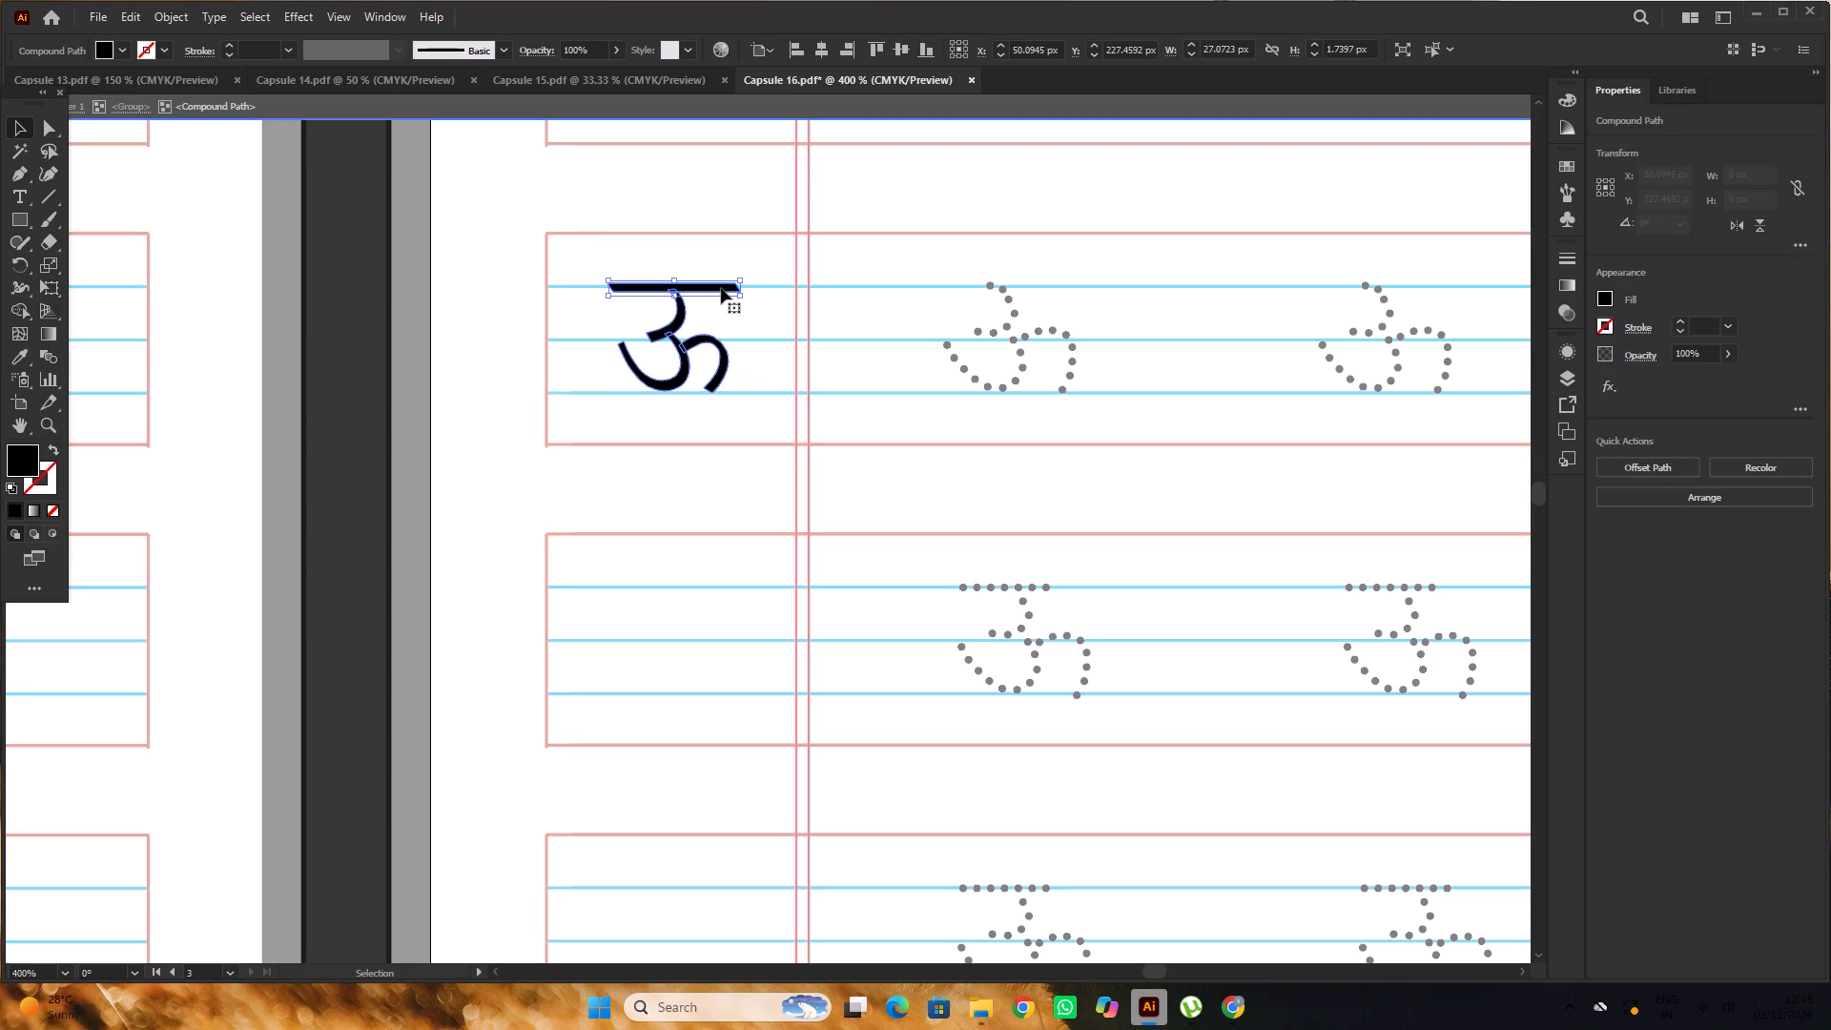
key("Delete")
double_click(355, 290)
Copy the fourth-row ऊ from the आकलन page into the first column of the अभ्यास का समय page's fourth row.
scroll(760, 346, "down", 2, "alt")
scroll(759, 345, "up", 2)
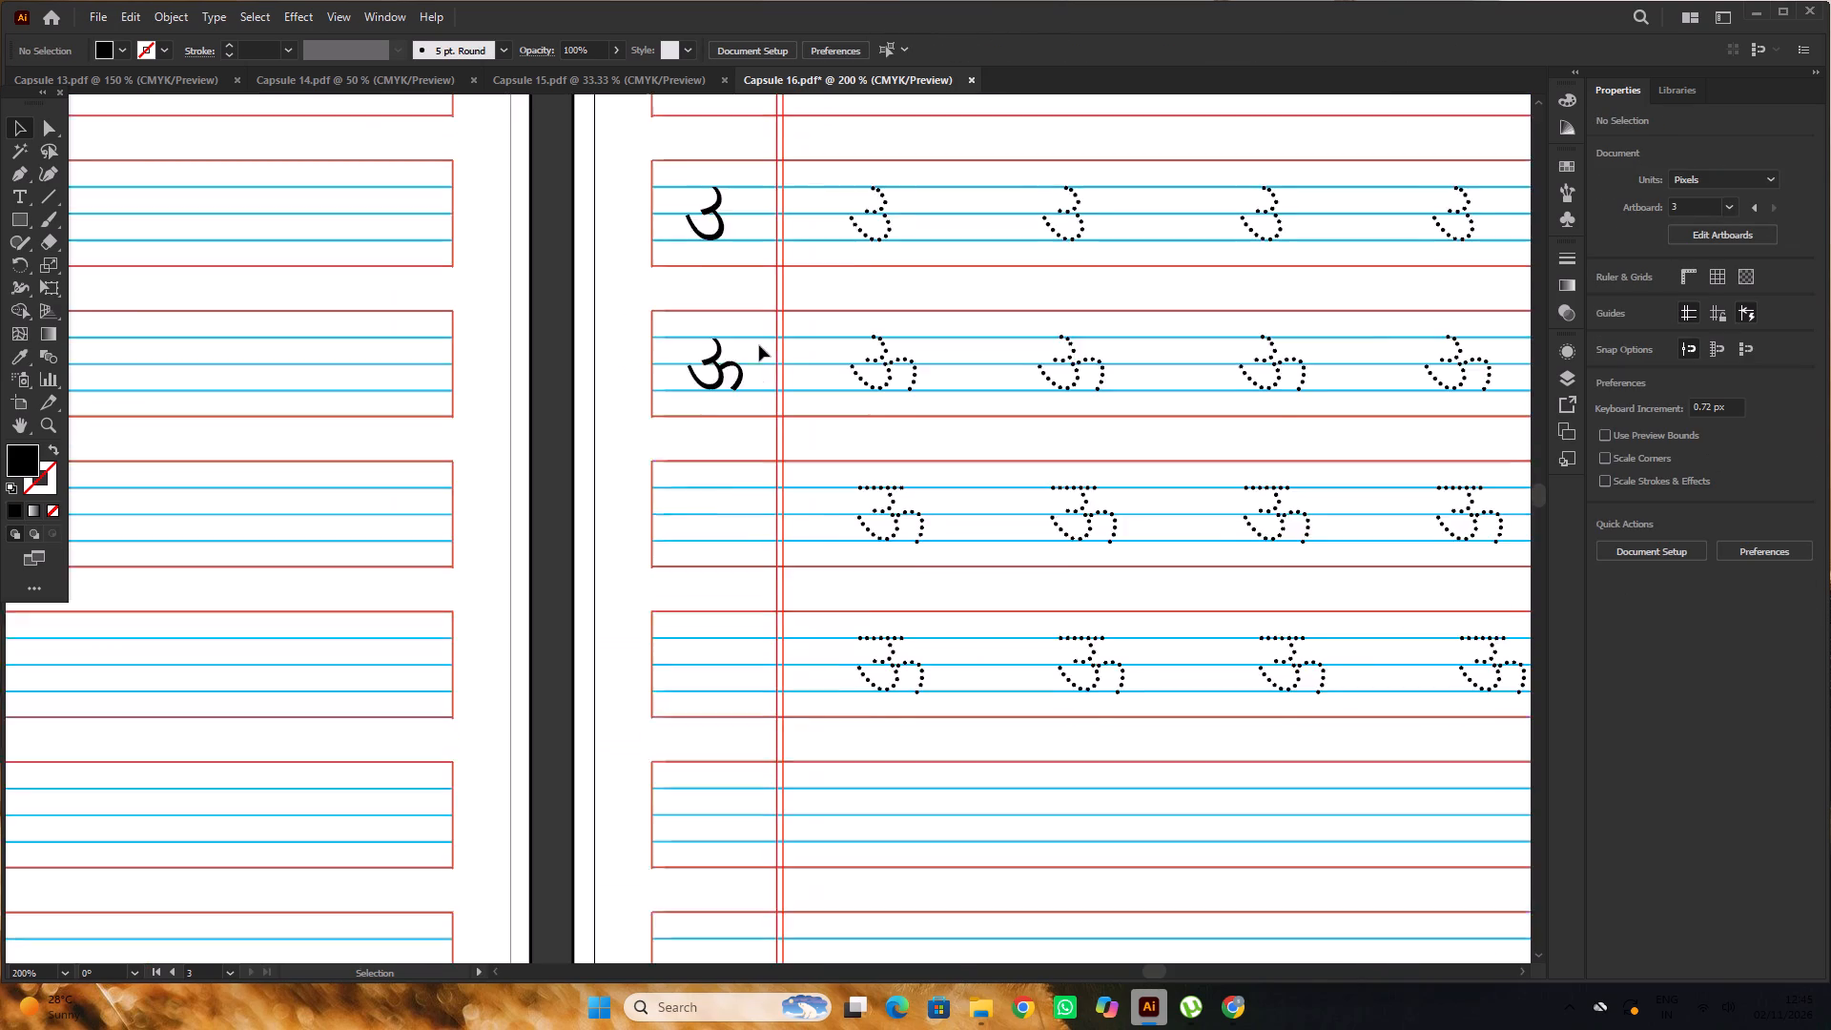
scroll(759, 345, "up", 6)
scroll(760, 344, "down", 2, "alt")
scroll(760, 344, "up", 8)
left_click(755, 267)
scroll(756, 266, "down", 5)
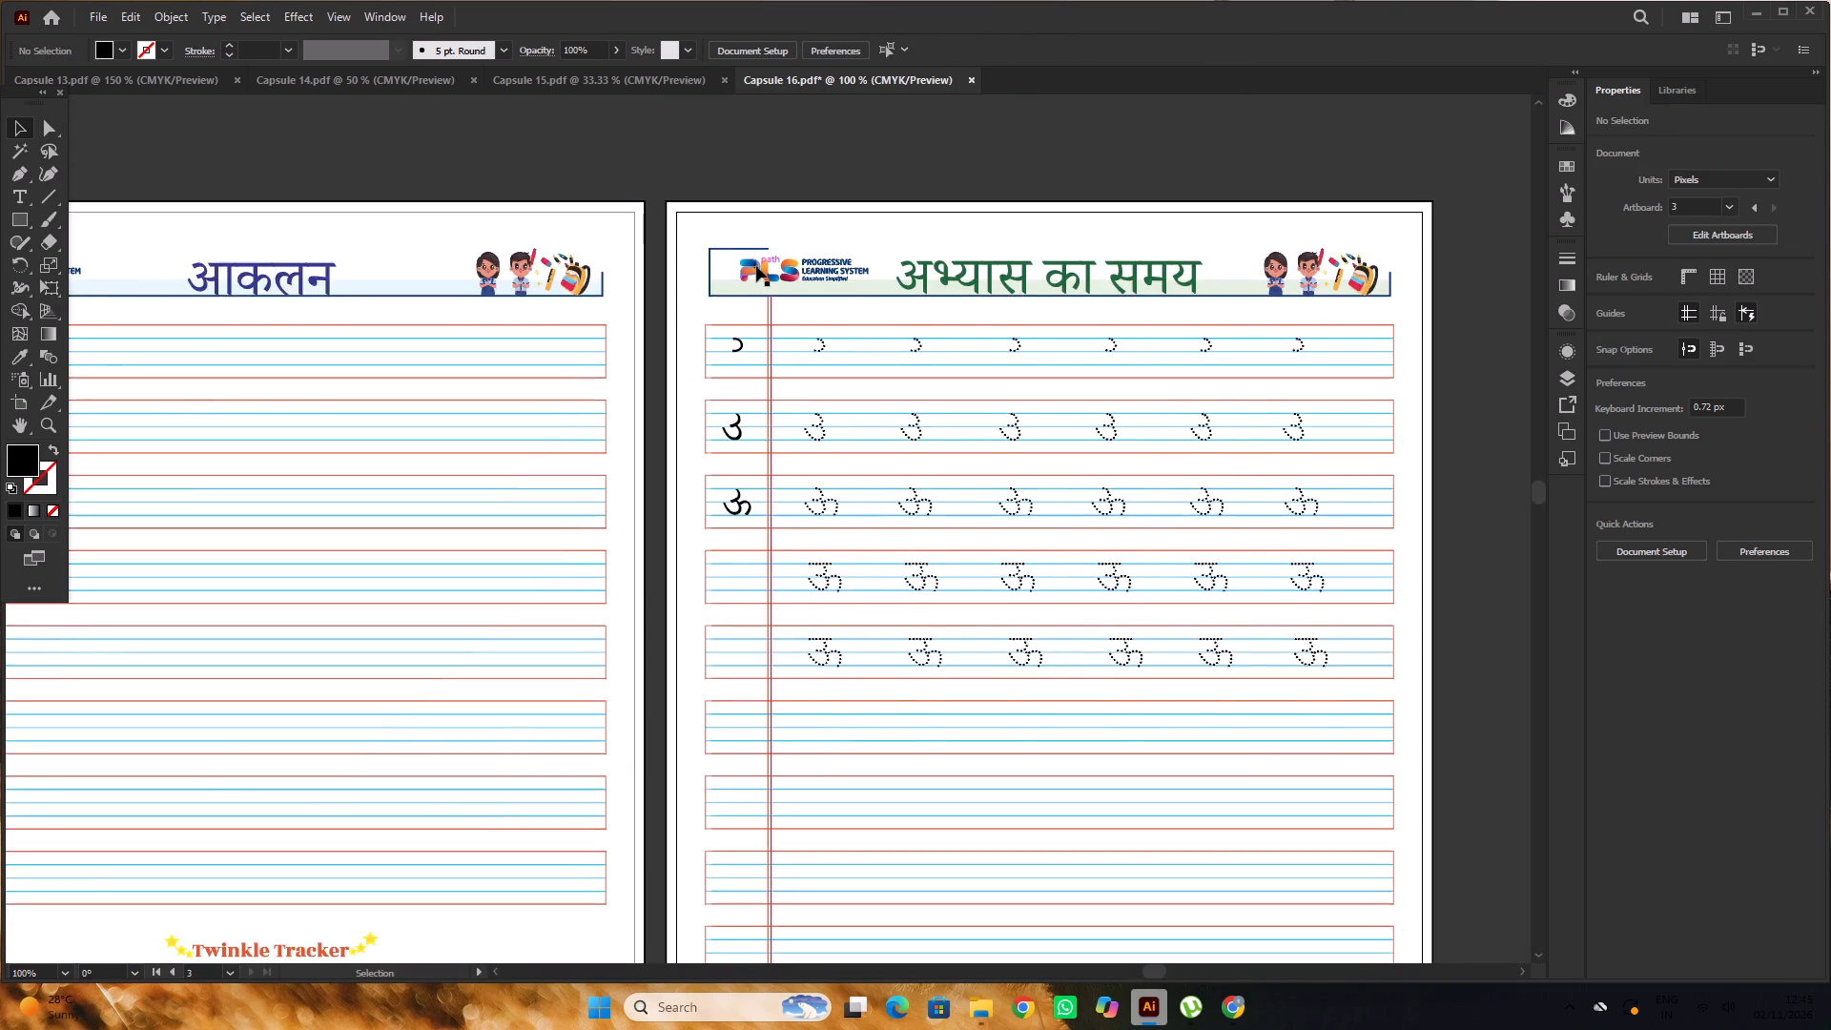
scroll(756, 266, "down", 2)
scroll(740, 340, "up", 2, "alt")
scroll(769, 350, "down", 2, "alt")
scroll(361, 377, "up", 1, "alt")
left_click_drag(367, 392, 918, 442)
scroll(925, 442, "up", 3, "alt")
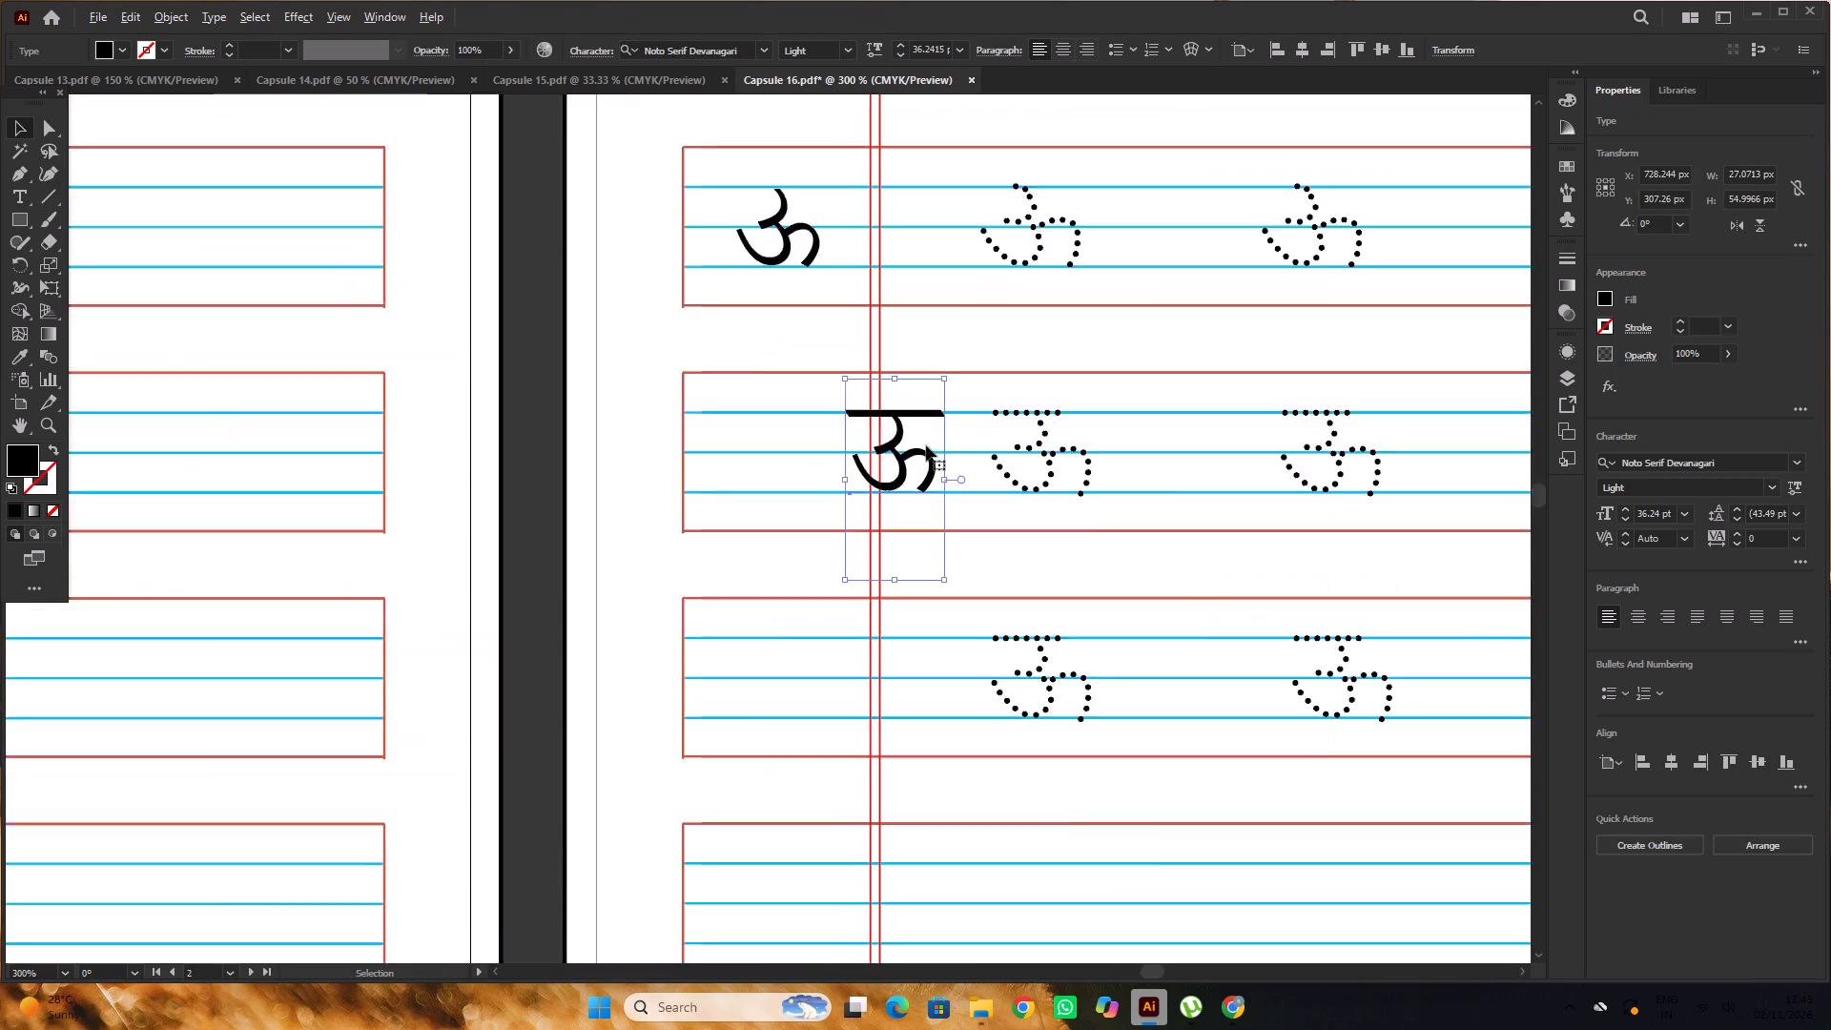
scroll(926, 445, "up", 3, "alt")
left_click_drag(909, 465, 672, 467)
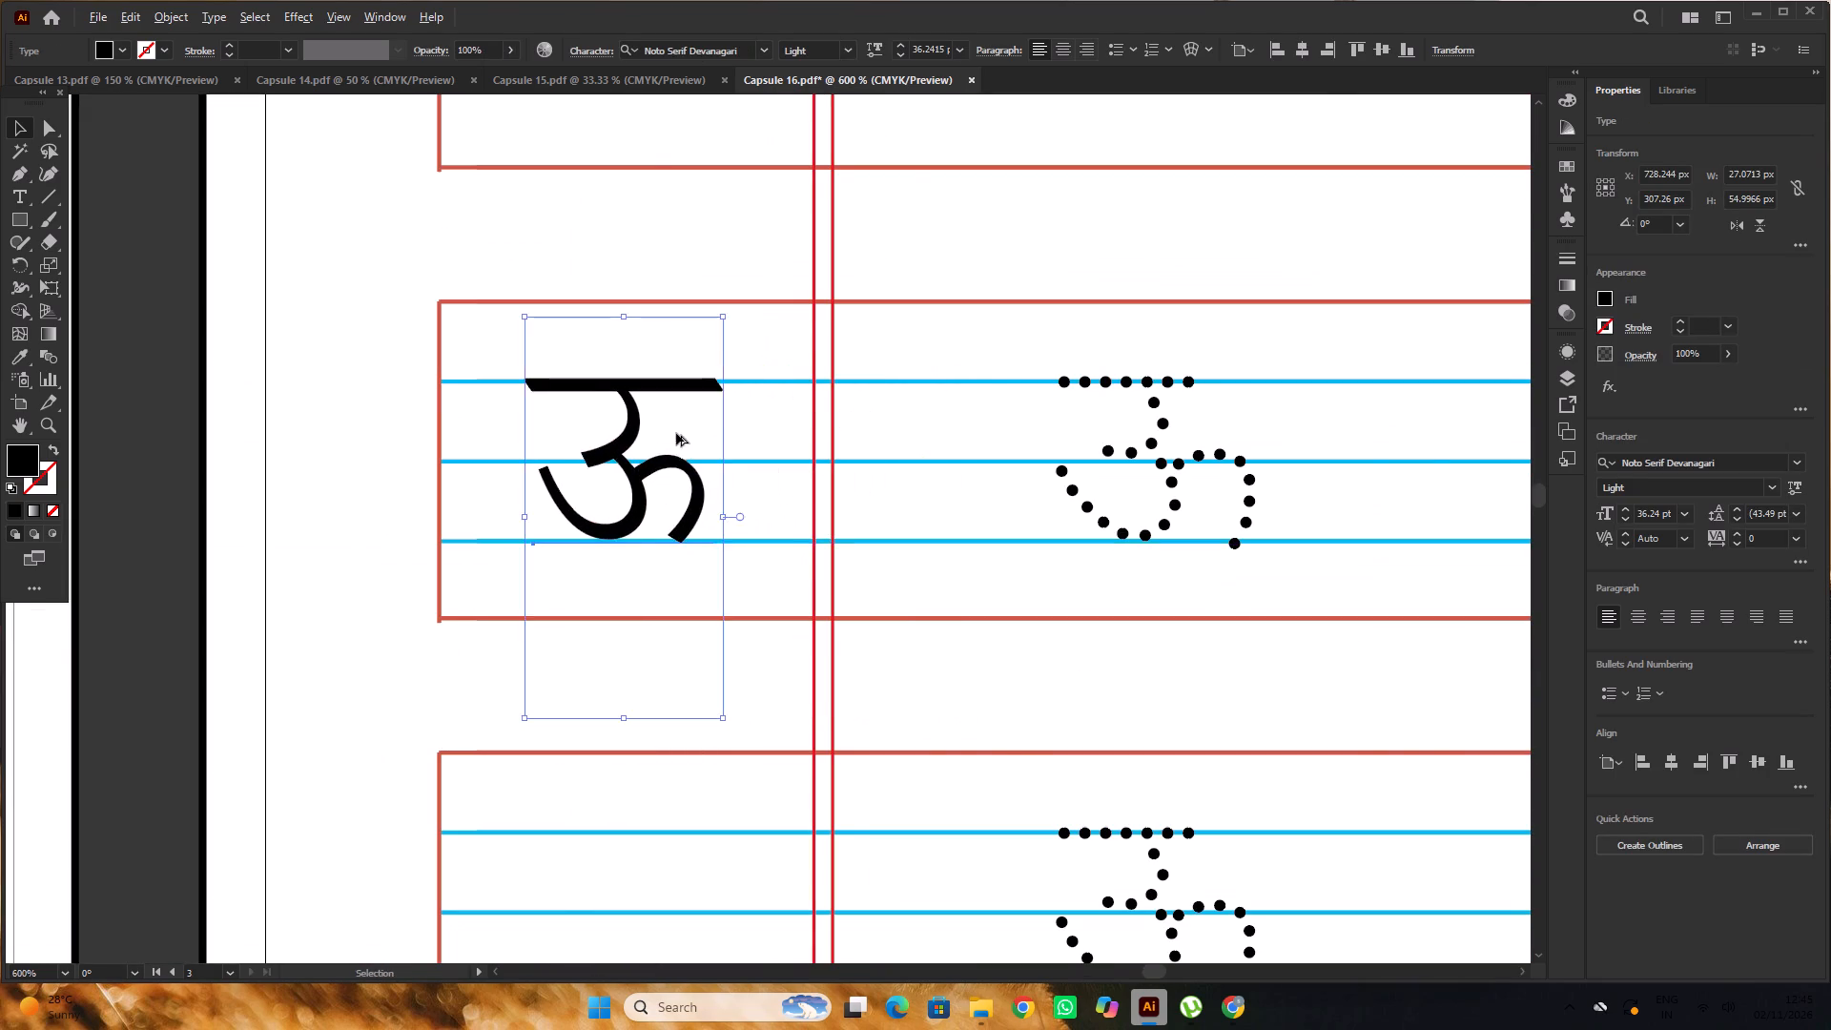
scroll(676, 433, "down", 6, "alt")
left_click(541, 319)
Copy the fourth-row ऊ straight down into the fifth, sixth and seventh rows of the अभ्यास का समय page.
scroll(615, 330, "down", 4)
scroll(654, 335, "up", 2, "alt")
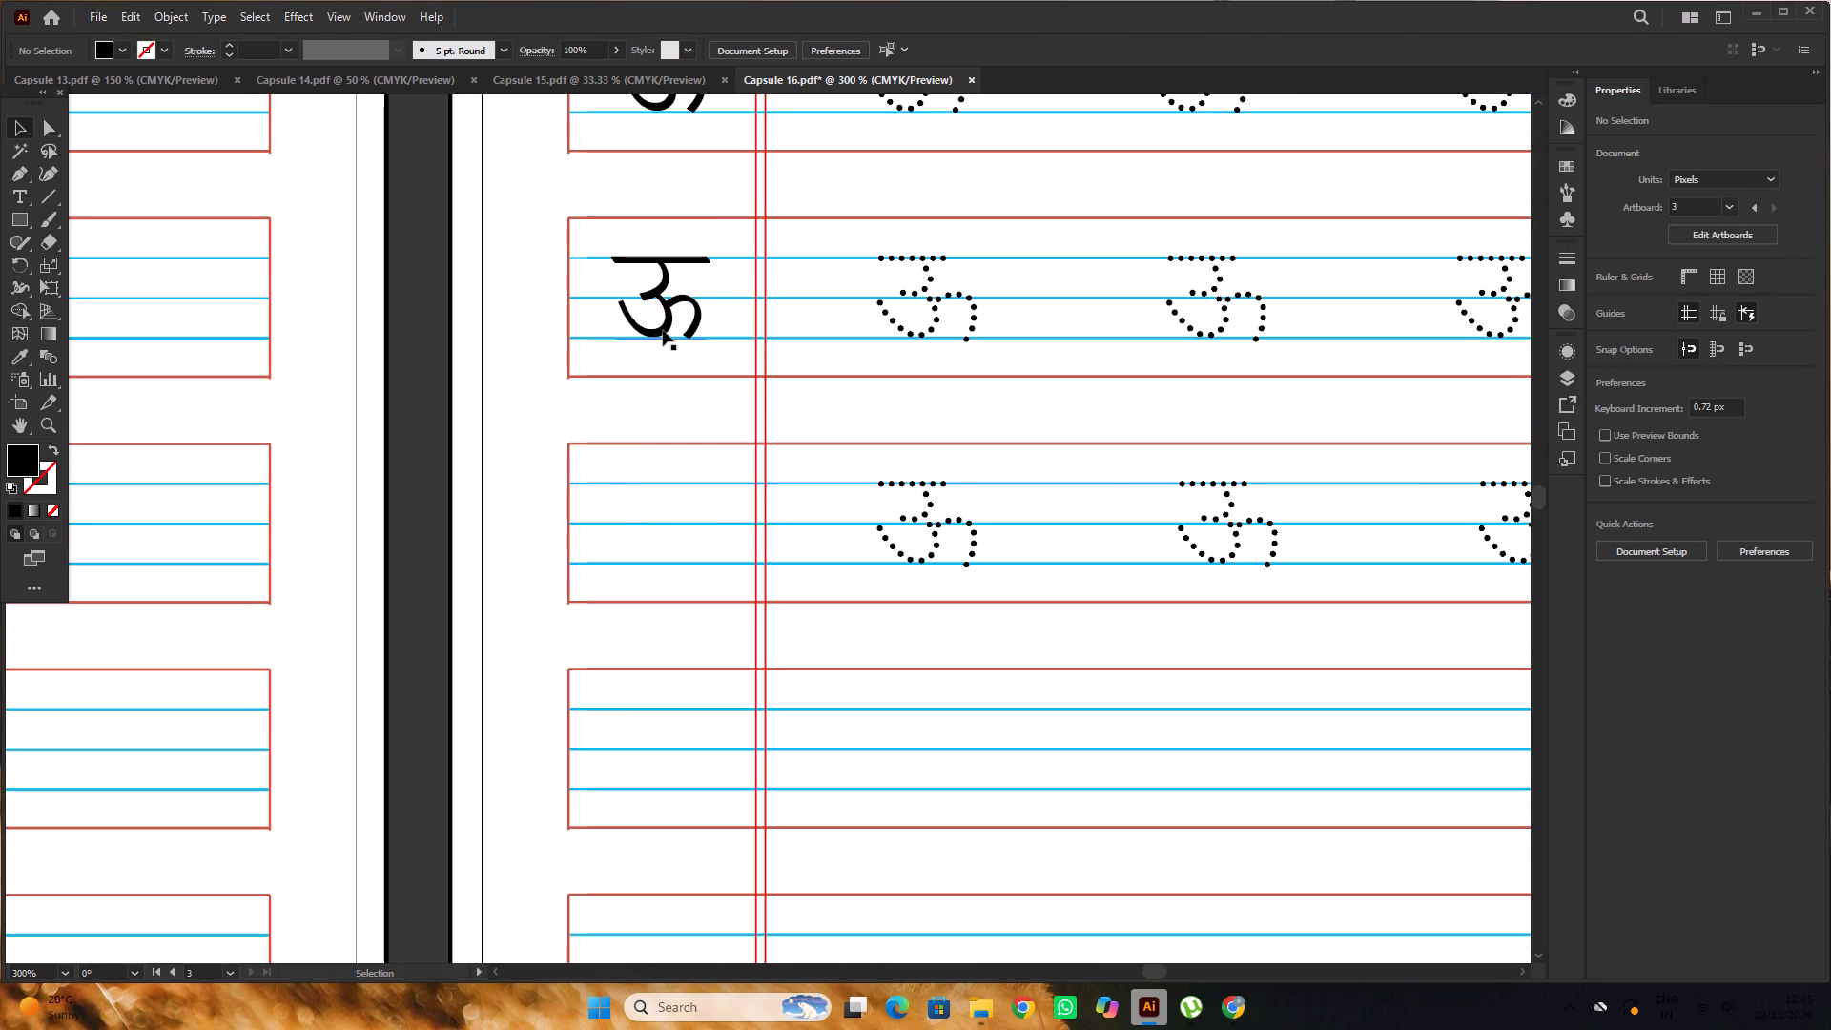
left_click_drag(666, 327, 667, 552, "alt")
scroll(679, 500, "down", 6)
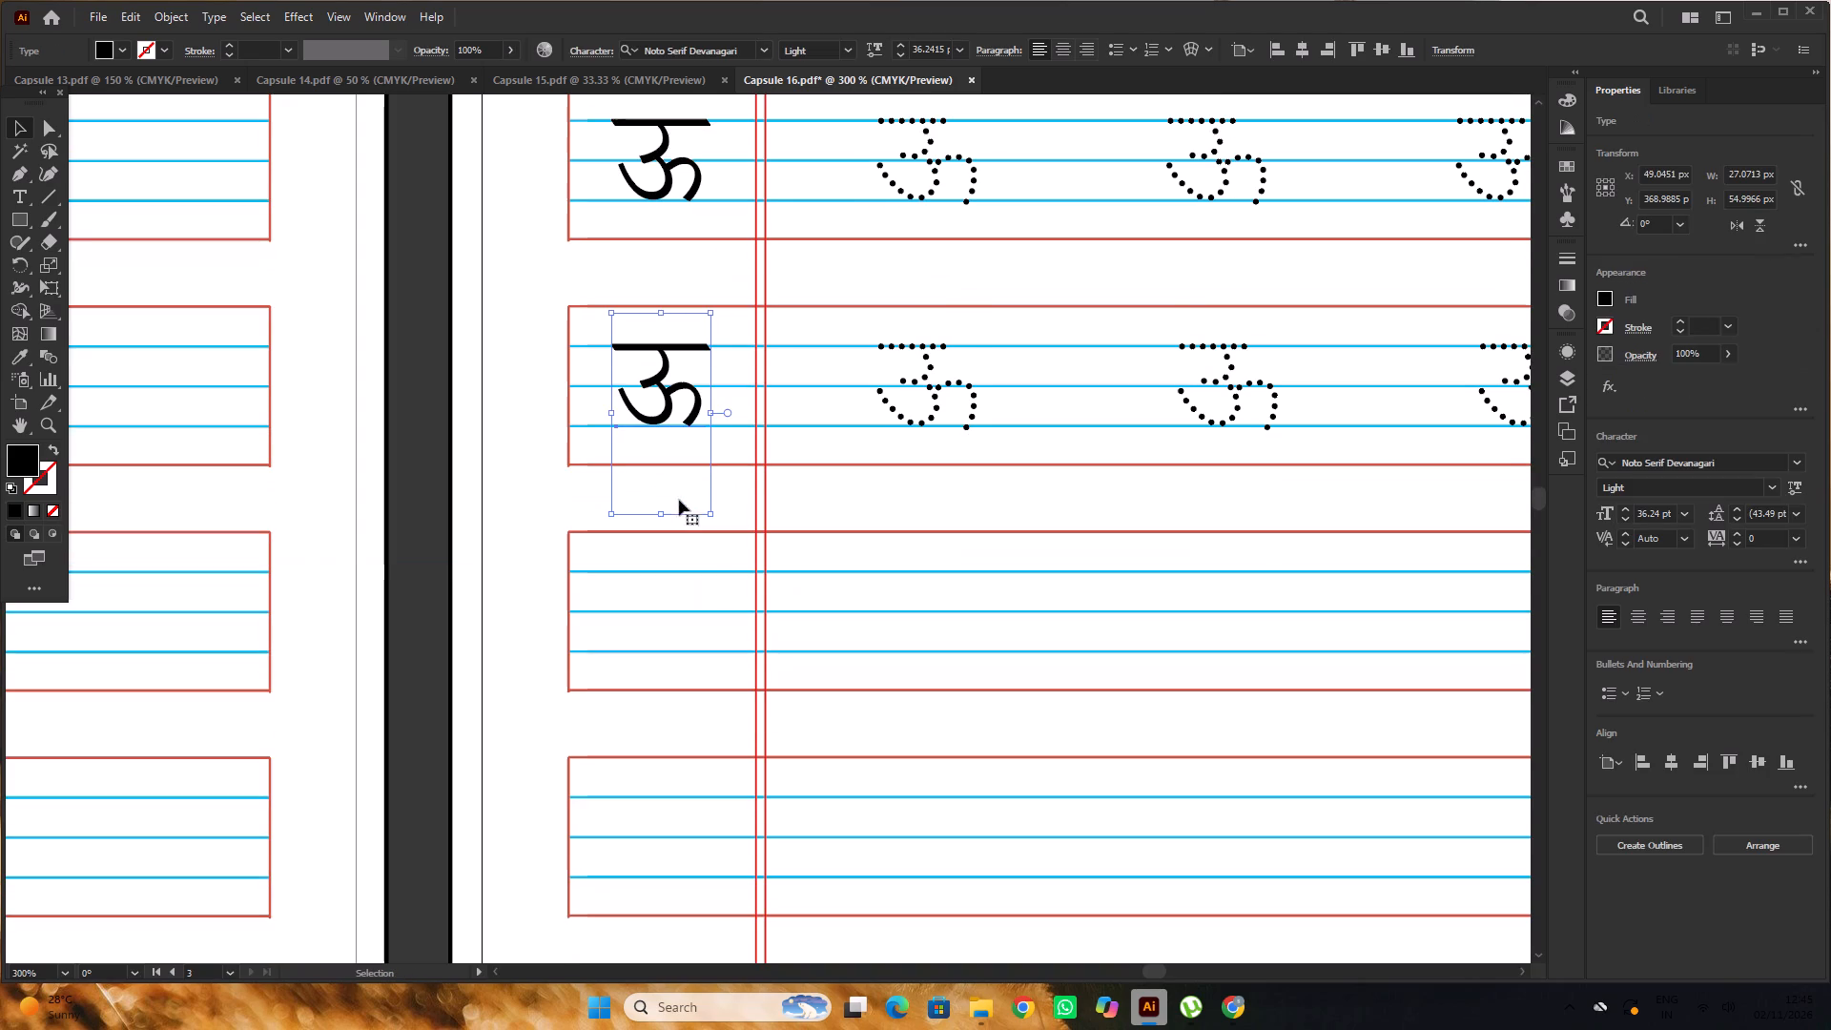
left_click_drag(661, 410, 683, 638, "alt")
scroll(660, 566, "down", 3, "alt")
left_click(592, 487)
scroll(592, 483, "down", 5)
scroll(635, 483, "up", 2, "alt")
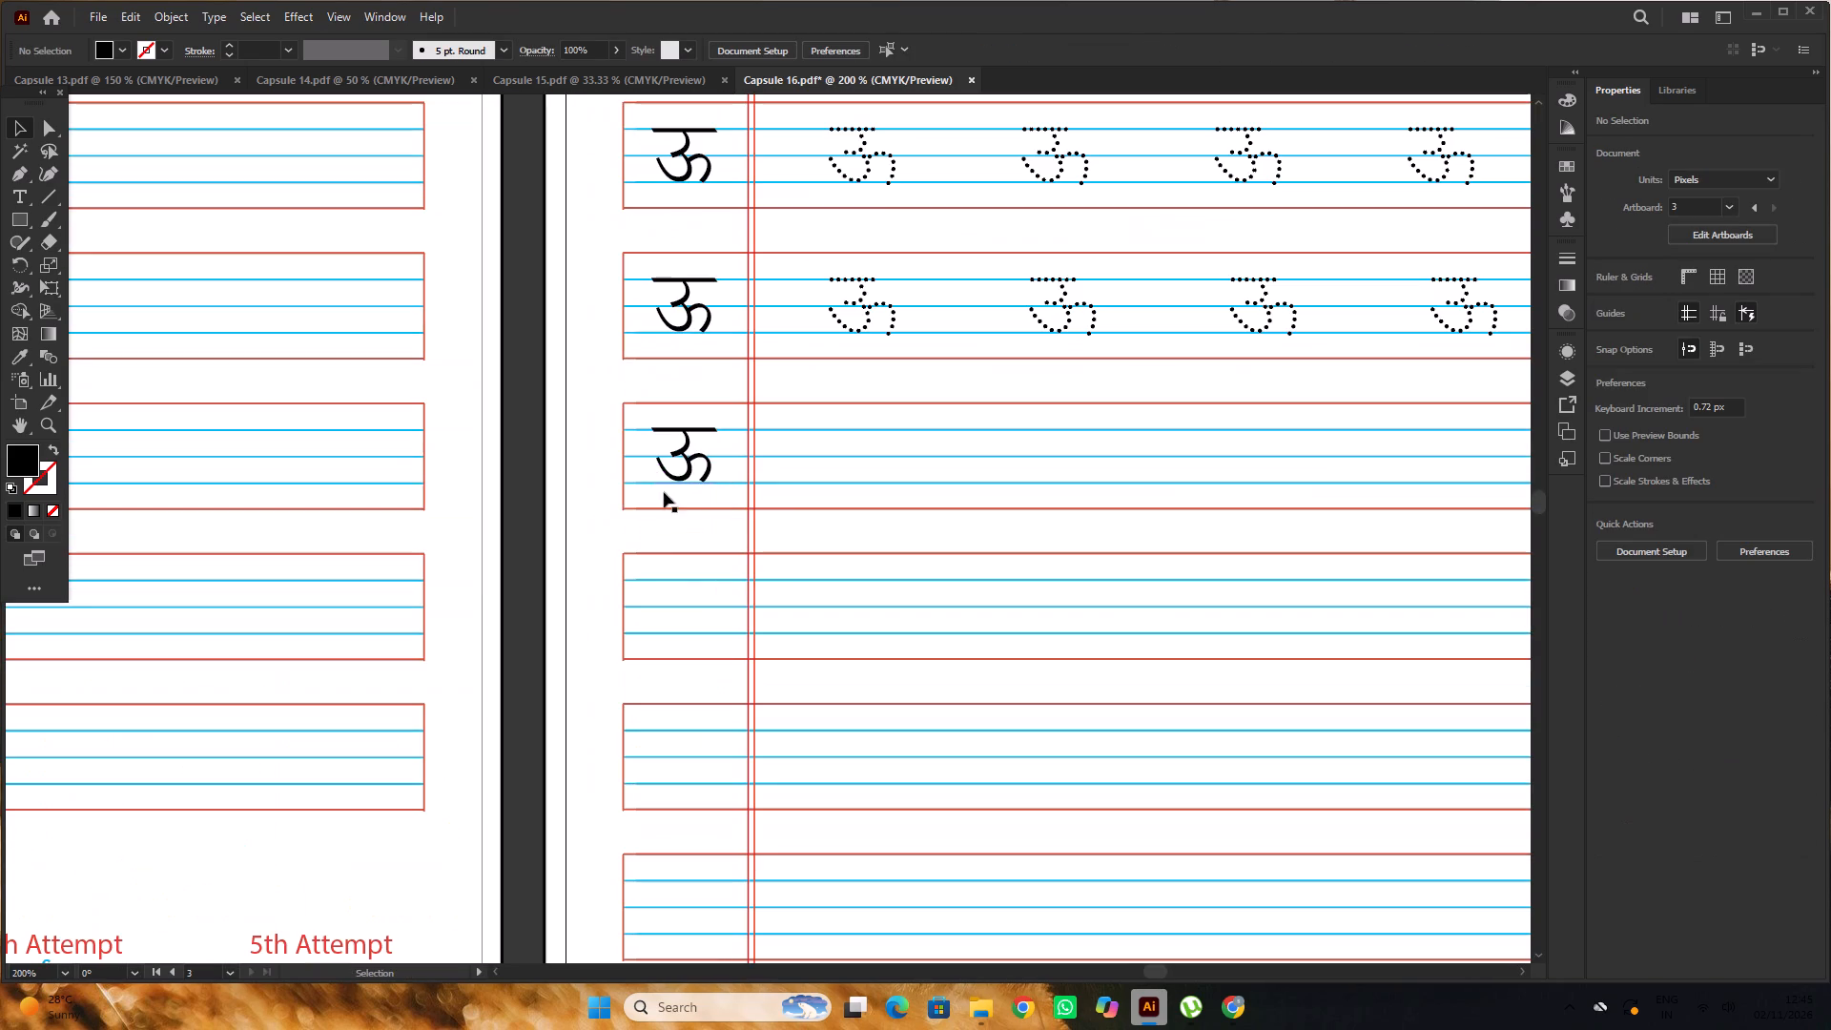
left_click_drag(700, 477, 710, 631, "alt+shift")
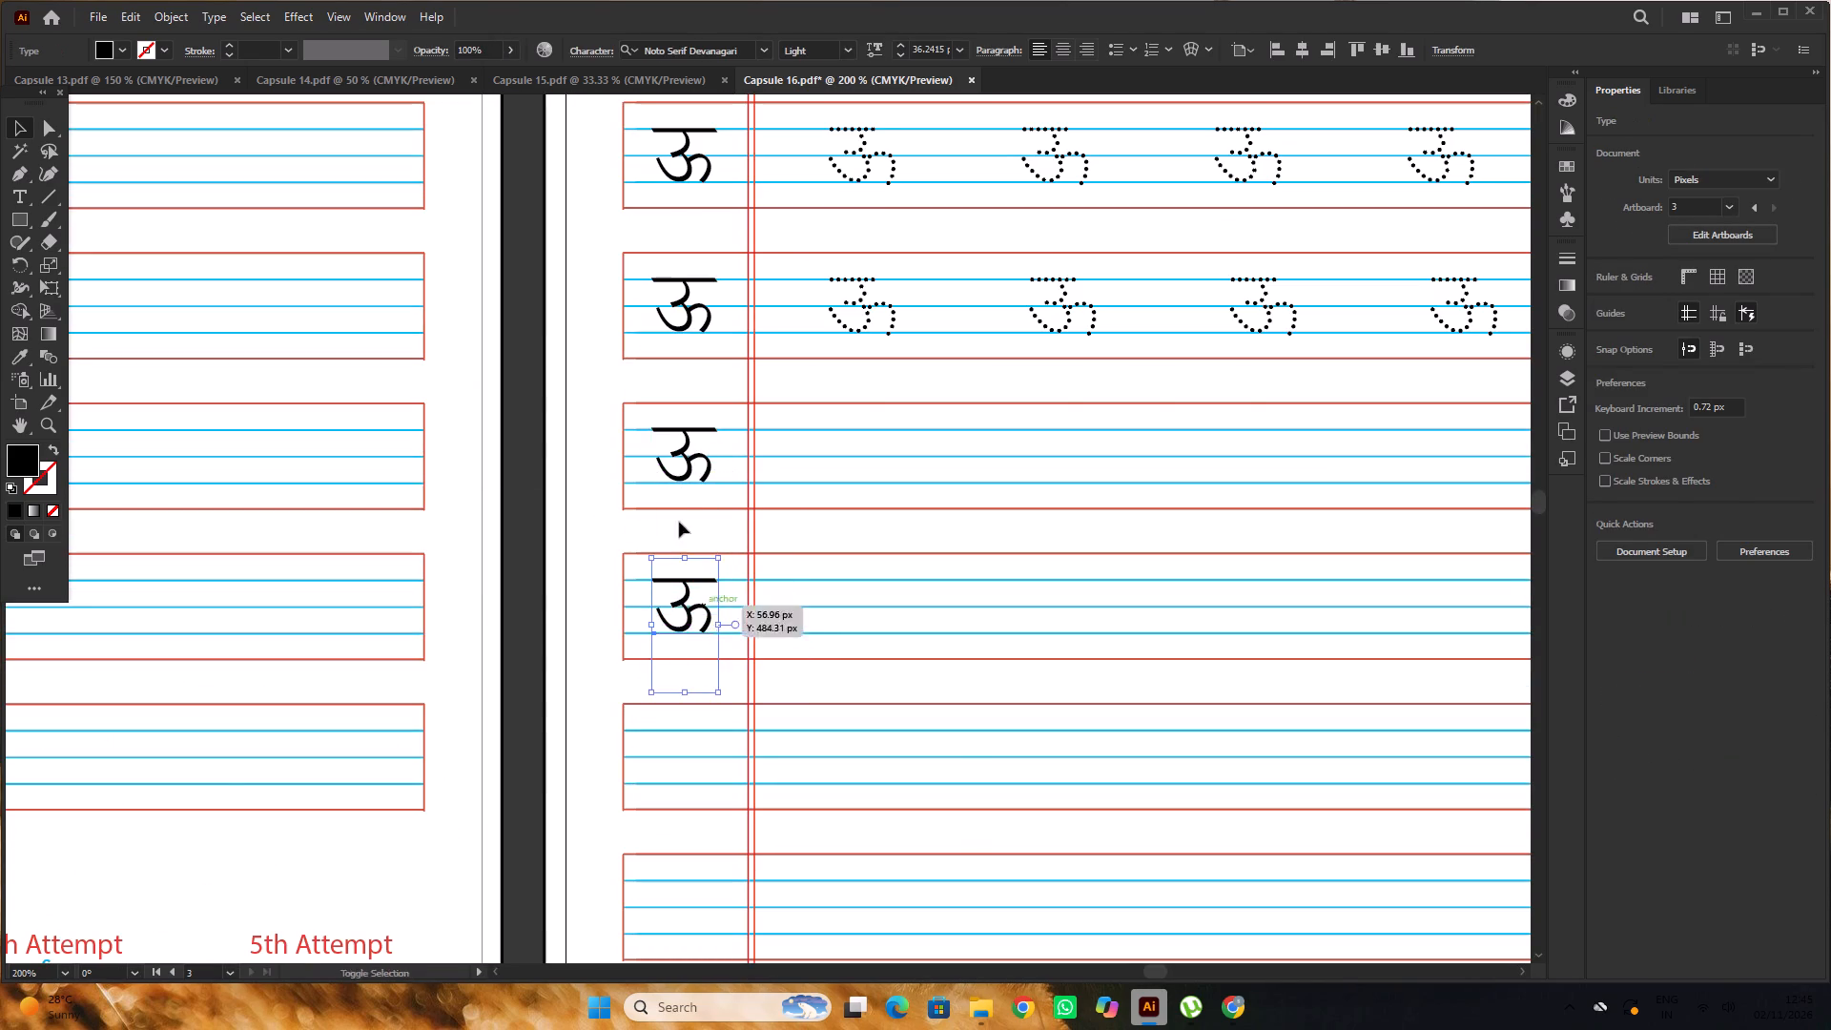
Copy the ऊ straight down into the eighth, ninth and tenth rows of the अभ्यास का समय page.
scroll(671, 499, "down", 4, "alt")
scroll(639, 462, "down", 5)
left_click_drag(761, 787, 767, 778)
scroll(682, 400, "up", 3, "alt")
scroll(681, 400, "down", 4)
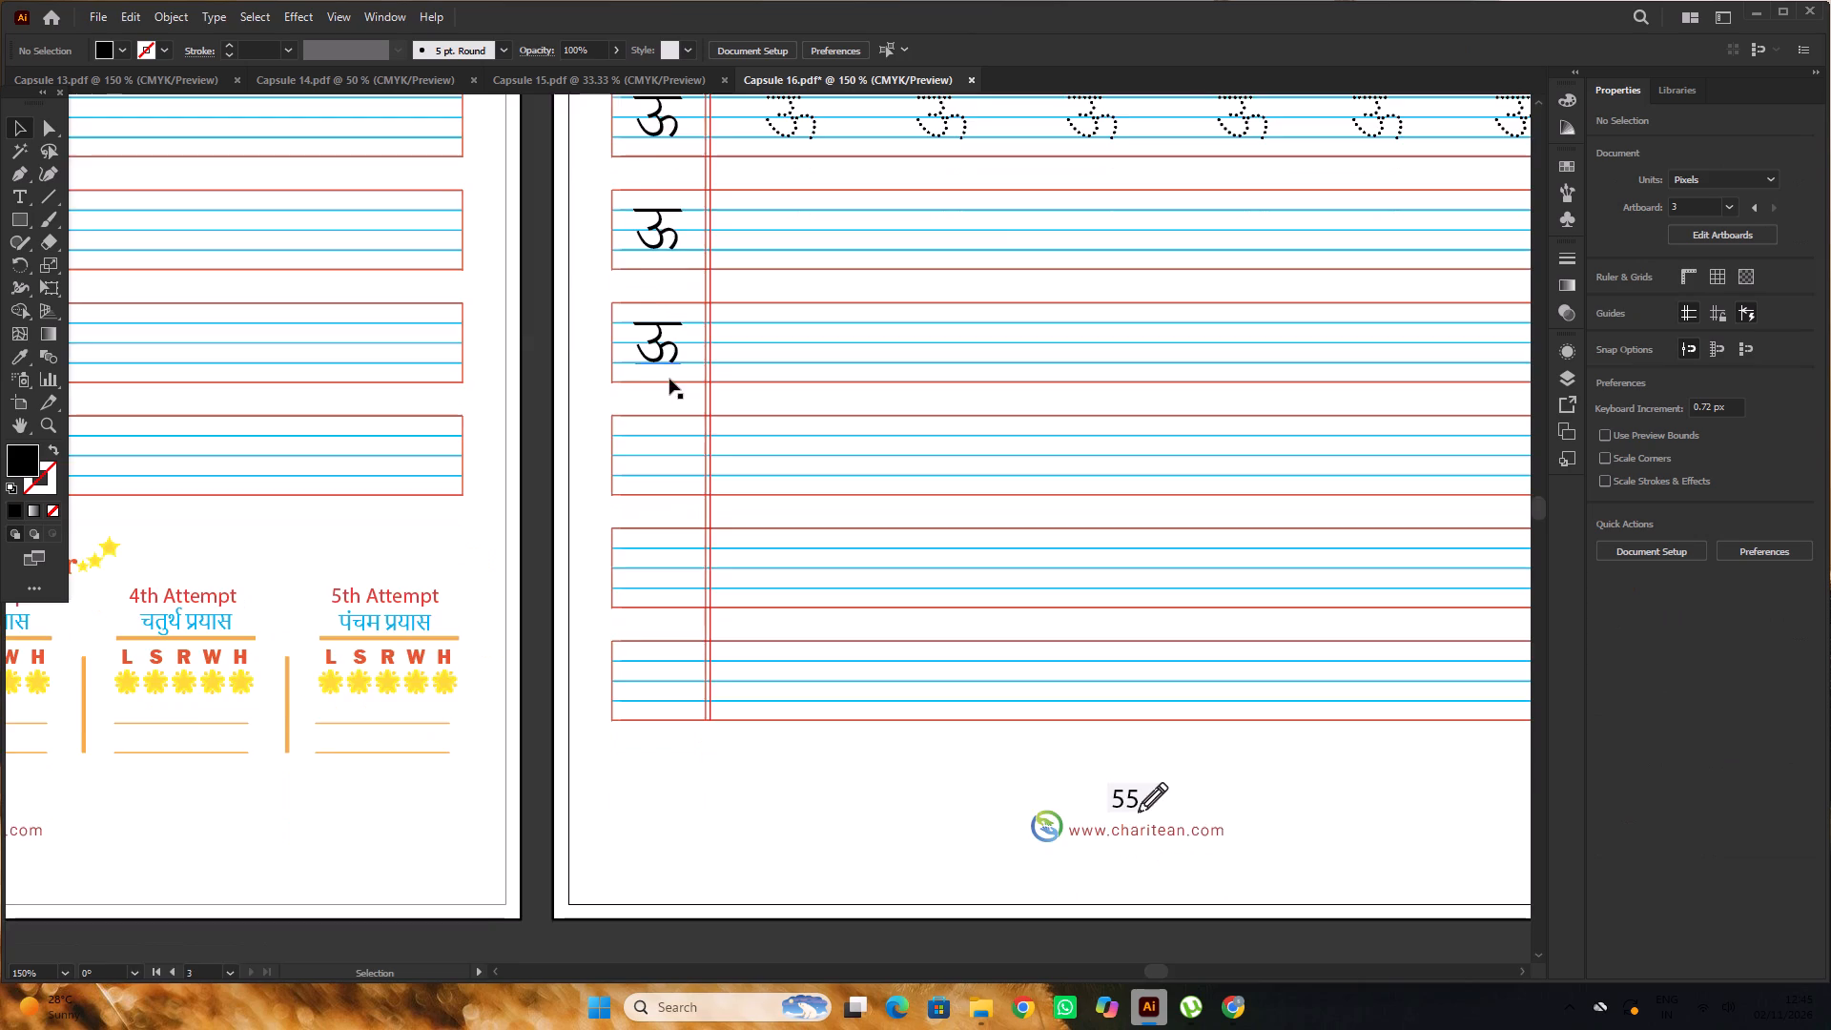
scroll(669, 379, "up", 1, "alt")
left_click_drag(667, 333, 665, 482, "alt")
scroll(663, 475, "down", 4)
scroll(658, 463, "up", 2, "alt")
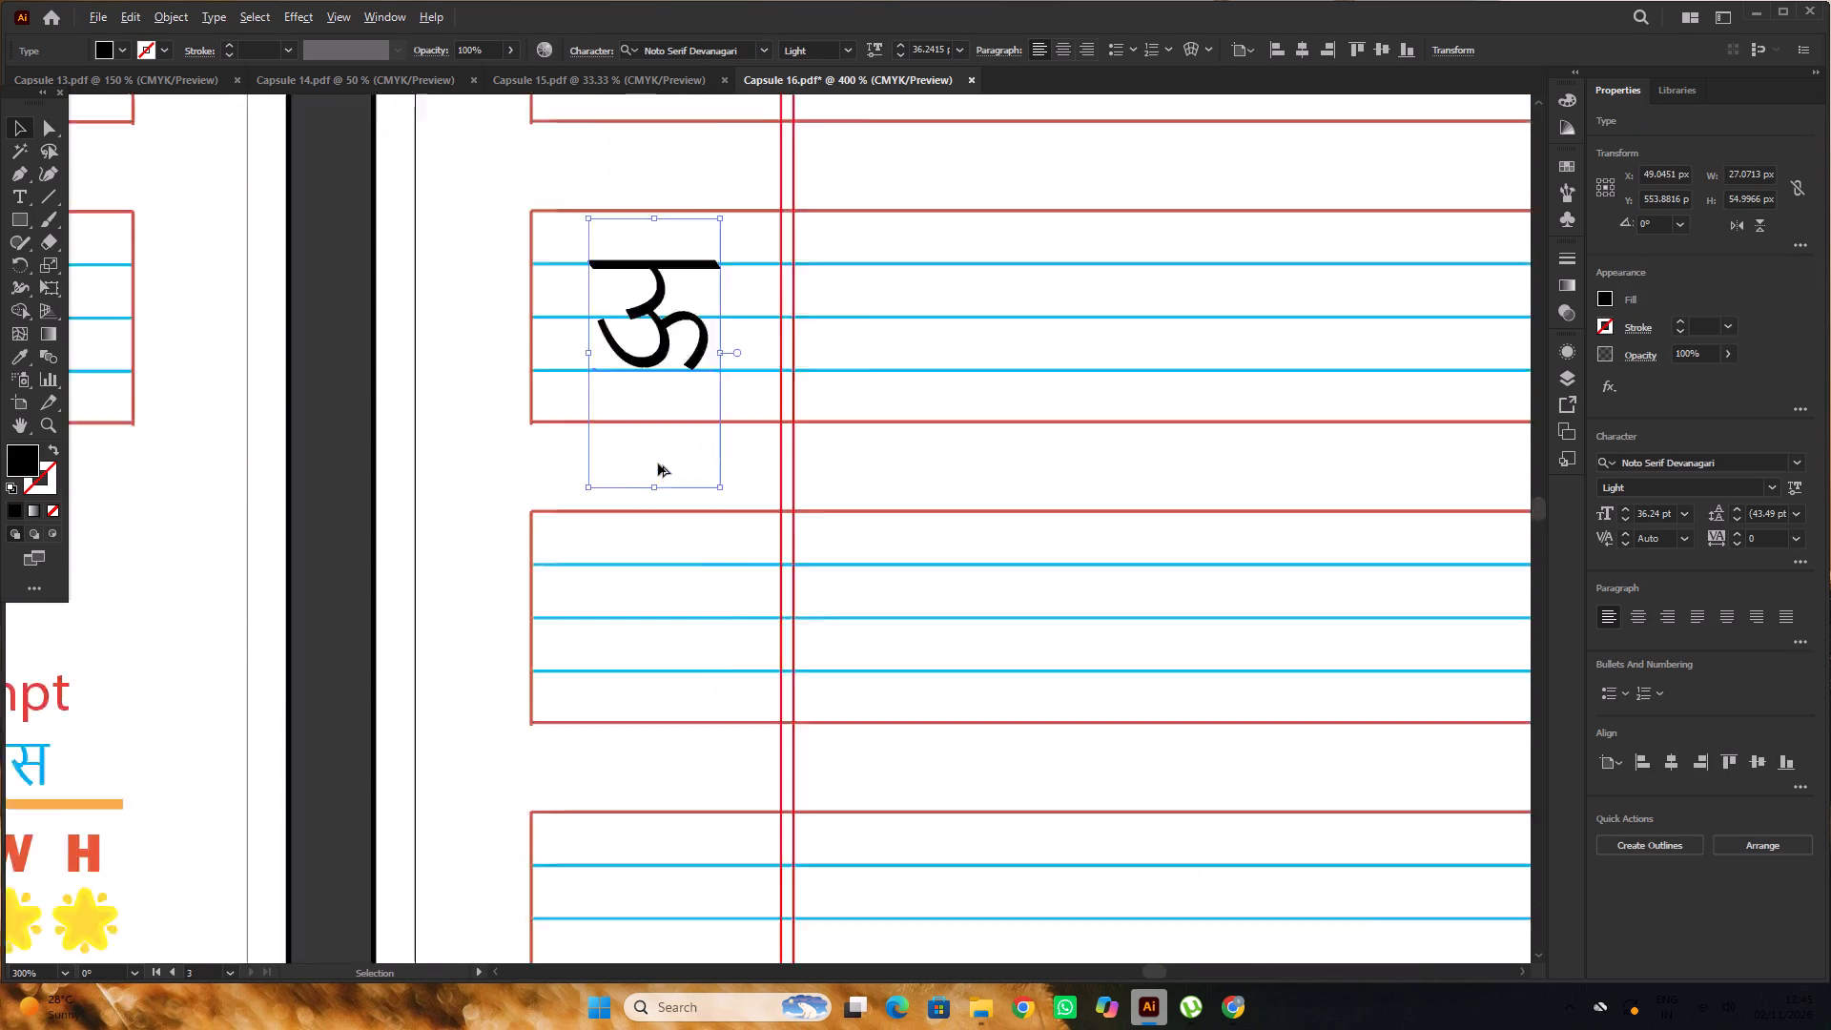
scroll(658, 463, "up", 1, "alt")
scroll(658, 463, "down", 5)
left_click_drag(657, 342, 660, 567, "alt")
scroll(667, 505, "down", 3, "alt")
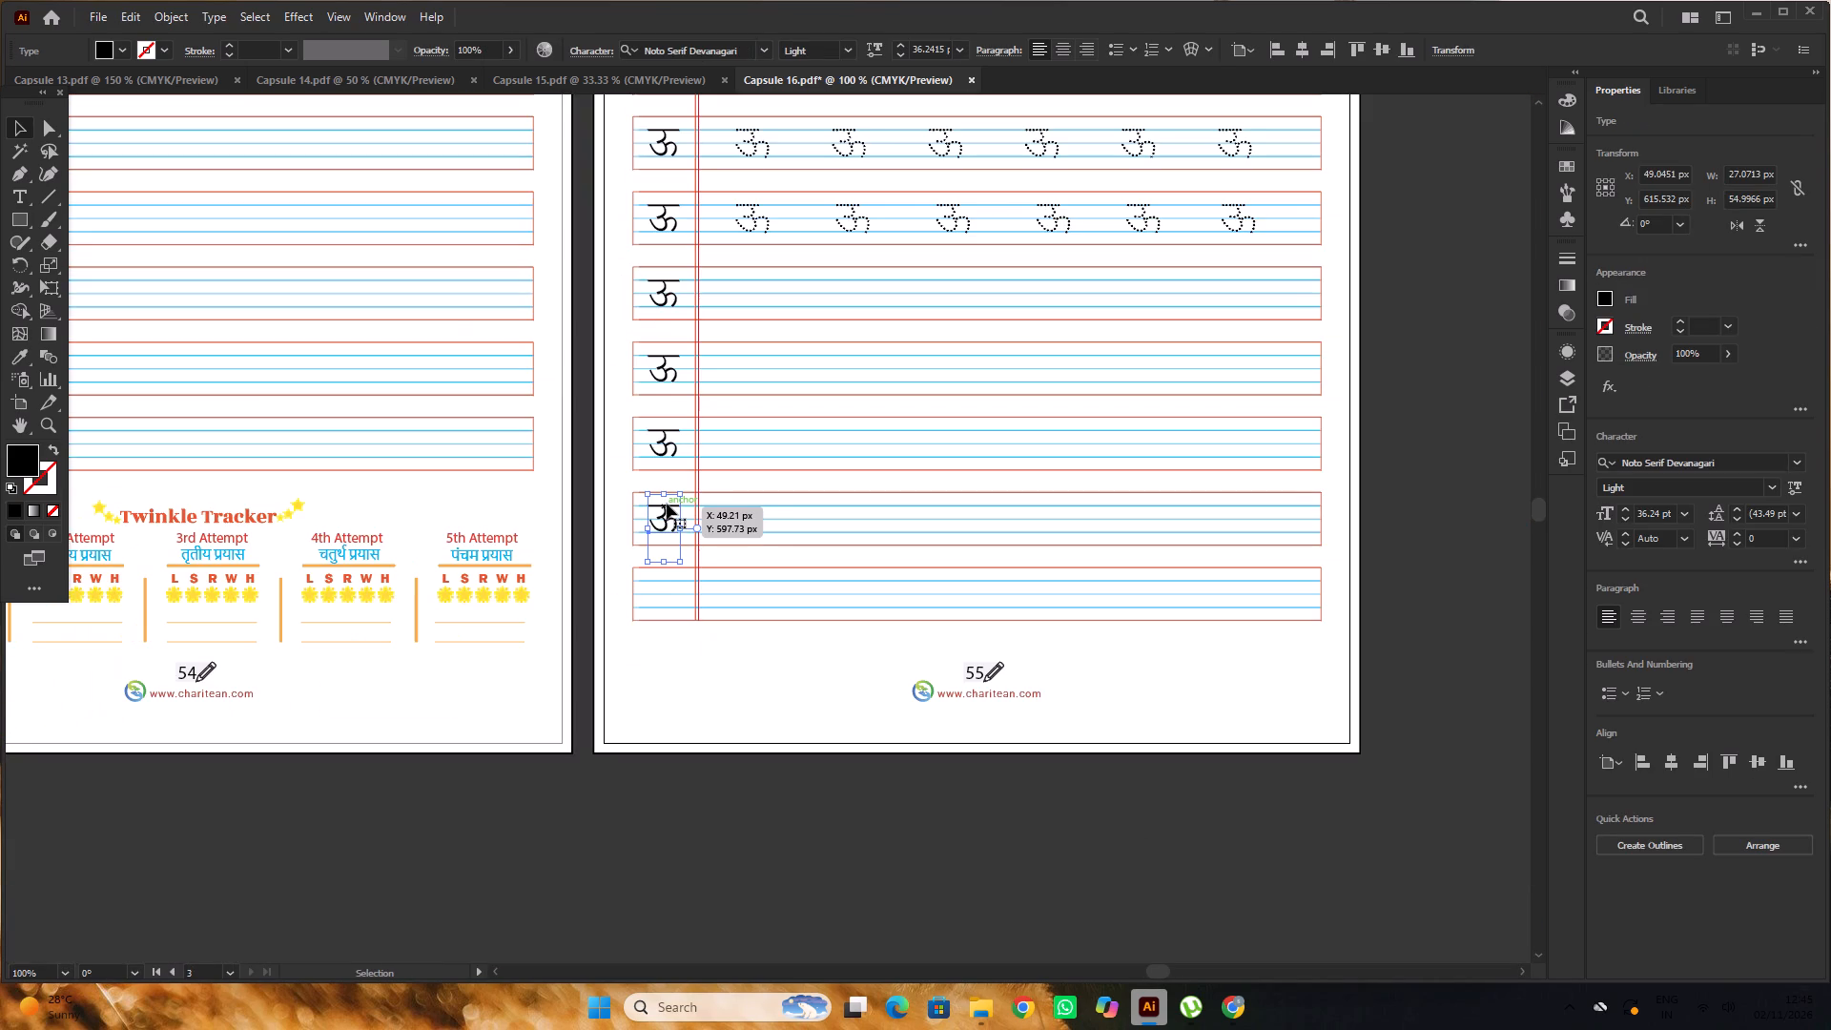
scroll(667, 504, "down", 5)
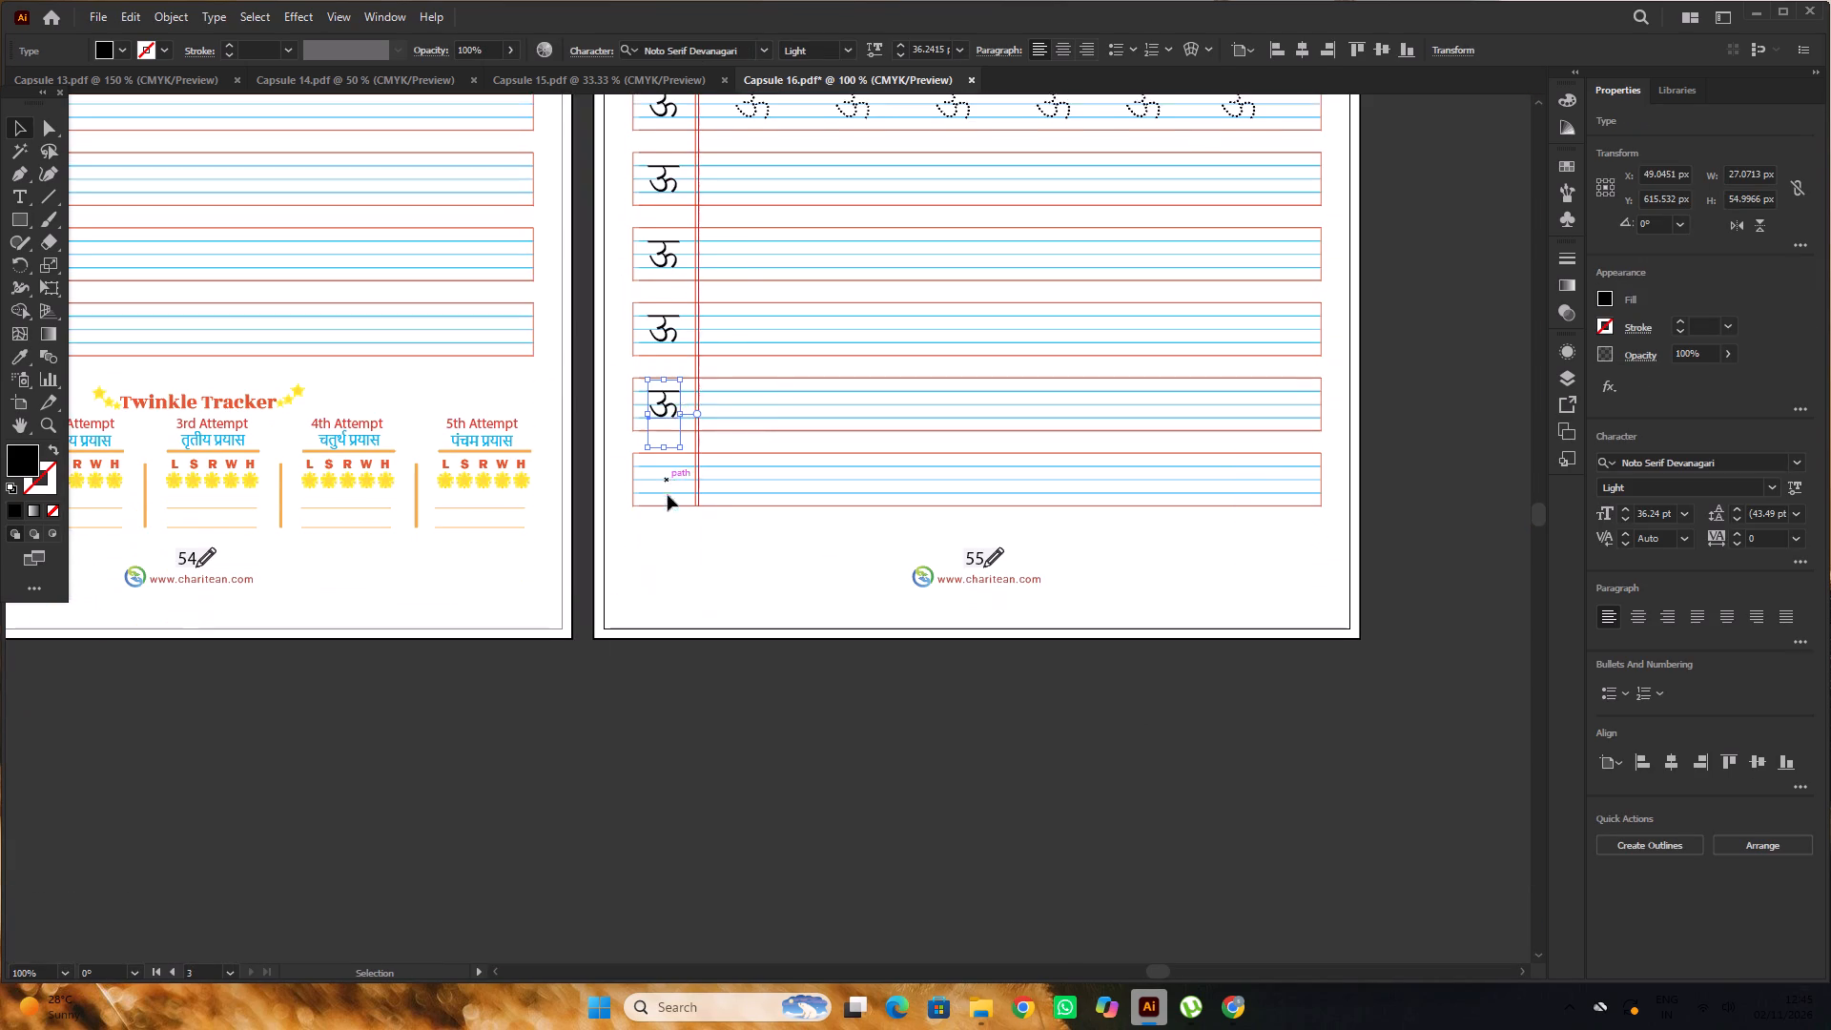
scroll(666, 470, "up", 3, "alt")
left_click_drag(666, 311, 645, 536, "alt")
scroll(646, 525, "down", 4, "alt")
left_click(808, 757)
Look over all three Capsule 16 pages for remaining corrections.
scroll(808, 715, "up", 9)
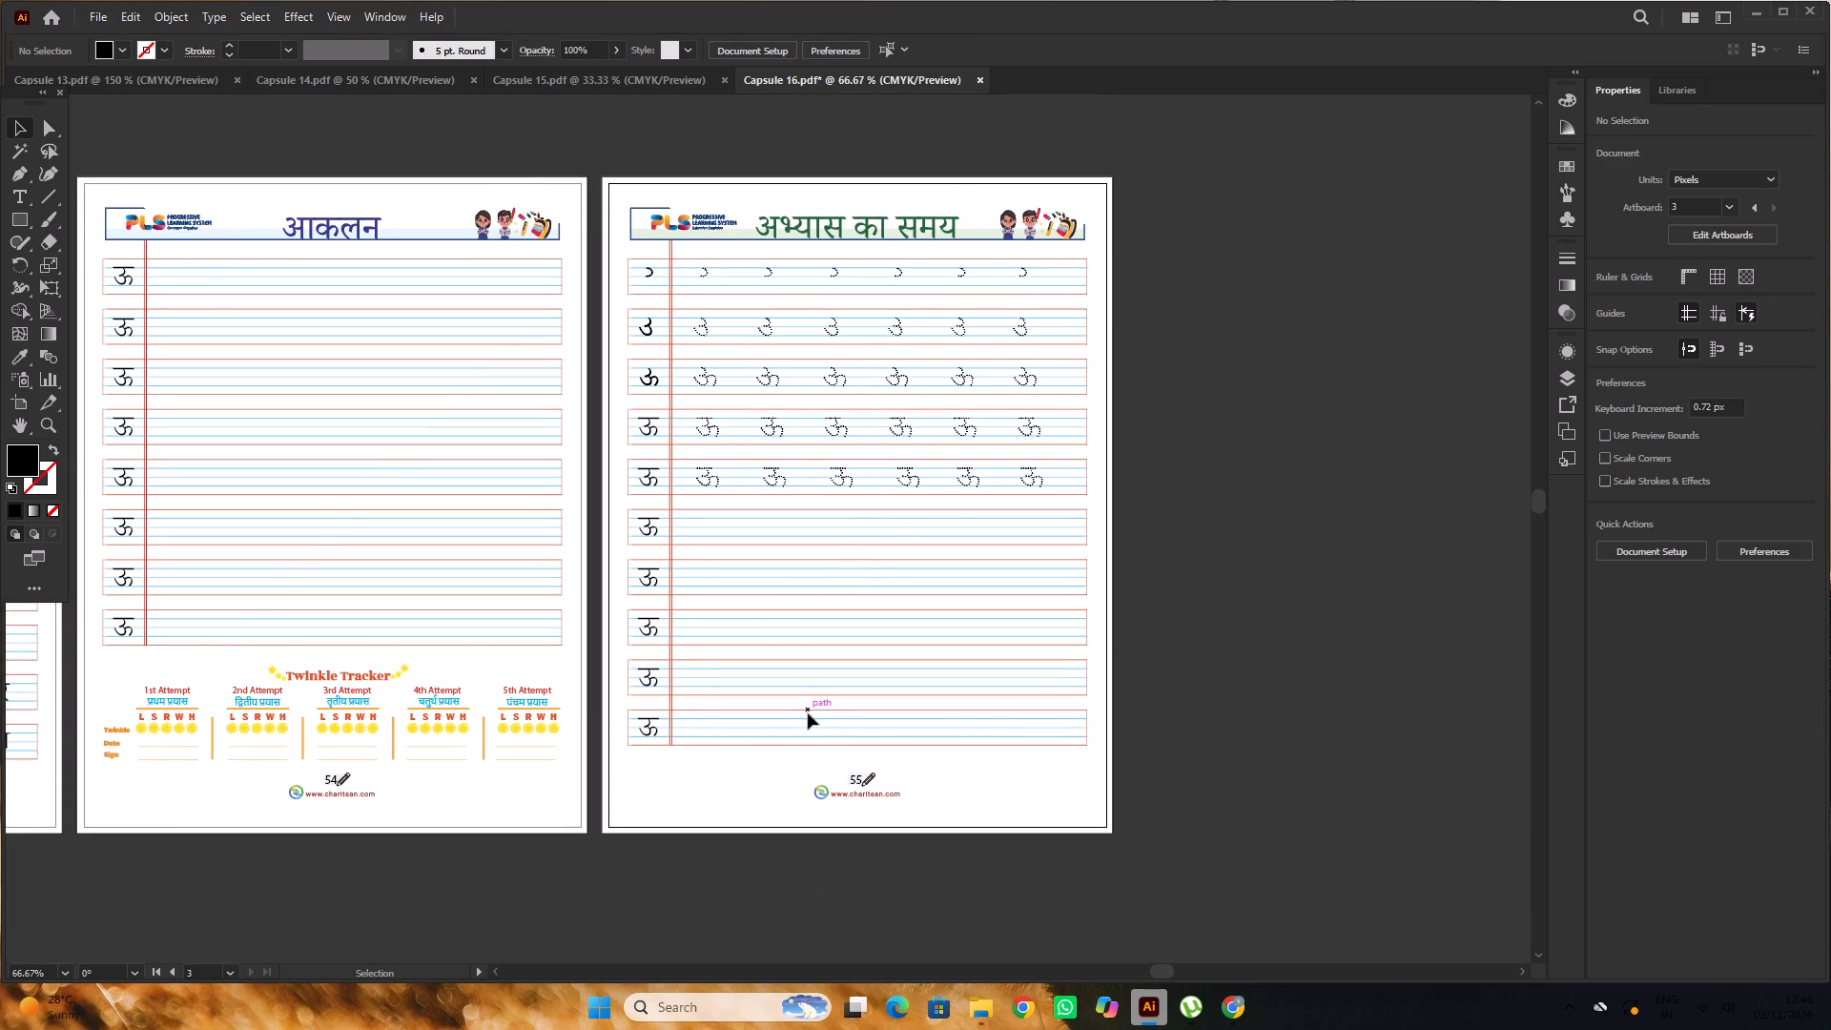
scroll(810, 710, "up", 2)
scroll(810, 710, "down", 7)
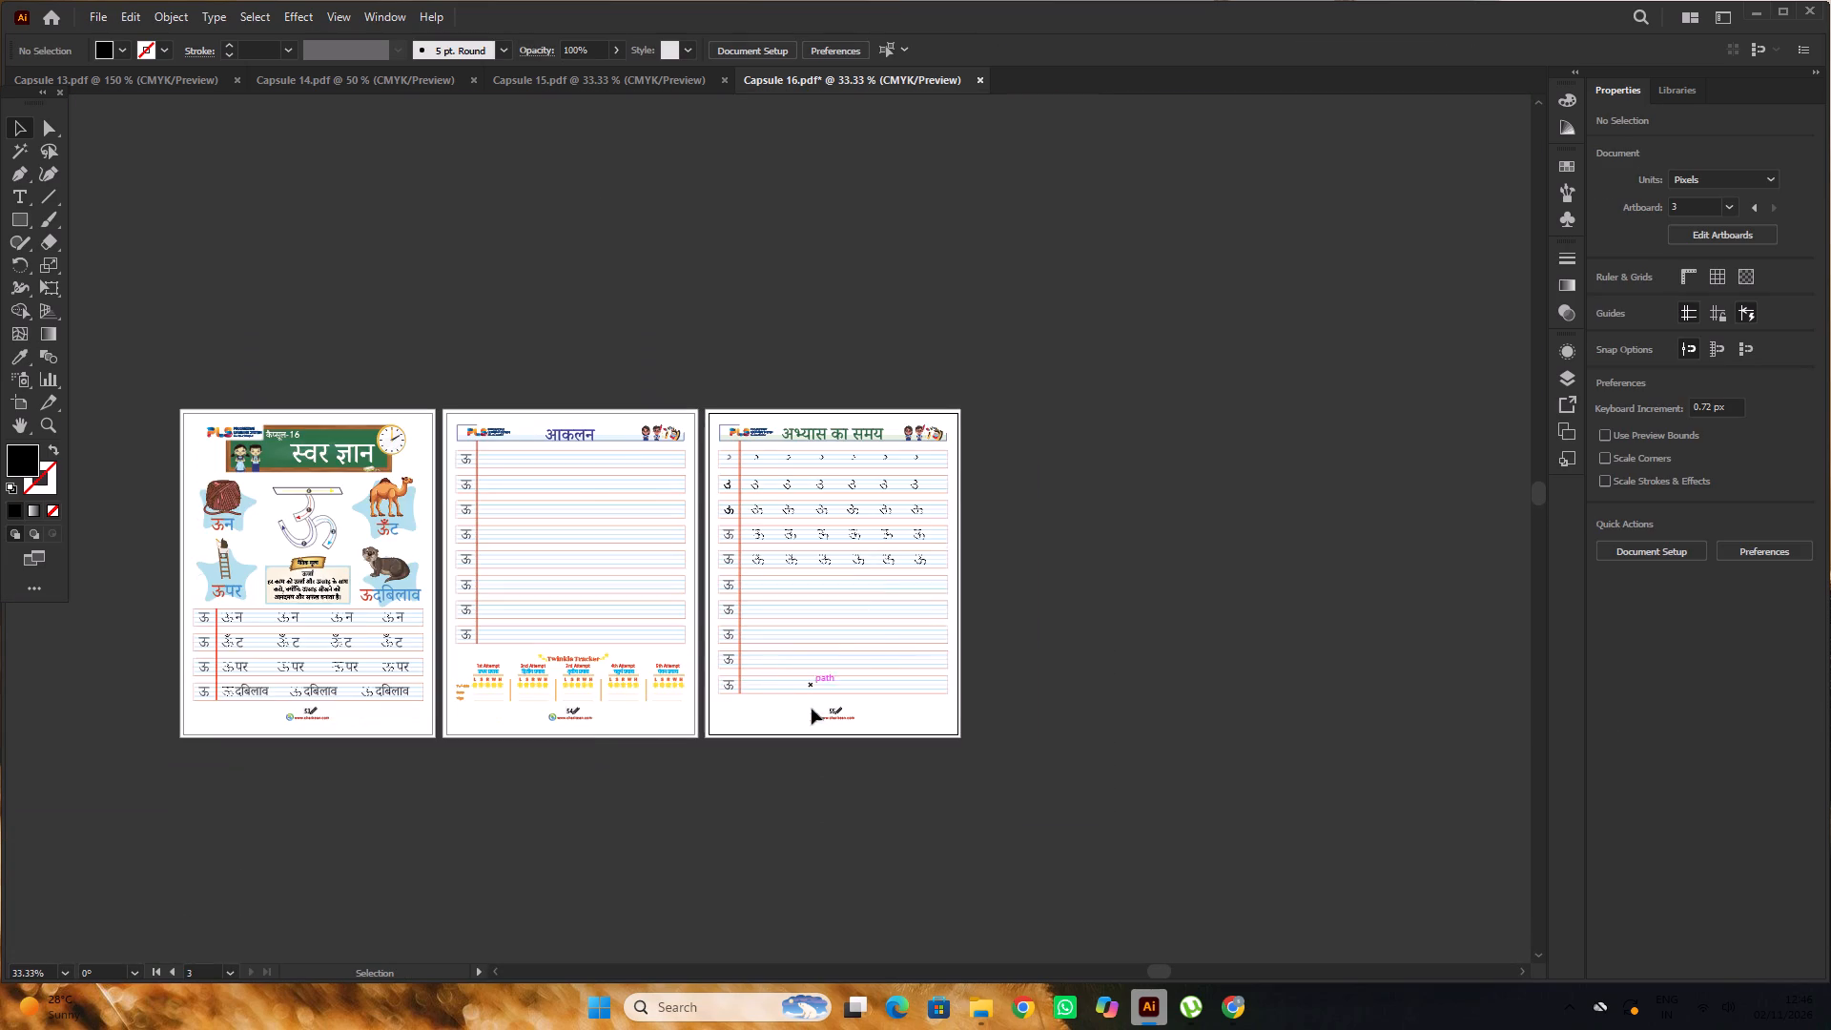
key("space")
left_click_drag(556, 745, 859, 731)
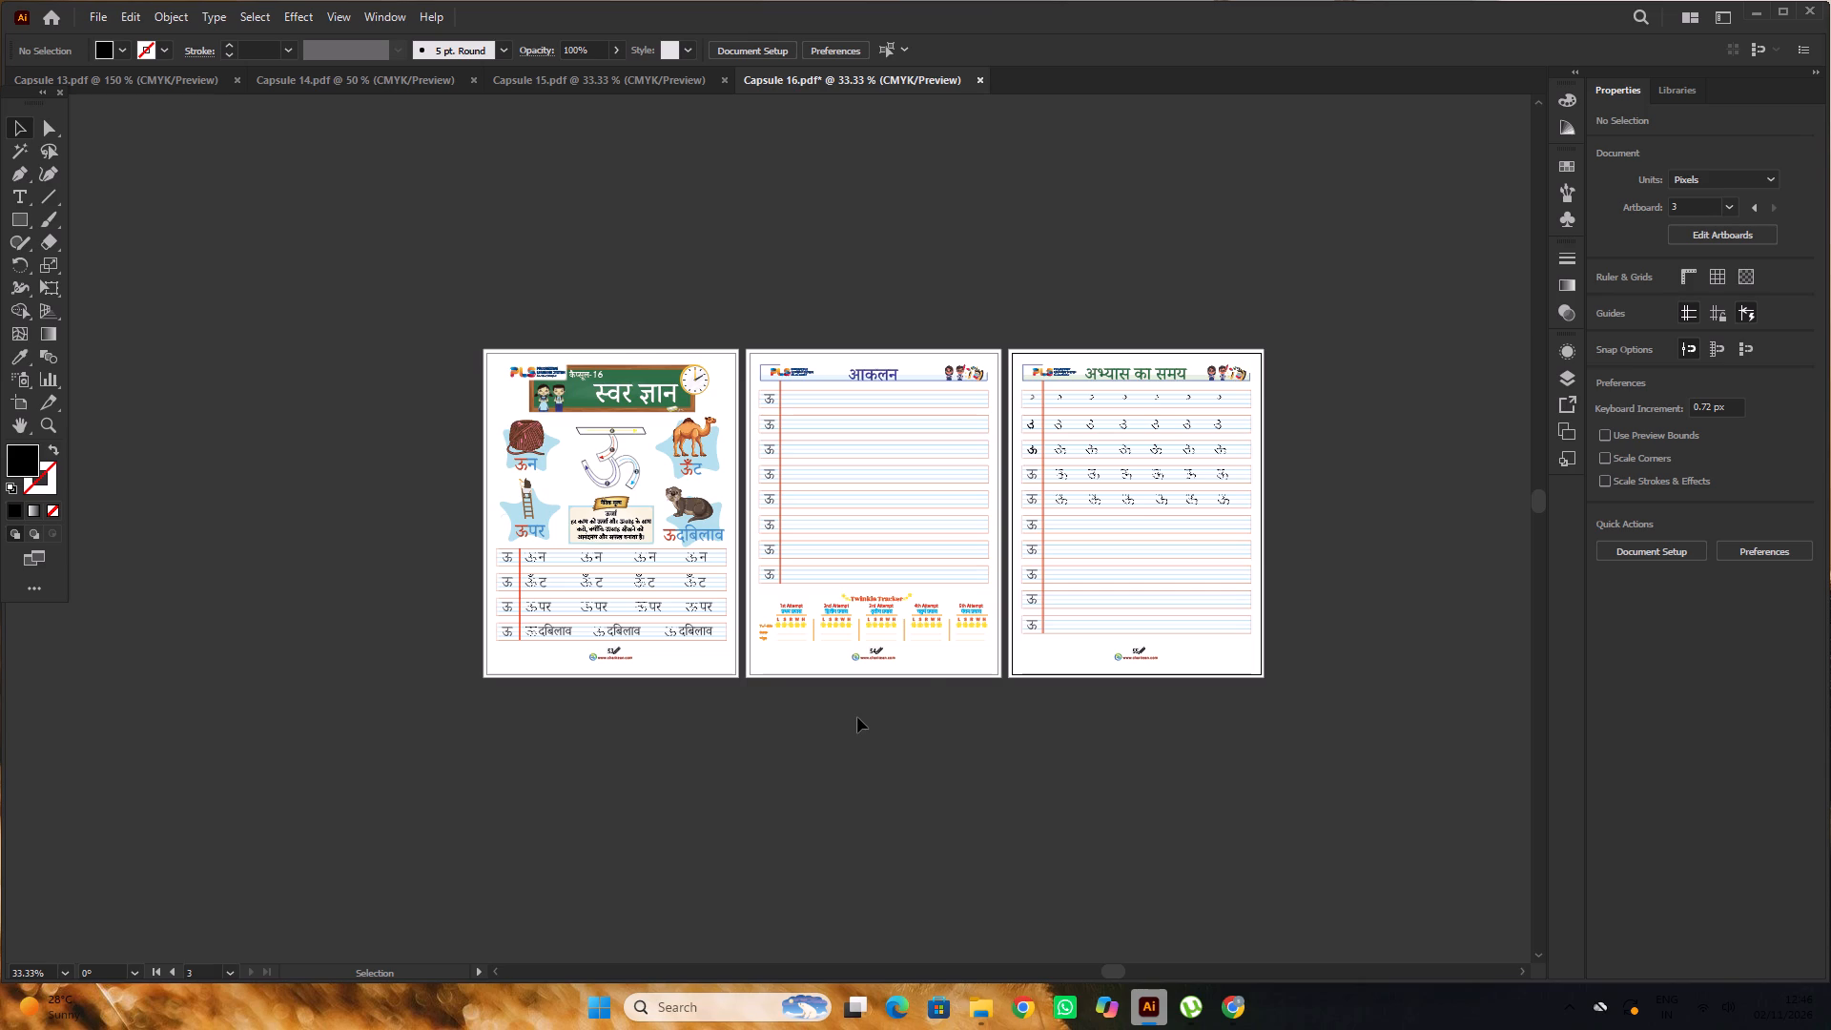
scroll(1192, 546, "up", 1, "alt")
scroll(1055, 518, "down", 2, "alt")
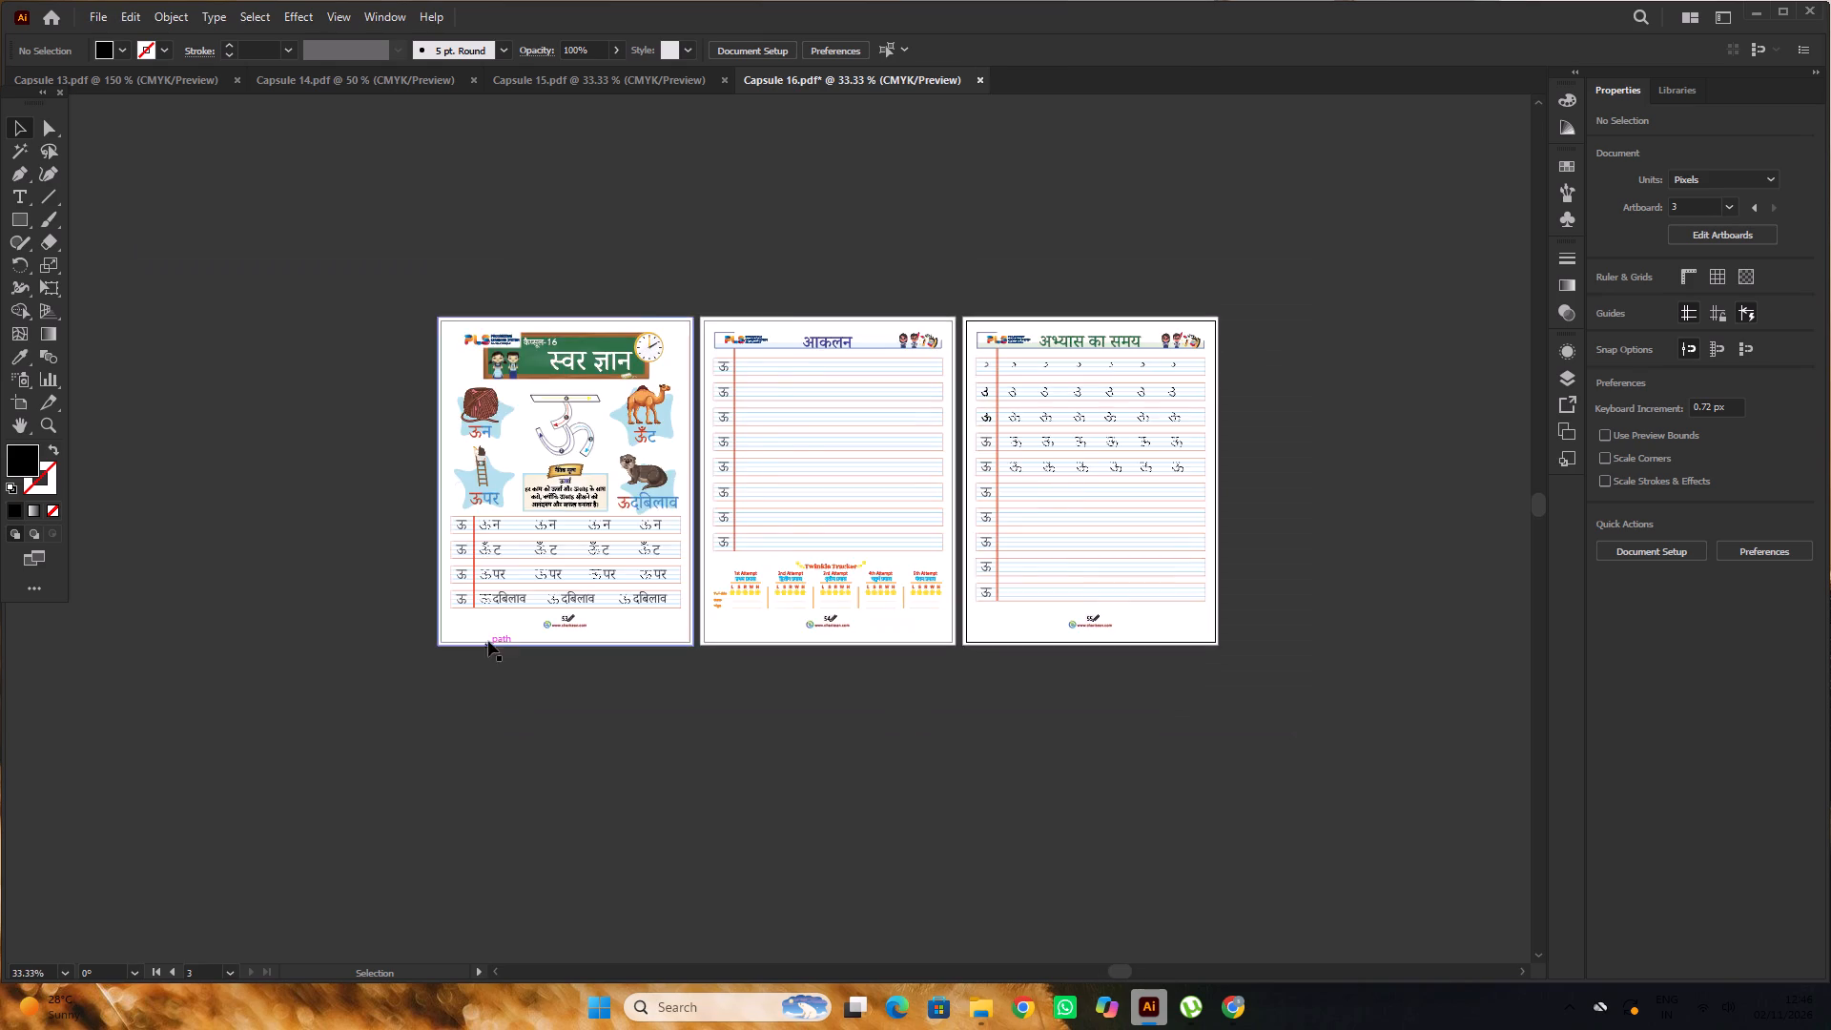
Set the page number 53 on the स्वर ज्ञान page in the Sassoon Primary font.
scroll(500, 632, "up", 6, "alt")
key("t")
left_click_drag(654, 629, 629, 637)
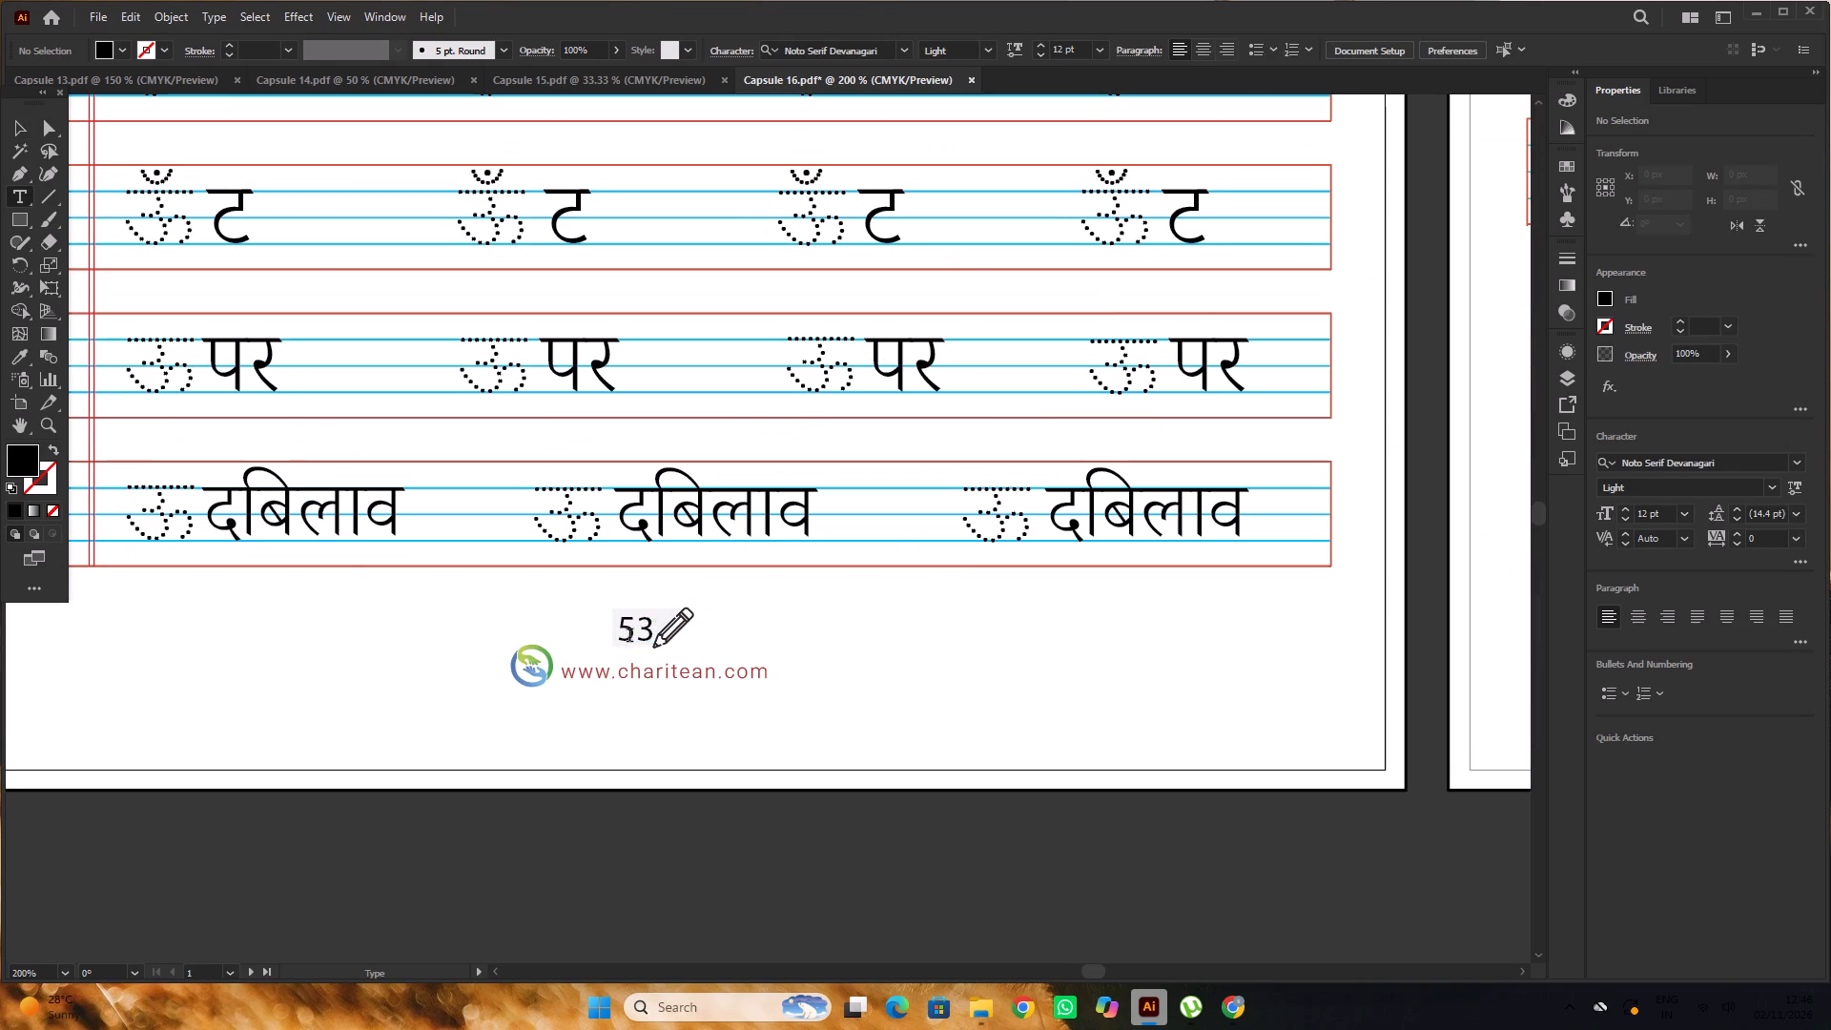
left_click_drag(629, 637, 602, 638)
left_click(1691, 478)
key("s")
left_click(1686, 463)
type("sas")
left_click(1454, 582)
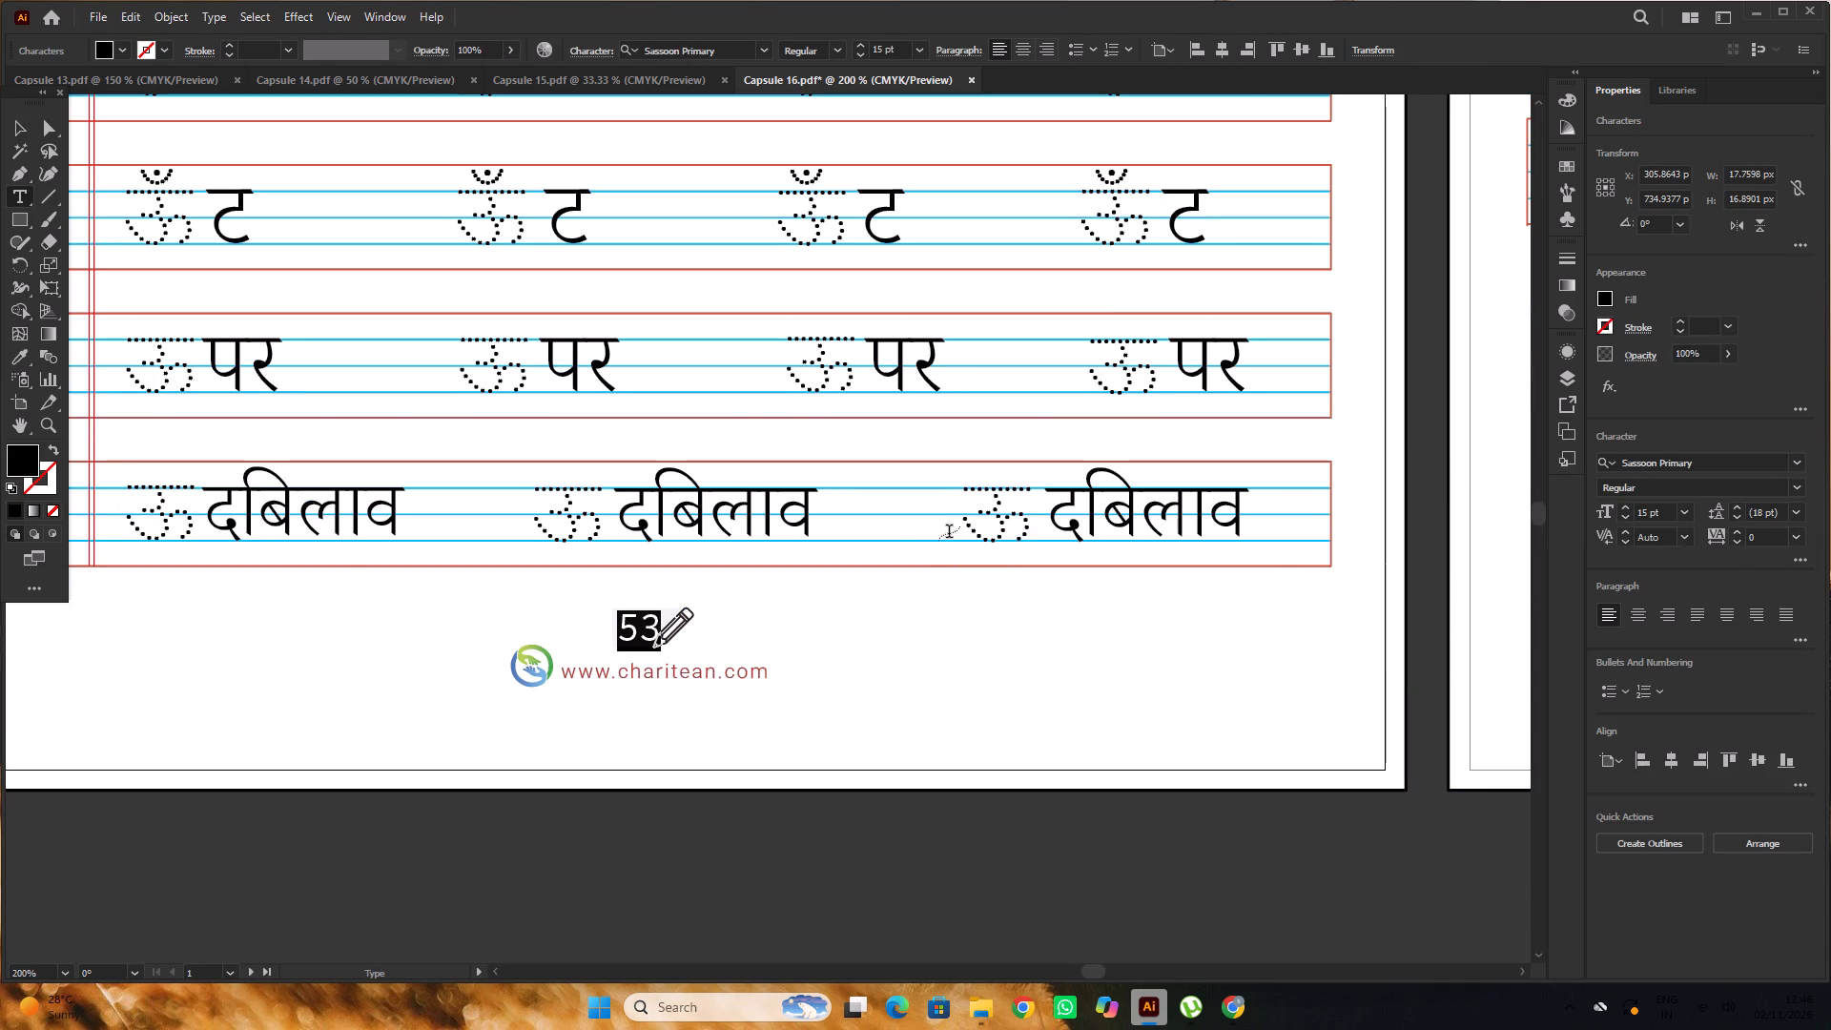
Shift the page number 53 slightly left, away from the pencil icon.
left_click(12, 134)
scroll(565, 455, "down", 6)
scroll(666, 539, "up", 3, "alt")
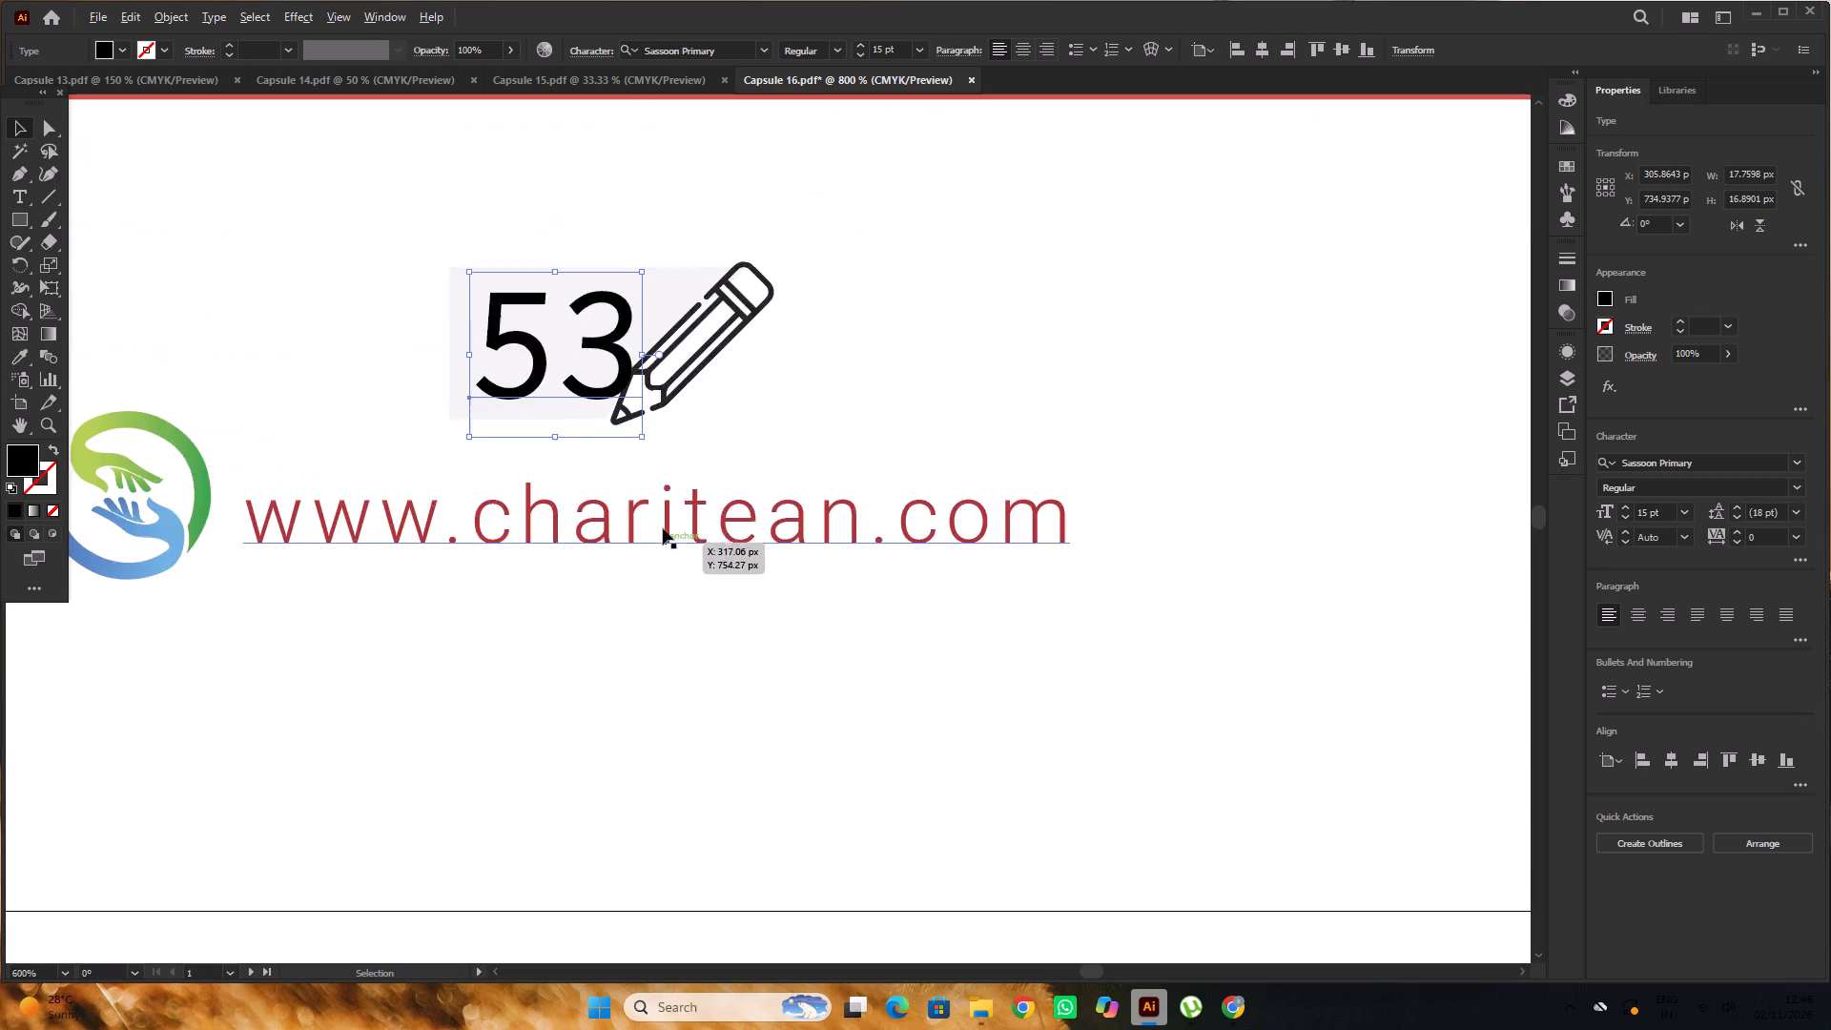
scroll(663, 528, "up", 7, "alt")
scroll(646, 492, "down", 3, "alt")
scroll(627, 471, "up", 3)
left_click_drag(623, 405, 592, 402)
Set the page number 54 on the आकलन page in the Sassoon Primary font.
scroll(582, 401, "down", 6, "alt")
key("space")
left_click_drag(1066, 629, 864, 634)
left_click(1100, 664)
key("space")
left_click_drag(1205, 660, 895, 689)
left_click_drag(1120, 690, 993, 690)
scroll(990, 630, "up", 5)
scroll(1171, 586, "up", 3, "alt")
key("t")
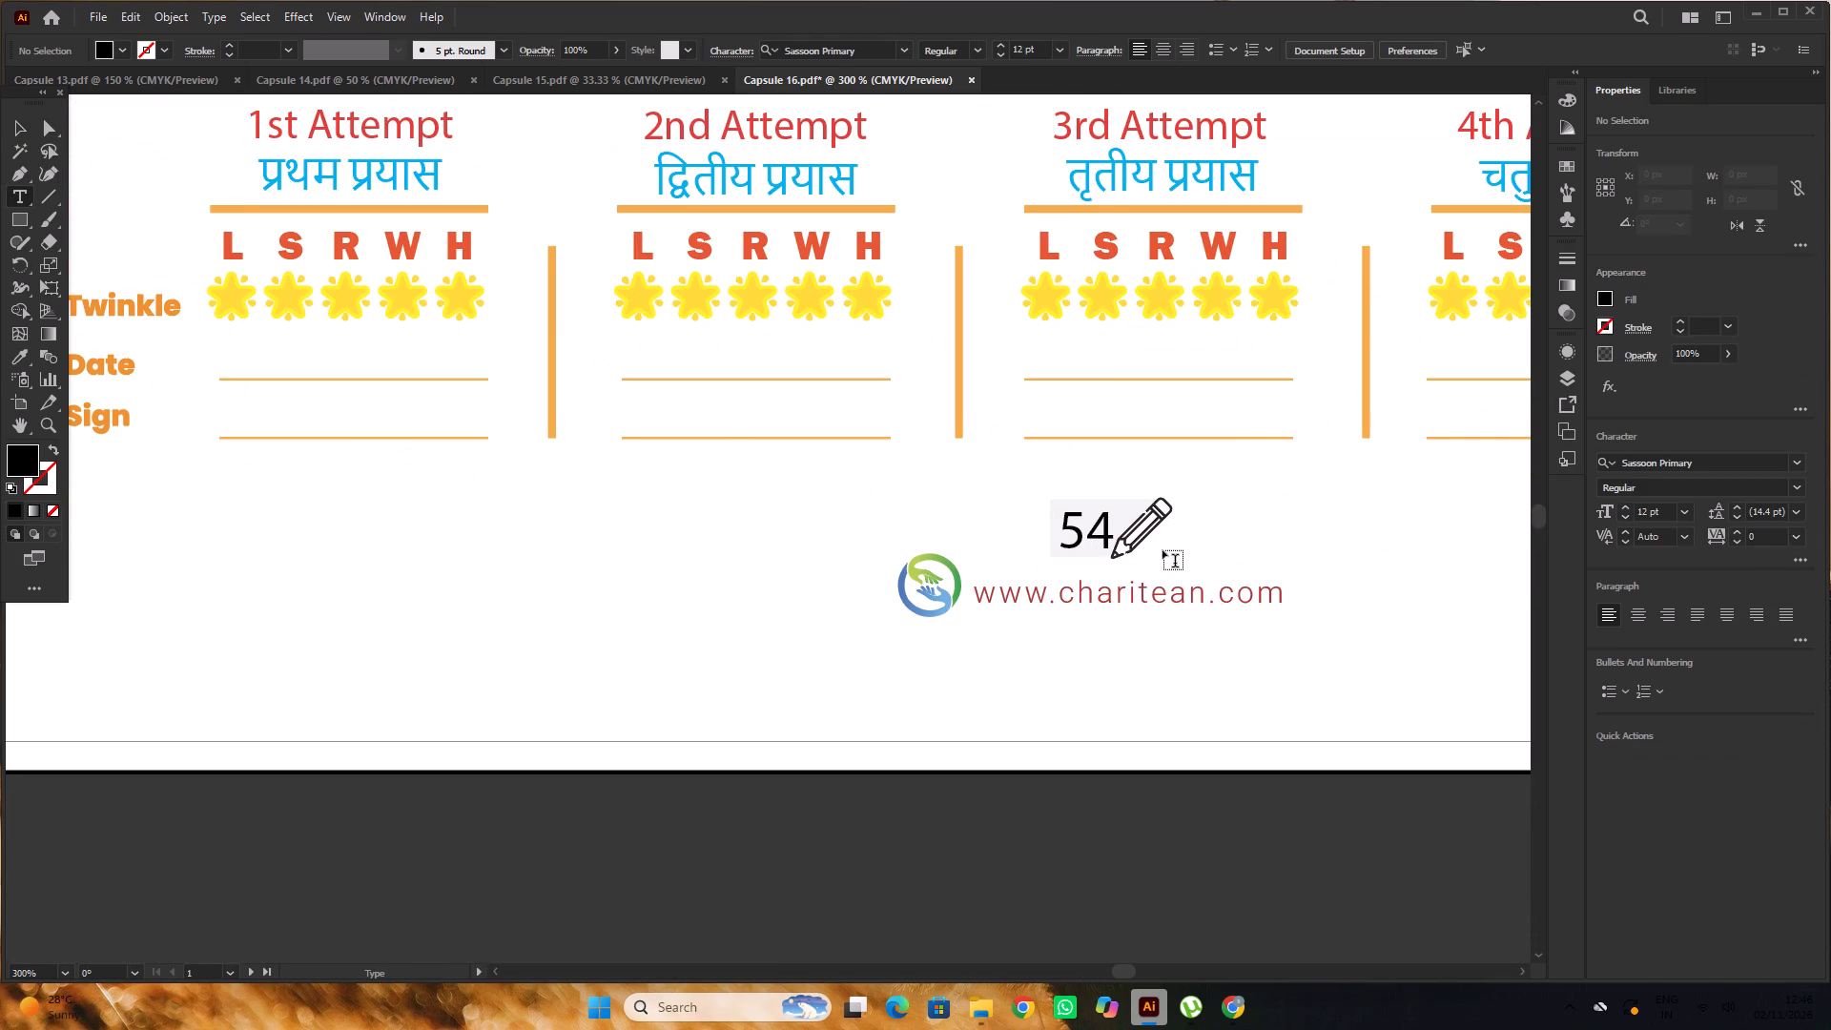
left_click_drag(1104, 538, 1036, 566)
left_click(1701, 465)
key("s")
key("a")
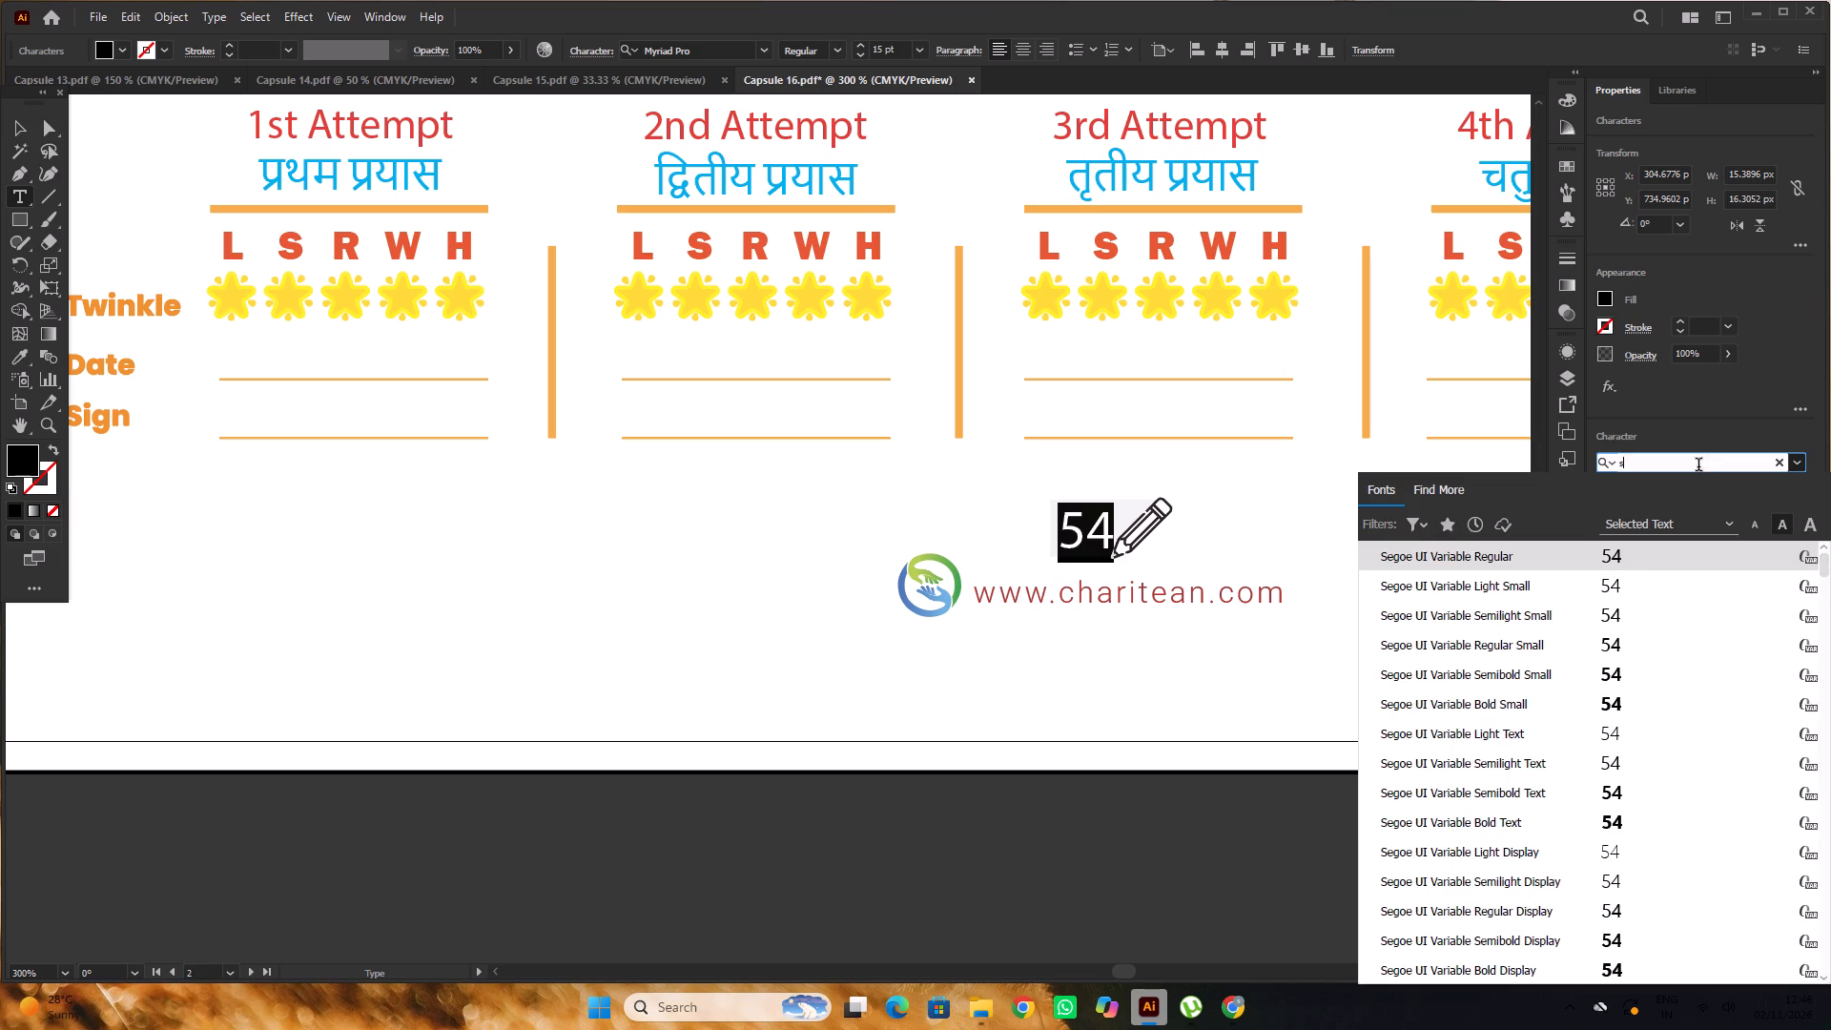
key("s")
left_click(1499, 590)
Shift the page number 54 about 2 px left, away from the pencil icon.
scroll(716, 512, "down", 2, "alt")
left_click(19, 121)
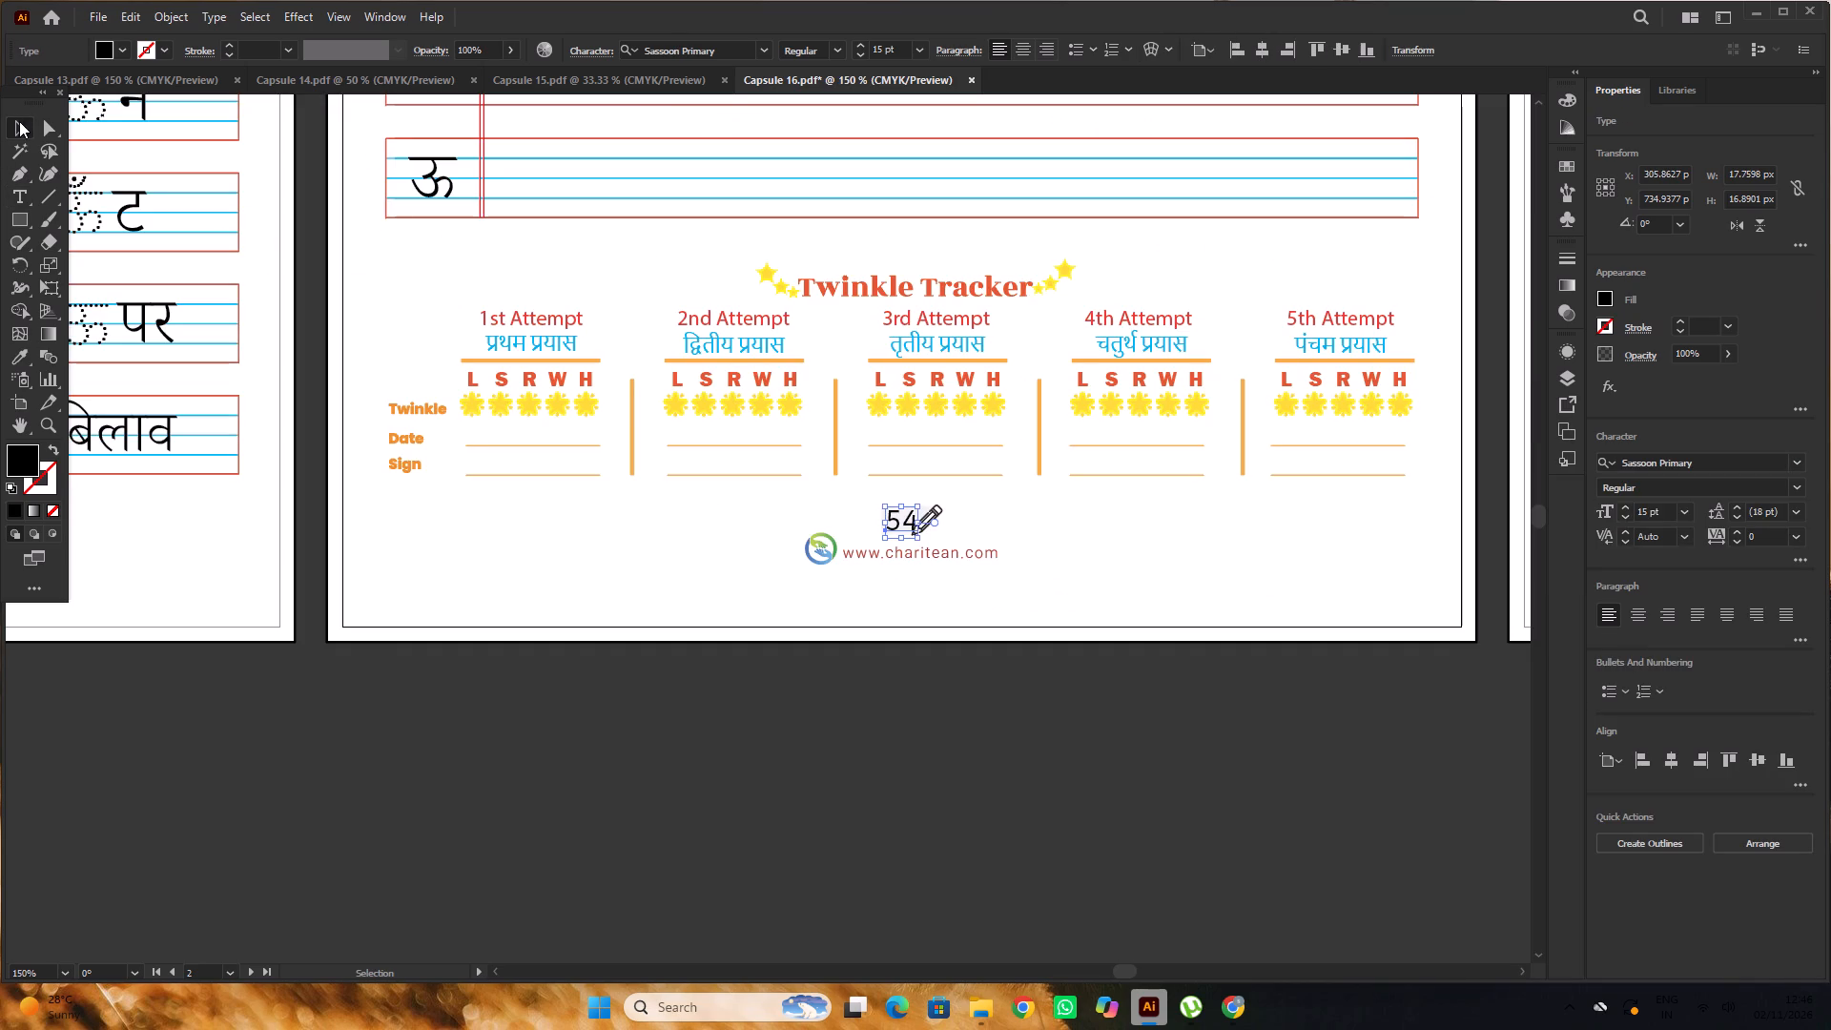
scroll(827, 481, "up", 2, "alt")
scroll(969, 558, "down", 1)
scroll(1003, 560, "up", 4, "alt")
left_click_drag(980, 500, 940, 511)
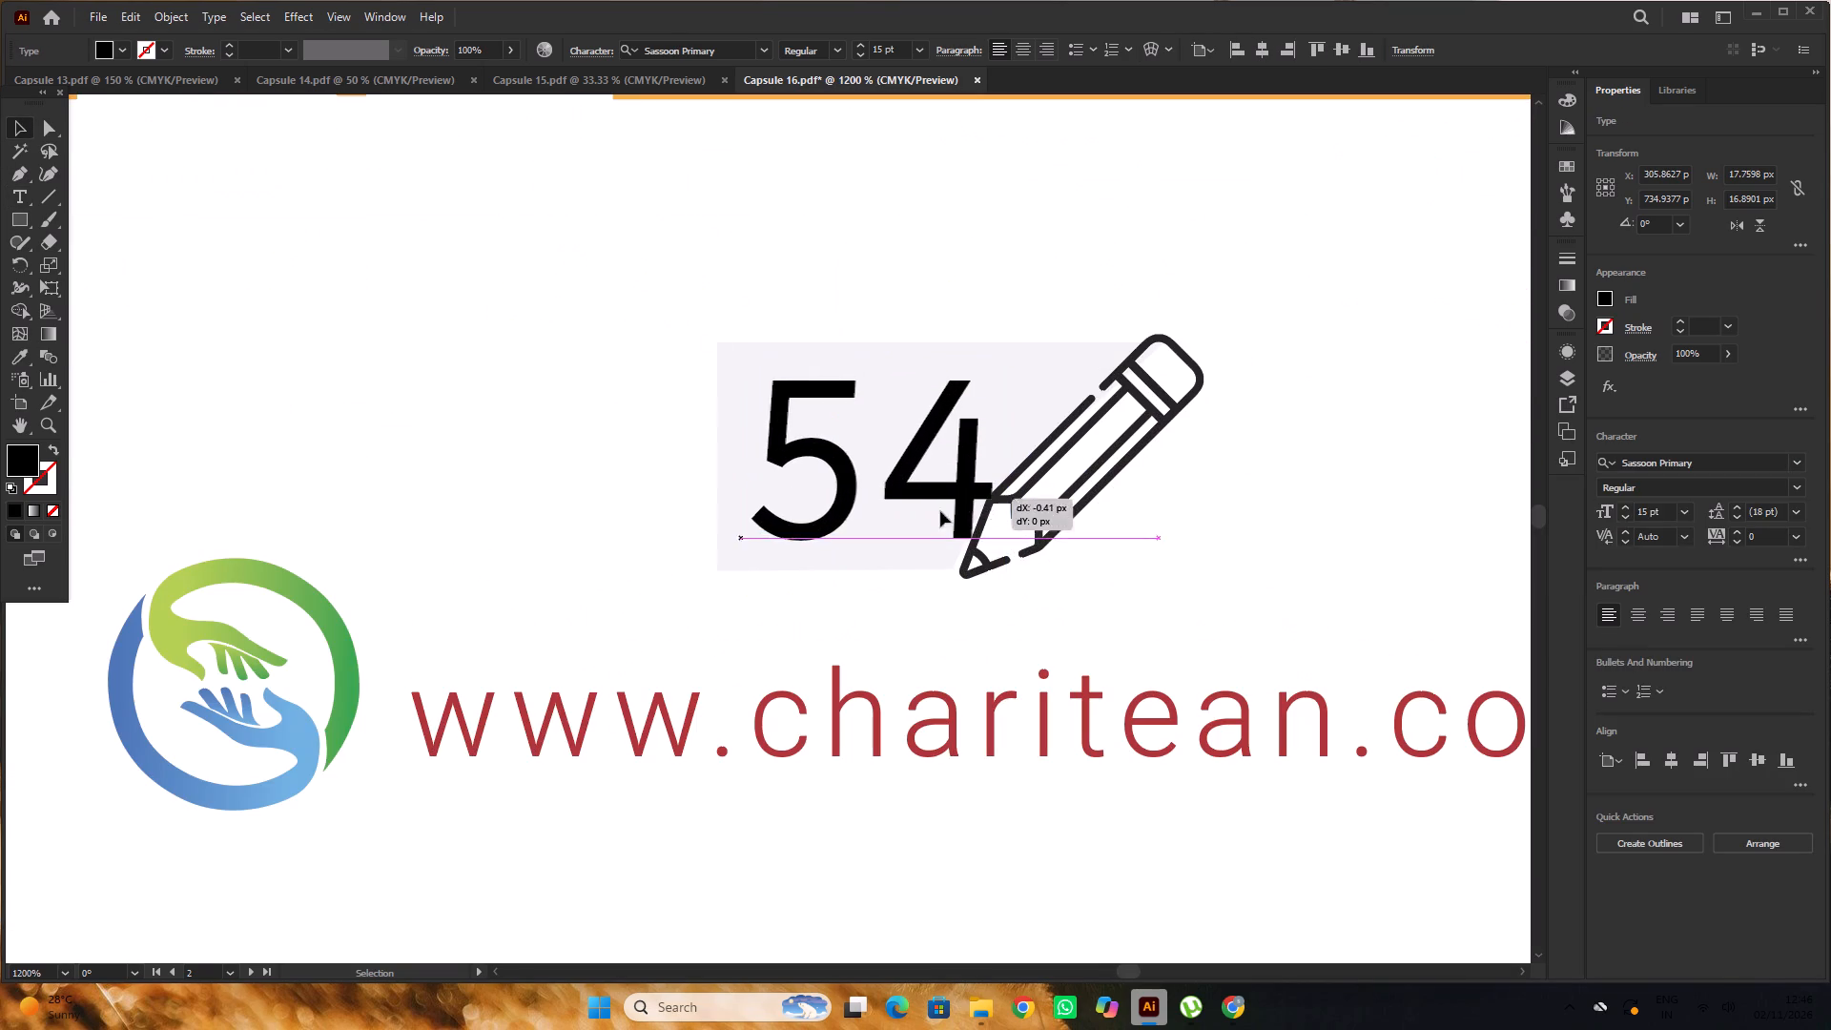
left_click_drag(940, 511, 953, 509)
Set the page number 55 on the अभ्यास का समय page in the Sassoon Primary font.
scroll(587, 471, "down", 5, "alt")
scroll(1032, 706, "down", 2, "alt")
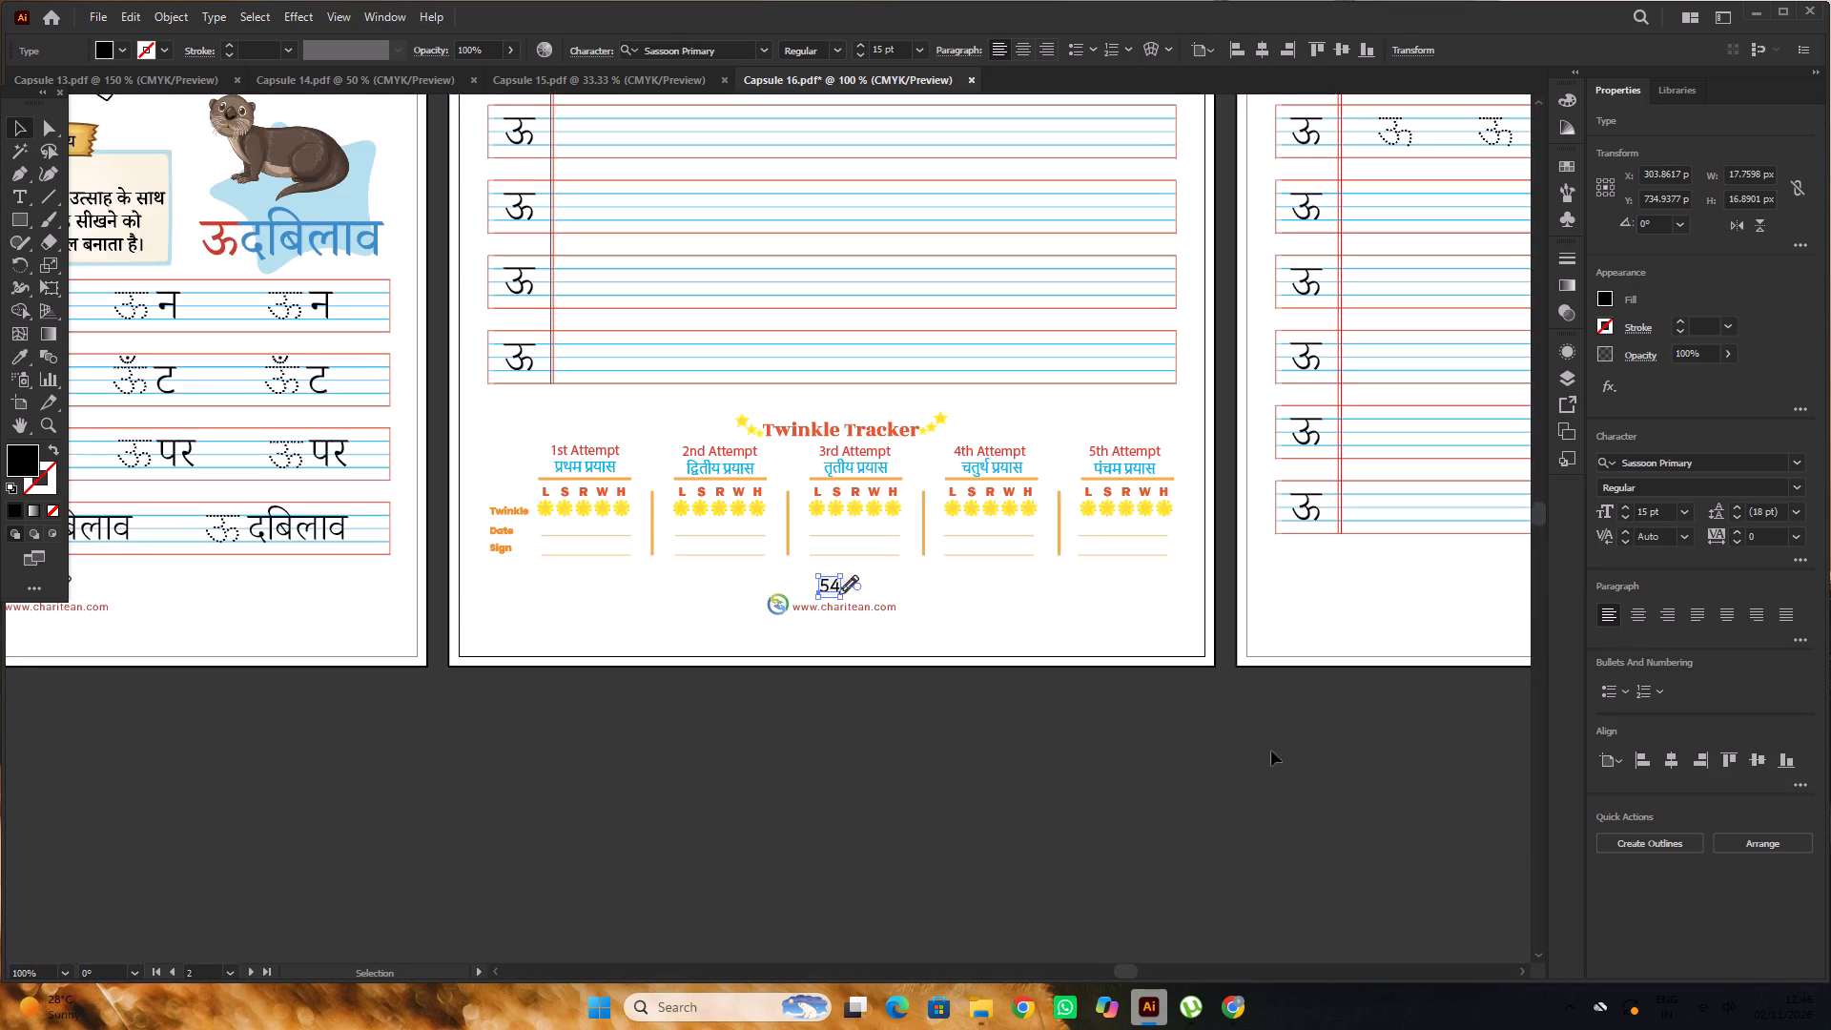
key("space")
left_click_drag(1309, 754, 662, 734)
left_click(1175, 708)
scroll(966, 552, "up", 5, "alt")
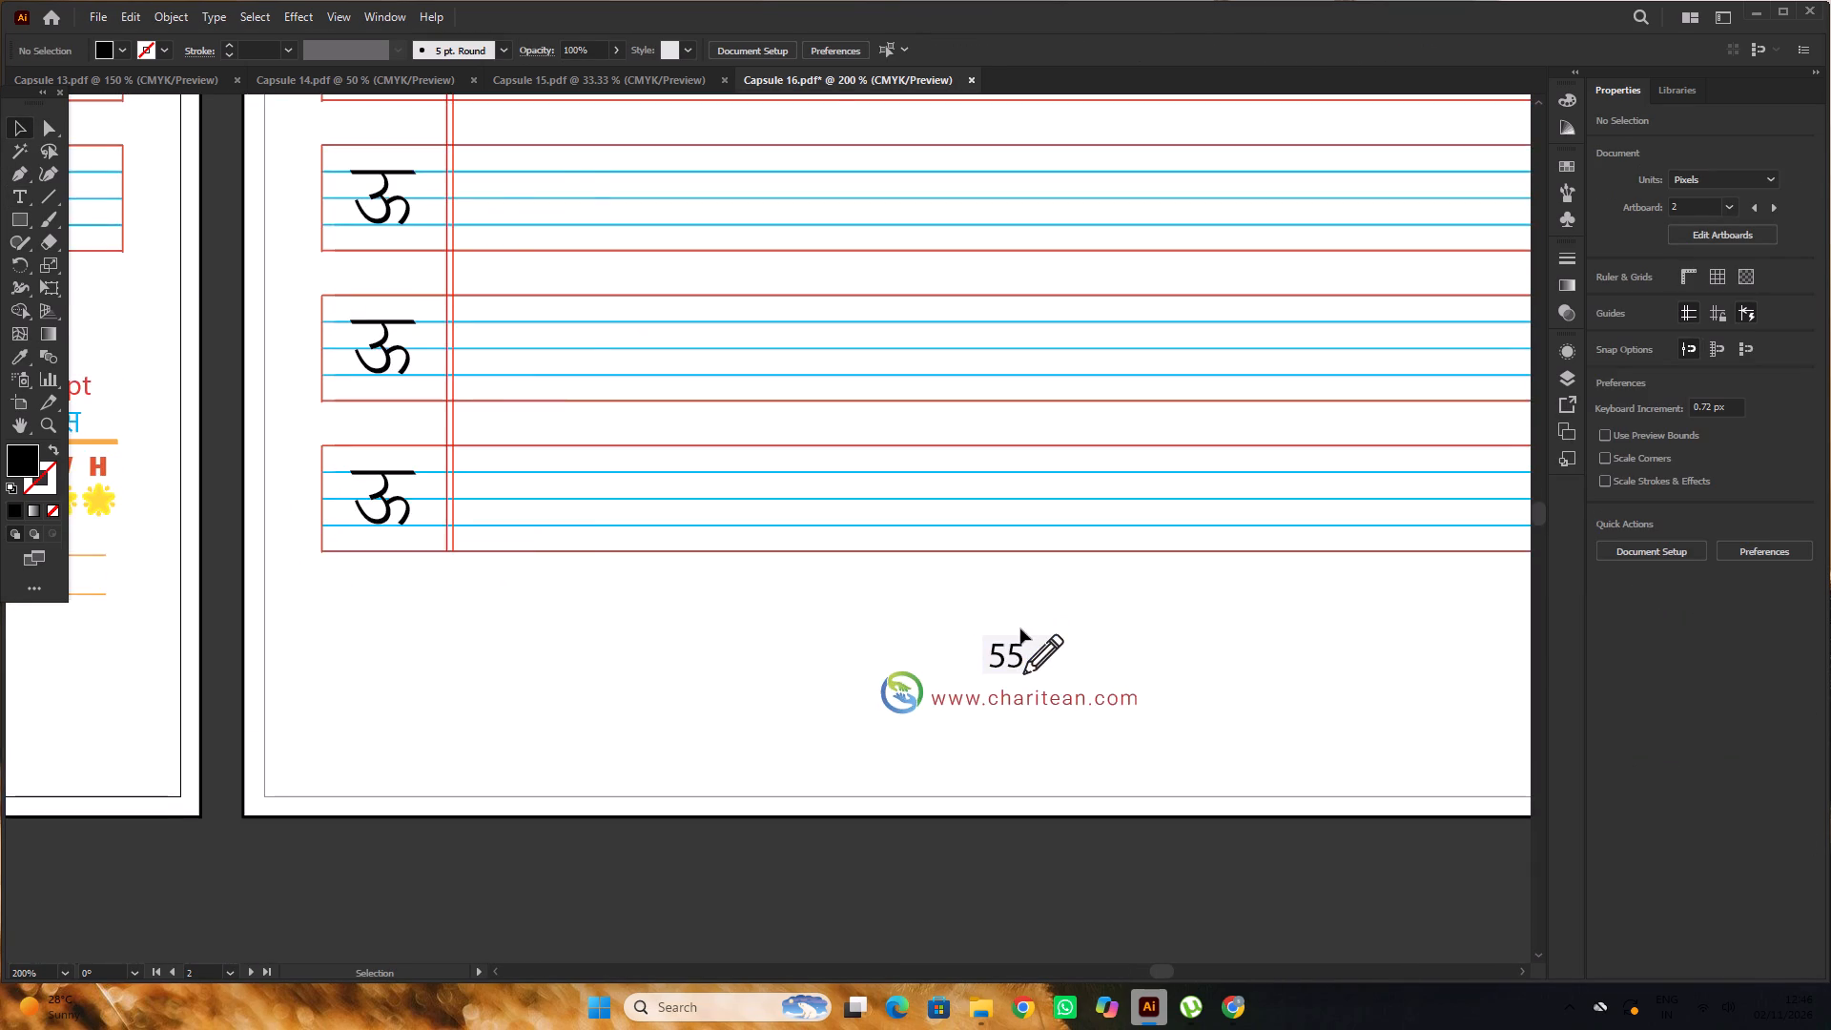
scroll(1020, 628, "down", 2, "alt")
scroll(1020, 628, "up", 4)
key("t")
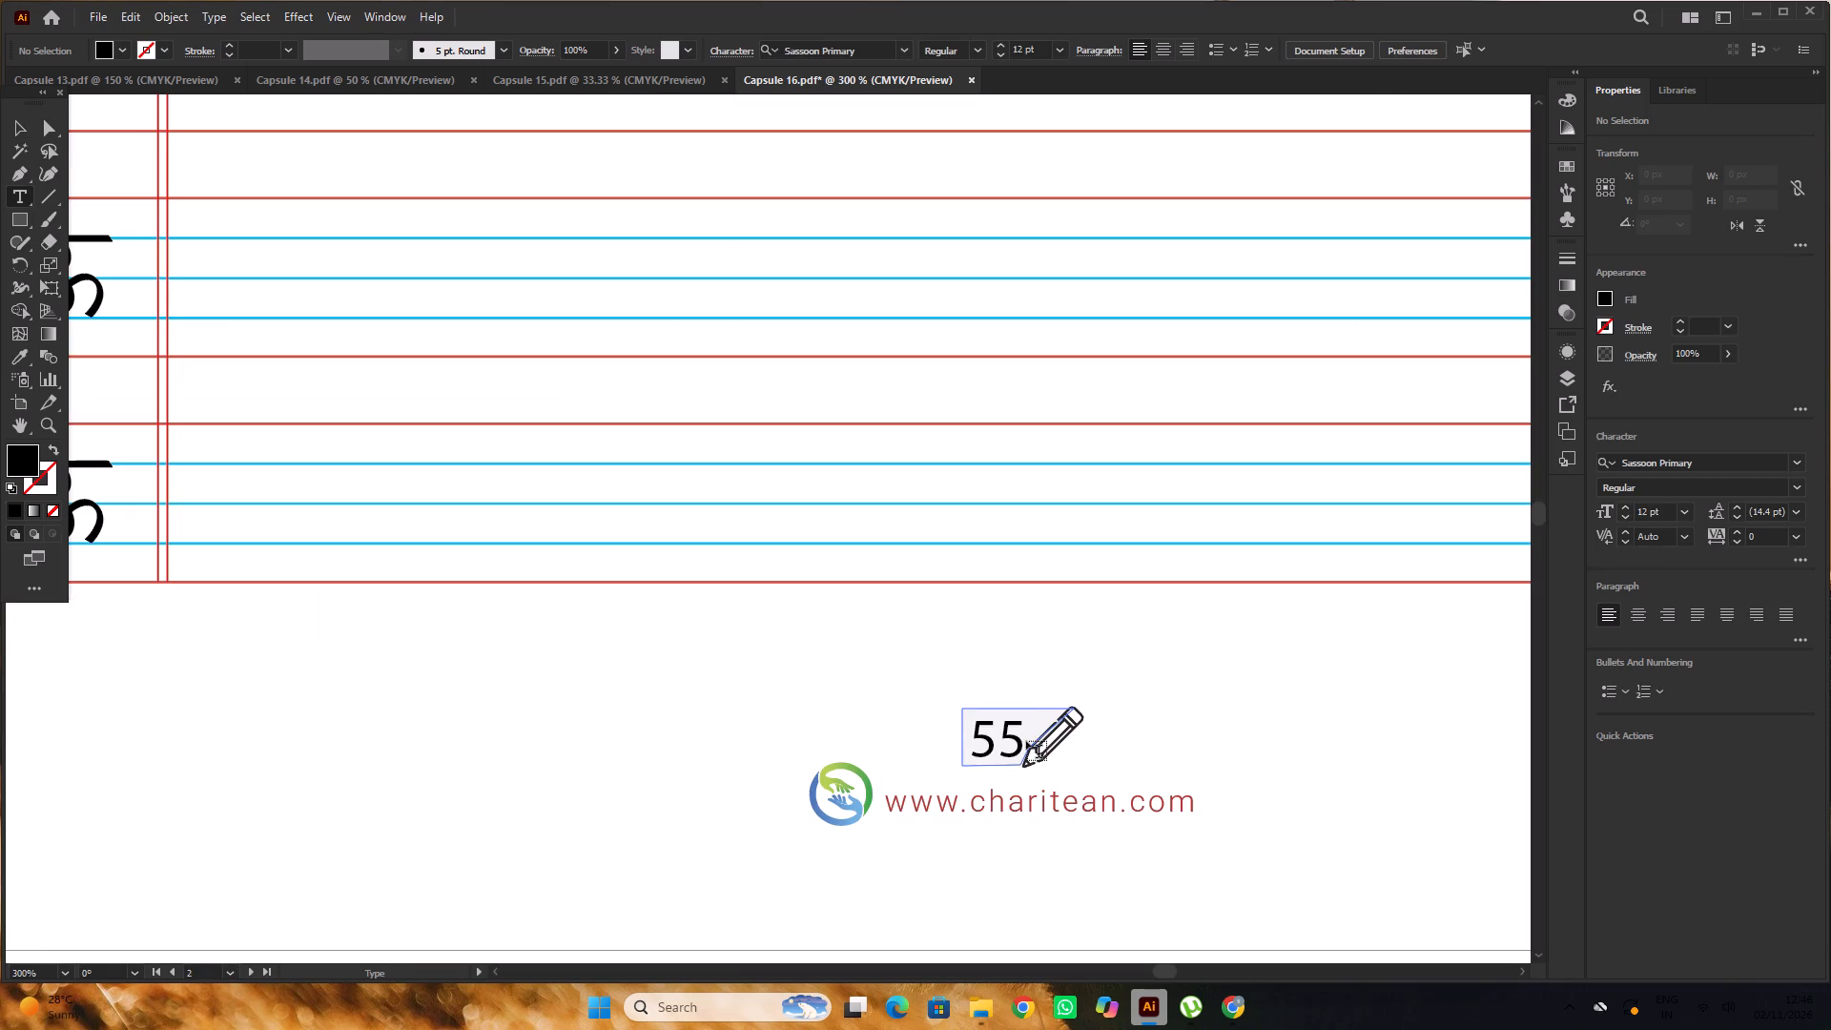
left_click_drag(1021, 736, 953, 747)
scroll(940, 651, "down", 3, "alt")
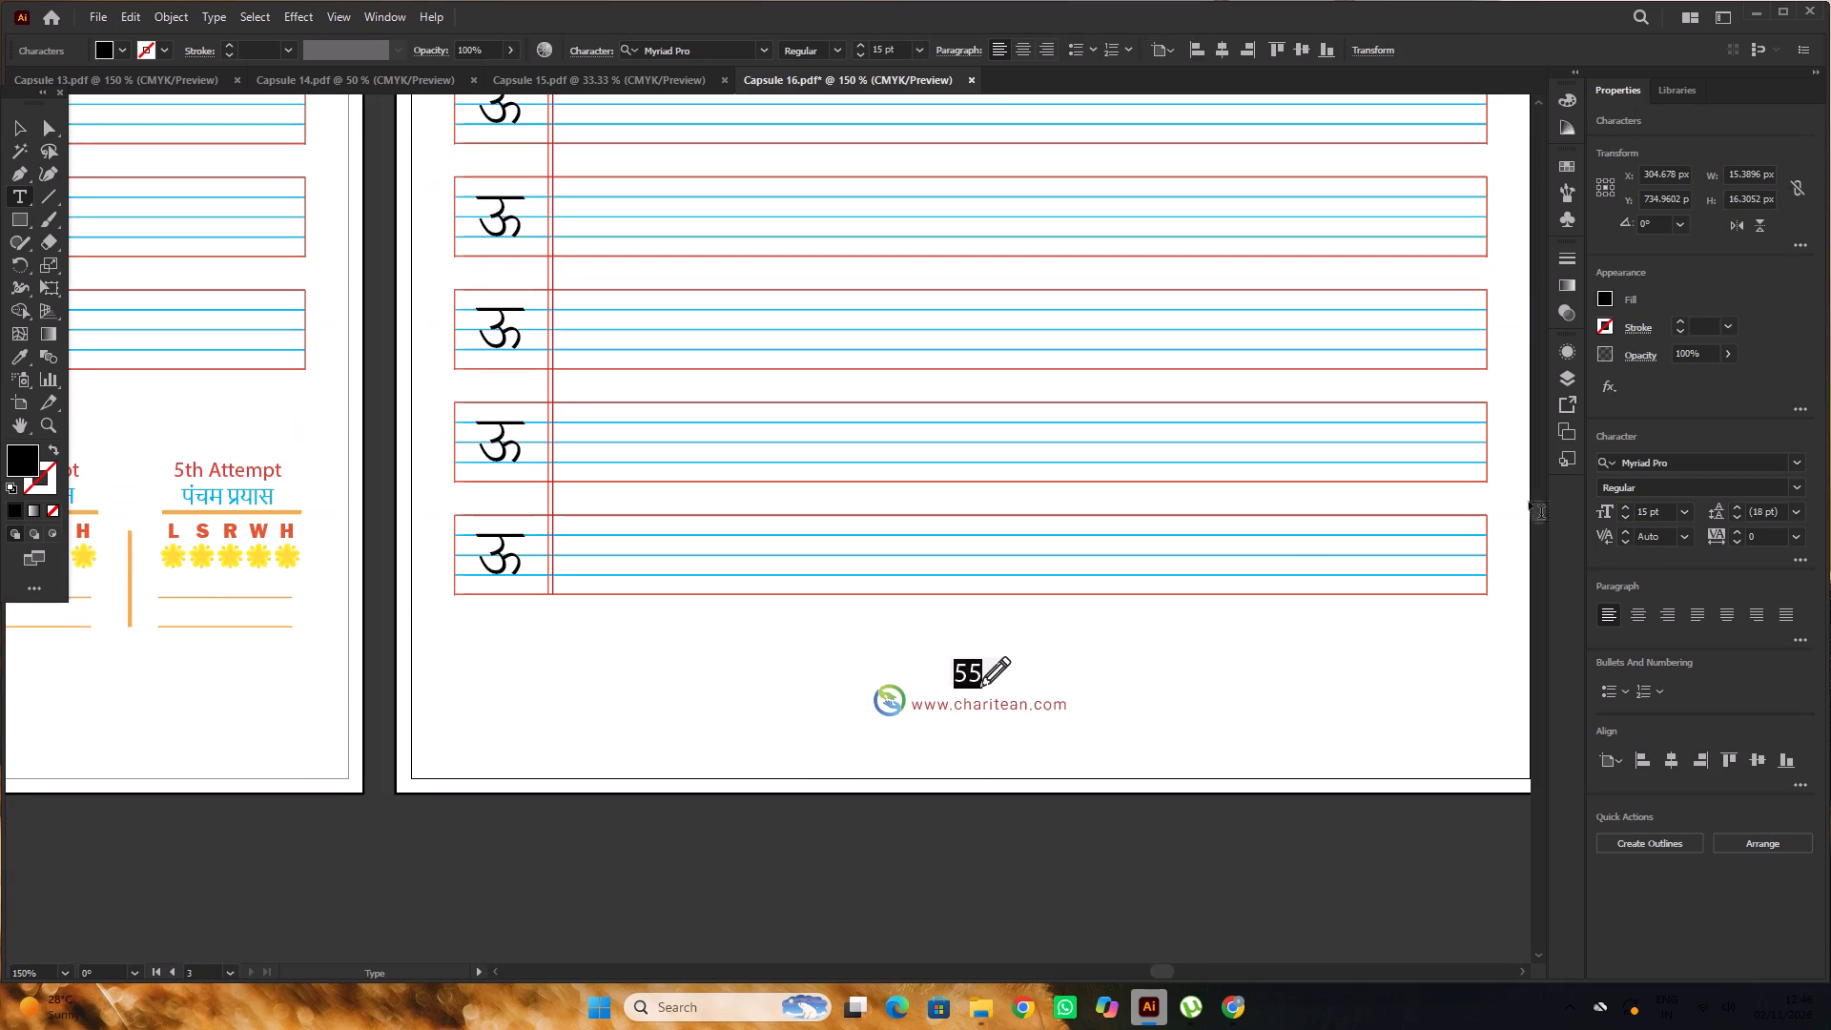
left_click(1677, 462)
key("s")
key("a")
key("s")
left_click(1468, 587)
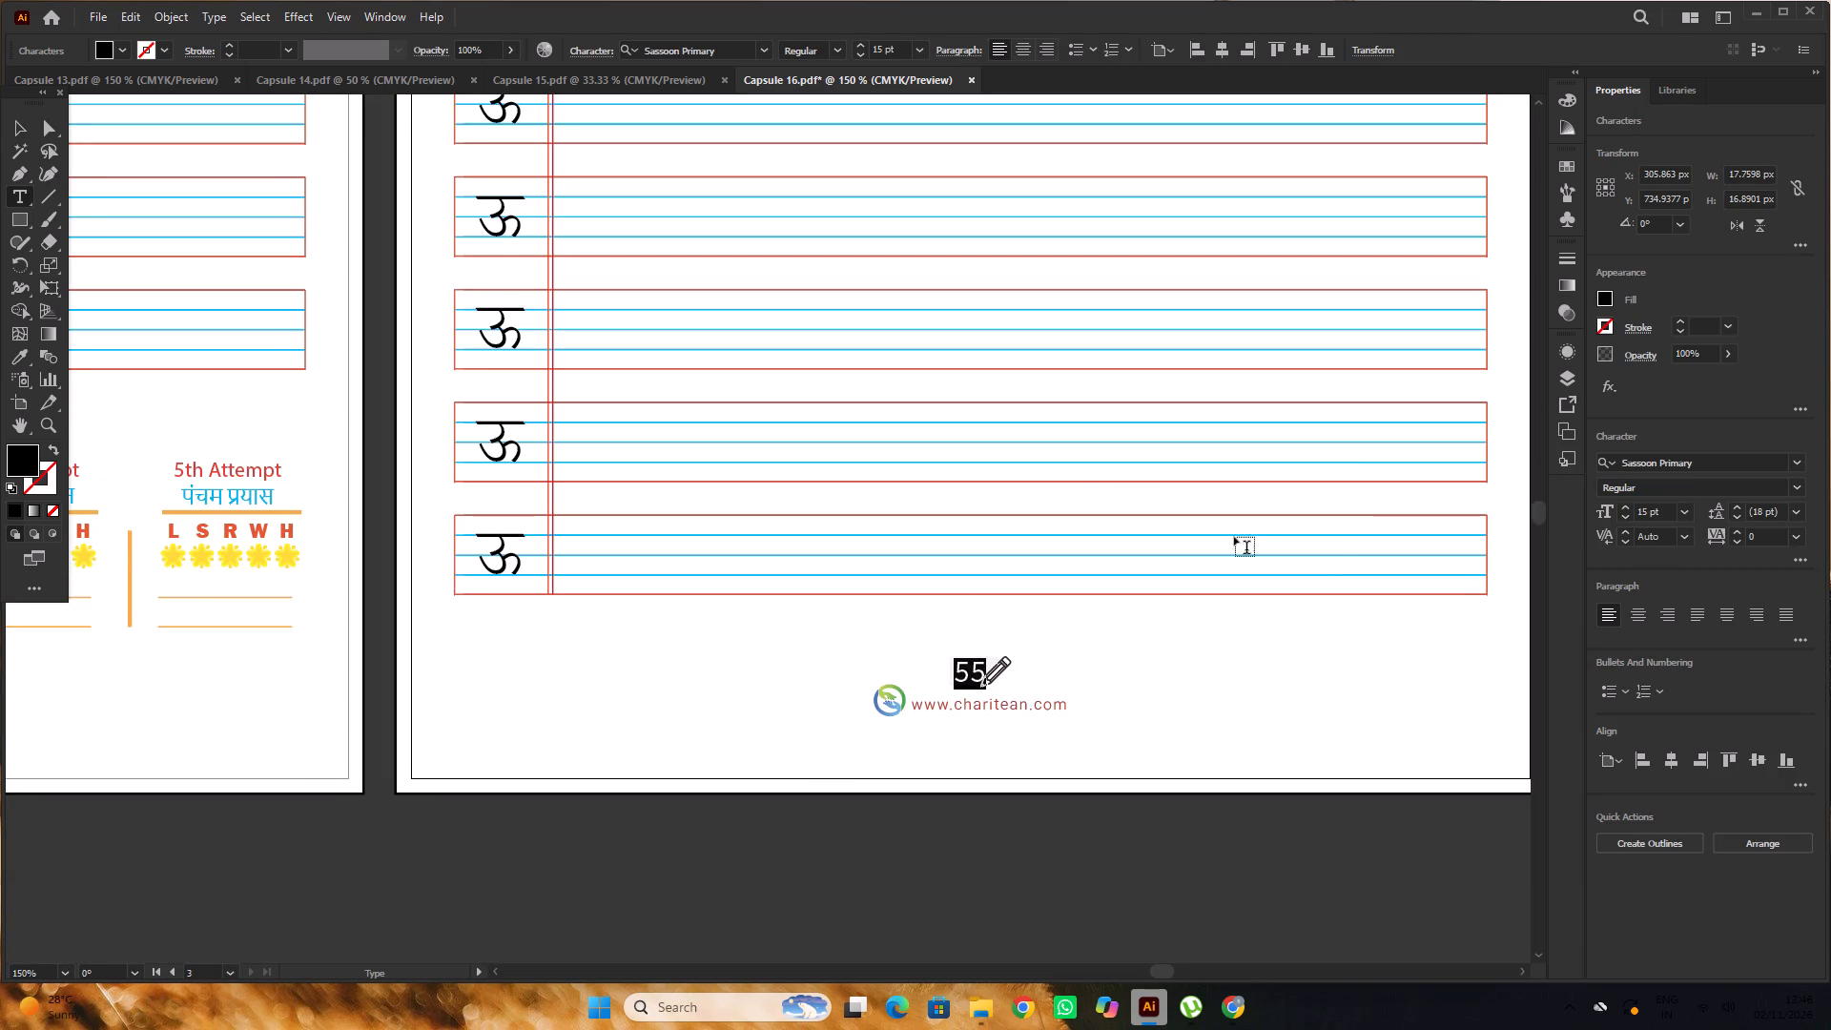
Shift the page number 55 about 2 px left, away from the pencil icon.
scroll(1087, 485, "down", 6)
left_click(9, 124)
scroll(925, 500, "down", 3)
scroll(970, 464, "up", 6, "alt")
left_click_drag(1006, 490, 980, 490)
Examine the letters, practice rows and page numbers across Capsule 16's three pages.
scroll(791, 410, "down", 10, "alt")
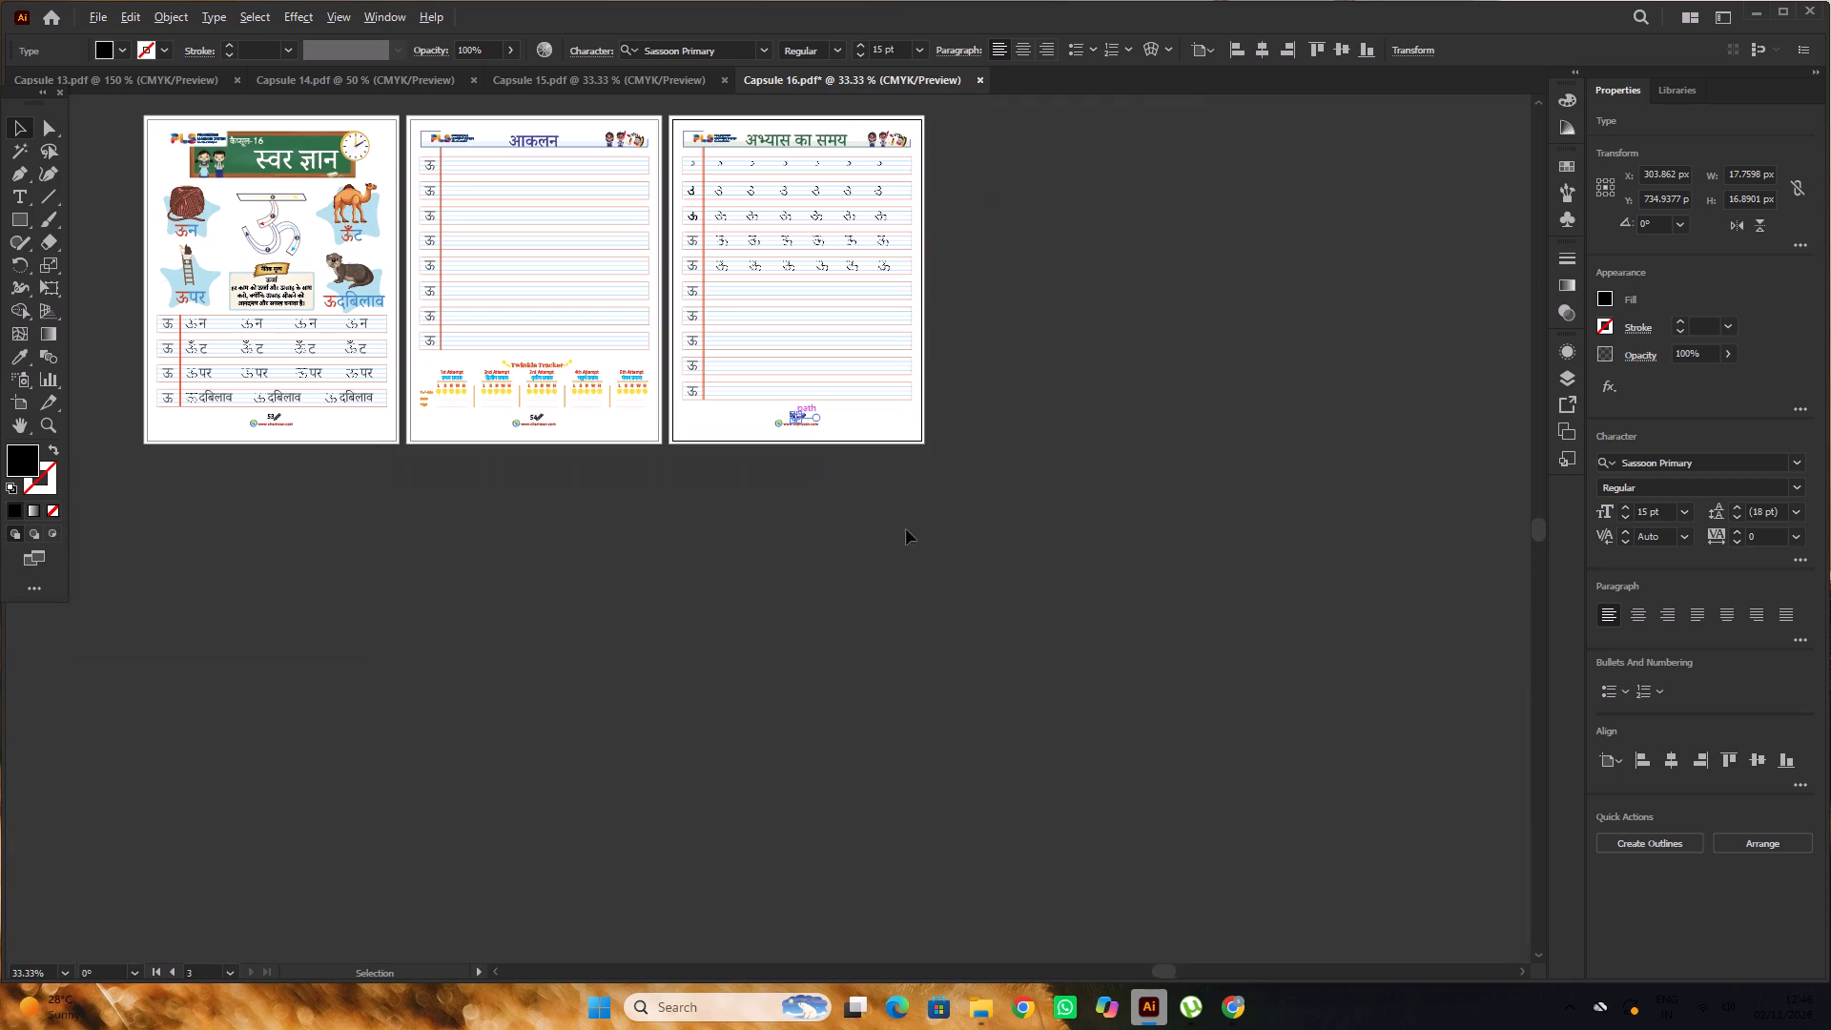
double_click(931, 543)
scroll(877, 491, "up", 9)
scroll(866, 401, "down", 3, "alt")
scroll(861, 396, "up", 3)
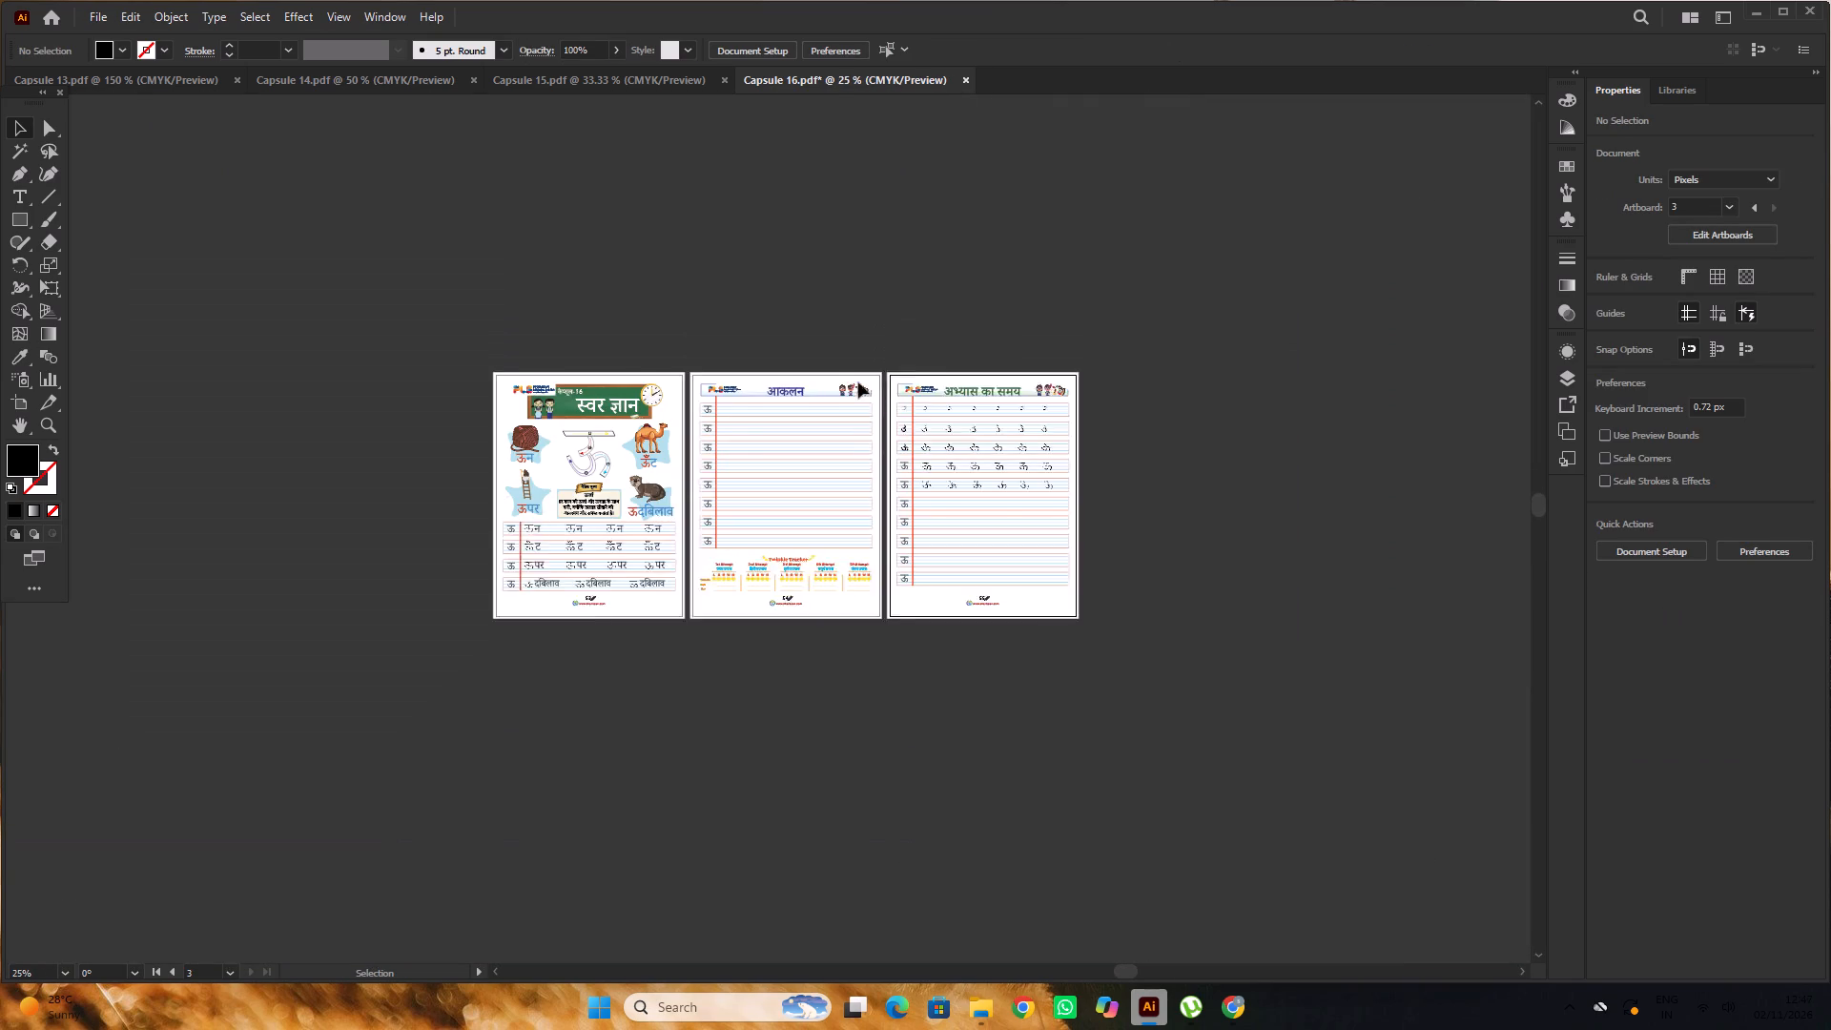
left_click(843, 291)
scroll(690, 338, "down", 4)
scroll(623, 347, "up", 4, "alt")
scroll(623, 347, "down", 5)
scroll(623, 347, "up", 3, "alt")
scroll(623, 347, "down", 1, "alt")
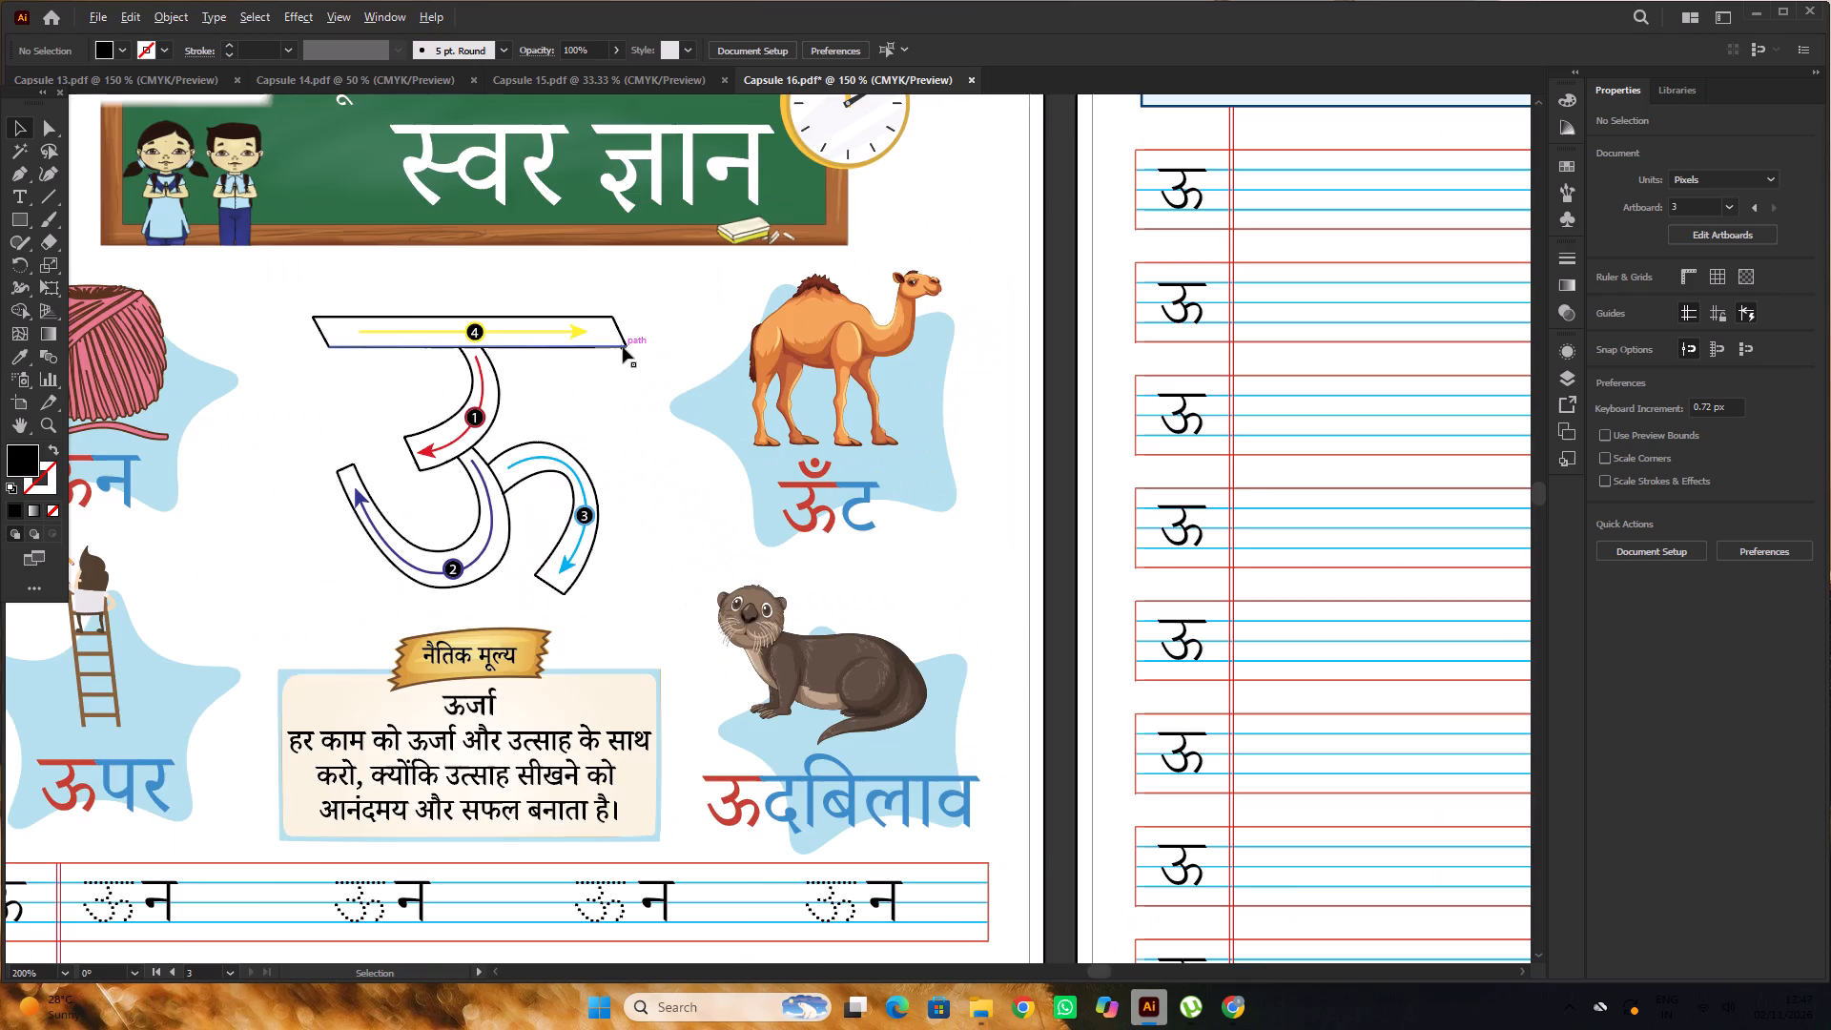
scroll(623, 347, "down", 5, "alt")
left_click(346, 324)
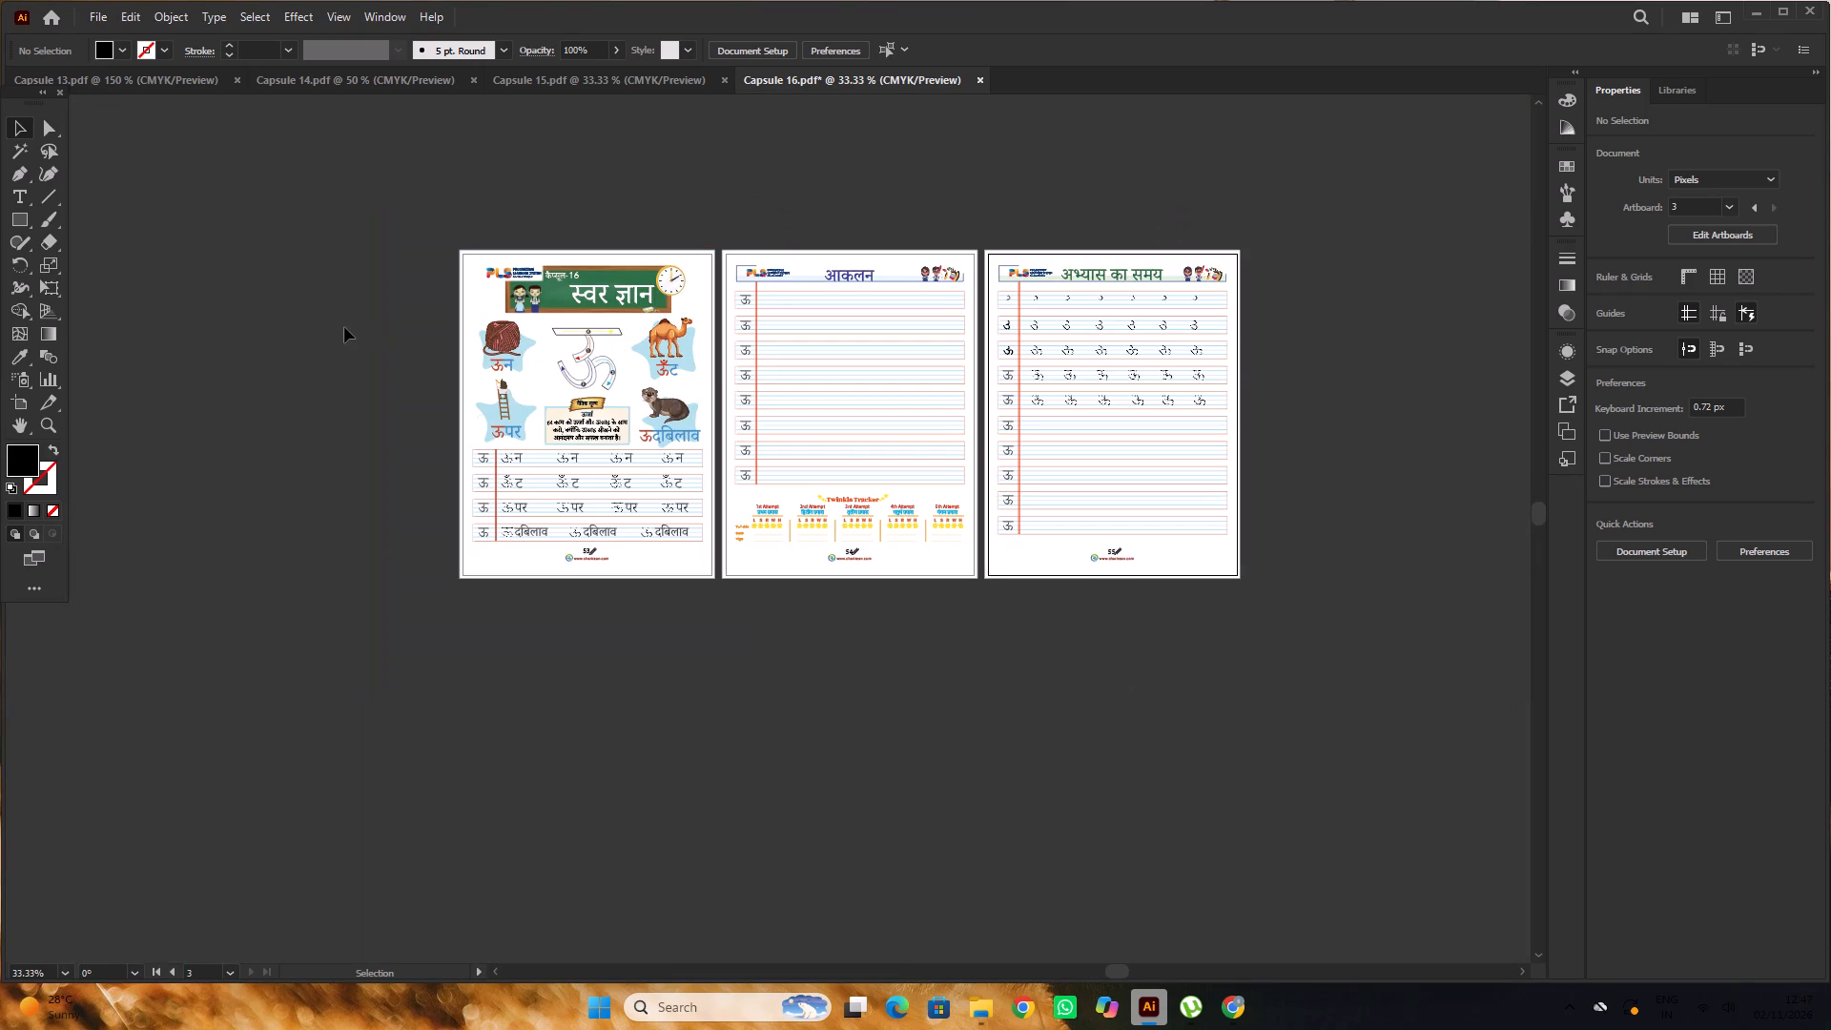
scroll(548, 481, "up", 4, "alt")
scroll(553, 471, "down", 5)
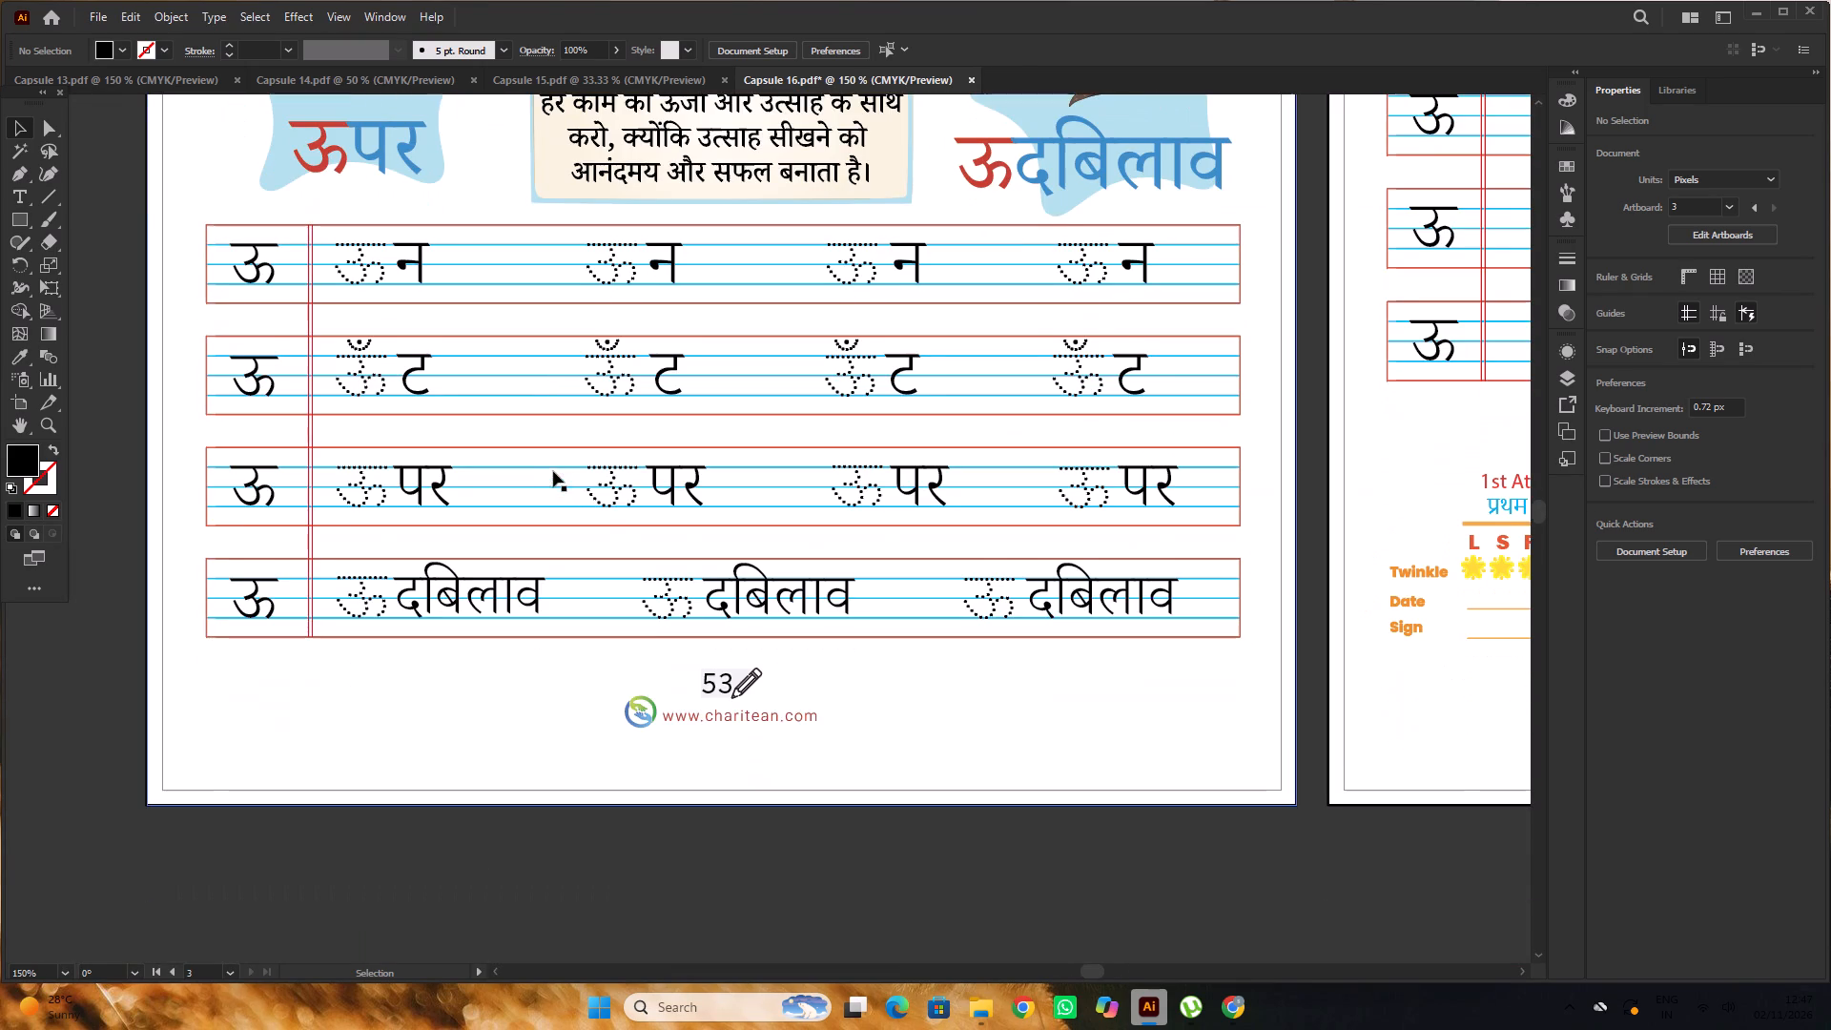
scroll(624, 489, "down", 4, "alt")
double_click(377, 422)
scroll(751, 591, "up", 2, "alt")
scroll(672, 541, "down", 1, "alt")
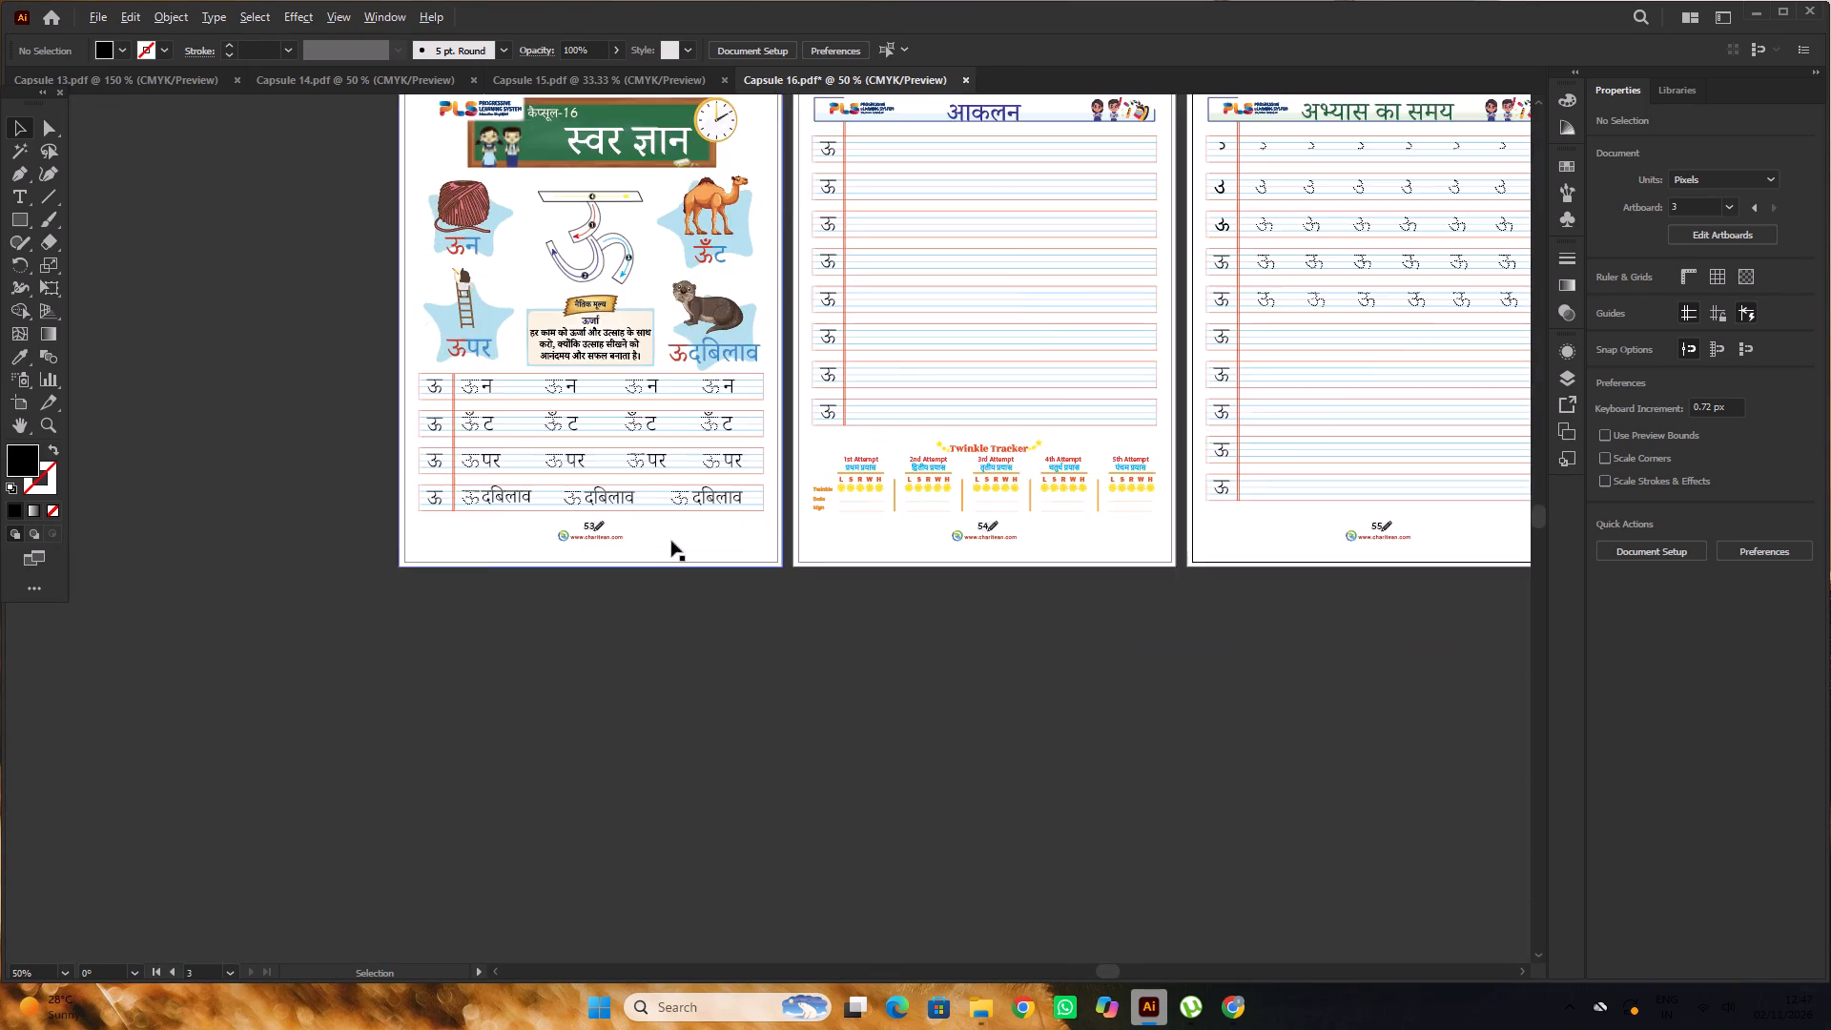
scroll(671, 541, "down", 1, "alt")
key("space")
left_click_drag(935, 638, 808, 655)
left_click(818, 662)
scroll(684, 558, "up", 1, "alt")
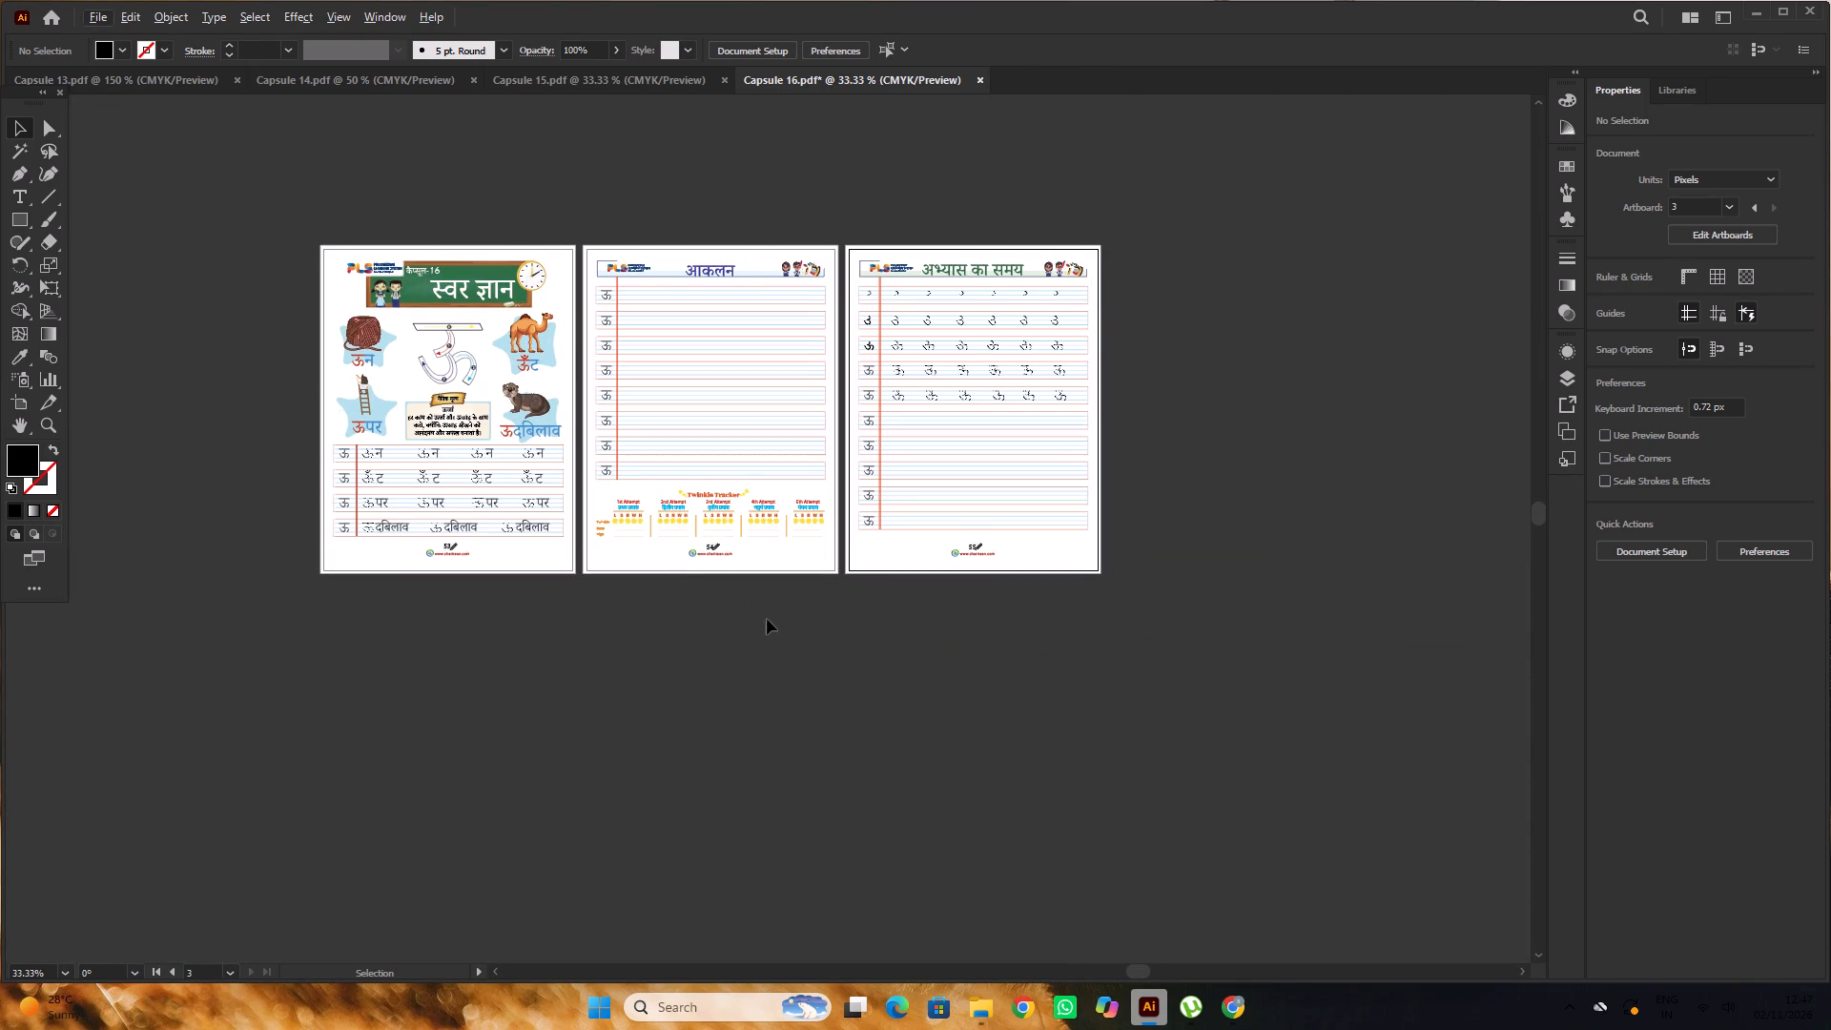
key("space")
left_click_drag(719, 626, 832, 654)
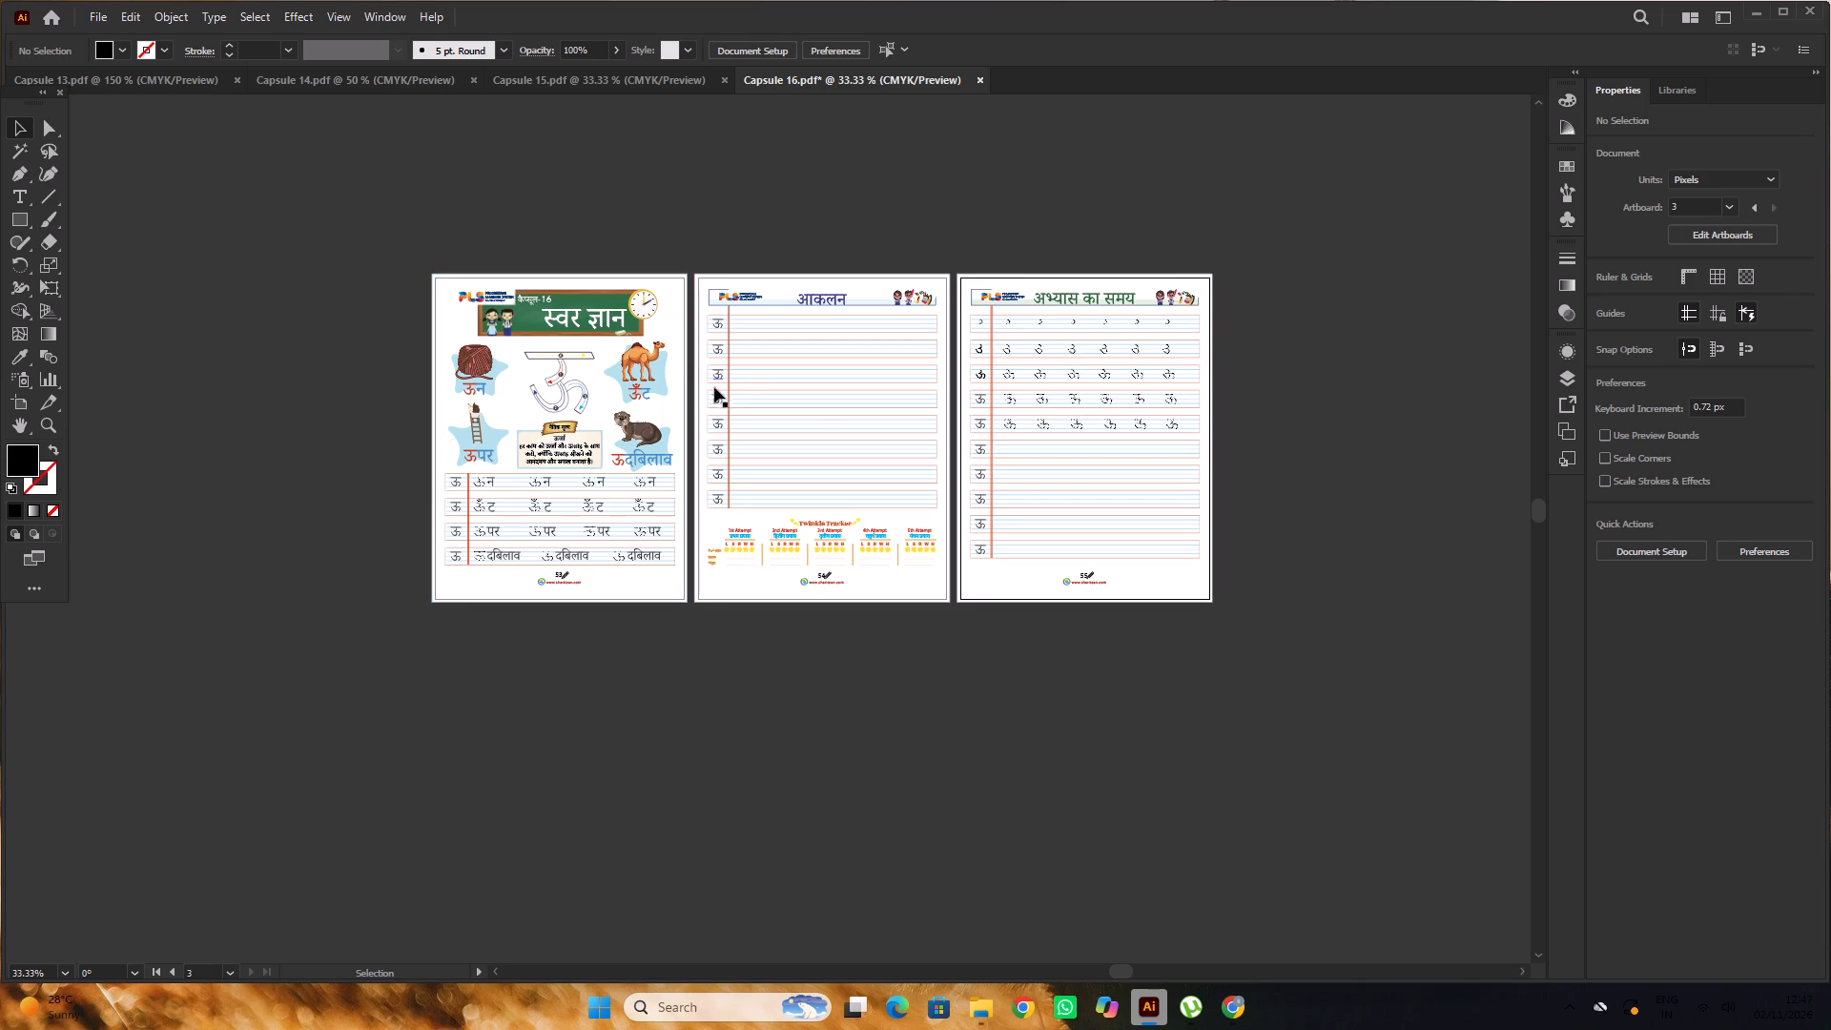
scroll(728, 377, "down", 5)
scroll(875, 376, "up", 1, "alt")
scroll(876, 376, "up", 3)
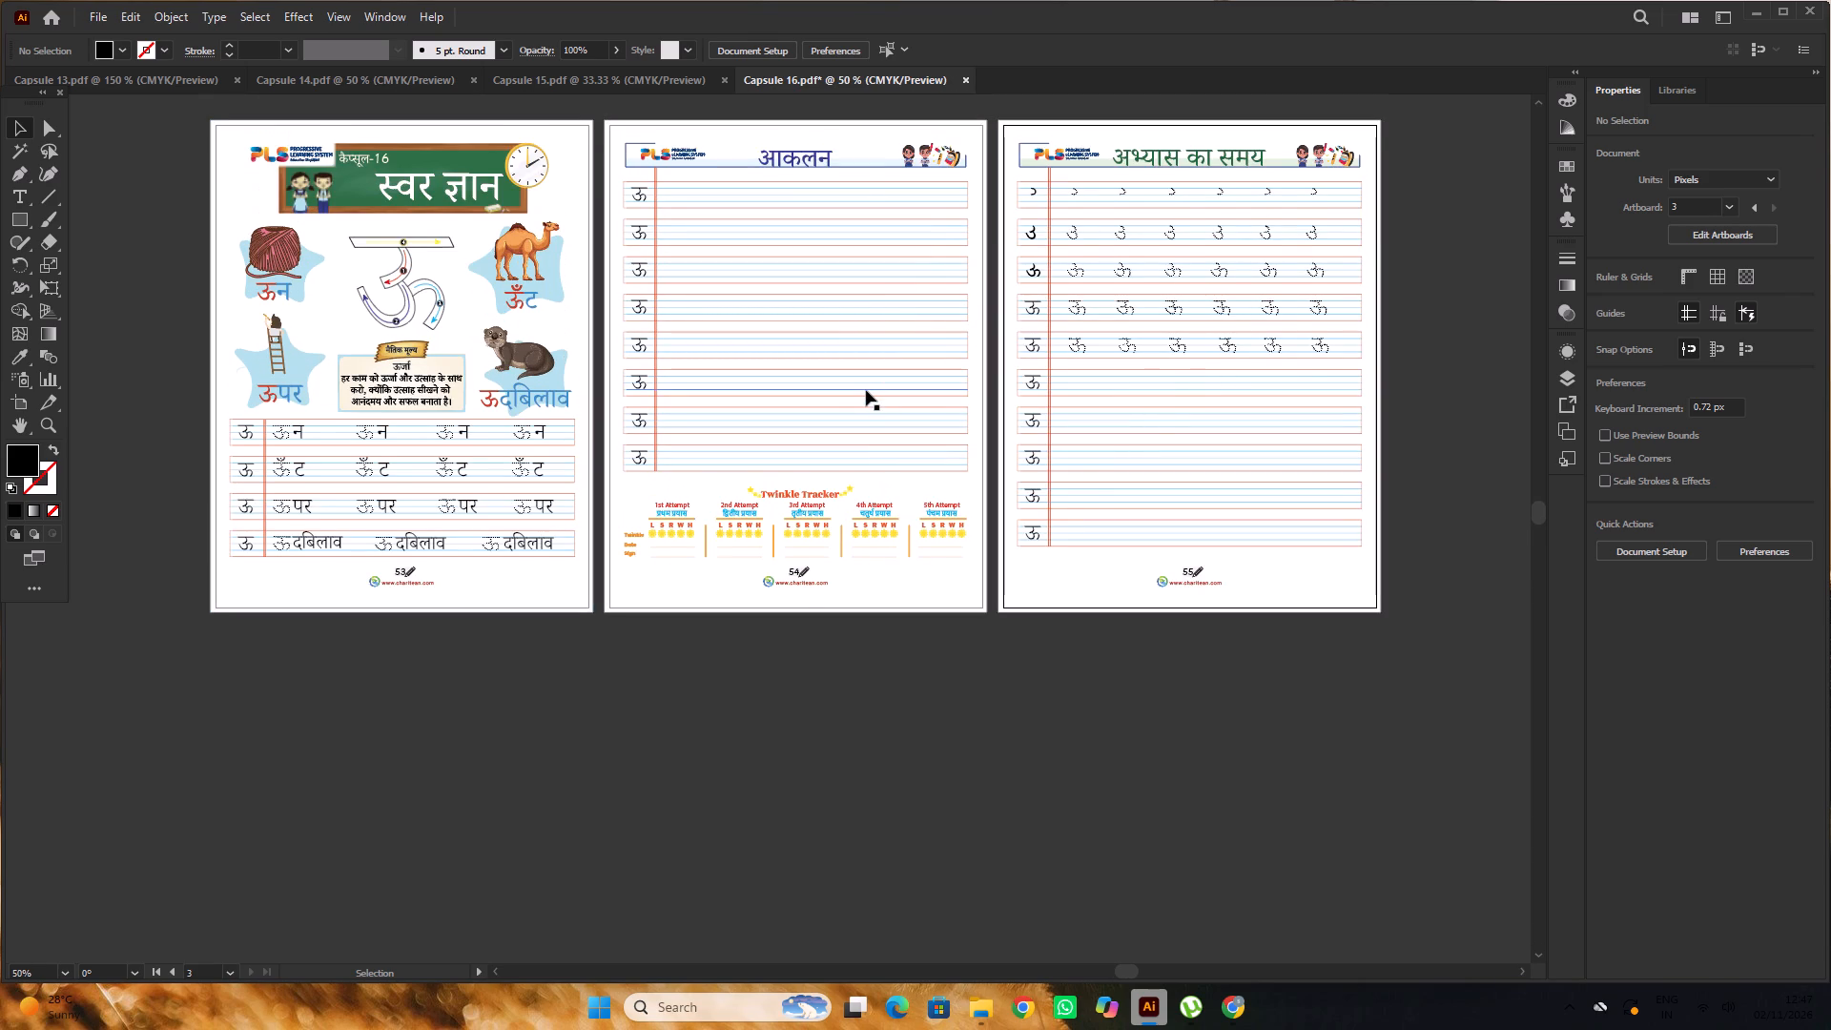
scroll(866, 390, "up", 4)
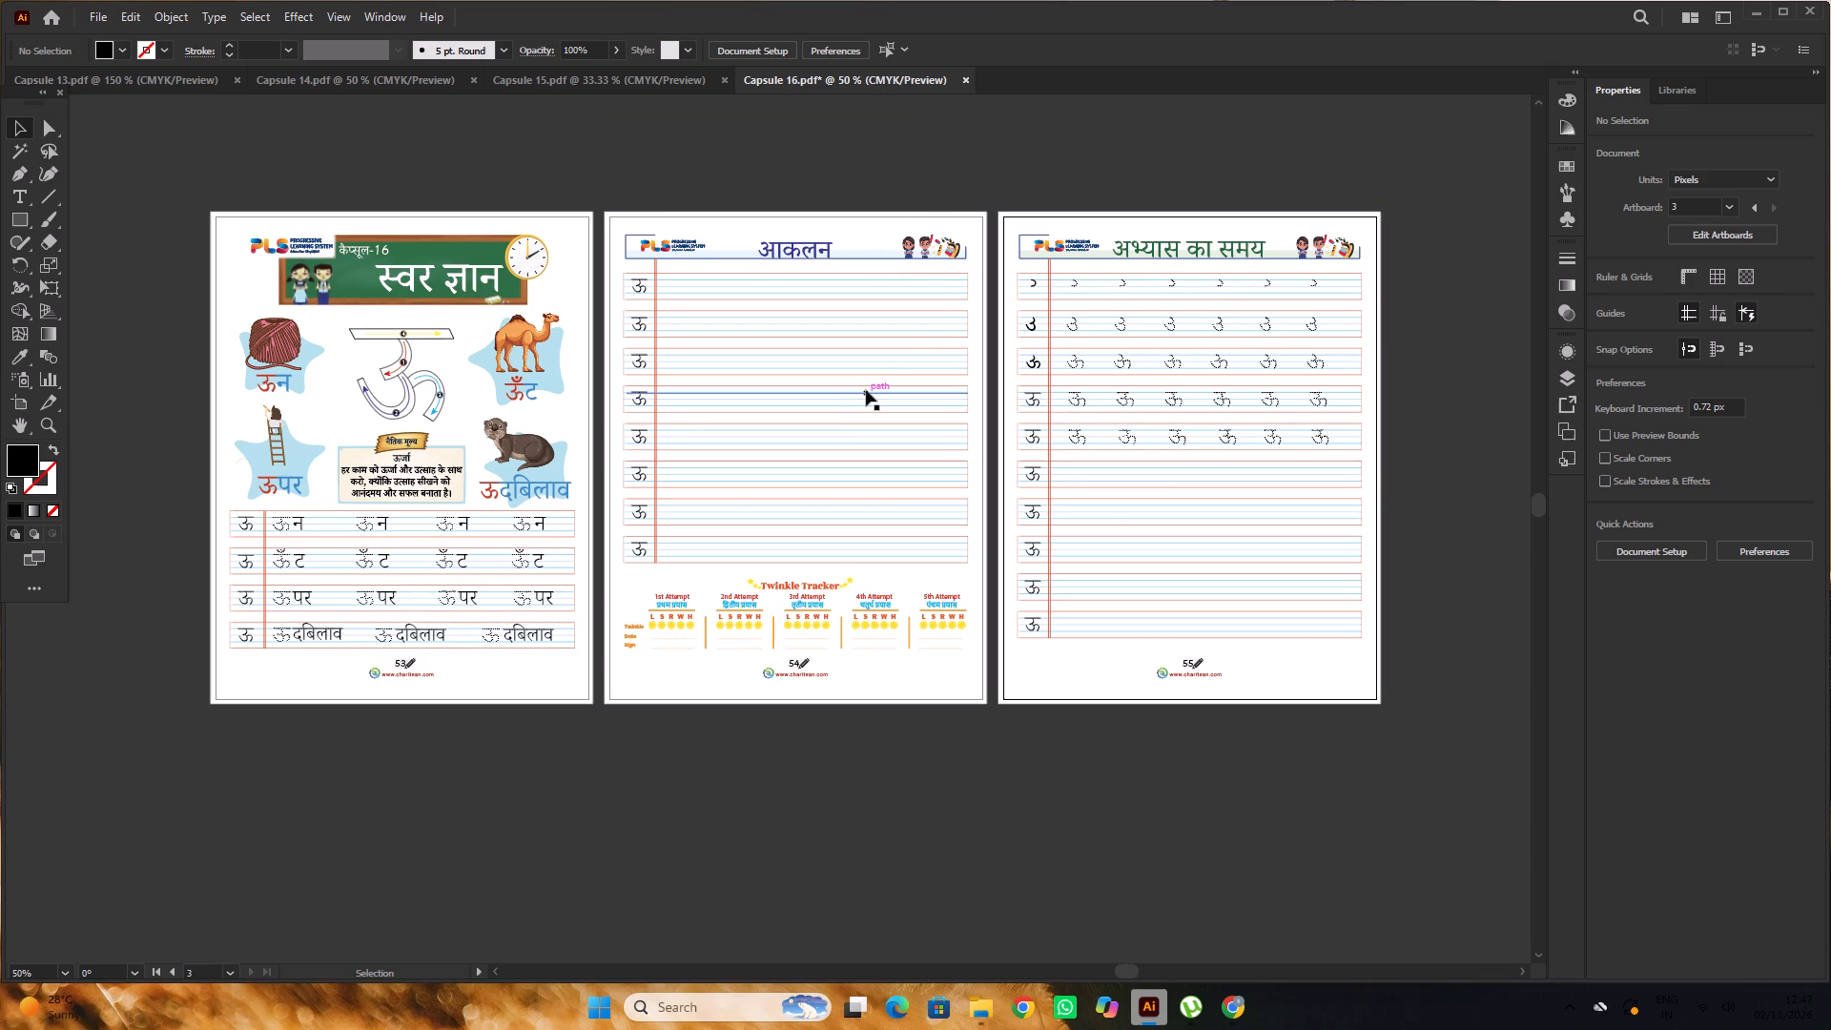
scroll(866, 390, "up", 3)
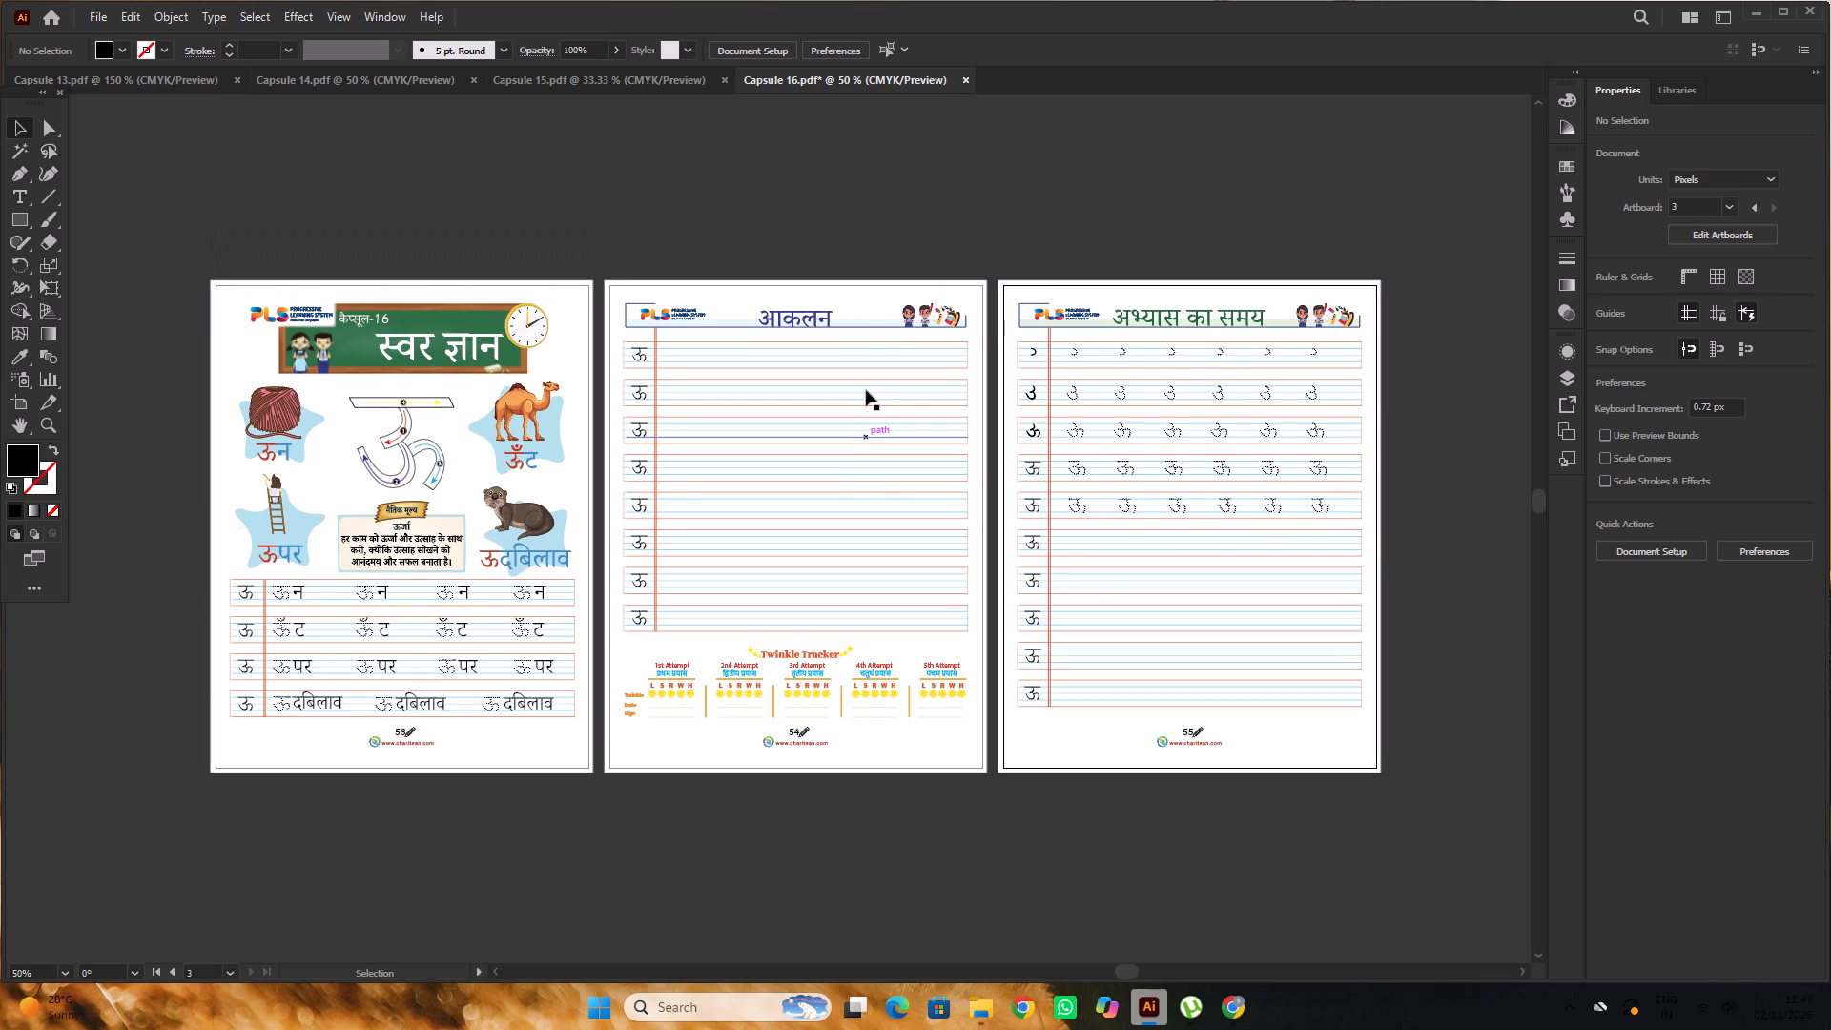
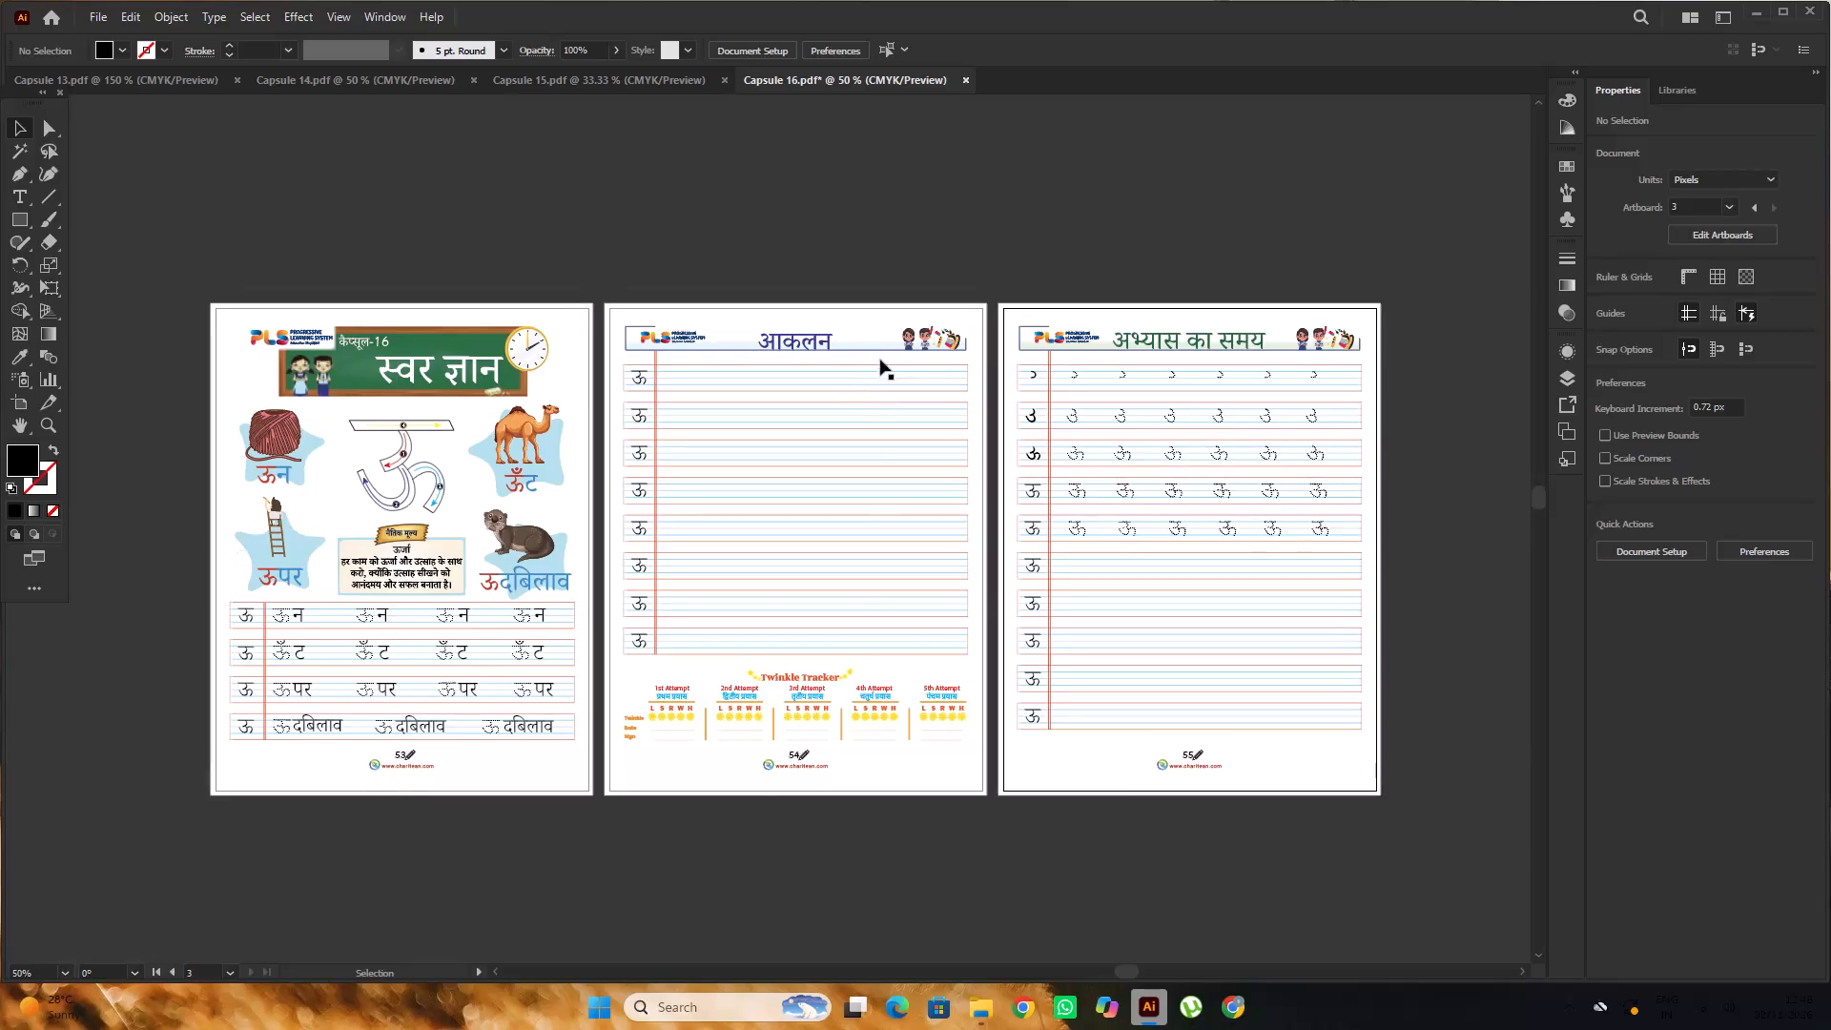
Centre the आकलन and अभ्यास का समय headings horizontally on their respective pages.
left_click(857, 290)
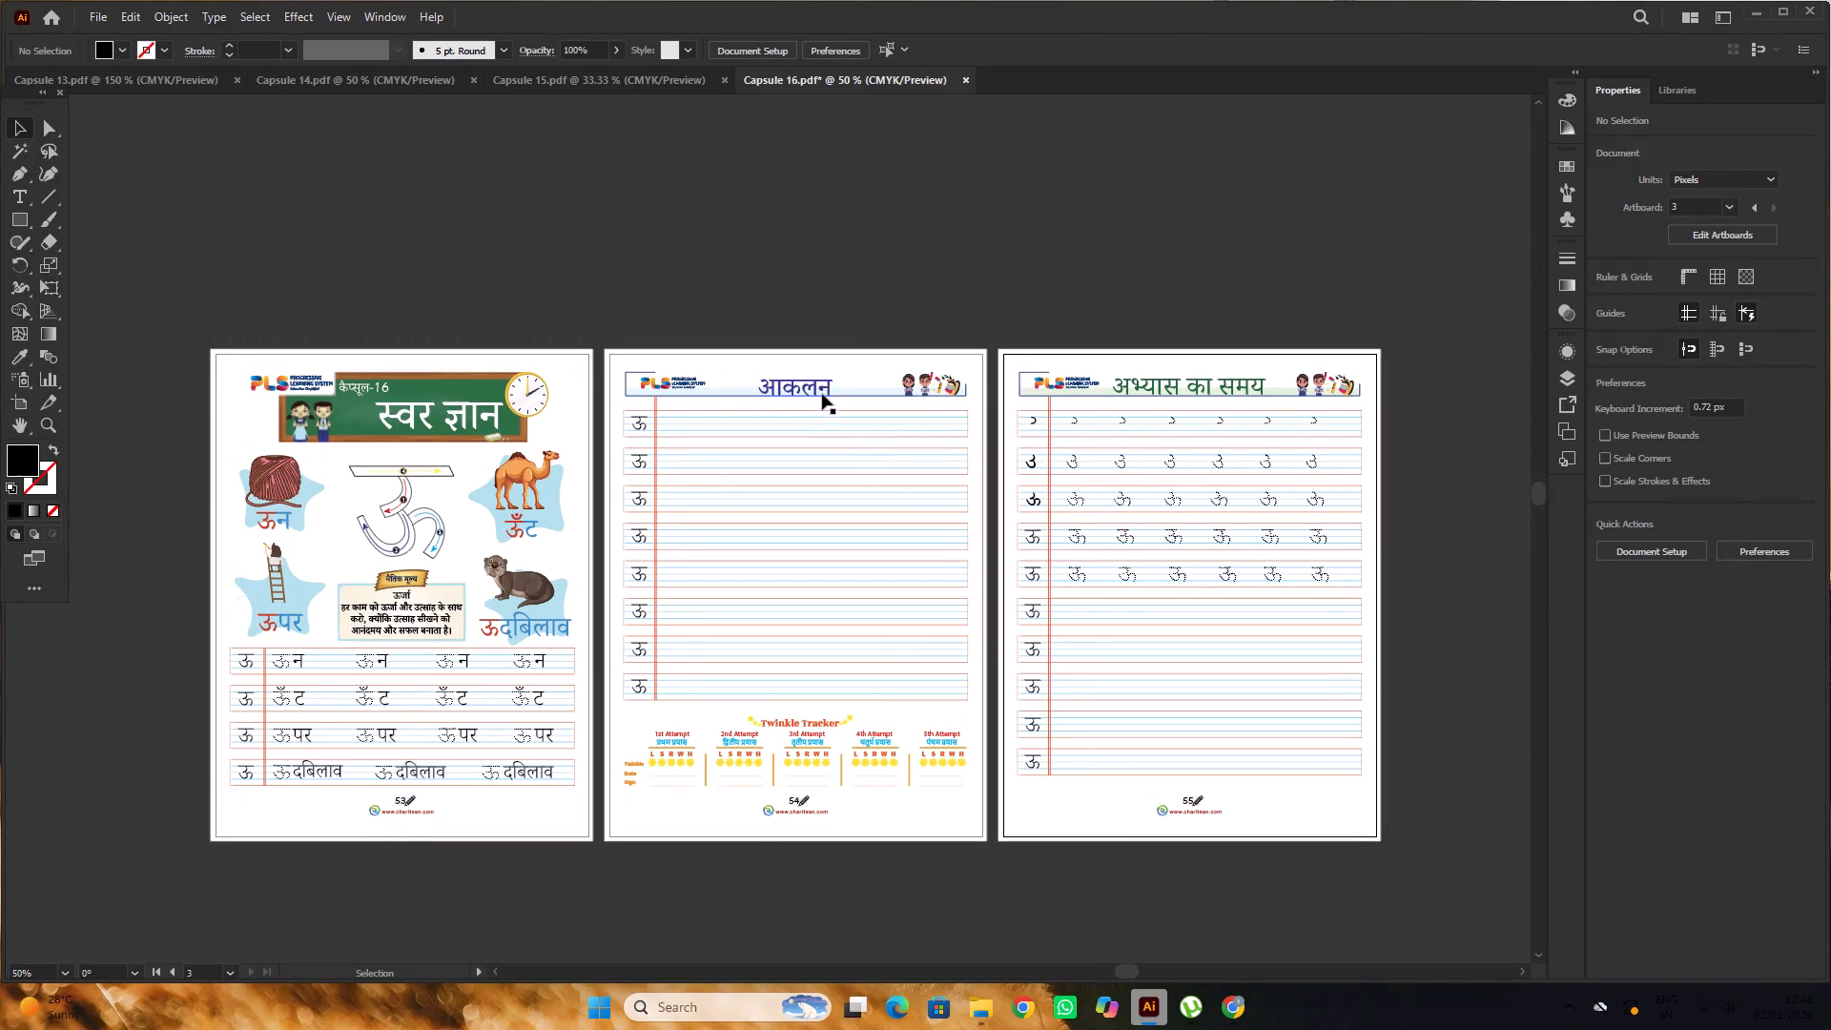
left_click(821, 383)
left_click(1676, 765)
left_click(1176, 186)
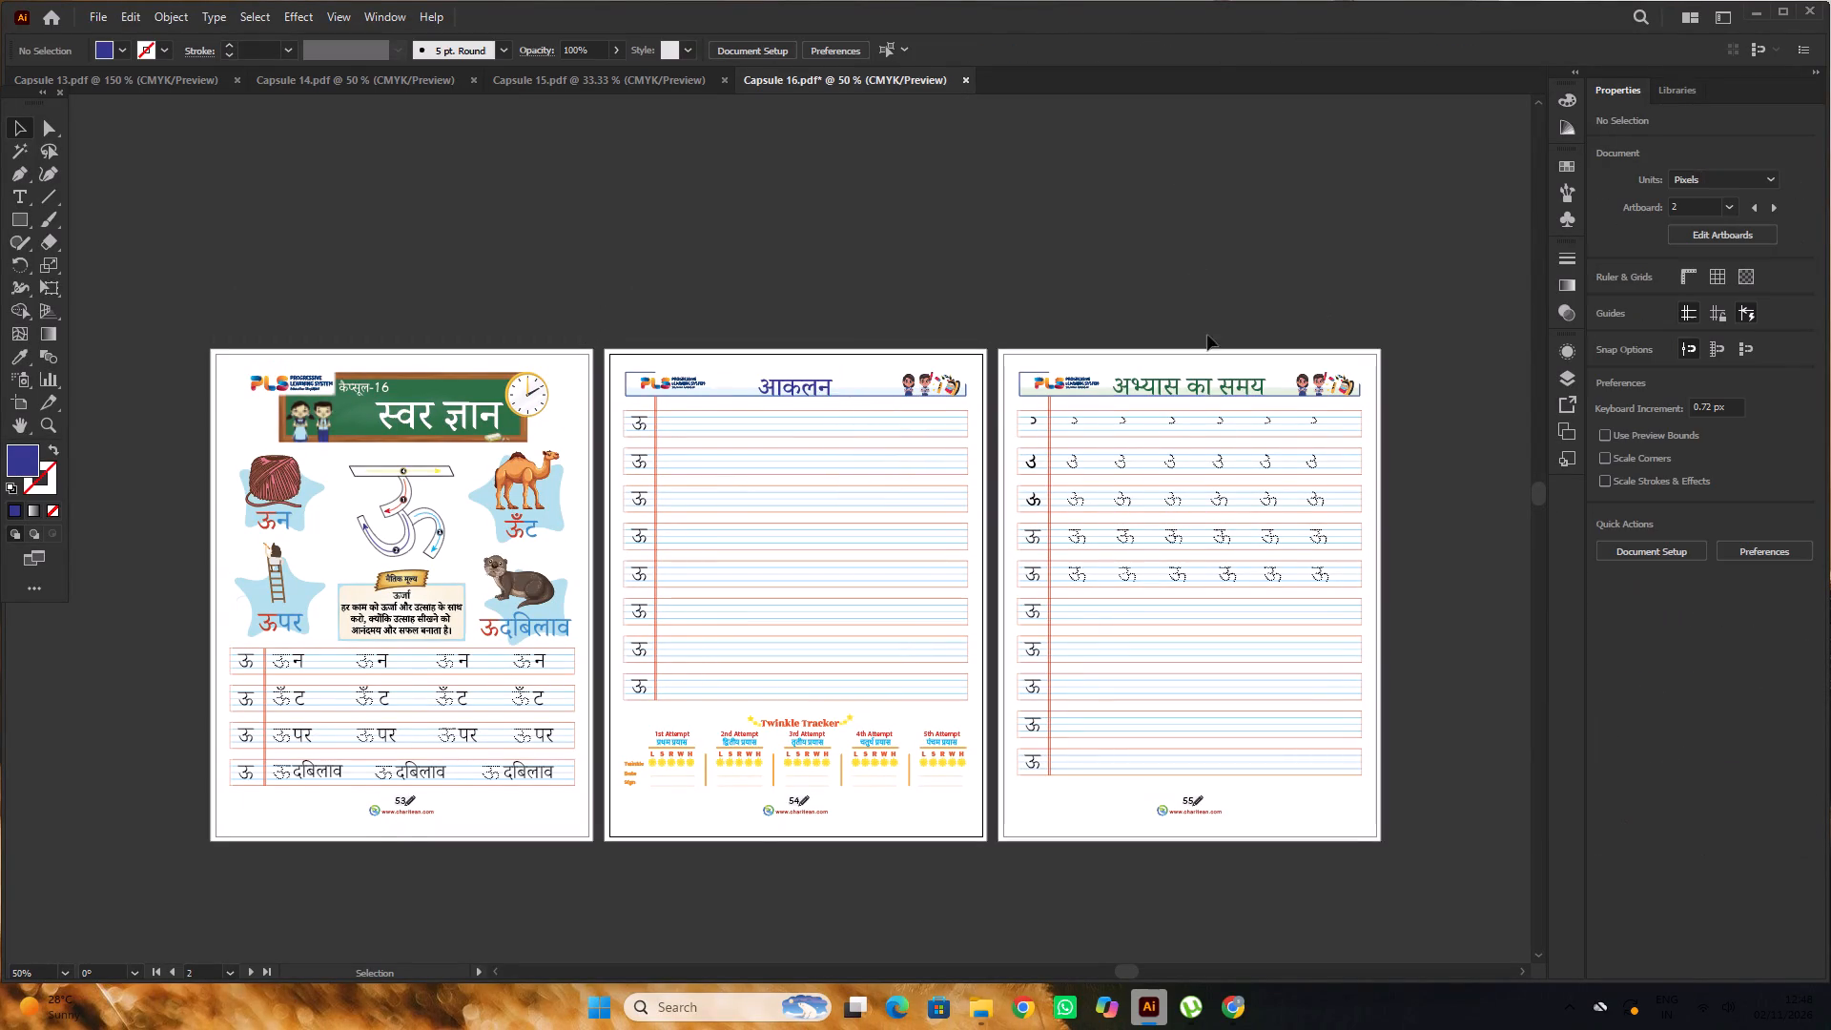
left_click(1222, 391)
left_click(1673, 761)
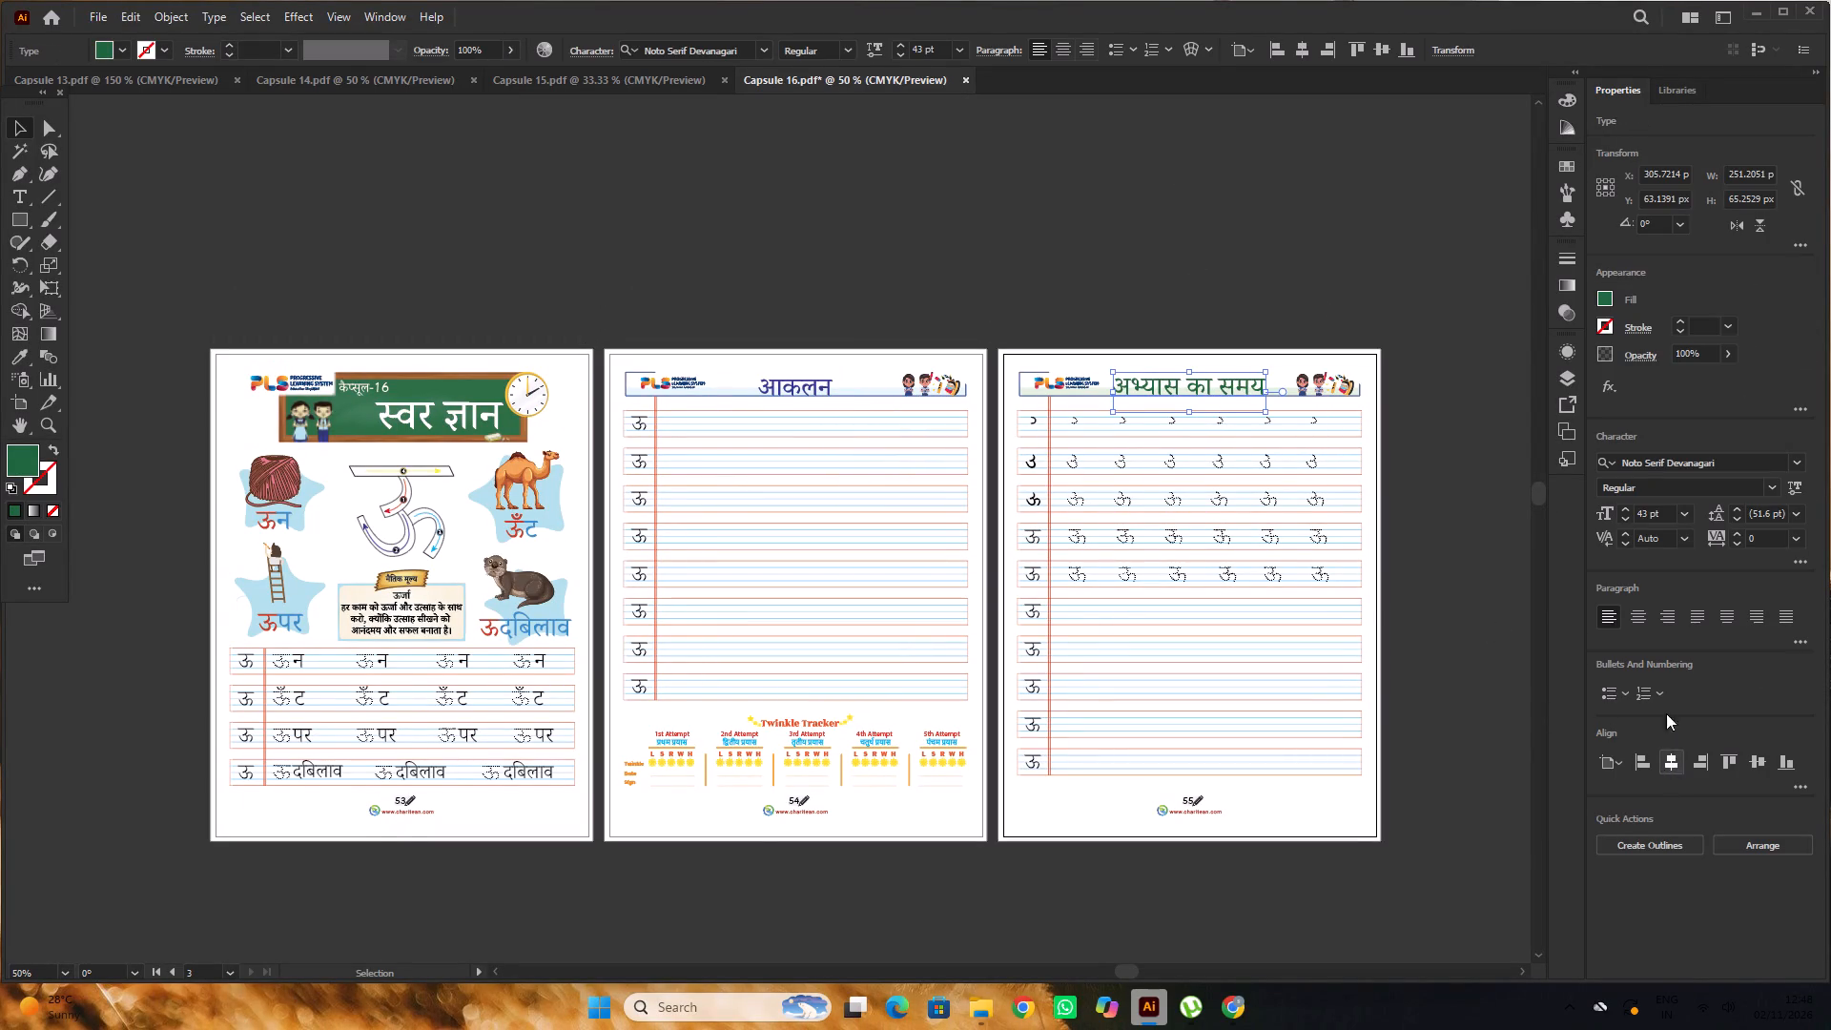
left_click(1068, 271)
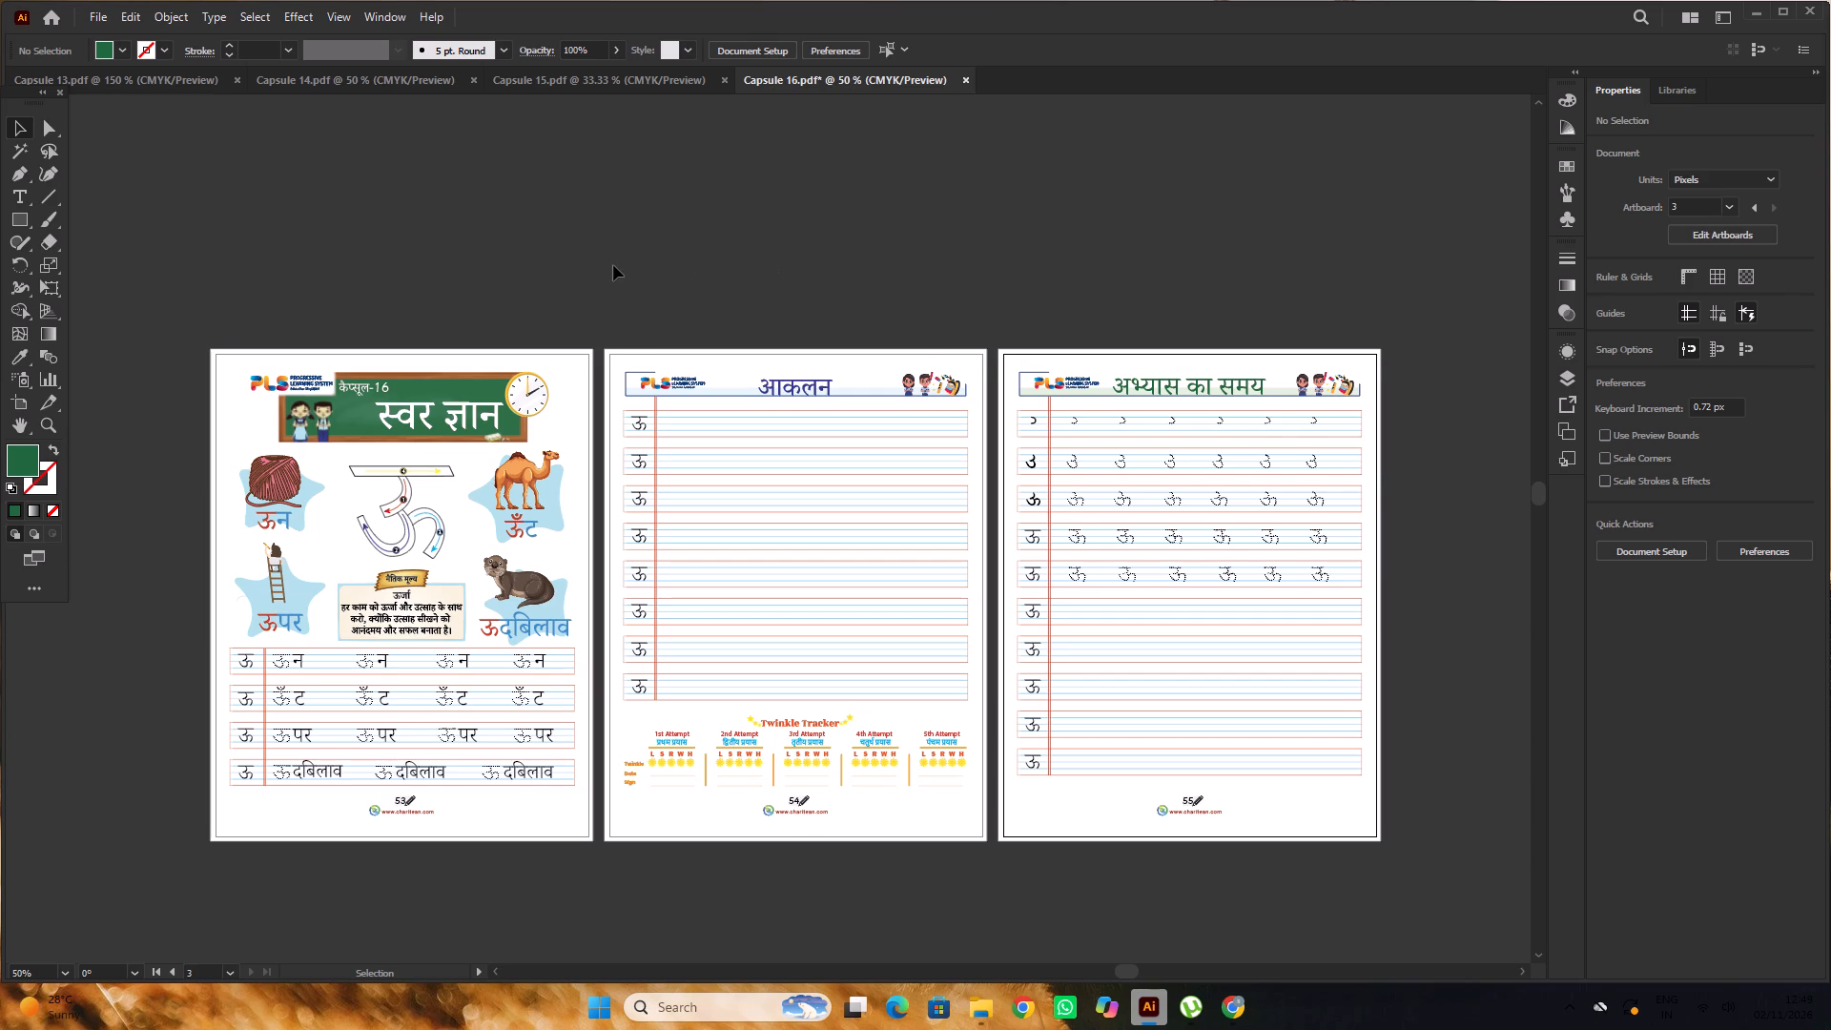
Check the font of the number 16 in the chalkboard's कैप्सूल-16 label.
scroll(613, 265, "down", 4)
double_click(378, 295)
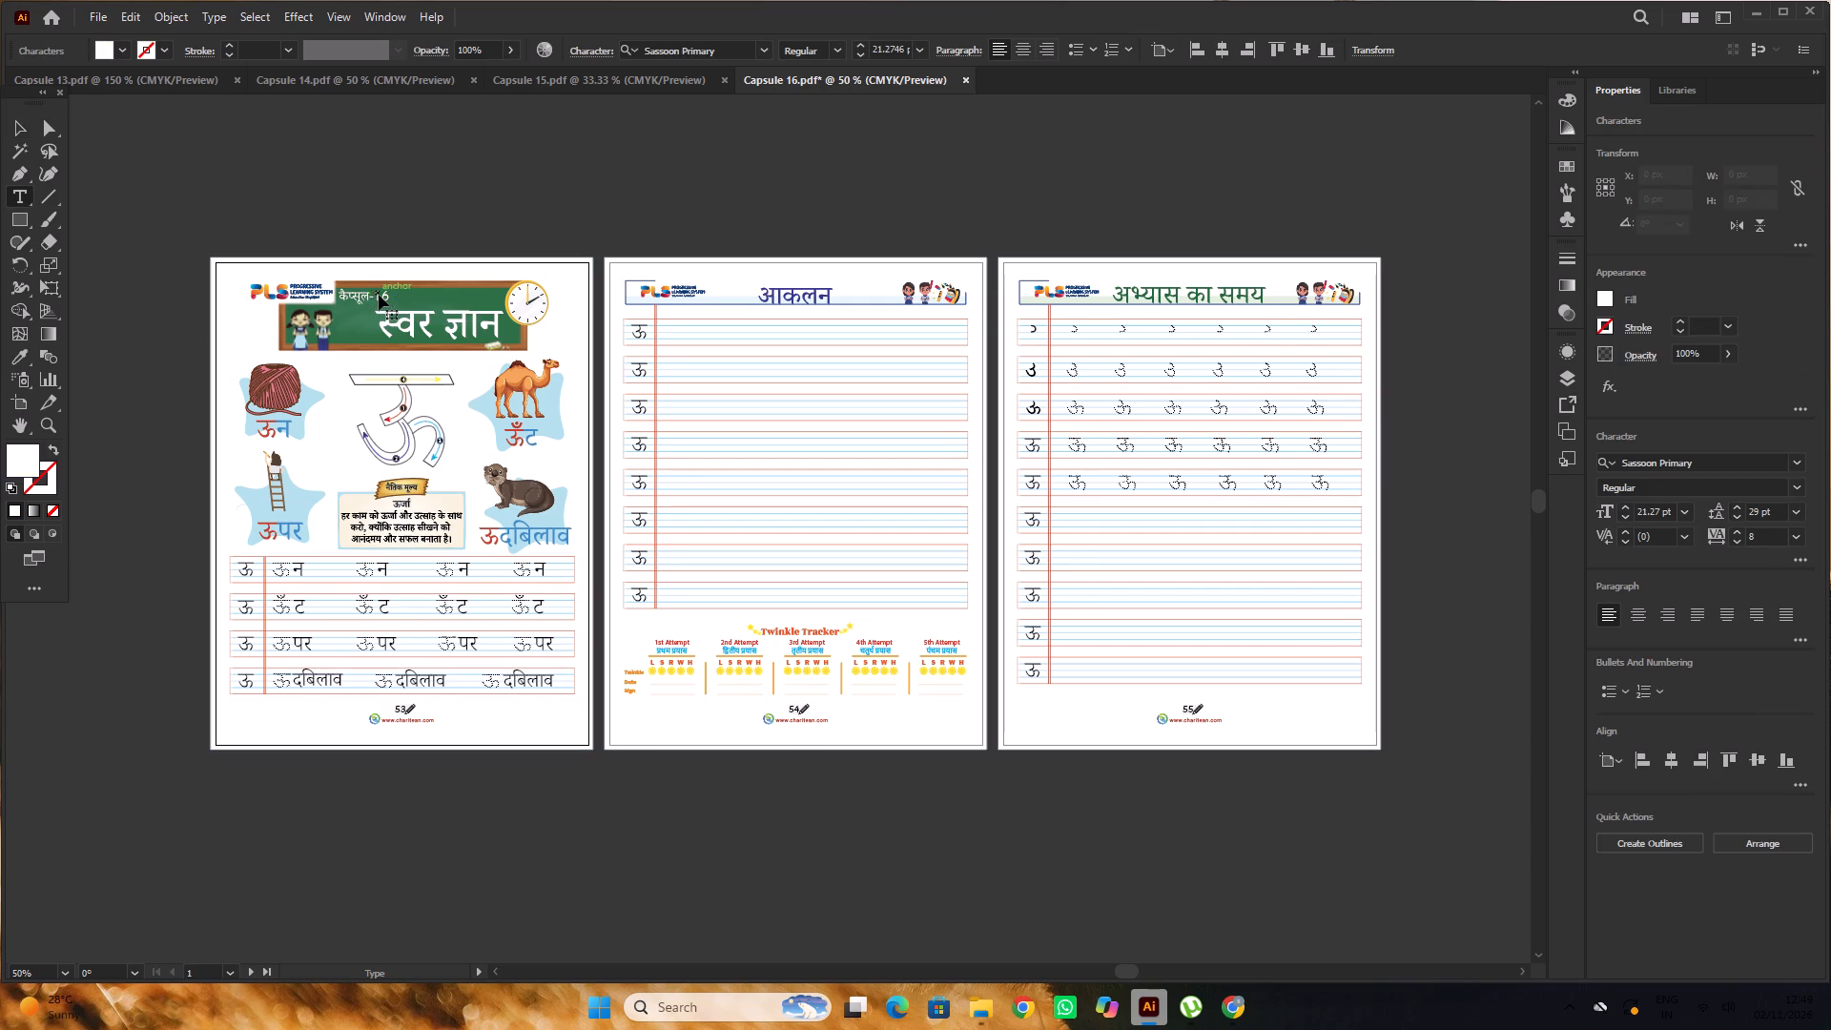
left_click_drag(379, 298, 416, 296)
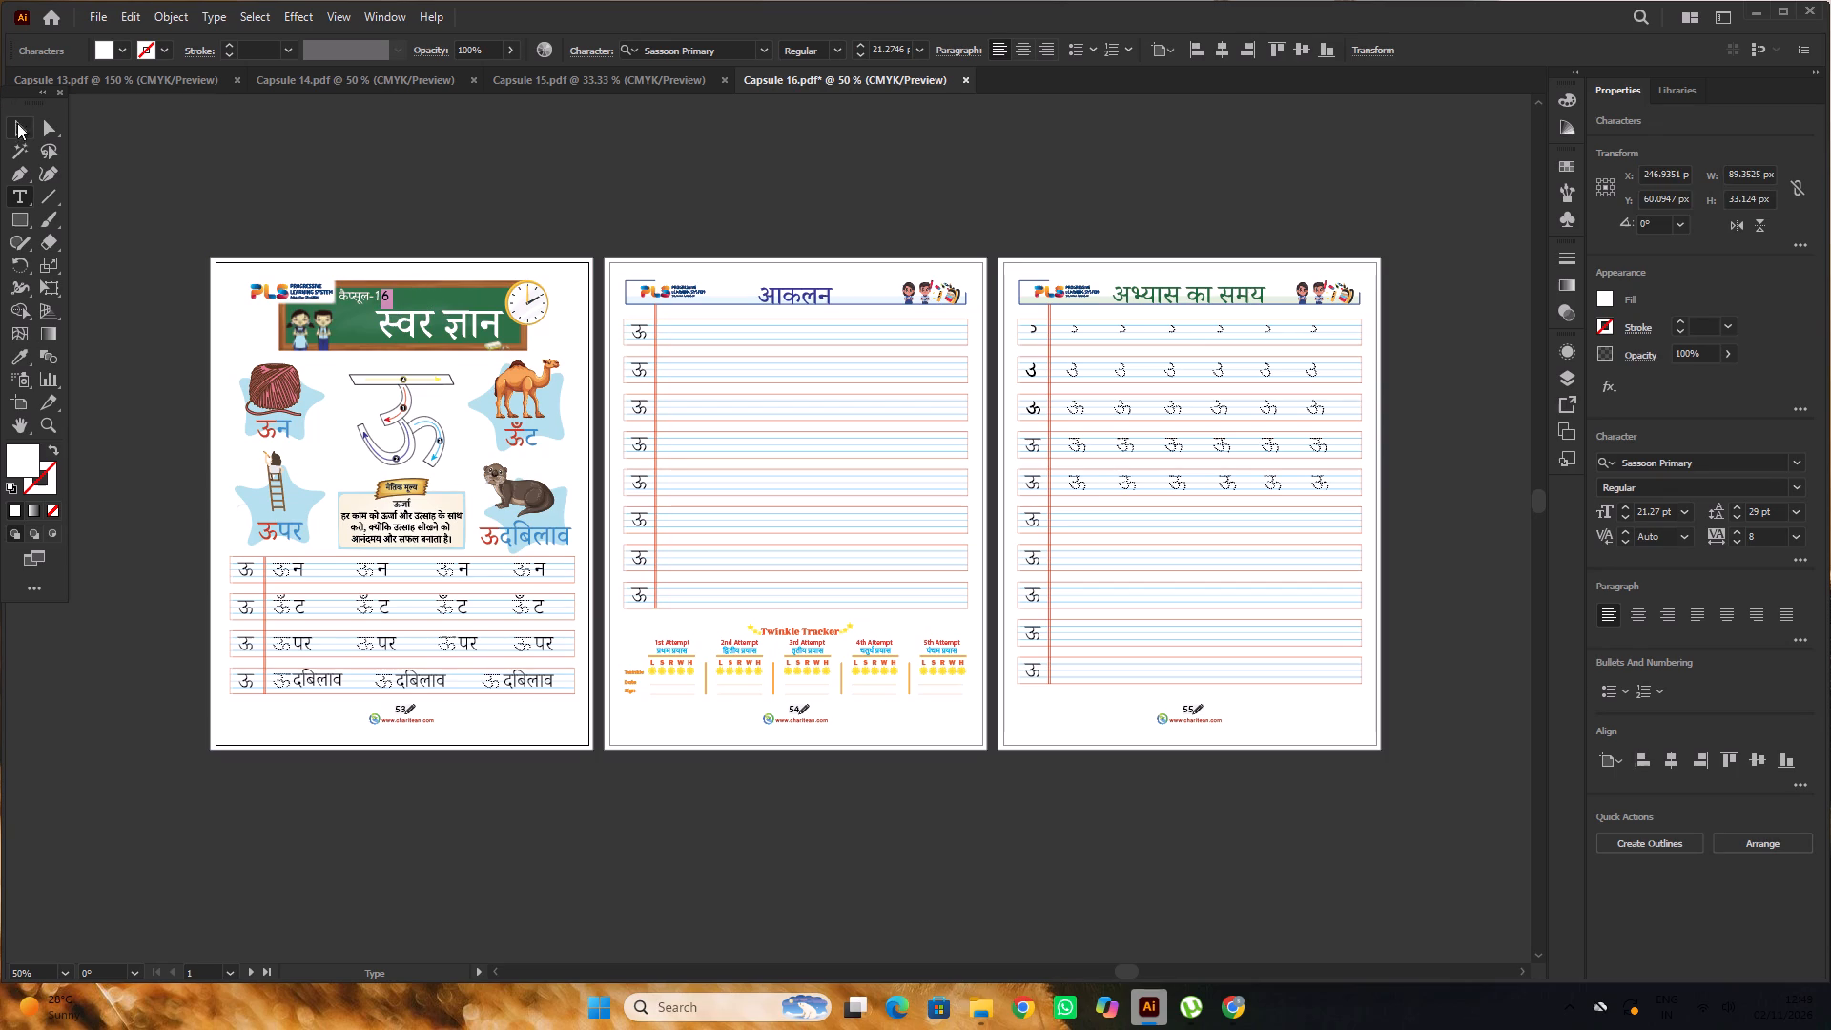
left_click(17, 121)
left_click(237, 168)
Save the document as Adobe PDF Capsule 16 in the PRINT A 1 folder, replacing the existing file.
scroll(240, 167, "up", 3)
left_click(103, 15)
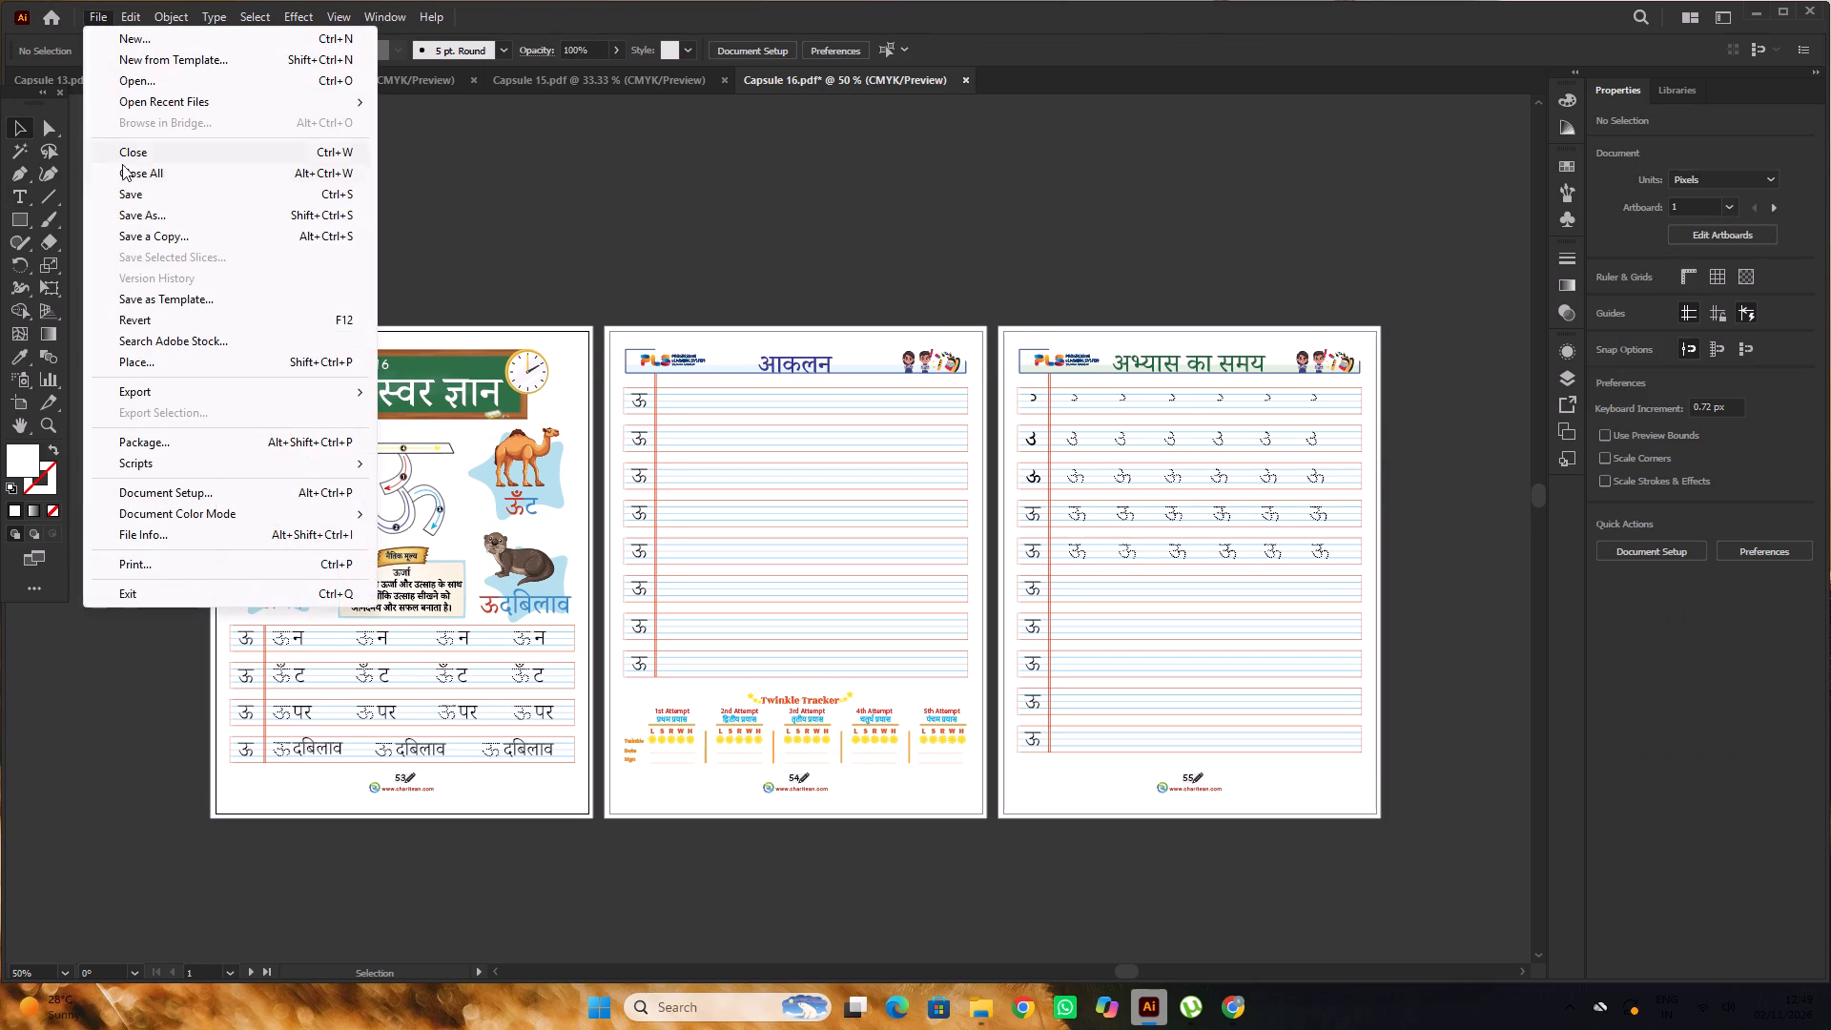
left_click(189, 220)
scroll(393, 335, "down", 2)
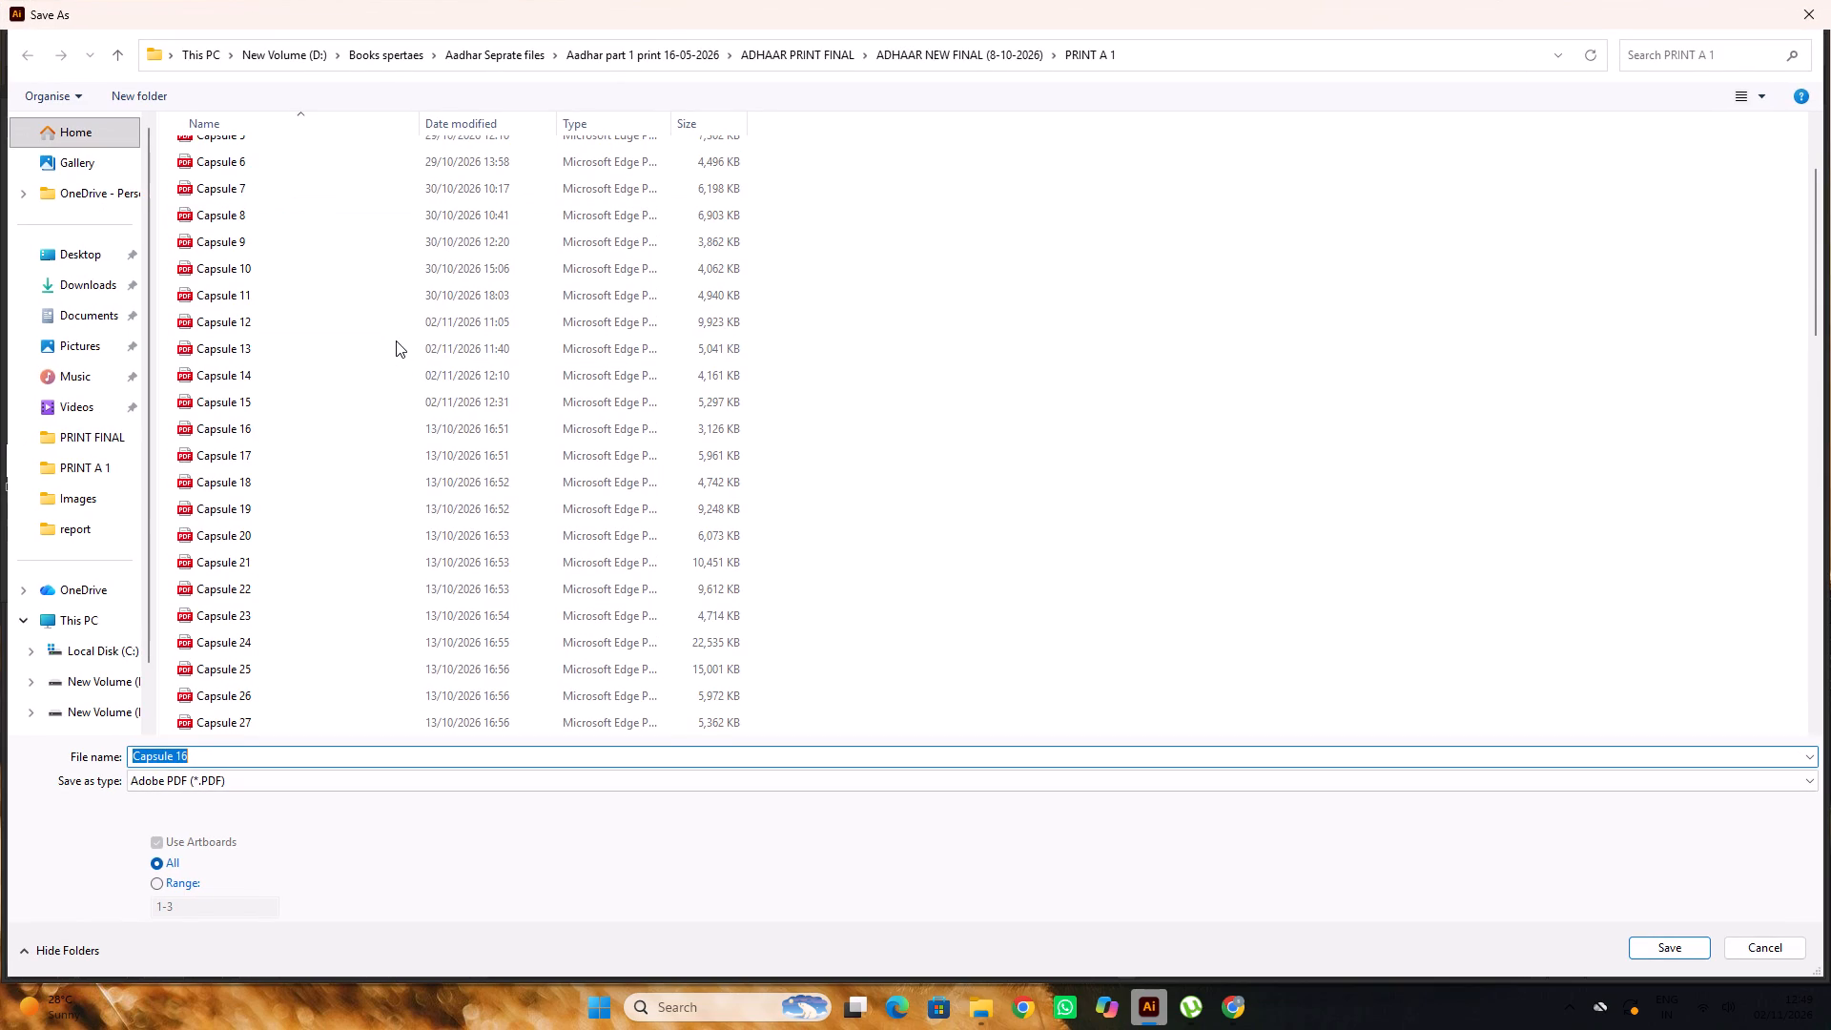
left_click(1682, 942)
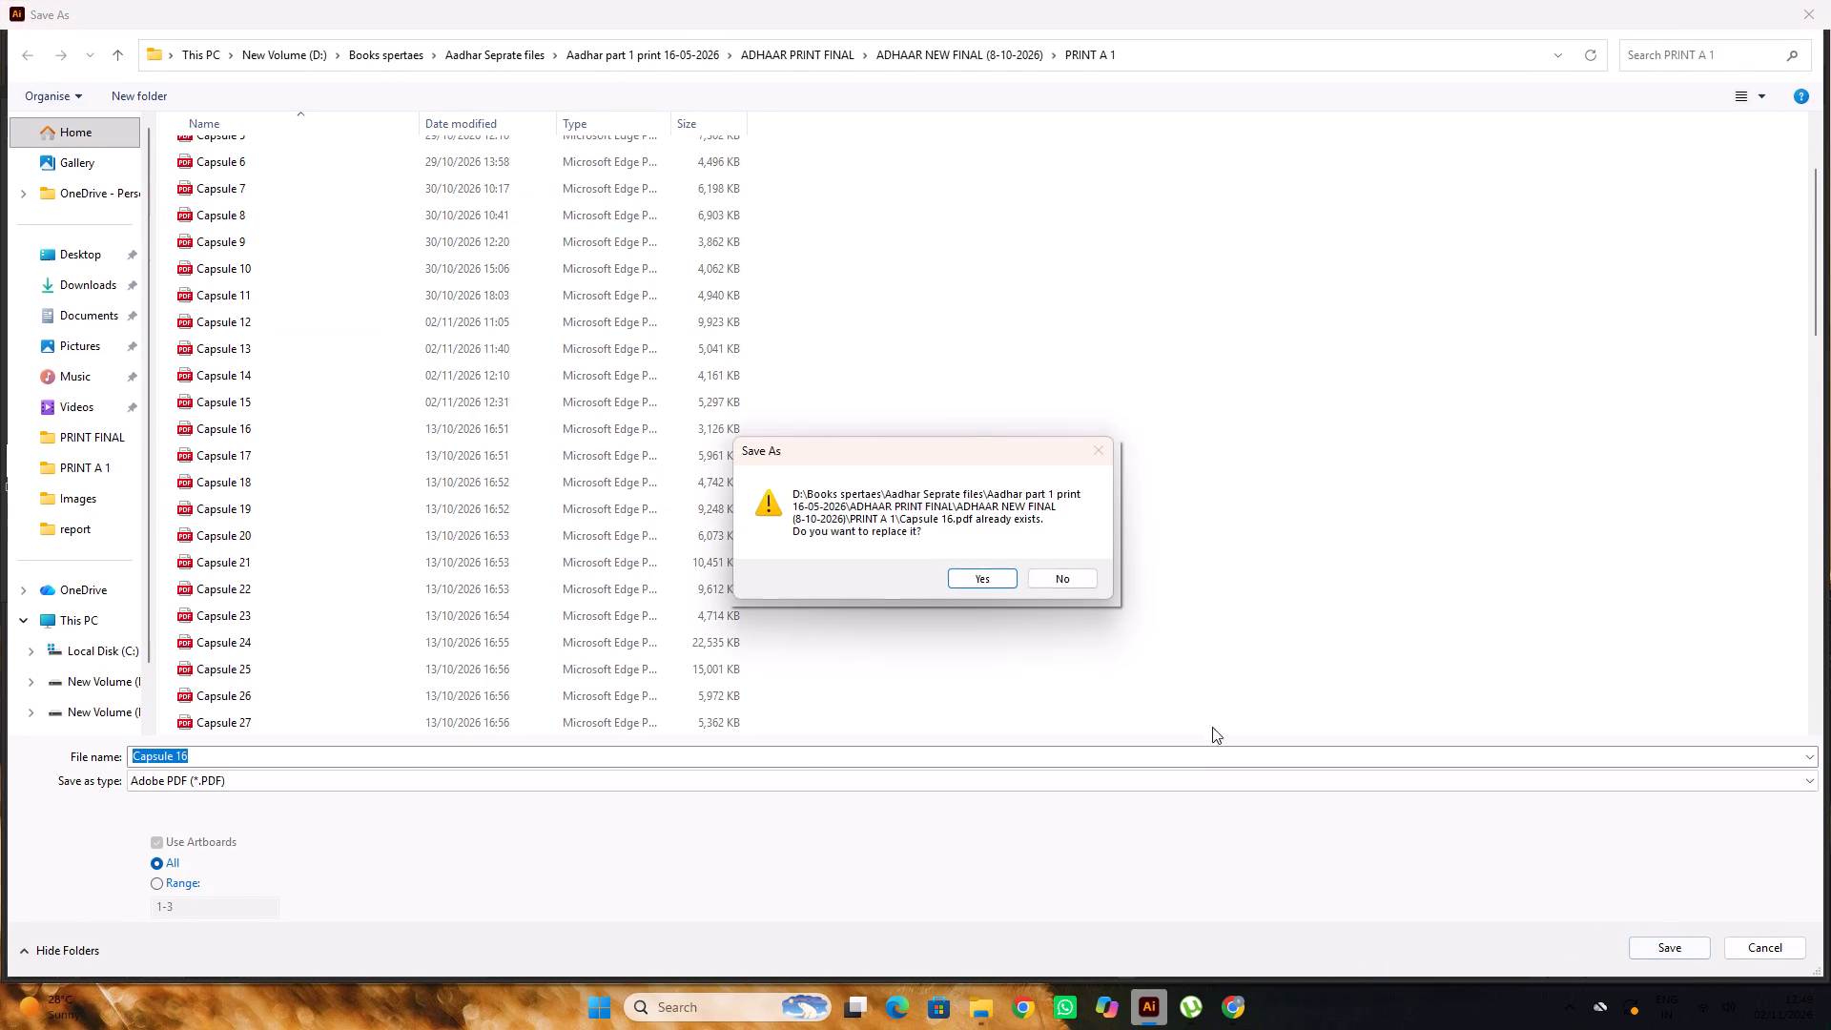
left_click(973, 573)
left_click(1090, 752)
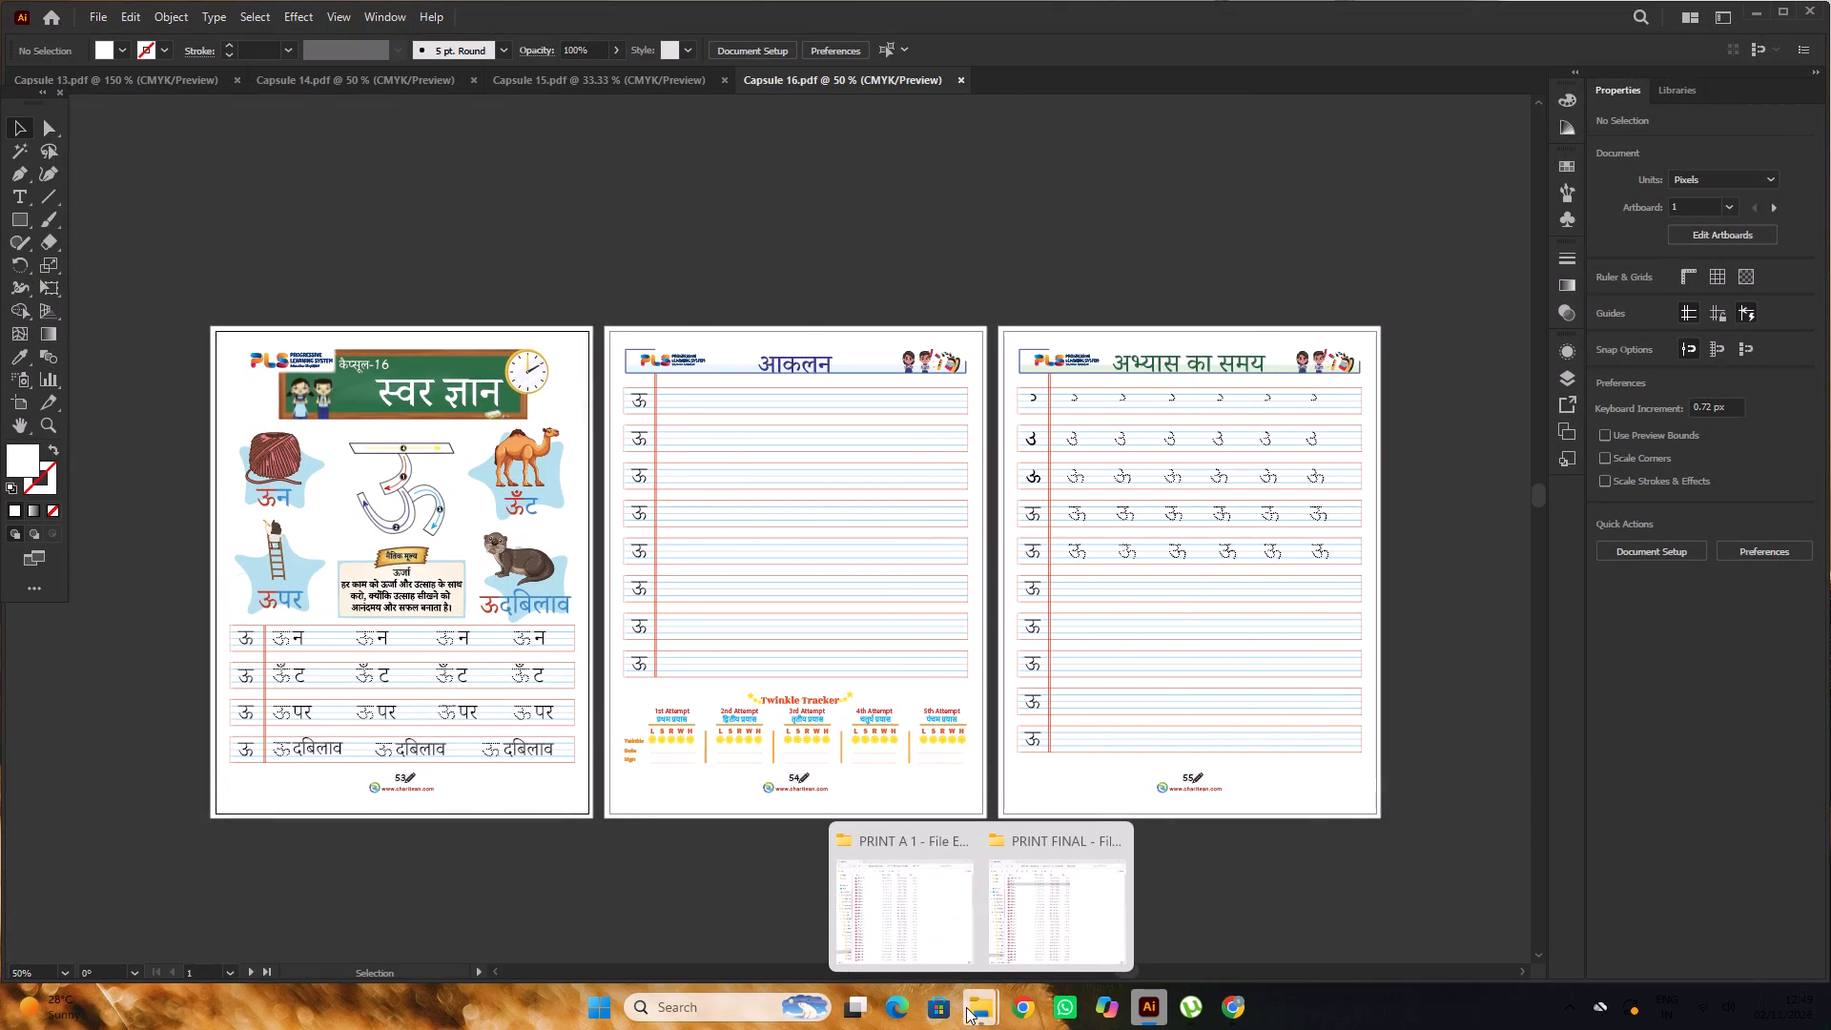
Open Capsule 17 from the PRINT A 1 folder in Illustrator.
left_click(916, 913)
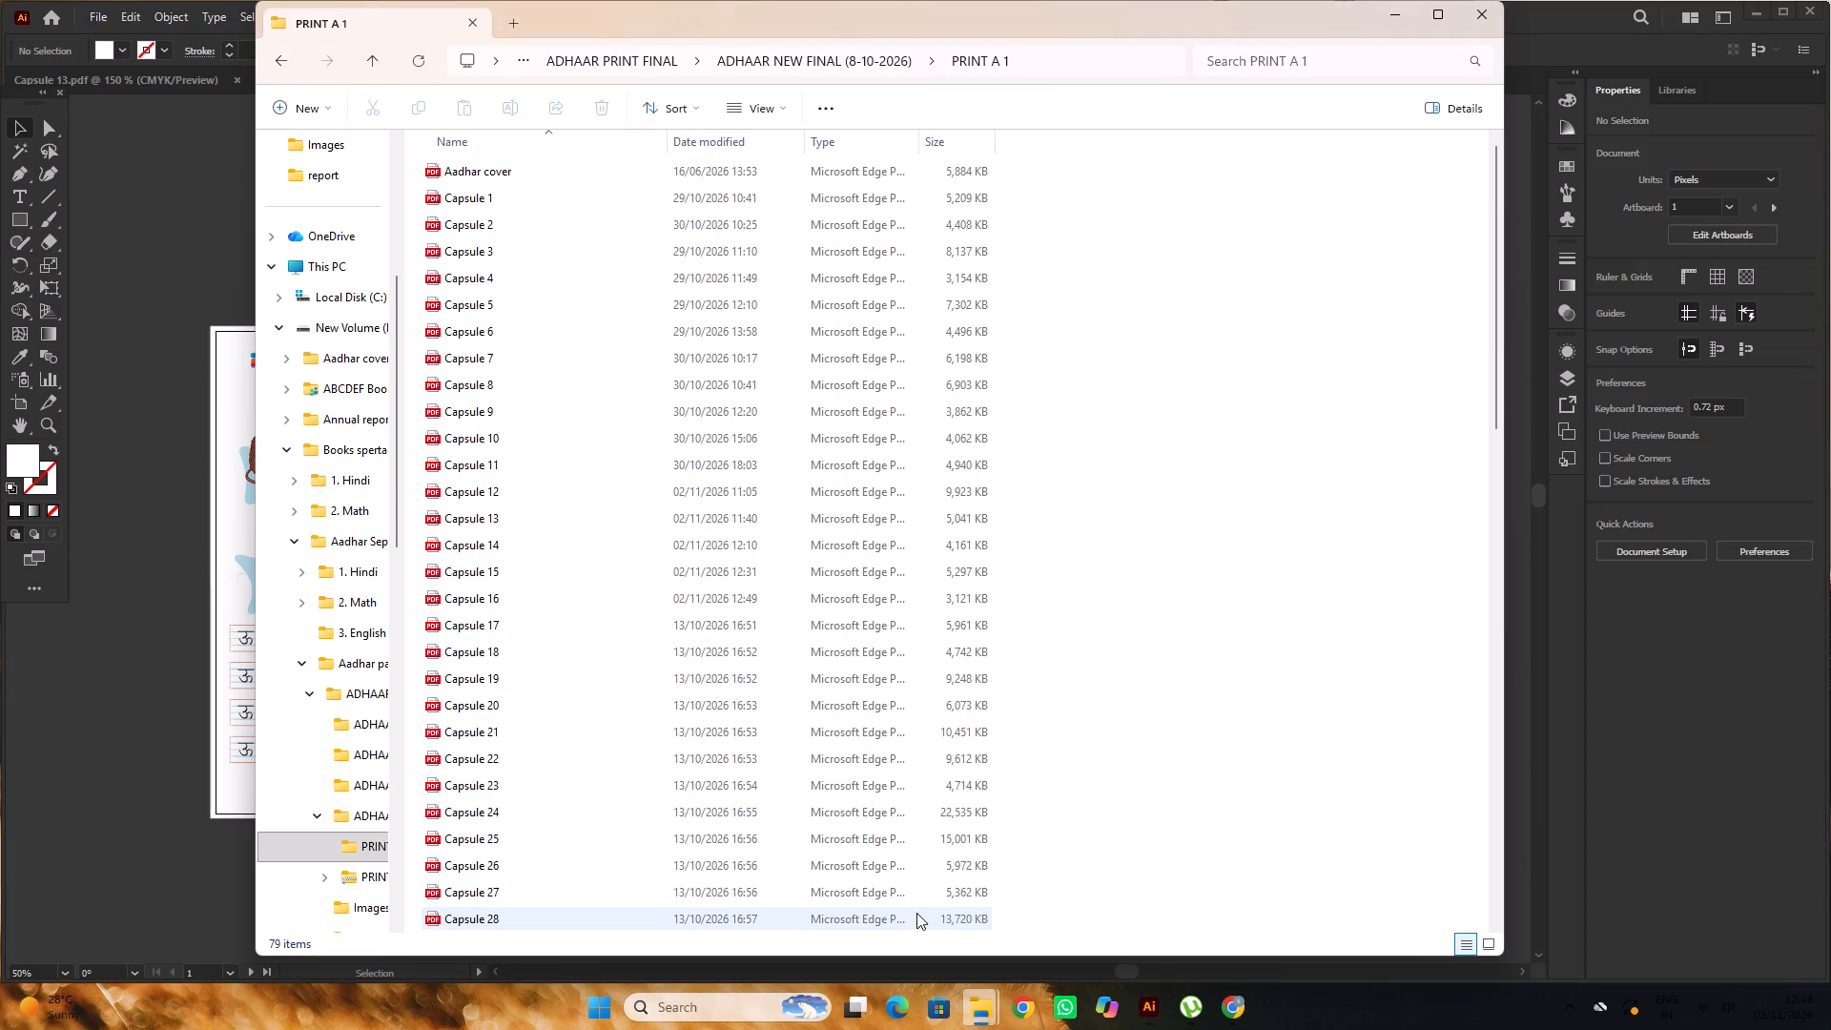
left_click(737, 632)
right_click(737, 632)
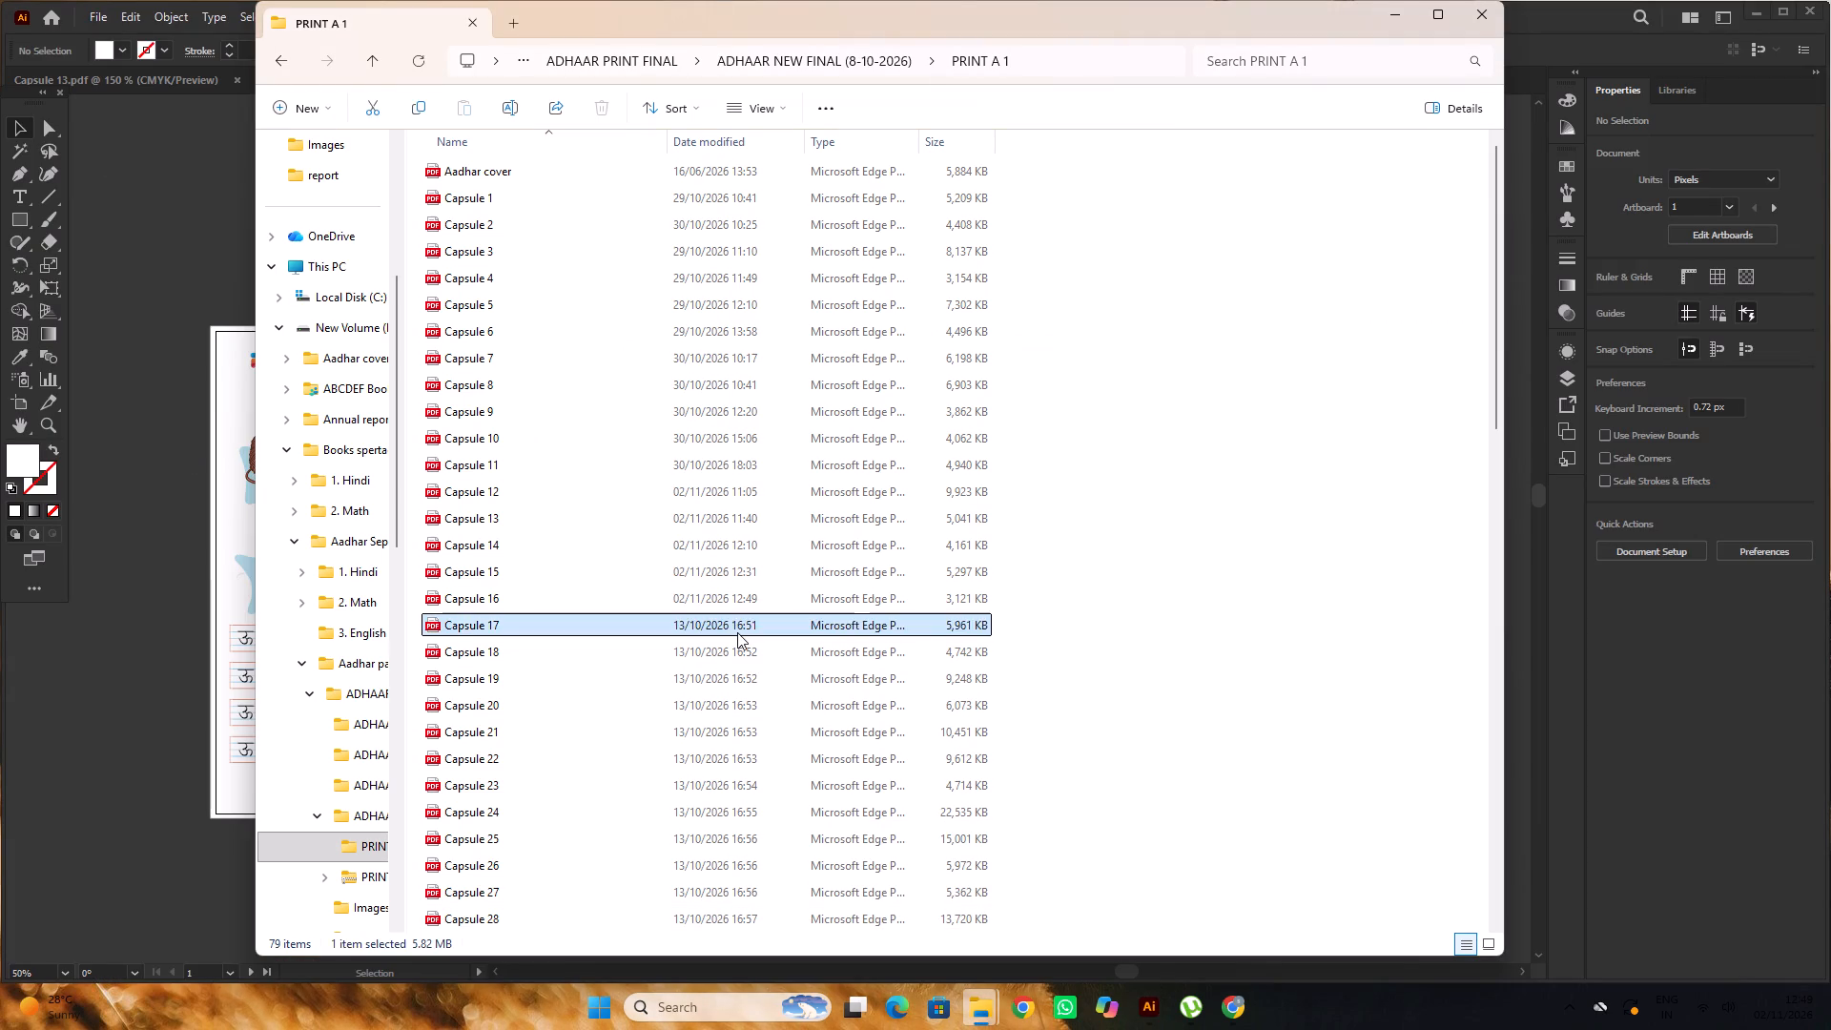
left_click(1142, 269)
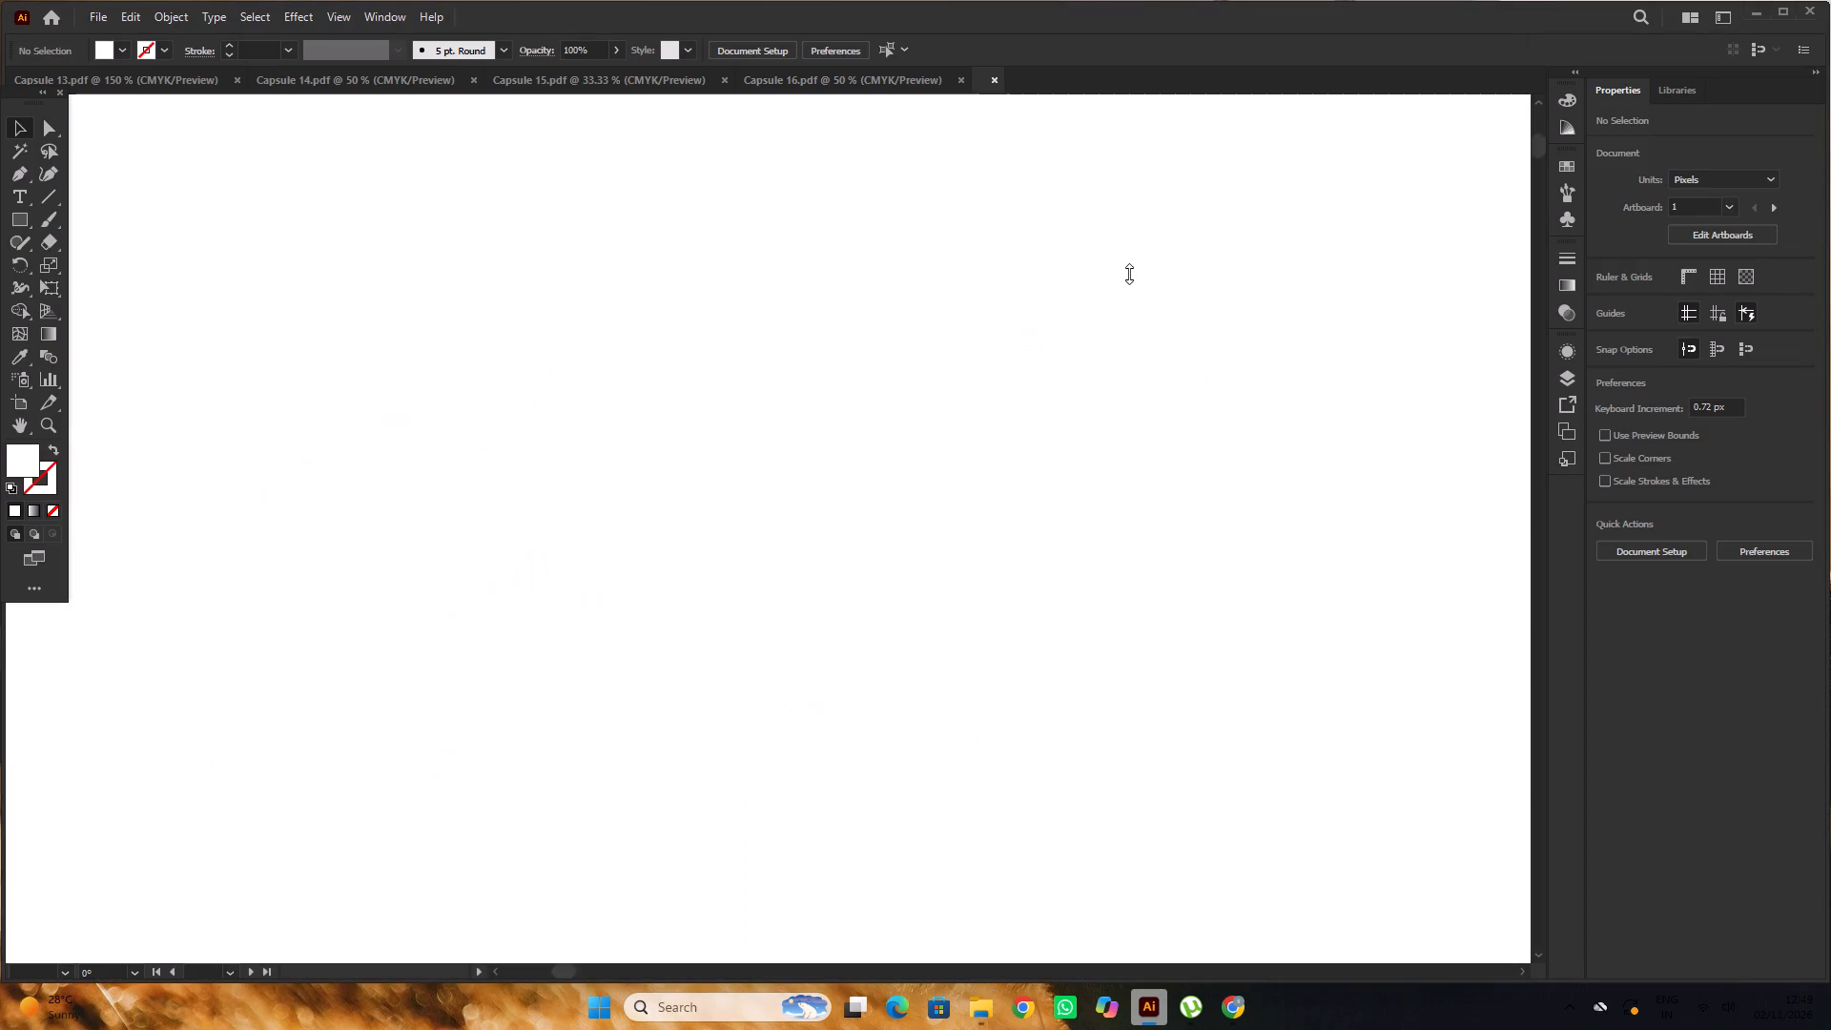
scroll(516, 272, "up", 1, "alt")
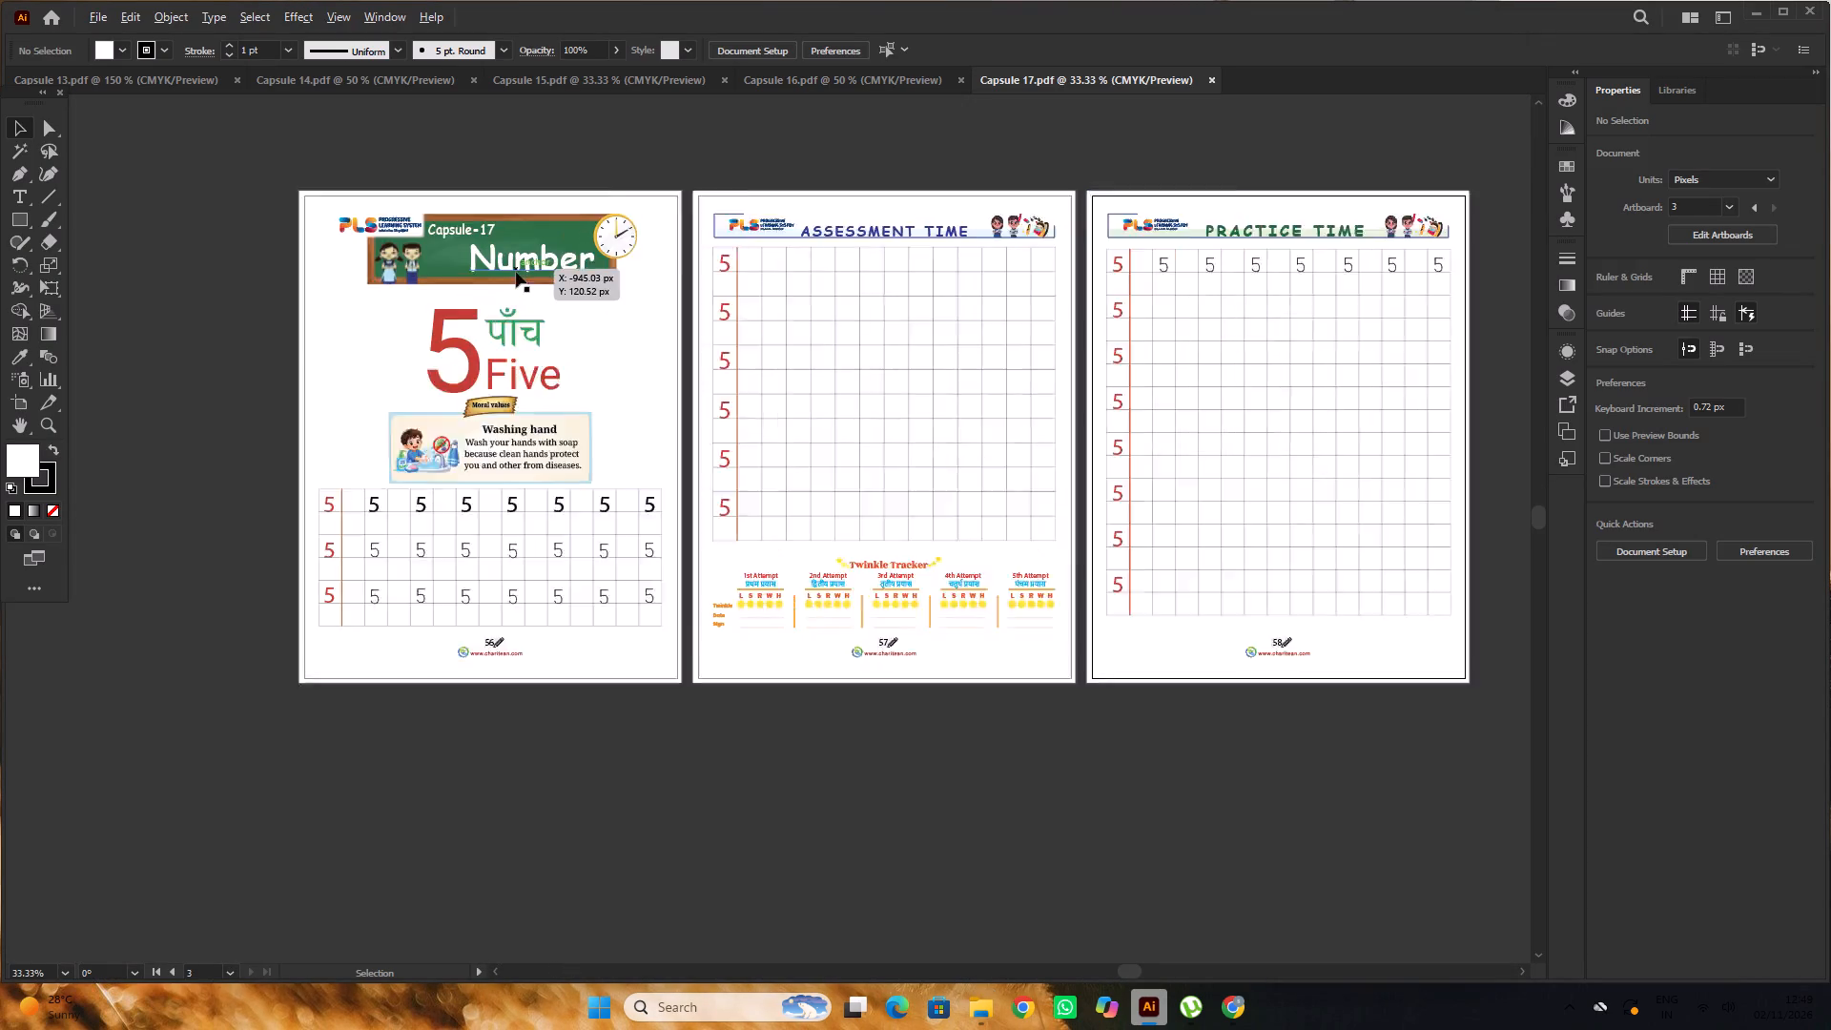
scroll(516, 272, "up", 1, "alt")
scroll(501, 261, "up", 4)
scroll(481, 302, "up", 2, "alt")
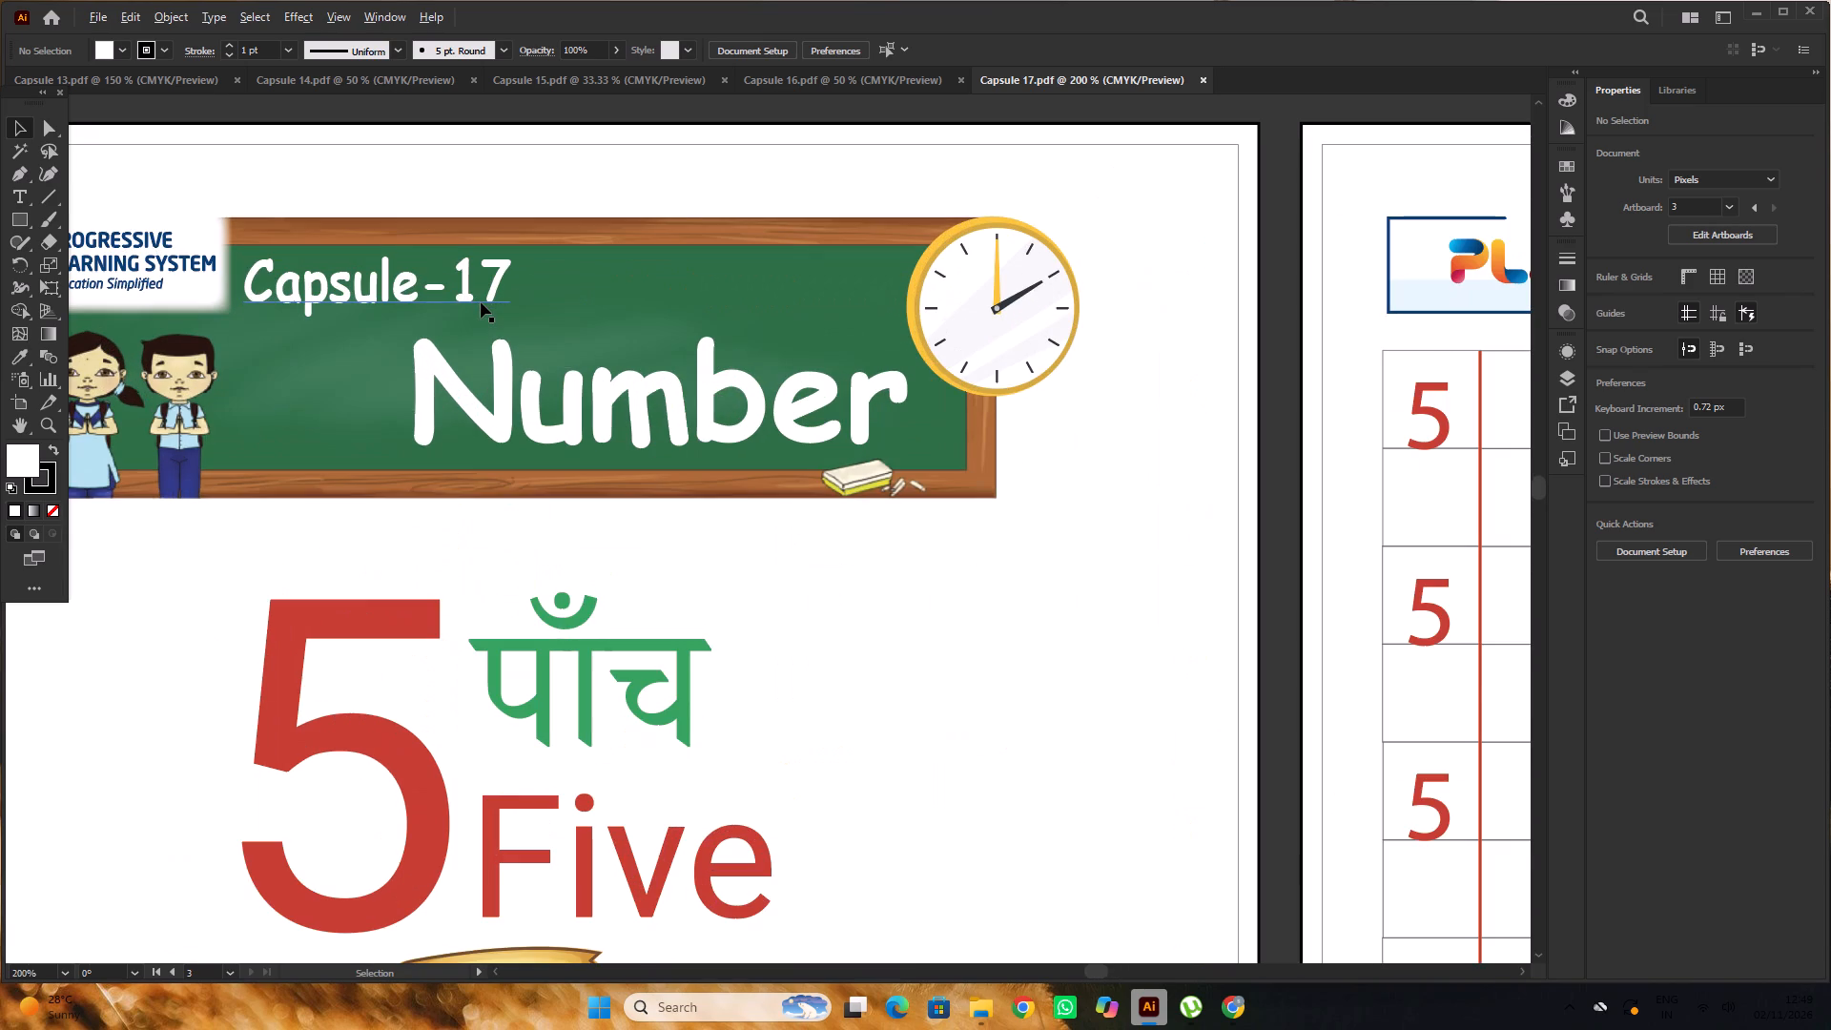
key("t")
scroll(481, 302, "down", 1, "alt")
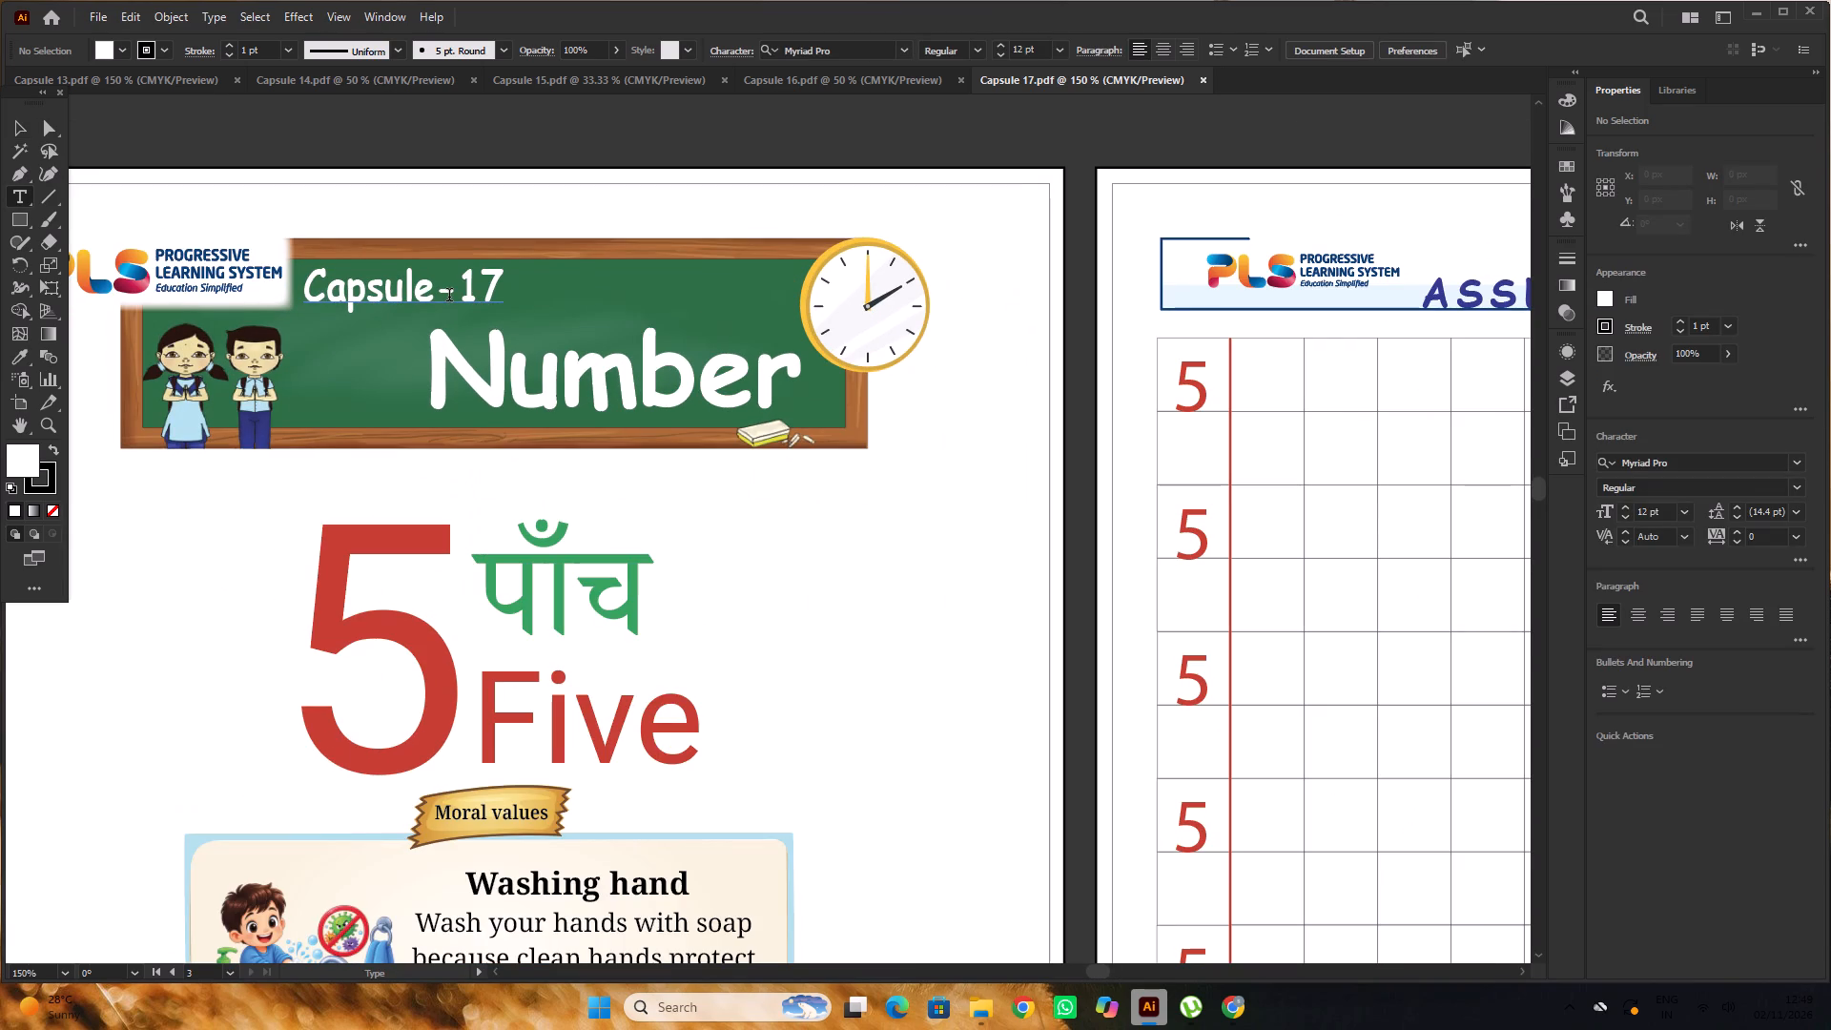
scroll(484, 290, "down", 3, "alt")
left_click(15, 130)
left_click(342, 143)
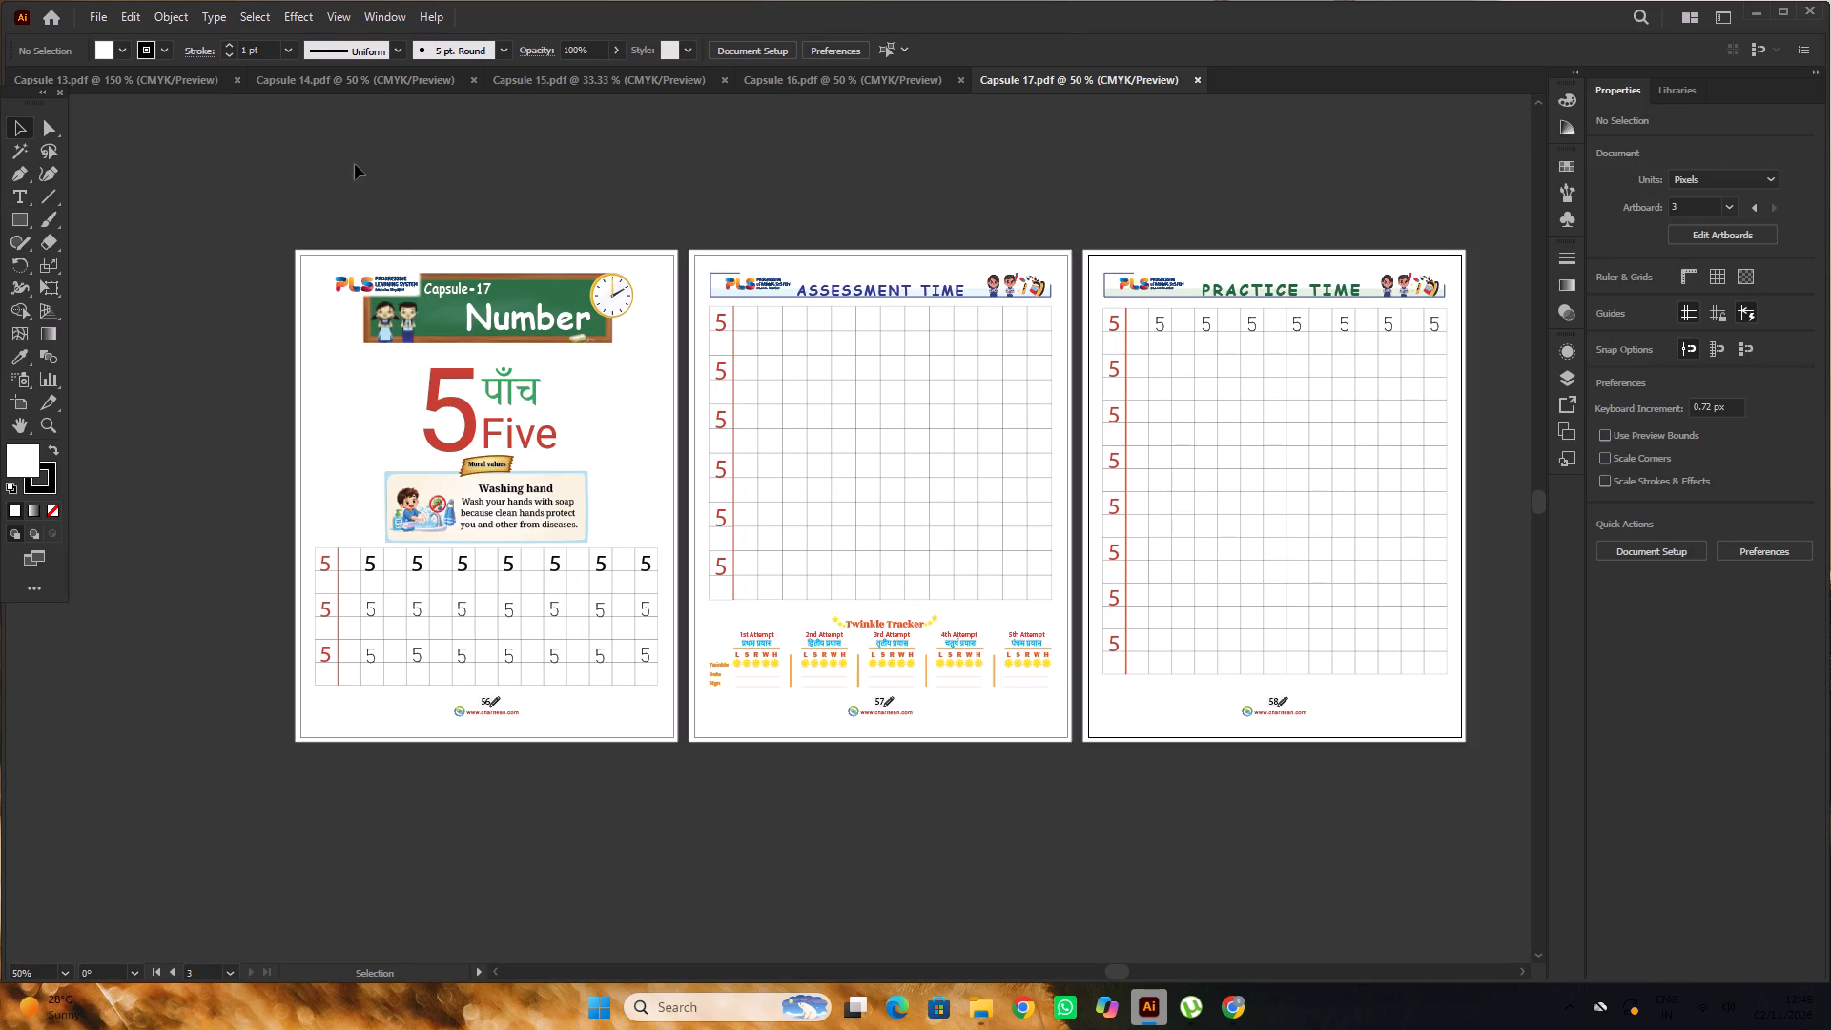
Delete the Capsule-17 label from the chalkboard banner on the first page.
scroll(478, 259, "up", 2, "alt")
left_click(456, 324)
key("Delete")
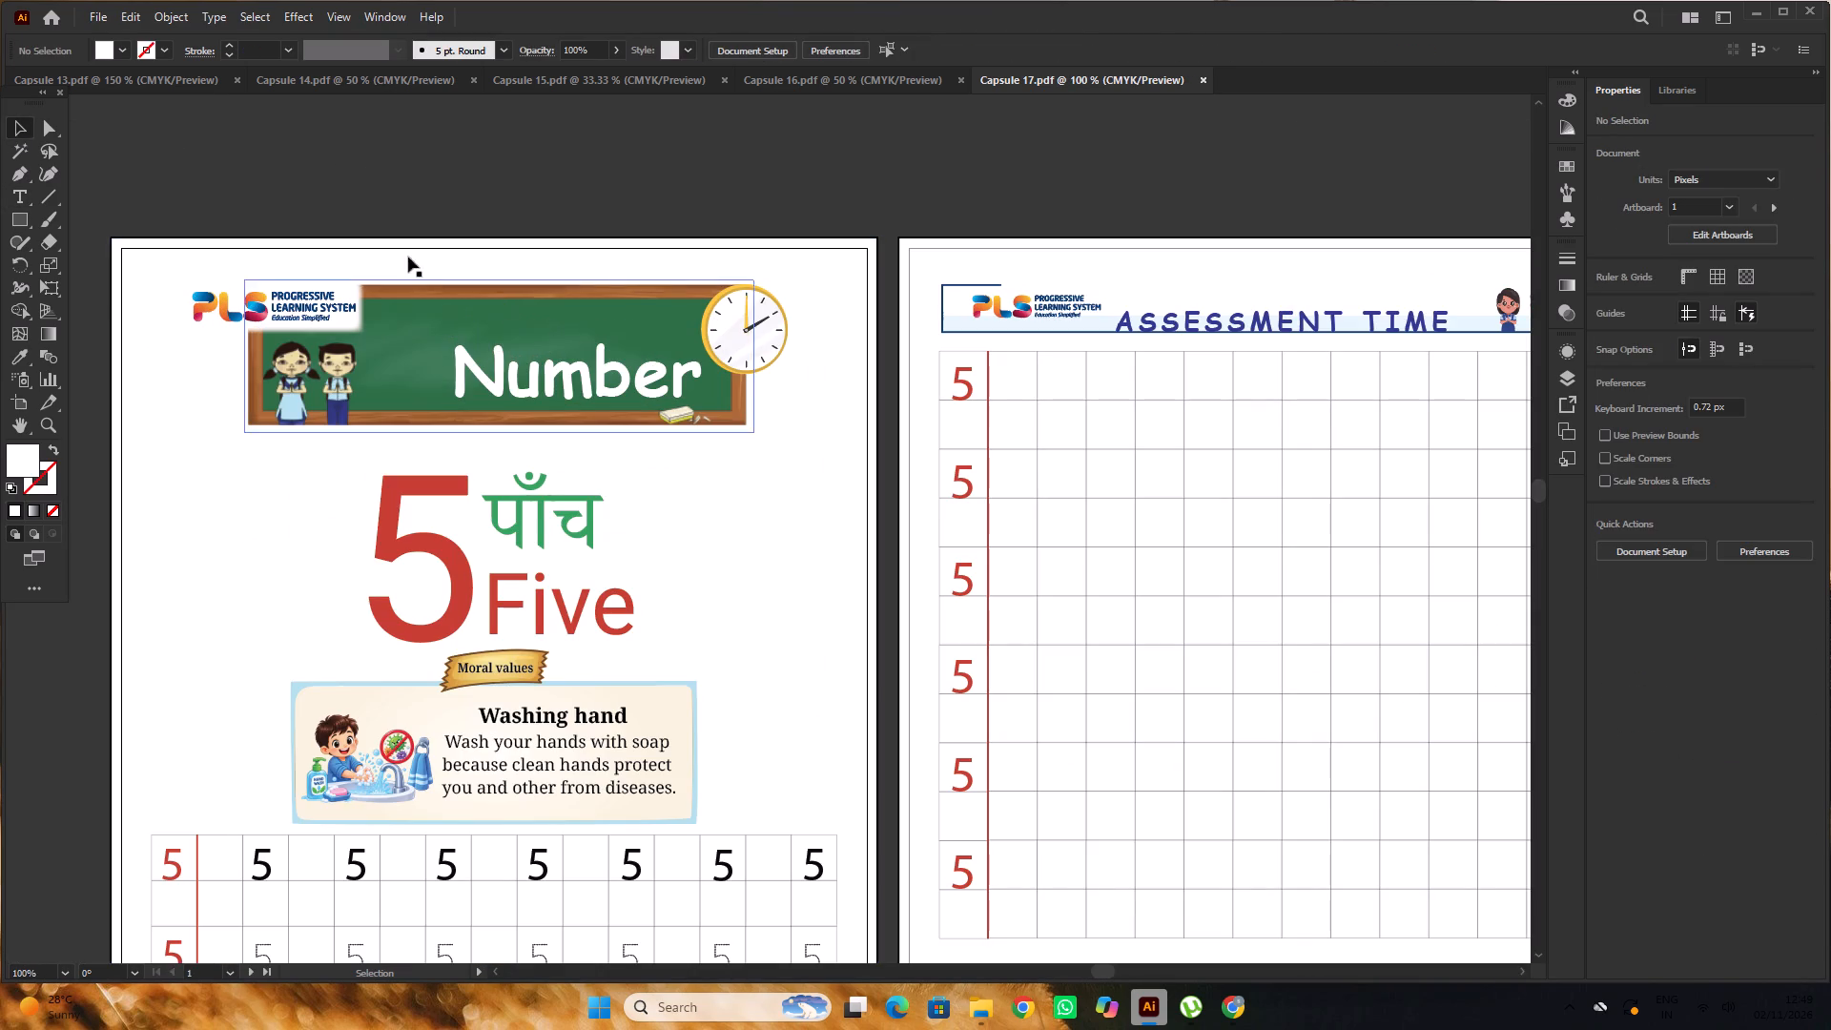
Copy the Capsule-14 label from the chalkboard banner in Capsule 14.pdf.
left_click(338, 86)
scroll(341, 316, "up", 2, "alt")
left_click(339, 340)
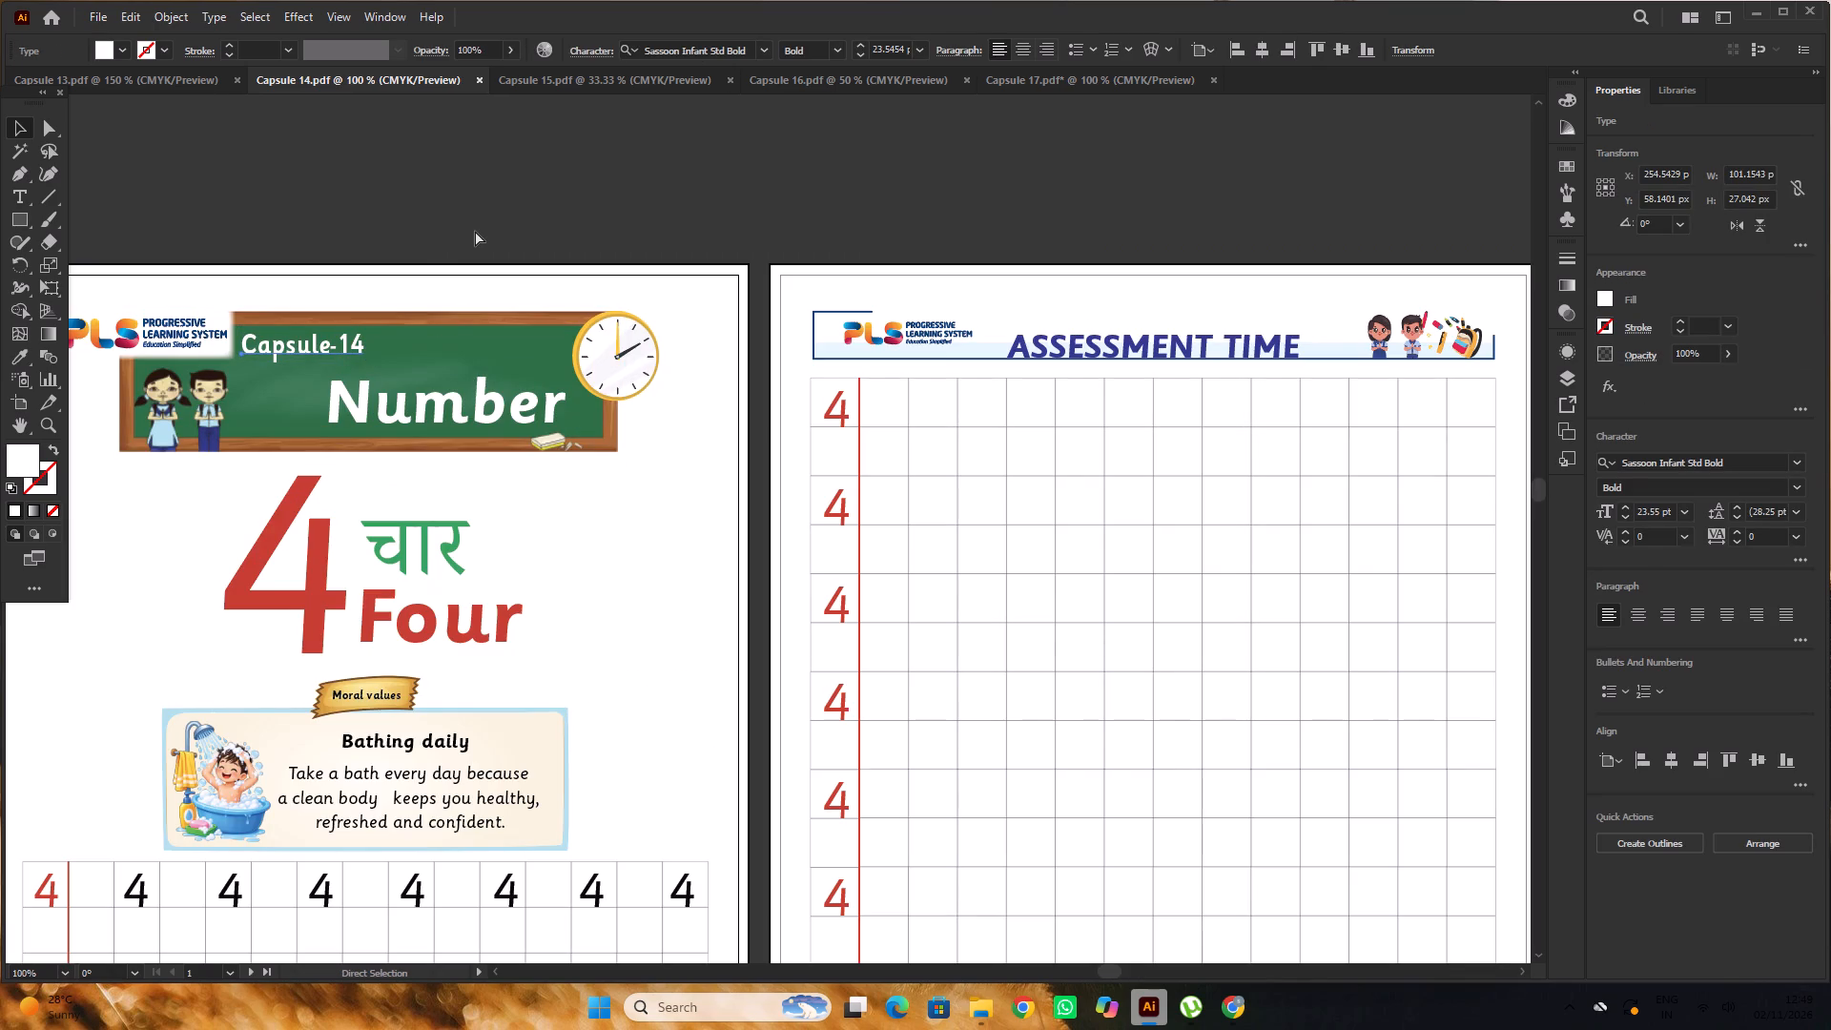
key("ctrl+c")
Copy the Capsule-15 label from Capsule 15.pdf and paste it in place onto the chalkboard banner in Capsule 17.pdf.
left_click(588, 72)
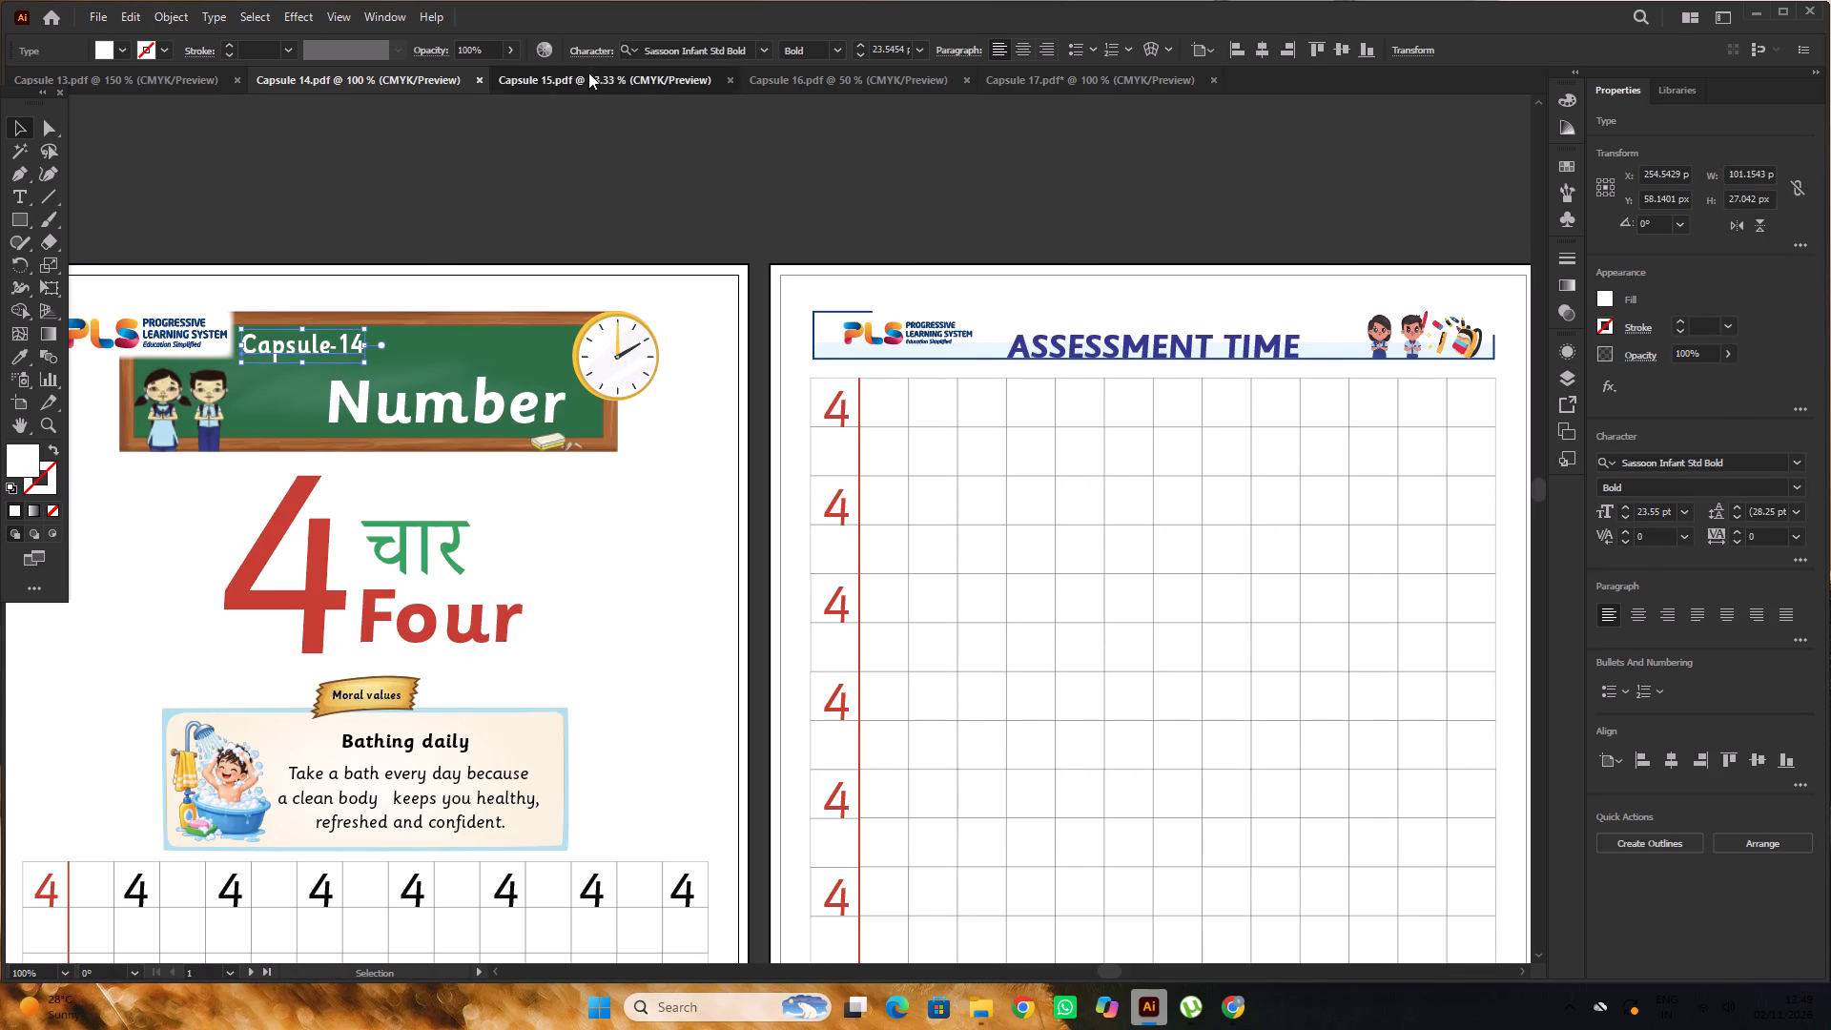
scroll(494, 260, "up", 3, "alt")
left_click(451, 234)
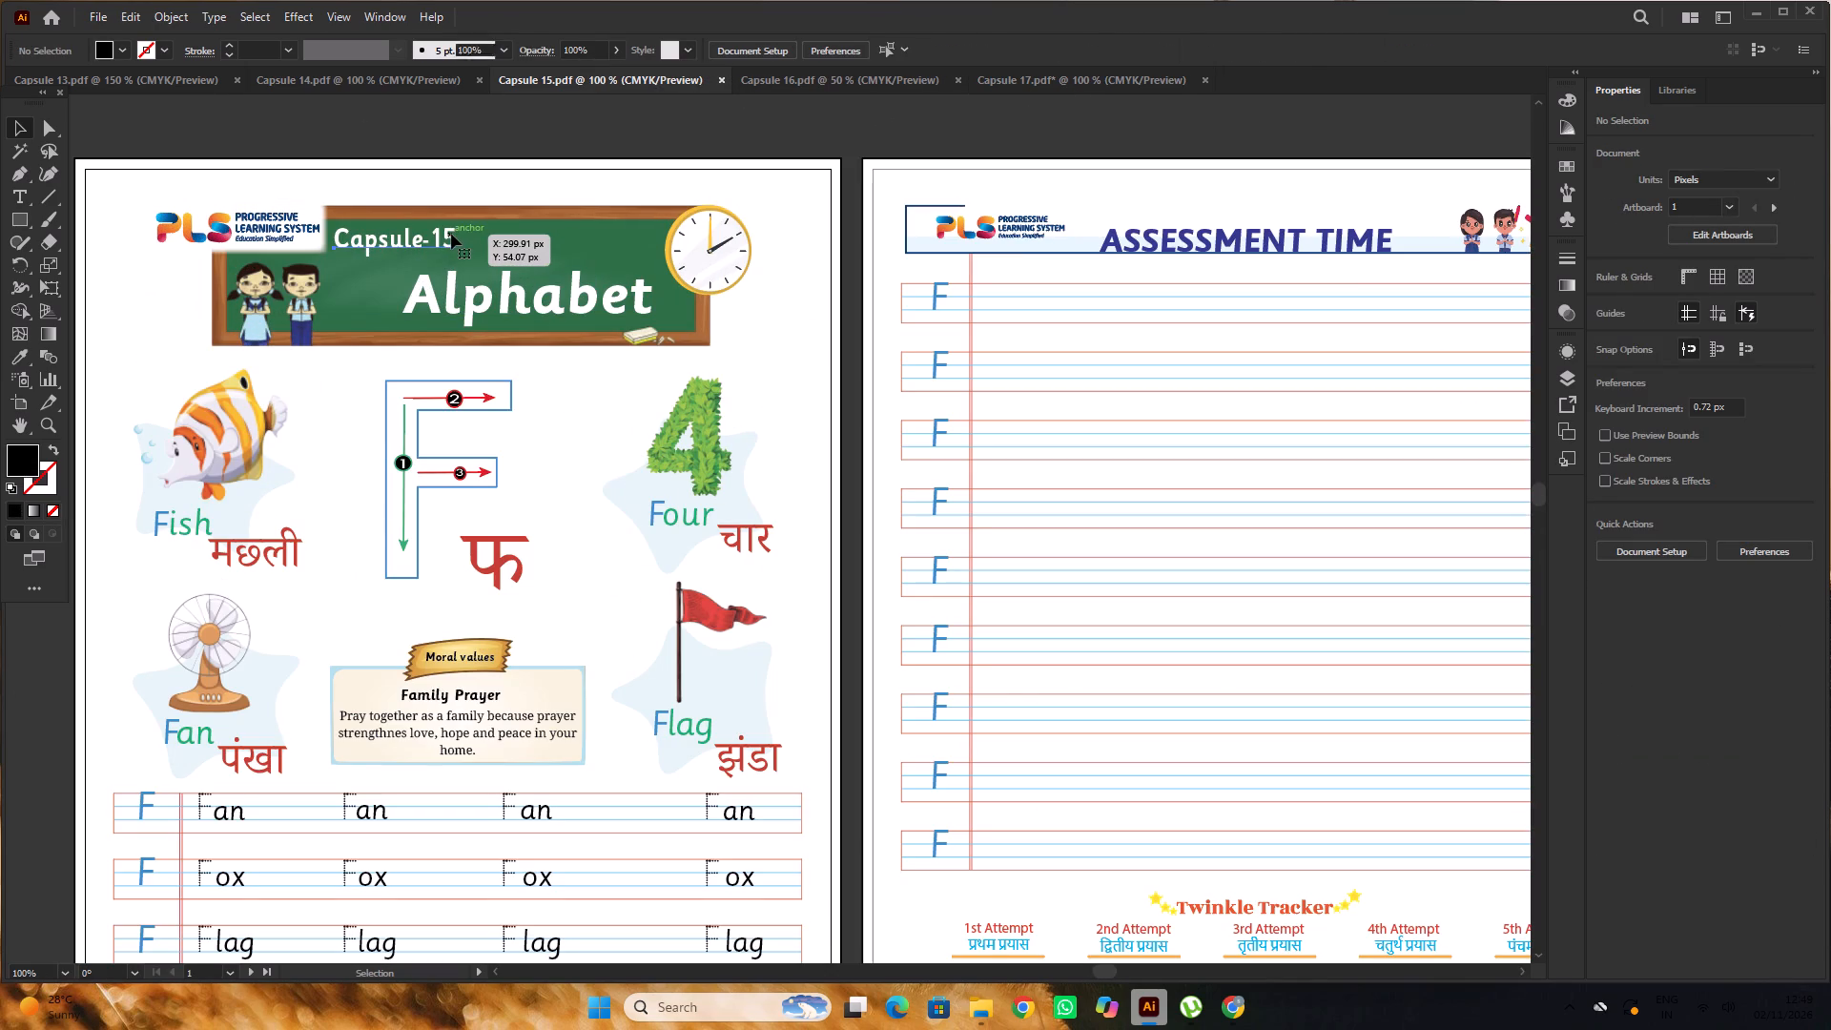
key("ctrl+c")
left_click(1014, 87)
scroll(391, 362, "up", 2, "alt")
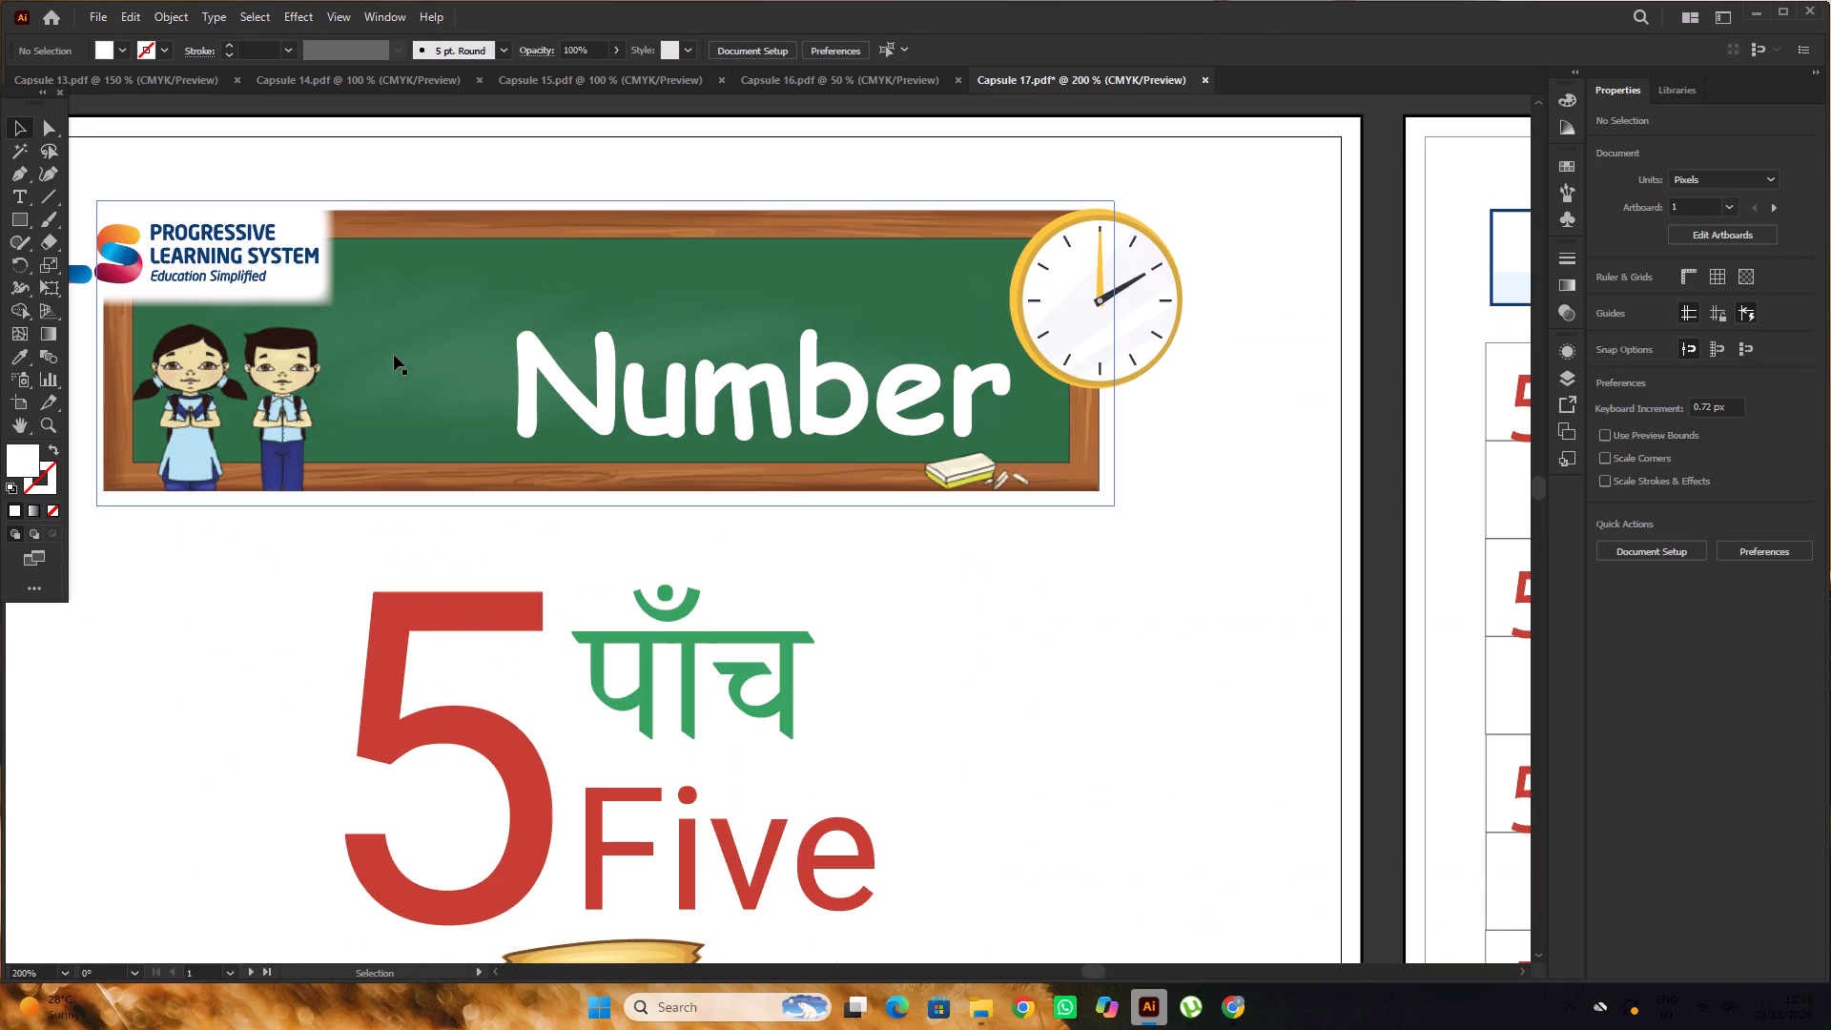
key("ctrl+f")
Change the pasted chalkboard label's text to Capsule-17.
scroll(434, 314, "up", 2)
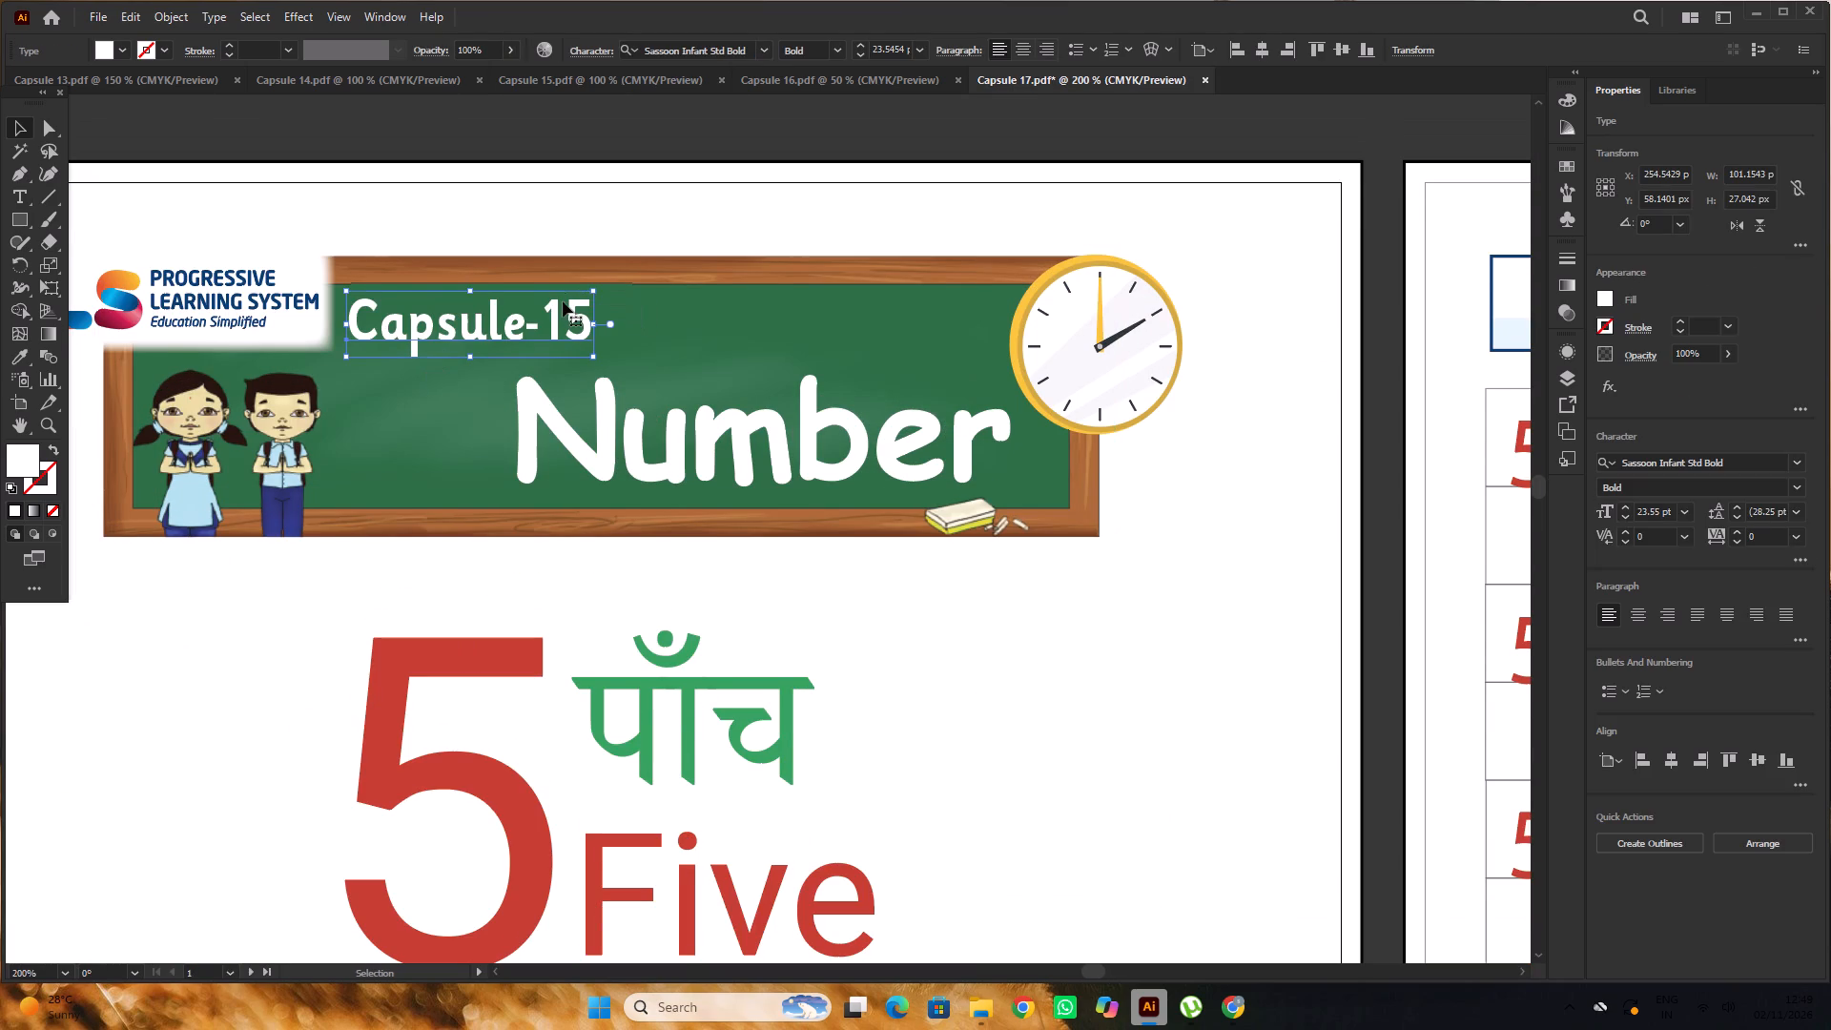
key("t")
left_click_drag(575, 307, 602, 310)
key("7")
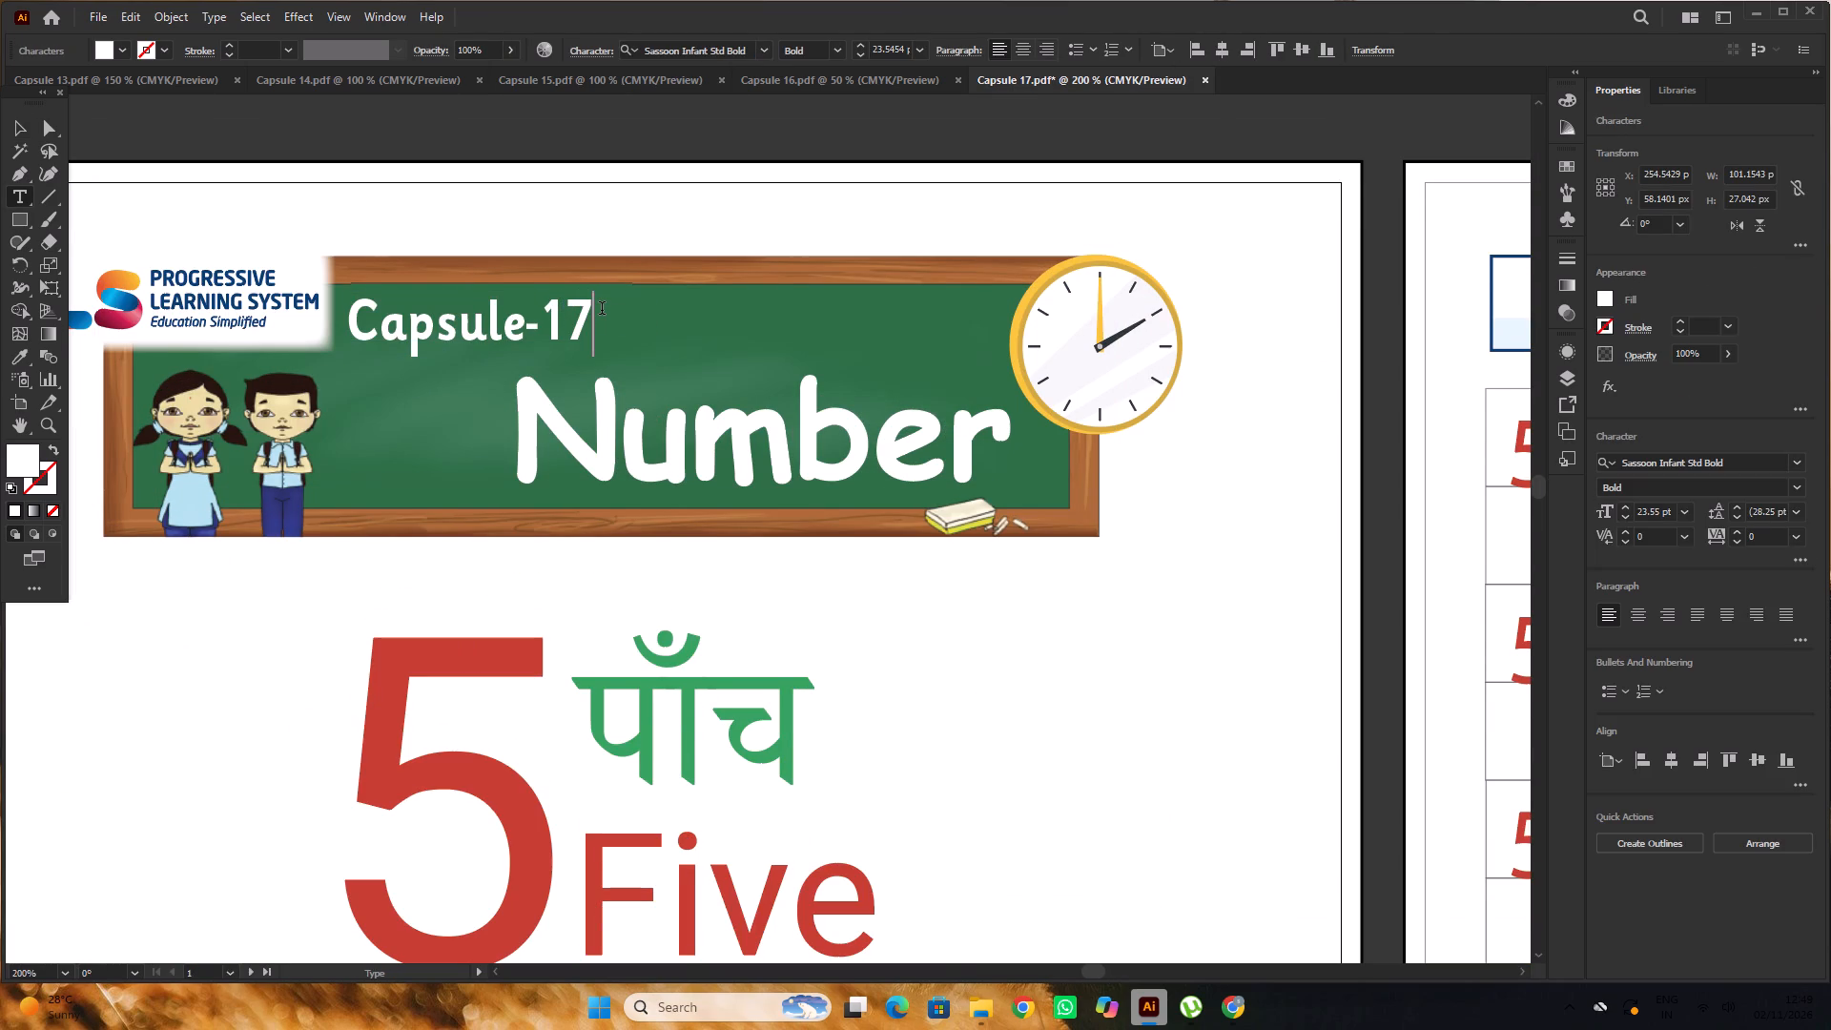
scroll(497, 365, "down", 3, "alt")
left_click(16, 130)
left_click(383, 194)
Replace the Number heading on Capsule 17's chalkboard with the Number heading from Capsule 14.pdf, pasted in place.
scroll(383, 194, "down", 1, "alt")
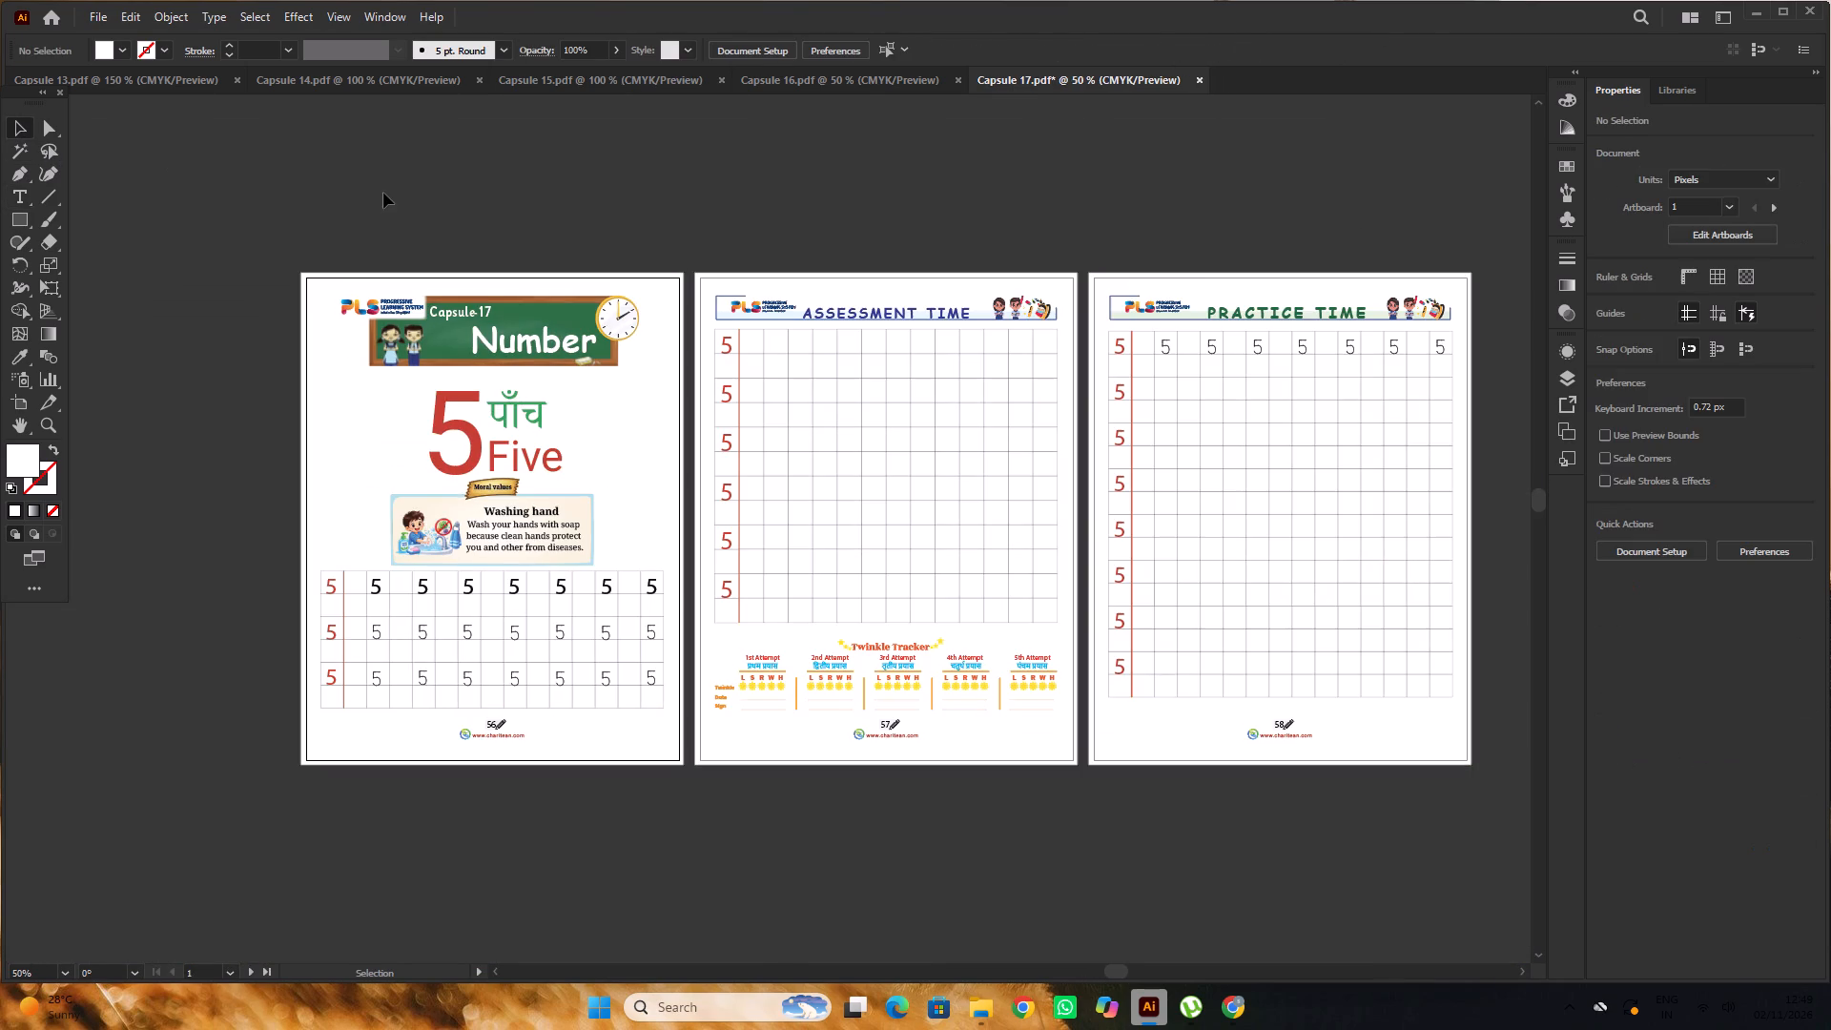
scroll(383, 193, "down", 2, "alt")
scroll(504, 285, "up", 2, "alt")
left_click(396, 86)
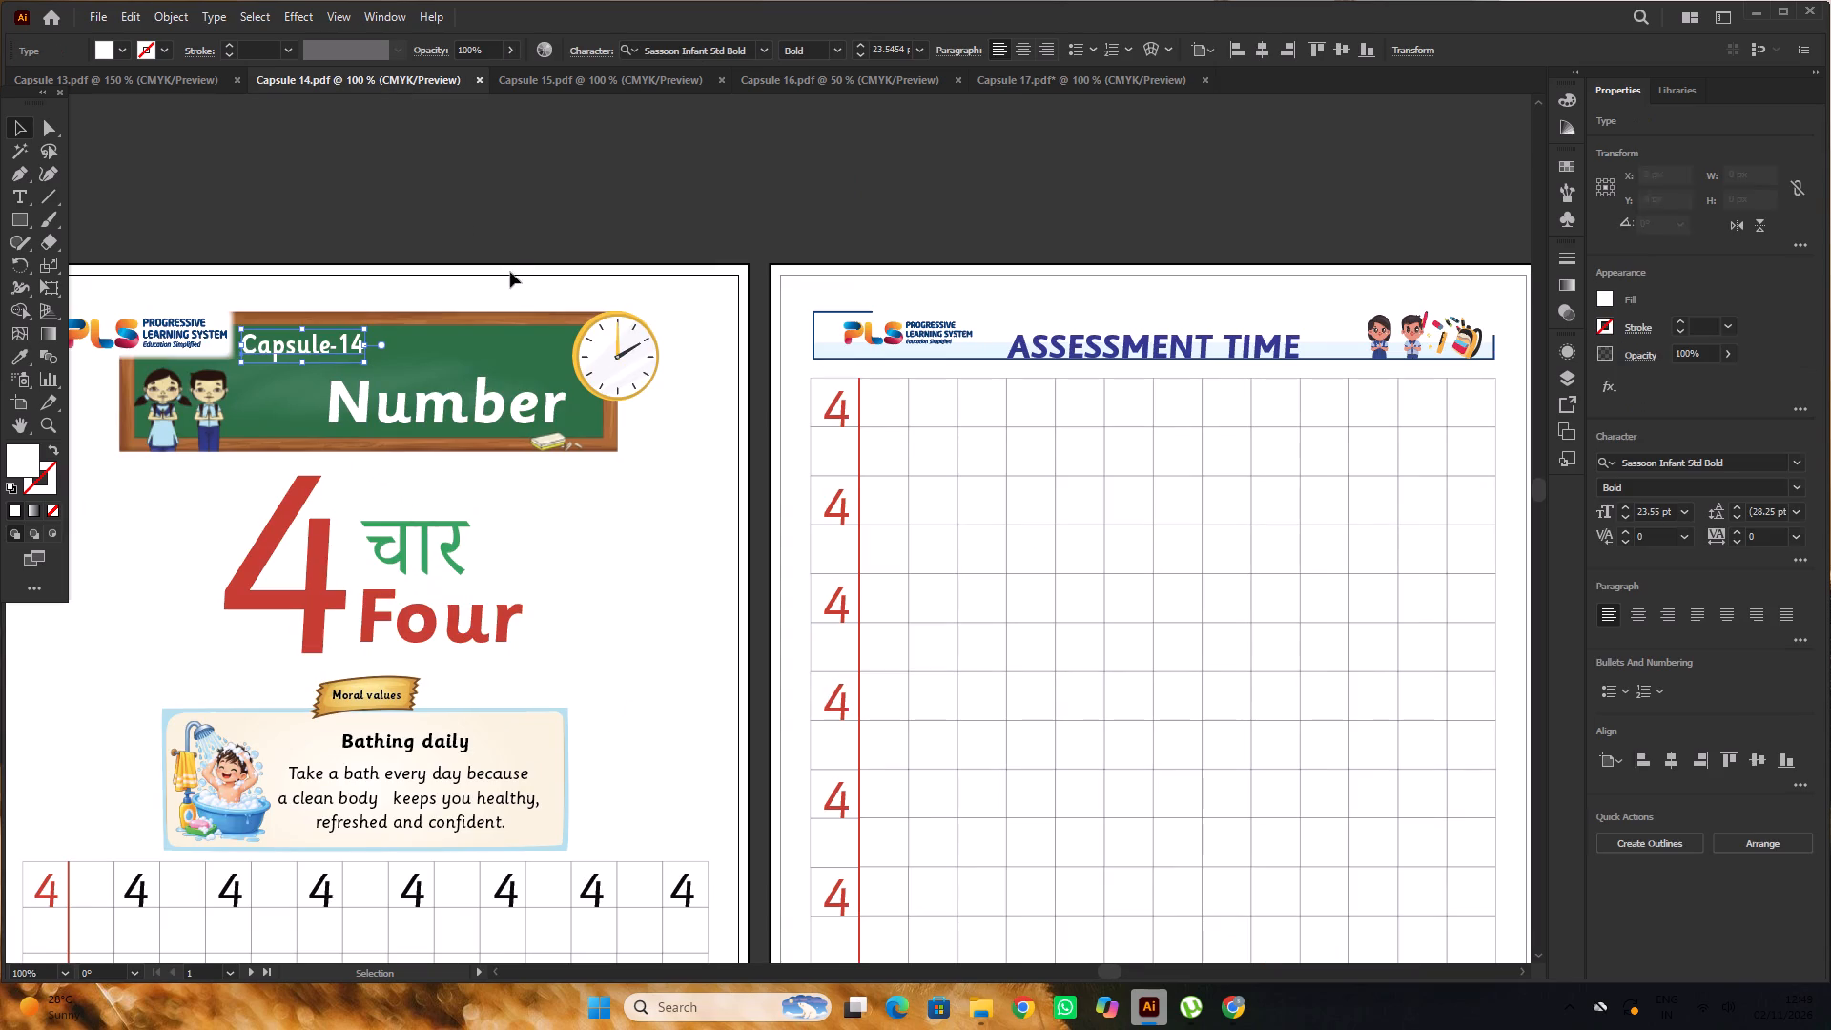
left_click(422, 413)
key("ctrl+c")
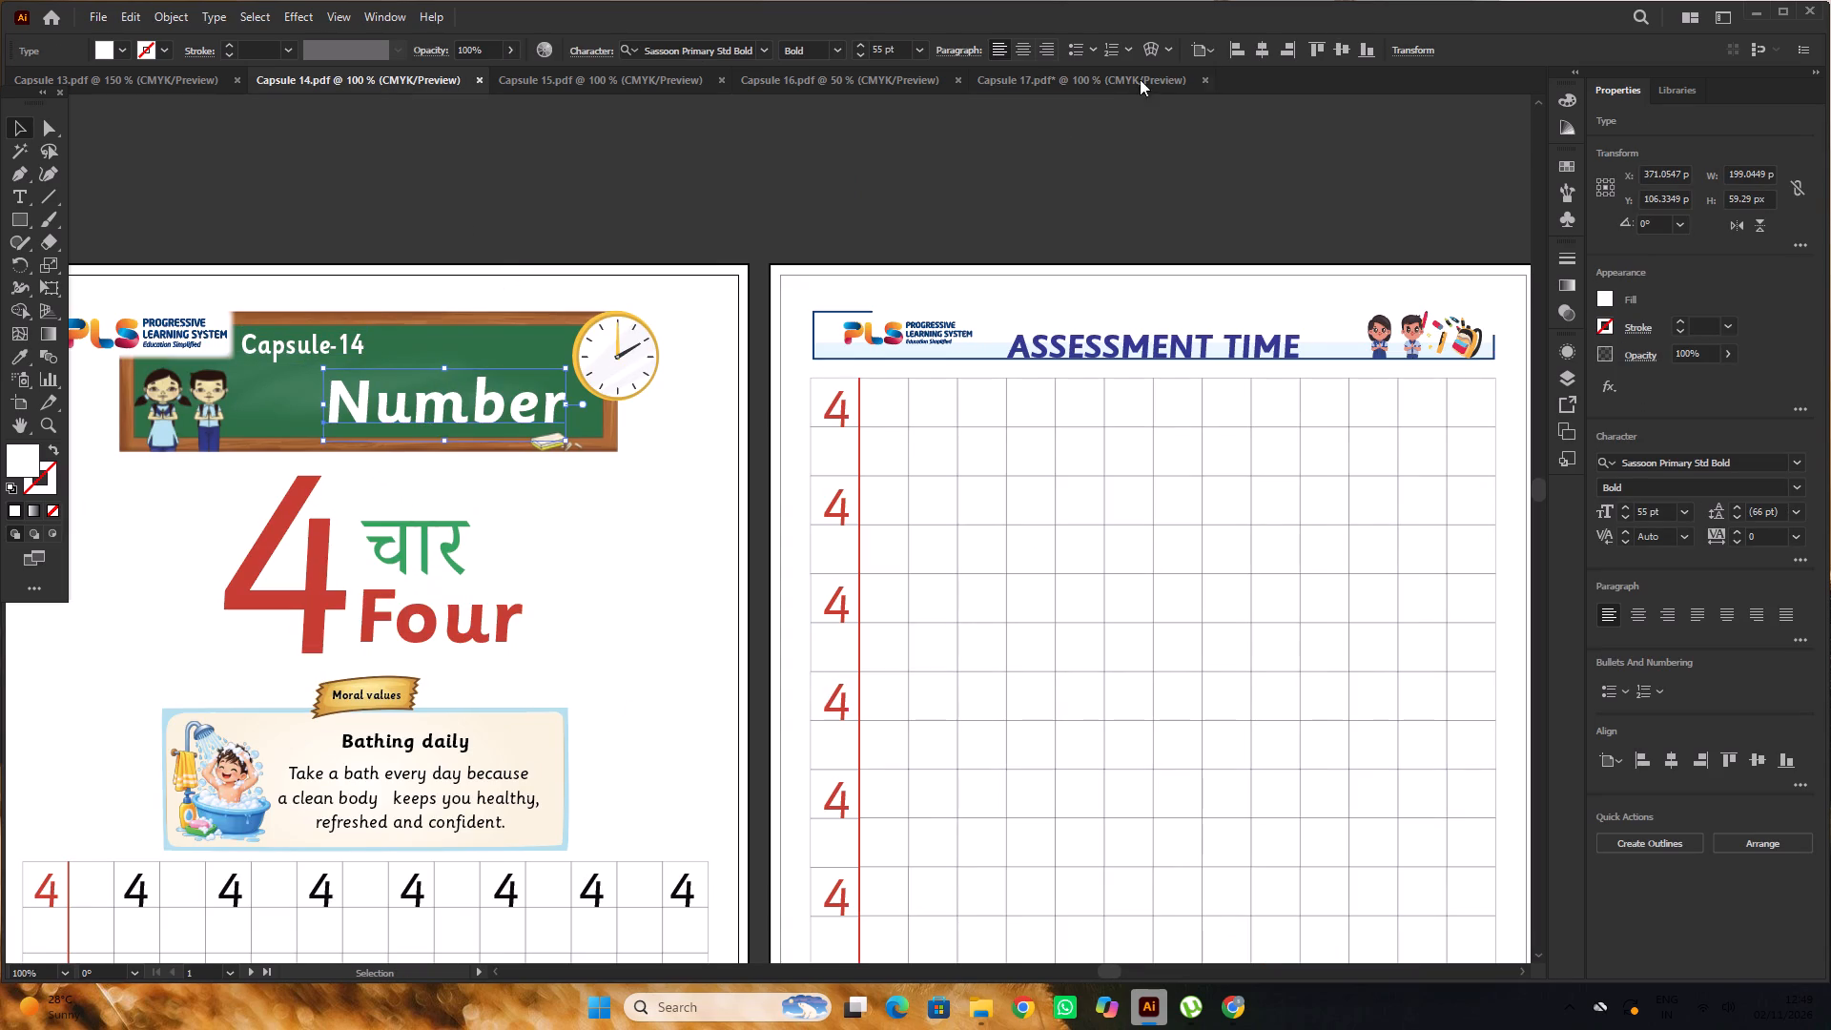
left_click(1125, 58)
left_click(1048, 84)
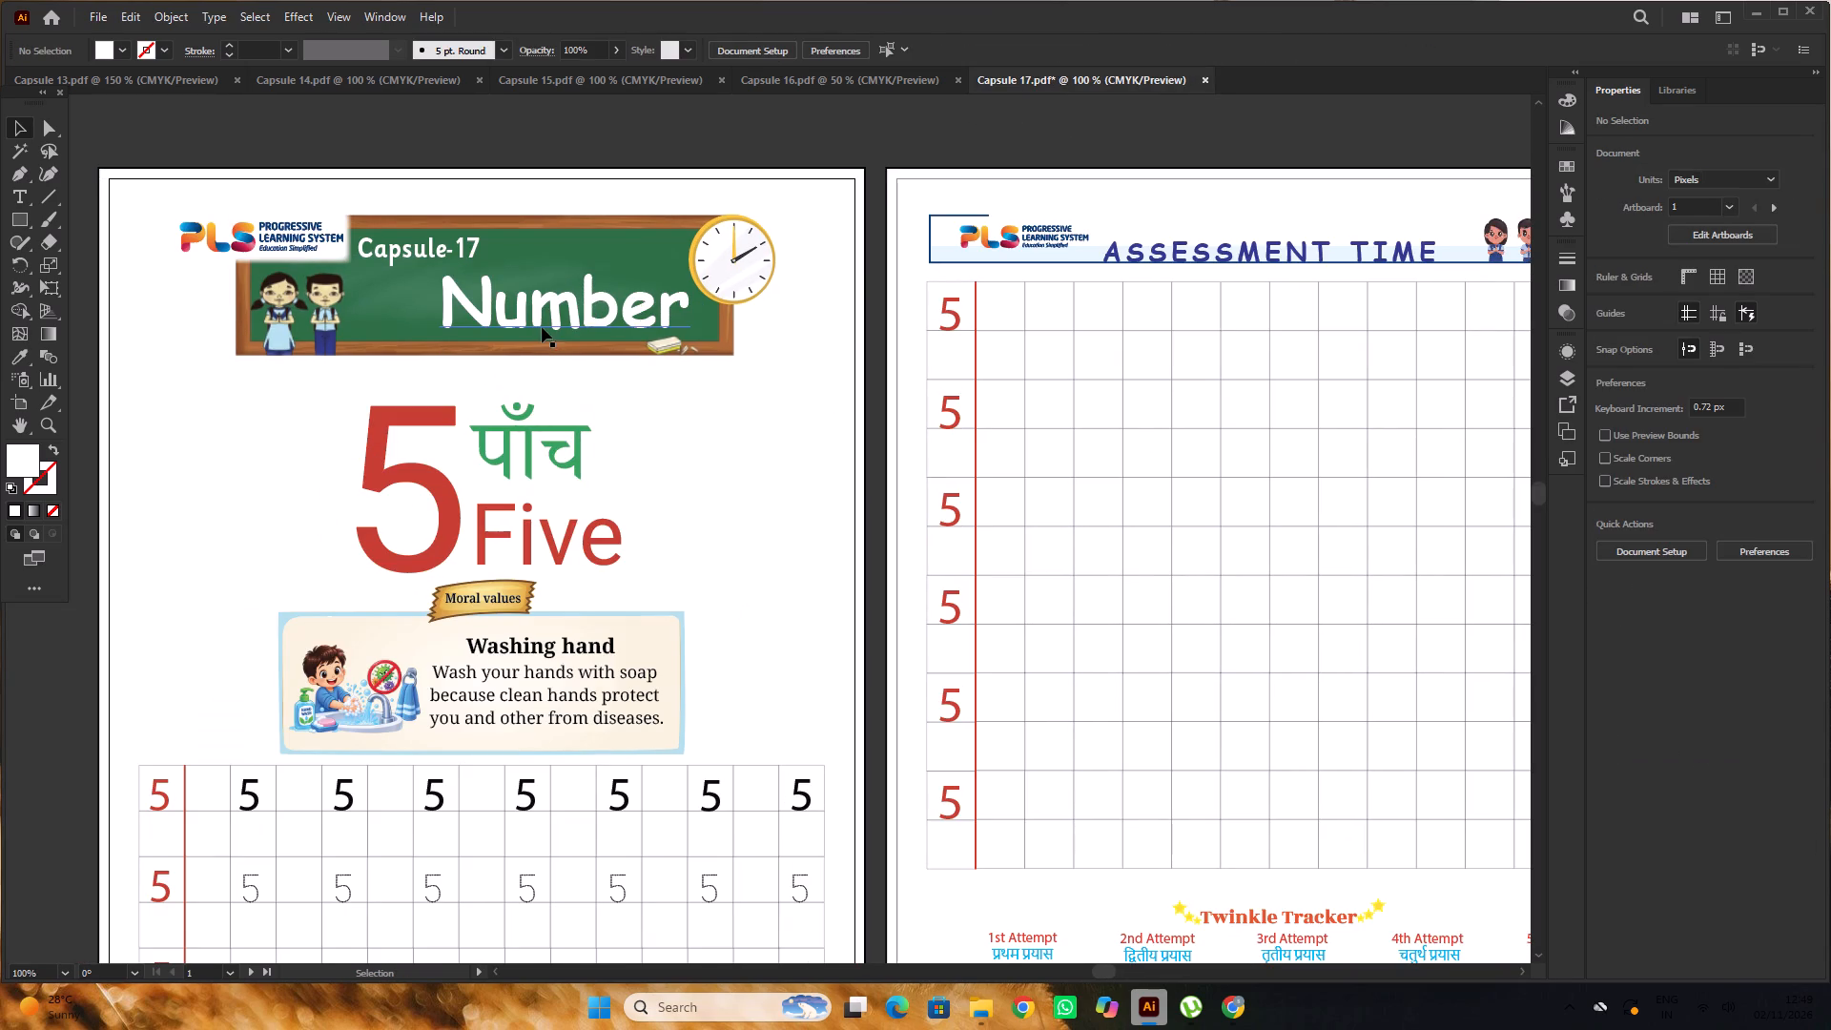
left_click(542, 327)
key("Delete")
key("ctrl+f")
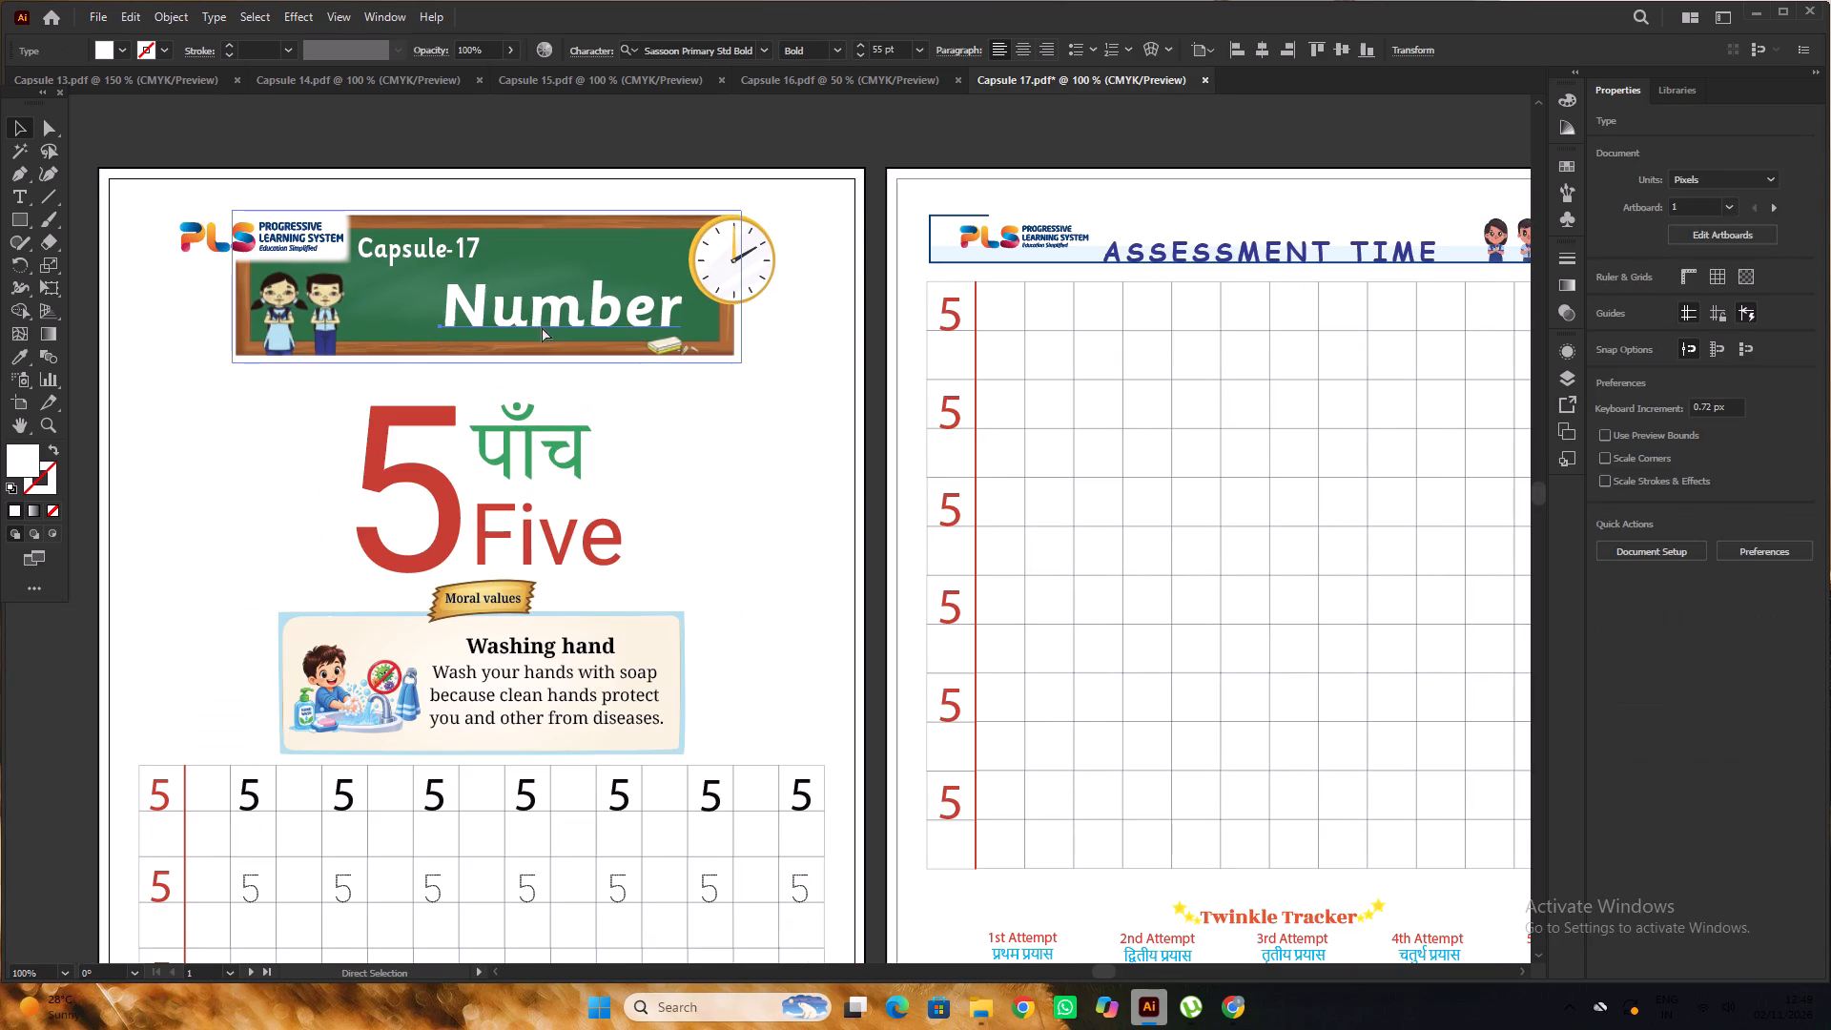
scroll(542, 327, "up", 3)
left_click(558, 181)
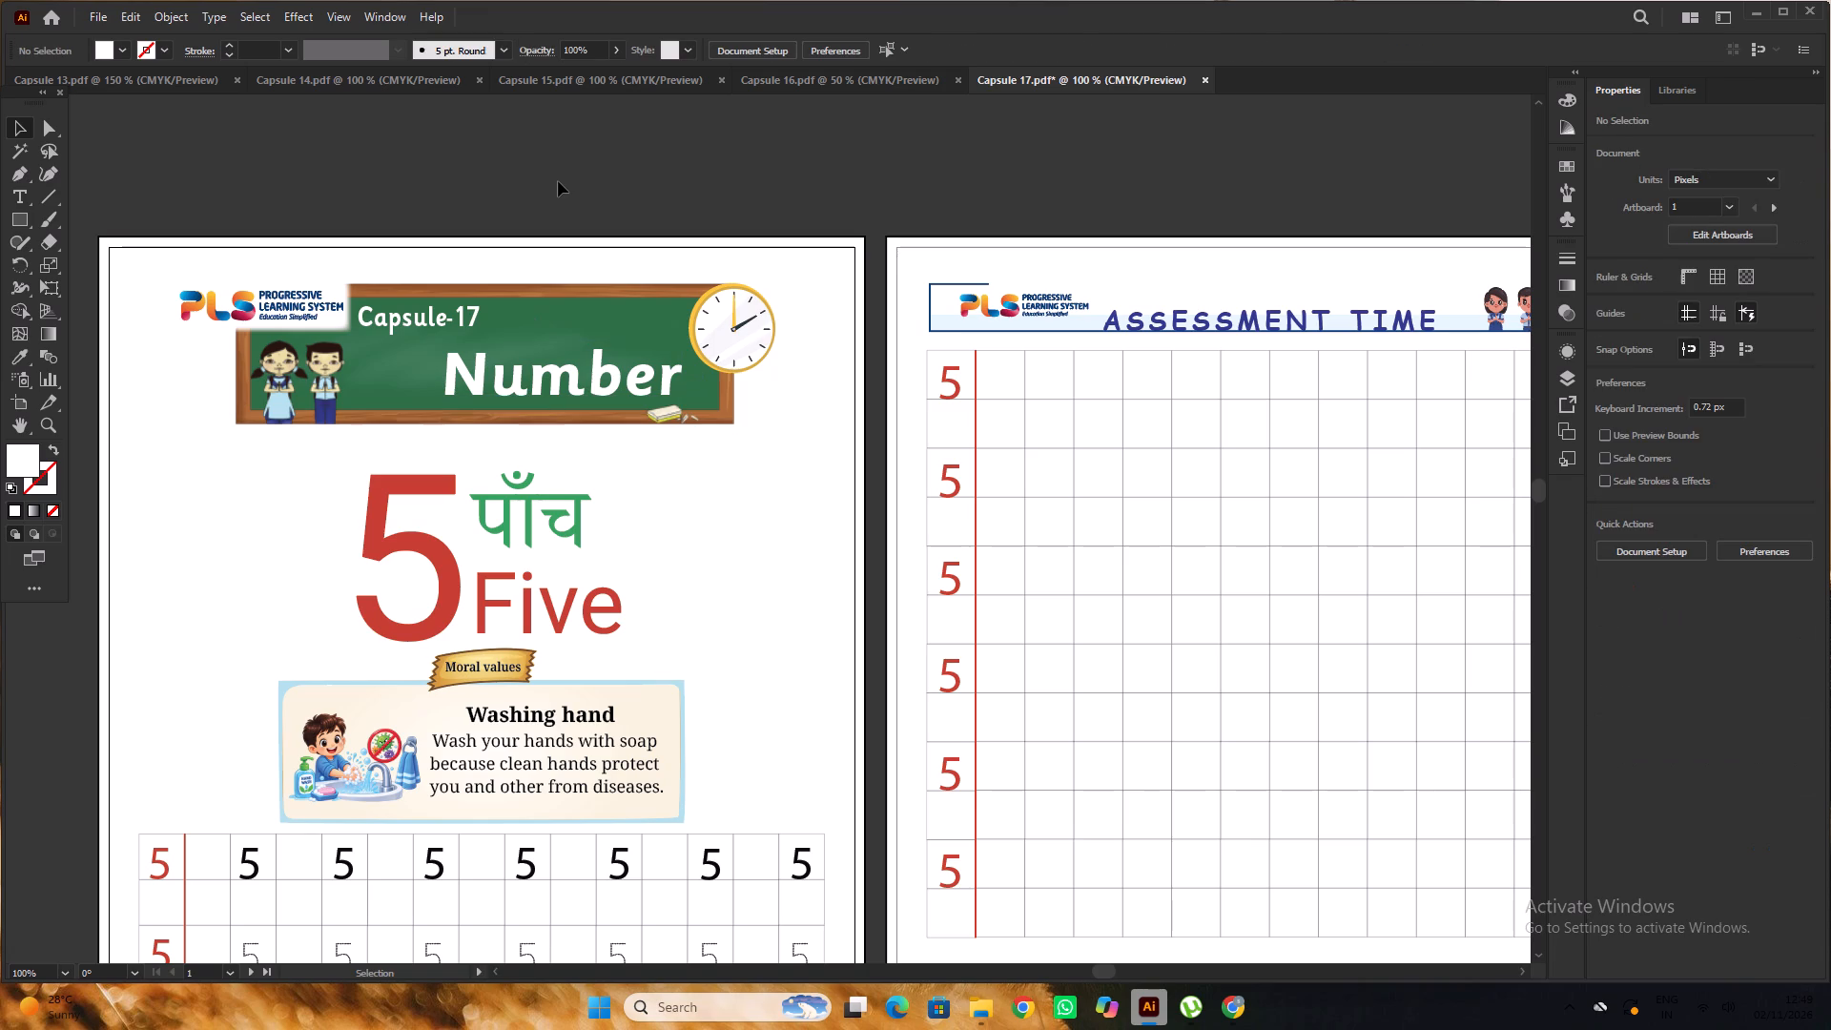
Set the large red numeral 5 on the first page in the Sassoon Primary font.
scroll(553, 182, "down", 1, "alt")
left_click(612, 156)
scroll(525, 432, "up", 1, "alt")
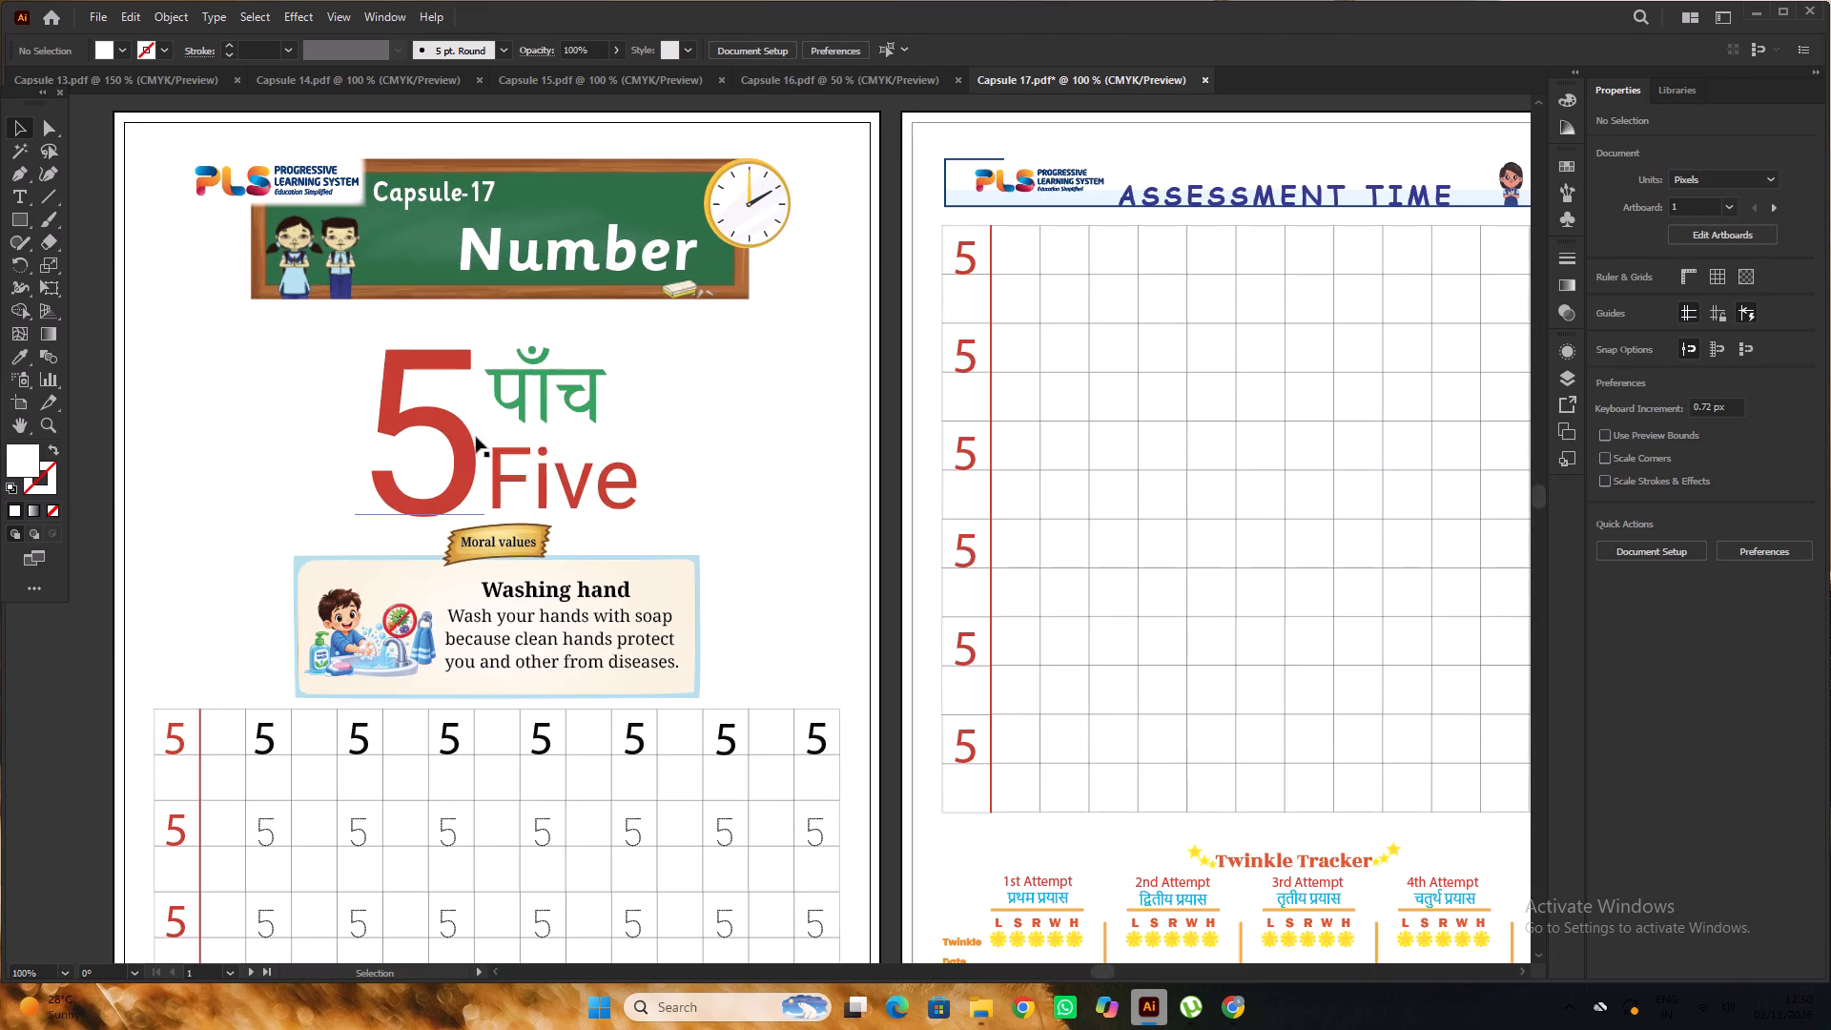
left_click(474, 437)
scroll(620, 415, "down", 1, "alt")
triple_click(515, 440)
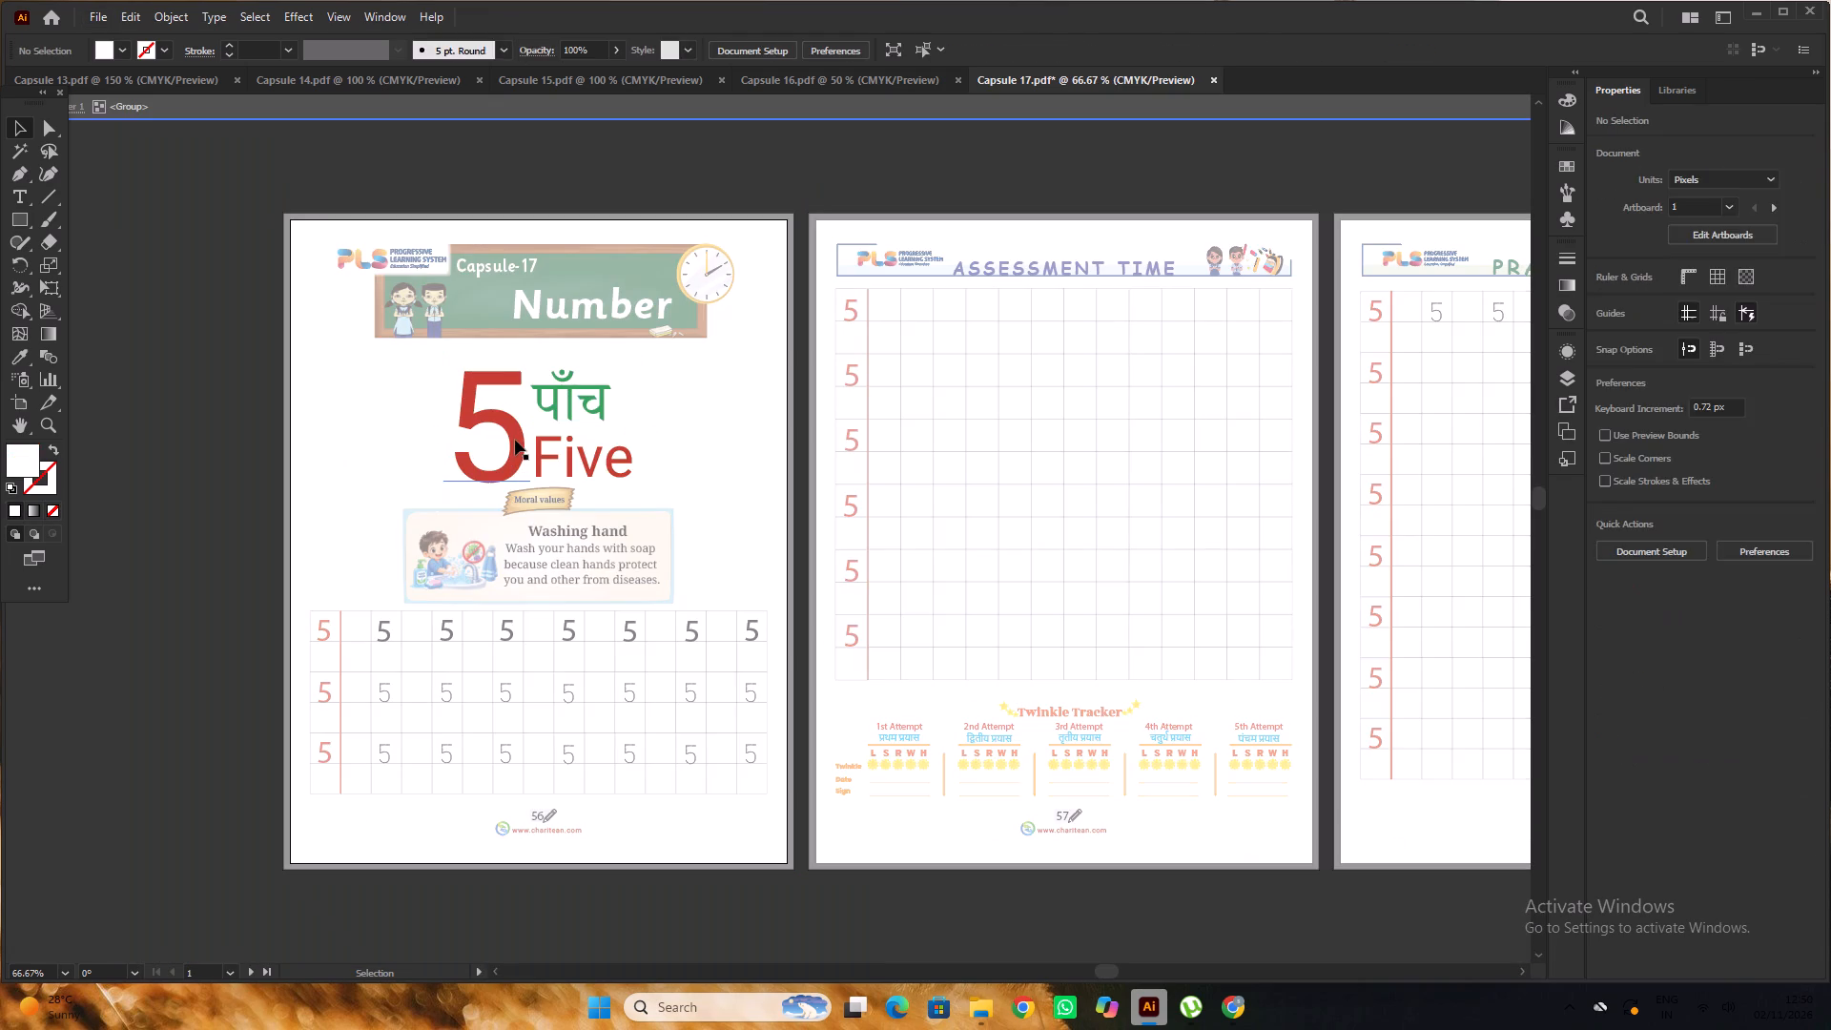
left_click(1682, 472)
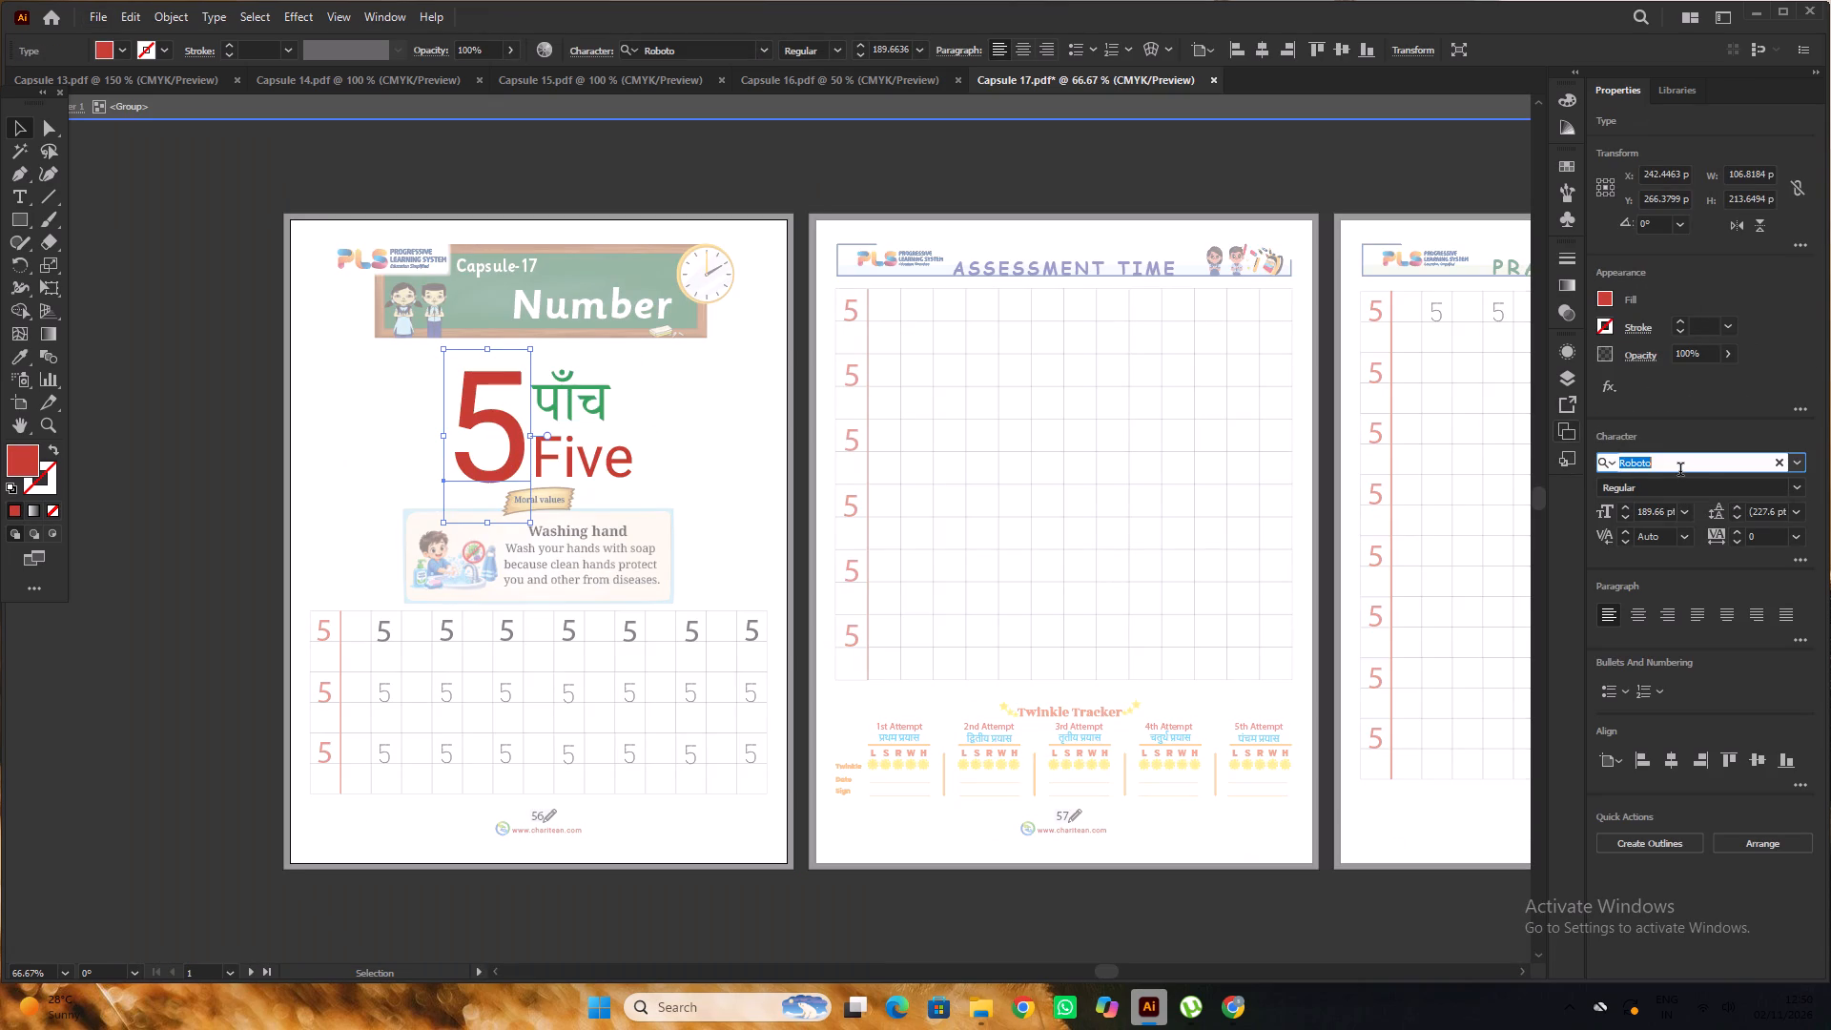
key("s")
key("a")
key("s")
left_click(1507, 593)
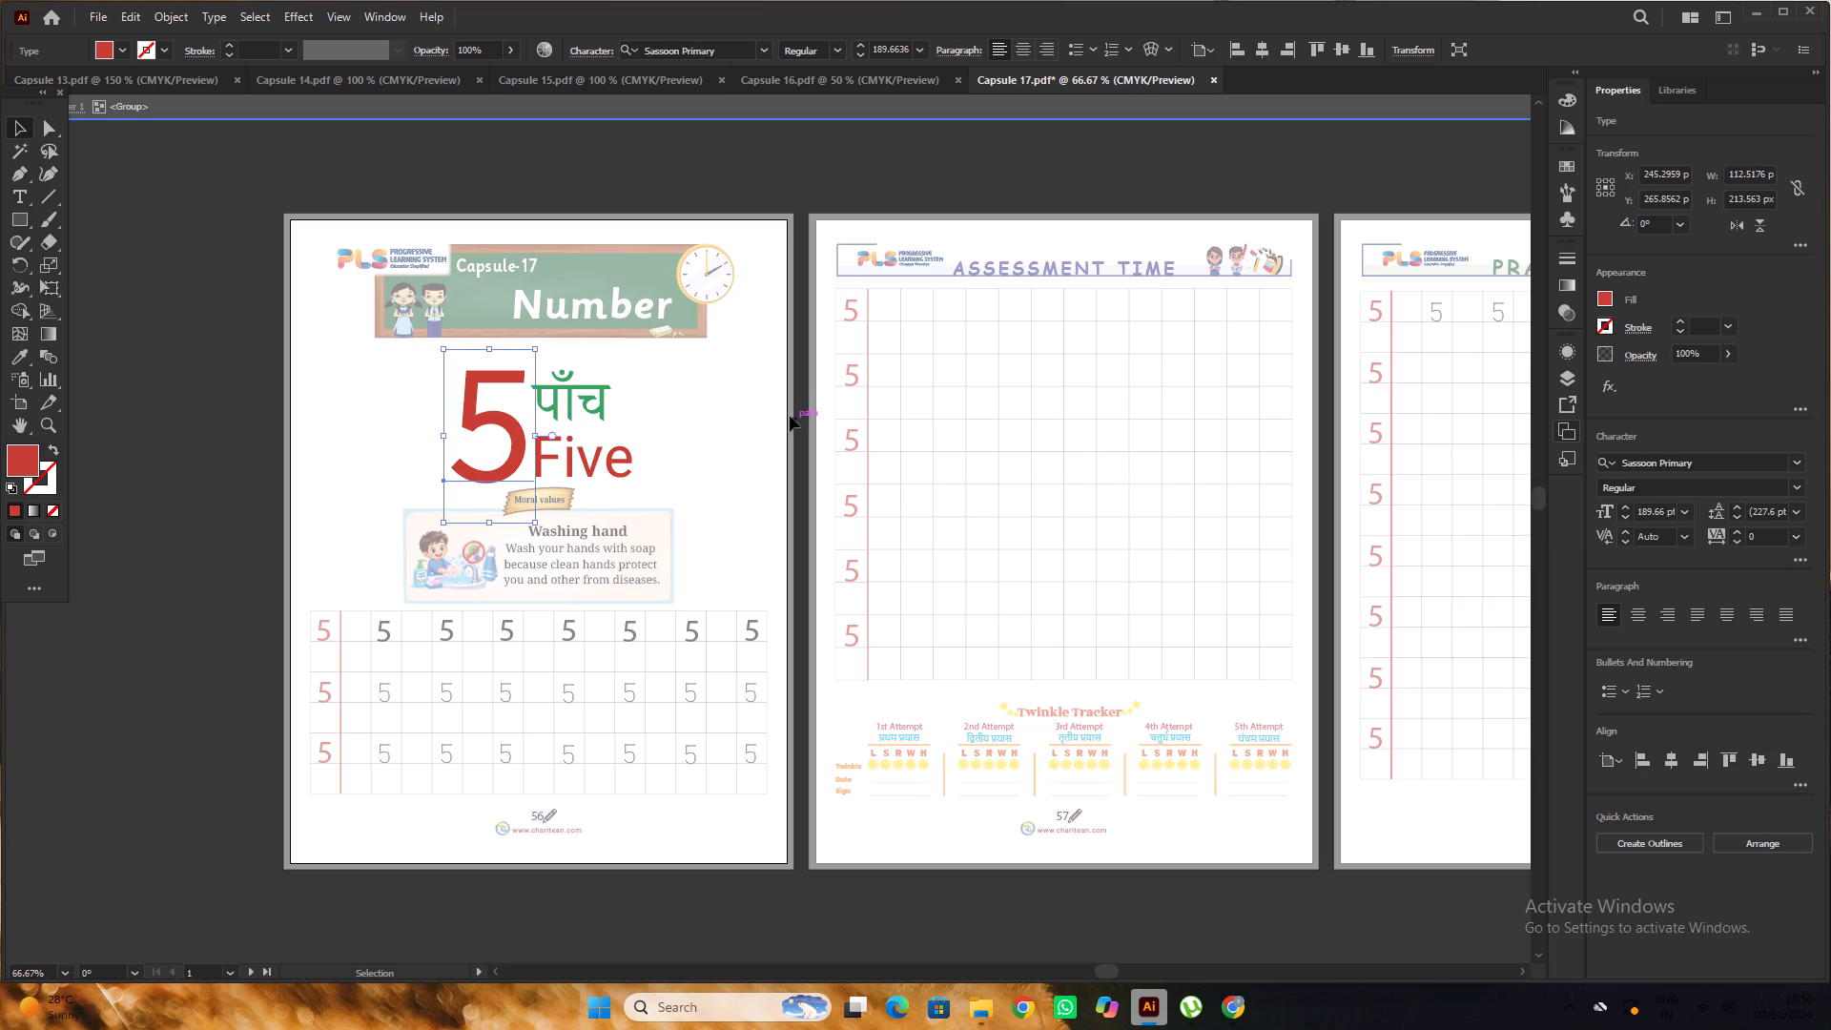
double_click(233, 353)
Set the red word Five on Capsule 17's first page in Sassoon Primary Std Bold, matching the word Four in Capsule 14.pdf.
left_click(598, 396)
triple_click(612, 463)
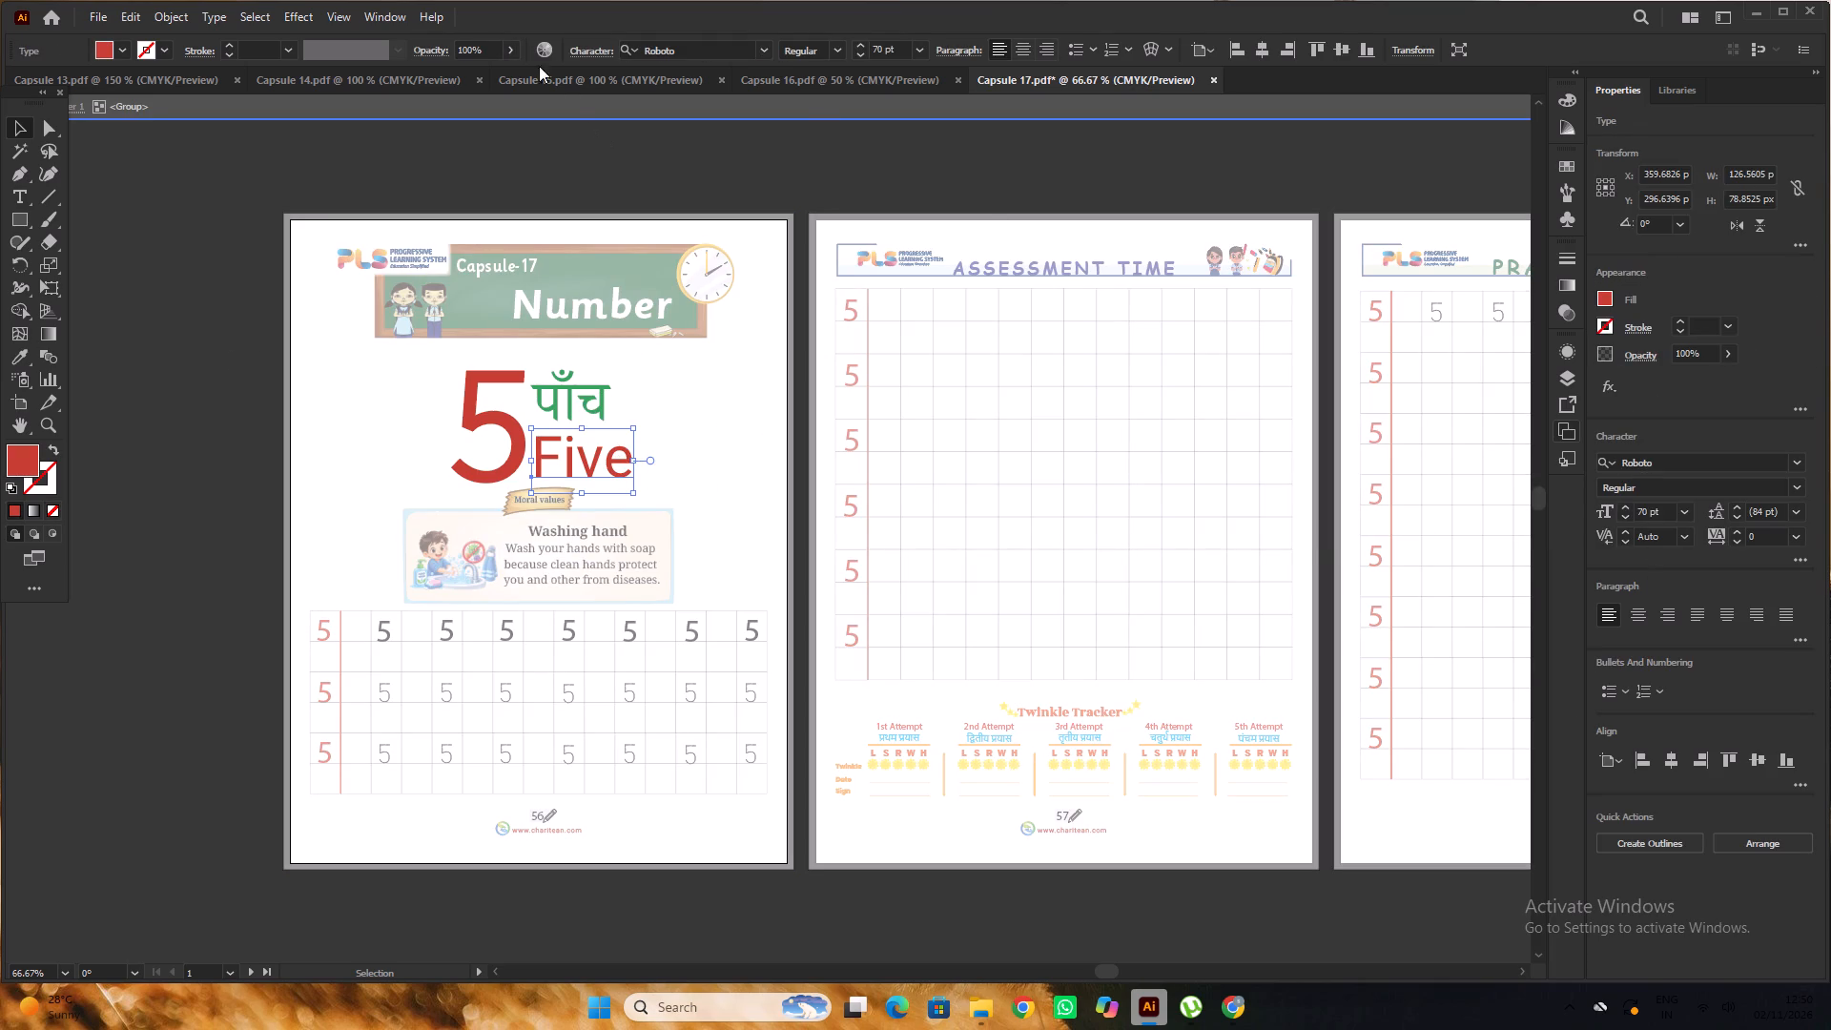
left_click(324, 78)
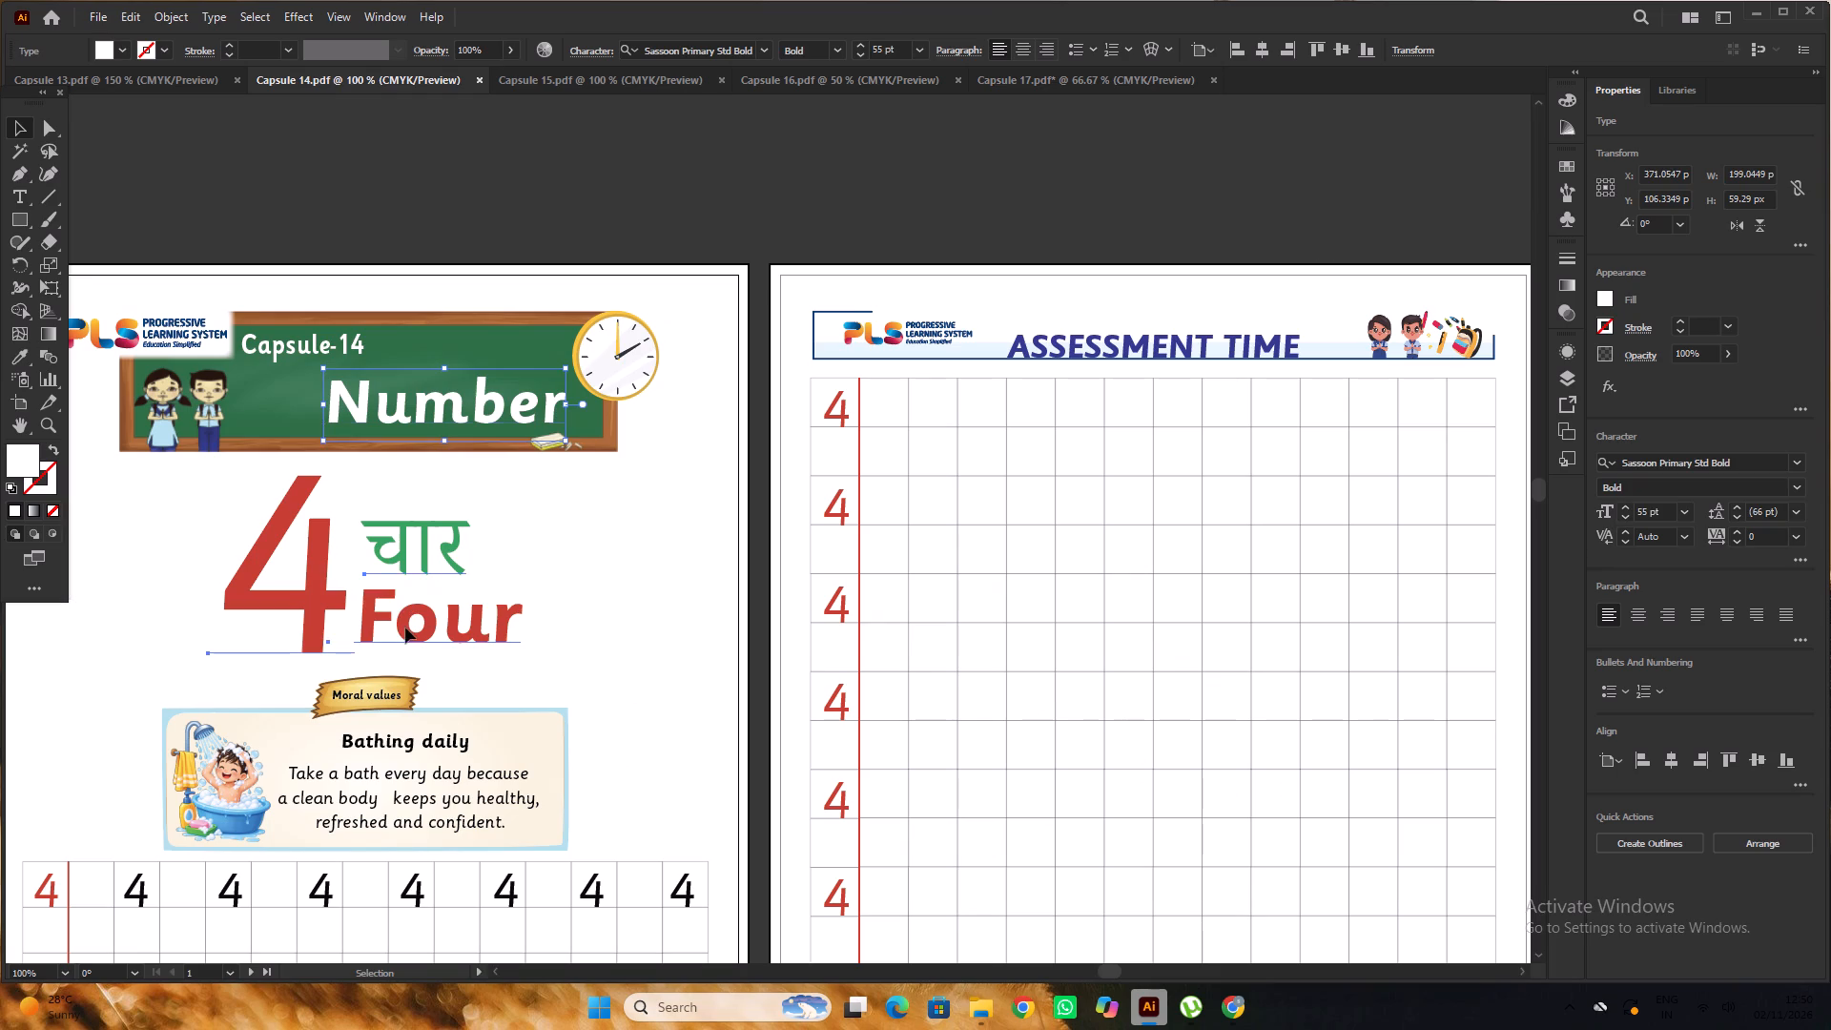
left_click(405, 628)
left_click(425, 626)
left_click(425, 626)
left_click(425, 626)
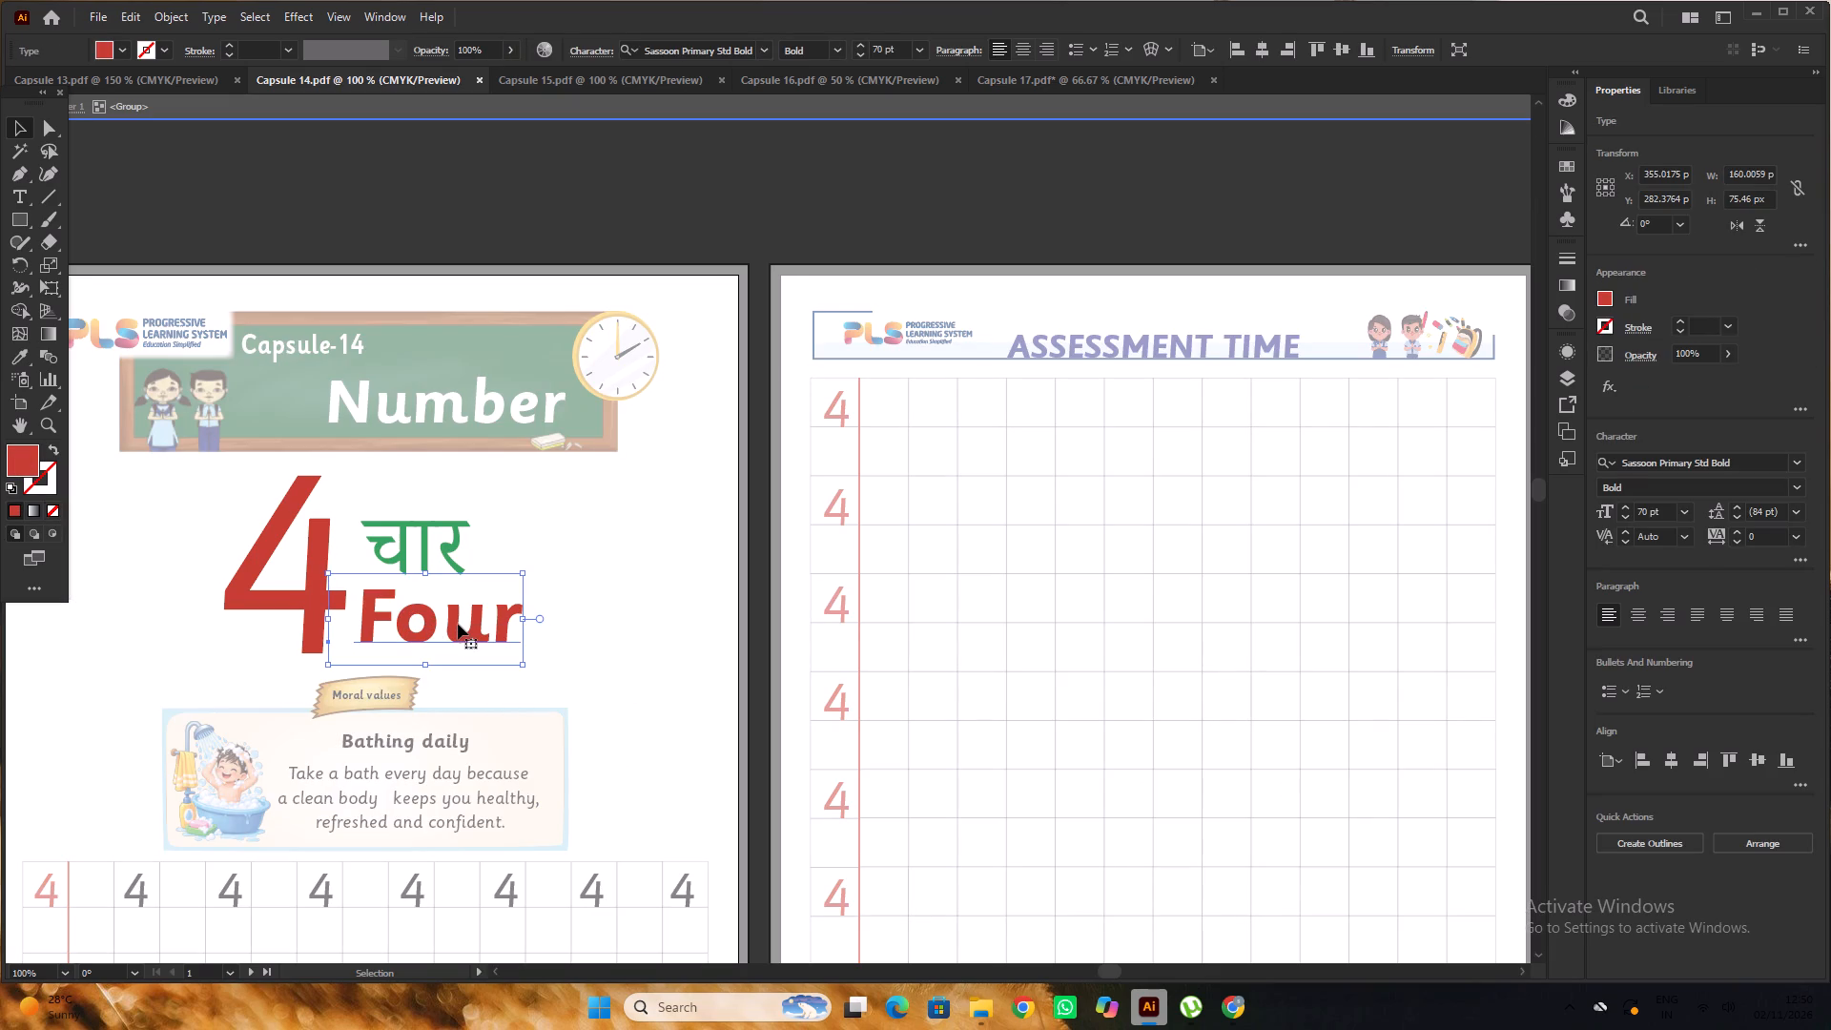
left_click(1027, 78)
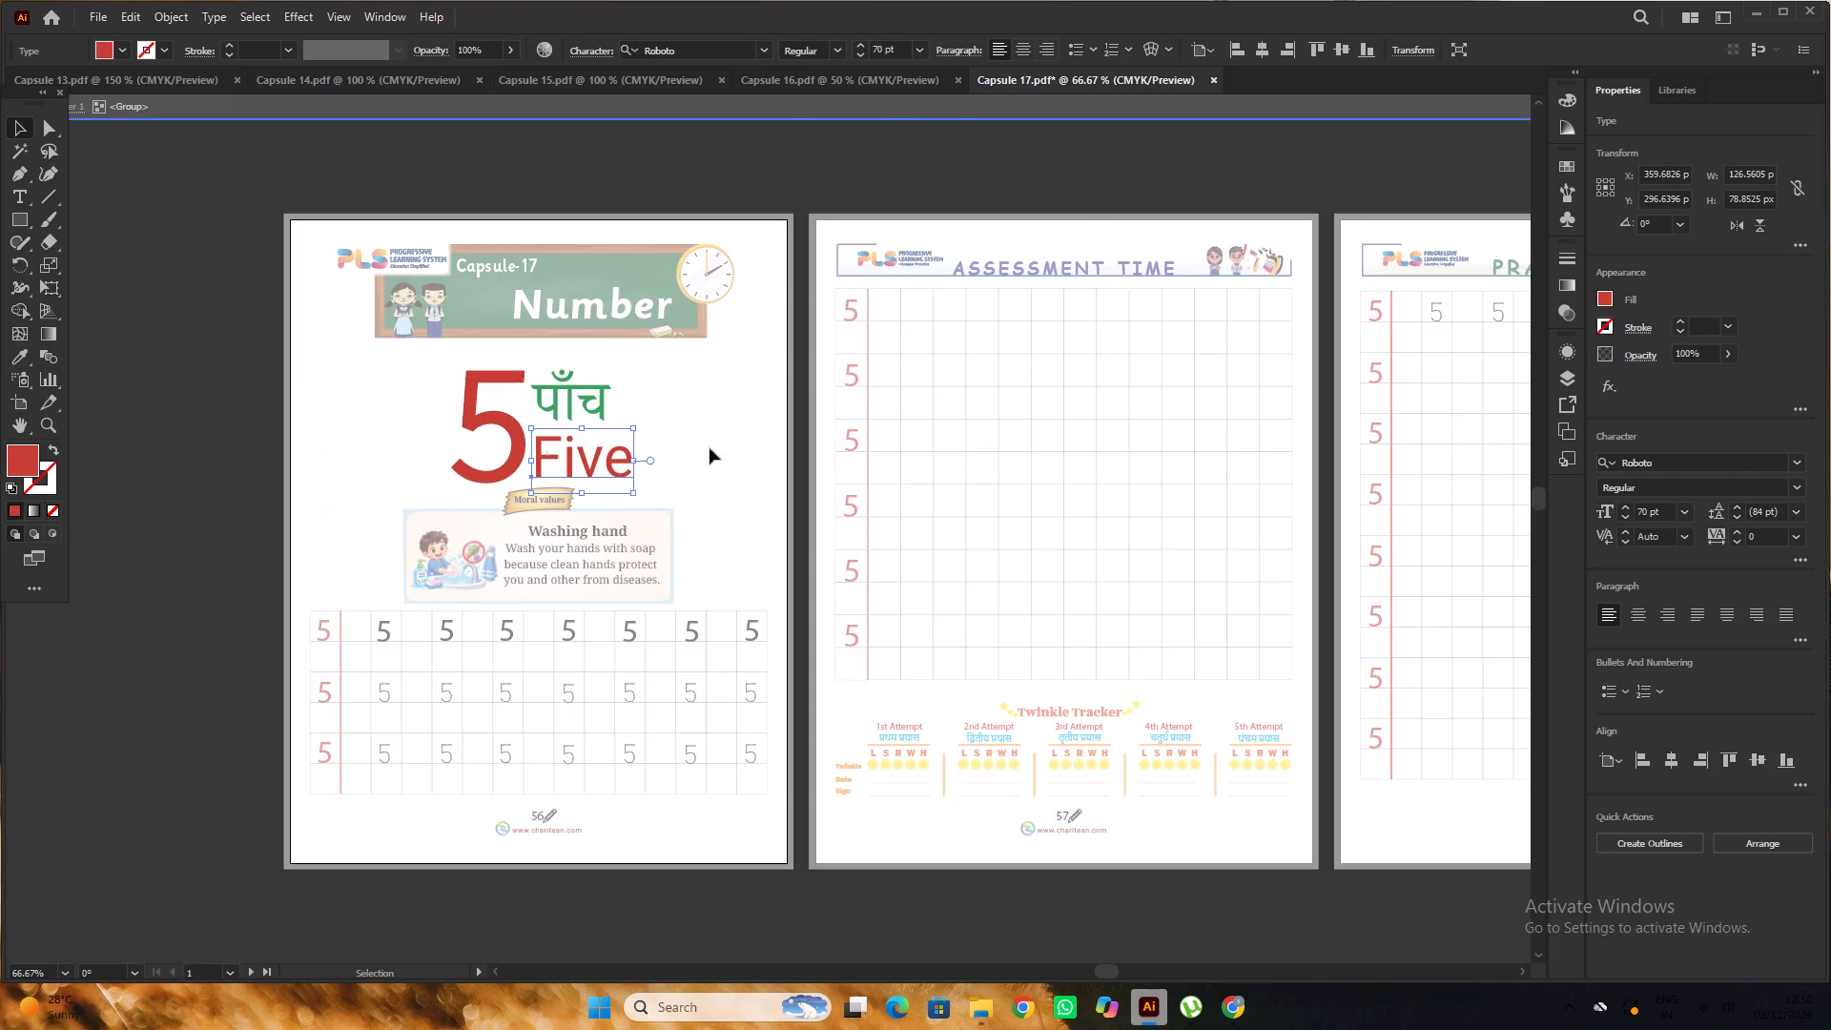
left_click(1728, 457)
key("s")
key("a")
key("s")
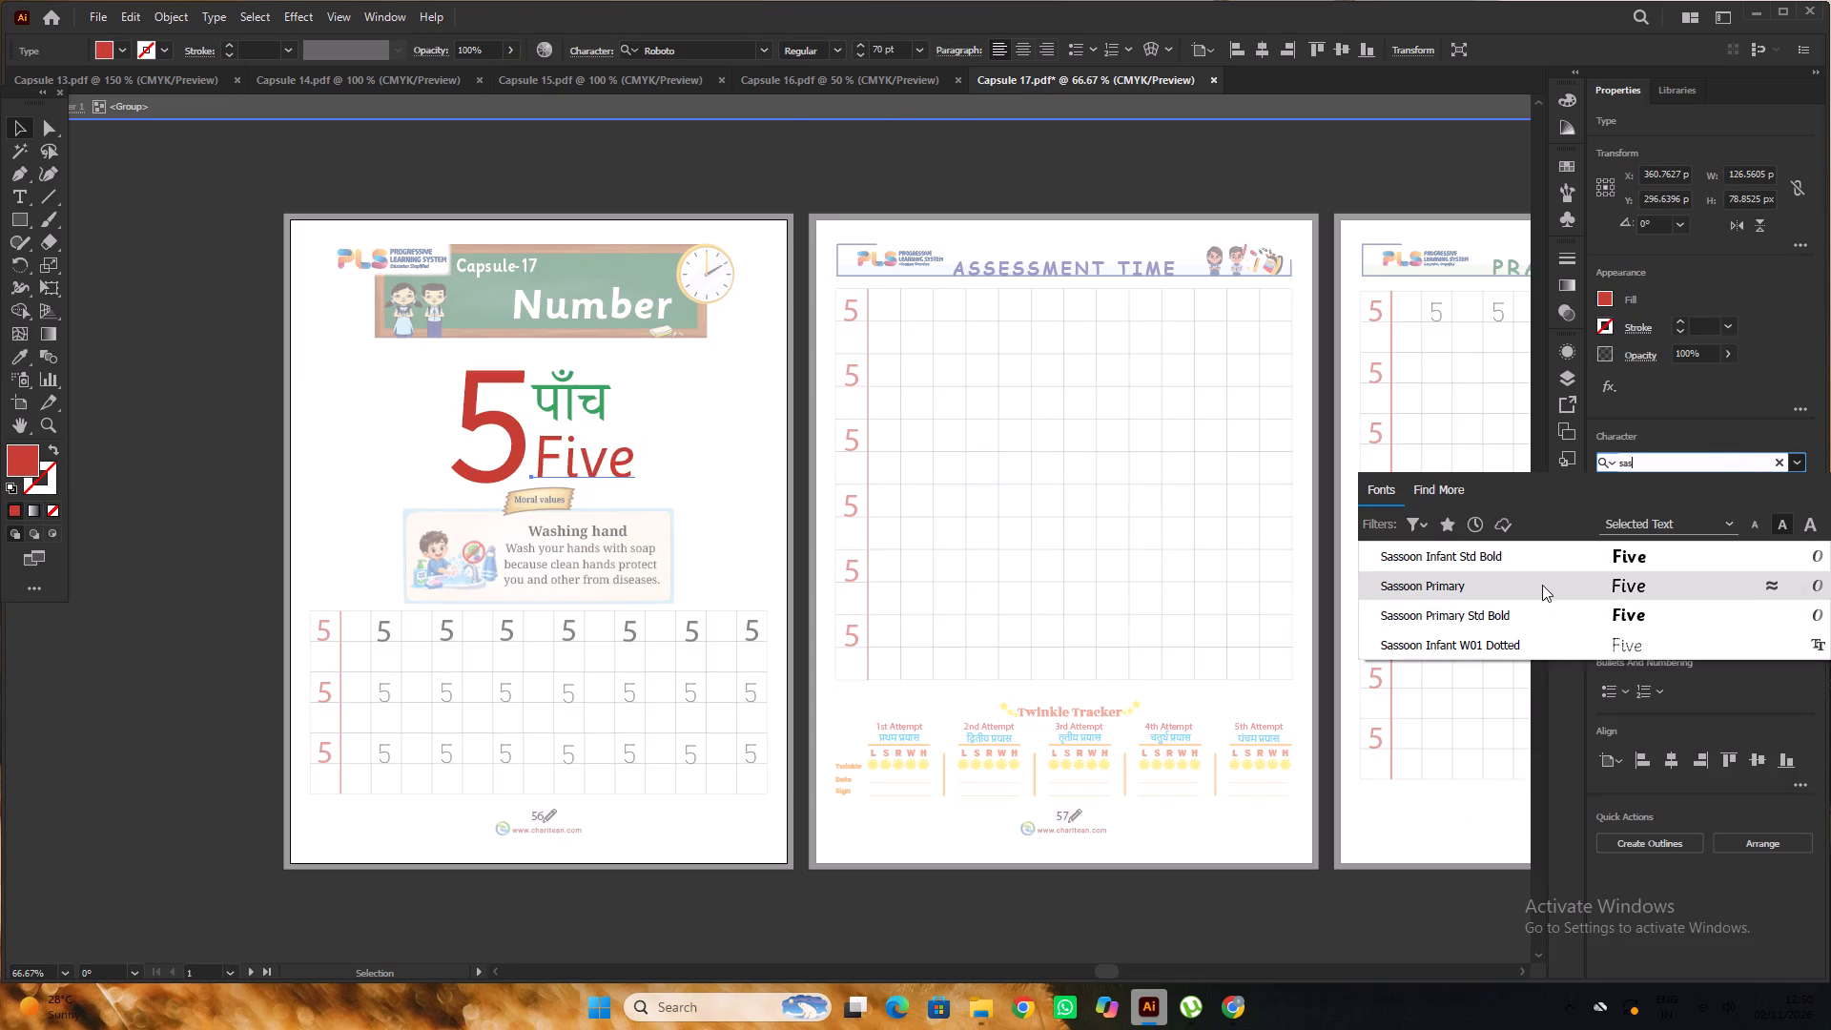
left_click(1505, 611)
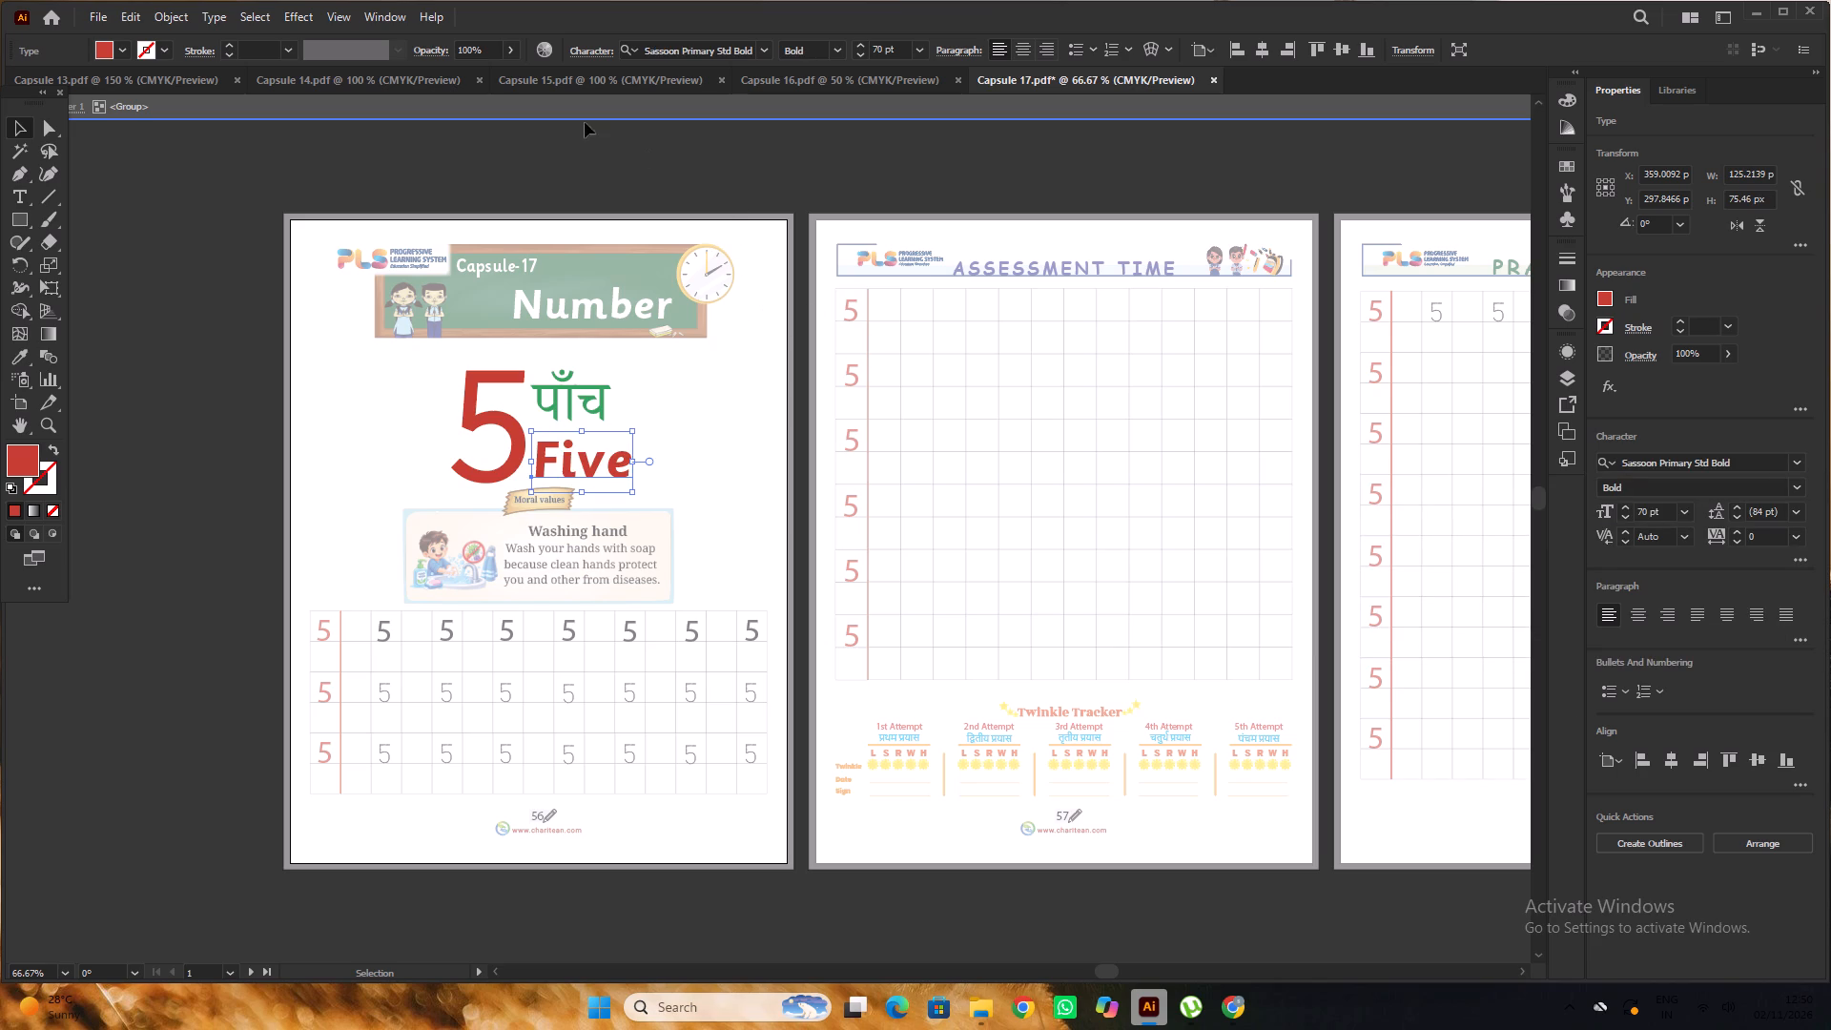
left_click(541, 75)
left_click(401, 87)
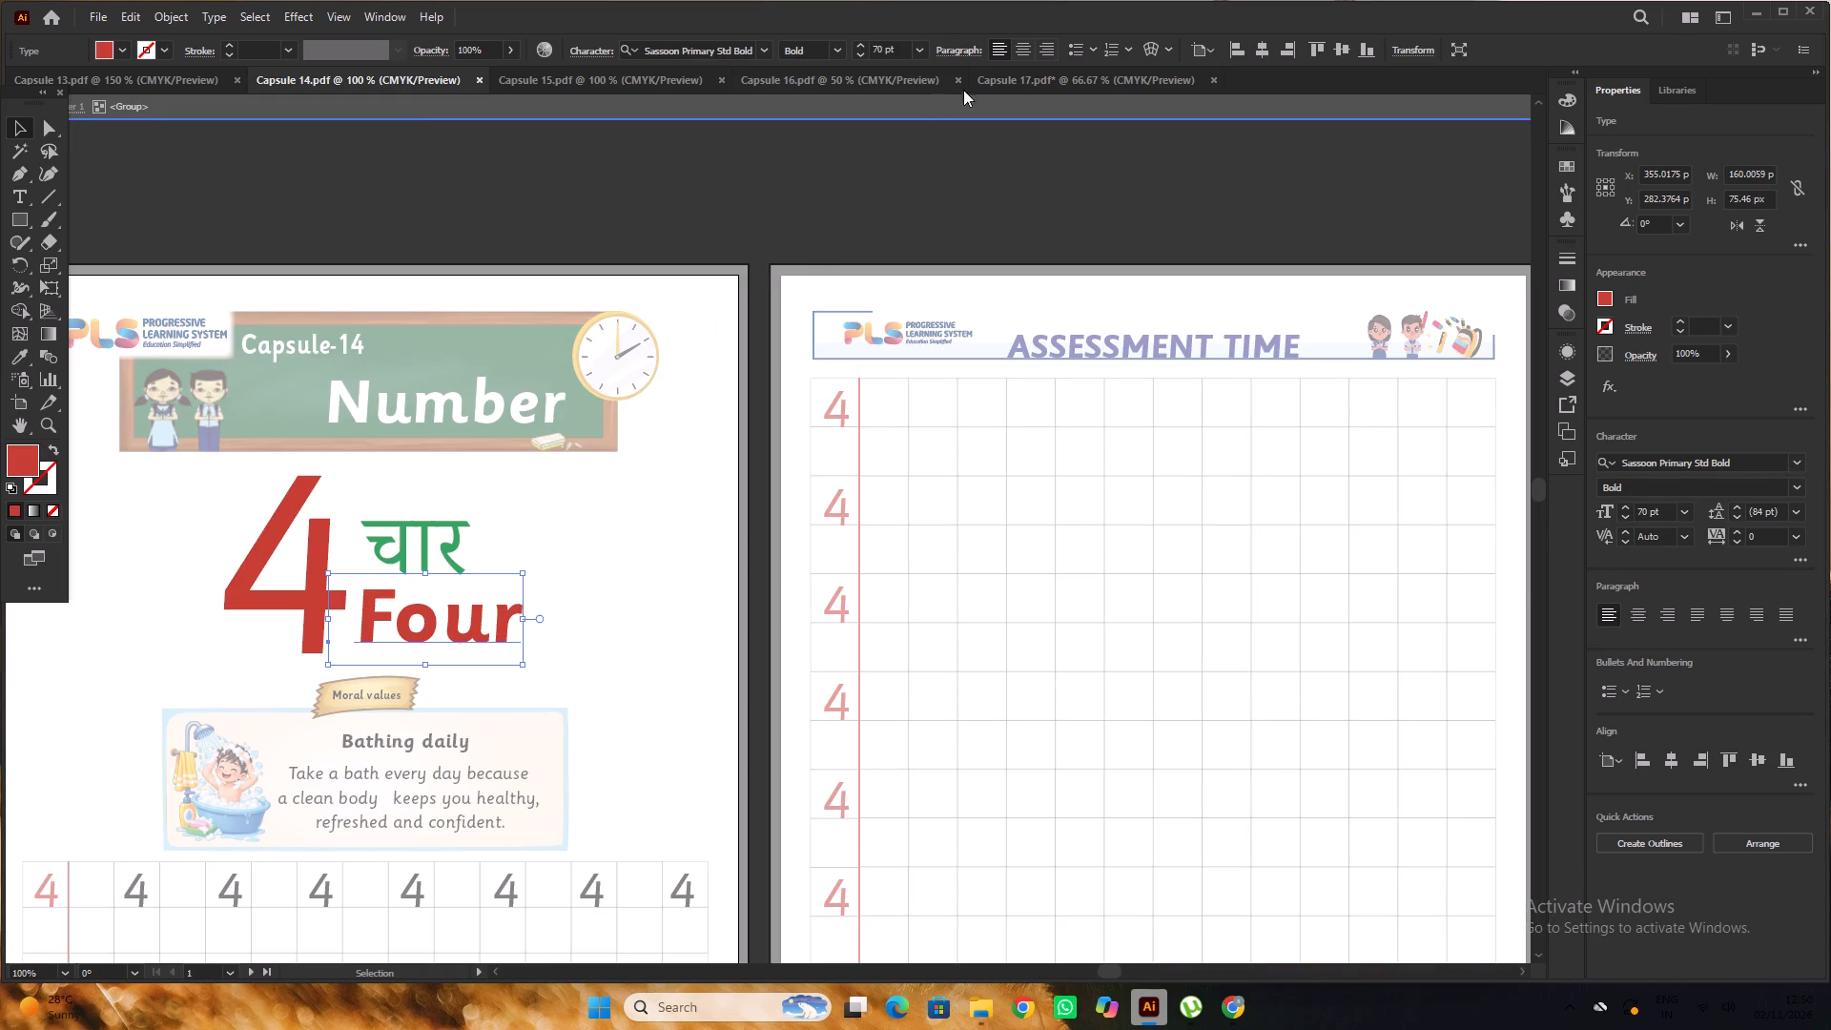
left_click(1012, 83)
double_click(176, 353)
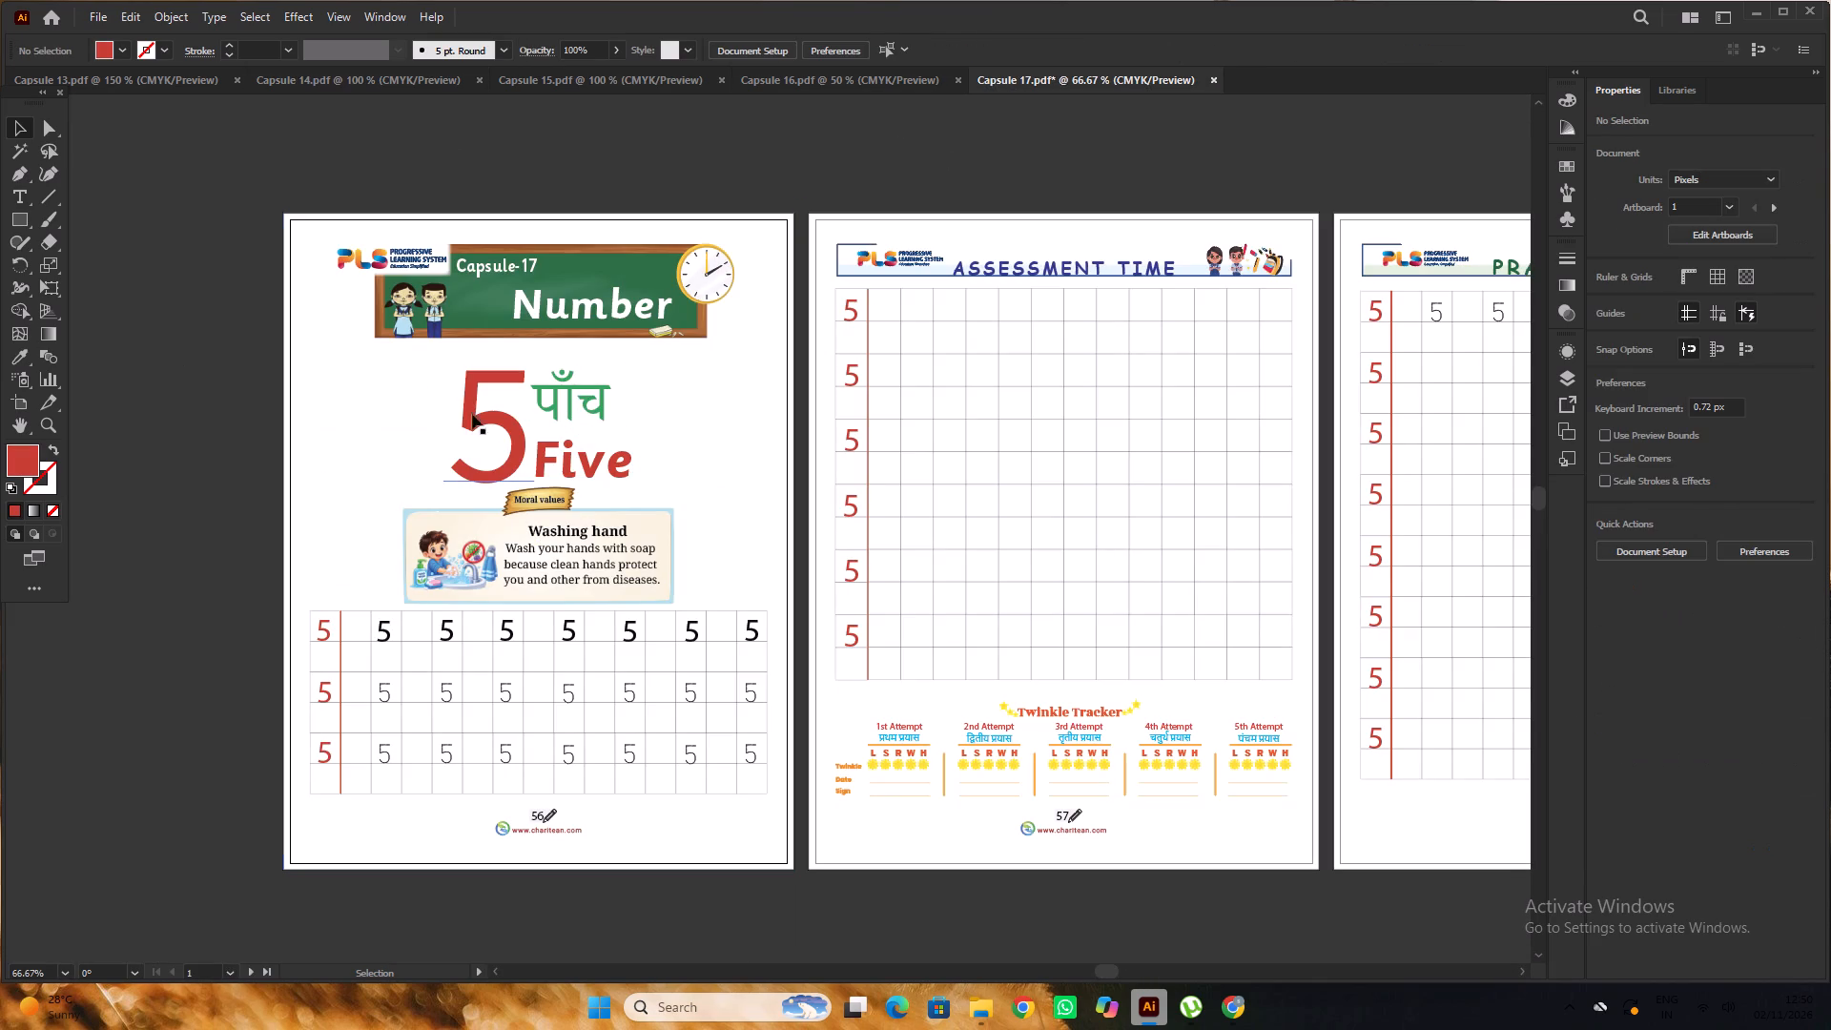
Center the group holding the large 5, its Hindi word and Five horizontally on the first page.
left_click(566, 467)
left_click(1672, 752)
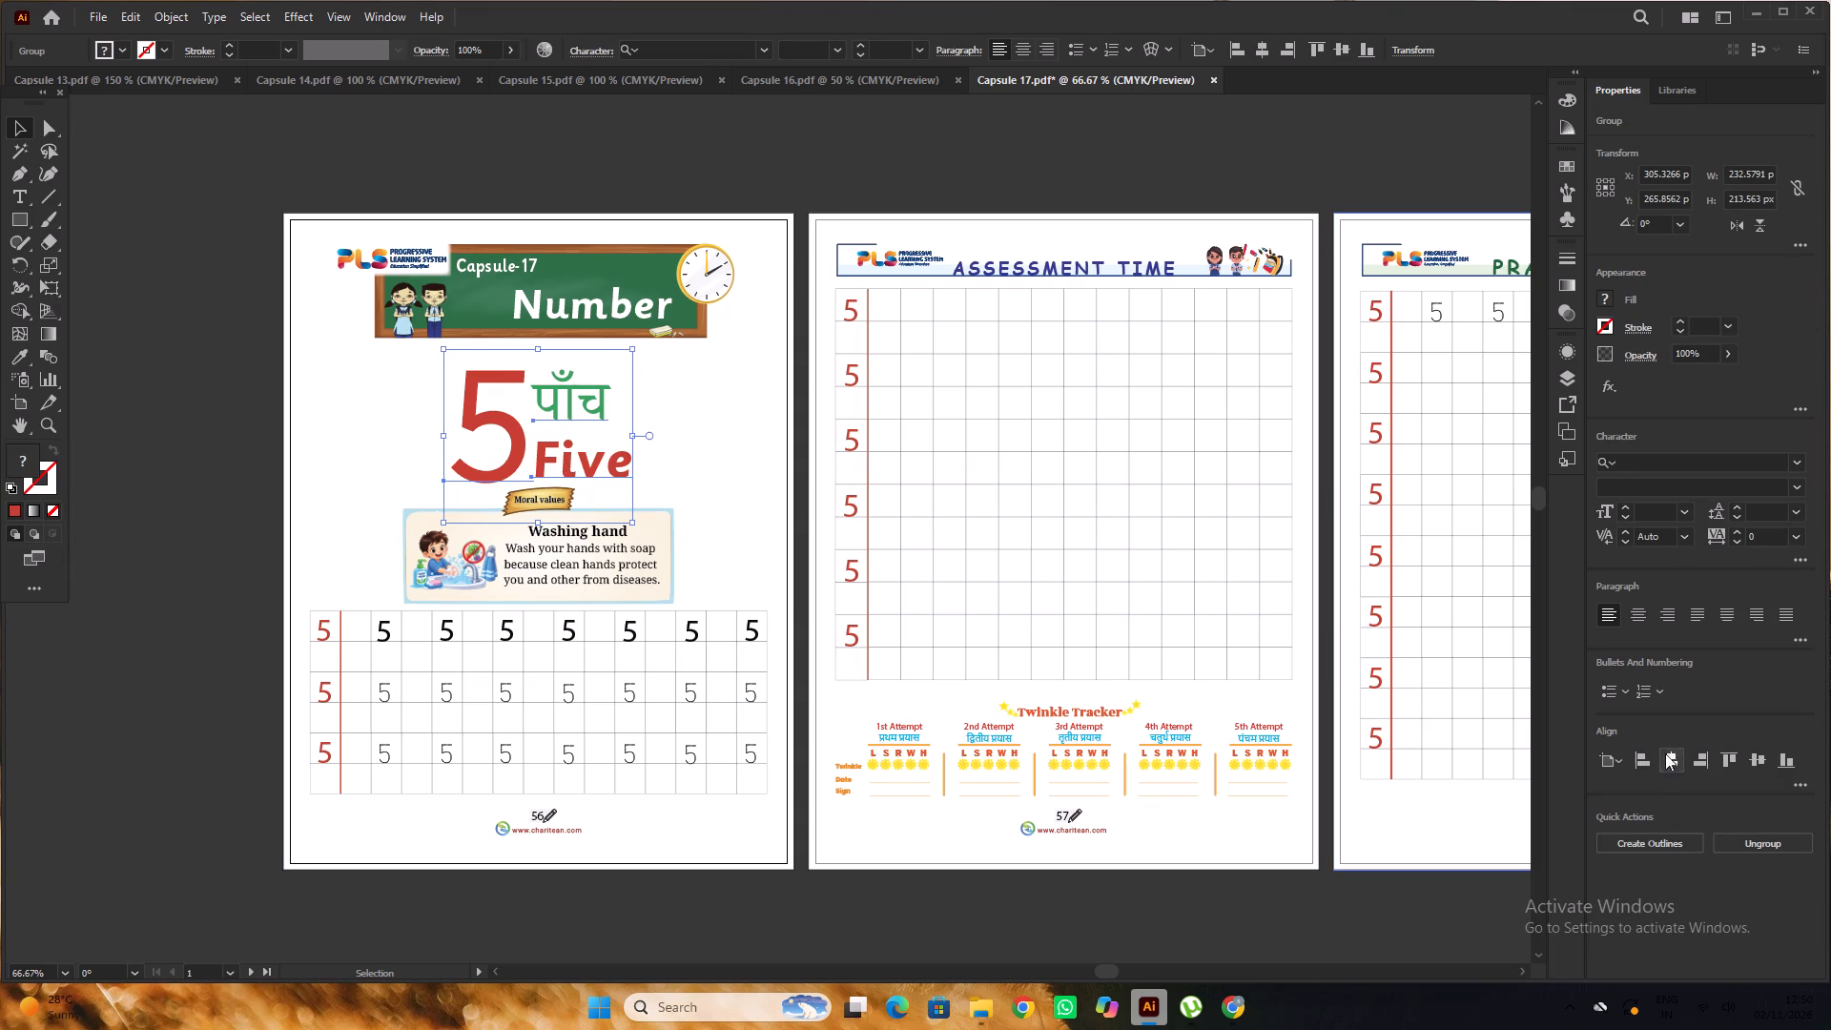
double_click(267, 364)
Set the Moral values label on the golden ribbon in Sassoon Primary Std Bold.
scroll(296, 353, "down", 3, "alt")
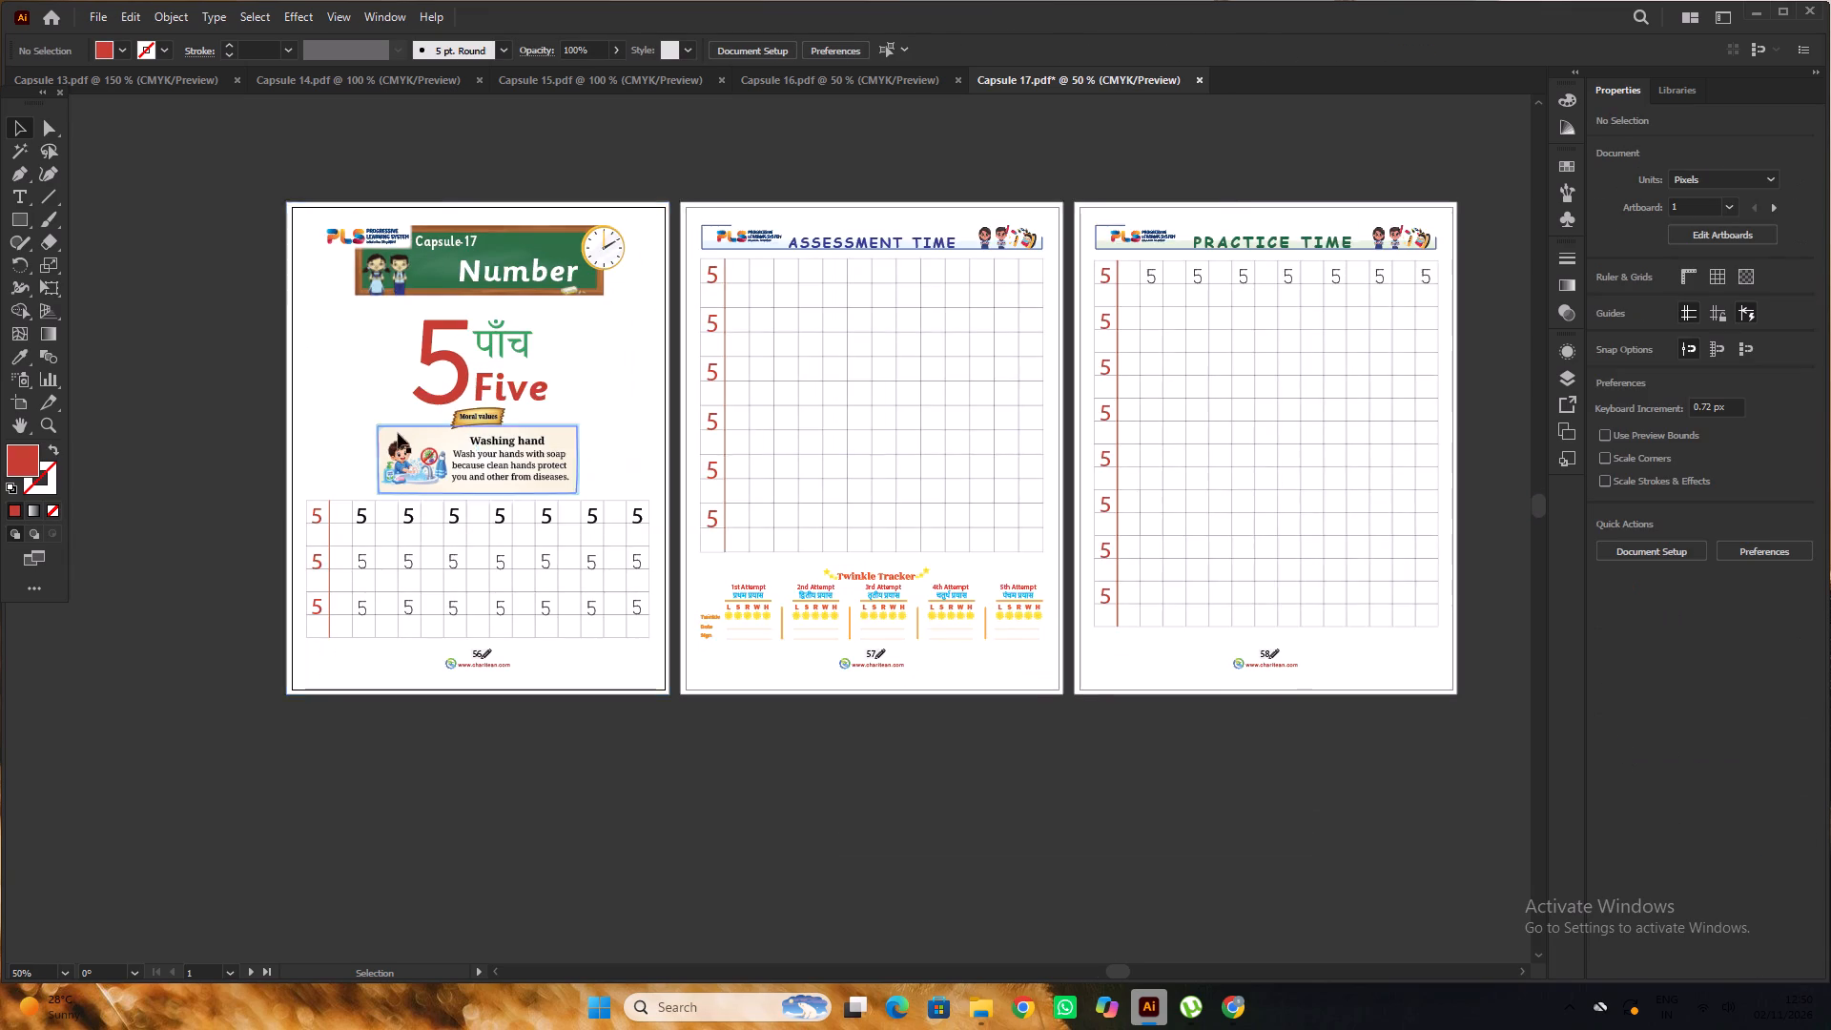
scroll(398, 433, "up", 3, "alt")
scroll(697, 408, "up", 2, "alt")
triple_click(659, 403)
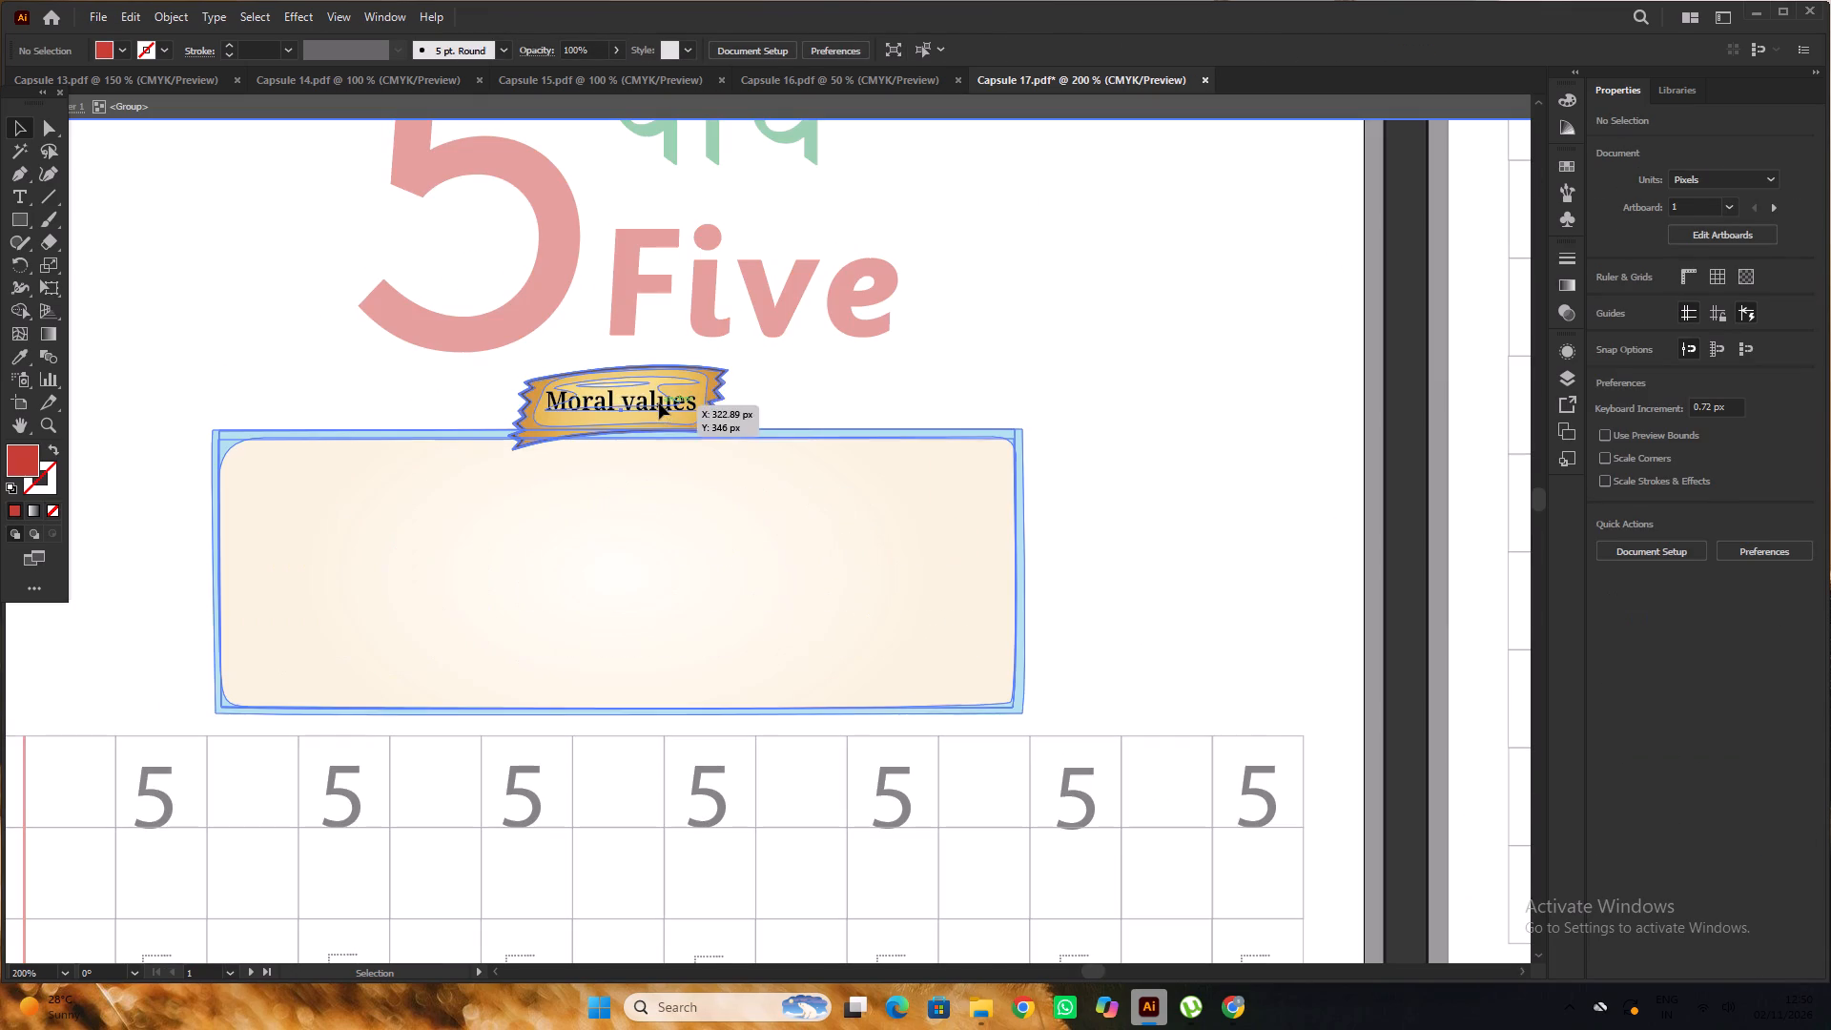
triple_click(659, 408)
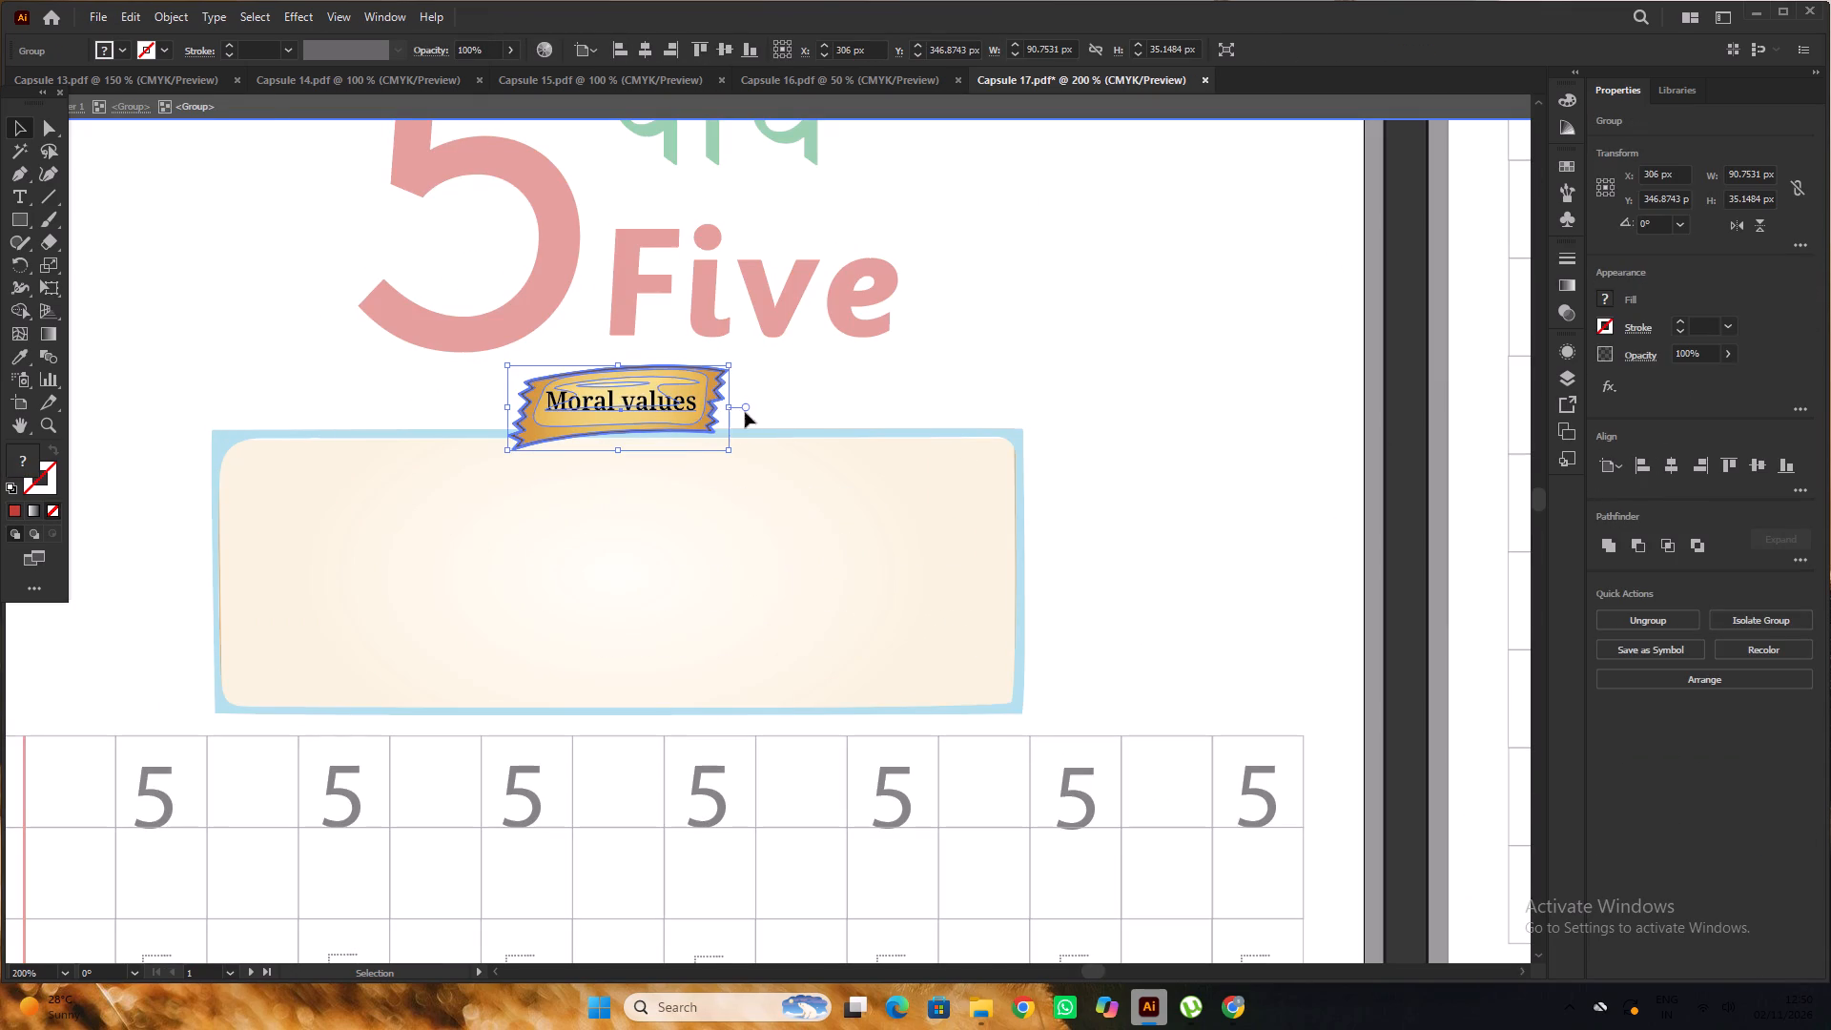
triple_click(681, 410)
left_click(1729, 467)
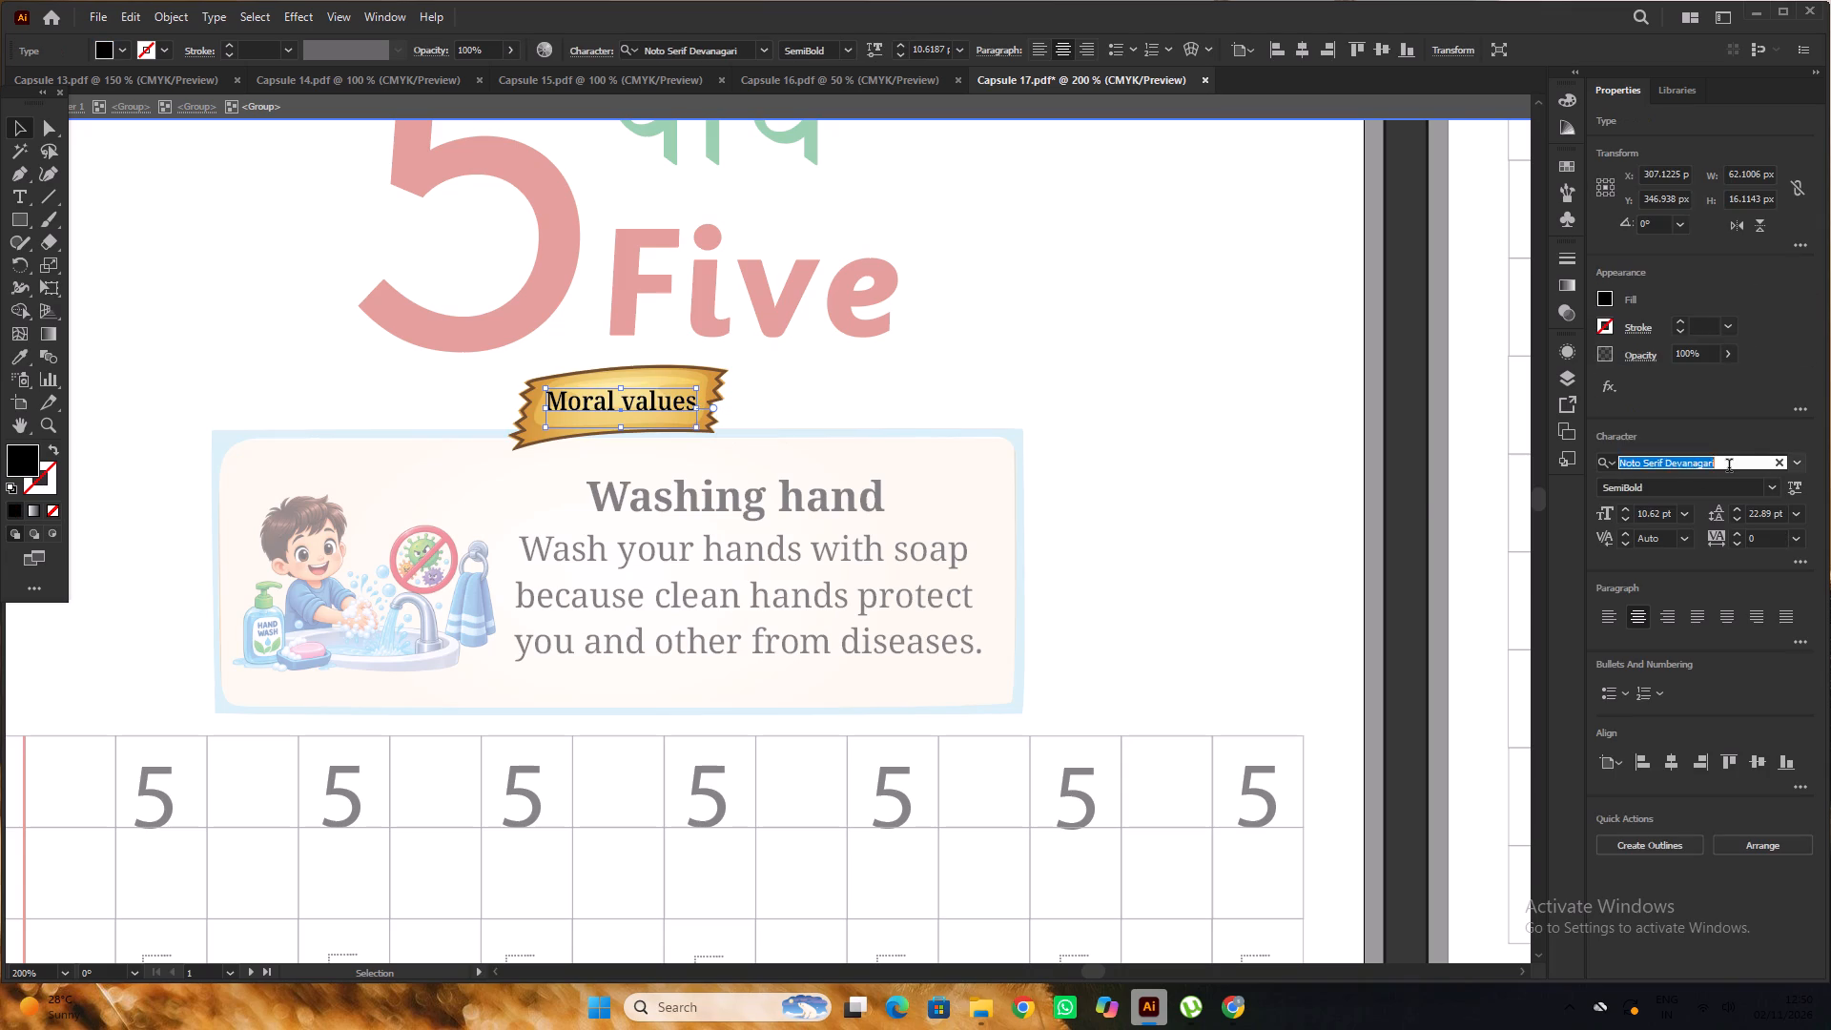
key("s")
key("a")
key("s")
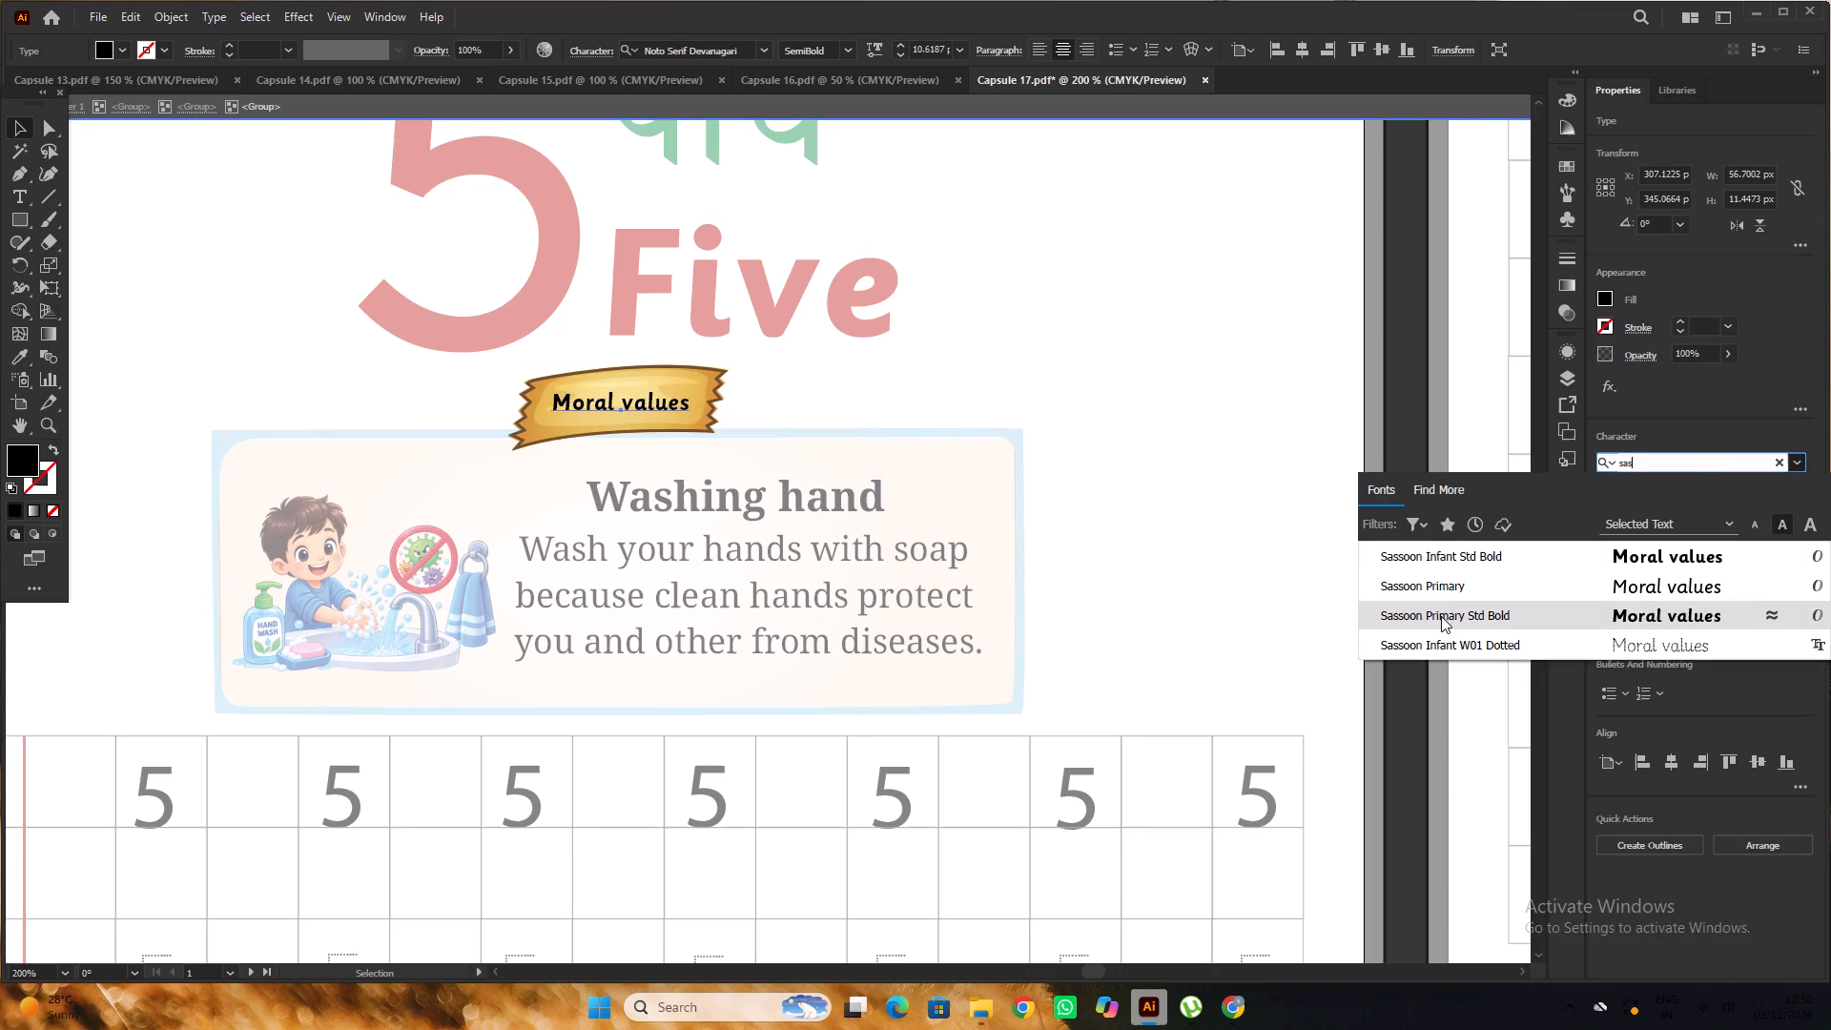
left_click(1441, 616)
scroll(789, 439, "down", 2)
scroll(843, 427, "down", 2, "alt")
triple_click(319, 396)
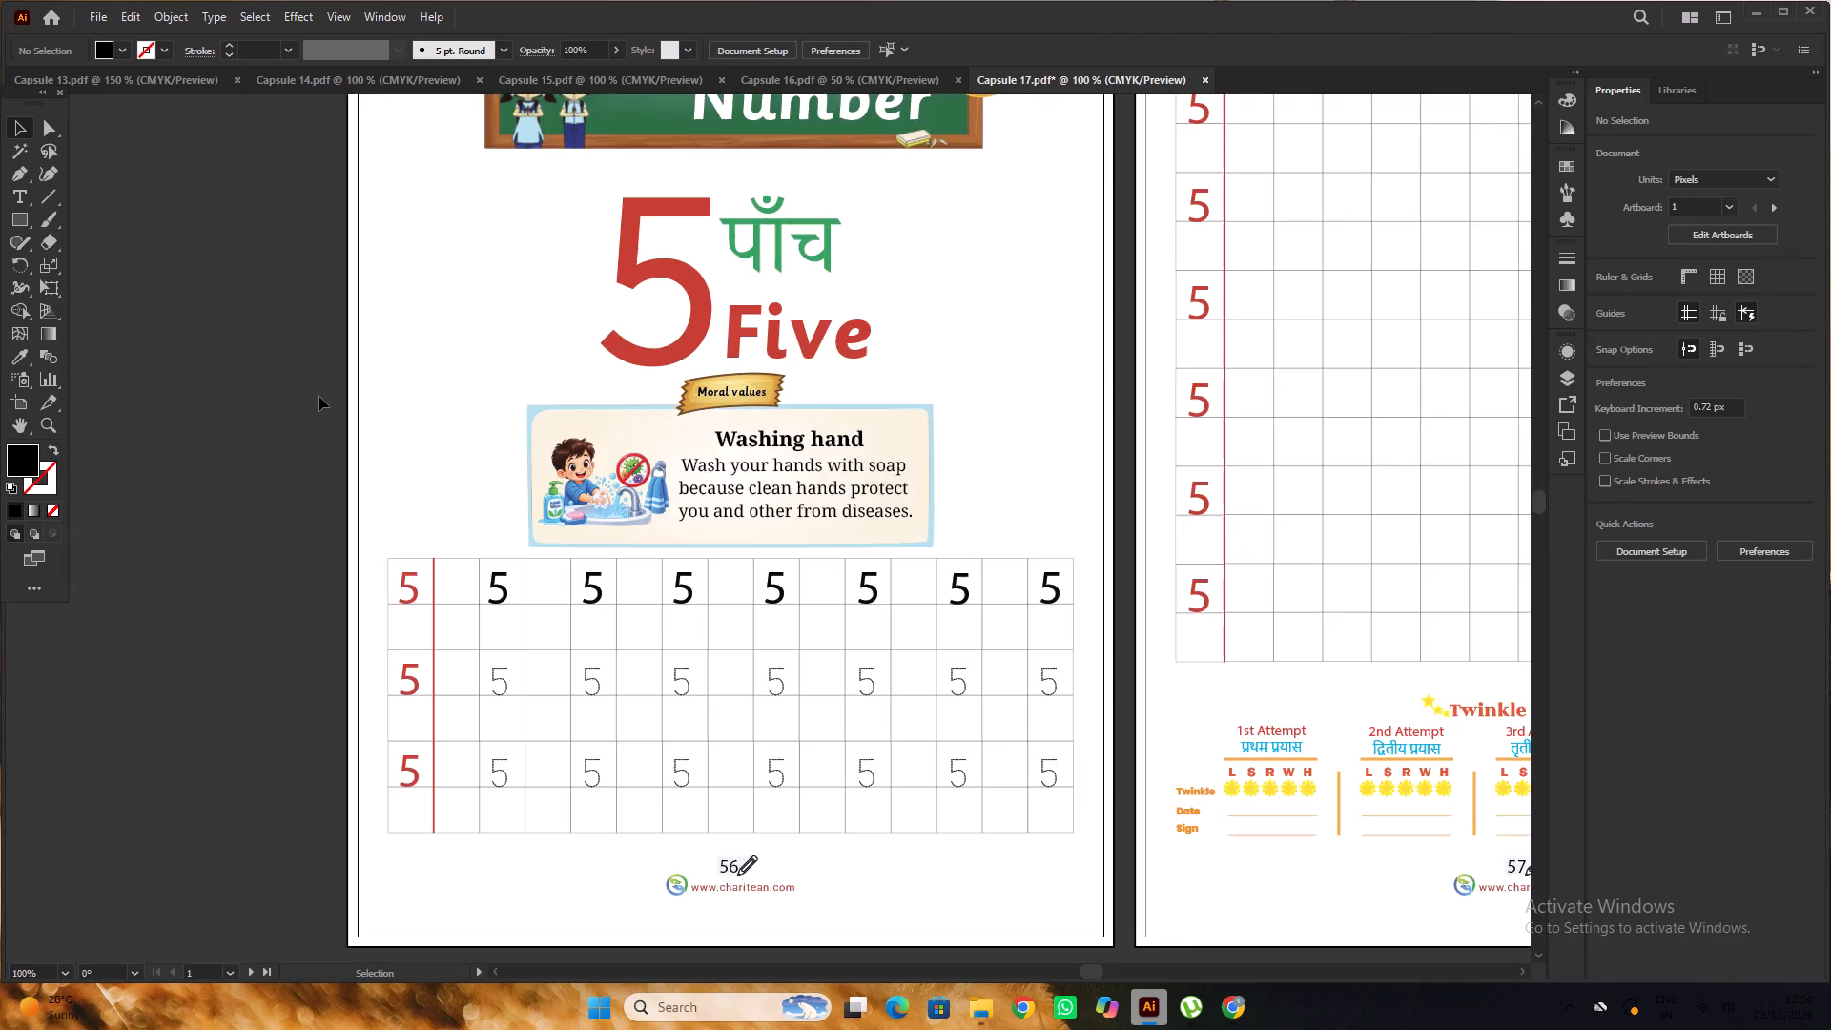
Set the Washing hand heading in Sassoon Primary Std Bold, following the Bathing daily heading in Capsule 14.pdf.
scroll(750, 445, "up", 2, "alt")
left_click(429, 88)
scroll(668, 440, "down", 2, "alt")
scroll(581, 502, "down", 4)
double_click(106, 420)
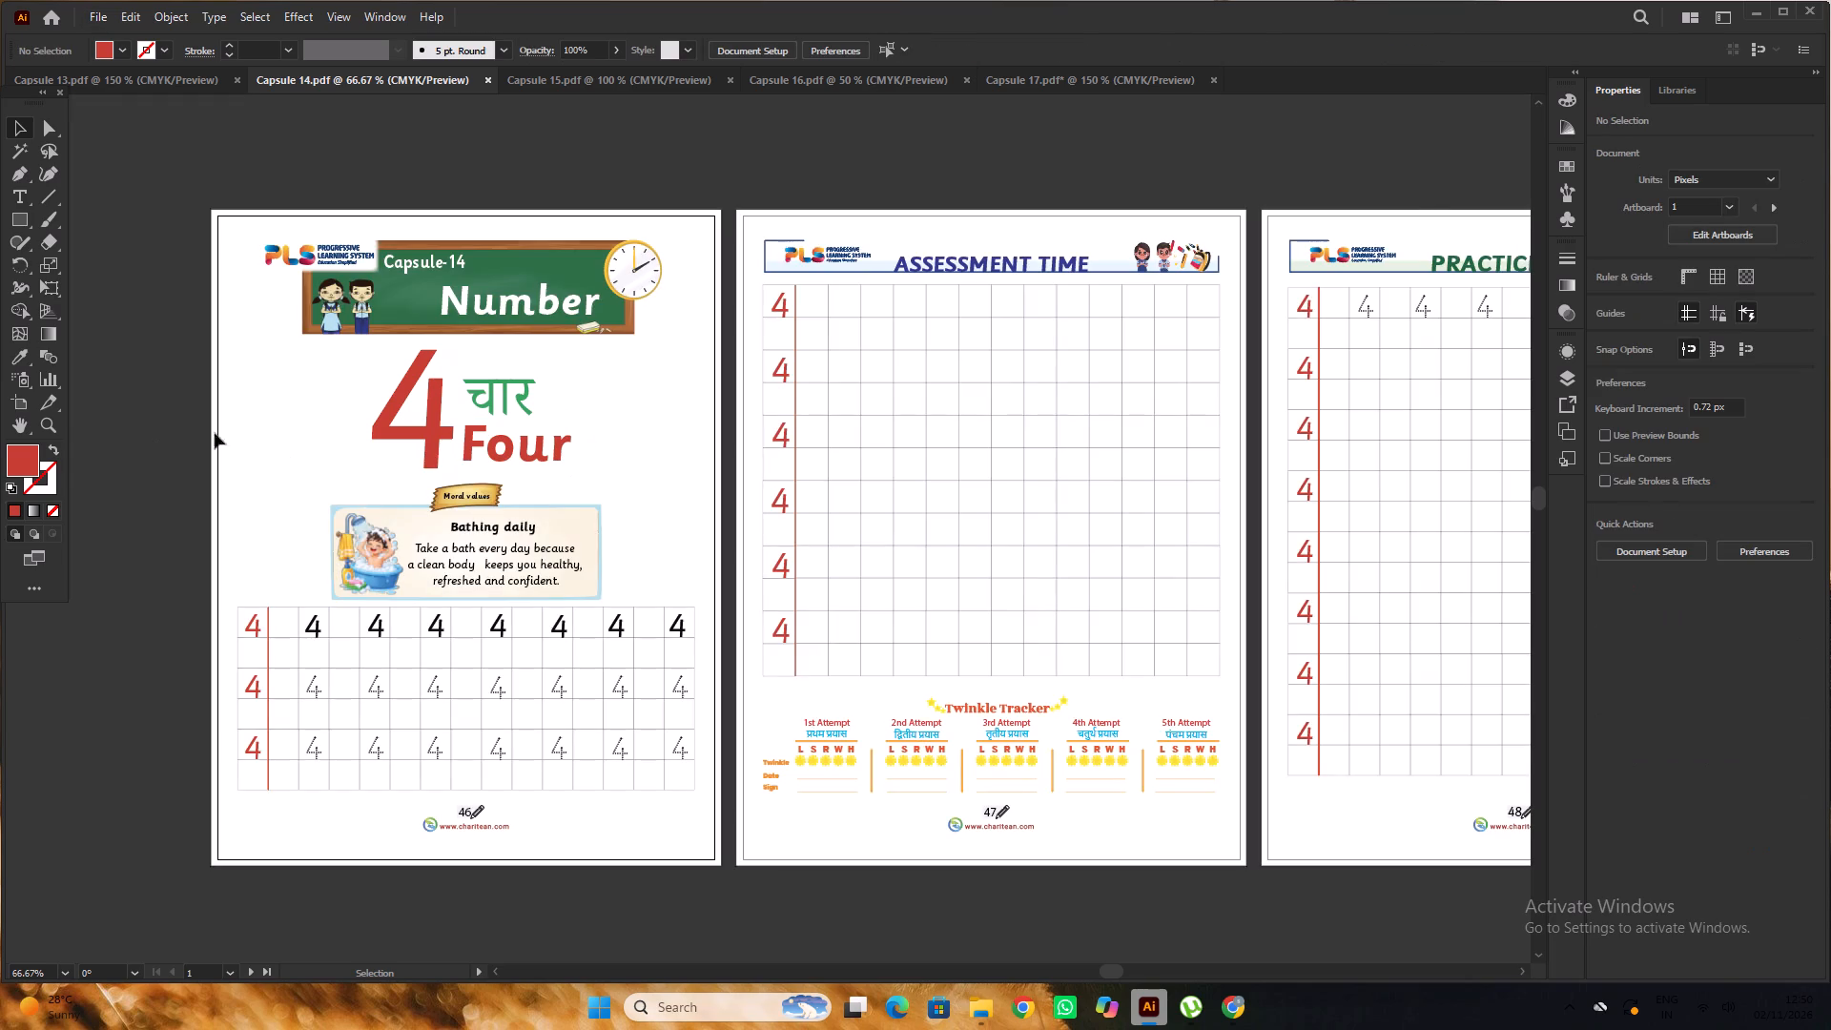
scroll(530, 549, "up", 3, "alt")
left_click(498, 499)
triple_click(500, 487)
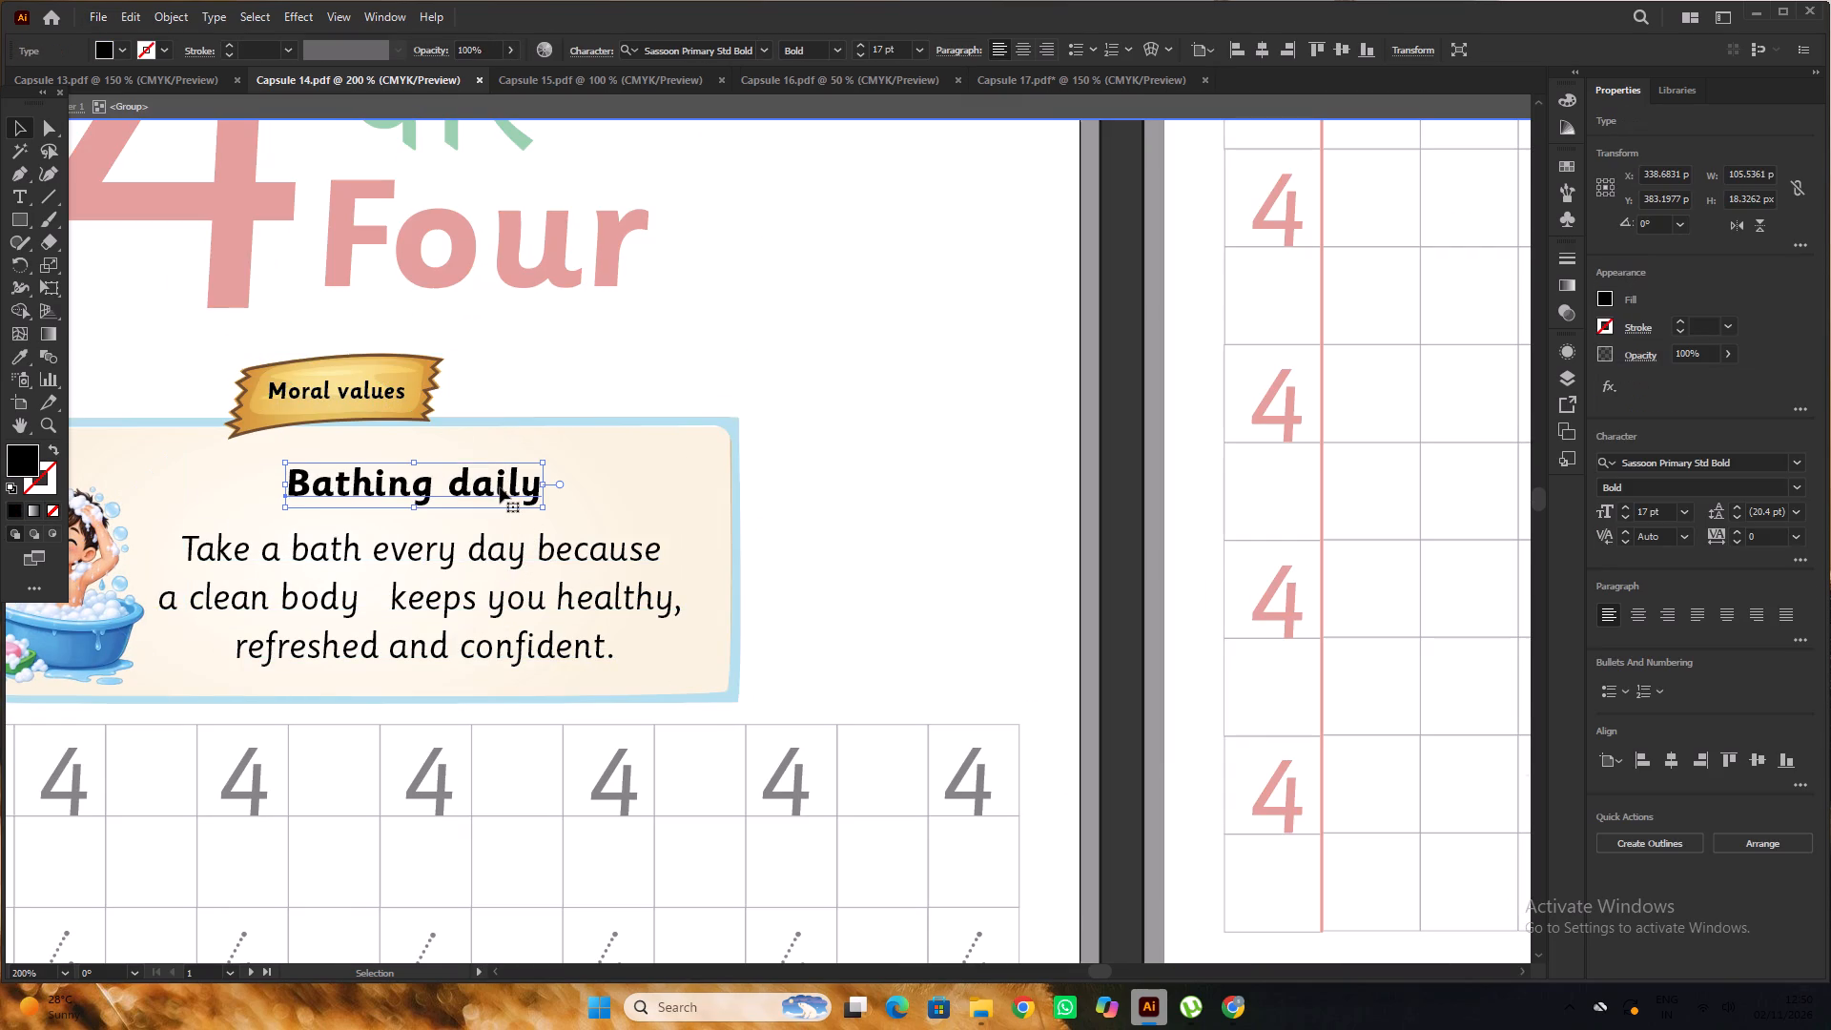
left_click(1038, 64)
left_click(1023, 76)
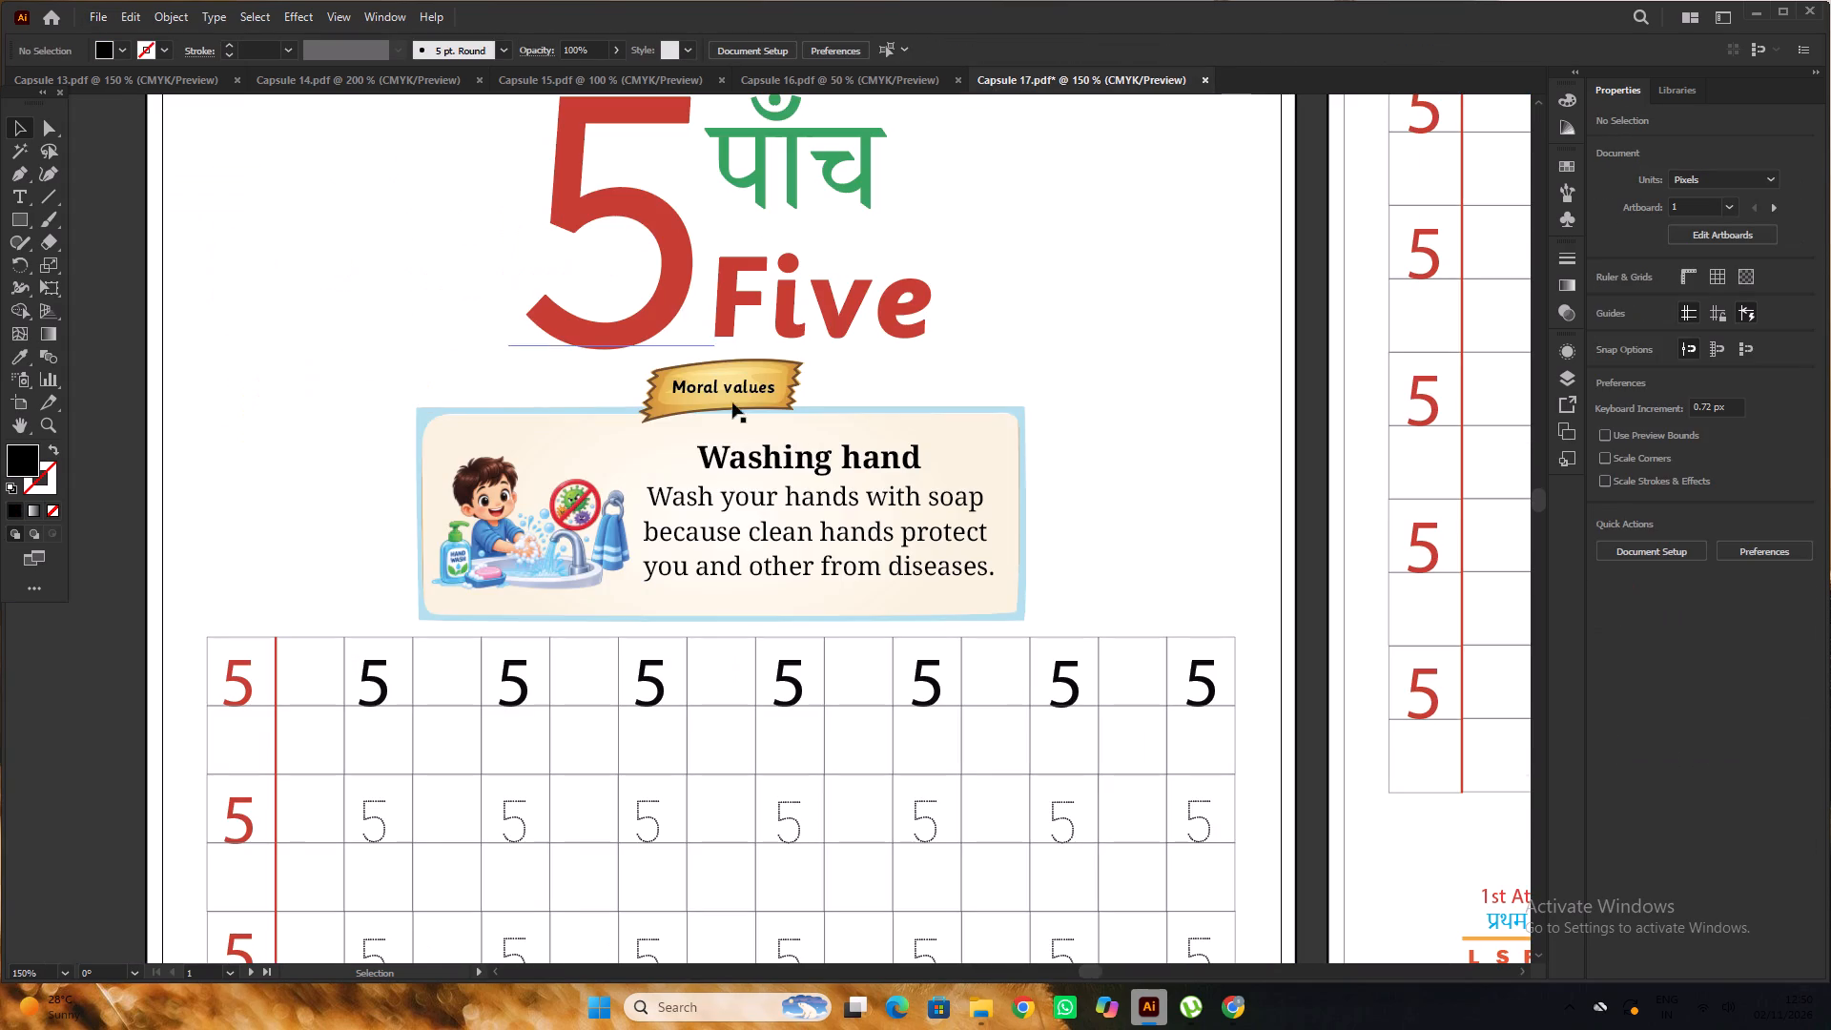
double_click(768, 455)
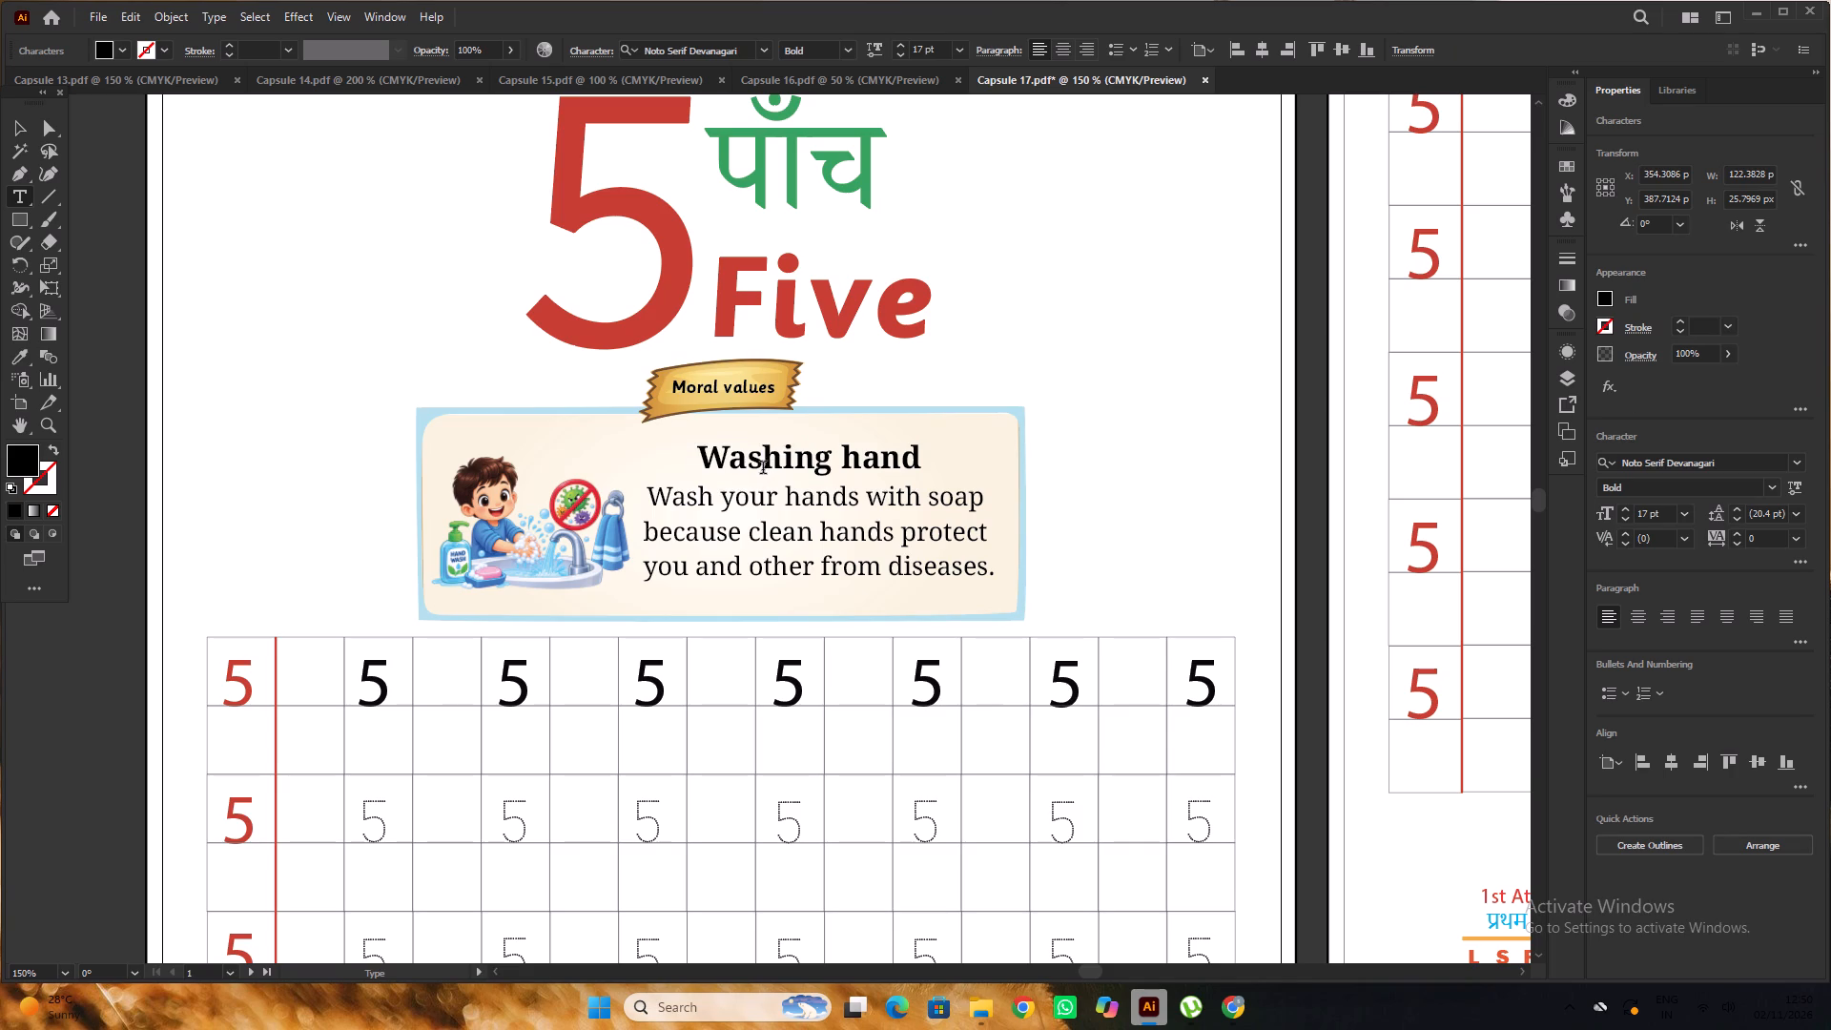
left_click(21, 120)
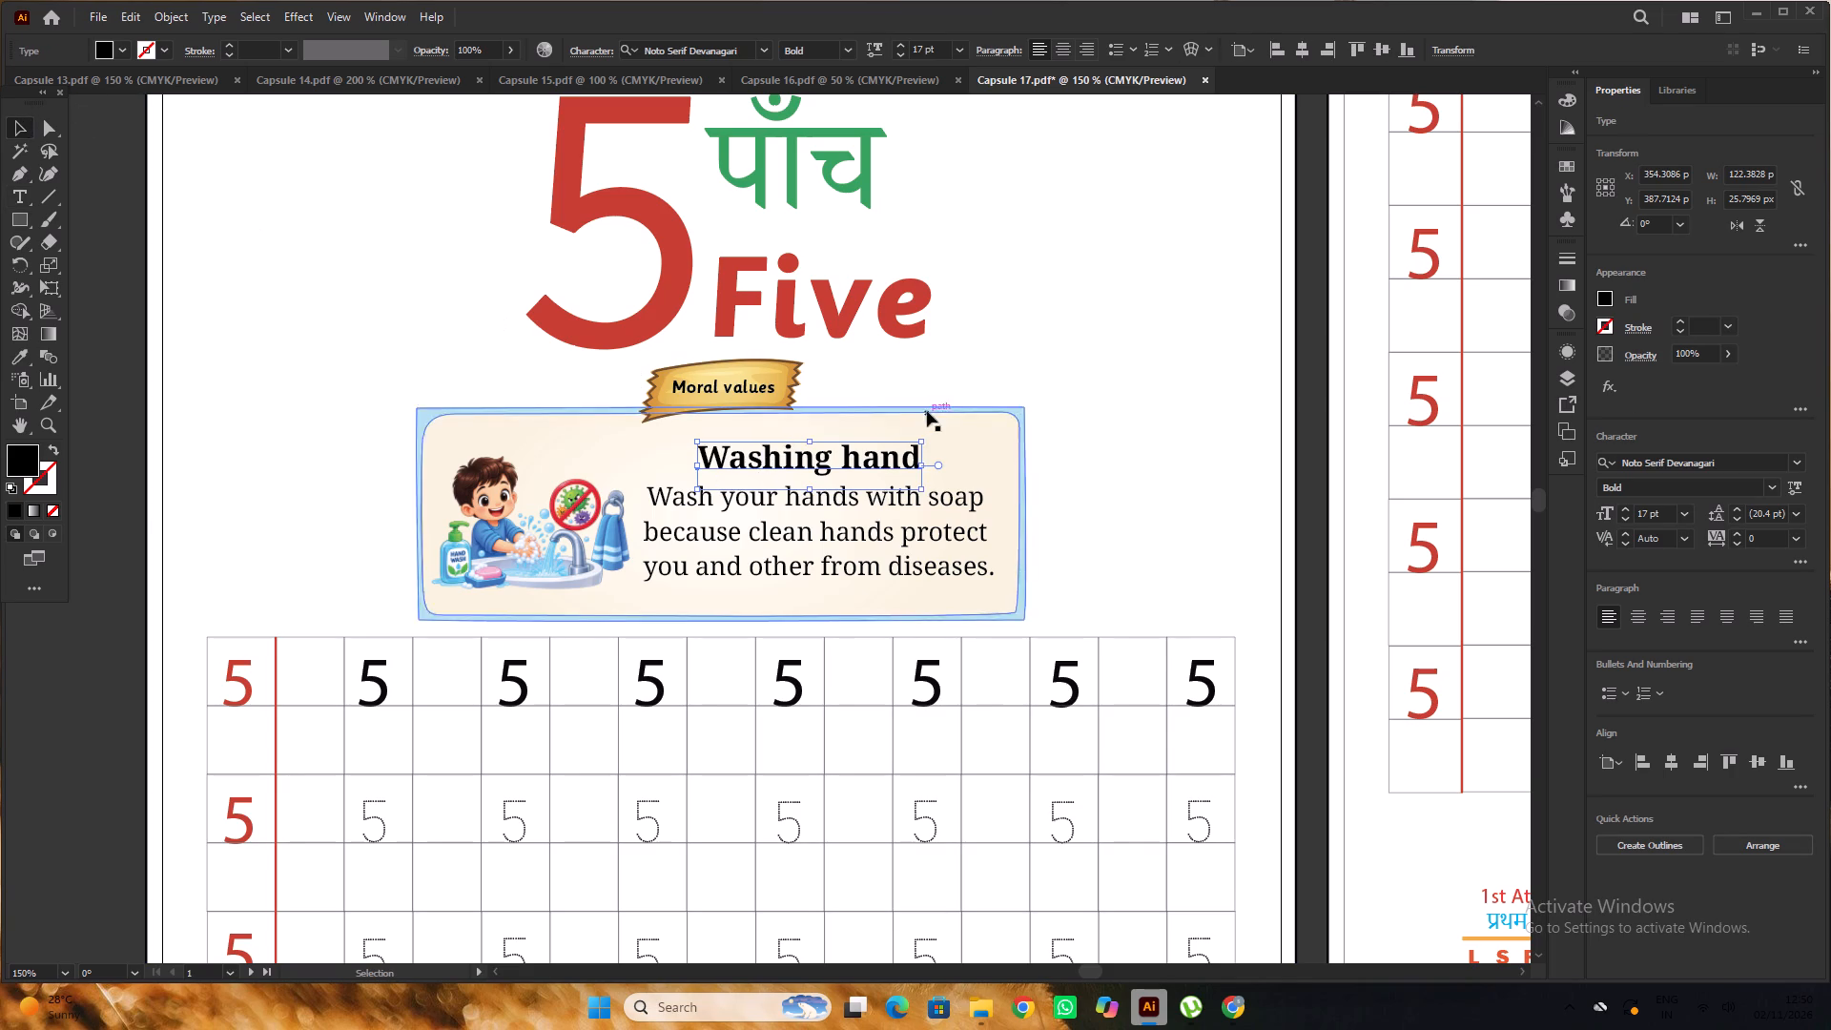
left_click(1752, 464)
type("sa")
key("s")
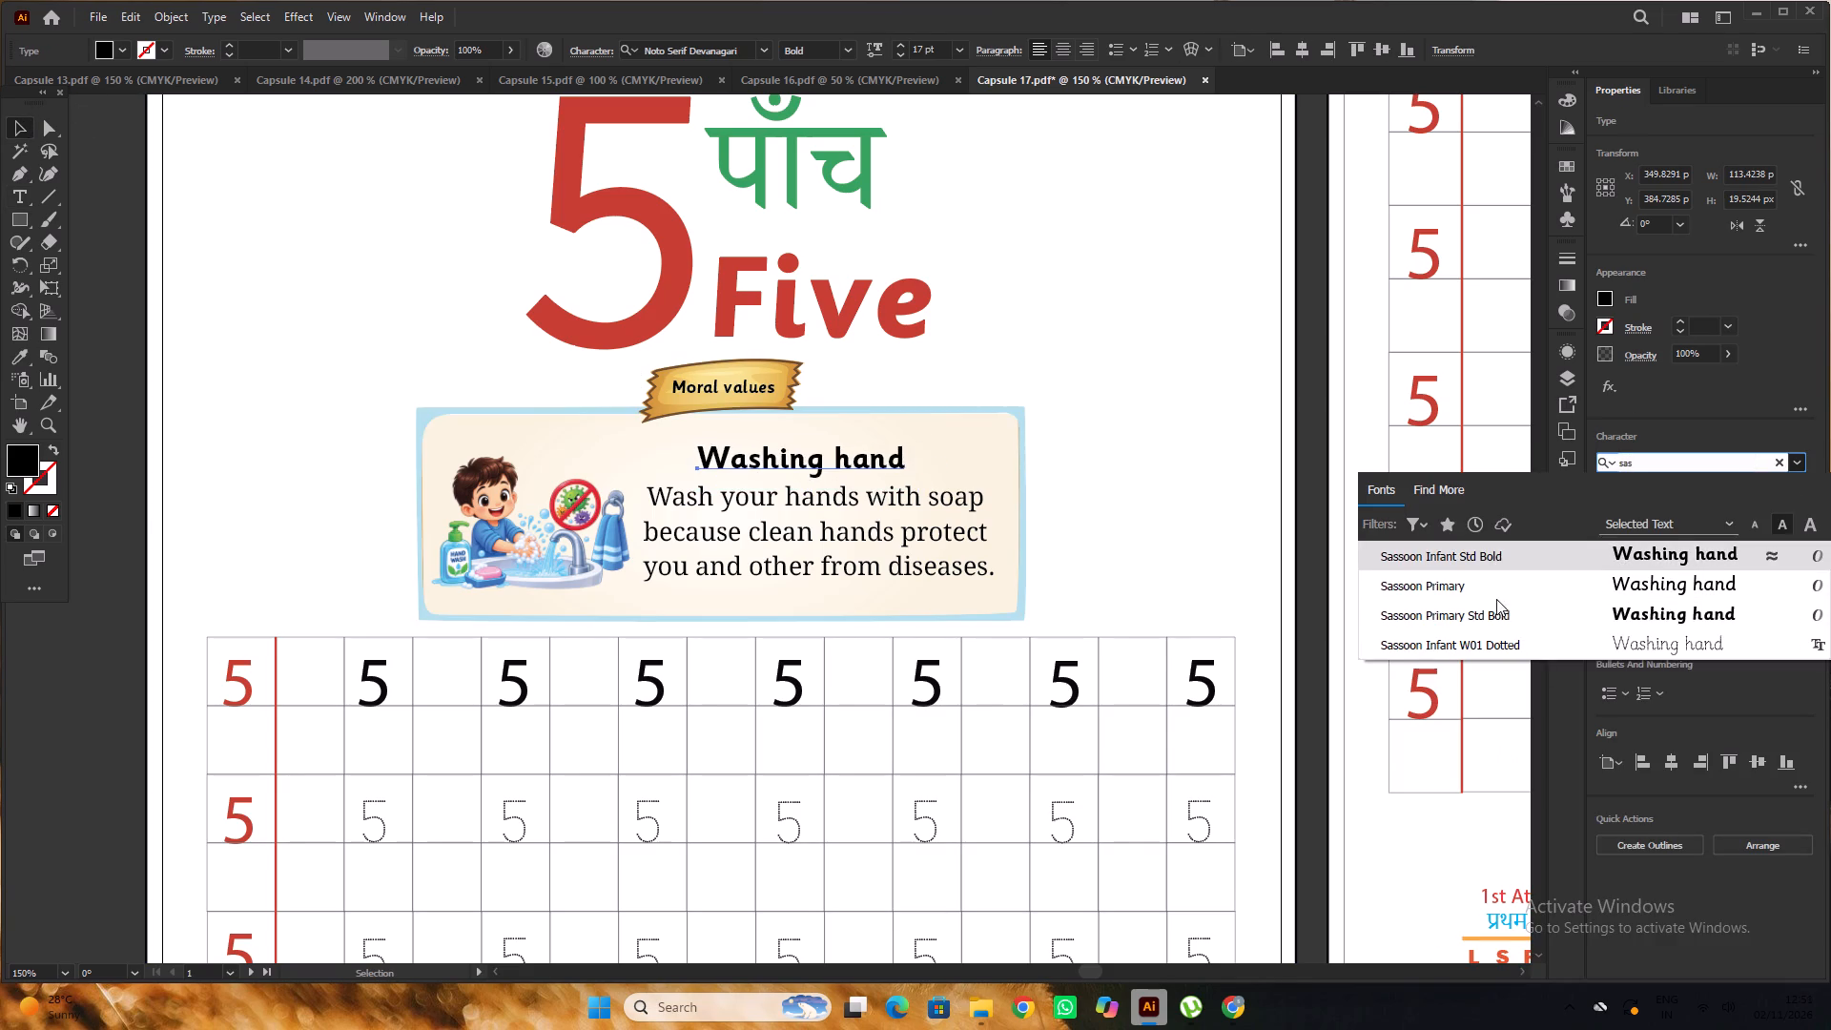
left_click(1499, 620)
Nudge the Washing hand heading up by about 1.4 px.
scroll(867, 473, "up", 4, "alt")
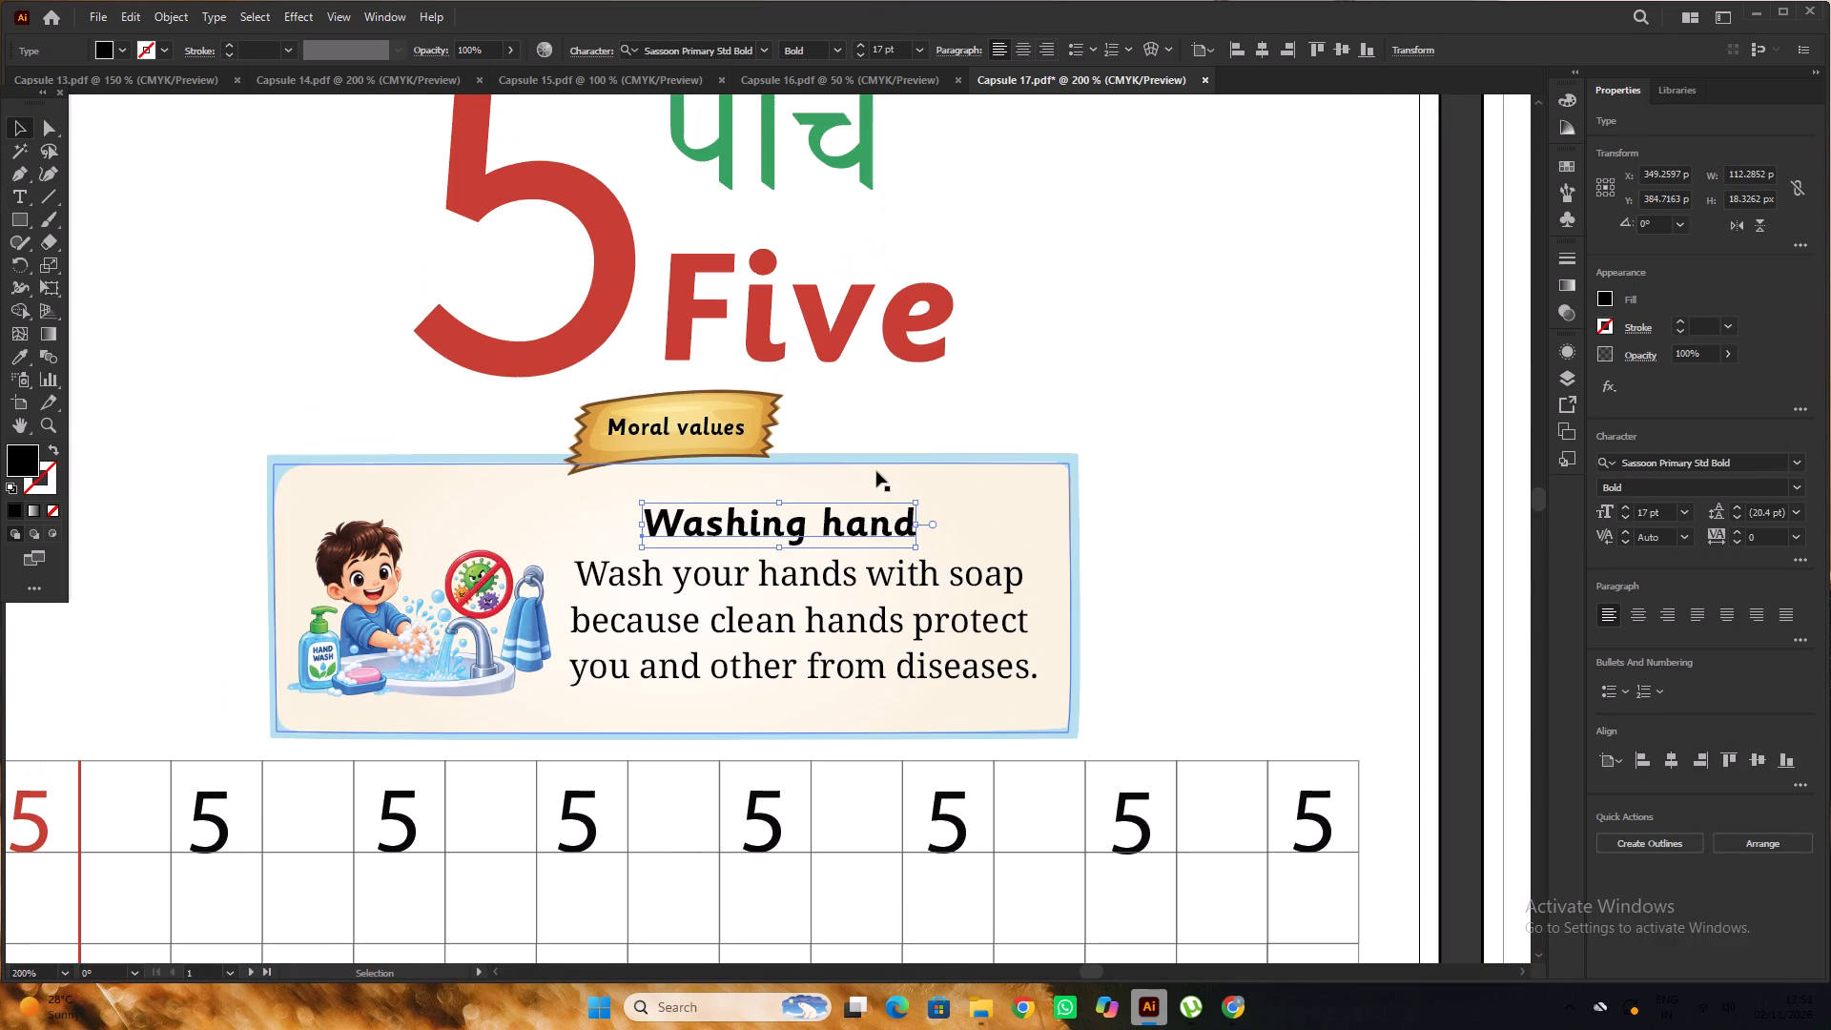
key("Up")
key("Up")
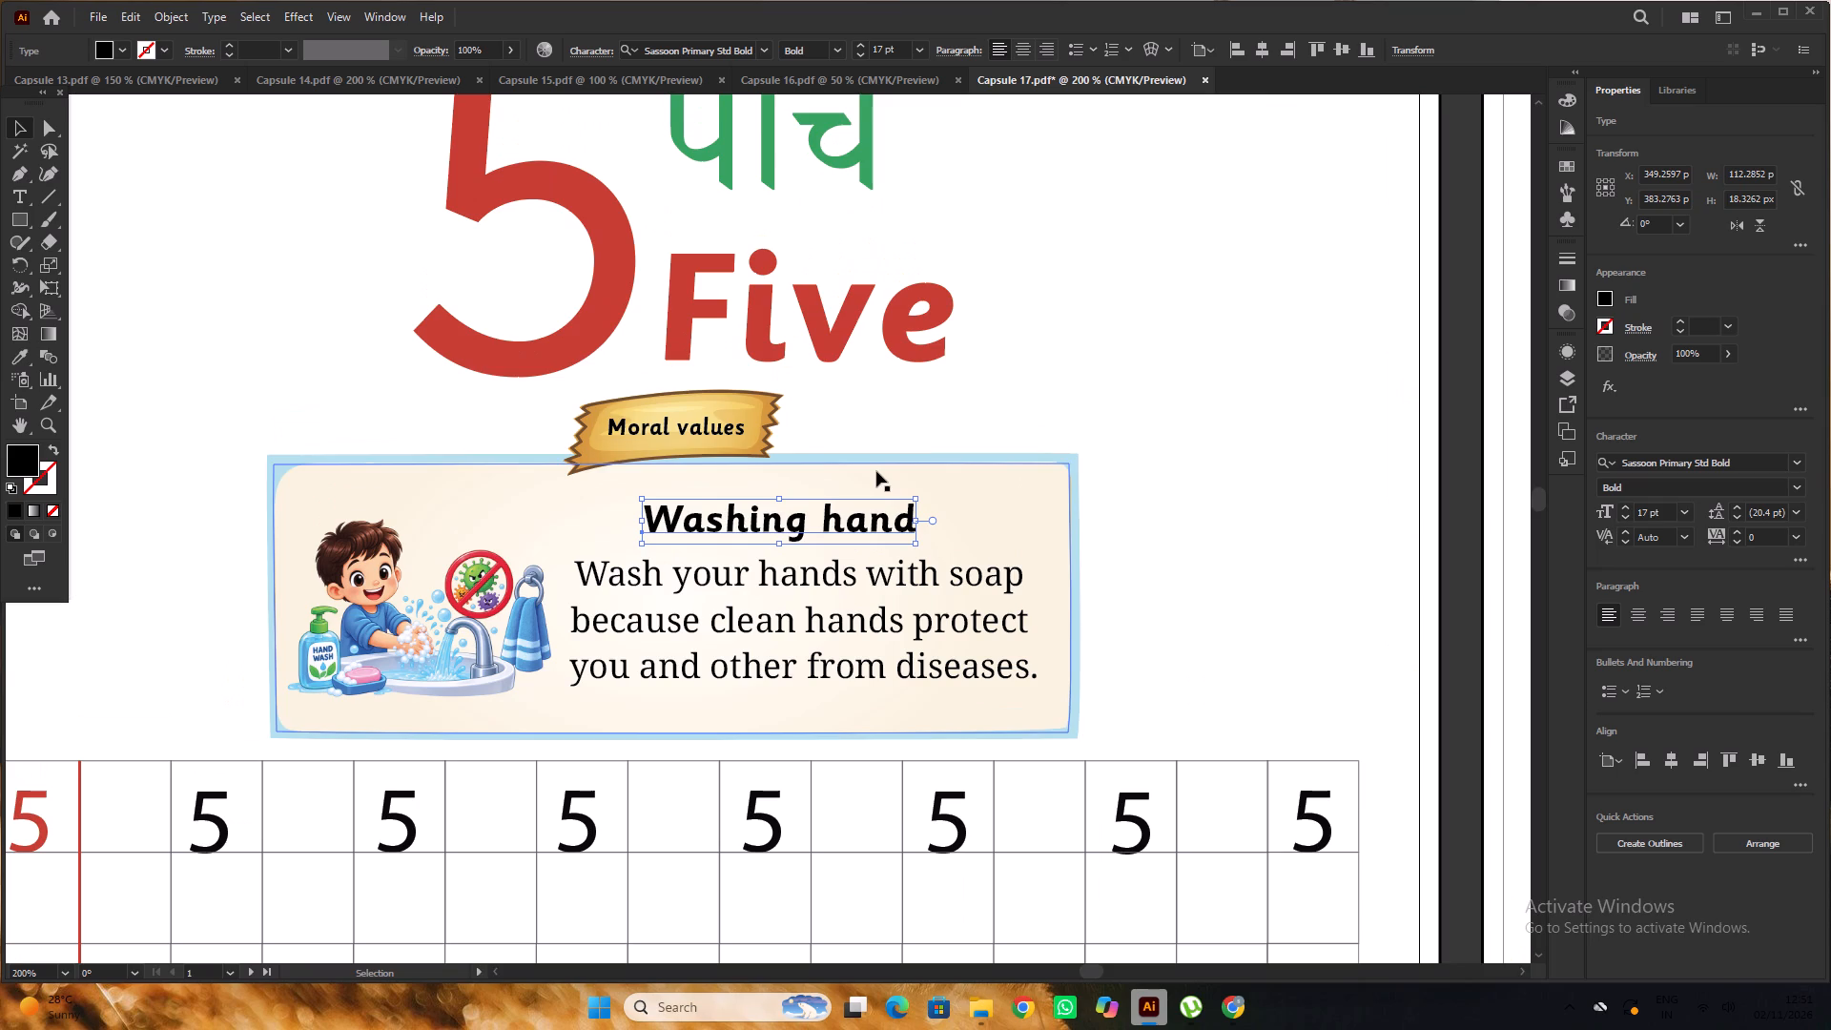
Set the three-line paragraph under the Washing hand heading in the Sassoon Primary font.
scroll(871, 424, "down", 3)
left_click(892, 538)
left_click(1738, 470)
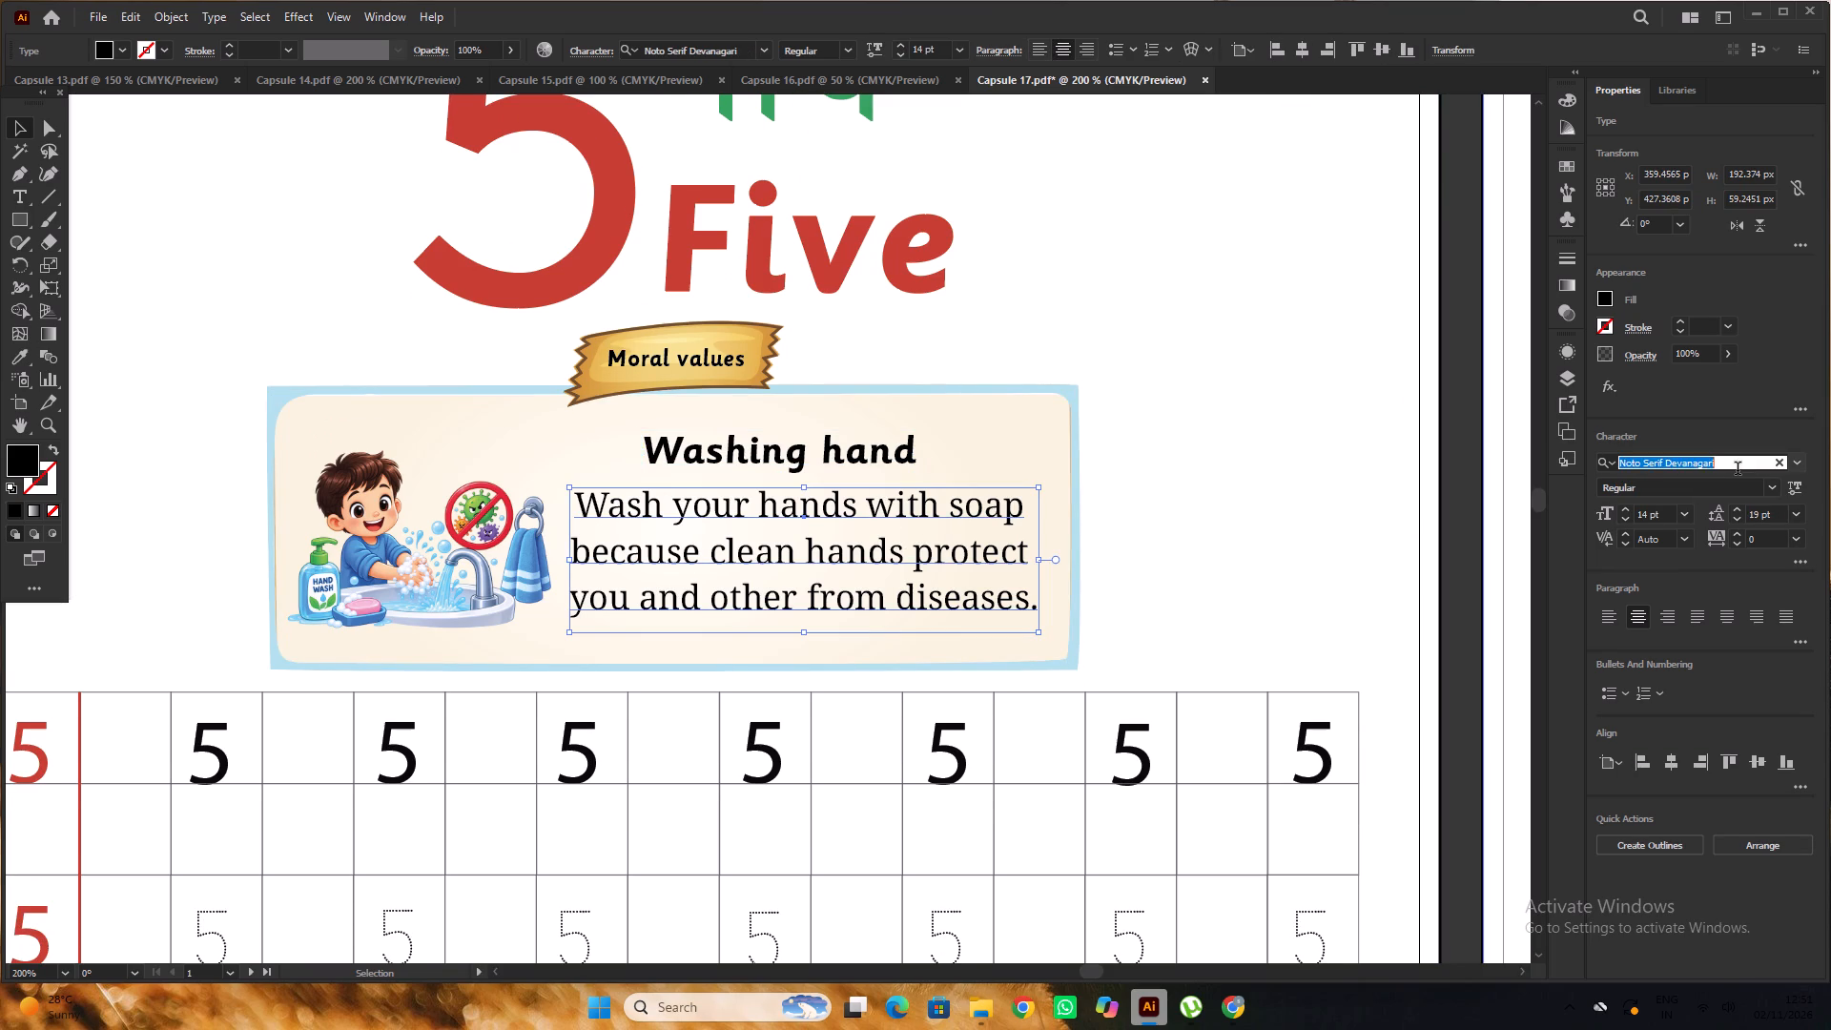
type("sas")
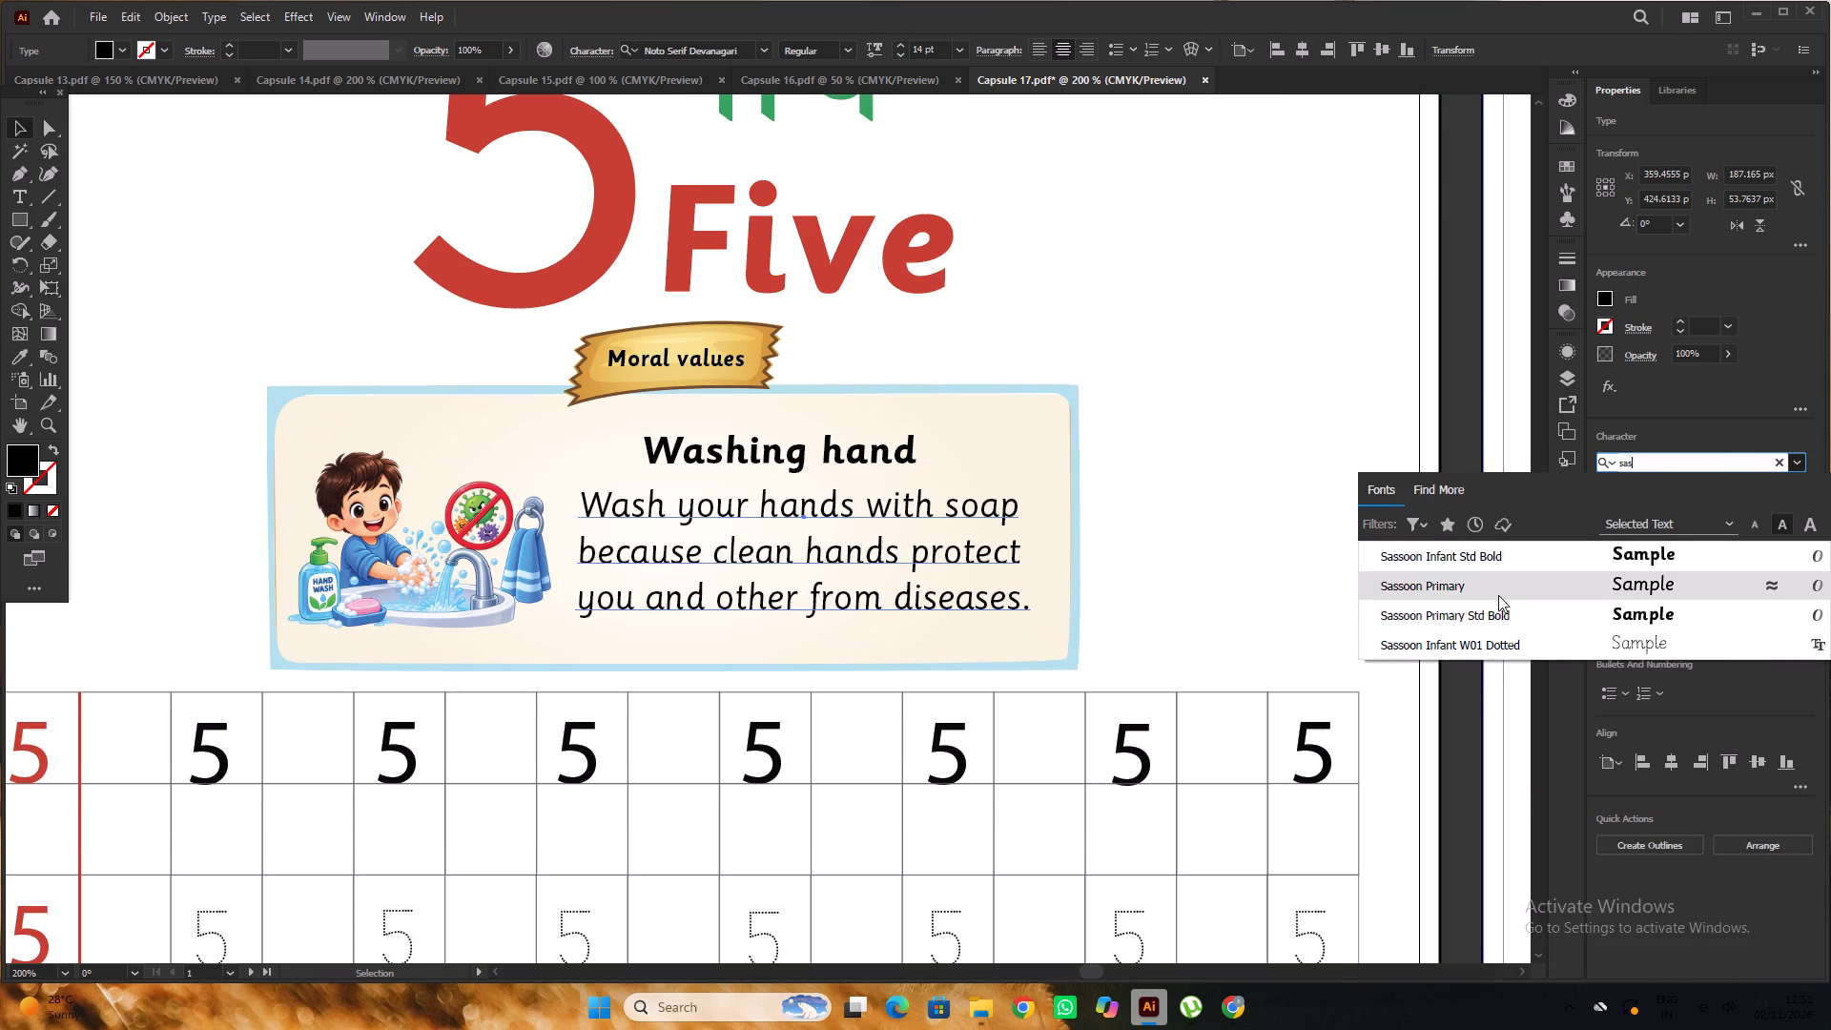
left_click(1496, 588)
scroll(933, 312, "down", 3)
triple_click(329, 379)
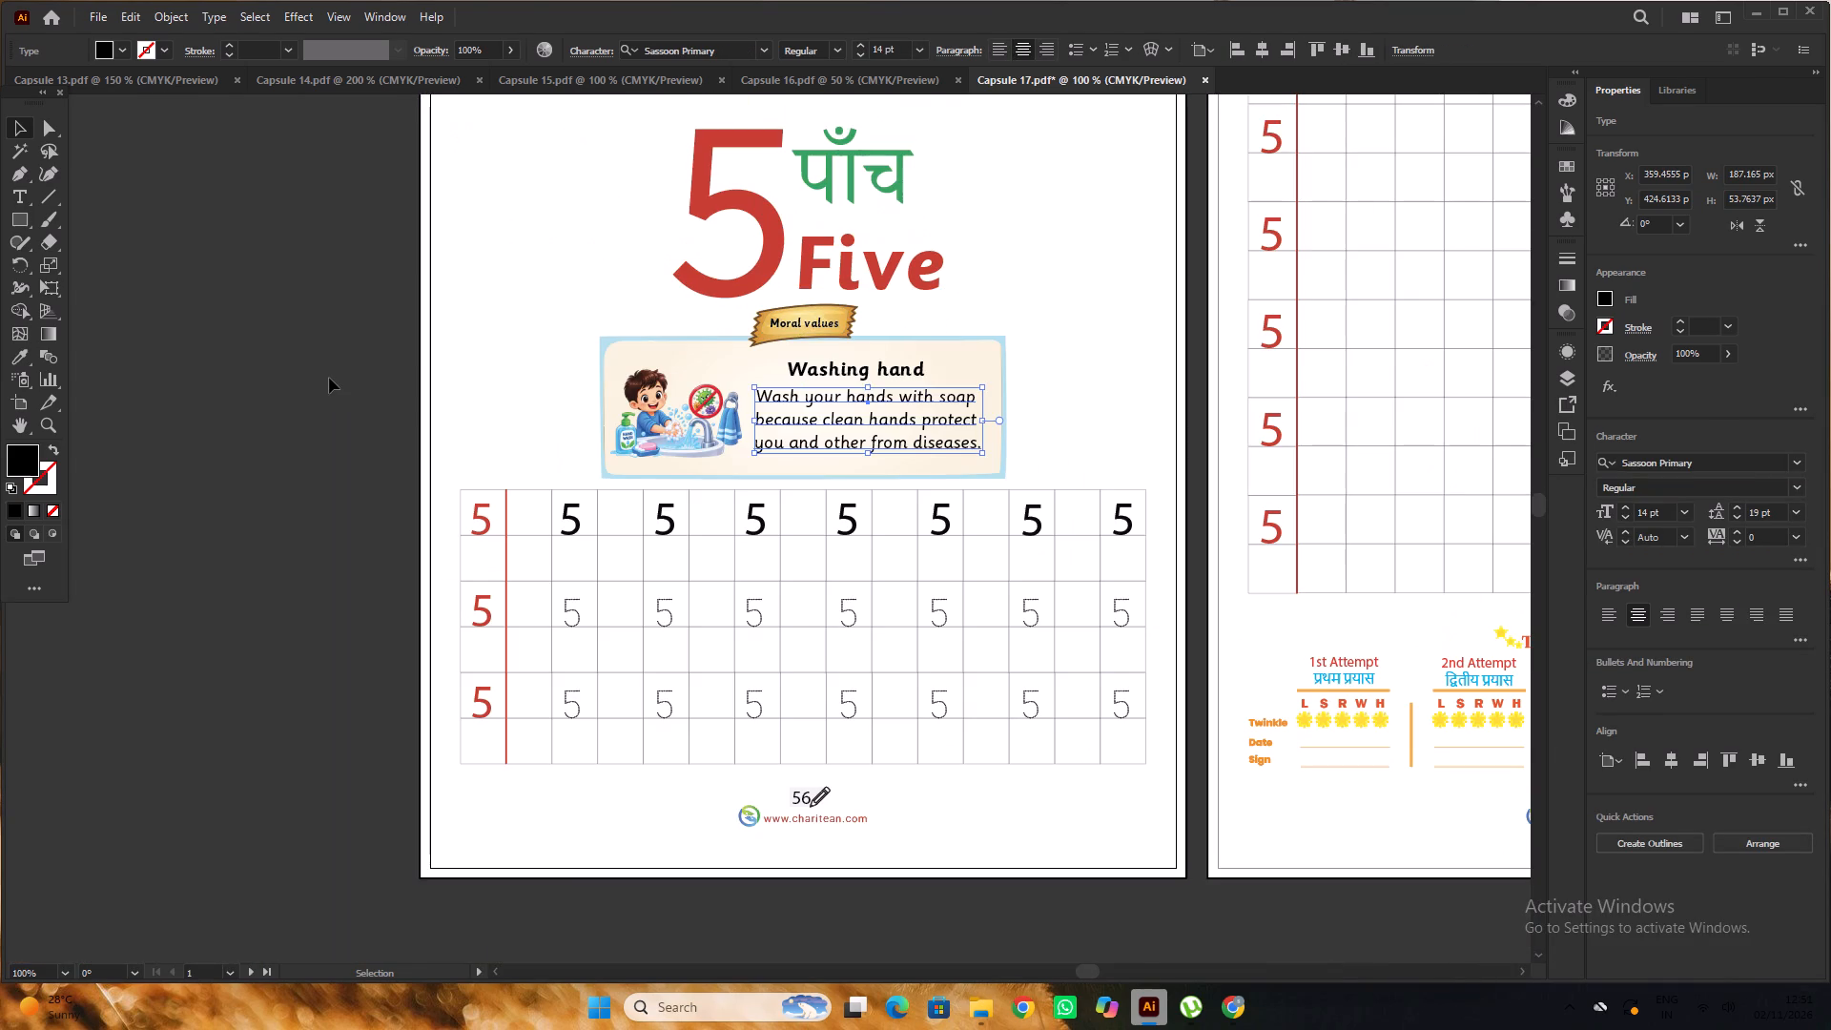
Ungroup the practice grid of 5s on the first page.
scroll(328, 377, "down", 2, "alt")
scroll(328, 377, "up", 5)
scroll(328, 377, "down", 5)
scroll(463, 463, "up", 2)
left_click(417, 468)
scroll(417, 460, "down", 4)
right_click(429, 420)
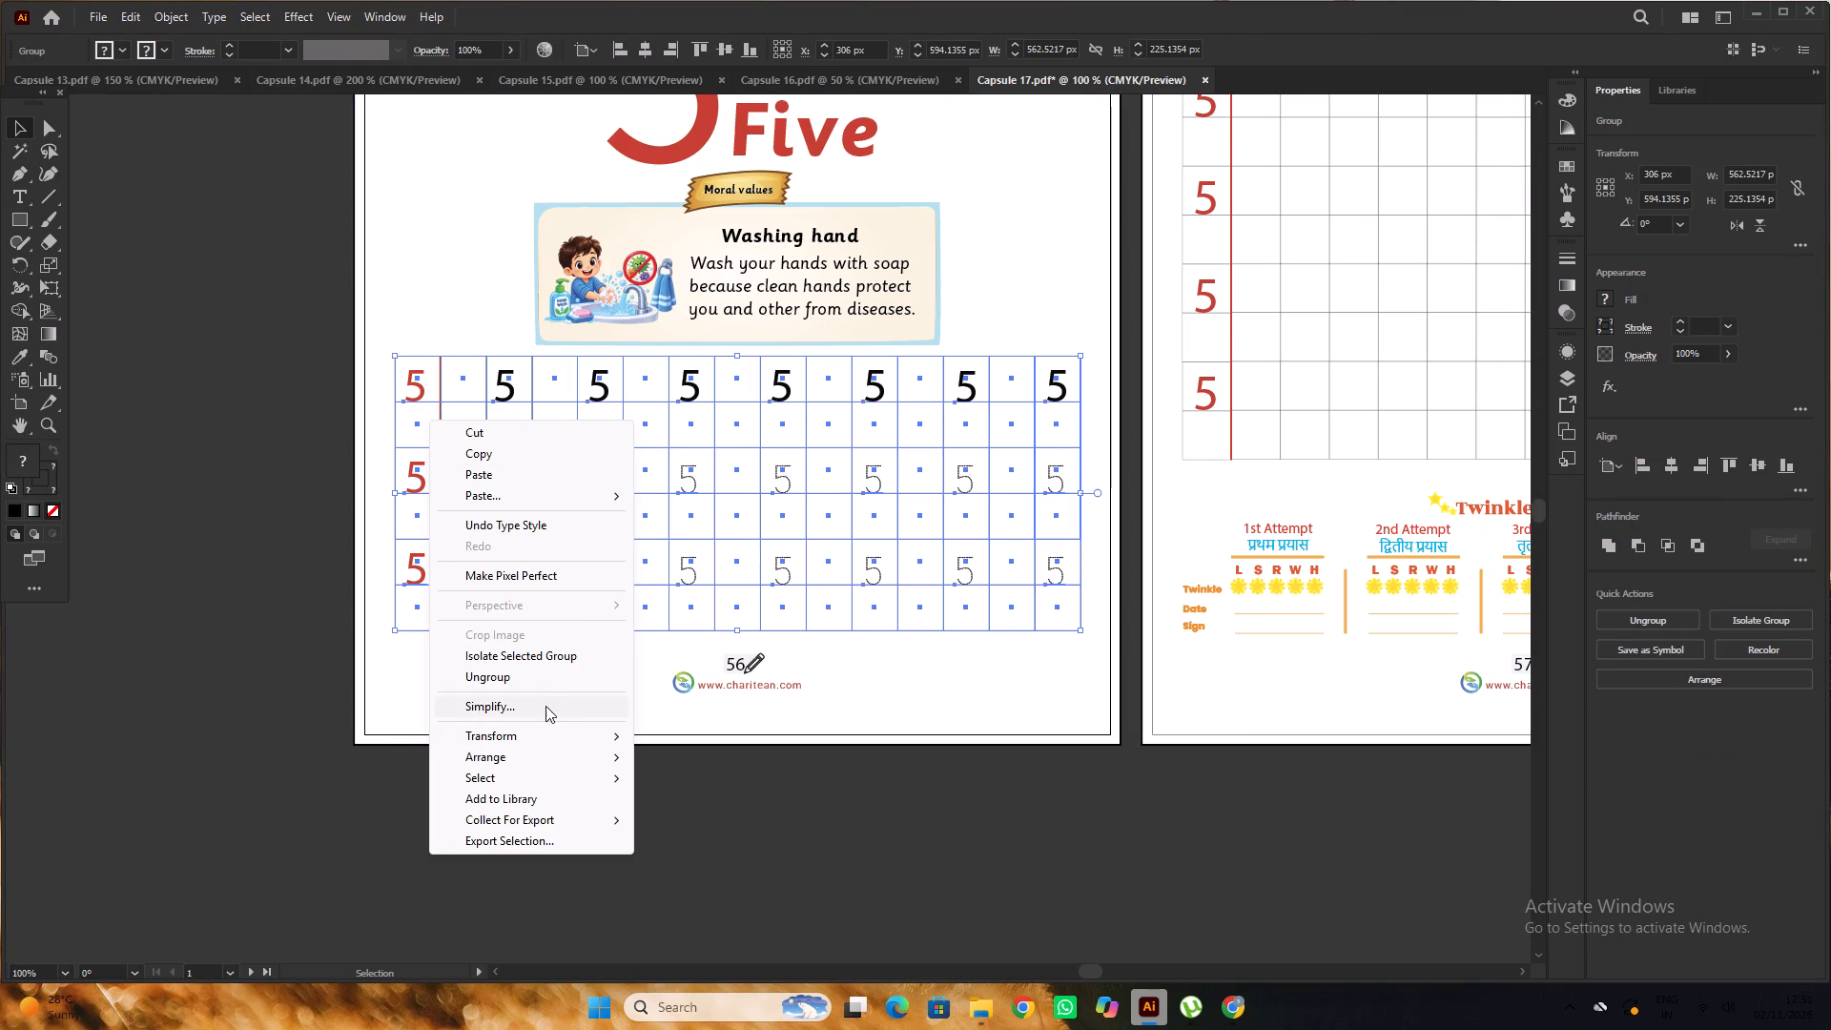
left_click(549, 679)
left_click(302, 463)
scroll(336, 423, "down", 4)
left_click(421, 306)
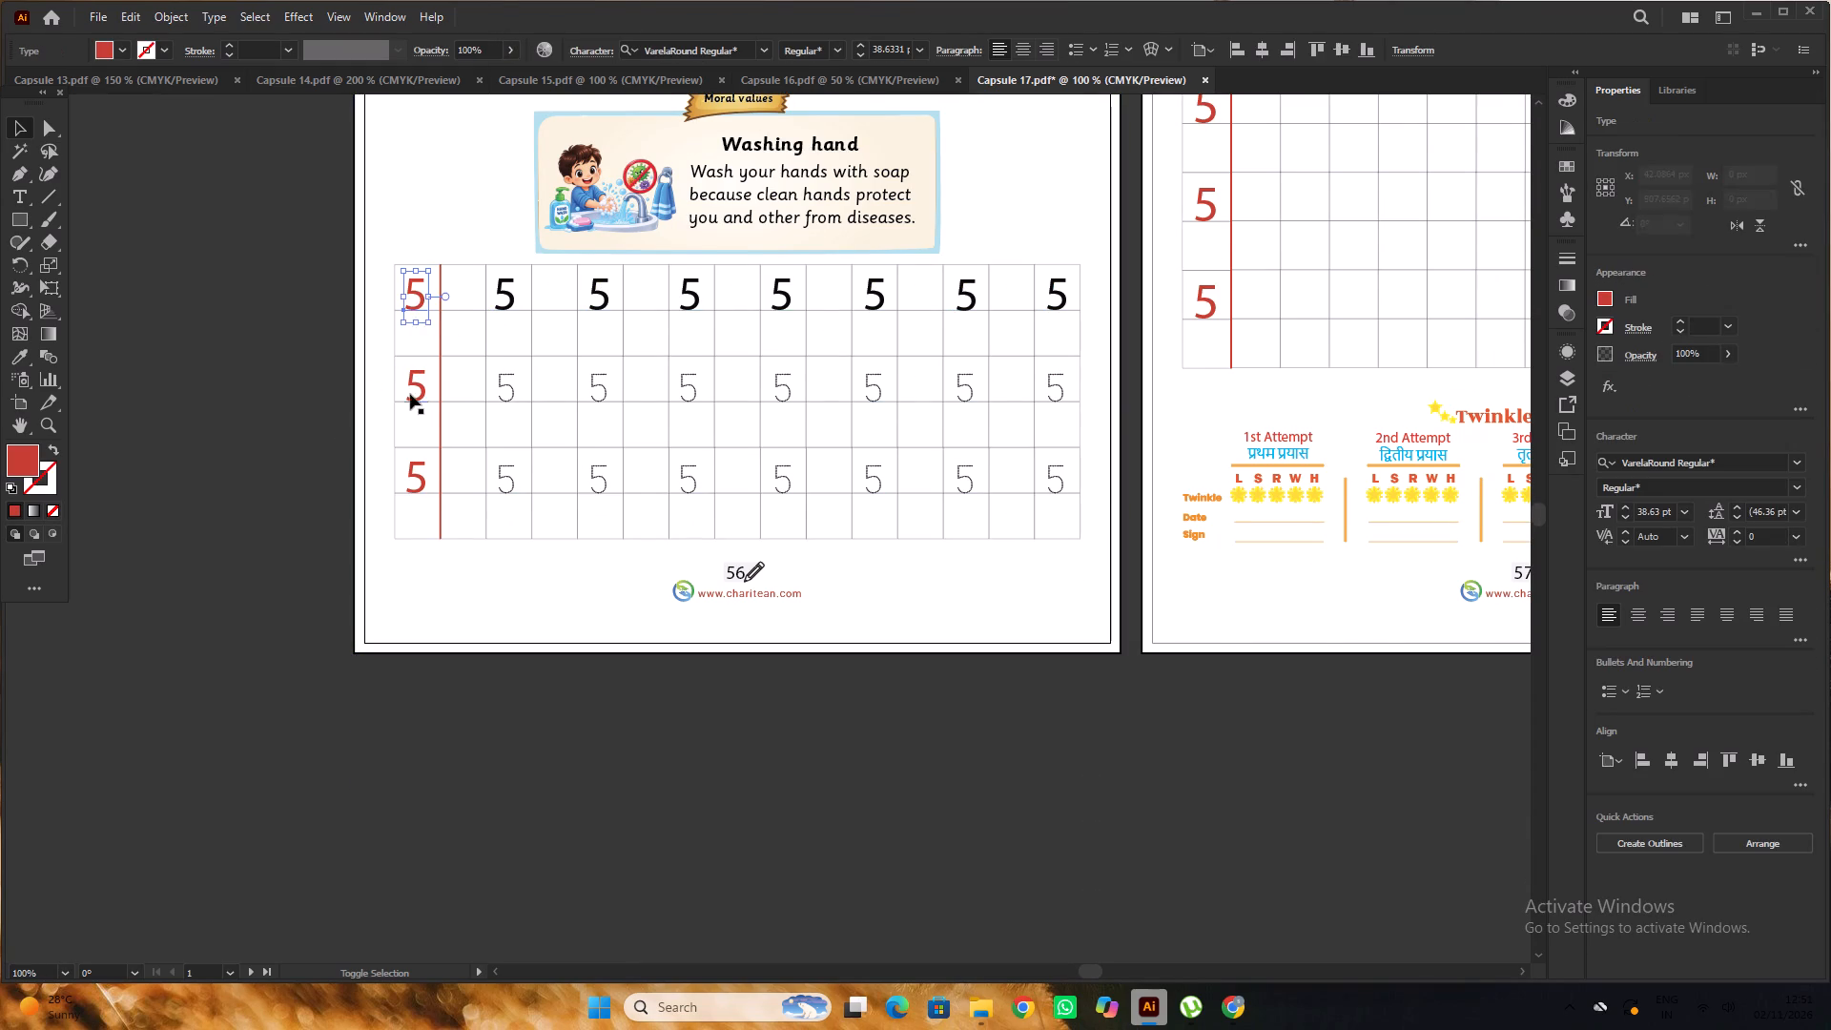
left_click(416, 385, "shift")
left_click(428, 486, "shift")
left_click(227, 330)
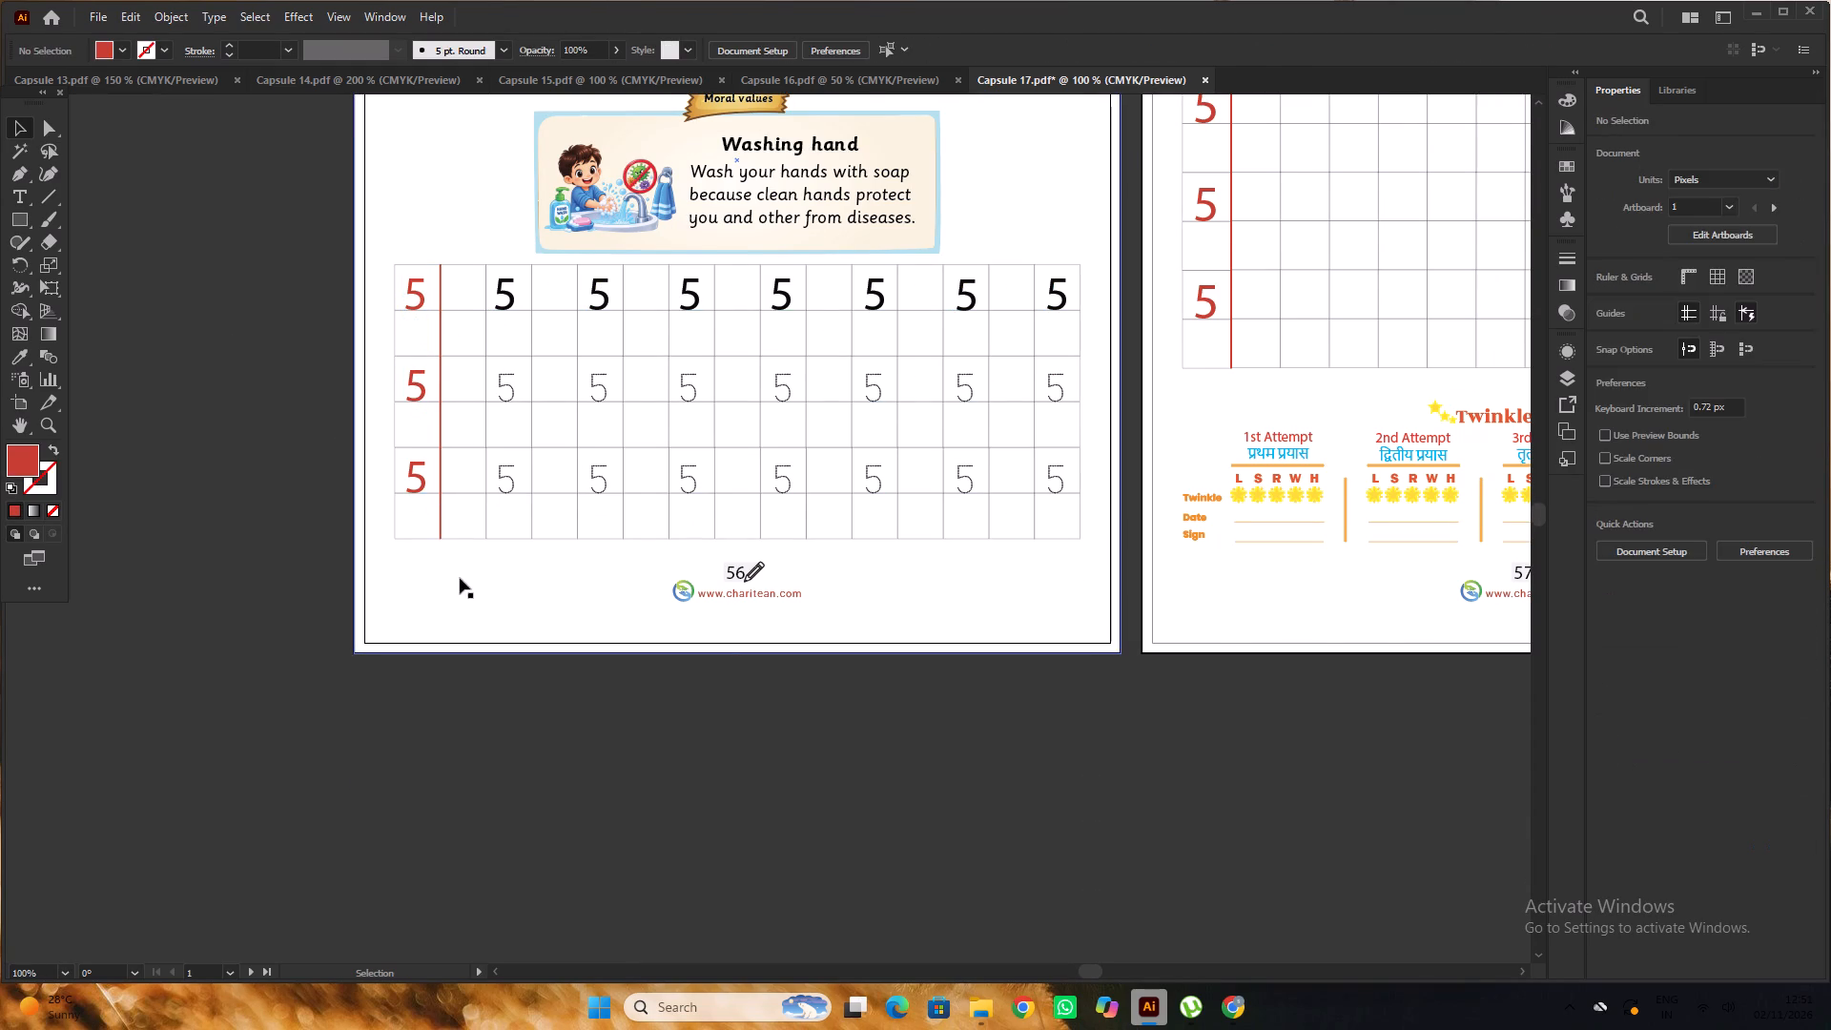
Lock the first page's background object behind the practice grid.
left_click(459, 579)
key("ctrl+2")
Set the three red 5s in the first column of the first page's practice grid in Sassoon Primary.
left_click(417, 299)
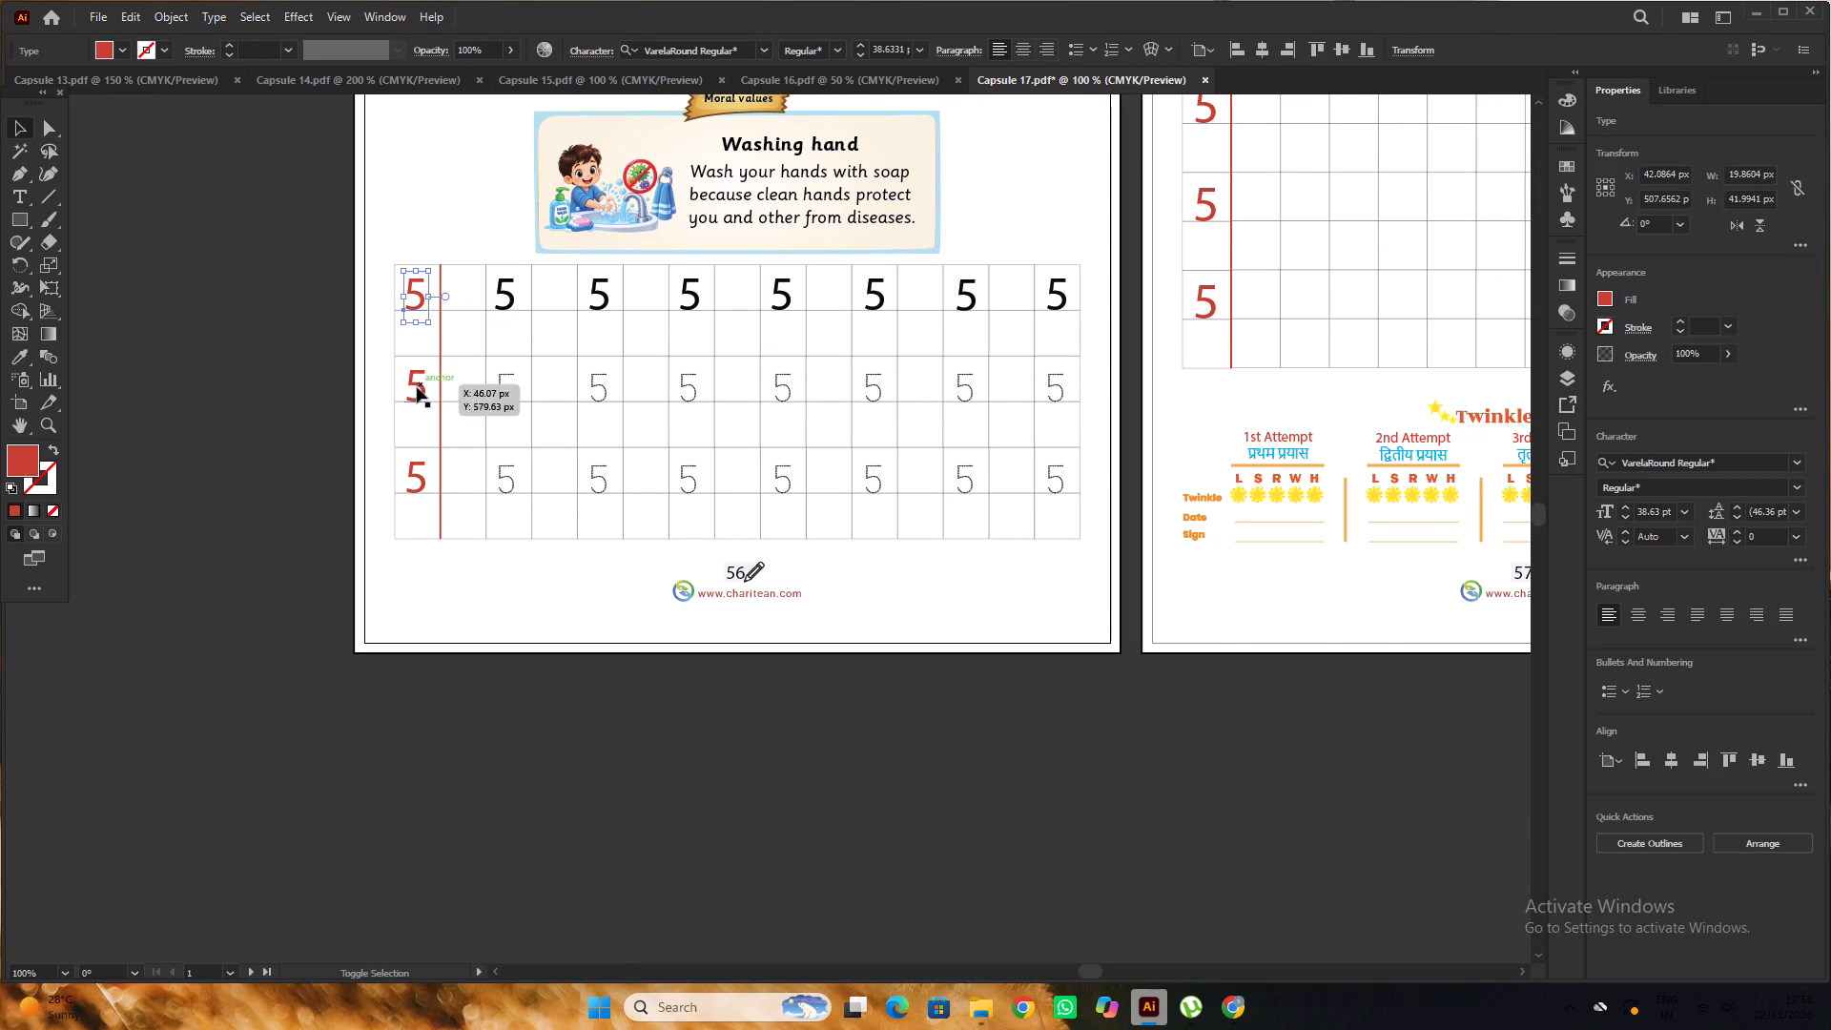
left_click(417, 391, "shift")
left_click(414, 466, "shift")
left_click(1751, 462)
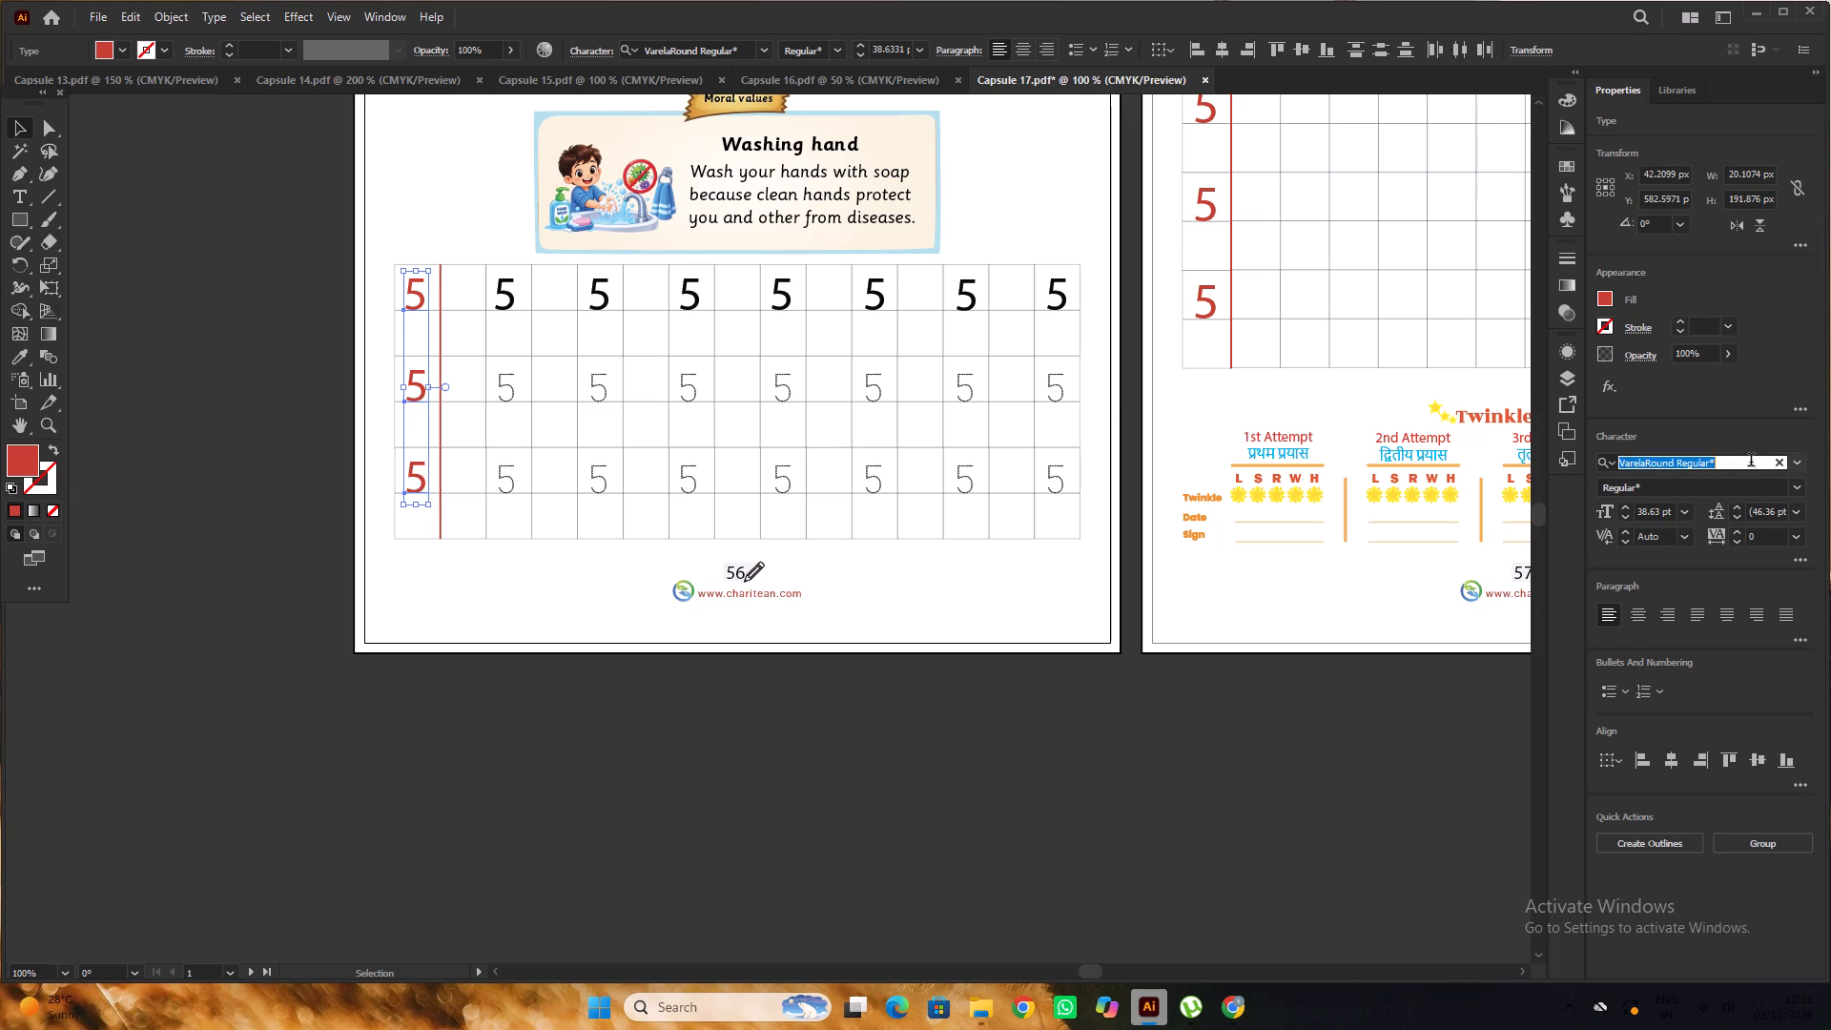
type("sa")
key("s")
left_click(1465, 586)
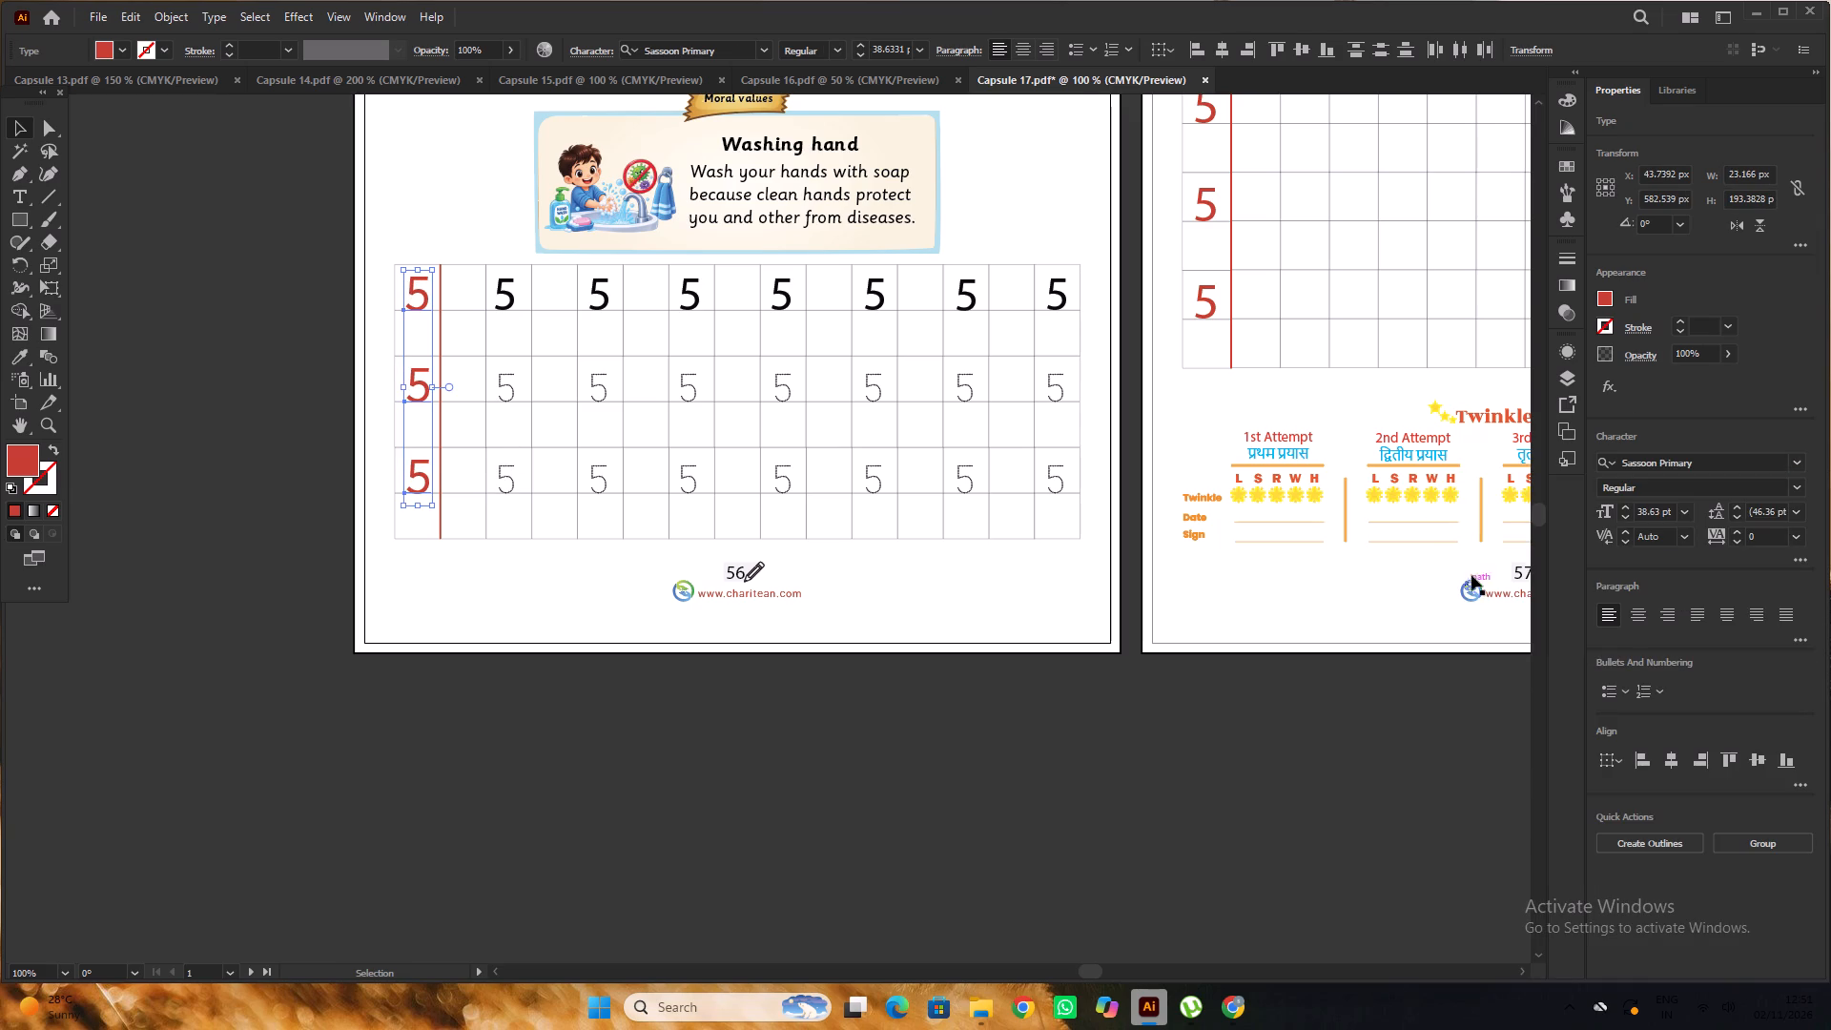
left_click(1728, 463)
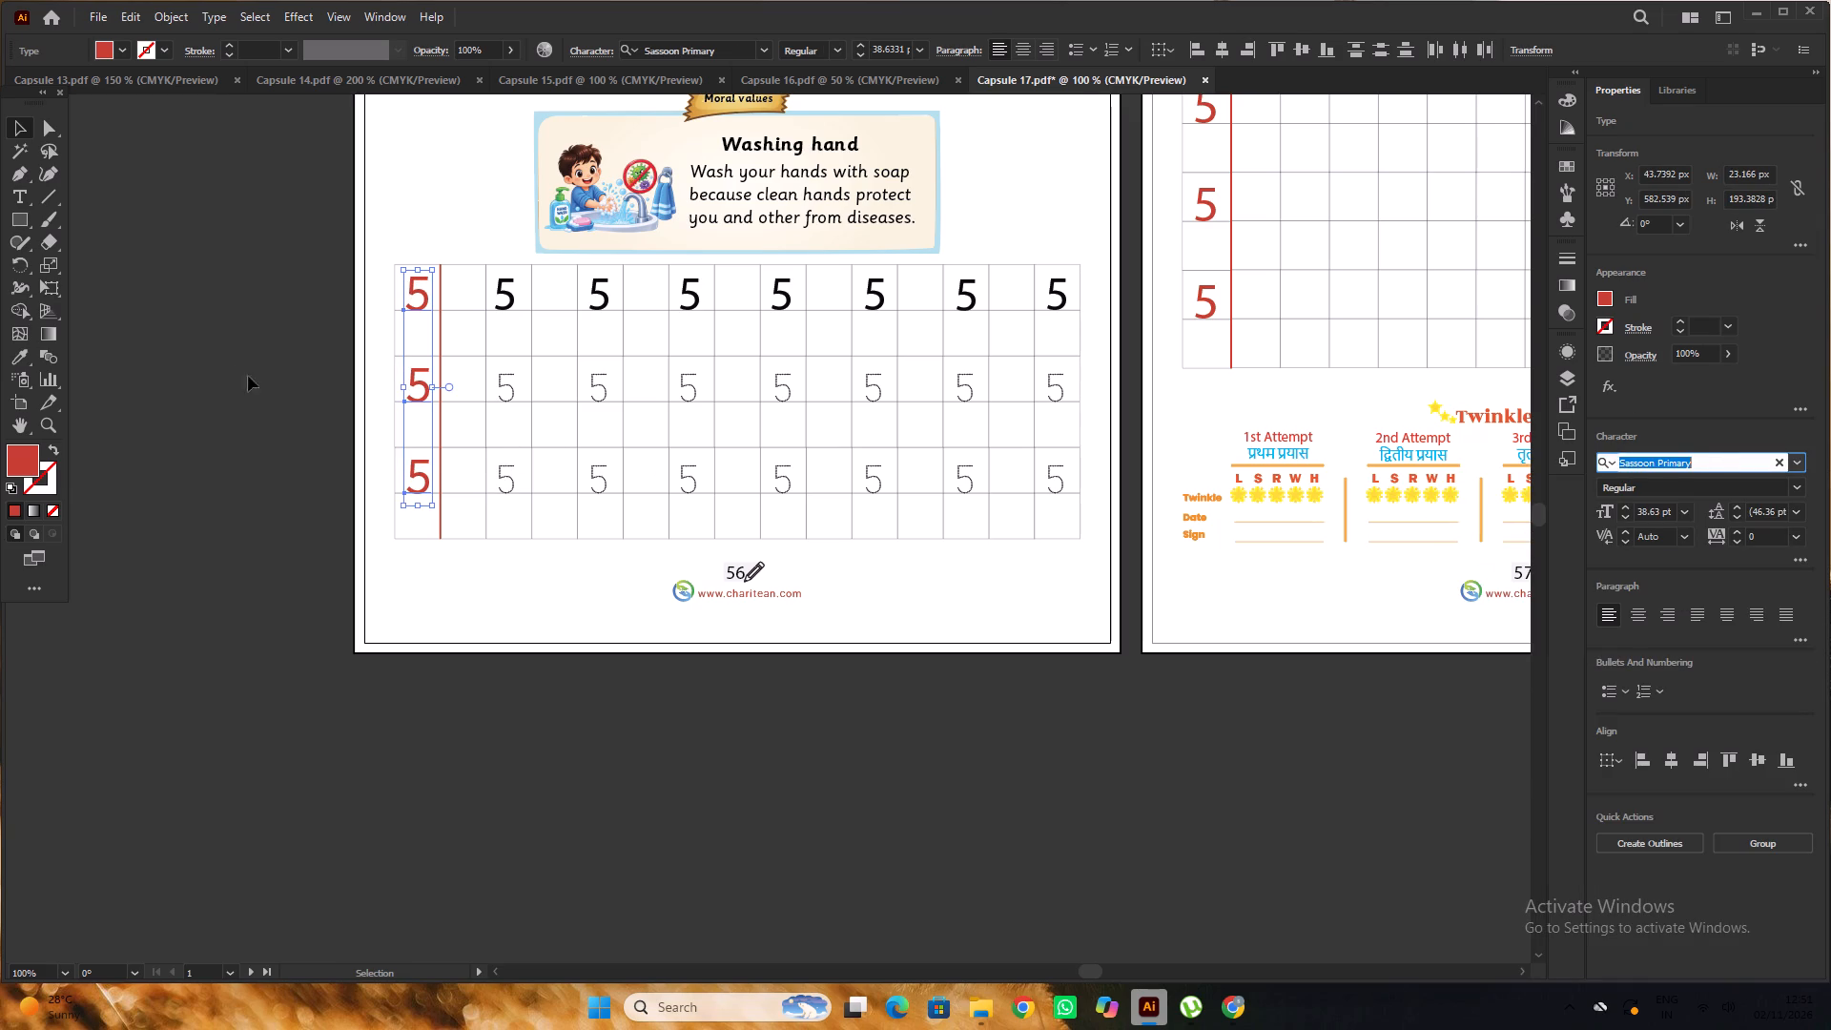
double_click(231, 367)
Set the seven black 5s in the top row of the first page's practice grid in Sassoon Primary.
scroll(595, 320, "up", 2)
left_click(479, 323)
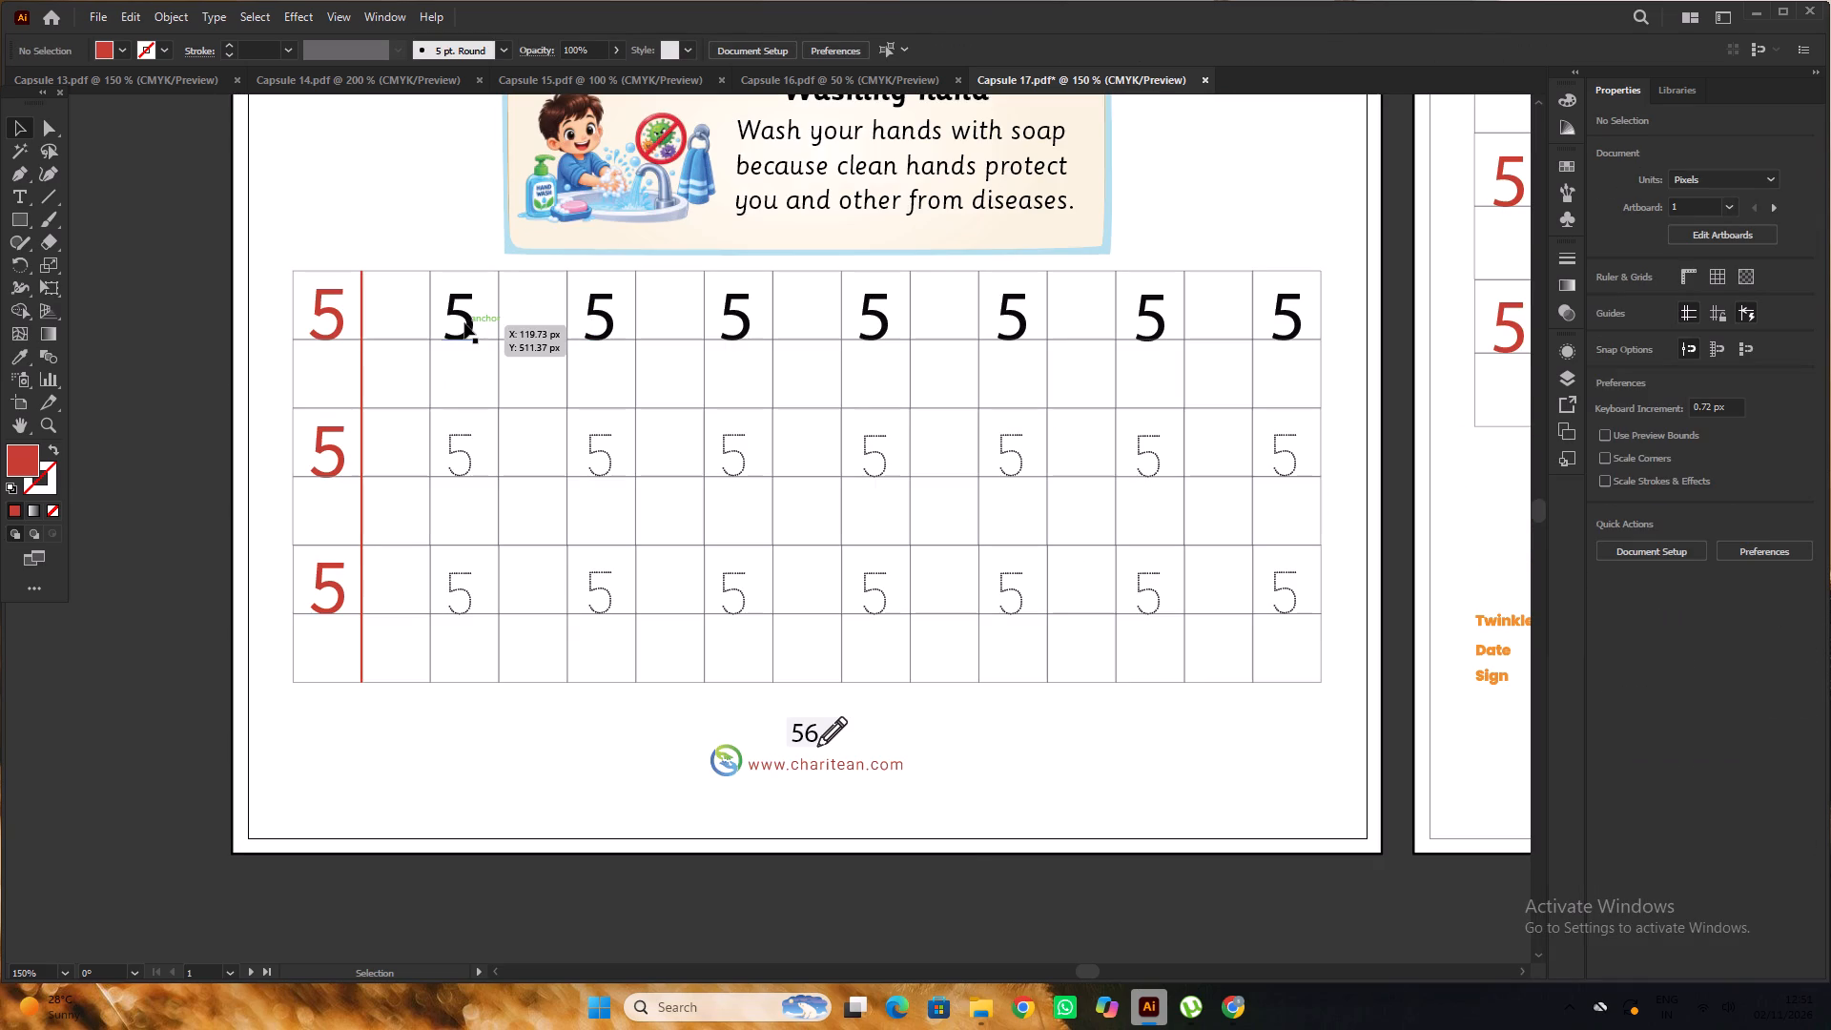
left_click(464, 323)
left_click(616, 325, "shift")
left_click(734, 331, "shift")
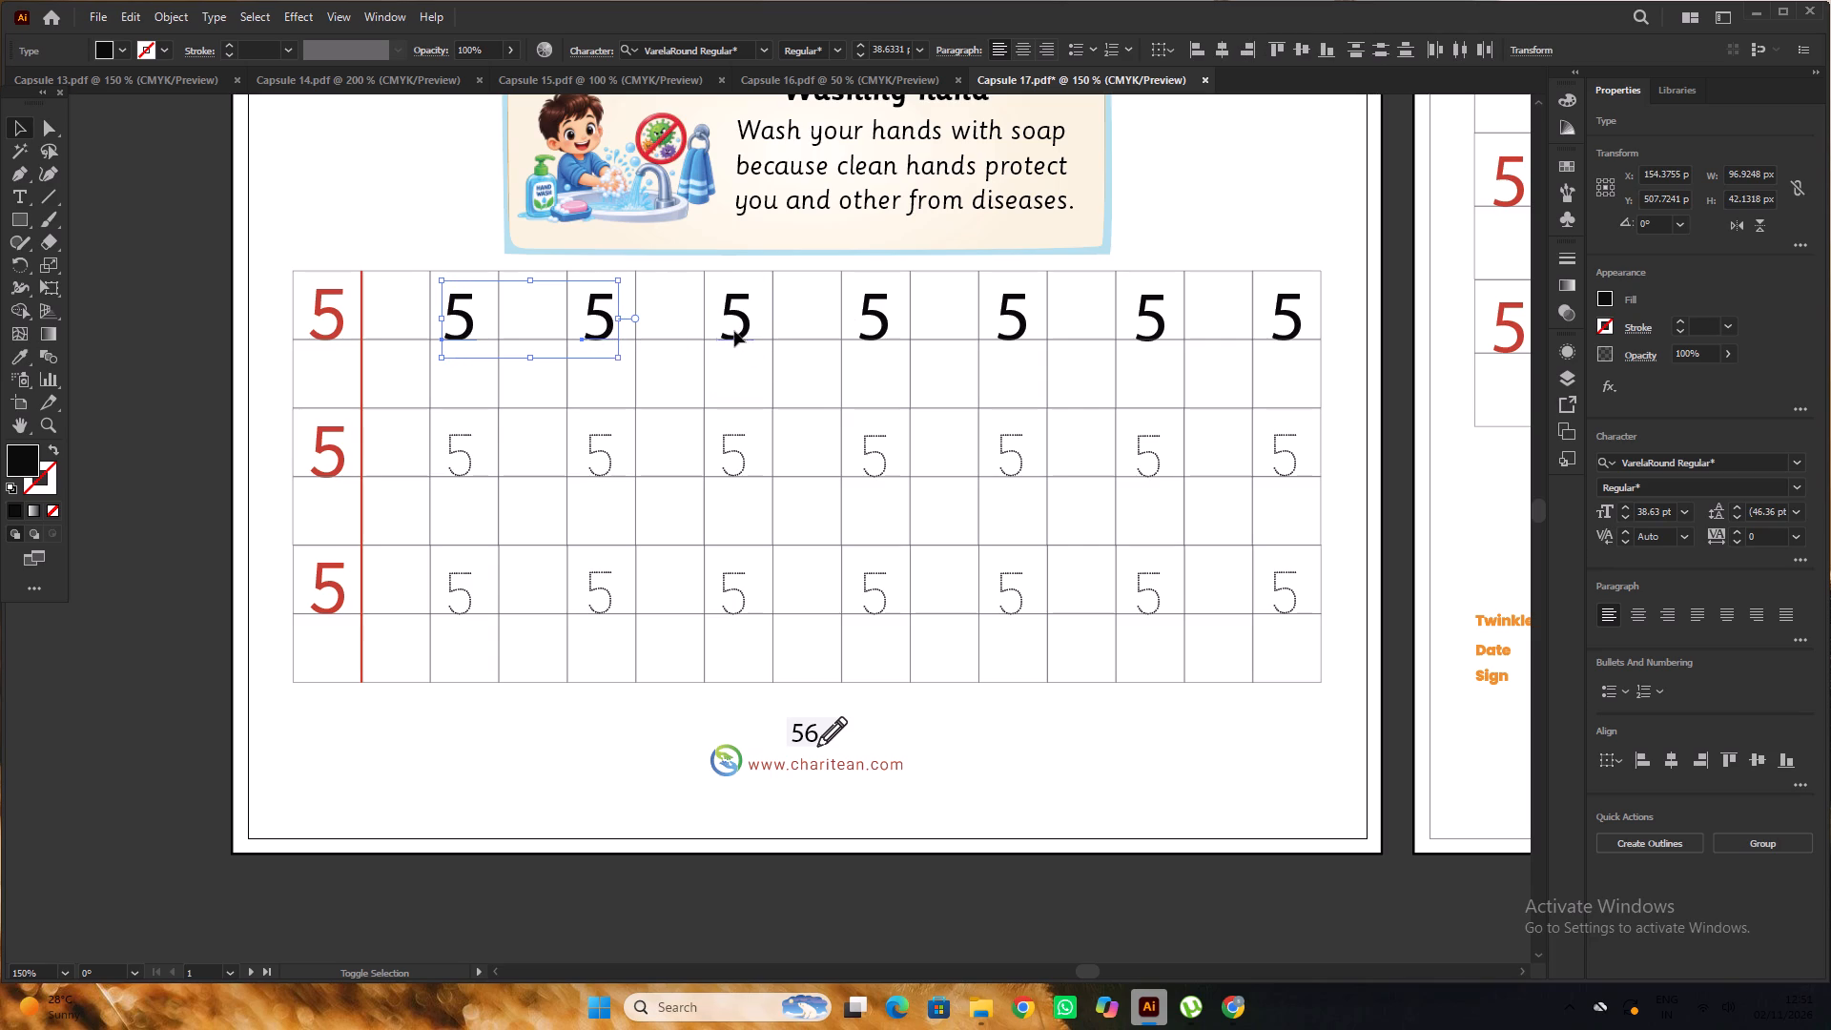
left_click(873, 315, "shift")
left_click(1007, 311, "shift")
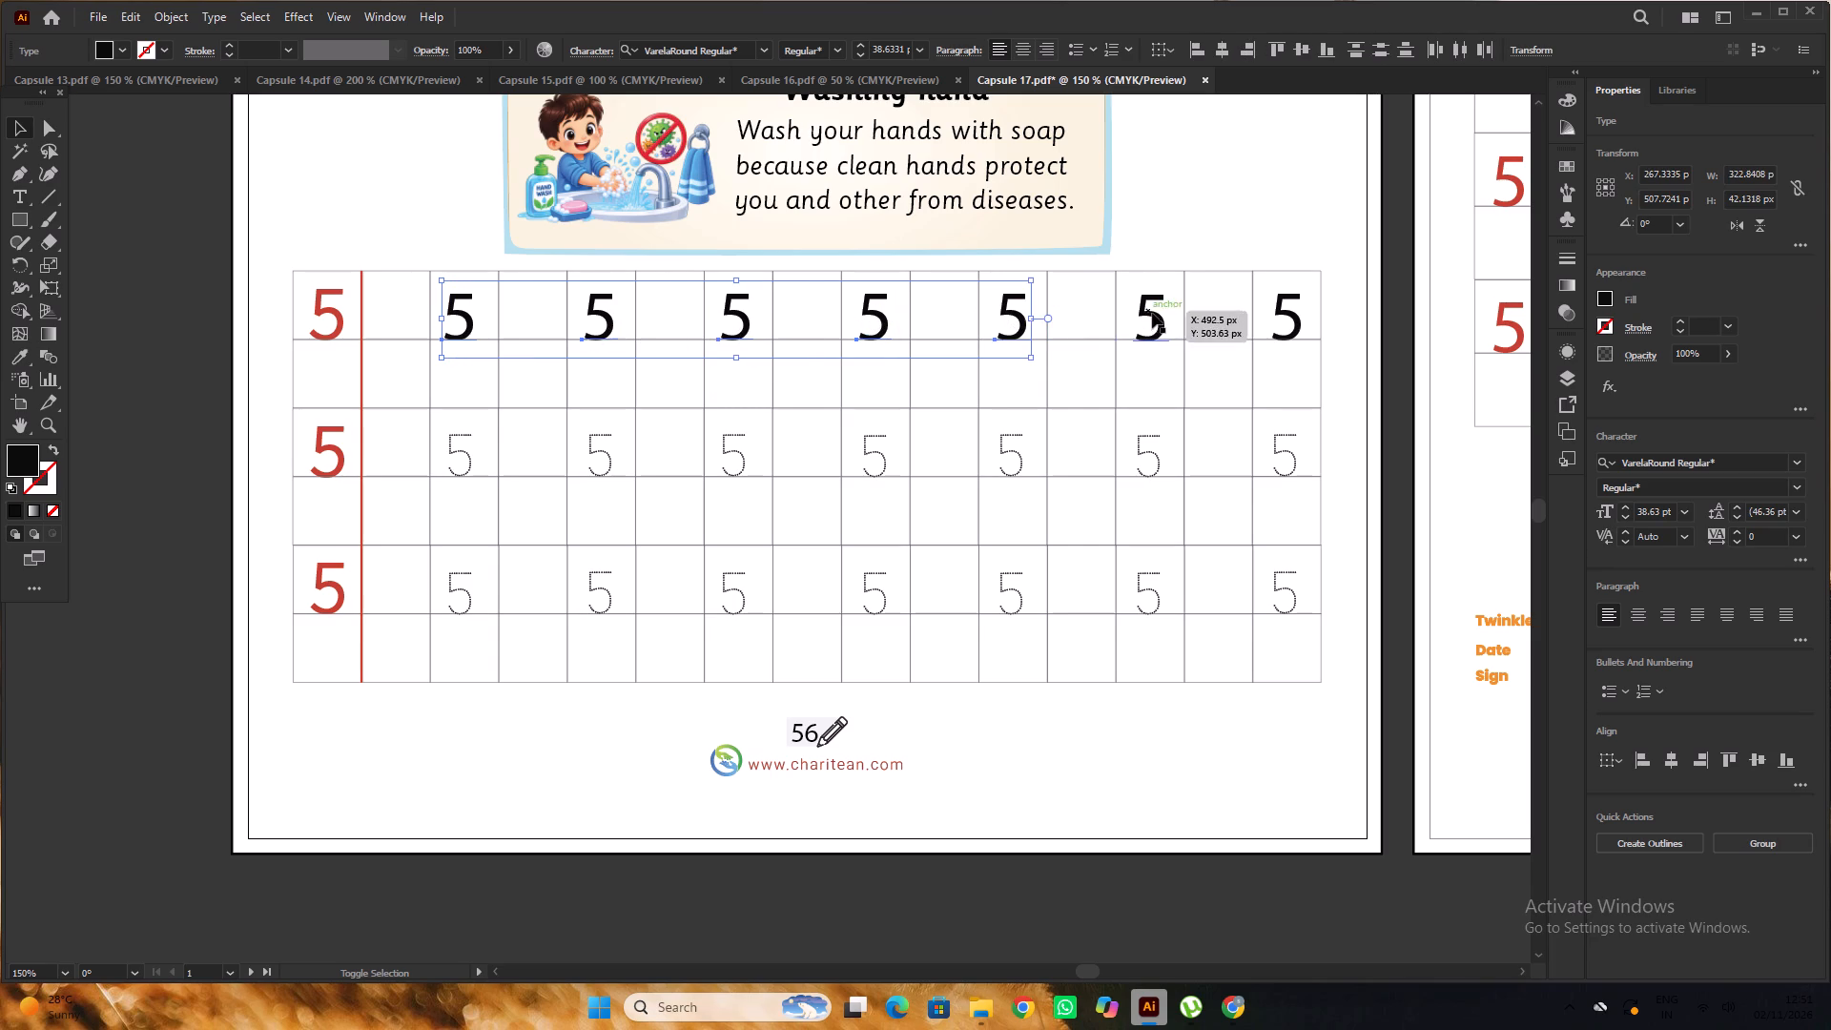
left_click(1152, 313, "shift")
left_click(1291, 319, "shift")
left_click(1744, 469)
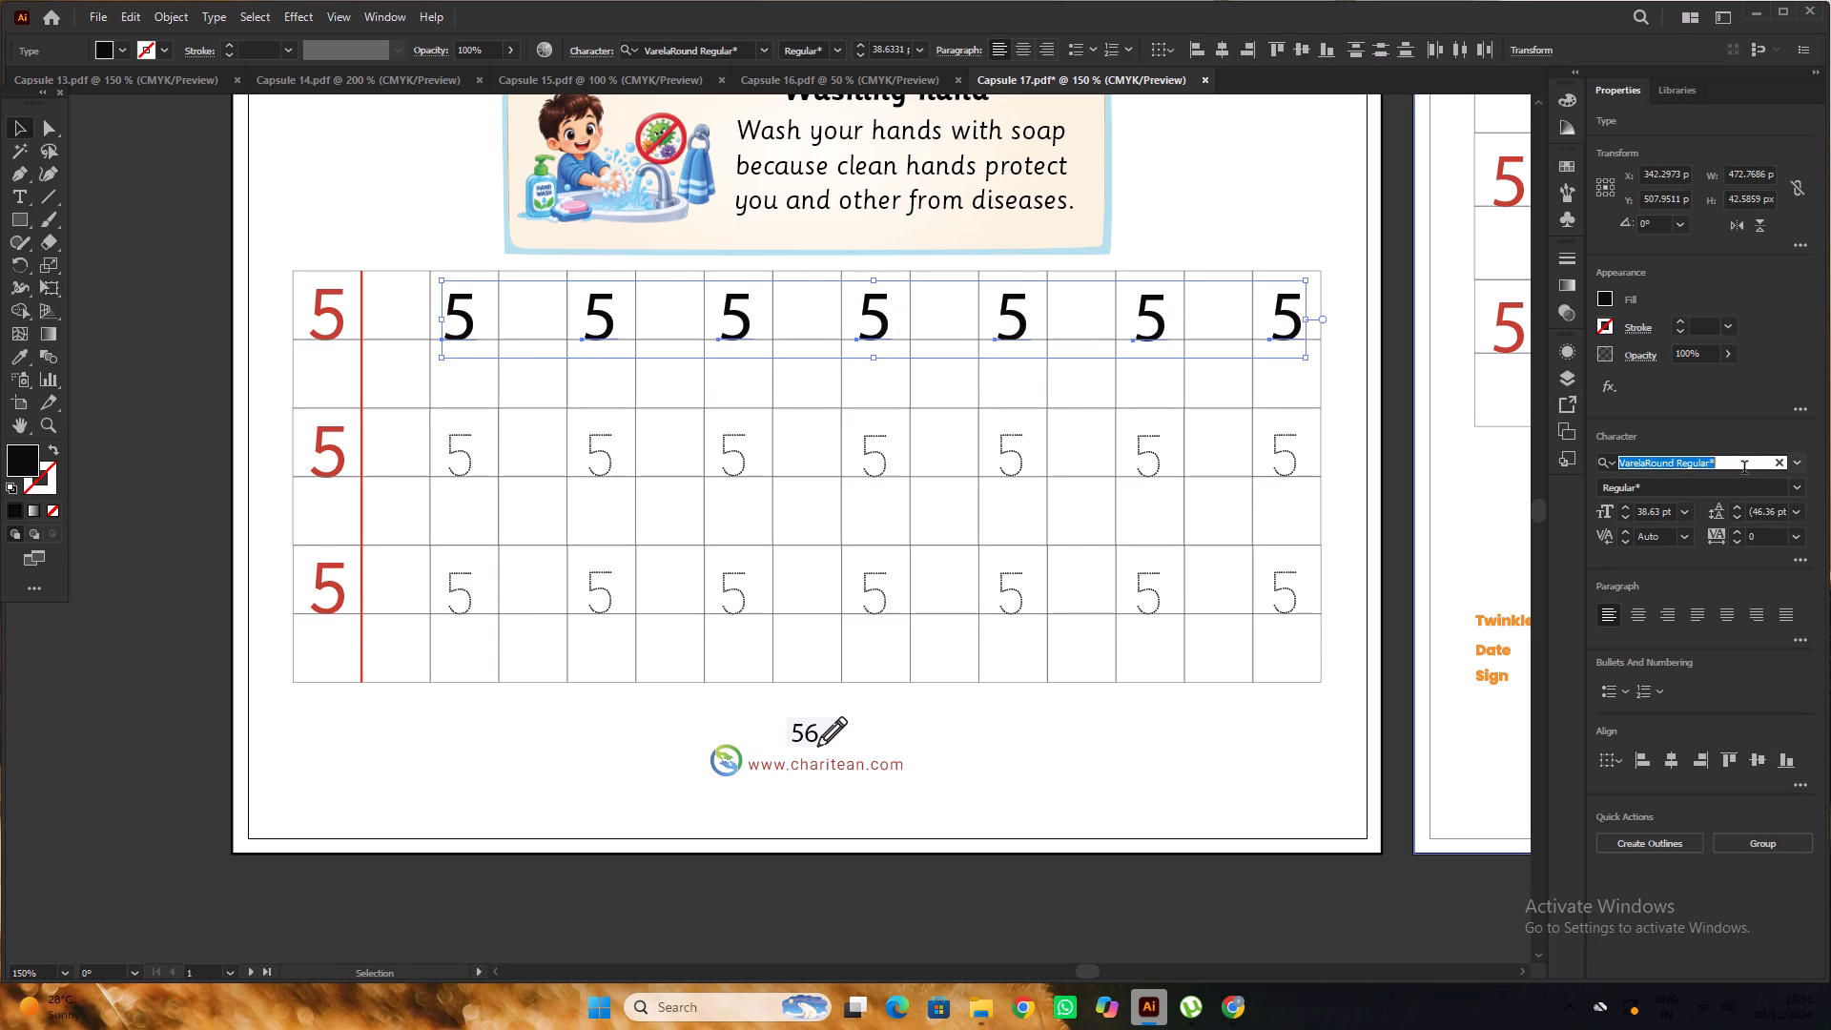
type("sa")
key("s")
left_click(1488, 585)
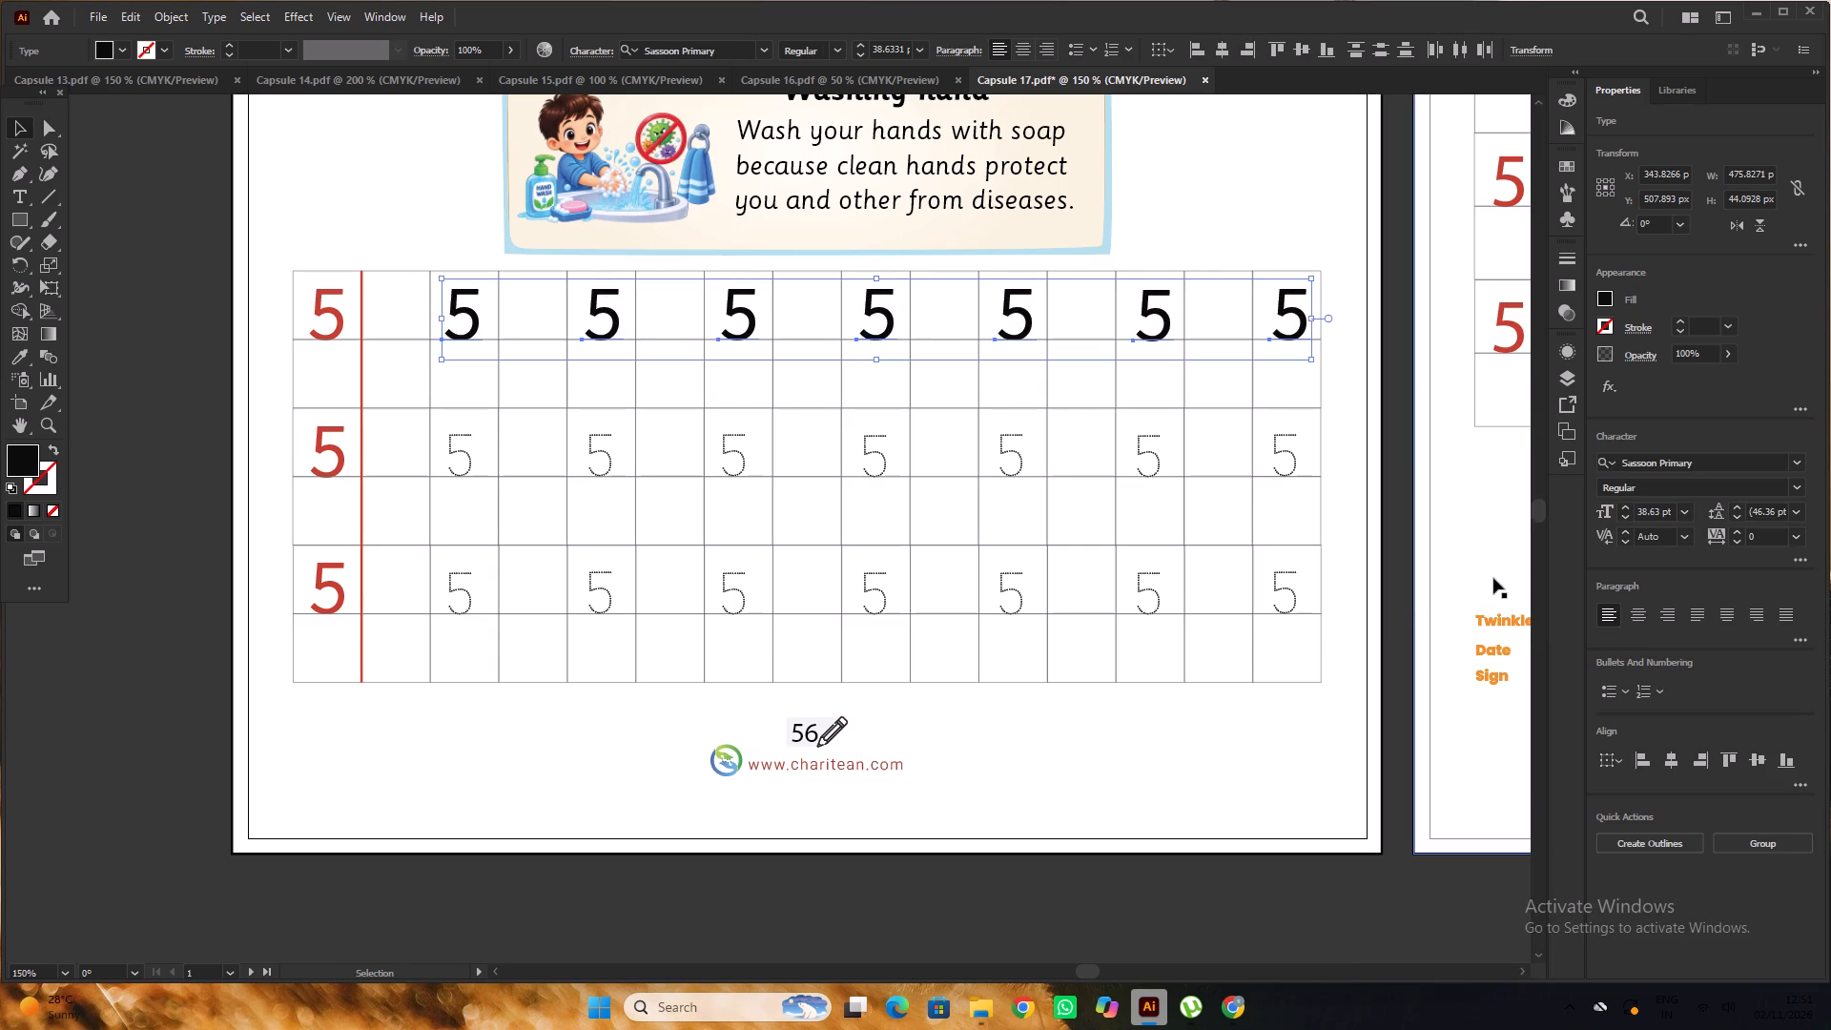
scroll(637, 428, "down", 1, "alt")
left_click(317, 355)
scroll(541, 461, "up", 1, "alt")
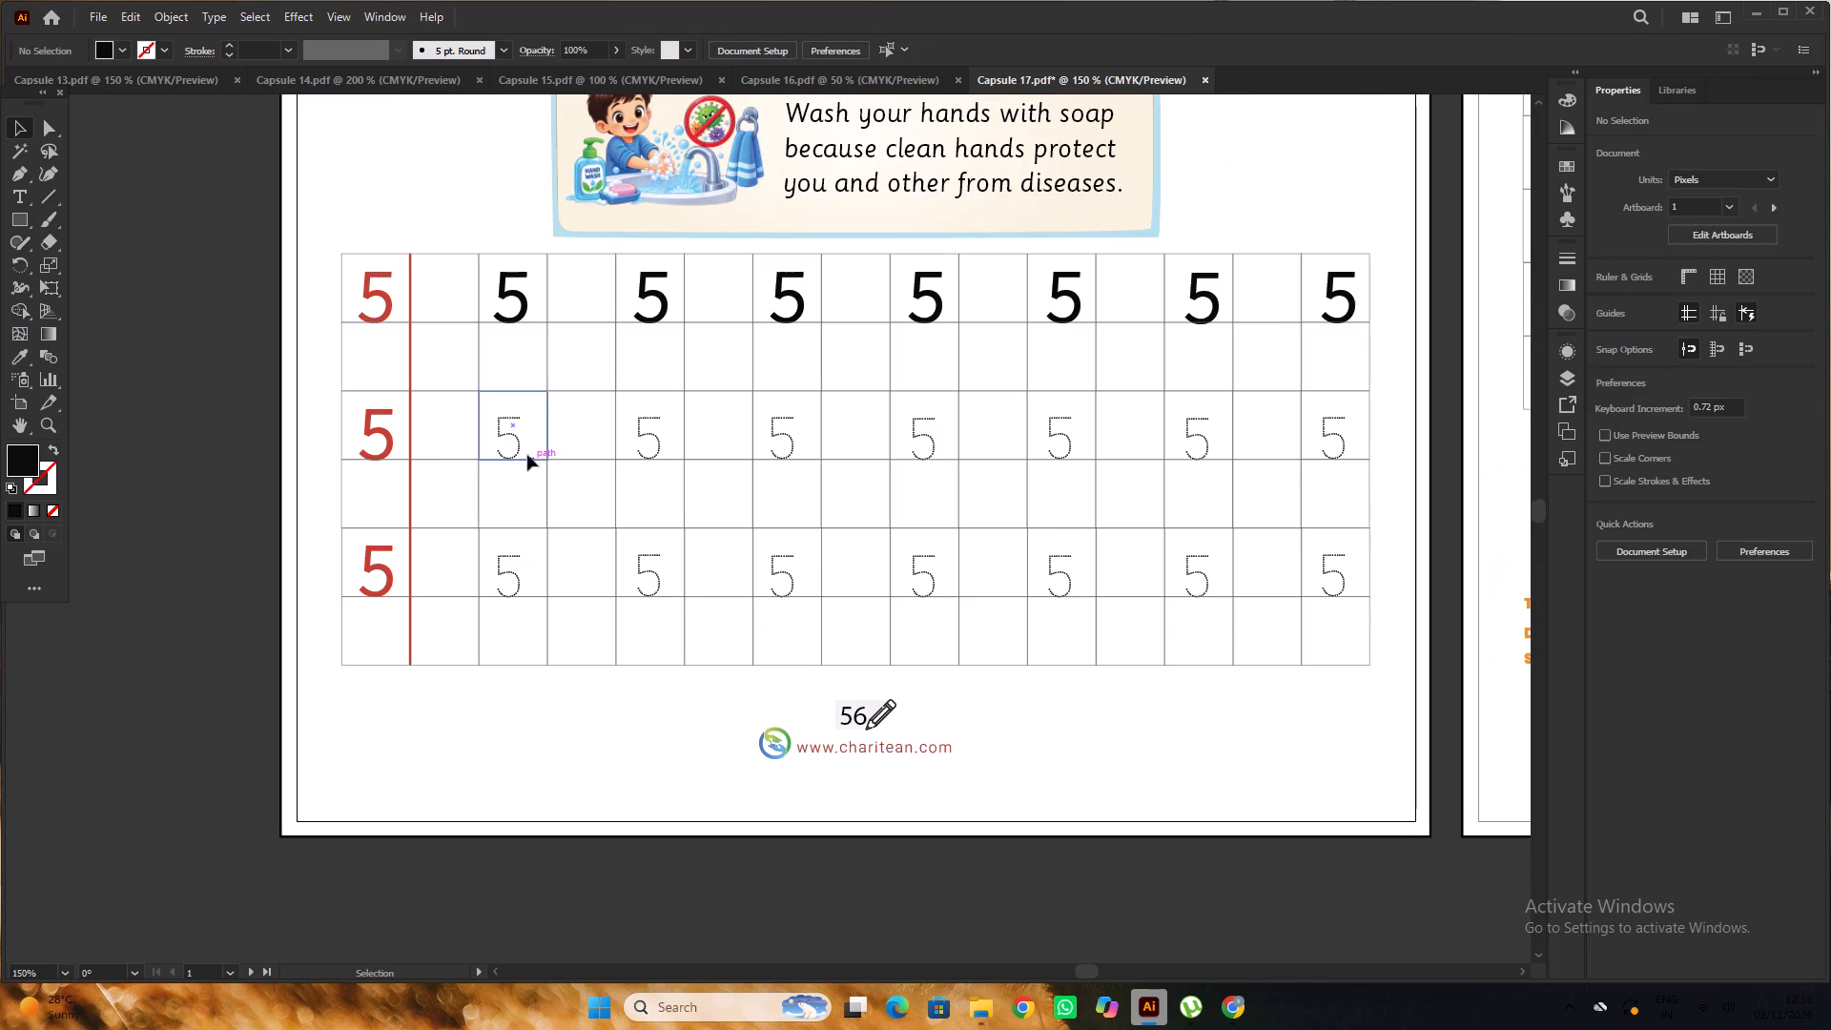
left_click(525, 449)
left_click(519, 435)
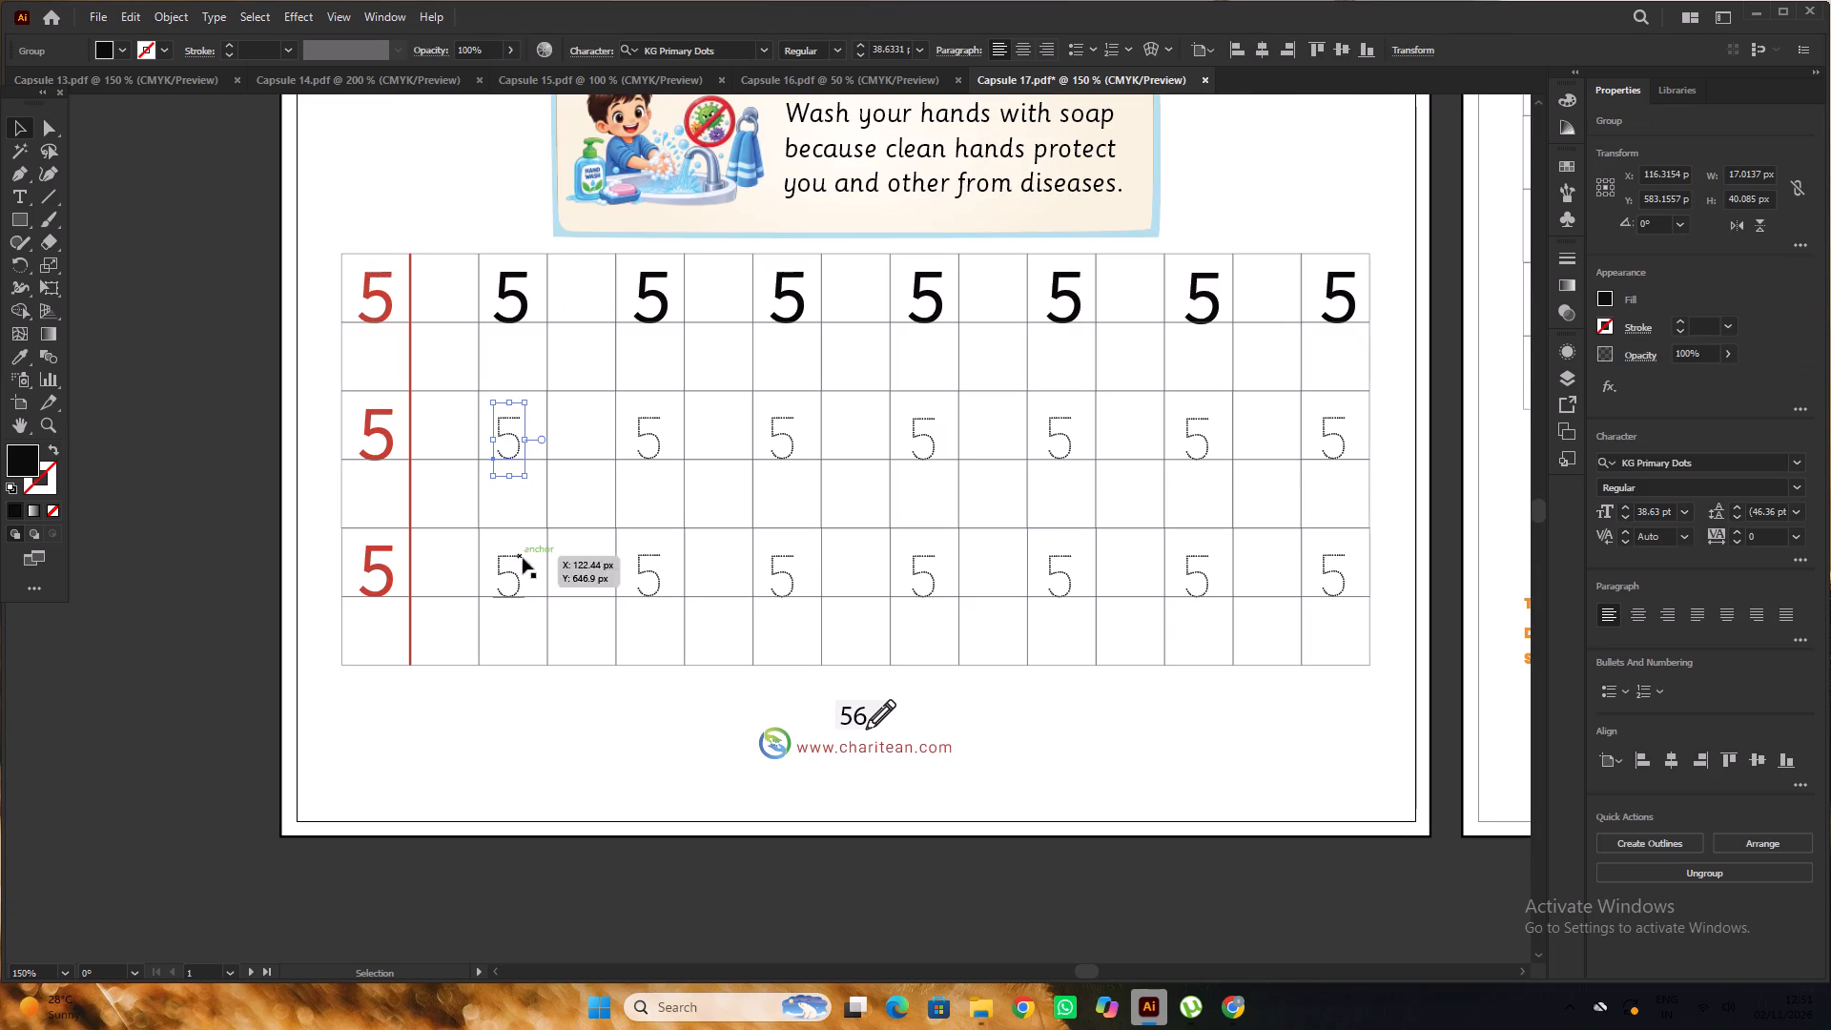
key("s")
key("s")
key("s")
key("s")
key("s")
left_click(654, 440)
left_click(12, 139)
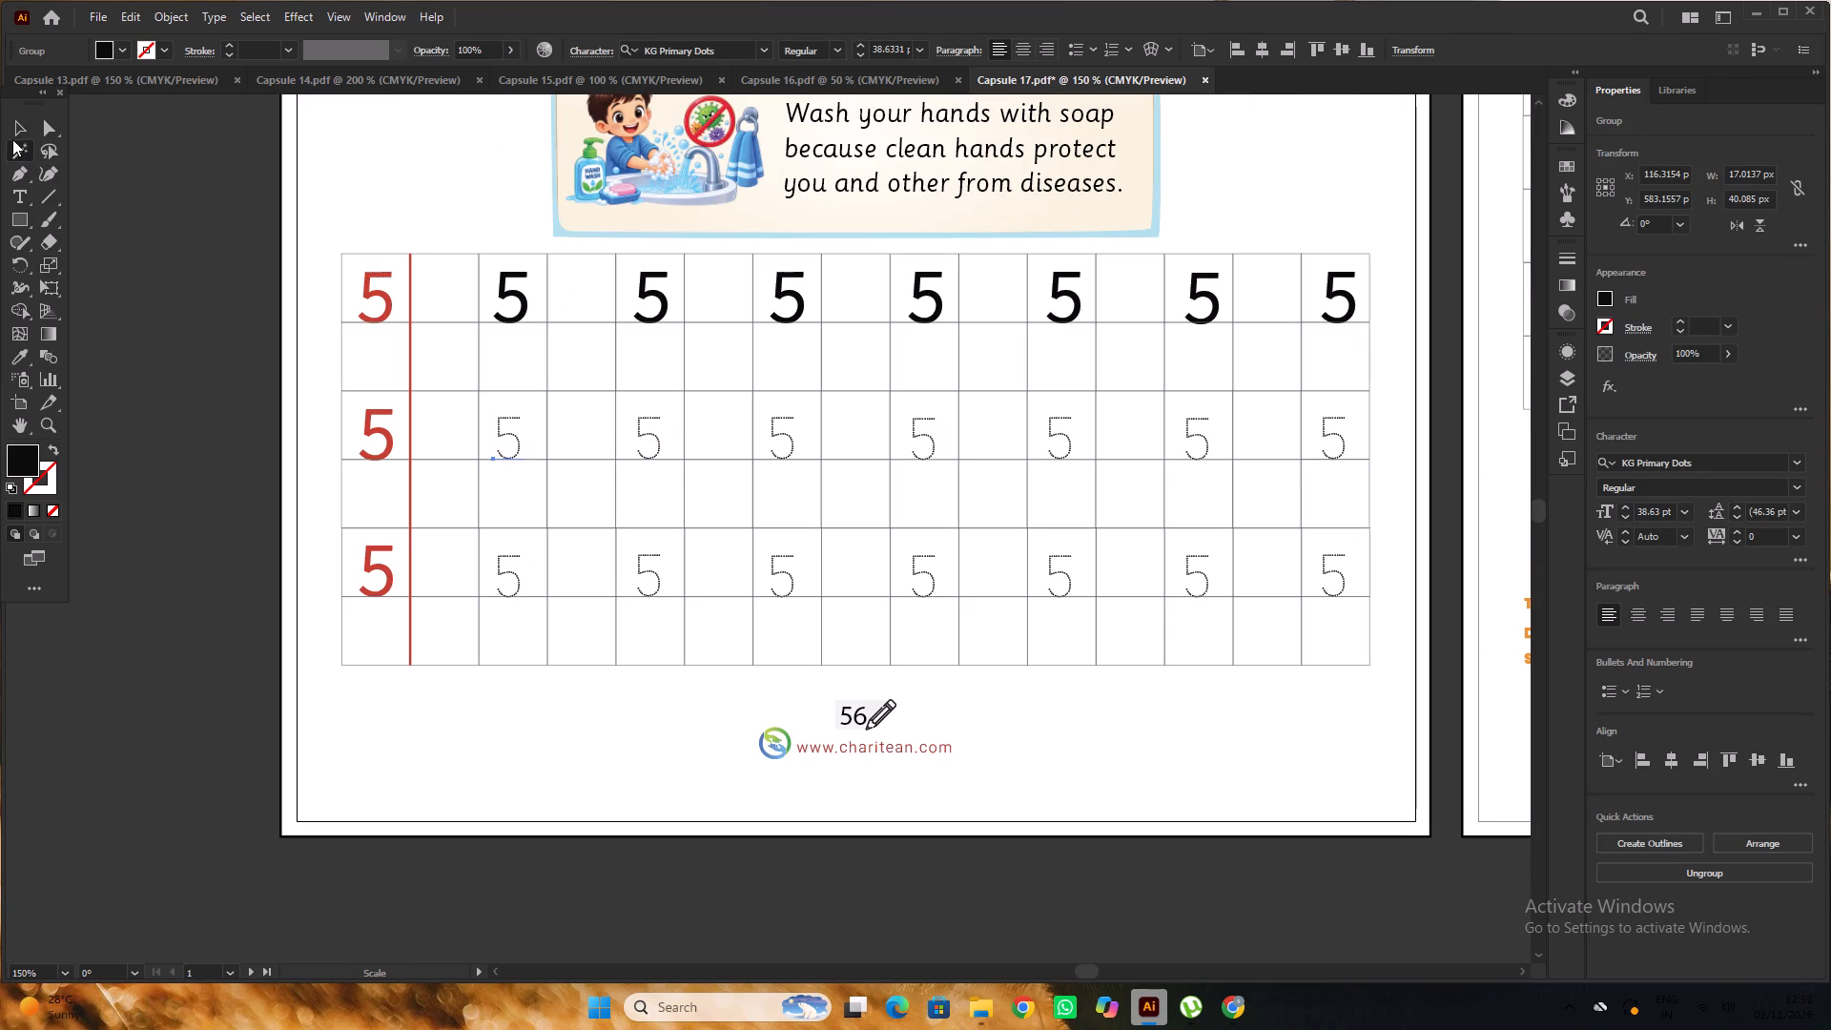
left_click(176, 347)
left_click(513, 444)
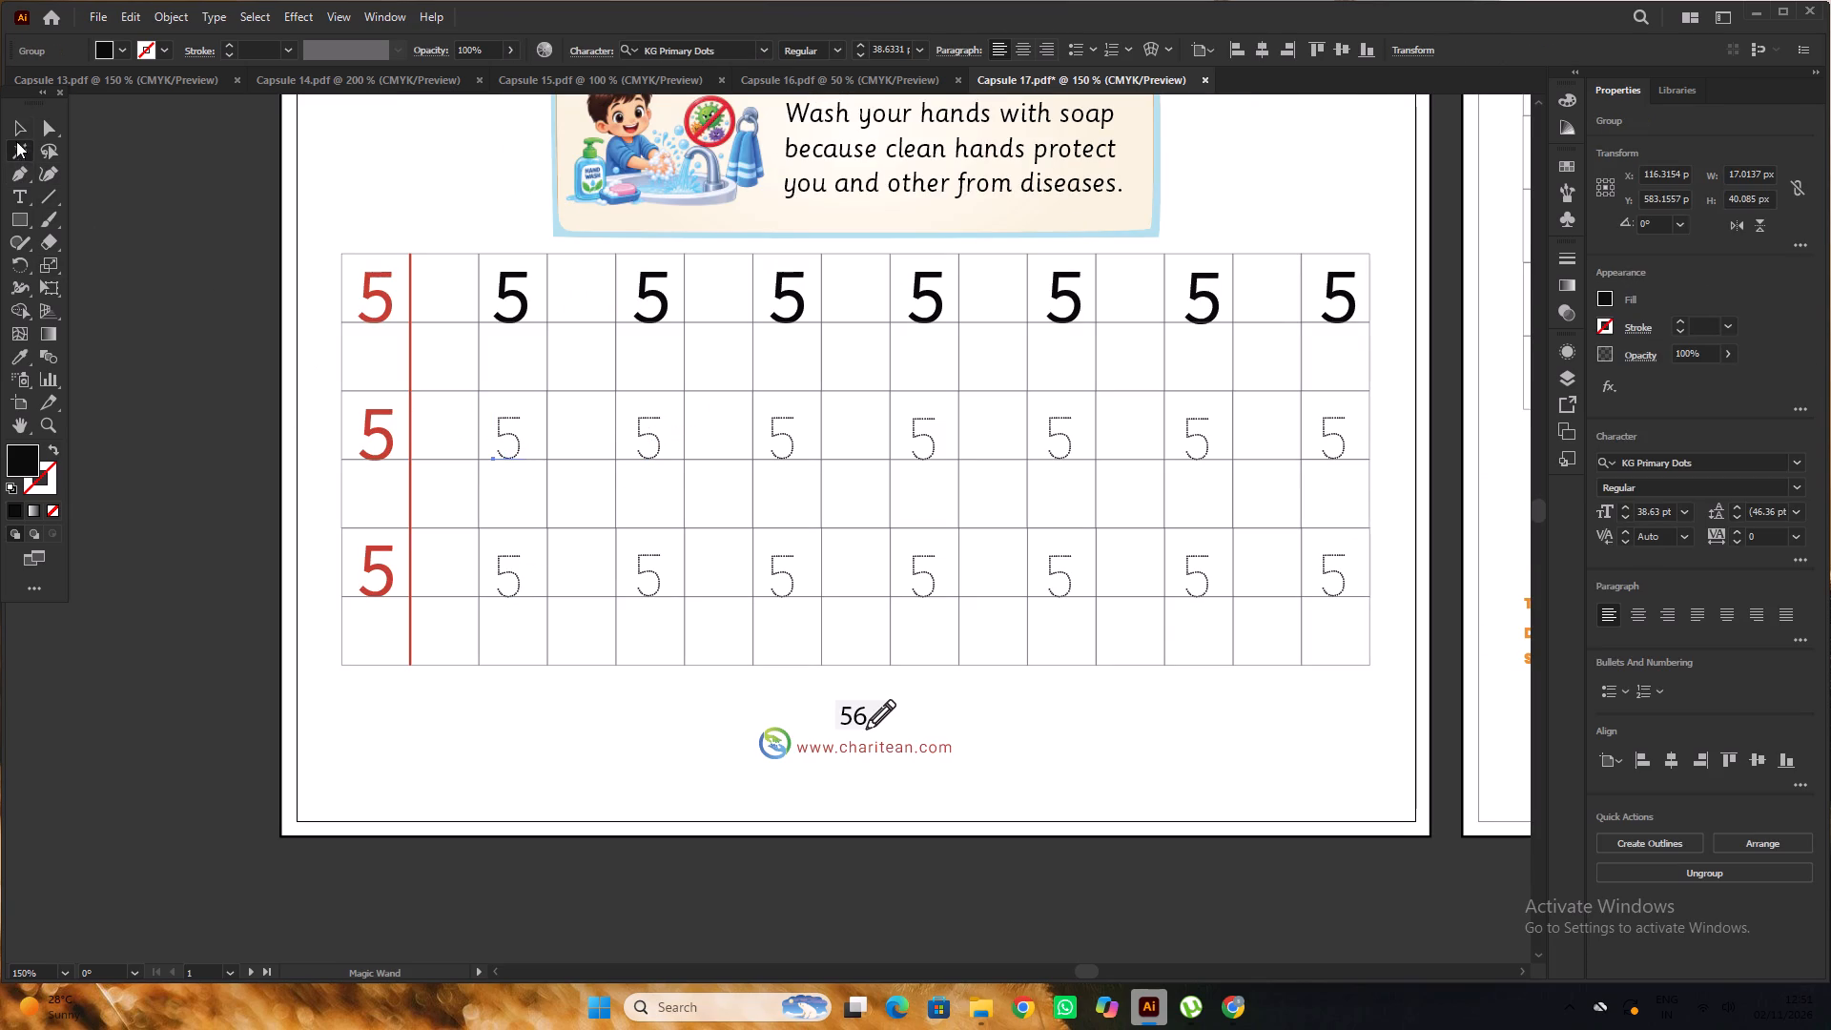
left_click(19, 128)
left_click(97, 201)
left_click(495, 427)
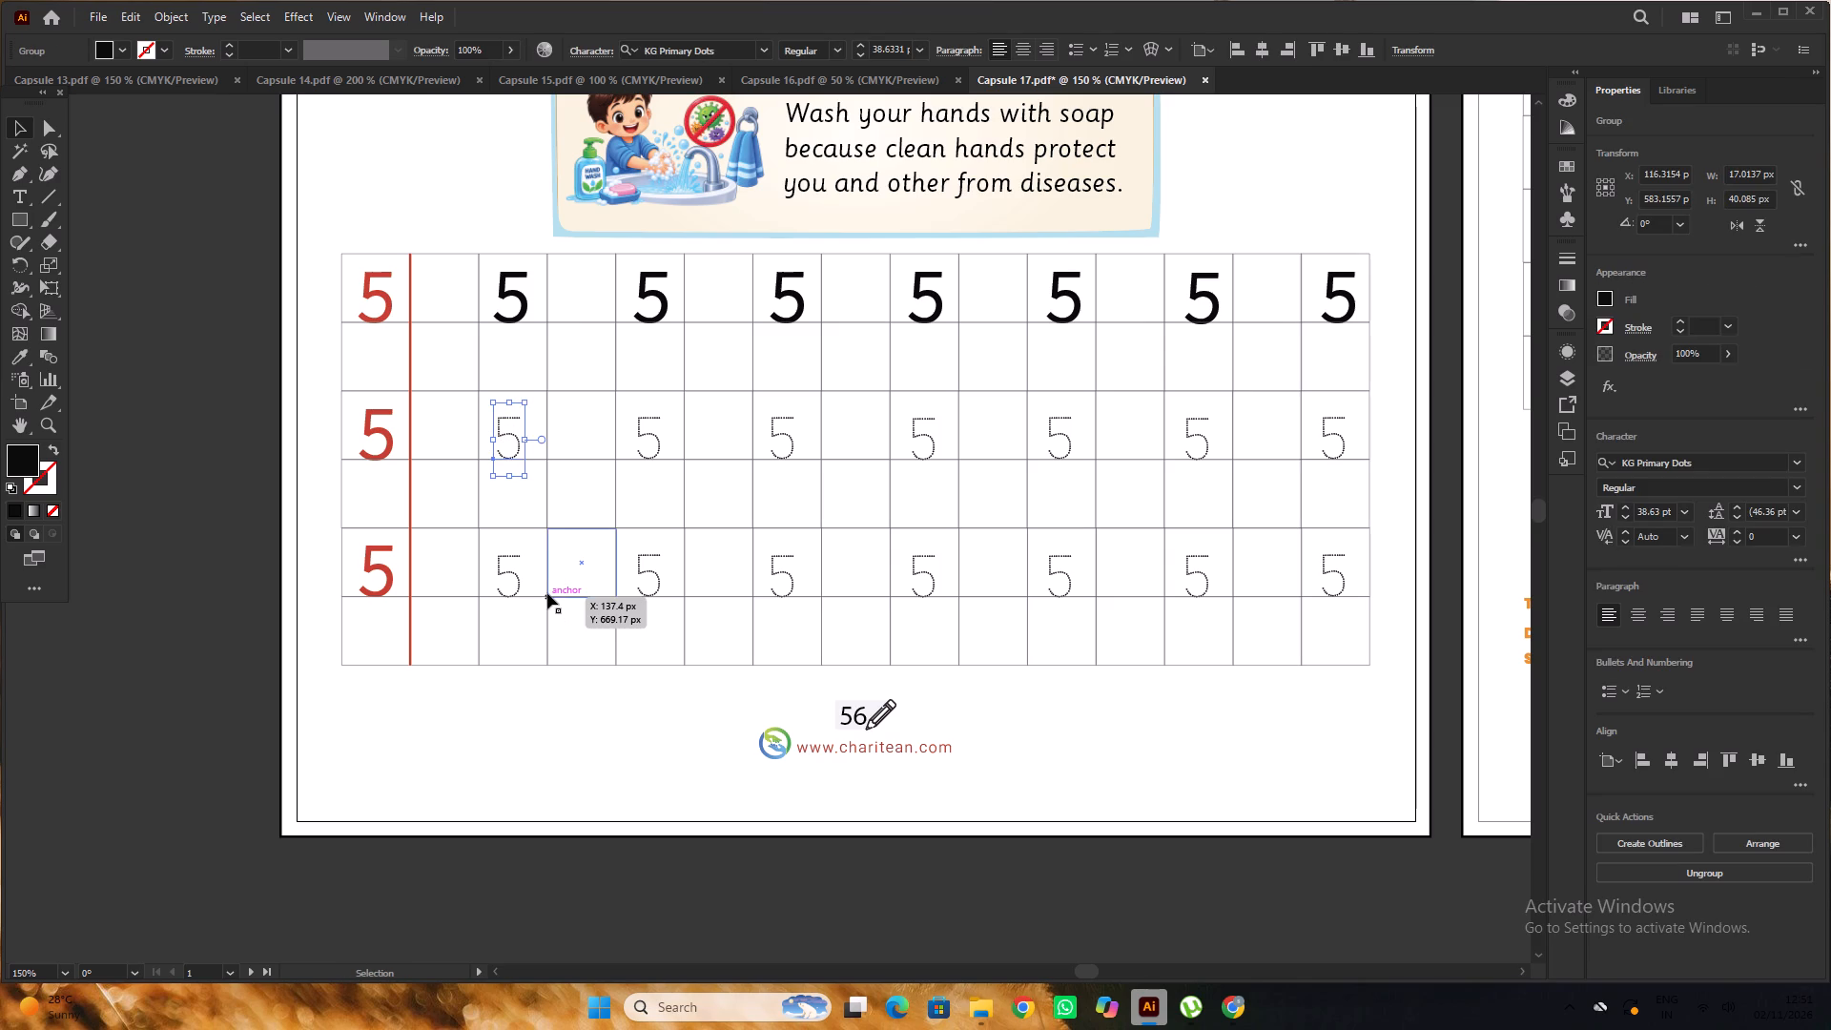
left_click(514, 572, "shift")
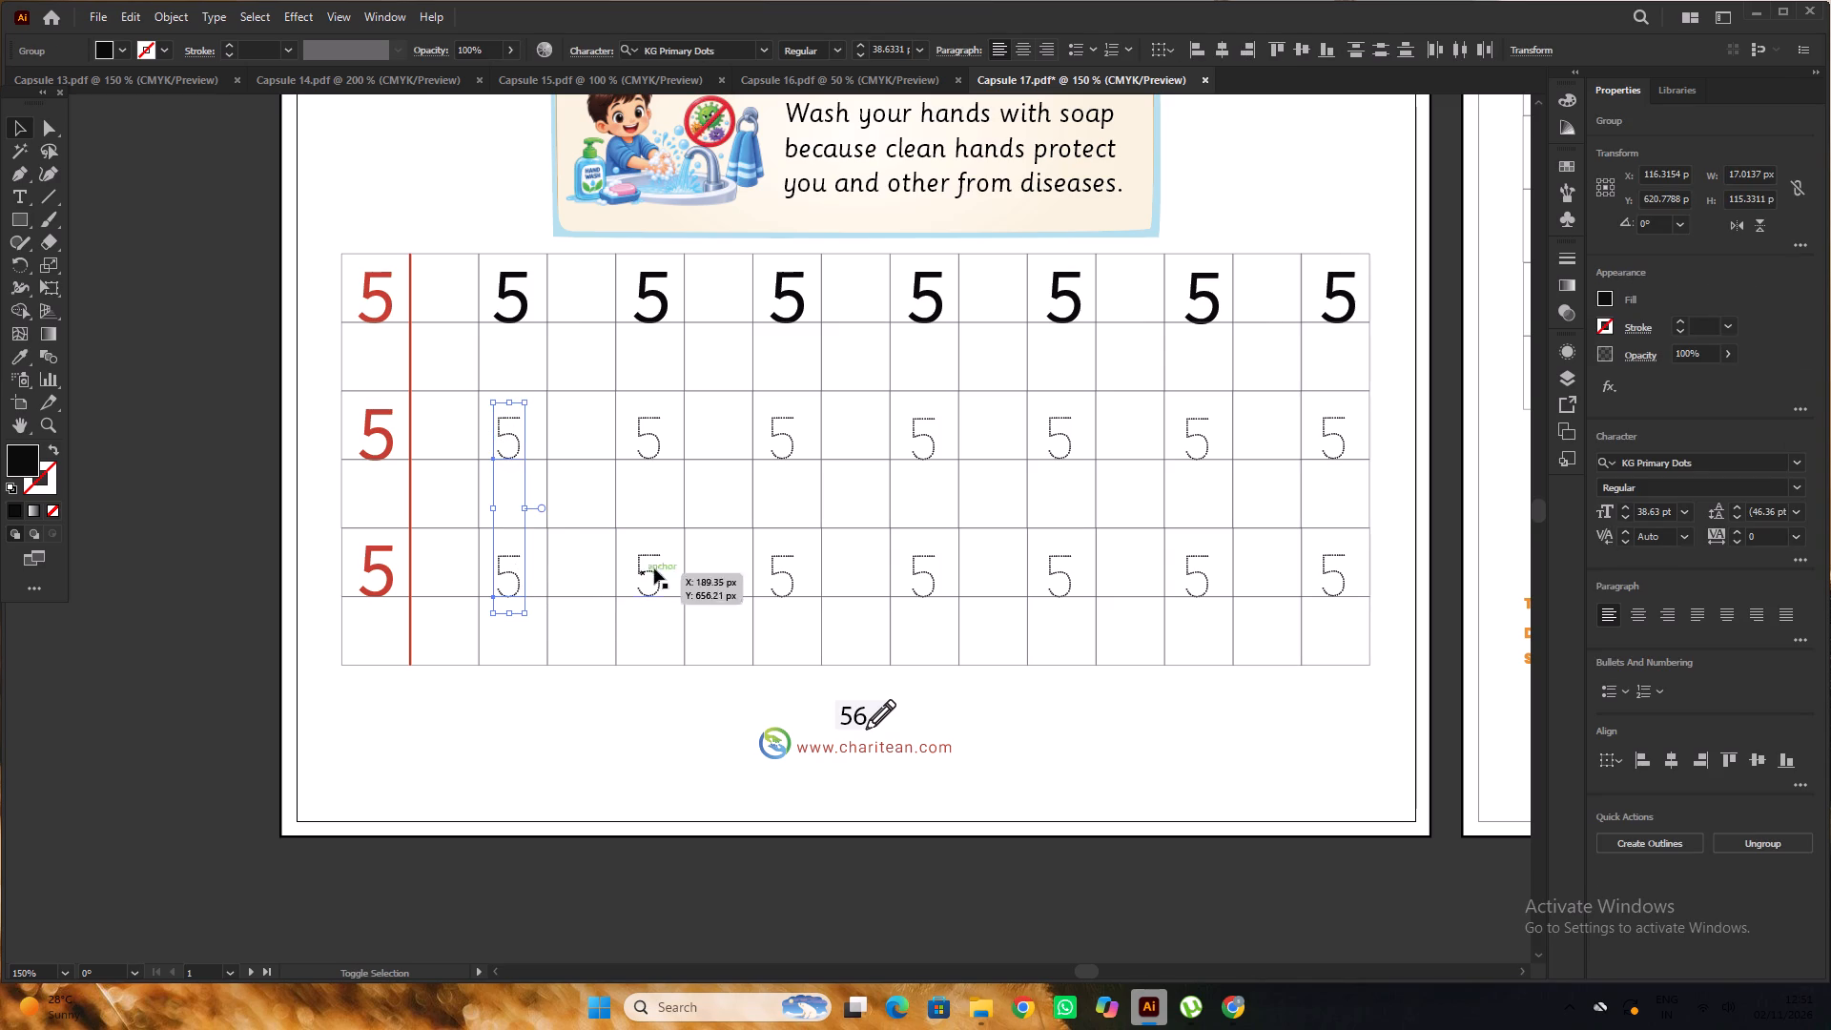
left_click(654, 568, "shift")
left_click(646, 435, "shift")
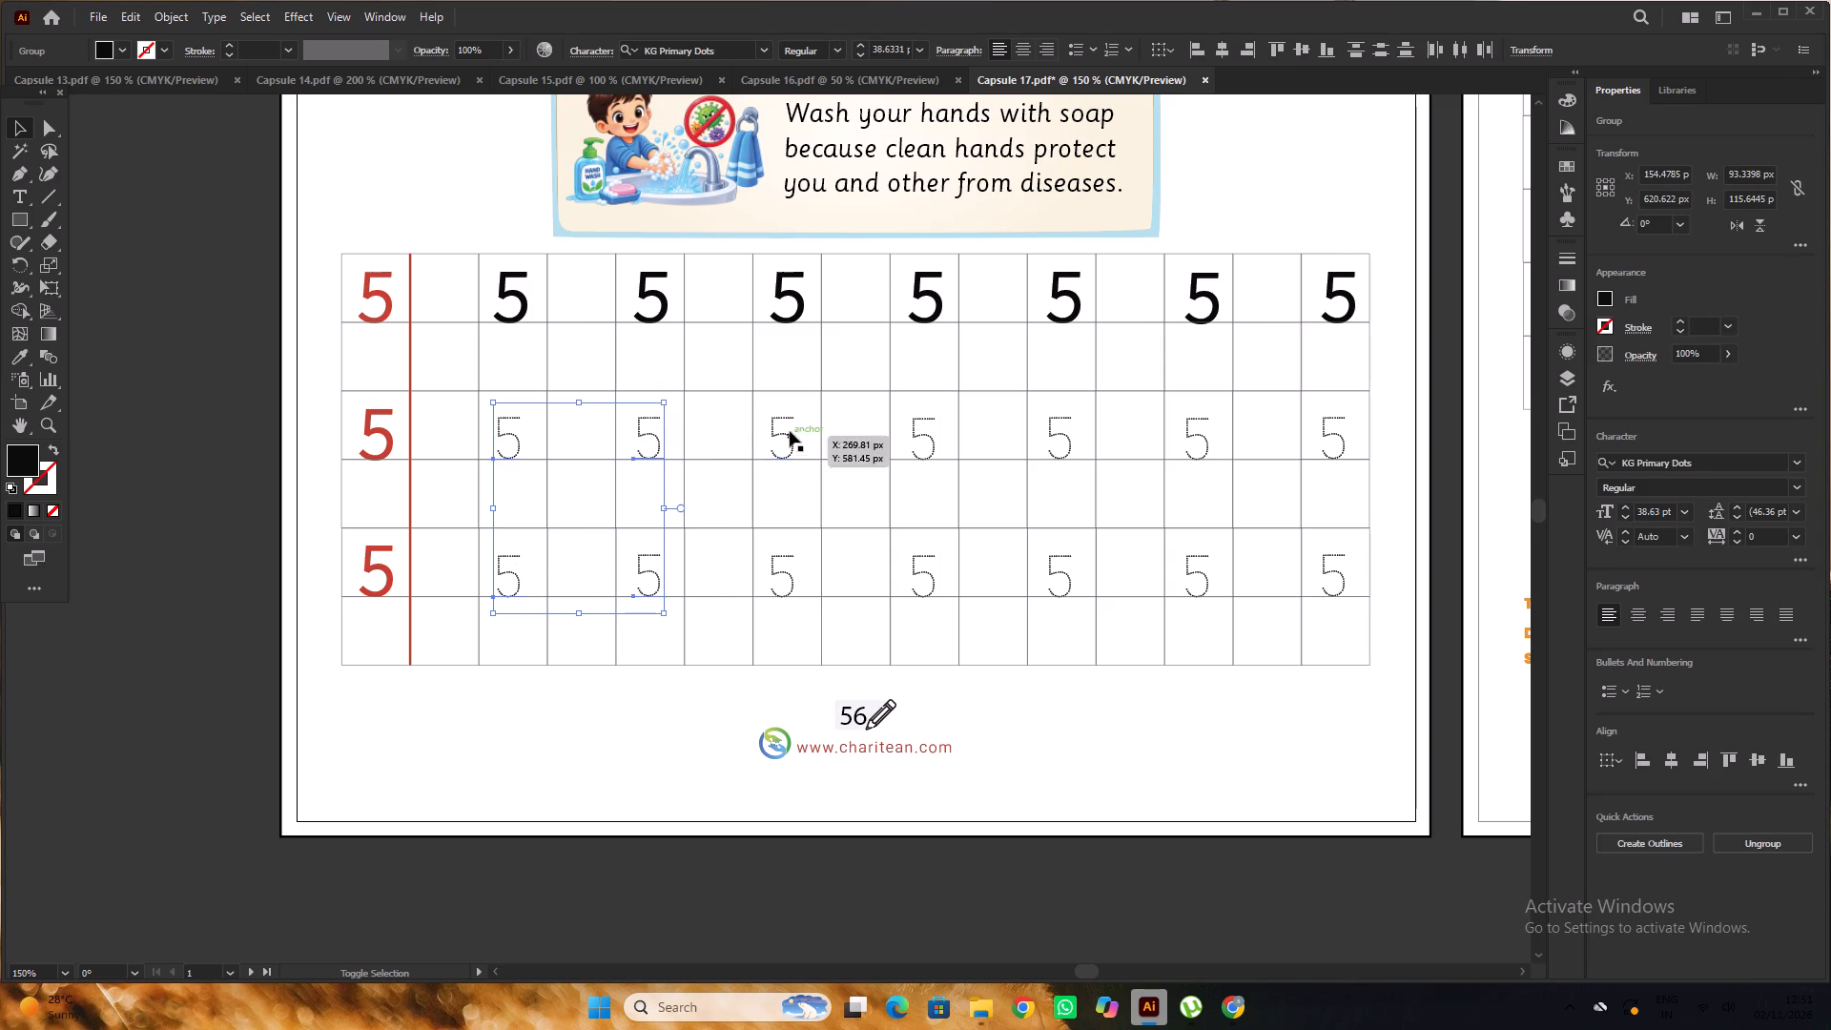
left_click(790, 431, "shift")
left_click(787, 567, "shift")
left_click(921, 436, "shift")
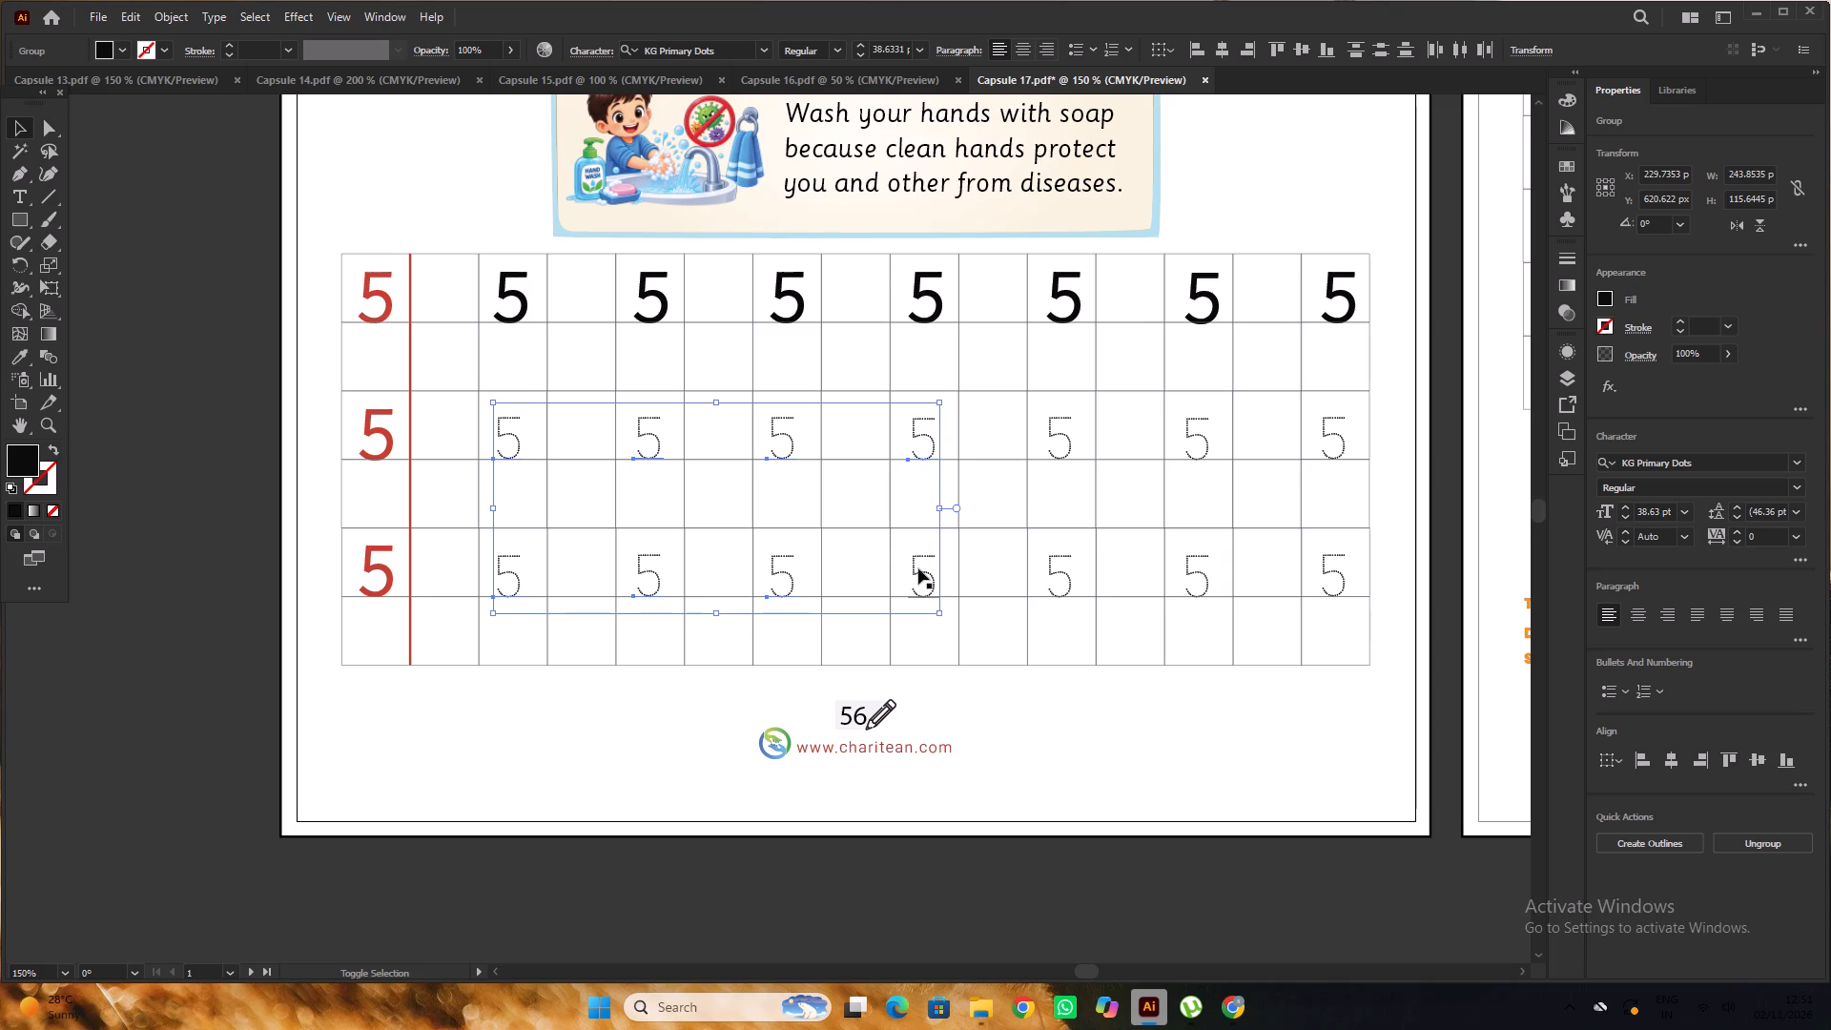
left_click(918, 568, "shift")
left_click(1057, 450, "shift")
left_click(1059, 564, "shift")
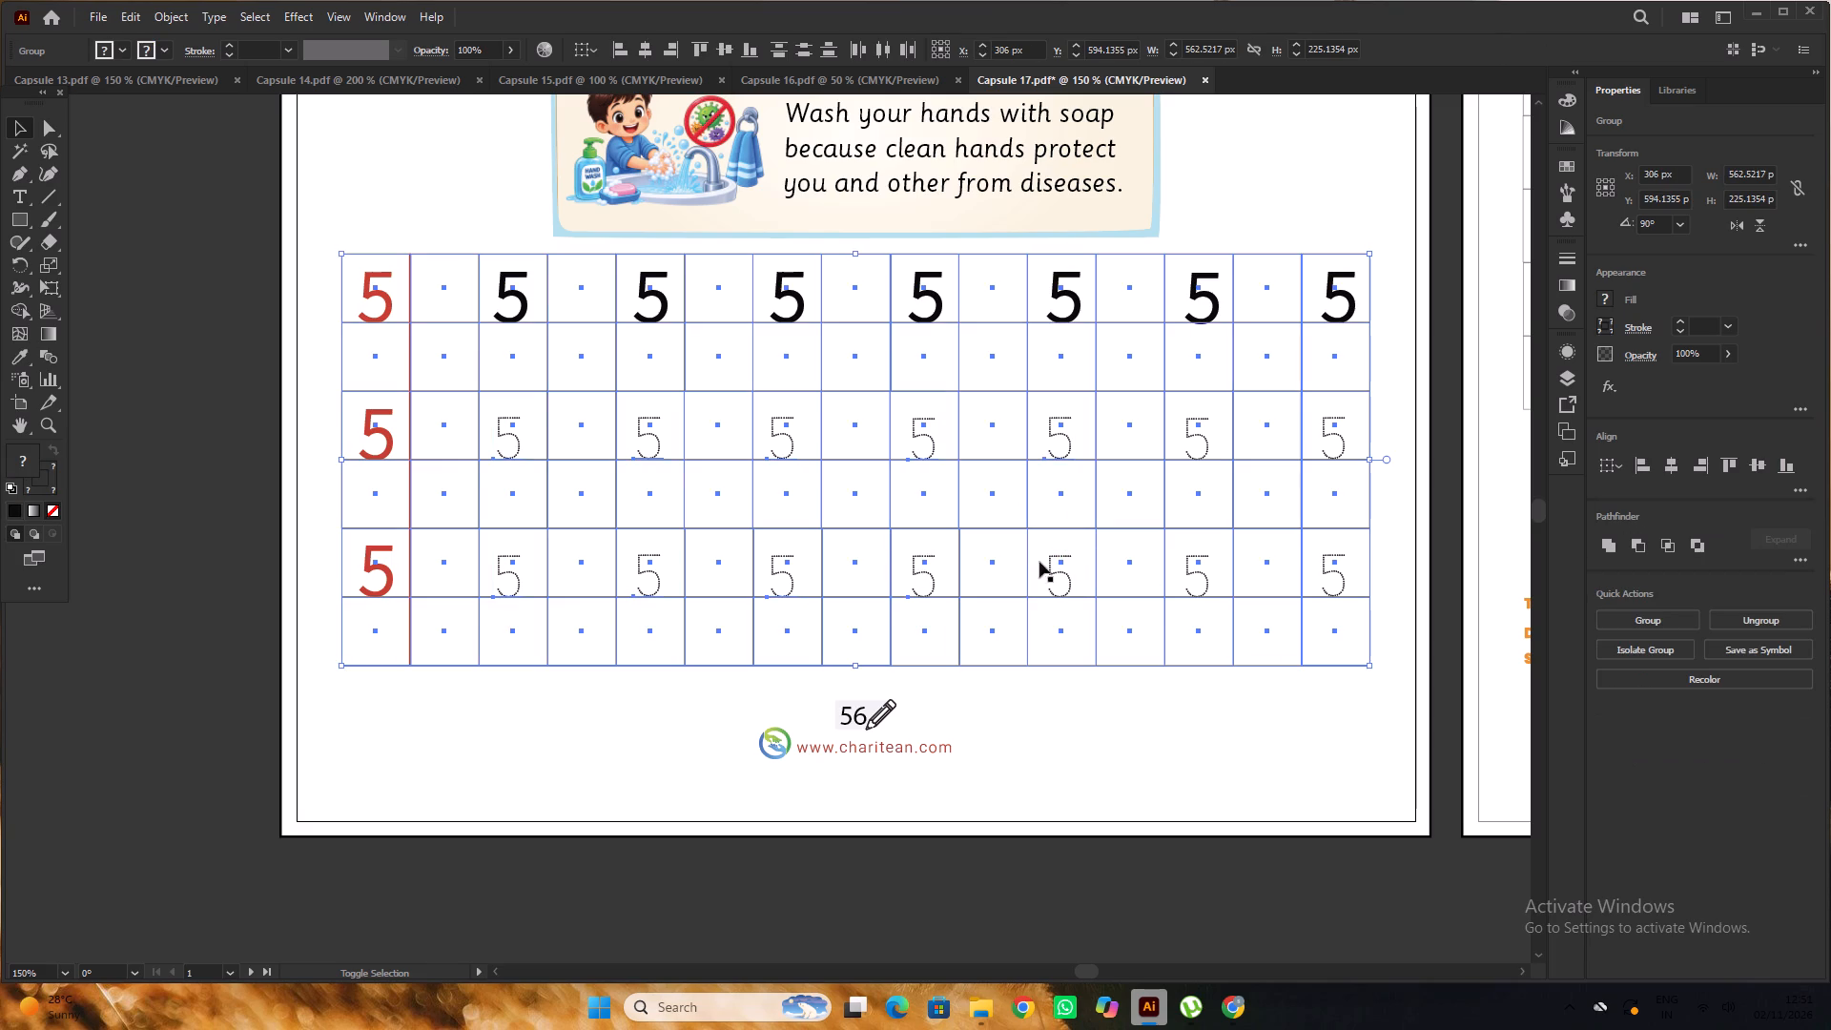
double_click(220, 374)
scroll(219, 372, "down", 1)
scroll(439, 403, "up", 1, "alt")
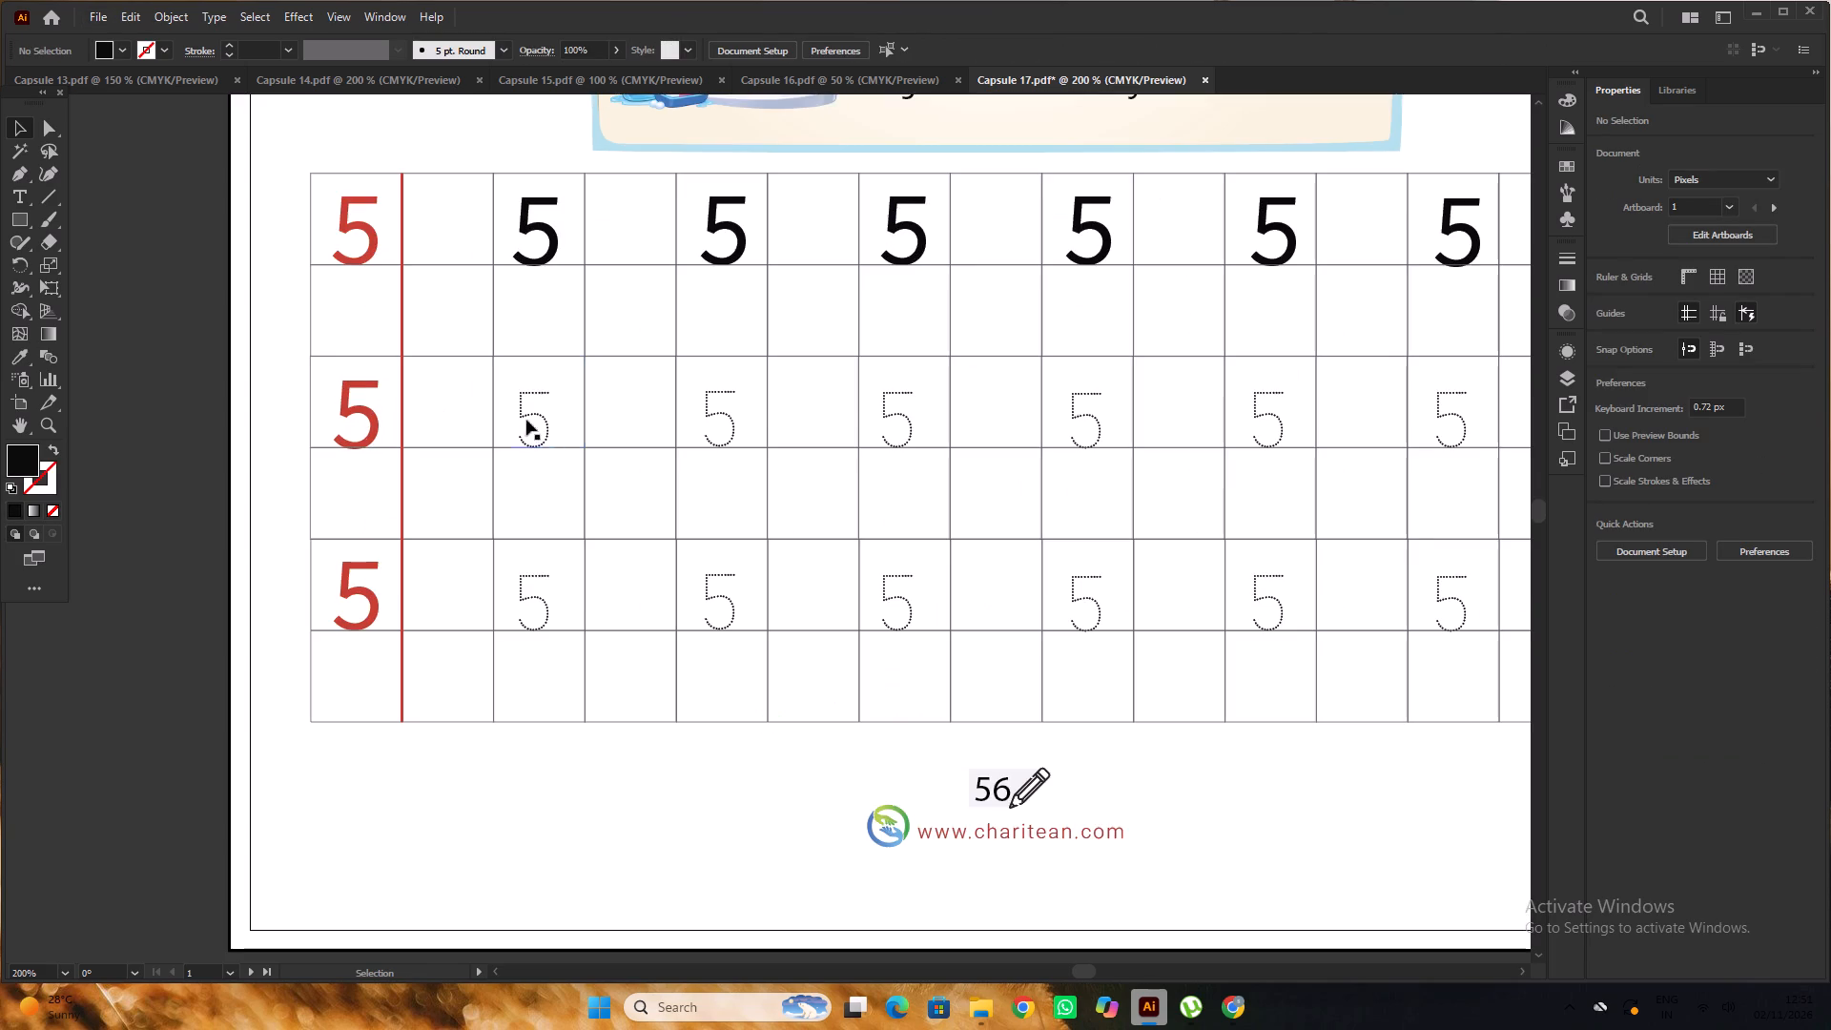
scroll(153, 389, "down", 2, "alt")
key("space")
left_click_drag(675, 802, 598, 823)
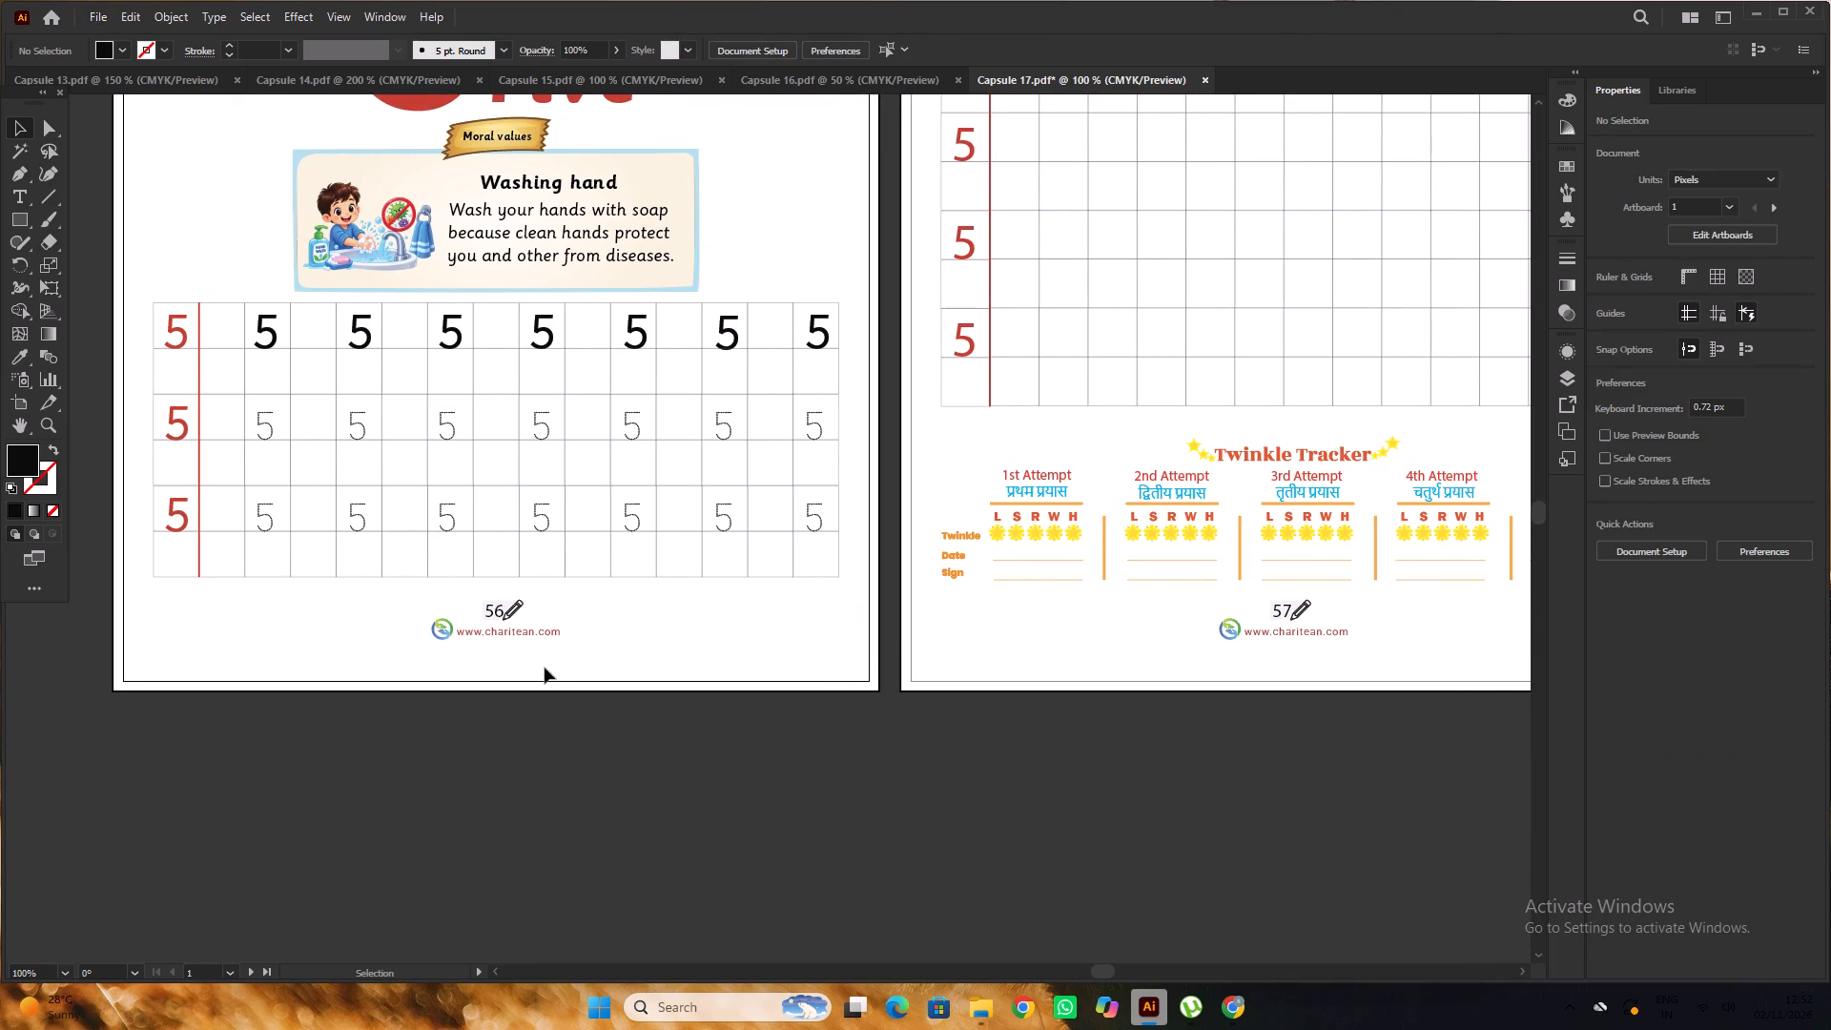
Set all fourteen dotted 5s in the first page's practice grid in the Sassoon Infant W01 Dotted font.
scroll(223, 435, "up", 1, "alt")
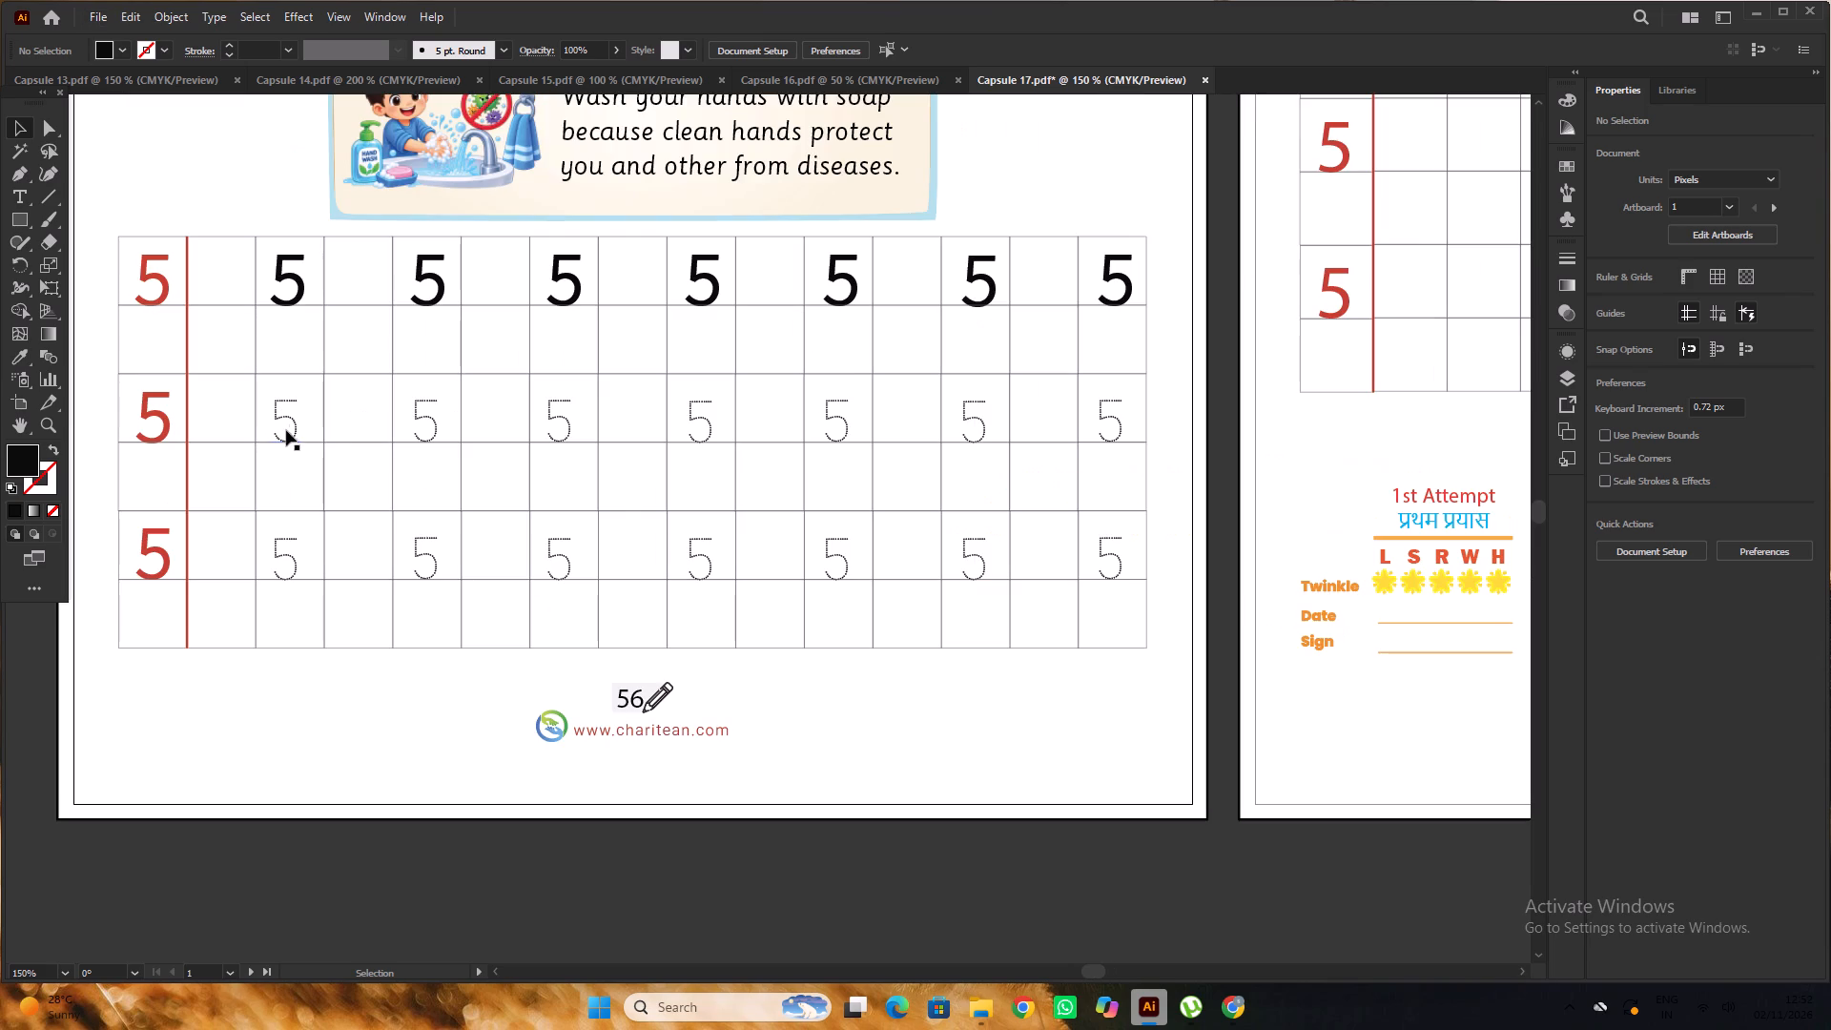
left_click(291, 423)
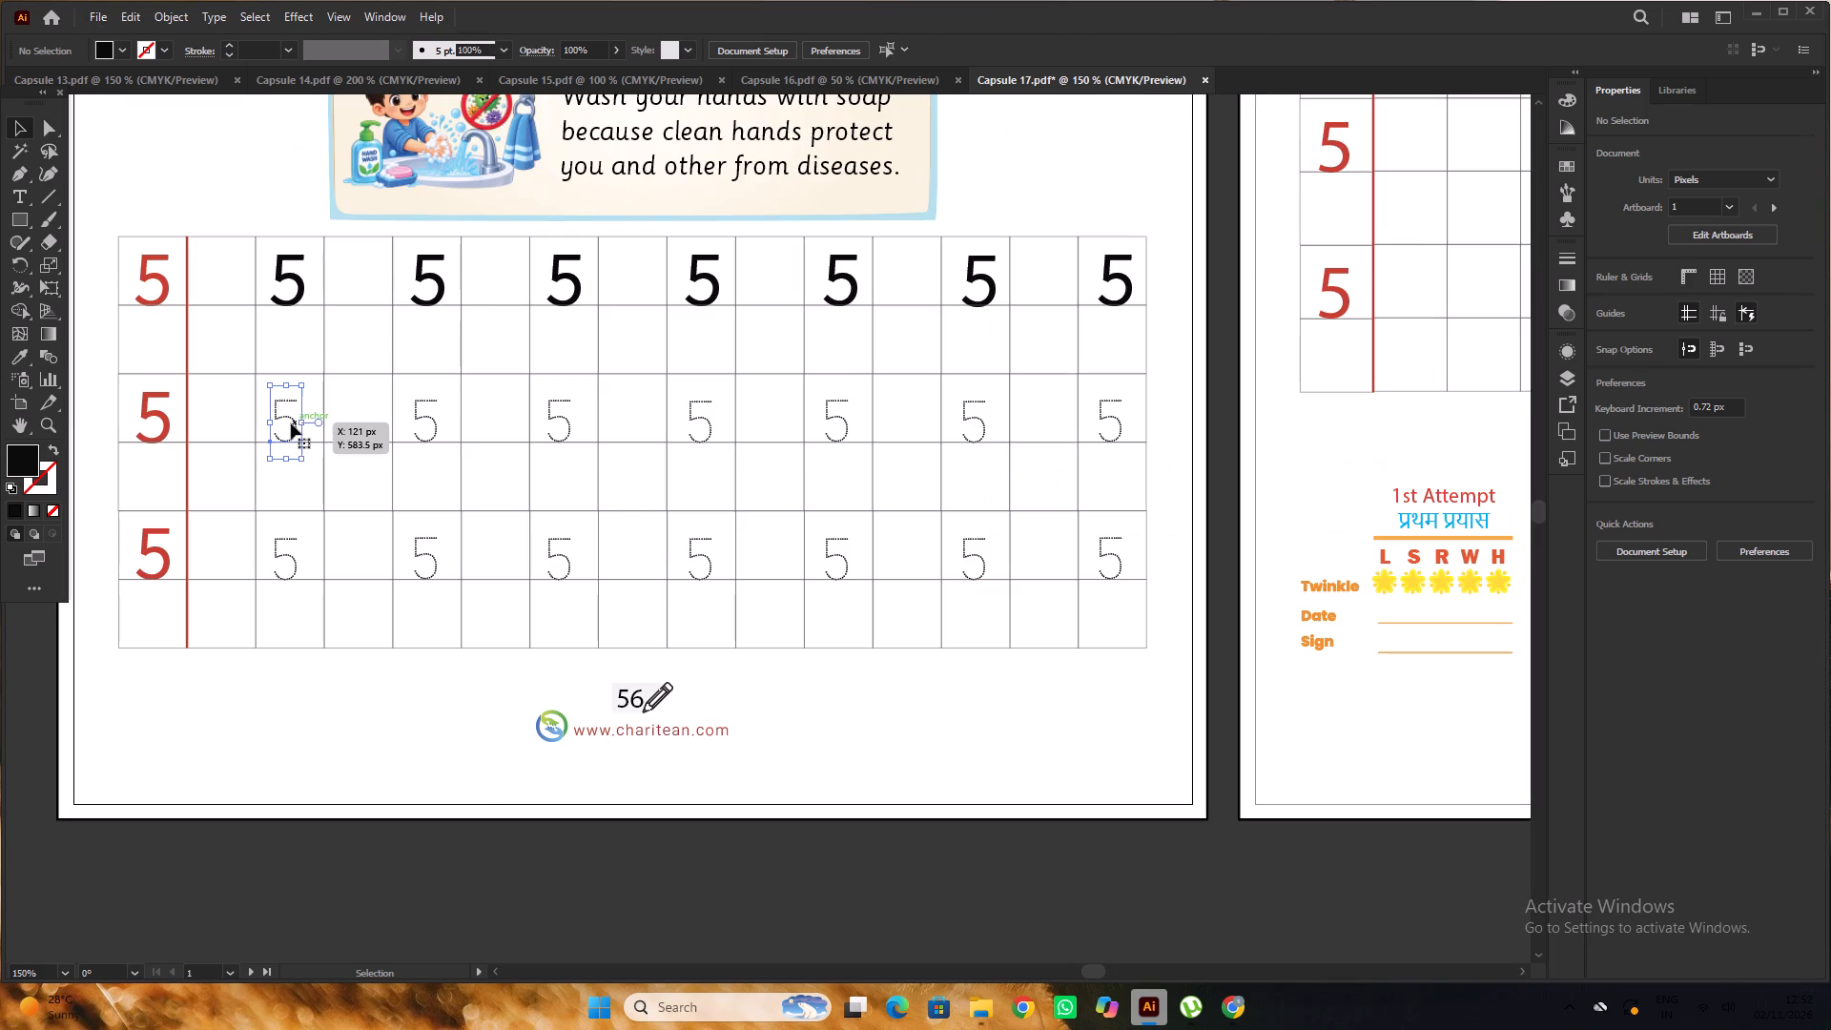
left_click(285, 560, "shift")
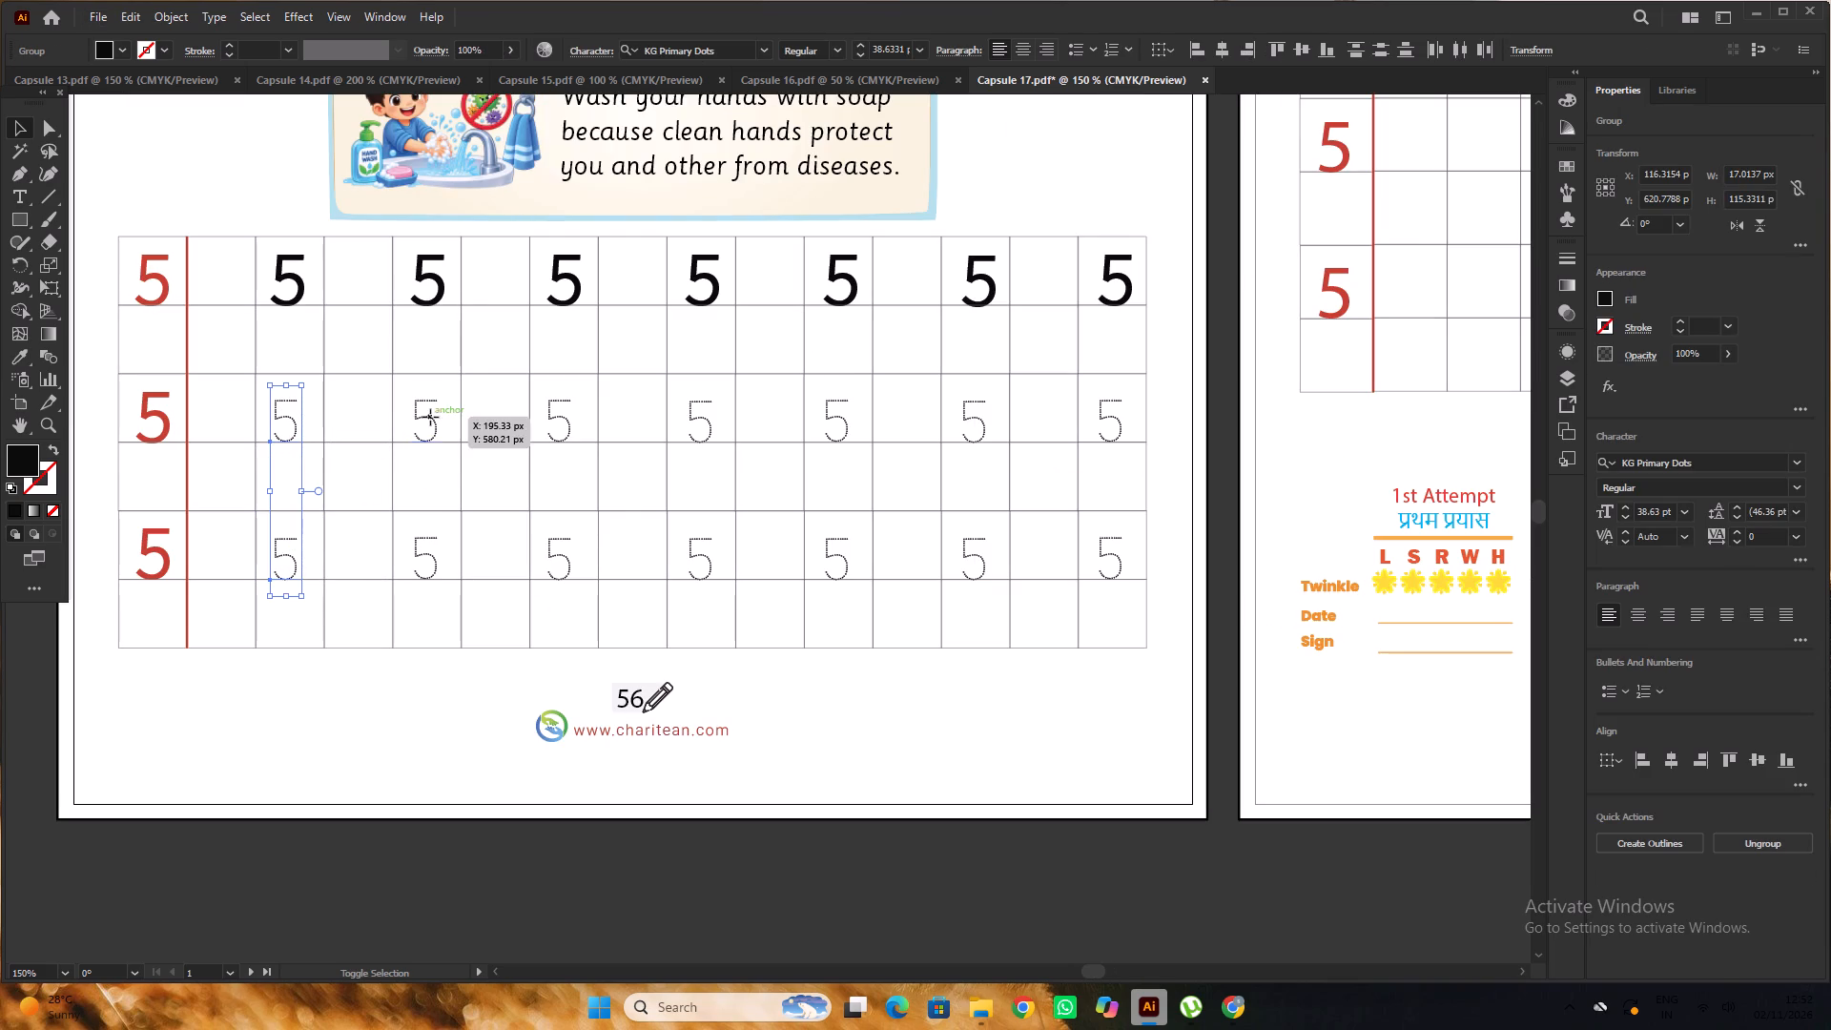
left_click(430, 417, "shift")
left_click(422, 557, "shift")
left_click(564, 412, "shift")
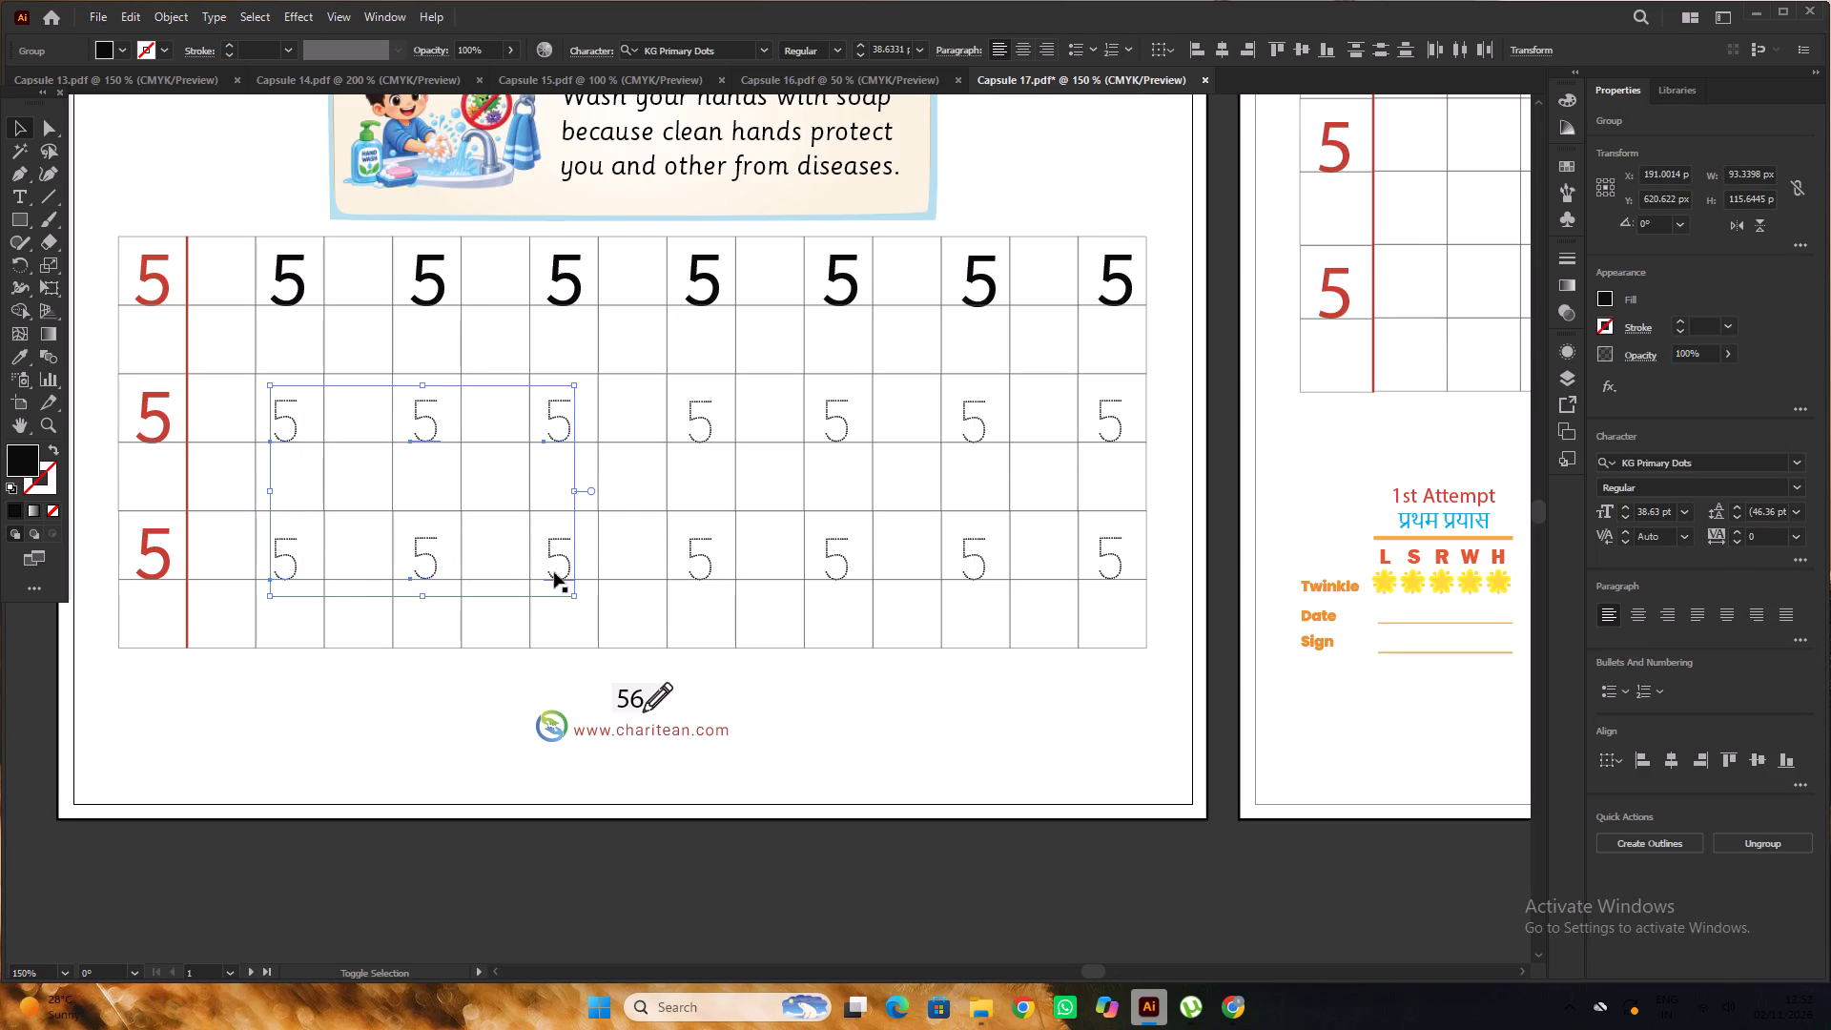
left_click(565, 555, "shift")
left_click(704, 557, "shift")
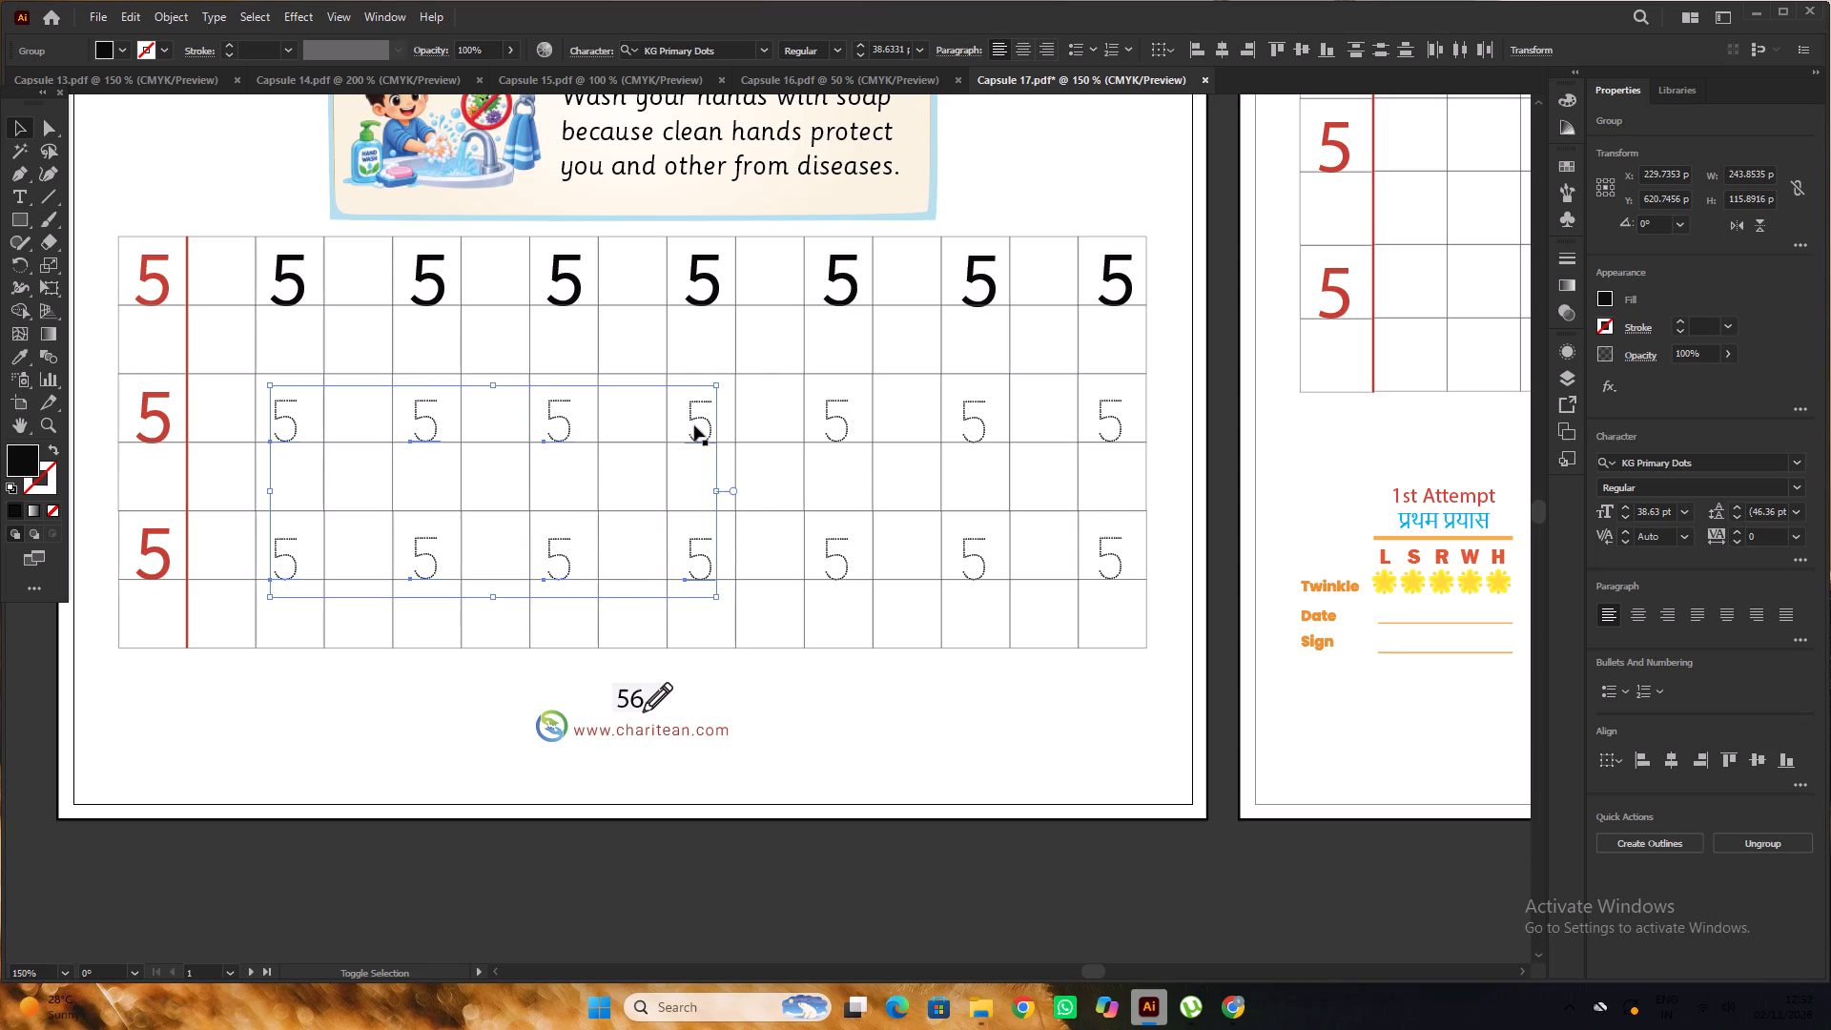
left_click(696, 421, "shift")
left_click(846, 421, "shift")
left_click(833, 555, "shift")
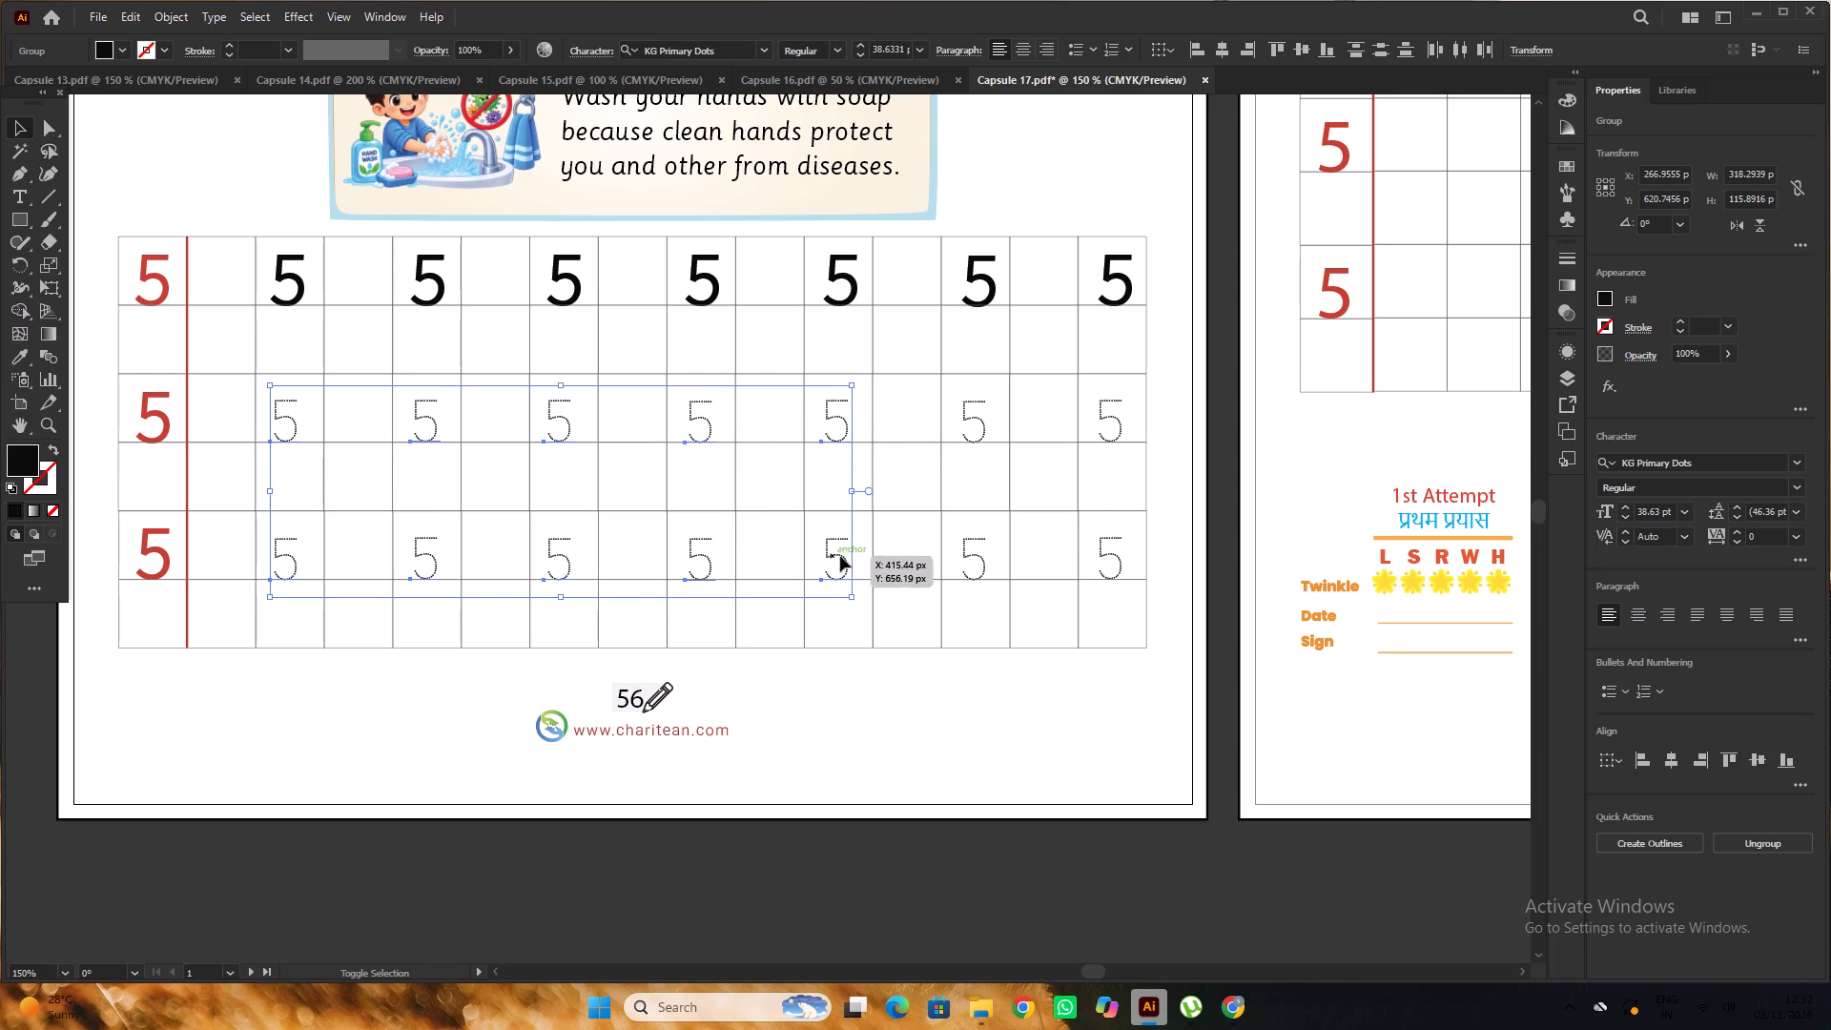
left_click(972, 554, "shift")
left_click(981, 417, "shift")
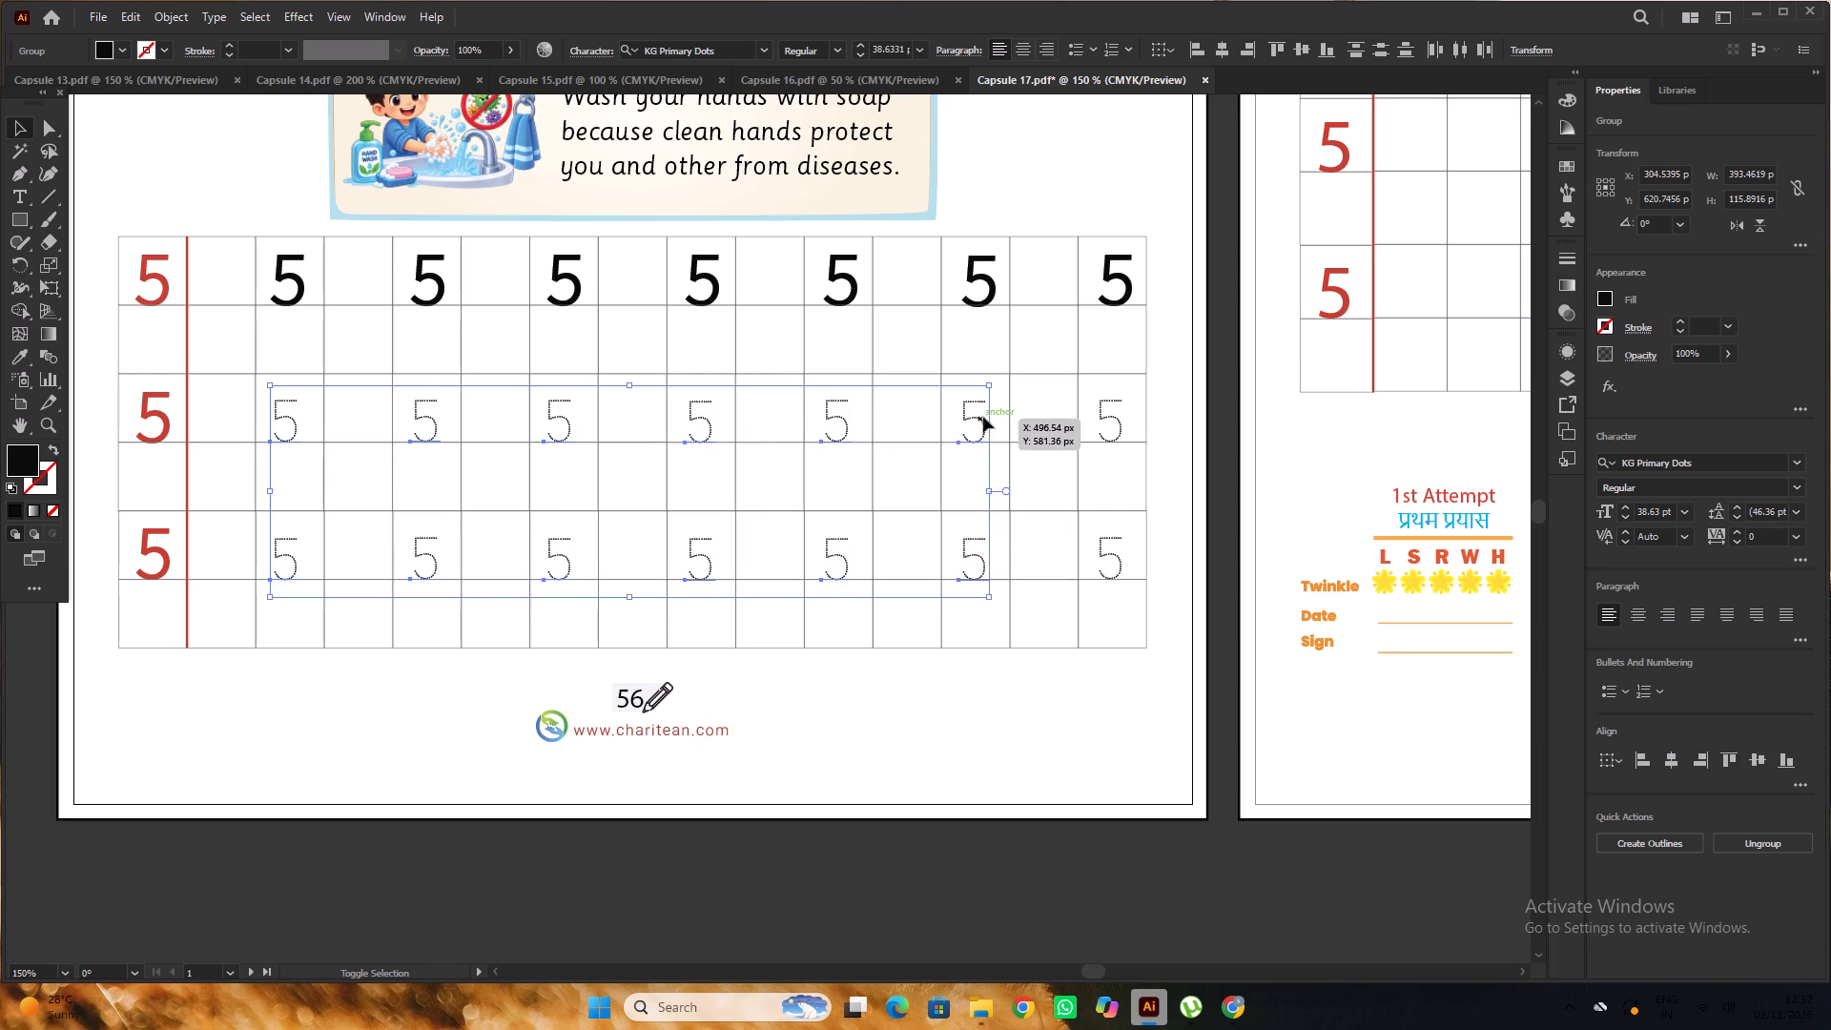
left_click(1101, 415, "shift")
left_click(1110, 552, "shift")
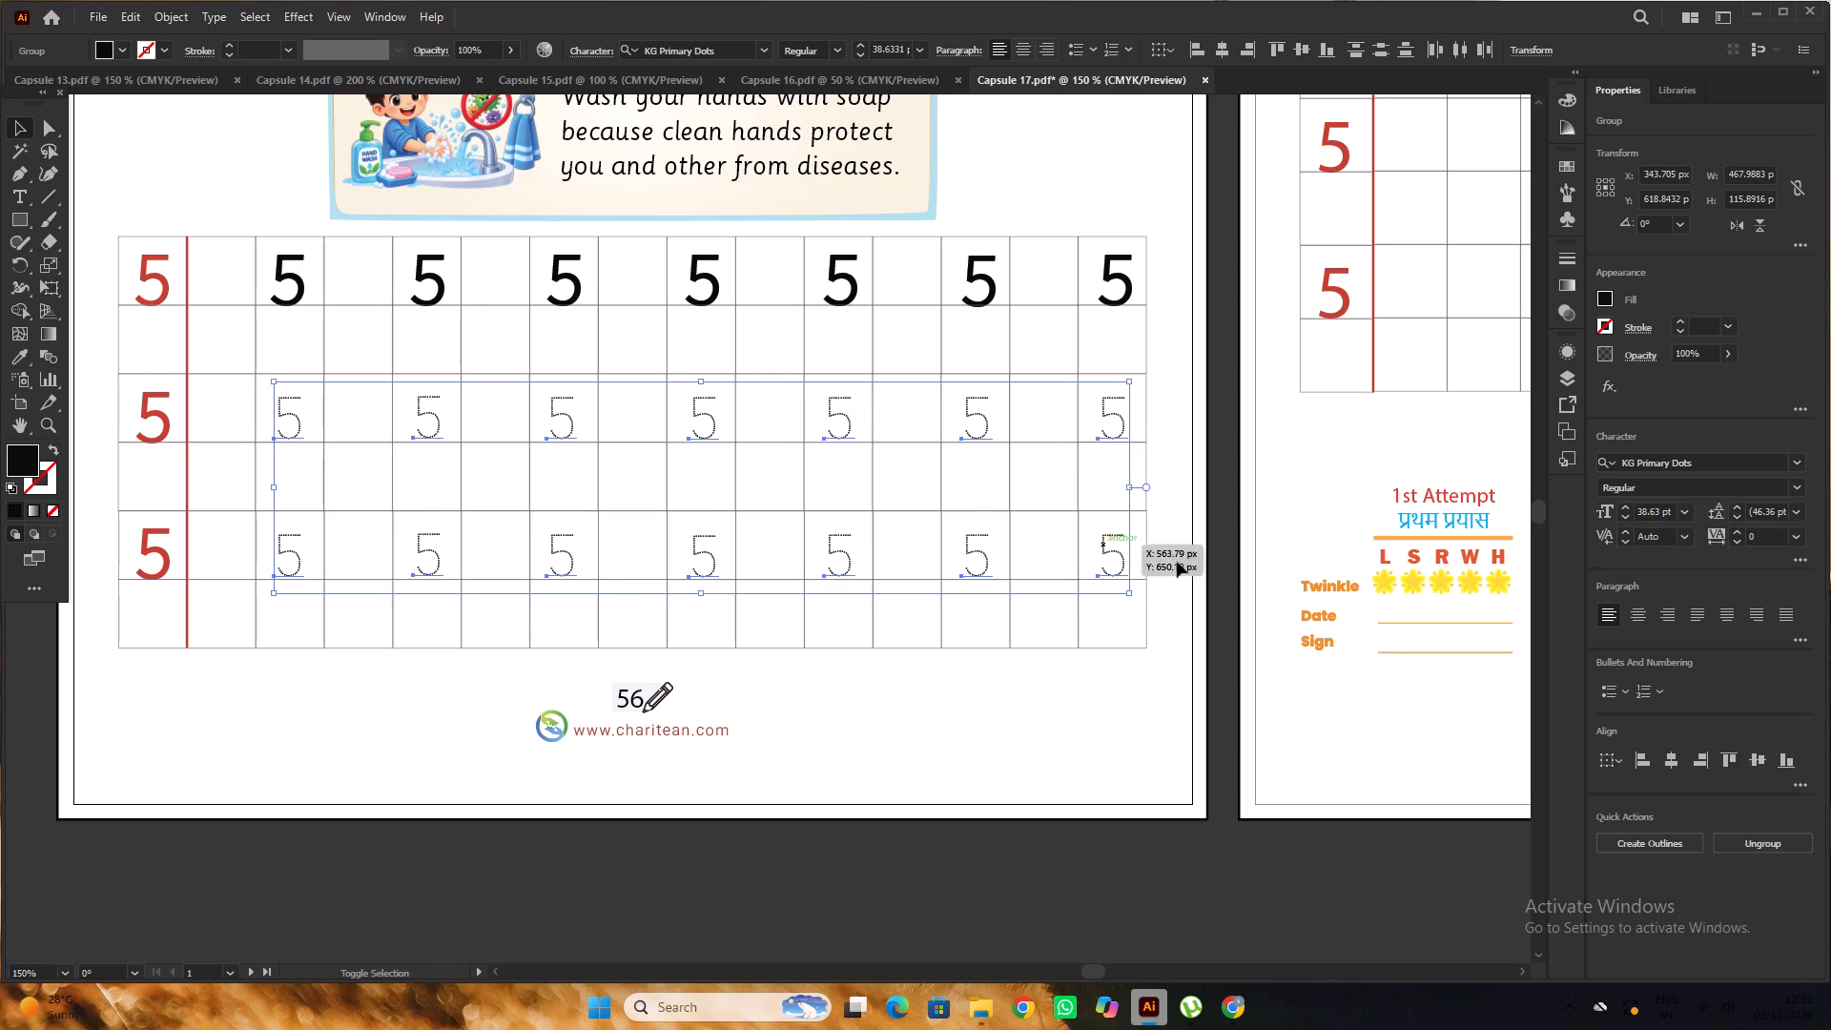
key("ctrl+z")
left_click(1711, 466)
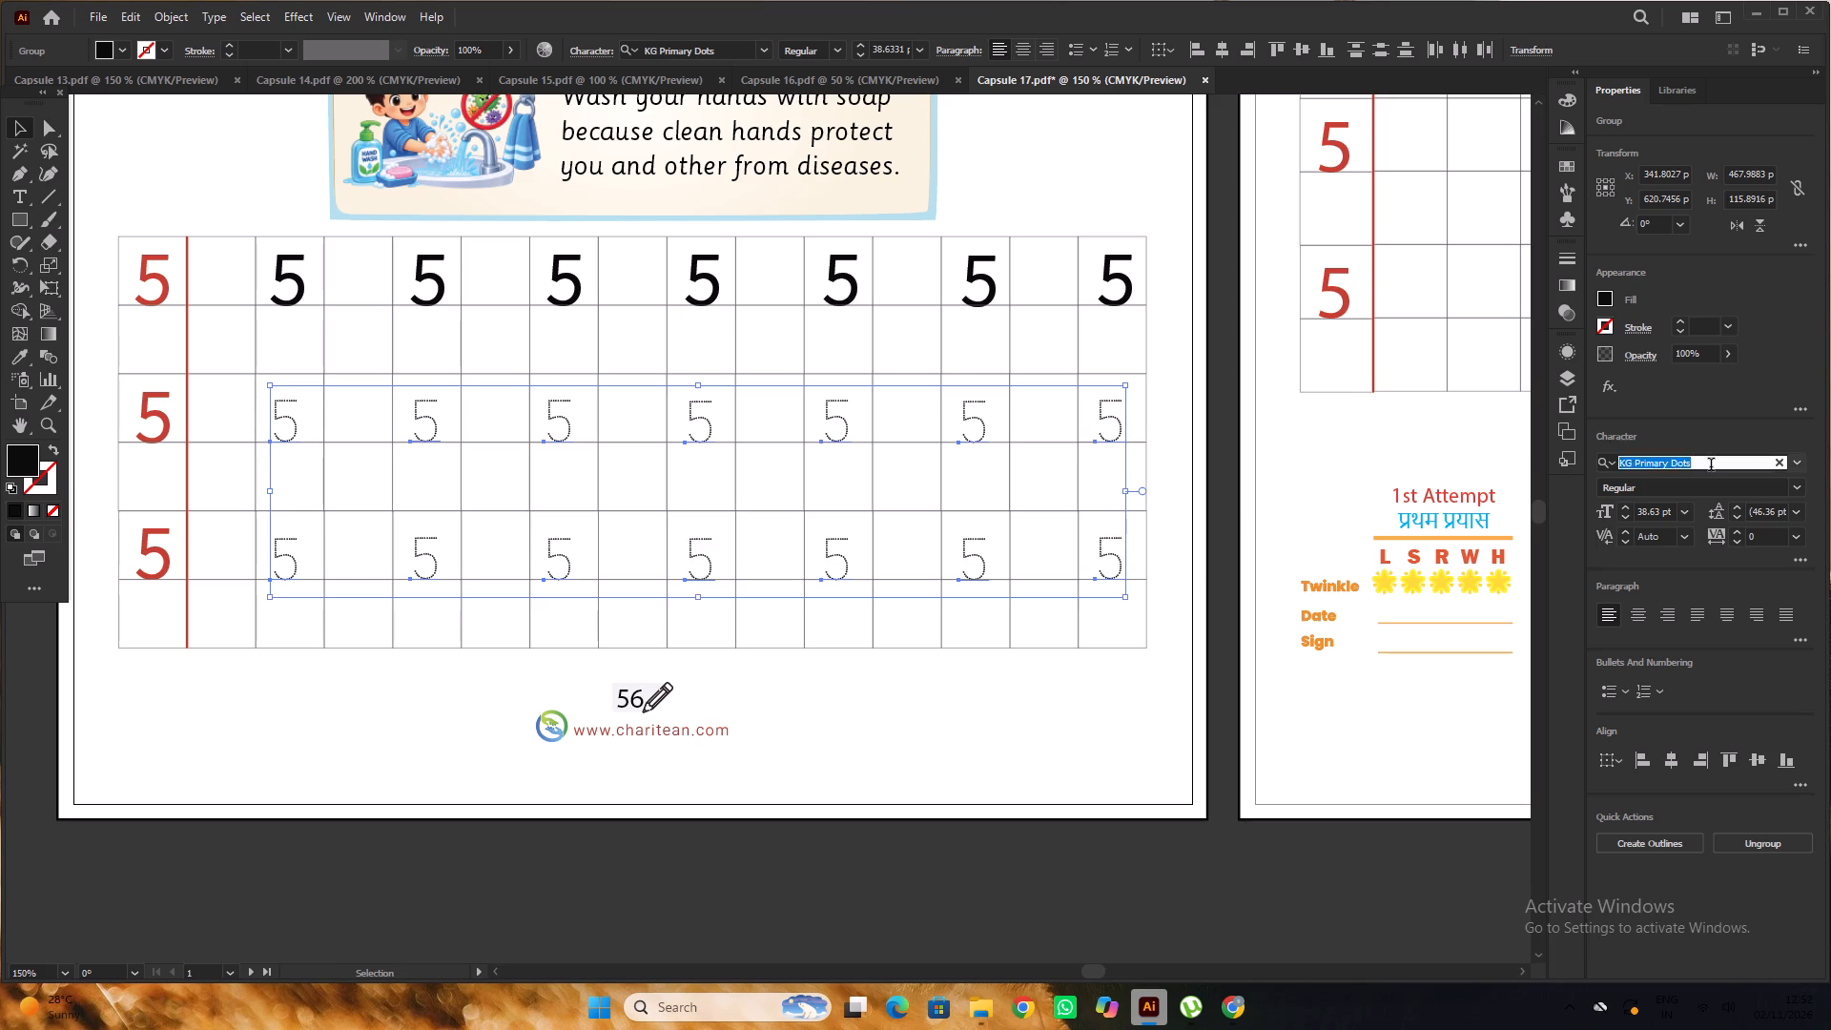
key("s")
key("a")
key("s")
left_click(1480, 651)
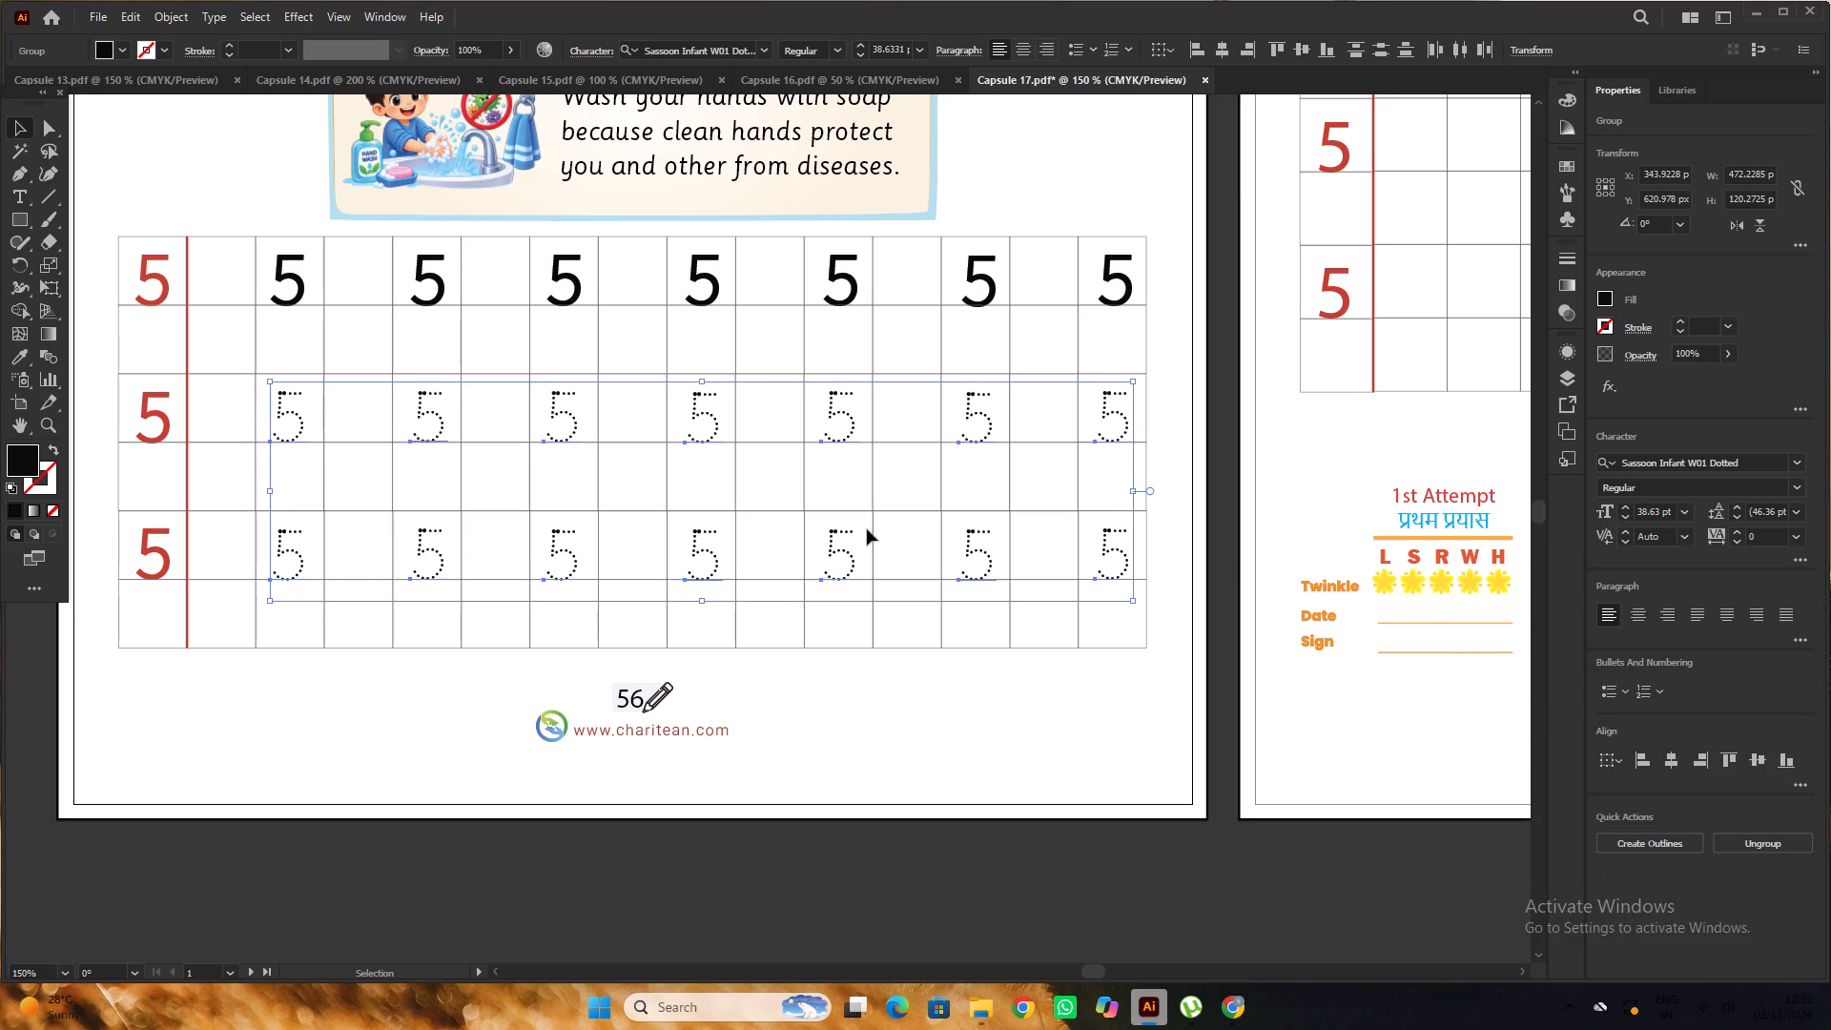
scroll(710, 486, "down", 2, "alt")
scroll(606, 473, "up", 3, "alt")
scroll(608, 470, "down", 5, "alt")
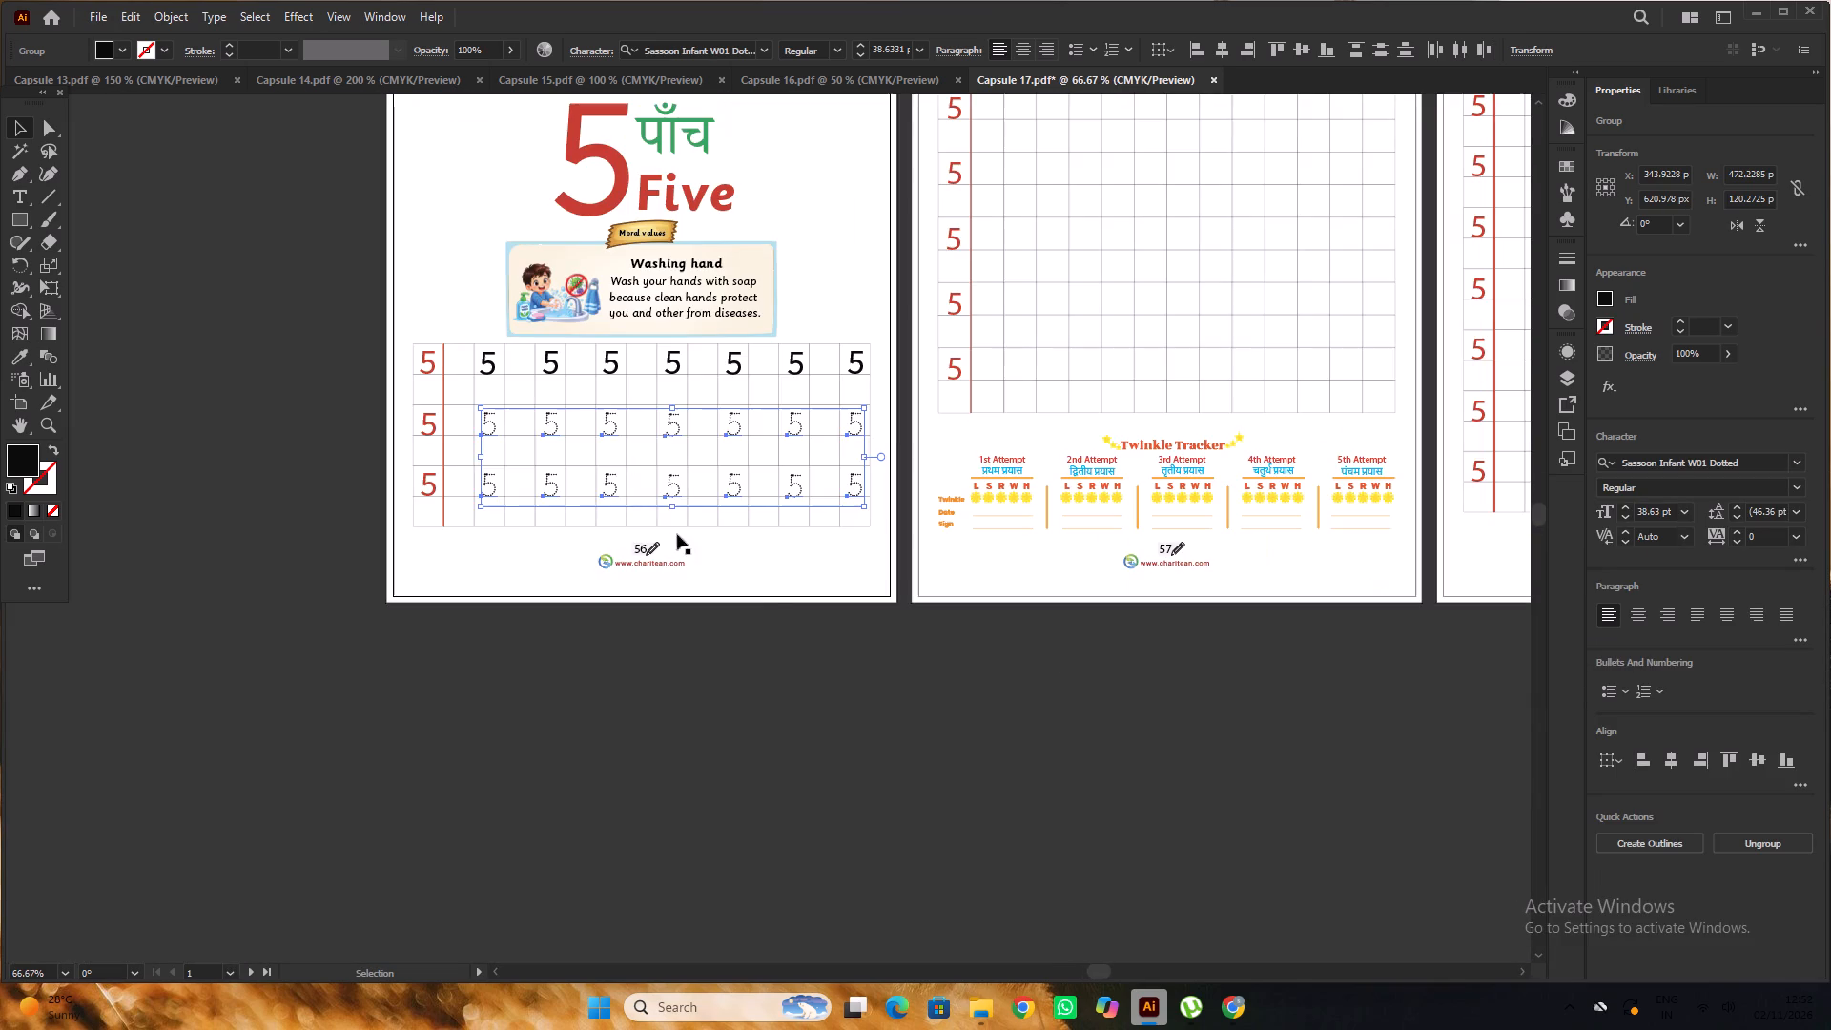
left_click(881, 690)
Ungroup the grid with its column of red 5s on the Assessment Time page.
key("space")
left_click_drag(1042, 683, 814, 685)
left_click(950, 684)
scroll(954, 679, "down", 3)
key("space")
left_click_drag(1070, 672, 803, 724)
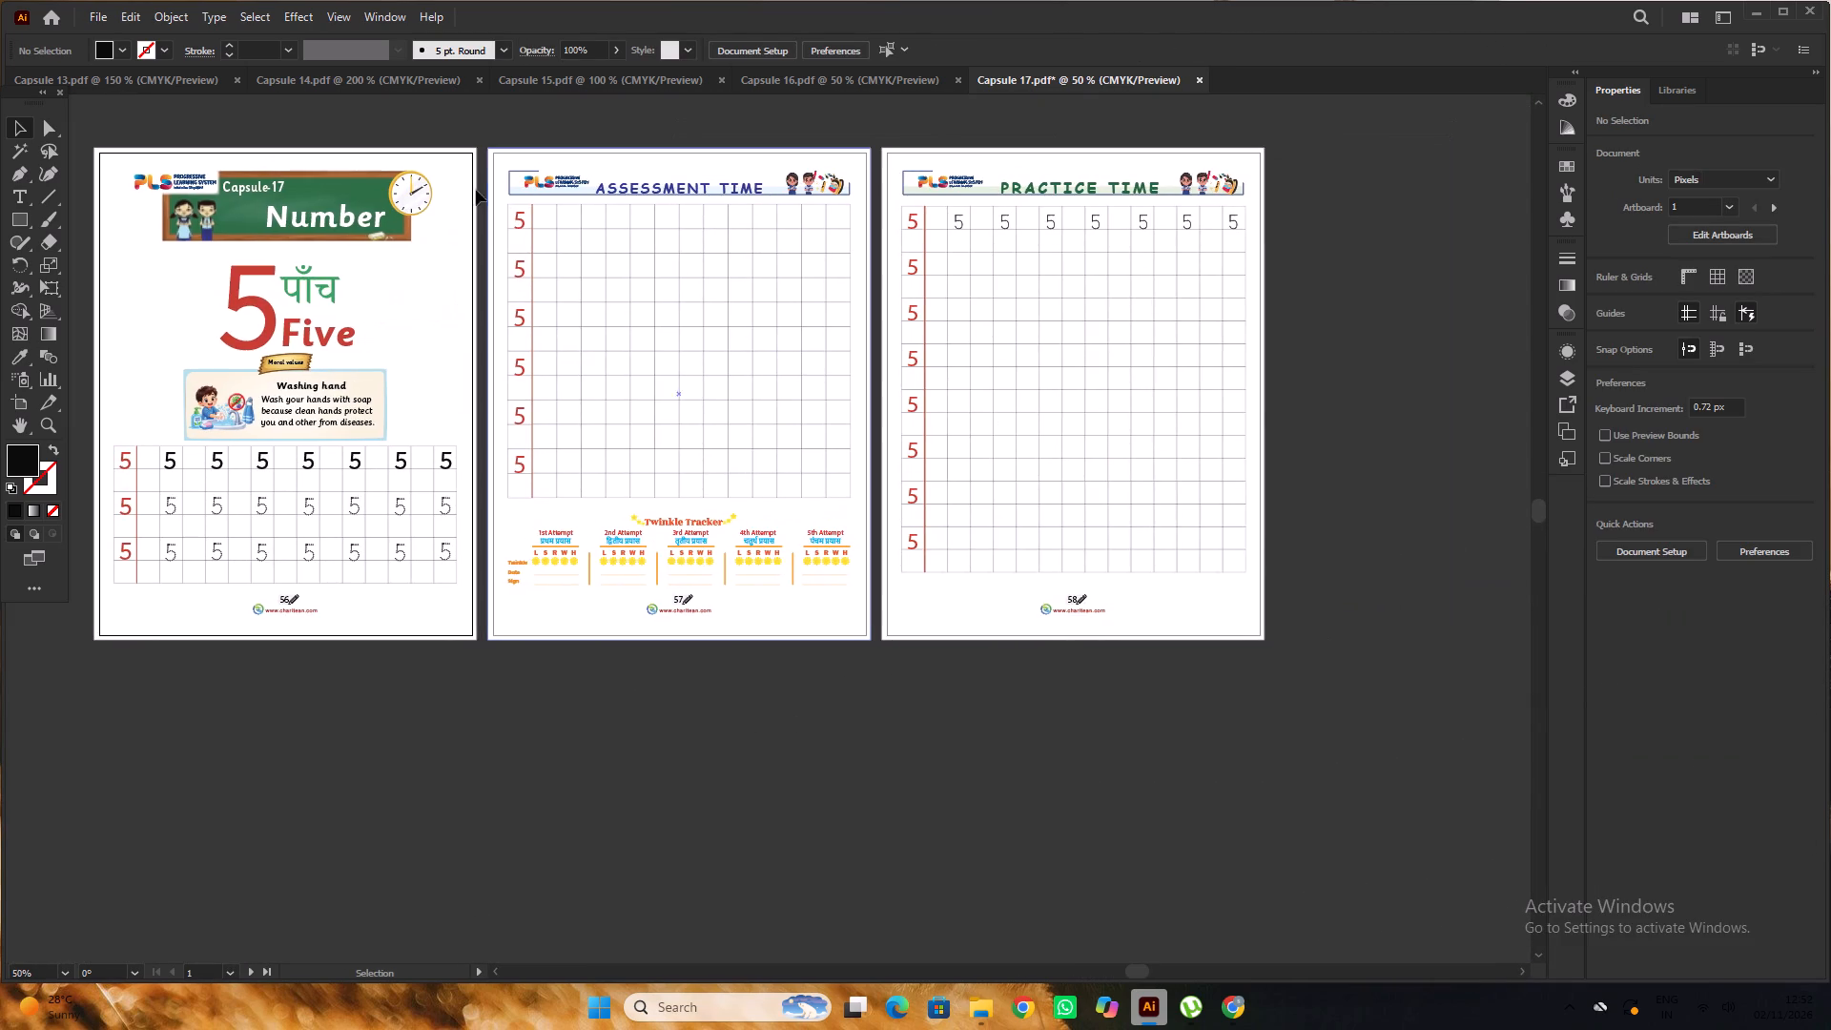
scroll(525, 236, "up", 3, "alt")
left_click(517, 212)
right_click(619, 277)
scroll(619, 277, "down", 2, "alt")
left_click(690, 525)
left_click(400, 330)
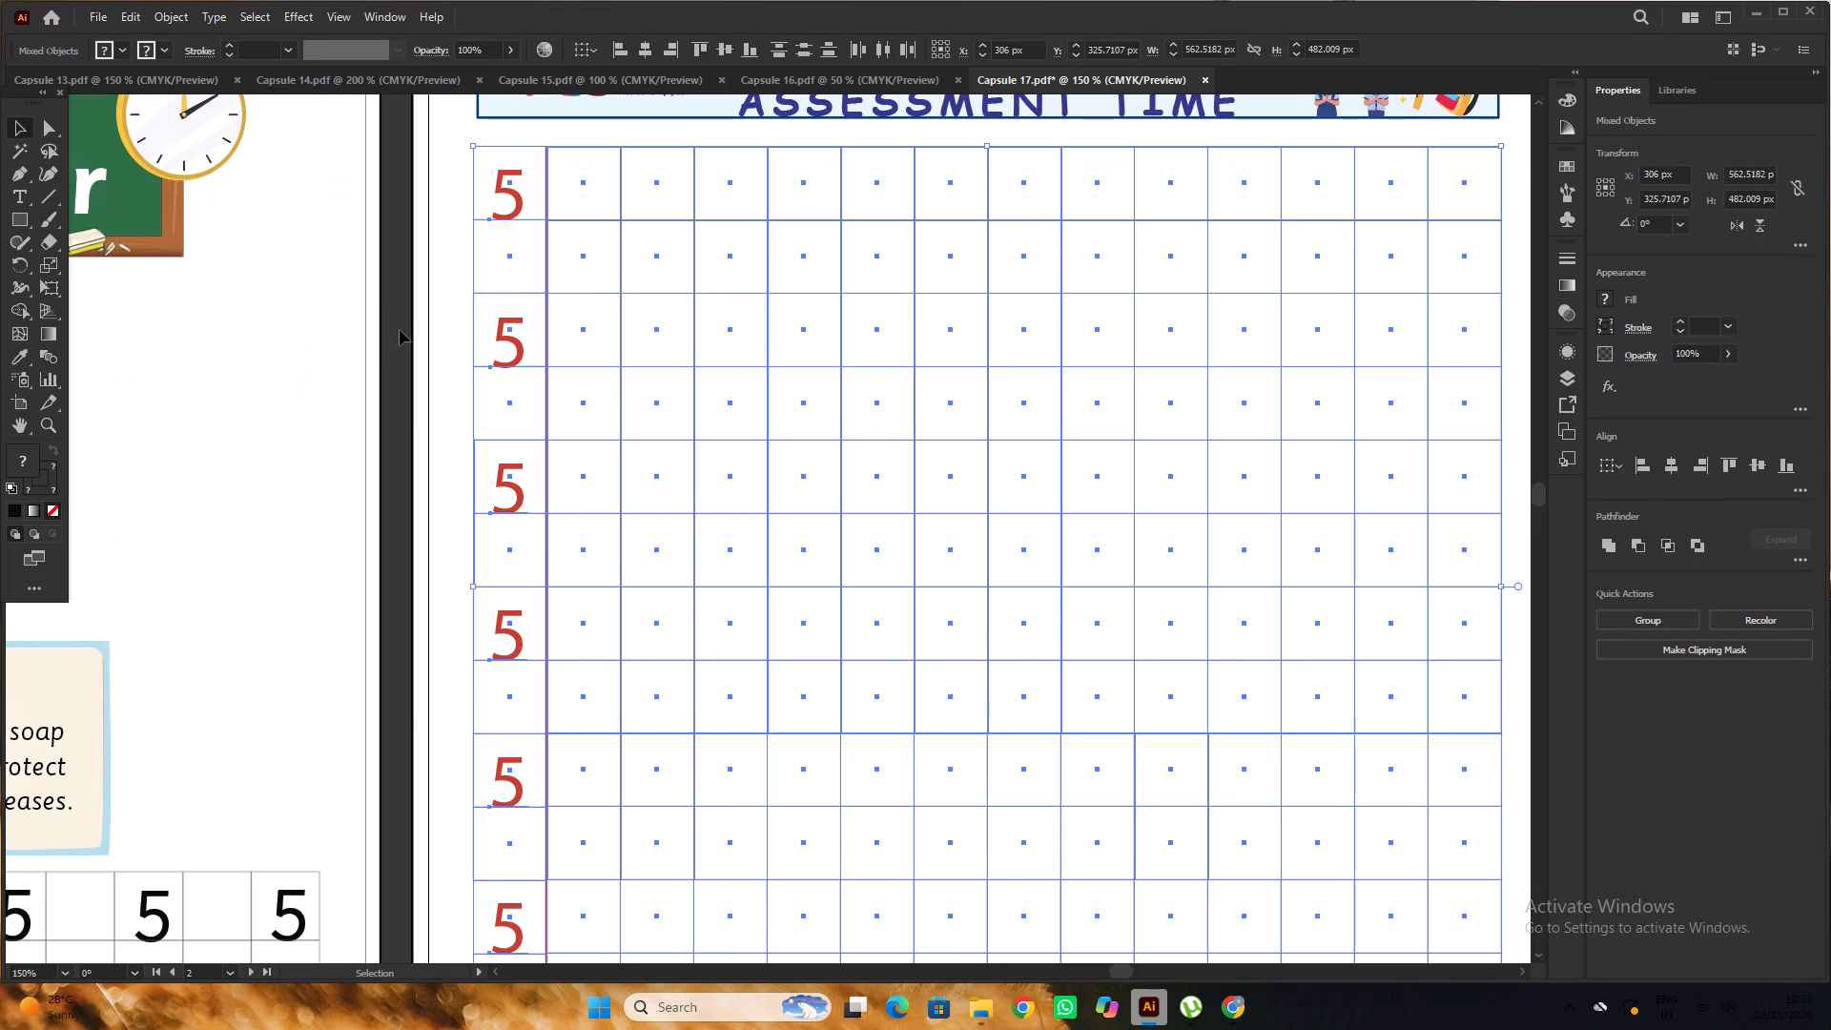
scroll(634, 322, "down", 4, "alt")
scroll(635, 320, "up", 8)
left_click(659, 252)
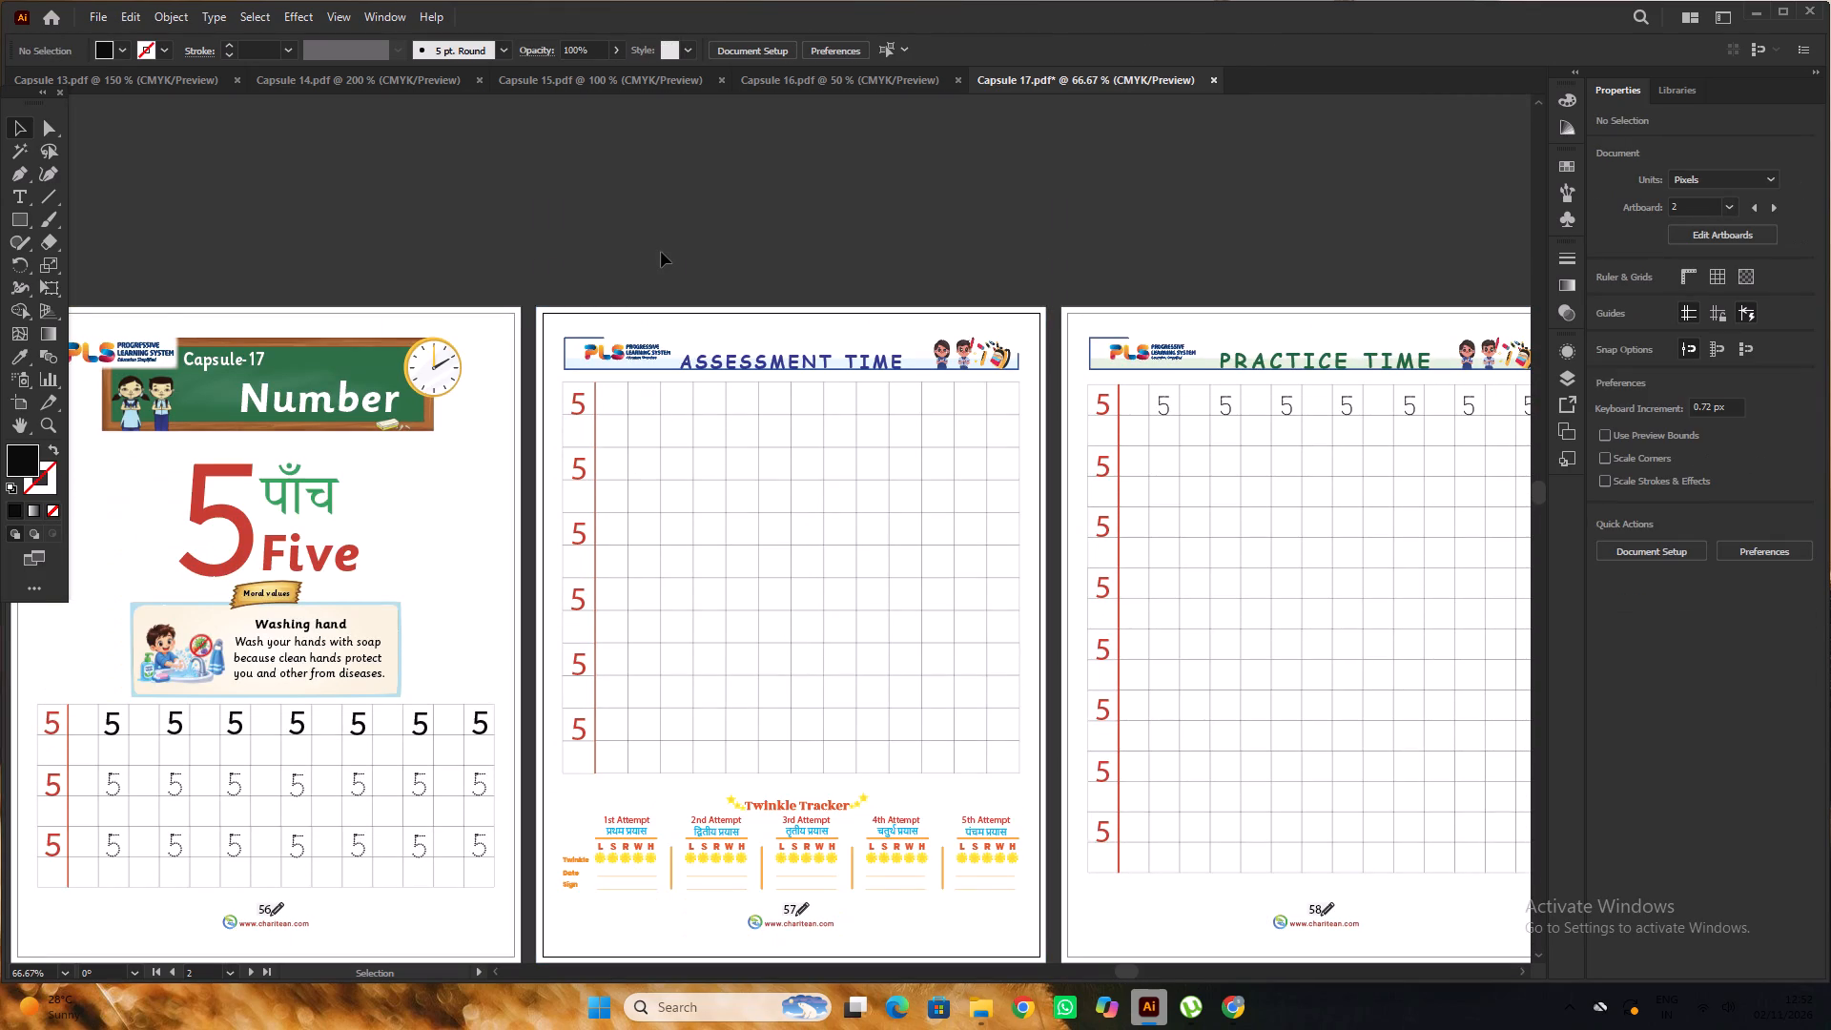
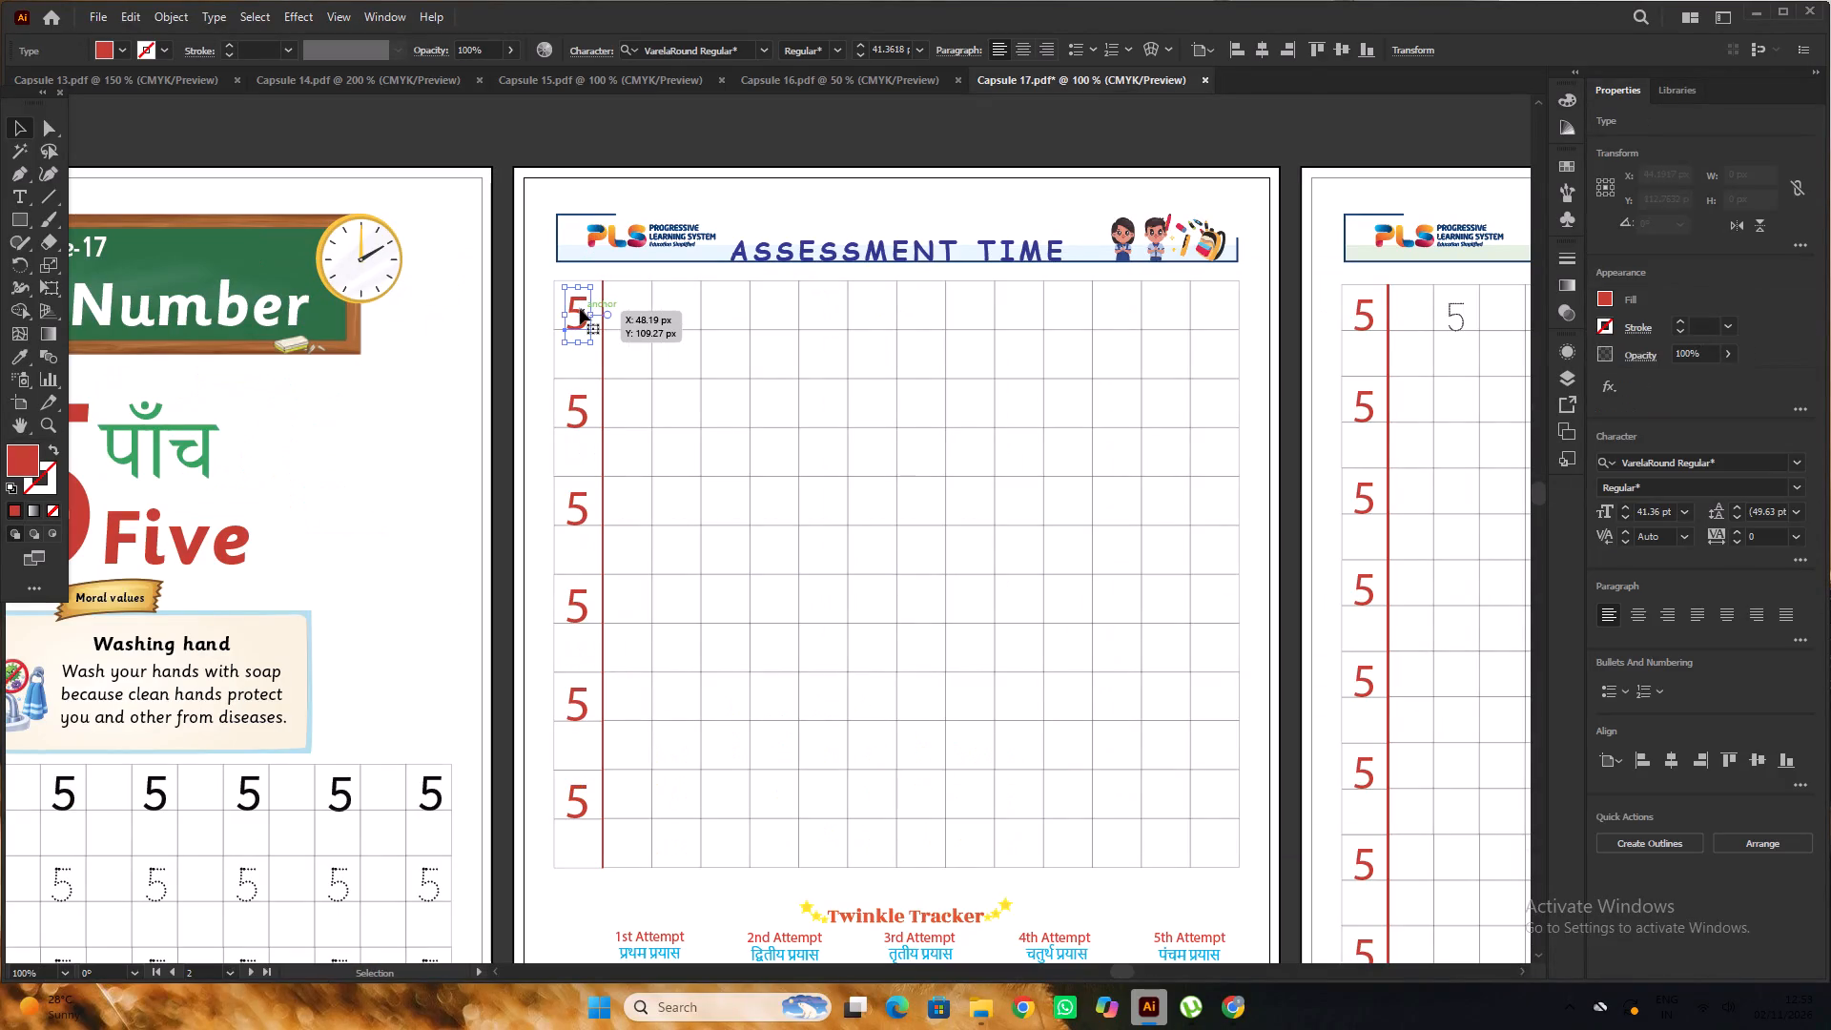
Set the six red 5s in the first column of the Assessment Time page's grid in Sassoon Primary.
scroll(579, 300, "down", 1, "alt")
left_click(580, 370, "shift")
left_click(575, 438, "shift")
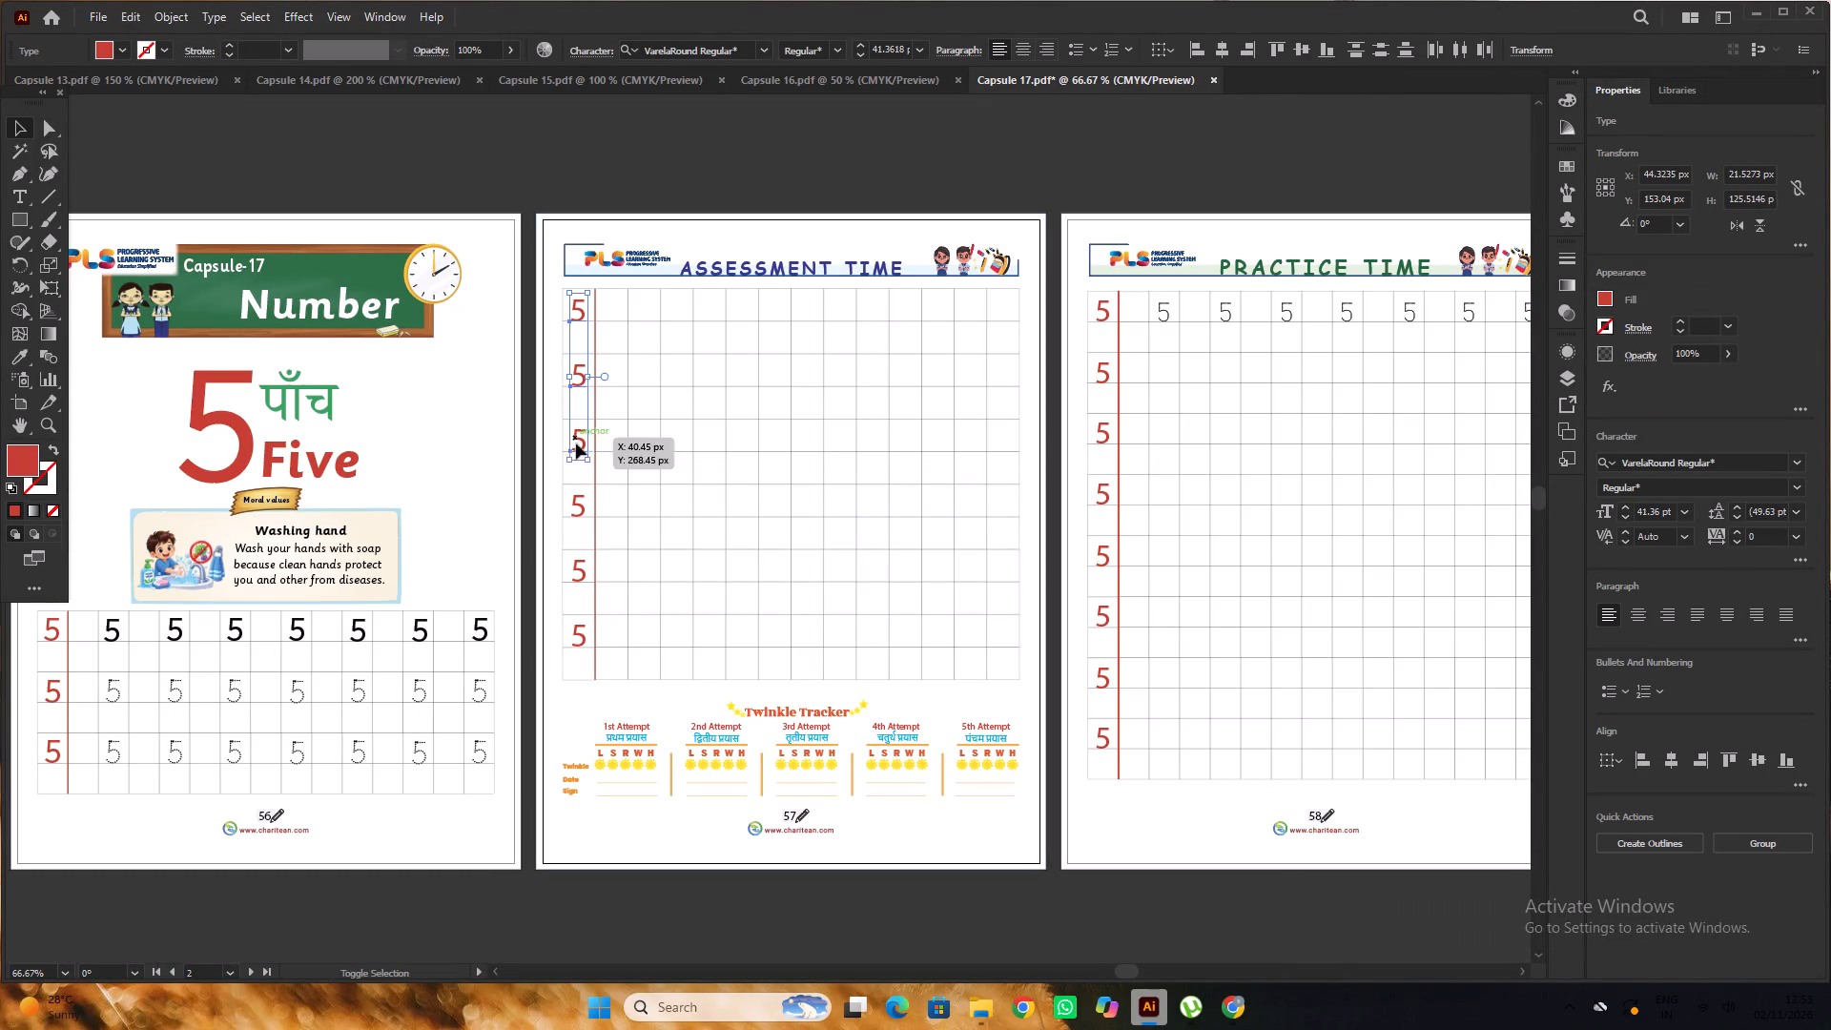
left_click(579, 495, "shift")
scroll(574, 441, "down", 6)
left_click(578, 435, "shift")
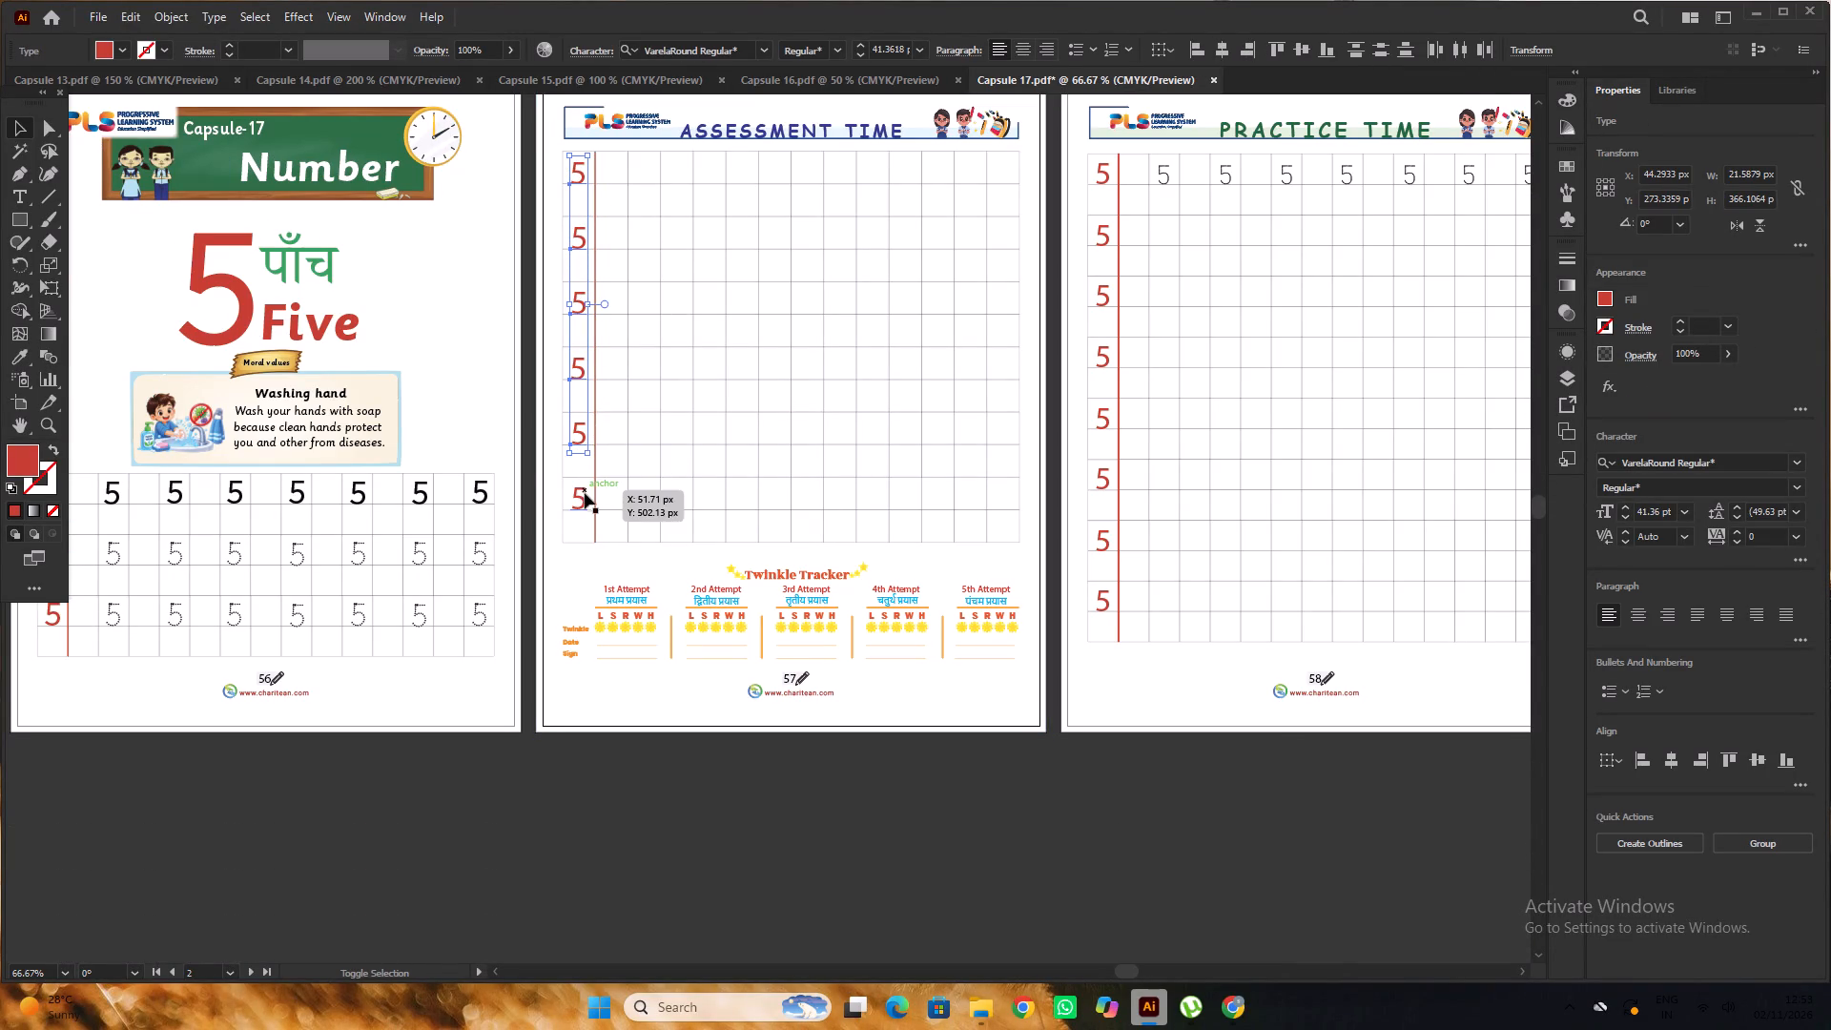
left_click(585, 493, "shift")
scroll(538, 456, "up", 3)
left_click(1736, 463)
key("s")
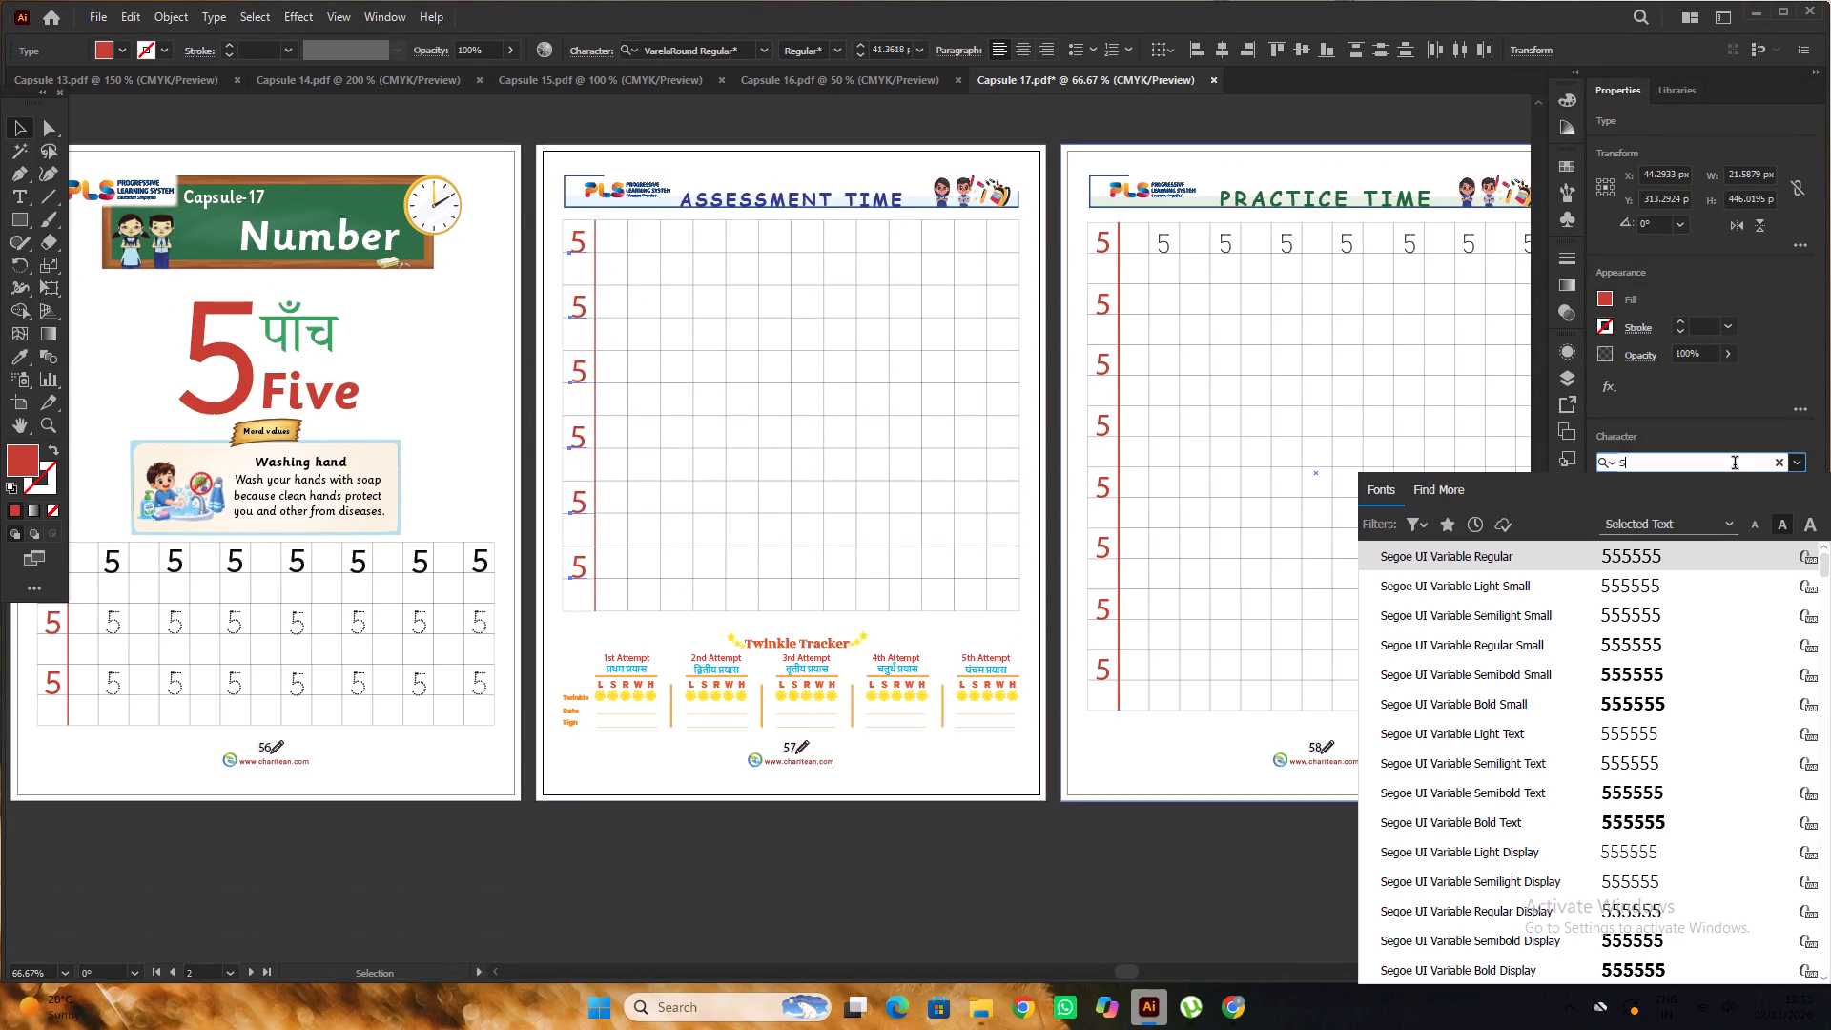
key("a")
key("s")
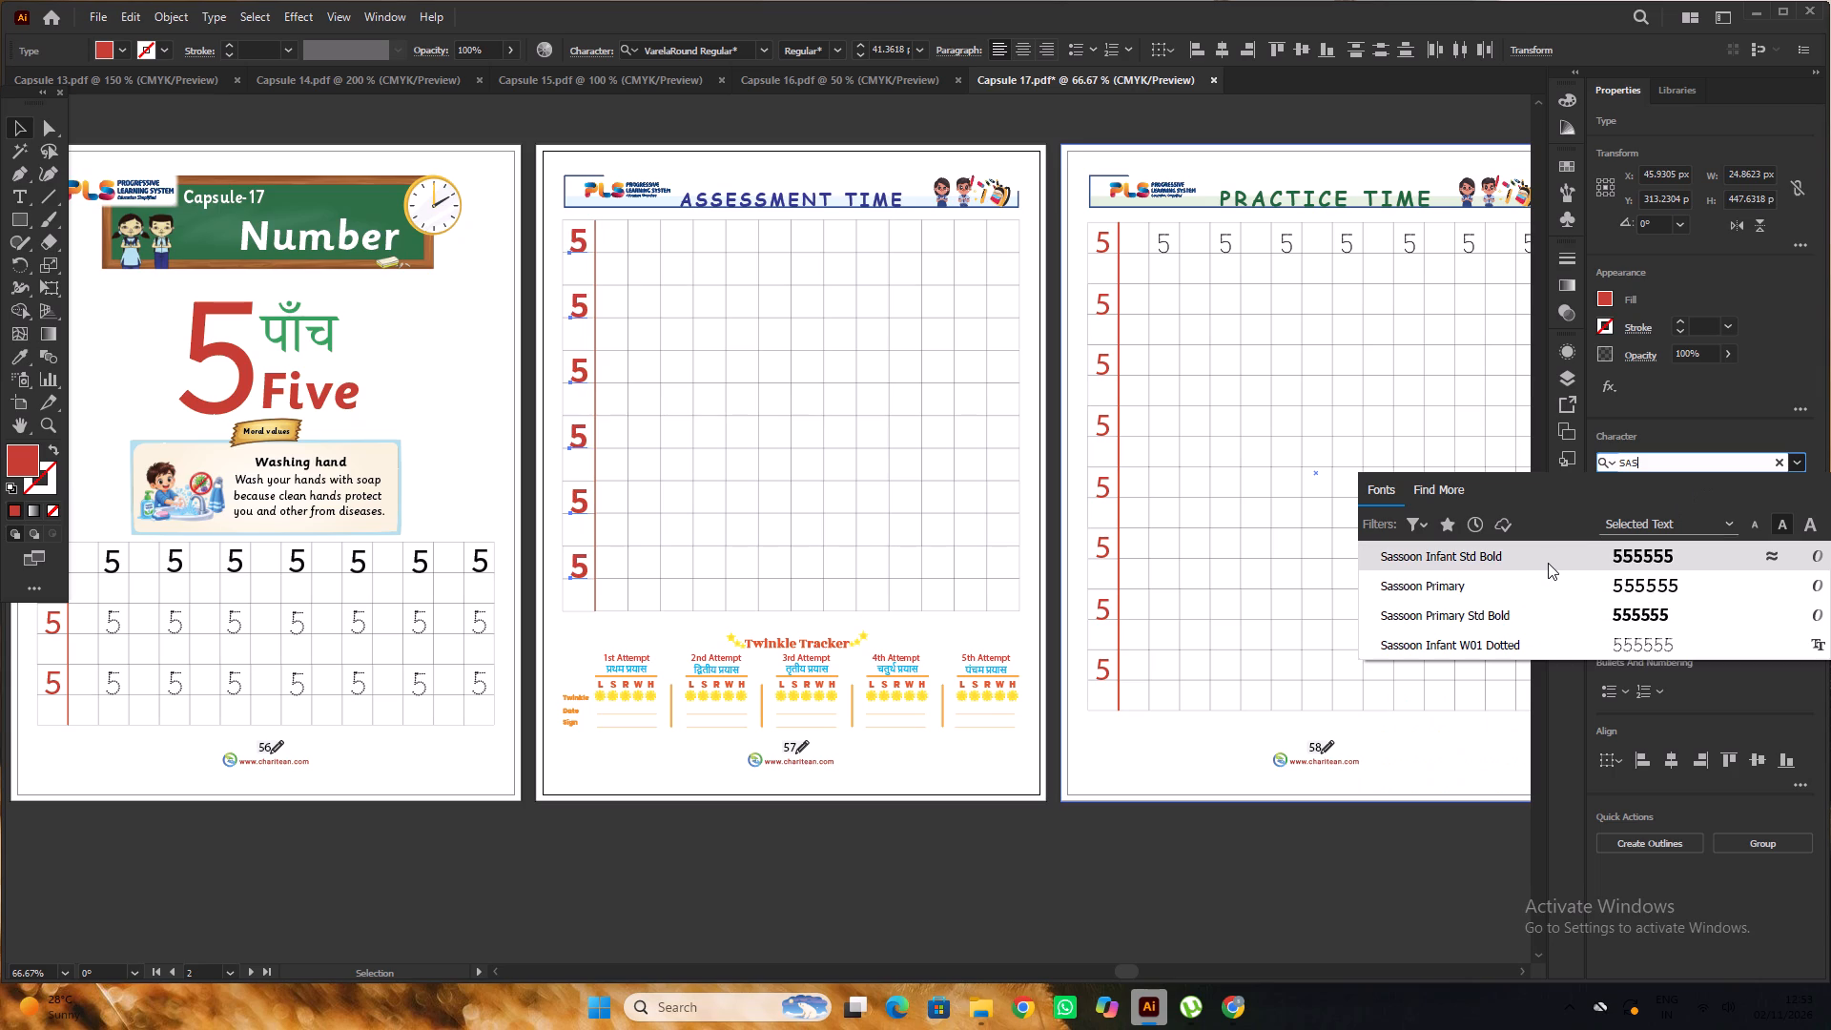
left_click(1527, 644)
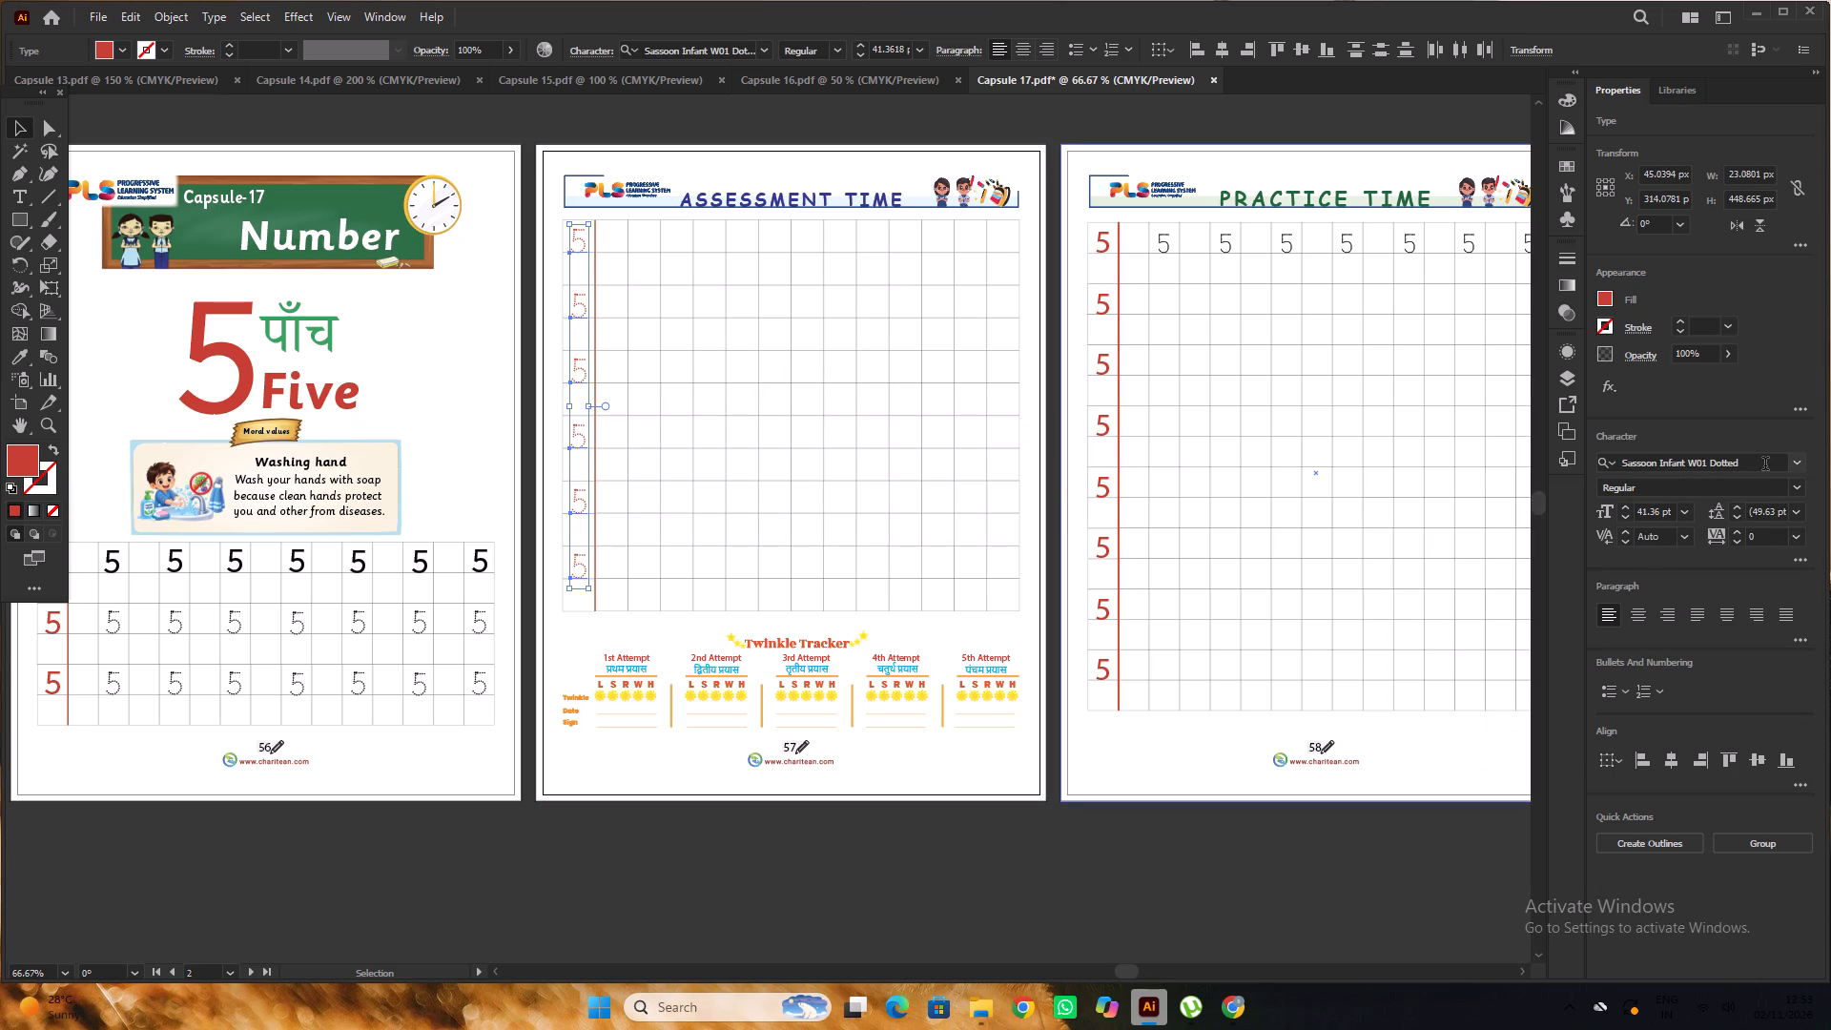
left_click(1765, 465)
type("SA")
key("s")
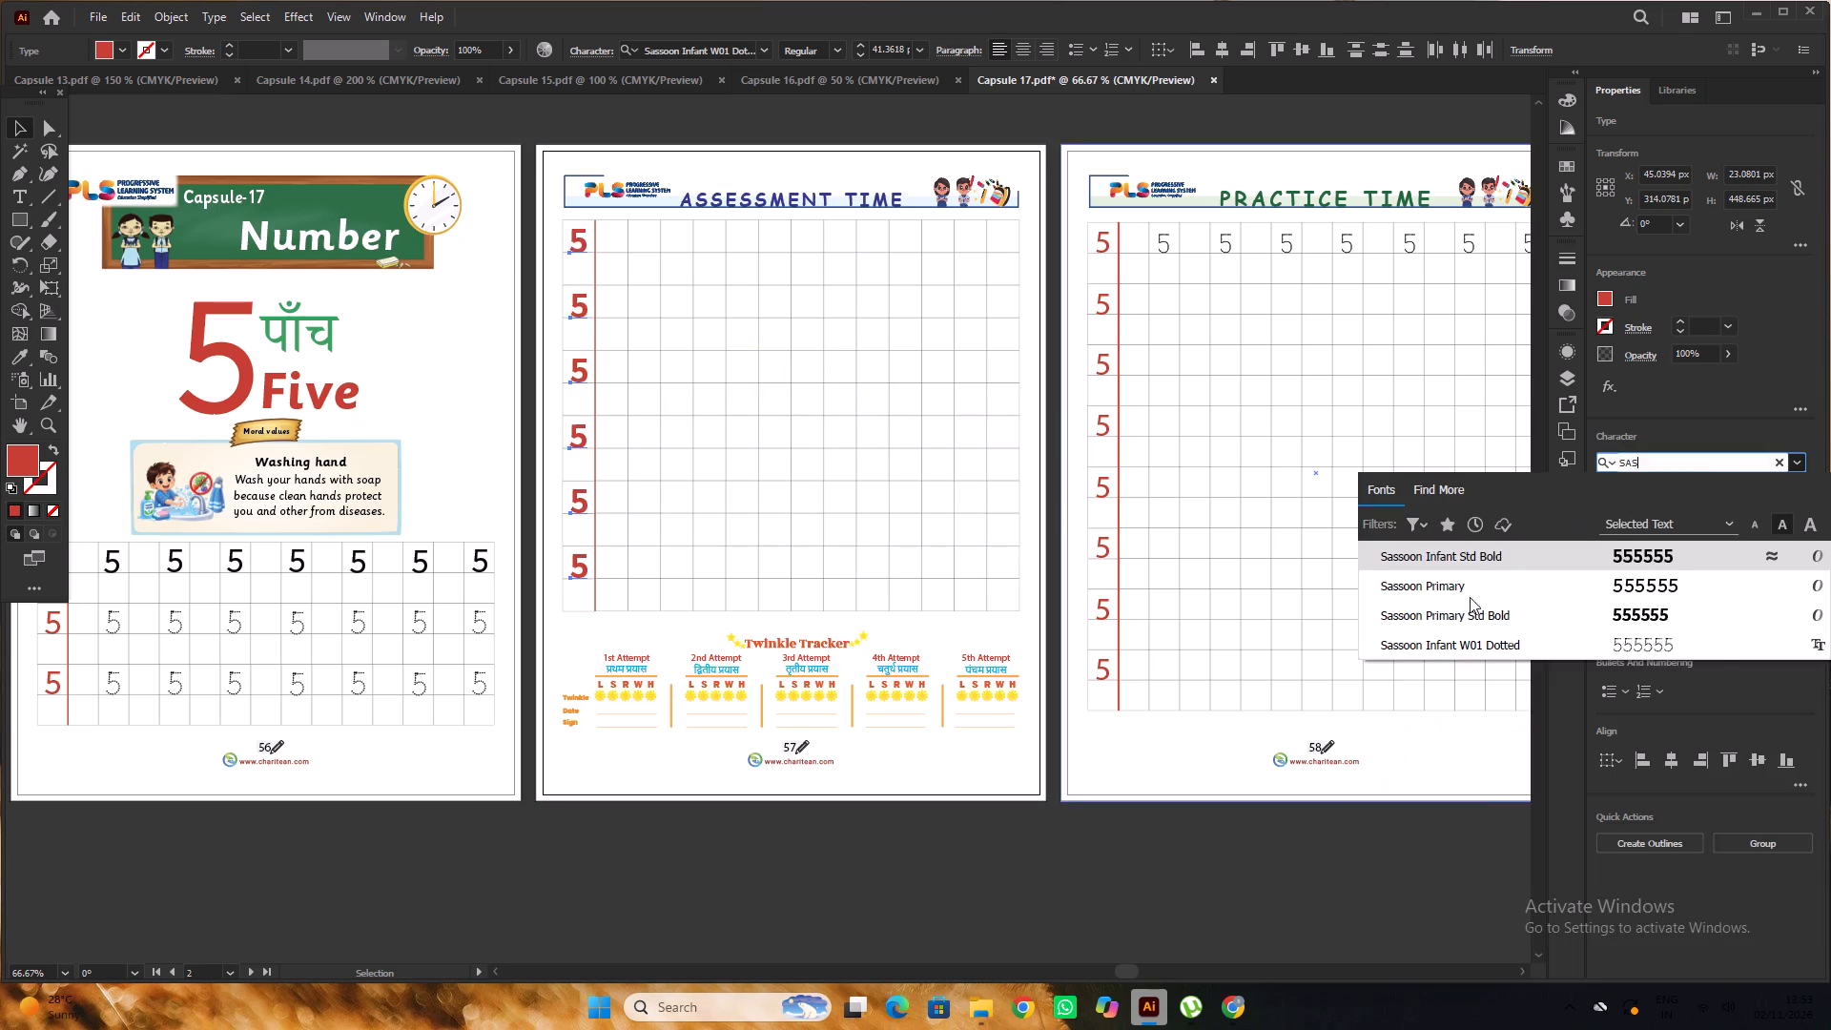
left_click(1476, 584)
Ungroup the grid with its red and dotted 5s on the Practice Time page.
scroll(579, 535, "up", 5, "alt")
scroll(553, 509, "down", 3, "alt")
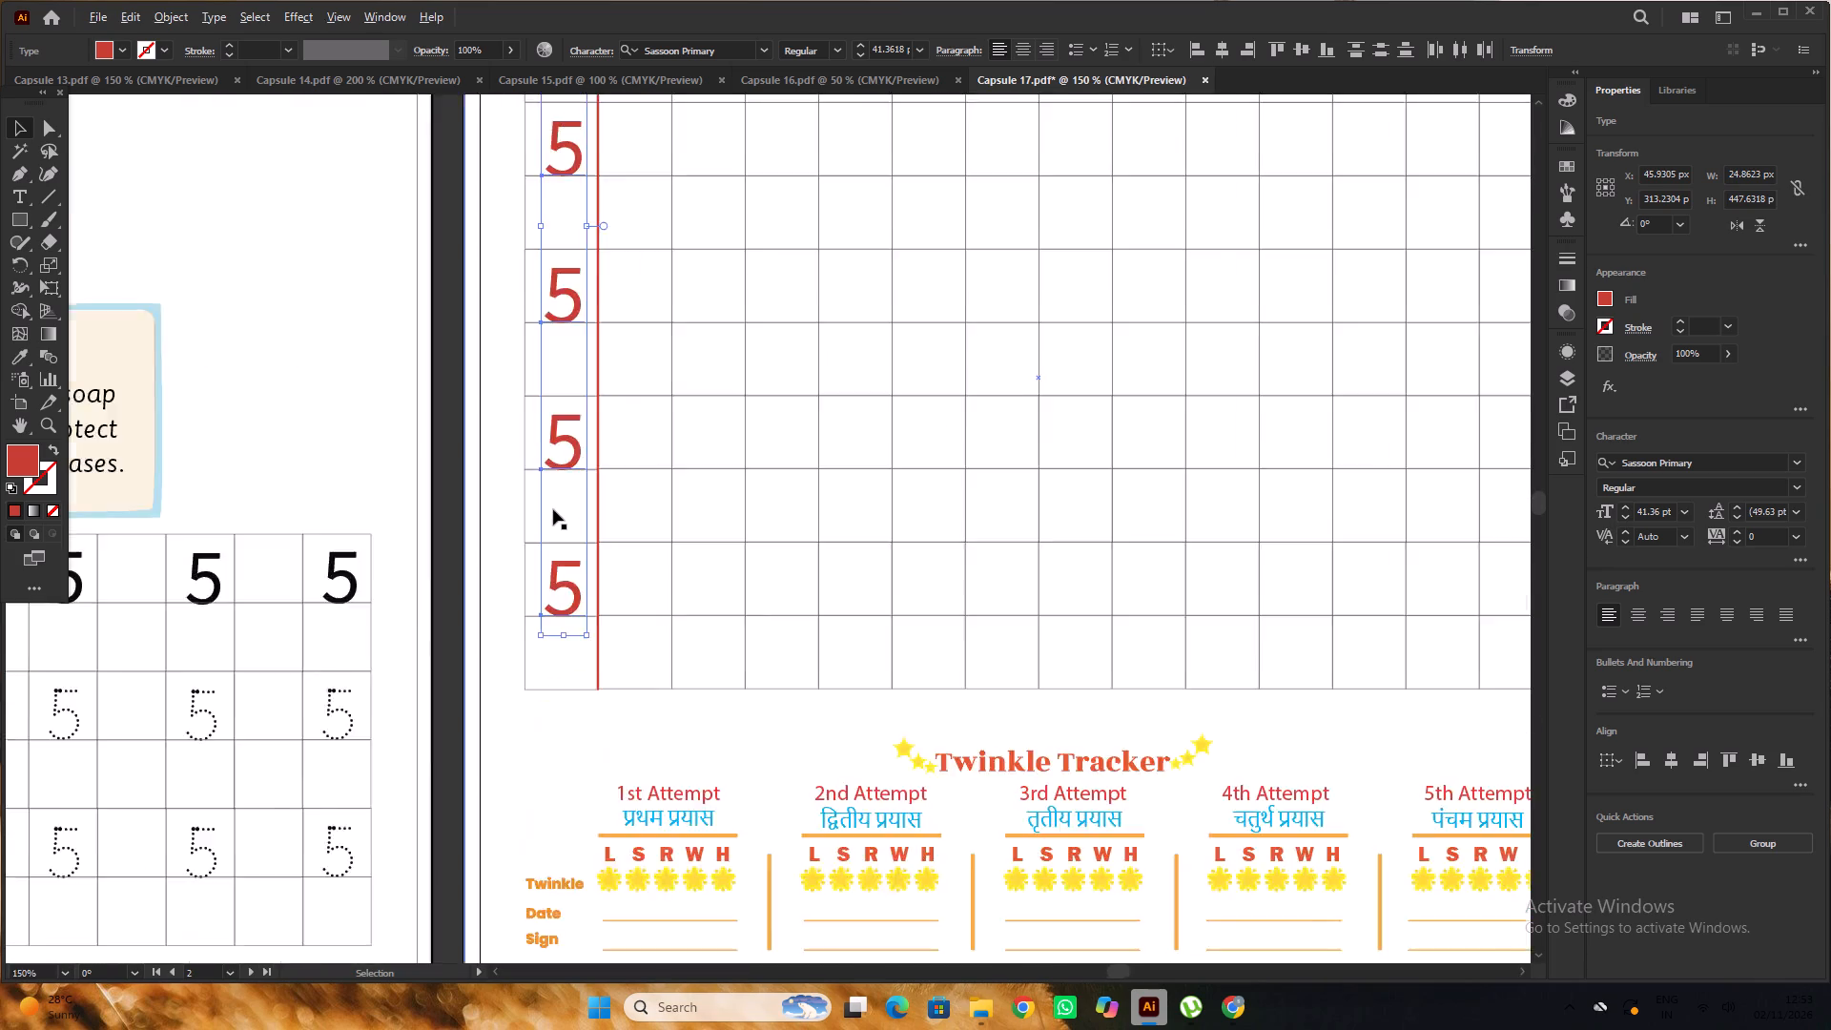
scroll(553, 509, "down", 5, "alt")
key("space")
left_click_drag(1139, 771, 998, 749)
left_click(1145, 702)
scroll(748, 399, "up", 3, "alt")
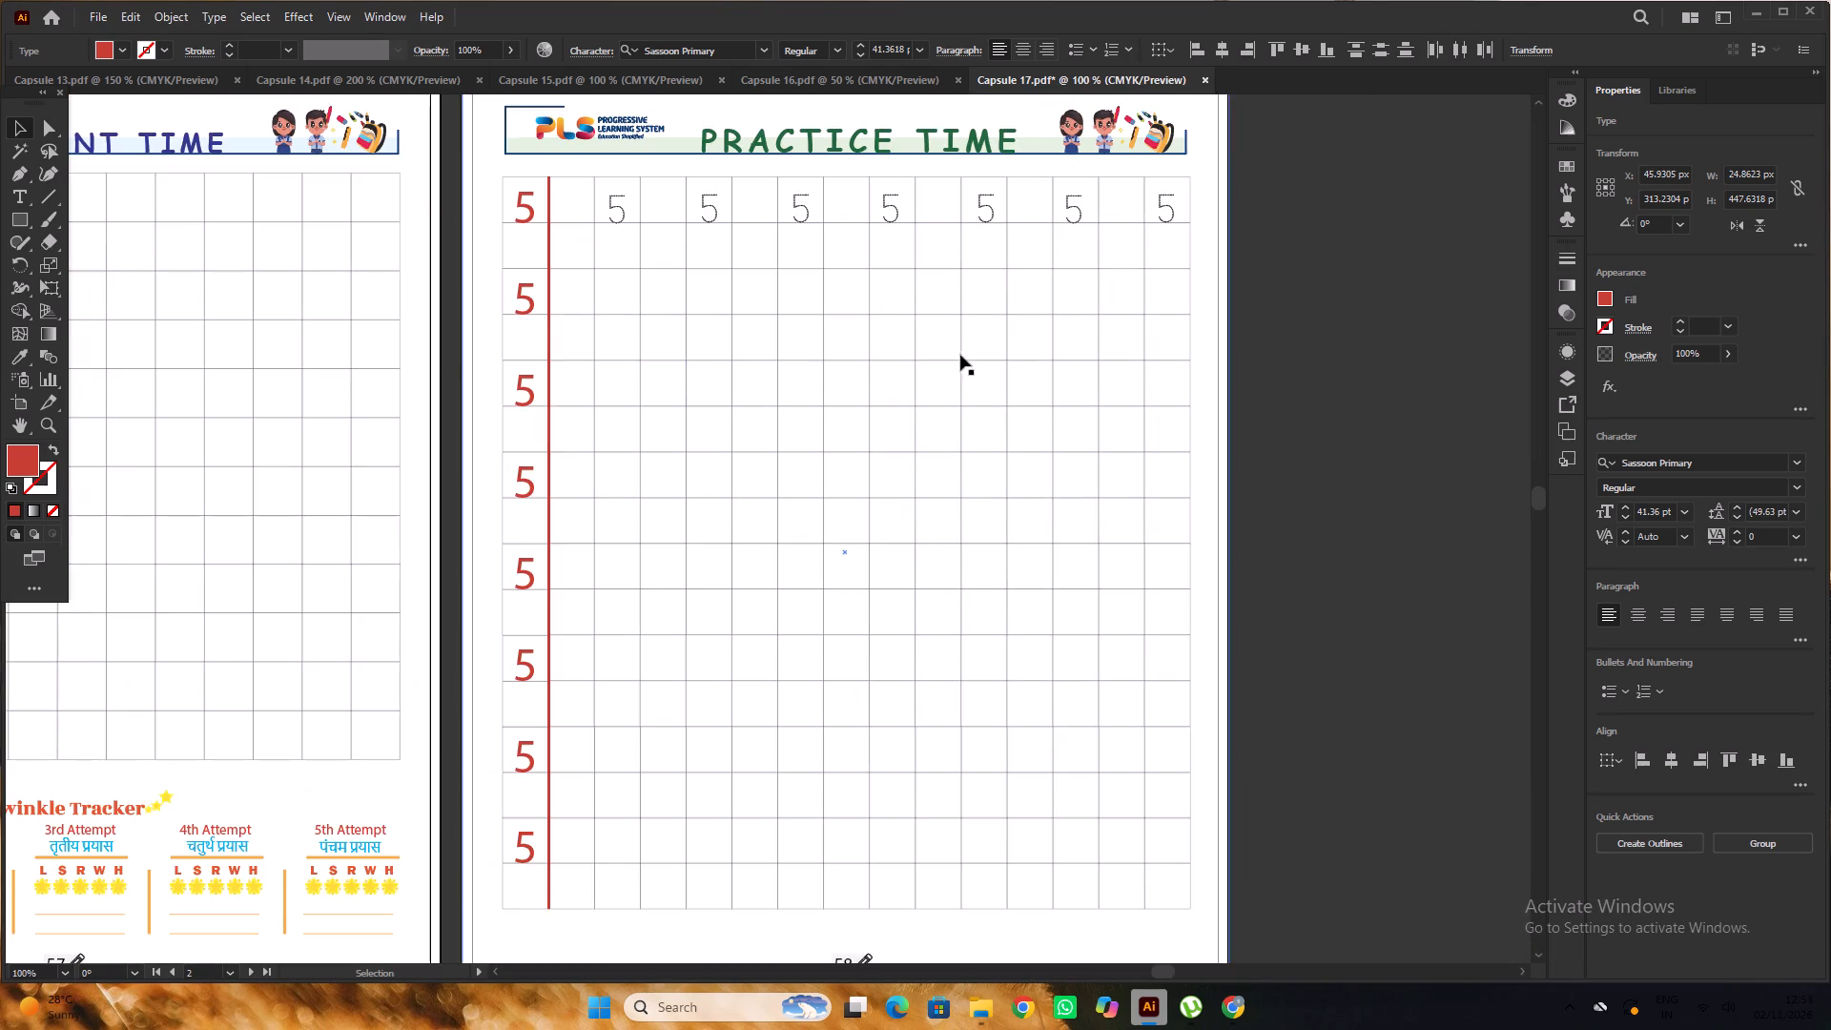
scroll(971, 355, "down", 2, "alt")
scroll(951, 350, "up", 3)
left_click(798, 166)
scroll(759, 382, "up", 3, "alt")
left_click(730, 300)
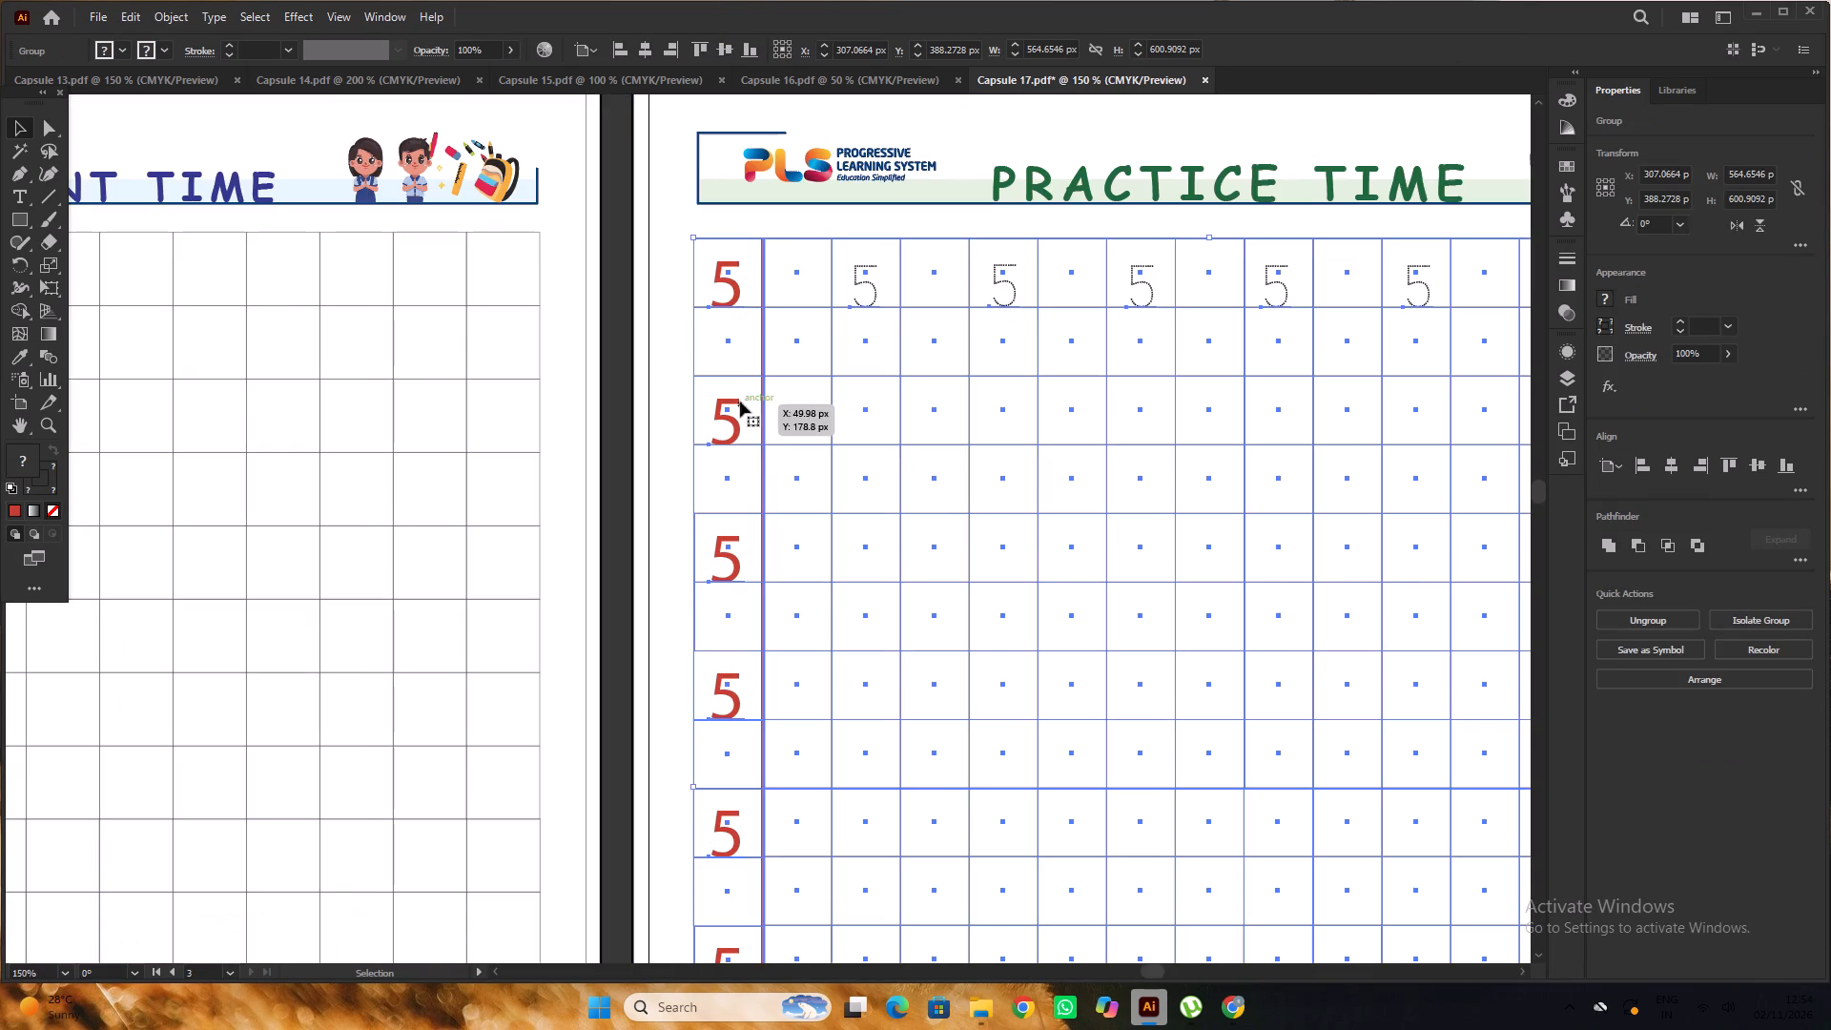
right_click(742, 380)
left_click(813, 636)
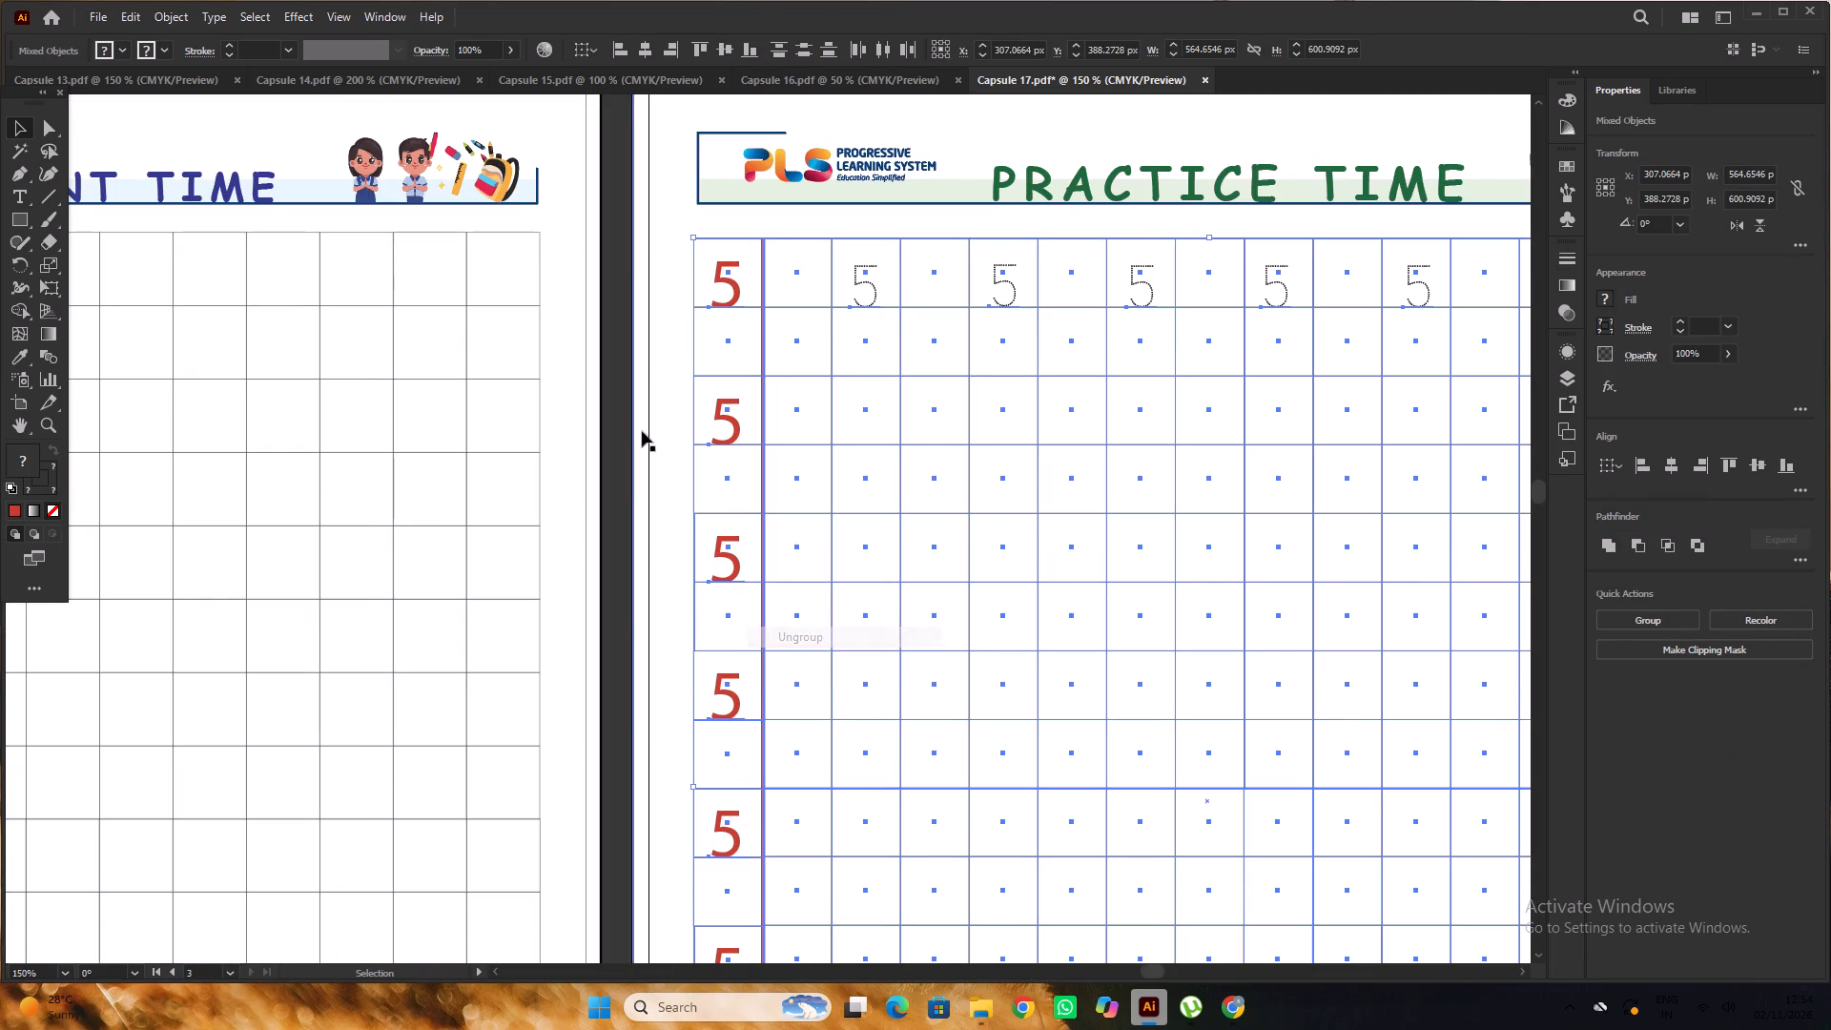
left_click(614, 396)
Lock the page border rectangle on the Practice Time page.
scroll(673, 365, "down", 2, "alt")
left_click(911, 251)
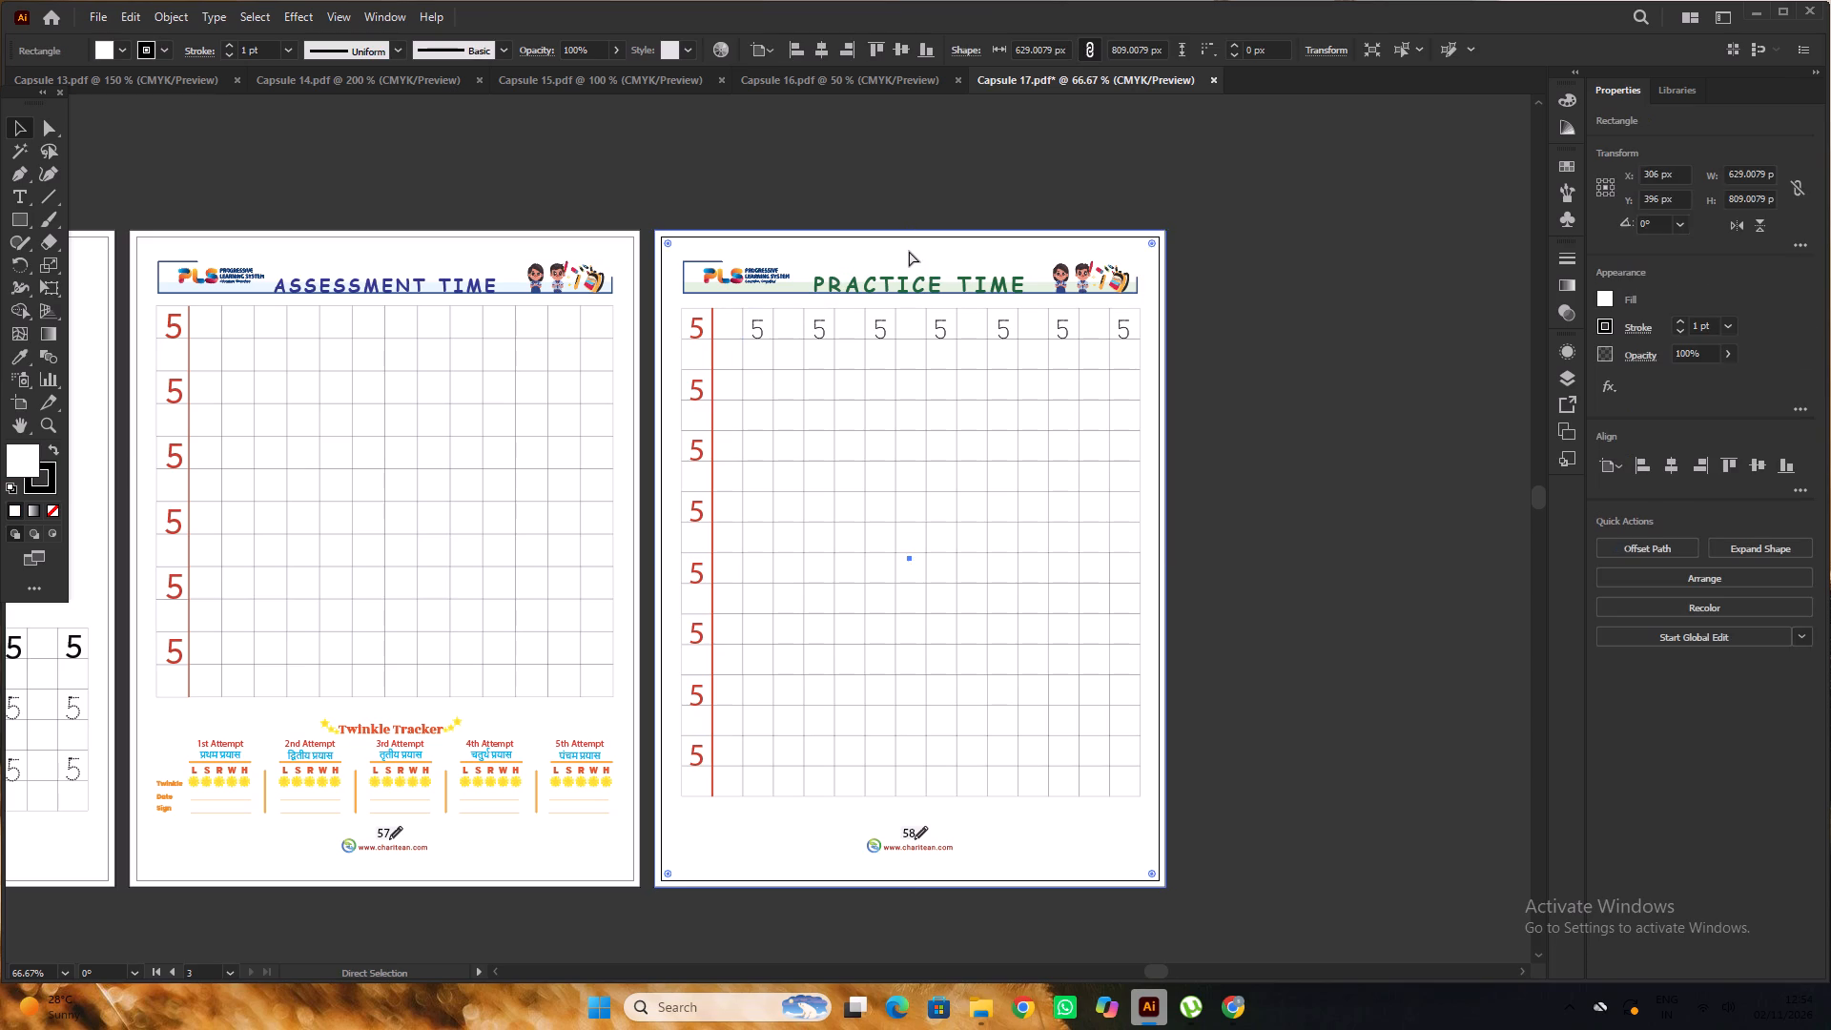
key("ctrl+2")
Set the eight red 5s in the first column of the Practice Time page's grid in Sassoon Primary.
scroll(909, 251, "down", 4)
scroll(706, 254, "up", 1, "alt")
left_click(701, 237)
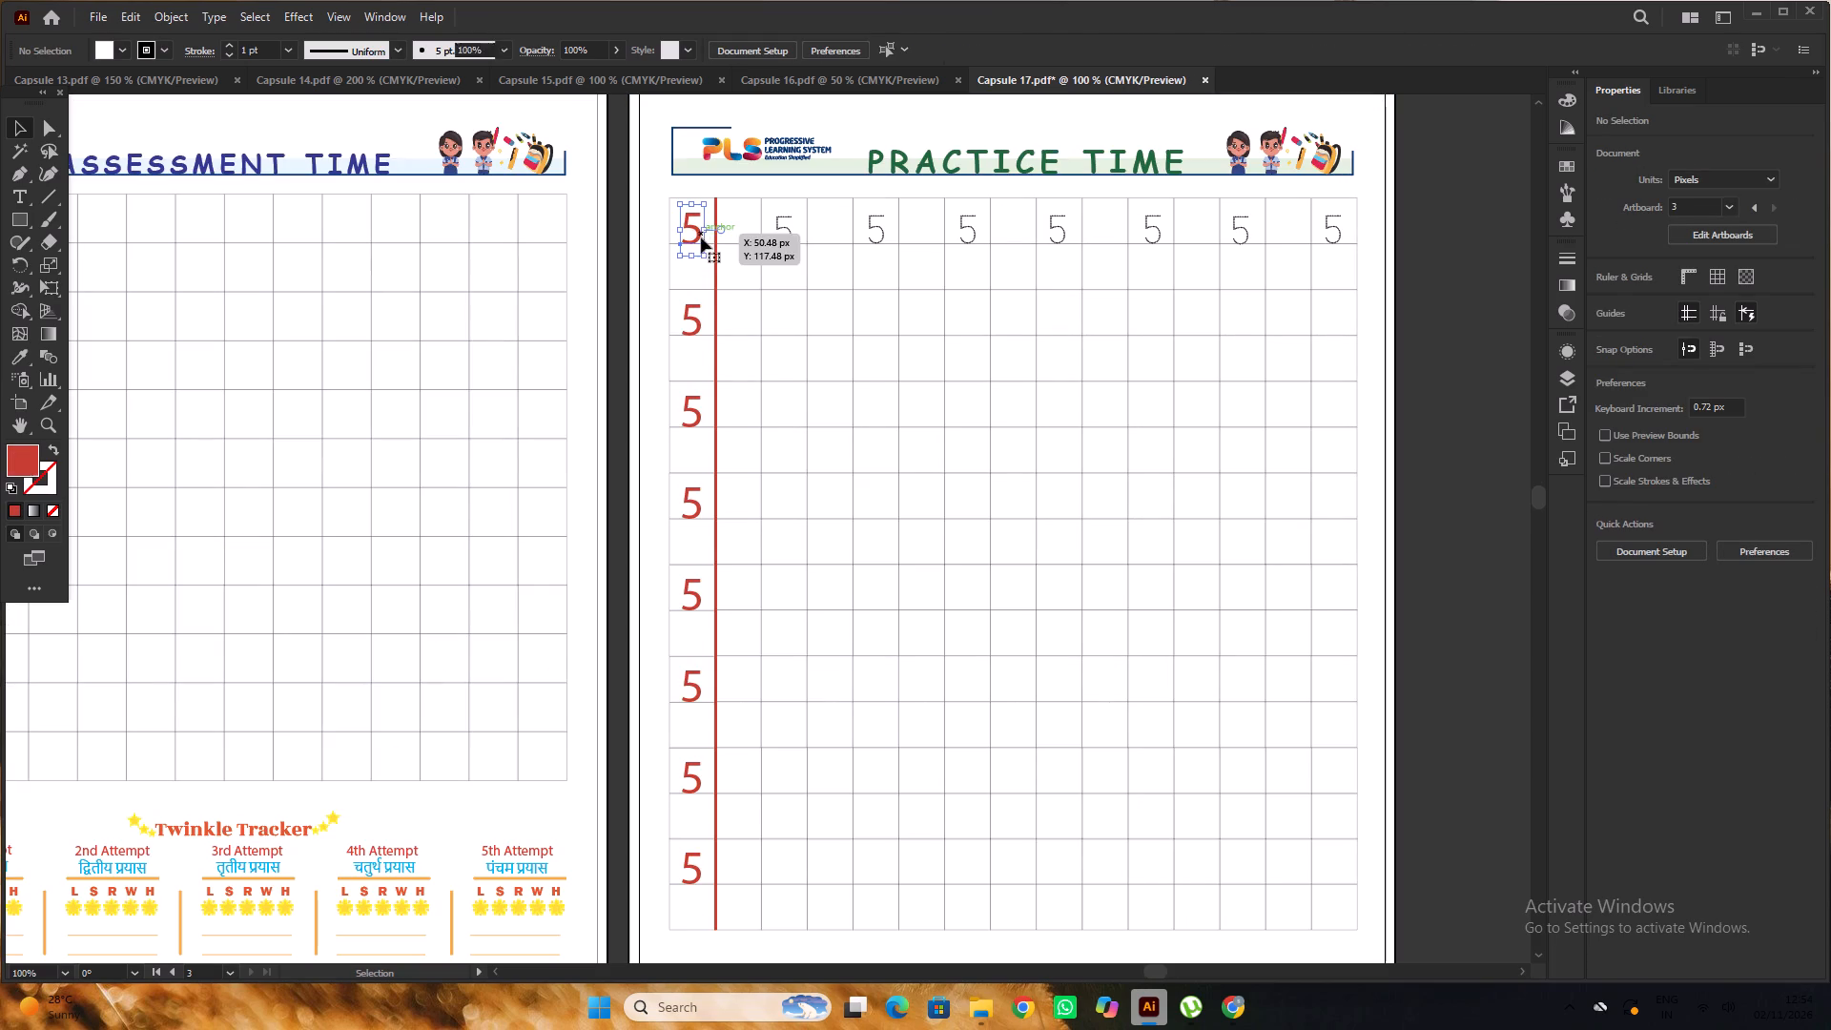
left_click(698, 312, "shift")
scroll(698, 312, "down", 5)
left_click(697, 299, "shift")
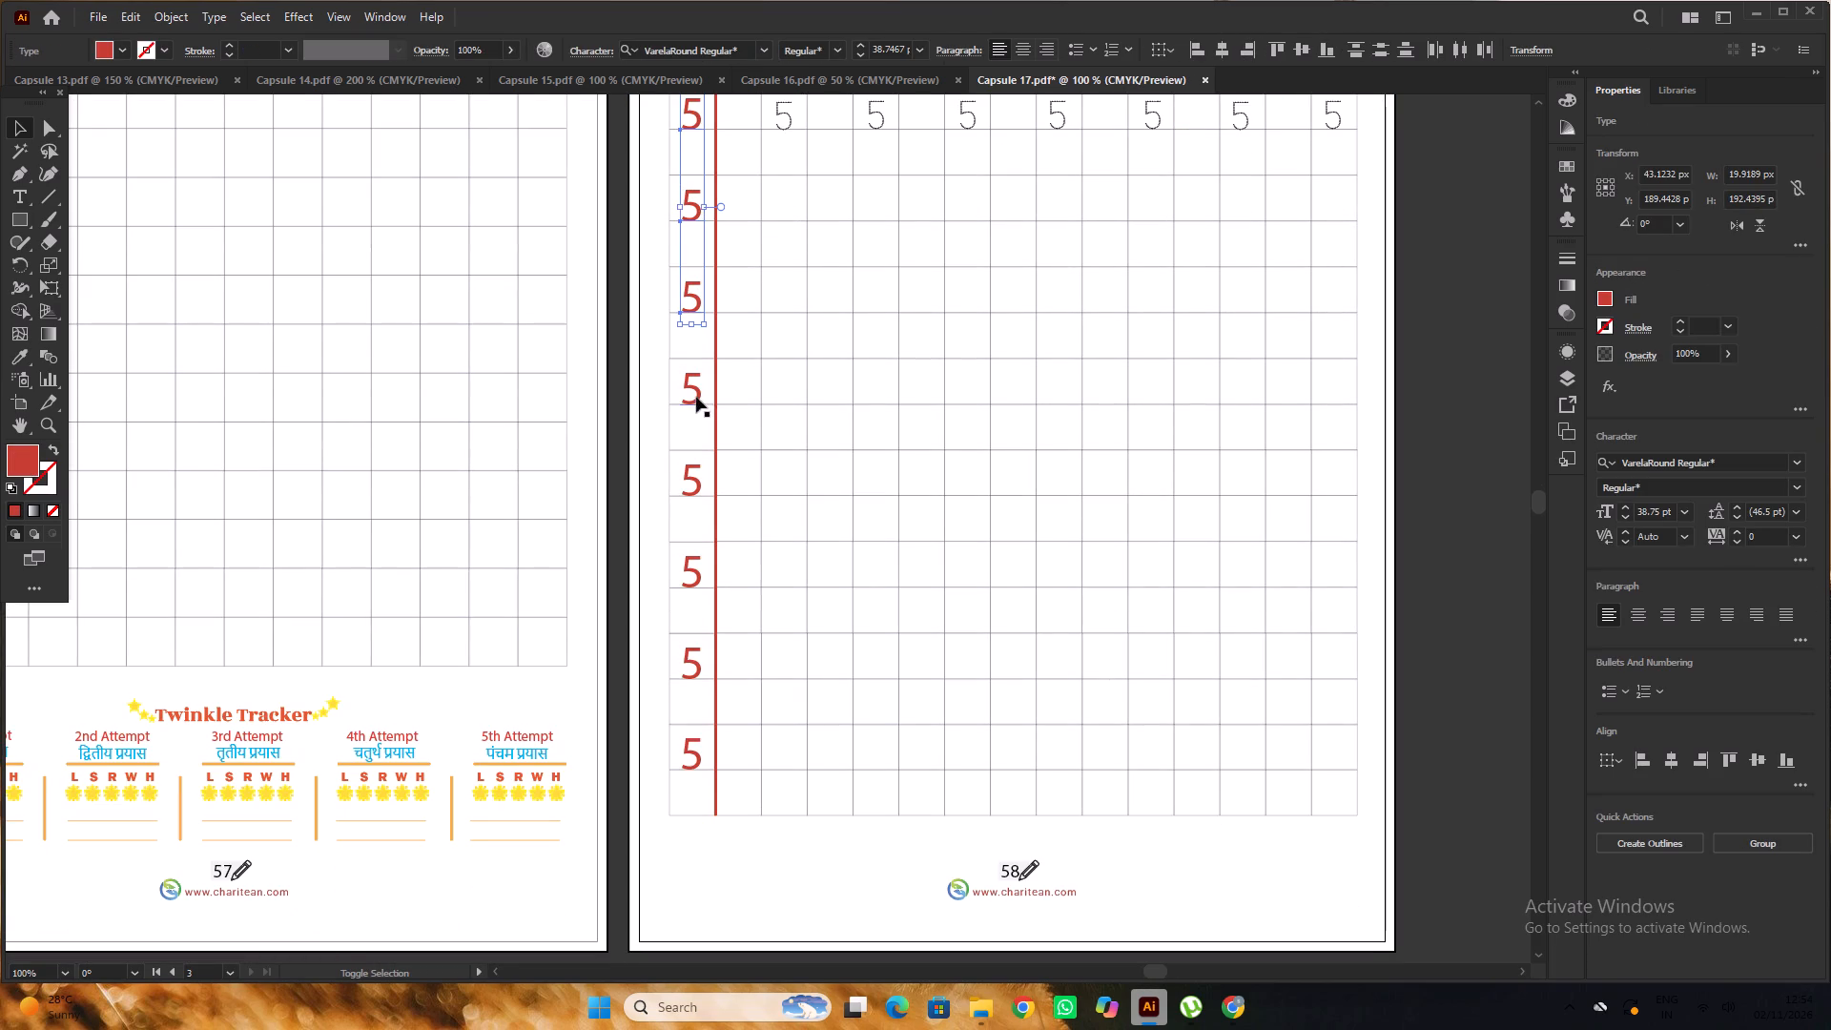
left_click(696, 397, "shift")
scroll(697, 390, "down", 5)
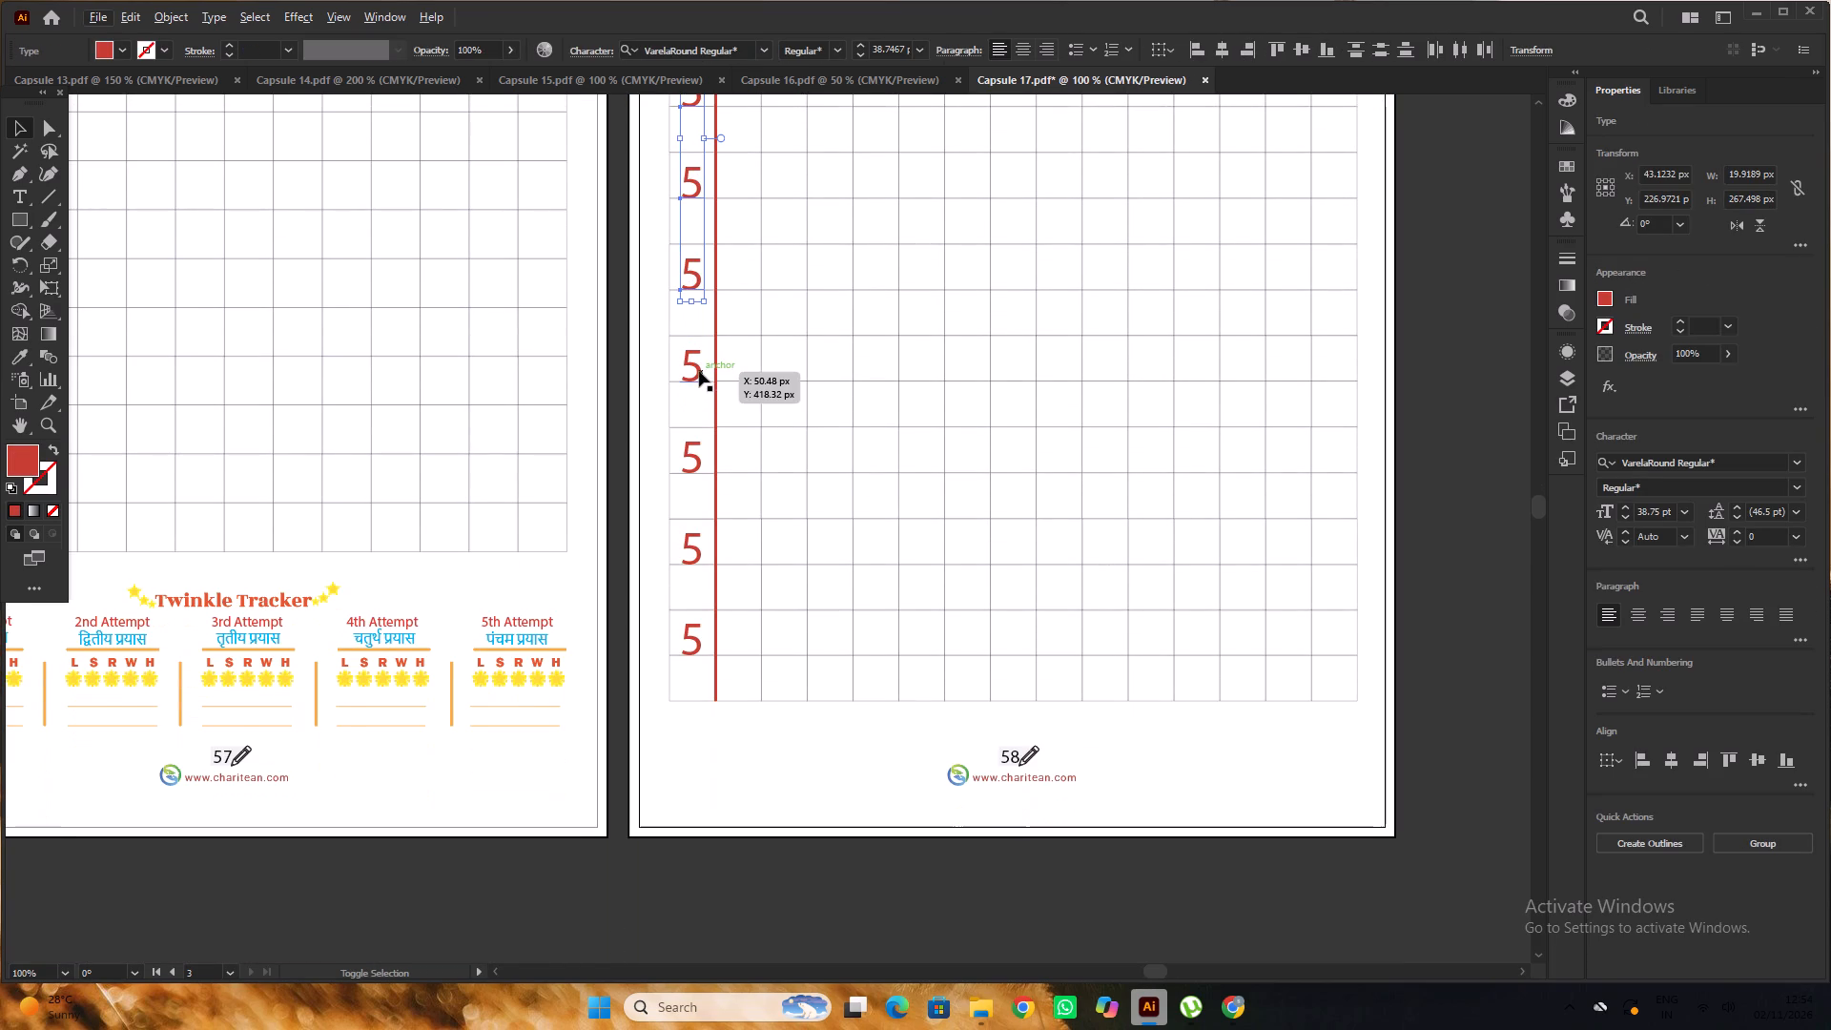
left_click(699, 371, "shift")
left_click(696, 446, "shift")
left_click(697, 529, "shift")
left_click(695, 628, "shift")
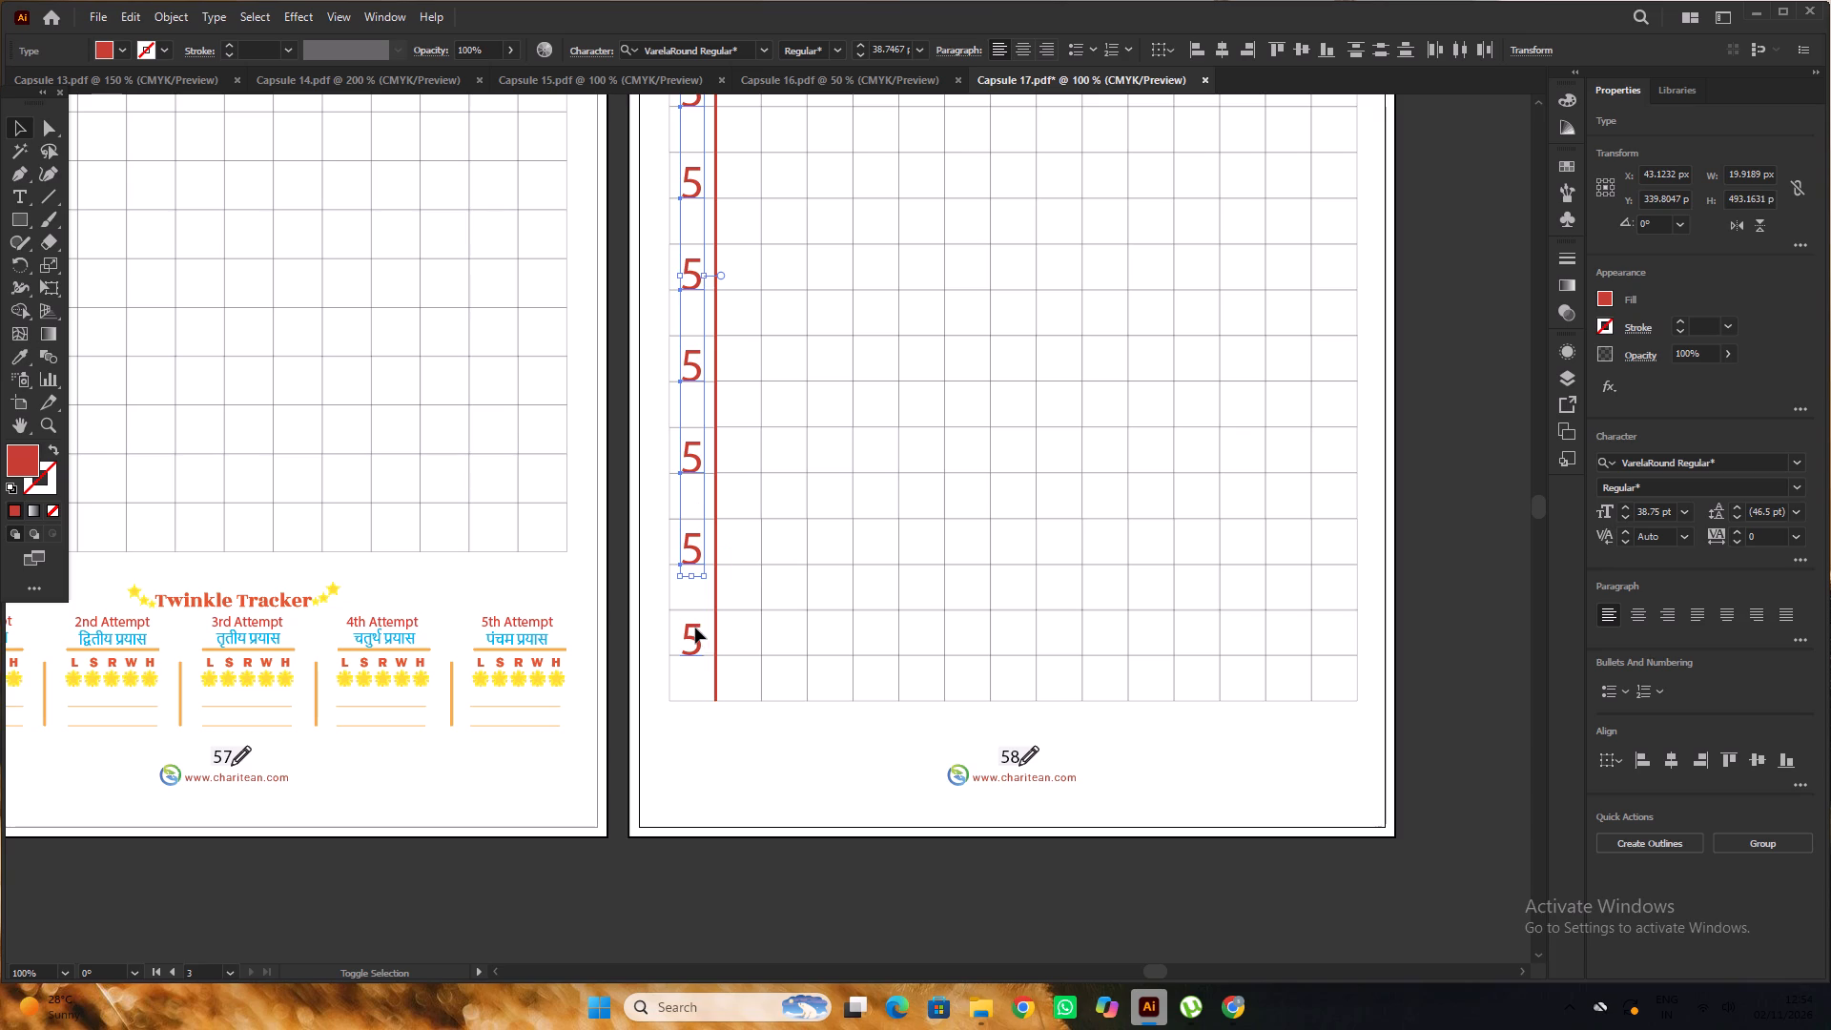
left_click(1725, 471)
type("SAS")
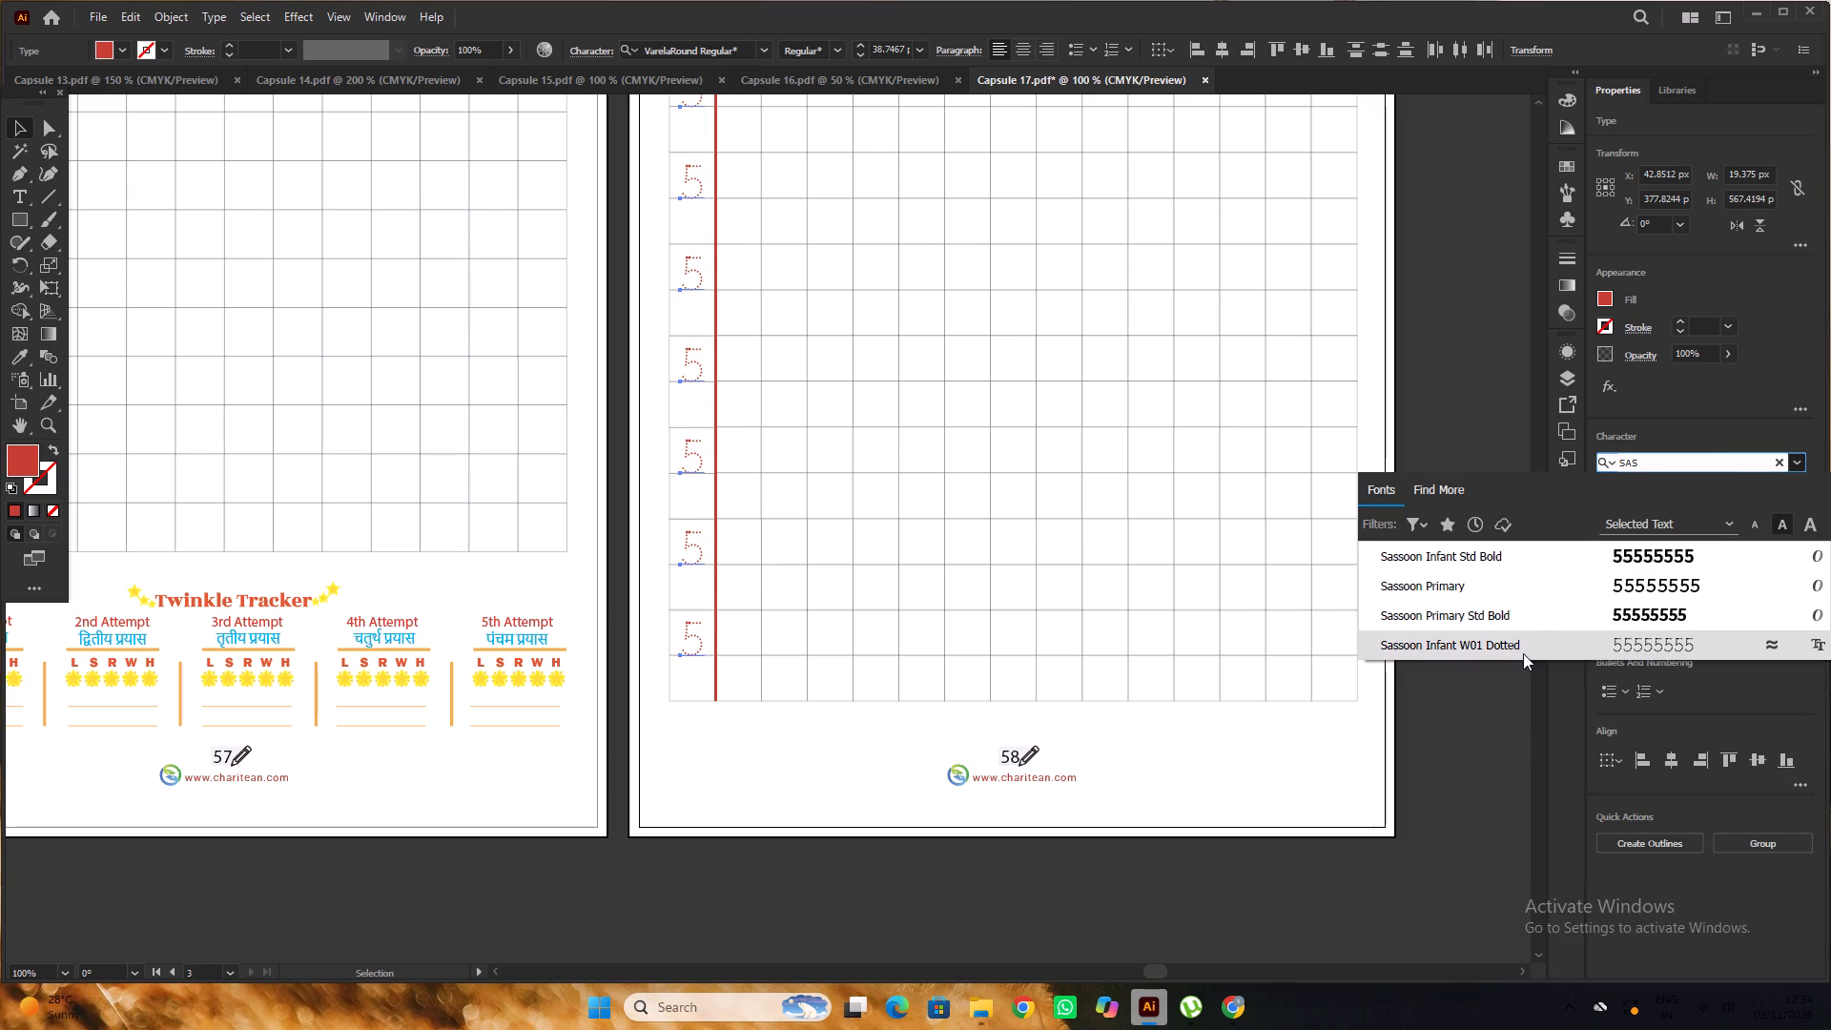
left_click(1536, 588)
scroll(834, 506, "down", 3, "alt")
left_click(1347, 641)
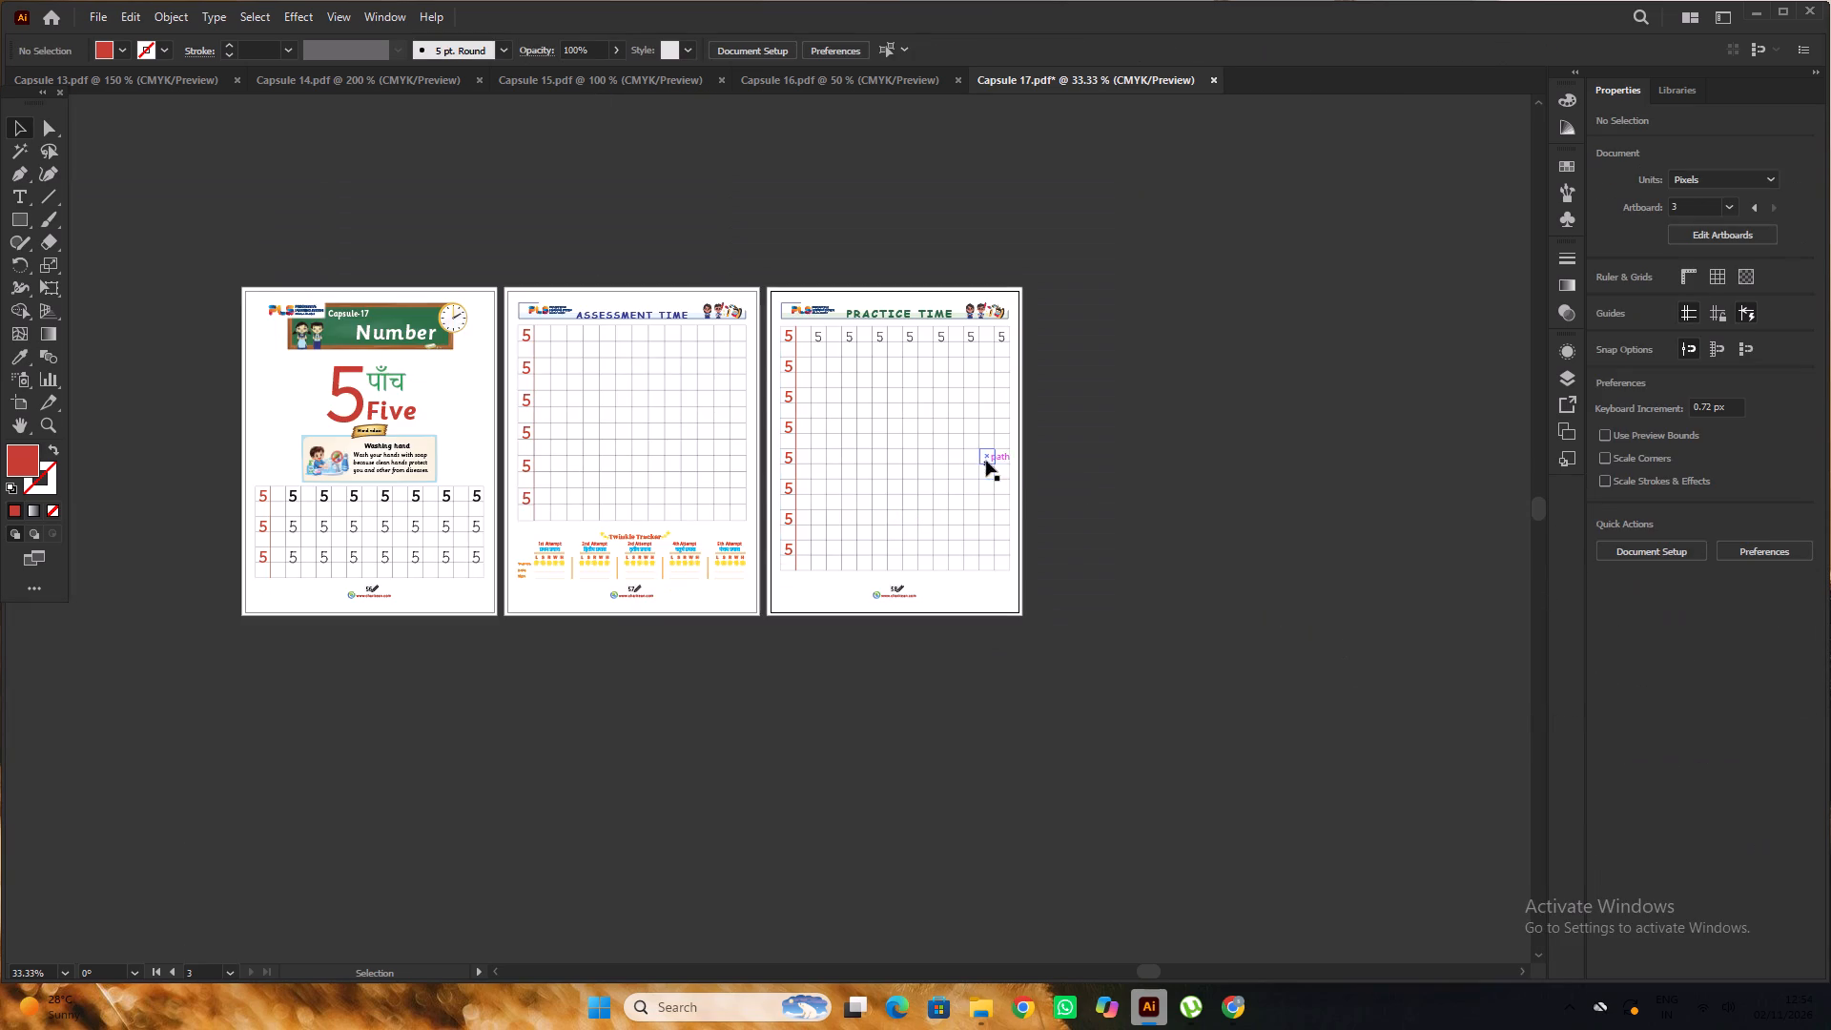
Set the seven dotted 5s in the top row of the Practice Time page's grid in Sassoon Infant W01 Dotted.
scroll(893, 389, "up", 3, "alt")
scroll(789, 325, "up", 2, "alt")
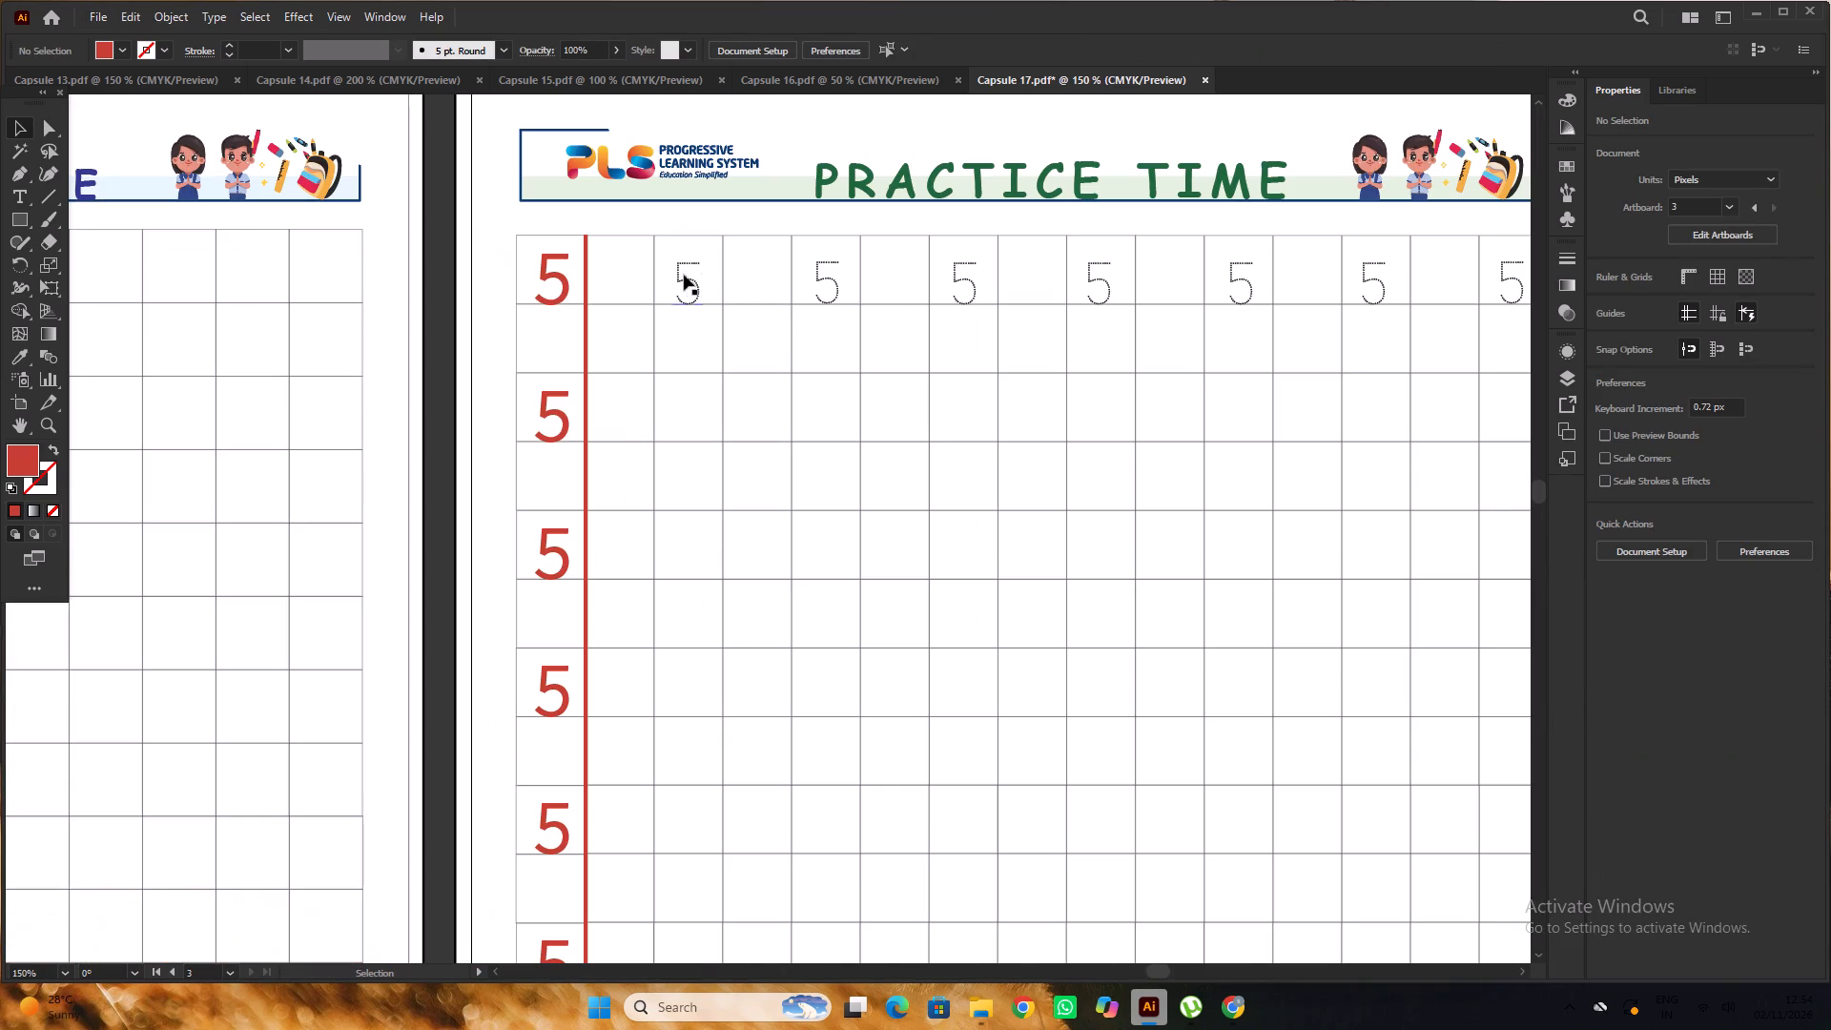
left_click(681, 276)
key("a")
key("a")
key("a")
key("a")
key("a")
key("a")
key("a")
left_click(833, 280)
scroll(797, 284, "down", 2, "alt")
left_click(24, 122)
scroll(846, 431, "up", 5)
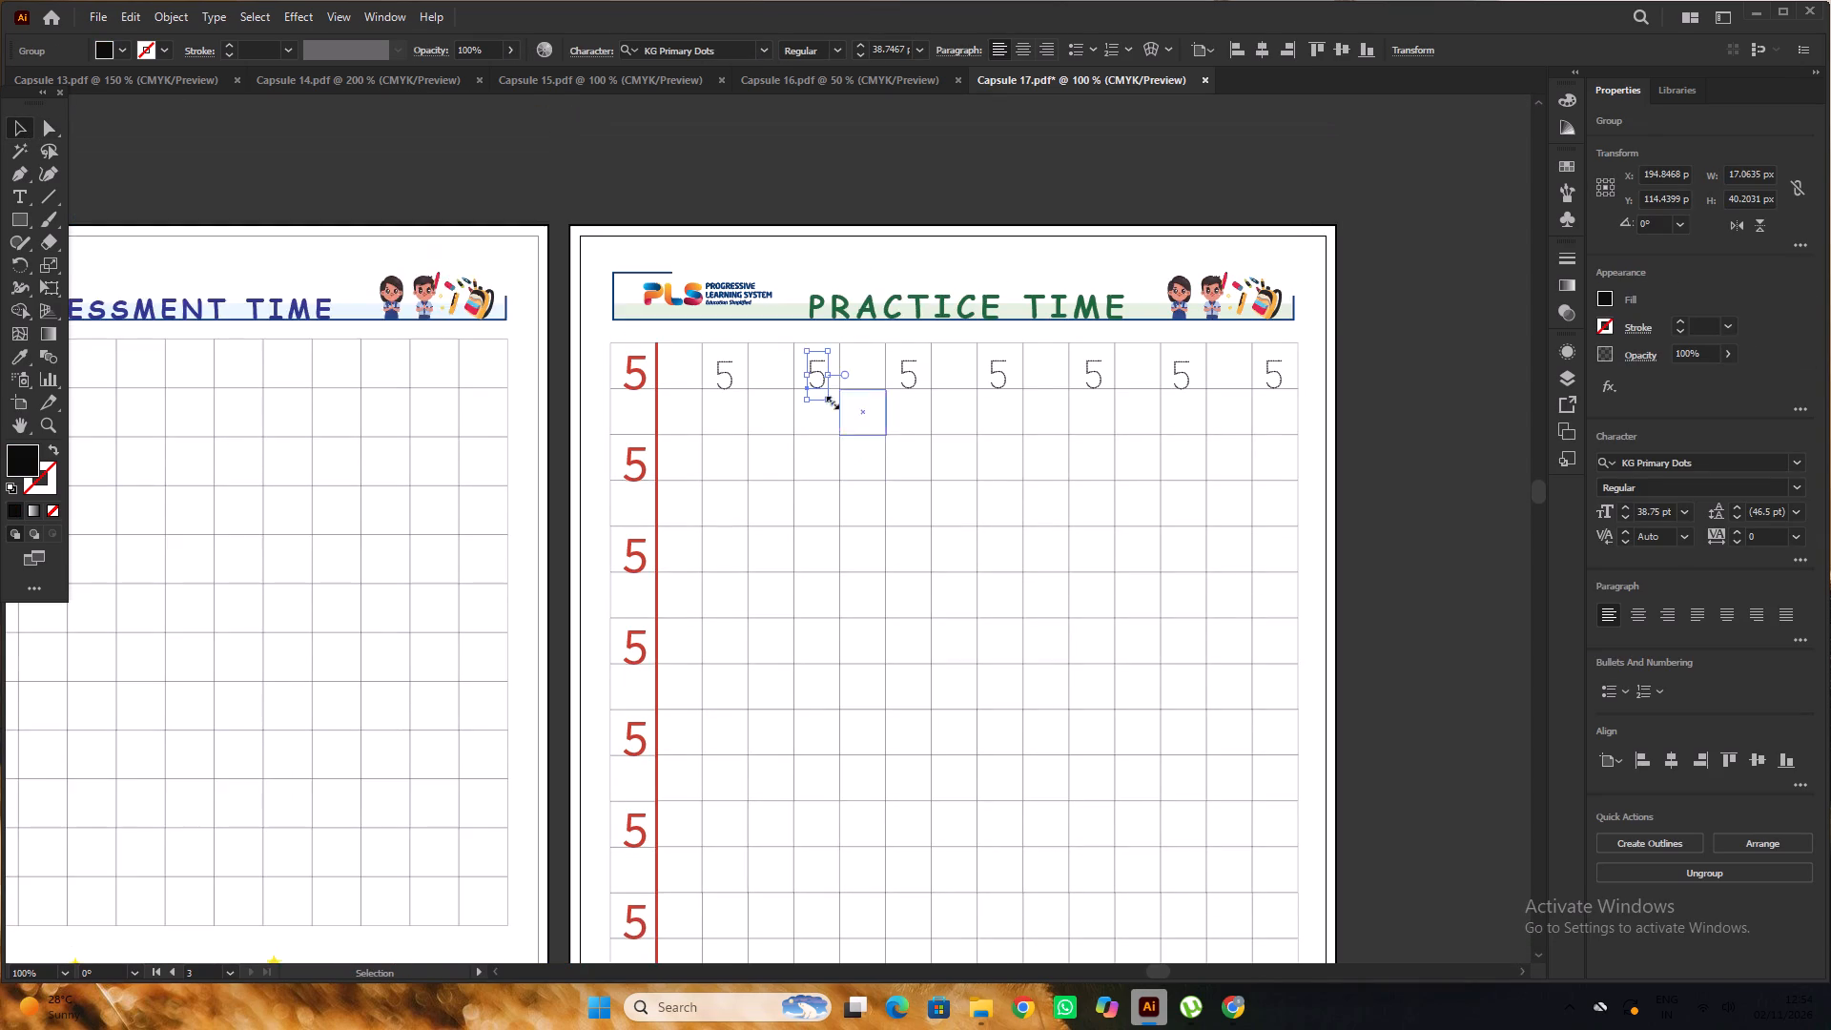
scroll(822, 375, "up", 2)
left_click(730, 415, "shift")
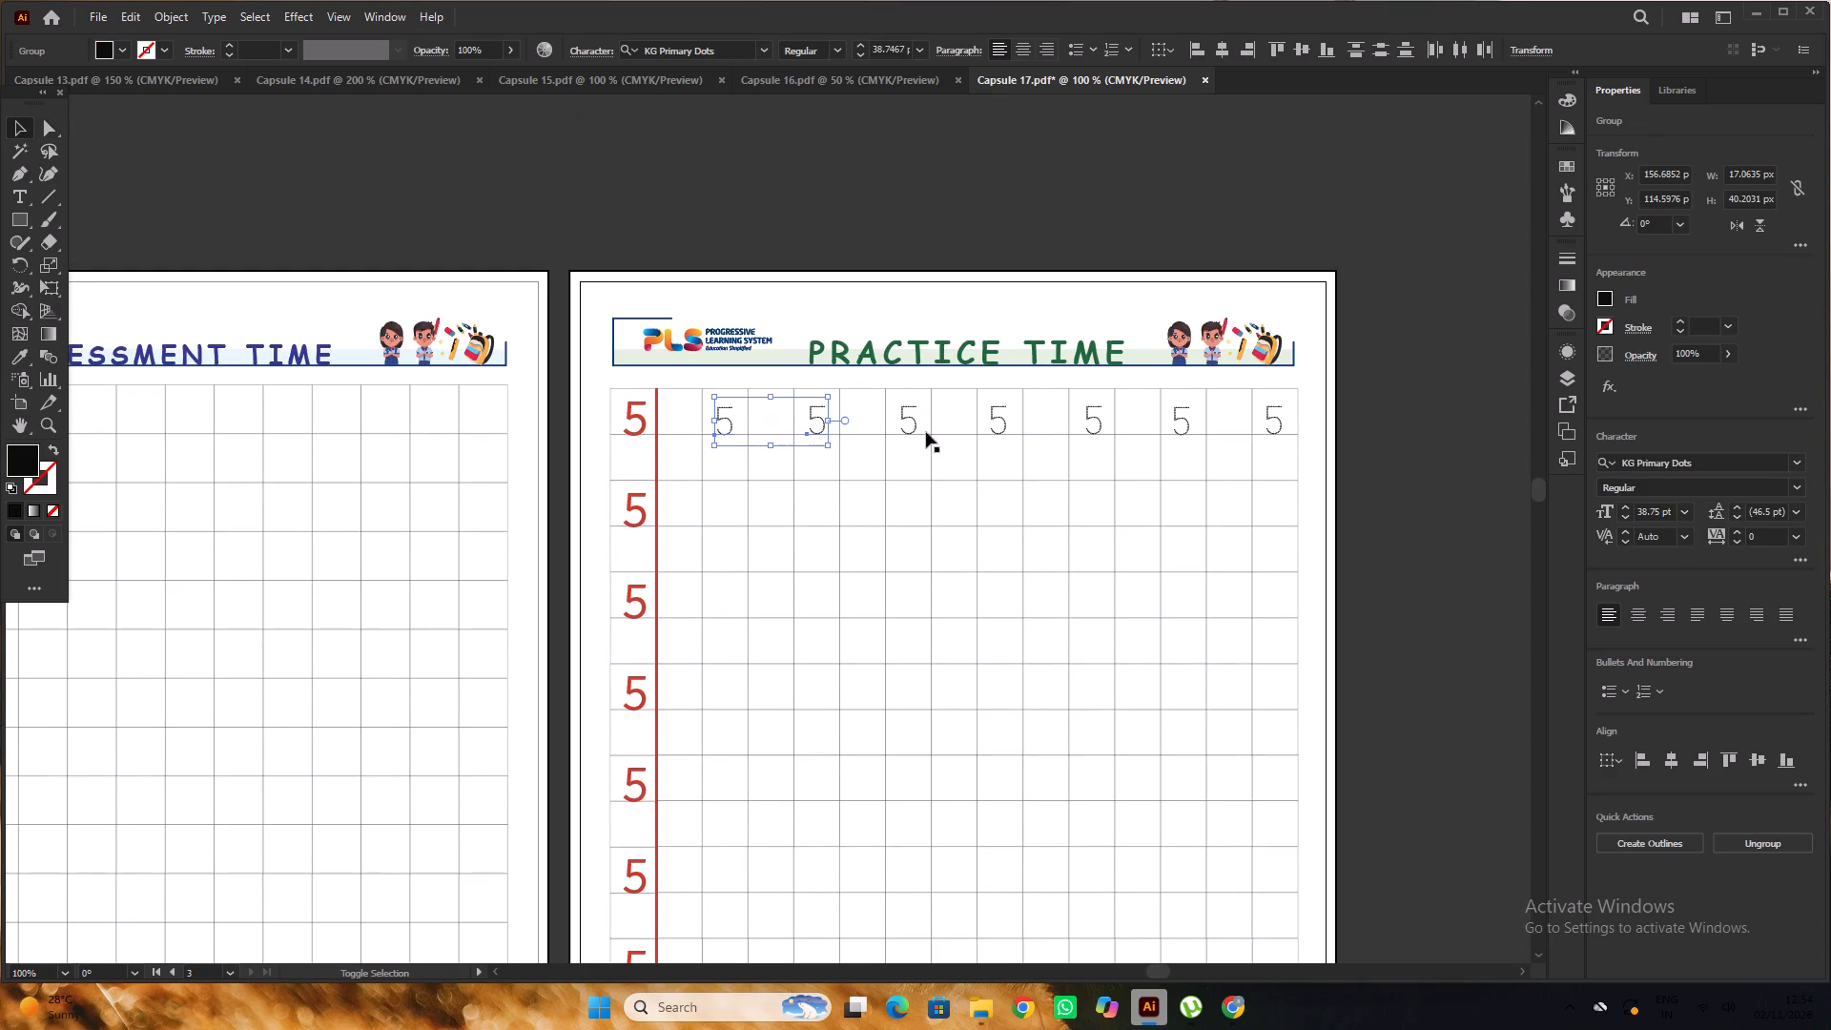
left_click(909, 424, "shift")
left_click(996, 422, "shift")
left_click(1102, 422, "shift")
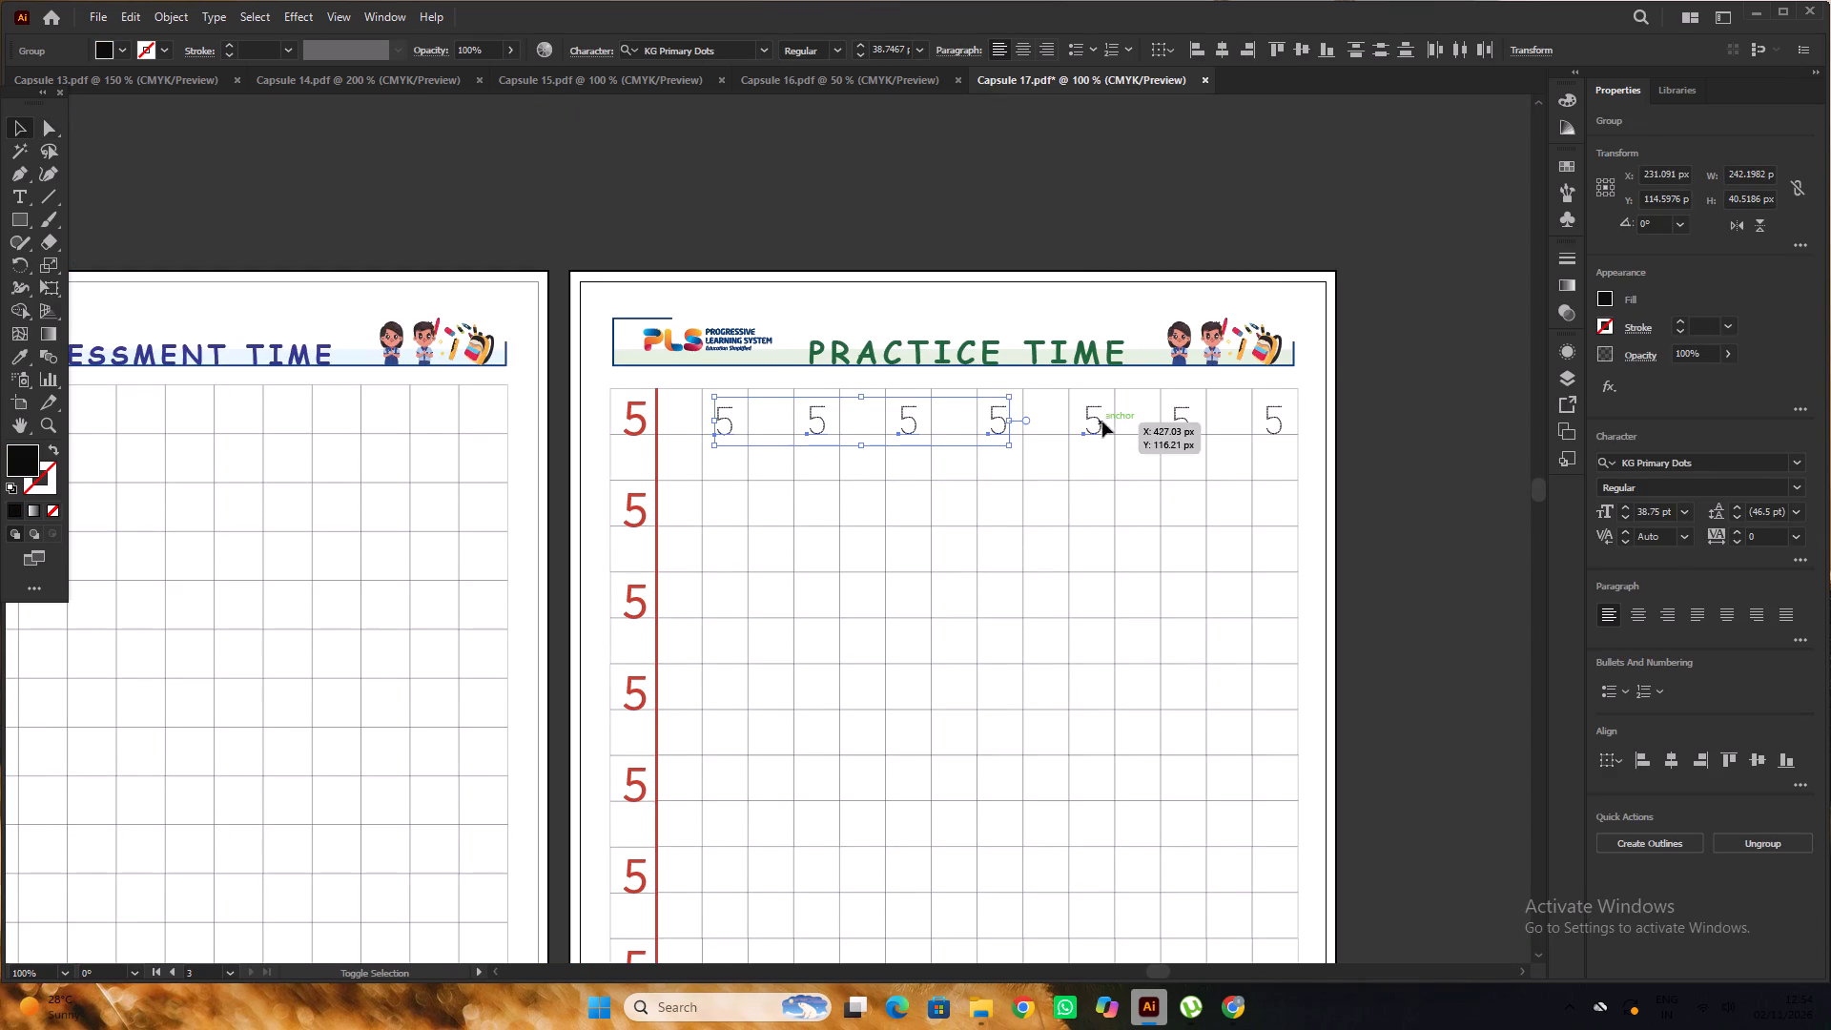
left_click(1192, 429, "shift")
left_click(1273, 424, "shift")
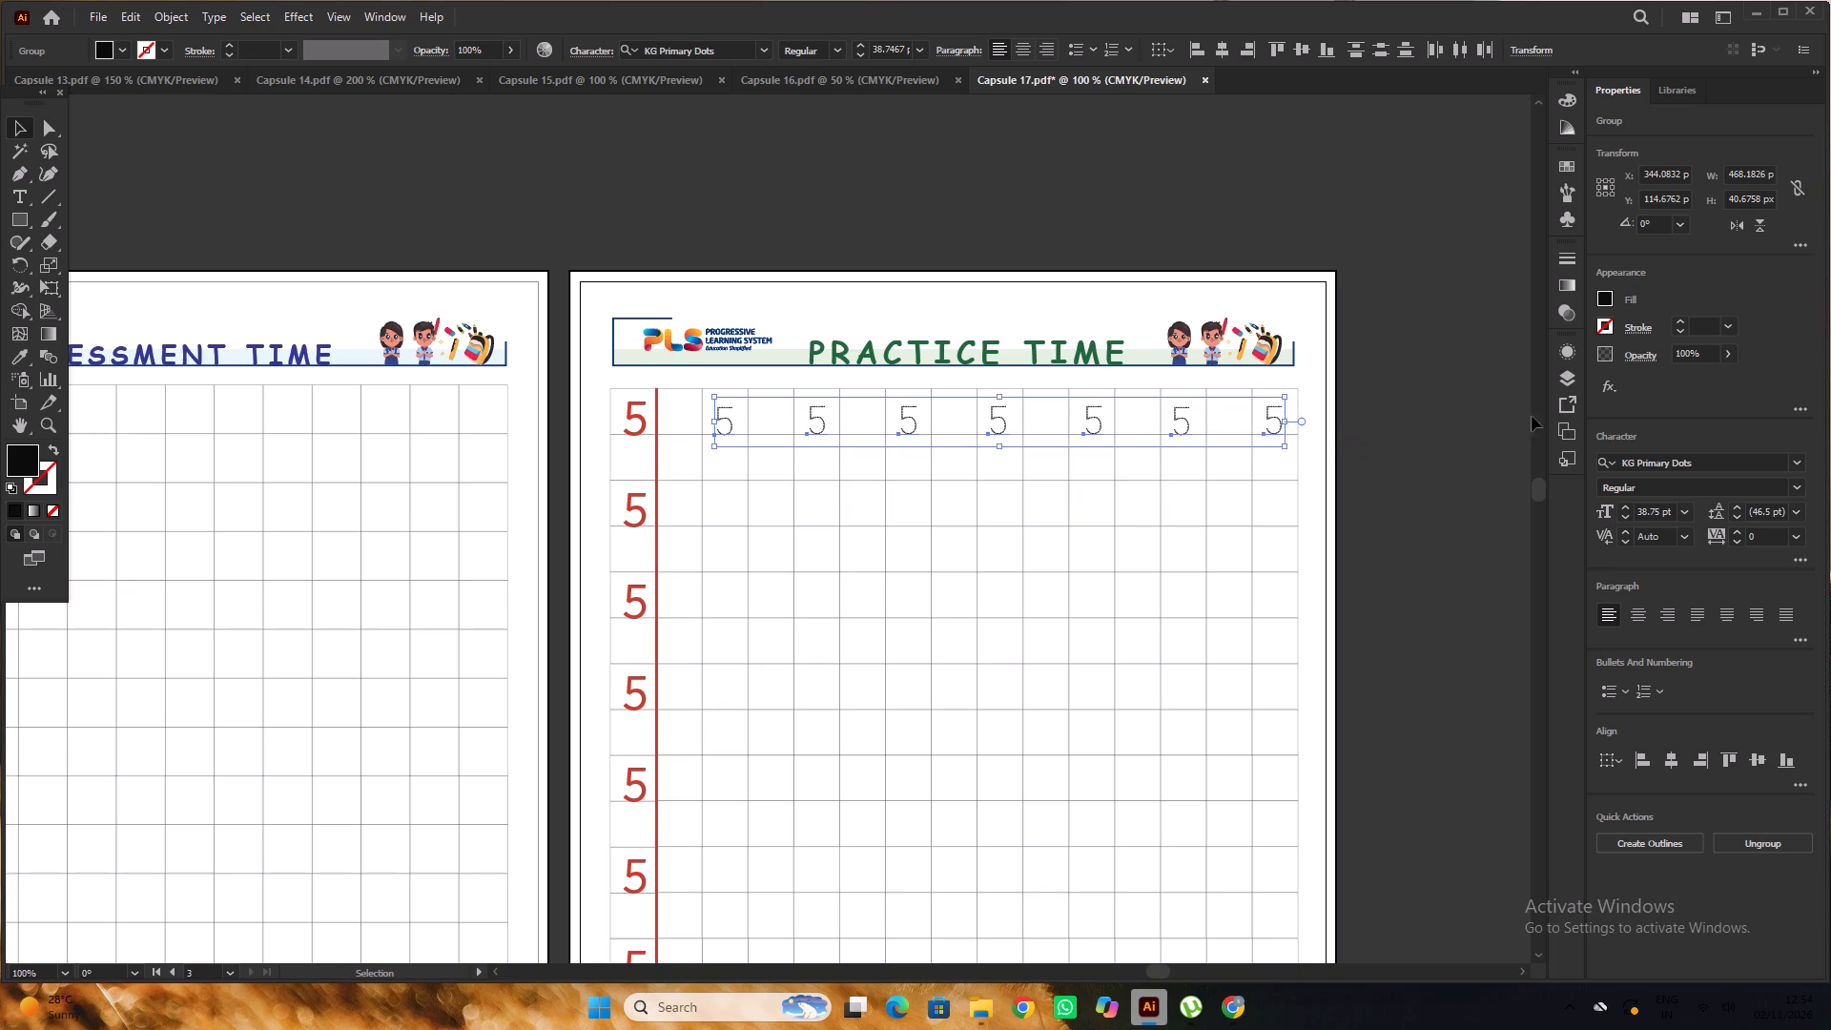
left_click(1702, 465)
key("s")
type("AS")
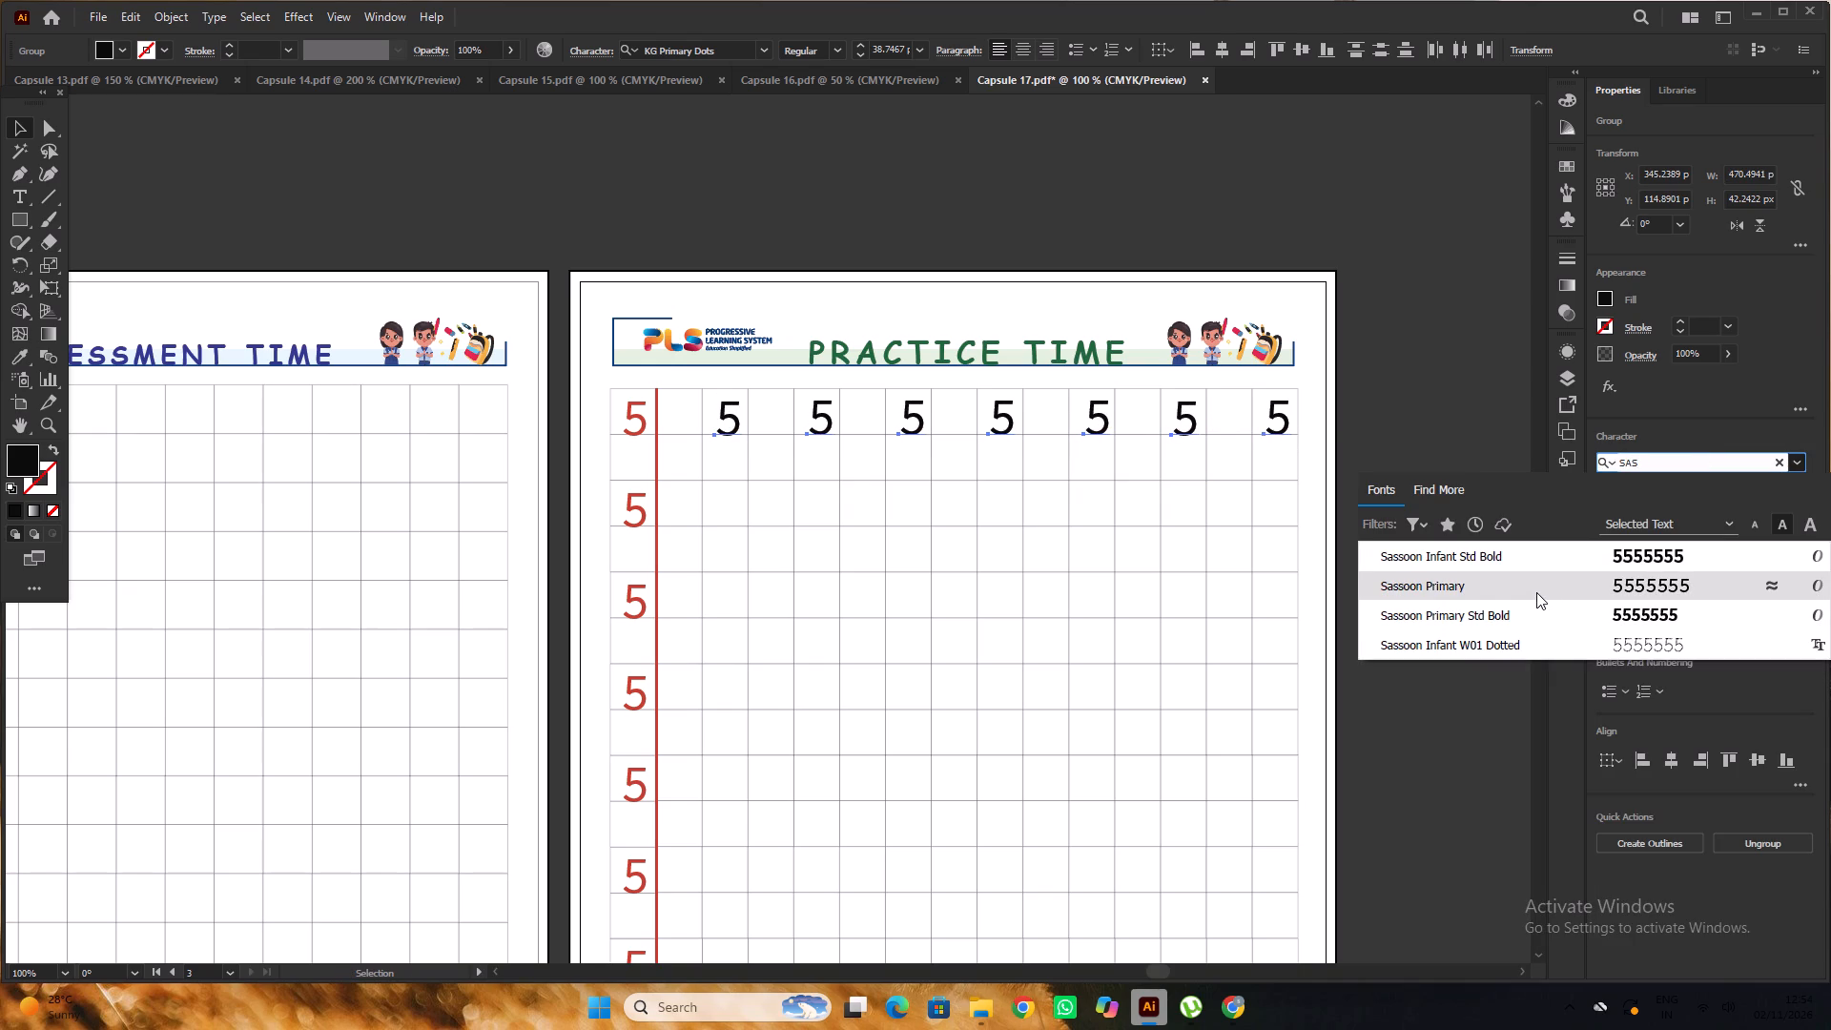
left_click(1519, 653)
left_click(1212, 247)
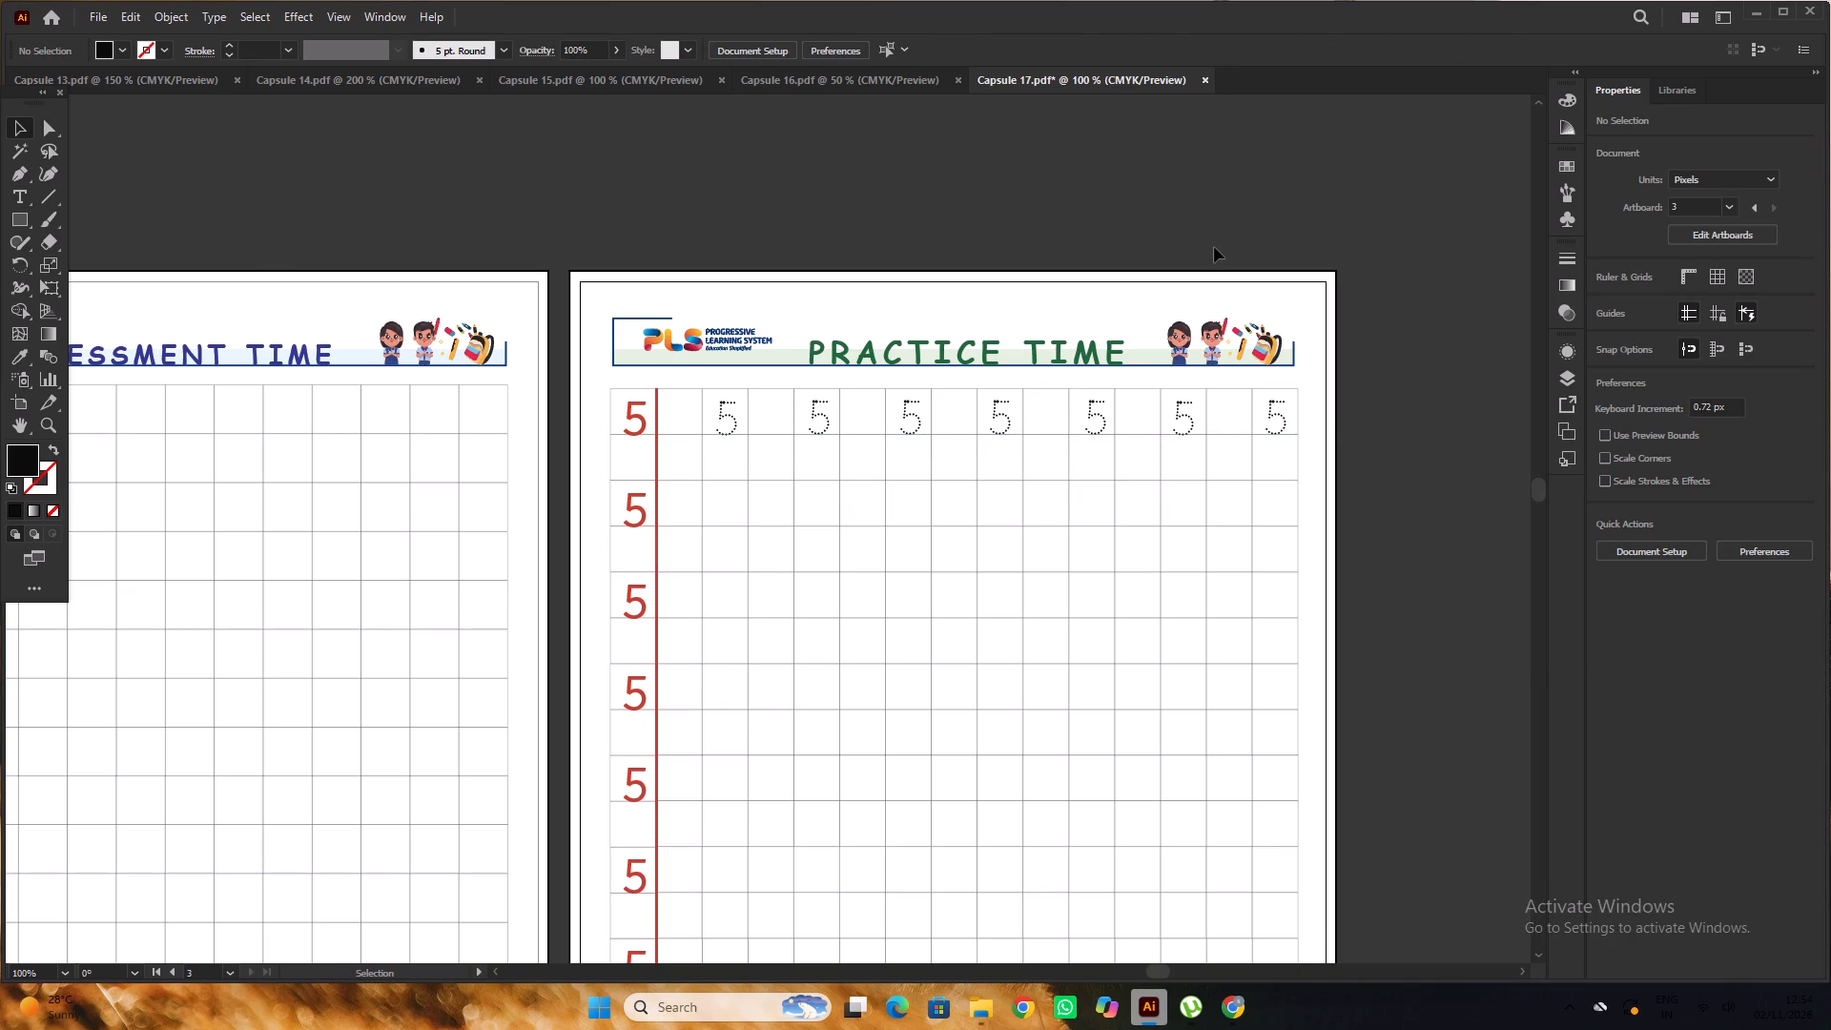
Delete the old ASSESSMENT TIME and PRACTICE TIME headings from Capsule 17's second and third pages.
scroll(1211, 248, "down", 1, "alt")
scroll(1211, 248, "down", 3)
scroll(1085, 328, "up", 2, "alt")
left_click(746, 218)
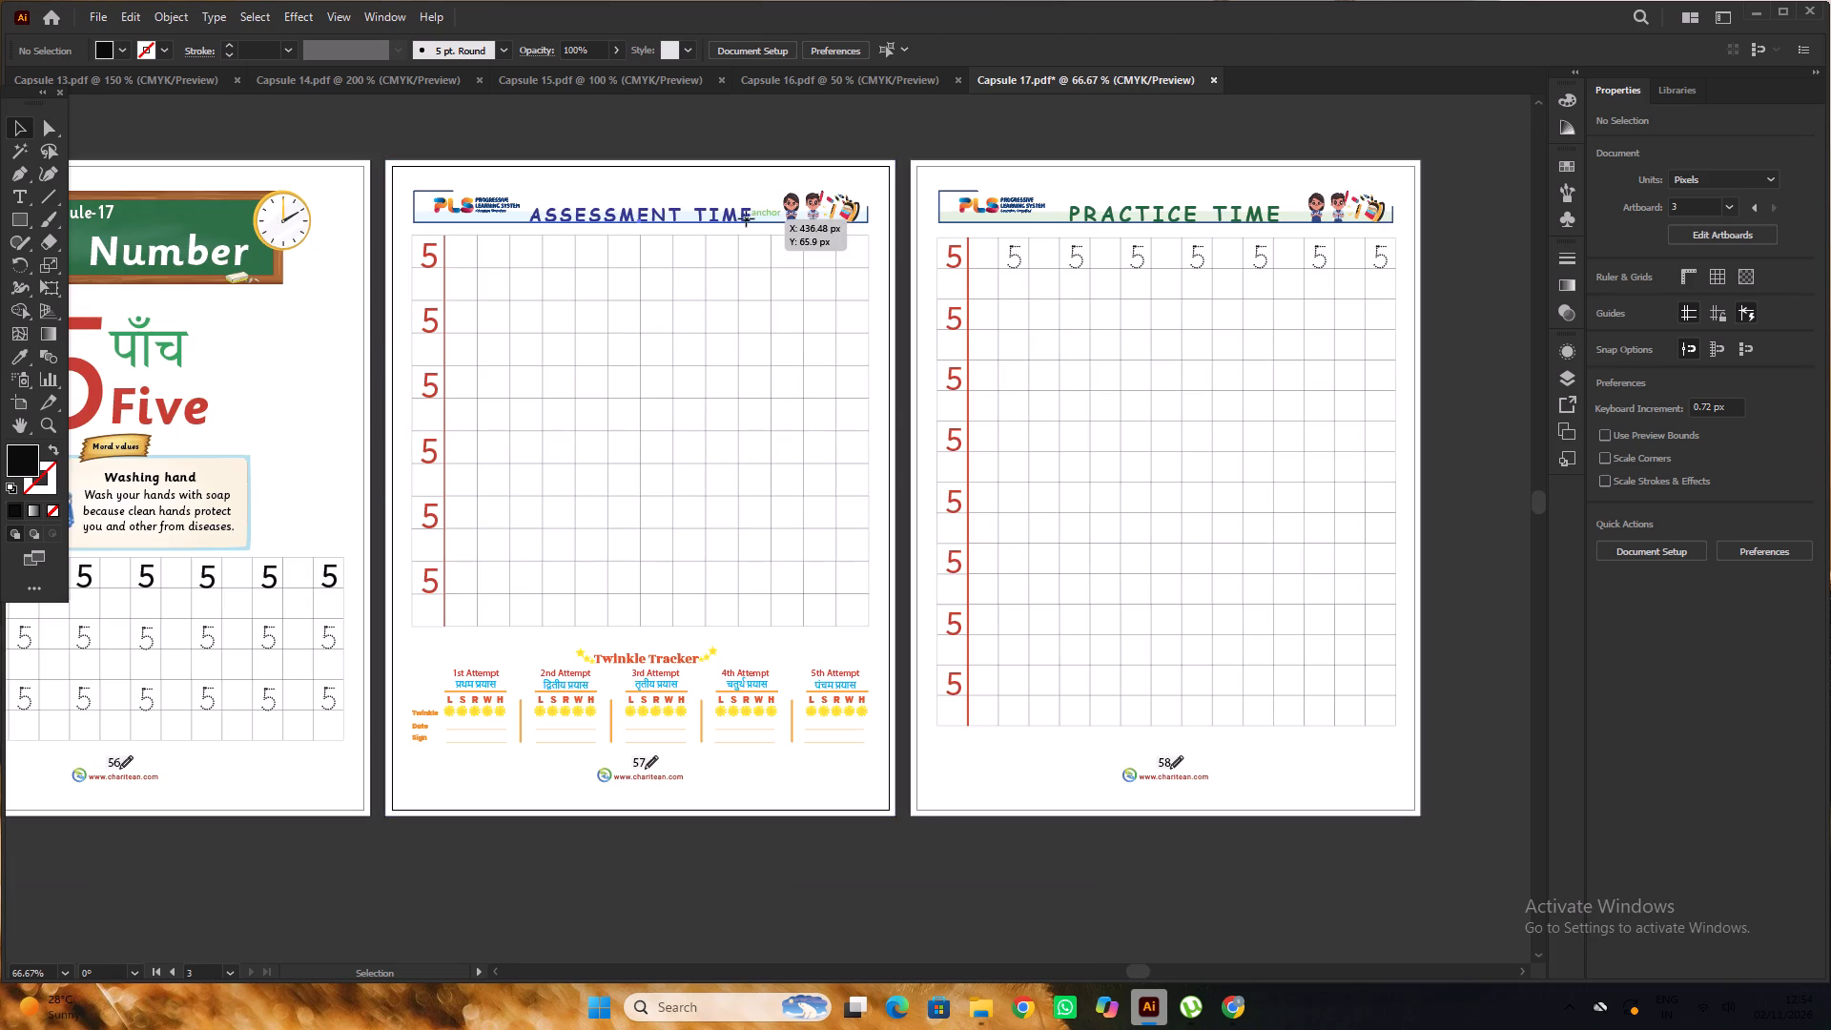
left_click(1143, 223, "shift")
key("Delete")
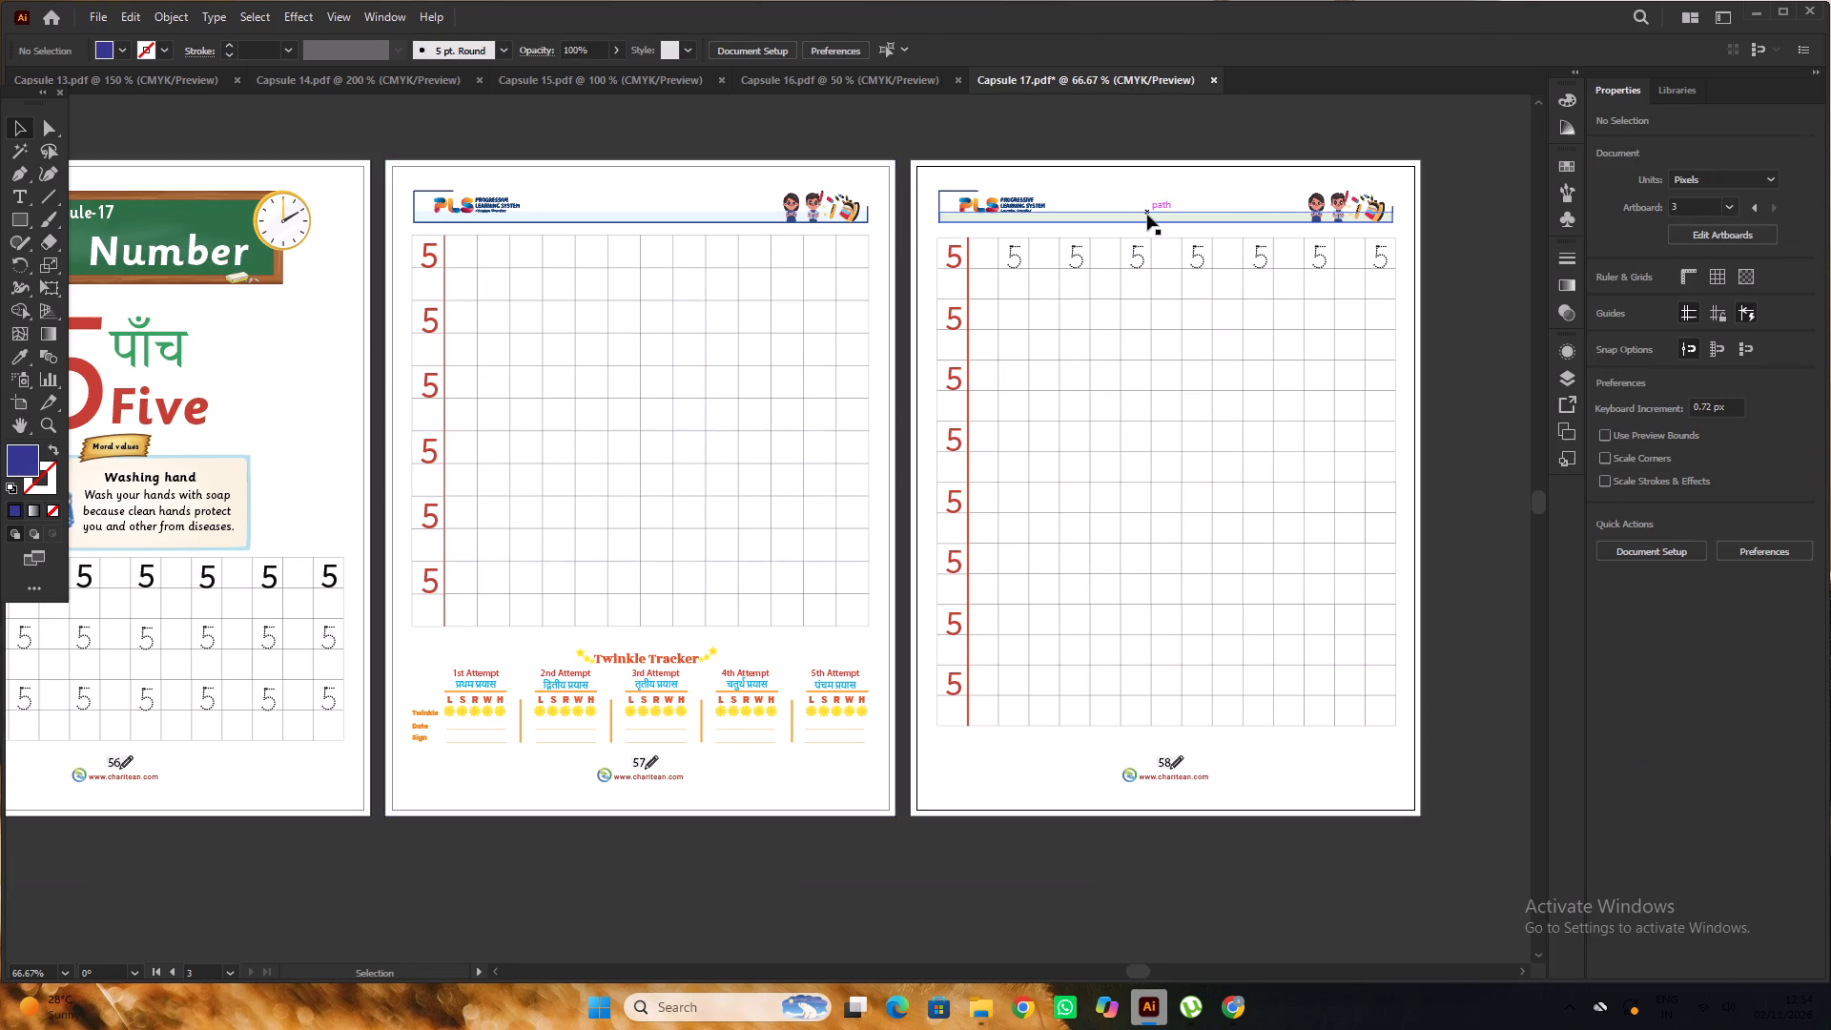
Copy the ASSESSMENT TIME and PRACTICE TIME headings together from Capsule 14 and return to Capsule 17.
scroll(1045, 193, "up", 3)
left_click(833, 78)
left_click(393, 88)
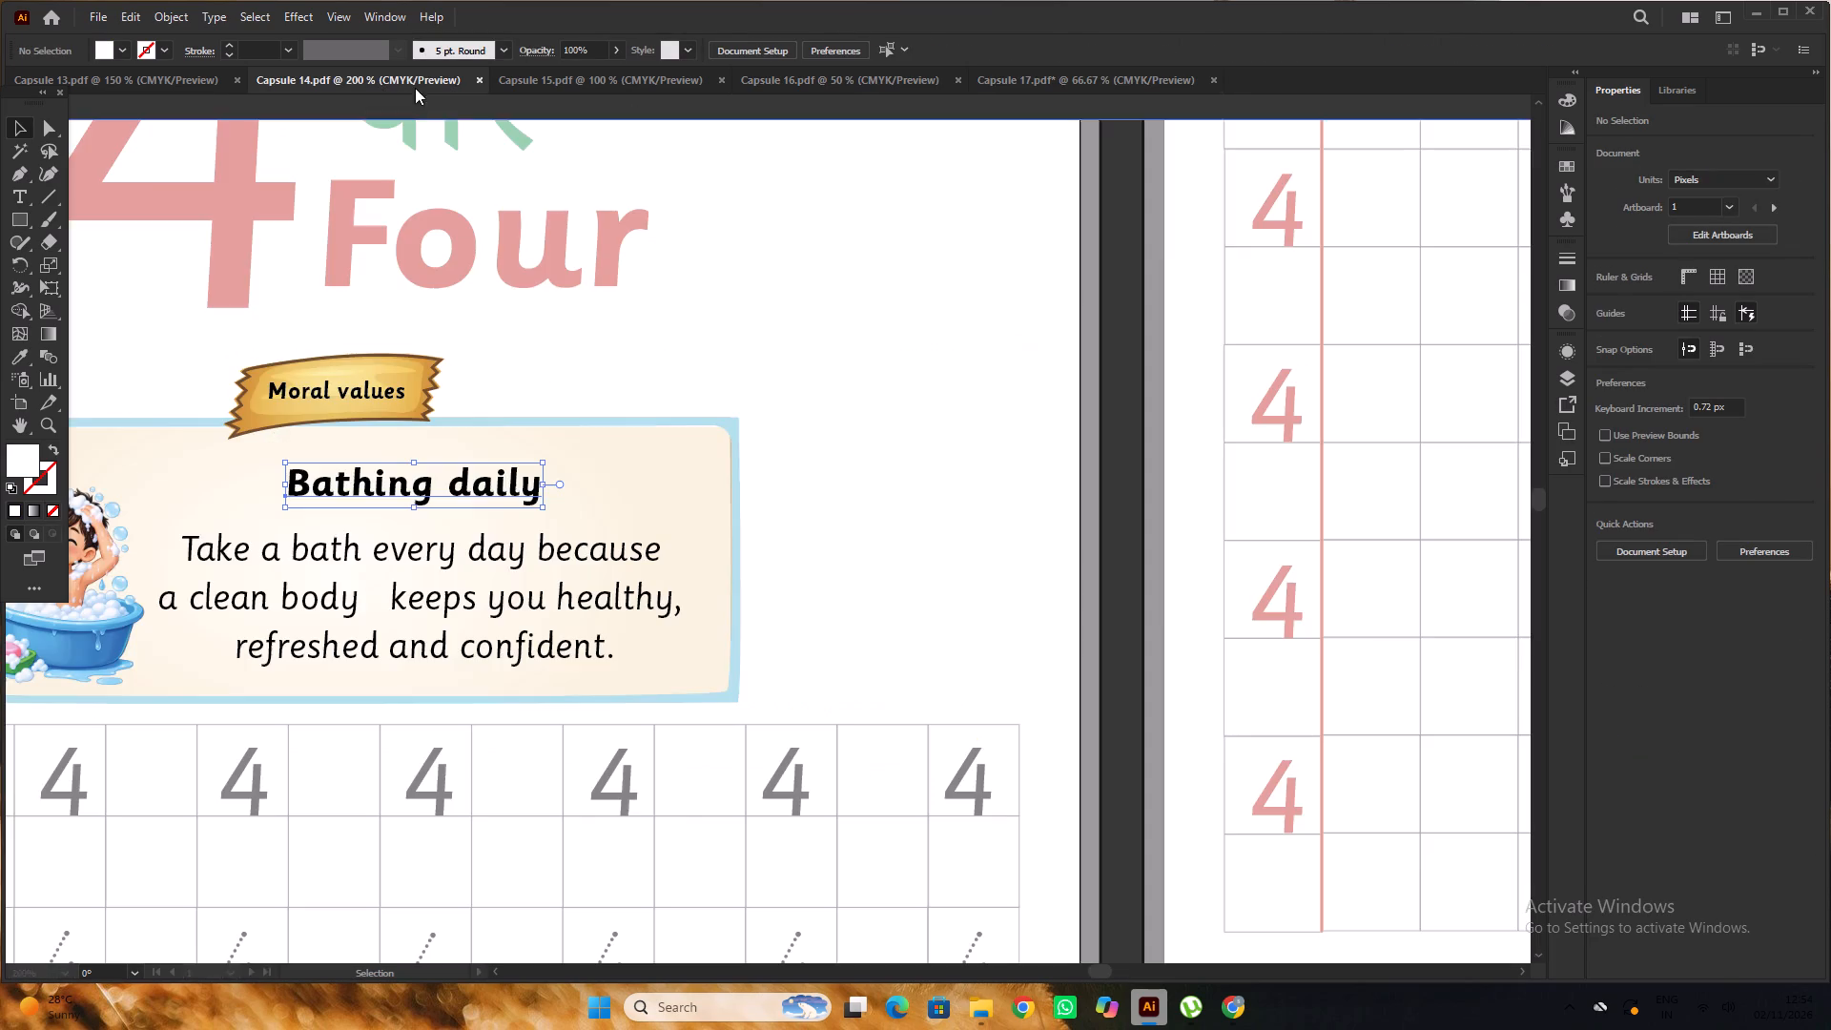
scroll(666, 299, "down", 4, "alt")
scroll(666, 297, "up", 2)
key("space")
left_click_drag(819, 208, 529, 234)
triple_click(745, 203)
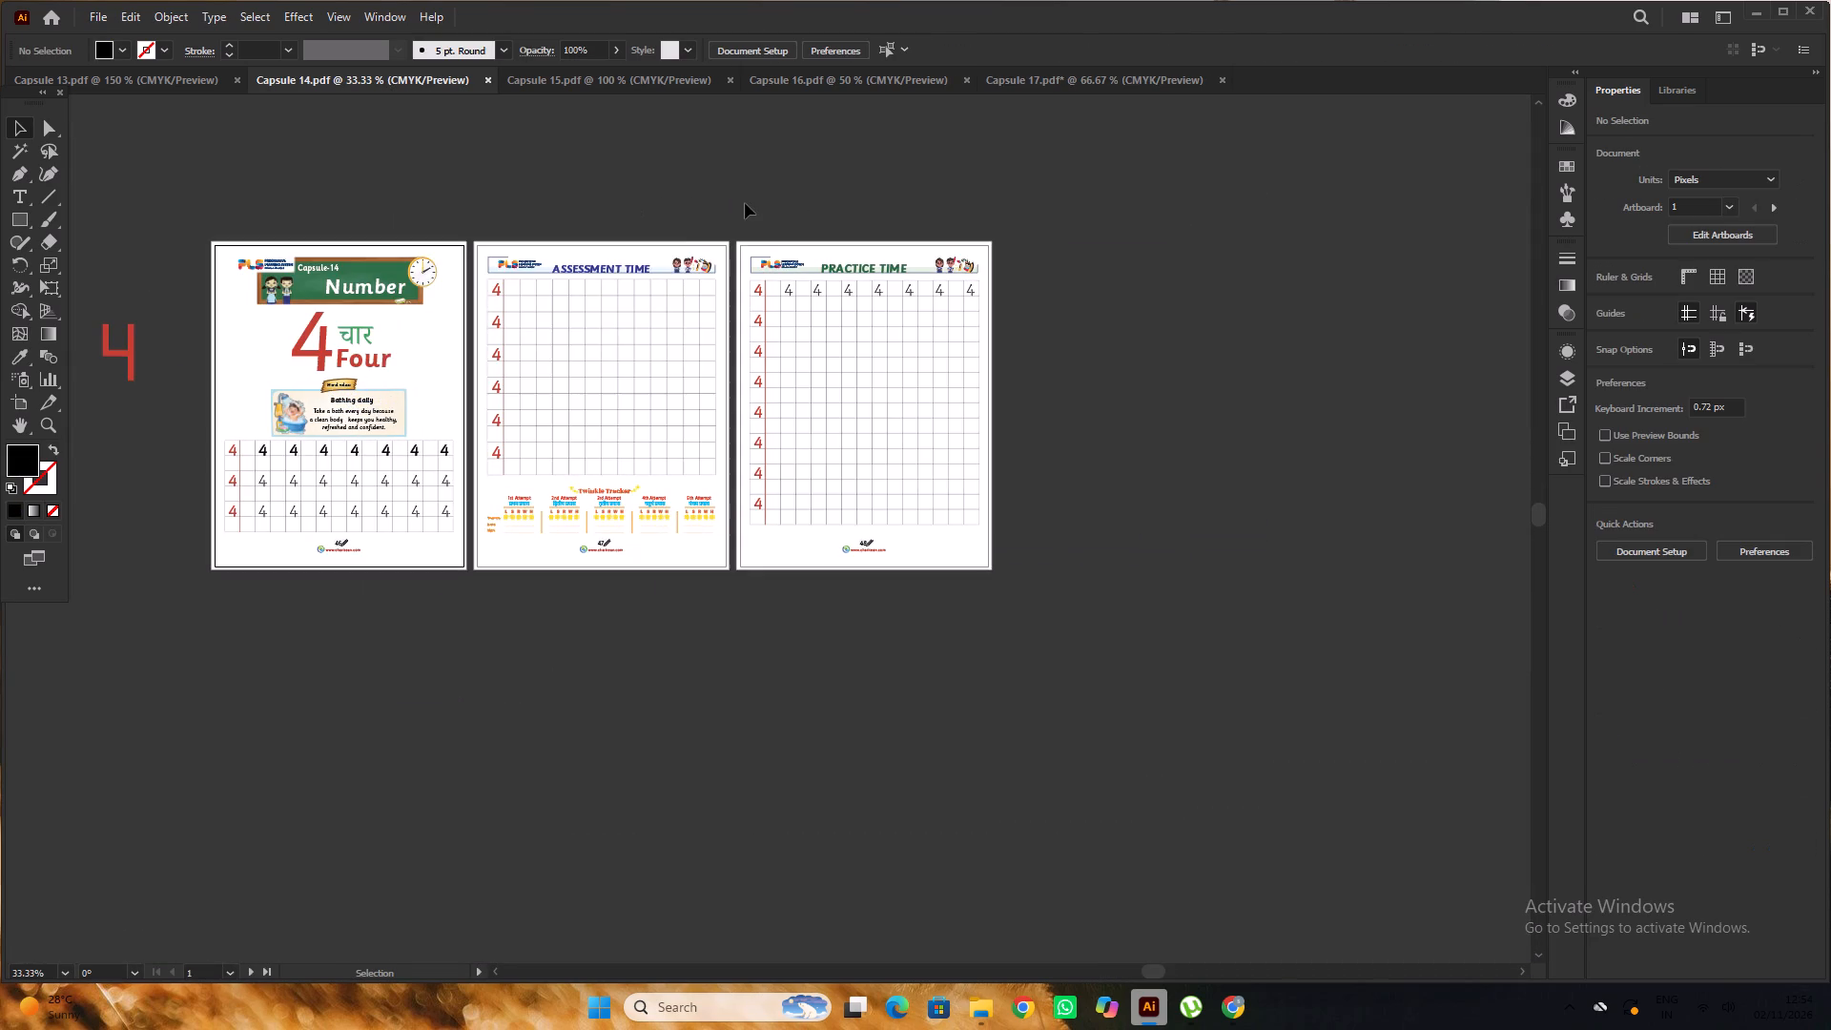
left_click(745, 202)
scroll(675, 222, "up", 3, "alt")
left_click(549, 353)
scroll(545, 329, "down", 2, "alt")
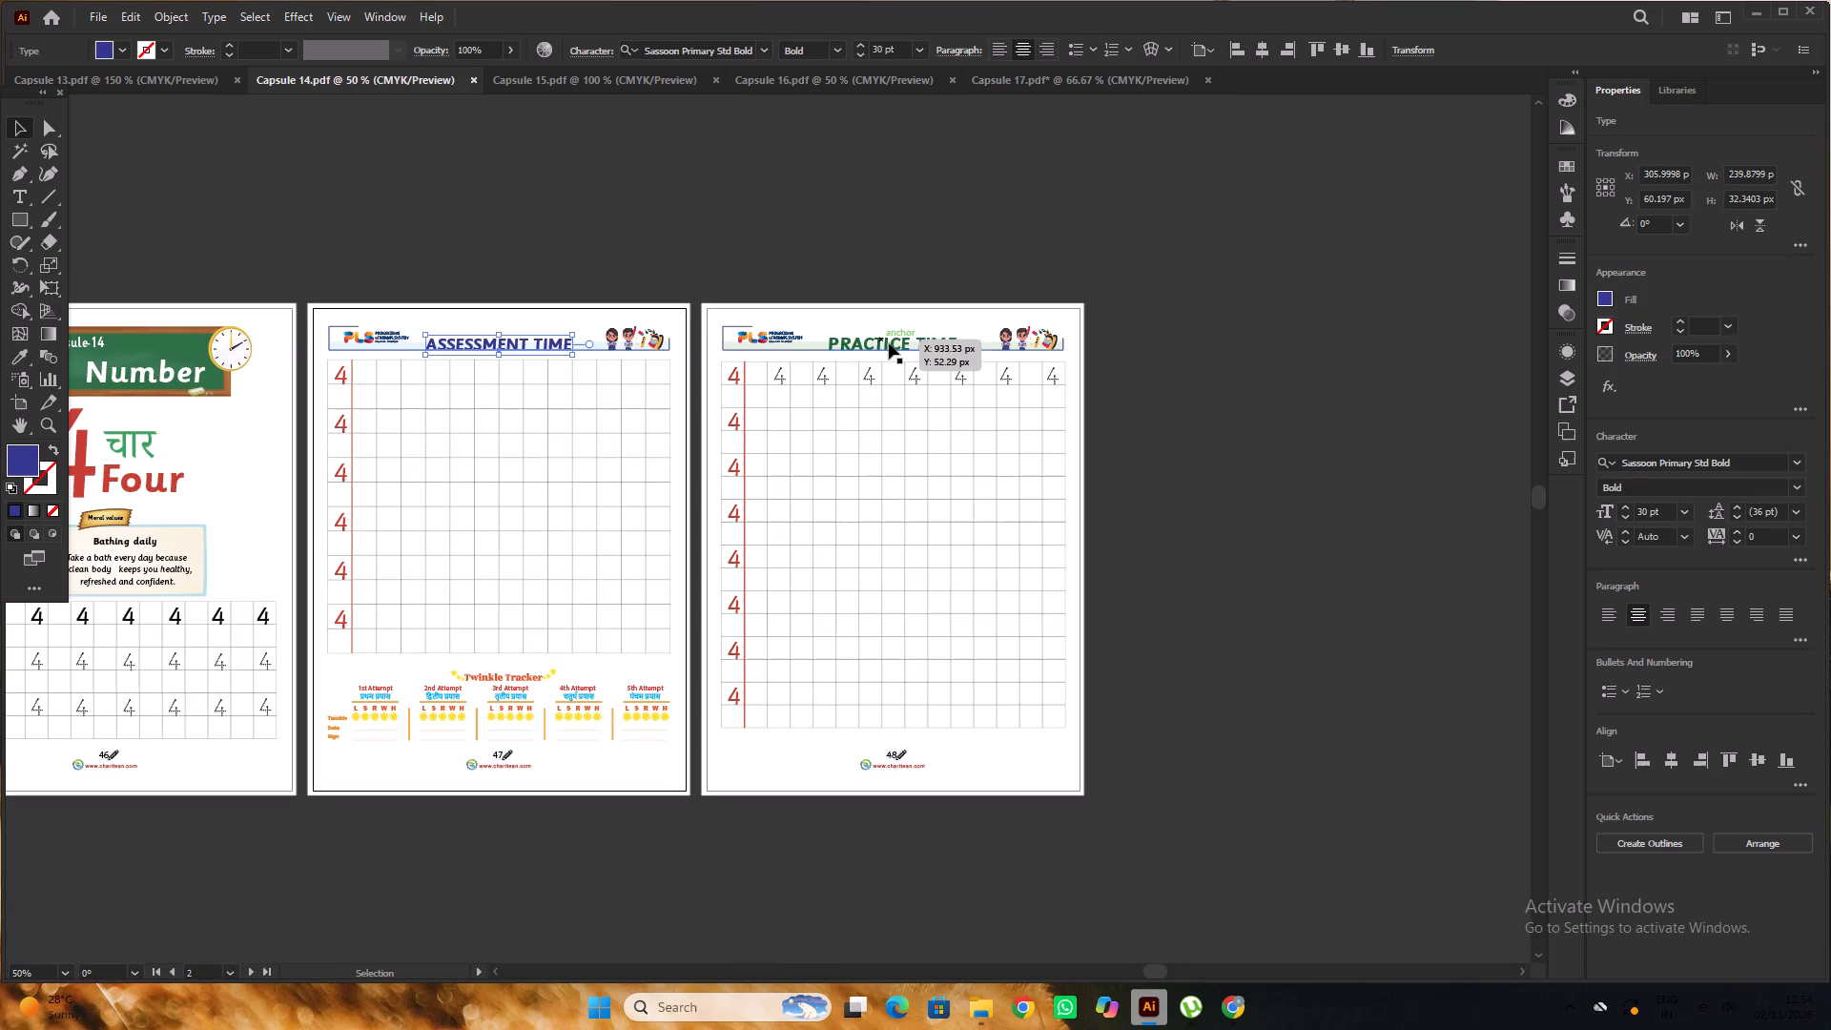
left_click(891, 342, "shift")
key("ctrl+c")
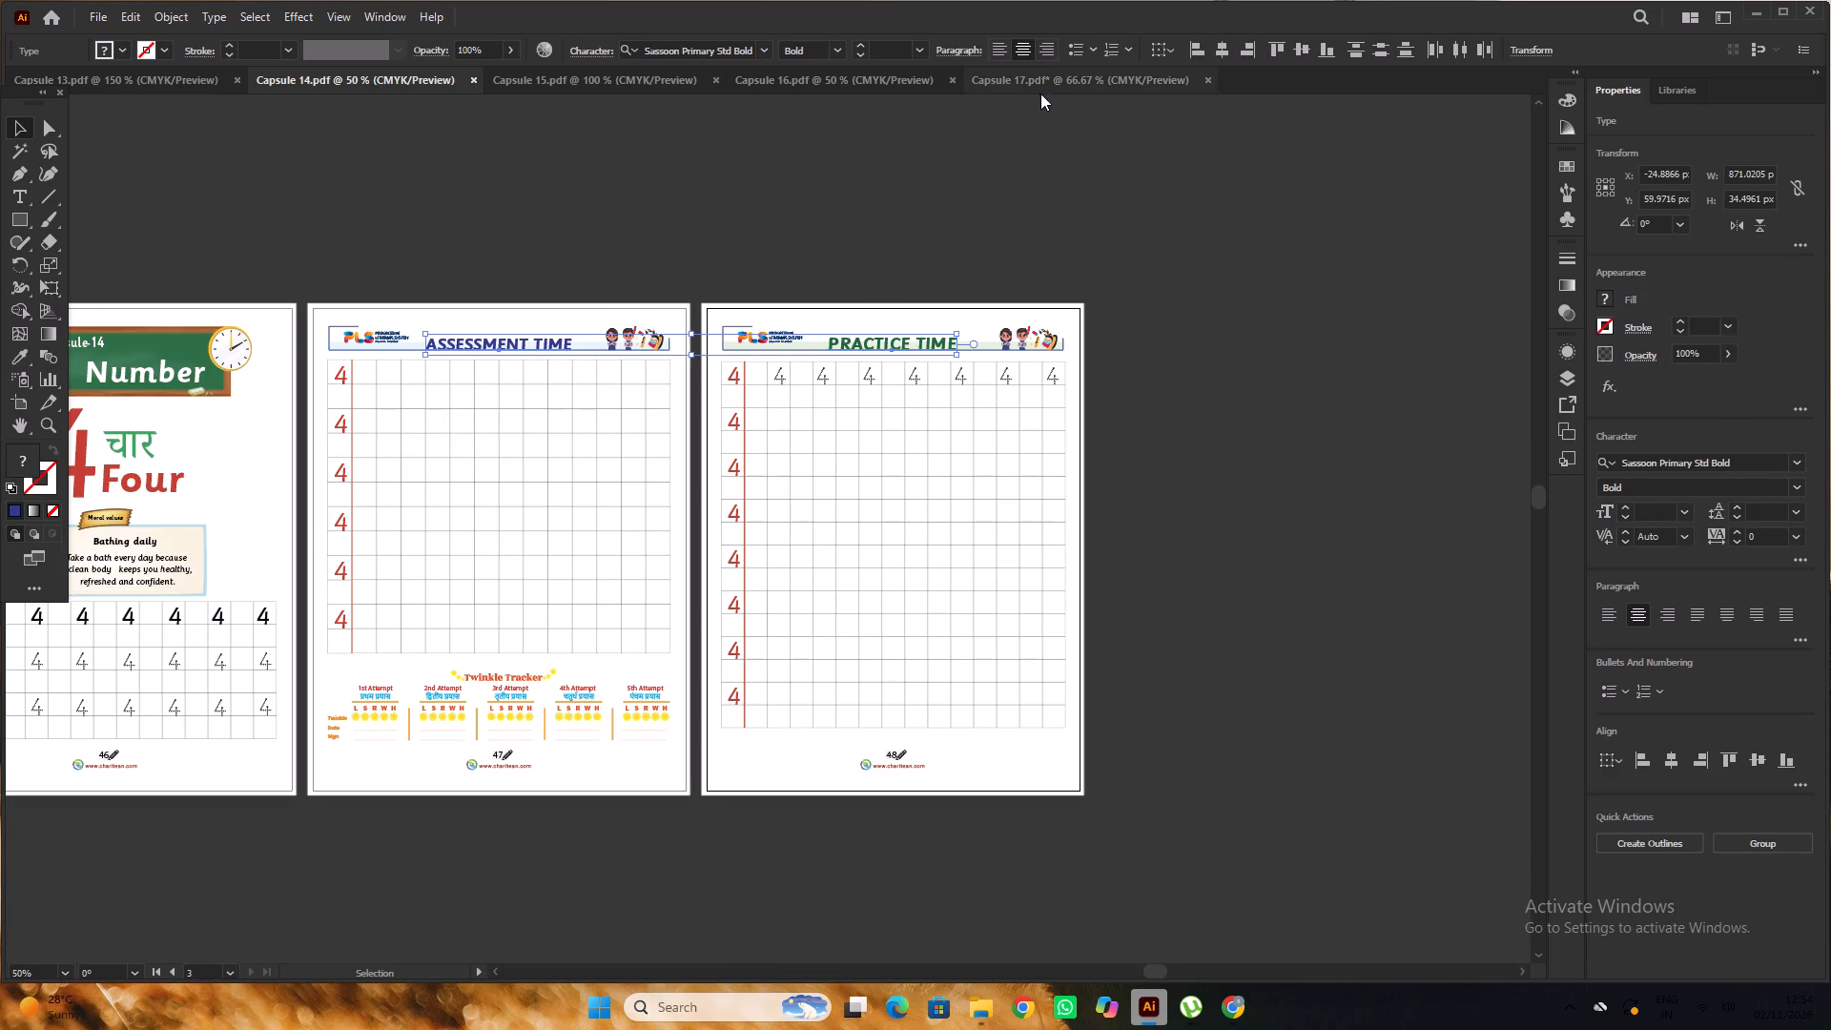
left_click(1045, 81)
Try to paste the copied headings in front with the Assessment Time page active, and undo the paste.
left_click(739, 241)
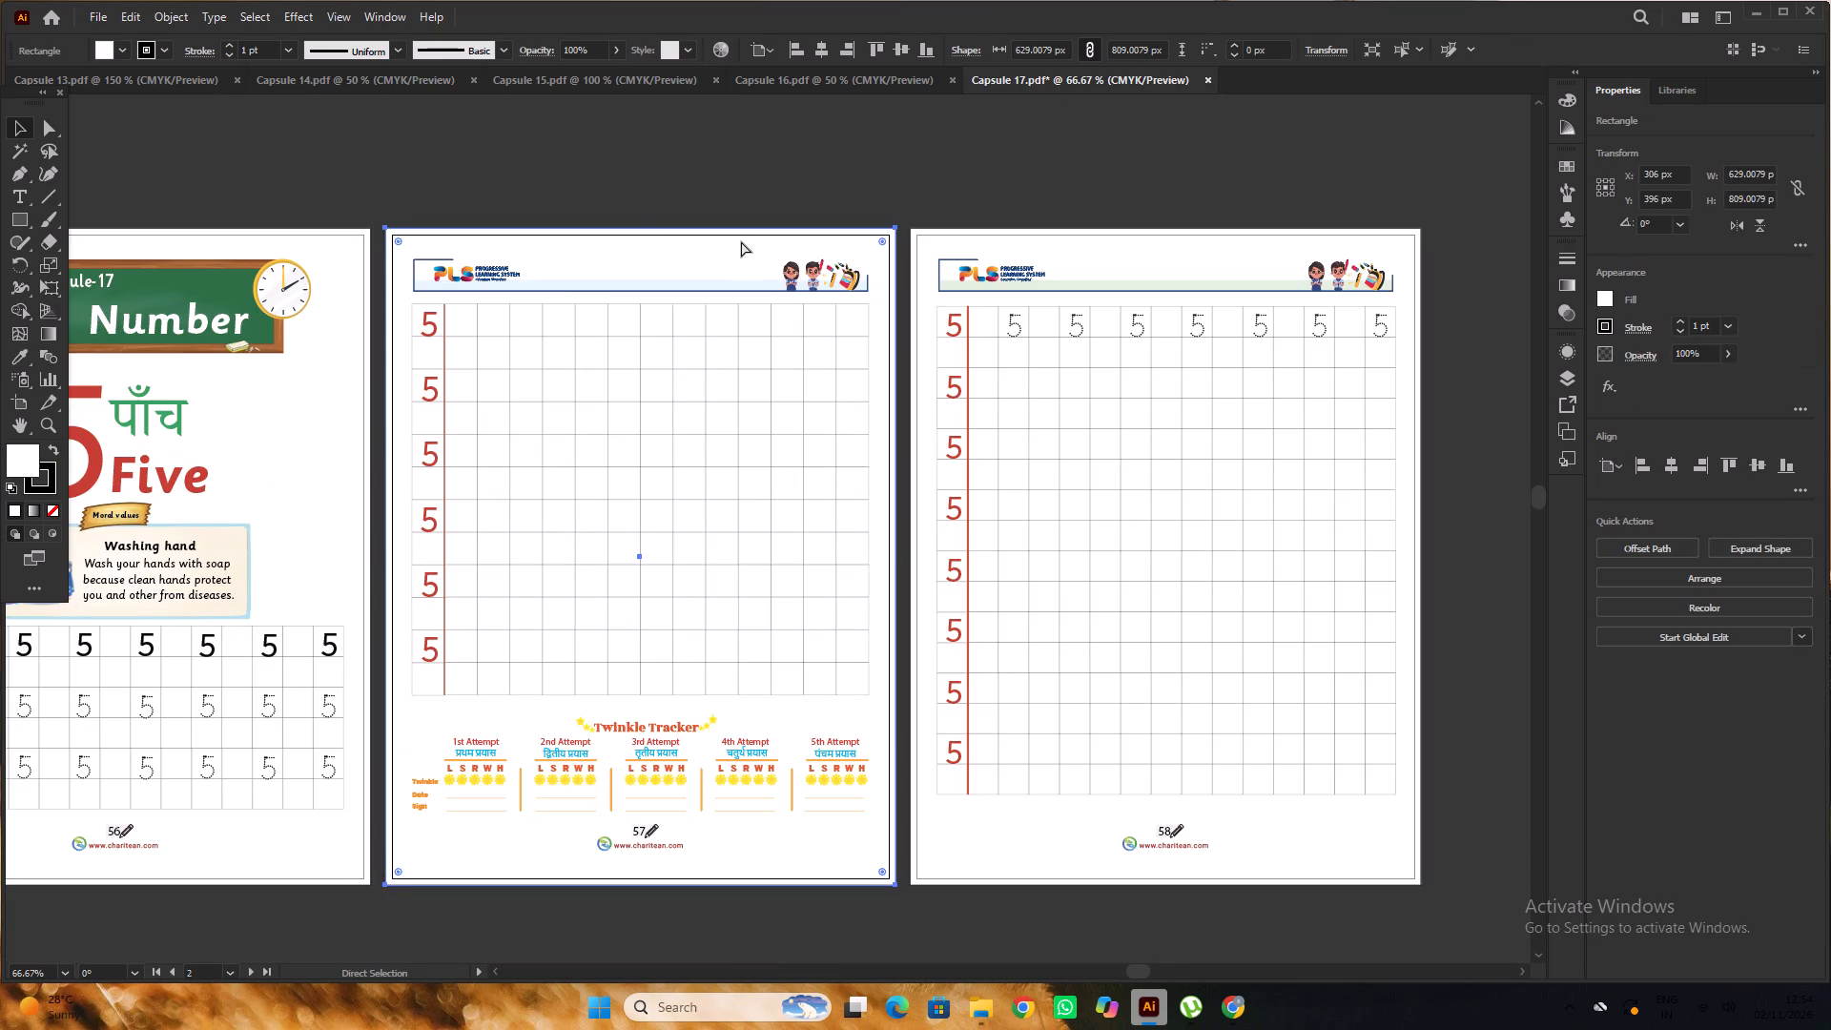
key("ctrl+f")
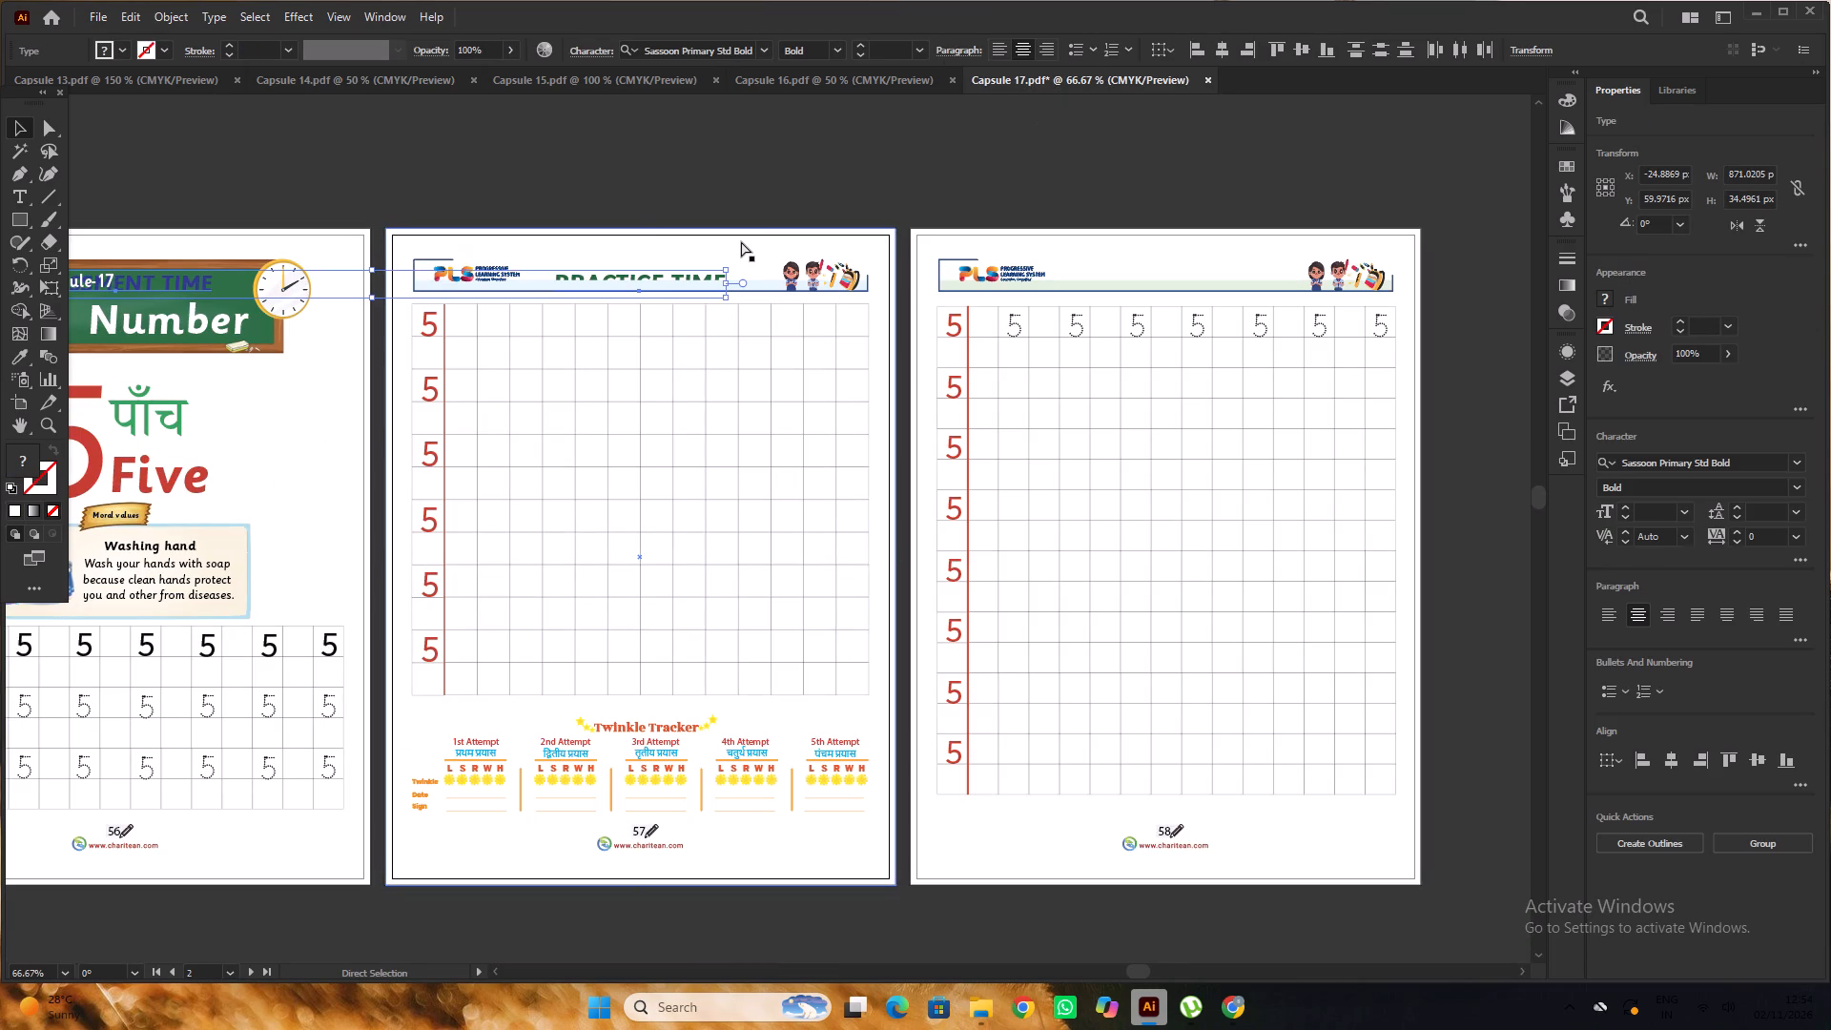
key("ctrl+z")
Paste the copied ASSESSMENT TIME and PRACTICE TIME headings in front with Capsule 17's third page active.
left_click(1111, 253)
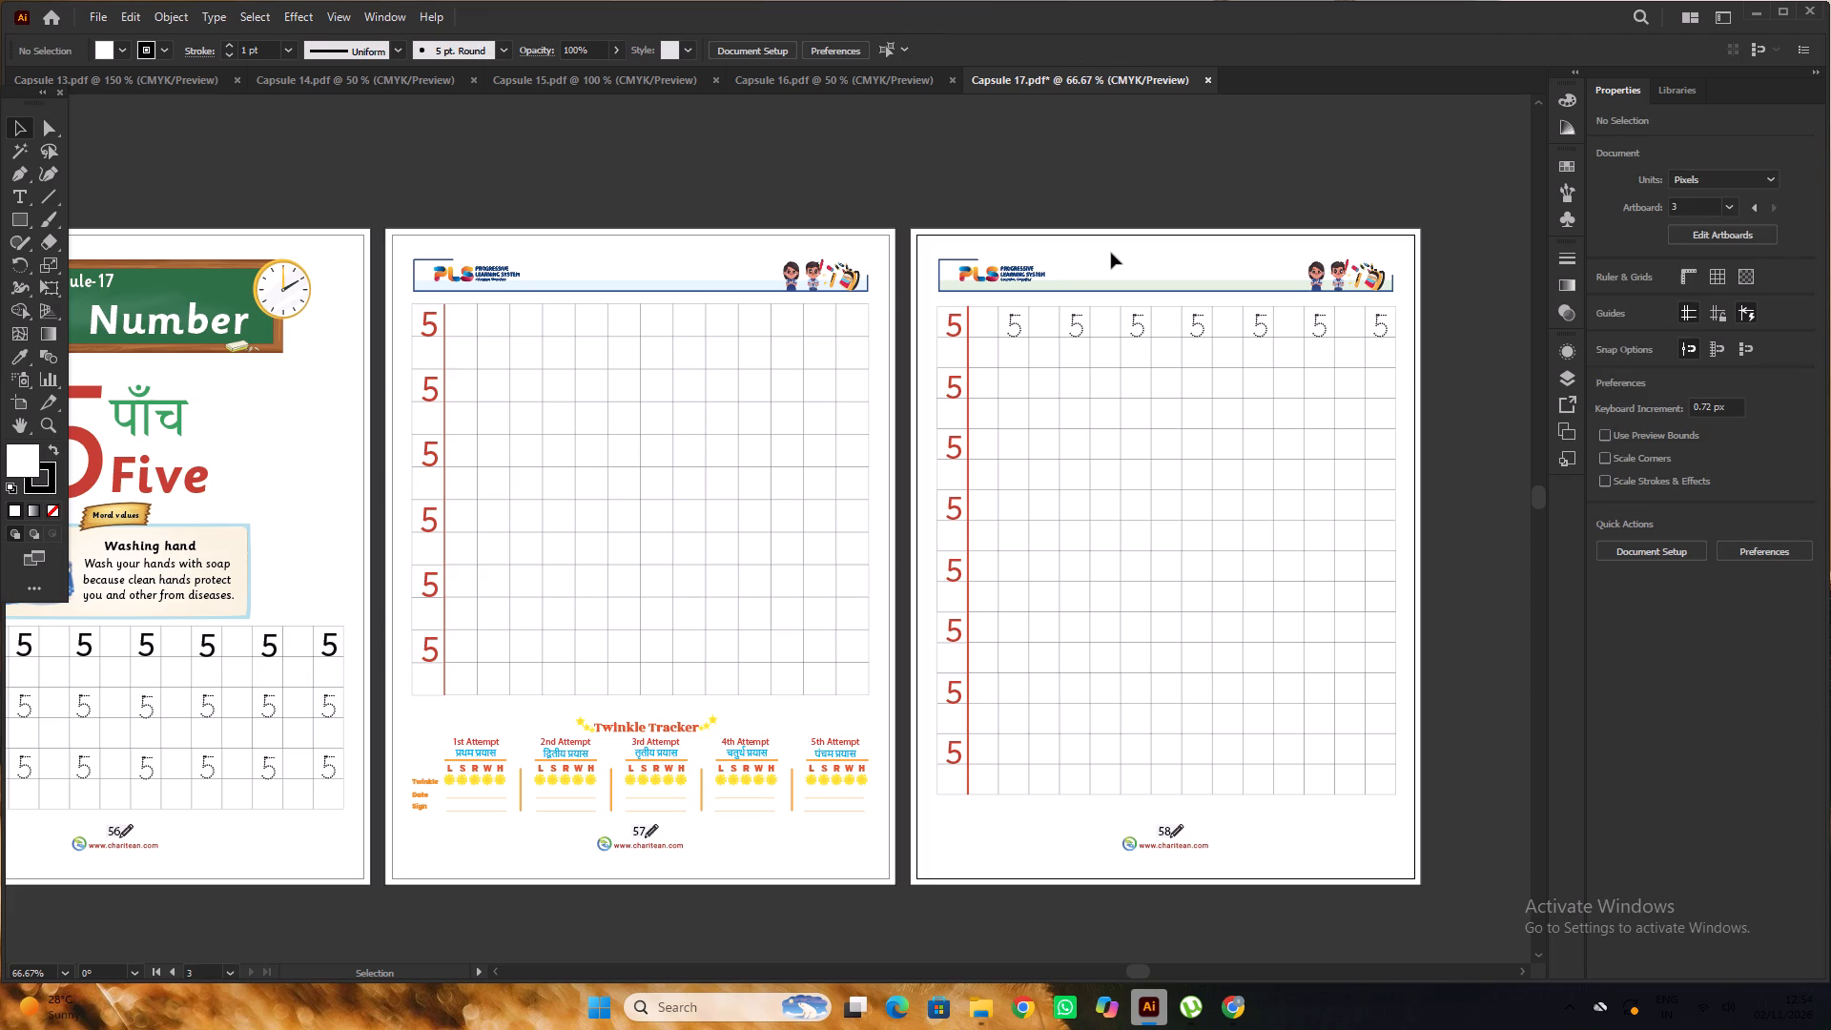
left_click(1111, 253)
key("ctrl+f")
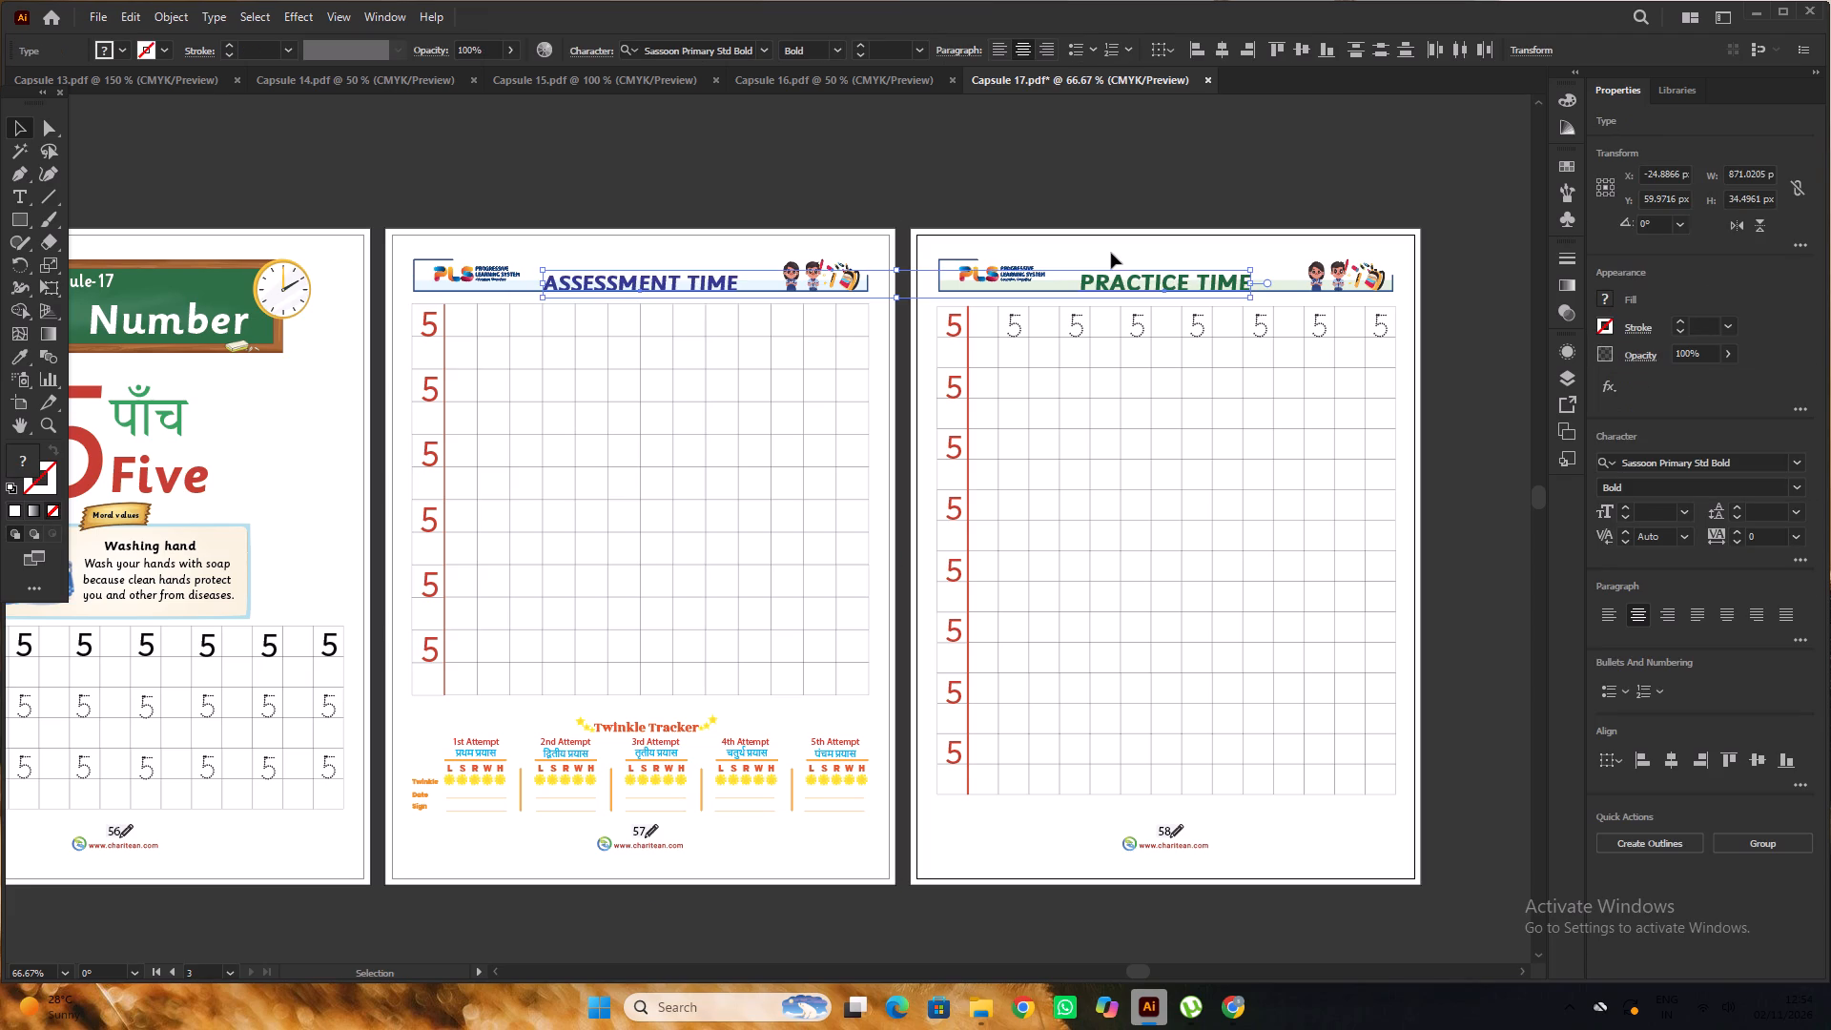
scroll(767, 293, "down", 3, "alt")
left_click(739, 177)
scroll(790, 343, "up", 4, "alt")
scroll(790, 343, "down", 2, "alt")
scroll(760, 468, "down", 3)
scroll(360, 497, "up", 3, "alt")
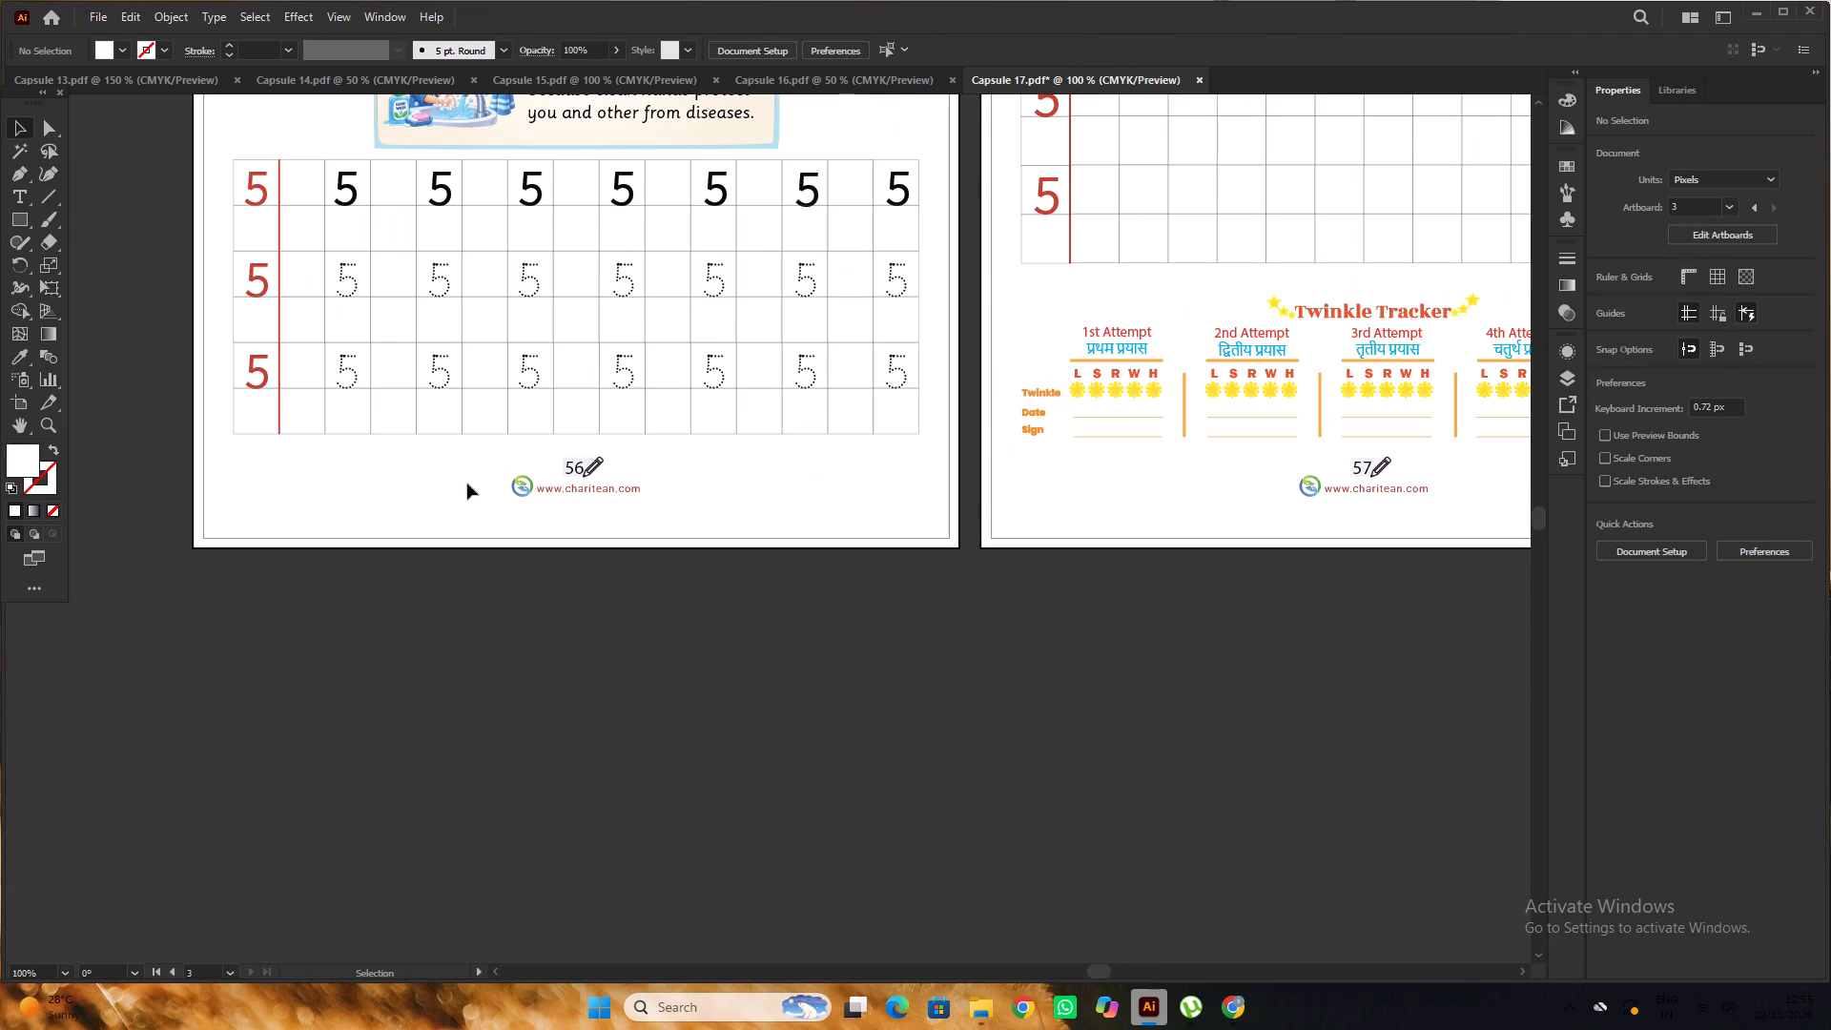
Change the page number 56 at the foot of Capsule 17's first page to the Sassoon Primary font.
key("t")
left_click_drag(583, 468, 557, 475)
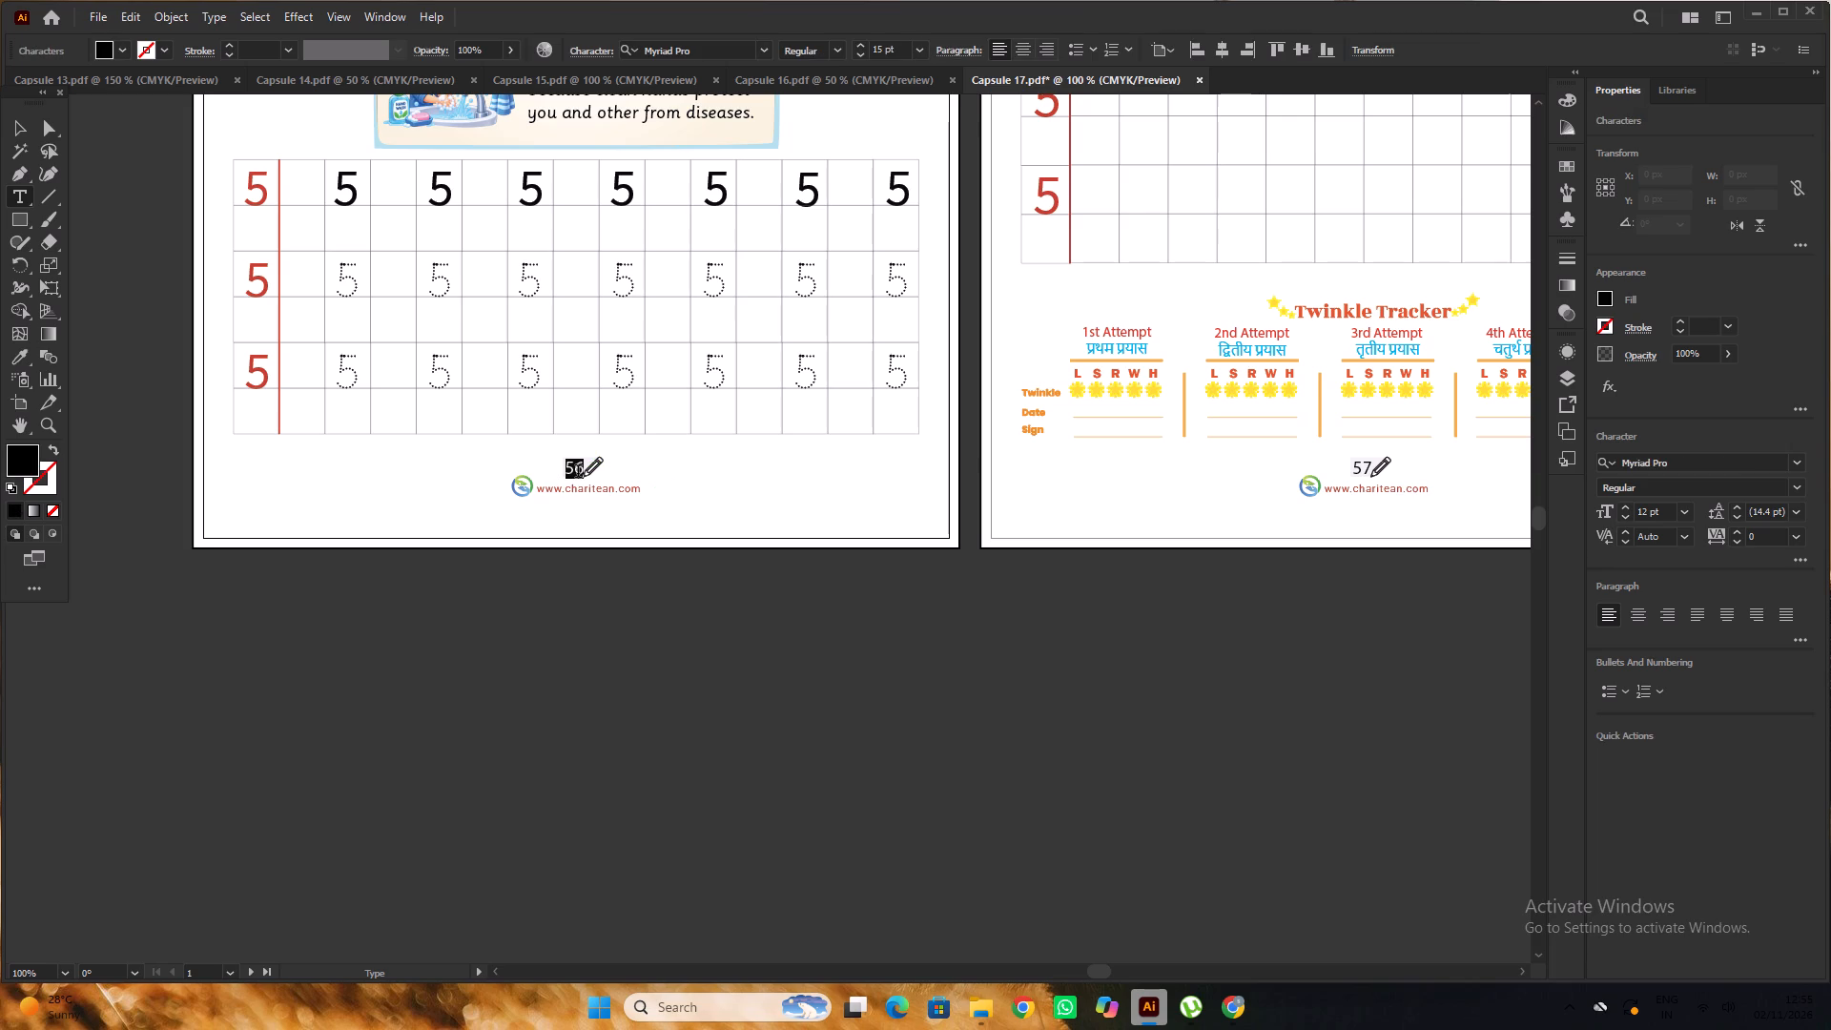
left_click(1684, 466)
key("s")
key("a")
key("s")
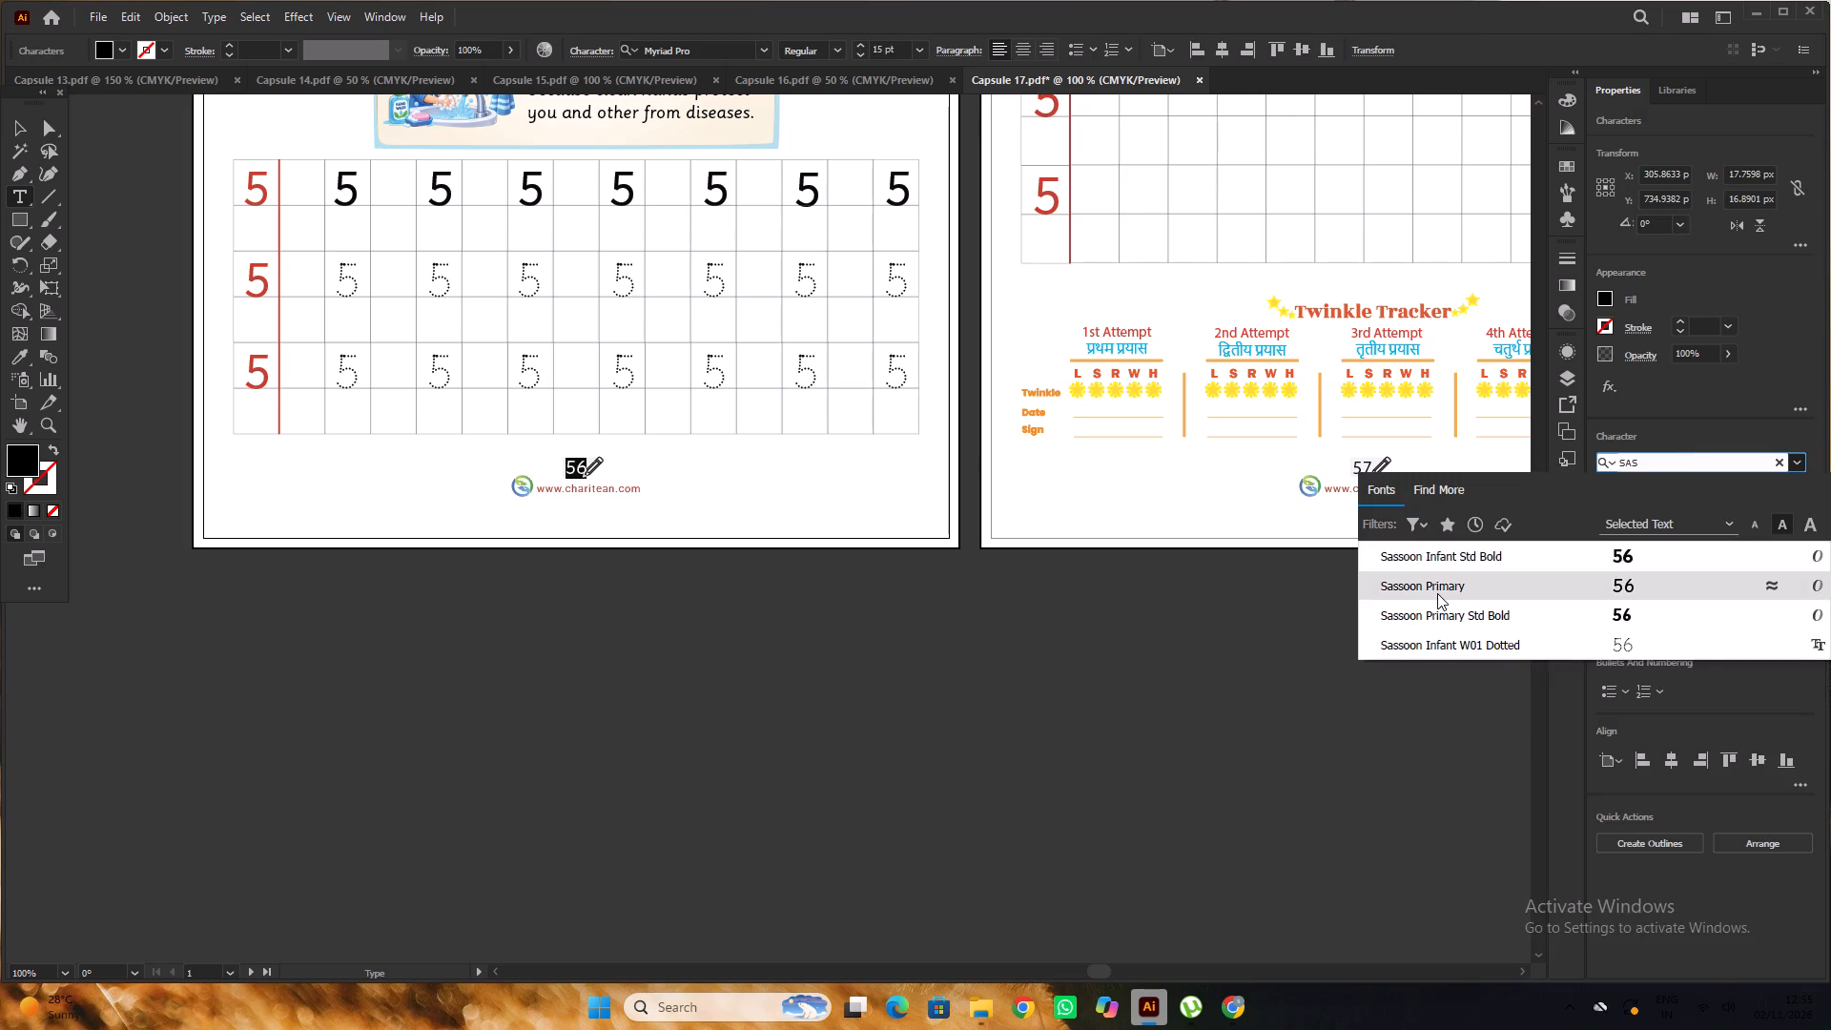
left_click(1437, 593)
scroll(612, 460, "up", 1, "alt")
scroll(339, 384, "down", 3, "alt")
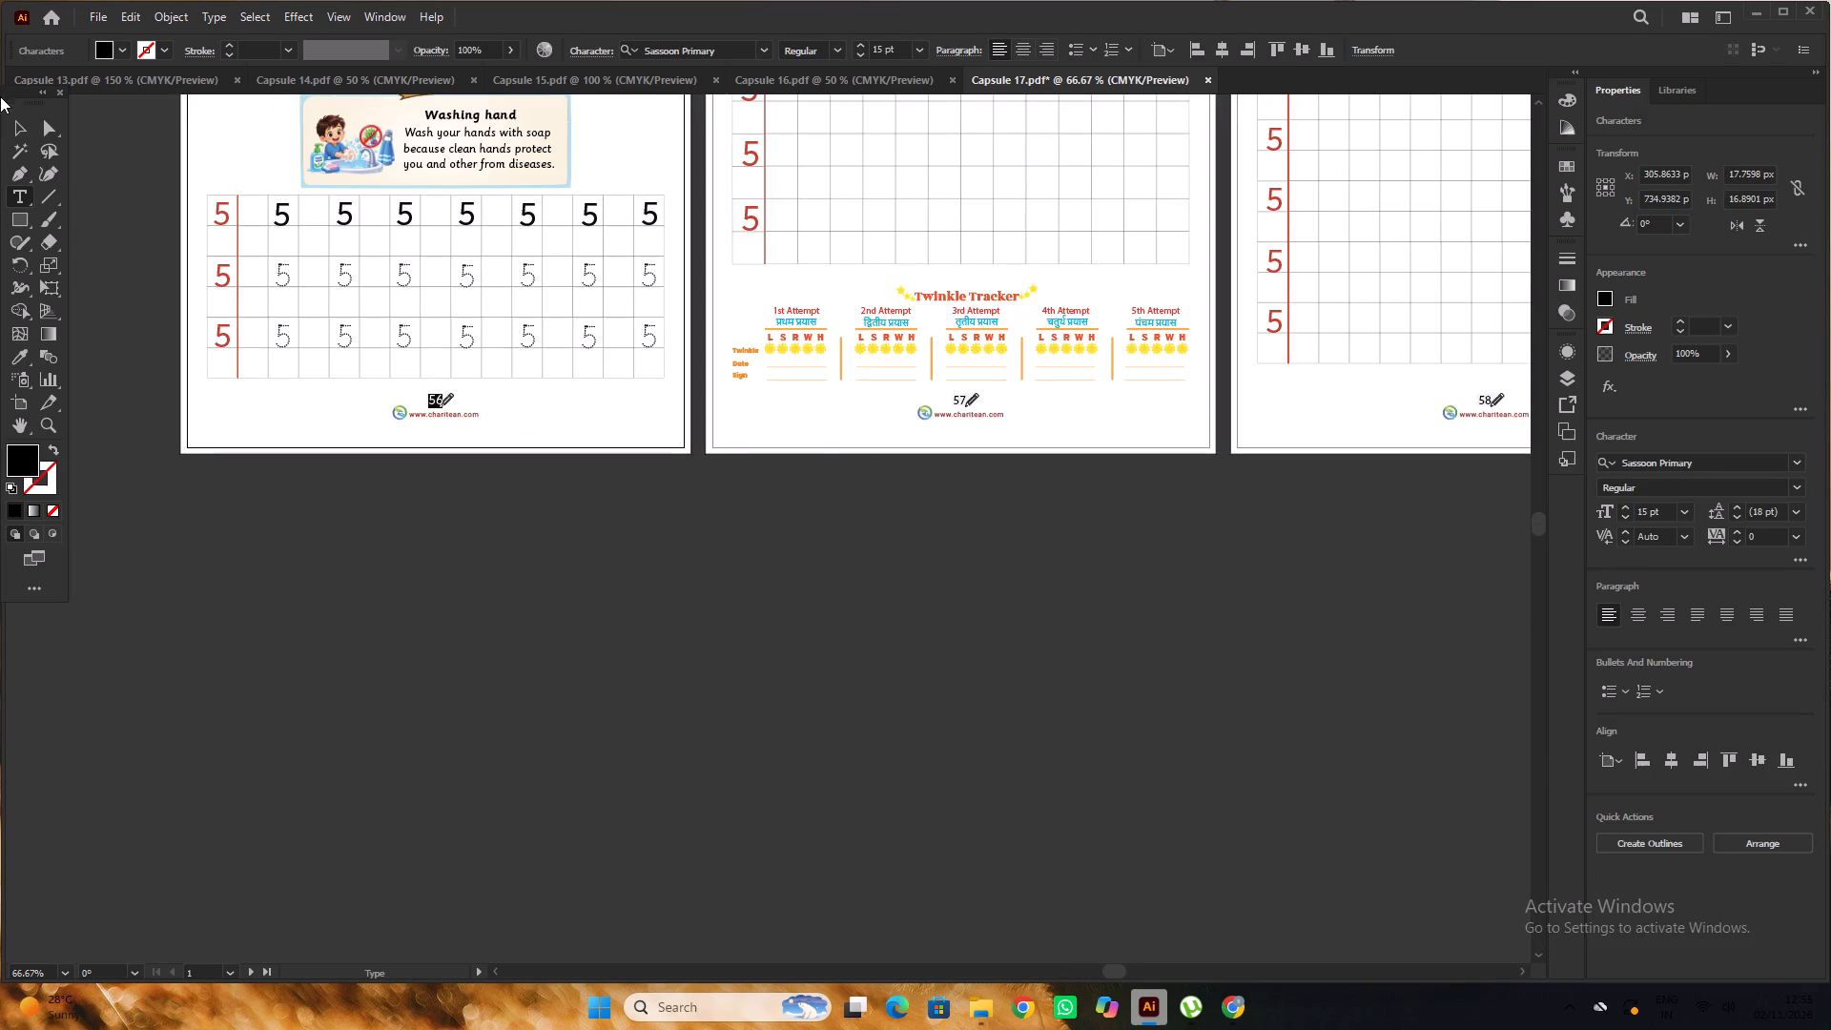
left_click(12, 124)
left_click(479, 544)
Shift the page number 56 slightly left within its footer group, away from the pencil drawing.
scroll(477, 447, "up", 4, "alt")
scroll(541, 419, "down", 2, "alt")
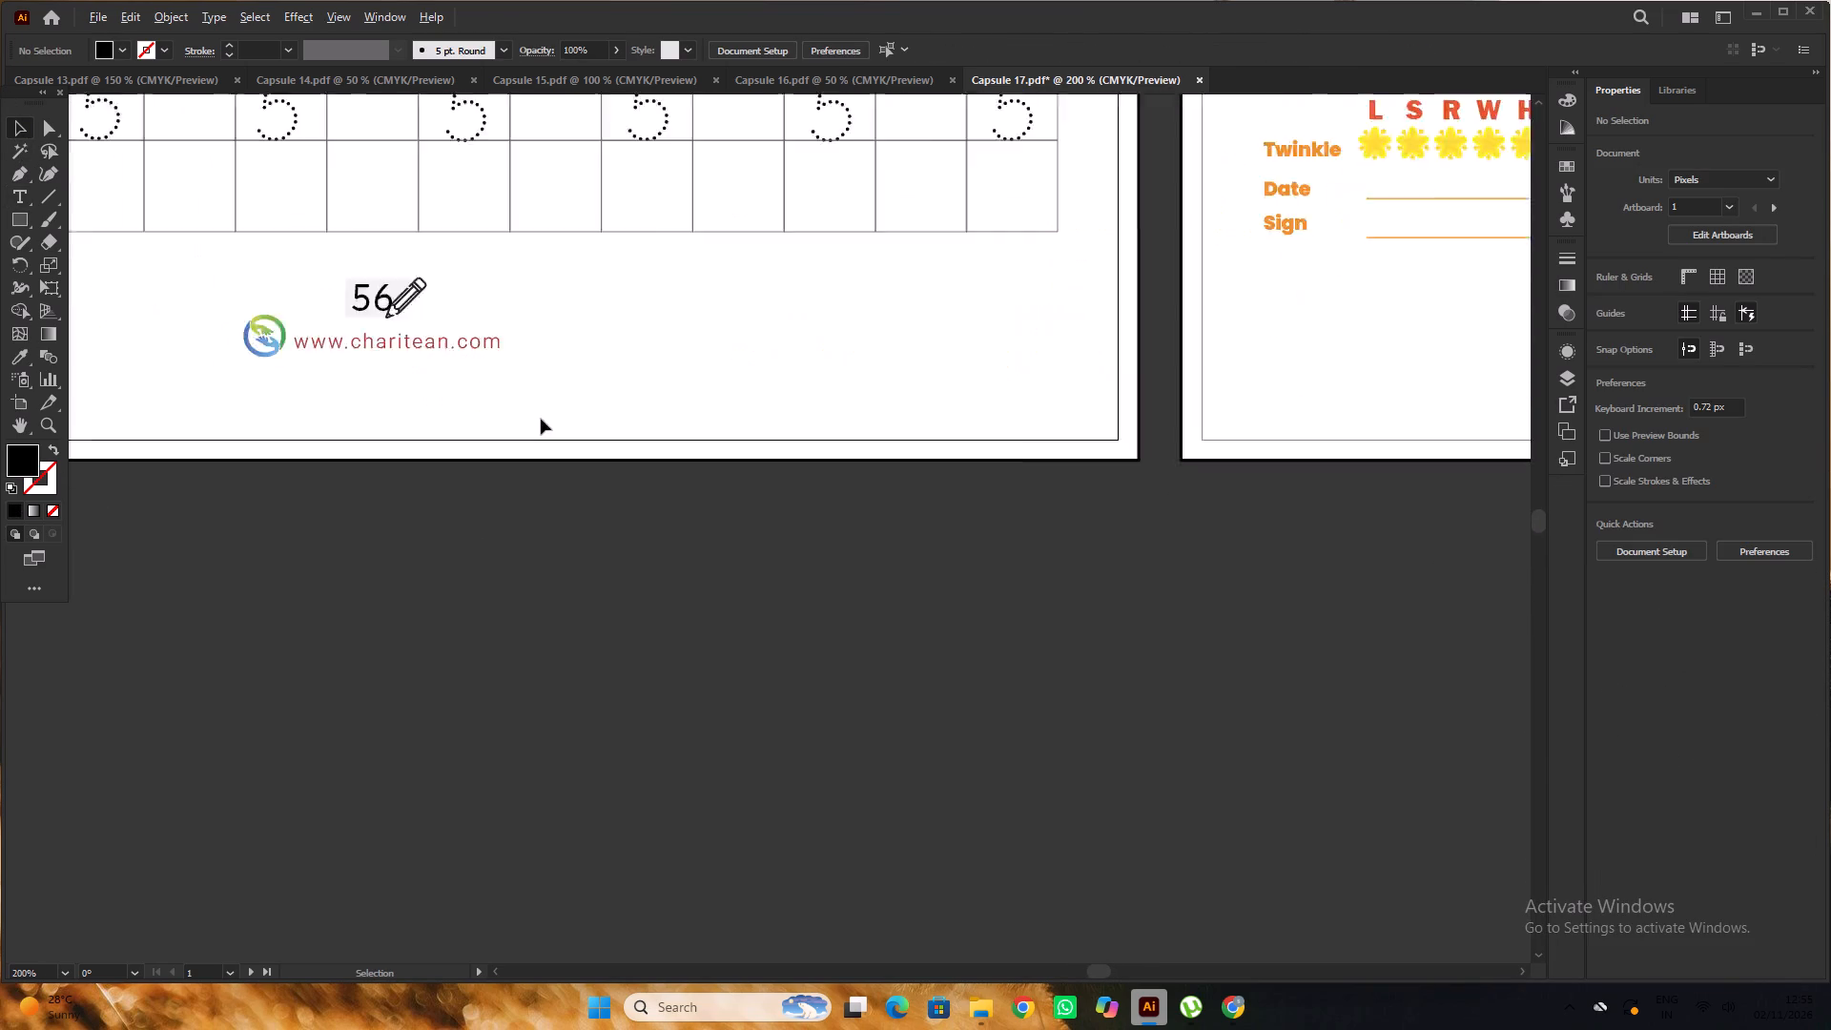
scroll(541, 419, "down", 1, "alt")
scroll(431, 371, "up", 3, "alt")
left_click(504, 341)
scroll(506, 340, "up", 3, "alt")
triple_click(527, 345)
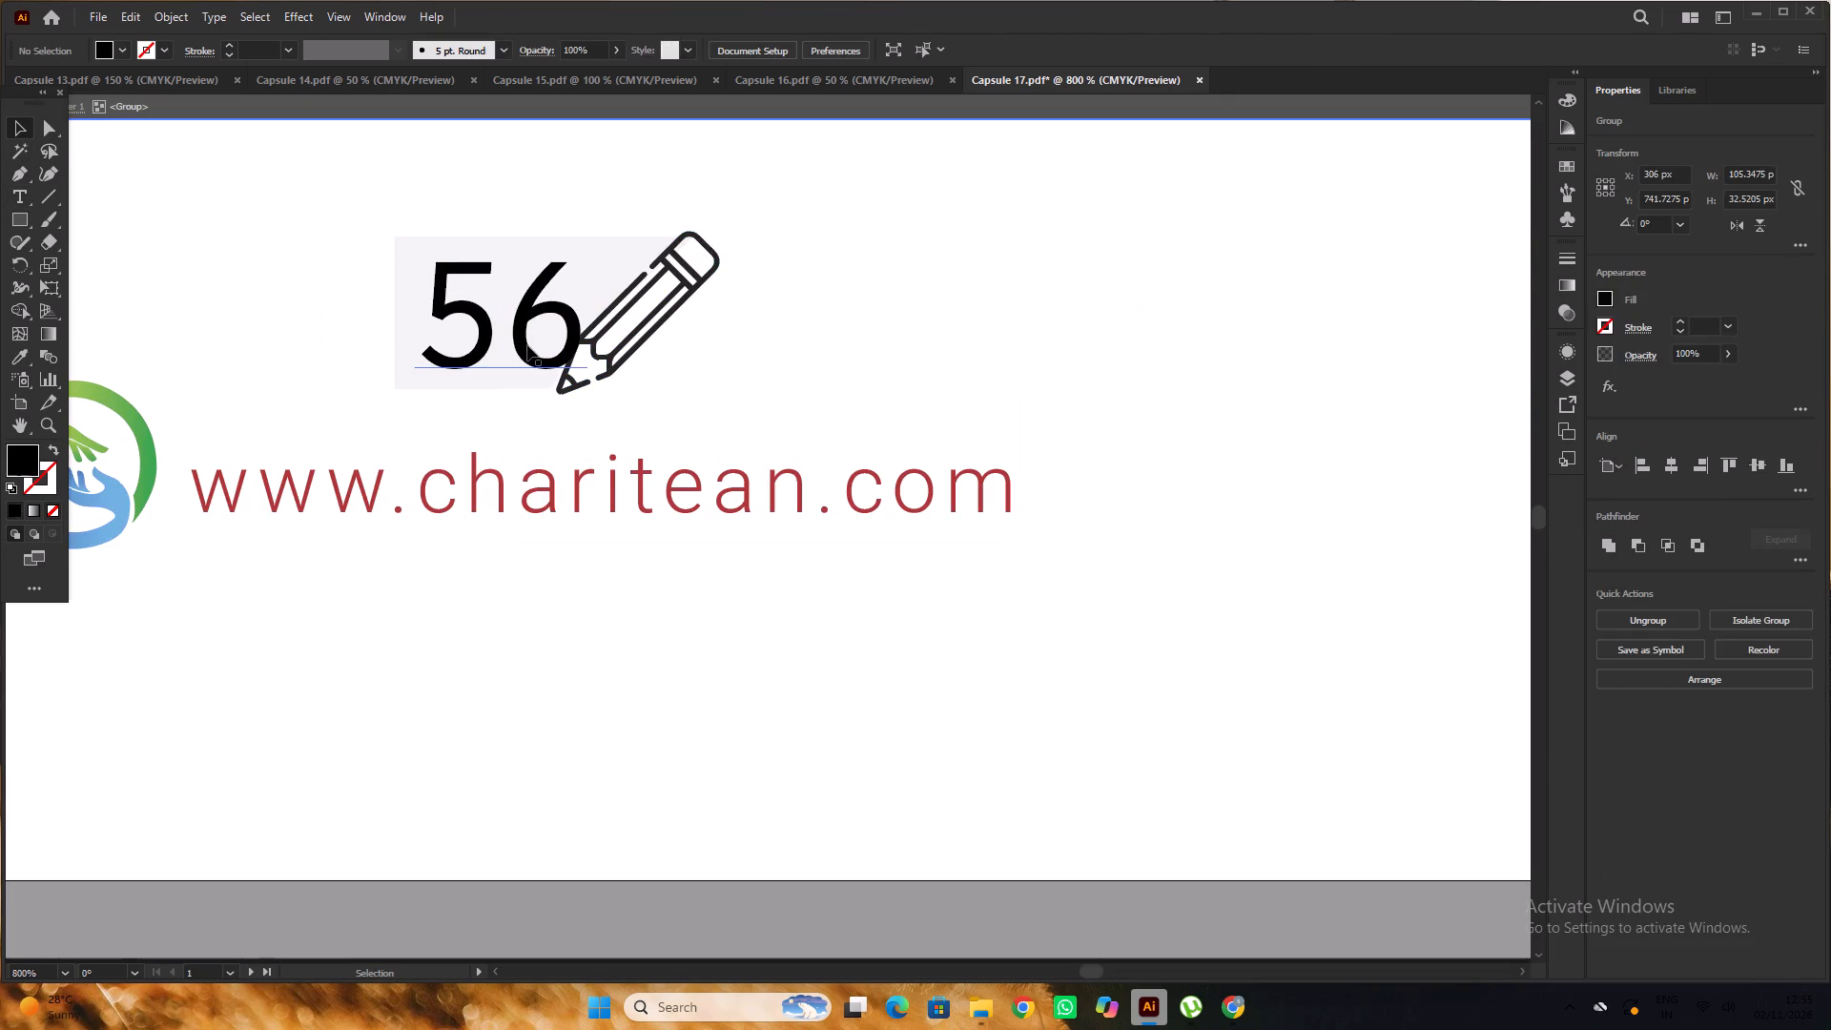
double_click(527, 347)
left_click(526, 347)
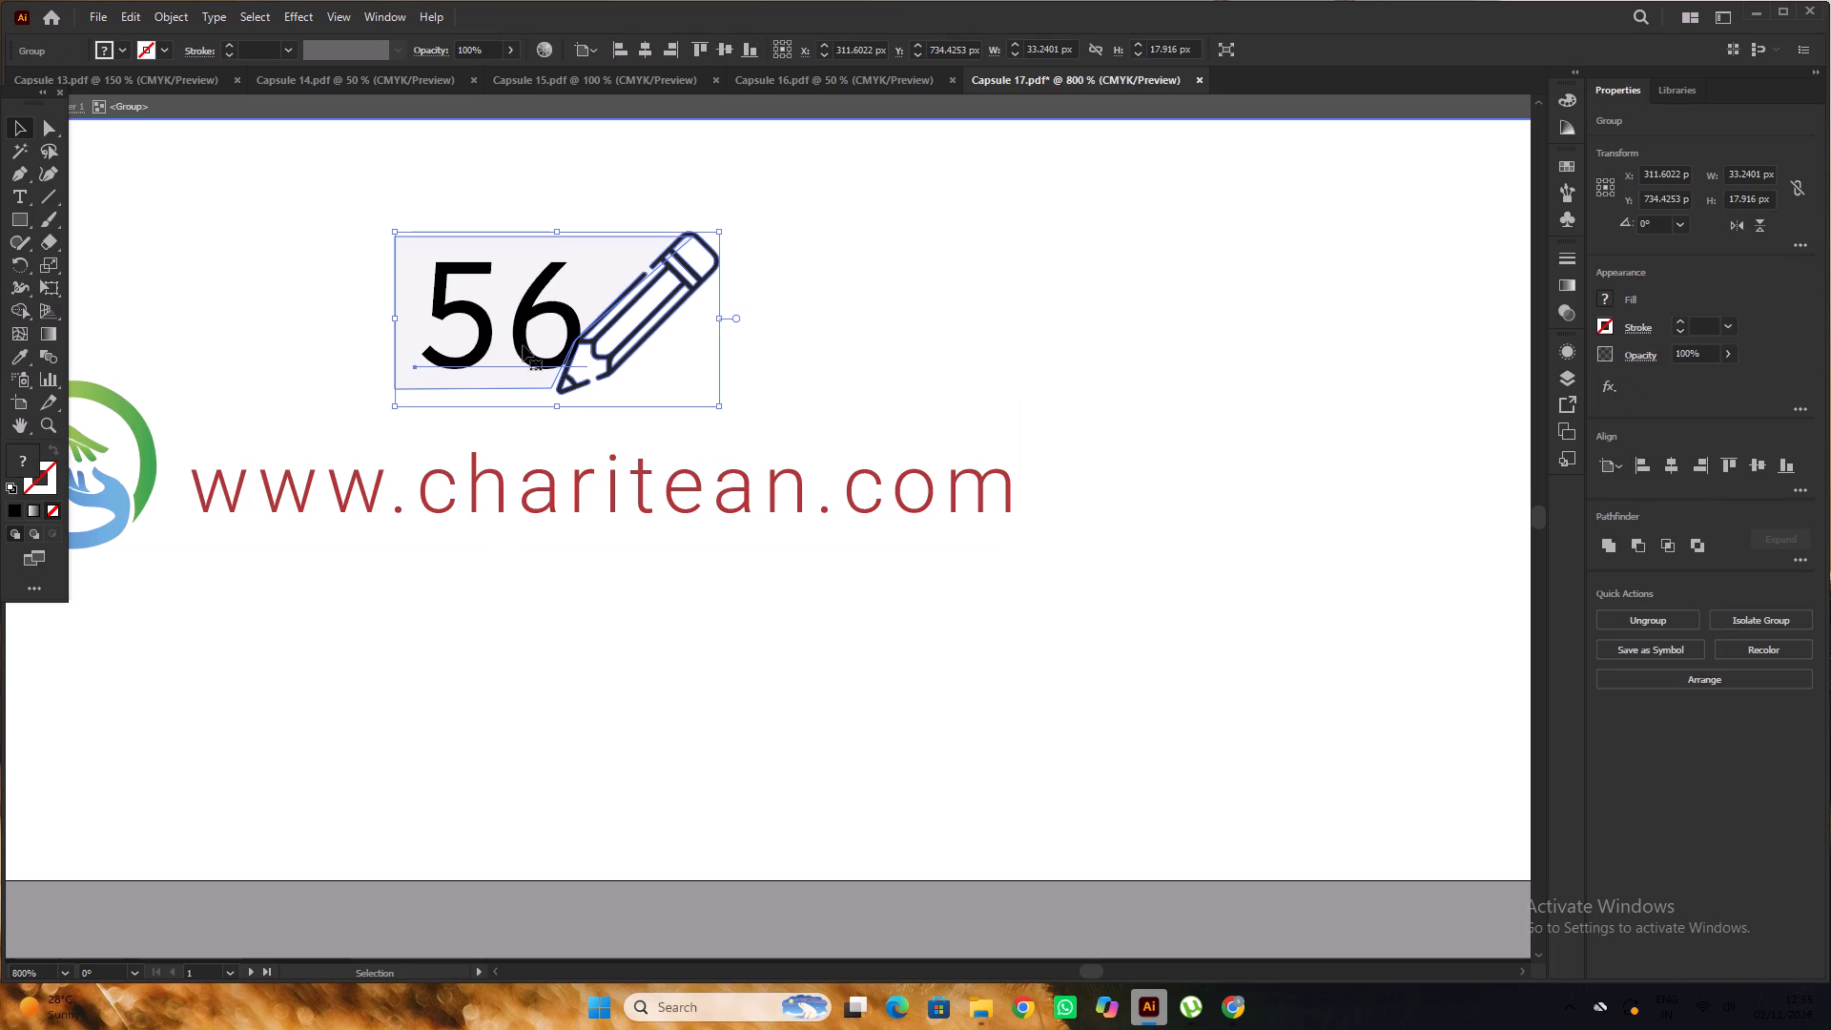
triple_click(523, 345)
left_click_drag(522, 345, 503, 345)
scroll(346, 306, "down", 5, "alt")
triple_click(654, 531)
Change the page number 57 at the foot of the Assessment Time page to the Sassoon Primary font.
scroll(651, 523, "down", 2, "alt")
key("space")
left_click_drag(1015, 562, 500, 627)
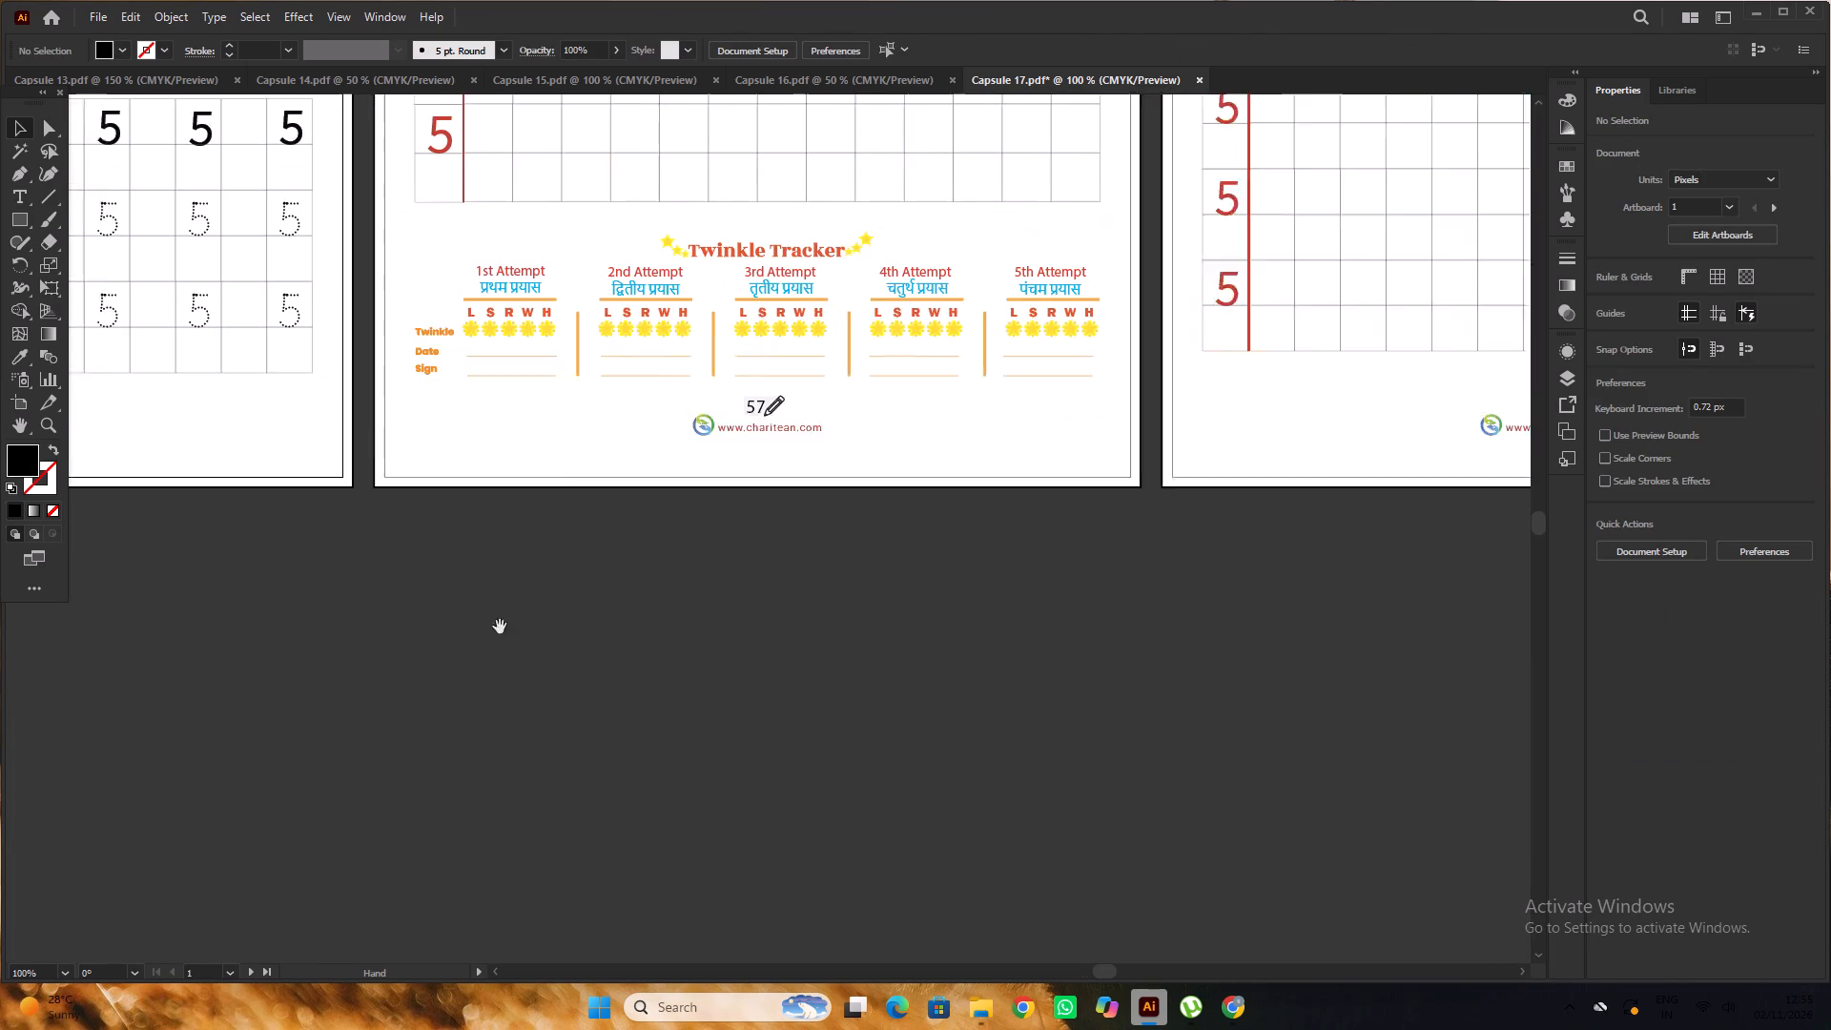
left_click_drag(500, 627, 481, 624)
left_click(737, 608)
scroll(733, 443, "up", 3, "alt")
key("t")
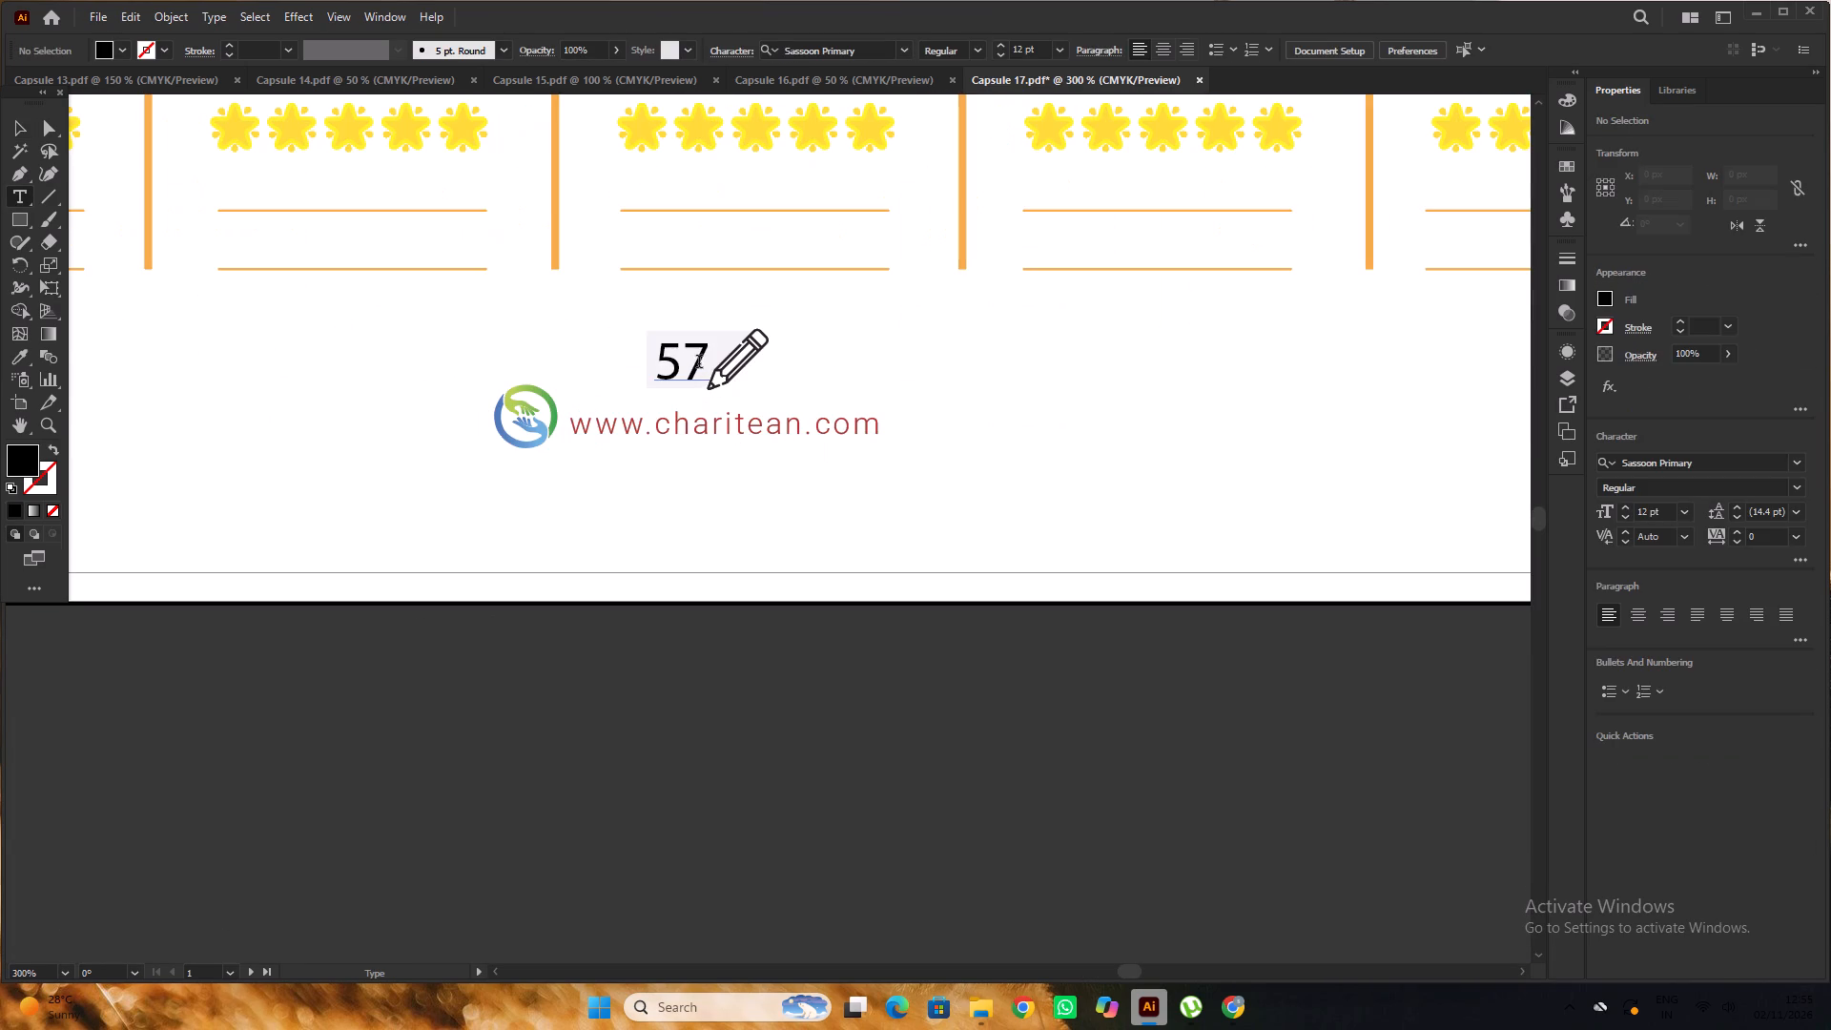
left_click_drag(698, 359, 642, 381)
left_click(1727, 464)
type("SA")
key("s")
left_click_drag(1478, 591, 1469, 581)
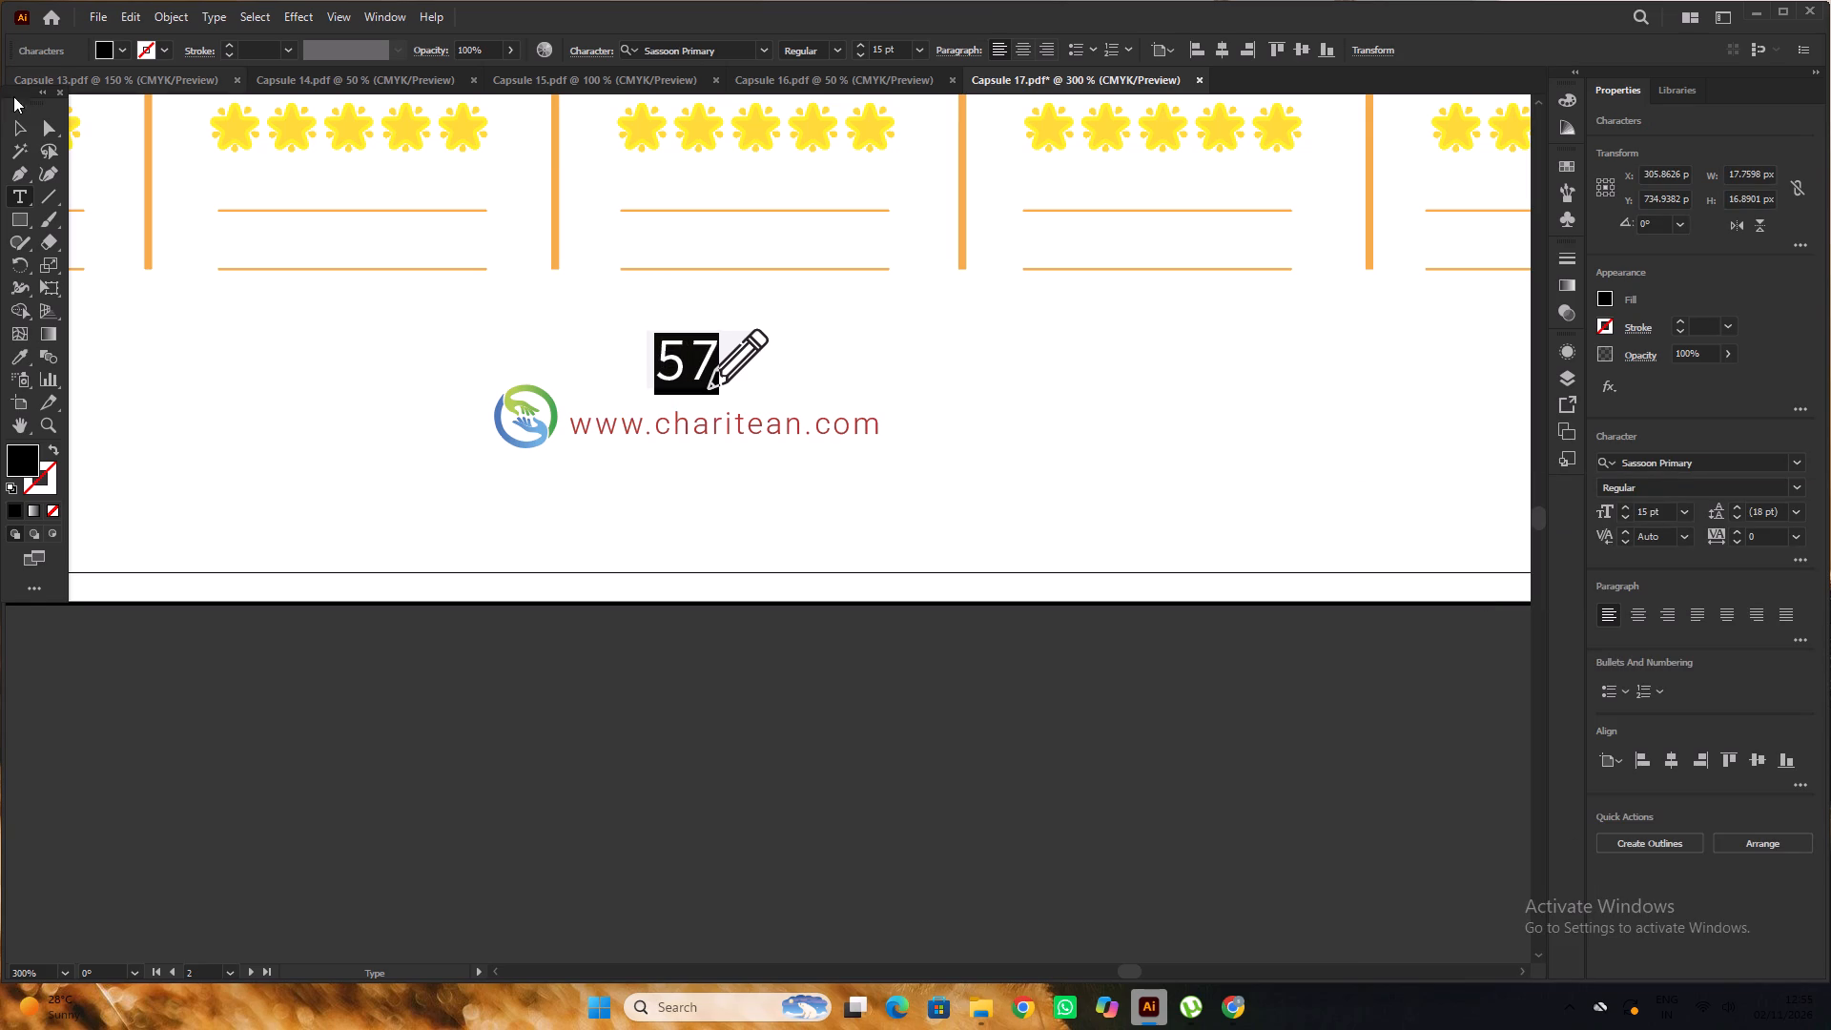
left_click(11, 120)
scroll(501, 447, "down", 4, "alt")
left_click(881, 585)
Change the page number 58 at the foot of the Practice Time page to the Sassoon Primary font.
key("space")
key("space")
key("space")
left_click_drag(1204, 596, 833, 629)
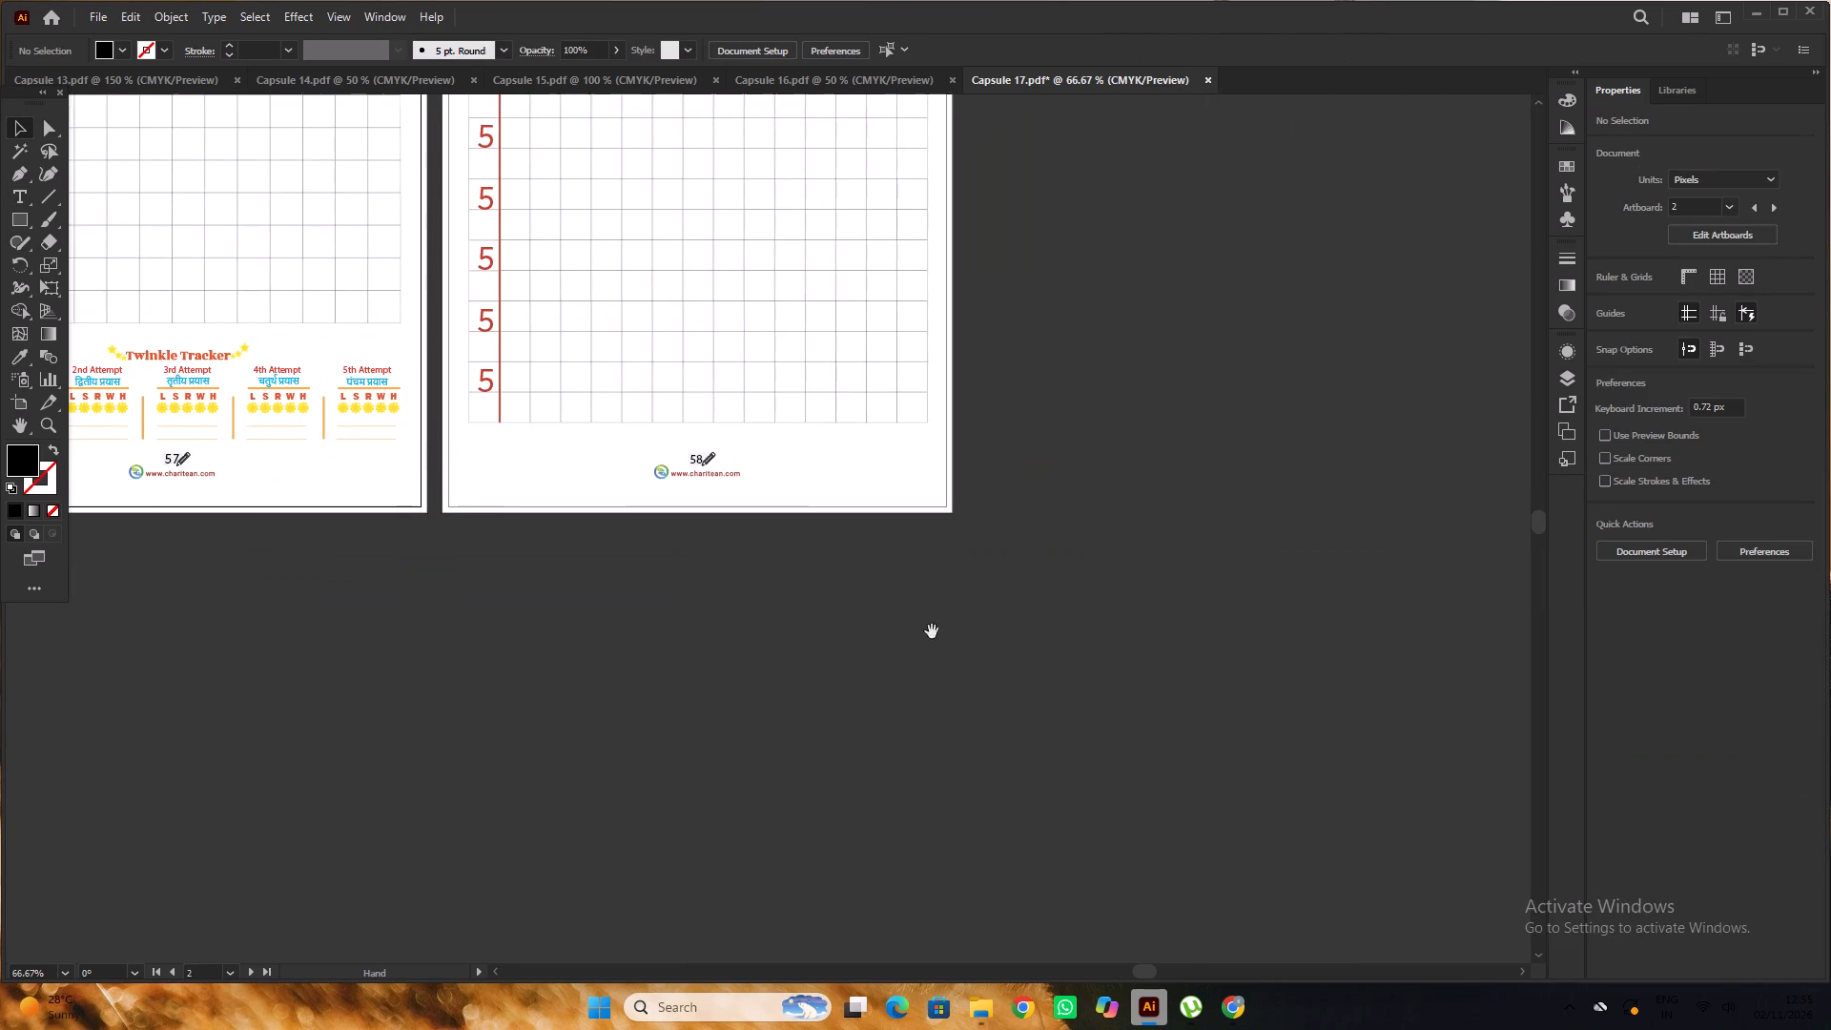
left_click(932, 631)
scroll(701, 479, "up", 4, "alt")
key("t")
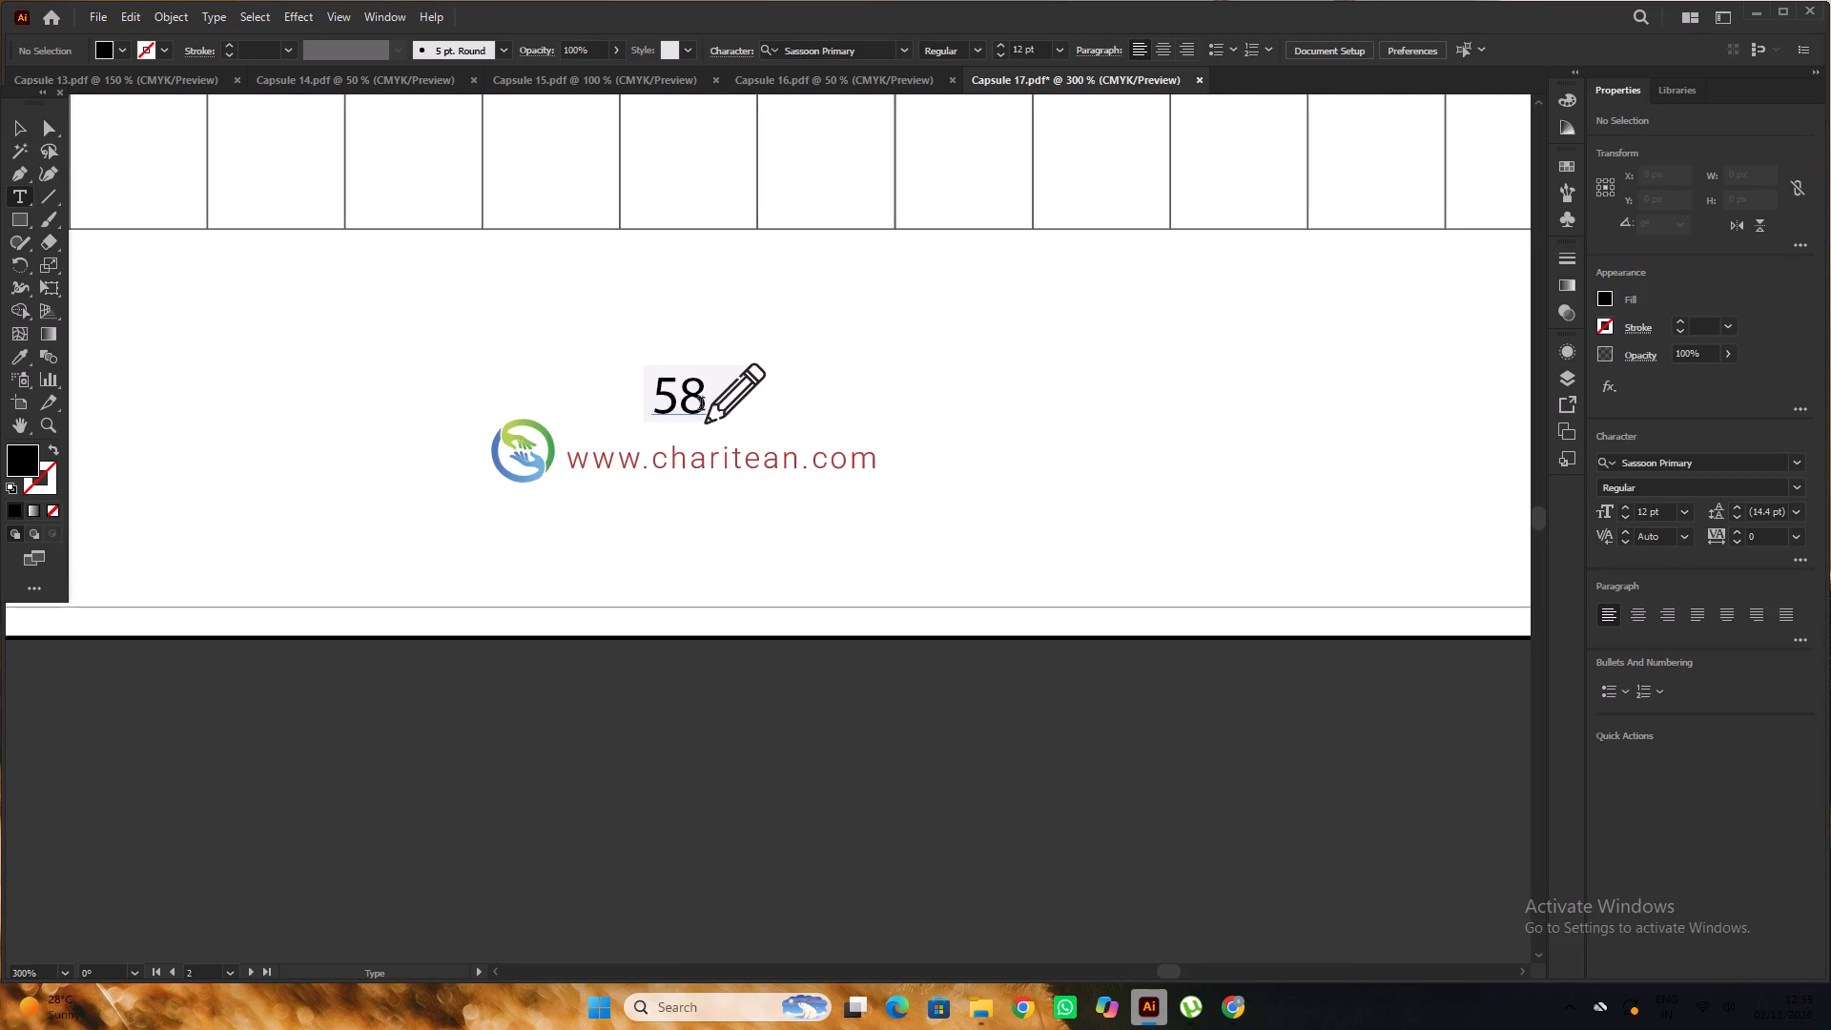
left_click_drag(698, 404, 647, 422)
left_click(1710, 465)
type("SA")
key("s")
left_click(1501, 591)
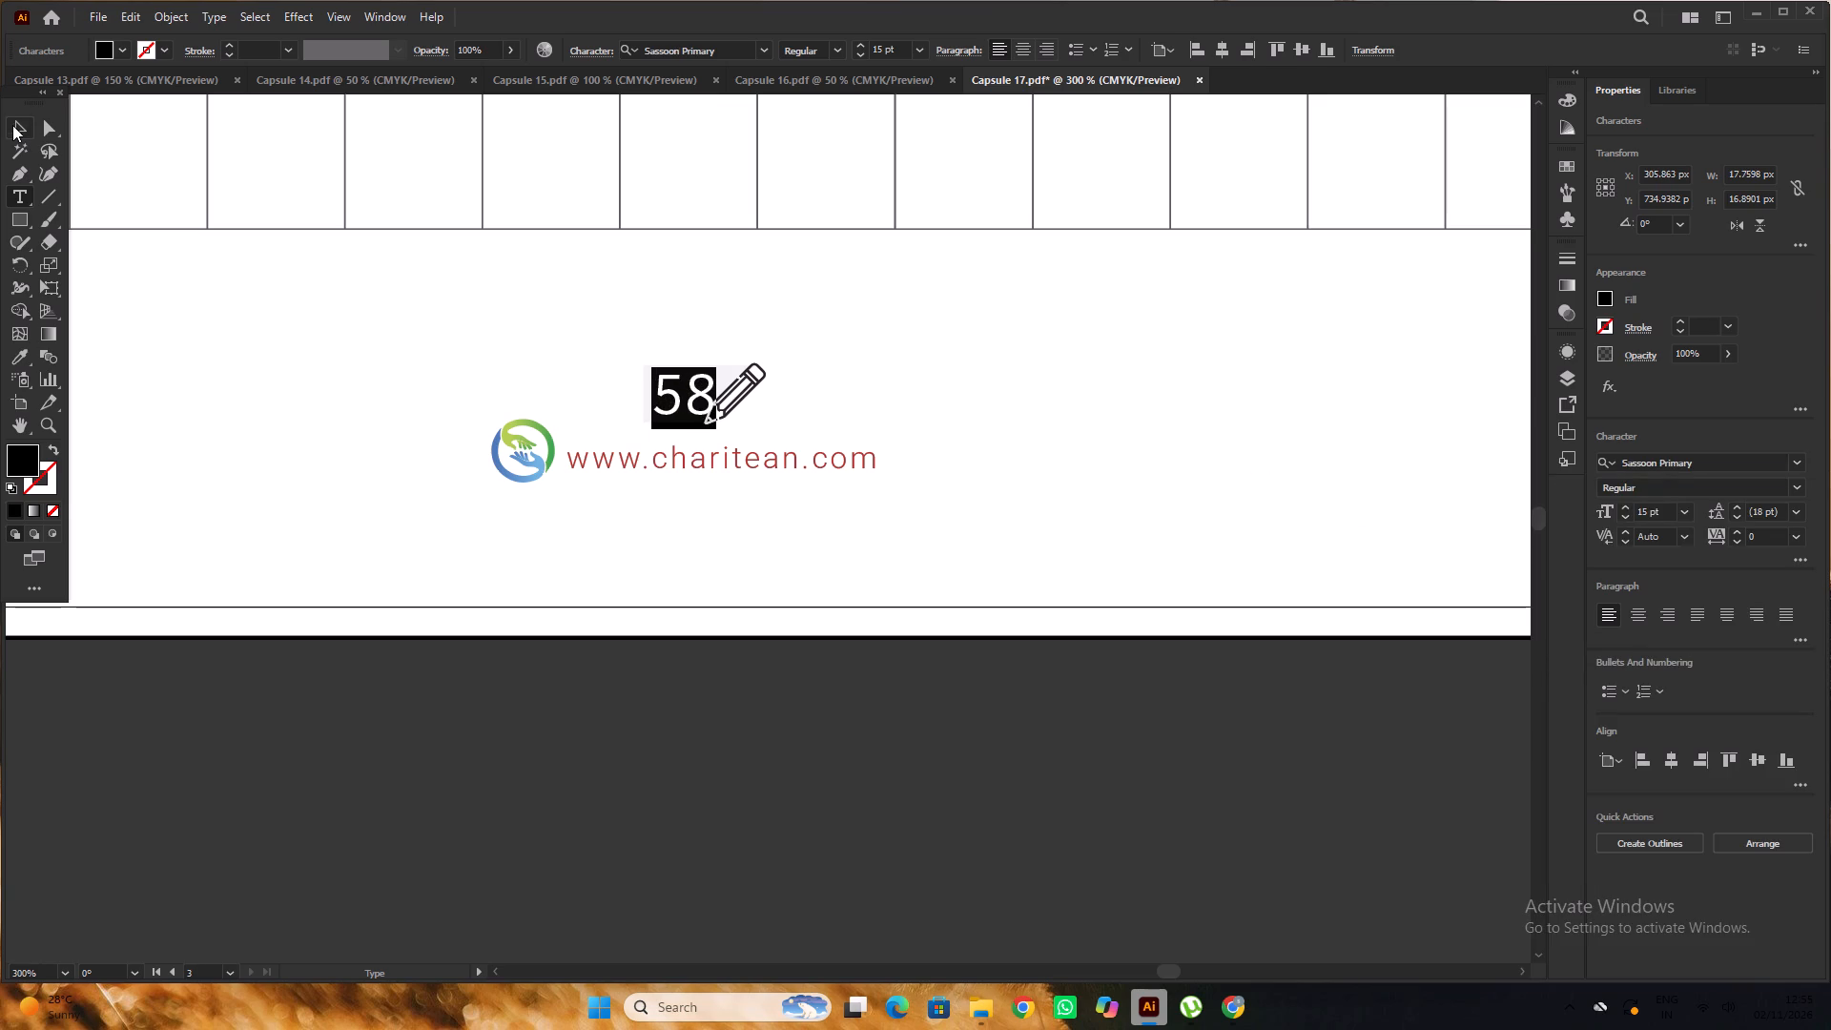
left_click(12, 125)
Shift the page number 58 slightly left, away from the pencil drawing.
scroll(682, 408, "up", 4, "alt")
left_click(715, 390)
left_click_drag(745, 359, 742, 358)
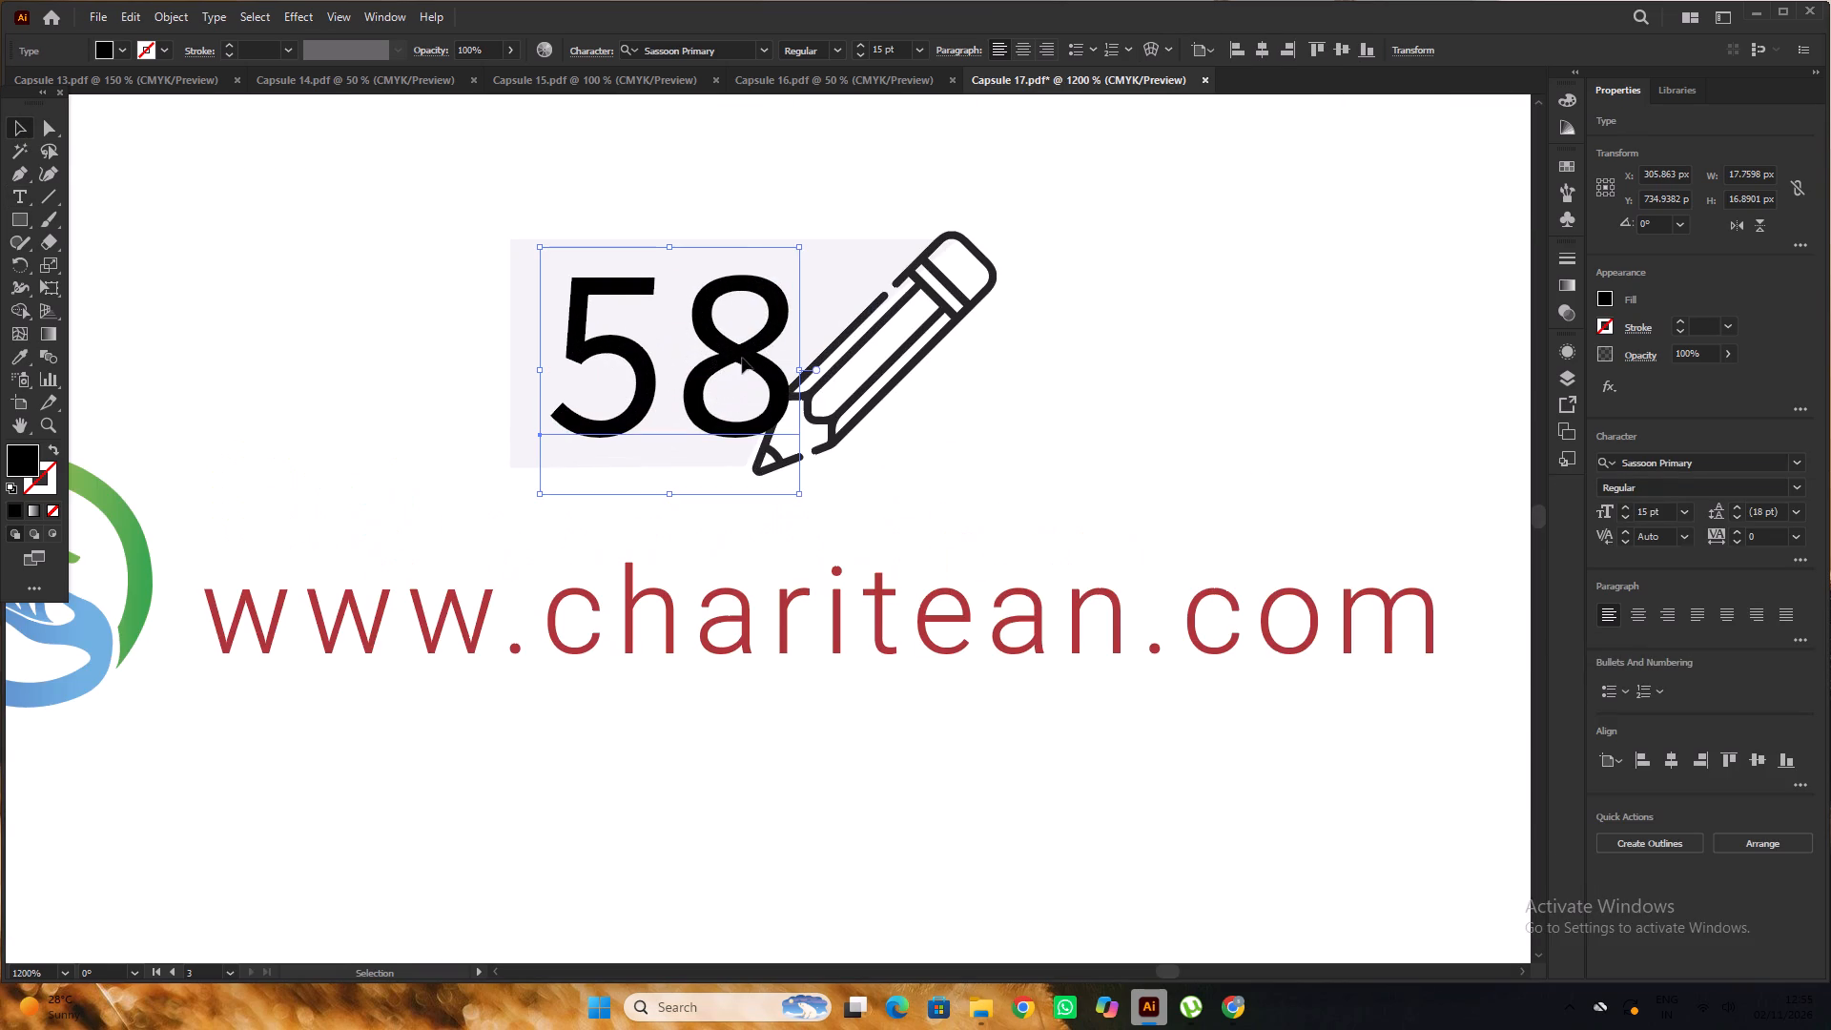
left_click_drag(742, 358, 715, 360)
scroll(701, 352, "down", 7, "alt")
left_click(967, 526)
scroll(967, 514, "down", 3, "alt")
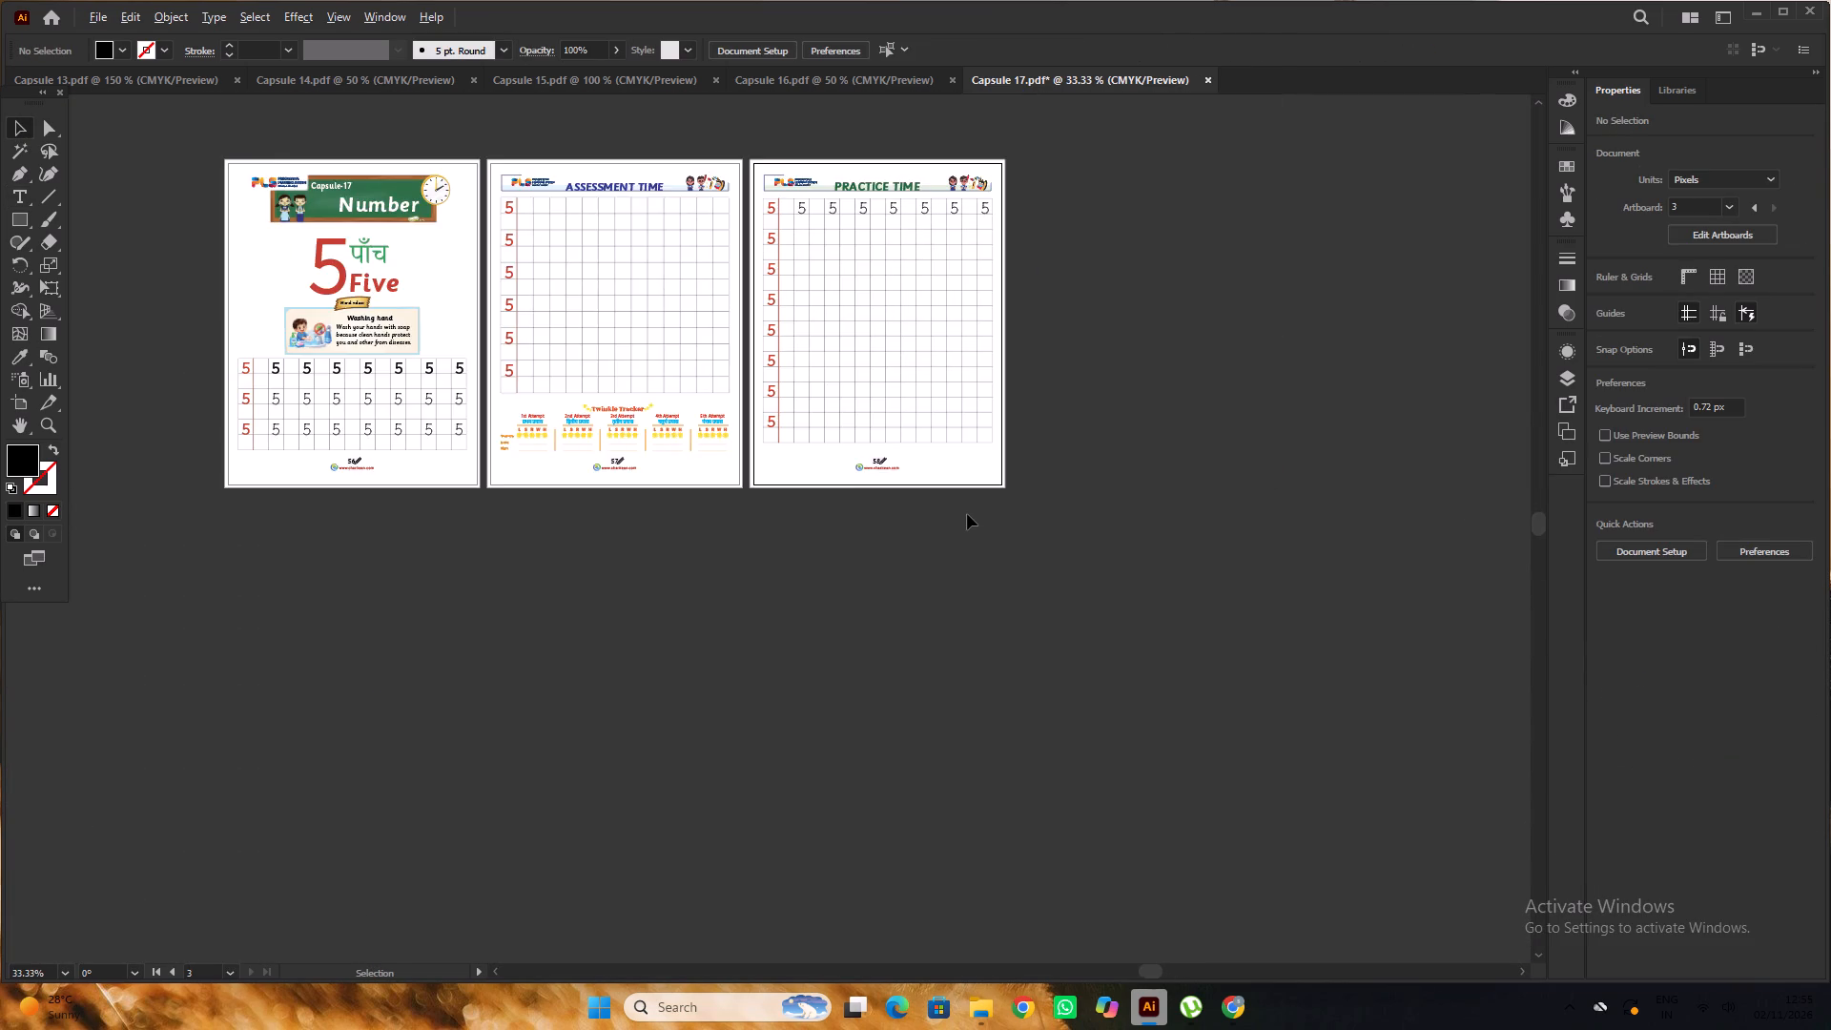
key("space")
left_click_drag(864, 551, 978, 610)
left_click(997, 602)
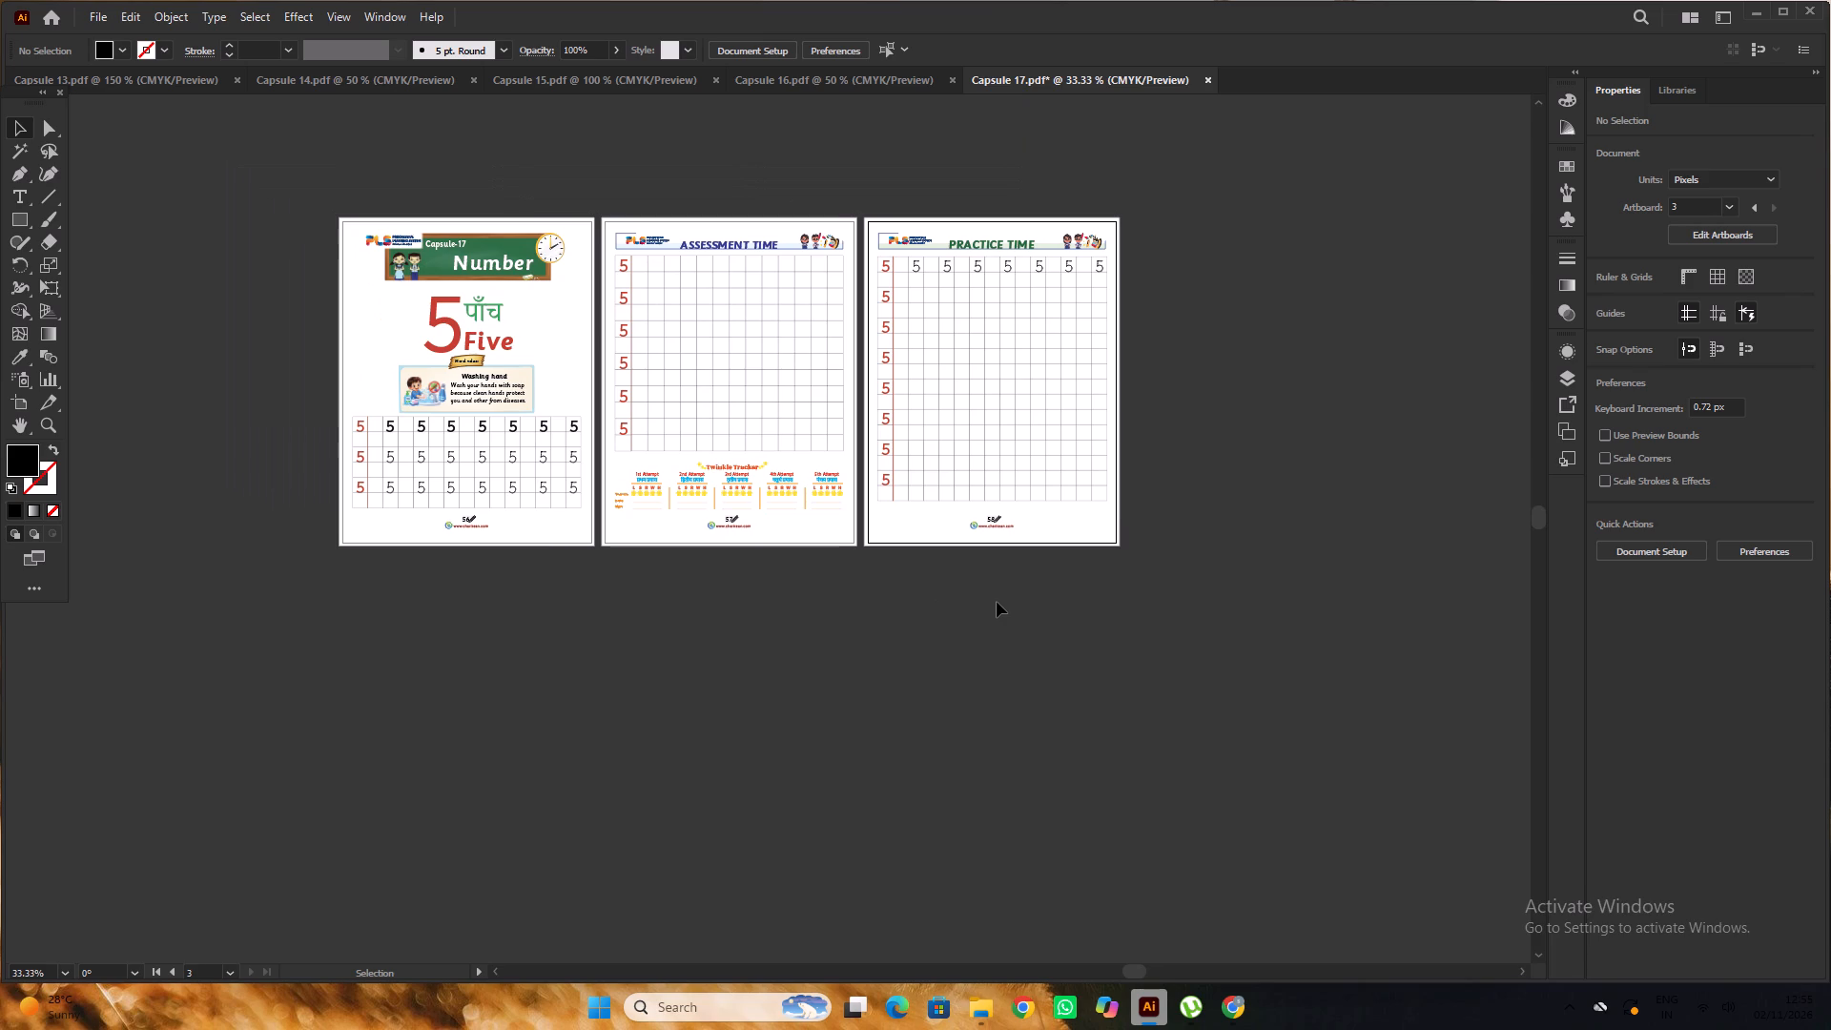